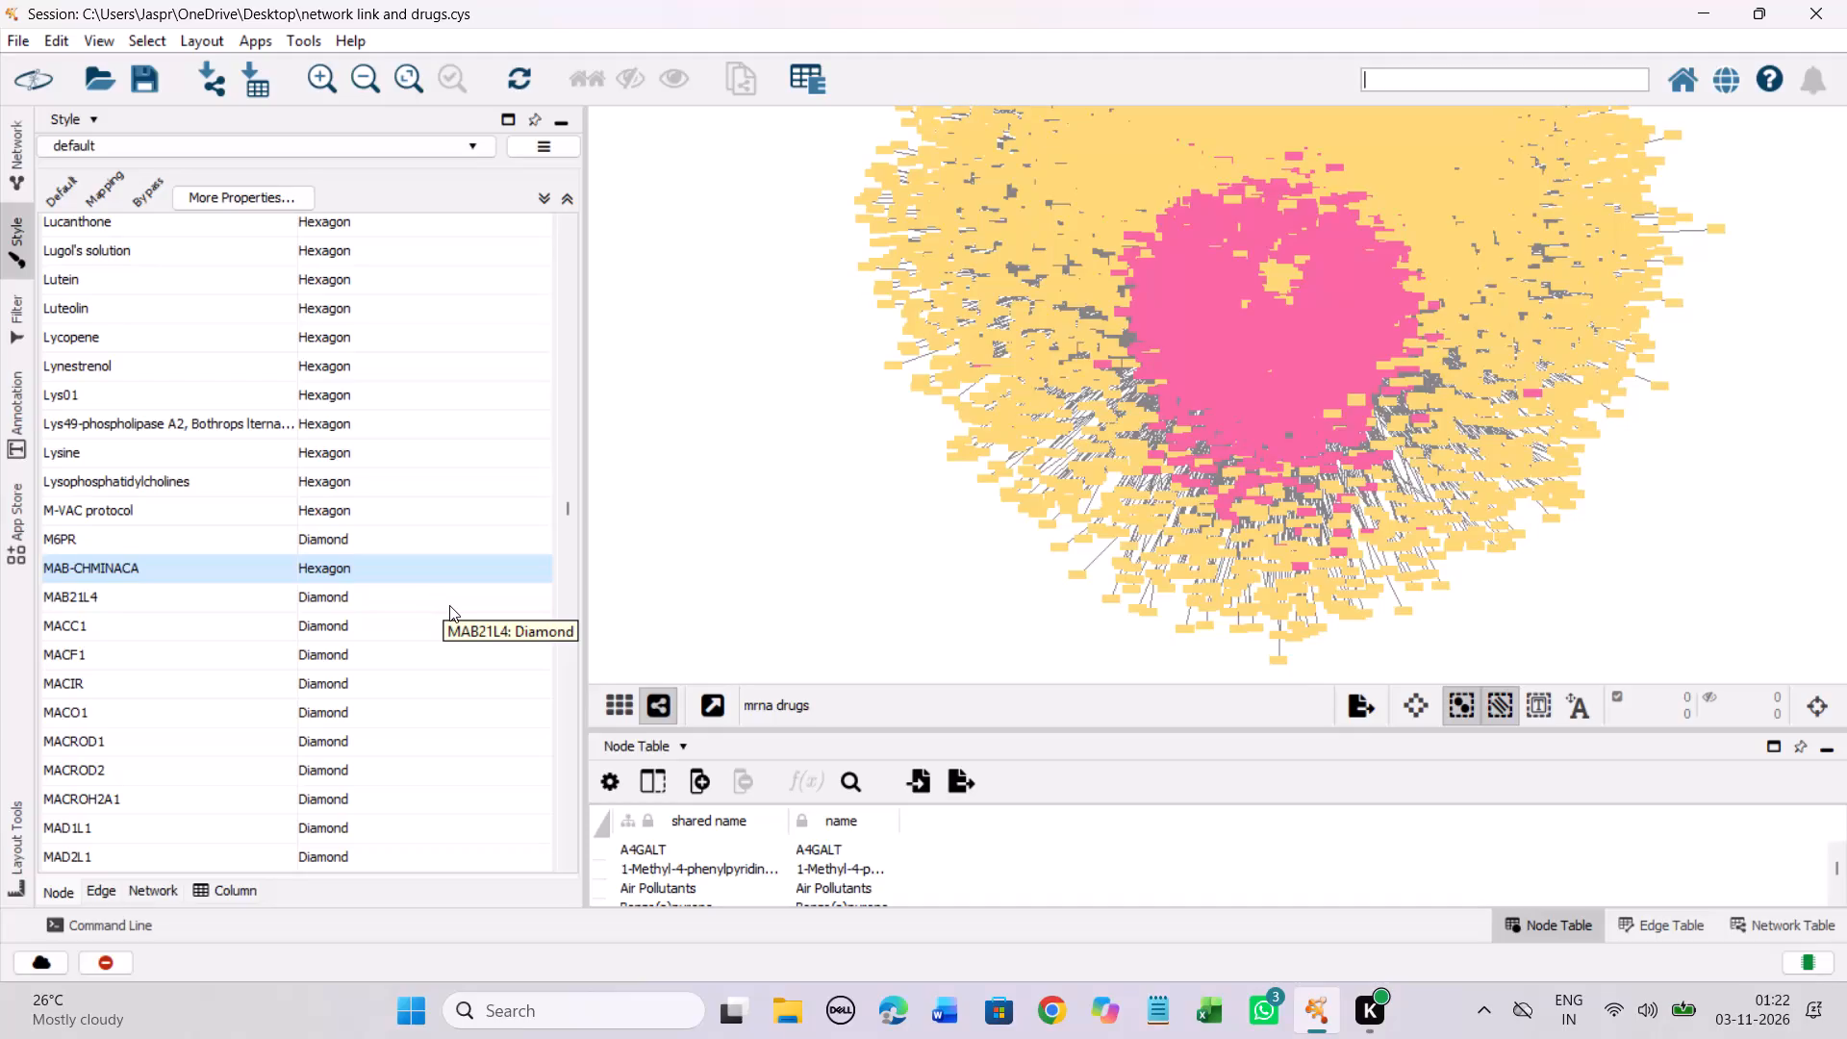
Set the discrete node shape mapping for MB327 to Hexagon.
{"action": "scroll", "coordinate": [449, 605], "scroll_direction": "down", "scroll_amount": 20}
{"action": "scroll", "coordinate": [449, 605], "scroll_direction": "down", "scroll_amount": 20}
{"action": "scroll", "coordinate": [449, 605], "scroll_direction": "down", "scroll_amount": 1}
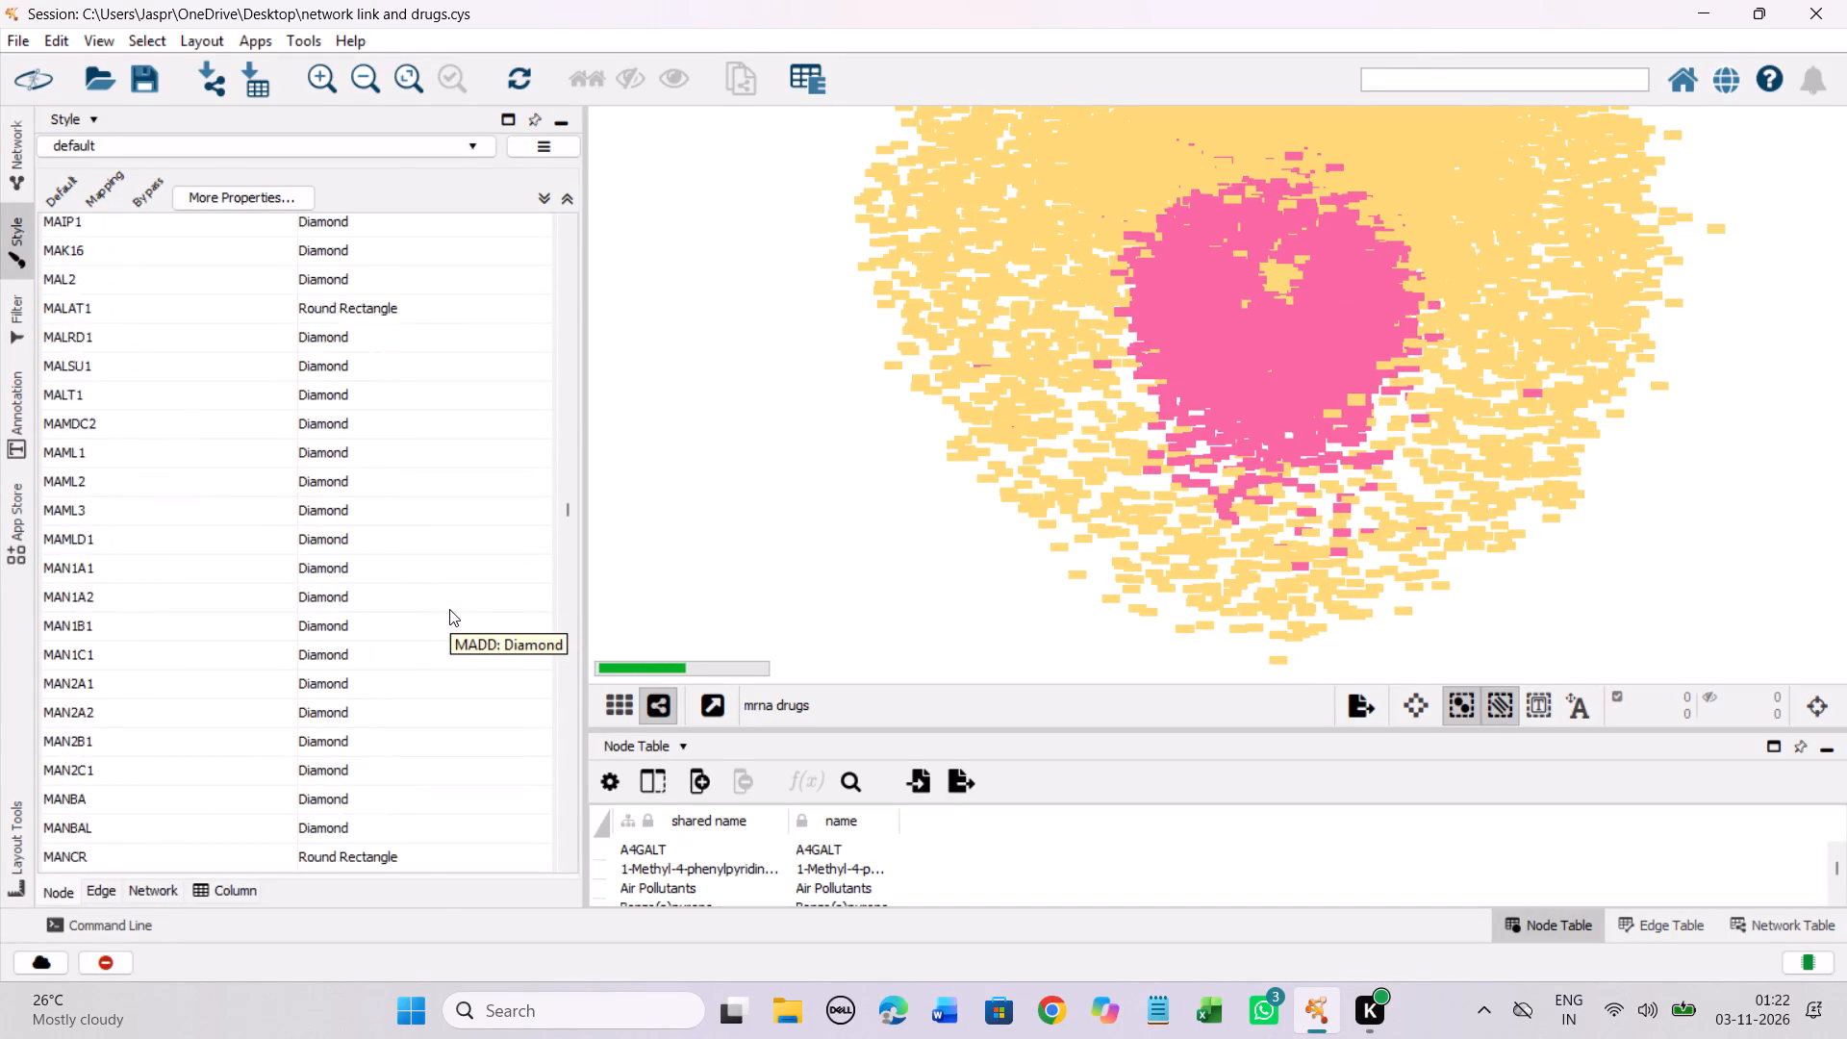
{"action": "scroll", "coordinate": [449, 609], "scroll_direction": "down", "scroll_amount": 20}
{"action": "scroll", "coordinate": [449, 609], "scroll_direction": "down", "scroll_amount": 20}
{"action": "scroll", "coordinate": [449, 609], "scroll_direction": "down", "scroll_amount": 1}
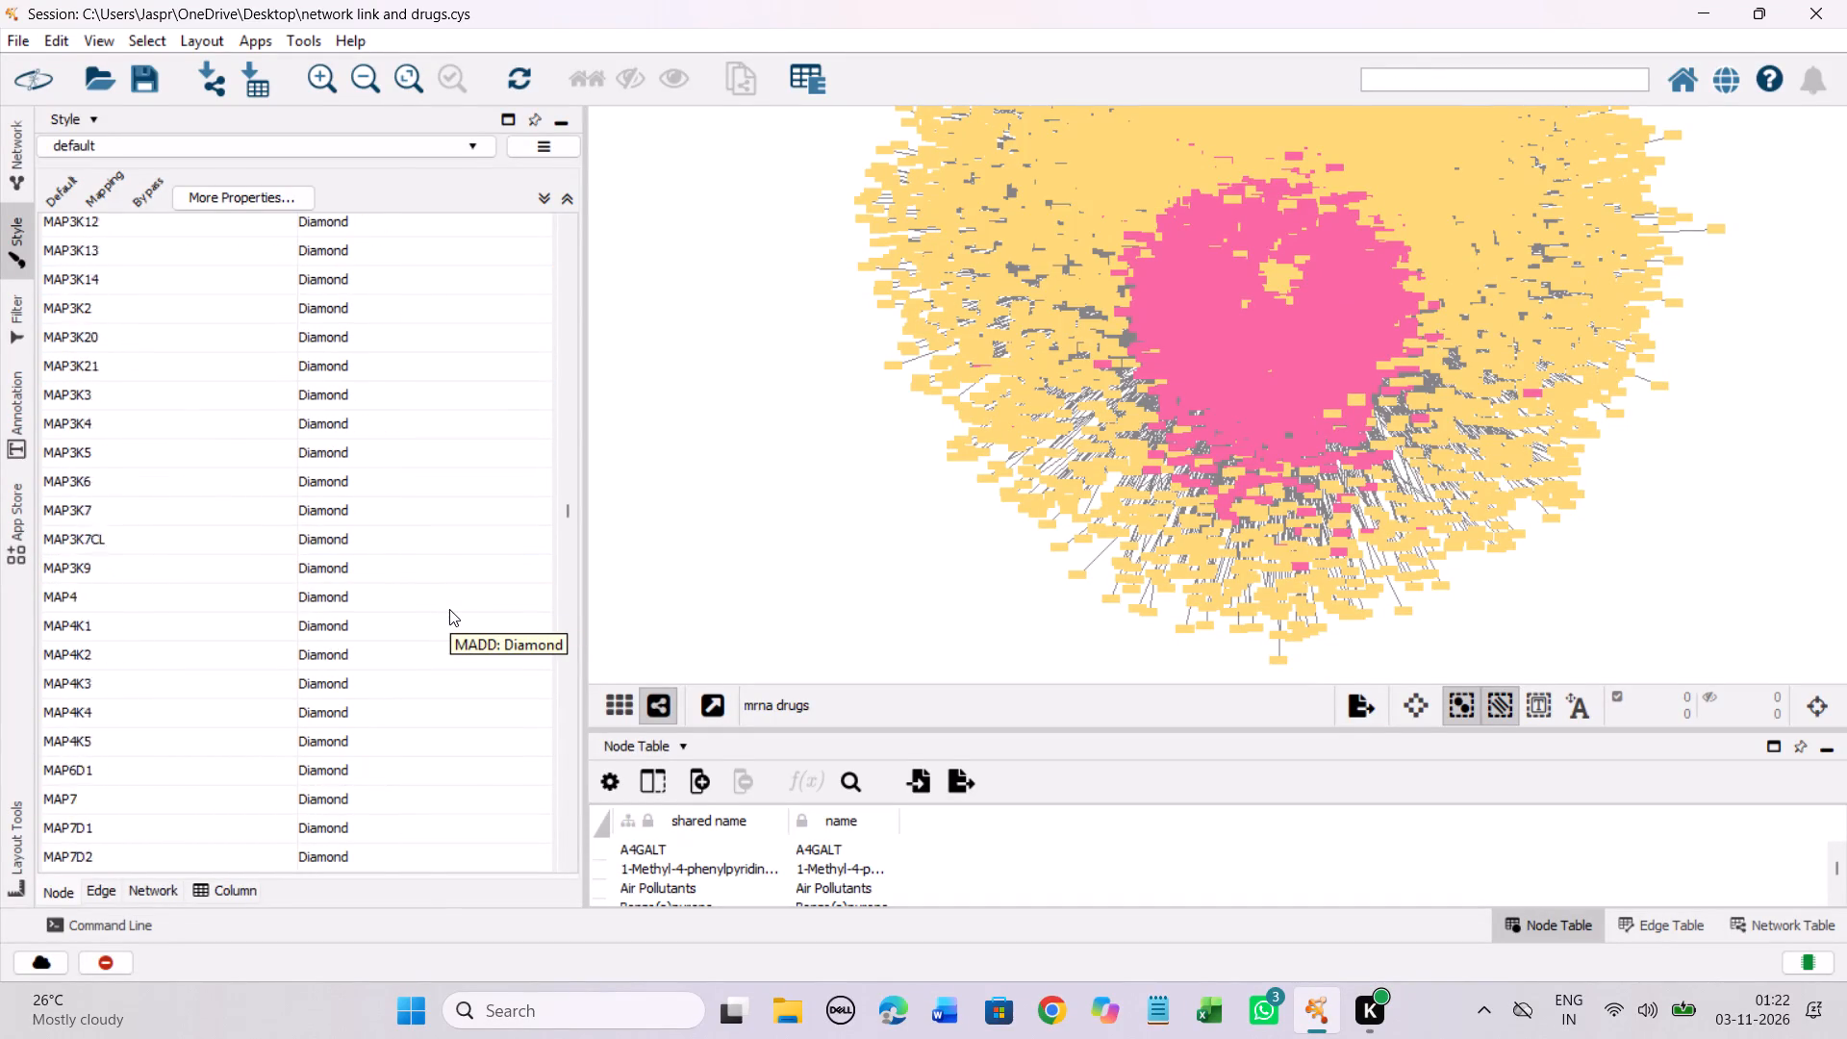
{"action": "scroll", "coordinate": [449, 609], "scroll_direction": "down", "scroll_amount": 20}
{"action": "scroll", "coordinate": [449, 609], "scroll_direction": "down", "scroll_amount": 20}
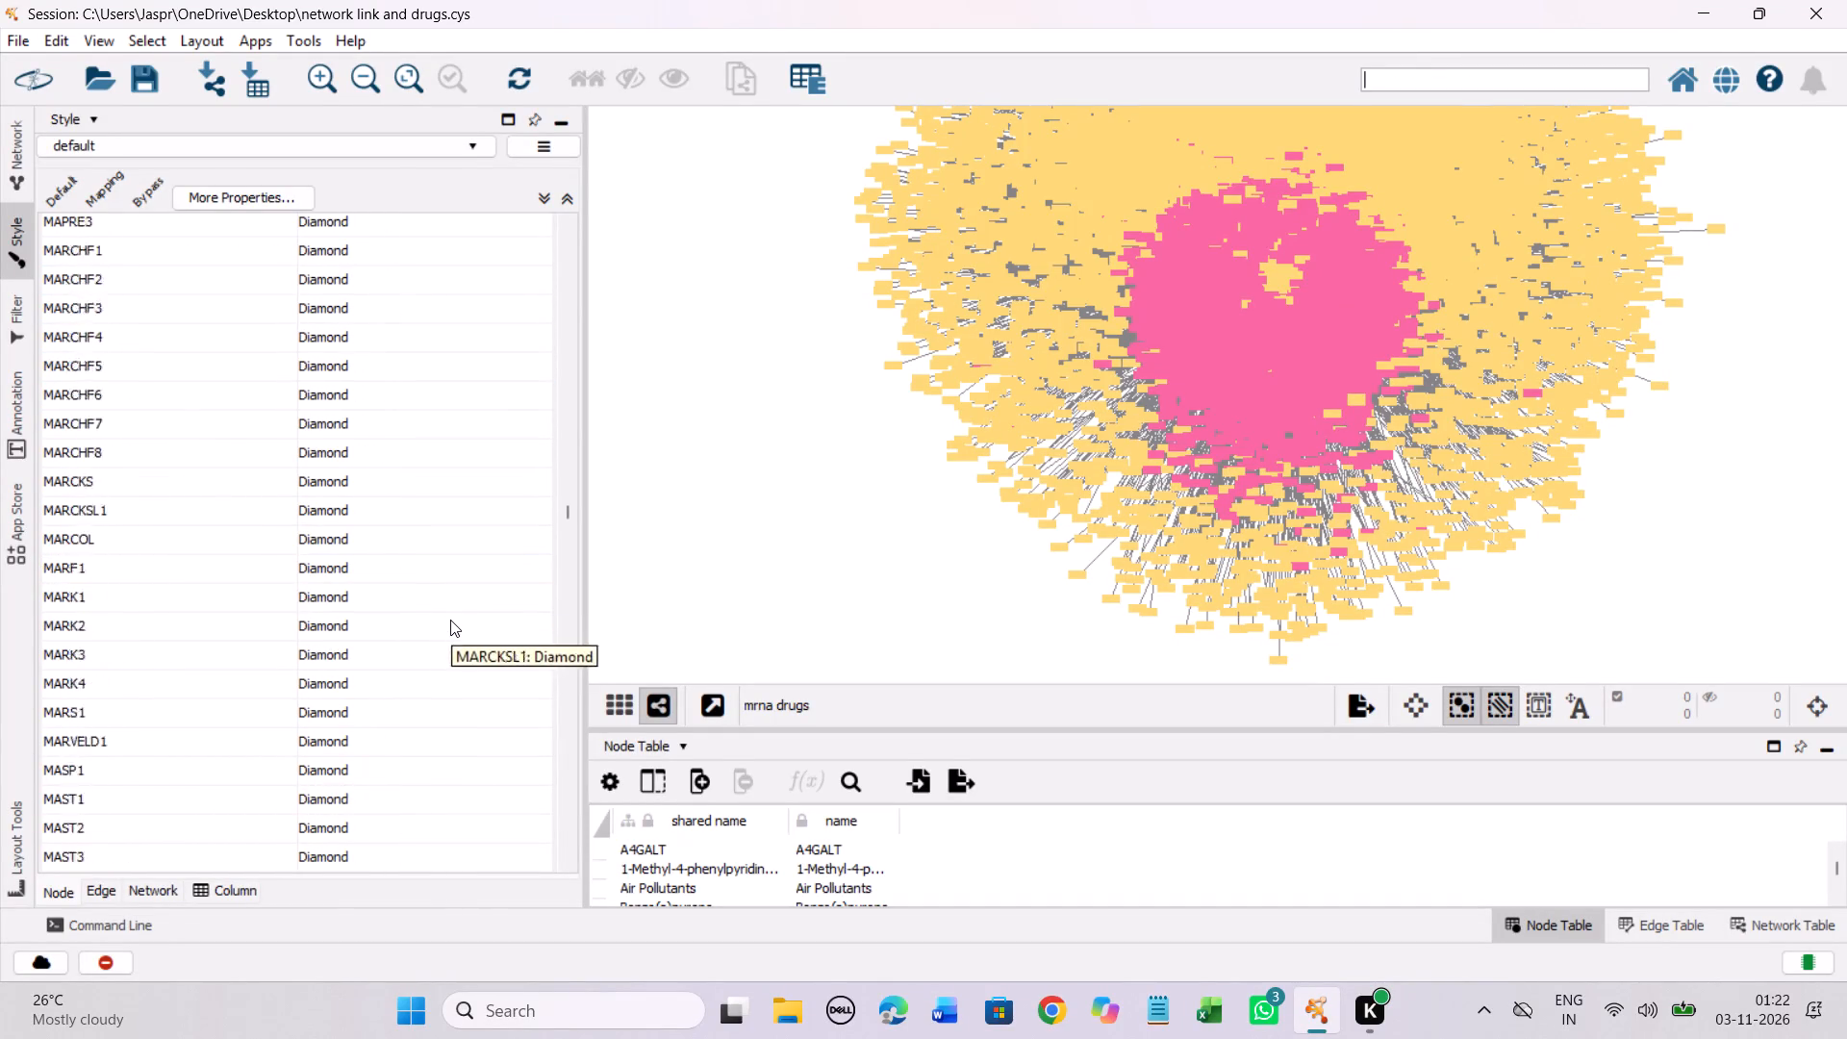
{"action": "scroll", "coordinate": [450, 620], "scroll_direction": "down", "scroll_amount": 18}
{"action": "scroll", "coordinate": [450, 597], "scroll_direction": "up", "scroll_amount": 1}
{"action": "scroll", "coordinate": [450, 602], "scroll_direction": "down", "scroll_amount": 10}
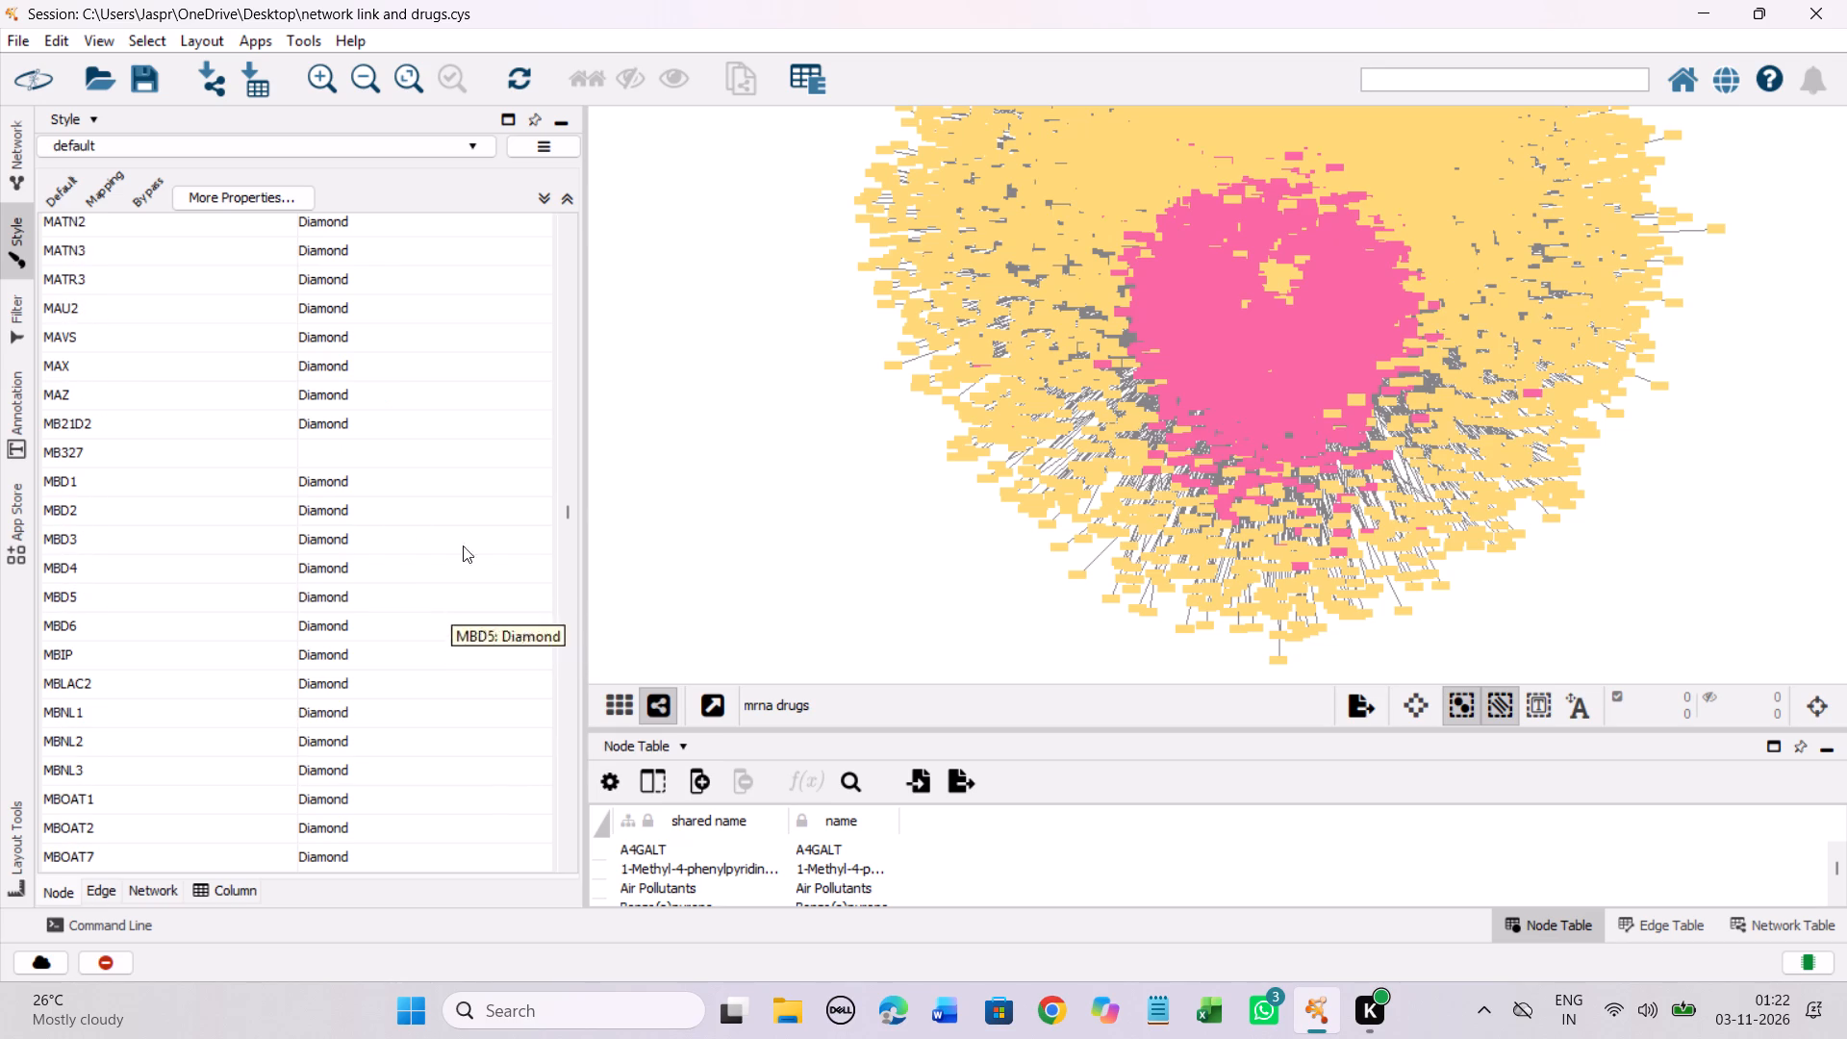
{"action": "left_click", "coordinate": [284, 458]}
{"action": "right_click", "coordinate": [284, 458]}
{"action": "left_click", "coordinate": [348, 464]}
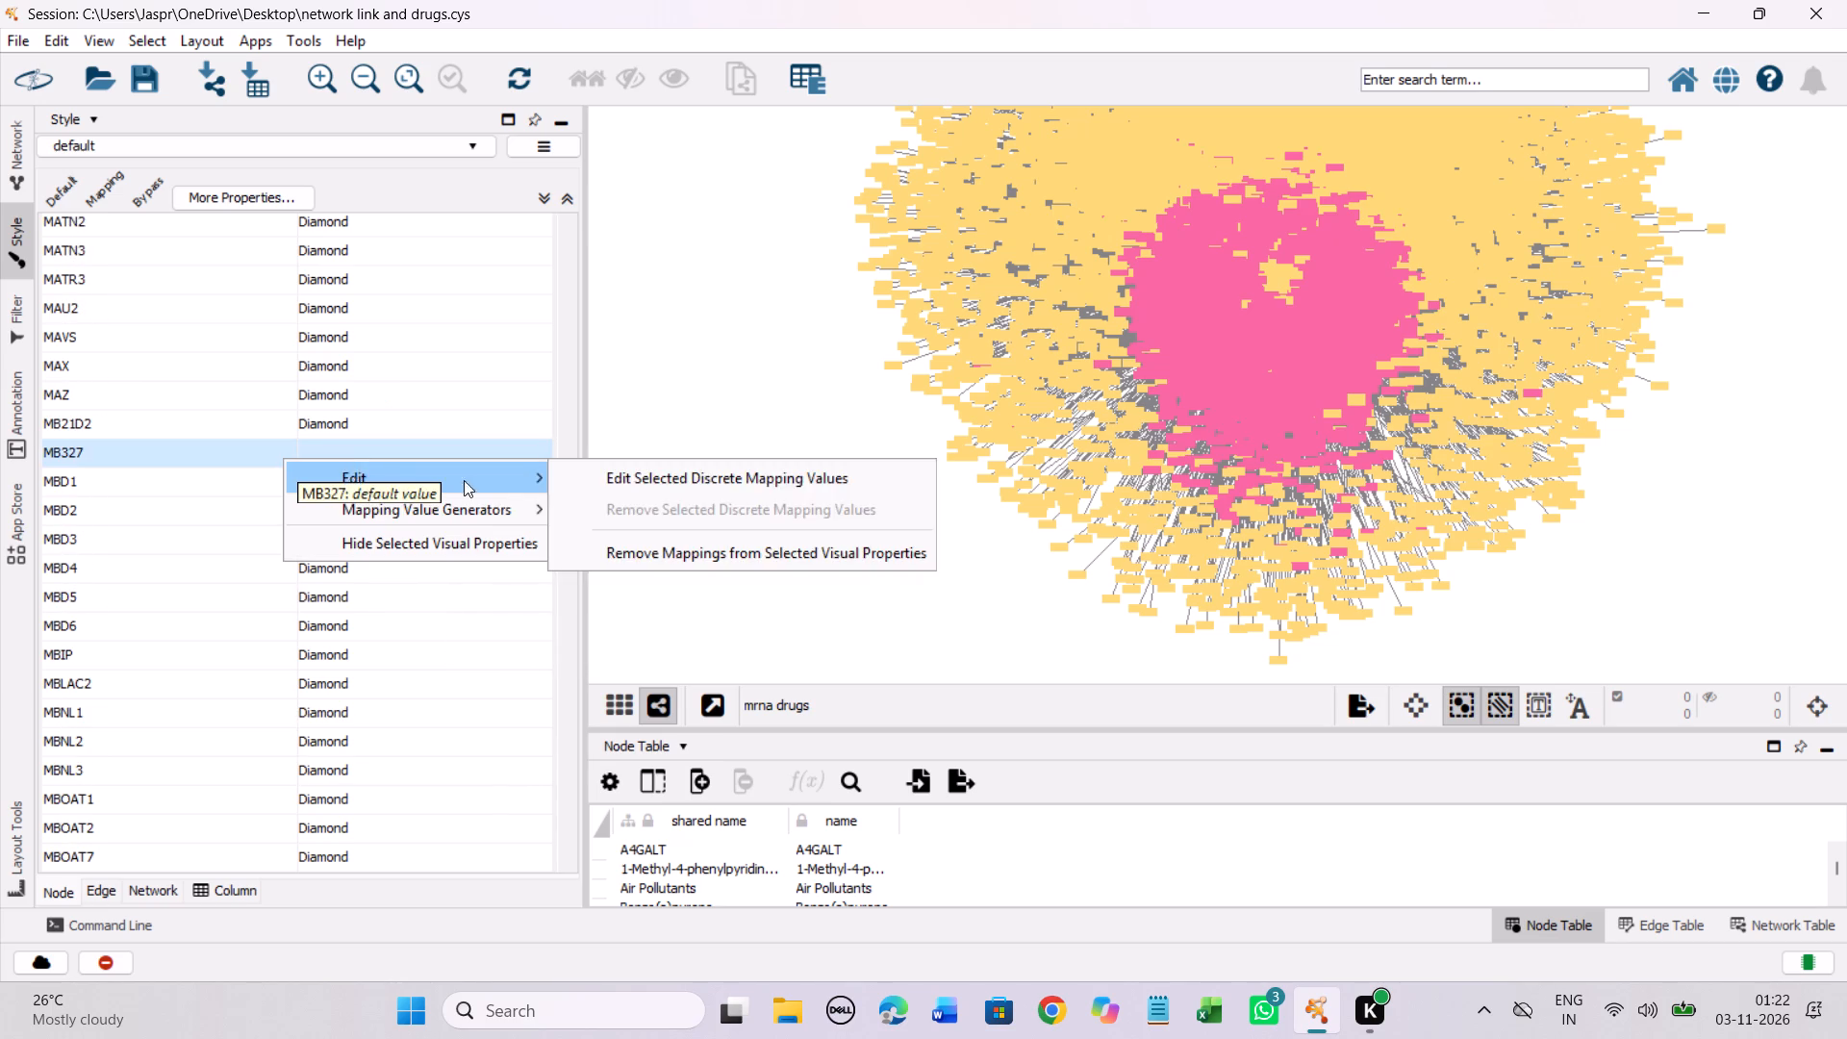
{"action": "left_click", "coordinate": [619, 478]}
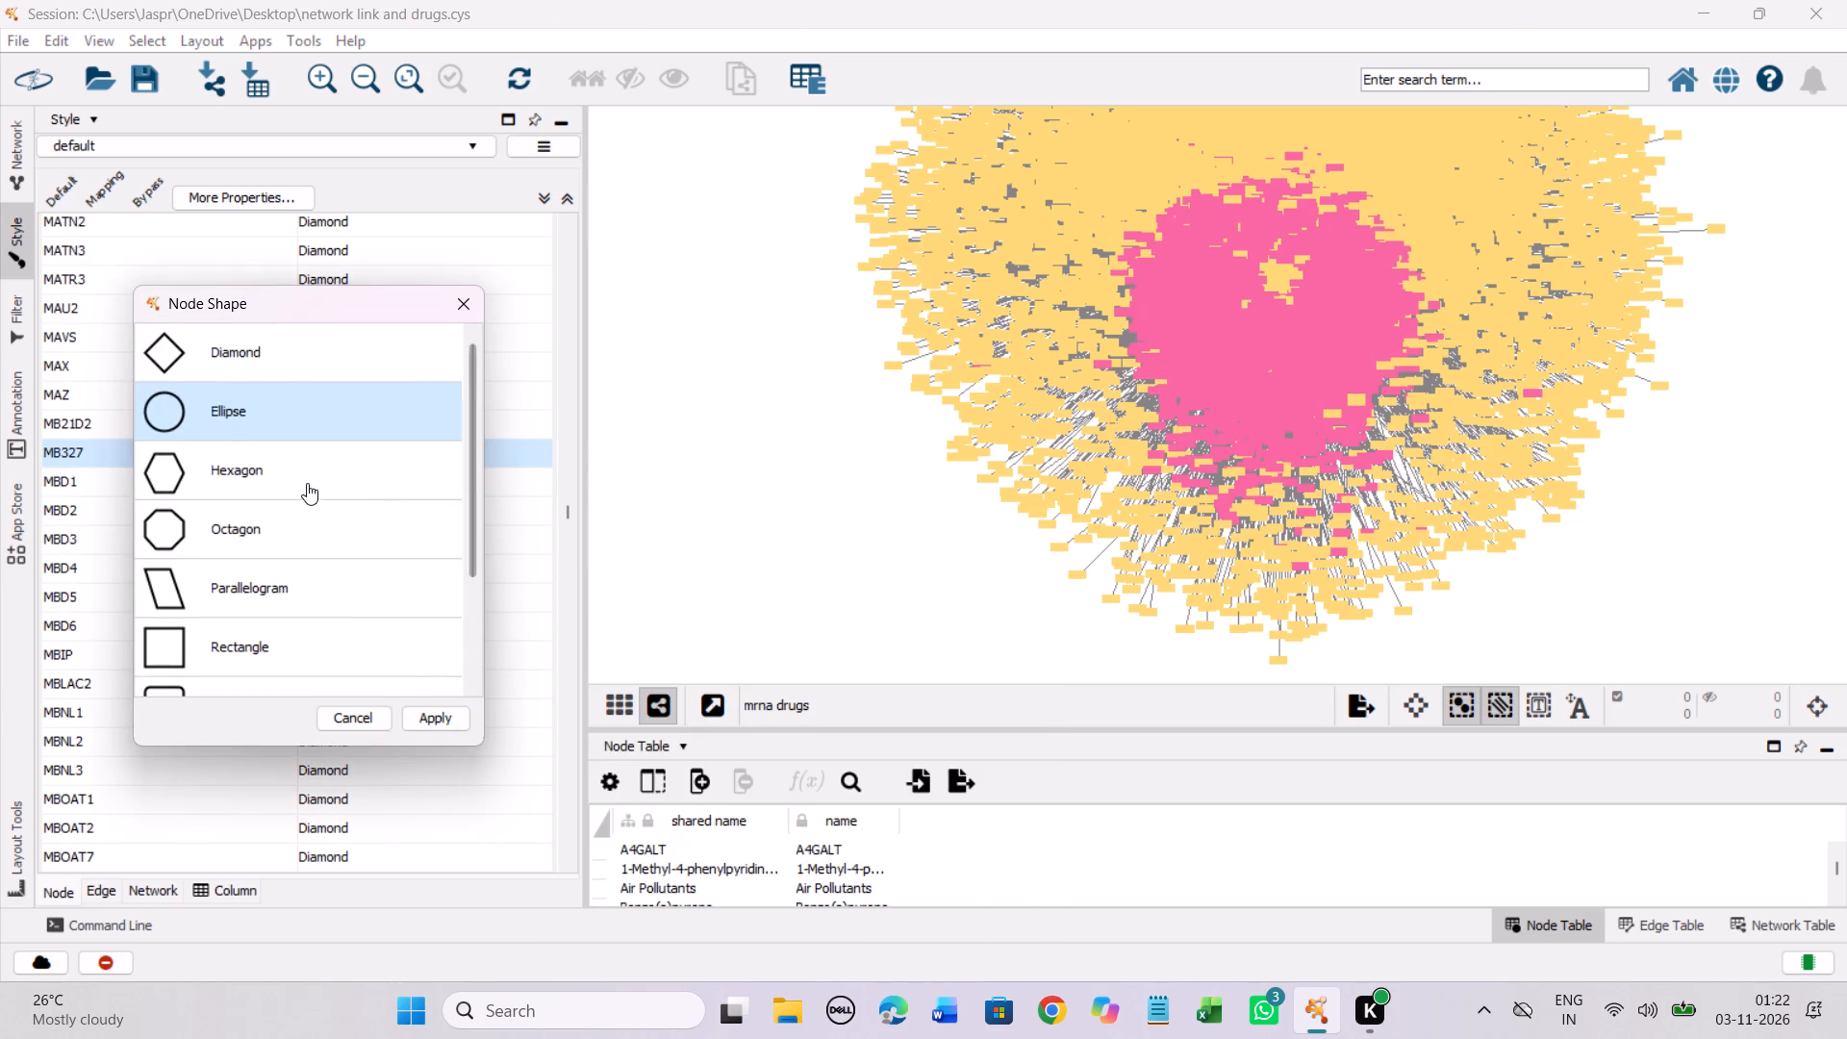
{"action": "left_click", "coordinate": [315, 476]}
{"action": "left_click", "coordinate": [426, 713]}
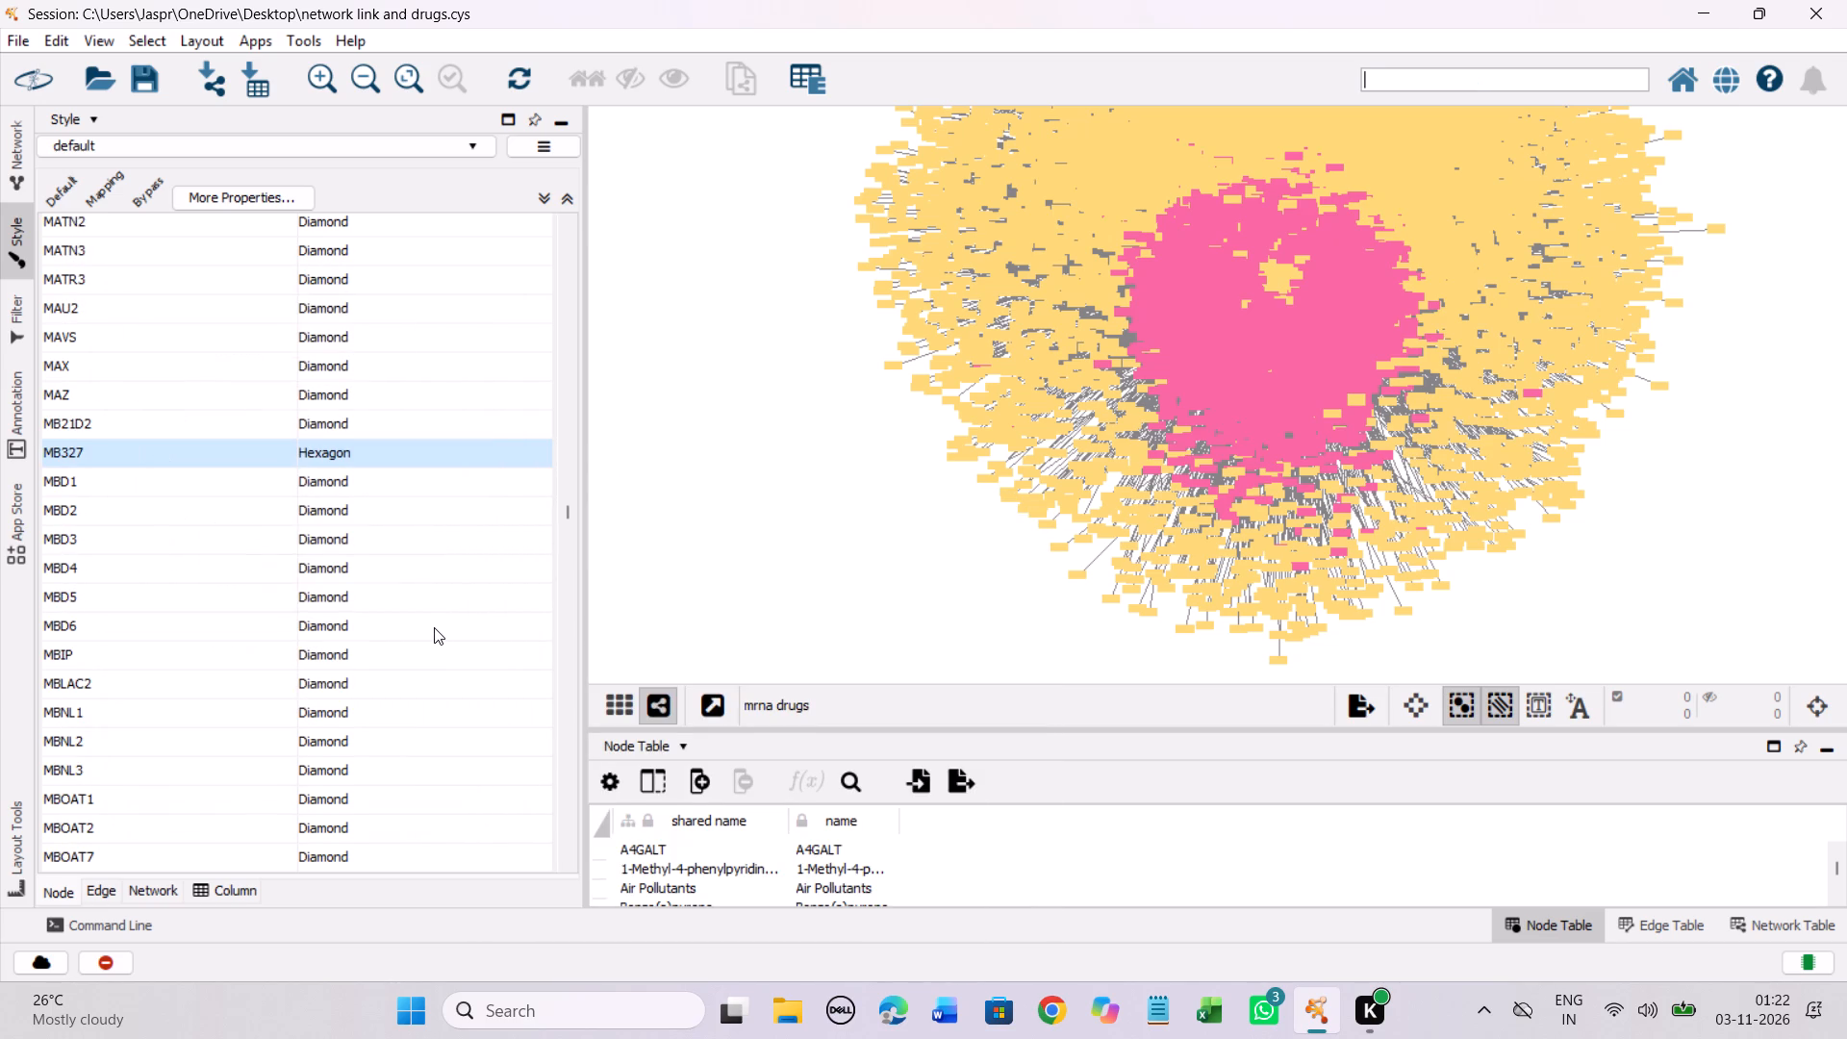
Set the discrete node shape mapping for MC1568 to Hexagon.
{"action": "scroll", "coordinate": [434, 627], "scroll_direction": "down", "scroll_amount": 18}
{"action": "scroll", "coordinate": [434, 627], "scroll_direction": "up", "scroll_amount": 6}
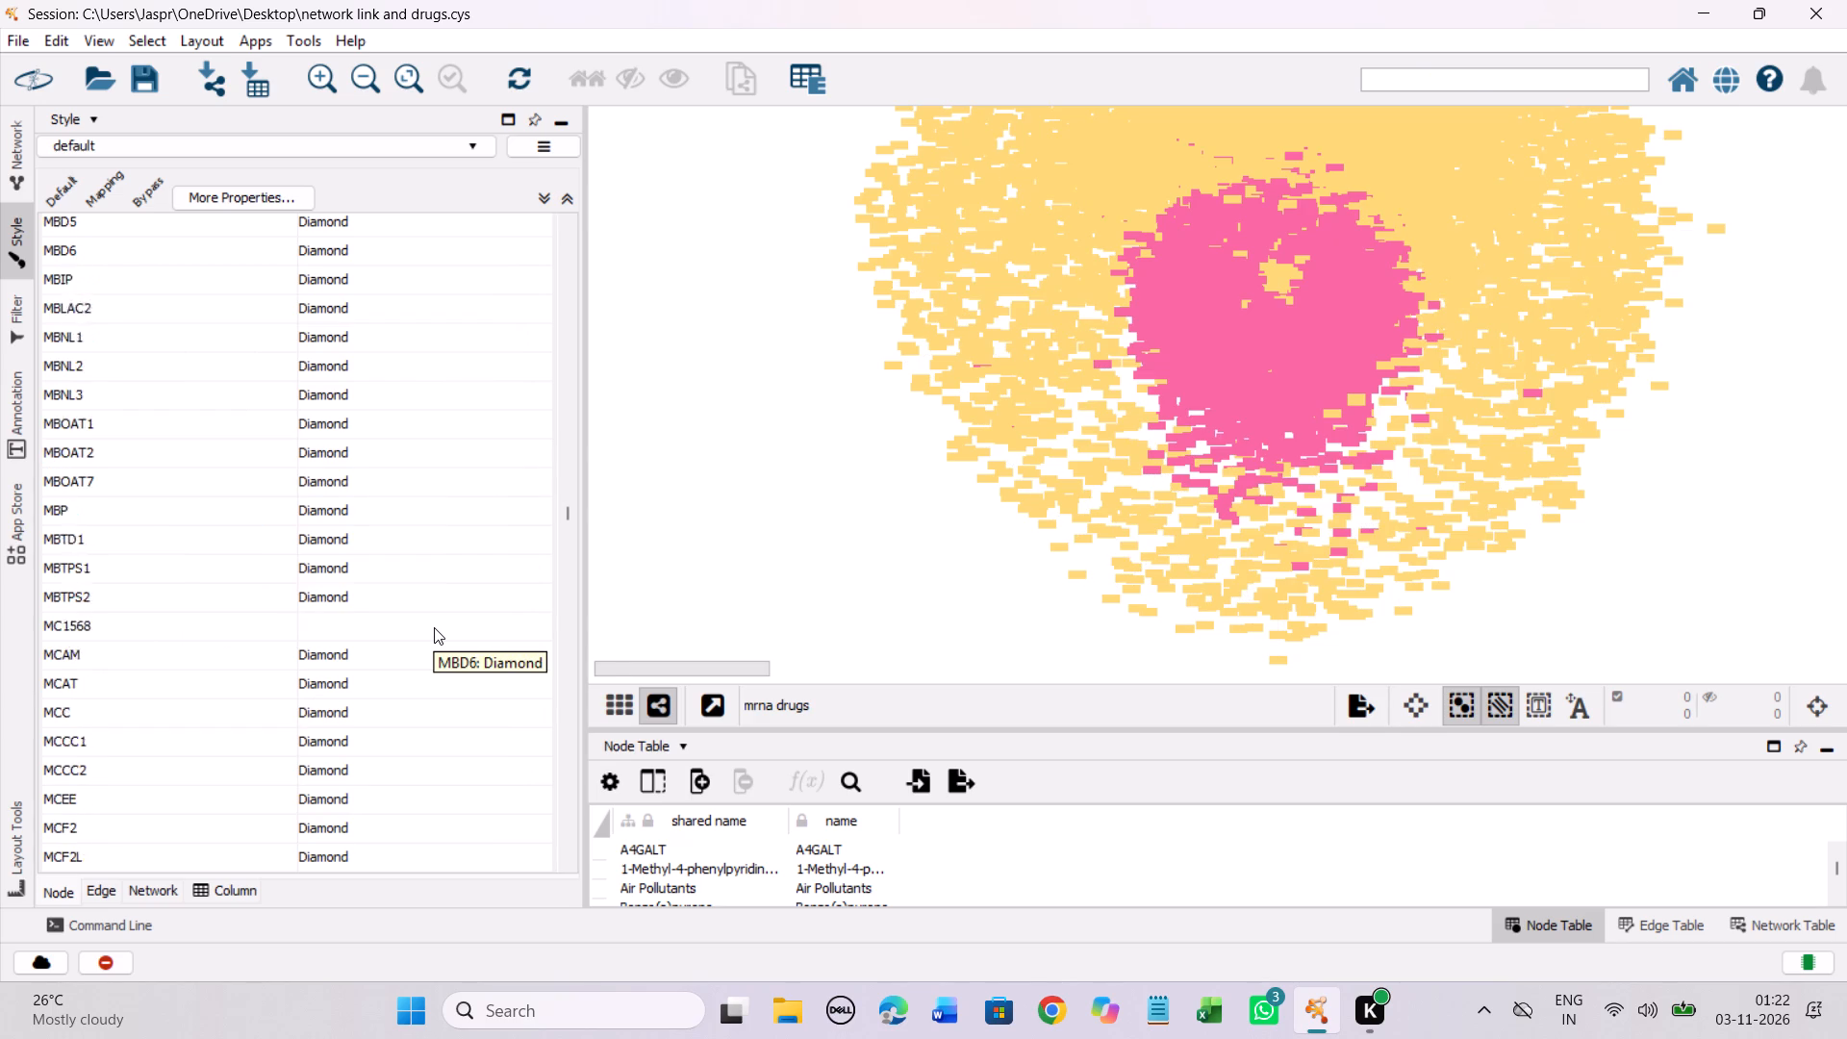
{"action": "scroll", "coordinate": [434, 627], "scroll_direction": "up", "scroll_amount": 6}
{"action": "scroll", "coordinate": [434, 627], "scroll_direction": "down", "scroll_amount": 4}
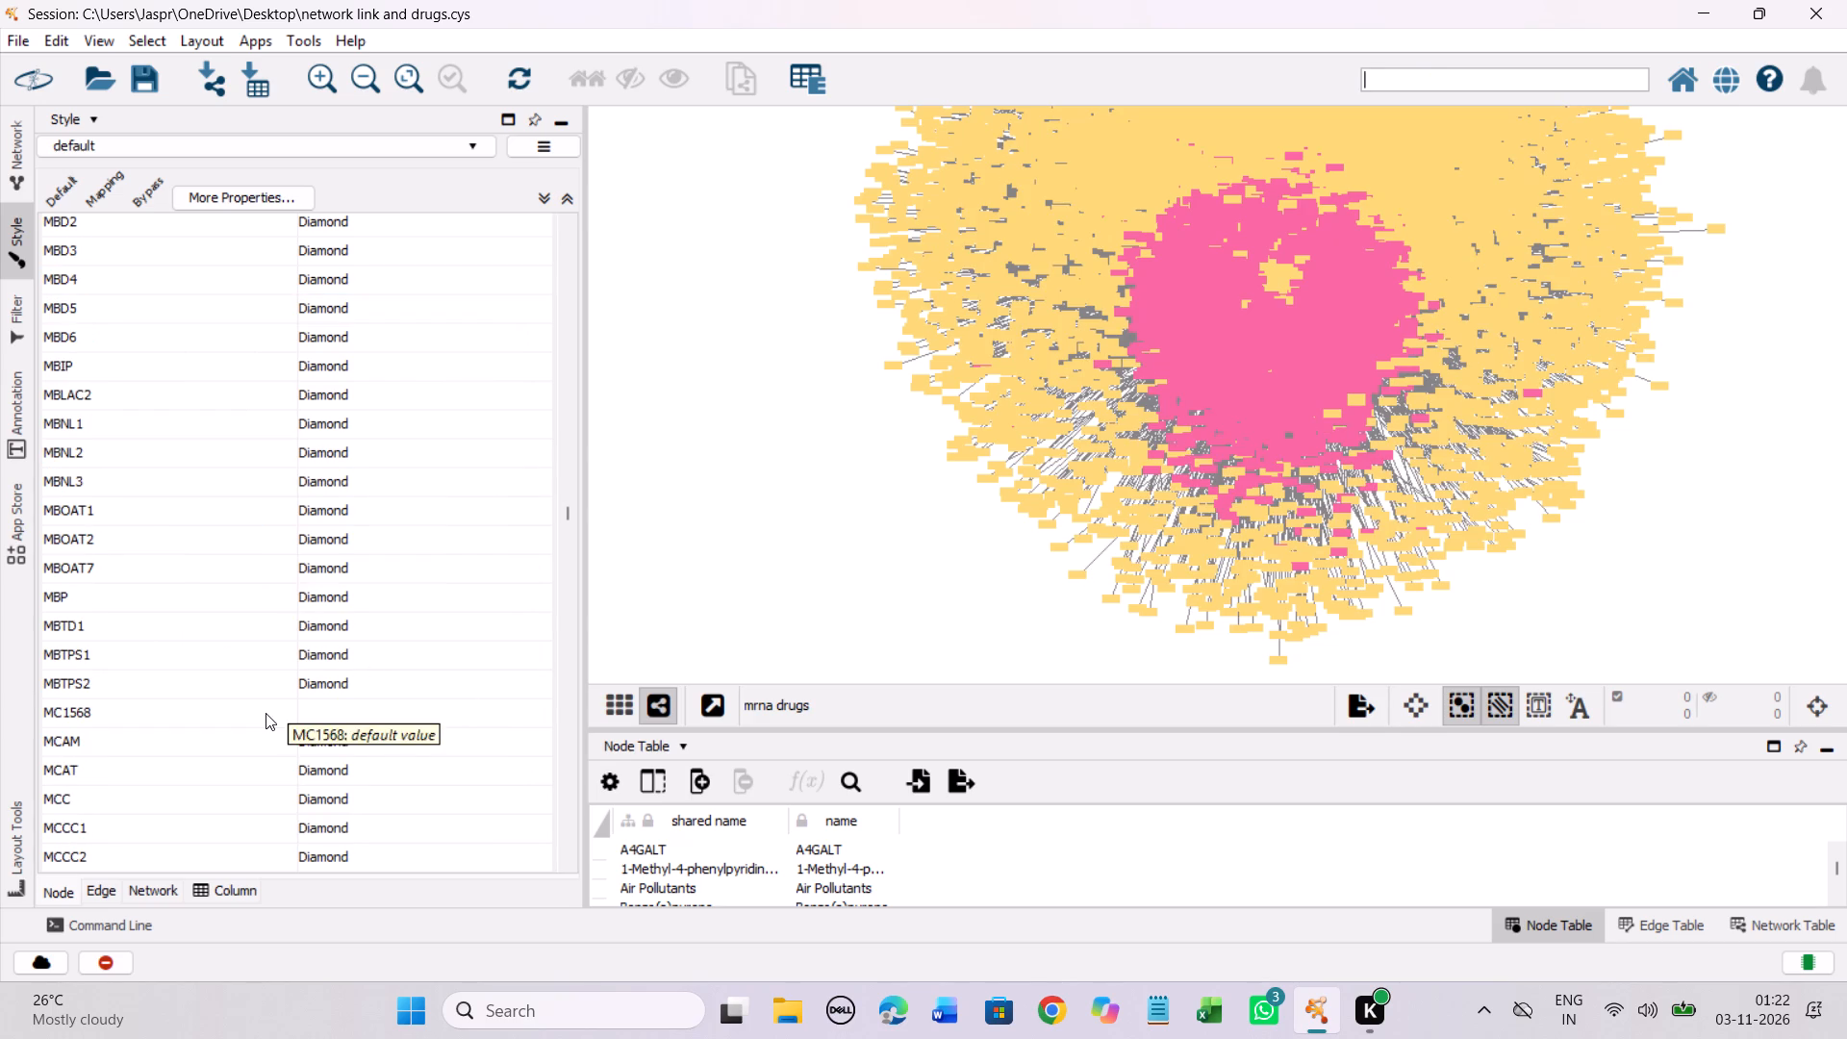
{"action": "left_click", "coordinate": [264, 713]}
{"action": "right_click", "coordinate": [262, 713]}
{"action": "left_click", "coordinate": [492, 732]}
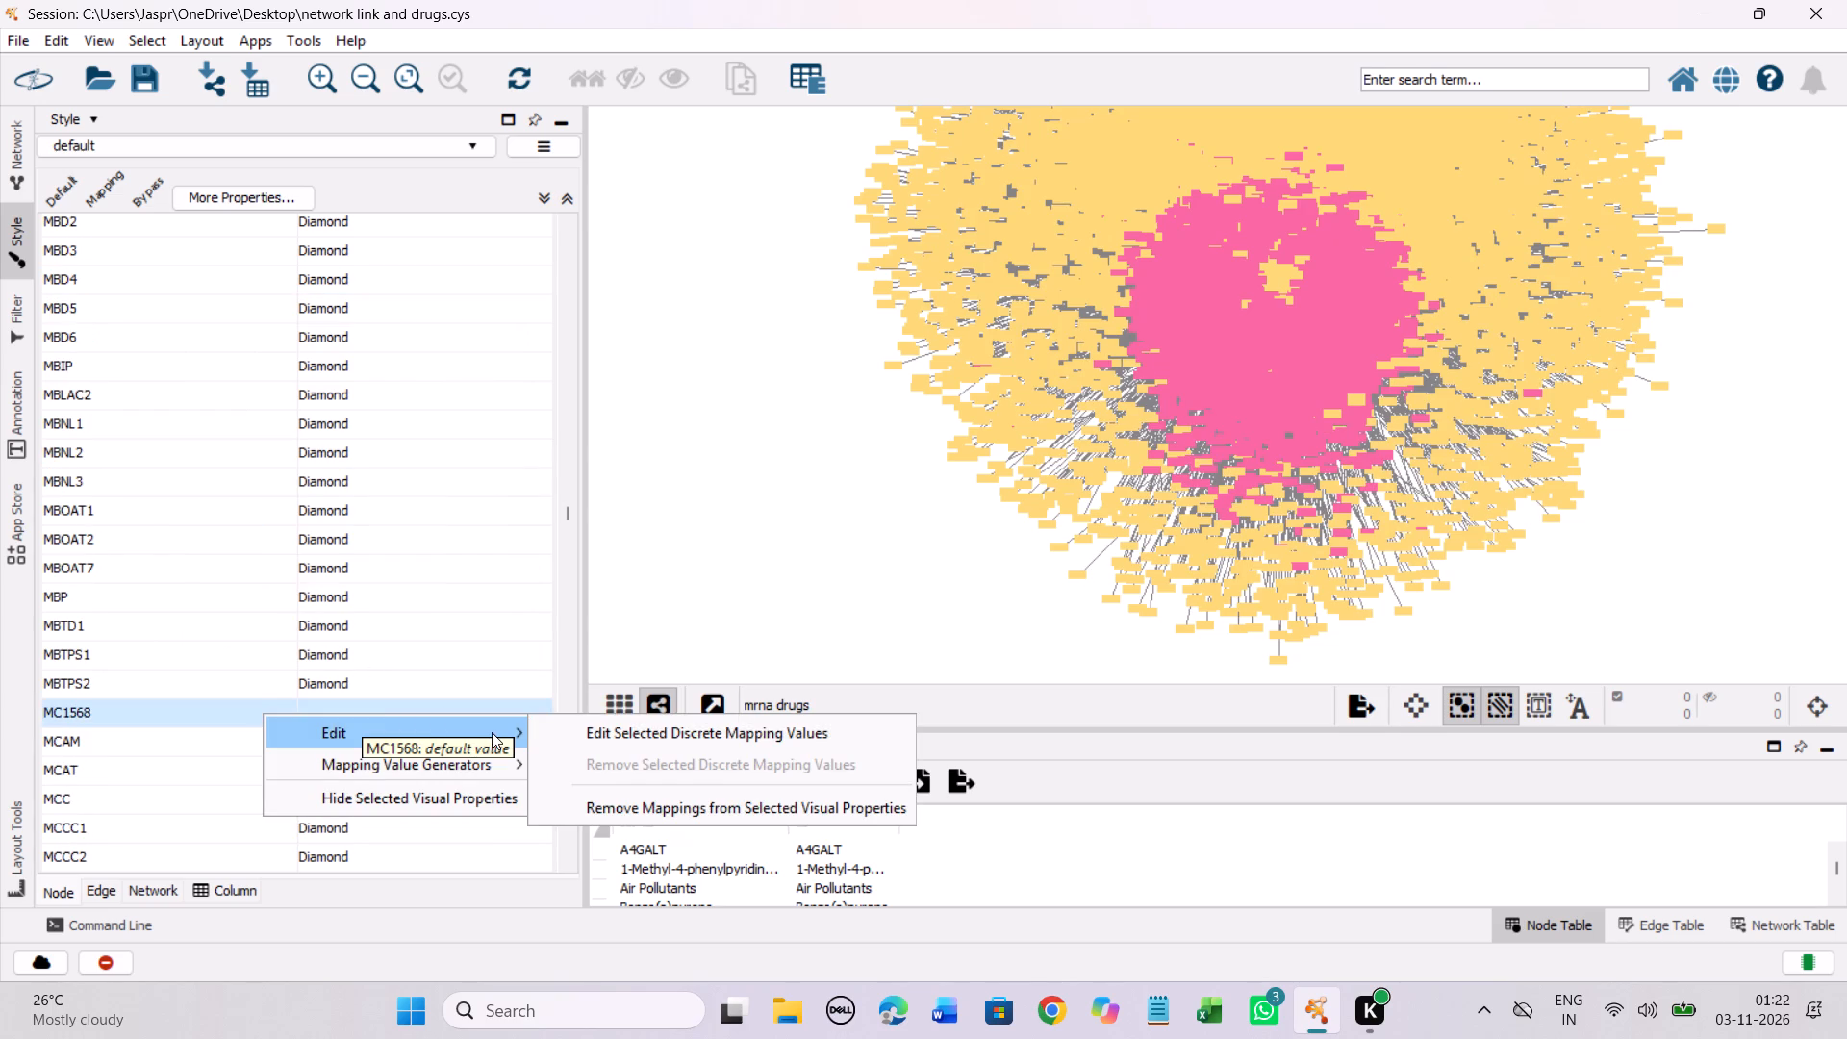
{"action": "left_click", "coordinate": [670, 732]}
{"action": "left_click", "coordinate": [367, 456]}
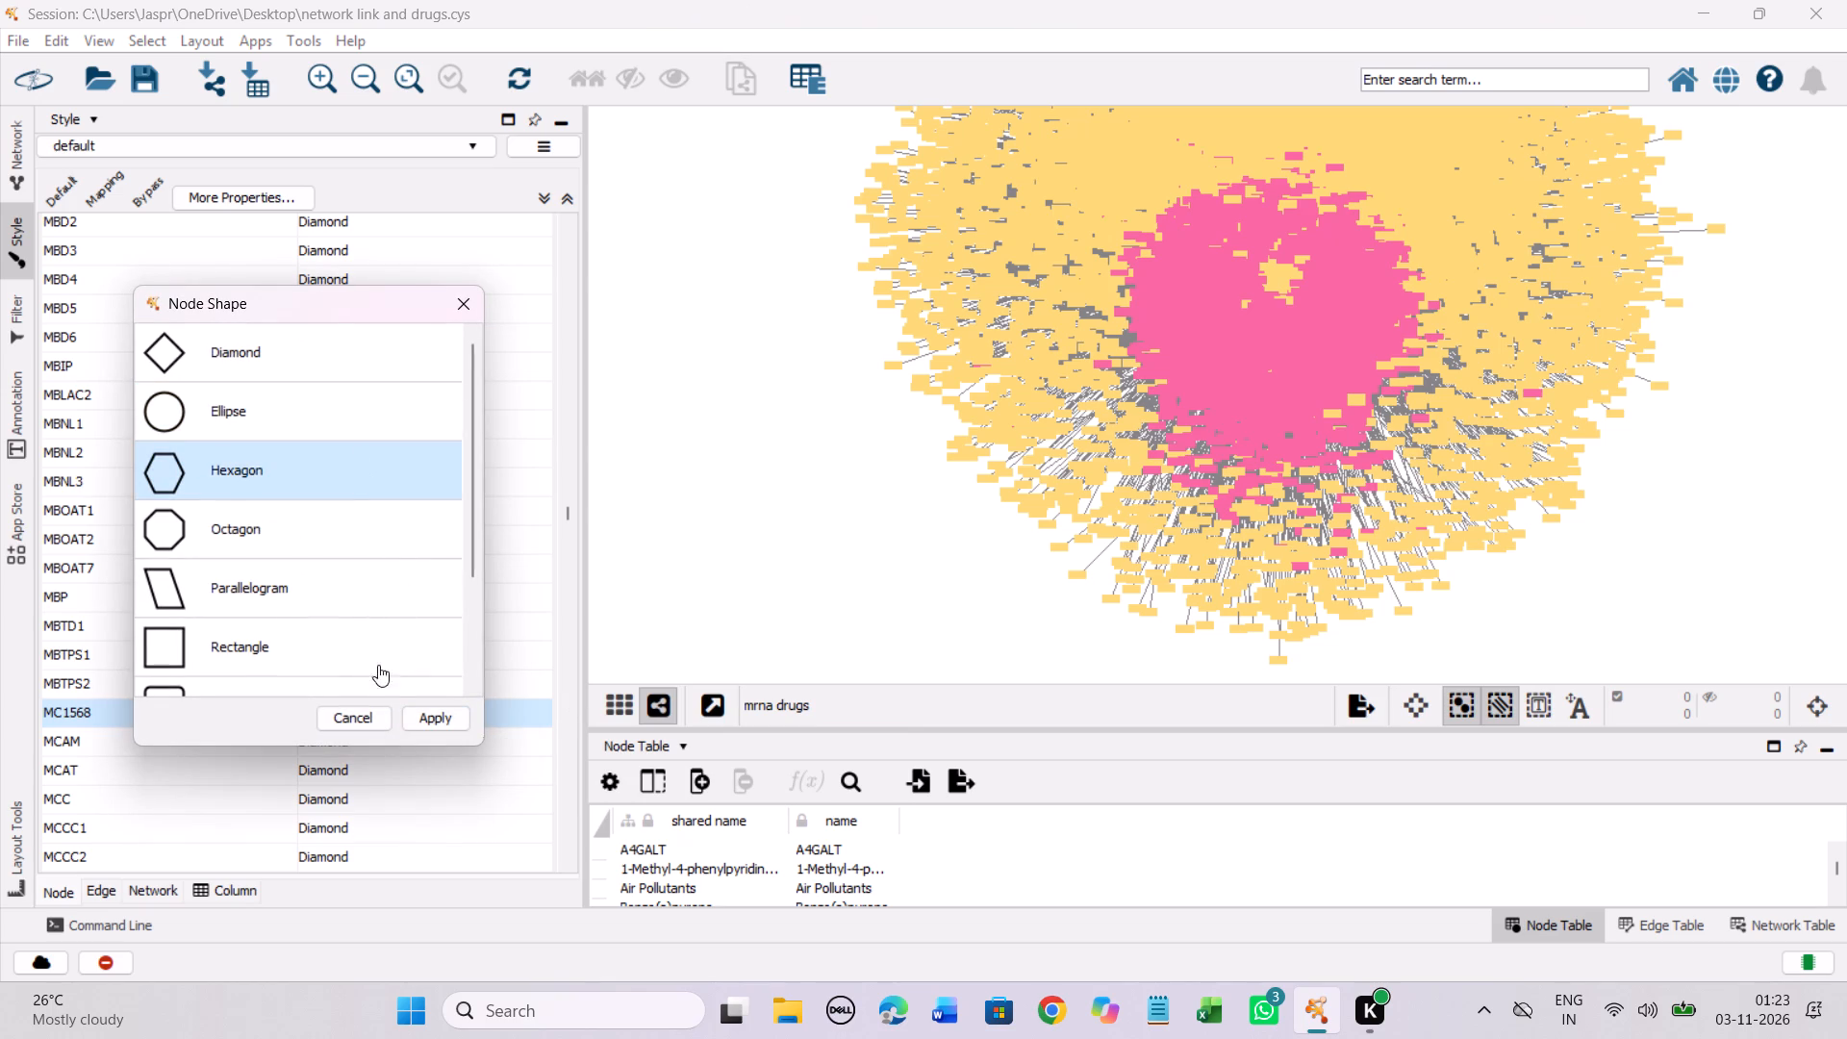
{"action": "left_click", "coordinate": [428, 719]}
Recheck the node shape mapping entries from MC1568 back to the MAPK and MARCHF entries for any left unmapped.
{"action": "scroll", "coordinate": [439, 611], "scroll_direction": "up", "scroll_amount": 5}
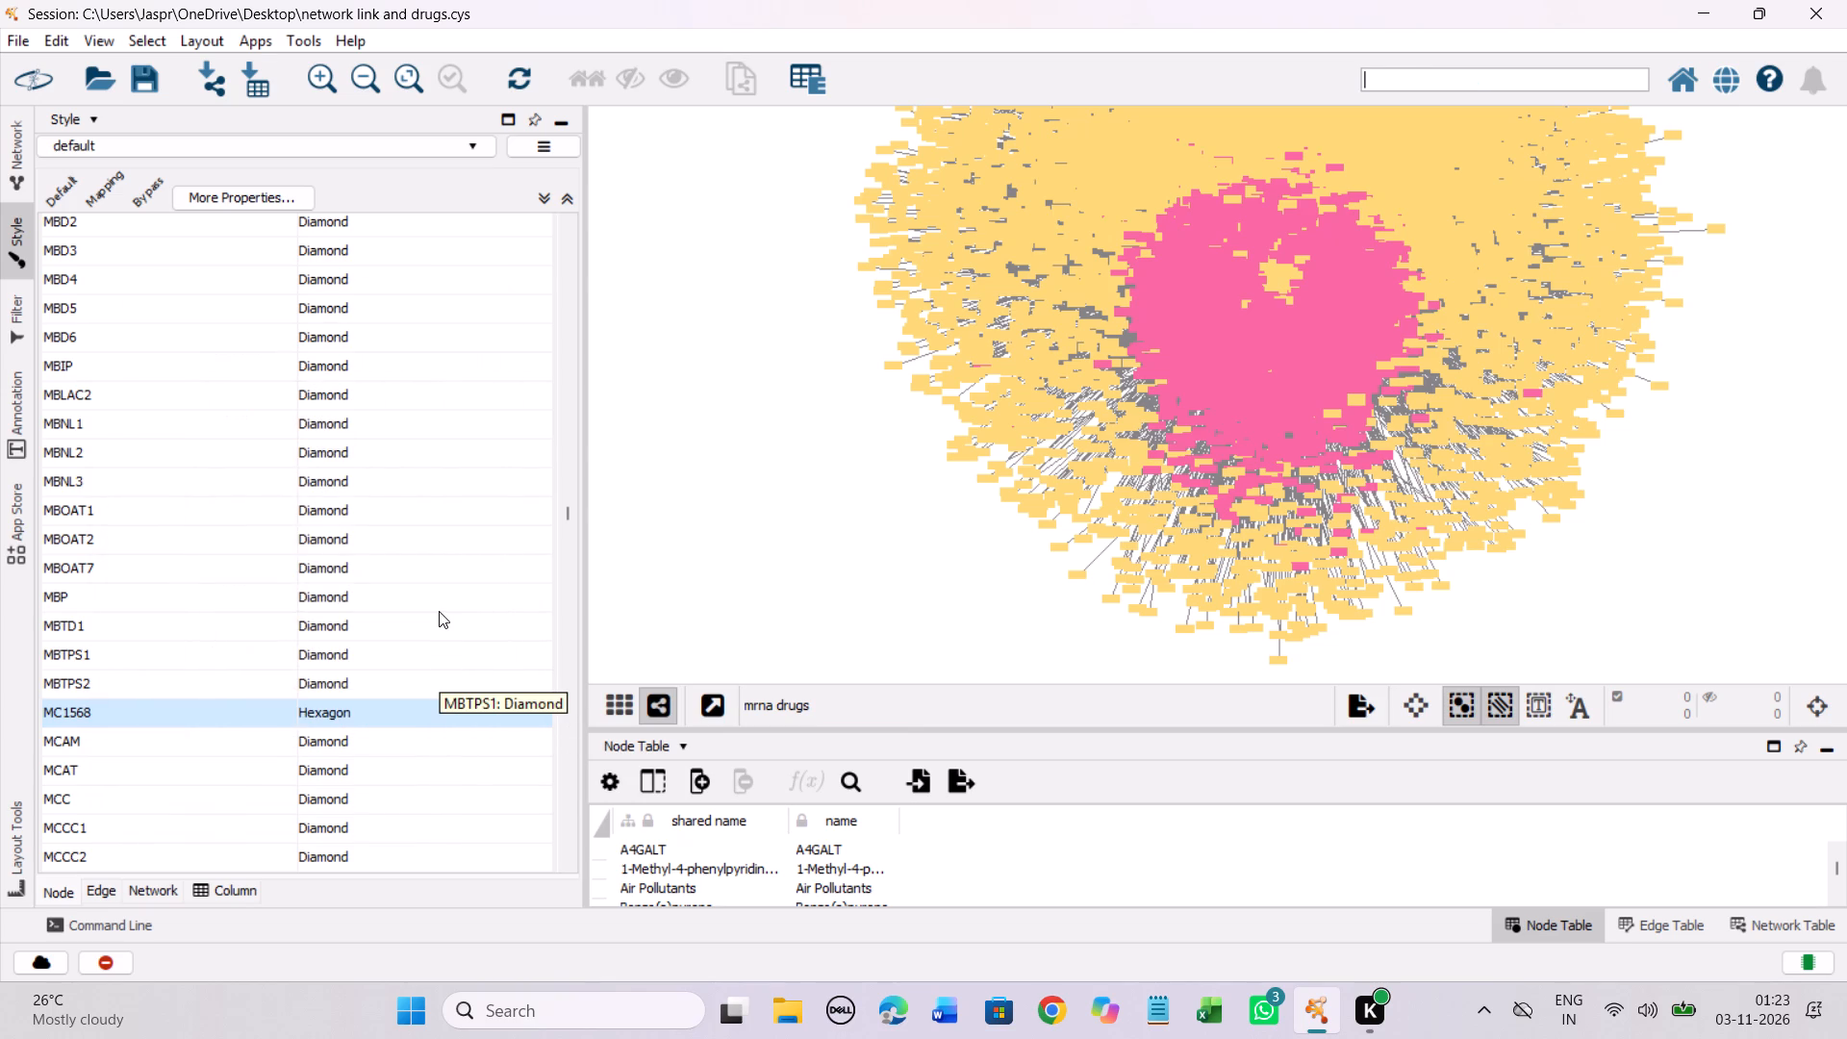
{"action": "scroll", "coordinate": [439, 611], "scroll_direction": "up", "scroll_amount": 3}
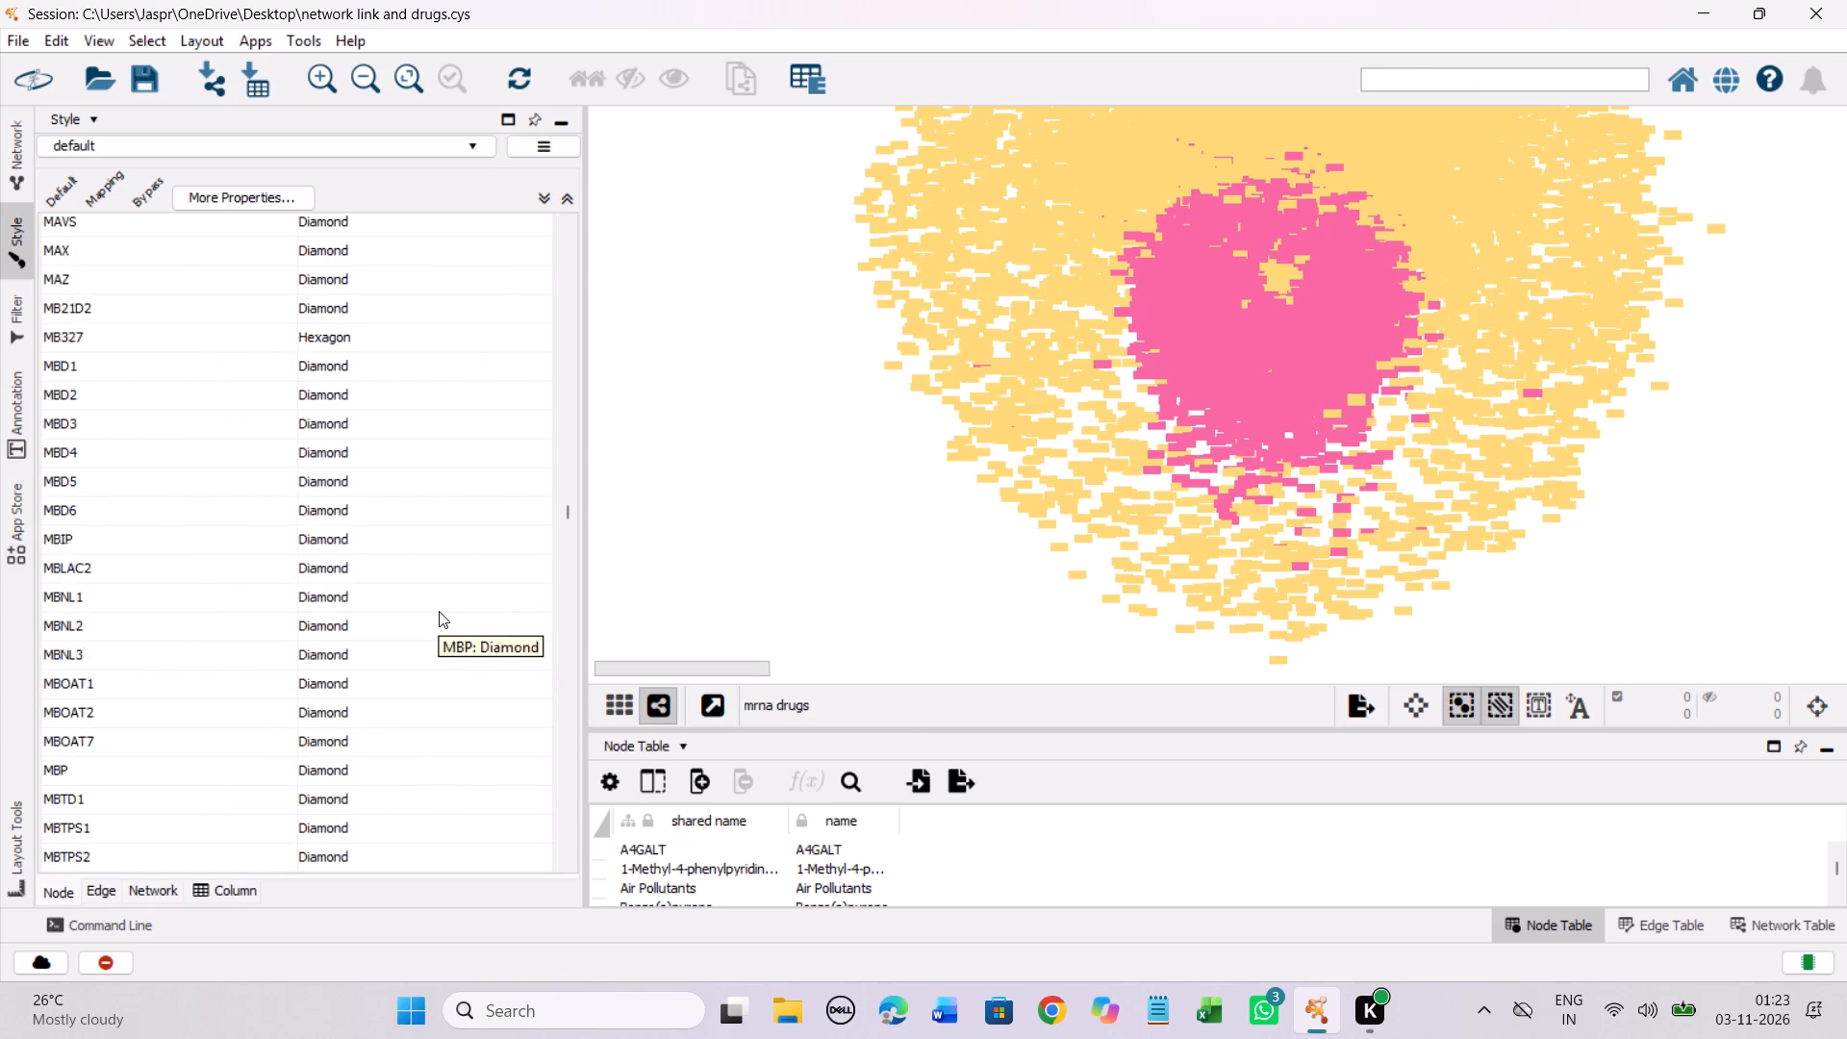
{"action": "scroll", "coordinate": [439, 611], "scroll_direction": "up", "scroll_amount": 14}
{"action": "scroll", "coordinate": [439, 611], "scroll_direction": "up", "scroll_amount": 12}
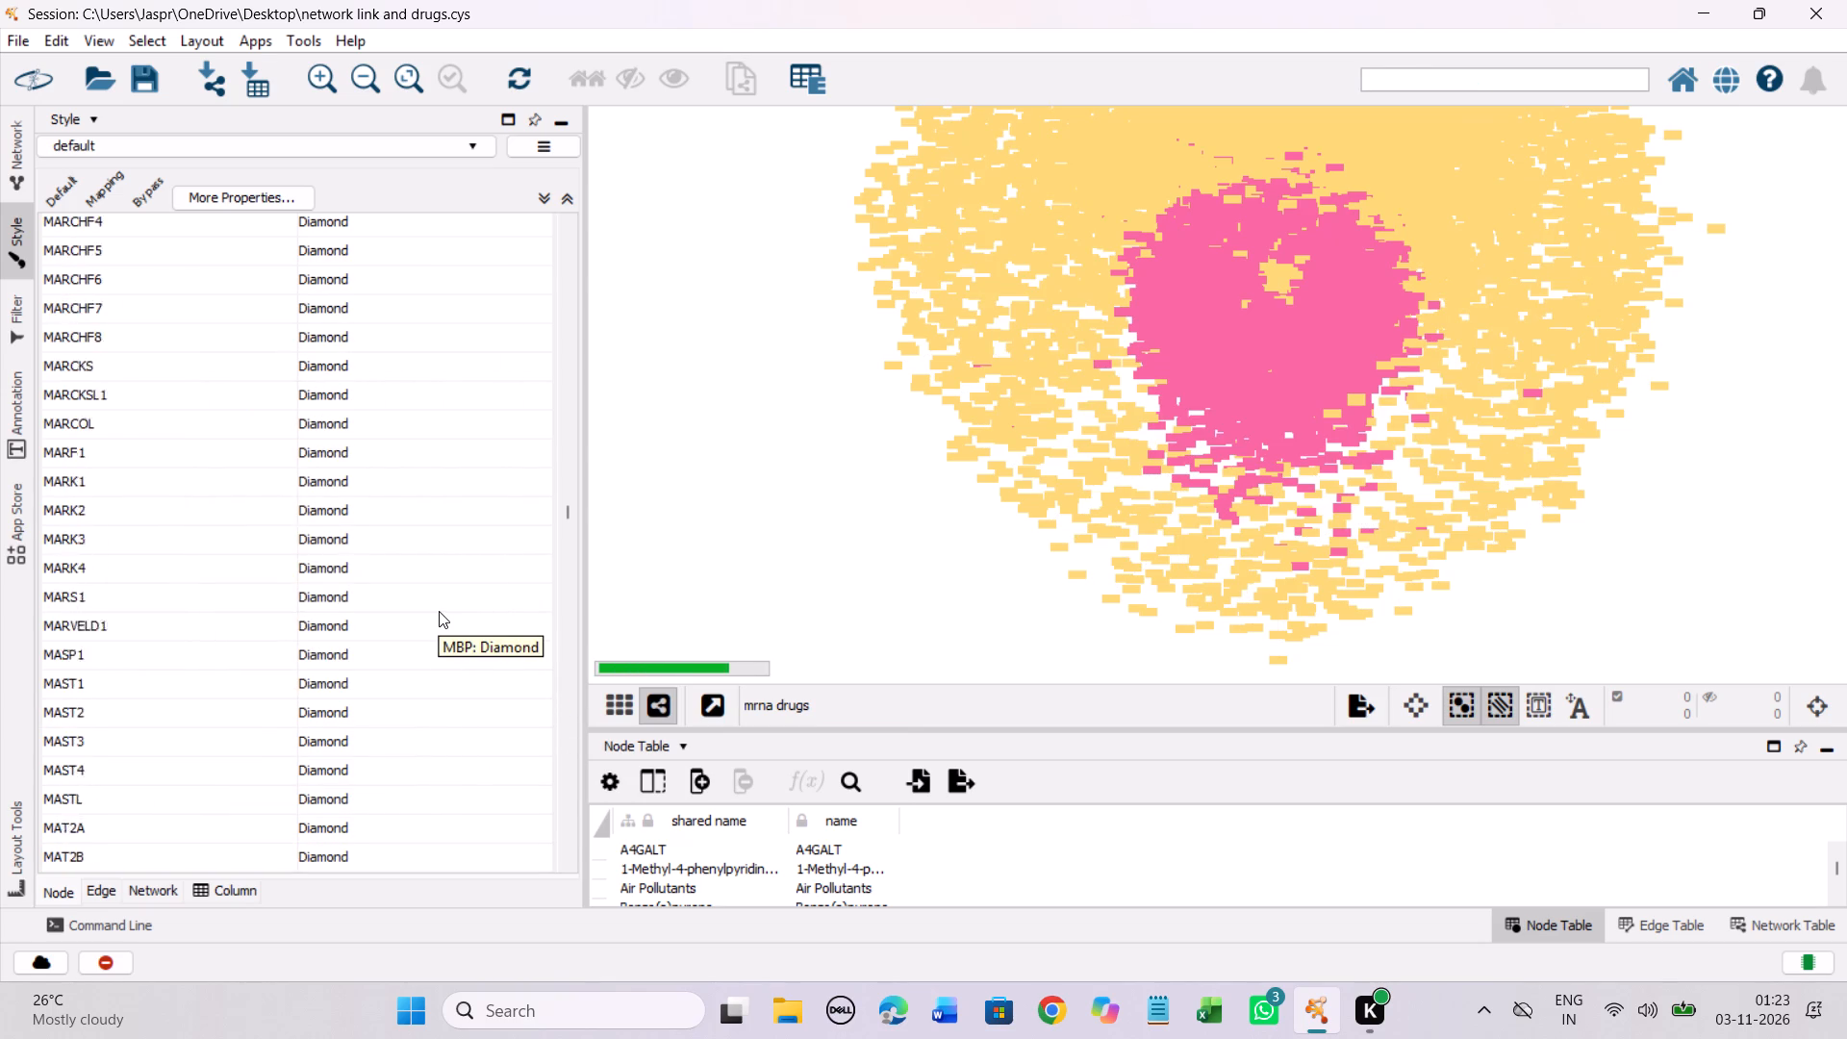
{"action": "scroll", "coordinate": [439, 611], "scroll_direction": "up", "scroll_amount": 18}
{"action": "scroll", "coordinate": [439, 659], "scroll_direction": "down", "scroll_amount": 4}
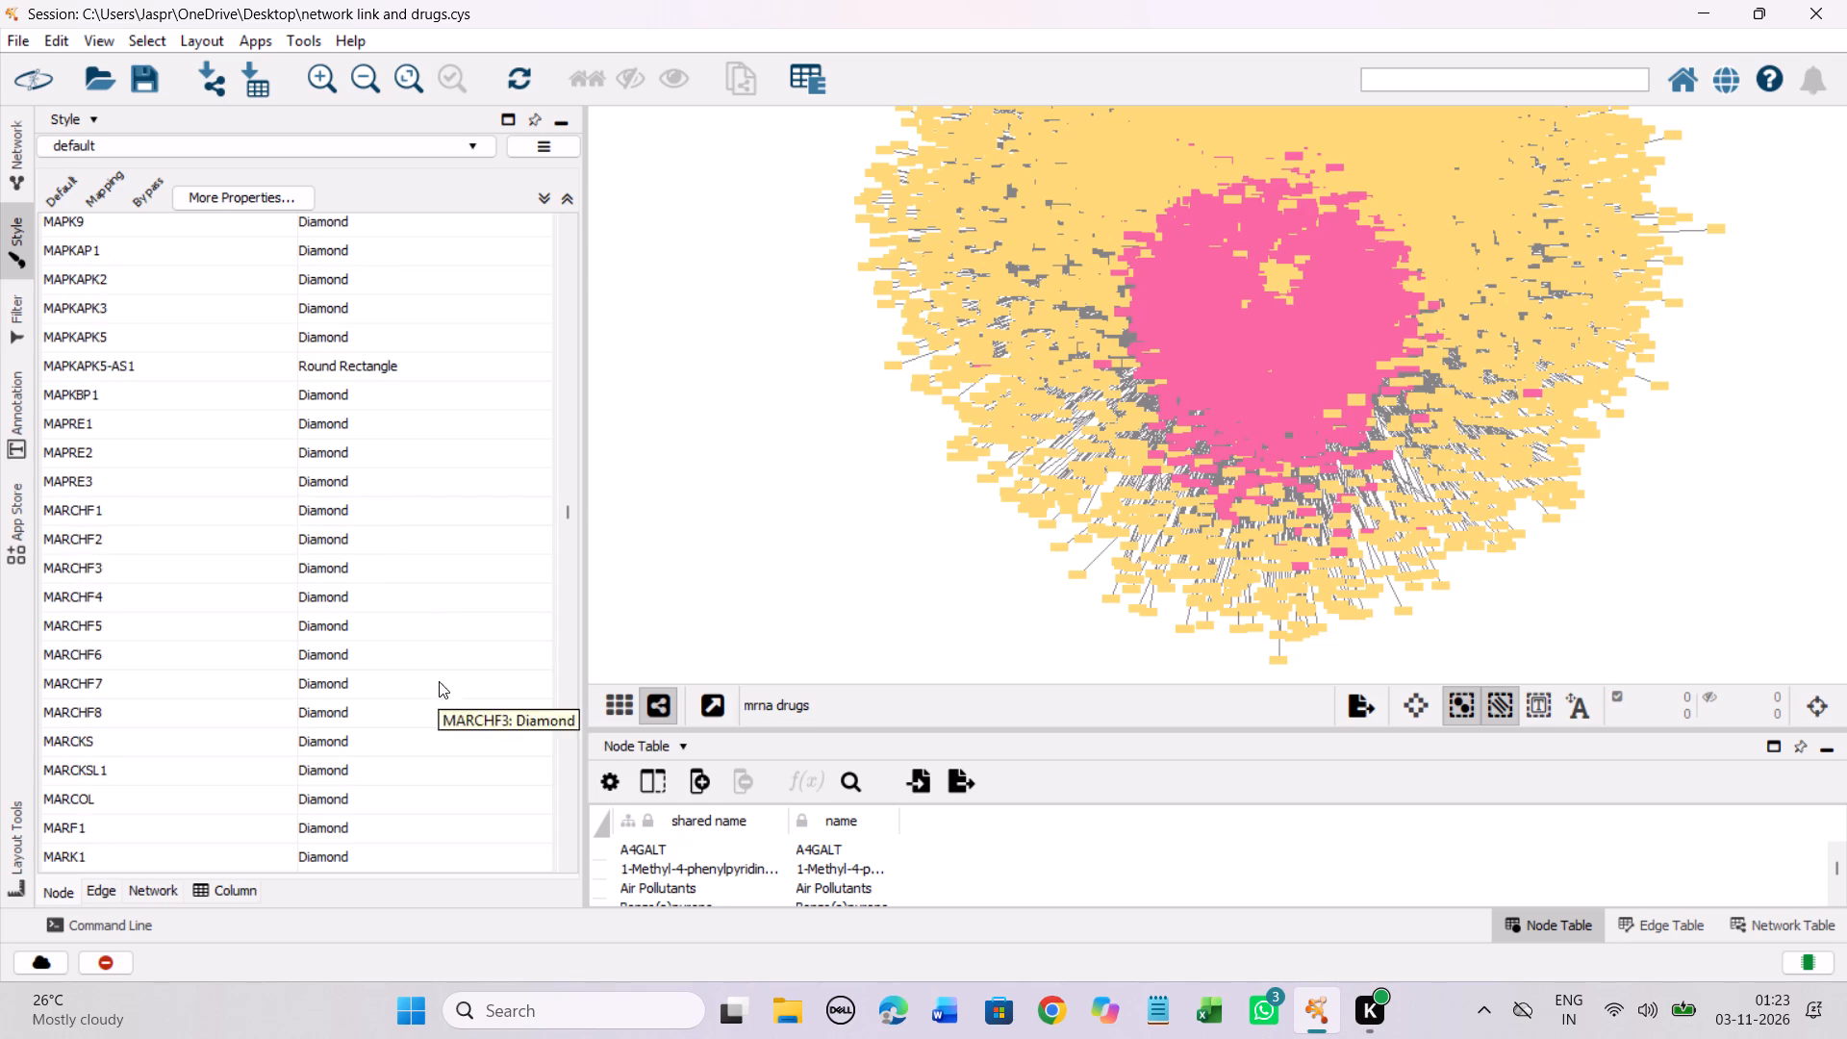
{"action": "scroll", "coordinate": [439, 681], "scroll_direction": "down", "scroll_amount": 20}
{"action": "scroll", "coordinate": [439, 681], "scroll_direction": "down", "scroll_amount": 20}
{"action": "scroll", "coordinate": [439, 681], "scroll_direction": "down", "scroll_amount": 8}
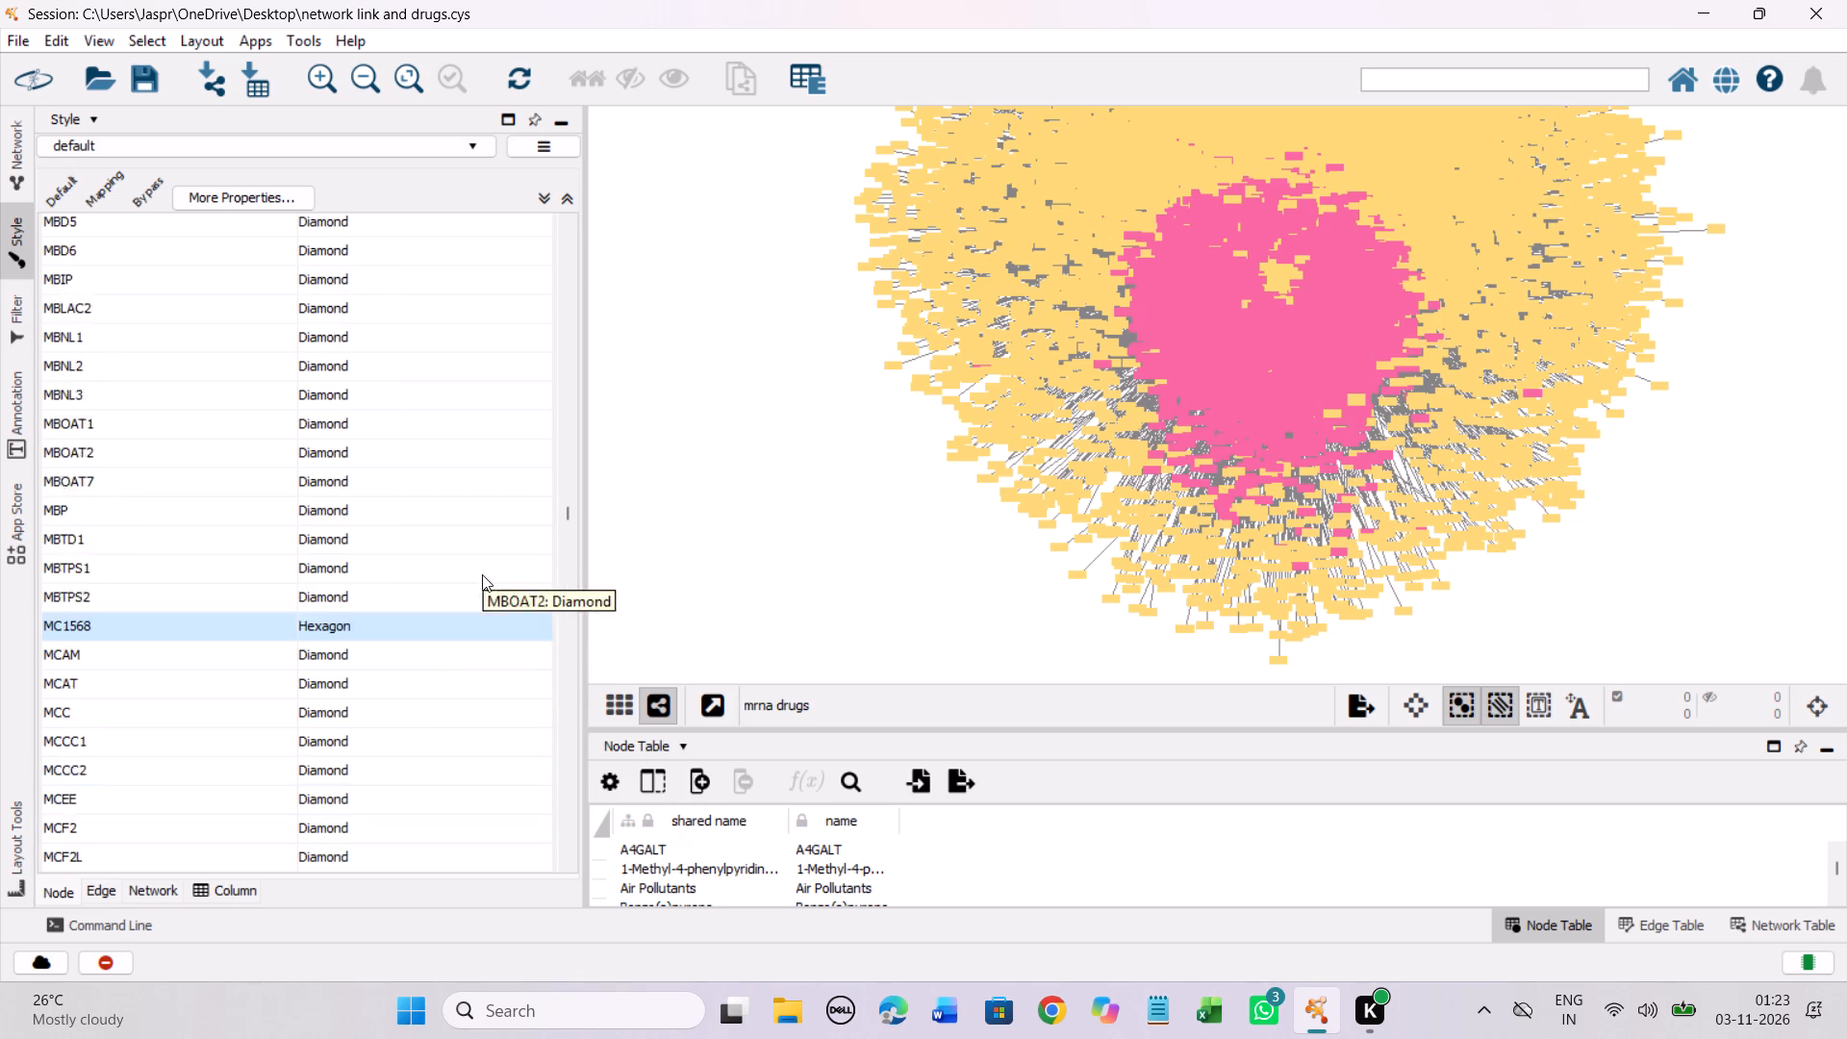
Set the discrete node shape mapping for MDCO-216 to Hexagon.
{"action": "scroll", "coordinate": [482, 574], "scroll_direction": "down", "scroll_amount": 20}
{"action": "scroll", "coordinate": [482, 574], "scroll_direction": "down", "scroll_amount": 20}
{"action": "scroll", "coordinate": [482, 574], "scroll_direction": "down", "scroll_amount": 7}
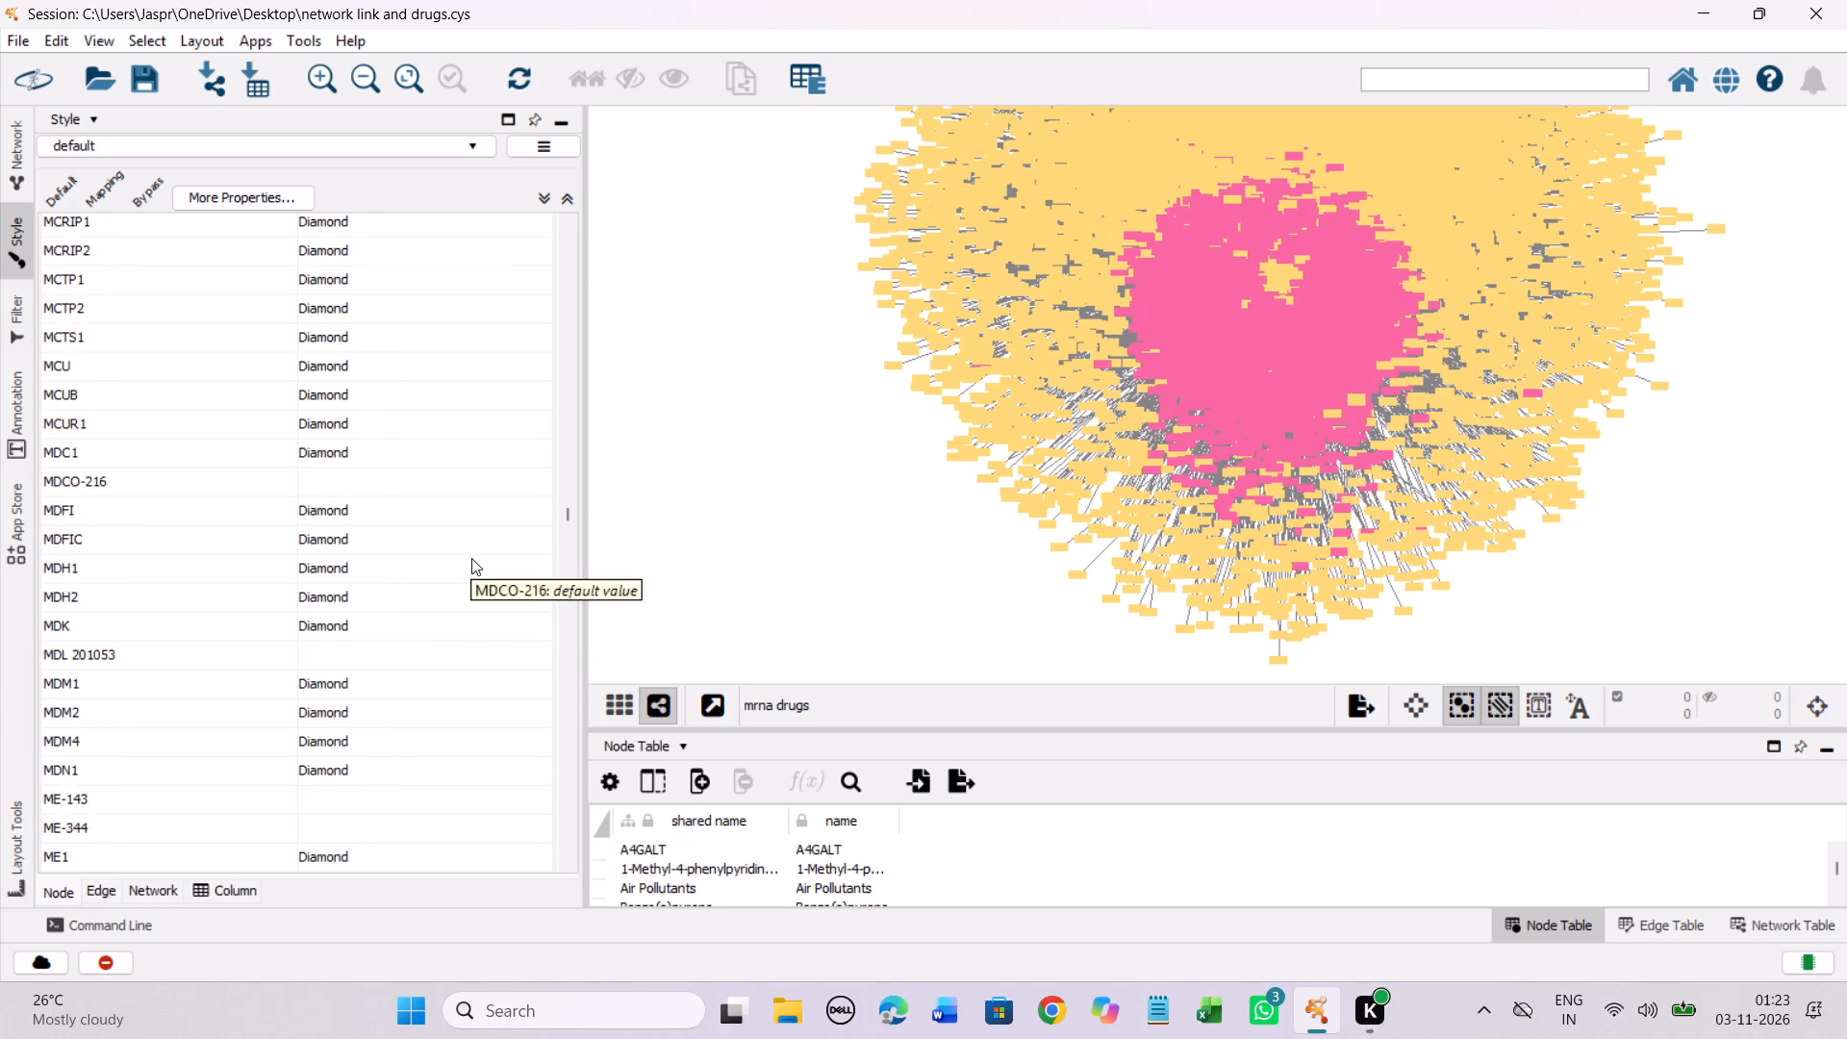
{"action": "scroll", "coordinate": [471, 558], "scroll_direction": "down", "scroll_amount": 3}
{"action": "left_click", "coordinate": [249, 367]}
{"action": "right_click", "coordinate": [249, 367]}
{"action": "left_click", "coordinate": [400, 371]}
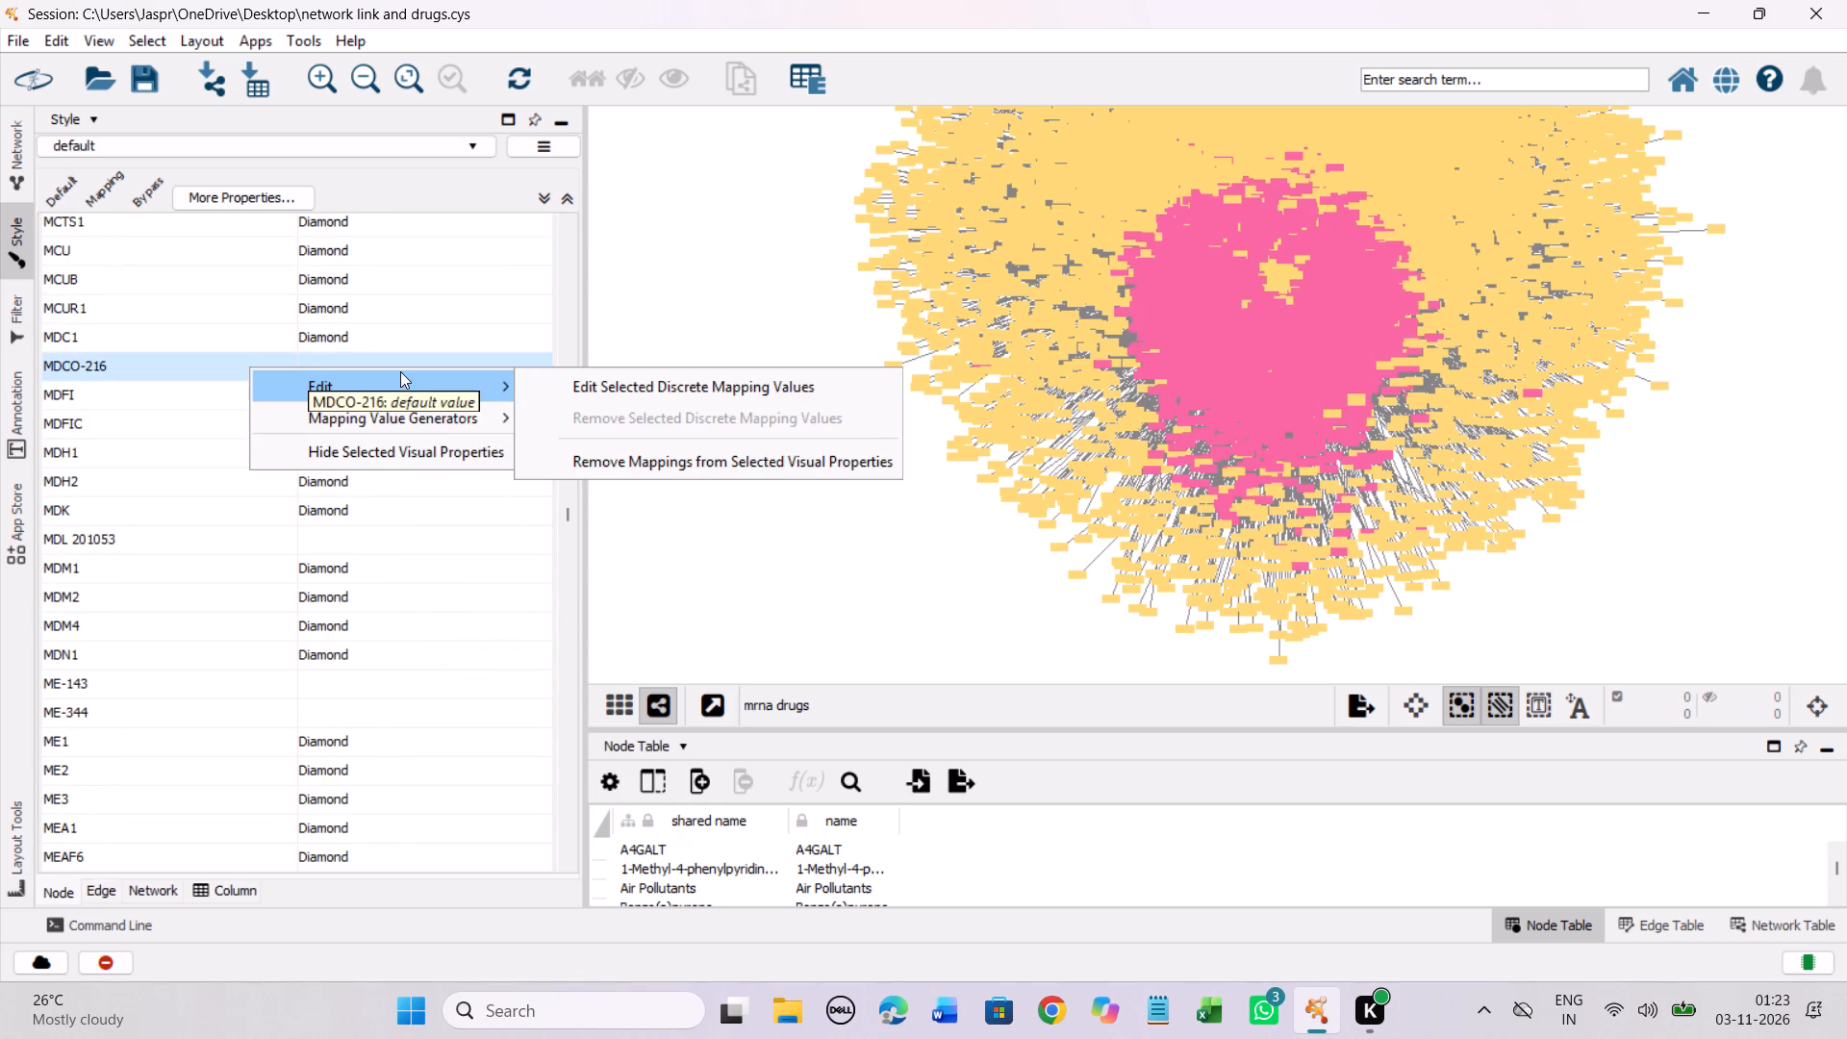
{"action": "left_click", "coordinate": [647, 371]}
{"action": "left_click", "coordinate": [250, 464]}
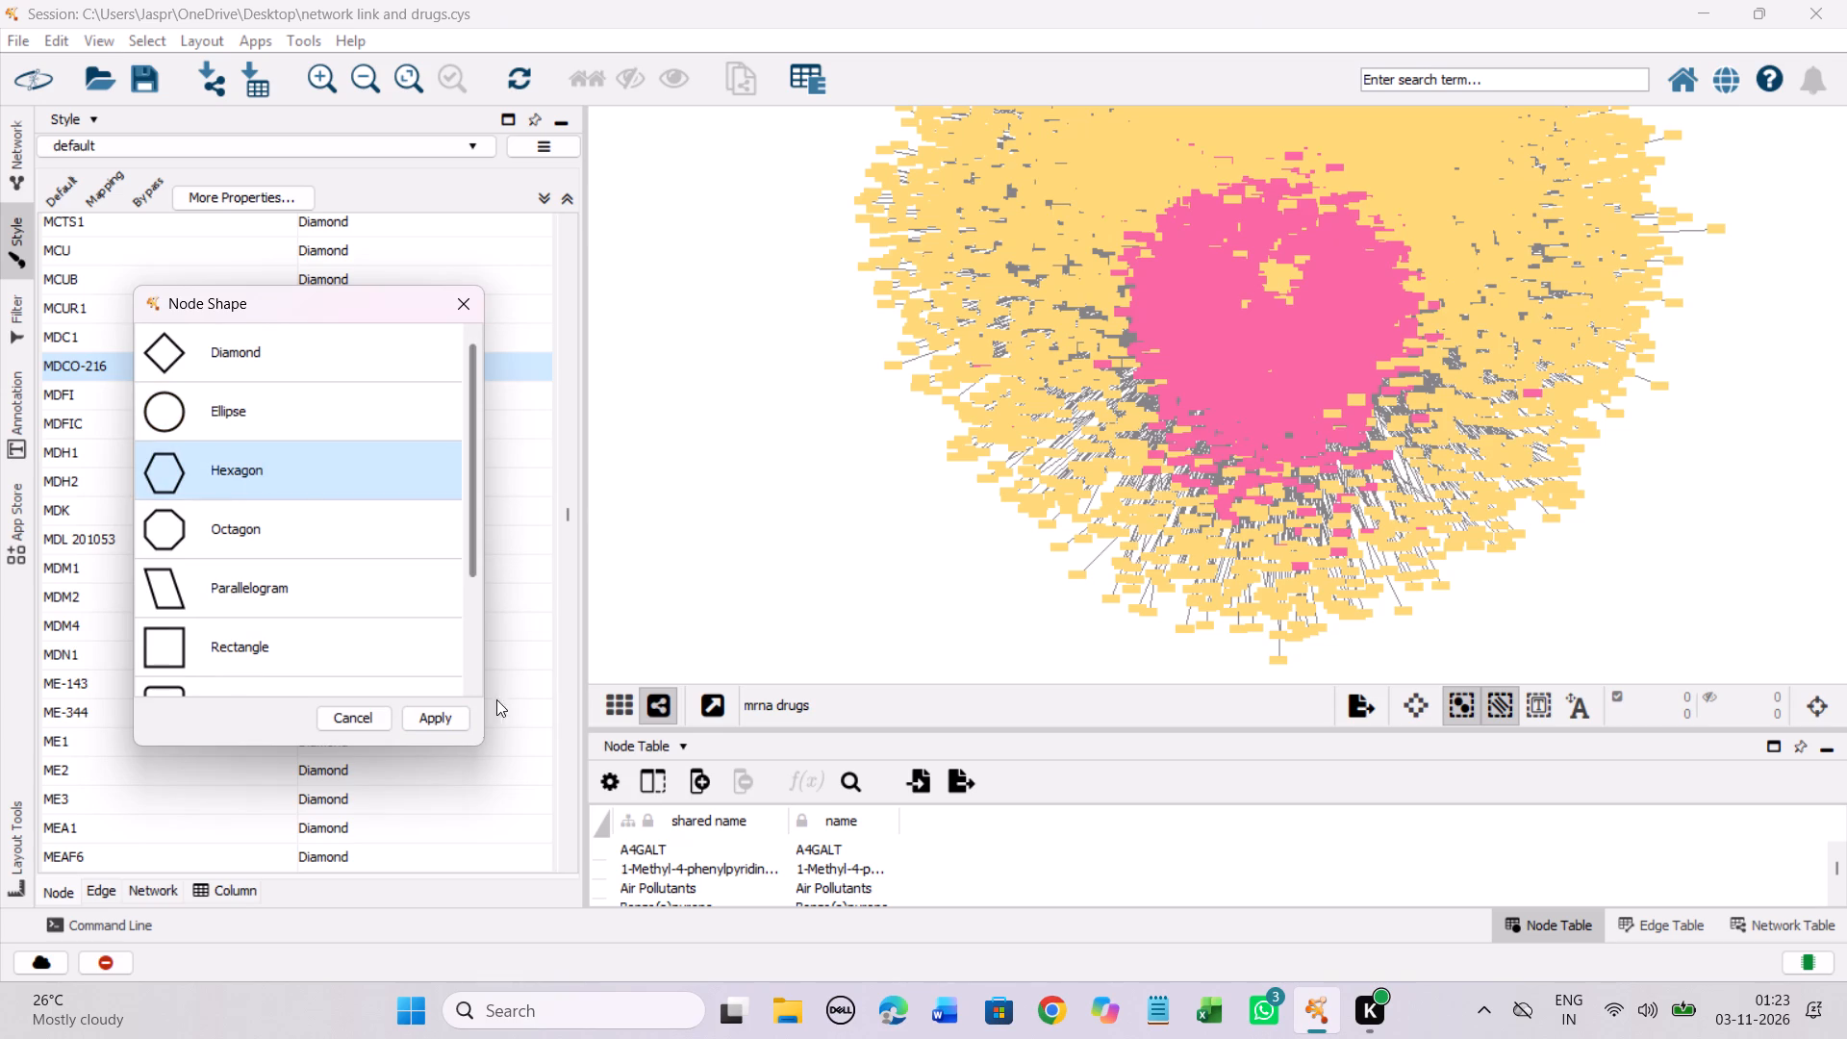
{"action": "left_click", "coordinate": [441, 712]}
Set the discrete node shape mapping for MDL 201053 to Hexagon.
{"action": "left_click", "coordinate": [275, 537]}
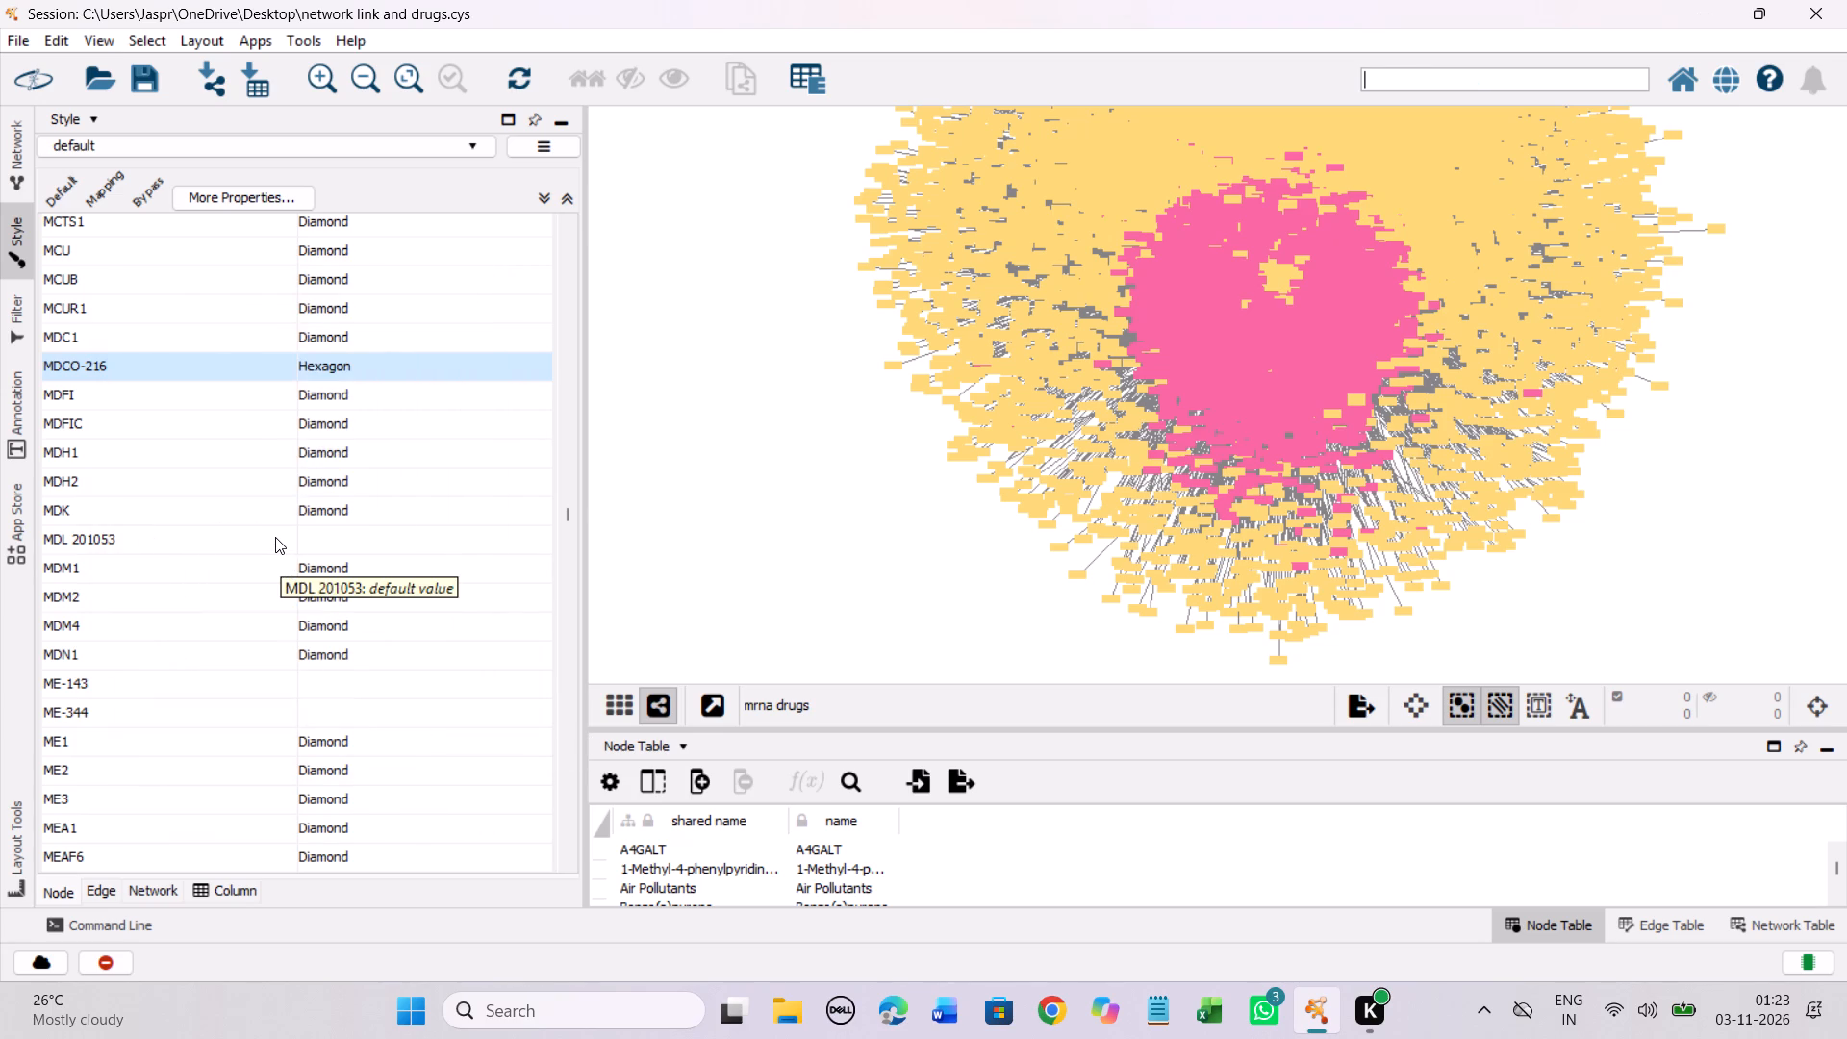
{"action": "right_click", "coordinate": [278, 538]}
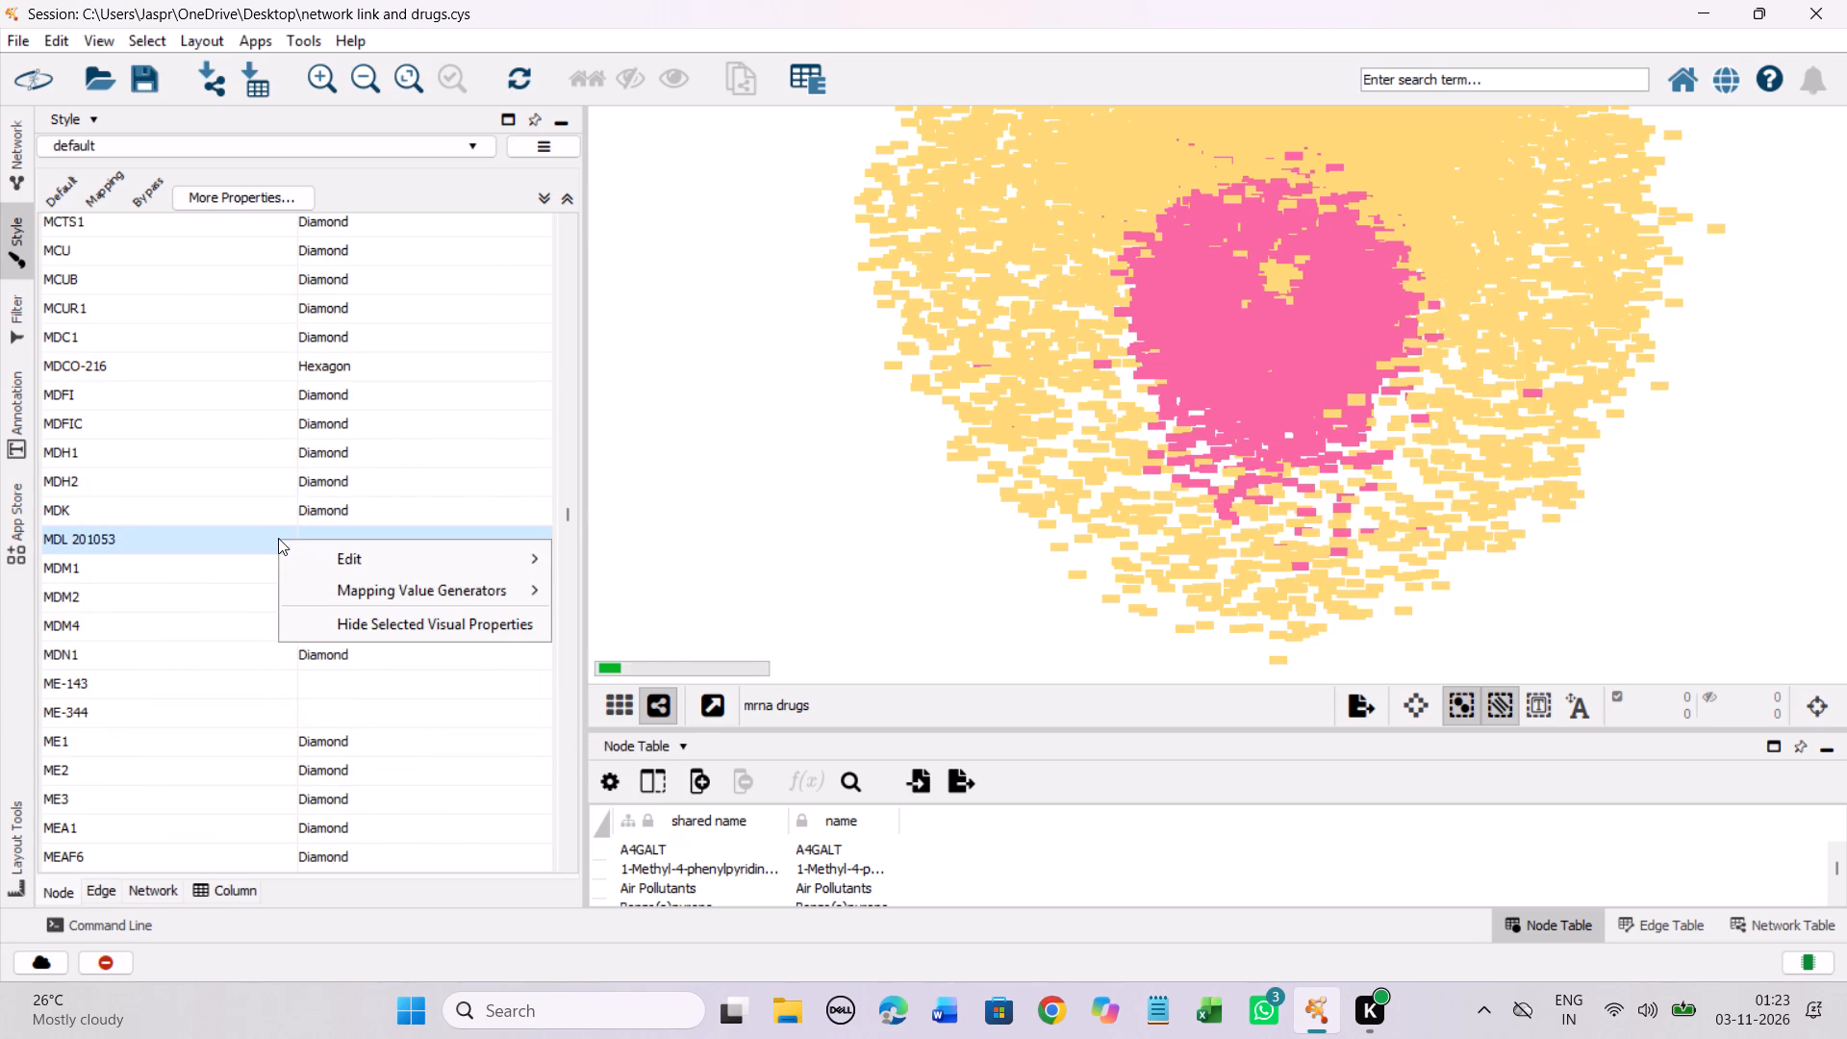
{"action": "left_click", "coordinate": [372, 556]}
{"action": "left_click", "coordinate": [601, 557]}
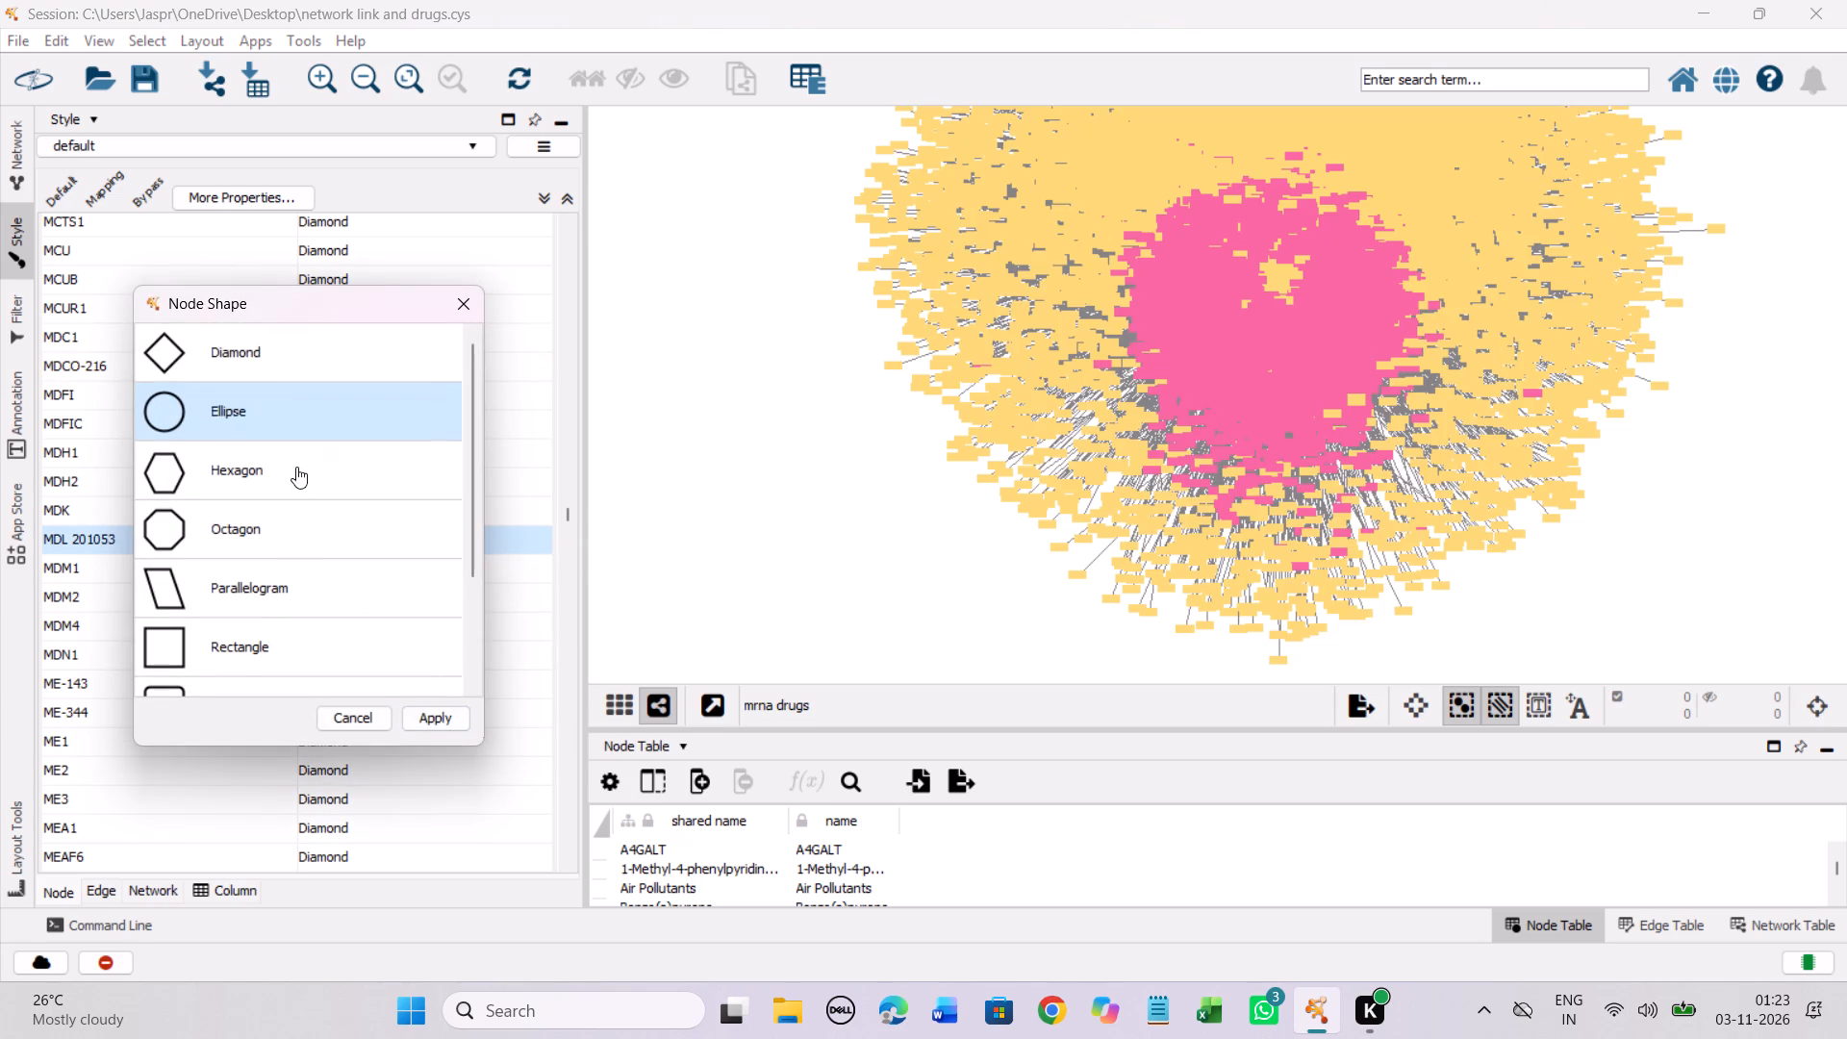
{"action": "left_click", "coordinate": [297, 464]}
{"action": "left_click", "coordinate": [435, 722]}
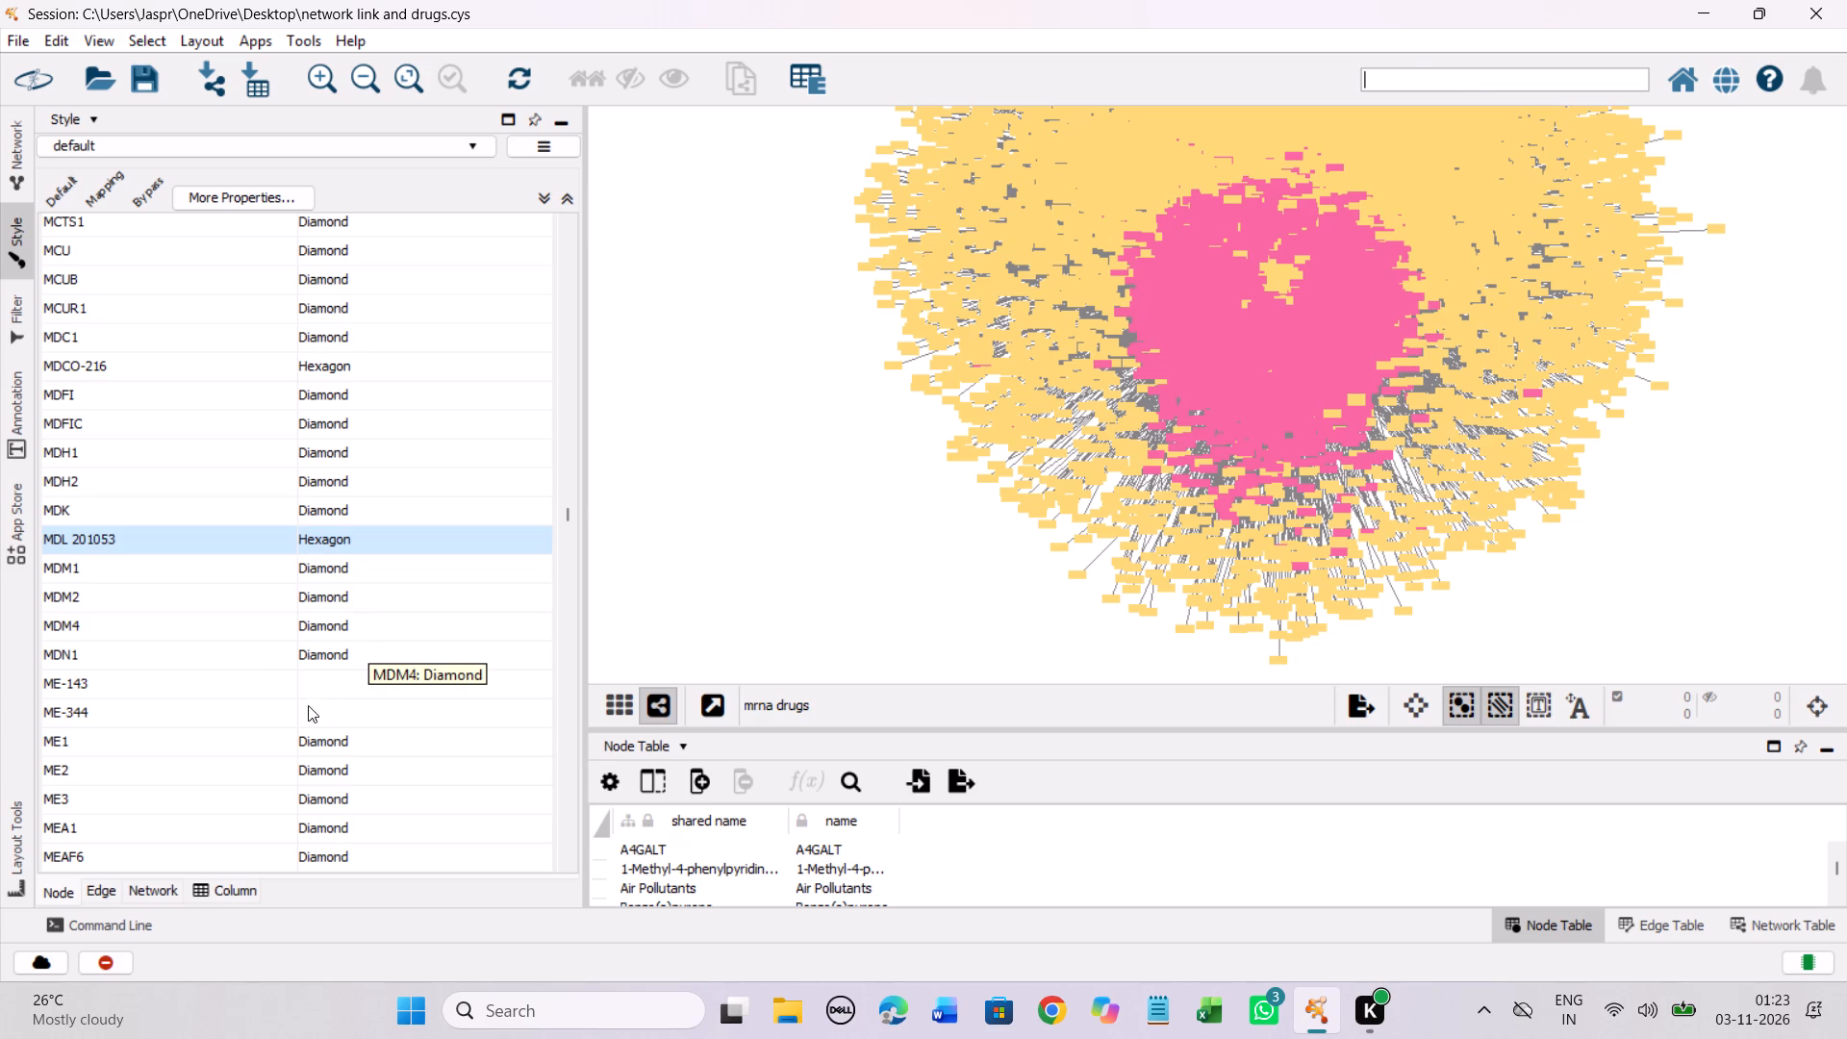
Set the discrete node shape mapping for ME-143 and ME-344 together to Hexagon.
{"action": "left_click_drag", "start_coordinate": [273, 680], "coordinate": [273, 719]}
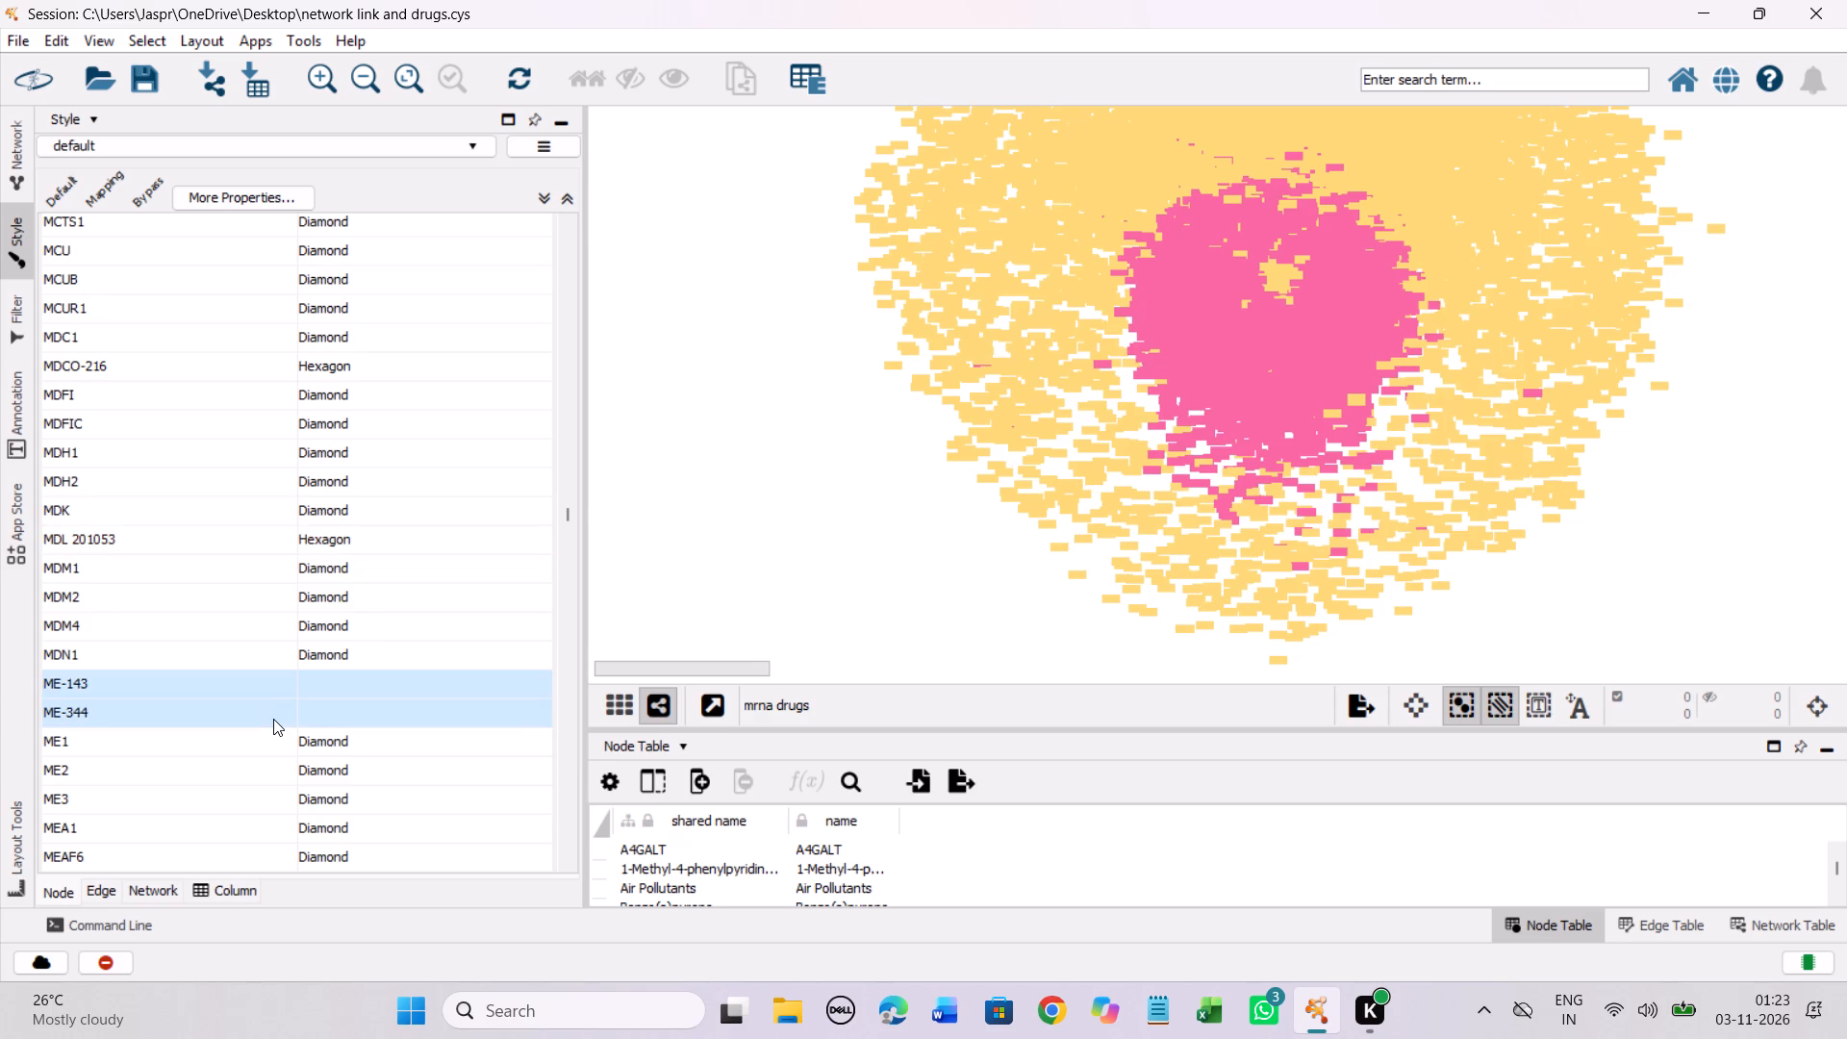
{"action": "right_click", "coordinate": [273, 719]}
{"action": "left_click", "coordinate": [424, 726]}
{"action": "left_click", "coordinate": [588, 730]}
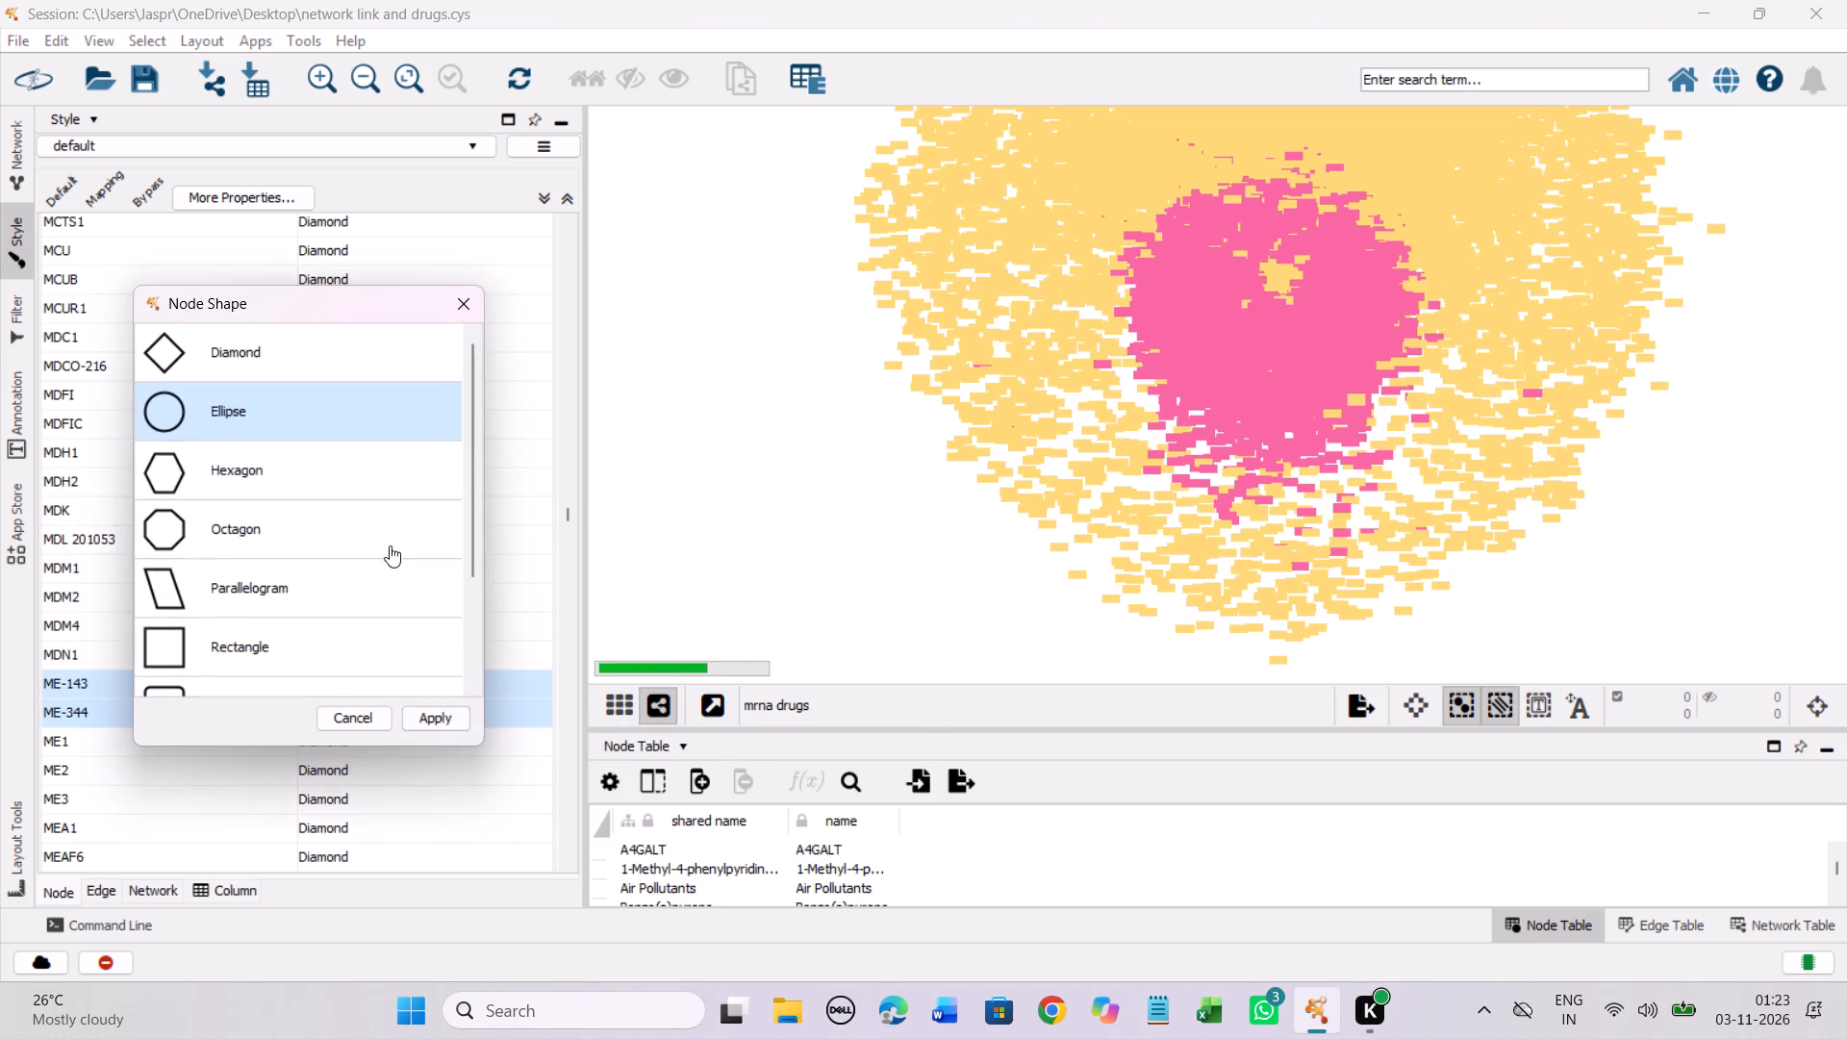
{"action": "left_click", "coordinate": [335, 472]}
{"action": "left_click", "coordinate": [449, 727]}
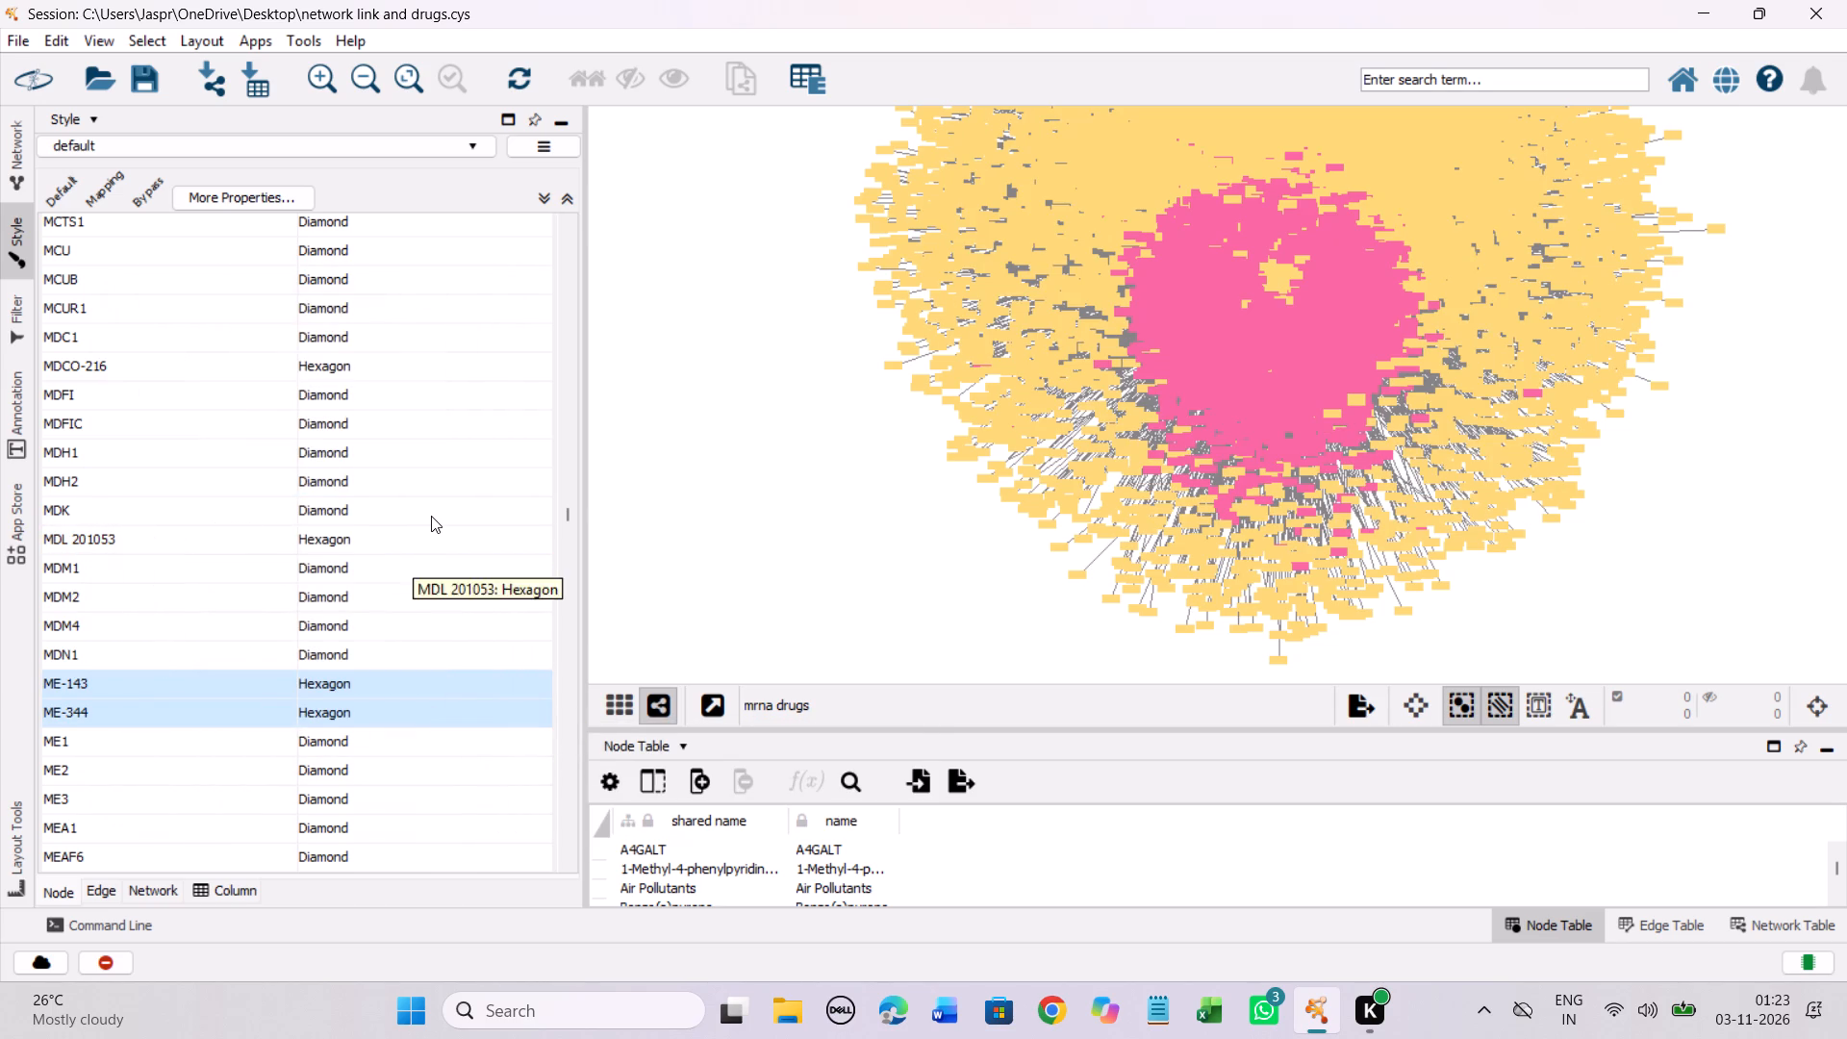
Set the discrete node shape mapping for MEN 11270 to Hexagon.
{"action": "scroll", "coordinate": [431, 516], "scroll_direction": "down", "scroll_amount": 6}
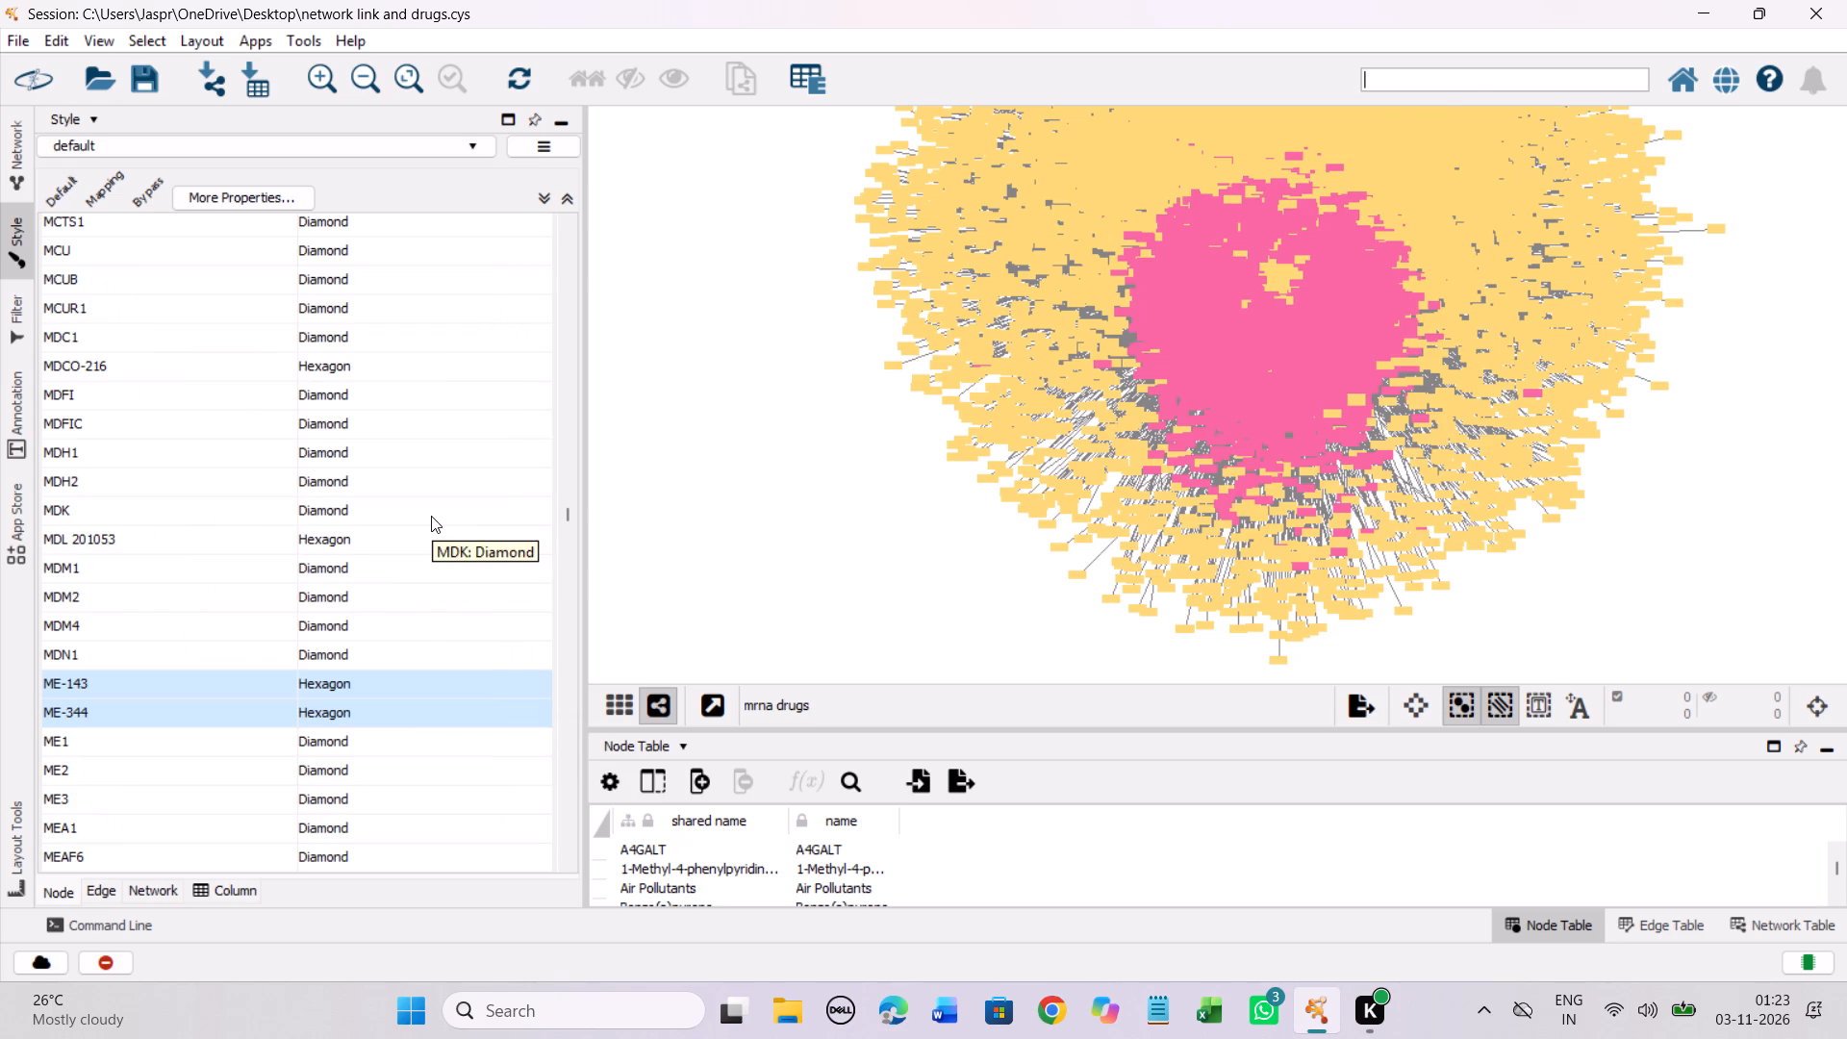
{"action": "scroll", "coordinate": [431, 516], "scroll_direction": "down", "scroll_amount": 10}
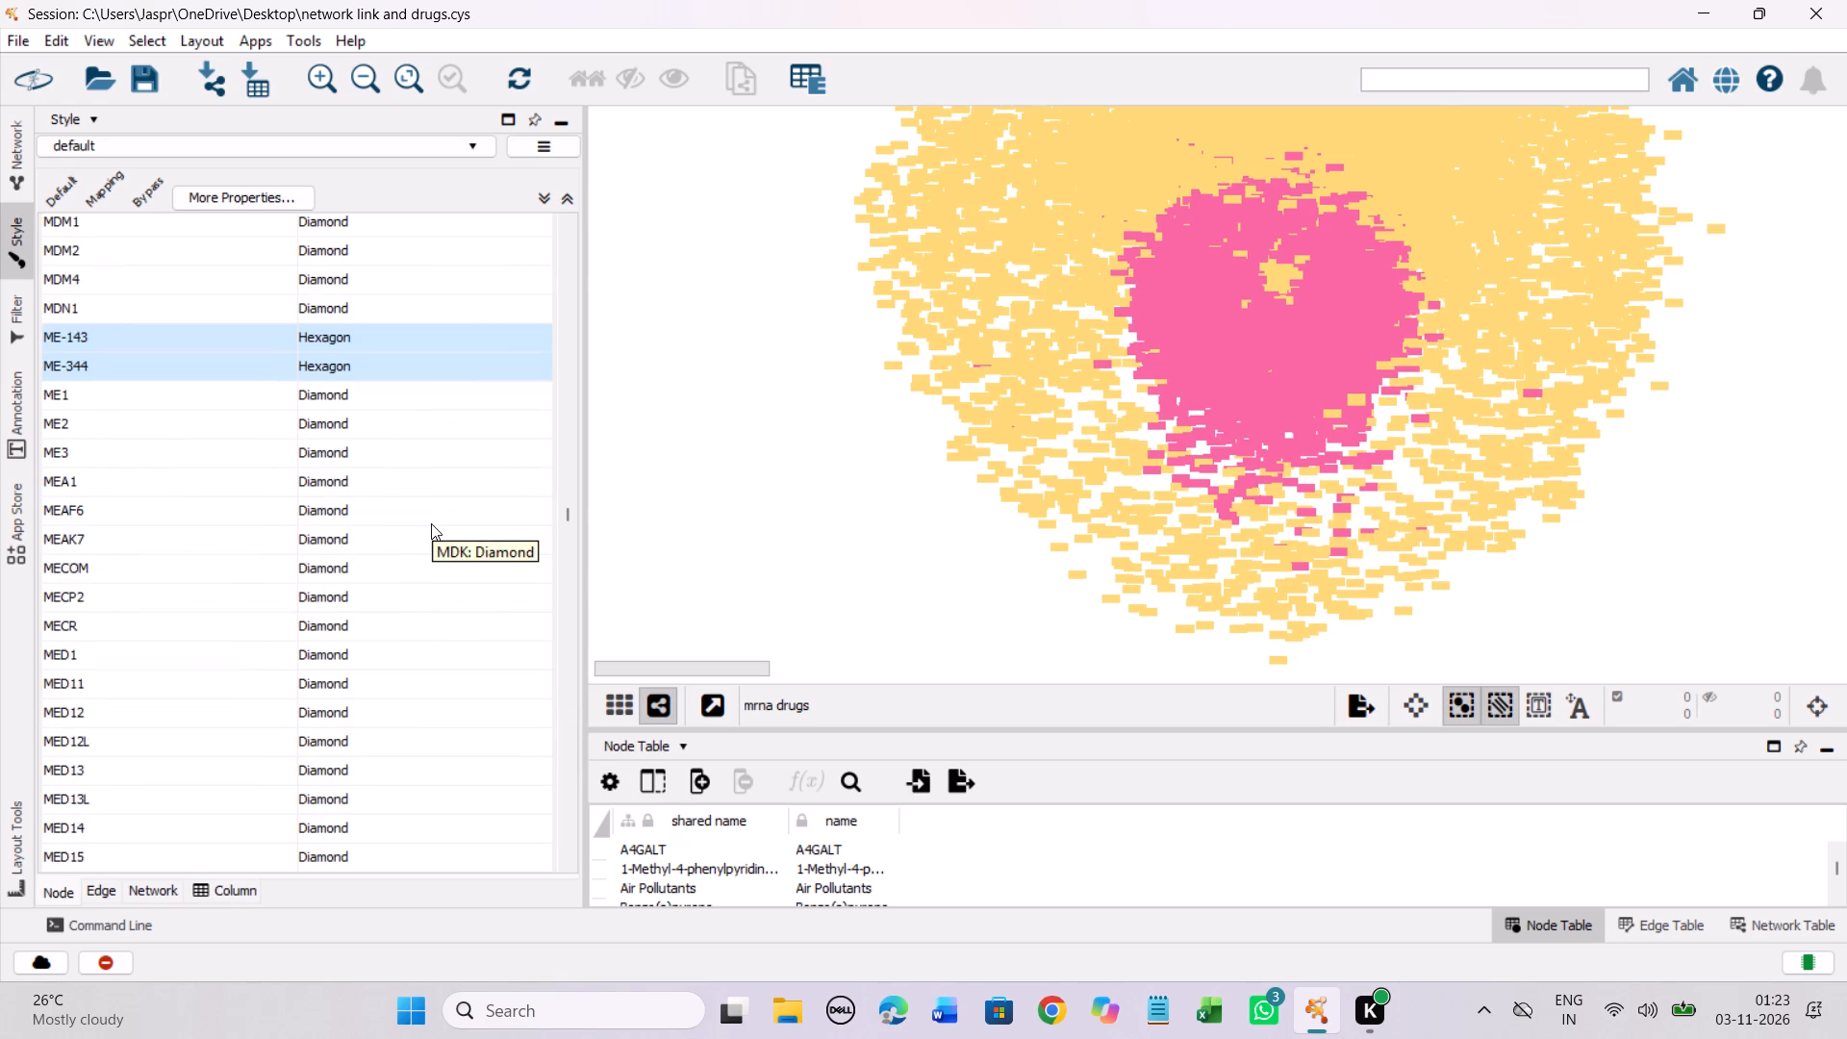
{"action": "scroll", "coordinate": [431, 523], "scroll_direction": "down", "scroll_amount": 20}
{"action": "scroll", "coordinate": [431, 523], "scroll_direction": "down", "scroll_amount": 19}
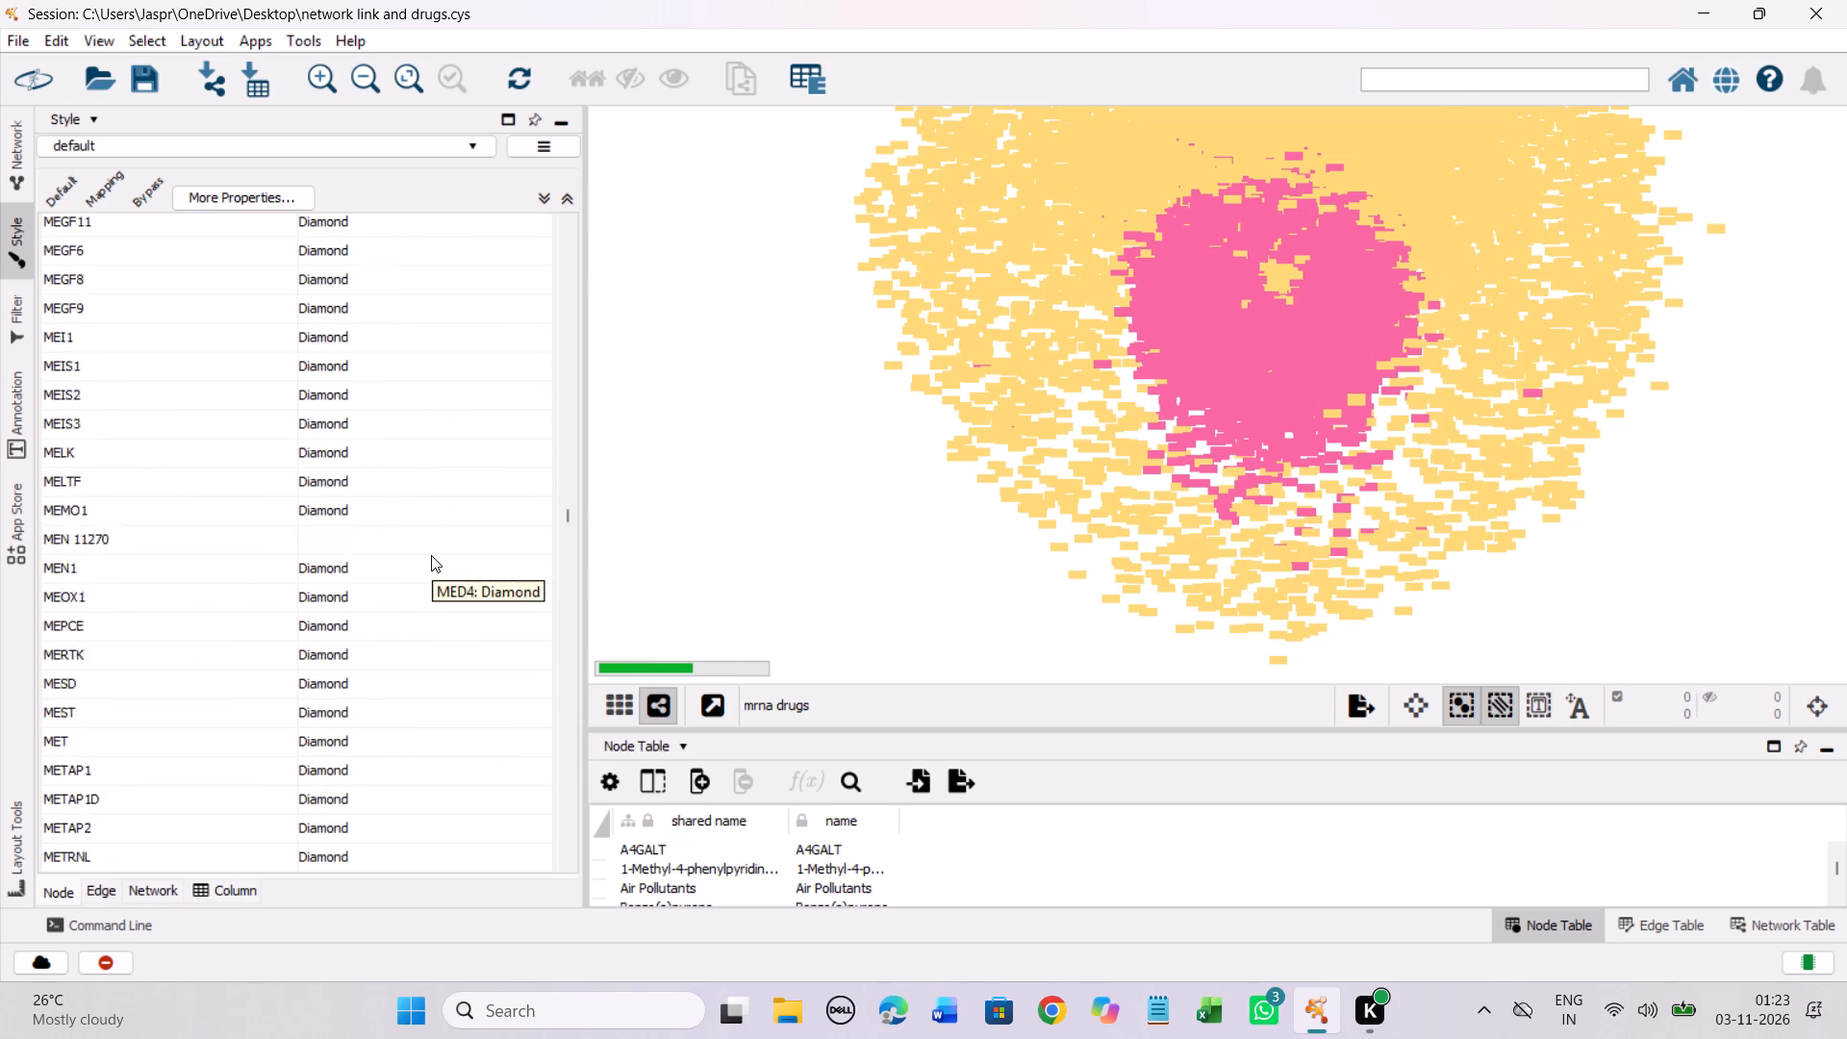
{"action": "scroll", "coordinate": [431, 555], "scroll_direction": "down", "scroll_amount": 7}
{"action": "left_click", "coordinate": [280, 395]}
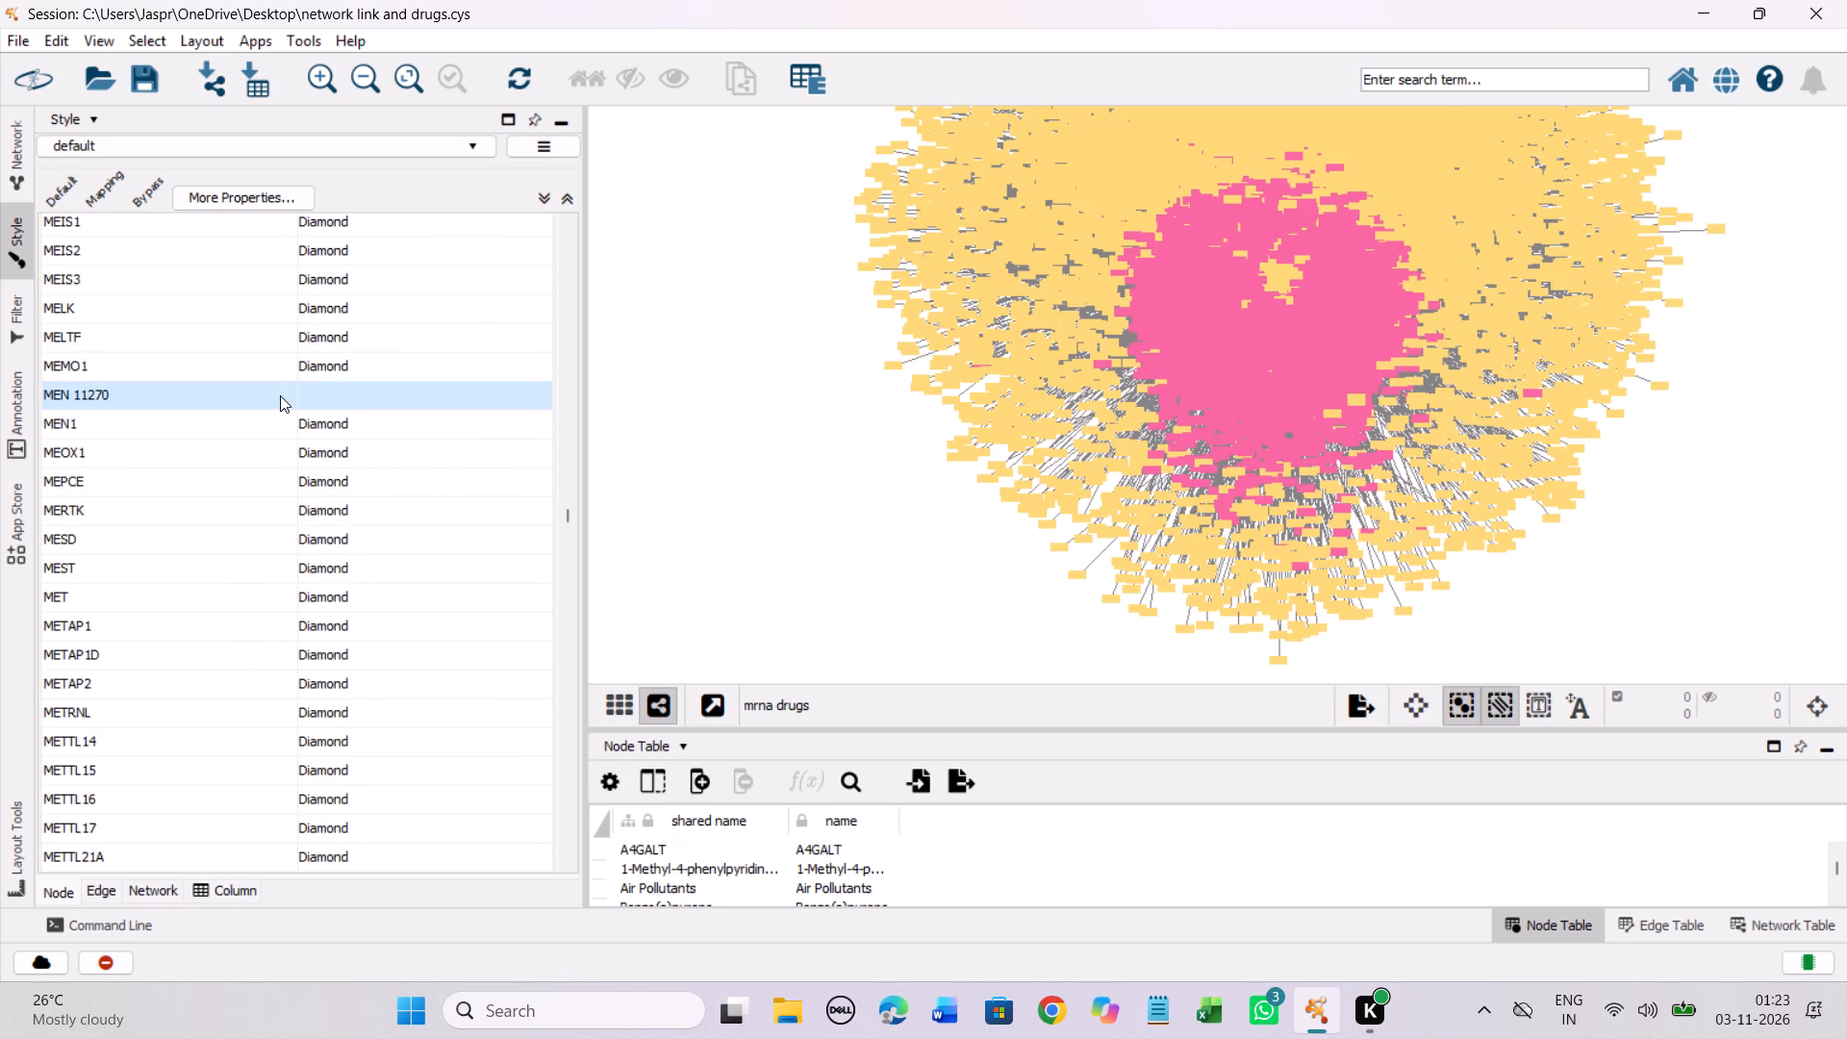
{"action": "right_click", "coordinate": [281, 395]}
{"action": "left_click", "coordinate": [376, 420]}
{"action": "left_click", "coordinate": [619, 422]}
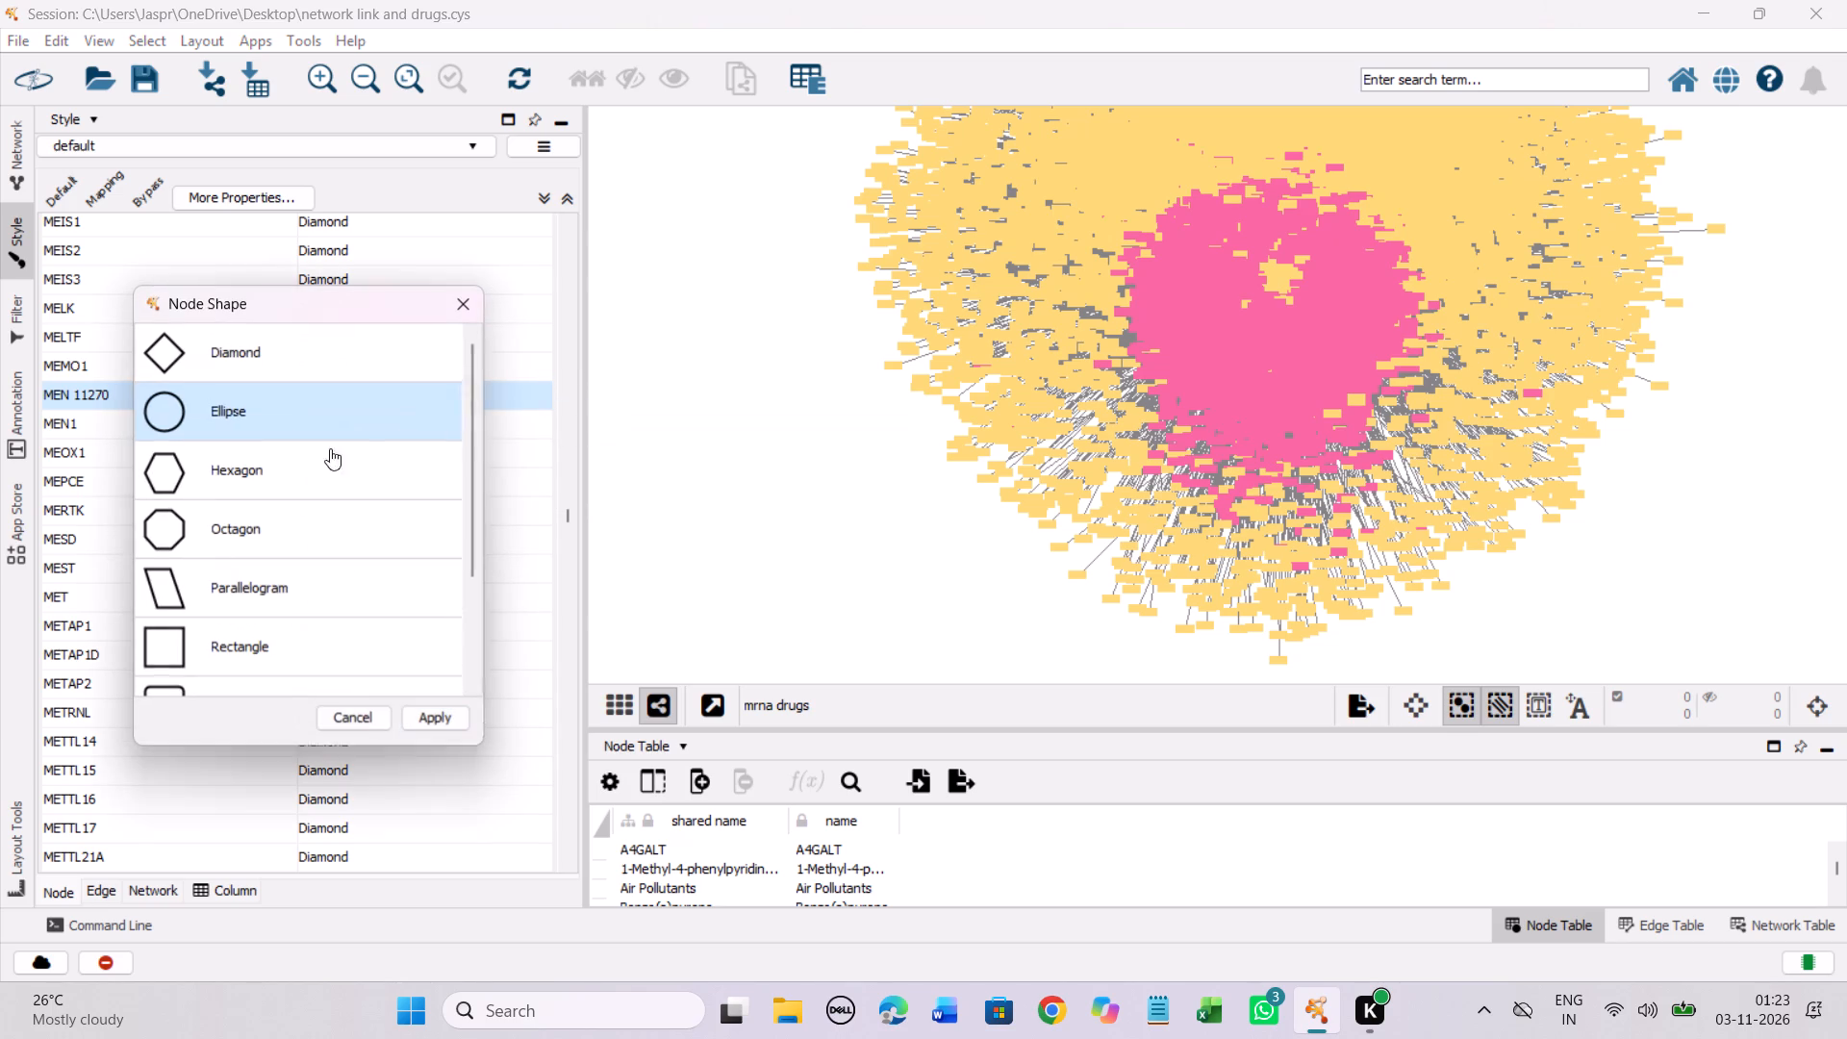
{"action": "left_click", "coordinate": [287, 469]}
{"action": "left_click", "coordinate": [421, 722]}
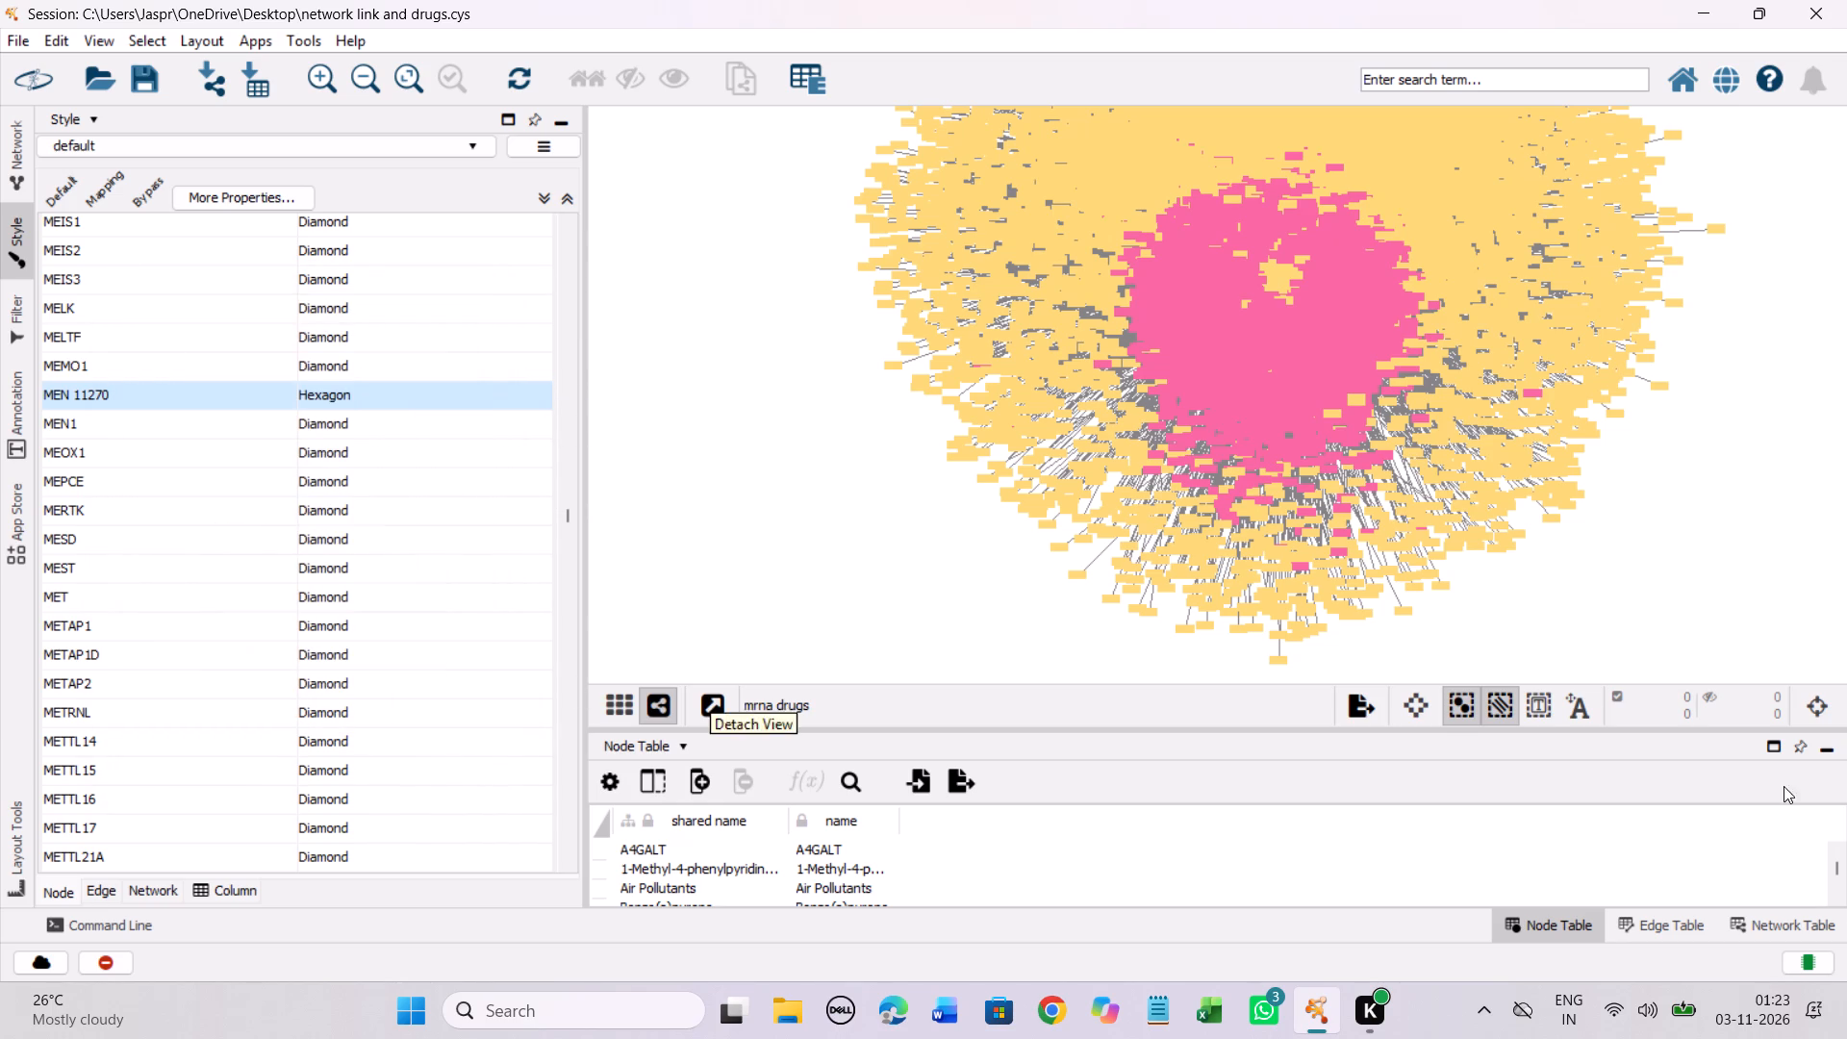
Set the discrete node shape mapping for MF101 extract, MF59 oil emulsion and MF63 compound together to Hexagon.
{"action": "scroll", "coordinate": [329, 562], "scroll_direction": "down", "scroll_amount": 5}
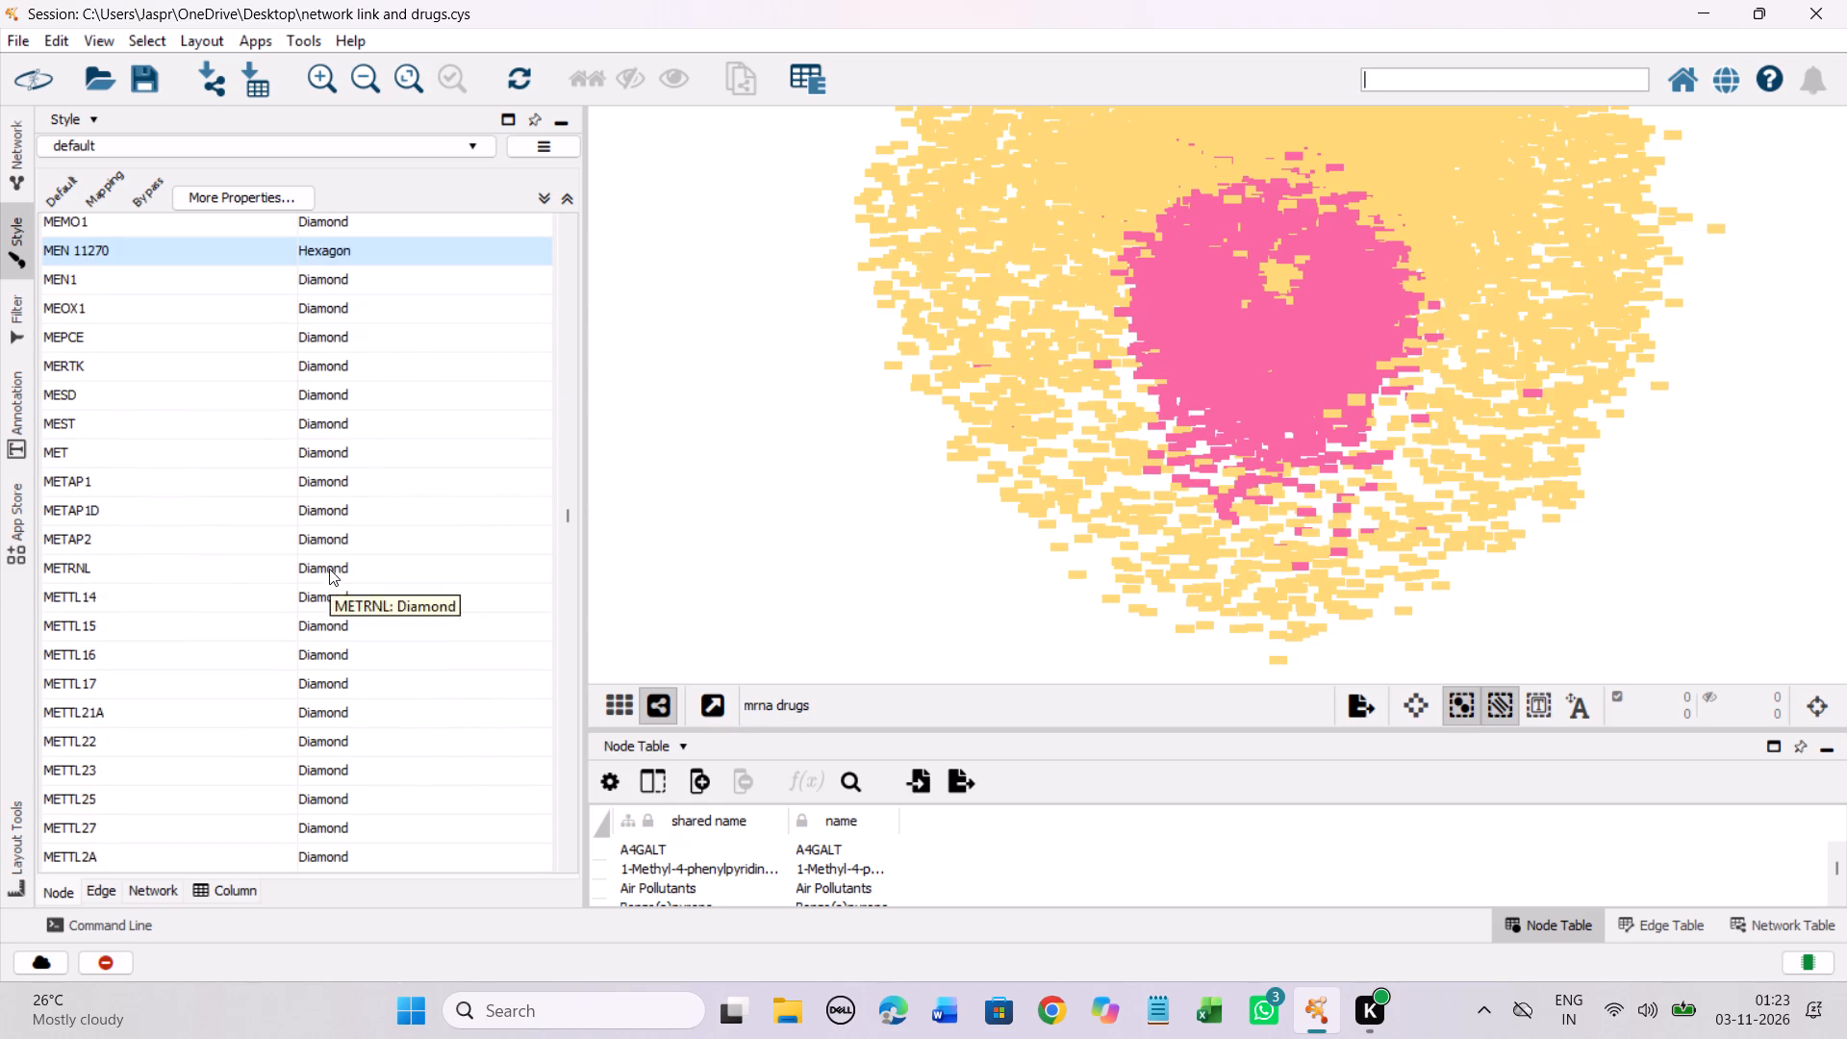
{"action": "scroll", "coordinate": [329, 634], "scroll_direction": "down", "scroll_amount": 20}
{"action": "scroll", "coordinate": [329, 634], "scroll_direction": "down", "scroll_amount": 11}
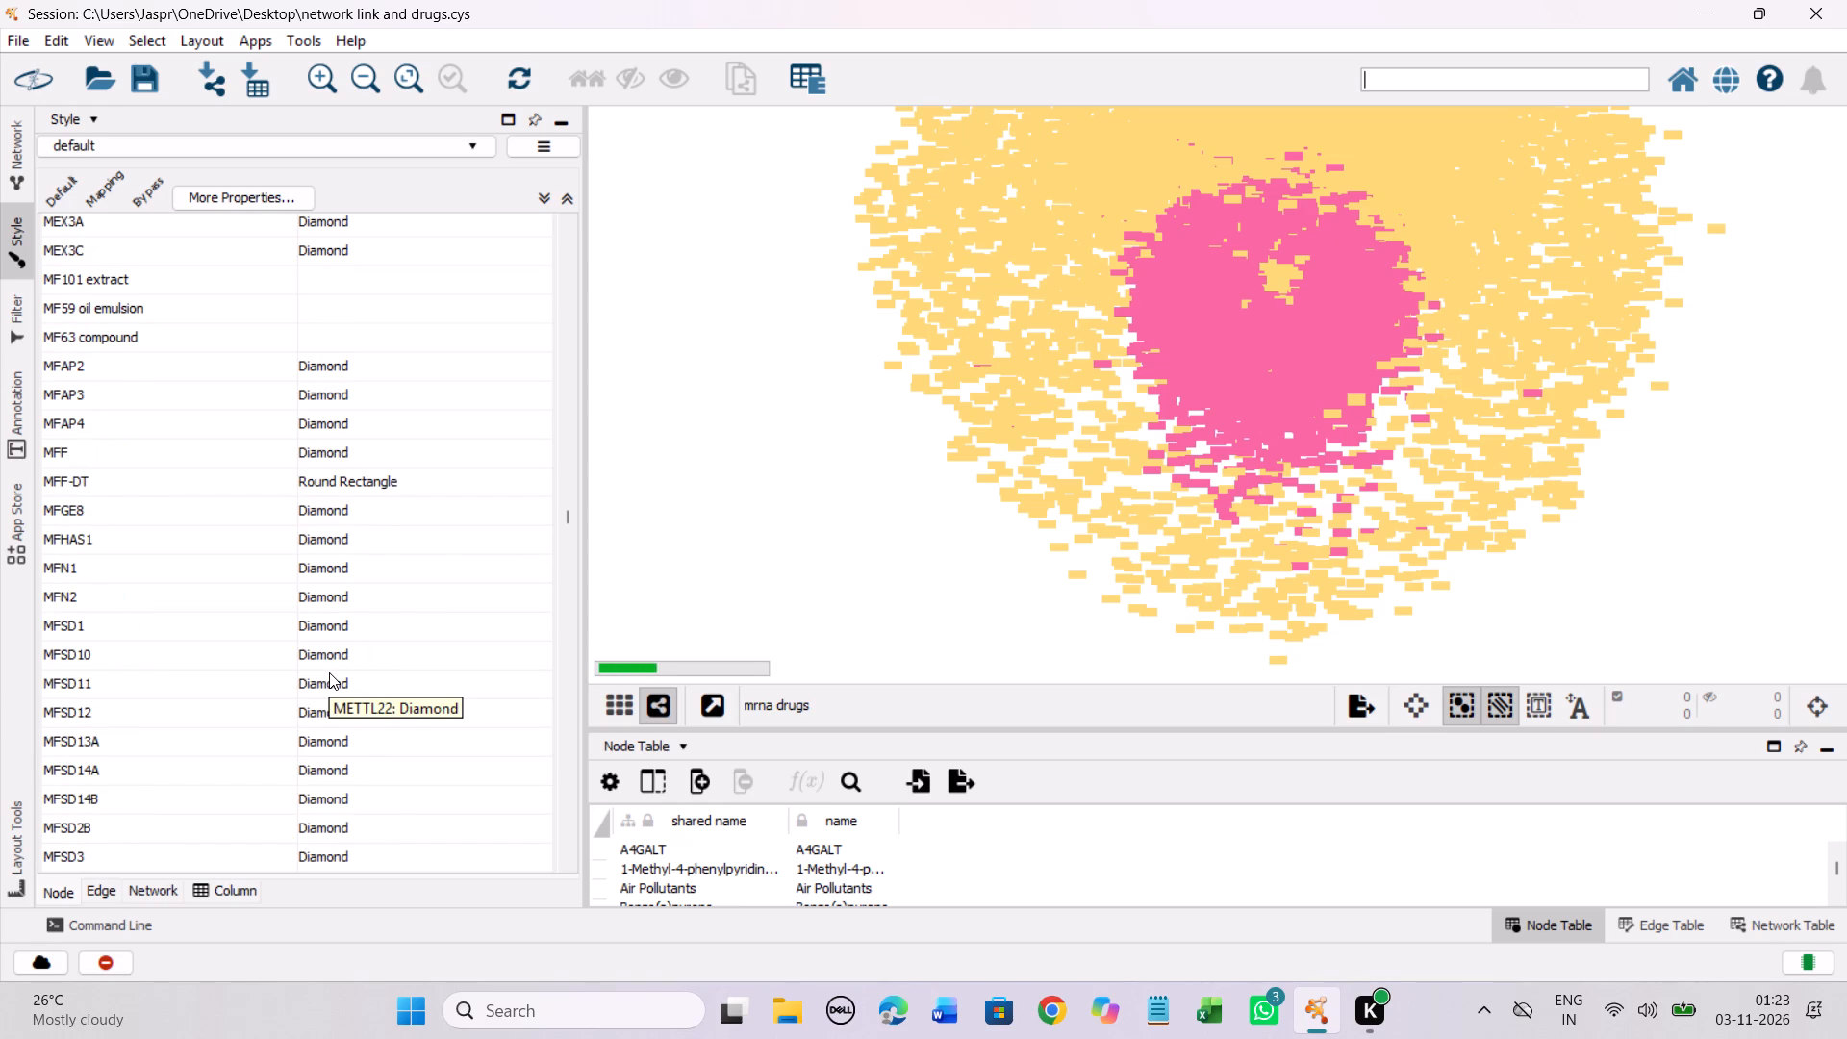
{"action": "left_click_drag", "start_coordinate": [238, 275], "coordinate": [244, 339]}
{"action": "right_click", "coordinate": [244, 339]}
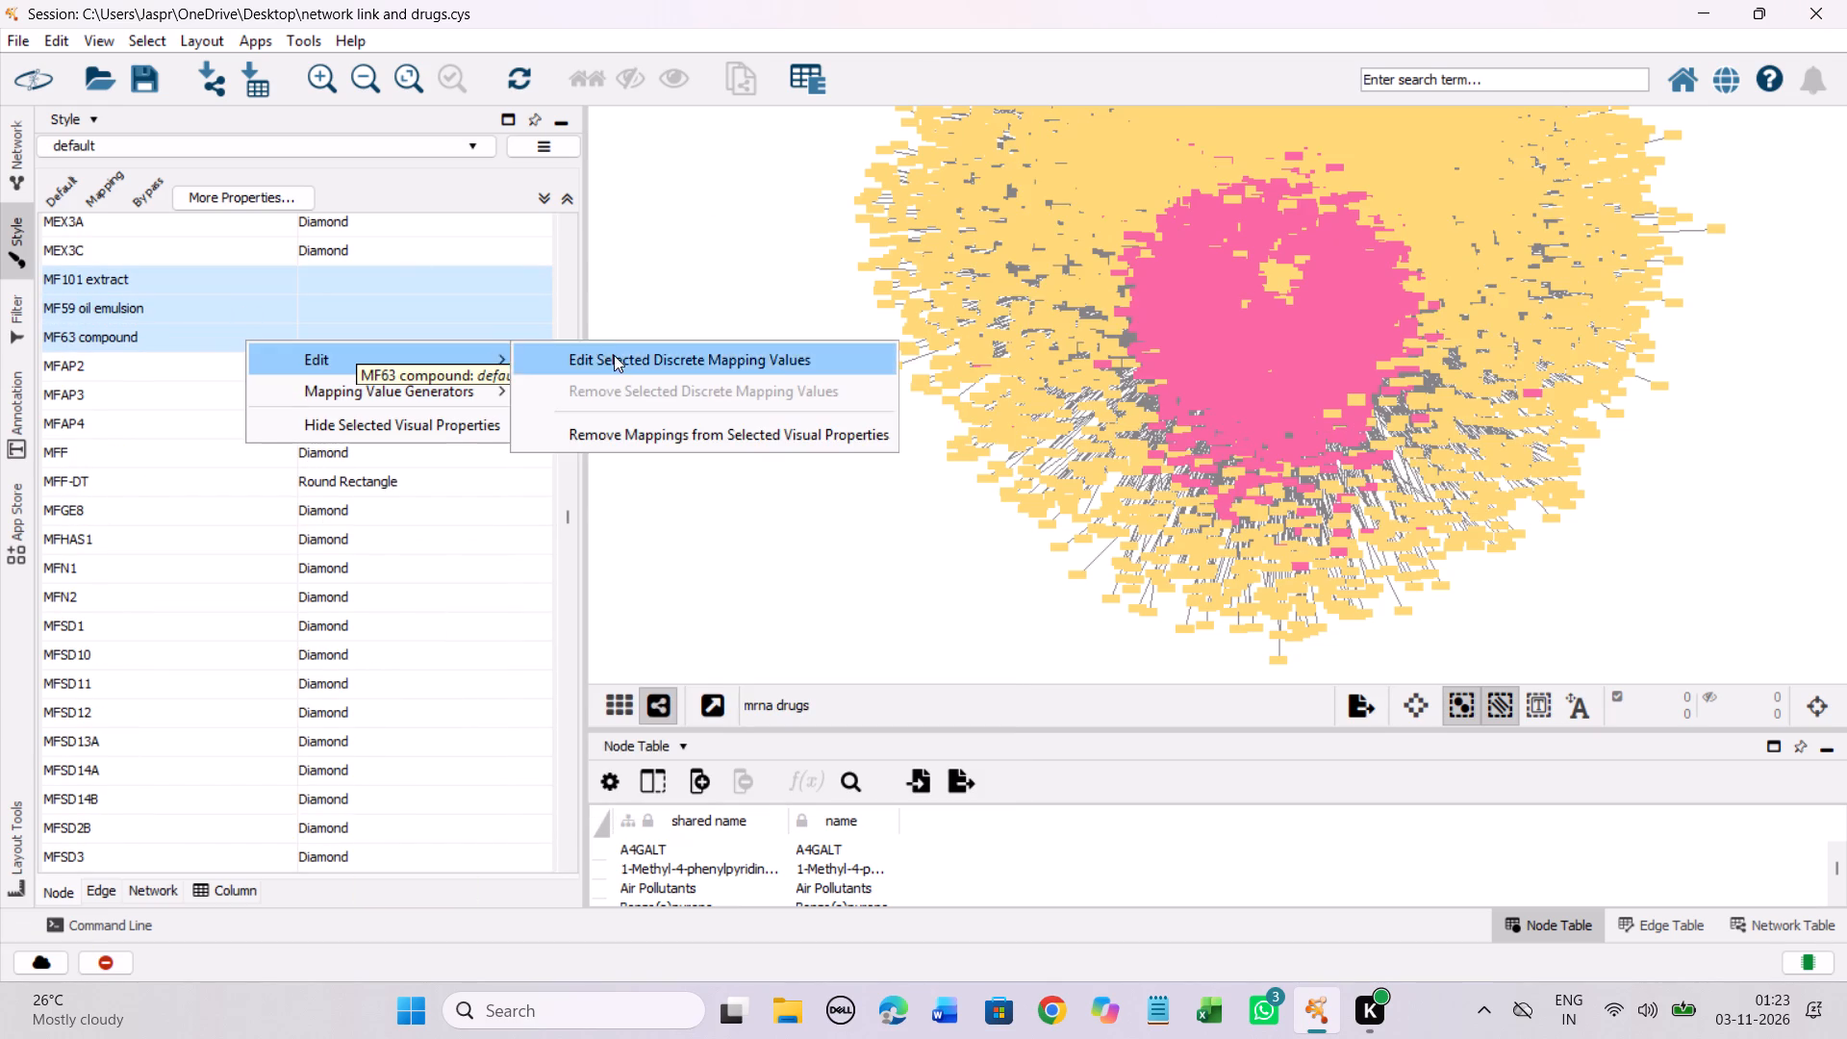
{"action": "left_click", "coordinate": [614, 355]}
{"action": "left_click", "coordinate": [271, 464]}
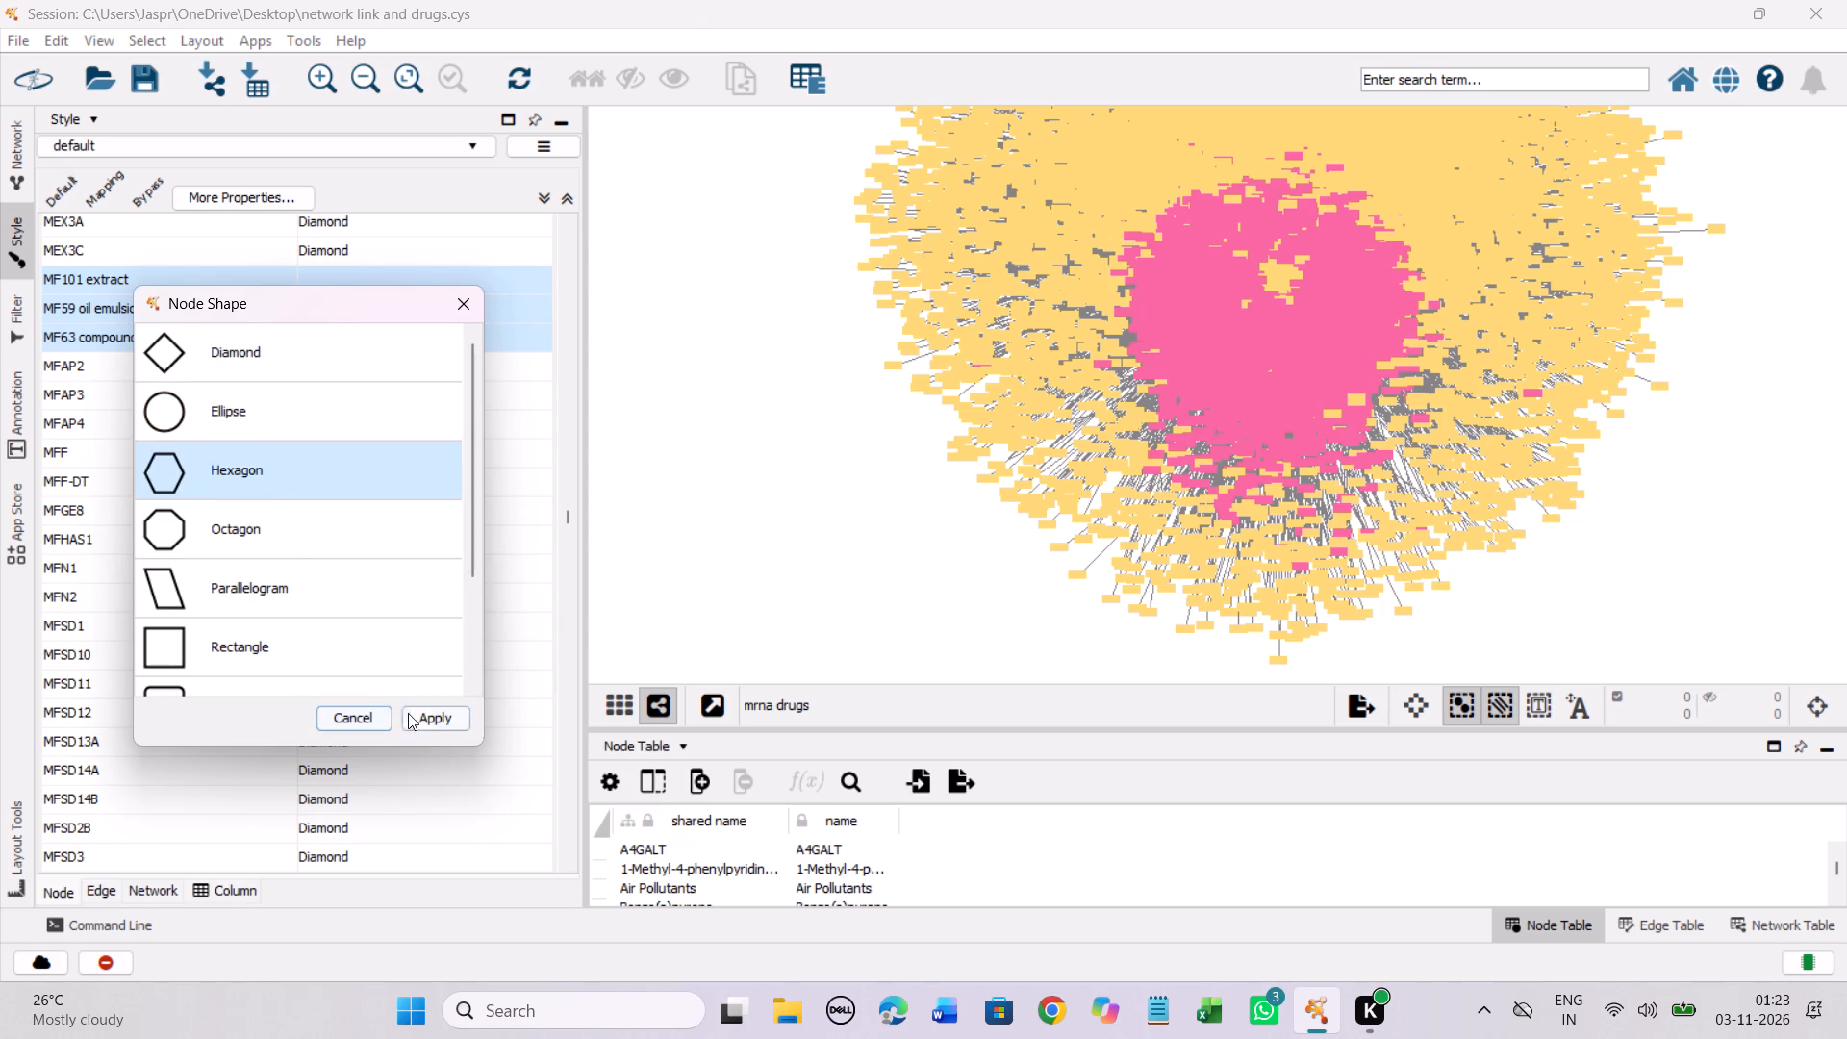
{"action": "left_click", "coordinate": [417, 710]}
Set the discrete node shape mapping for MG 262 to Hexagon.
{"action": "scroll", "coordinate": [404, 484], "scroll_direction": "down", "scroll_amount": 10}
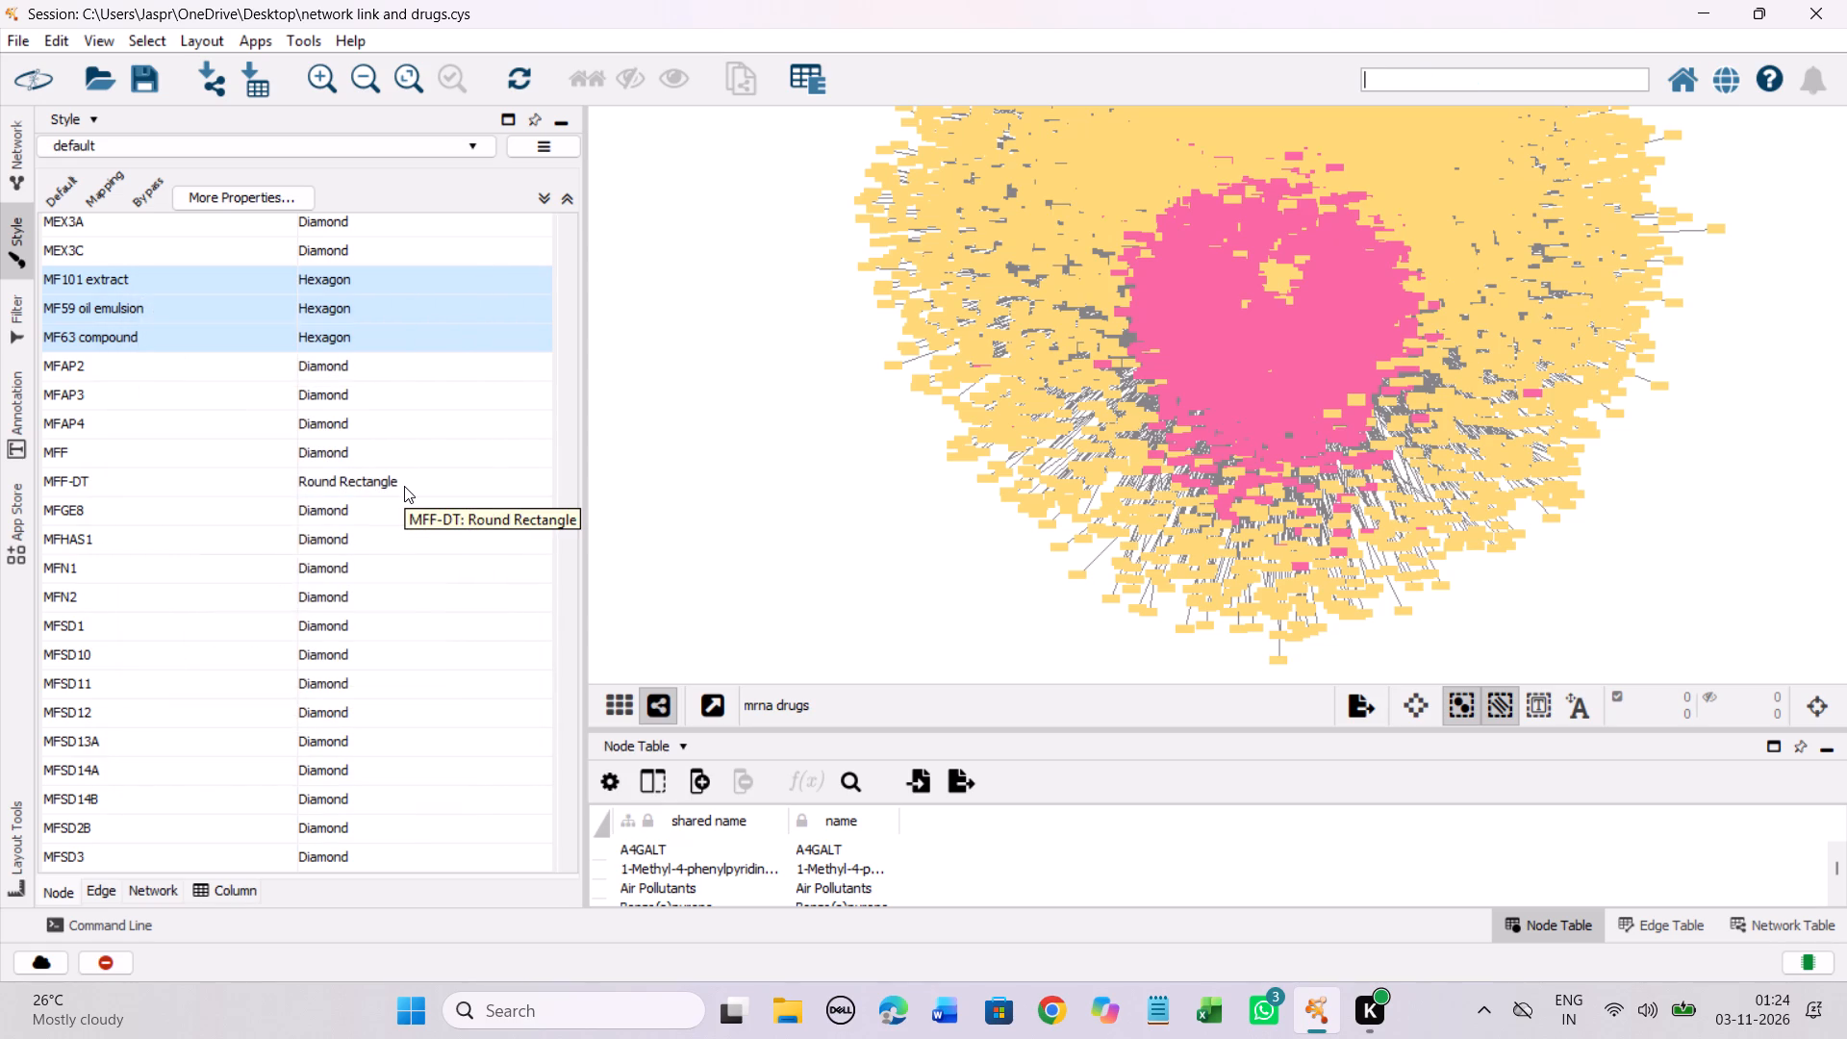
{"action": "scroll", "coordinate": [404, 486], "scroll_direction": "down", "scroll_amount": 2}
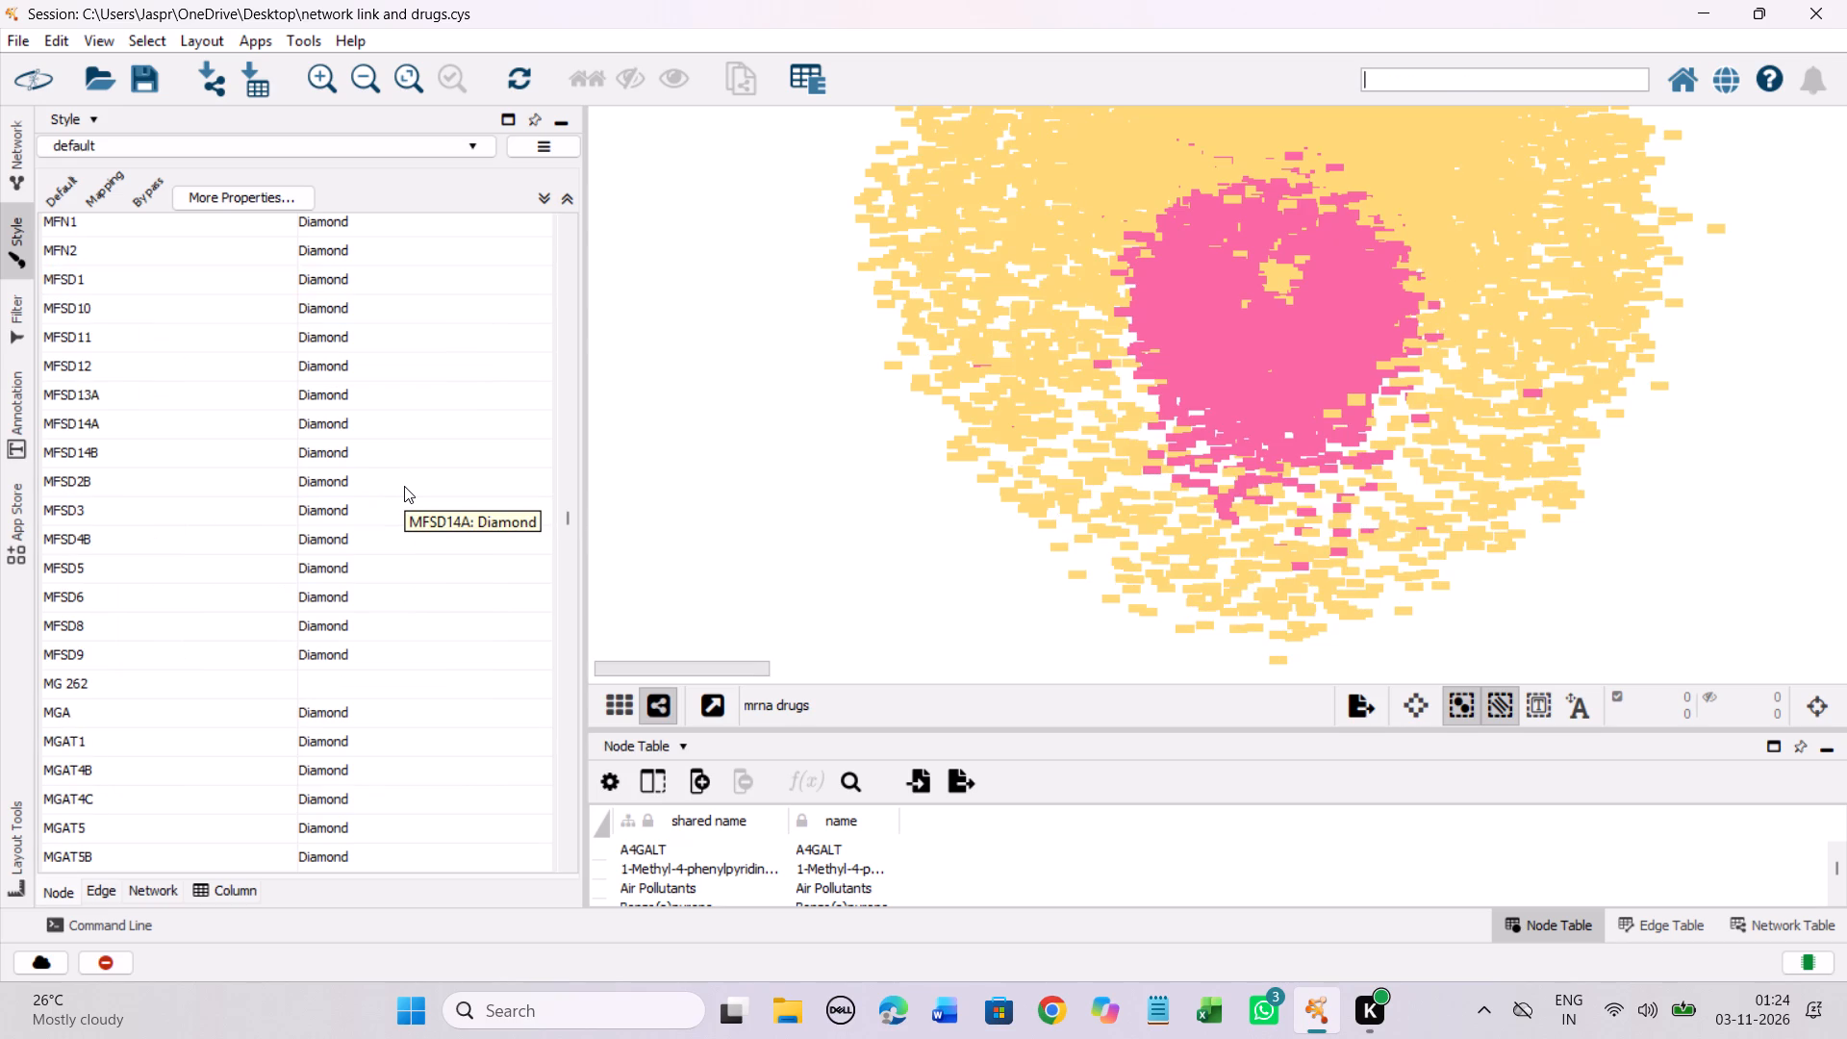
{"action": "scroll", "coordinate": [396, 486], "scroll_direction": "up", "scroll_amount": 15}
{"action": "scroll", "coordinate": [396, 514], "scroll_direction": "down", "scroll_amount": 5}
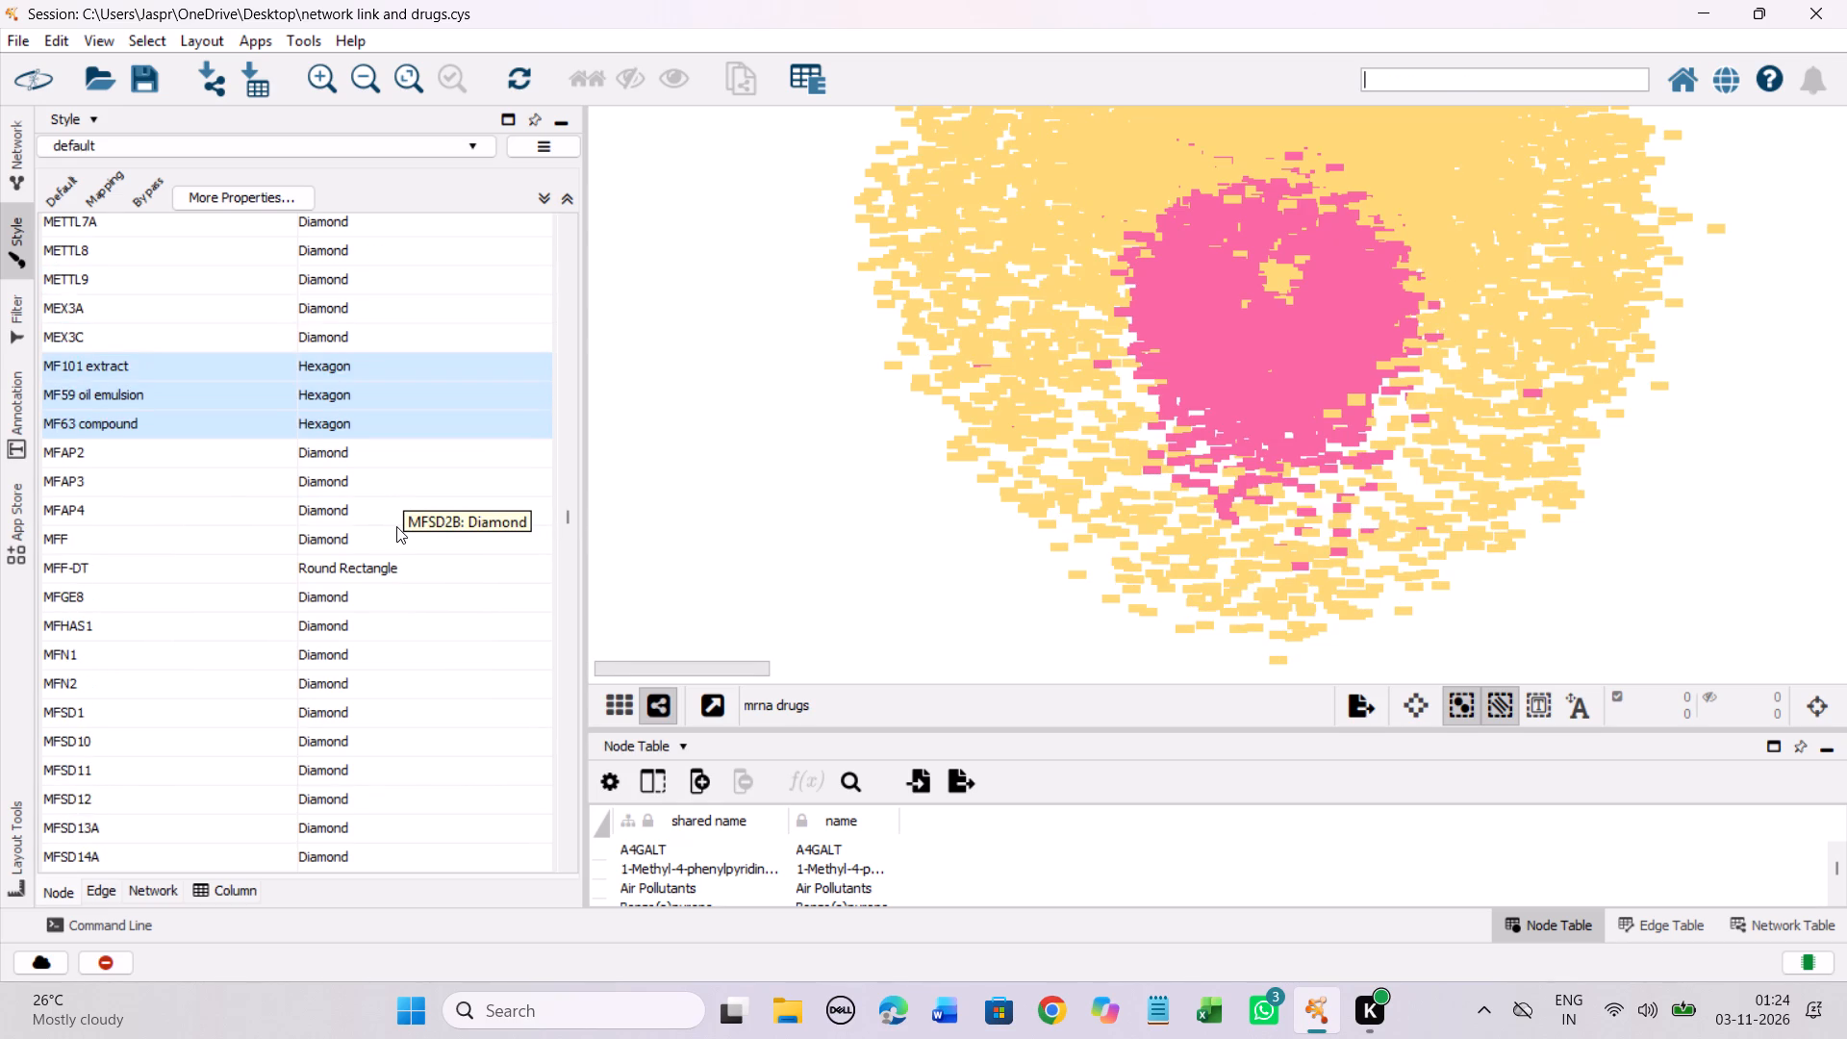
{"action": "scroll", "coordinate": [396, 526], "scroll_direction": "down", "scroll_amount": 18}
{"action": "scroll", "coordinate": [396, 526], "scroll_direction": "down", "scroll_amount": 5}
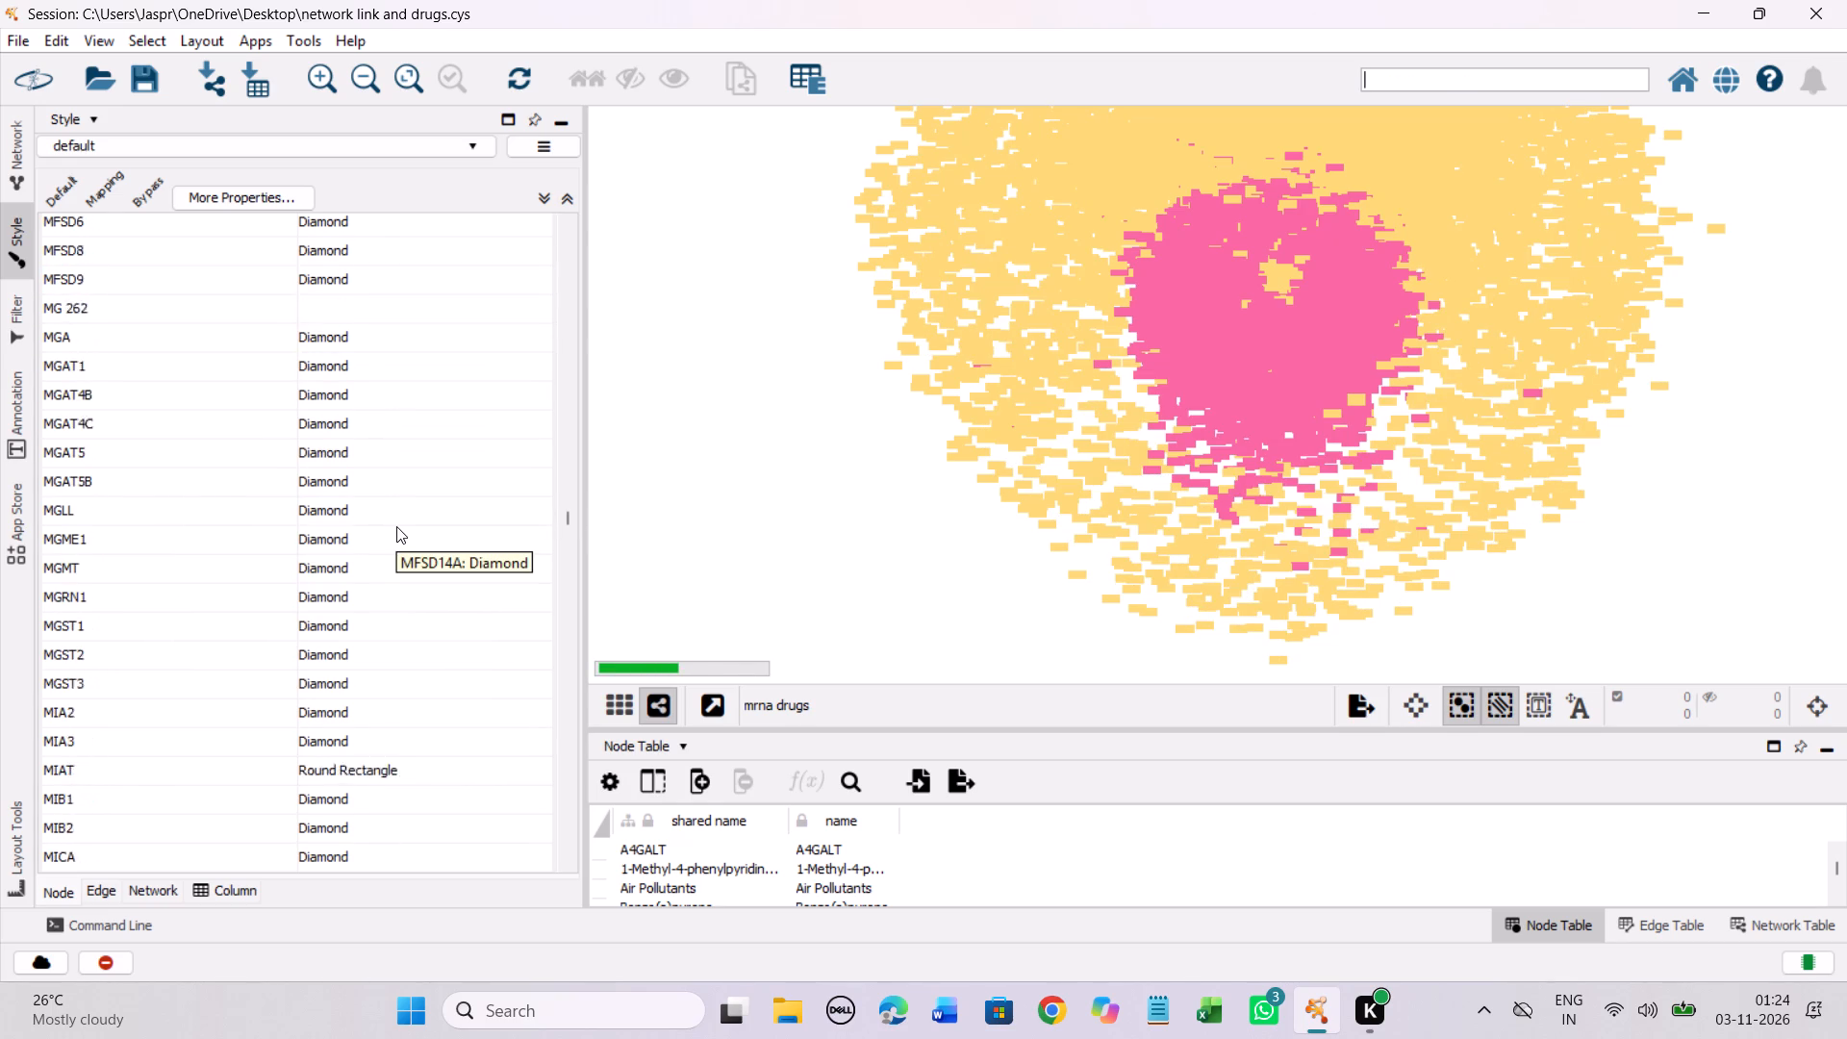
{"action": "scroll", "coordinate": [396, 526], "scroll_direction": "down", "scroll_amount": 1}
{"action": "left_click", "coordinate": [235, 277]}
{"action": "right_click", "coordinate": [235, 276]}
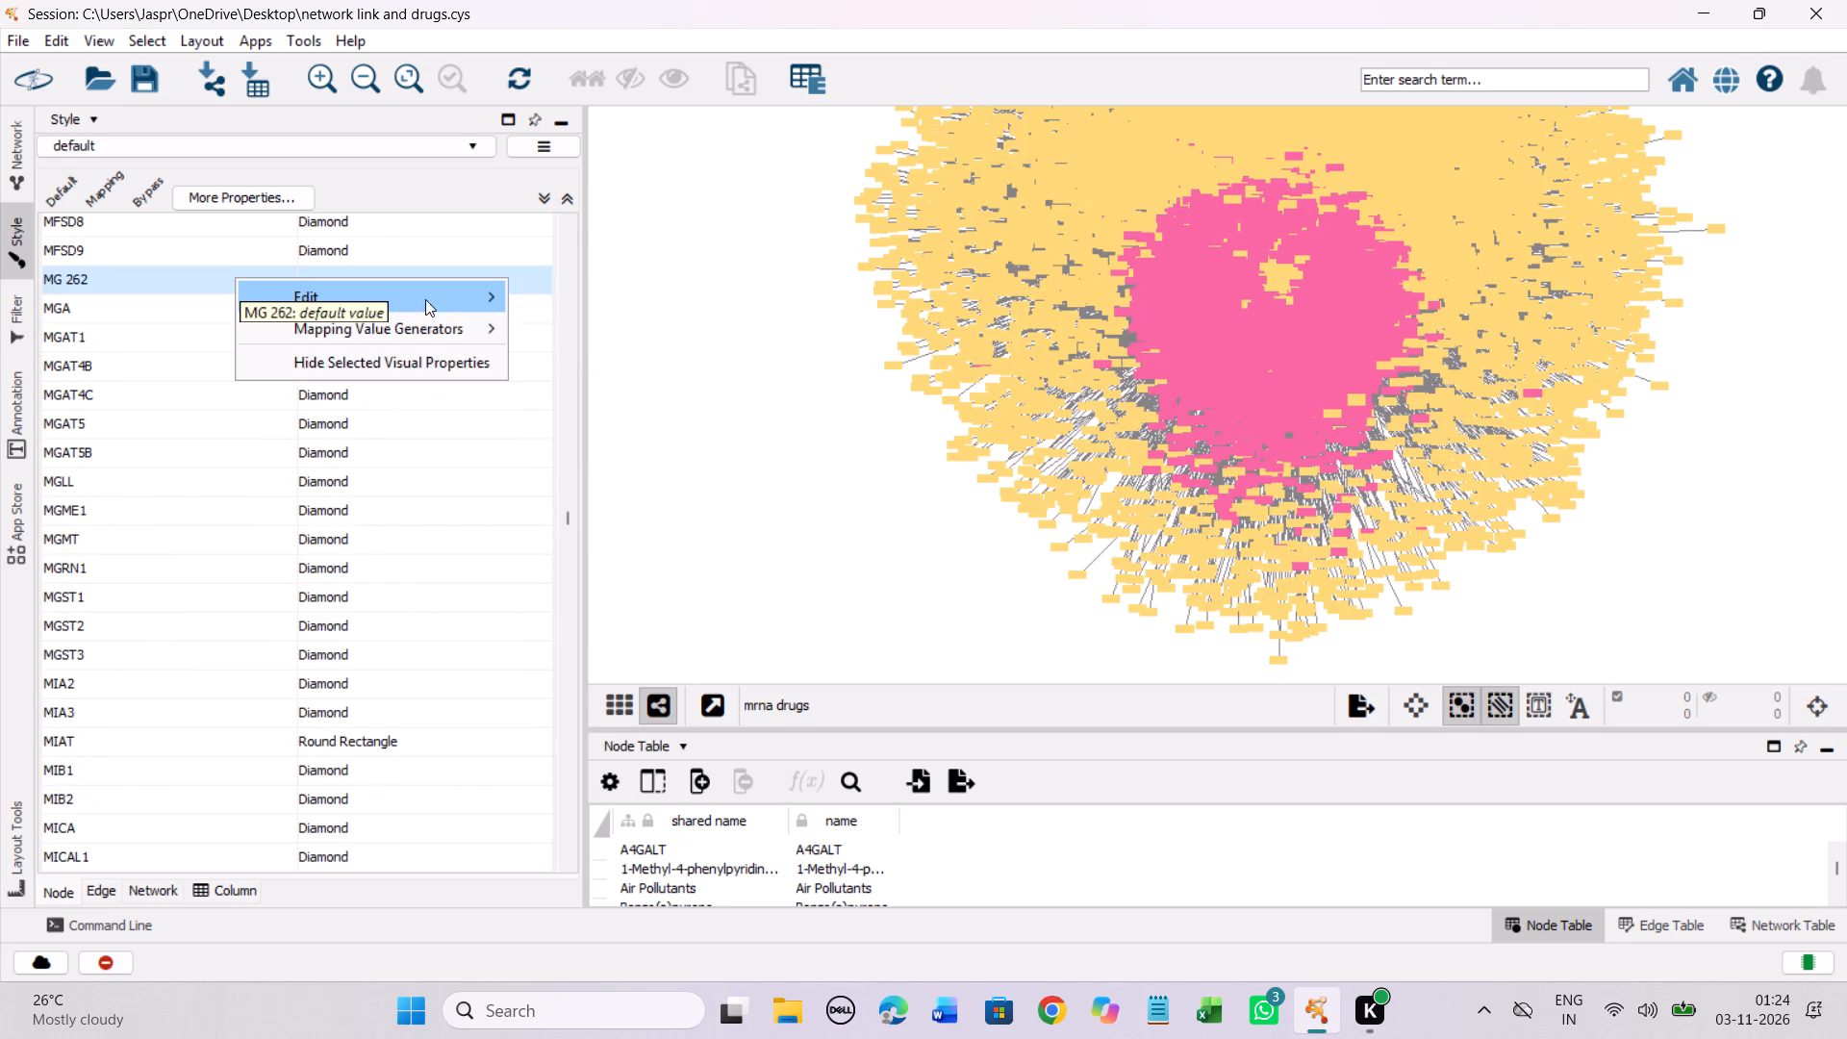
{"action": "left_click", "coordinate": [531, 290]}
{"action": "left_click", "coordinate": [290, 461]}
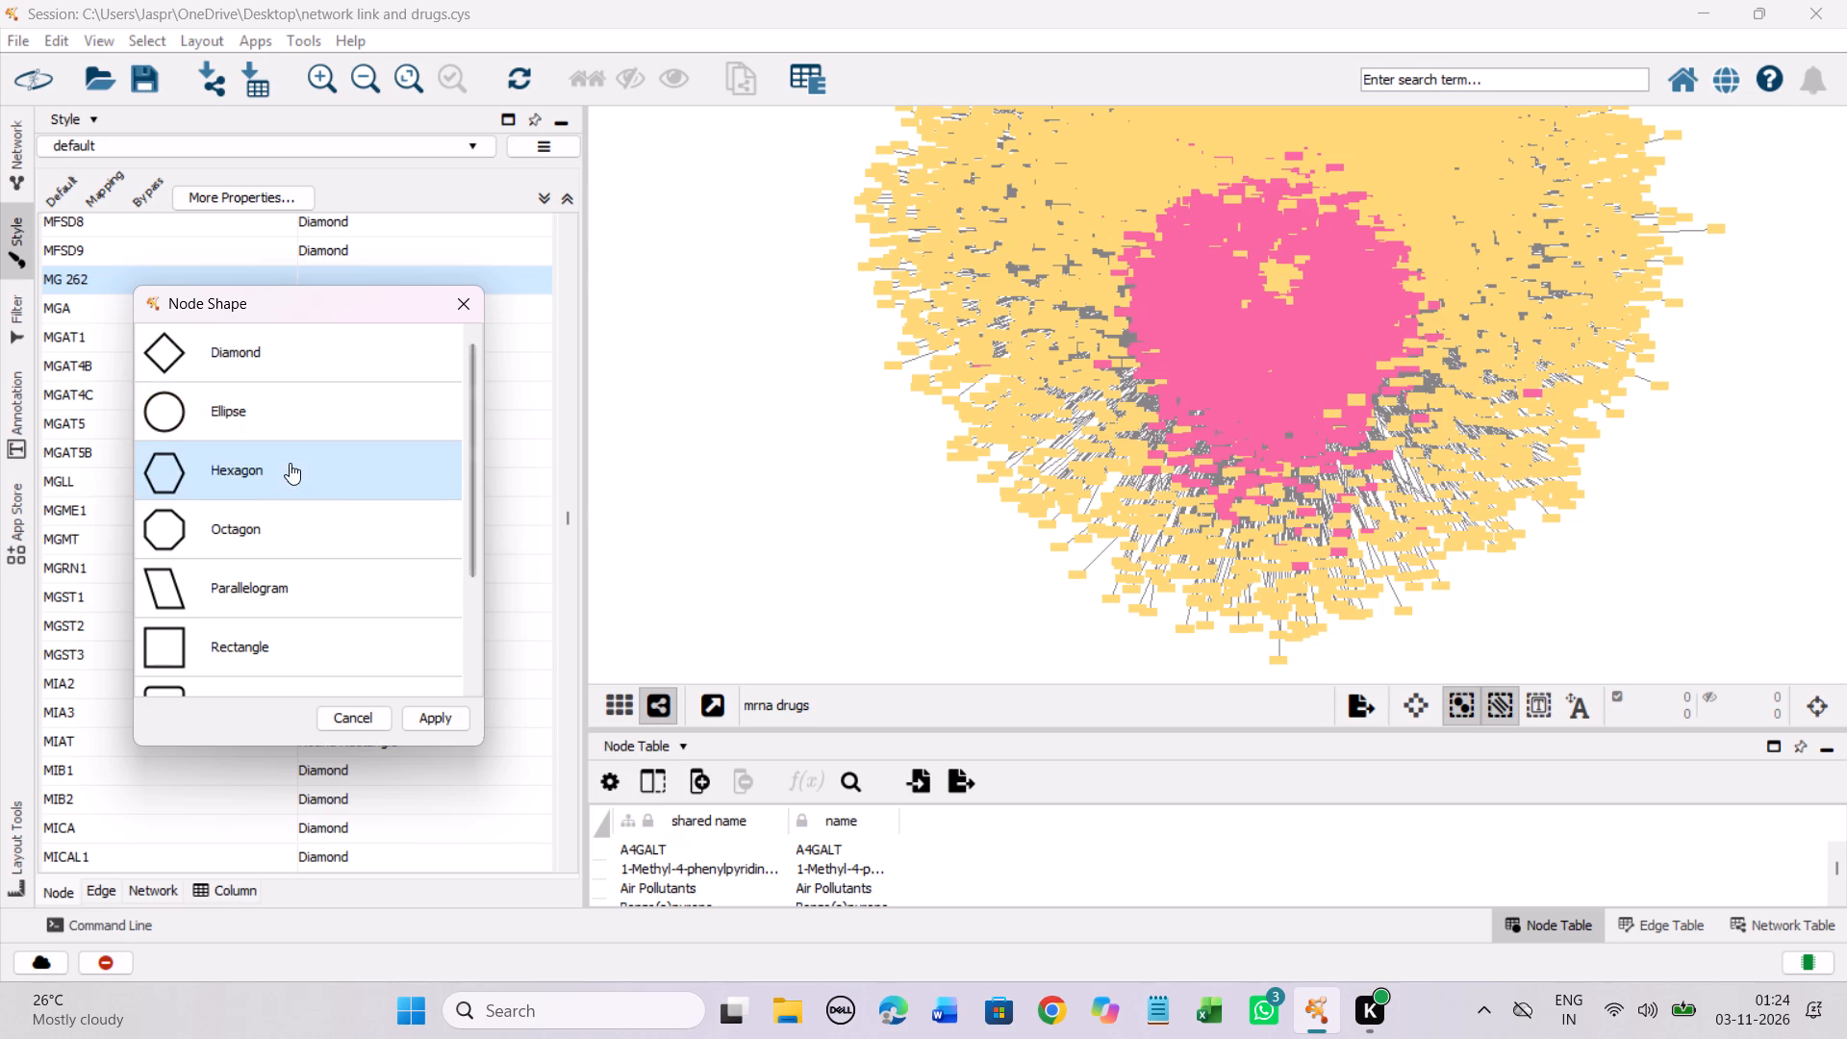
{"action": "left_click", "coordinate": [440, 703]}
{"action": "left_click", "coordinate": [440, 712]}
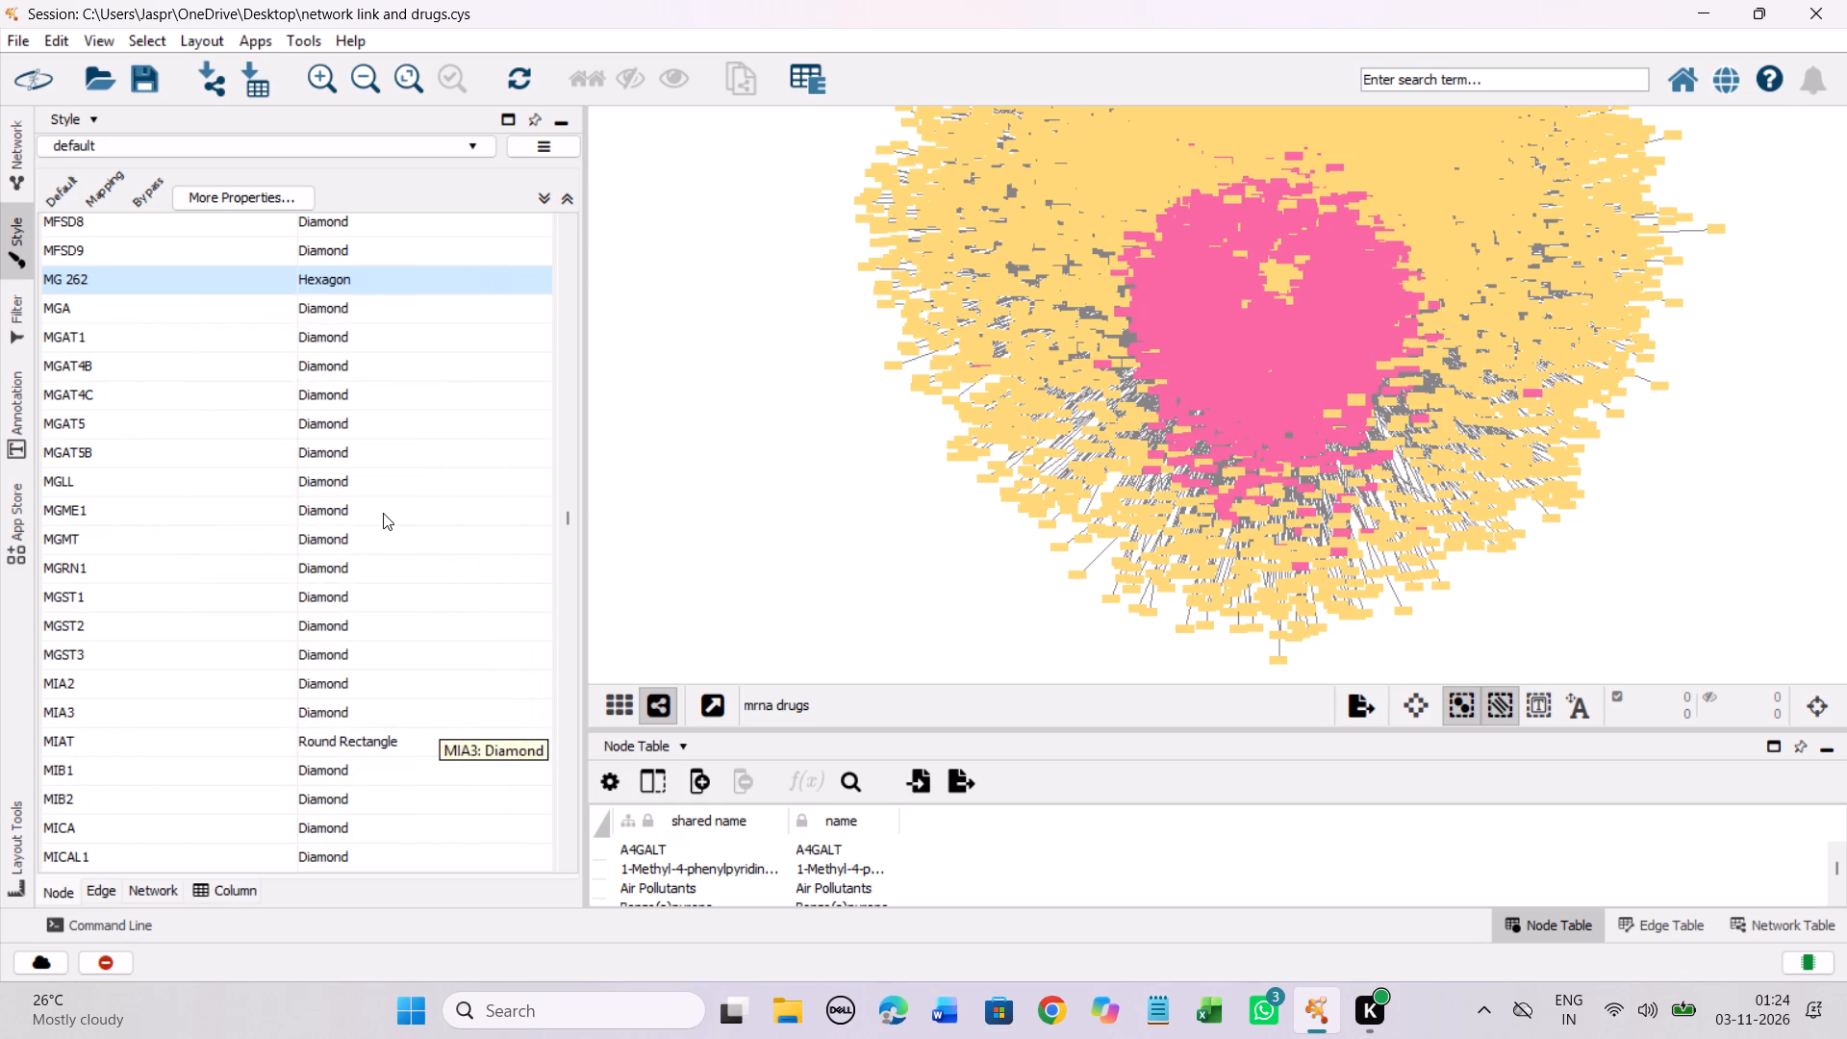
Set the discrete node shape mapping for the six unmapped entries from MK 2206 through MKC9989 together to Hexagon.
{"action": "scroll", "coordinate": [383, 512], "scroll_direction": "down", "scroll_amount": 5}
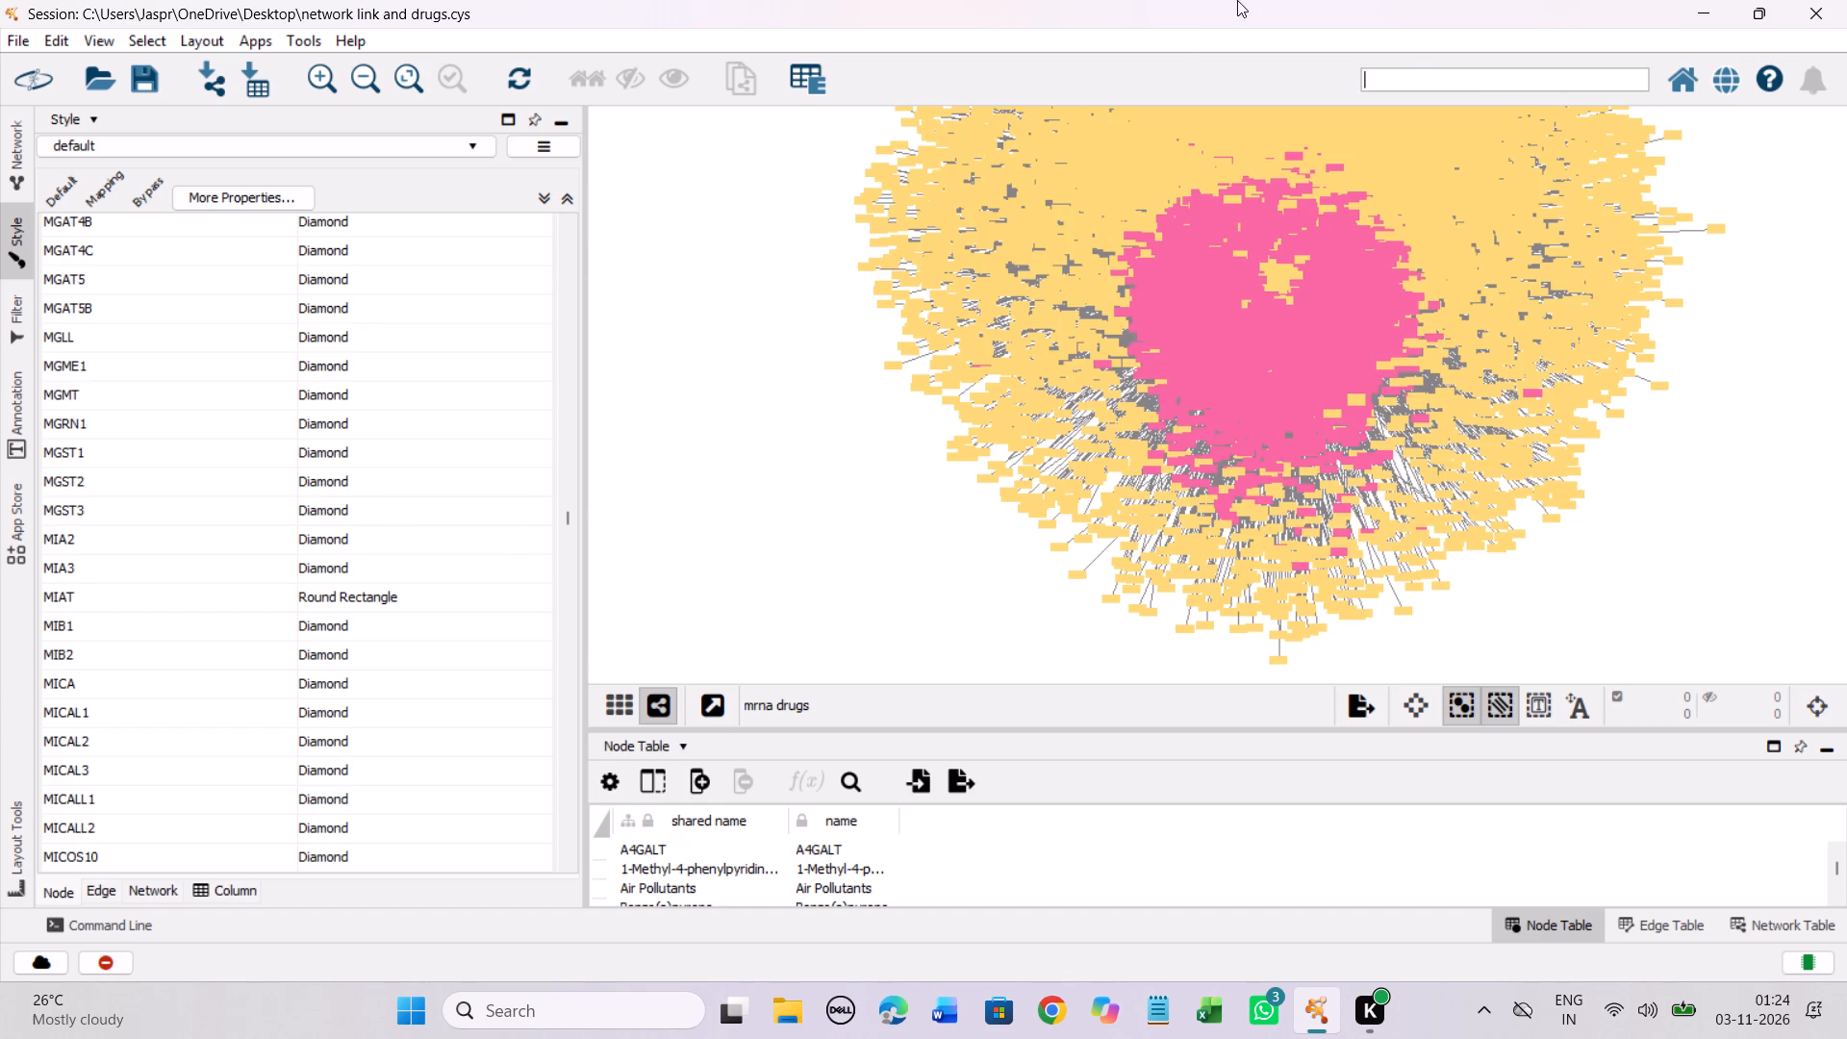
{"action": "scroll", "coordinate": [407, 540], "scroll_direction": "down", "scroll_amount": 17}
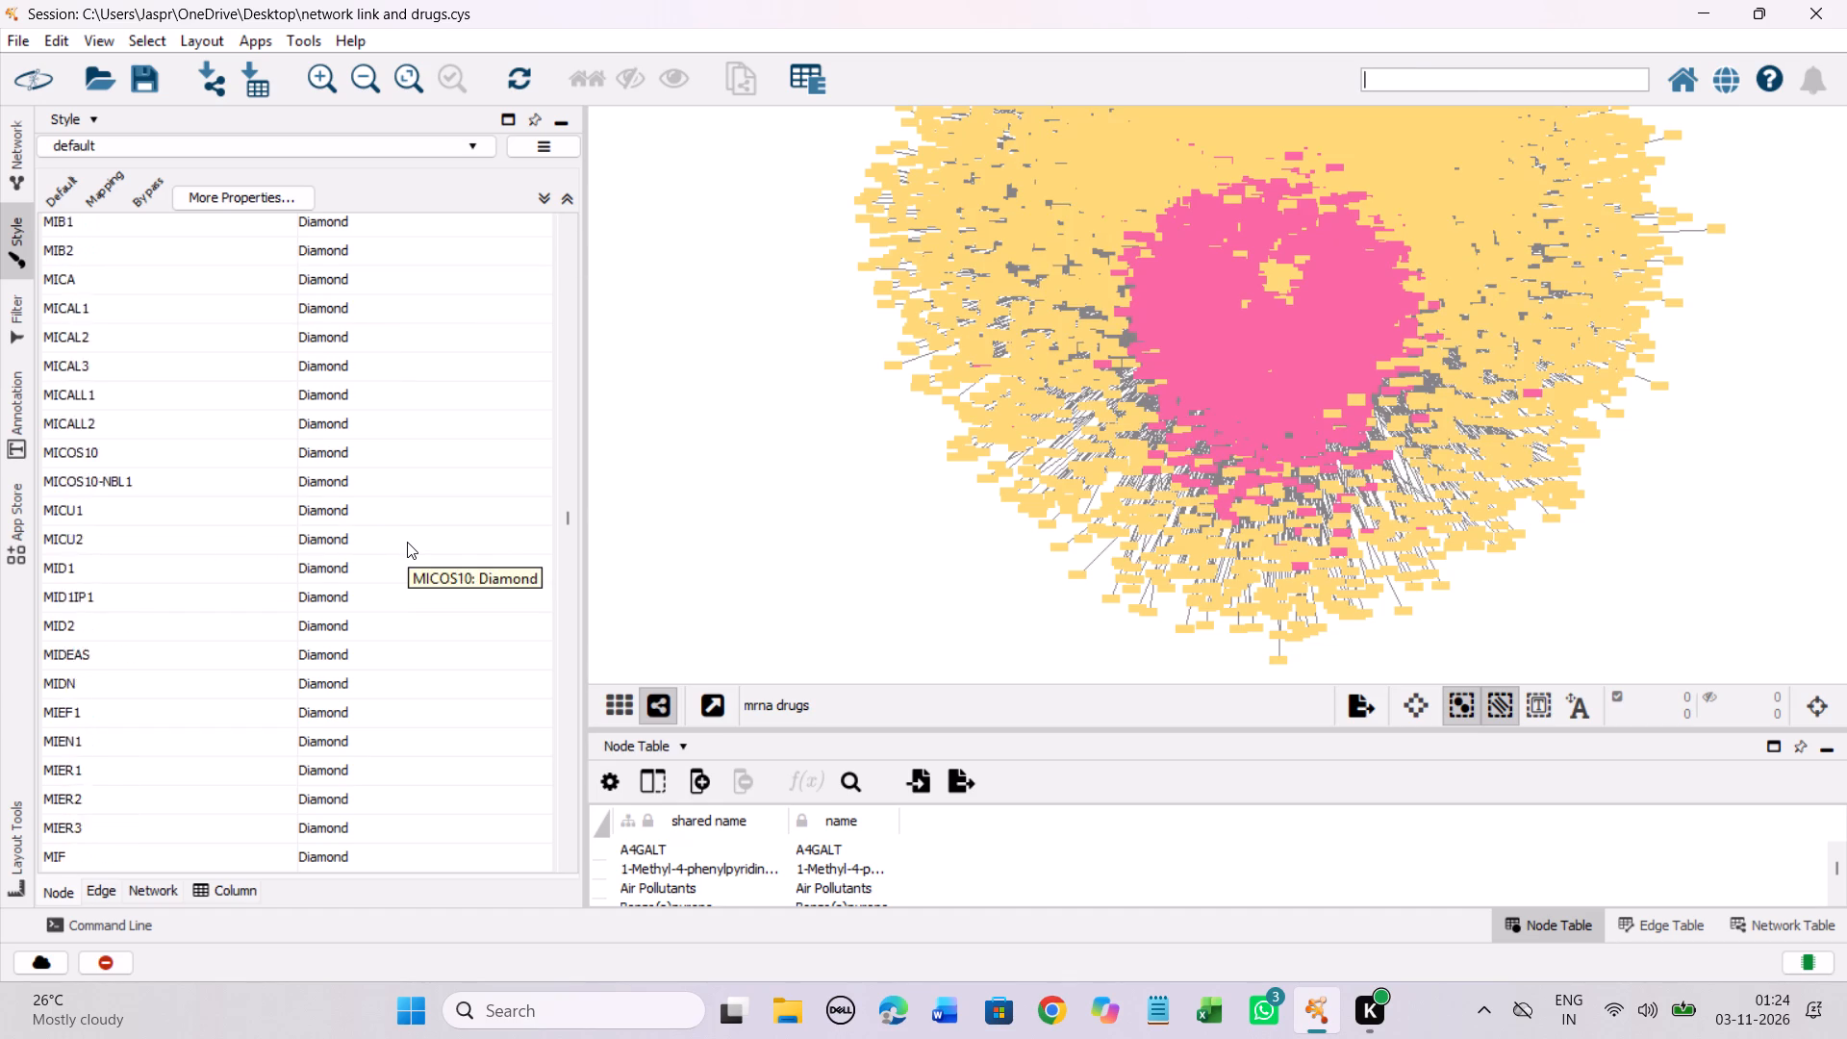
{"action": "scroll", "coordinate": [407, 542], "scroll_direction": "down", "scroll_amount": 20}
{"action": "scroll", "coordinate": [407, 542], "scroll_direction": "down", "scroll_amount": 15}
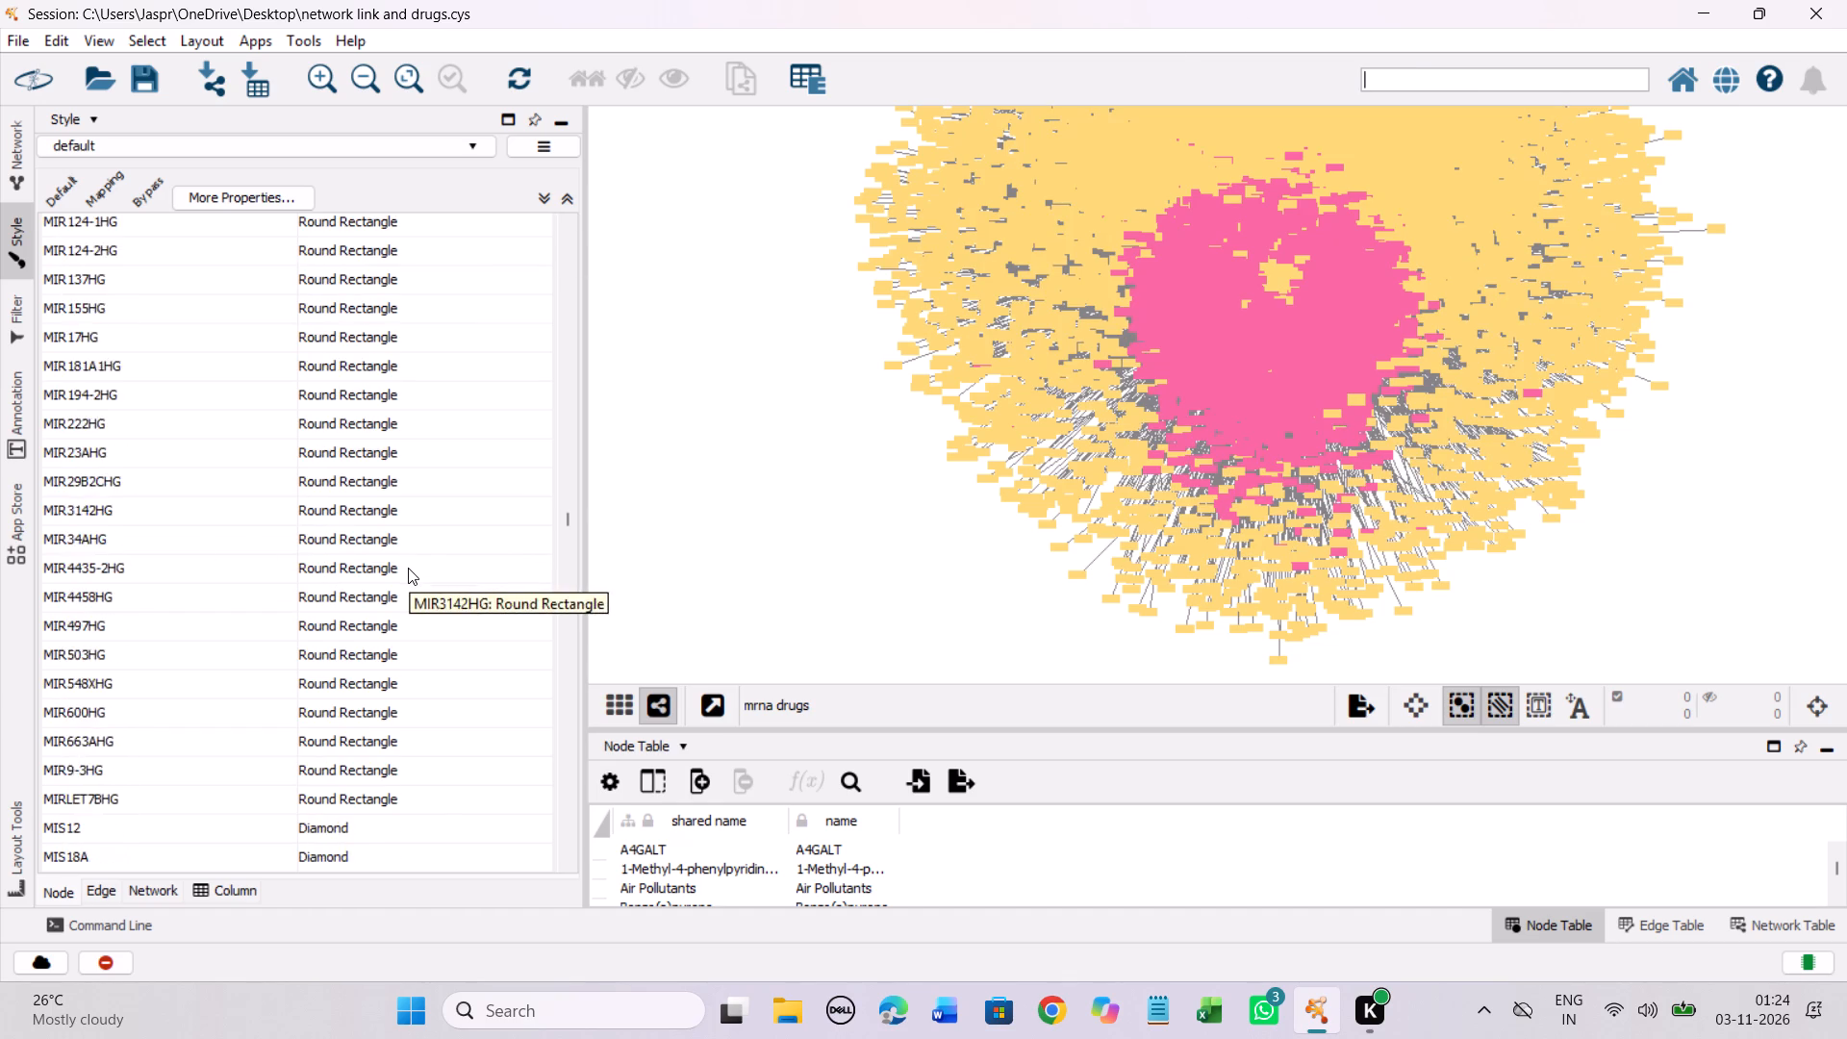
{"action": "scroll", "coordinate": [408, 568], "scroll_direction": "down", "scroll_amount": 20}
{"action": "scroll", "coordinate": [408, 568], "scroll_direction": "down", "scroll_amount": 4}
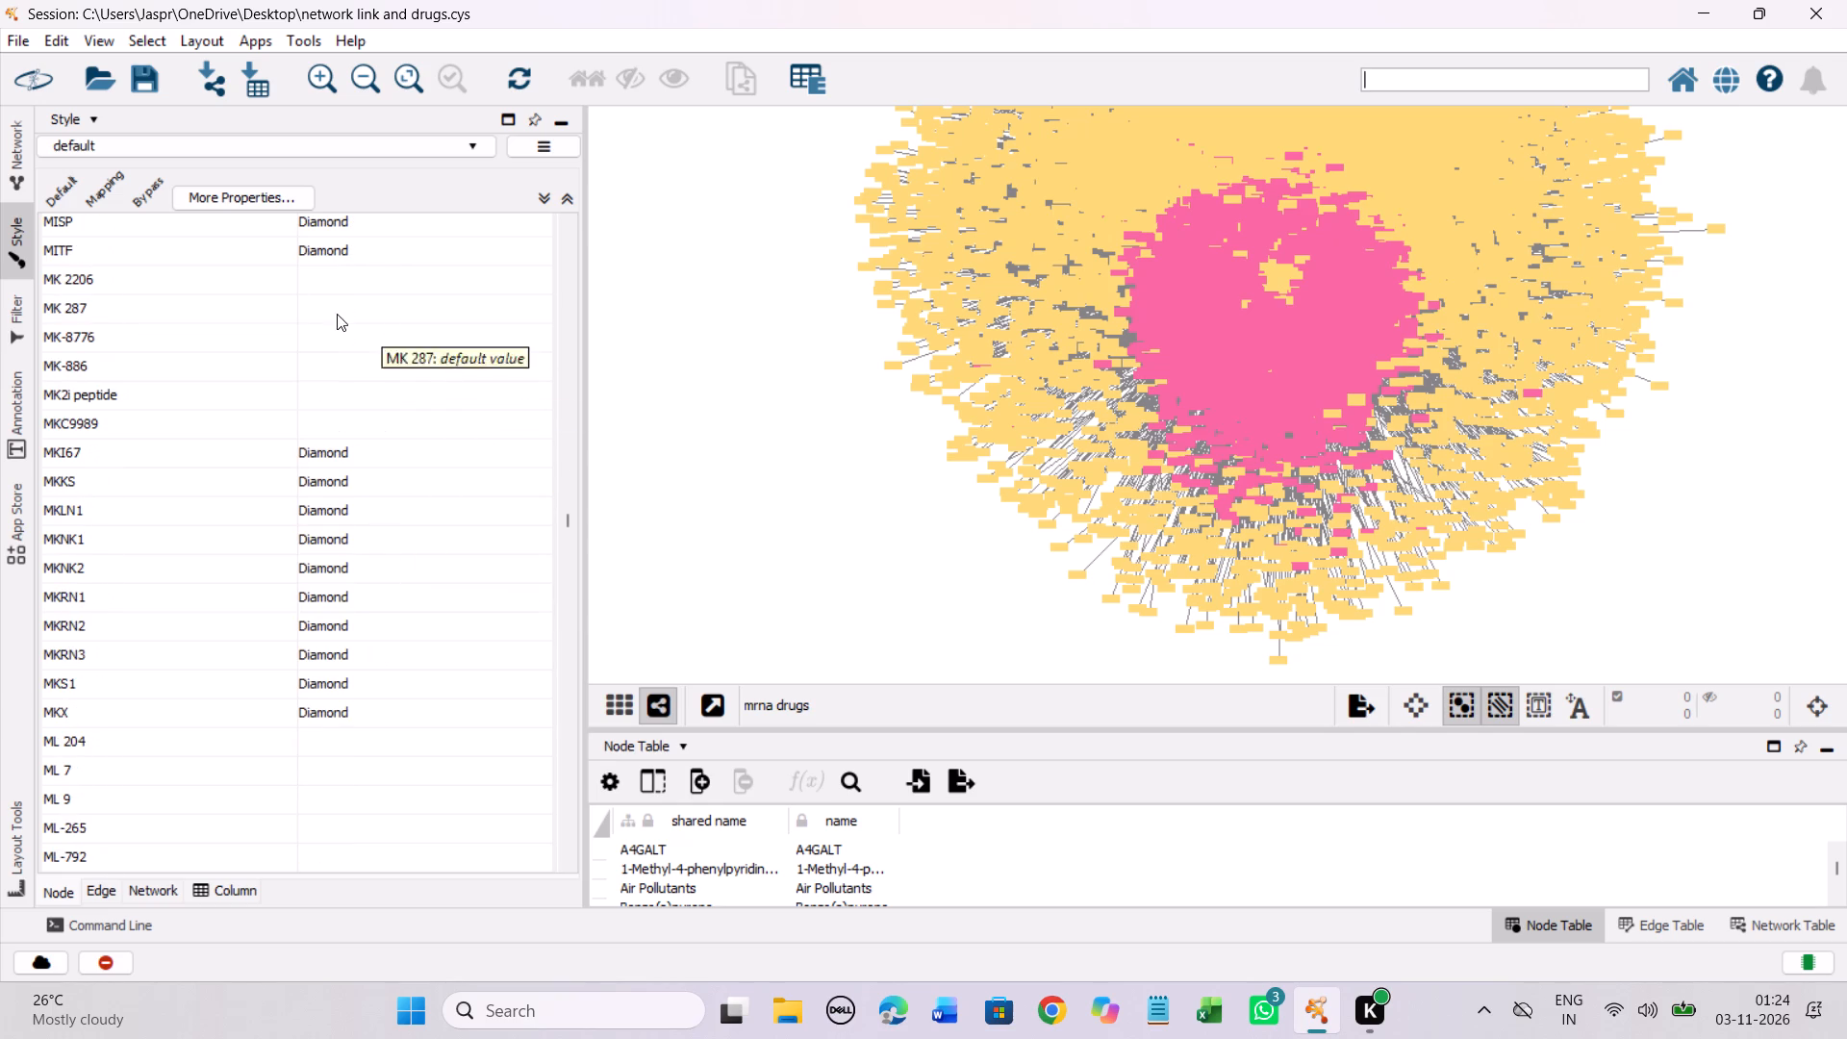
{"action": "left_click_drag", "start_coordinate": [318, 285], "coordinate": [320, 422]}
{"action": "right_click", "coordinate": [316, 422]}
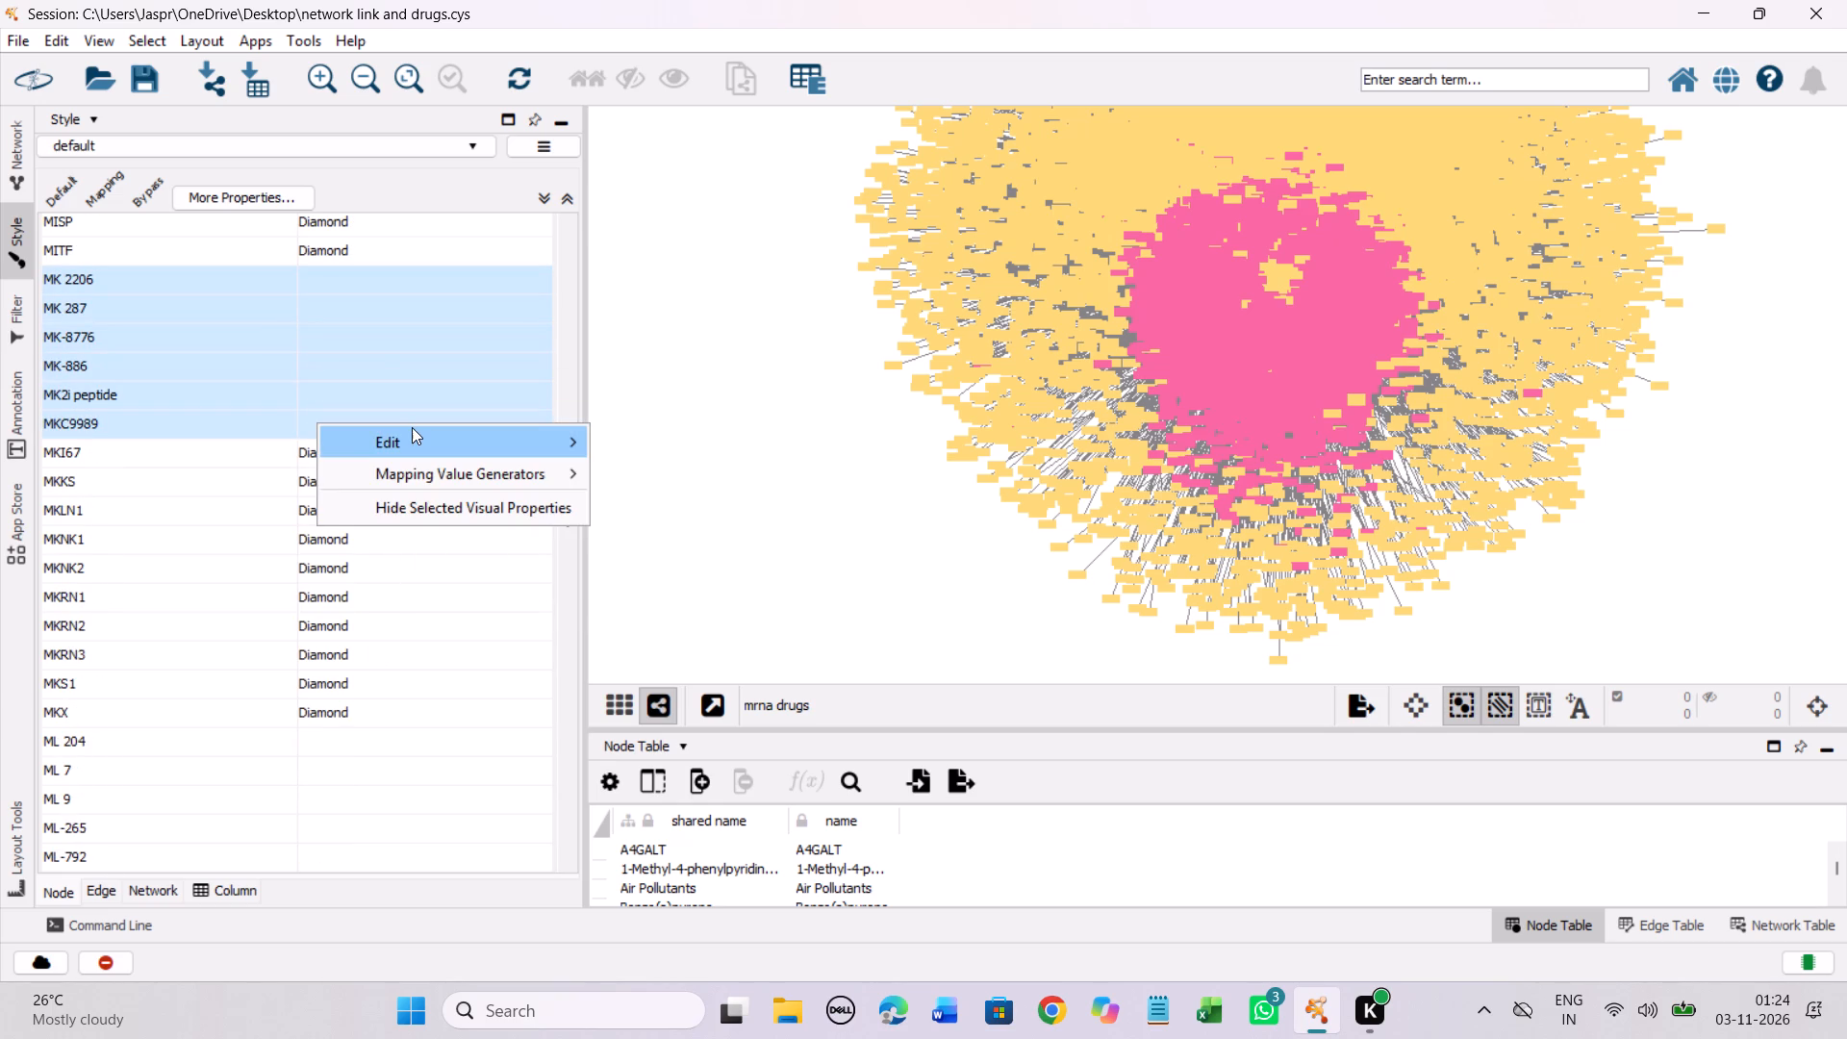
{"action": "left_click", "coordinate": [412, 427]}
{"action": "left_click", "coordinate": [625, 432]}
{"action": "left_click", "coordinate": [307, 459]}
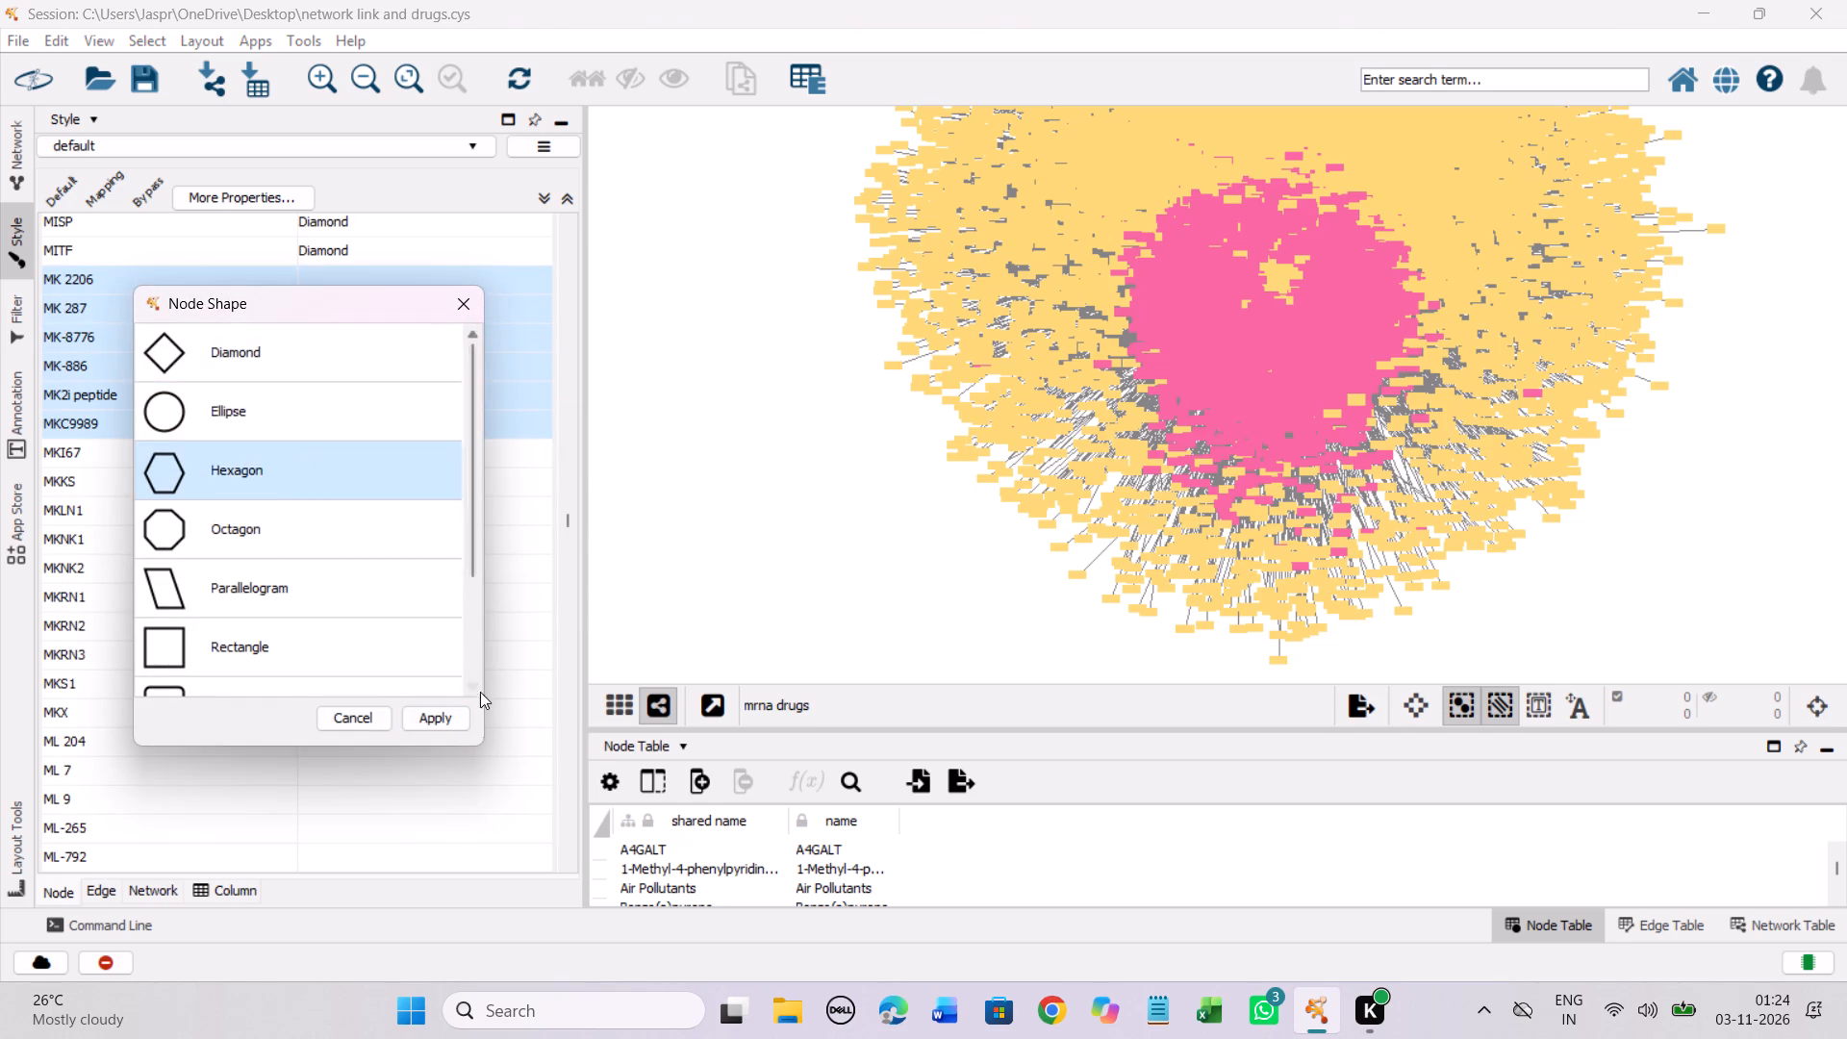
{"action": "left_click", "coordinate": [440, 722]}
Set the discrete node shape mapping for the nine unmapped entries from ML 204 through ML385 together to Hexagon.
{"action": "scroll", "coordinate": [429, 595], "scroll_direction": "down", "scroll_amount": 6}
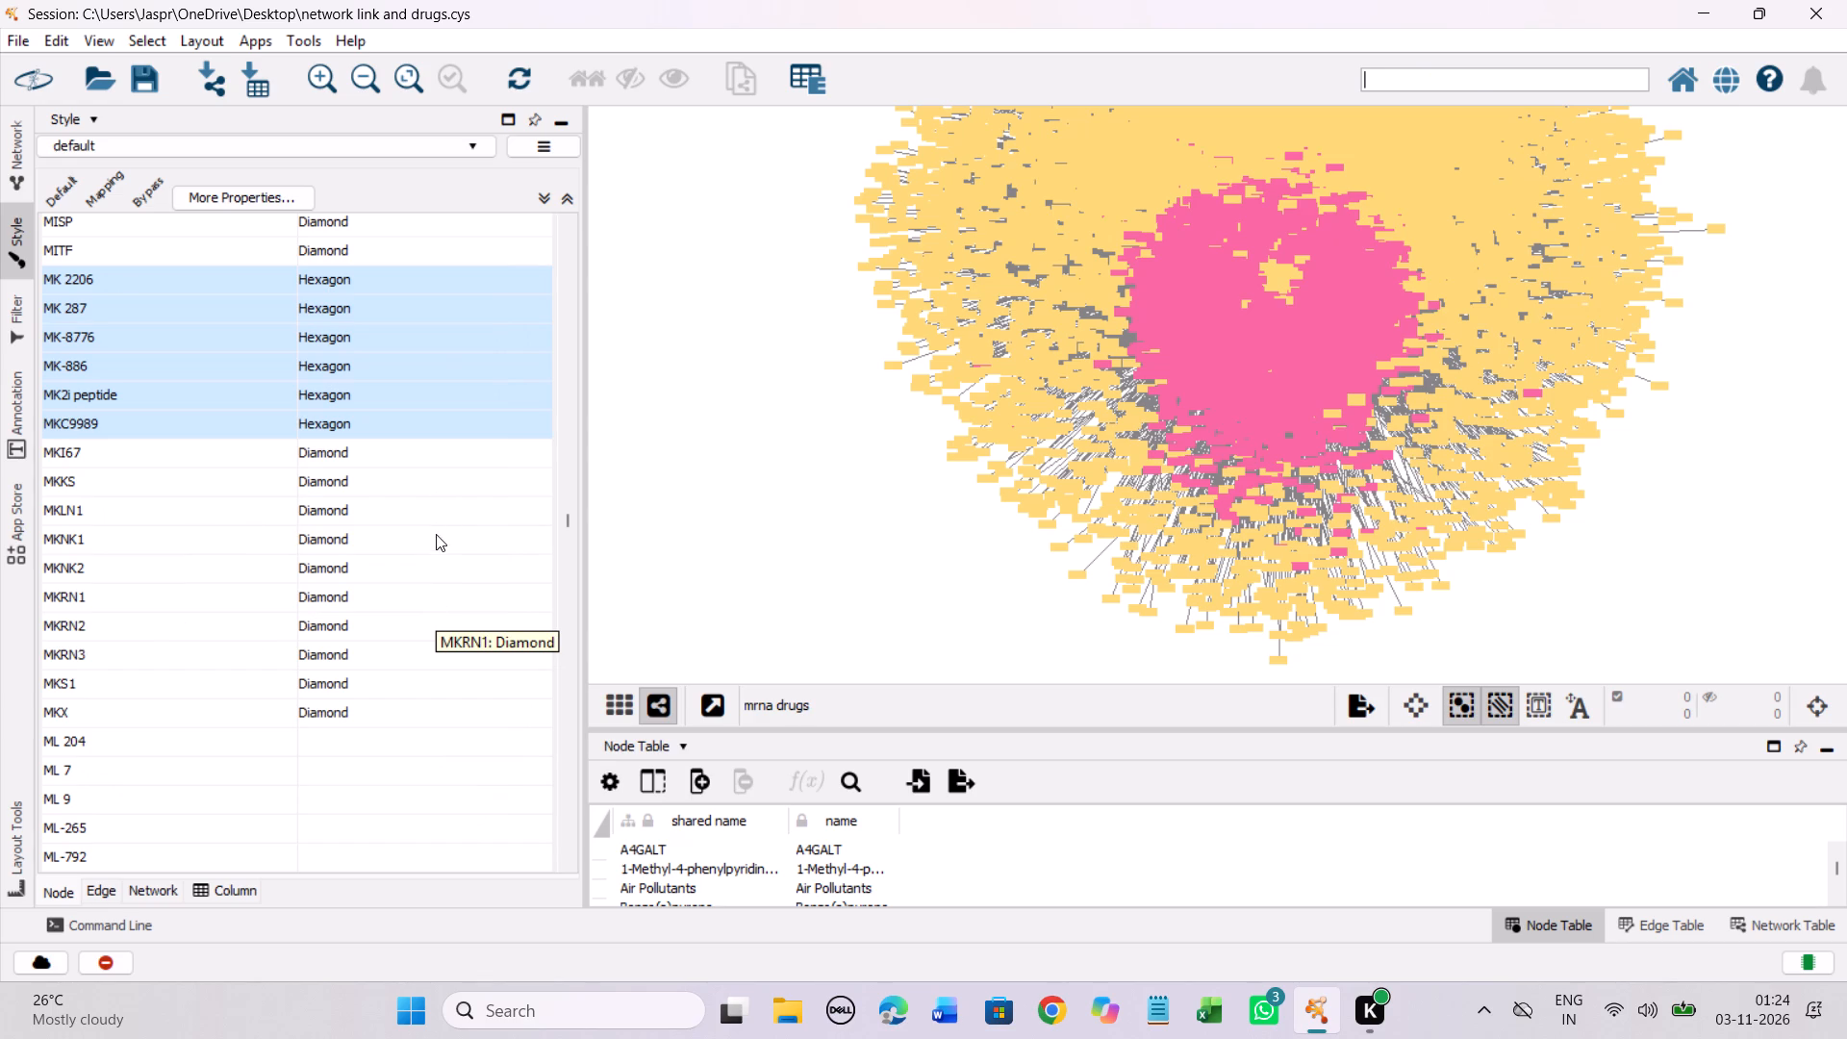
{"action": "scroll", "coordinate": [436, 558], "scroll_direction": "down", "scroll_amount": 7}
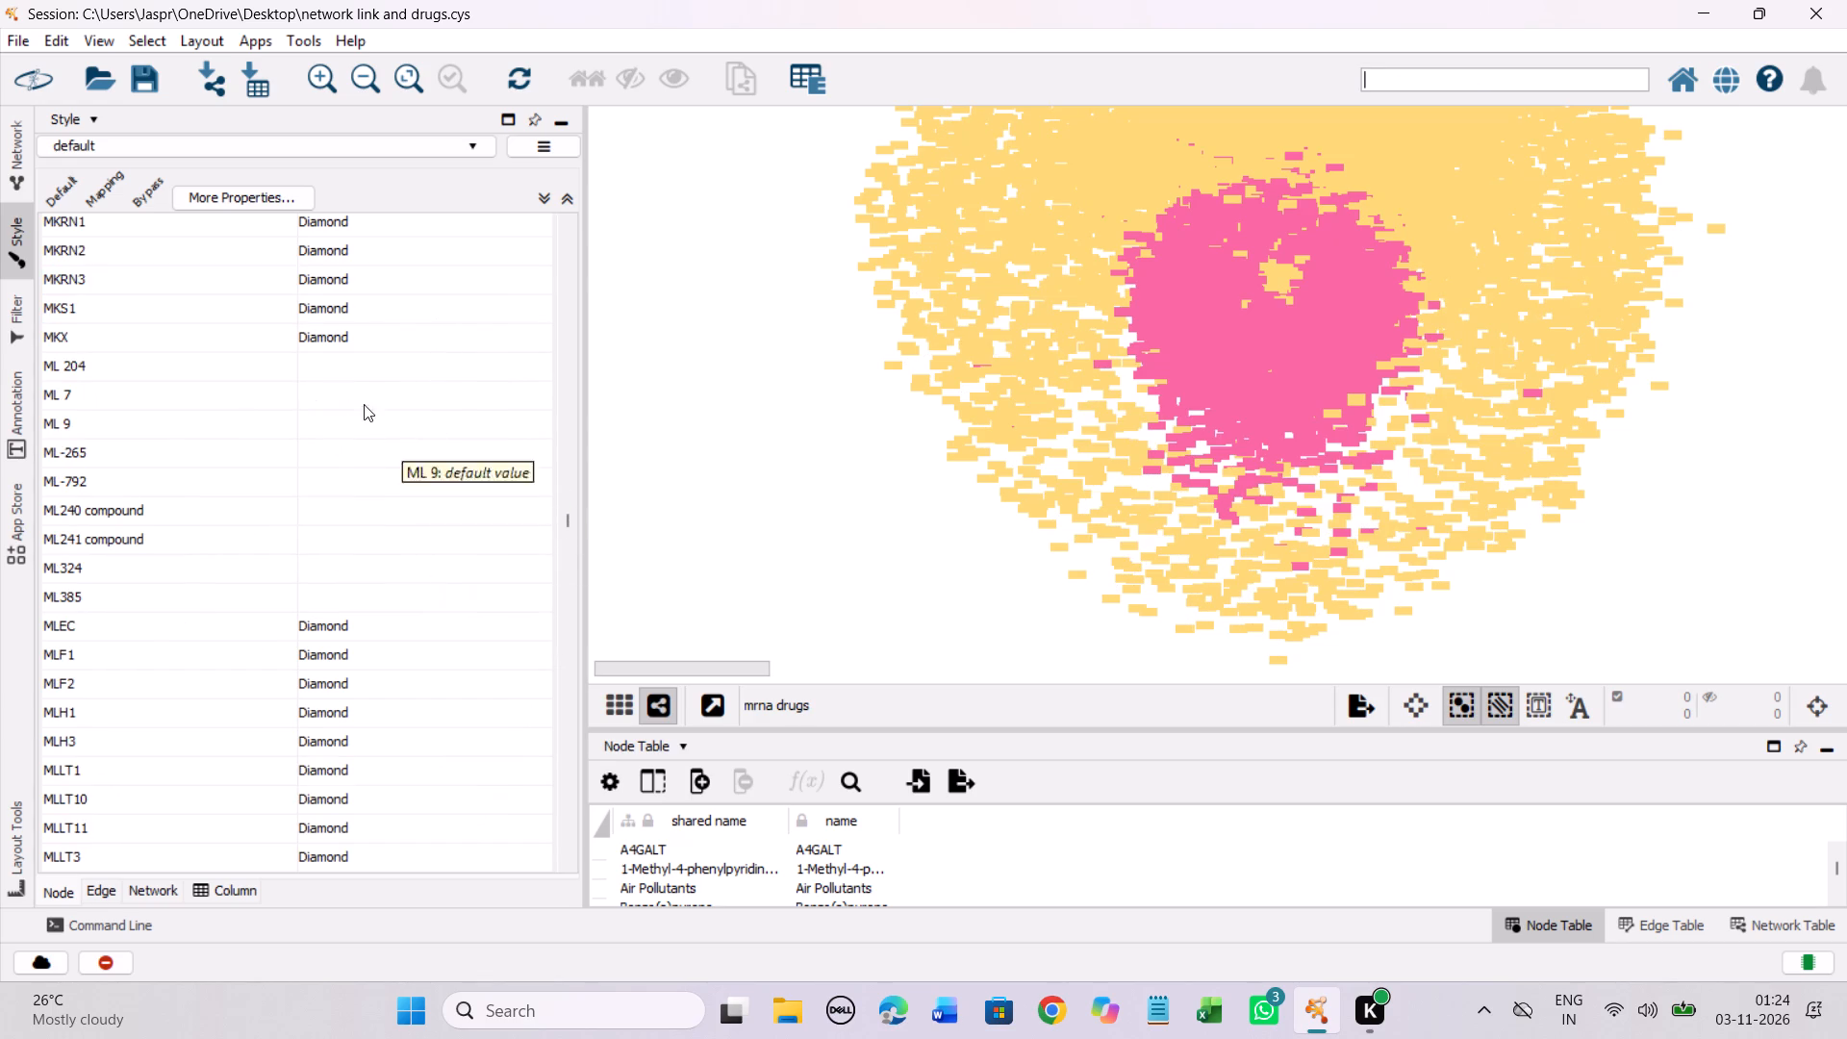
{"action": "left_click_drag", "start_coordinate": [329, 365], "coordinate": [319, 592]}
{"action": "right_click", "coordinate": [319, 592]}
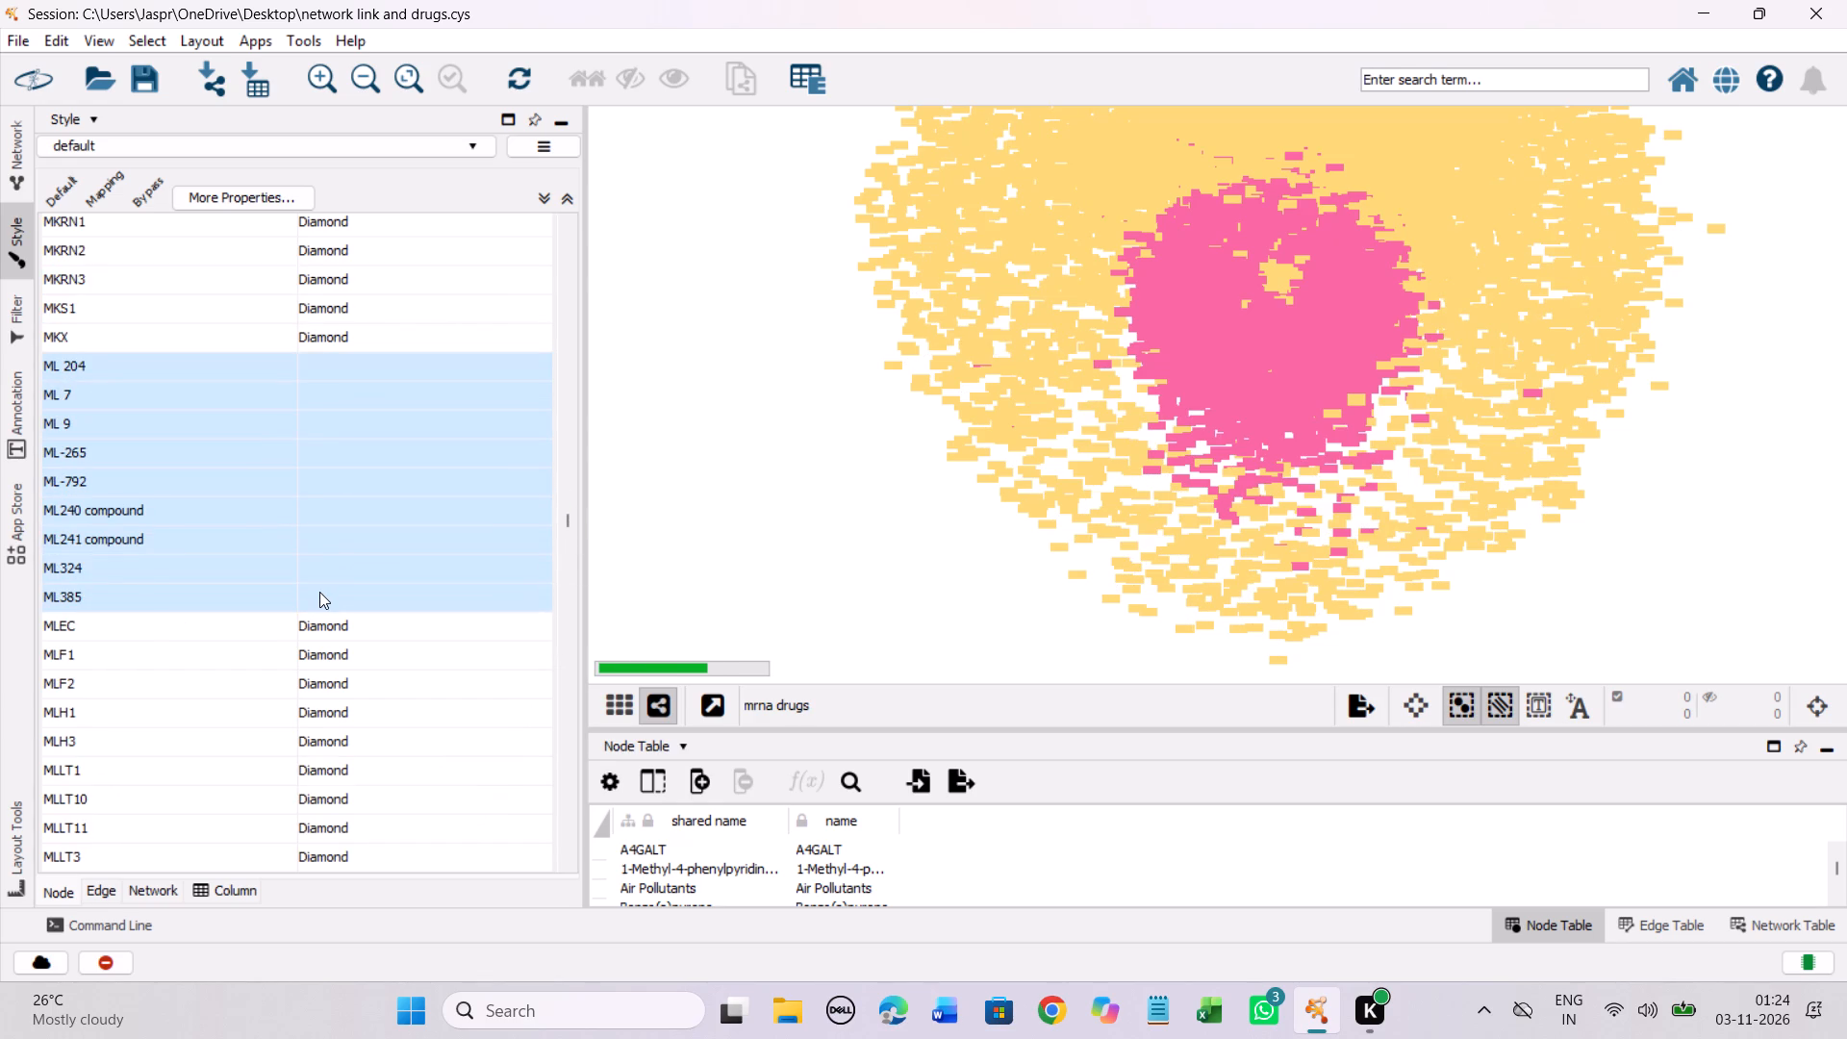
{"action": "left_click", "coordinate": [400, 605]}
{"action": "left_click", "coordinate": [646, 621]}
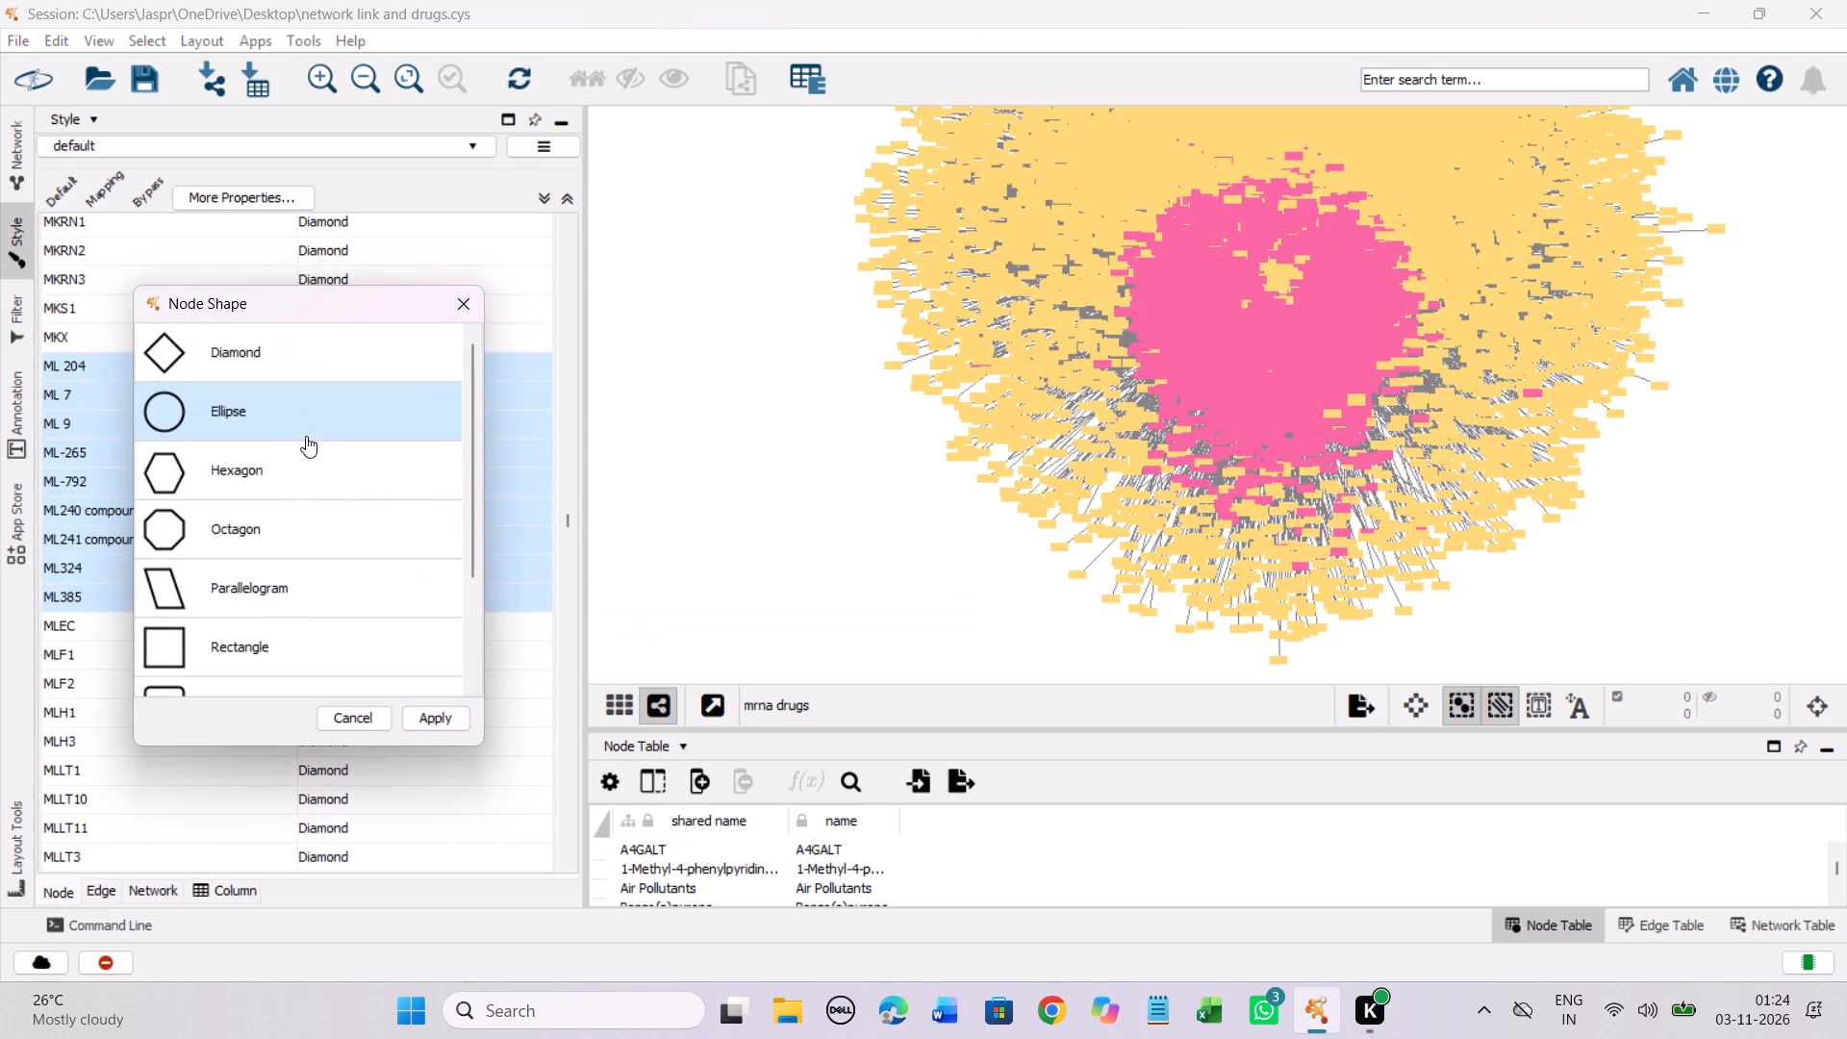
{"action": "left_click", "coordinate": [306, 464]}
{"action": "left_click", "coordinate": [438, 719]}
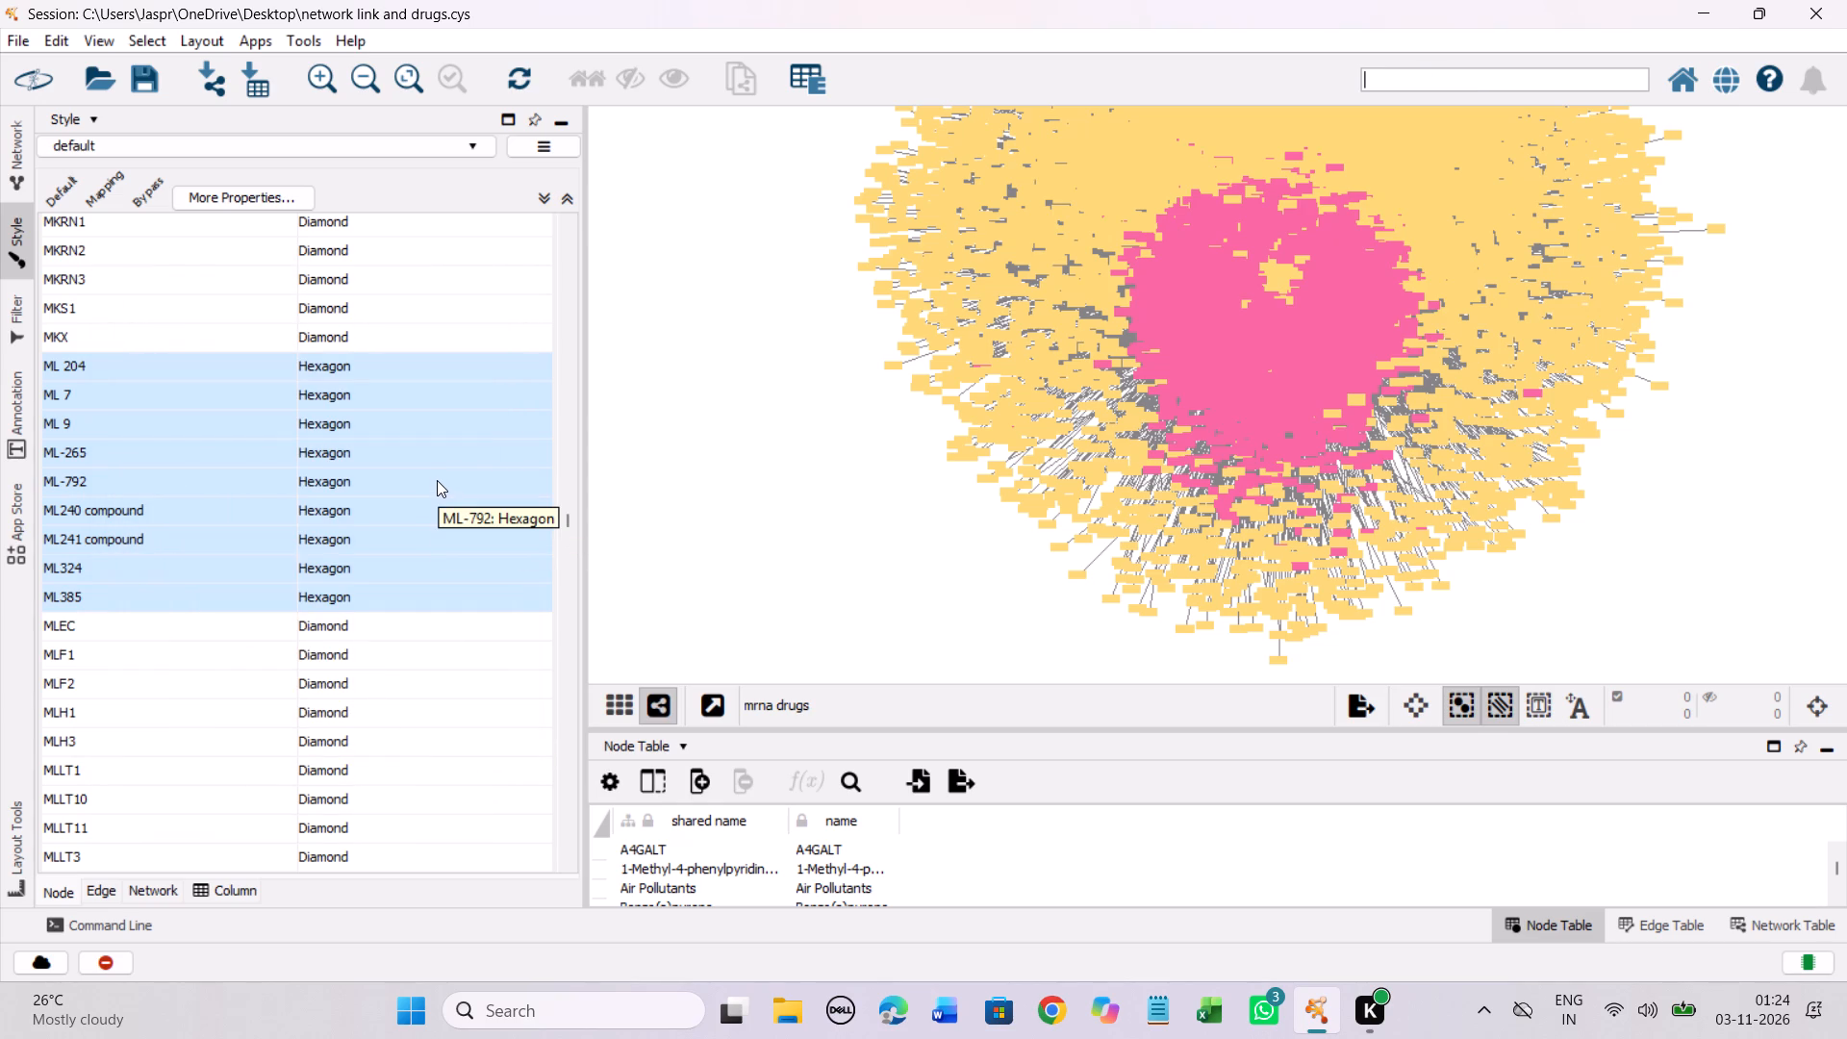
Set the discrete node shape mapping for MLN 8237 and MLN8054 together to Hexagon.
{"action": "scroll", "coordinate": [420, 578], "scroll_direction": "down", "scroll_amount": 17}
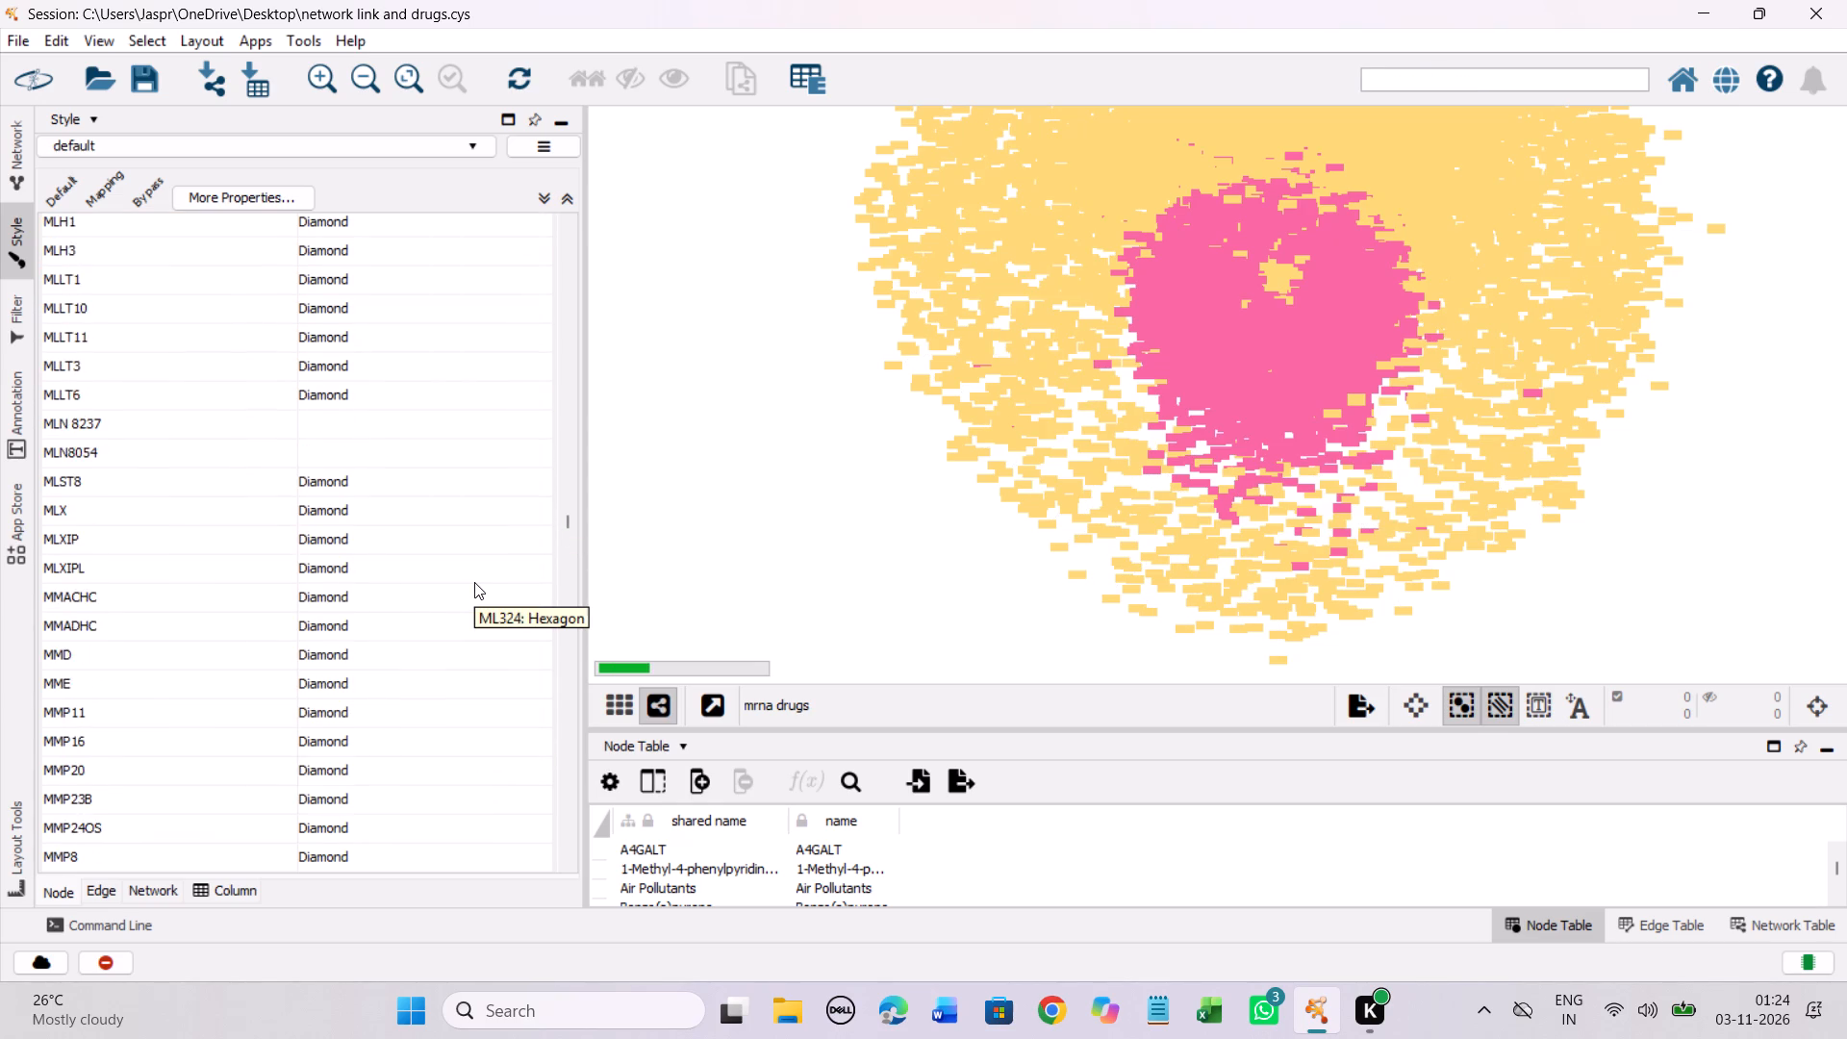
{"action": "scroll", "coordinate": [474, 582], "scroll_direction": "down", "scroll_amount": 1}
{"action": "left_click_drag", "start_coordinate": [358, 395], "coordinate": [364, 428]}
{"action": "right_click", "coordinate": [372, 423]}
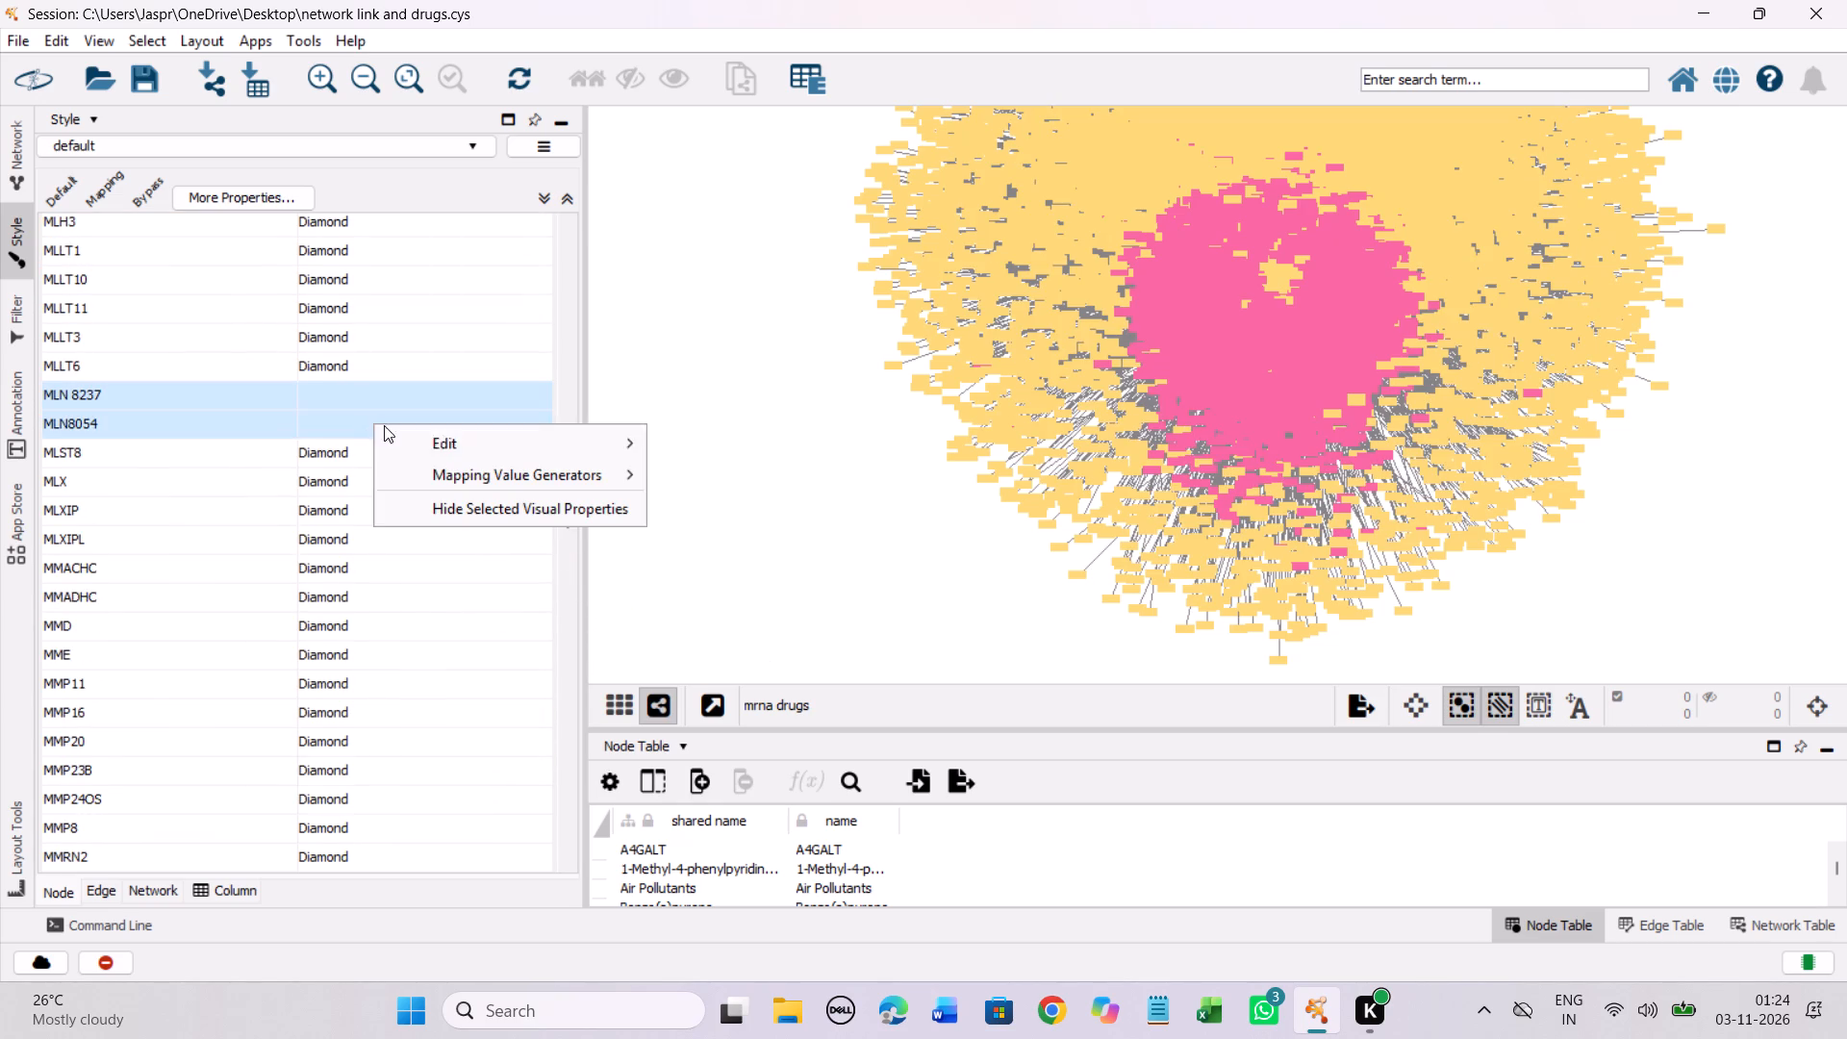
{"action": "left_click", "coordinate": [459, 443]}
{"action": "left_click", "coordinate": [714, 445]}
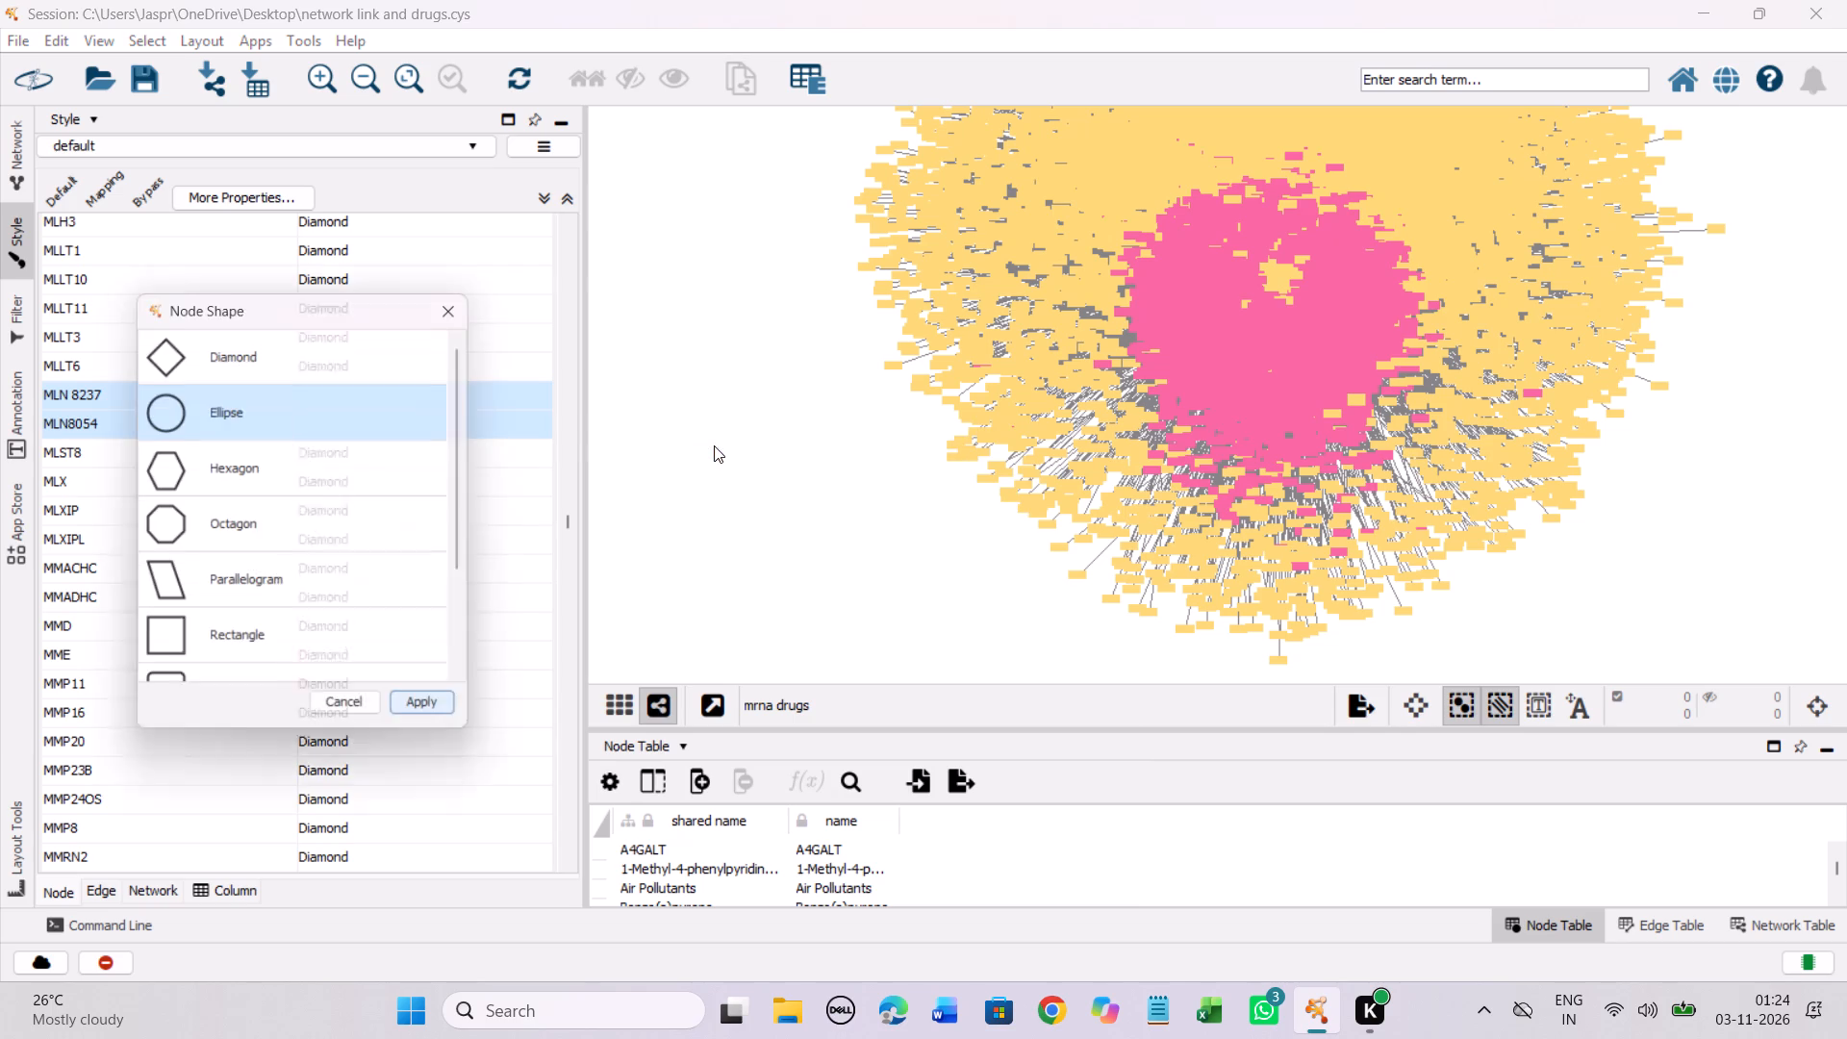
{"action": "left_click", "coordinate": [297, 460]}
{"action": "left_click", "coordinate": [464, 712]}
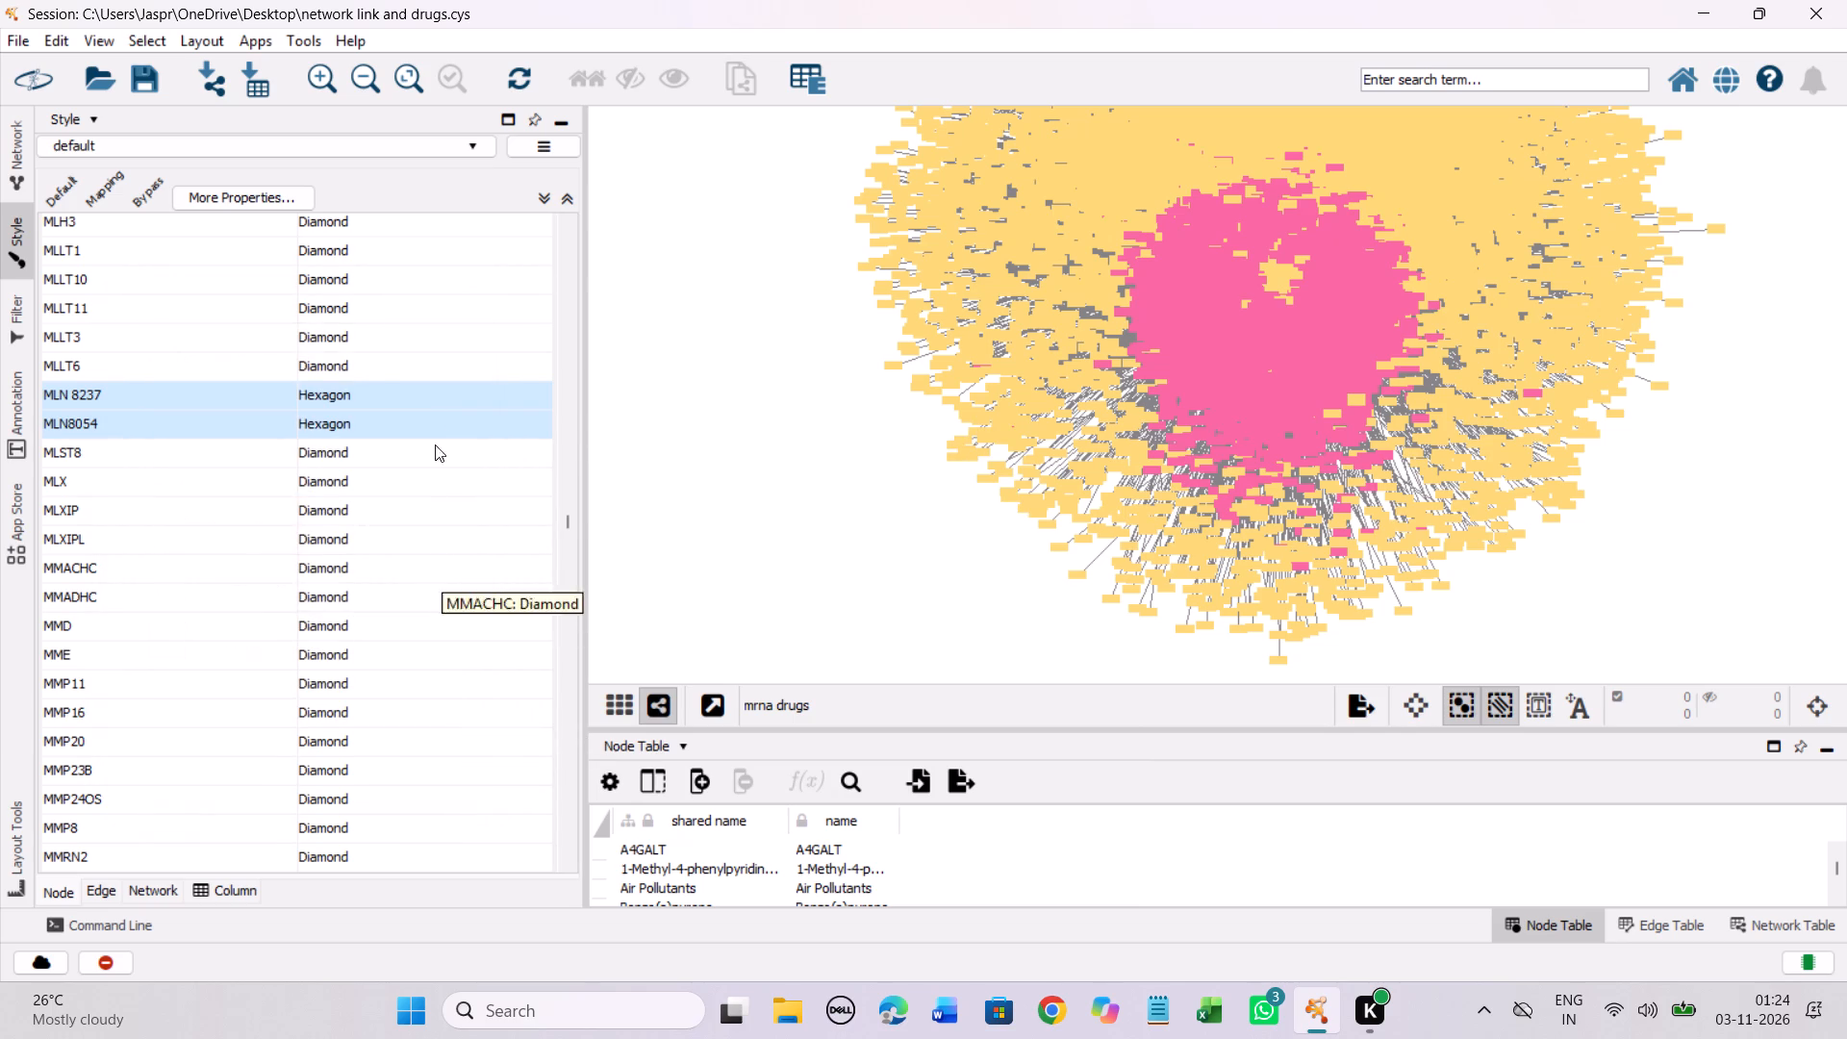
Set the discrete node shape mapping for MOPP protocol to Hexagon.
{"action": "scroll", "coordinate": [438, 426], "scroll_direction": "down", "scroll_amount": 7}
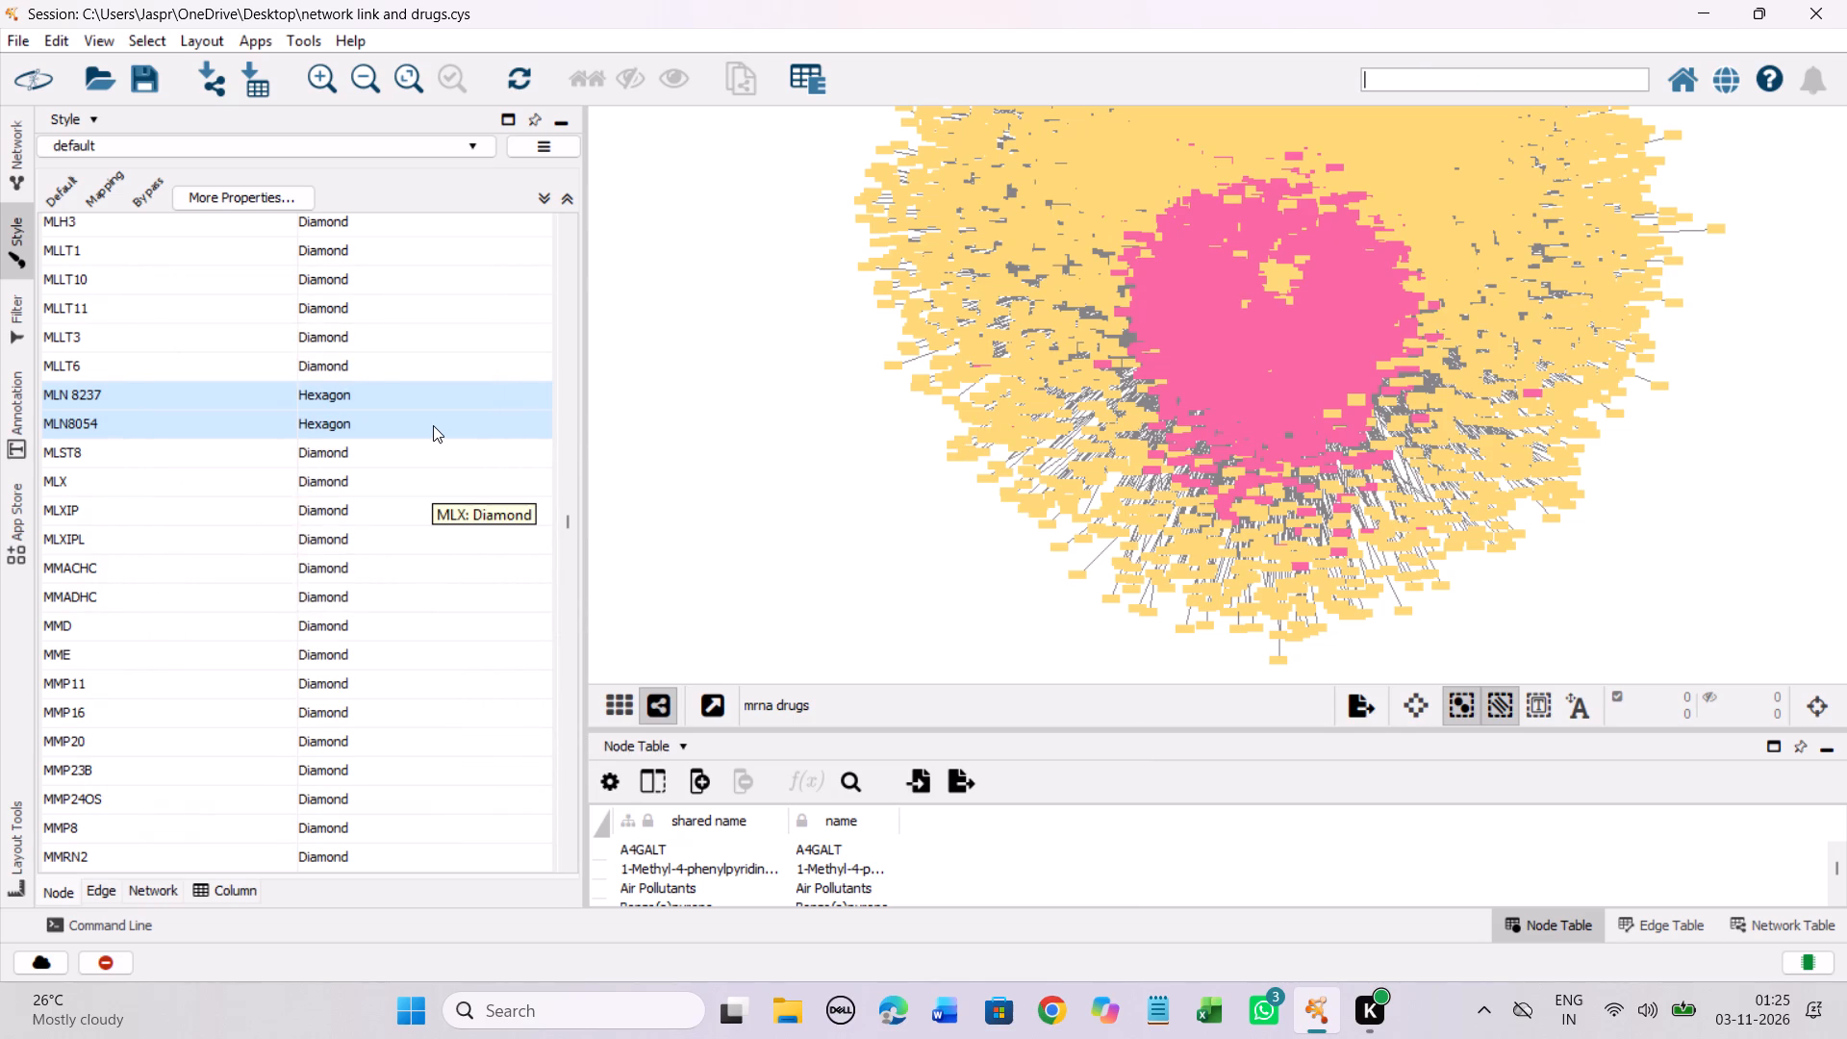
{"action": "scroll", "coordinate": [433, 425], "scroll_direction": "down", "scroll_amount": 20}
{"action": "scroll", "coordinate": [433, 425], "scroll_direction": "down", "scroll_amount": 1}
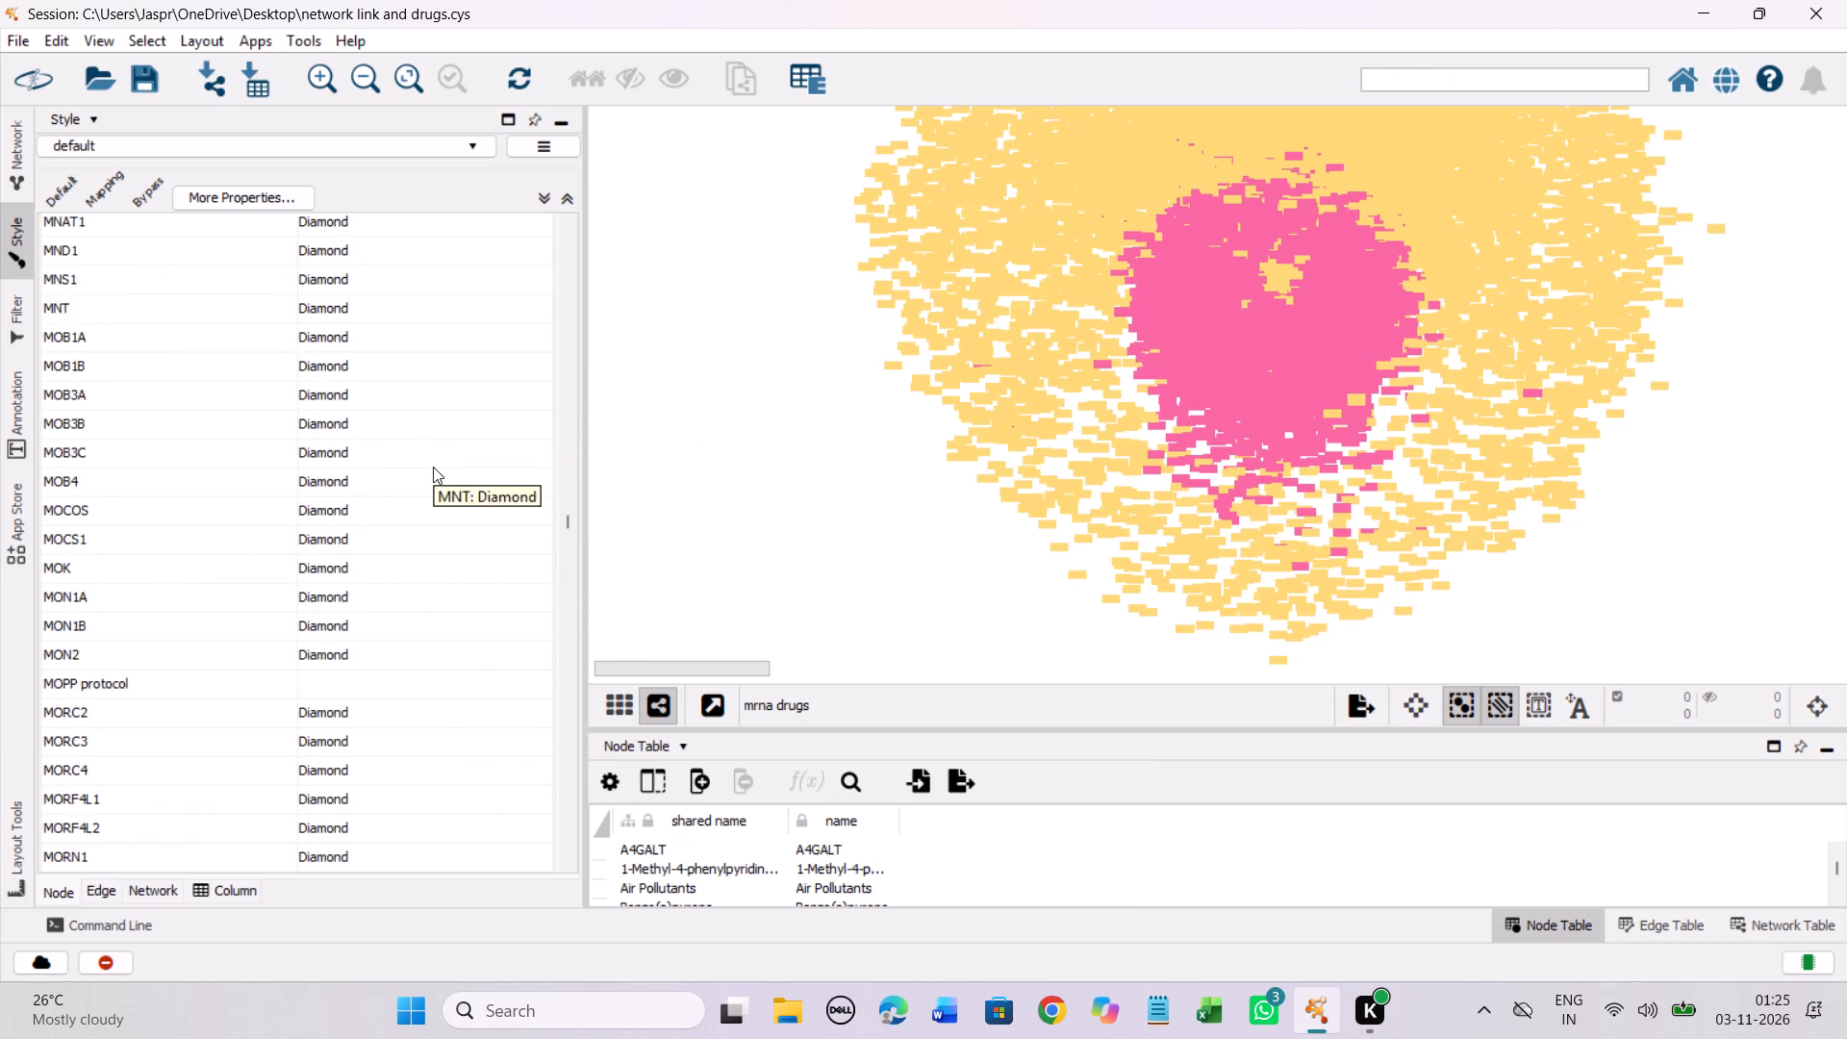
{"action": "scroll", "coordinate": [433, 467], "scroll_direction": "down", "scroll_amount": 10}
{"action": "left_click", "coordinate": [335, 361]}
{"action": "right_click", "coordinate": [335, 361]}
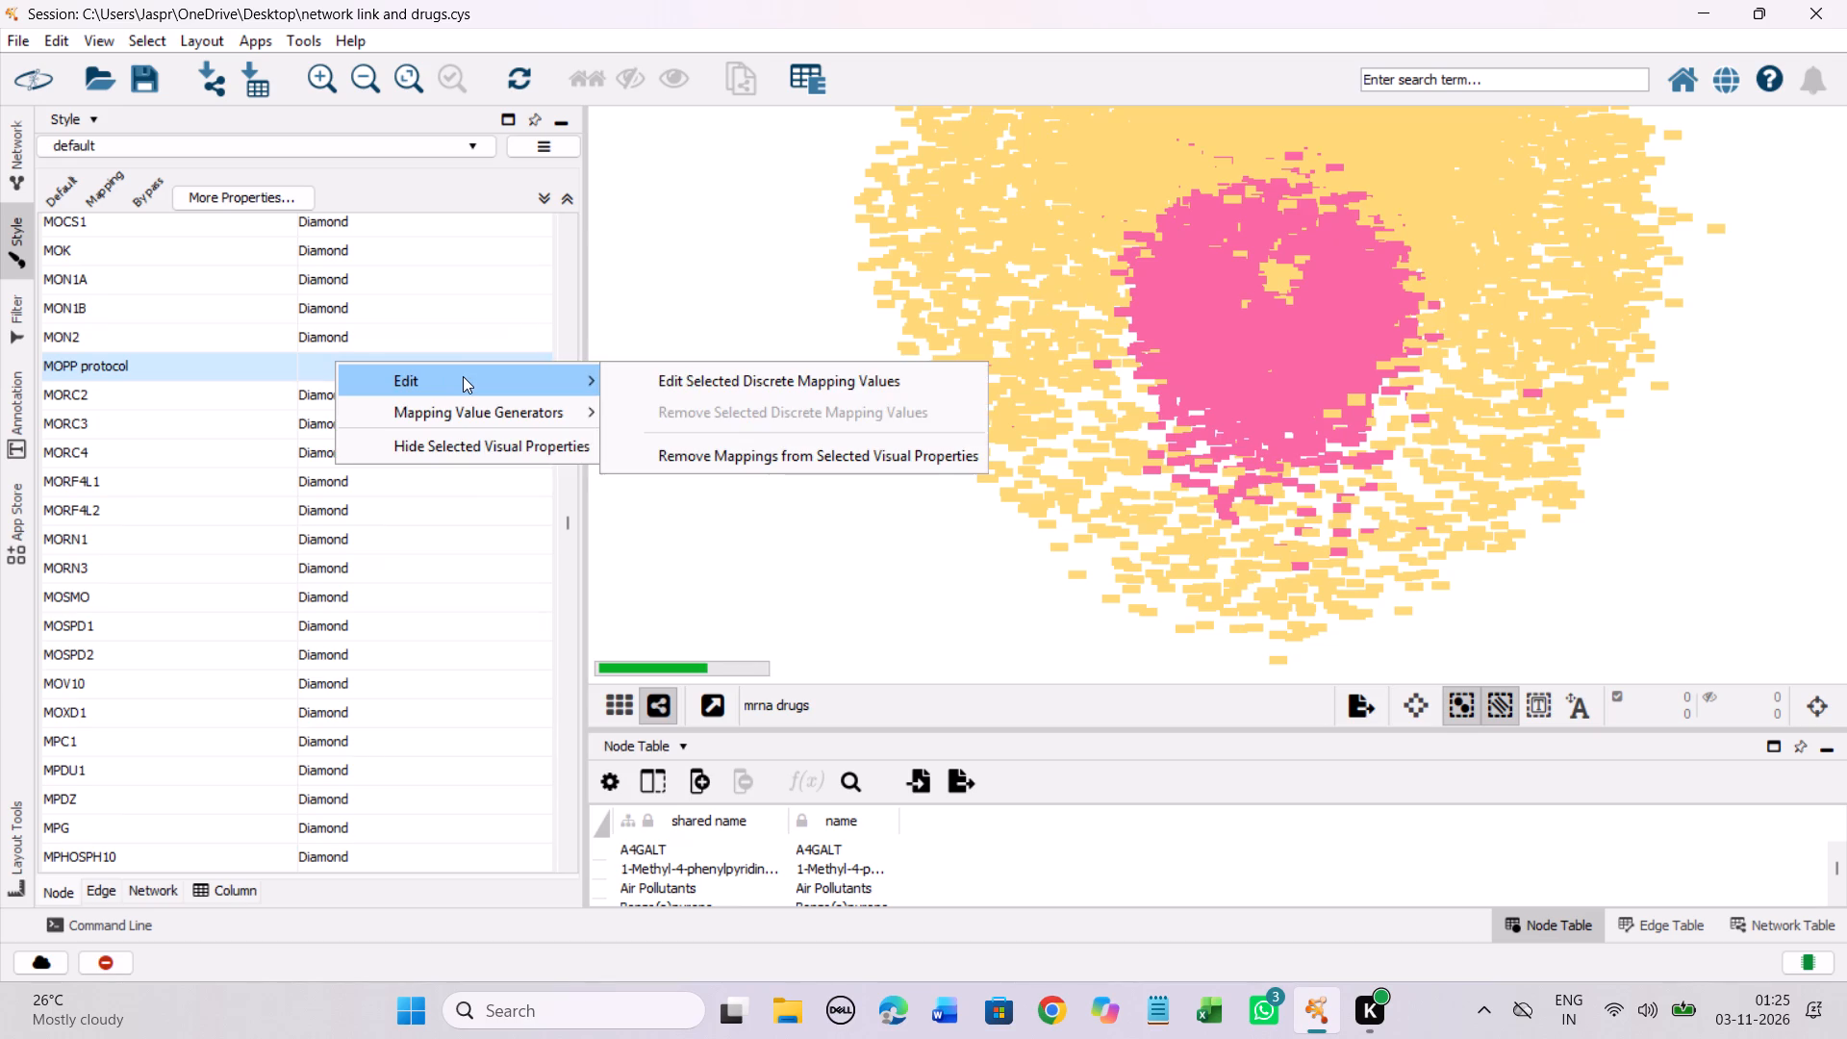
{"action": "left_click", "coordinate": [463, 377]}
{"action": "left_click", "coordinate": [668, 388]}
{"action": "left_click", "coordinate": [295, 469]}
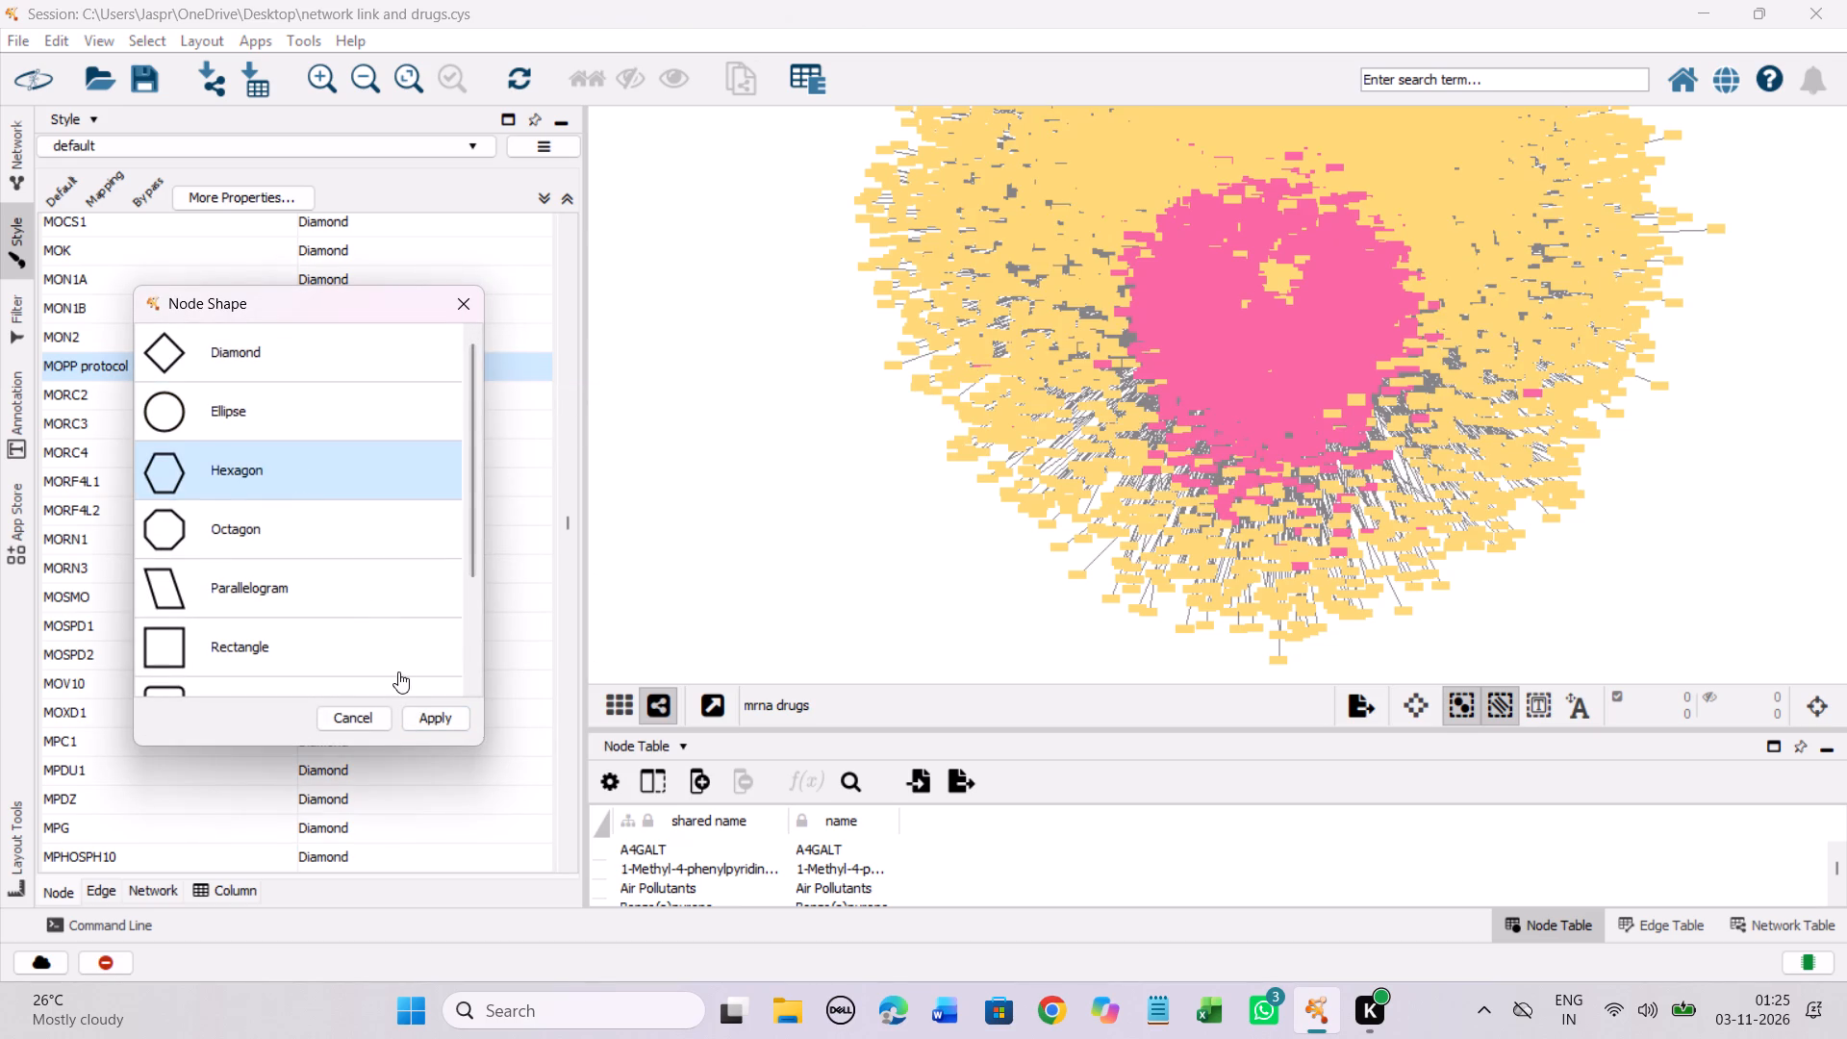
{"action": "left_click", "coordinate": [436, 721]}
Set the discrete node shape mapping for the unmapped entry MRI-1867 to Hexagon.
{"action": "scroll", "coordinate": [449, 464], "scroll_direction": "down", "scroll_amount": 6}
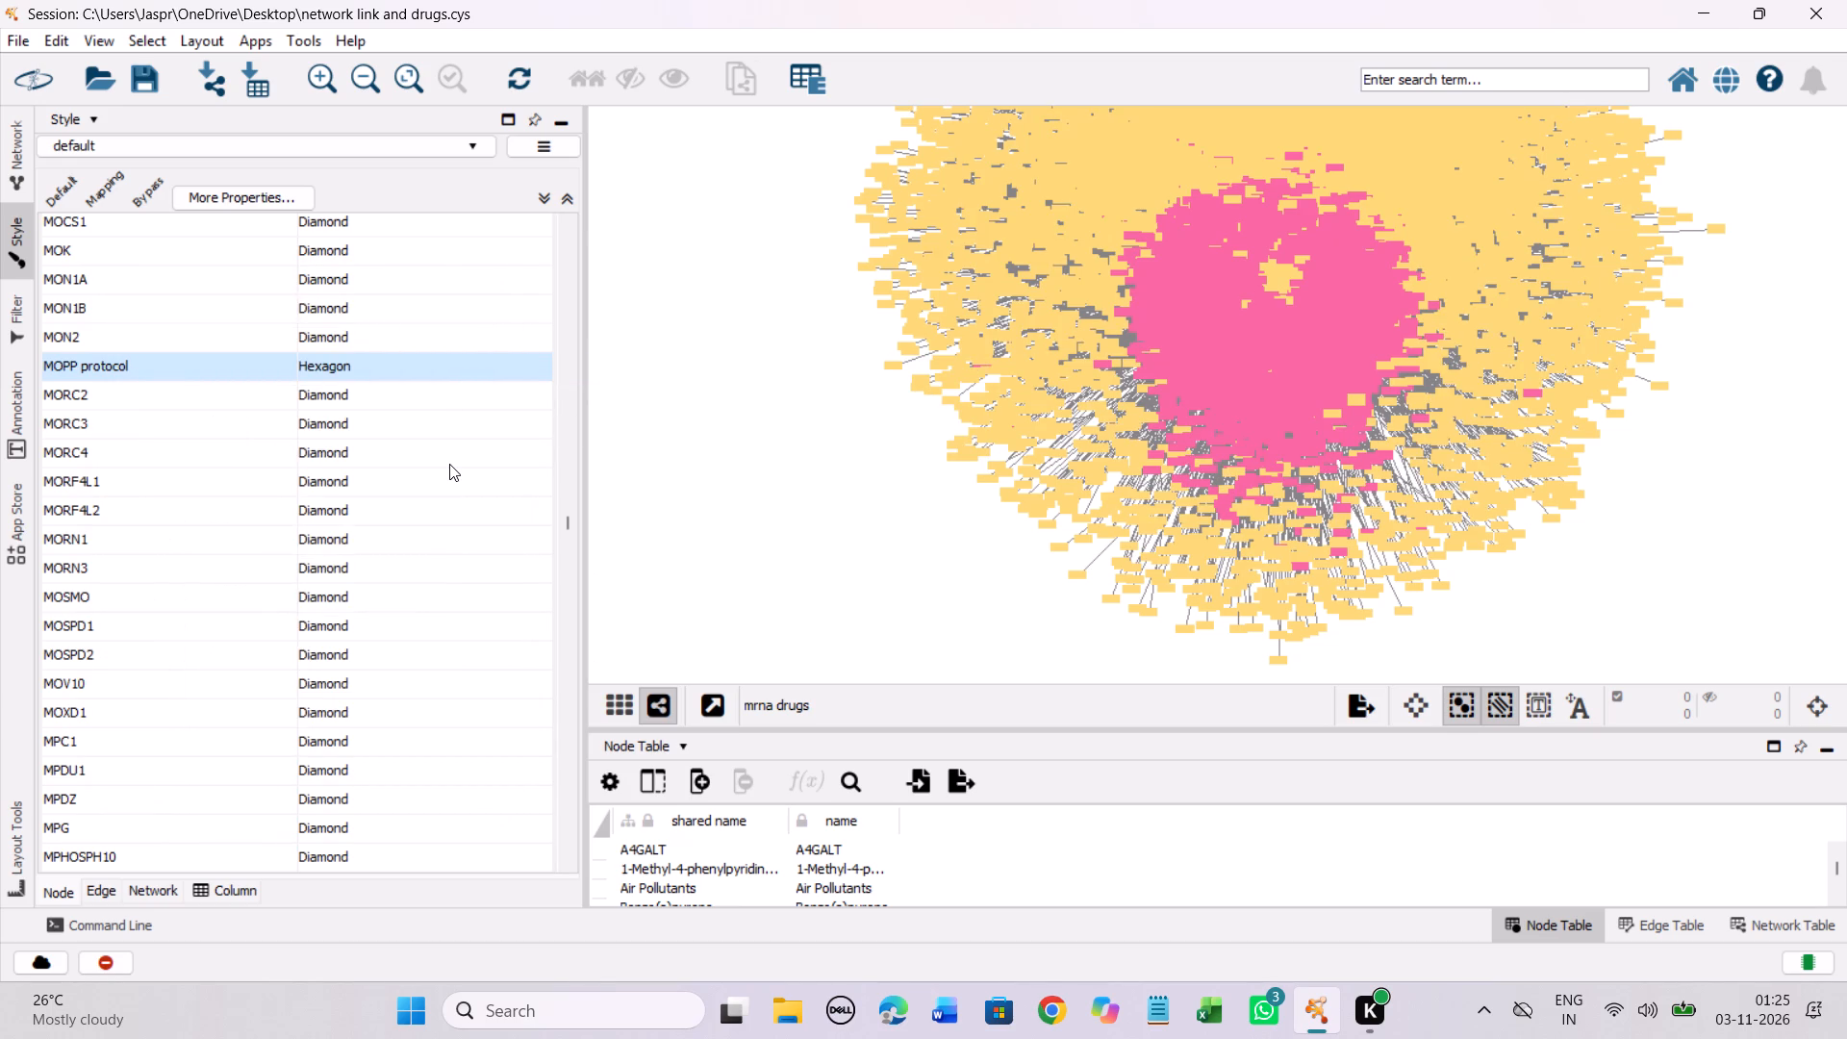
{"action": "scroll", "coordinate": [449, 464], "scroll_direction": "down", "scroll_amount": 5}
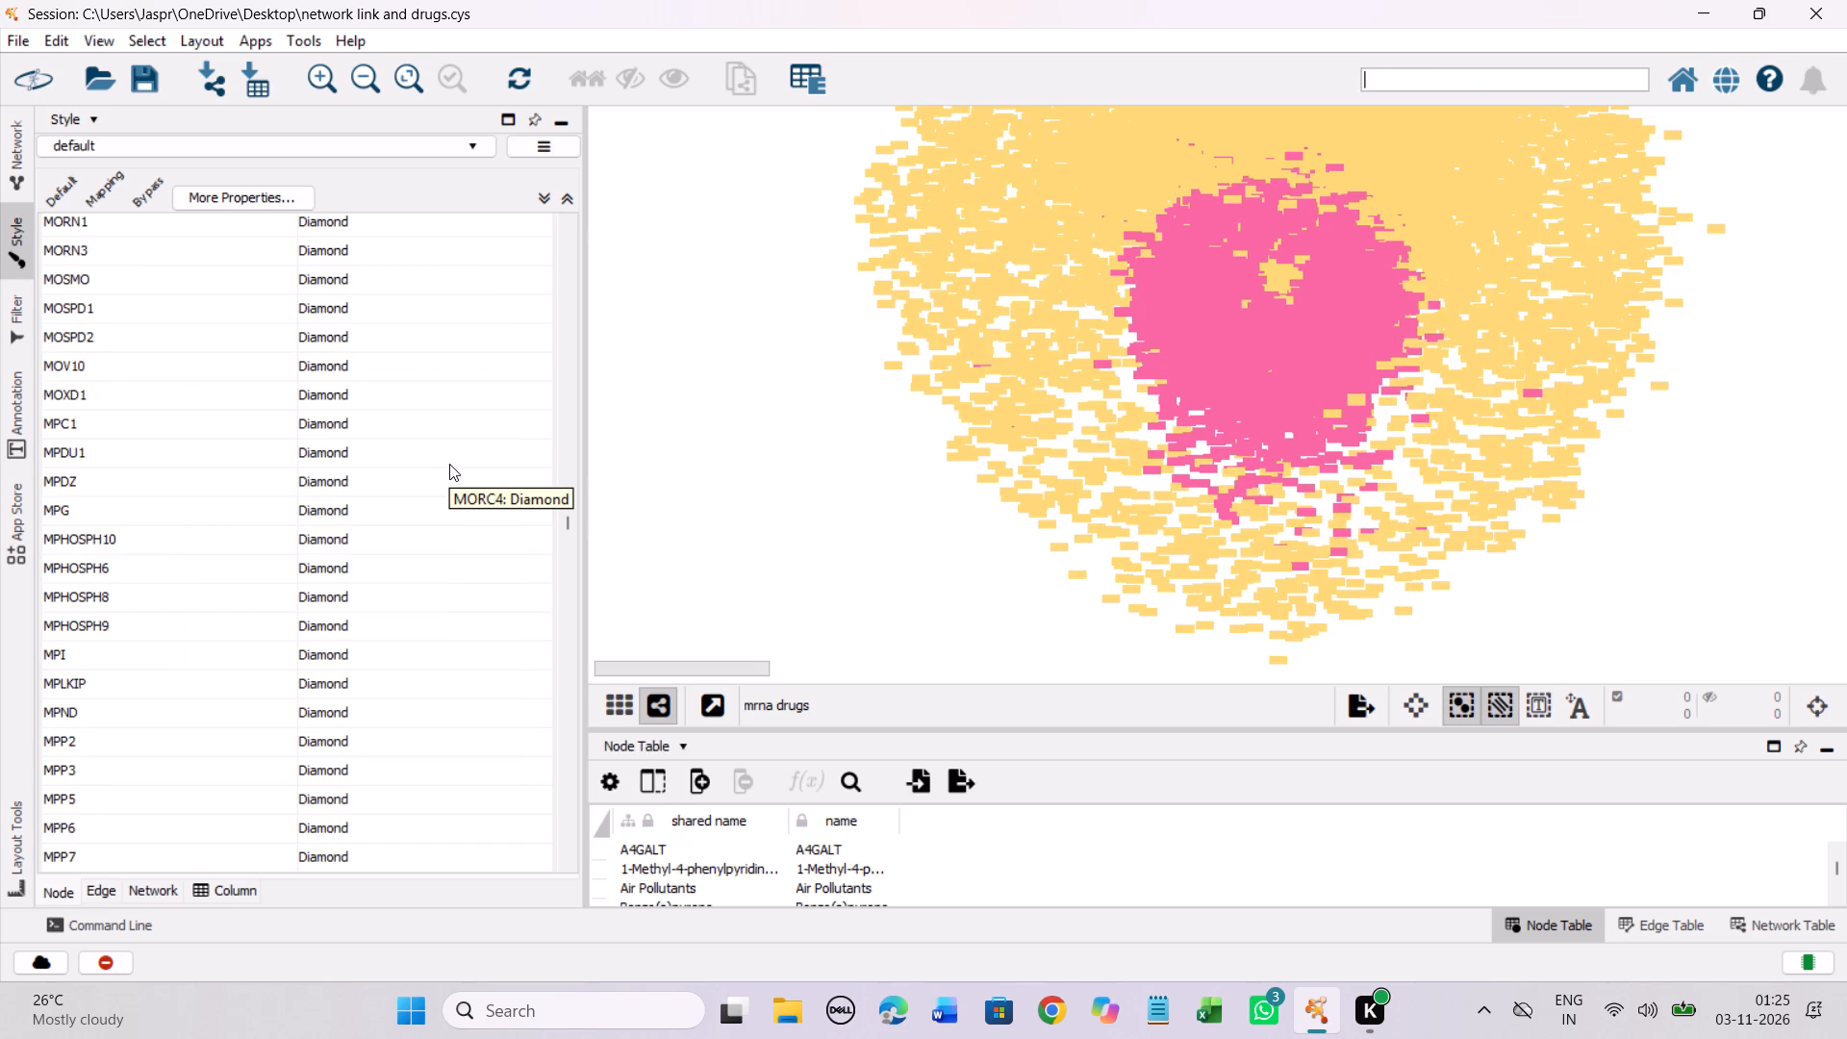
{"action": "scroll", "coordinate": [449, 464], "scroll_direction": "up", "scroll_amount": 8}
{"action": "scroll", "coordinate": [449, 464], "scroll_direction": "down", "scroll_amount": 16}
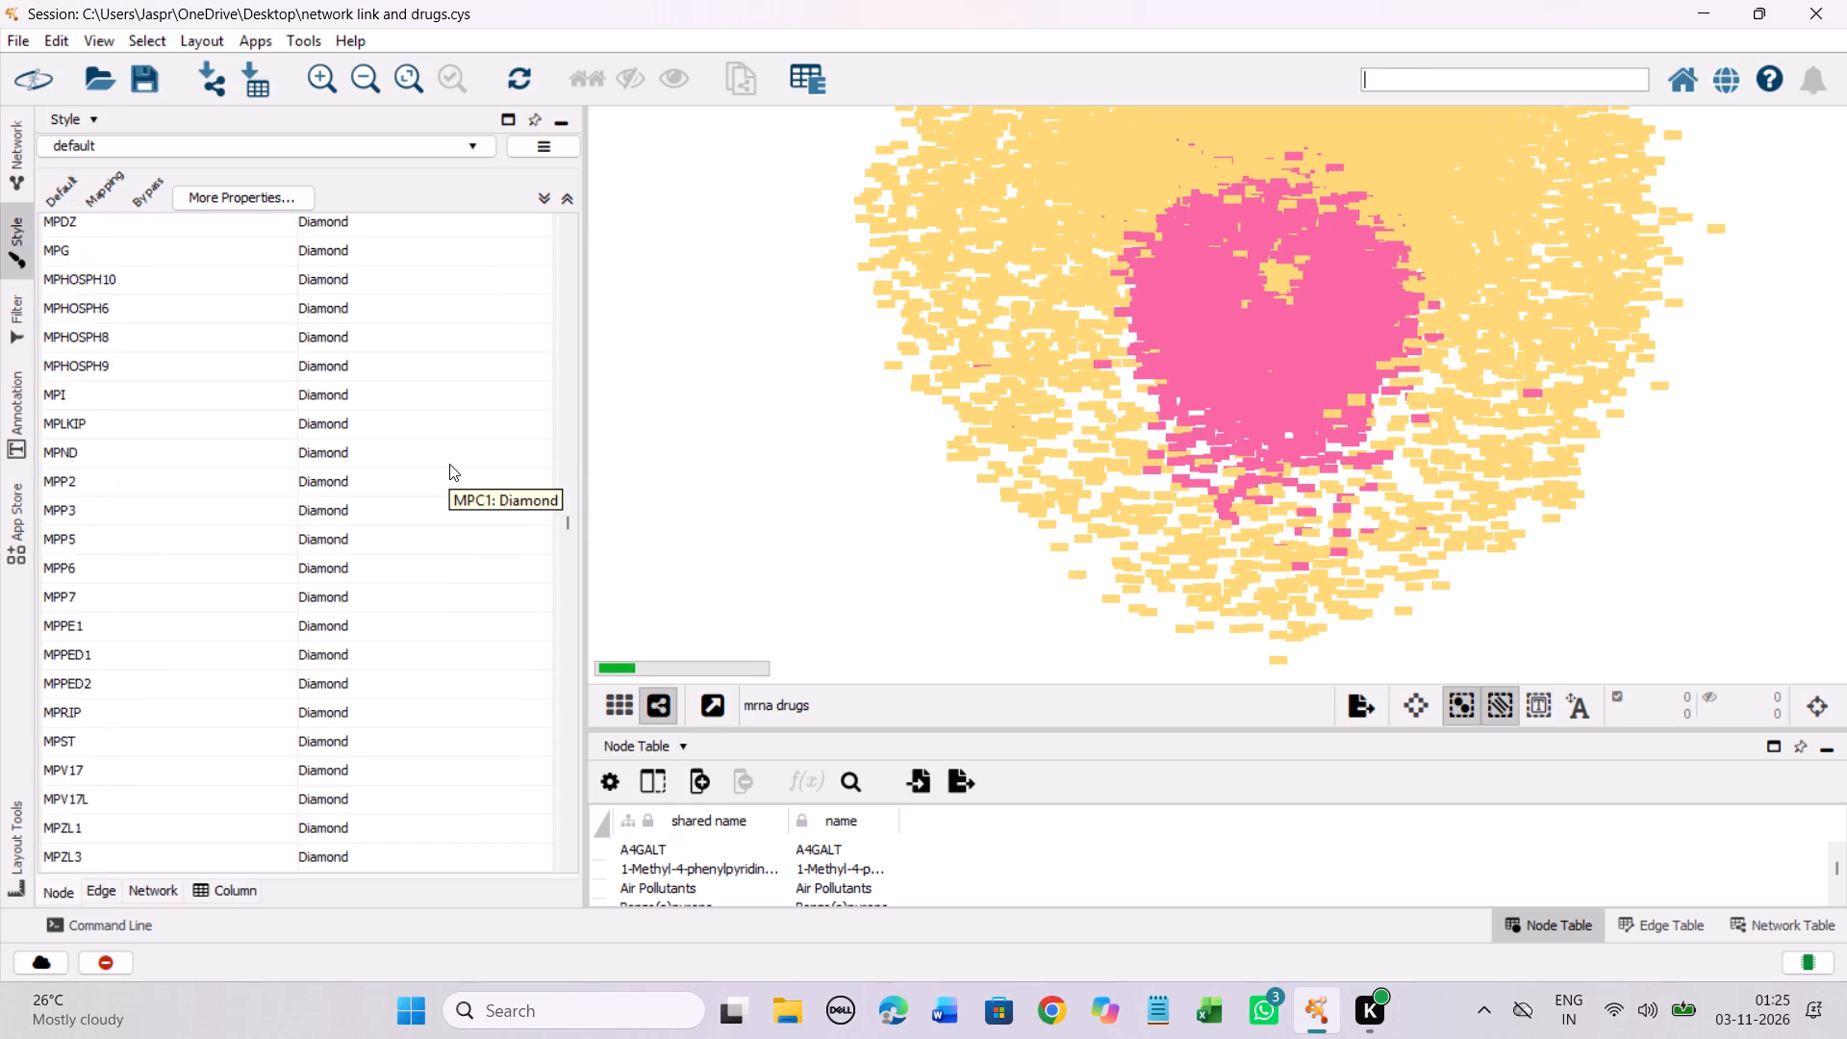
{"action": "scroll", "coordinate": [449, 464], "scroll_direction": "down", "scroll_amount": 19}
{"action": "scroll", "coordinate": [459, 499], "scroll_direction": "down", "scroll_amount": 6}
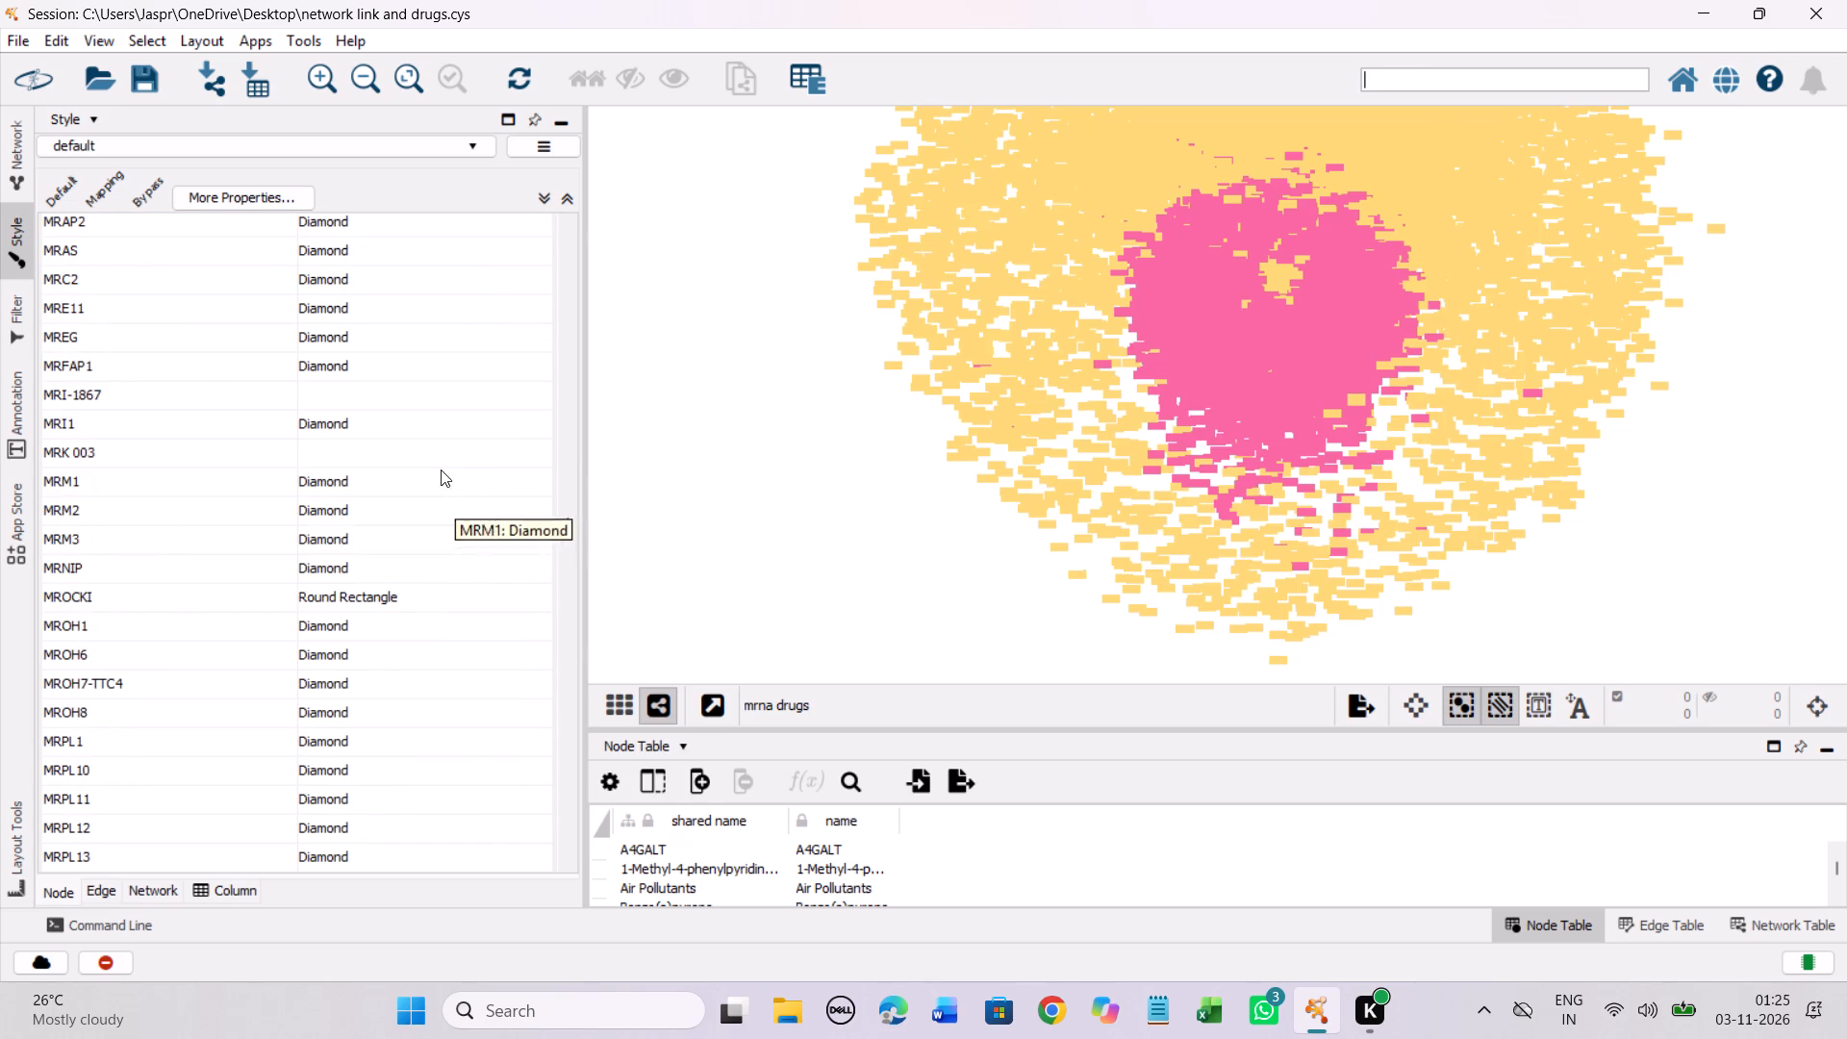
{"action": "left_click", "coordinate": [332, 395]}
{"action": "right_click", "coordinate": [332, 396]}
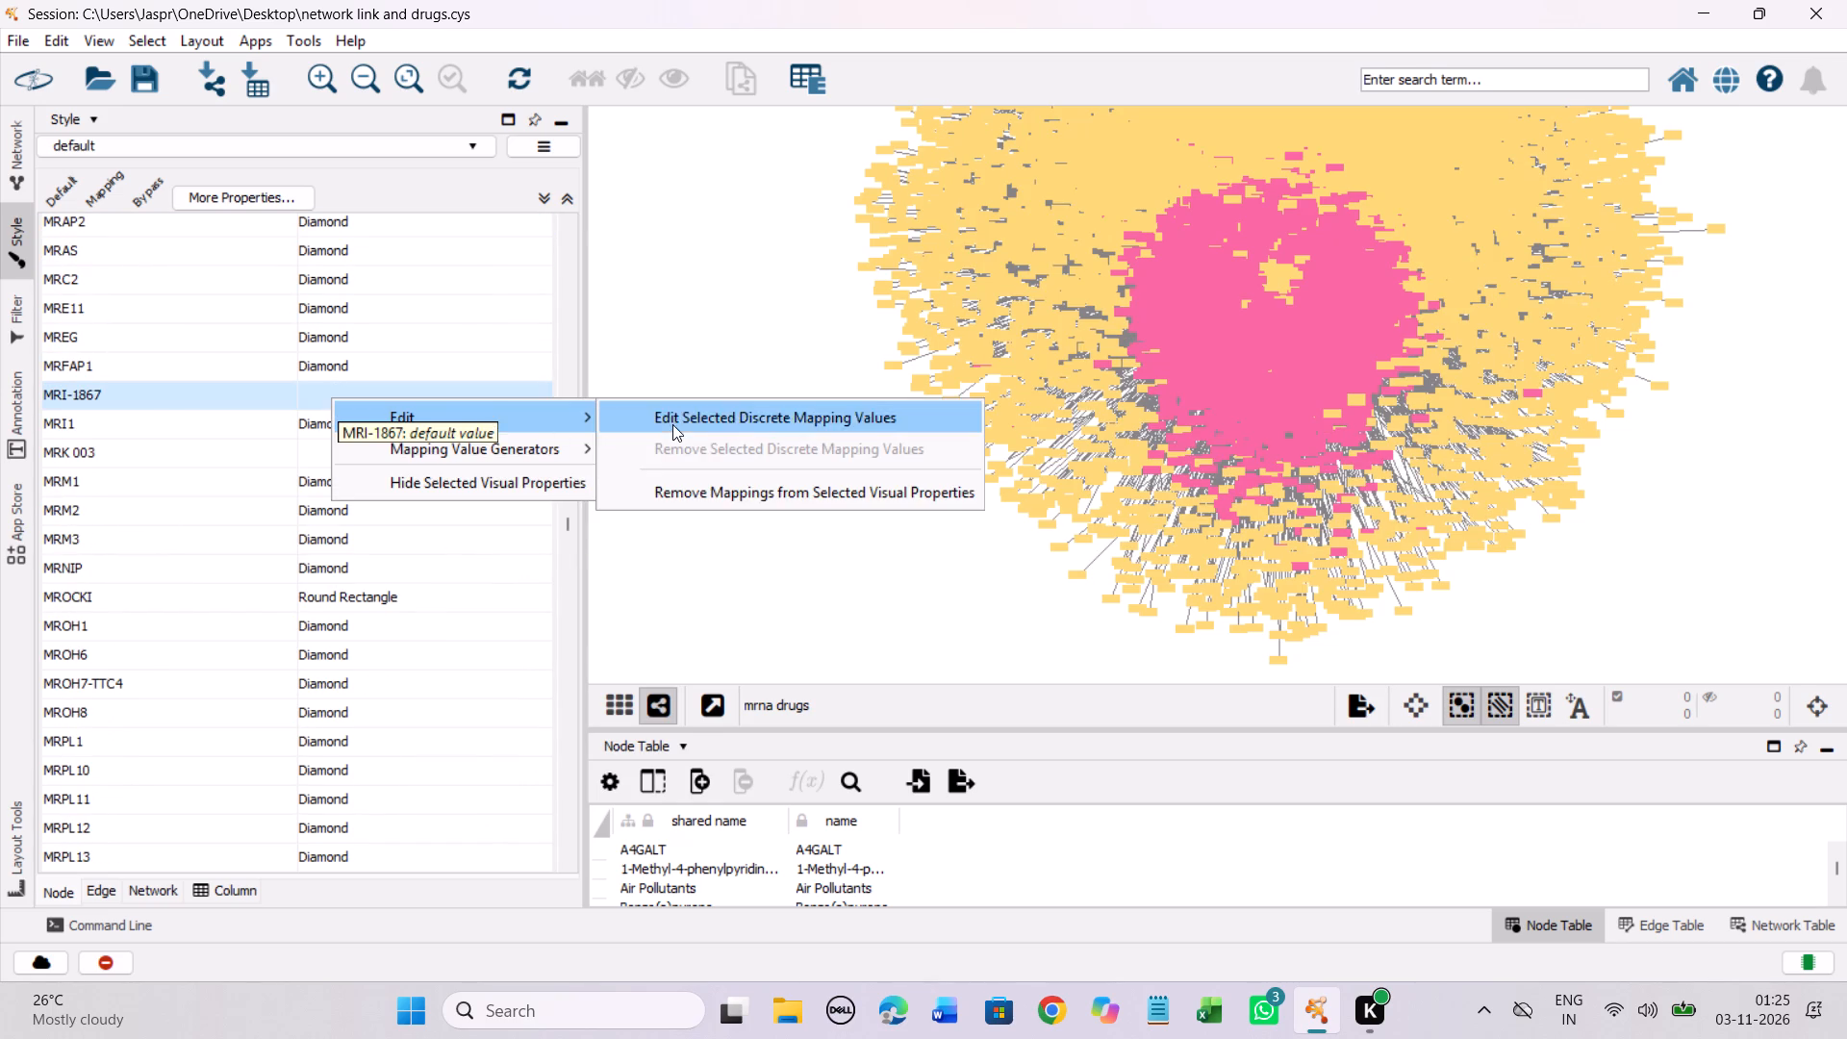
{"action": "left_click", "coordinate": [672, 424]}
{"action": "left_click", "coordinate": [307, 456]}
{"action": "left_click", "coordinate": [442, 717]}
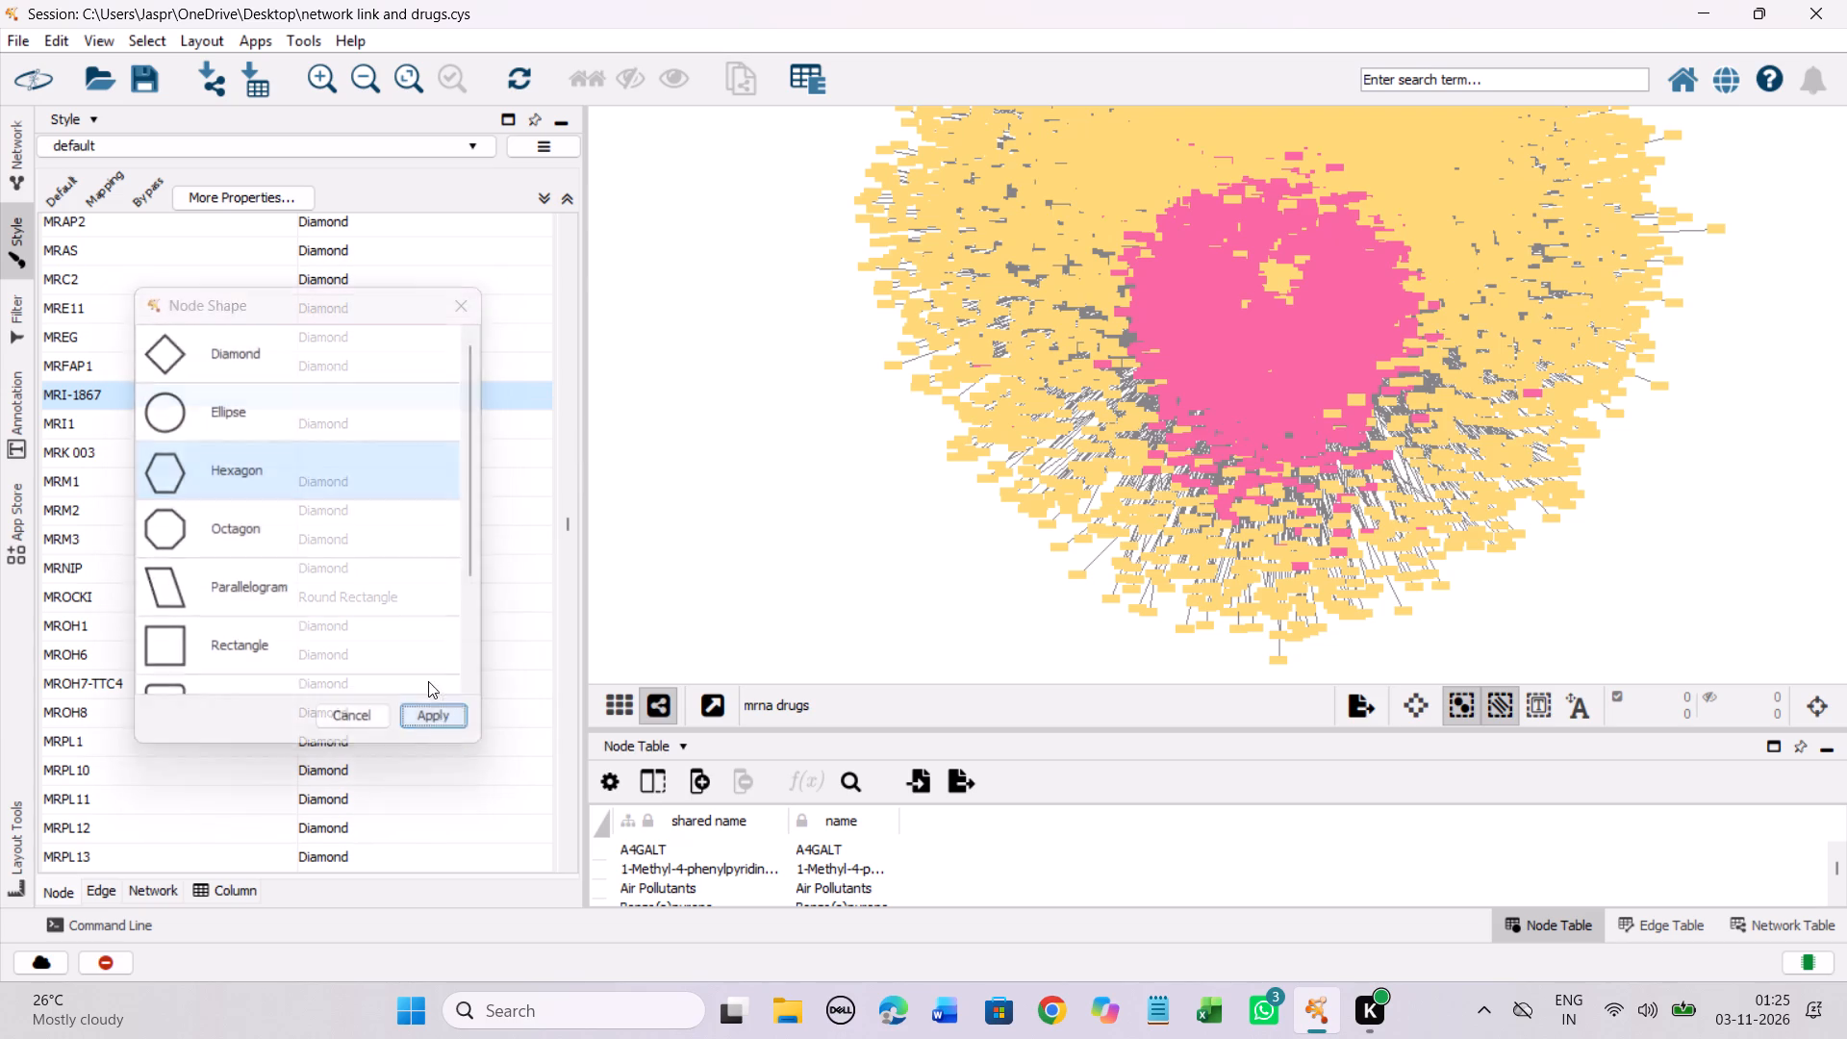
Set the discrete node shape mapping for the unmapped entry MRK 003 to Hexagon.
{"action": "left_click", "coordinate": [339, 454]}
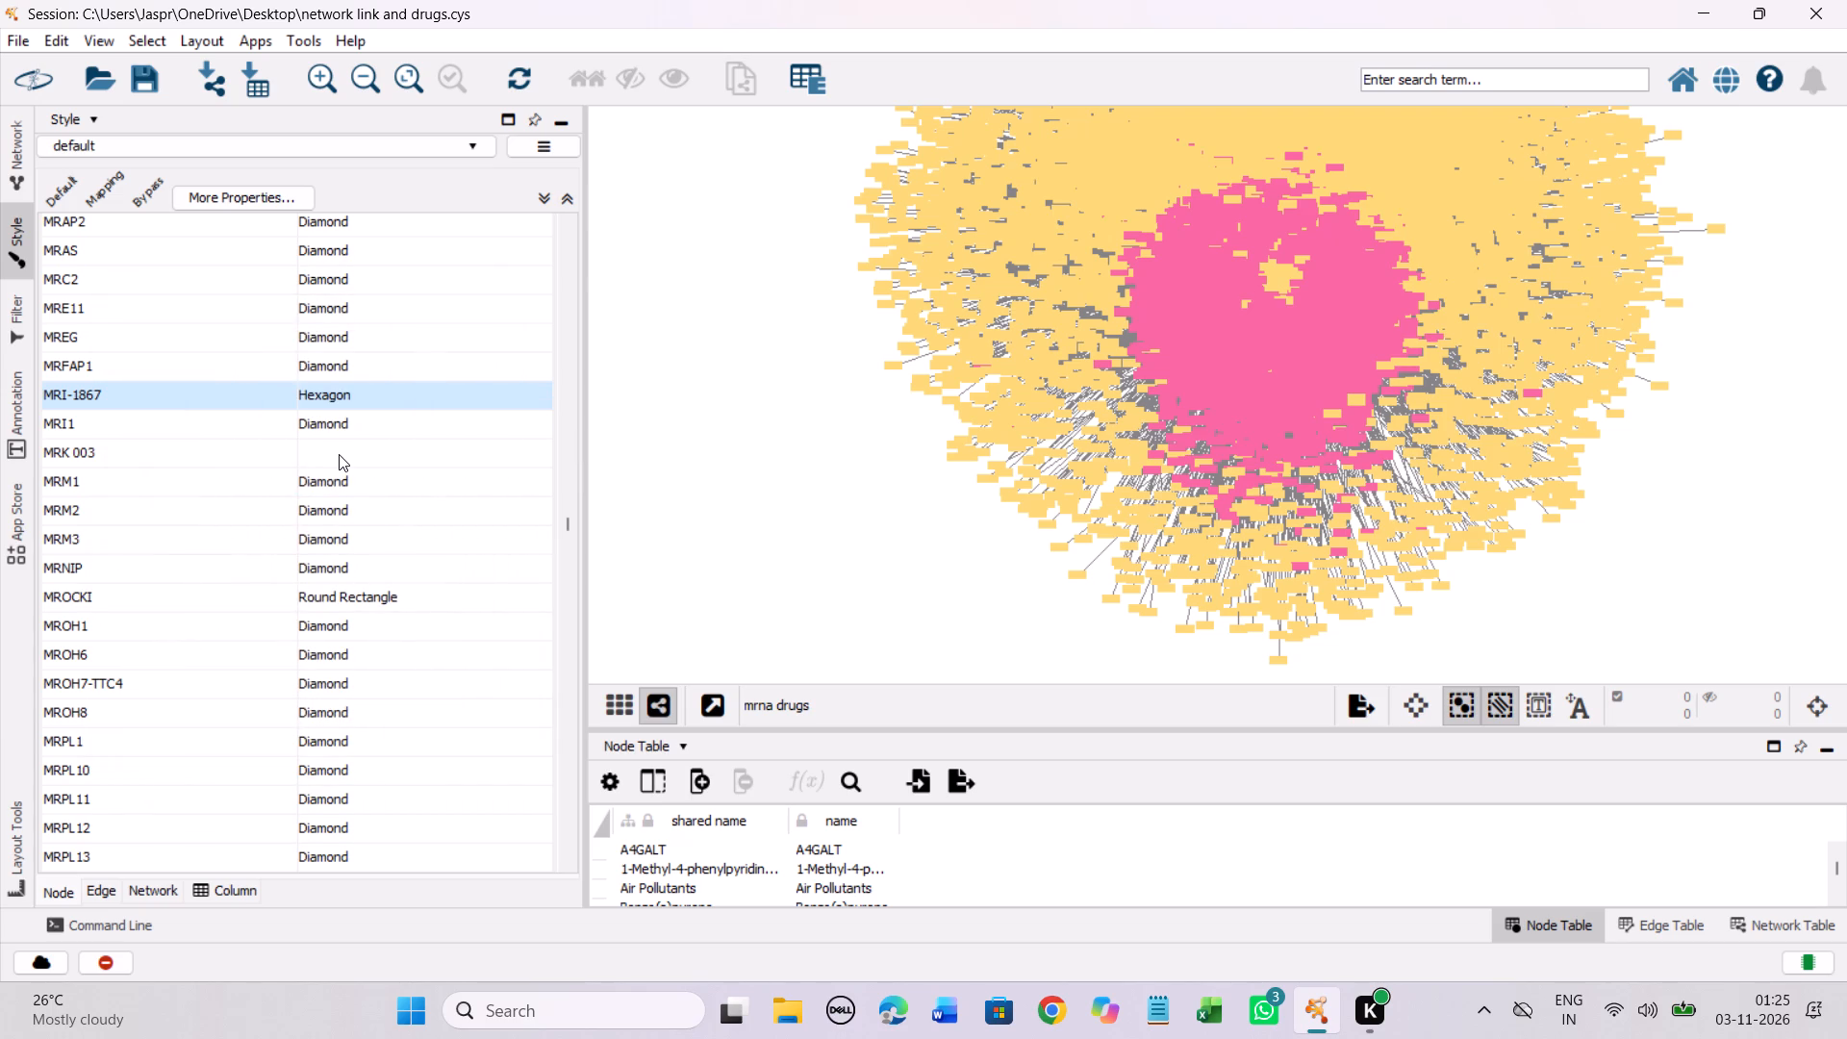
{"action": "right_click", "coordinate": [339, 454]}
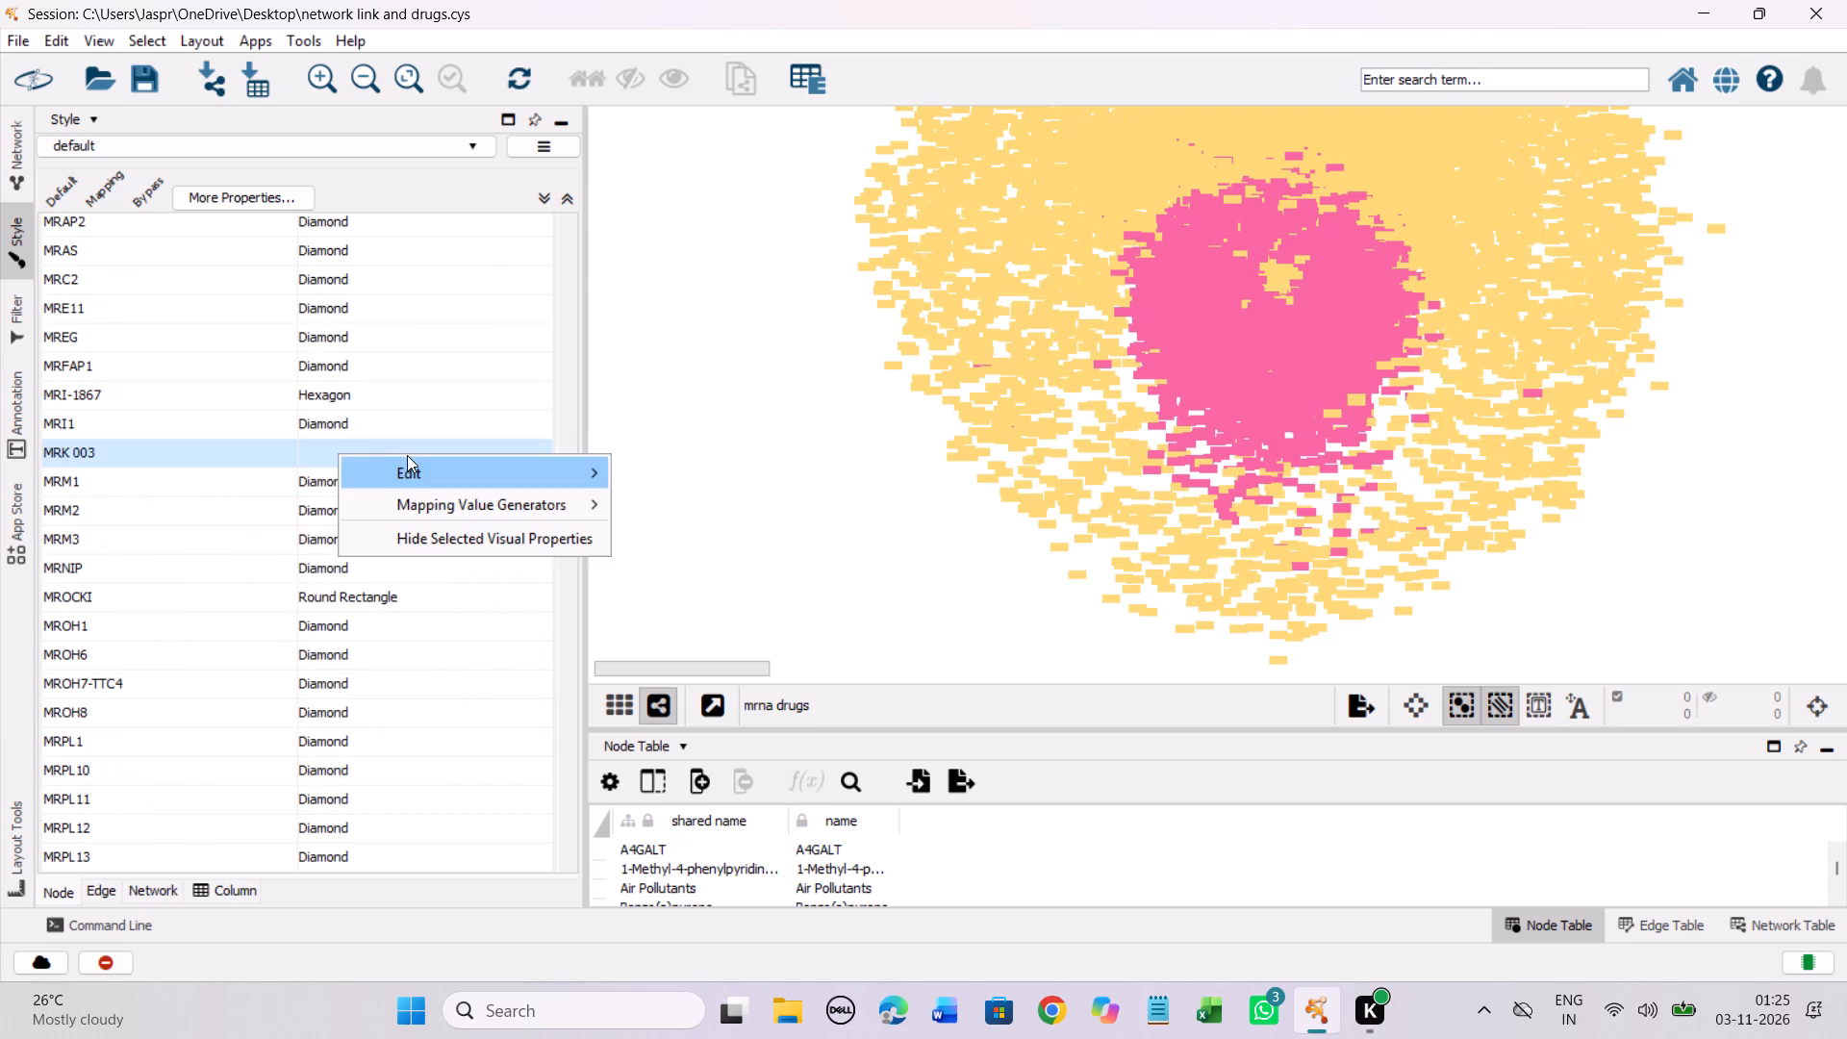
{"action": "left_click", "coordinate": [656, 470]}
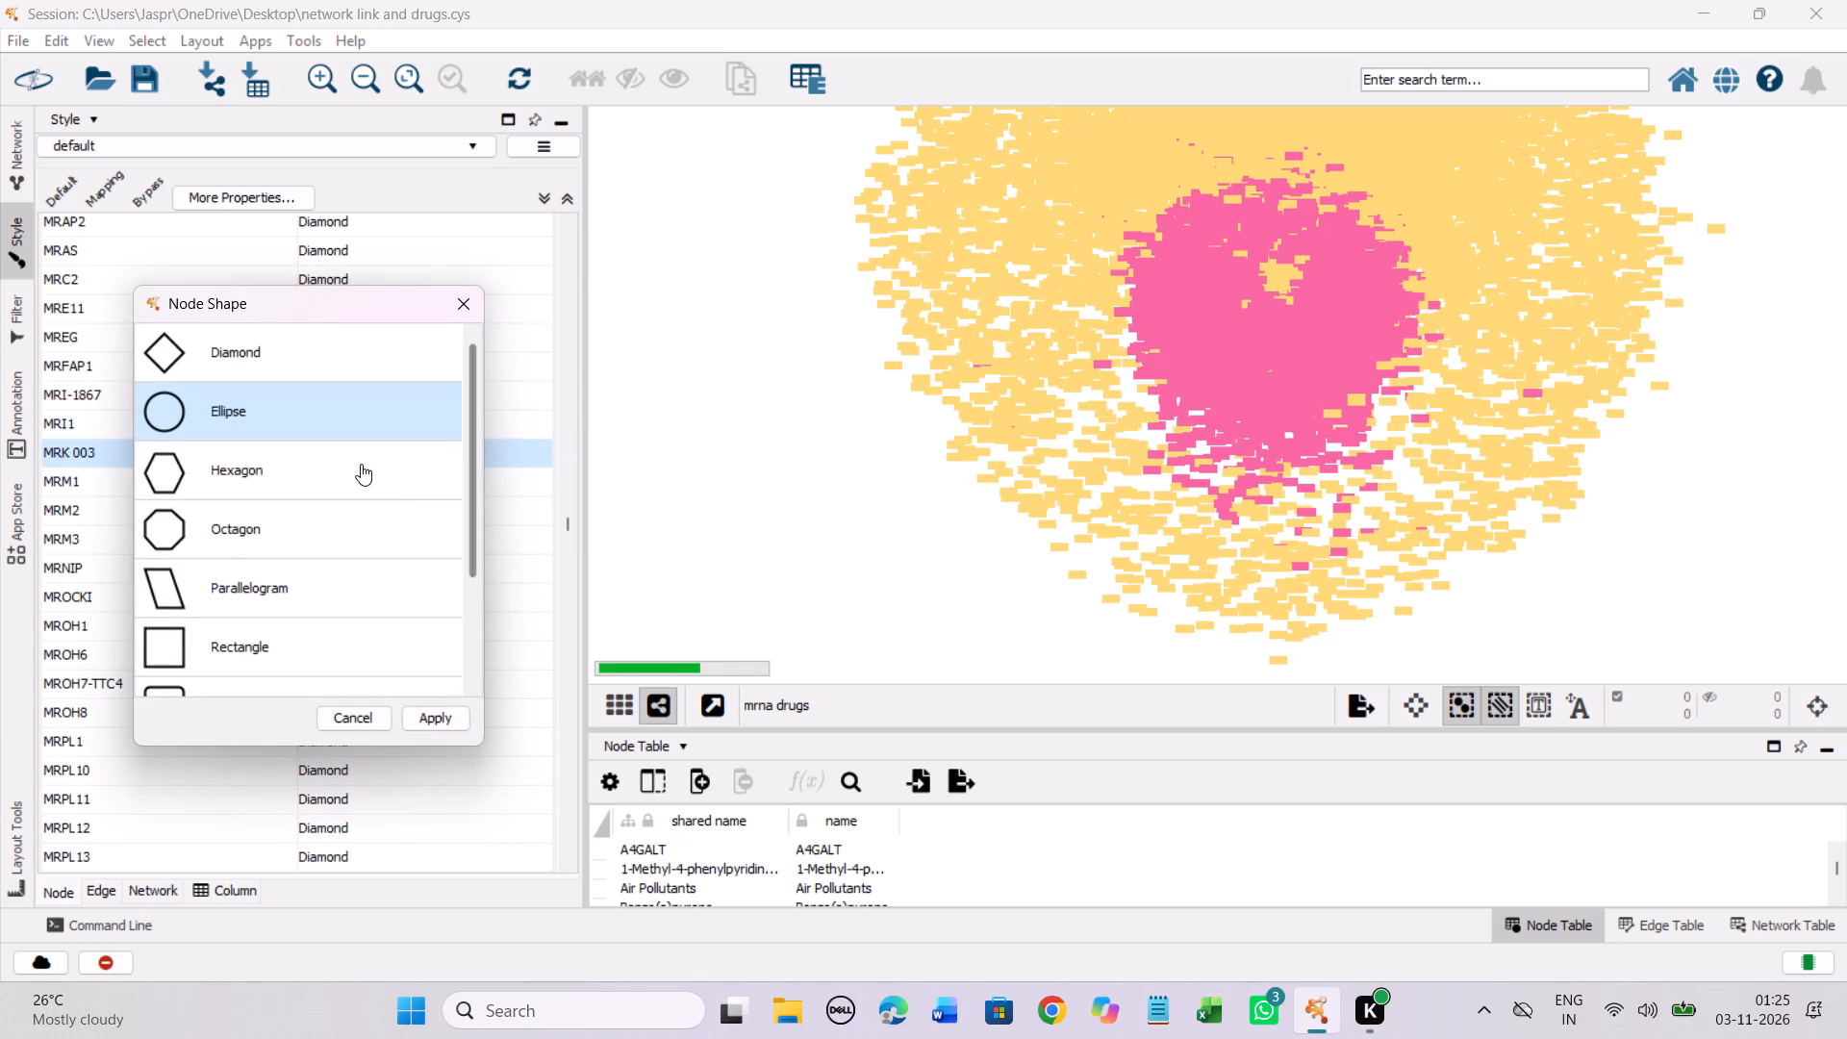
{"action": "left_click", "coordinate": [361, 464]}
{"action": "left_click", "coordinate": [452, 710]}
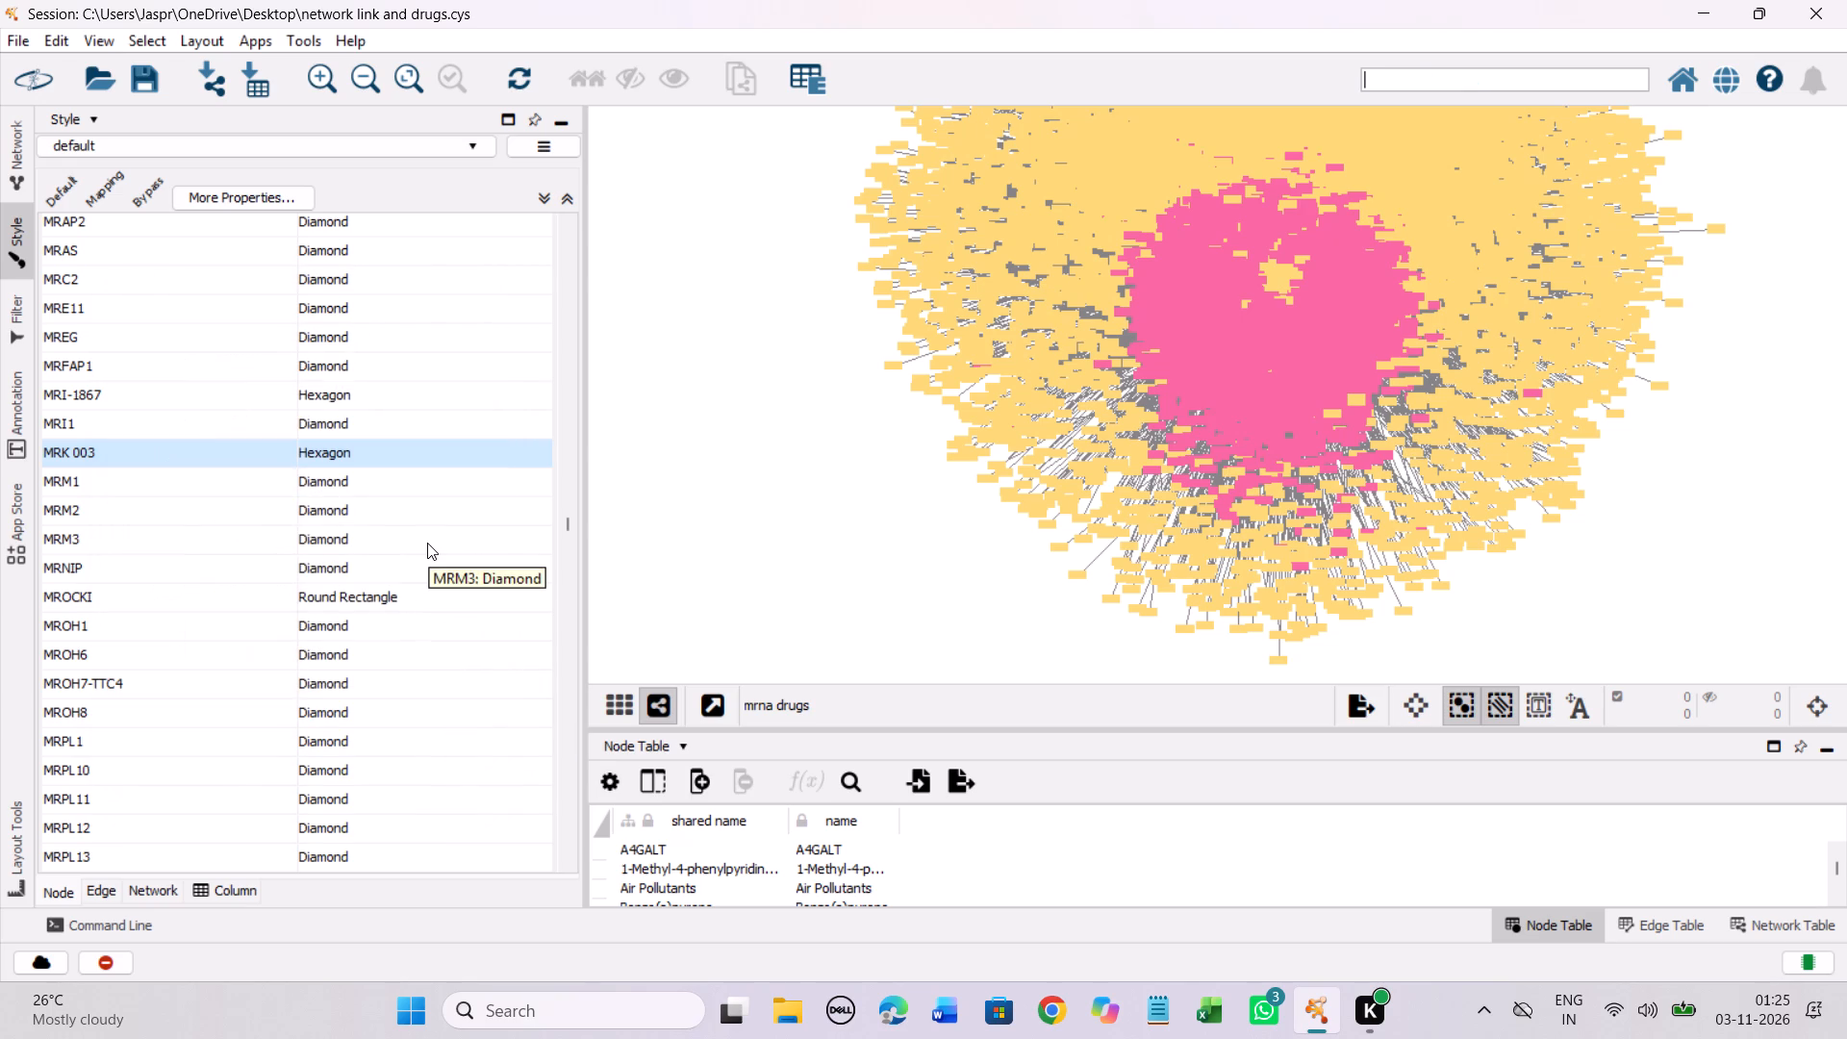
Set the discrete node shape mapping for the unmapped entry MRT67307 to Hexagon.
{"action": "scroll", "coordinate": [427, 543], "scroll_direction": "down", "scroll_amount": 9}
{"action": "scroll", "coordinate": [427, 542], "scroll_direction": "up", "scroll_amount": 5}
{"action": "scroll", "coordinate": [427, 542], "scroll_direction": "down", "scroll_amount": 13}
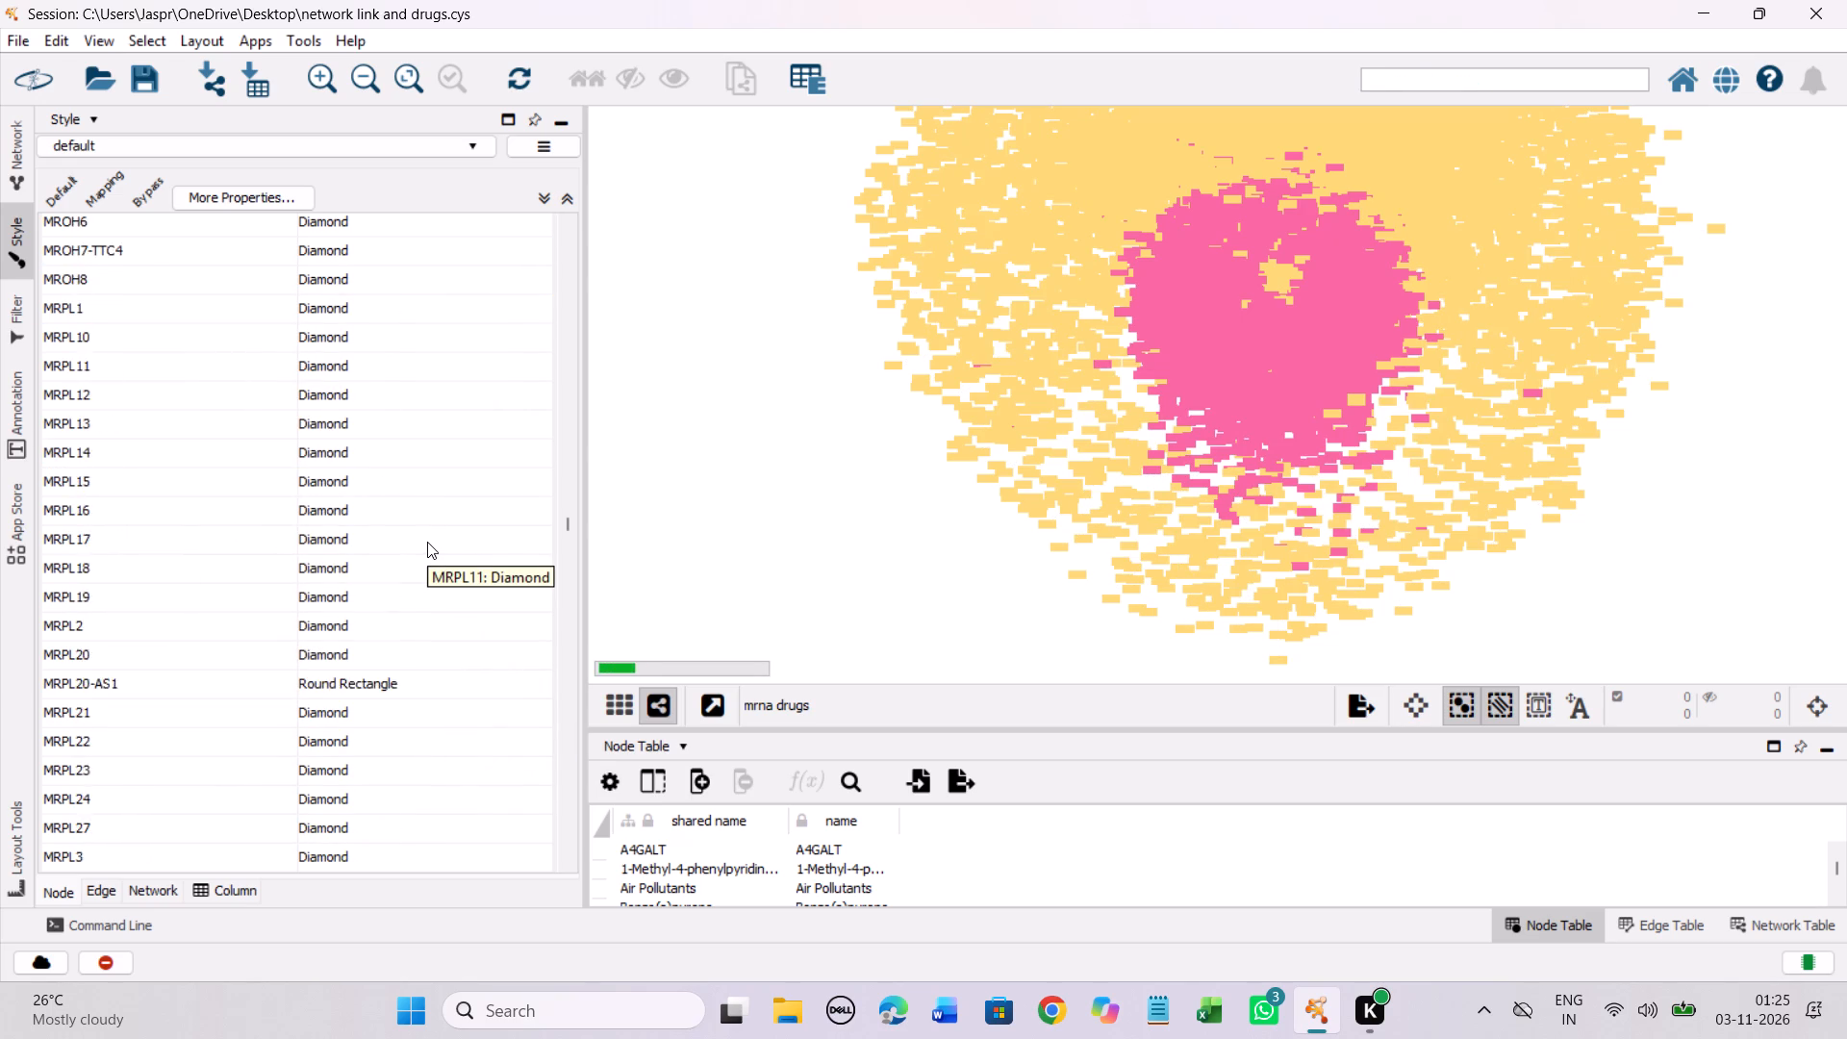
{"action": "scroll", "coordinate": [427, 542], "scroll_direction": "down", "scroll_amount": 20}
{"action": "scroll", "coordinate": [427, 542], "scroll_direction": "down", "scroll_amount": 20}
{"action": "scroll", "coordinate": [427, 542], "scroll_direction": "down", "scroll_amount": 4}
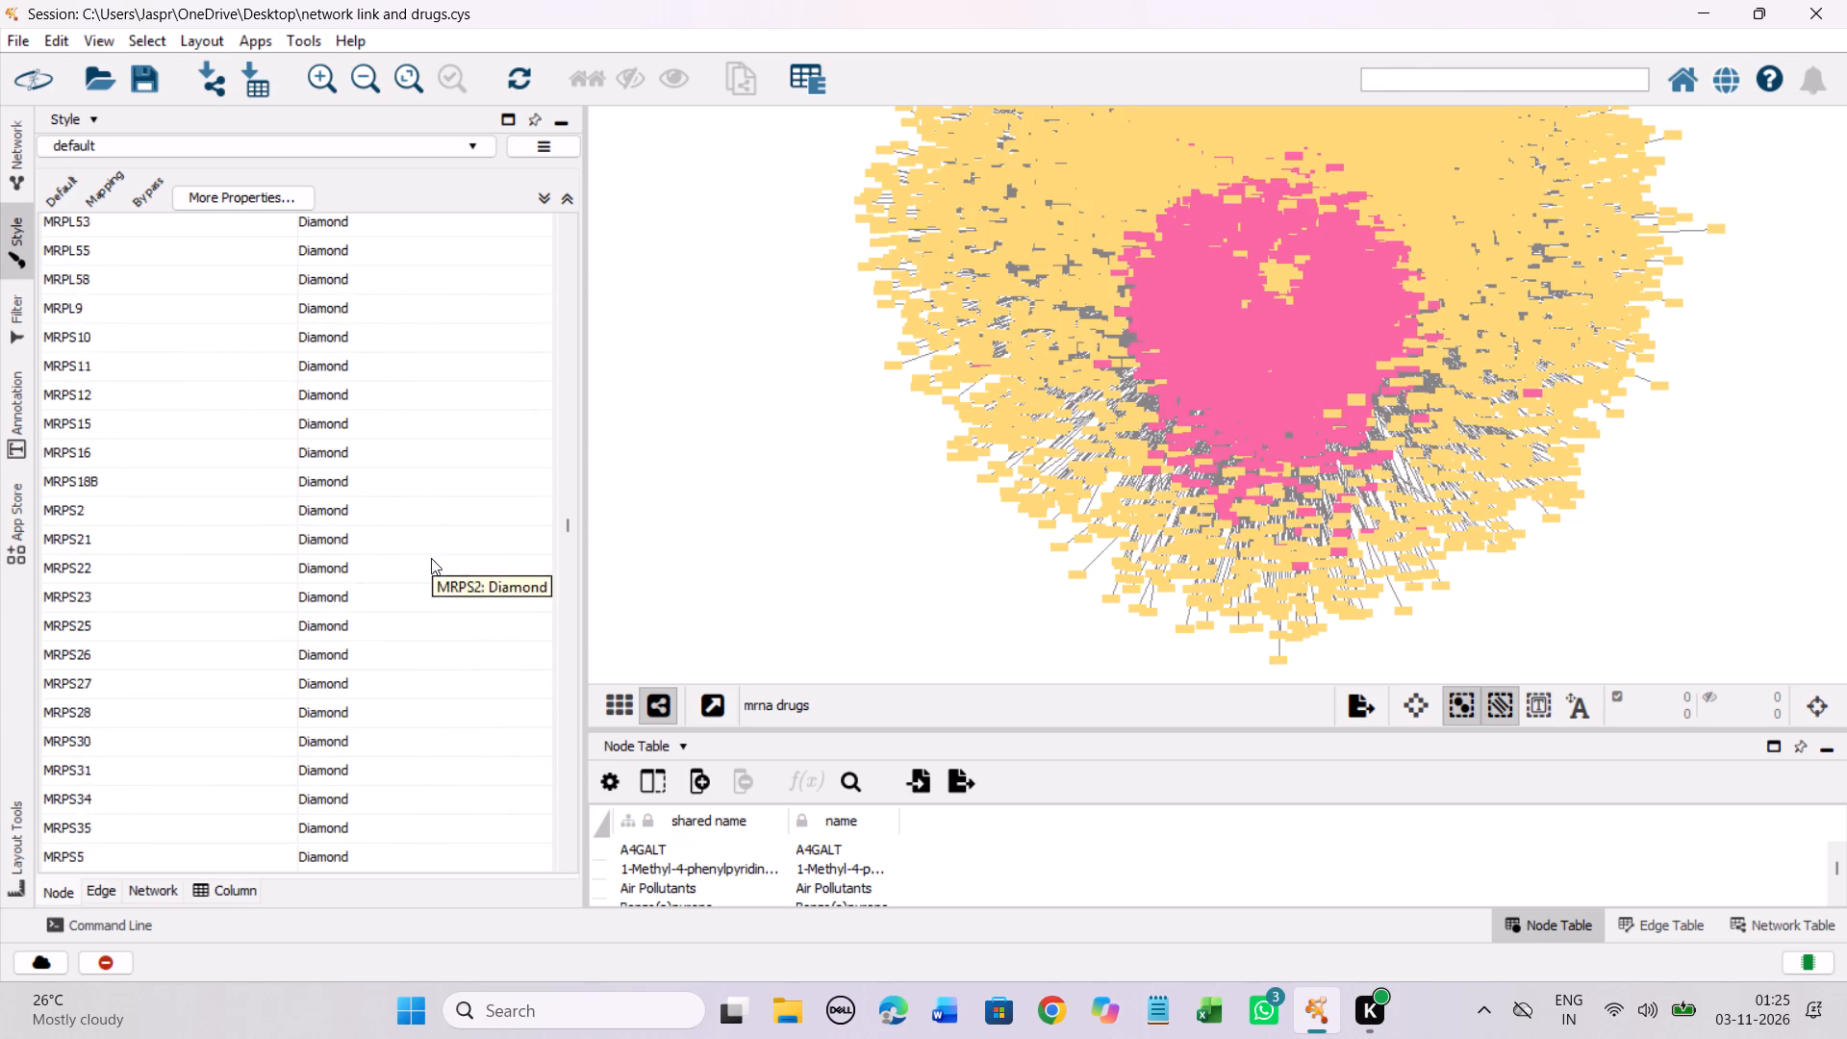
{"action": "scroll", "coordinate": [431, 558], "scroll_direction": "down", "scroll_amount": 17}
{"action": "left_click", "coordinate": [379, 446]}
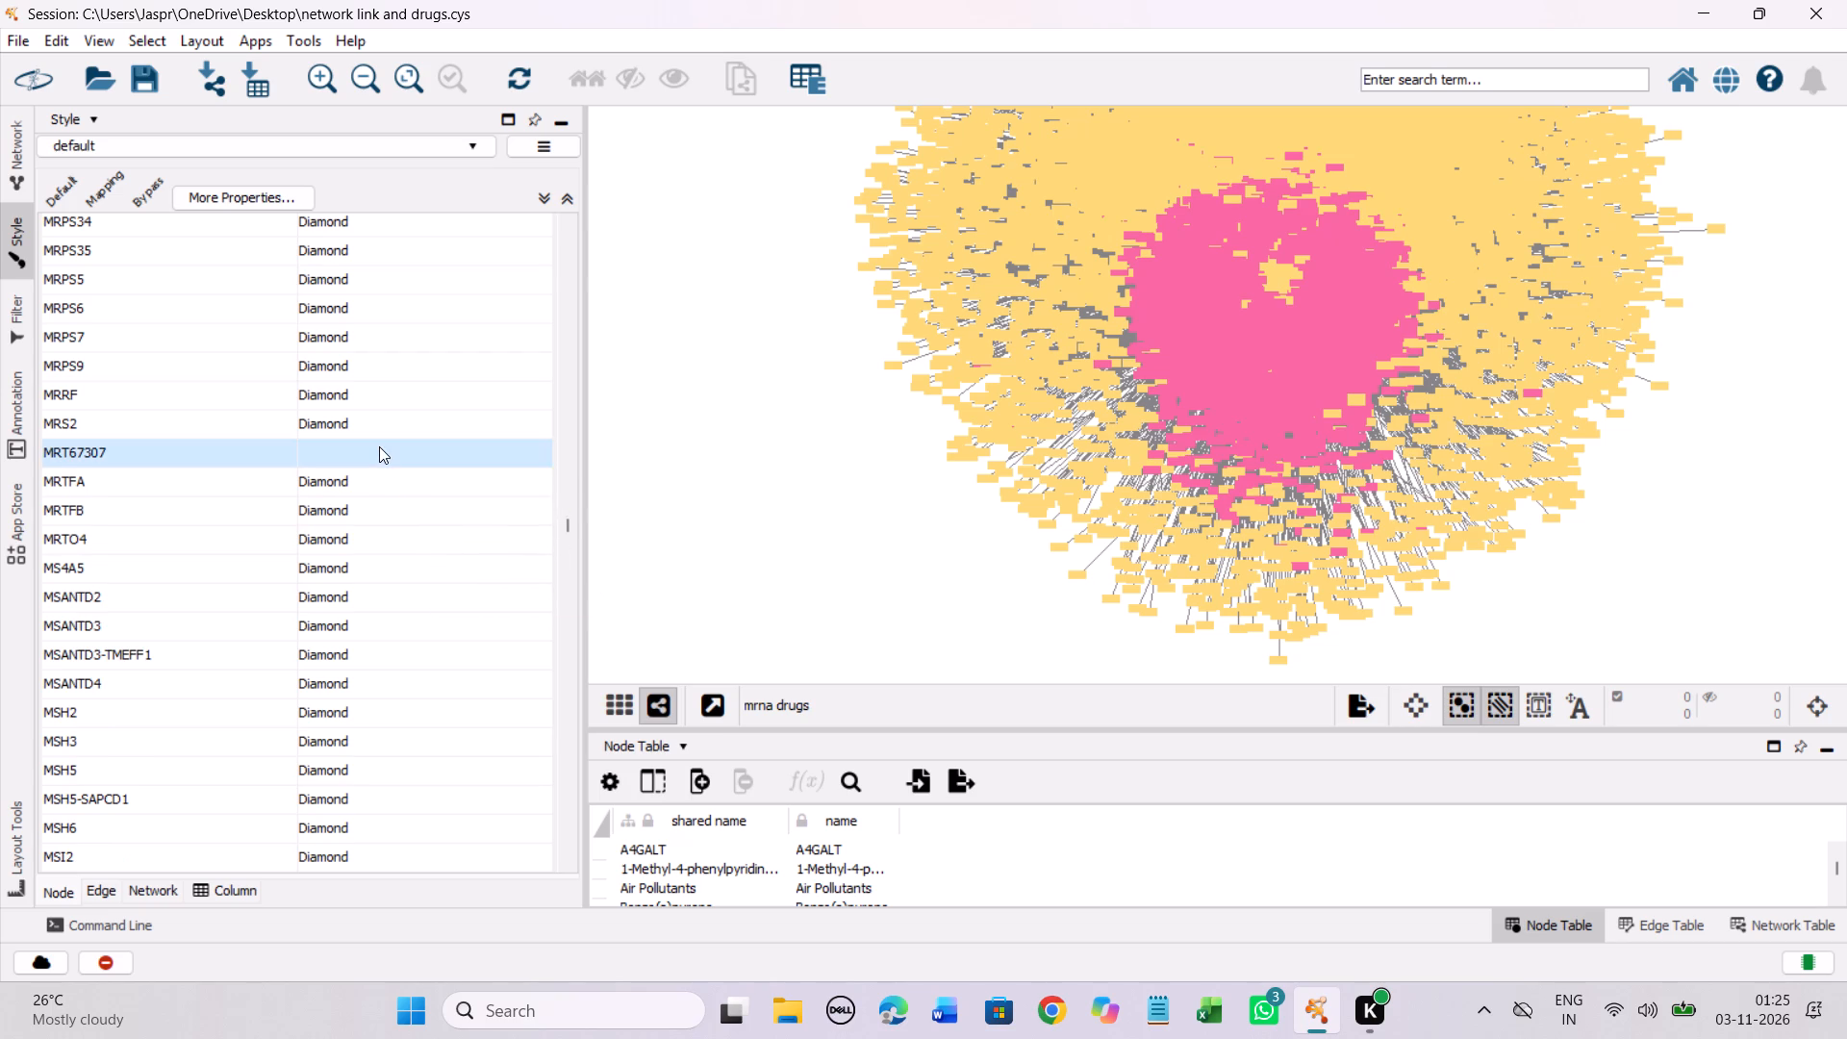
{"action": "right_click", "coordinate": [379, 446]}
{"action": "left_click", "coordinate": [467, 460]}
{"action": "left_click", "coordinate": [793, 462]}
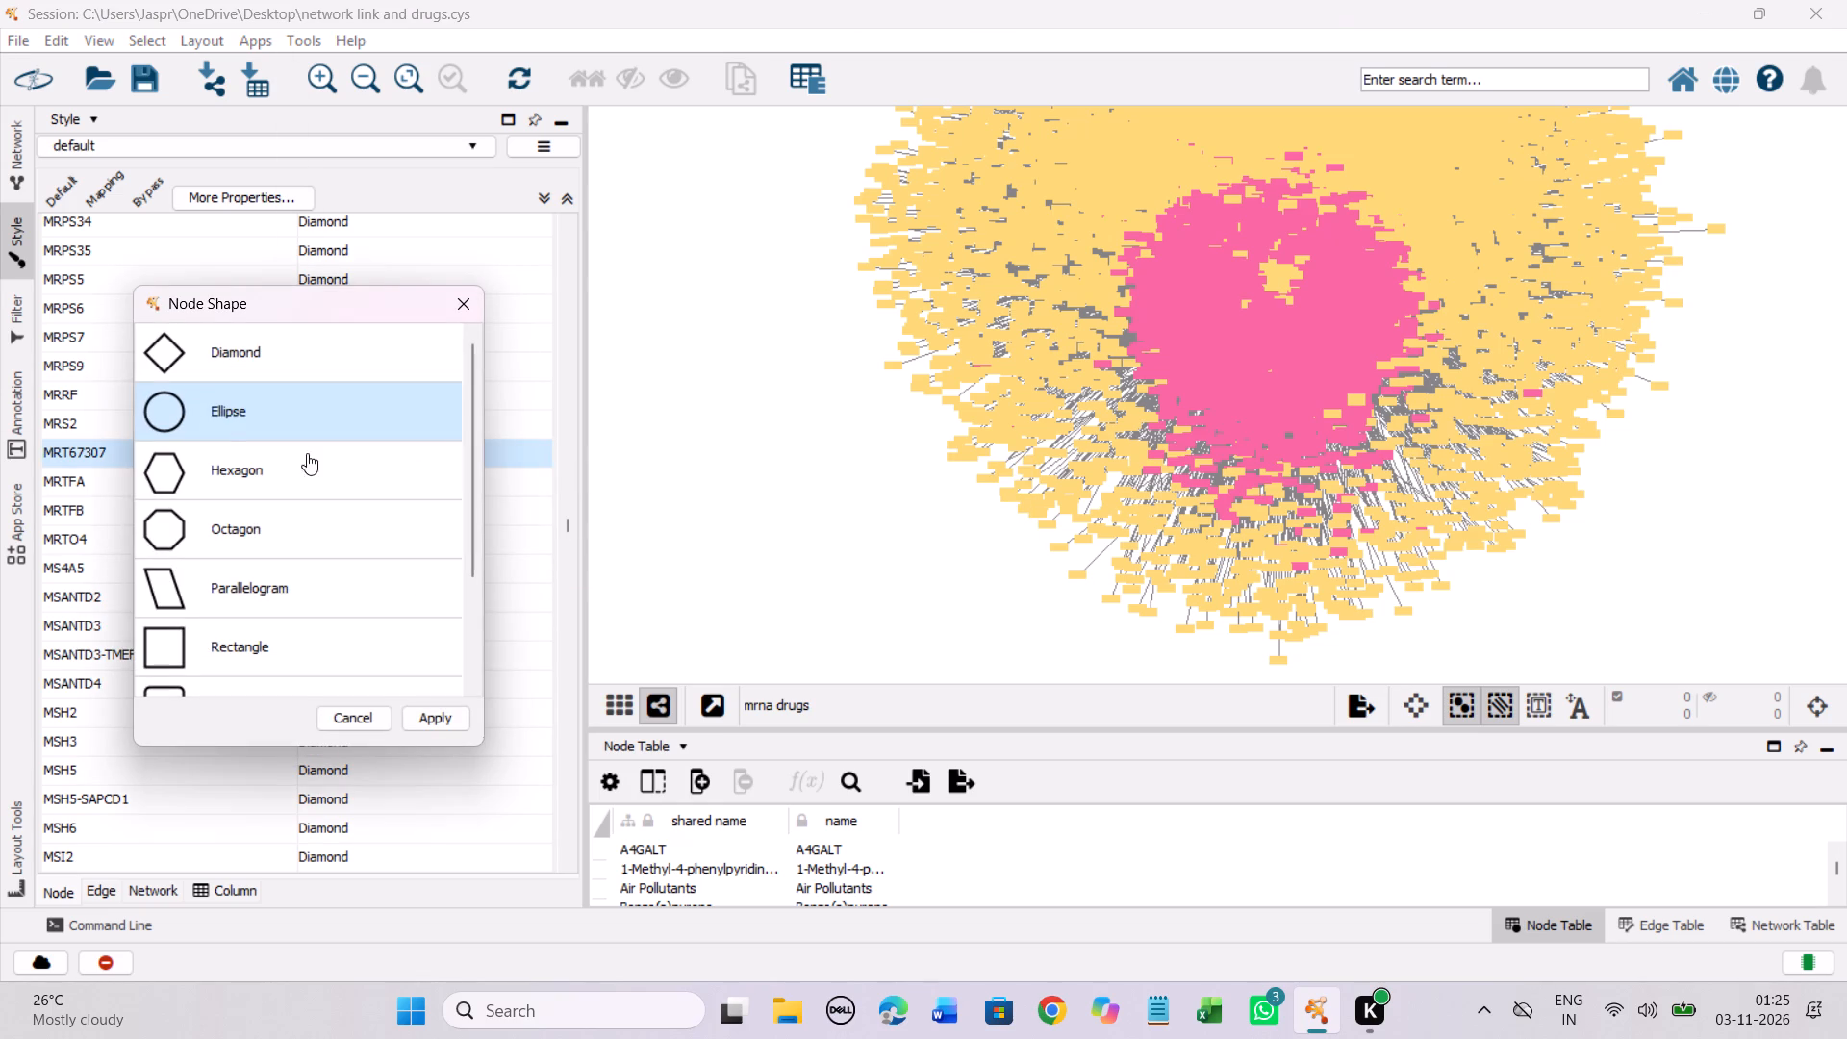
{"action": "left_click", "coordinate": [307, 453]}
{"action": "left_click", "coordinate": [438, 704]}
Set the discrete node shape mapping for the unmapped entry MST 312 to Hexagon.
{"action": "scroll", "coordinate": [482, 556], "scroll_direction": "down", "scroll_amount": 7}
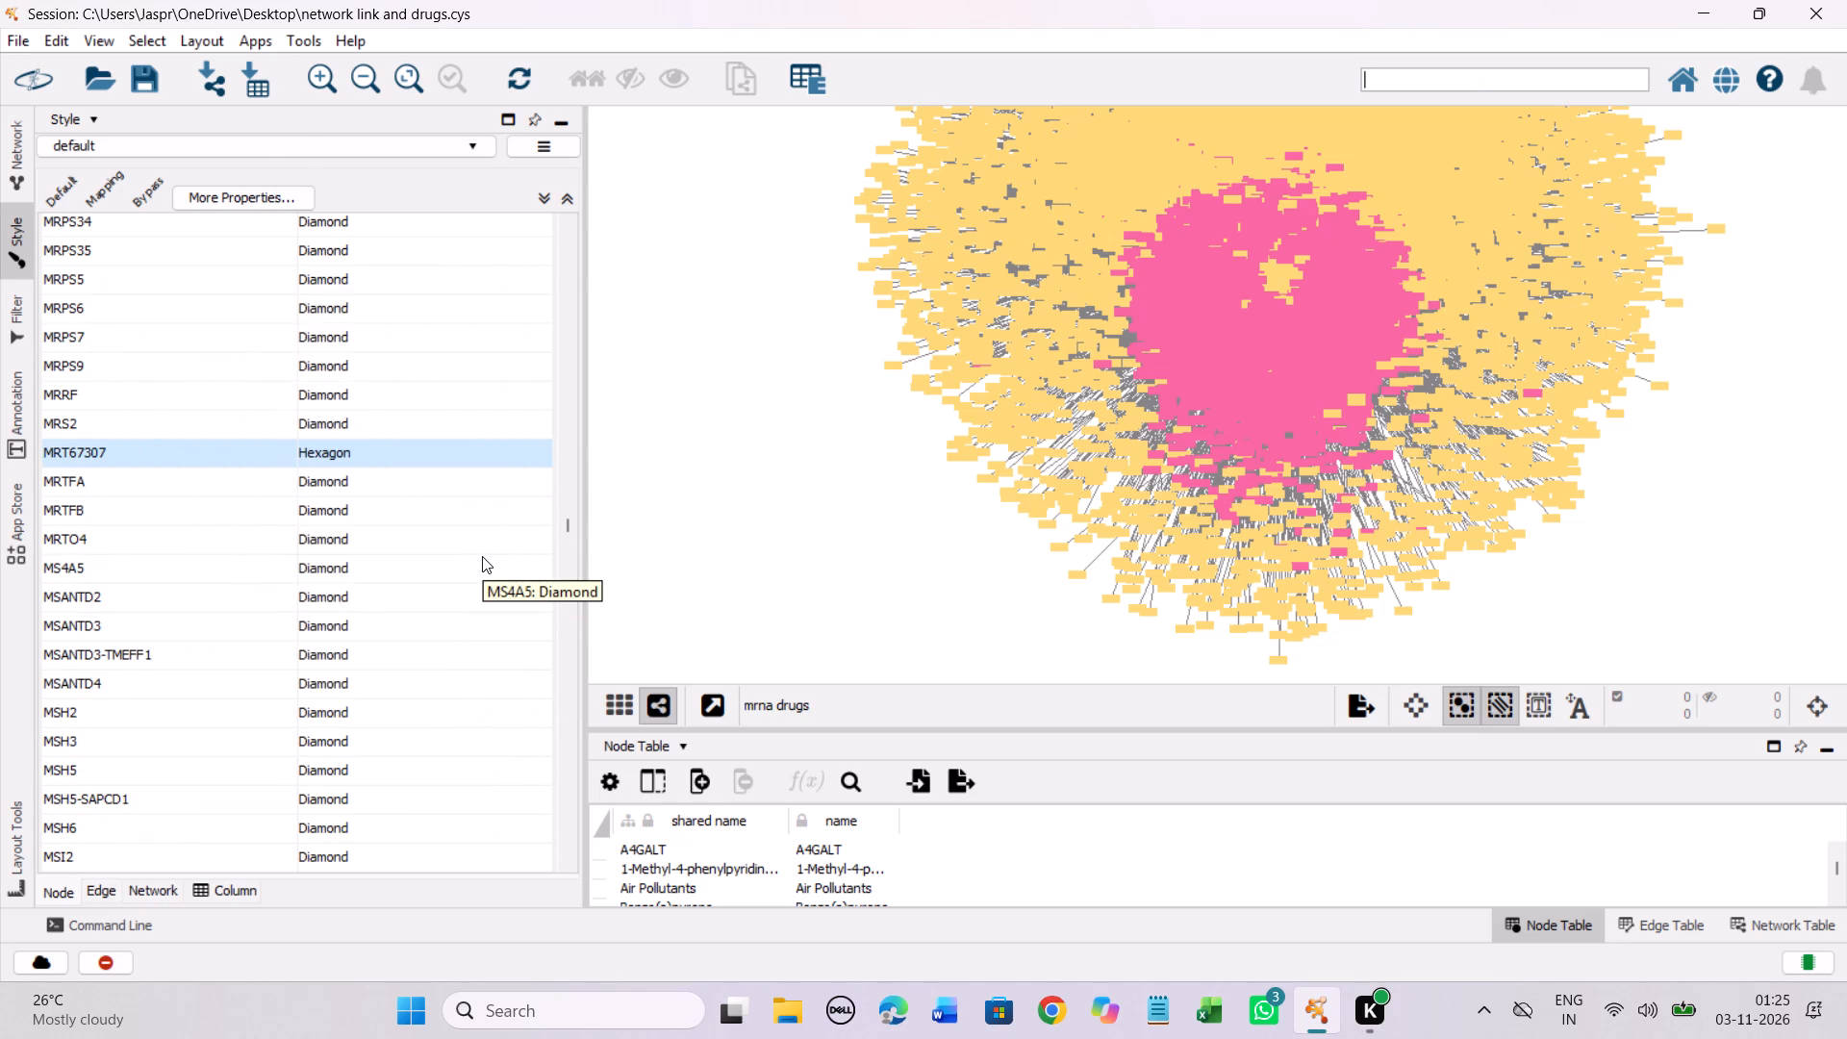
{"action": "scroll", "coordinate": [482, 556], "scroll_direction": "down", "scroll_amount": 8}
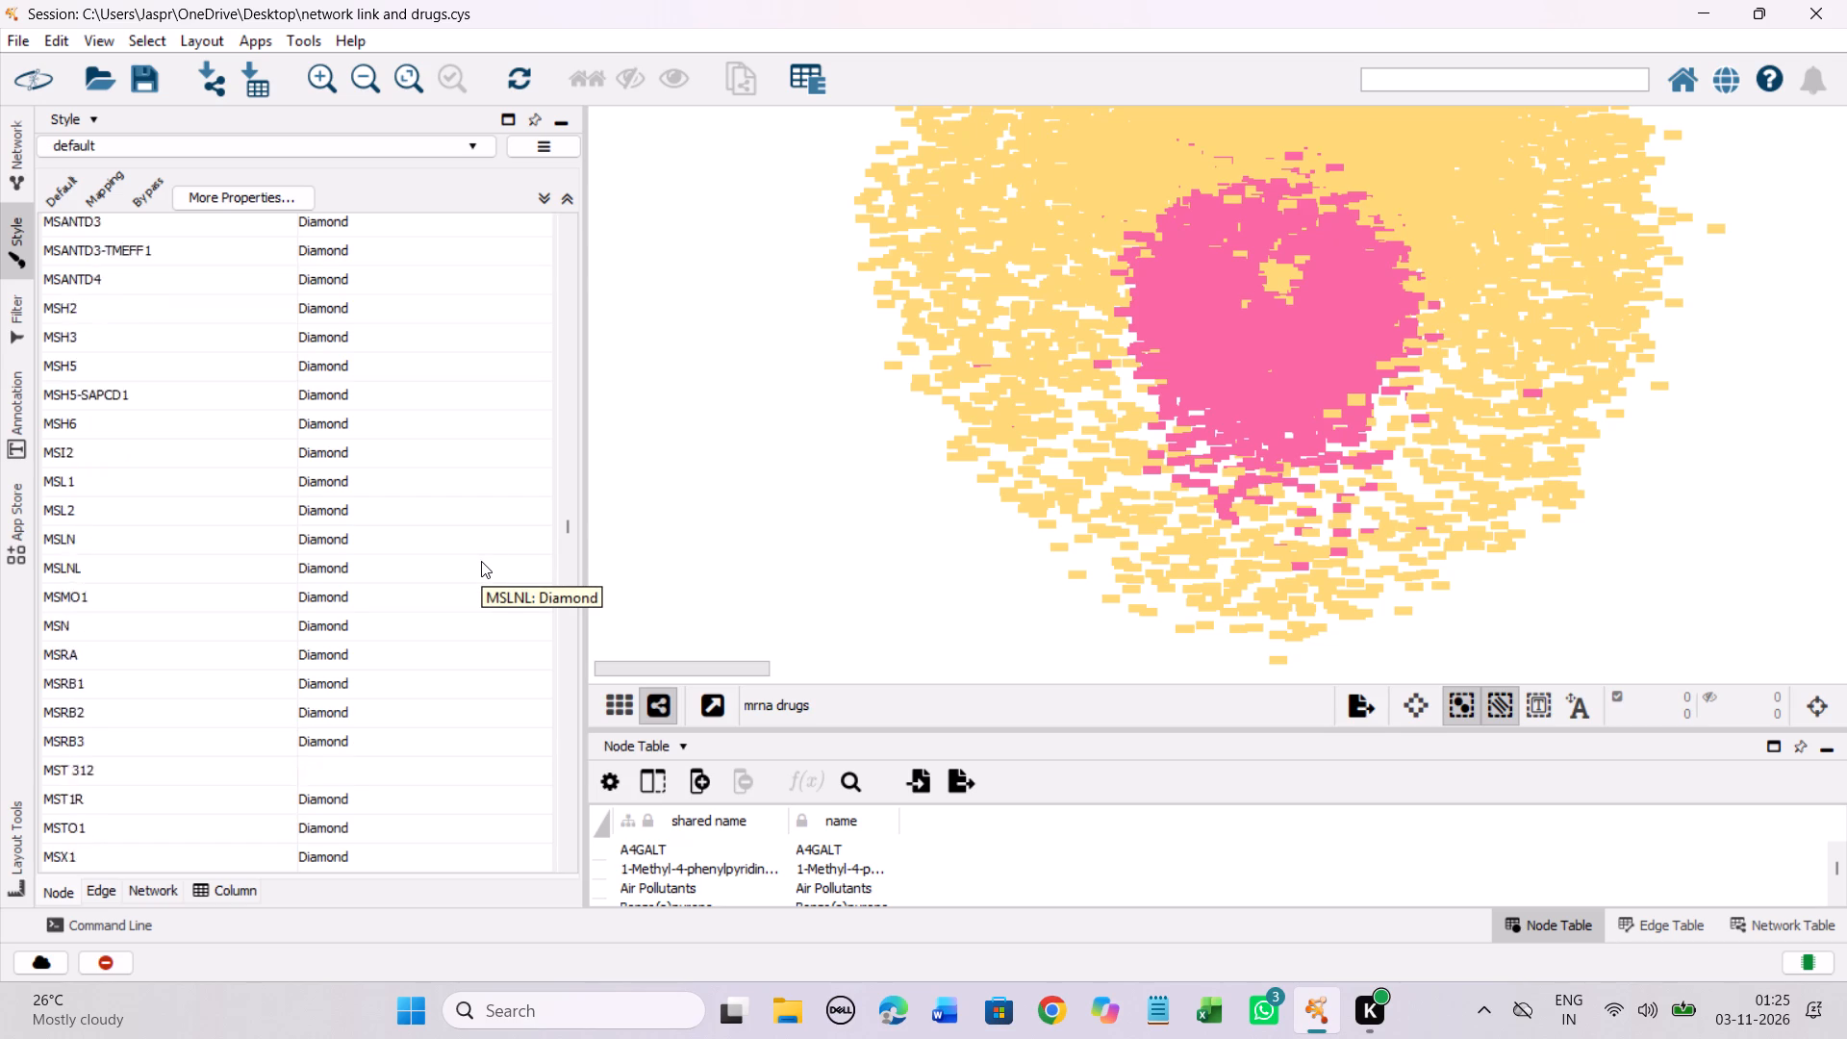
{"action": "scroll", "coordinate": [481, 561], "scroll_direction": "down", "scroll_amount": 10}
{"action": "left_click", "coordinate": [356, 440]}
{"action": "right_click", "coordinate": [356, 440]}
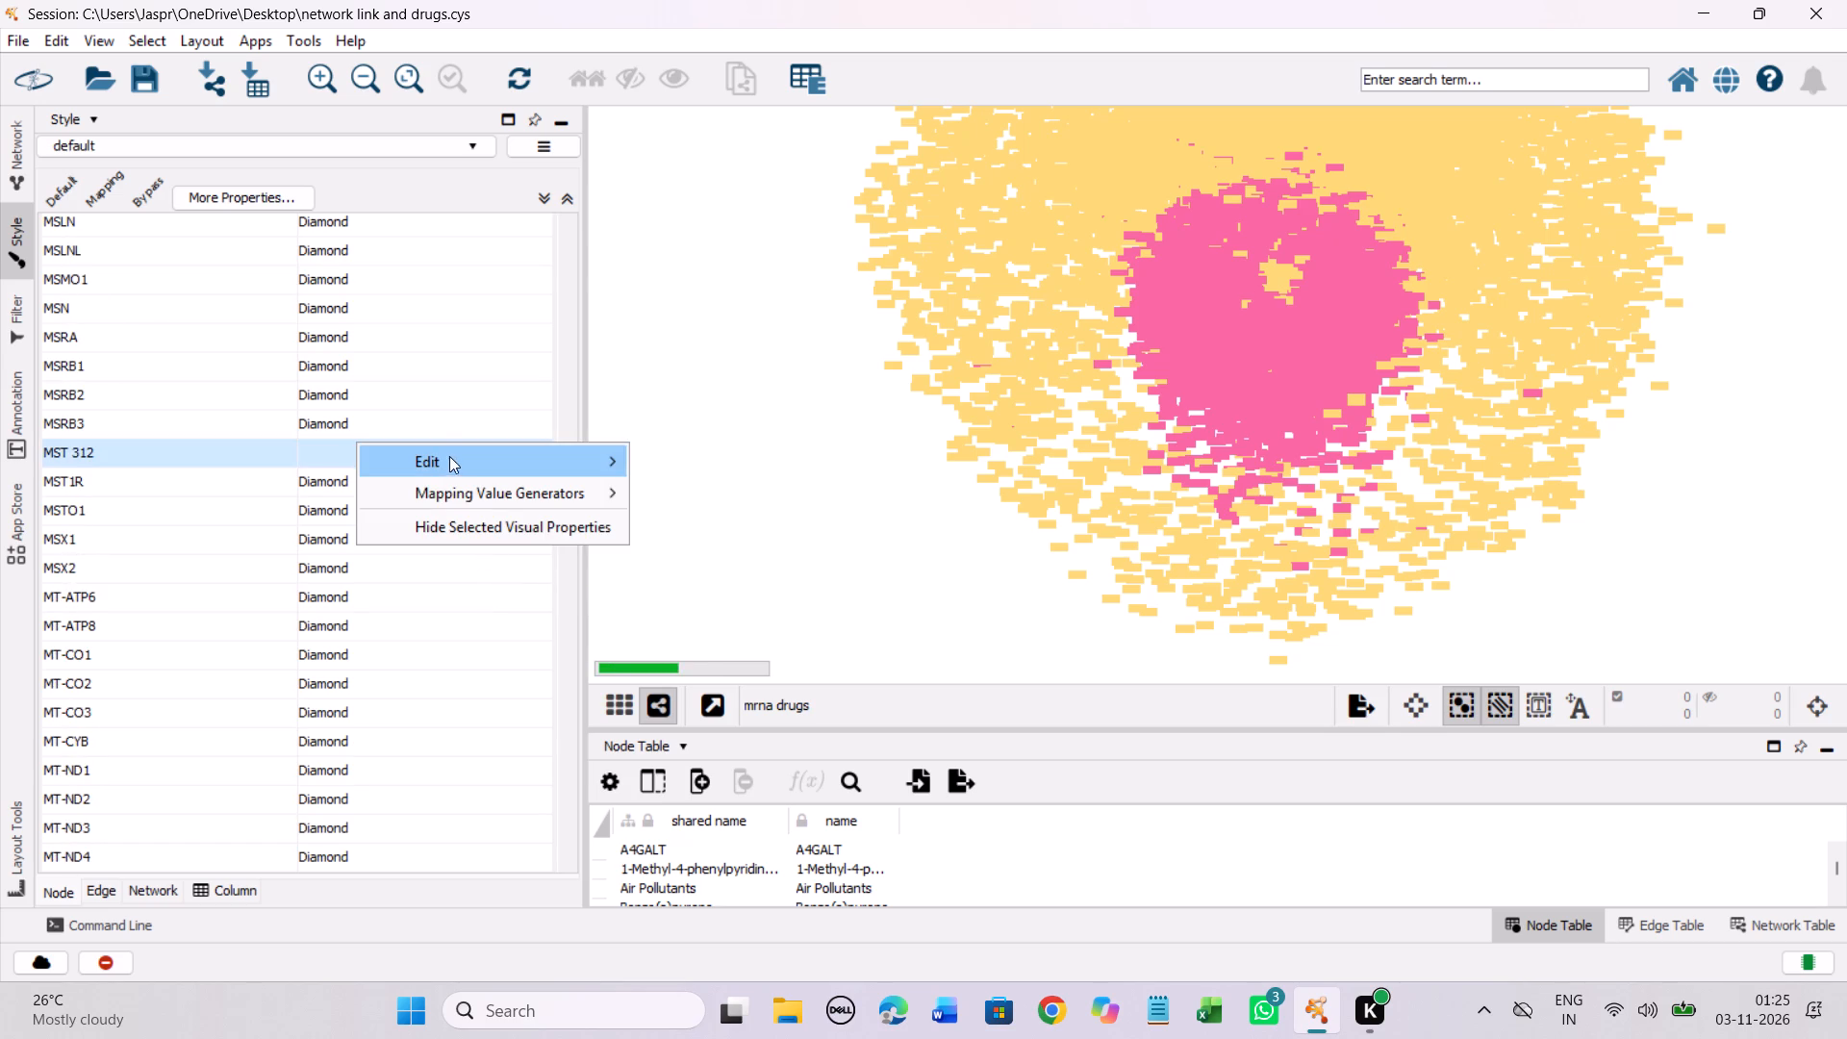
{"action": "left_click", "coordinate": [456, 458]}
{"action": "left_click", "coordinate": [693, 457]}
{"action": "left_click", "coordinate": [248, 459]}
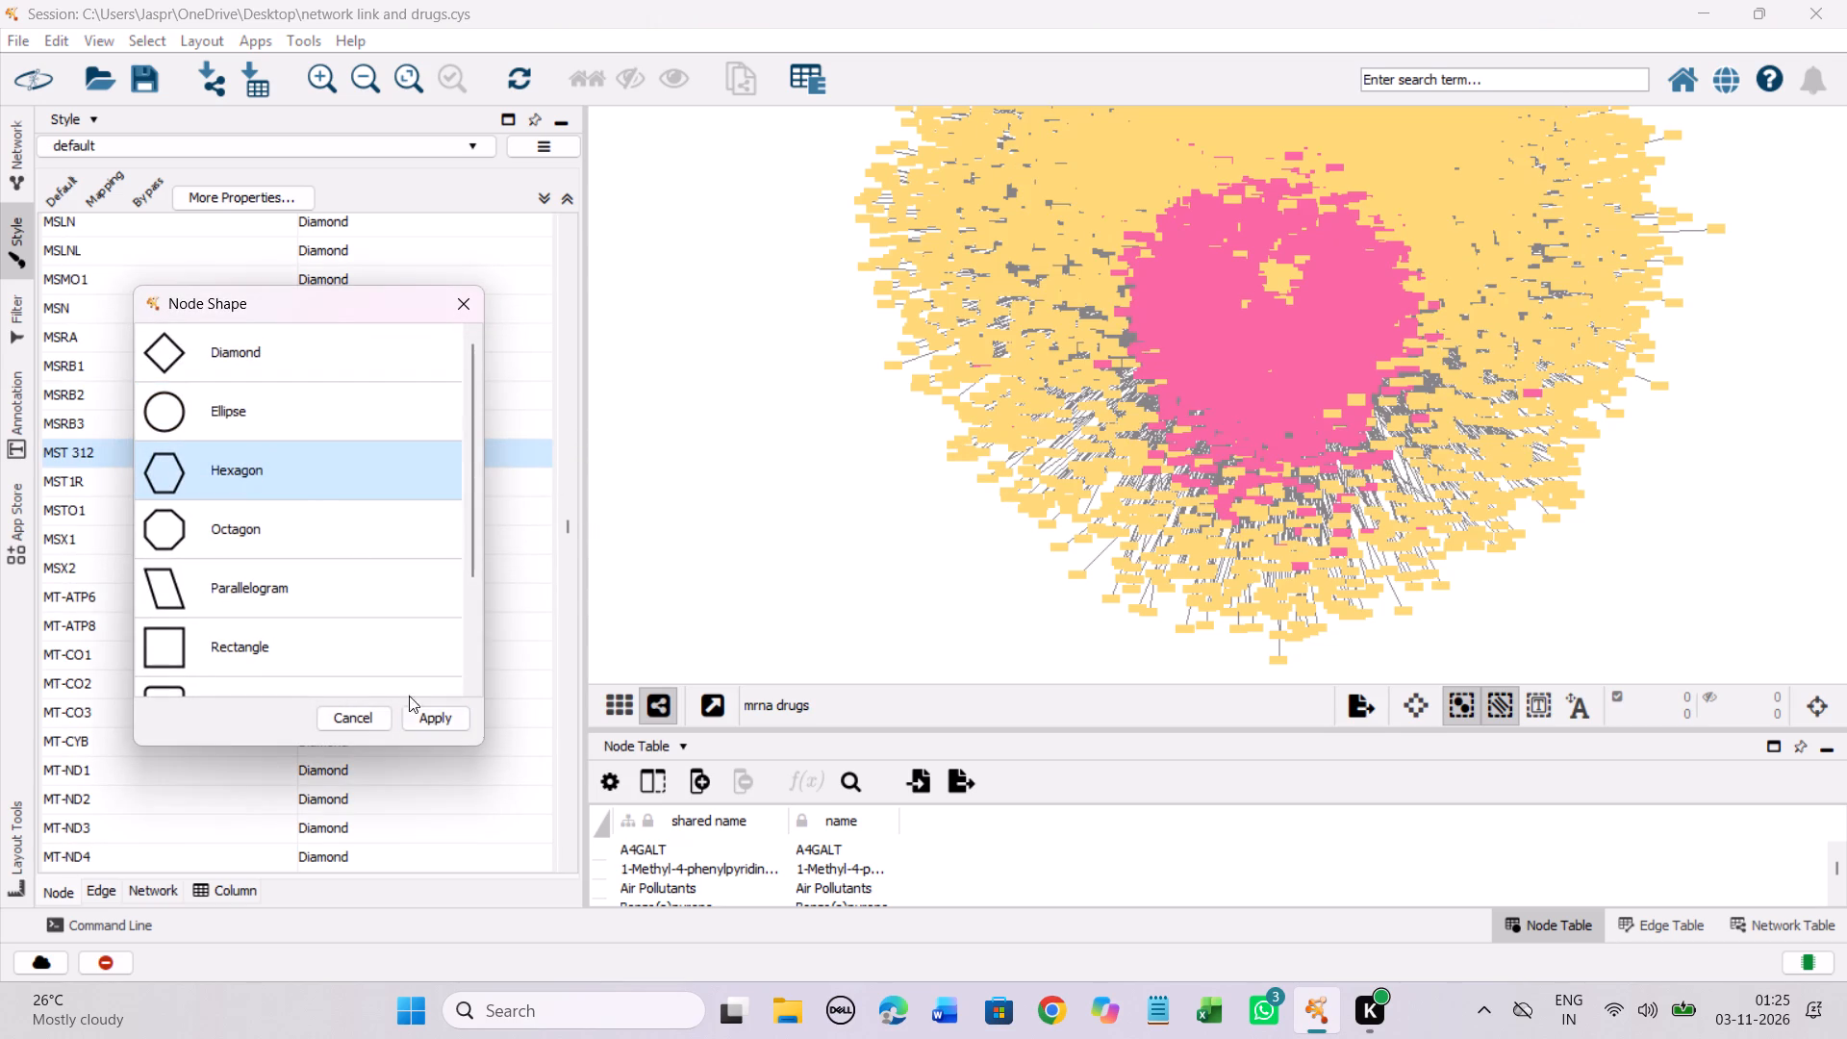
{"action": "left_click", "coordinate": [433, 720]}
Set the discrete node shape mapping for the unmapped entry MT19c compound to Hexagon.
{"action": "scroll", "coordinate": [417, 521], "scroll_direction": "down", "scroll_amount": 6}
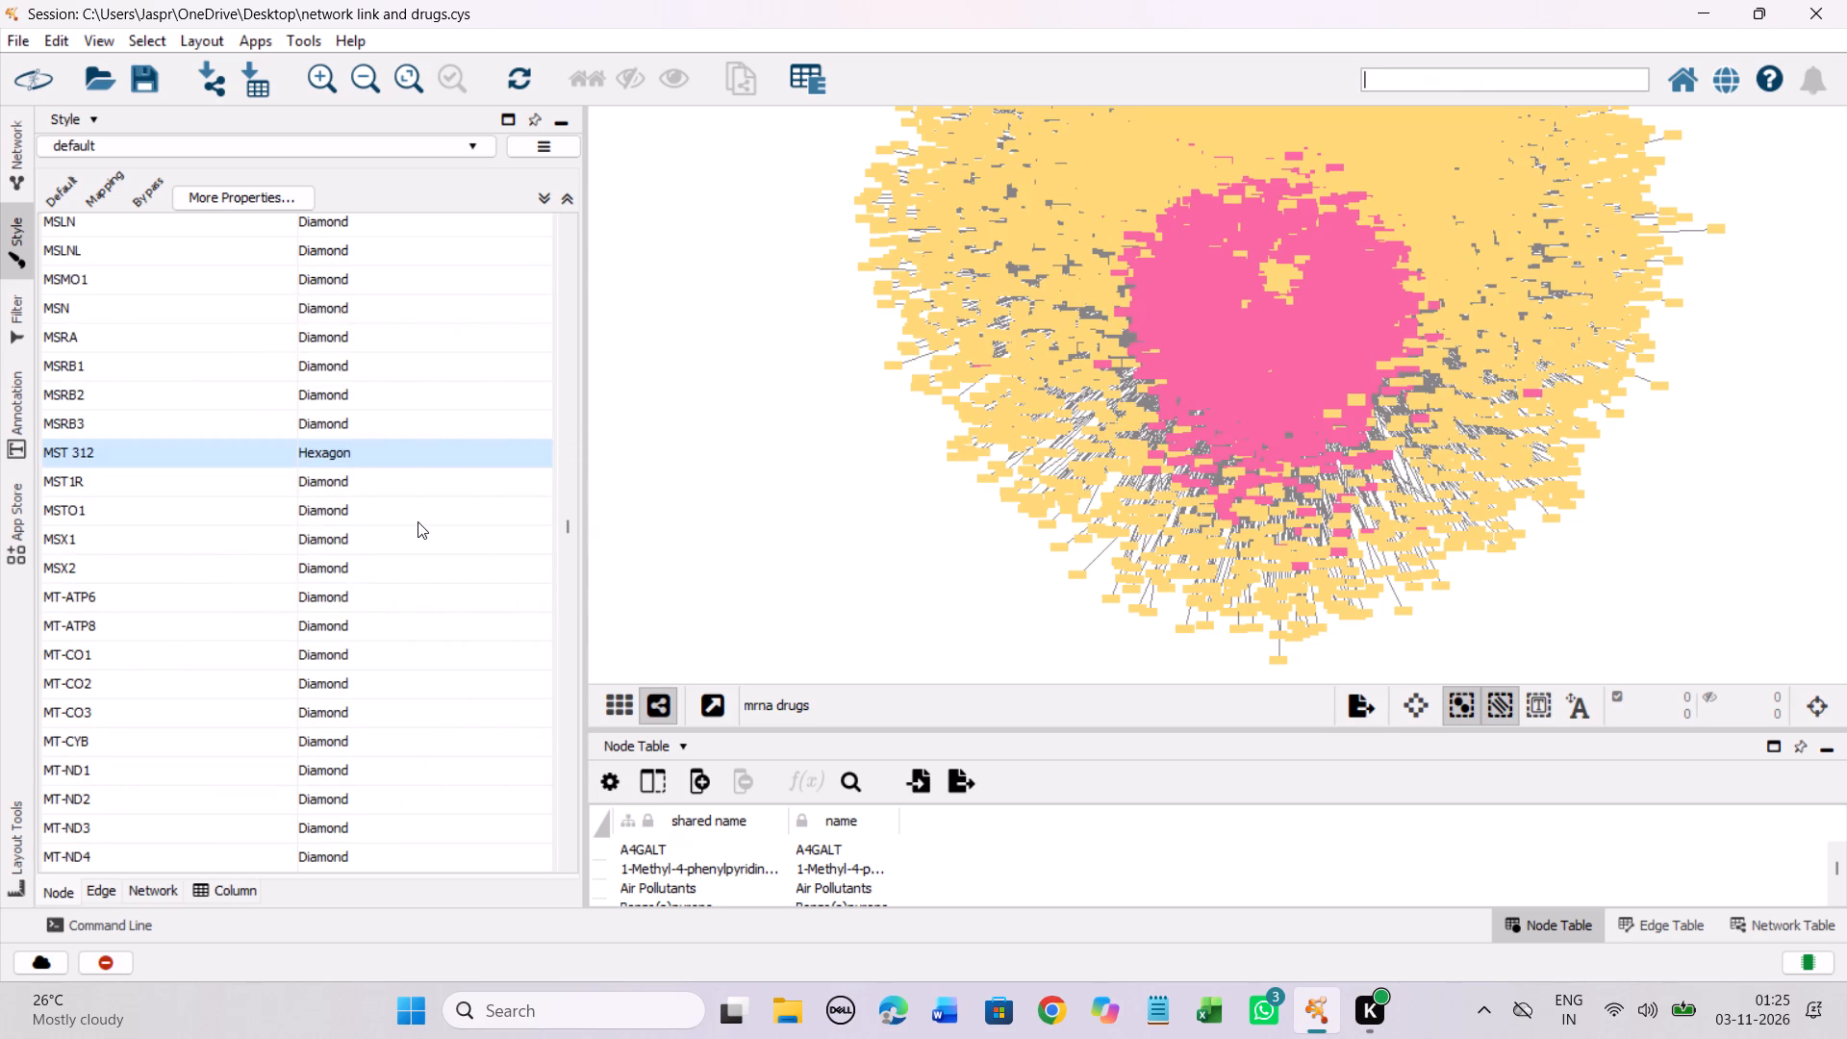
{"action": "scroll", "coordinate": [417, 523], "scroll_direction": "down", "scroll_amount": 3}
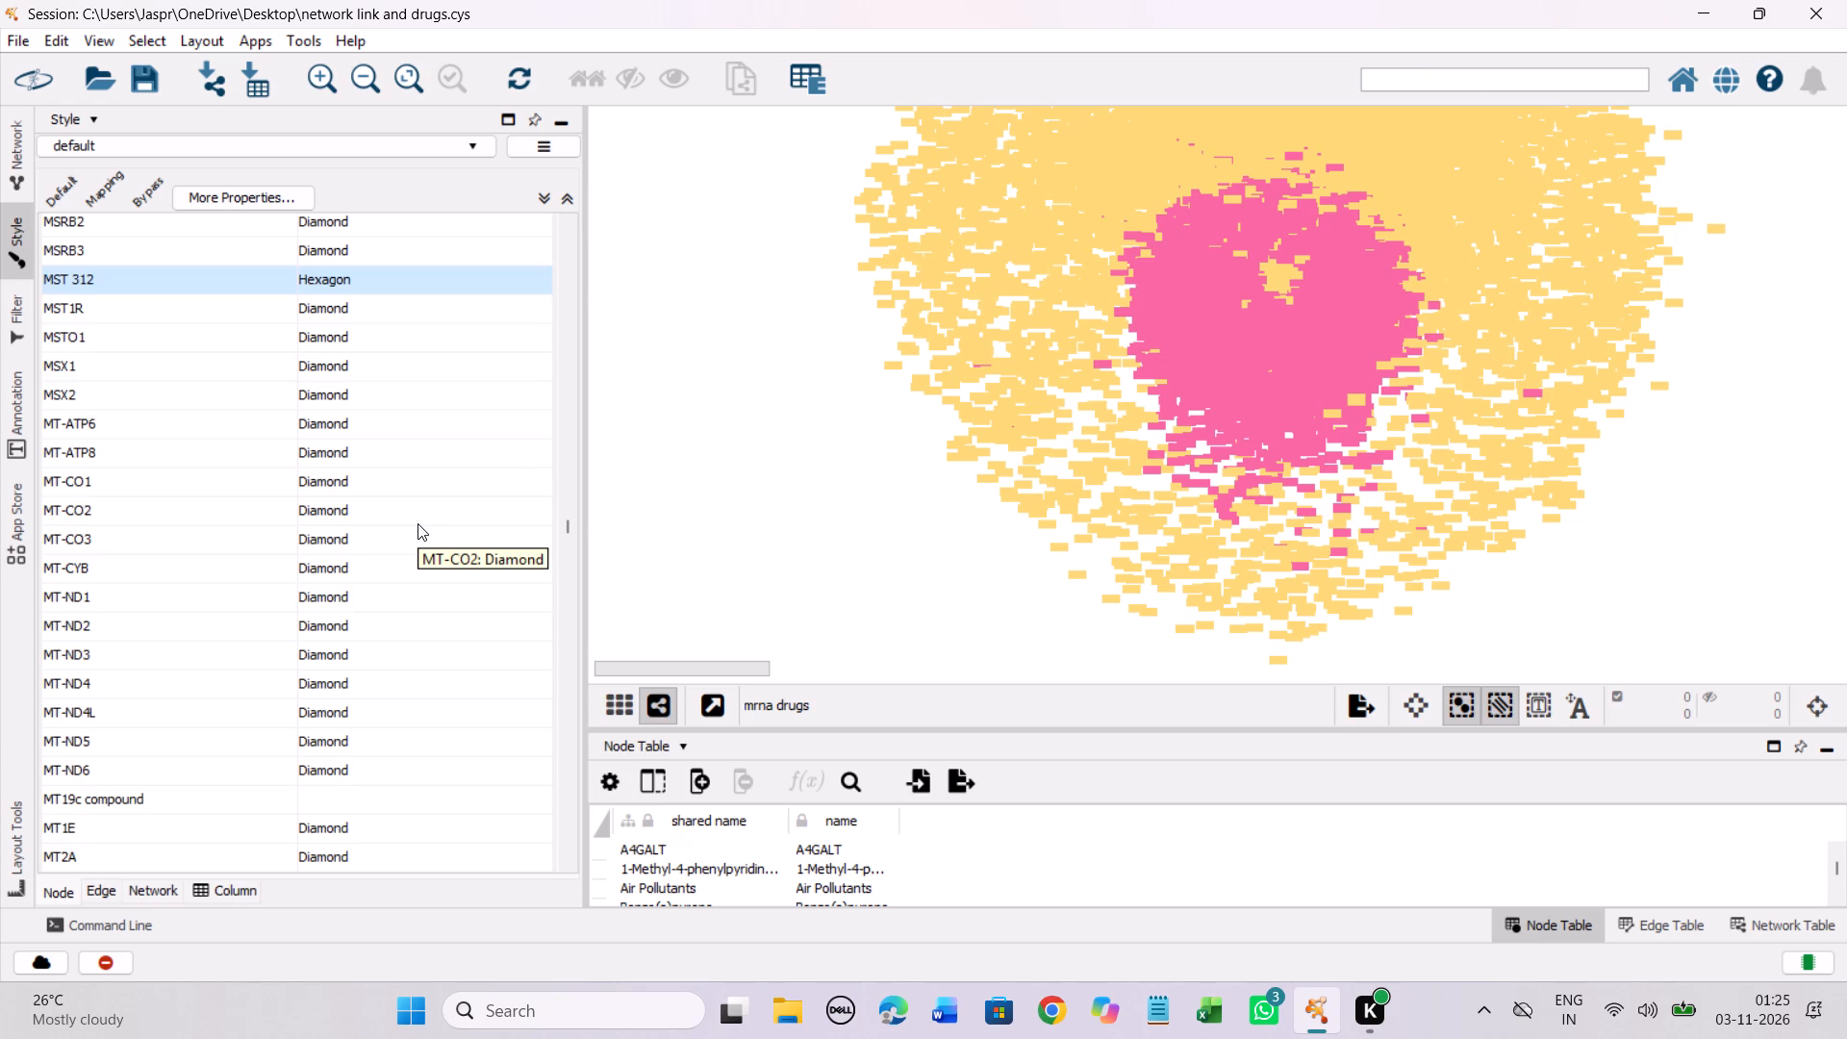
{"action": "scroll", "coordinate": [417, 523], "scroll_direction": "down", "scroll_amount": 9}
{"action": "left_click", "coordinate": [337, 448]}
{"action": "right_click", "coordinate": [337, 448]}
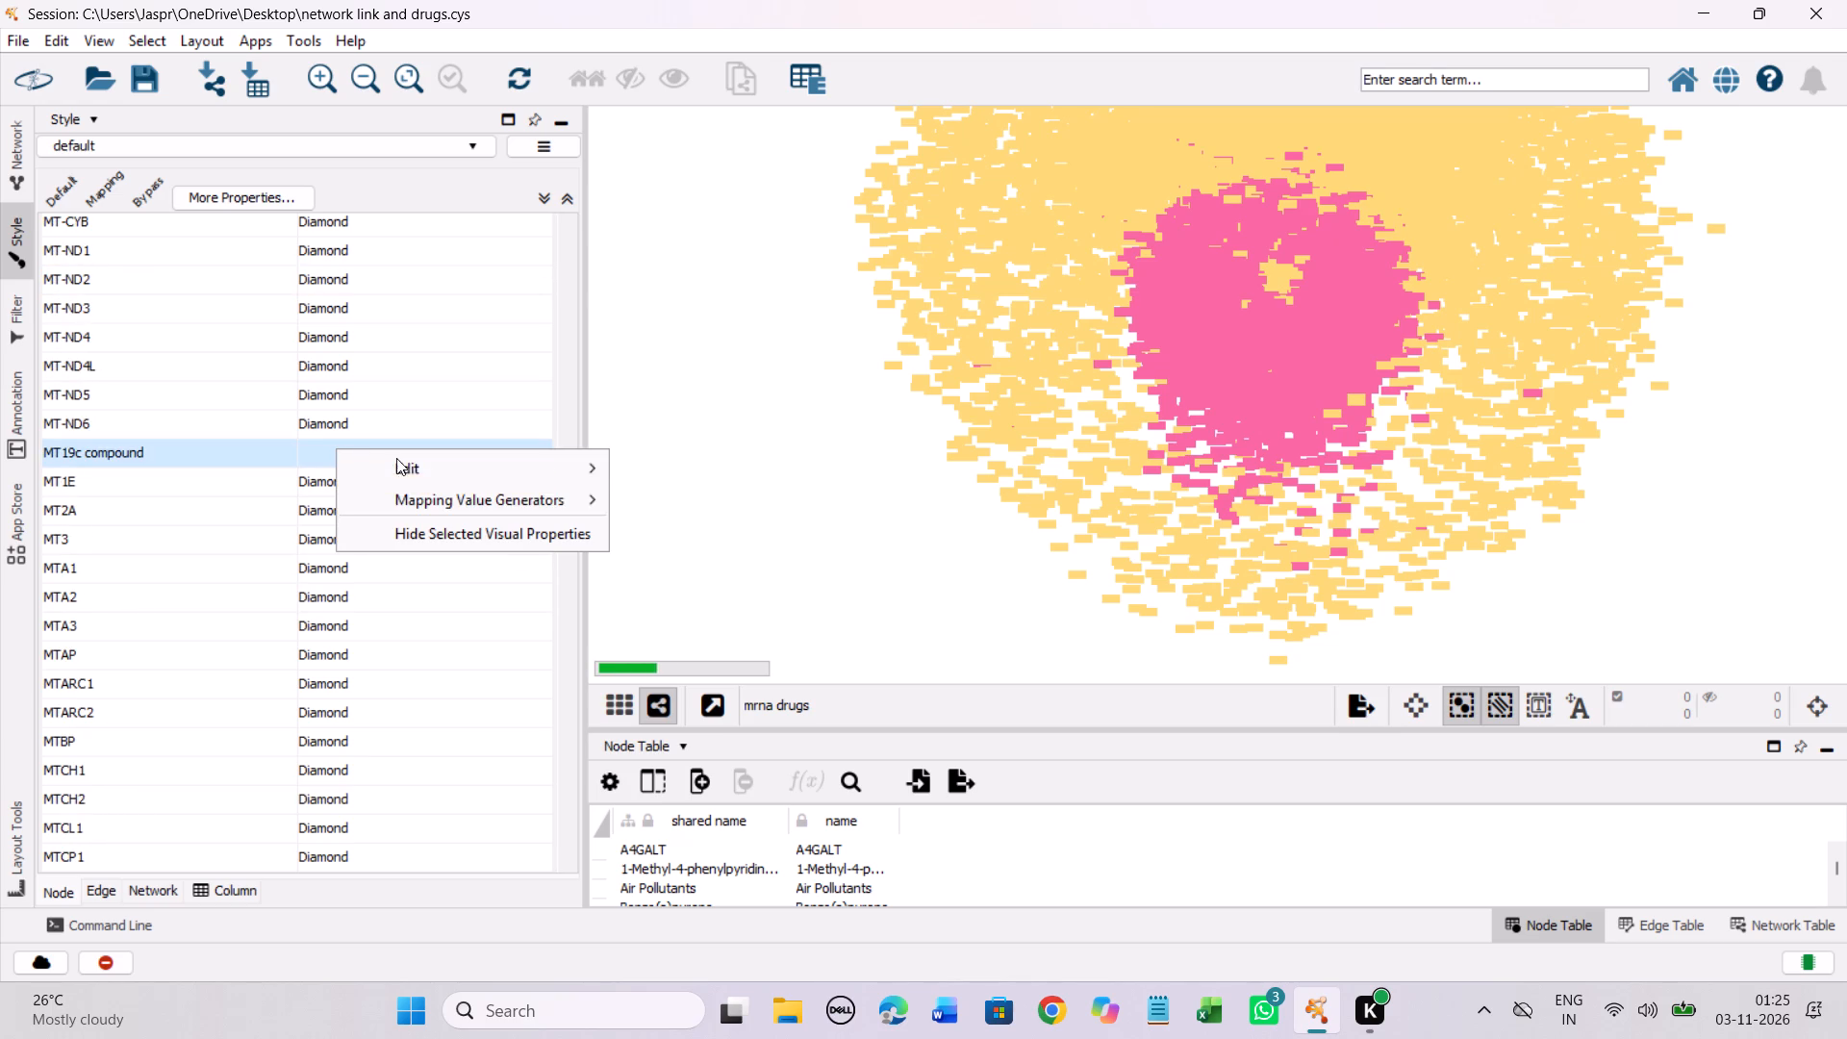
{"action": "left_click", "coordinate": [425, 467]}
{"action": "left_click", "coordinate": [663, 469]}
{"action": "left_click", "coordinate": [257, 457]}
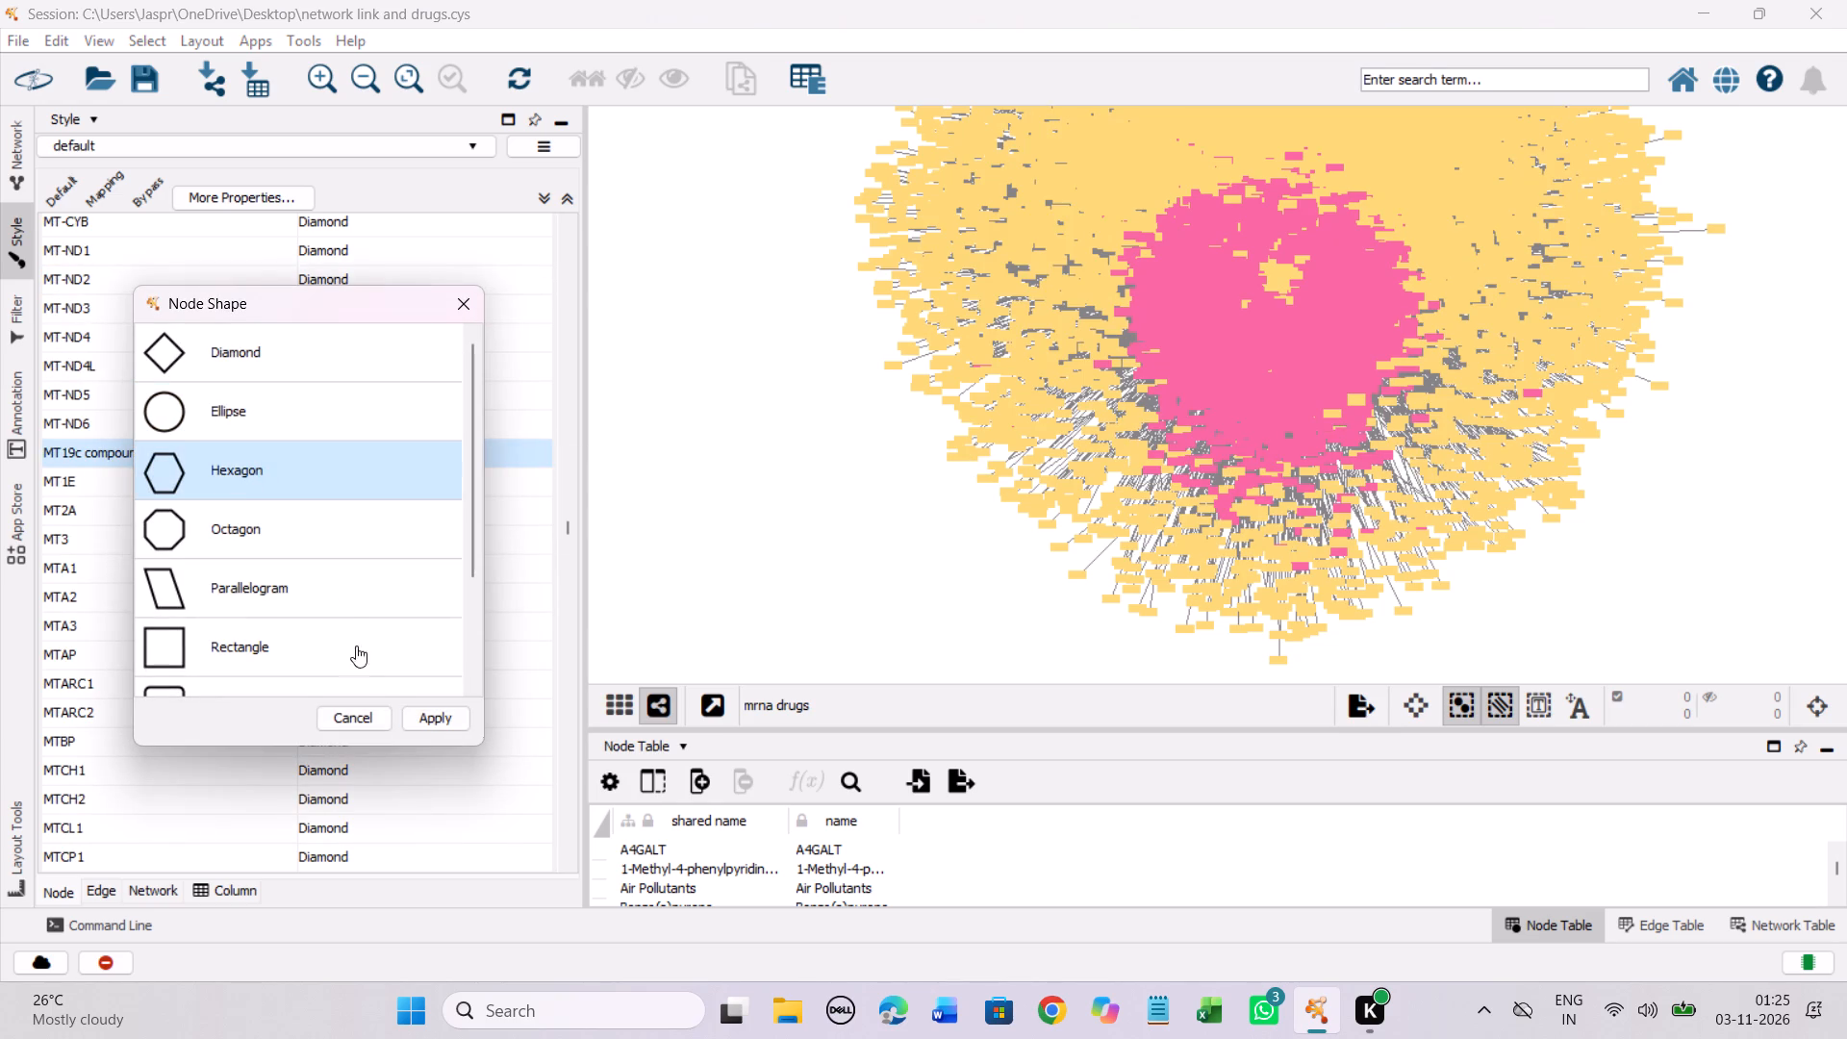
{"action": "left_click", "coordinate": [431, 717]}
Set the discrete node shape mapping for the unmapped entry MY 5445 to Hexagon.
{"action": "scroll", "coordinate": [397, 522], "scroll_direction": "down", "scroll_amount": 5}
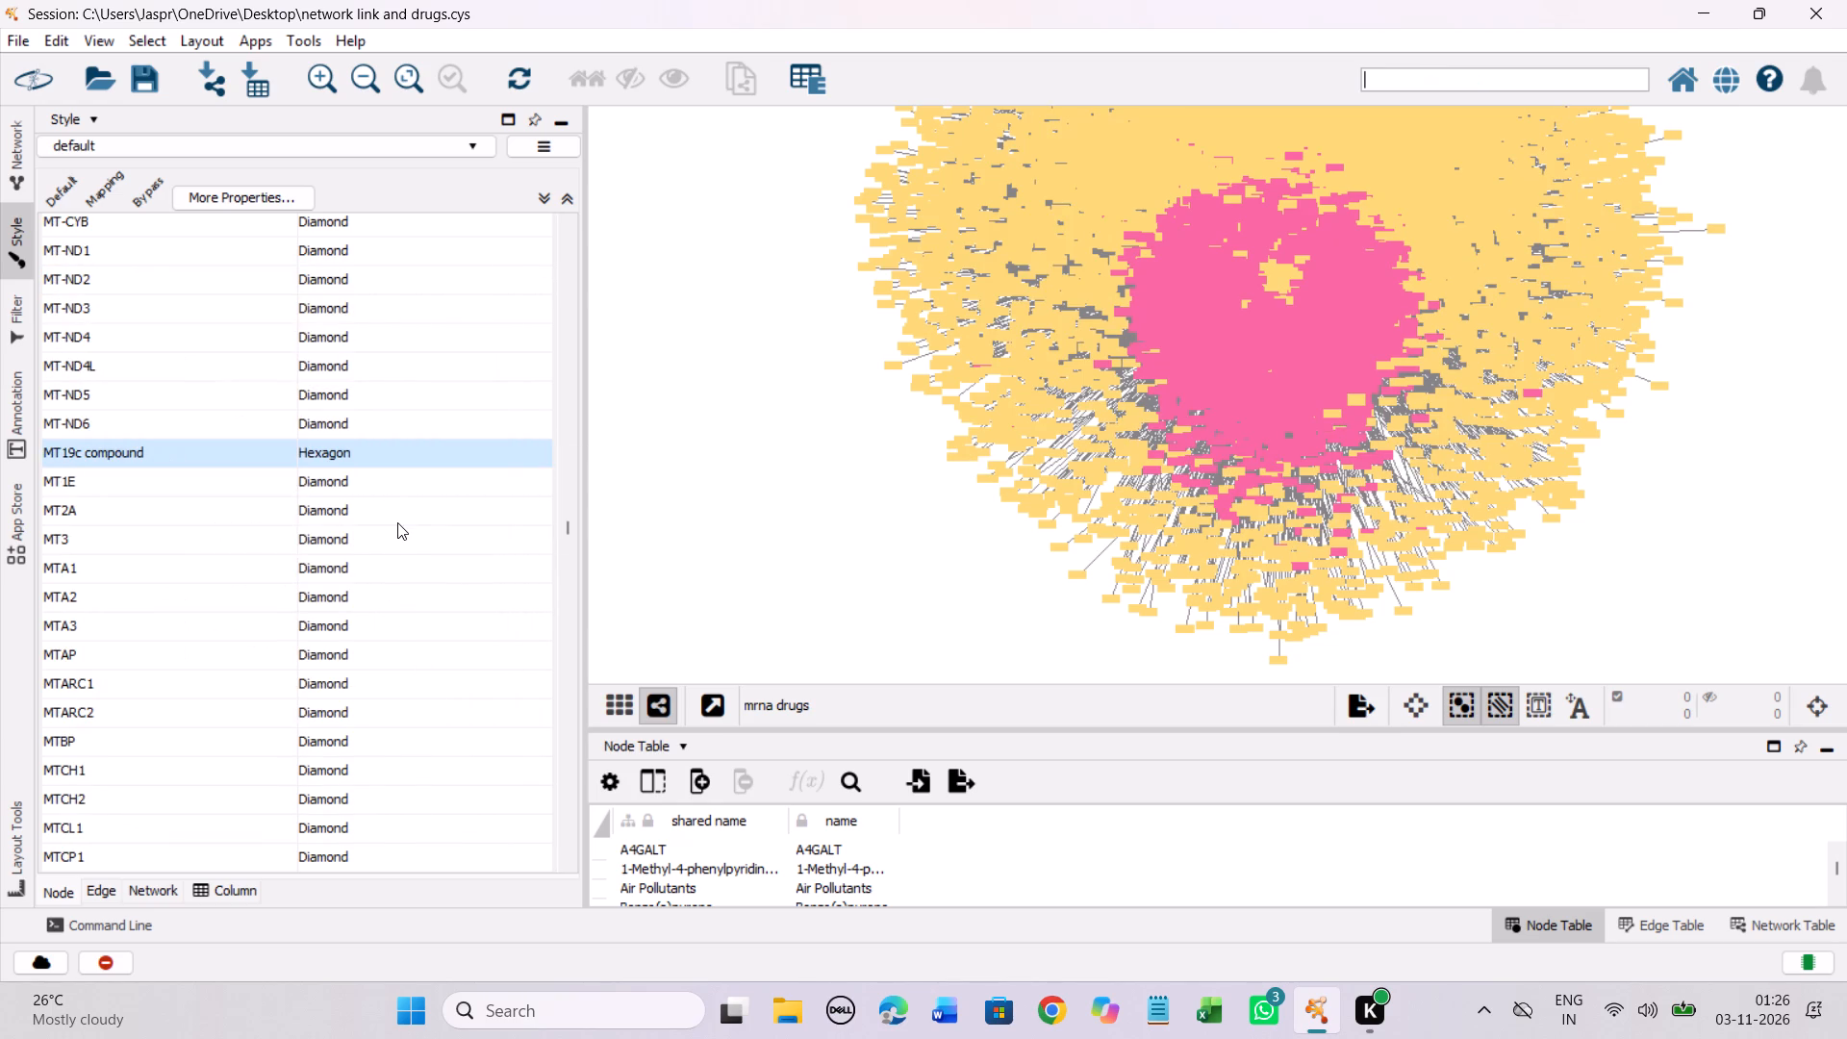
{"action": "scroll", "coordinate": [397, 522], "scroll_direction": "down", "scroll_amount": 10}
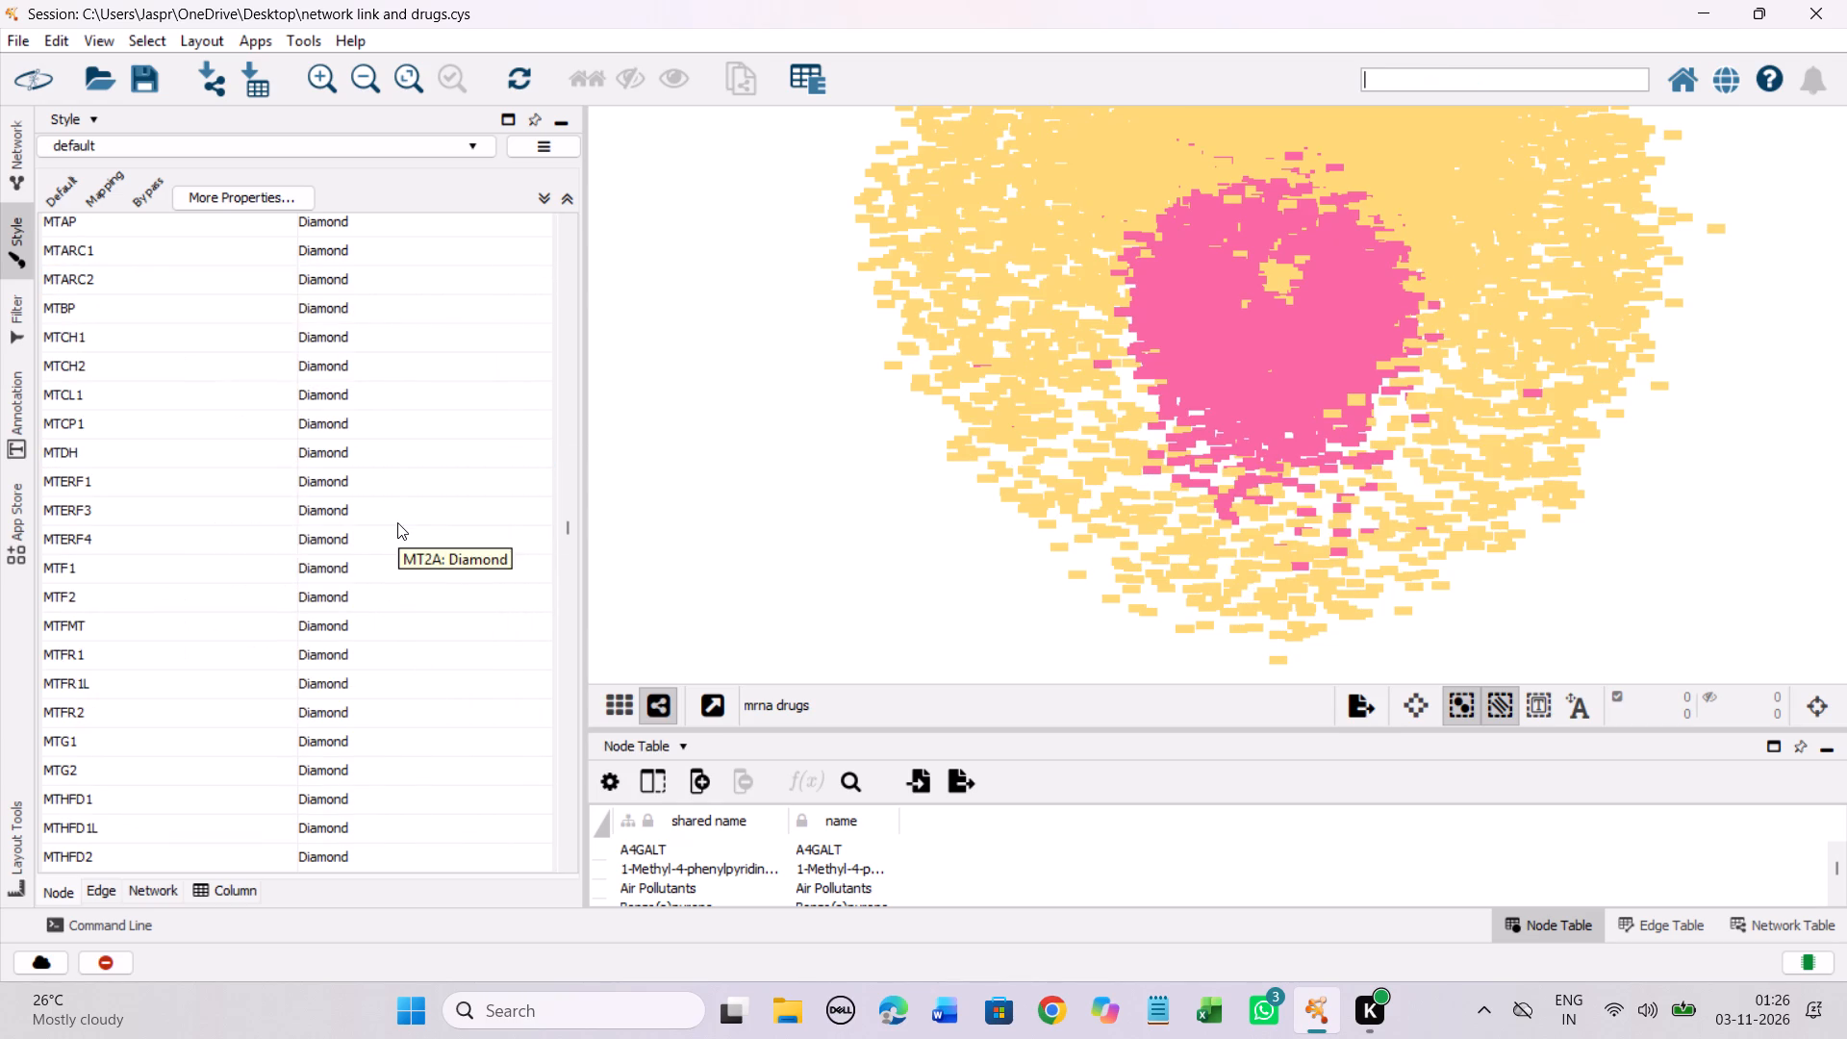
{"action": "scroll", "coordinate": [397, 522], "scroll_direction": "up", "scroll_amount": 13}
{"action": "scroll", "coordinate": [397, 522], "scroll_direction": "down", "scroll_amount": 6}
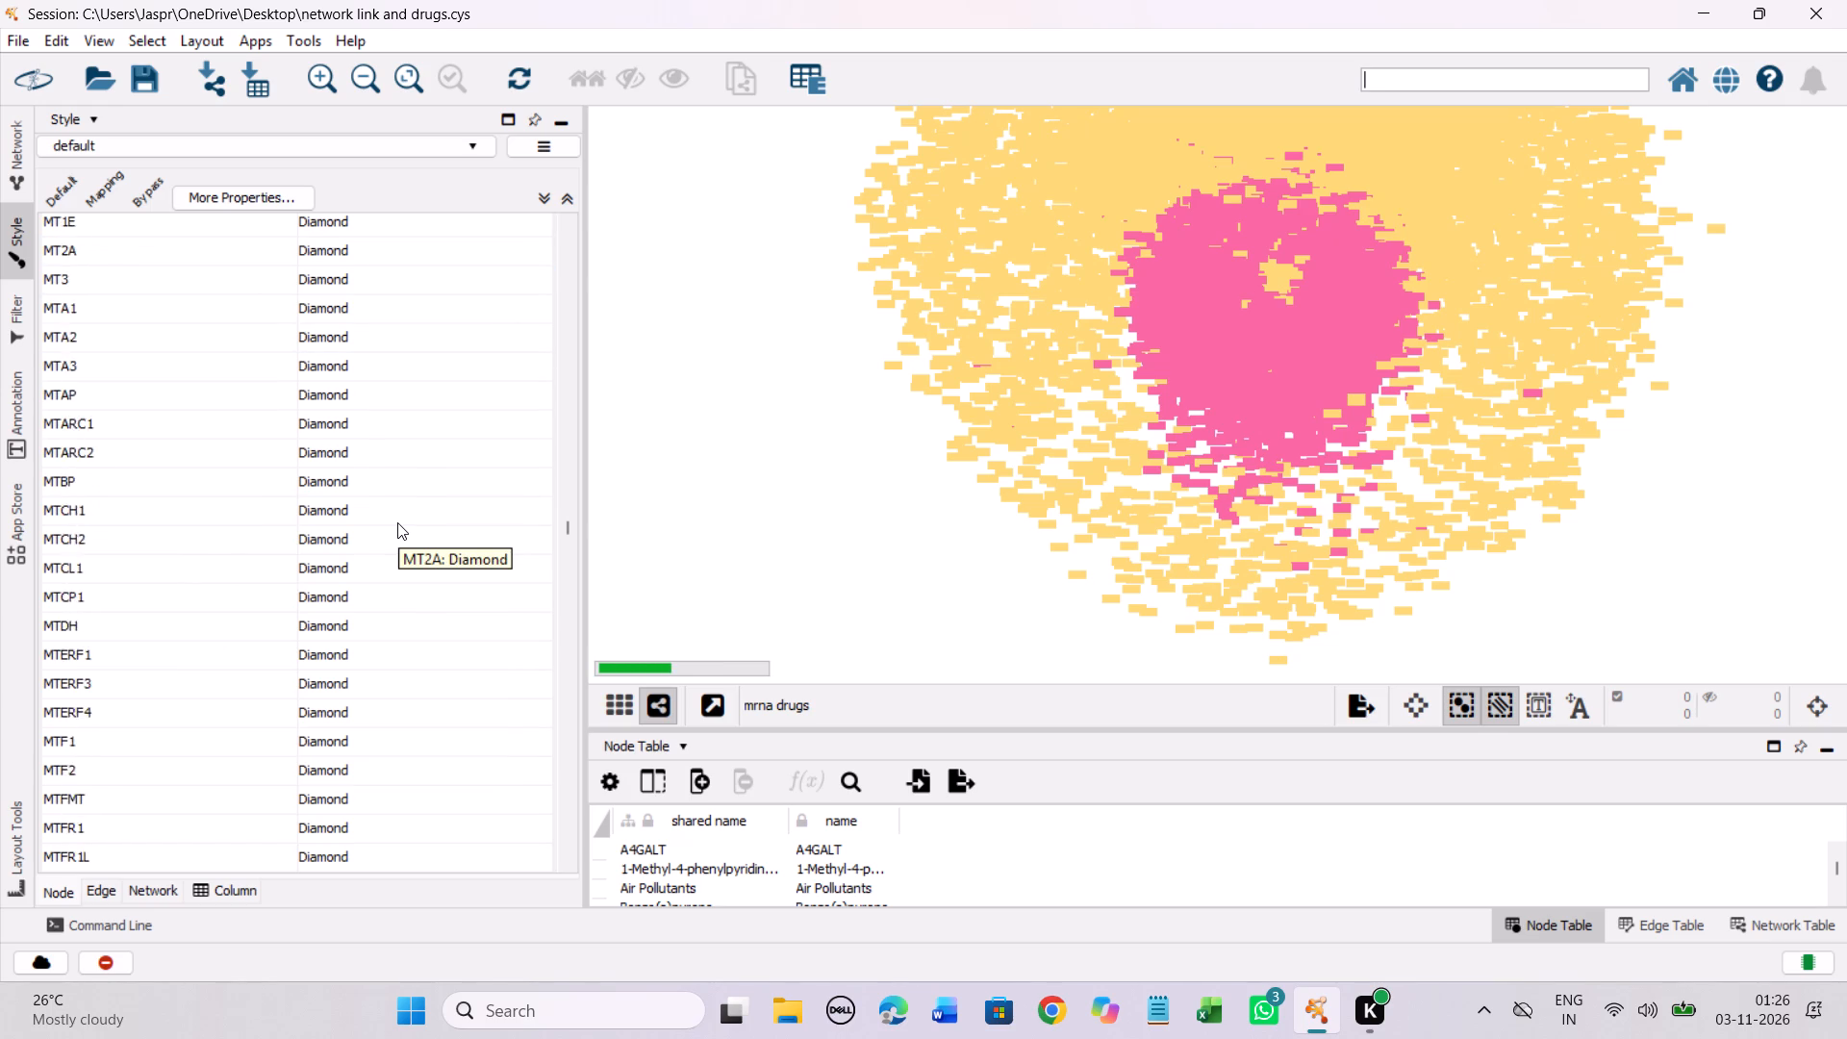
{"action": "scroll", "coordinate": [397, 522], "scroll_direction": "down", "scroll_amount": 20}
{"action": "scroll", "coordinate": [397, 522], "scroll_direction": "down", "scroll_amount": 20}
{"action": "scroll", "coordinate": [397, 522], "scroll_direction": "down", "scroll_amount": 2}
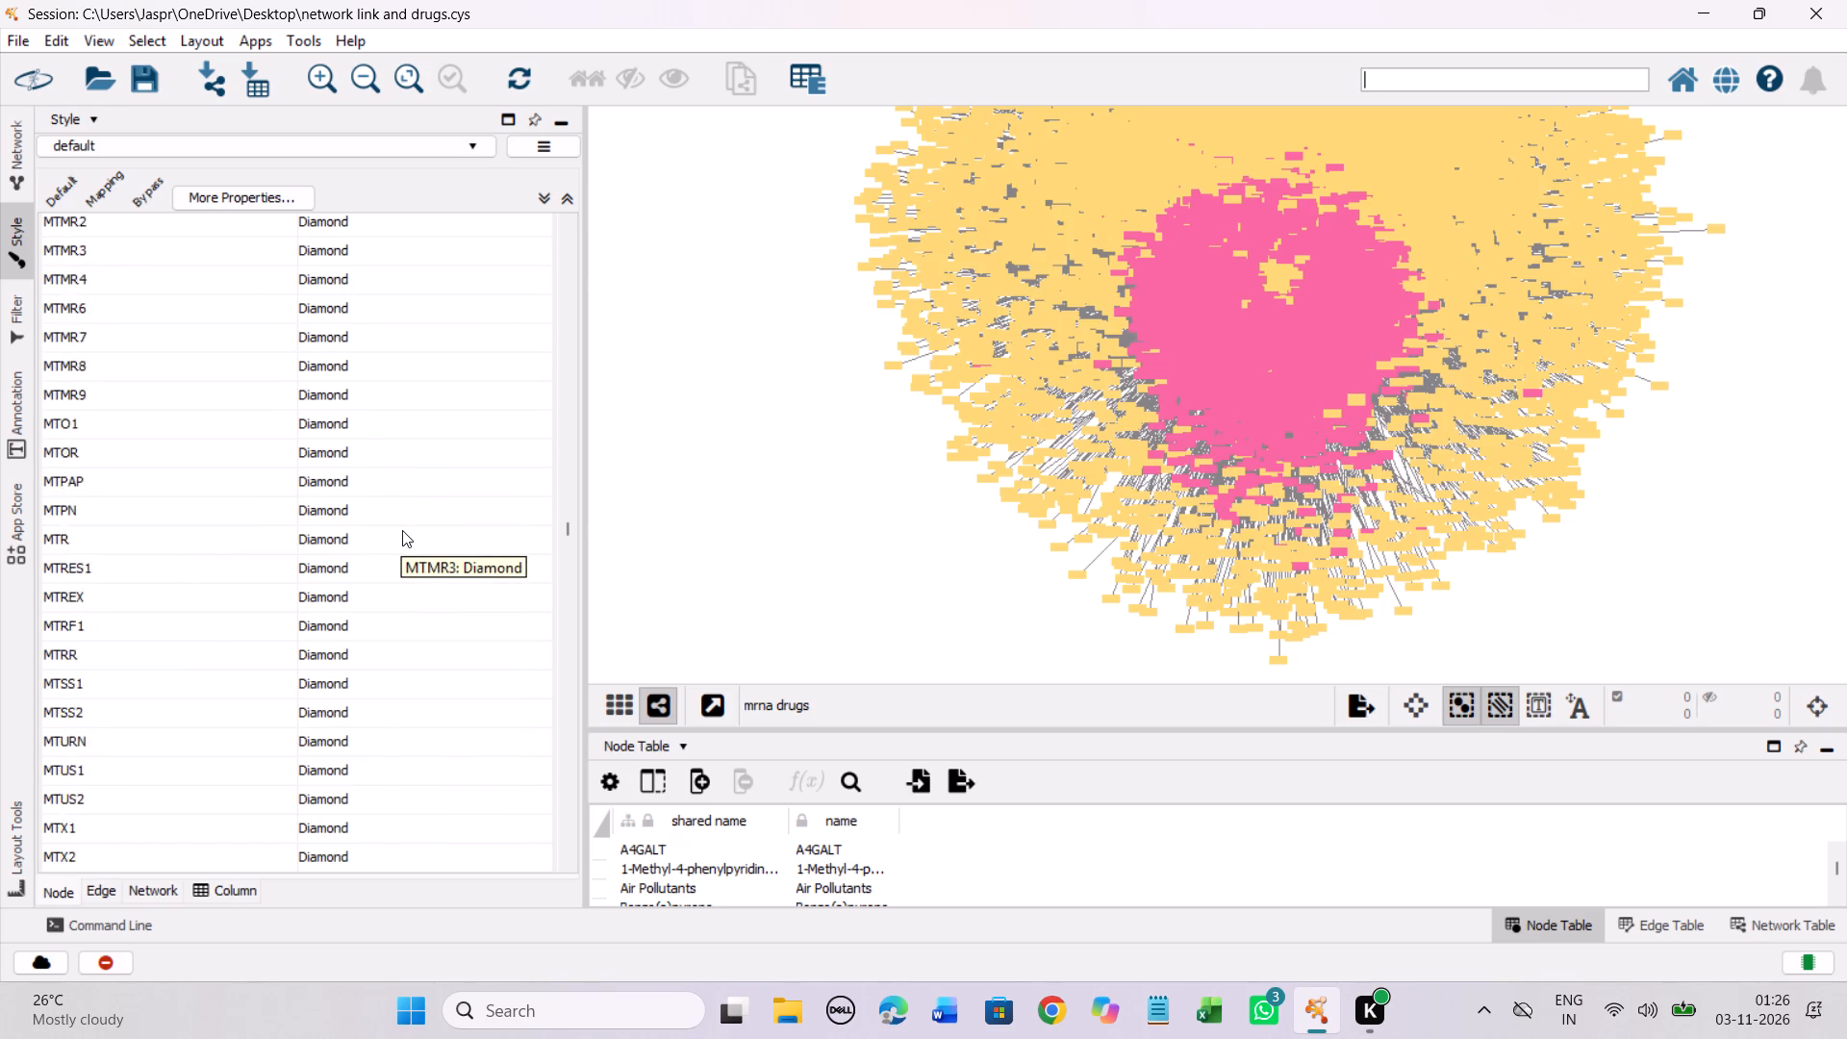
{"action": "scroll", "coordinate": [402, 530], "scroll_direction": "down", "scroll_amount": 20}
{"action": "scroll", "coordinate": [402, 530], "scroll_direction": "down", "scroll_amount": 12}
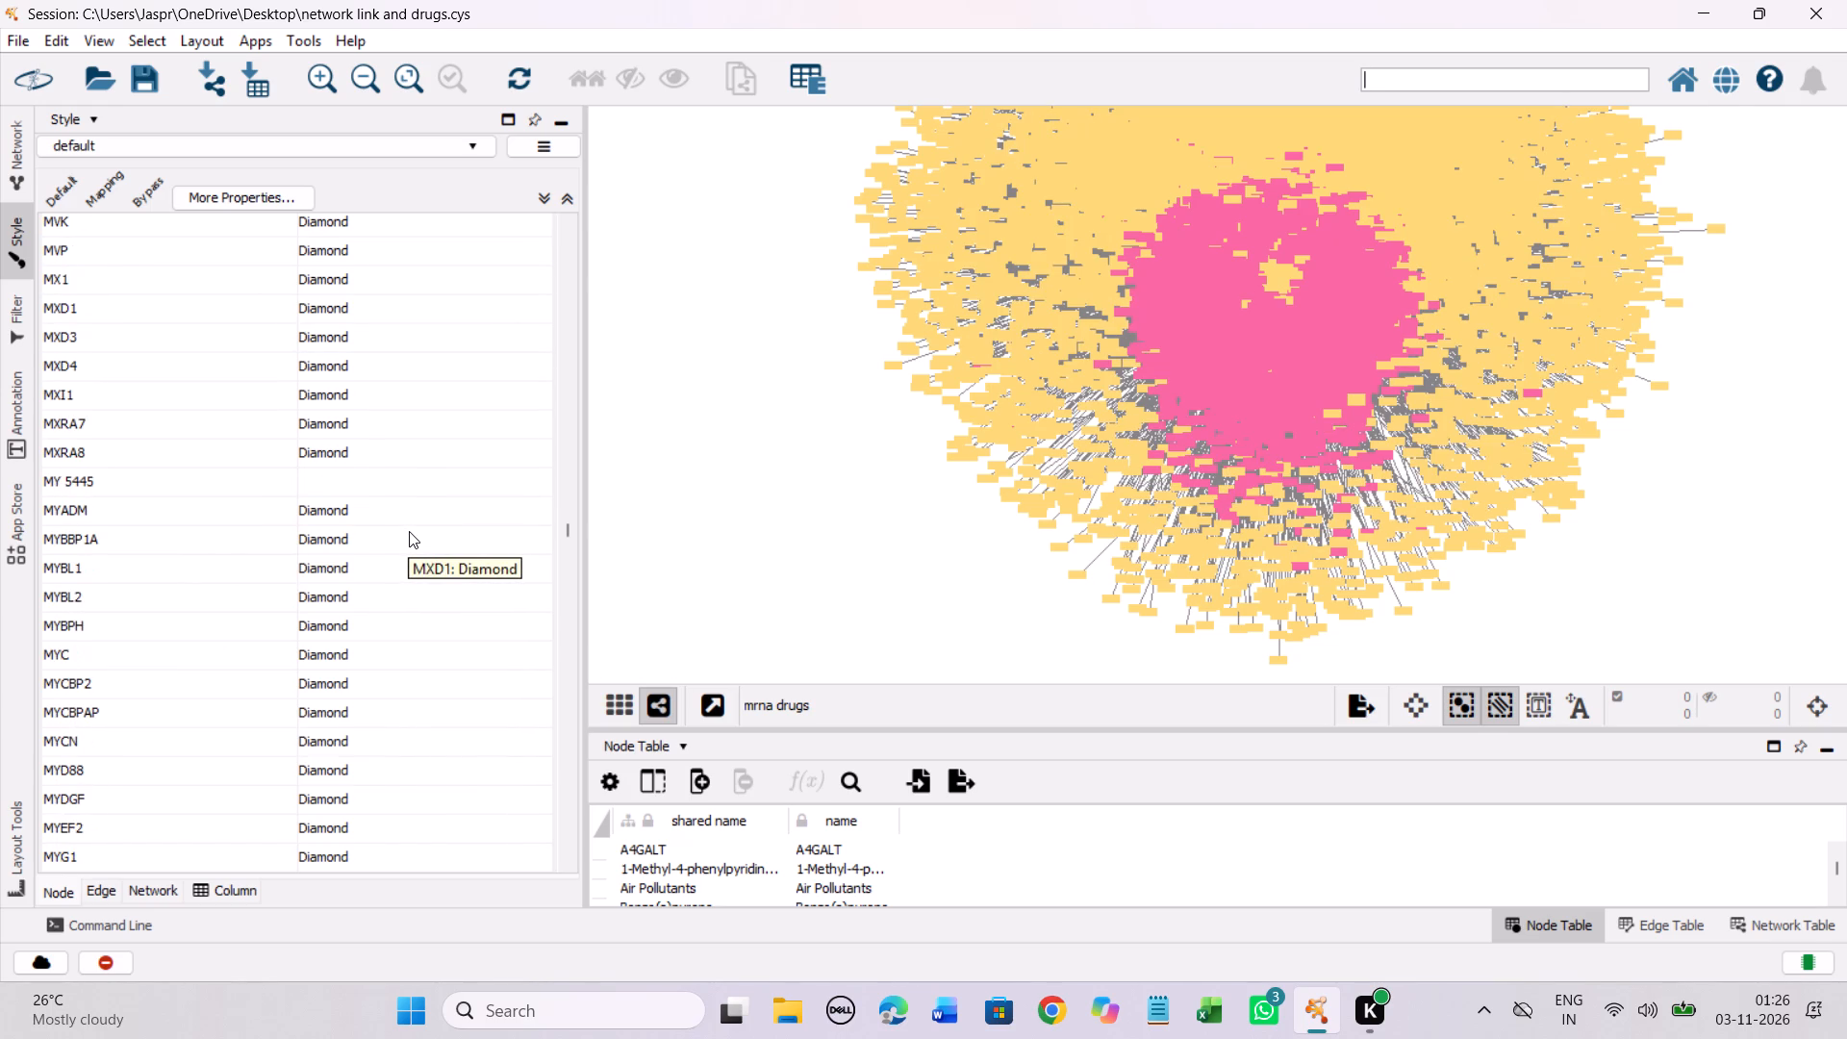
{"action": "left_click", "coordinate": [354, 476]}
{"action": "right_click", "coordinate": [354, 476]}
{"action": "left_click", "coordinate": [404, 487]}
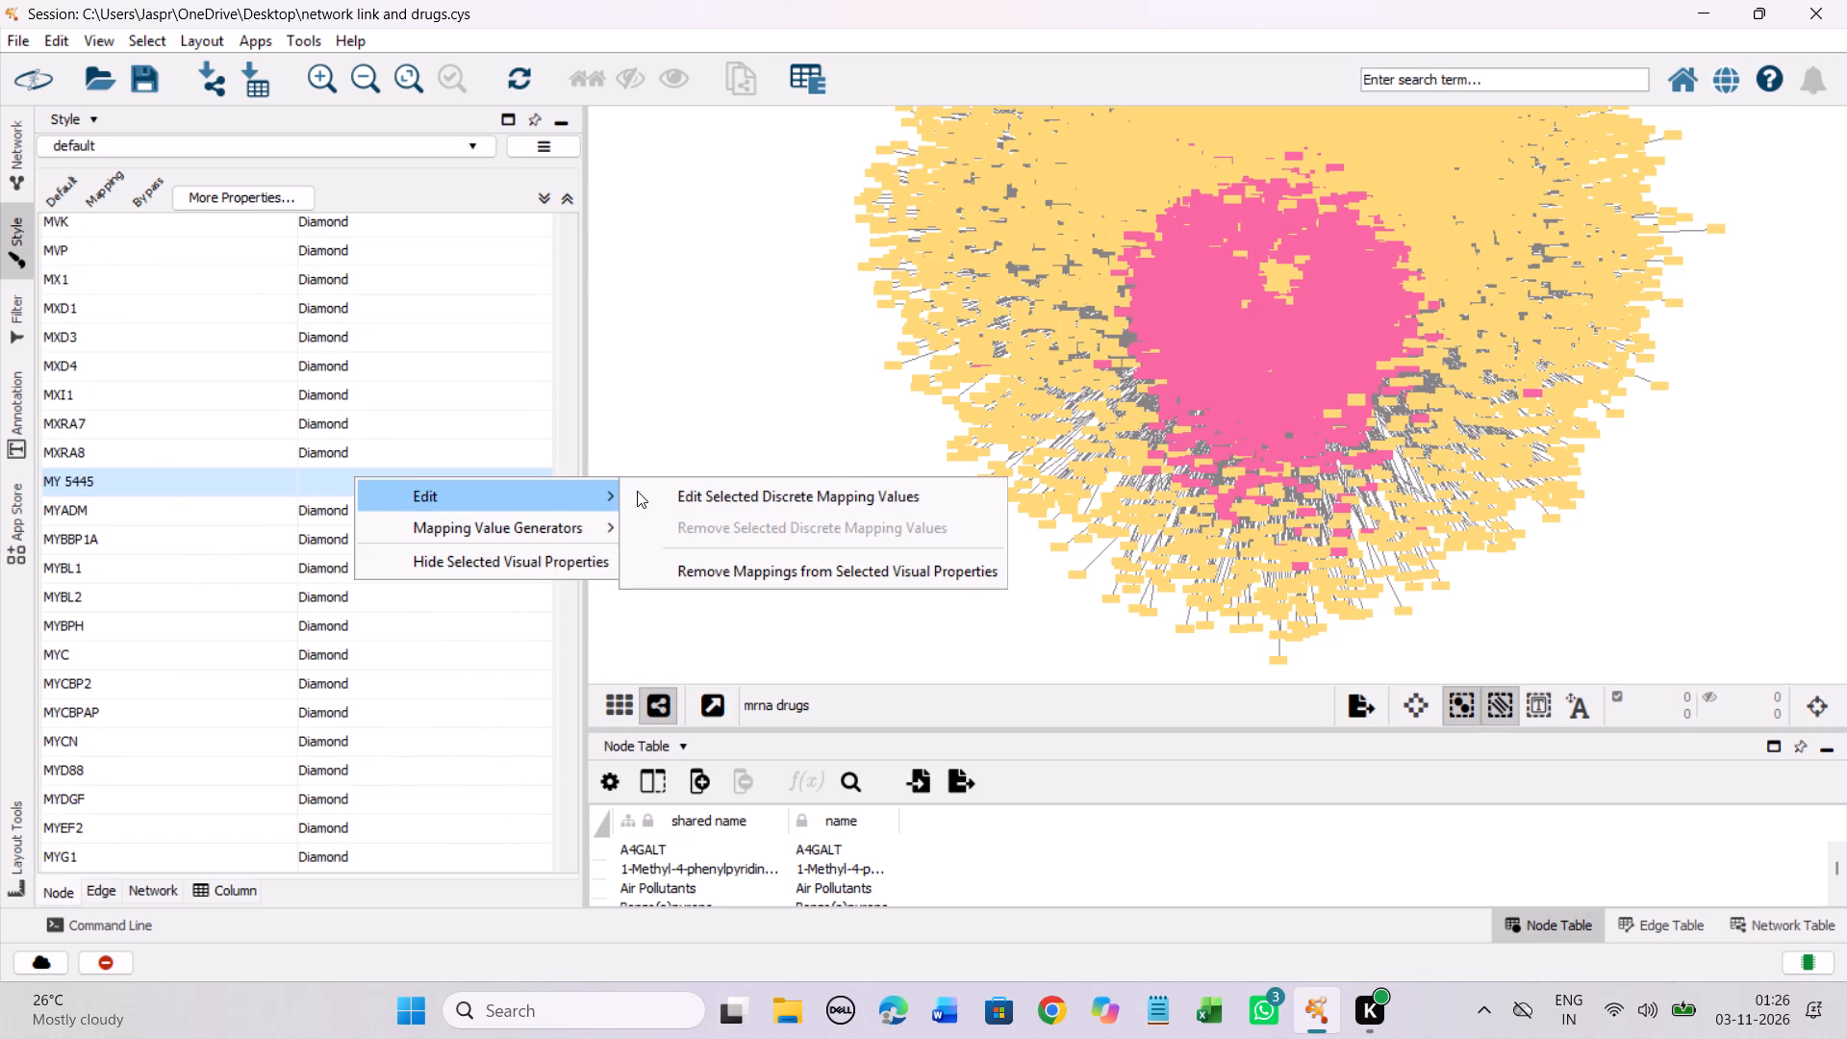
{"action": "left_click", "coordinate": [642, 491]}
{"action": "left_click", "coordinate": [305, 470]}
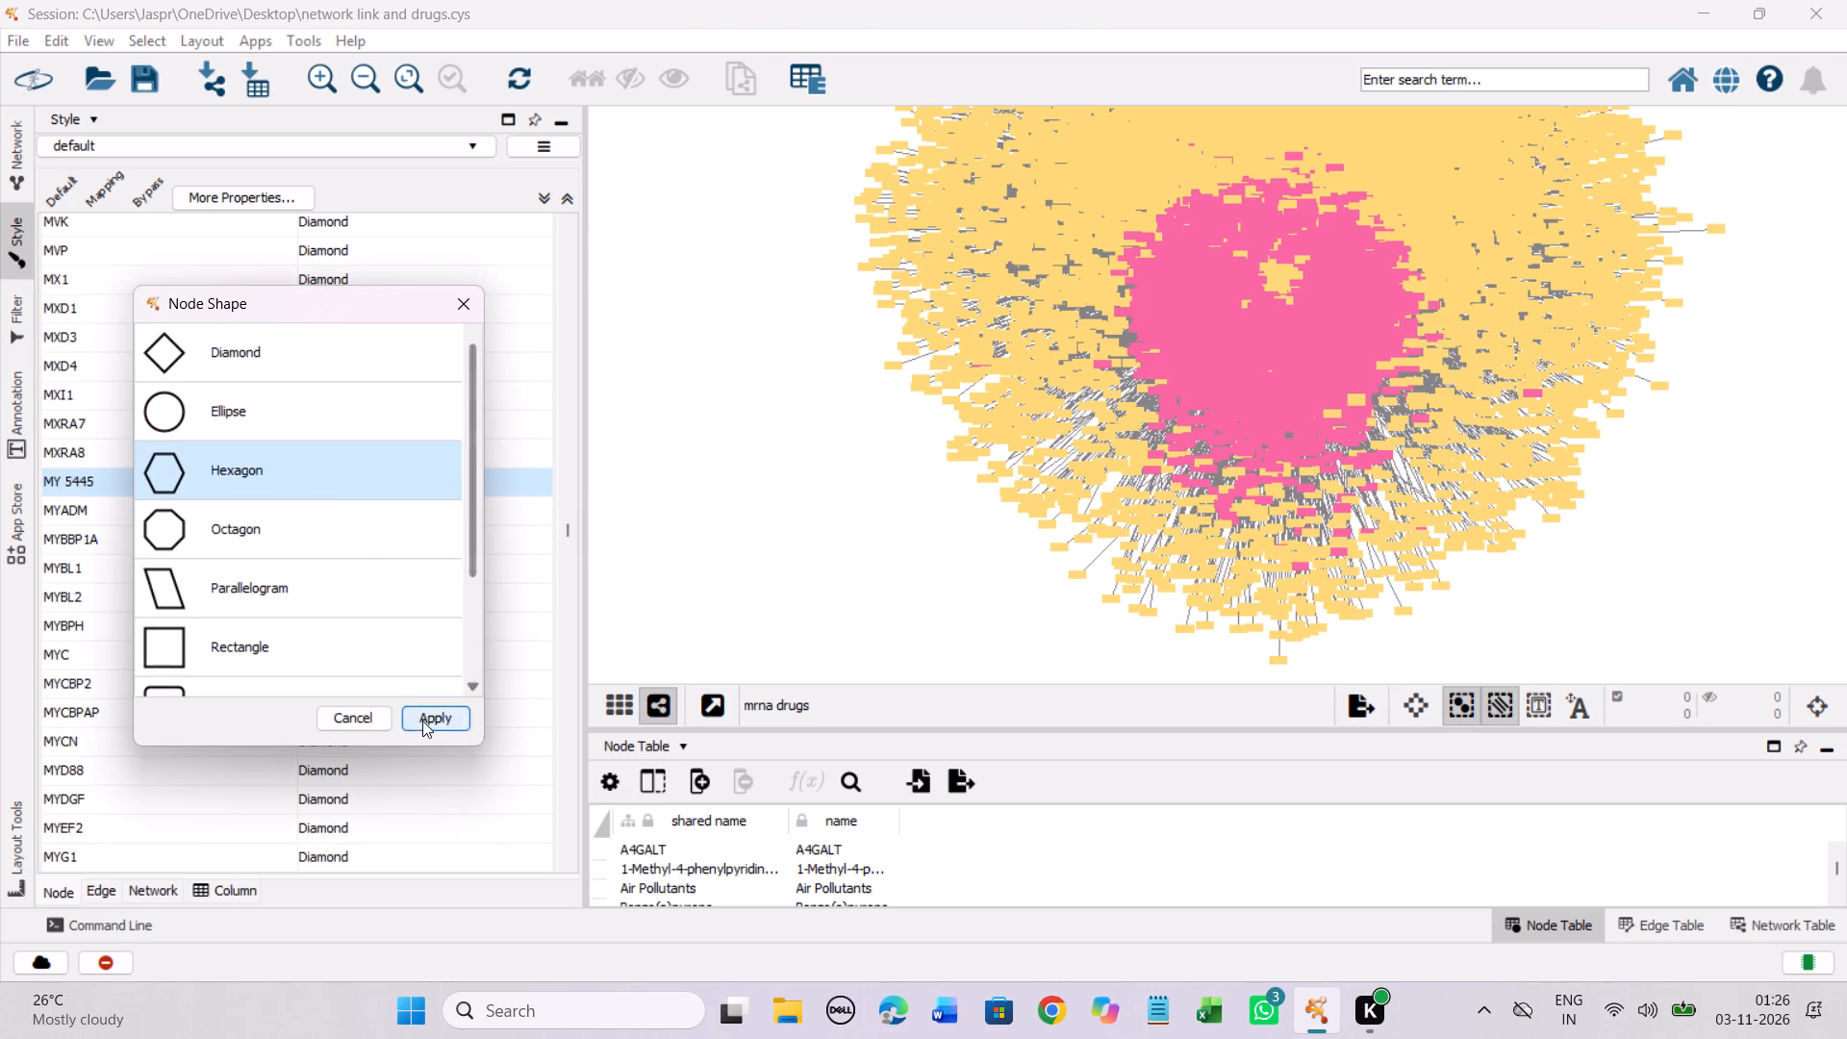
{"action": "left_click", "coordinate": [422, 721]}
Set the discrete node shape mapping for the unmapped entry MYK-461 to Hexagon.
{"action": "scroll", "coordinate": [434, 532], "scroll_direction": "down", "scroll_amount": 12}
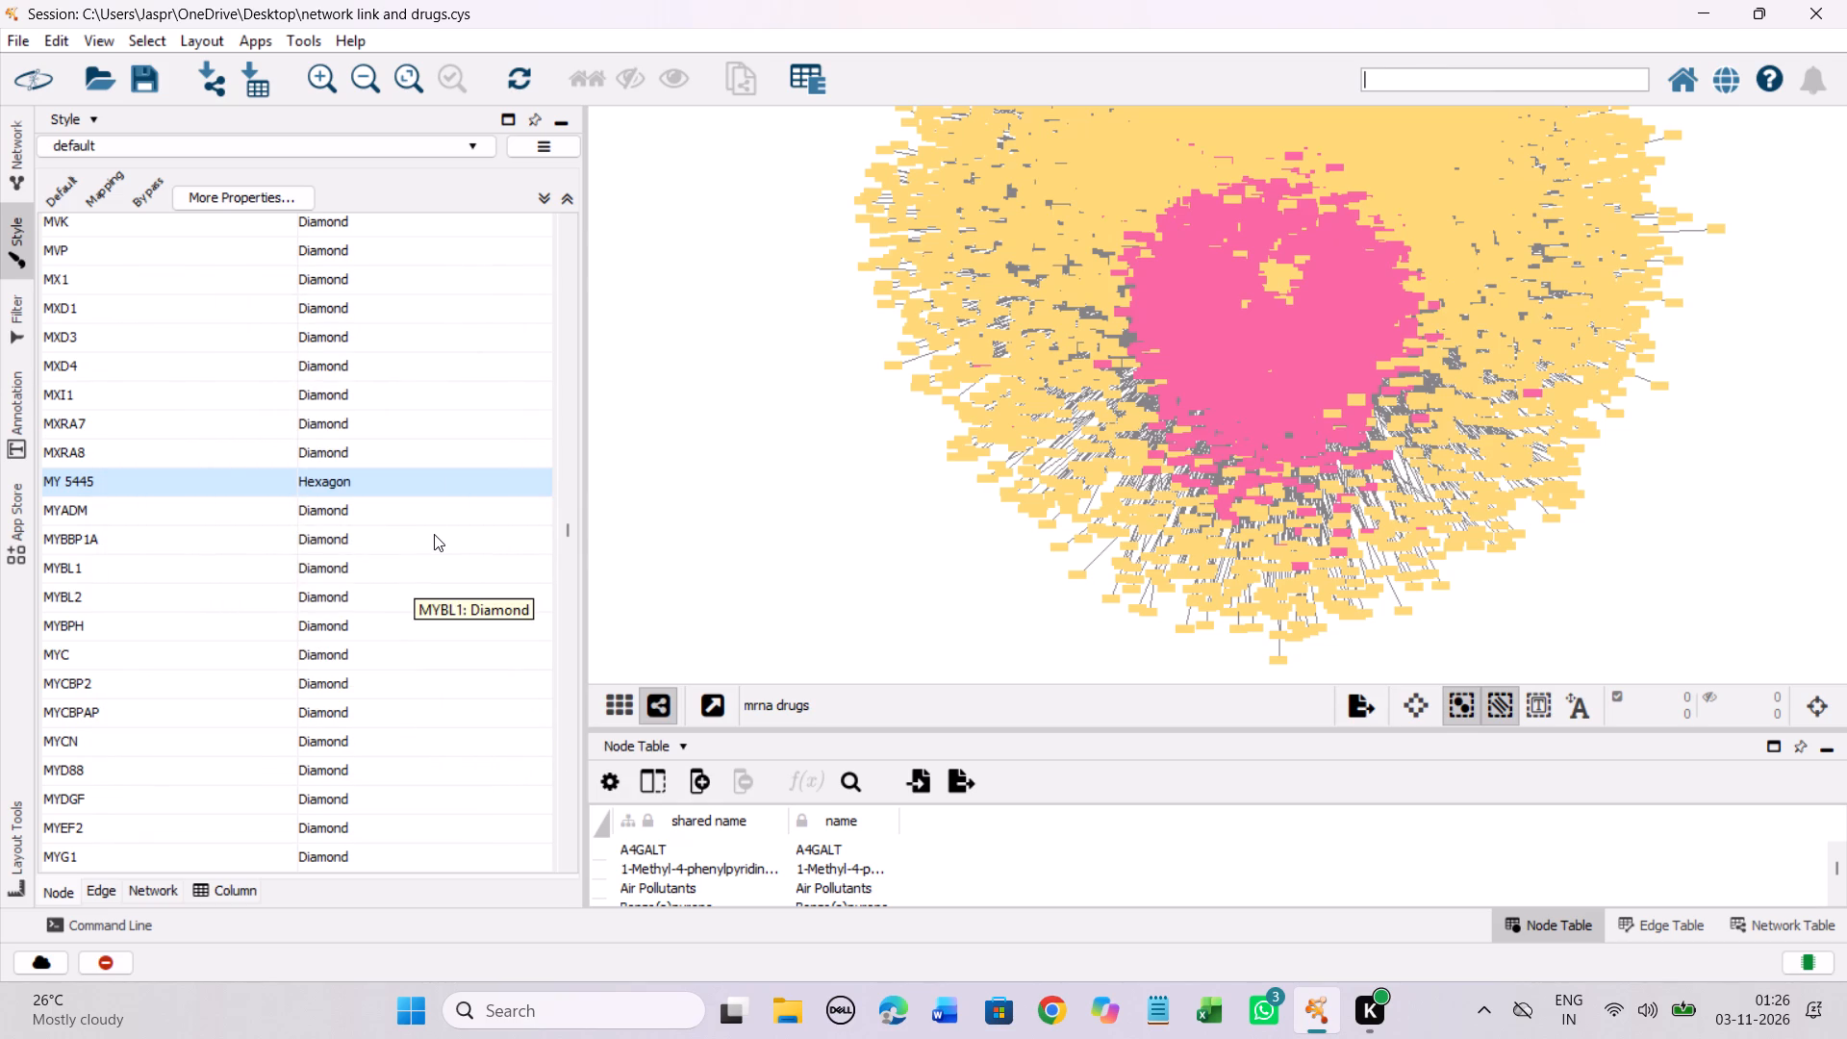
{"action": "scroll", "coordinate": [434, 541], "scroll_direction": "down", "scroll_amount": 11}
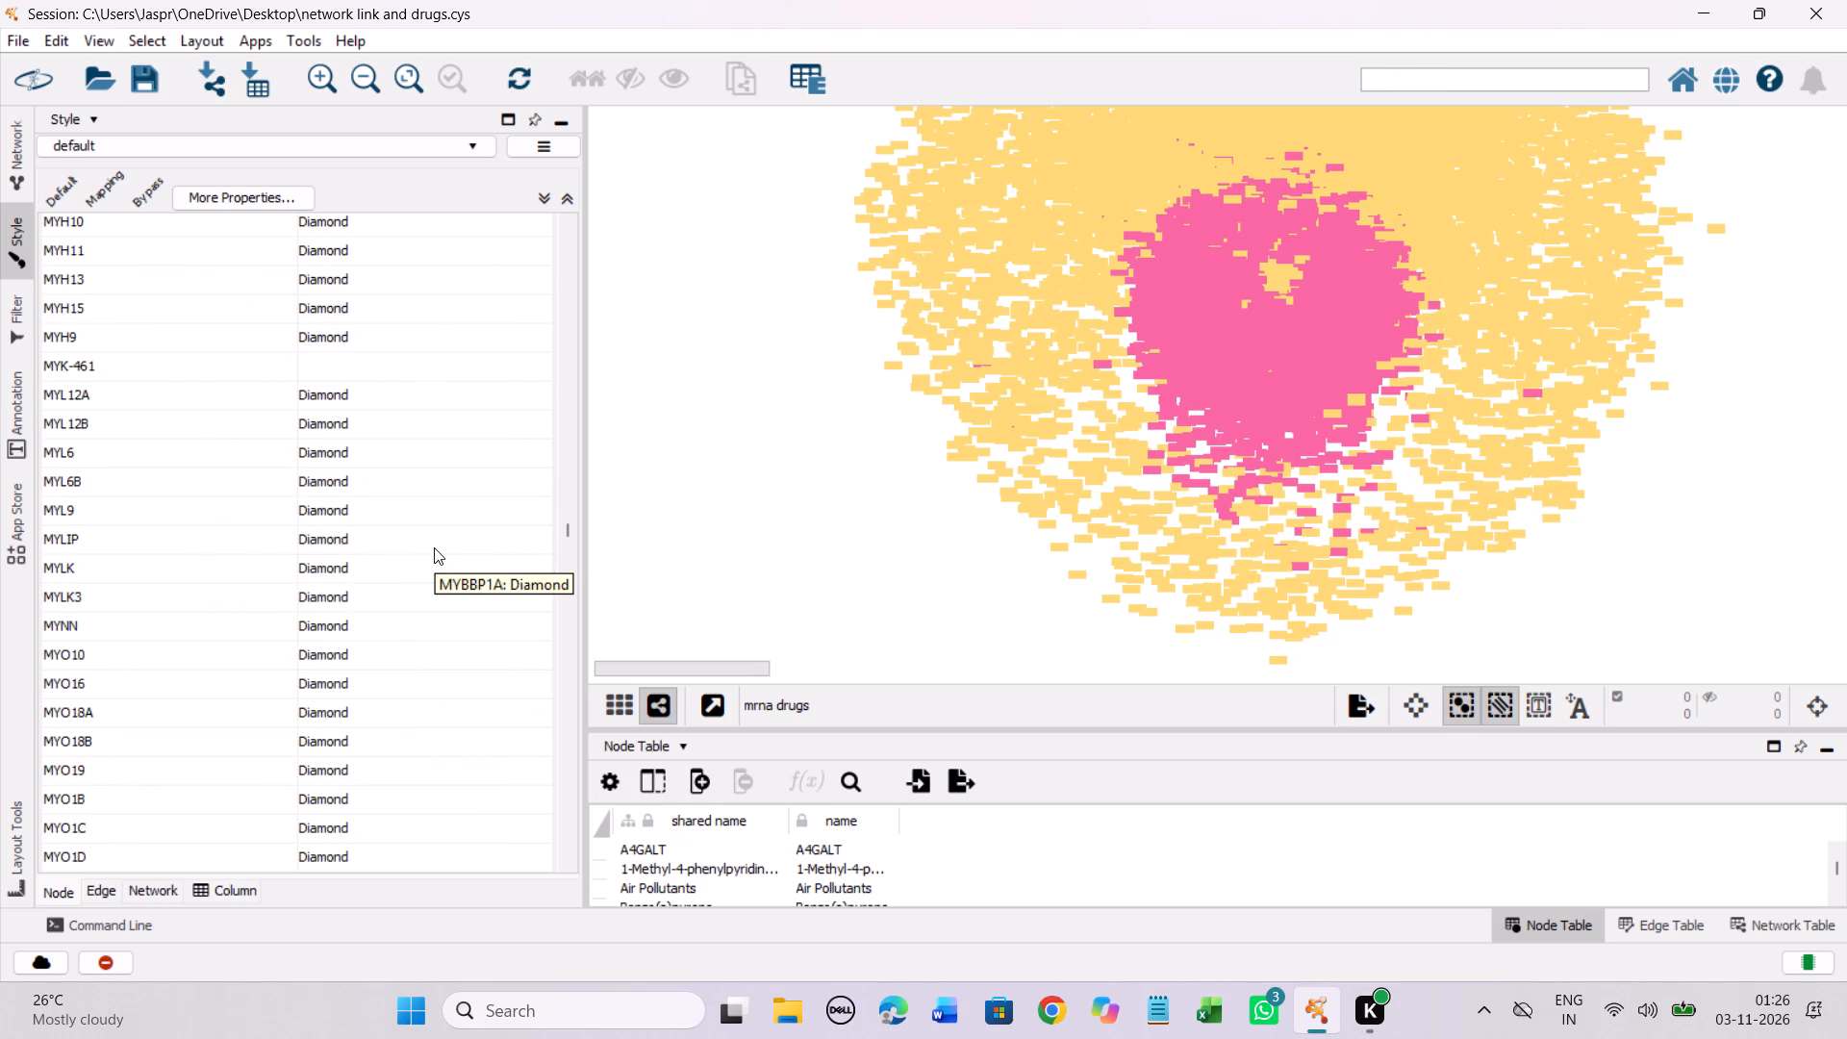
{"action": "scroll", "coordinate": [434, 547], "scroll_direction": "up", "scroll_amount": 18}
{"action": "scroll", "coordinate": [434, 547], "scroll_direction": "down", "scroll_amount": 6}
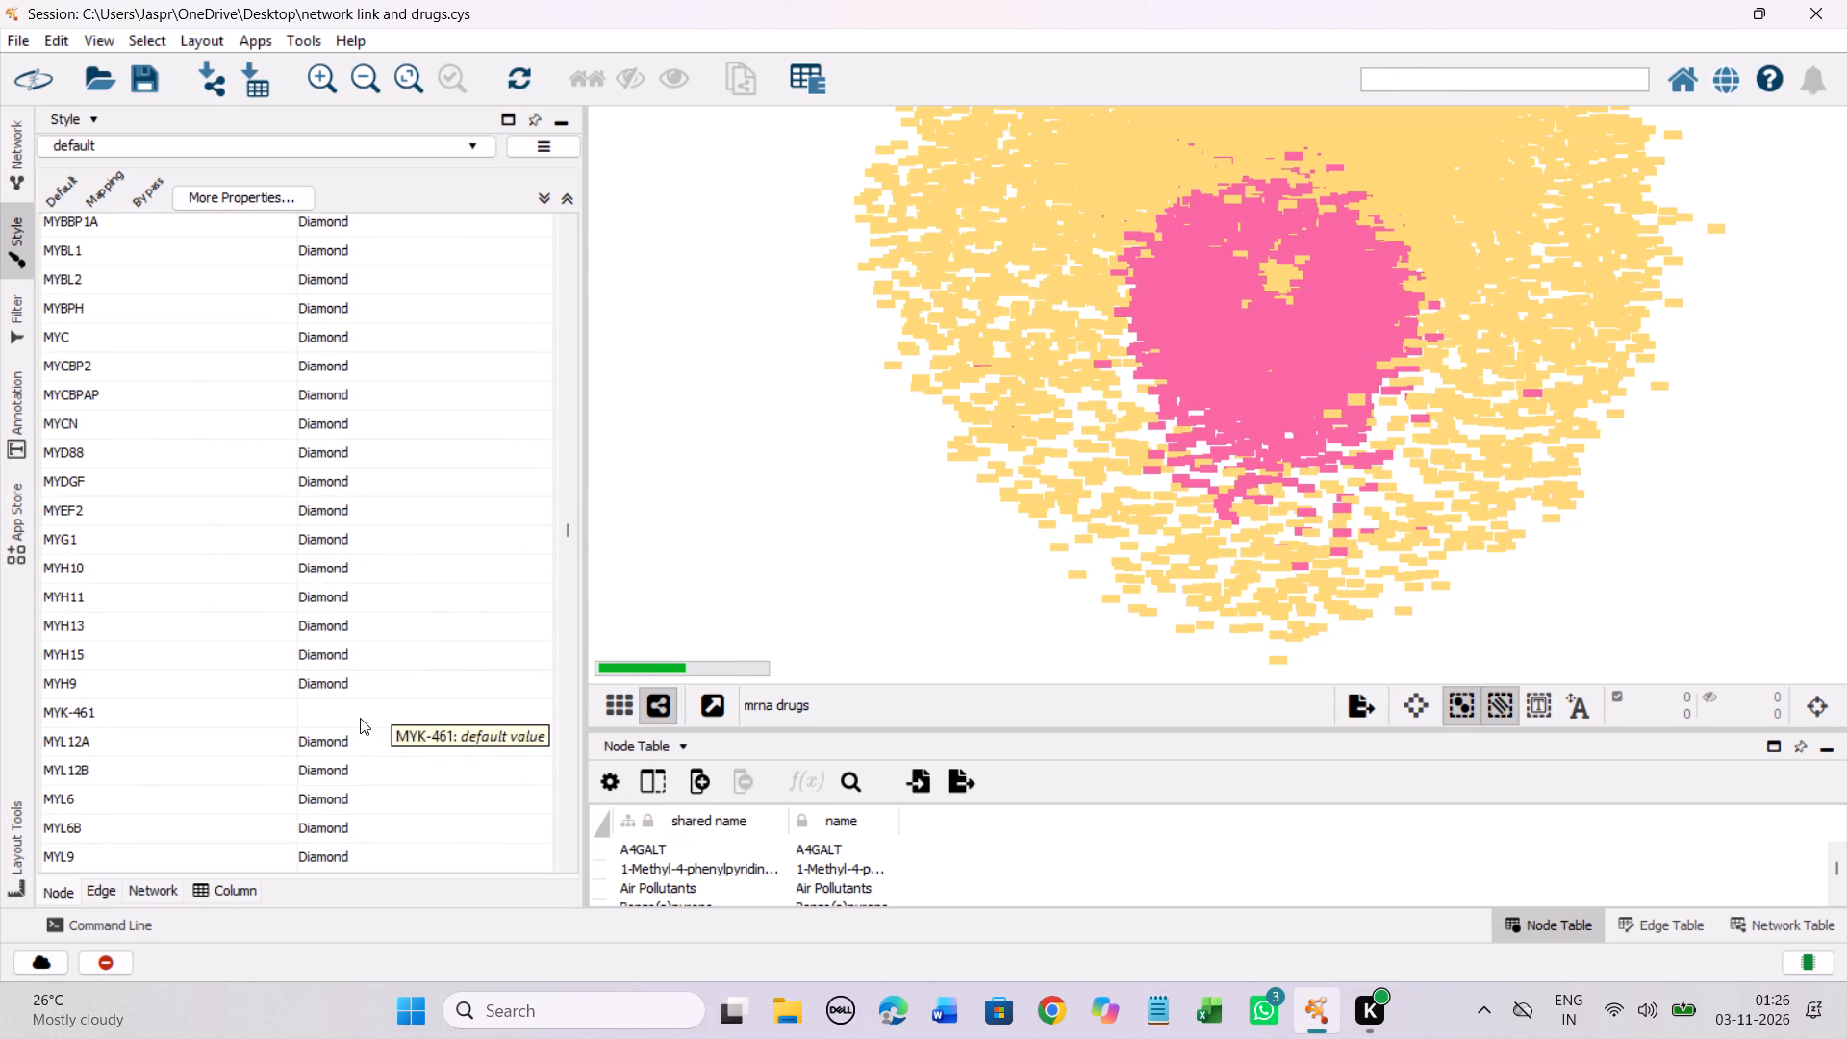
{"action": "left_click", "coordinate": [360, 718]}
{"action": "right_click", "coordinate": [359, 716]}
{"action": "left_click", "coordinate": [468, 727]}
{"action": "left_click", "coordinate": [739, 731]}
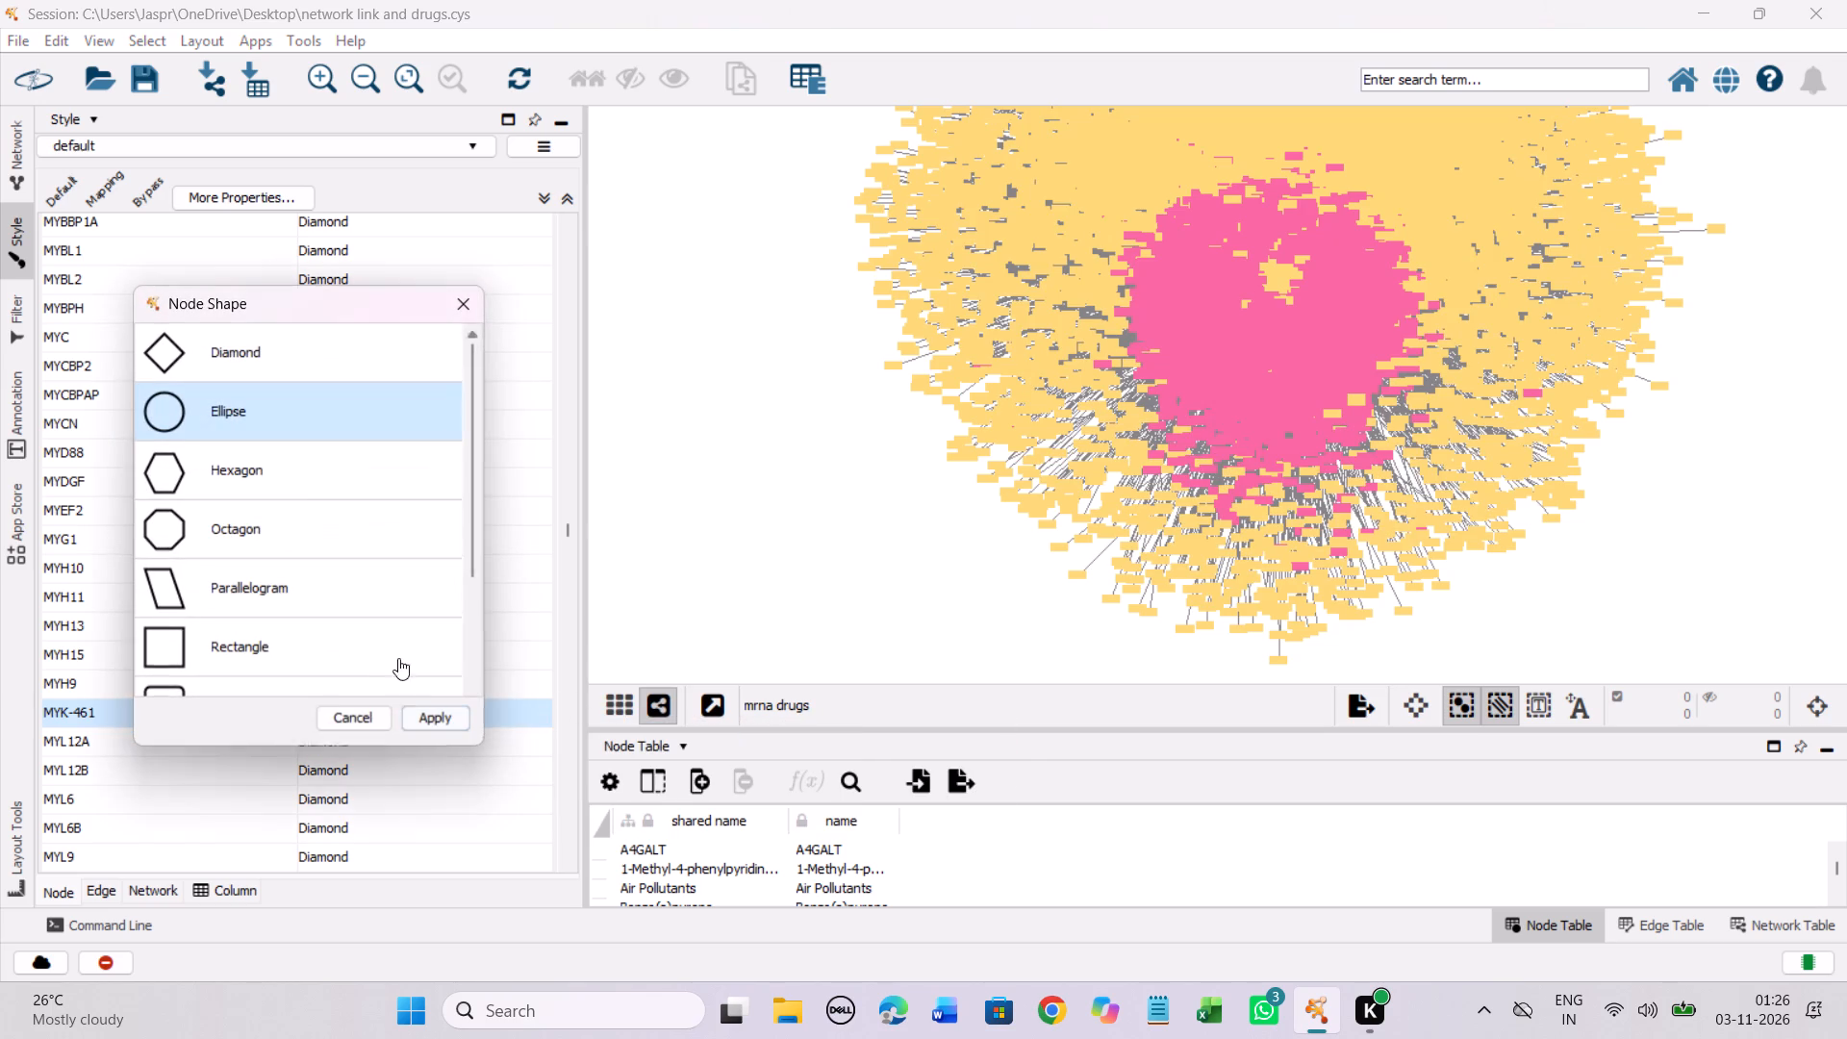
{"action": "left_click", "coordinate": [293, 462]}
{"action": "left_click", "coordinate": [447, 722]}
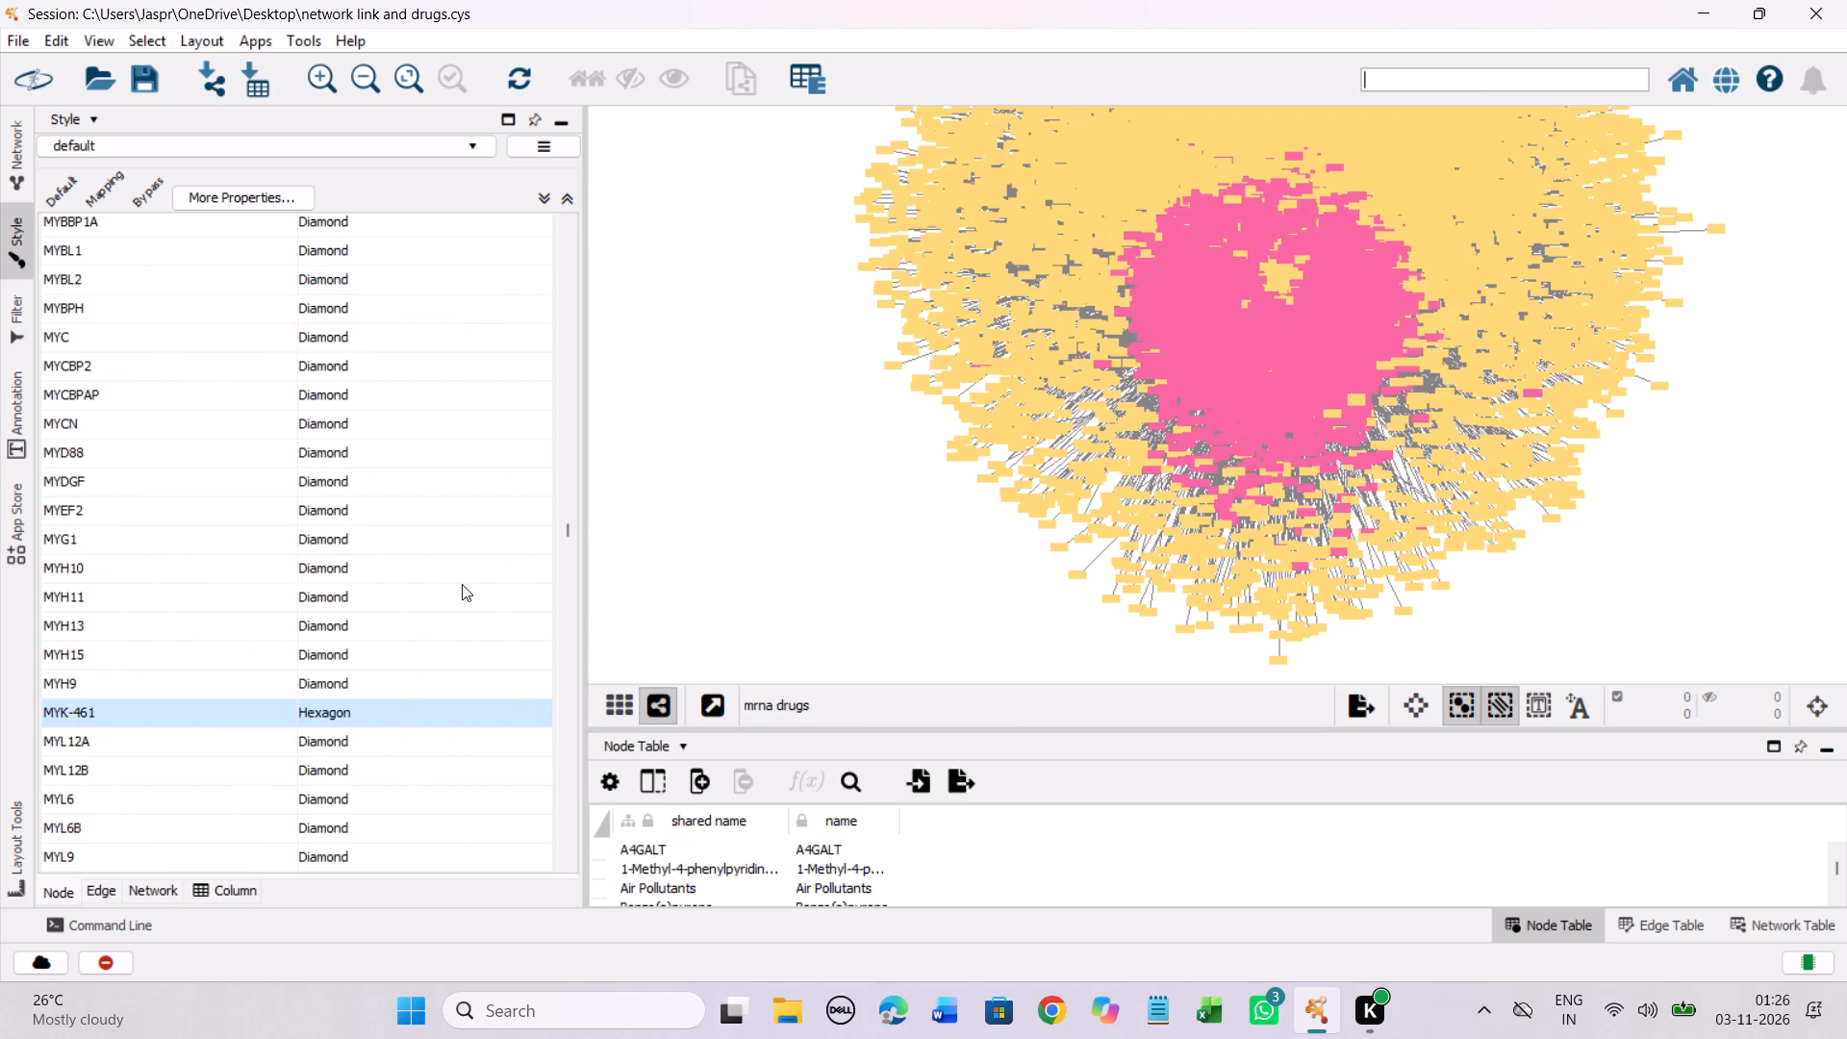
Set the node shape mapping to Hexagon for the whole unmapped range from Magnesium through the N4-(2,2-dimethyl-3-oxo-4H-pyrid(1,4)ox... entry just before N4BP1.
{"action": "scroll", "coordinate": [450, 529], "scroll_direction": "down", "scroll_amount": 7}
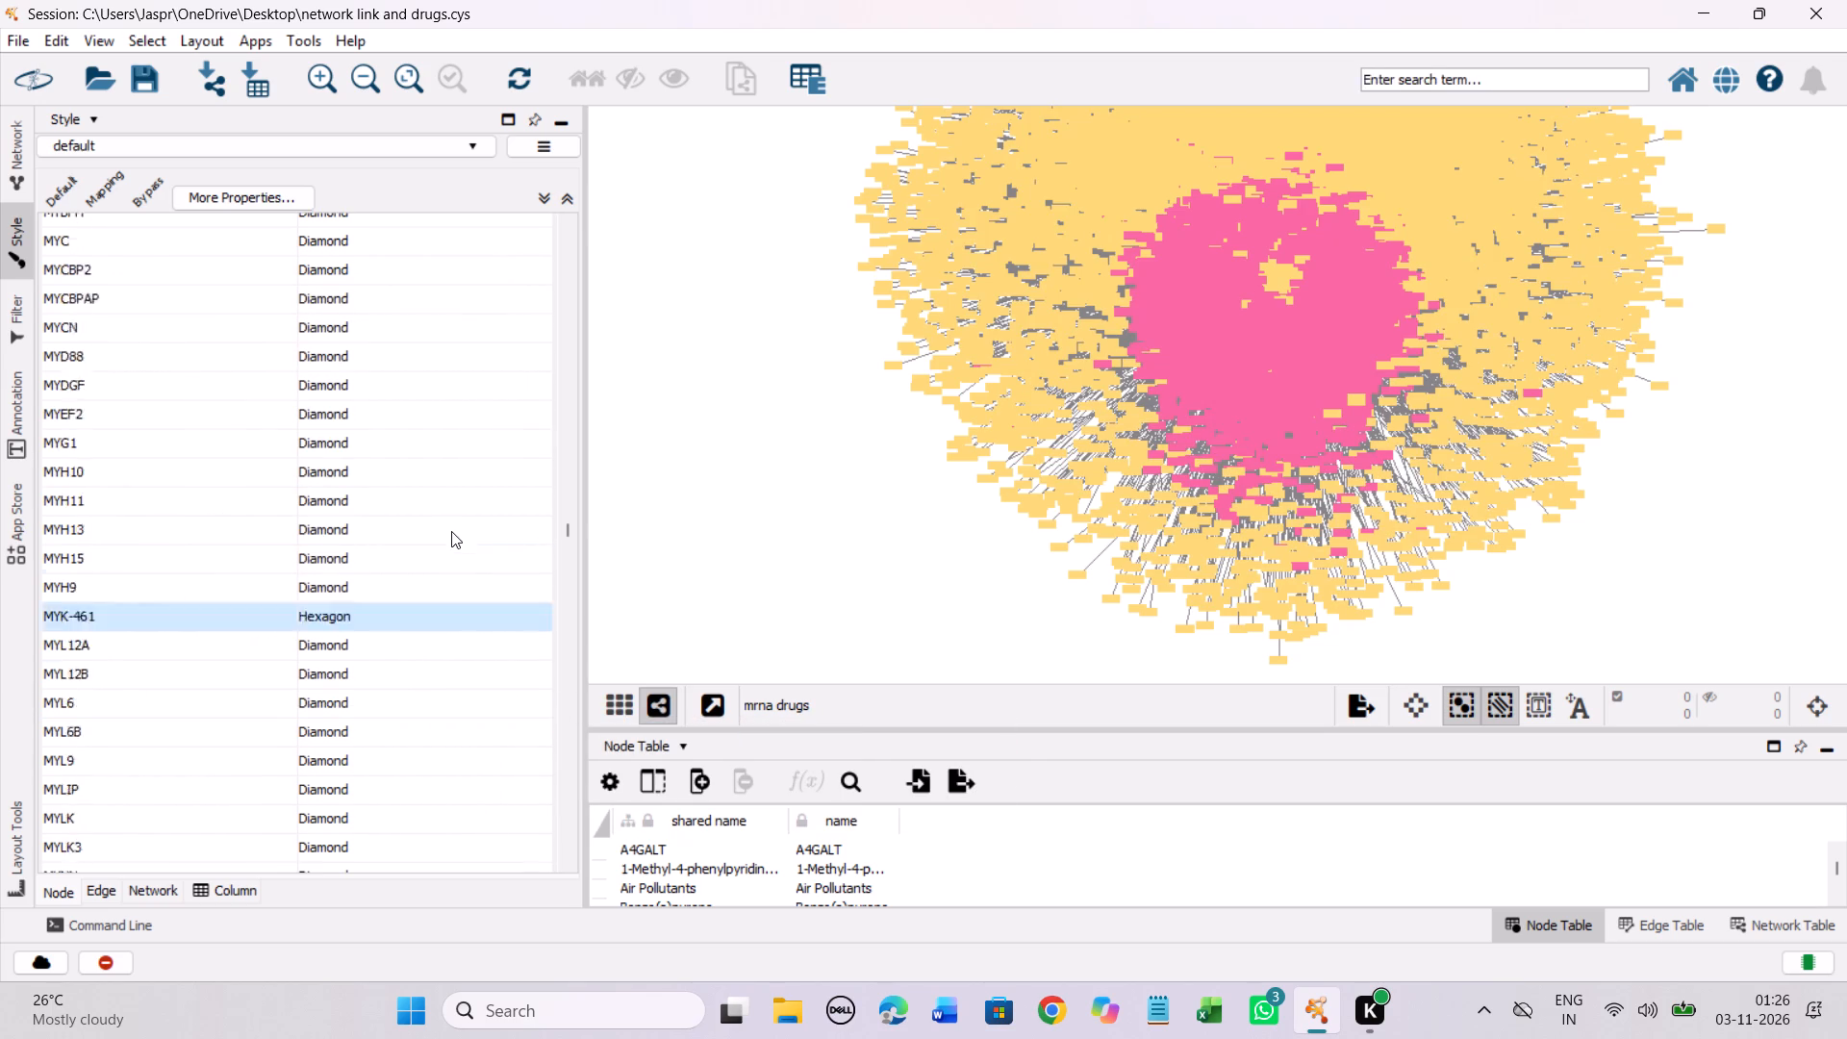
{"action": "scroll", "coordinate": [451, 531], "scroll_direction": "down", "scroll_amount": 20}
{"action": "scroll", "coordinate": [451, 531], "scroll_direction": "down", "scroll_amount": 2}
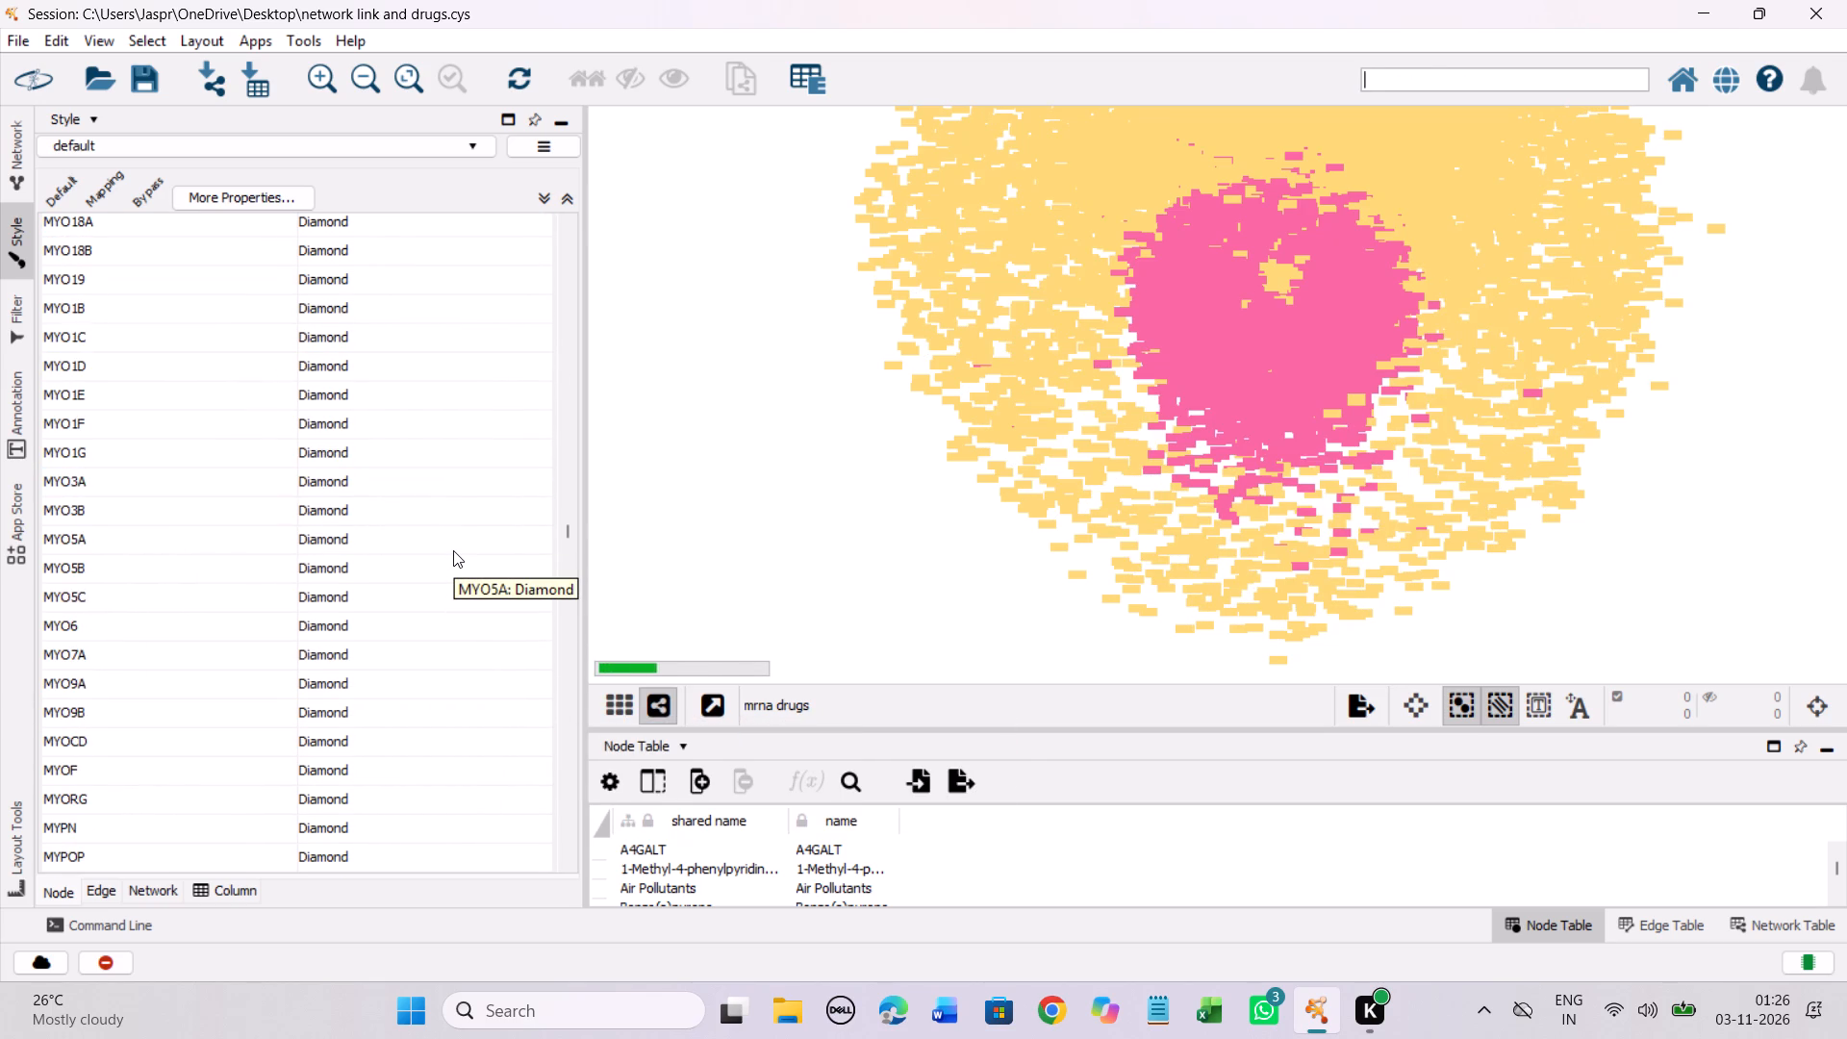
{"action": "scroll", "coordinate": [453, 550], "scroll_direction": "down", "scroll_amount": 20}
{"action": "scroll", "coordinate": [453, 550], "scroll_direction": "down", "scroll_amount": 7}
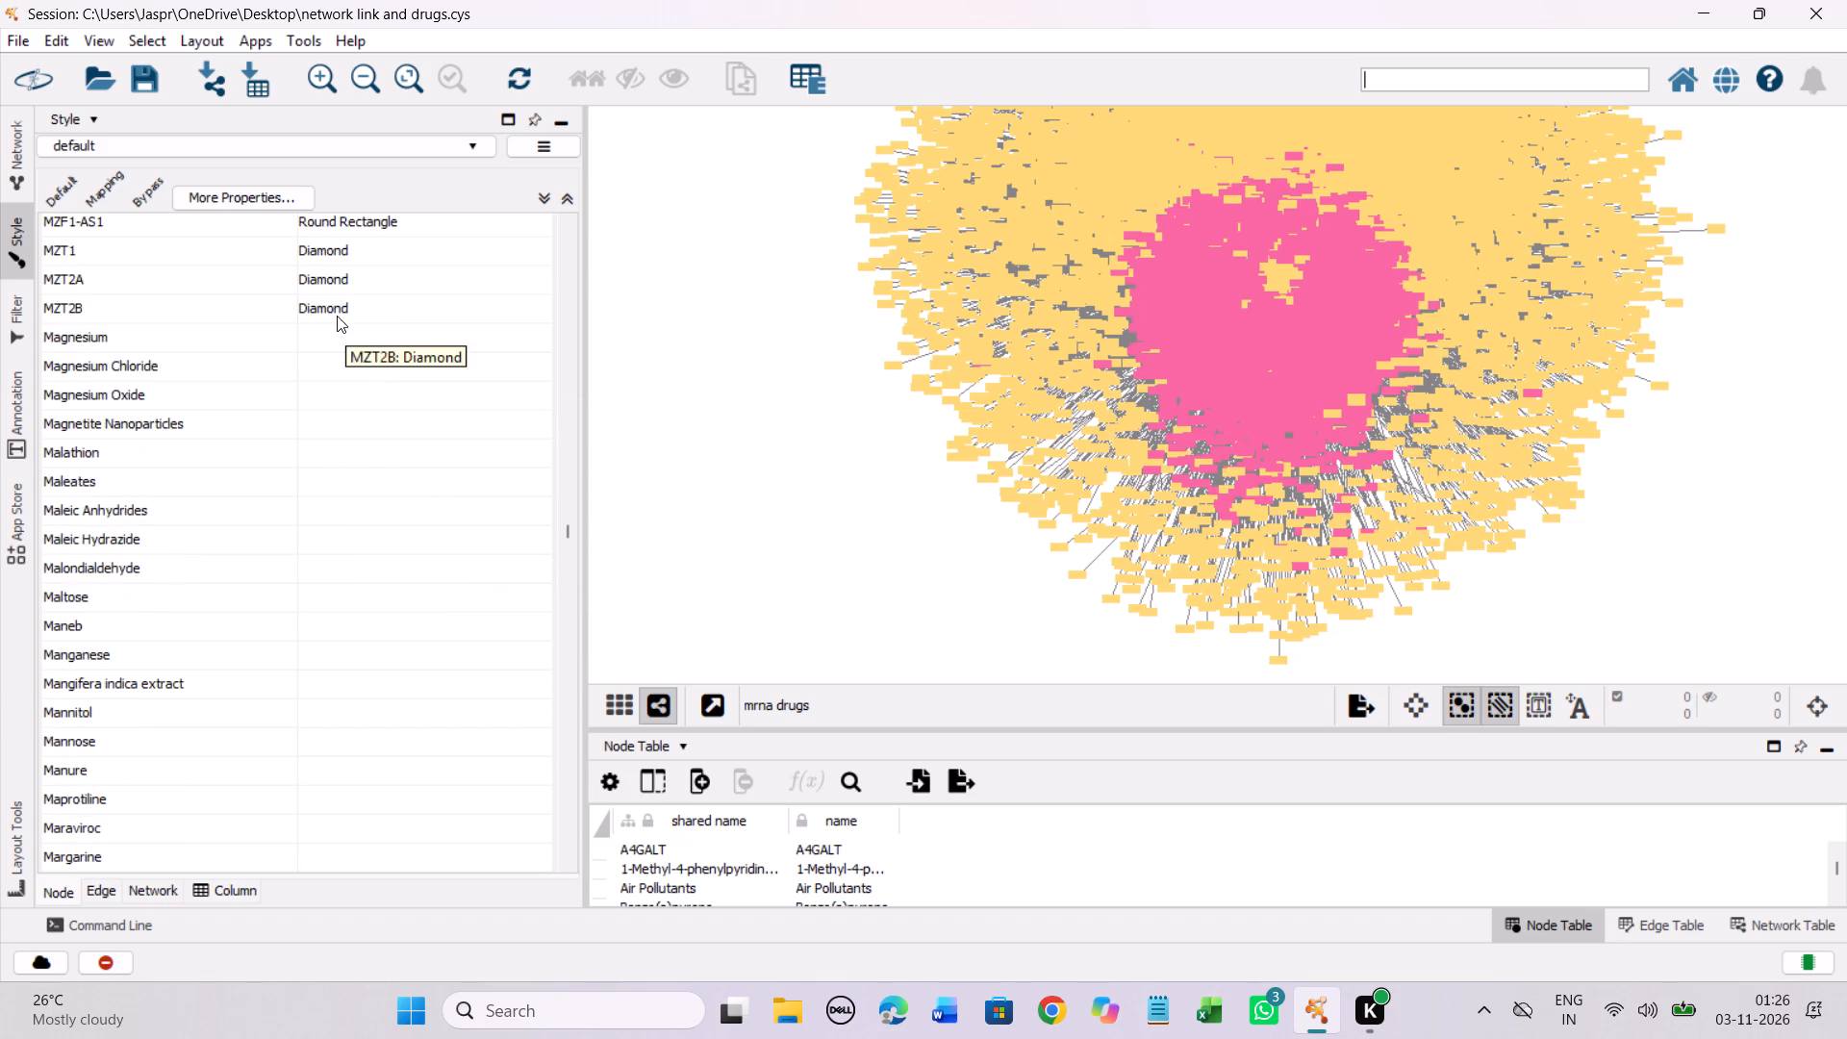
{"action": "left_click", "coordinate": [340, 336]}
{"action": "scroll", "coordinate": [429, 457], "scroll_direction": "down", "scroll_amount": 20}
{"action": "scroll", "coordinate": [429, 457], "scroll_direction": "down", "scroll_amount": 7}
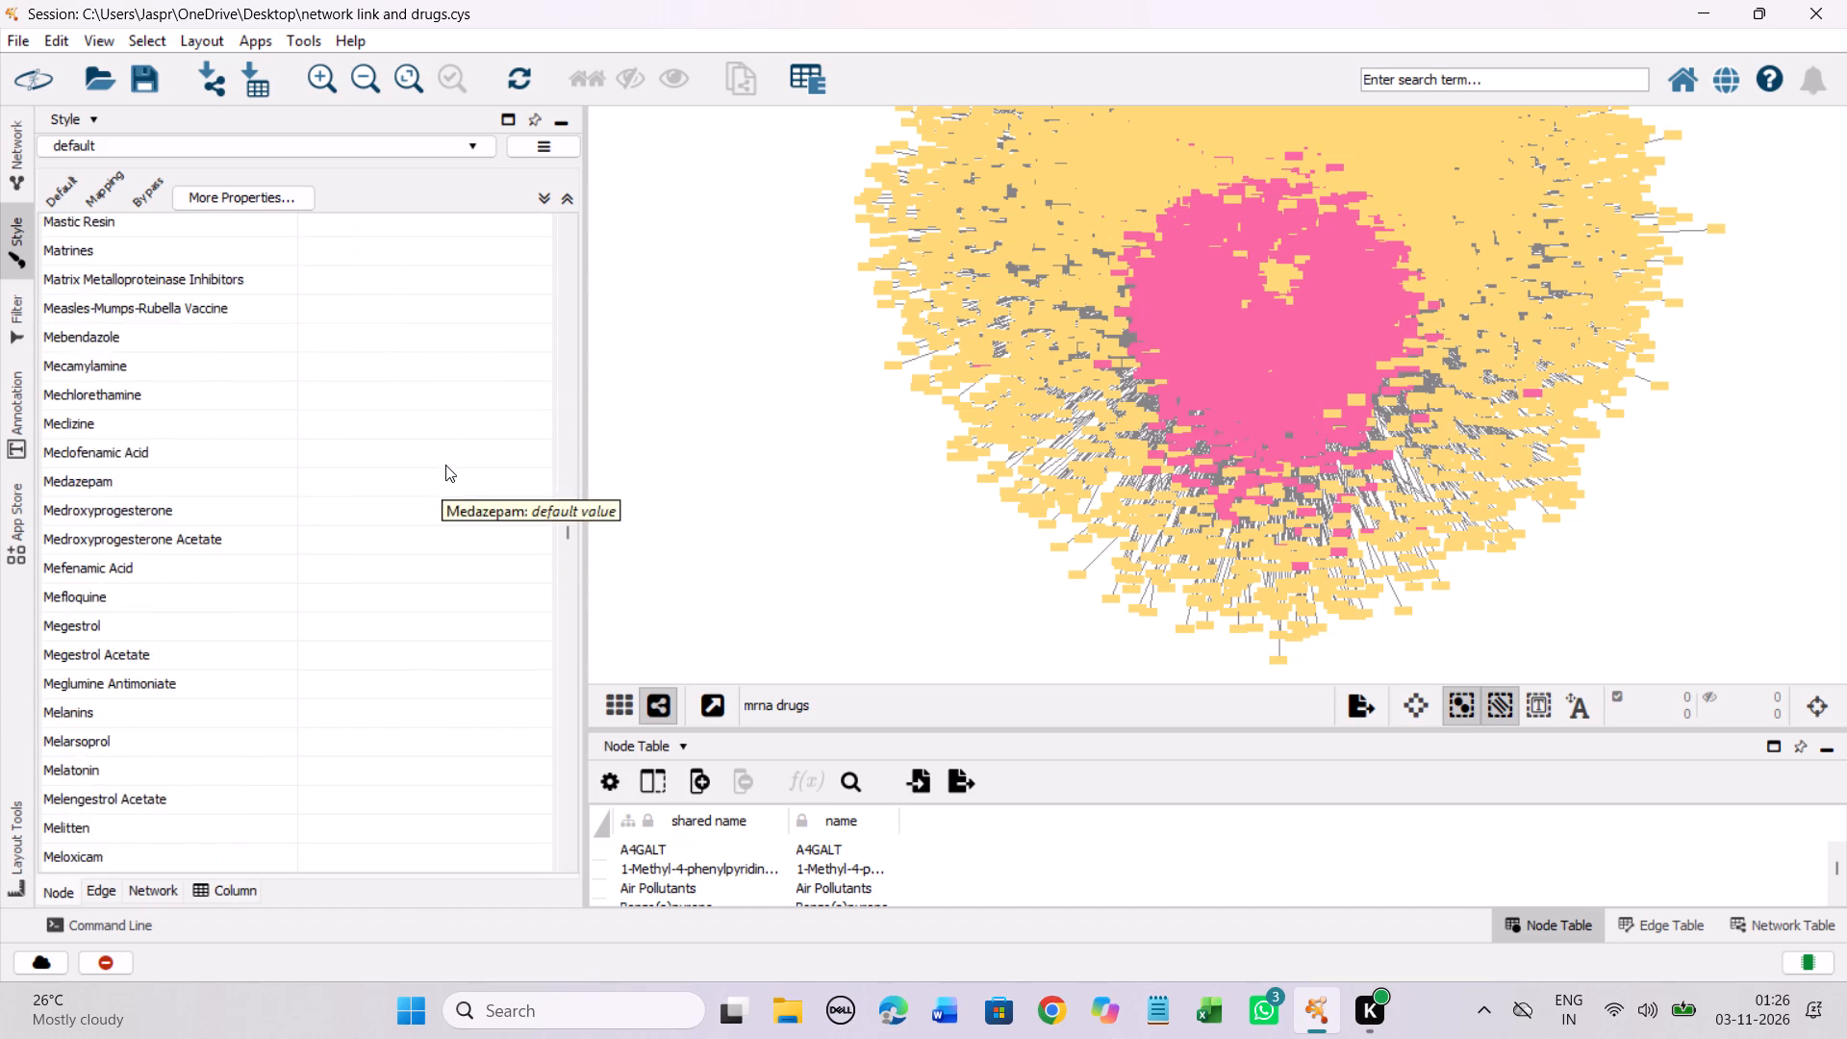
{"action": "scroll", "coordinate": [445, 465], "scroll_direction": "down", "scroll_amount": 20}
{"action": "scroll", "coordinate": [445, 465], "scroll_direction": "down", "scroll_amount": 20}
{"action": "scroll", "coordinate": [445, 465], "scroll_direction": "down", "scroll_amount": 7}
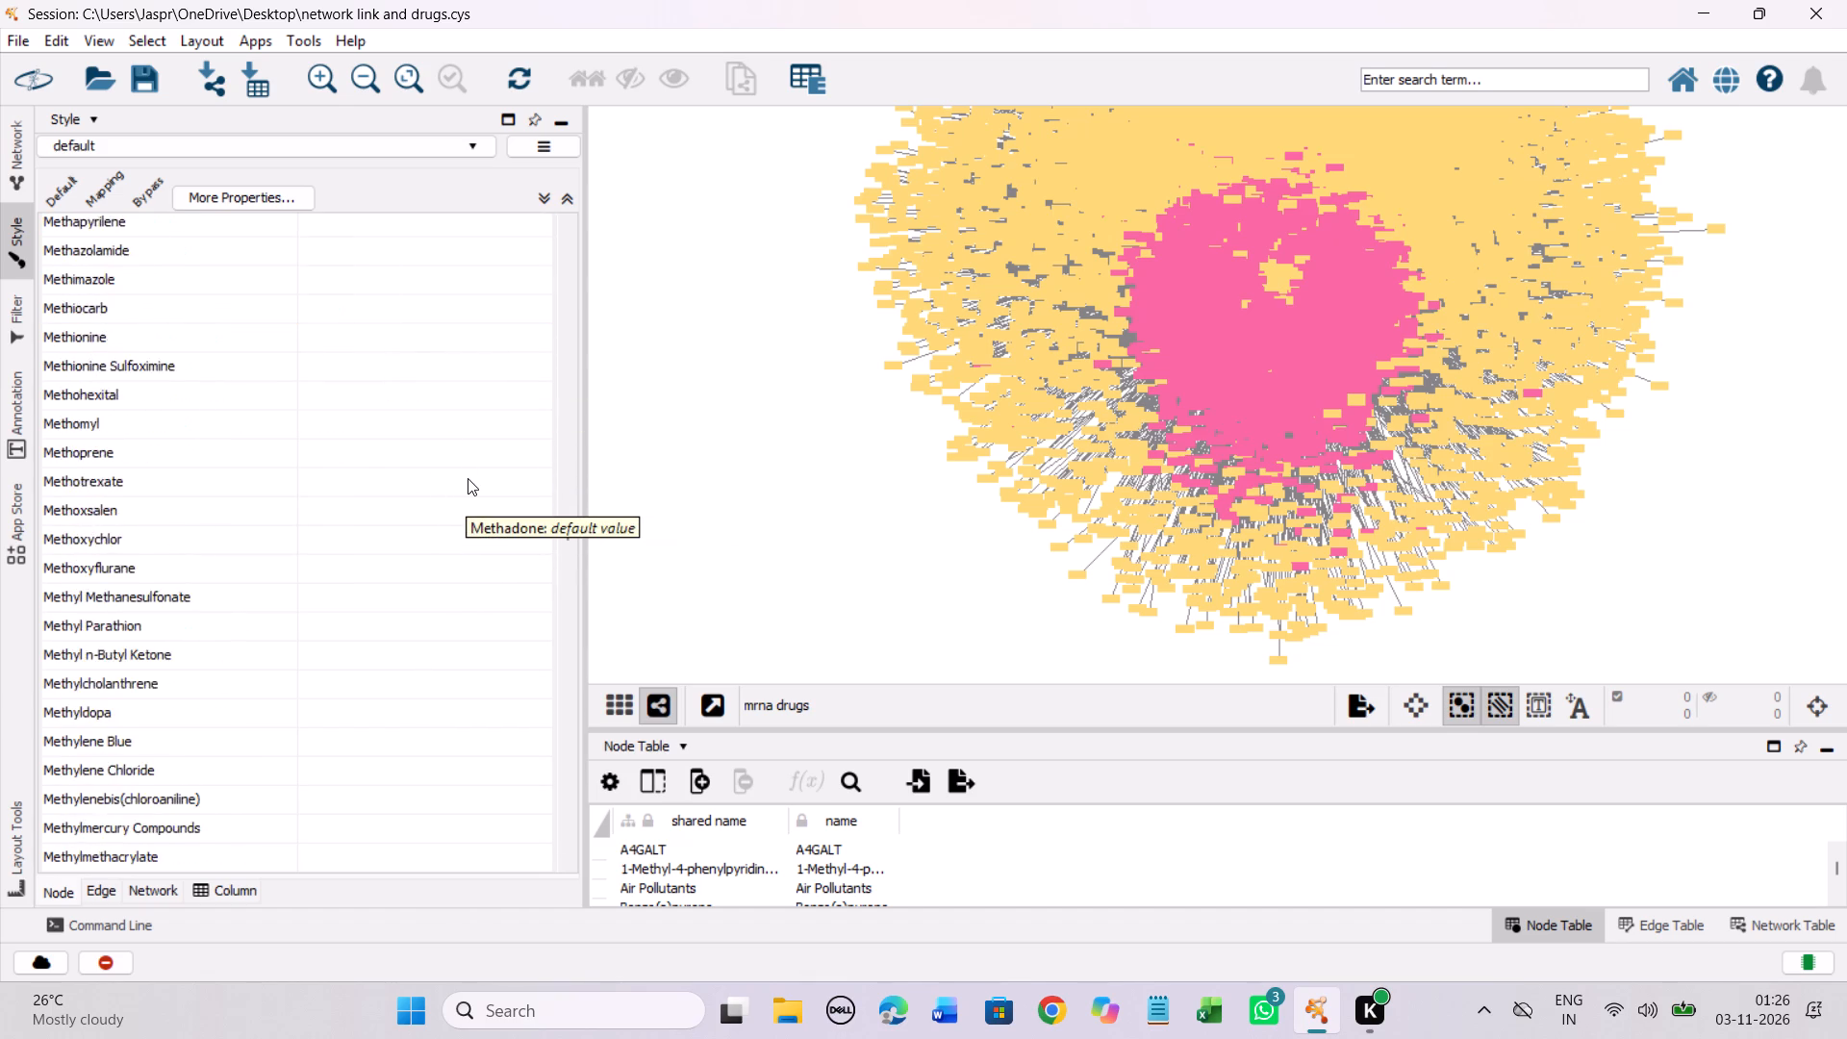
{"action": "scroll", "coordinate": [468, 478], "scroll_direction": "down", "scroll_amount": 20}
{"action": "scroll", "coordinate": [468, 478], "scroll_direction": "down", "scroll_amount": 20}
{"action": "scroll", "coordinate": [468, 478], "scroll_direction": "down", "scroll_amount": 7}
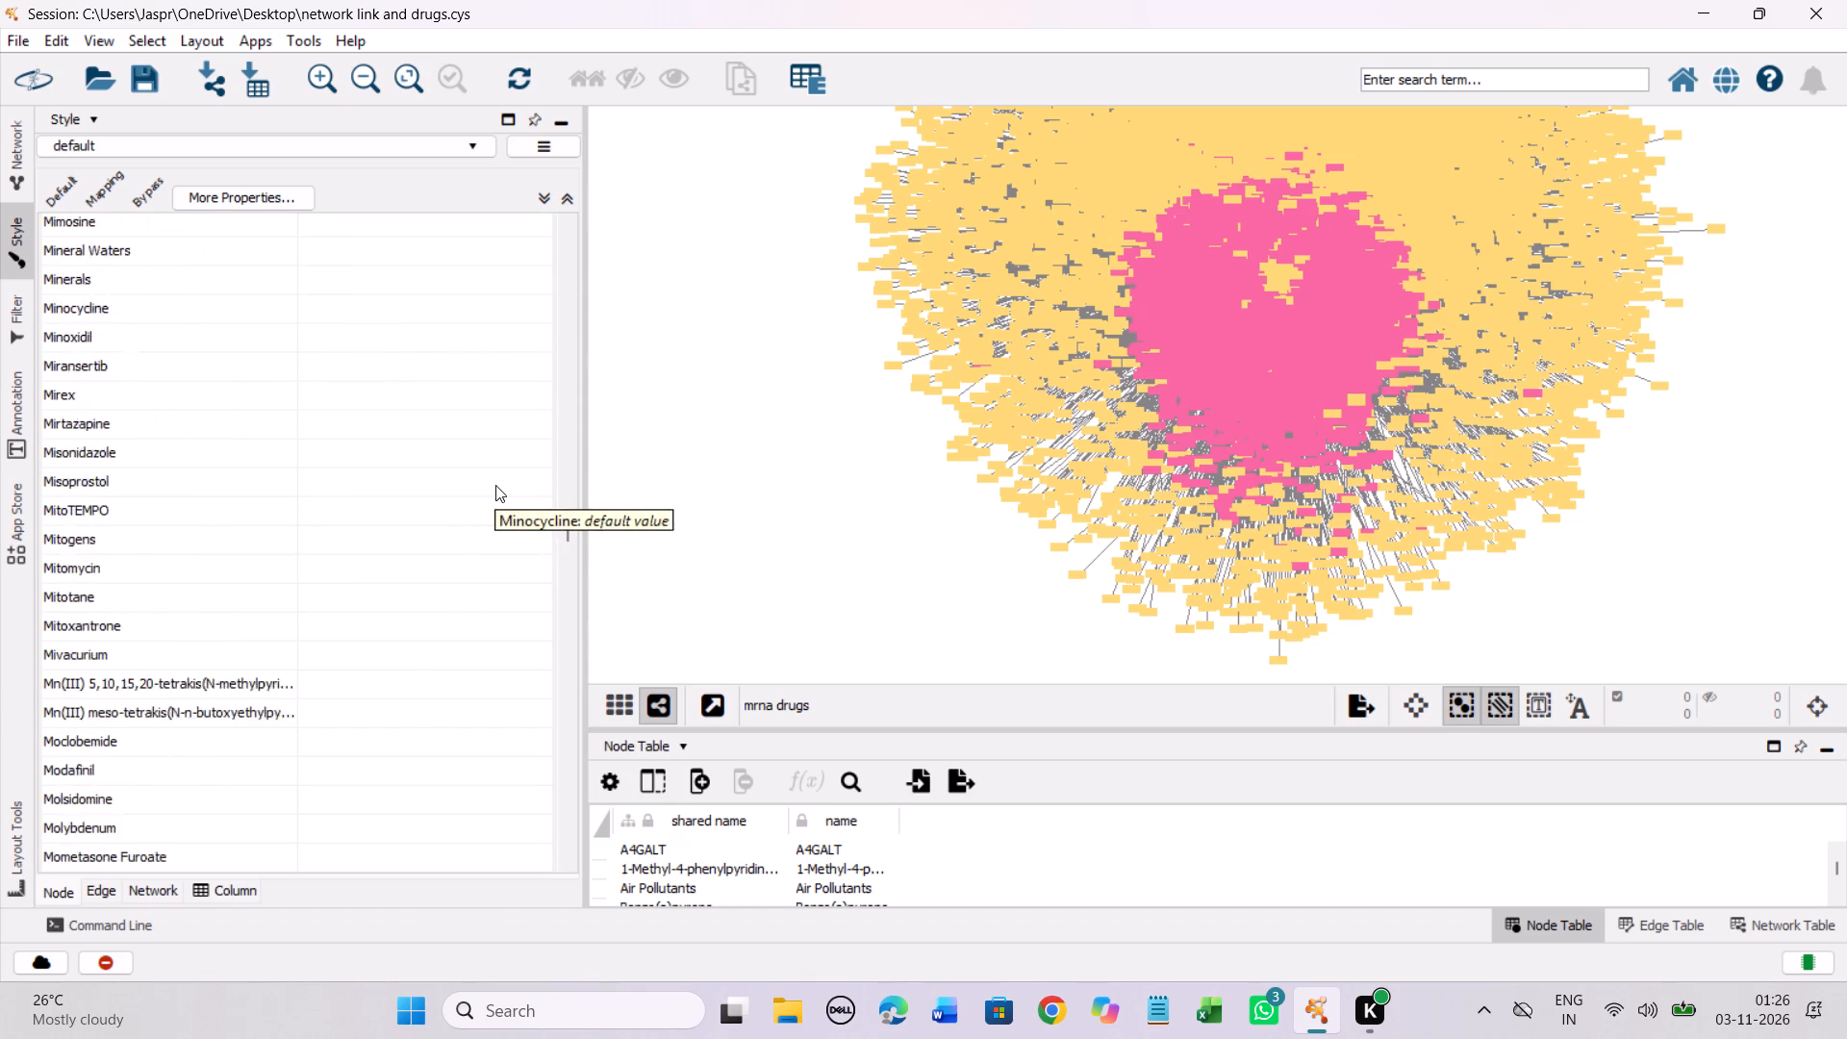
{"action": "scroll", "coordinate": [495, 485], "scroll_direction": "down", "scroll_amount": 20}
{"action": "scroll", "coordinate": [495, 485], "scroll_direction": "down", "scroll_amount": 20}
{"action": "scroll", "coordinate": [495, 485], "scroll_direction": "down", "scroll_amount": 7}
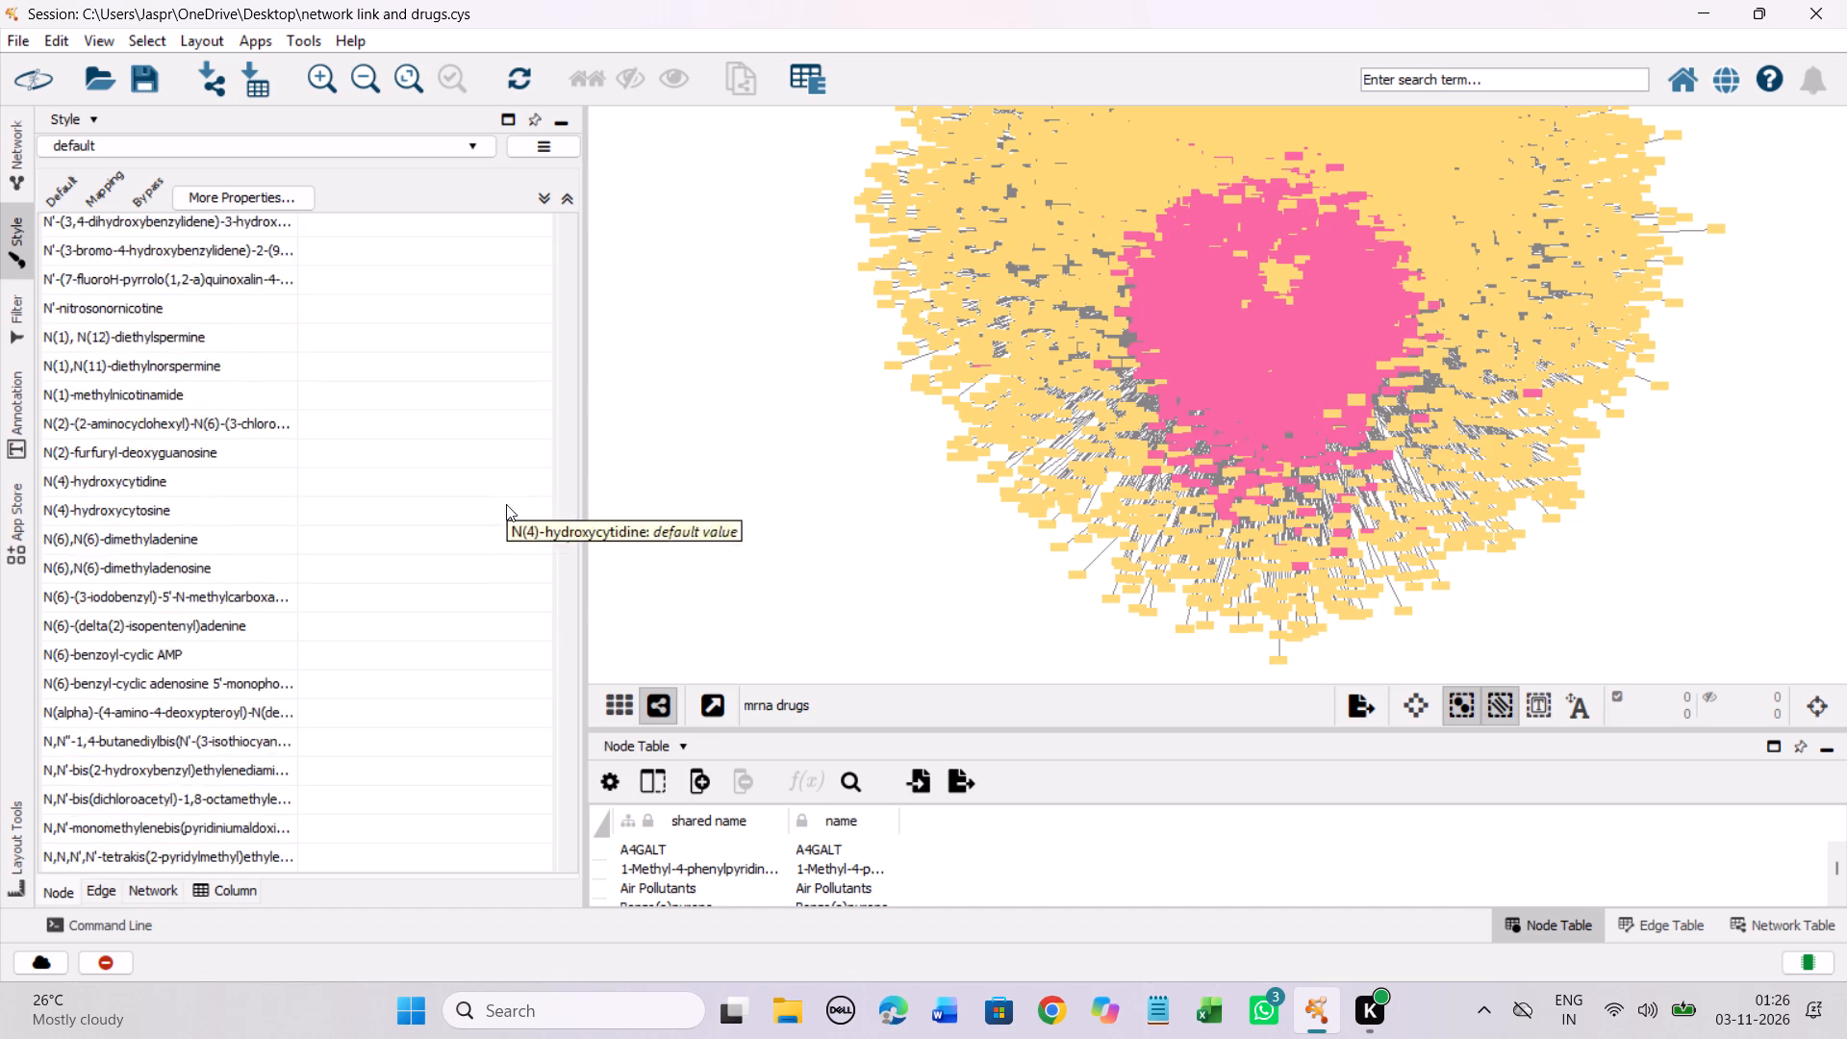
{"action": "scroll", "coordinate": [506, 504], "scroll_direction": "down", "scroll_amount": 20}
{"action": "scroll", "coordinate": [506, 504], "scroll_direction": "down", "scroll_amount": 20}
{"action": "scroll", "coordinate": [506, 504], "scroll_direction": "down", "scroll_amount": 6}
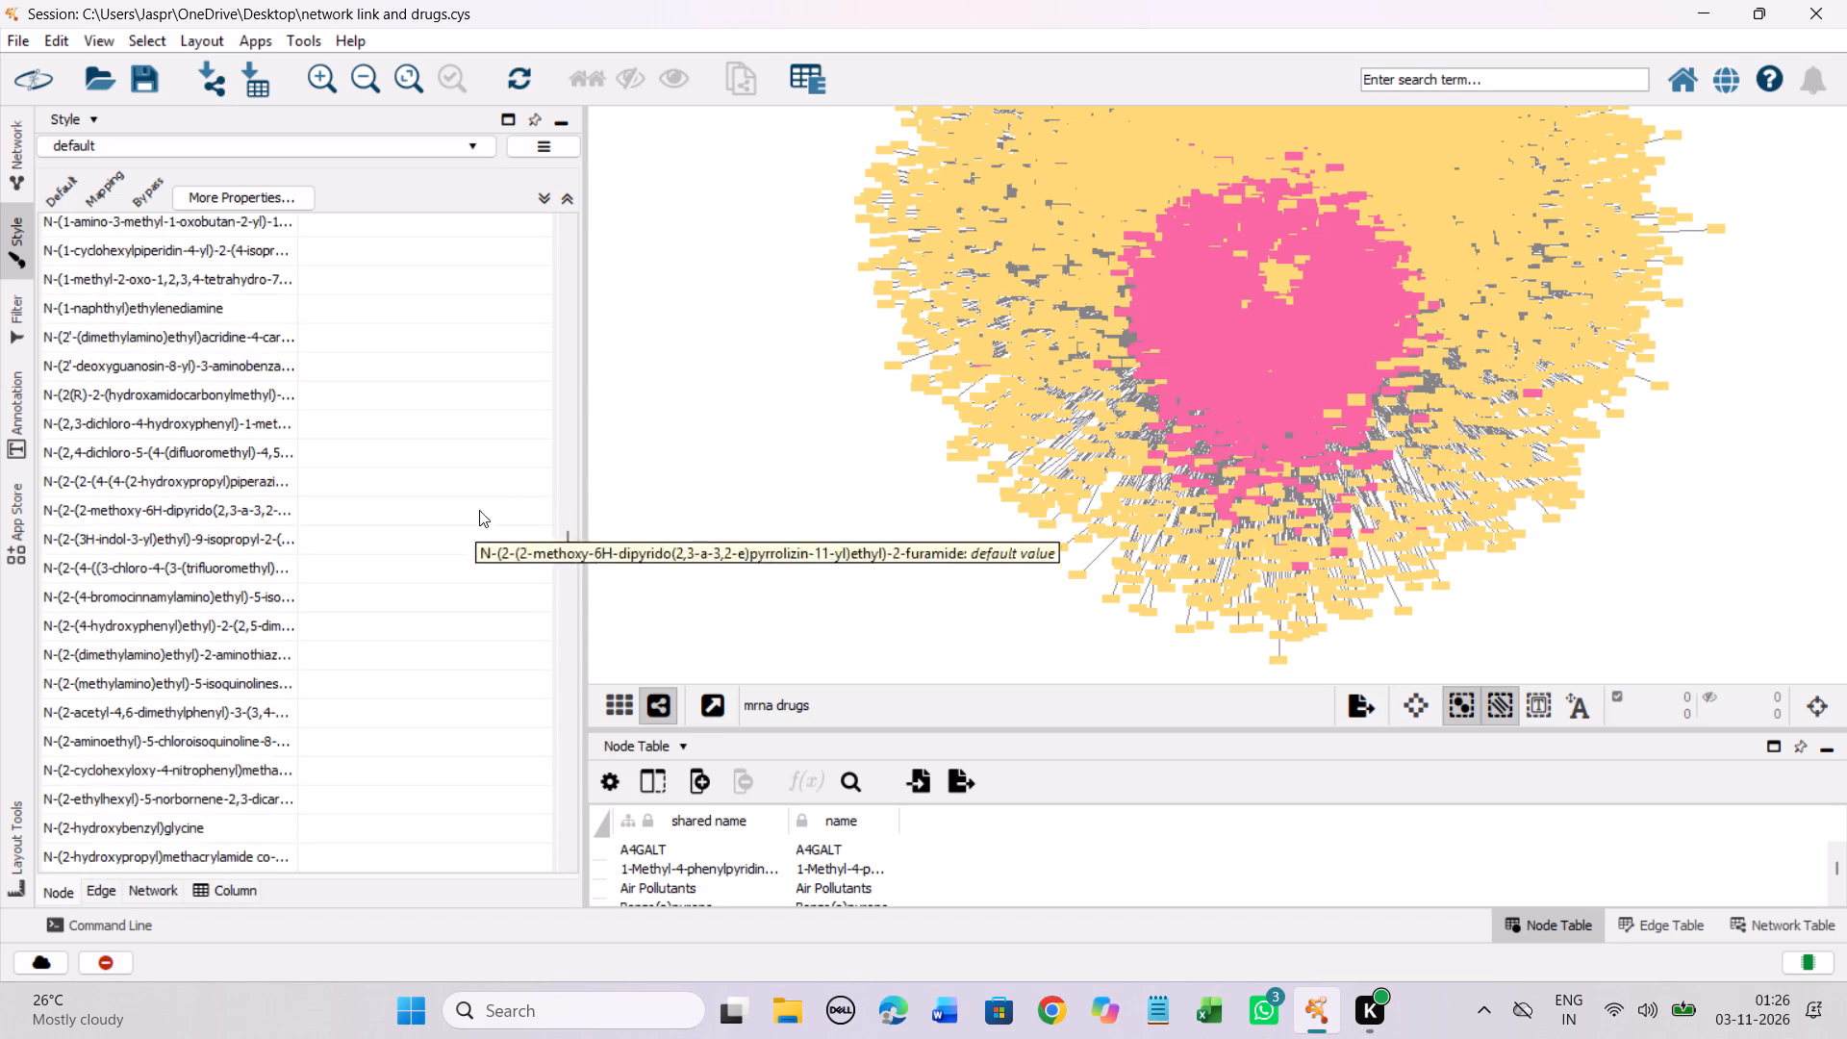
{"action": "scroll", "coordinate": [479, 510], "scroll_direction": "down", "scroll_amount": 8}
{"action": "scroll", "coordinate": [502, 537], "scroll_direction": "down", "scroll_amount": 20}
{"action": "scroll", "coordinate": [502, 537], "scroll_direction": "down", "scroll_amount": 13}
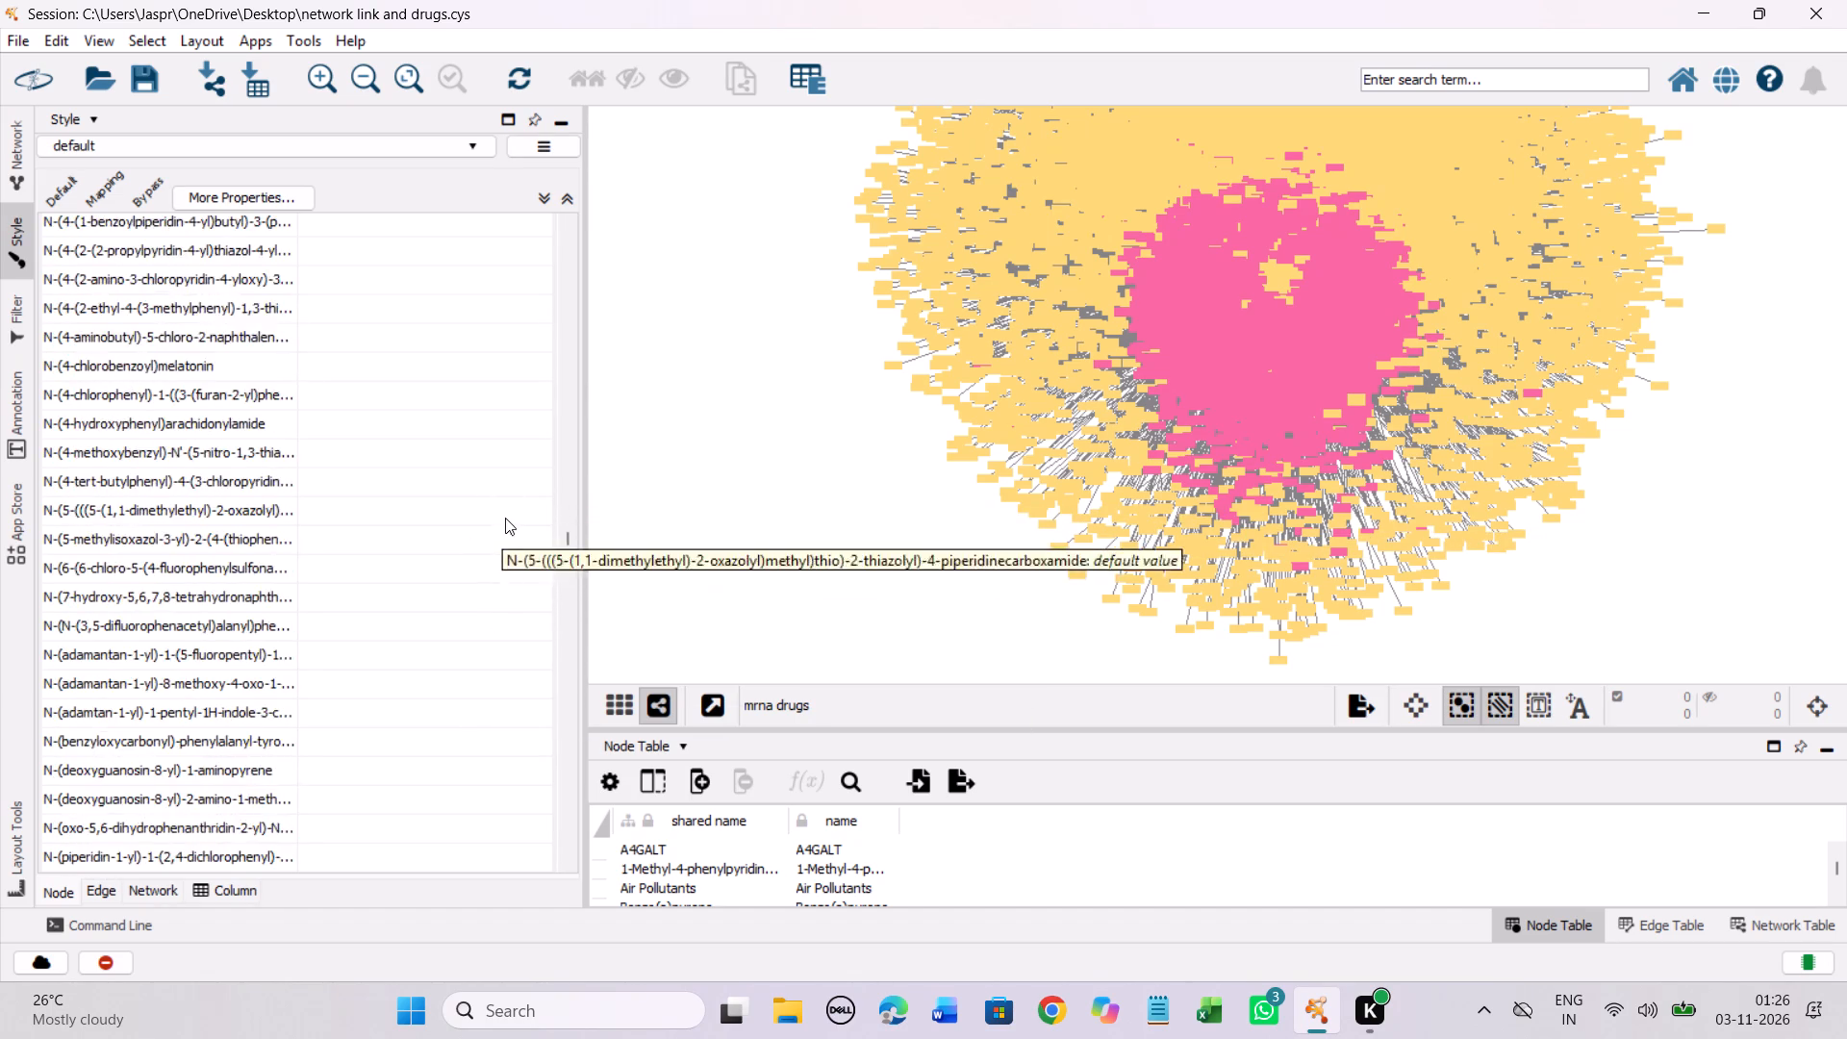
{"action": "scroll", "coordinate": [505, 518], "scroll_direction": "down", "scroll_amount": 20}
{"action": "scroll", "coordinate": [505, 518], "scroll_direction": "down", "scroll_amount": 20}
{"action": "scroll", "coordinate": [505, 518], "scroll_direction": "down", "scroll_amount": 7}
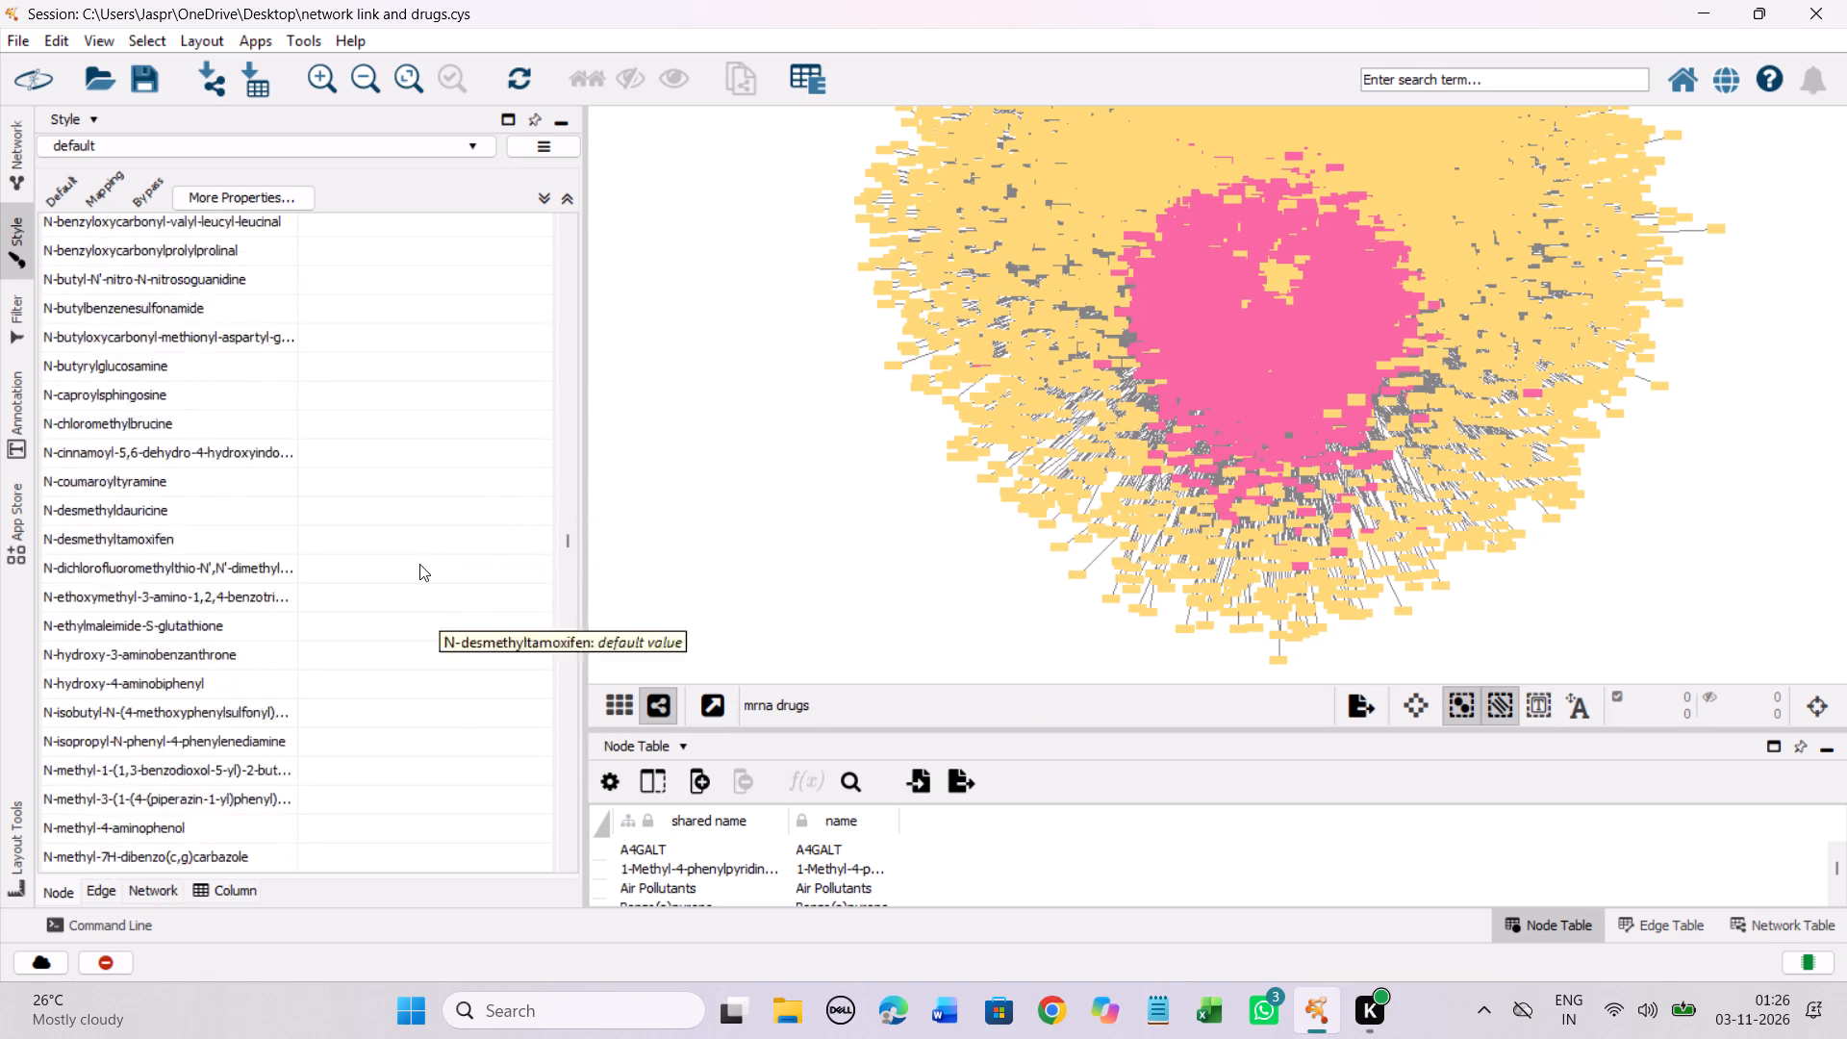
{"action": "scroll", "coordinate": [419, 564], "scroll_direction": "down", "scroll_amount": 18}
{"action": "left_click", "coordinate": [565, 542]}
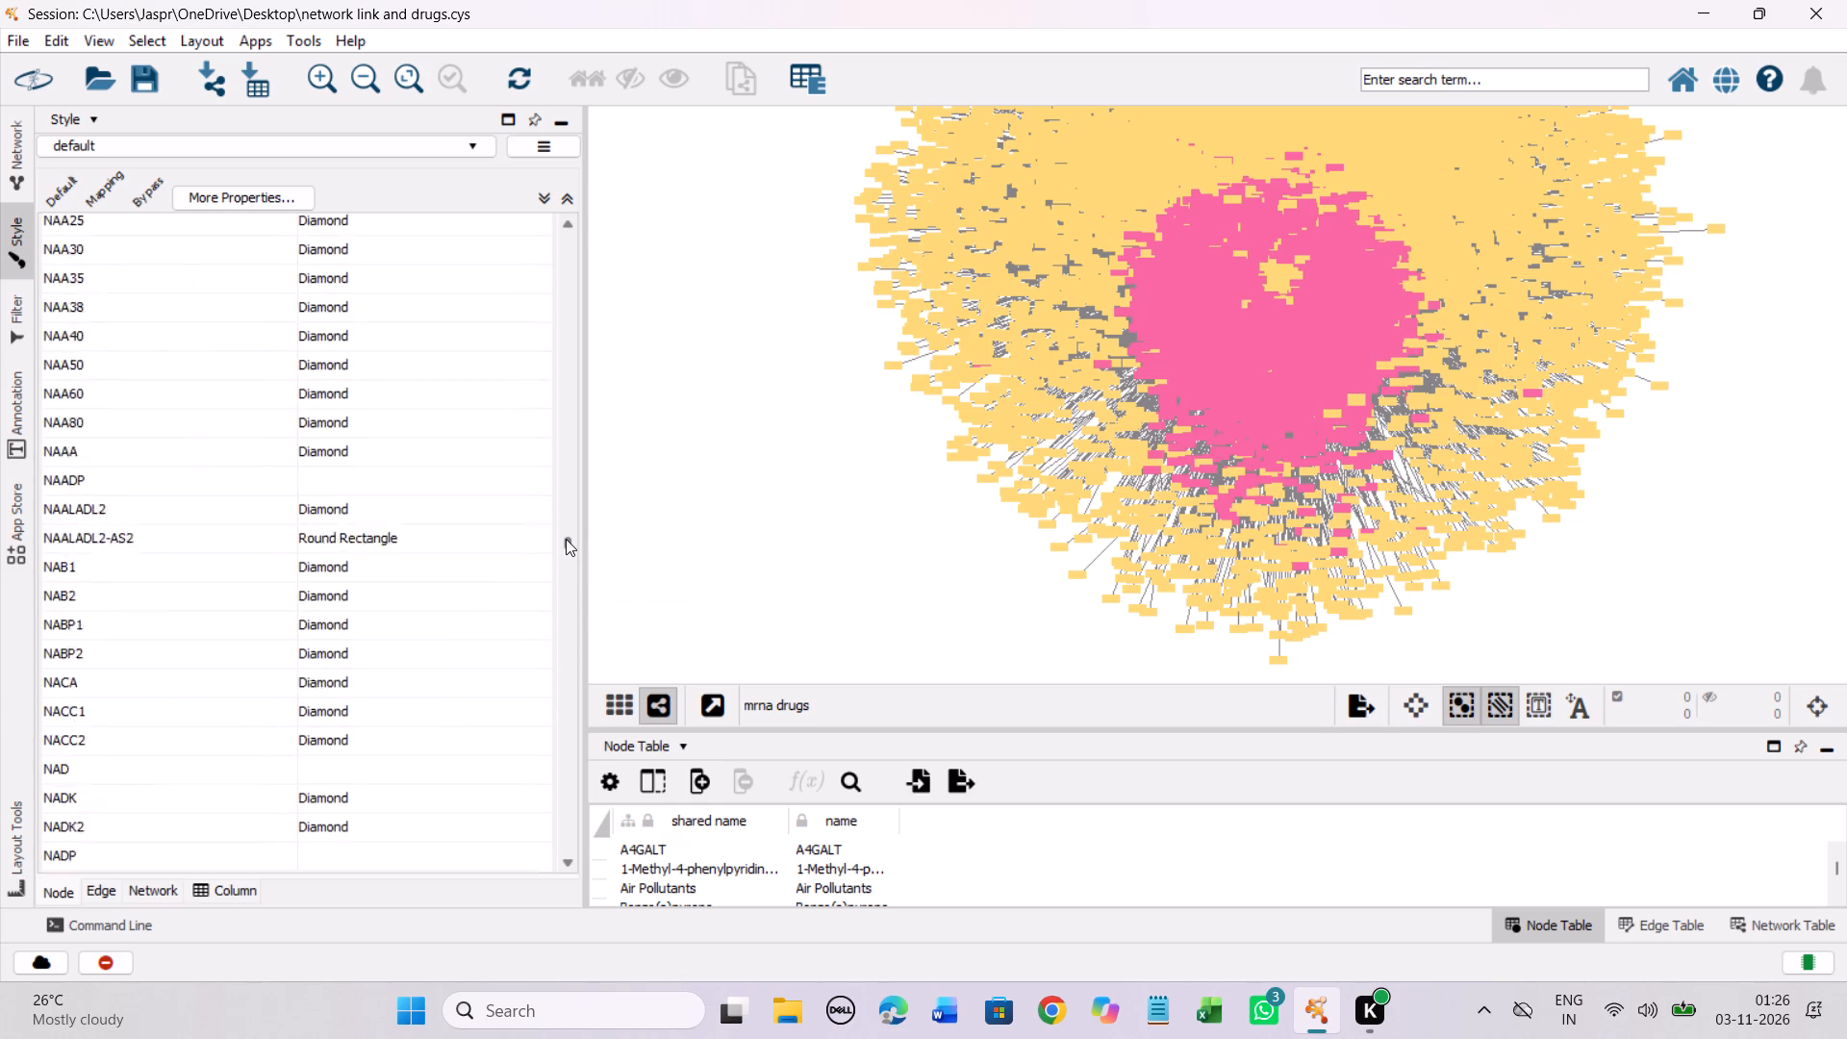
{"action": "scroll", "coordinate": [400, 606], "scroll_direction": "down", "scroll_amount": 20}
{"action": "scroll", "coordinate": [400, 606], "scroll_direction": "down", "scroll_amount": 7}
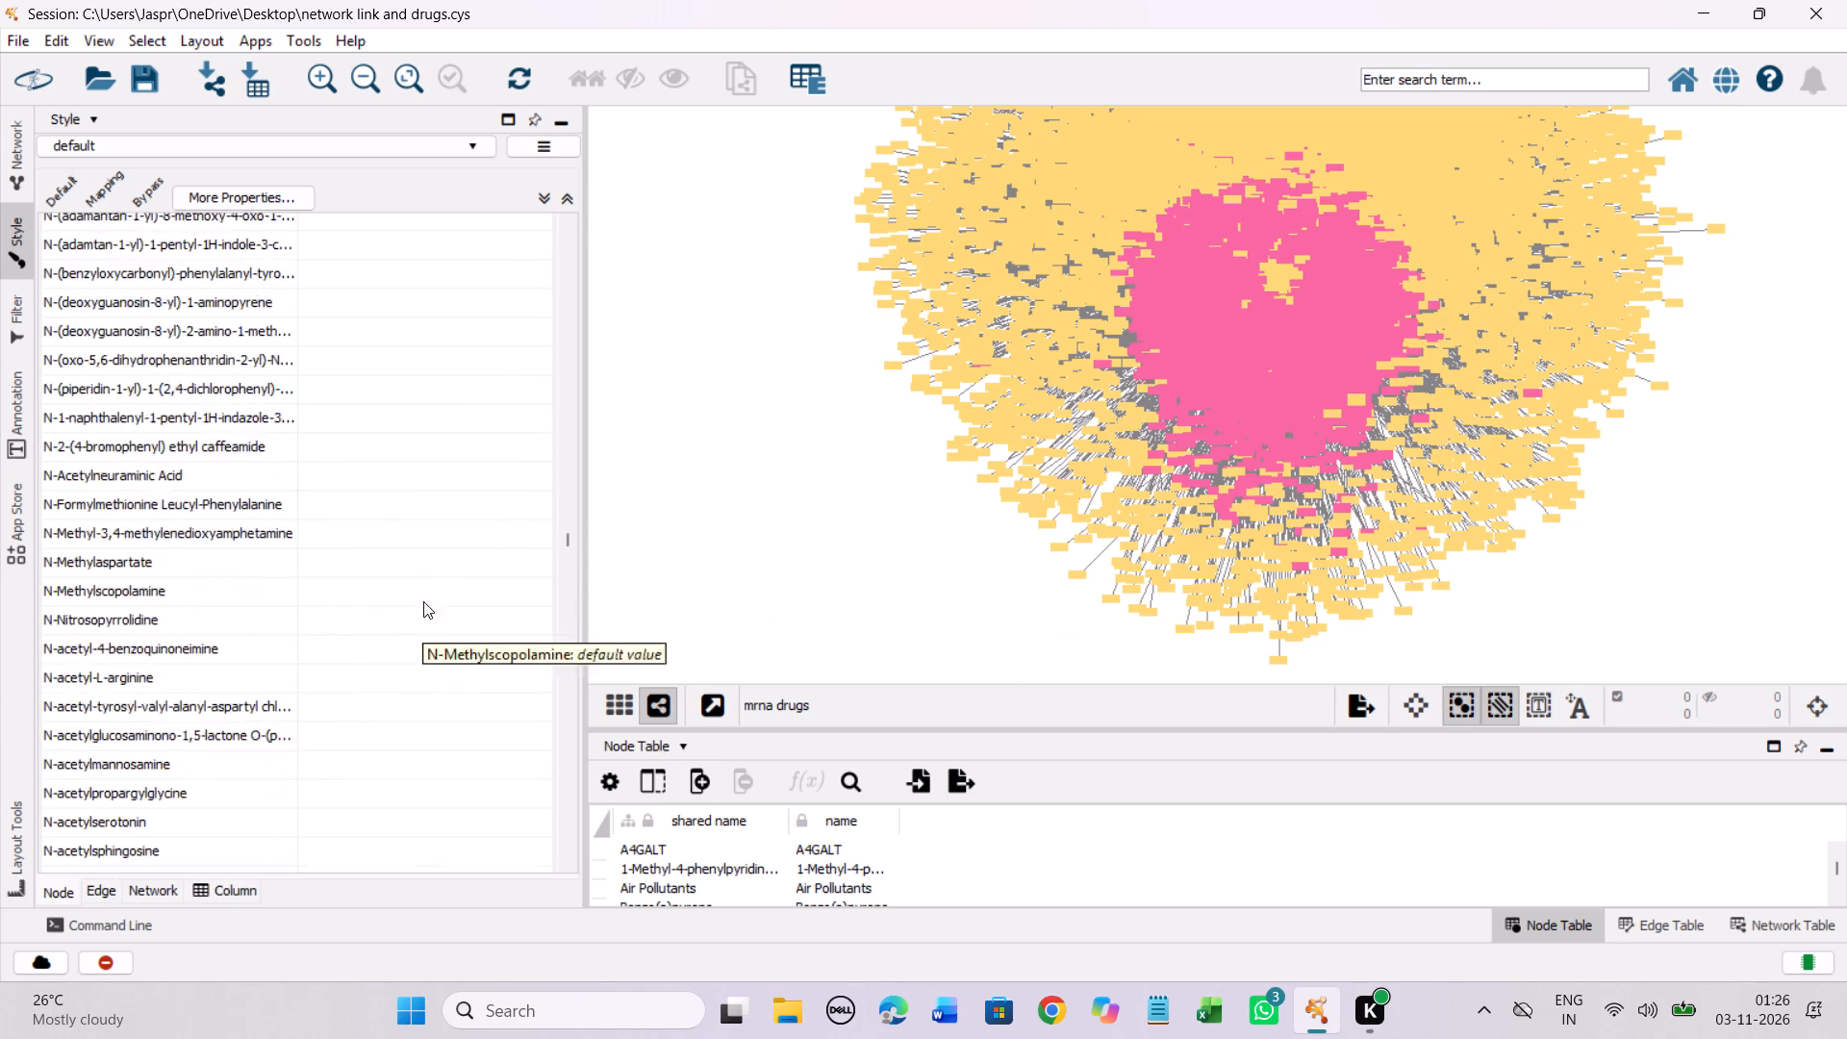
{"action": "scroll", "coordinate": [423, 601], "scroll_direction": "down", "scroll_amount": 20}
{"action": "scroll", "coordinate": [423, 601], "scroll_direction": "down", "scroll_amount": 20}
{"action": "scroll", "coordinate": [423, 601], "scroll_direction": "down", "scroll_amount": 5}
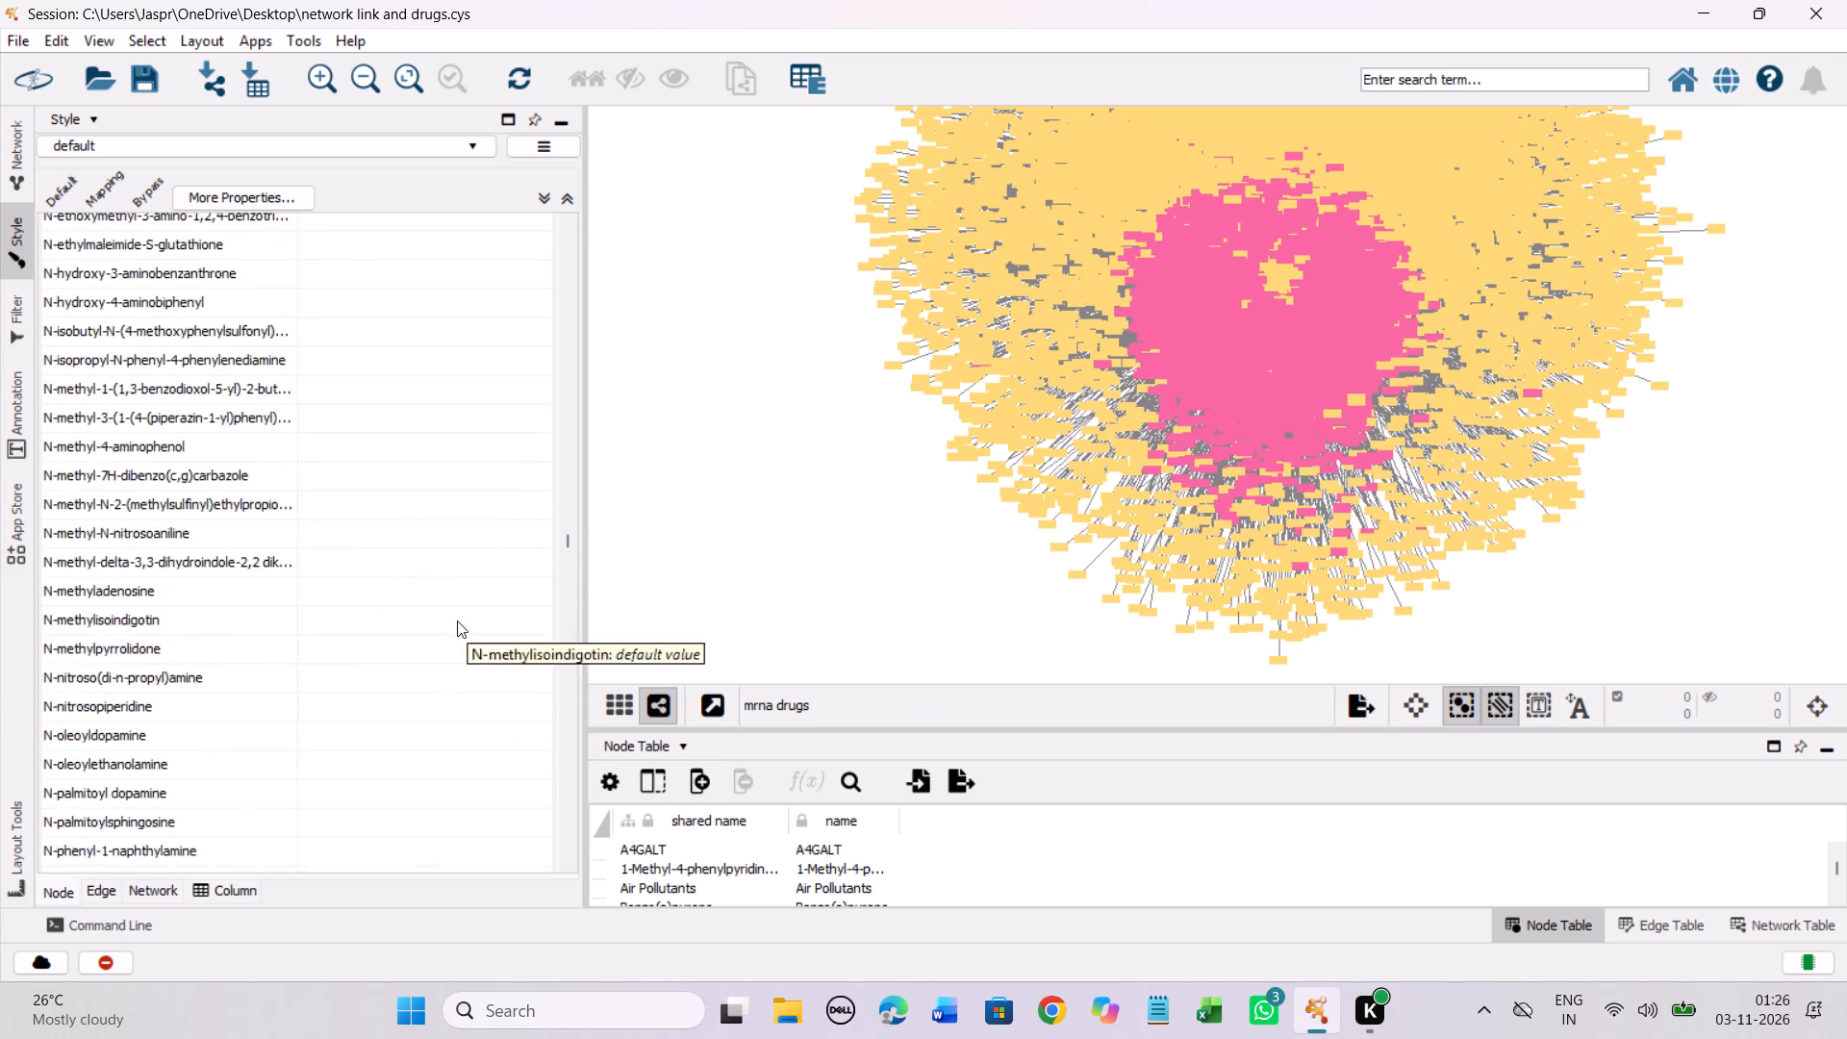
{"action": "scroll", "coordinate": [457, 621], "scroll_direction": "down", "scroll_amount": 20}
{"action": "scroll", "coordinate": [457, 621], "scroll_direction": "down", "scroll_amount": 6}
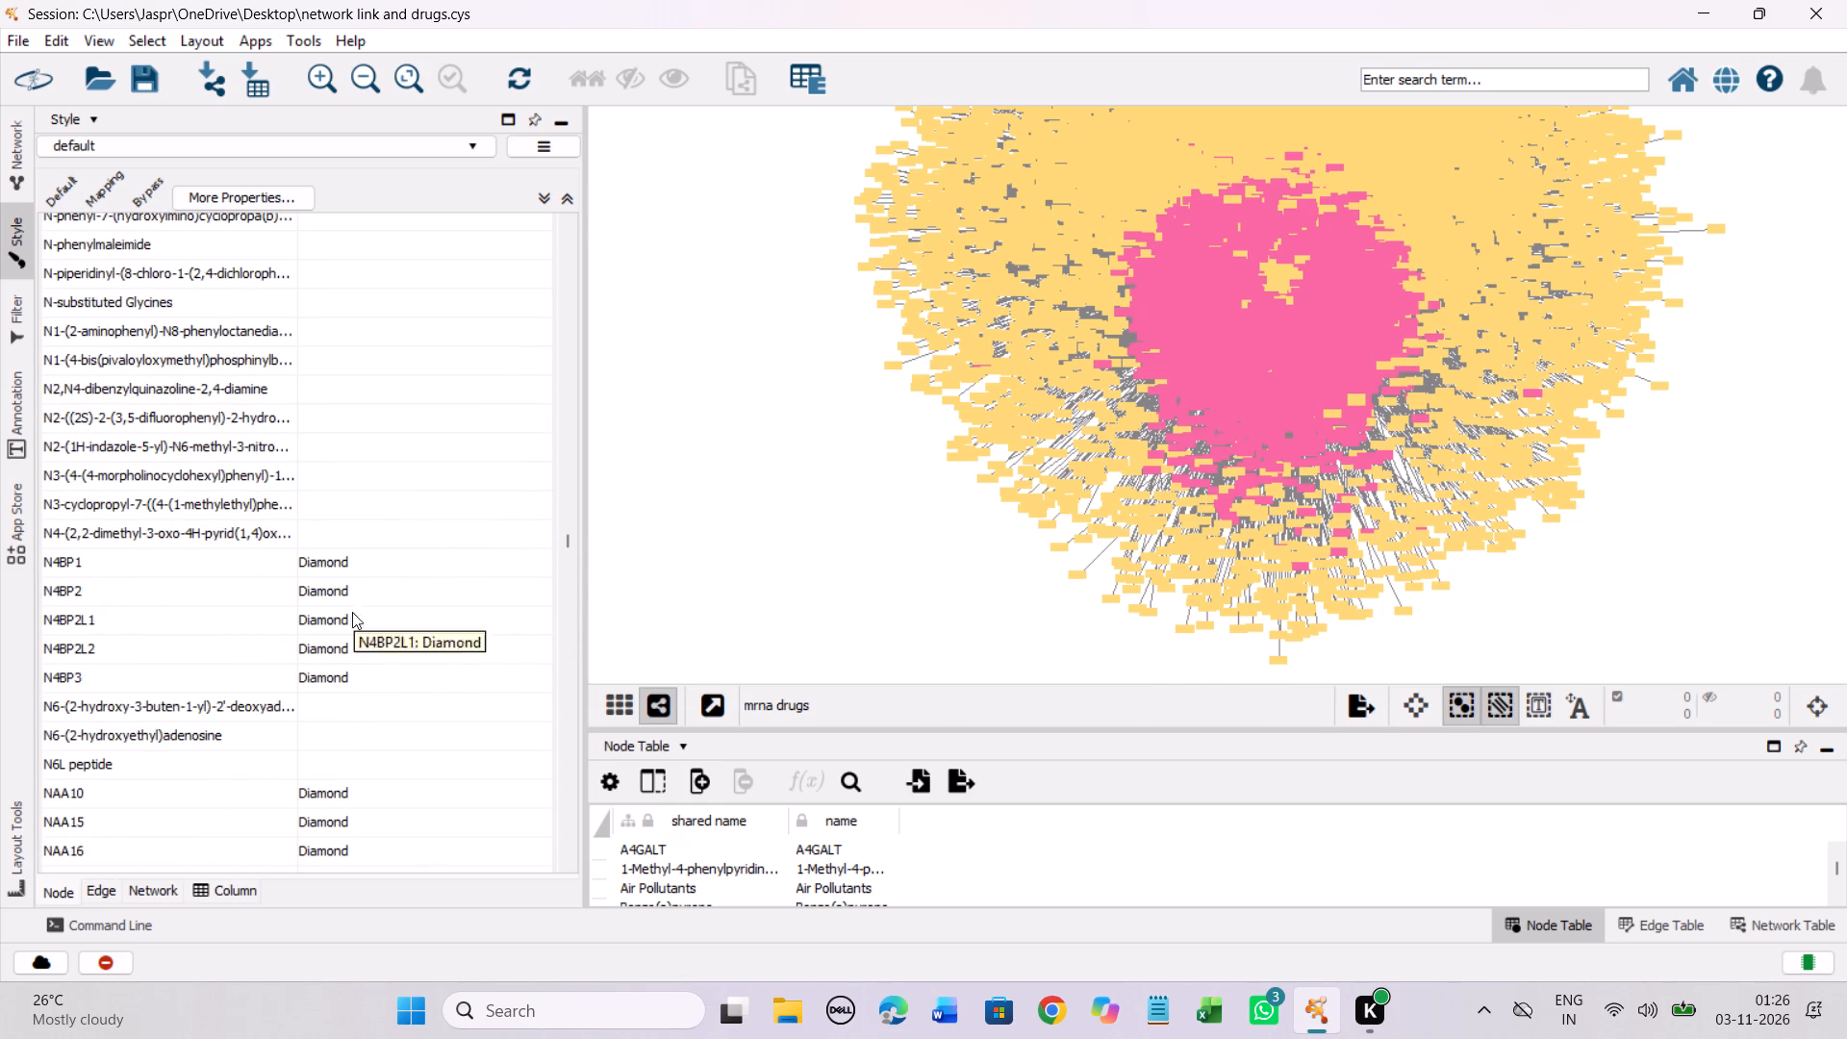
{"action": "left_click", "coordinate": [342, 527], "text": "shift"}
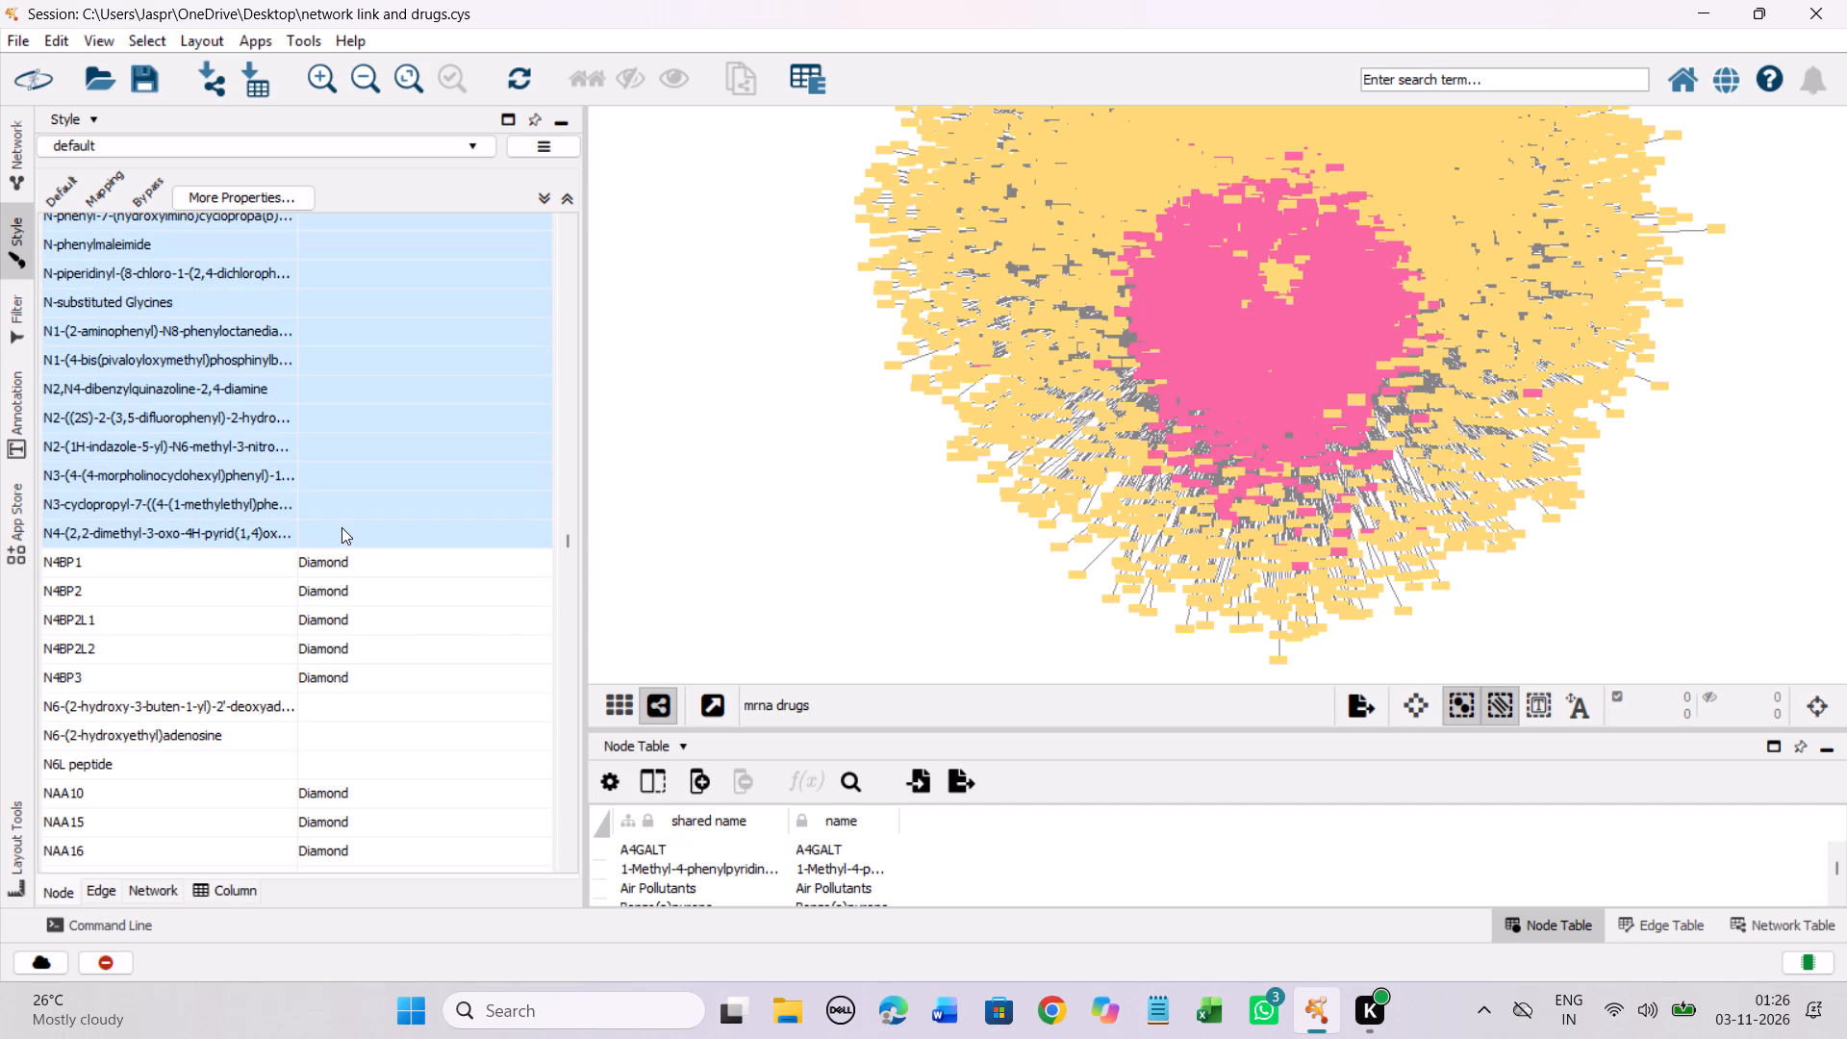
{"action": "right_click", "coordinate": [342, 527]}
{"action": "left_click", "coordinate": [722, 552]}
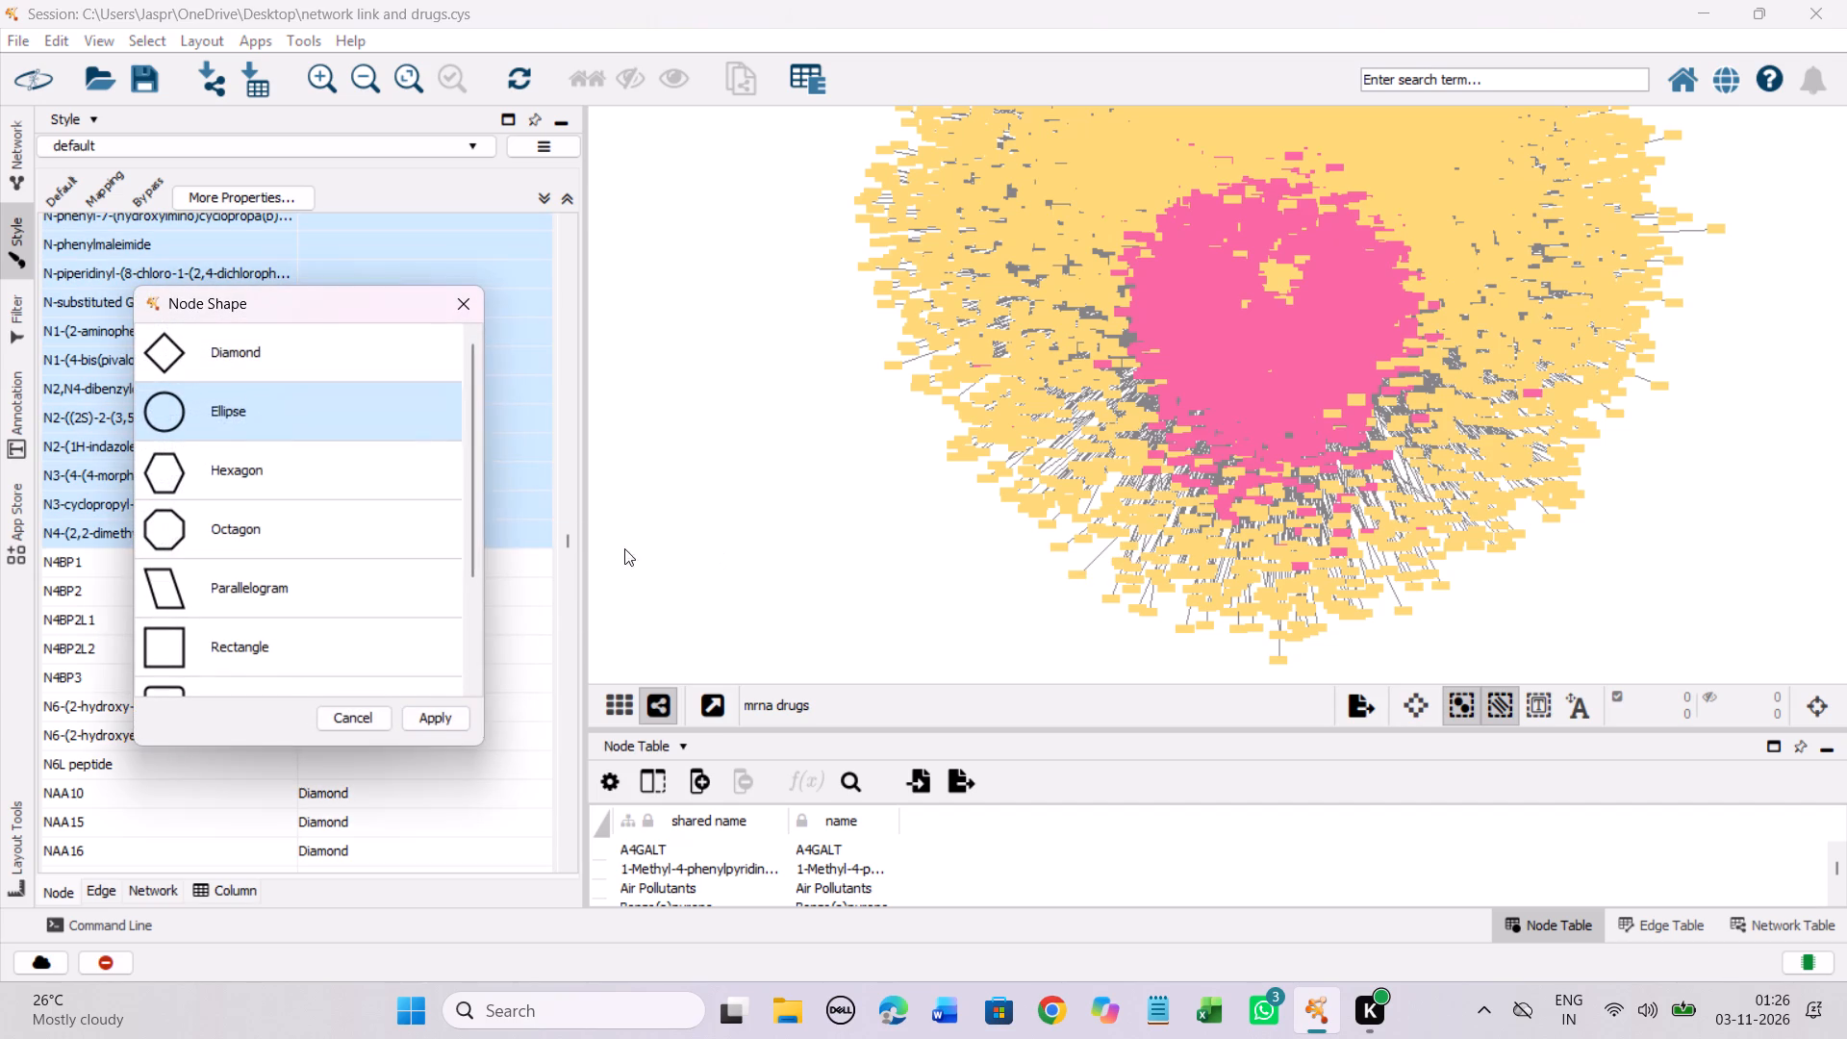
{"action": "left_click", "coordinate": [334, 467]}
{"action": "left_click", "coordinate": [444, 721]}
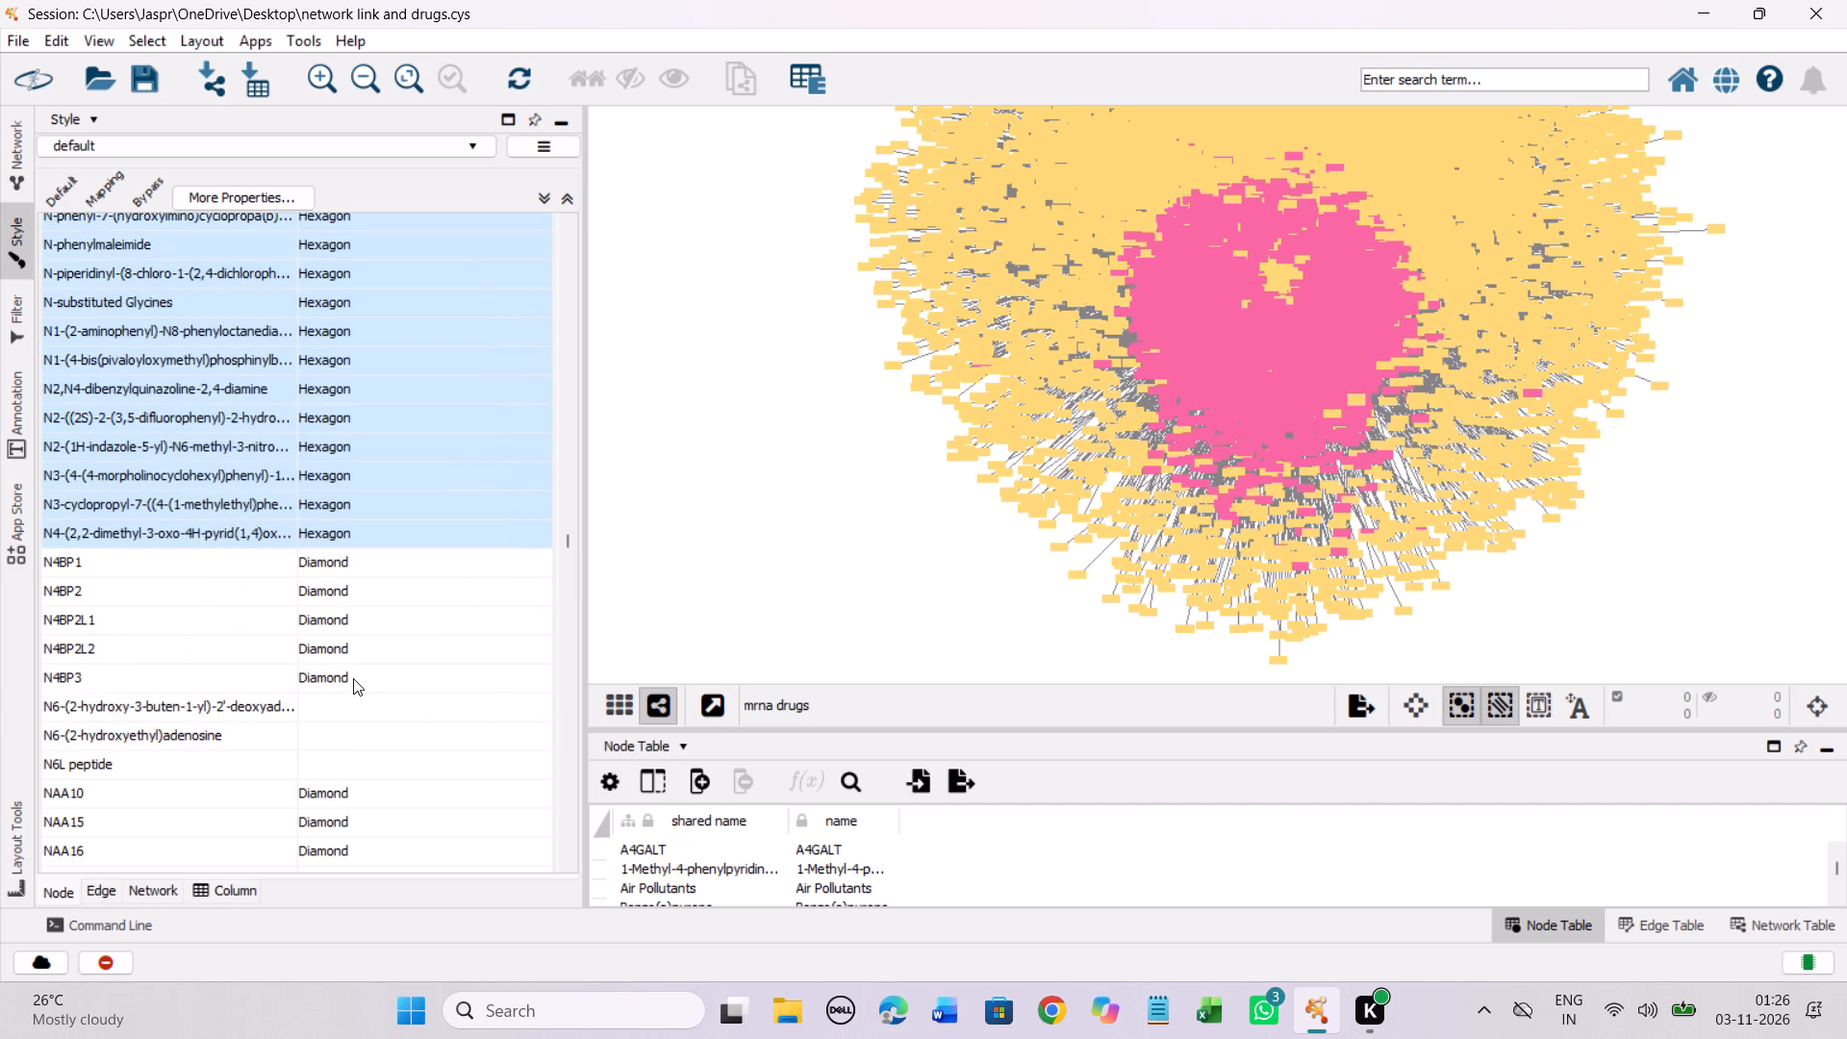
Set the node shape mapping to Hexagon for the three unmapped entries from N6-(2-hydroxy-3-buten-1-yl)-2'-deoxyad... through N6L peptide.
{"action": "left_click_drag", "start_coordinate": [335, 703], "coordinate": [335, 766]}
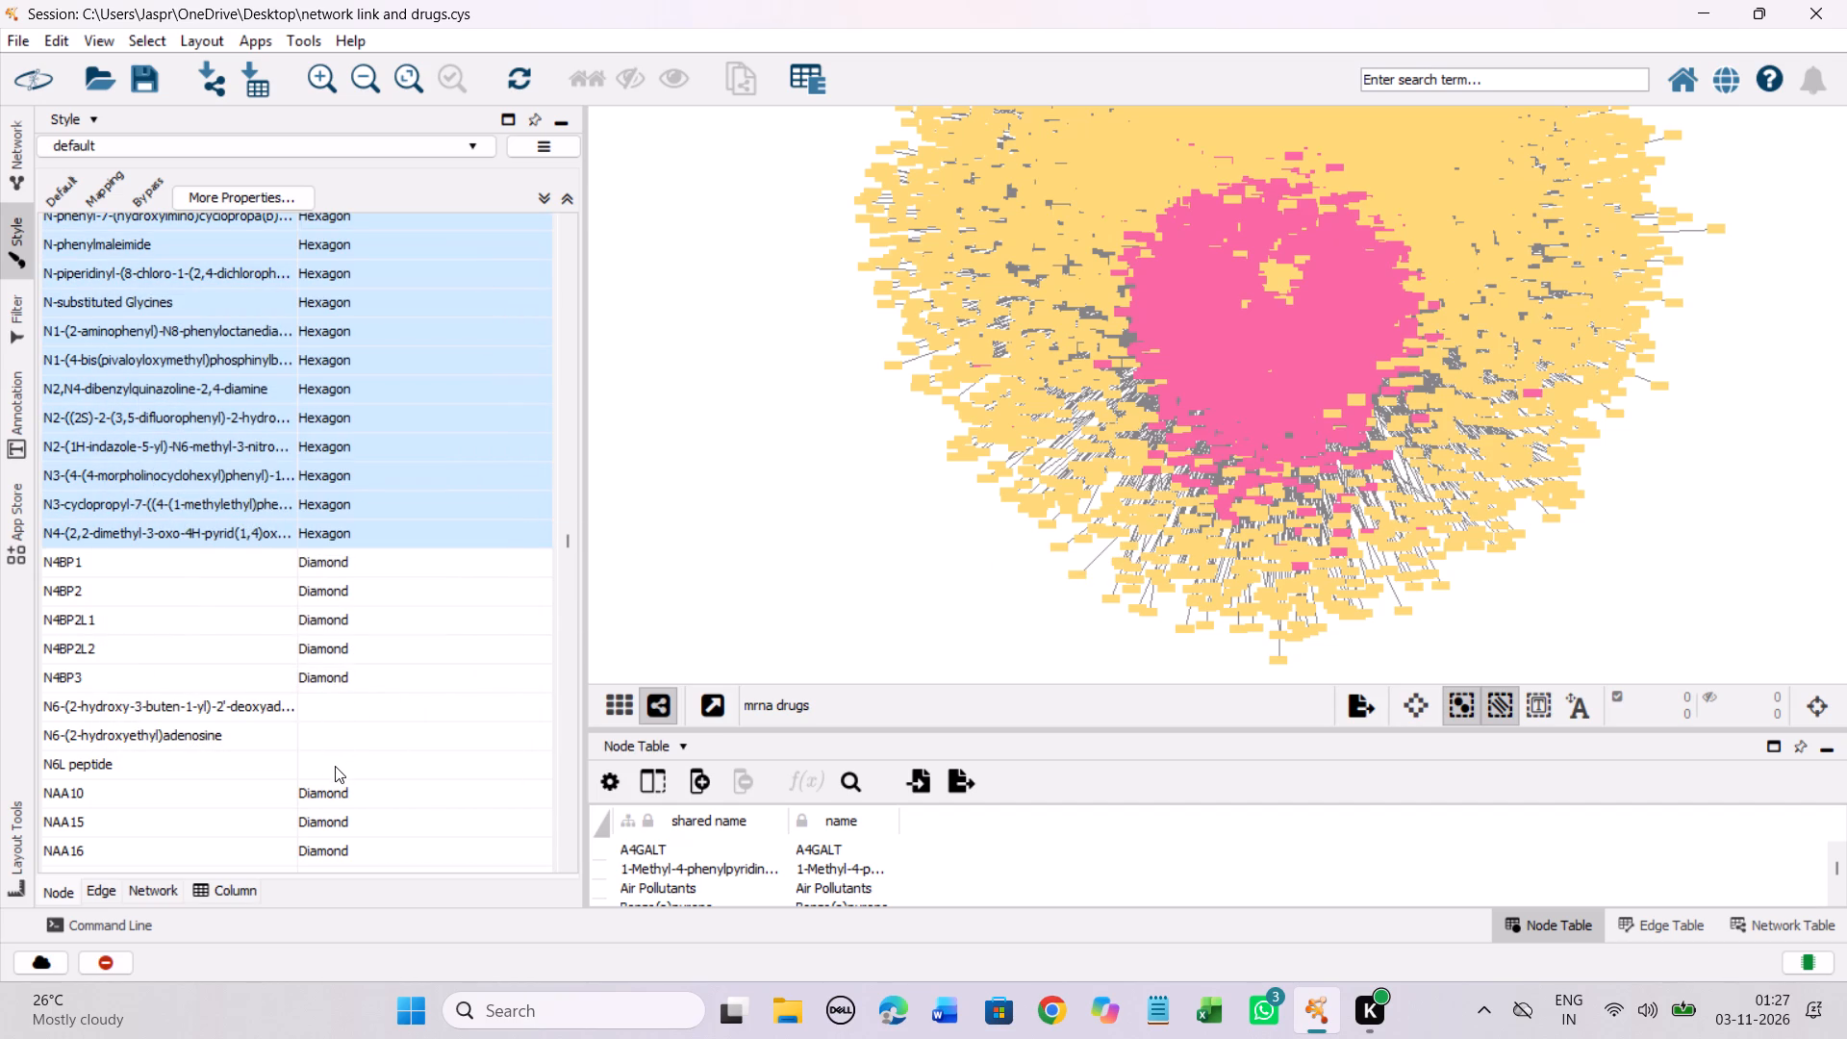
{"action": "right_click", "coordinate": [335, 766]}
{"action": "left_click", "coordinate": [483, 793]}
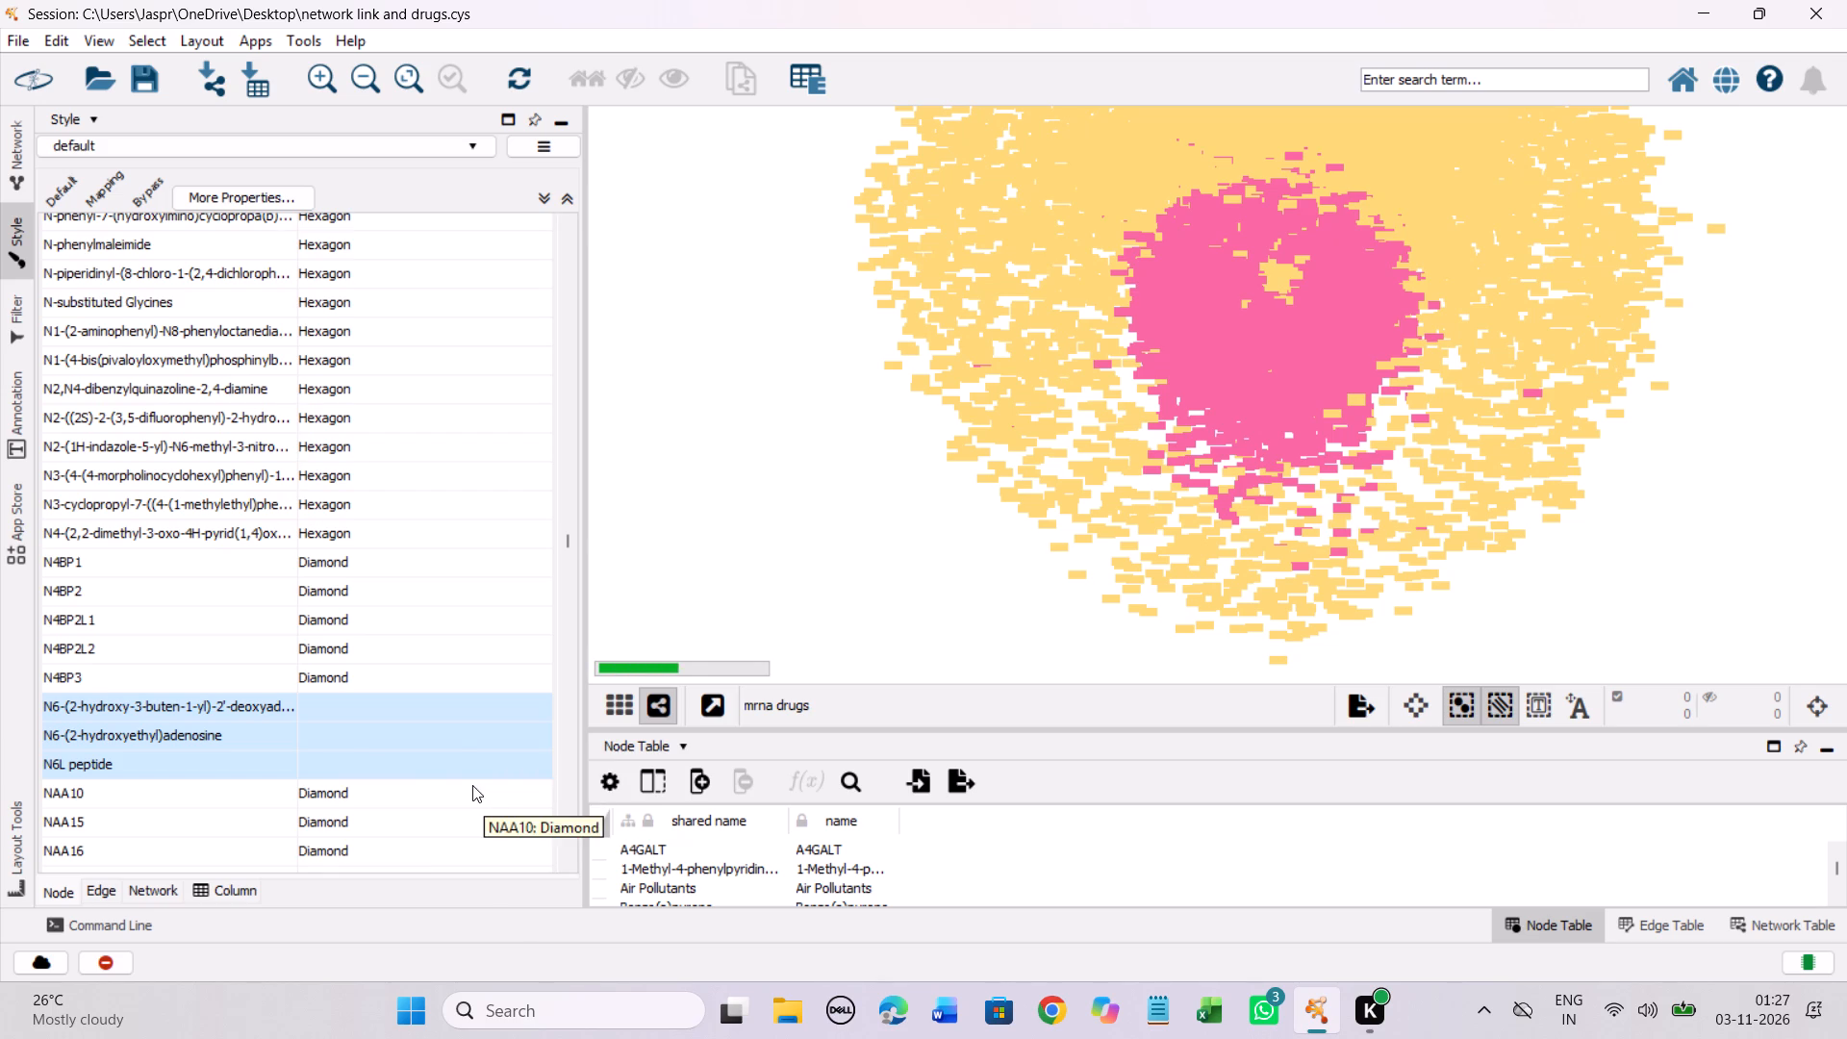
{"action": "right_click", "coordinate": [432, 762]}
{"action": "left_click", "coordinate": [488, 780]}
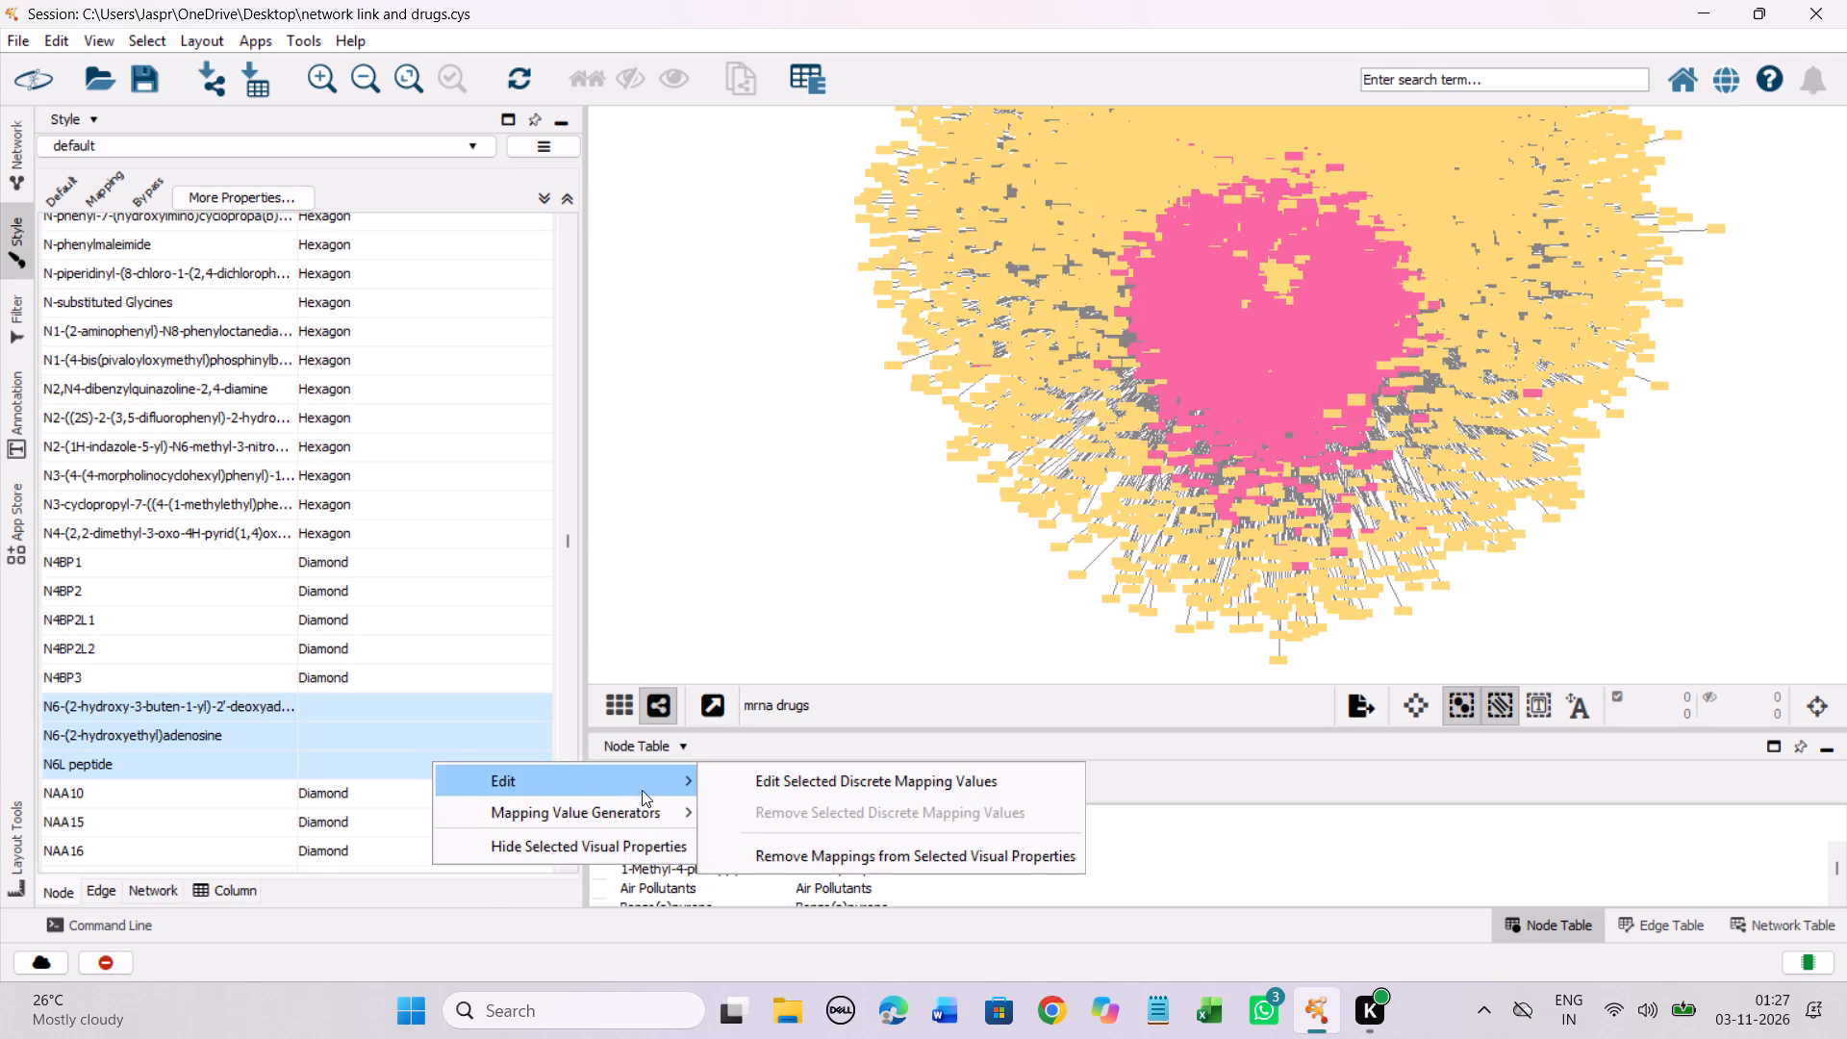
{"action": "left_click", "coordinate": [744, 788]}
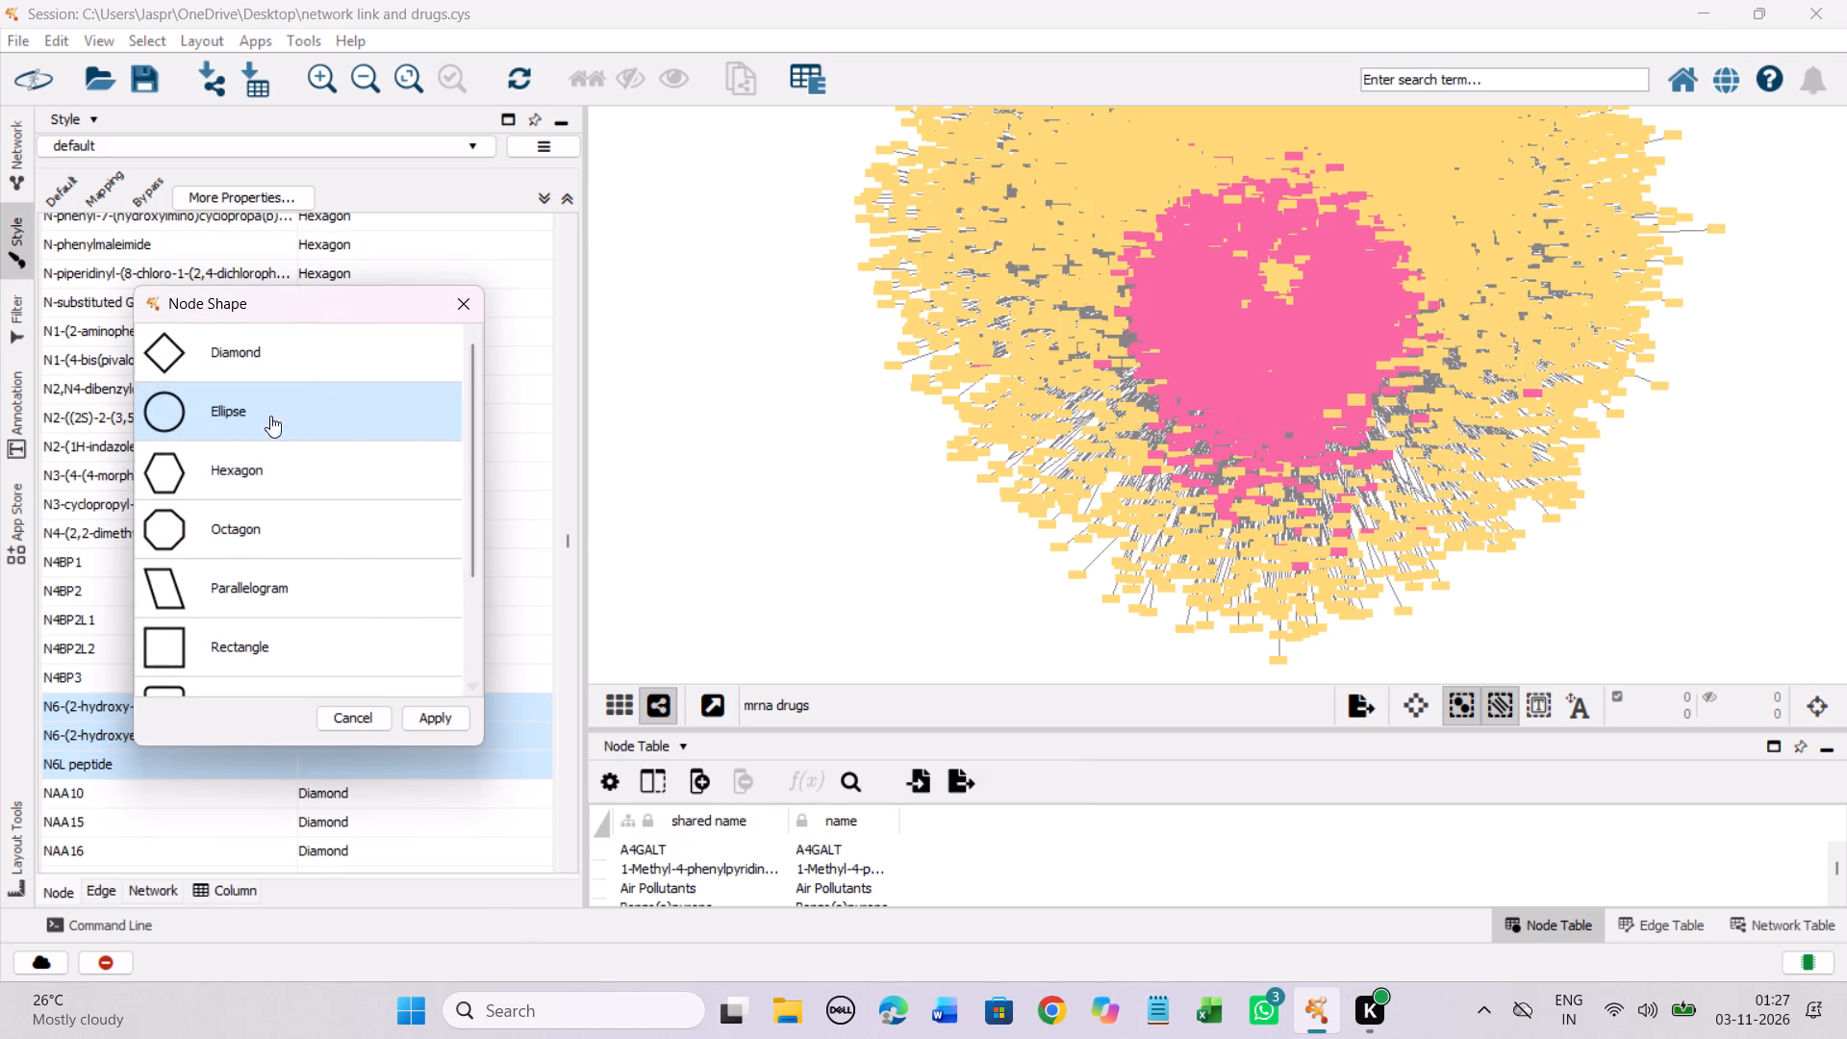
{"action": "left_click", "coordinate": [244, 455]}
{"action": "left_click", "coordinate": [432, 722]}
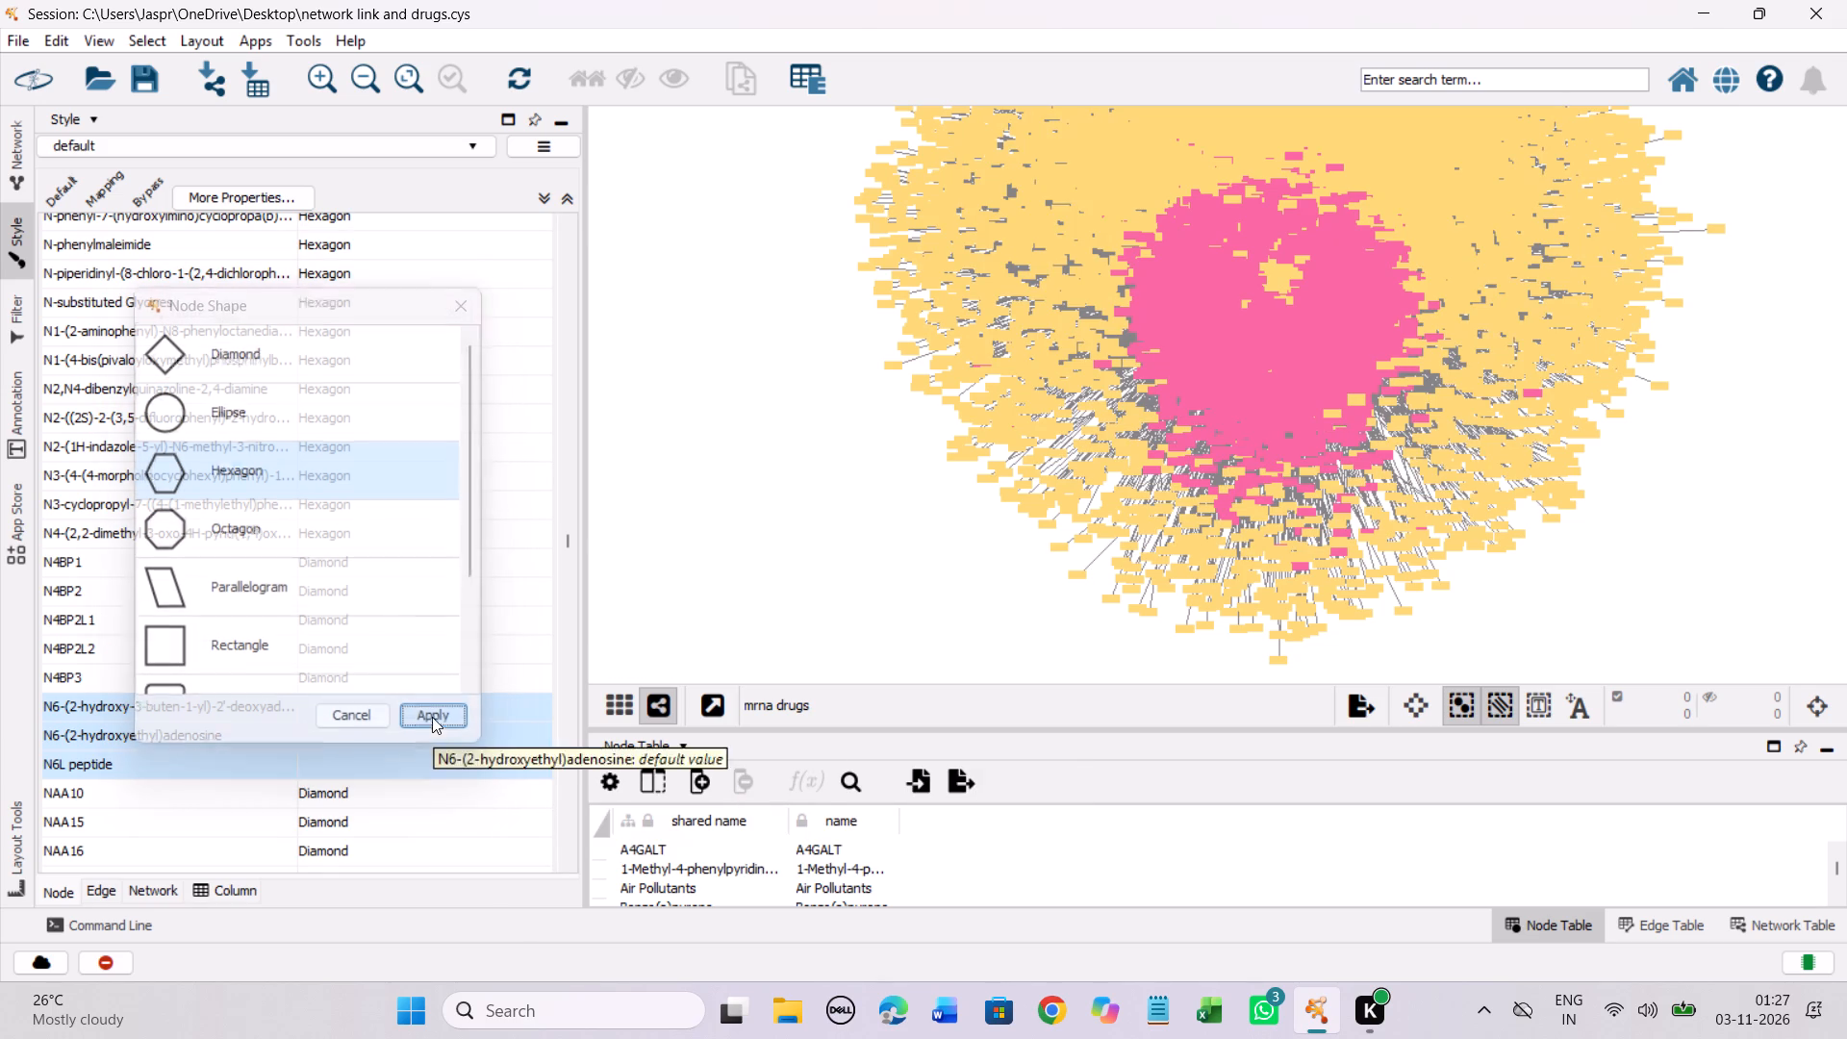
Set the discrete node shape mapping for the unmapped entry NAADP to Hexagon.
{"action": "scroll", "coordinate": [414, 482], "scroll_direction": "down", "scroll_amount": 4}
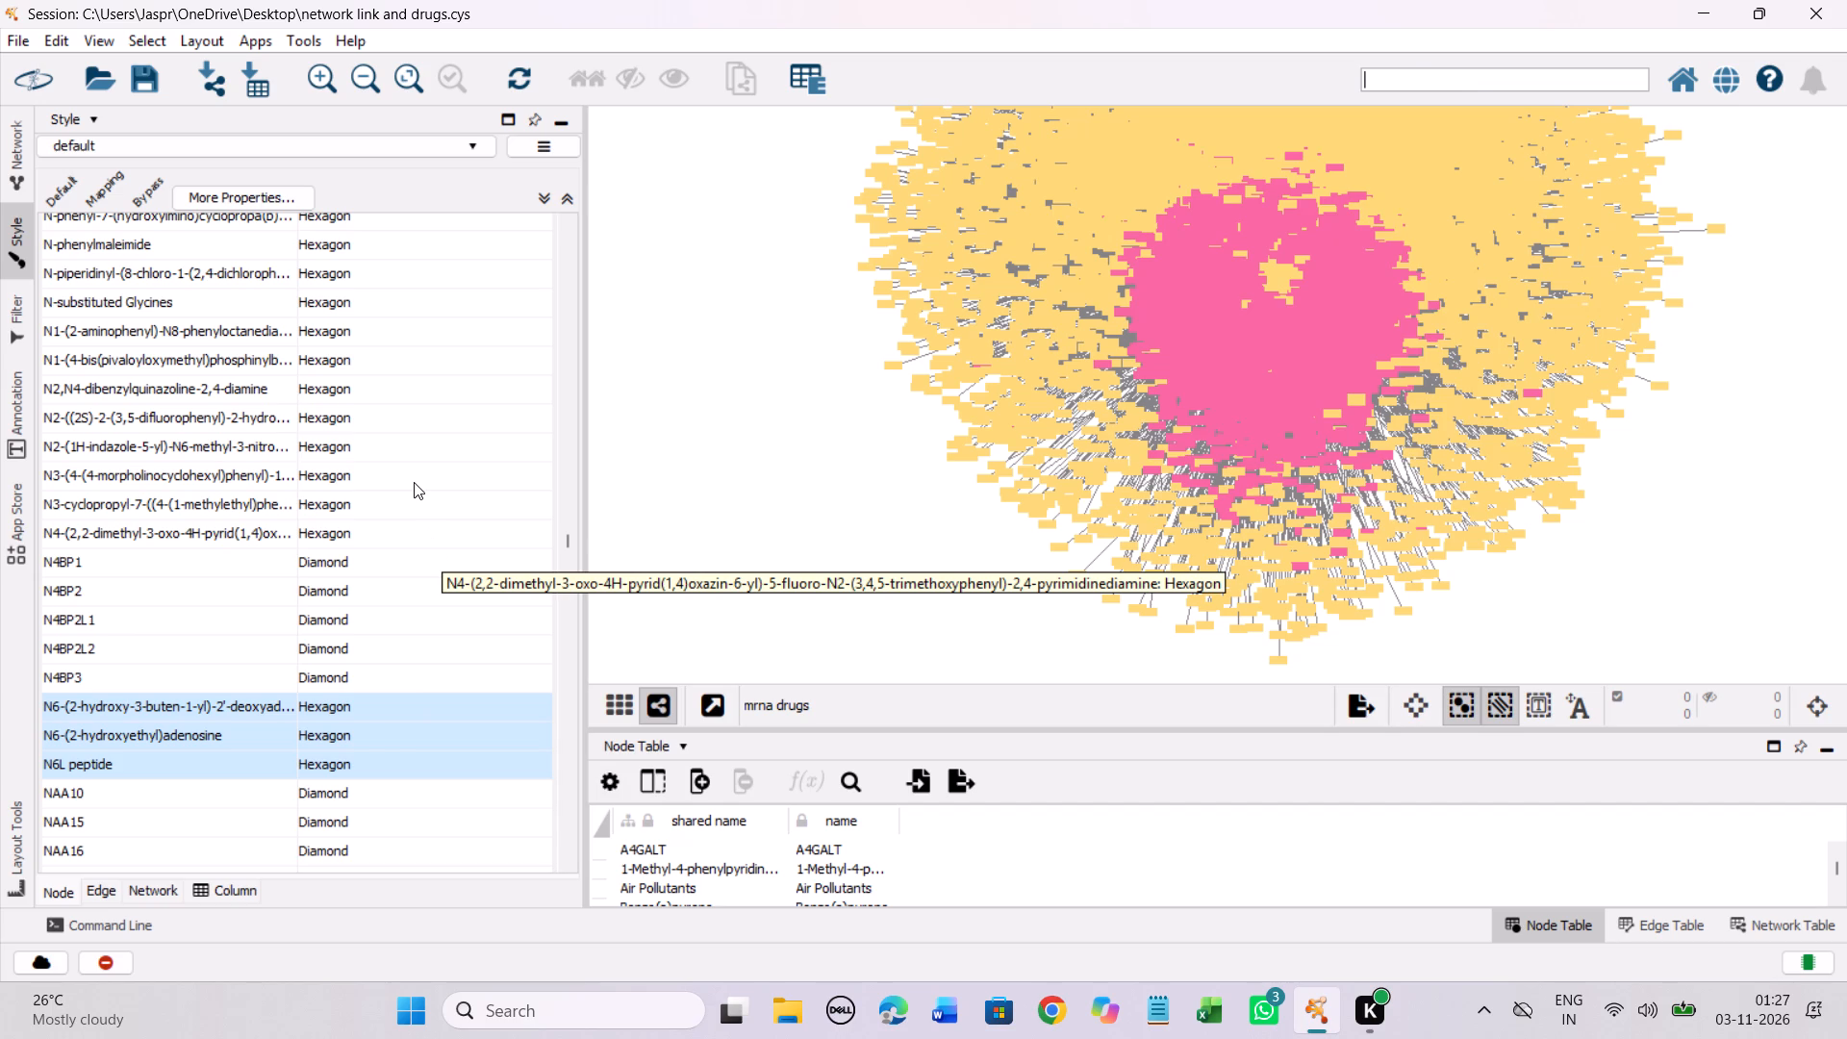
{"action": "scroll", "coordinate": [404, 482], "scroll_direction": "down", "scroll_amount": 14}
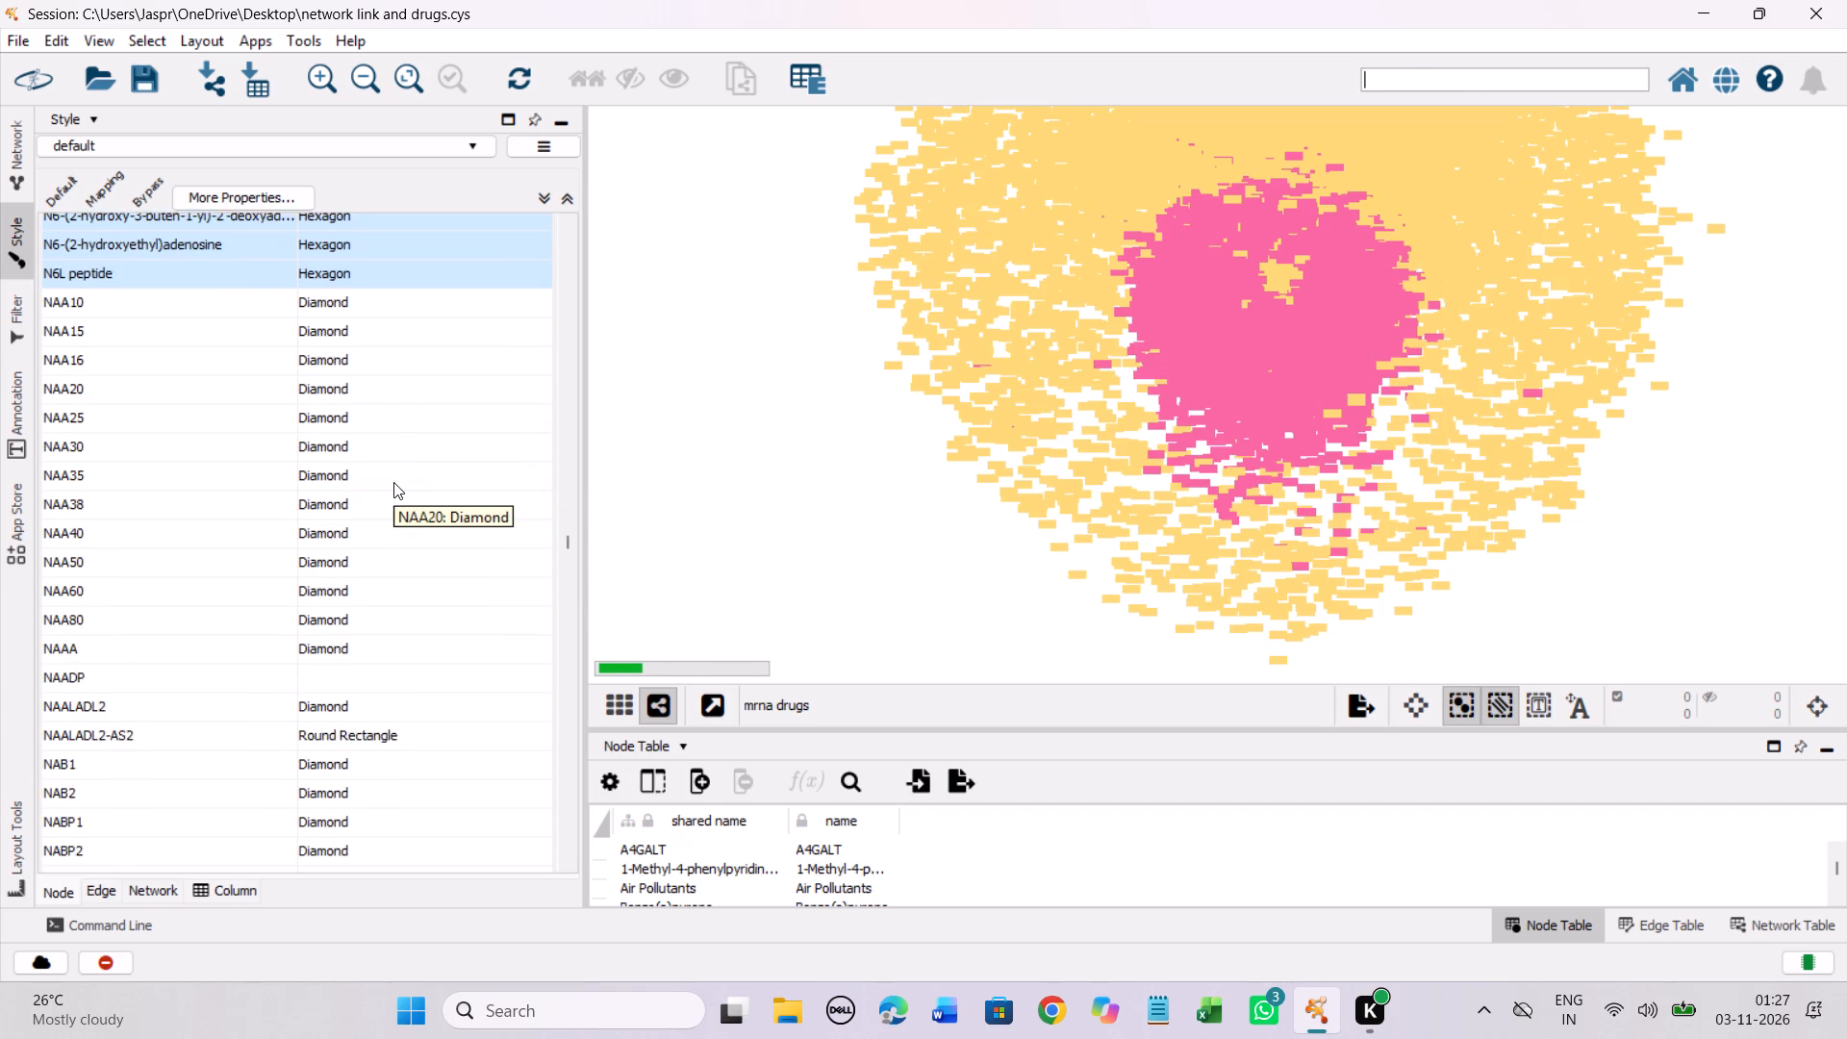
{"action": "scroll", "coordinate": [393, 482], "scroll_direction": "down", "scroll_amount": 8}
{"action": "left_click", "coordinate": [349, 415]}
{"action": "right_click", "coordinate": [347, 415]}
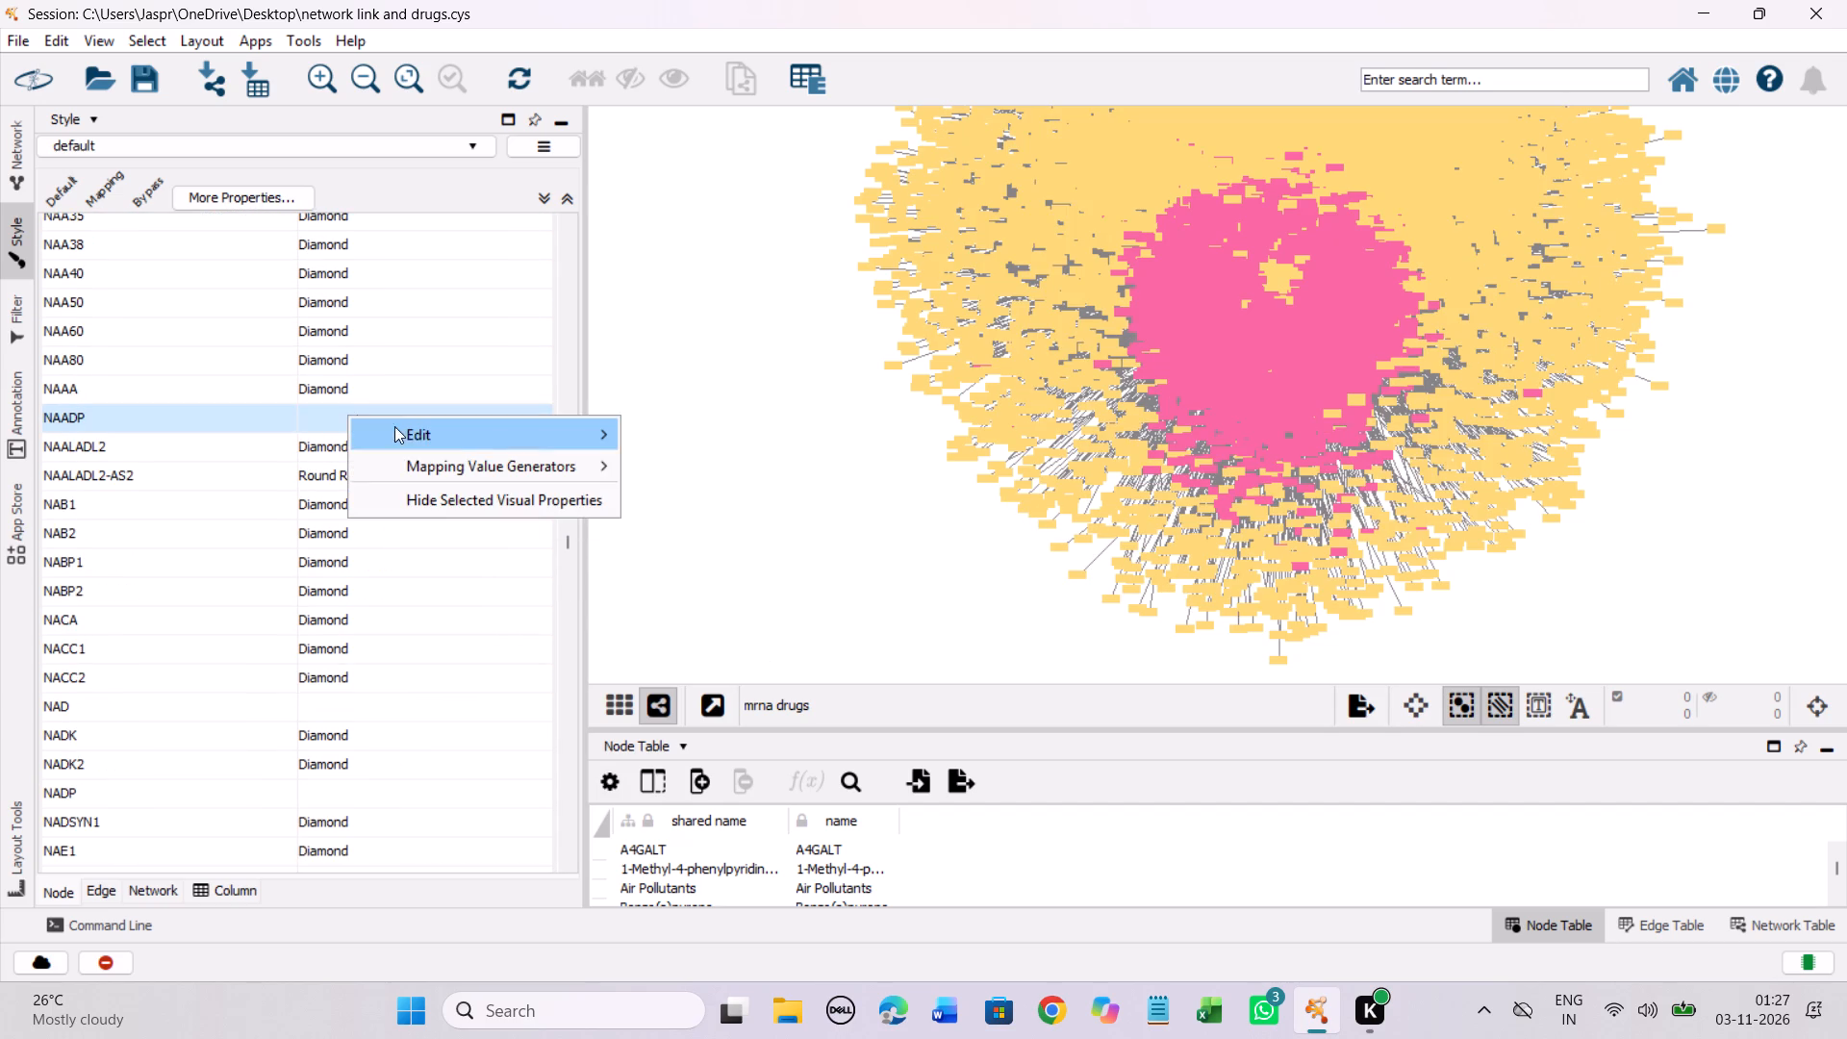
{"action": "left_click", "coordinate": [665, 438]}
{"action": "left_click", "coordinate": [265, 447]}
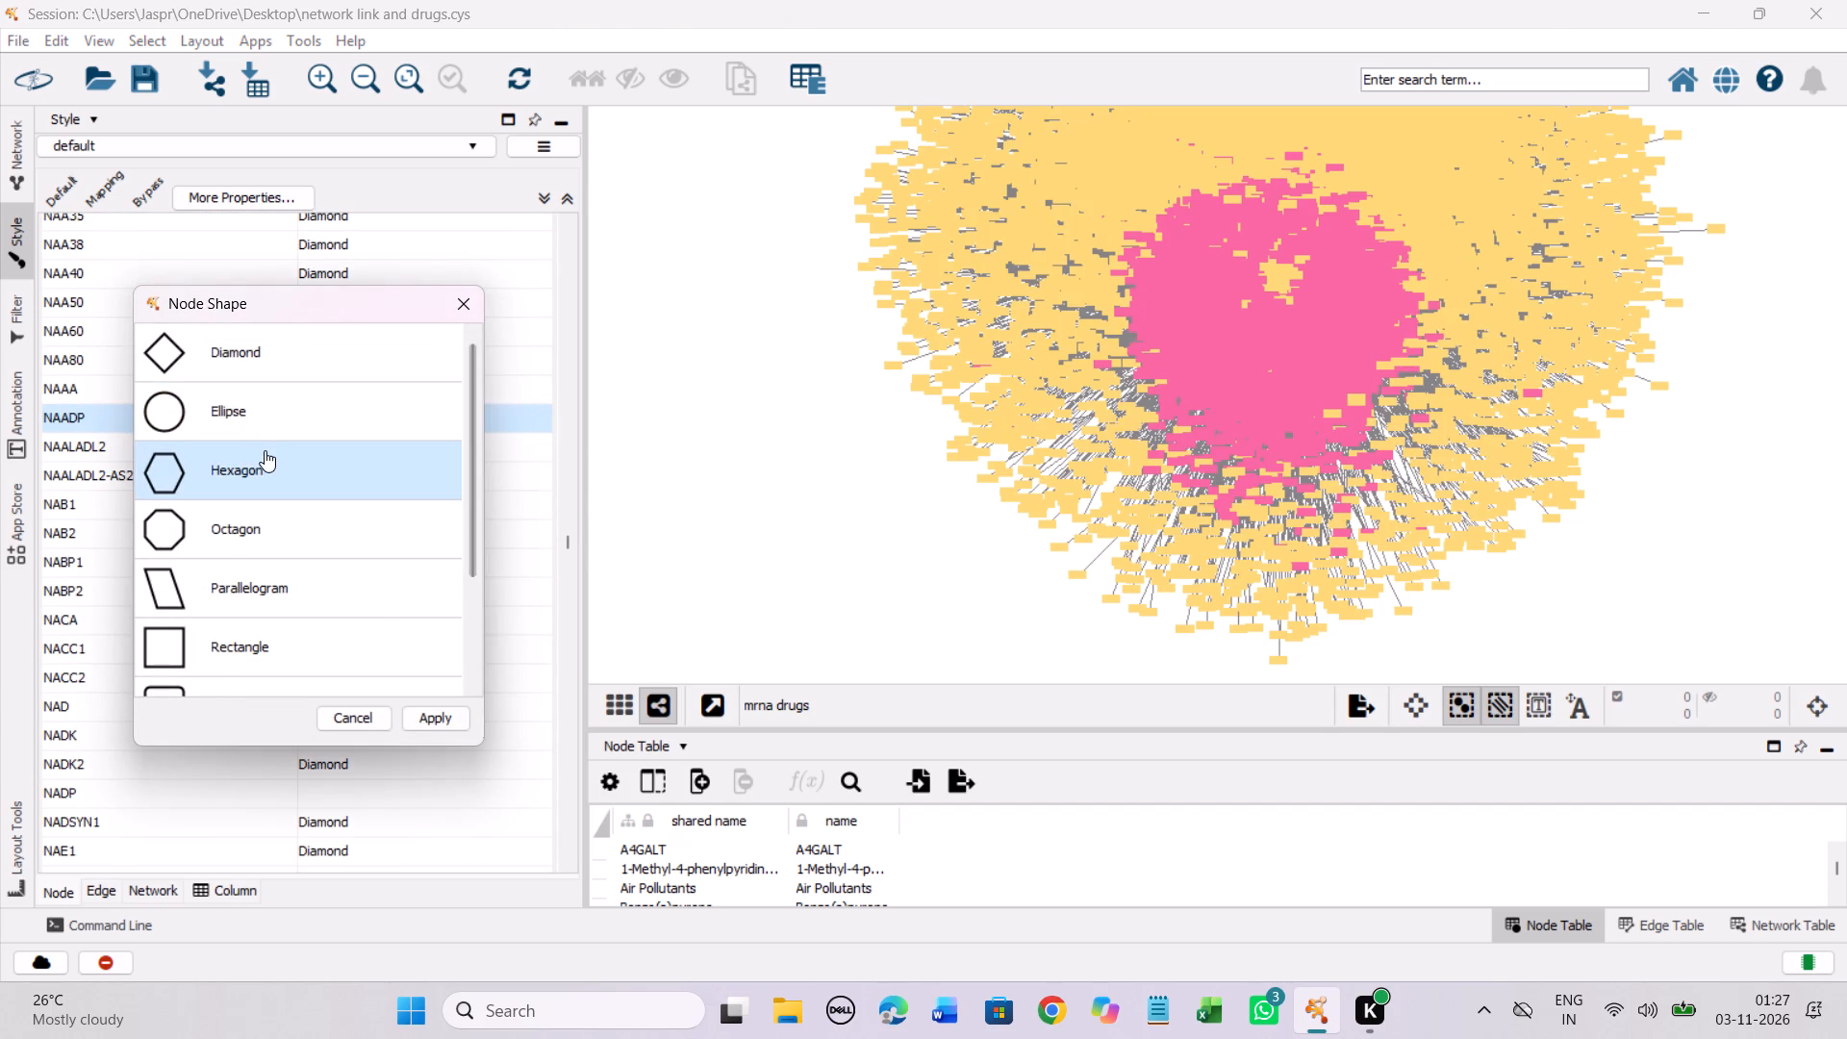
{"action": "left_click", "coordinate": [434, 719]}
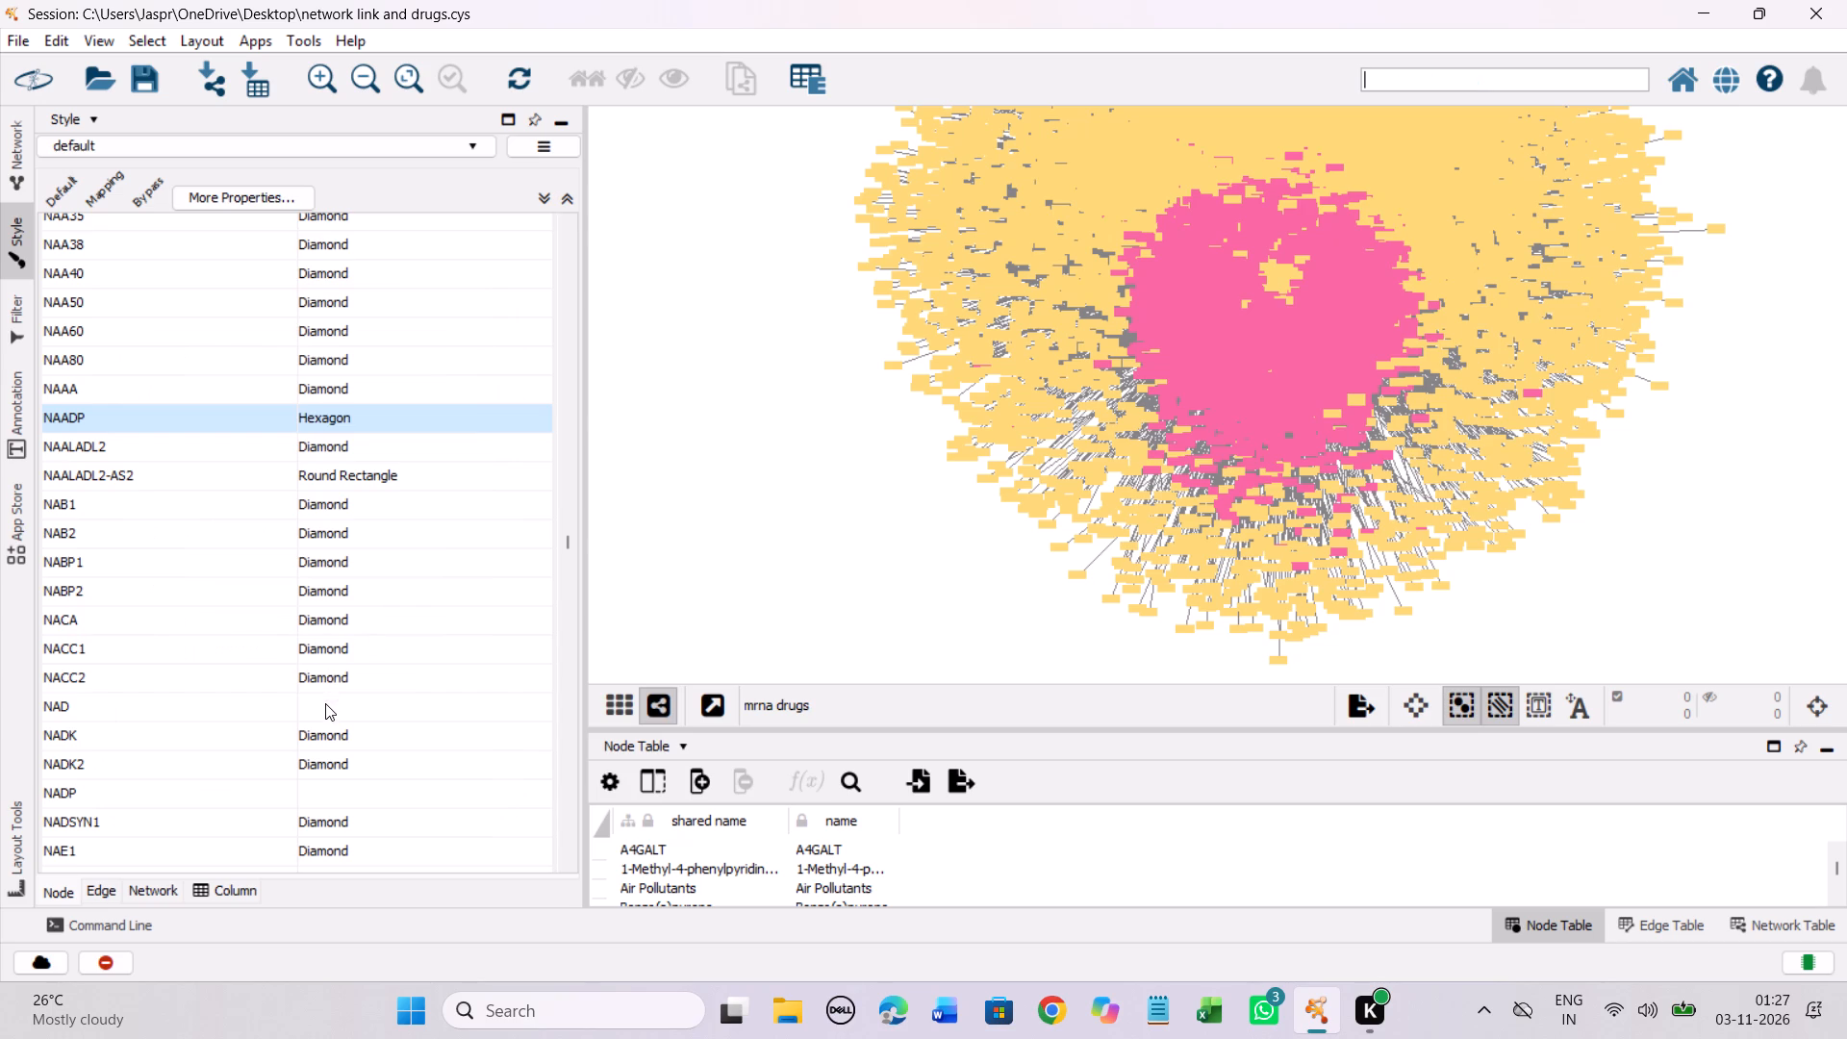
Set the discrete node shape mapping for the unmapped entry NAD to Hexagon.
{"action": "left_click", "coordinate": [322, 704]}
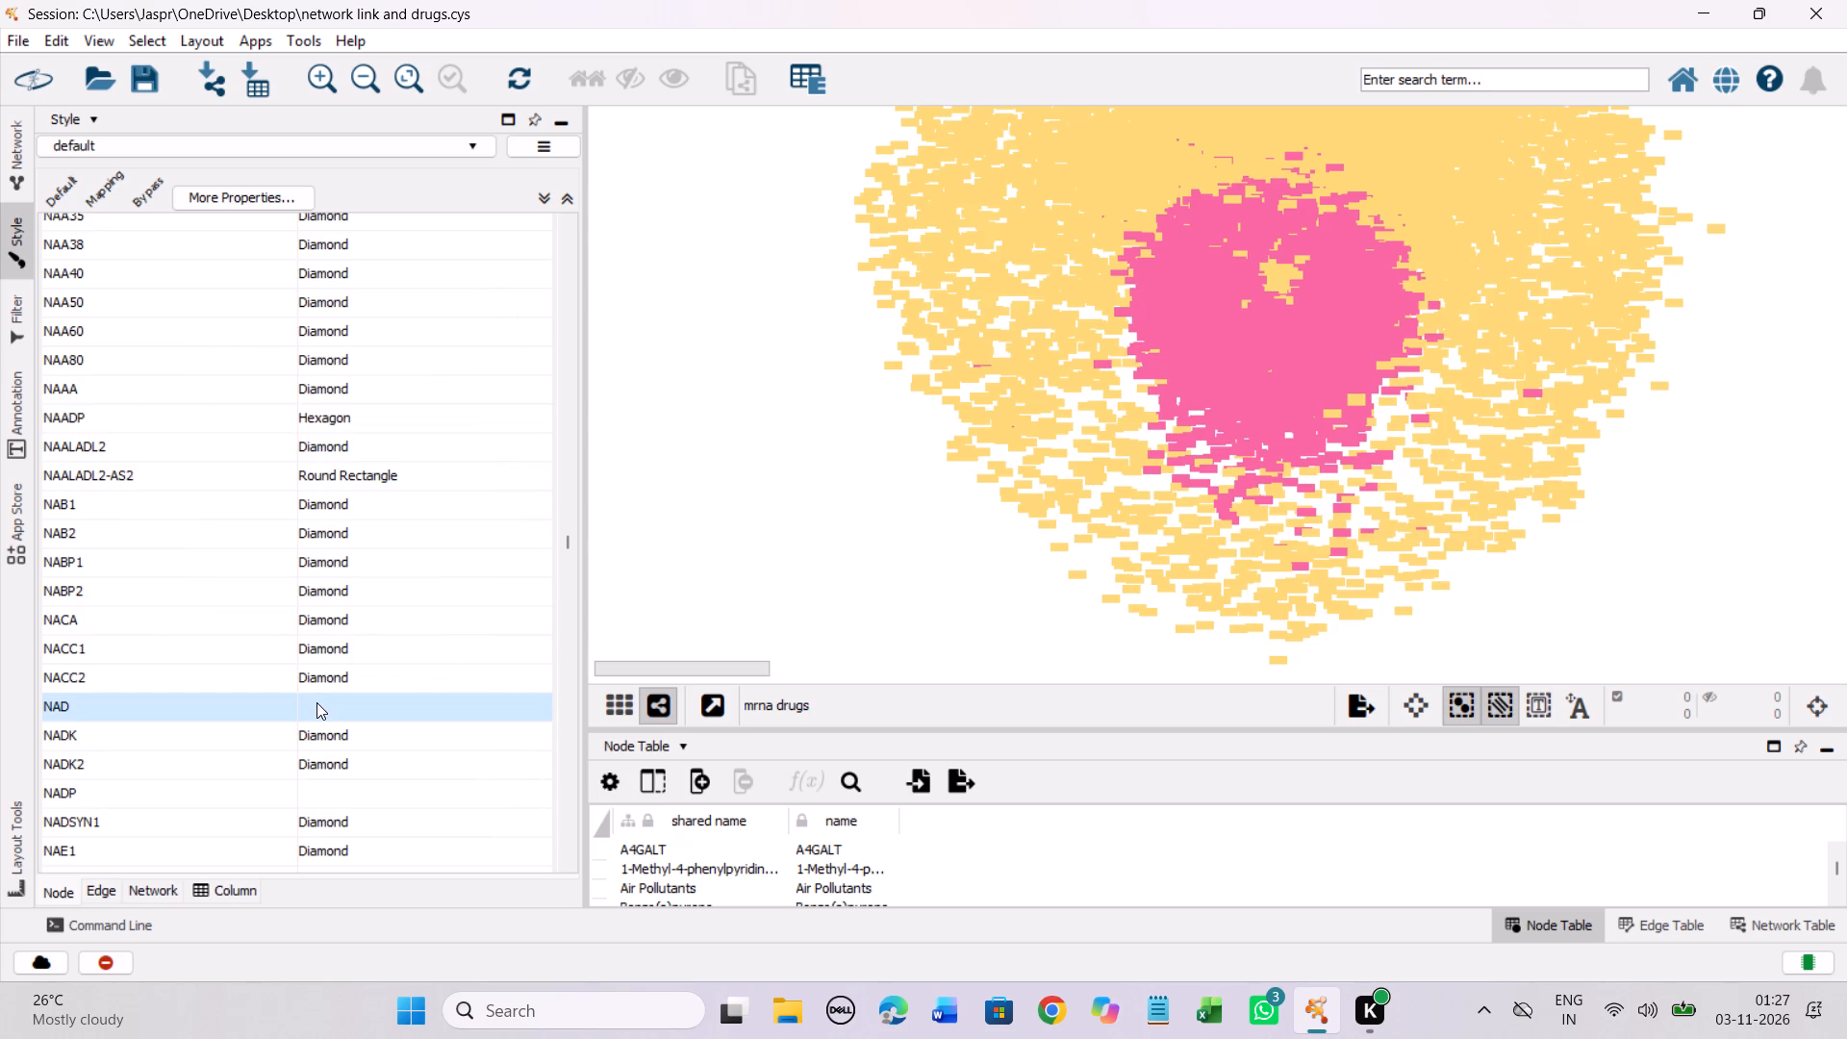
{"action": "right_click", "coordinate": [316, 702]}
{"action": "left_click", "coordinate": [433, 723]}
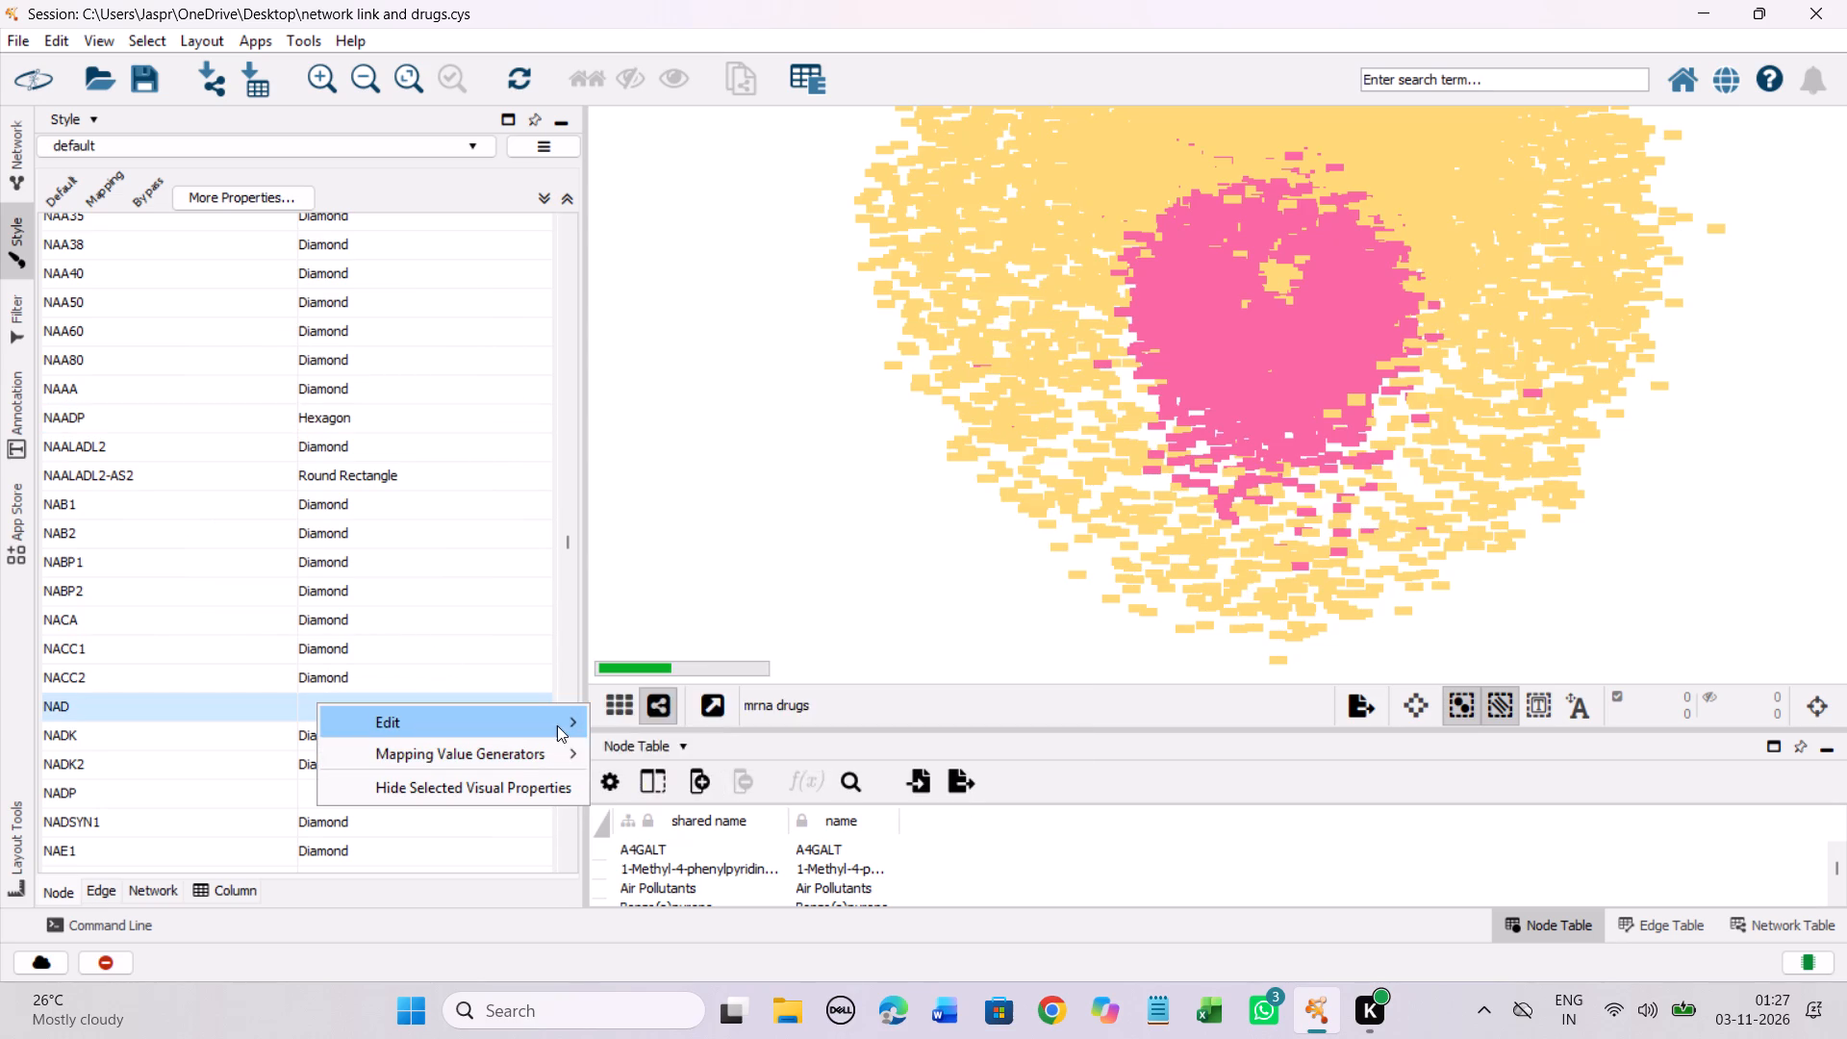
{"action": "left_click", "coordinate": [617, 718]}
{"action": "left_click", "coordinate": [296, 486]}
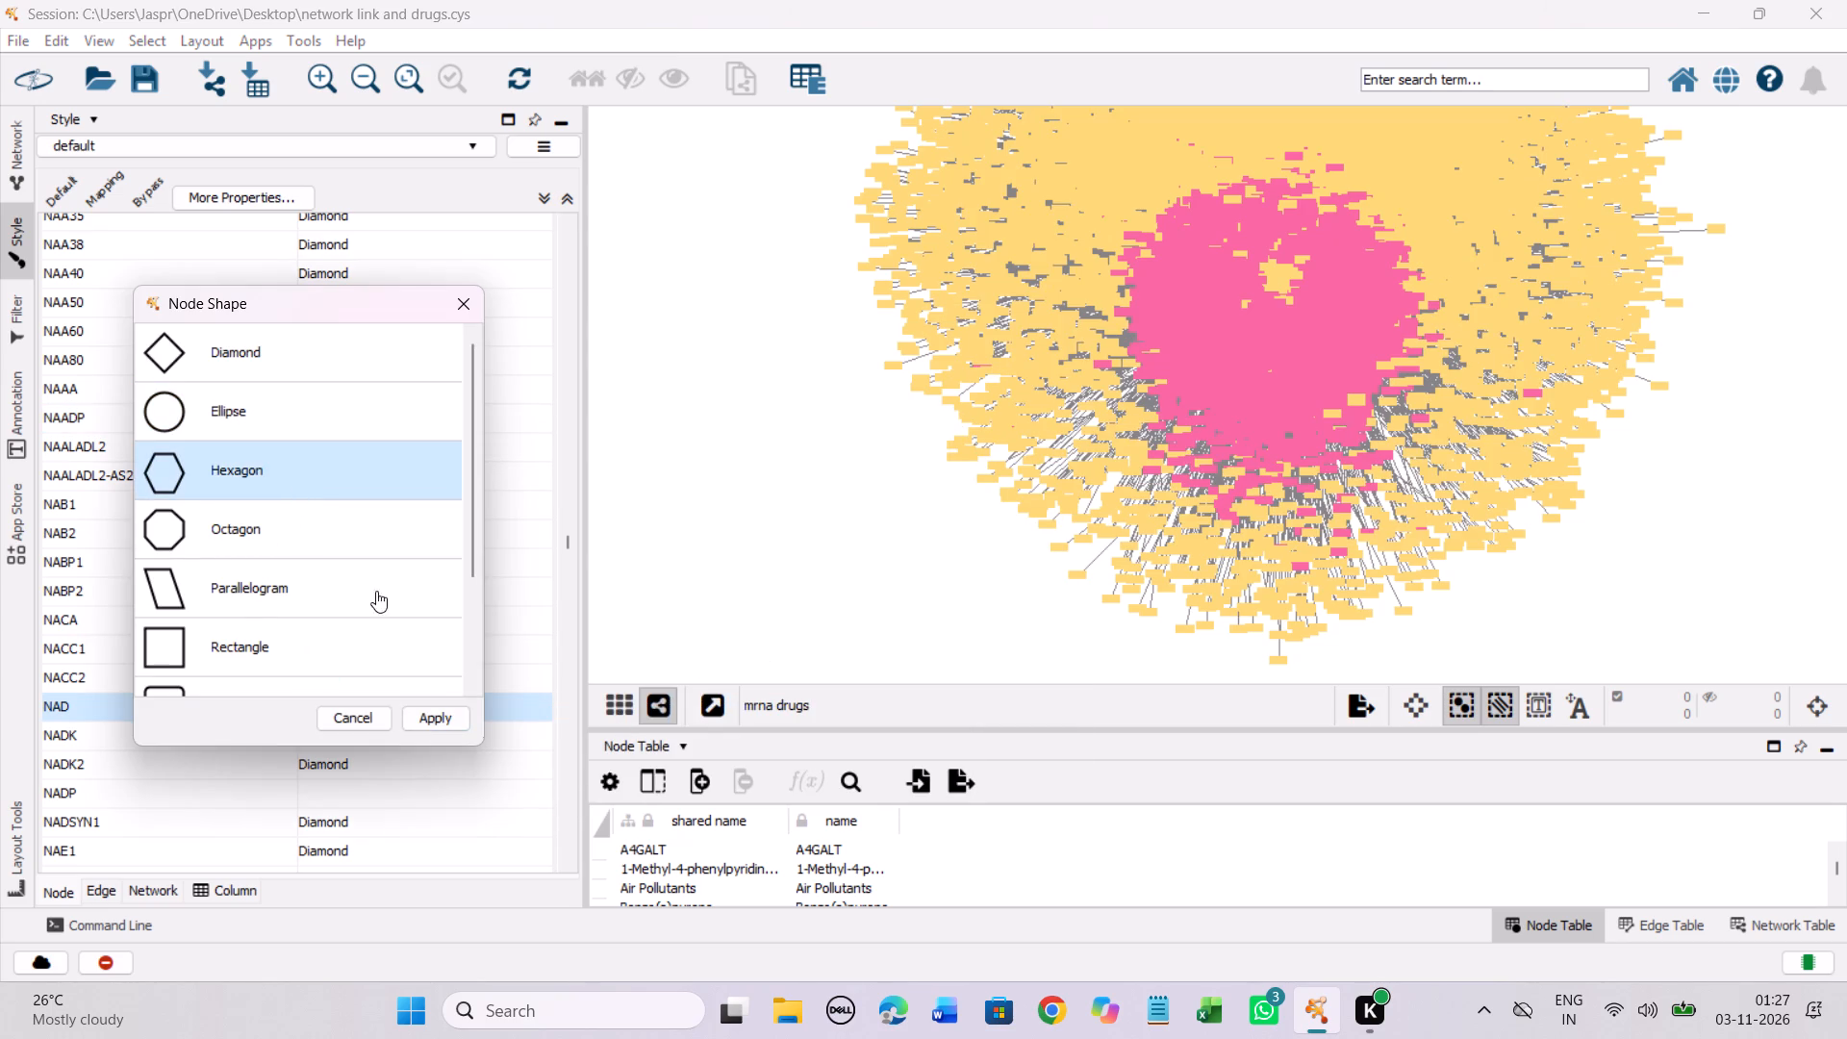
{"action": "left_click", "coordinate": [417, 707]}
Set the discrete node shape mapping for the unmapped entry NADP to Hexagon.
{"action": "left_click", "coordinate": [335, 790]}
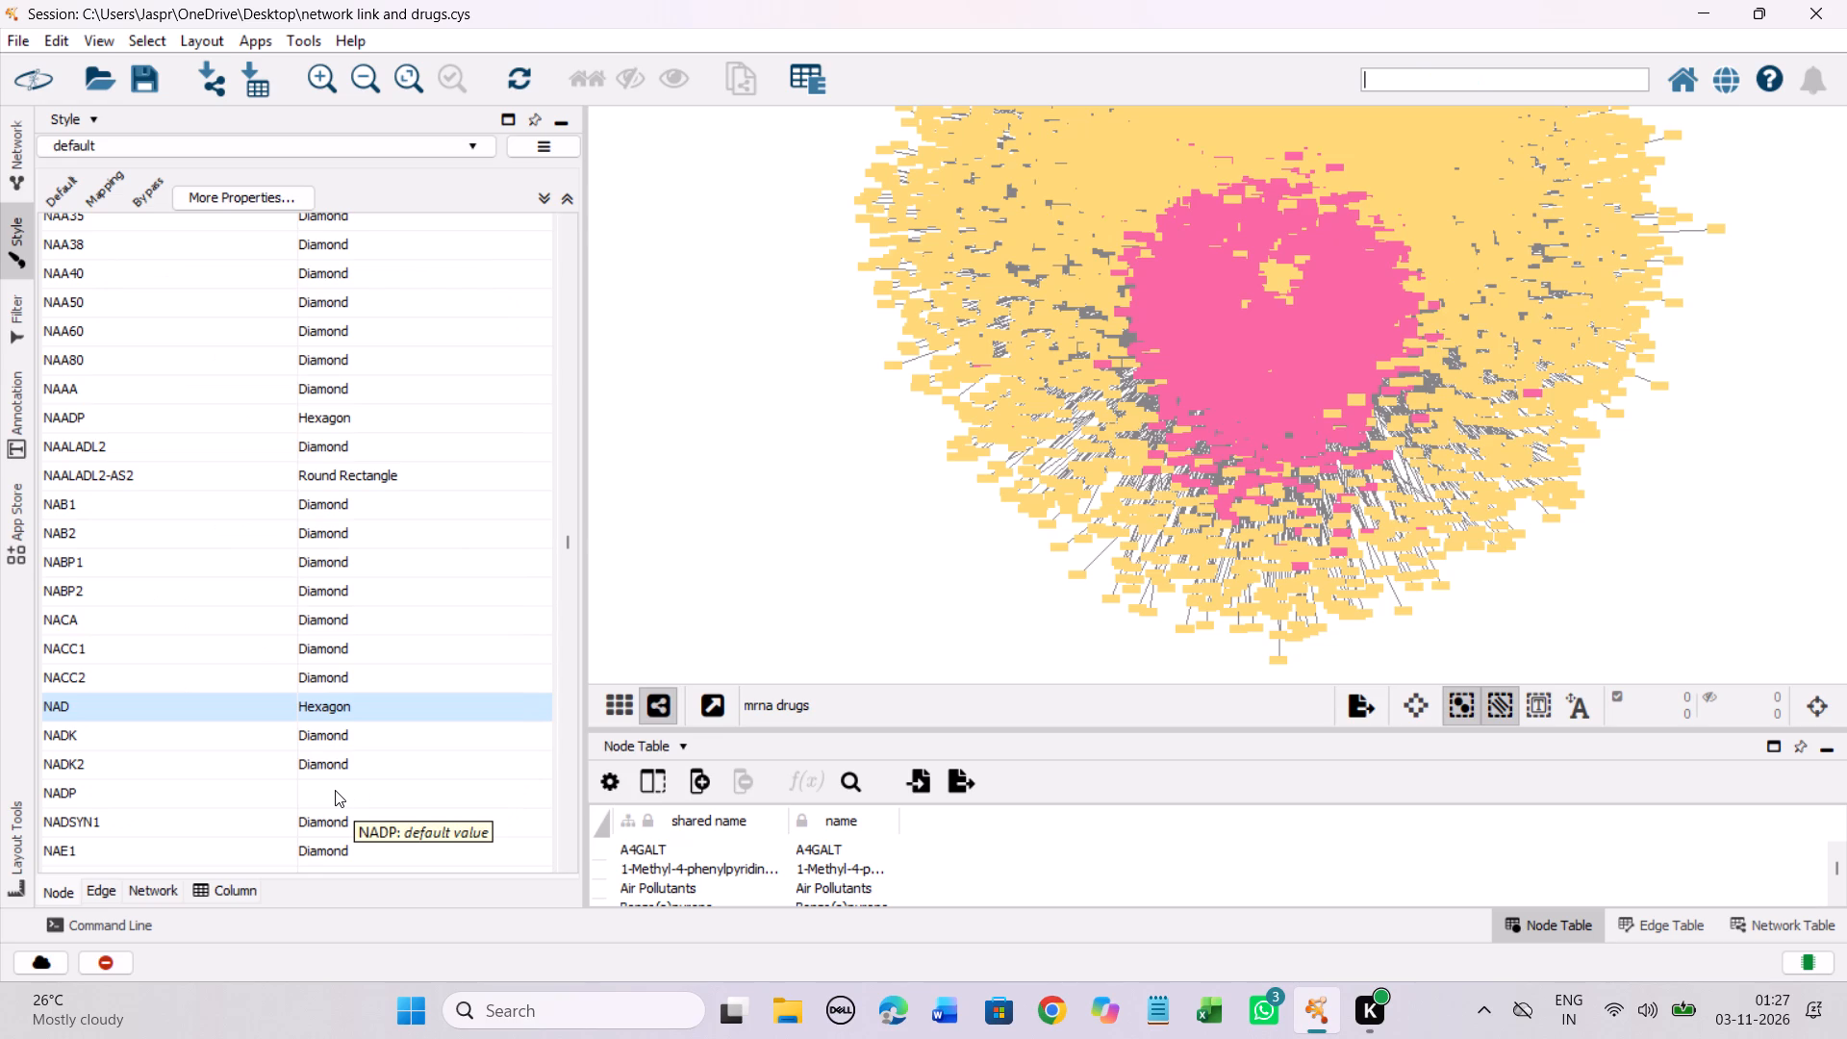
{"action": "left_click", "coordinate": [335, 790]}
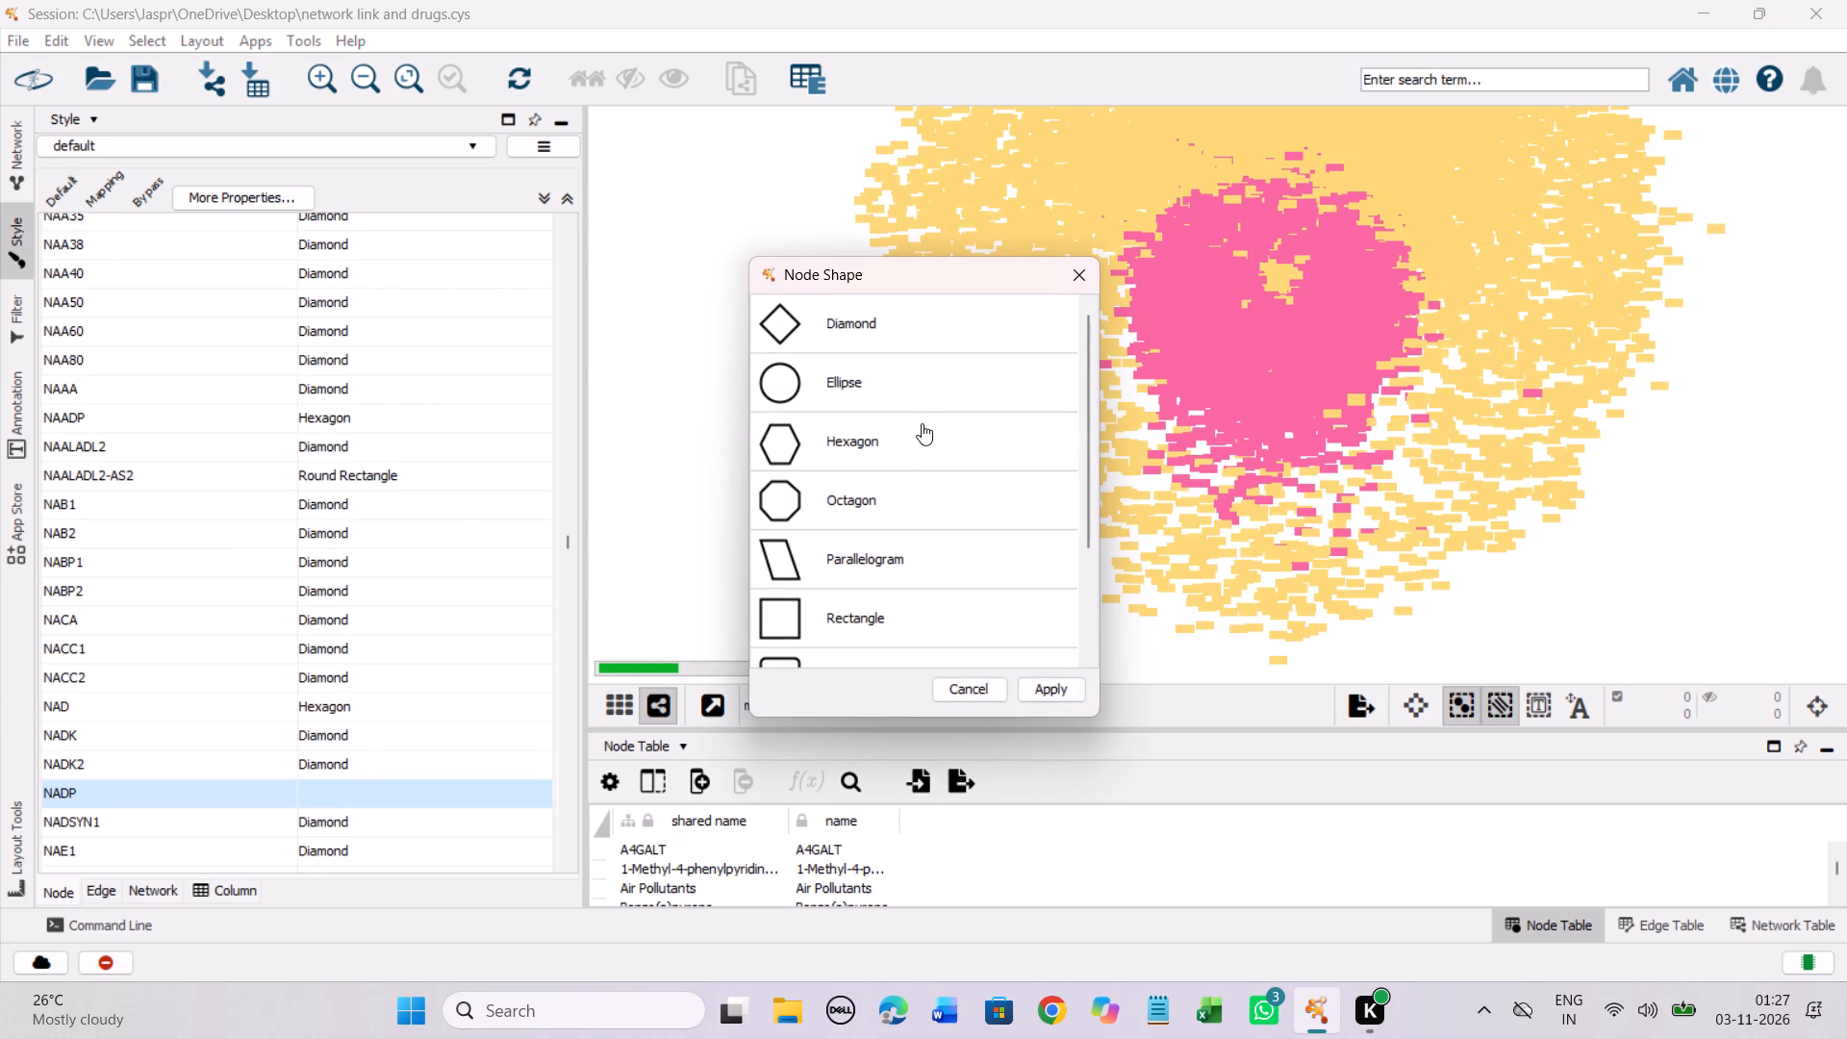
{"action": "right_click", "coordinate": [354, 791]}
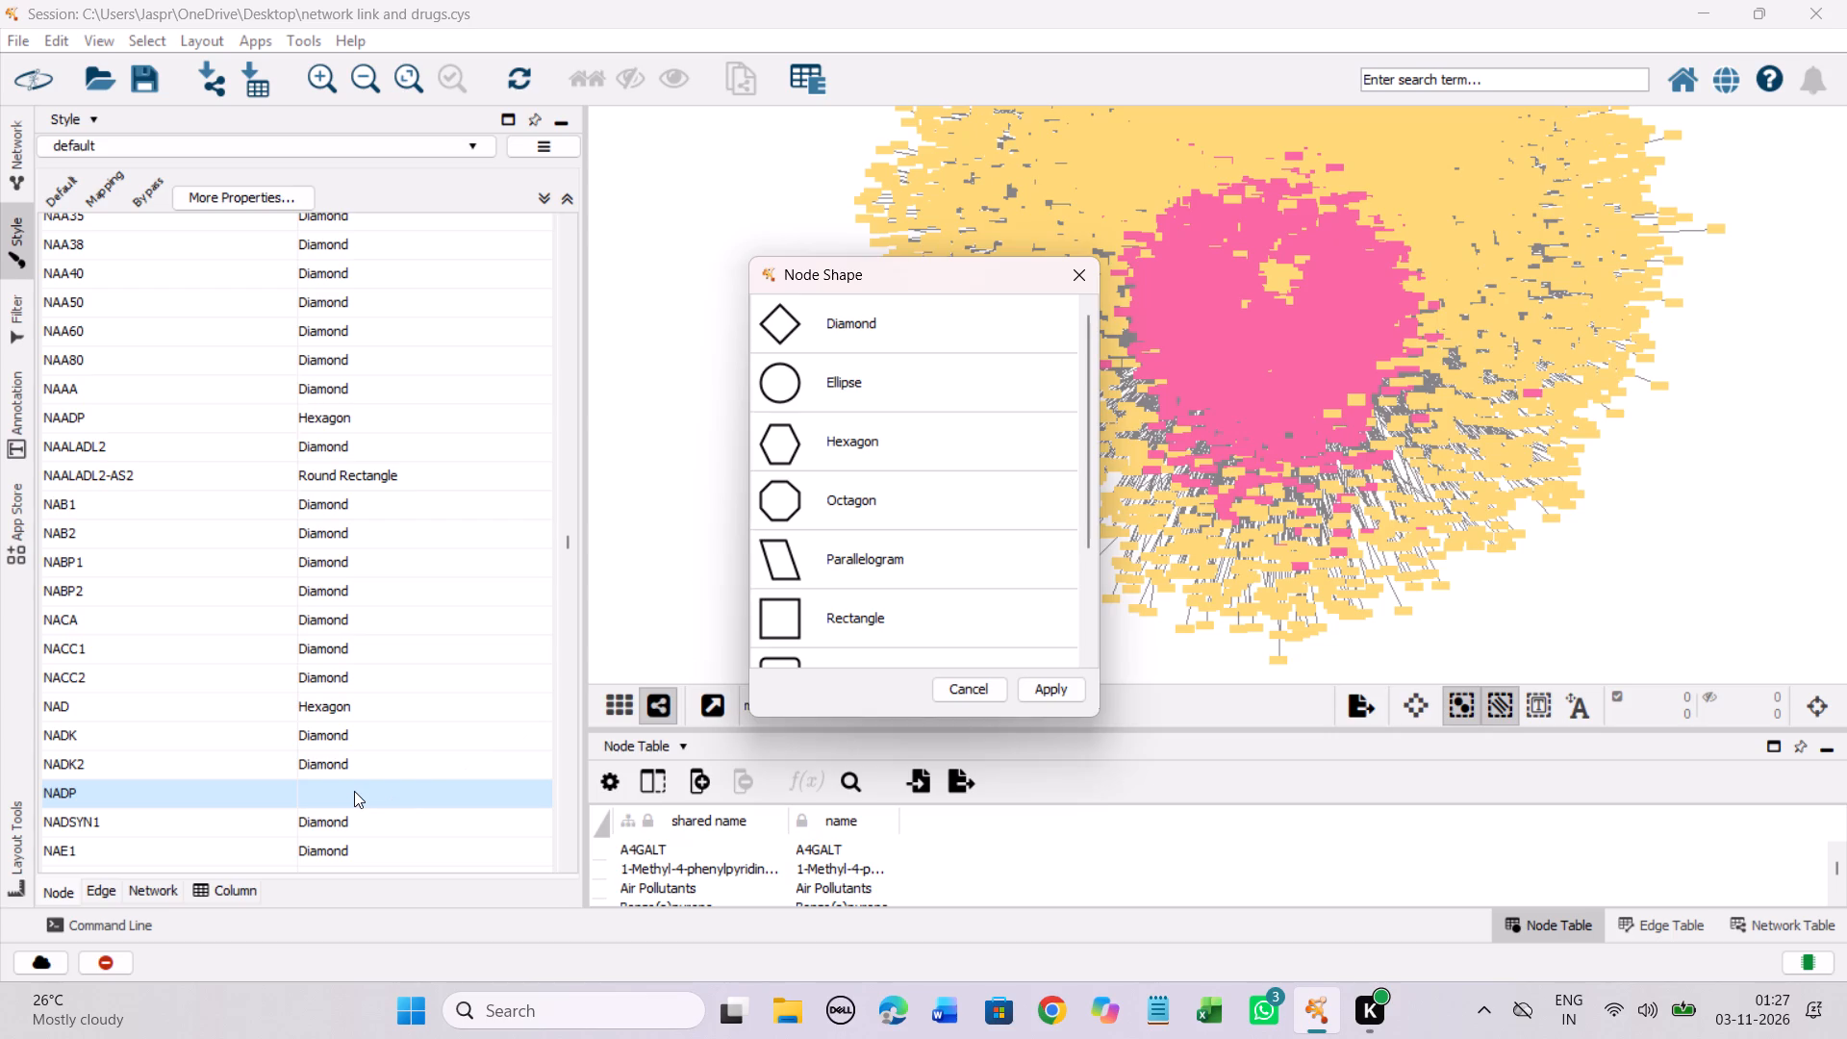
{"action": "left_click", "coordinate": [877, 439]}
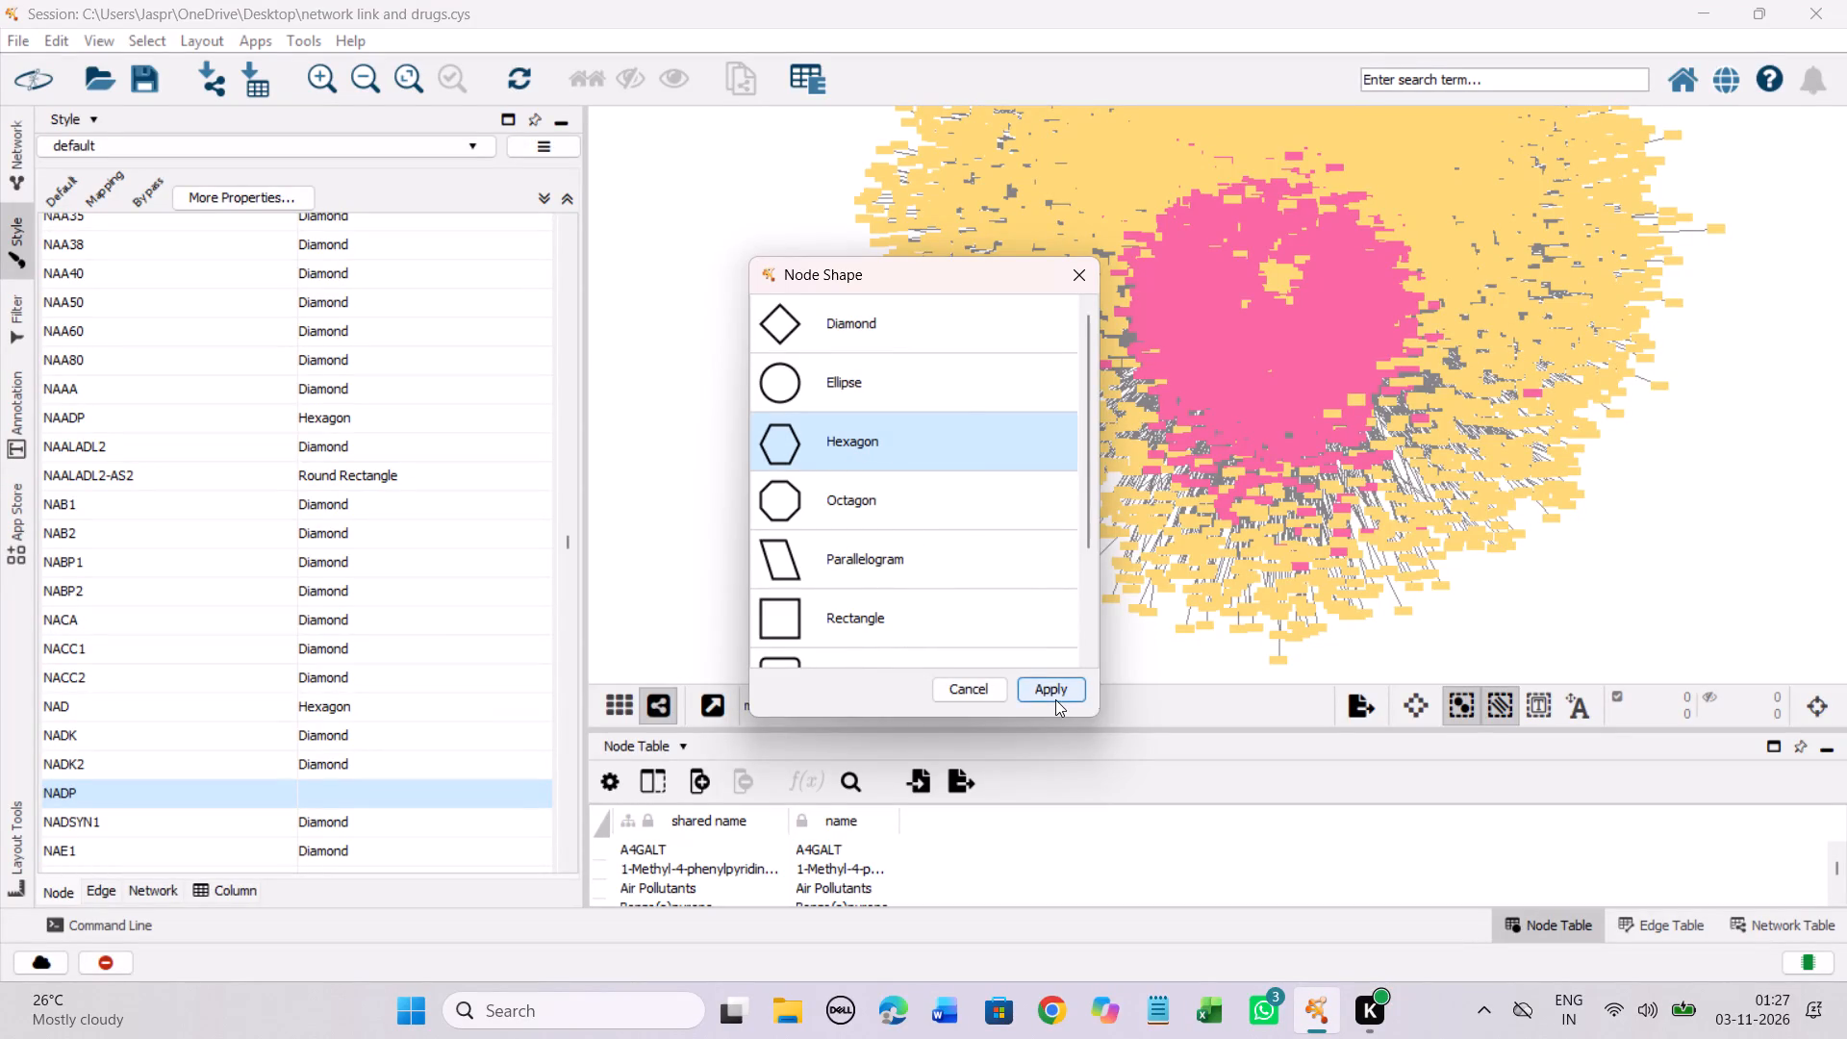
{"action": "left_click", "coordinate": [1054, 690]}
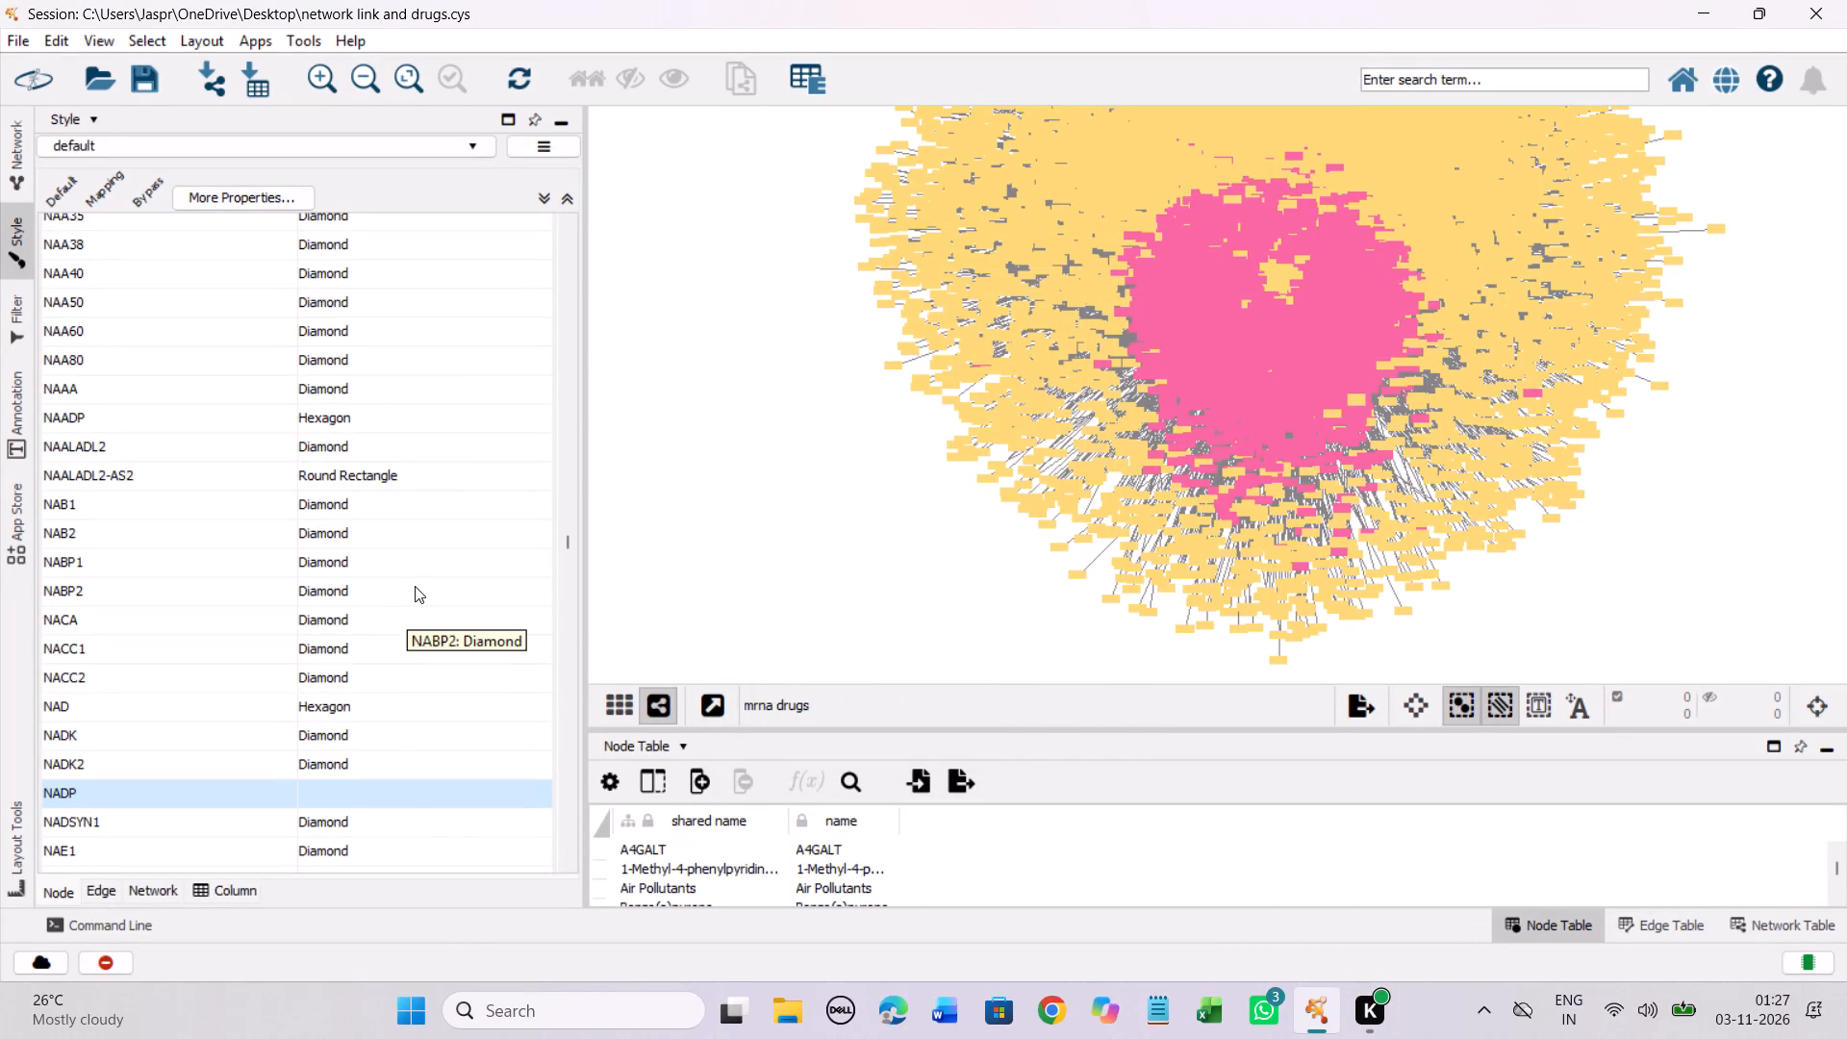
{"action": "scroll", "coordinate": [415, 586], "scroll_direction": "down", "scroll_amount": 13}
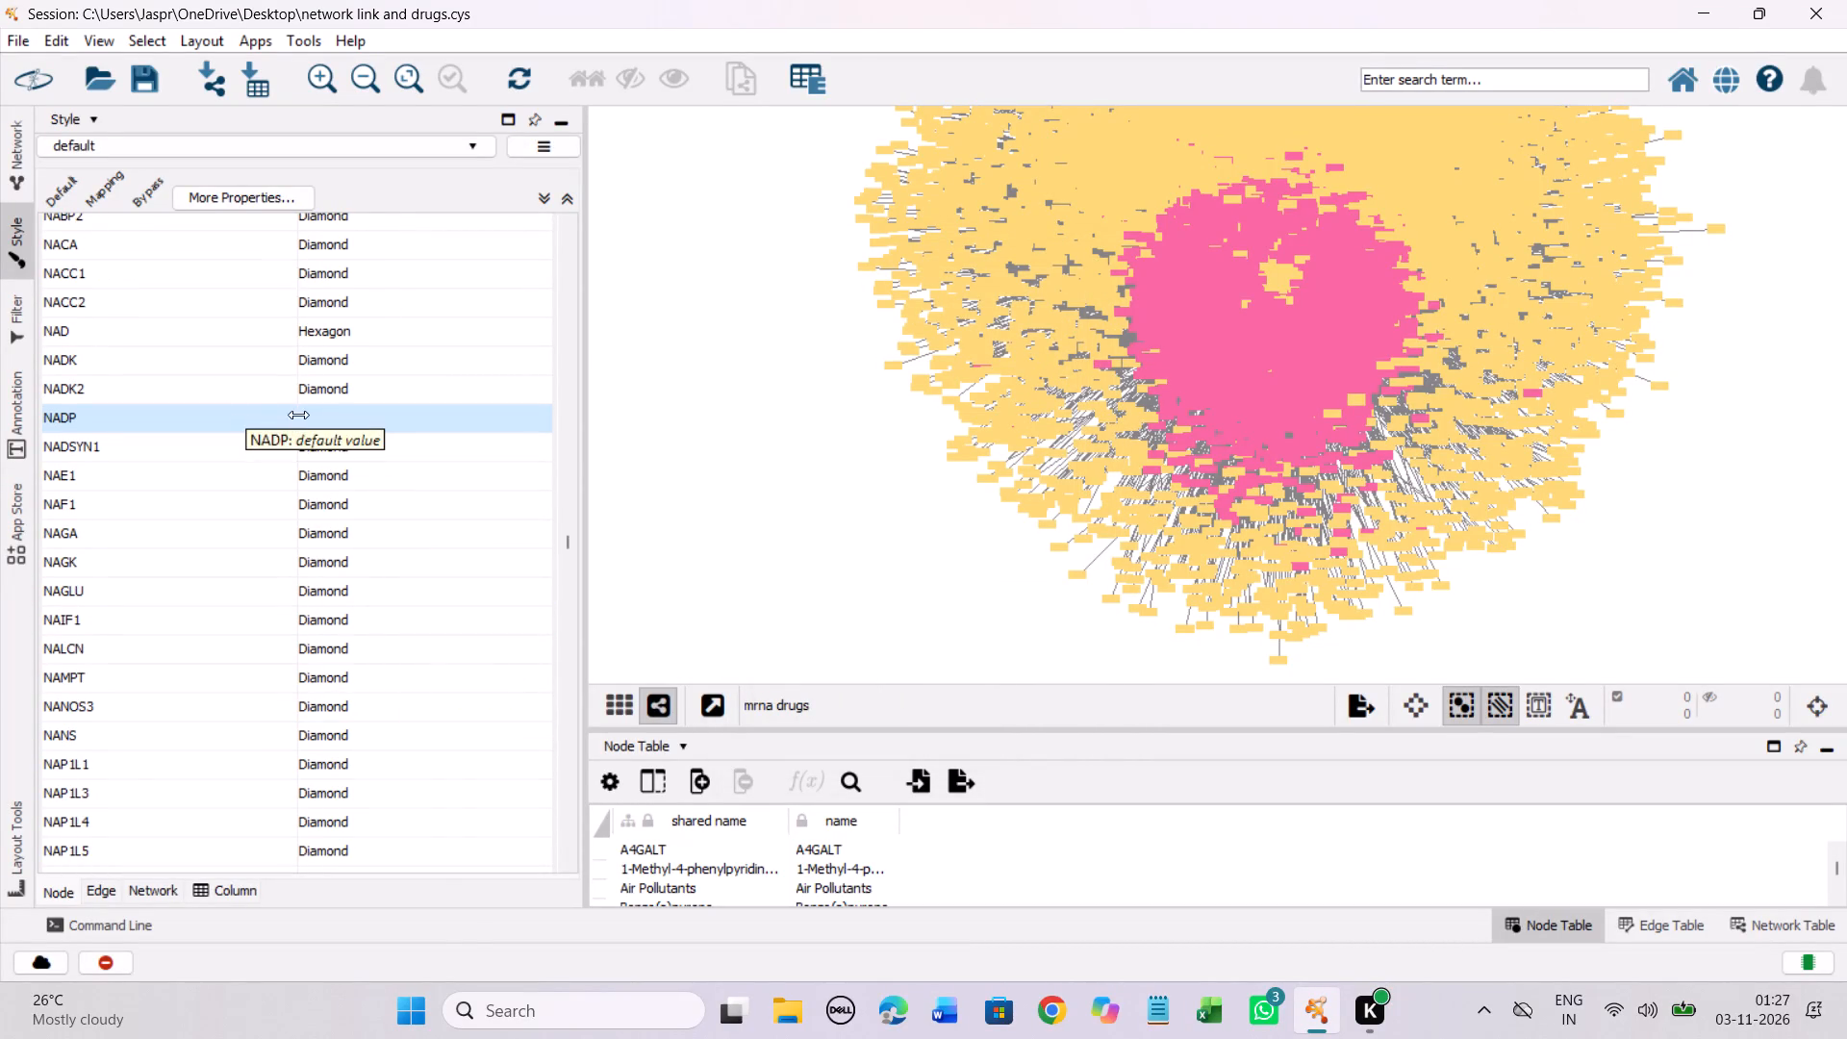
{"action": "right_click", "coordinate": [301, 415]}
{"action": "left_click", "coordinate": [375, 428]}
{"action": "left_click", "coordinate": [681, 438]}
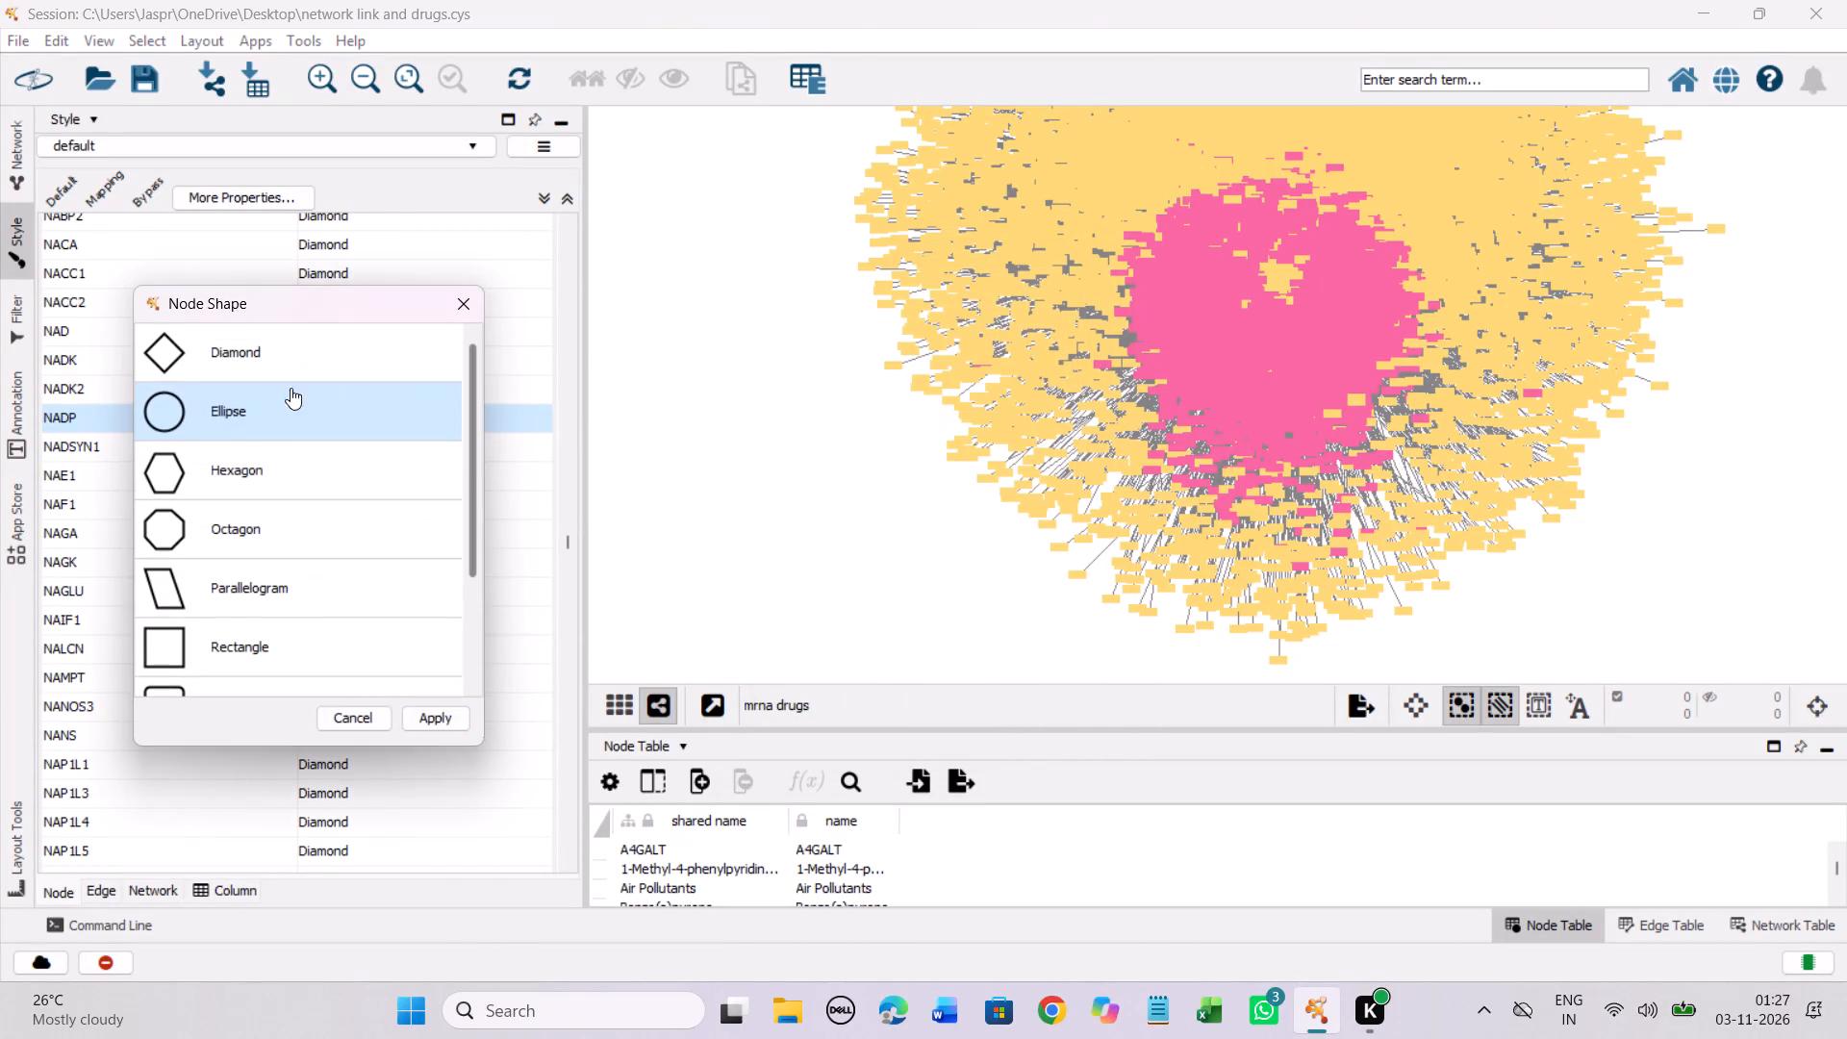
{"action": "left_click", "coordinate": [266, 464]}
{"action": "left_click", "coordinate": [436, 718]}
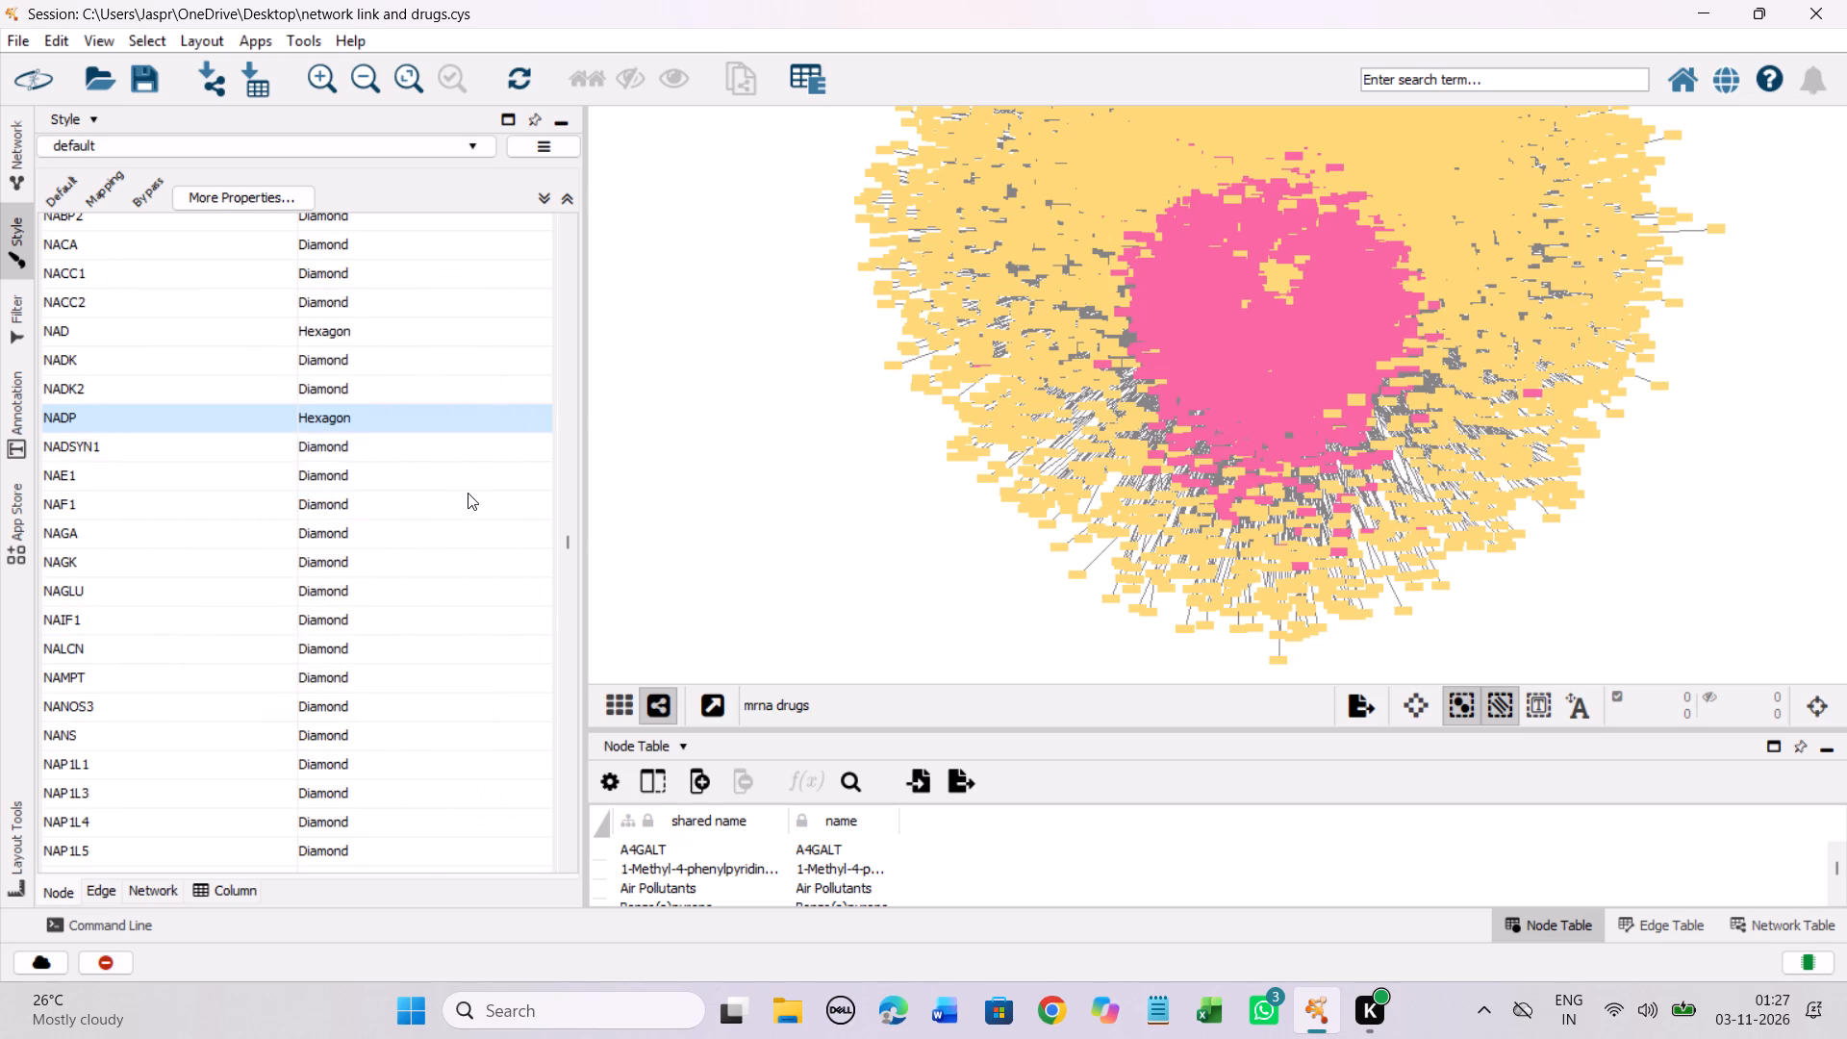
Set the discrete node shape mapping for the unmapped entry NAc-Sar-Gly-Val-(d-allo-Ile)-Thr-Nva-Ile-Arg-ProNEt to Hexagon.
{"action": "scroll", "coordinate": [468, 493], "scroll_direction": "down", "scroll_amount": 17}
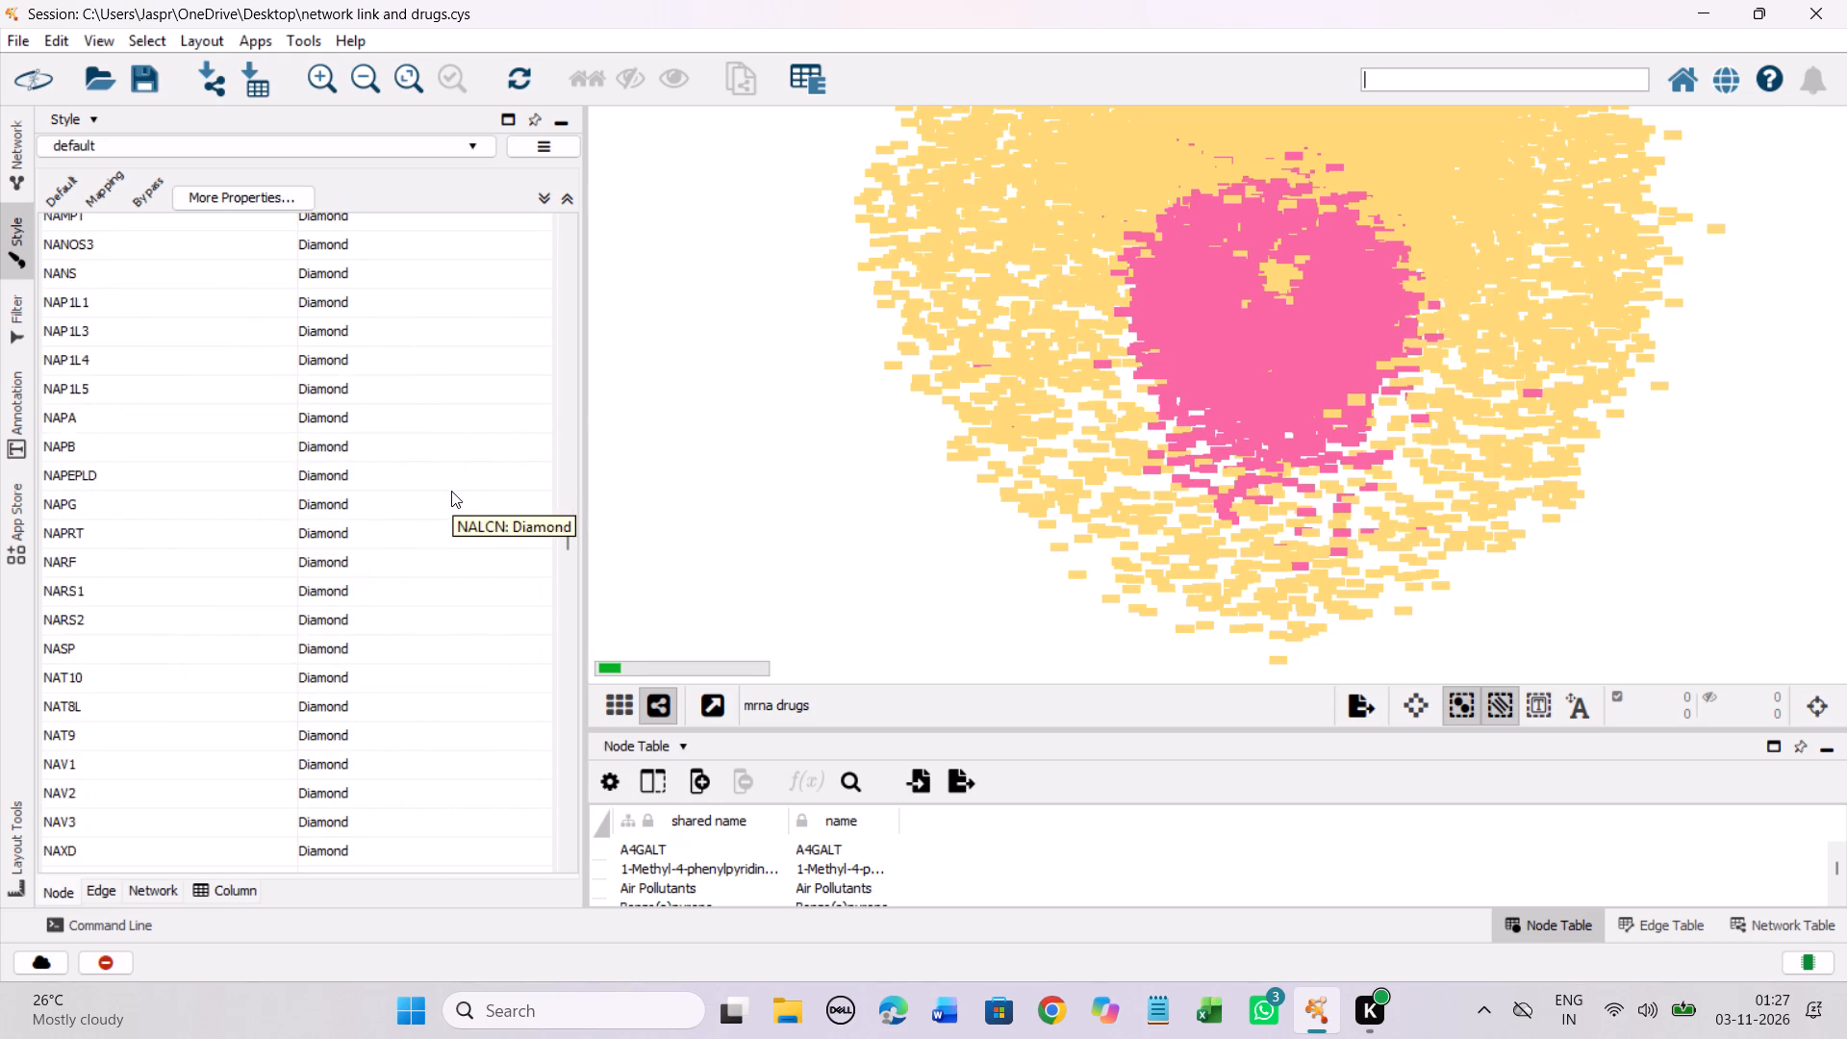
{"action": "scroll", "coordinate": [451, 491], "scroll_direction": "down", "scroll_amount": 20}
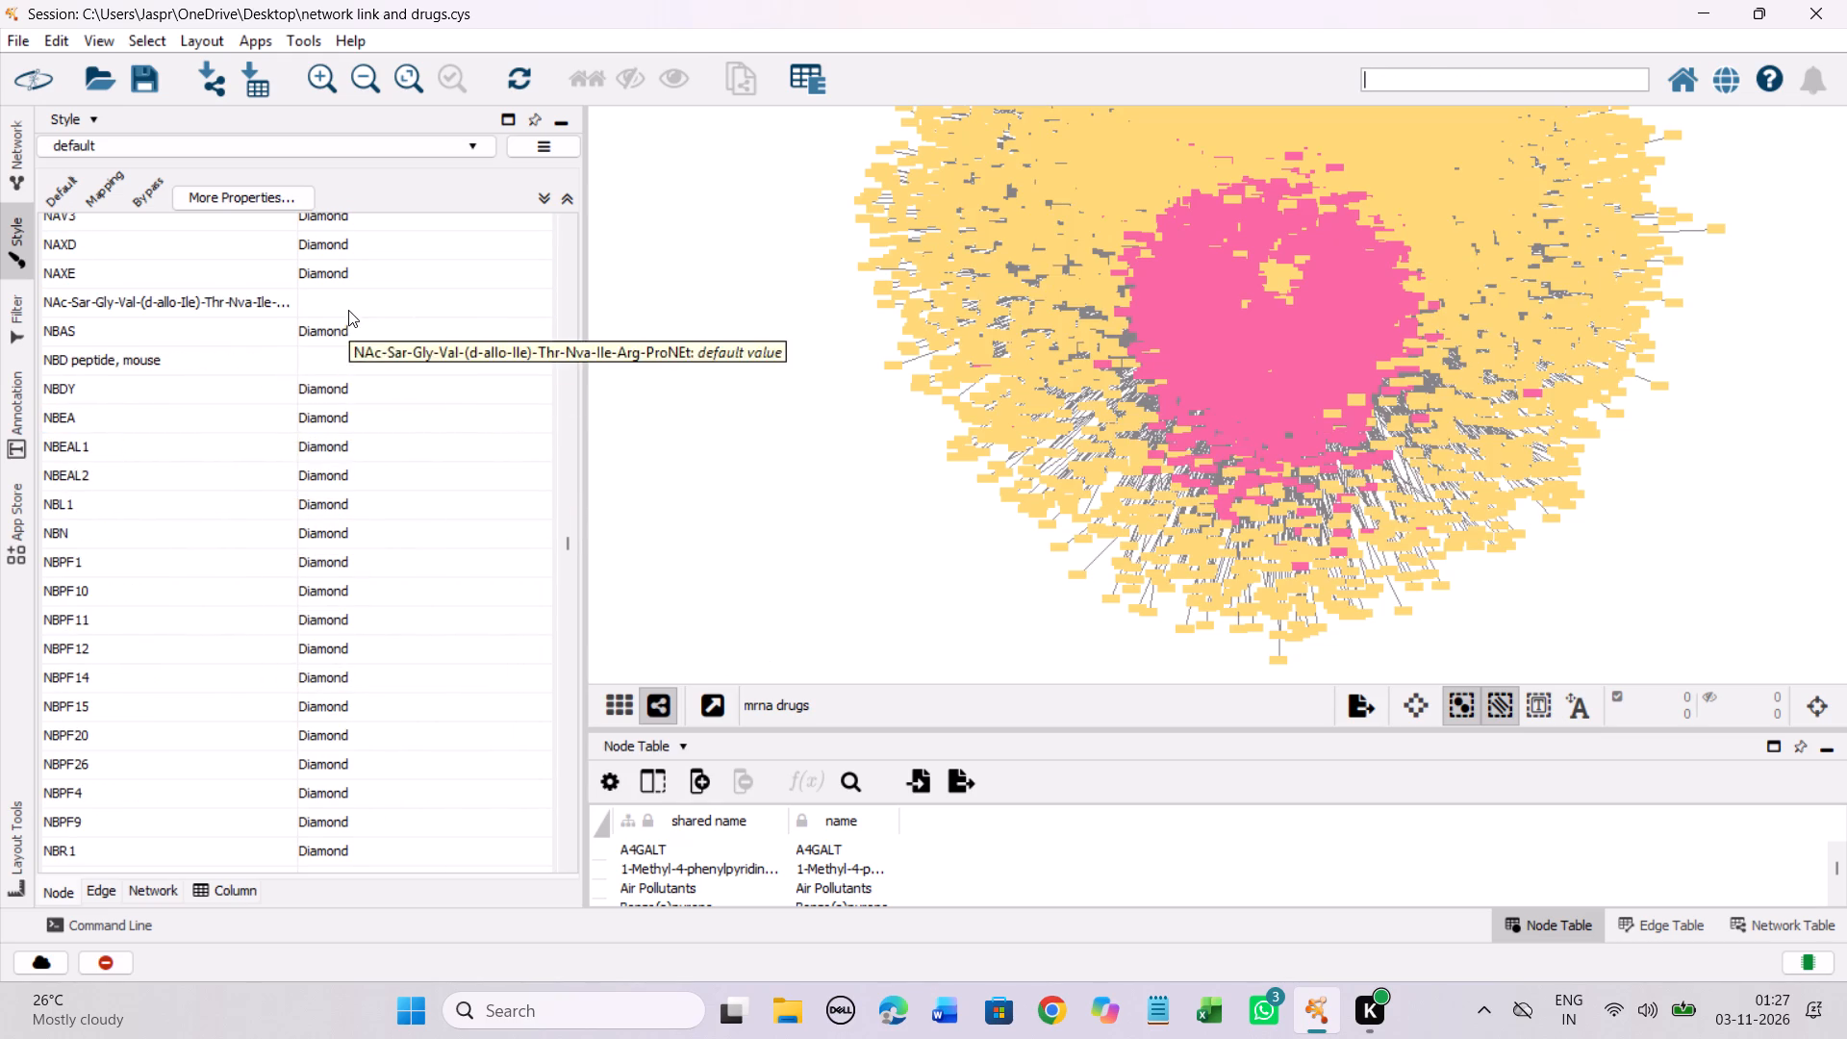
{"action": "left_click", "coordinate": [349, 303]}
{"action": "right_click", "coordinate": [349, 303]}
{"action": "left_click", "coordinate": [709, 326]}
{"action": "scroll", "coordinate": [709, 326], "scroll_direction": "down", "scroll_amount": 1}
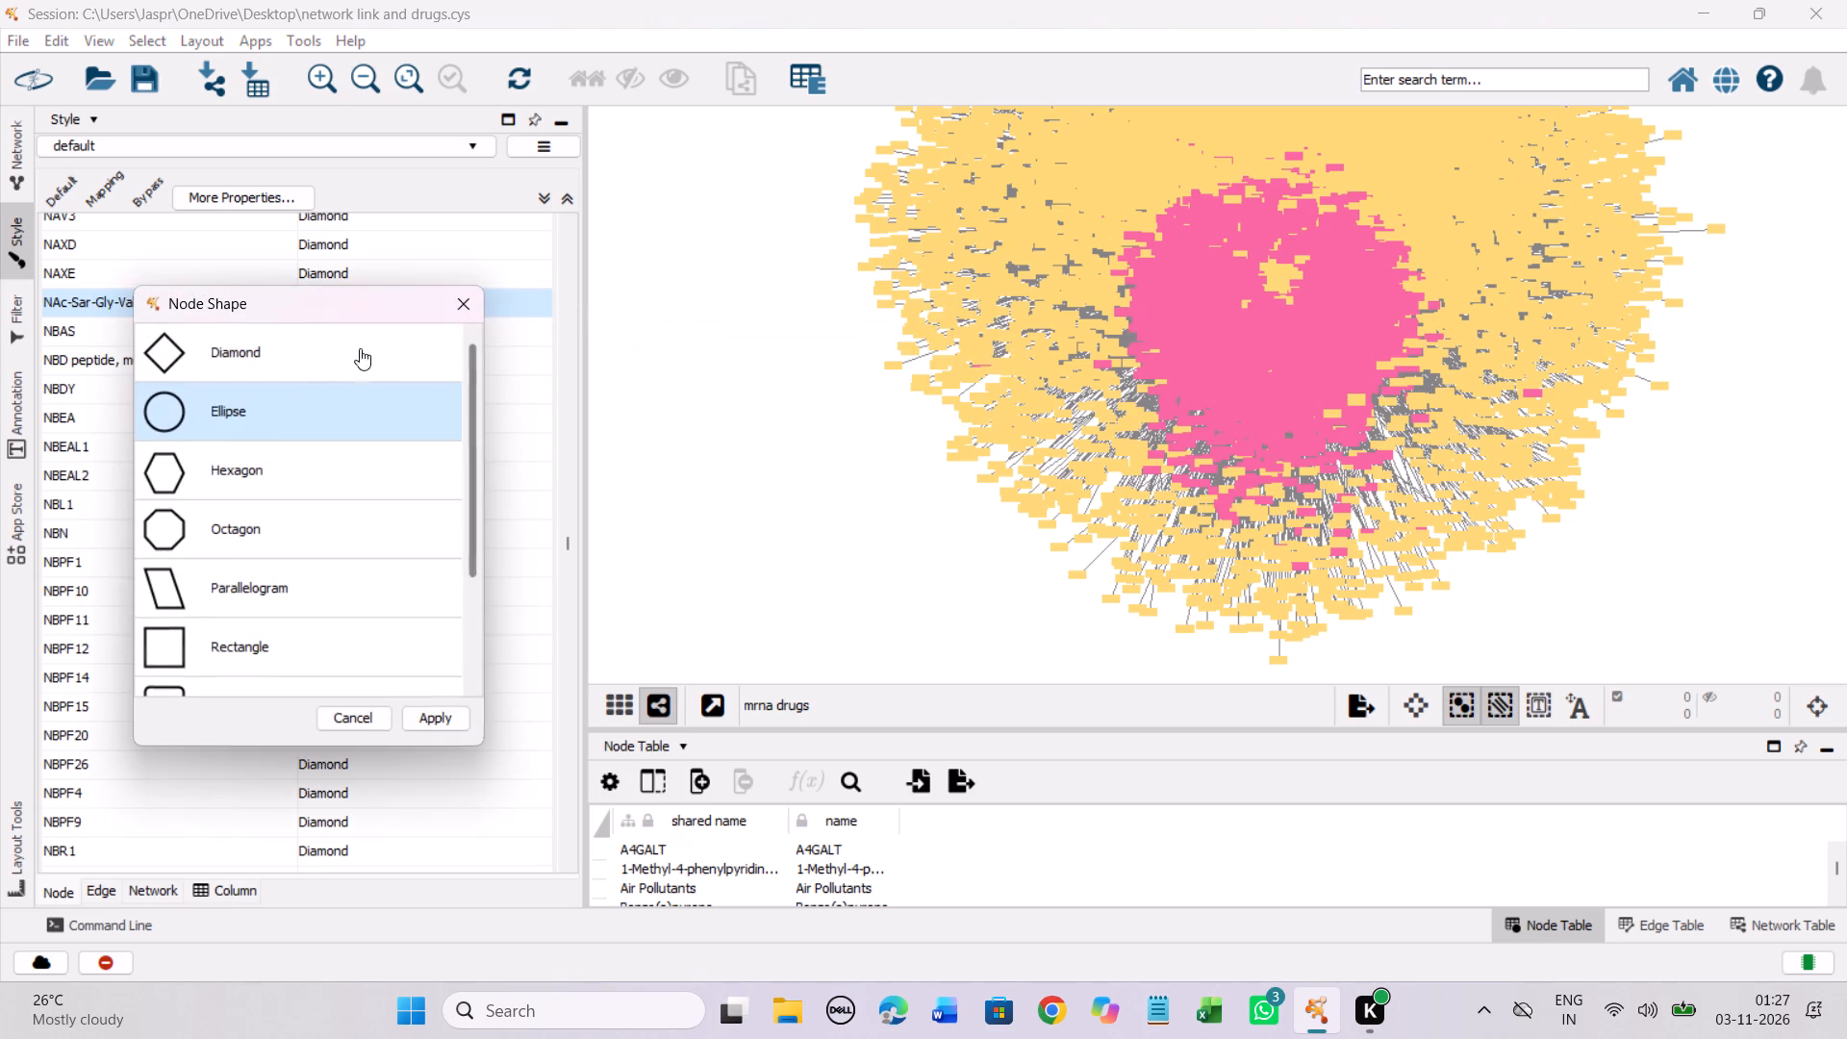
{"action": "left_click", "coordinate": [269, 471]}
{"action": "left_click", "coordinate": [452, 720]}
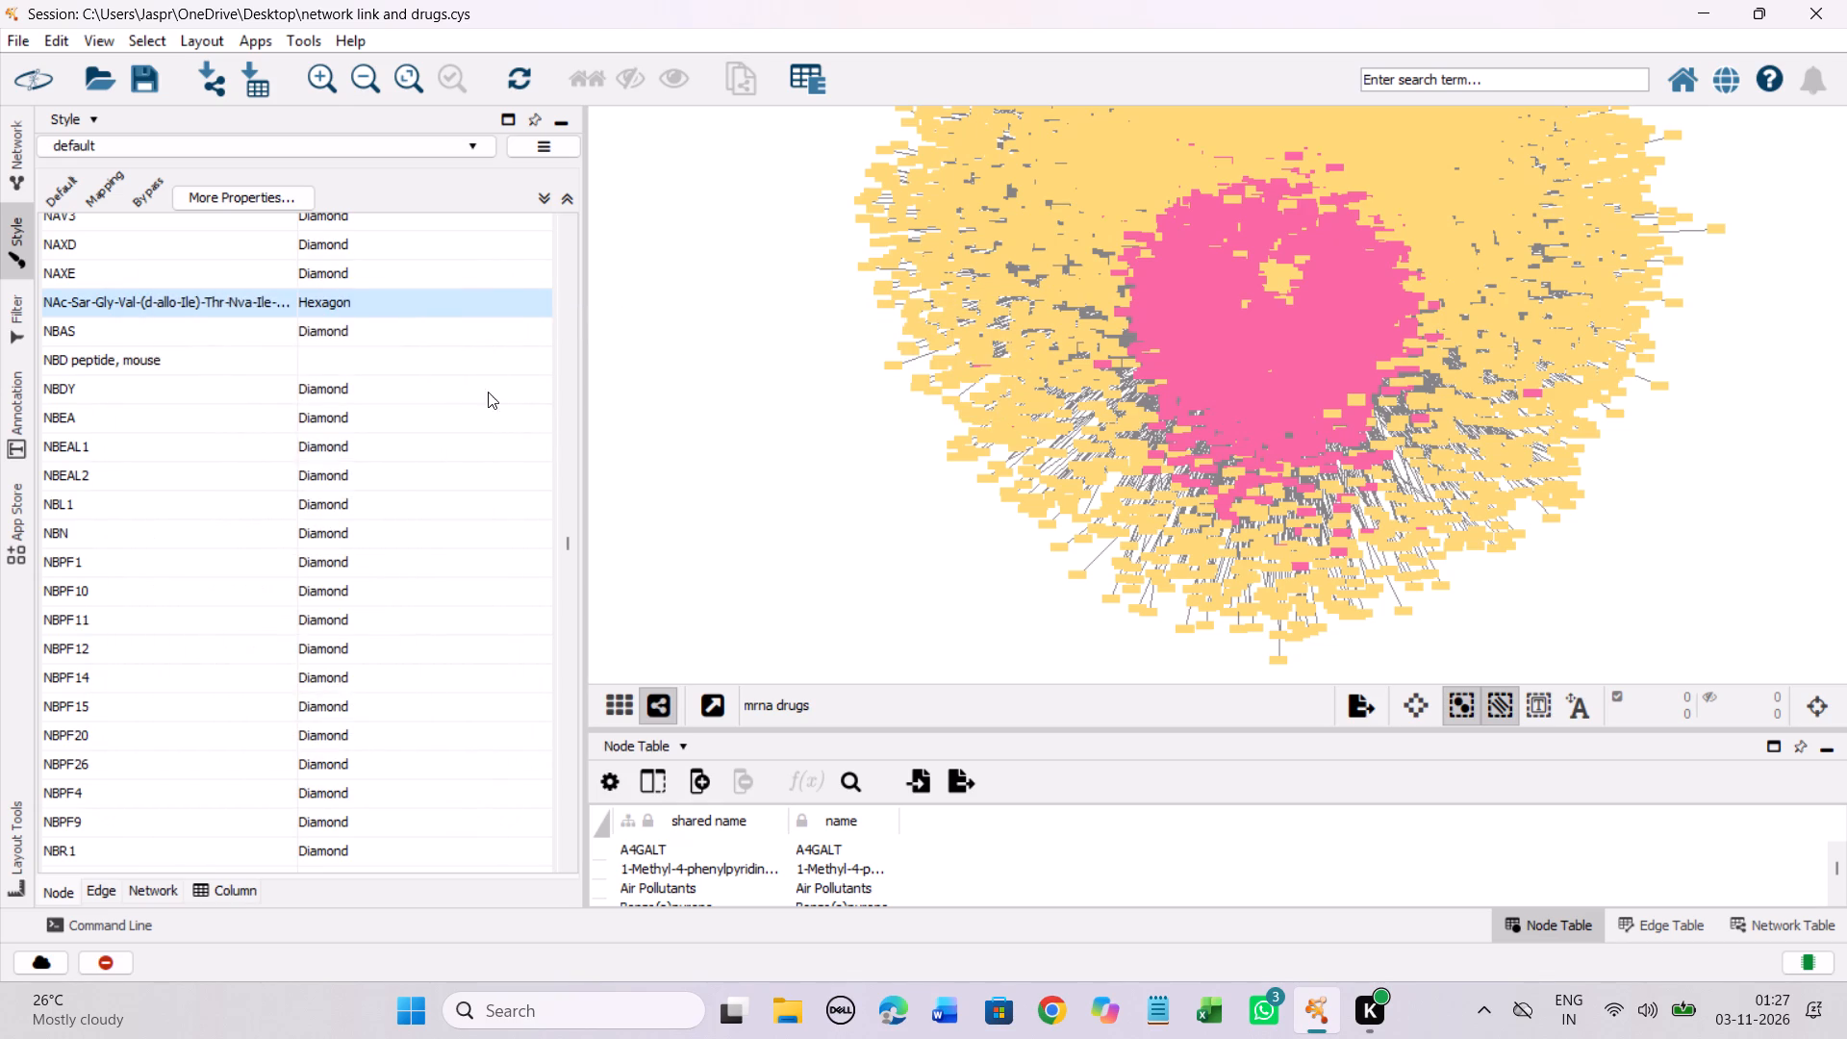
Set the discrete node shape mapping for the unmapped entry NBD peptide, mouse to Hexagon.
{"action": "left_click", "coordinate": [397, 359]}
{"action": "left_click", "coordinate": [300, 358]}
{"action": "left_click", "coordinate": [395, 362]}
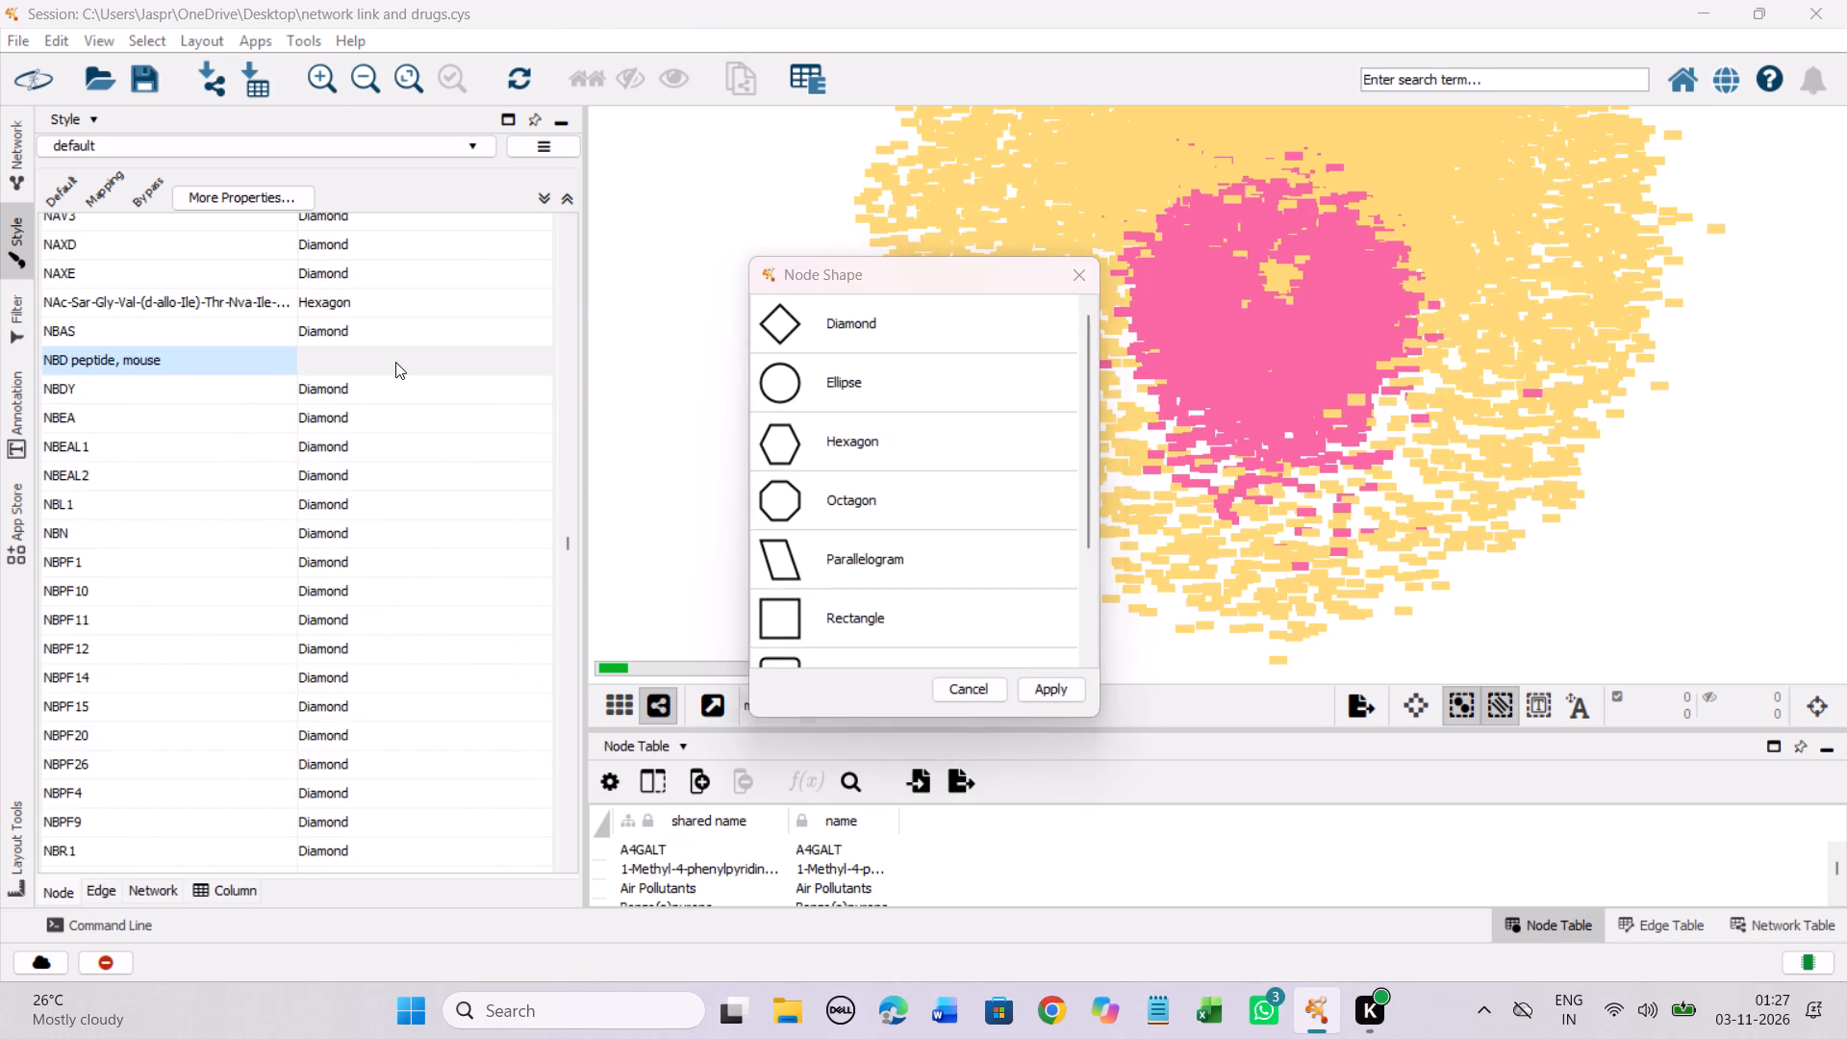
{"action": "left_click", "coordinate": [878, 459]}
{"action": "left_click", "coordinate": [1061, 697]}
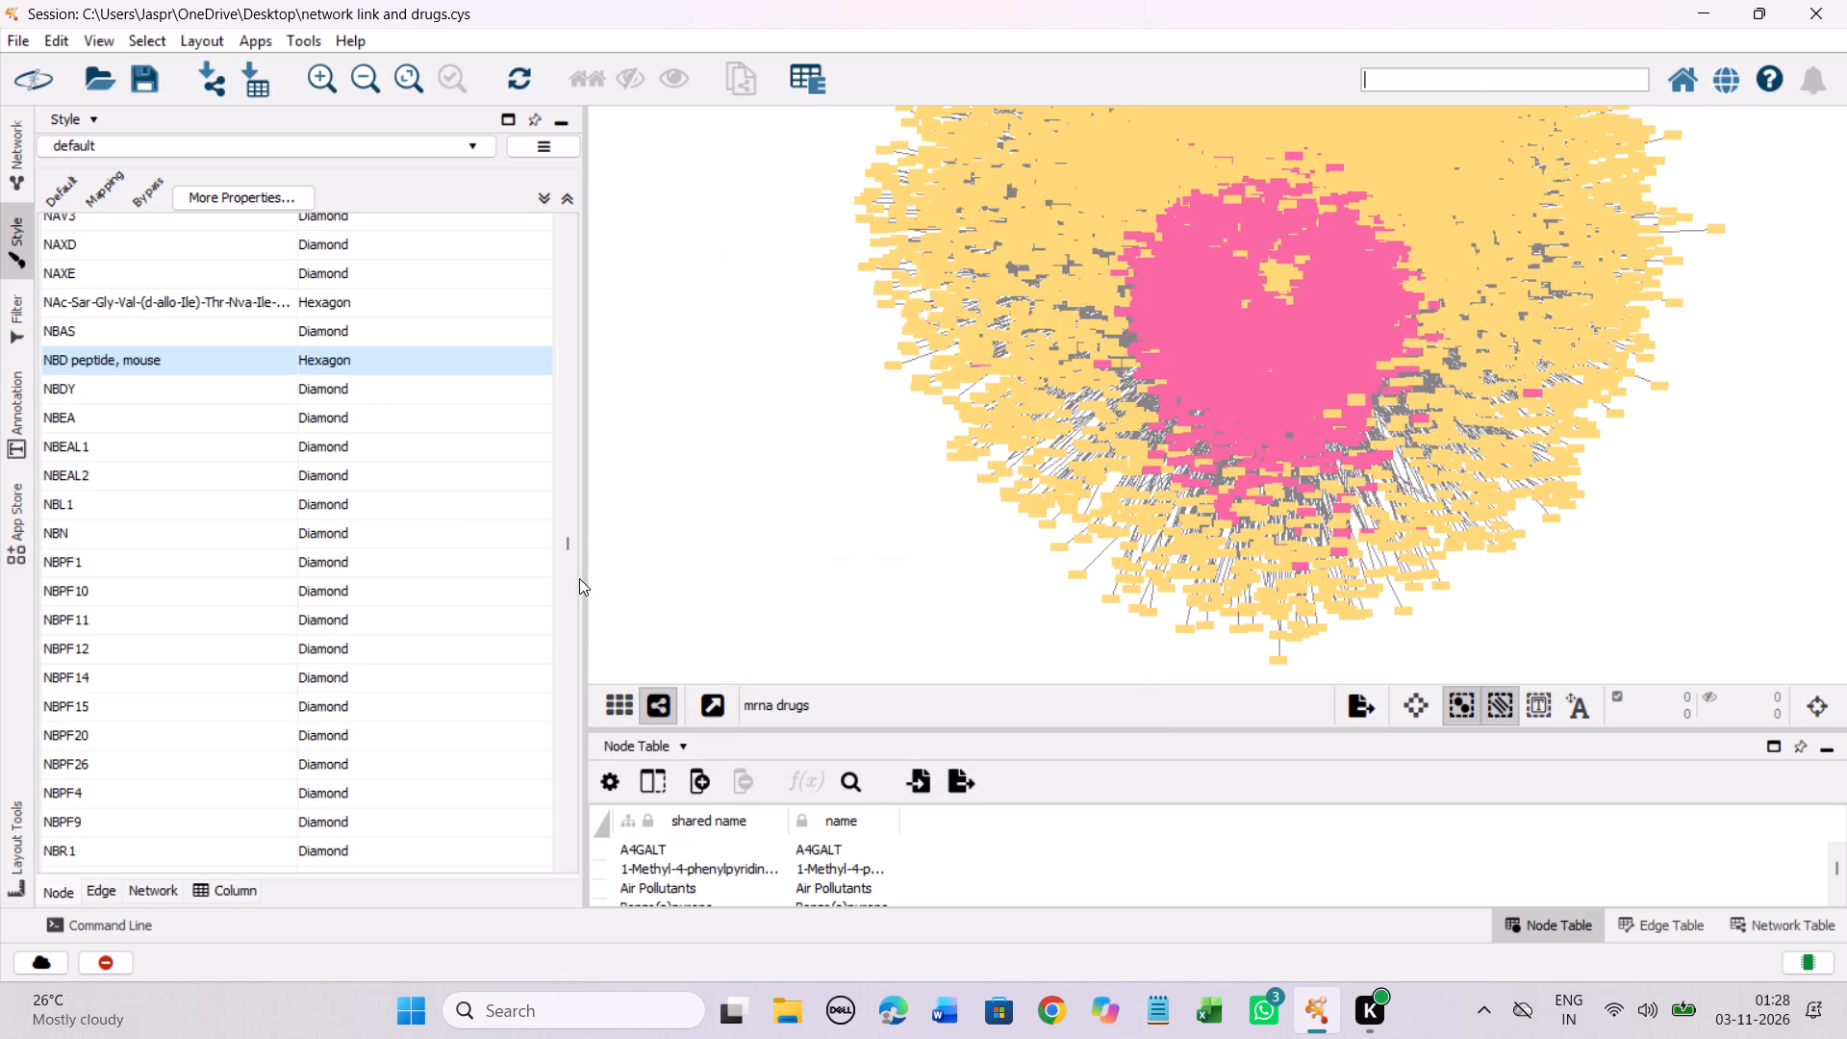
Set the discrete node shape mapping for the unmapped entry NC 1153 to Hexagon.
{"action": "scroll", "coordinate": [441, 494], "scroll_direction": "down", "scroll_amount": 10}
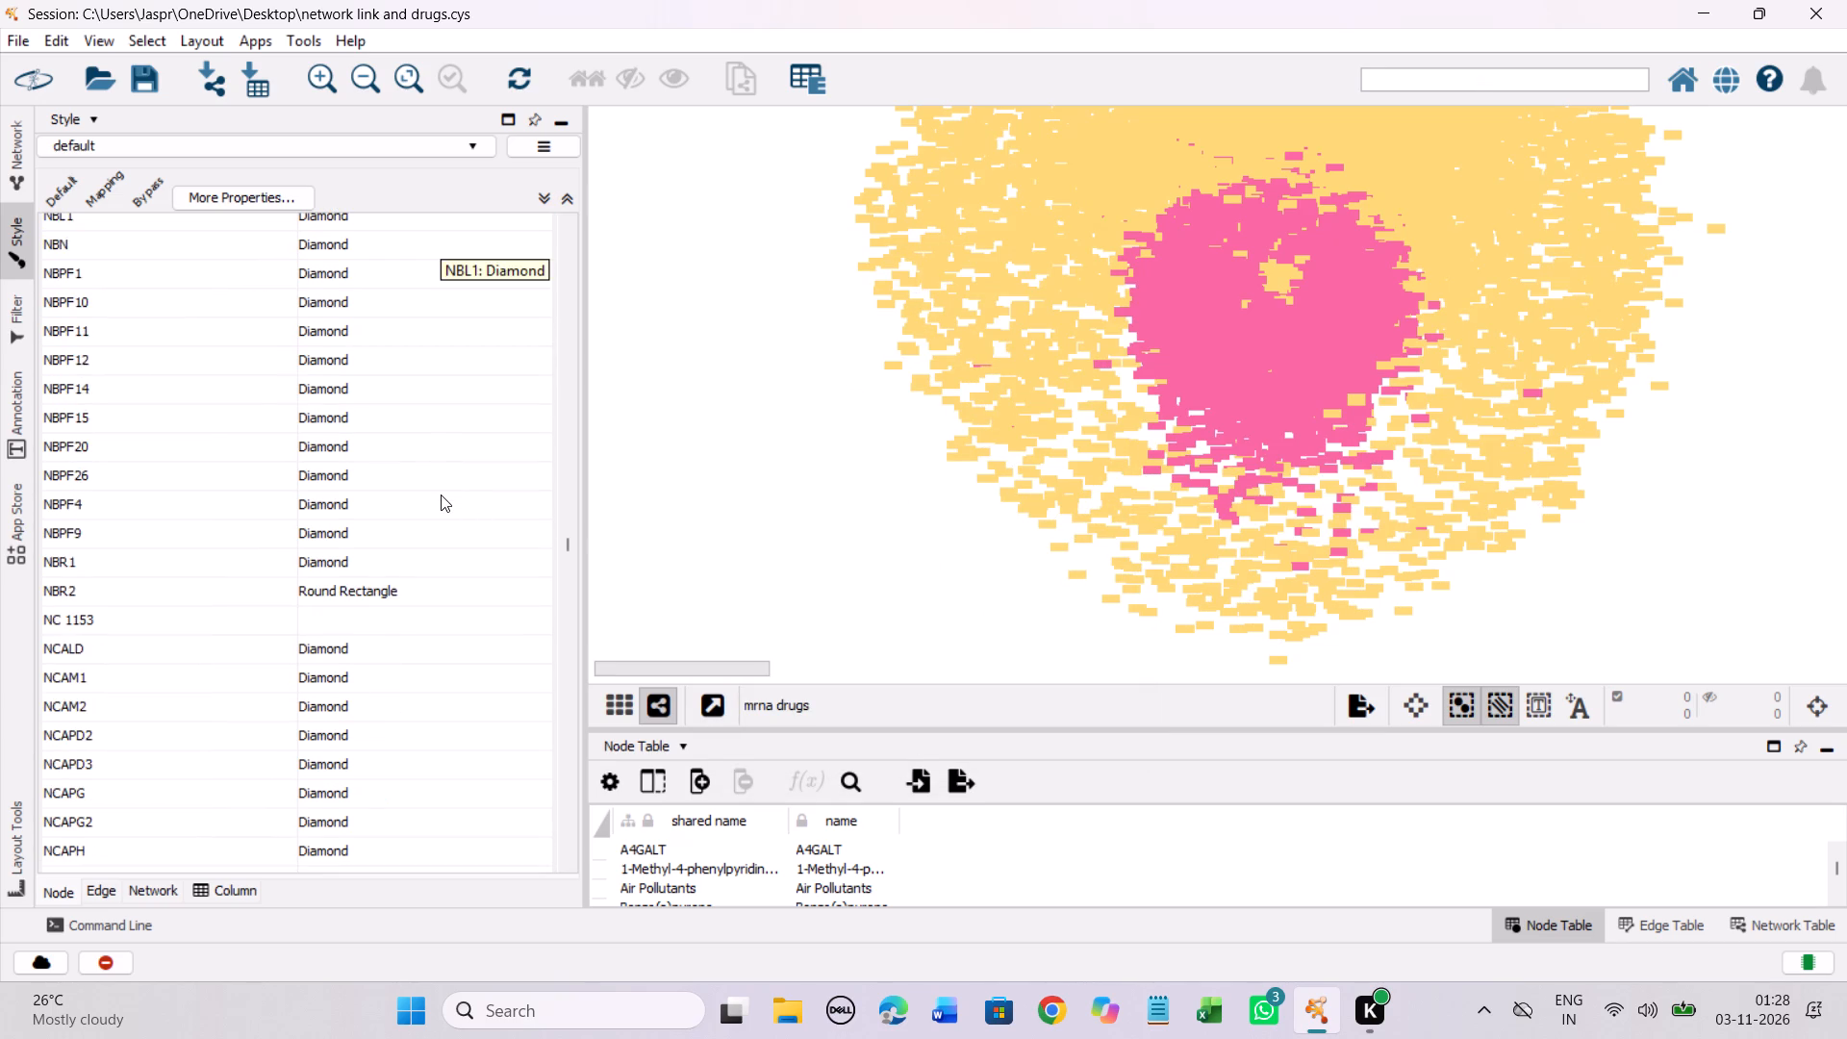
{"action": "scroll", "coordinate": [441, 494], "scroll_direction": "up", "scroll_amount": 7}
{"action": "scroll", "coordinate": [441, 494], "scroll_direction": "down", "scroll_amount": 13}
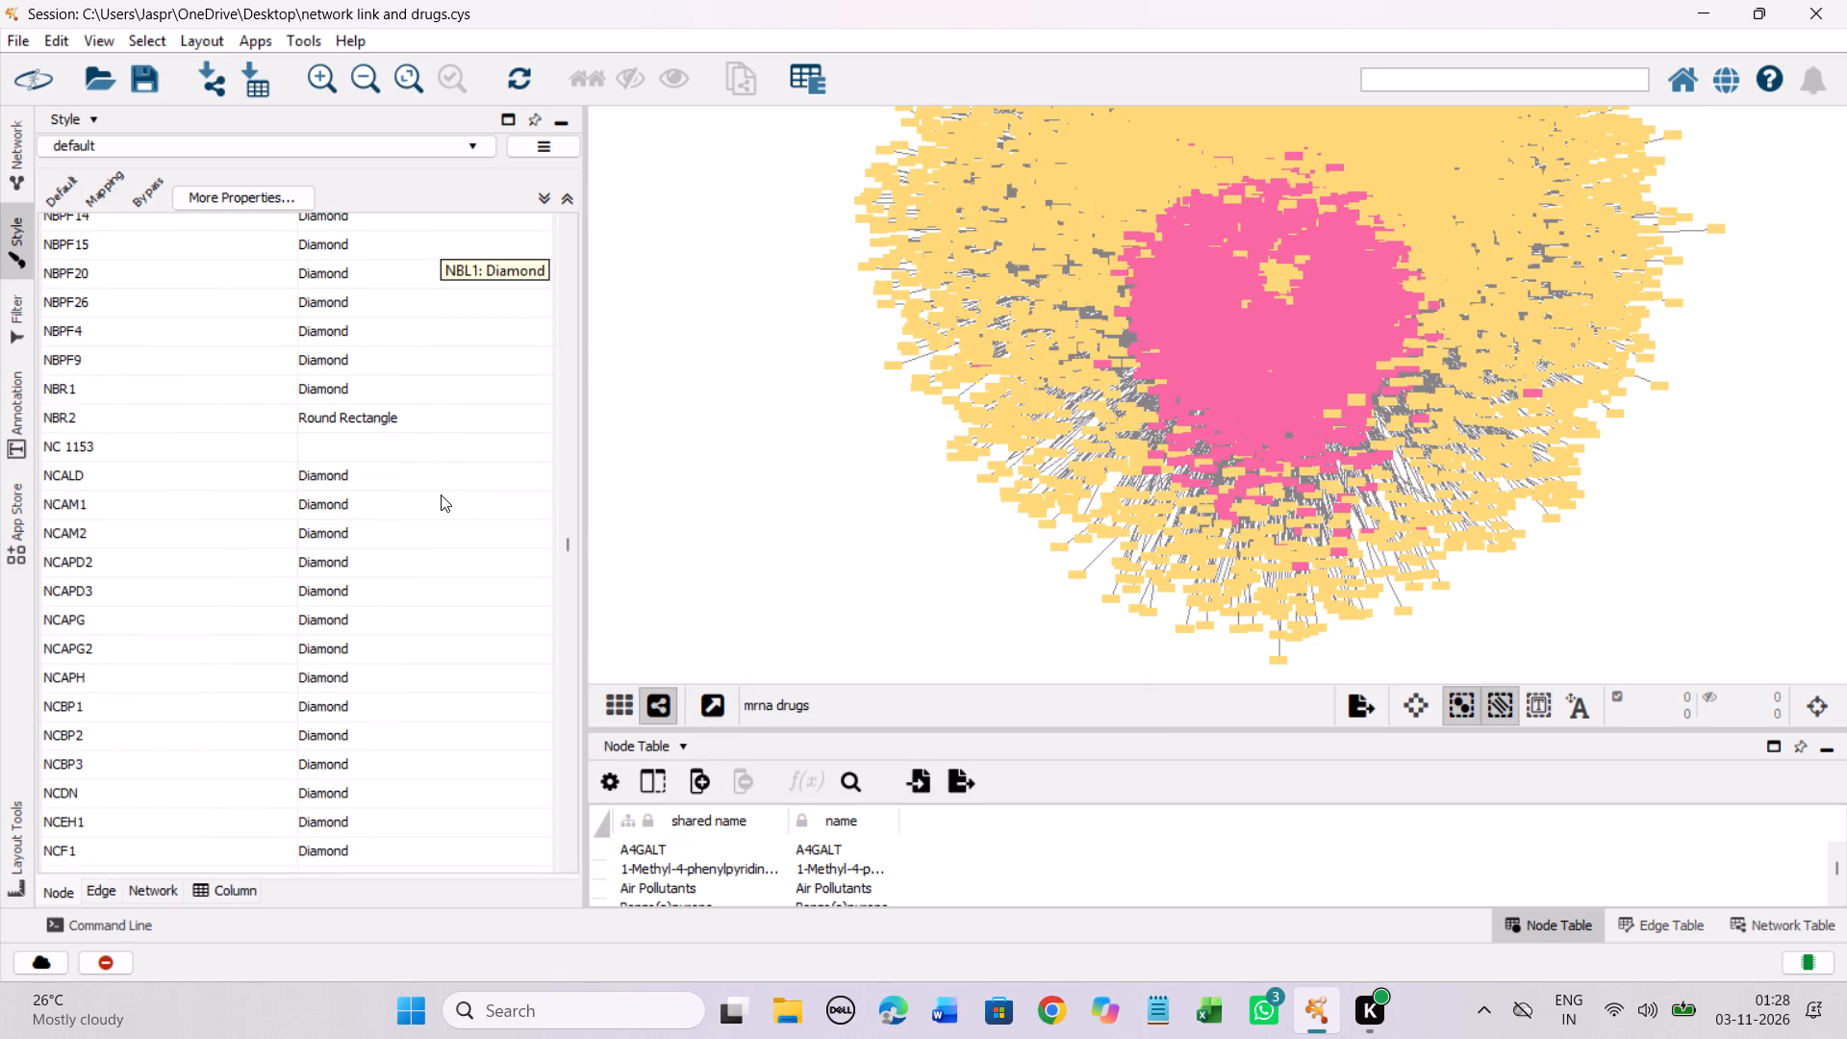
{"action": "left_click", "coordinate": [342, 452]}
{"action": "right_click", "coordinate": [342, 452]}
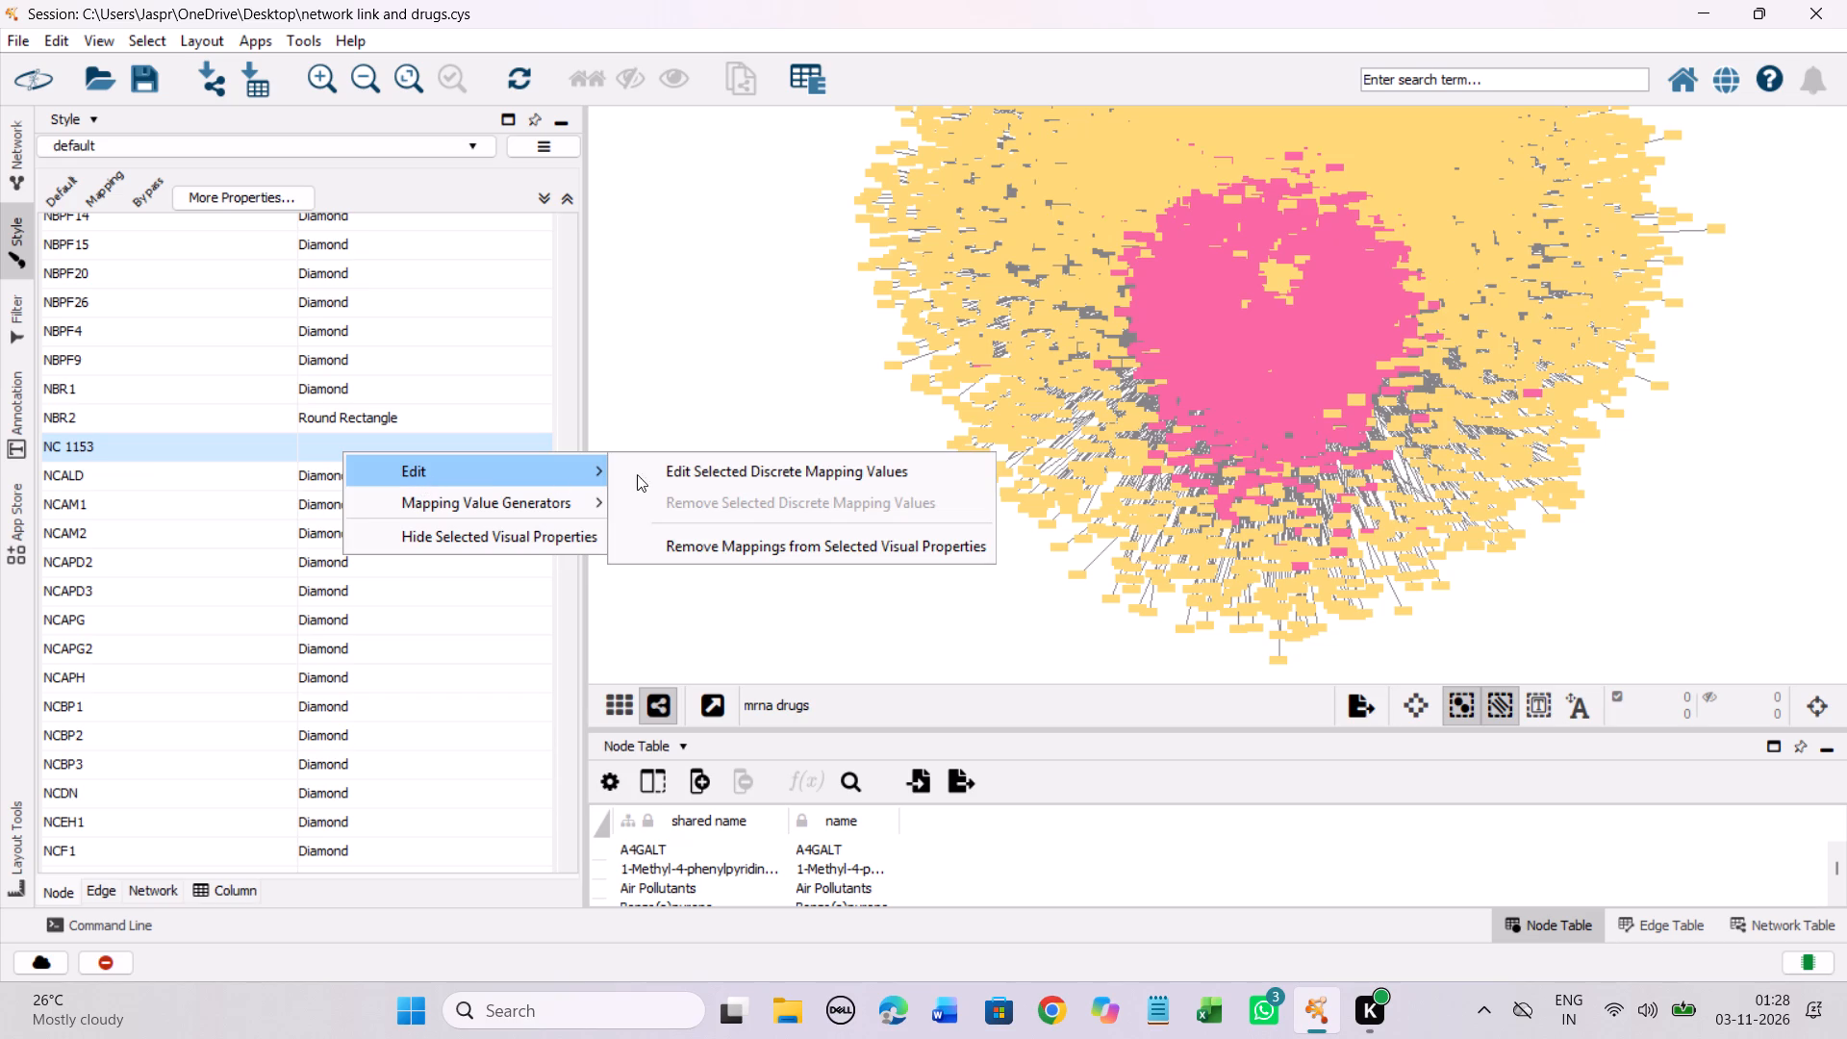
{"action": "left_click", "coordinate": [687, 472]}
{"action": "left_click", "coordinate": [279, 461]}
{"action": "left_click", "coordinate": [437, 709]}
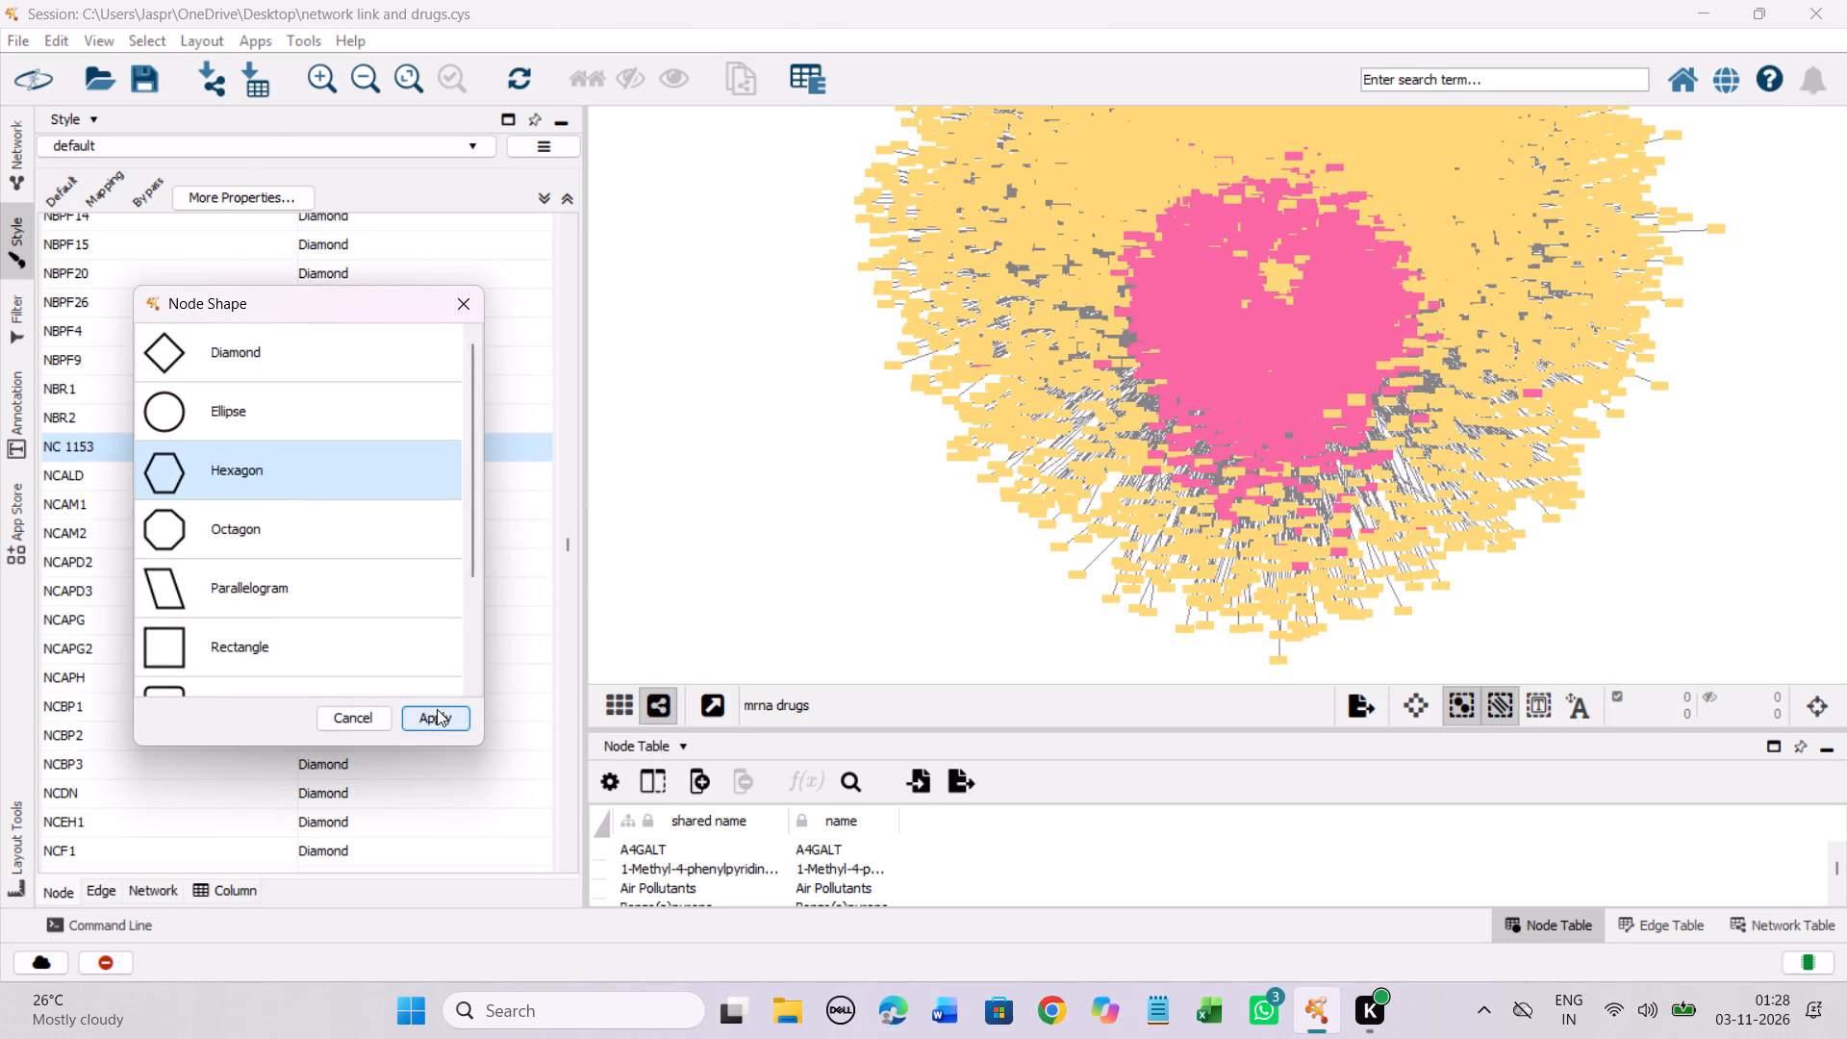
Set the node shape mapping to Hexagon for the two unmapped entries NCGC 00229600 and NCGC00185684.
{"action": "scroll", "coordinate": [438, 504], "scroll_direction": "down", "scroll_amount": 7}
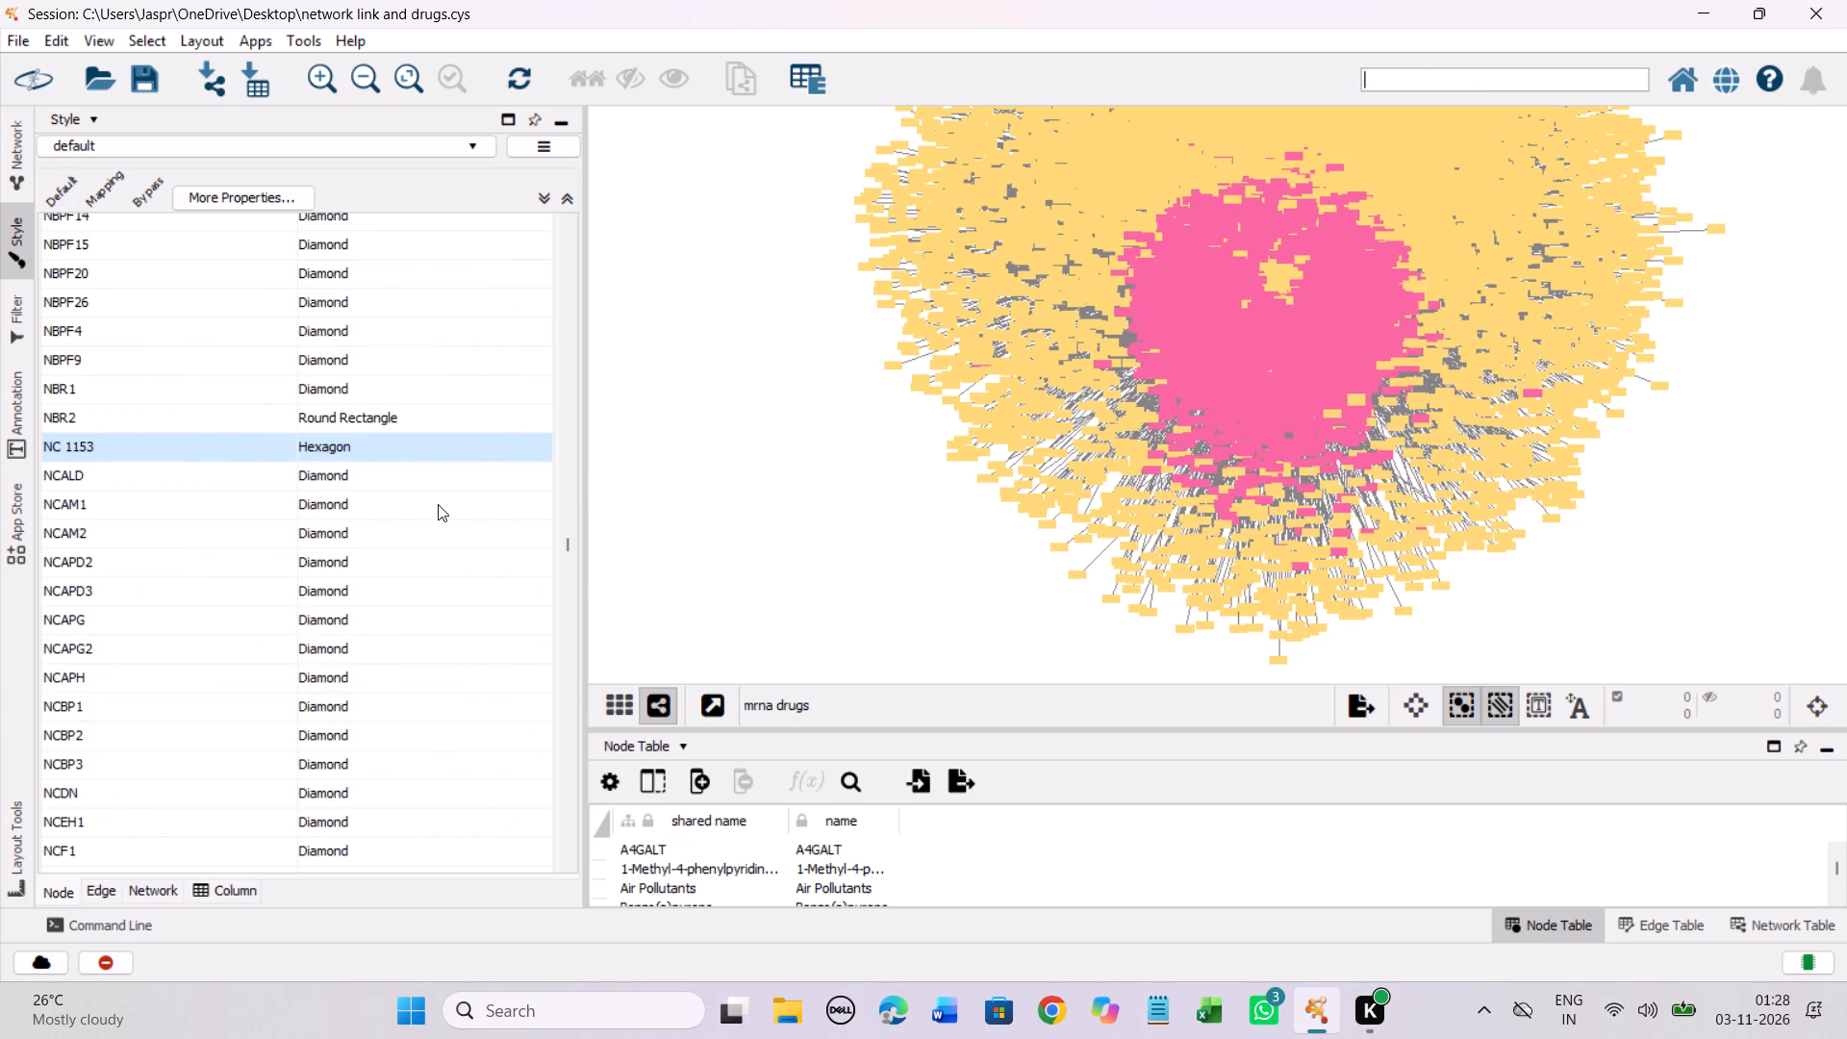
{"action": "scroll", "coordinate": [437, 504], "scroll_direction": "down", "scroll_amount": 6}
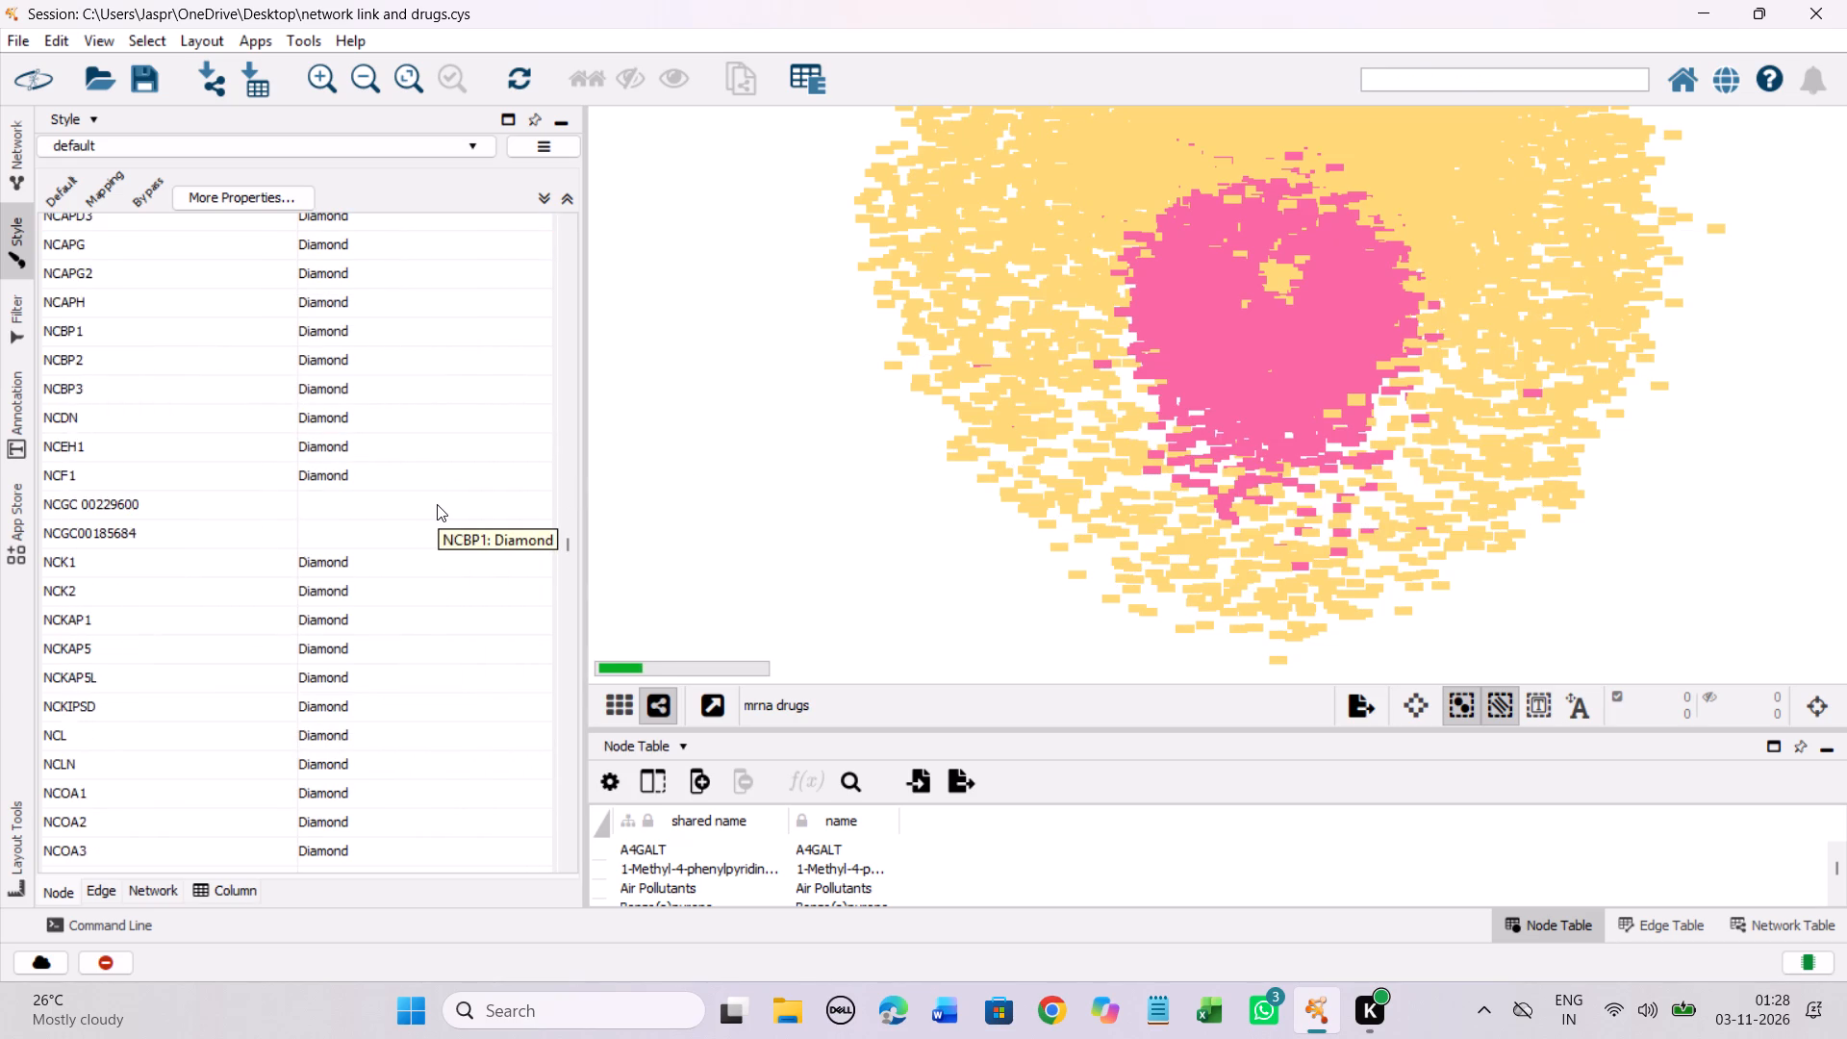
{"action": "scroll", "coordinate": [437, 504], "scroll_direction": "down", "scroll_amount": 3}
{"action": "left_click_drag", "start_coordinate": [321, 410], "coordinate": [313, 444]}
{"action": "right_click", "coordinate": [313, 444]}
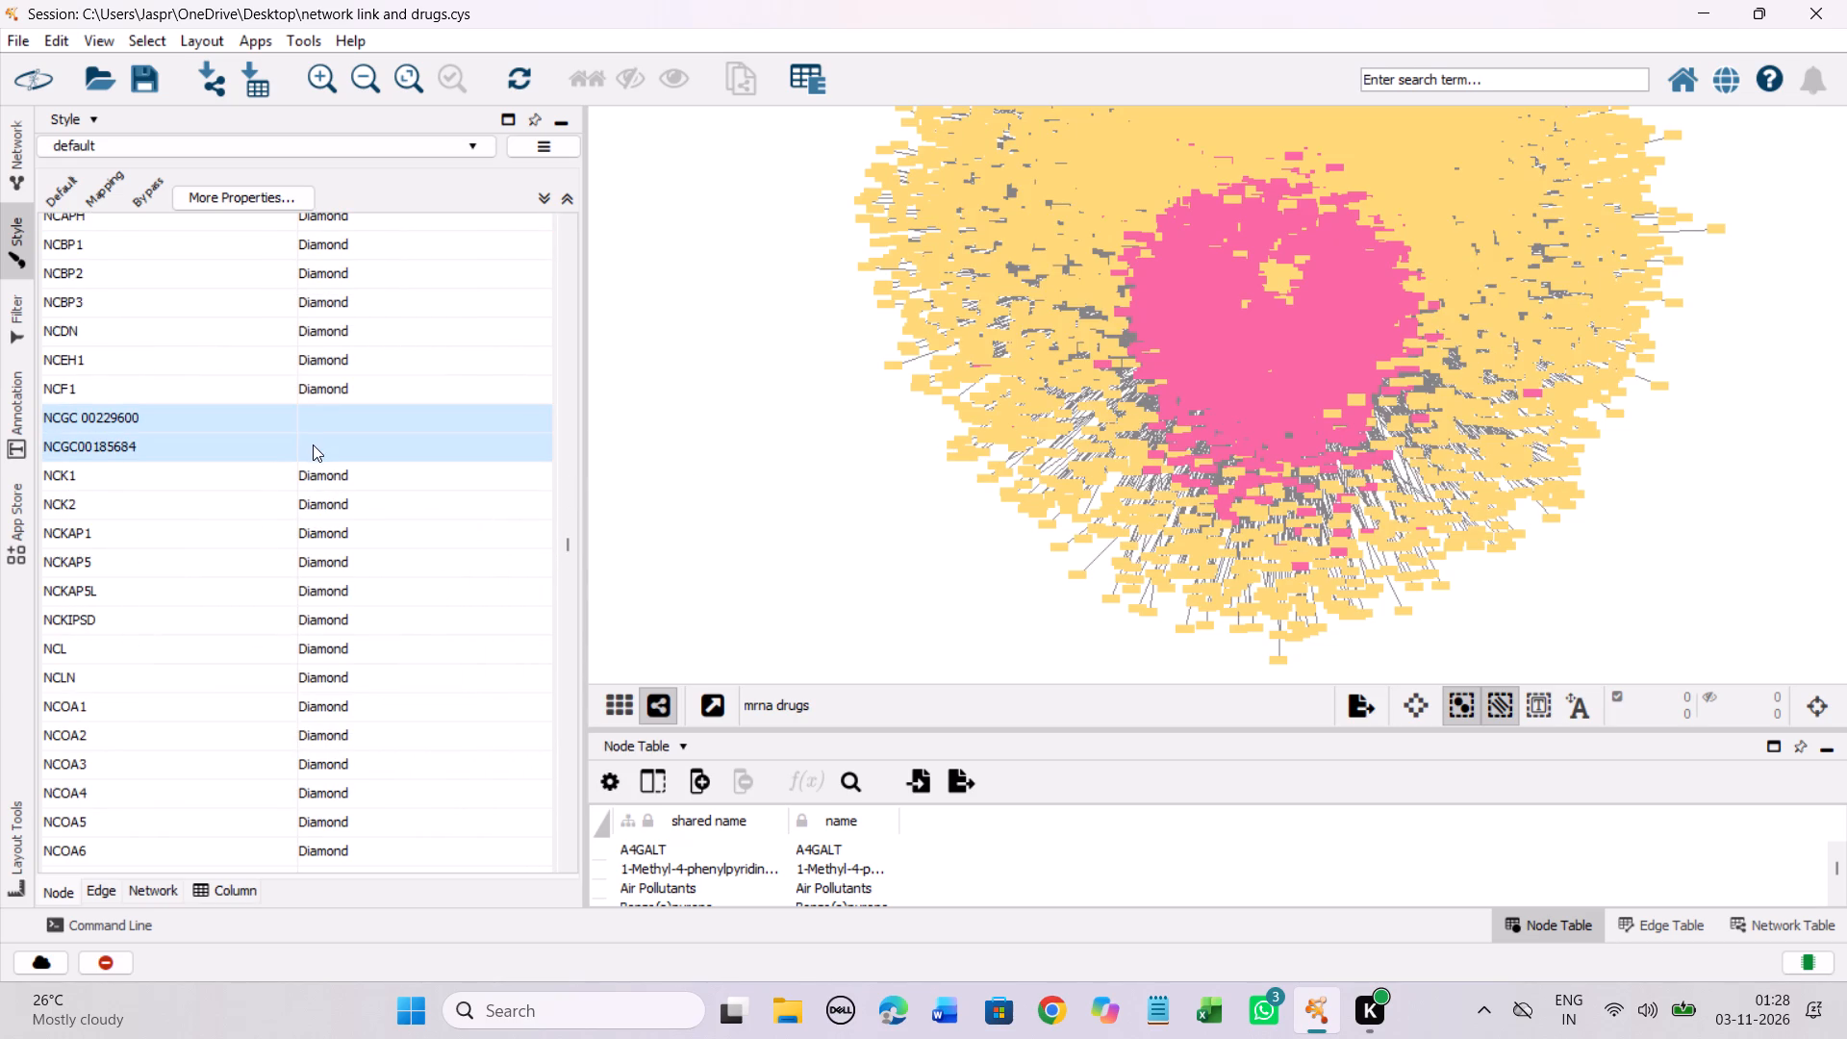
{"action": "left_click", "coordinate": [612, 468]}
{"action": "left_click", "coordinate": [248, 454]}
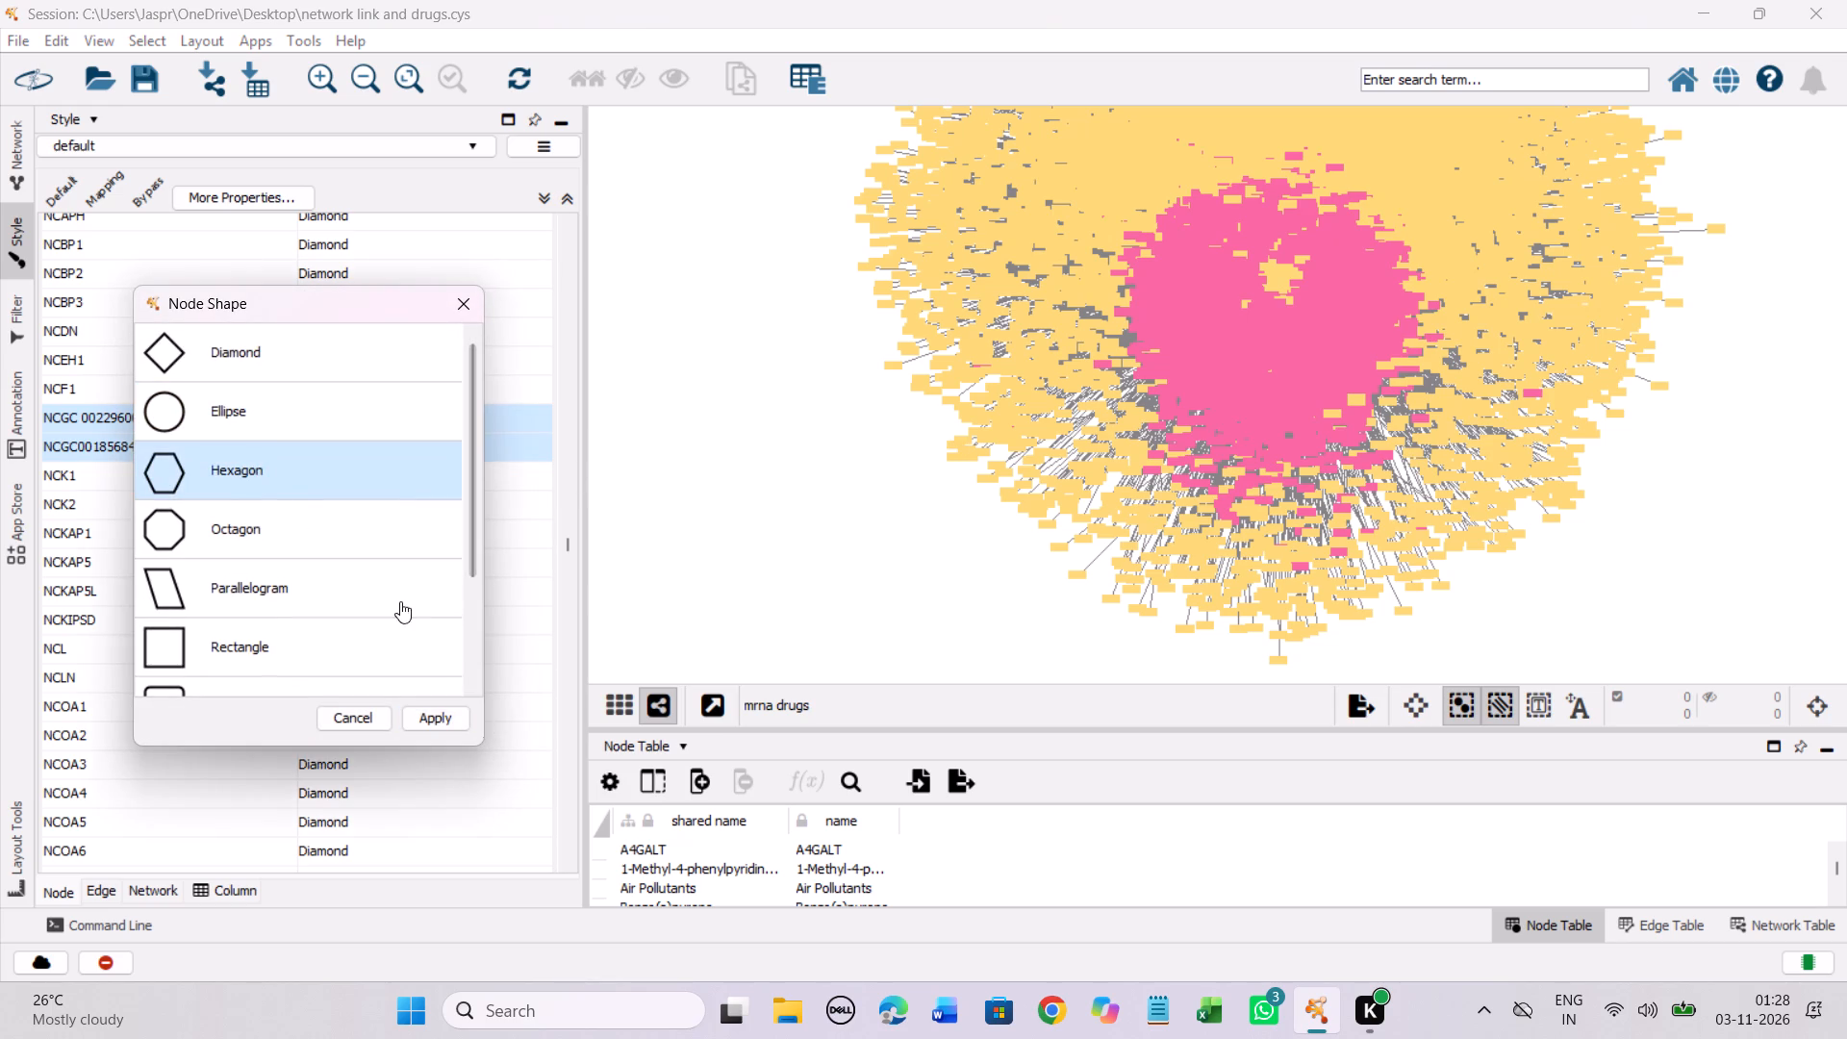
{"action": "left_click", "coordinate": [442, 705]}
Set the node shape mapping to Hexagon for the two unmapped entries NCQ 344 and NCQ 436.
{"action": "scroll", "coordinate": [440, 505], "scroll_direction": "down", "scroll_amount": 5}
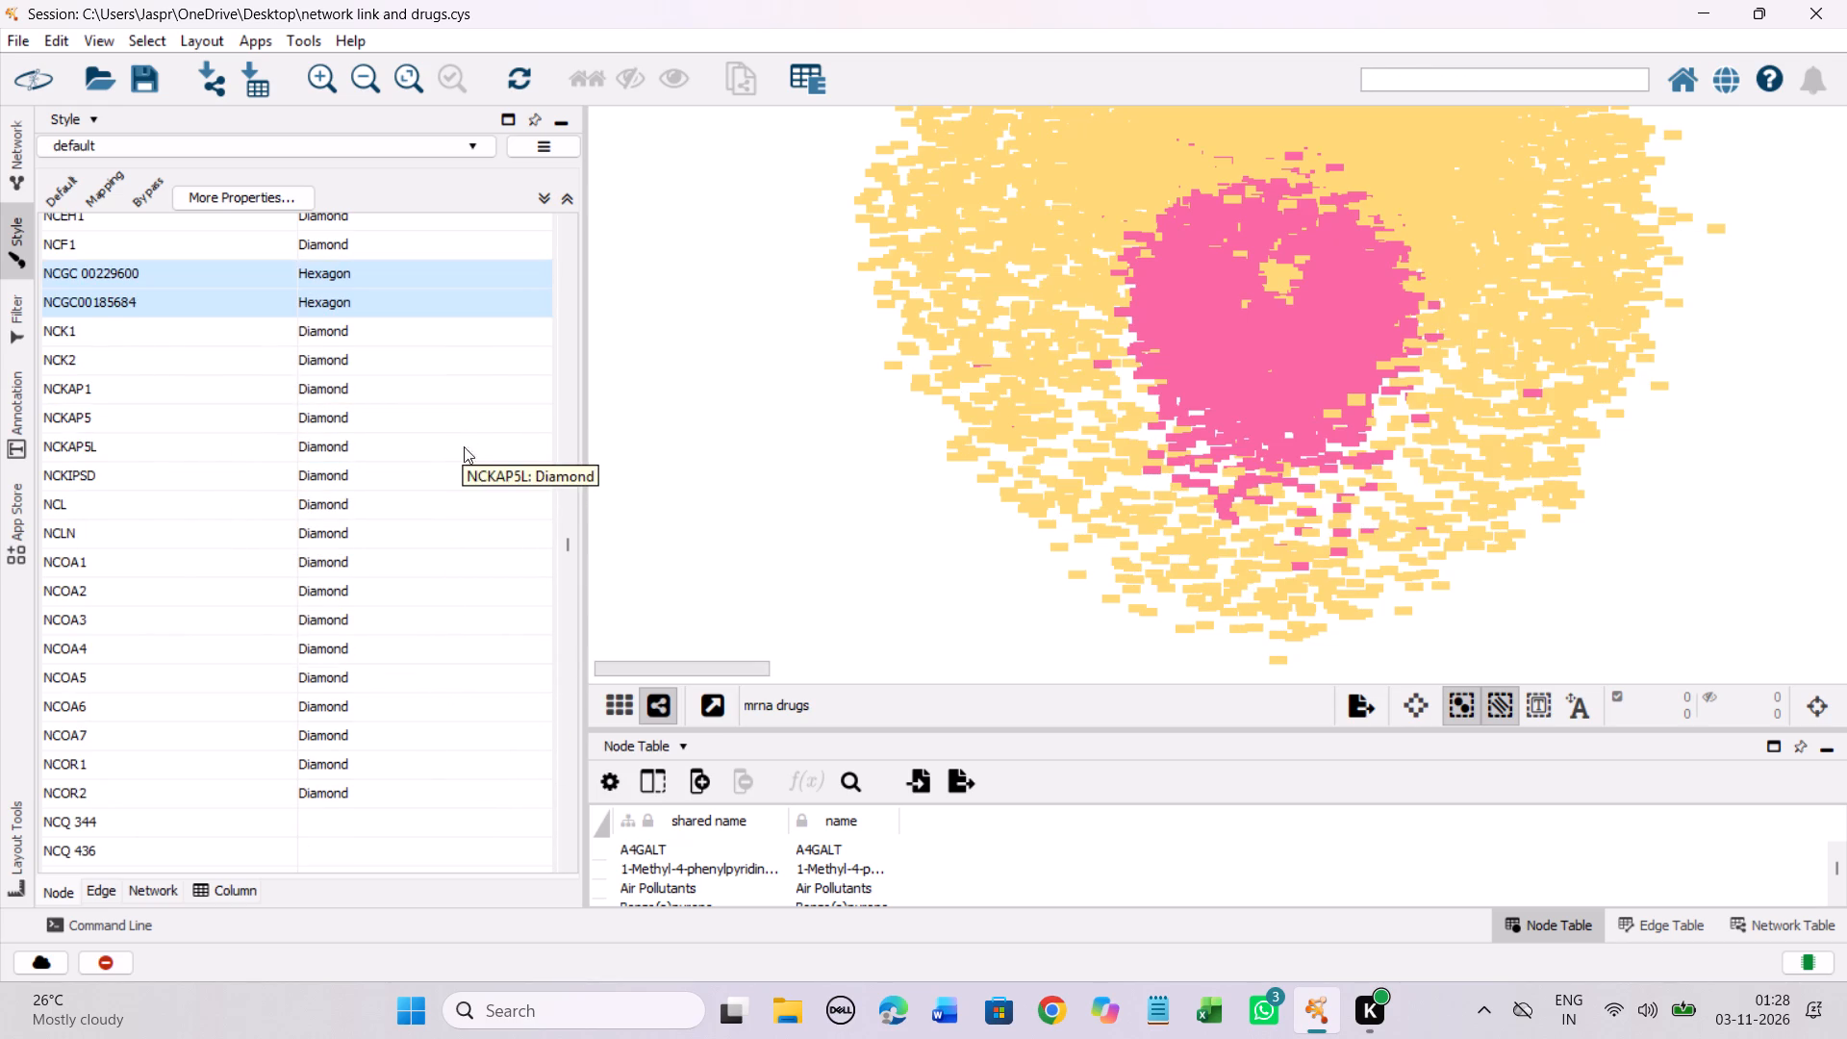
{"action": "scroll", "coordinate": [464, 463], "scroll_direction": "down", "scroll_amount": 8}
{"action": "scroll", "coordinate": [464, 465], "scroll_direction": "up", "scroll_amount": 7}
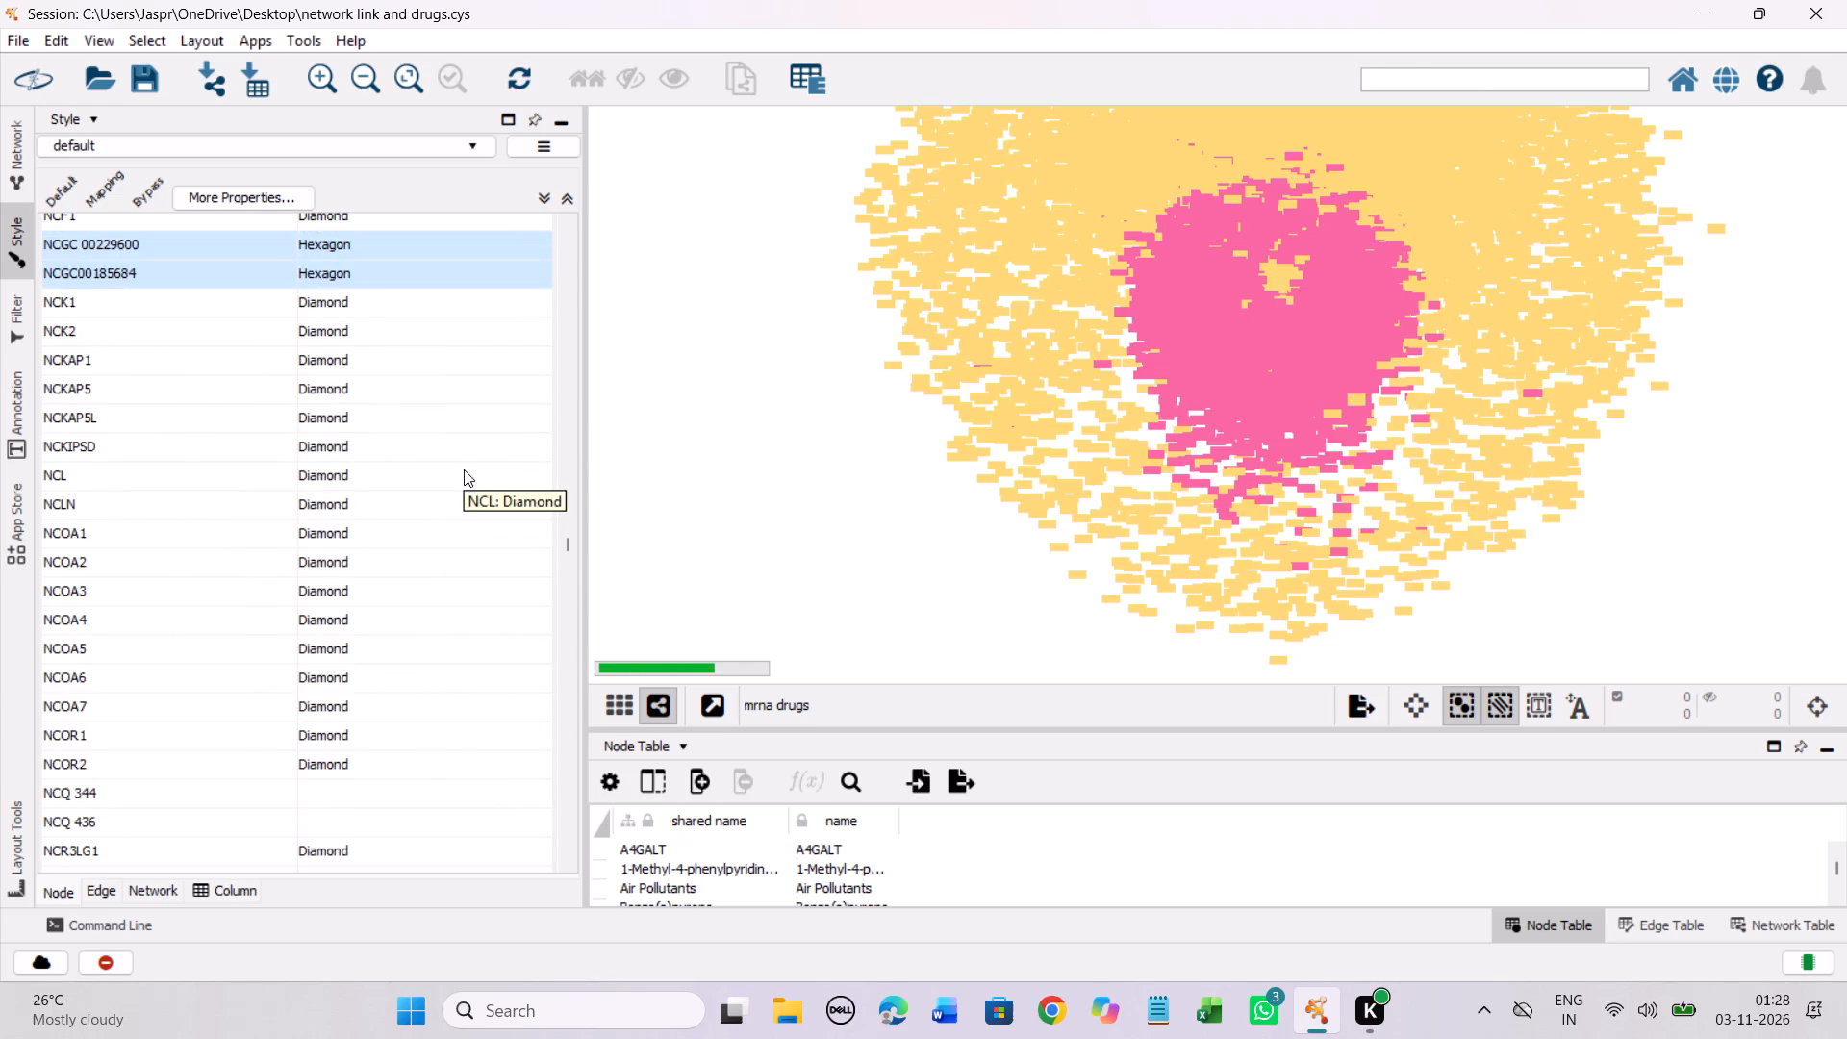
{"action": "scroll", "coordinate": [464, 474], "scroll_direction": "down", "scroll_amount": 17}
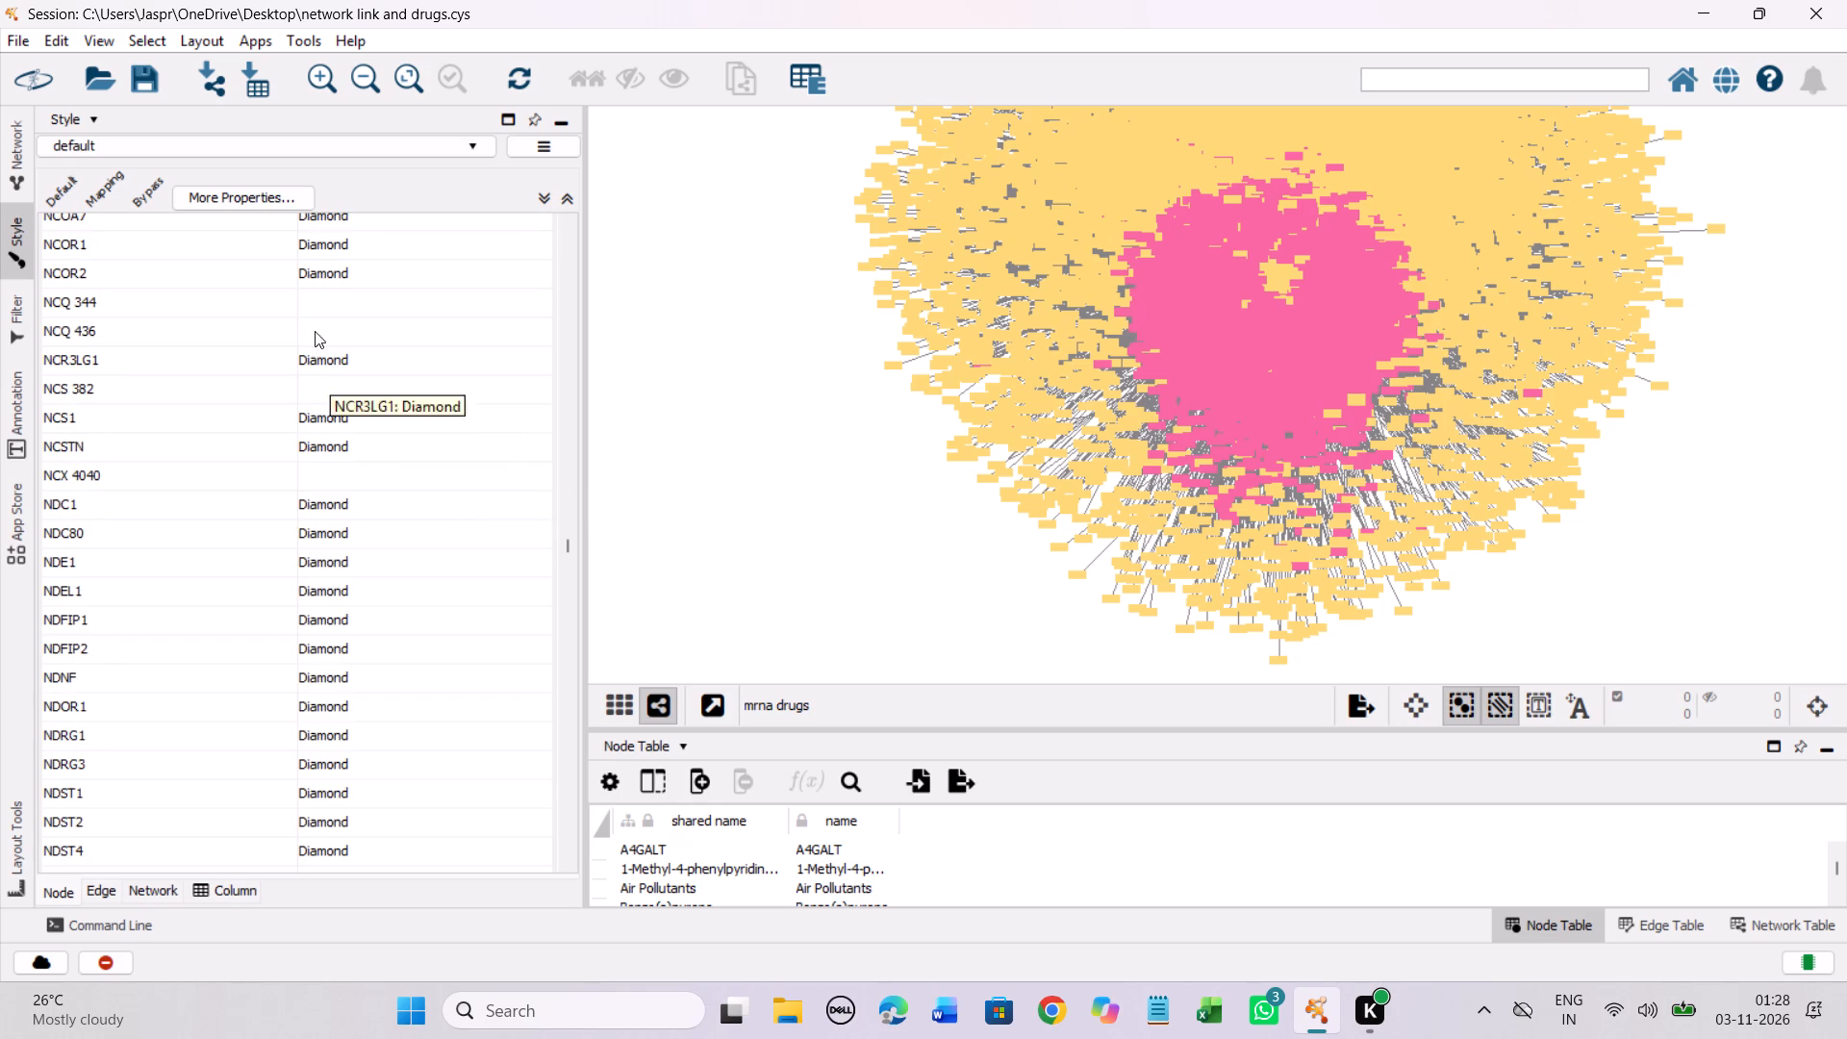
{"action": "left_click_drag", "start_coordinate": [316, 303], "coordinate": [316, 329]}
{"action": "right_click", "coordinate": [316, 329]}
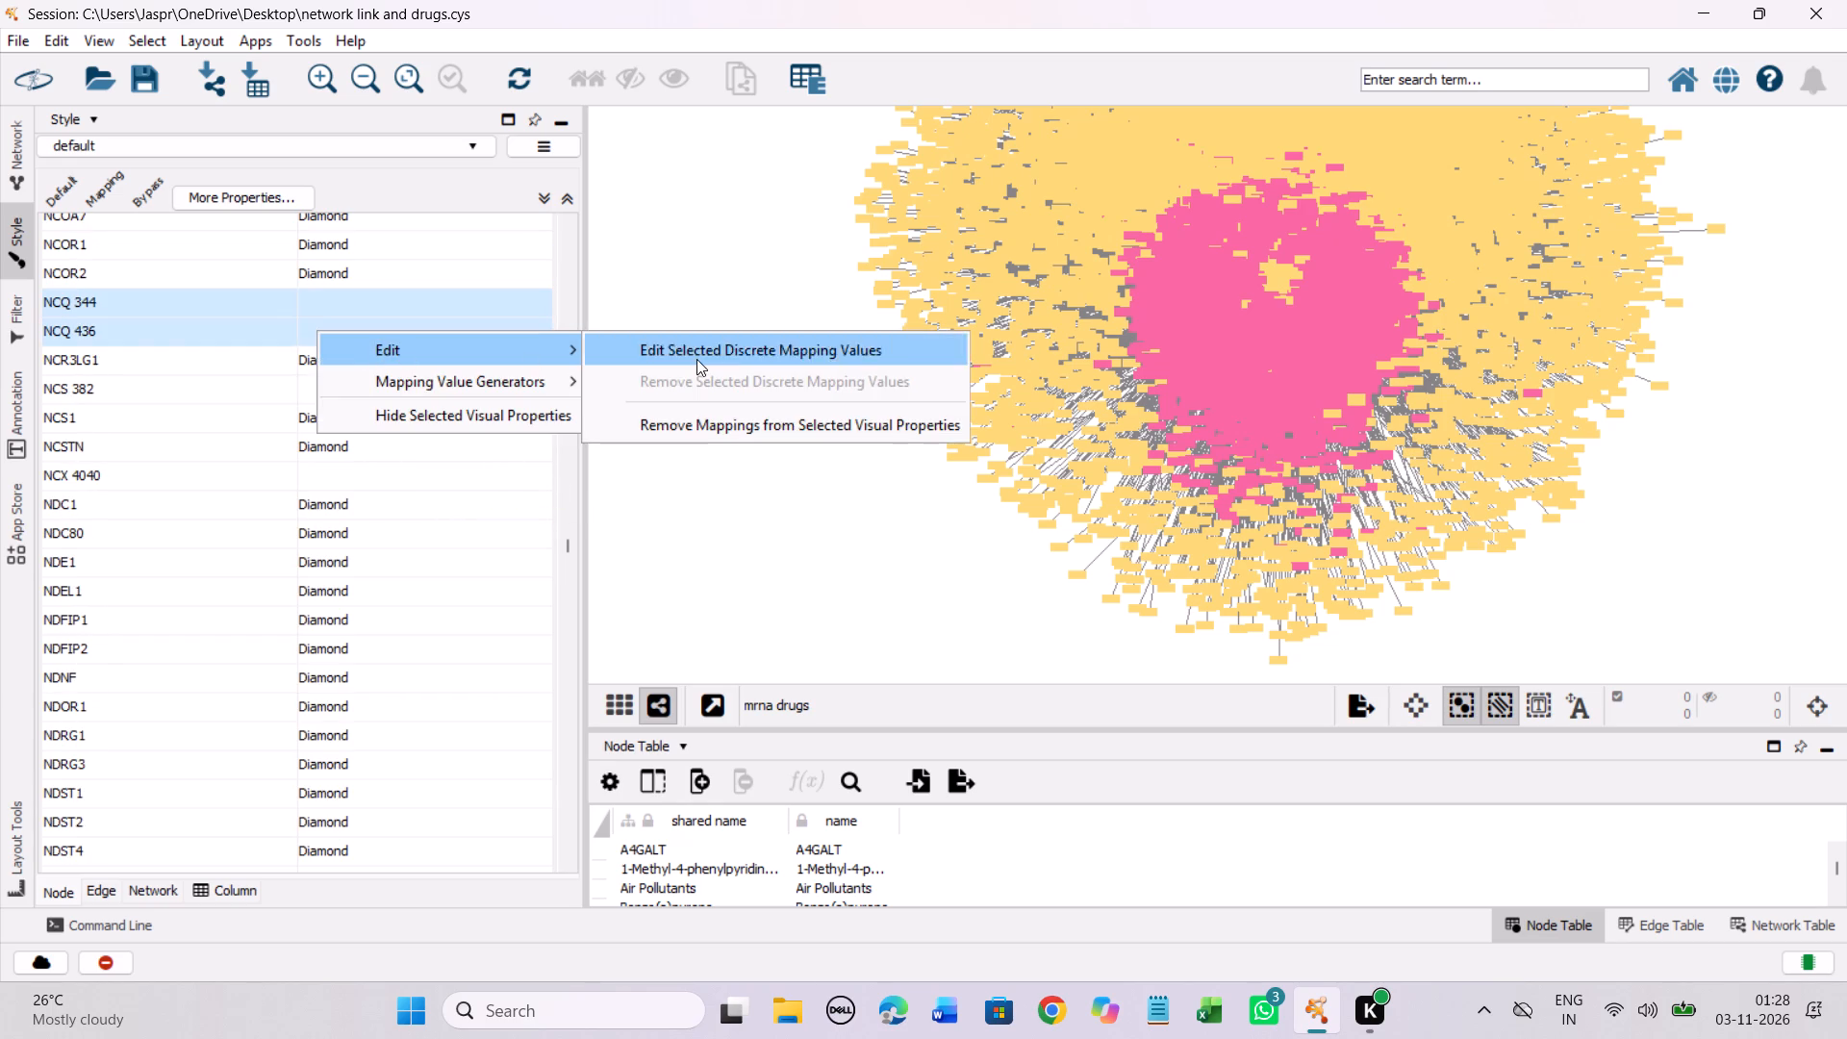
{"action": "left_click", "coordinate": [696, 359]}
{"action": "left_click", "coordinate": [249, 458]}
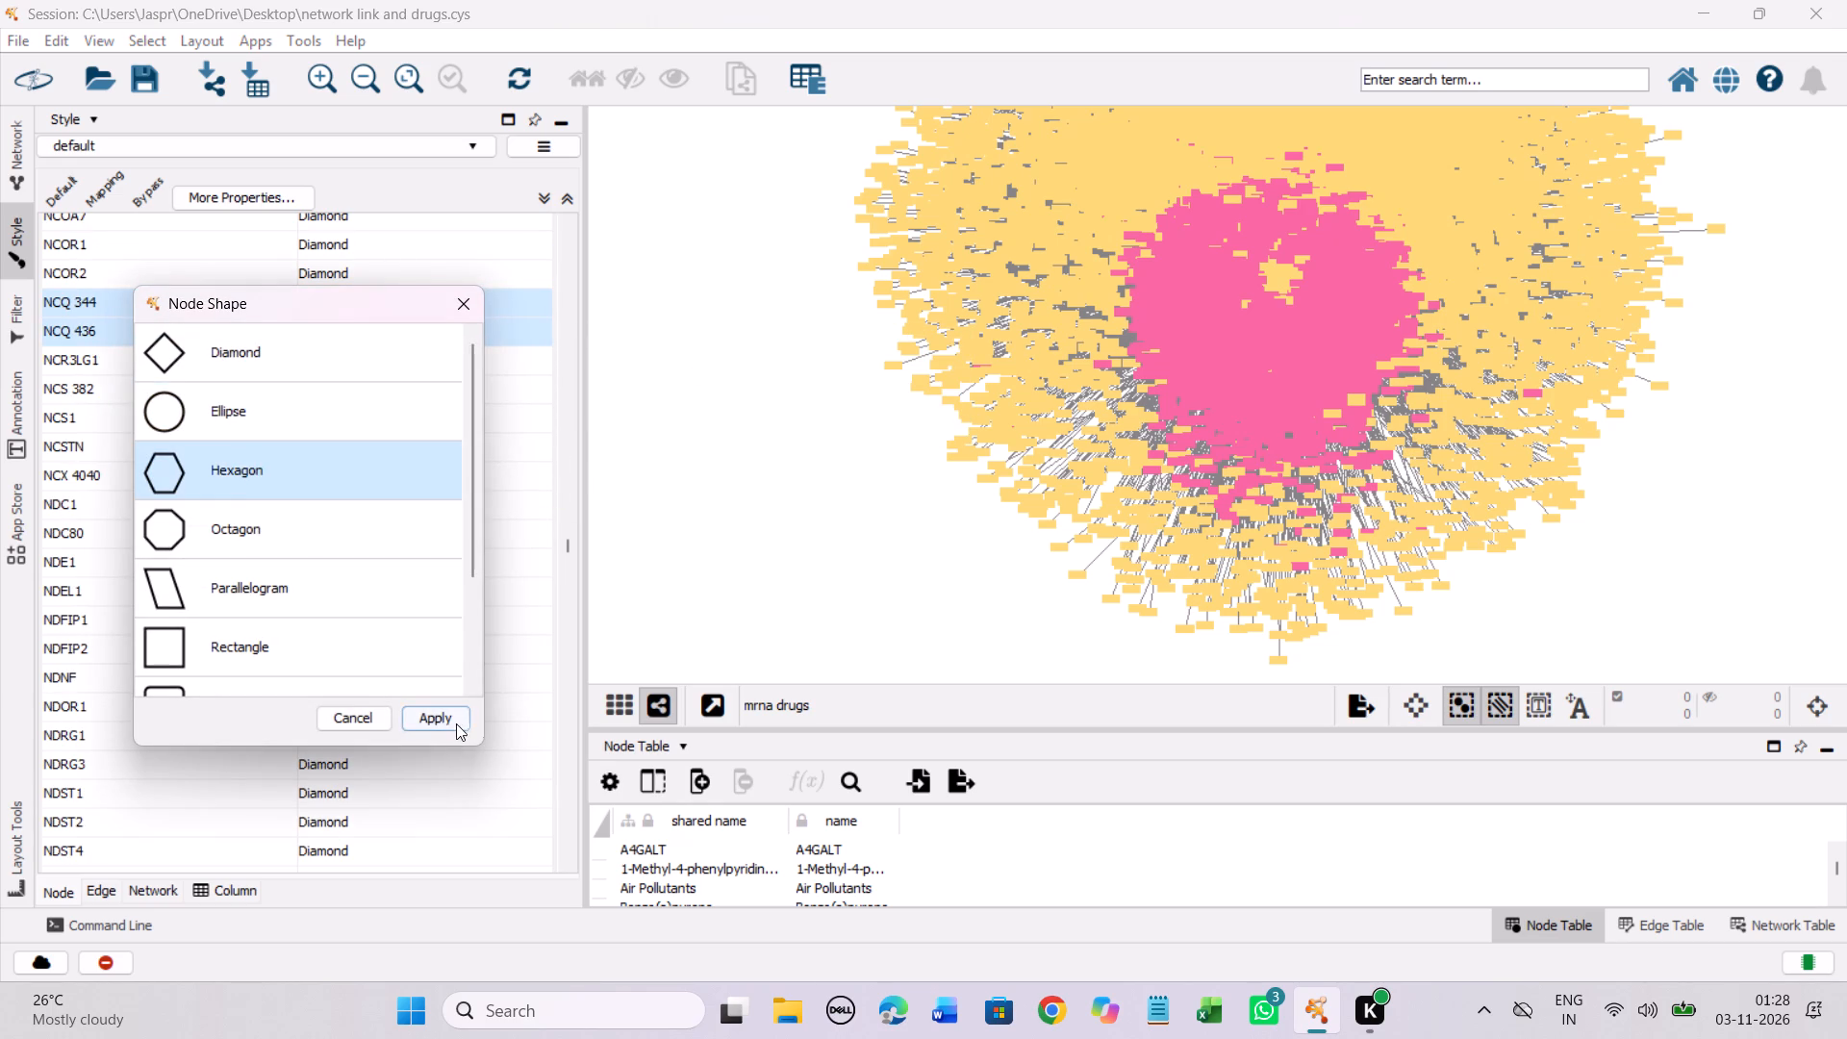
{"action": "left_click", "coordinate": [454, 723]}
Set the discrete node shape mapping for the unmapped entry NCS 382 to Hexagon.
{"action": "left_click", "coordinate": [318, 385]}
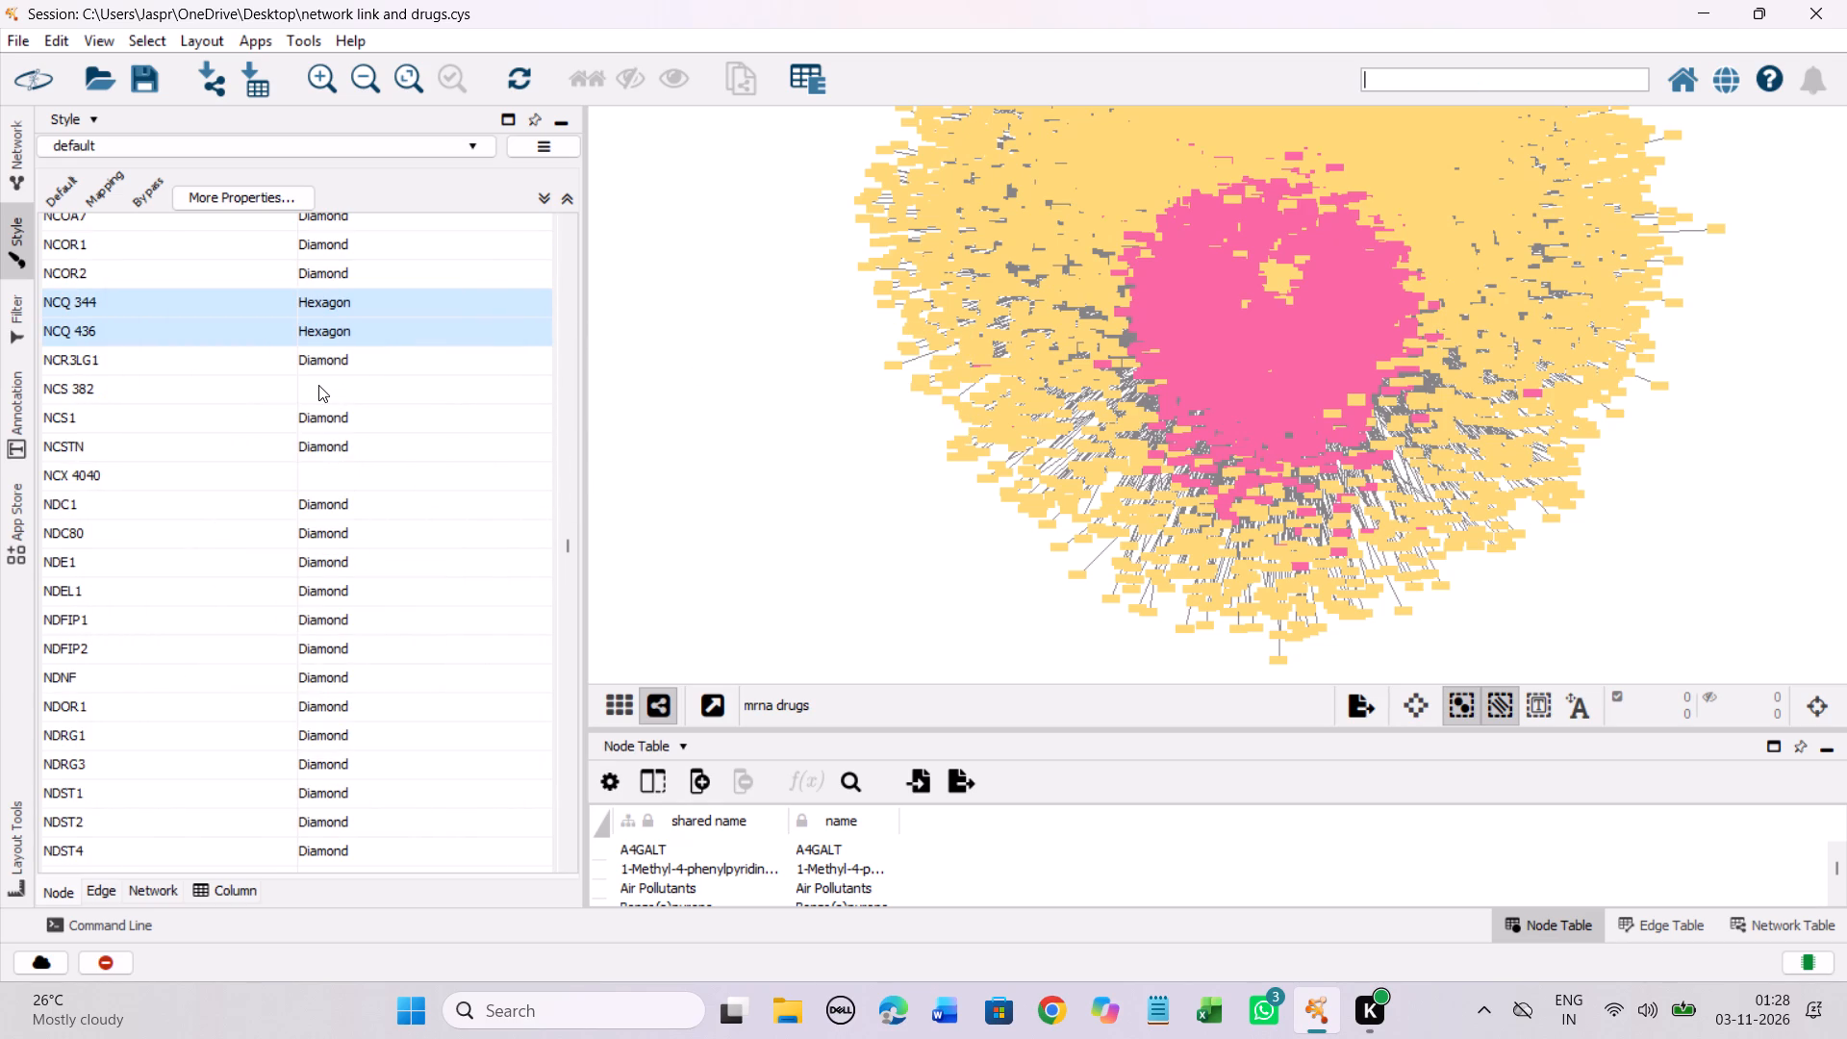
{"action": "right_click", "coordinate": [318, 385]}
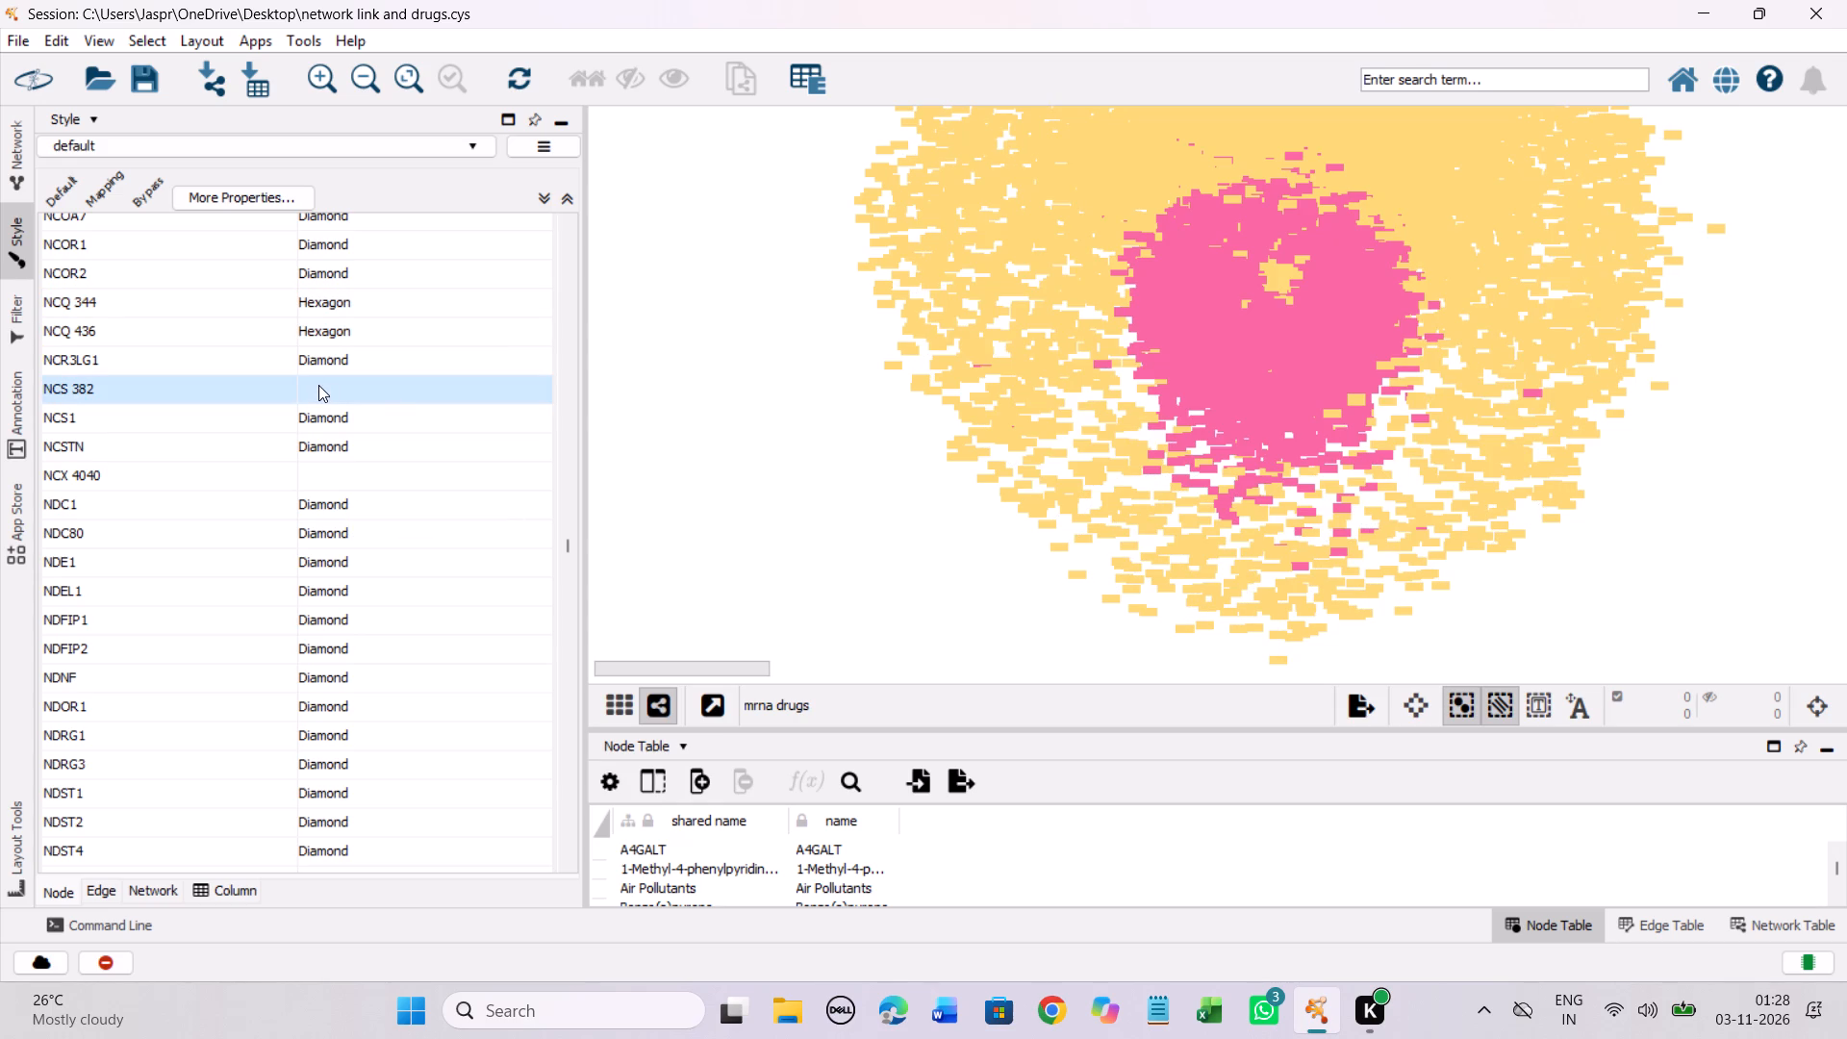
{"action": "left_click", "coordinate": [622, 403]}
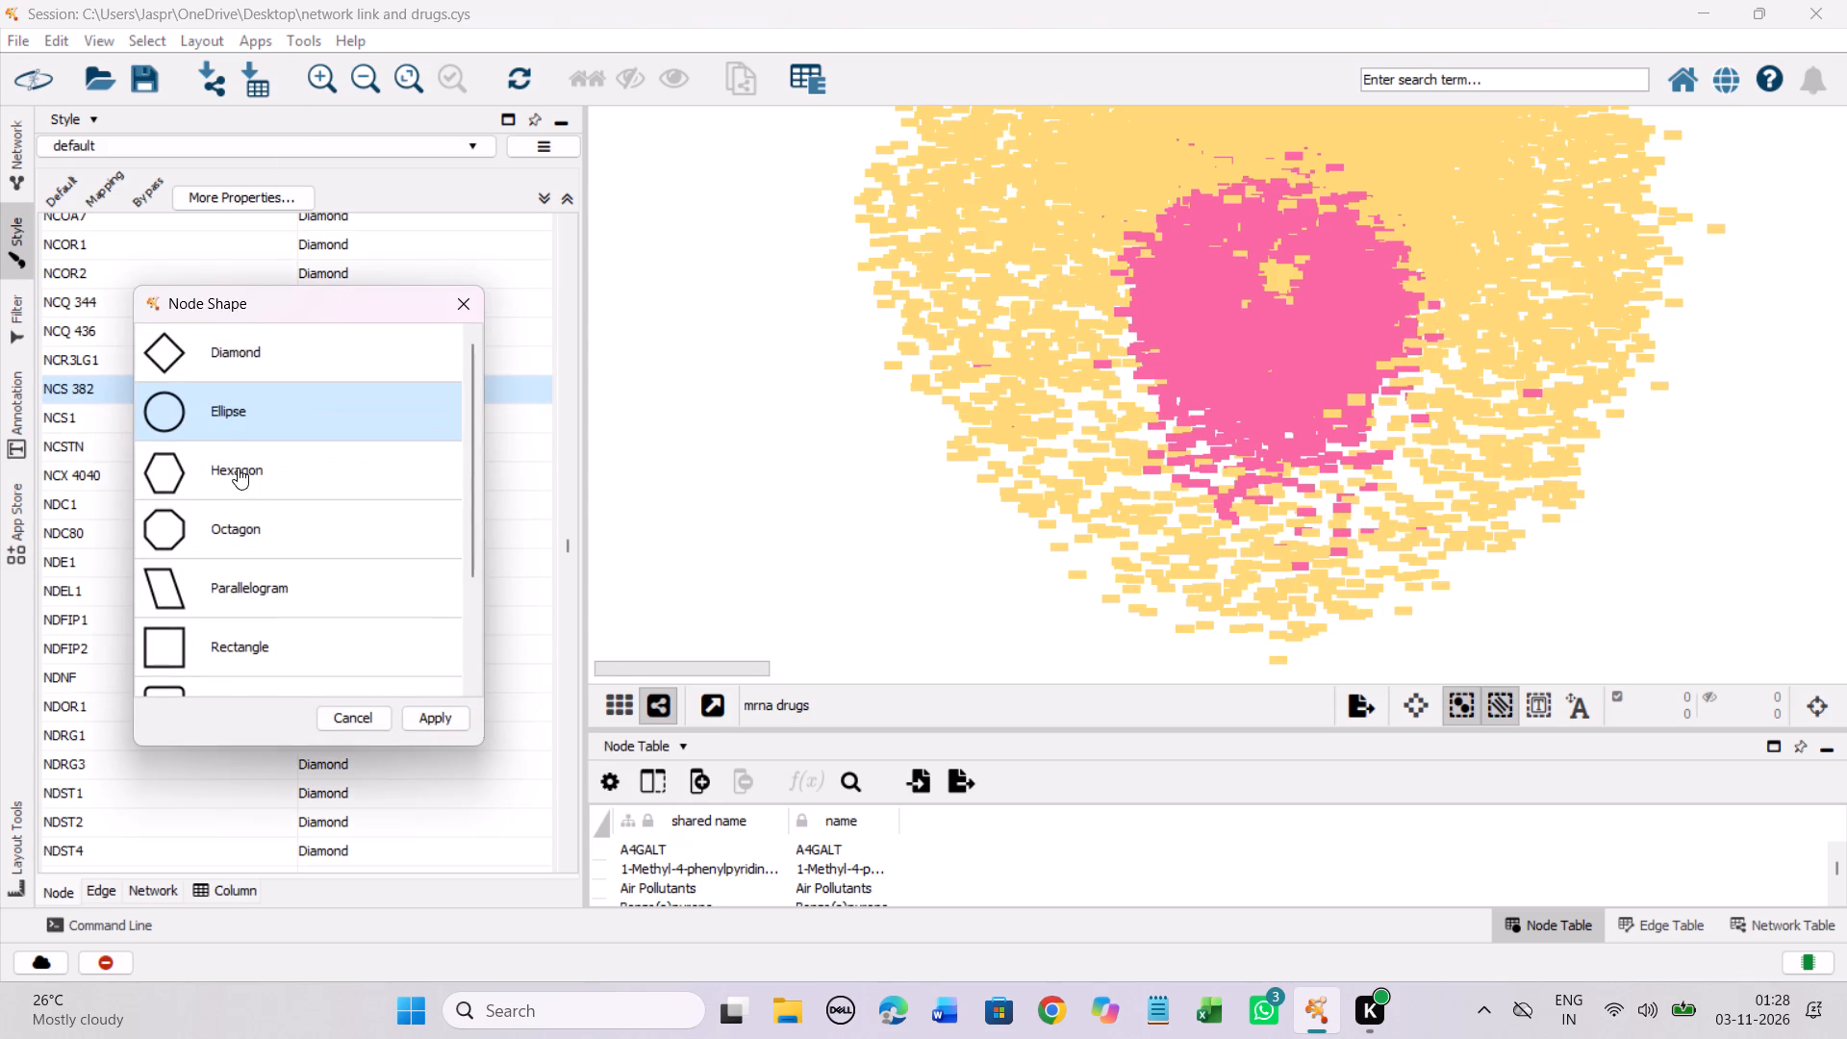
{"action": "left_click", "coordinate": [238, 468]}
{"action": "left_click", "coordinate": [424, 718]}
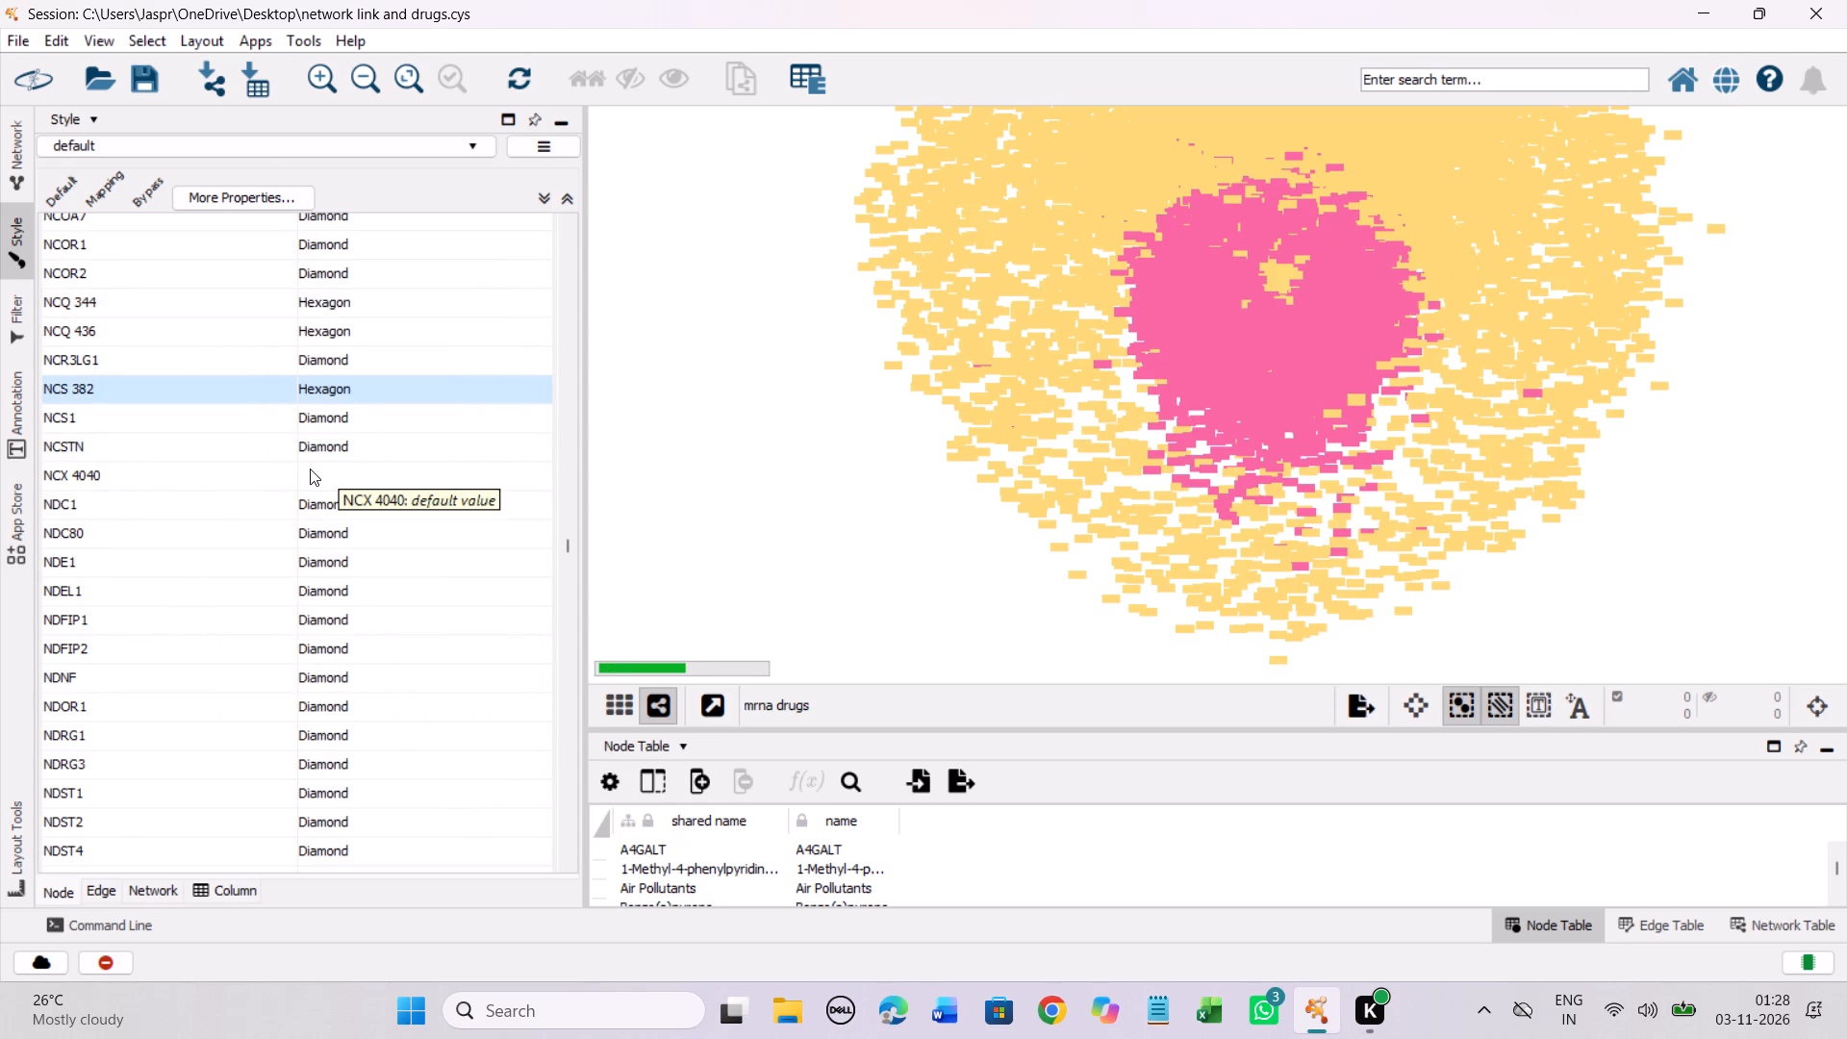
Set the discrete node shape mapping for the unmapped entry NCX 4040 to Hexagon.
{"action": "left_click", "coordinate": [313, 472]}
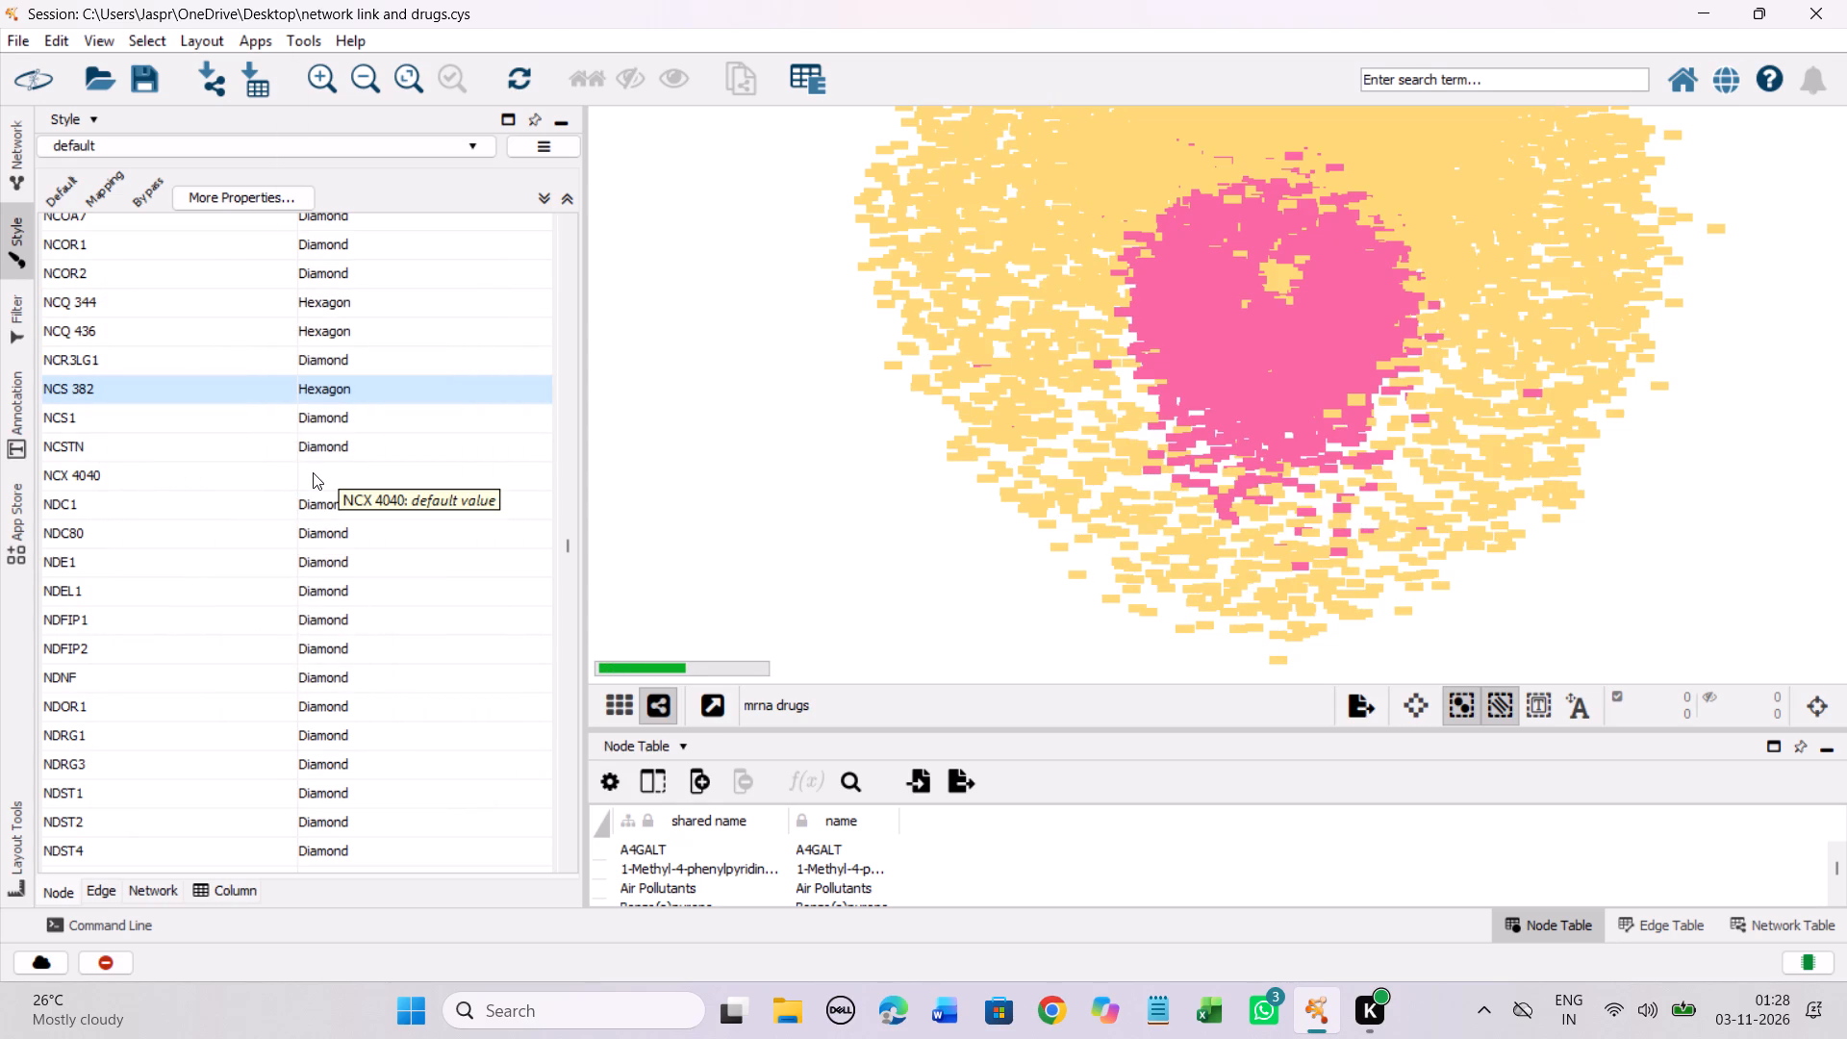
{"action": "left_click", "coordinate": [313, 472]}
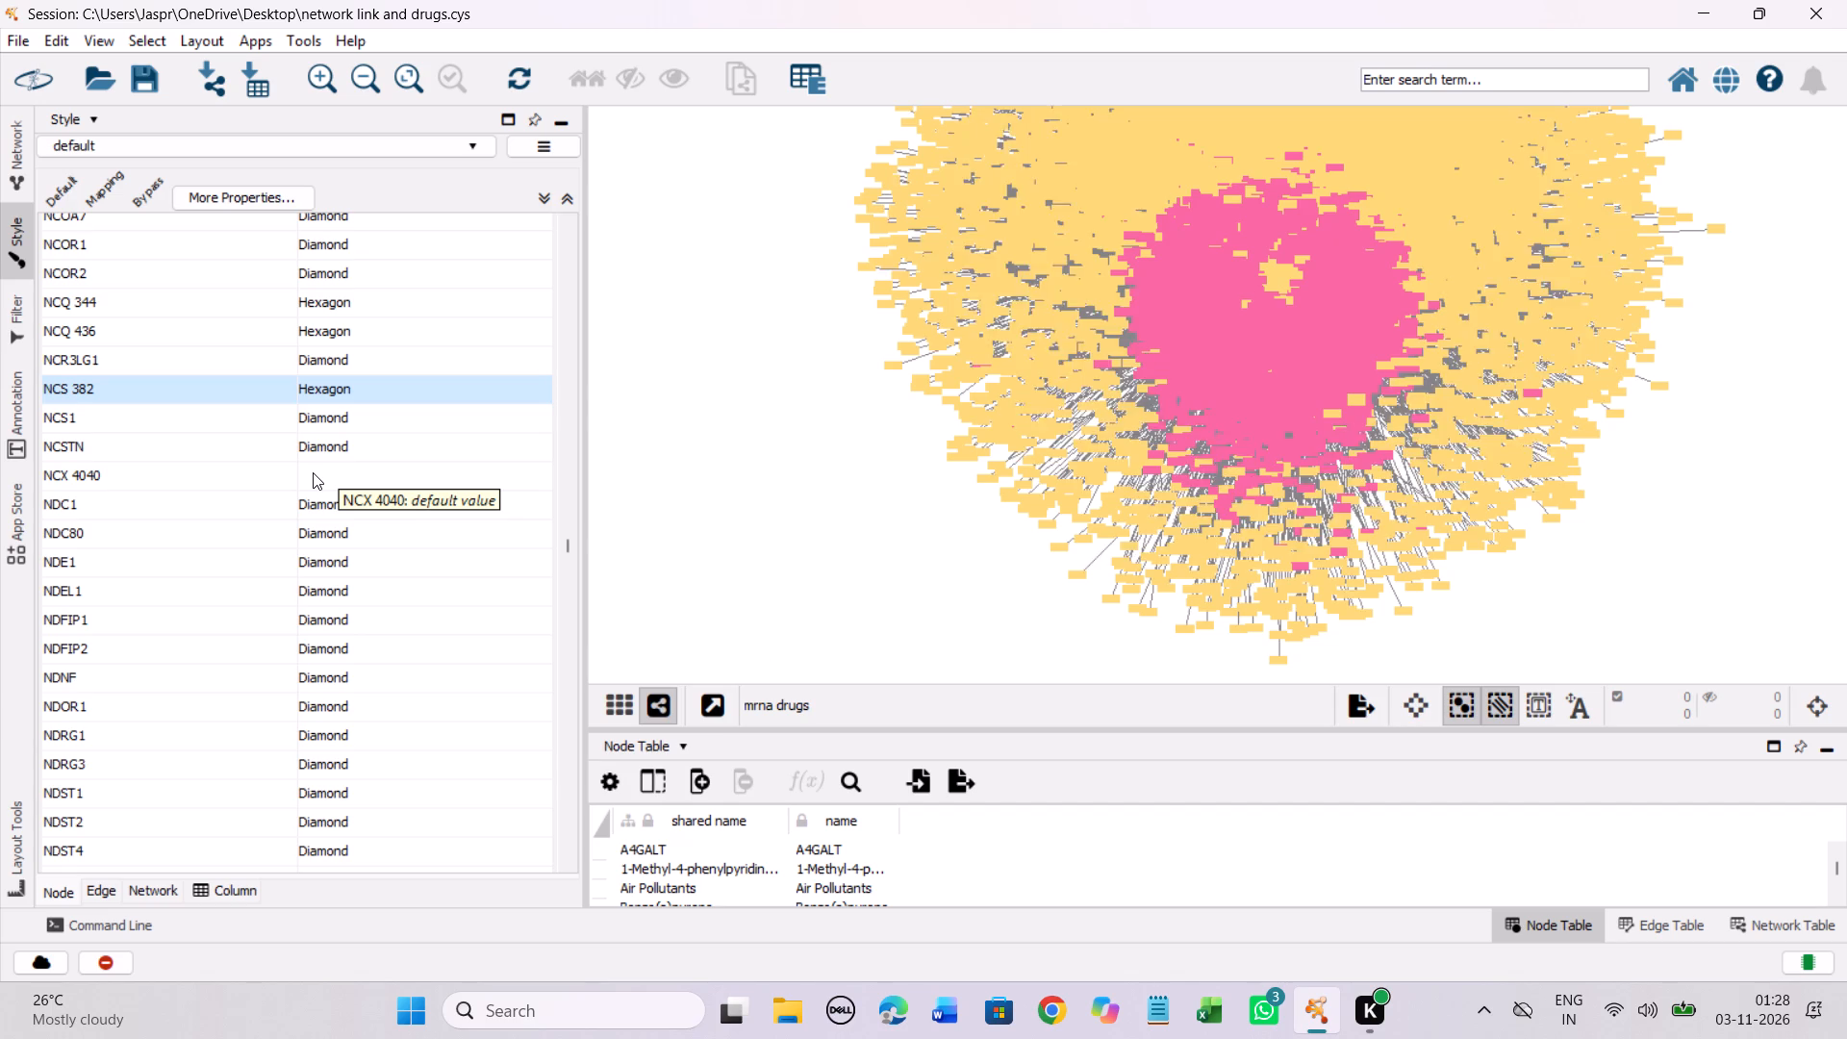
{"action": "left_click", "coordinate": [856, 437]}
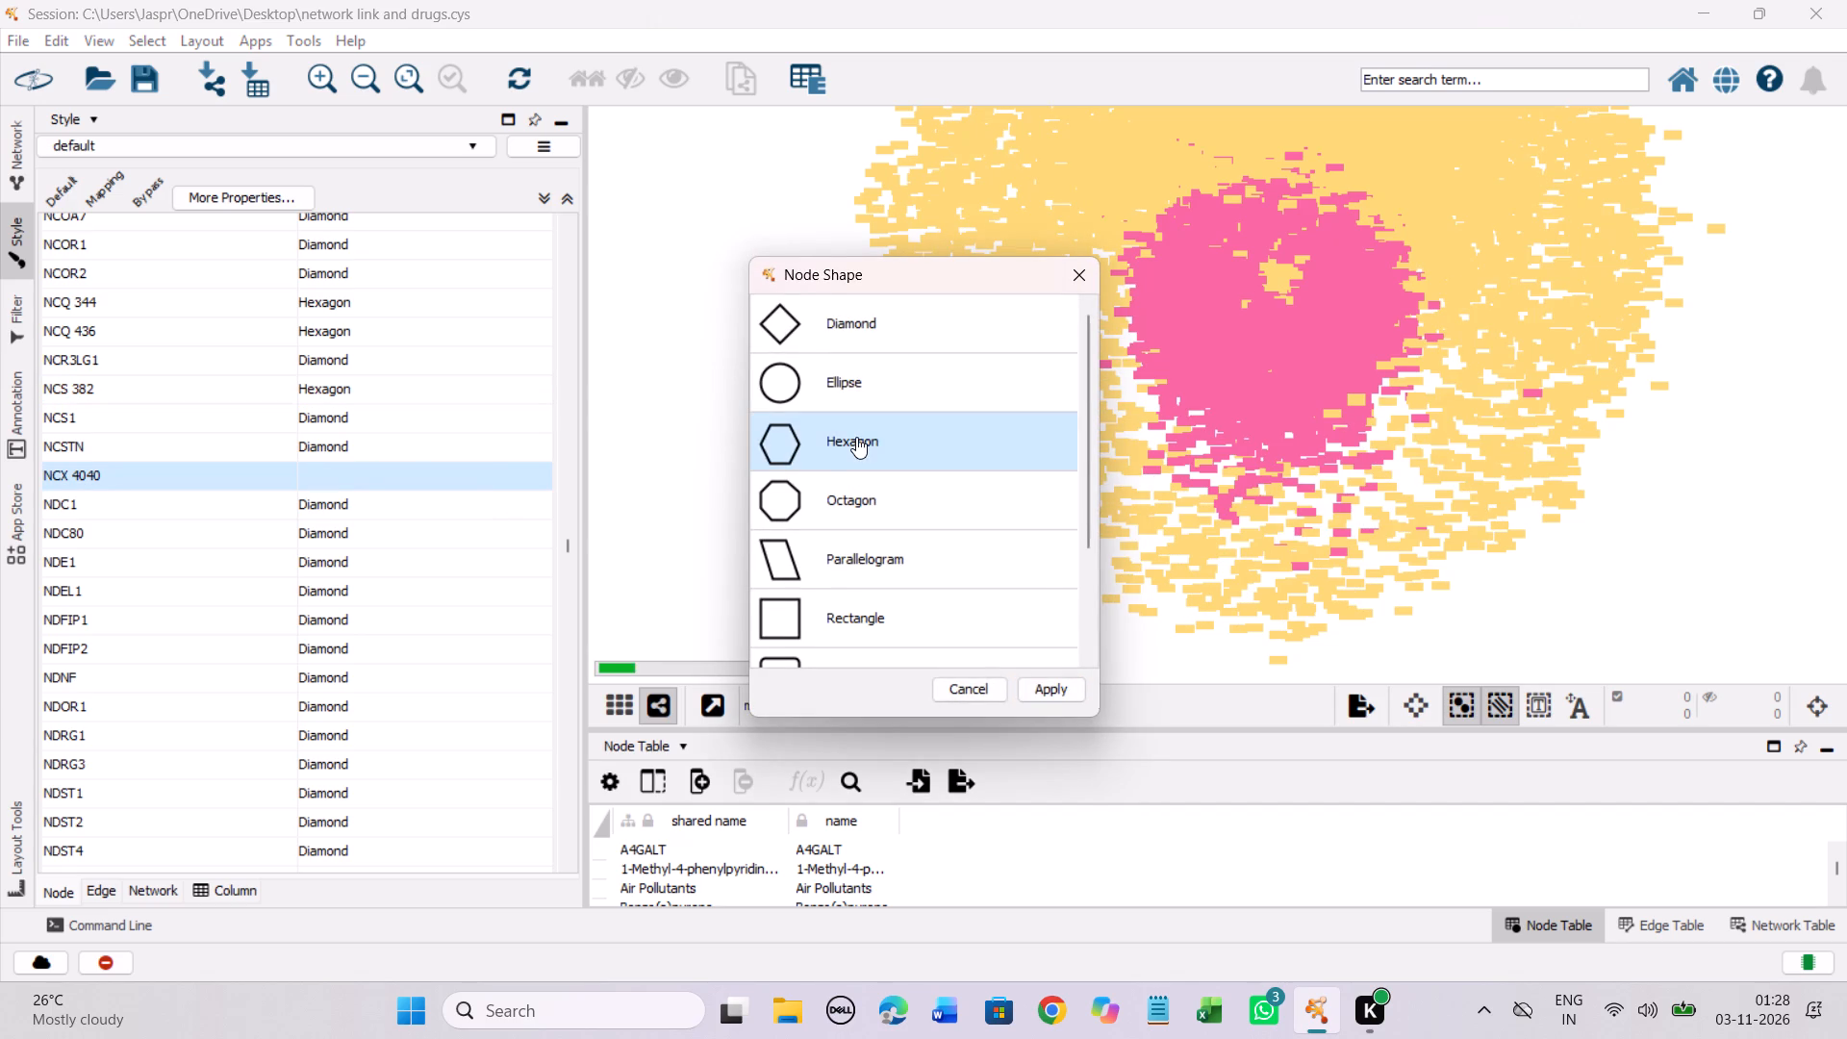
{"action": "left_click", "coordinate": [1045, 685]}
{"action": "right_click", "coordinate": [351, 473]}
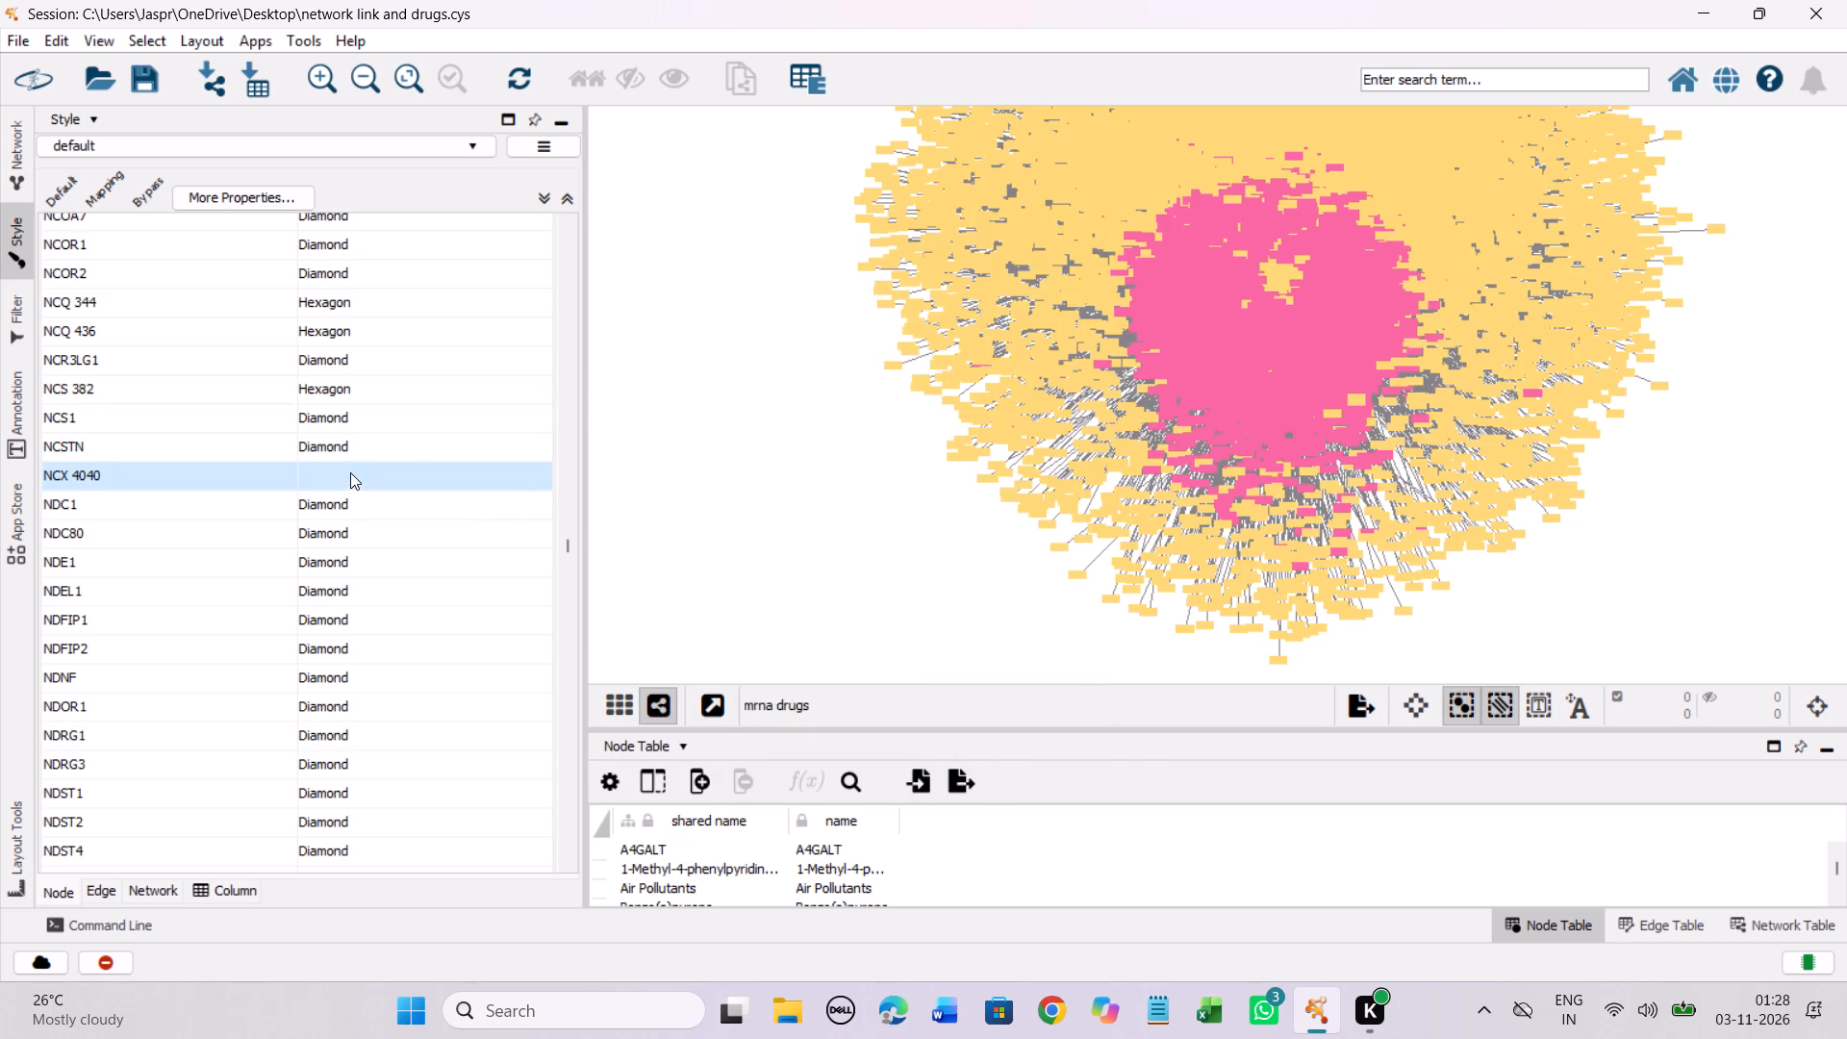
{"action": "left_click", "coordinate": [394, 487]}
{"action": "left_click", "coordinate": [725, 491]}
{"action": "left_click", "coordinate": [283, 465]}
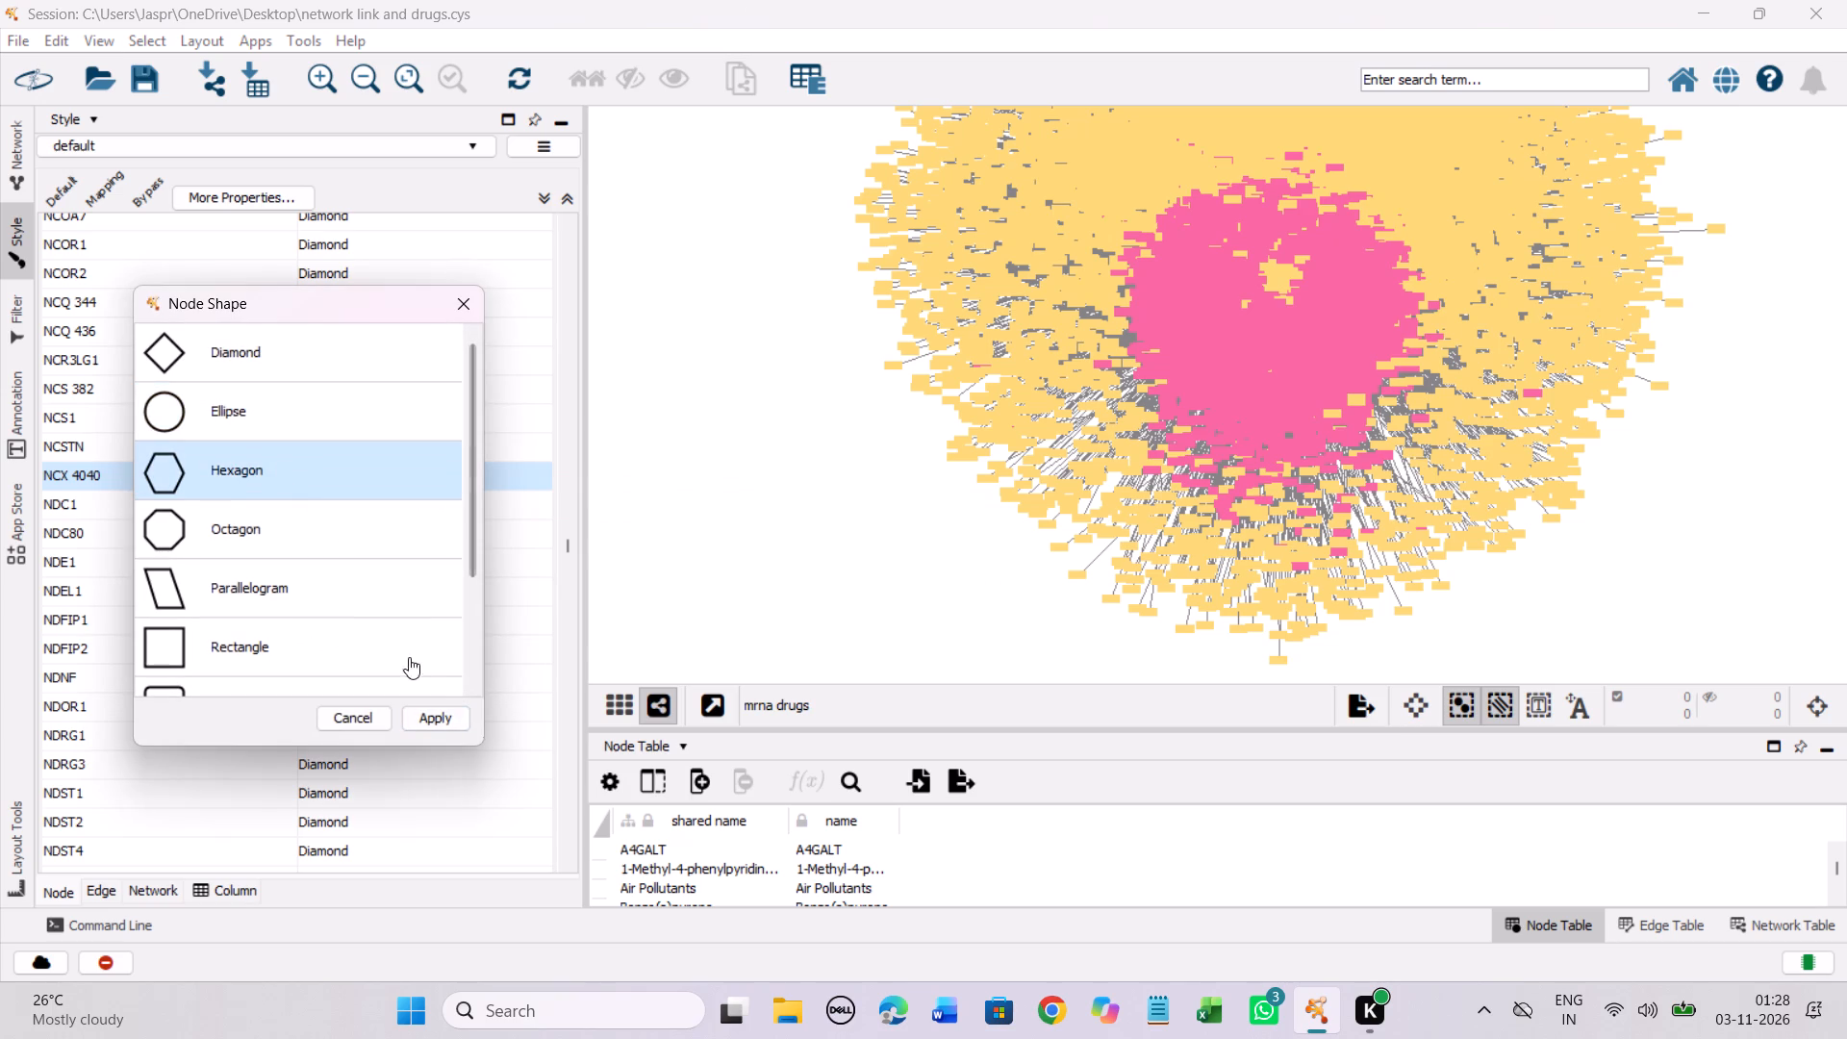
{"action": "left_click", "coordinate": [441, 713]}
Set the discrete node shape mapping for the unmapped entry NE-52-qq57 to Hexagon.
{"action": "scroll", "coordinate": [435, 537], "scroll_direction": "down", "scroll_amount": 7}
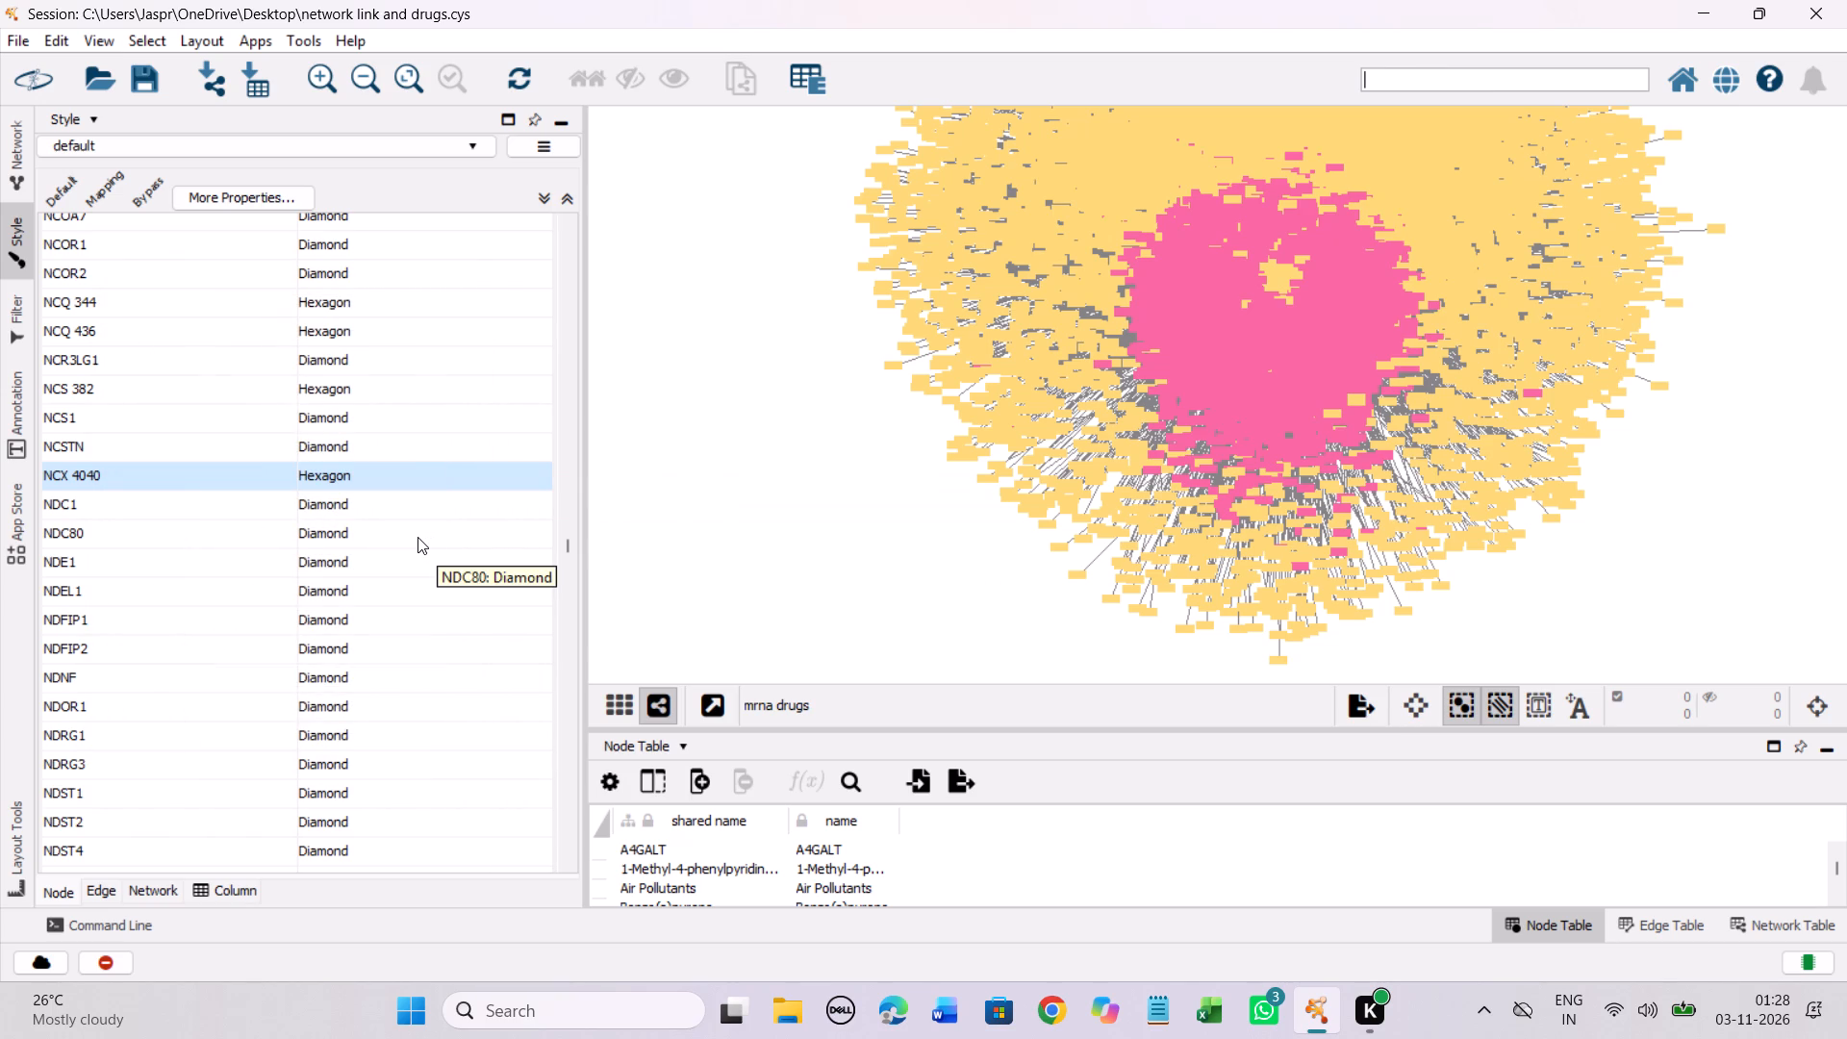
{"action": "scroll", "coordinate": [417, 537], "scroll_direction": "down", "scroll_amount": 4}
{"action": "scroll", "coordinate": [417, 537], "scroll_direction": "up", "scroll_amount": 7}
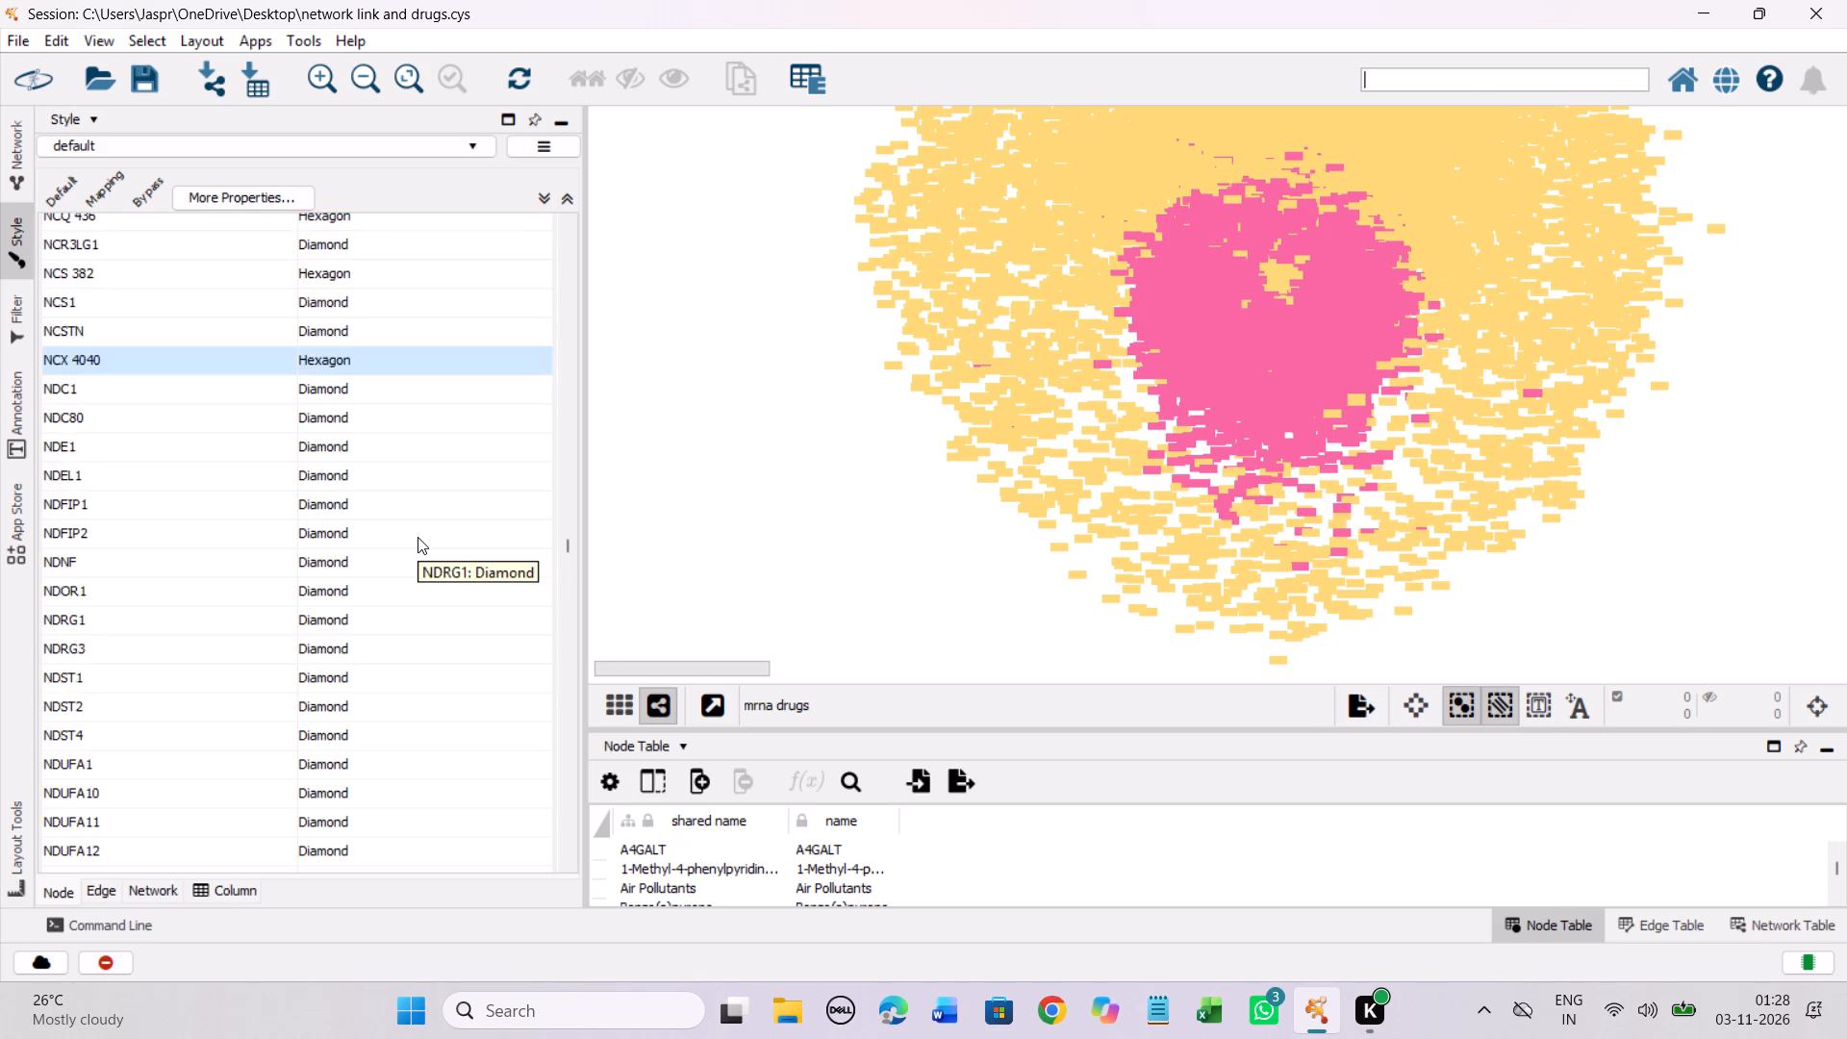
{"action": "scroll", "coordinate": [417, 537], "scroll_direction": "down", "scroll_amount": 7}
{"action": "scroll", "coordinate": [420, 566], "scroll_direction": "down", "scroll_amount": 20}
{"action": "scroll", "coordinate": [420, 566], "scroll_direction": "down", "scroll_amount": 4}
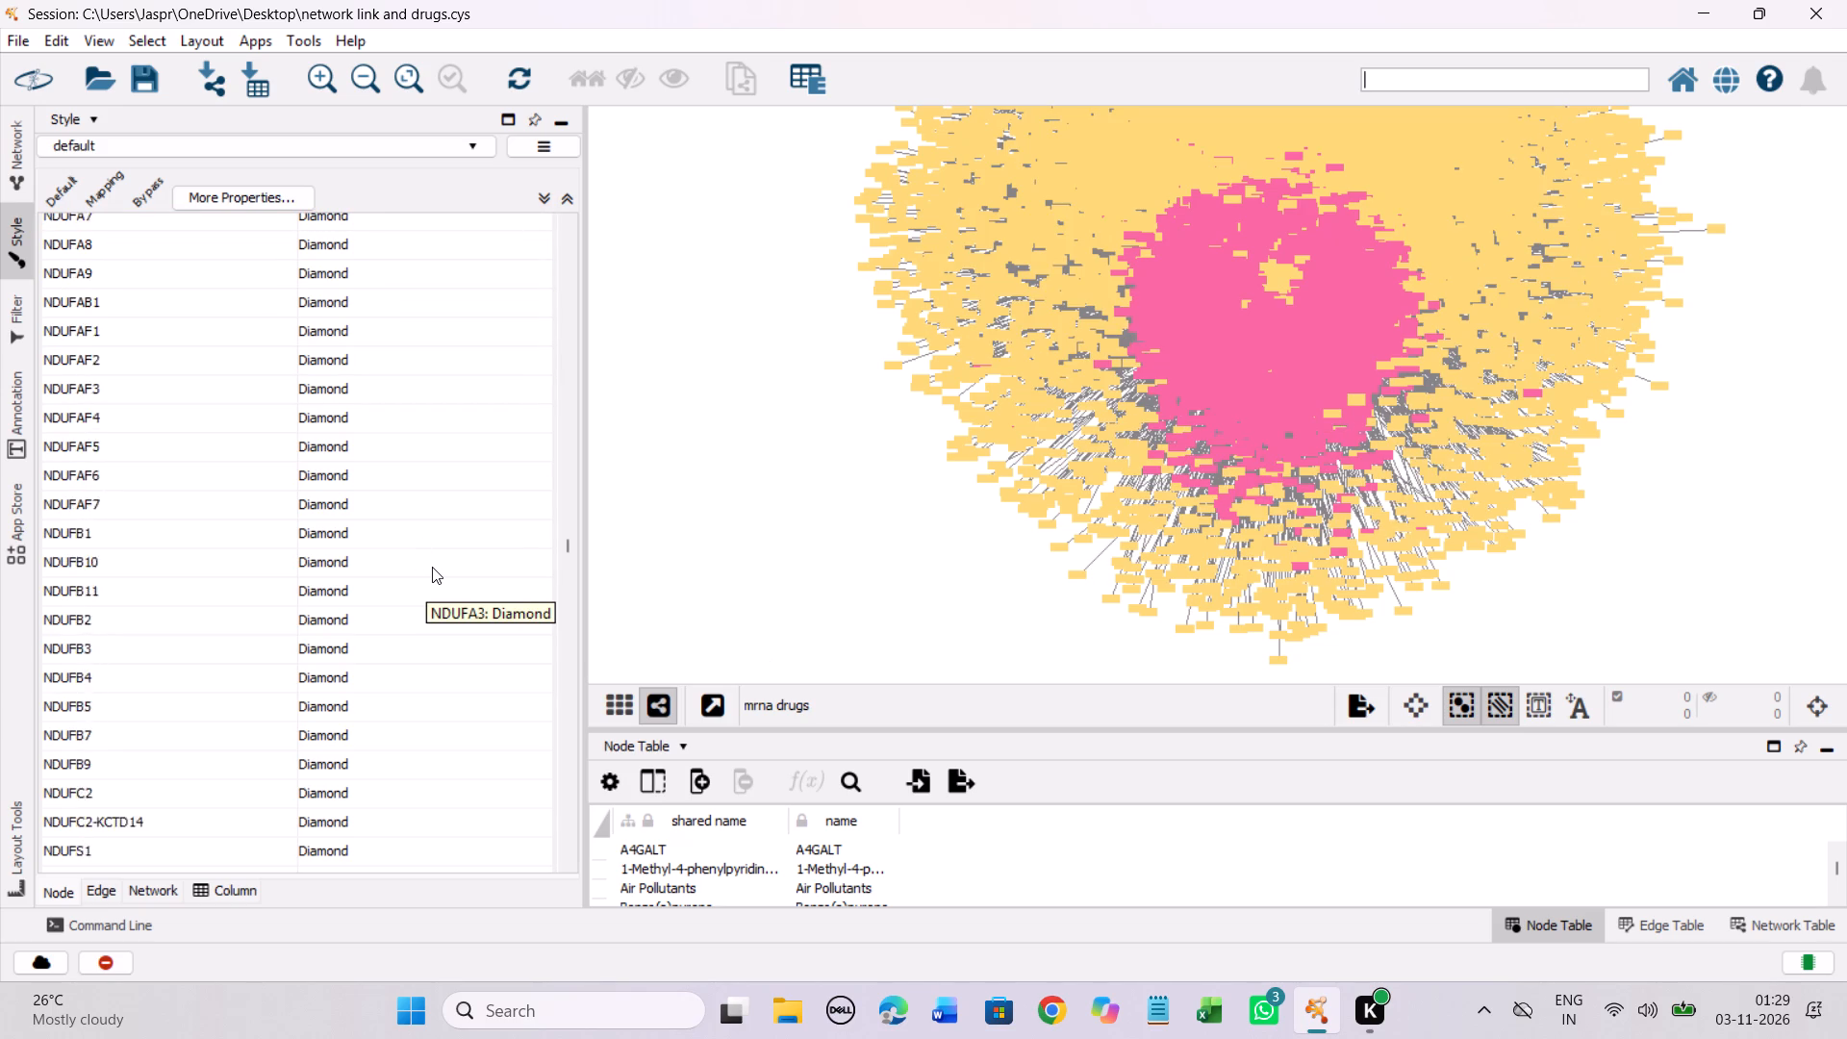
{"action": "scroll", "coordinate": [432, 567], "scroll_direction": "down", "scroll_amount": 16}
{"action": "scroll", "coordinate": [436, 566], "scroll_direction": "down", "scroll_amount": 6}
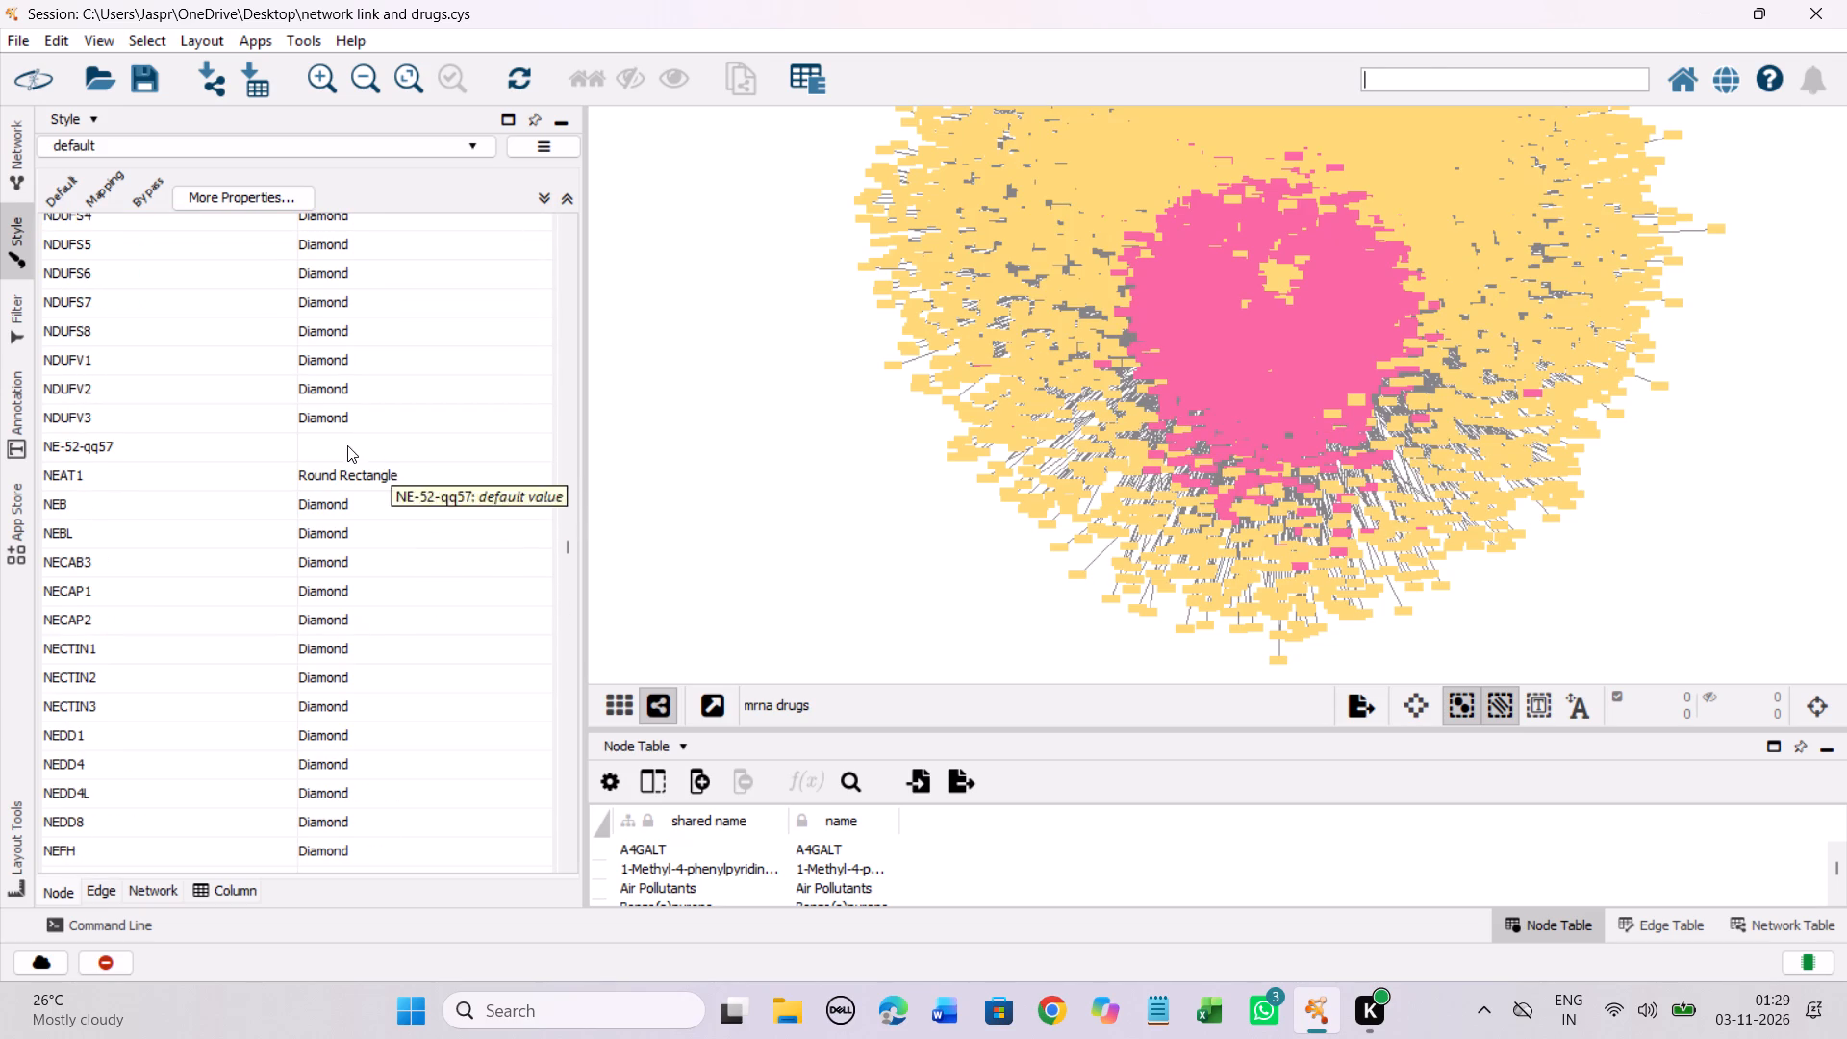
{"action": "left_click", "coordinate": [347, 445]}
{"action": "right_click", "coordinate": [347, 445]}
{"action": "left_click", "coordinate": [416, 451]}
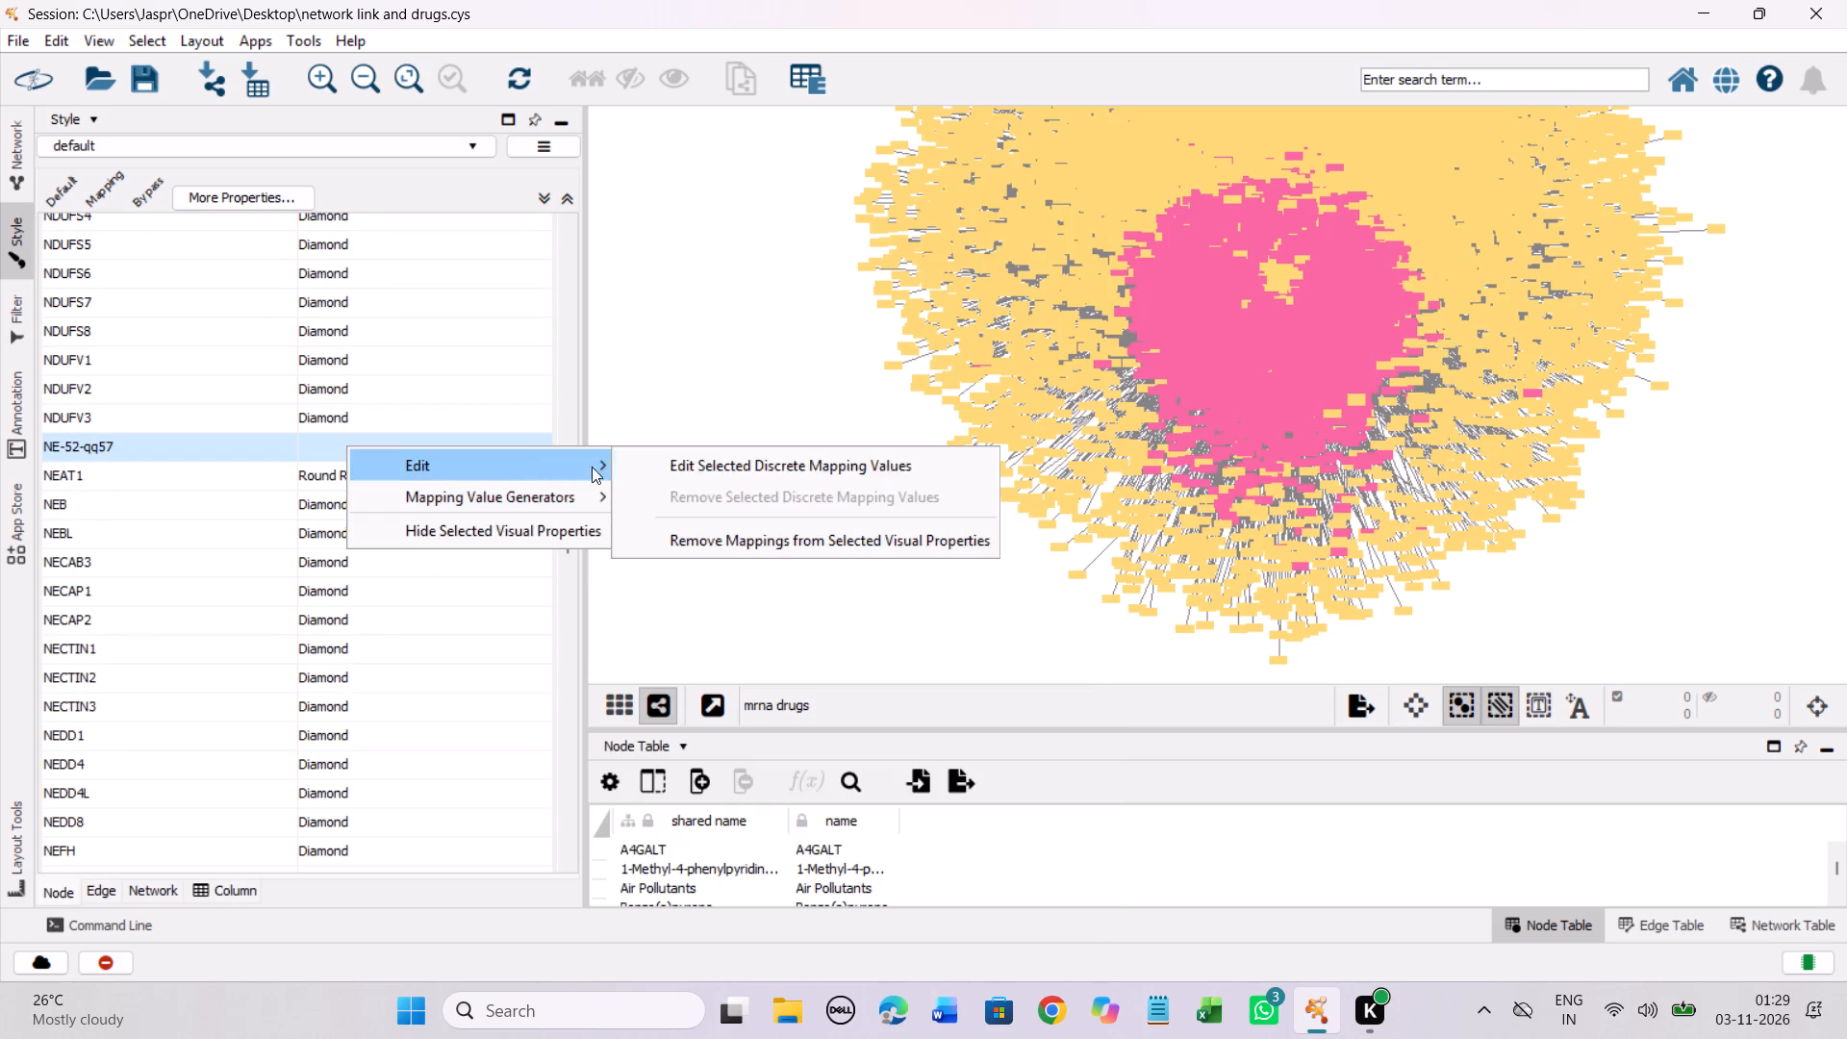
{"action": "left_click", "coordinate": [723, 467]}
{"action": "left_click", "coordinate": [246, 474]}
{"action": "left_click", "coordinate": [443, 721]}
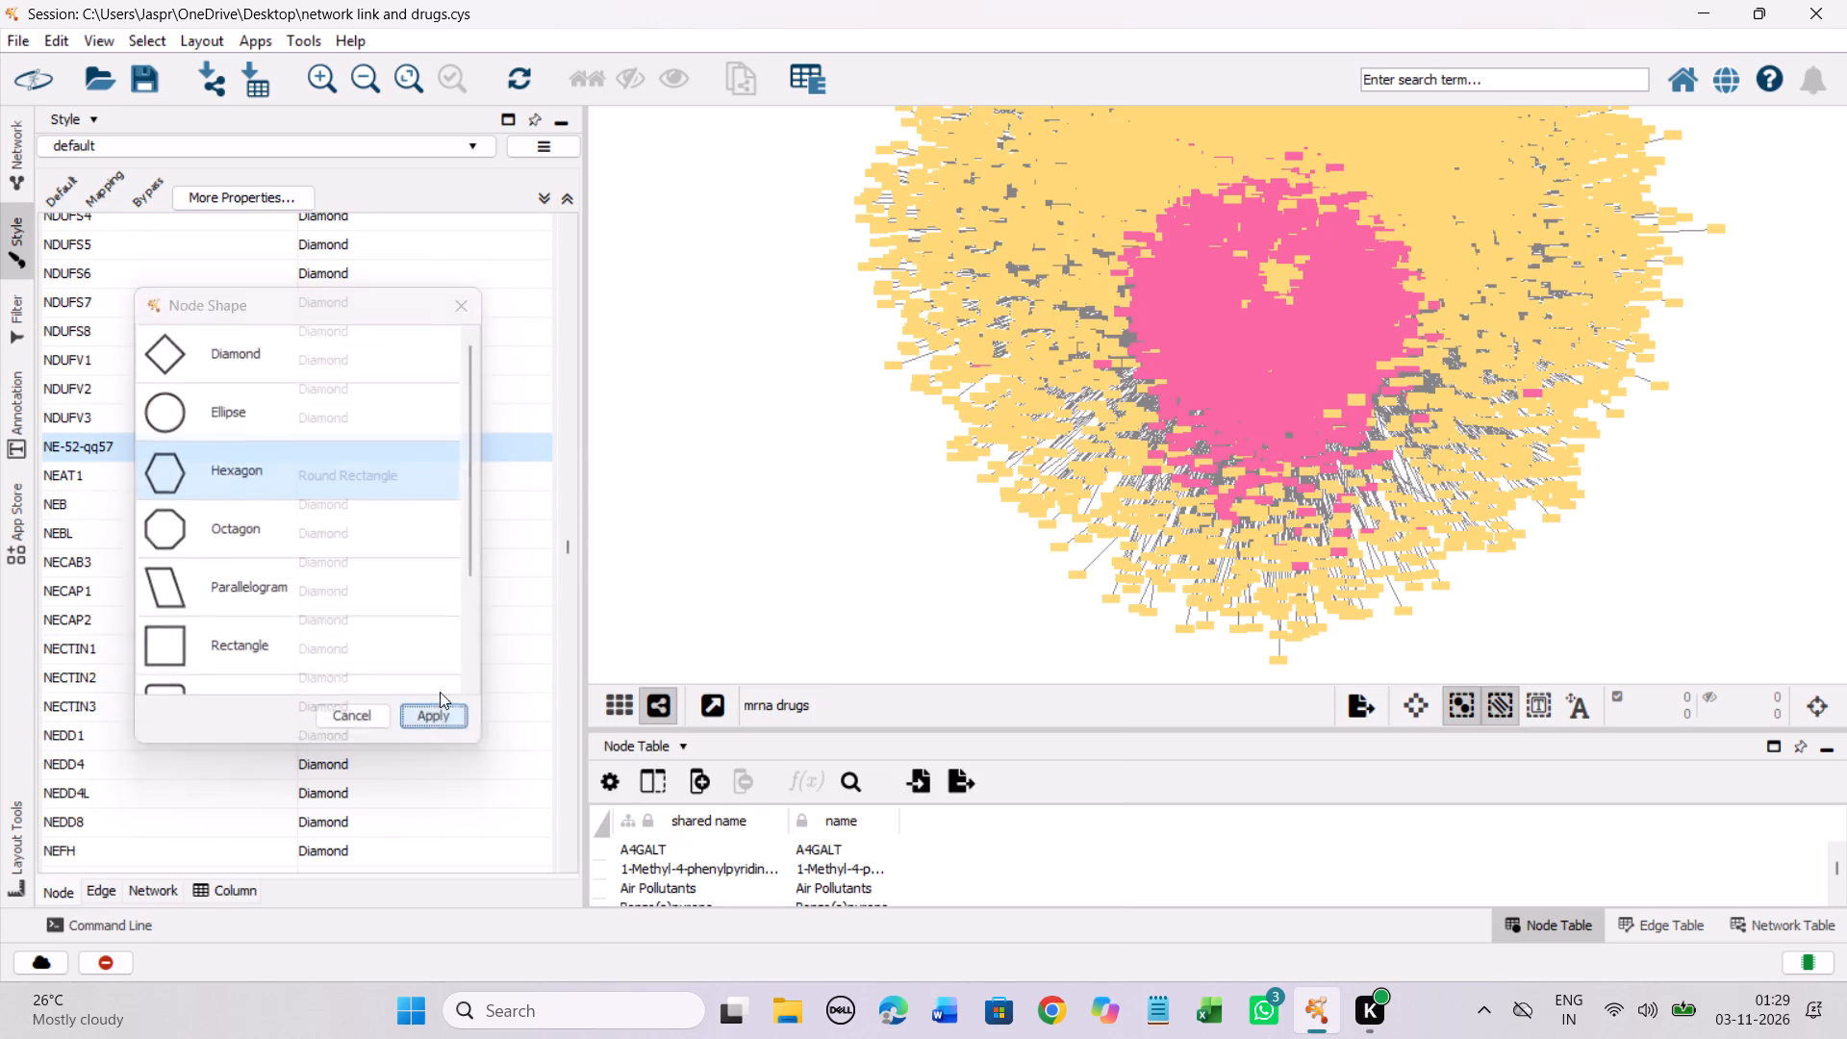
Set the discrete node shape mapping for the unmapped entry NF157 compound to Hexagon.
{"action": "scroll", "coordinate": [343, 501], "scroll_direction": "down", "scroll_amount": 6}
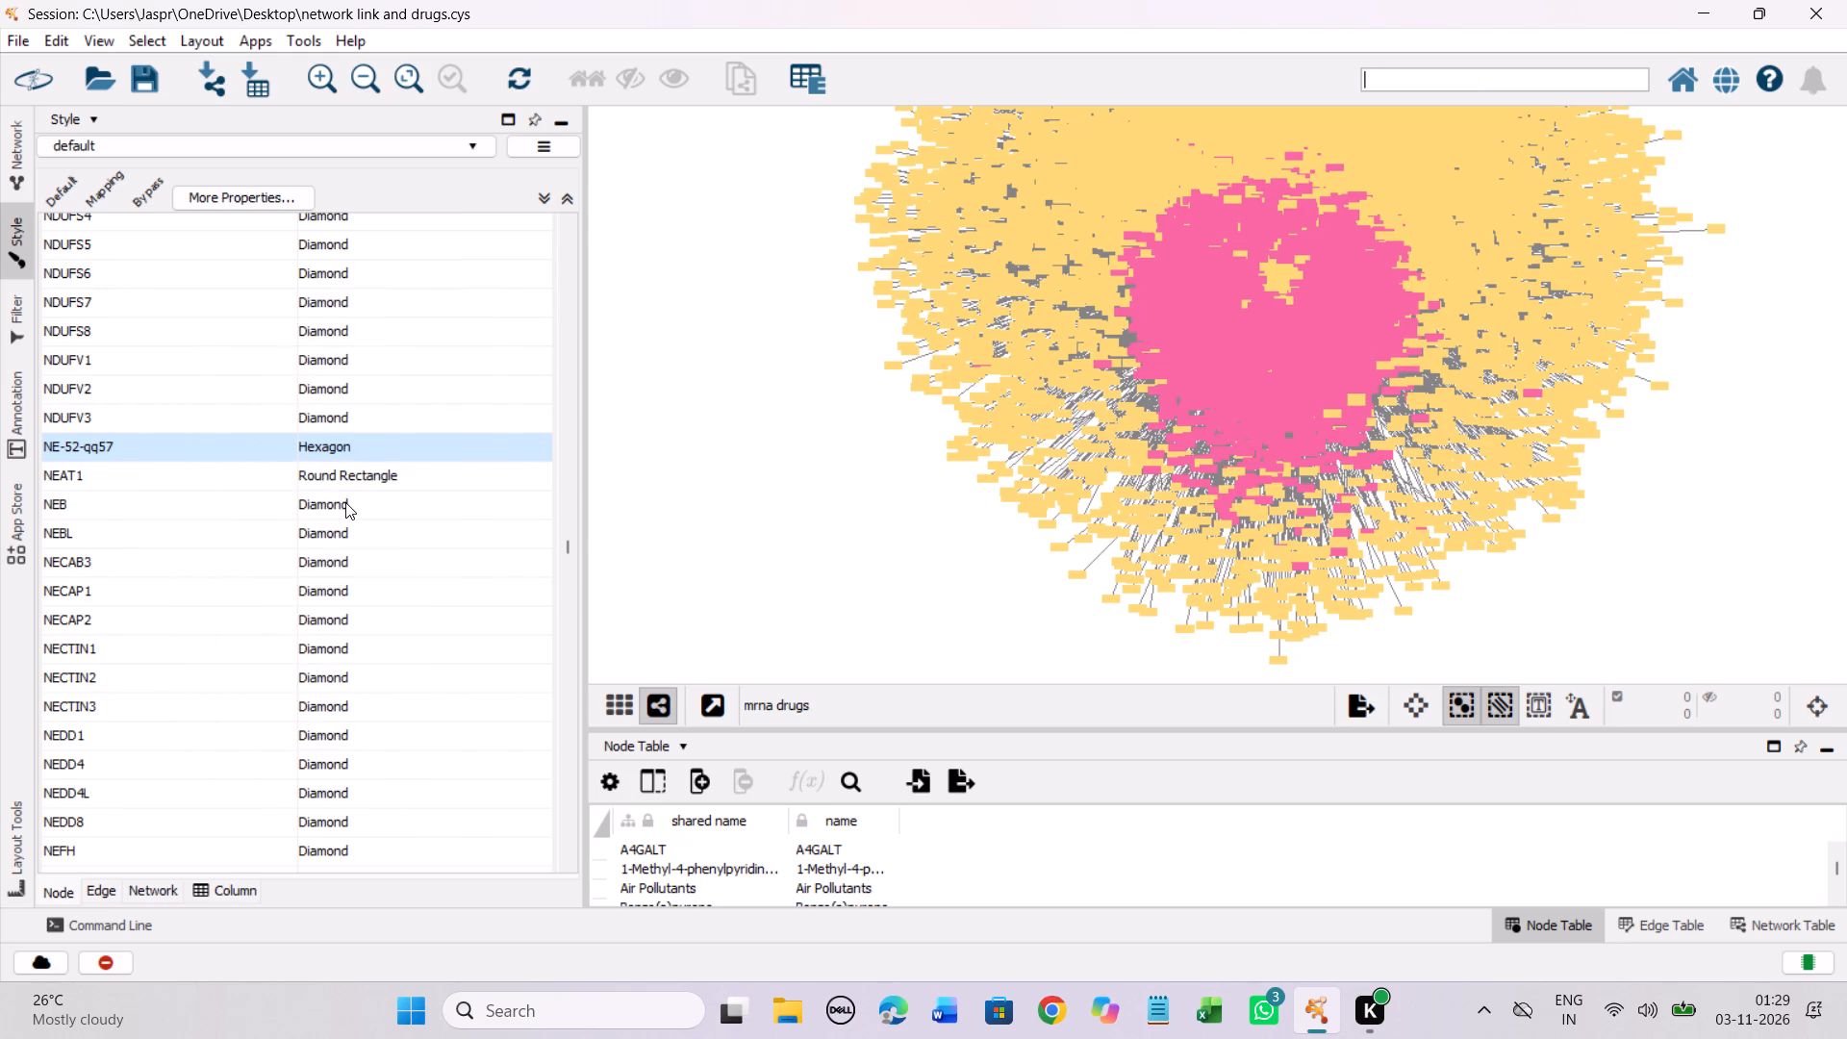
{"action": "scroll", "coordinate": [338, 522], "scroll_direction": "down", "scroll_amount": 4}
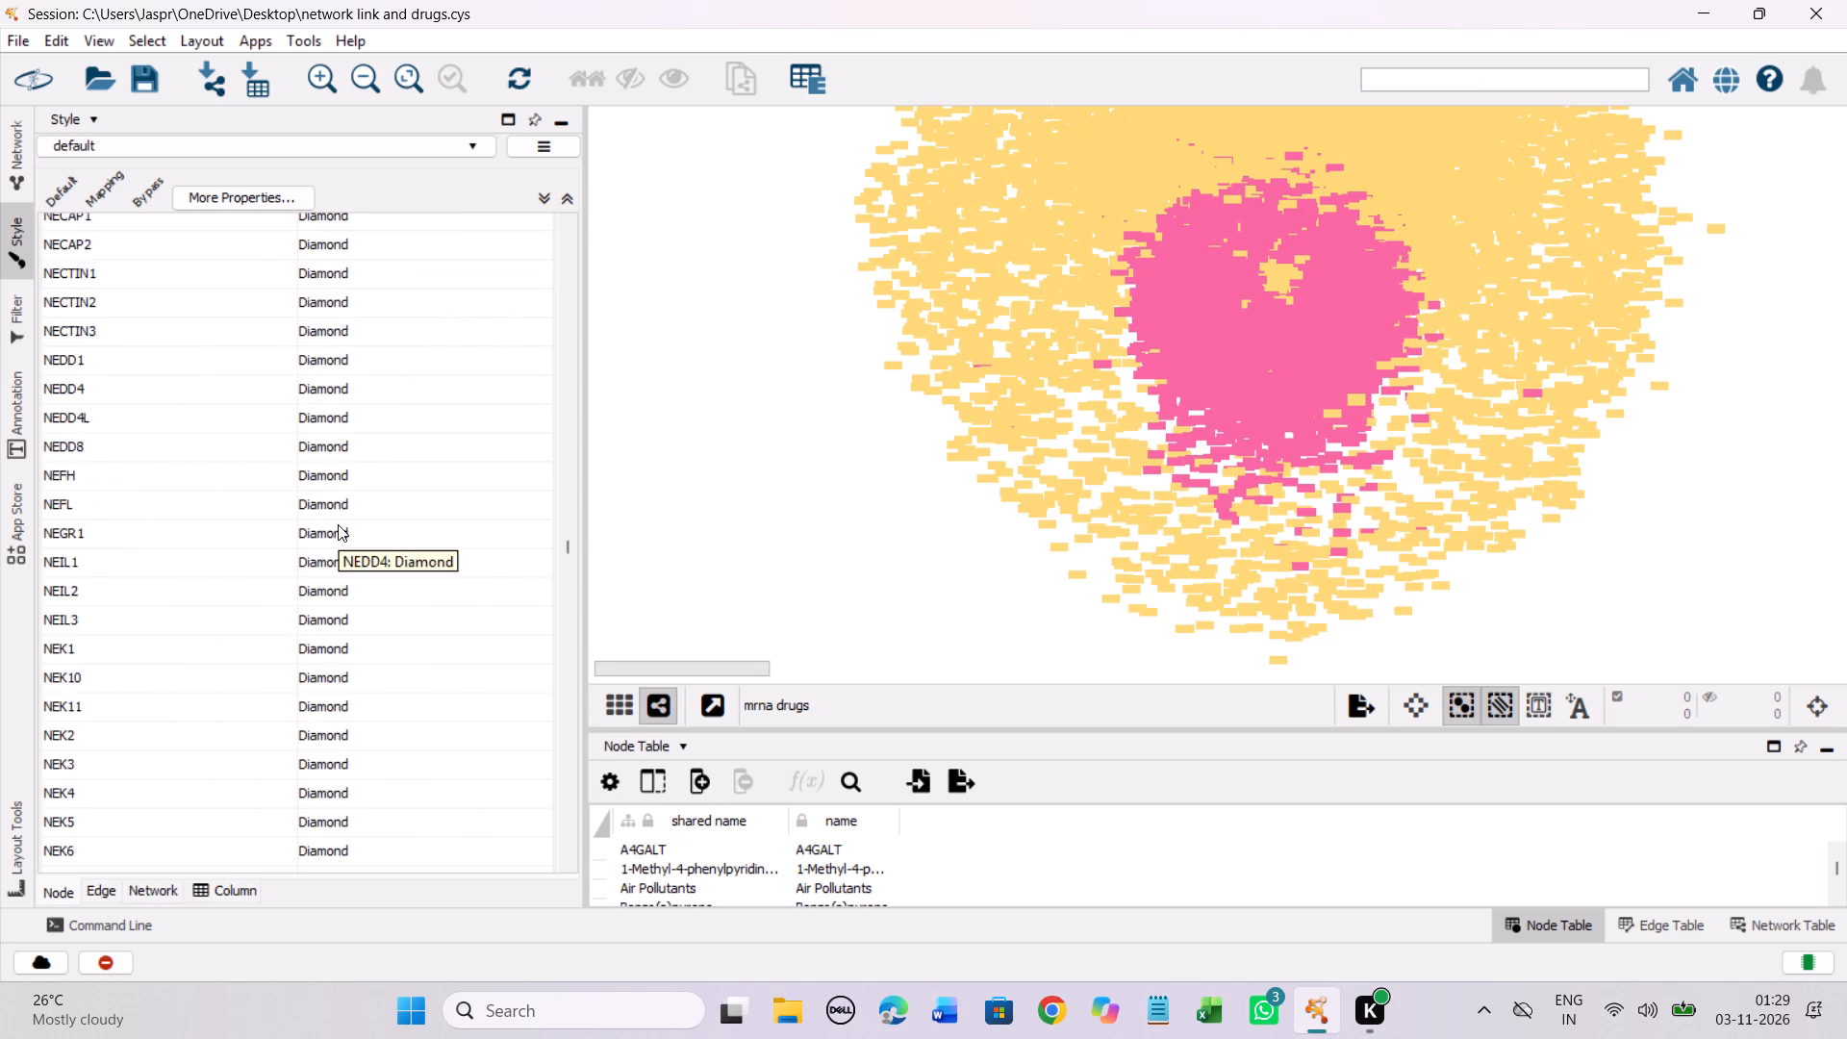
{"action": "scroll", "coordinate": [338, 524], "scroll_direction": "down", "scroll_amount": 20}
{"action": "scroll", "coordinate": [338, 524], "scroll_direction": "down", "scroll_amount": 13}
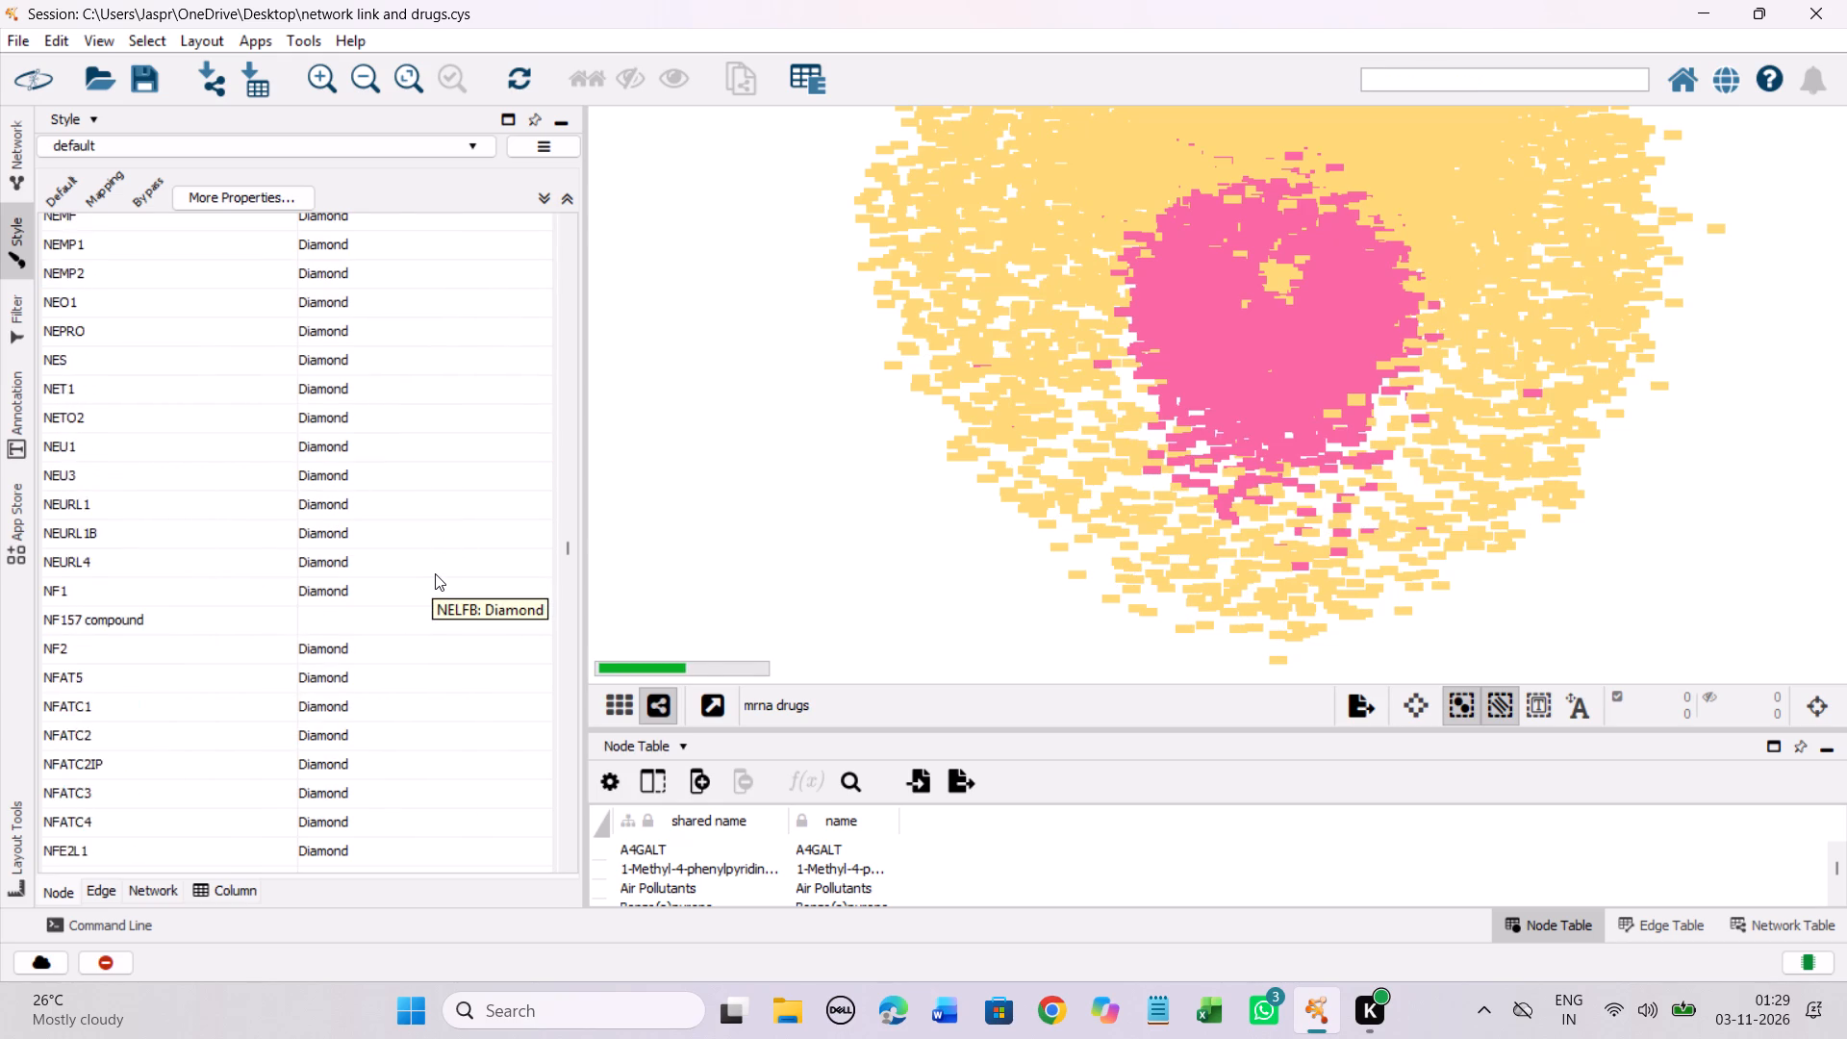
{"action": "scroll", "coordinate": [435, 573], "scroll_direction": "down", "scroll_amount": 13}
{"action": "left_click", "coordinate": [346, 299]}
{"action": "right_click", "coordinate": [346, 299]}
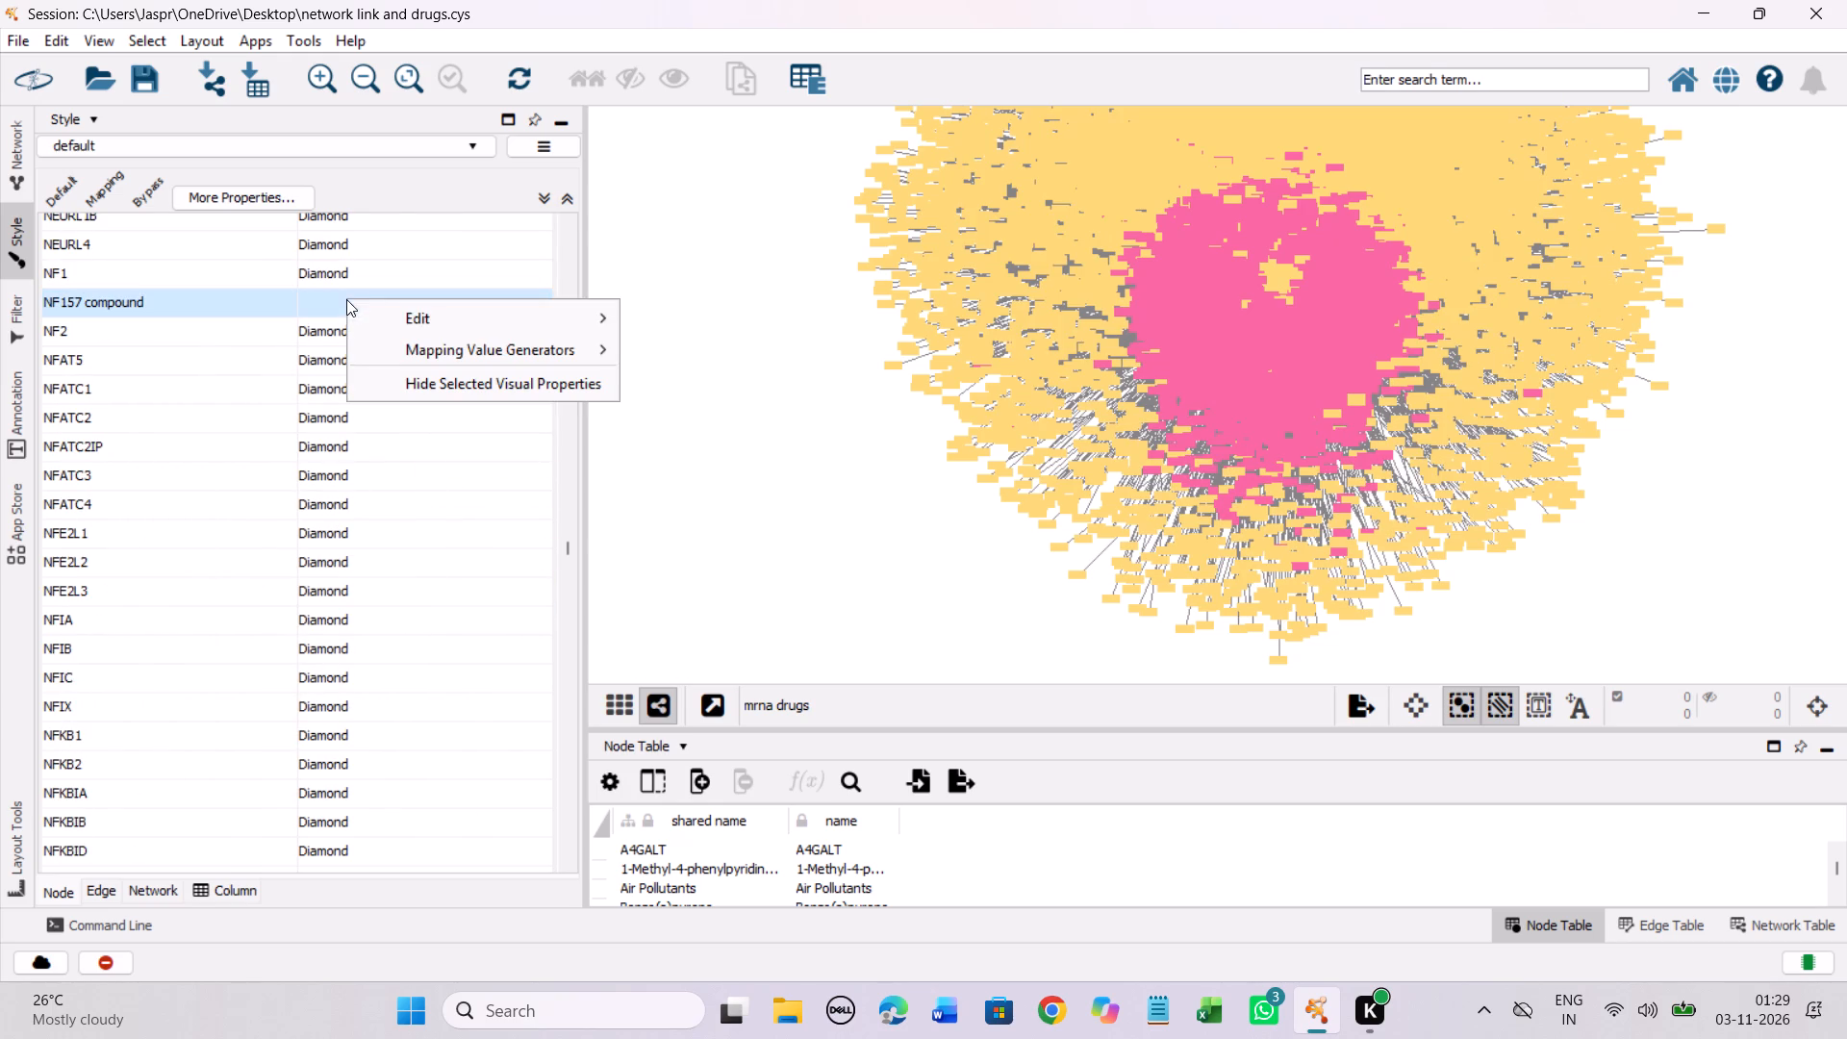
{"action": "left_click", "coordinate": [465, 317]}
{"action": "left_click", "coordinate": [700, 310]}
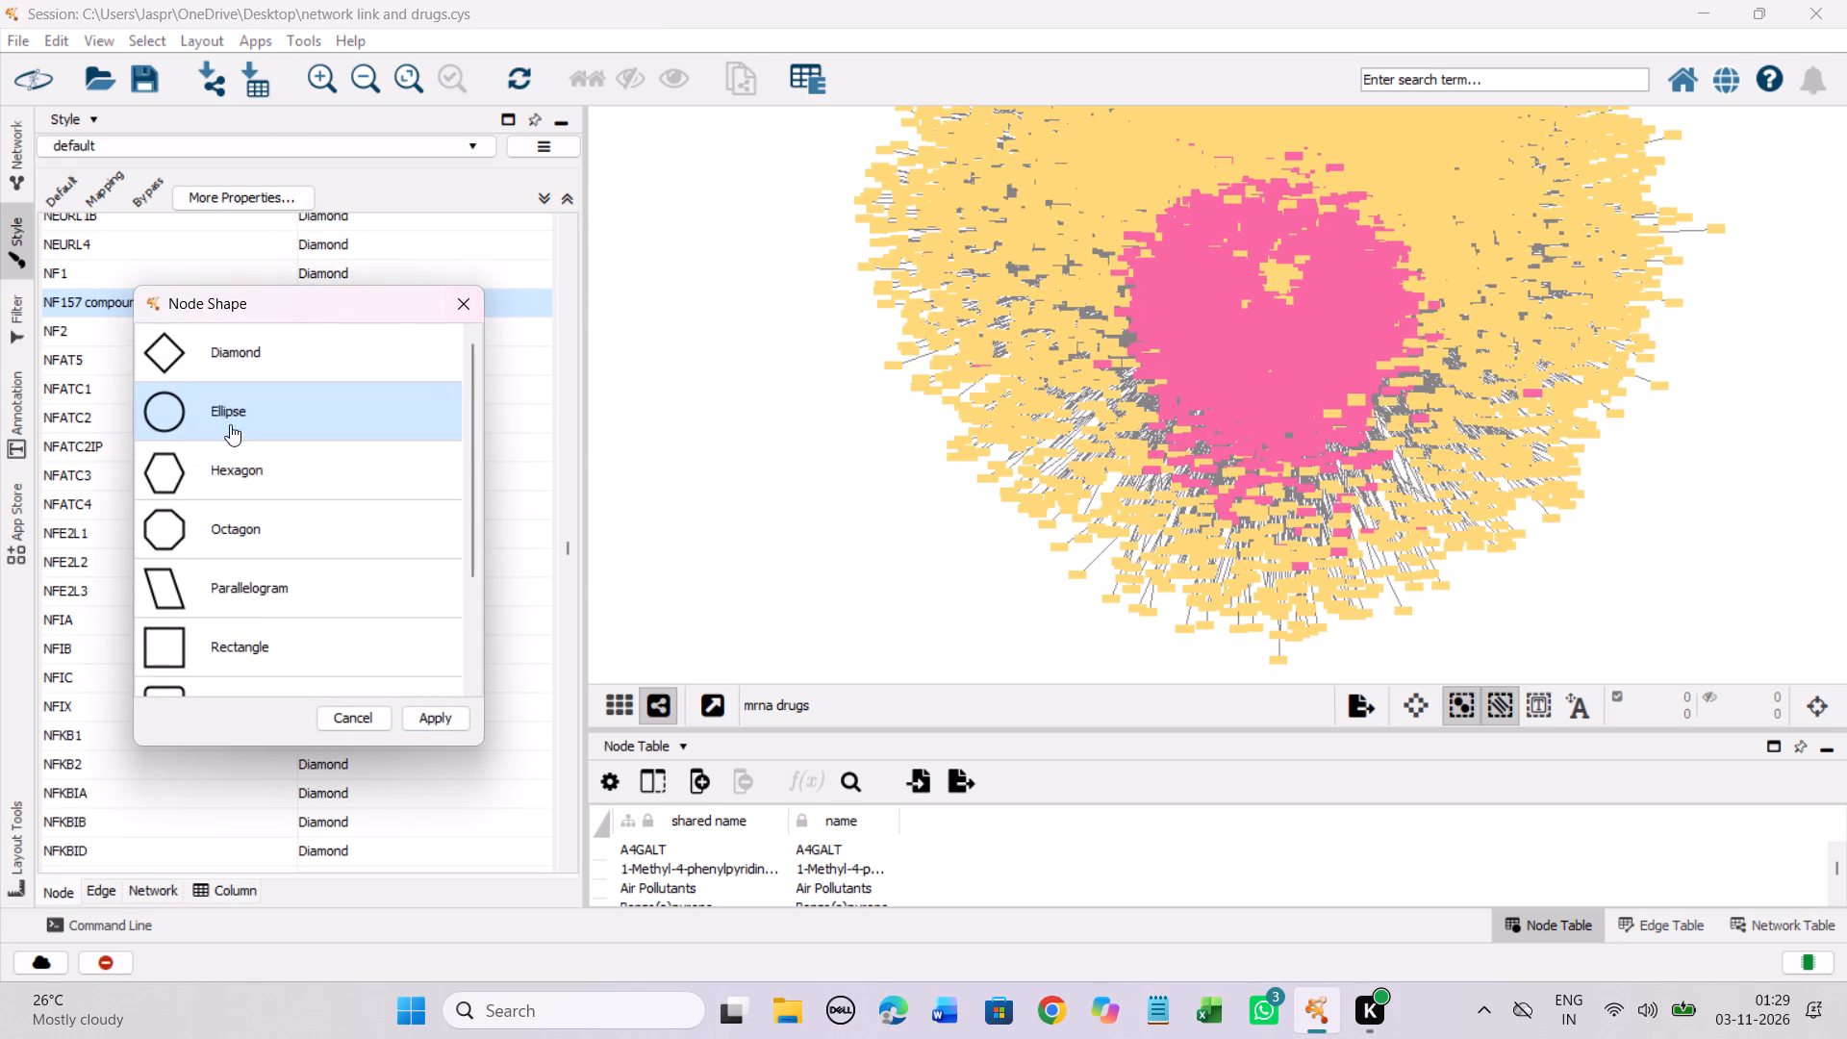
{"action": "left_click", "coordinate": [264, 461]}
{"action": "left_click", "coordinate": [444, 722]}
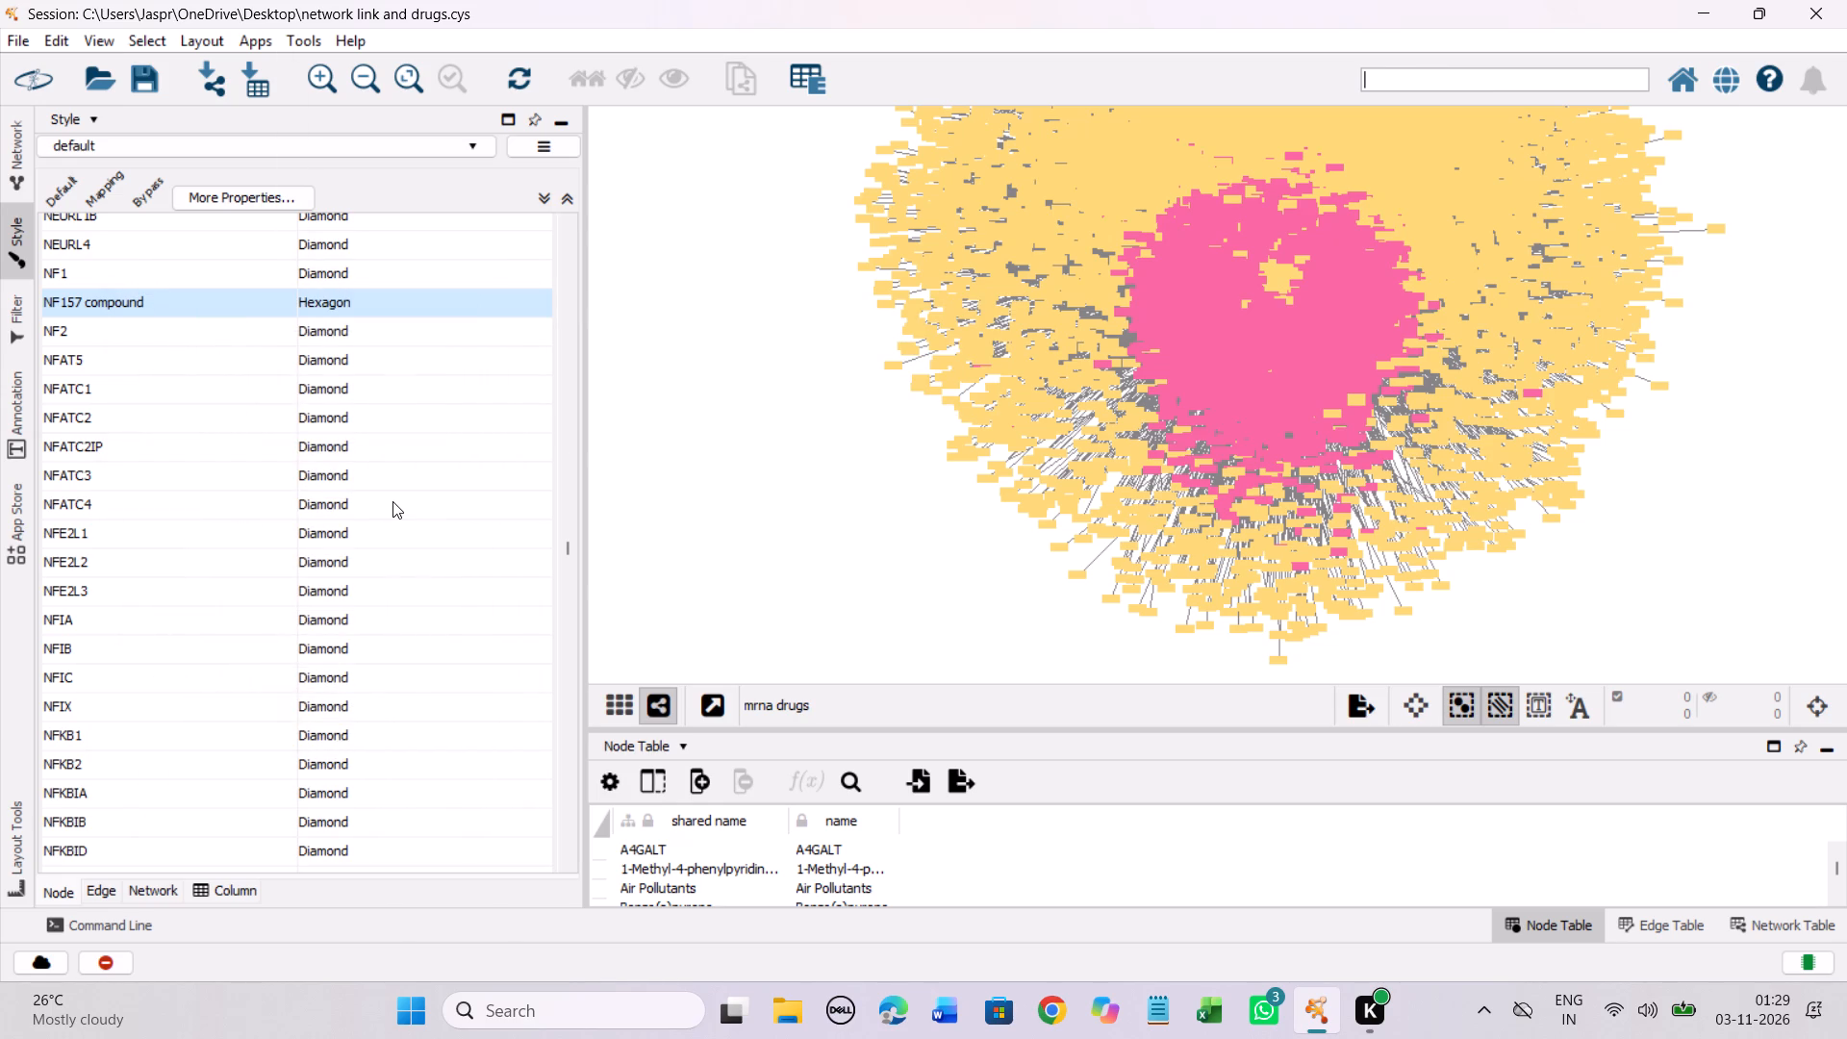
Set the discrete node shape mapping for the unmapped entry NG-Nitroarginine Methyl Ester to Hexagon.
{"action": "scroll", "coordinate": [392, 501], "scroll_direction": "down", "scroll_amount": 6}
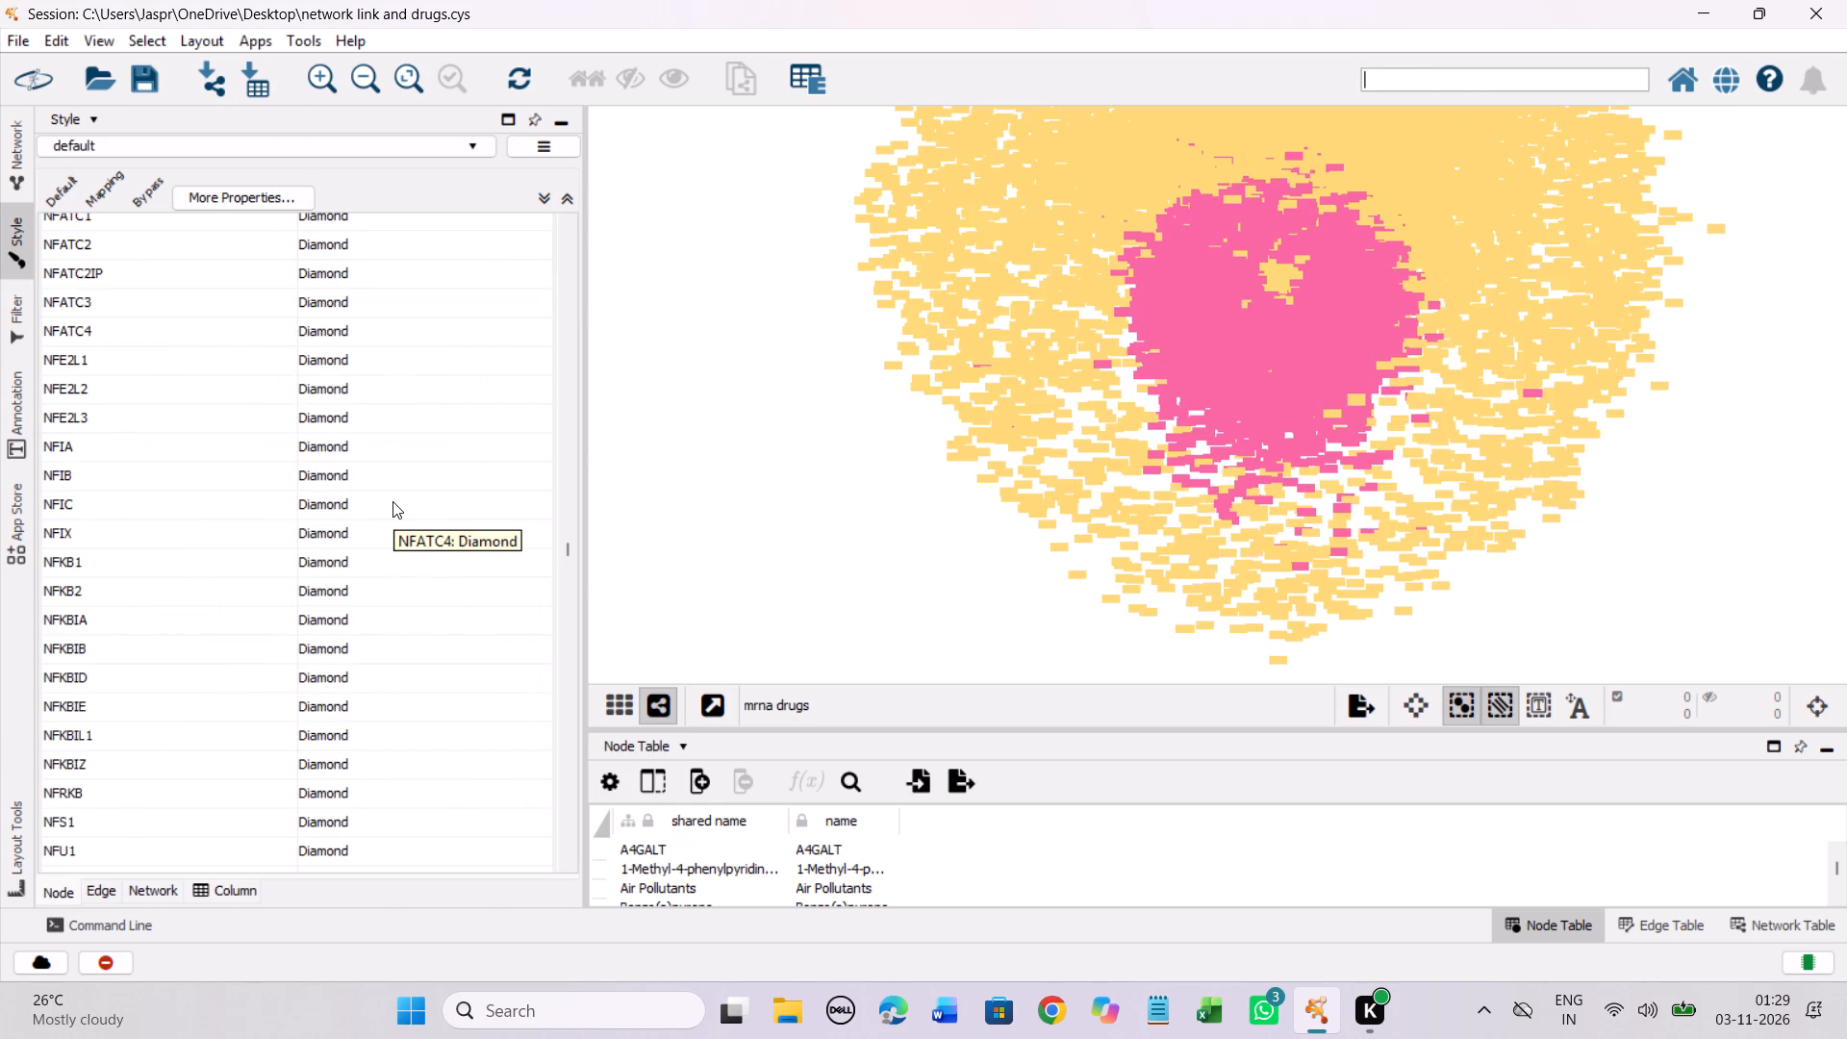
{"action": "scroll", "coordinate": [392, 501], "scroll_direction": "down", "scroll_amount": 18}
{"action": "scroll", "coordinate": [392, 501], "scroll_direction": "down", "scroll_amount": 6}
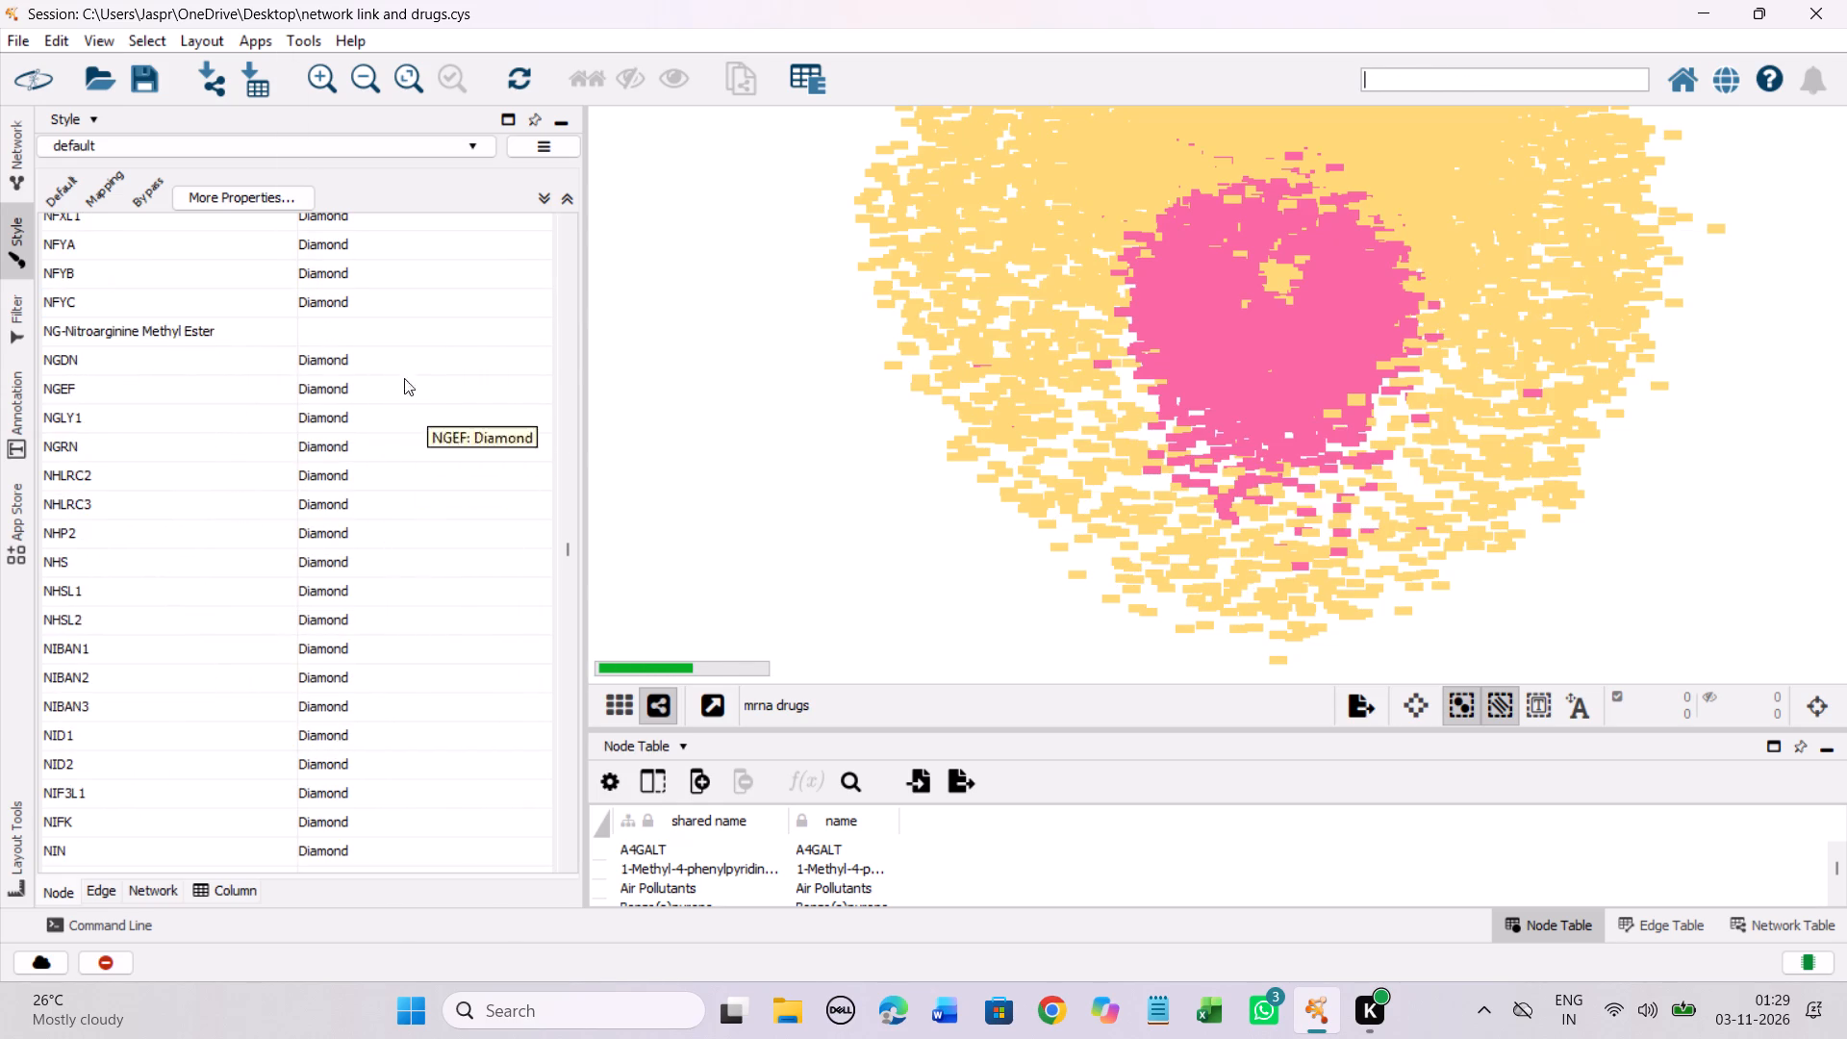
{"action": "left_click", "coordinate": [351, 338]}
{"action": "right_click", "coordinate": [351, 338]}
{"action": "left_click", "coordinate": [670, 347]}
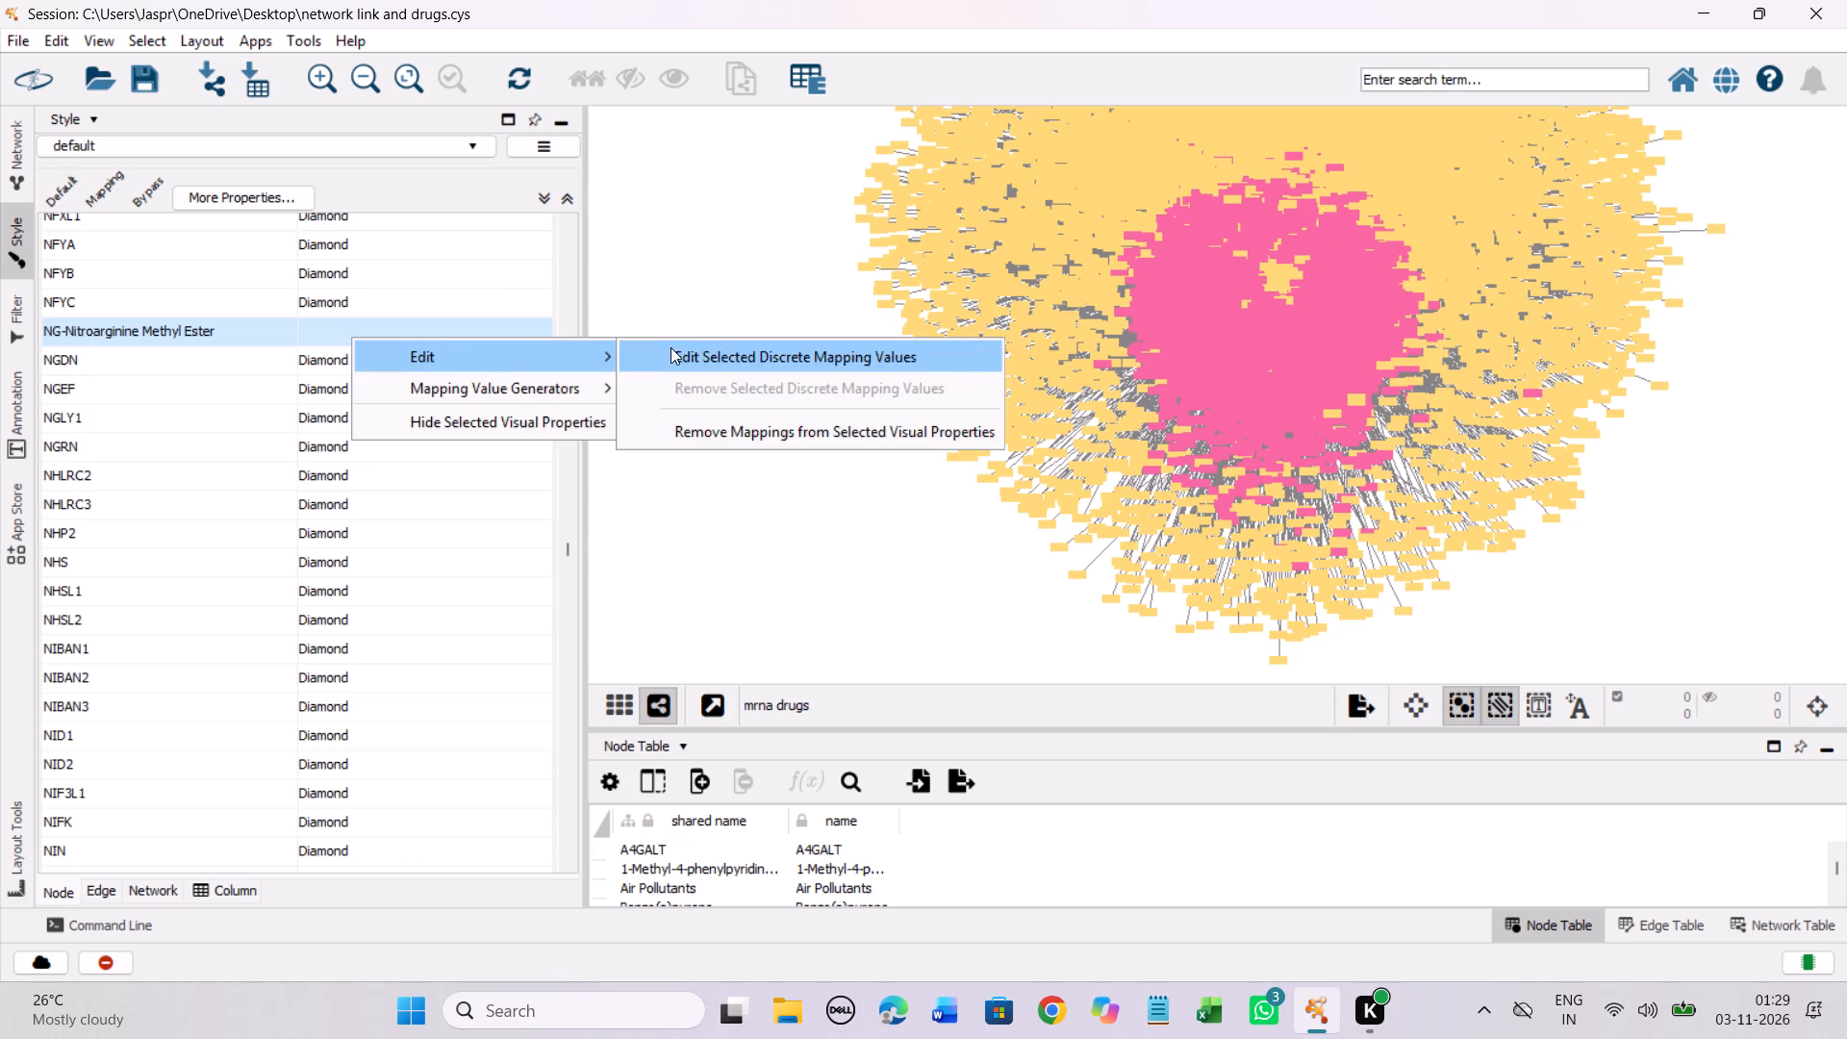
{"action": "left_click", "coordinate": [275, 457]}
{"action": "left_click", "coordinate": [437, 707]}
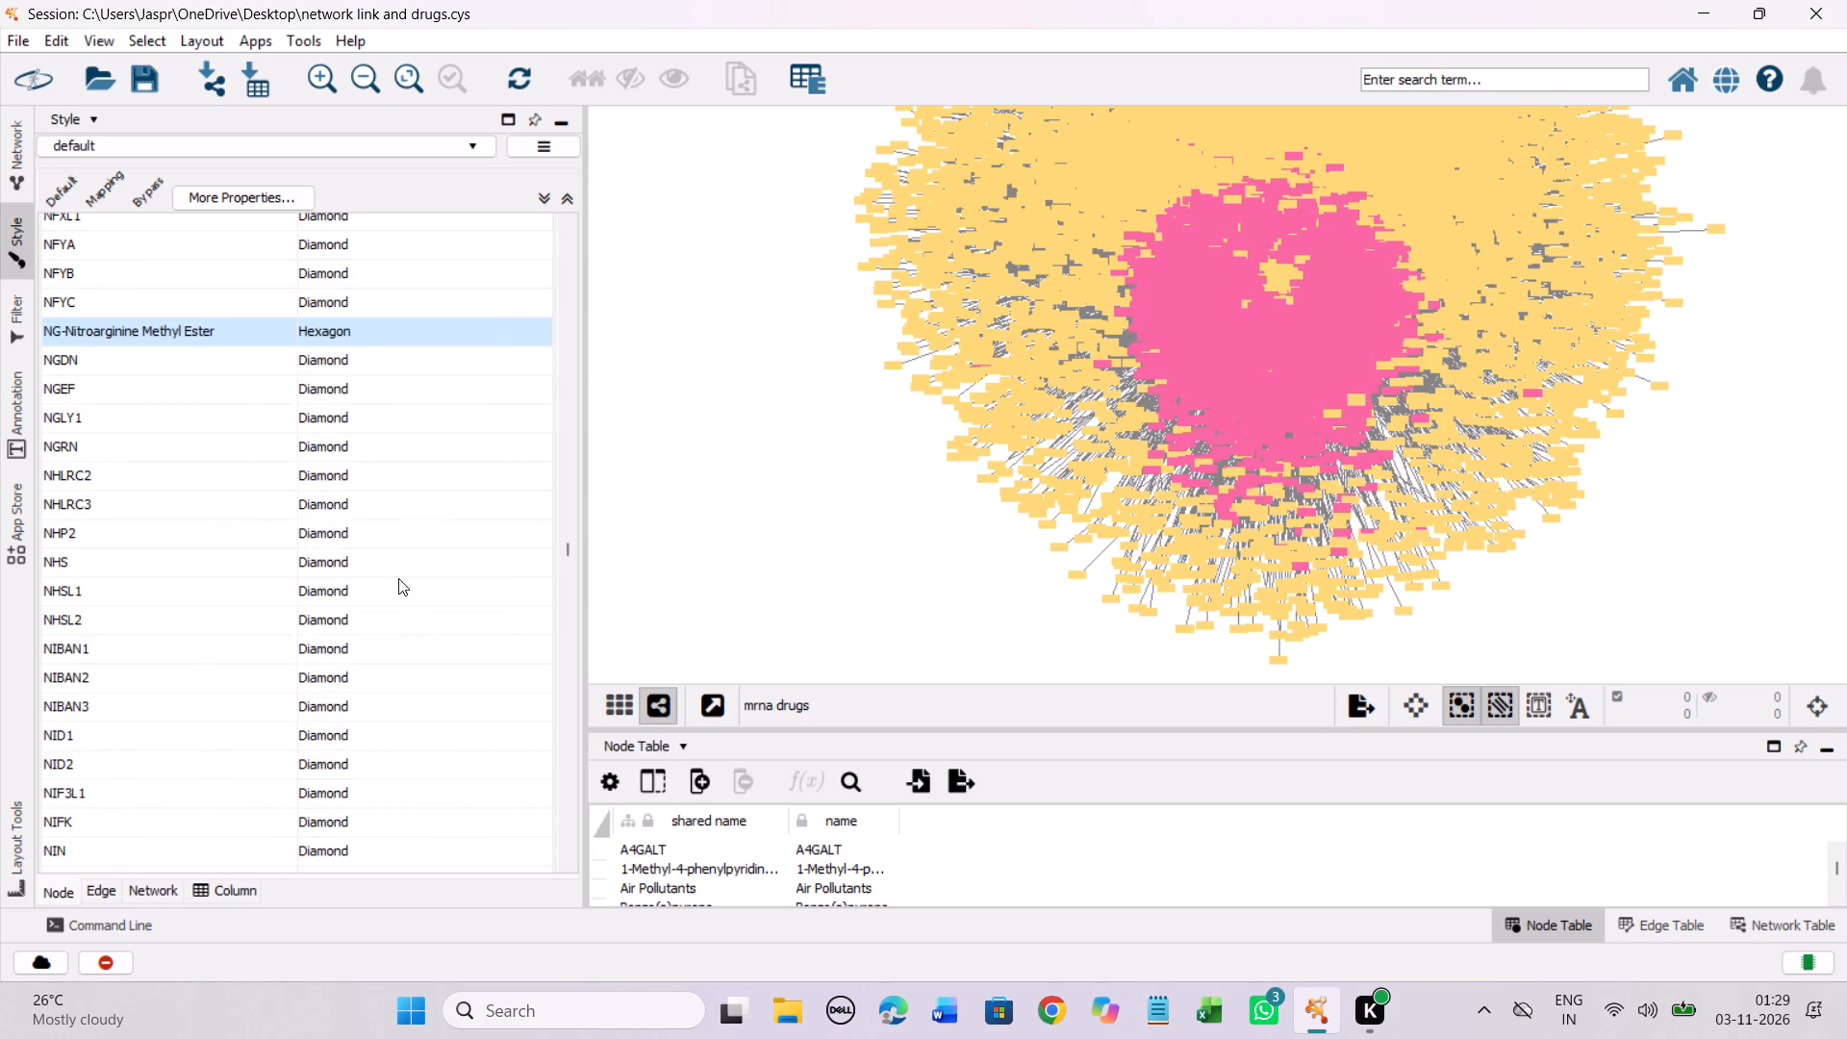
Set the discrete node shape mapping for the unmapped entry NKCT1 protein, Naja kaouthia to Hexagon.
{"action": "scroll", "coordinate": [389, 526], "scroll_direction": "down", "scroll_amount": 12}
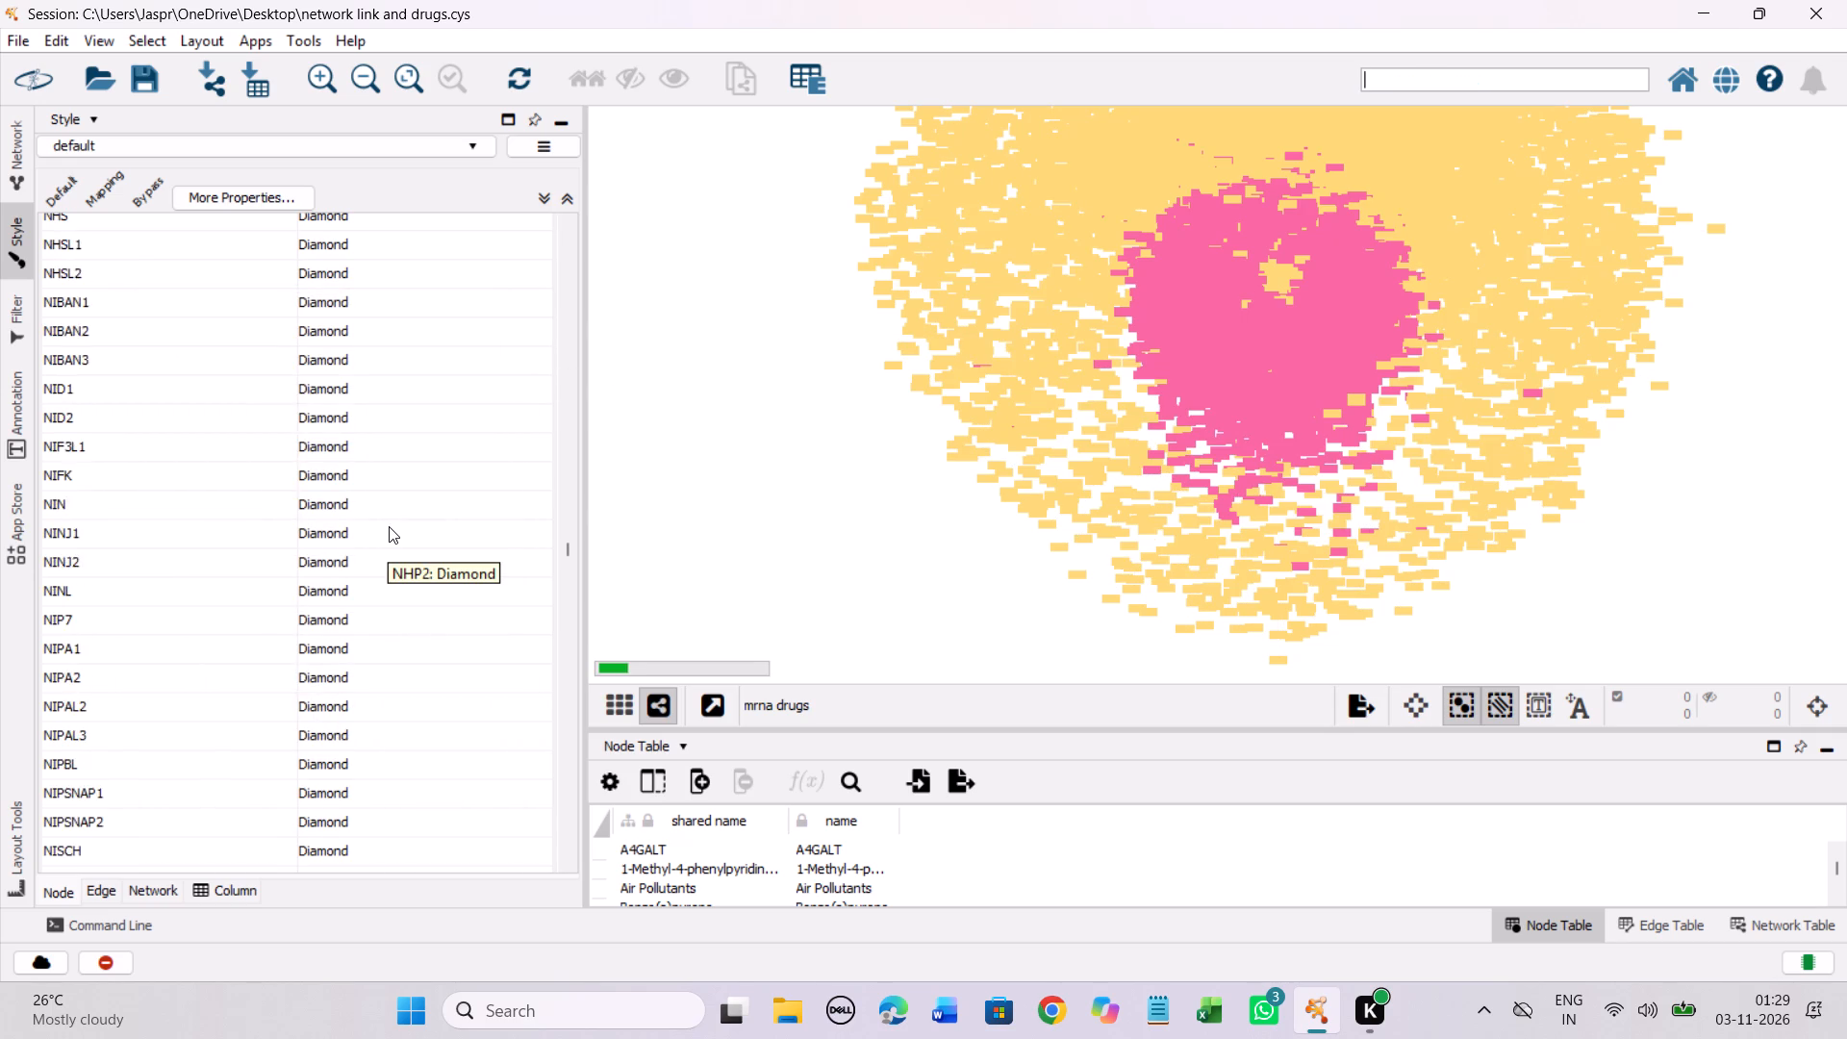
{"action": "scroll", "coordinate": [389, 526], "scroll_direction": "down", "scroll_amount": 18}
{"action": "left_click", "coordinate": [392, 498]}
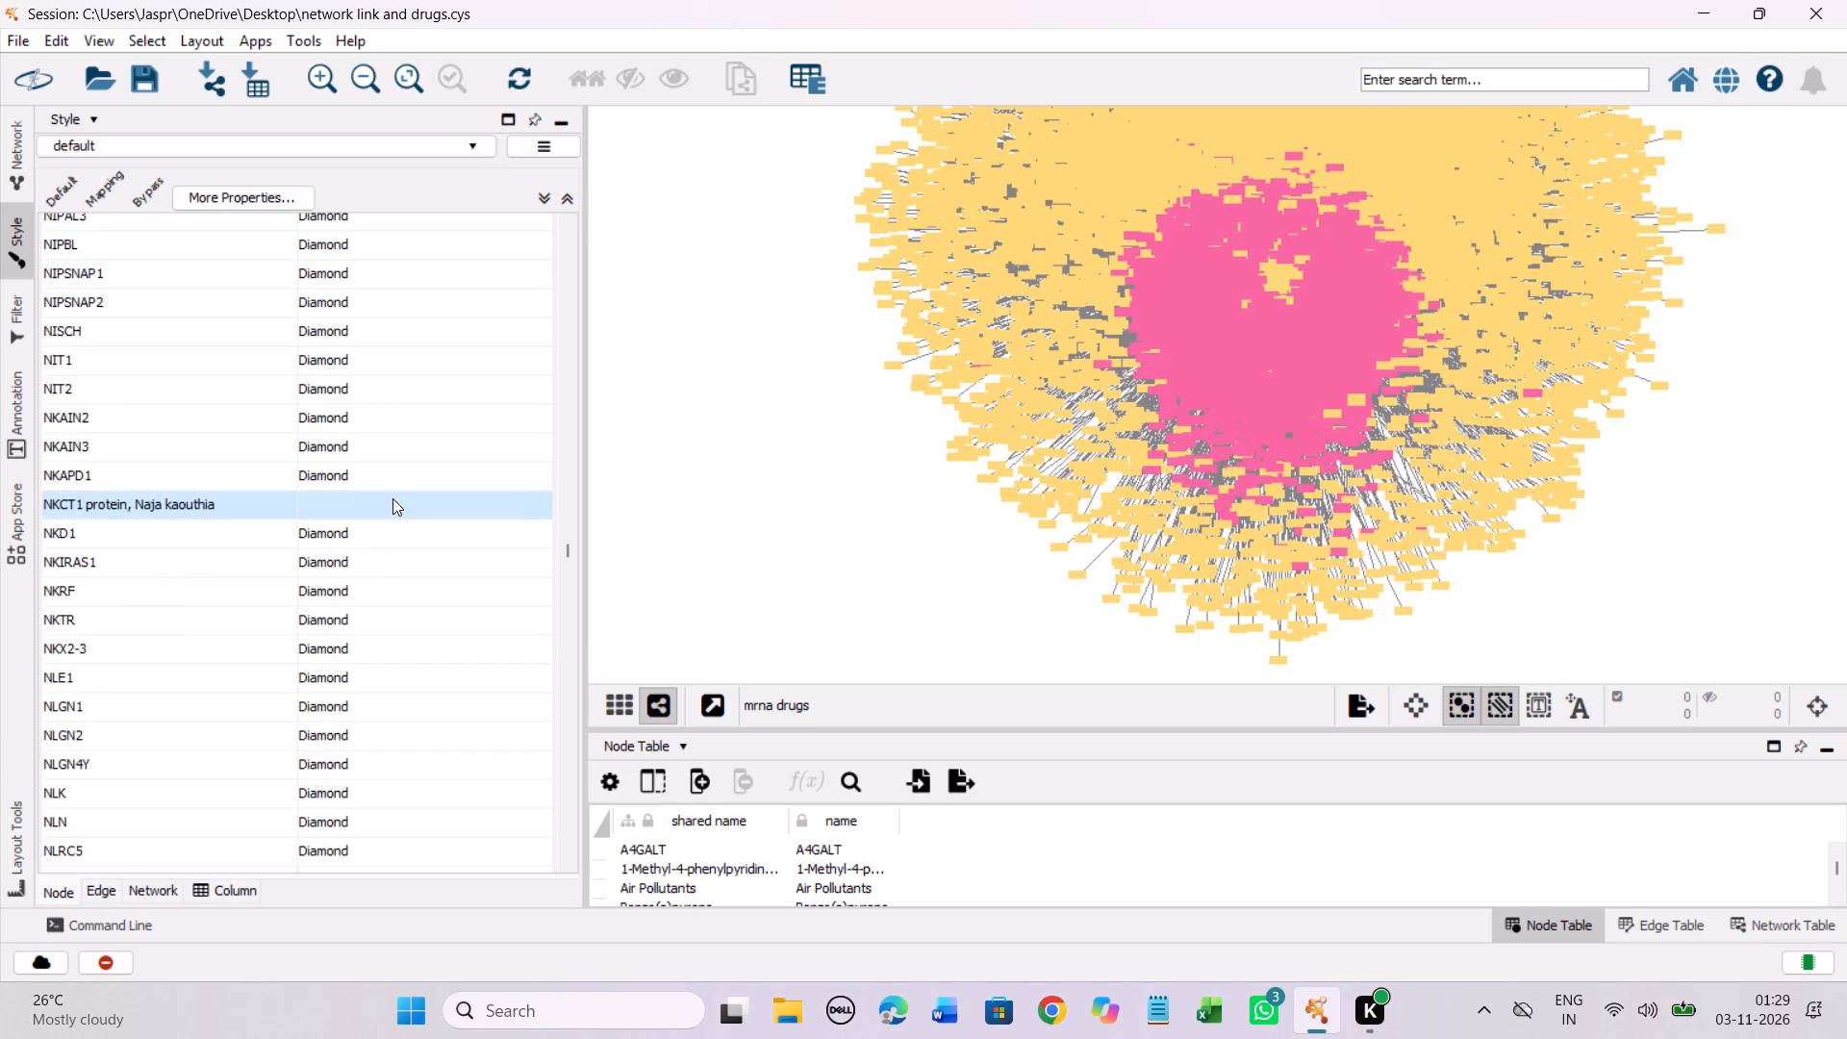
{"action": "right_click", "coordinate": [392, 498]}
{"action": "left_click", "coordinate": [473, 509]}
{"action": "left_click", "coordinate": [732, 511]}
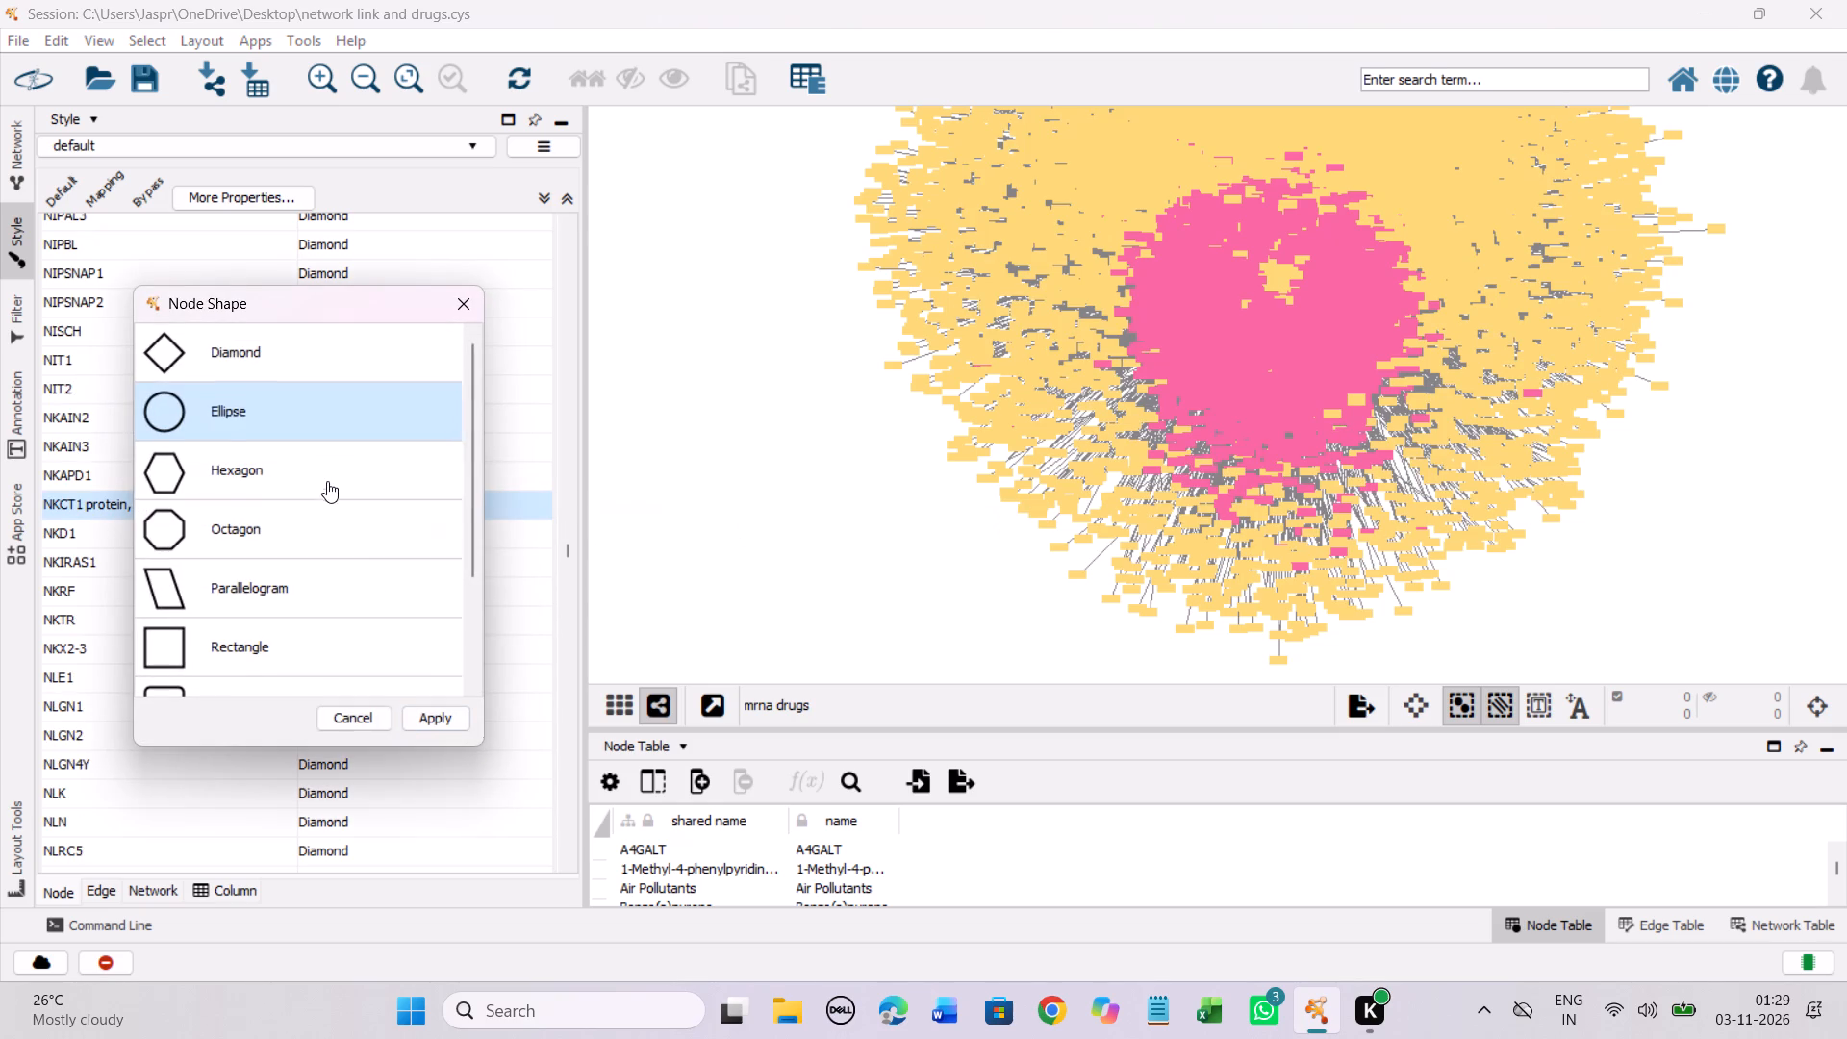
{"action": "left_click", "coordinate": [327, 480]}
{"action": "left_click", "coordinate": [455, 713]}
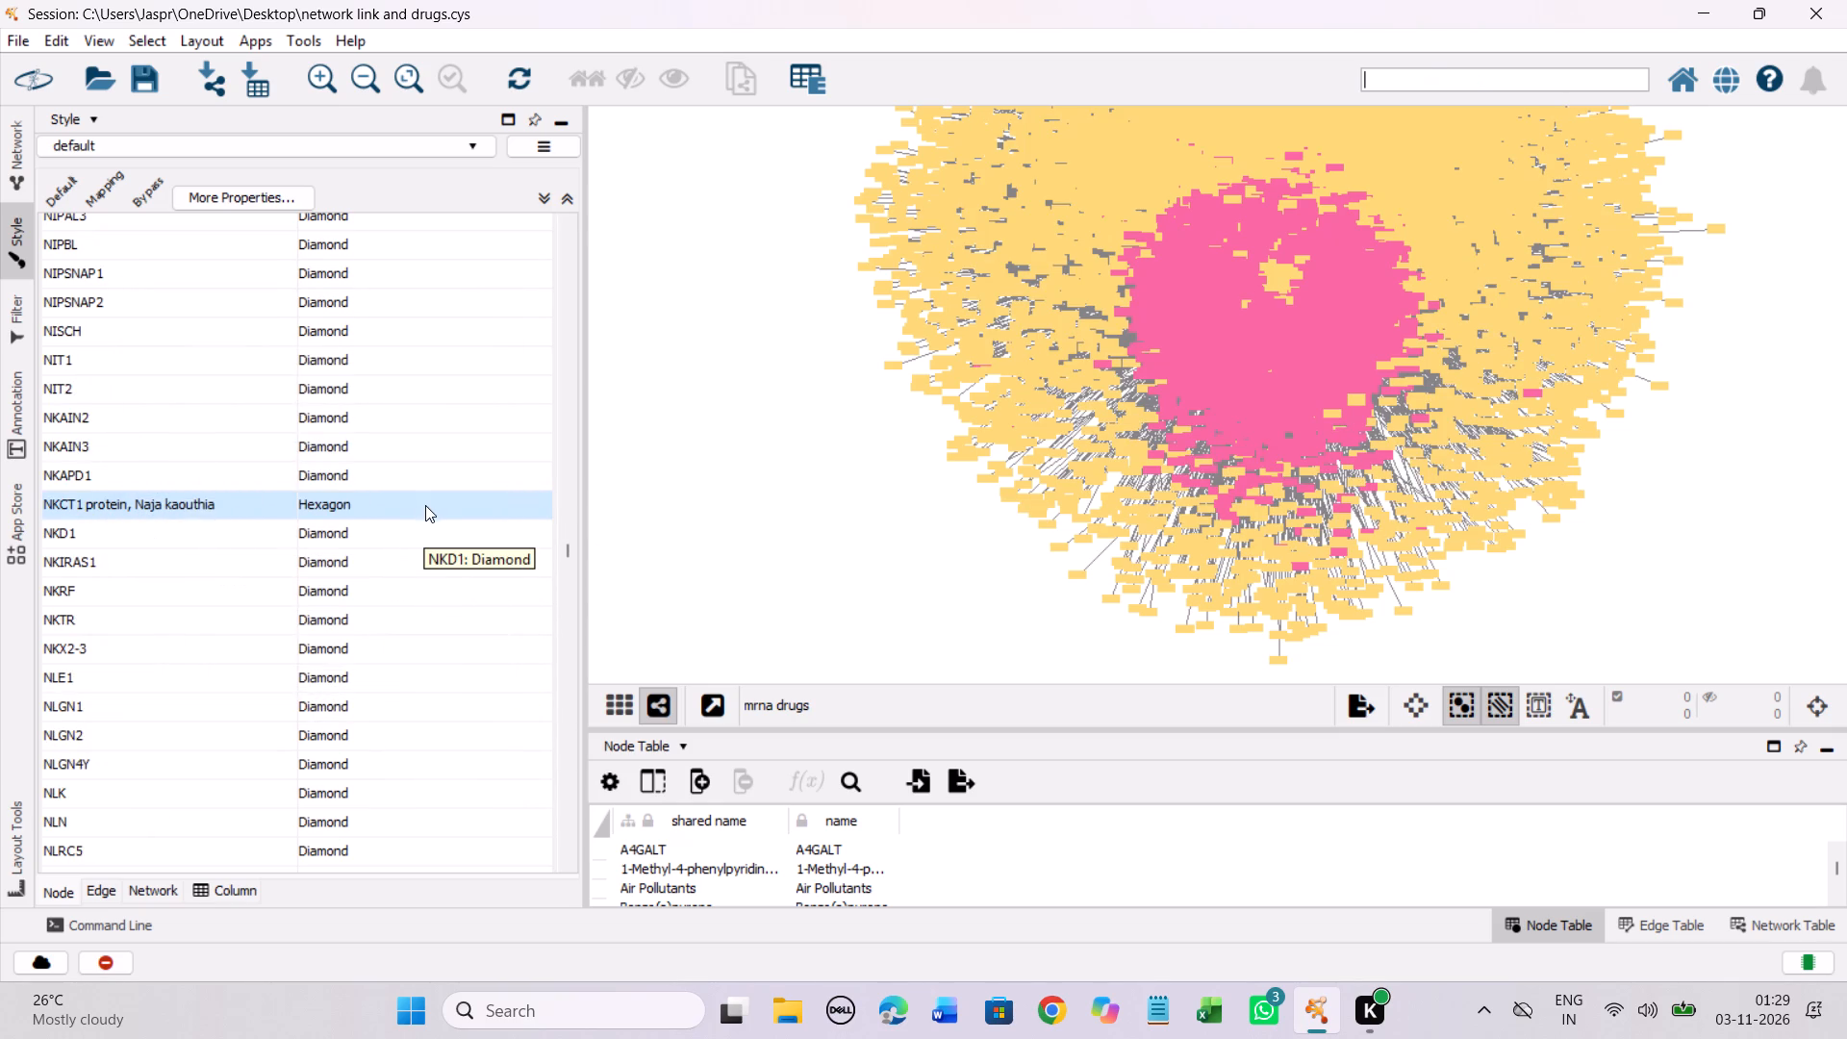
Set the discrete node shape mapping for the unmapped entry NMS-873 to Hexagon.
{"action": "scroll", "coordinate": [435, 524], "scroll_direction": "down", "scroll_amount": 4}
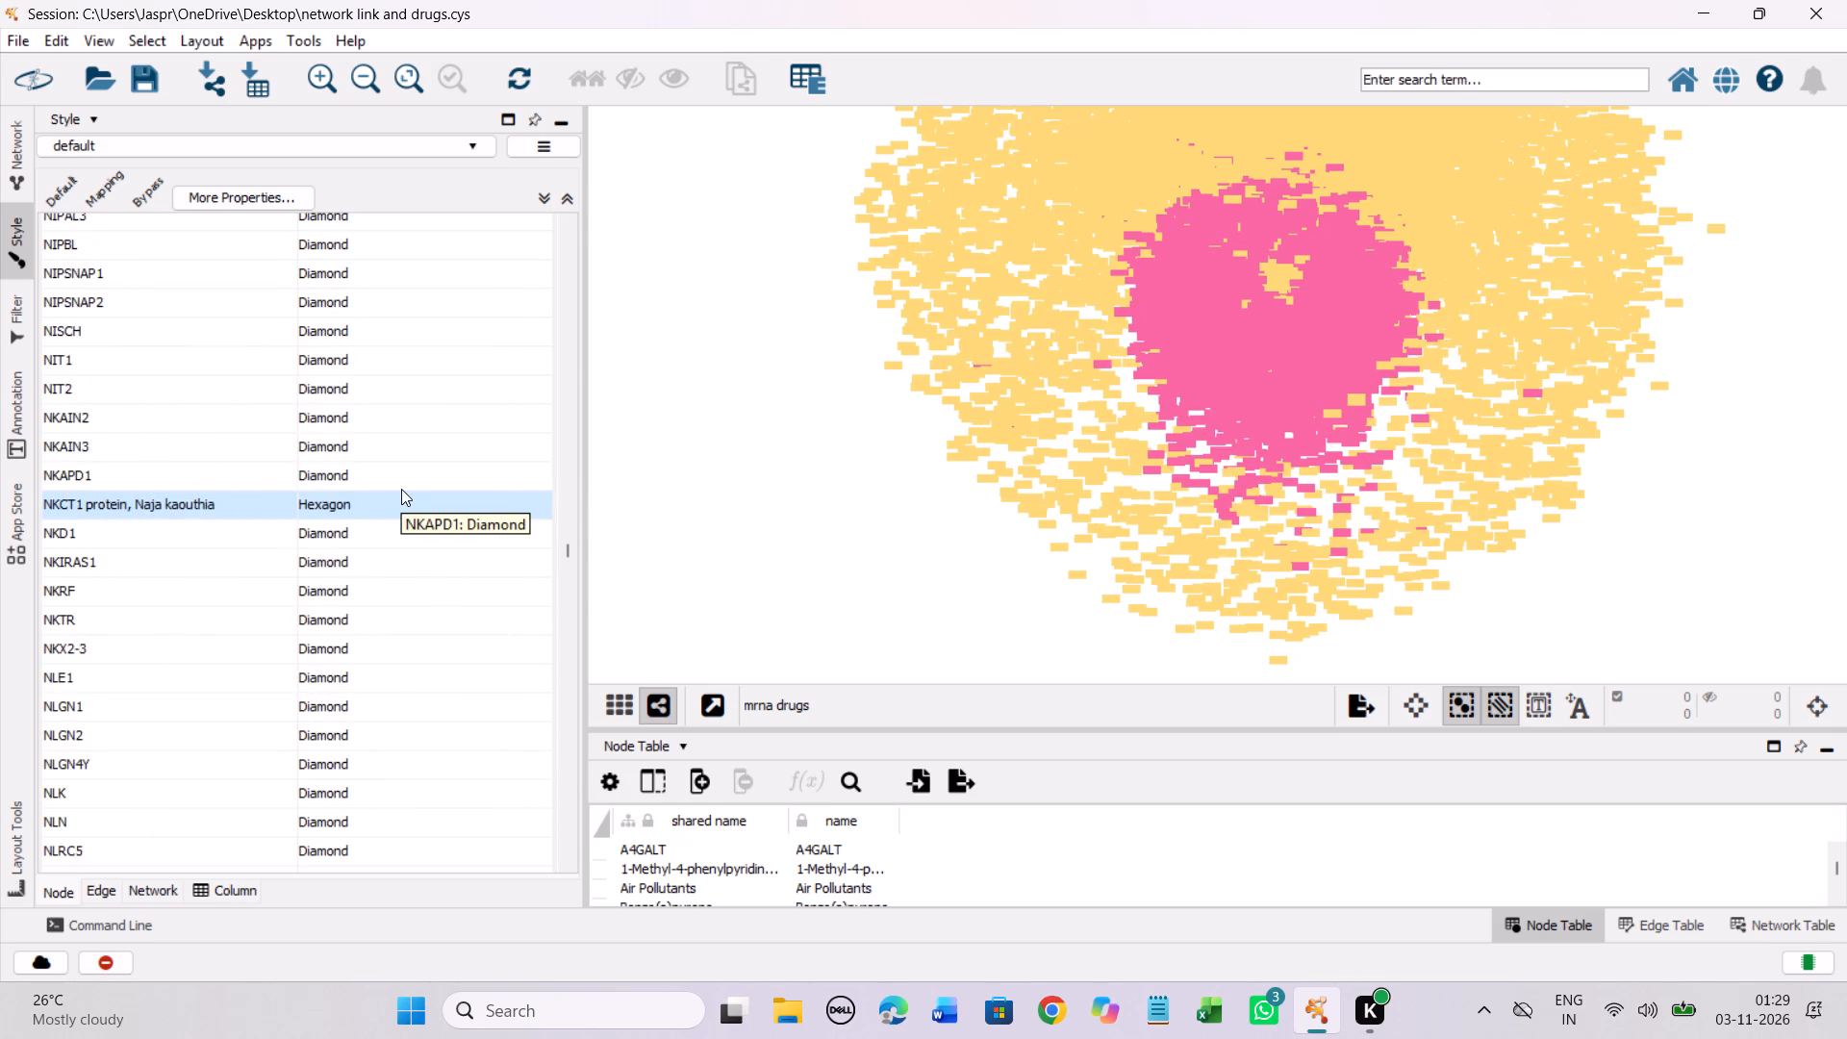
{"action": "scroll", "coordinate": [401, 489], "scroll_direction": "down", "scroll_amount": 20}
{"action": "scroll", "coordinate": [401, 489], "scroll_direction": "down", "scroll_amount": 7}
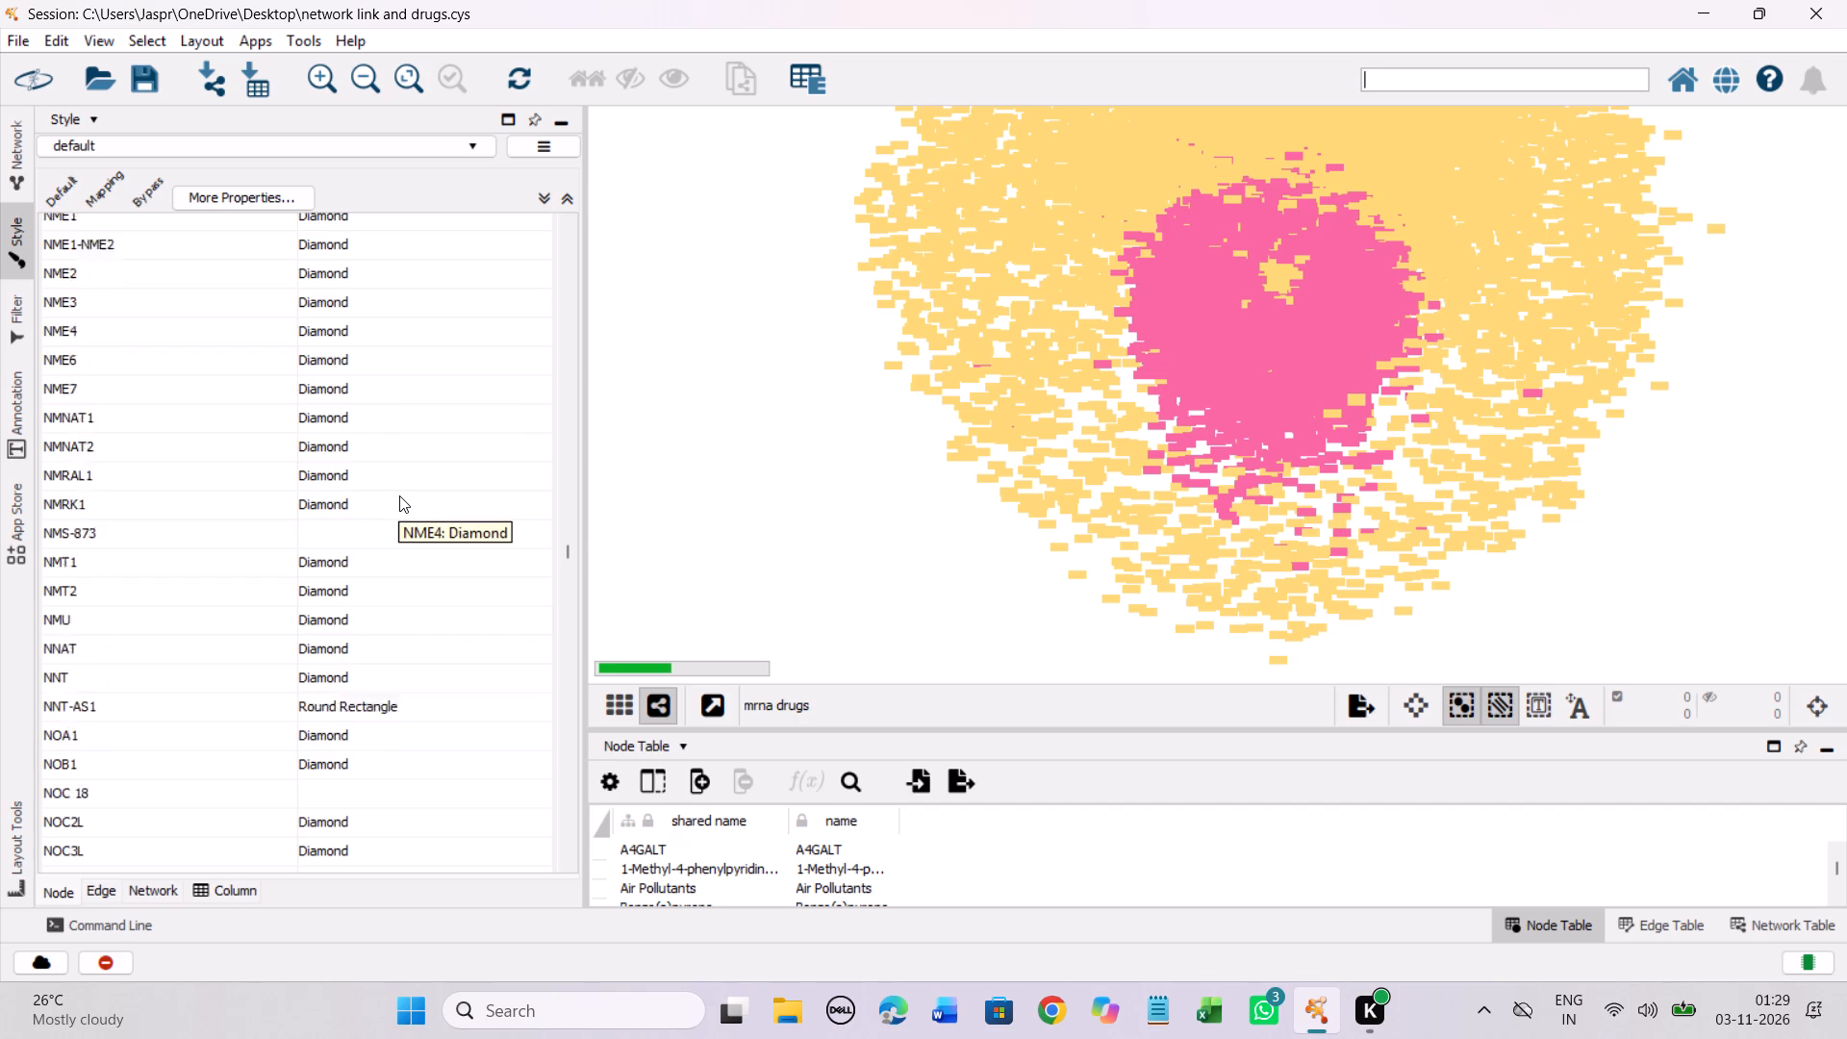
{"action": "scroll", "coordinate": [399, 495], "scroll_direction": "down", "scroll_amount": 4}
{"action": "left_click", "coordinate": [348, 355]}
{"action": "right_click", "coordinate": [348, 355]}
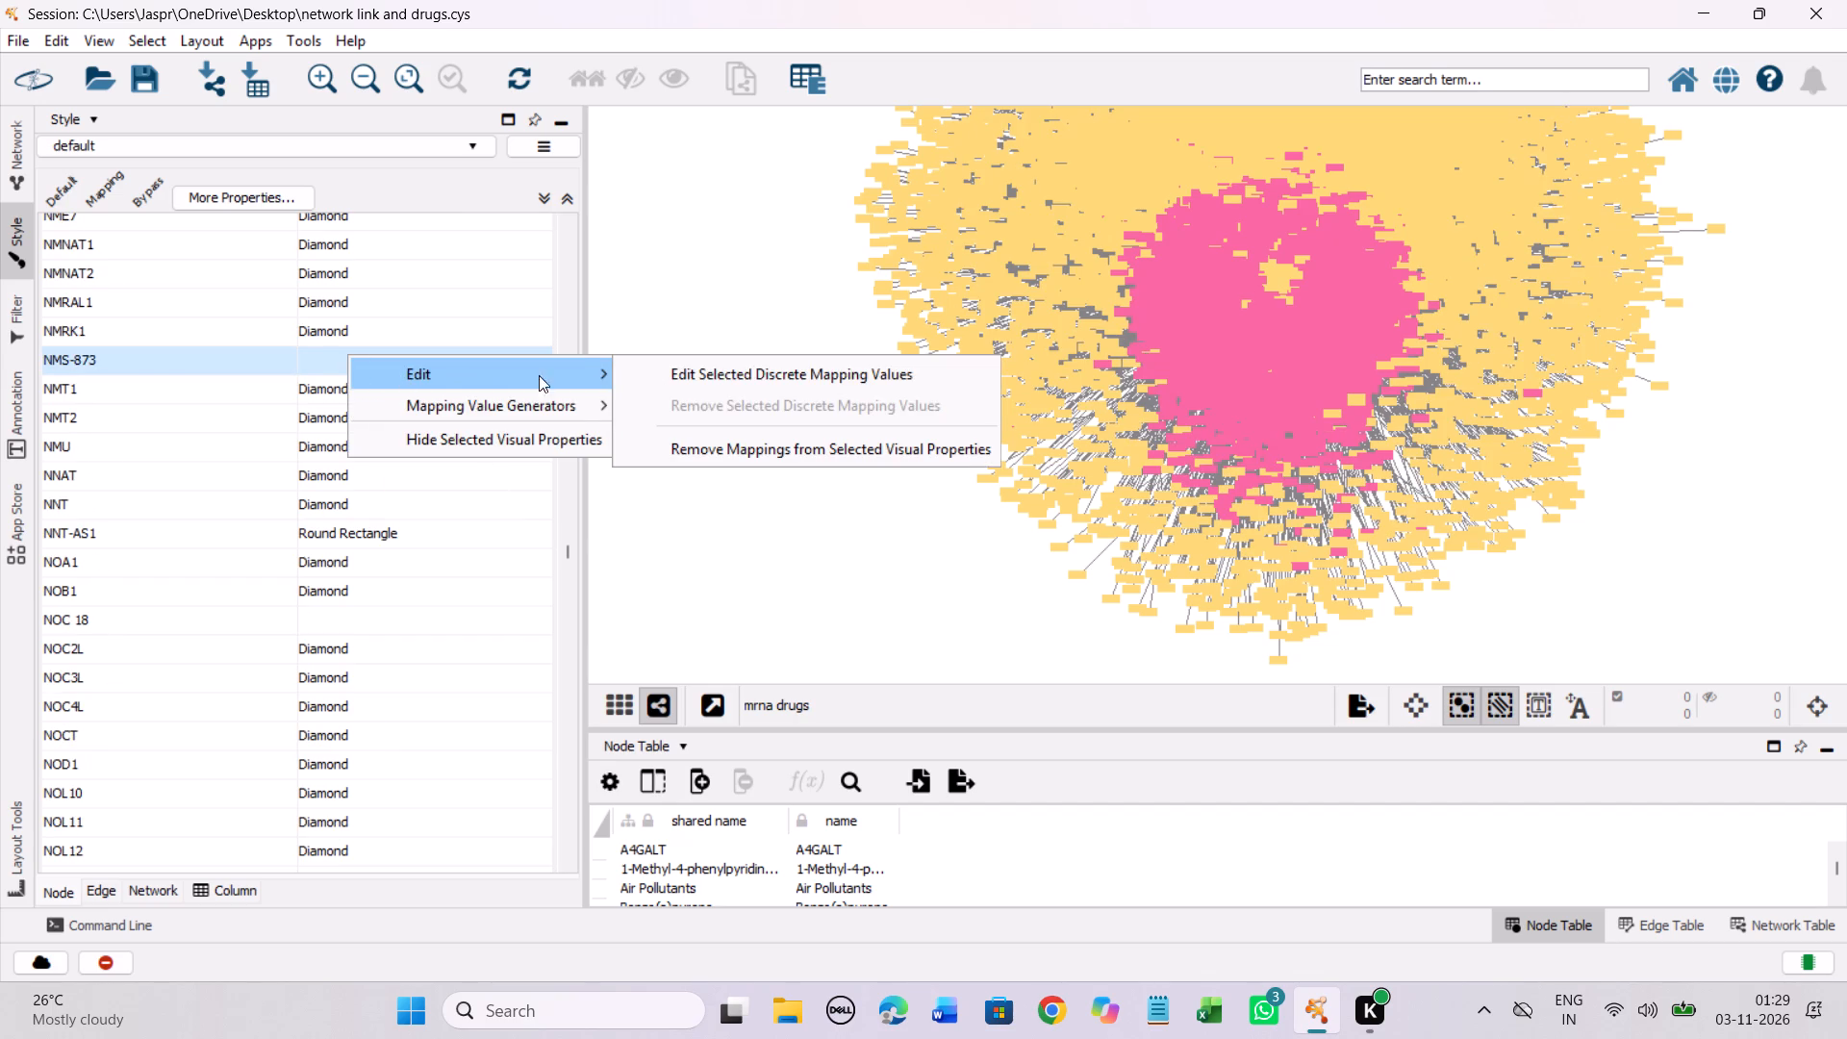
{"action": "left_click", "coordinate": [694, 375]}
{"action": "left_click", "coordinate": [241, 454]}
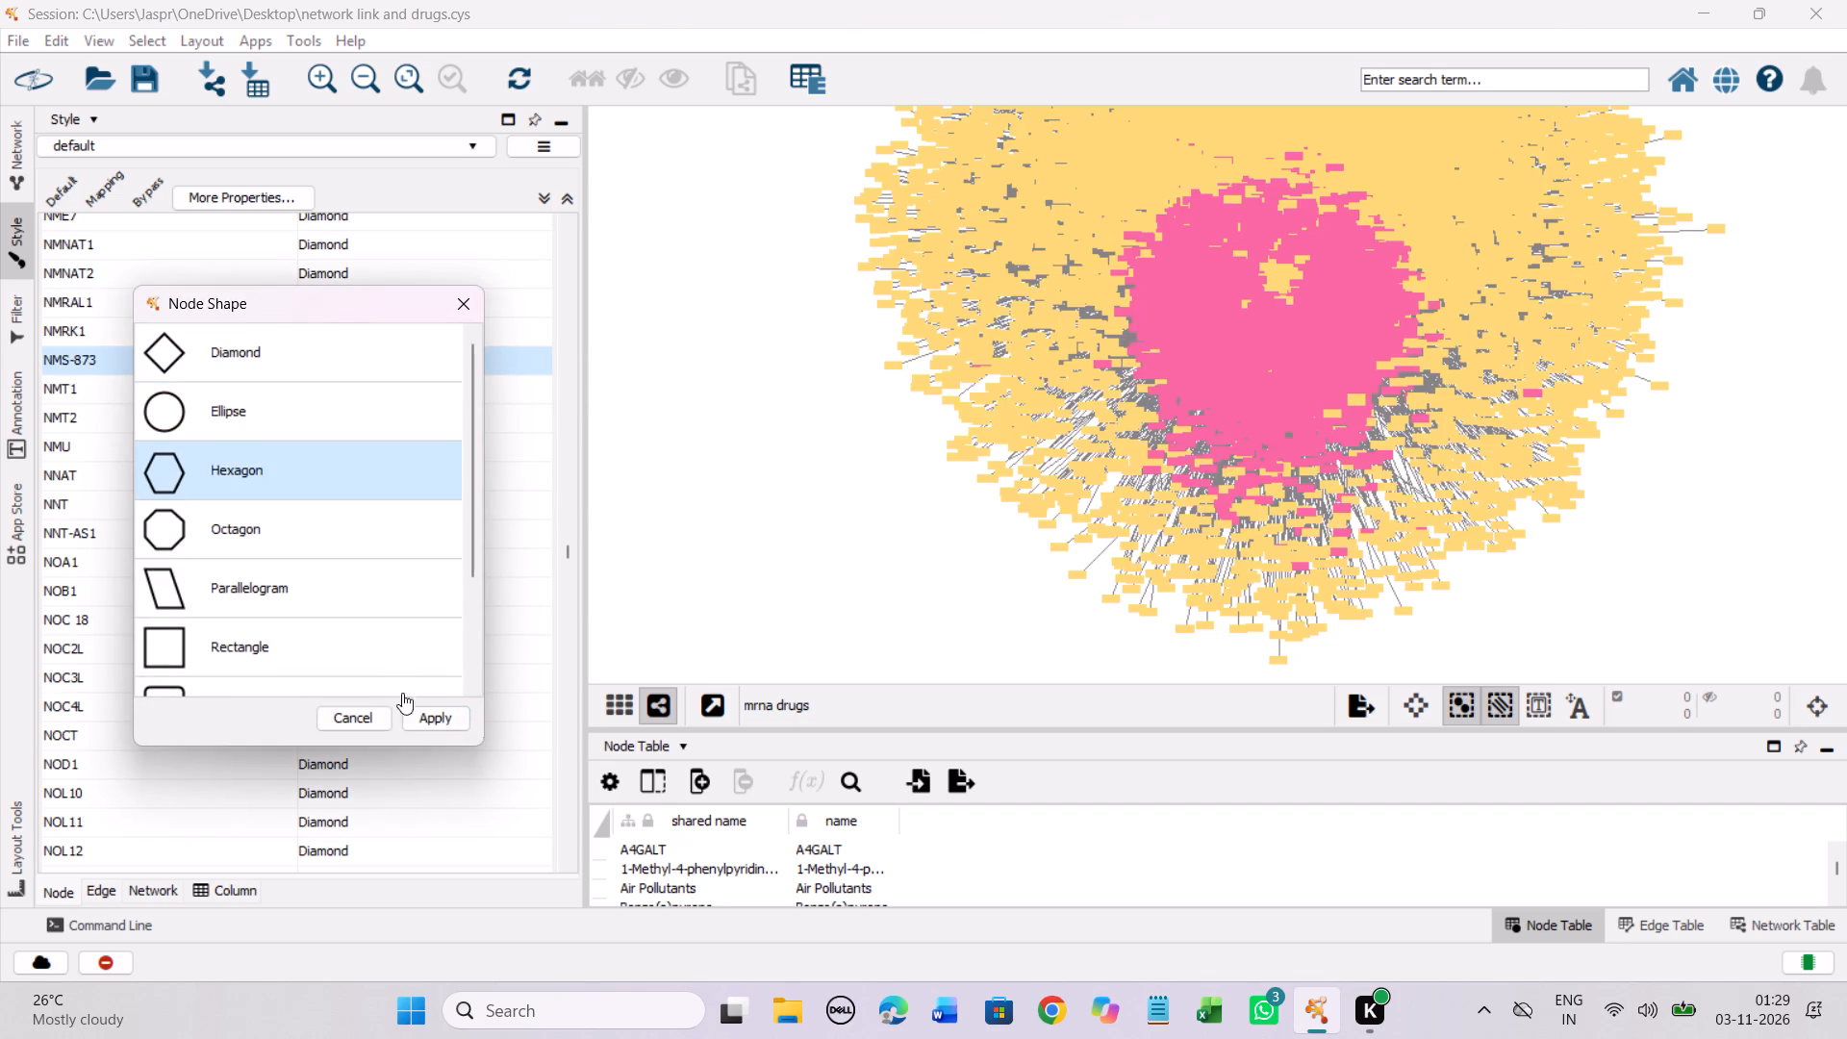
{"action": "left_click", "coordinate": [447, 722]}
Set the discrete node shape mapping for the unmapped entry NOC 18 to Hexagon.
{"action": "left_click", "coordinate": [316, 618]}
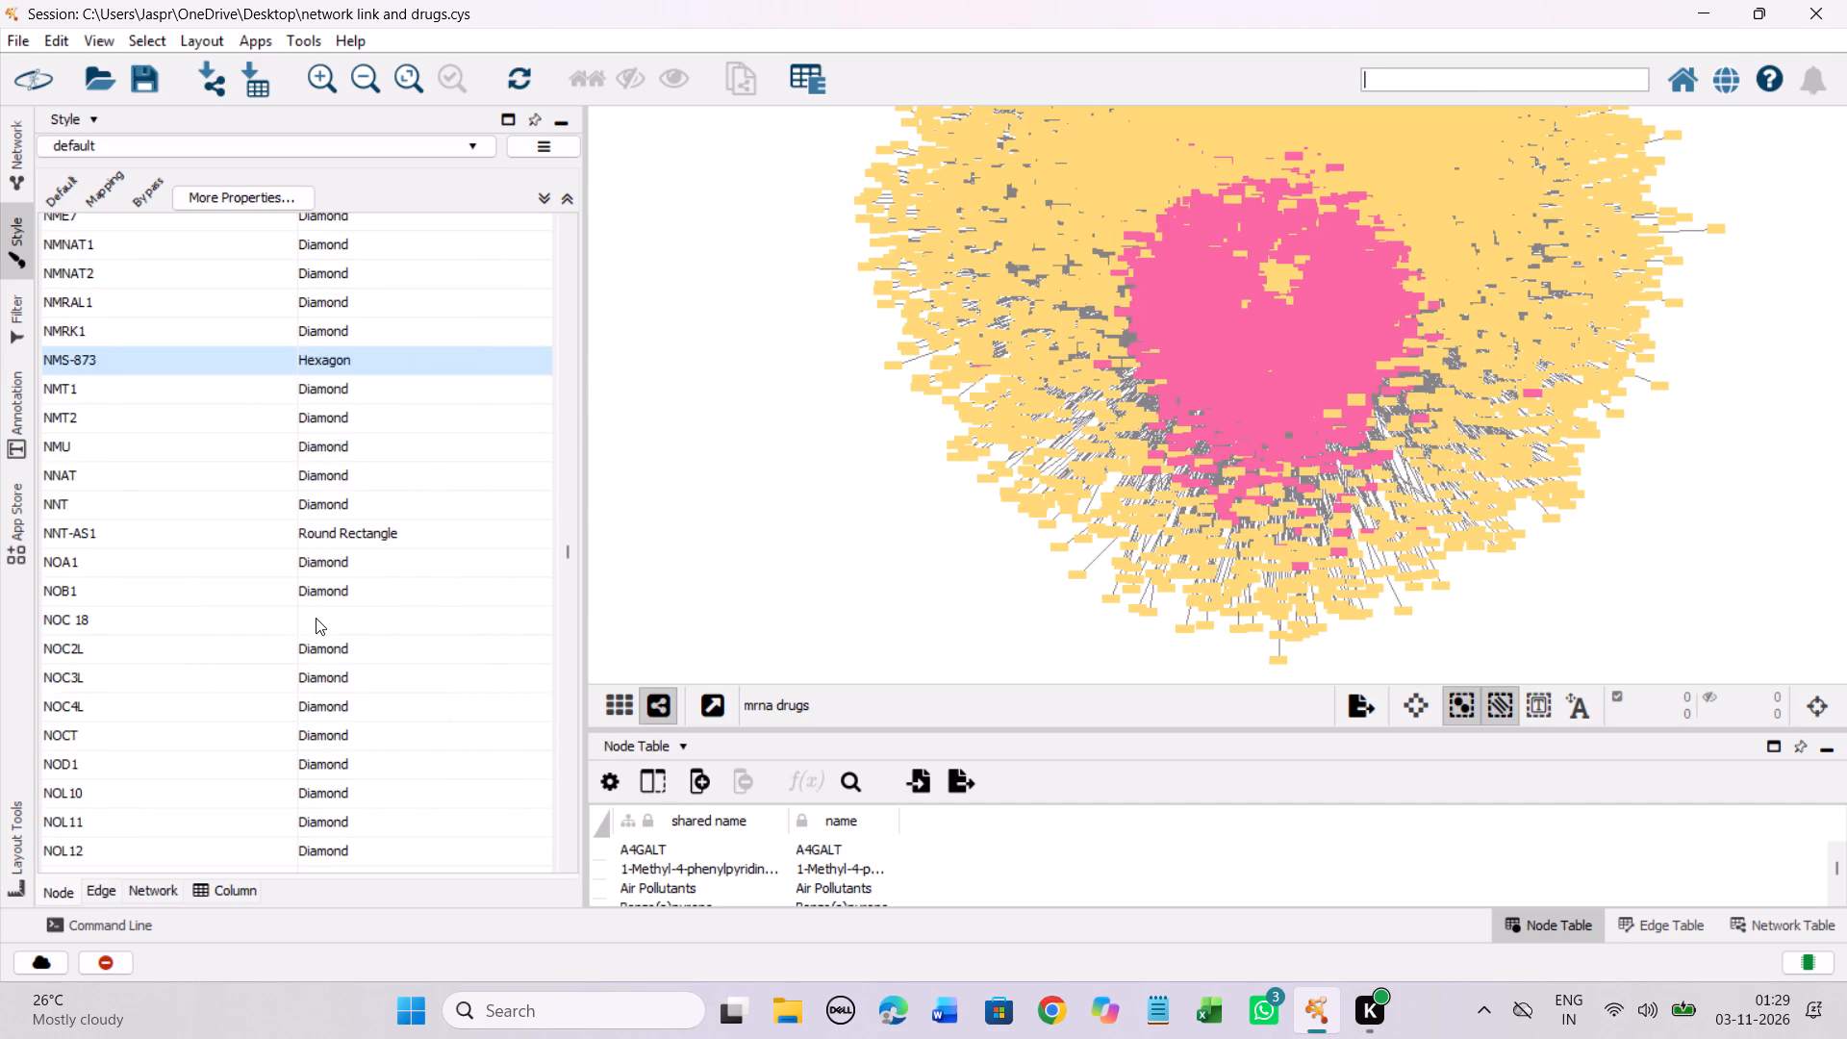
{"action": "right_click", "coordinate": [316, 618]}
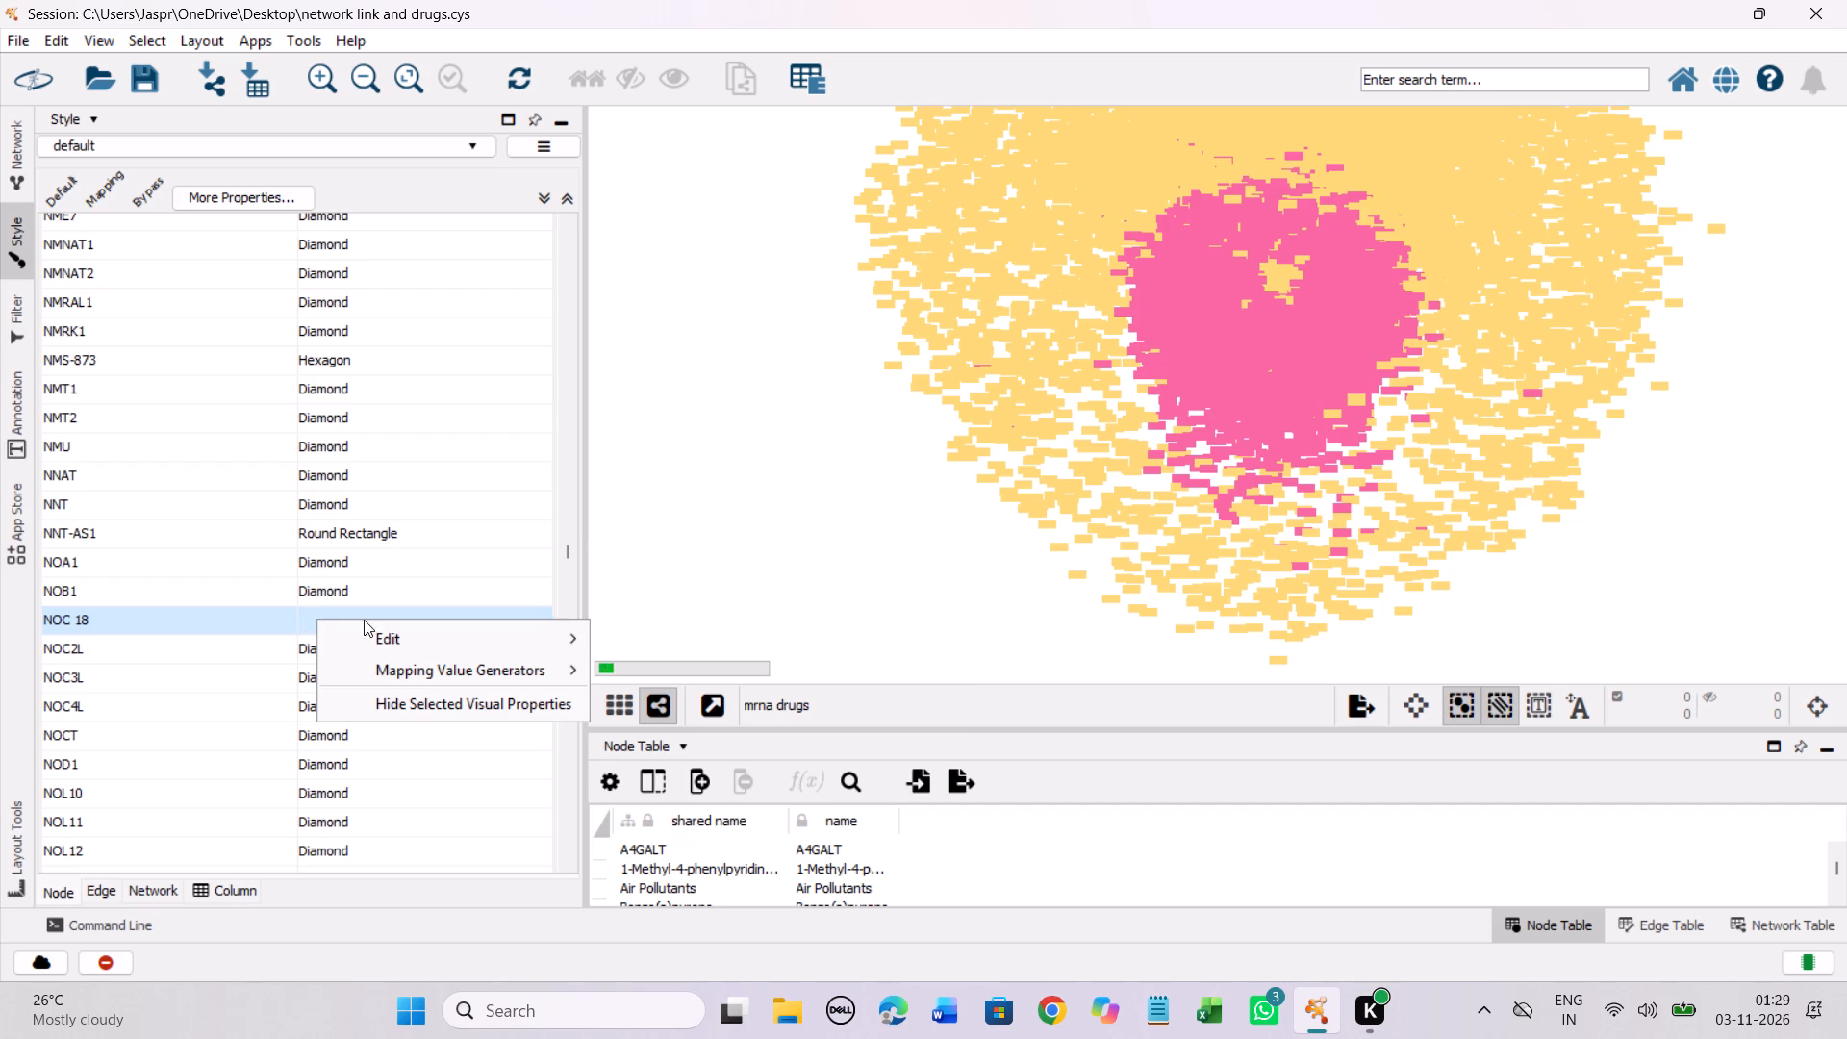
{"action": "left_click", "coordinate": [417, 631]}
{"action": "left_click", "coordinate": [670, 631]}
{"action": "left_click", "coordinate": [312, 472]}
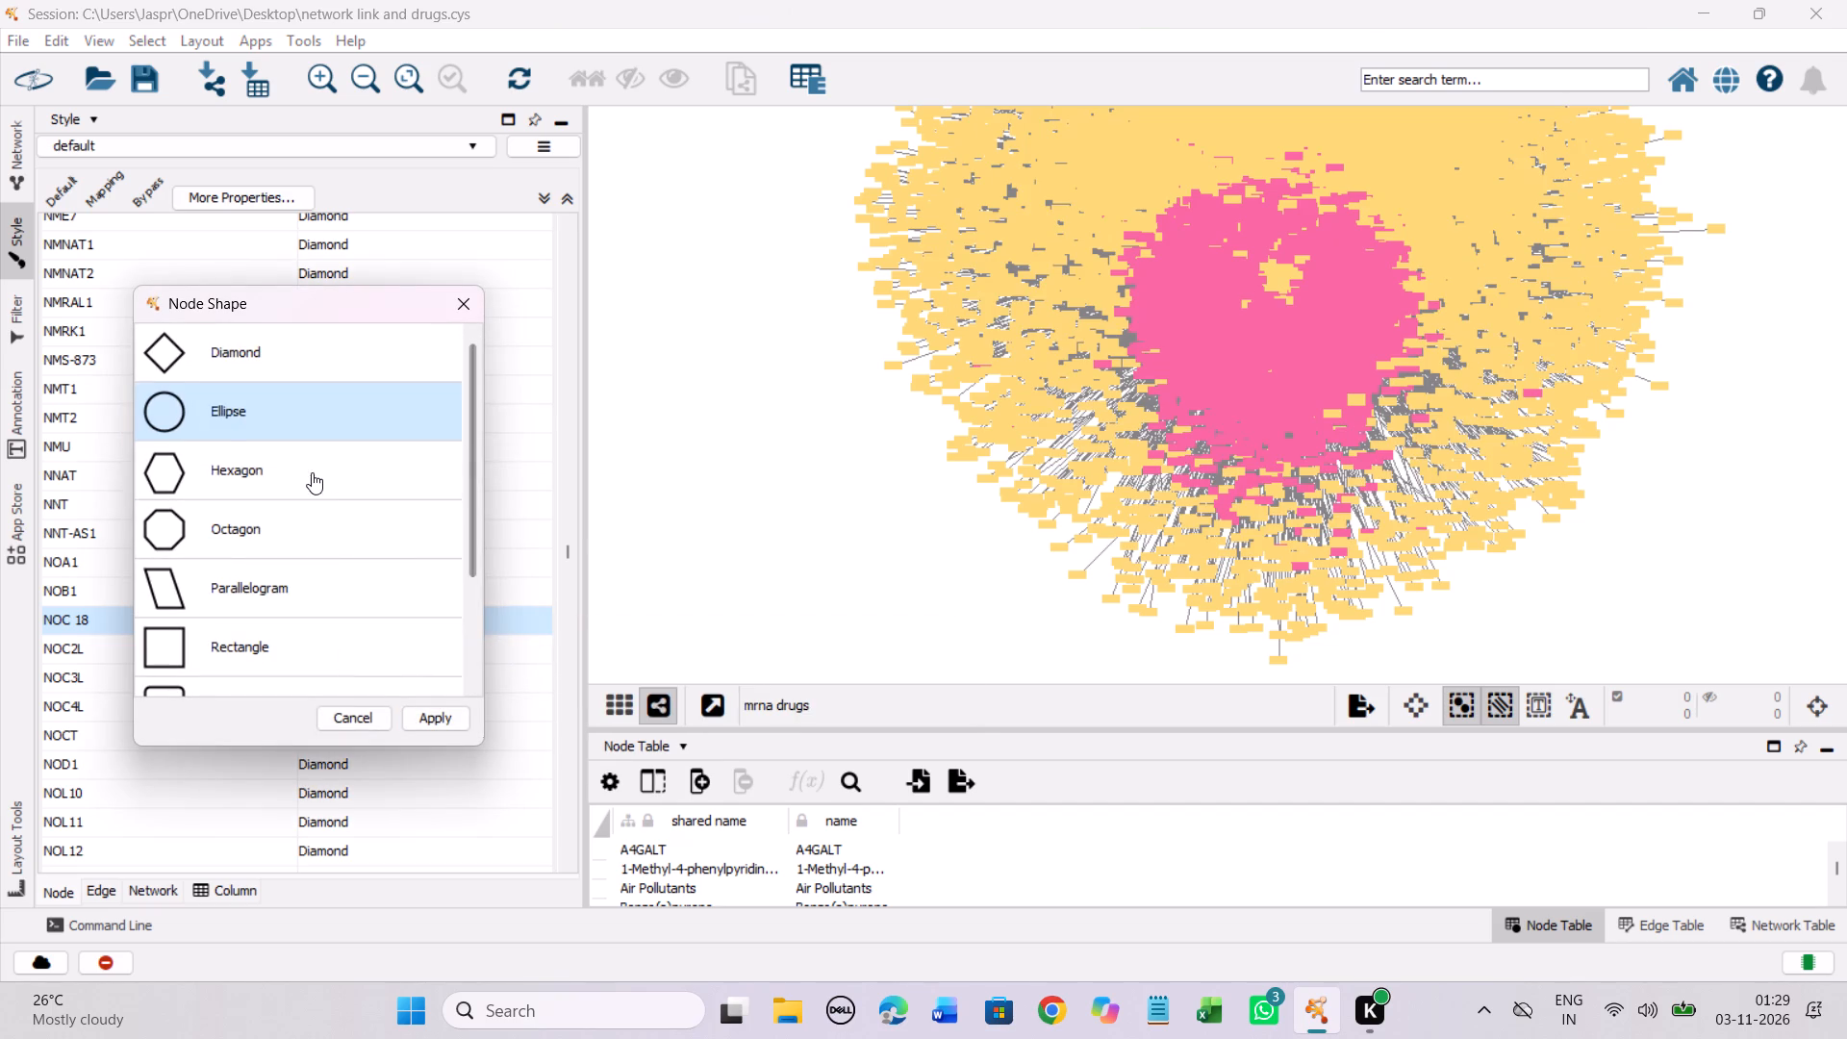
{"action": "left_click", "coordinate": [443, 711]}
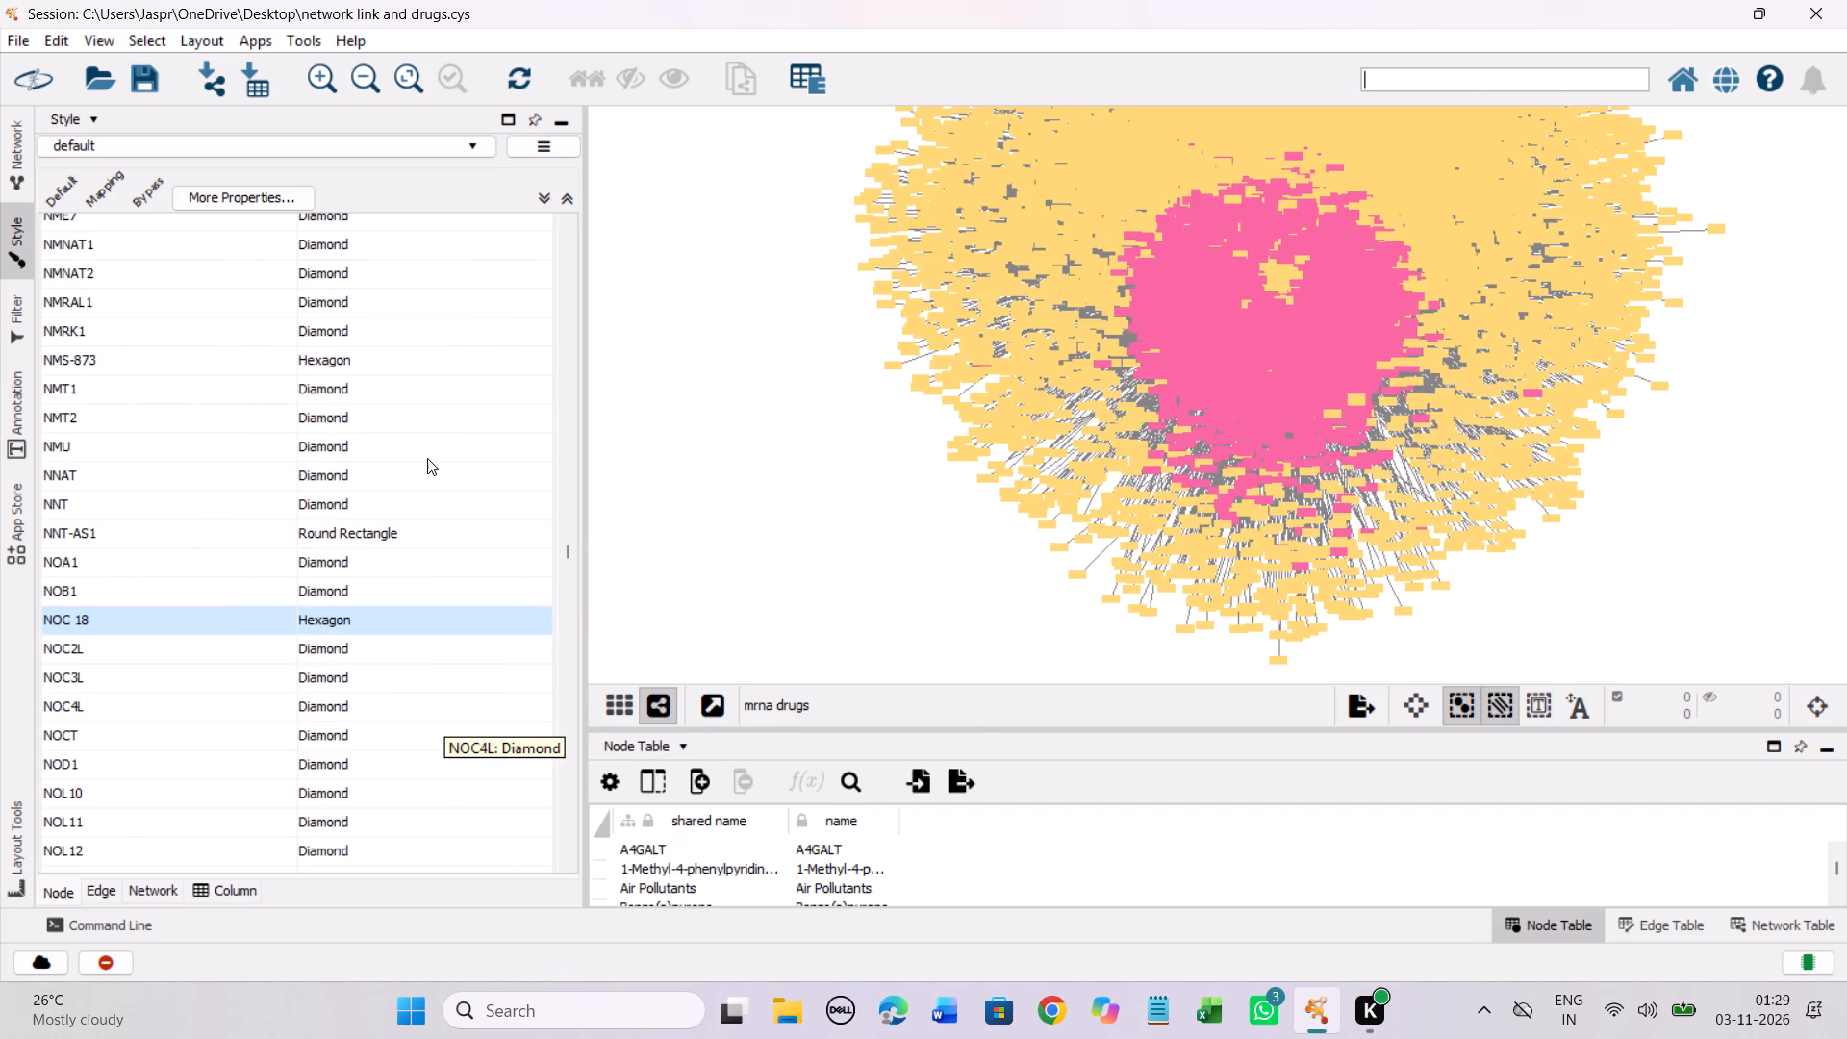
Set the discrete node shape mapping for the unmapped entry NPLC 0393 to Hexagon.
{"action": "scroll", "coordinate": [427, 458], "scroll_direction": "down", "scroll_amount": 4}
{"action": "scroll", "coordinate": [427, 458], "scroll_direction": "down", "scroll_amount": 20}
{"action": "scroll", "coordinate": [427, 458], "scroll_direction": "down", "scroll_amount": 5}
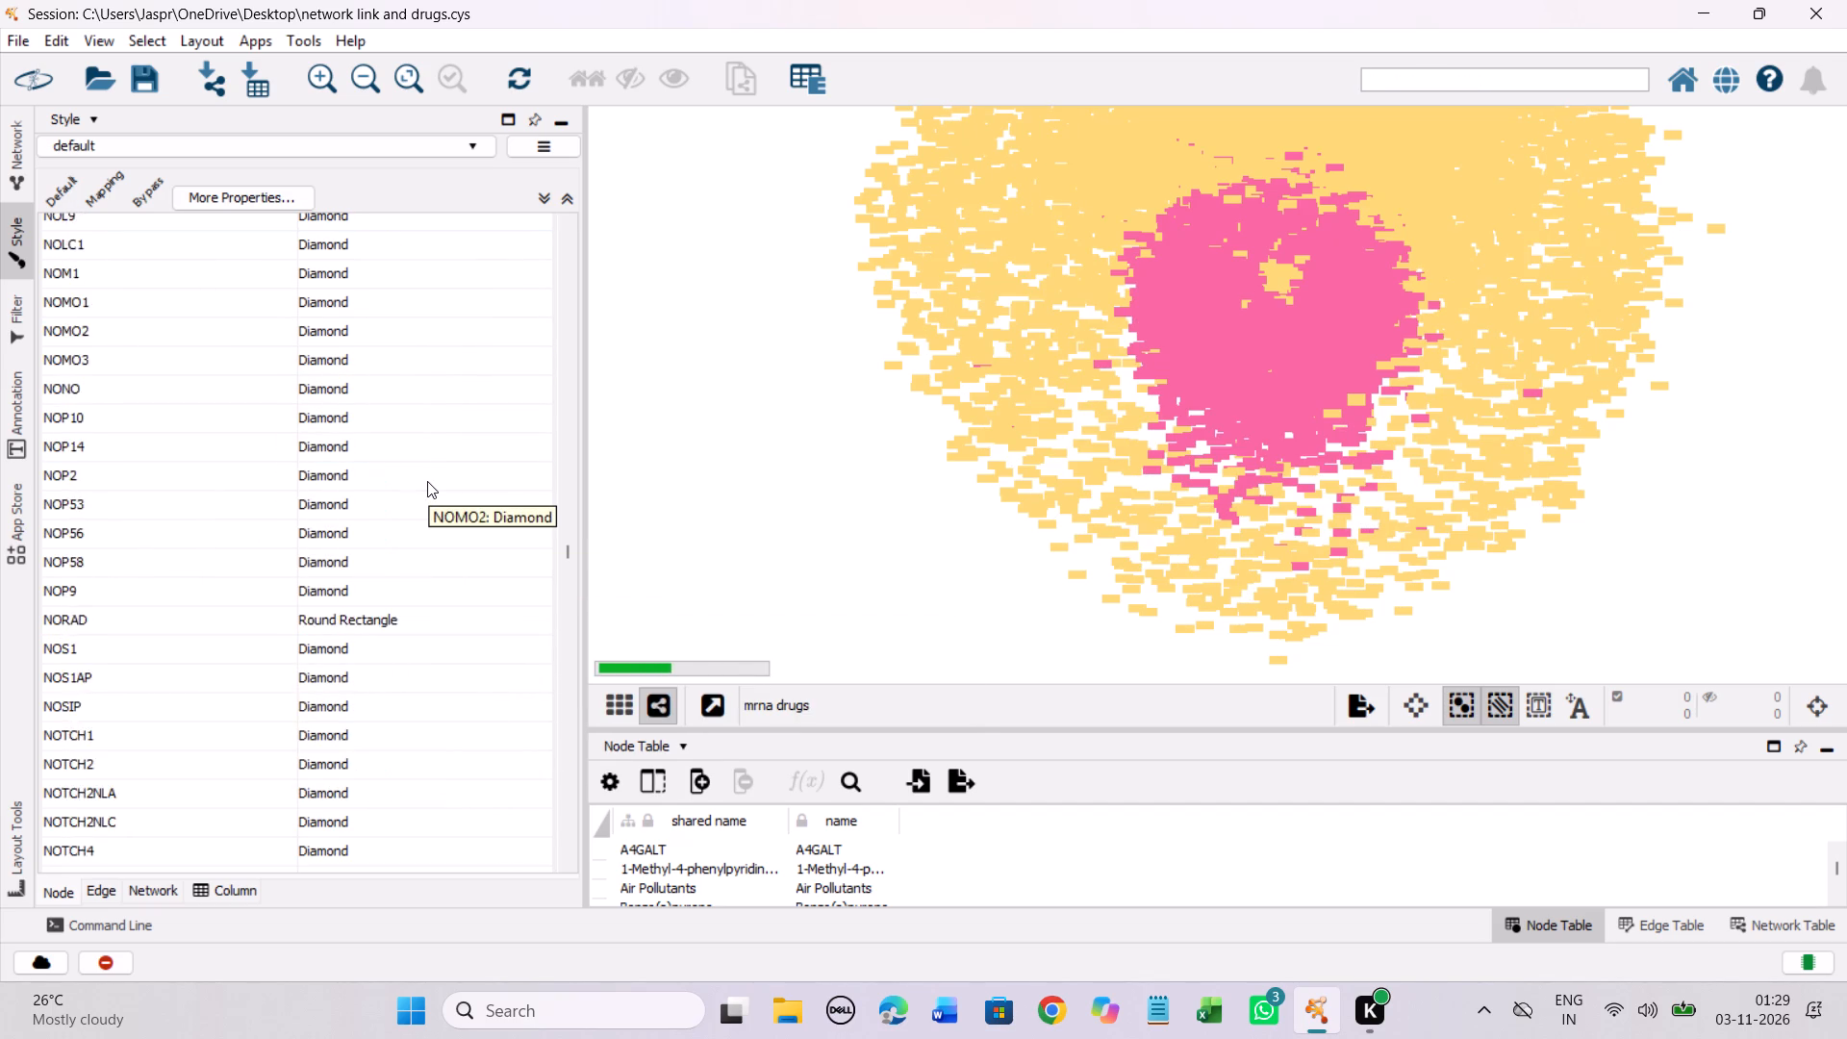
{"action": "scroll", "coordinate": [427, 481], "scroll_direction": "down", "scroll_amount": 20}
{"action": "scroll", "coordinate": [427, 481], "scroll_direction": "down", "scroll_amount": 17}
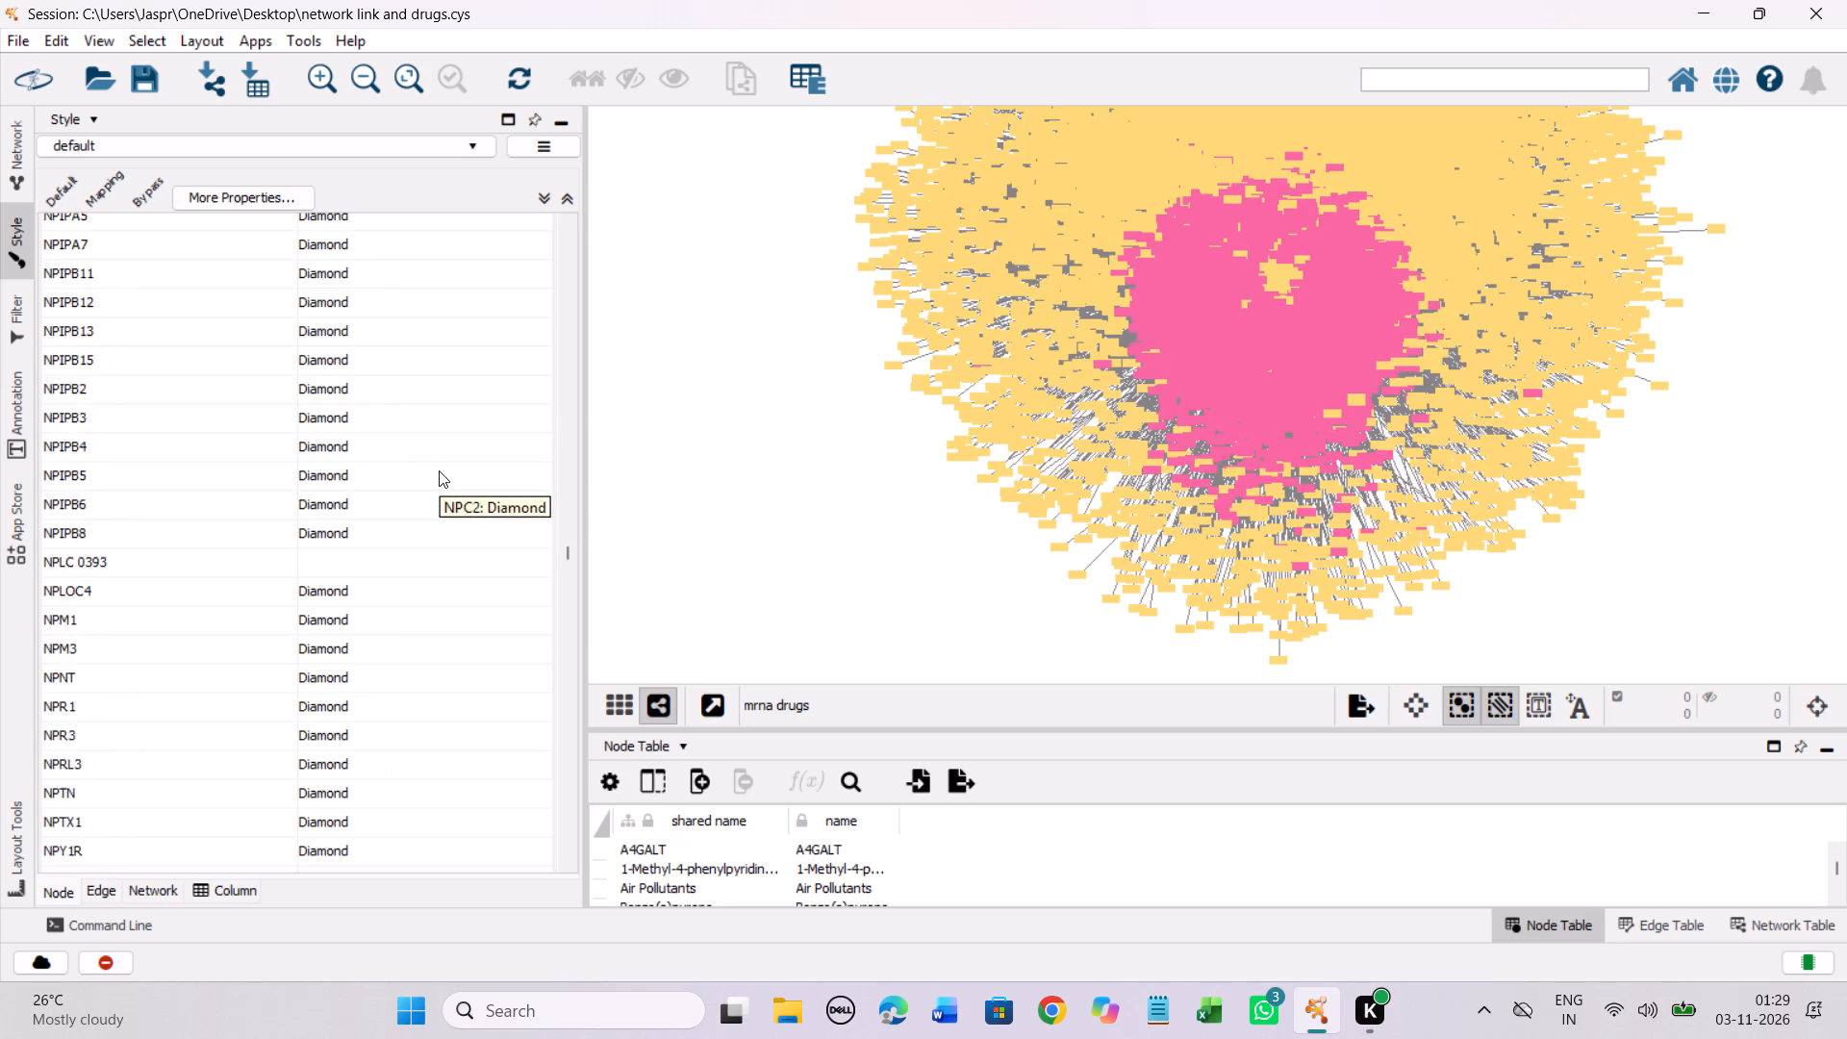
{"action": "scroll", "coordinate": [439, 470], "scroll_direction": "down", "scroll_amount": 5}
{"action": "left_click", "coordinate": [327, 357]}
{"action": "right_click", "coordinate": [327, 357]}
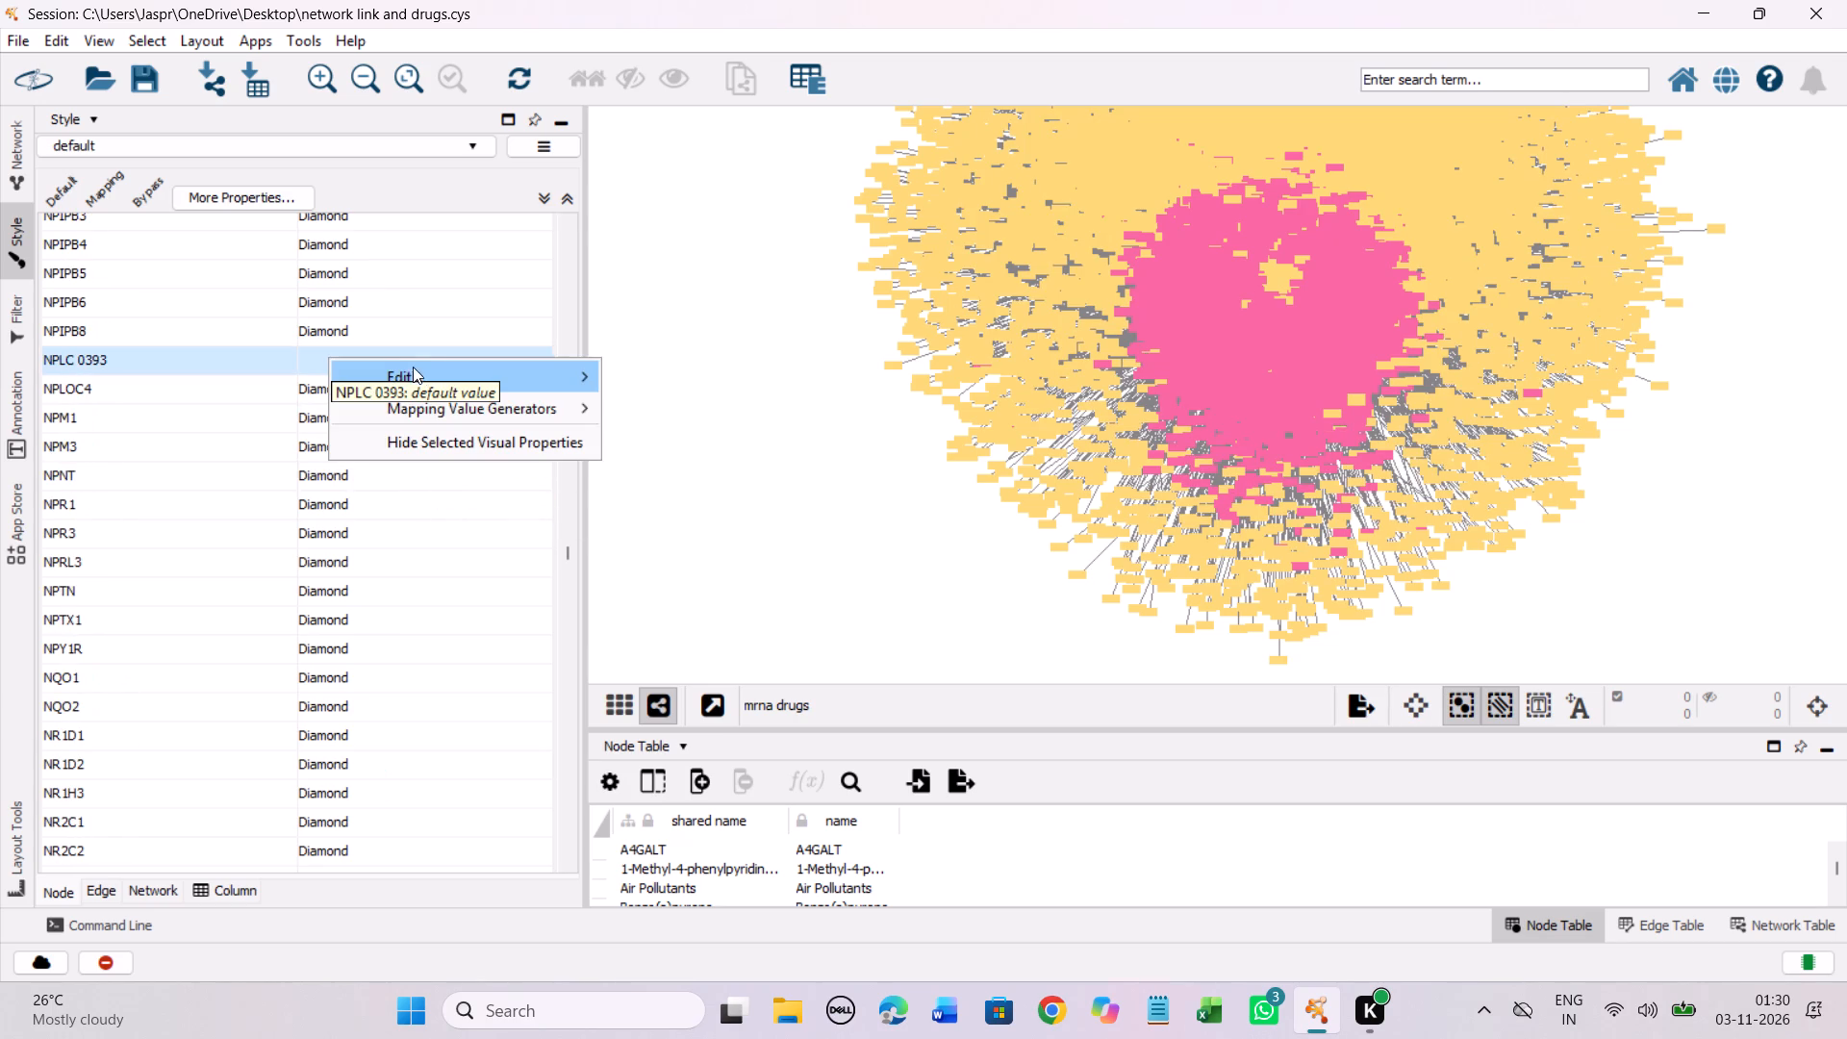
{"action": "left_click", "coordinate": [647, 372]}
{"action": "left_click", "coordinate": [285, 469]}
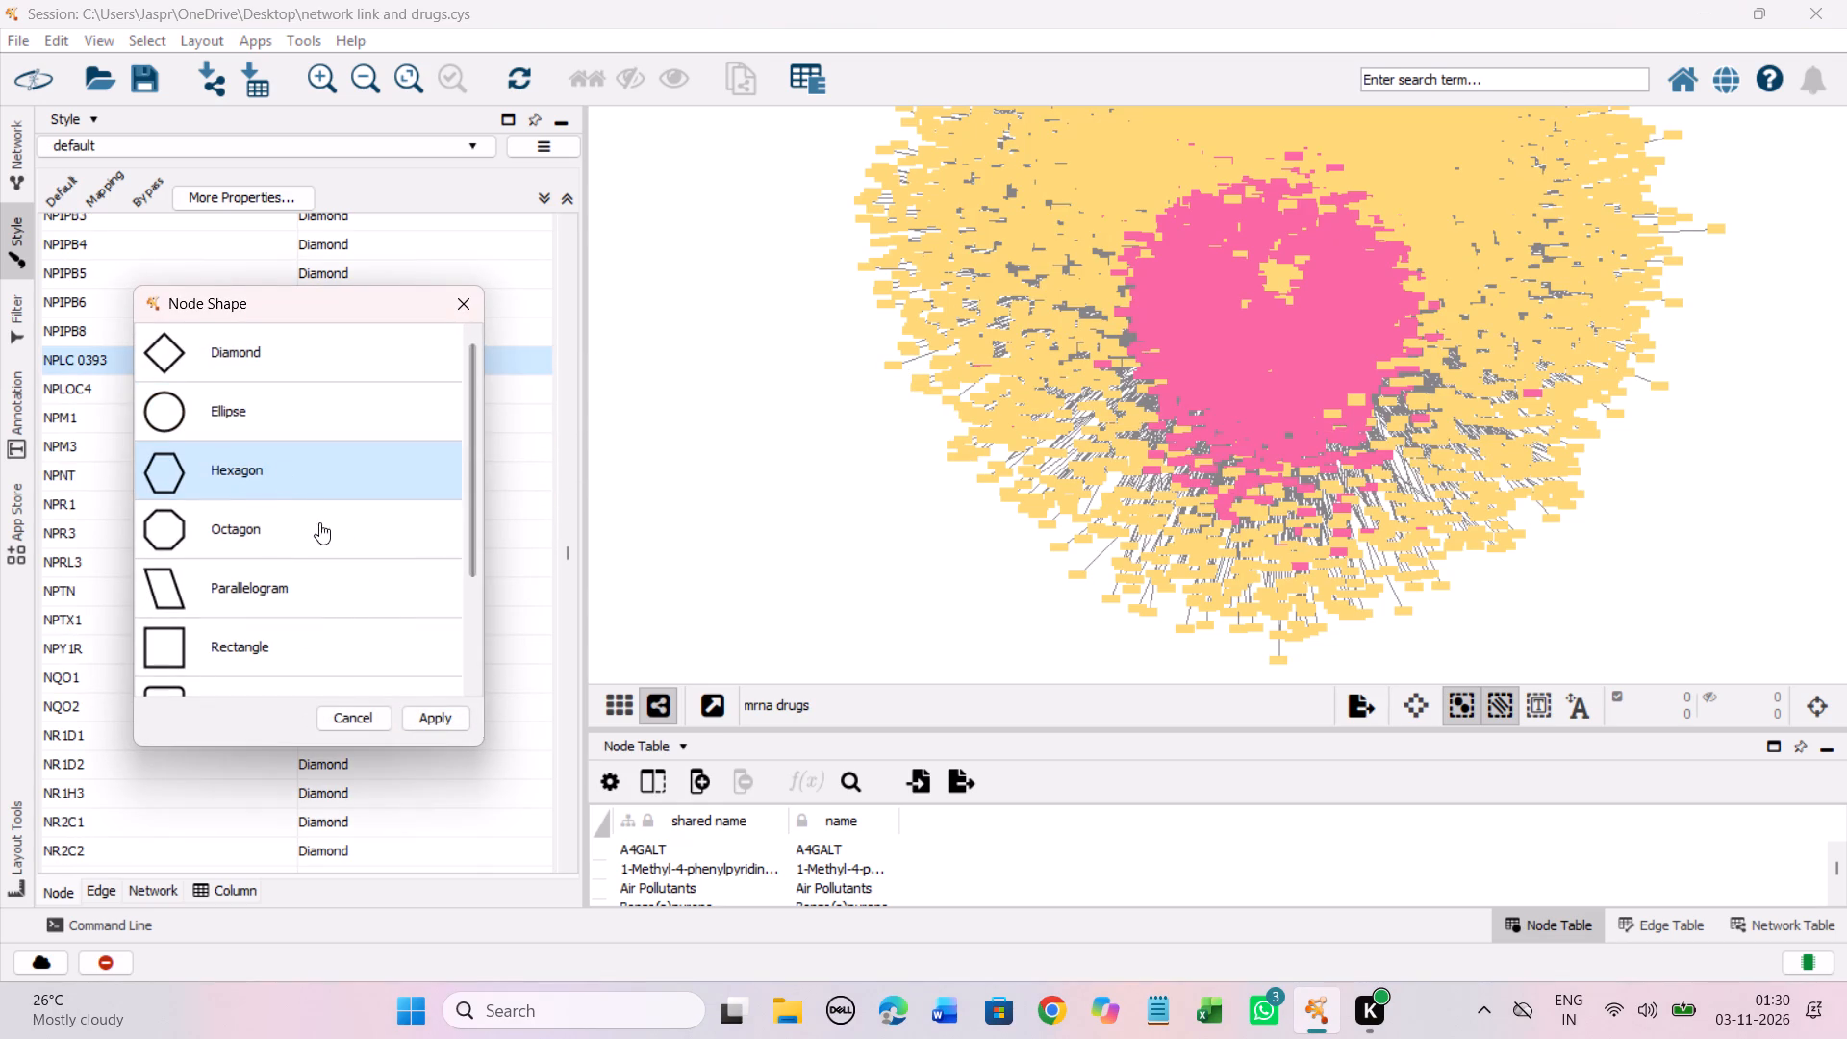
{"action": "left_click", "coordinate": [428, 708]}
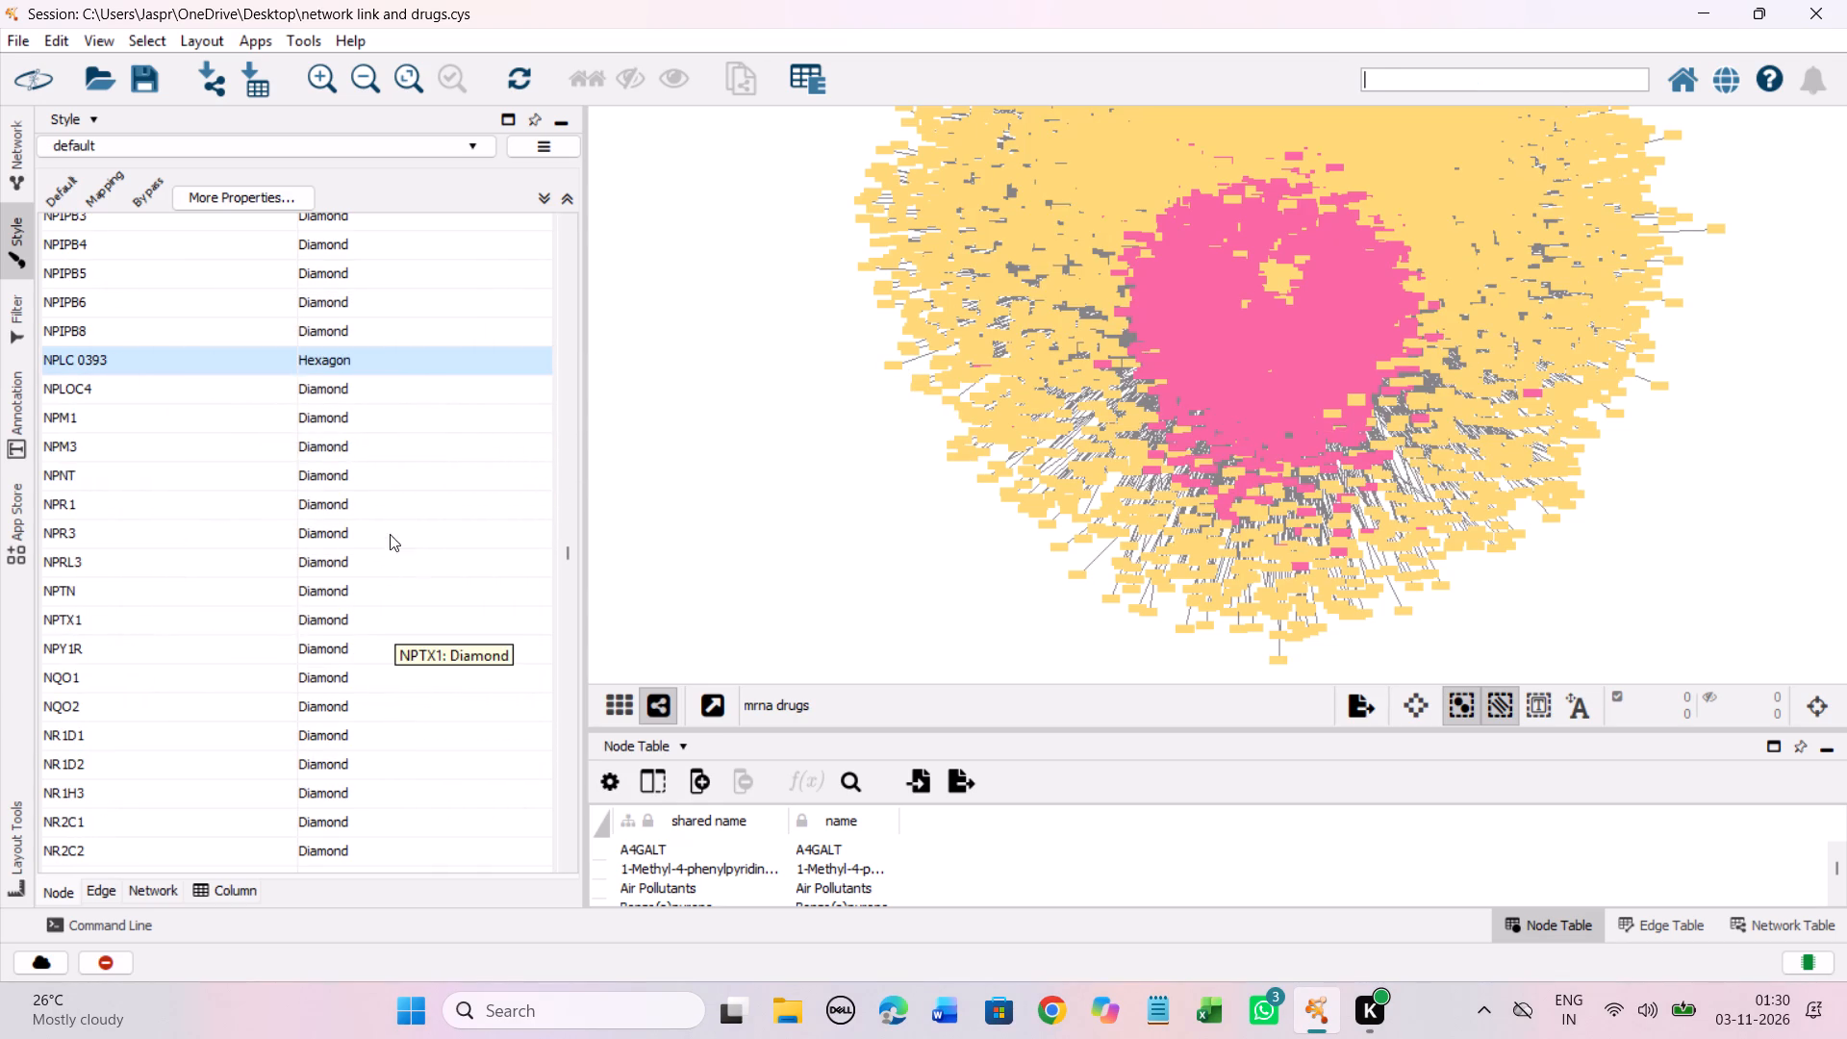
Set the discrete node shape mapping for the unmapped entries NS 004 and NS 1619 to Hexagon.
{"action": "scroll", "coordinate": [414, 497], "scroll_direction": "down", "scroll_amount": 7}
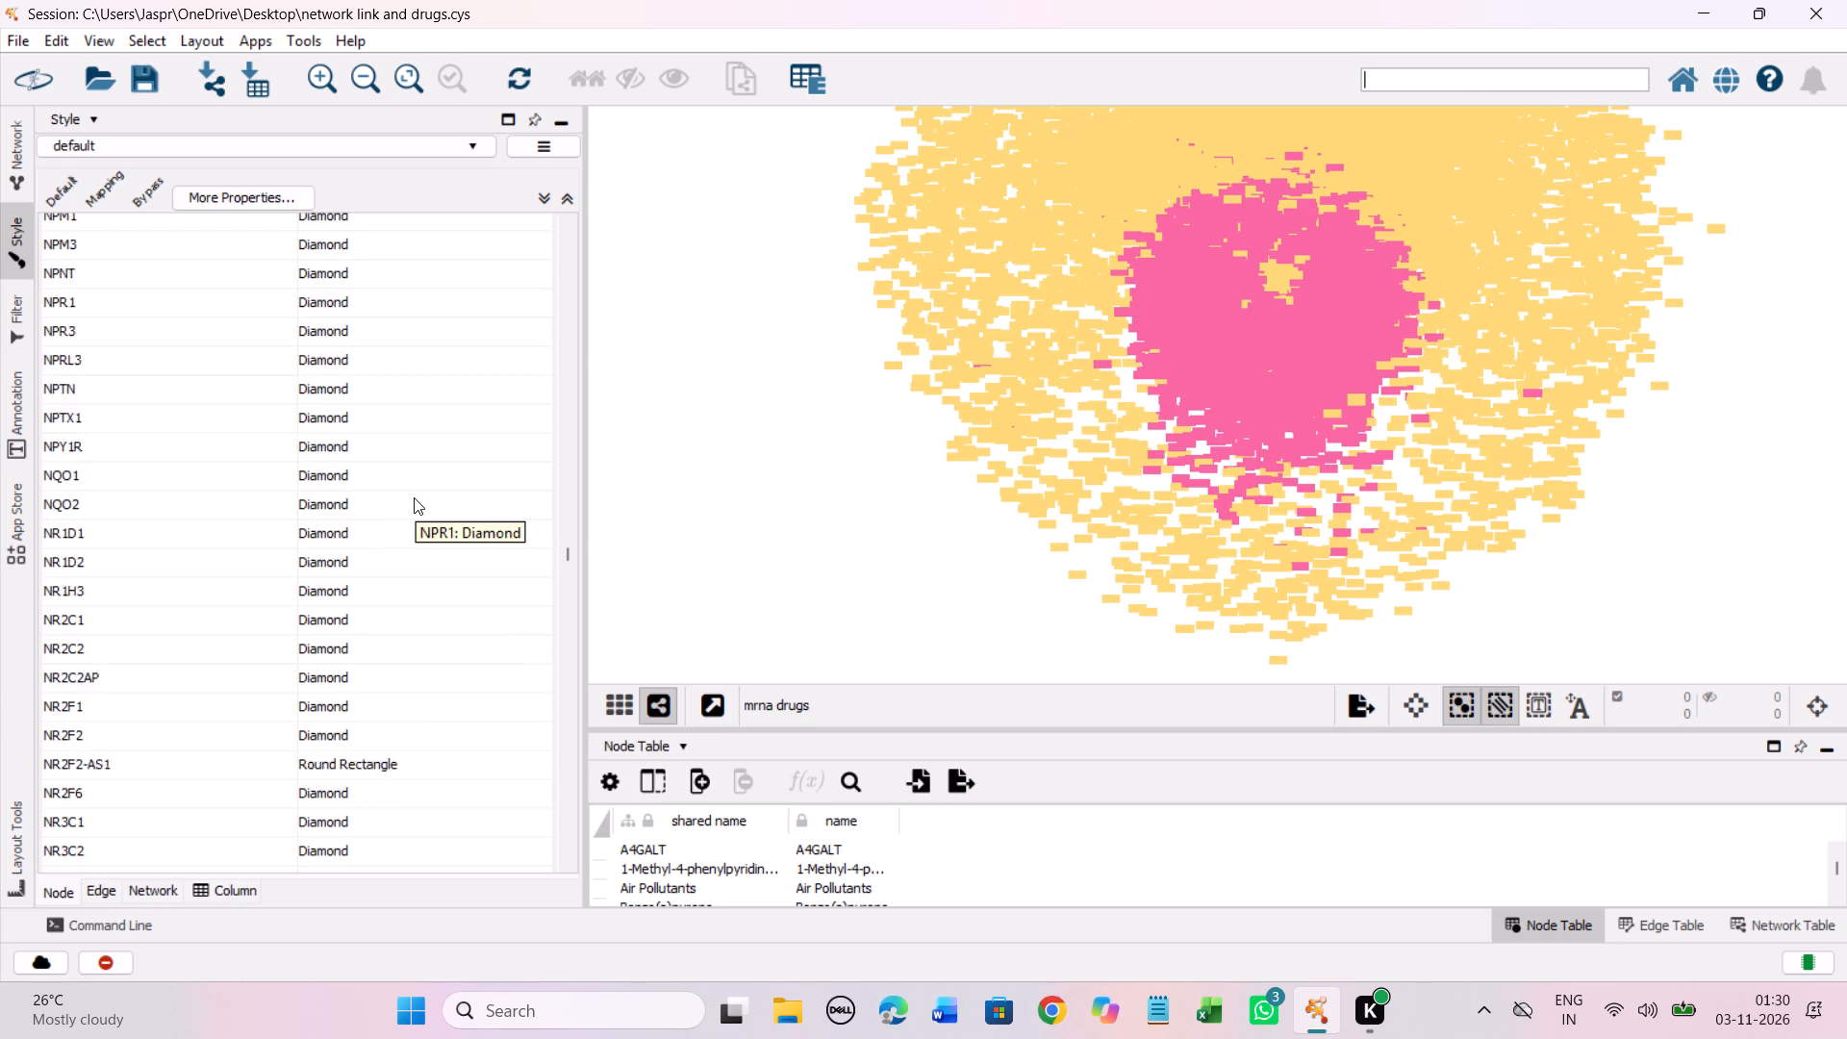
{"action": "scroll", "coordinate": [414, 497], "scroll_direction": "down", "scroll_amount": 1}
{"action": "scroll", "coordinate": [414, 497], "scroll_direction": "up", "scroll_amount": 7}
{"action": "scroll", "coordinate": [414, 497], "scroll_direction": "down", "scroll_amount": 15}
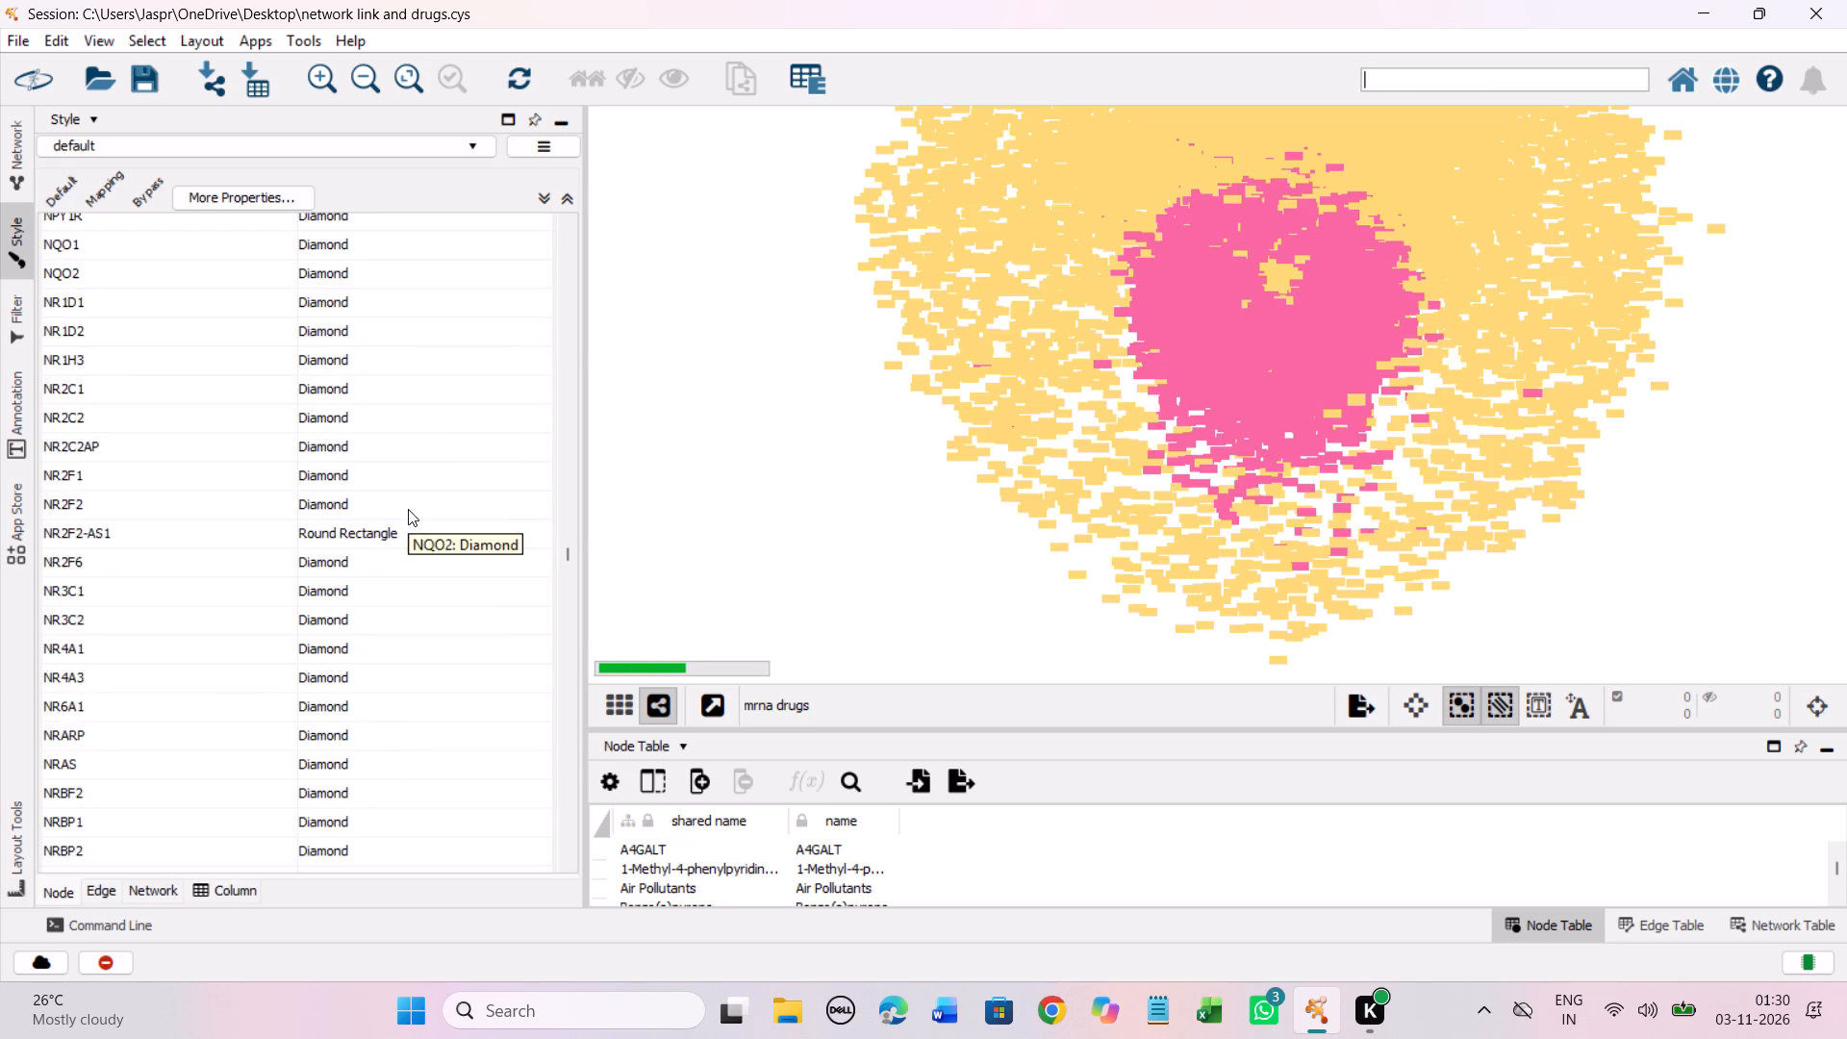
{"action": "scroll", "coordinate": [408, 509], "scroll_direction": "down", "scroll_amount": 17}
{"action": "scroll", "coordinate": [427, 595], "scroll_direction": "down", "scroll_amount": 8}
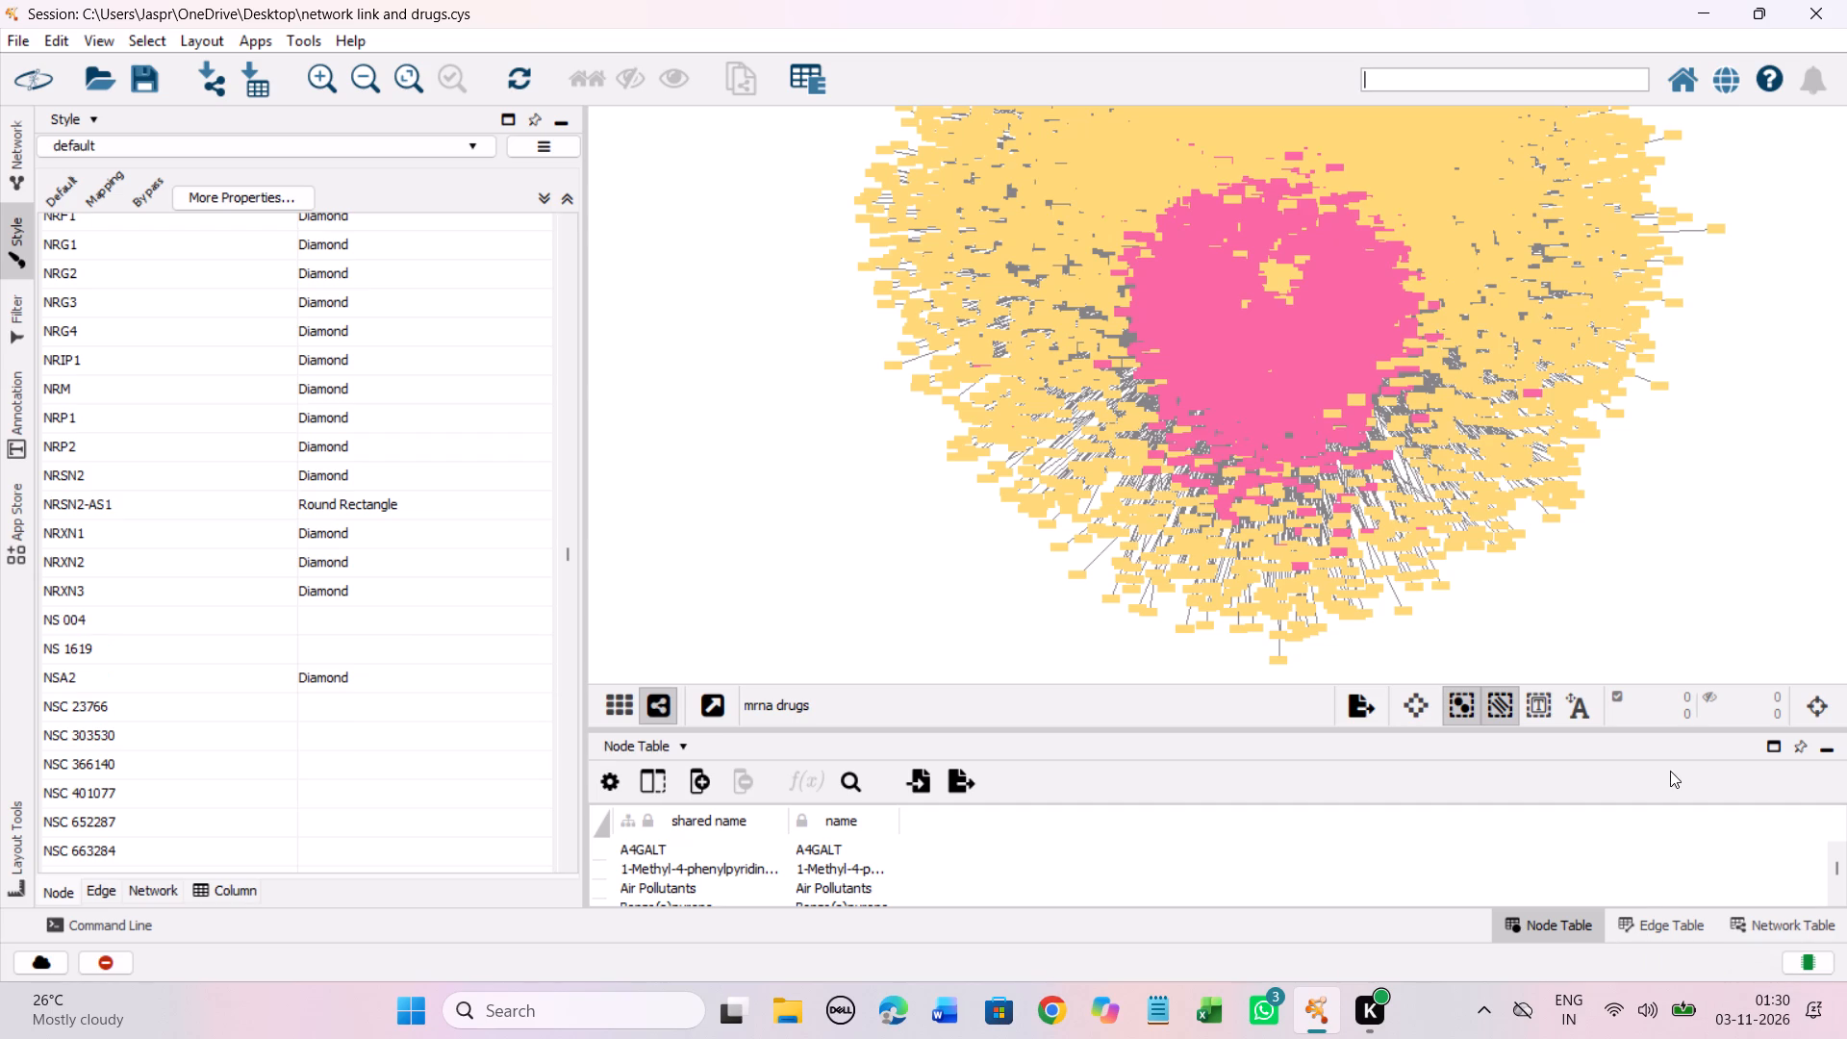
{"action": "scroll", "coordinate": [1846, 928], "scroll_direction": "up", "scroll_amount": 1}
{"action": "scroll", "coordinate": [465, 440], "scroll_direction": "up", "scroll_amount": 17}
{"action": "scroll", "coordinate": [461, 442], "scroll_direction": "down", "scroll_amount": 11}
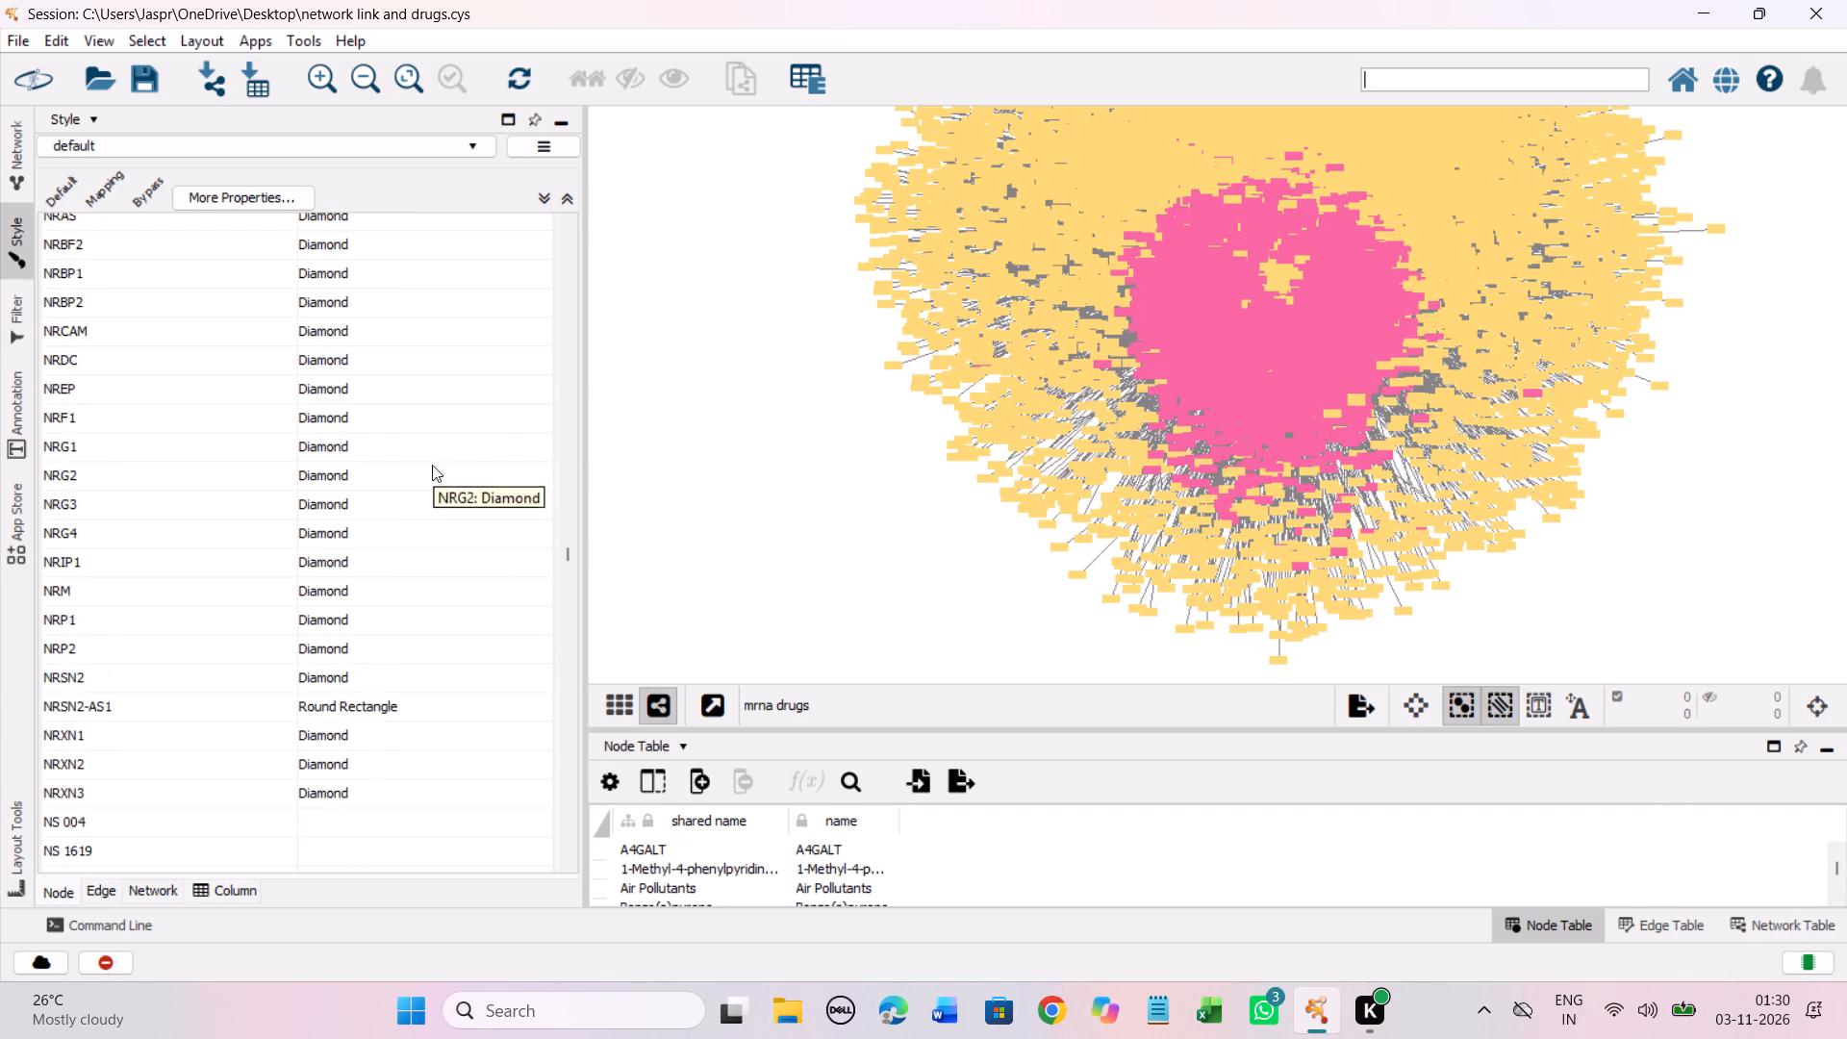
{"action": "scroll", "coordinate": [432, 465], "scroll_direction": "down", "scroll_amount": 11}
{"action": "left_click_drag", "start_coordinate": [354, 476], "coordinate": [354, 505]}
{"action": "right_click", "coordinate": [354, 505]}
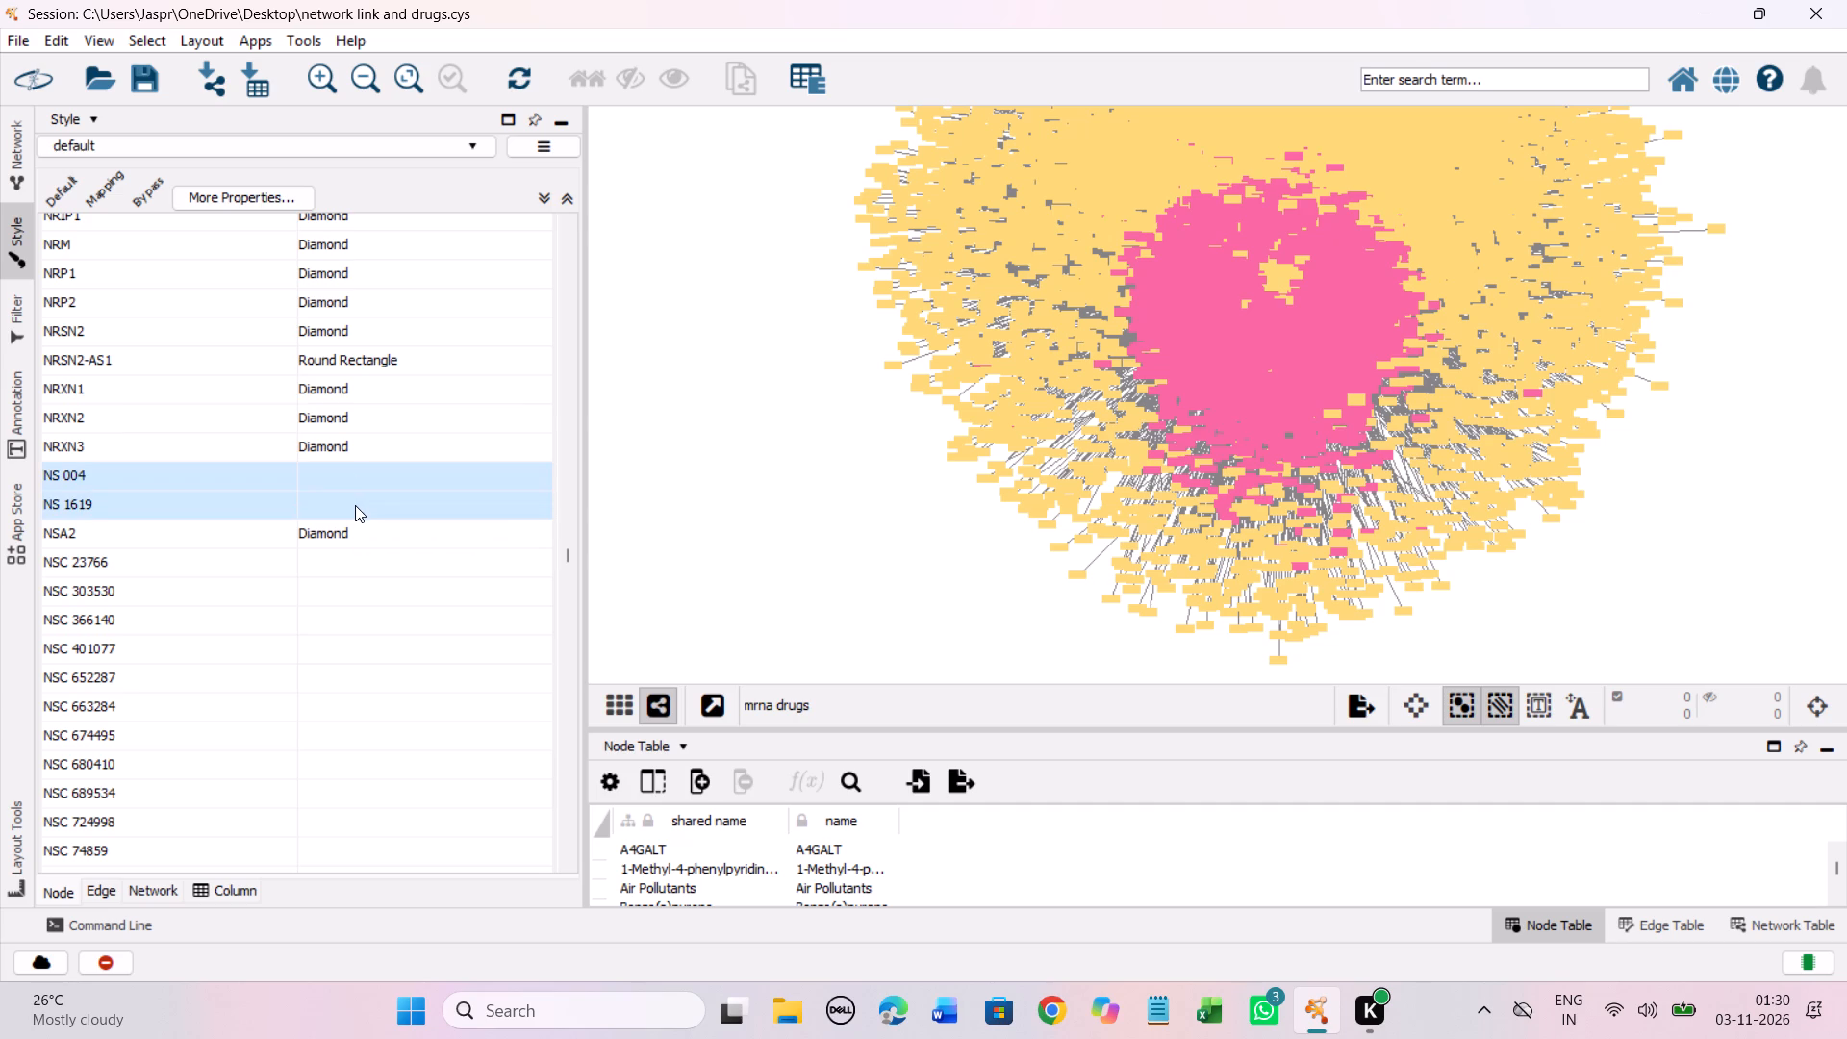
{"action": "left_click", "coordinate": [460, 525]}
{"action": "left_click", "coordinate": [723, 520]}
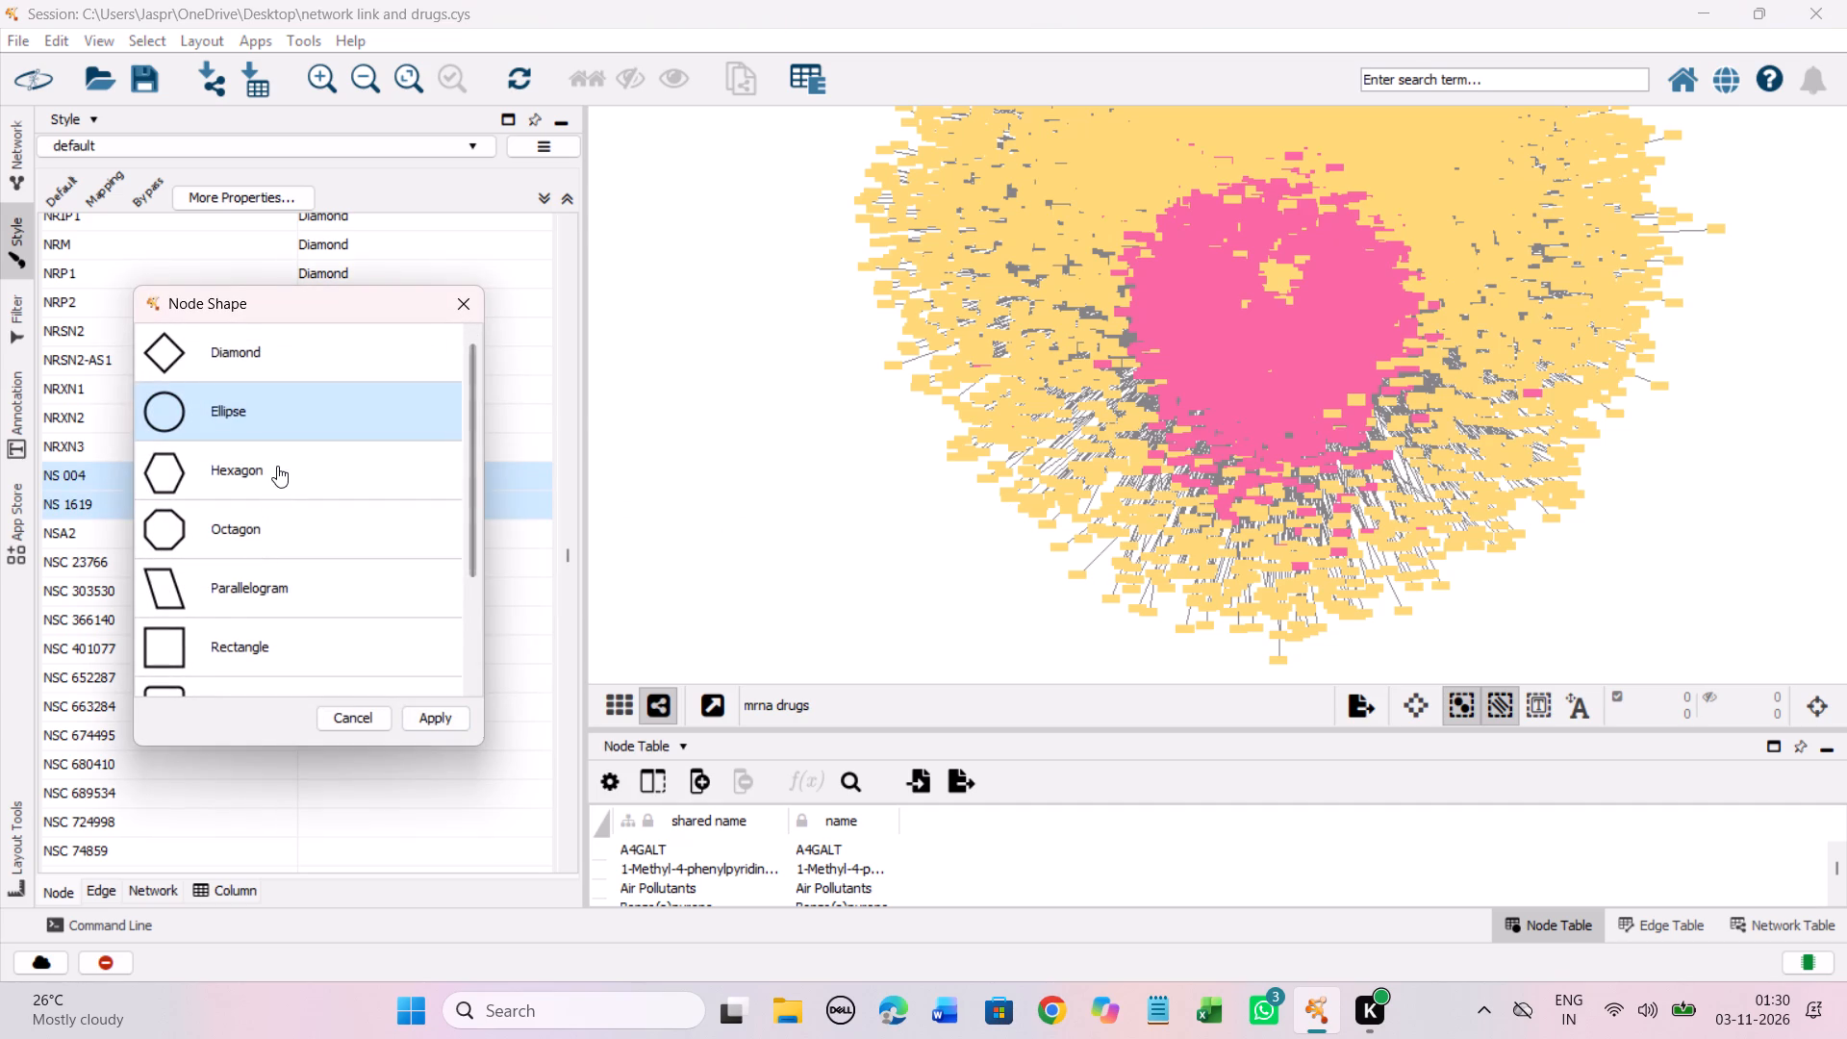
{"action": "left_click", "coordinate": [277, 466]}
{"action": "left_click", "coordinate": [435, 723]}
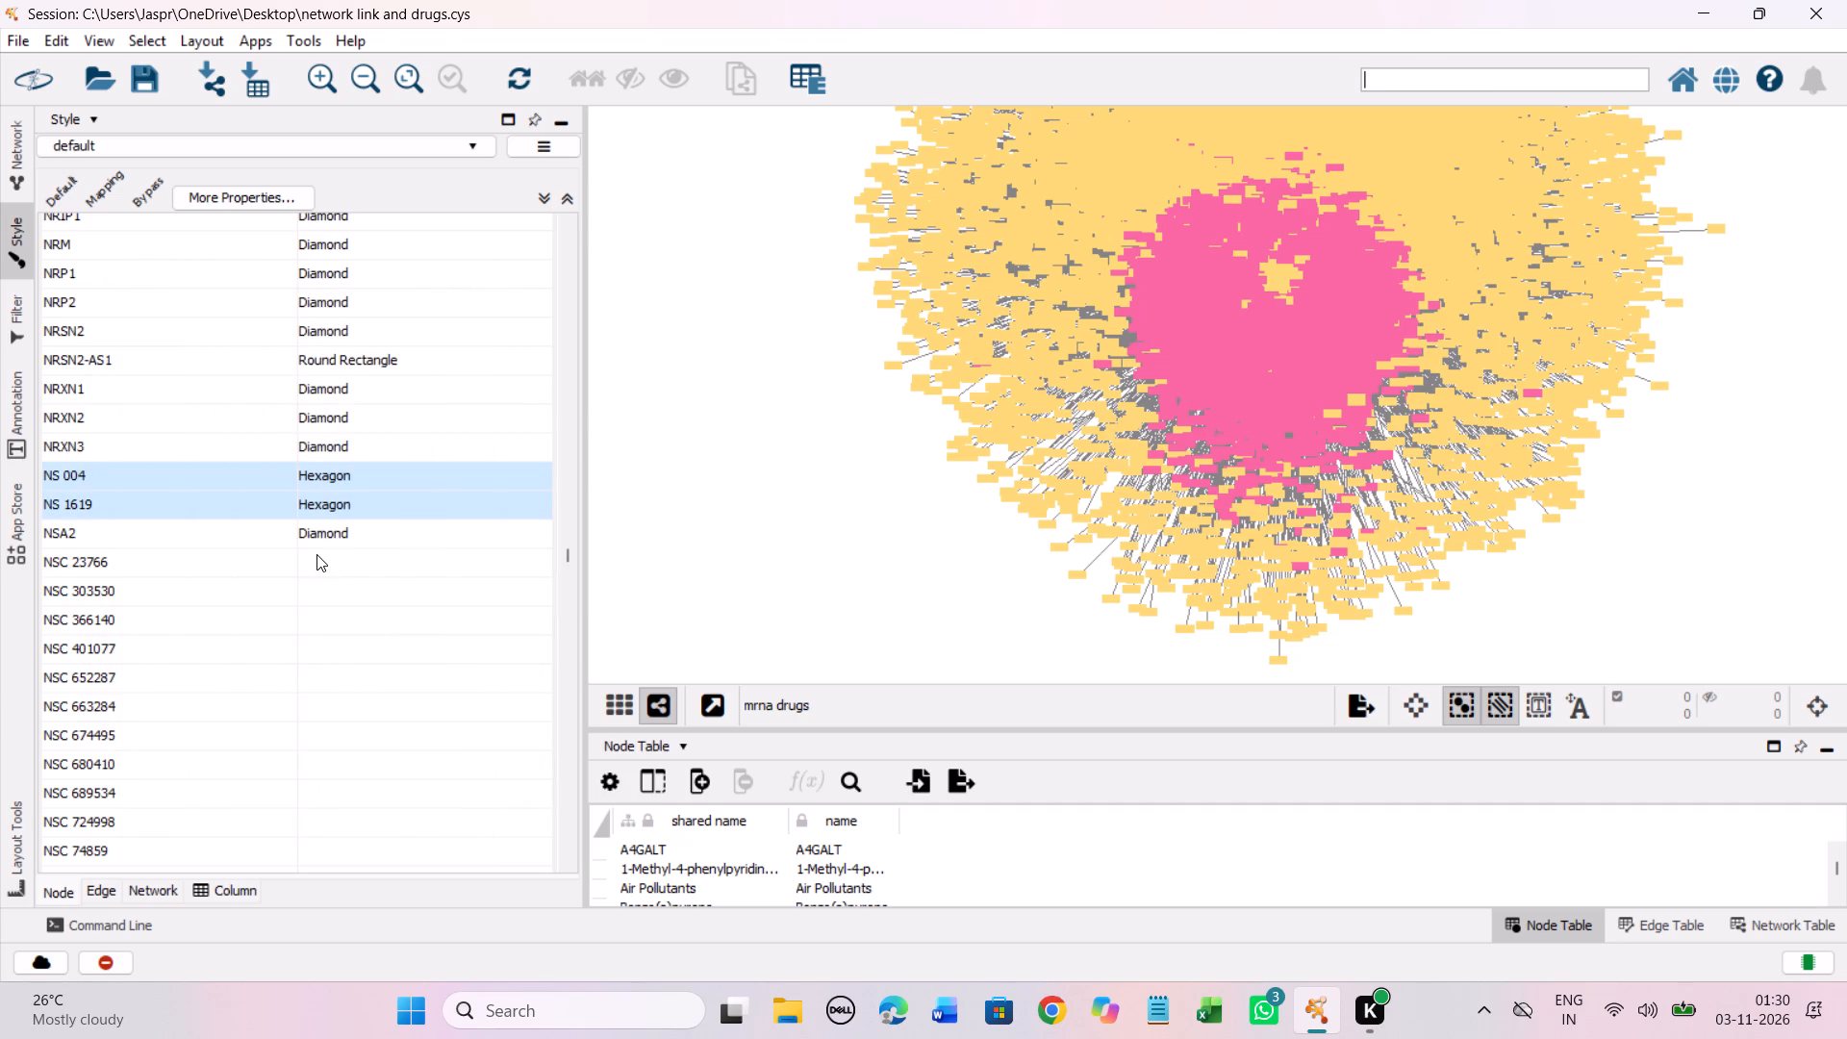
Select the unmapped entries NSC 23766 through NSC73306 and open their discrete node shape mapping for editing.
{"action": "left_click", "coordinate": [316, 554]}
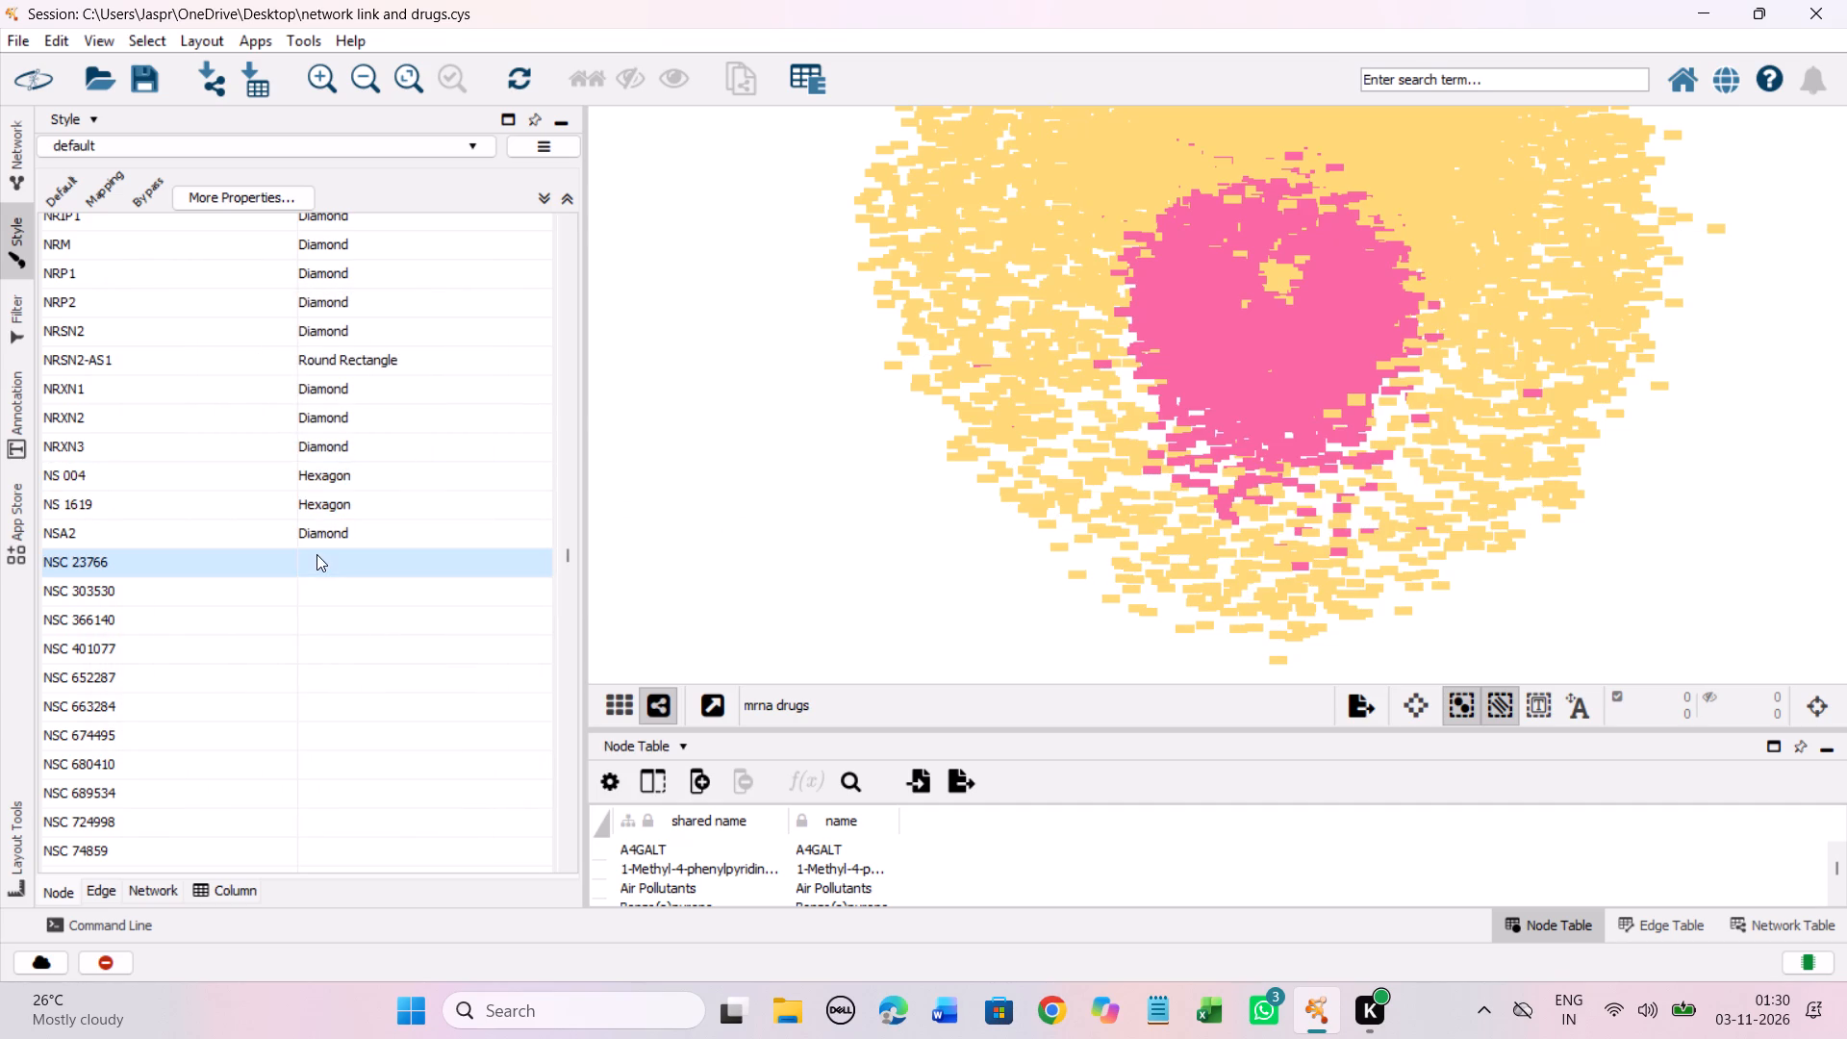
{"action": "scroll", "coordinate": [500, 452], "scroll_direction": "down", "scroll_amount": 12}
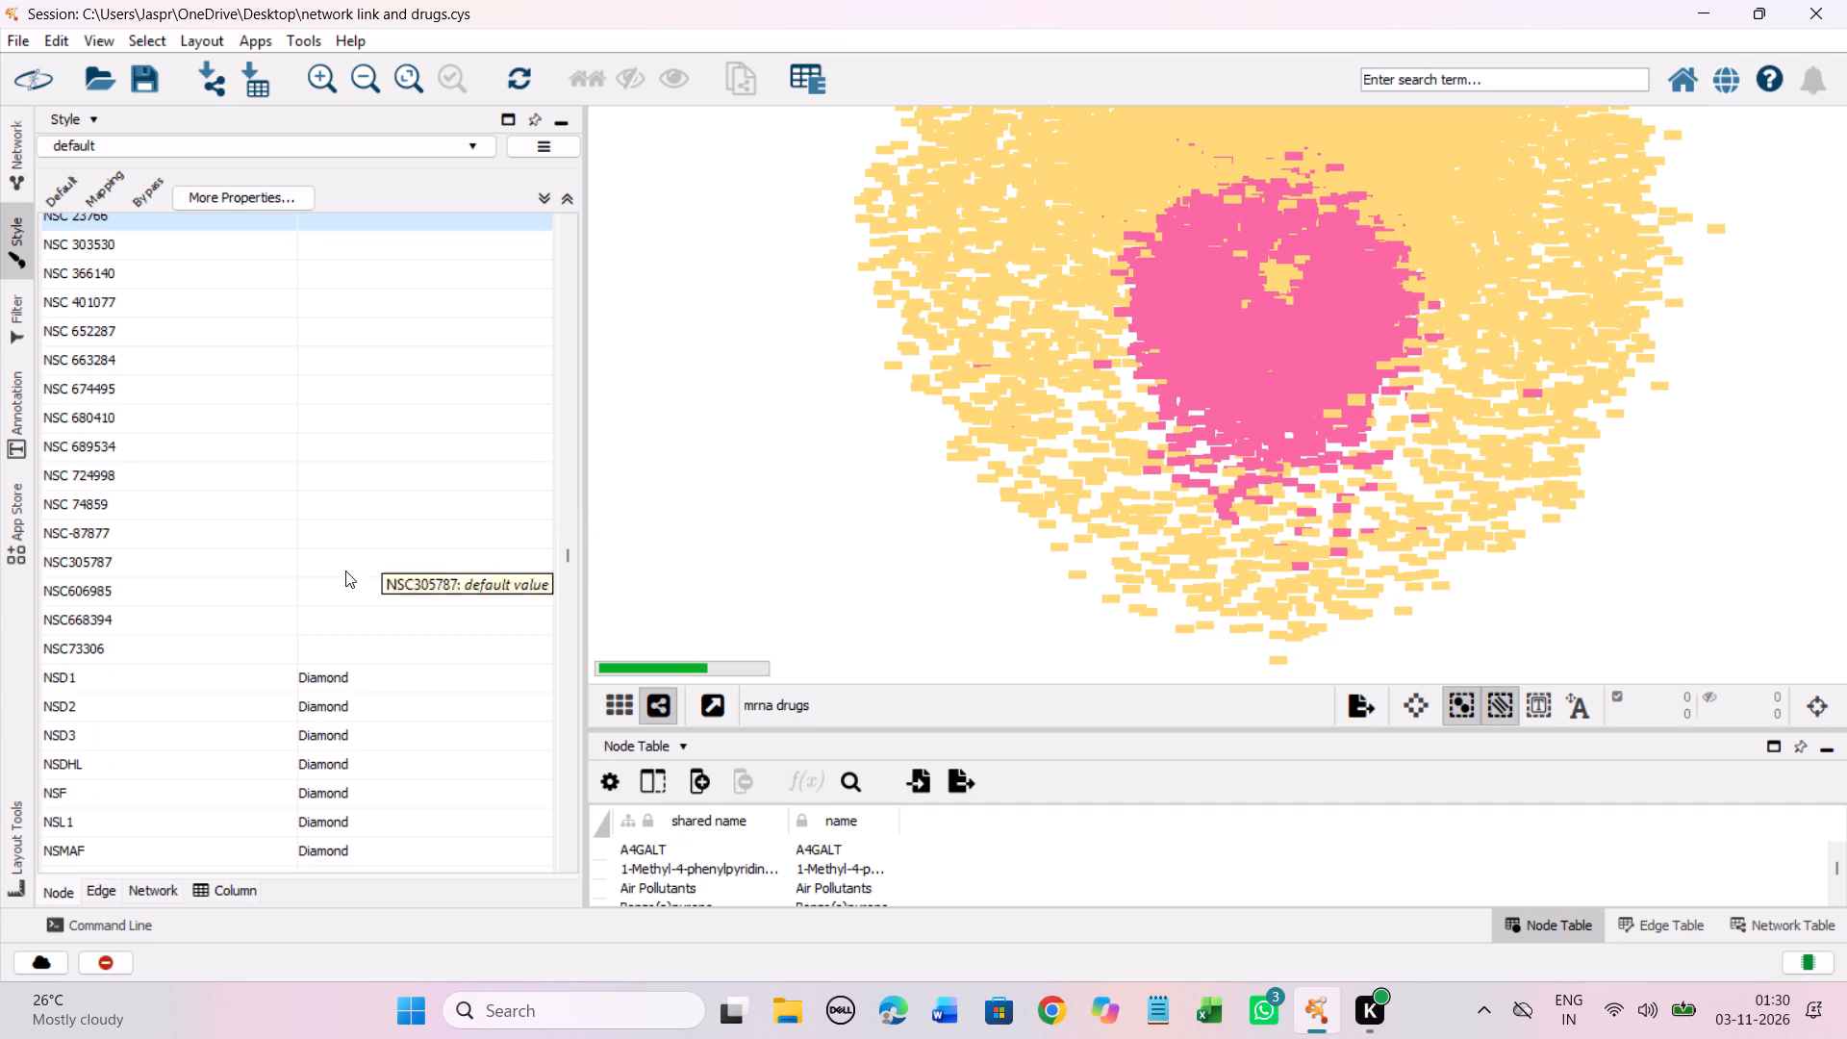
{"action": "left_click", "coordinate": [325, 653], "text": "shift"}
{"action": "right_click", "coordinate": [326, 653]}
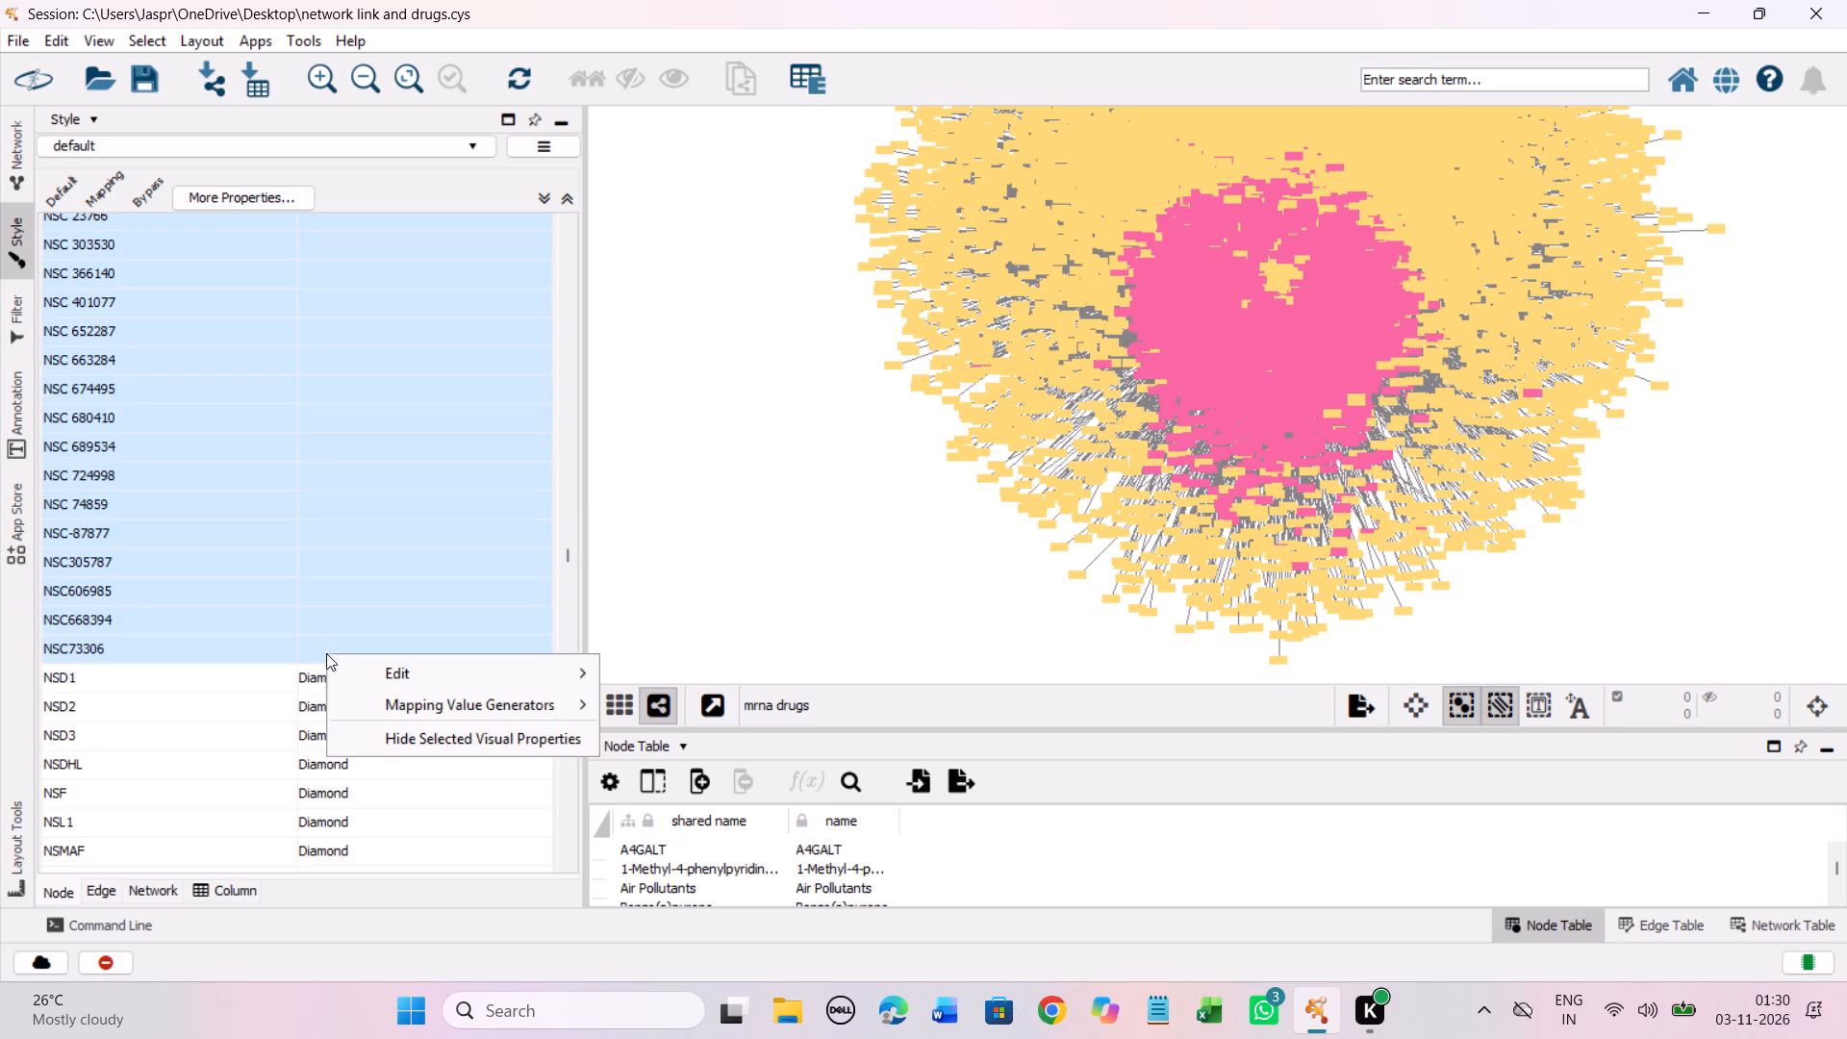
{"action": "left_click", "coordinate": [647, 666]}
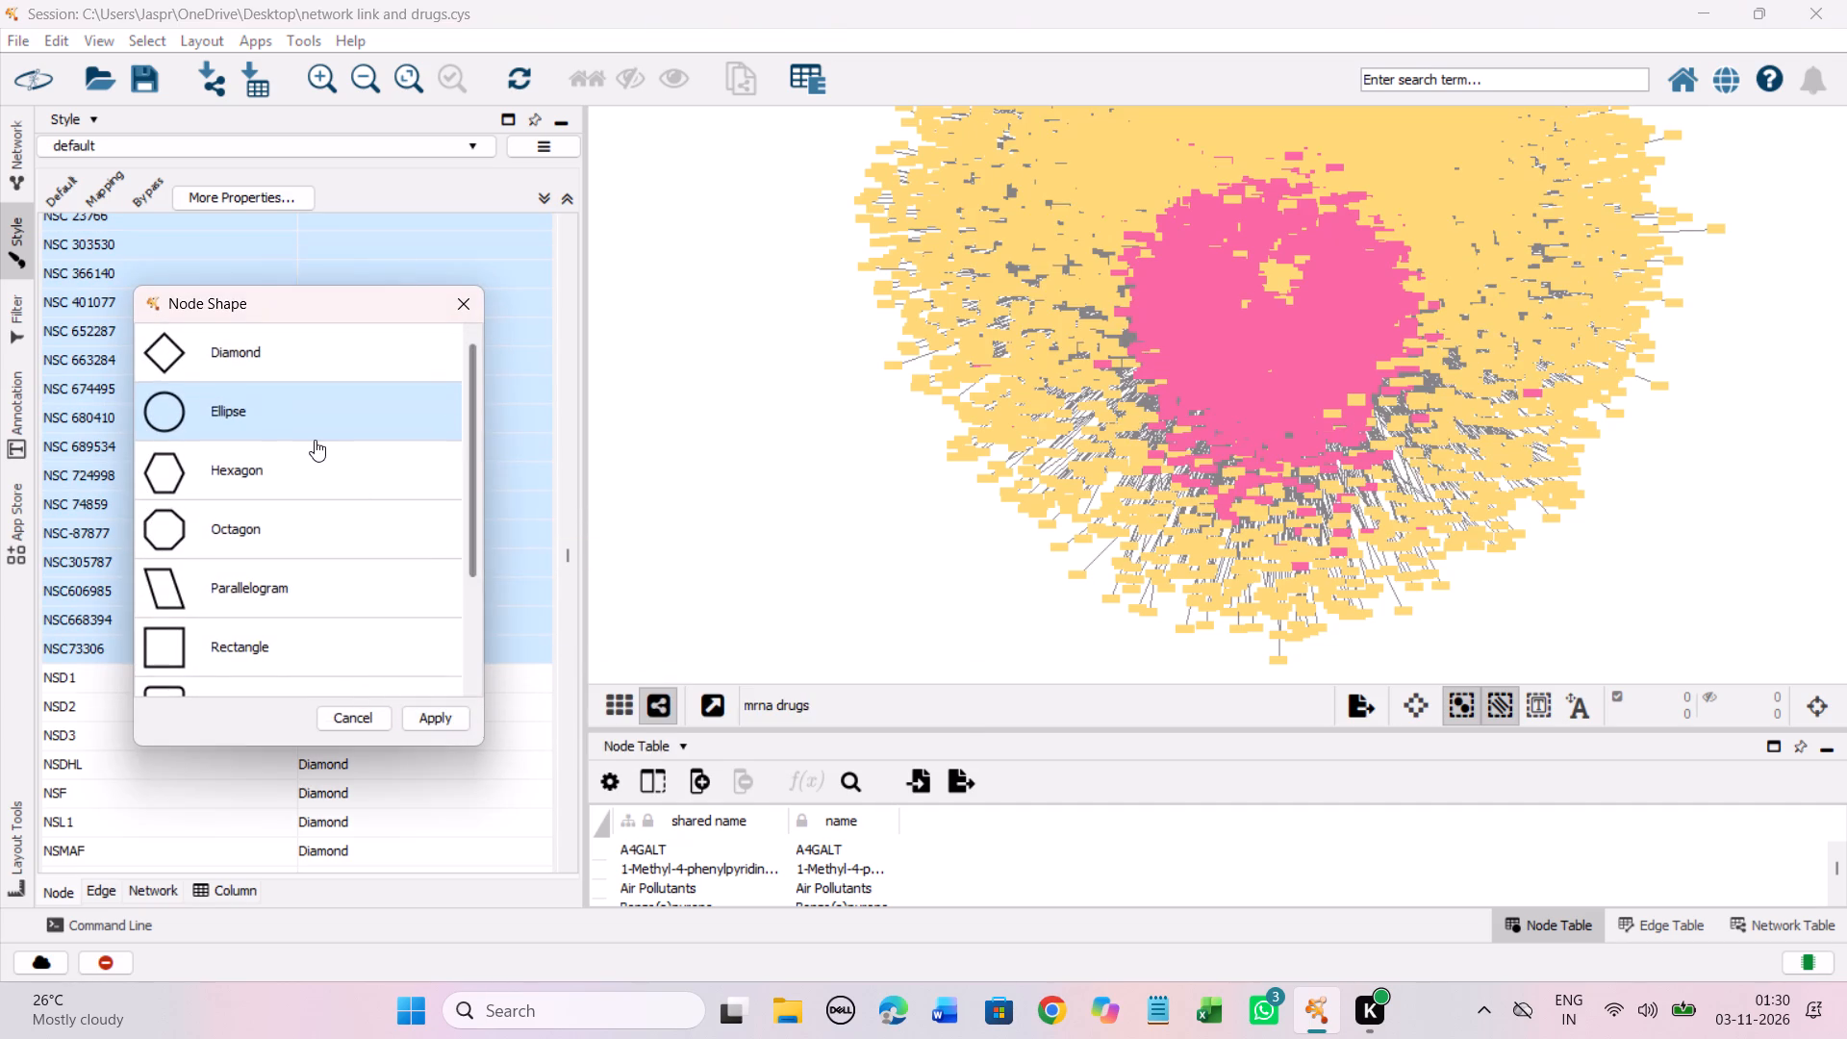
Apply the Hexagon node shape to the selected entries NSC 23766 through NSC73306.
{"action": "left_click", "coordinate": [291, 458]}
{"action": "left_click", "coordinate": [429, 719]}
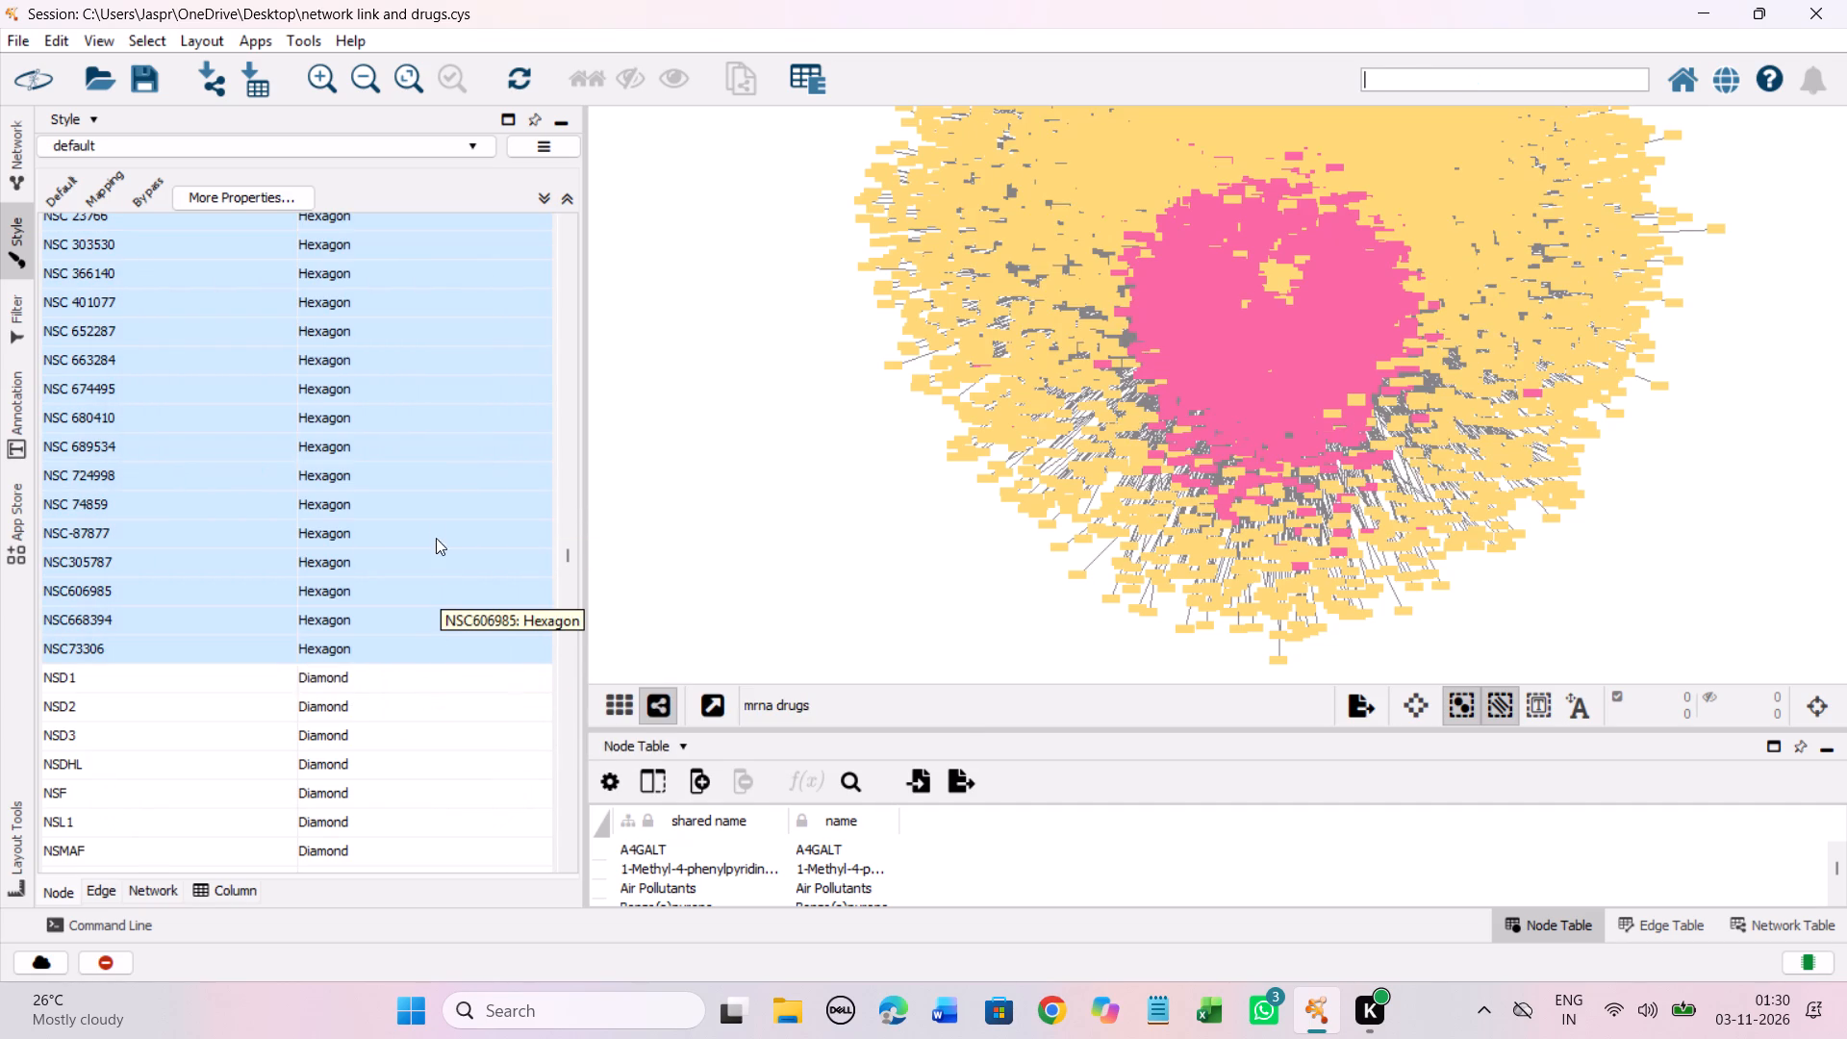
Set the discrete node shape mapping for the unmapped entries NU 1025 and NU2058 to Hexagon.
{"action": "scroll", "coordinate": [416, 505], "scroll_direction": "down", "scroll_amount": 5}
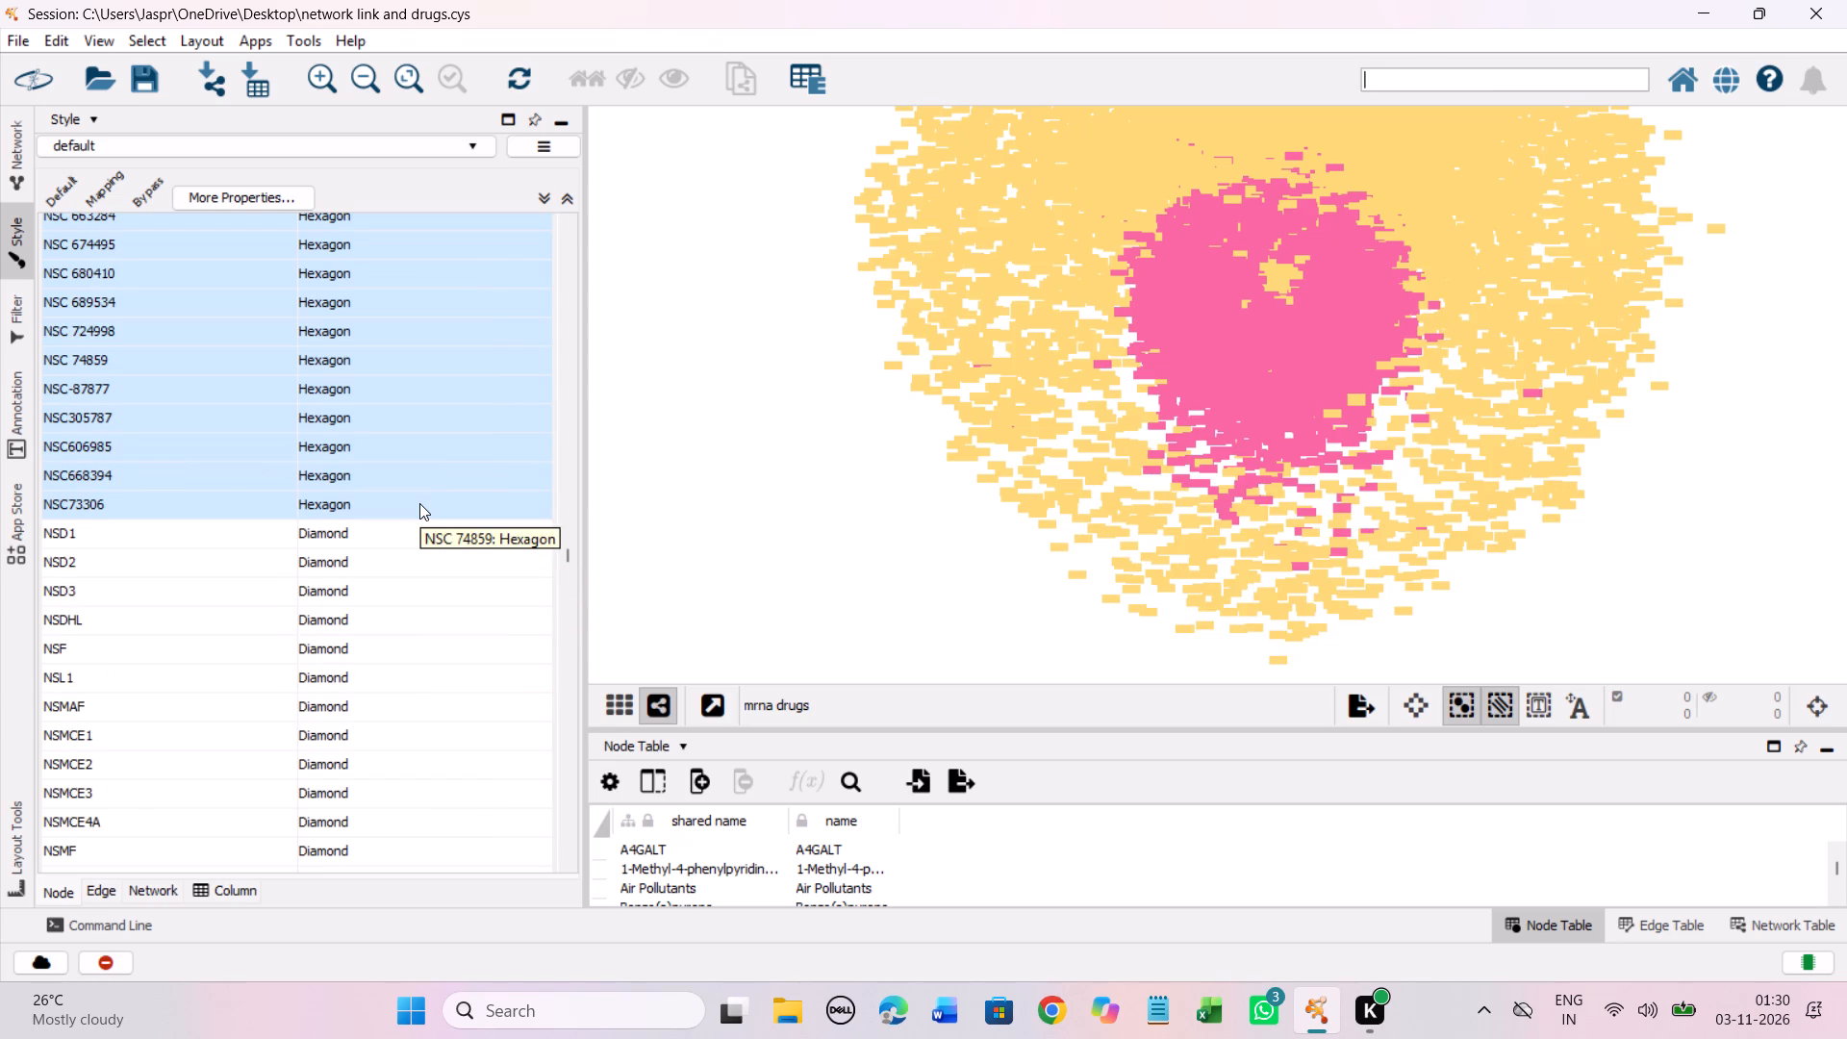
{"action": "scroll", "coordinate": [415, 544], "scroll_direction": "down", "scroll_amount": 20}
{"action": "scroll", "coordinate": [415, 544], "scroll_direction": "down", "scroll_amount": 8}
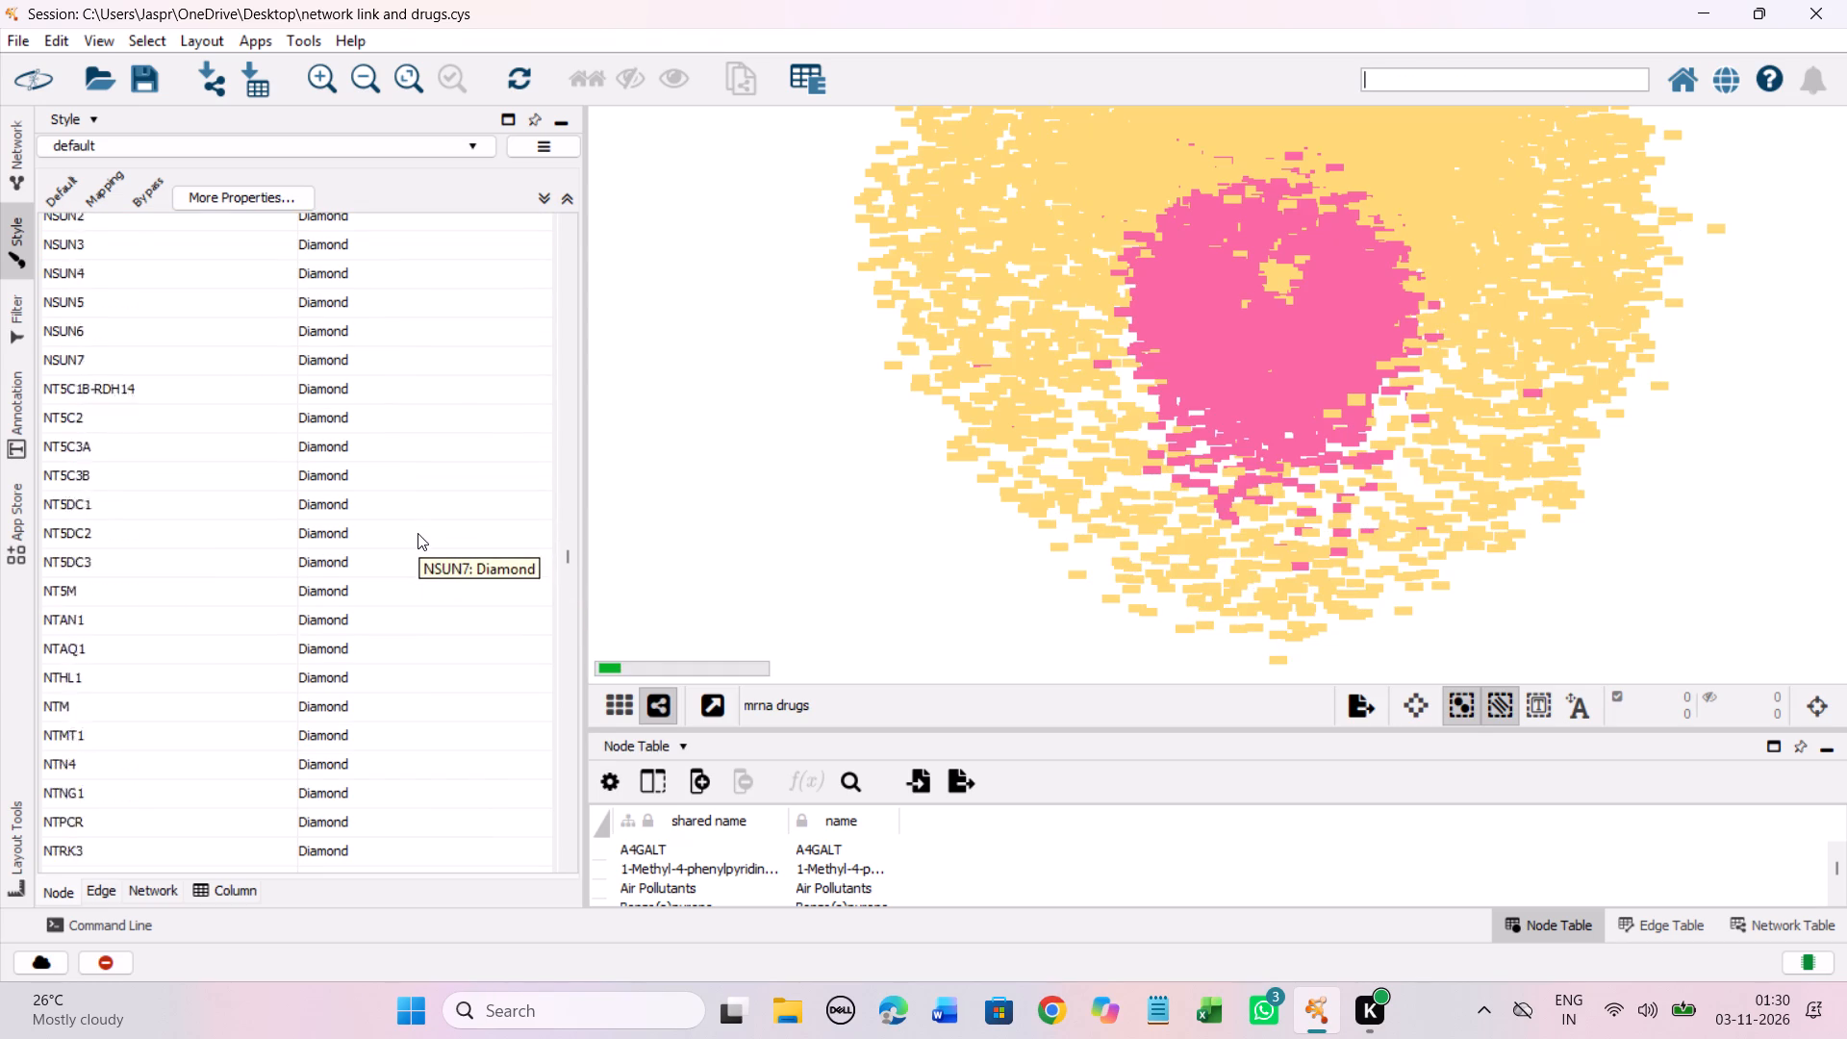
{"action": "scroll", "coordinate": [417, 533], "scroll_direction": "down", "scroll_amount": 12}
{"action": "left_click_drag", "start_coordinate": [323, 448], "coordinate": [323, 463]}
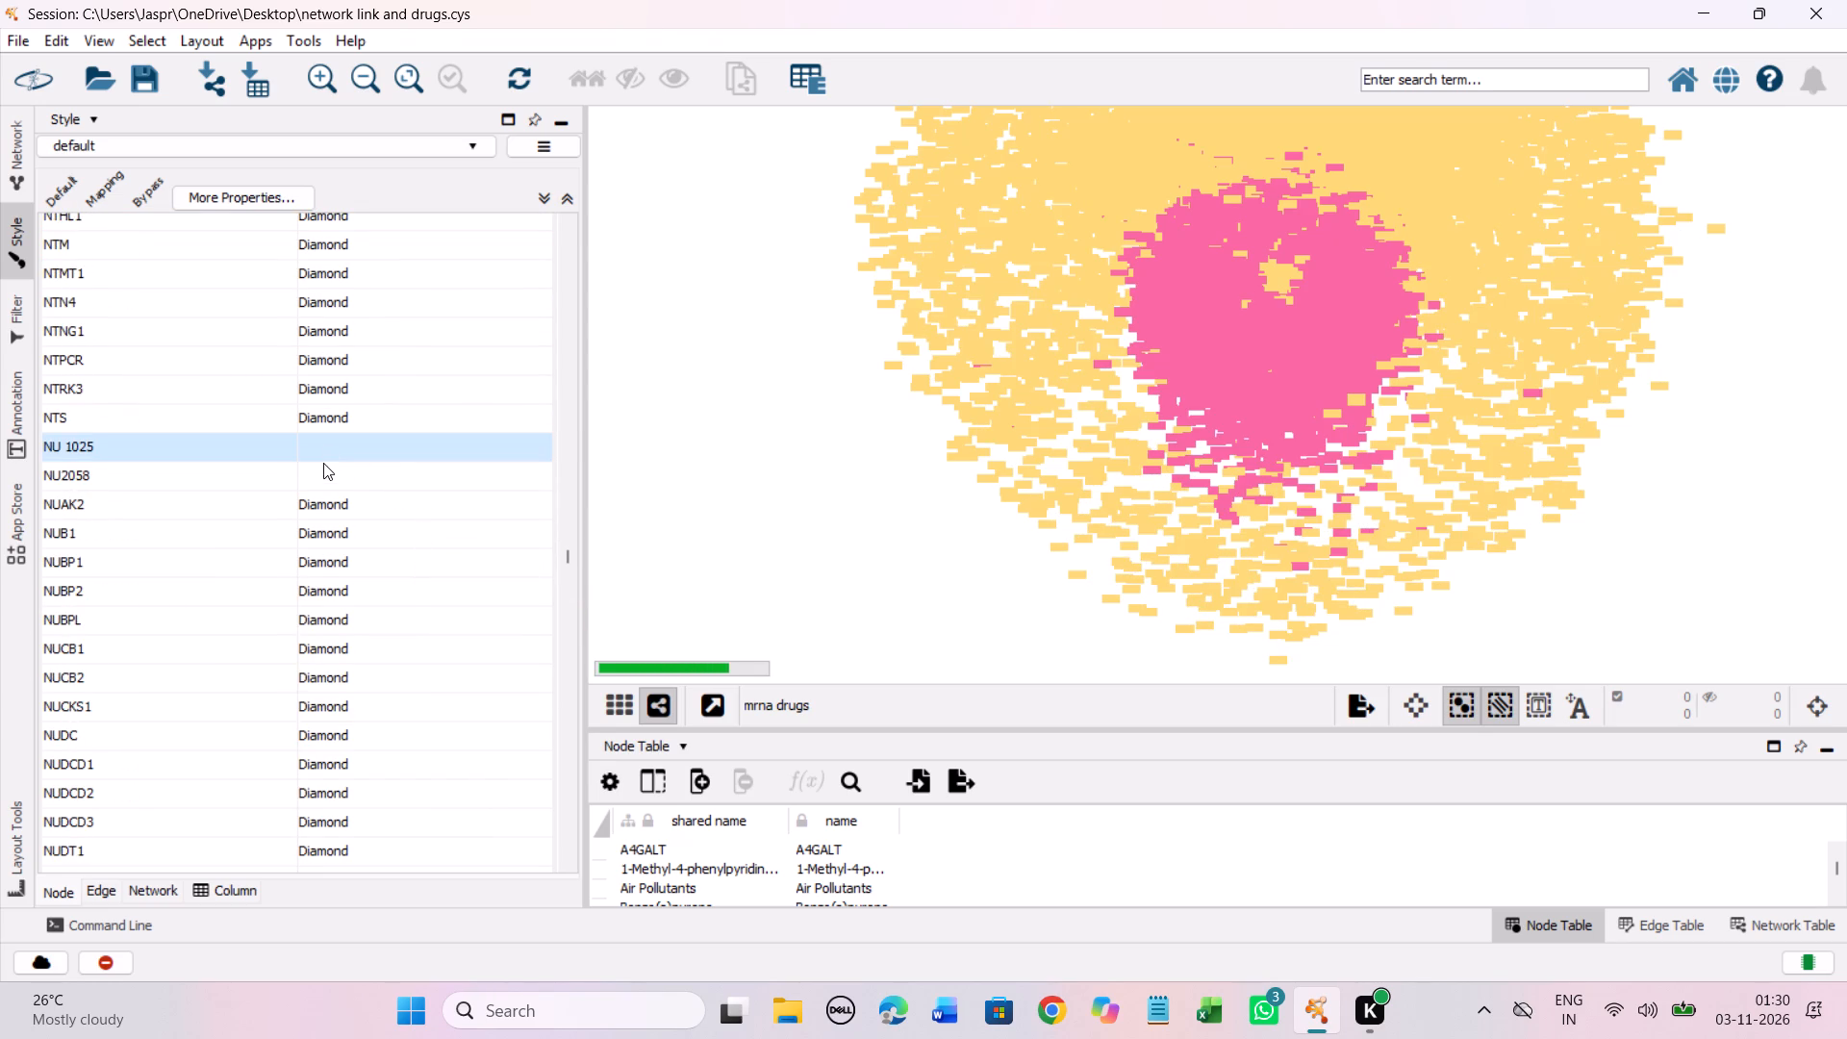
{"action": "left_click_drag", "start_coordinate": [323, 463], "coordinate": [323, 471]}
{"action": "right_click", "coordinate": [323, 471]}
{"action": "left_click", "coordinate": [627, 485]}
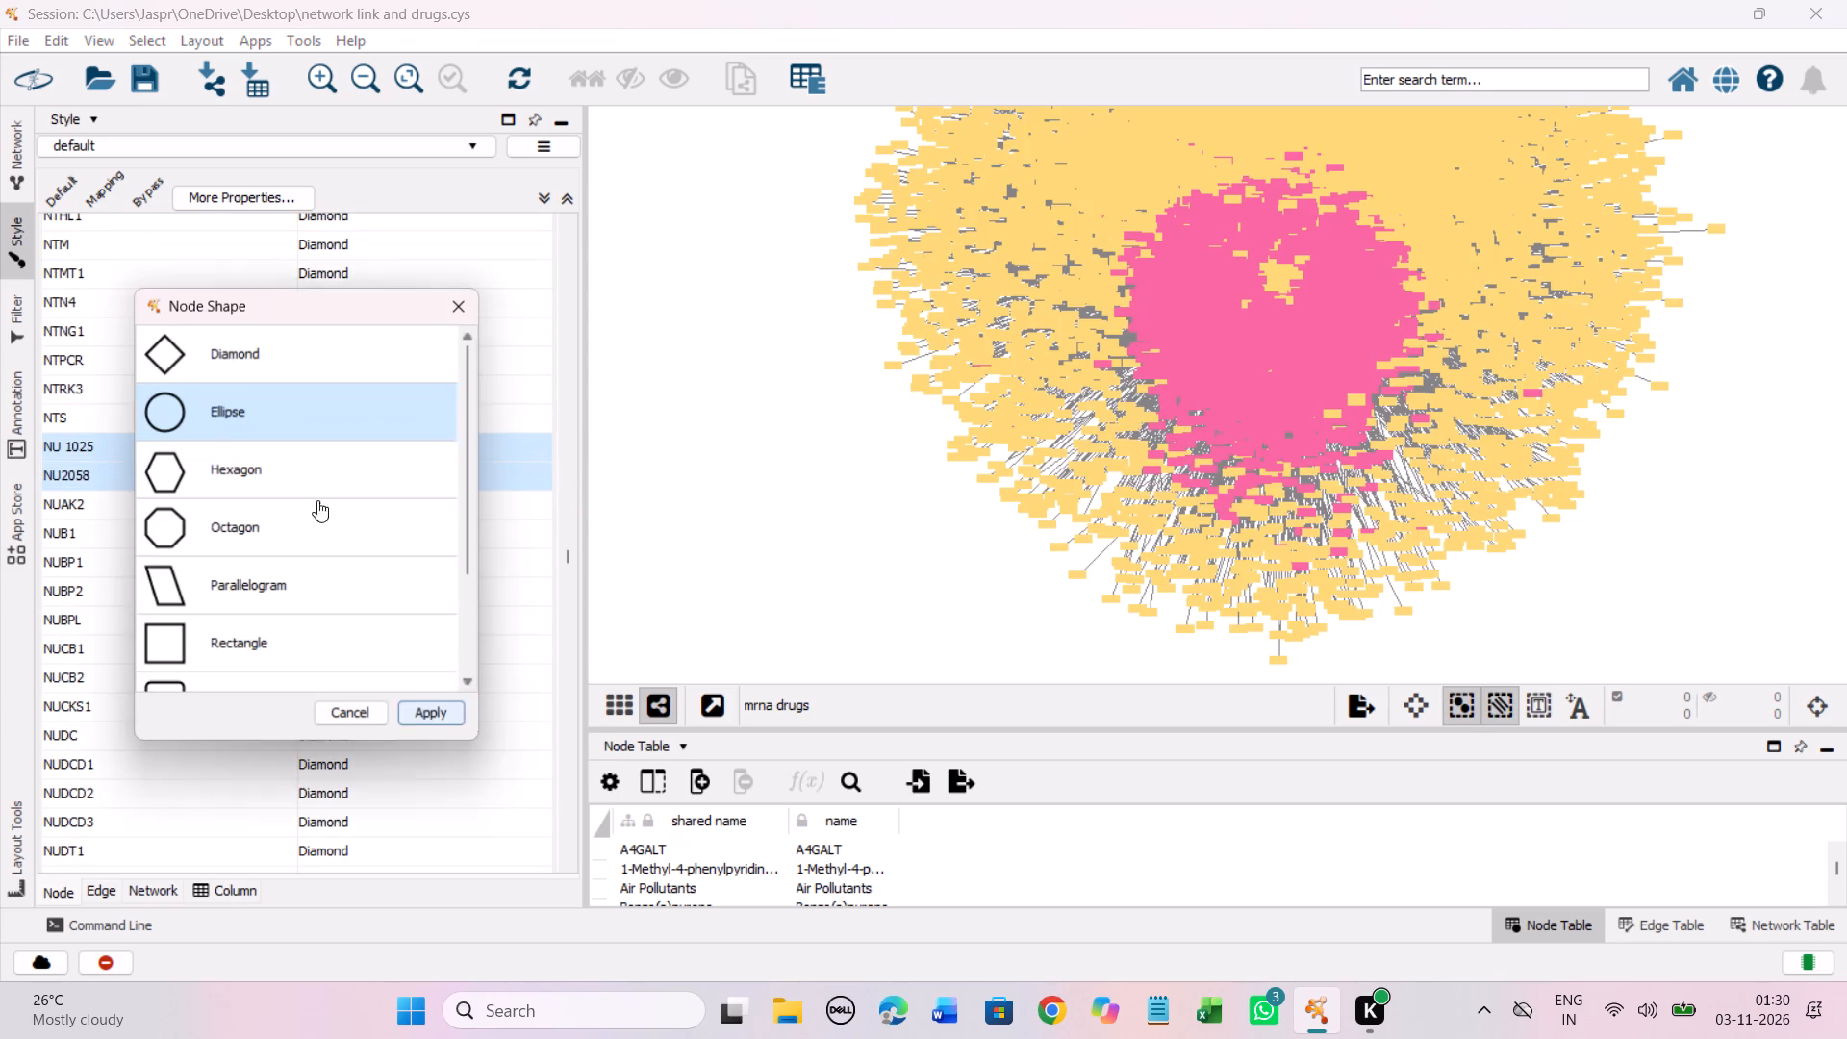
{"action": "left_click", "coordinate": [266, 464]}
{"action": "left_click", "coordinate": [435, 710]}
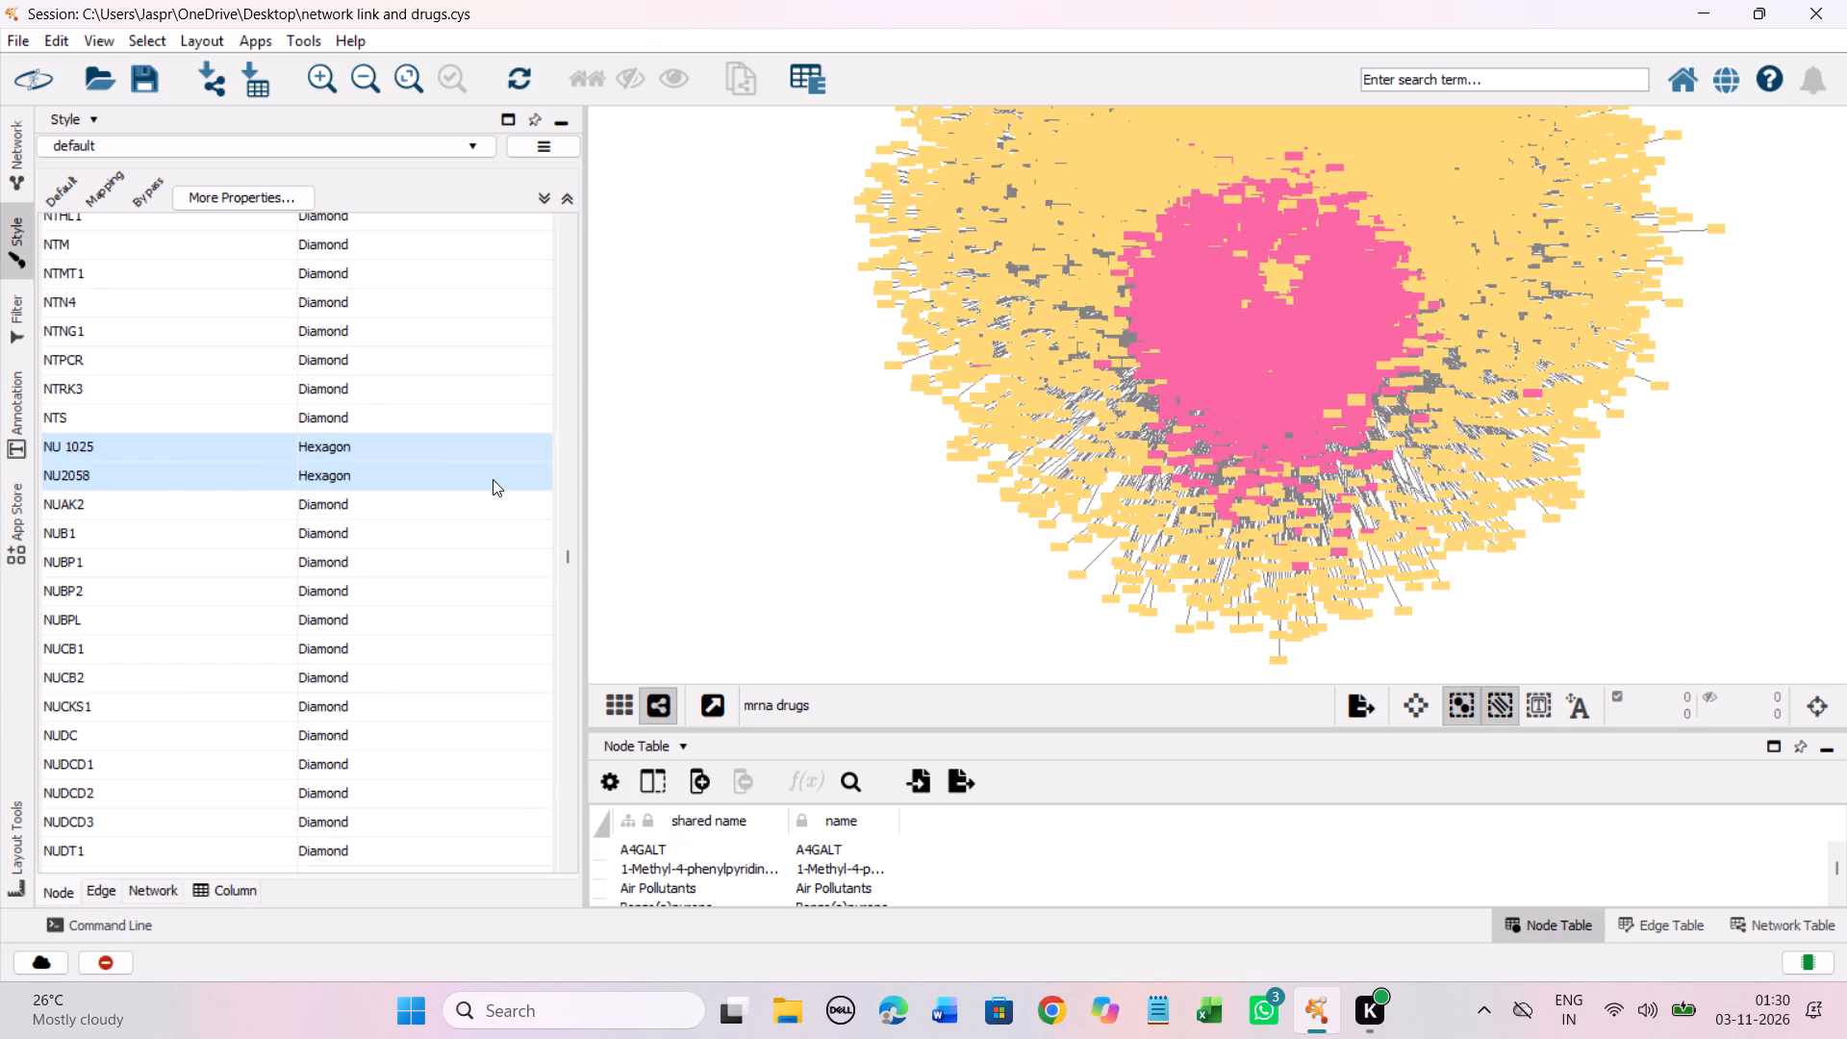
Set the discrete node shape mapping for the unmapped entries NVP ABE171 through NVP-TAE684 to Hexagon.
{"action": "scroll", "coordinate": [493, 479], "scroll_direction": "down", "scroll_amount": 11}
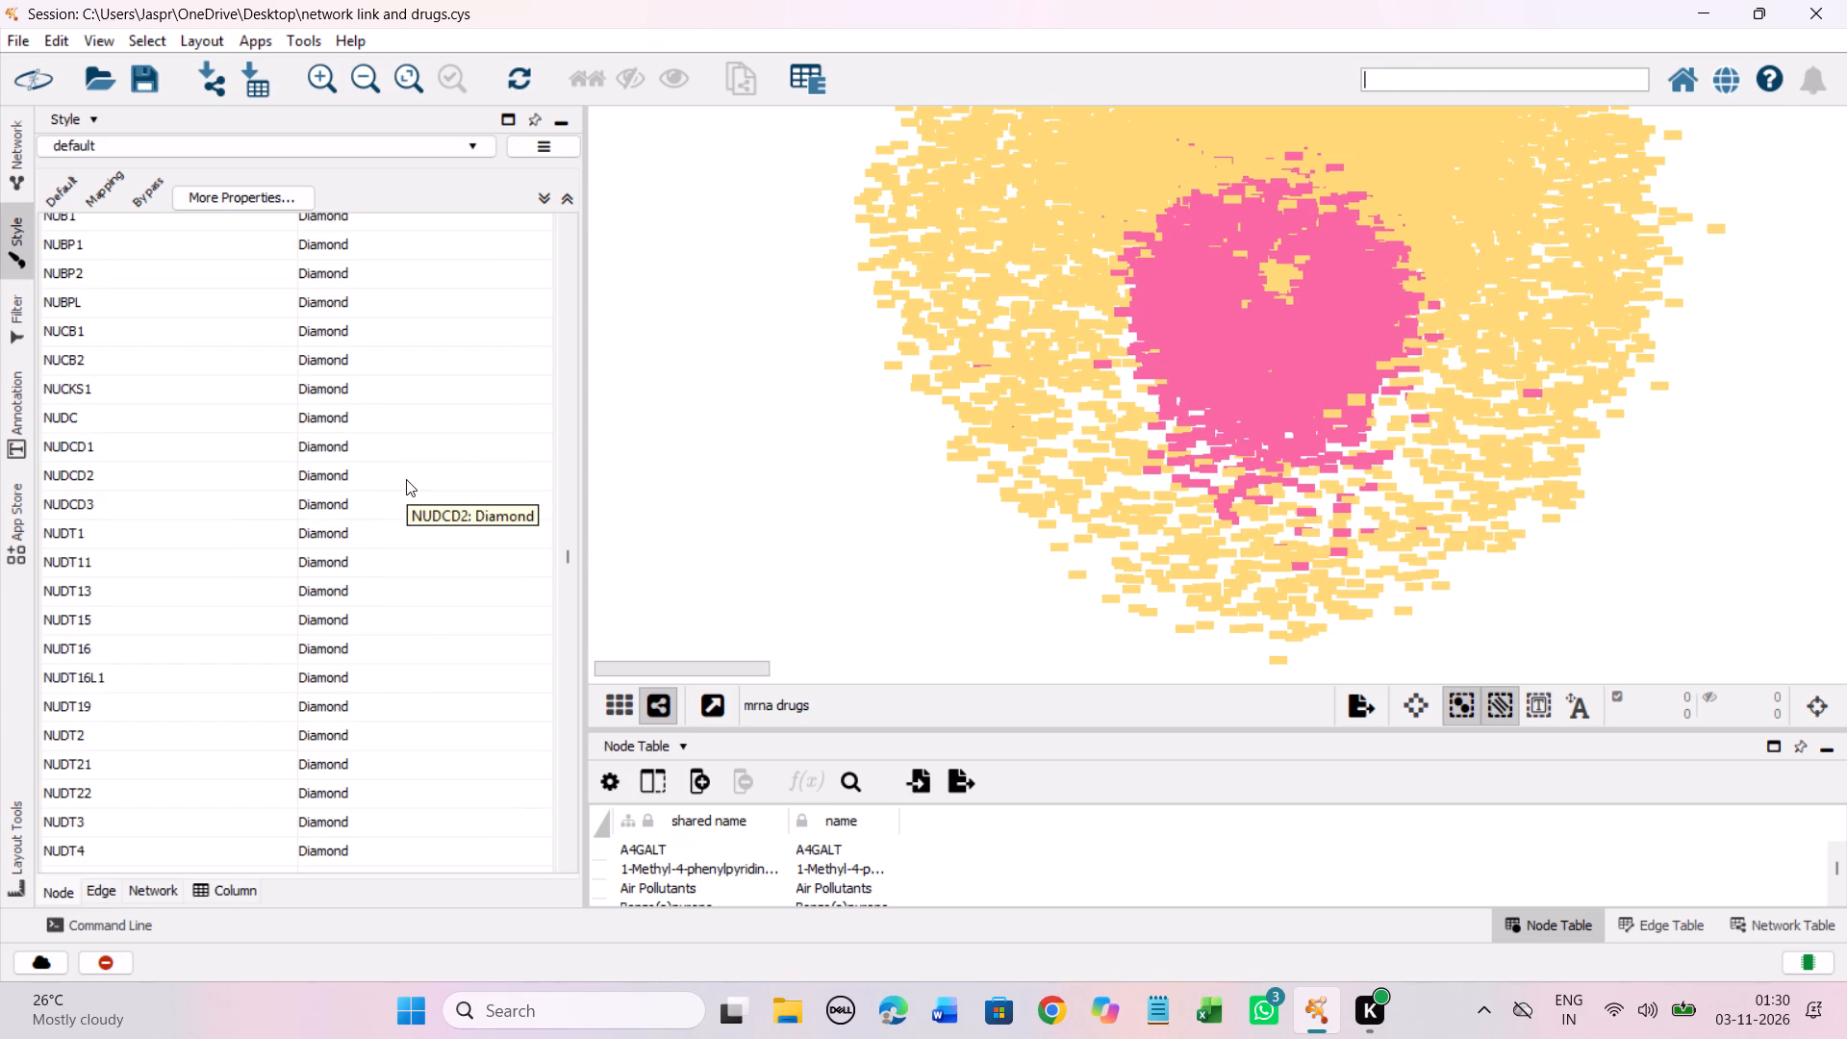
{"action": "scroll", "coordinate": [419, 480], "scroll_direction": "up", "scroll_amount": 7}
{"action": "scroll", "coordinate": [419, 480], "scroll_direction": "down", "scroll_amount": 20}
{"action": "scroll", "coordinate": [419, 480], "scroll_direction": "down", "scroll_amount": 2}
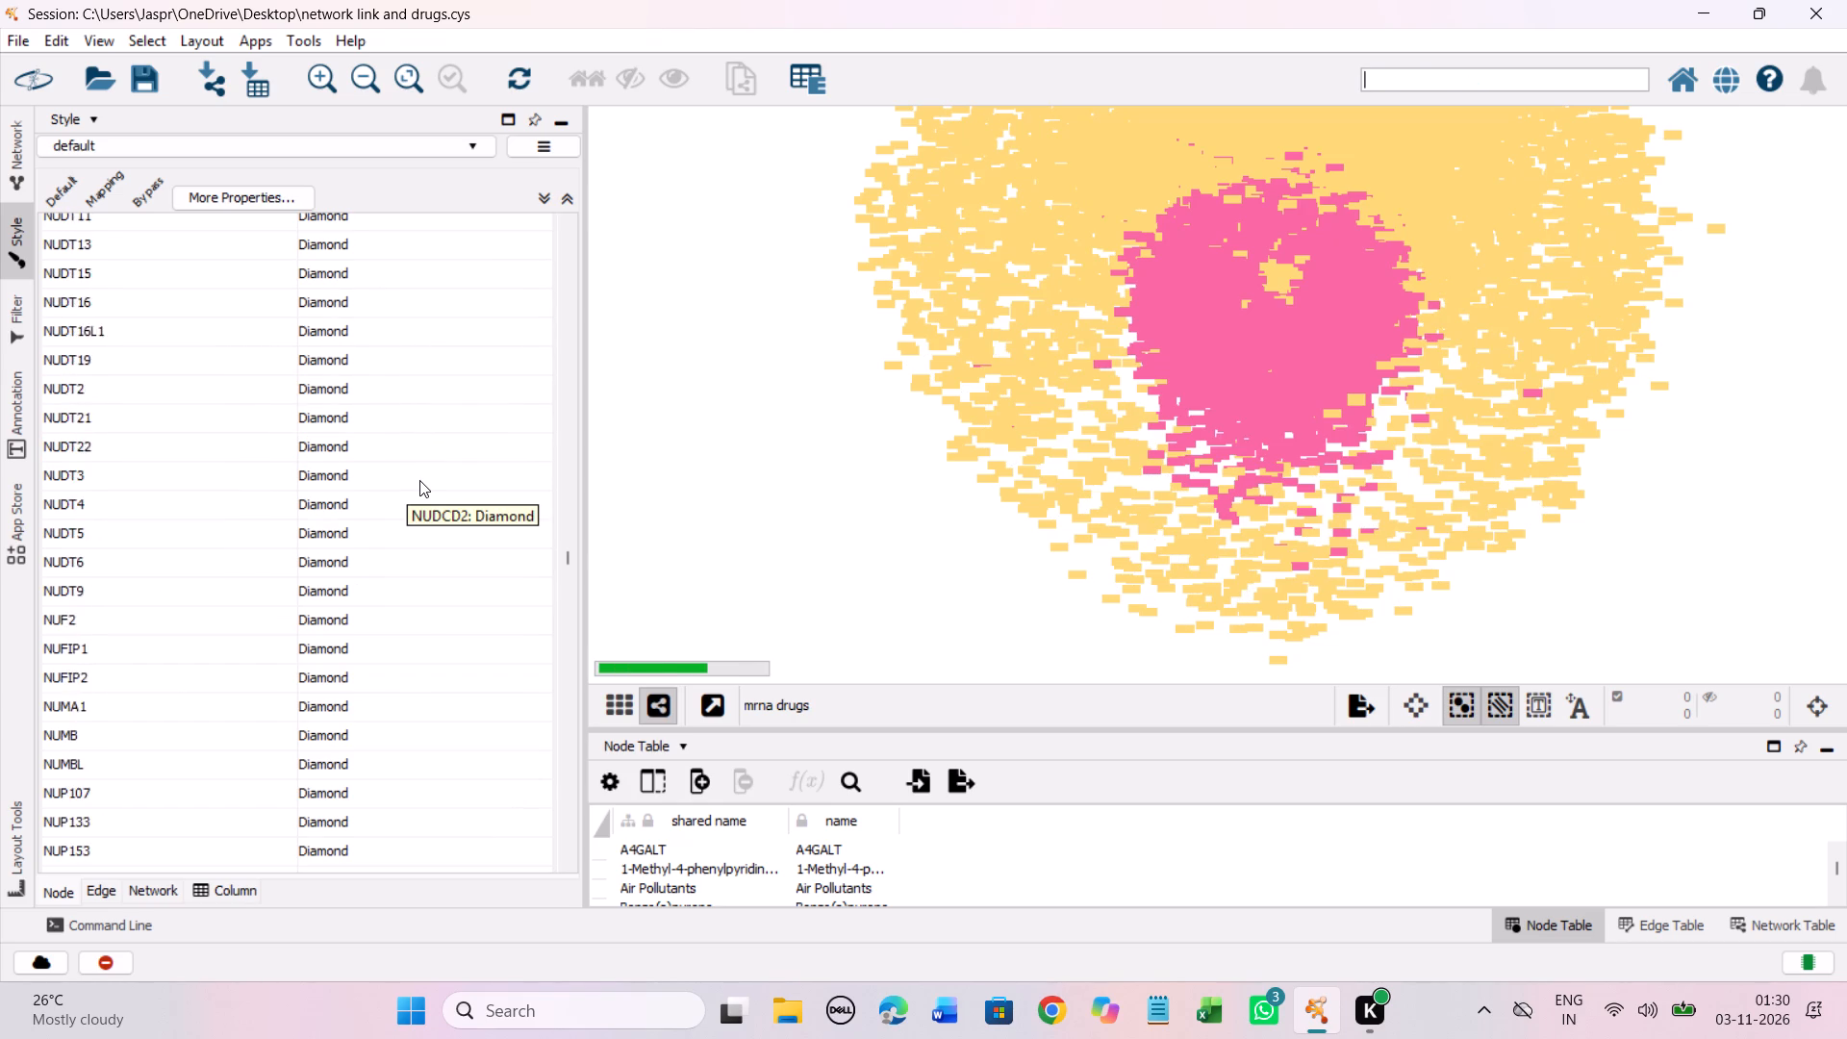
{"action": "scroll", "coordinate": [419, 480], "scroll_direction": "down", "scroll_amount": 20}
{"action": "scroll", "coordinate": [419, 480], "scroll_direction": "down", "scroll_amount": 20}
{"action": "scroll", "coordinate": [419, 480], "scroll_direction": "down", "scroll_amount": 1}
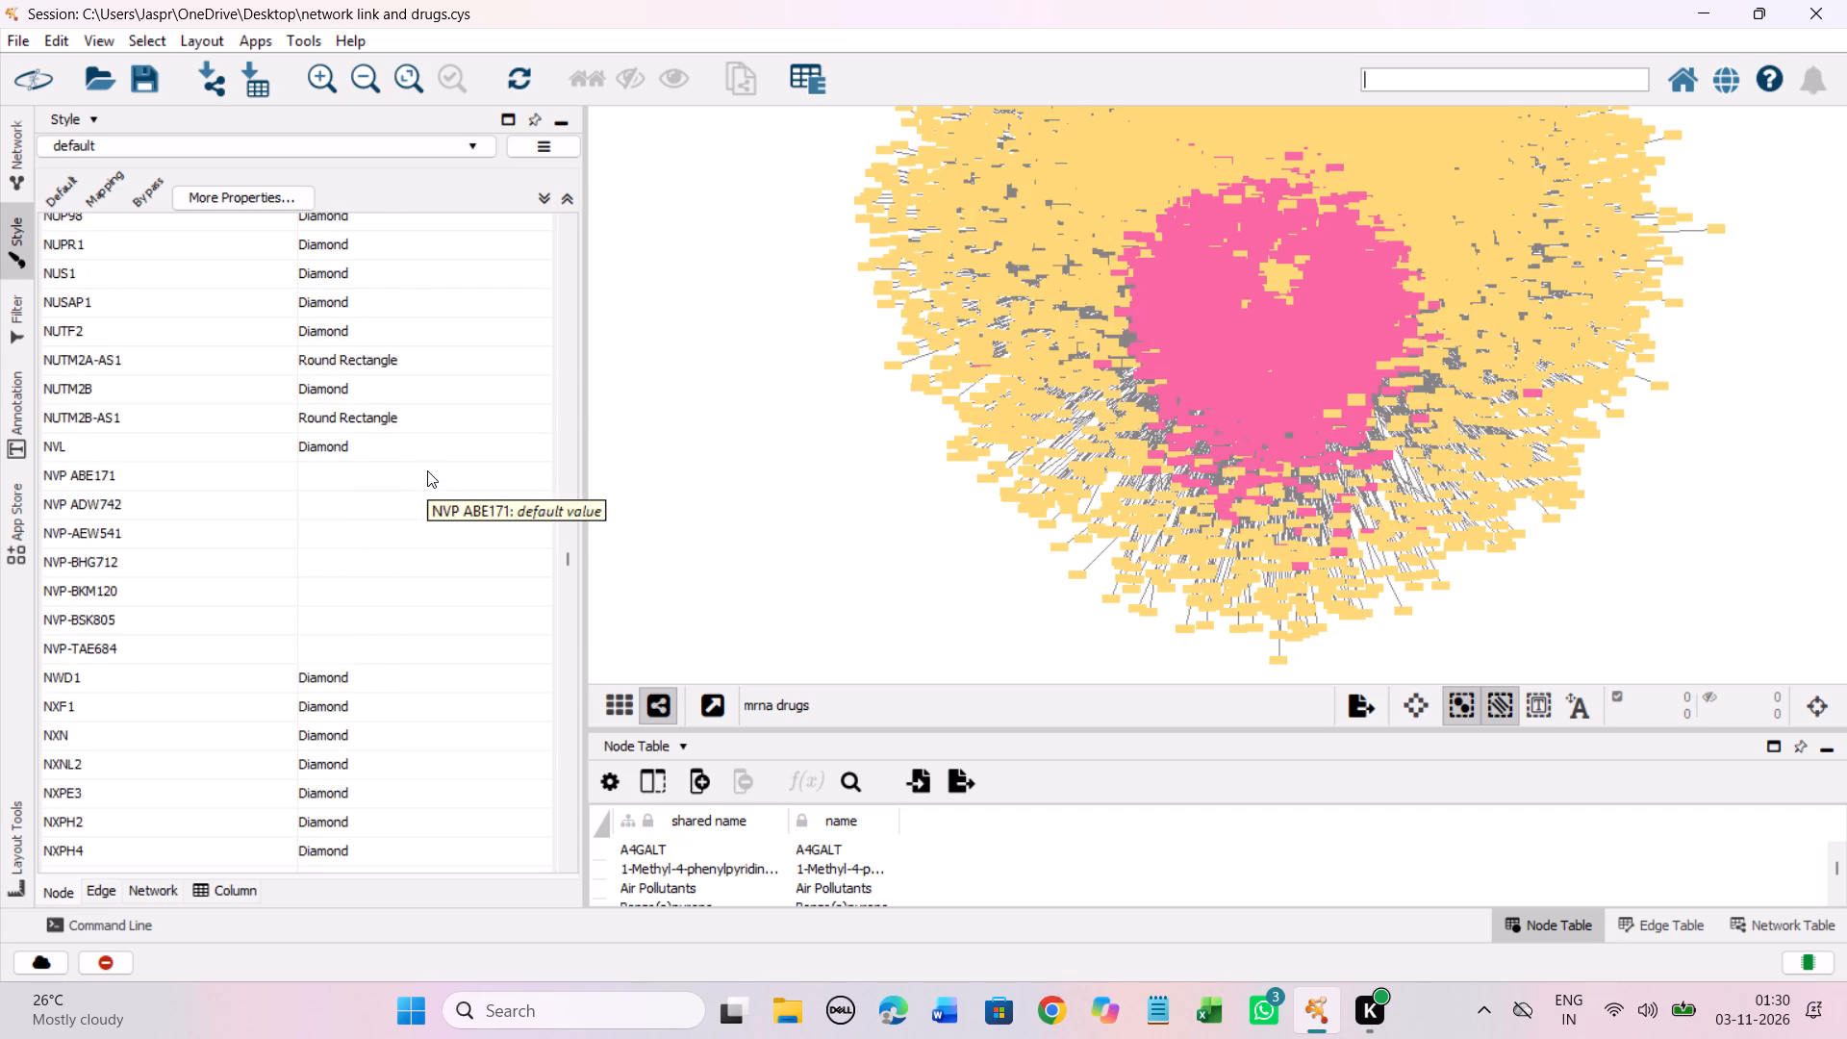
{"action": "scroll", "coordinate": [427, 470], "scroll_direction": "down", "scroll_amount": 3}
{"action": "left_click_drag", "start_coordinate": [344, 332], "coordinate": [347, 496]}
{"action": "right_click", "coordinate": [347, 496]}
{"action": "left_click", "coordinate": [669, 509]}
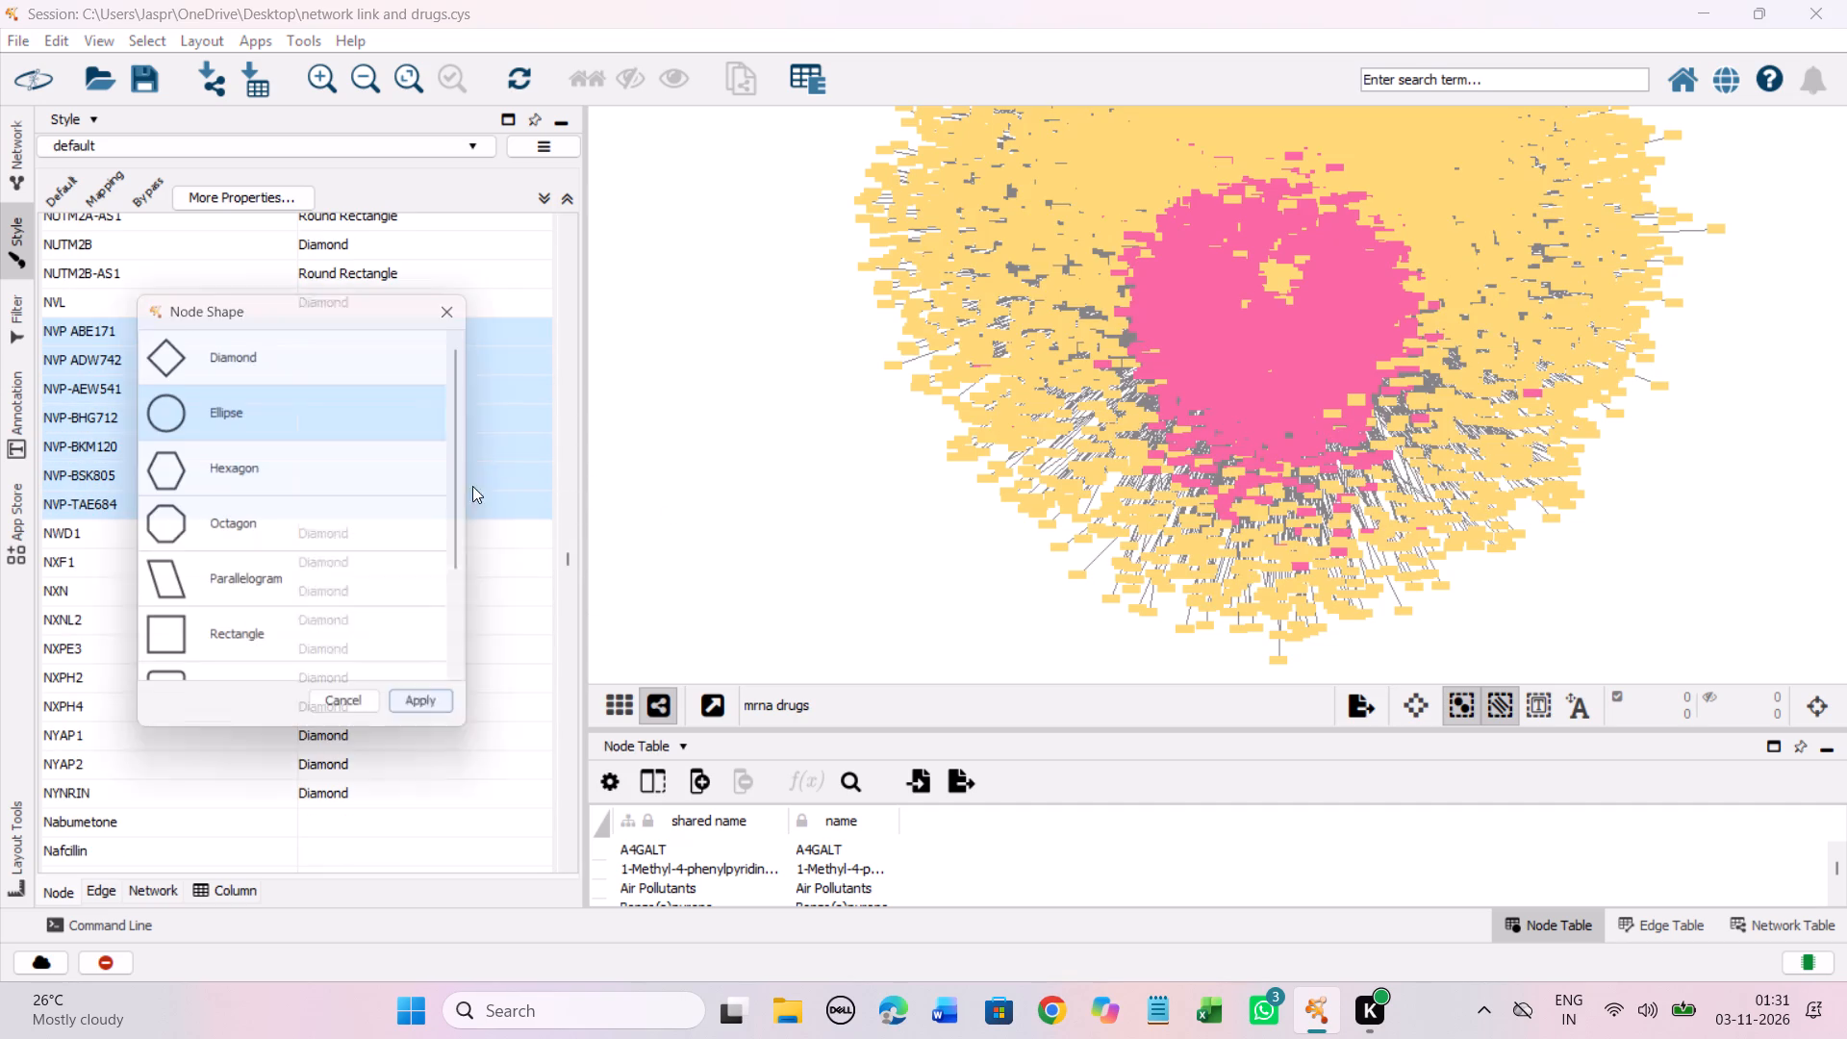
{"action": "left_click", "coordinate": [250, 467]}
{"action": "left_click", "coordinate": [447, 705]}
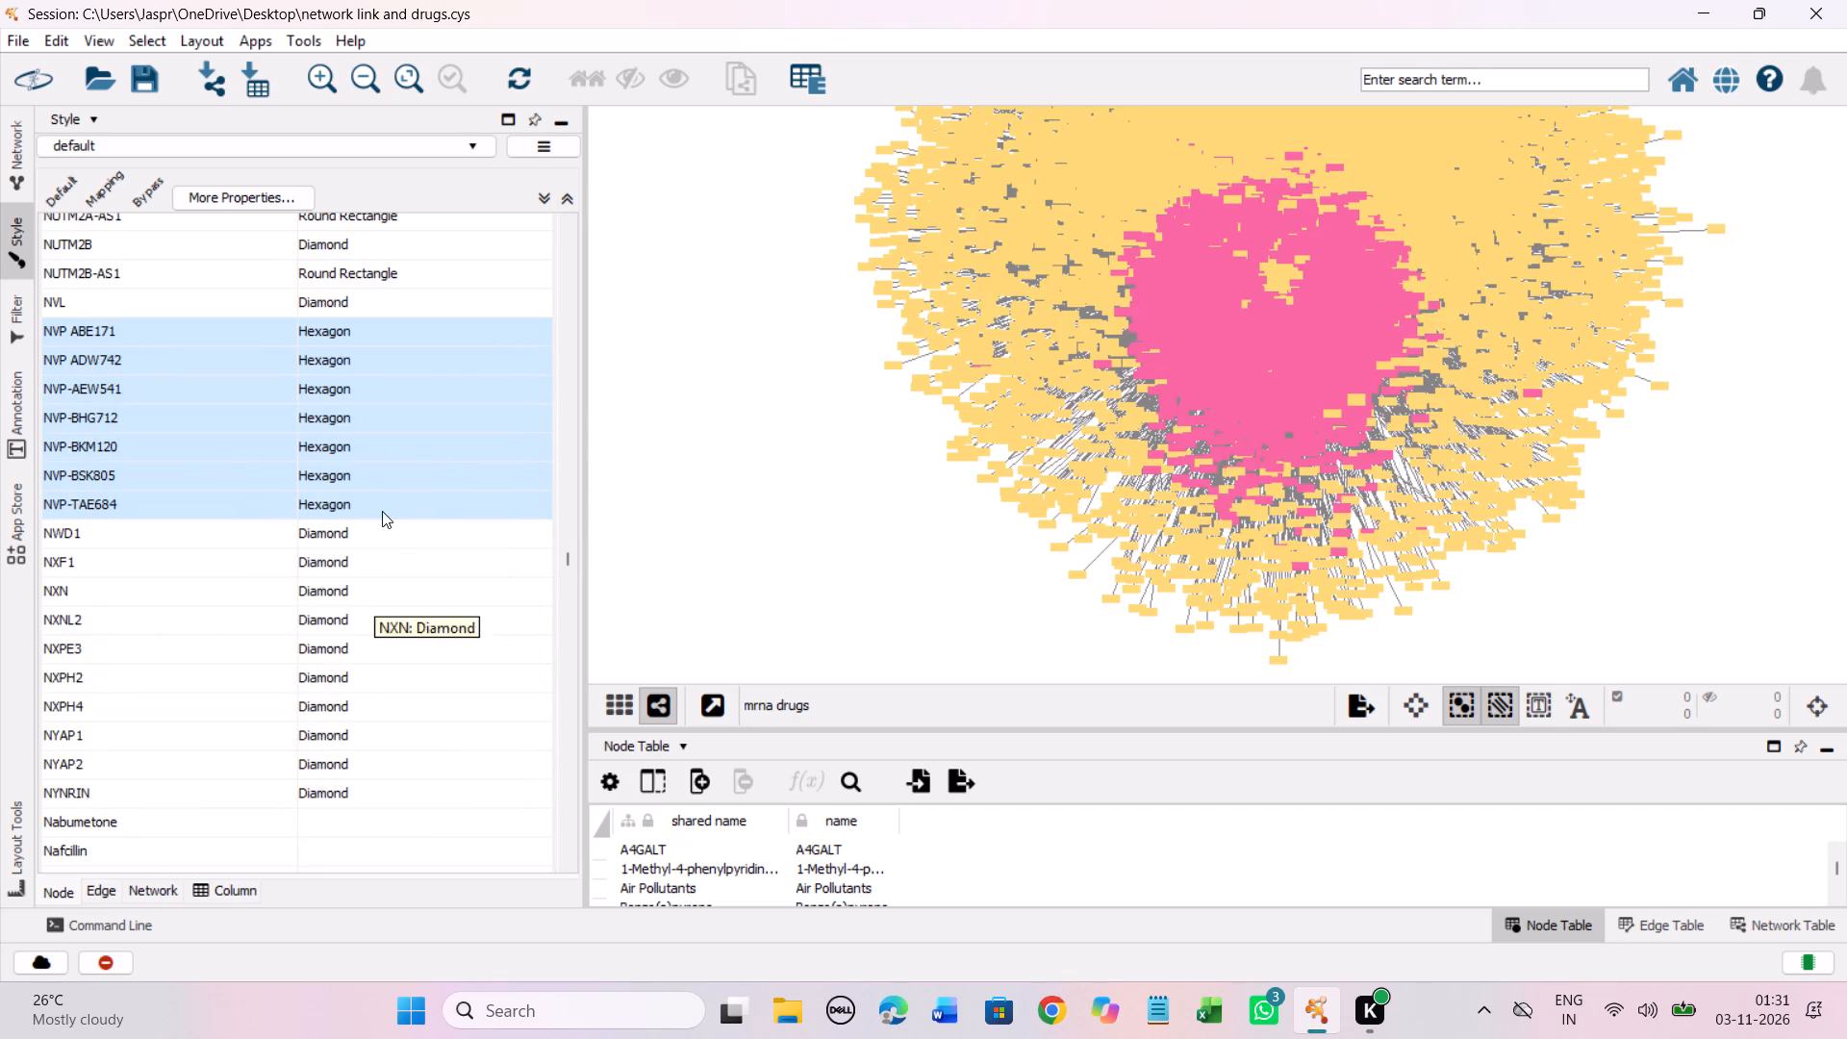
Select the unmapped entries Nabumetone through O-desmethylangolensin and open their discrete node shape mapping for editing.
{"action": "scroll", "coordinate": [382, 395], "scroll_direction": "down", "scroll_amount": 7}
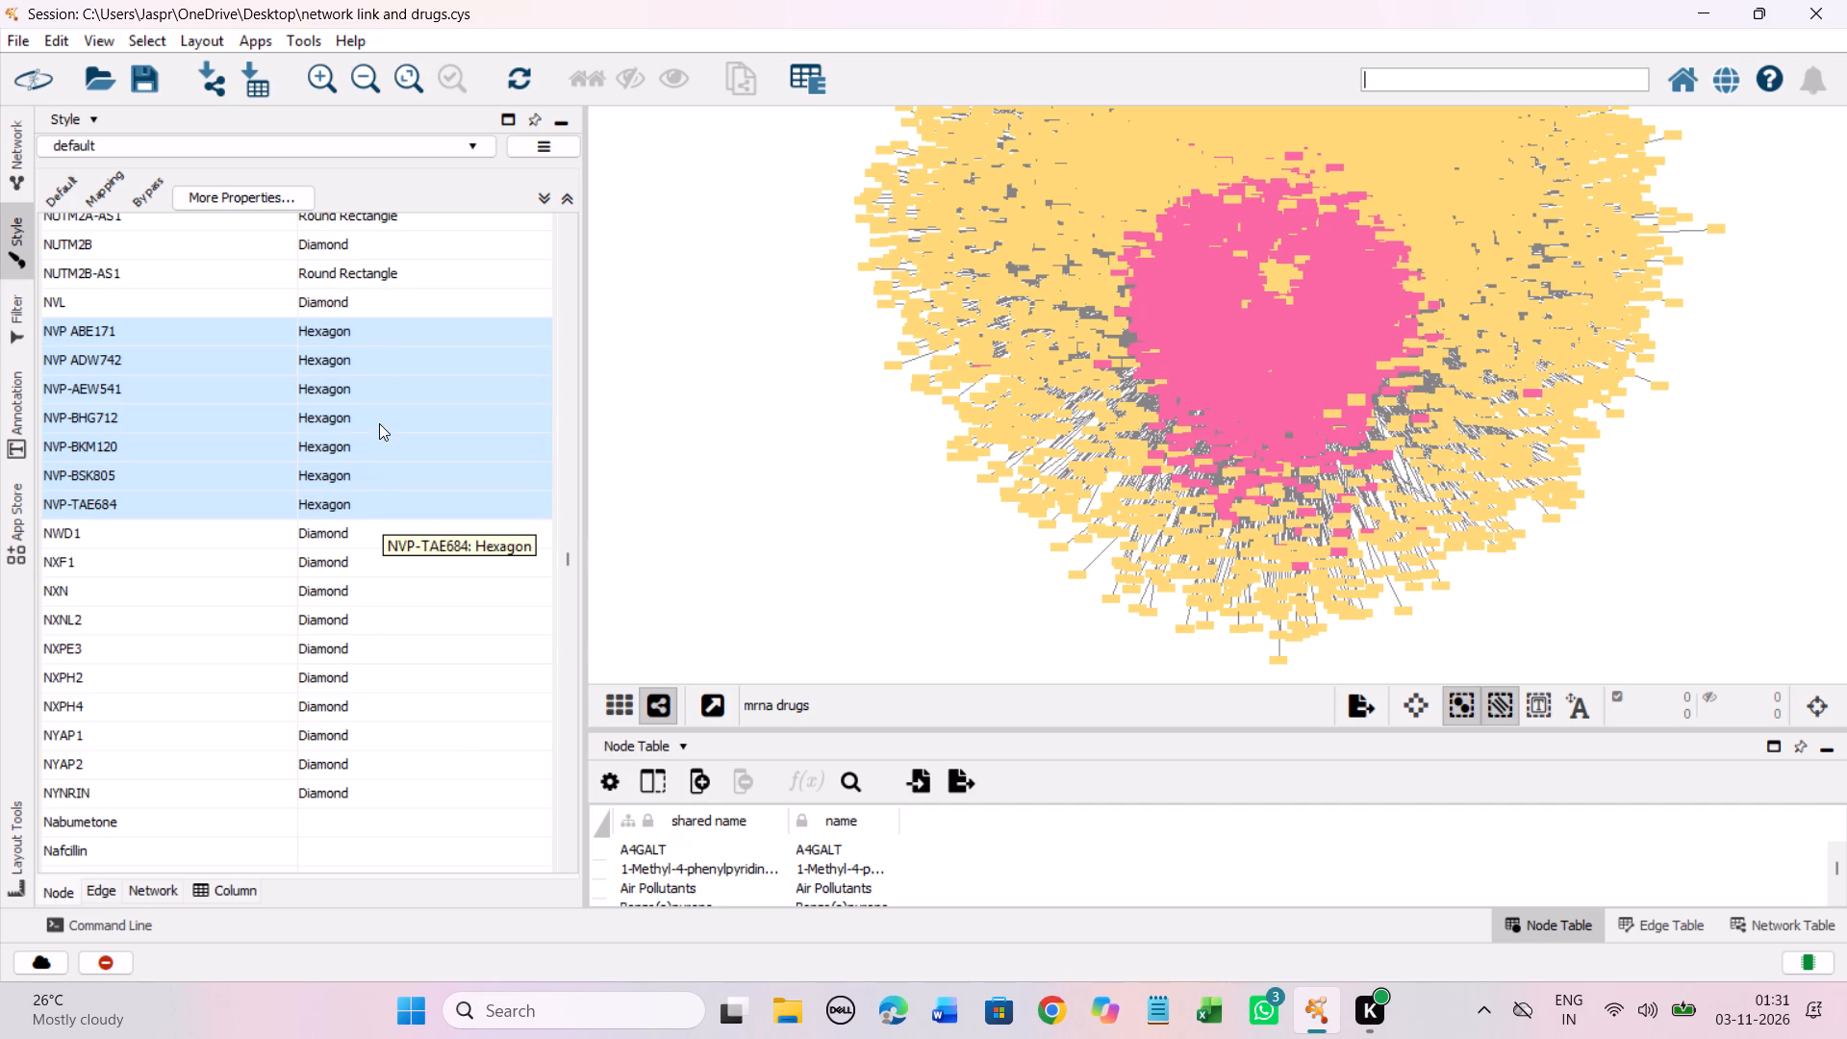
{"action": "scroll", "coordinate": [440, 437], "scroll_direction": "down", "scroll_amount": 7}
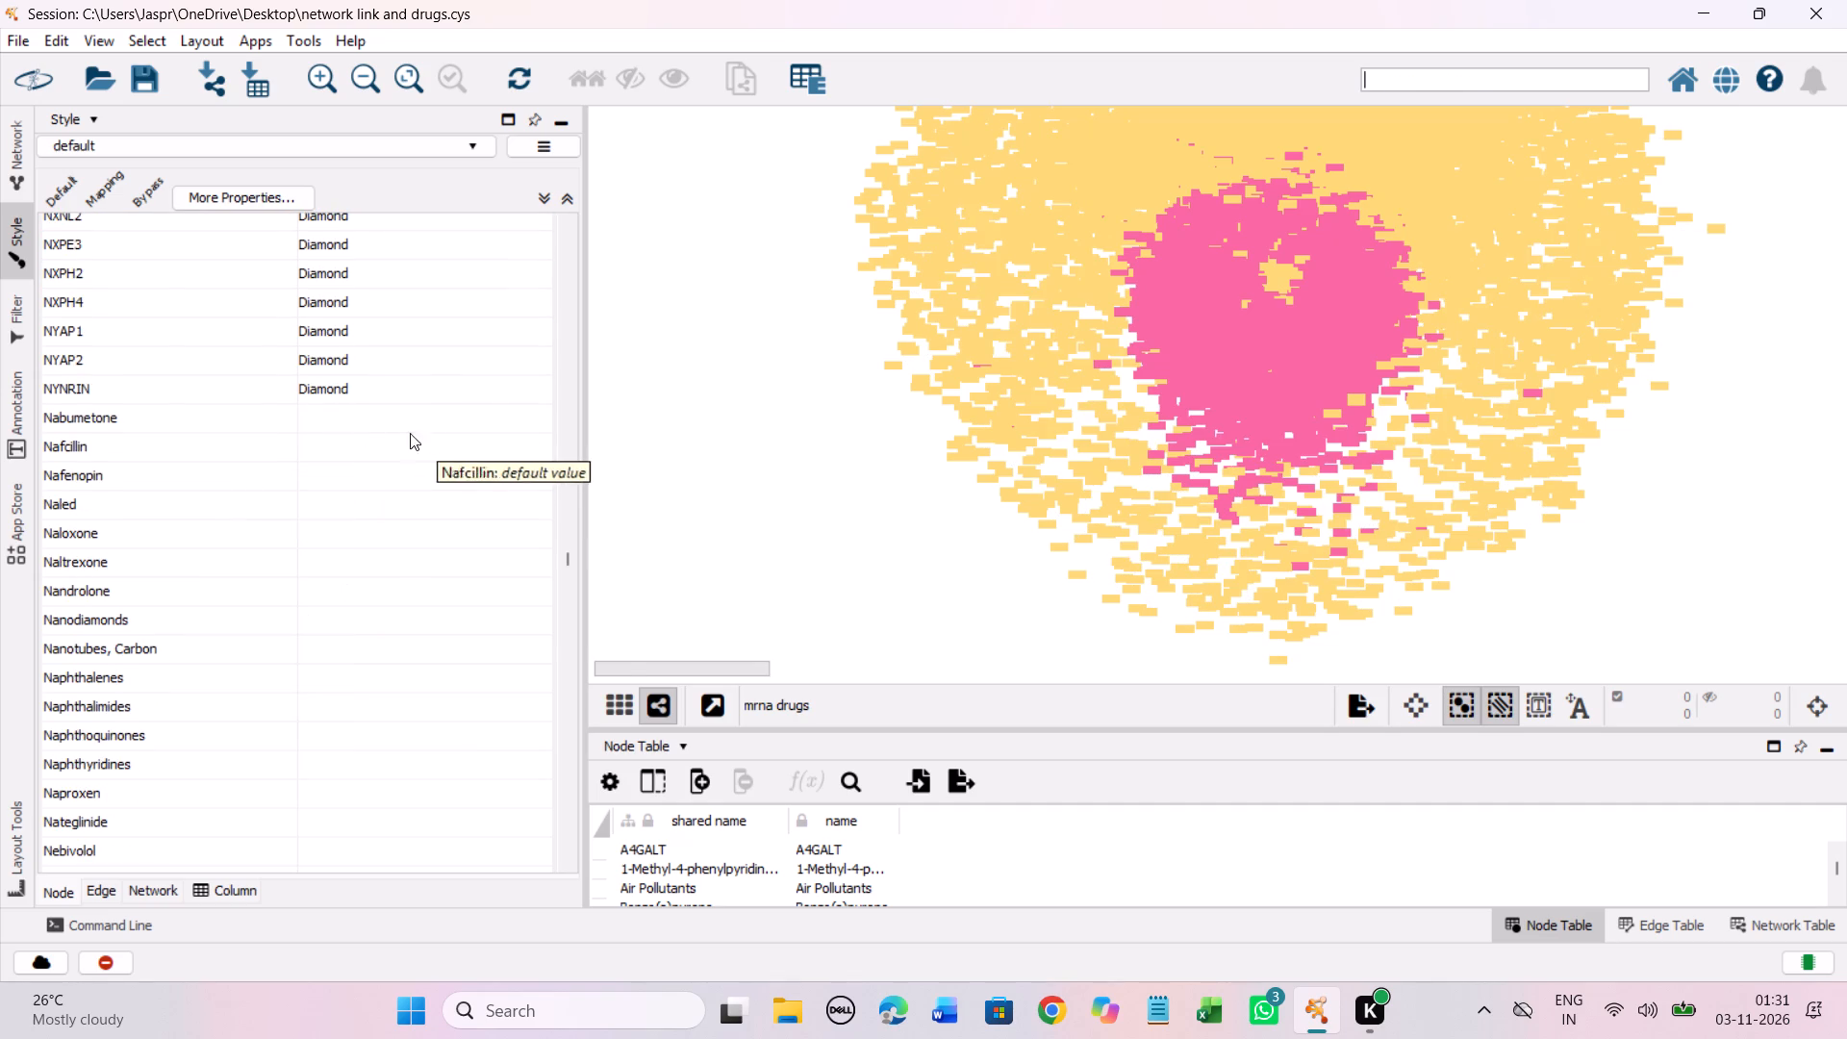
{"action": "left_click", "coordinate": [354, 424]}
{"action": "scroll", "coordinate": [450, 526], "scroll_direction": "down", "scroll_amount": 19}
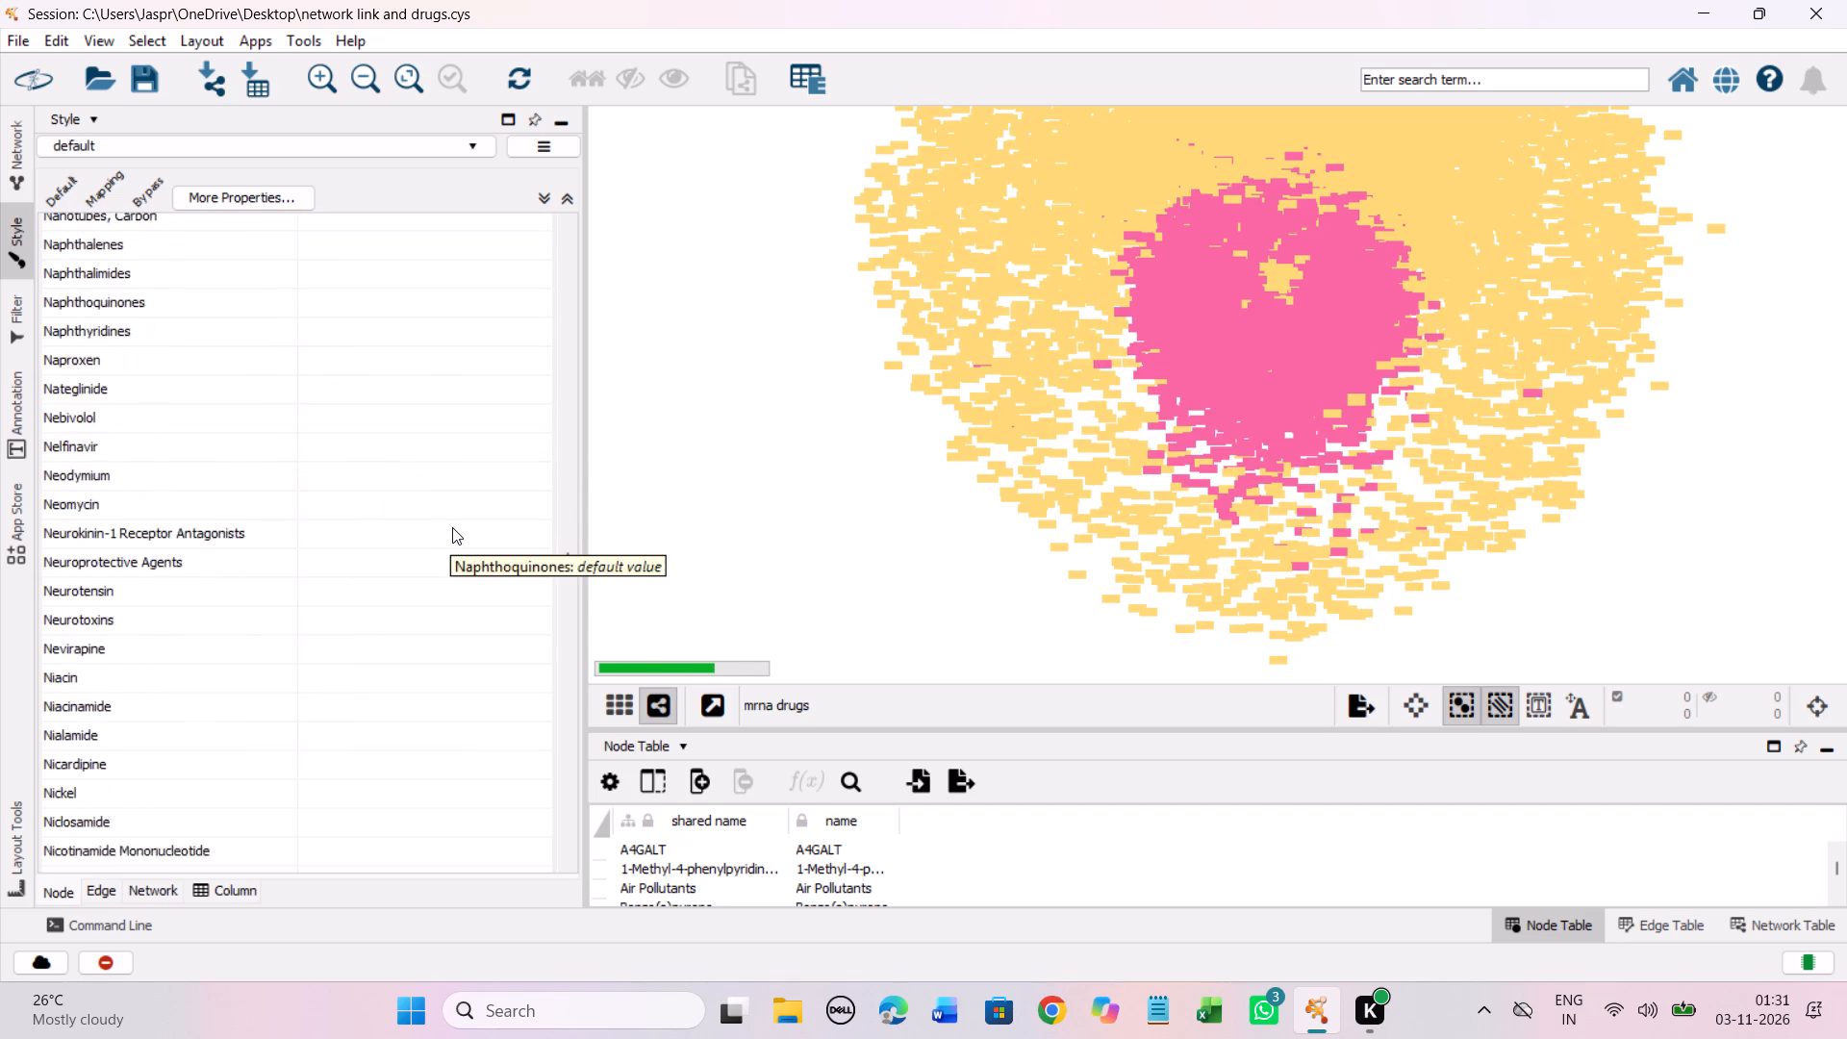
{"action": "scroll", "coordinate": [452, 527], "scroll_direction": "down", "scroll_amount": 20}
{"action": "scroll", "coordinate": [452, 527], "scroll_direction": "down", "scroll_amount": 20}
{"action": "scroll", "coordinate": [452, 527], "scroll_direction": "down", "scroll_amount": 5}
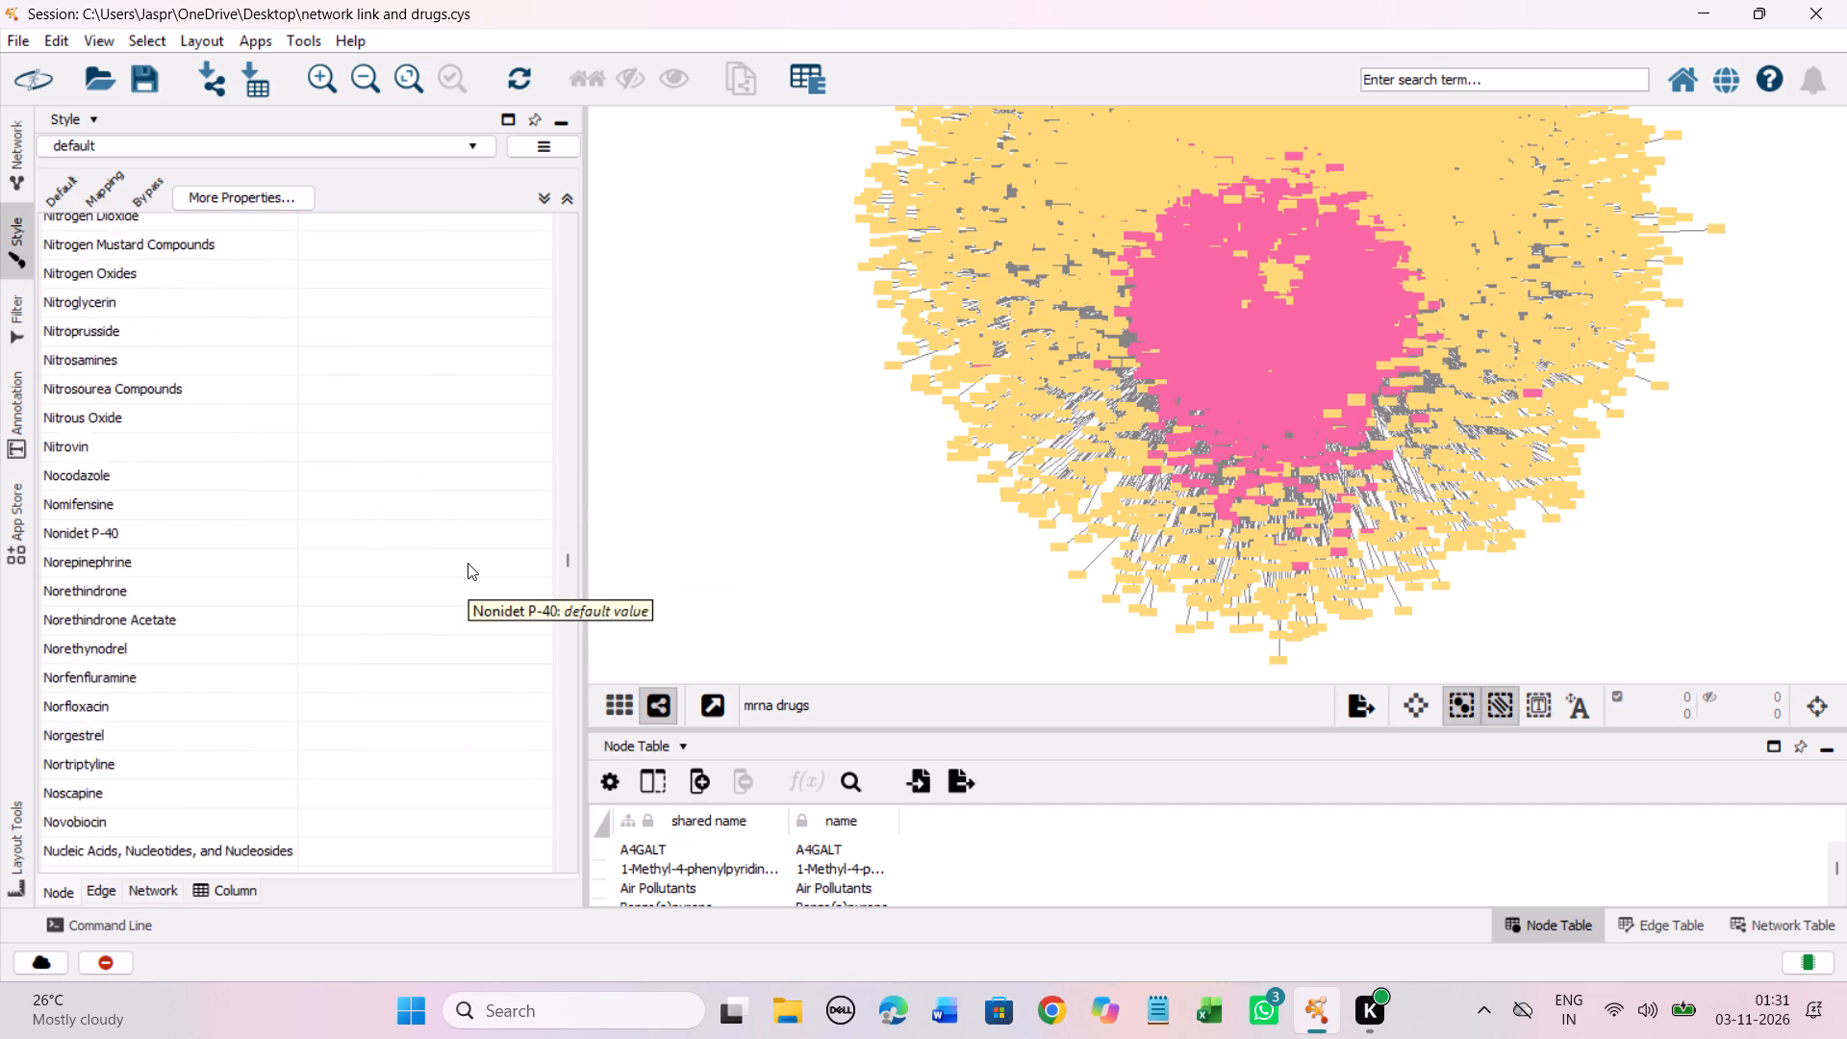
{"action": "scroll", "coordinate": [468, 563], "scroll_direction": "down", "scroll_amount": 20}
{"action": "scroll", "coordinate": [468, 563], "scroll_direction": "down", "scroll_amount": 1}
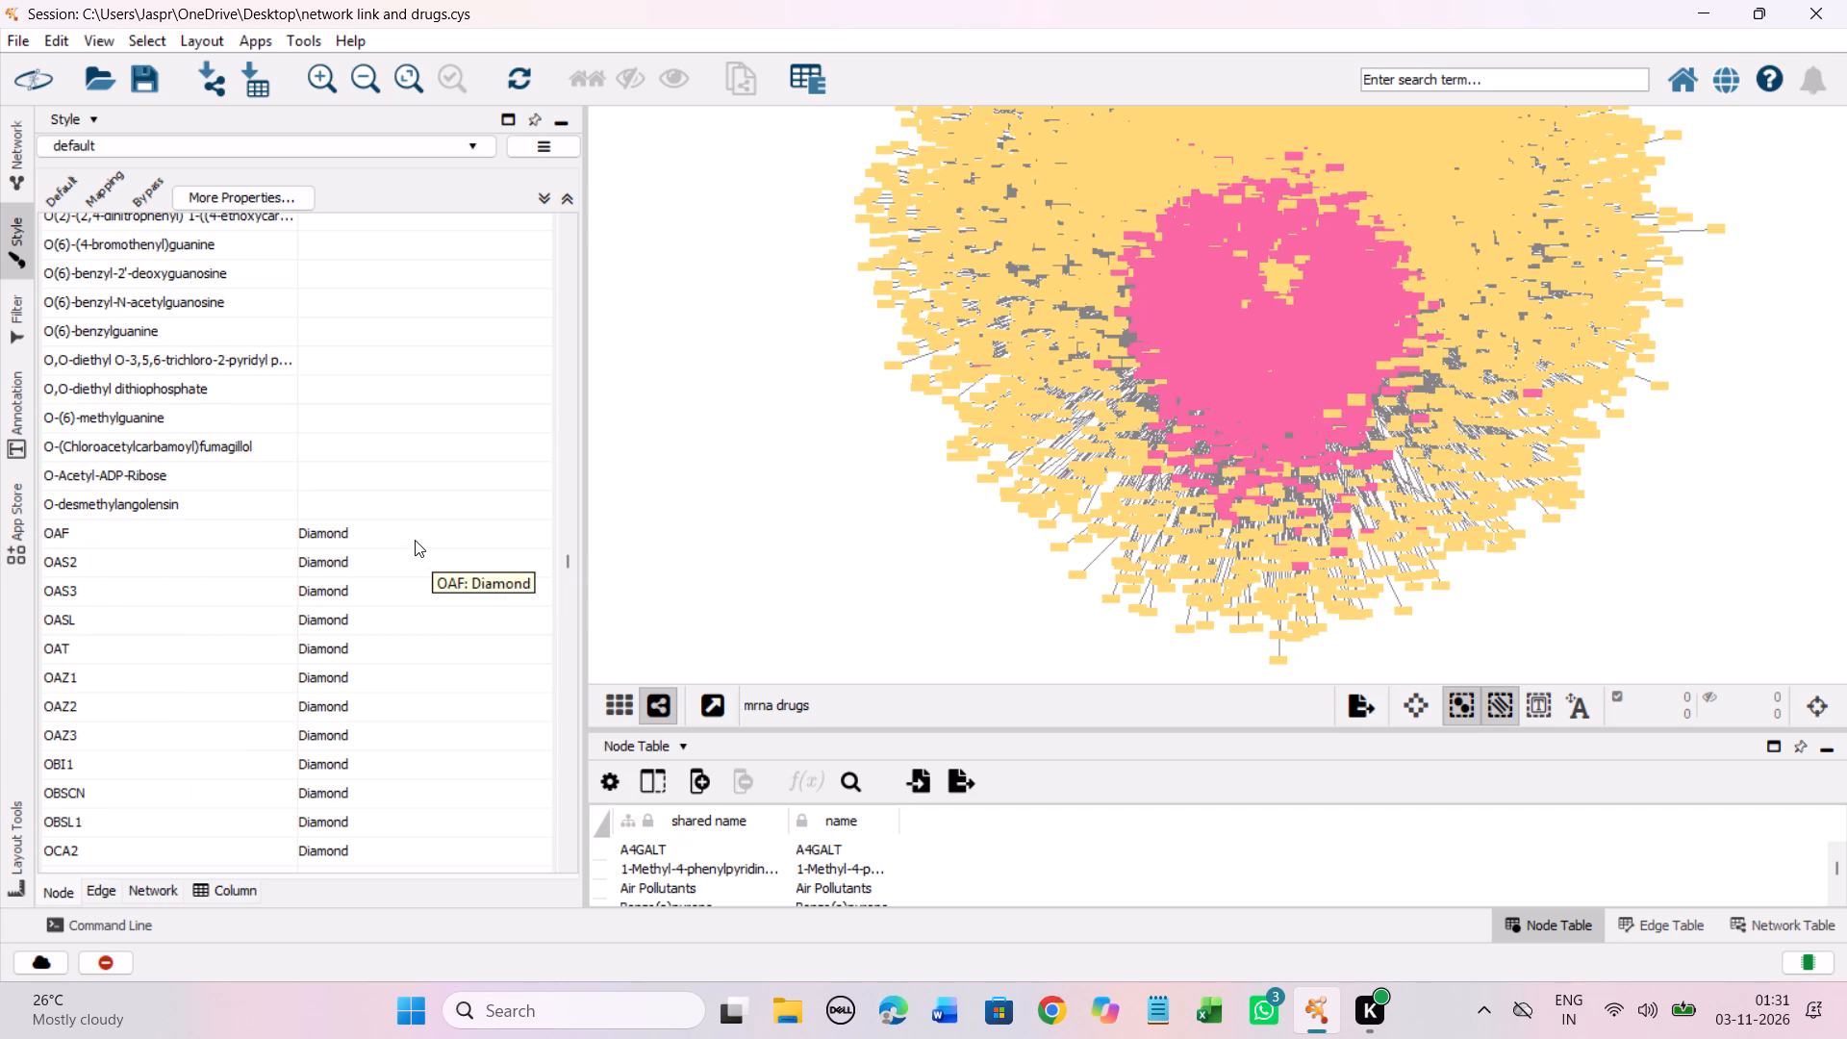
{"action": "left_click", "coordinate": [326, 502], "text": "shift"}
{"action": "right_click", "coordinate": [326, 502]}
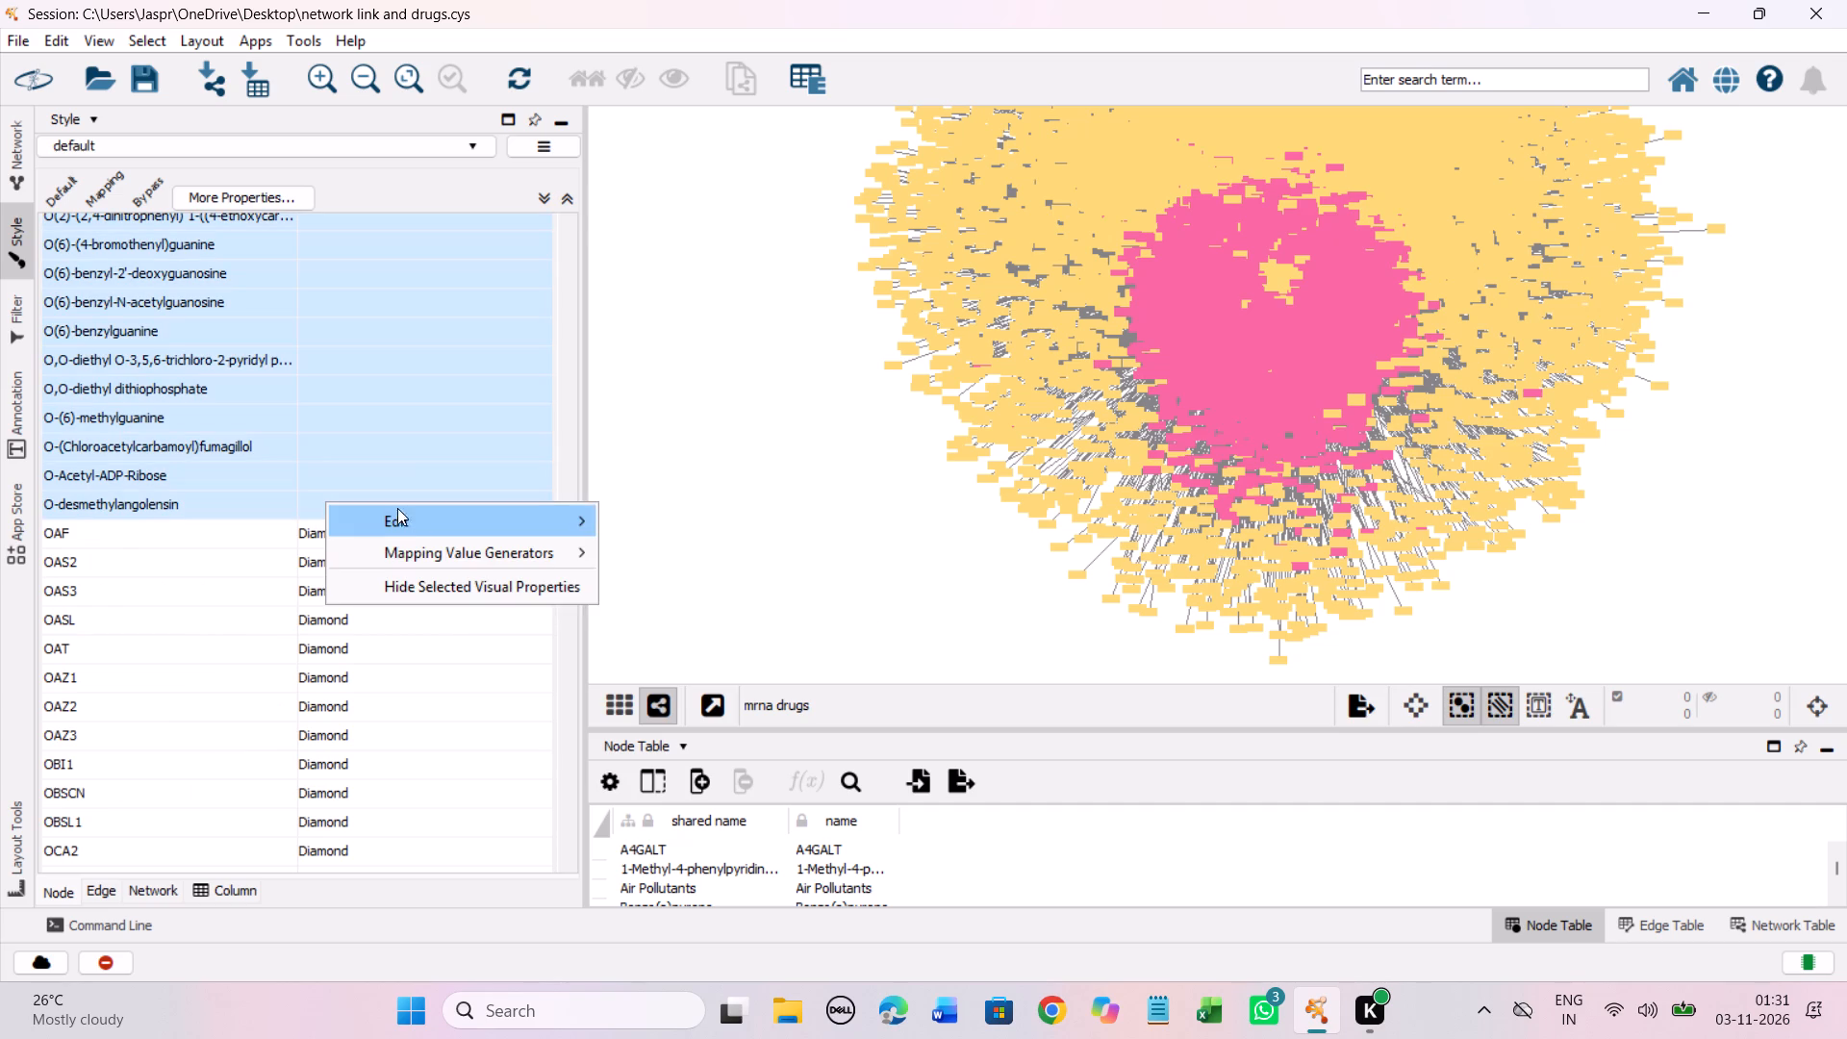
{"action": "left_click", "coordinate": [415, 511]}
{"action": "left_click", "coordinate": [673, 510]}
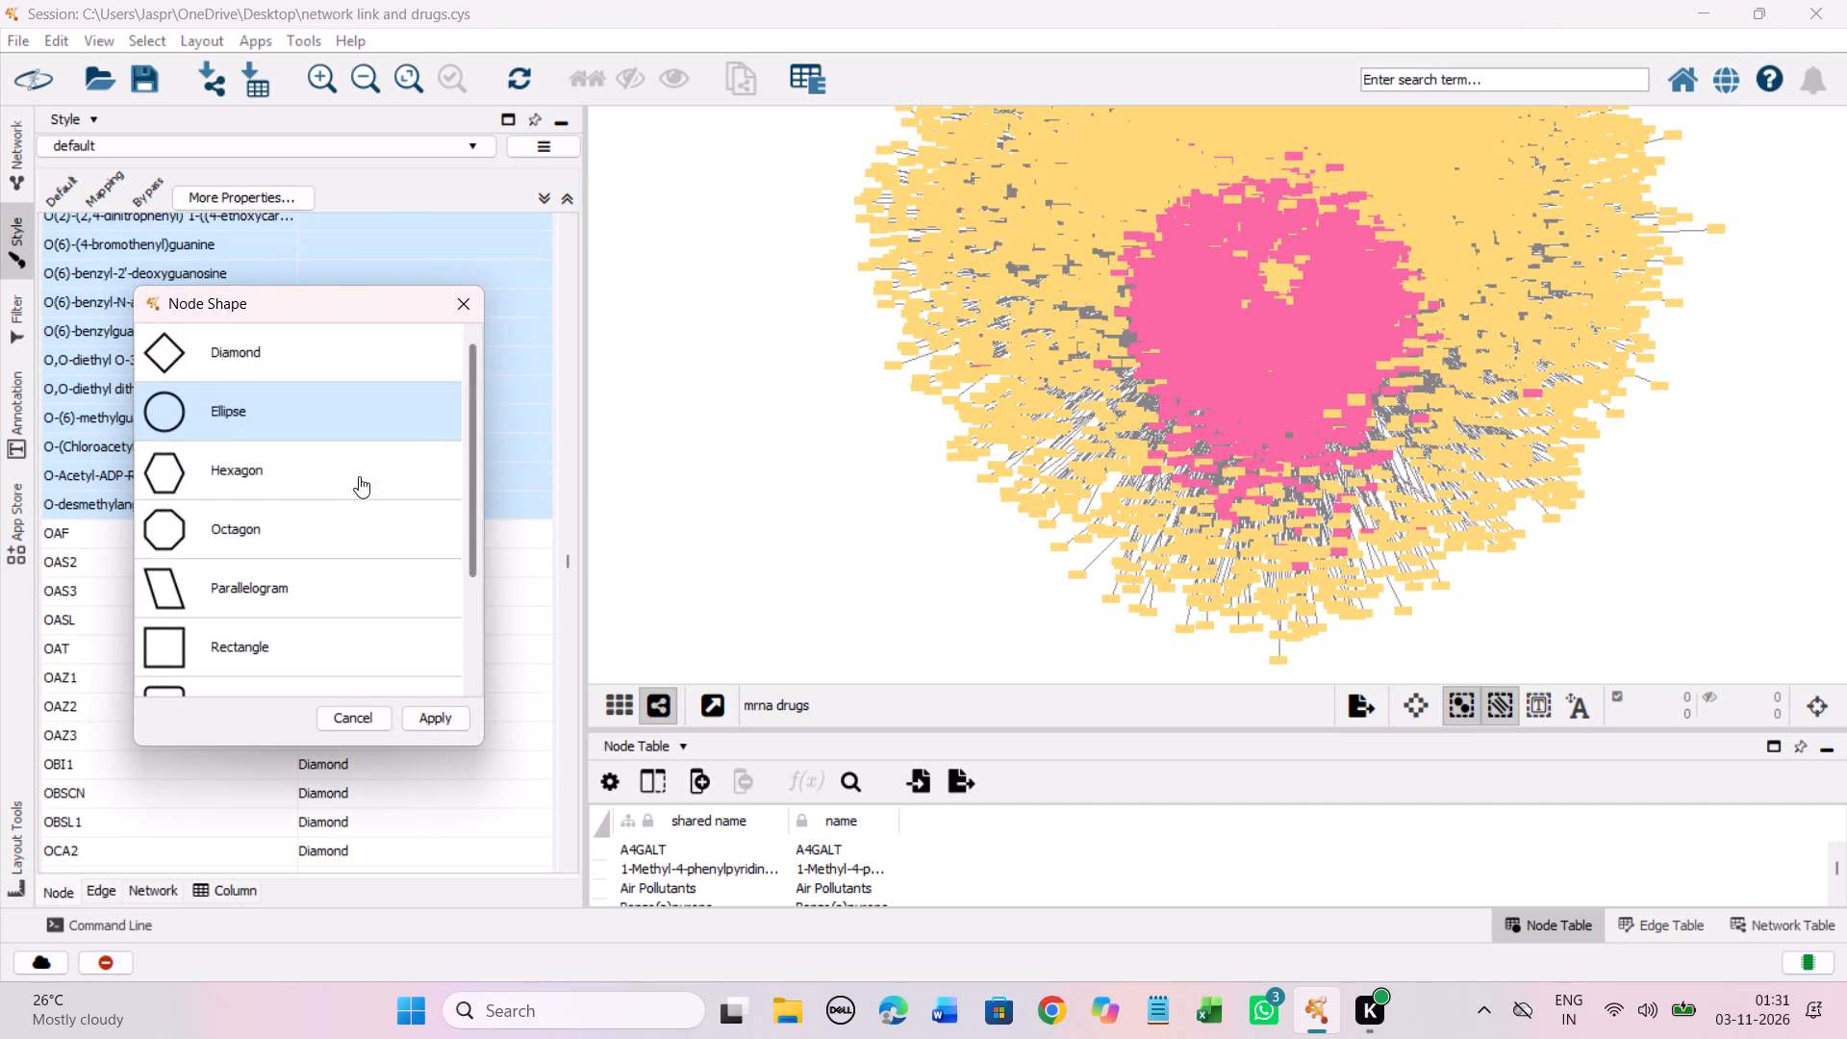
Set the node shape of the selected block of unmapped entries ending at O-desmethylangolensin to Hexagon.
{"action": "left_click", "coordinate": [359, 475]}
{"action": "left_click", "coordinate": [434, 712]}
Set the discrete node shape mapping for the unmapped entries OICR464 and OICR573 to Hexagon.
{"action": "scroll", "coordinate": [421, 500], "scroll_direction": "down", "scroll_amount": 2}
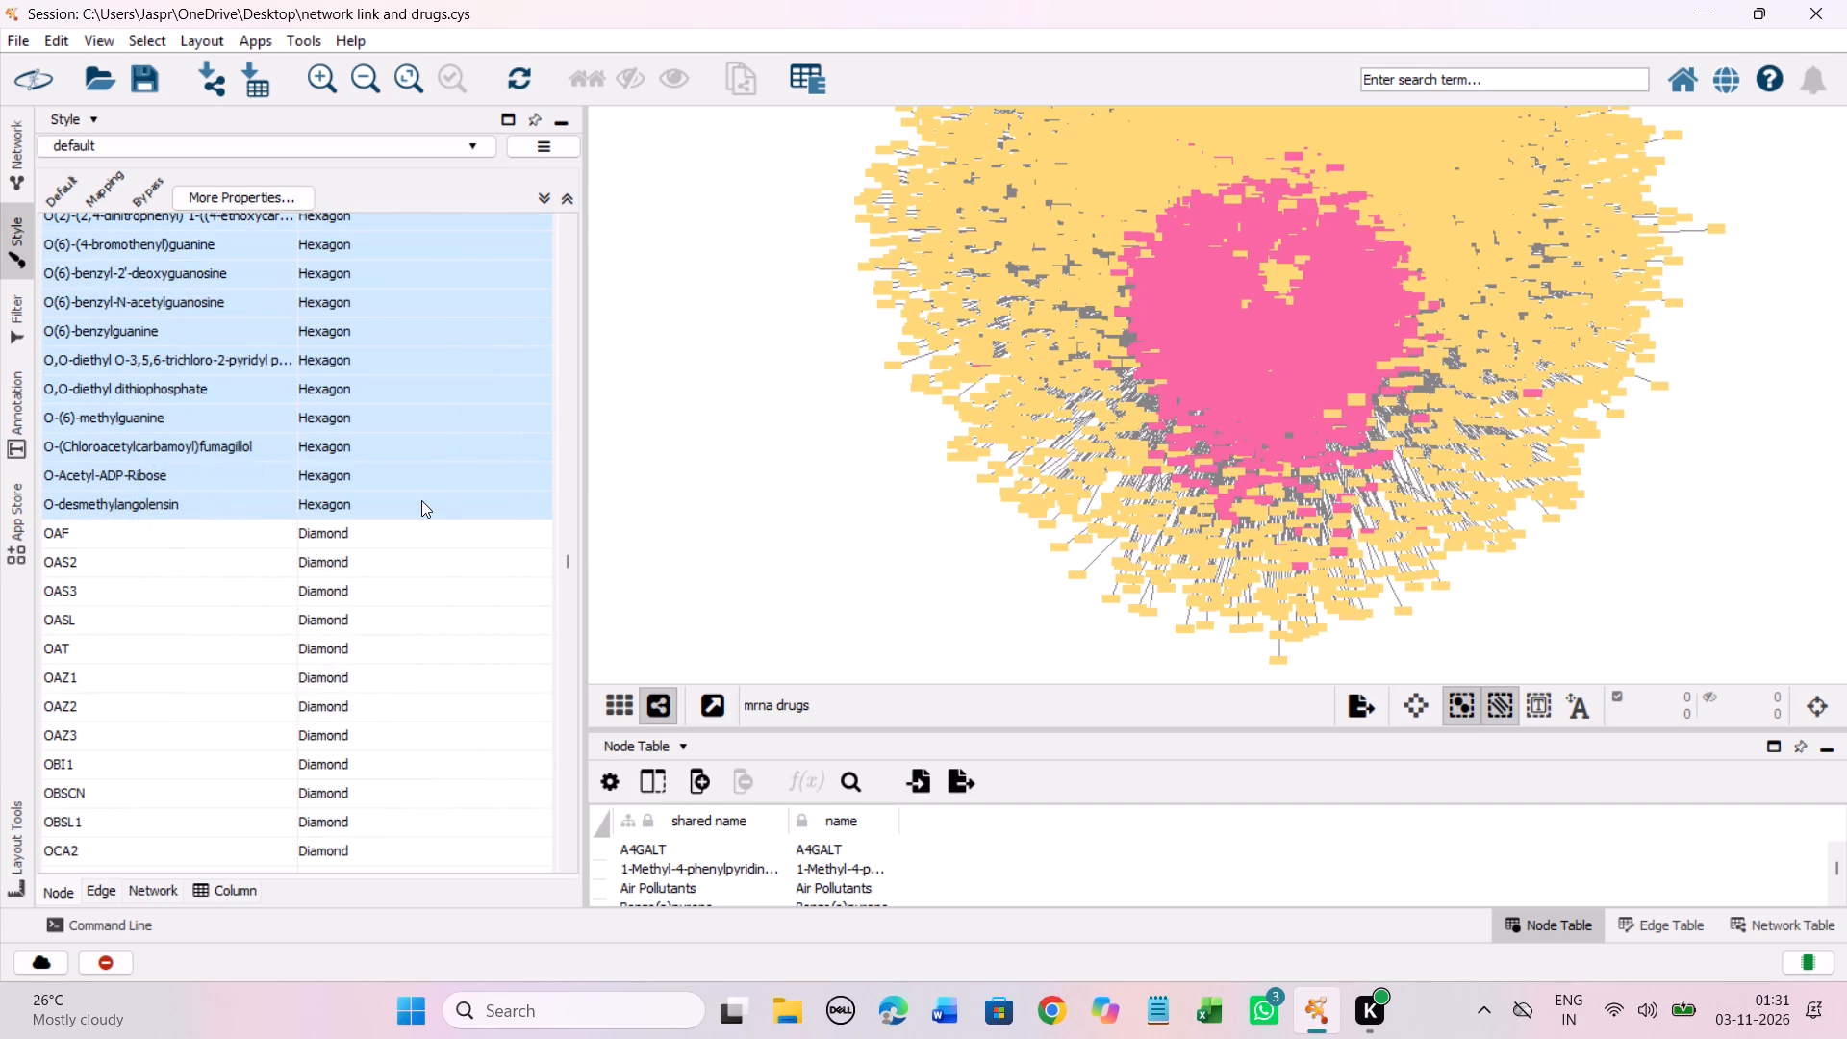
{"action": "scroll", "coordinate": [421, 500], "scroll_direction": "down", "scroll_amount": 5}
{"action": "scroll", "coordinate": [424, 504], "scroll_direction": "down", "scroll_amount": 17}
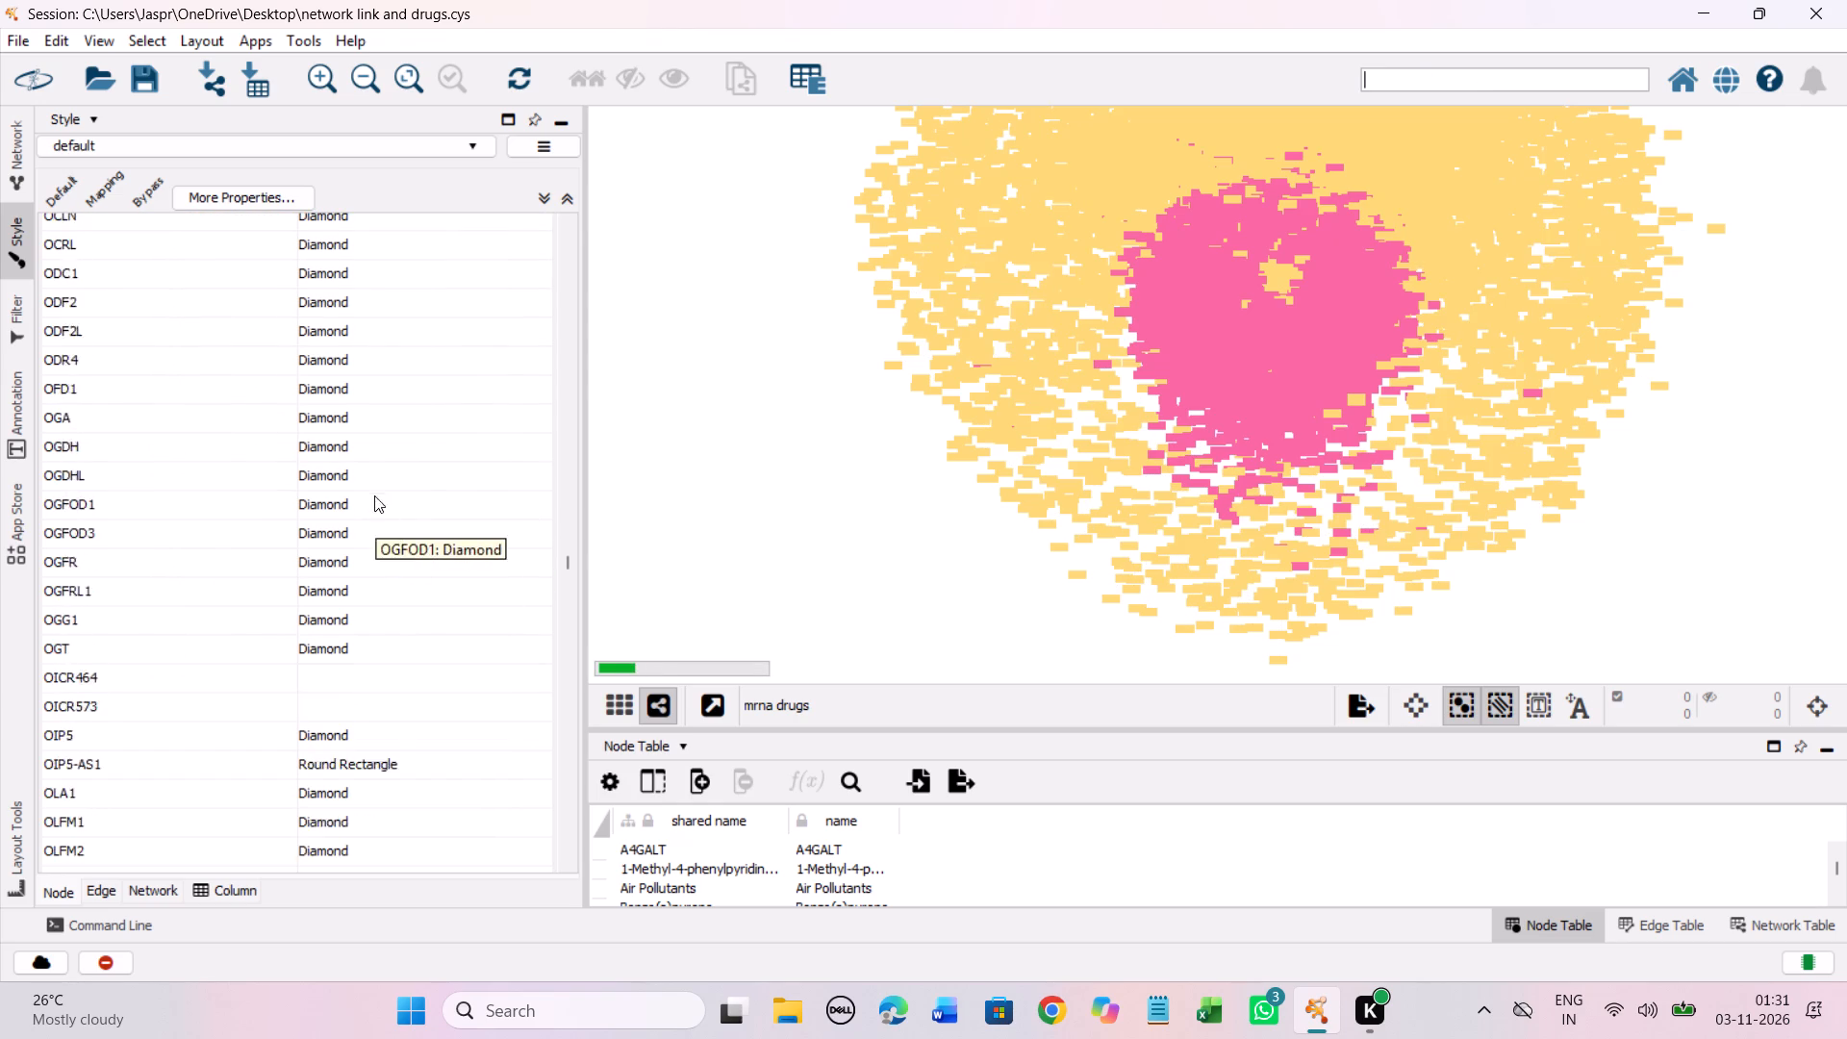
{"action": "scroll", "coordinate": [374, 495], "scroll_direction": "down", "scroll_amount": 11}
{"action": "left_click_drag", "start_coordinate": [308, 388], "coordinate": [309, 407]}
{"action": "right_click", "coordinate": [312, 407]}
{"action": "left_click", "coordinate": [639, 423]}
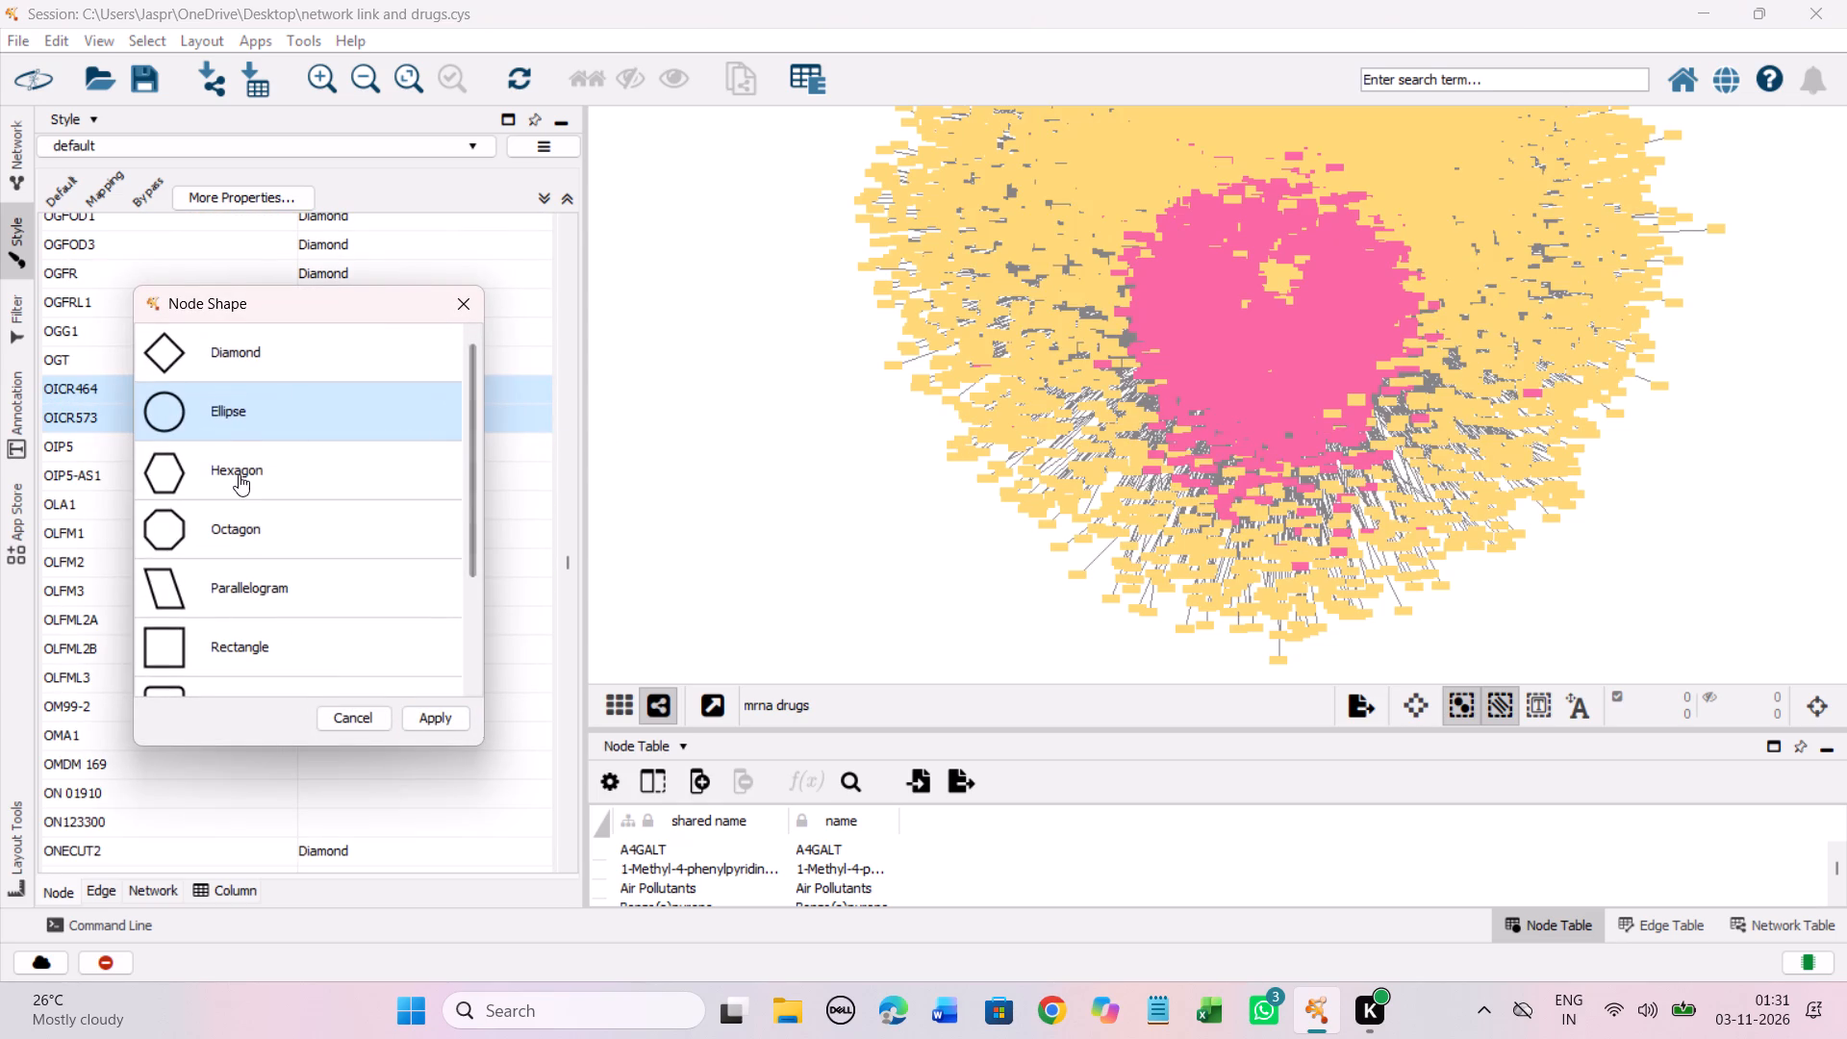
{"action": "left_click", "coordinate": [239, 474]}
{"action": "left_click", "coordinate": [454, 716]}
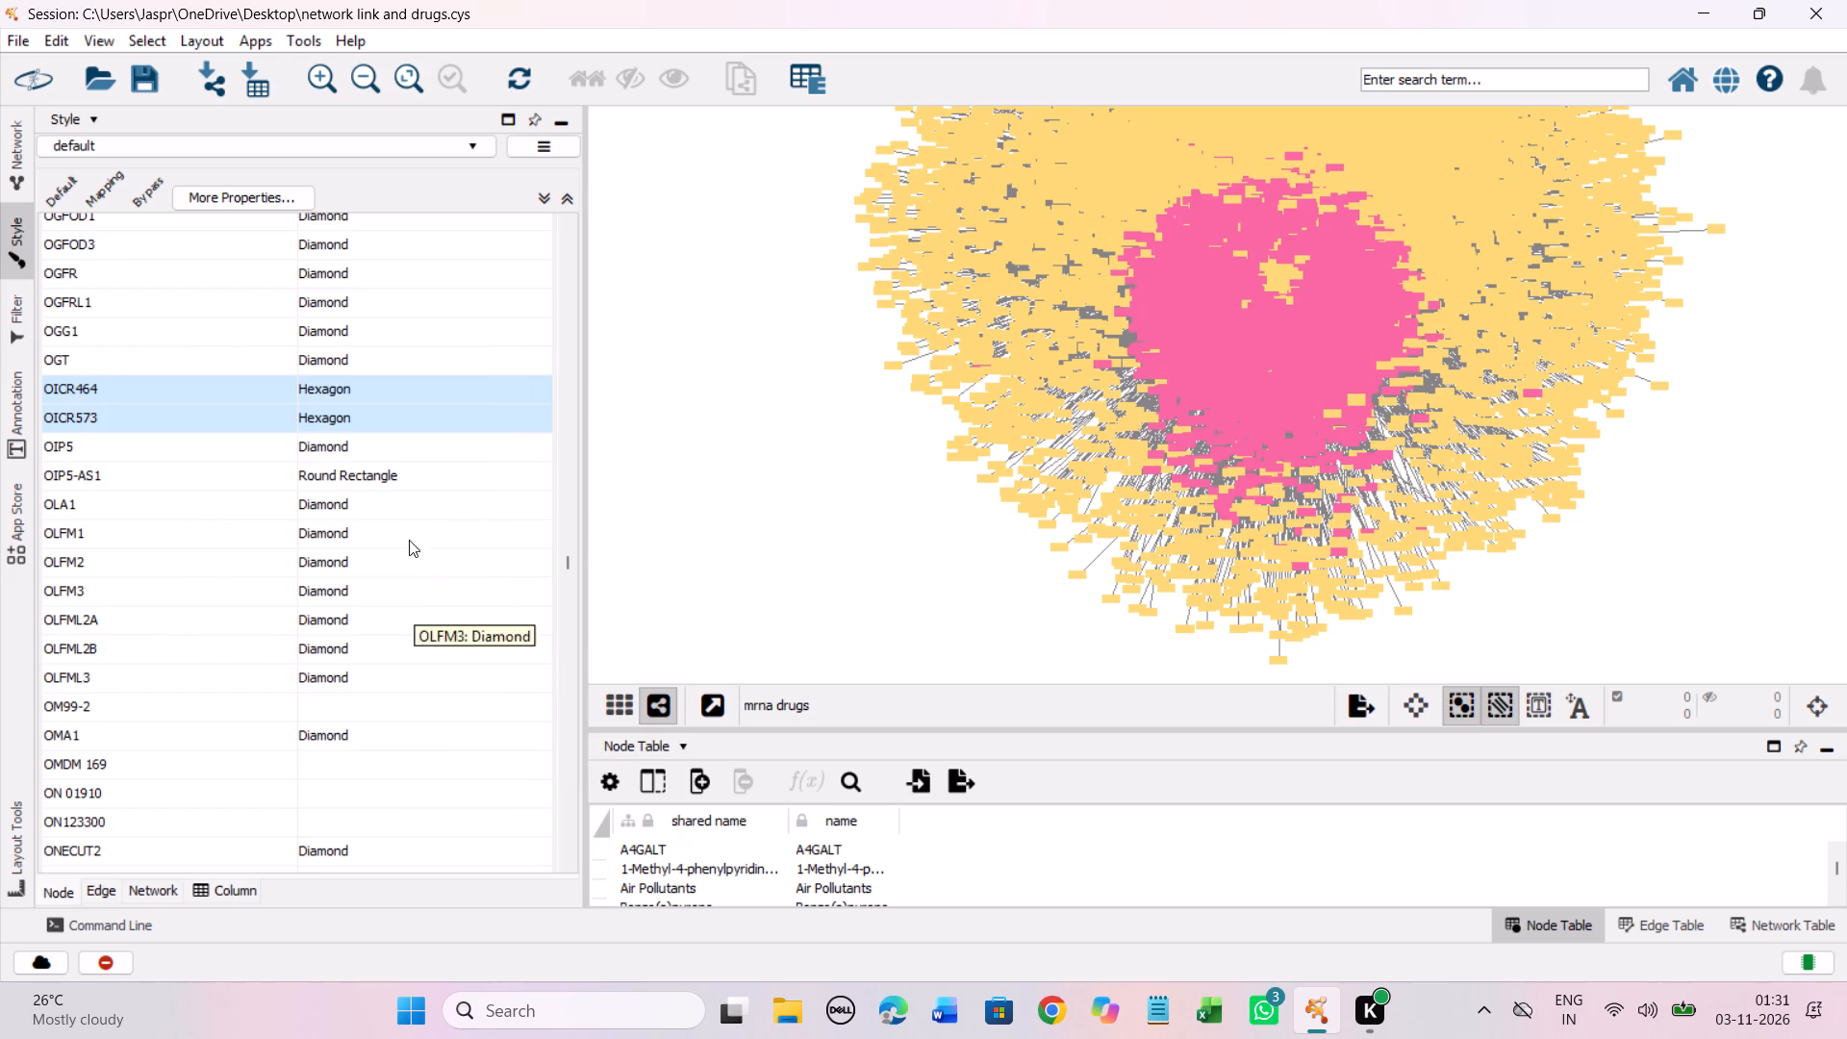
Set the discrete node shape mapping for the unmapped entry OM99-2 to Hexagon.
{"action": "scroll", "coordinate": [410, 510], "scroll_direction": "down", "scroll_amount": 6}
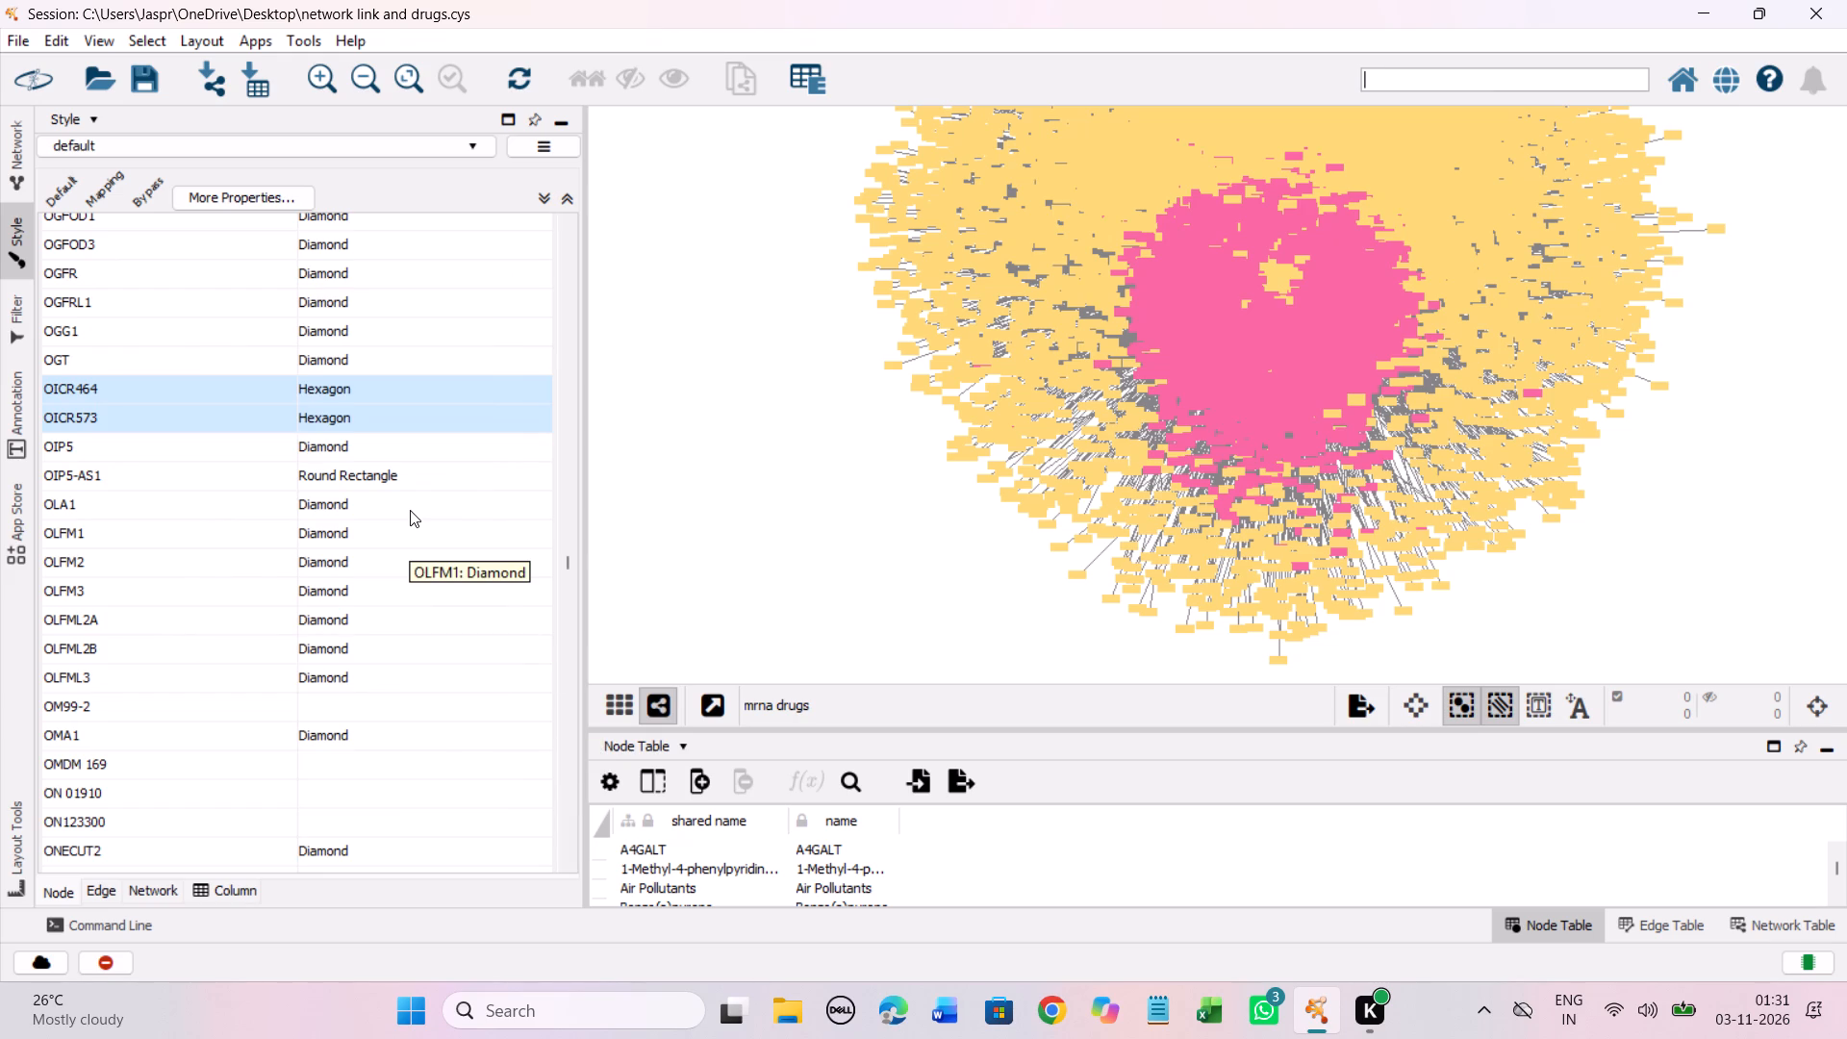
{"action": "scroll", "coordinate": [419, 446], "scroll_direction": "down", "scroll_amount": 5}
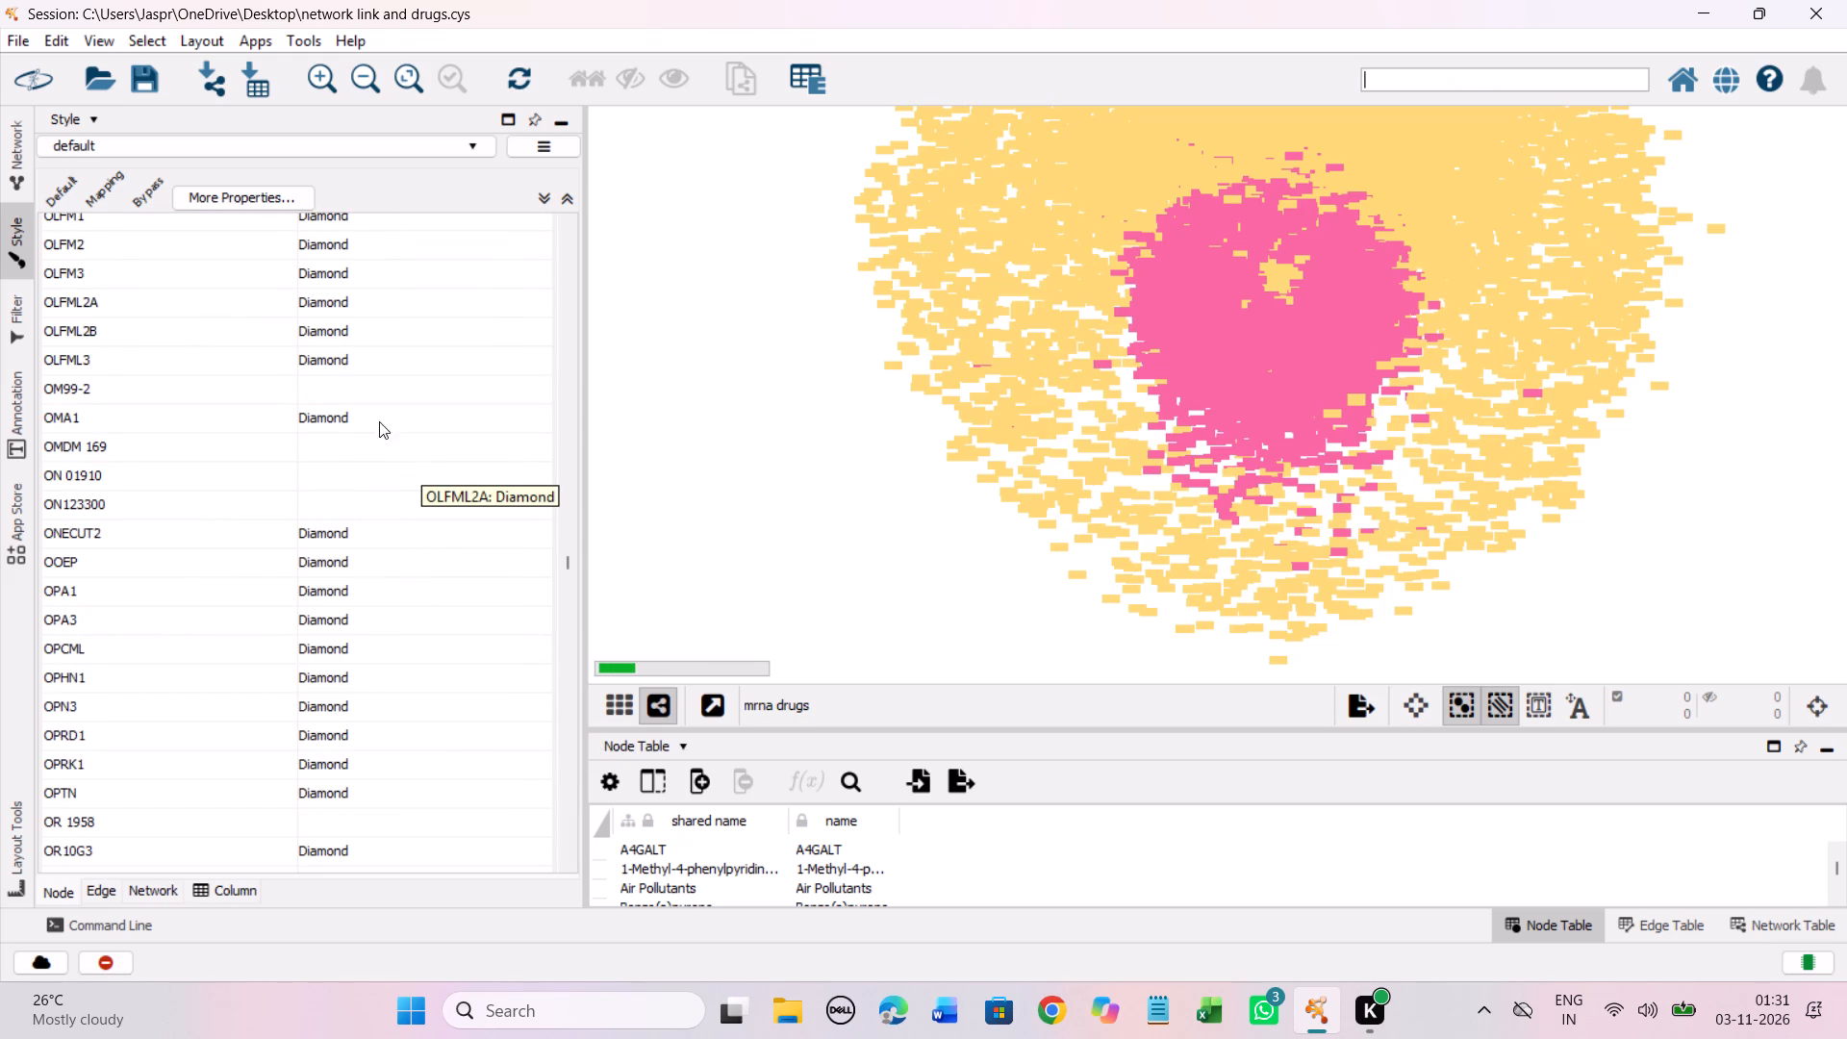
{"action": "left_click", "coordinate": [331, 389]}
{"action": "right_click", "coordinate": [331, 389]}
{"action": "left_click", "coordinate": [744, 401]}
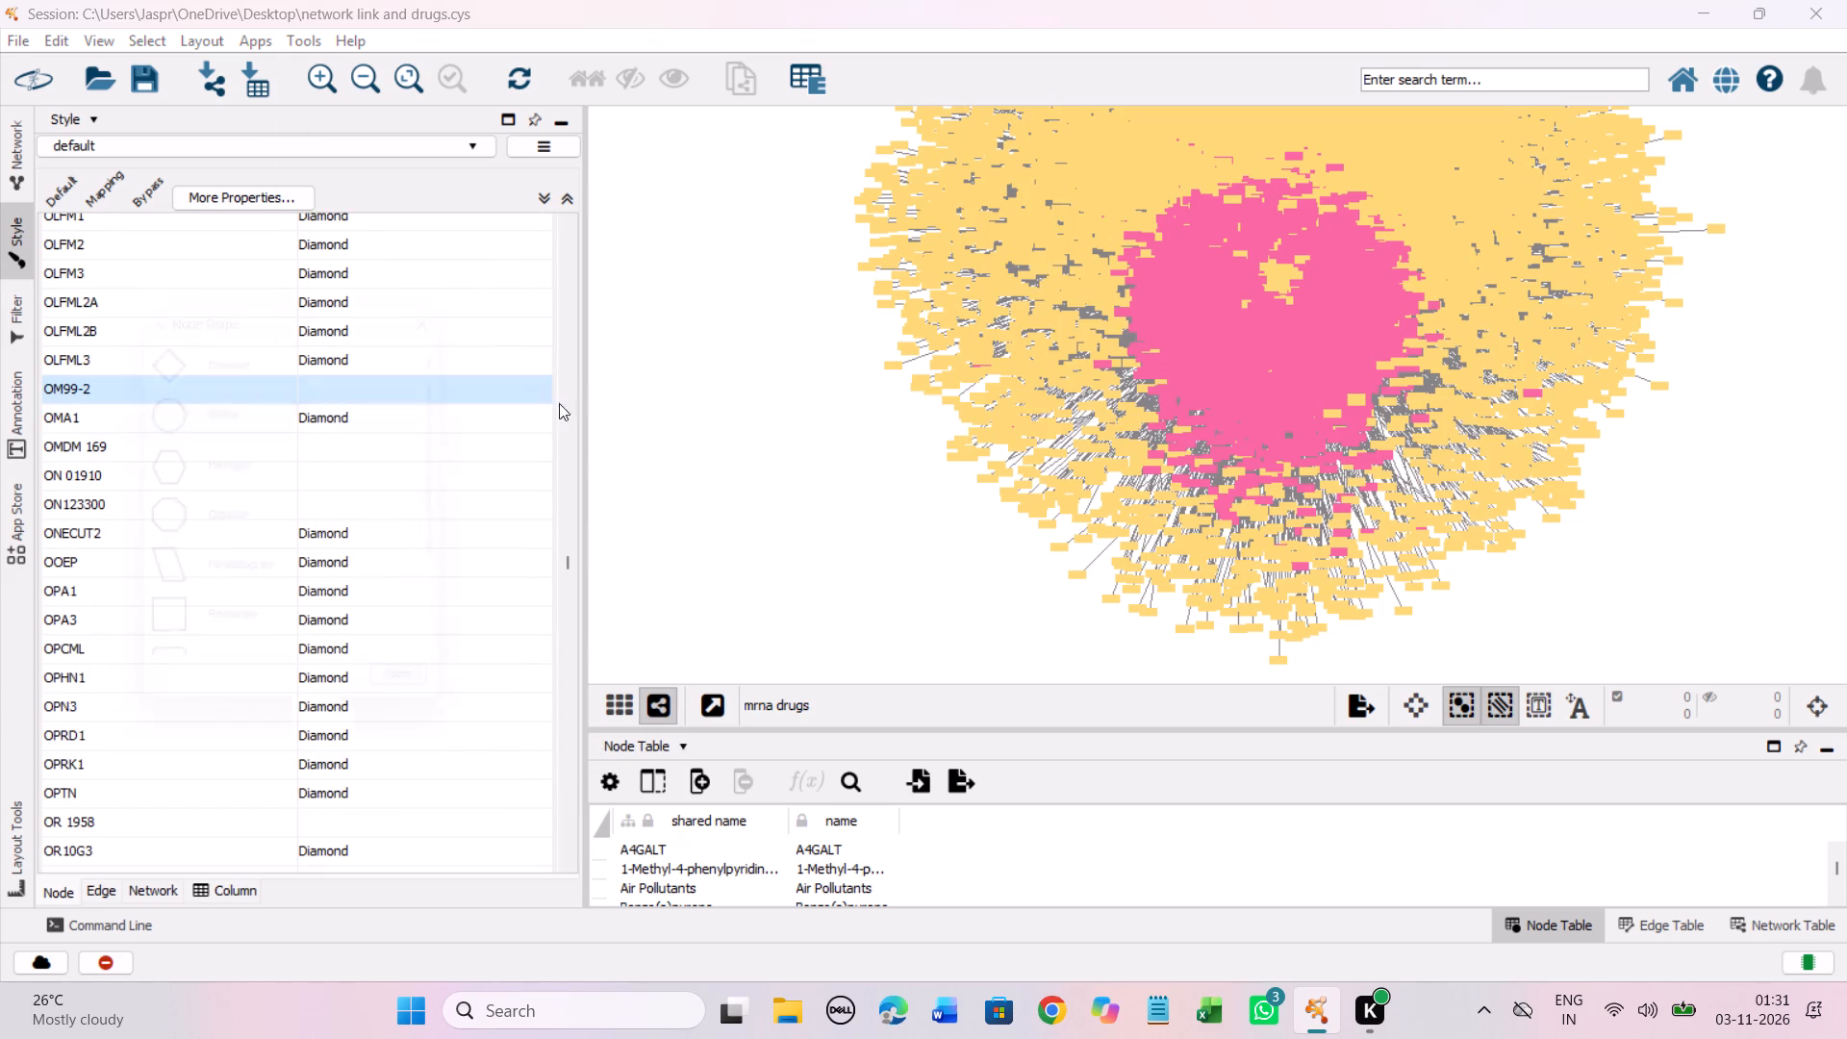
{"action": "left_click", "coordinate": [310, 470]}
{"action": "left_click", "coordinate": [421, 722]}
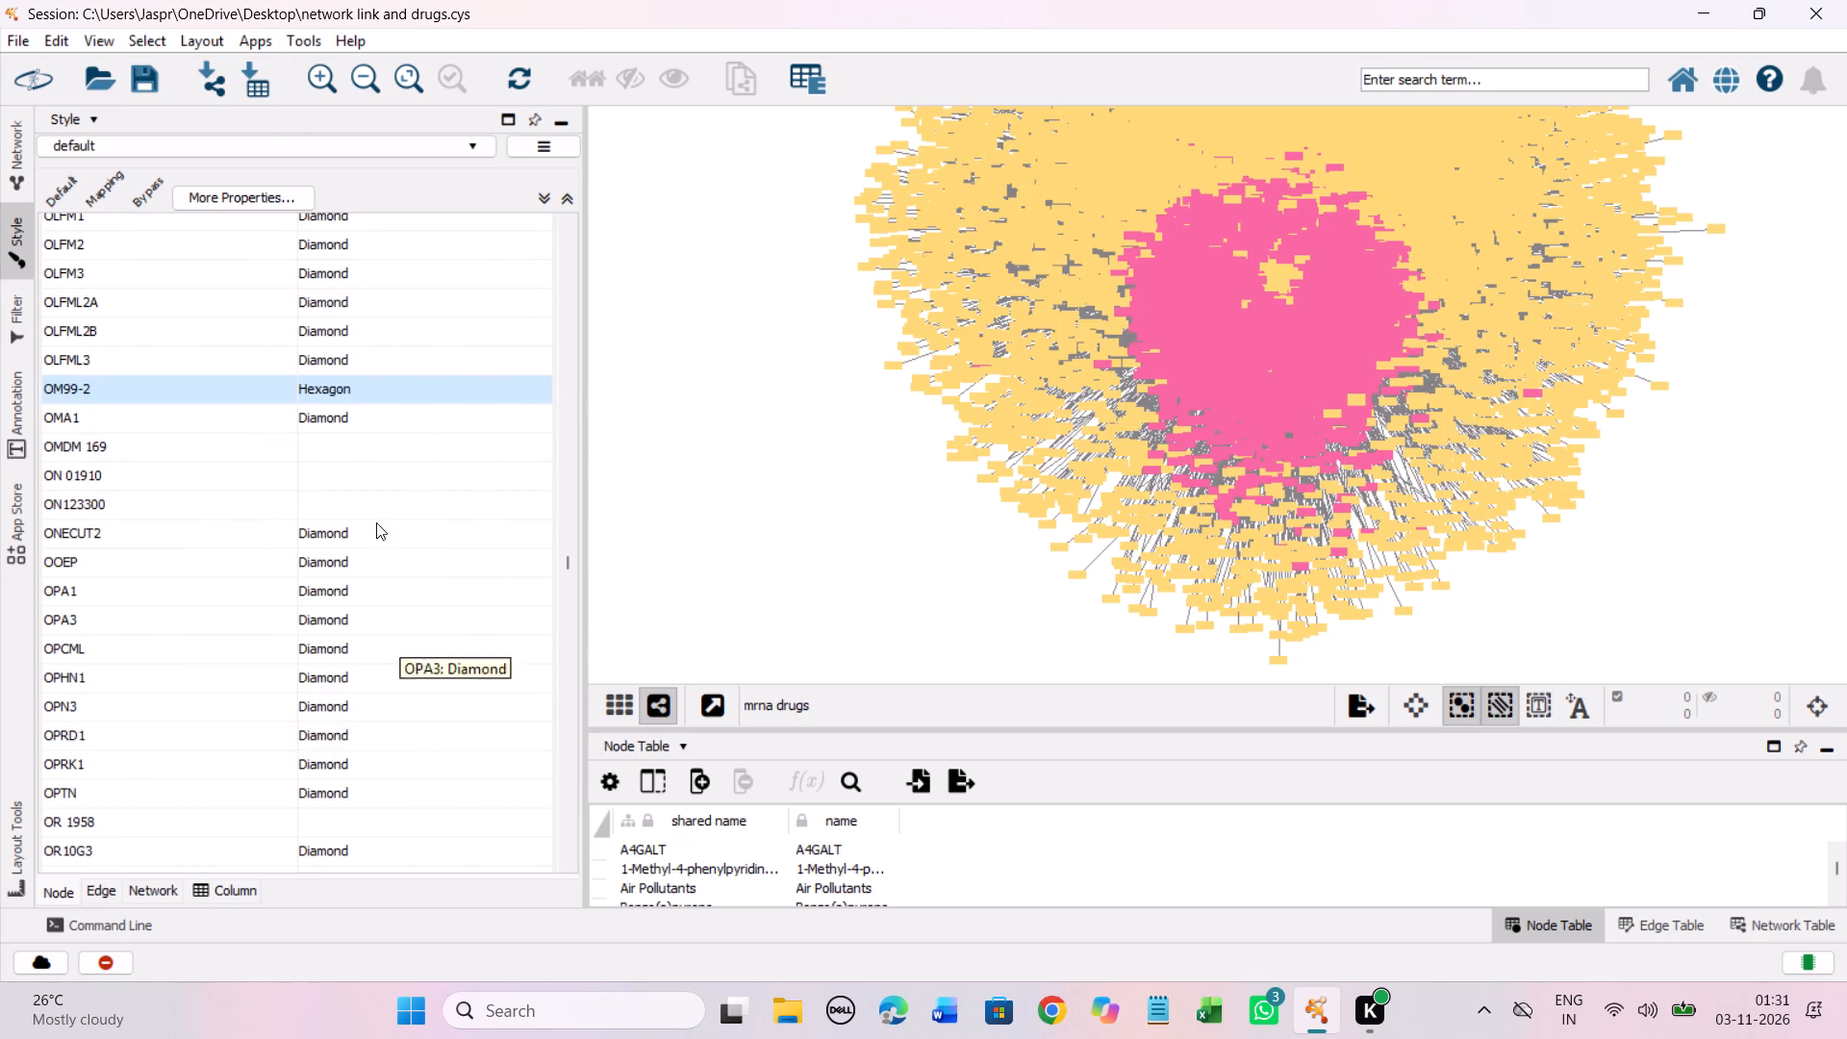
Set the discrete node shape mapping for the unmapped entries OMDM 169, ON 01910 and ON123300 to Hexagon.
{"action": "left_click_drag", "start_coordinate": [330, 449], "coordinate": [319, 515]}
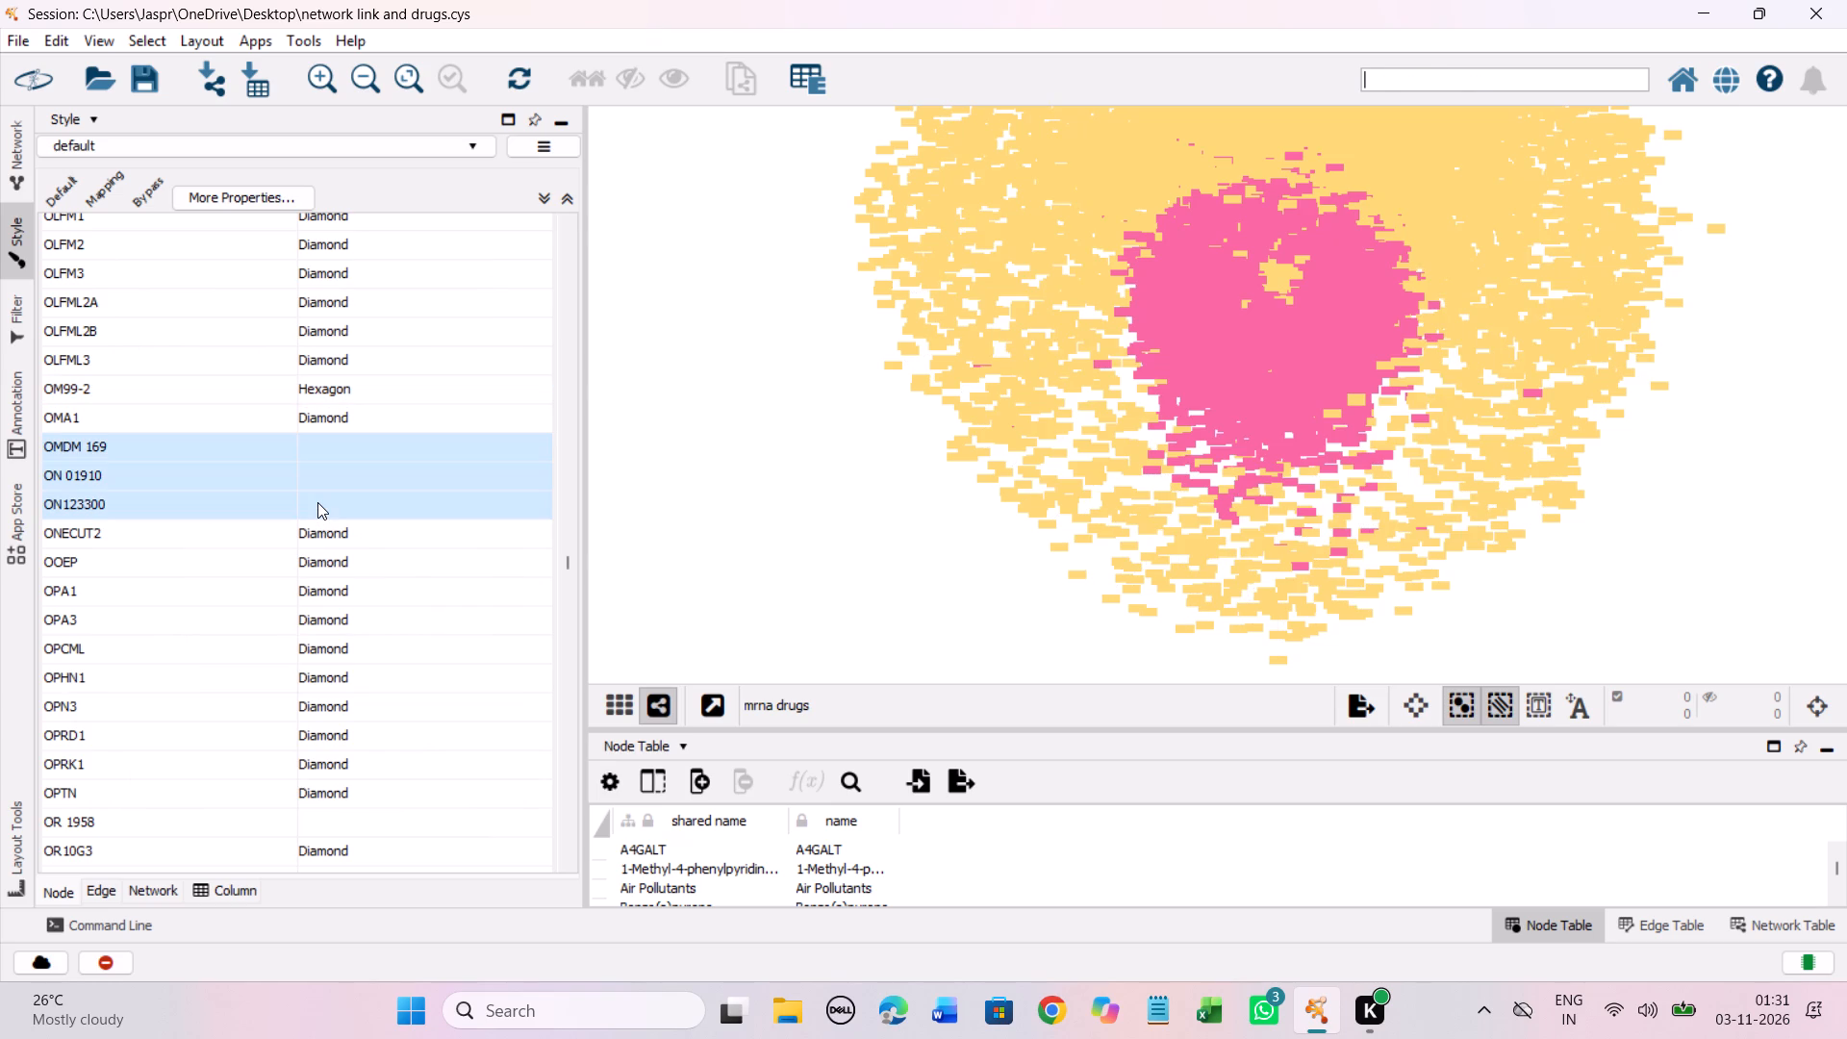
{"action": "right_click", "coordinate": [315, 502]}
{"action": "left_click", "coordinate": [679, 518]}
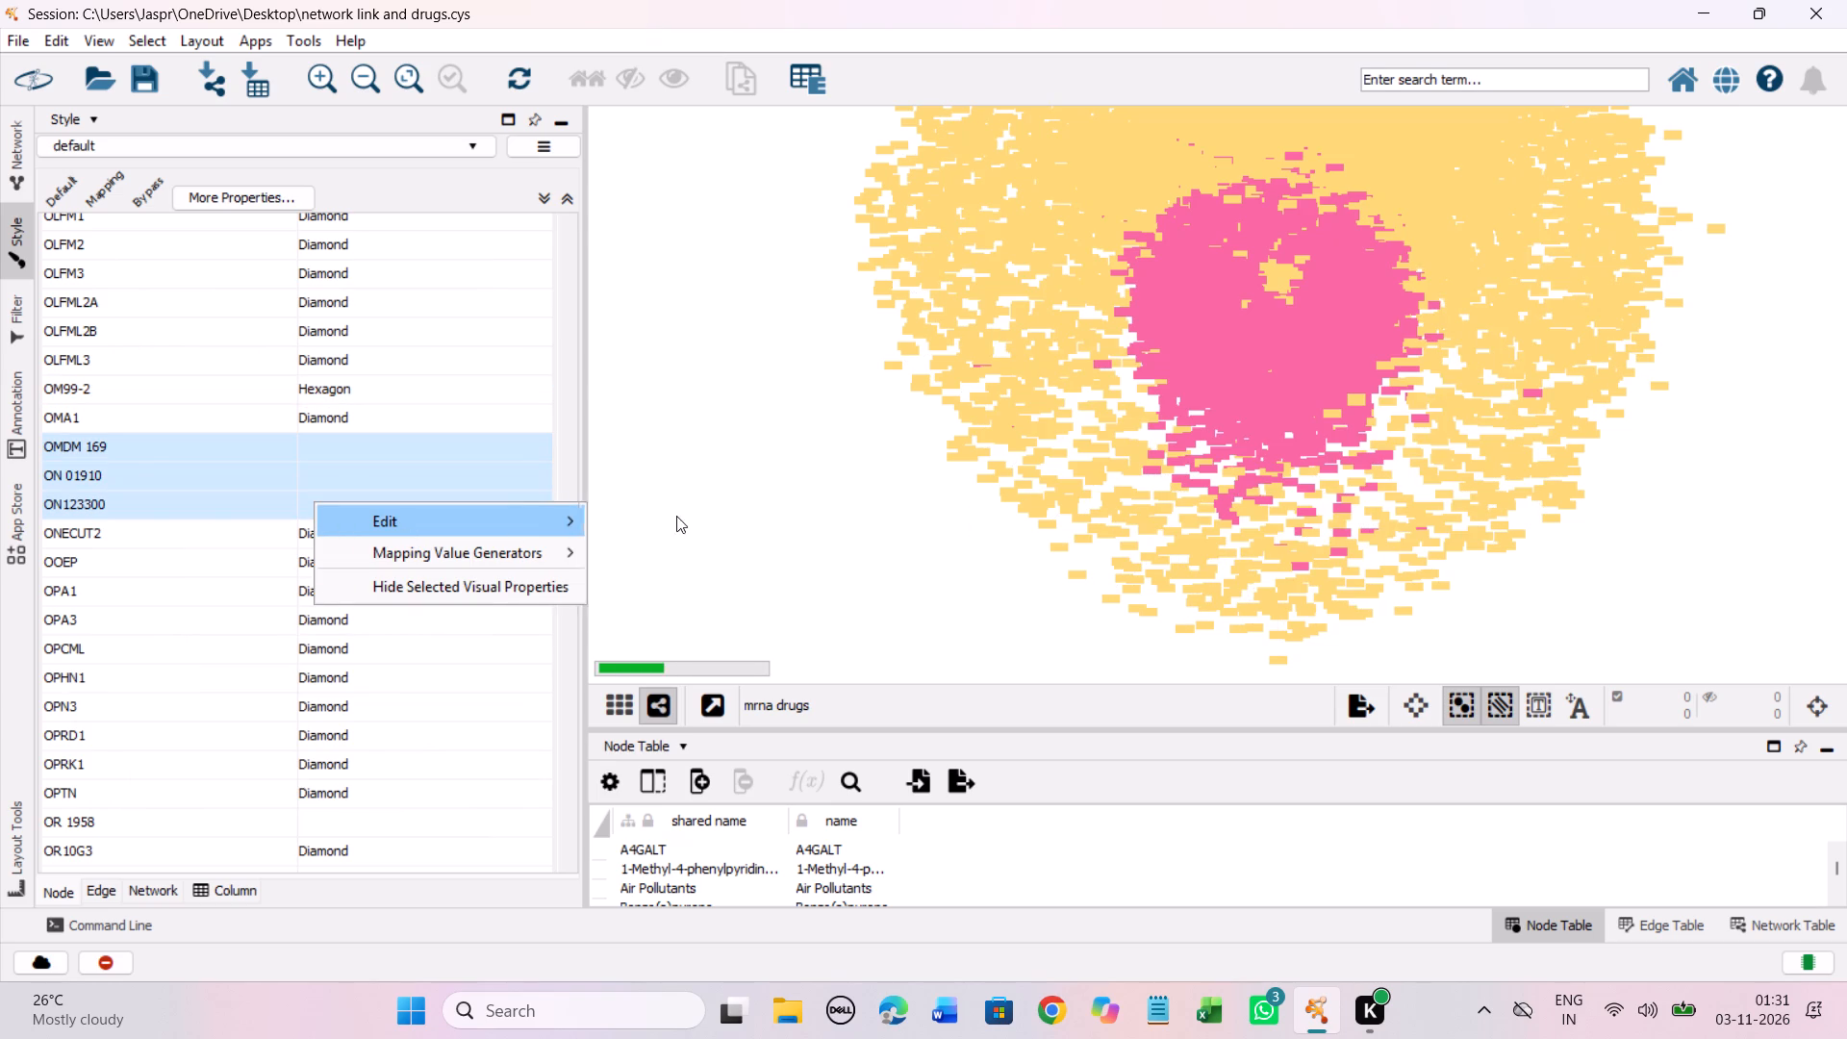
{"action": "left_click", "coordinate": [308, 469]}
{"action": "left_click", "coordinate": [420, 708]}
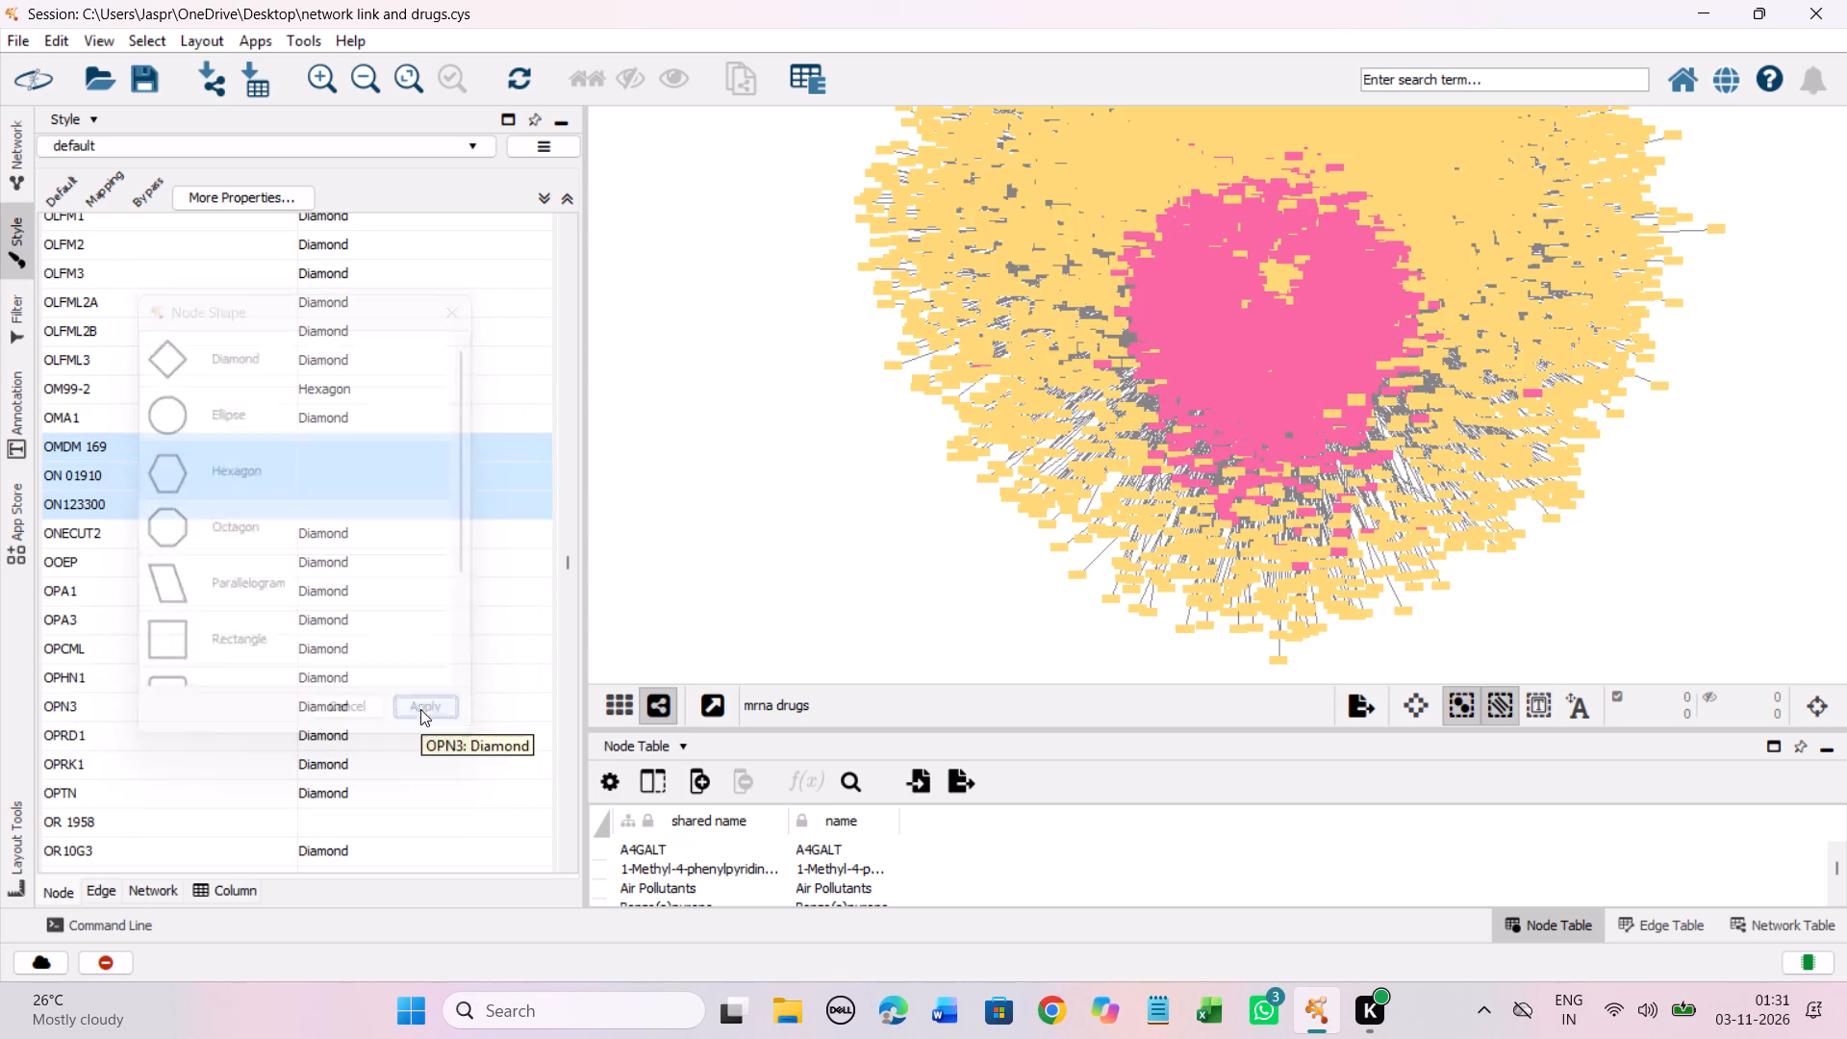
Set the discrete node shape mapping for the unmapped entry OR 1958 to Hexagon.
{"action": "scroll", "coordinate": [419, 510], "scroll_direction": "down", "scroll_amount": 8}
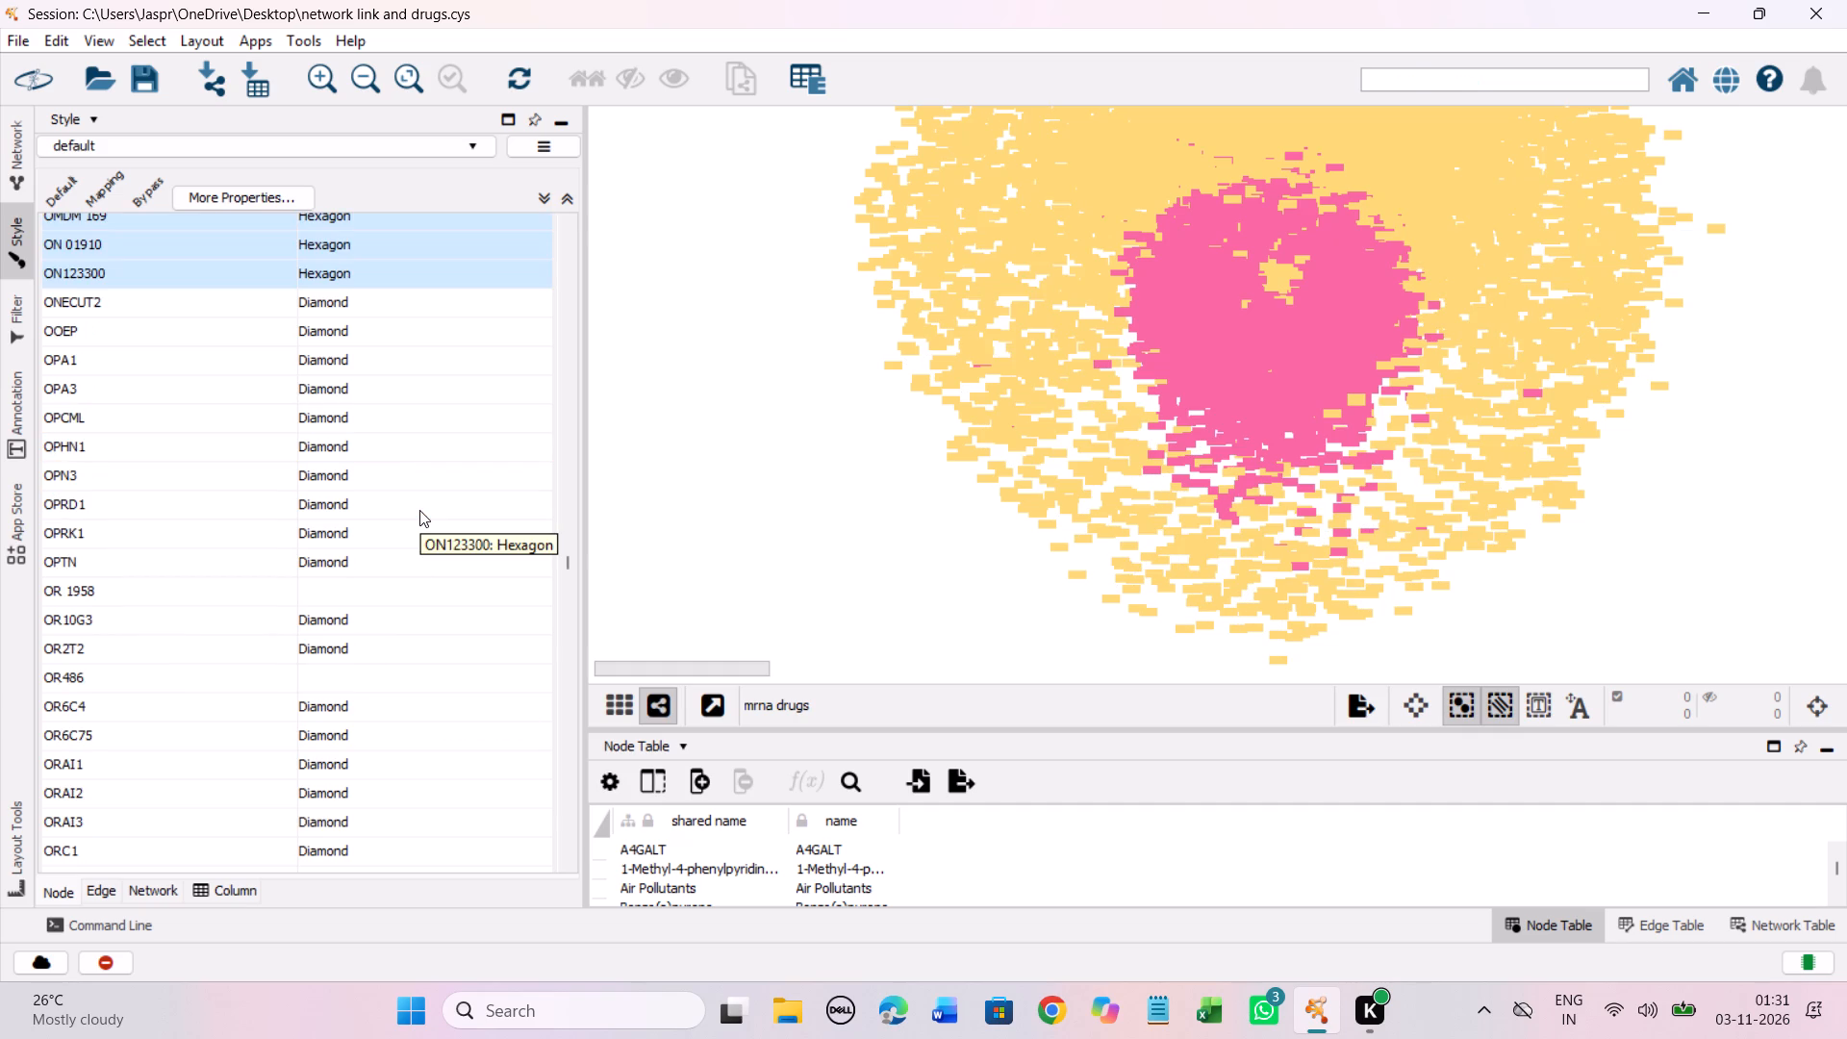
{"action": "scroll", "coordinate": [419, 510], "scroll_direction": "down", "scroll_amount": 4}
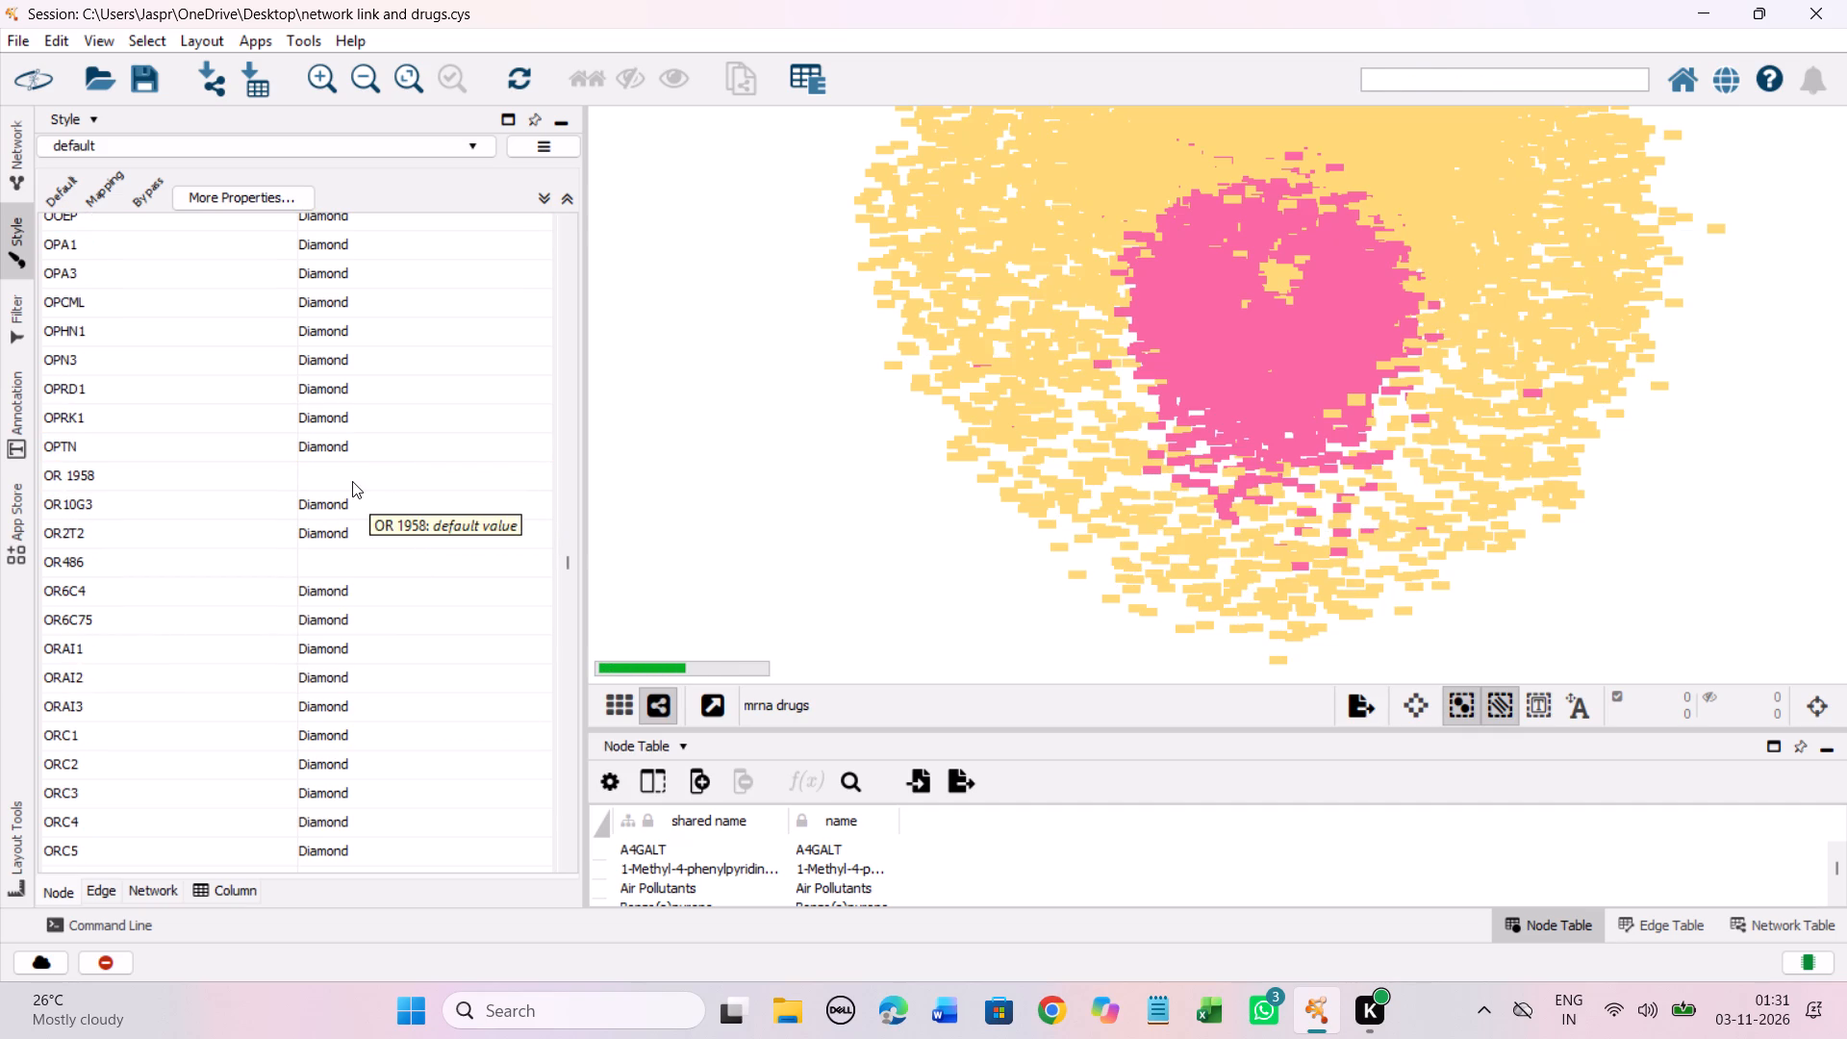
{"action": "left_click", "coordinate": [352, 481]}
{"action": "right_click", "coordinate": [352, 481]}
{"action": "left_click", "coordinate": [703, 492]}
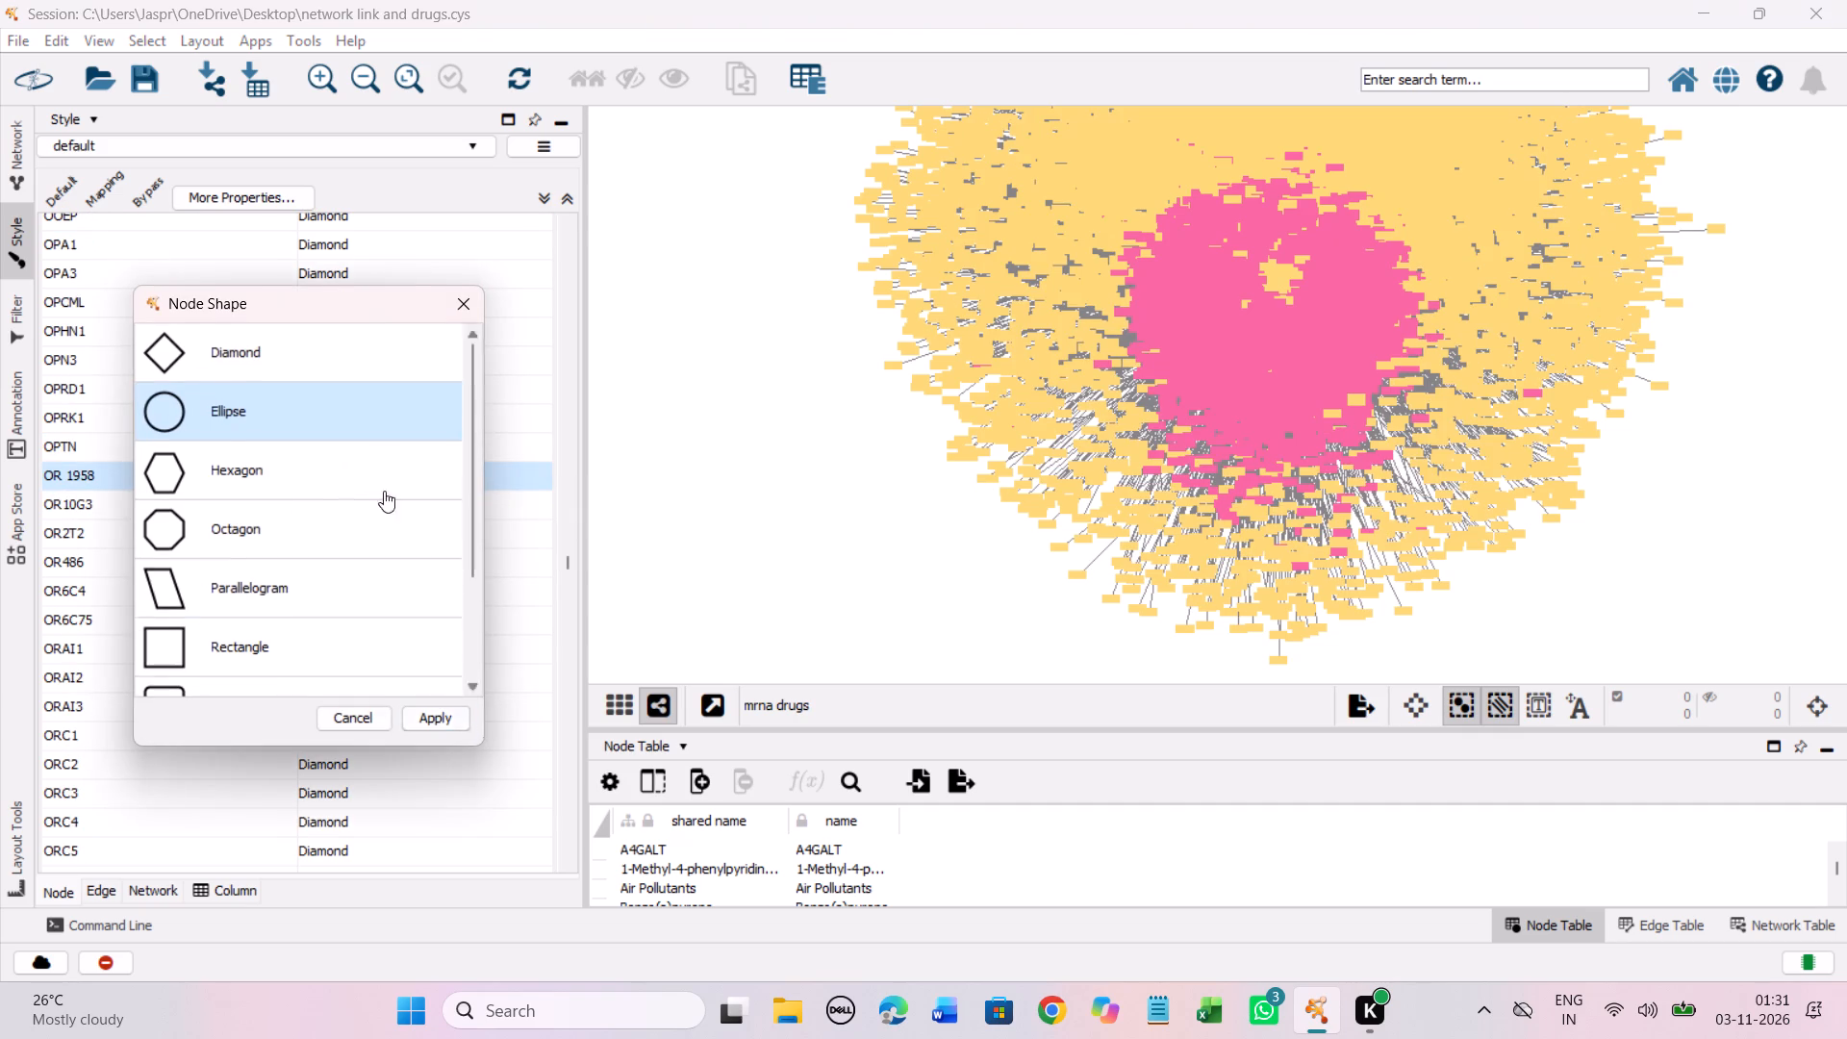
{"action": "left_click", "coordinate": [283, 467]}
{"action": "left_click", "coordinate": [442, 717]}
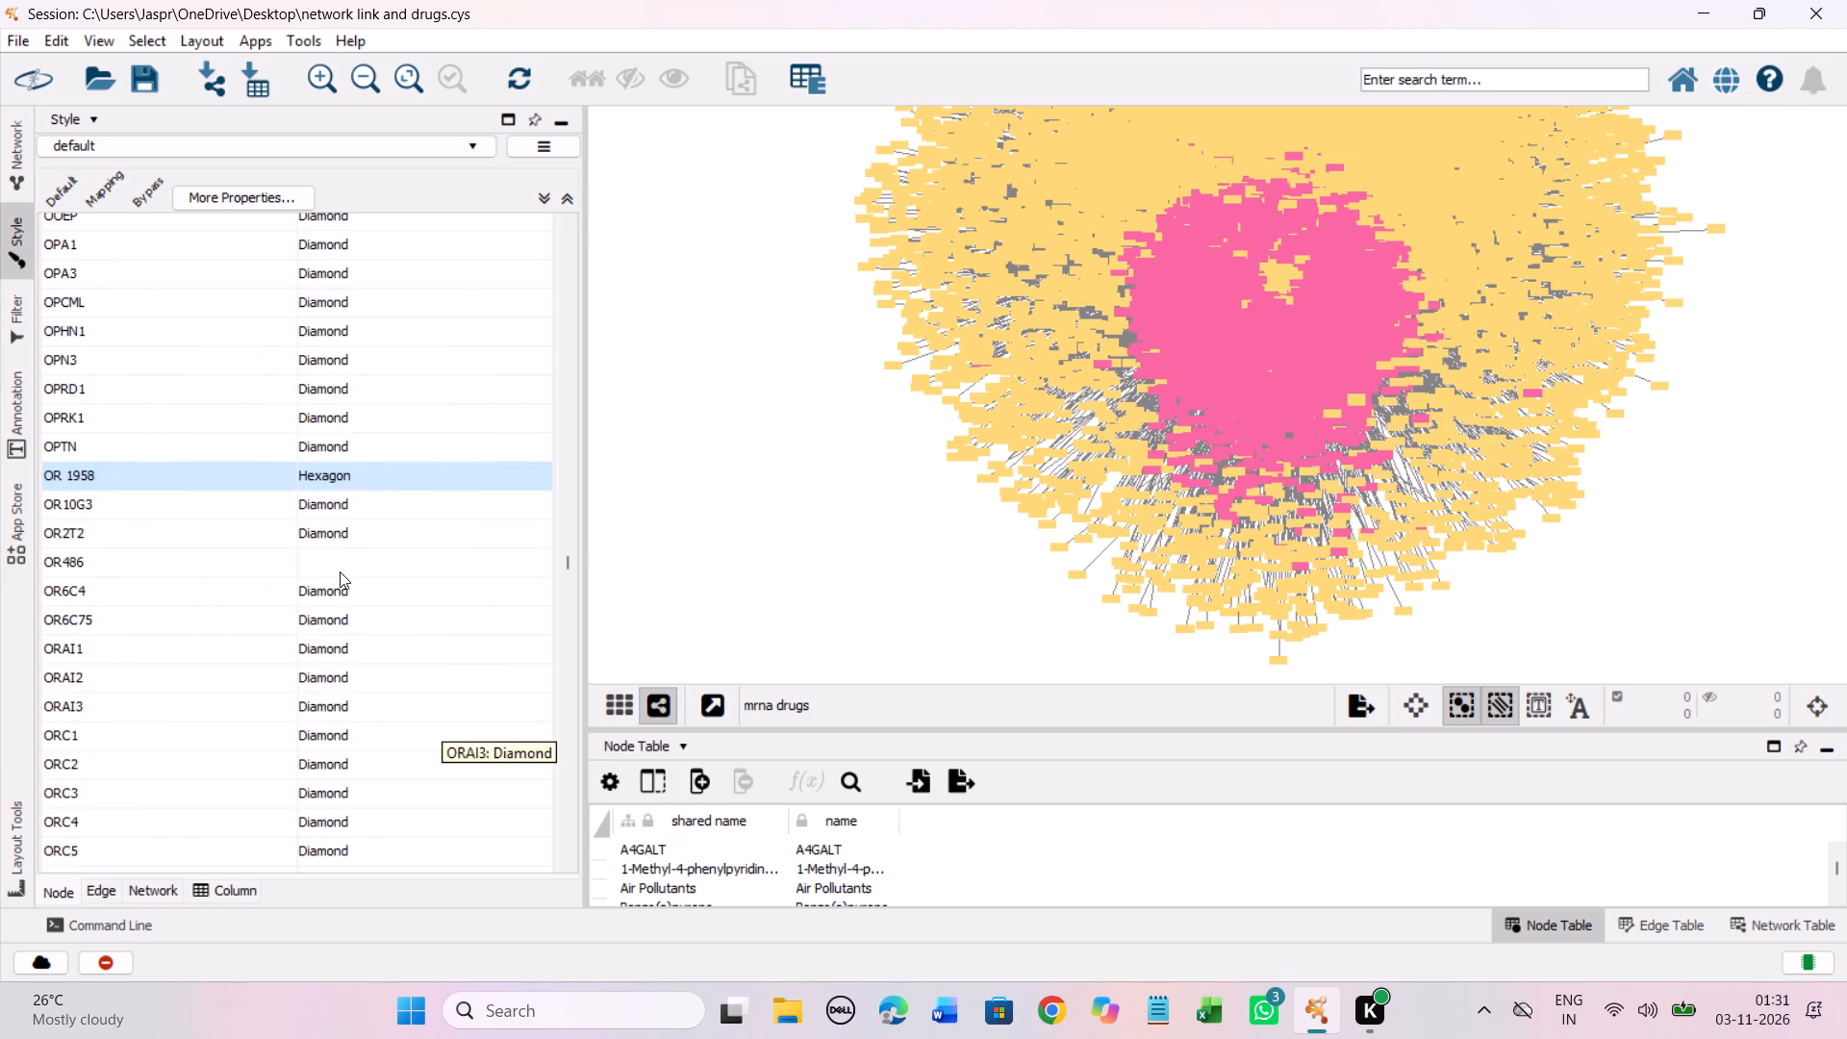
Set the discrete node shape mapping for the unmapped entry OR486 to Hexagon.
{"action": "left_click", "coordinate": [339, 562]}
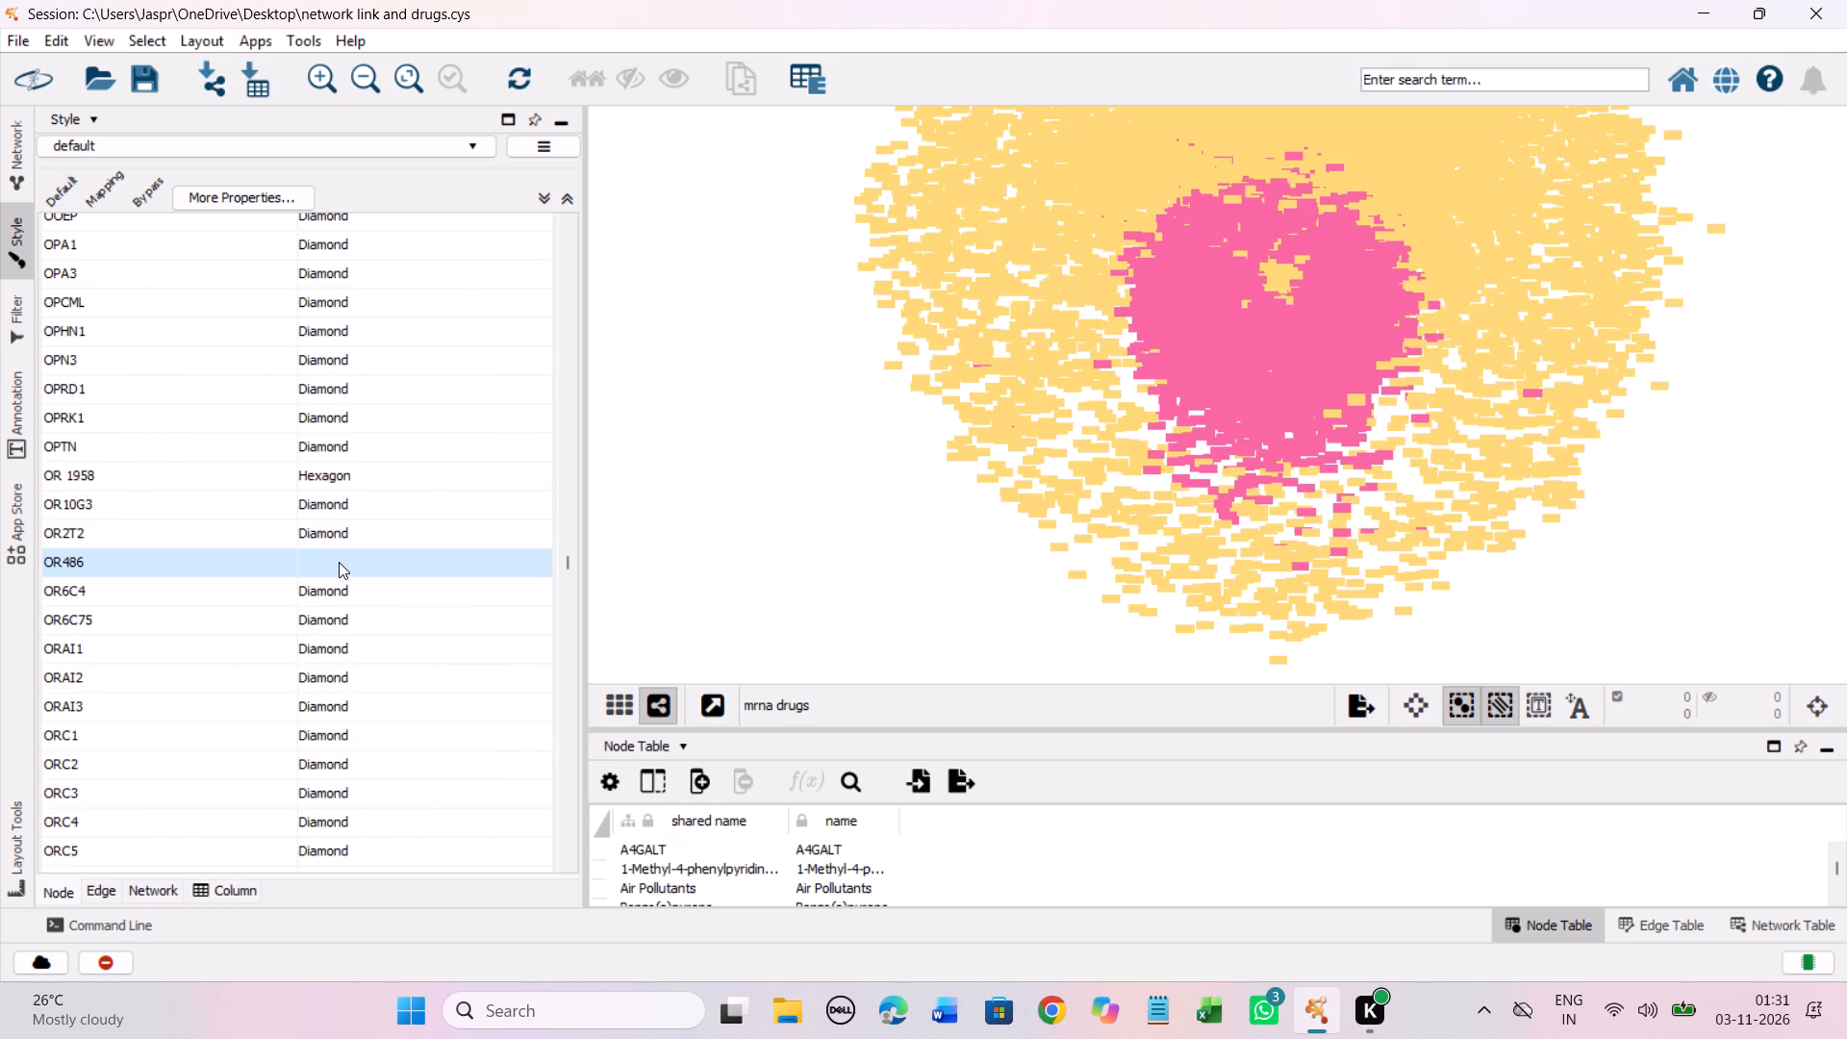
{"action": "right_click", "coordinate": [339, 562]}
{"action": "left_click", "coordinate": [692, 577]}
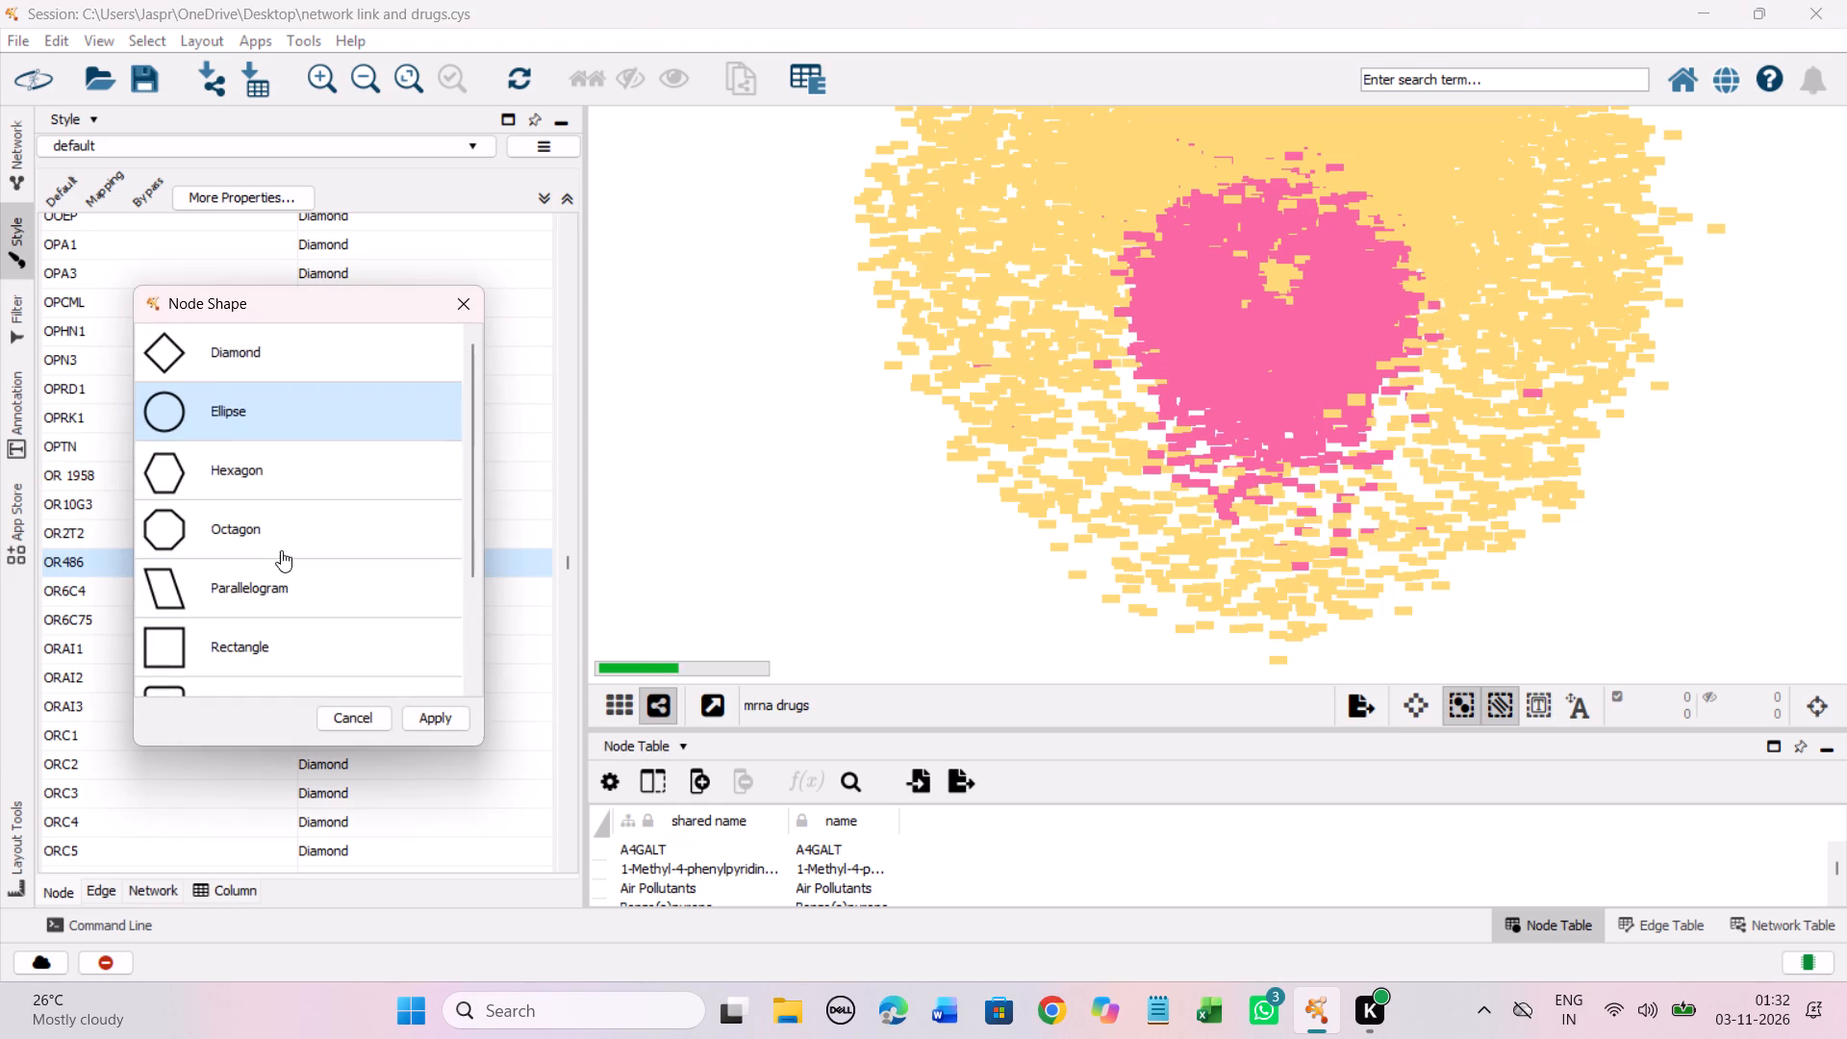
{"action": "left_click", "coordinate": [269, 455]}
{"action": "left_click", "coordinate": [453, 706]}
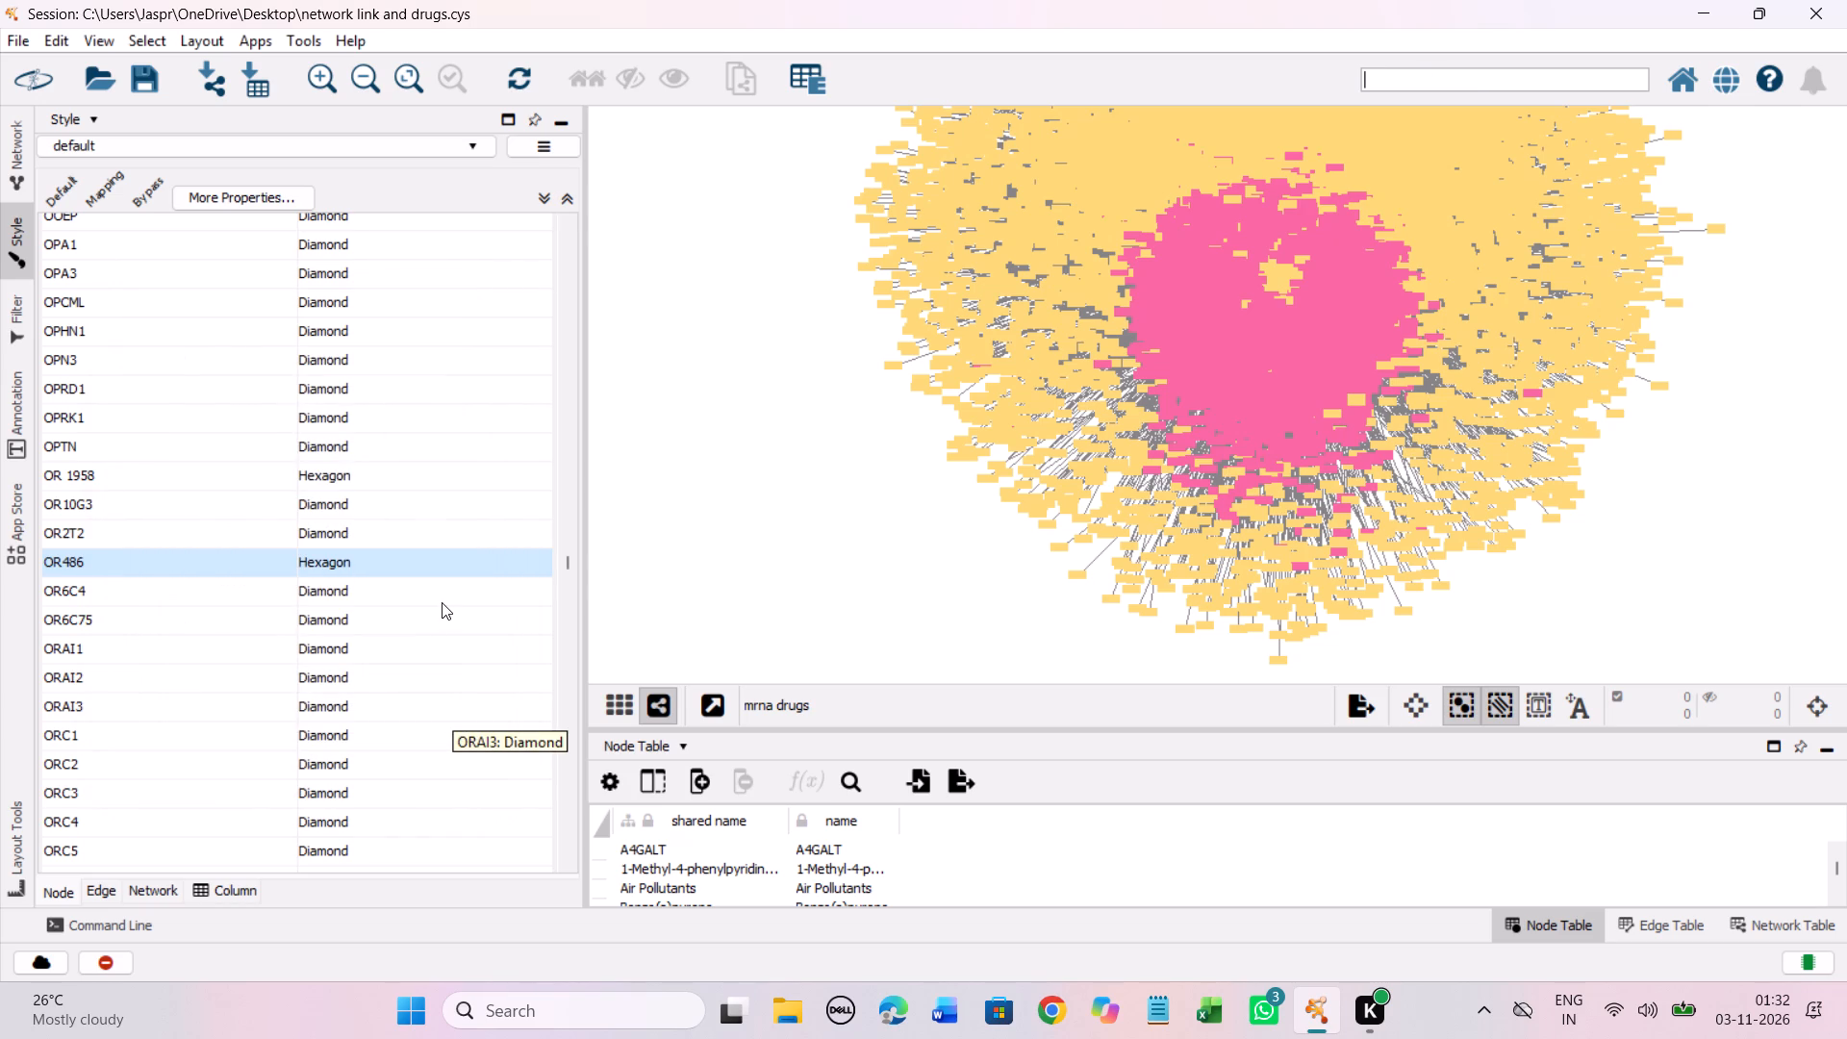
Set the discrete node shape mapping for the unmapped entries OSI 027 and OSMI-1 to Hexagon.
{"action": "scroll", "coordinate": [442, 602], "scroll_direction": "down", "scroll_amount": 8}
{"action": "scroll", "coordinate": [435, 502], "scroll_direction": "down", "scroll_amount": 20}
{"action": "scroll", "coordinate": [435, 502], "scroll_direction": "down", "scroll_amount": 2}
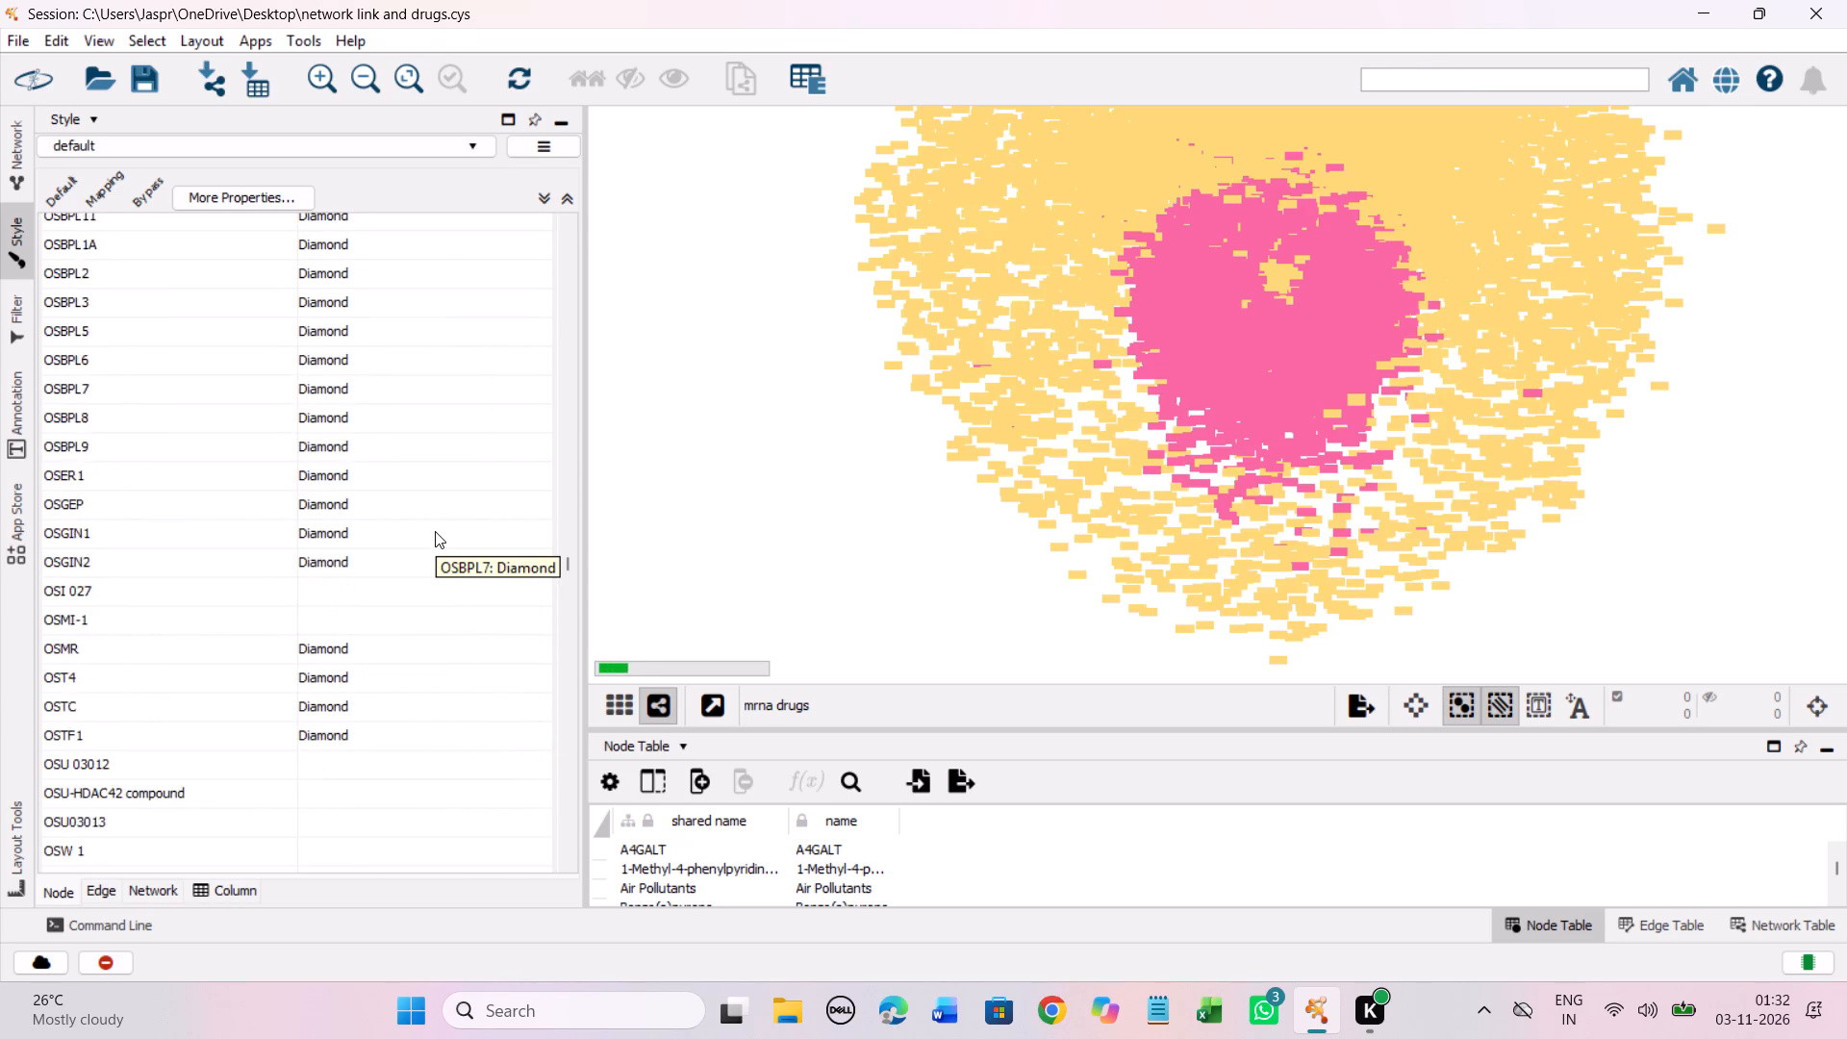
{"action": "scroll", "coordinate": [435, 531], "scroll_direction": "down", "scroll_amount": 11}
{"action": "left_click_drag", "start_coordinate": [343, 298], "coordinate": [346, 349]}
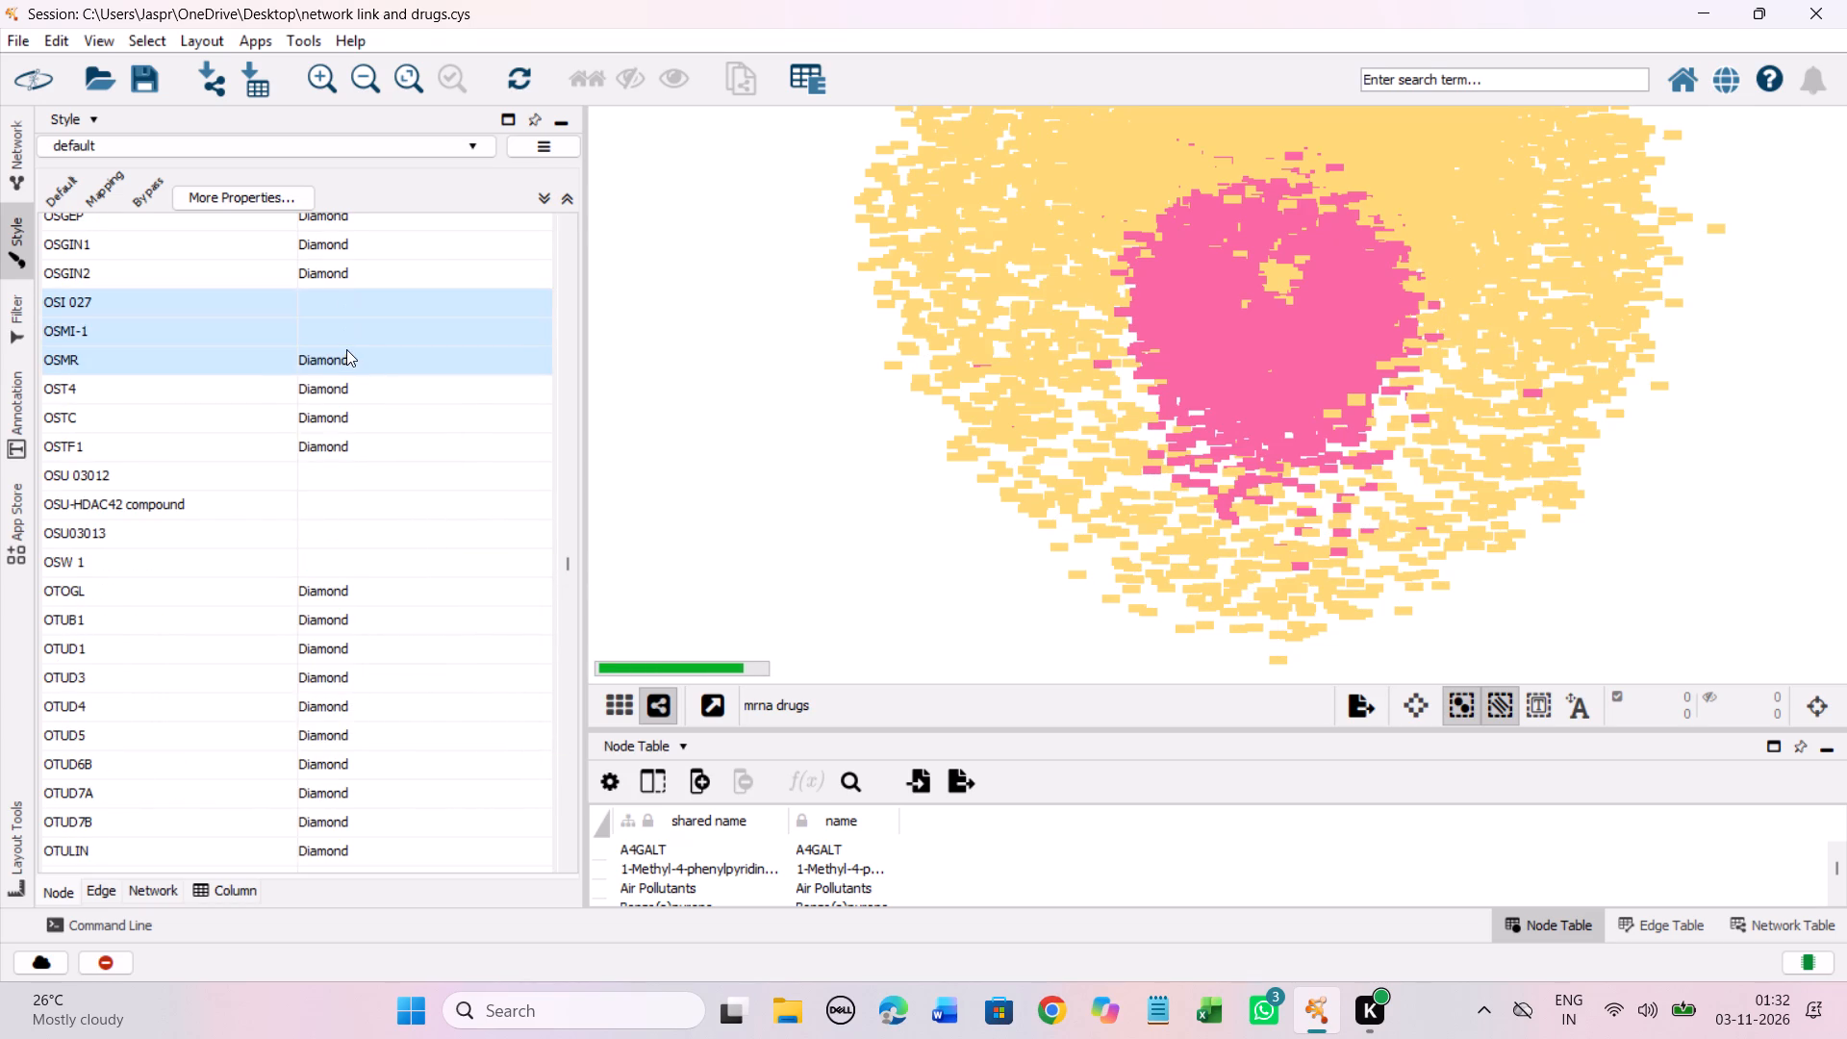
{"action": "left_click_drag", "start_coordinate": [346, 349], "coordinate": [349, 342]}
{"action": "right_click", "coordinate": [356, 332]}
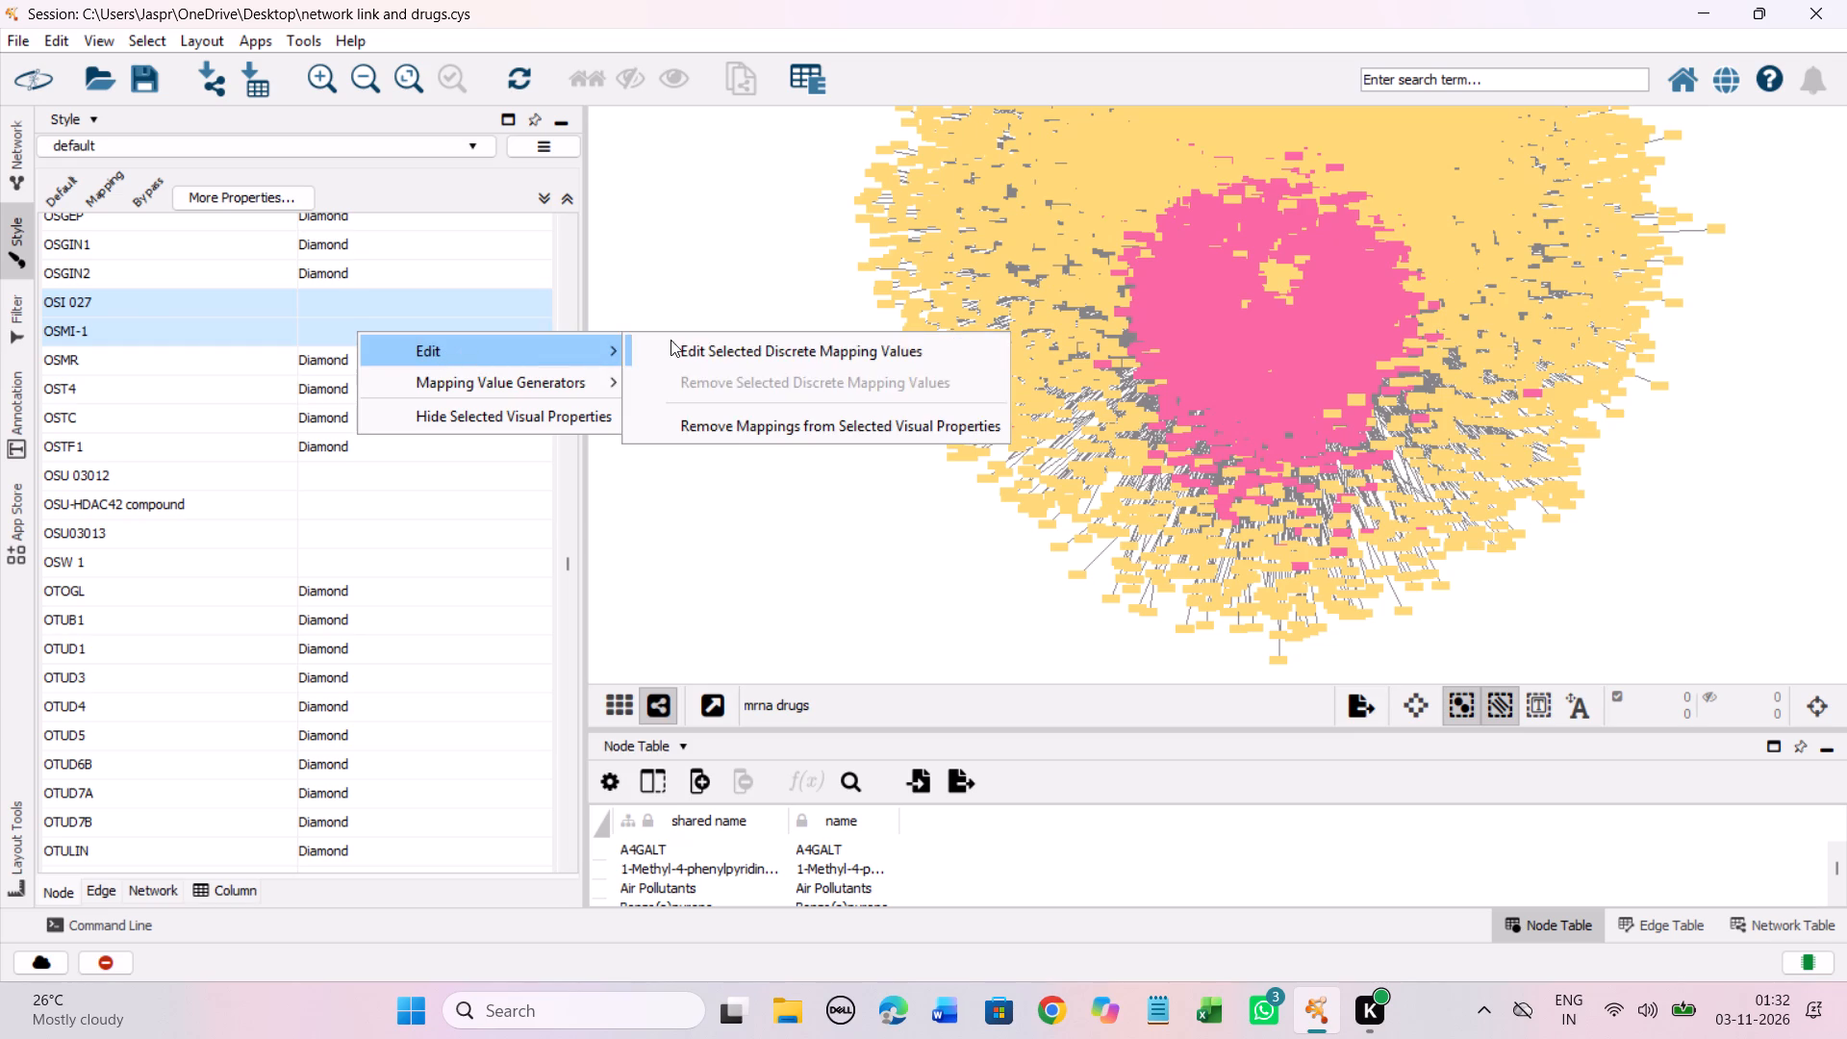
{"action": "left_click", "coordinate": [702, 340]}
{"action": "left_click", "coordinate": [282, 462]}
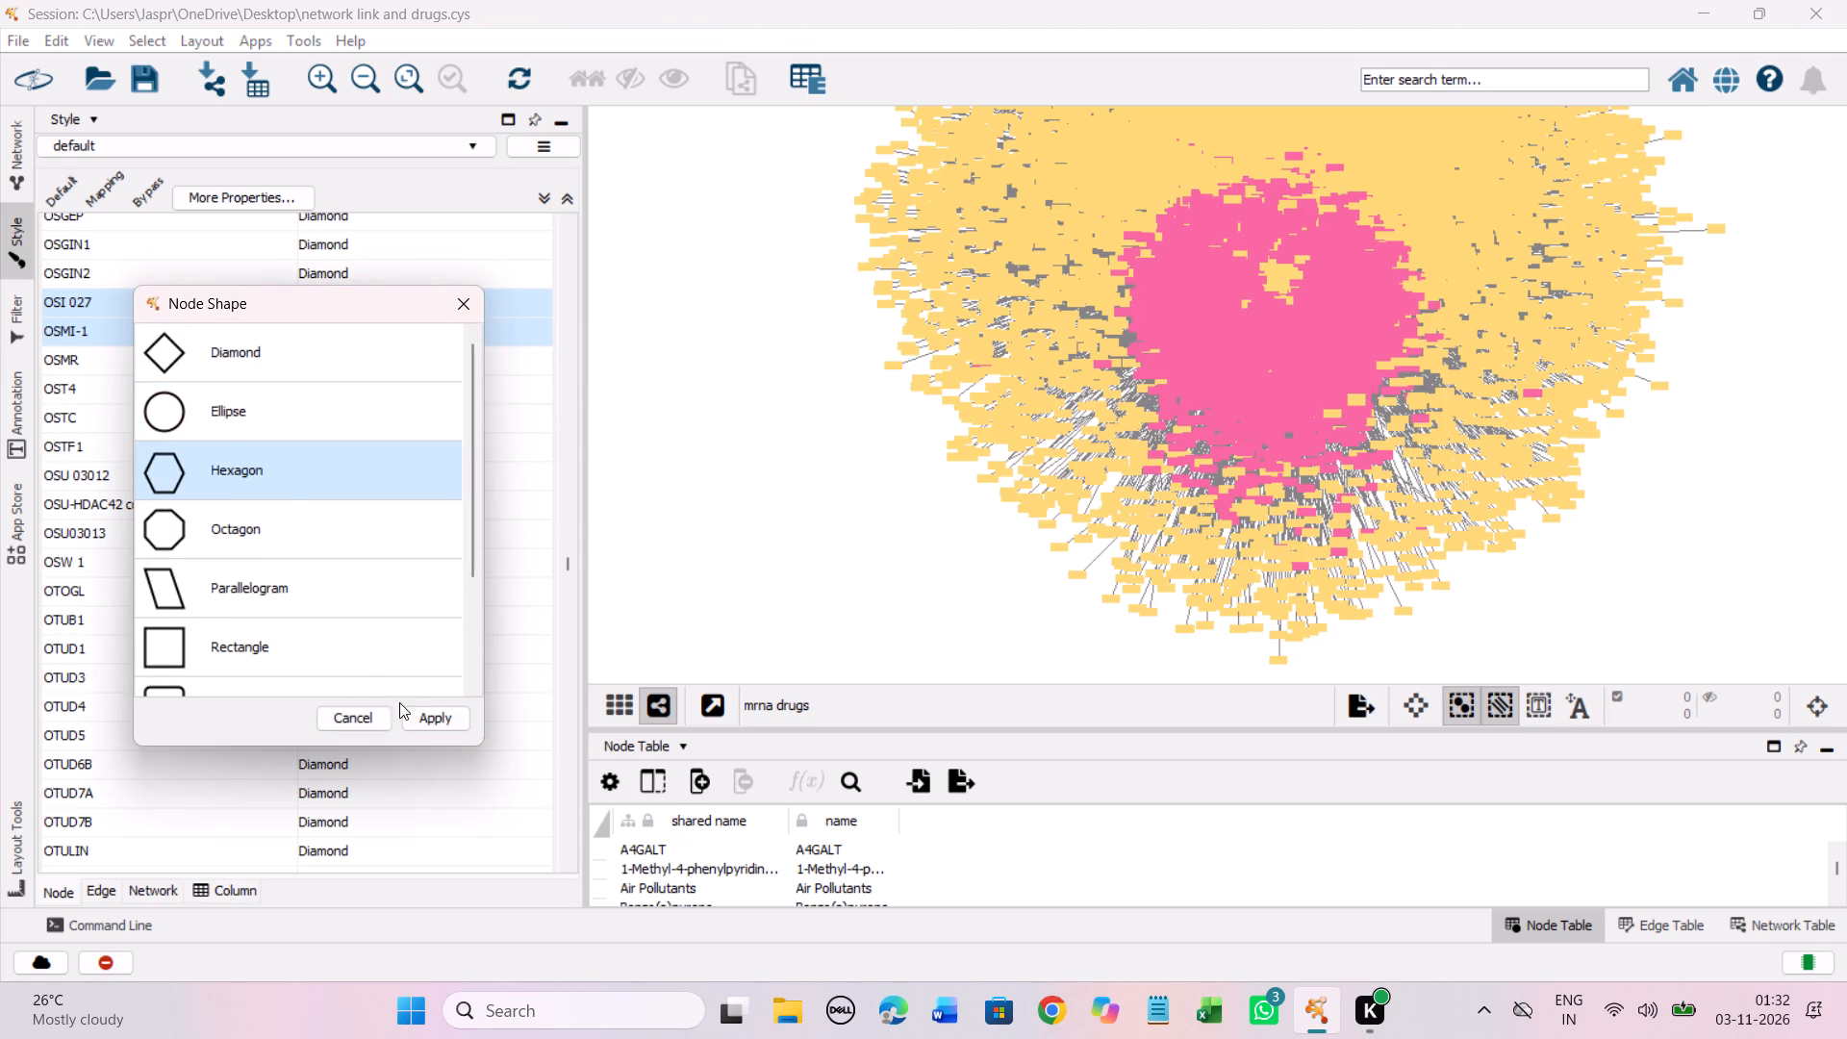
{"action": "left_click", "coordinate": [433, 714]}
Set the discrete node shape mapping for the four unmapped entries from OSU 03012 through OSW 1 to Hexagon.
{"action": "left_click_drag", "start_coordinate": [329, 481], "coordinate": [333, 568]}
{"action": "right_click", "coordinate": [333, 568]}
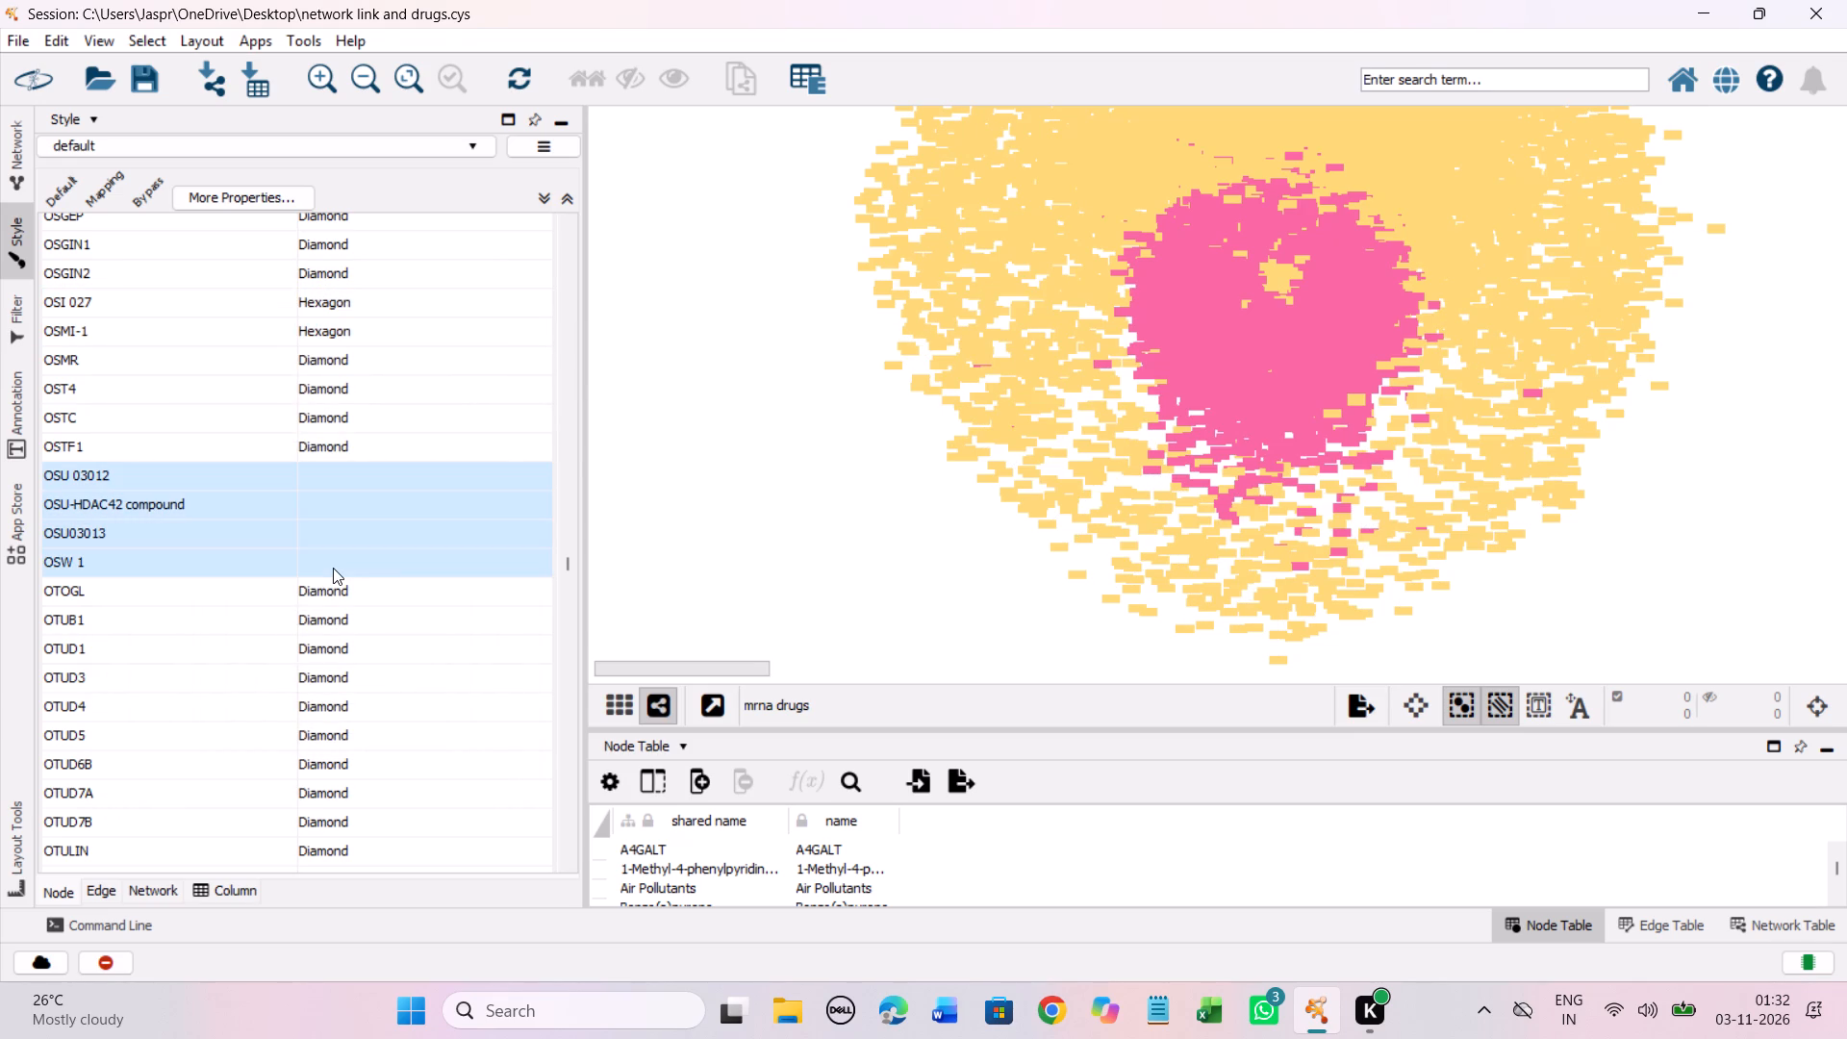
{"action": "left_click", "coordinate": [636, 578]}
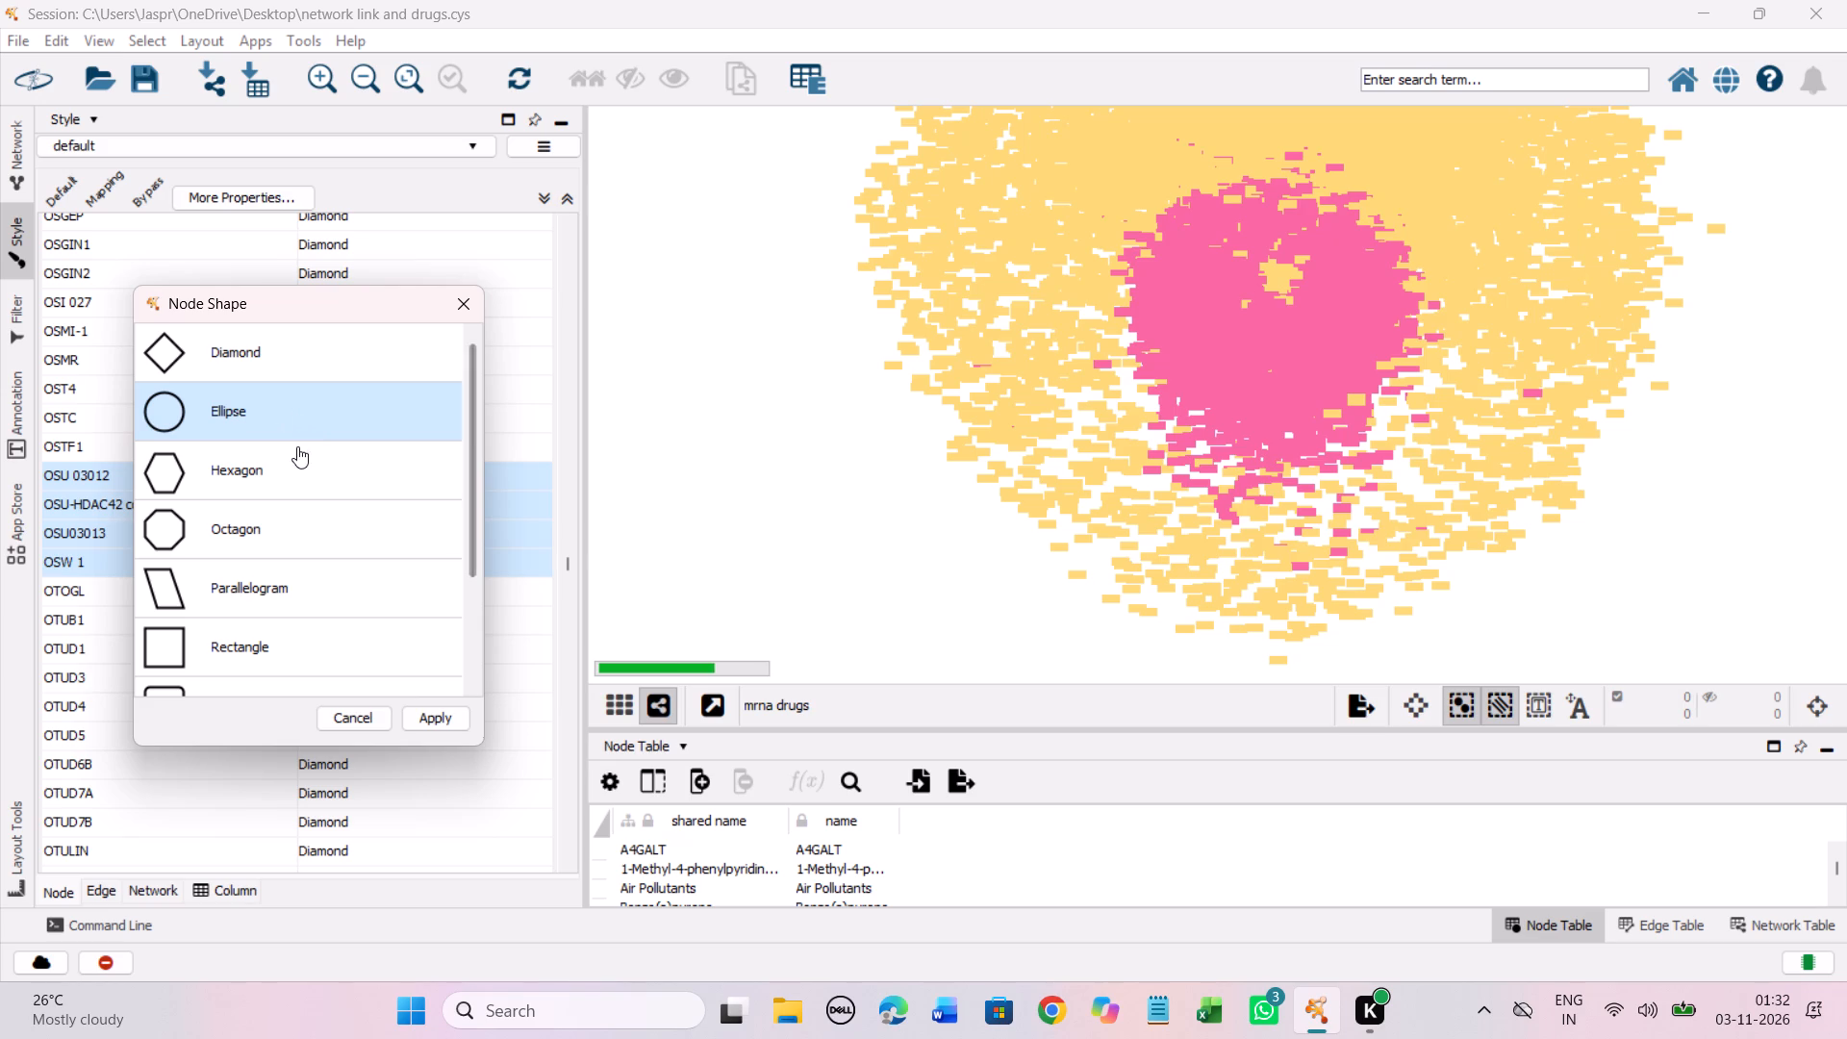
{"action": "left_click", "coordinate": [312, 413]}
{"action": "left_click", "coordinate": [326, 472]}
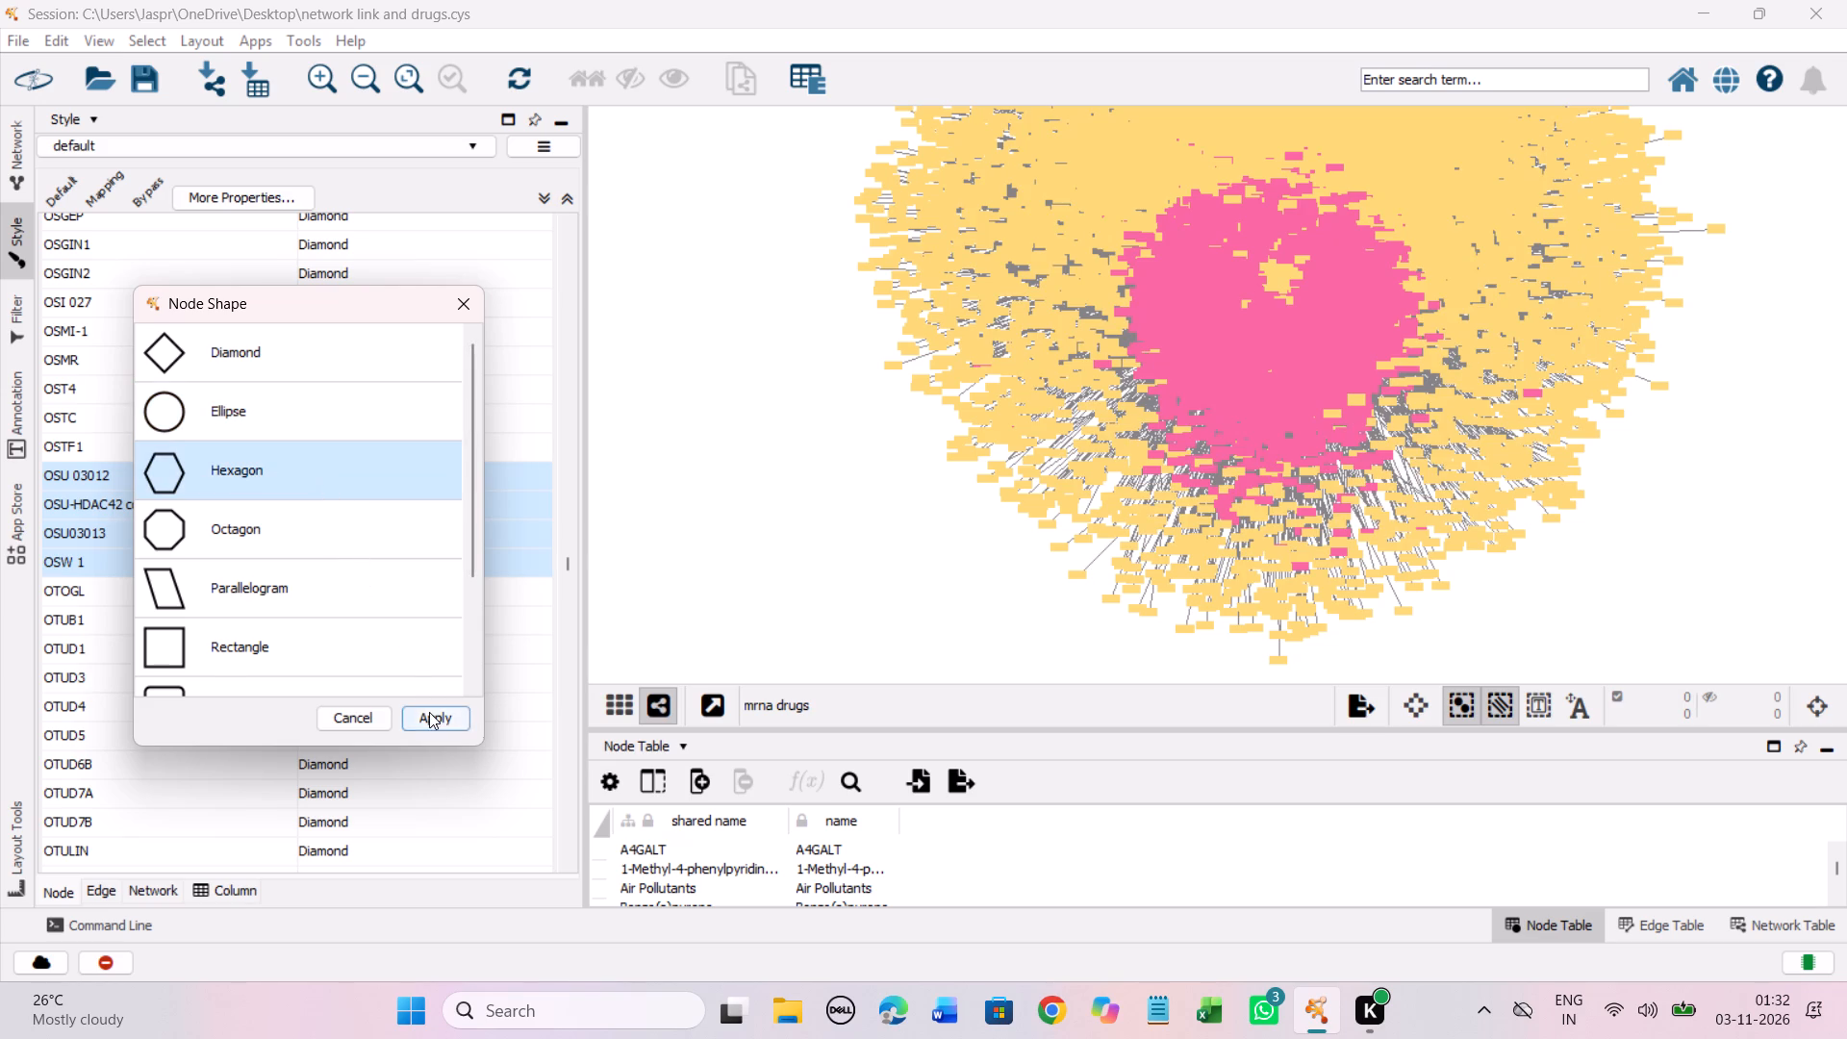
{"action": "left_click", "coordinate": [429, 712]}
Set the discrete node shape mapping for the unmapped entry OTX015 to Hexagon.
{"action": "scroll", "coordinate": [378, 516], "scroll_direction": "down", "scroll_amount": 6}
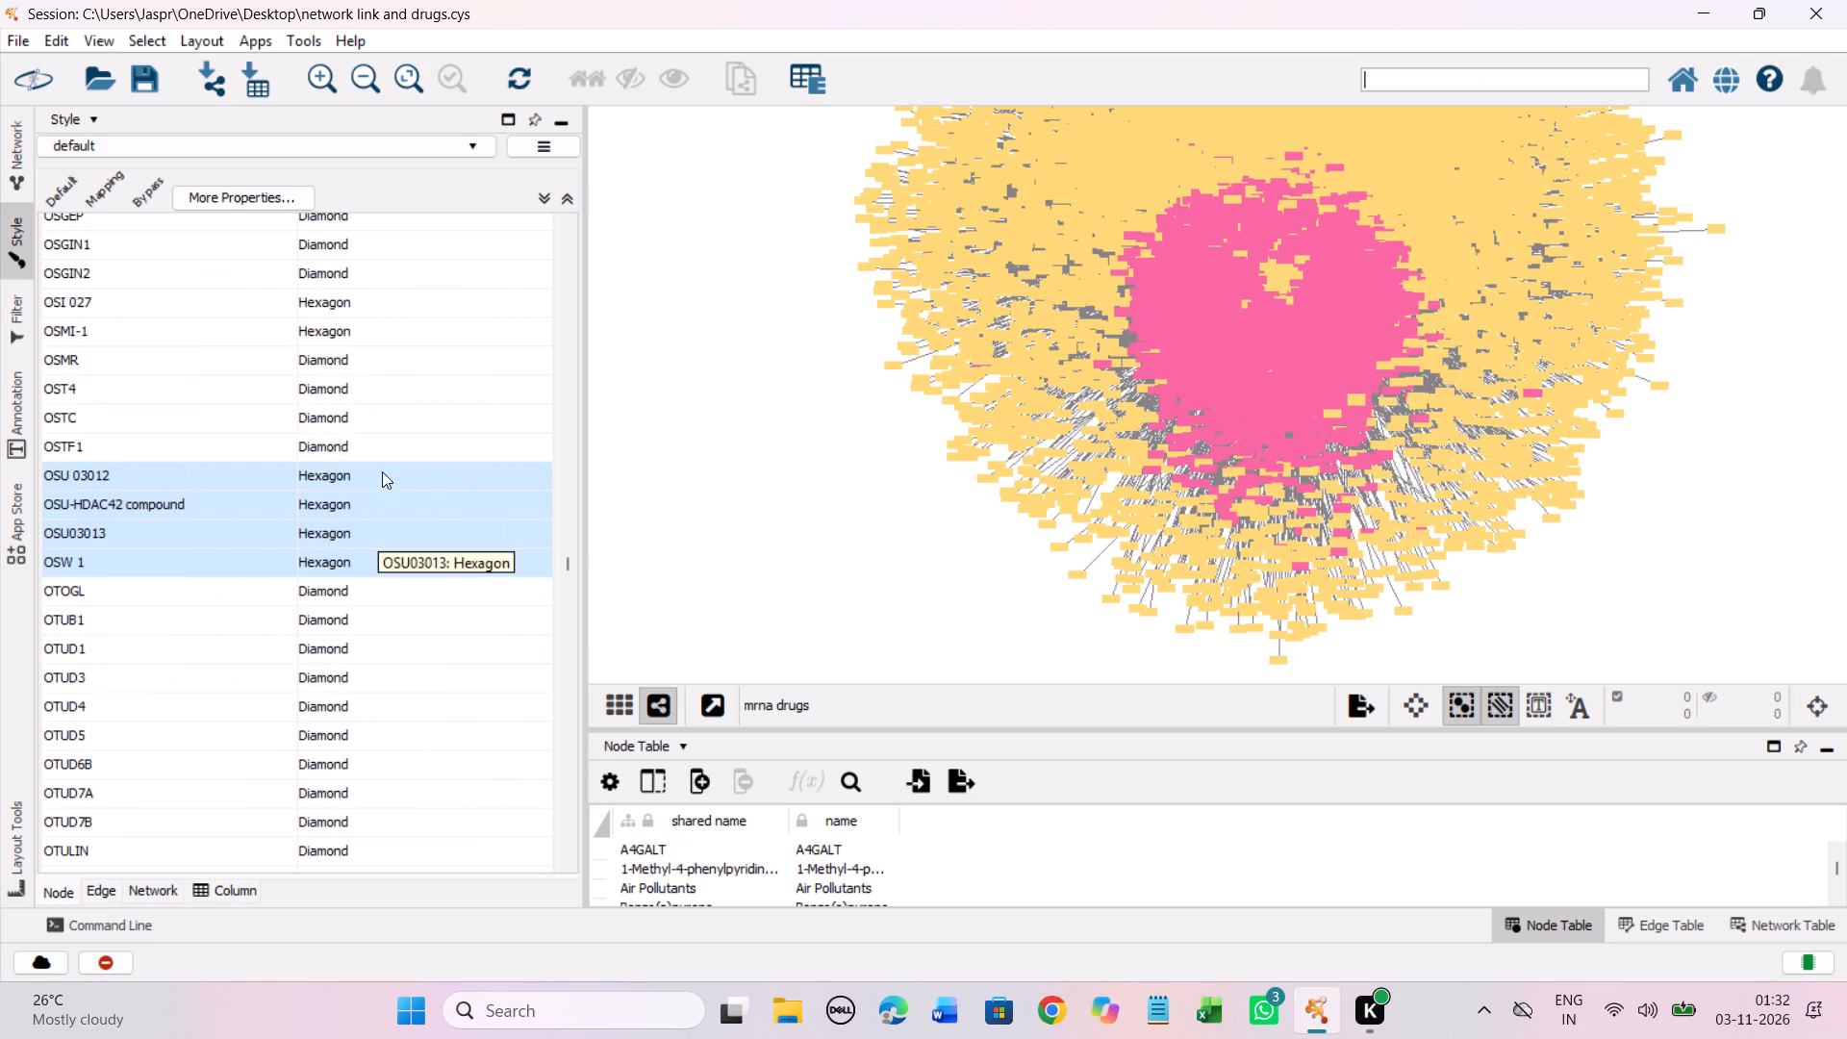
{"action": "scroll", "coordinate": [433, 469], "scroll_direction": "down", "scroll_amount": 9}
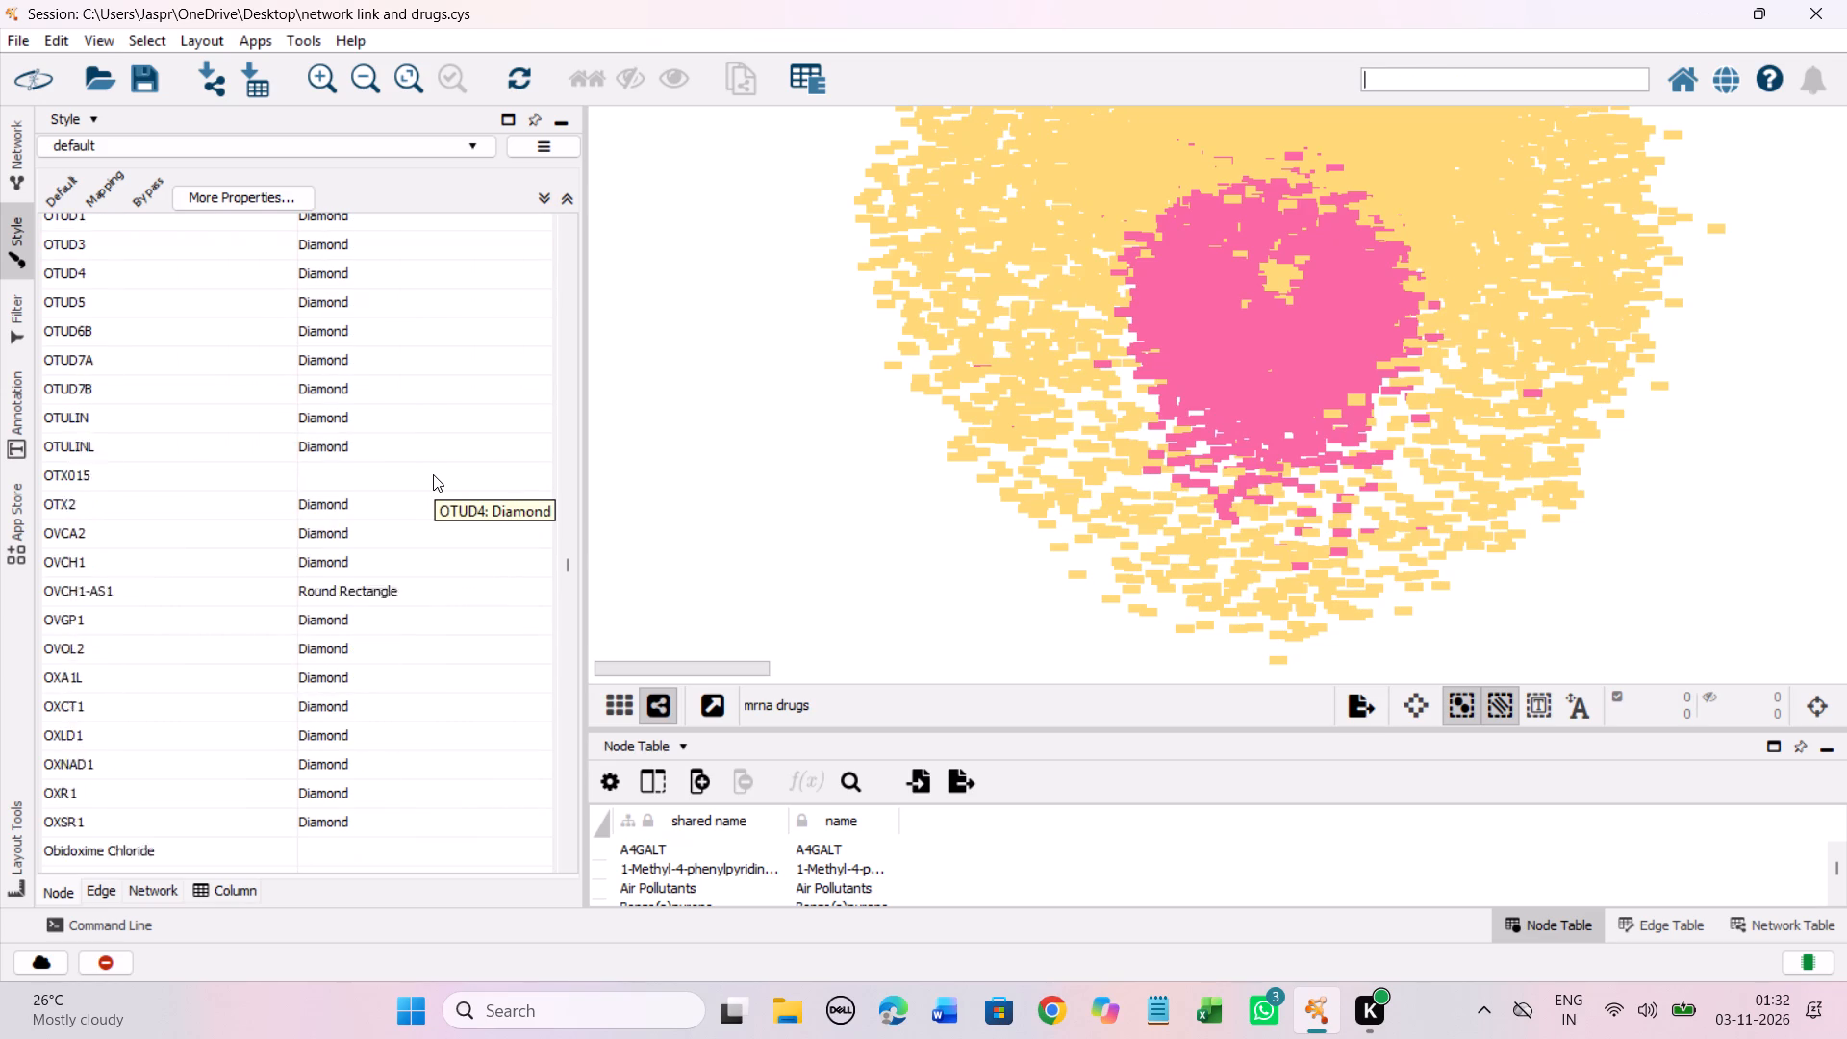
{"action": "scroll", "coordinate": [433, 474], "scroll_direction": "down", "scroll_amount": 2}
{"action": "left_click", "coordinate": [333, 416]}
{"action": "right_click", "coordinate": [333, 416]}
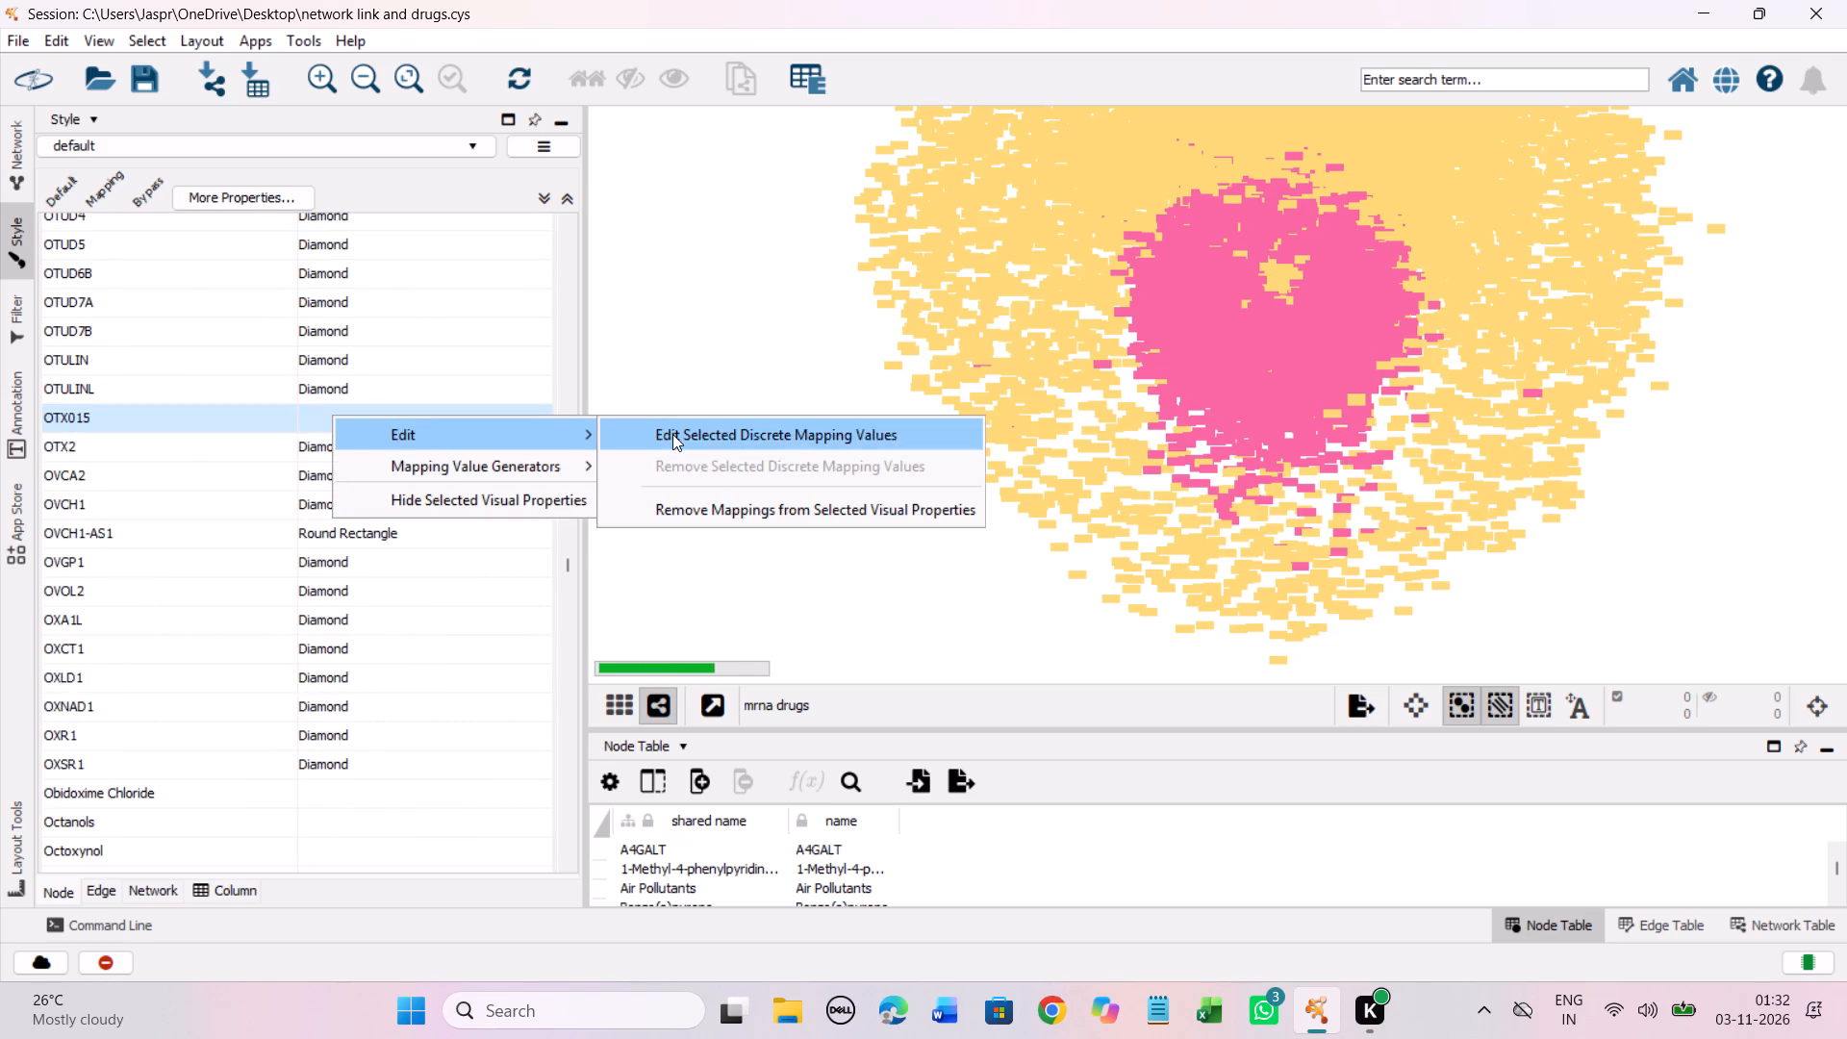
{"action": "left_click", "coordinate": [672, 434]}
{"action": "left_click", "coordinate": [241, 462]}
{"action": "left_click", "coordinate": [423, 713]}
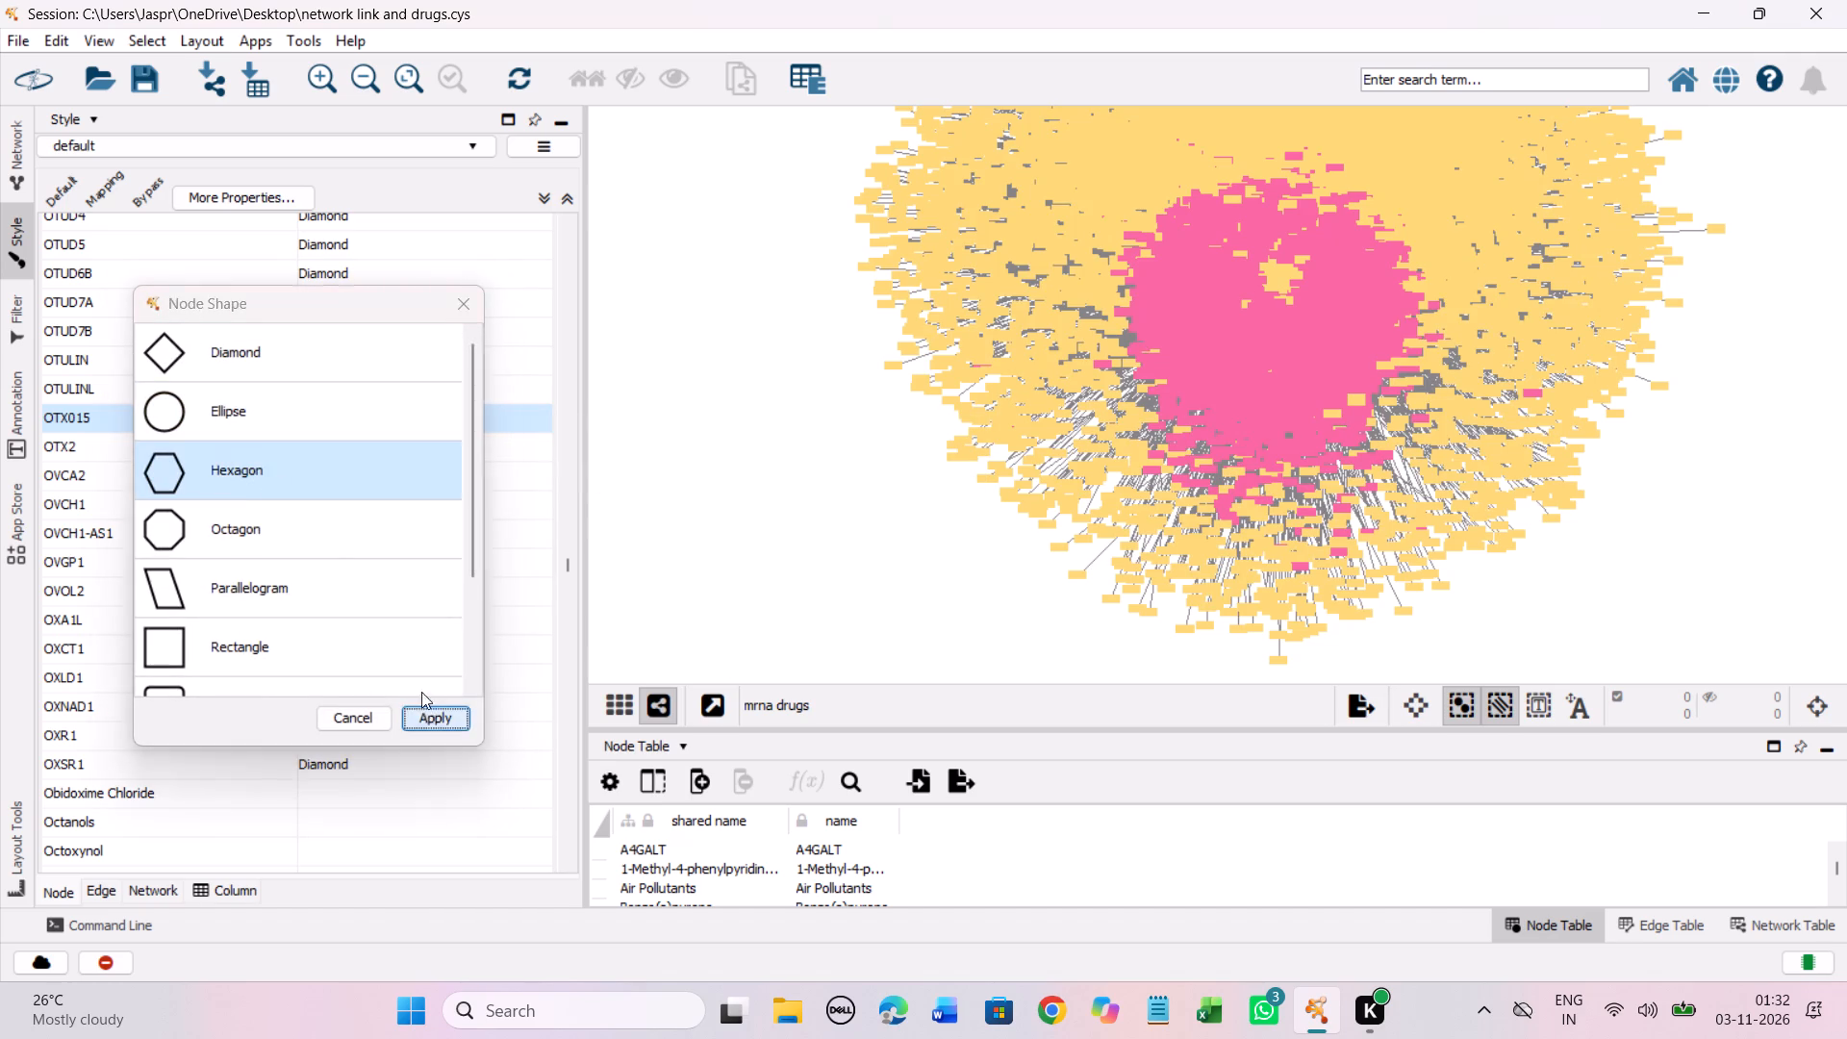
Set the node shape of the unmapped block from Obidoxime Chloride through P(1),P(5)-di(adenosine-5'-)pentaphosphate to Hexagon.
{"action": "scroll", "coordinate": [393, 511], "scroll_direction": "down", "scroll_amount": 6}
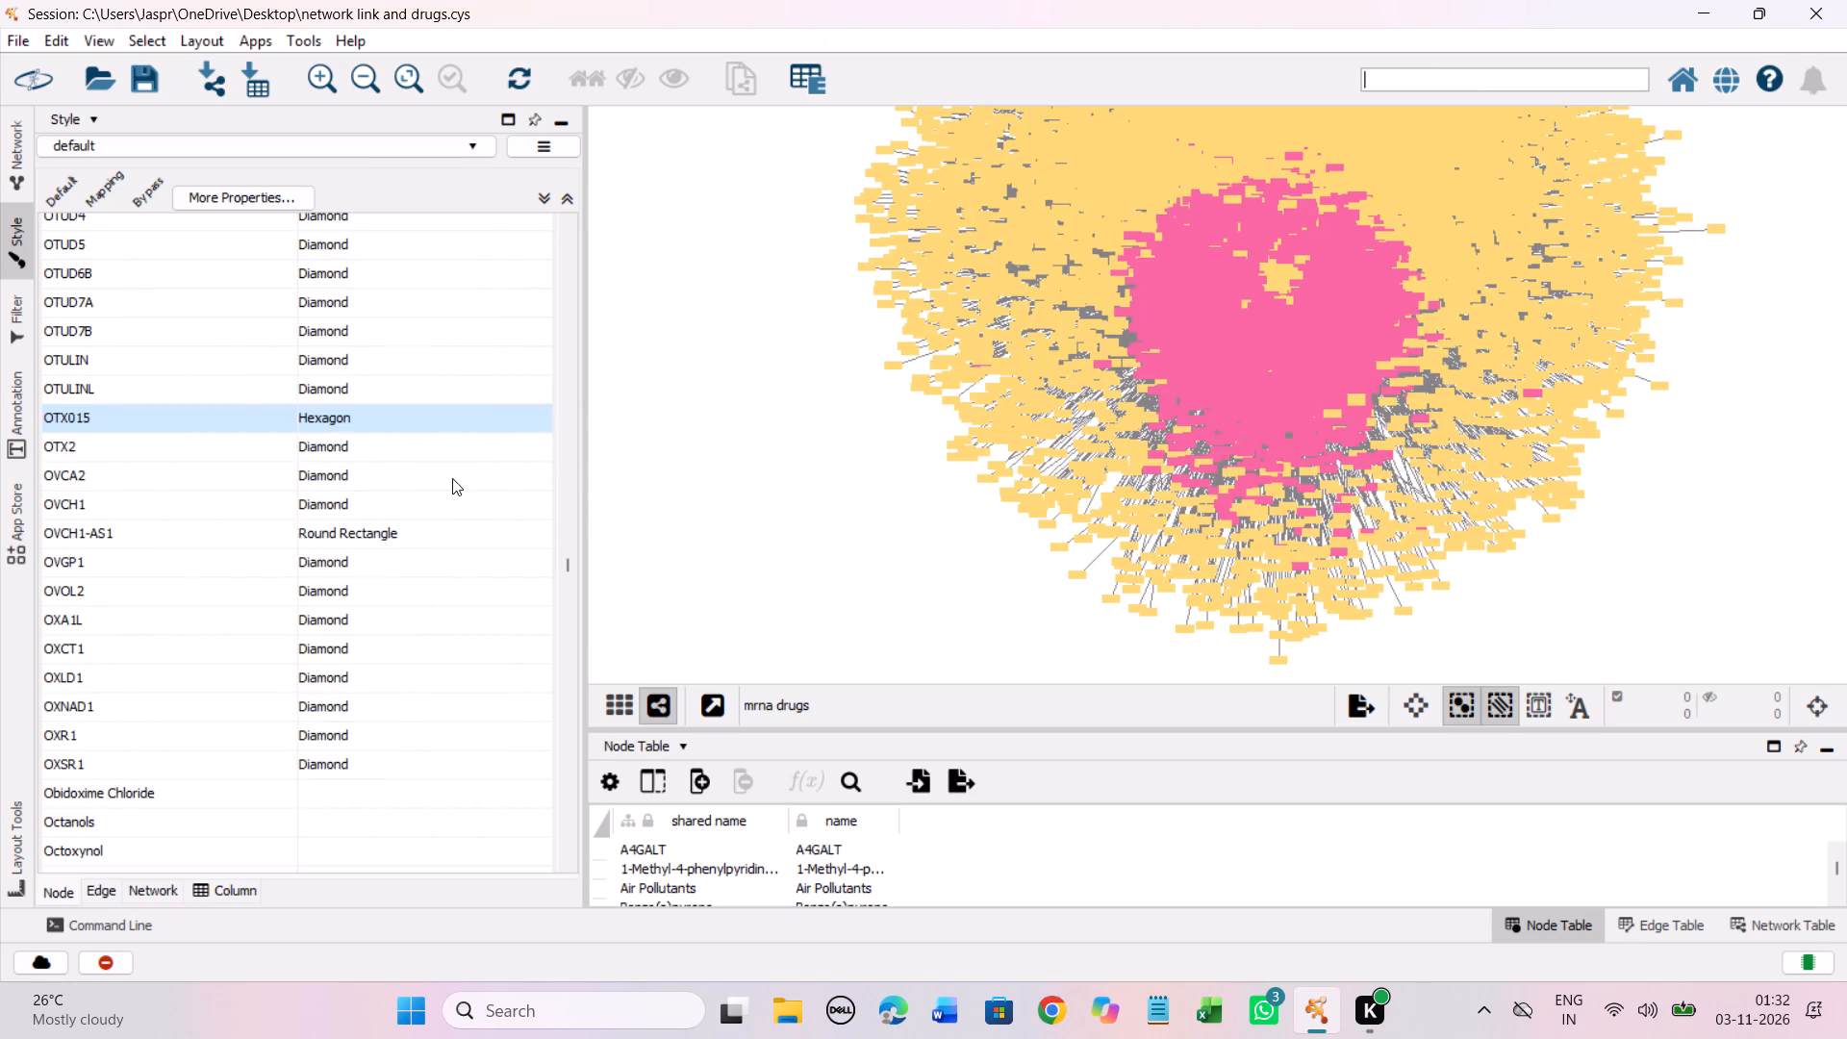
{"action": "scroll", "coordinate": [441, 500], "scroll_direction": "down", "scroll_amount": 7}
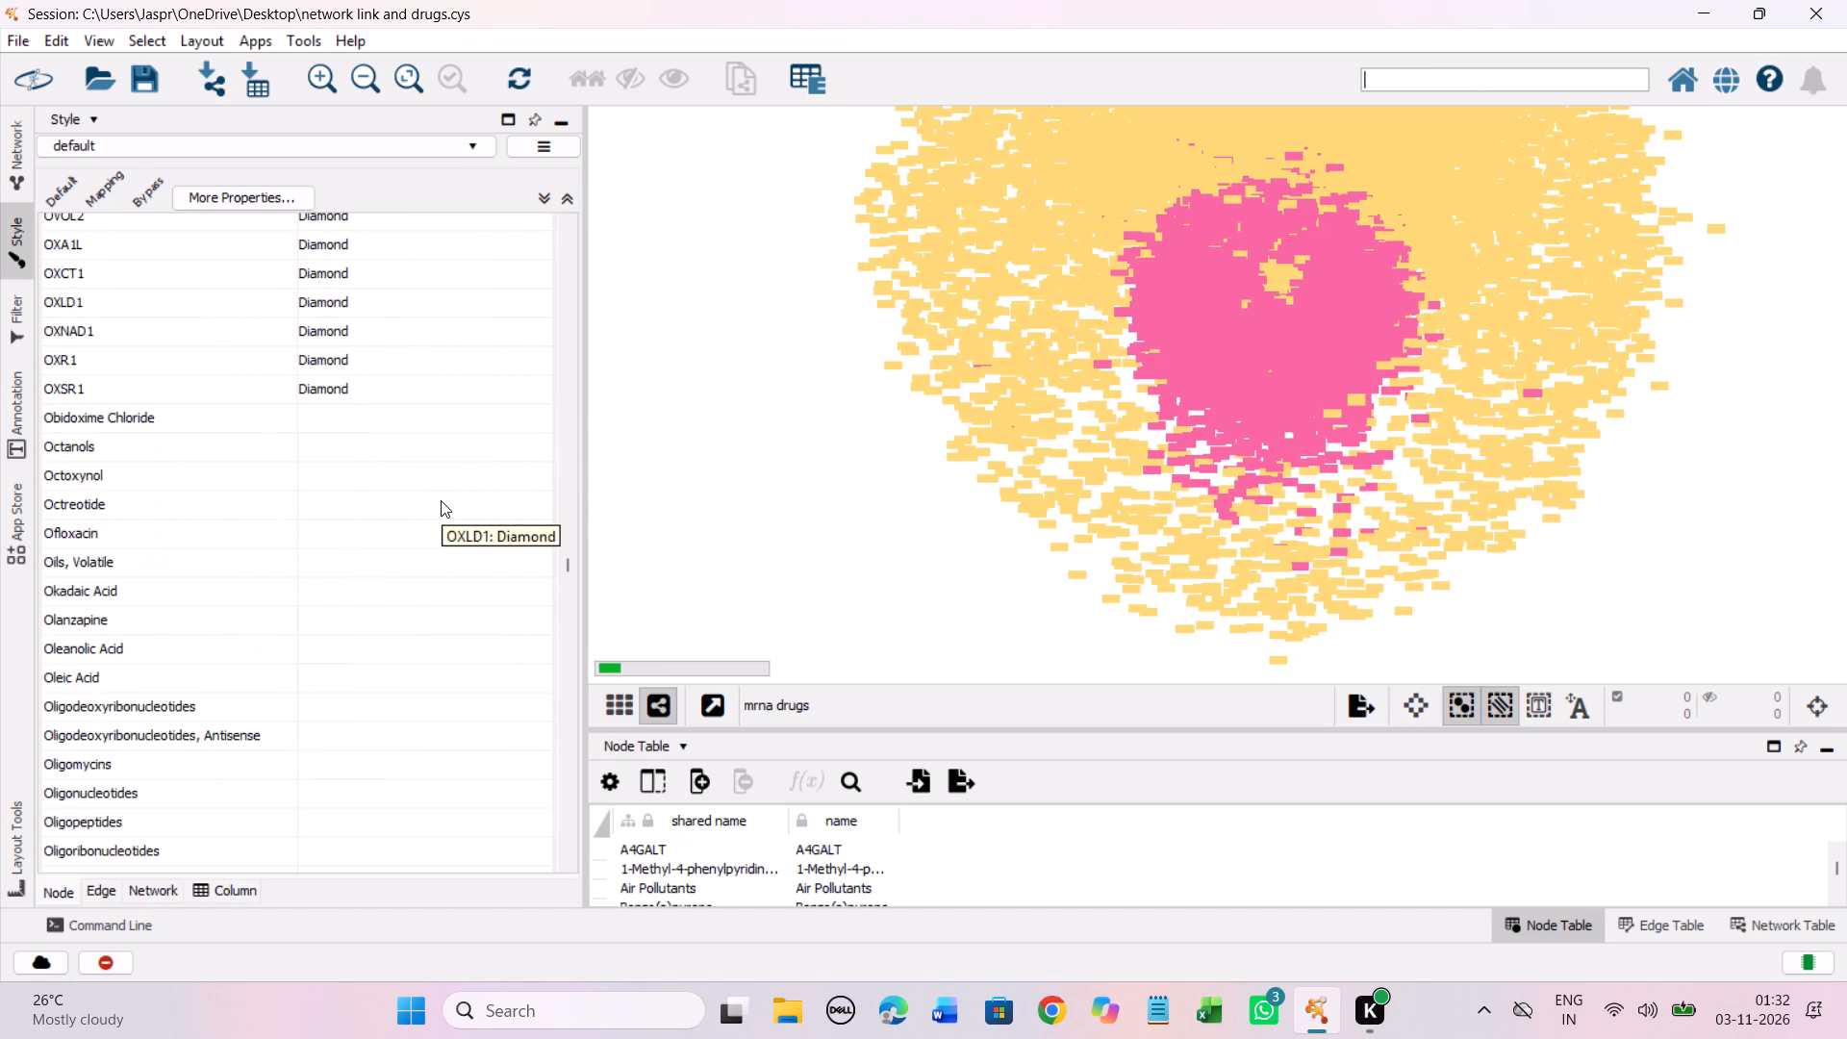
{"action": "scroll", "coordinate": [441, 500], "scroll_direction": "down", "scroll_amount": 2}
{"action": "left_click", "coordinate": [351, 367]}
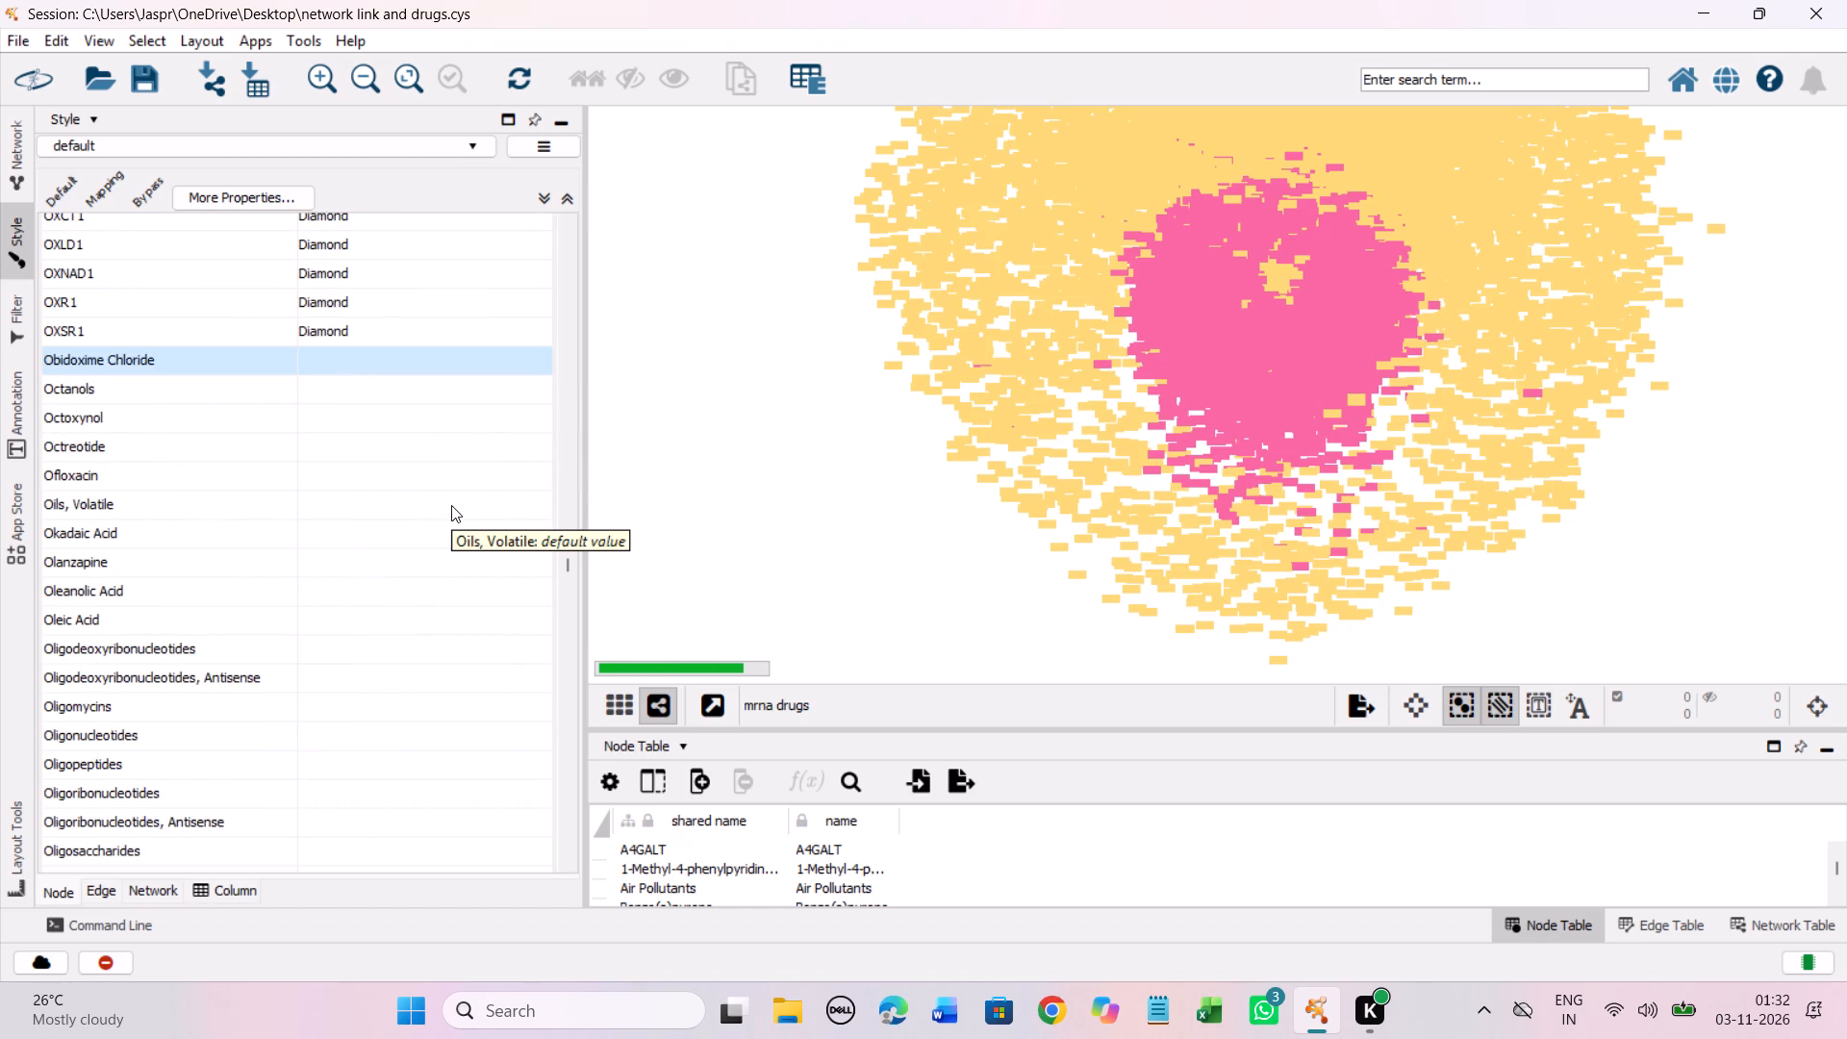
{"action": "scroll", "coordinate": [451, 505], "scroll_direction": "down", "scroll_amount": 20}
{"action": "scroll", "coordinate": [451, 505], "scroll_direction": "down", "scroll_amount": 10}
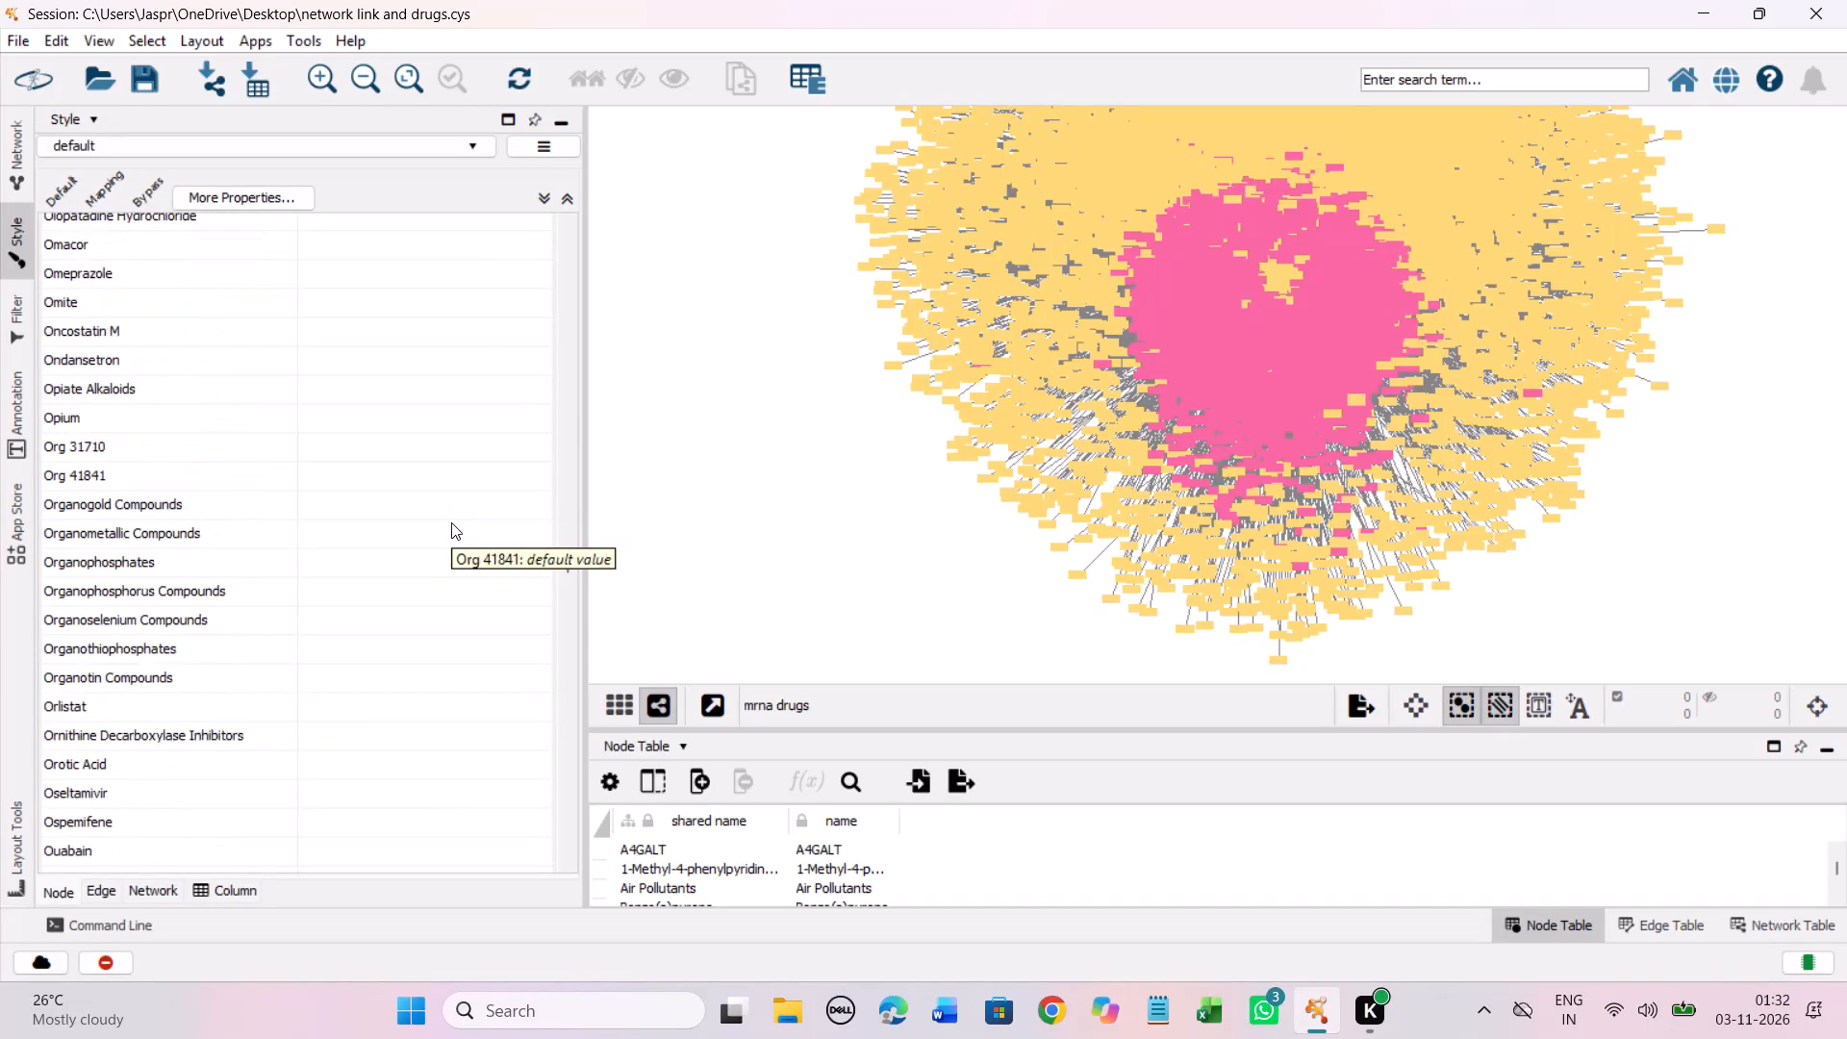
{"action": "scroll", "coordinate": [451, 522], "scroll_direction": "down", "scroll_amount": 20}
{"action": "scroll", "coordinate": [451, 522], "scroll_direction": "down", "scroll_amount": 14}
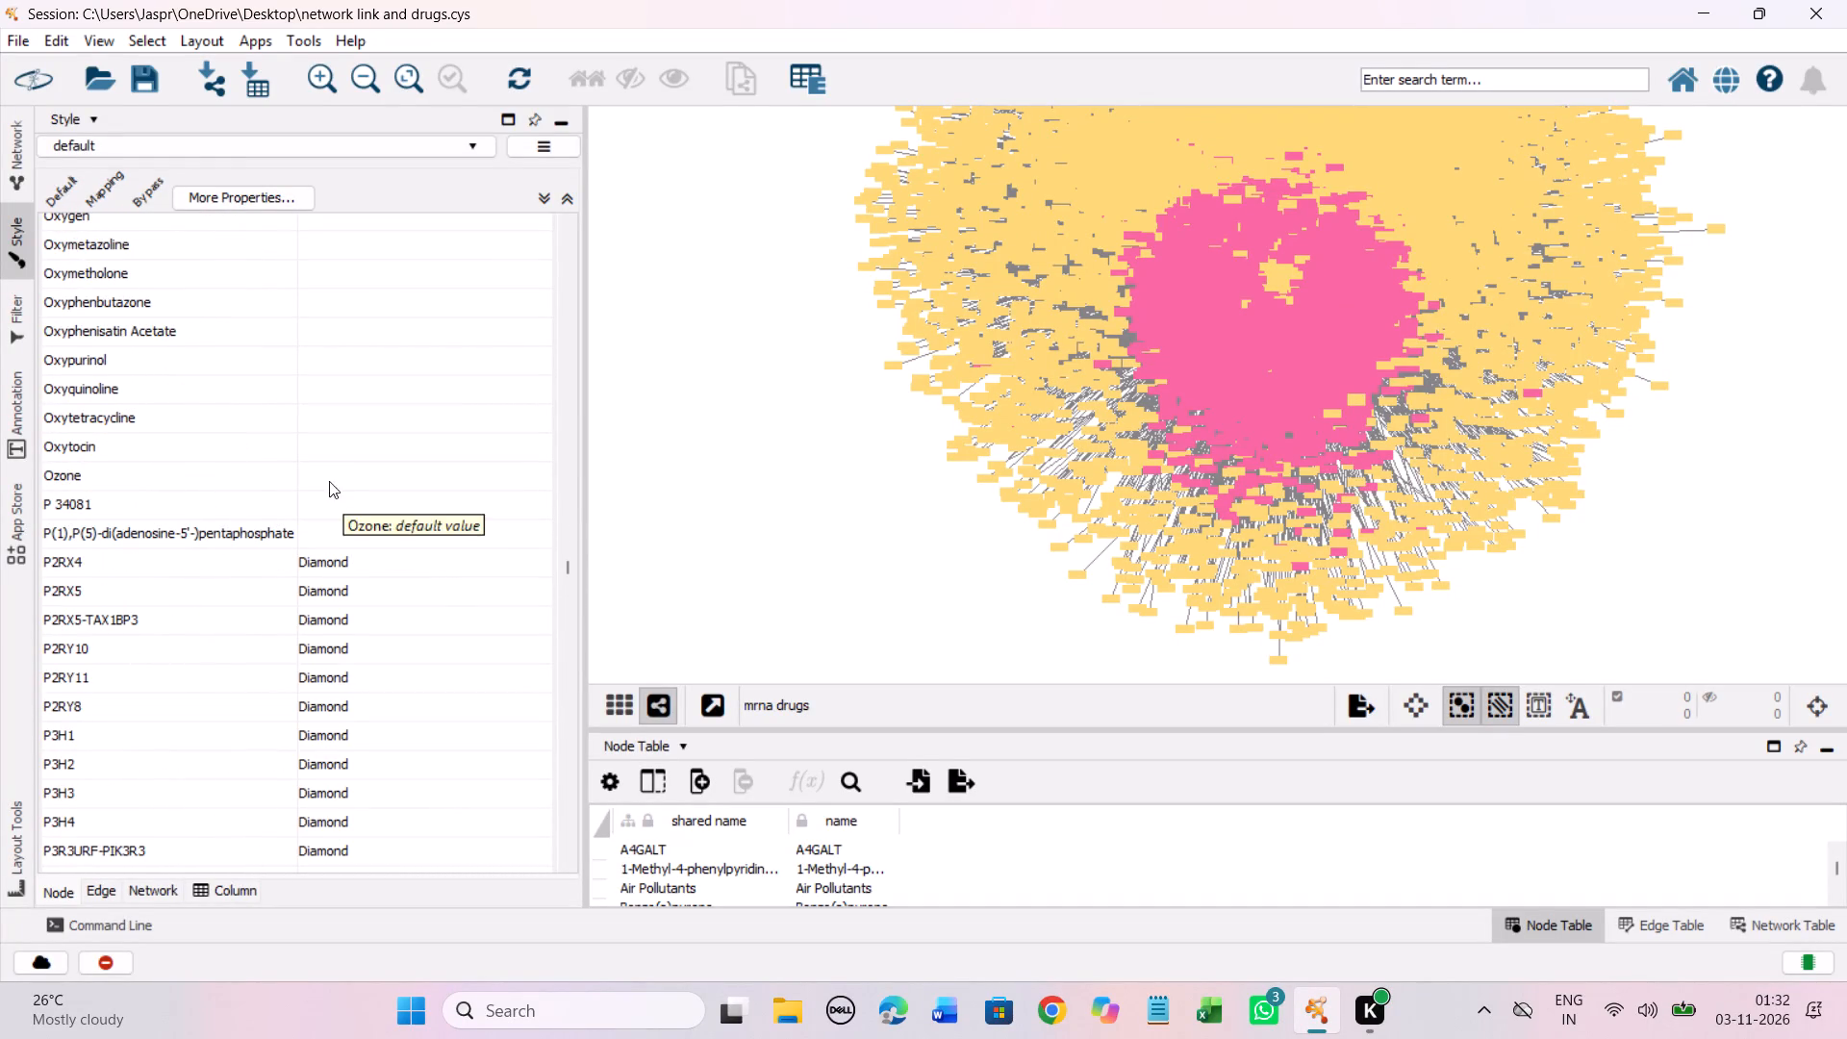
{"action": "left_click", "coordinate": [319, 532], "text": "shift"}
{"action": "right_click", "coordinate": [319, 532]}
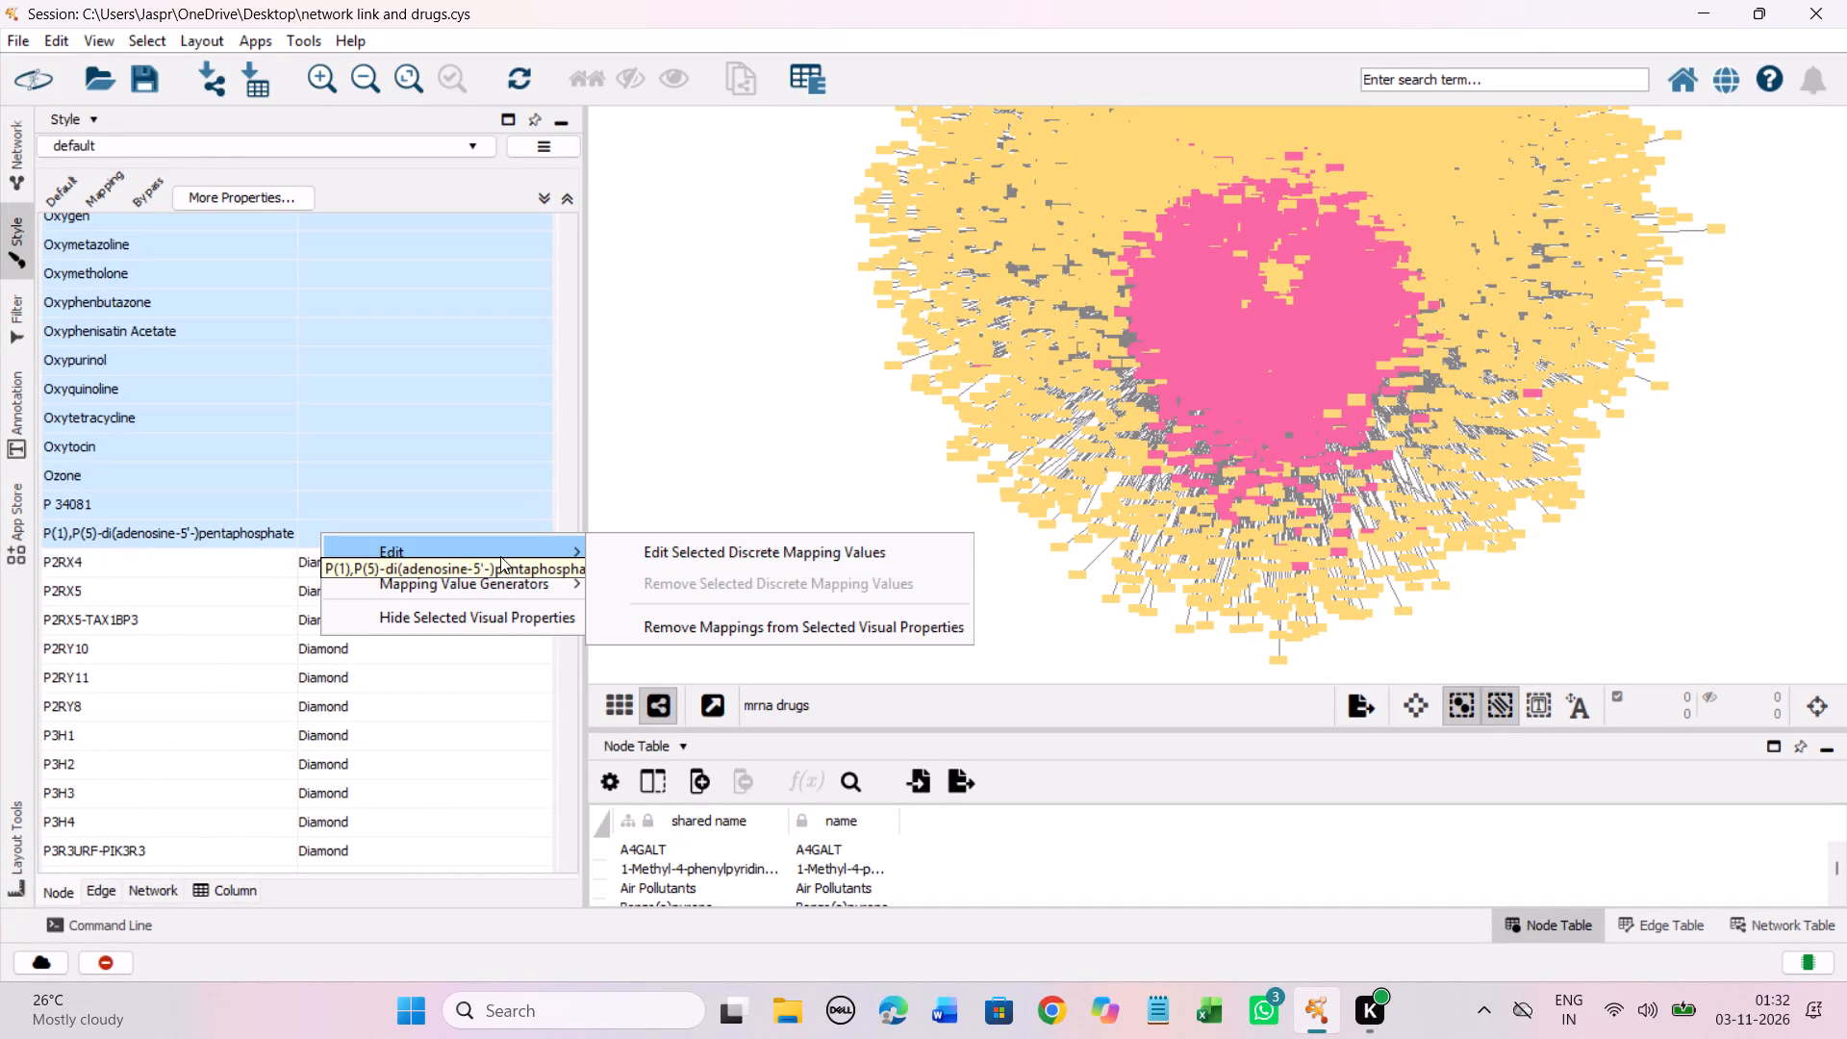
{"action": "left_click", "coordinate": [645, 553]}
{"action": "left_click", "coordinate": [281, 445]}
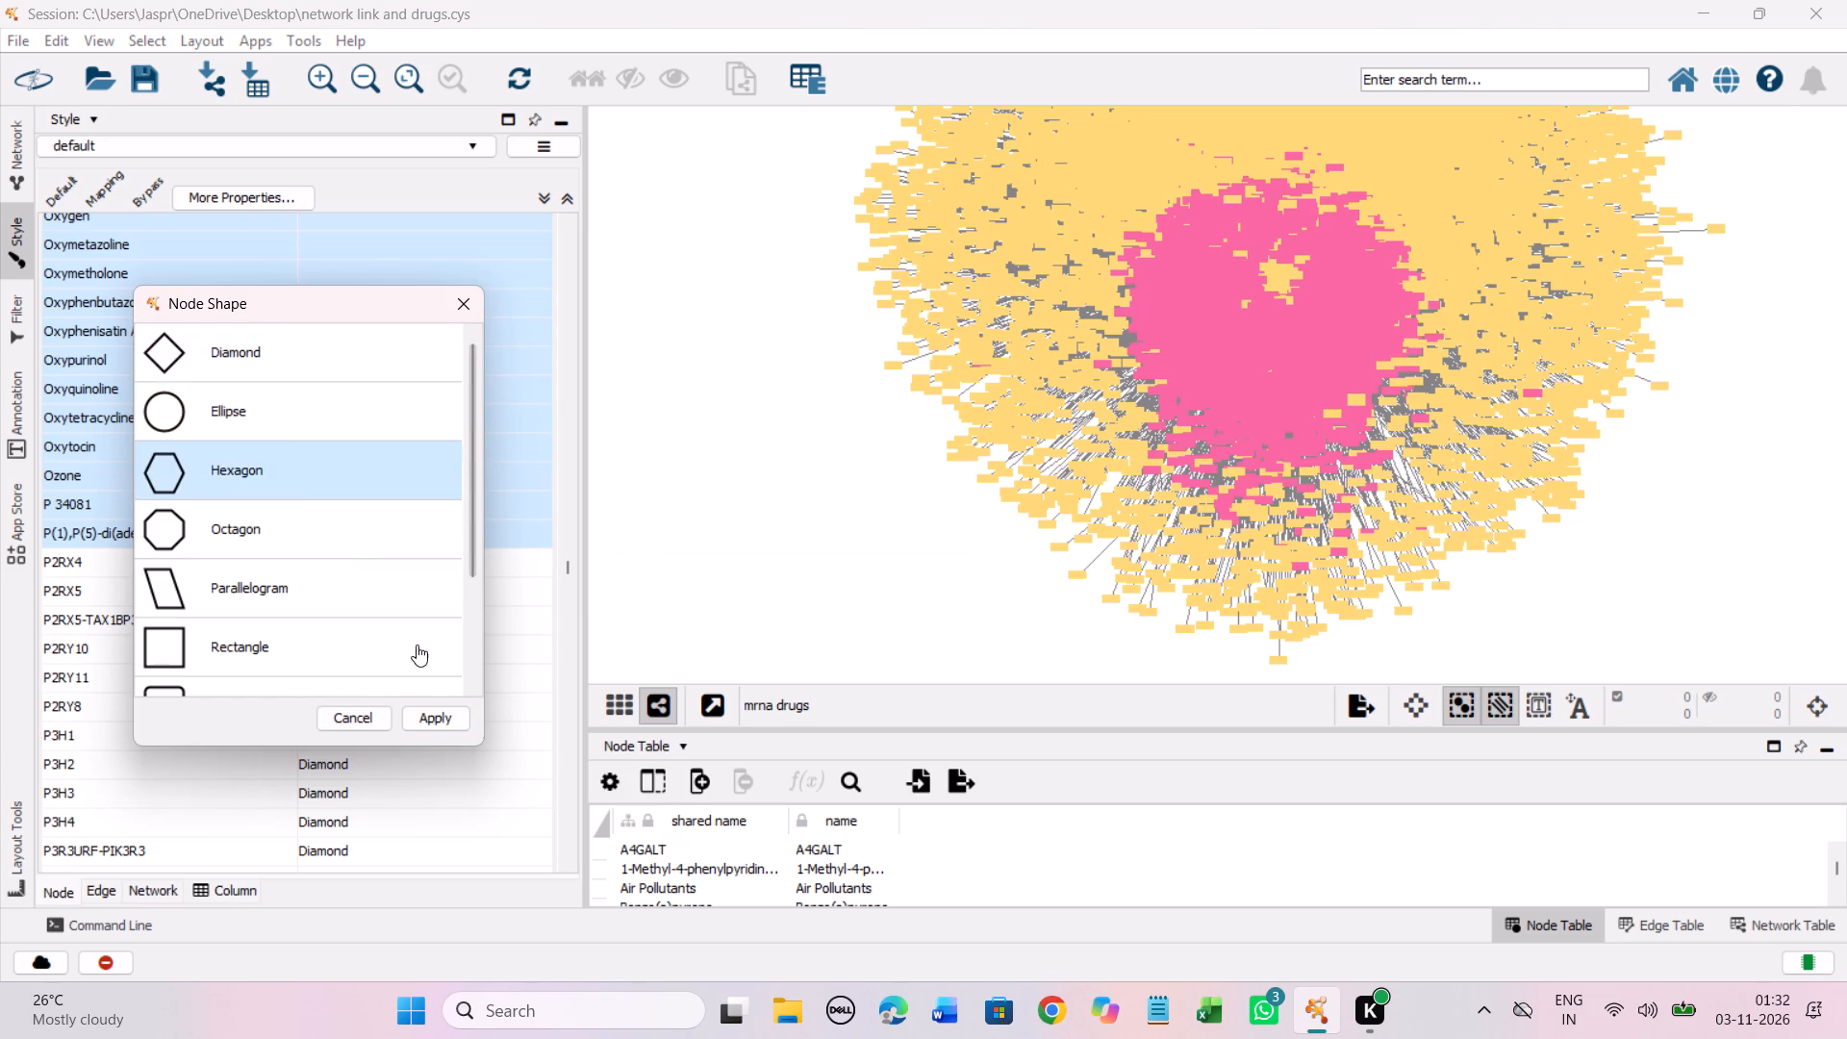
{"action": "left_click", "coordinate": [434, 711]}
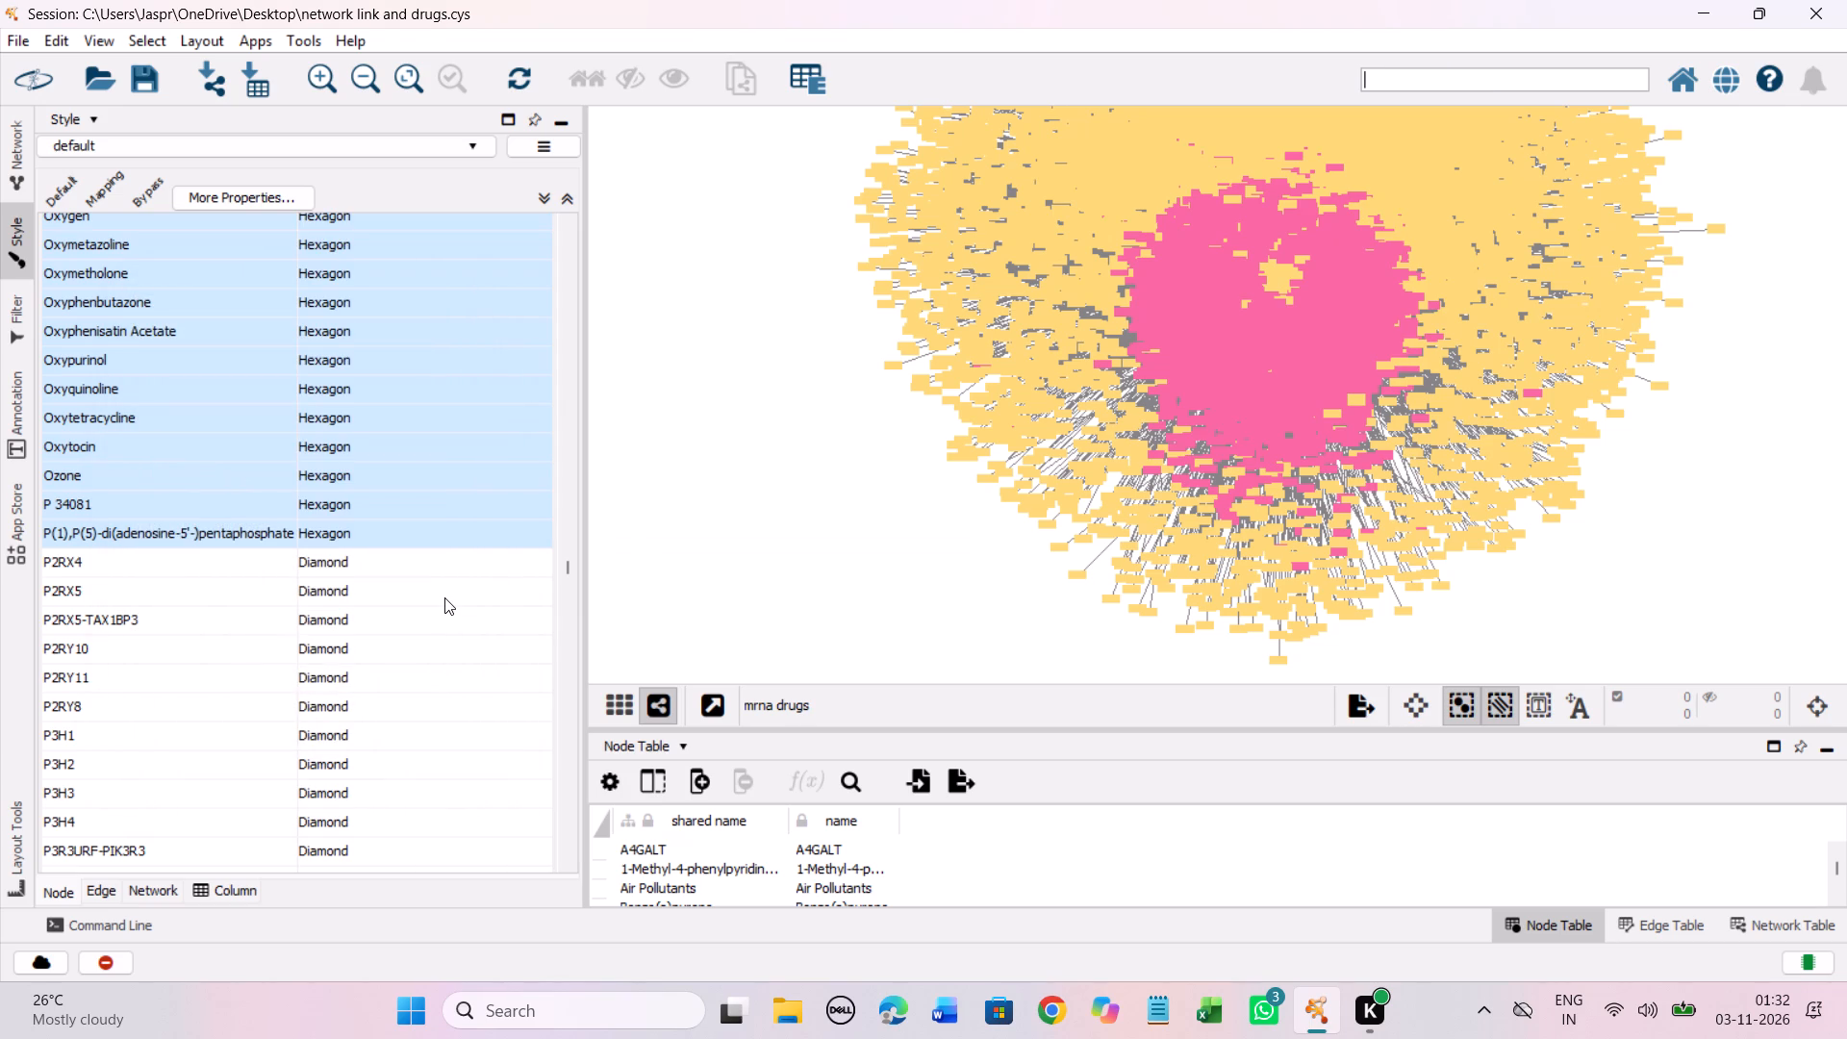
Set the discrete node shape mapping for the unmapped entries P5091, P57 compound, P61-E7 compound and P61A6 compound to Hexagon.
{"action": "scroll", "coordinate": [444, 597], "scroll_direction": "down", "scroll_amount": 16}
{"action": "scroll", "coordinate": [433, 597], "scroll_direction": "down", "scroll_amount": 6}
{"action": "left_click_drag", "start_coordinate": [316, 391], "coordinate": [316, 472]}
{"action": "right_click", "coordinate": [316, 472]}
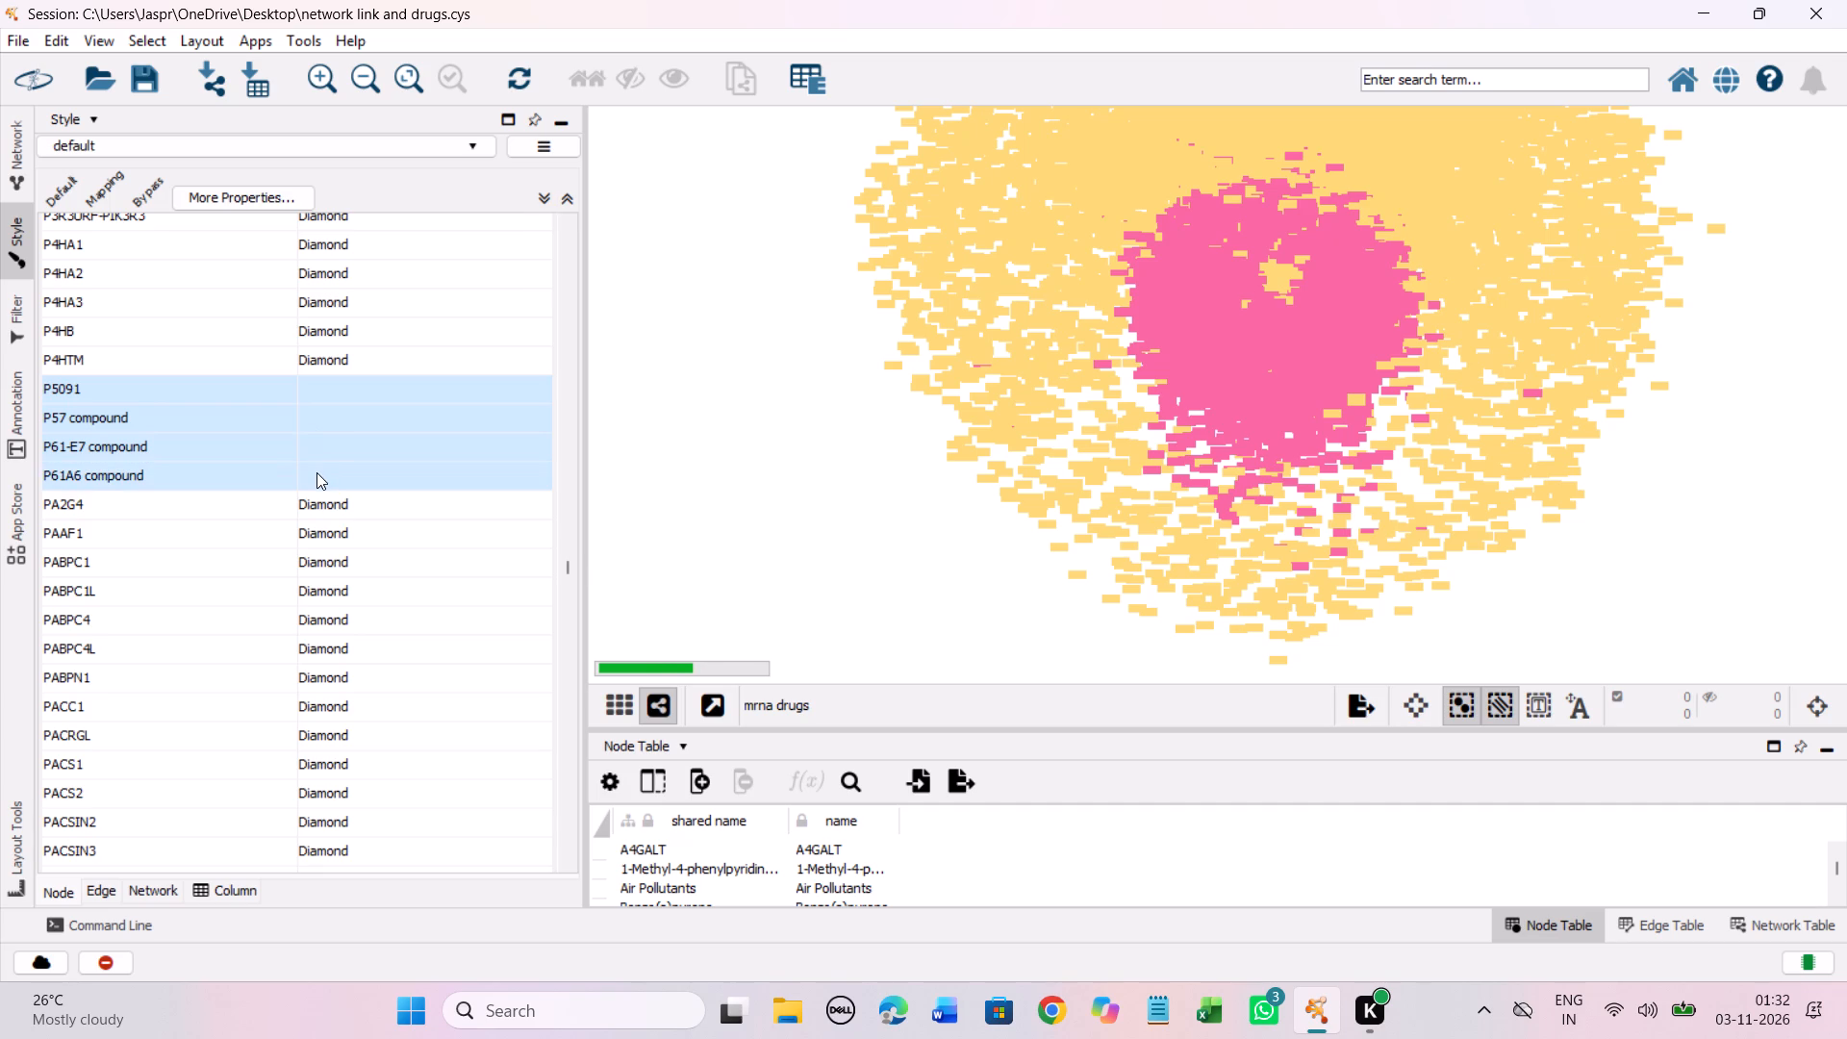
{"action": "left_click", "coordinate": [659, 491]}
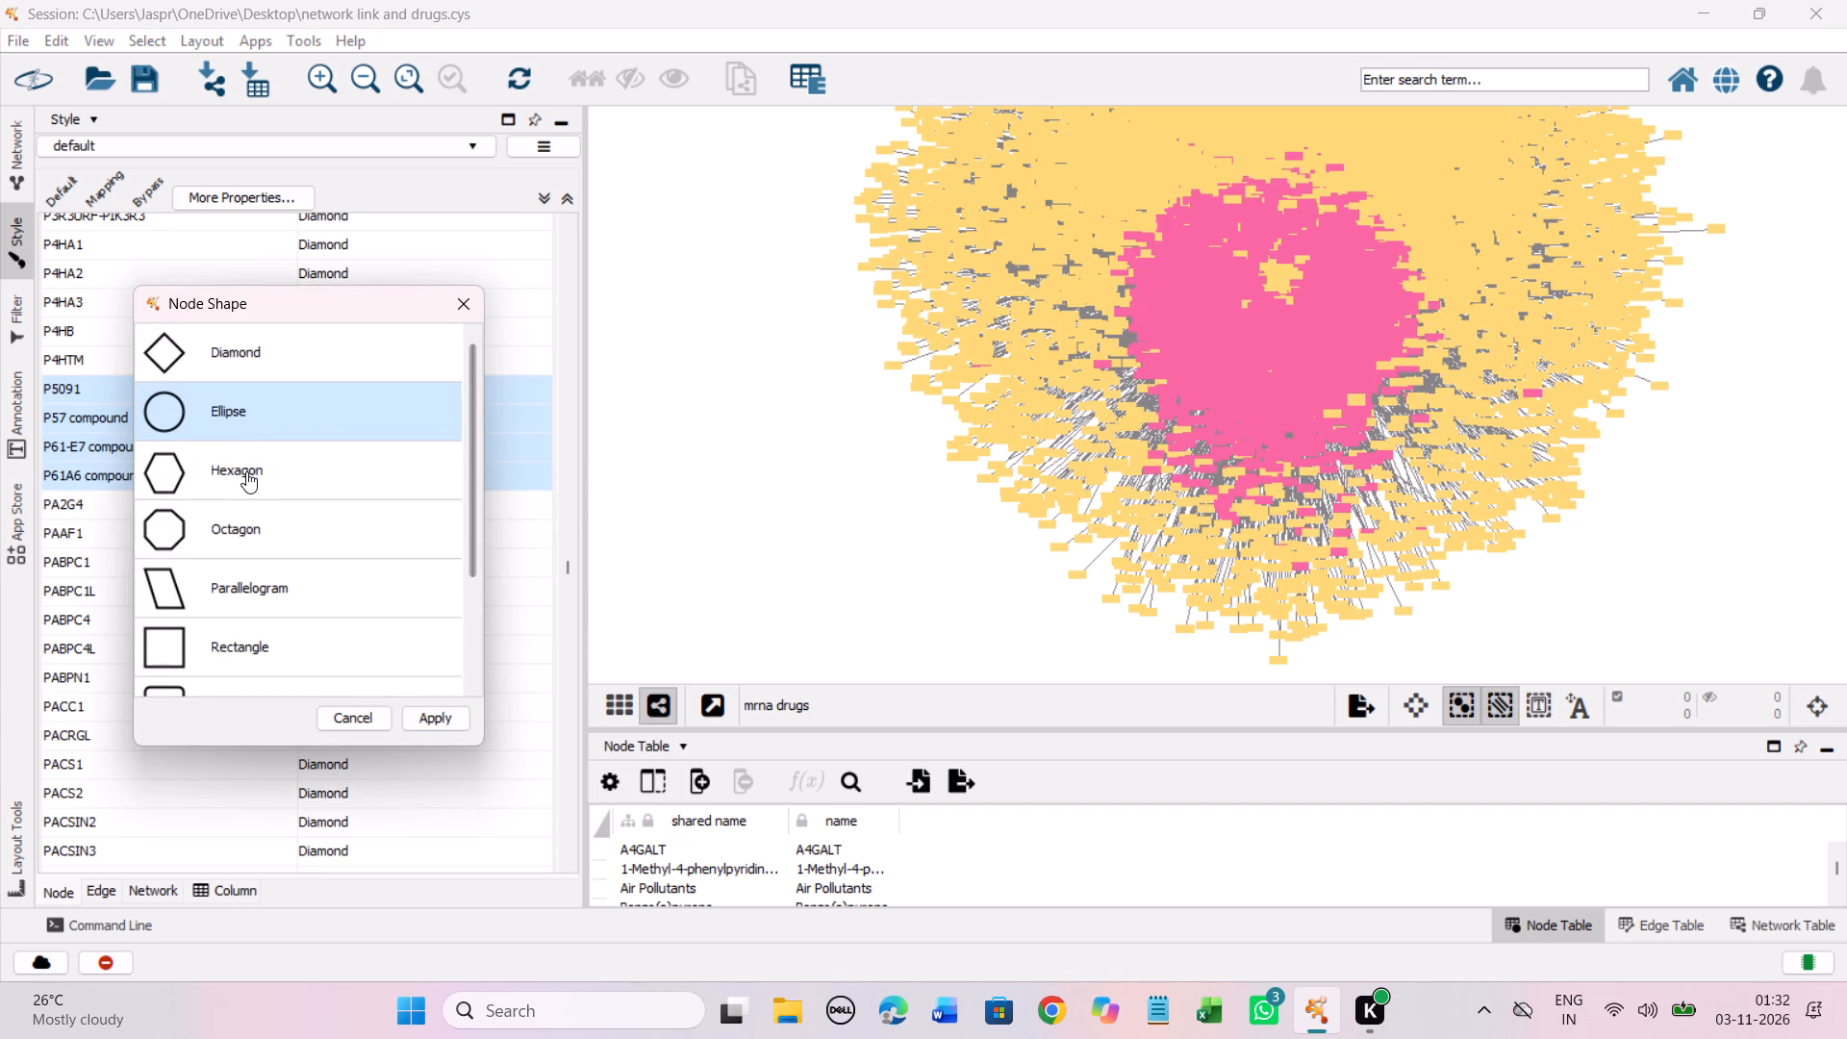
{"action": "left_click", "coordinate": [246, 471]}
{"action": "left_click", "coordinate": [432, 717]}
Set the discrete node shape mapping for the unmapped entry PAK 104P to Hexagon.
{"action": "scroll", "coordinate": [401, 471], "scroll_direction": "down", "scroll_amount": 6}
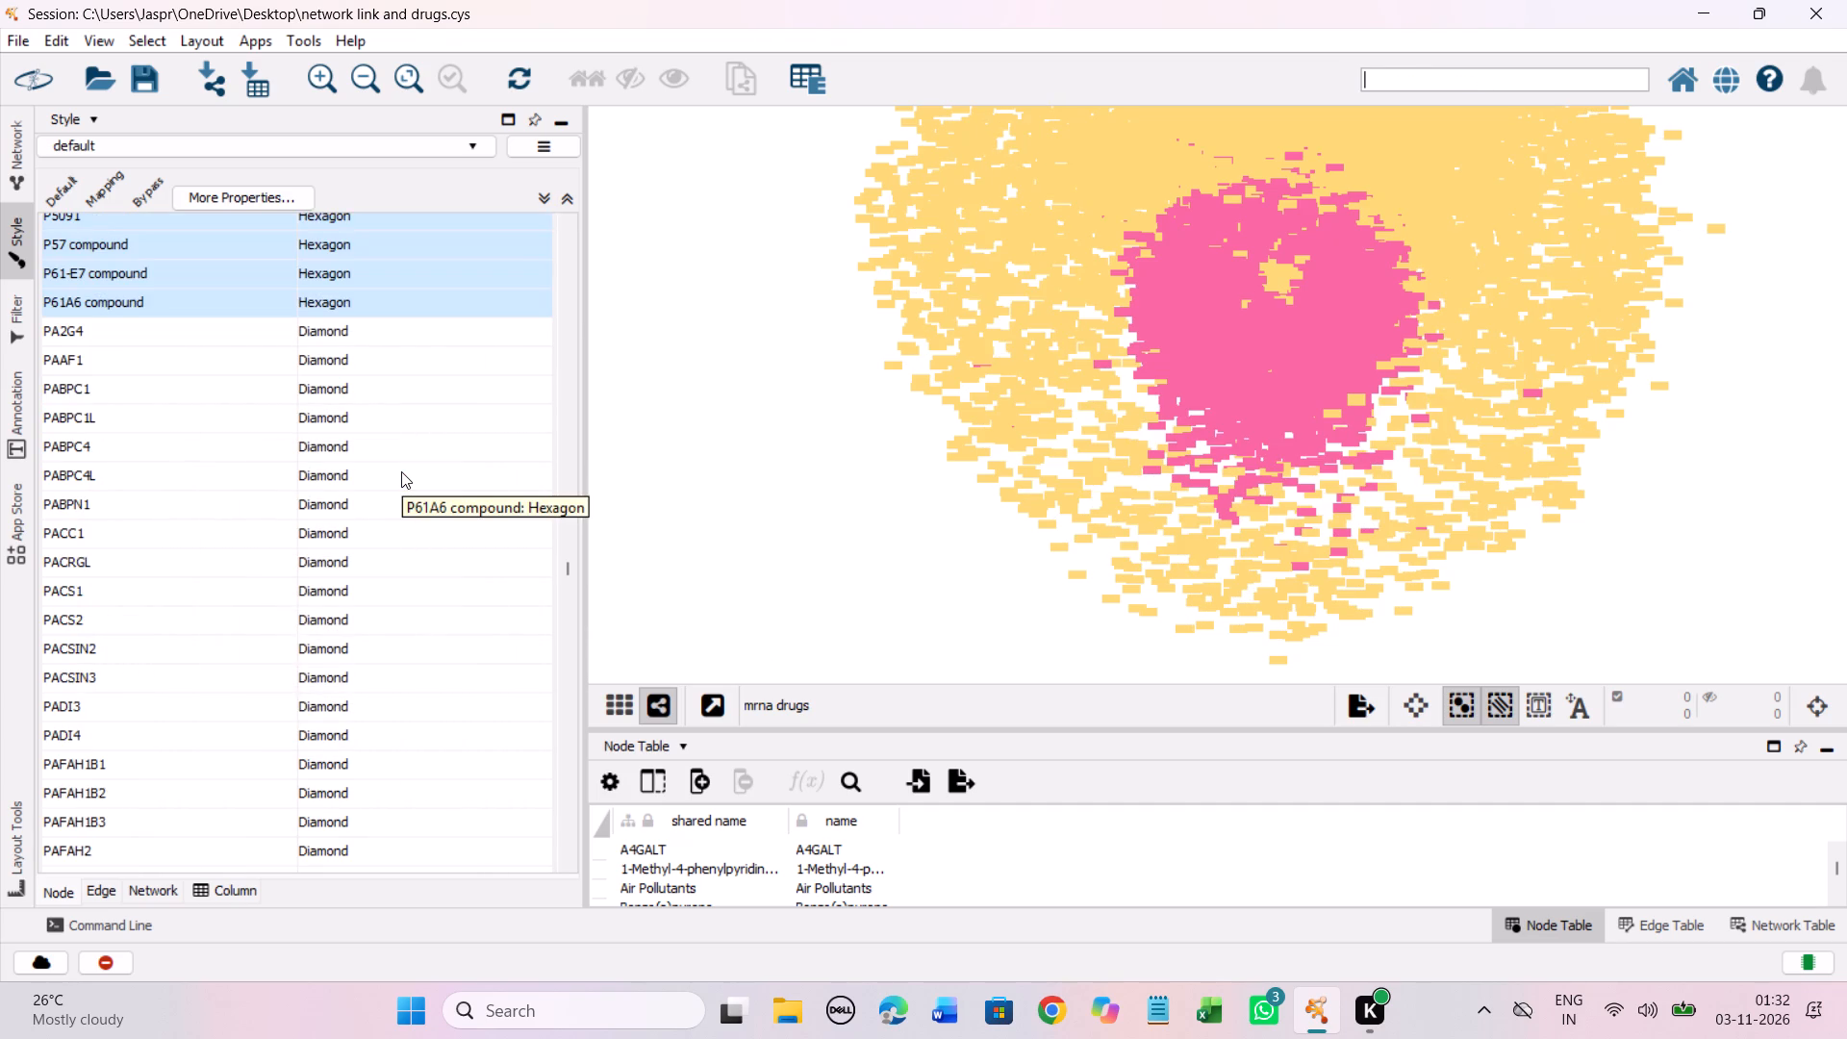
{"action": "scroll", "coordinate": [401, 471], "scroll_direction": "down", "scroll_amount": 20}
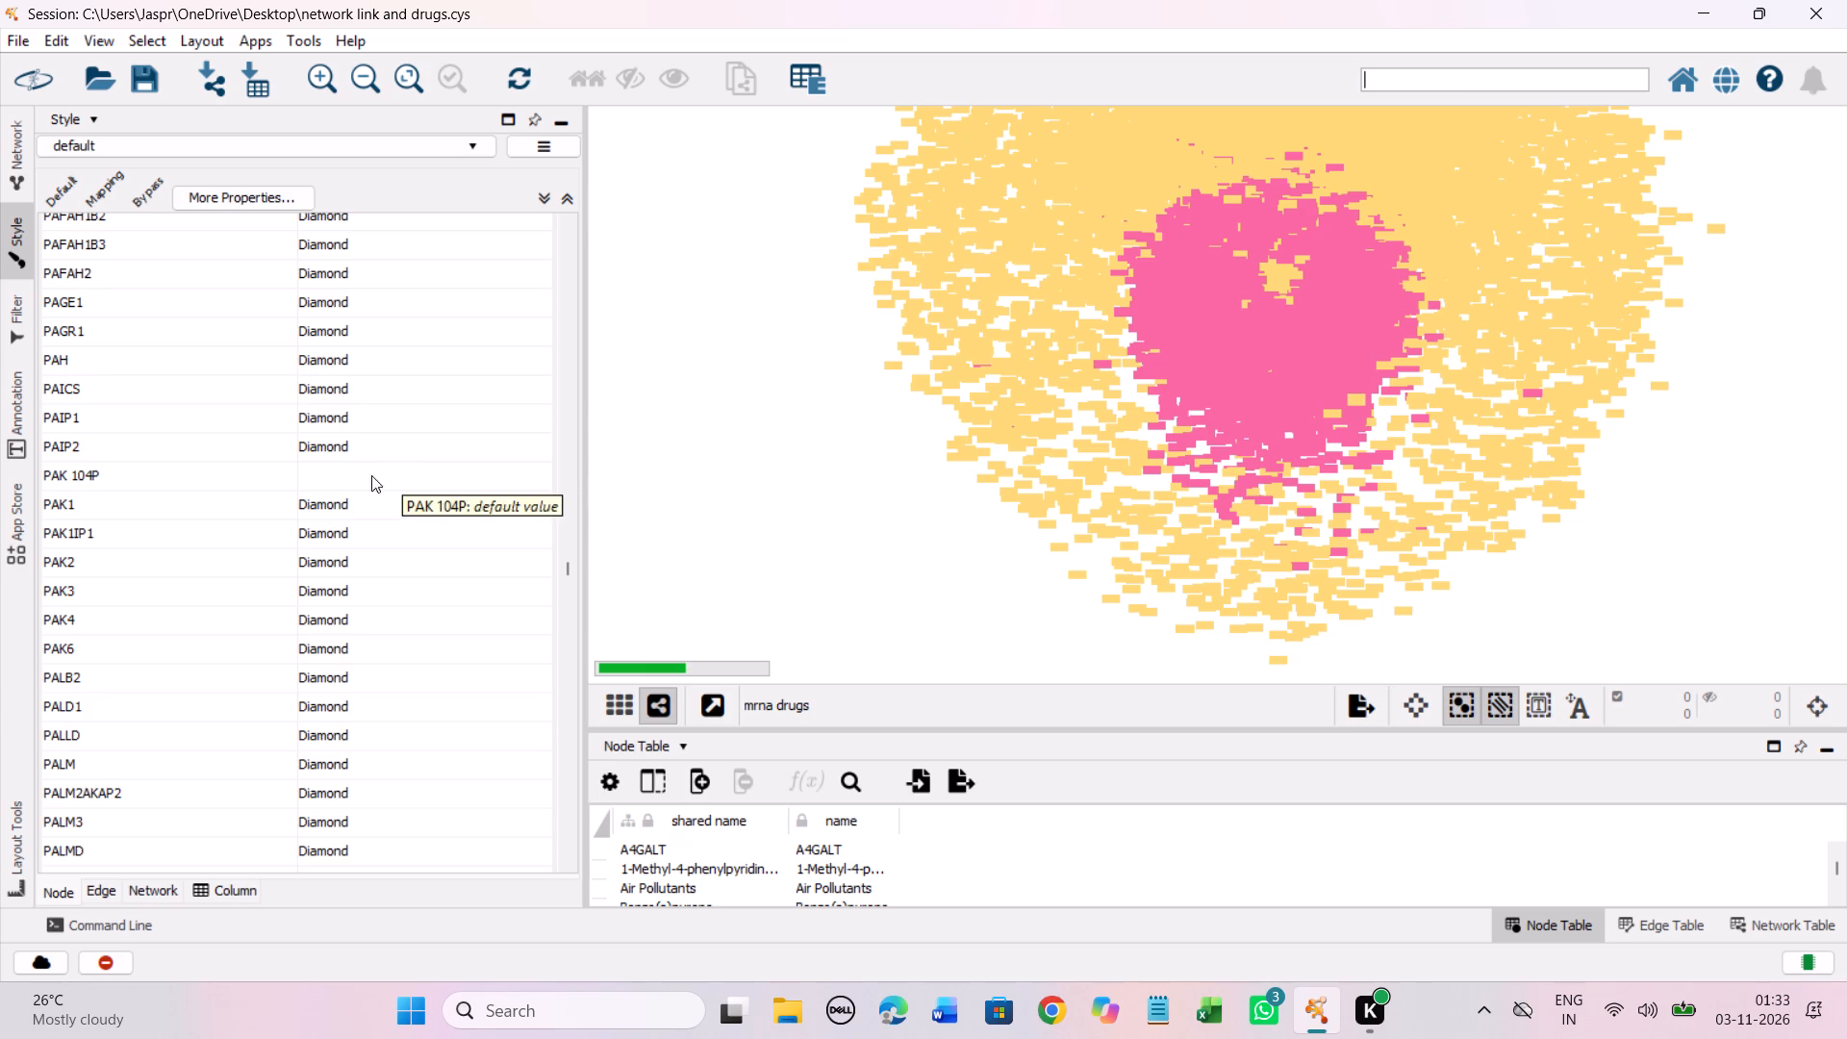
{"action": "left_click", "coordinate": [345, 479]}
{"action": "right_click", "coordinate": [343, 479]}
{"action": "left_click", "coordinate": [450, 498]}
{"action": "left_click", "coordinate": [679, 497]}
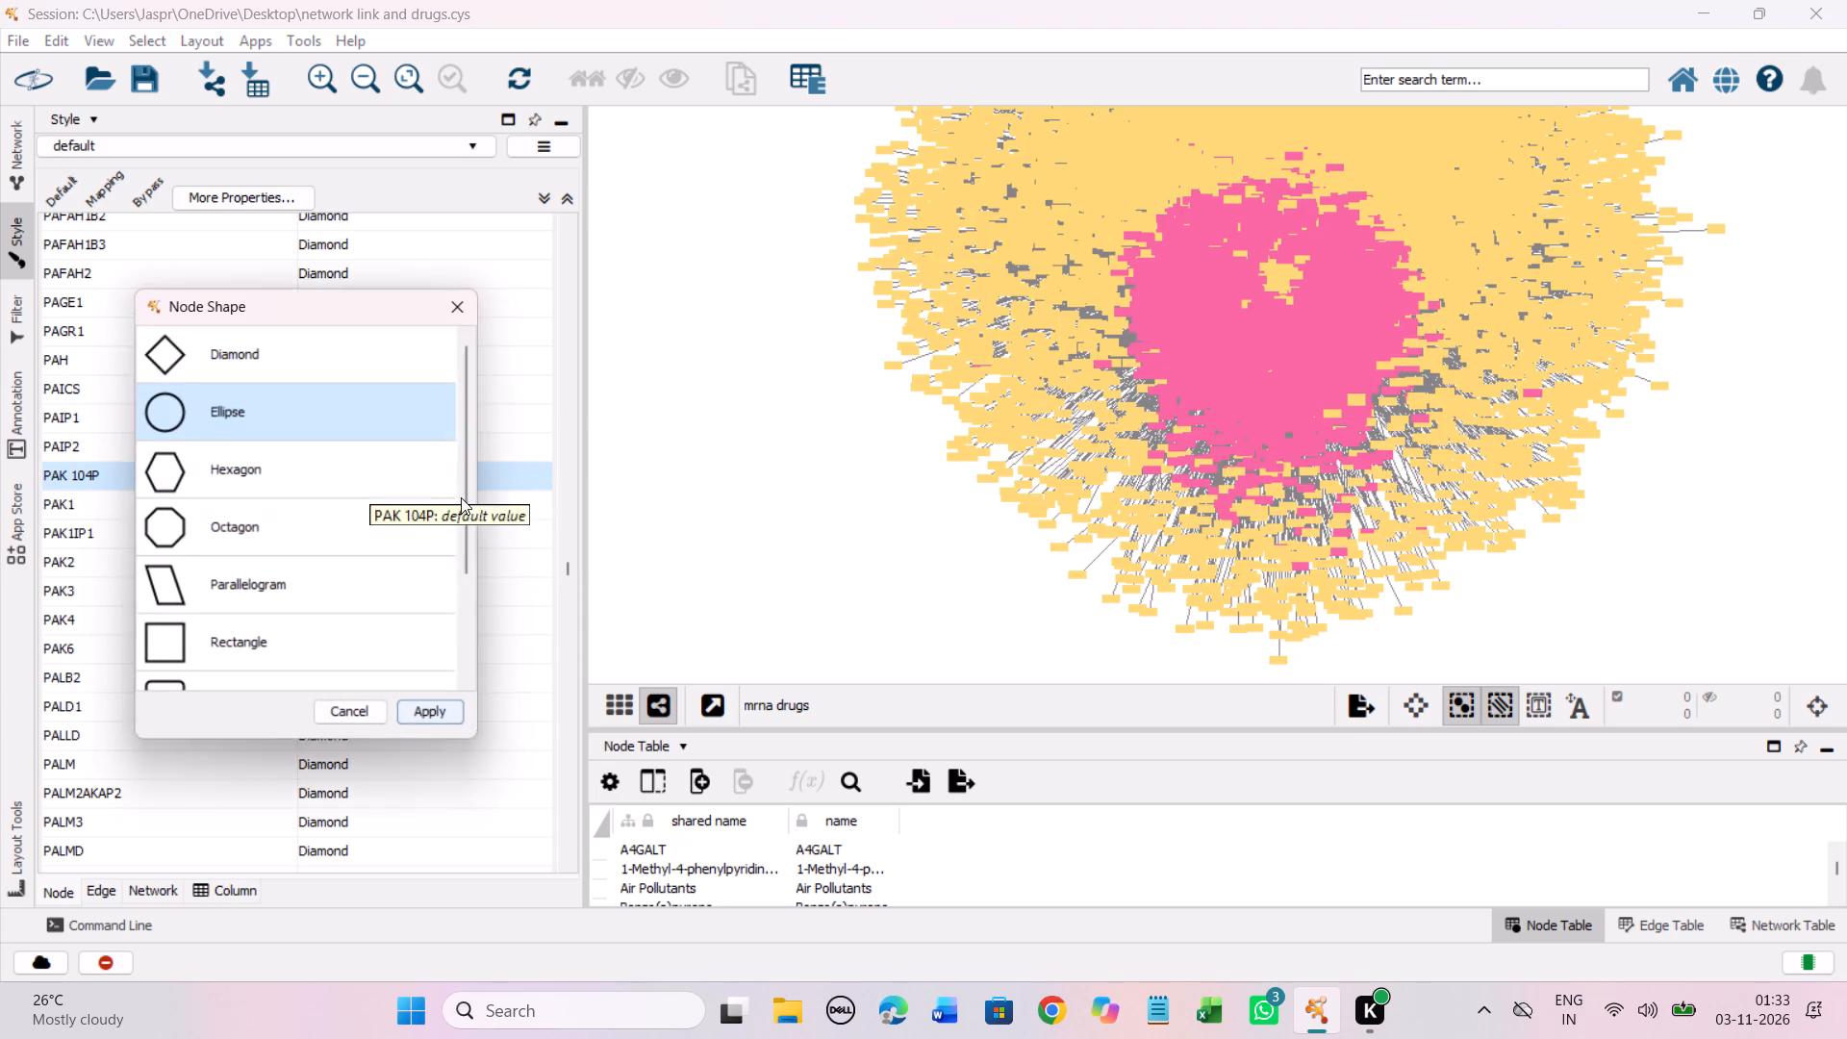
{"action": "left_click", "coordinate": [285, 448]}
{"action": "left_click", "coordinate": [435, 715]}
Set the discrete node shape mapping for the unmapped entry PAM2-CSK4 to Hexagon.
{"action": "scroll", "coordinate": [402, 545], "scroll_direction": "down", "scroll_amount": 7}
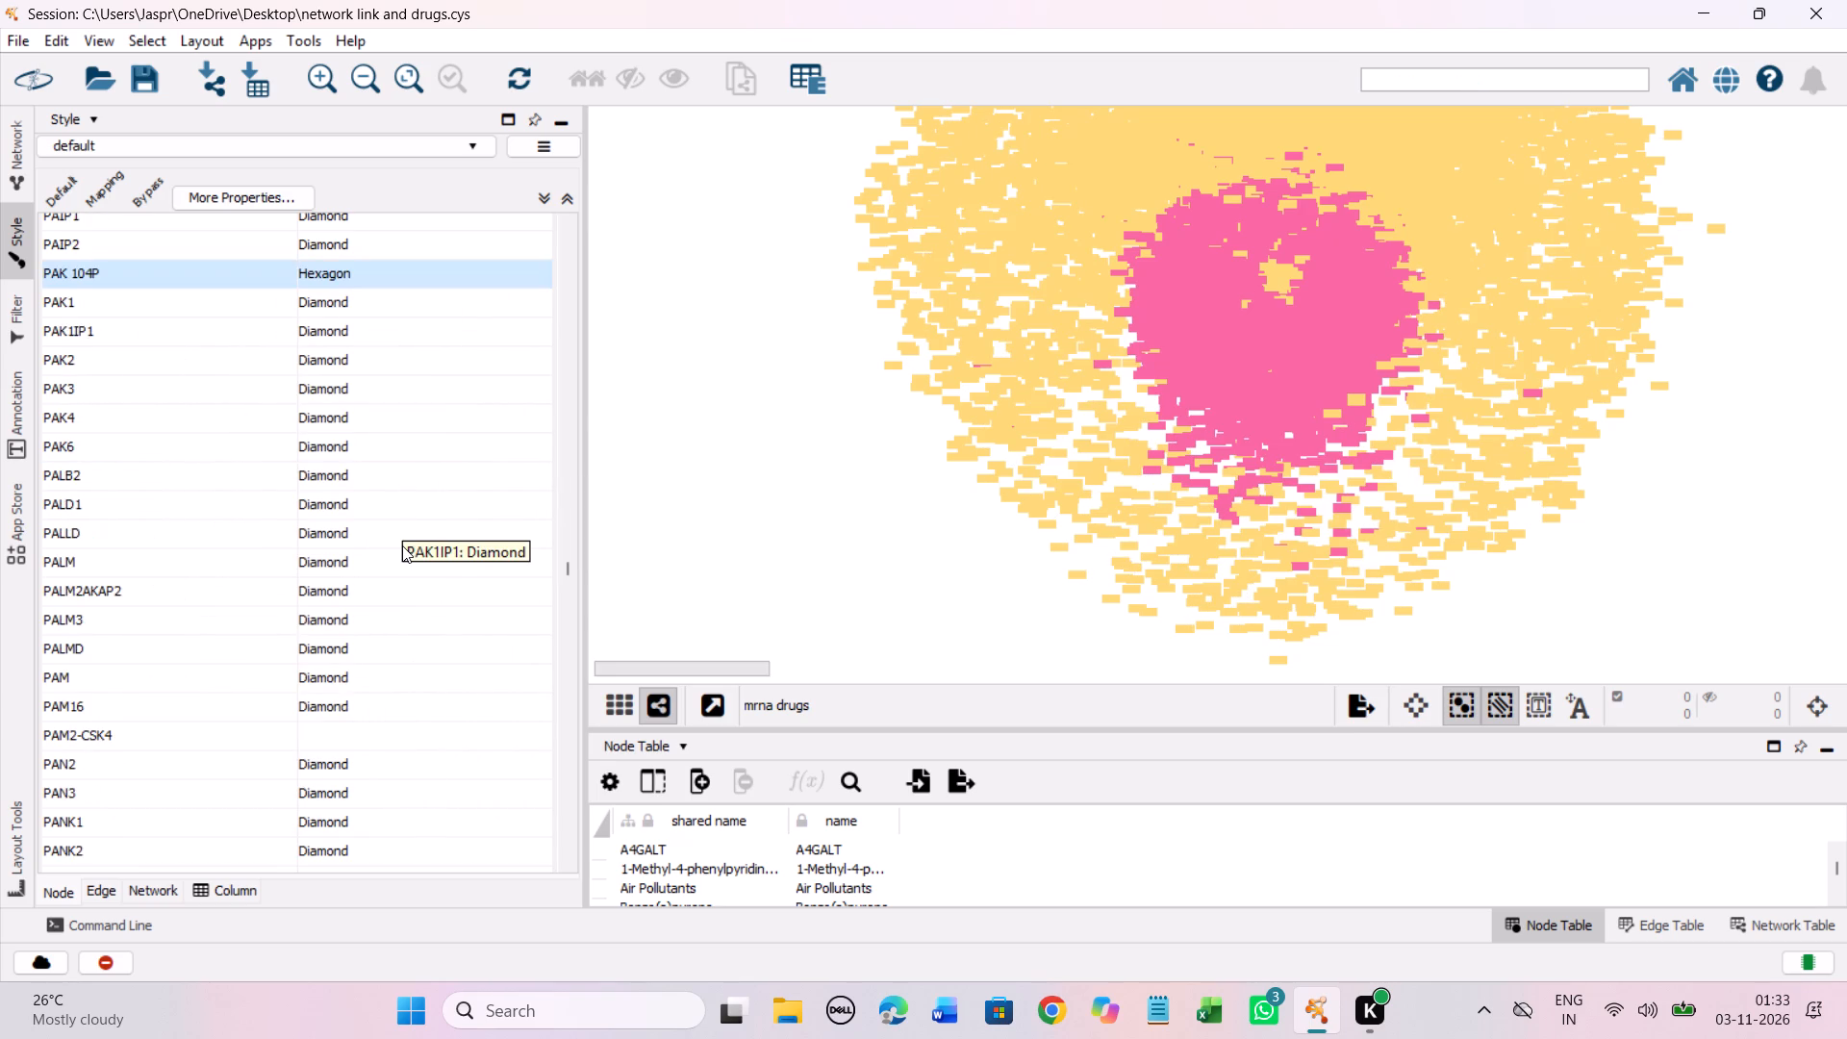
{"action": "scroll", "coordinate": [402, 545], "scroll_direction": "down", "scroll_amount": 6}
{"action": "left_click", "coordinate": [339, 564]}
{"action": "right_click", "coordinate": [339, 564]}
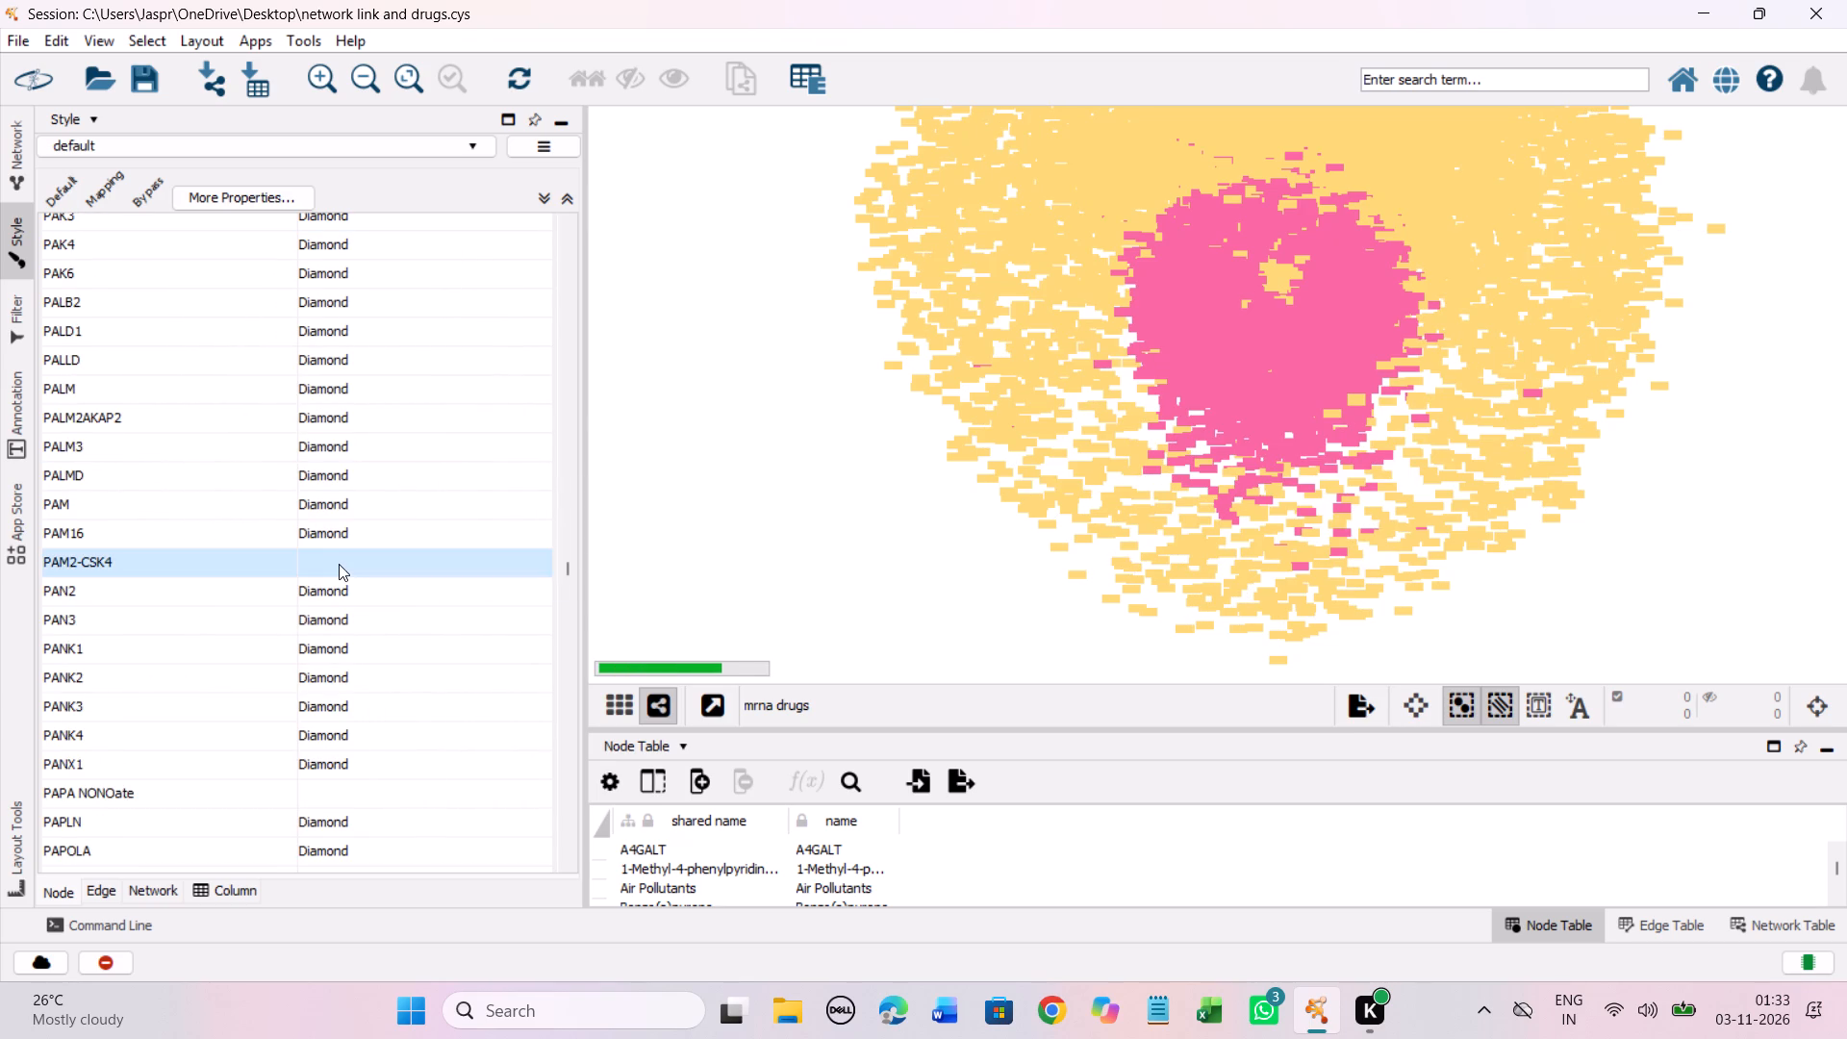
{"action": "left_click", "coordinate": [746, 574]}
{"action": "left_click", "coordinate": [339, 436]}
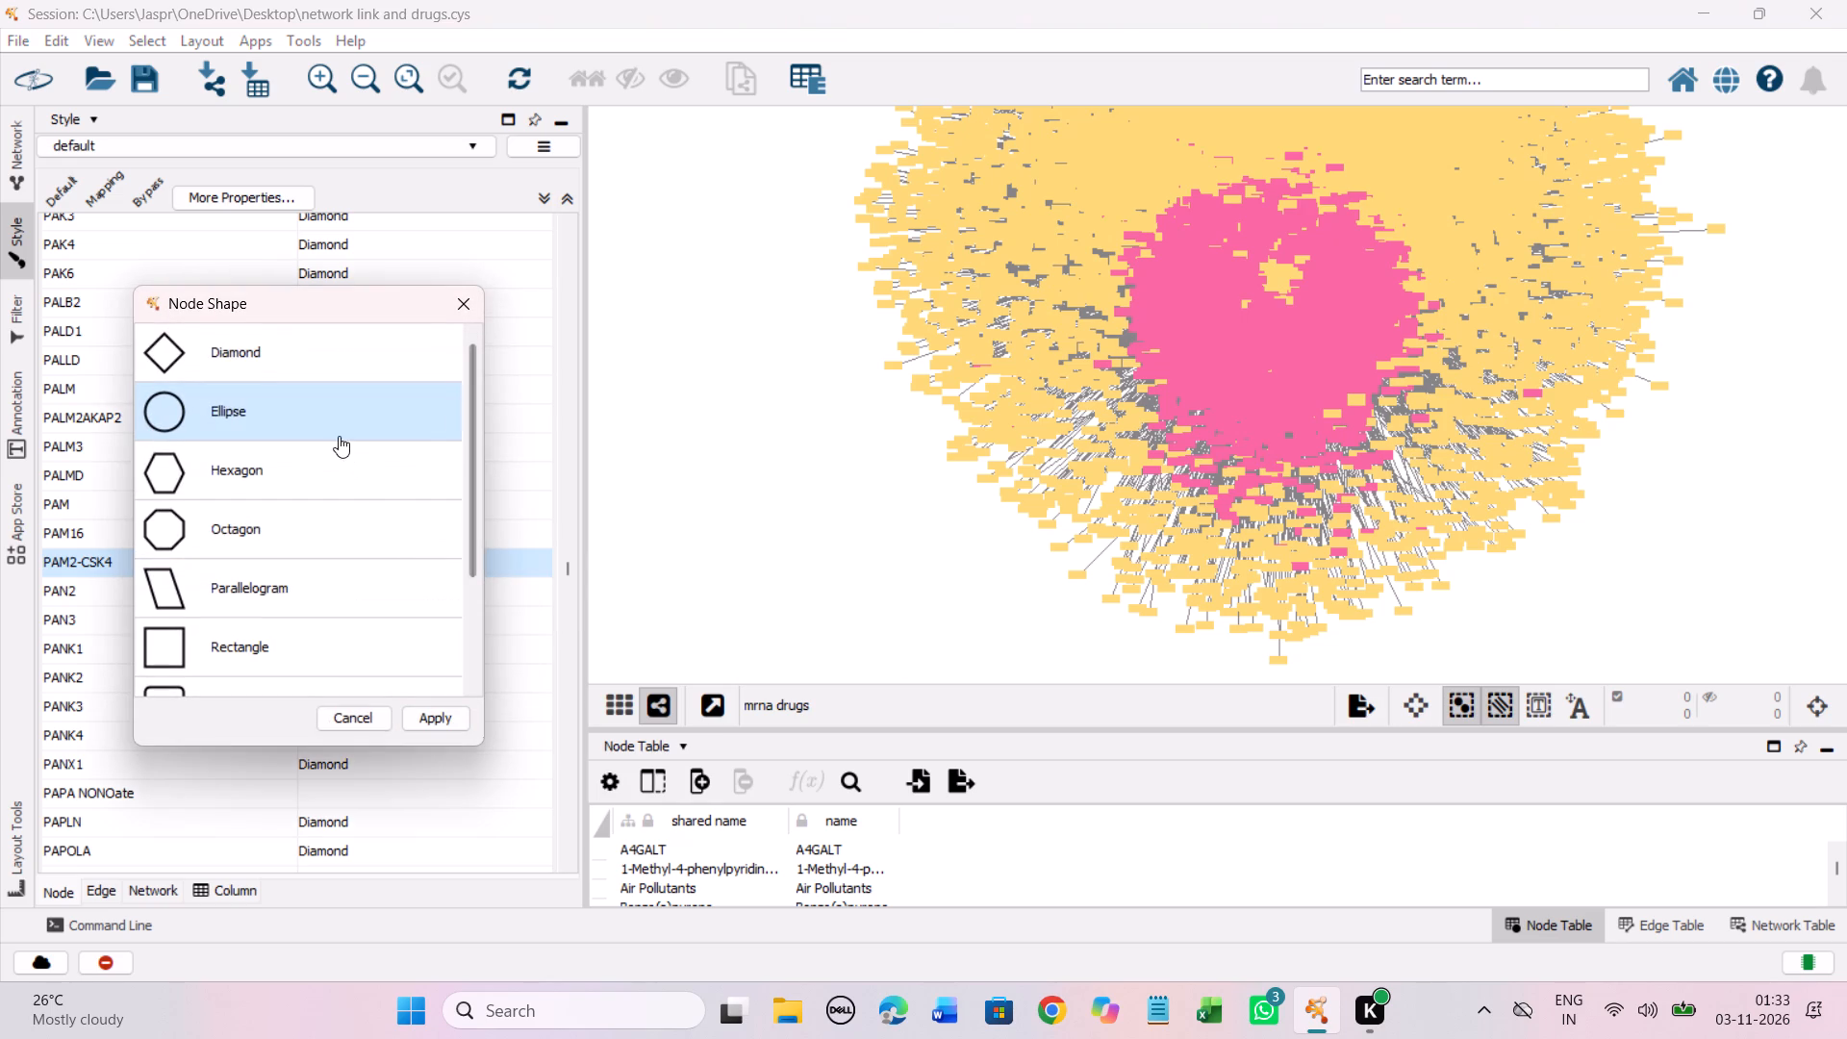
{"action": "left_click", "coordinate": [333, 453]}
{"action": "left_click", "coordinate": [450, 723]}
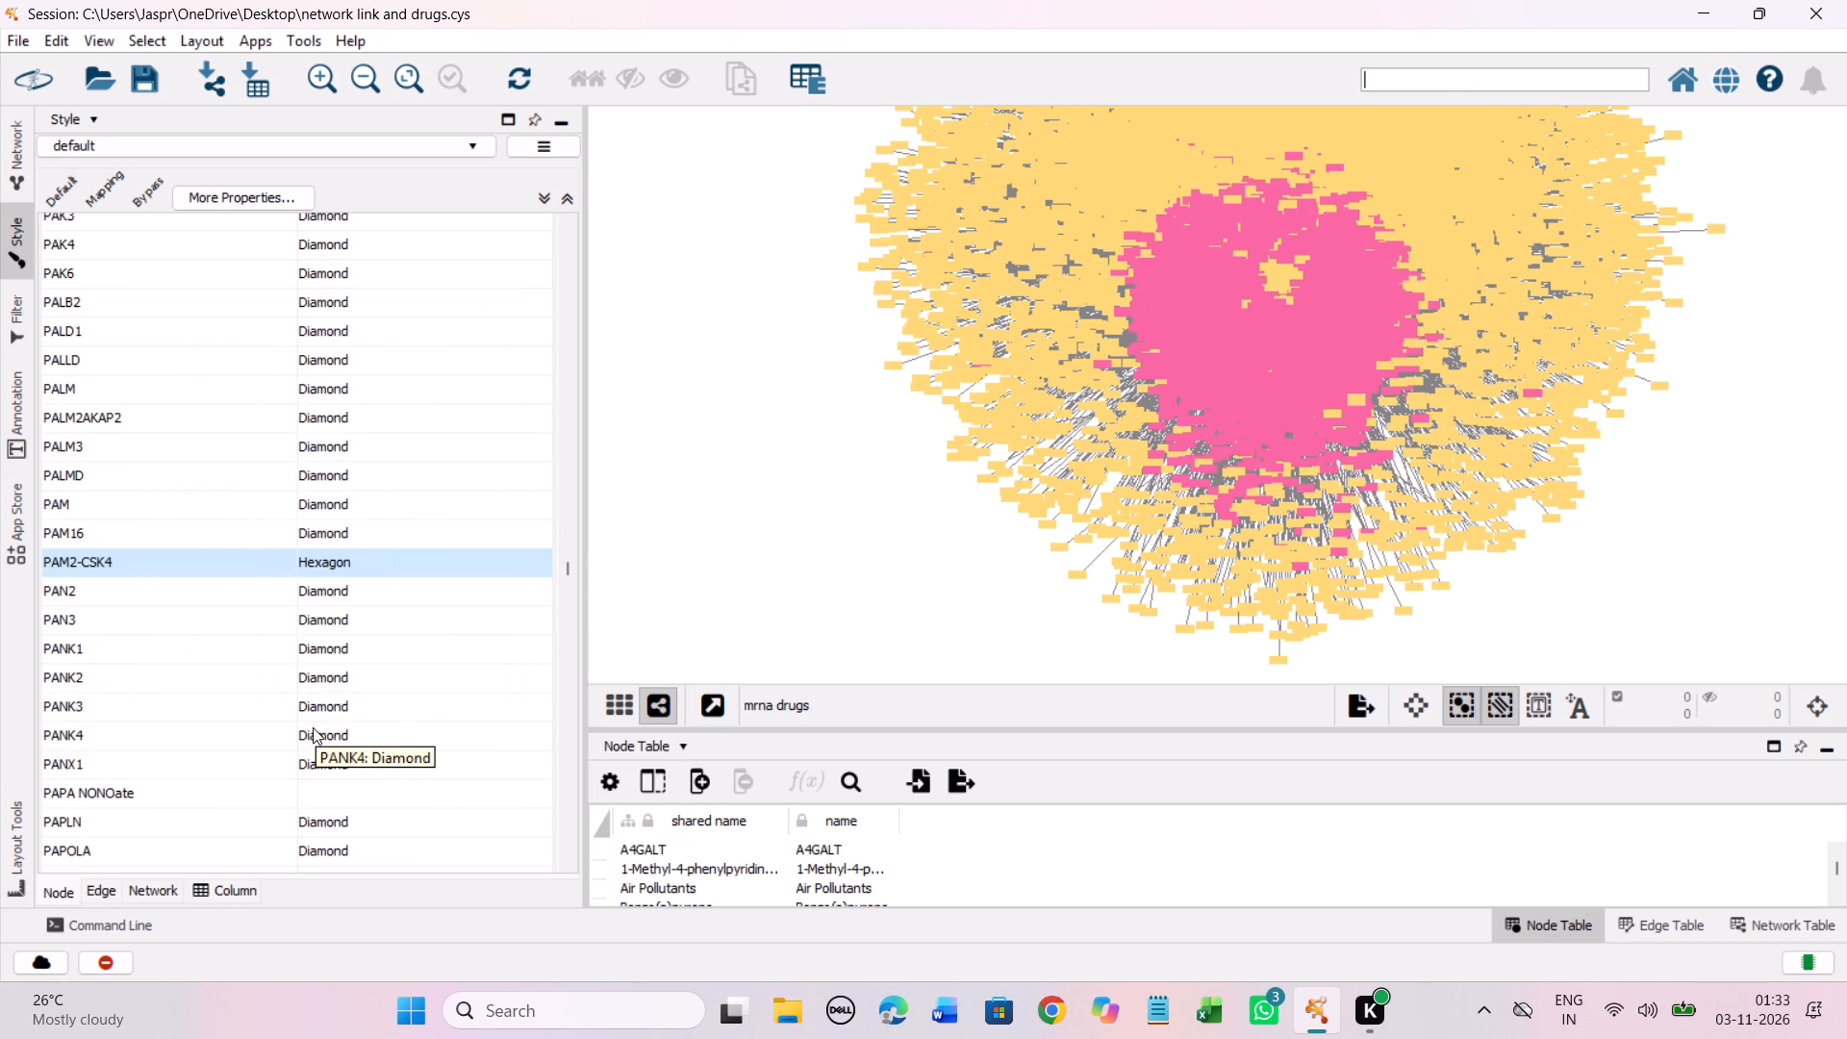
Set the discrete node shape mapping for the unmapped entry PAPA NONOate to Hexagon.
{"action": "left_click", "coordinate": [355, 793]}
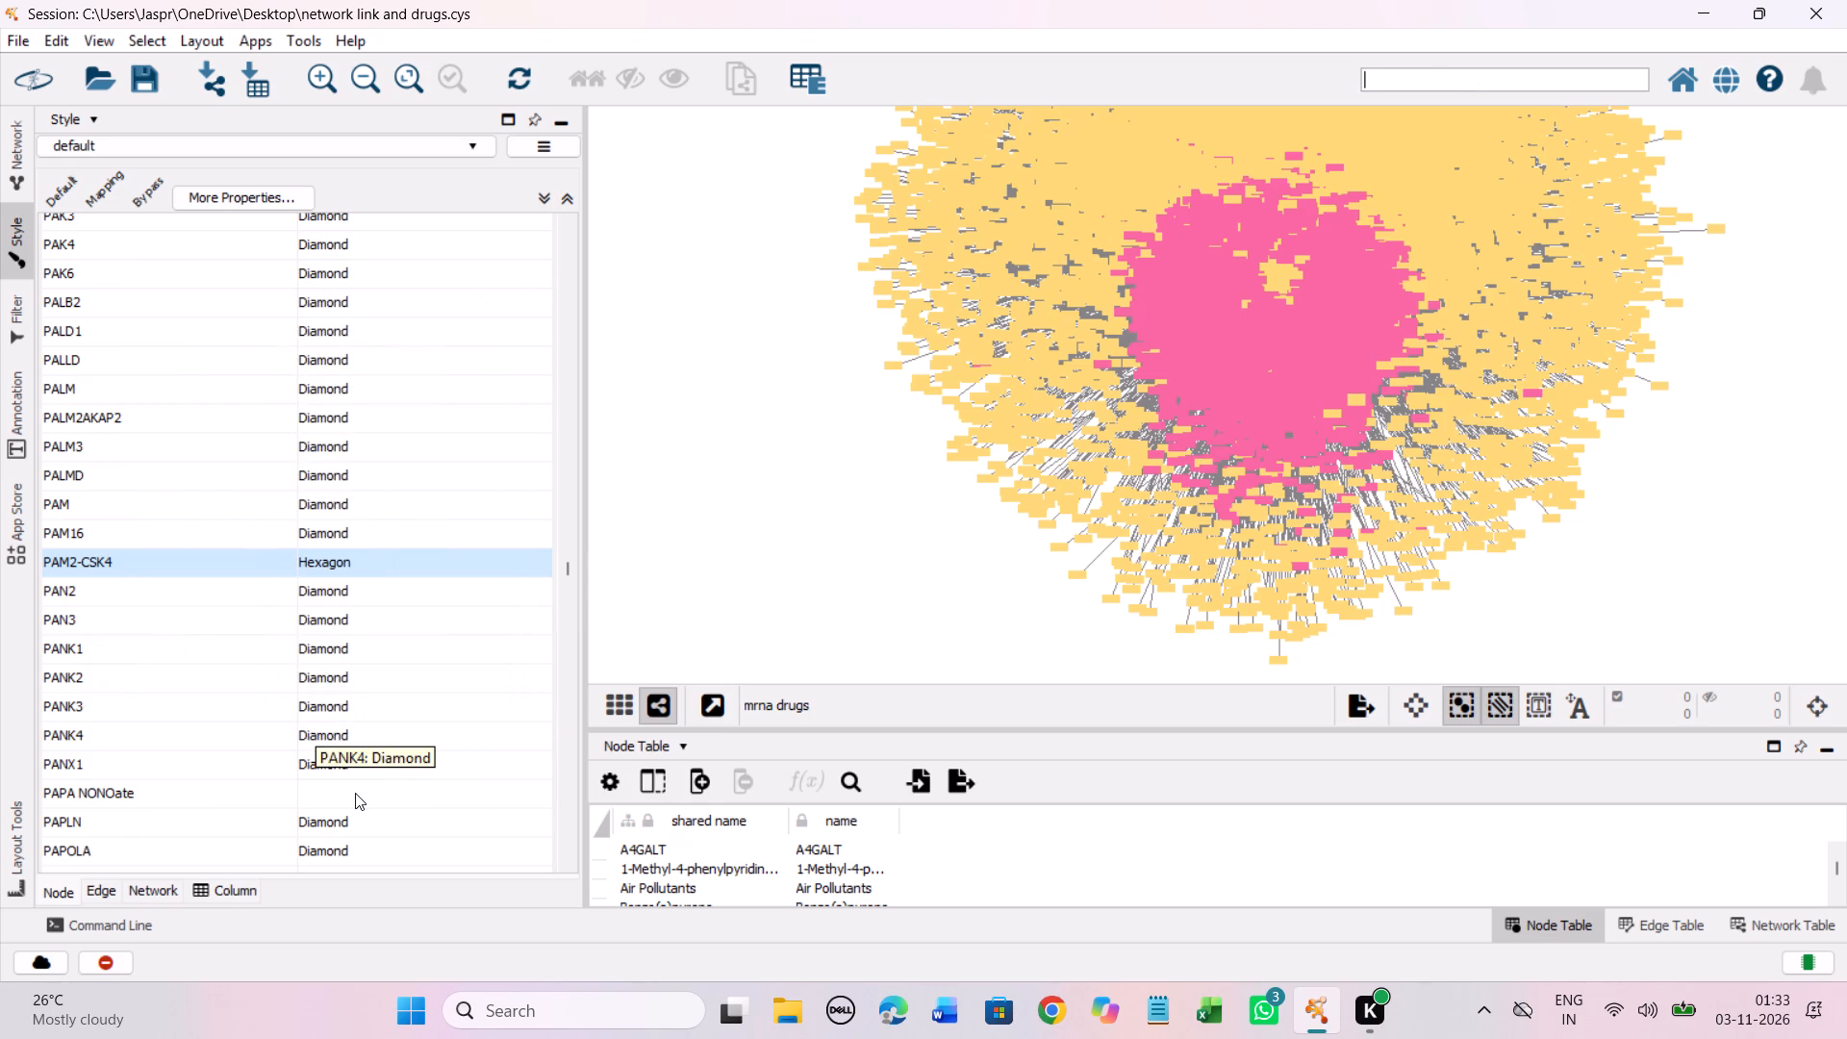
{"action": "right_click", "coordinate": [356, 793]}
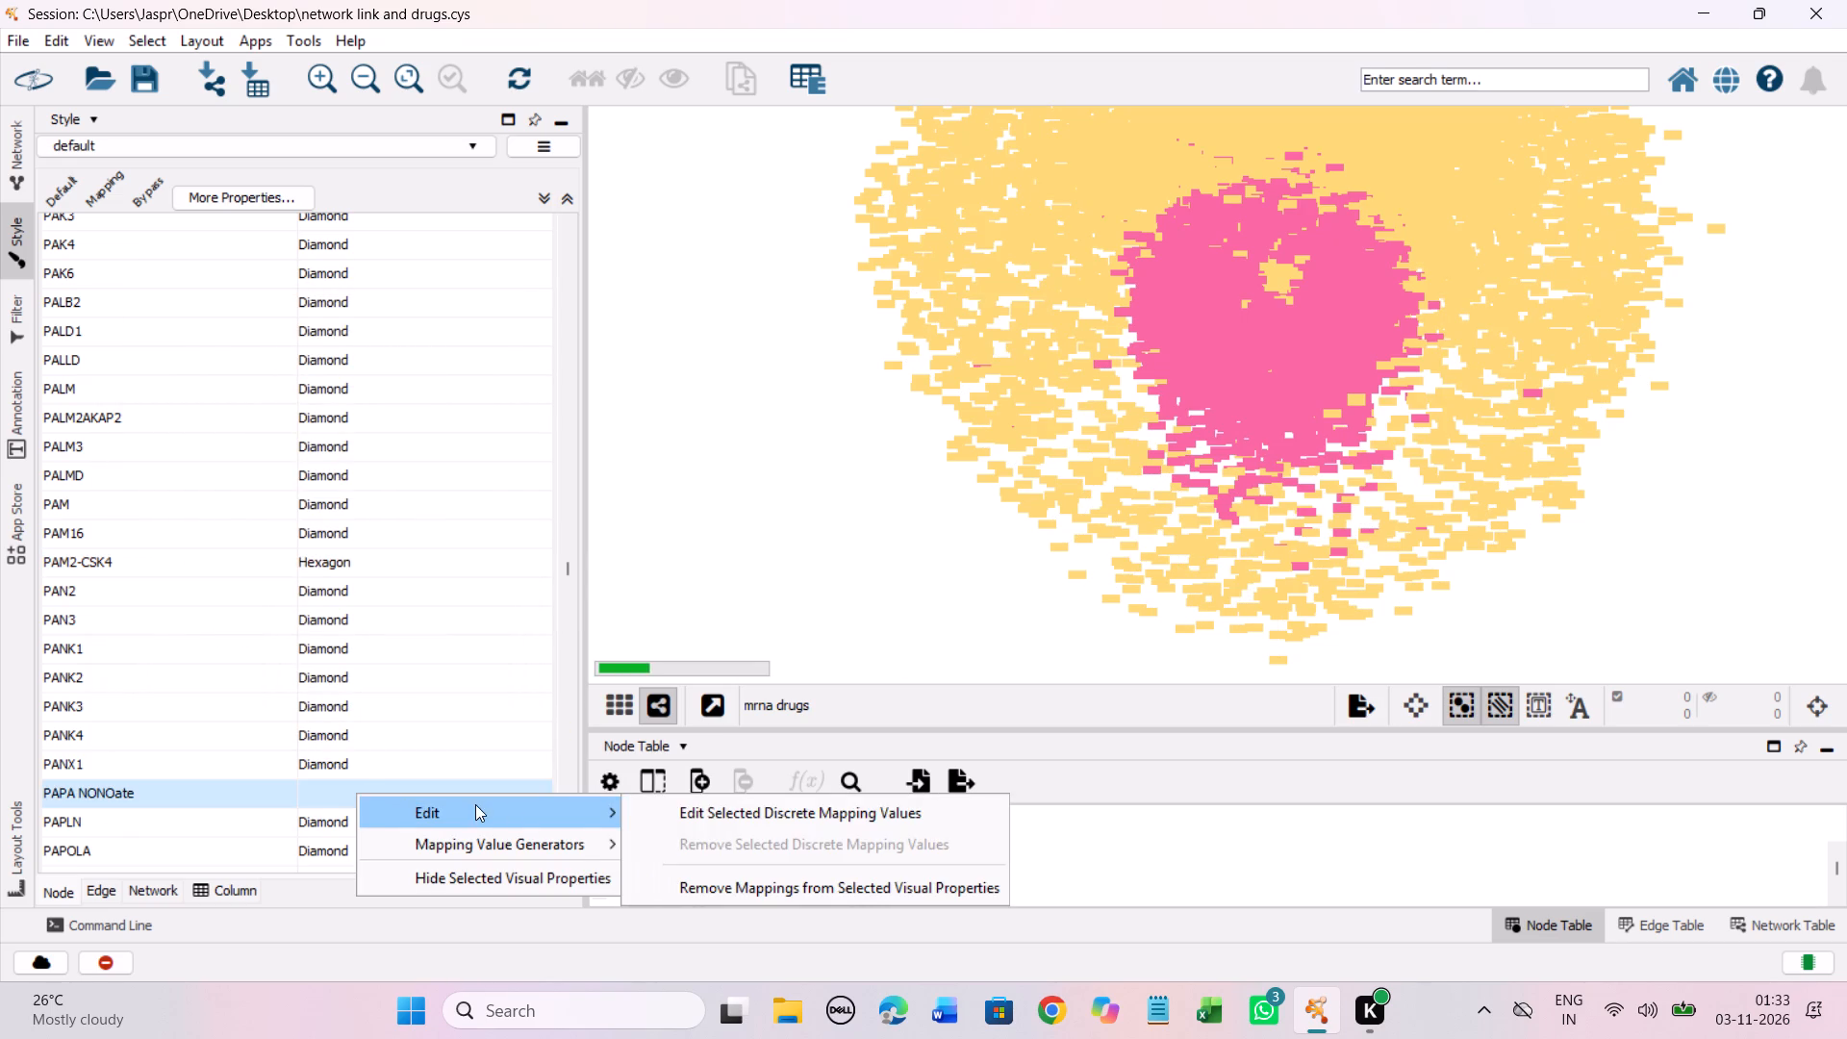
{"action": "left_click", "coordinate": [683, 806]}
{"action": "left_click", "coordinate": [289, 465]}
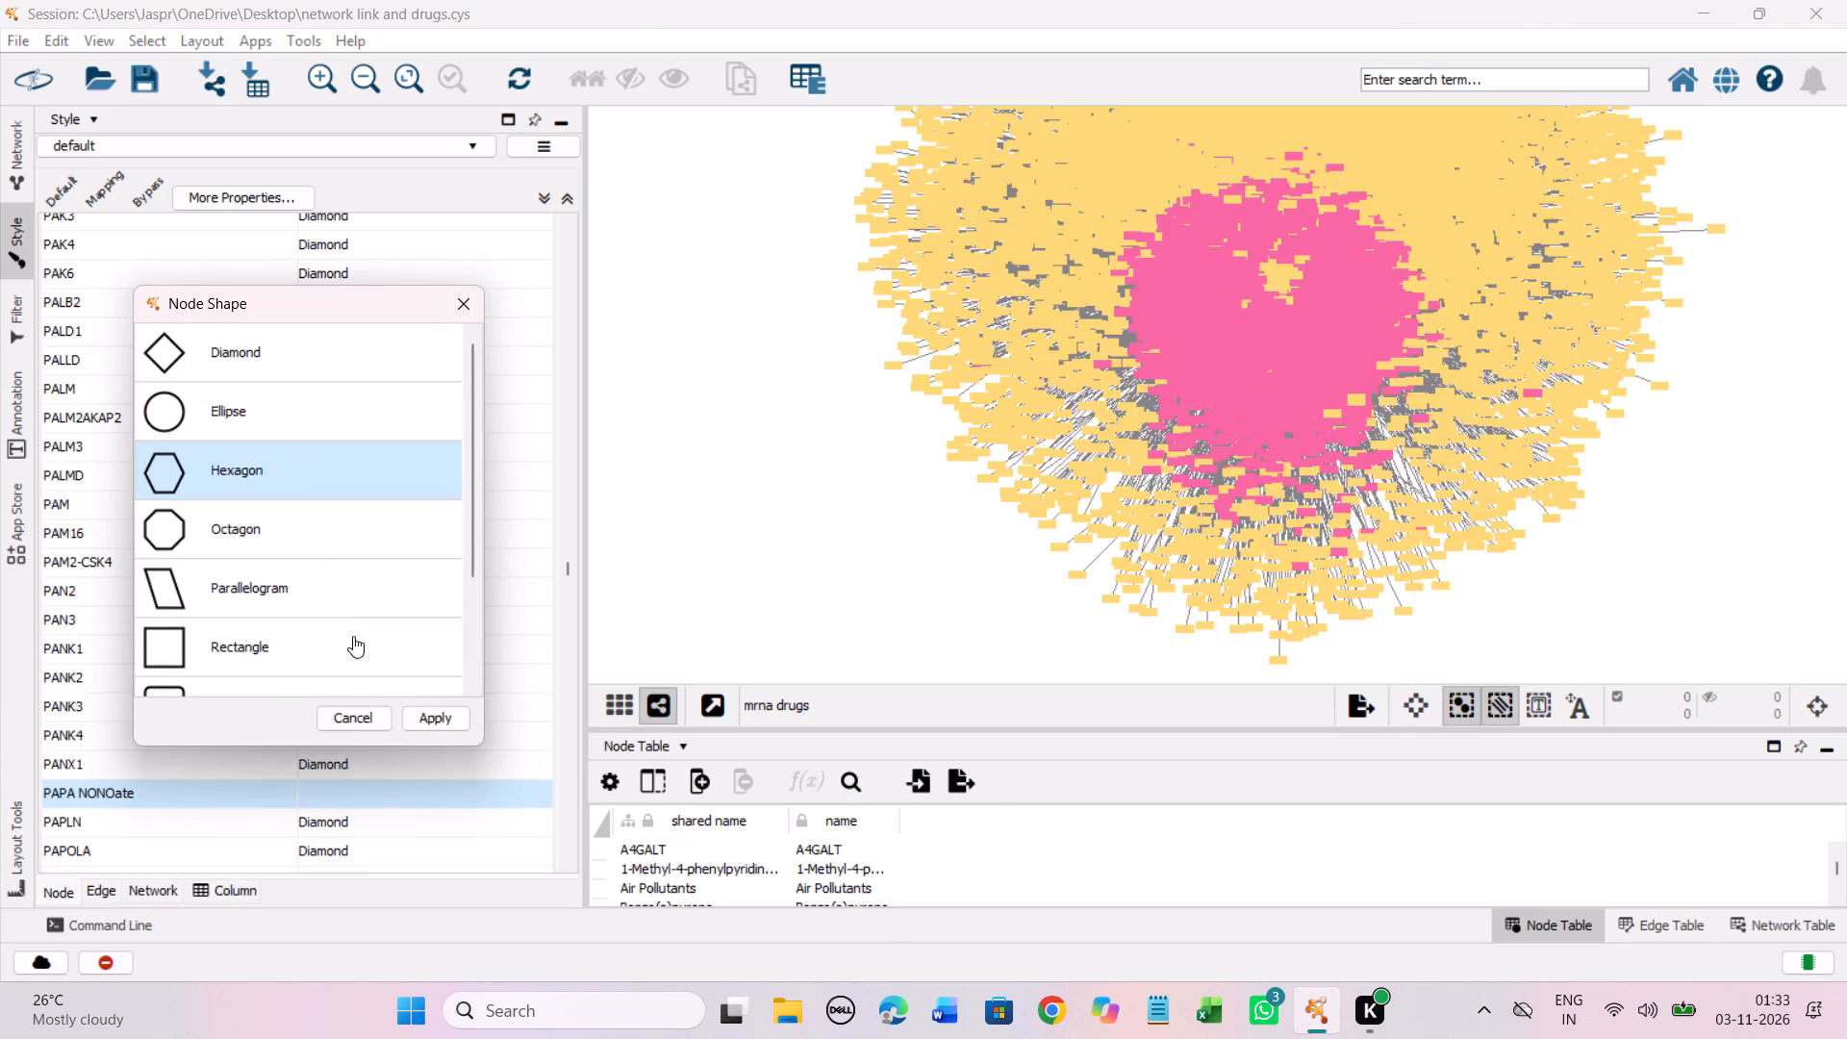
{"action": "left_click", "coordinate": [432, 718]}
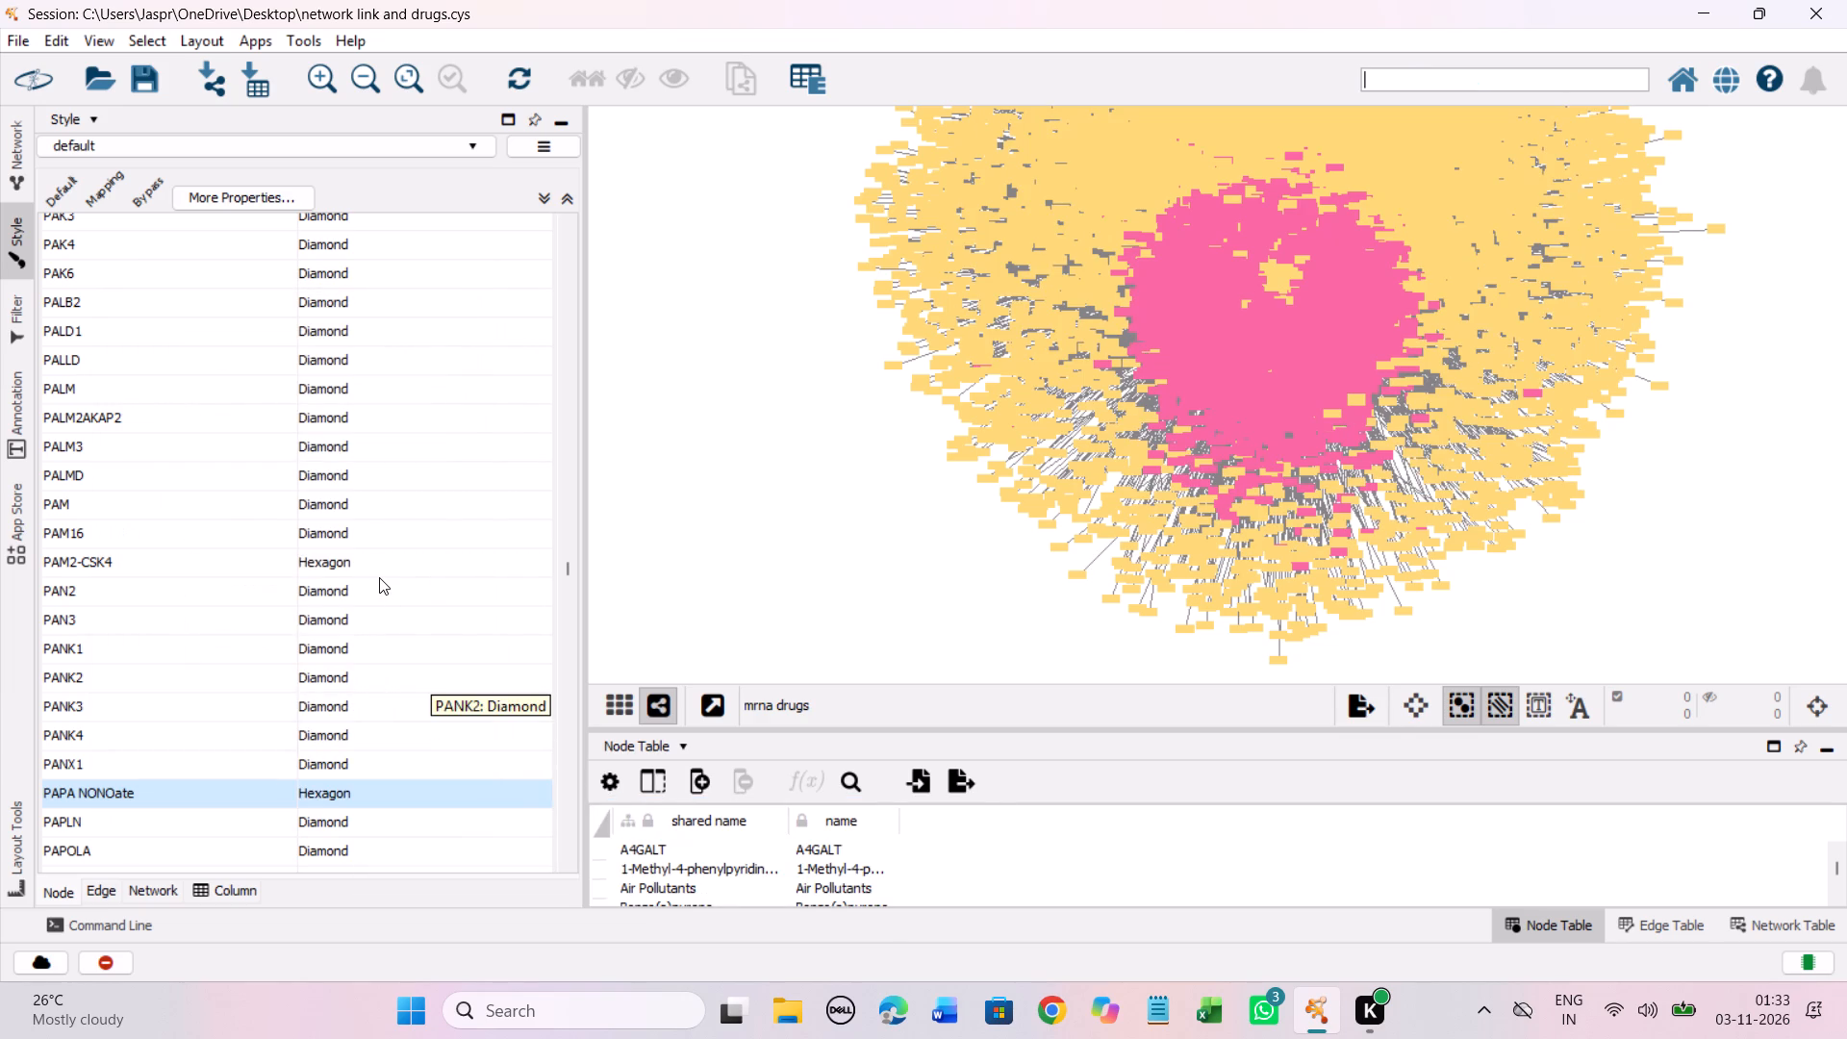
Set the discrete node shape mapping for the unmapped entry PAR-1-activating peptide to Hexagon.
{"action": "scroll", "coordinate": [378, 577], "scroll_direction": "down", "scroll_amount": 14}
{"action": "scroll", "coordinate": [380, 573], "scroll_direction": "down", "scroll_amount": 12}
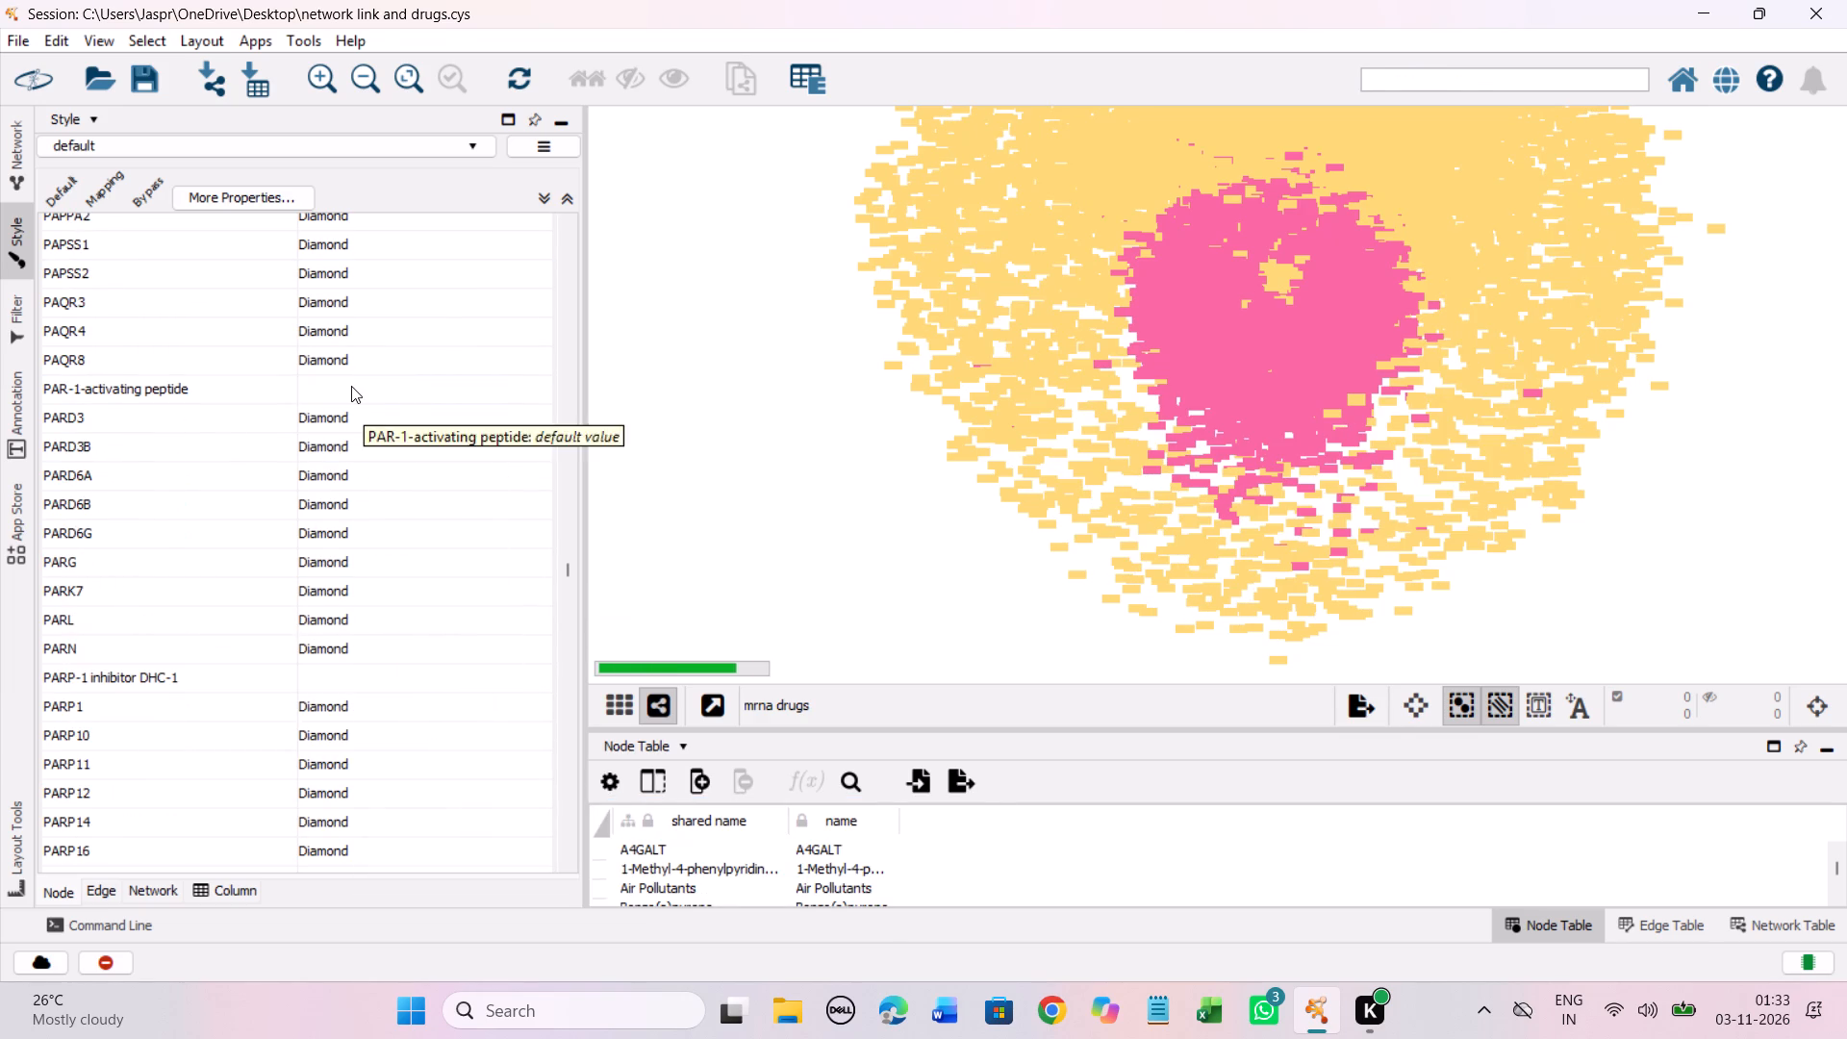
{"action": "left_click", "coordinate": [351, 386]}
{"action": "right_click", "coordinate": [351, 386]}
{"action": "left_click", "coordinate": [746, 405]}
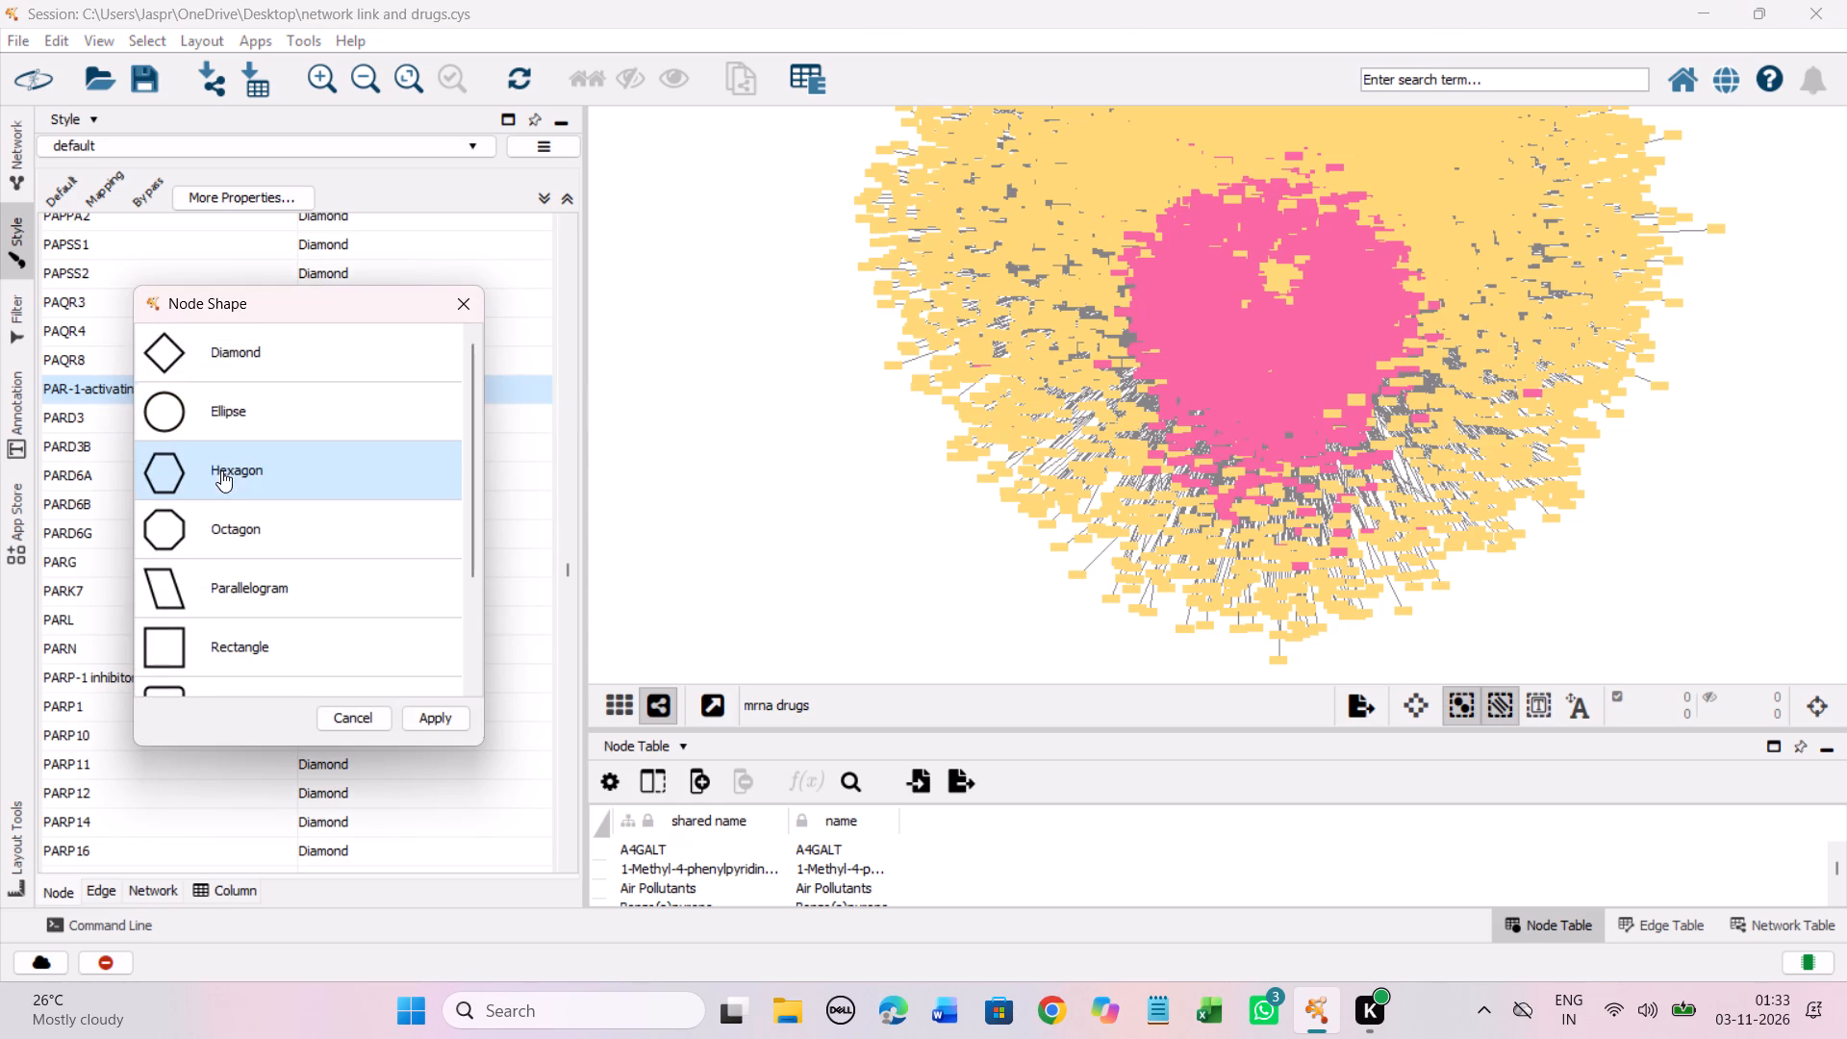
{"action": "left_click", "coordinate": [221, 470]}
{"action": "left_click", "coordinate": [430, 717]}
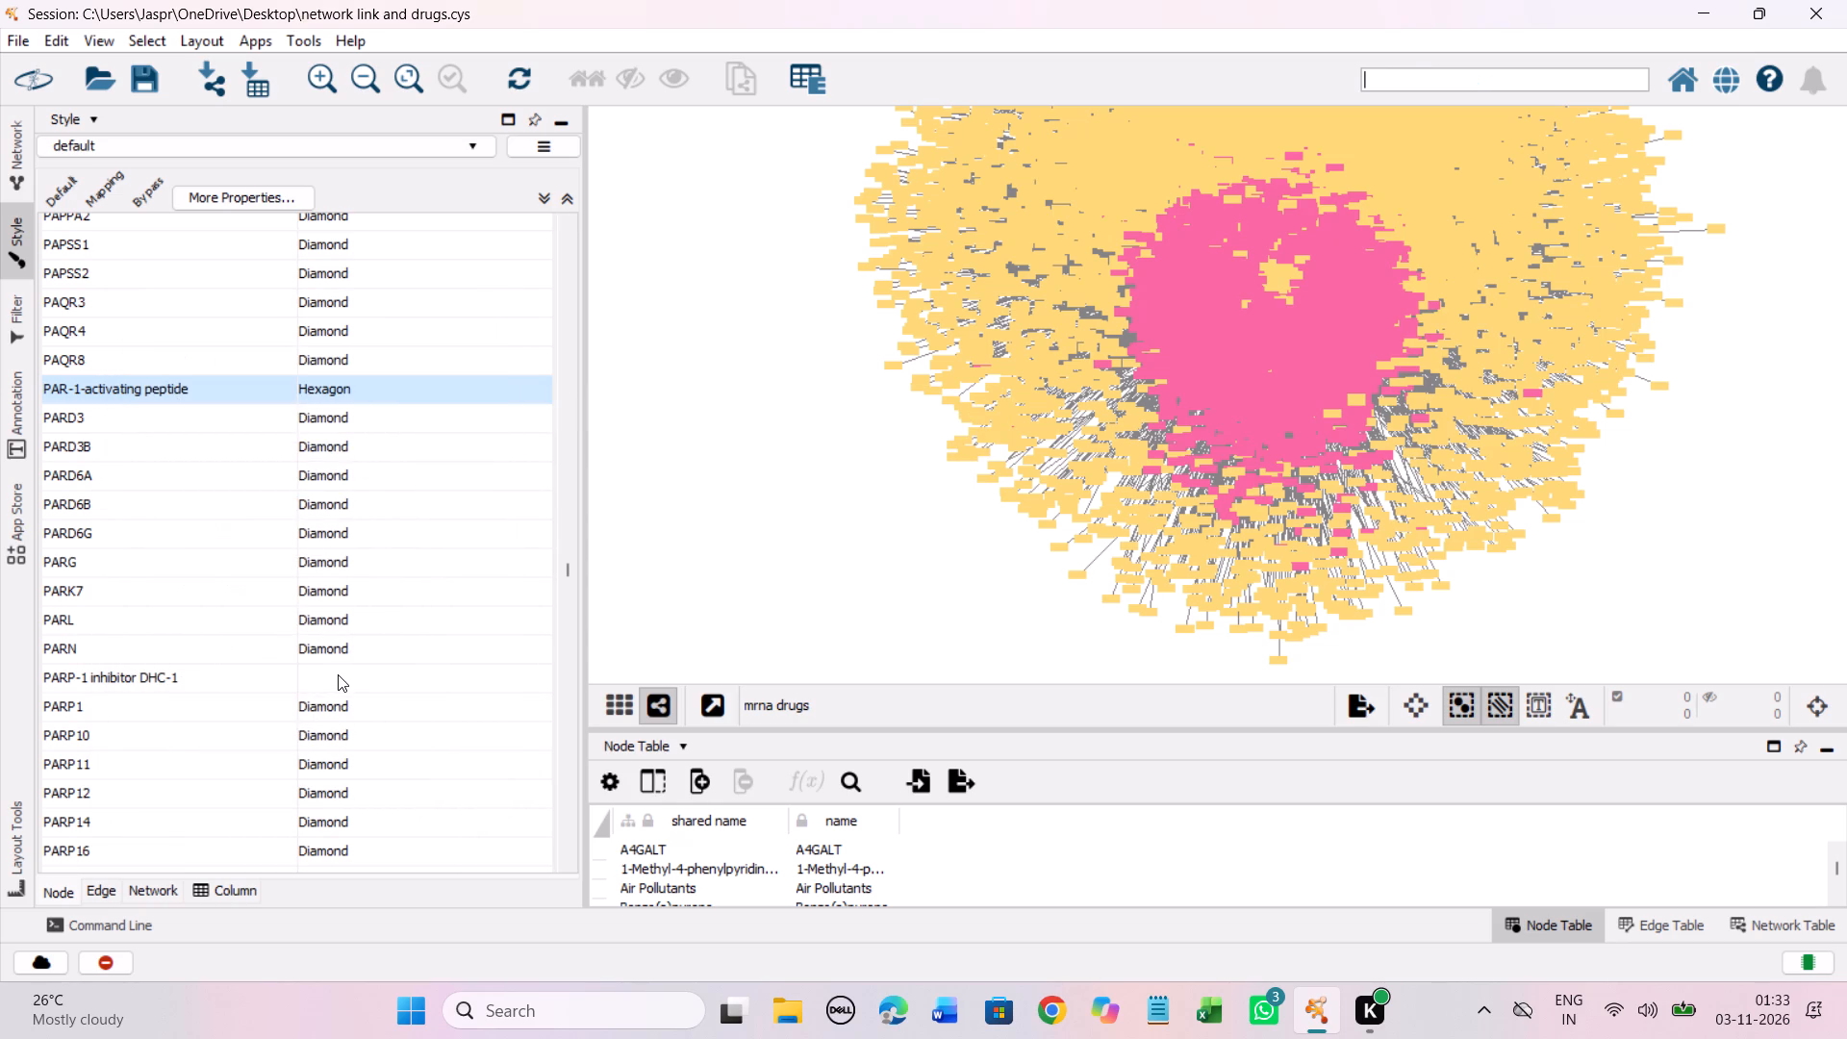
Set the discrete node shape mapping for the unmapped entry PARP-1 inhibitor DHC-1 to Hexagon.
{"action": "left_click", "coordinate": [338, 674]}
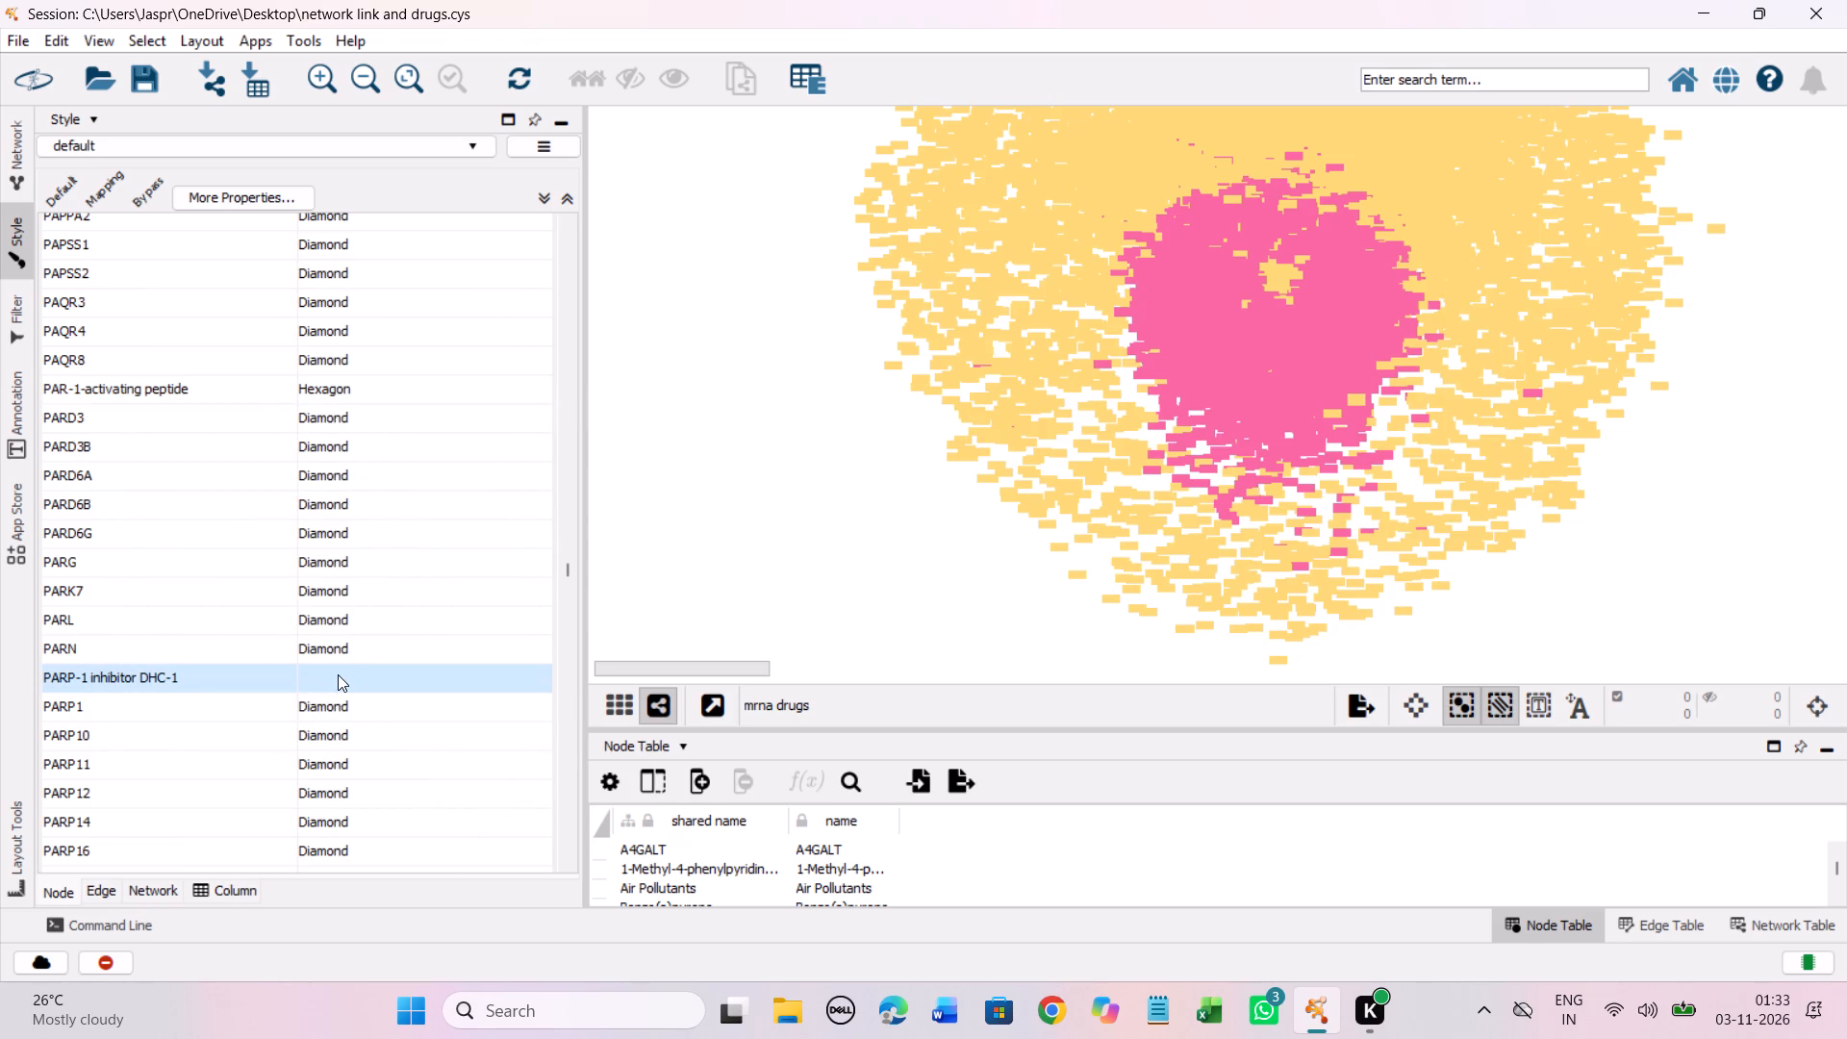
{"action": "right_click", "coordinate": [338, 674]}
{"action": "left_click", "coordinate": [717, 683]}
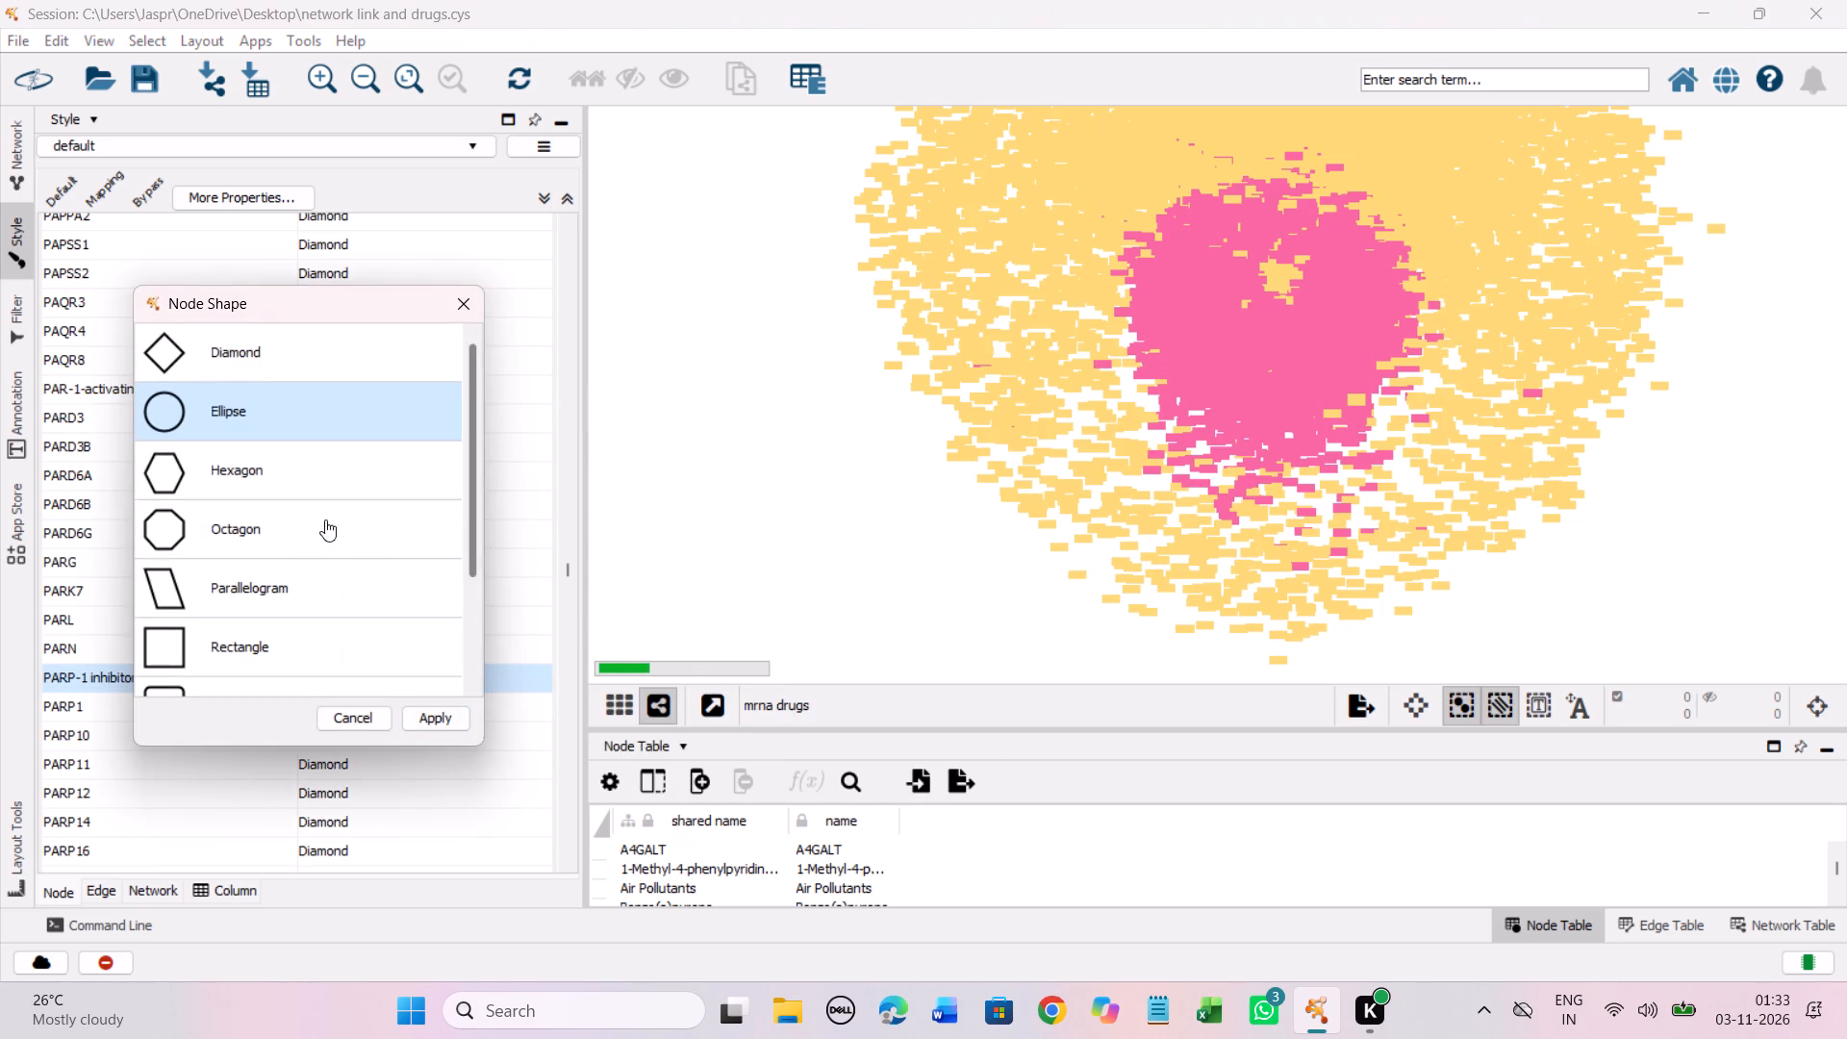
{"action": "left_click", "coordinate": [266, 446]}
{"action": "left_click", "coordinate": [442, 708]}
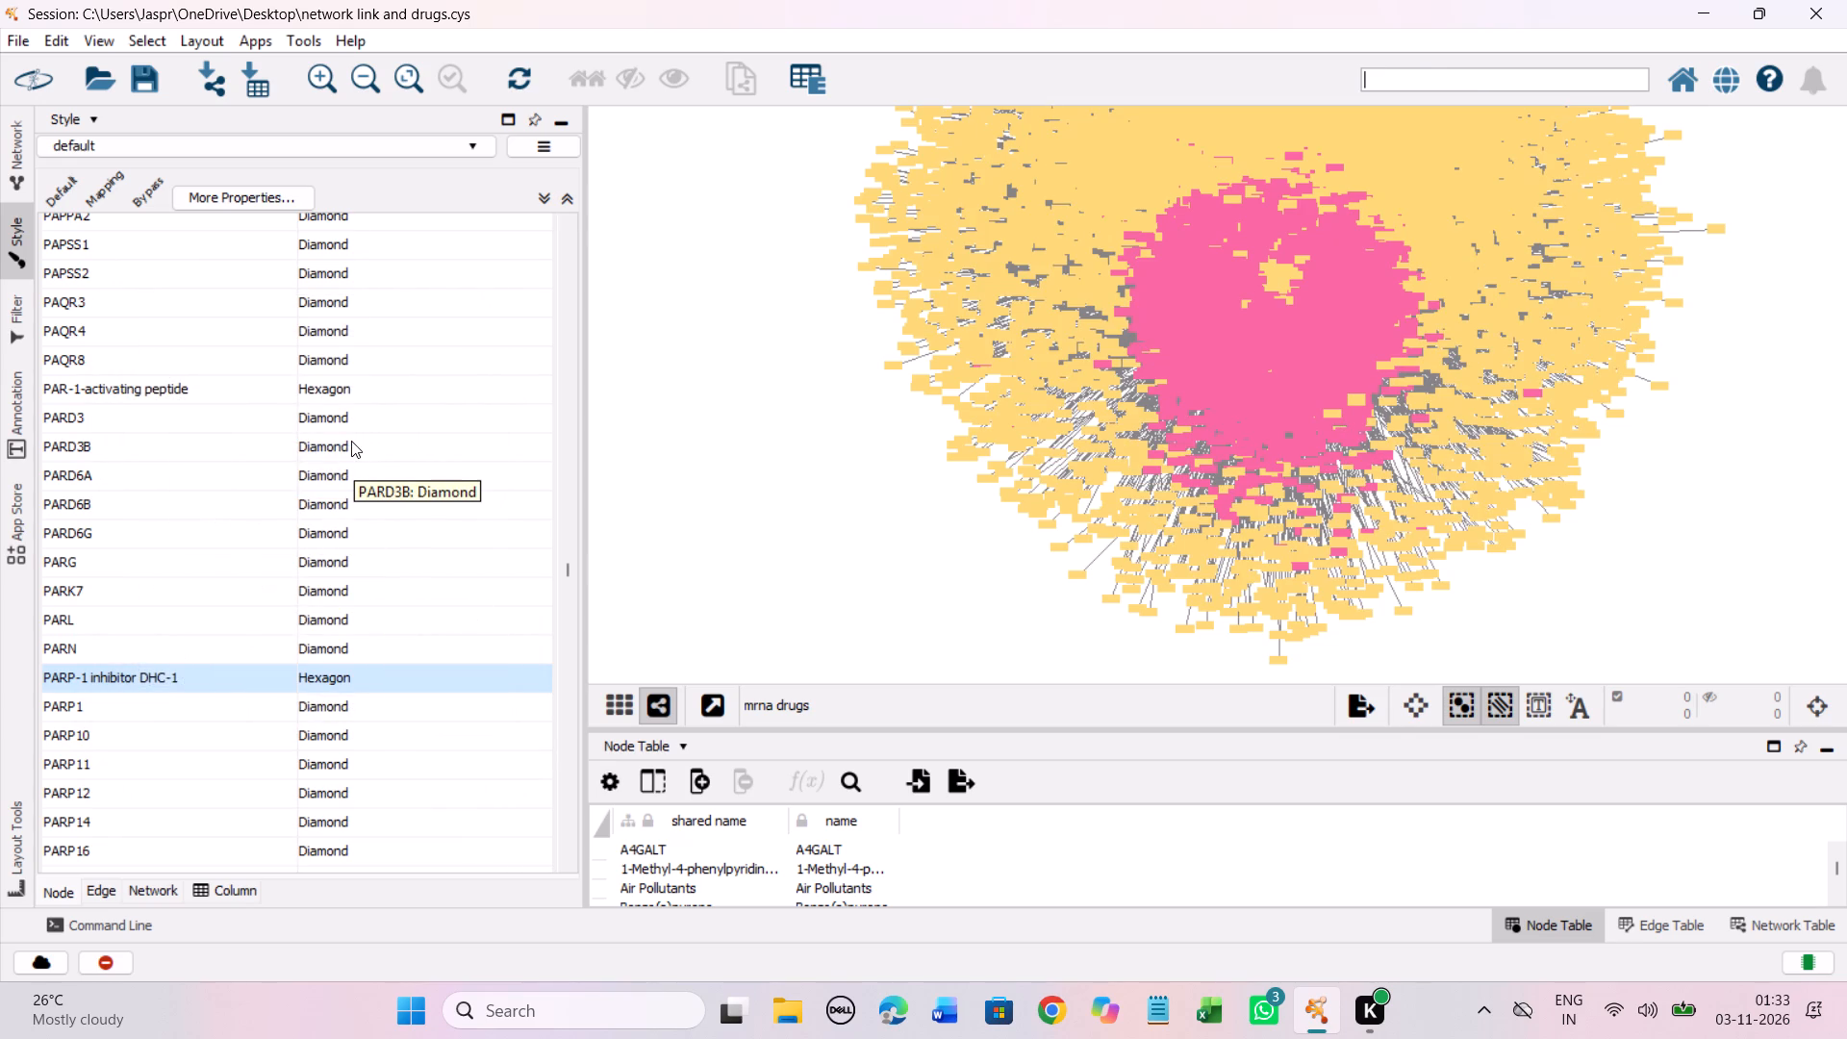
Set the discrete node shape mapping for the unmapped entry PB28 compound to Hexagon.
{"action": "scroll", "coordinate": [351, 441], "scroll_direction": "down", "scroll_amount": 6}
{"action": "scroll", "coordinate": [430, 470], "scroll_direction": "down", "scroll_amount": 19}
{"action": "scroll", "coordinate": [434, 469], "scroll_direction": "down", "scroll_amount": 7}
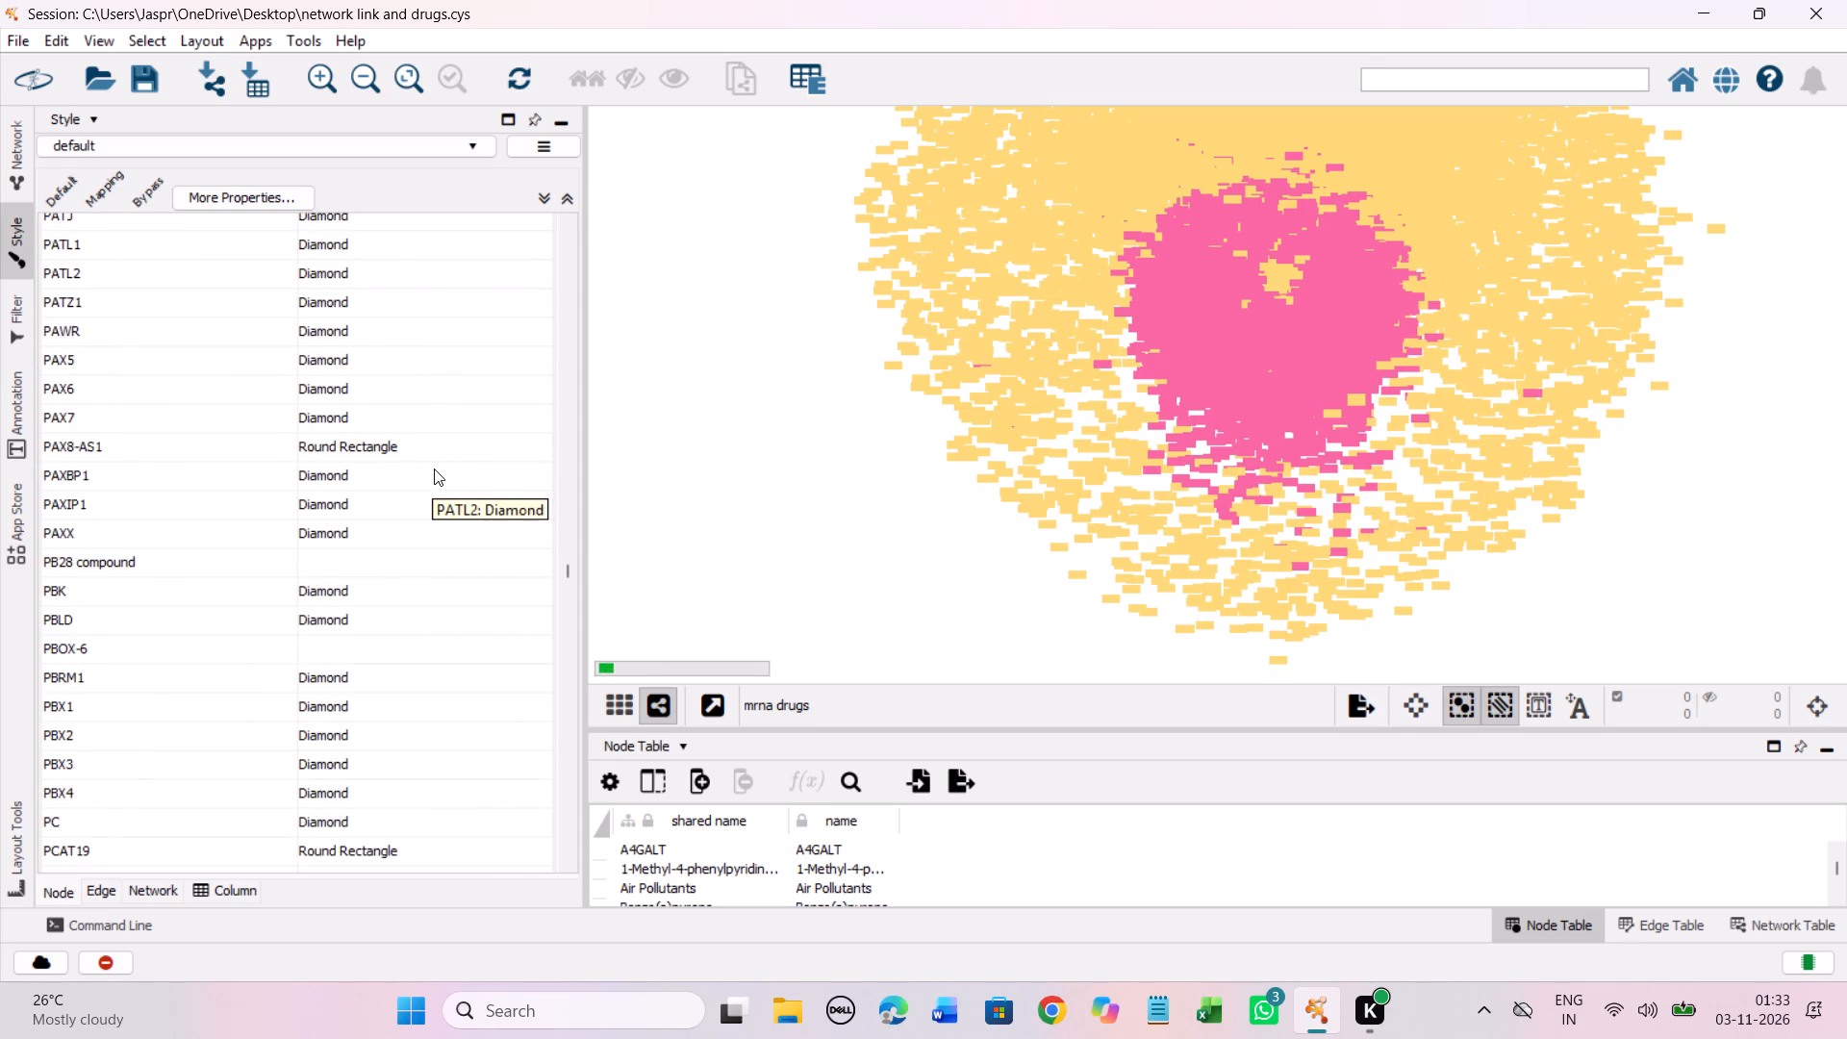
{"action": "scroll", "coordinate": [435, 467], "scroll_direction": "down", "scroll_amount": 8}
{"action": "left_click", "coordinate": [351, 333]}
{"action": "right_click", "coordinate": [351, 333]}
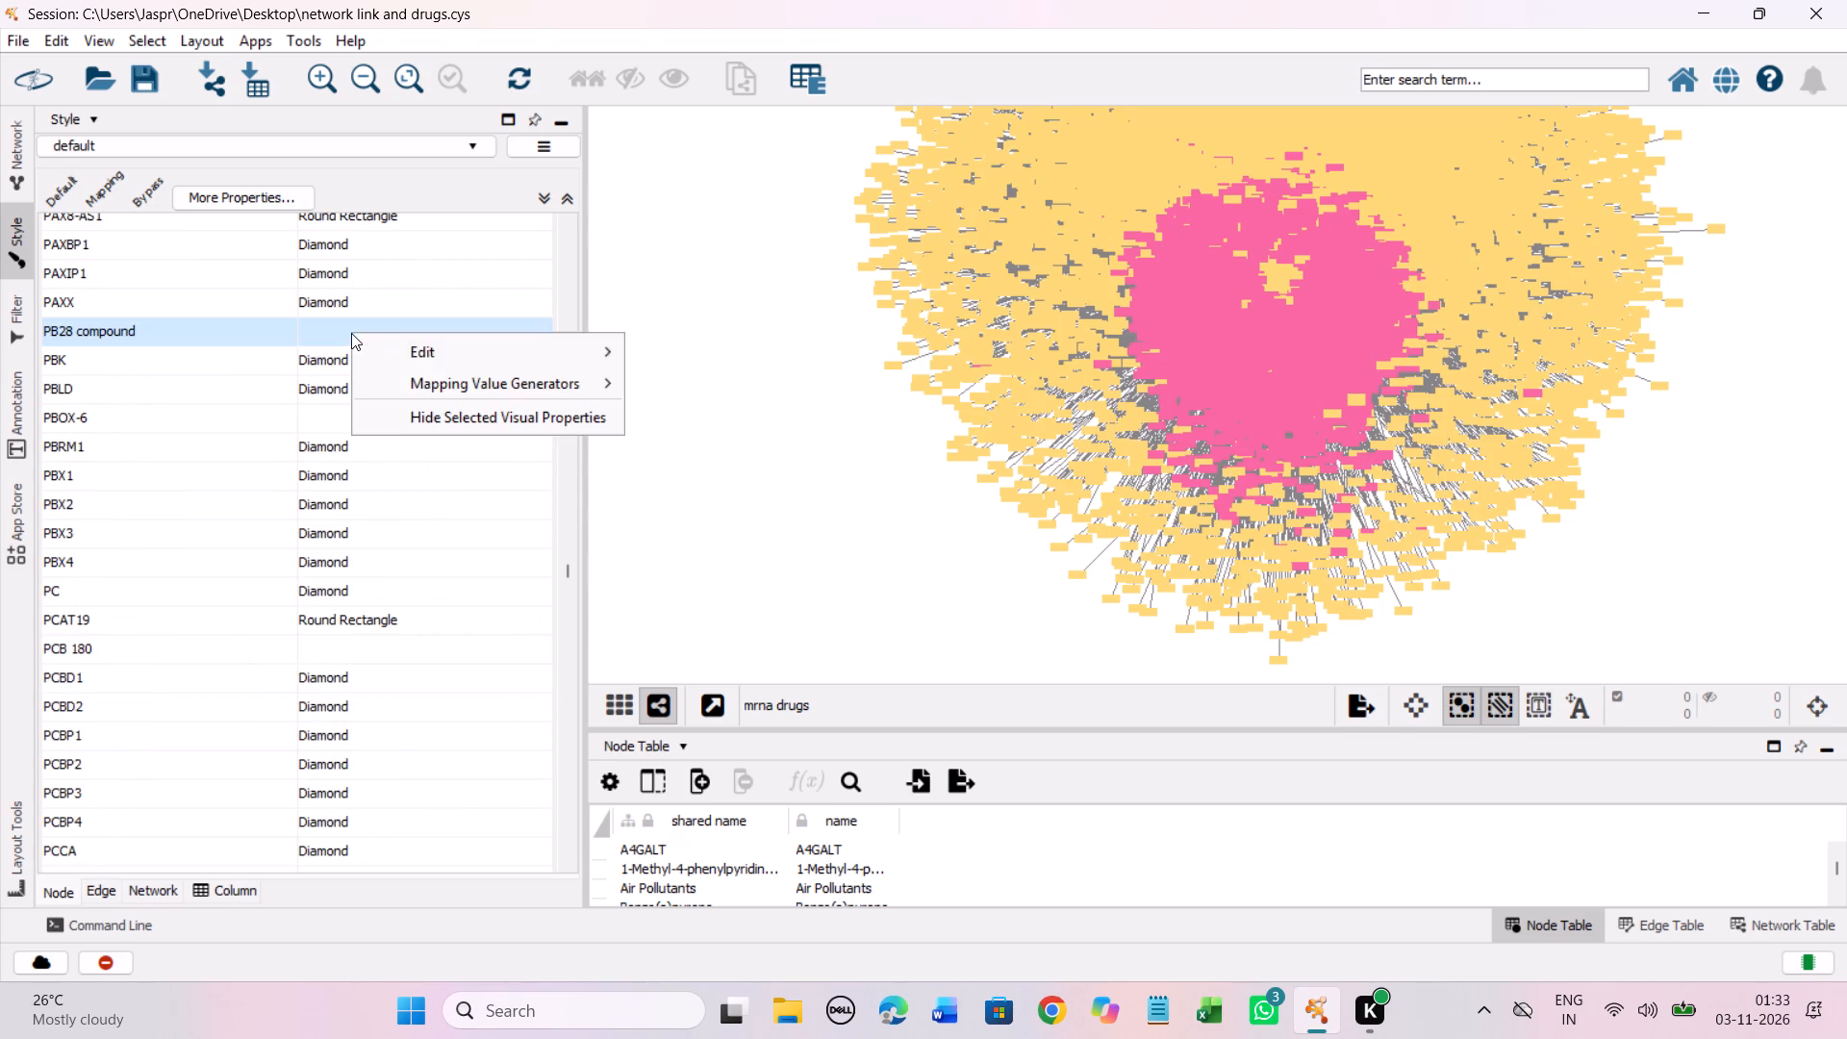
{"action": "left_click", "coordinate": [708, 356]}
{"action": "left_click", "coordinate": [257, 453]}
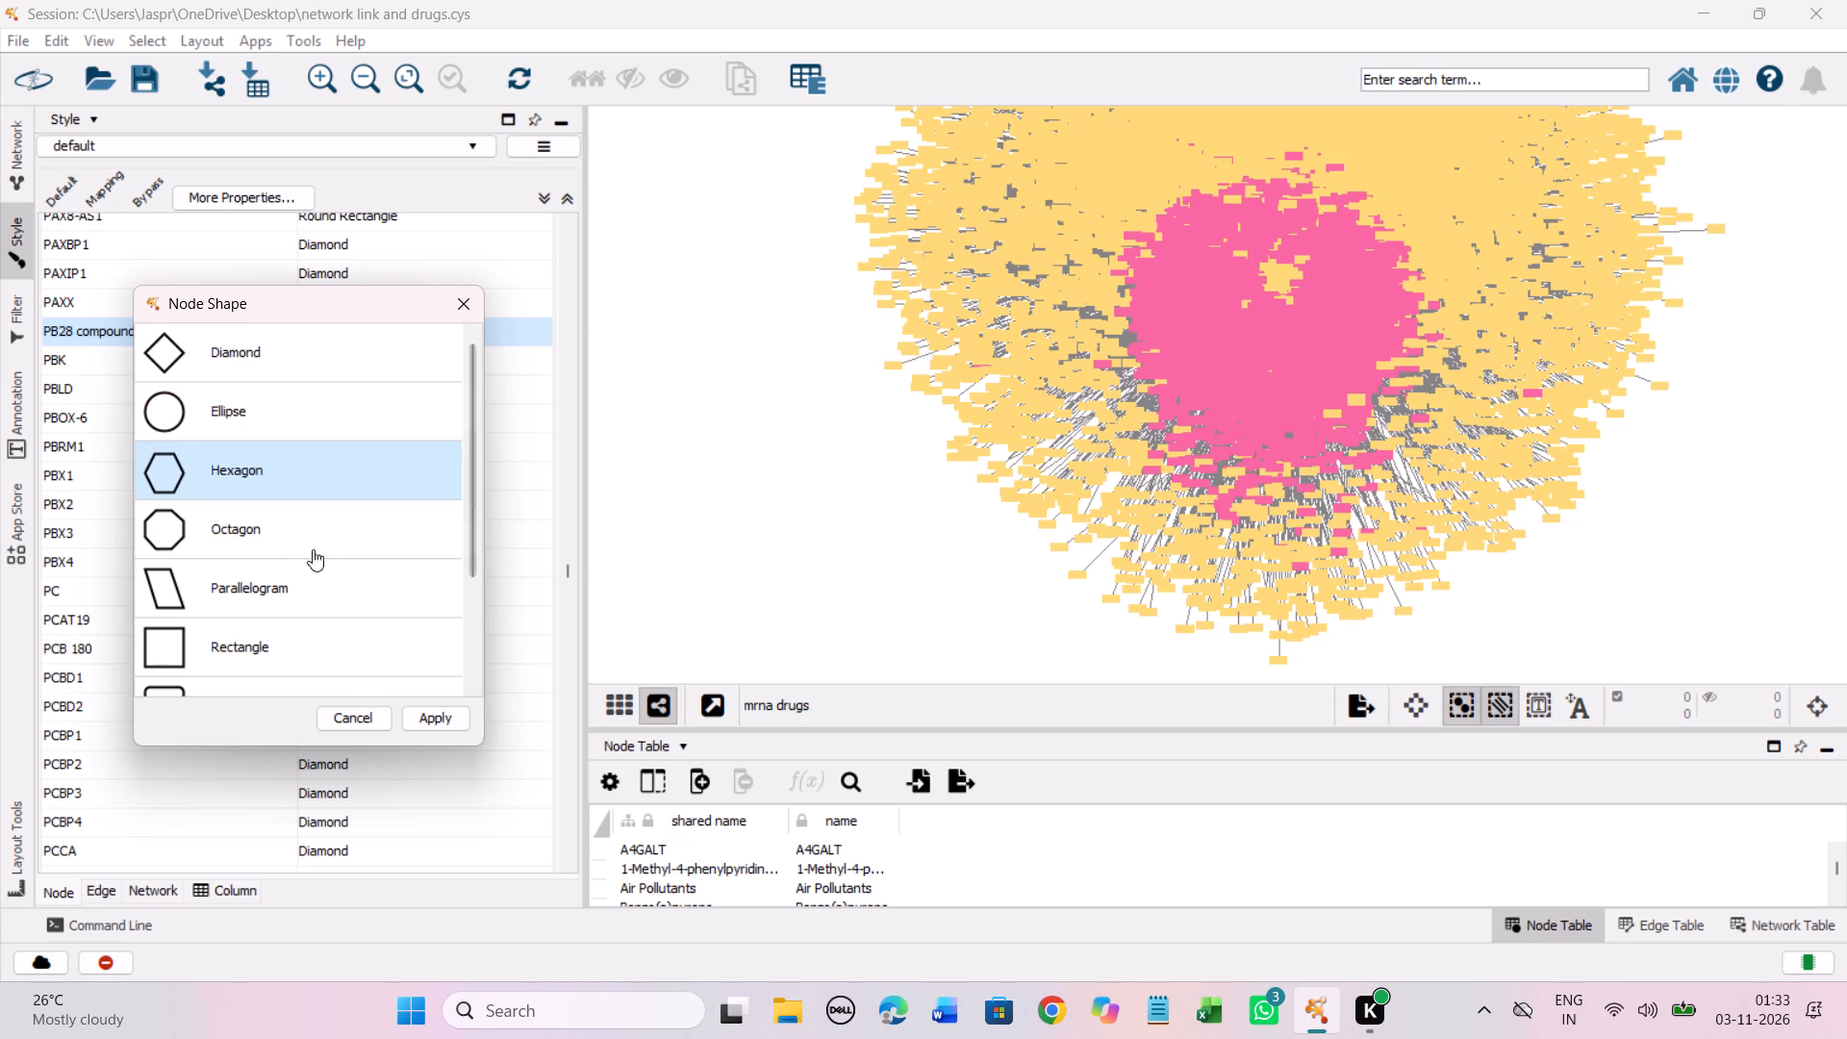
{"action": "left_click", "coordinate": [440, 715]}
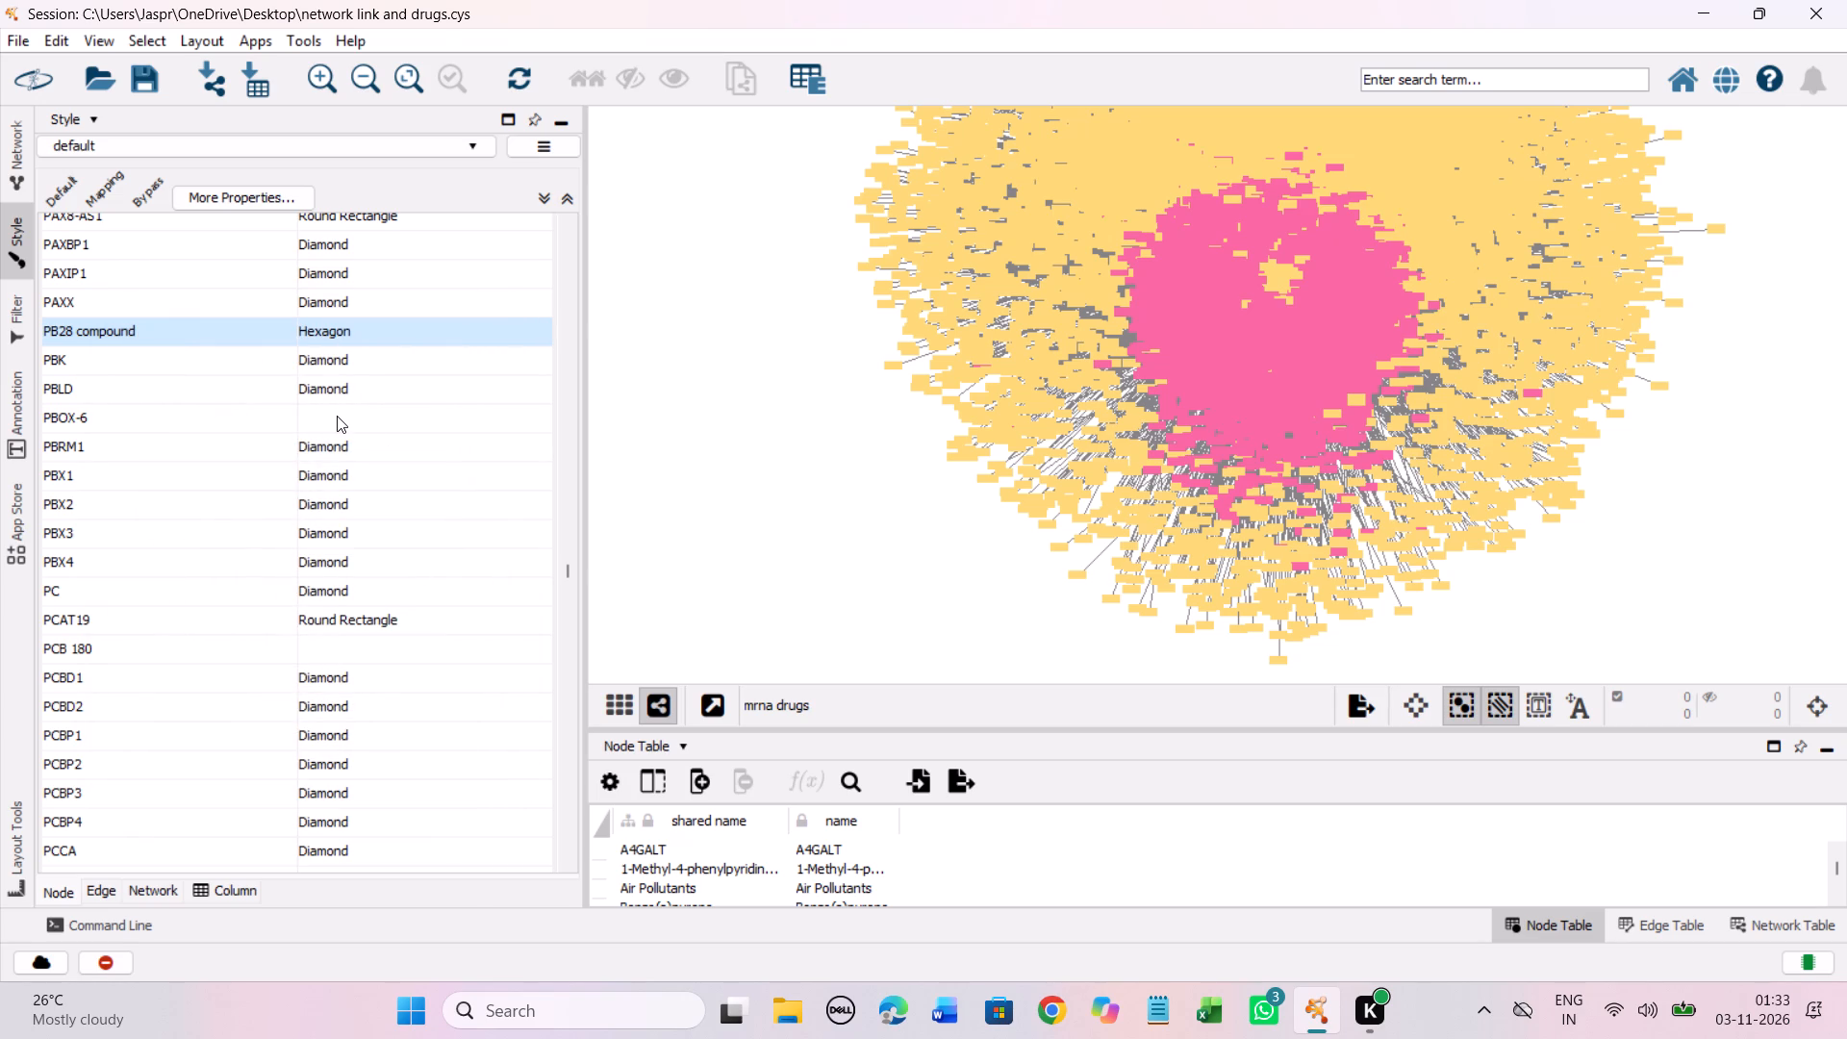
Set the discrete node shape mapping for the unmapped entry PBOX-6 to Hexagon.
{"action": "left_click", "coordinate": [337, 416]}
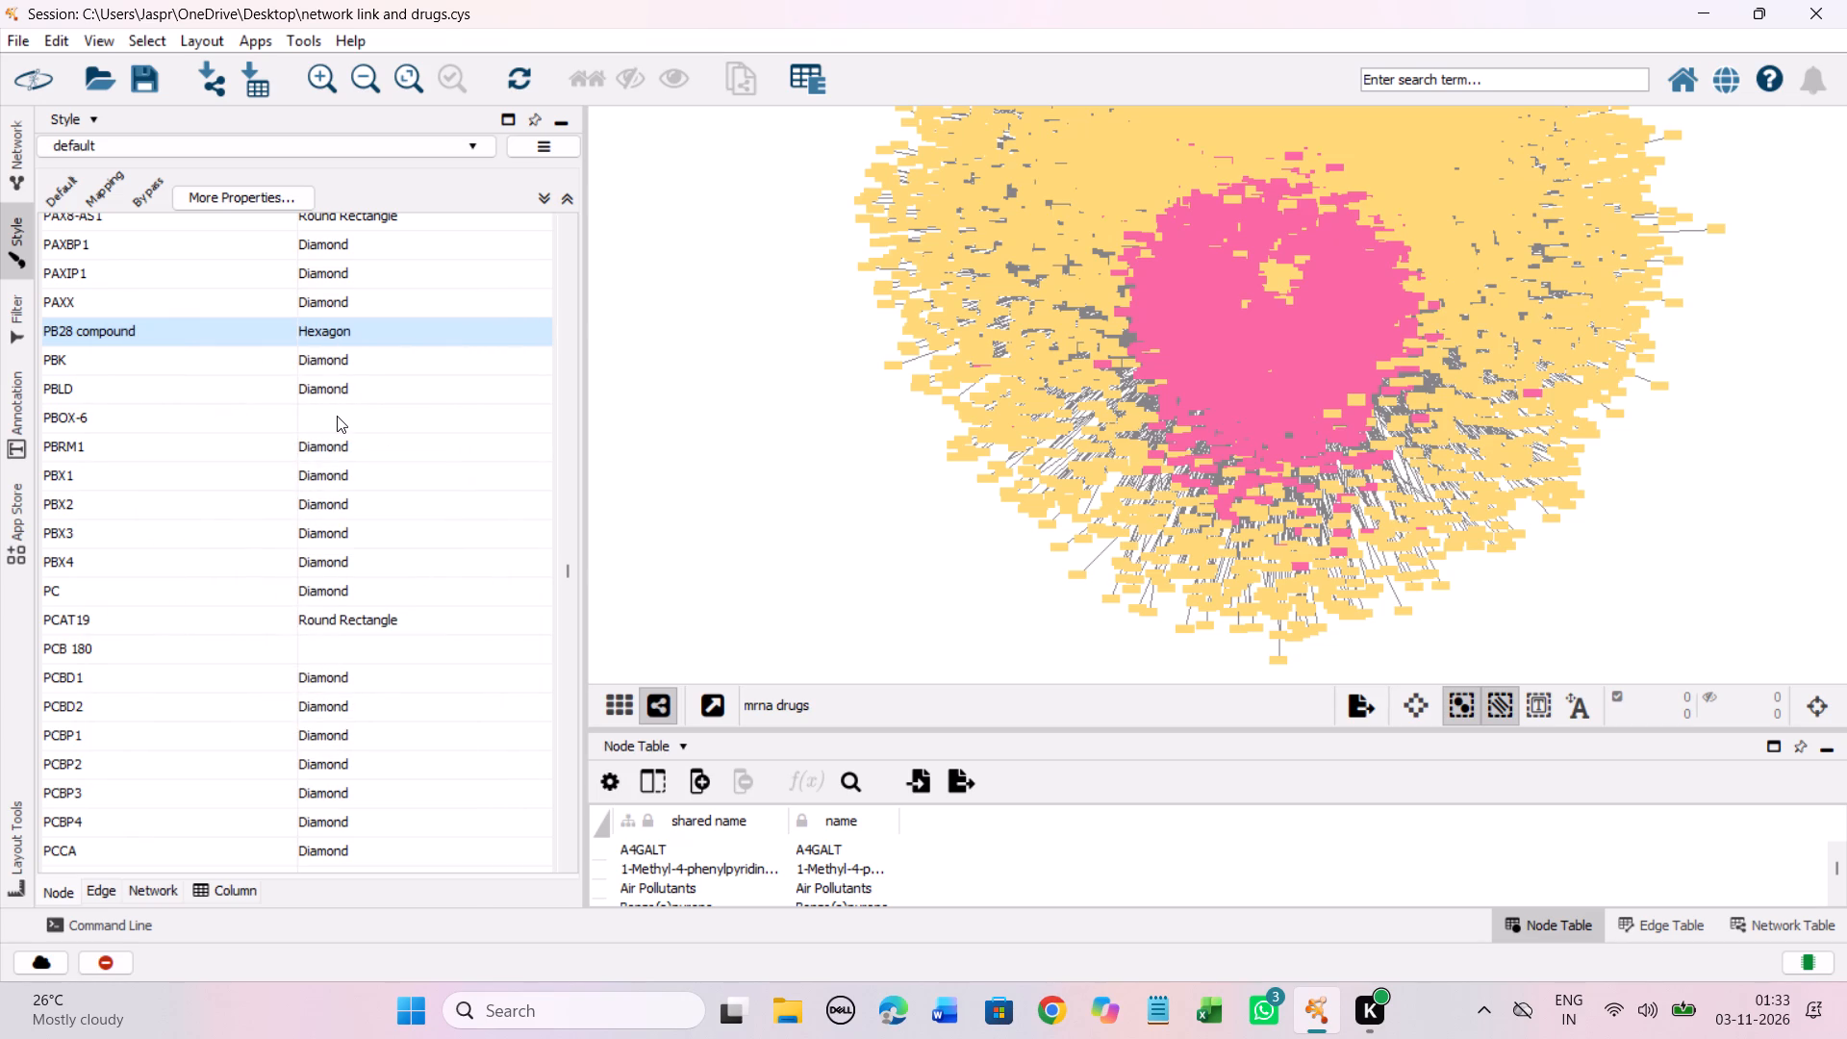
{"action": "right_click", "coordinate": [337, 416]}
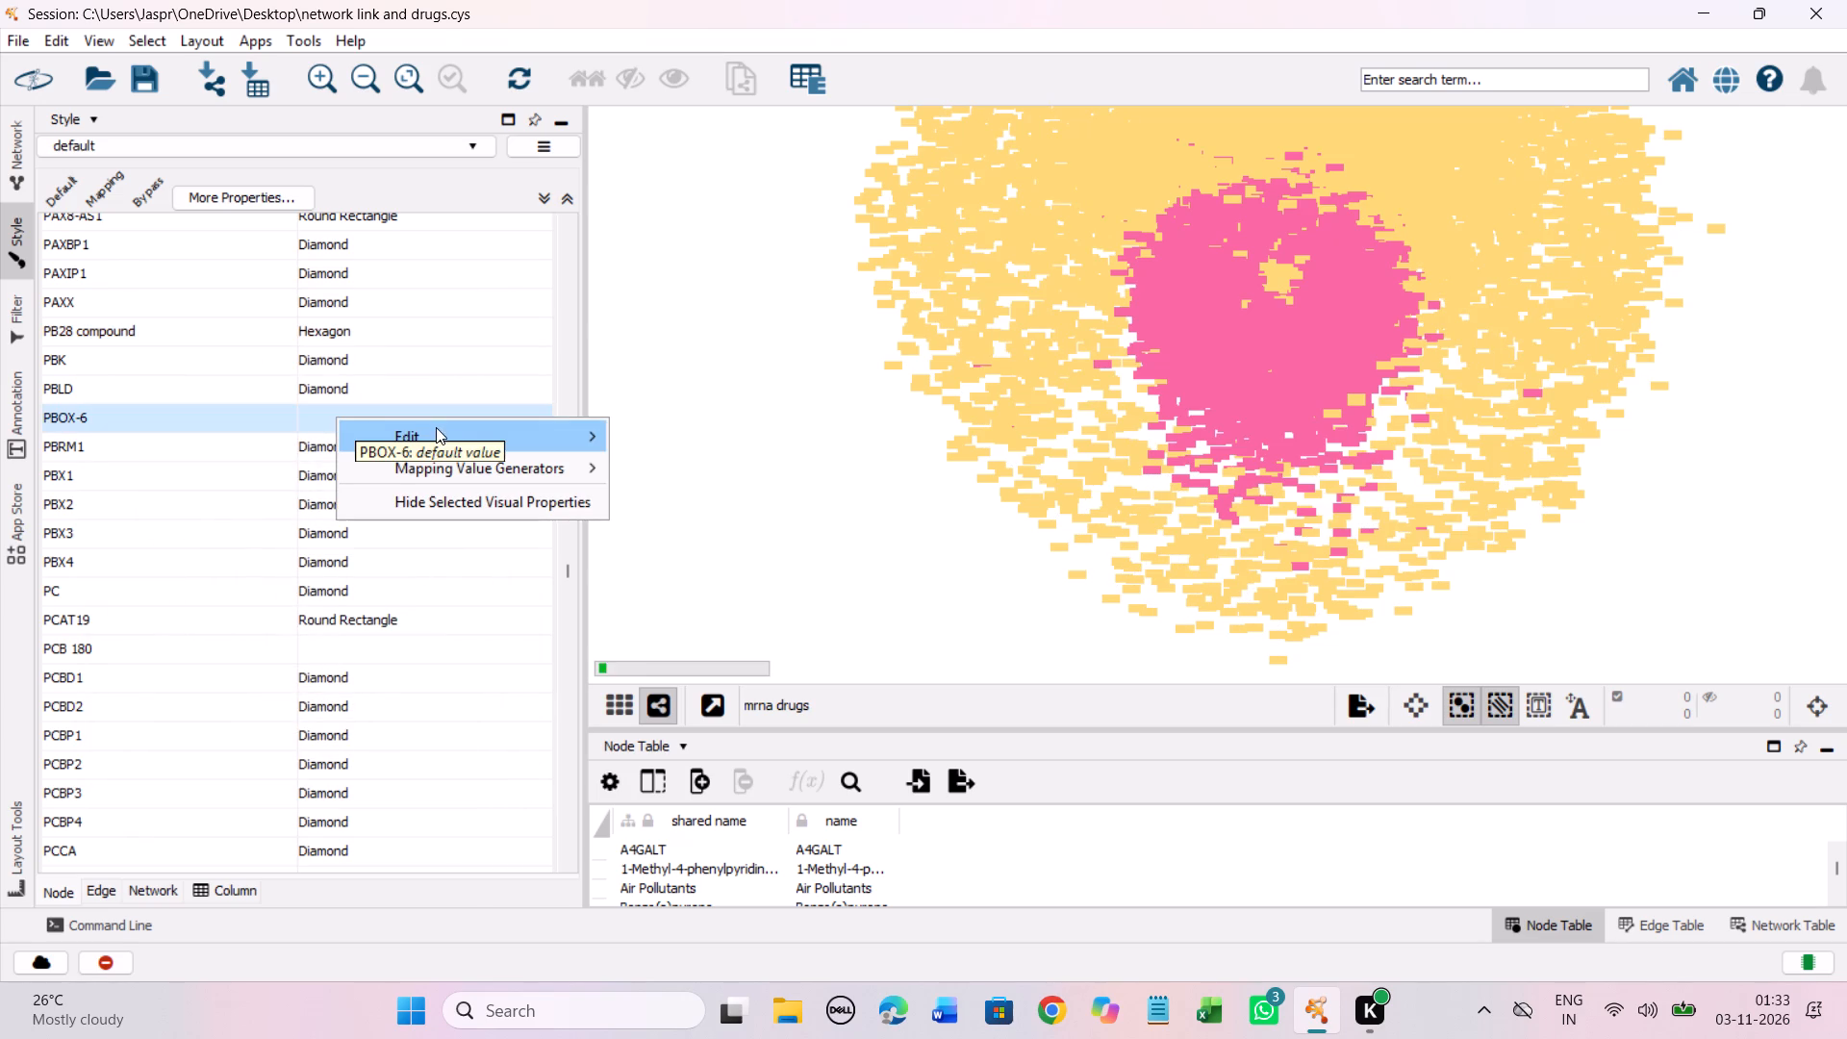
{"action": "left_click", "coordinate": [758, 436]}
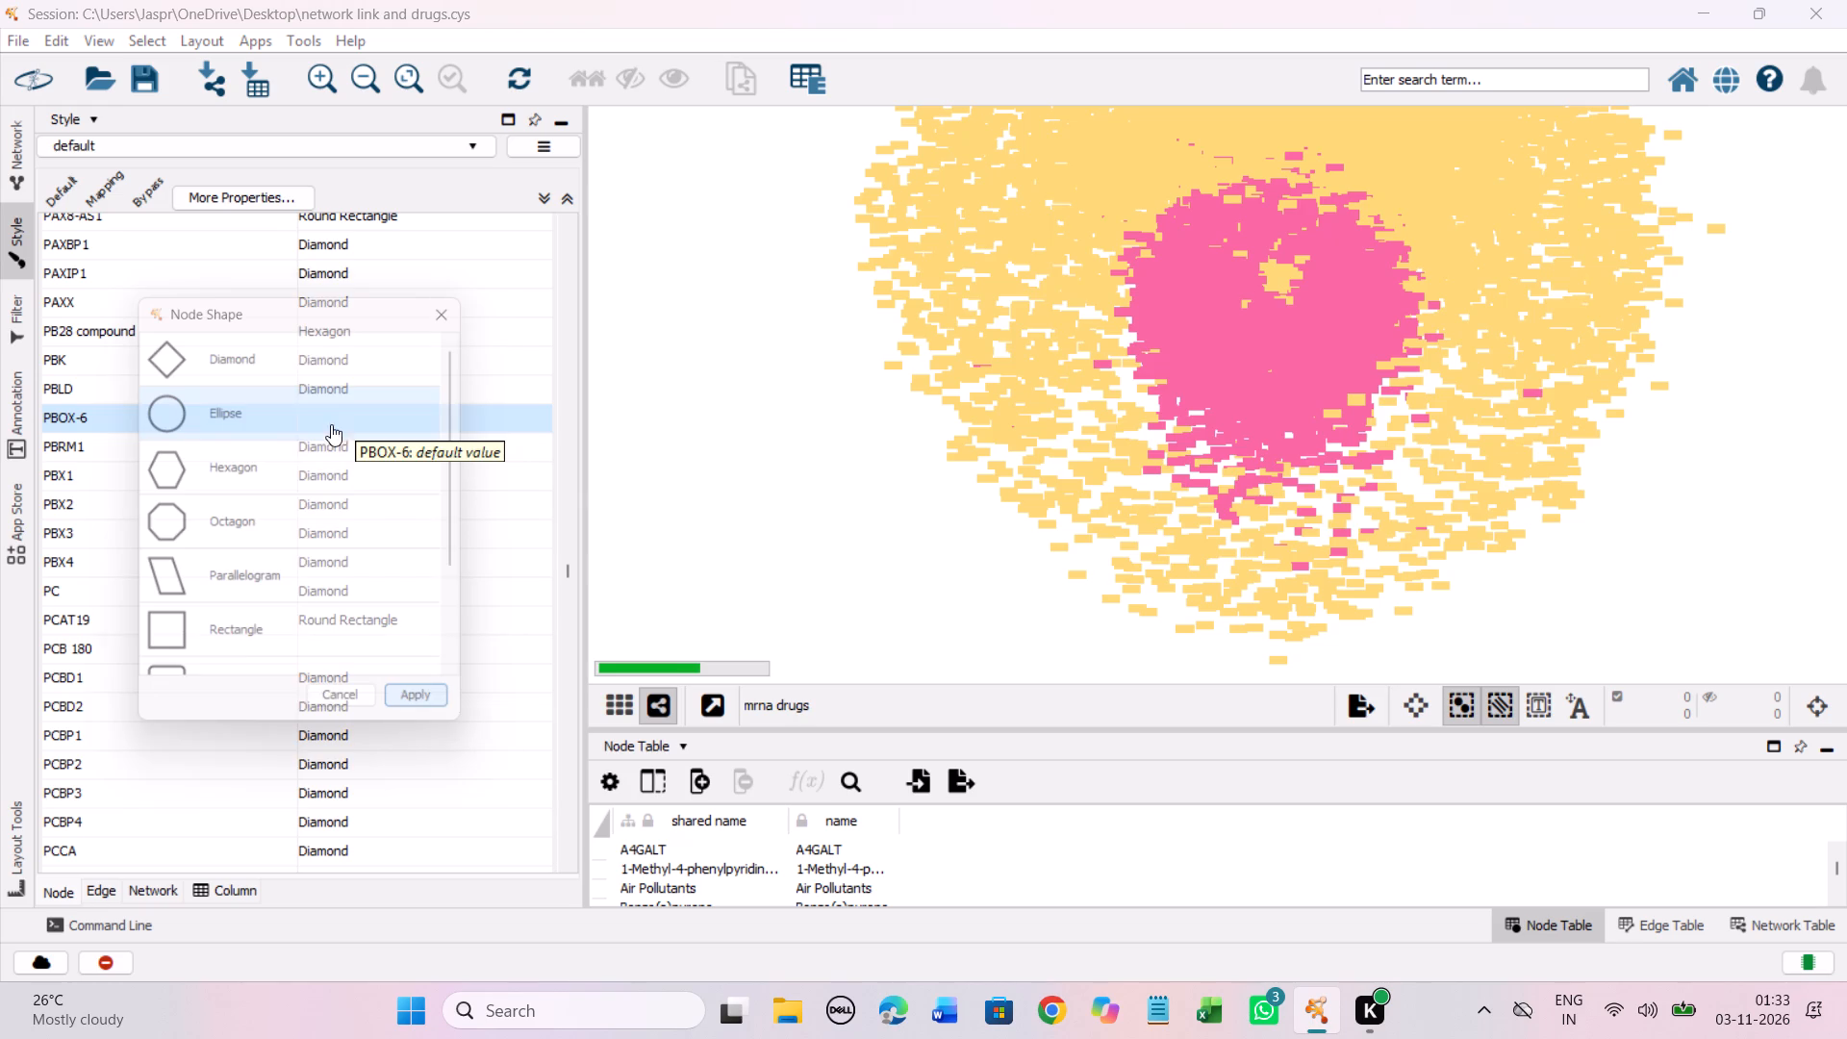
{"action": "left_click", "coordinate": [267, 464]}
{"action": "left_click", "coordinate": [422, 719]}
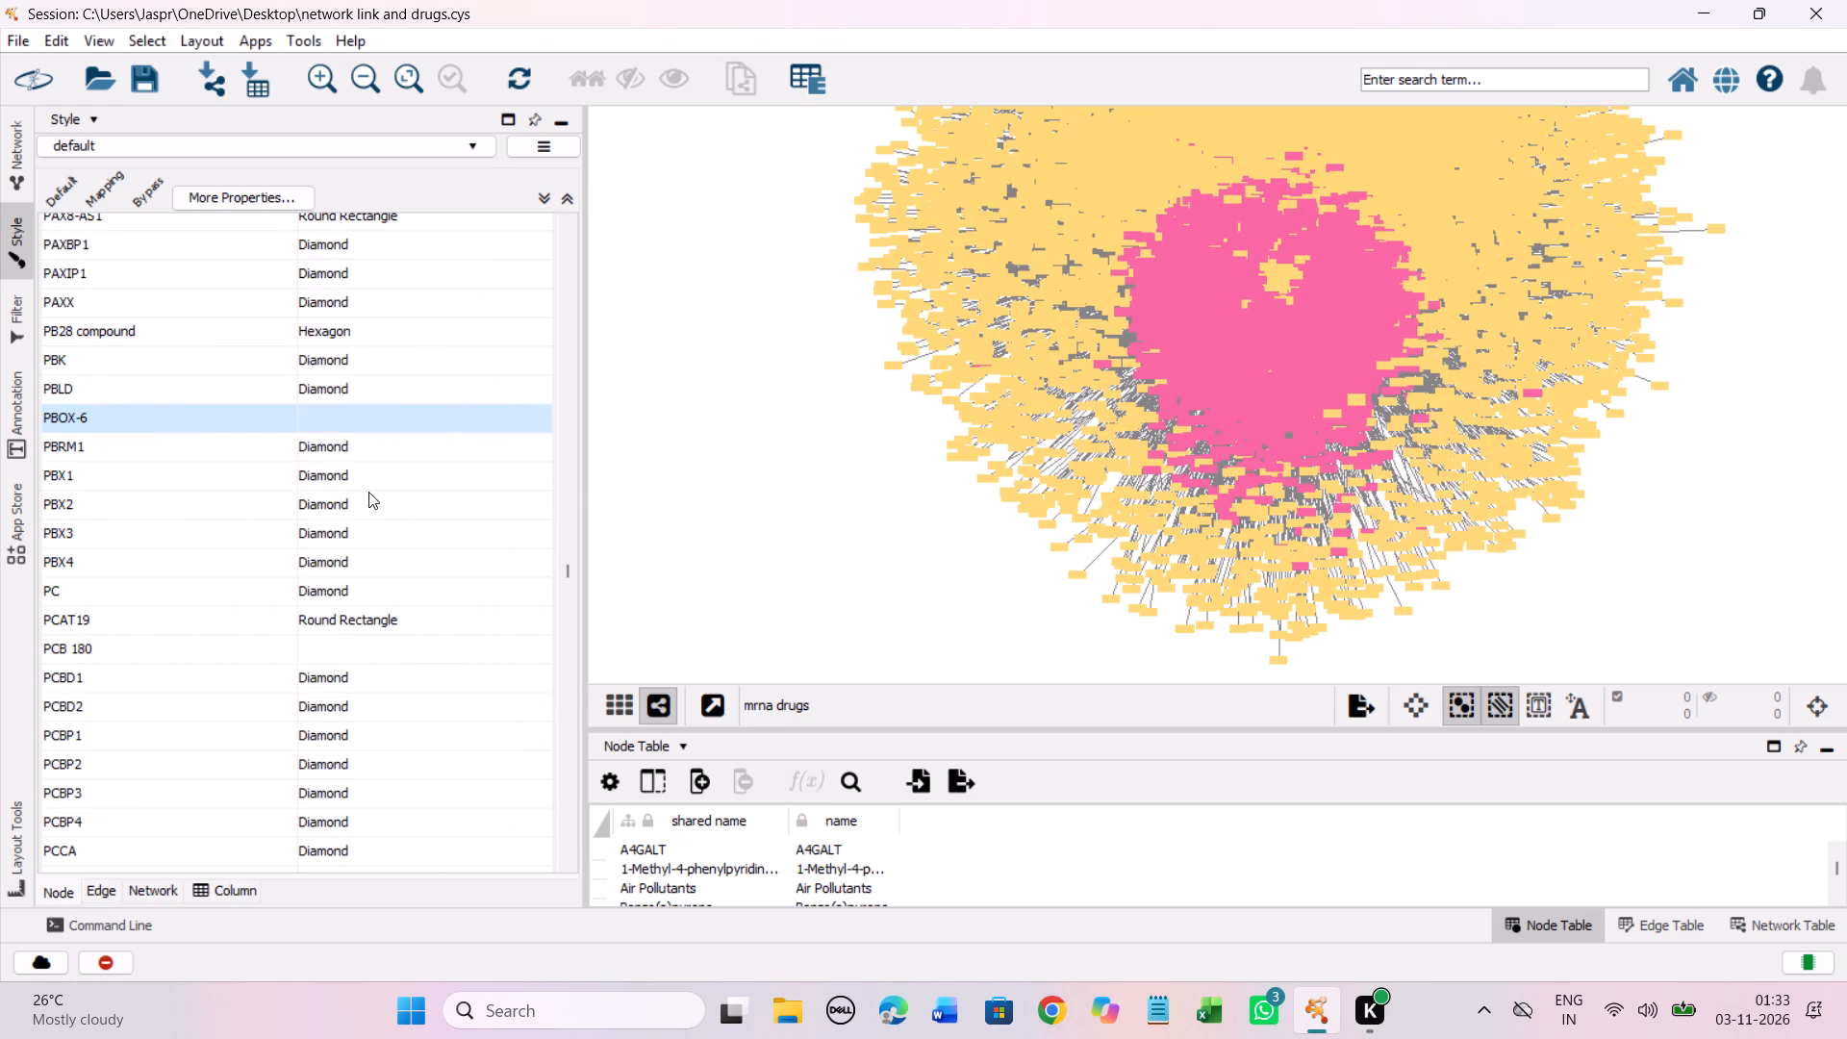
Set the discrete node shape mapping for the unmapped entry PCB 180 to Hexagon.
{"action": "left_click", "coordinate": [350, 642]}
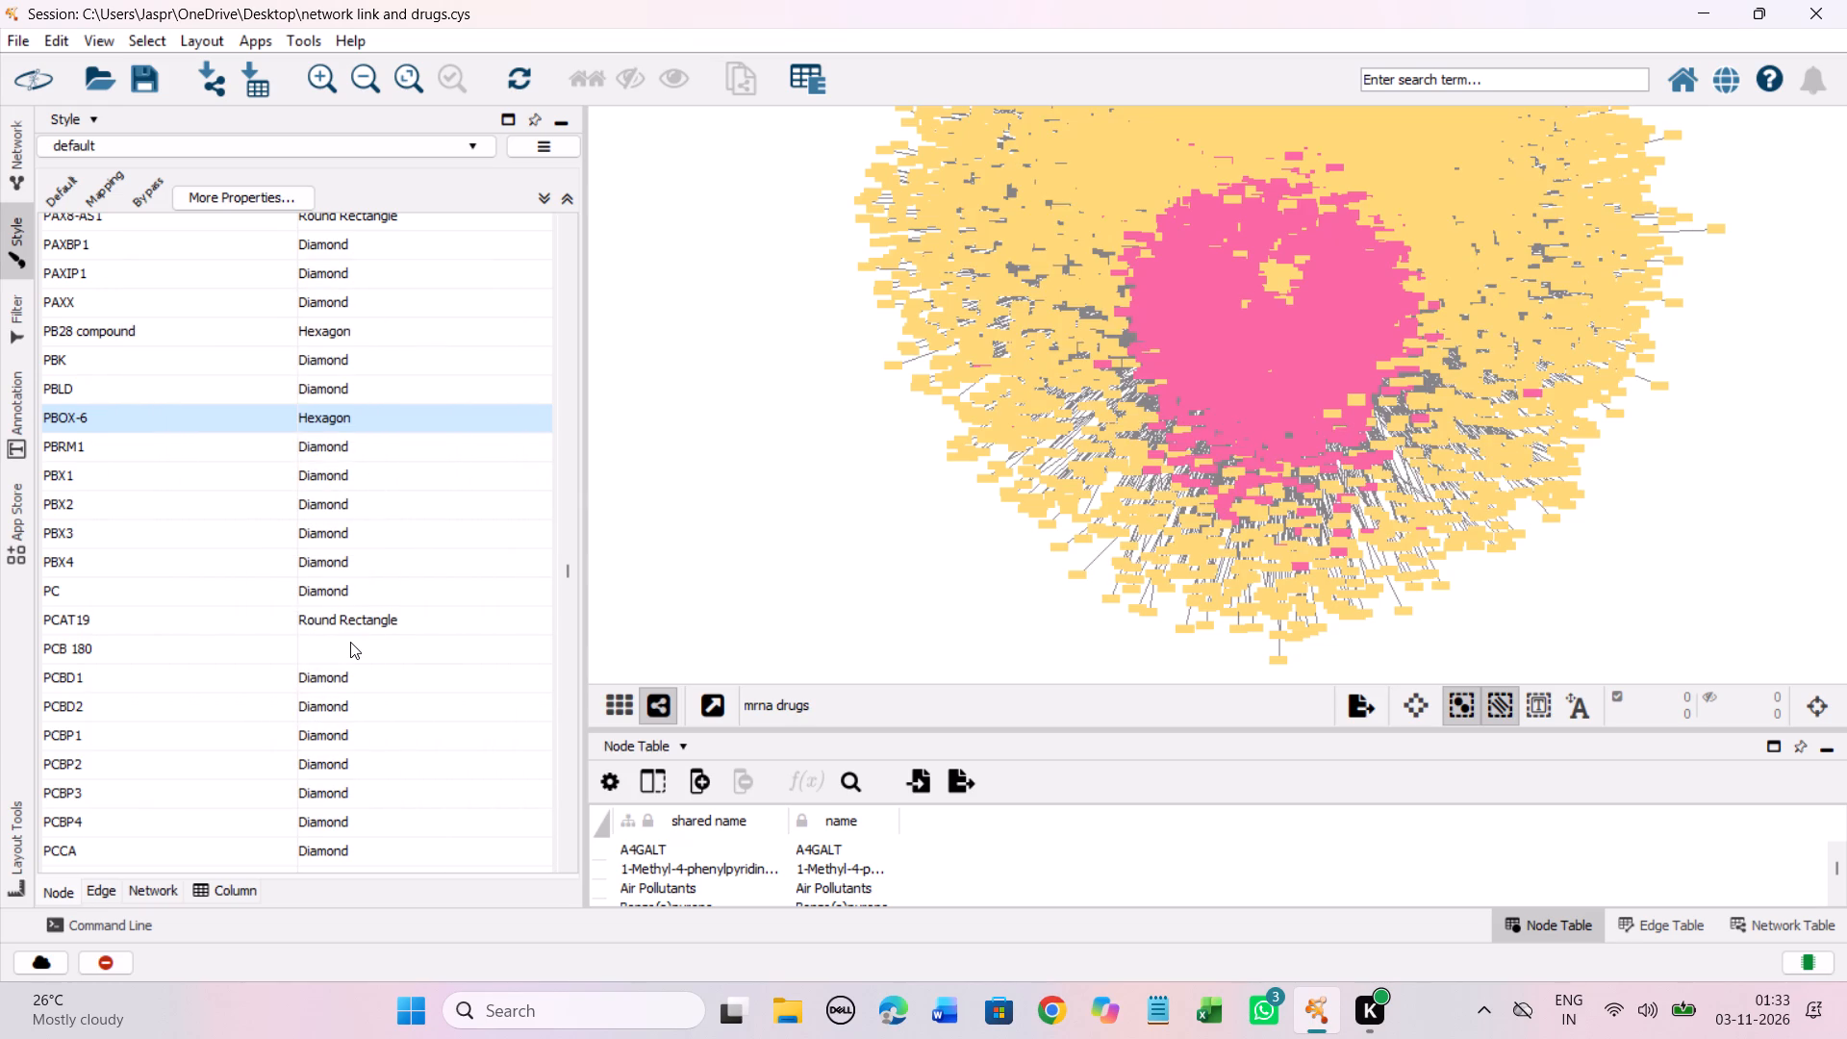
{"action": "left_click", "coordinate": [342, 653]}
{"action": "right_click", "coordinate": [337, 652]}
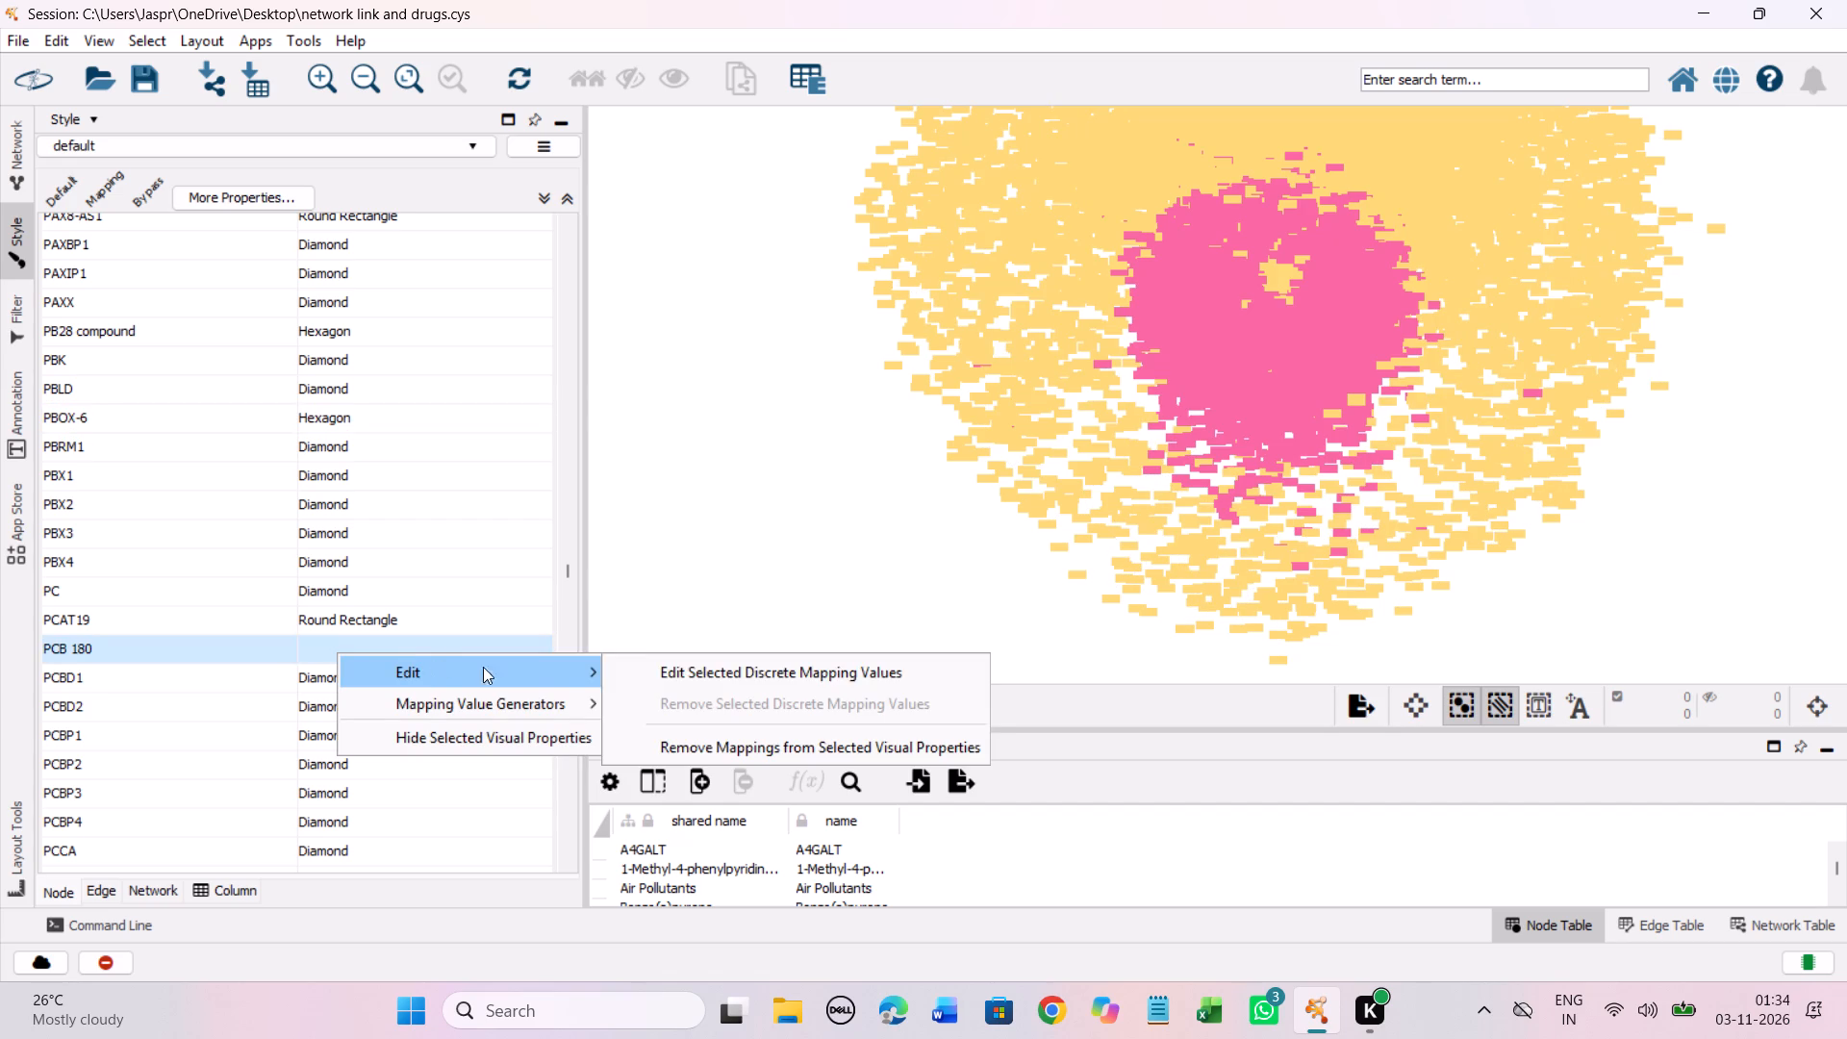
{"action": "left_click", "coordinate": [668, 675]}
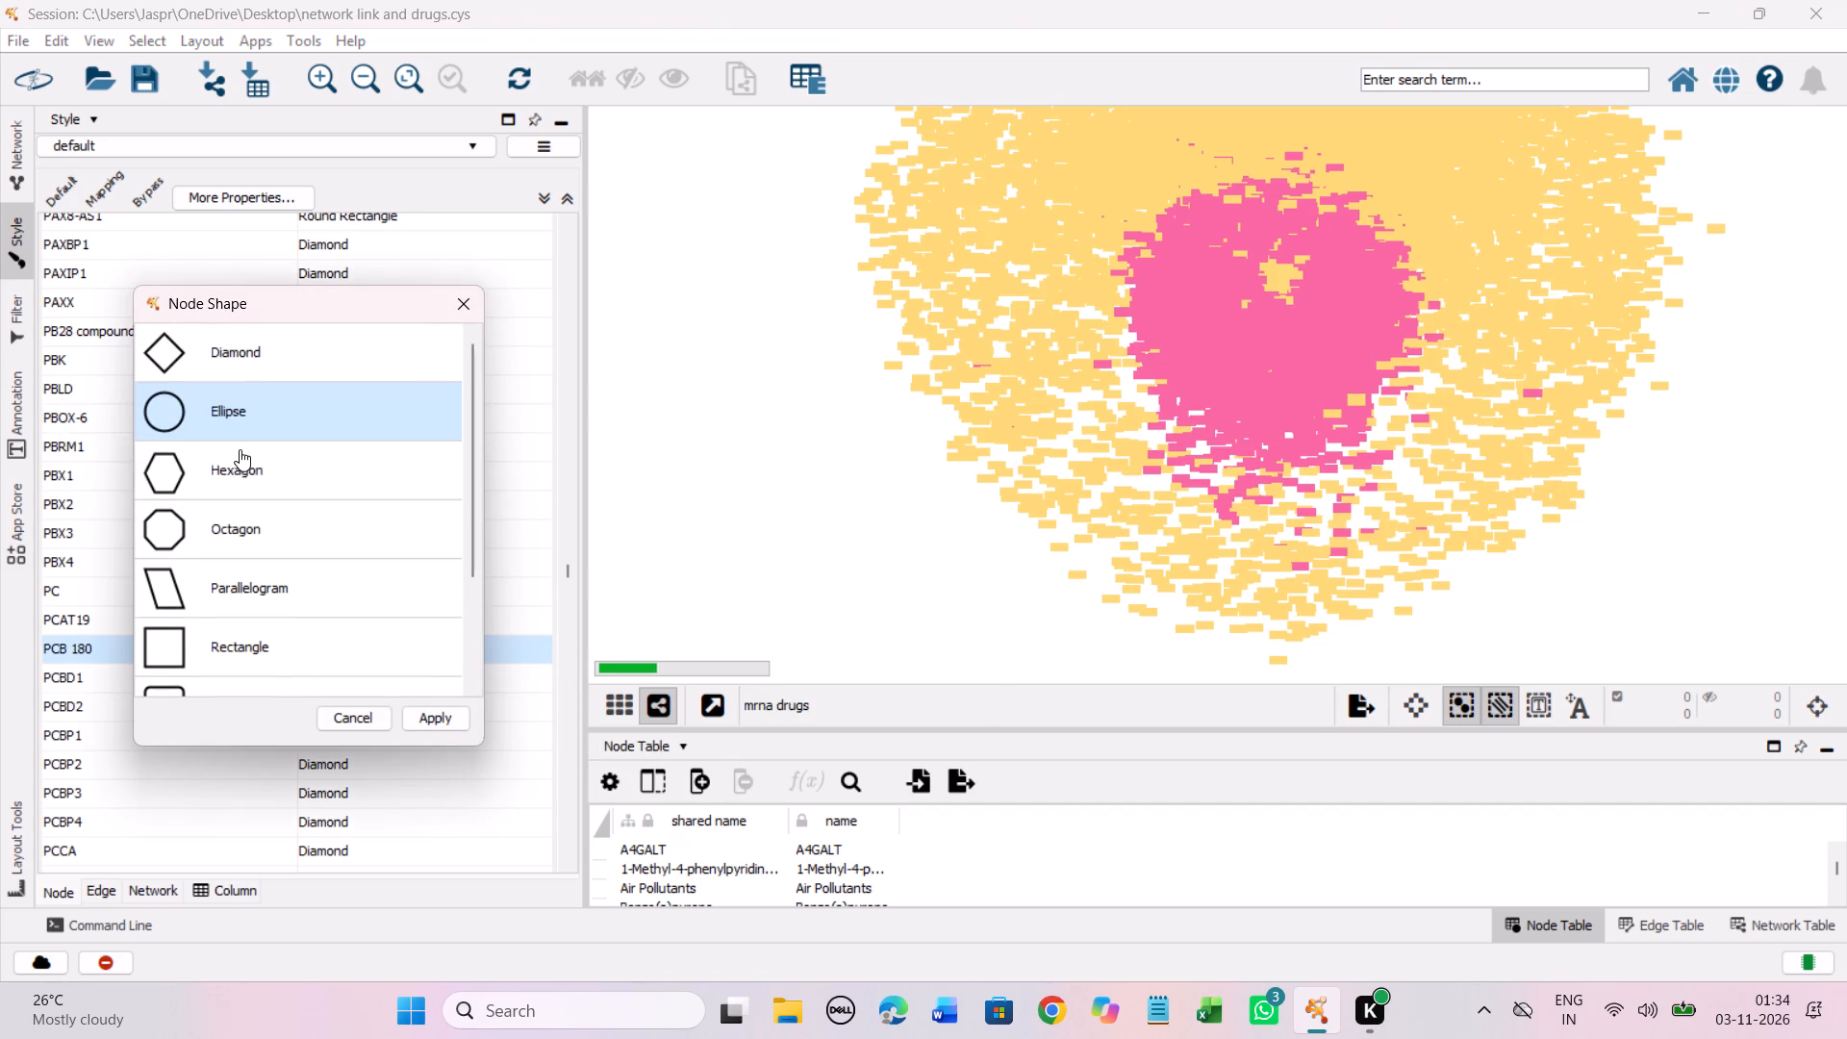
{"action": "left_click", "coordinate": [252, 466]}
{"action": "left_click", "coordinate": [425, 710]}
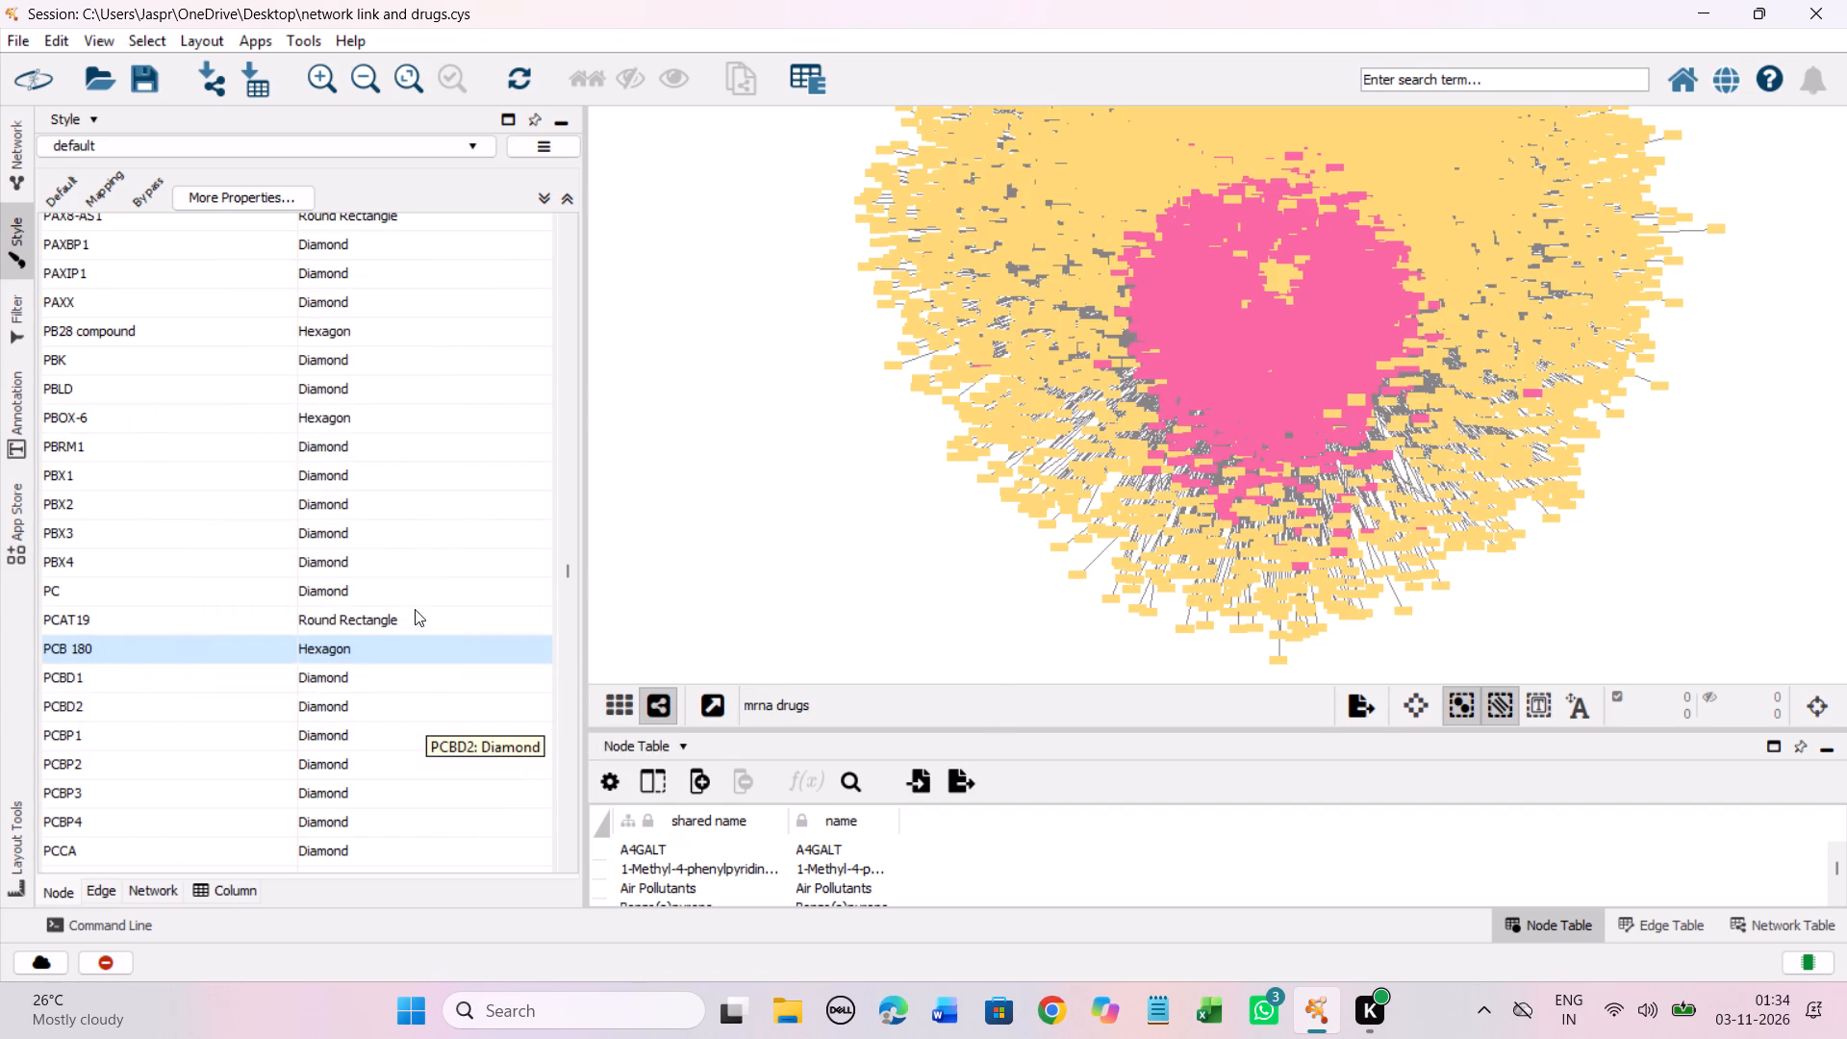
Set the discrete node shape mapping for the unmapped entry PCI 5002 to Hexagon.
{"action": "scroll", "coordinate": [341, 475], "scroll_direction": "down", "scroll_amount": 10}
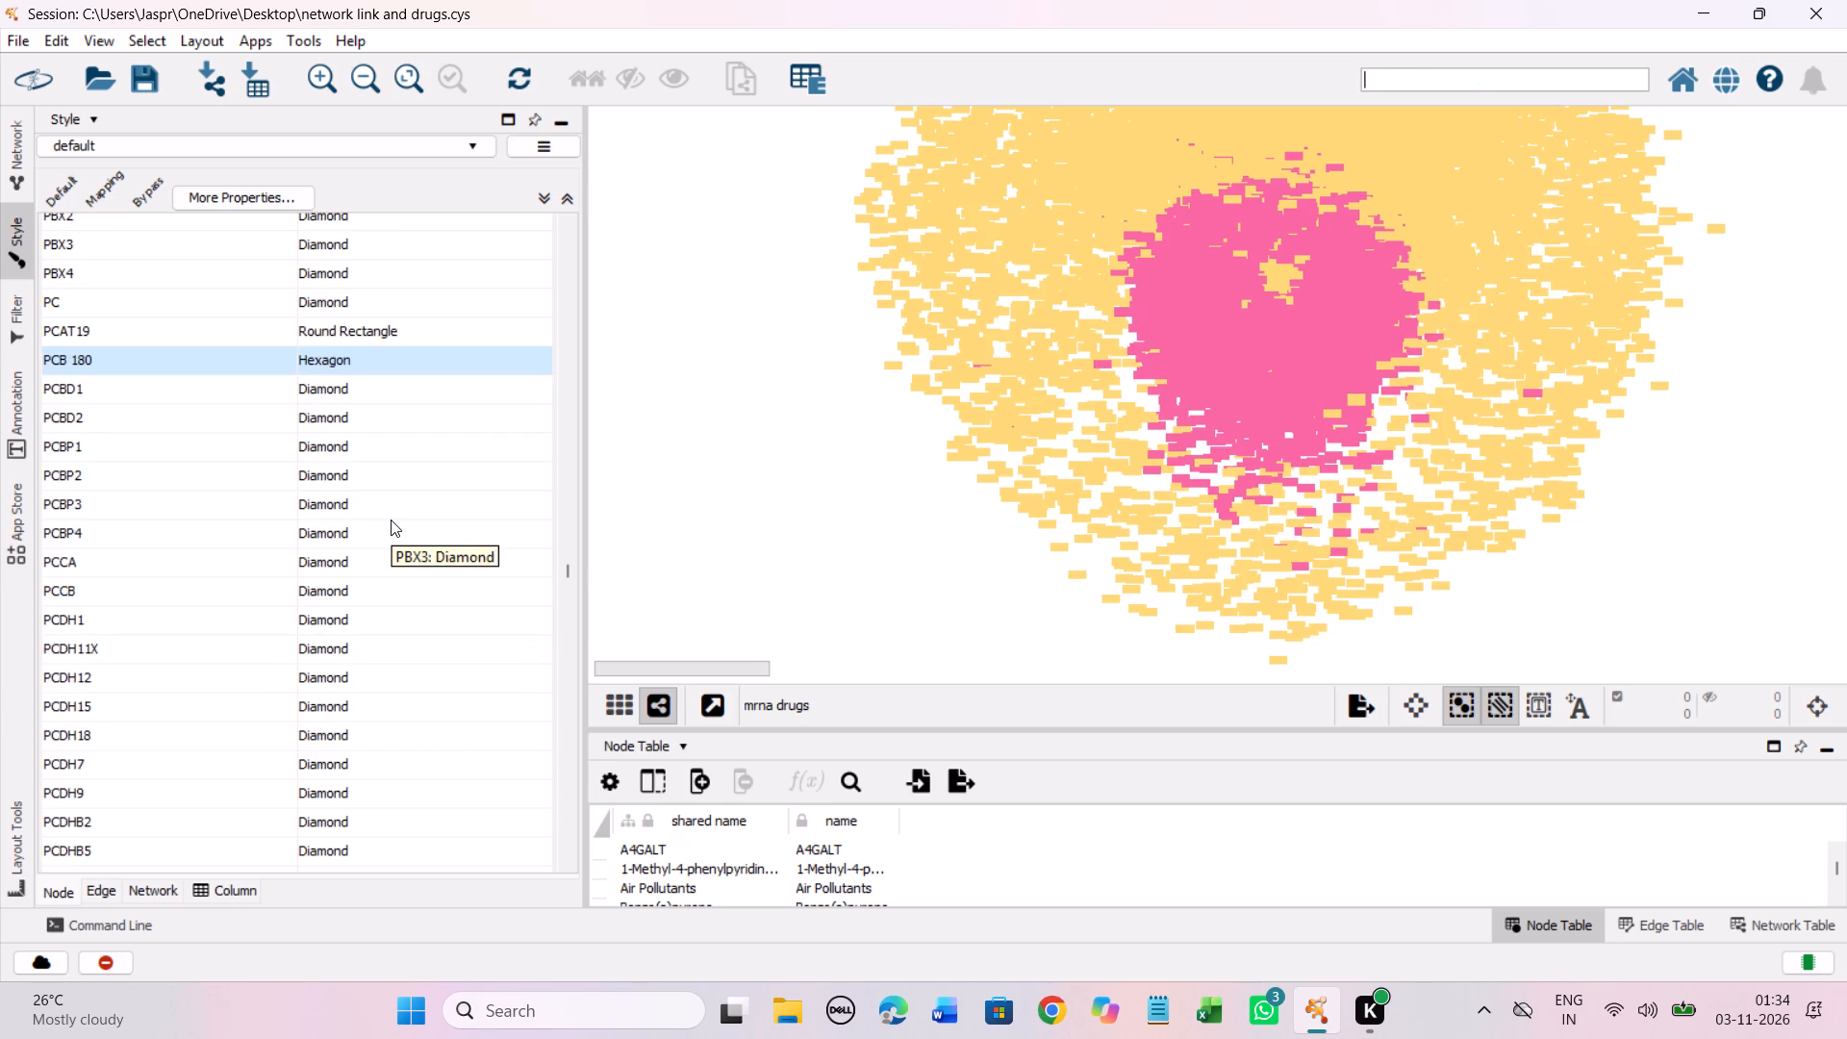
{"action": "scroll", "coordinate": [391, 519], "scroll_direction": "down", "scroll_amount": 17}
{"action": "scroll", "coordinate": [350, 534], "scroll_direction": "down", "scroll_amount": 6}
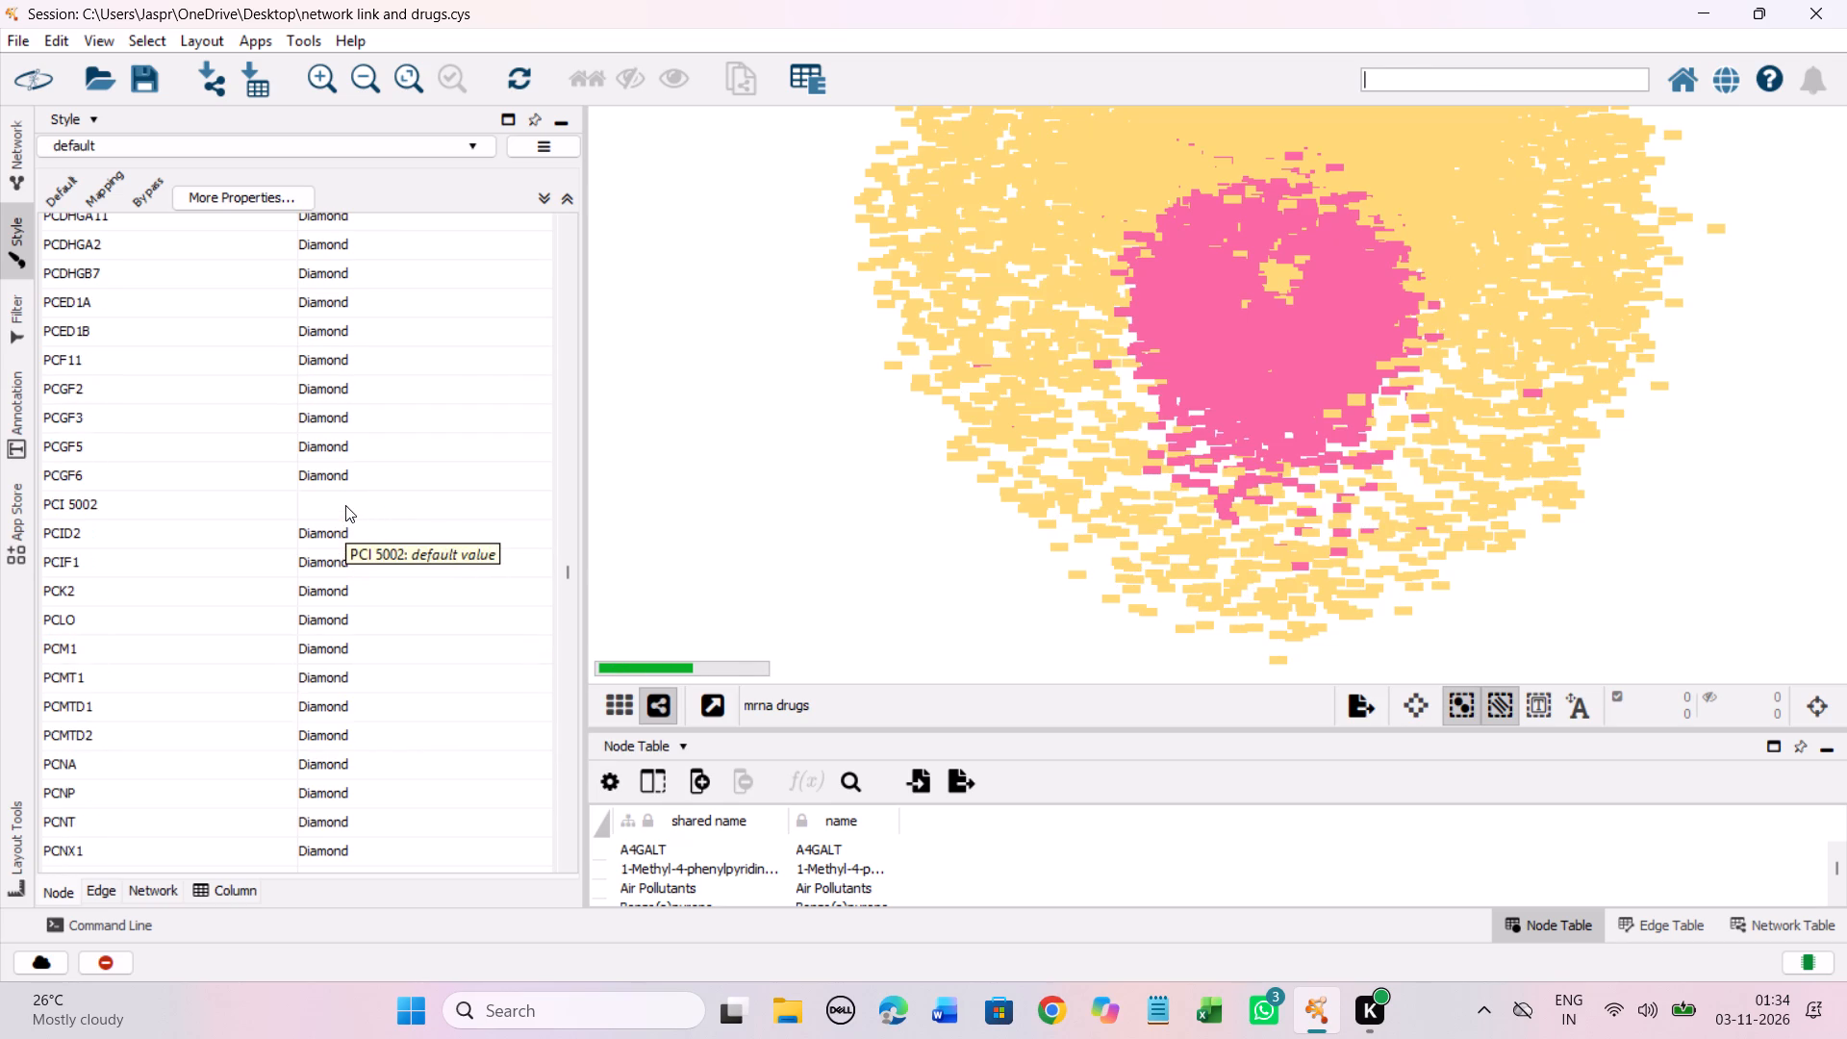
{"action": "left_click", "coordinate": [345, 505]}
{"action": "right_click", "coordinate": [345, 505]}
{"action": "left_click", "coordinate": [755, 536]}
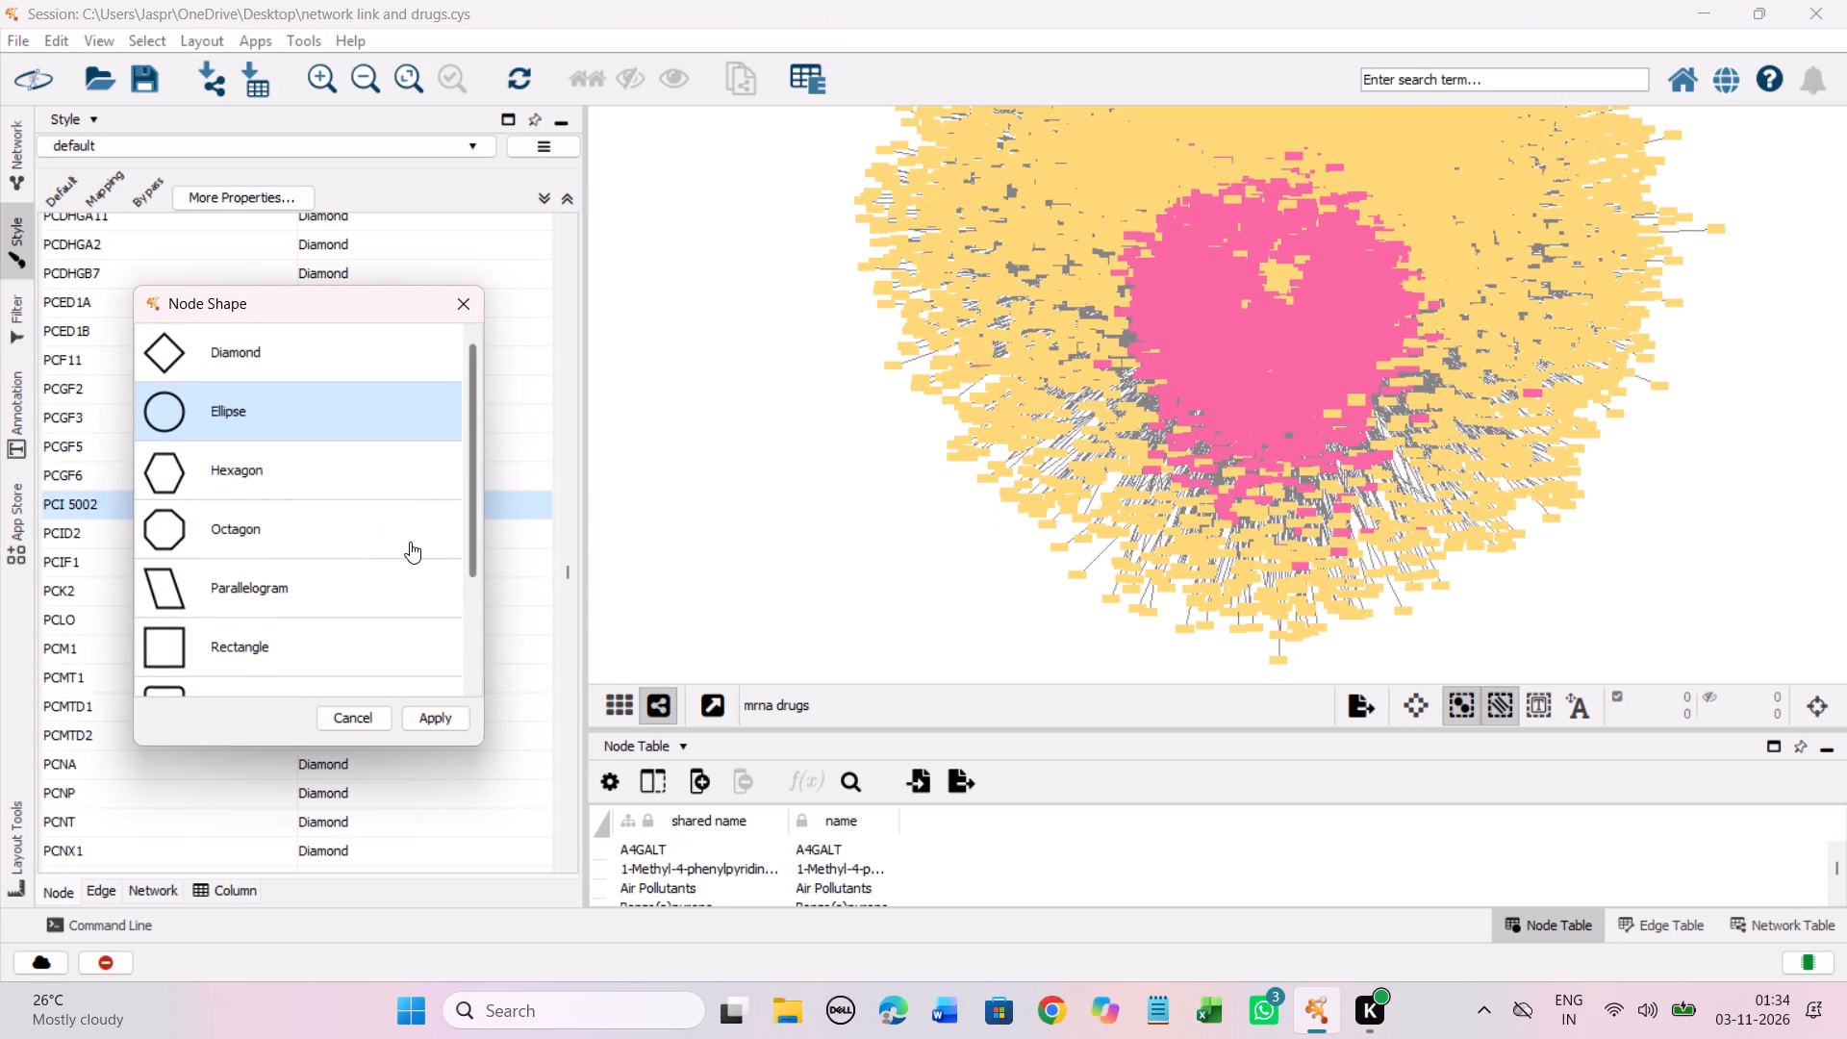
{"action": "left_click", "coordinate": [258, 480]}
{"action": "left_click", "coordinate": [441, 712]}
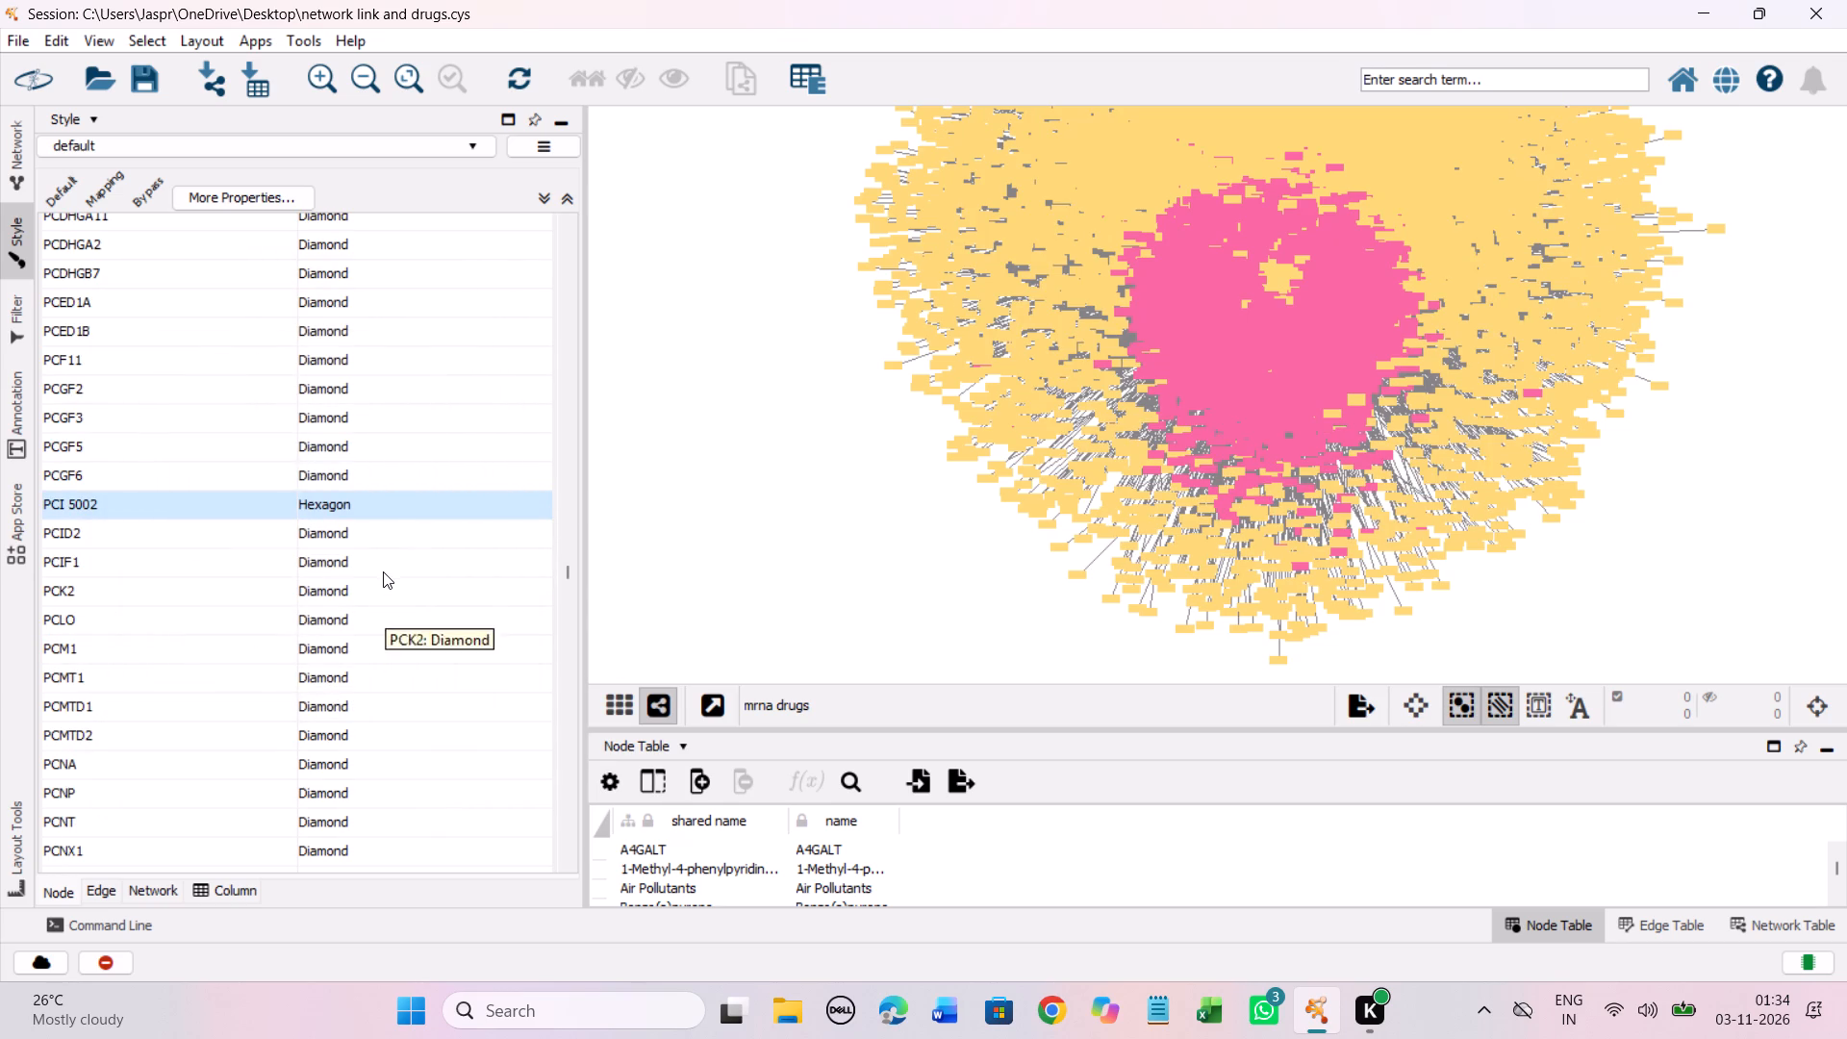
Set the discrete node shape mapping for the unmapped entries PD 0166285 through PD168393 to Hexagon.
{"action": "scroll", "coordinate": [383, 570], "scroll_direction": "down", "scroll_amount": 8}
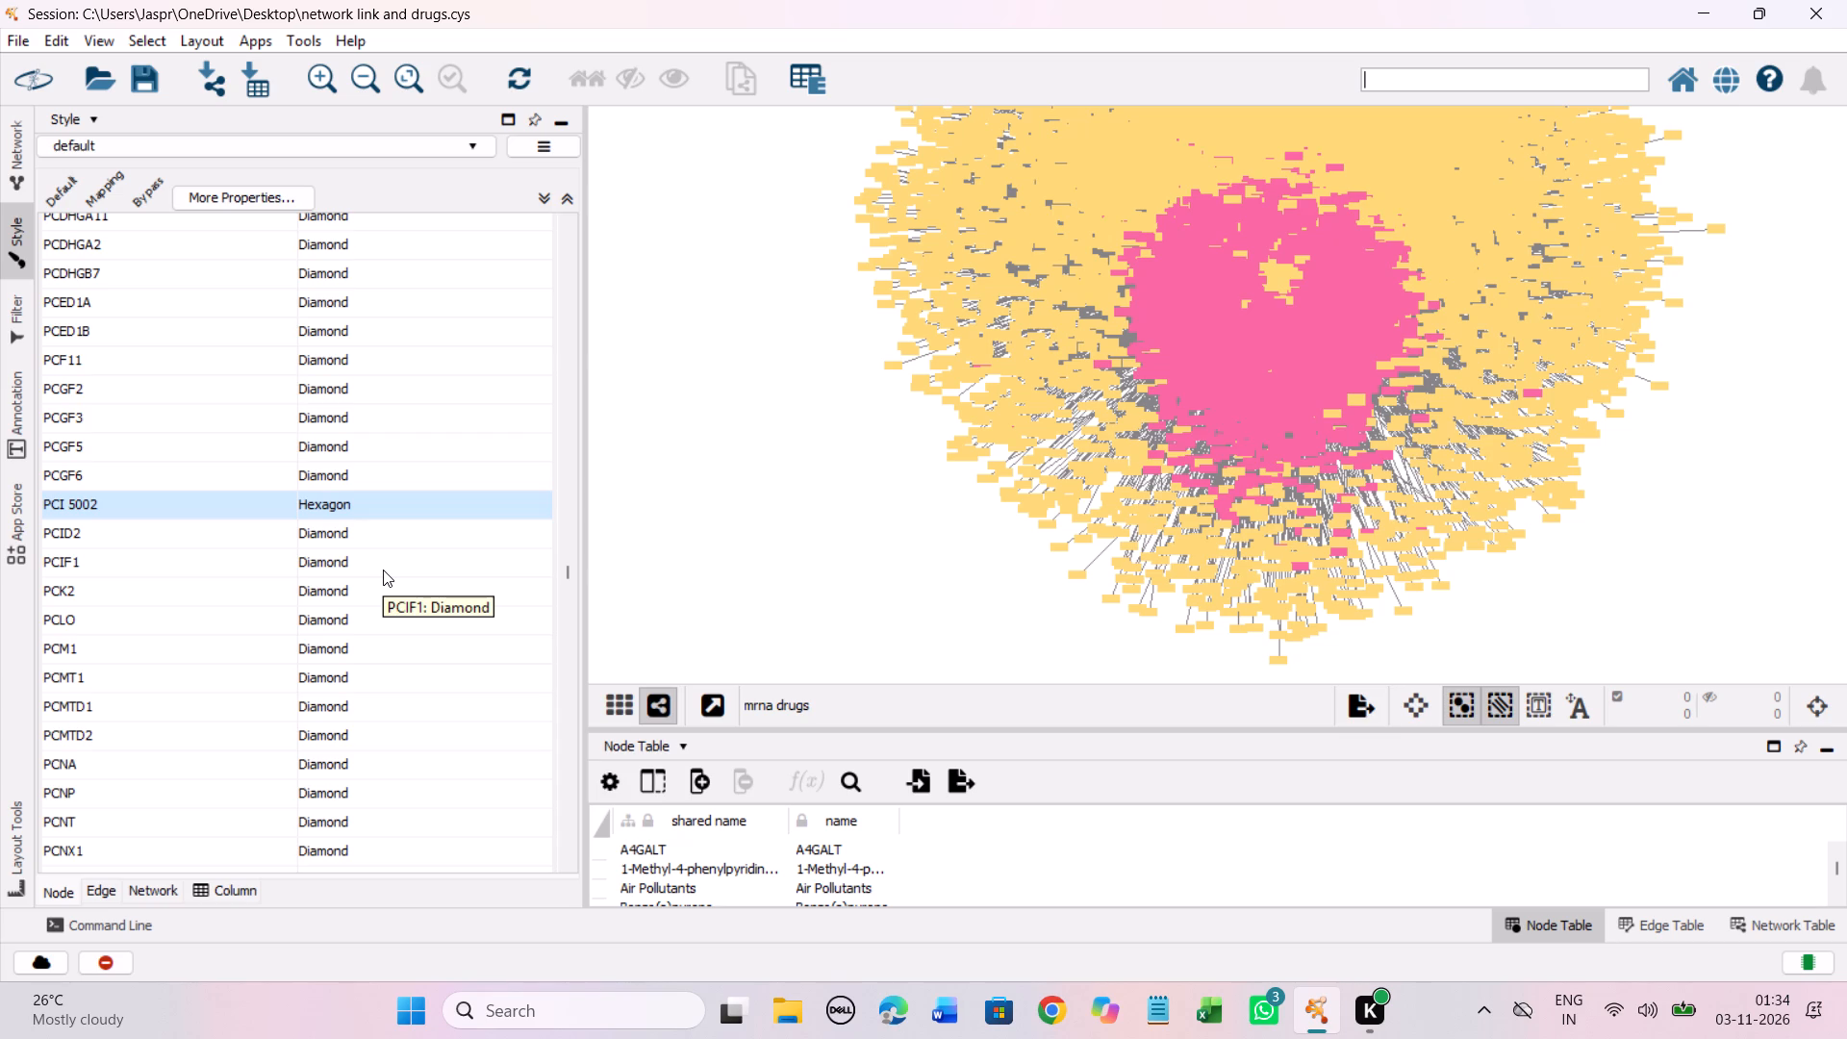
{"action": "scroll", "coordinate": [383, 570], "scroll_direction": "down", "scroll_amount": 20}
{"action": "scroll", "coordinate": [383, 570], "scroll_direction": "down", "scroll_amount": 5}
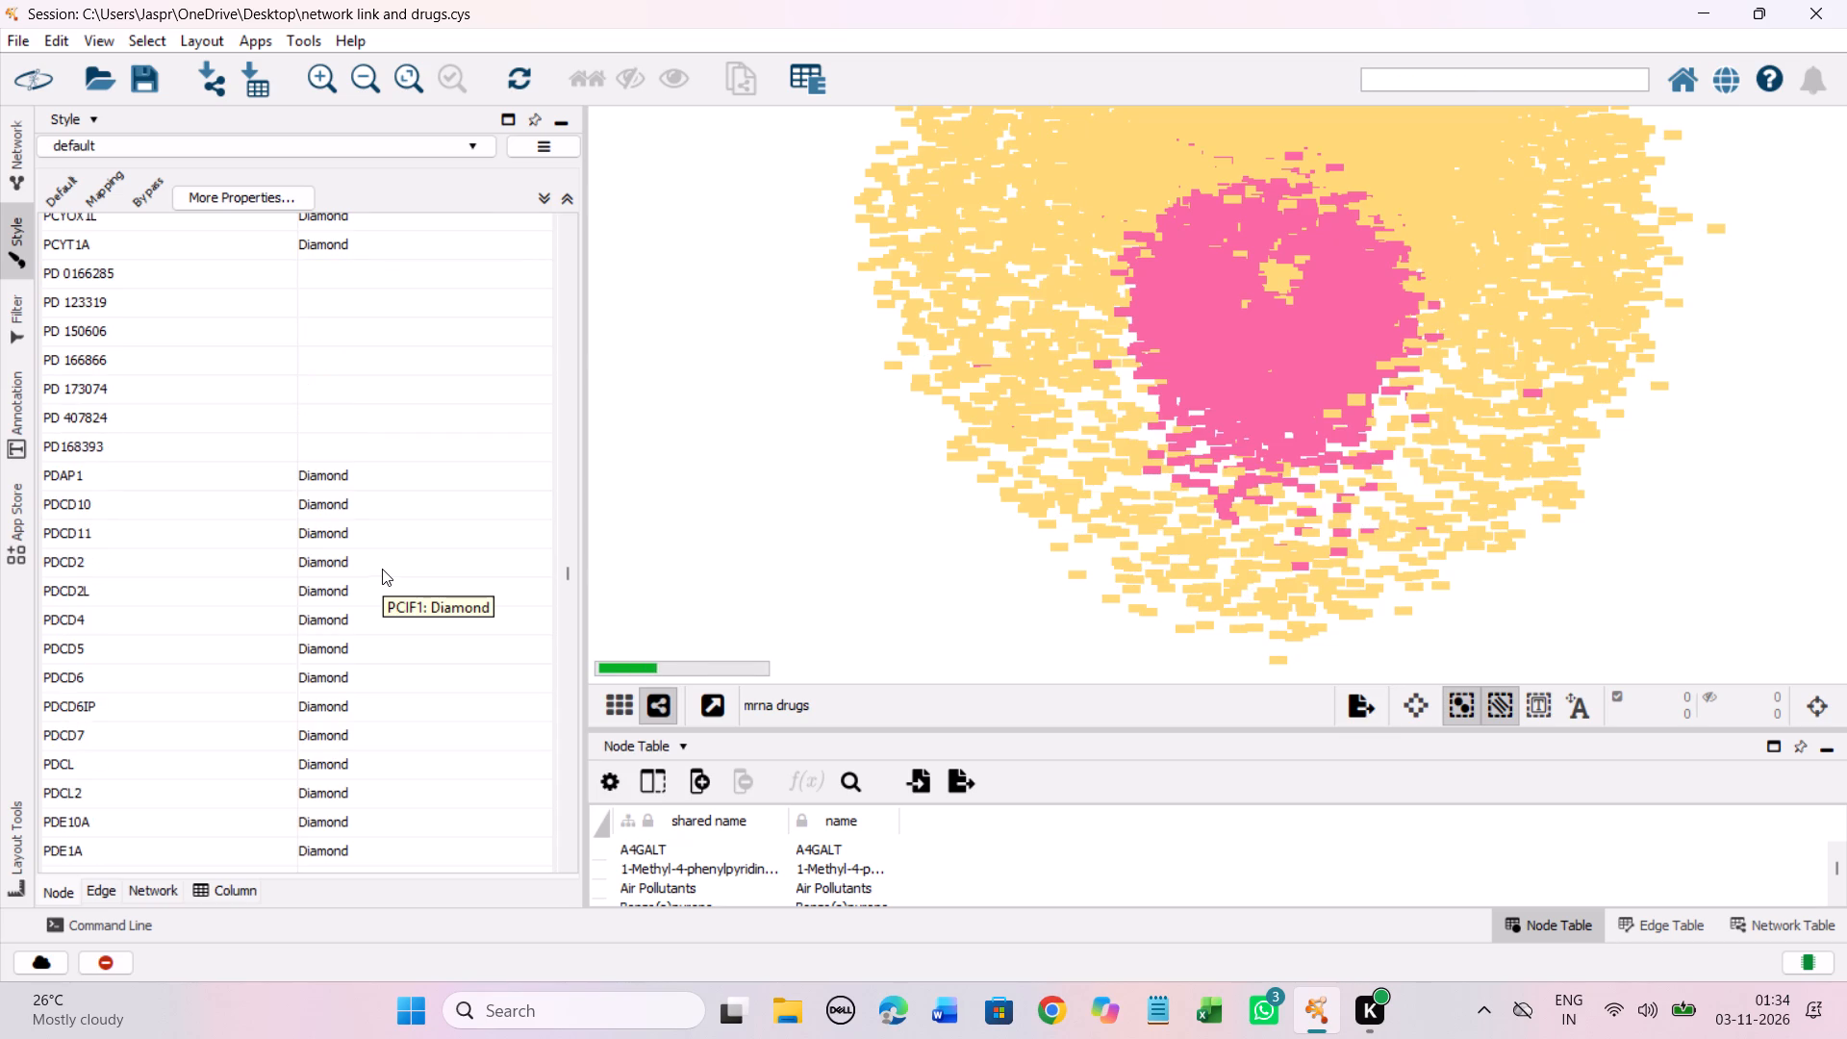
{"action": "left_click_drag", "start_coordinate": [345, 270], "coordinate": [359, 435]}
{"action": "right_click", "coordinate": [359, 435]}
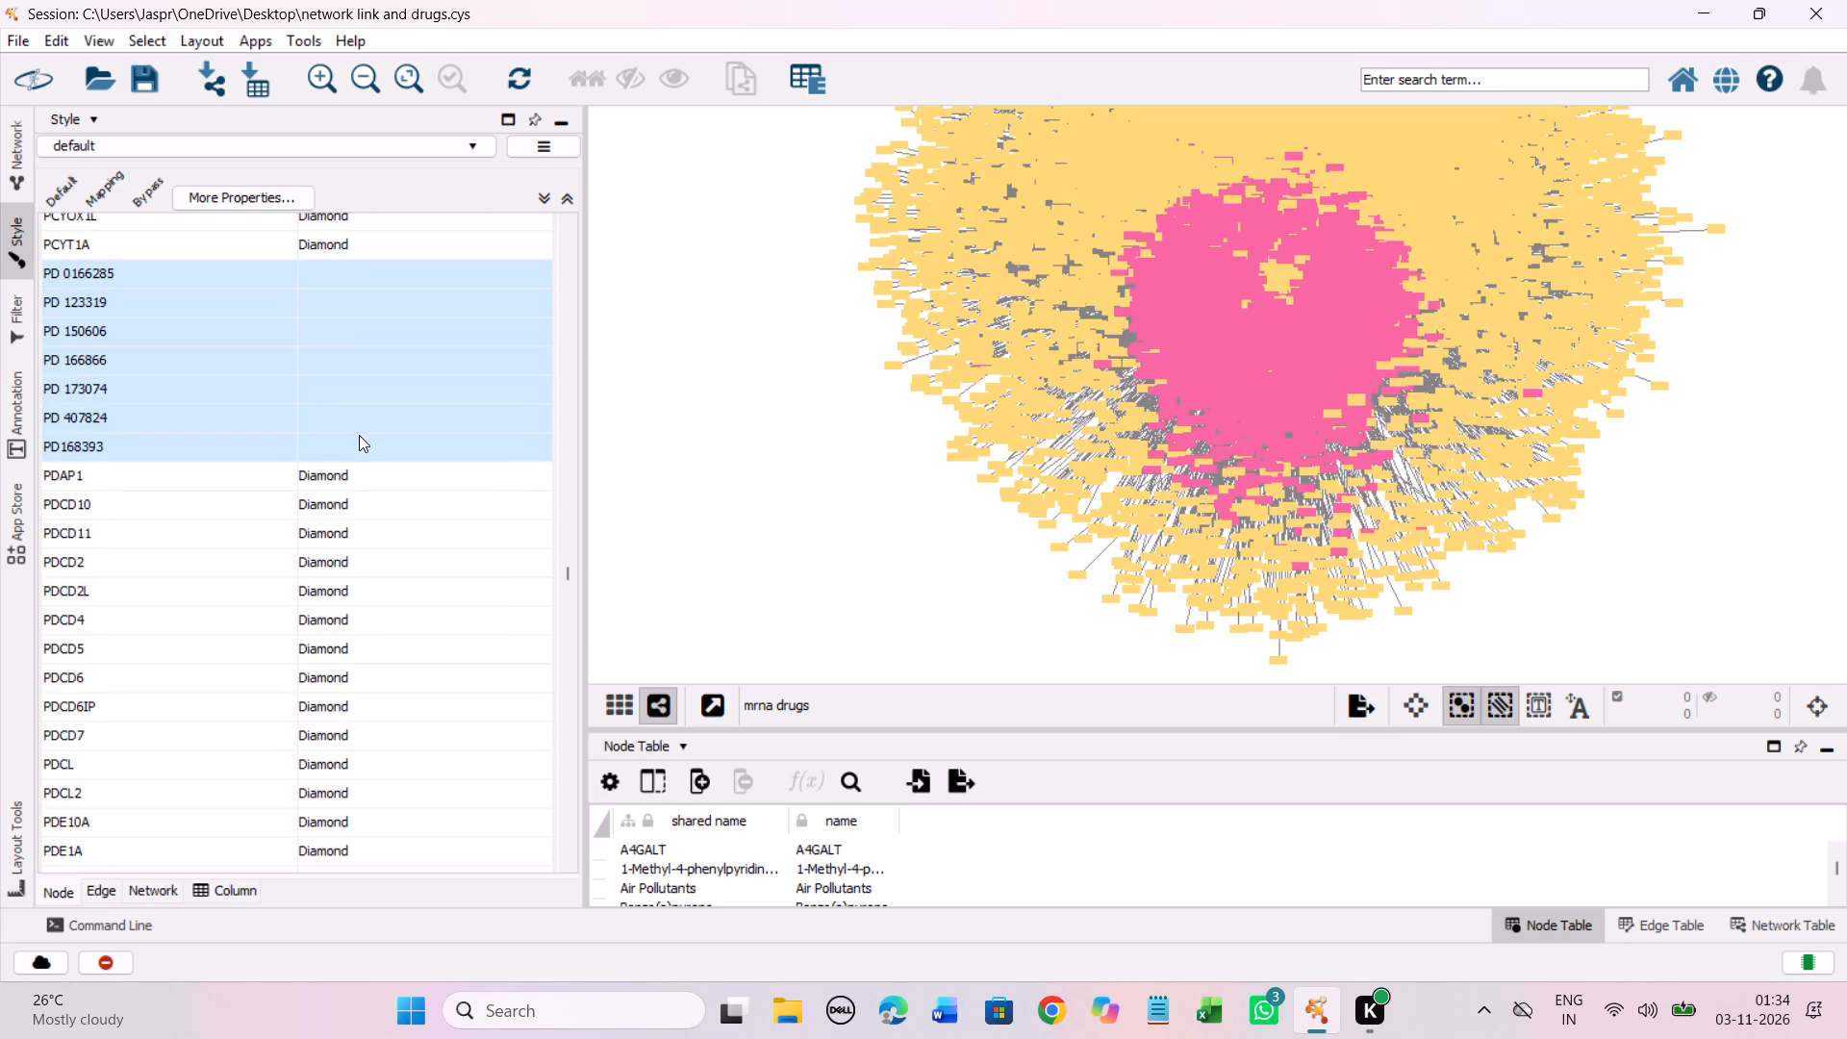
{"action": "left_click", "coordinate": [718, 453]}
{"action": "left_click", "coordinate": [306, 468]}
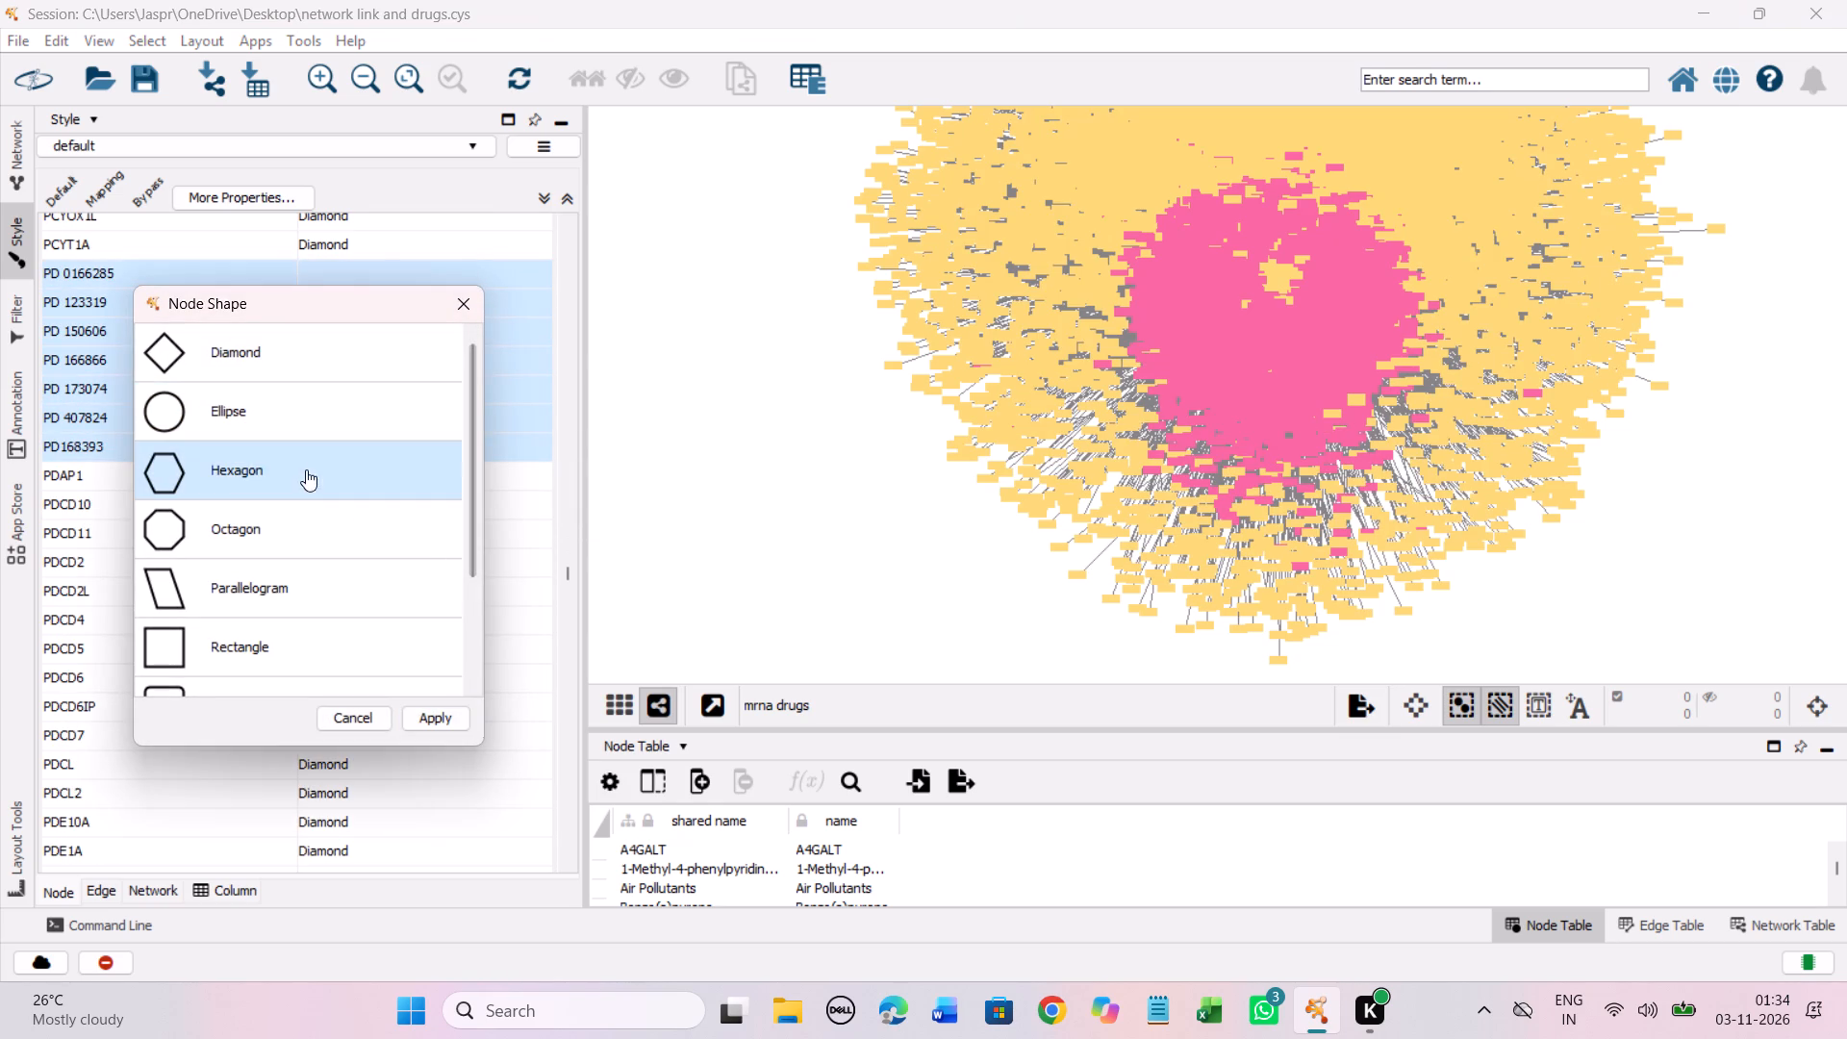
{"action": "left_click", "coordinate": [413, 717]}
Set the discrete node shape mapping for the unmapped entries PF 00477736 through PF-670462 to Hexagon.
{"action": "scroll", "coordinate": [381, 551], "scroll_direction": "down", "scroll_amount": 7}
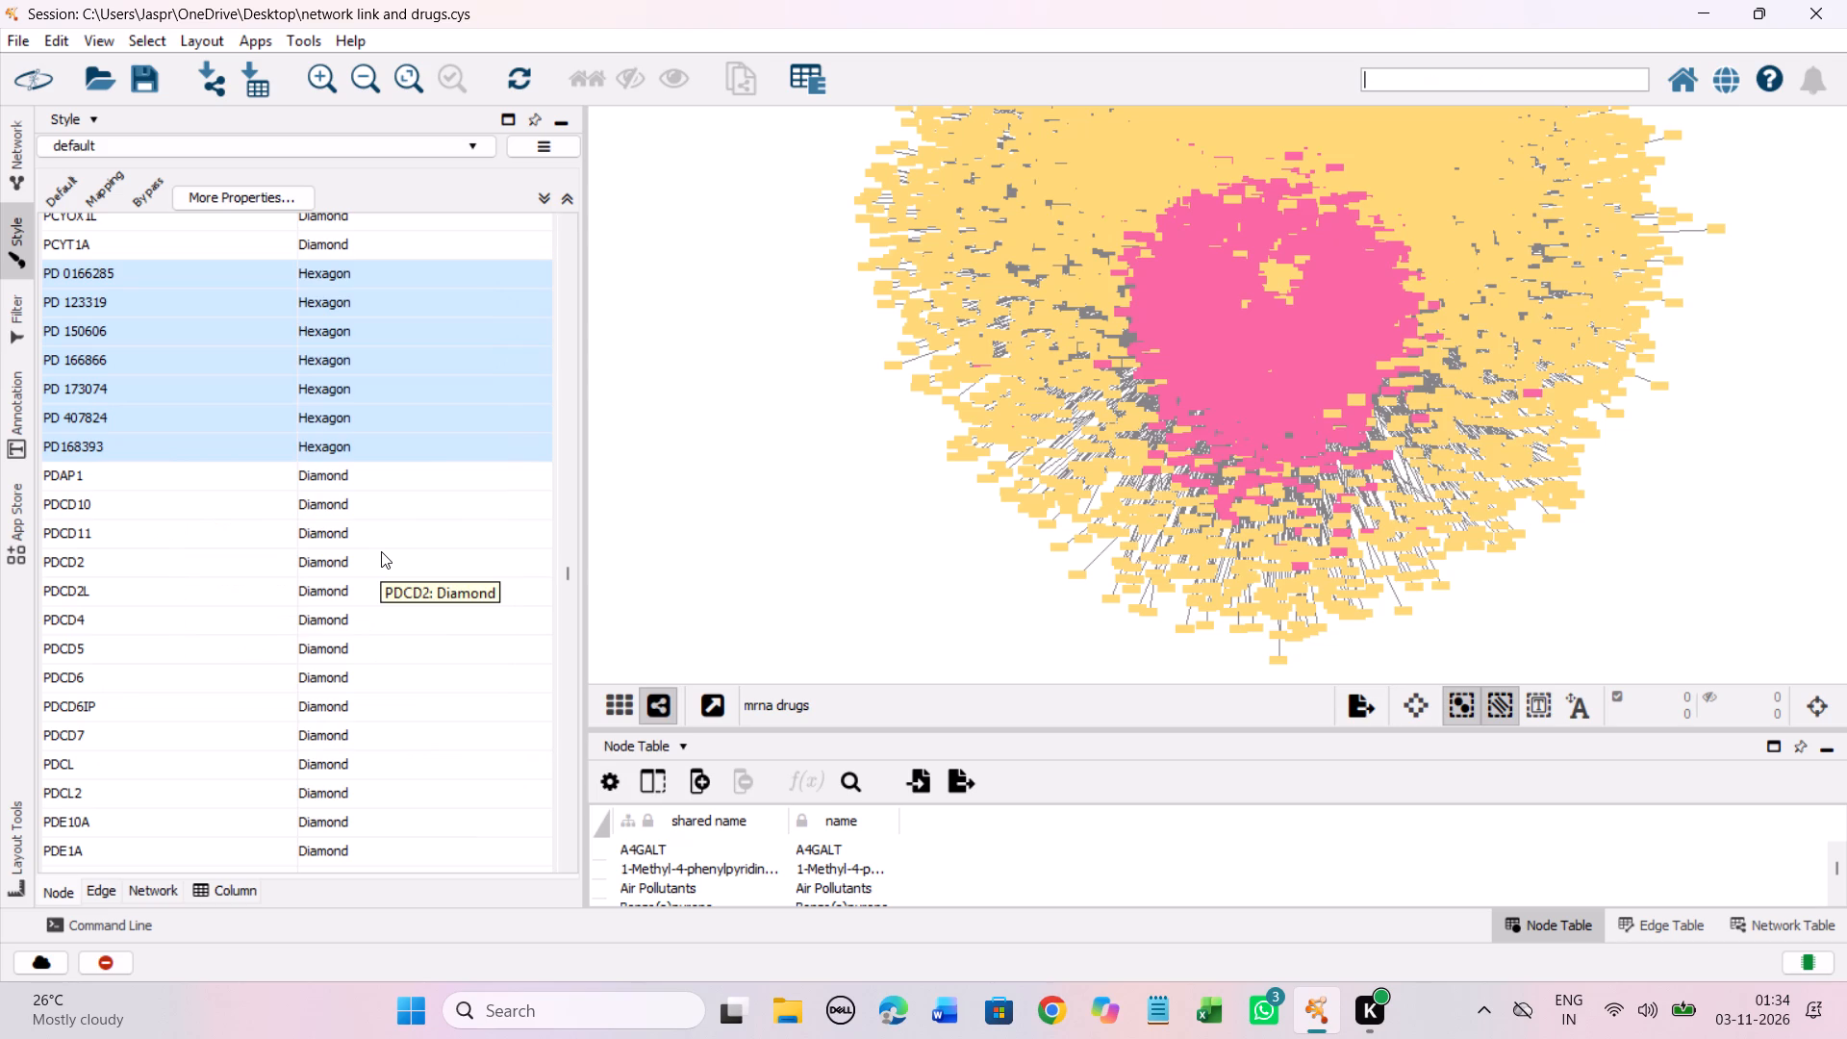
{"action": "scroll", "coordinate": [367, 604], "scroll_direction": "down", "scroll_amount": 7}
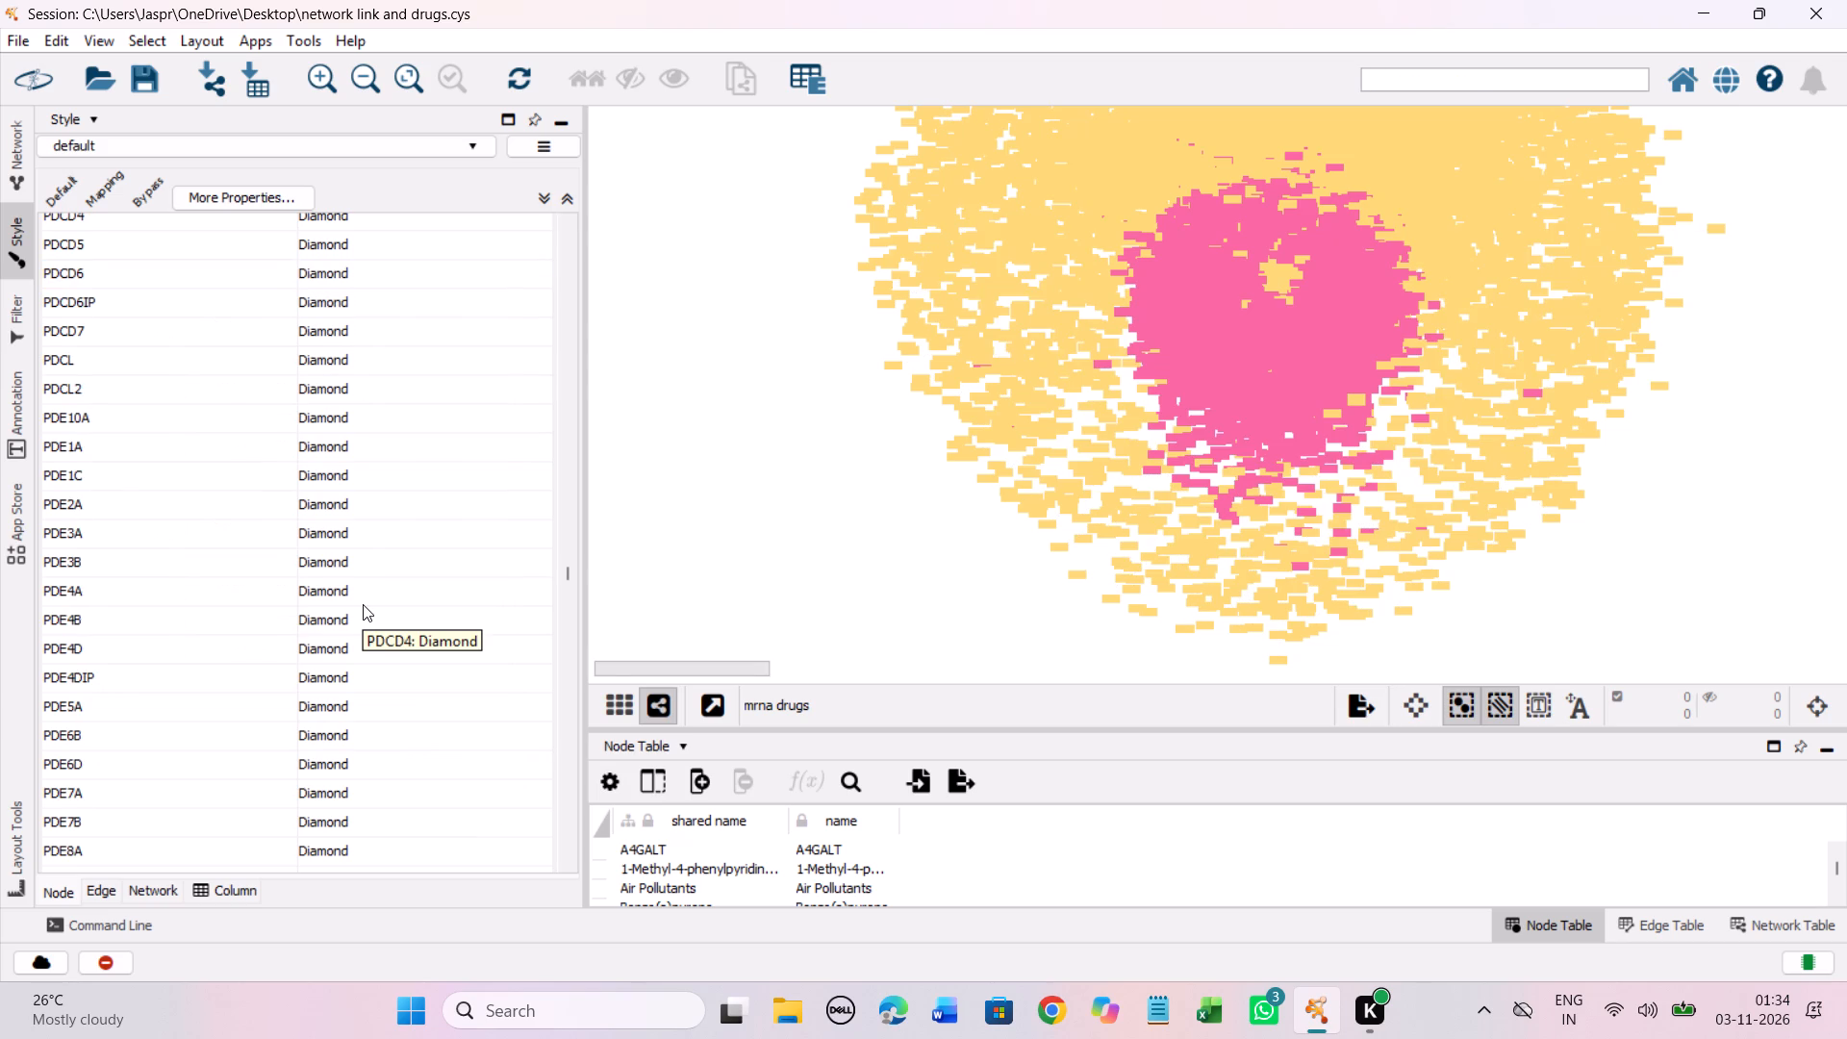
{"action": "scroll", "coordinate": [363, 604], "scroll_direction": "up", "scroll_amount": 6}
{"action": "scroll", "coordinate": [363, 604], "scroll_direction": "down", "scroll_amount": 20}
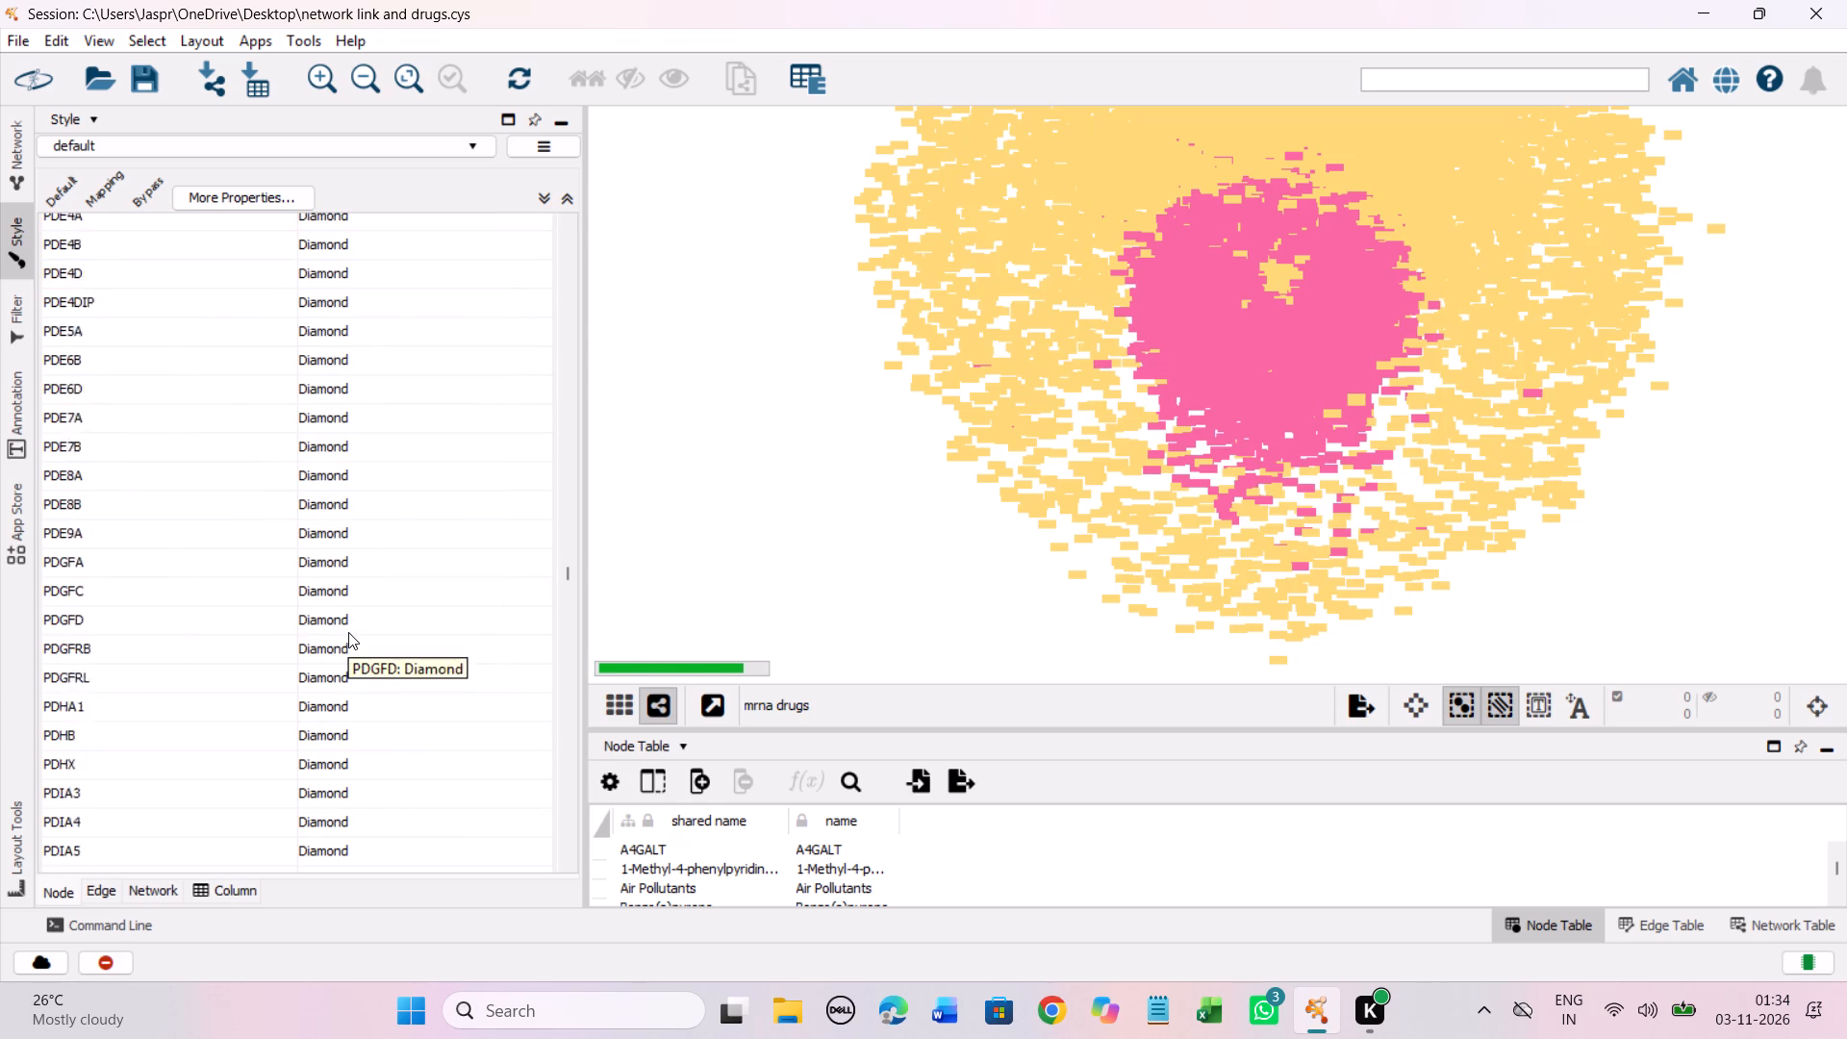
{"action": "scroll", "coordinate": [348, 632], "scroll_direction": "down", "scroll_amount": 20}
{"action": "scroll", "coordinate": [348, 632], "scroll_direction": "down", "scroll_amount": 20}
{"action": "scroll", "coordinate": [348, 632], "scroll_direction": "down", "scroll_amount": 4}
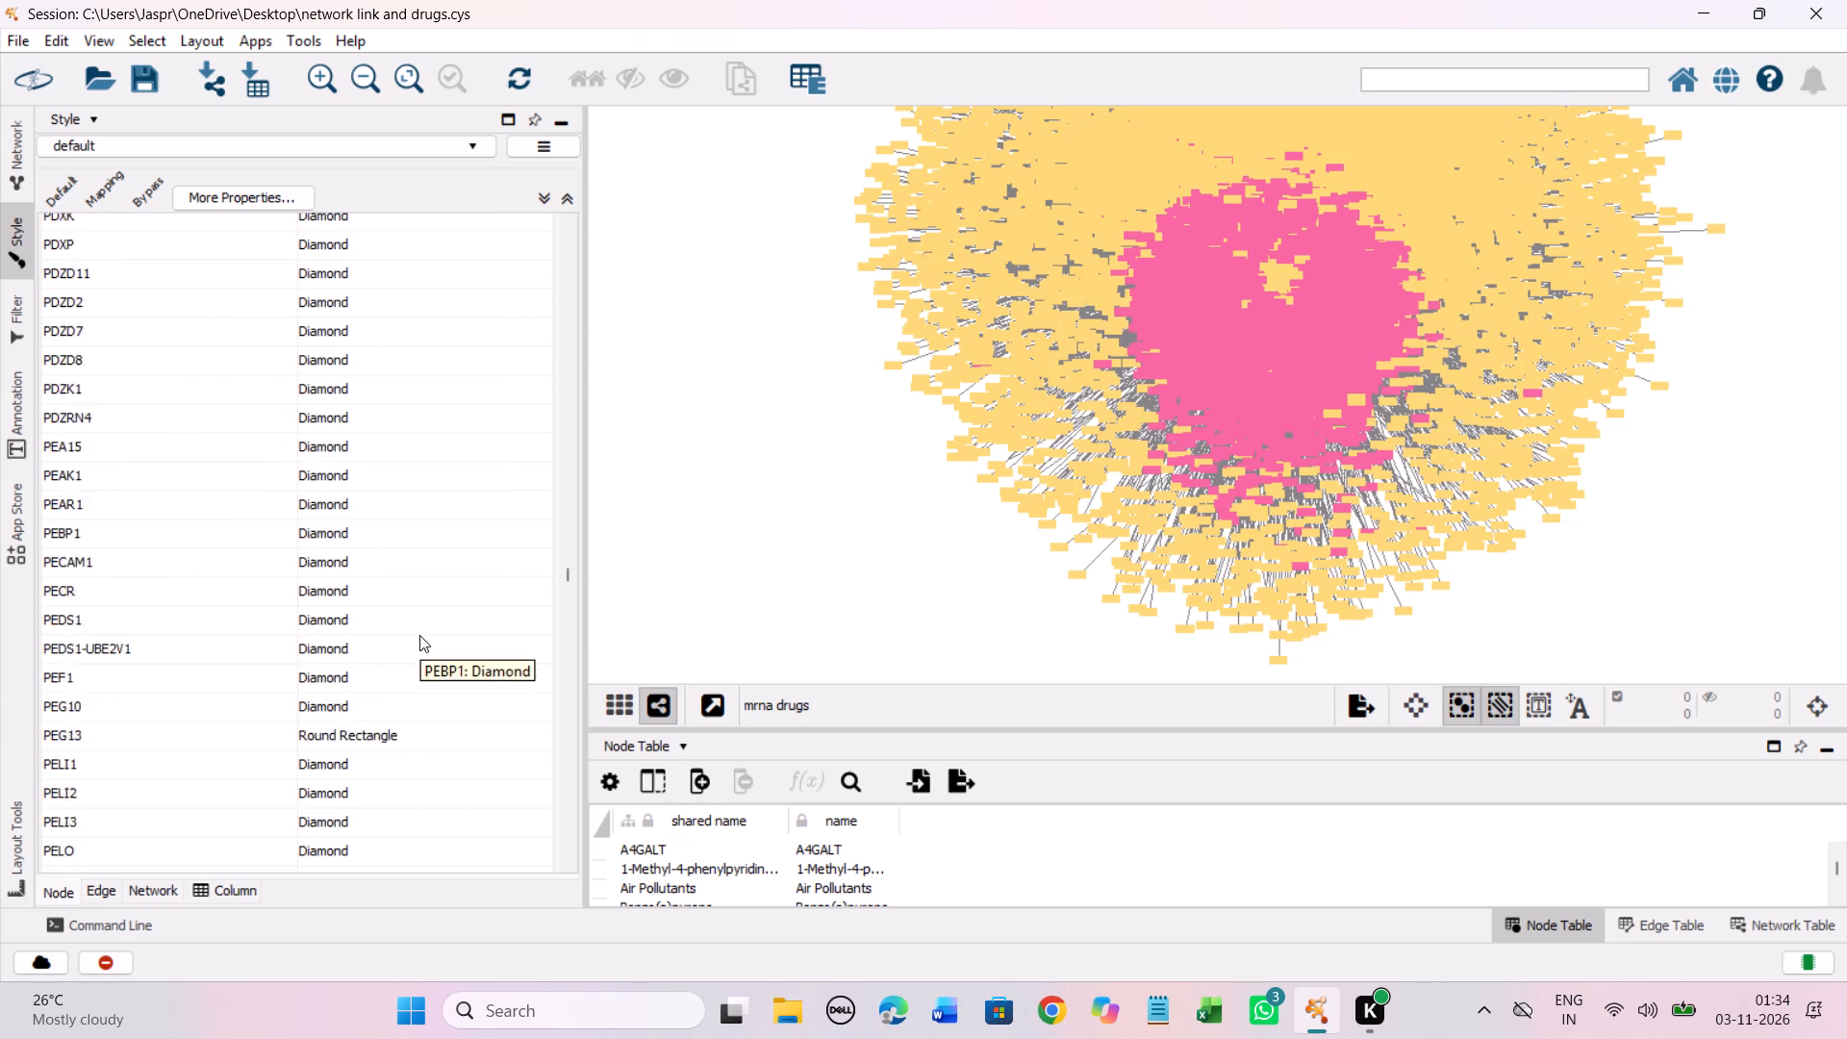
{"action": "scroll", "coordinate": [419, 635], "scroll_direction": "down", "scroll_amount": 20}
{"action": "scroll", "coordinate": [419, 635], "scroll_direction": "down", "scroll_amount": 12}
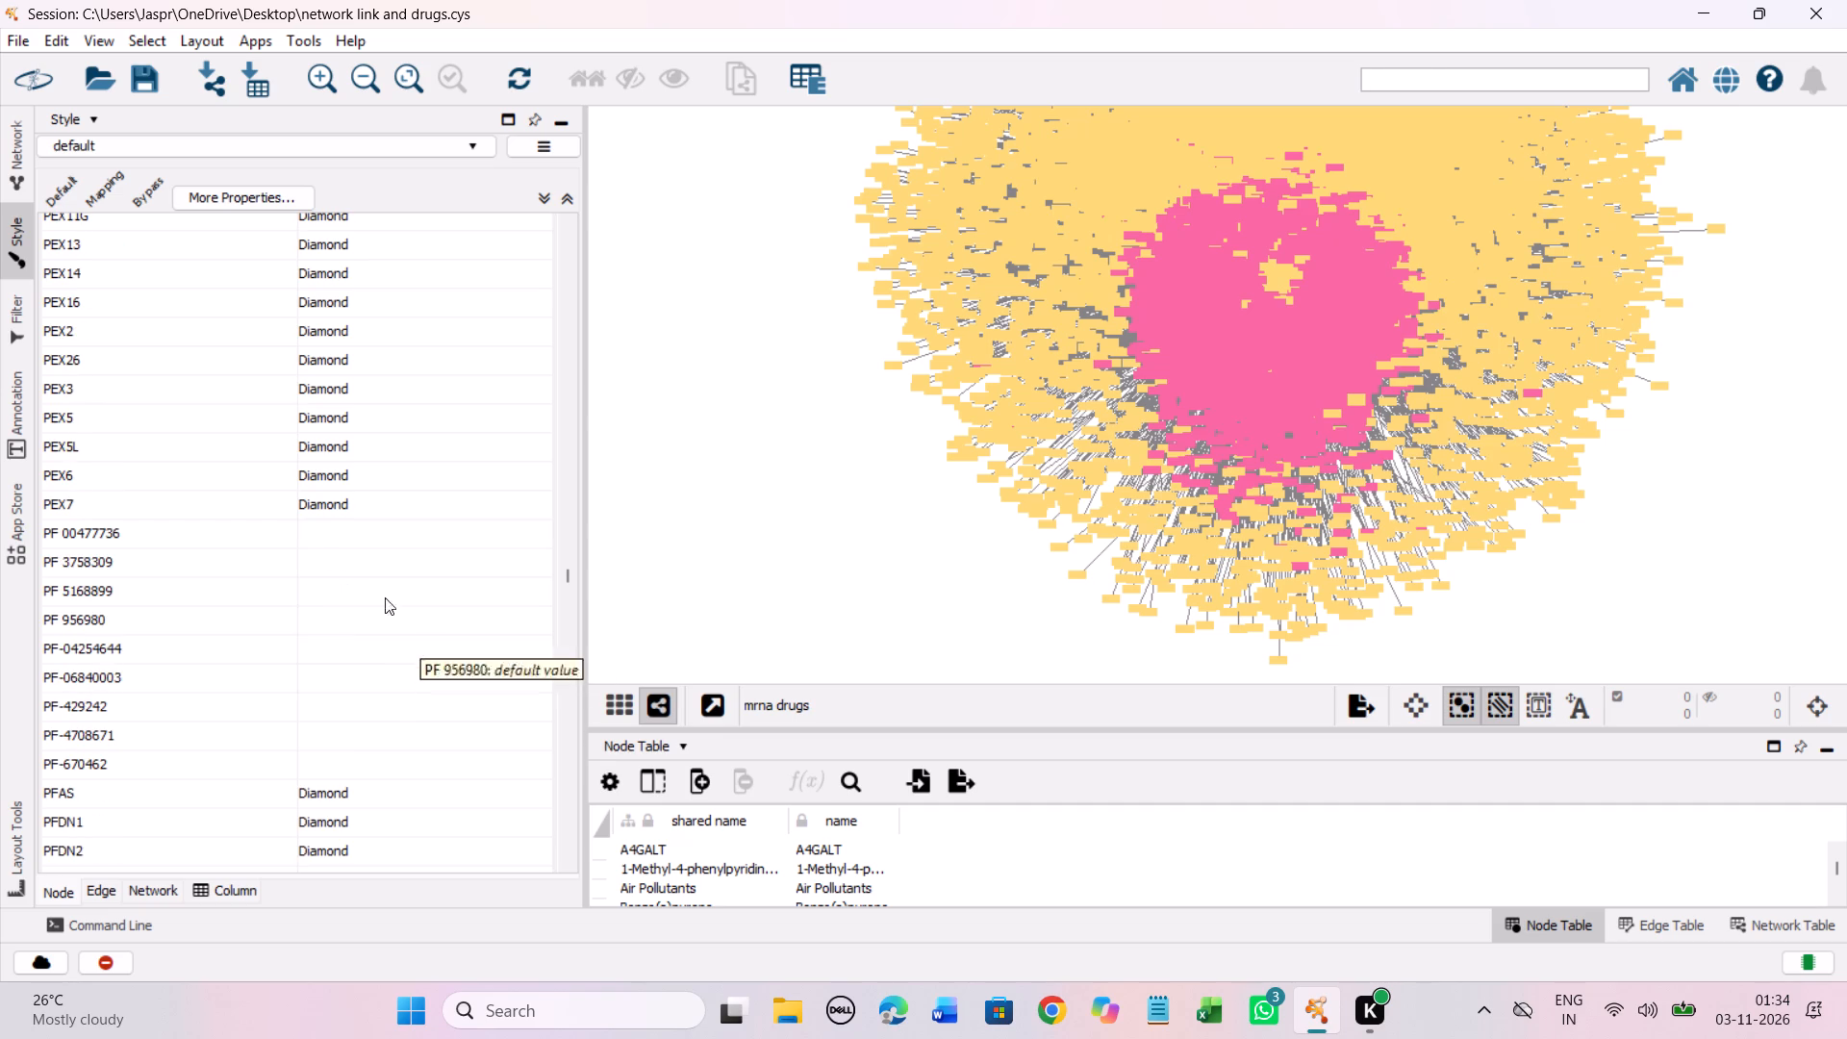
{"action": "left_click_drag", "start_coordinate": [312, 532], "coordinate": [339, 757]}
{"action": "right_click", "coordinate": [339, 757]}
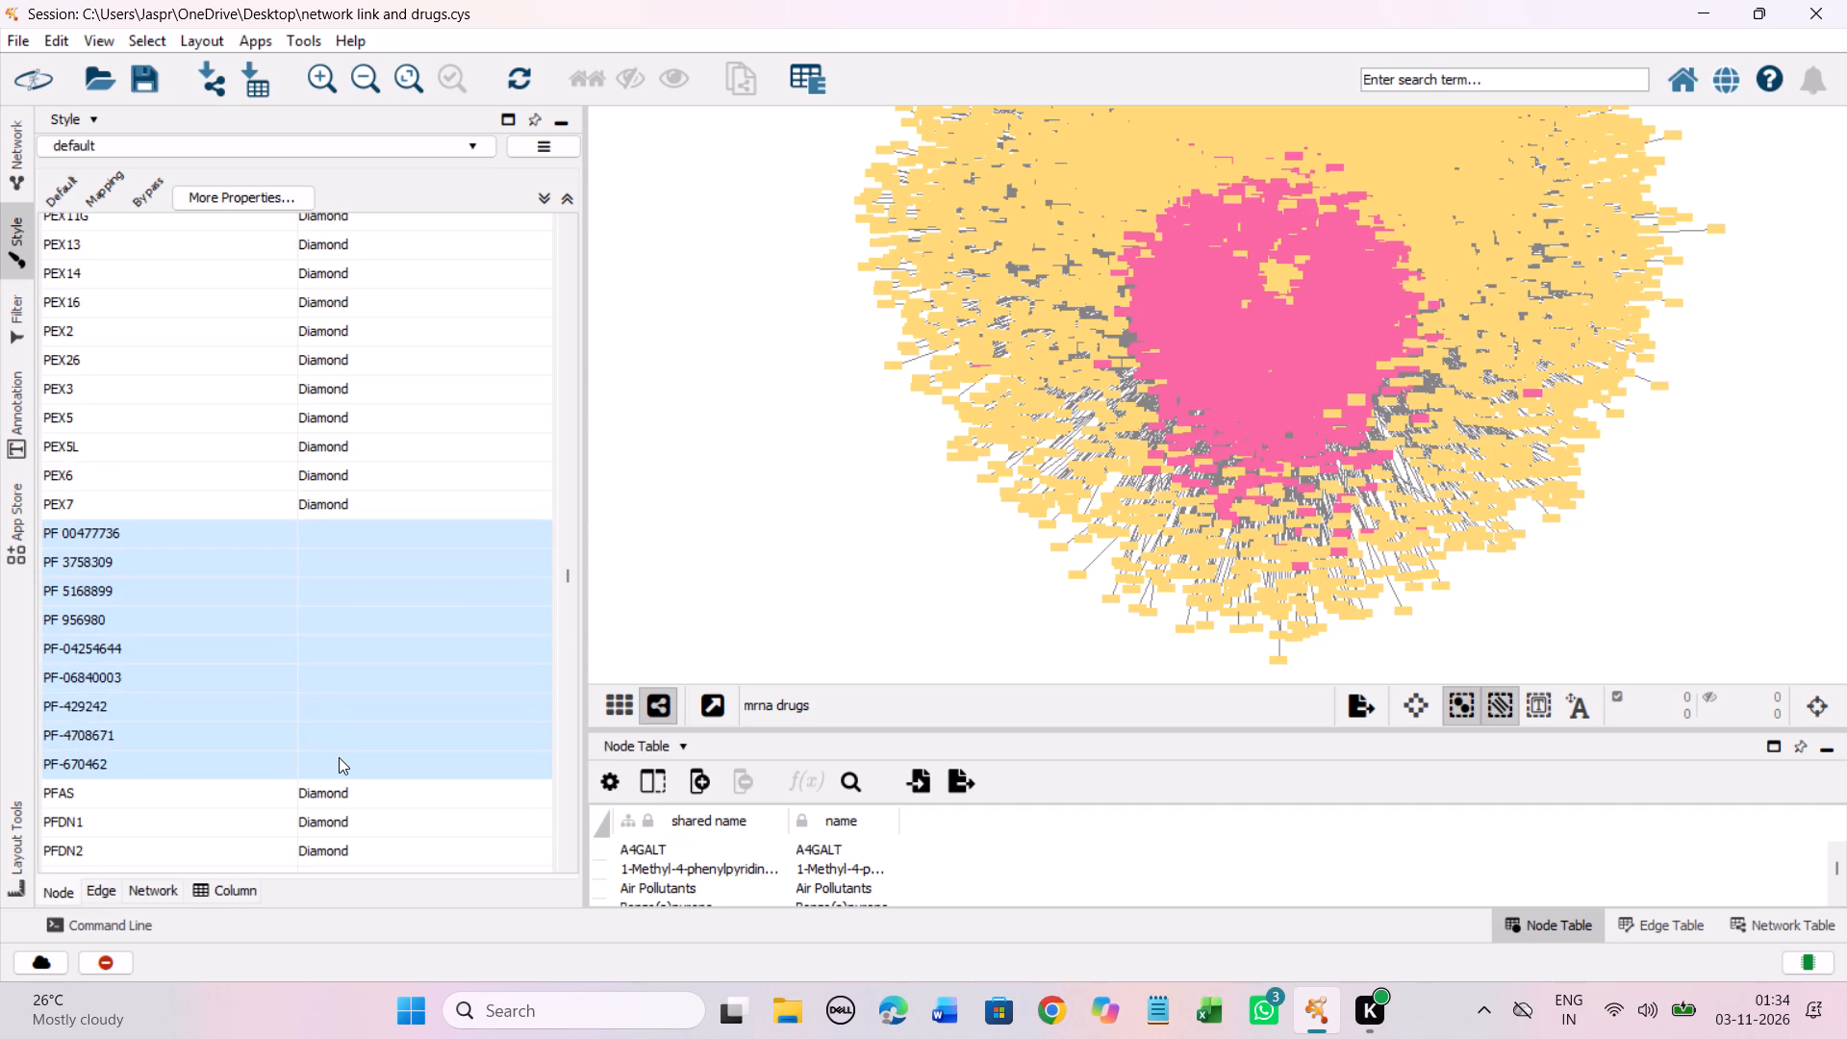
{"action": "left_click", "coordinate": [452, 768]}
{"action": "left_click", "coordinate": [662, 775]}
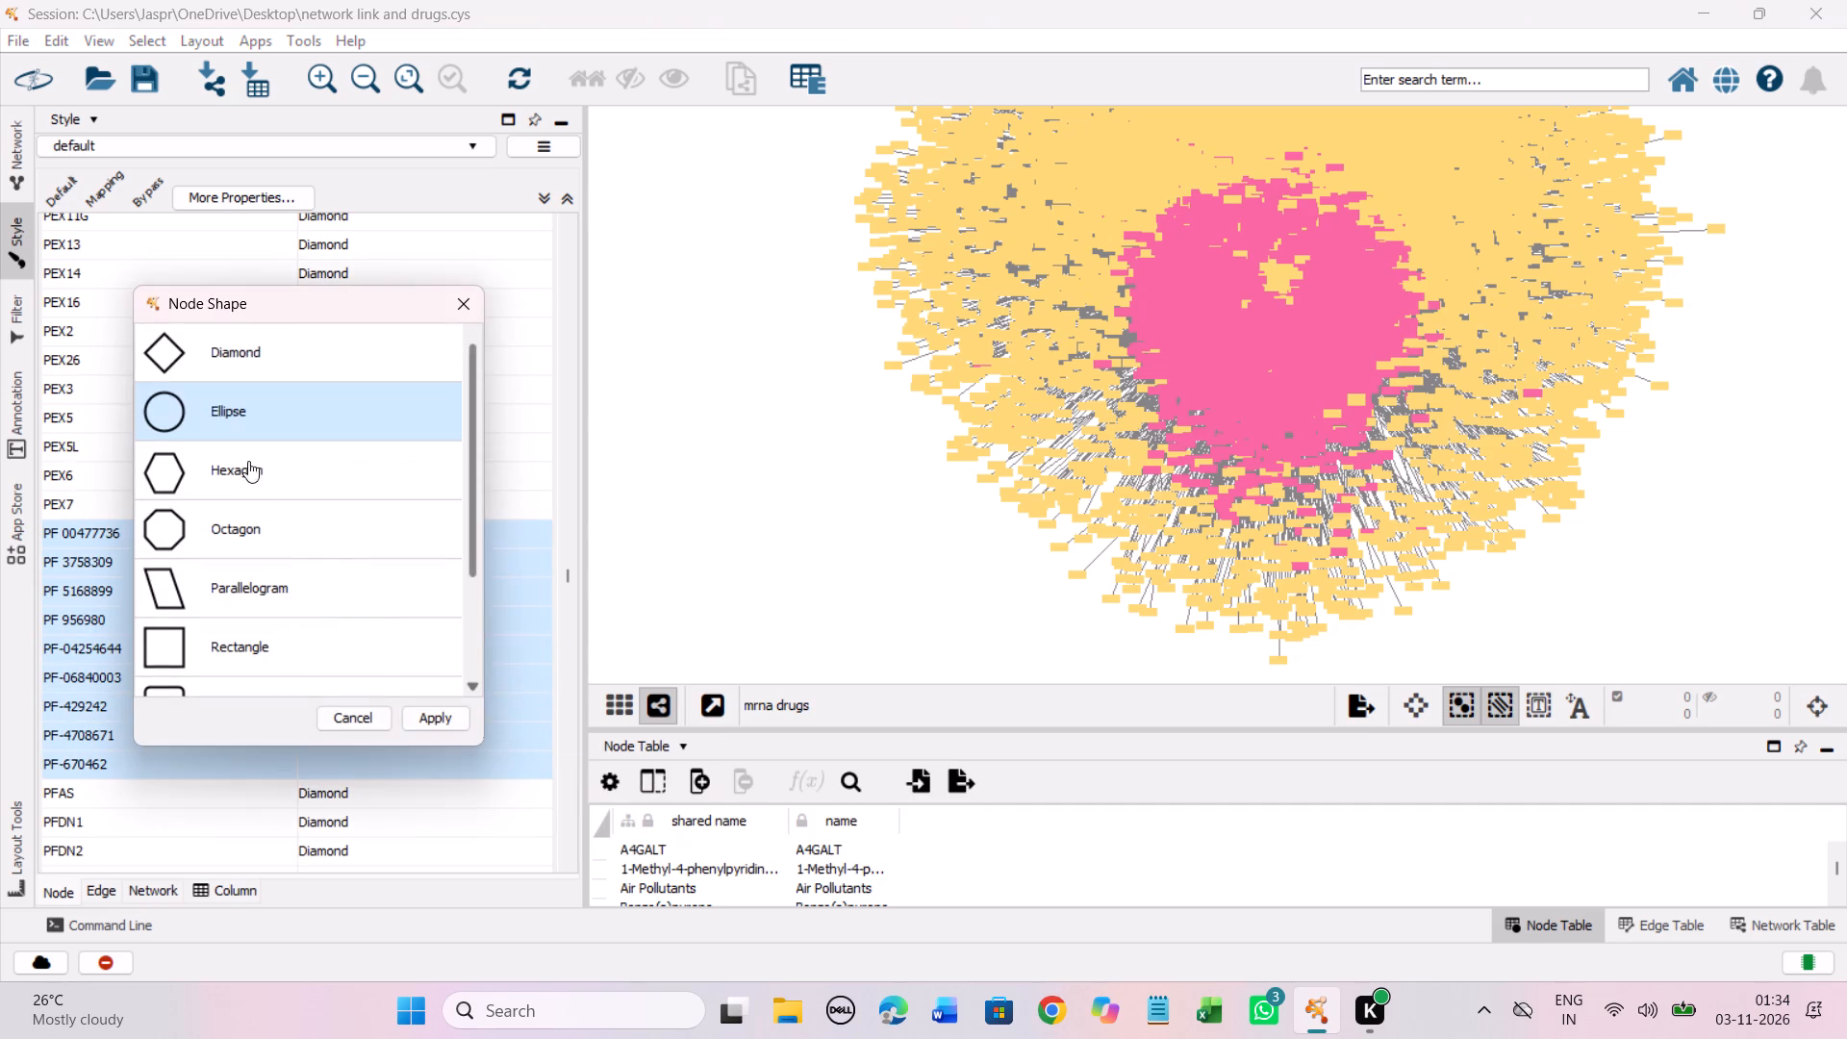
{"action": "left_click", "coordinate": [245, 468]}
{"action": "left_click", "coordinate": [444, 717]}
Set the discrete node shape mapping for the unmapped entry PFL protocol to Hexagon.
{"action": "scroll", "coordinate": [372, 570], "scroll_direction": "down", "scroll_amount": 2}
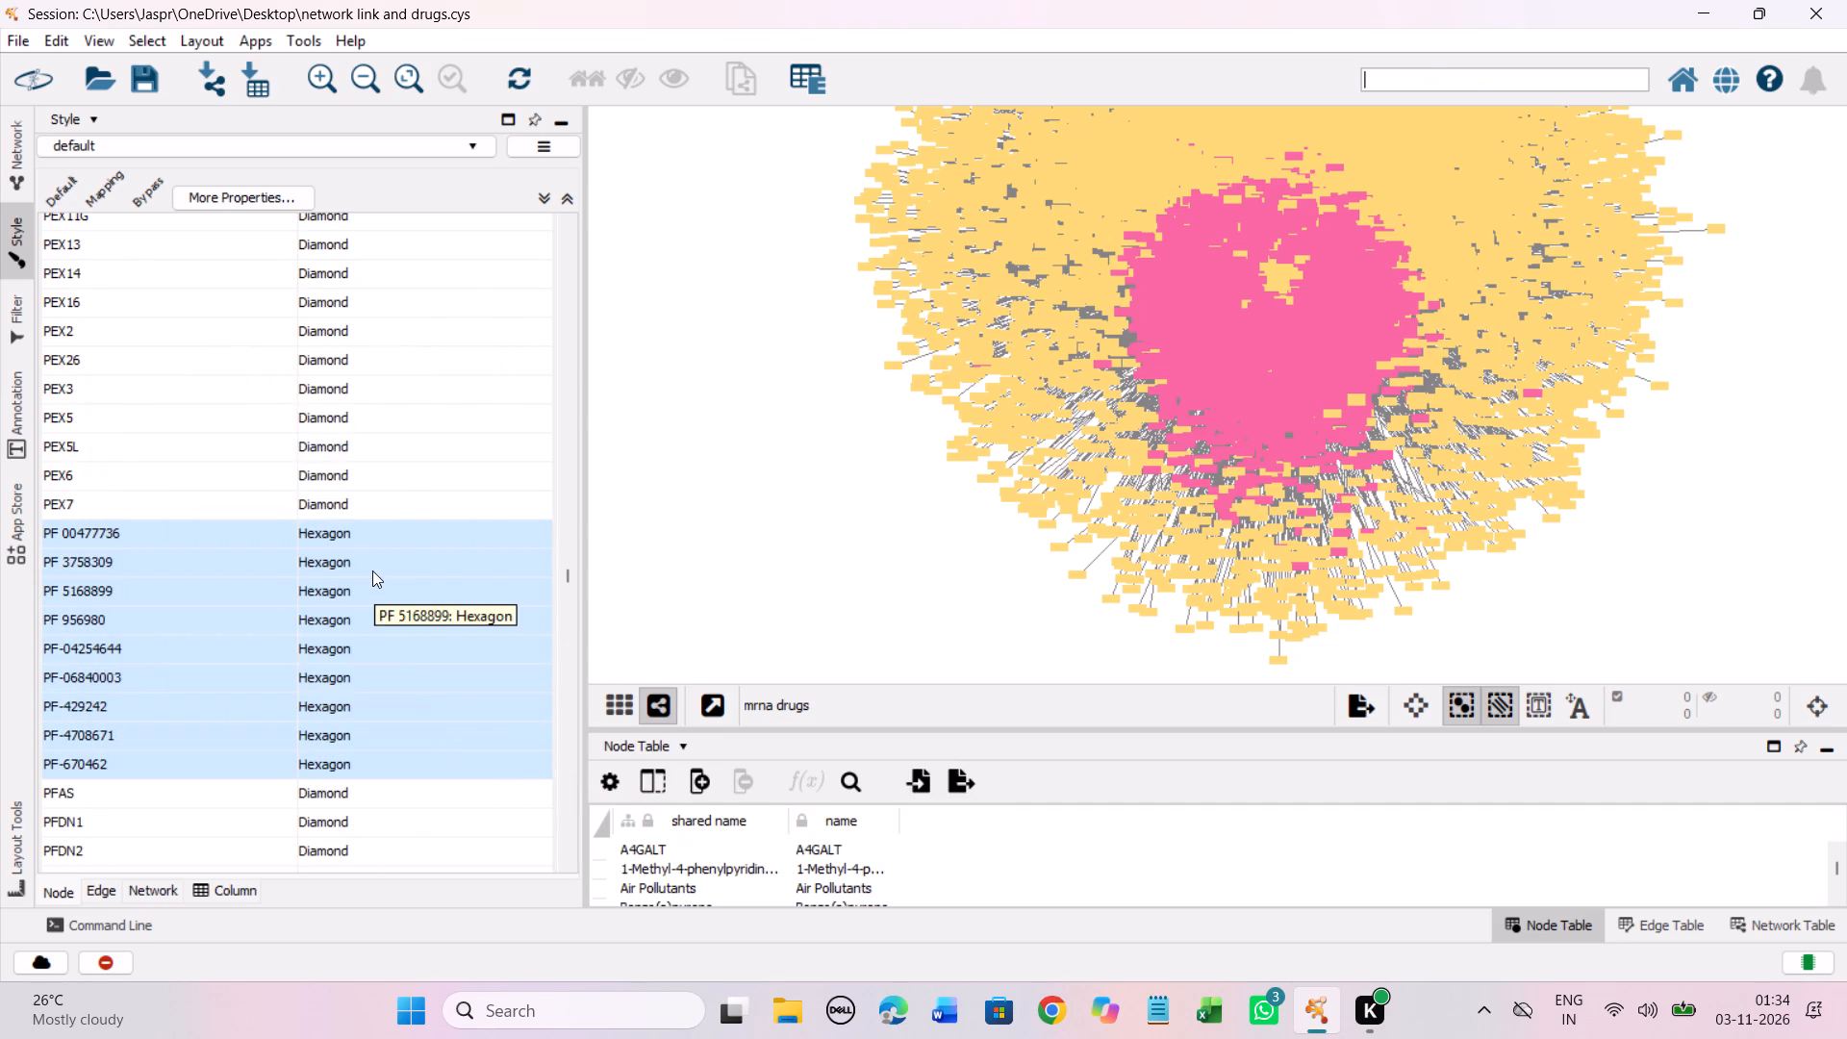
{"action": "scroll", "coordinate": [372, 570], "scroll_direction": "down", "scroll_amount": 18}
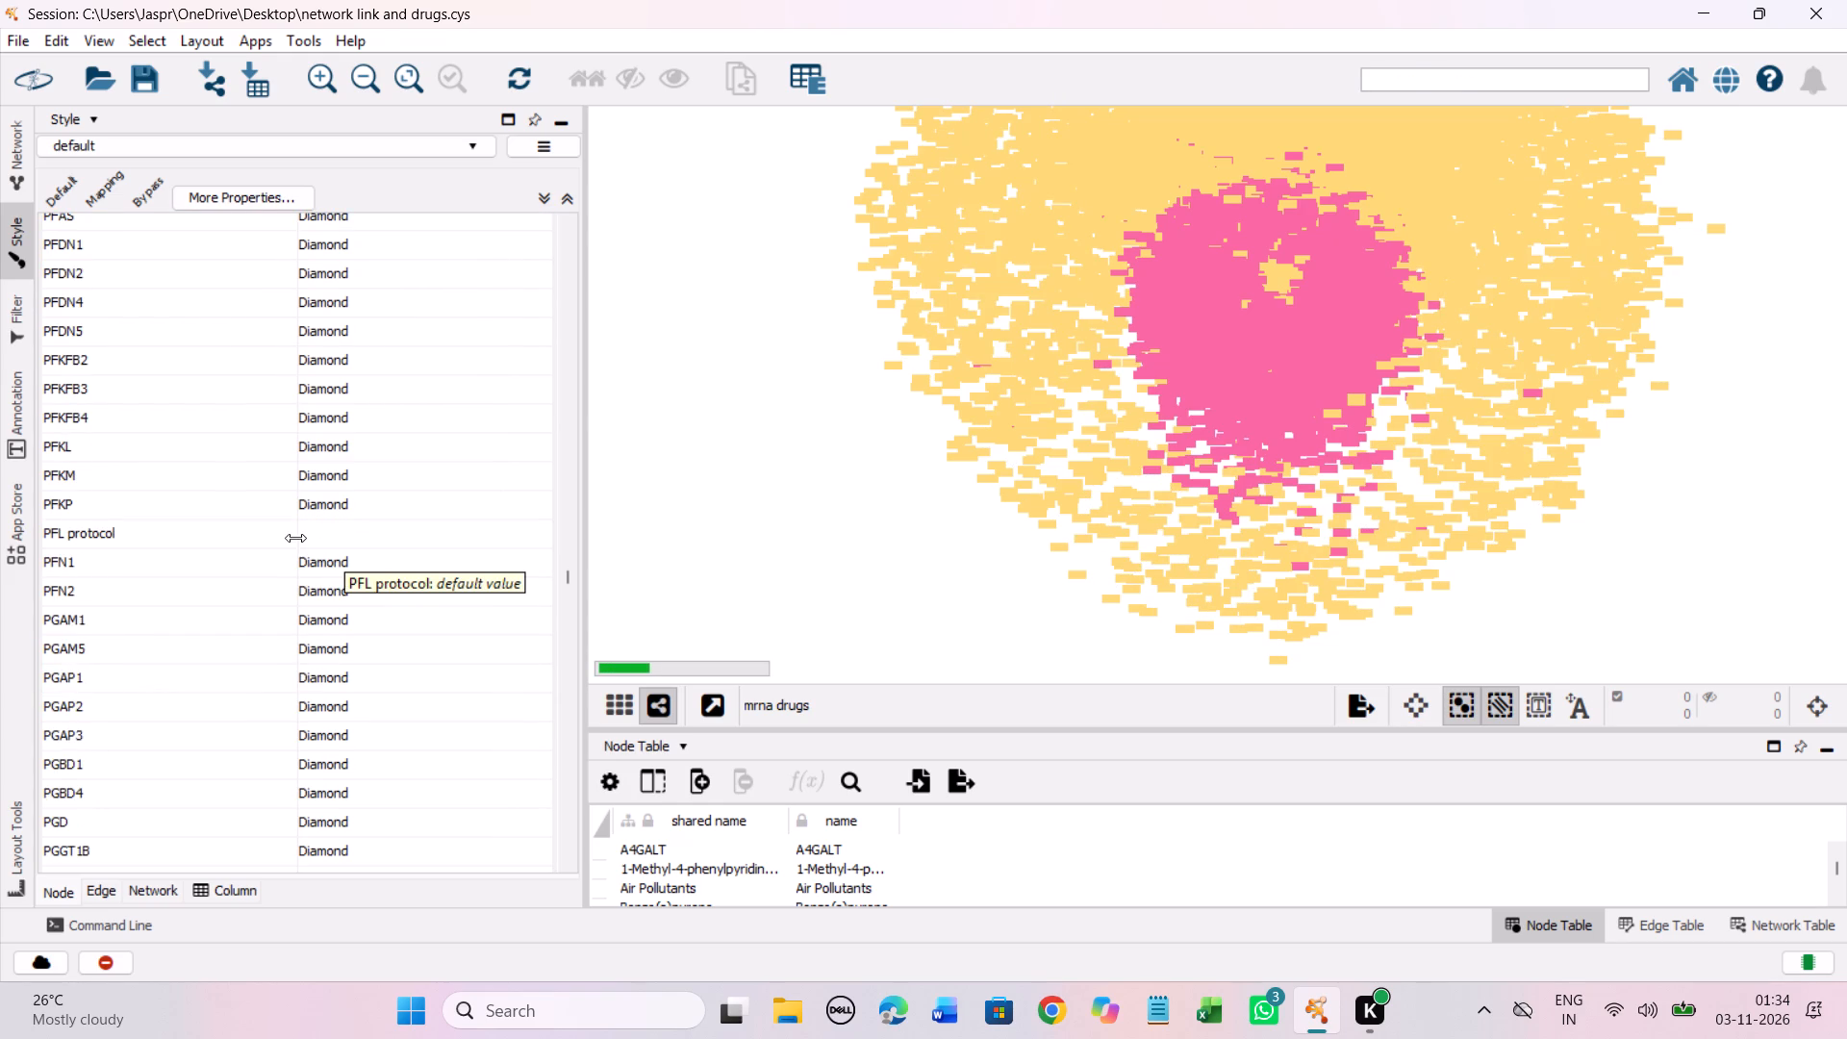
{"action": "left_click", "coordinate": [341, 541]}
{"action": "right_click", "coordinate": [341, 541]}
{"action": "left_click", "coordinate": [407, 548]}
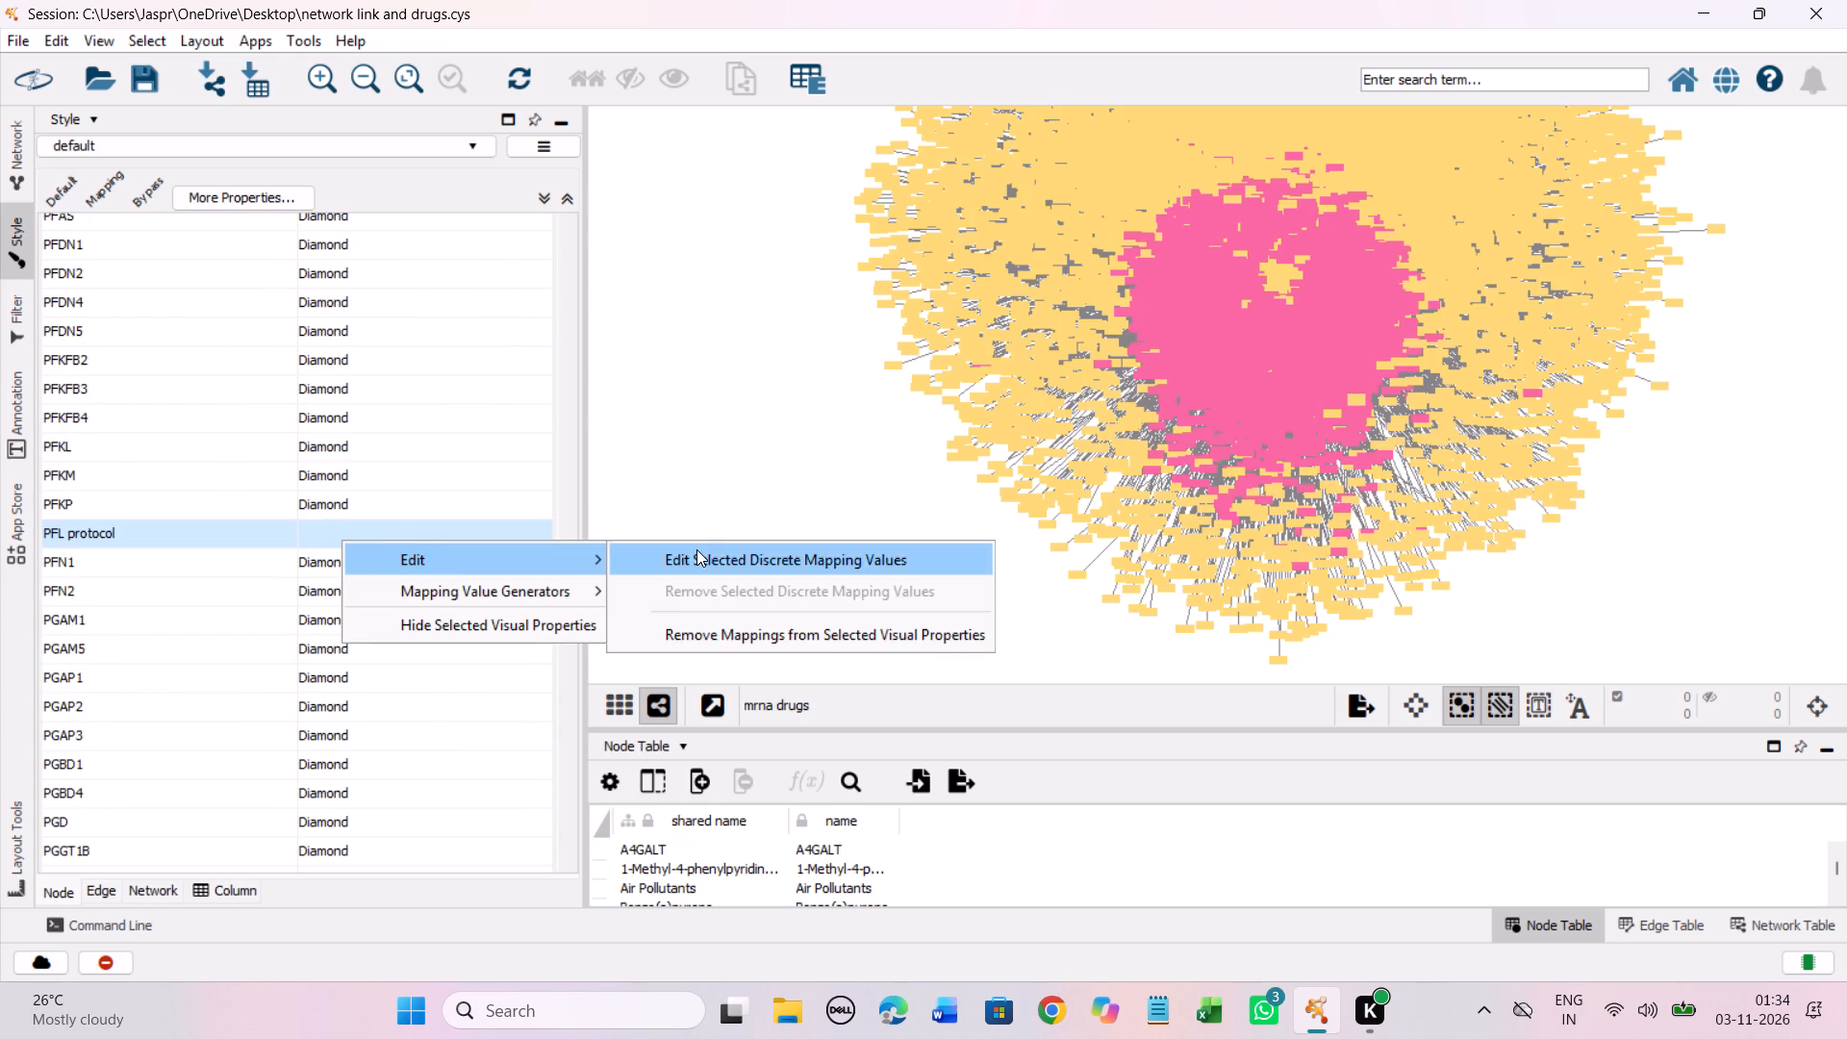
{"action": "left_click", "coordinate": [696, 549]}
{"action": "left_click", "coordinate": [286, 467]}
{"action": "left_click", "coordinate": [431, 711]}
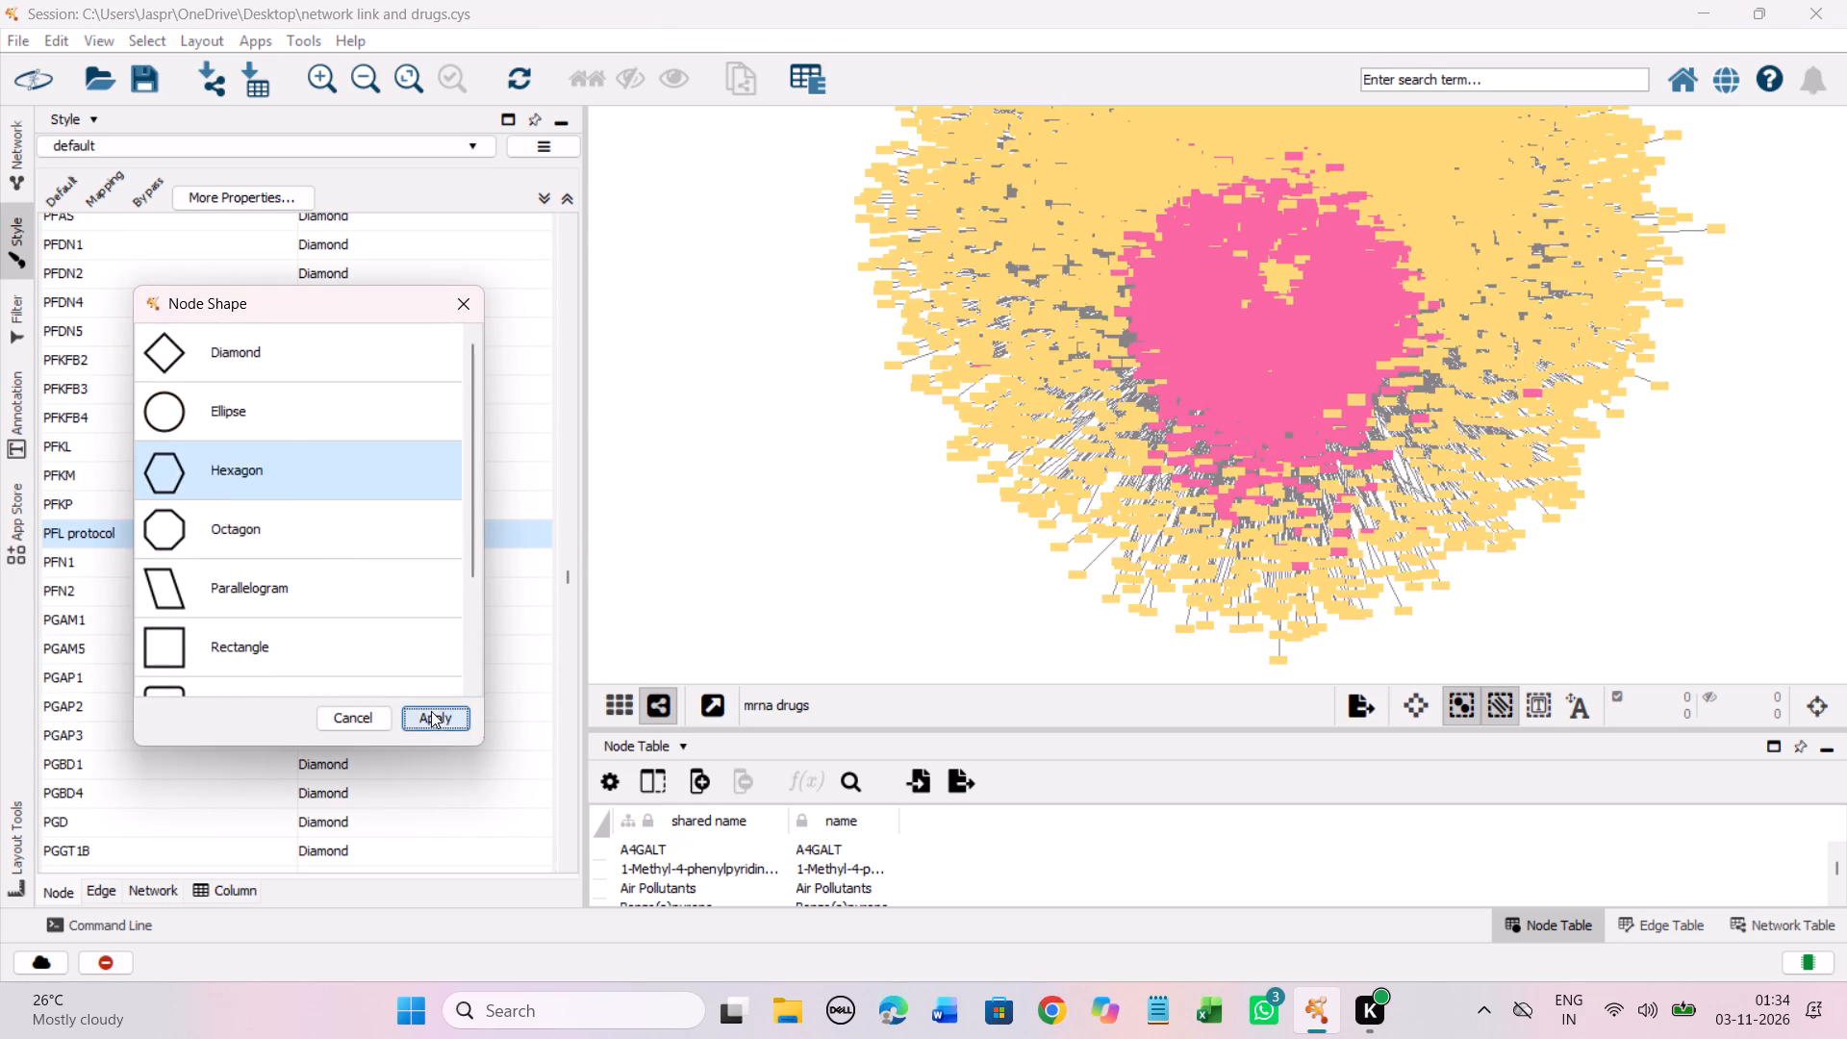
Set the discrete node shape mapping for the unmapped entries PI 540 through PI103 to Hexagon.
{"action": "scroll", "coordinate": [412, 637], "scroll_direction": "up", "scroll_amount": 8}
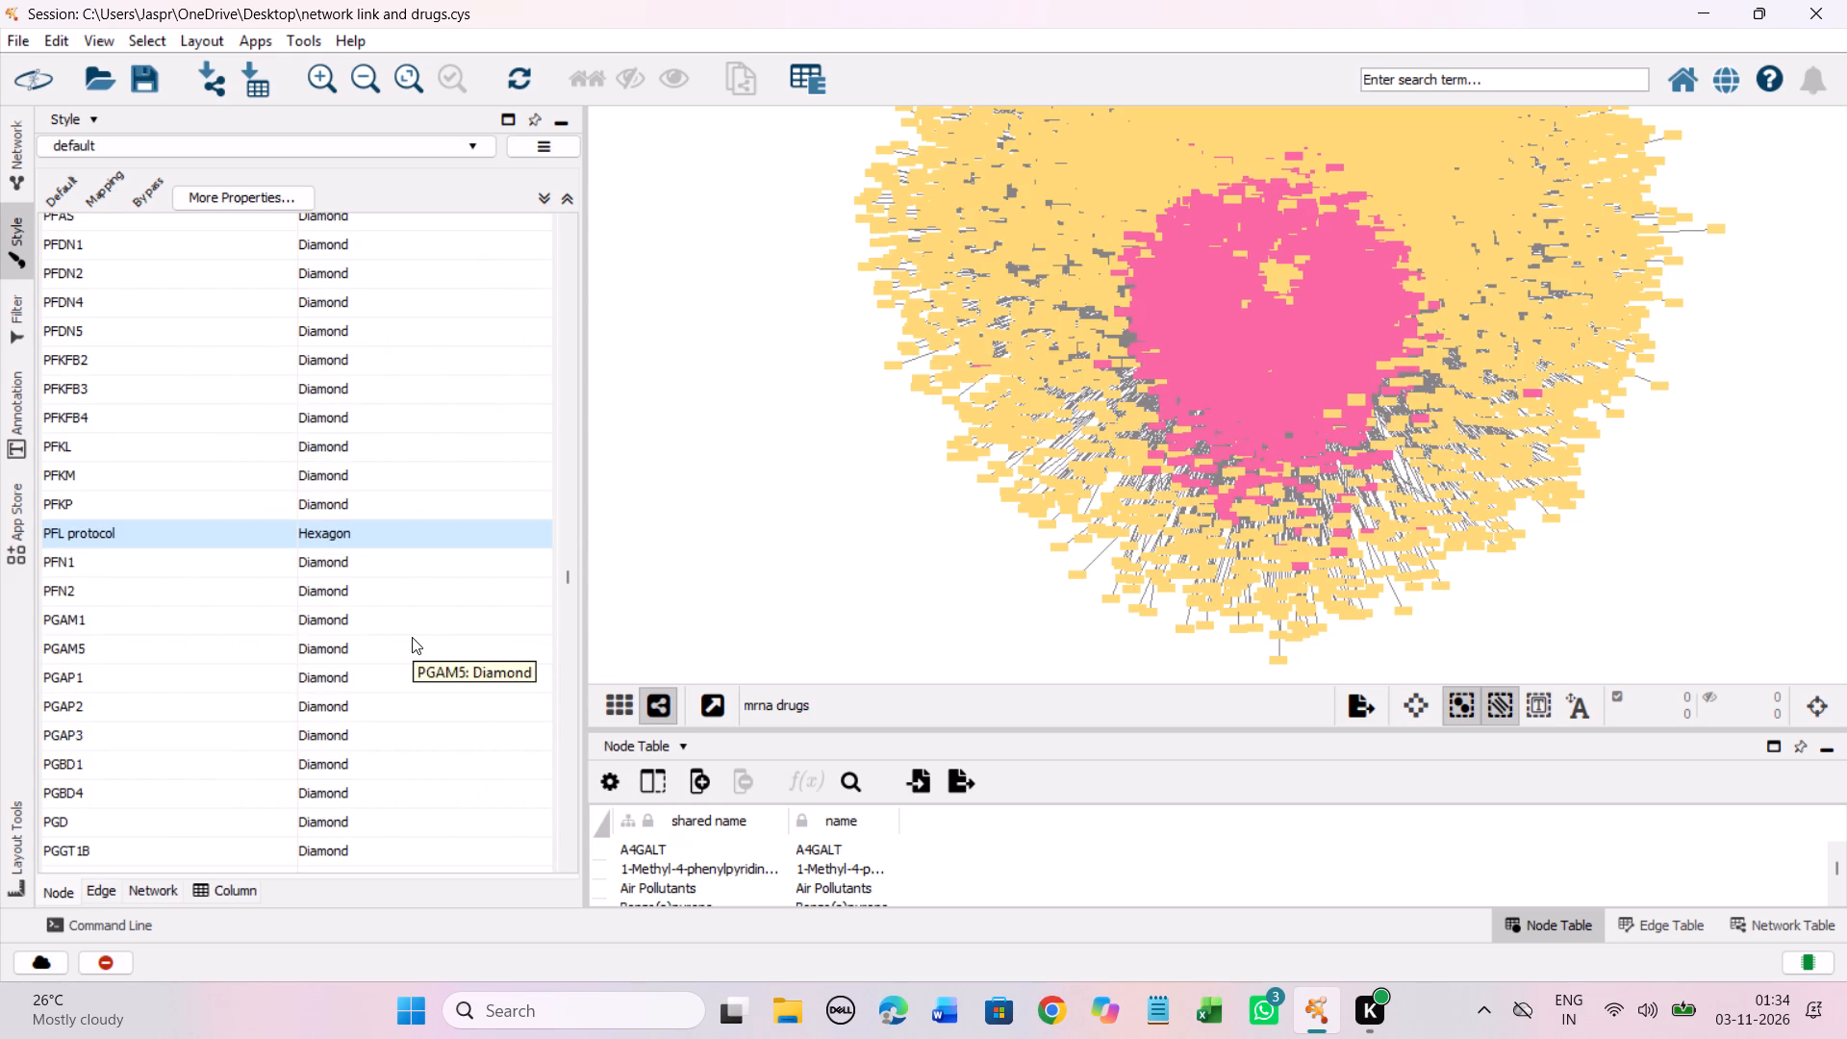
{"action": "scroll", "coordinate": [417, 637], "scroll_direction": "down", "scroll_amount": 10}
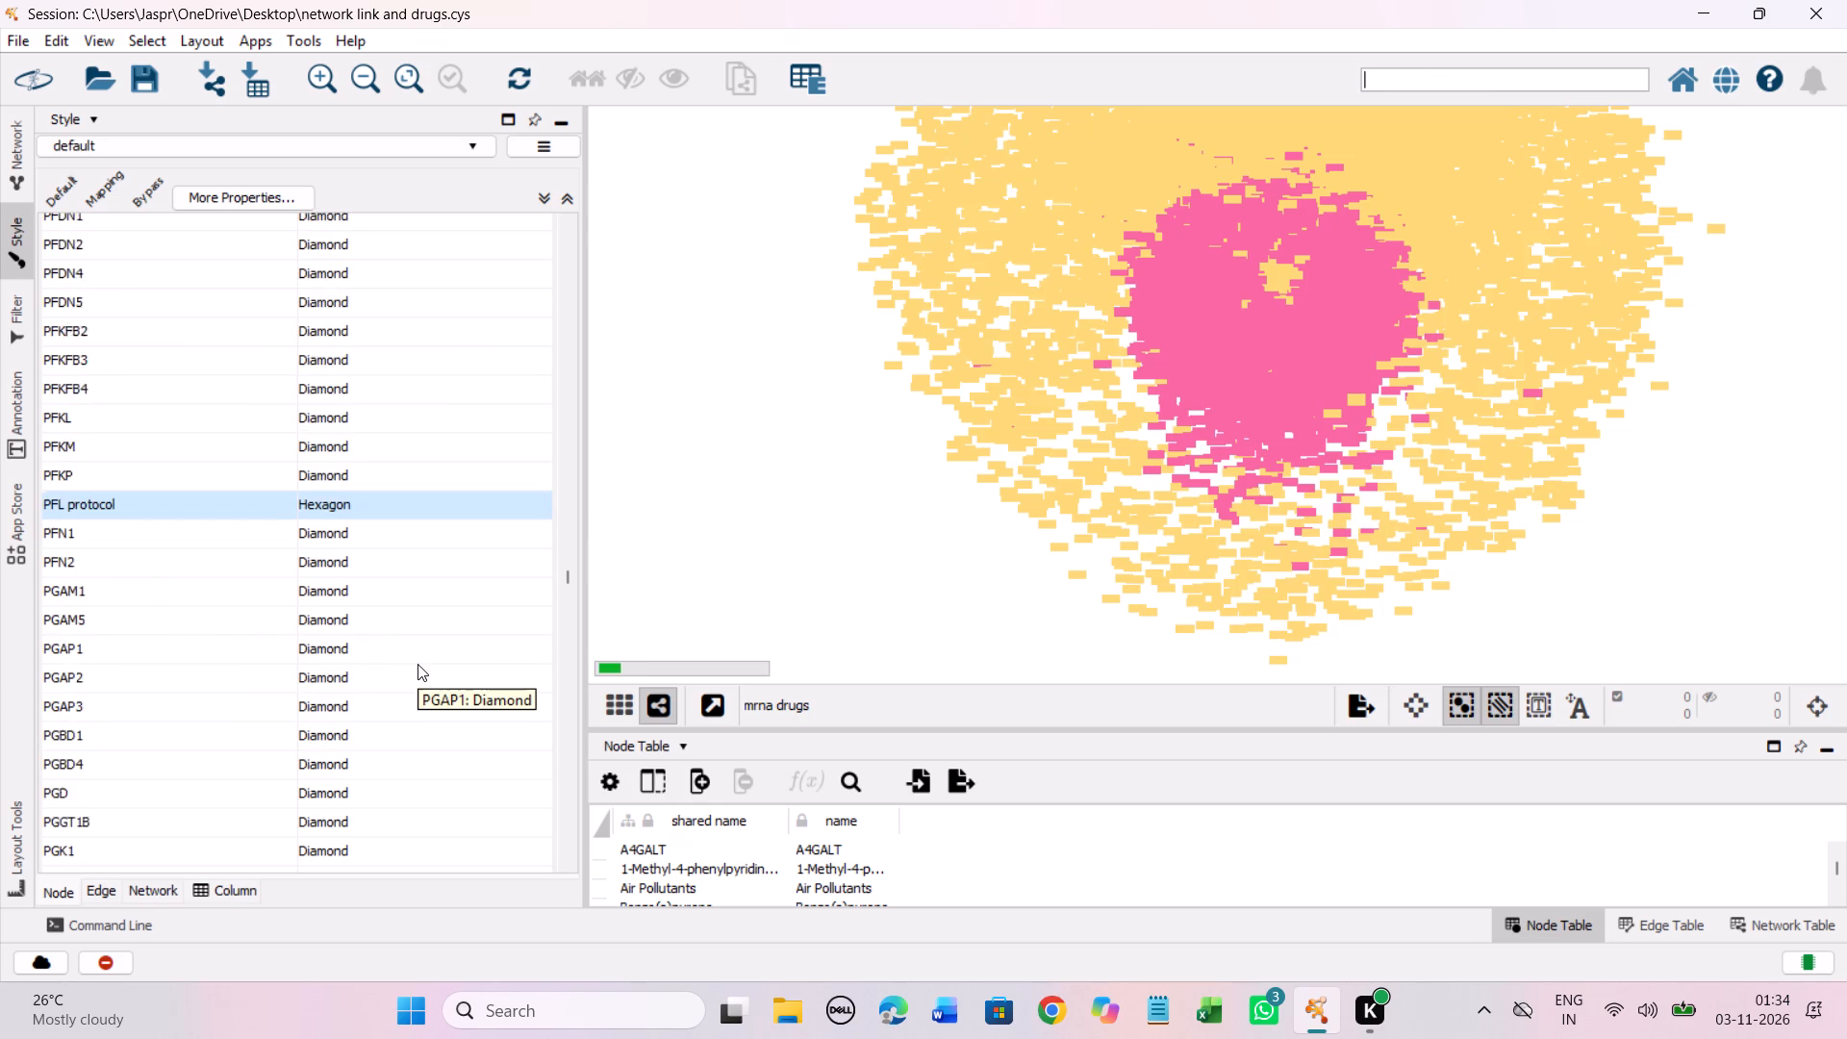
{"action": "scroll", "coordinate": [417, 664], "scroll_direction": "down", "scroll_amount": 20}
{"action": "scroll", "coordinate": [417, 664], "scroll_direction": "down", "scroll_amount": 20}
{"action": "scroll", "coordinate": [417, 664], "scroll_direction": "down", "scroll_amount": 2}
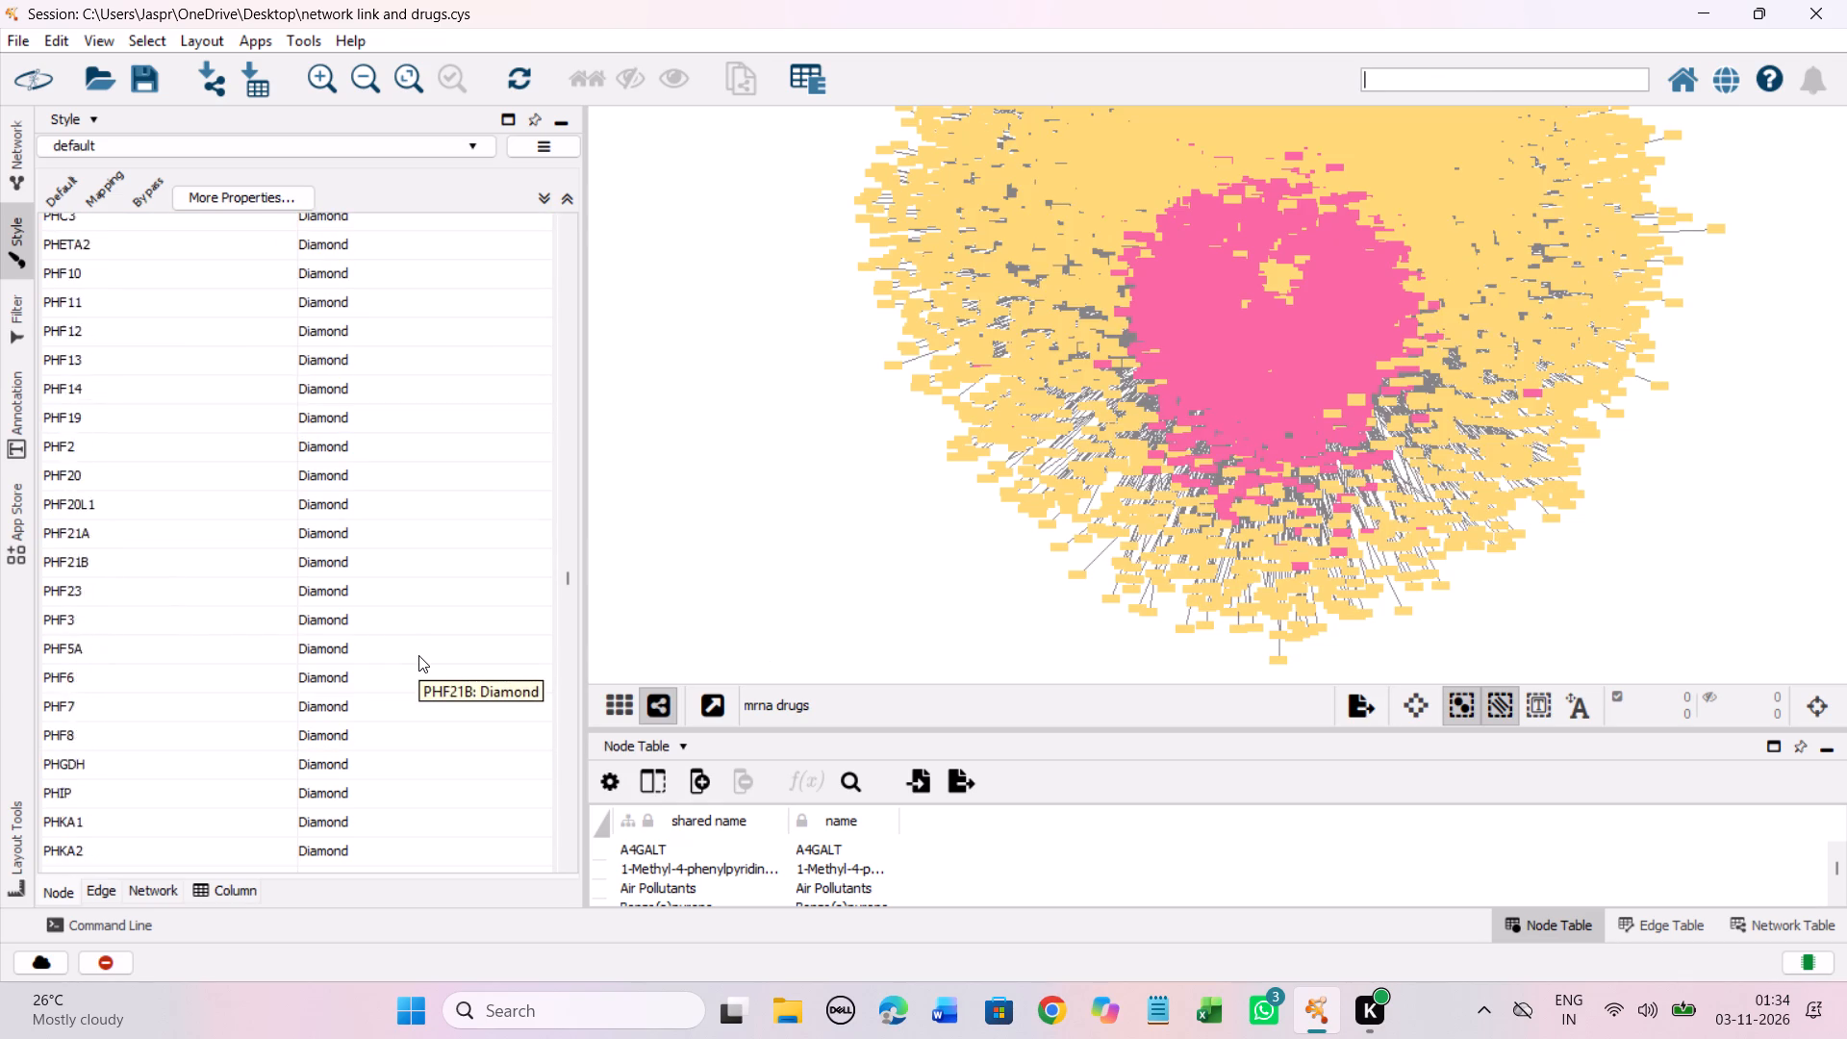
{"action": "scroll", "coordinate": [418, 655], "scroll_direction": "down", "scroll_amount": 20}
{"action": "scroll", "coordinate": [418, 655], "scroll_direction": "down", "scroll_amount": 9}
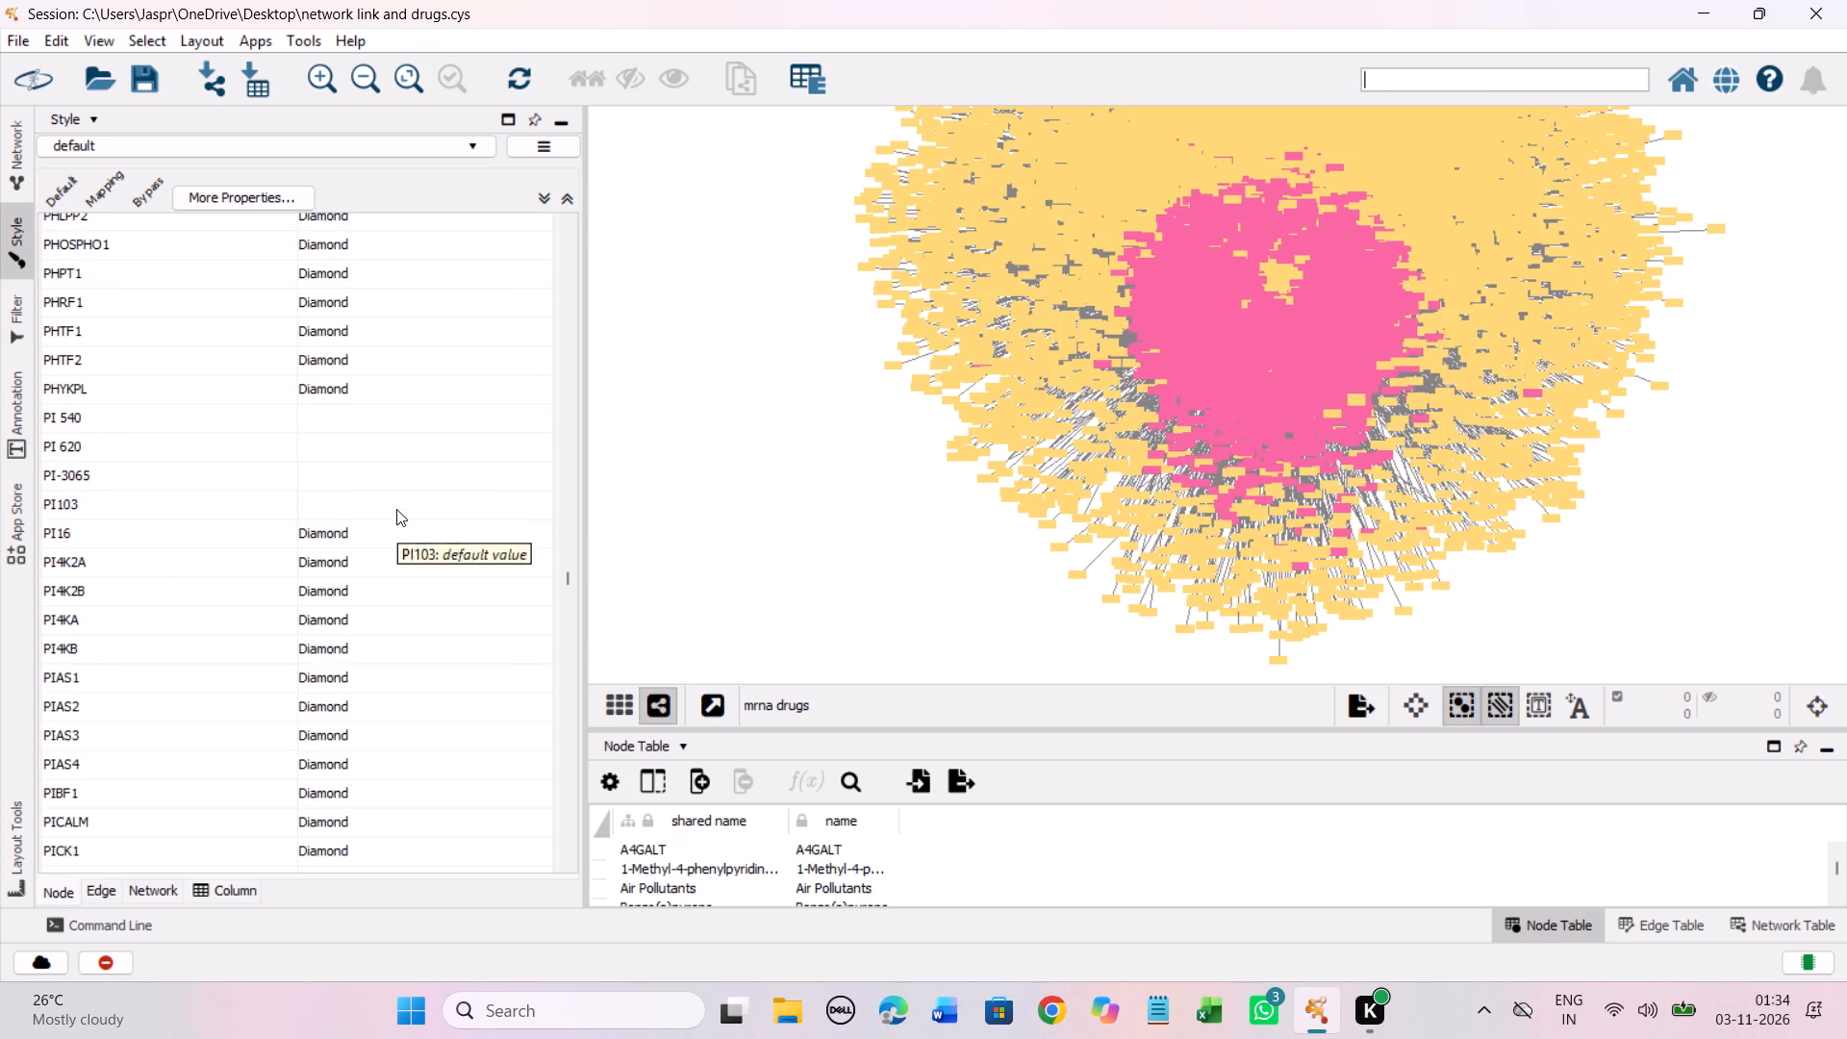
{"action": "left_click_drag", "start_coordinate": [336, 413], "coordinate": [335, 494]}
{"action": "right_click", "coordinate": [335, 494]}
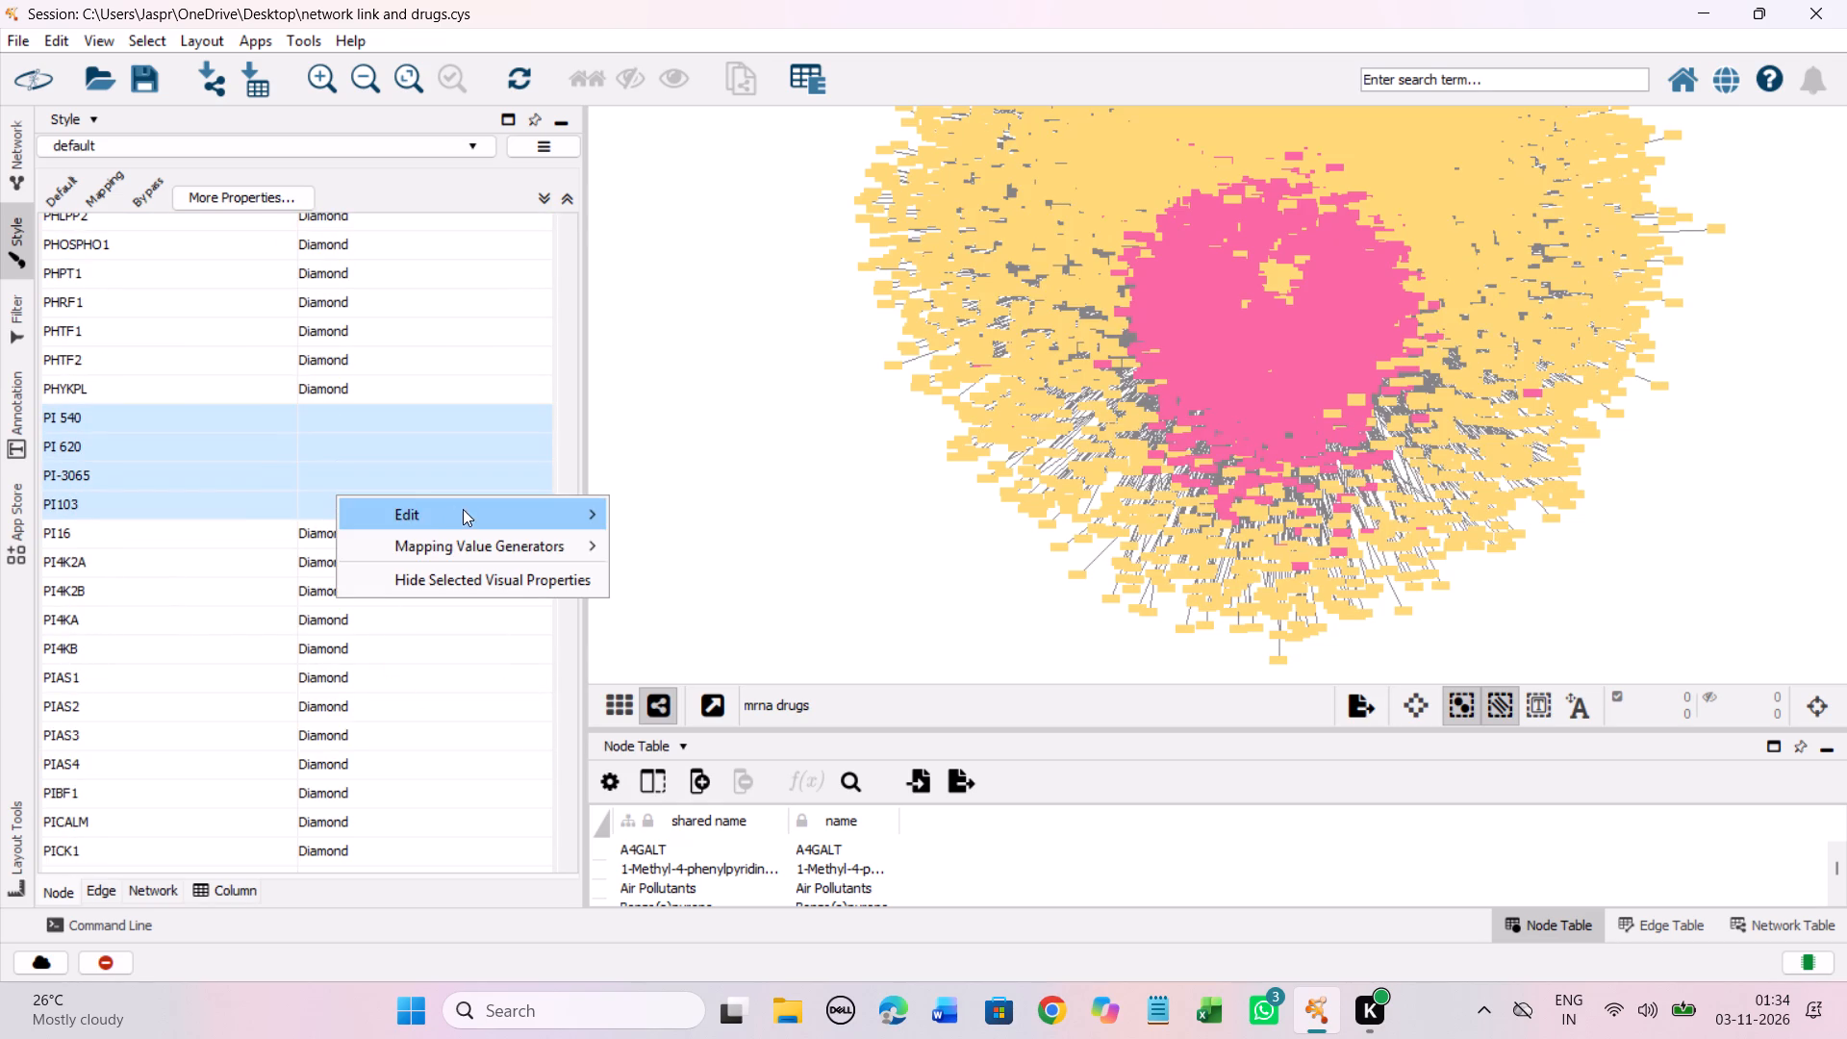
{"action": "left_click", "coordinate": [680, 511]}
{"action": "left_click", "coordinate": [283, 475]}
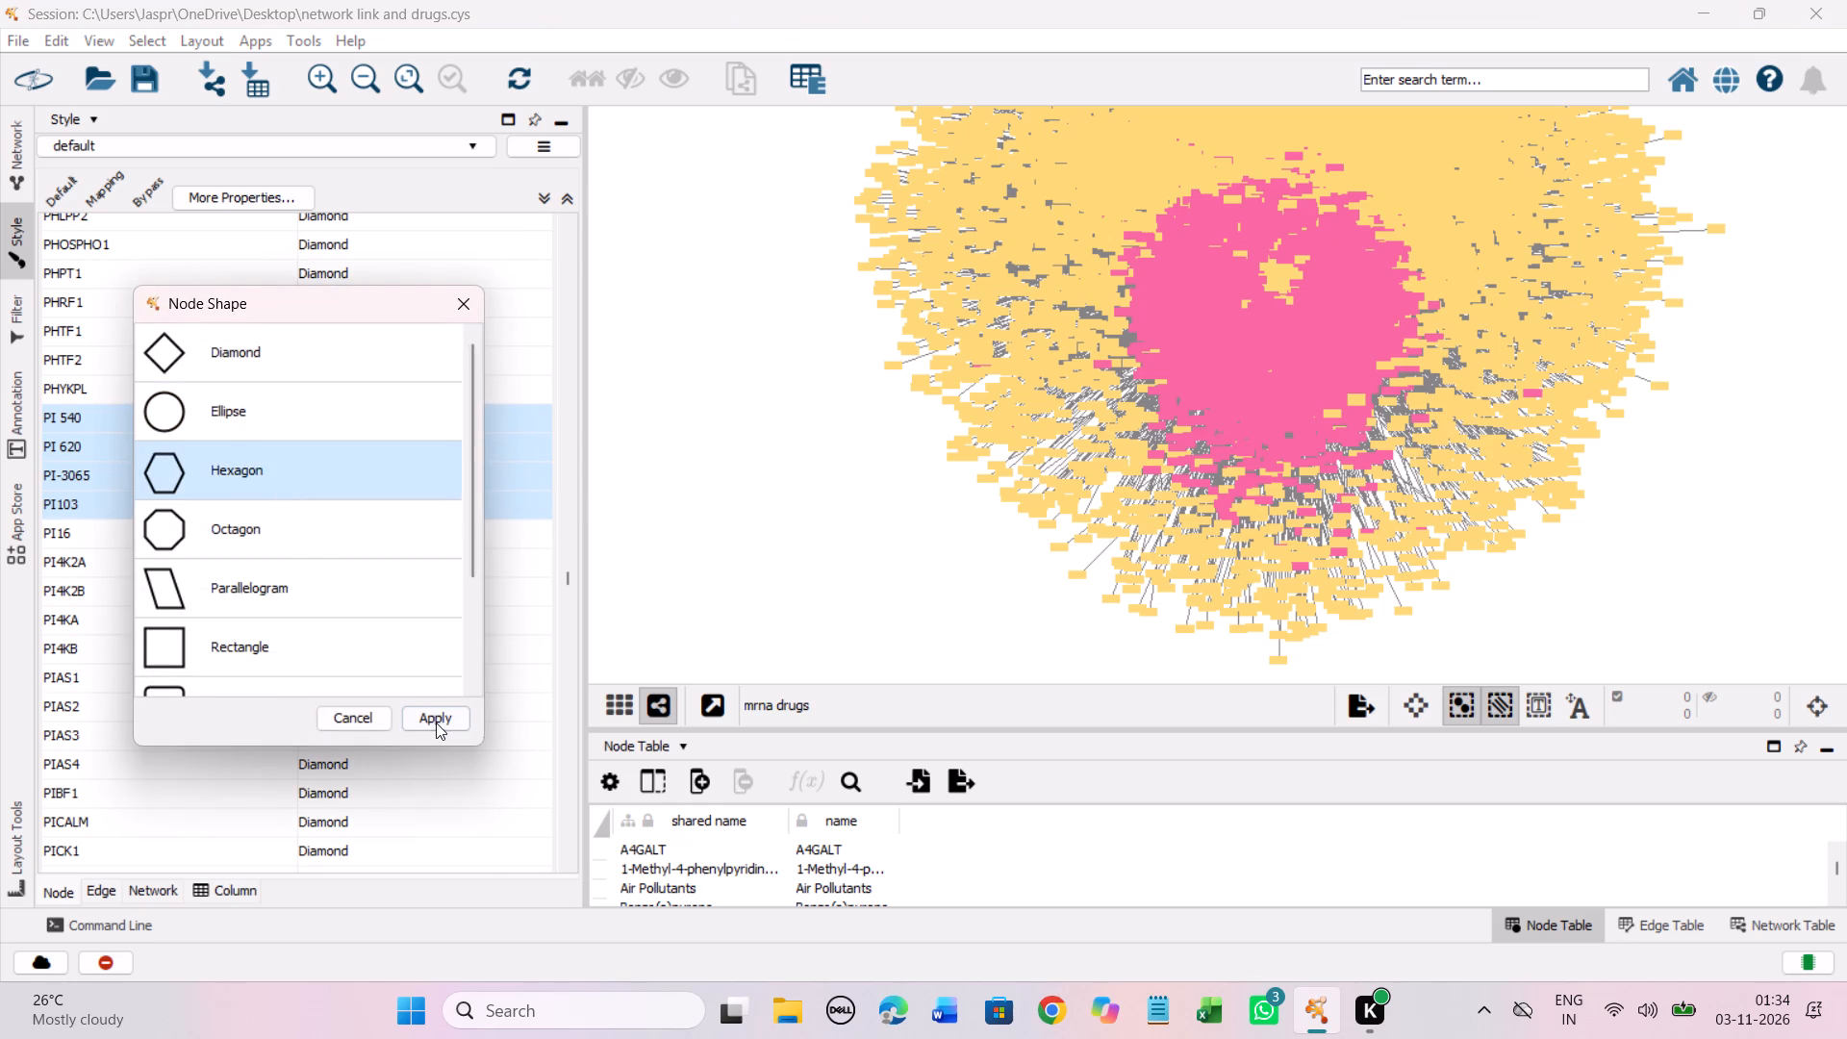
{"action": "left_click", "coordinate": [436, 722]}
Set the discrete node shape mapping for the unmapped entry PIK 75 to Hexagon.
{"action": "scroll", "coordinate": [393, 553], "scroll_direction": "down", "scroll_amount": 5}
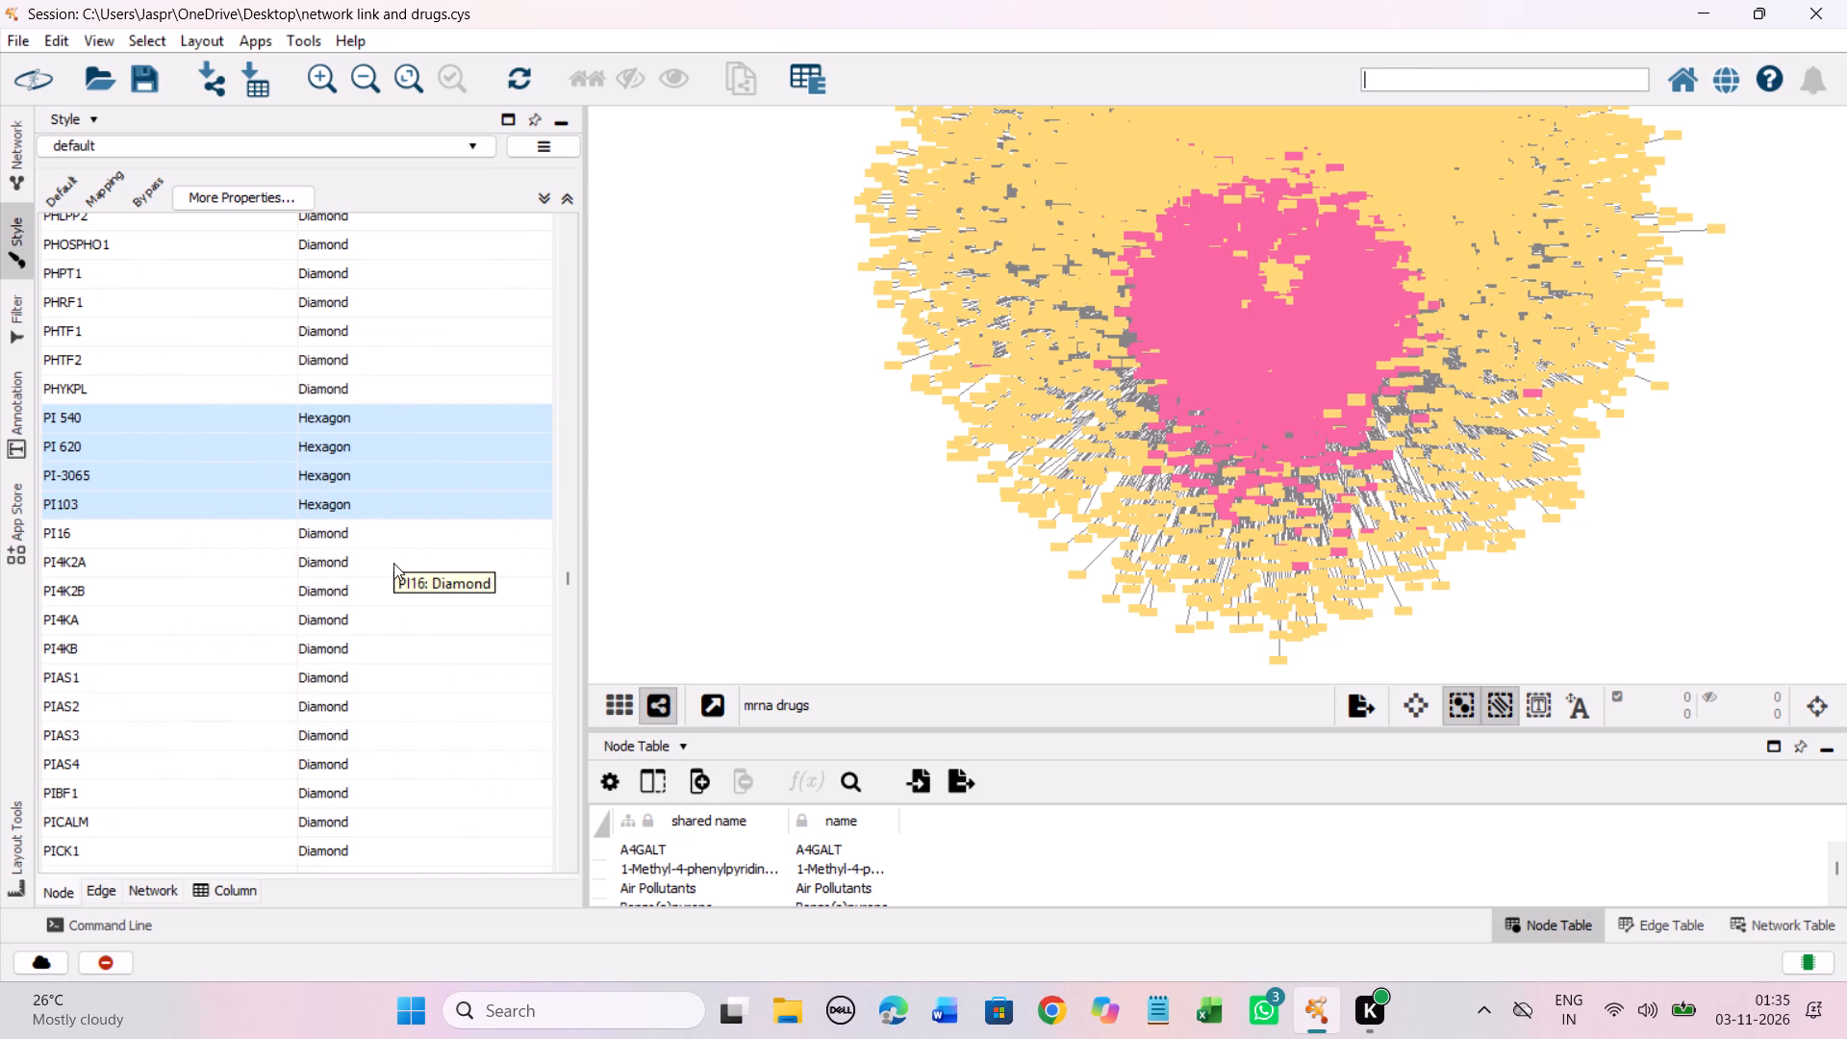
{"action": "scroll", "coordinate": [393, 563], "scroll_direction": "down", "scroll_amount": 15}
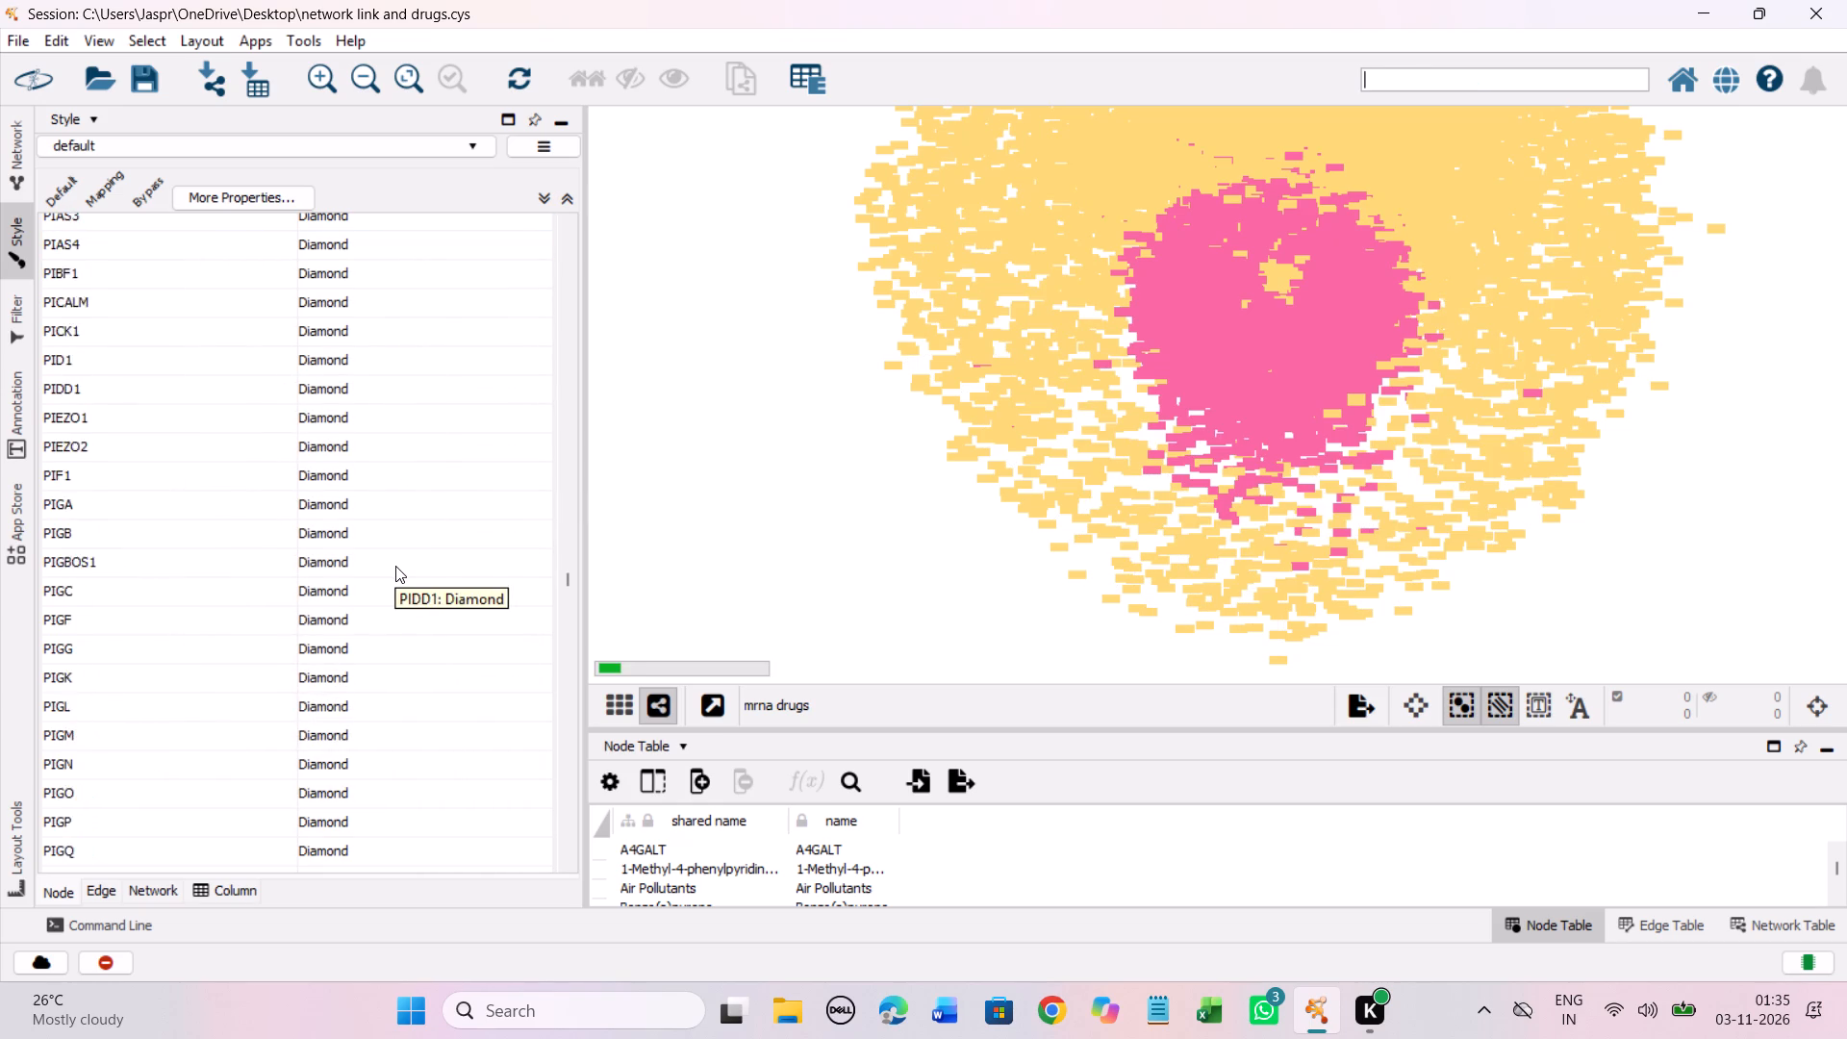
{"action": "scroll", "coordinate": [395, 566], "scroll_direction": "down", "scroll_amount": 20}
{"action": "scroll", "coordinate": [395, 566], "scroll_direction": "down", "scroll_amount": 1}
{"action": "left_click", "coordinate": [324, 475]}
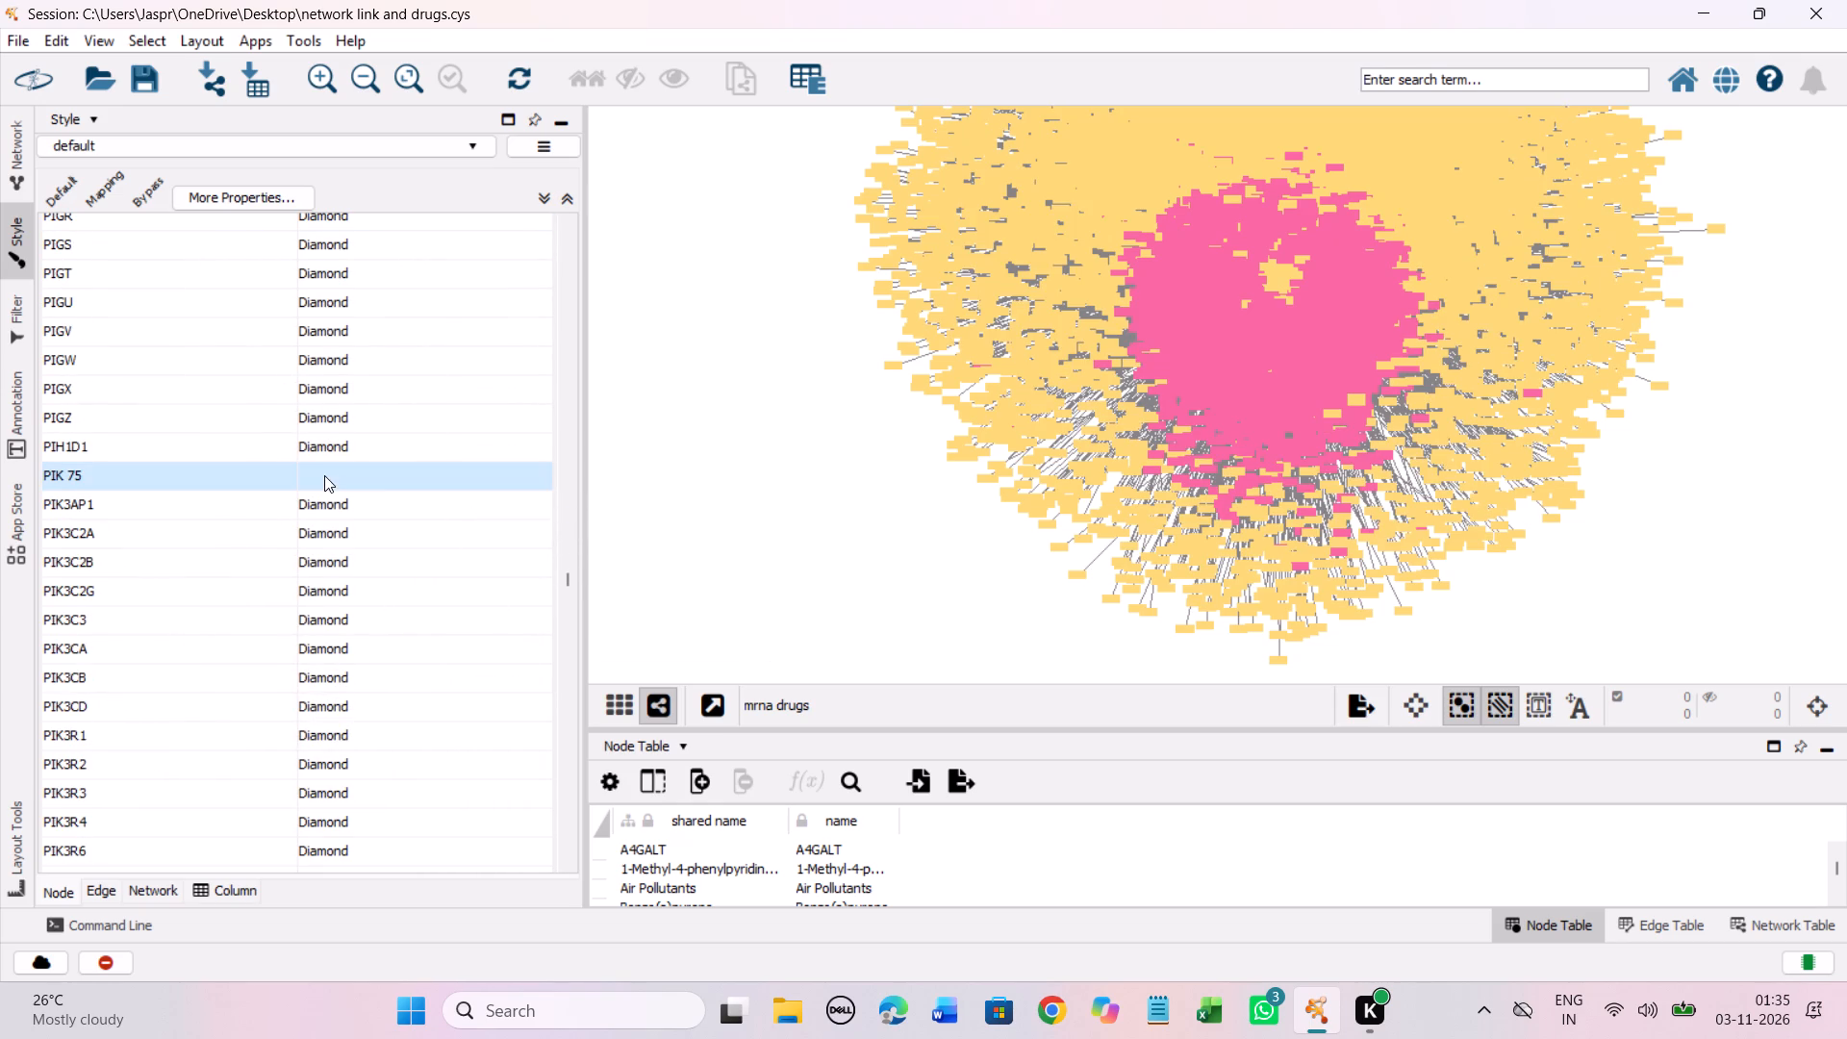
{"action": "right_click", "coordinate": [324, 475]}
{"action": "left_click", "coordinate": [677, 492]}
{"action": "left_click", "coordinate": [308, 475]}
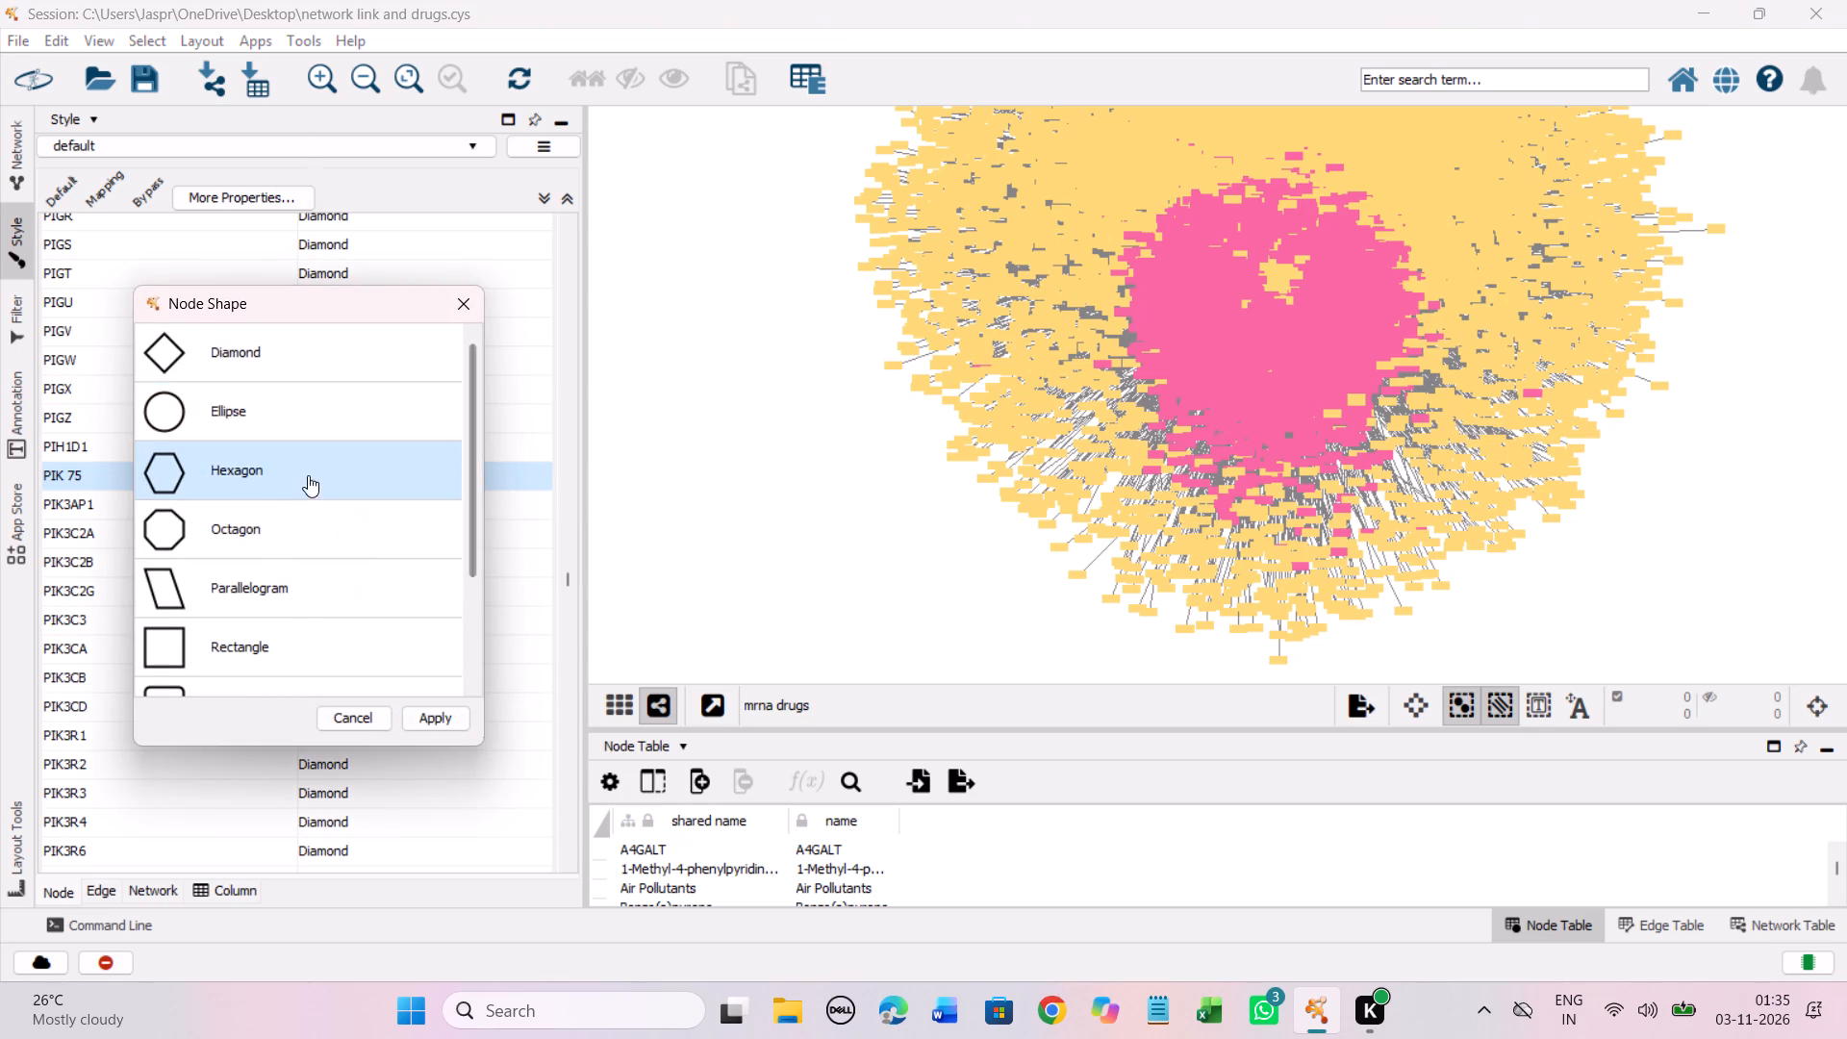
{"action": "left_click", "coordinate": [438, 714]}
Set the discrete node shape mapping for the unmapped entry PIXY321 fusion protein, recombinant to Hexagon.
{"action": "scroll", "coordinate": [307, 596], "scroll_direction": "down", "scroll_amount": 2}
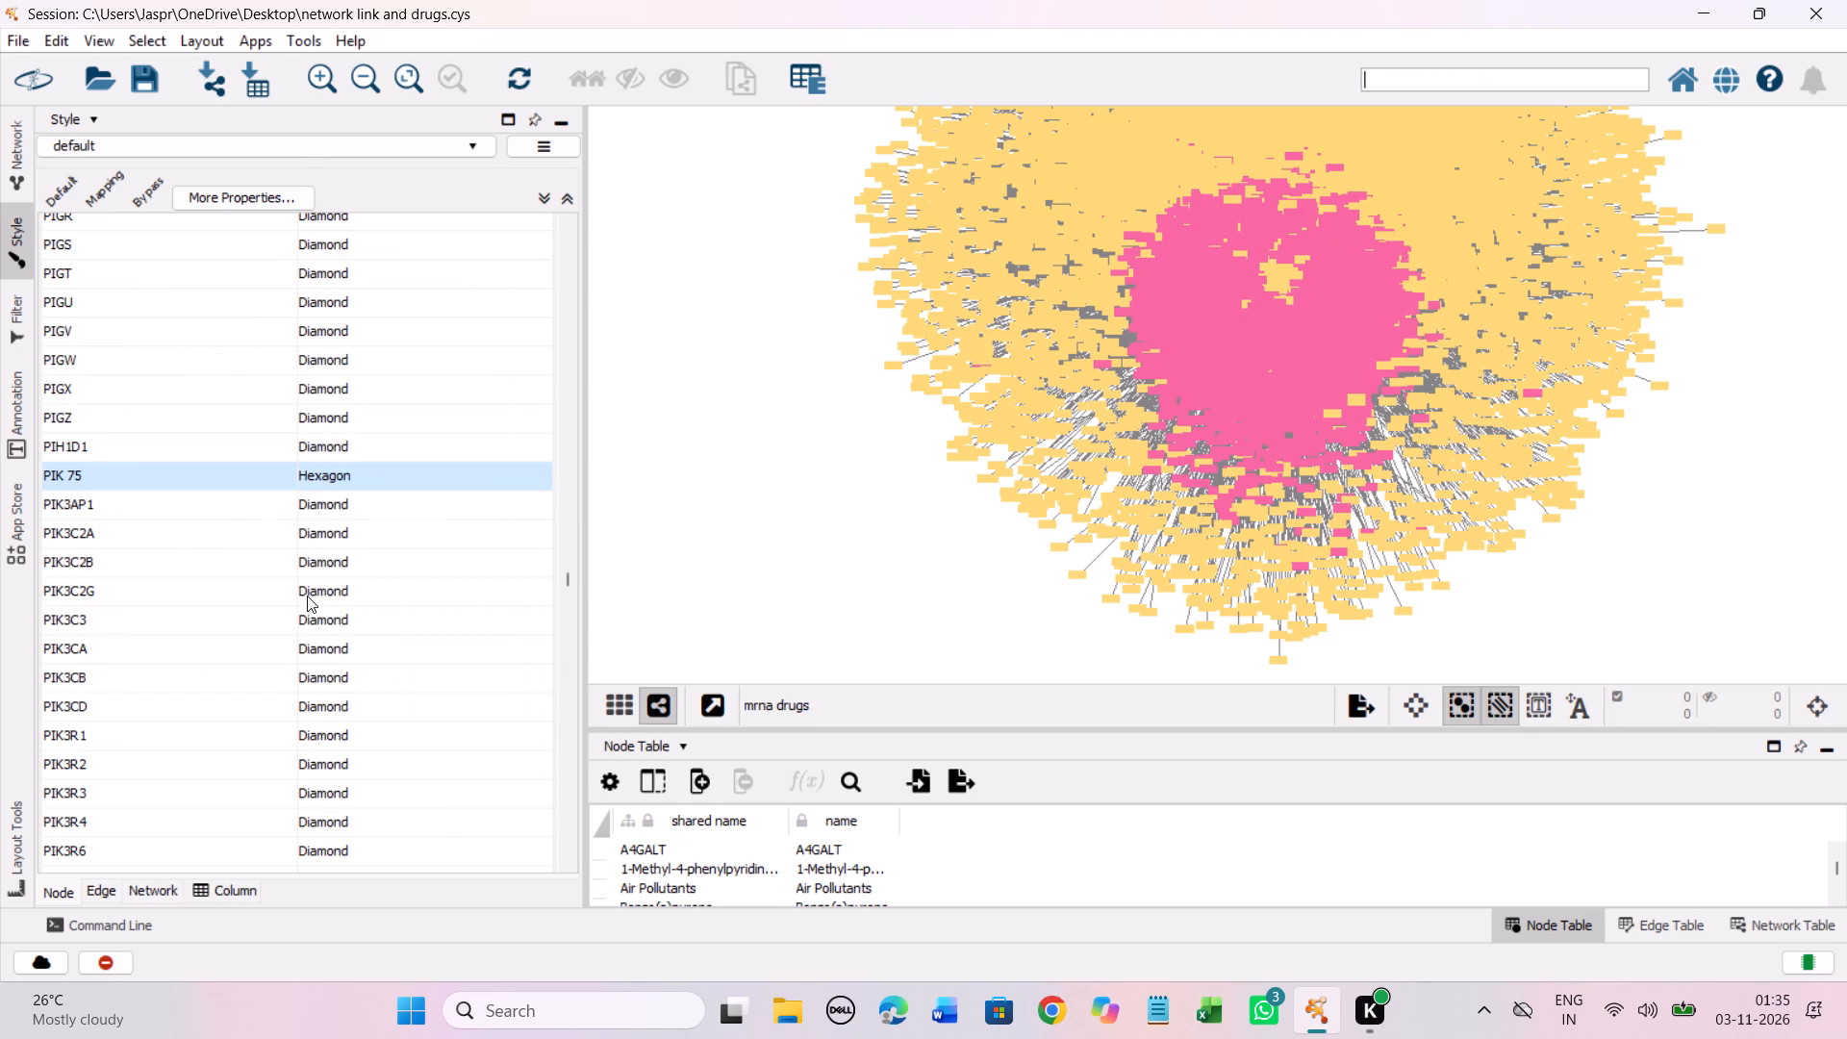
{"action": "scroll", "coordinate": [307, 596], "scroll_direction": "down", "scroll_amount": 3}
{"action": "scroll", "coordinate": [399, 567], "scroll_direction": "down", "scroll_amount": 2}
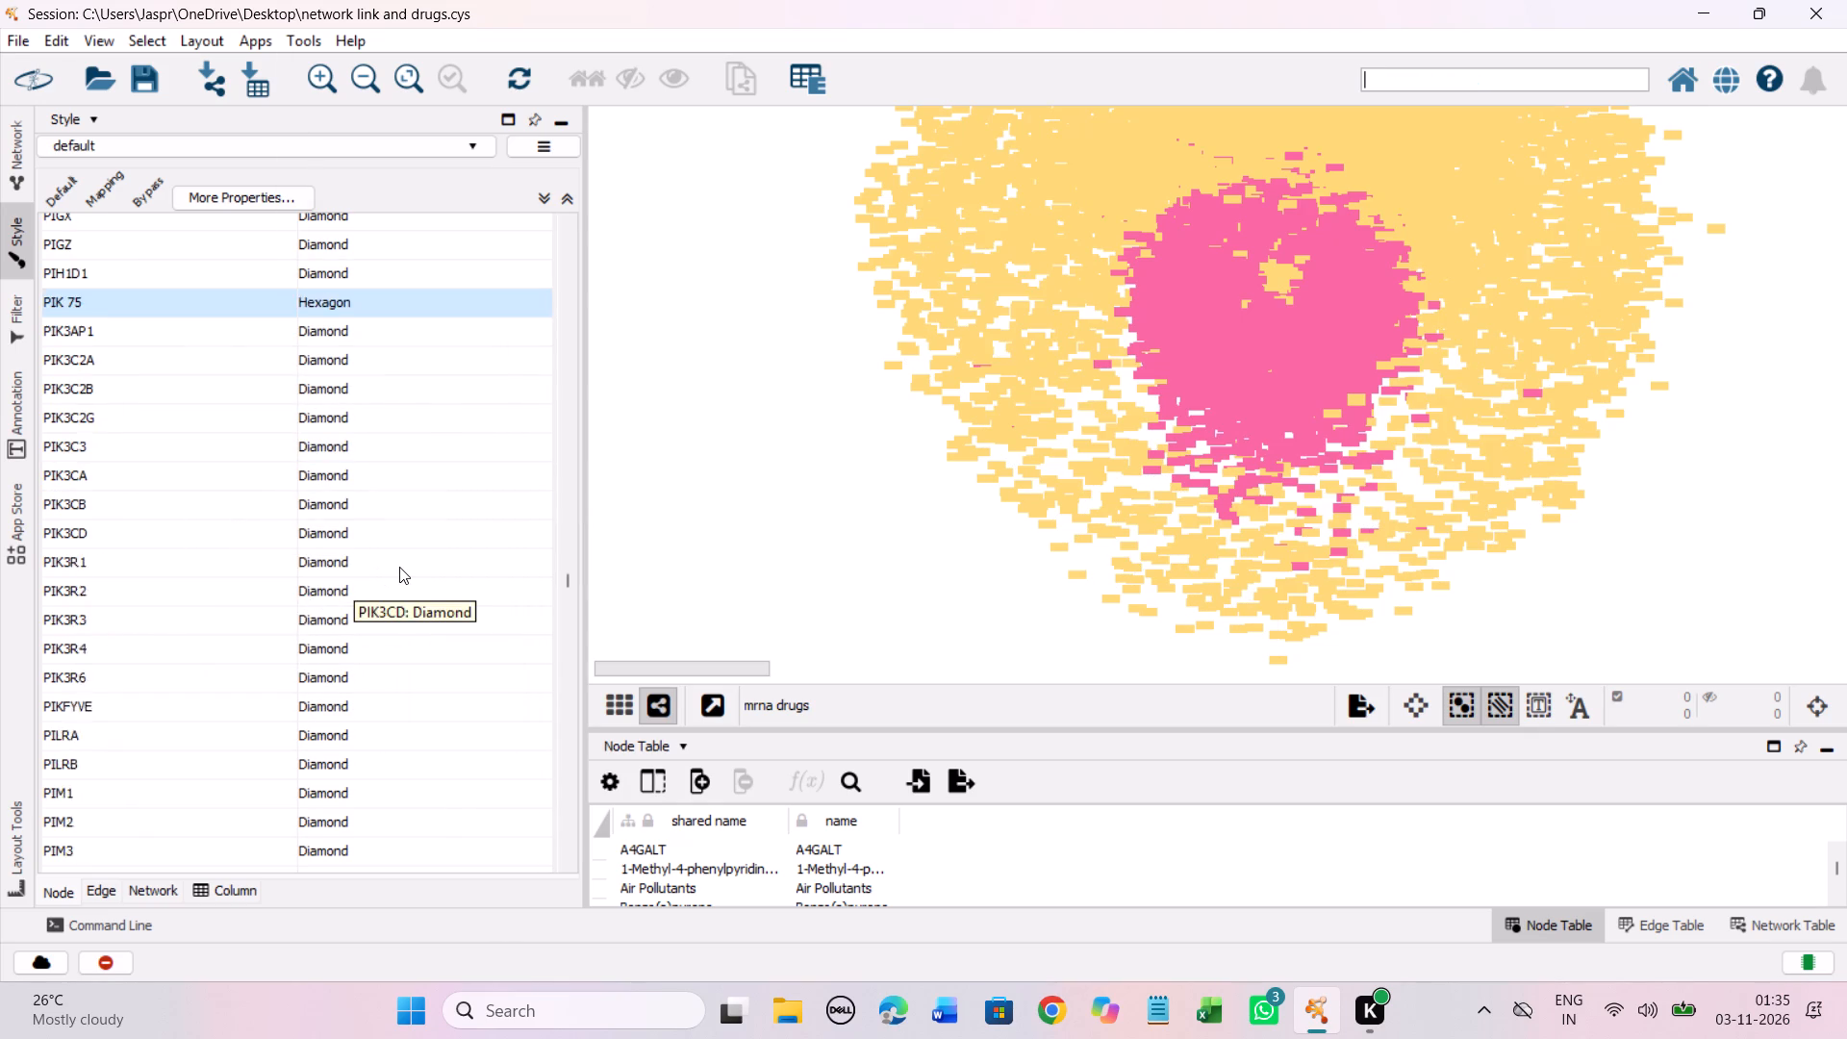
{"action": "scroll", "coordinate": [399, 567], "scroll_direction": "down", "scroll_amount": 4}
{"action": "scroll", "coordinate": [399, 567], "scroll_direction": "down", "scroll_amount": 20}
{"action": "scroll", "coordinate": [399, 567], "scroll_direction": "down", "scroll_amount": 14}
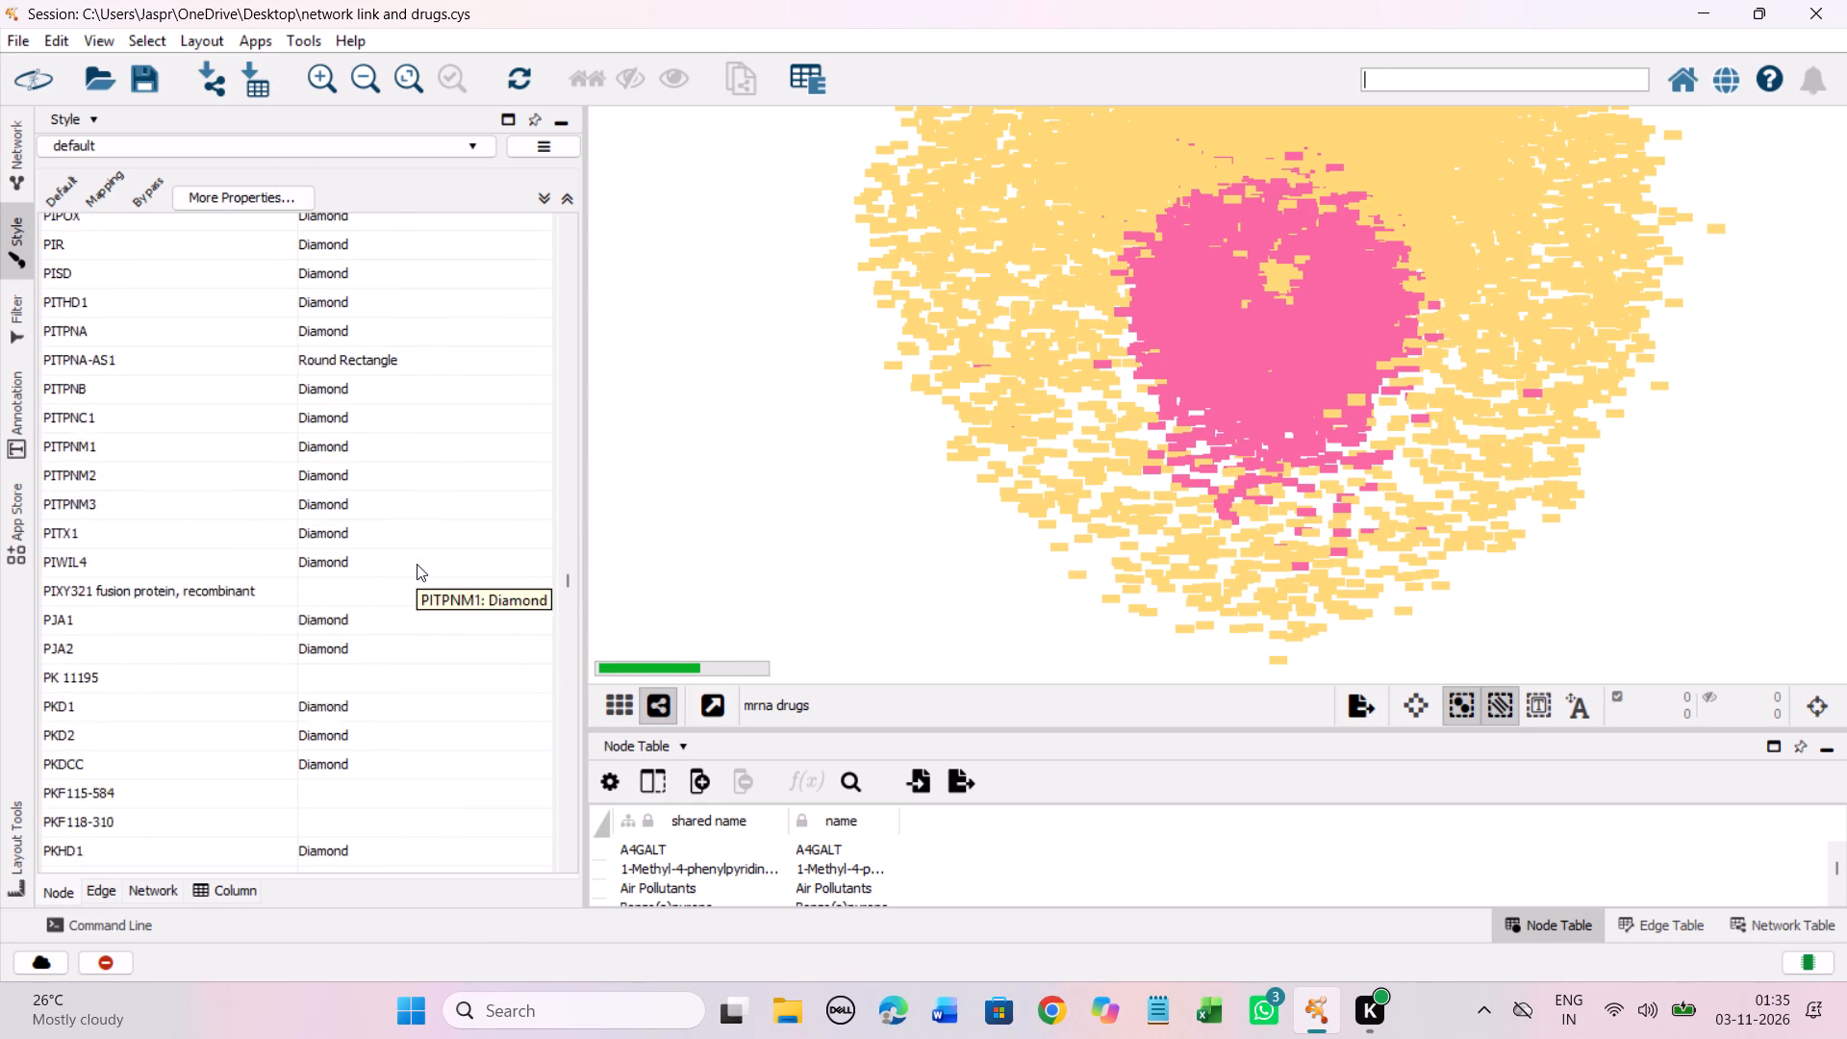
{"action": "scroll", "coordinate": [417, 564], "scroll_direction": "down", "scroll_amount": 8}
{"action": "left_click", "coordinate": [323, 271]}
{"action": "right_click", "coordinate": [325, 271]}
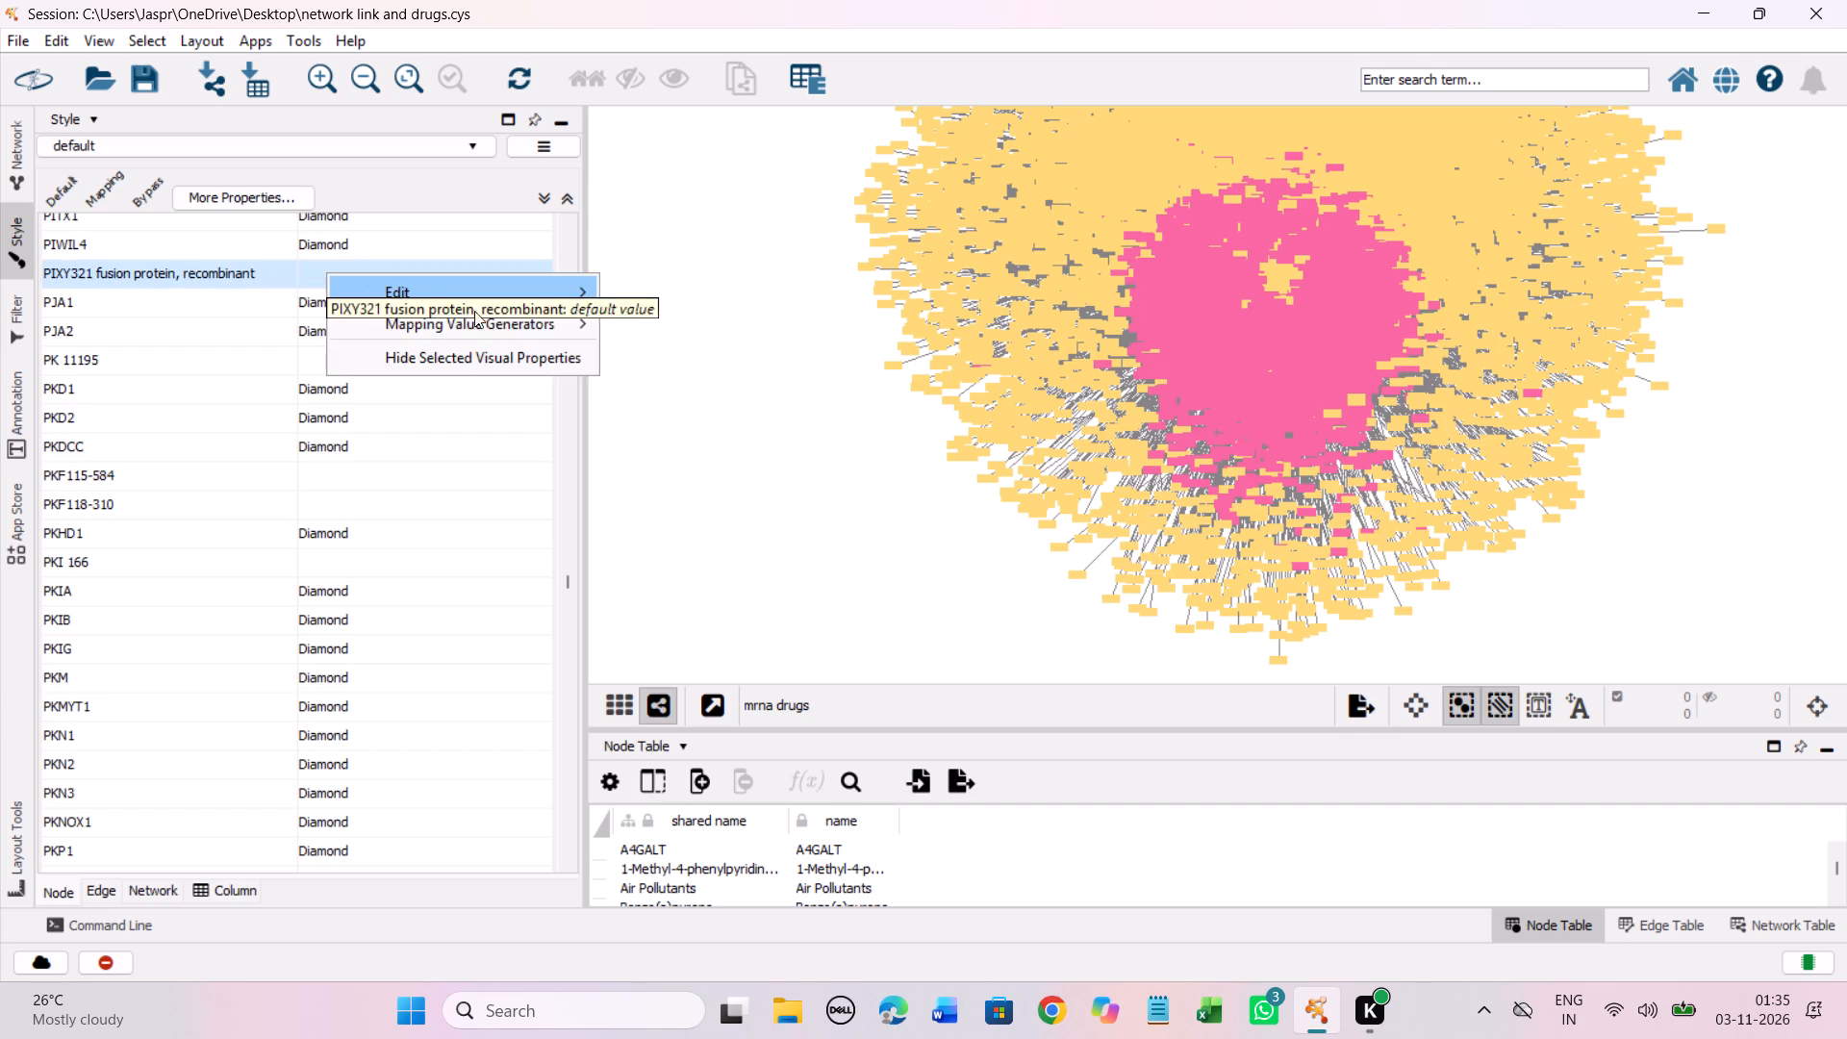
{"action": "left_click", "coordinate": [677, 302]}
{"action": "left_click", "coordinate": [283, 469]}
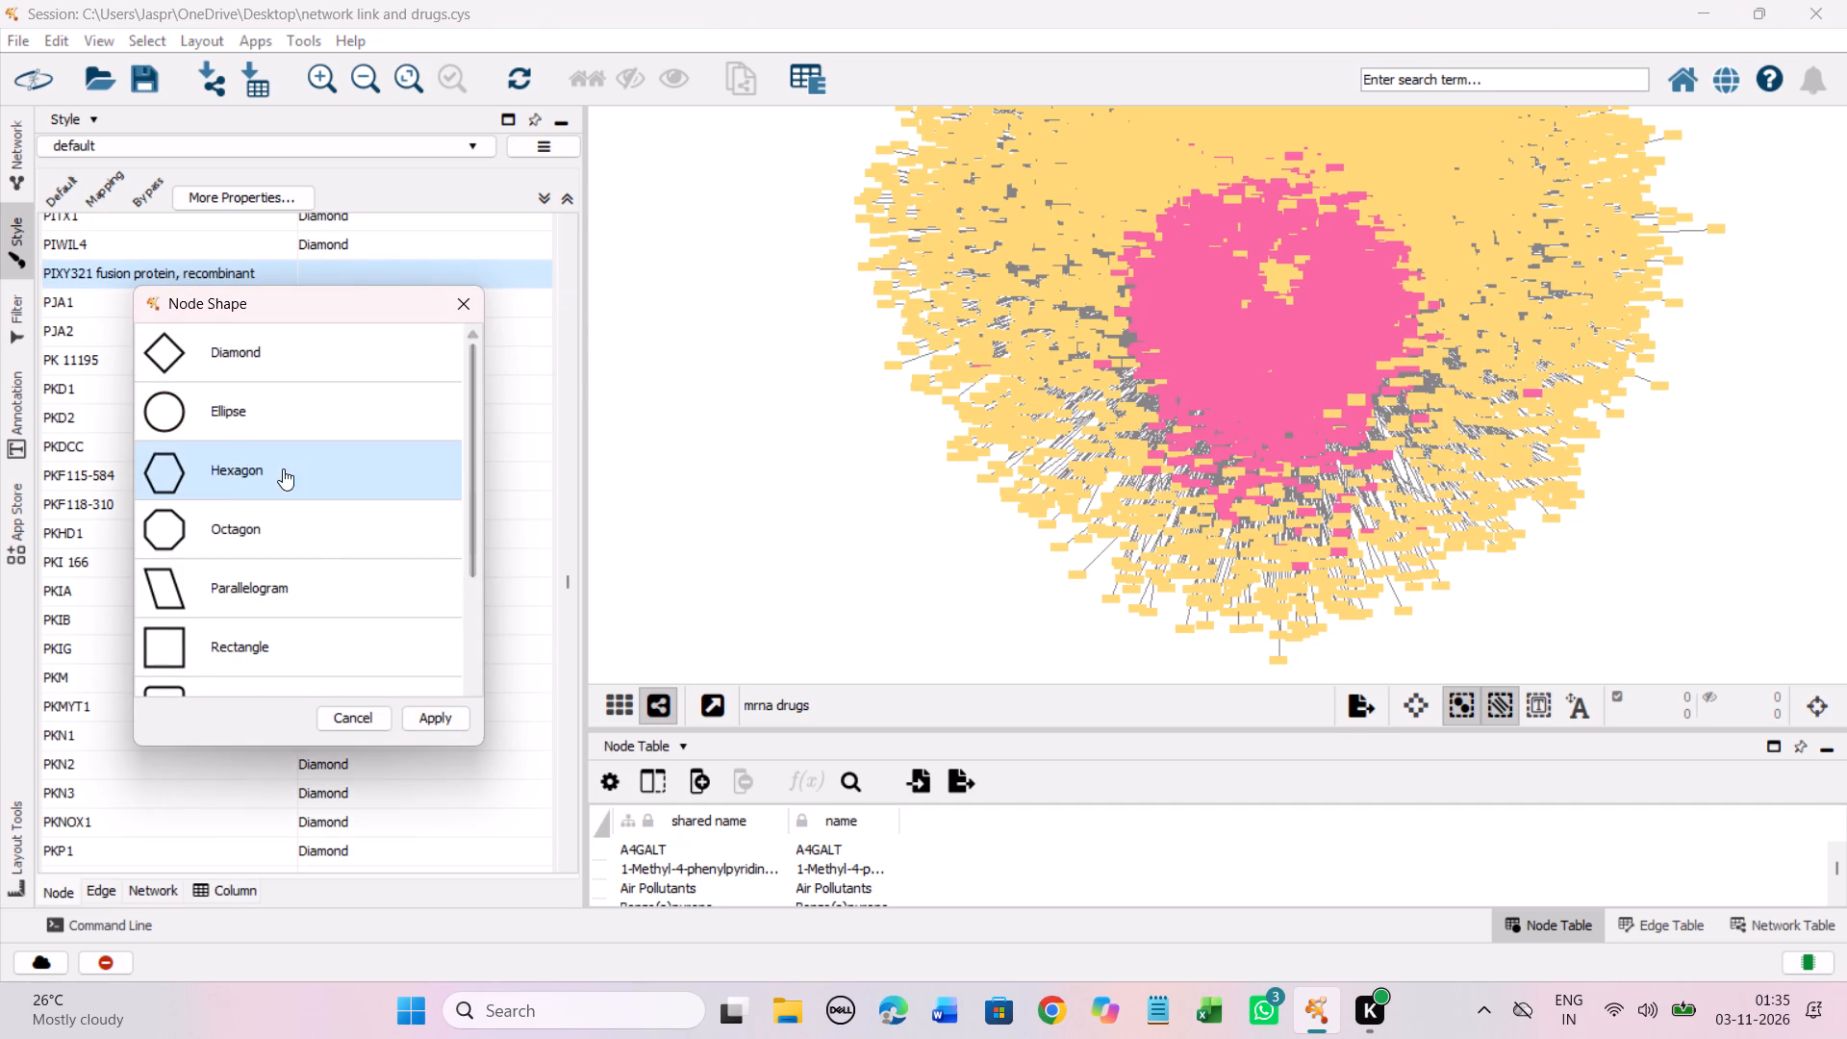
{"action": "left_click", "coordinate": [431, 717]}
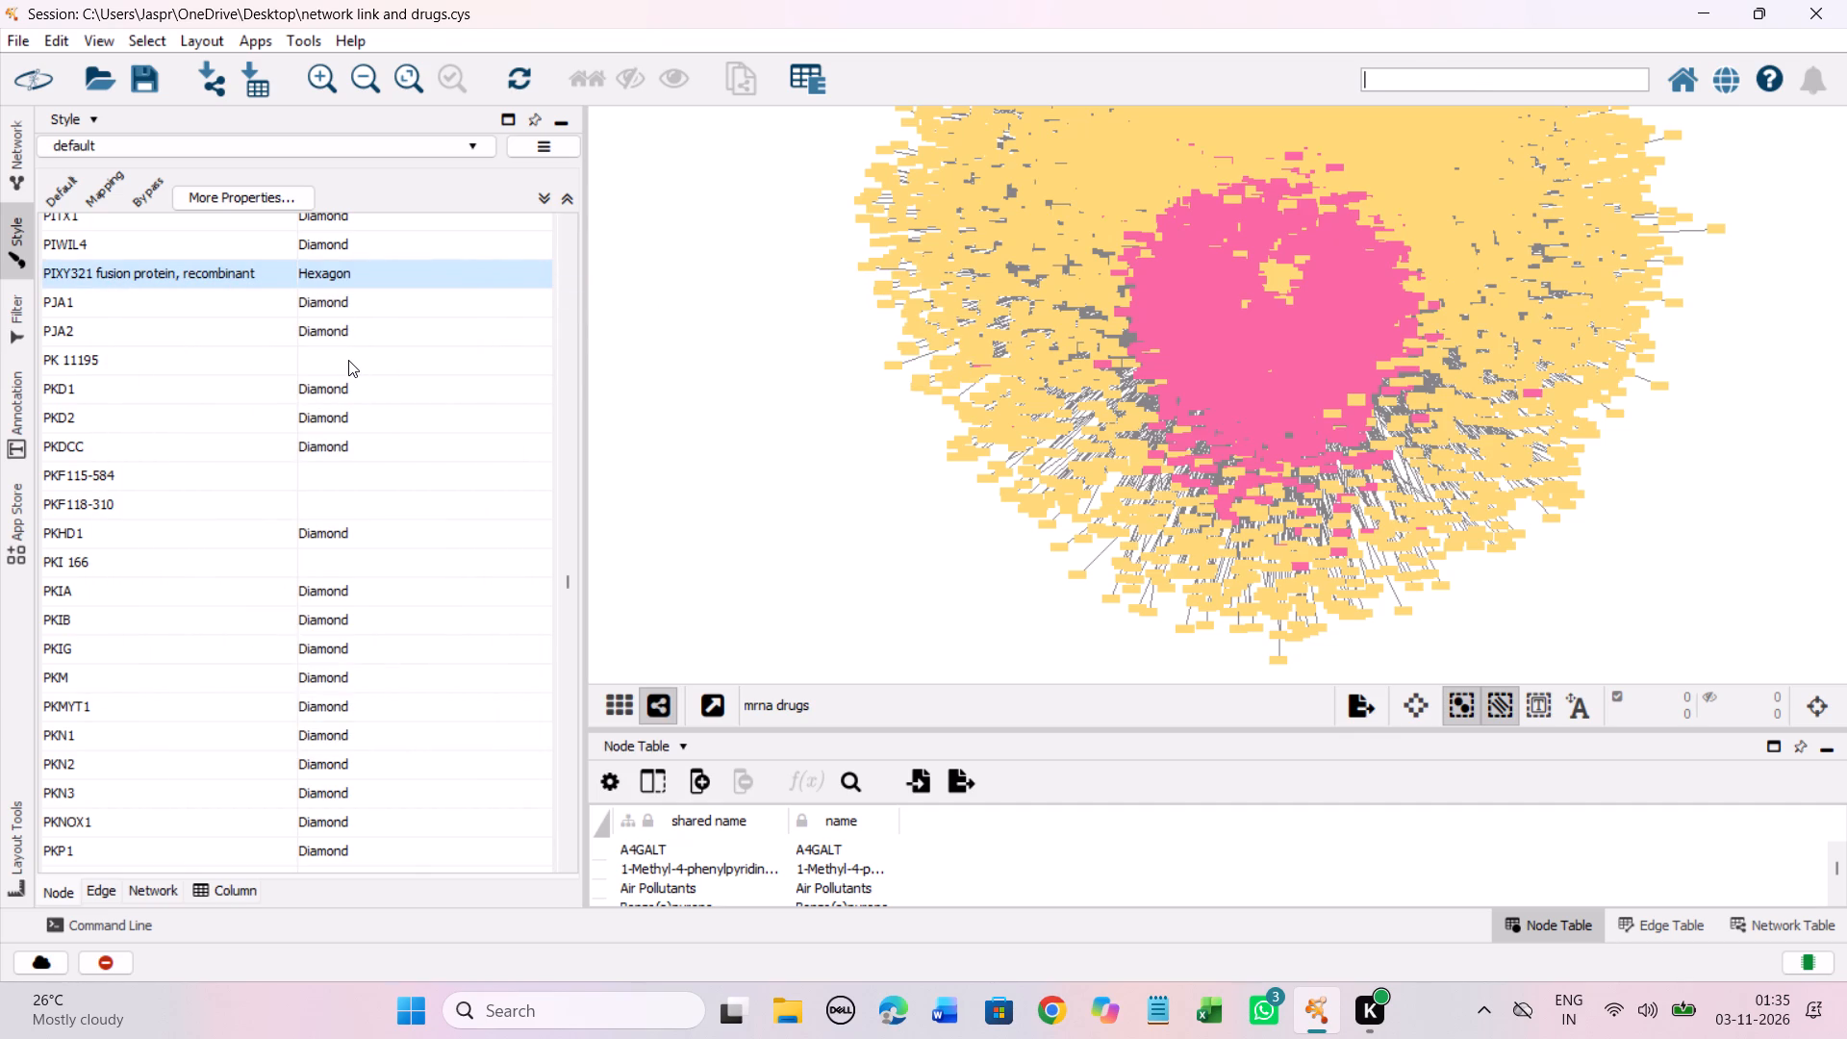
Set the discrete node shape mapping for the unmapped entry PK 11195 to Hexagon.
{"action": "left_click", "coordinate": [348, 360]}
{"action": "right_click", "coordinate": [348, 360]}
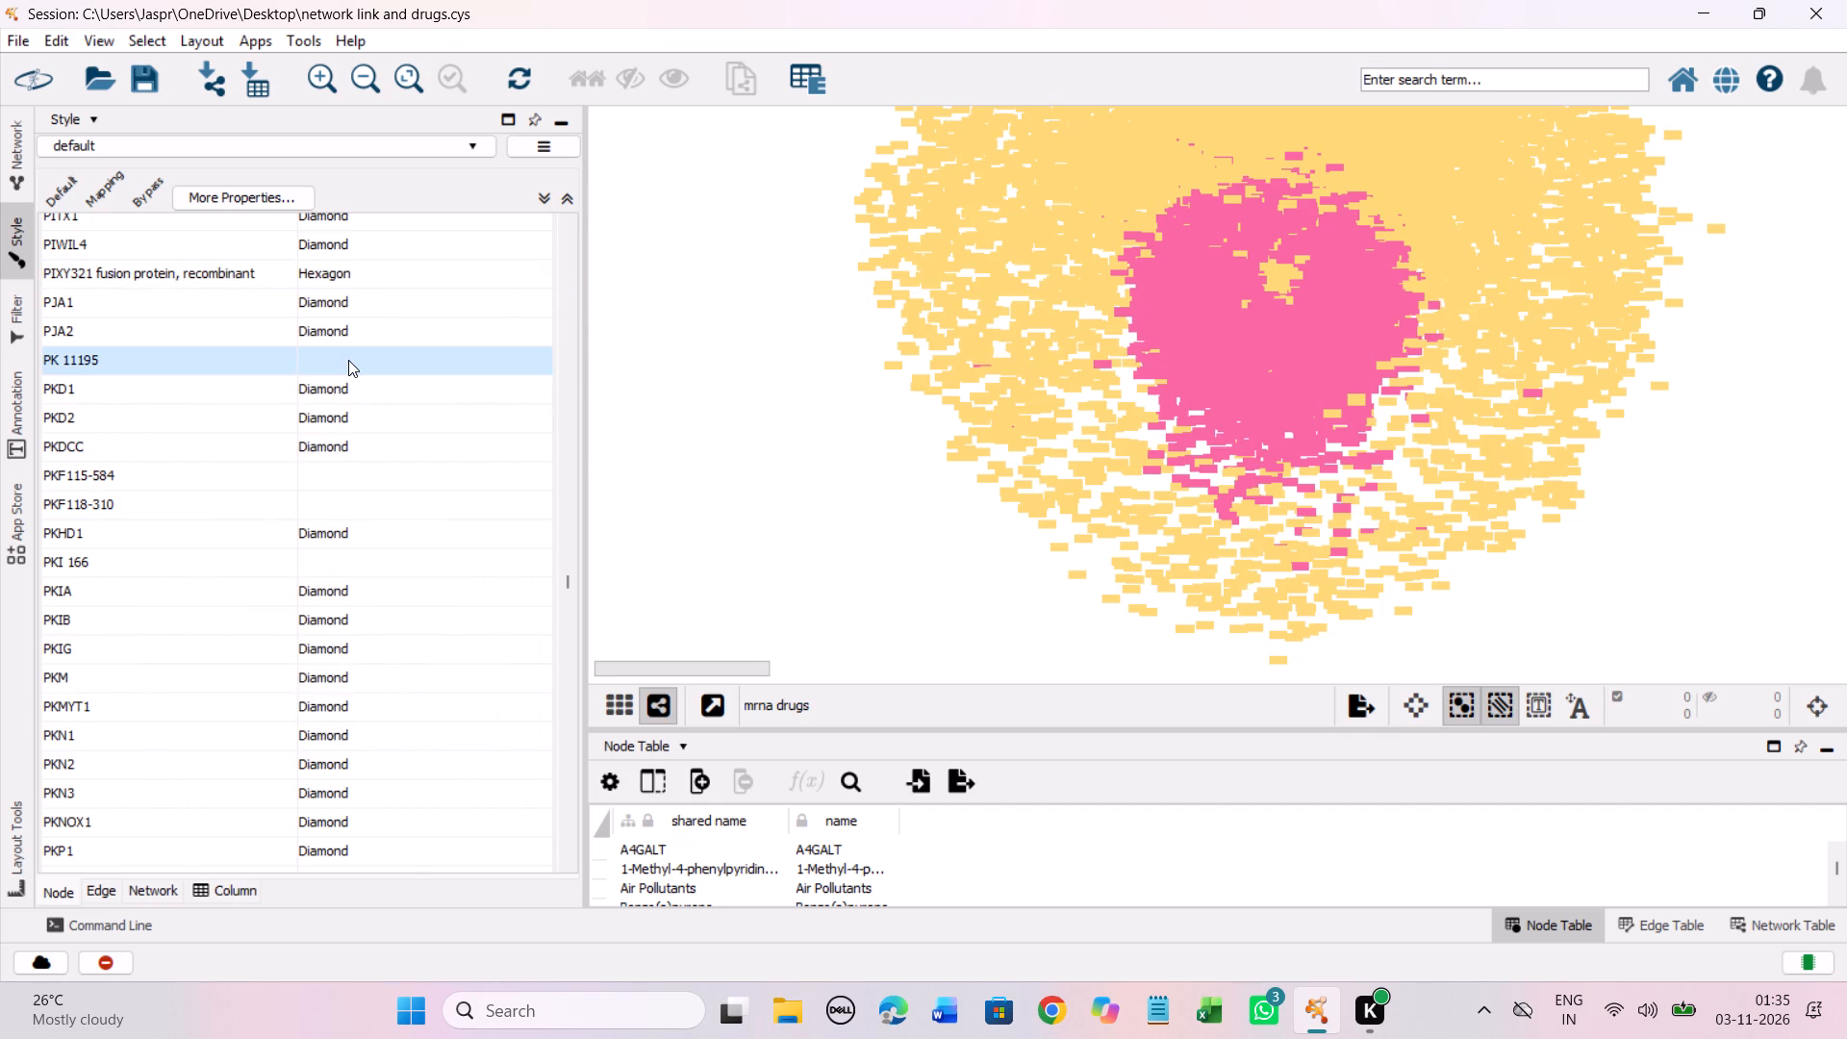
{"action": "left_click", "coordinate": [677, 372]}
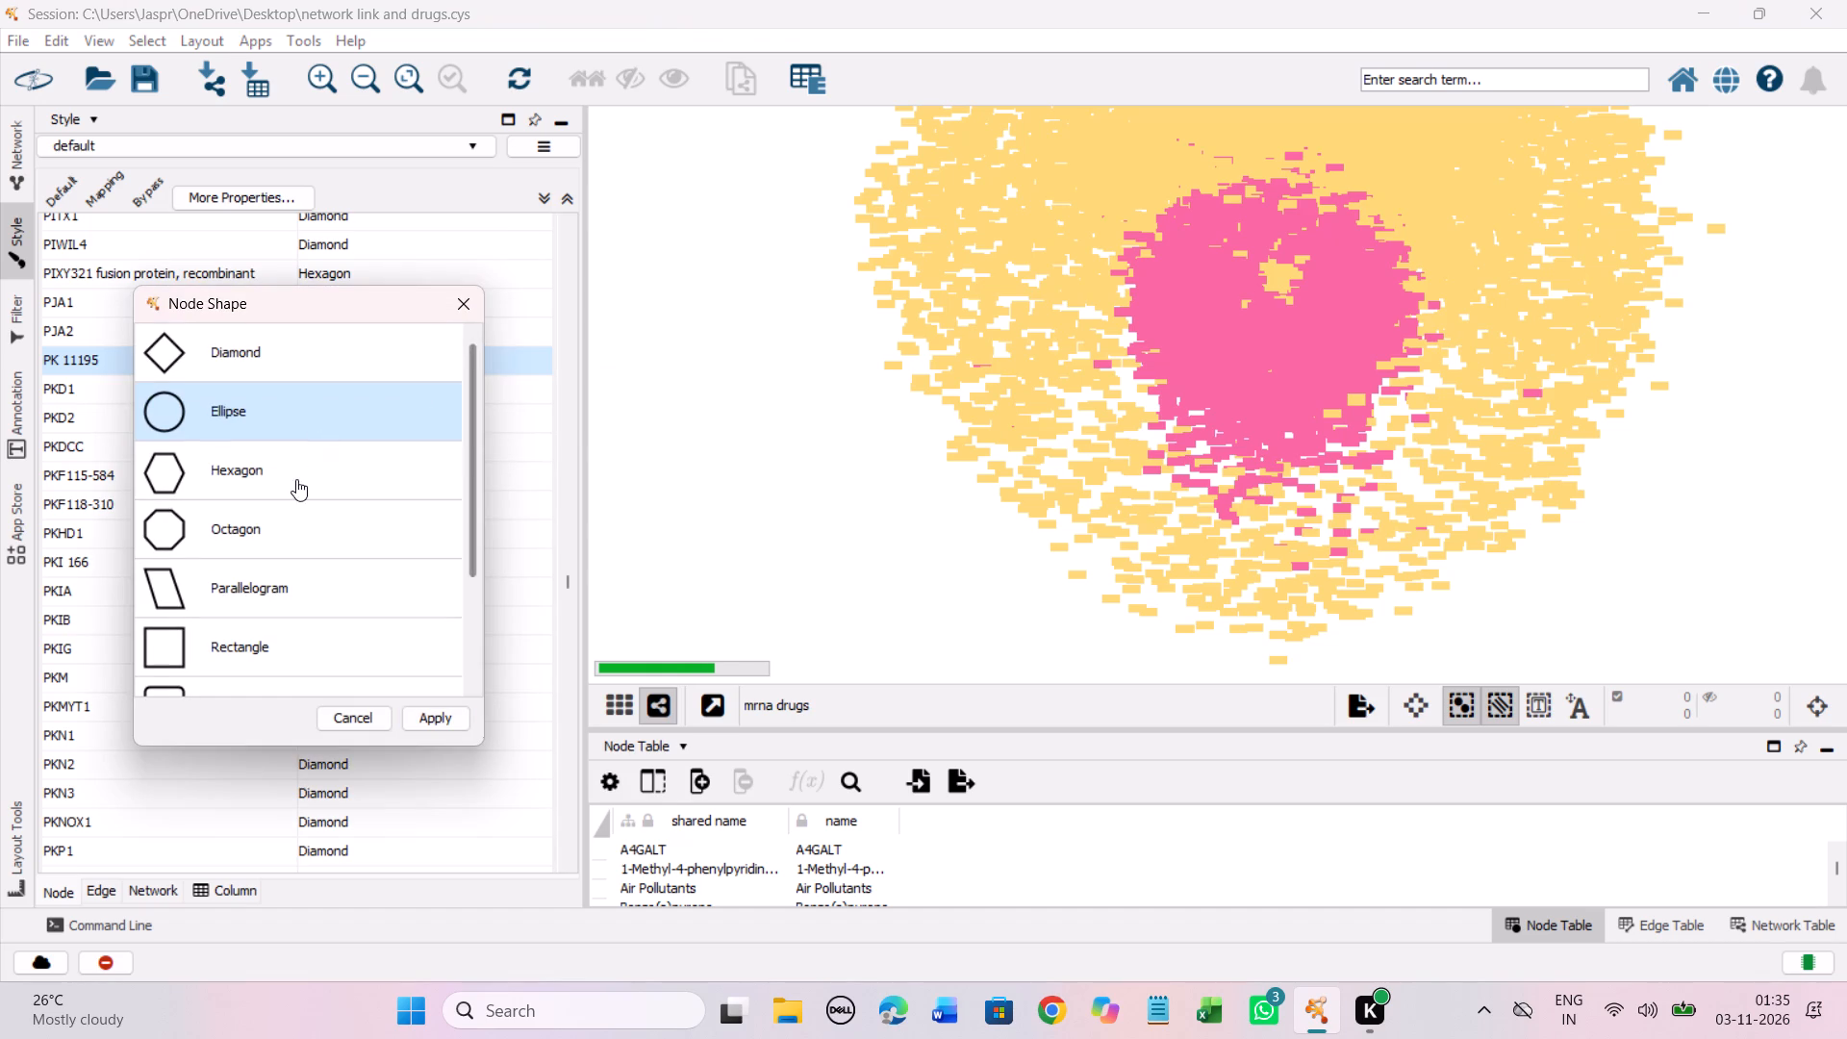
{"action": "left_click", "coordinate": [288, 484]}
{"action": "left_click", "coordinate": [433, 718]}
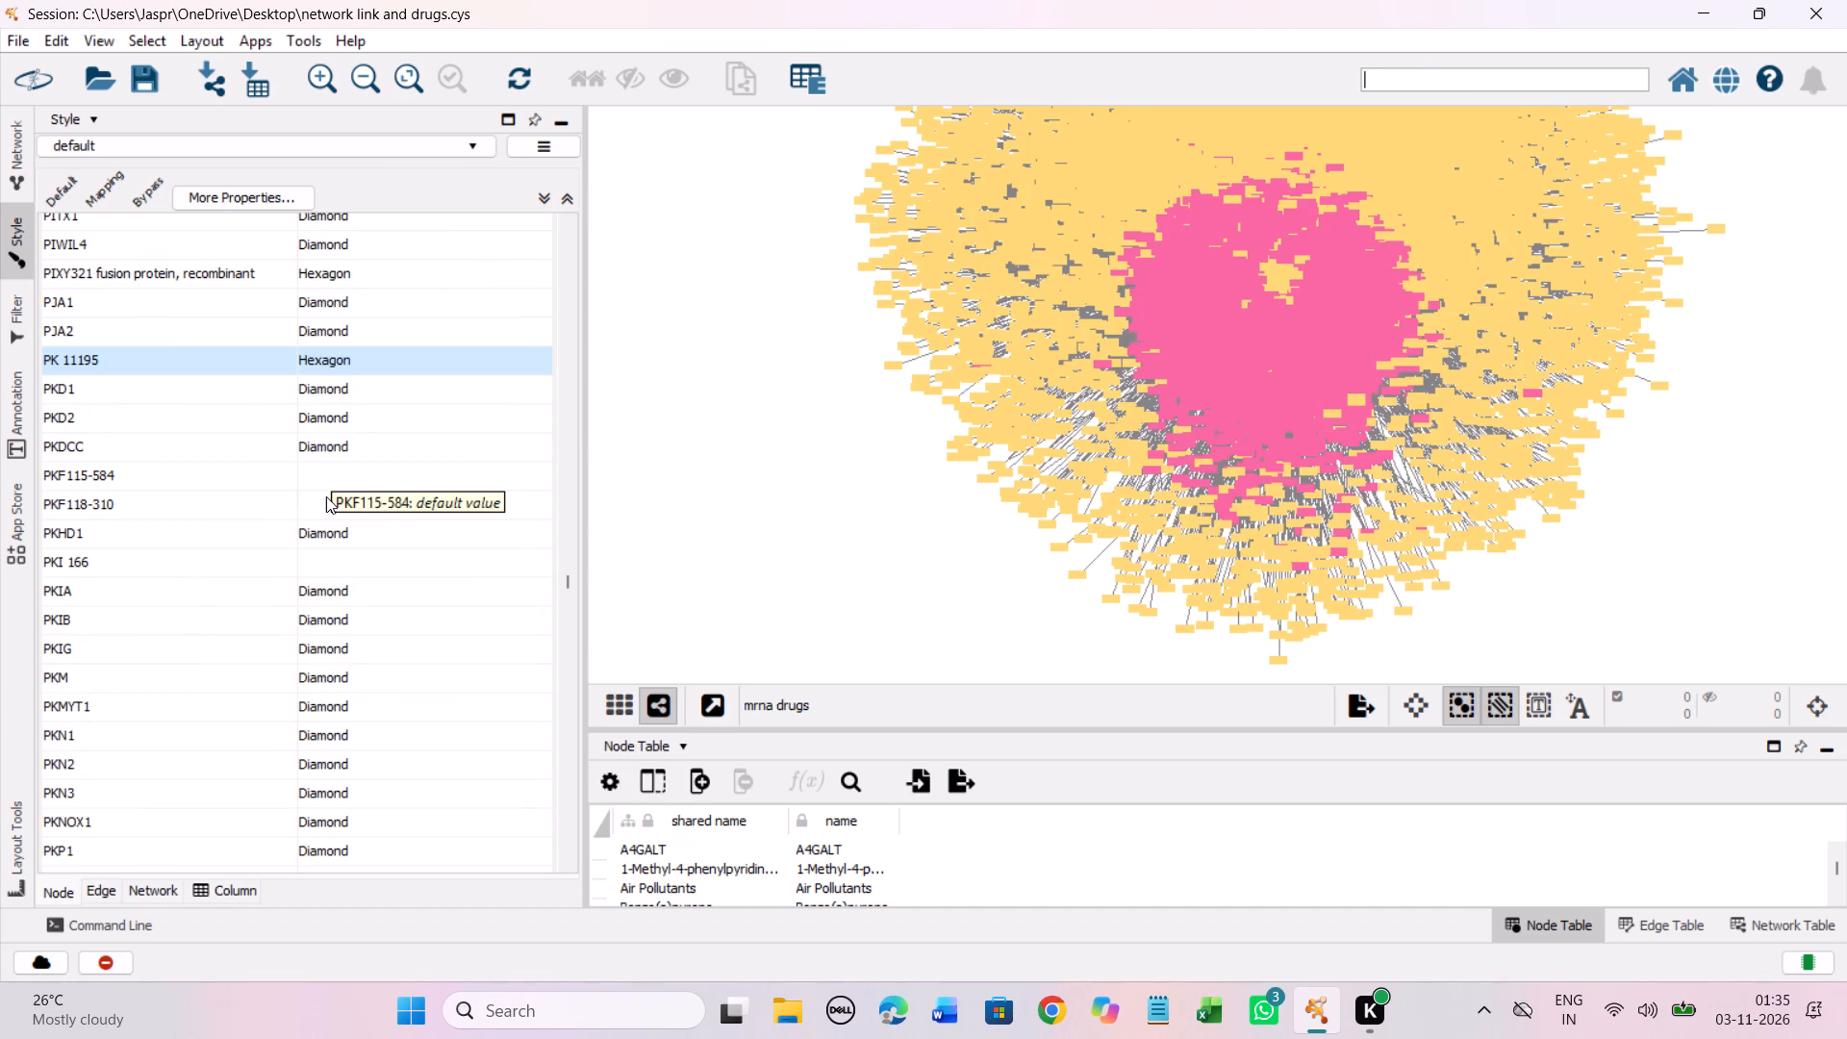
Set the discrete node shape mapping for the unmapped entries PKF115-584 and PKF118-310 to Hexagon.
{"action": "left_click_drag", "start_coordinate": [330, 471], "coordinate": [330, 518]}
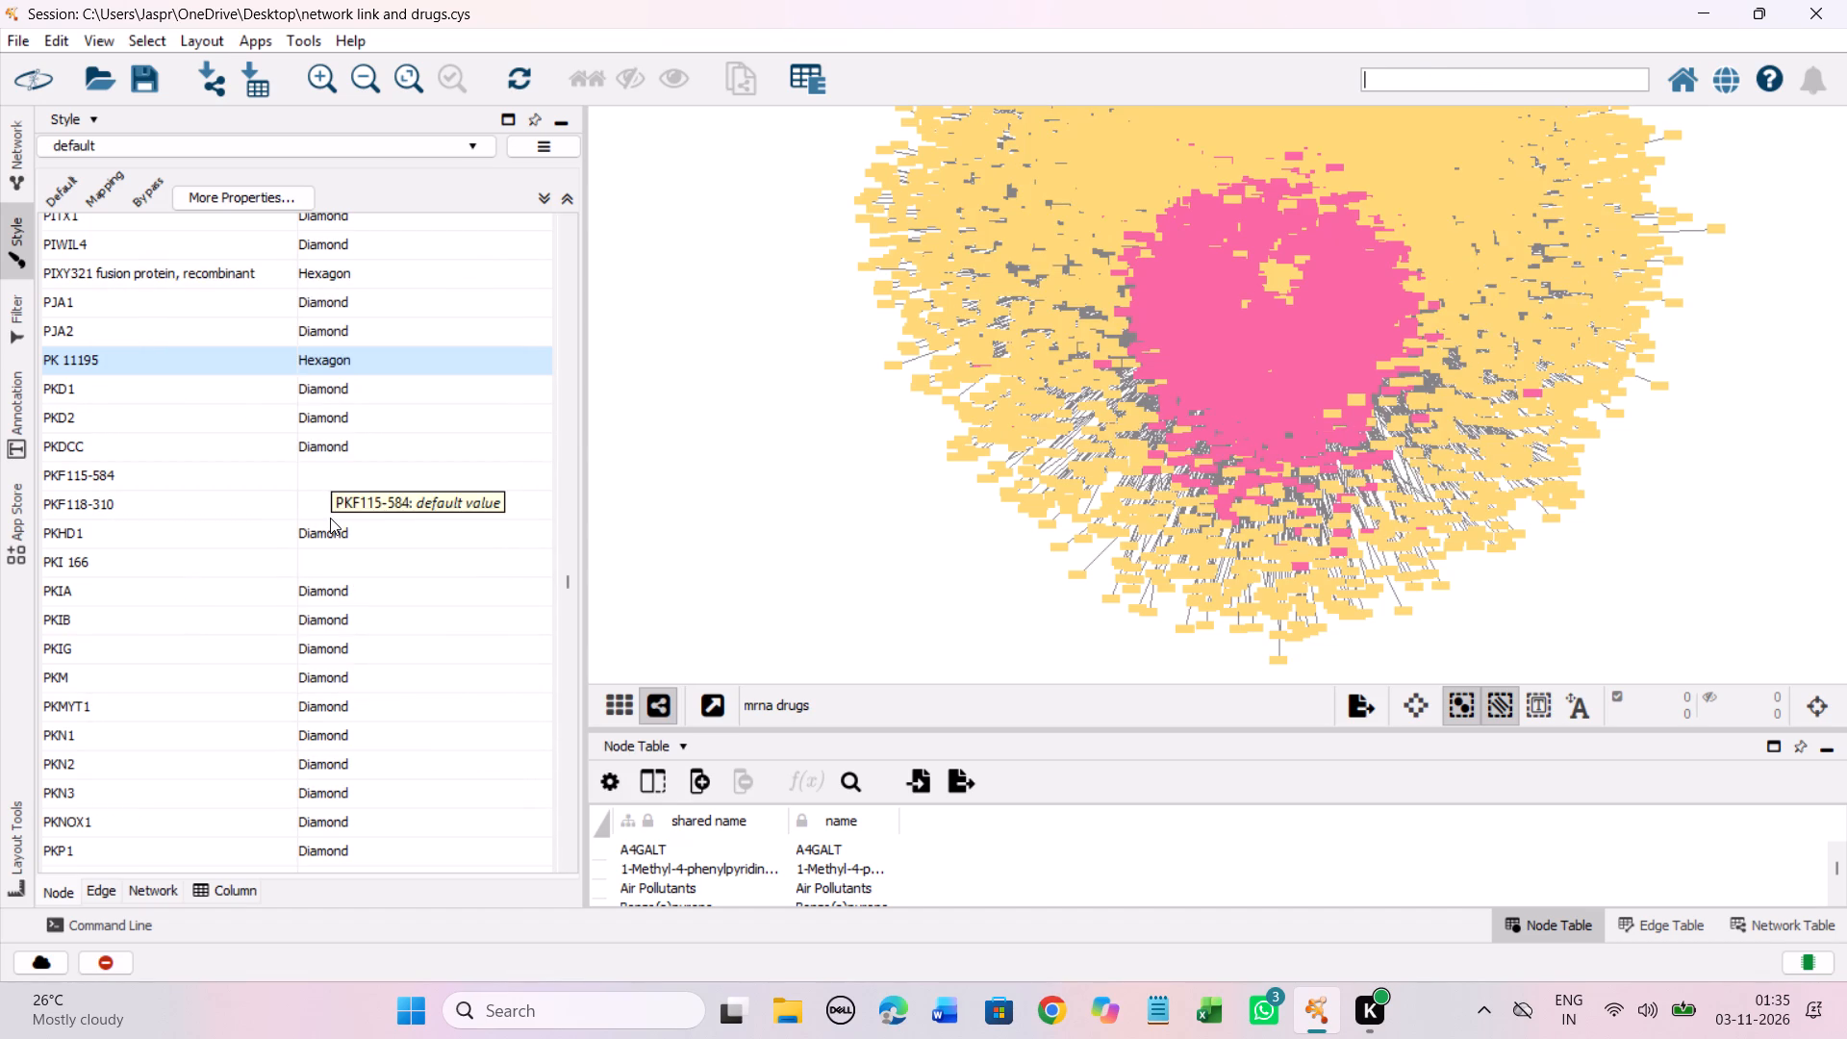
{"action": "right_click", "coordinate": [326, 502]}
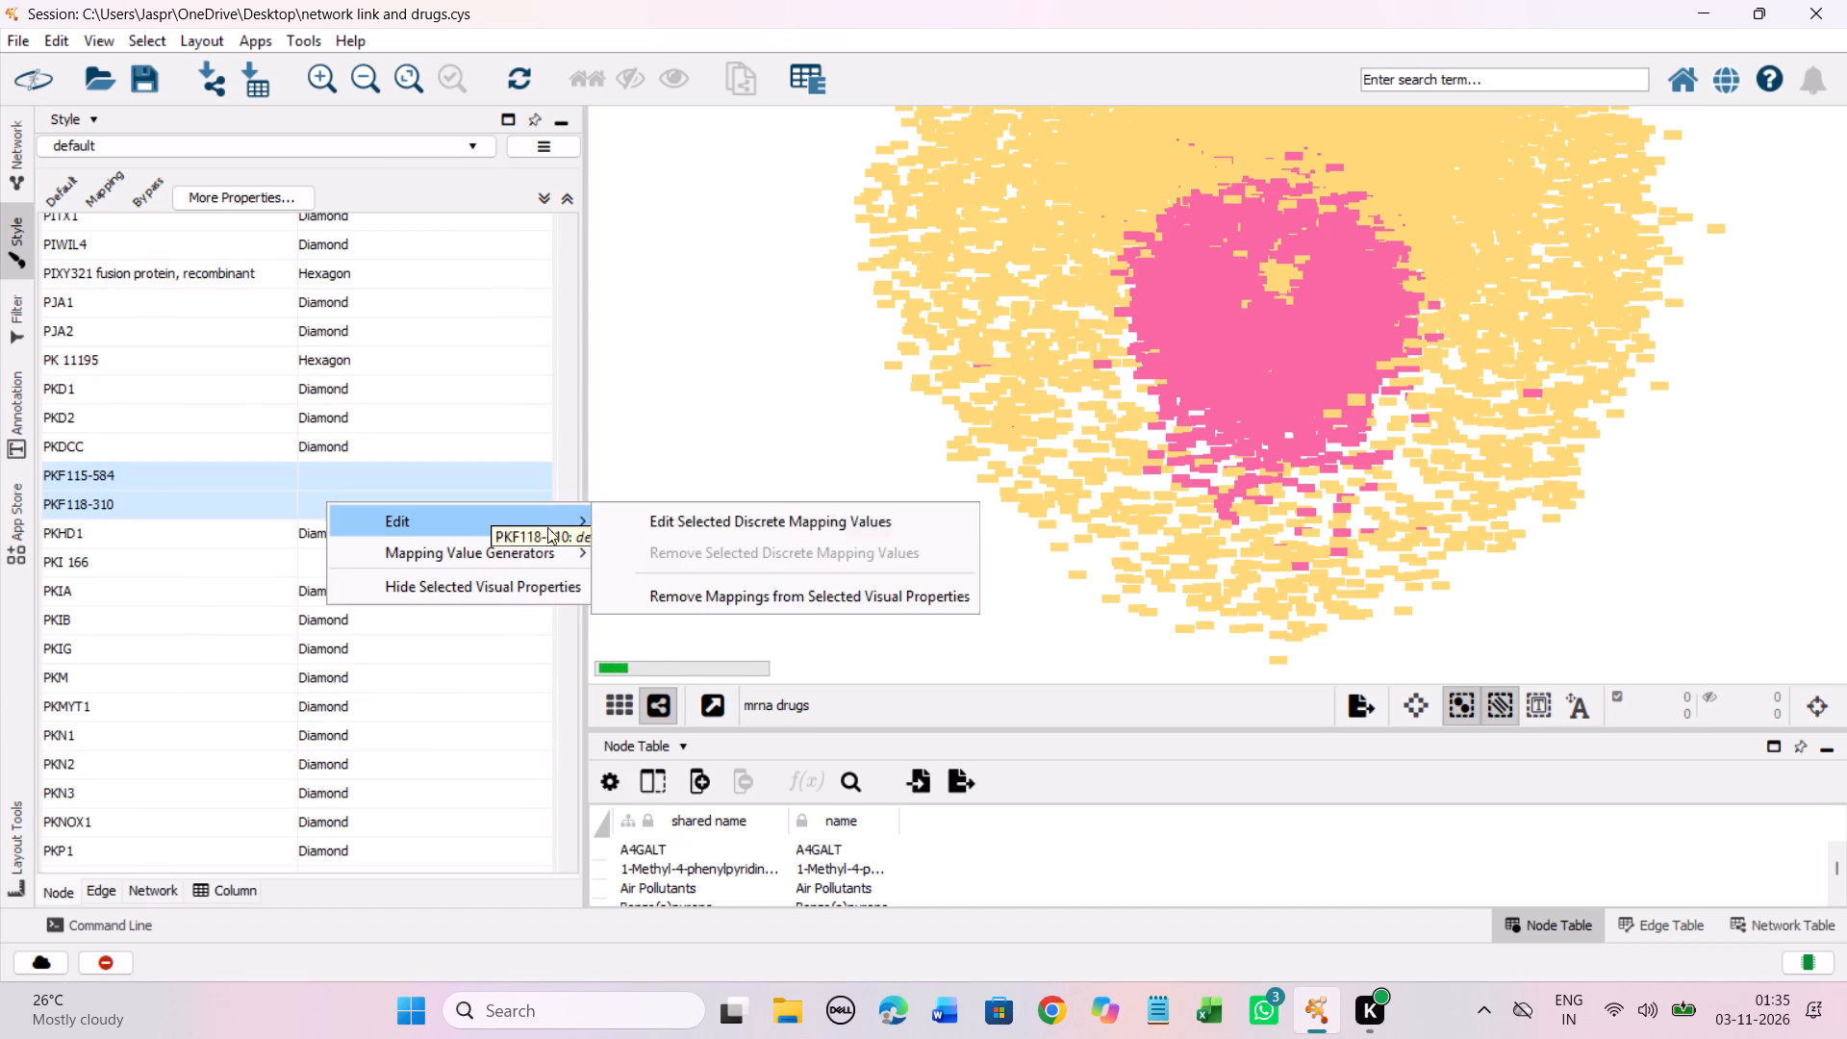
{"action": "left_click", "coordinate": [678, 515]}
{"action": "left_click", "coordinate": [275, 482]}
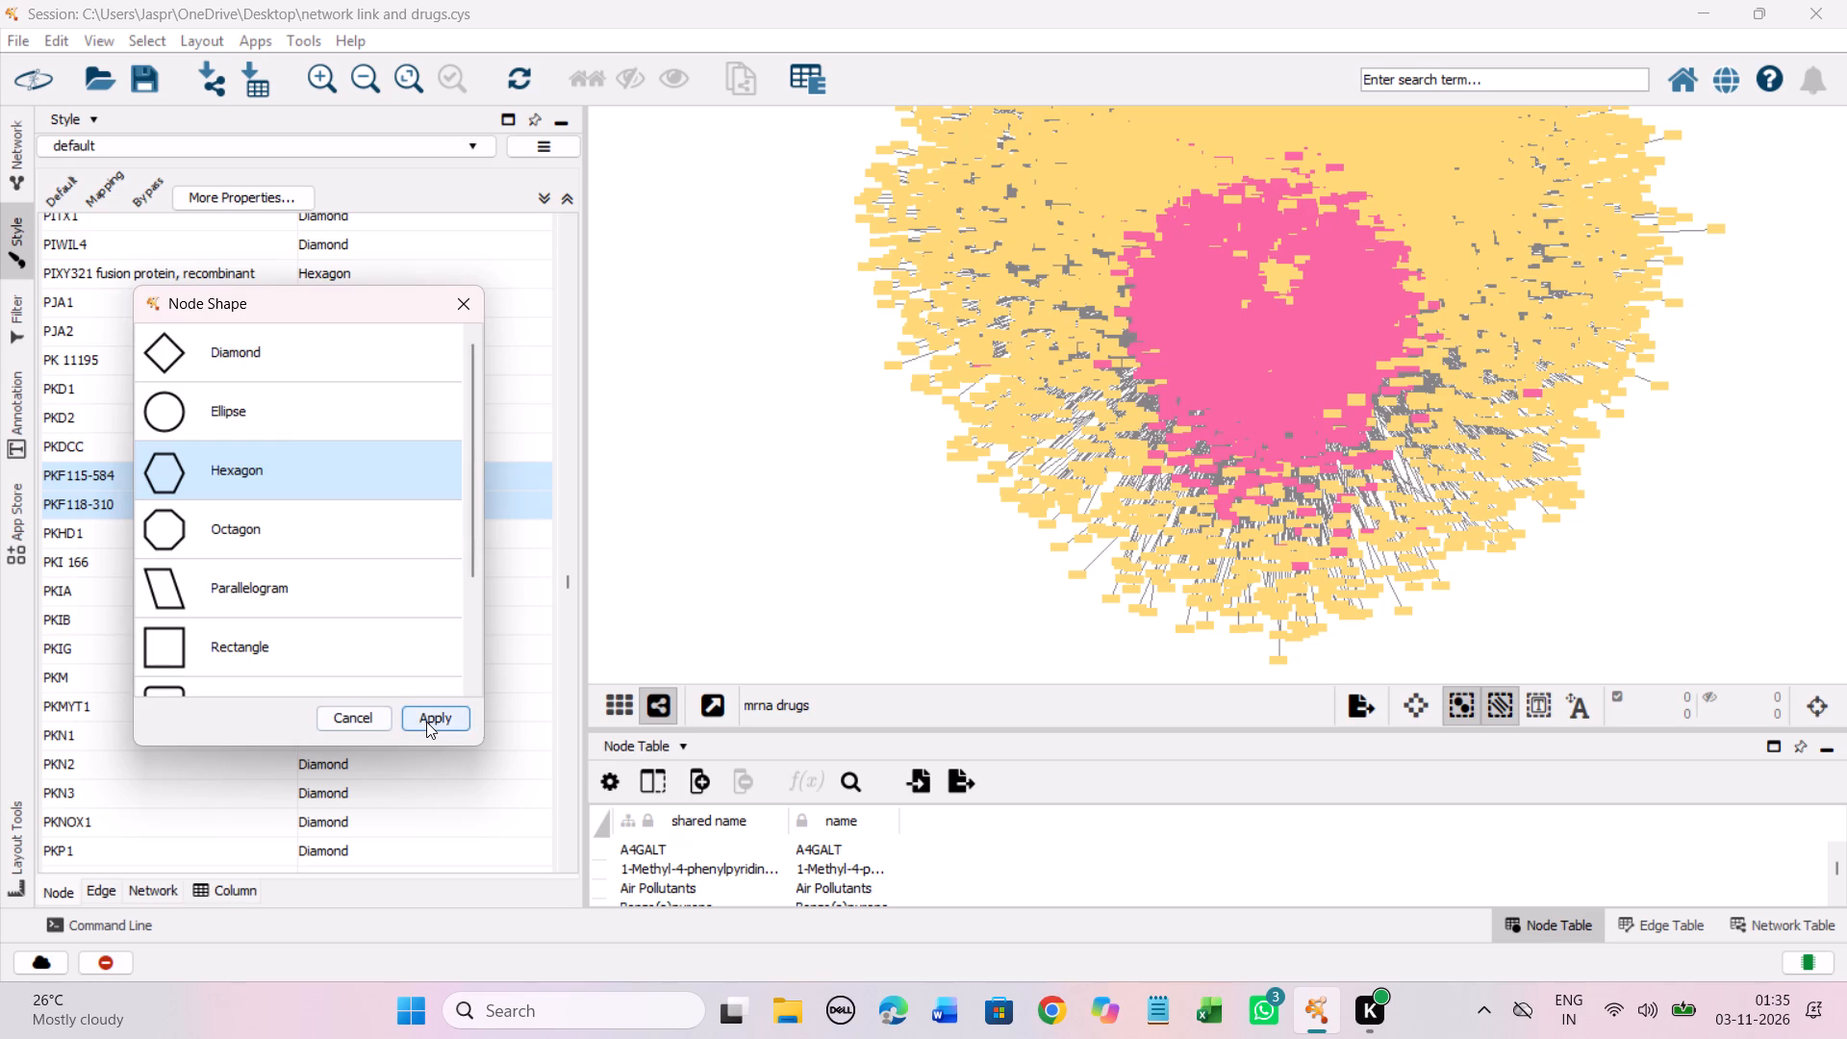
{"action": "left_click", "coordinate": [426, 722]}
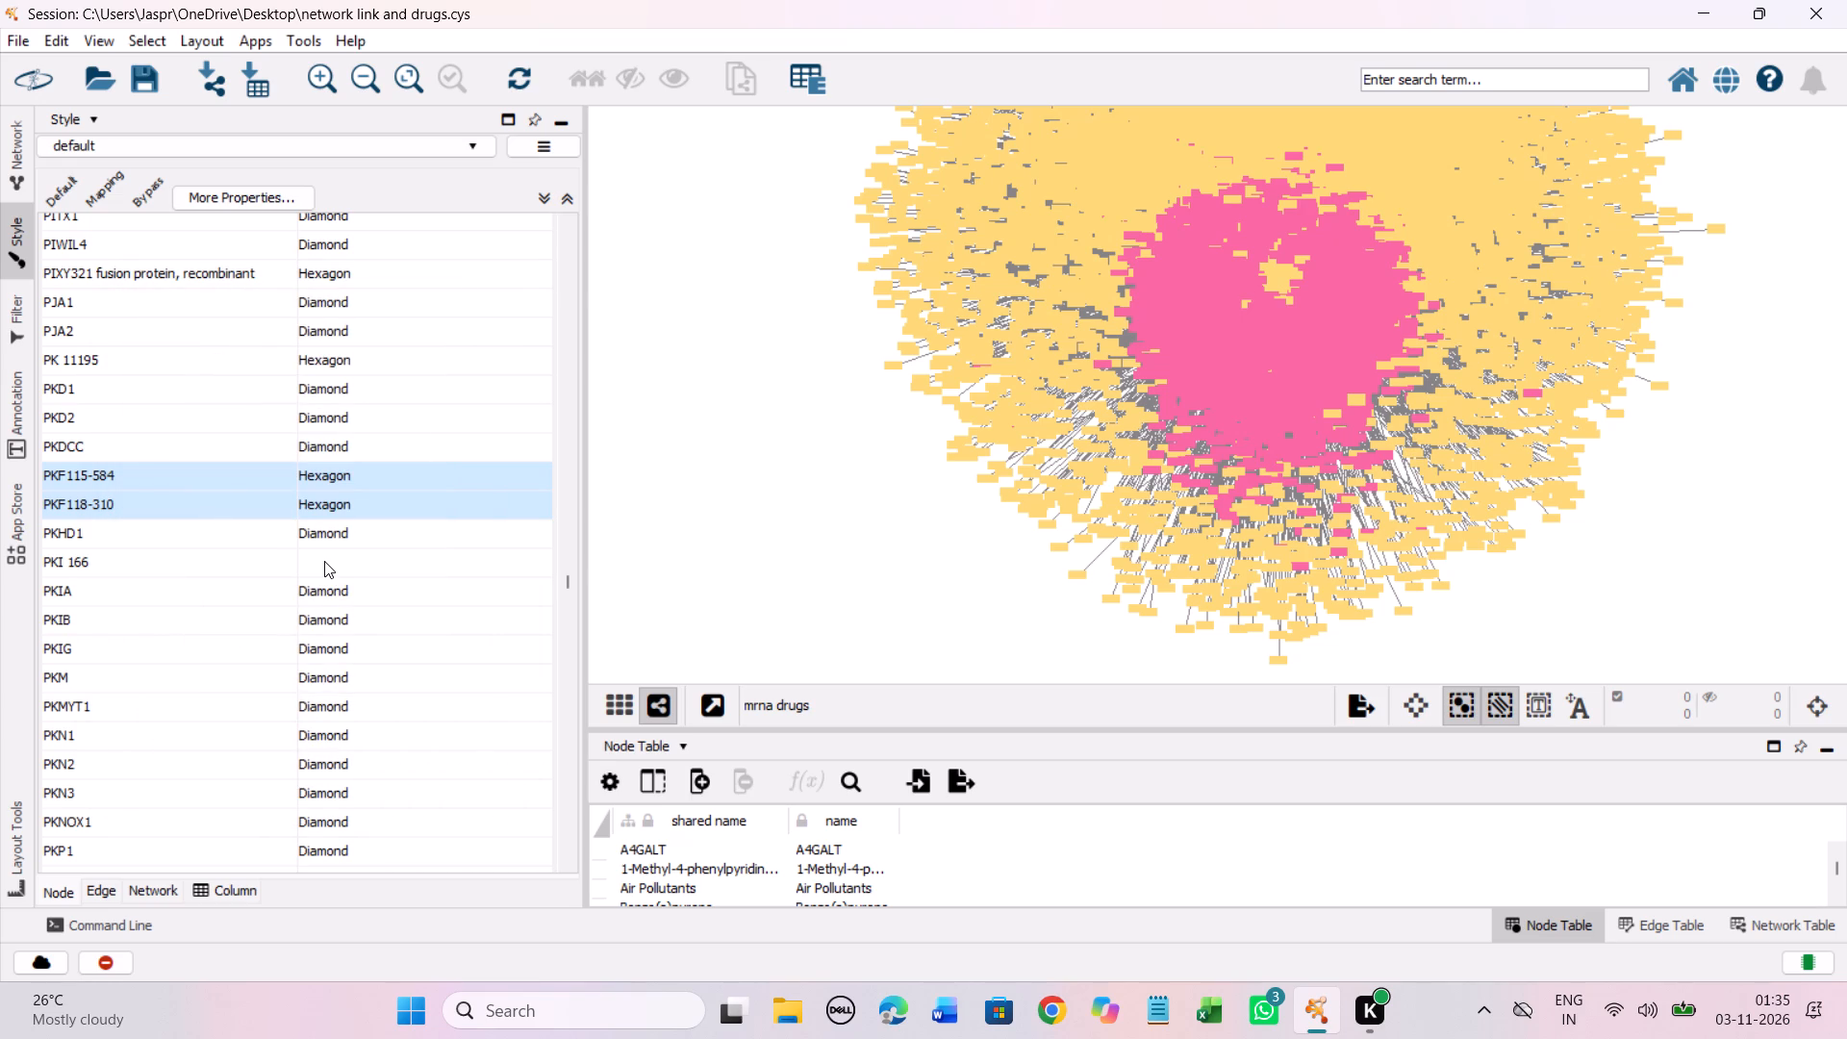
Set the discrete node shape mapping for the unmapped entry PKI 166 to Hexagon.
{"action": "left_click", "coordinate": [324, 561]}
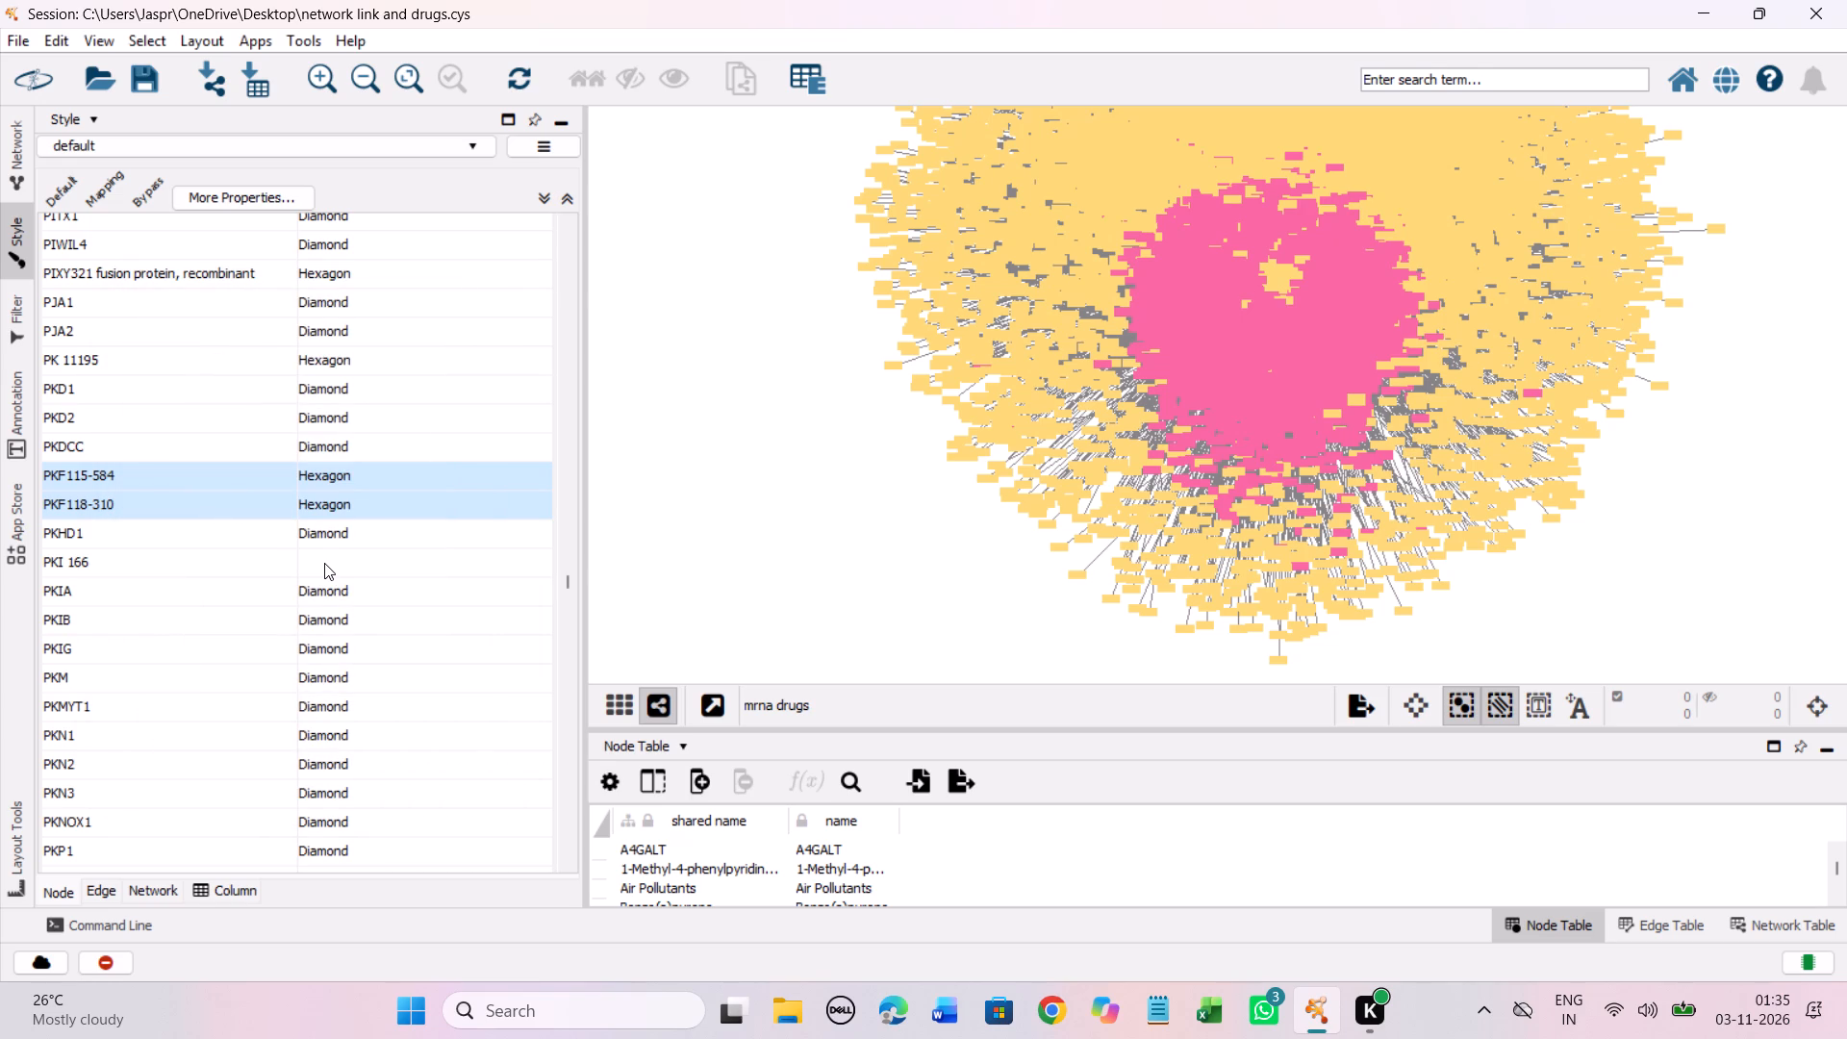
{"action": "right_click", "coordinate": [324, 563]}
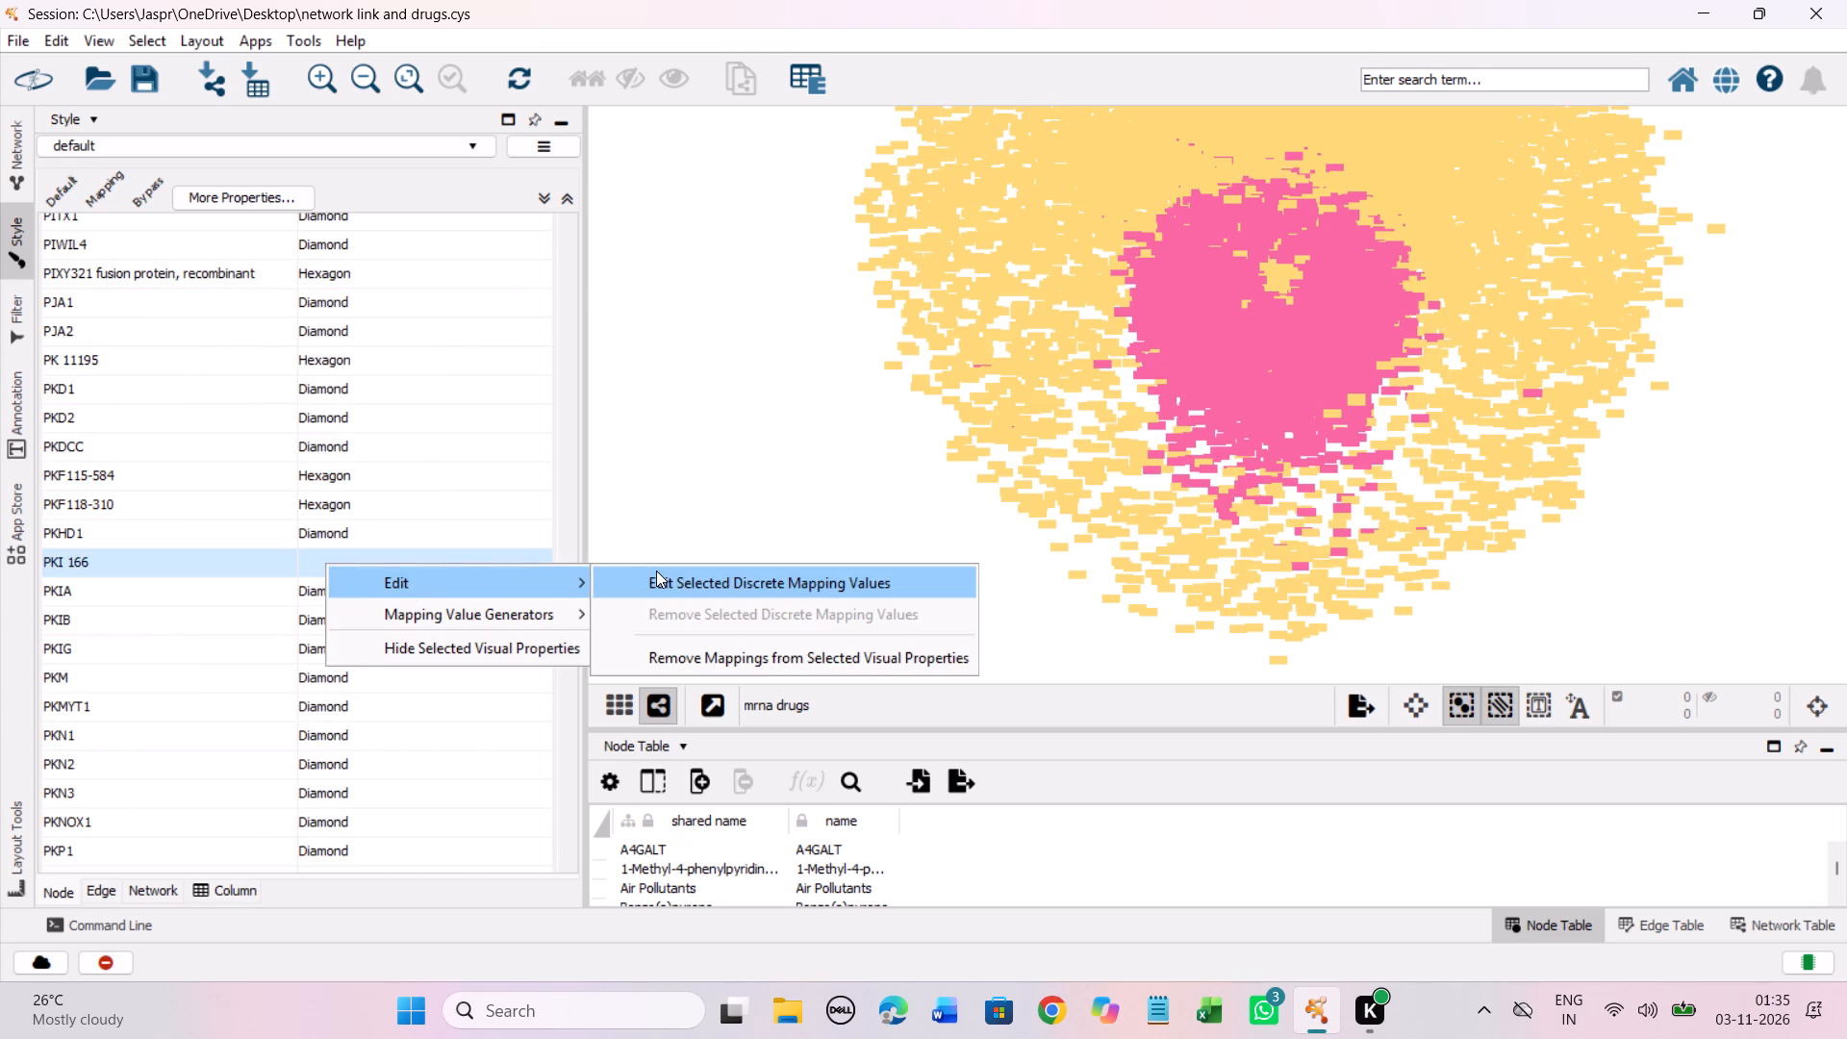
{"action": "left_click", "coordinate": [656, 570]}
{"action": "left_click", "coordinate": [272, 477]}
{"action": "left_click", "coordinate": [447, 721]}
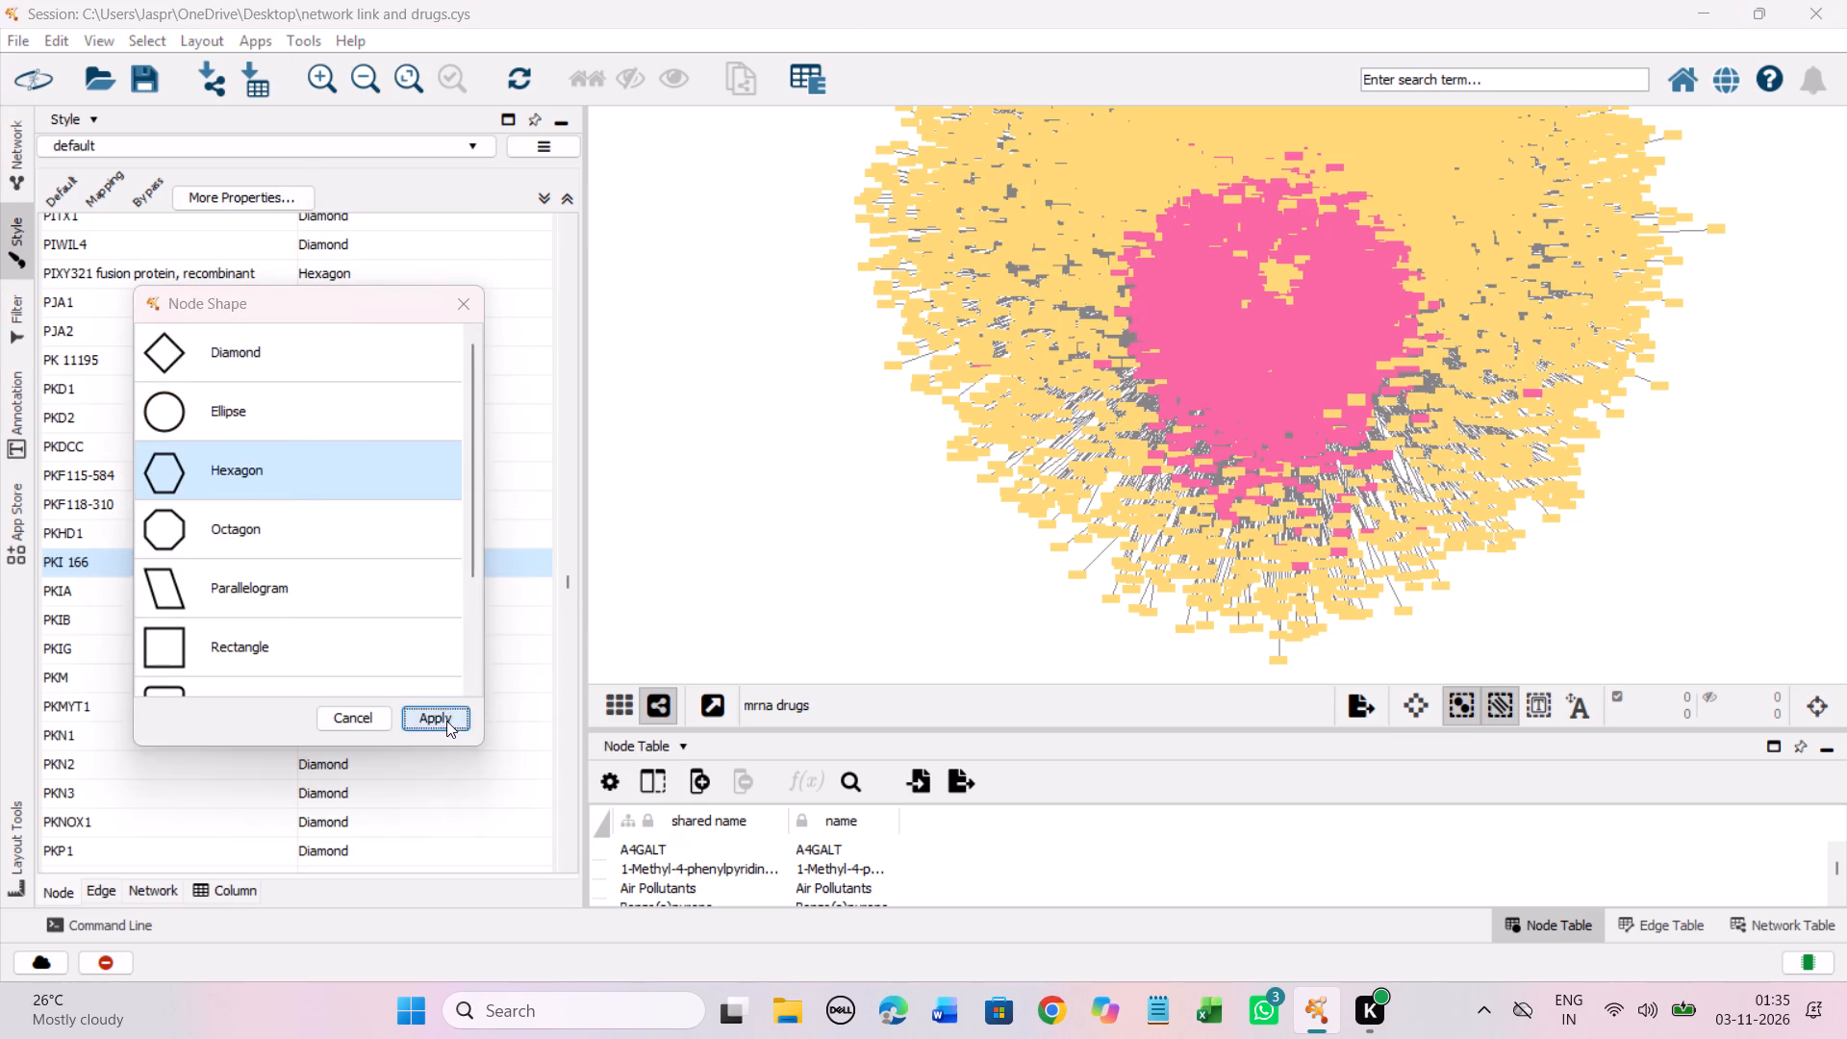
Set the discrete node shape mapping for the unmapped entry PLX 4720 to Hexagon.
{"action": "scroll", "coordinate": [383, 512], "scroll_direction": "down", "scroll_amount": 6}
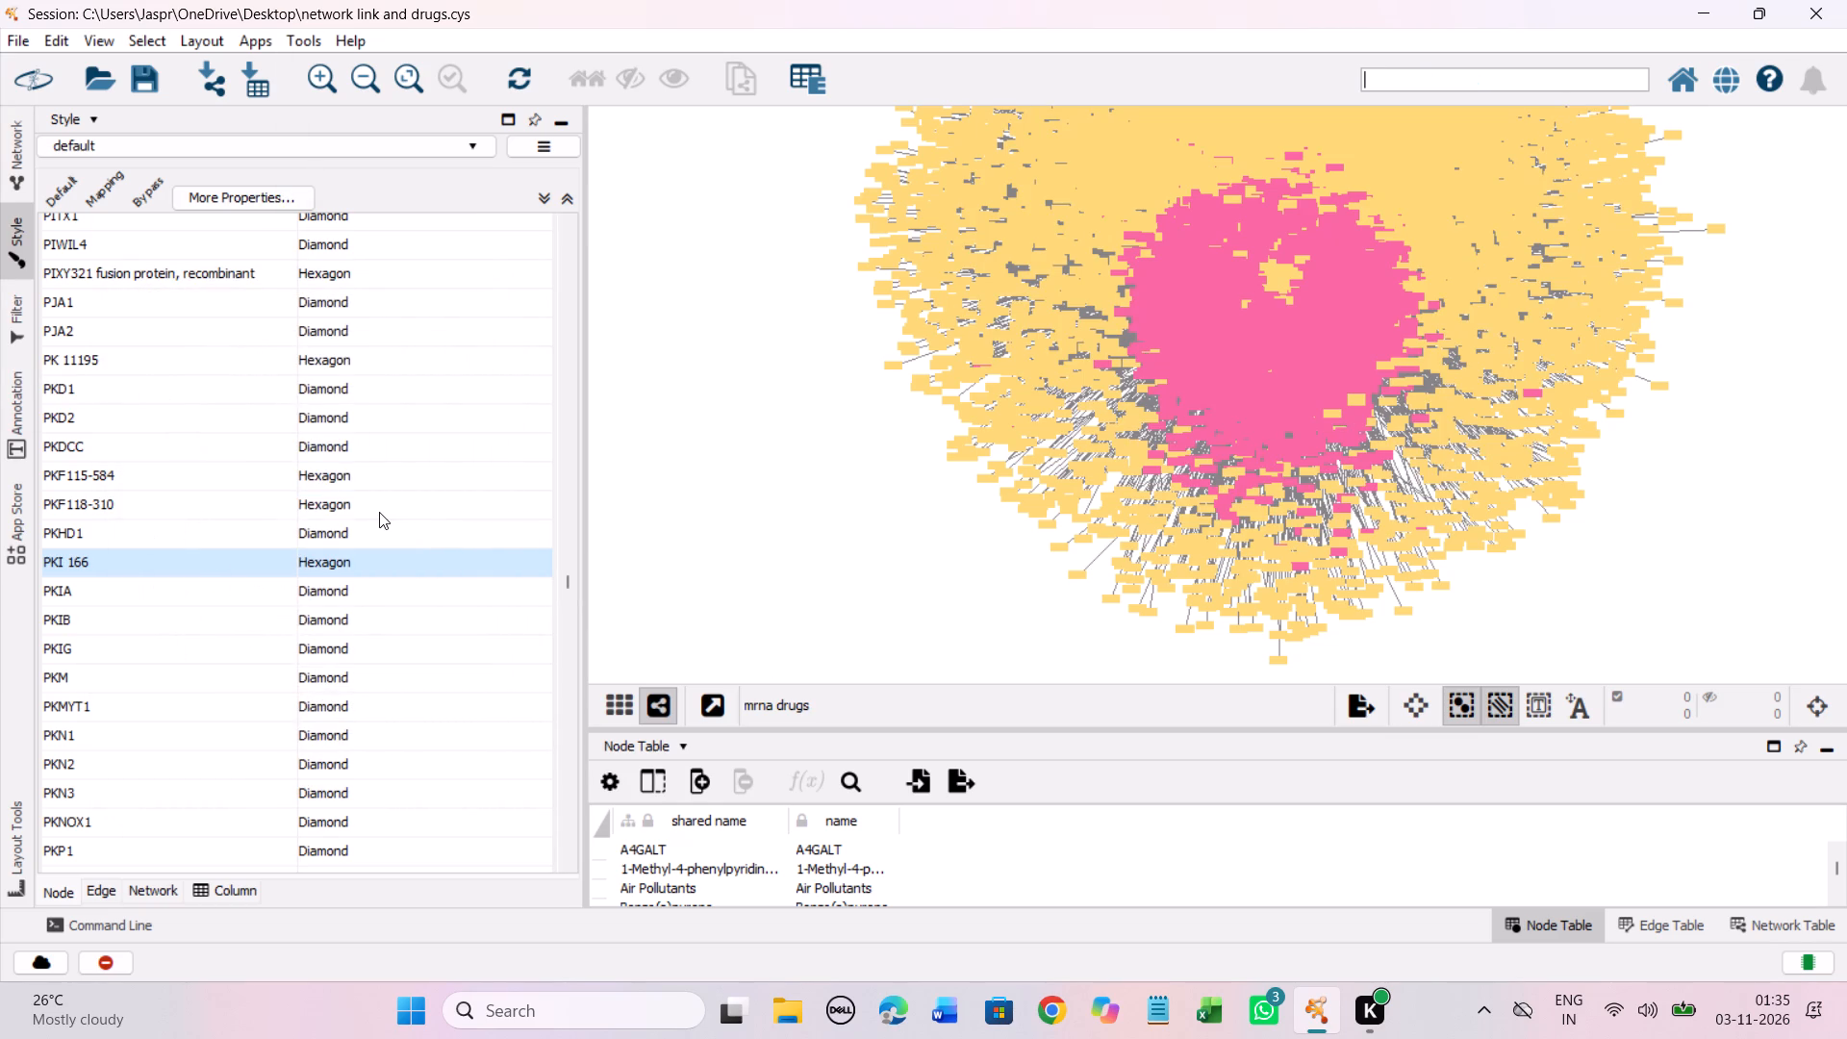
{"action": "scroll", "coordinate": [379, 512], "scroll_direction": "down", "scroll_amount": 20}
{"action": "scroll", "coordinate": [379, 512], "scroll_direction": "down", "scroll_amount": 5}
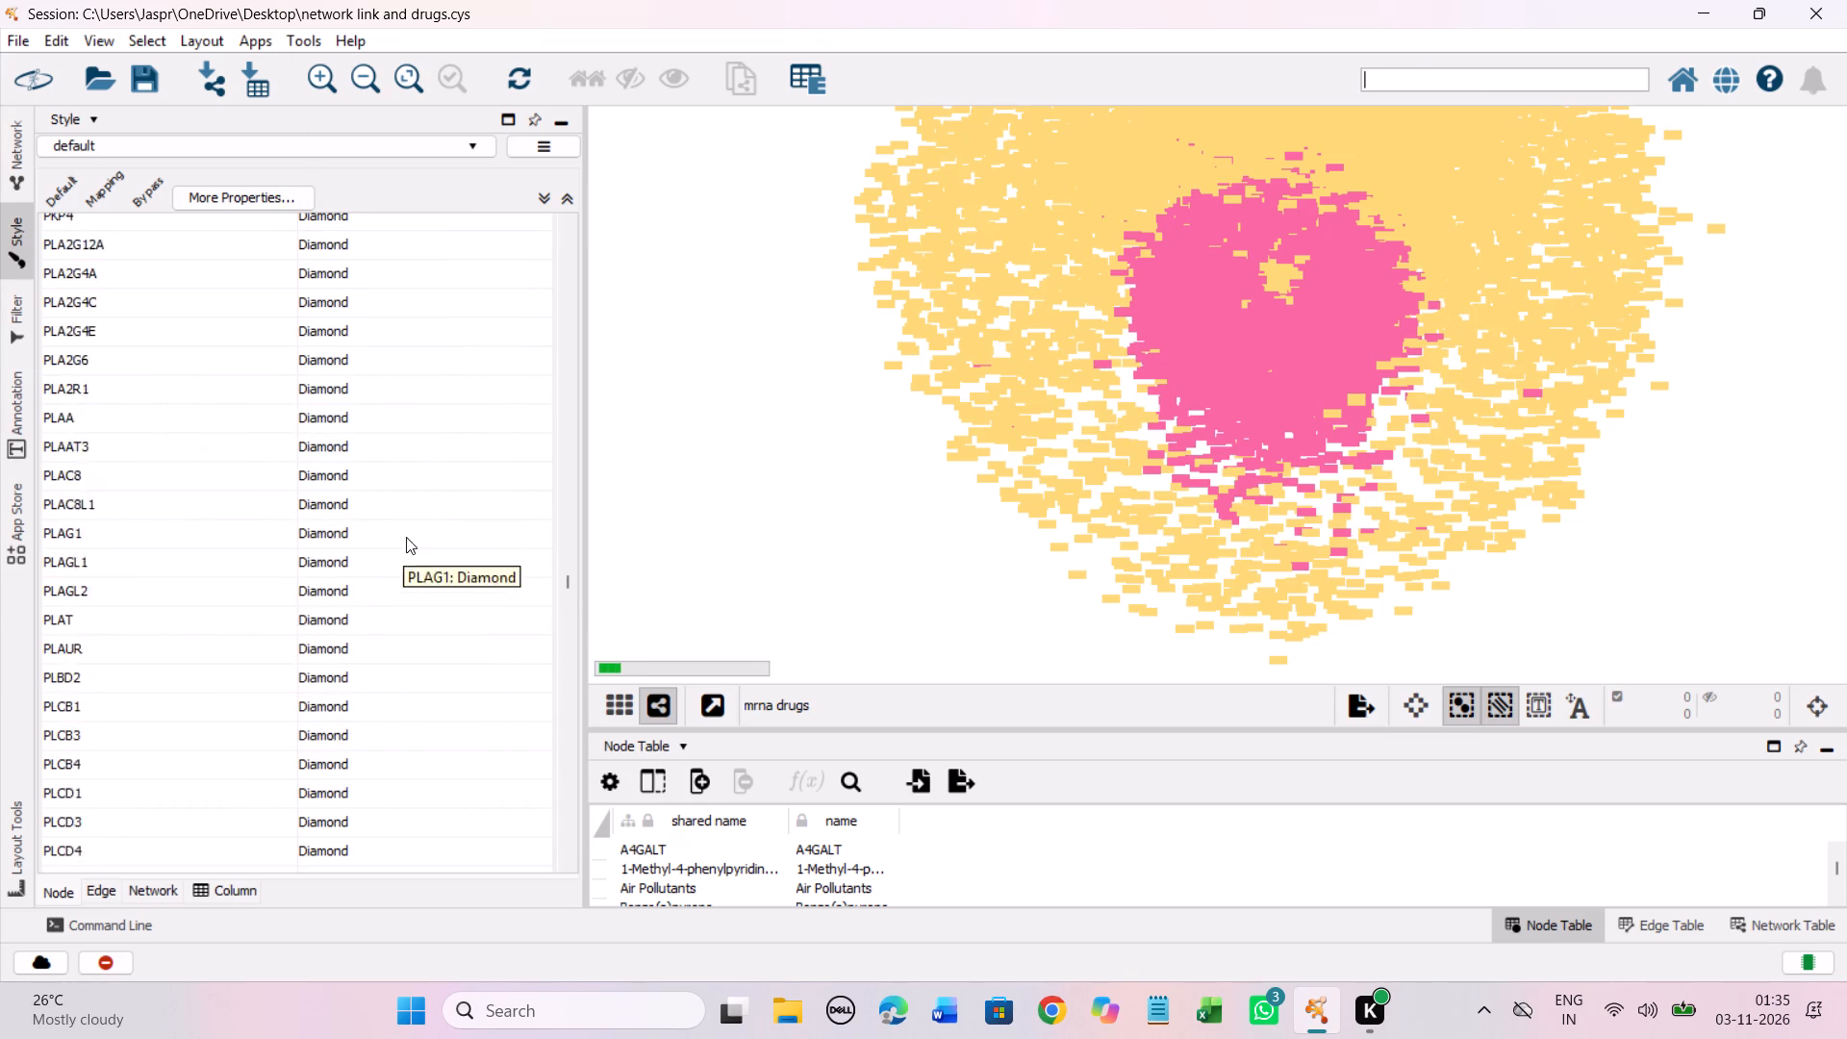
{"action": "scroll", "coordinate": [406, 537], "scroll_direction": "down", "scroll_amount": 20}
{"action": "scroll", "coordinate": [406, 537], "scroll_direction": "down", "scroll_amount": 20}
{"action": "scroll", "coordinate": [406, 537], "scroll_direction": "down", "scroll_amount": 15}
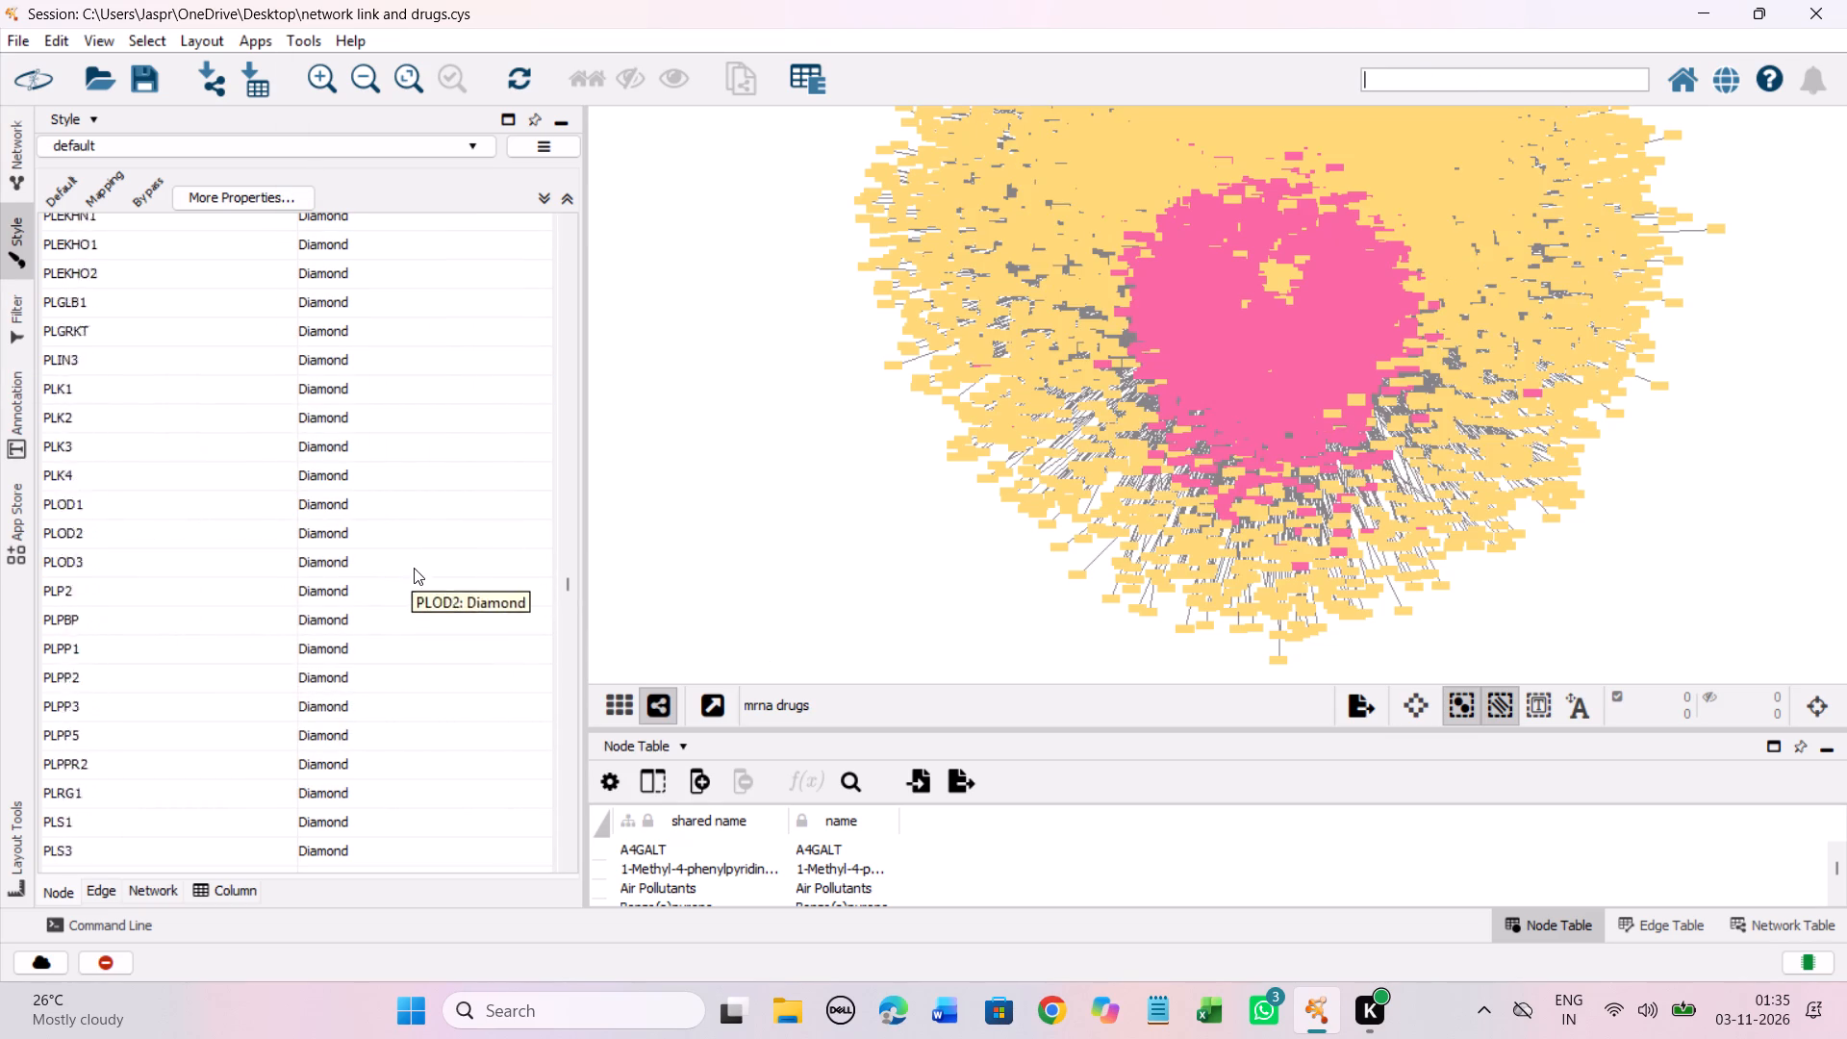
{"action": "scroll", "coordinate": [414, 568], "scroll_direction": "down", "scroll_amount": 14}
{"action": "left_click", "coordinate": [397, 476]}
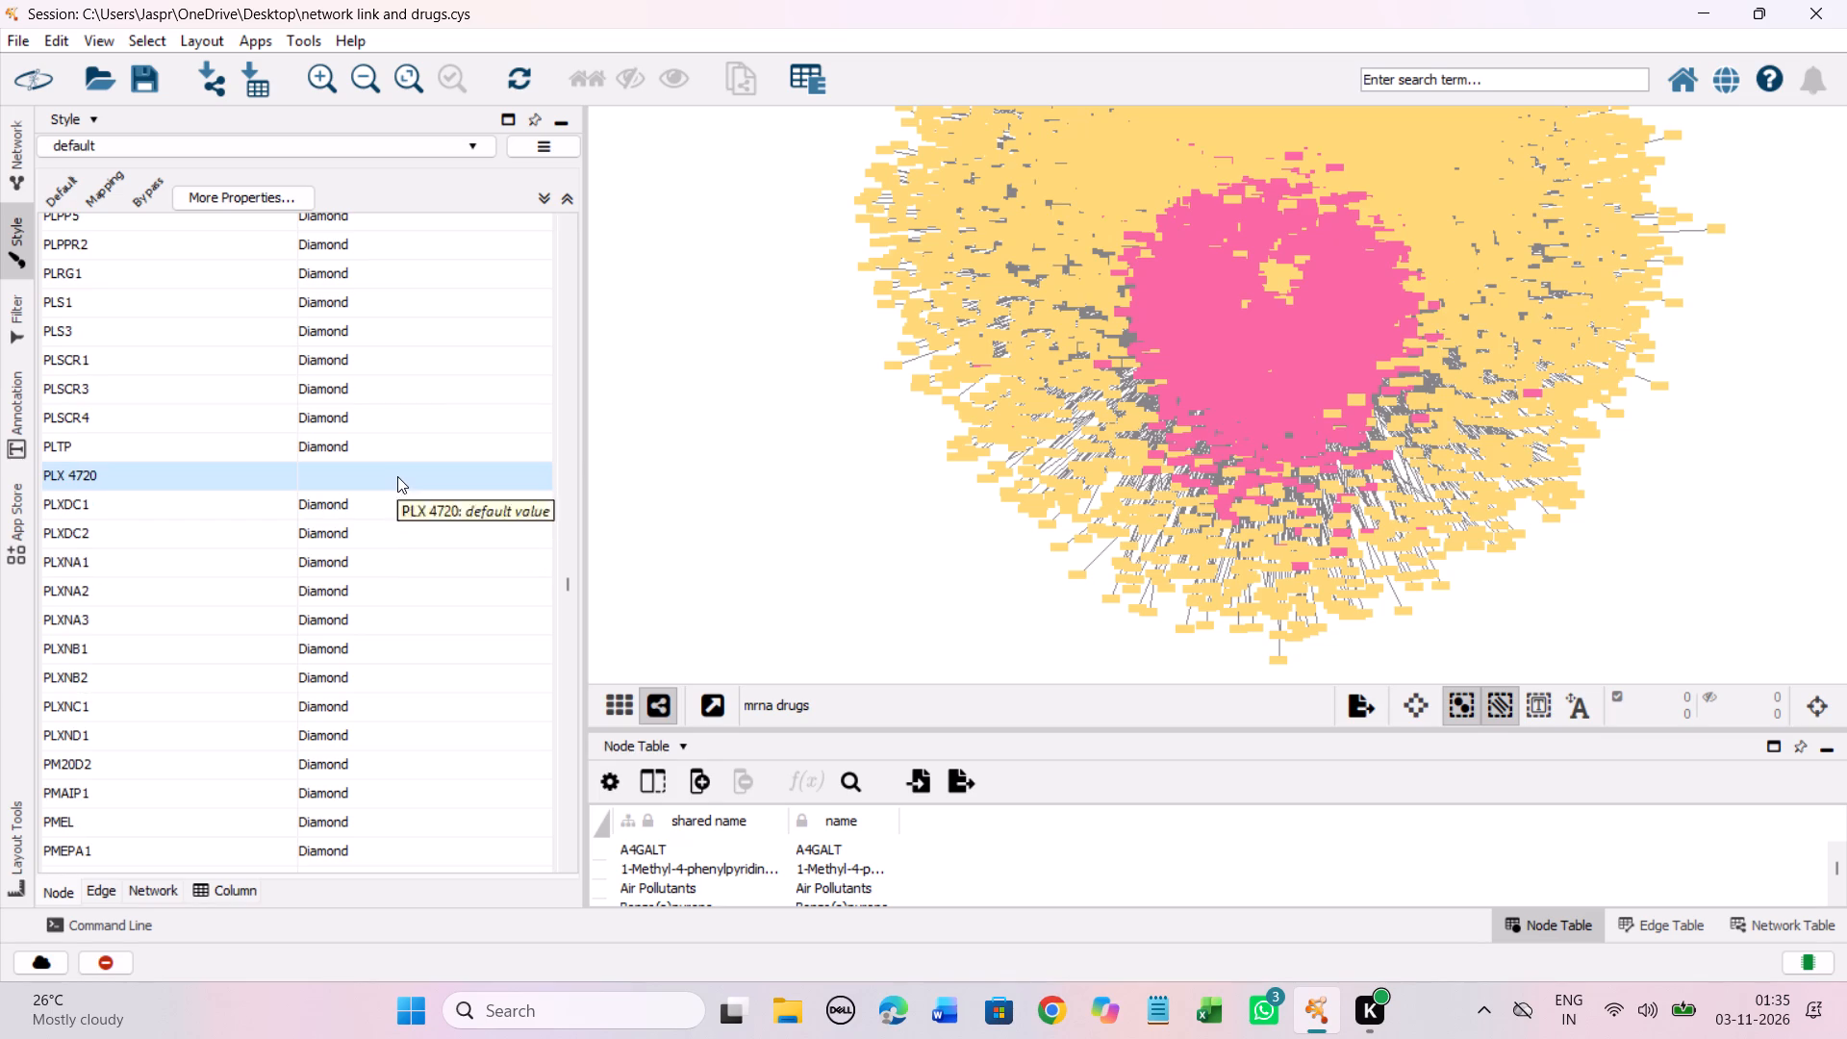
{"action": "right_click", "coordinate": [397, 476]}
{"action": "left_click", "coordinate": [484, 493]}
{"action": "left_click", "coordinate": [760, 493]}
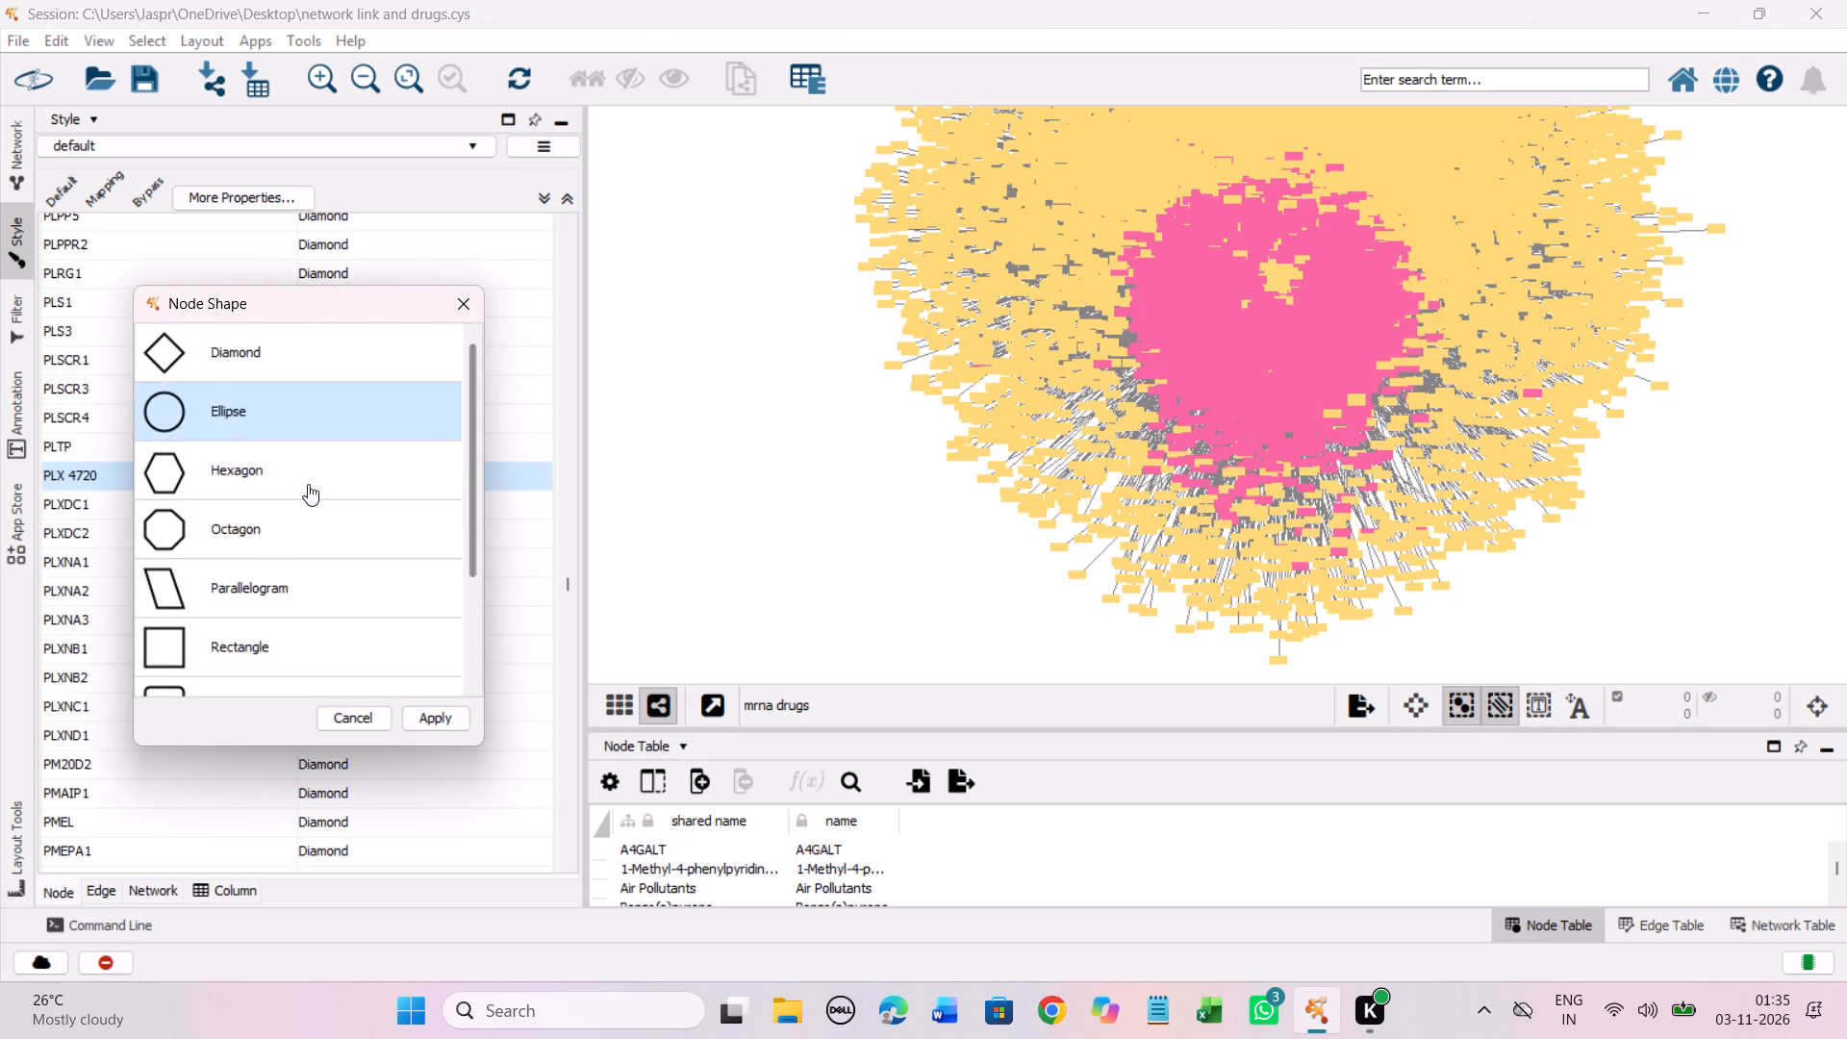
{"action": "left_click", "coordinate": [304, 465]}
{"action": "left_click", "coordinate": [417, 710]}
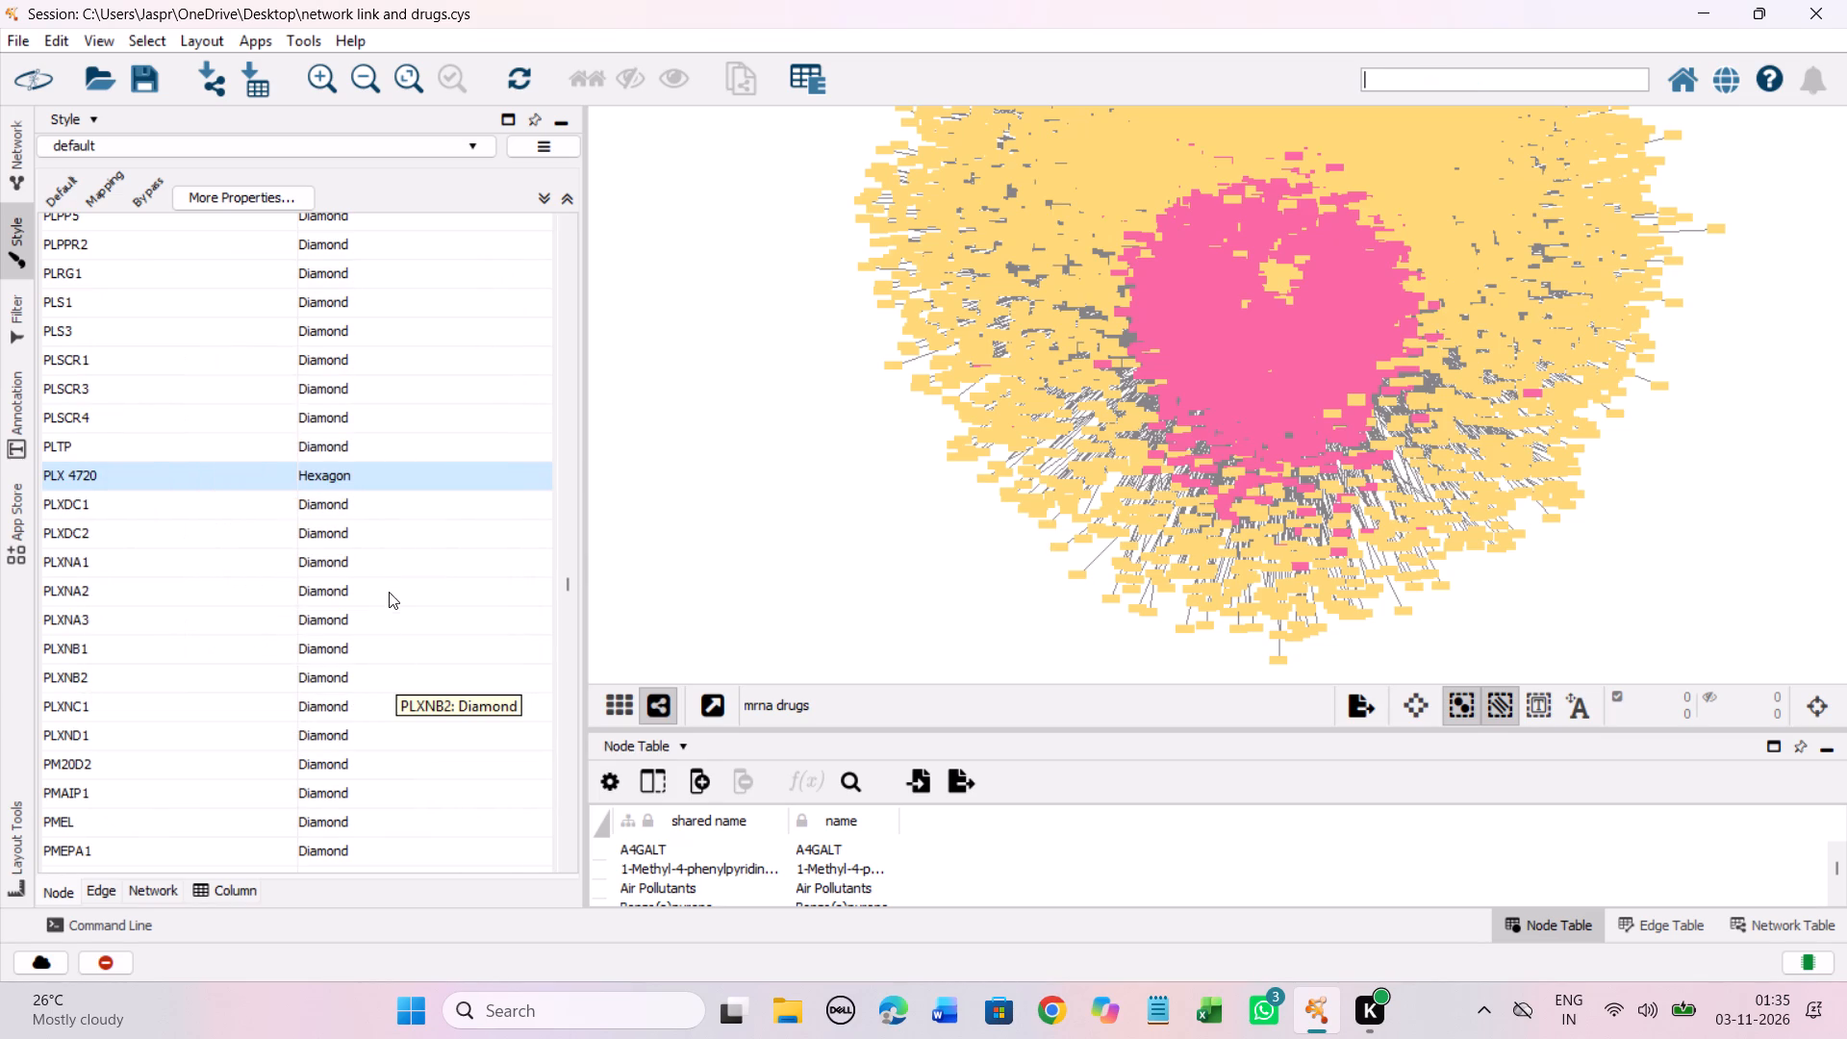
Set the discrete node shape mapping for the unmapped entry PNU-282987 to Hexagon.
{"action": "scroll", "coordinate": [392, 570], "scroll_direction": "down", "scroll_amount": 19}
{"action": "scroll", "coordinate": [399, 538], "scroll_direction": "down", "scroll_amount": 5}
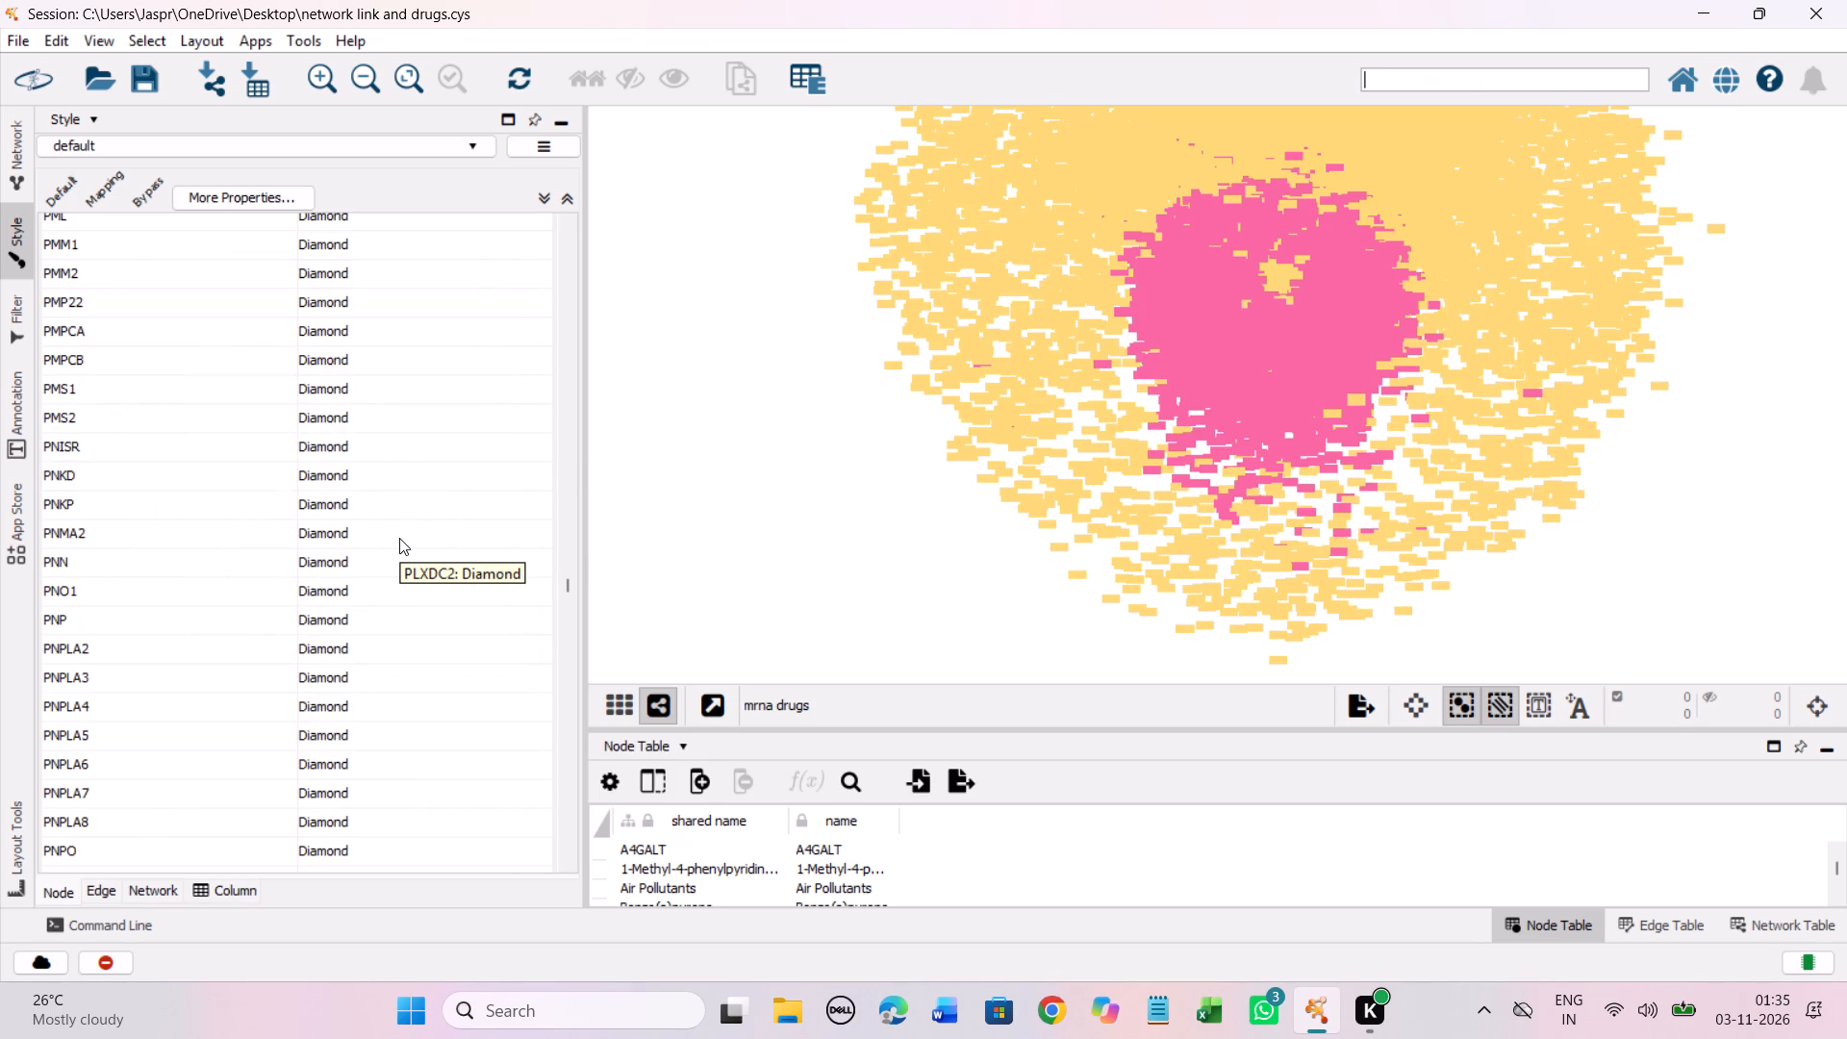
{"action": "scroll", "coordinate": [399, 538], "scroll_direction": "up", "scroll_amount": 20}
{"action": "scroll", "coordinate": [399, 538], "scroll_direction": "up", "scroll_amount": 2}
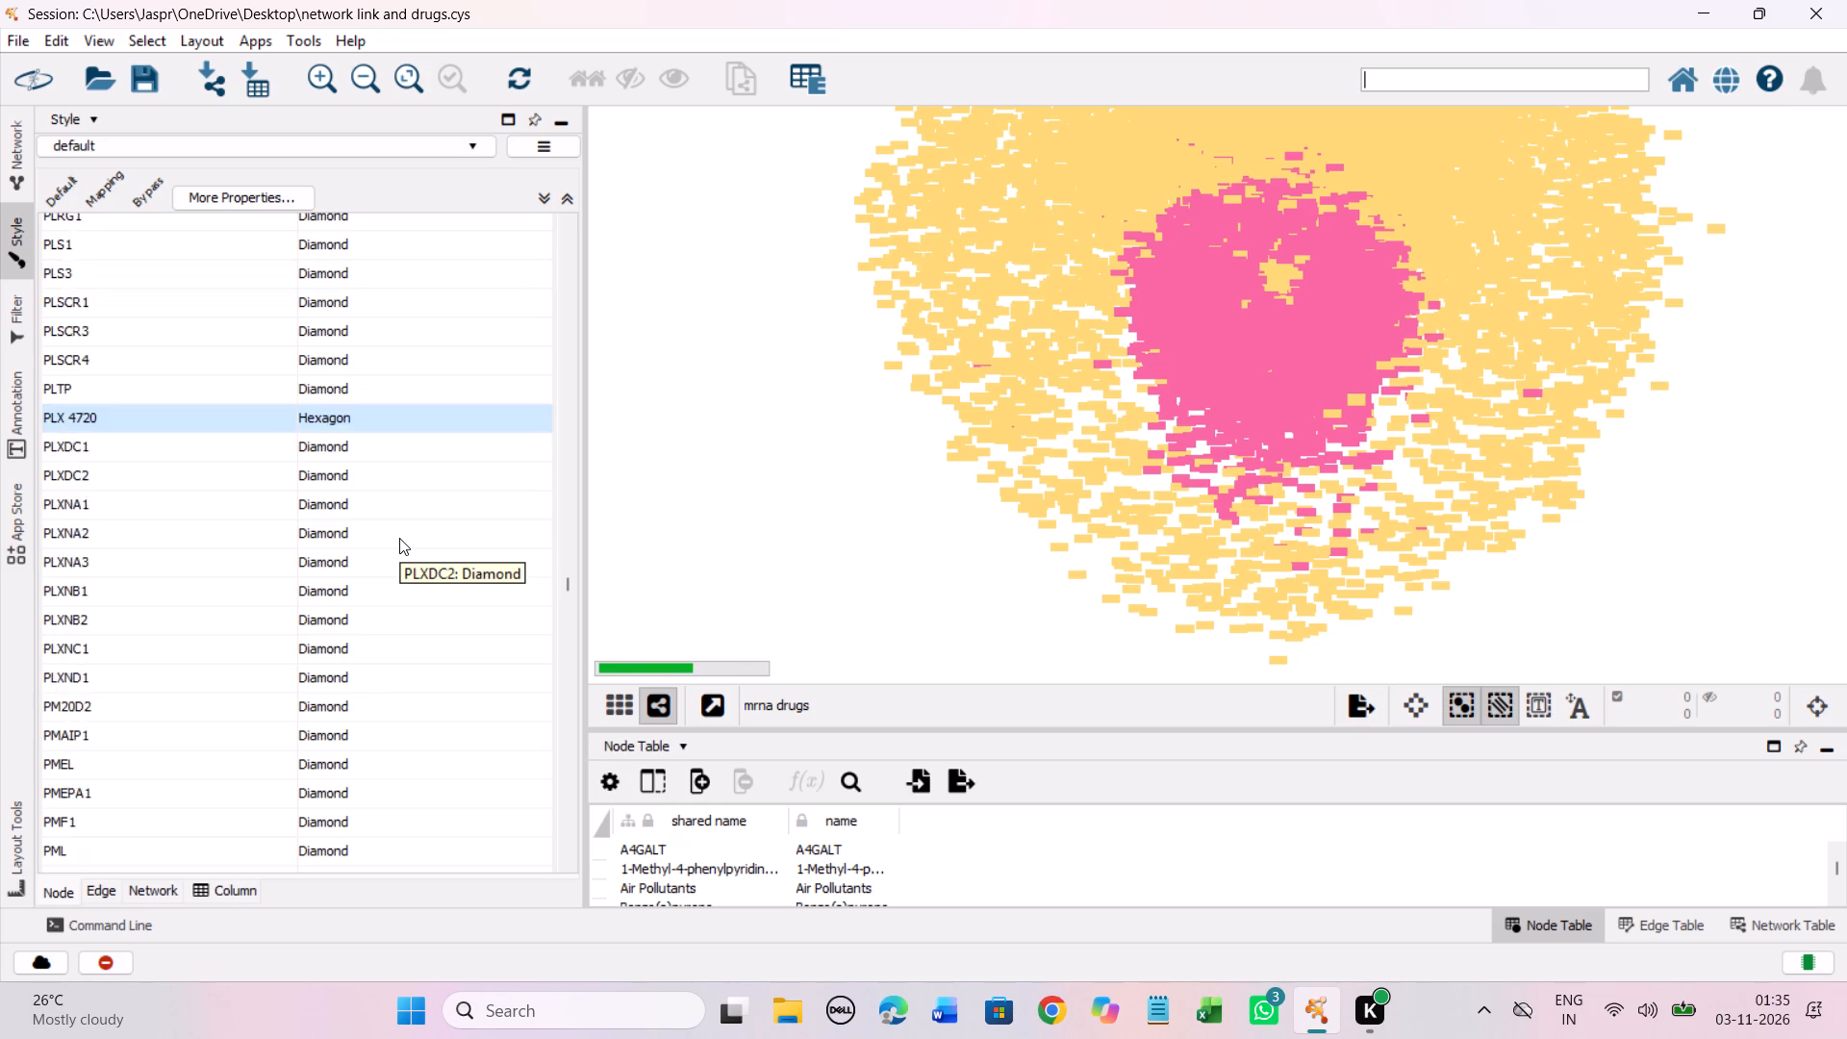
{"action": "scroll", "coordinate": [417, 606], "scroll_direction": "down", "scroll_amount": 20}
{"action": "scroll", "coordinate": [417, 606], "scroll_direction": "down", "scroll_amount": 20}
{"action": "scroll", "coordinate": [417, 606], "scroll_direction": "down", "scroll_amount": 1}
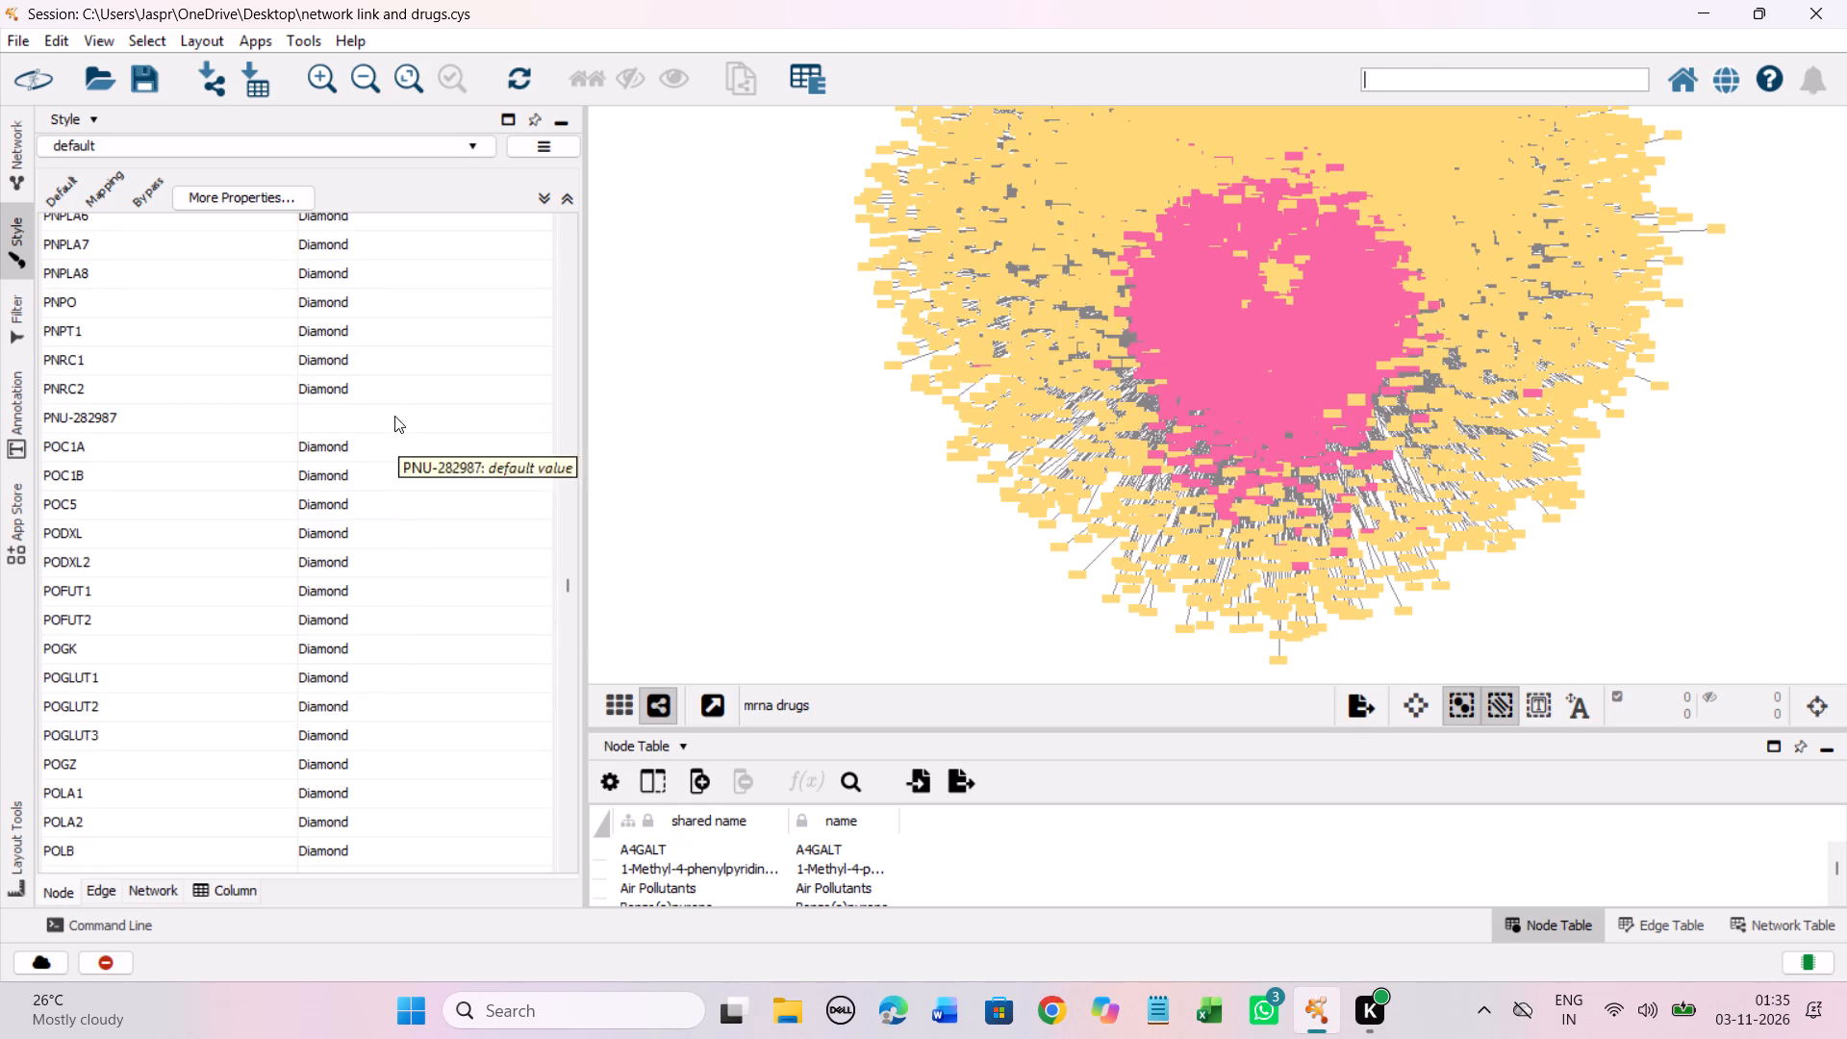
{"action": "left_click", "coordinate": [362, 418]}
{"action": "right_click", "coordinate": [362, 418]}
{"action": "left_click", "coordinate": [489, 432]}
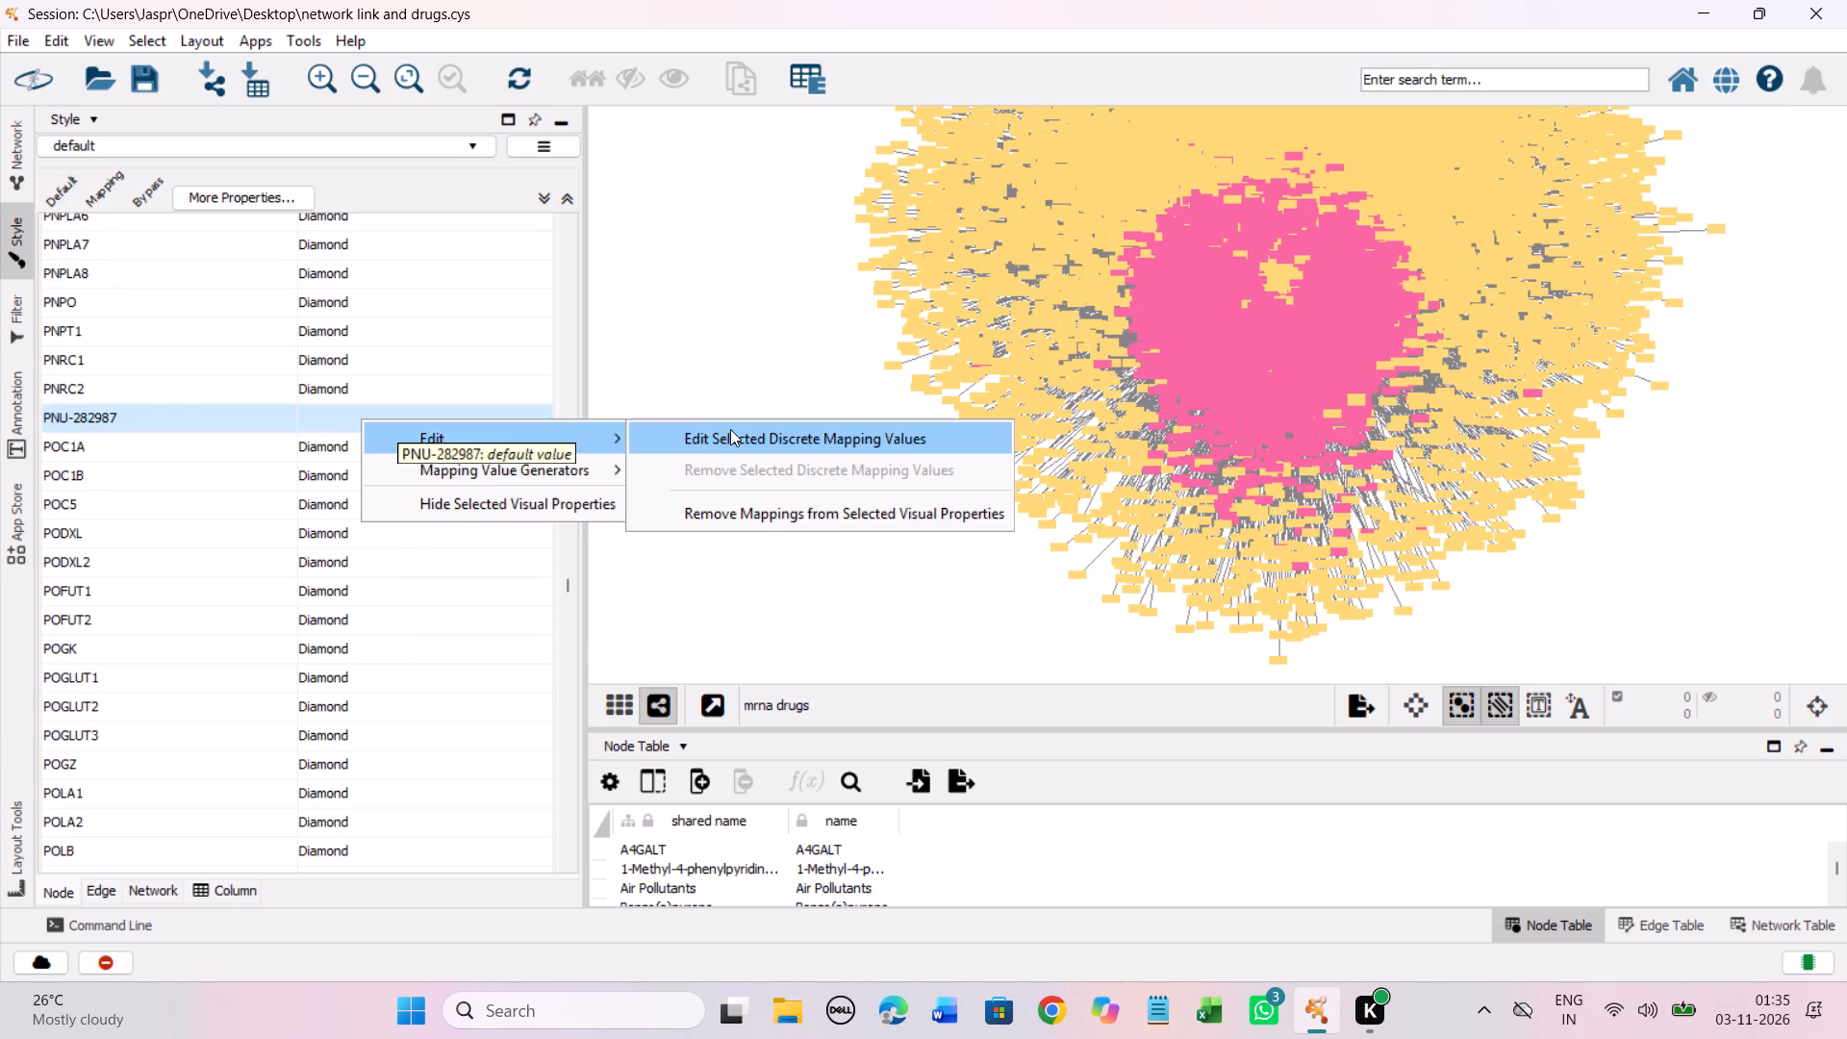
{"action": "left_click", "coordinate": [730, 429]}
{"action": "left_click", "coordinate": [233, 478]}
{"action": "left_click", "coordinate": [443, 709]}
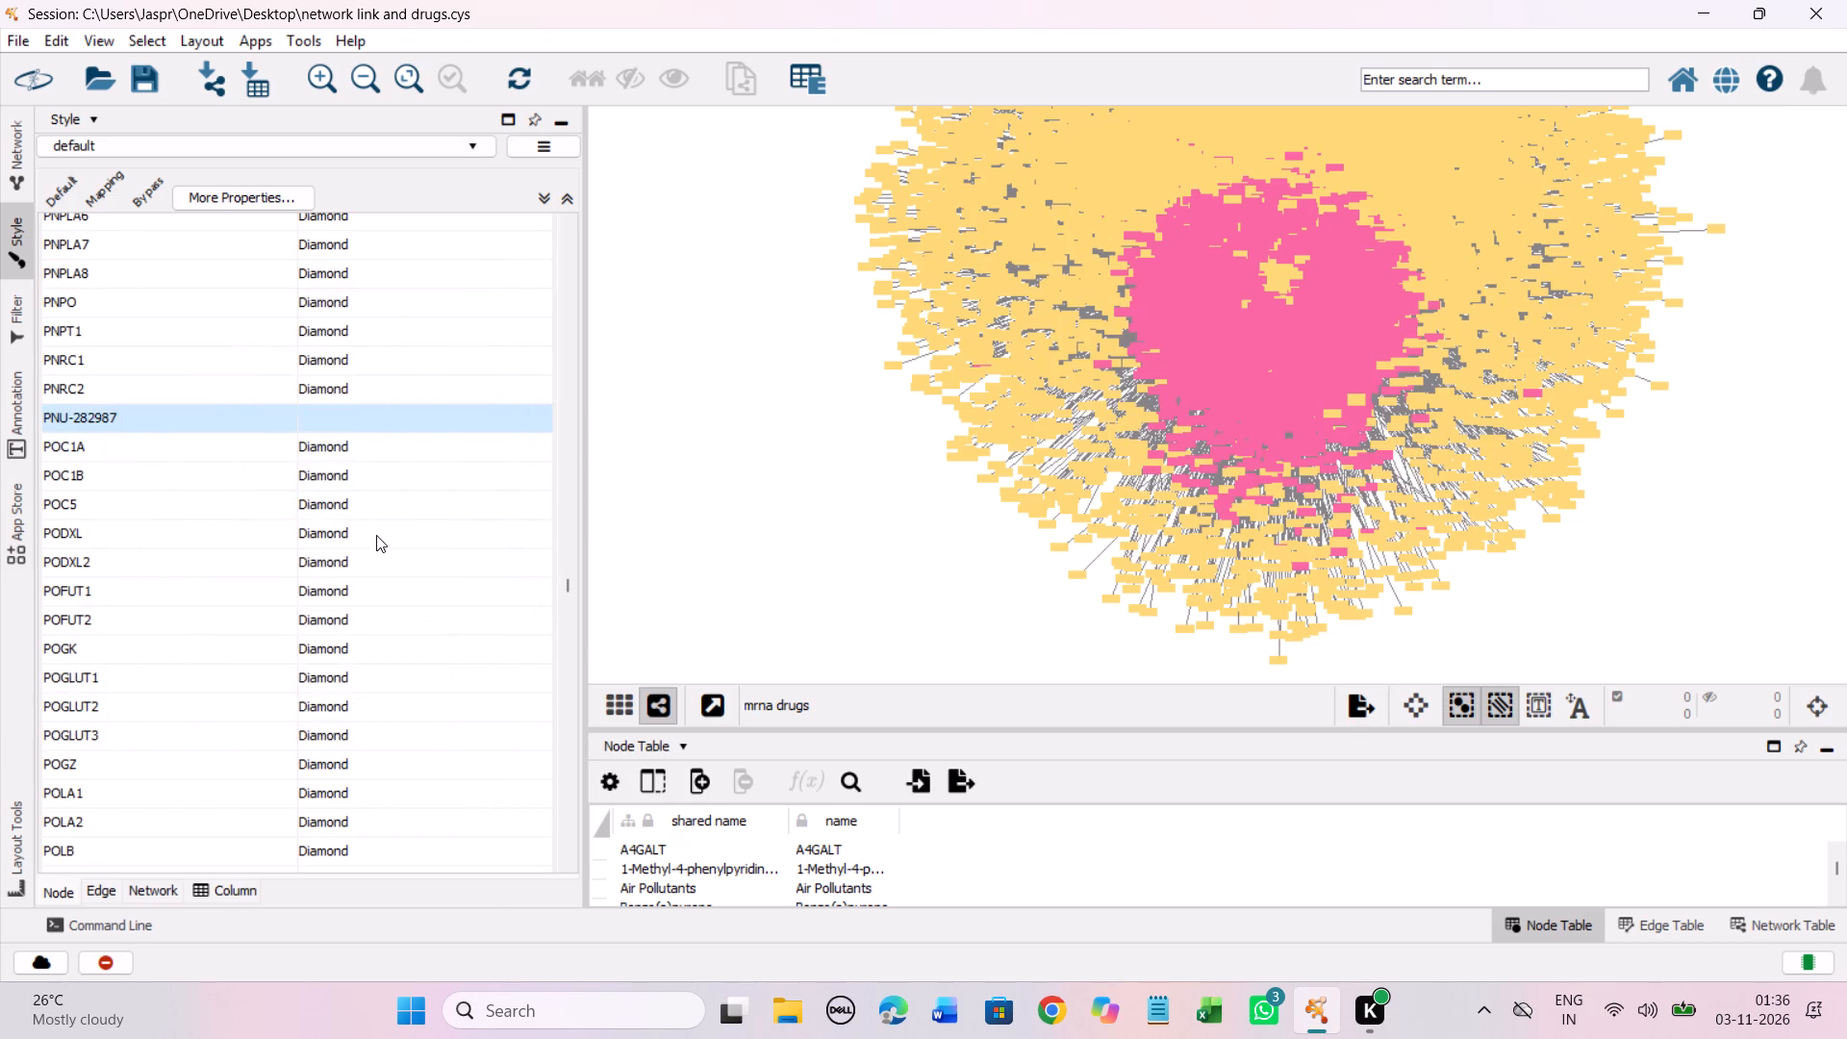
Set the discrete node shape mapping for the unmapped entry PP242 to Hexagon.
{"action": "scroll", "coordinate": [375, 528], "scroll_direction": "down", "scroll_amount": 12}
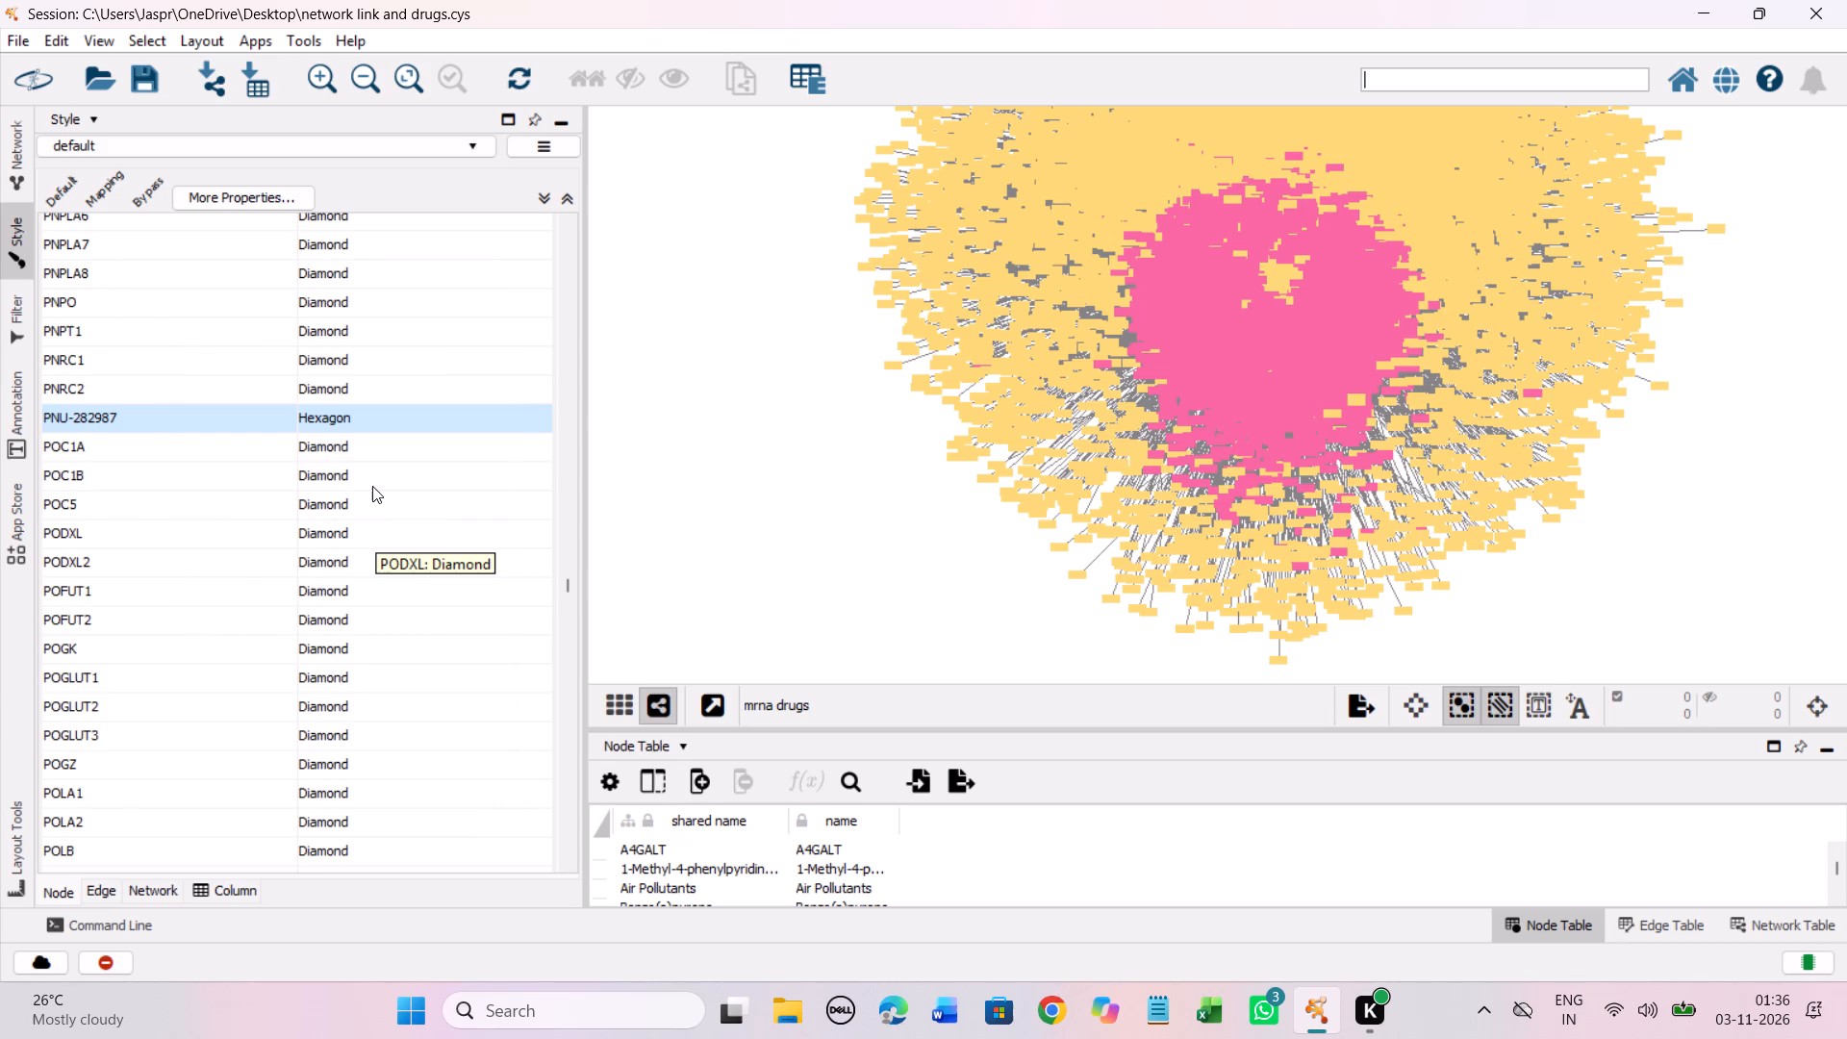
{"action": "scroll", "coordinate": [372, 486], "scroll_direction": "down", "scroll_amount": 5}
{"action": "scroll", "coordinate": [372, 486], "scroll_direction": "down", "scroll_amount": 20}
{"action": "scroll", "coordinate": [372, 486], "scroll_direction": "down", "scroll_amount": 3}
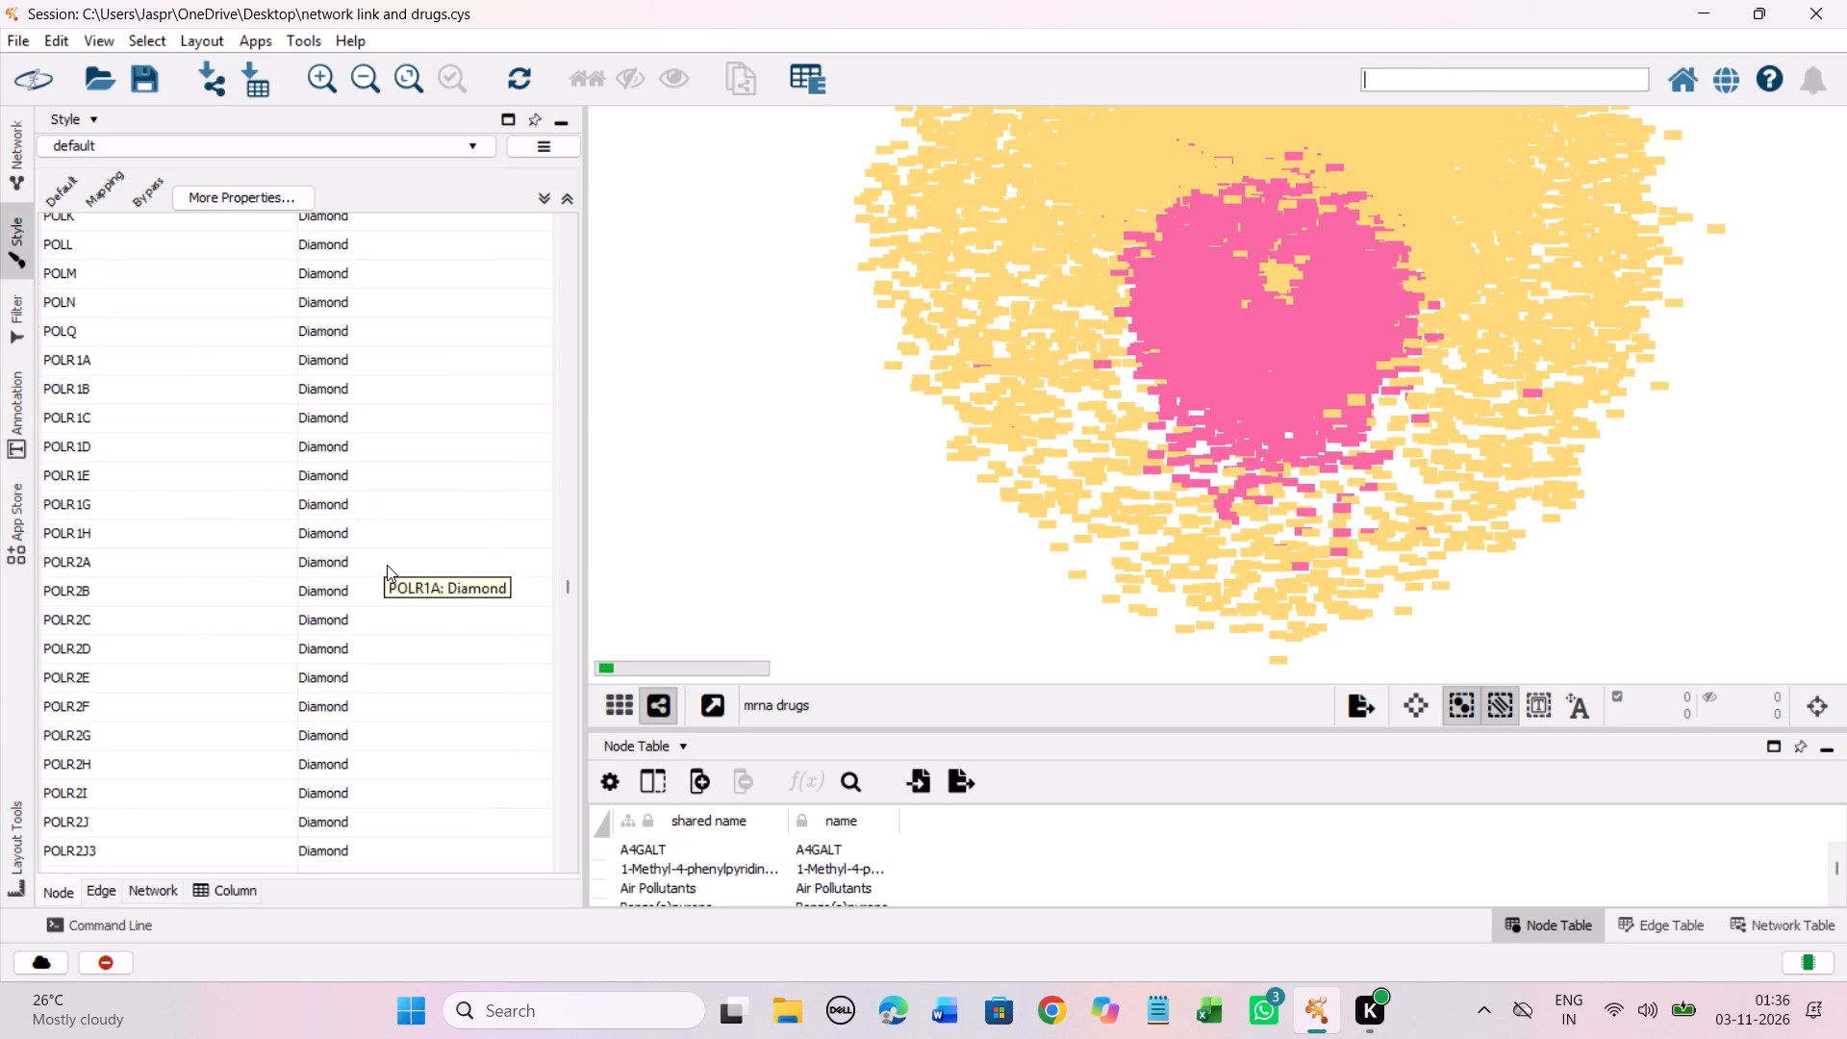
{"action": "scroll", "coordinate": [387, 565], "scroll_direction": "down", "scroll_amount": 20}
{"action": "scroll", "coordinate": [387, 565], "scroll_direction": "down", "scroll_amount": 20}
{"action": "scroll", "coordinate": [387, 565], "scroll_direction": "down", "scroll_amount": 5}
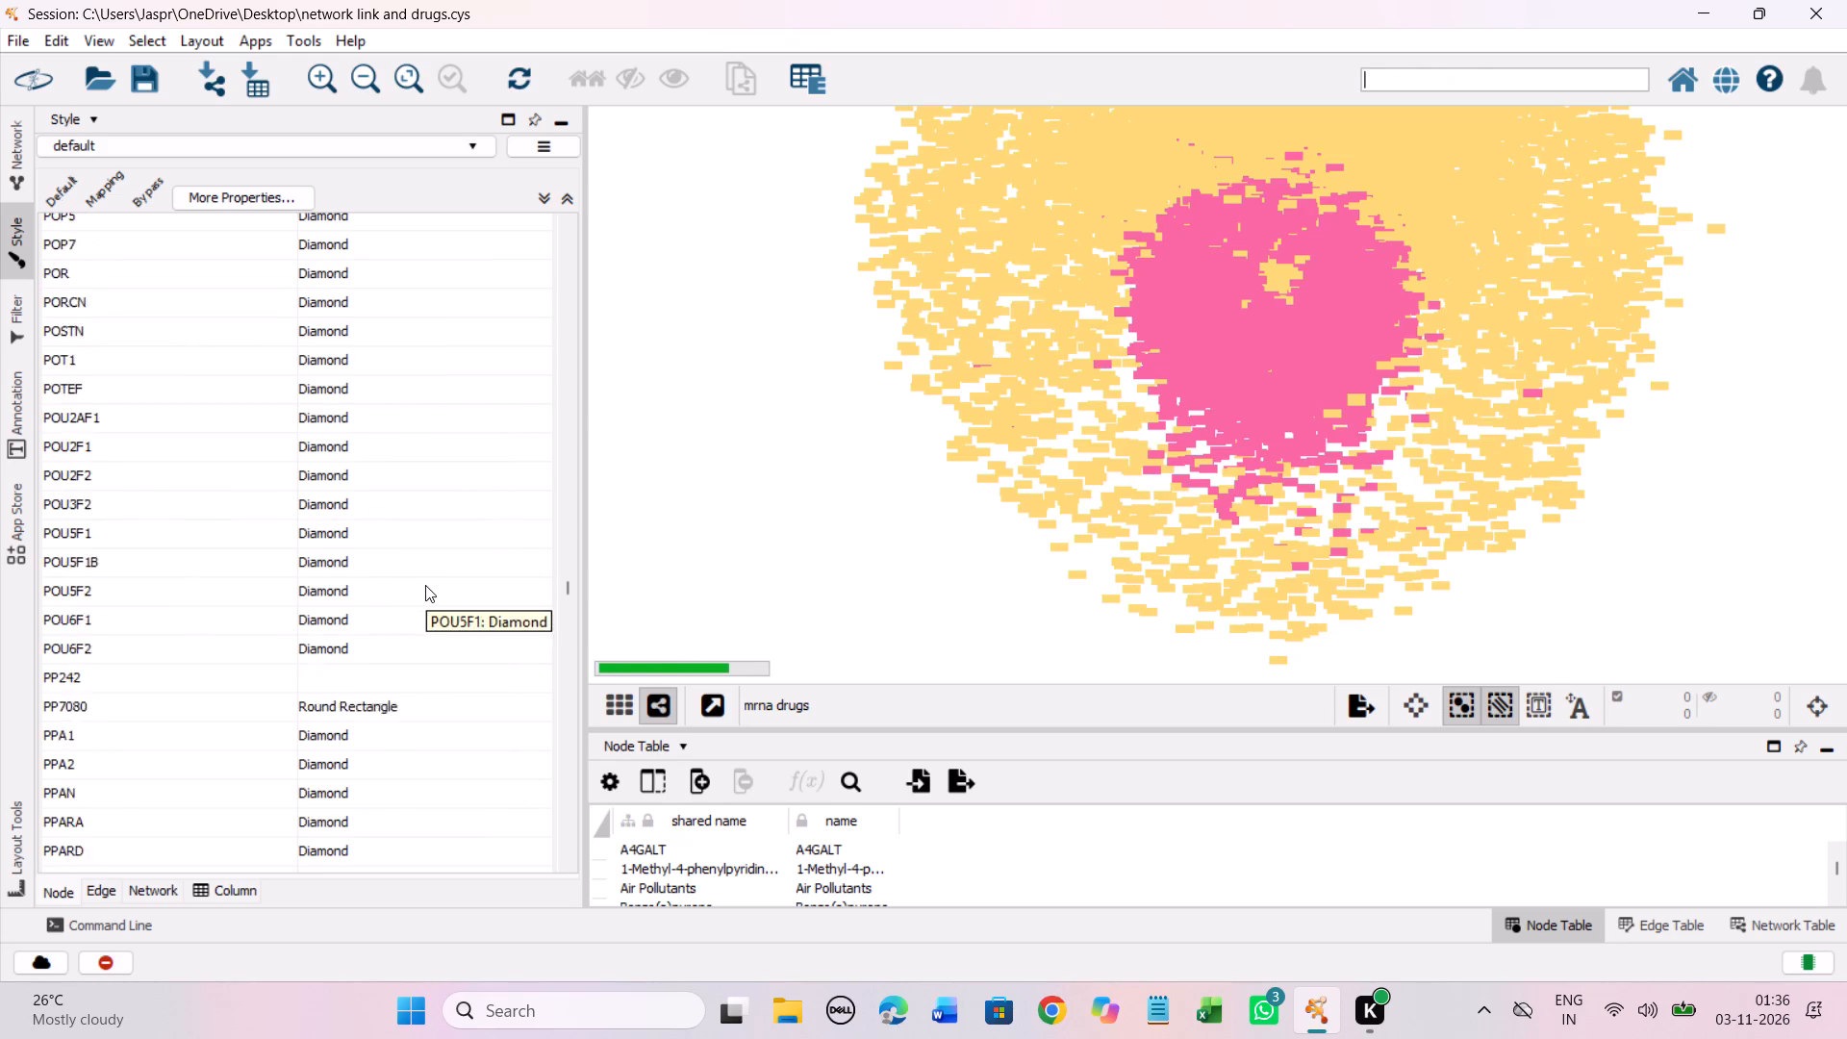
{"action": "scroll", "coordinate": [425, 579], "scroll_direction": "down", "scroll_amount": 6}
{"action": "left_click", "coordinate": [344, 418]}
{"action": "right_click", "coordinate": [344, 418]}
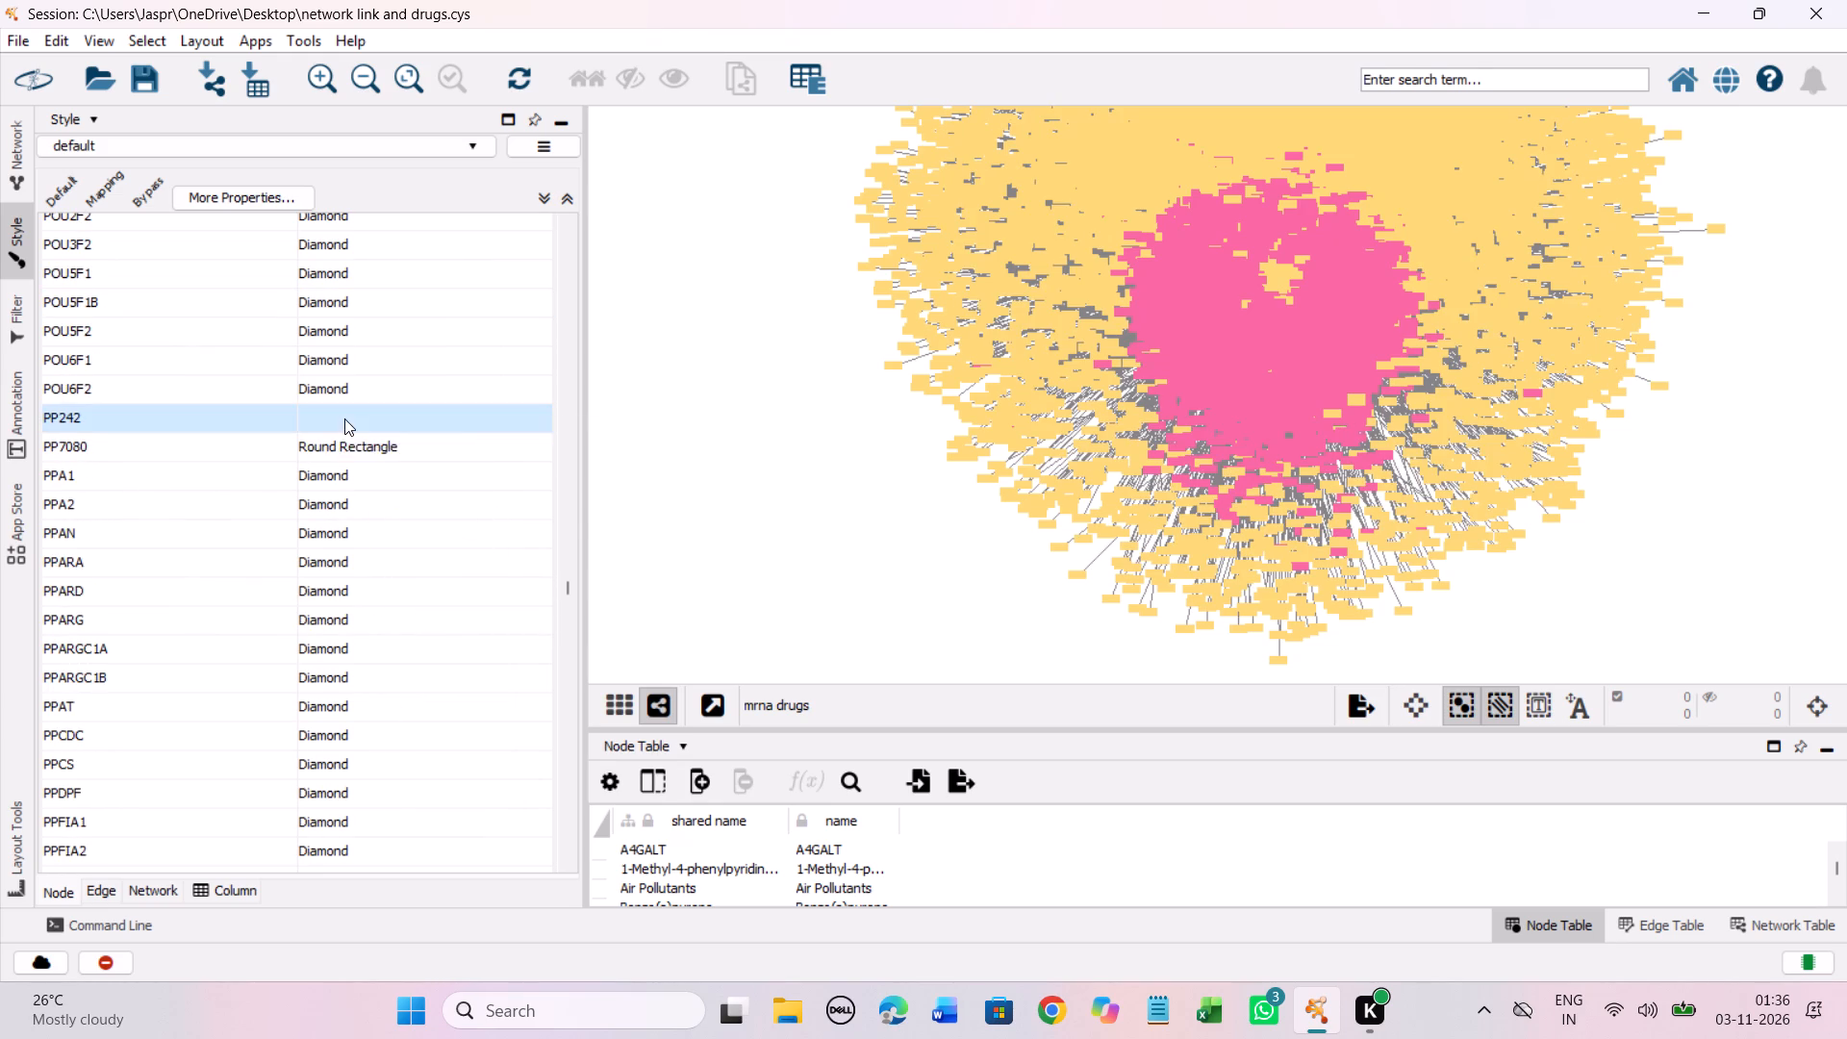
{"action": "left_click", "coordinate": [668, 439]}
{"action": "left_click", "coordinate": [257, 482]}
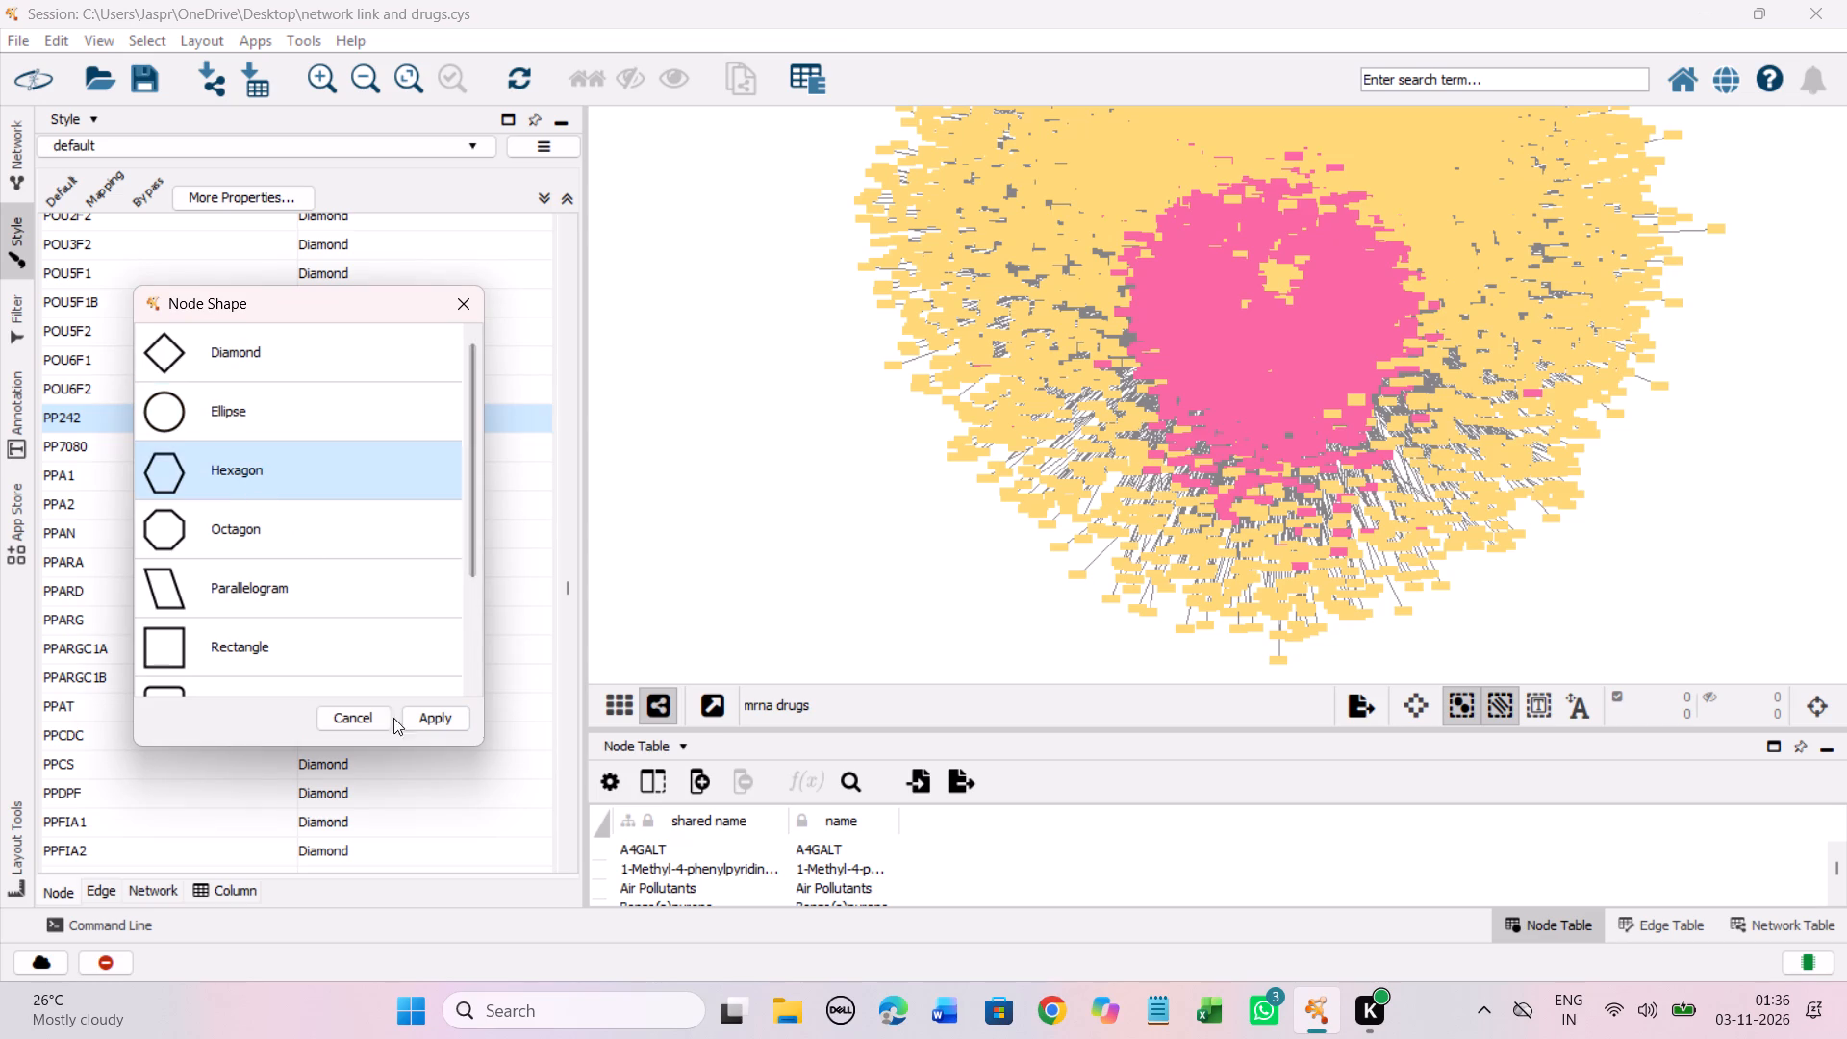
{"action": "left_click", "coordinate": [453, 711]}
Set the discrete node shape mapping for the unmapped entry PQ 401 to Hexagon.
{"action": "scroll", "coordinate": [390, 607], "scroll_direction": "down", "scroll_amount": 7}
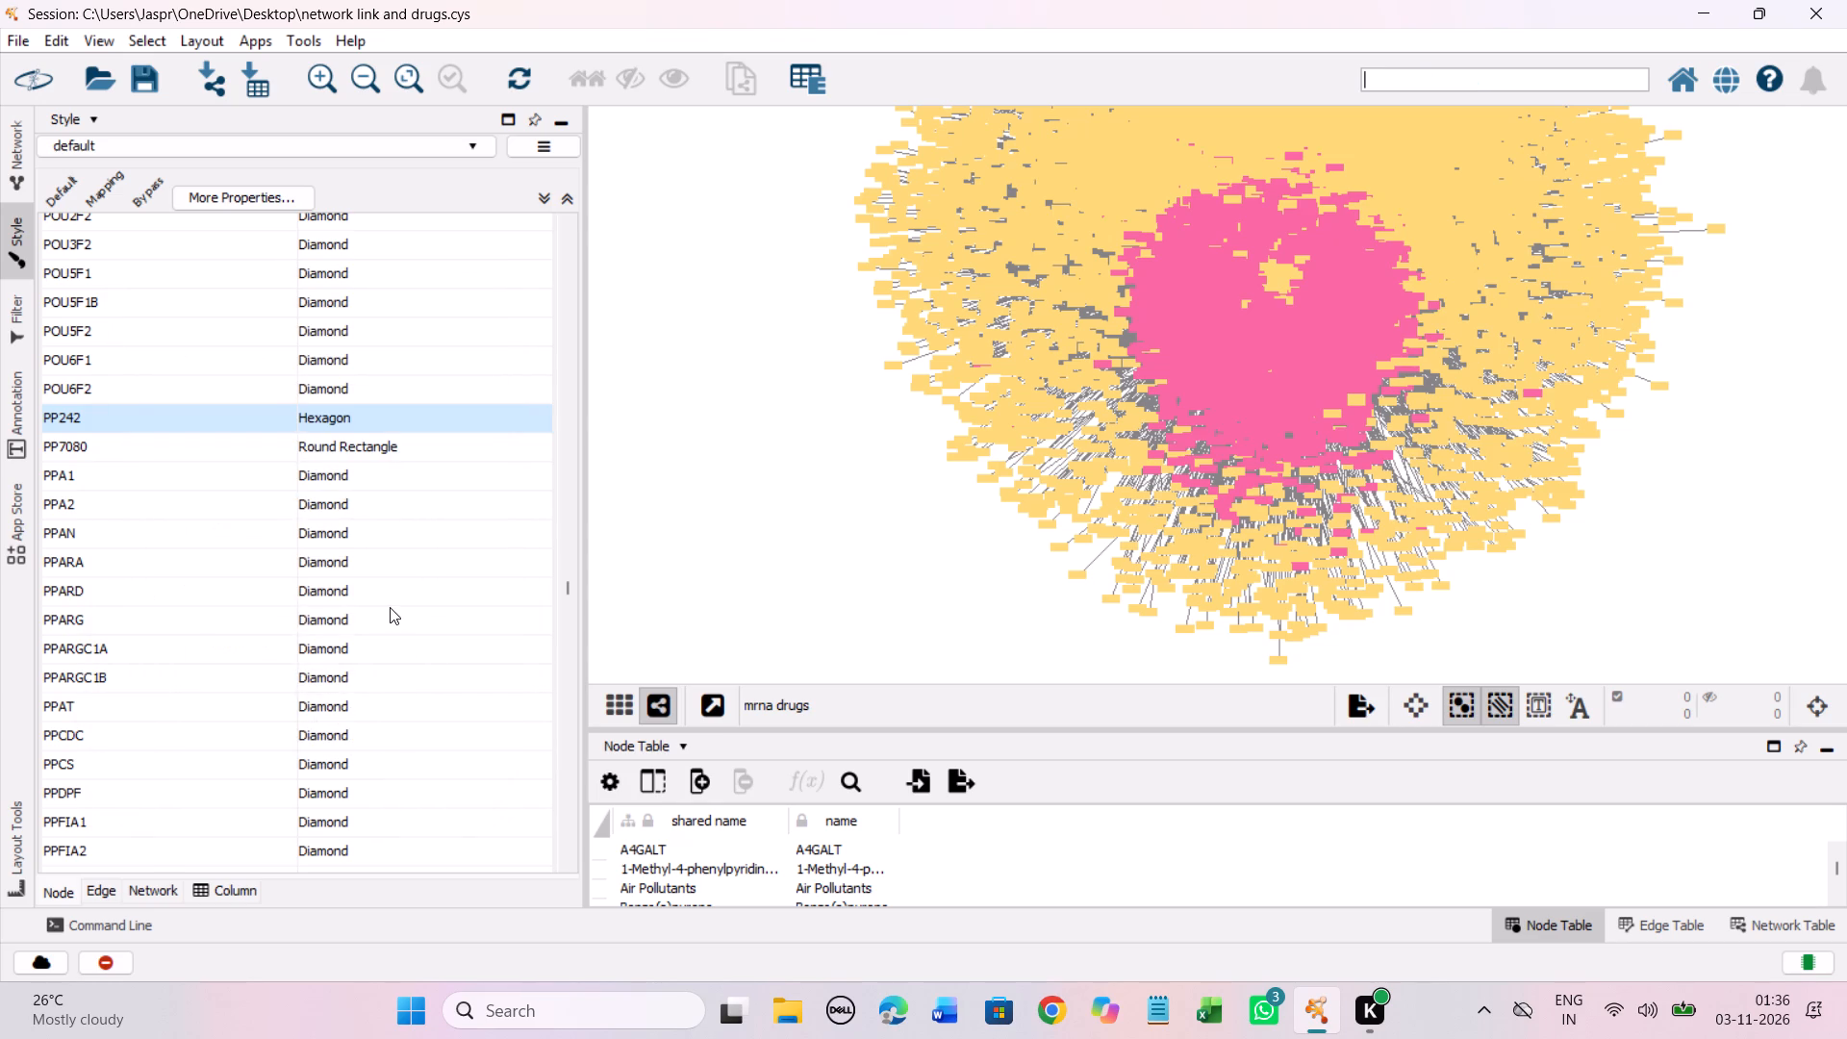
{"action": "scroll", "coordinate": [390, 607], "scroll_direction": "down", "scroll_amount": 15}
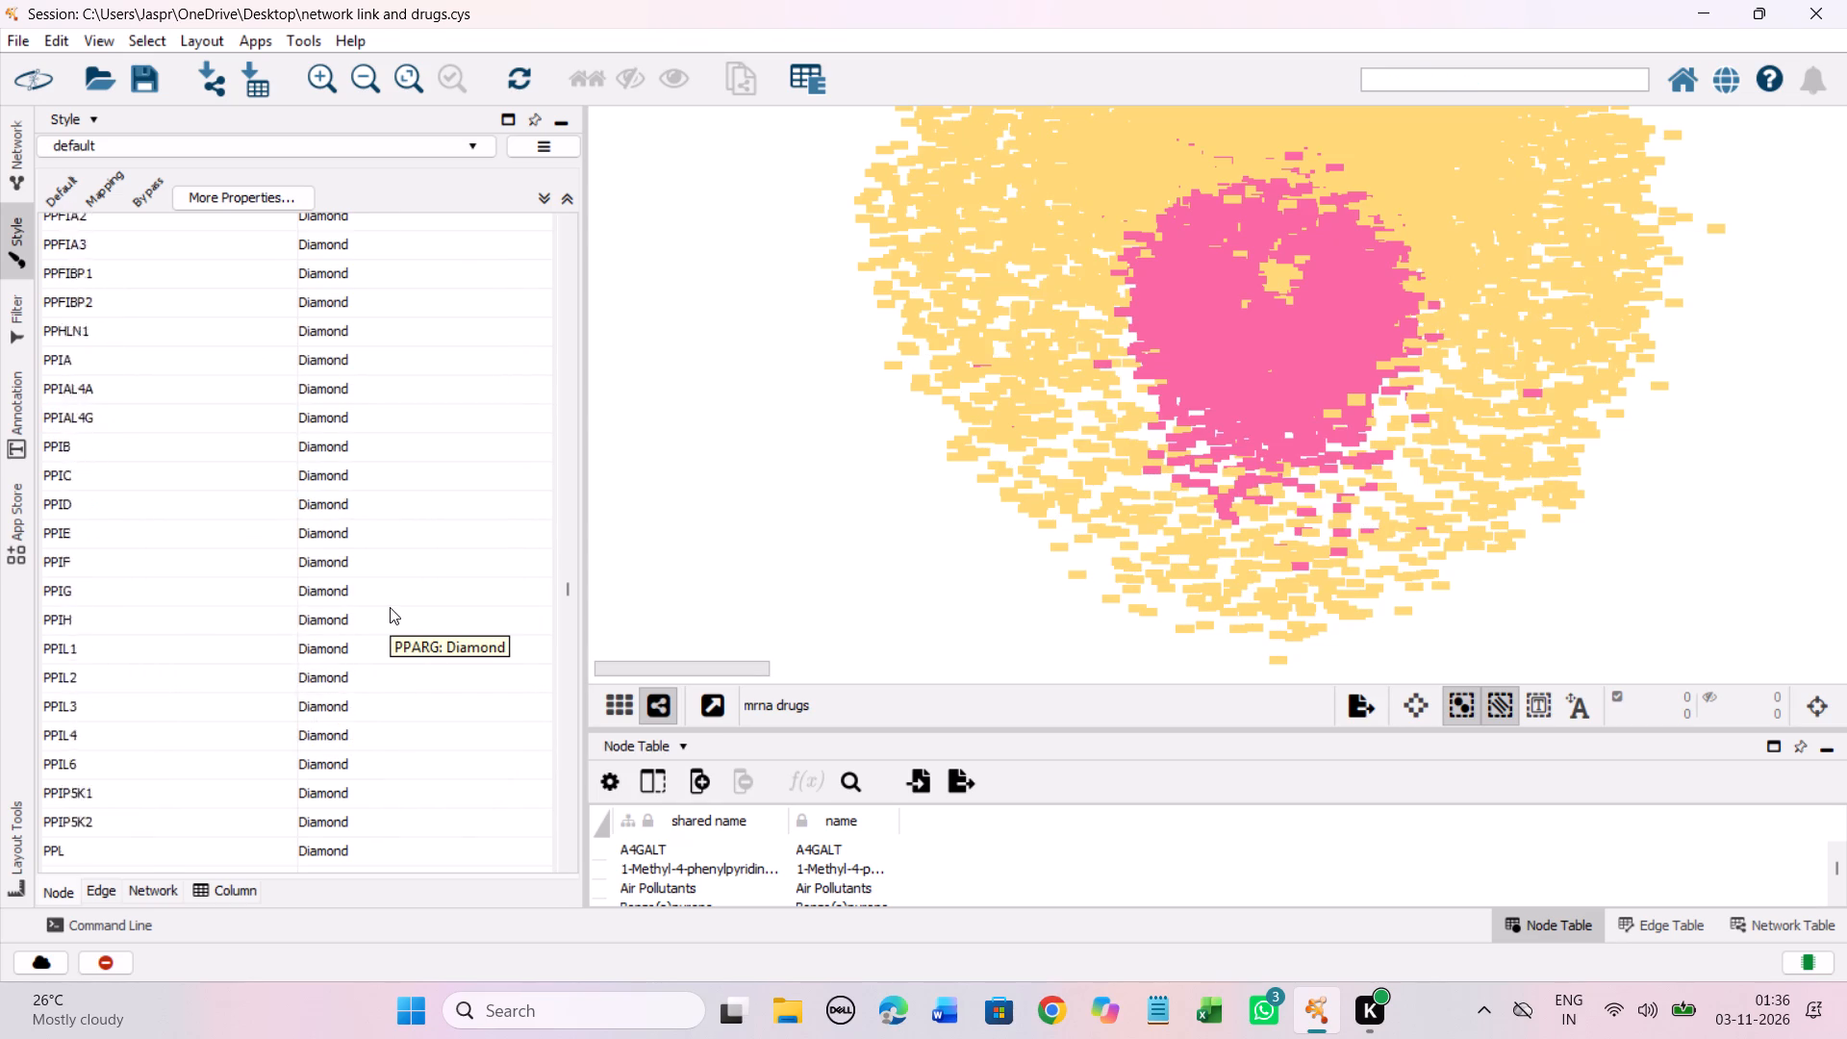
{"action": "scroll", "coordinate": [390, 607], "scroll_direction": "down", "scroll_amount": 20}
{"action": "scroll", "coordinate": [390, 607], "scroll_direction": "down", "scroll_amount": 20}
{"action": "scroll", "coordinate": [390, 607], "scroll_direction": "down", "scroll_amount": 7}
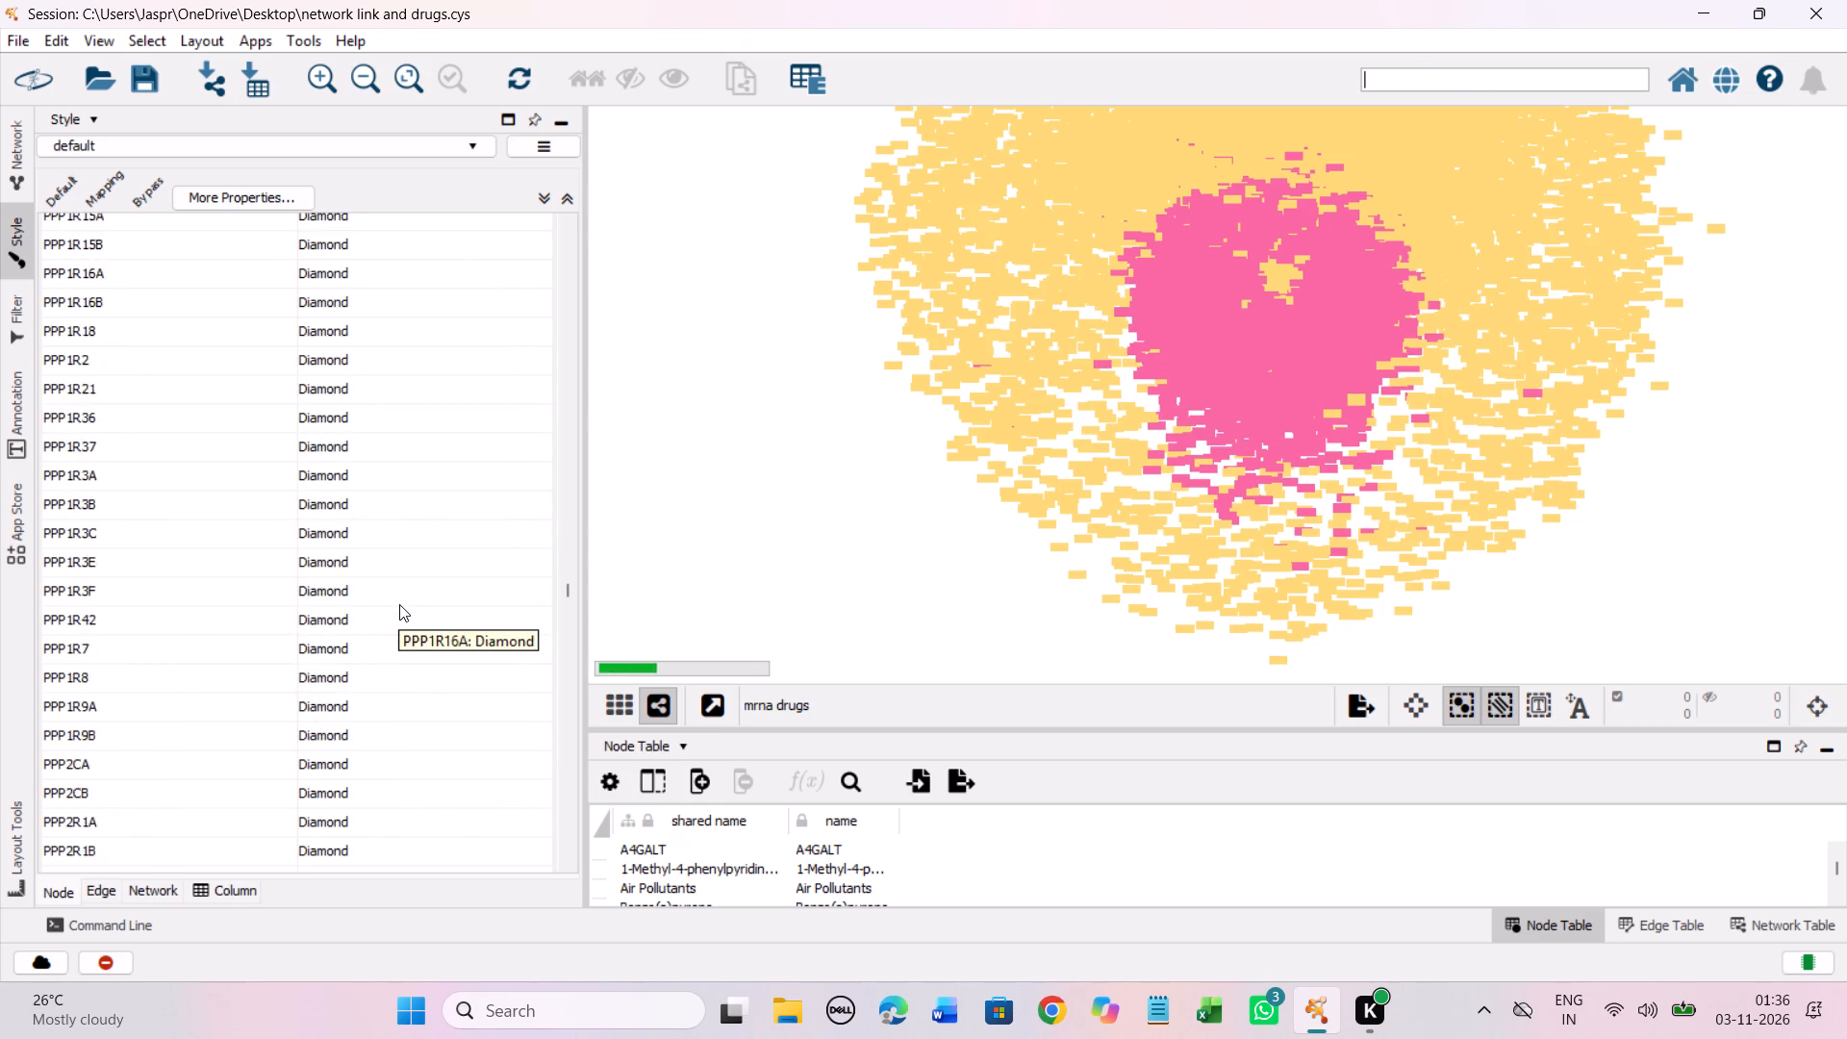
{"action": "scroll", "coordinate": [399, 604], "scroll_direction": "down", "scroll_amount": 20}
{"action": "scroll", "coordinate": [399, 604], "scroll_direction": "down", "scroll_amount": 20}
{"action": "scroll", "coordinate": [399, 604], "scroll_direction": "down", "scroll_amount": 4}
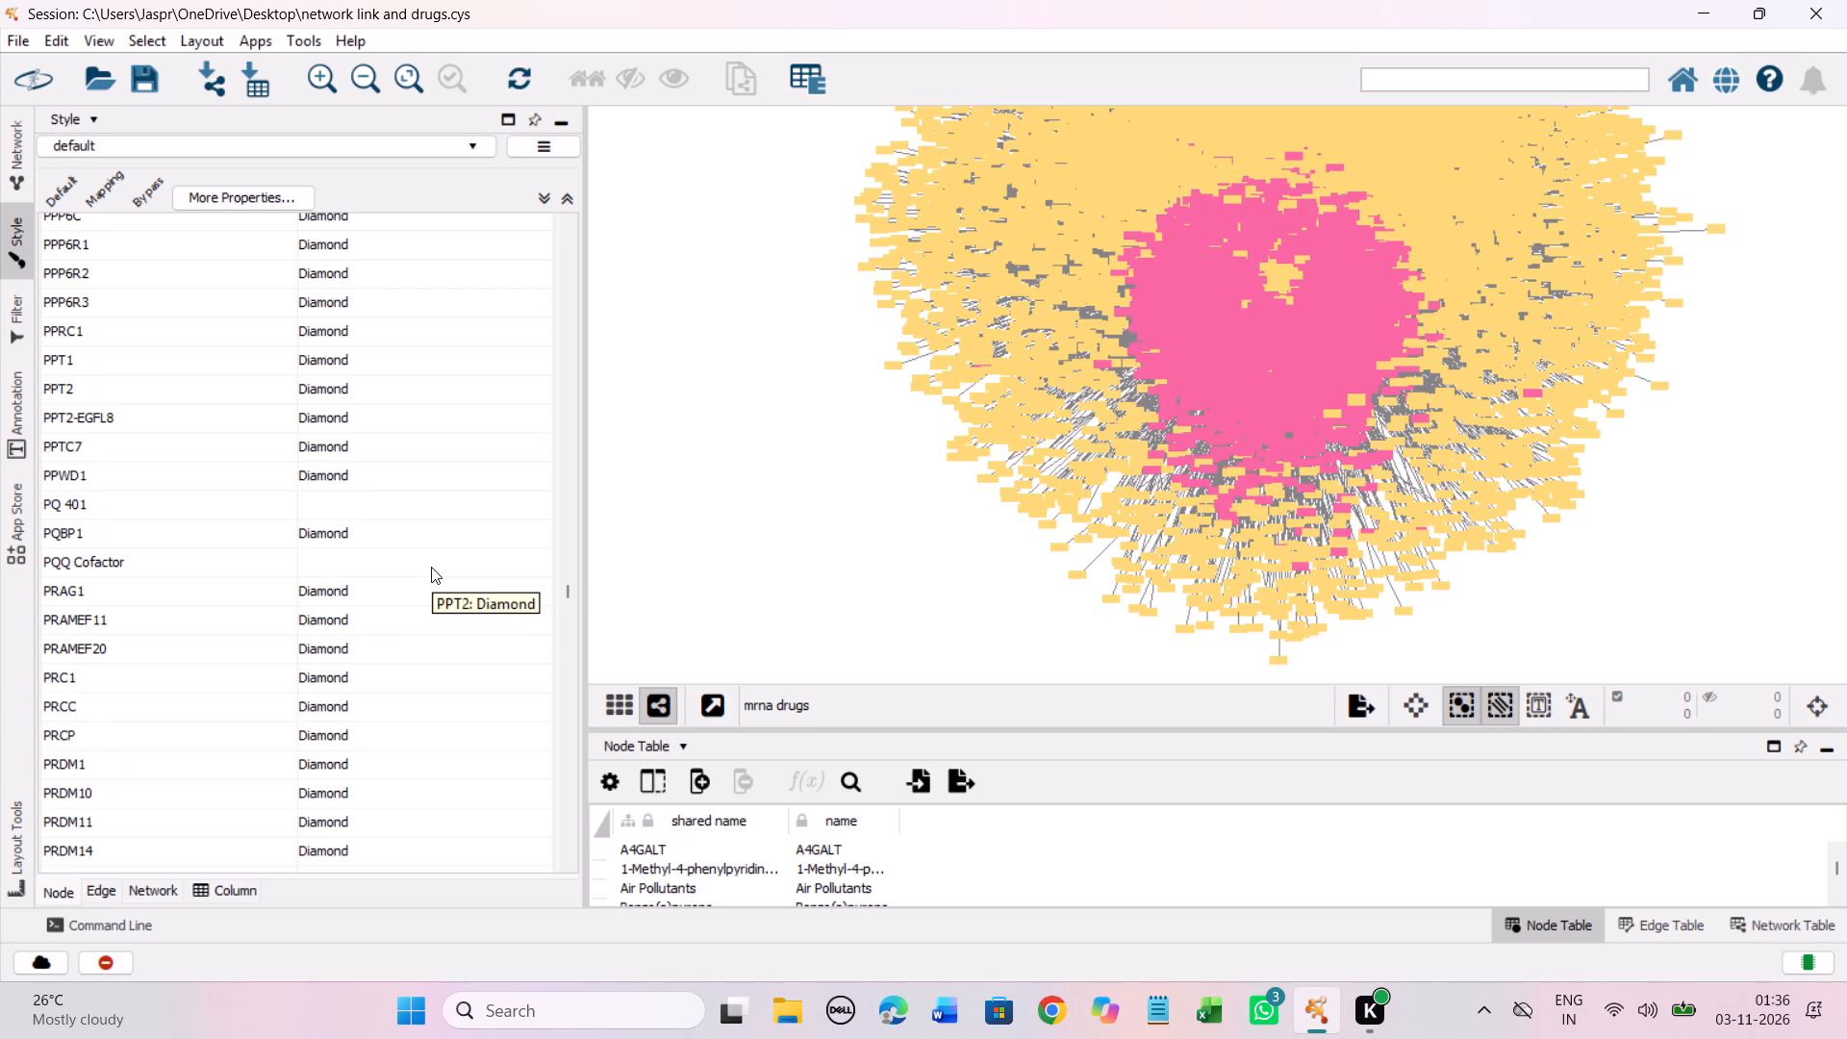
{"action": "left_click", "coordinate": [360, 498]}
{"action": "right_click", "coordinate": [360, 498]}
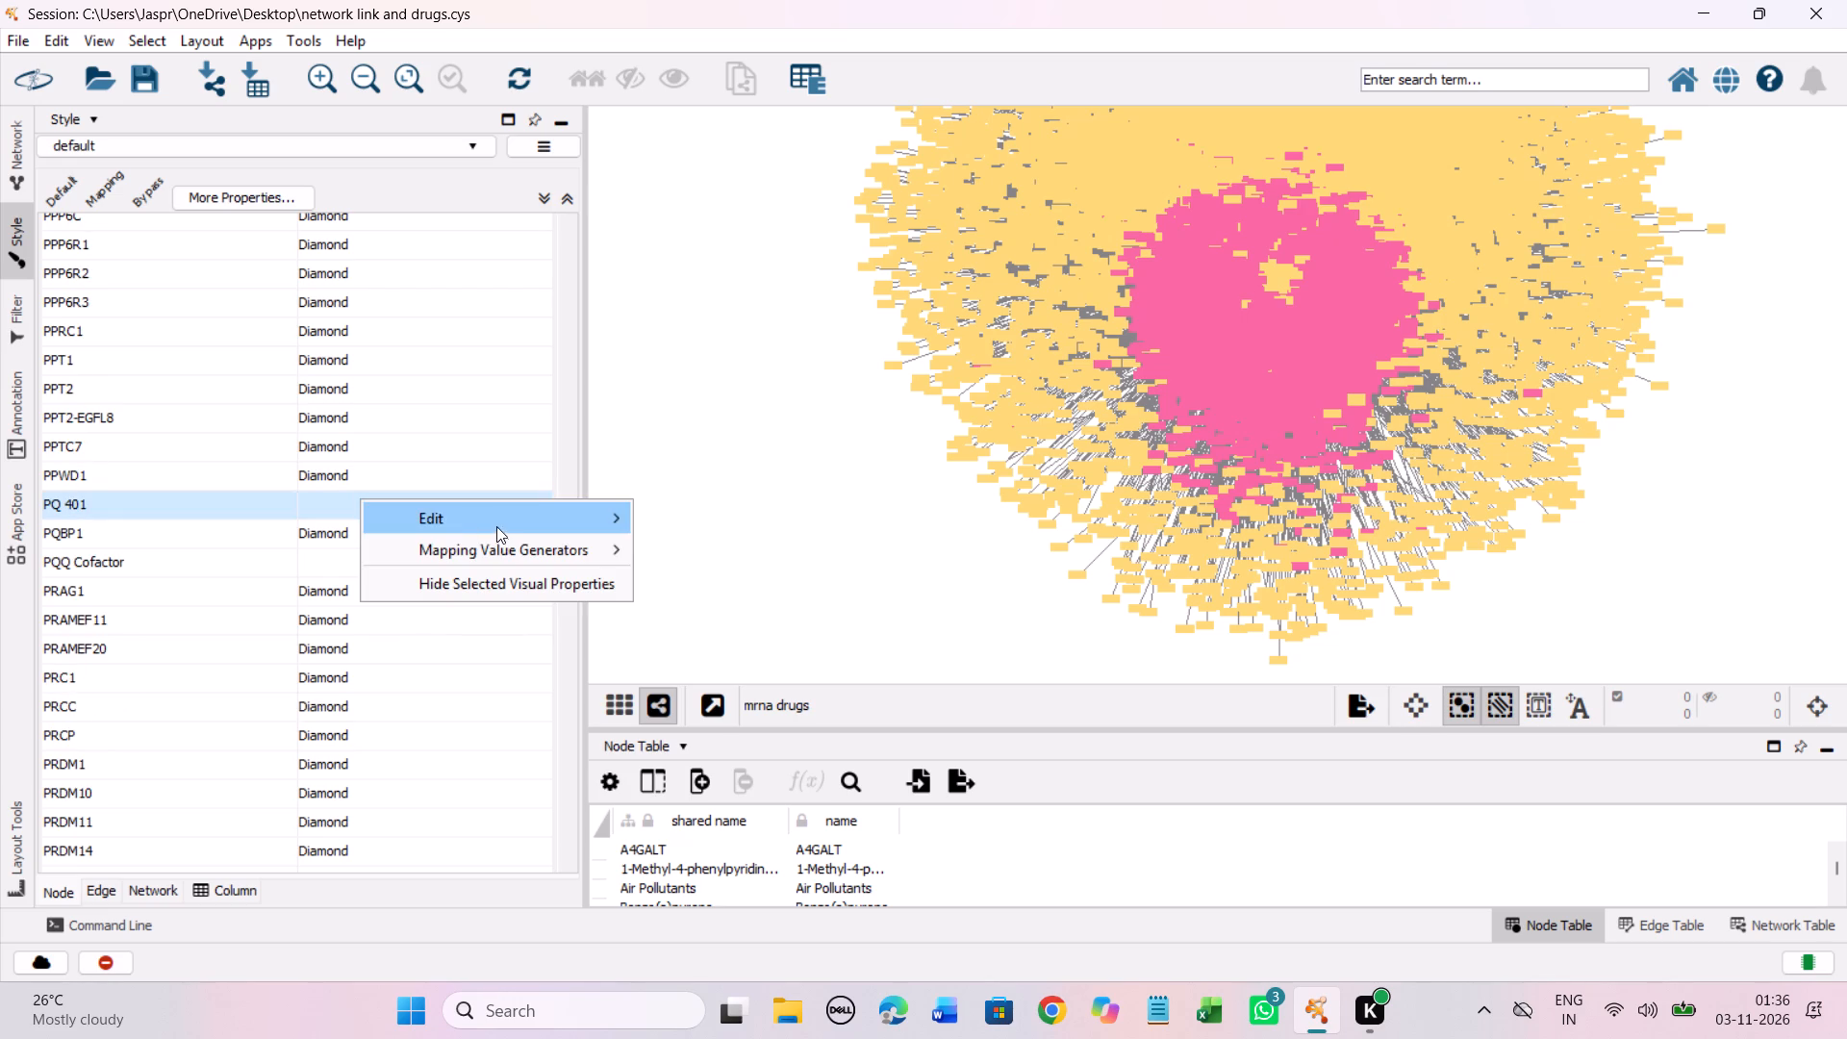
{"action": "left_click", "coordinate": [691, 519]}
{"action": "left_click", "coordinate": [254, 469]}
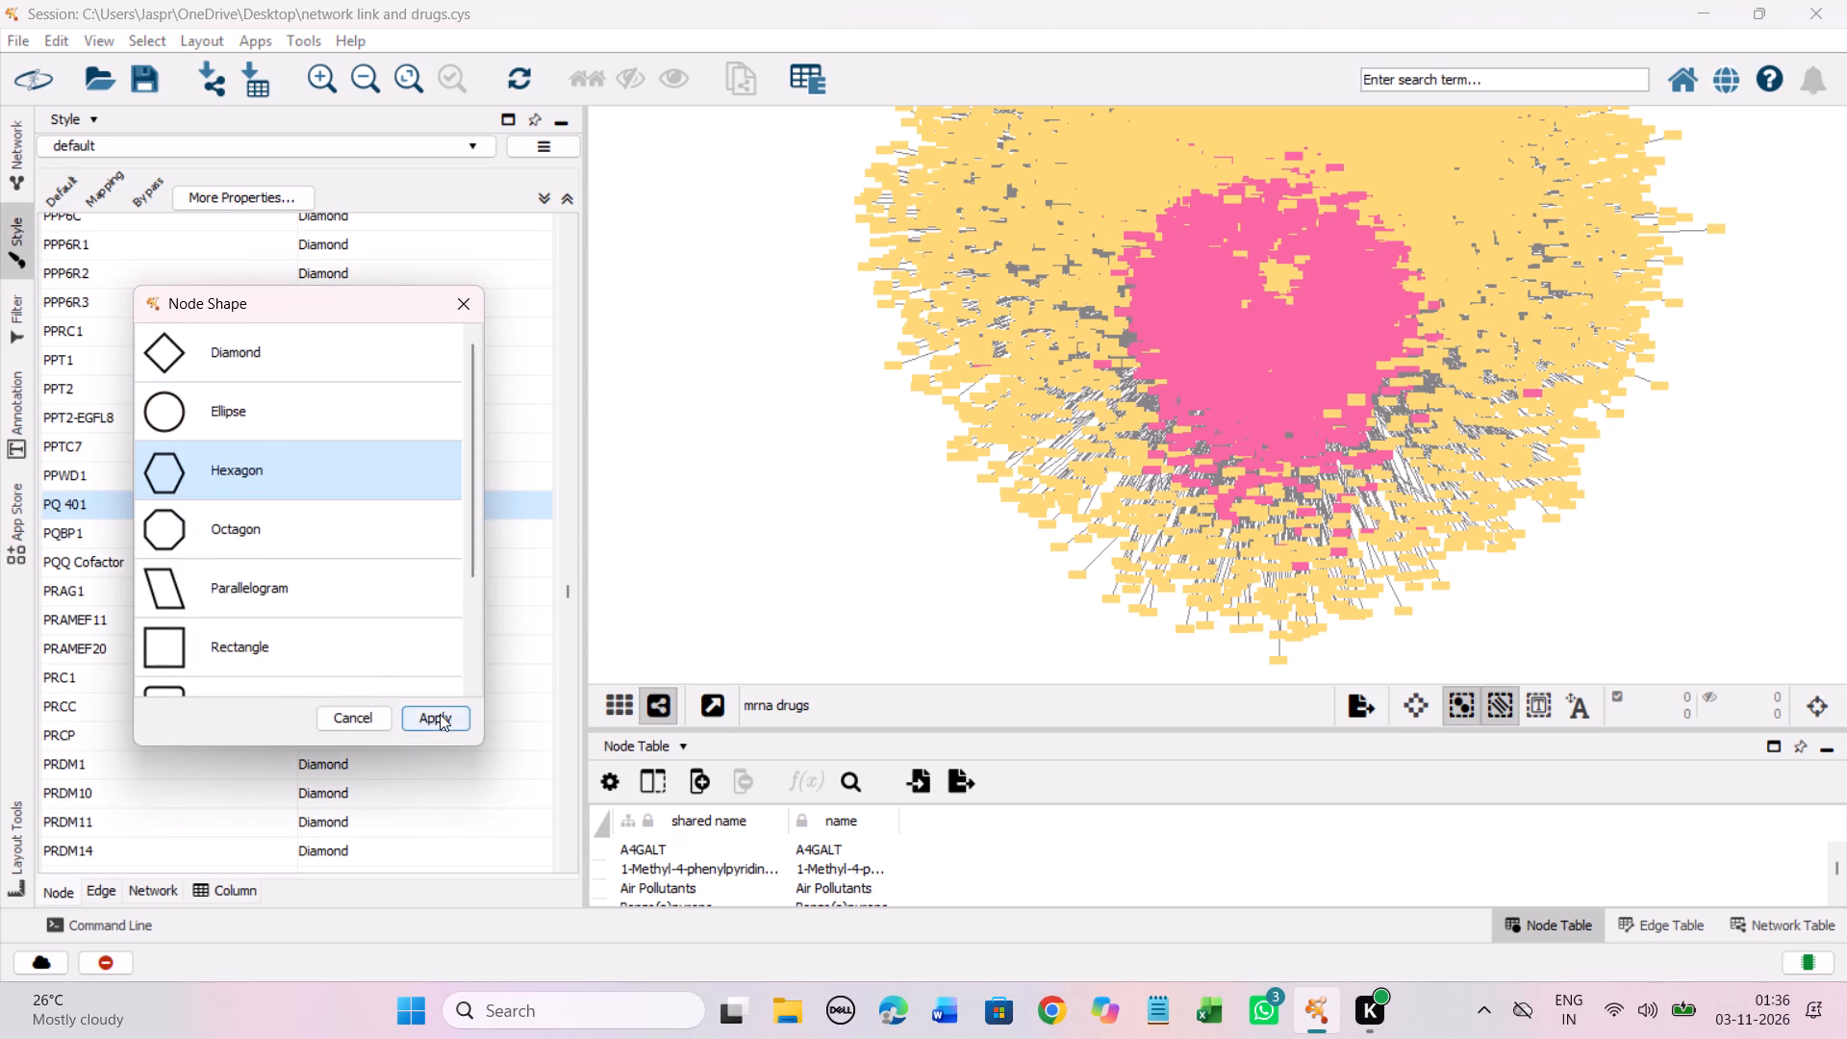
{"action": "left_click", "coordinate": [440, 714]}
Set the discrete node shape mapping for the unmapped entry PQQ Cofactor to Hexagon.
{"action": "left_click", "coordinate": [332, 562]}
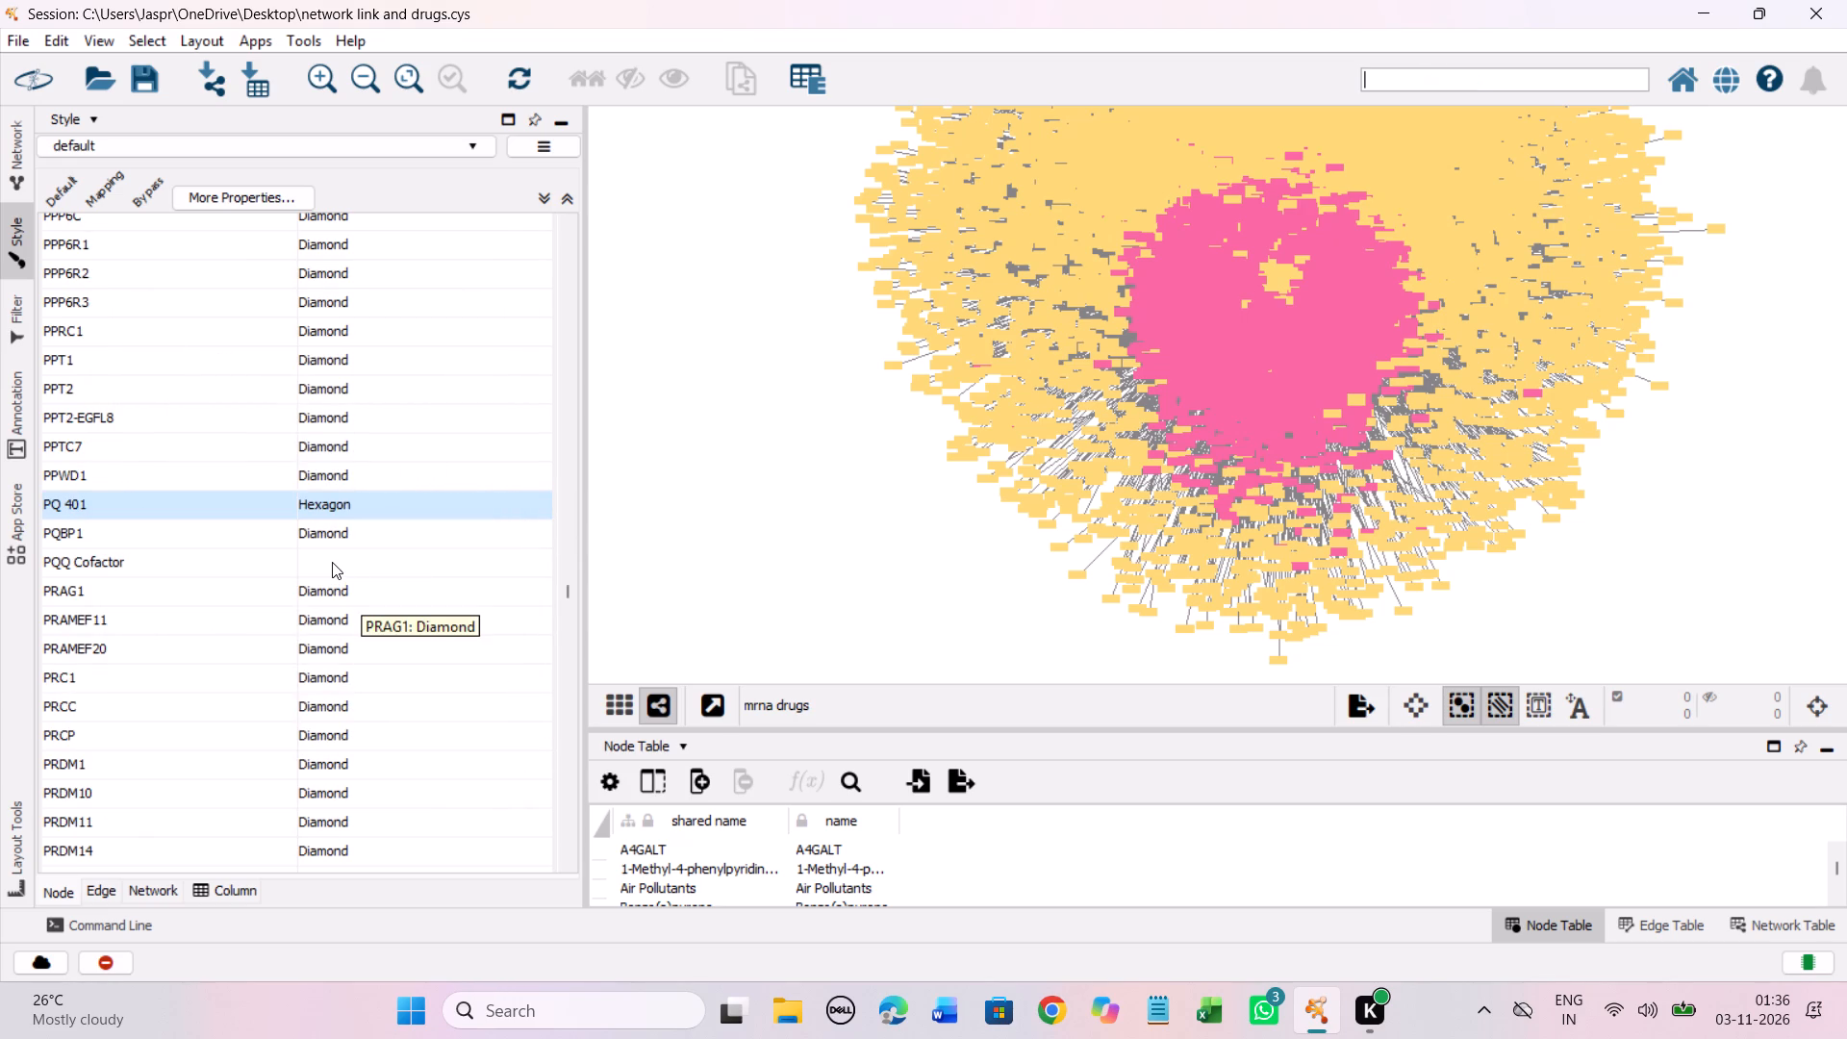
{"action": "right_click", "coordinate": [332, 562]}
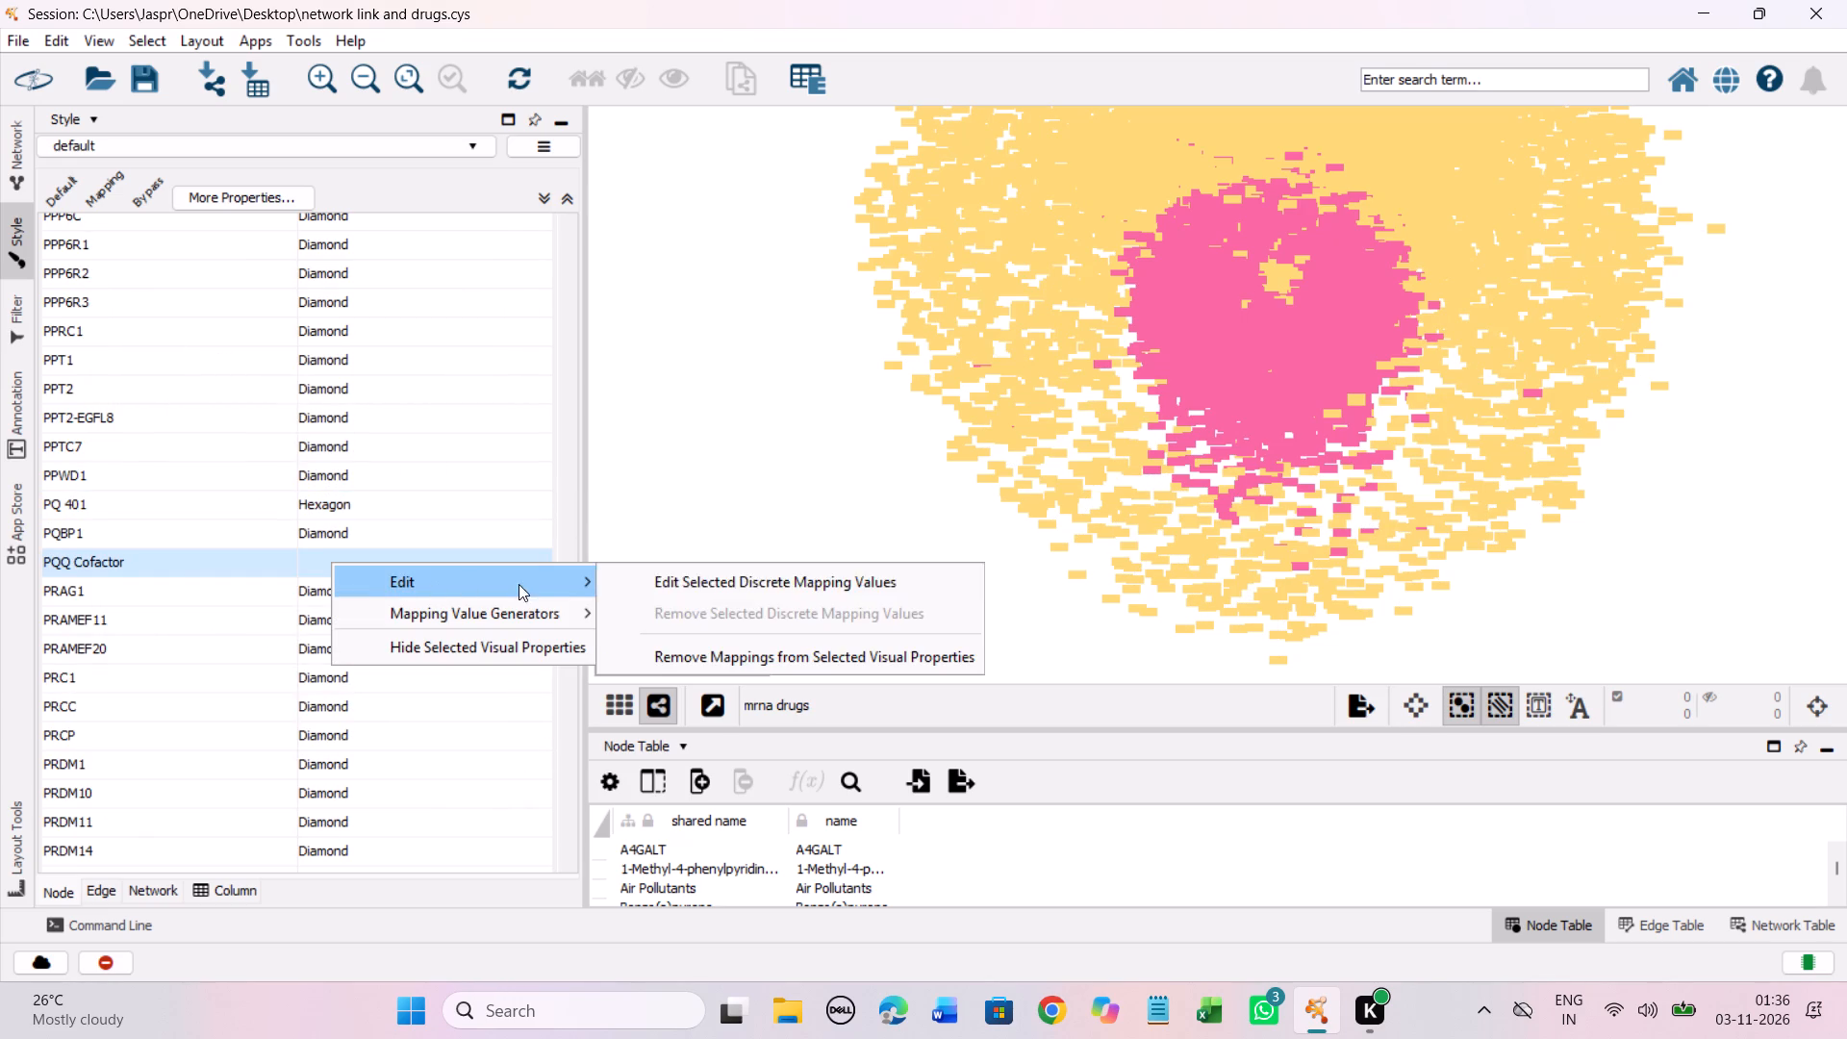
{"action": "left_click", "coordinate": [652, 581]}
{"action": "left_click", "coordinate": [234, 462]}
{"action": "left_click", "coordinate": [436, 721]}
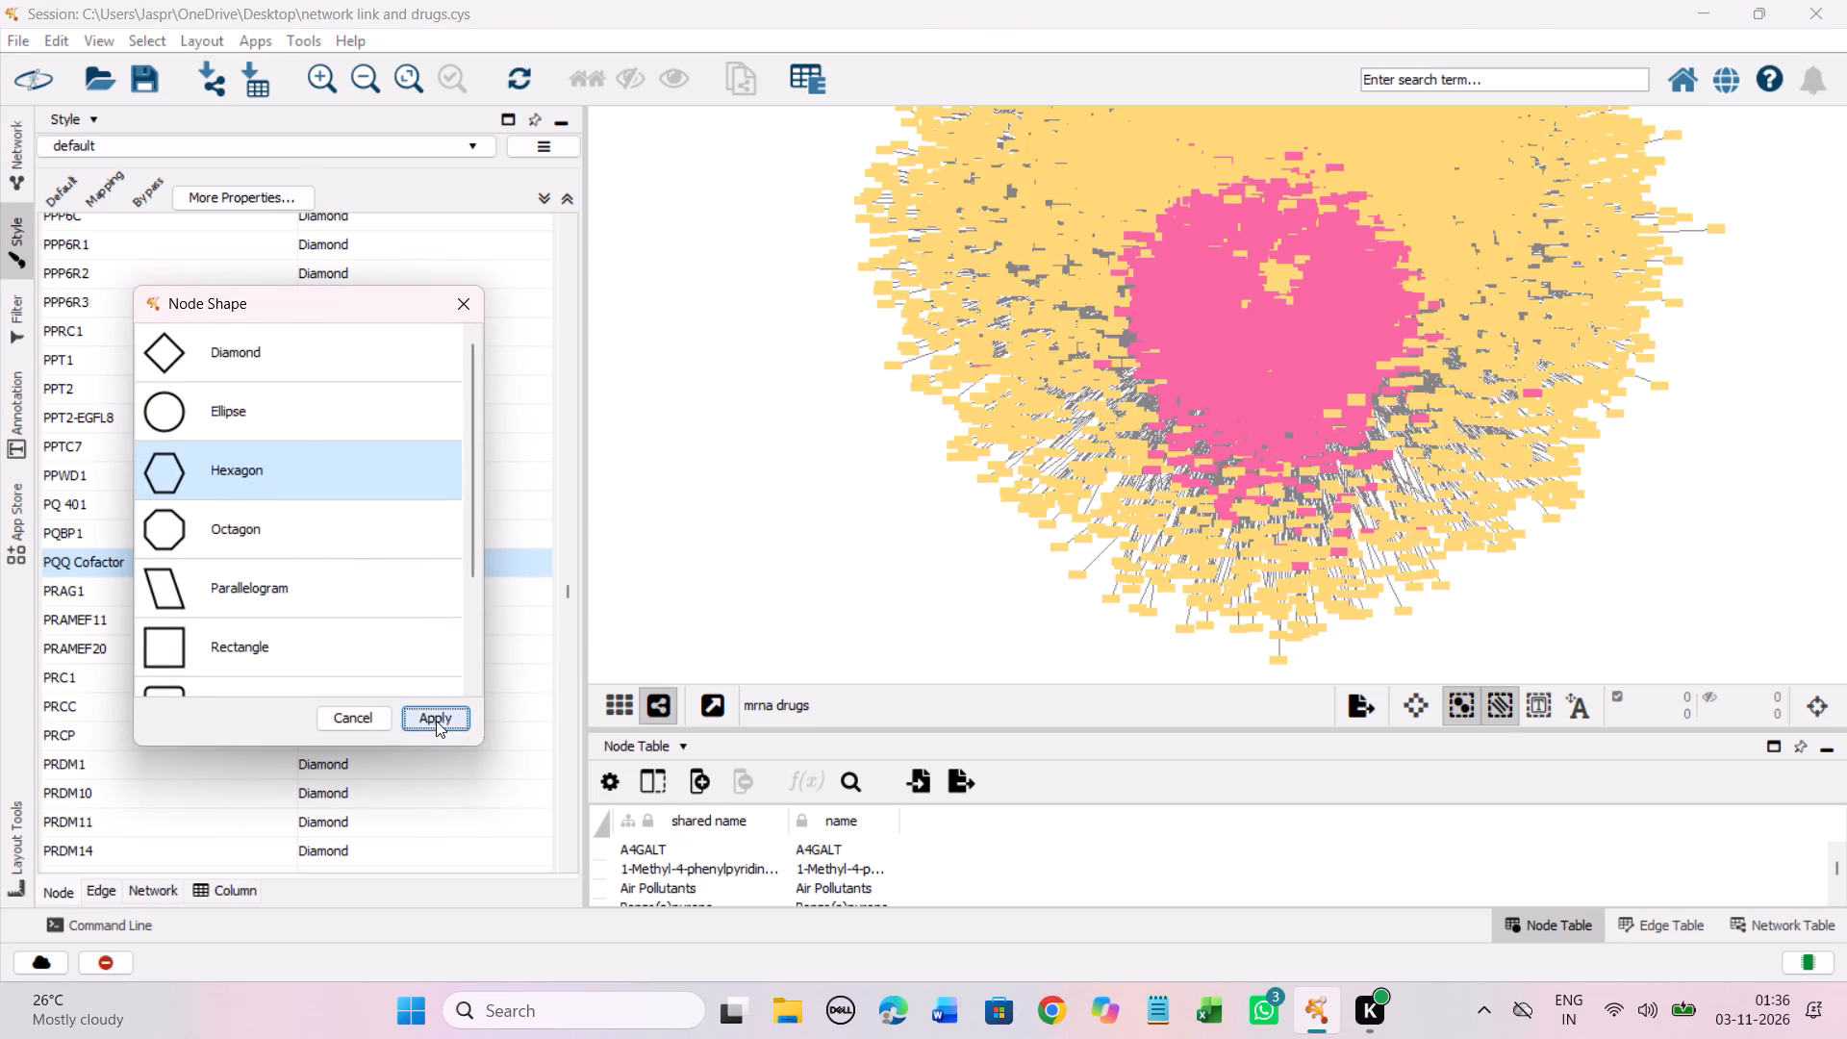
Set the discrete node shape mapping for the unmapped entry PS1145 to Hexagon.
{"action": "scroll", "coordinate": [427, 584], "scroll_direction": "down", "scroll_amount": 6}
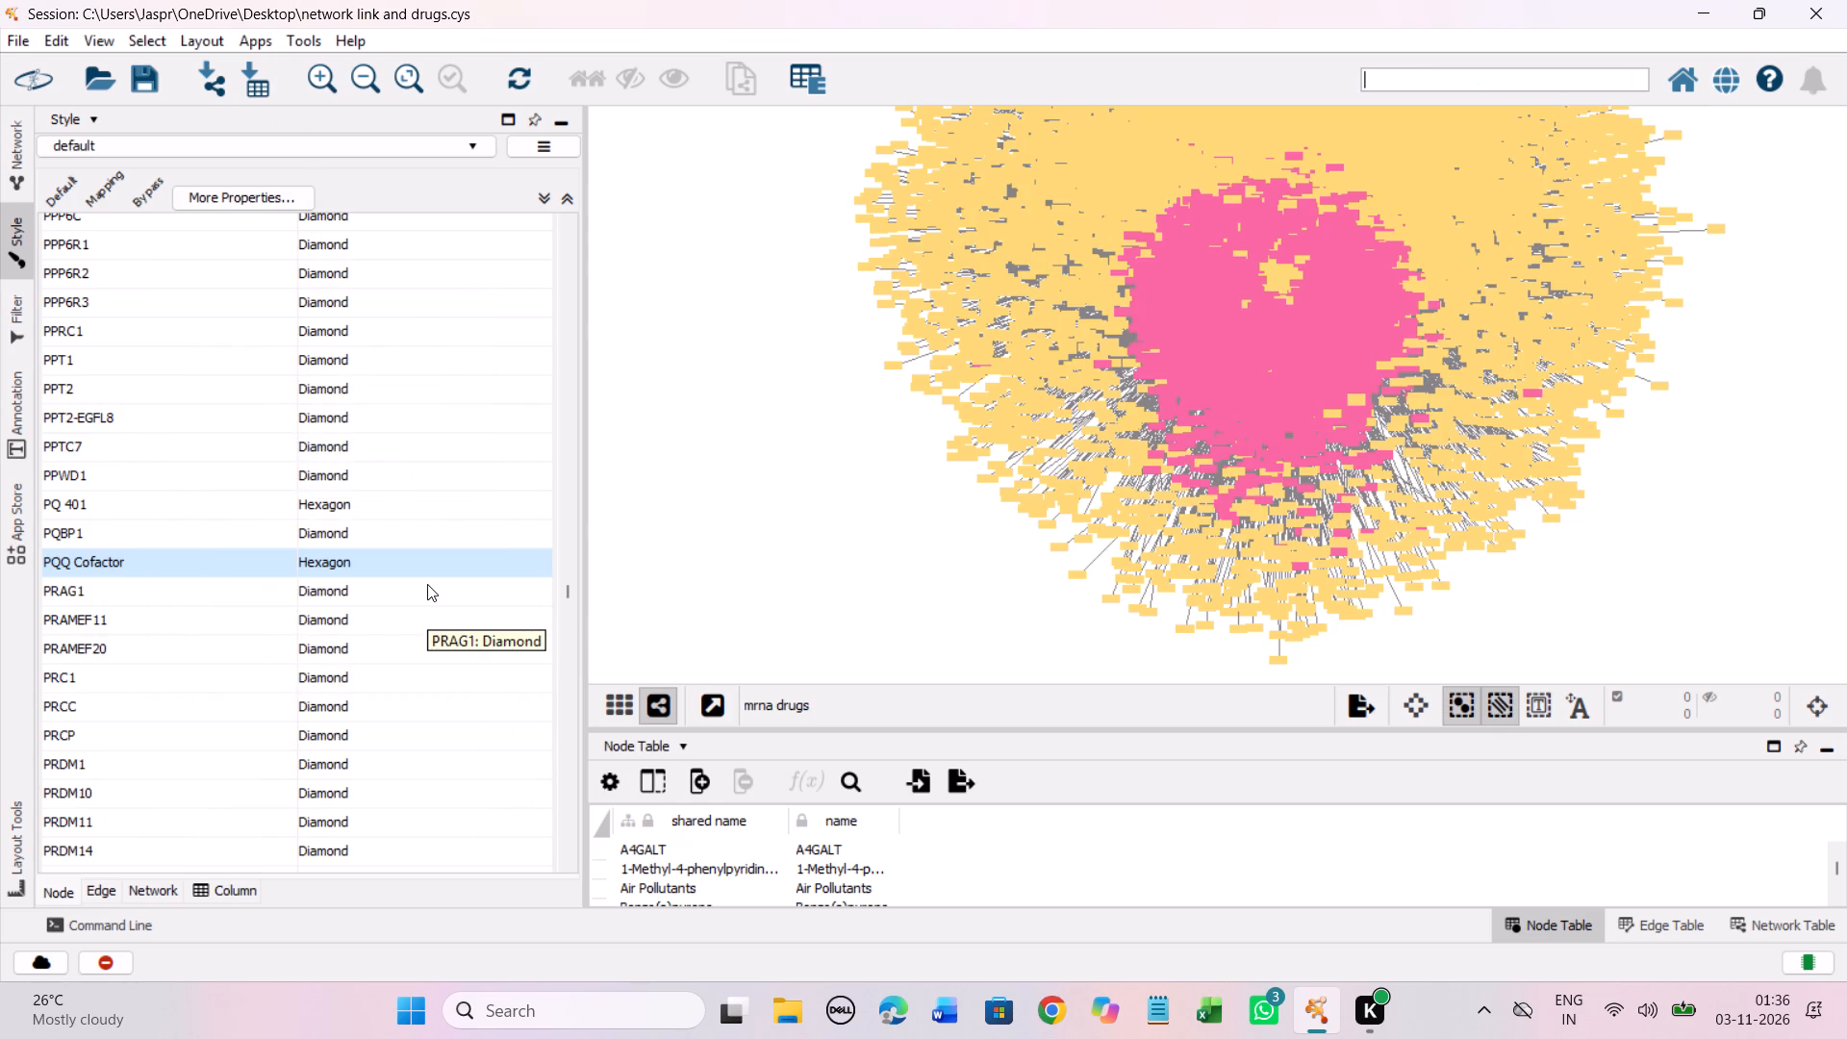
{"action": "scroll", "coordinate": [427, 584], "scroll_direction": "down", "scroll_amount": 20}
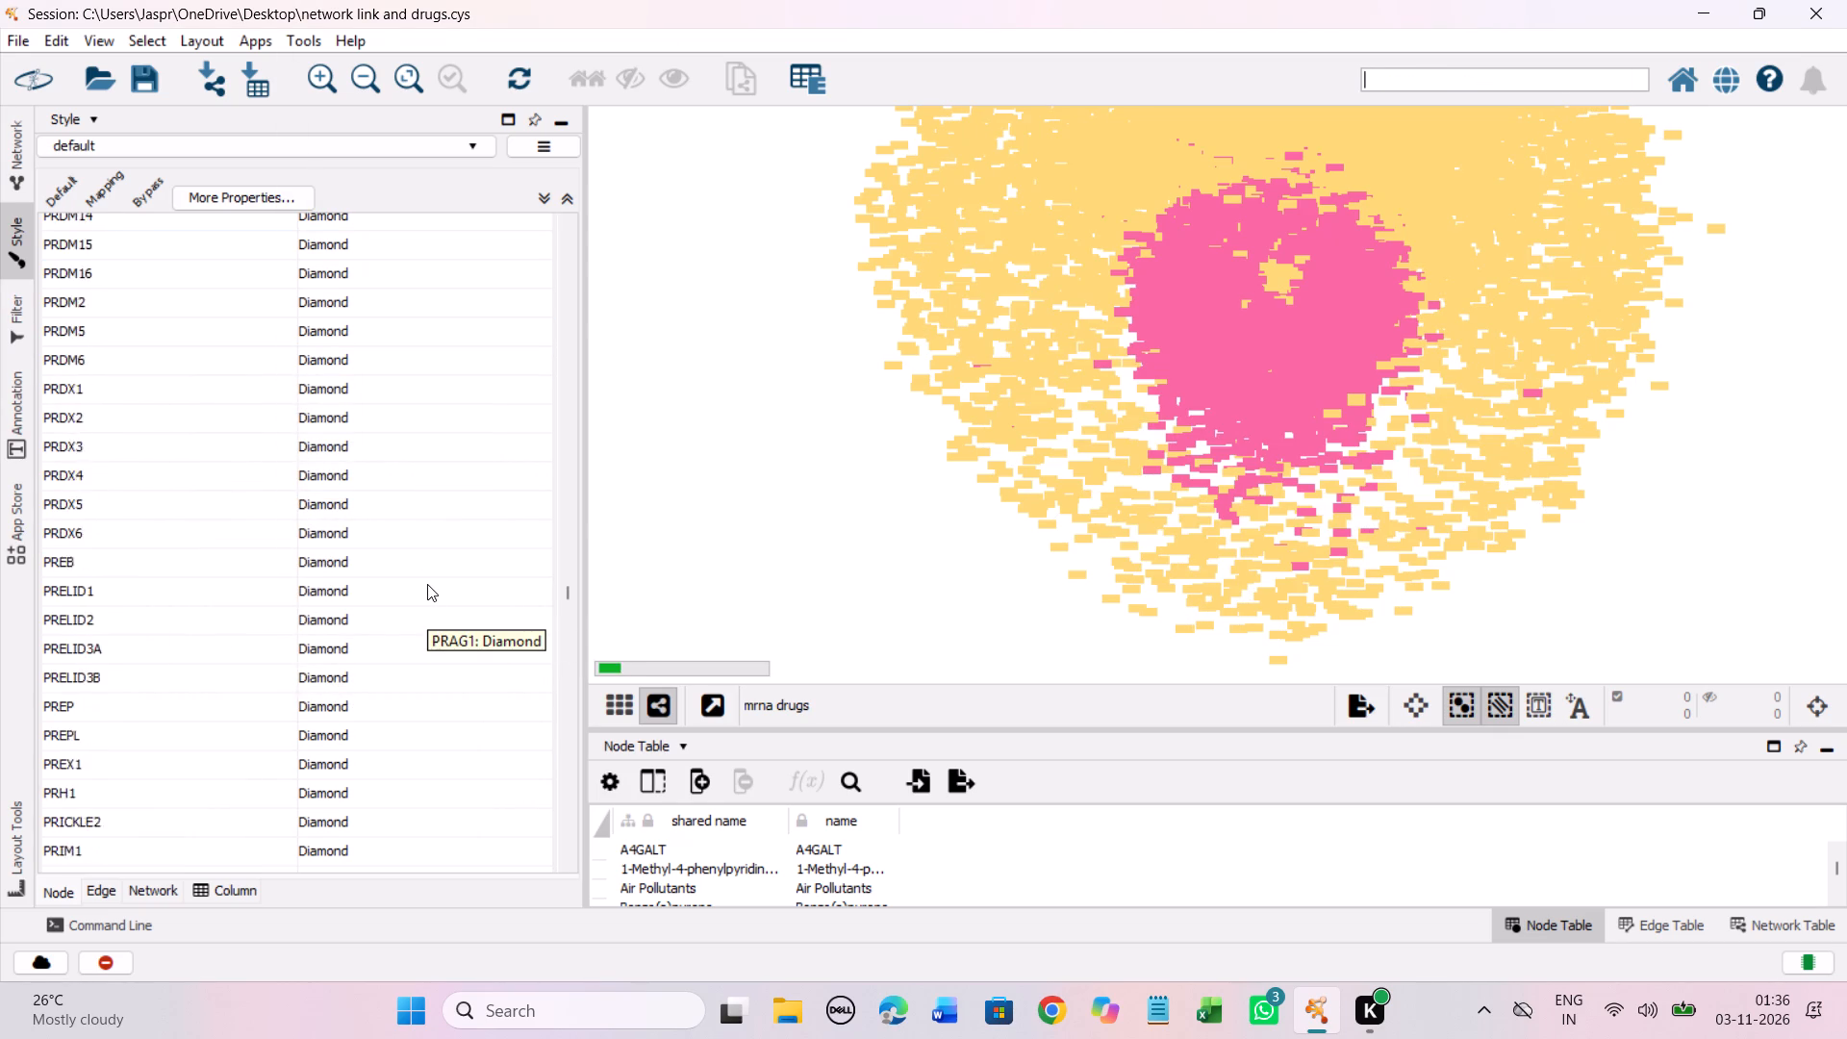
{"action": "scroll", "coordinate": [427, 584], "scroll_direction": "down", "scroll_amount": 20}
{"action": "scroll", "coordinate": [427, 584], "scroll_direction": "down", "scroll_amount": 20}
{"action": "scroll", "coordinate": [427, 584], "scroll_direction": "down", "scroll_amount": 3}
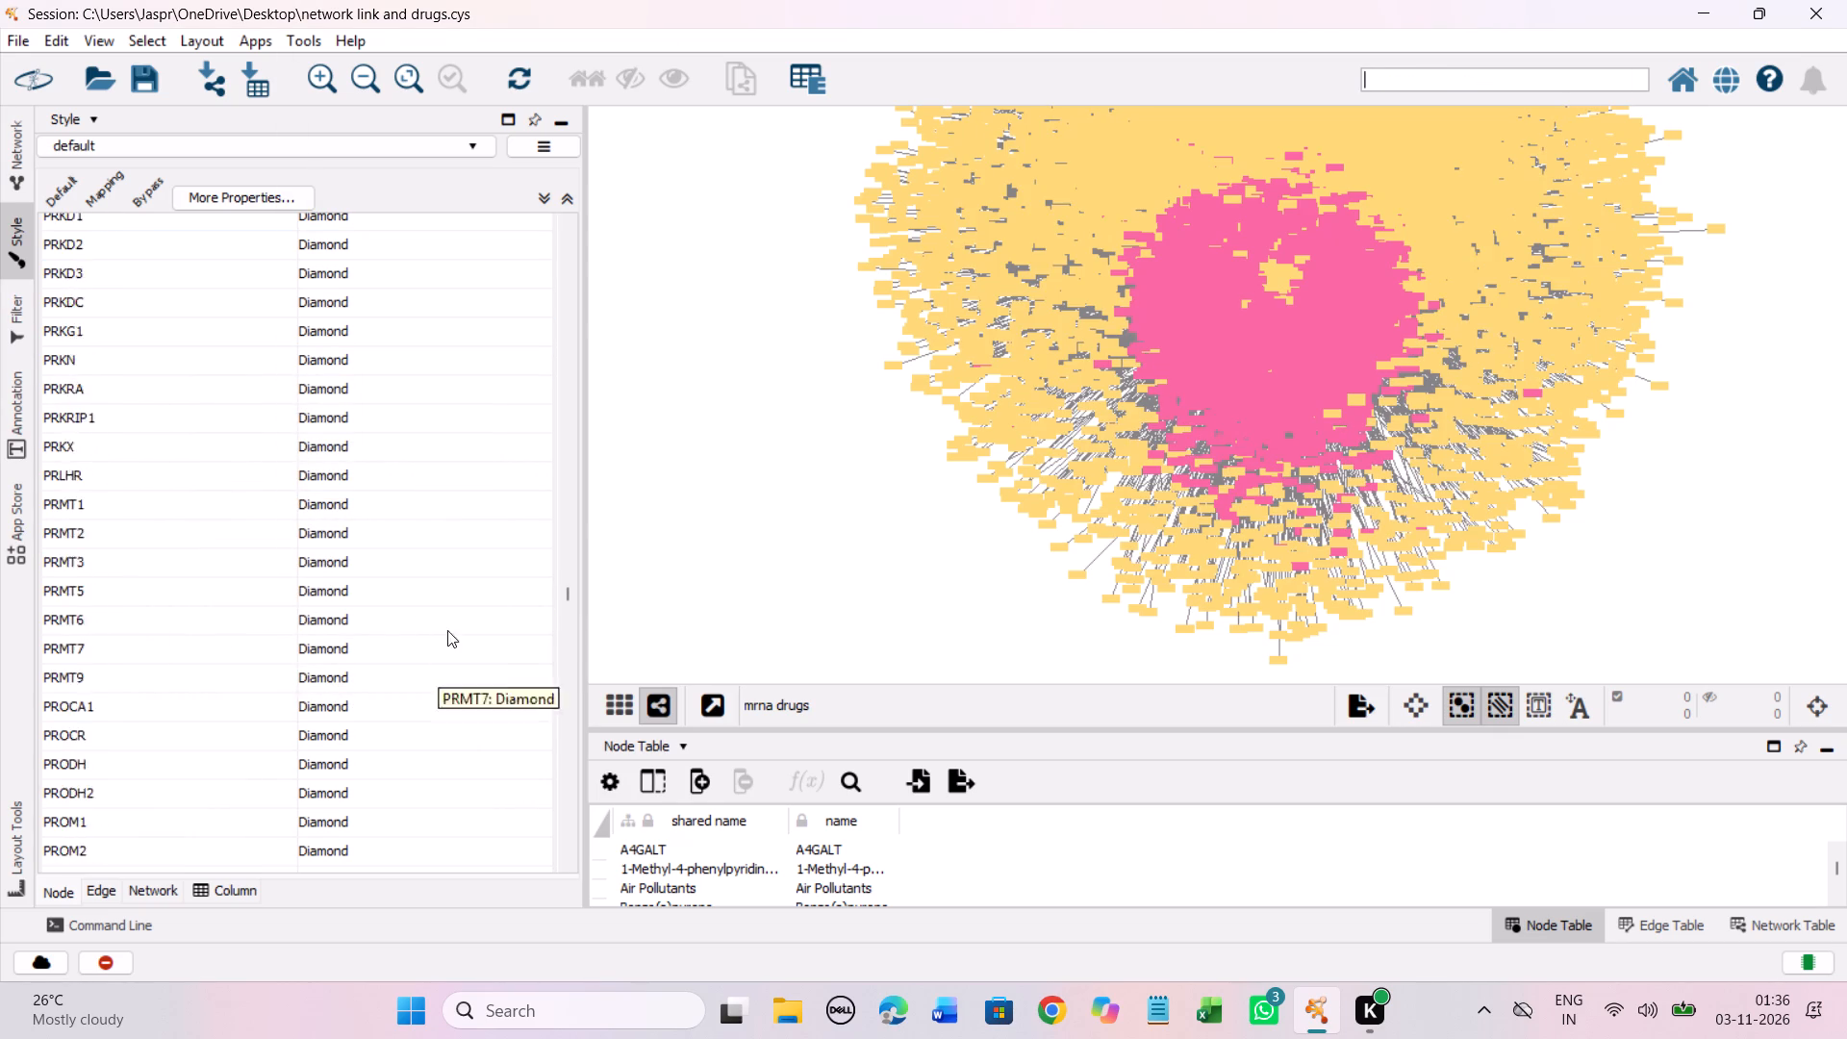
{"action": "scroll", "coordinate": [447, 630], "scroll_direction": "down", "scroll_amount": 20}
{"action": "scroll", "coordinate": [447, 630], "scroll_direction": "down", "scroll_amount": 20}
{"action": "scroll", "coordinate": [447, 630], "scroll_direction": "down", "scroll_amount": 2}
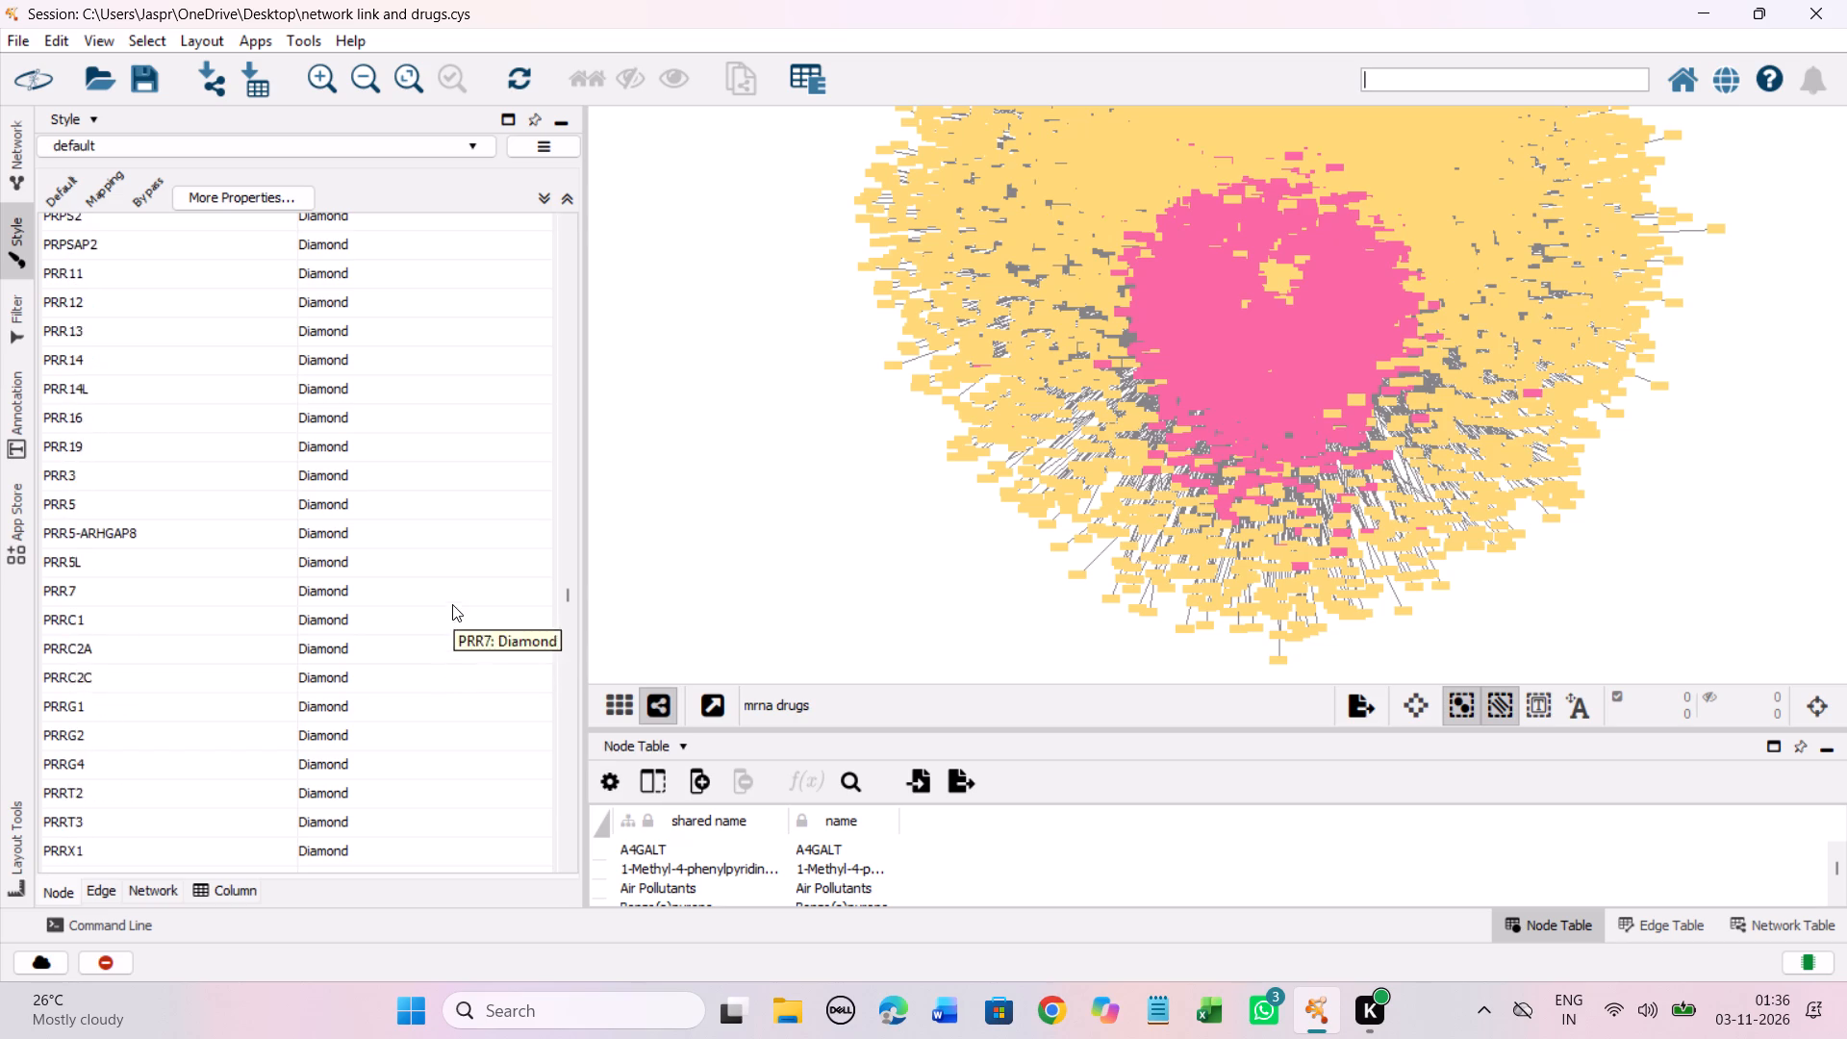
{"action": "scroll", "coordinate": [452, 604], "scroll_direction": "down", "scroll_amount": 20}
{"action": "scroll", "coordinate": [452, 604], "scroll_direction": "down", "scroll_amount": 2}
{"action": "left_click", "coordinate": [331, 473]}
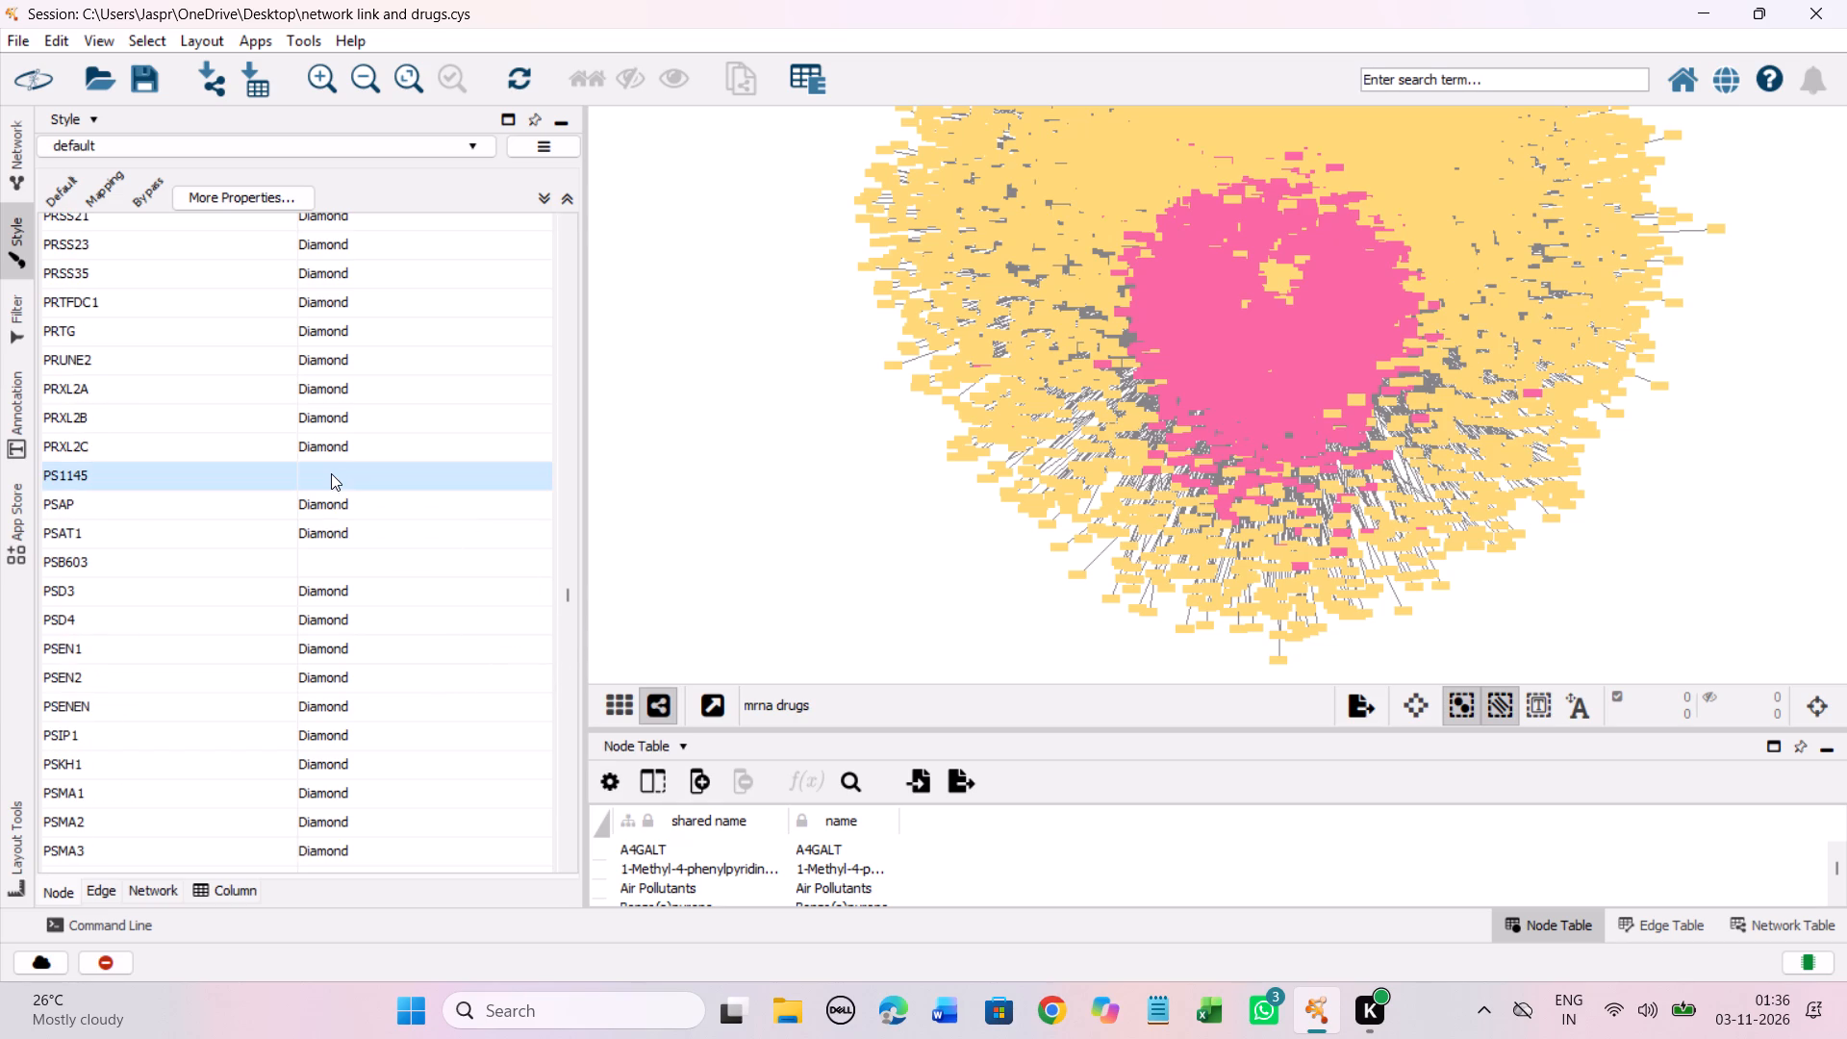
{"action": "right_click", "coordinate": [331, 473]}
{"action": "left_click", "coordinate": [668, 489]}
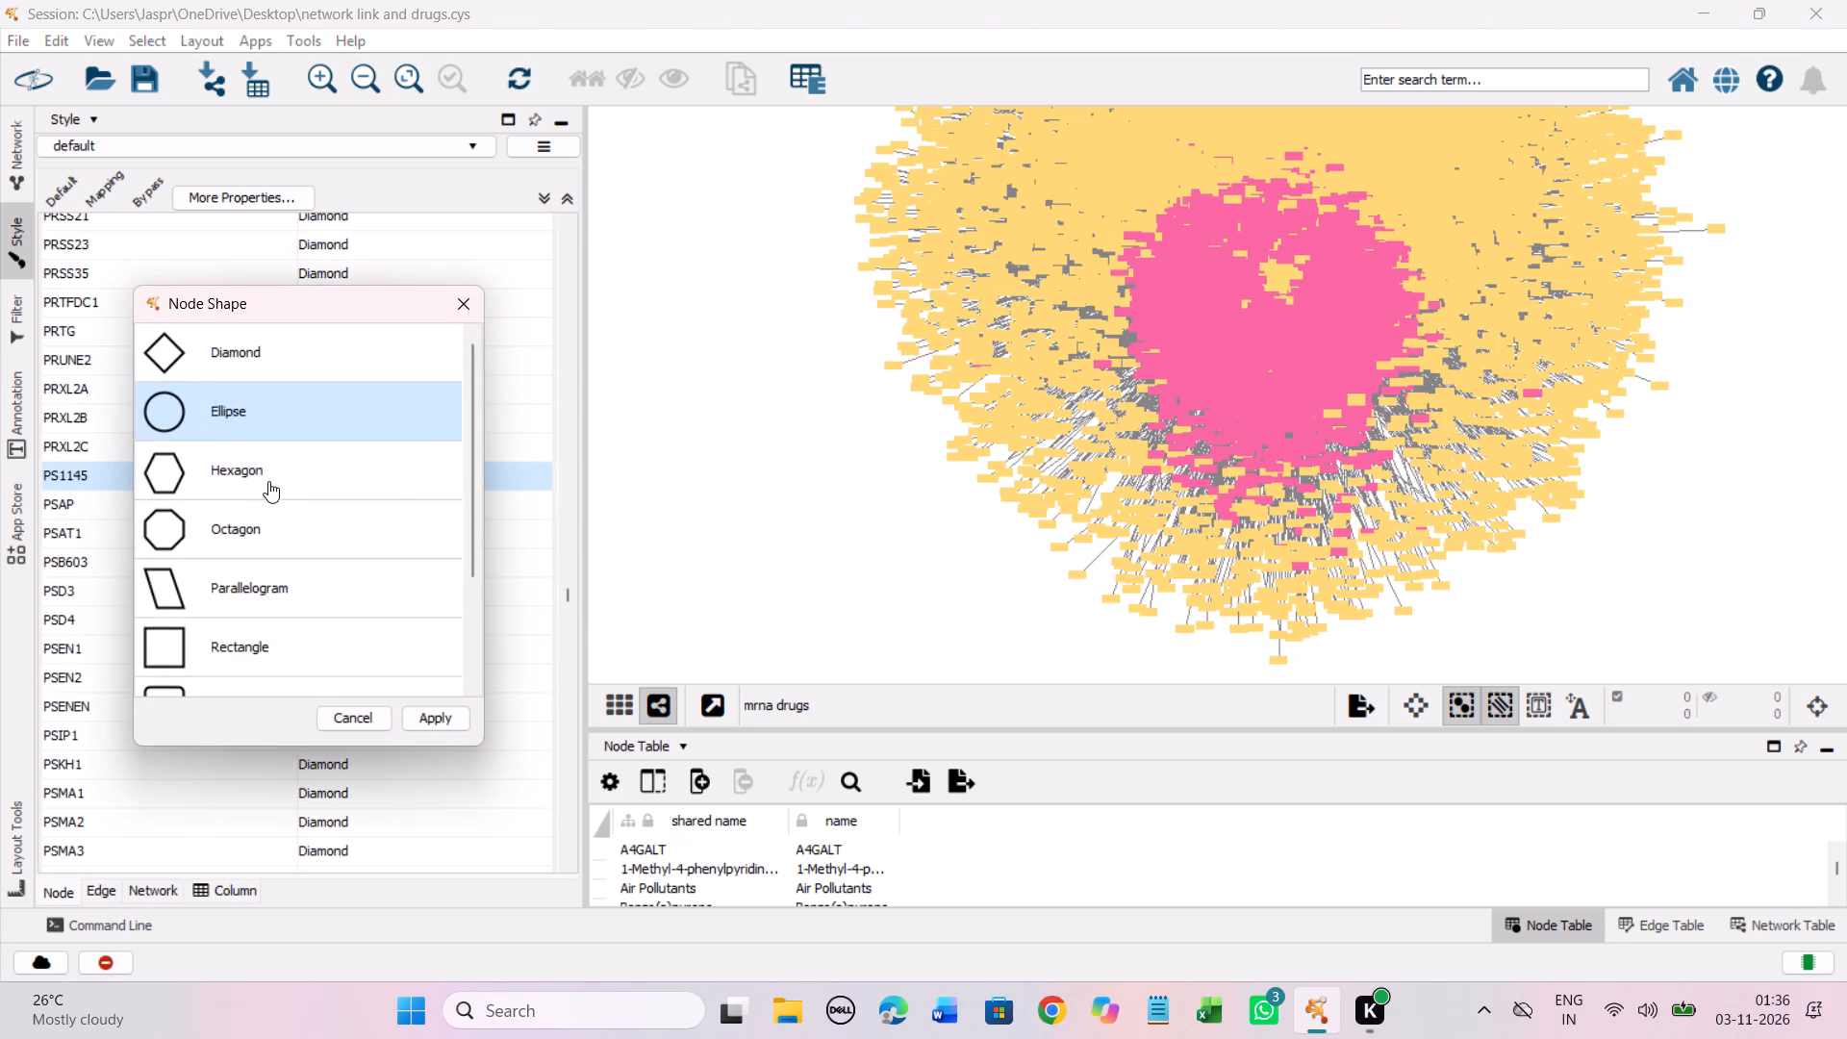
{"action": "left_click", "coordinate": [268, 481]}
{"action": "left_click", "coordinate": [431, 709]}
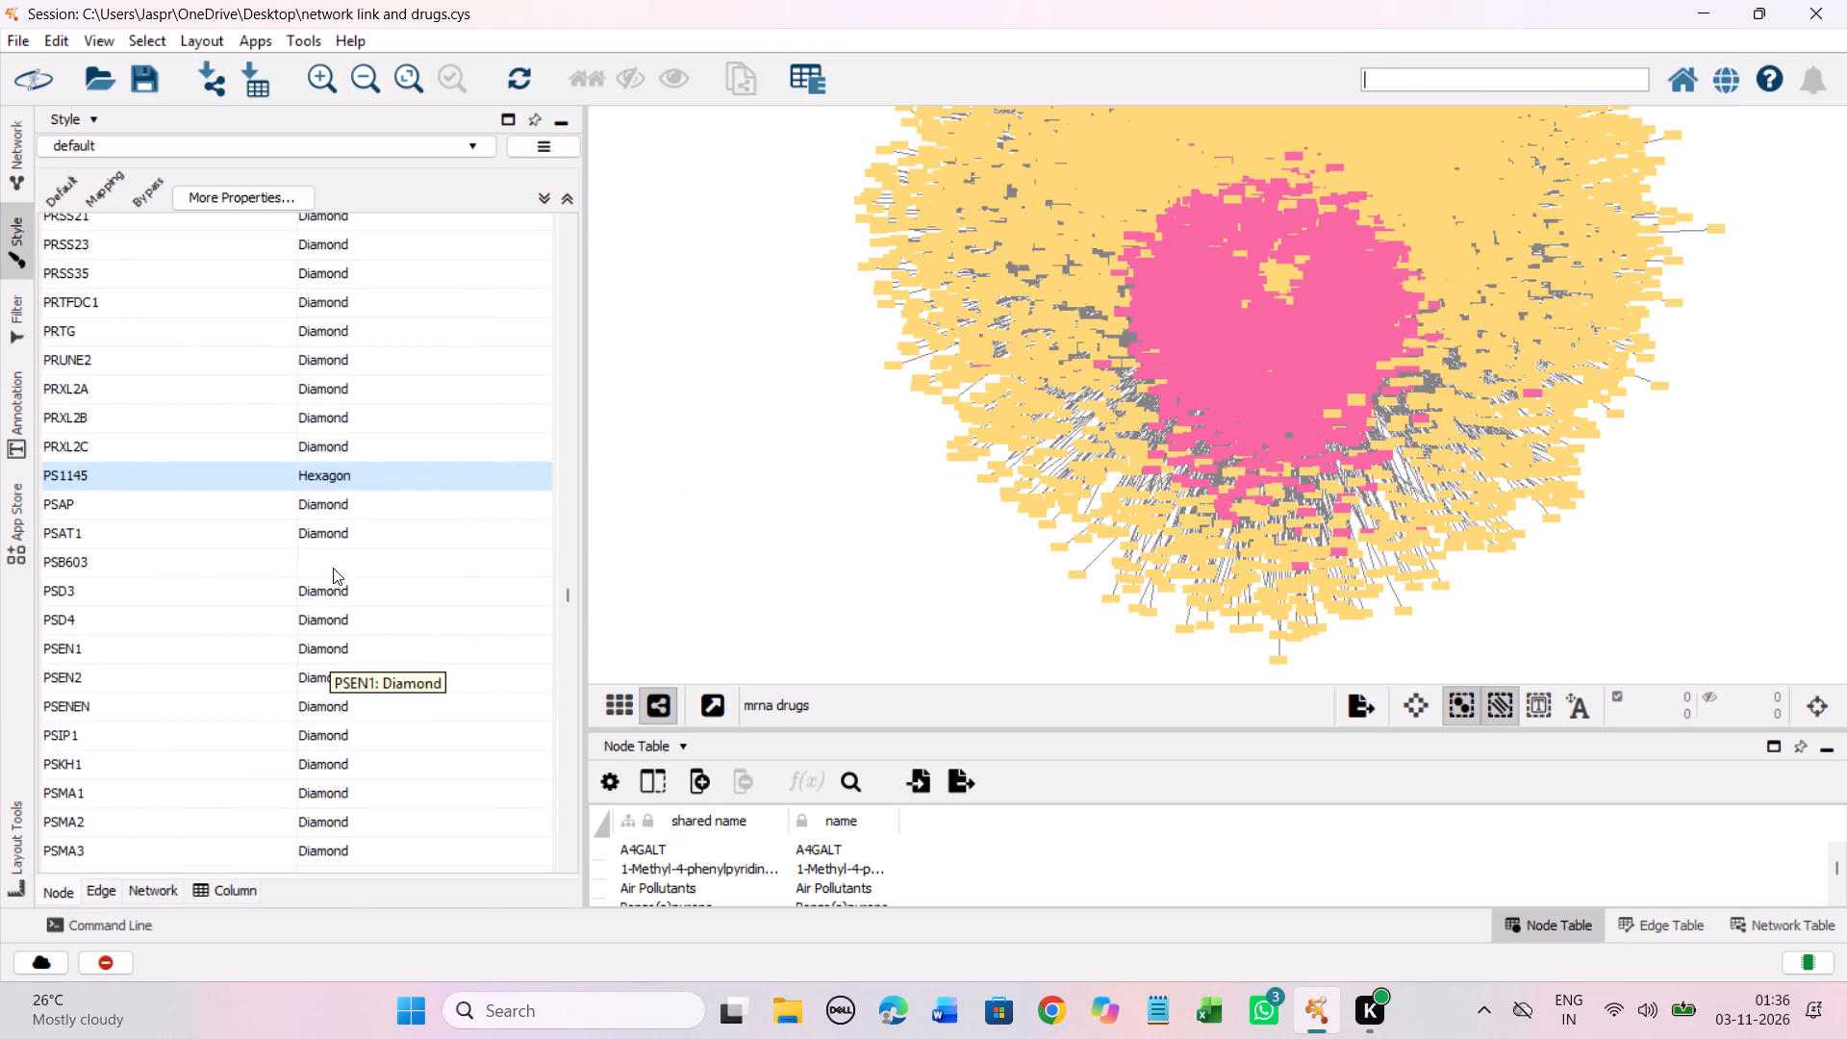
Set the discrete node shape mapping for the unmapped entry PSB603 to Hexagon.
{"action": "left_click", "coordinate": [333, 559]}
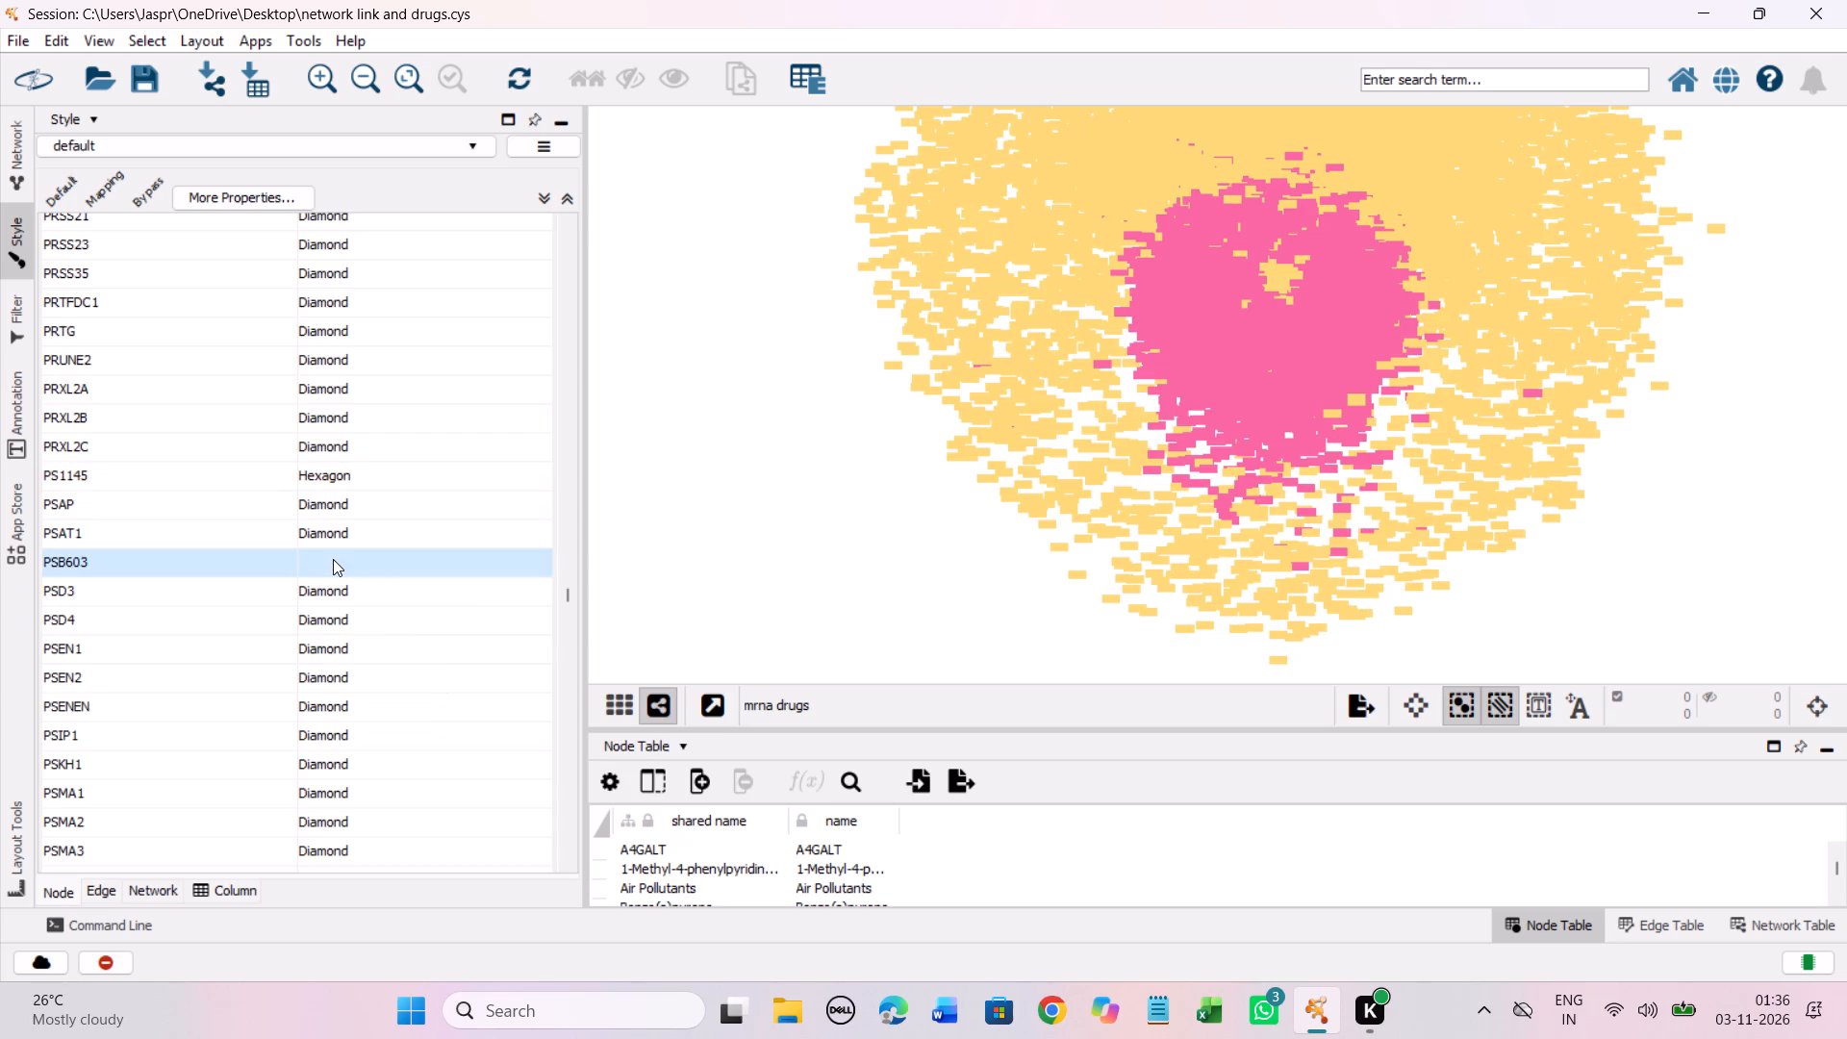
{"action": "right_click", "coordinate": [333, 559]}
{"action": "left_click", "coordinate": [711, 567]}
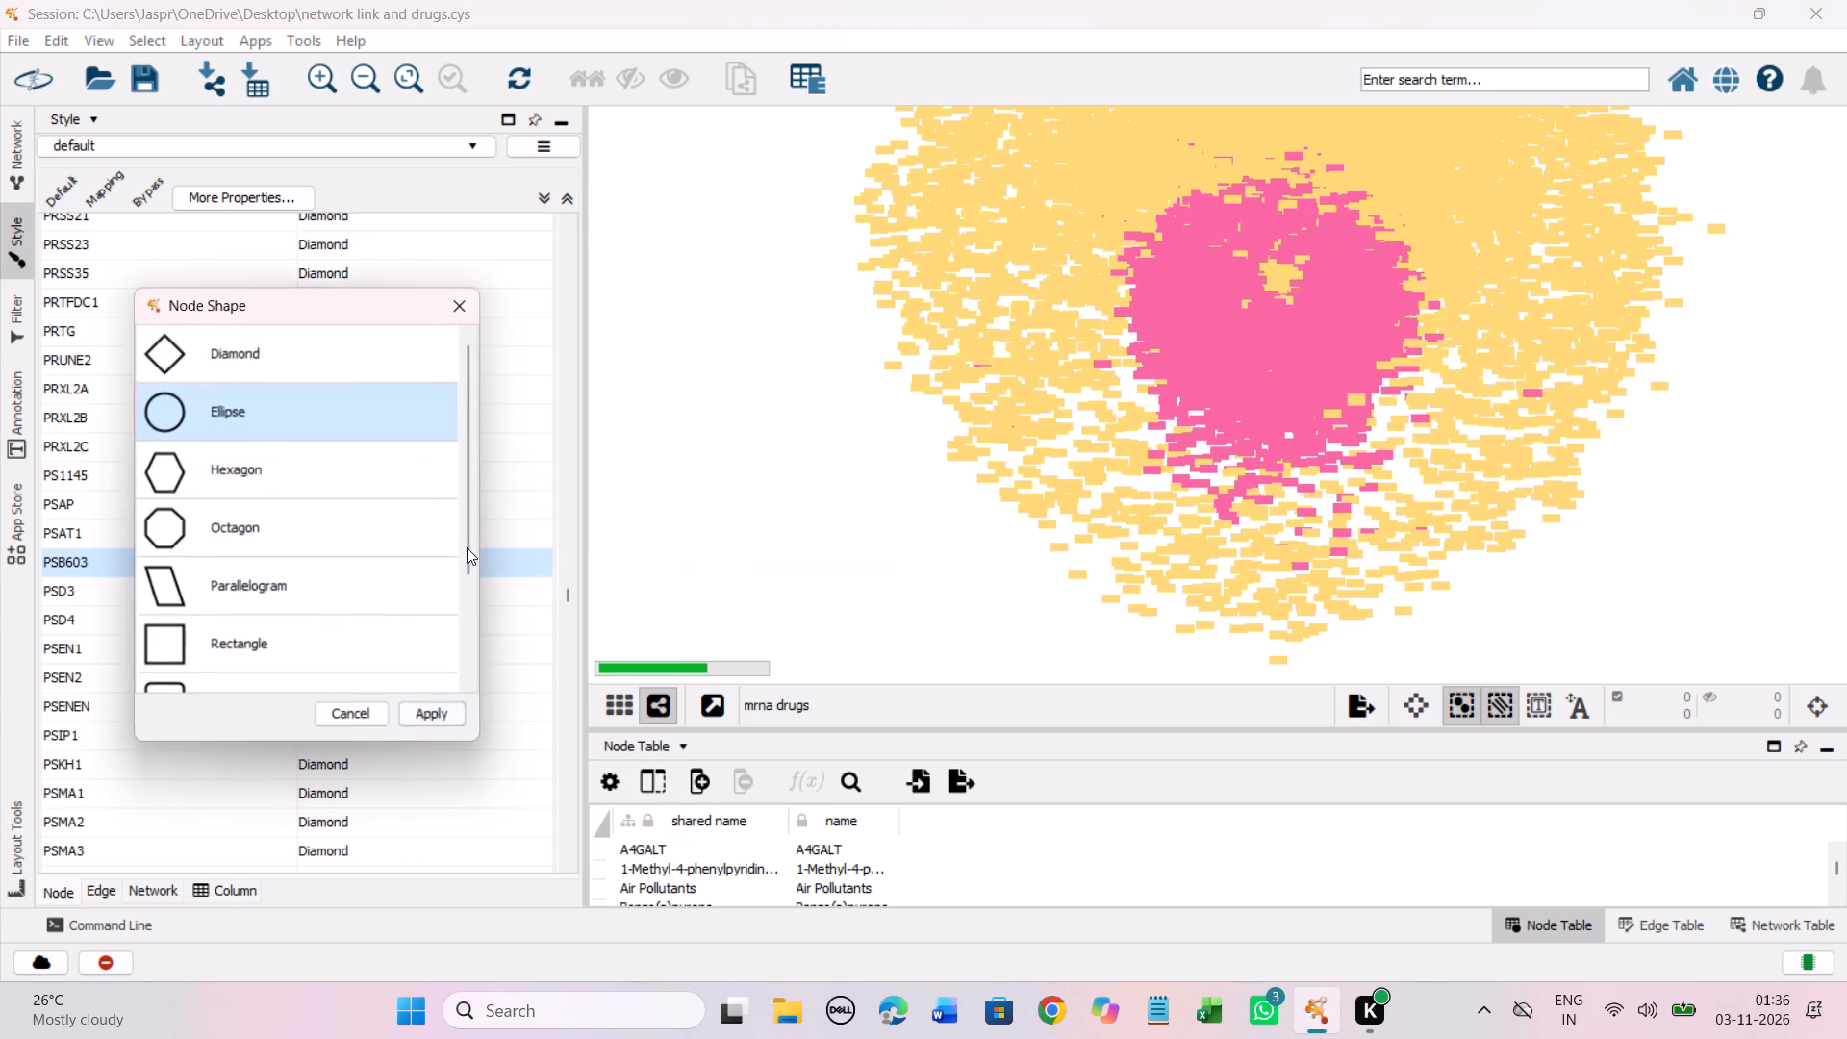
{"action": "left_click", "coordinate": [307, 469]}
{"action": "left_click", "coordinate": [444, 724]}
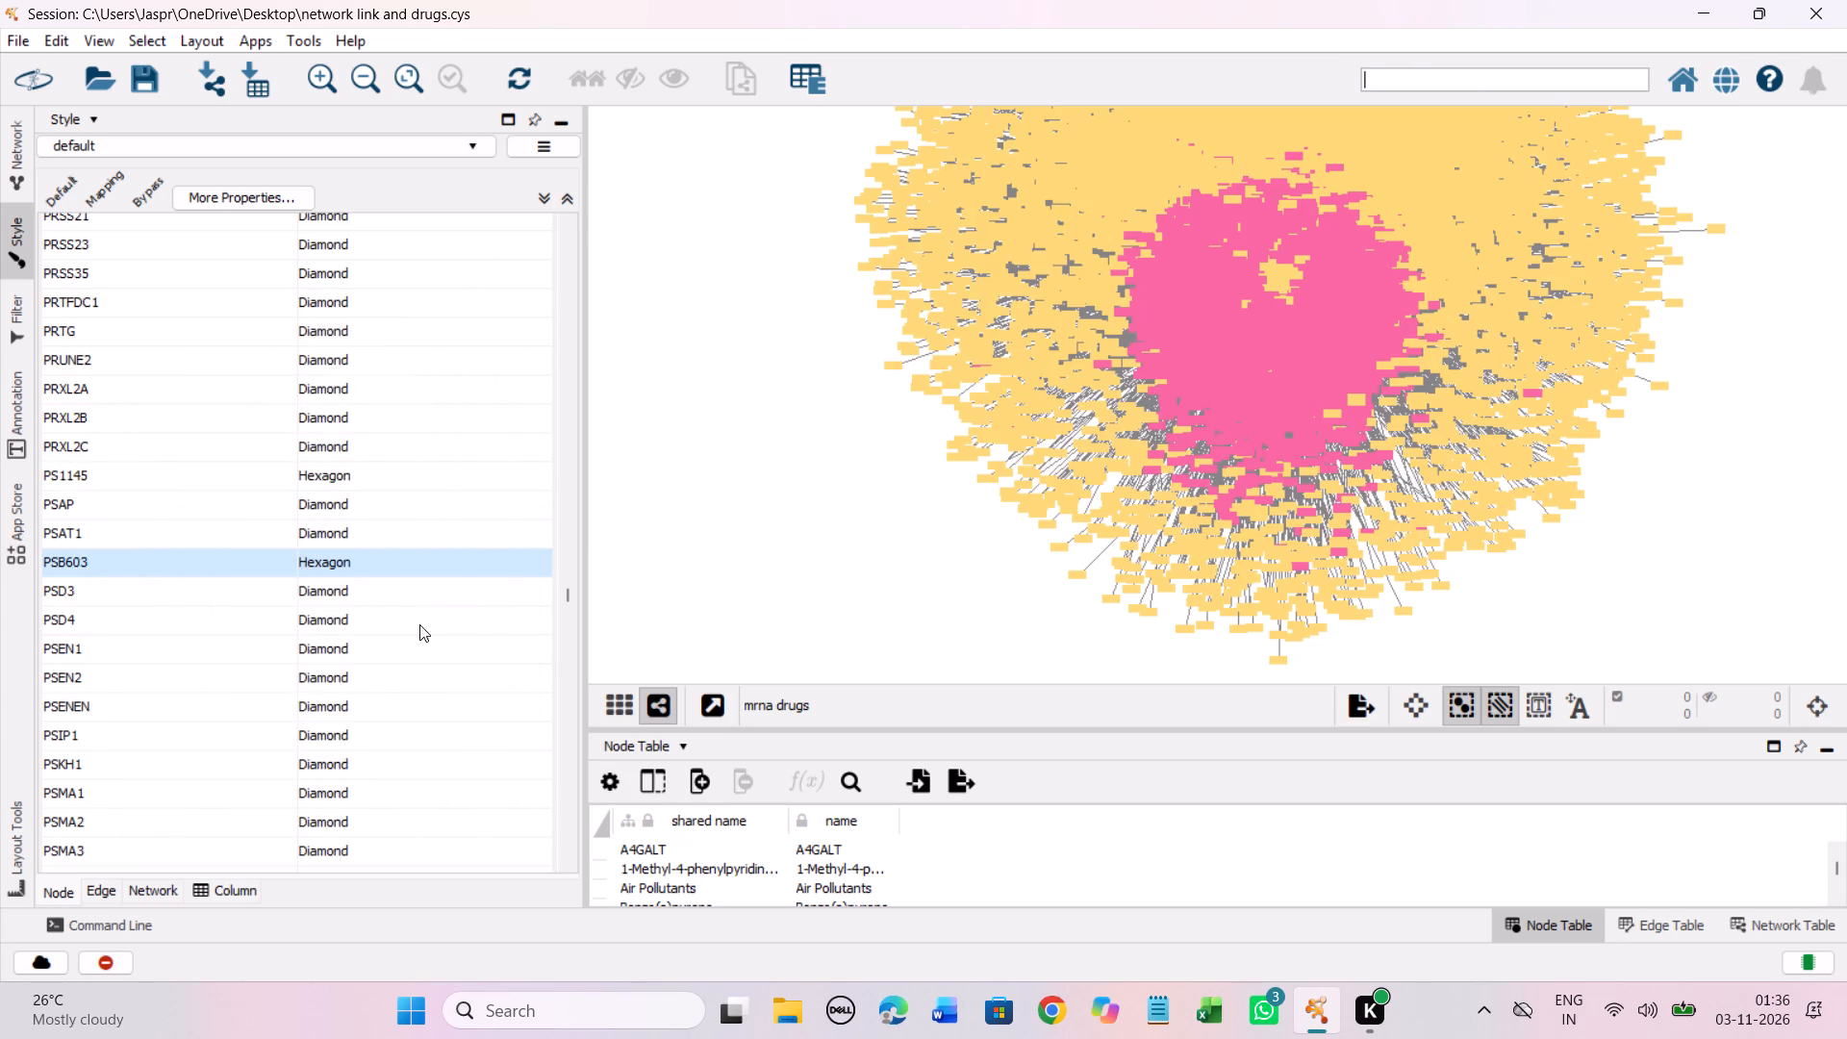
Set the discrete node shape mapping for the unmapped entries PX-102 and PX-866 to Hexagon.
{"action": "scroll", "coordinate": [419, 612], "scroll_direction": "down", "scroll_amount": 15}
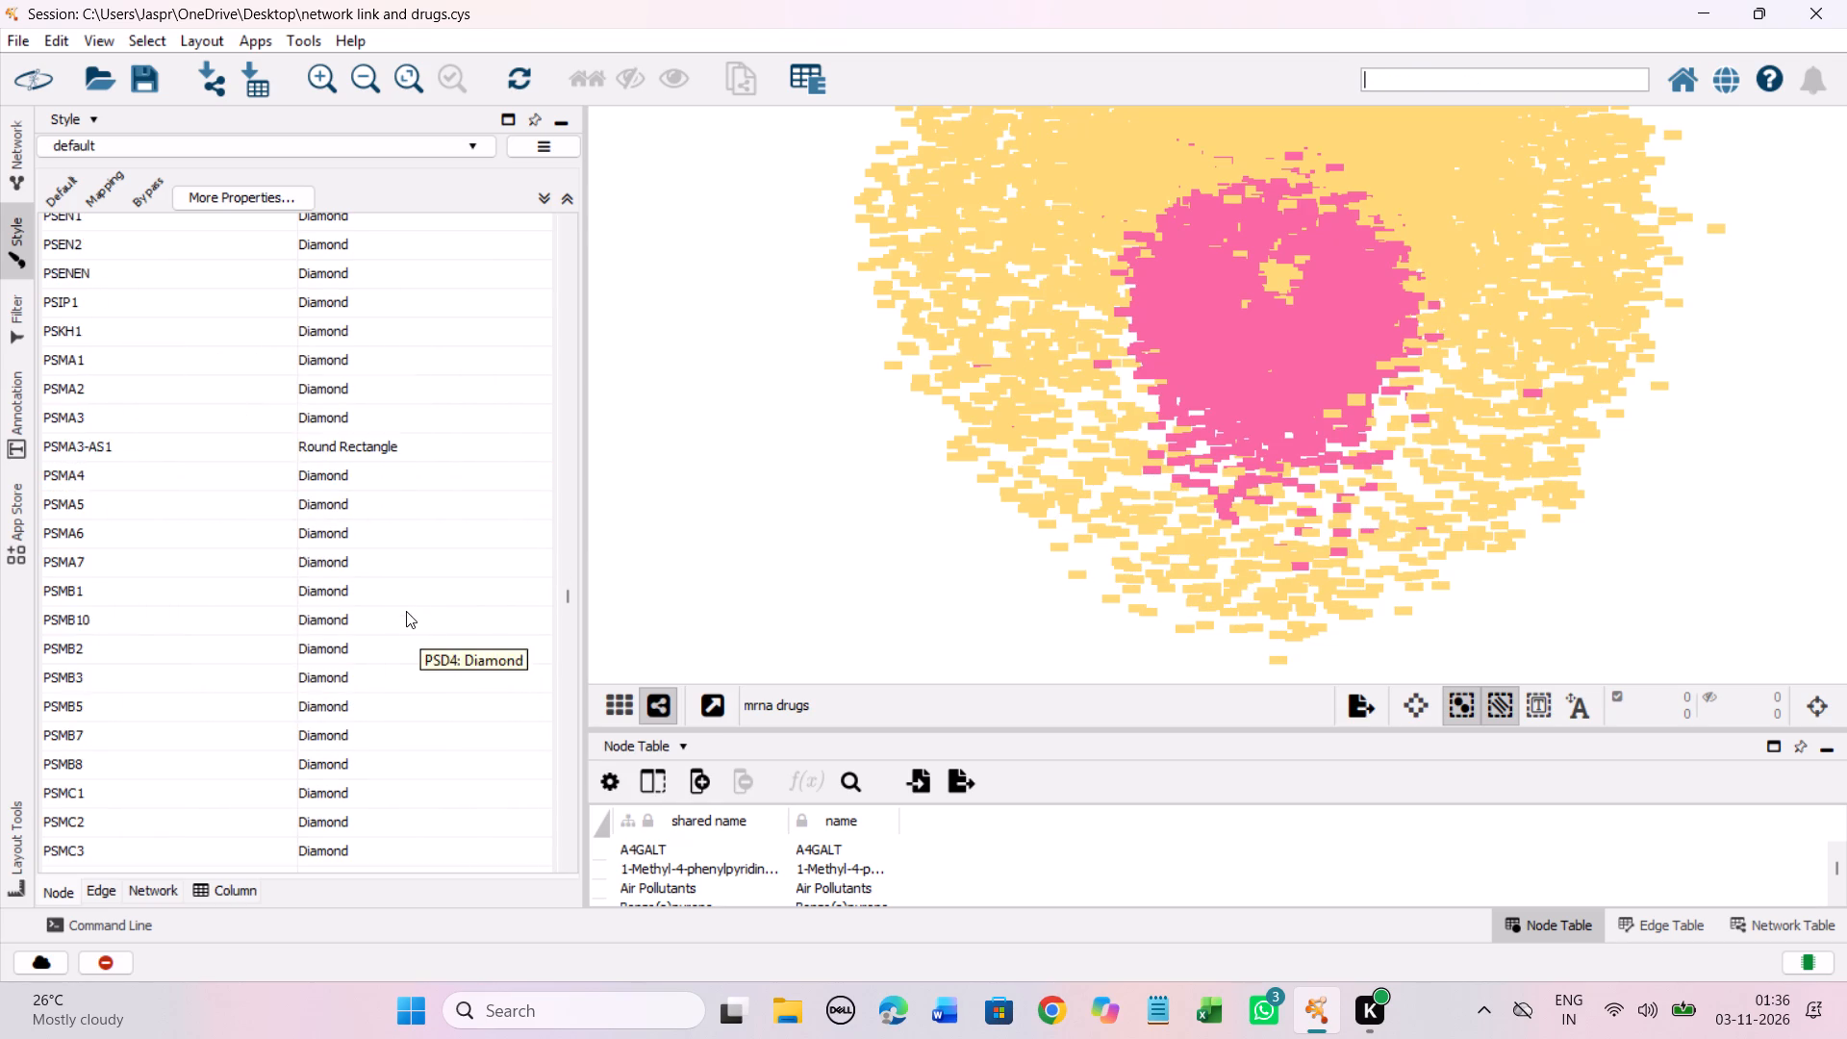
{"action": "scroll", "coordinate": [403, 614], "scroll_direction": "down", "scroll_amount": 5}
{"action": "scroll", "coordinate": [398, 620], "scroll_direction": "up", "scroll_amount": 12}
{"action": "scroll", "coordinate": [399, 640], "scroll_direction": "down", "scroll_amount": 11}
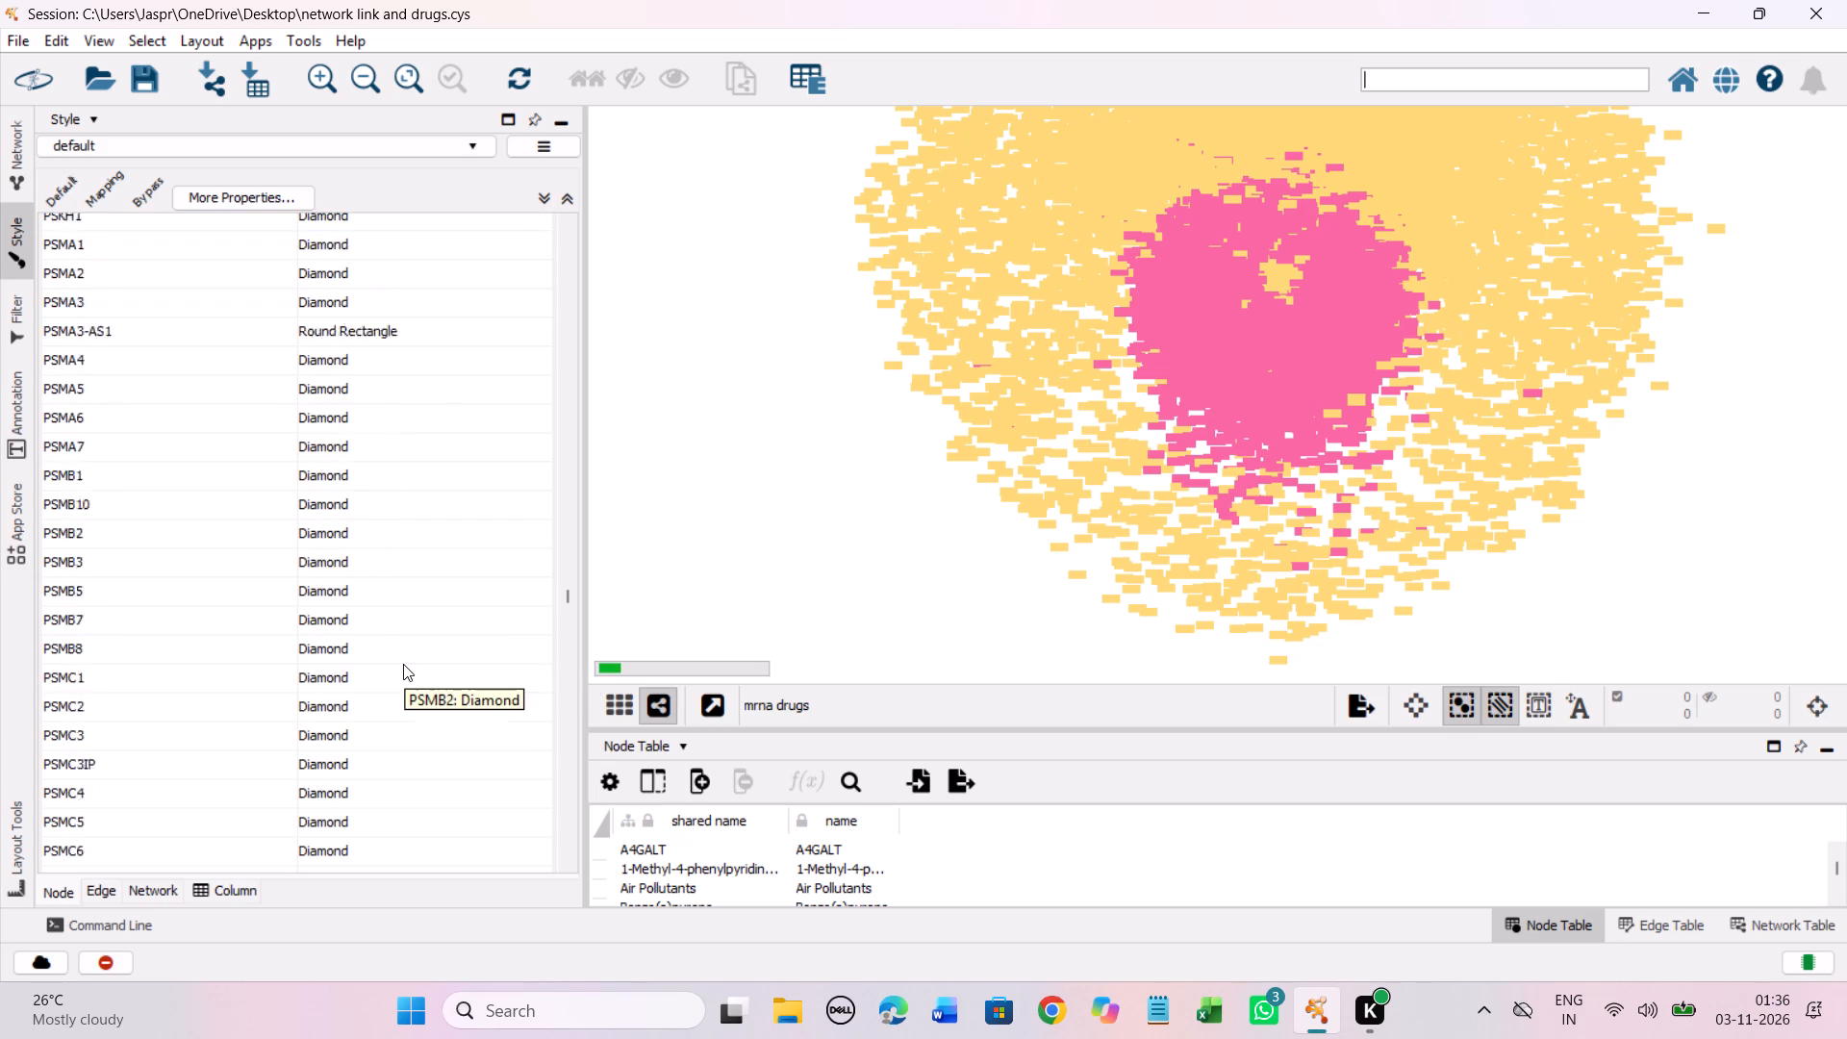
{"action": "scroll", "coordinate": [403, 664], "scroll_direction": "down", "scroll_amount": 20}
{"action": "scroll", "coordinate": [403, 664], "scroll_direction": "down", "scroll_amount": 20}
{"action": "scroll", "coordinate": [403, 664], "scroll_direction": "down", "scroll_amount": 8}
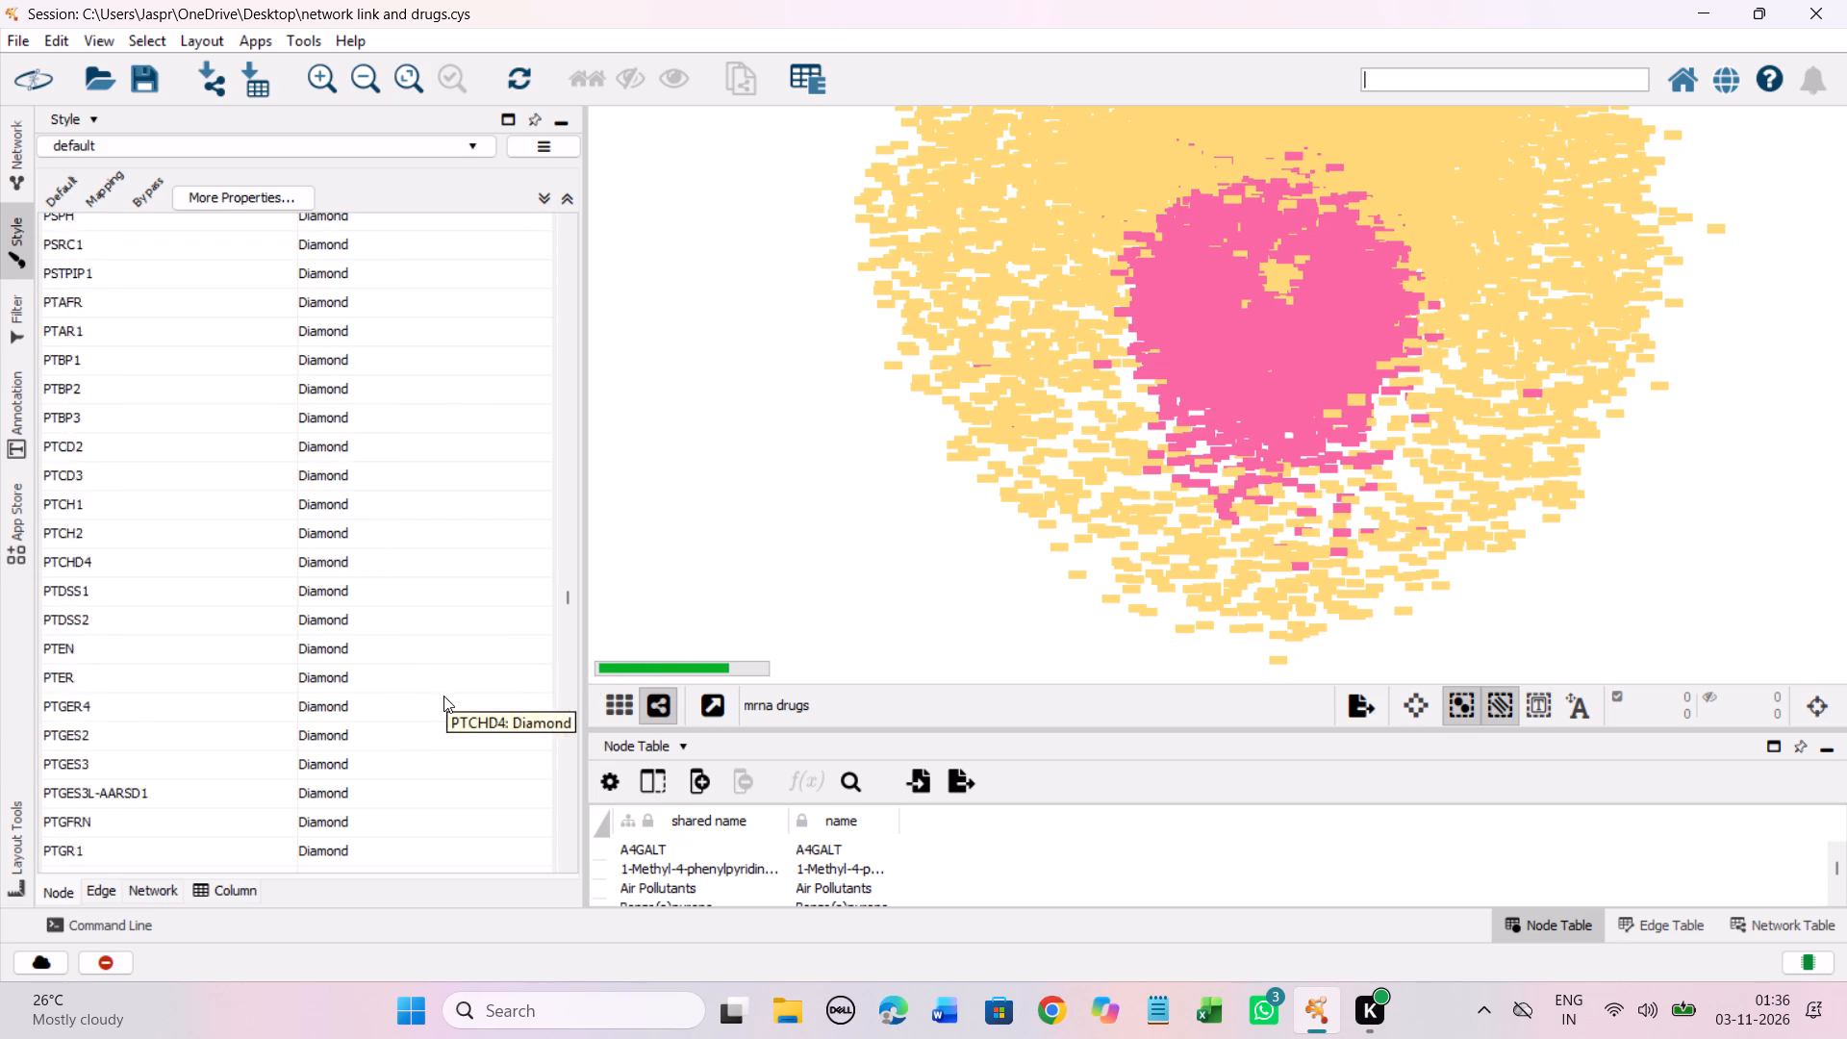
{"action": "scroll", "coordinate": [443, 696], "scroll_direction": "down", "scroll_amount": 20}
{"action": "scroll", "coordinate": [443, 696], "scroll_direction": "down", "scroll_amount": 20}
{"action": "scroll", "coordinate": [443, 696], "scroll_direction": "down", "scroll_amount": 8}
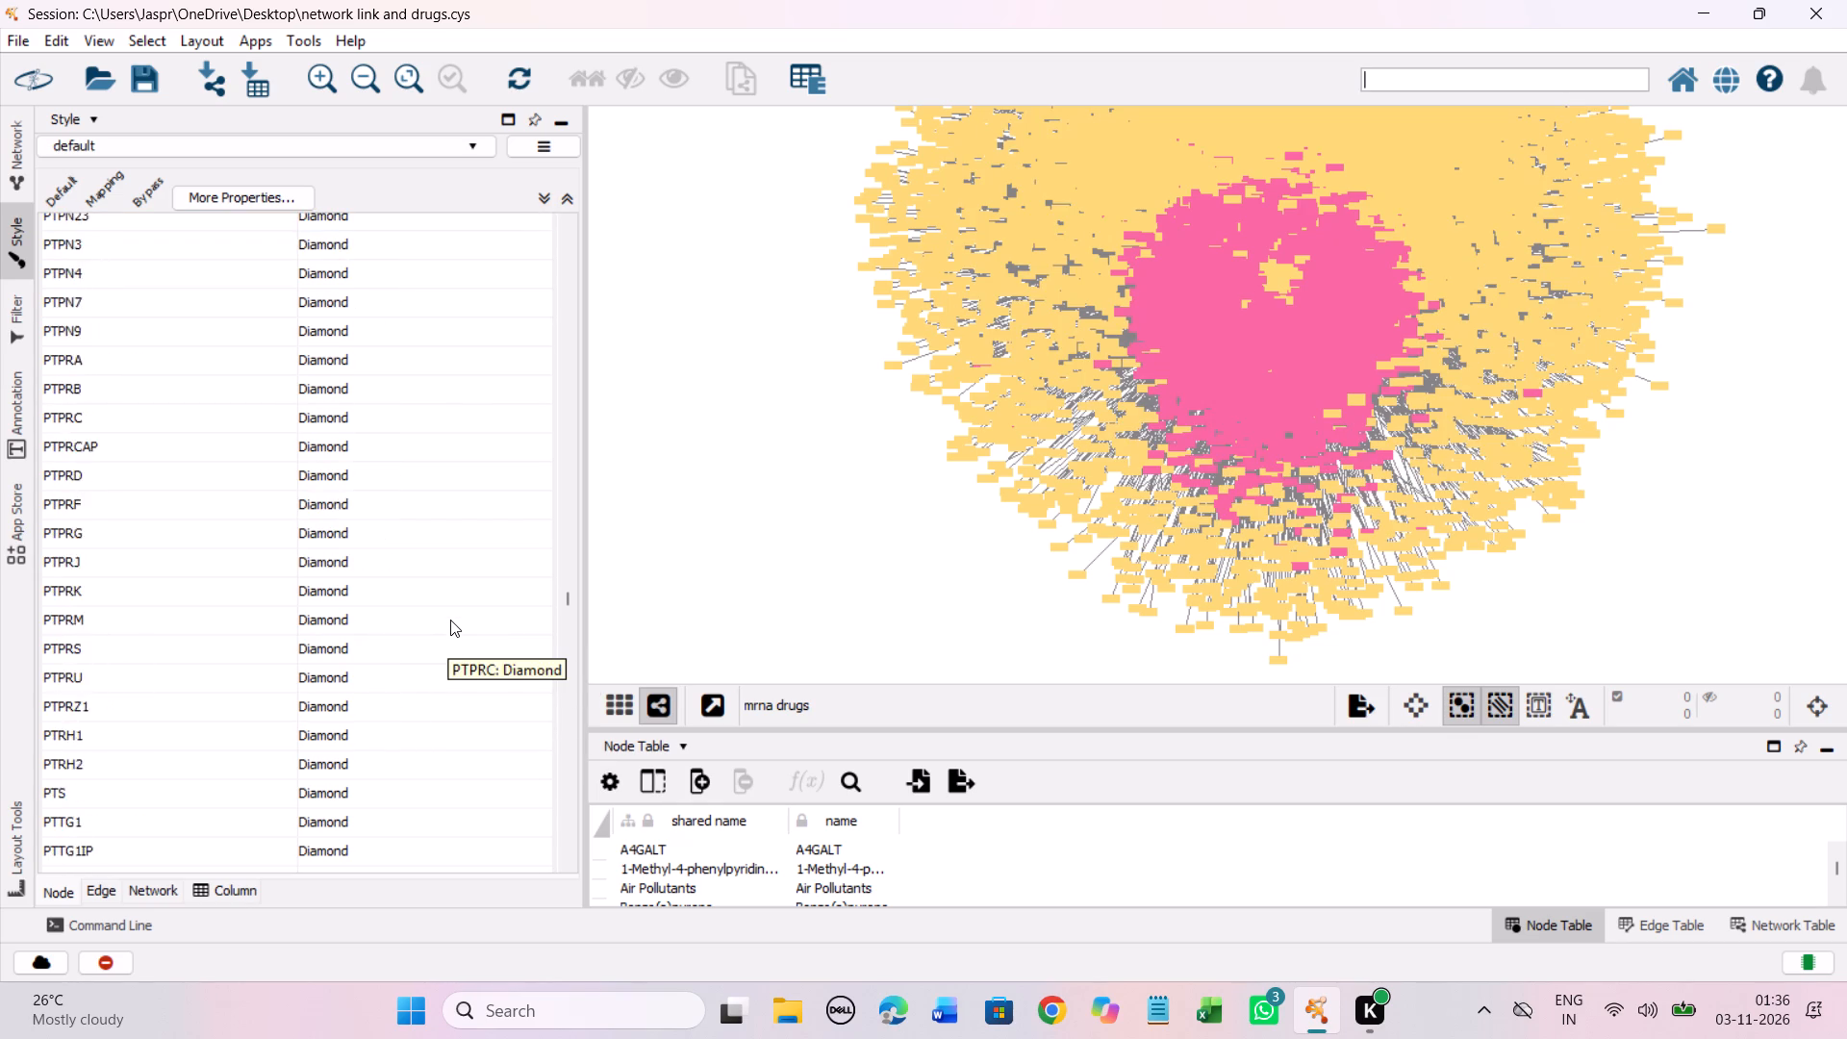
{"action": "scroll", "coordinate": [450, 620], "scroll_direction": "down", "scroll_amount": 20}
{"action": "scroll", "coordinate": [450, 620], "scroll_direction": "down", "scroll_amount": 10}
{"action": "left_click_drag", "start_coordinate": [366, 529], "coordinate": [365, 555]}
{"action": "right_click", "coordinate": [365, 555]}
{"action": "left_click", "coordinate": [730, 574]}
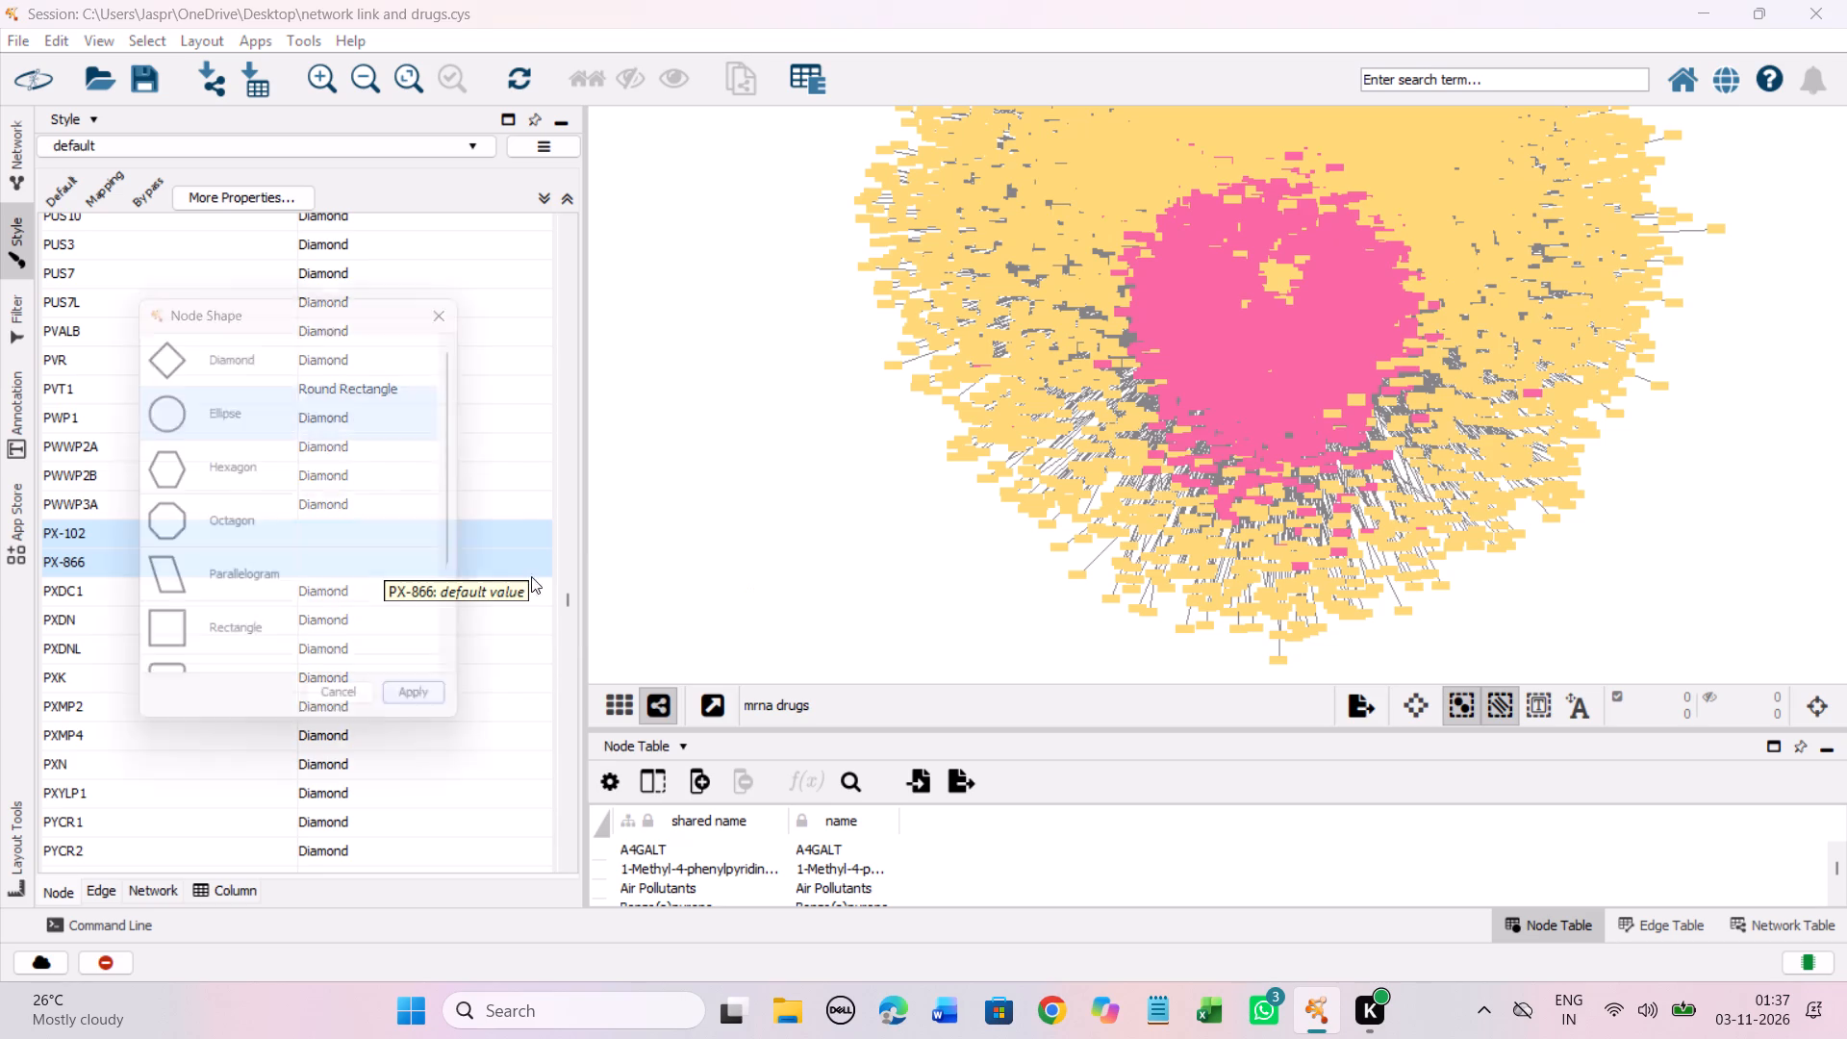
{"action": "left_click", "coordinate": [289, 466]}
{"action": "left_click", "coordinate": [472, 725]}
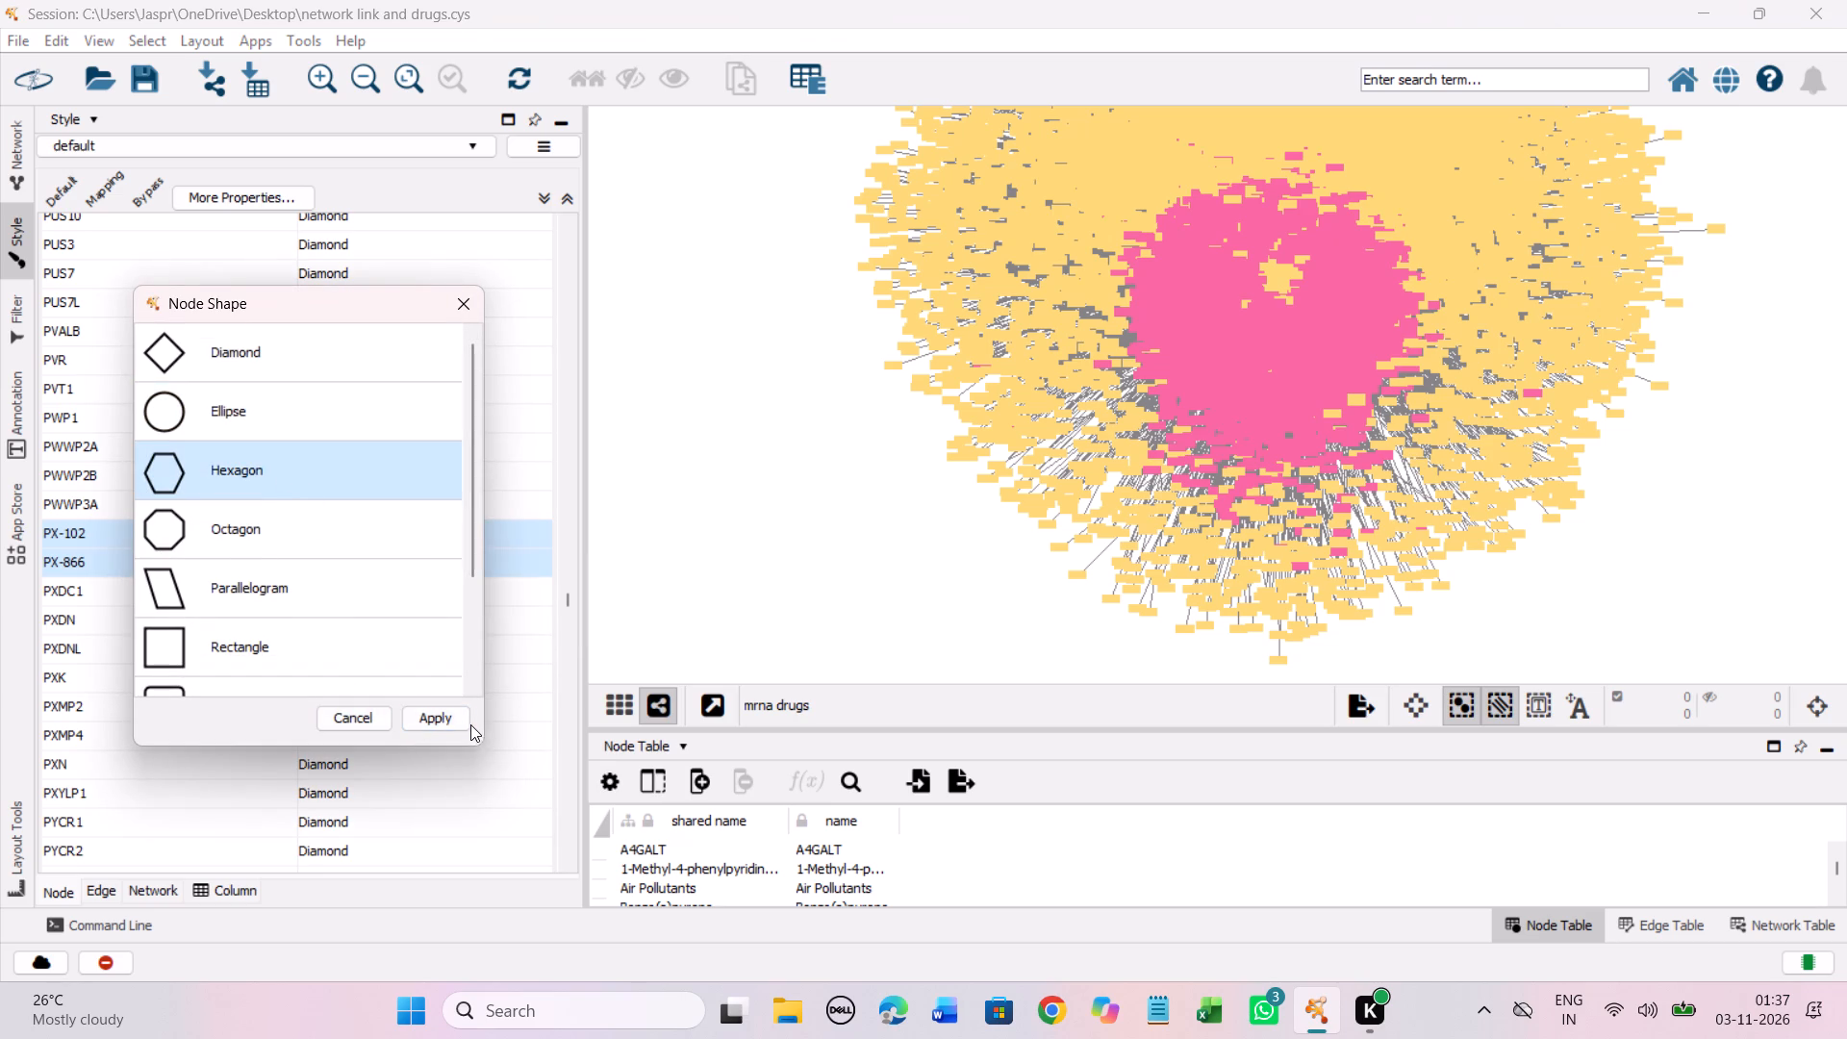
{"action": "left_click", "coordinate": [455, 714]}
Set the discrete node shape mapping for the block of unmapped entries from Paclitaxel through Pyruvic Acid to Hexagon.
{"action": "scroll", "coordinate": [355, 599], "scroll_direction": "down", "scroll_amount": 6}
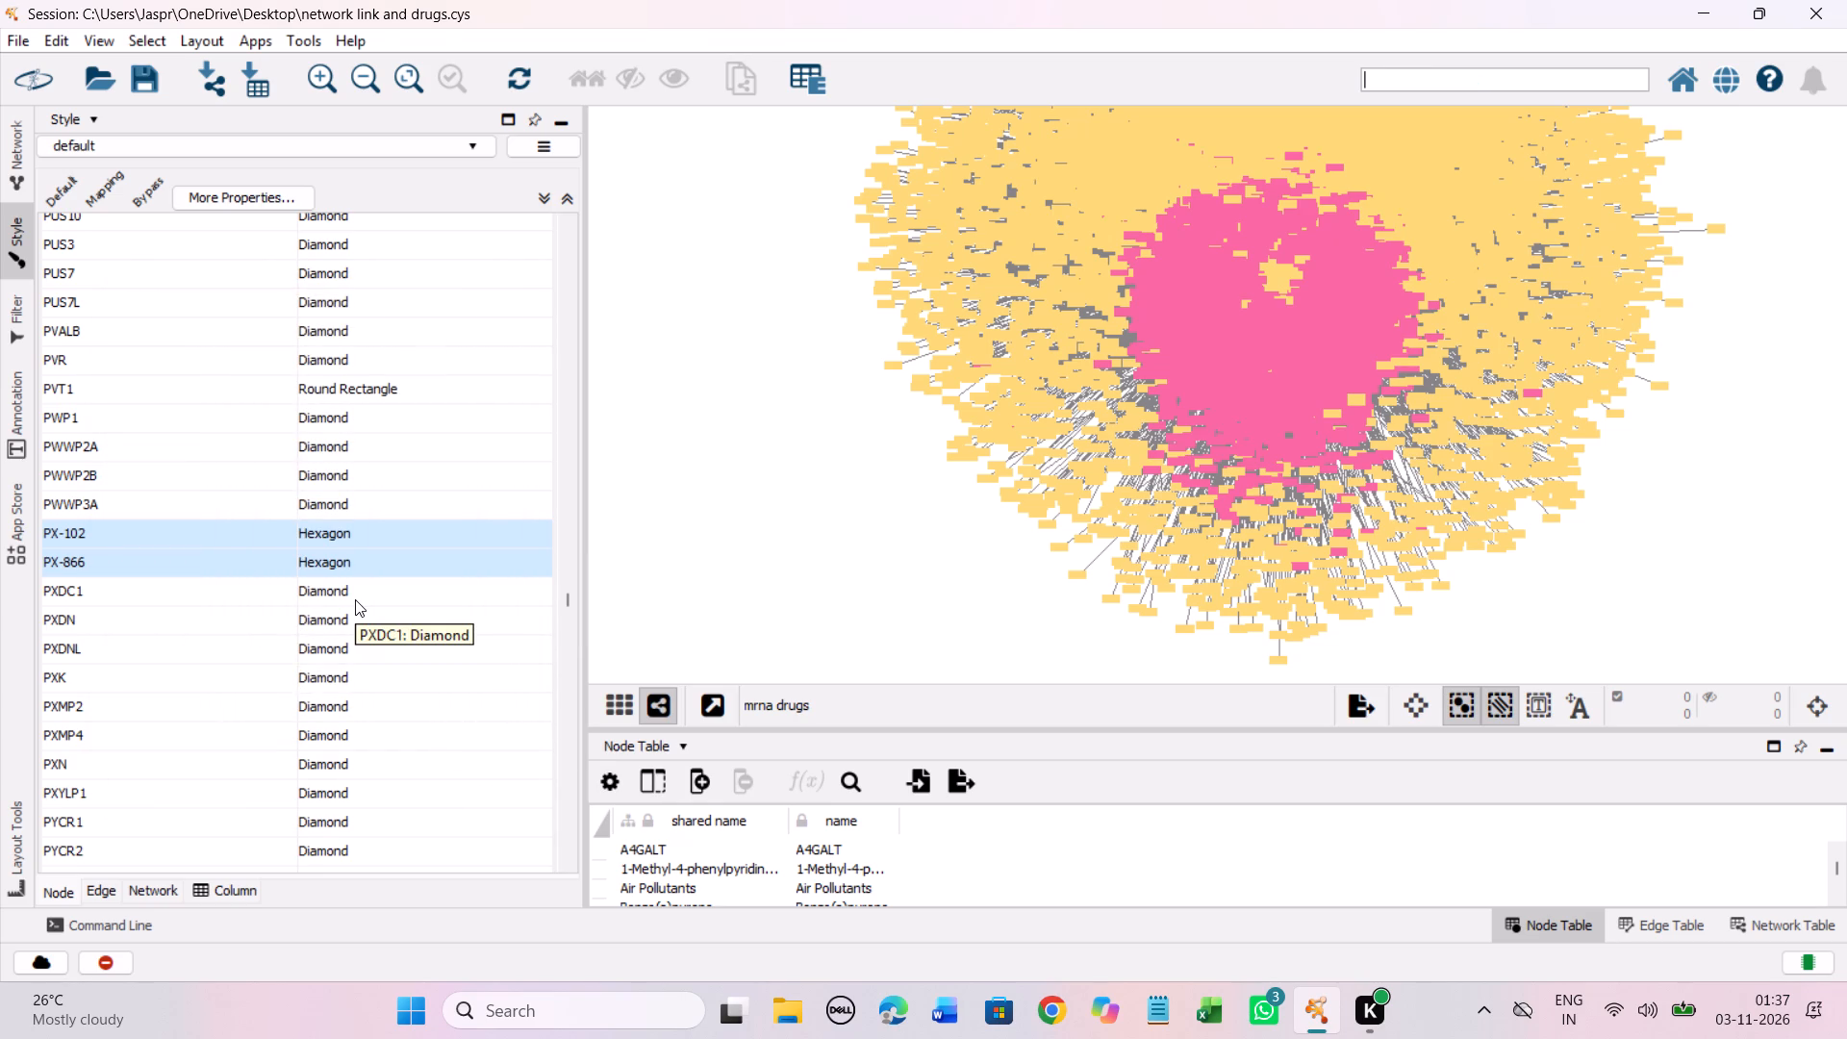
{"action": "scroll", "coordinate": [355, 599], "scroll_direction": "down", "scroll_amount": 20}
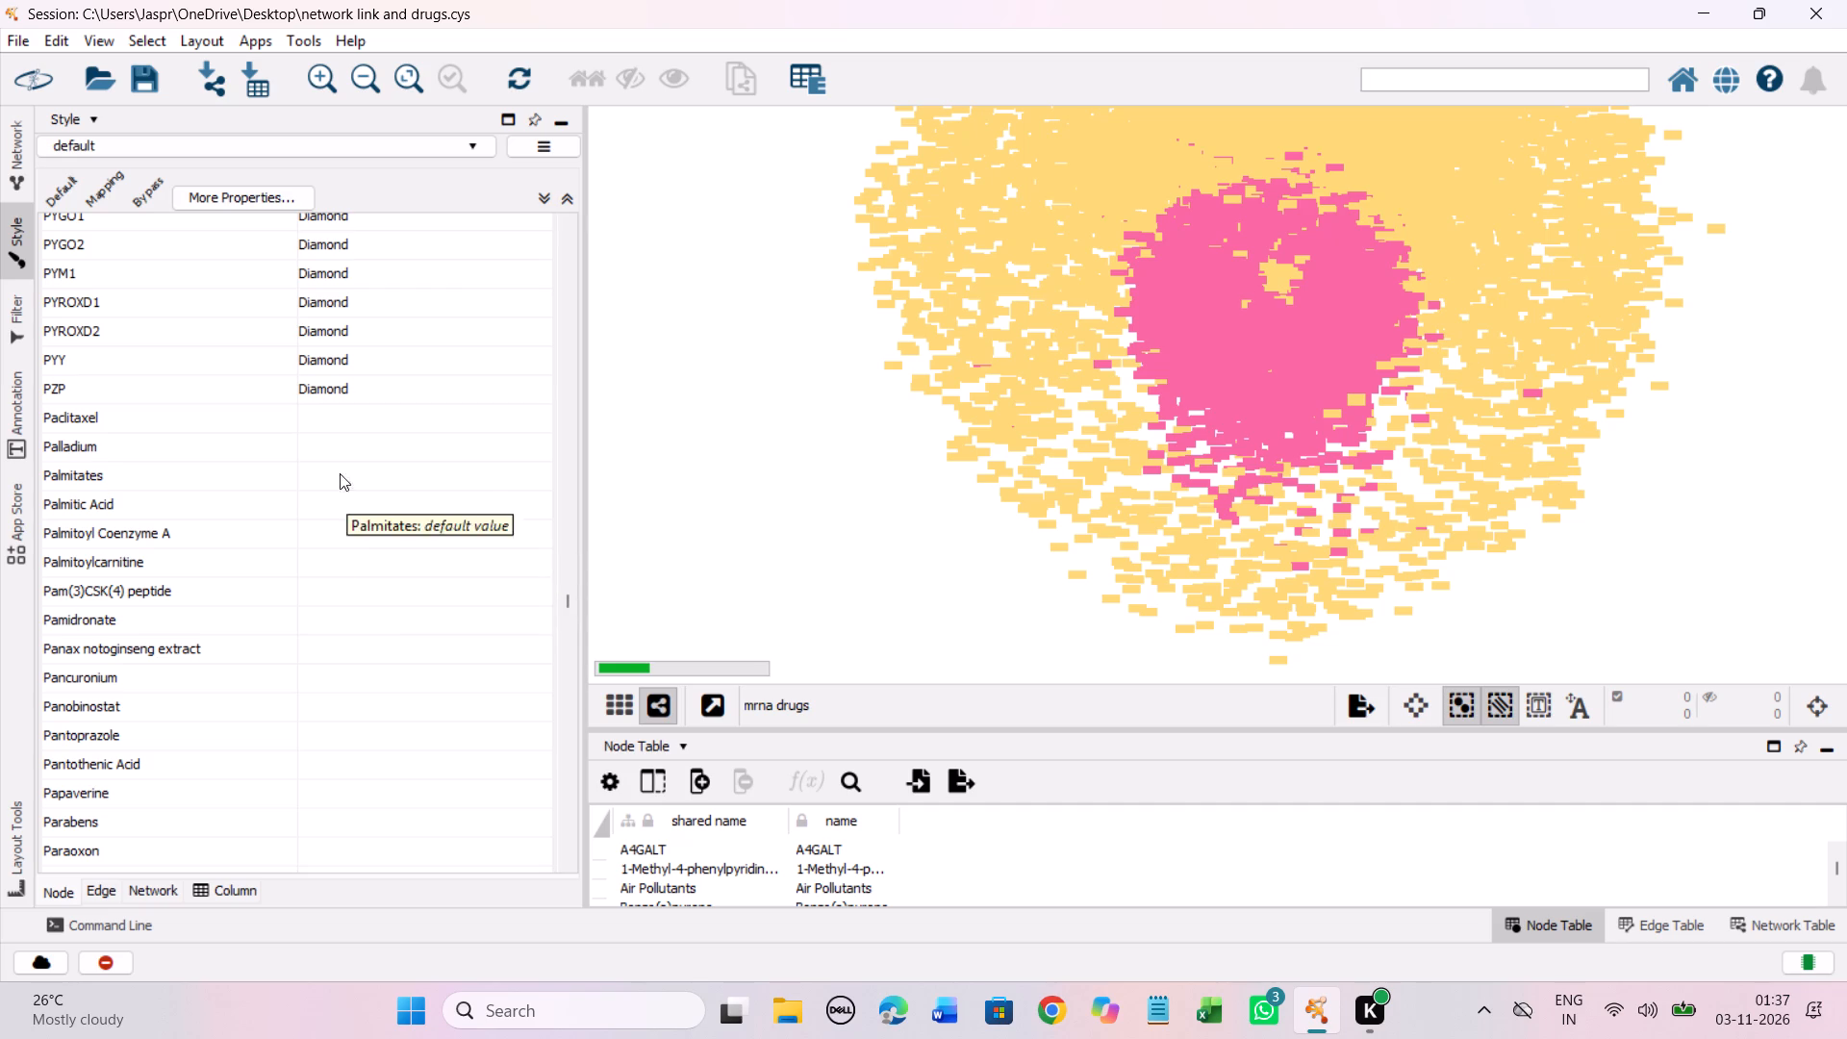
{"action": "left_click", "coordinate": [322, 417]}
{"action": "scroll", "coordinate": [393, 545], "scroll_direction": "down", "scroll_amount": 15}
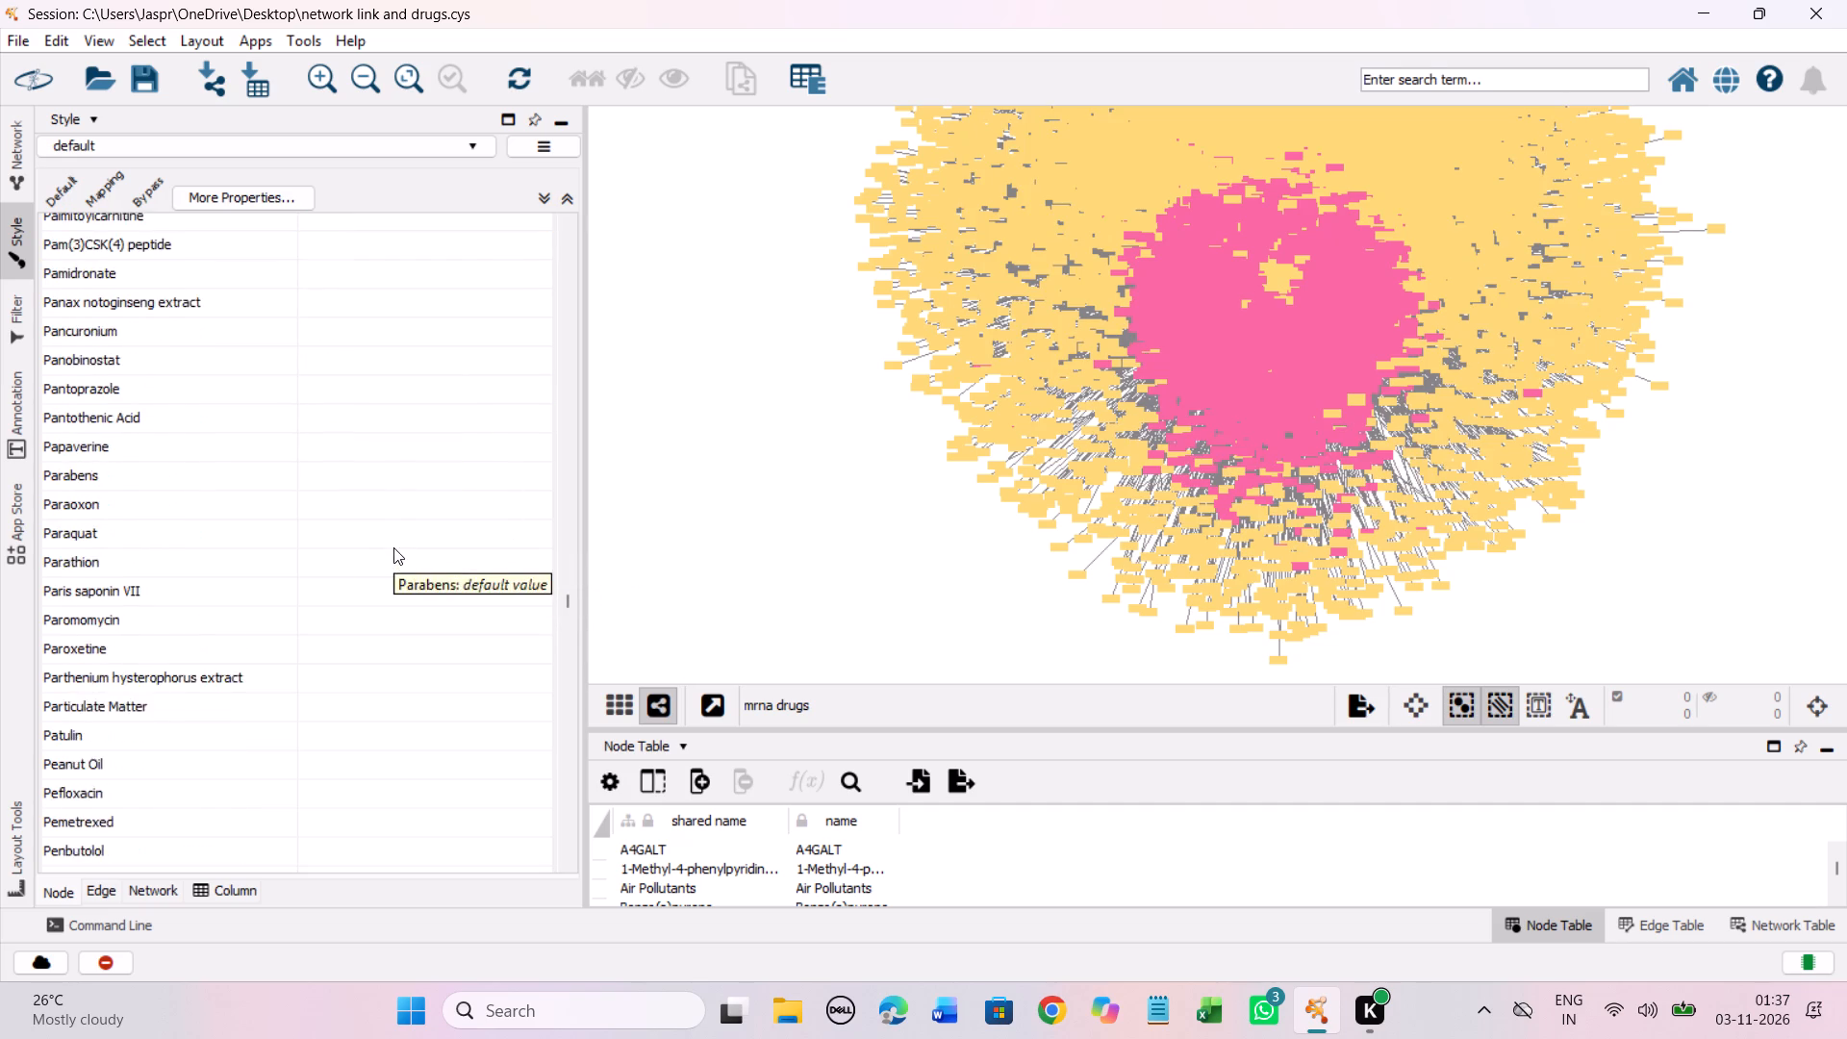
{"action": "scroll", "coordinate": [393, 547], "scroll_direction": "down", "scroll_amount": 20}
{"action": "scroll", "coordinate": [393, 547], "scroll_direction": "down", "scroll_amount": 20}
{"action": "scroll", "coordinate": [393, 547], "scroll_direction": "down", "scroll_amount": 4}
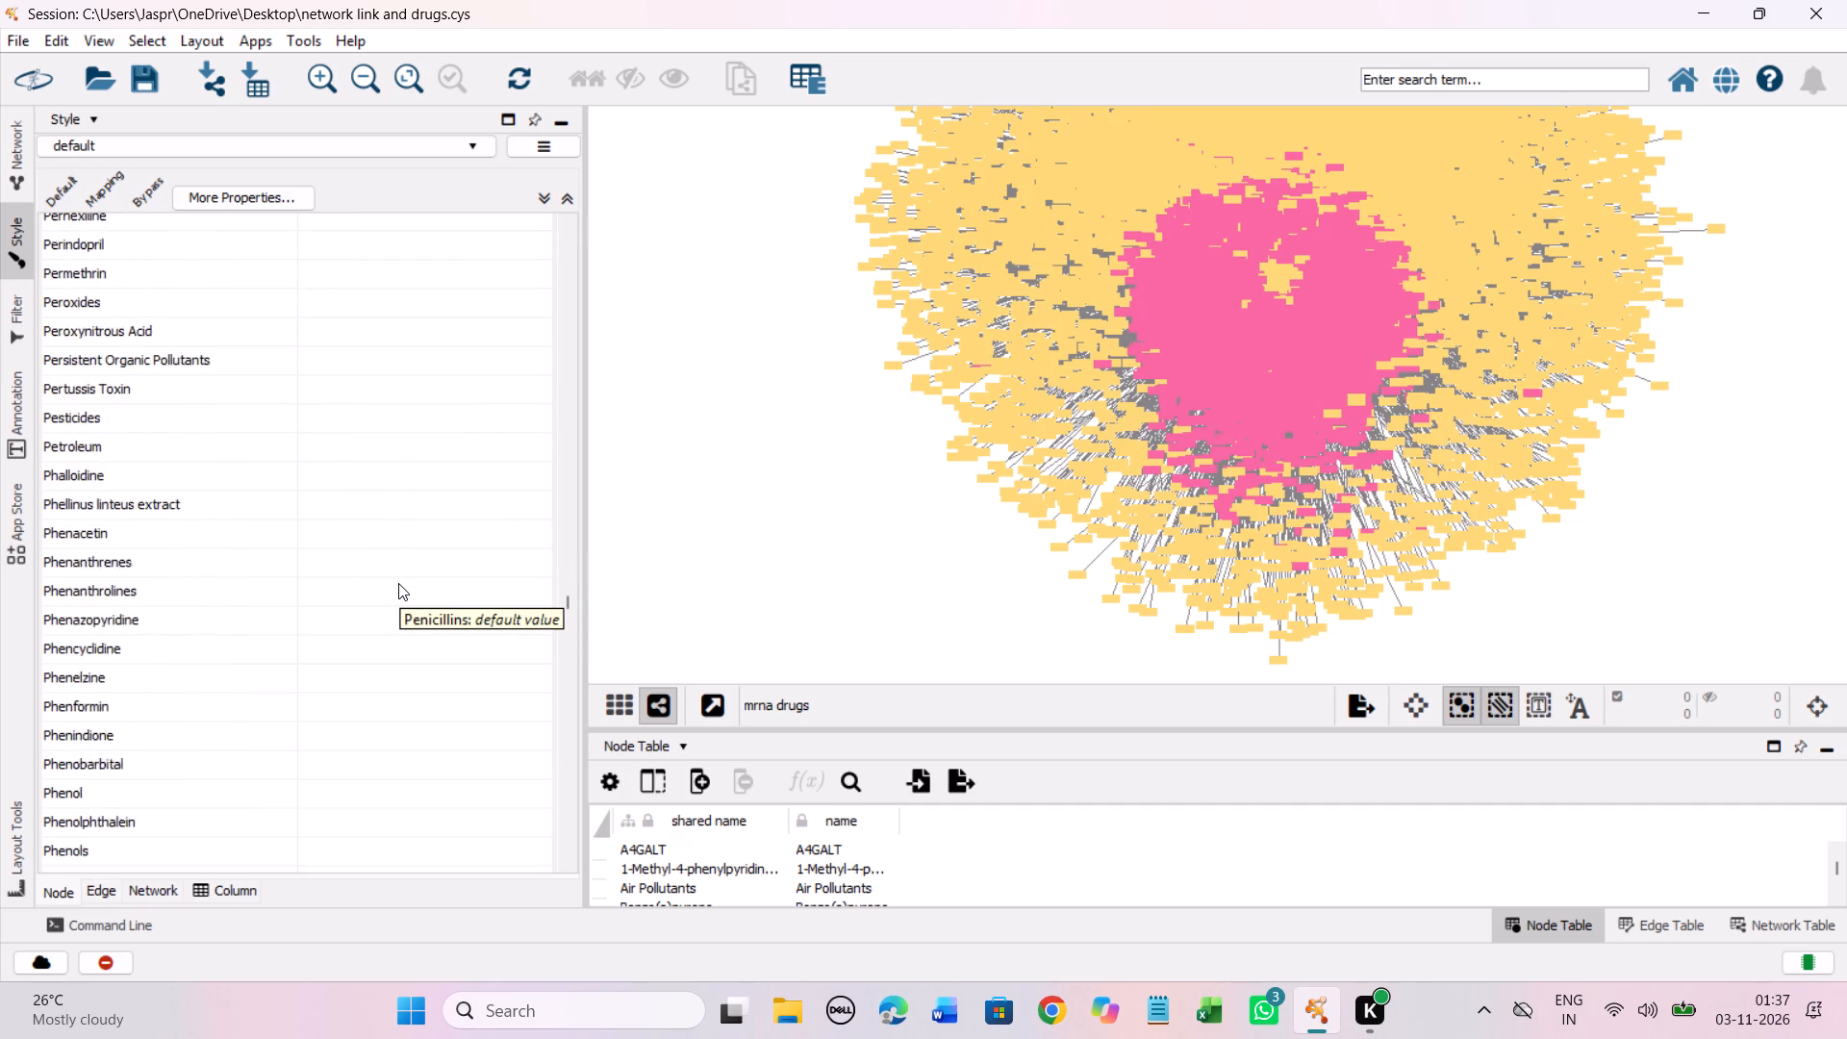
{"action": "scroll", "coordinate": [398, 583], "scroll_direction": "down", "scroll_amount": 8}
{"action": "scroll", "coordinate": [398, 583], "scroll_direction": "down", "scroll_amount": 20}
{"action": "scroll", "coordinate": [398, 583], "scroll_direction": "down", "scroll_amount": 14}
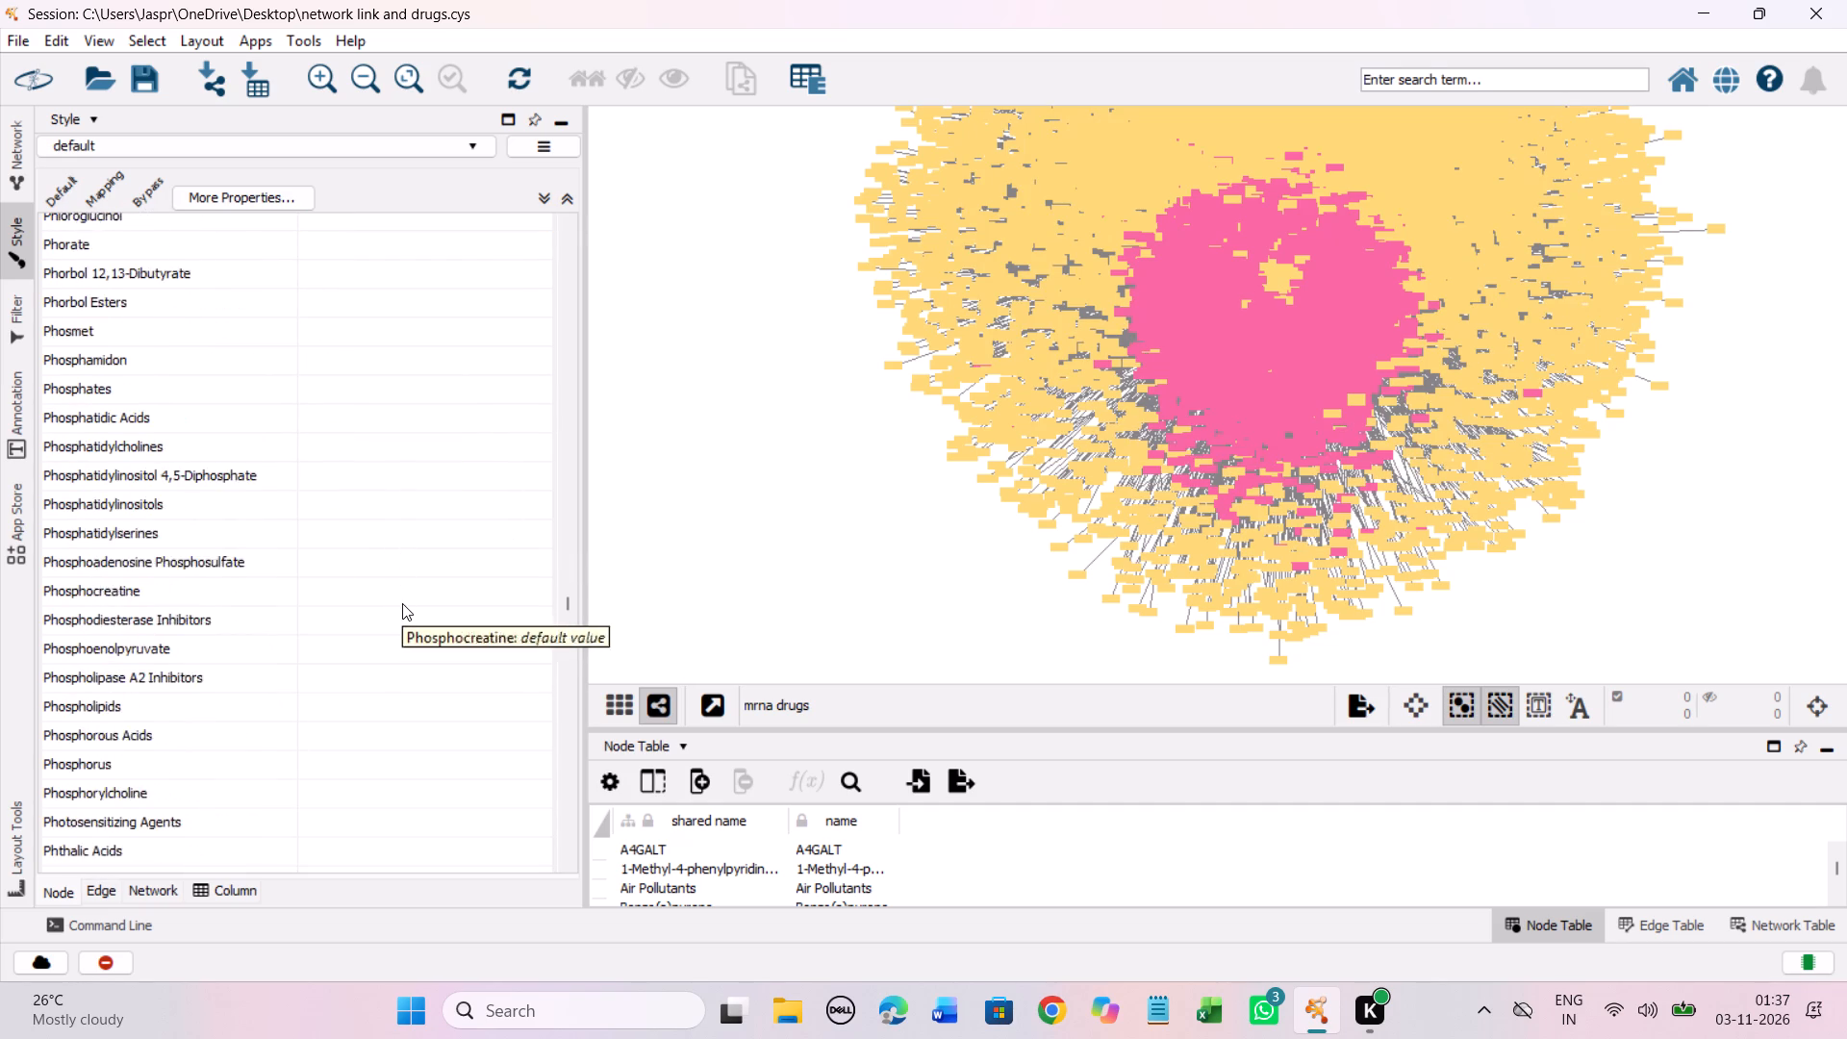
{"action": "scroll", "coordinate": [402, 603], "scroll_direction": "down", "scroll_amount": 20}
{"action": "scroll", "coordinate": [402, 603], "scroll_direction": "down", "scroll_amount": 20}
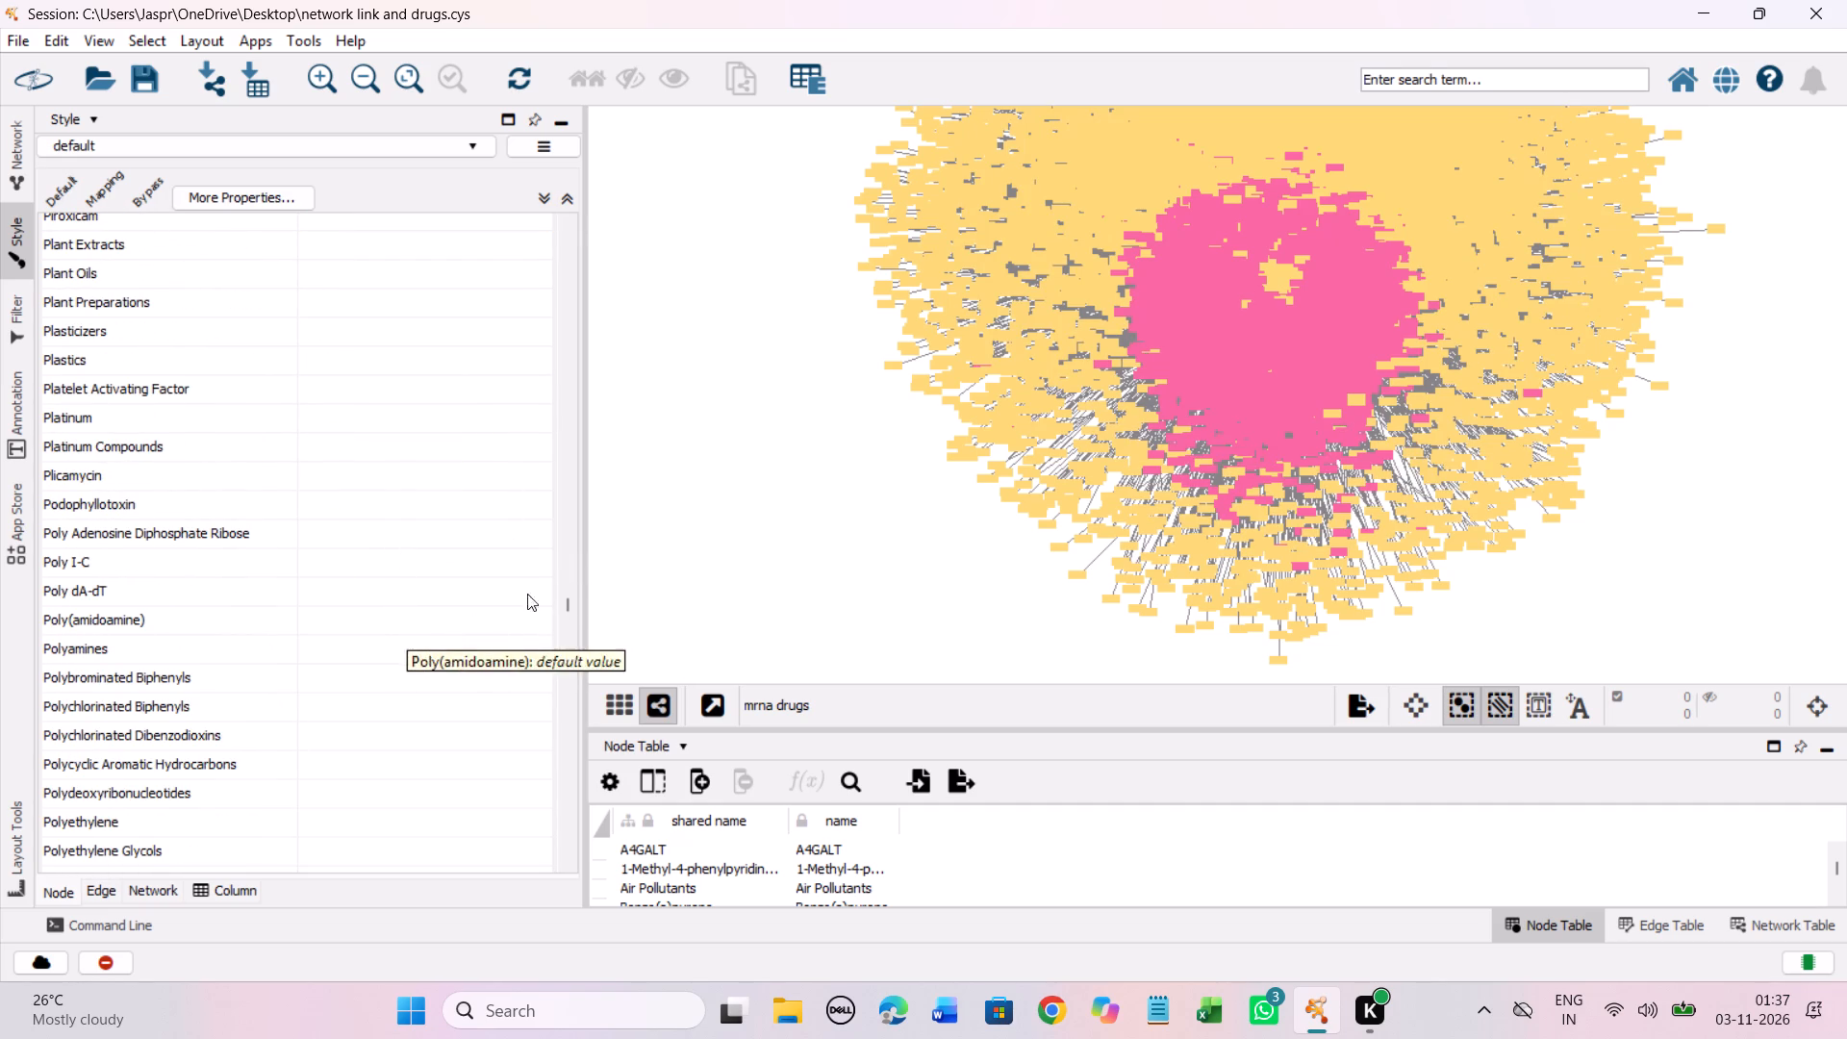
{"action": "left_click", "coordinate": [568, 598]}
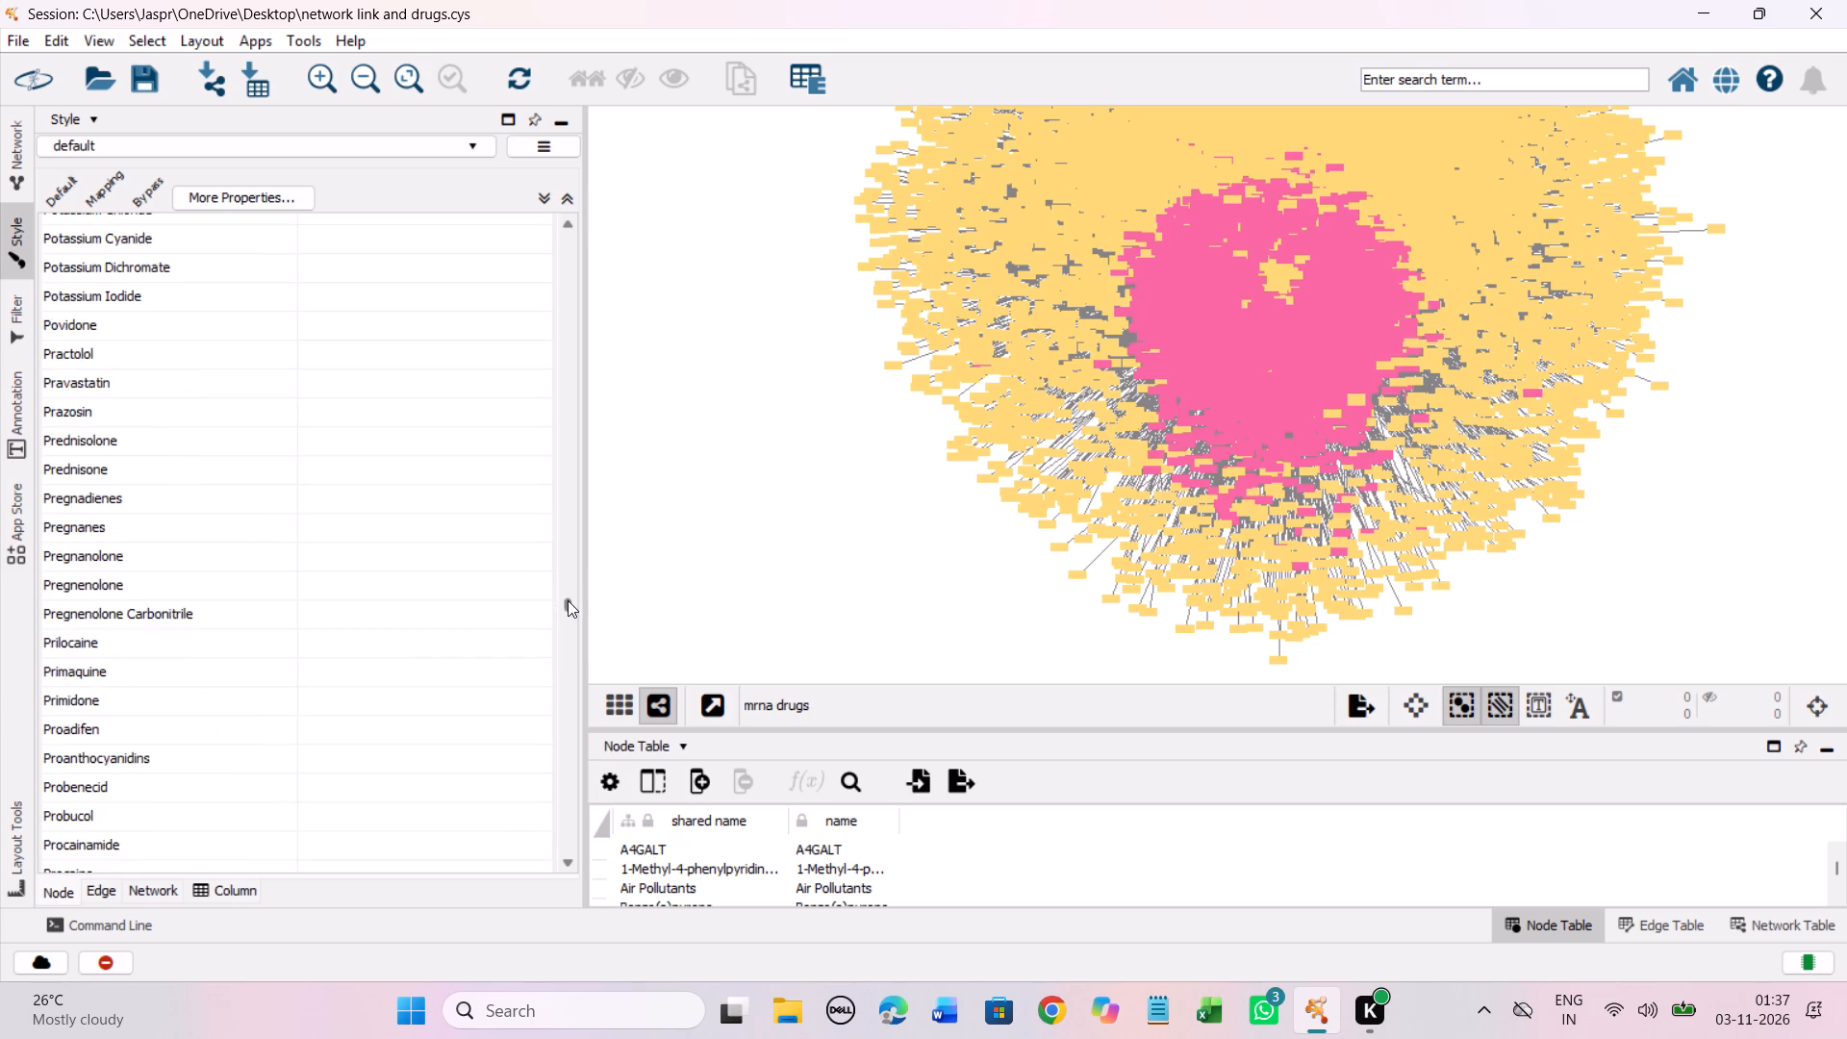
{"action": "scroll", "coordinate": [430, 576], "scroll_direction": "down", "scroll_amount": 20}
{"action": "scroll", "coordinate": [430, 576], "scroll_direction": "down", "scroll_amount": 20}
{"action": "scroll", "coordinate": [430, 576], "scroll_direction": "down", "scroll_amount": 16}
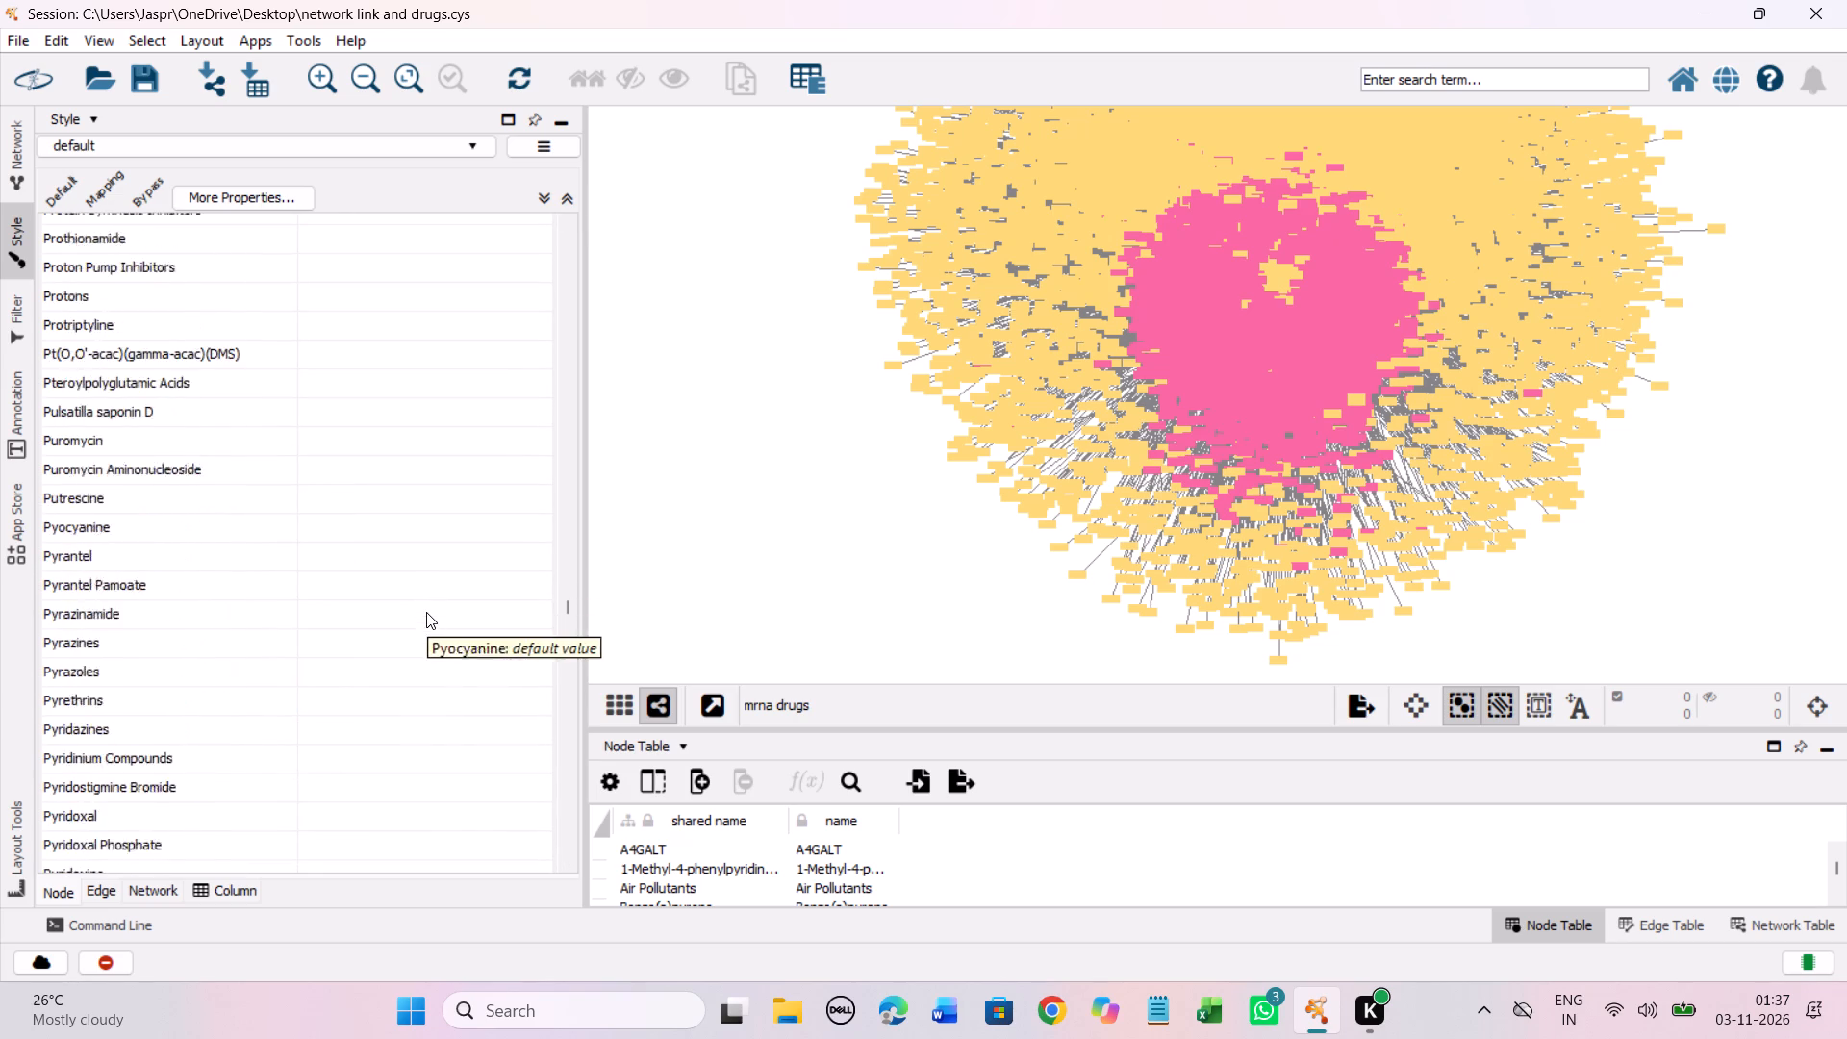
{"action": "scroll", "coordinate": [426, 612], "scroll_direction": "down", "scroll_amount": 19}
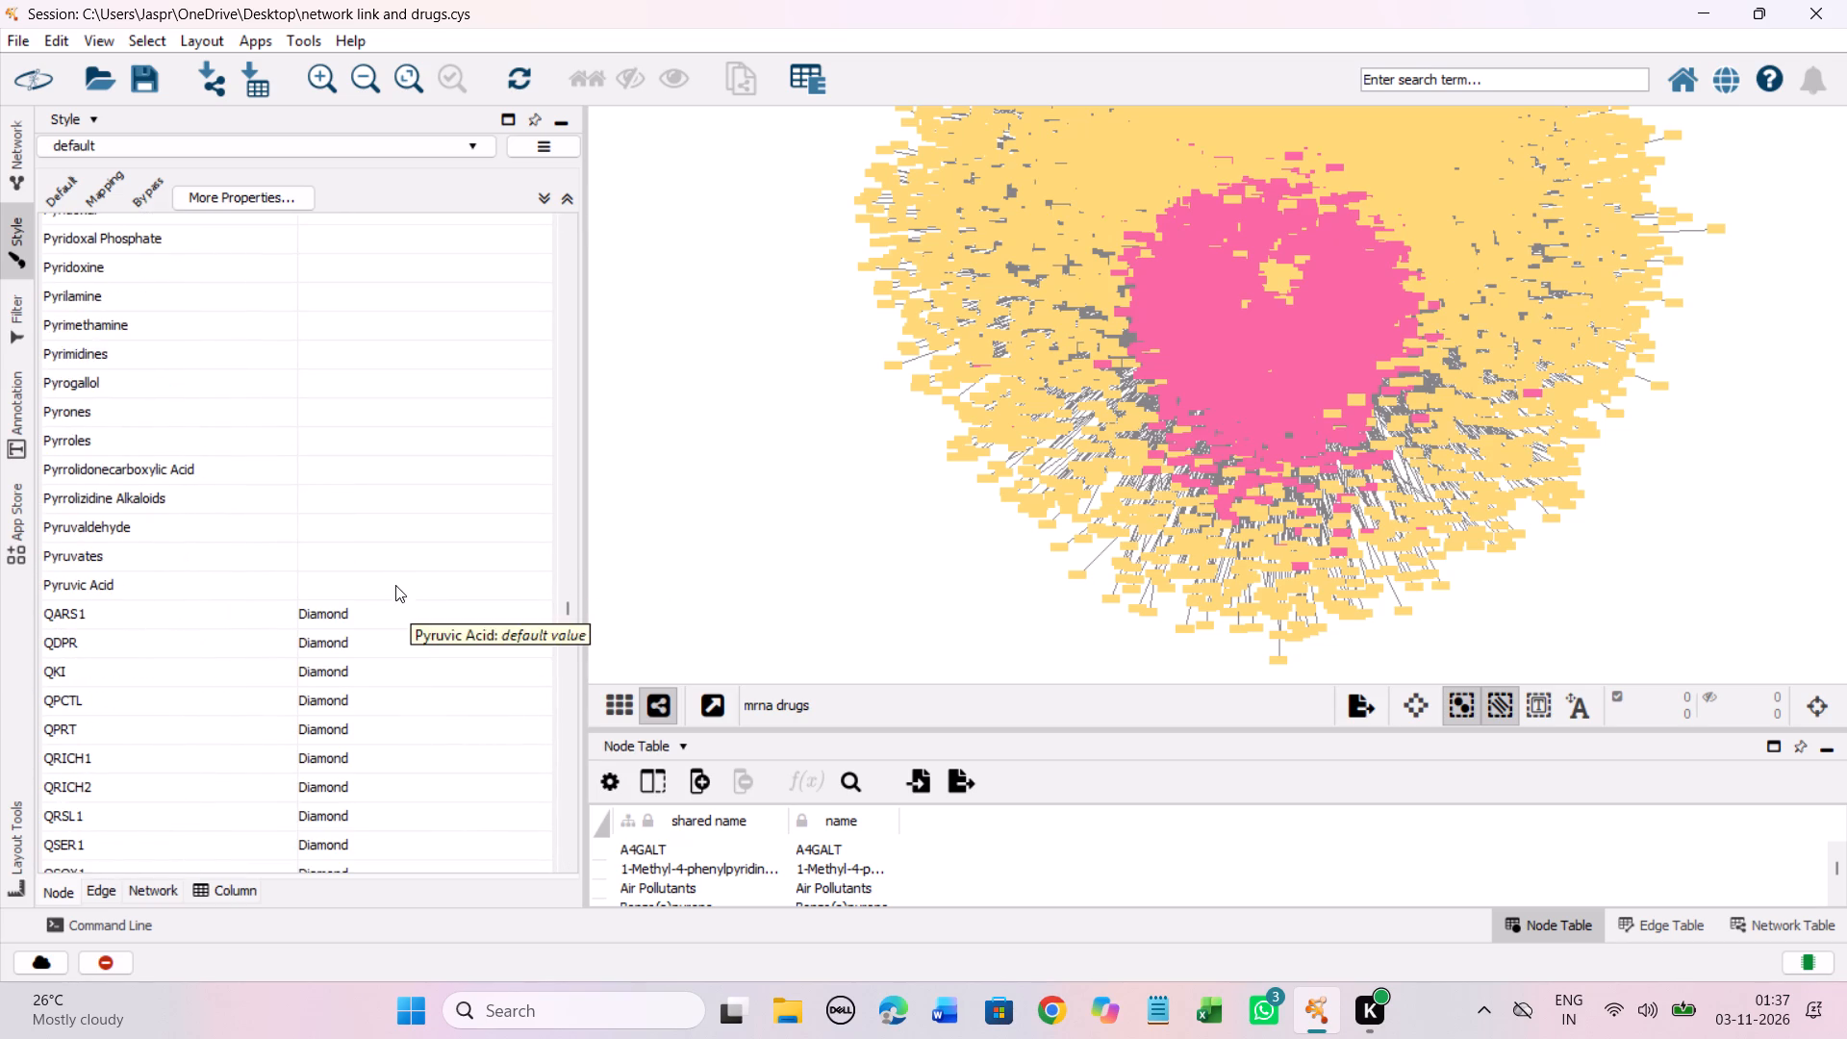
{"action": "left_click", "coordinate": [320, 587], "text": "shift"}
{"action": "right_click", "coordinate": [320, 587]}
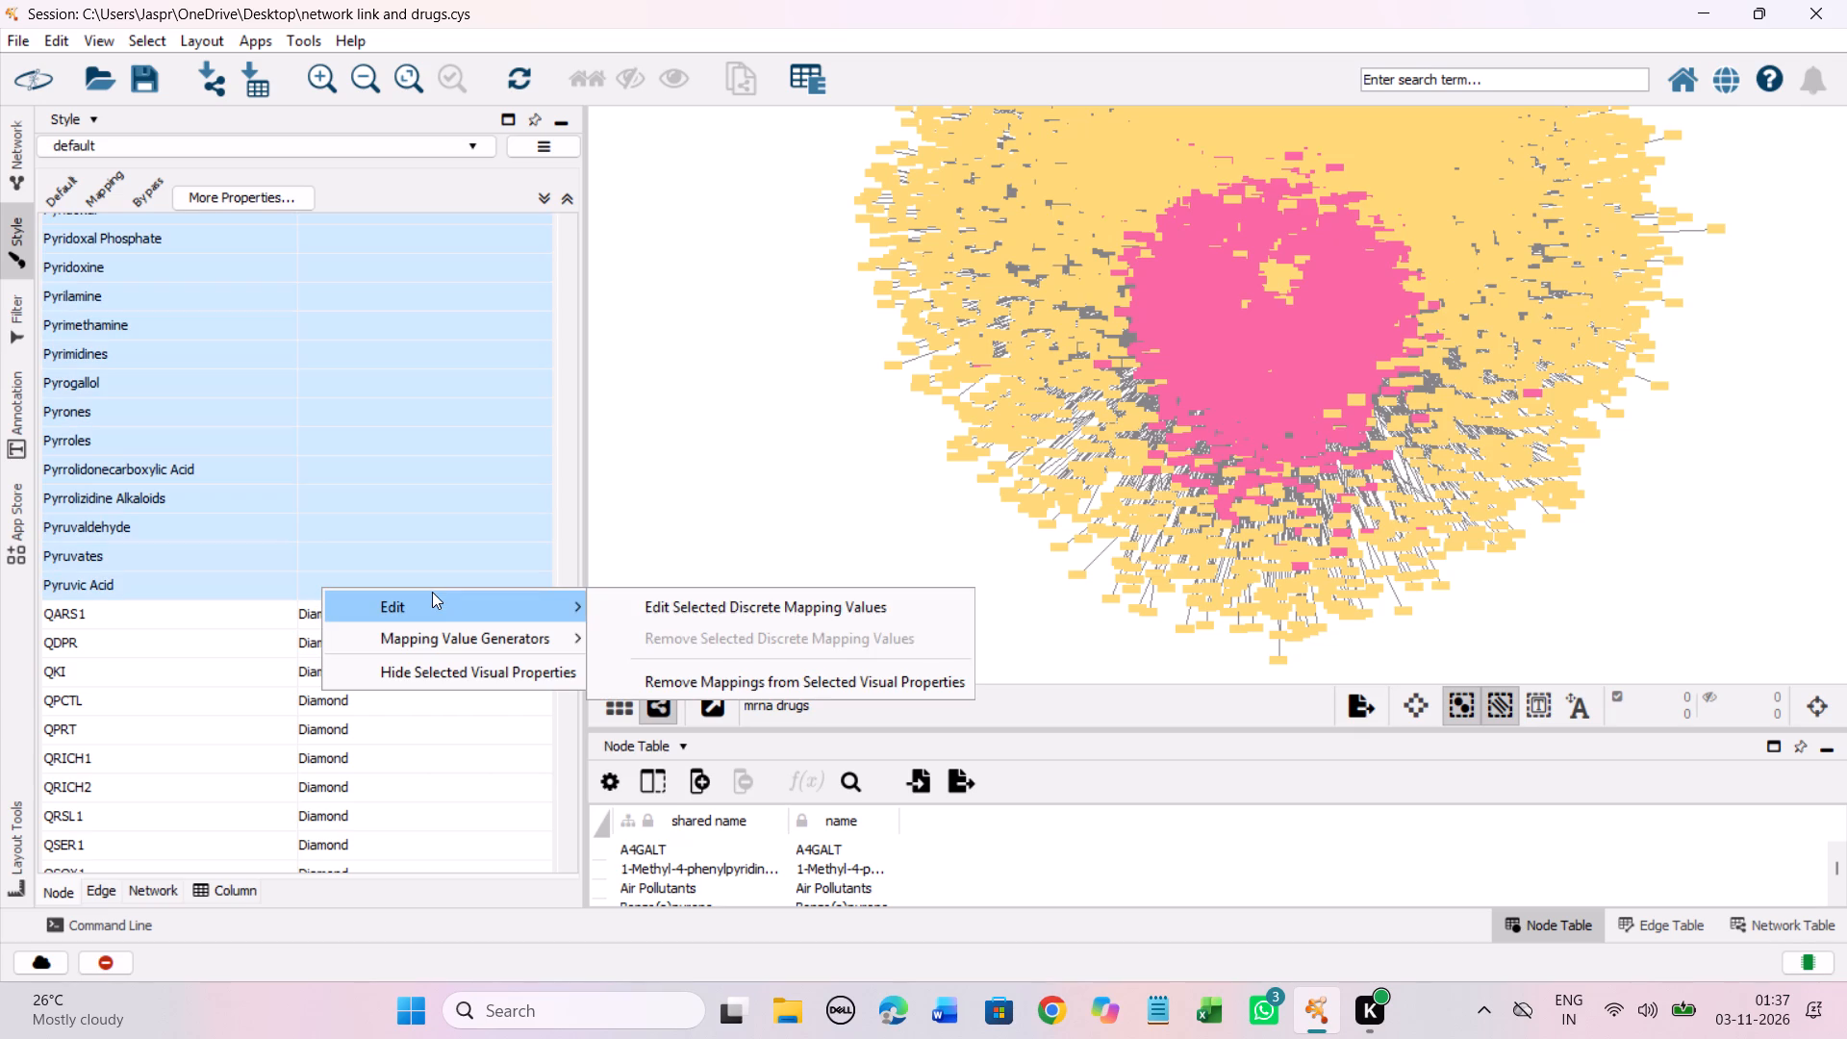
{"action": "left_click", "coordinate": [440, 613]}
{"action": "left_click", "coordinate": [628, 602]}
{"action": "left_click", "coordinate": [256, 469]}
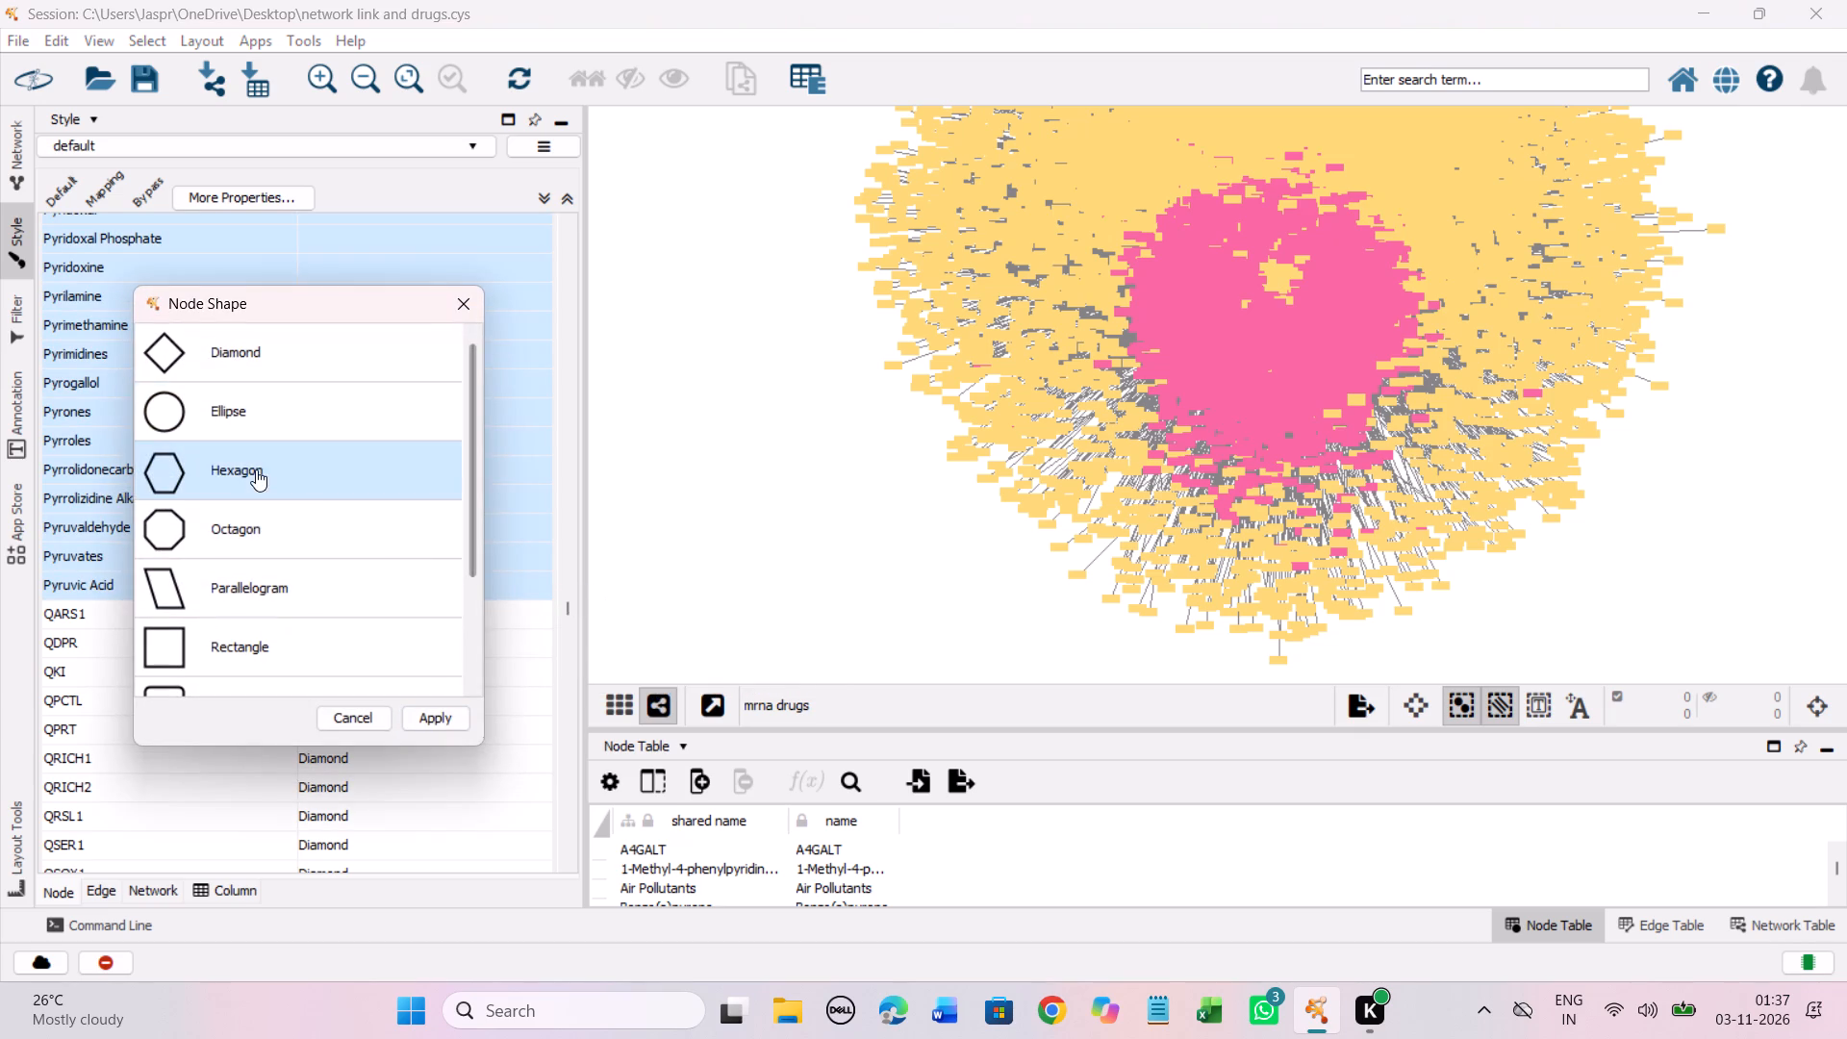
{"action": "left_click", "coordinate": [435, 715]}
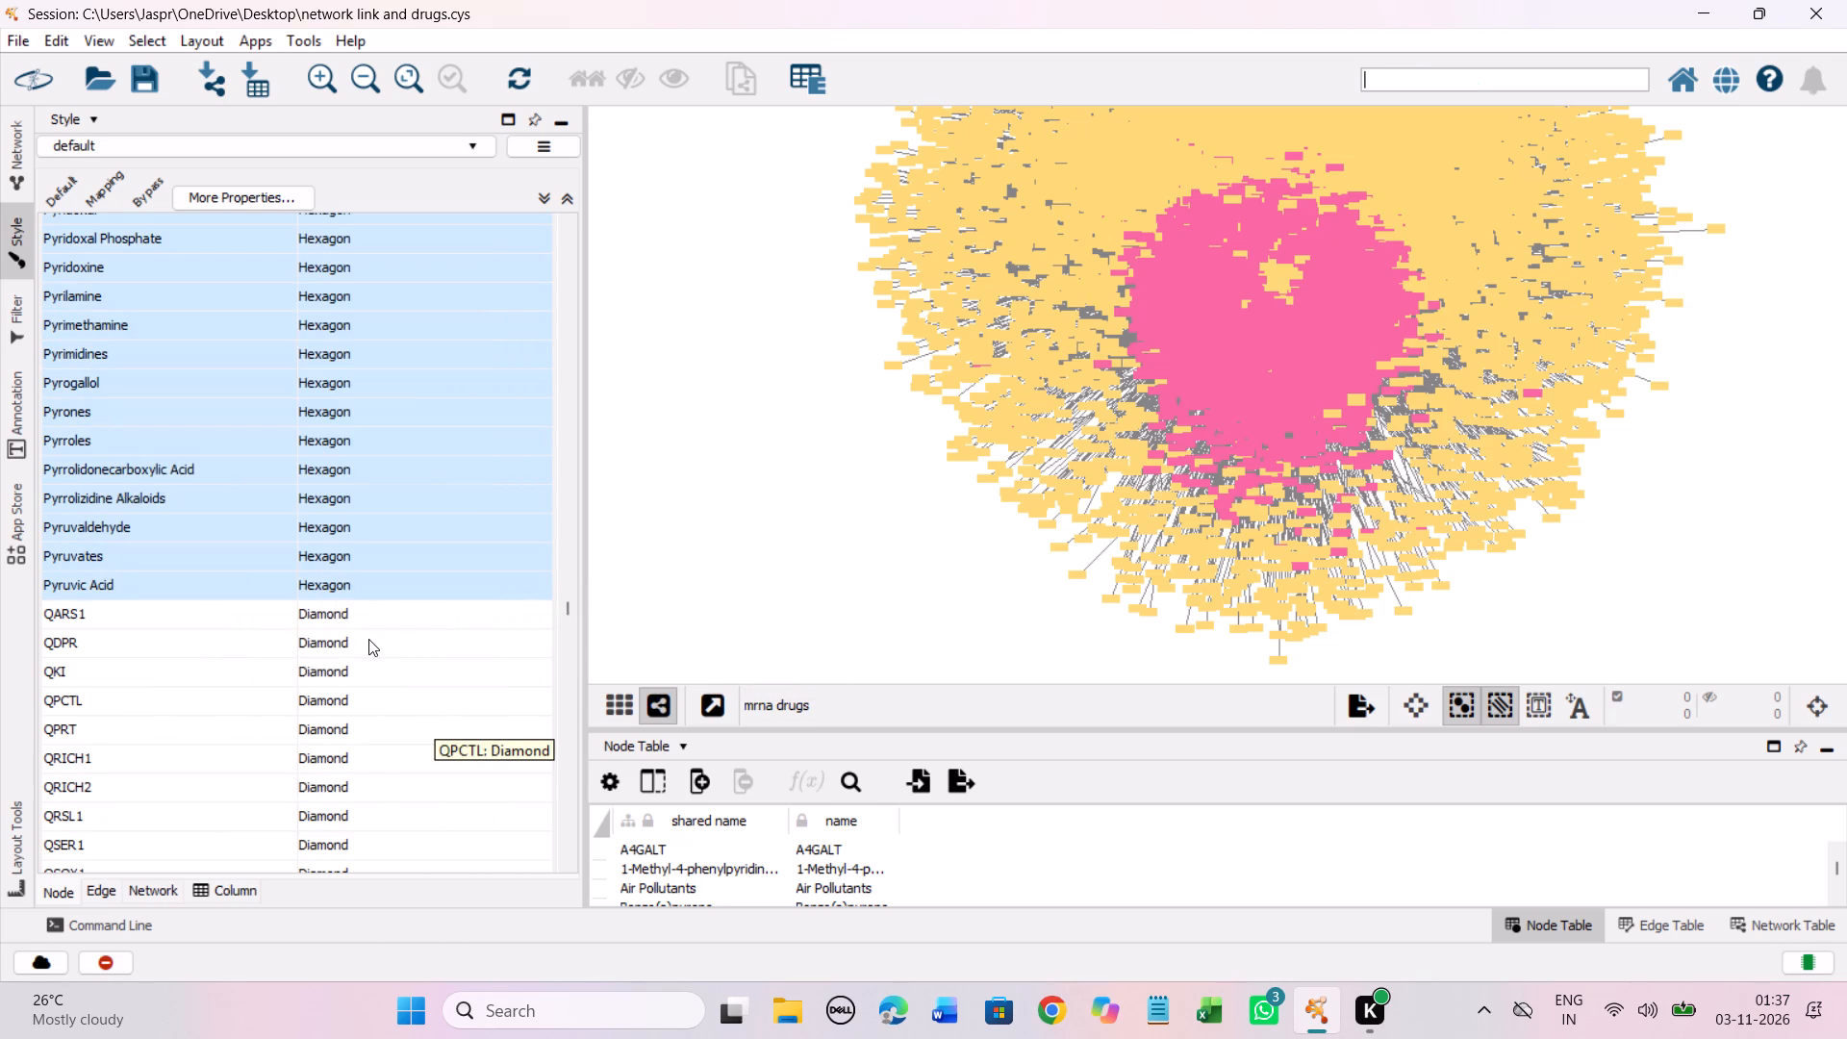
Set the discrete node shape mapping for the block of unmapped entries from Qingdai compound through R116010 to Hexagon.
{"action": "scroll", "coordinate": [368, 639], "scroll_direction": "down", "scroll_amount": 18}
{"action": "scroll", "coordinate": [389, 617], "scroll_direction": "down", "scroll_amount": 5}
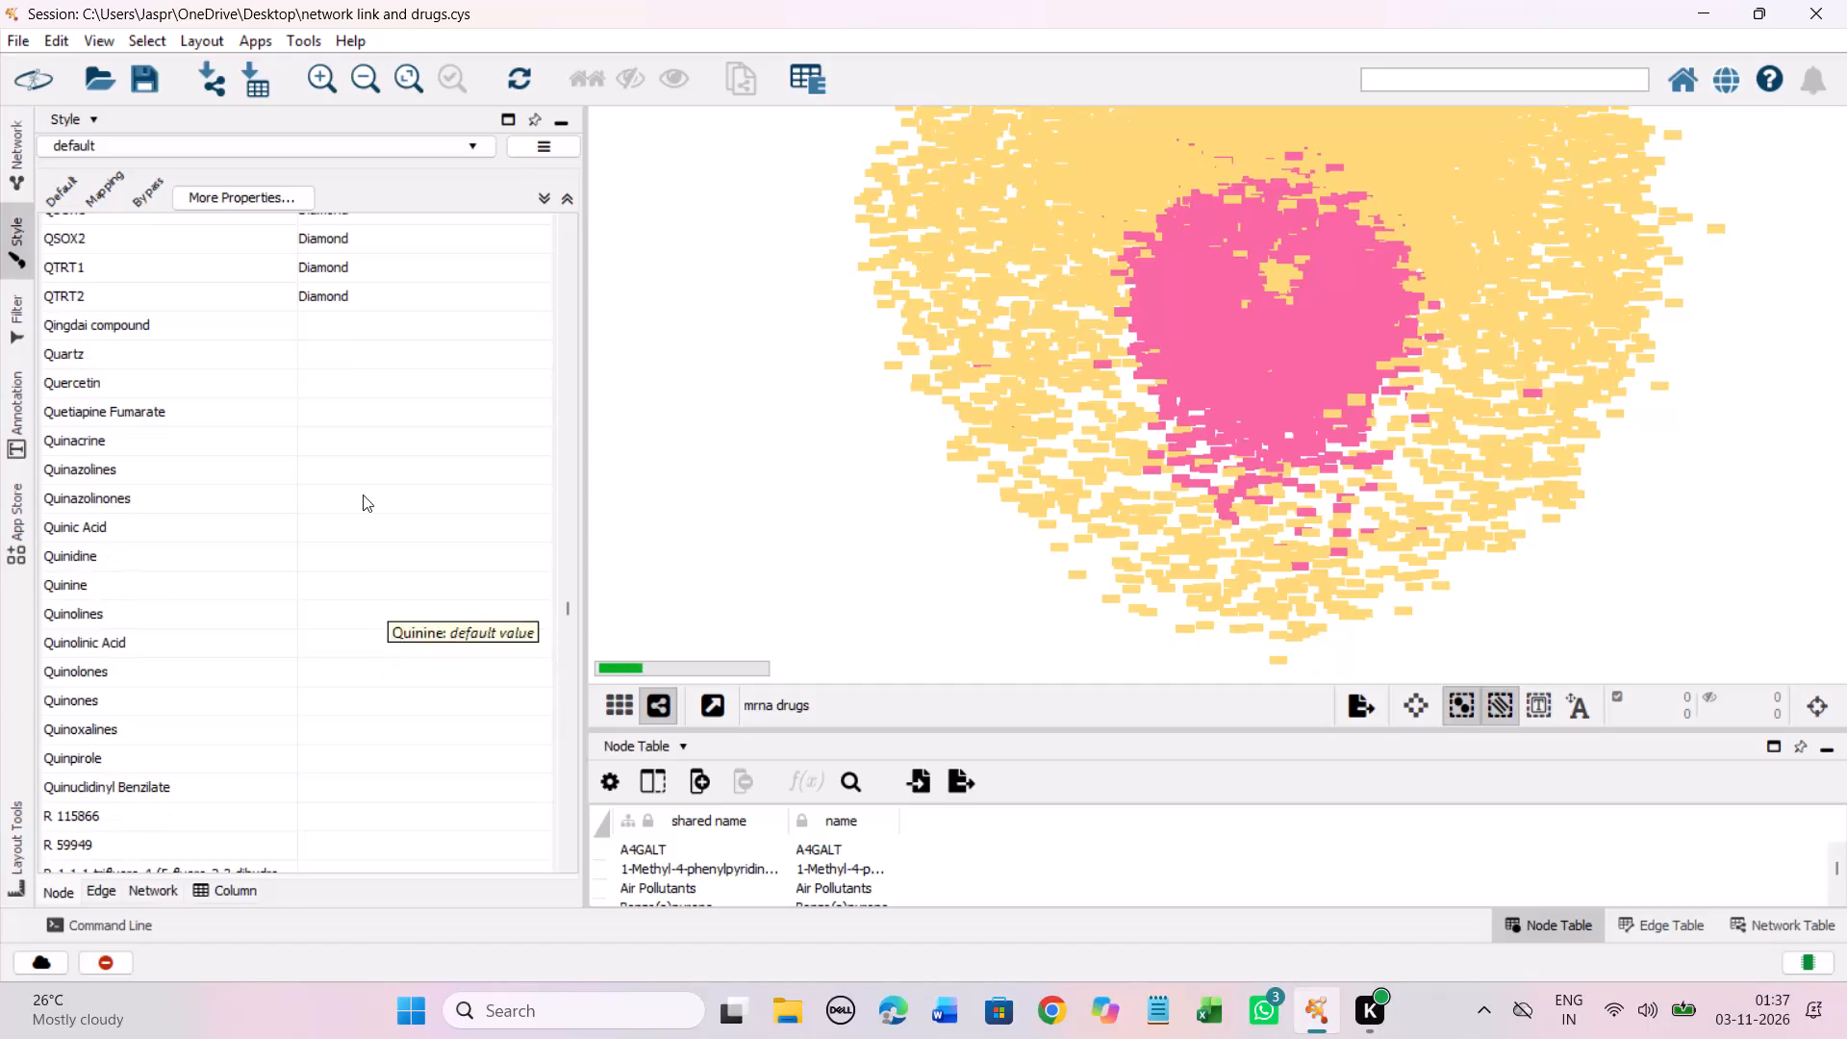
{"action": "left_click", "coordinate": [331, 323]}
{"action": "scroll", "coordinate": [495, 594], "scroll_direction": "down", "scroll_amount": 5}
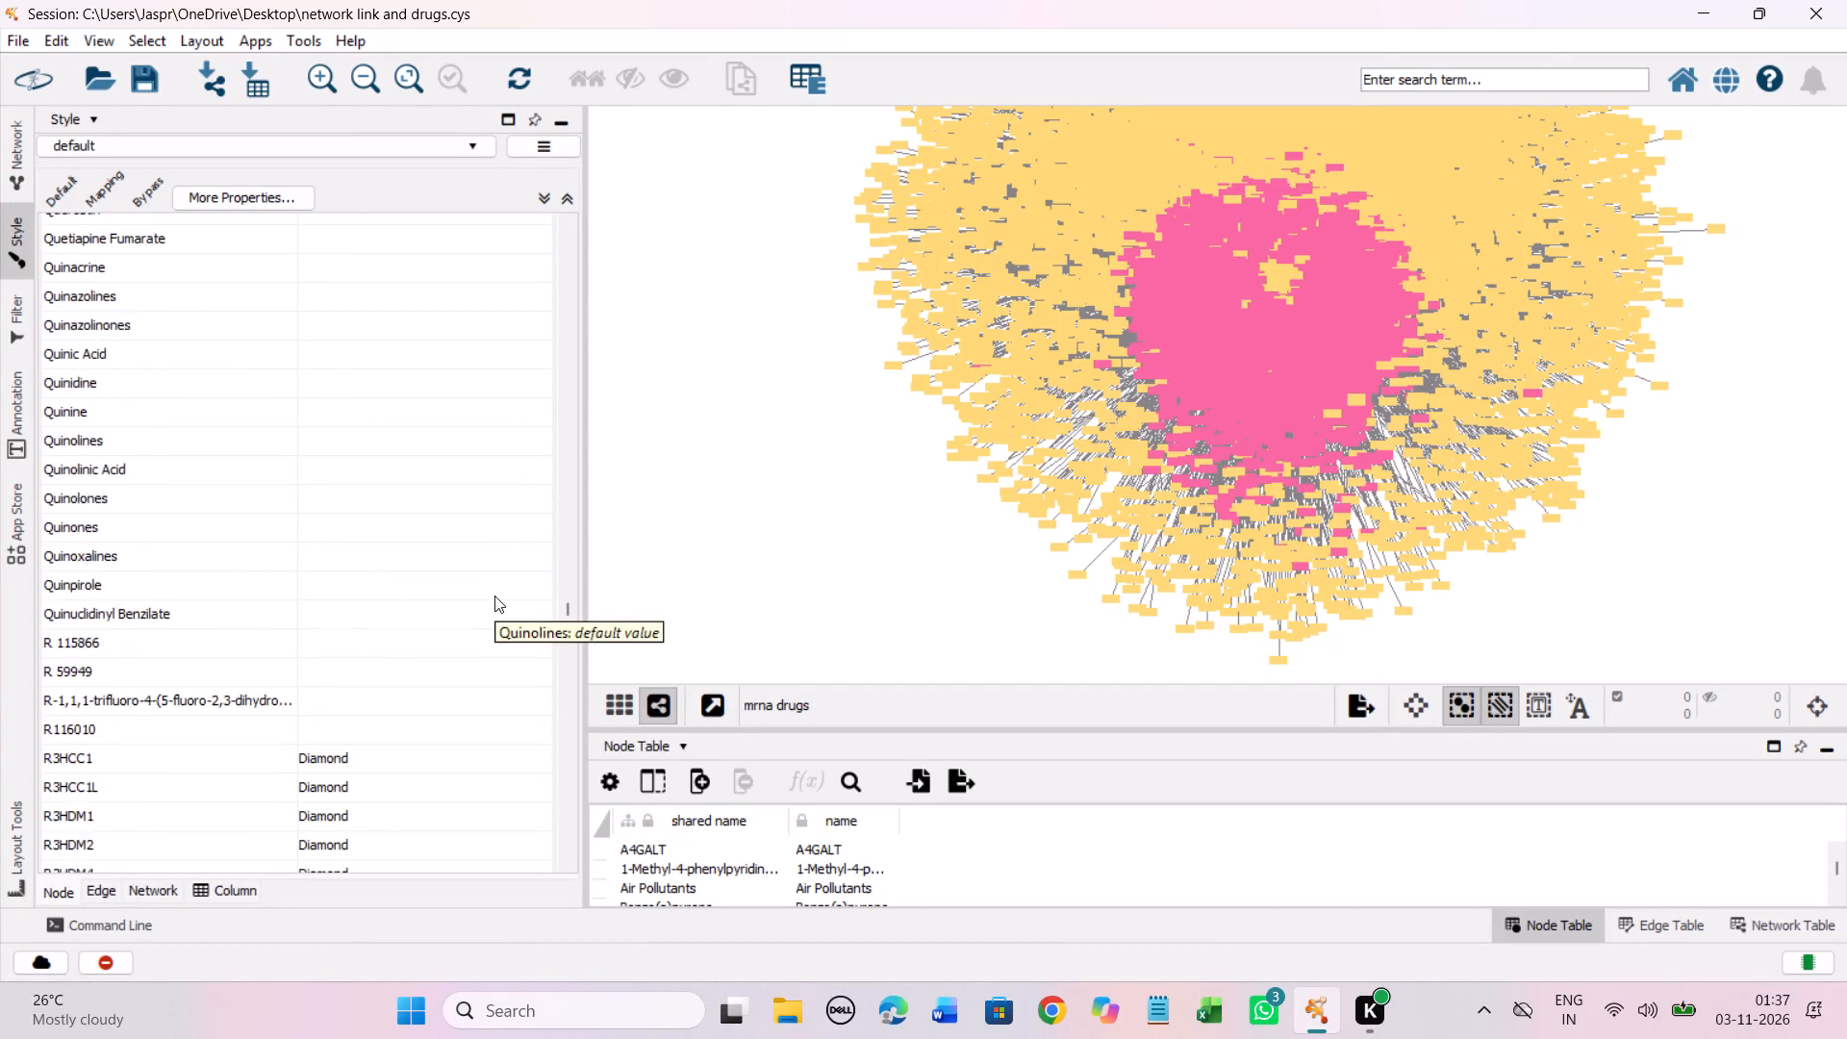
{"action": "scroll", "coordinate": [494, 596], "scroll_direction": "down", "scroll_amount": 7}
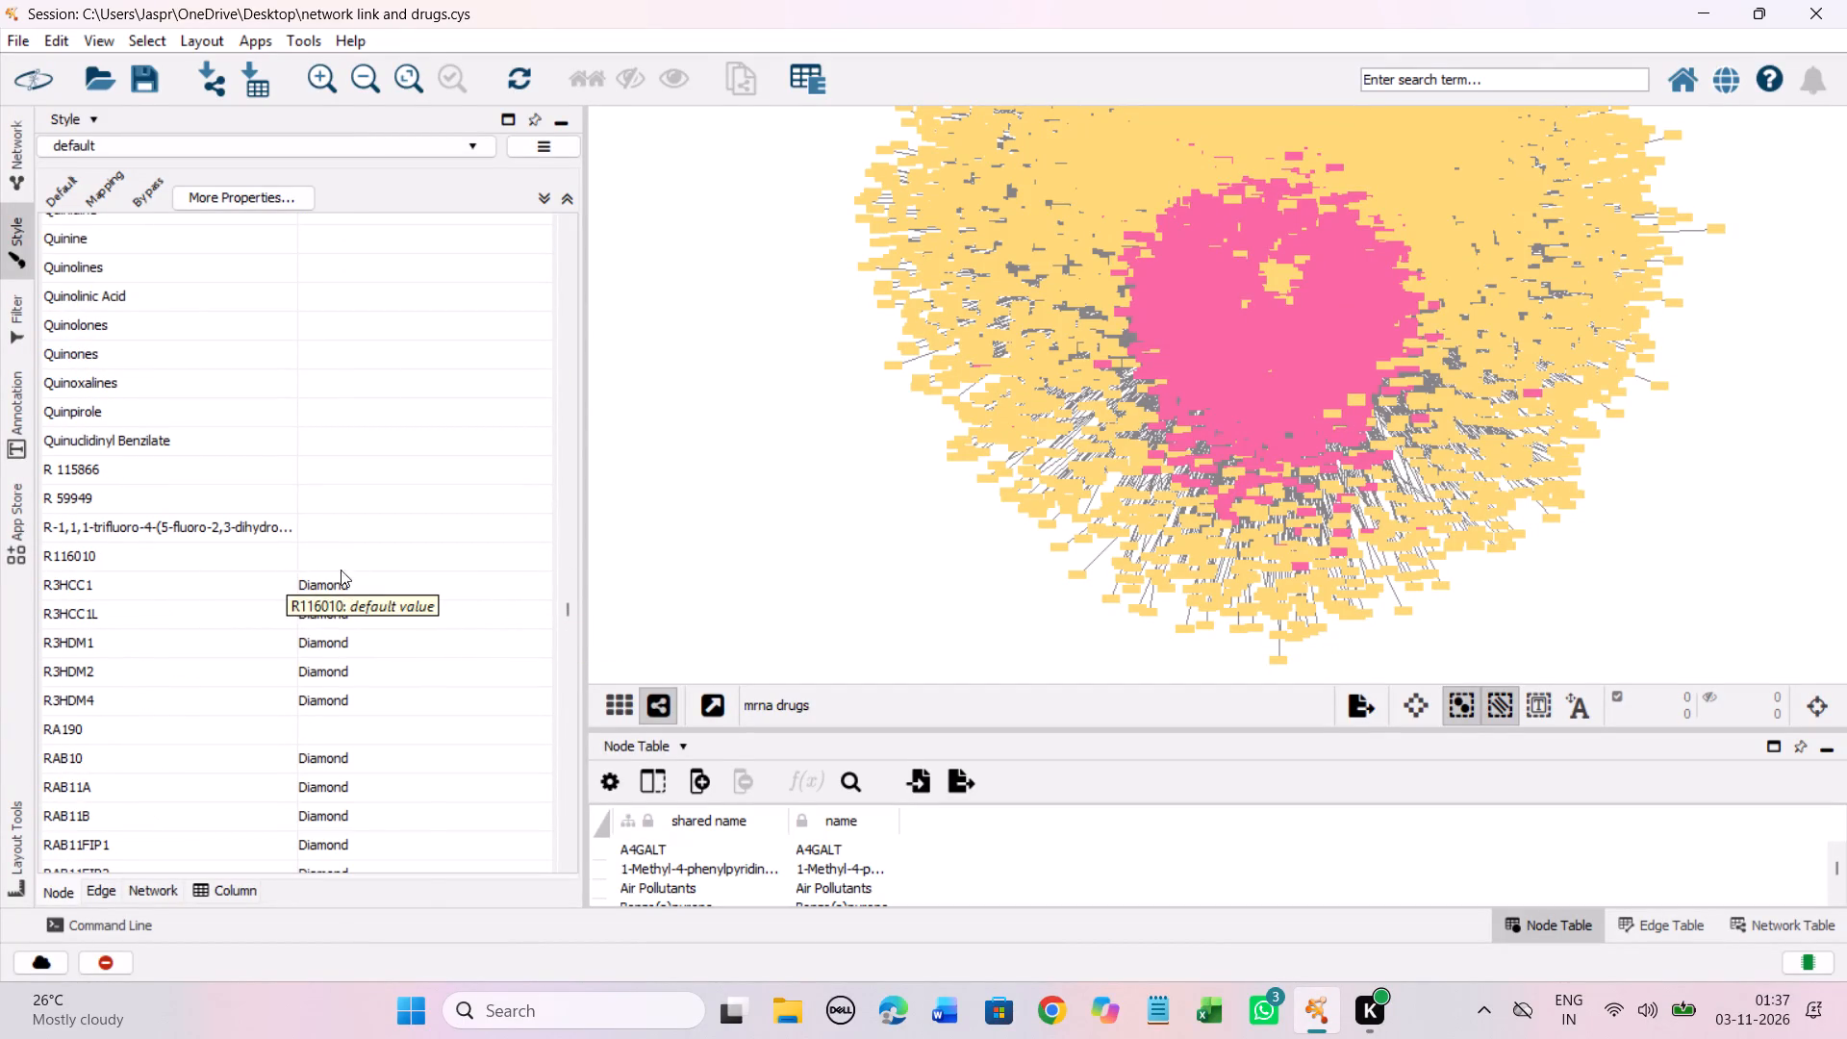
{"action": "left_click", "coordinate": [355, 555], "text": "shift"}
{"action": "right_click", "coordinate": [355, 555]}
{"action": "left_click", "coordinate": [731, 564]}
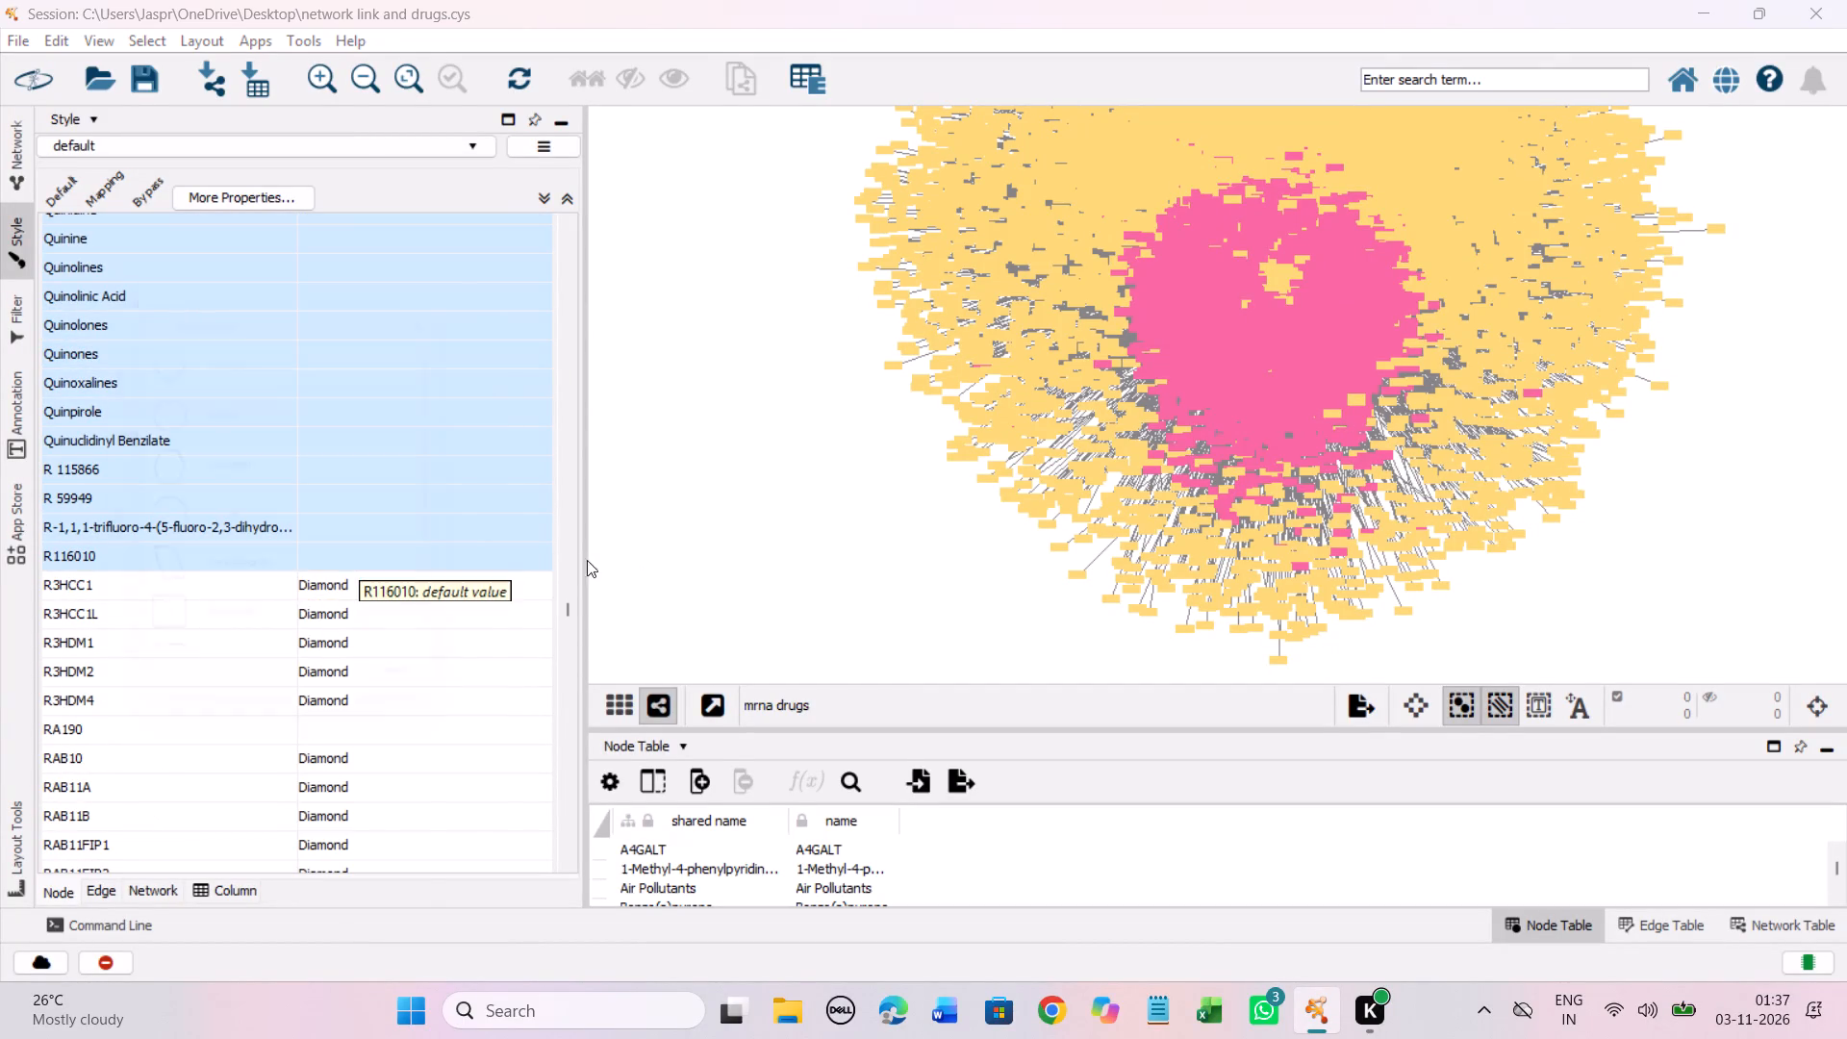
{"action": "left_click", "coordinate": [263, 456]}
{"action": "left_click", "coordinate": [440, 723]}
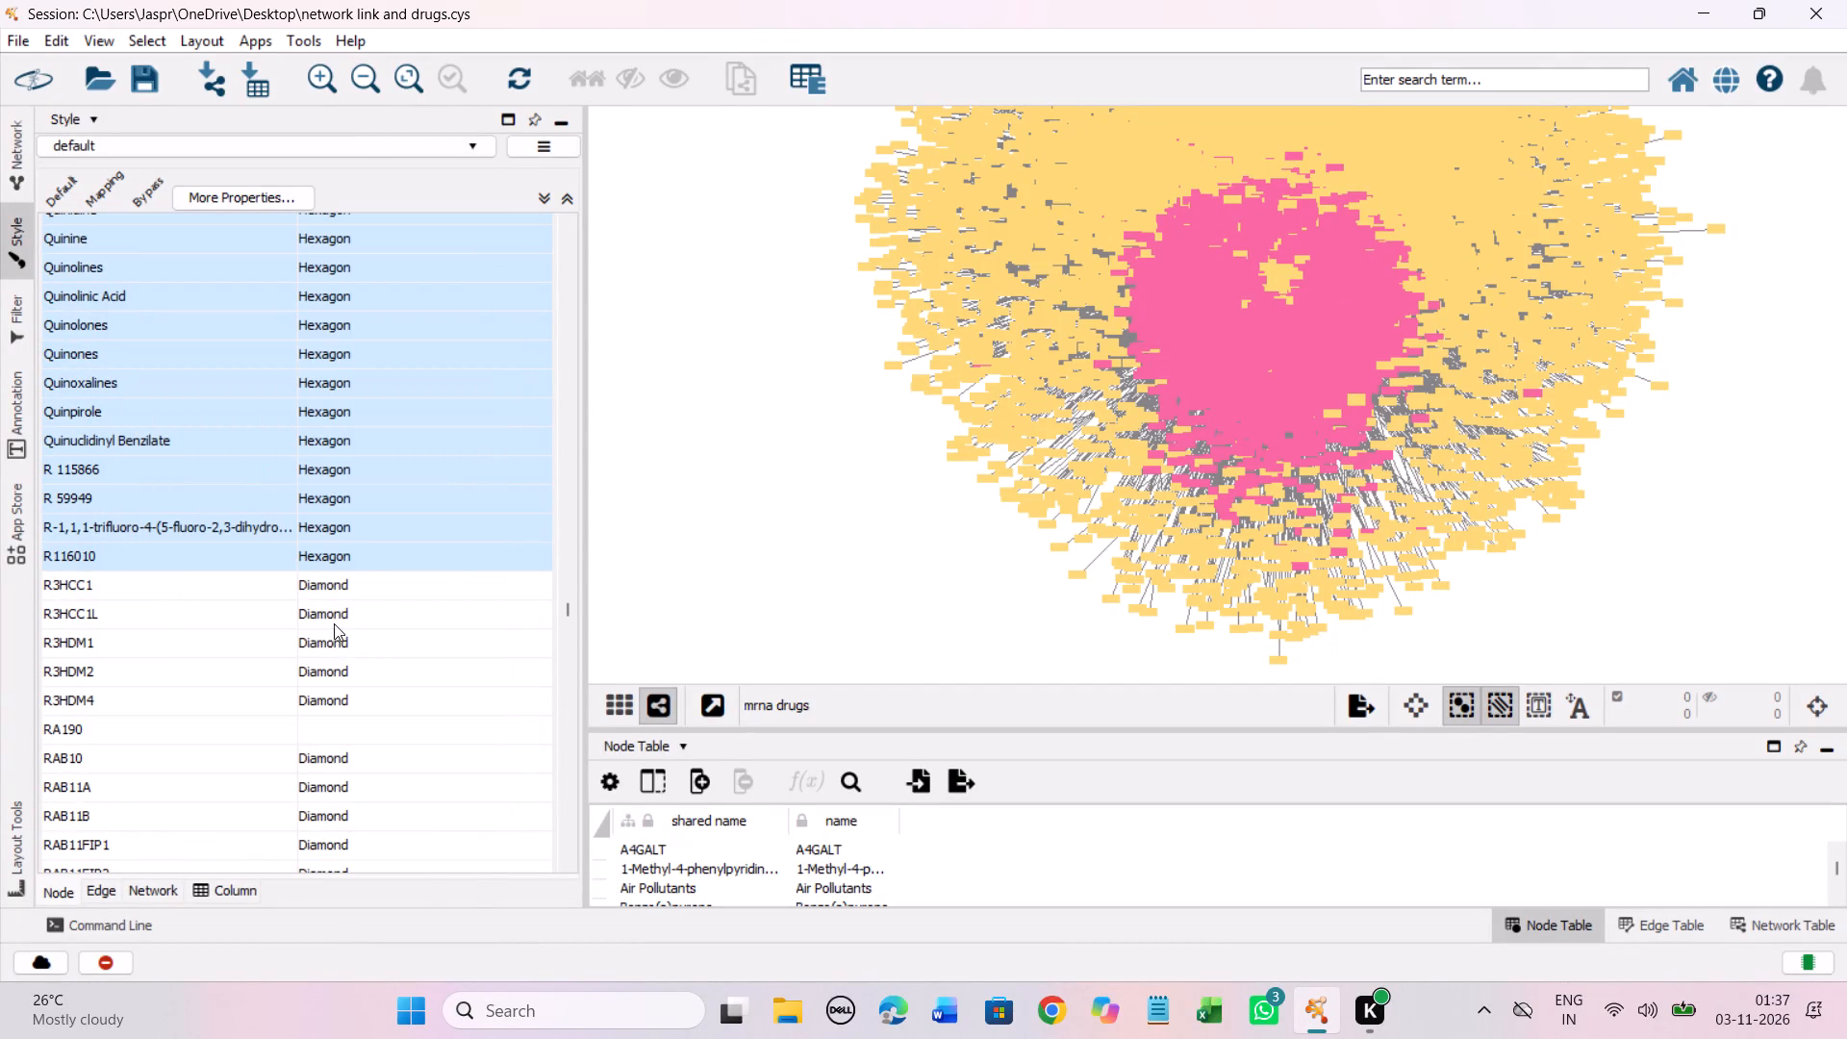
Set the discrete node shape mapping for the unmapped entry RA190 to Hexagon.
{"action": "left_click", "coordinate": [319, 726]}
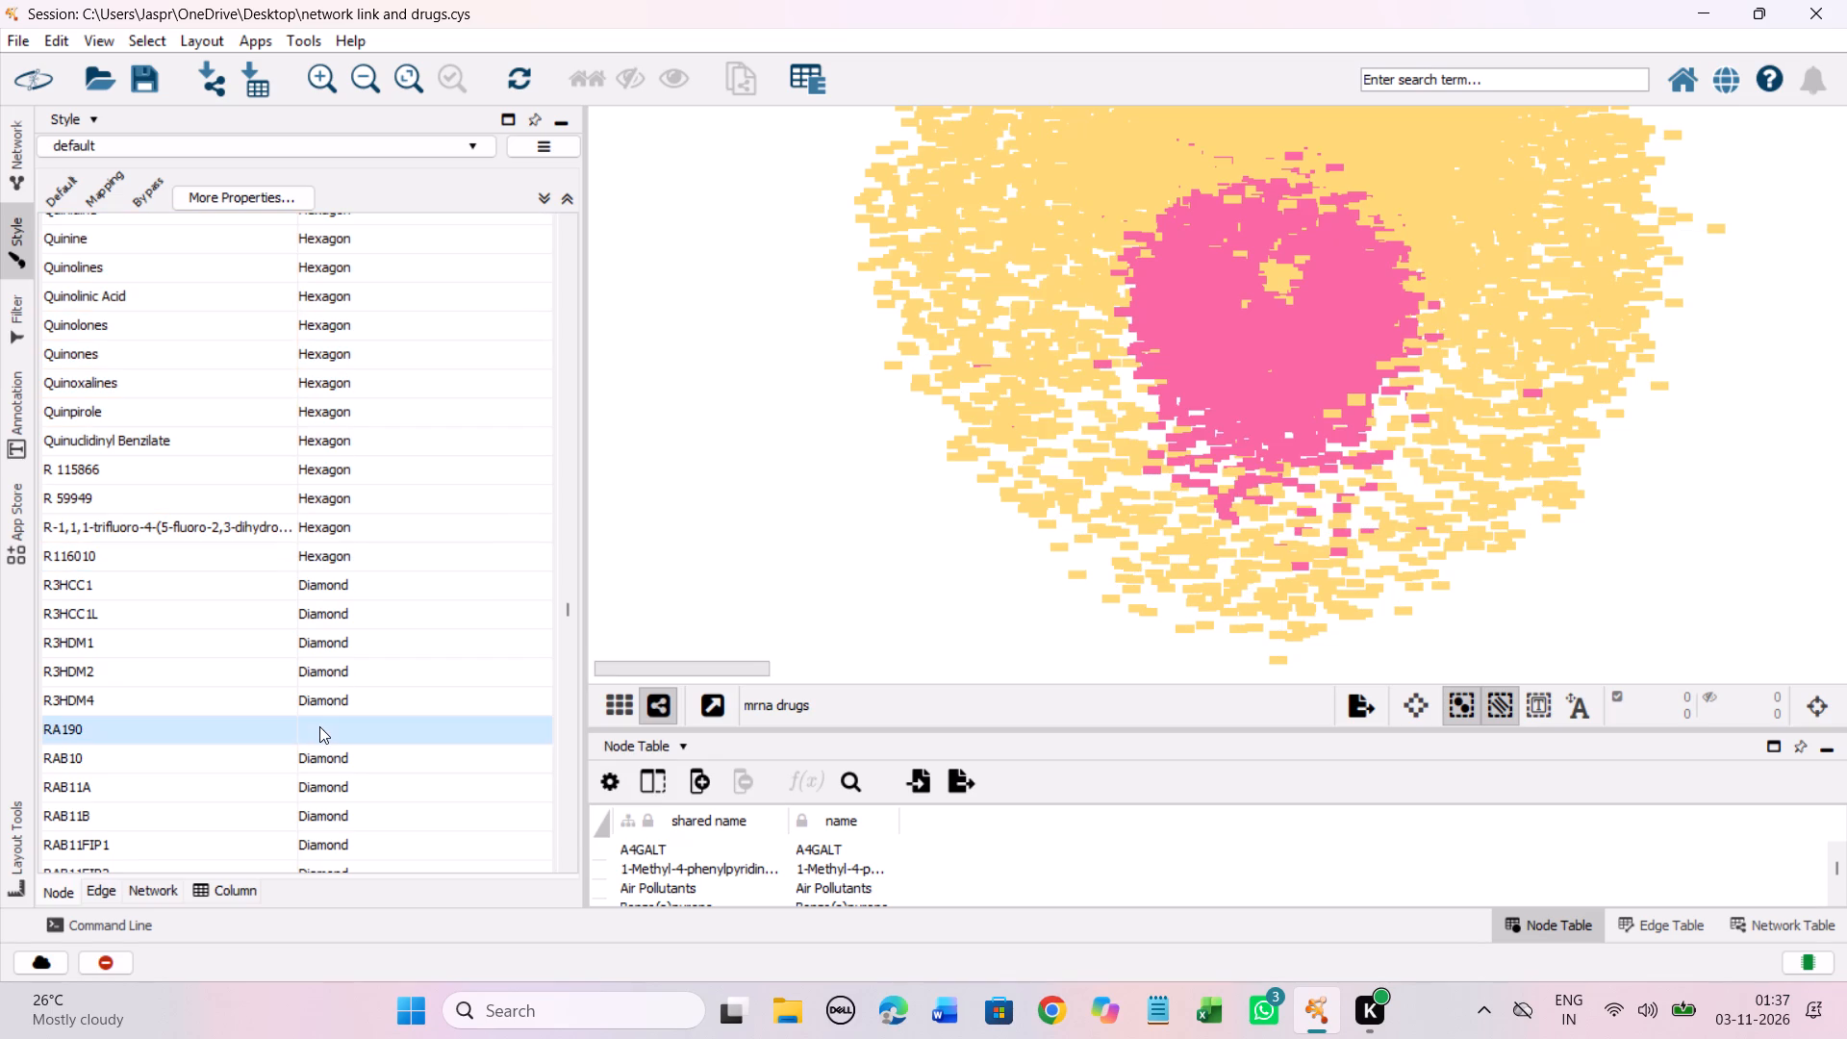
{"action": "right_click", "coordinate": [319, 726]}
{"action": "left_click", "coordinate": [645, 744]}
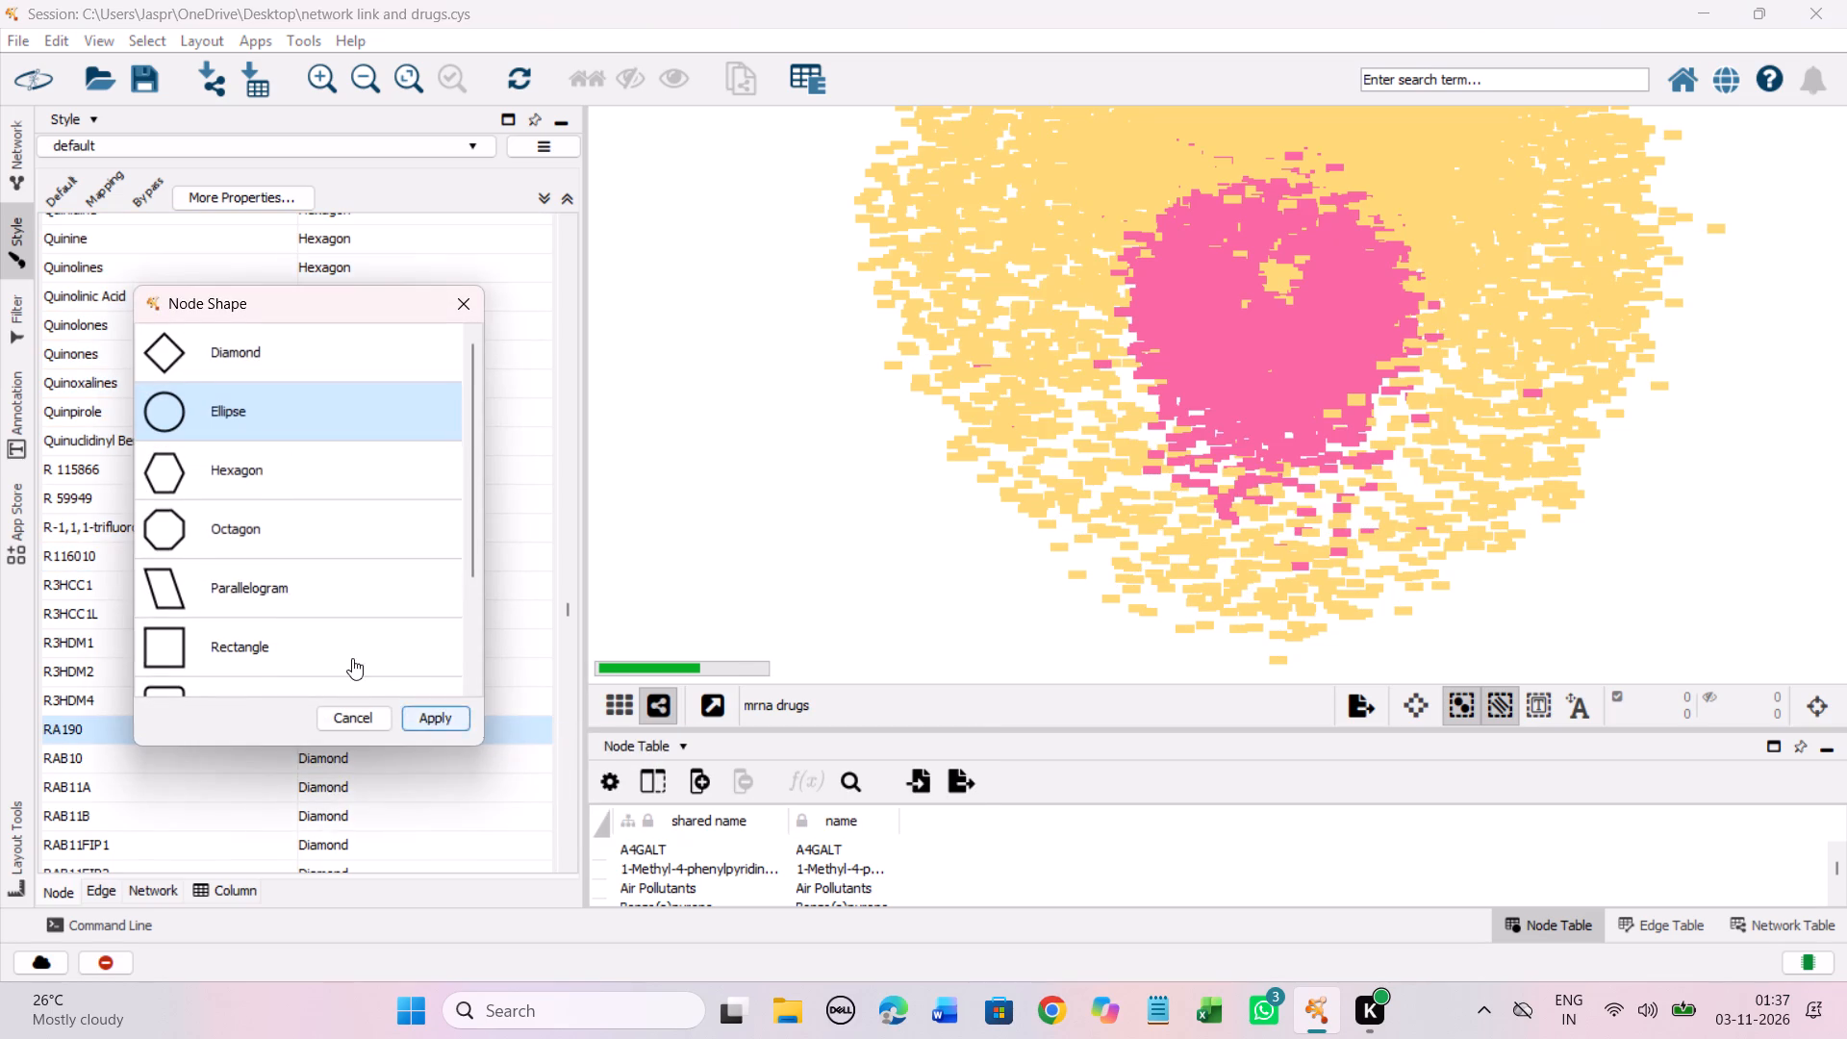
{"action": "left_click", "coordinate": [258, 457]}
{"action": "left_click", "coordinate": [441, 719]}
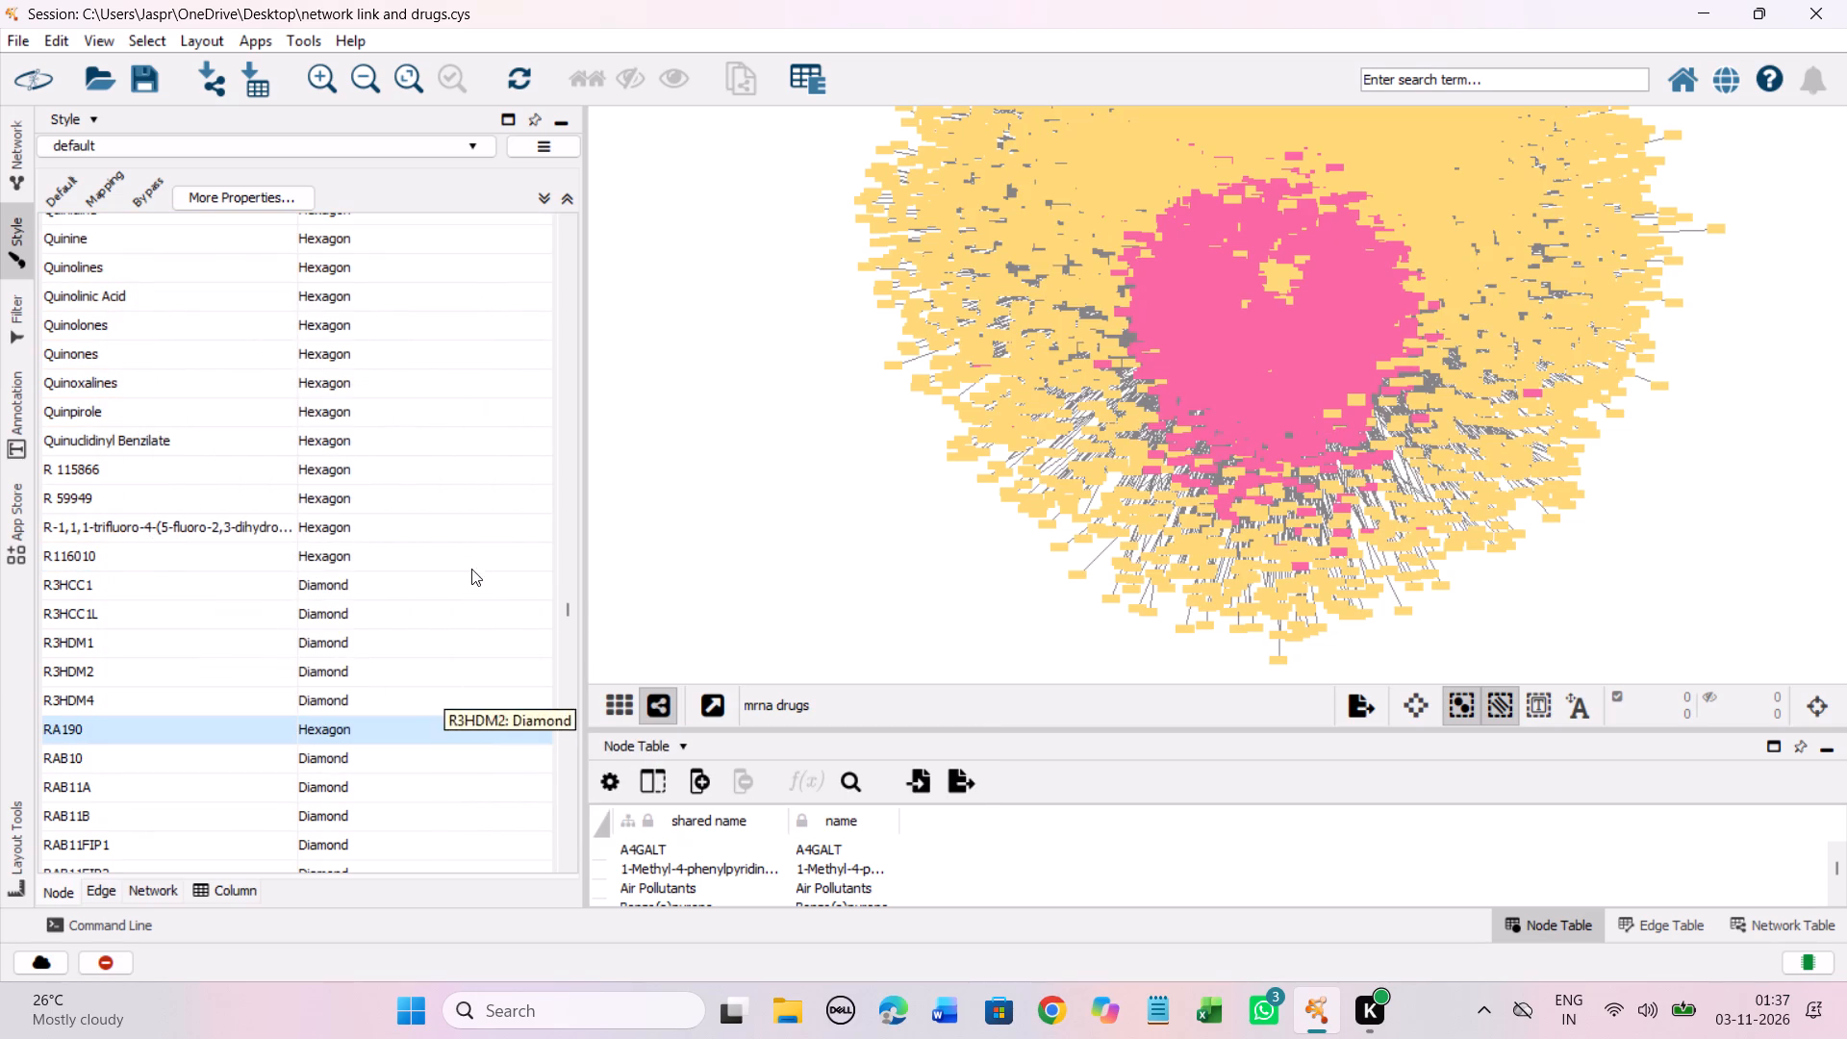
Set the discrete node shape mapping for the unmapped entry RAPTA-T to Hexagon.
{"action": "scroll", "coordinate": [492, 549], "scroll_direction": "down", "scroll_amount": 6}
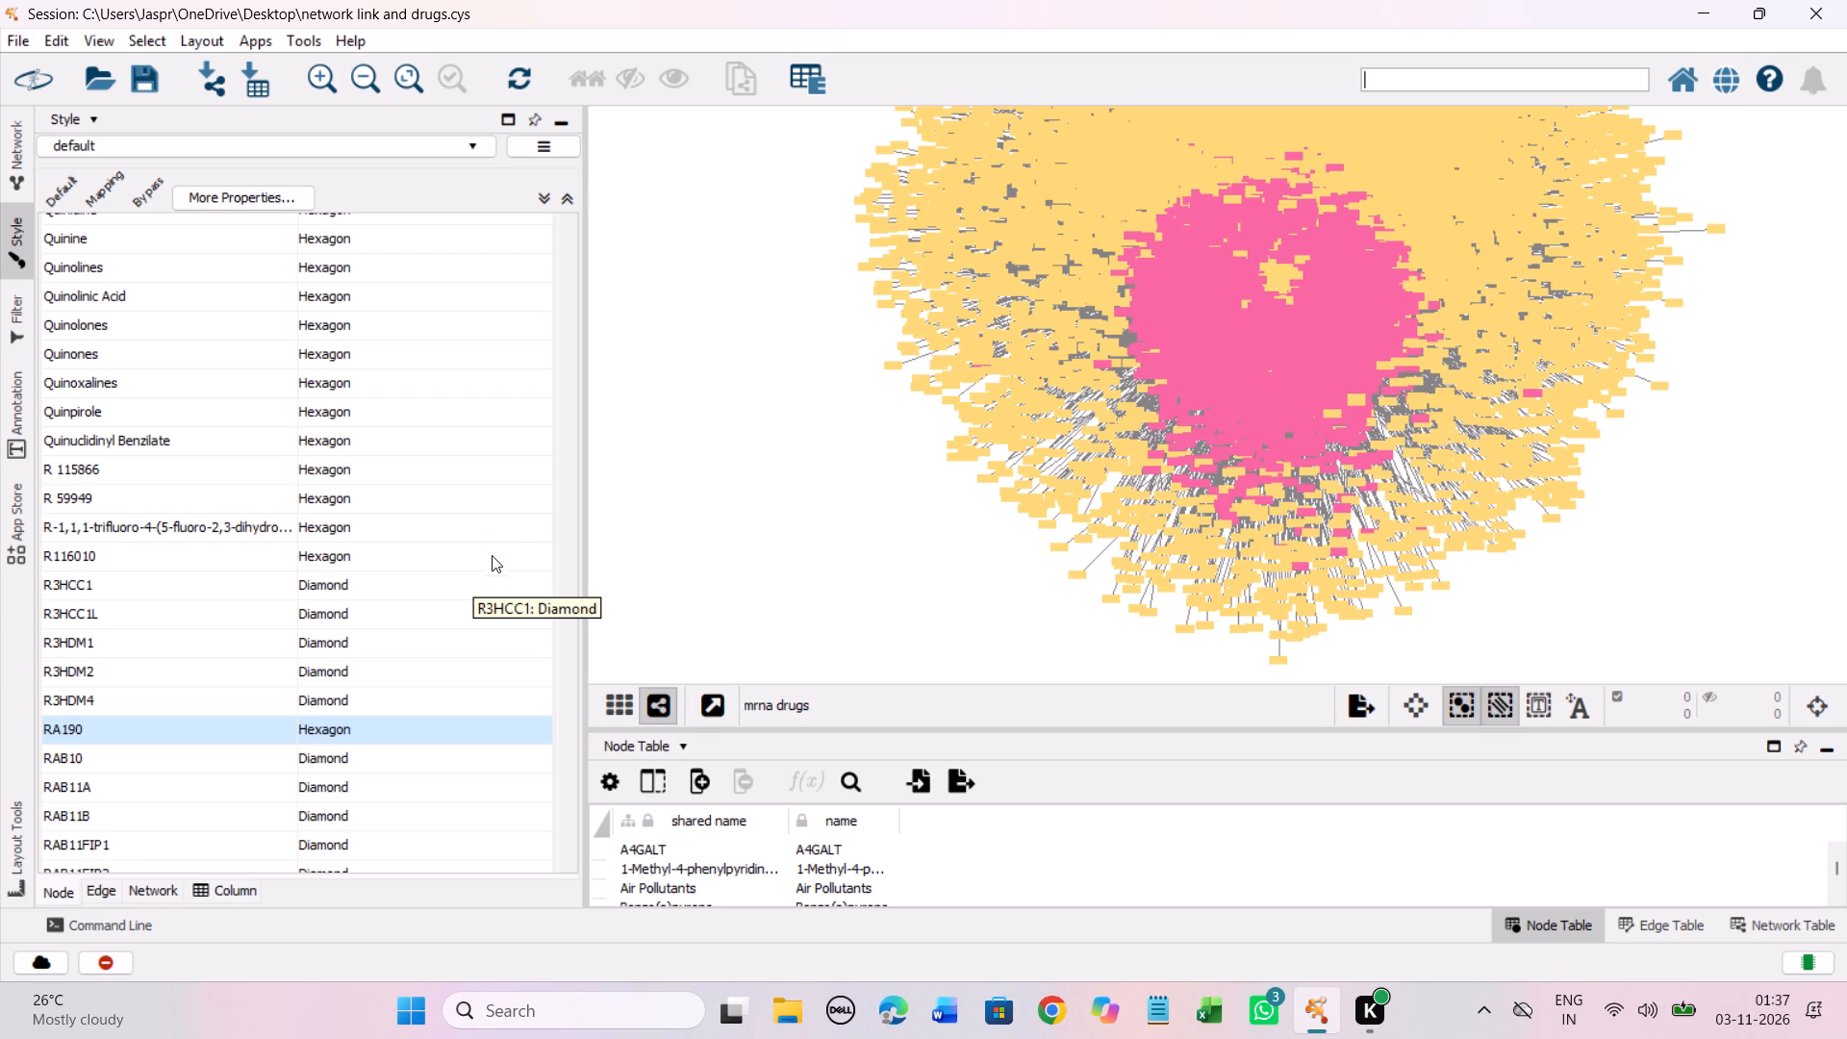
{"action": "scroll", "coordinate": [407, 492], "scroll_direction": "down", "scroll_amount": 8}
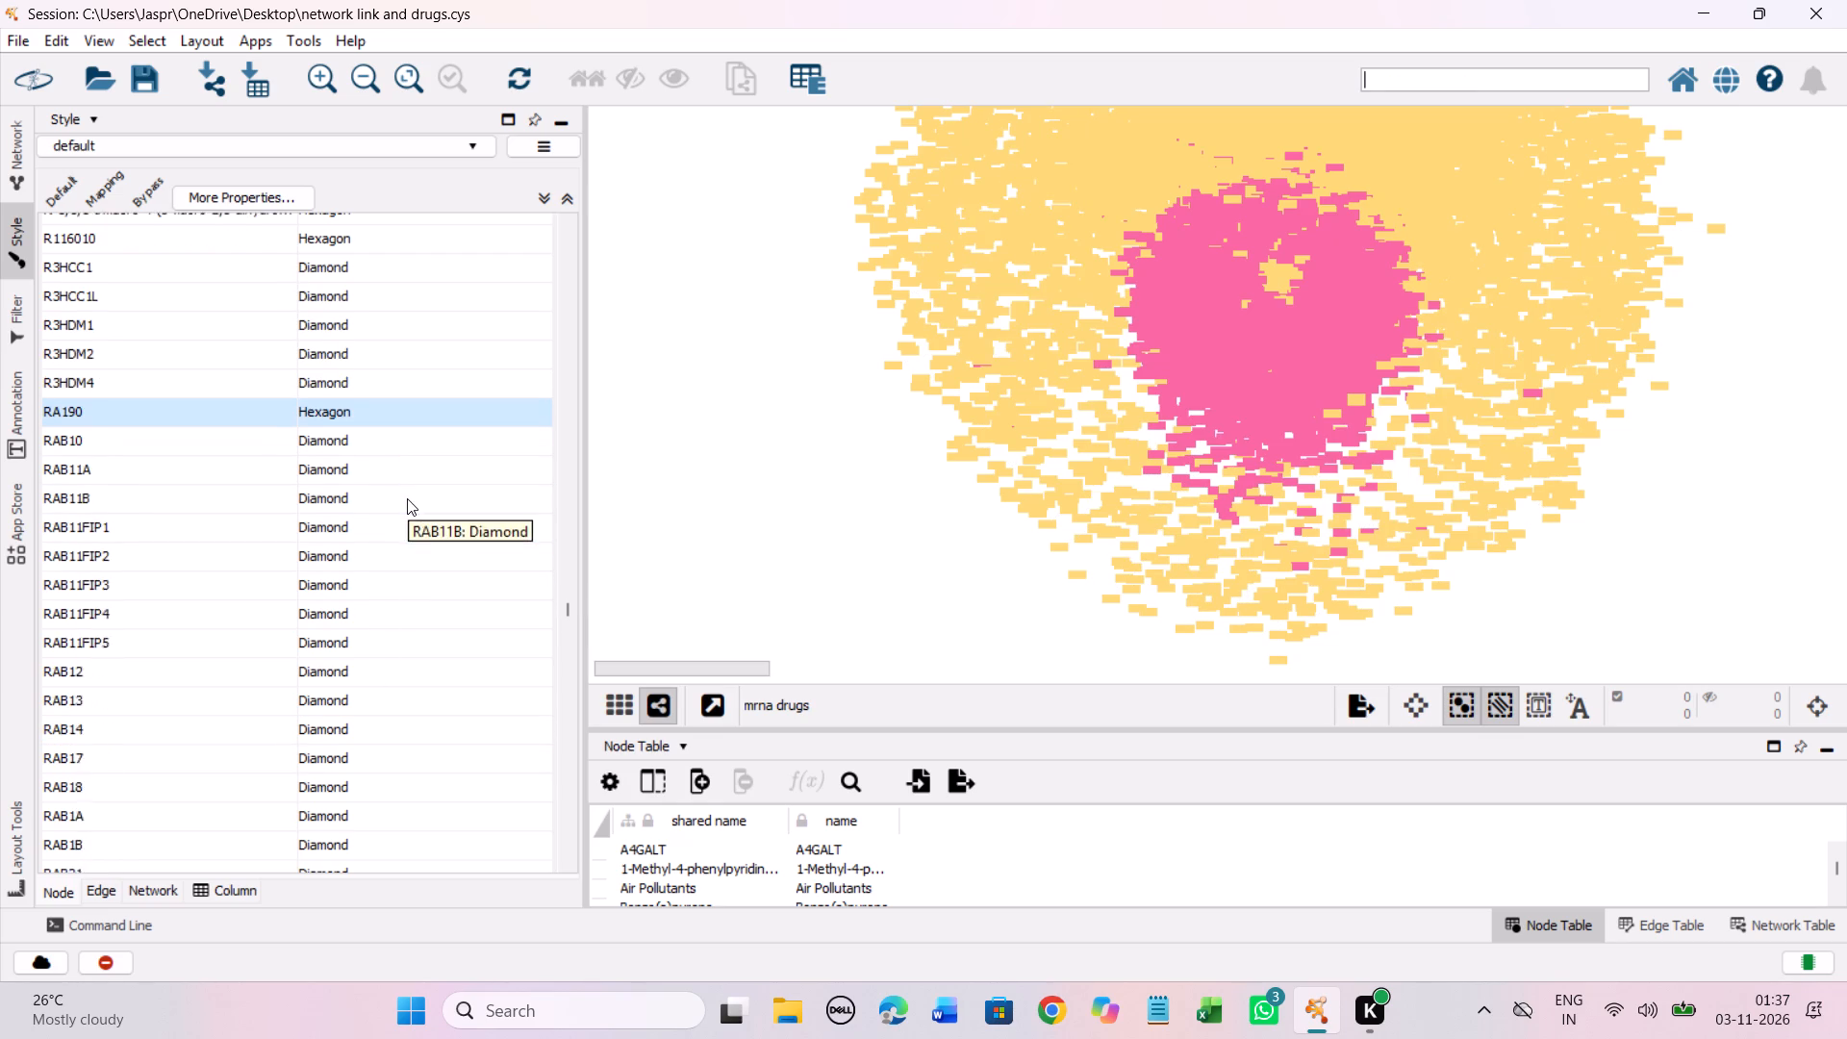
{"action": "scroll", "coordinate": [407, 498], "scroll_direction": "down", "scroll_amount": 20}
{"action": "scroll", "coordinate": [407, 498], "scroll_direction": "down", "scroll_amount": 20}
{"action": "scroll", "coordinate": [407, 498], "scroll_direction": "down", "scroll_amount": 3}
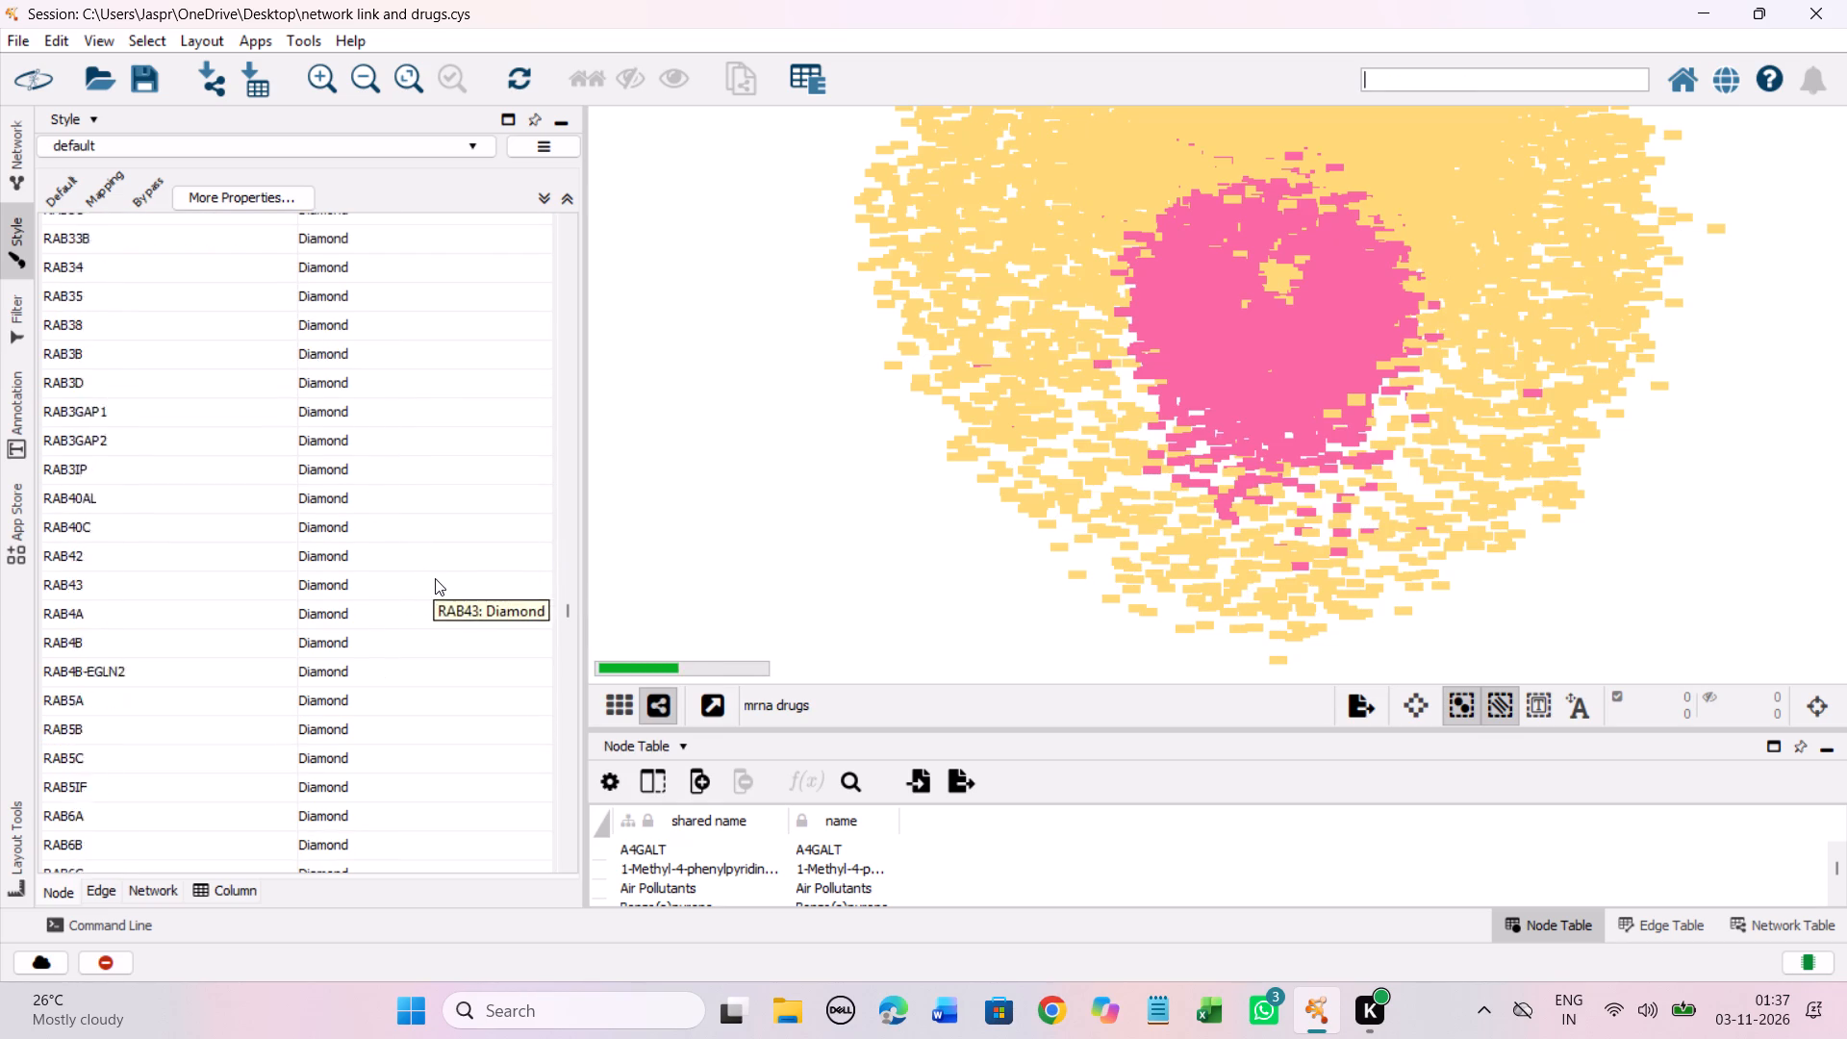
{"action": "scroll", "coordinate": [435, 578], "scroll_direction": "down", "scroll_amount": 20}
{"action": "scroll", "coordinate": [435, 578], "scroll_direction": "down", "scroll_amount": 20}
{"action": "scroll", "coordinate": [435, 578], "scroll_direction": "down", "scroll_amount": 3}
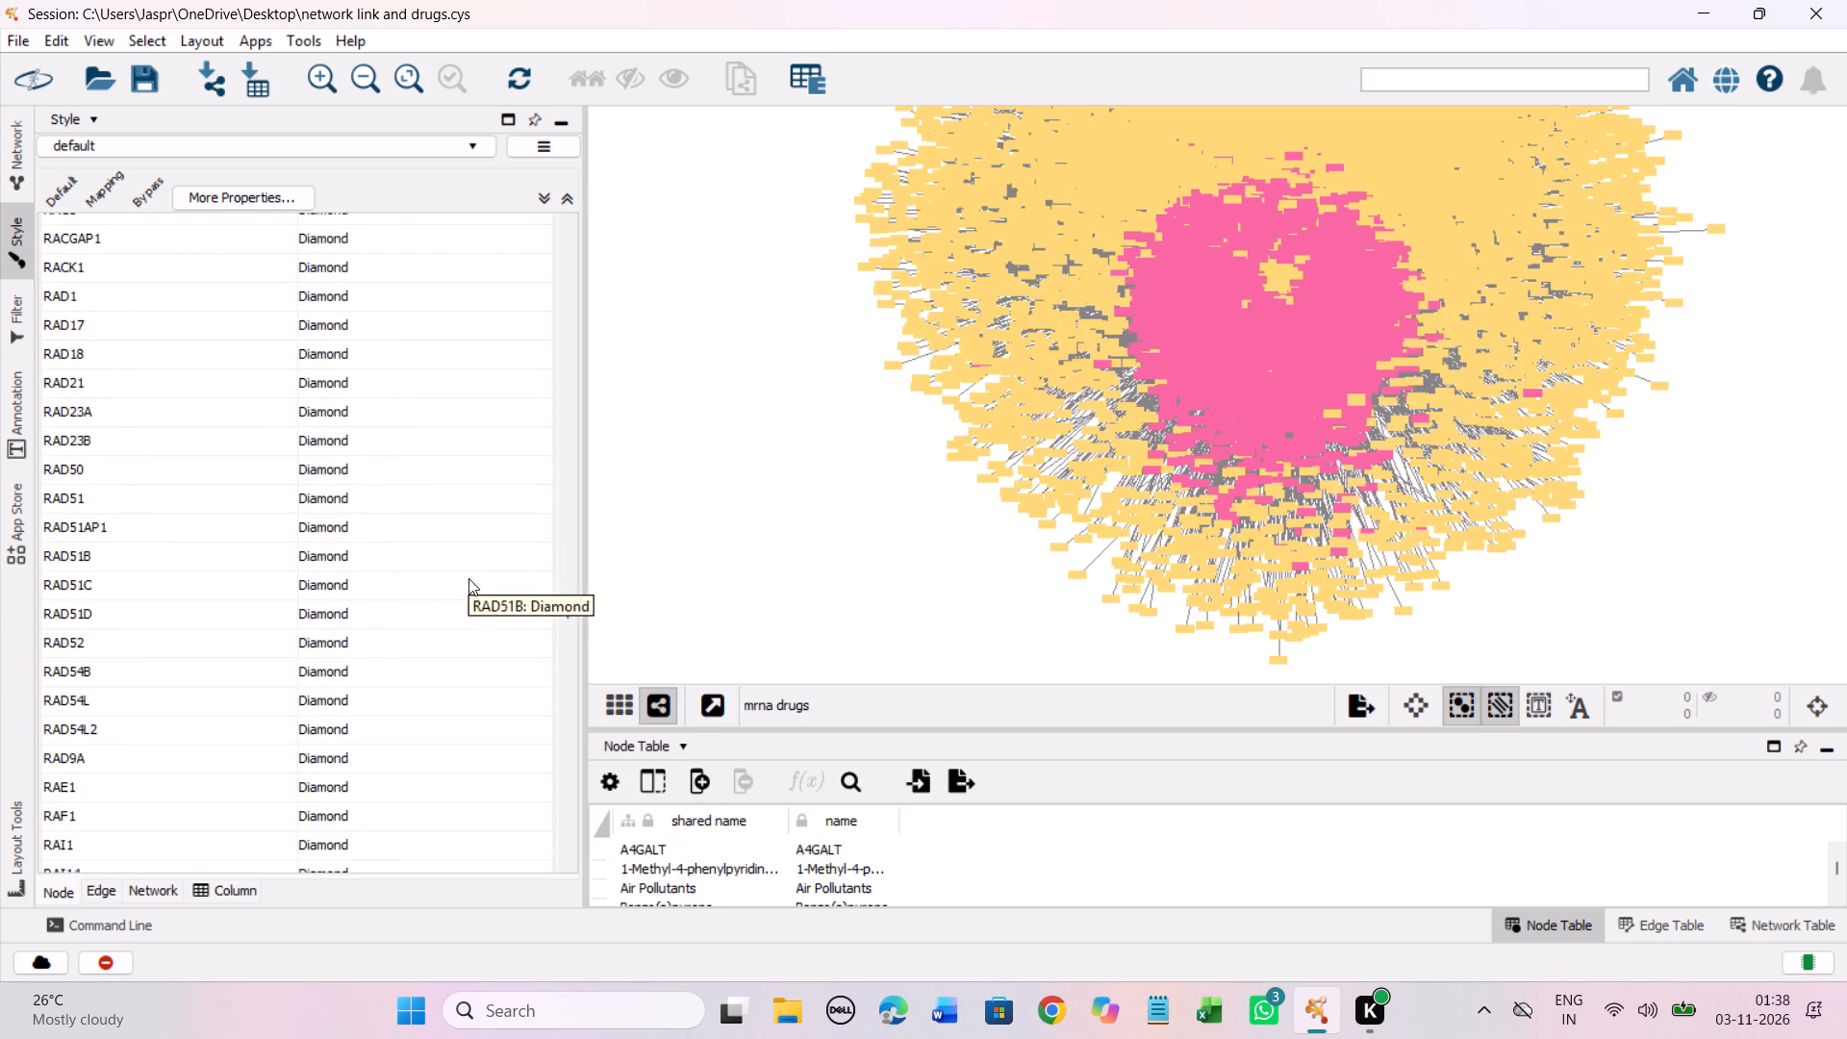
{"action": "scroll", "coordinate": [468, 578], "scroll_direction": "down", "scroll_amount": 20}
{"action": "scroll", "coordinate": [468, 578], "scroll_direction": "down", "scroll_amount": 19}
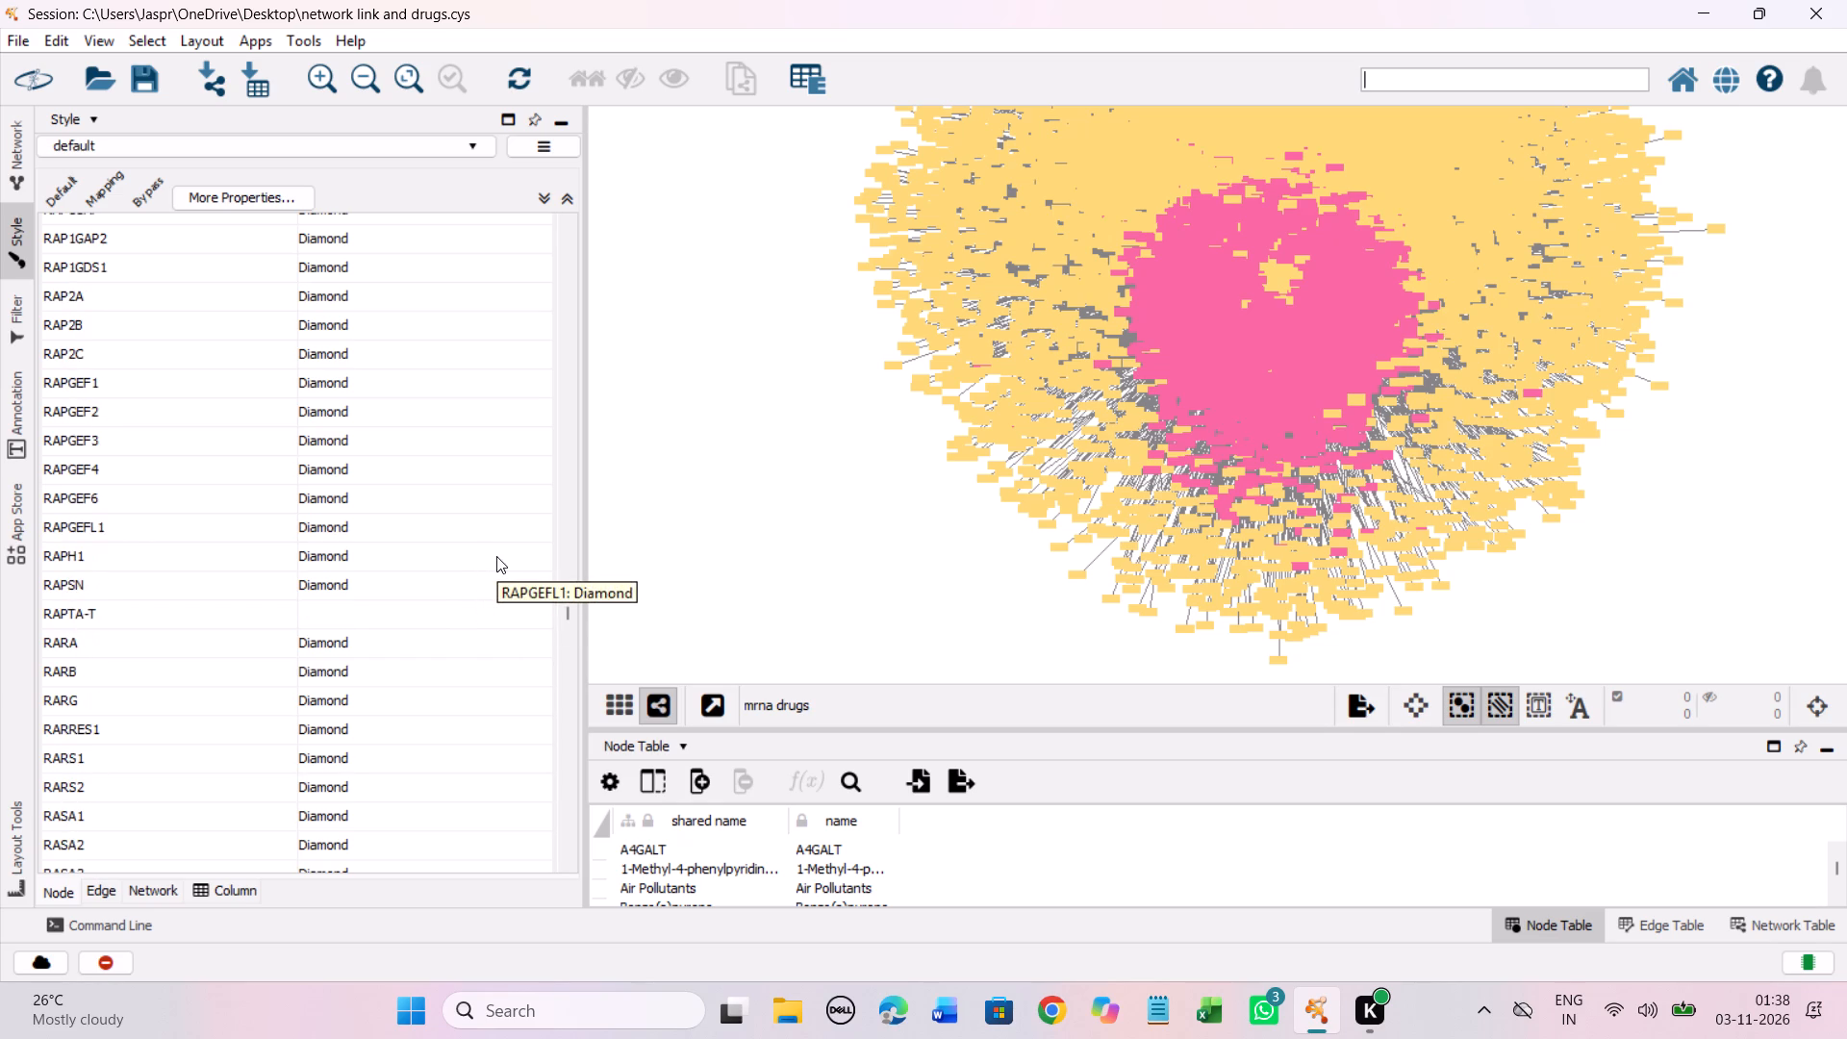
{"action": "left_click", "coordinate": [343, 608]}
{"action": "right_click", "coordinate": [343, 608]}
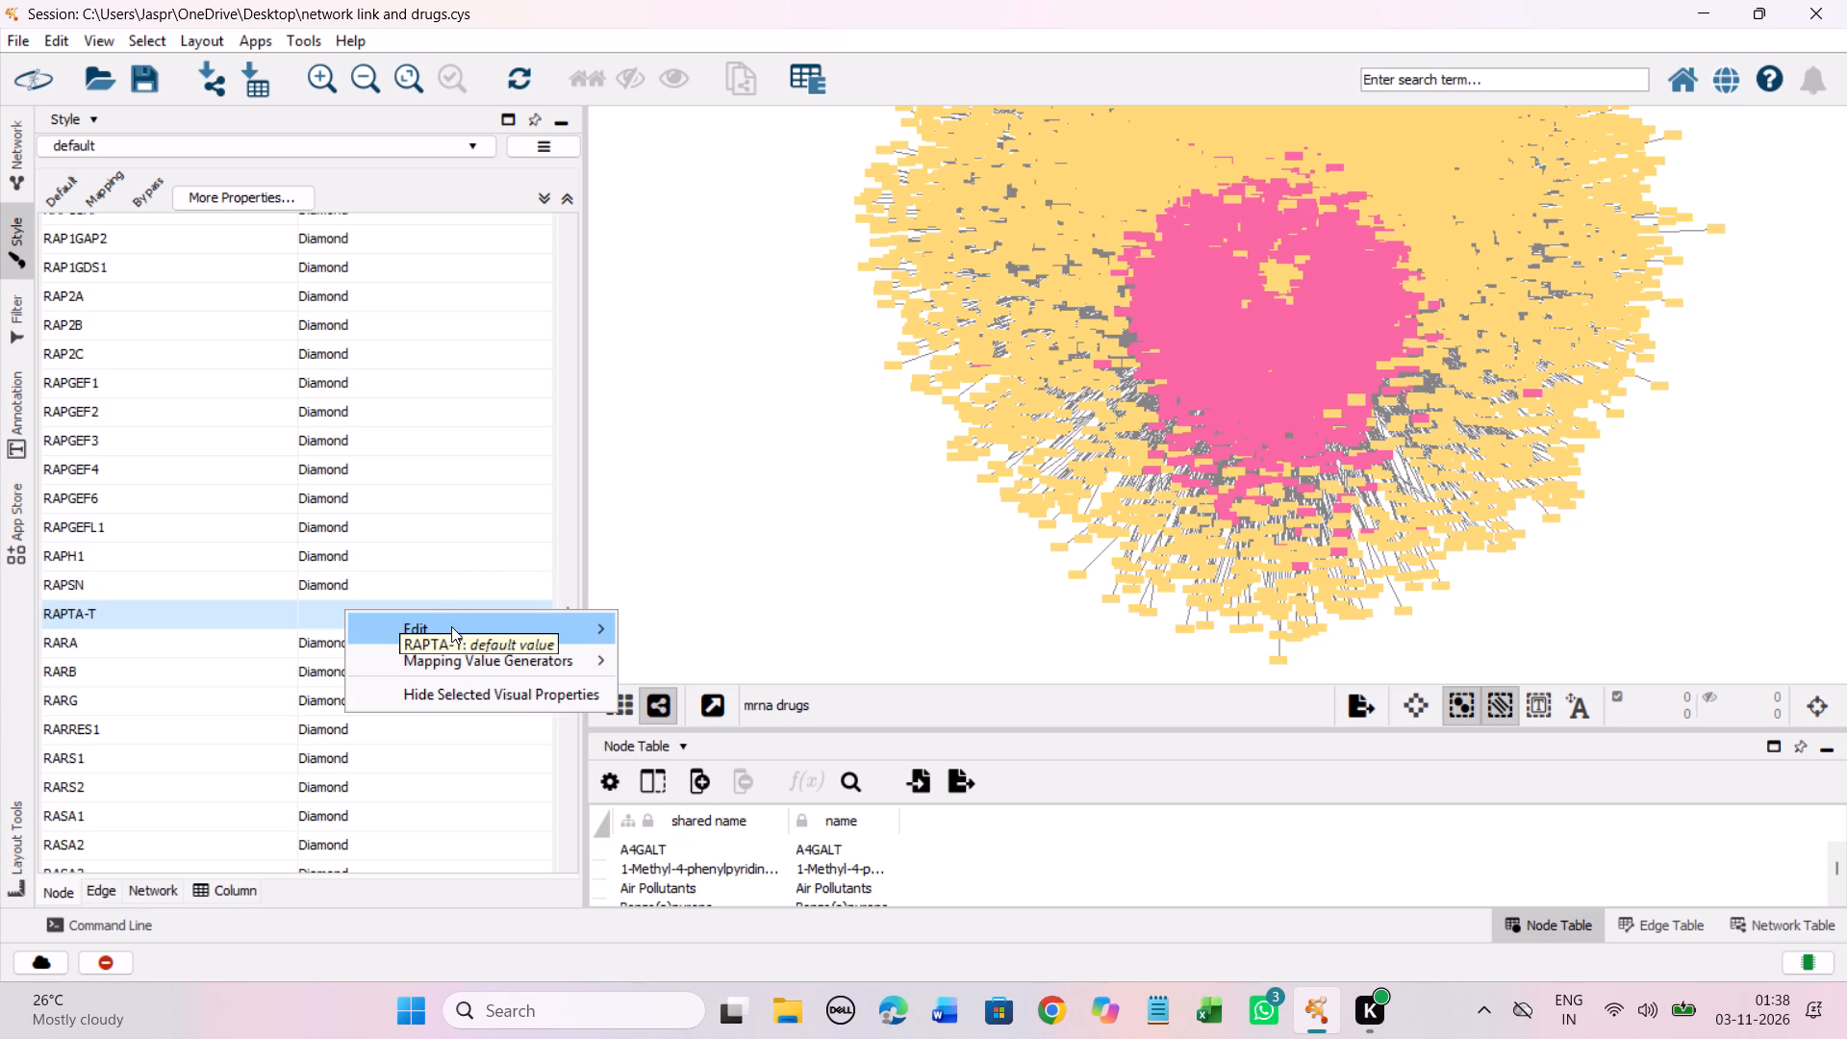
{"action": "left_click", "coordinate": [451, 626]}
{"action": "left_click", "coordinate": [693, 622]}
{"action": "left_click", "coordinate": [271, 470]}
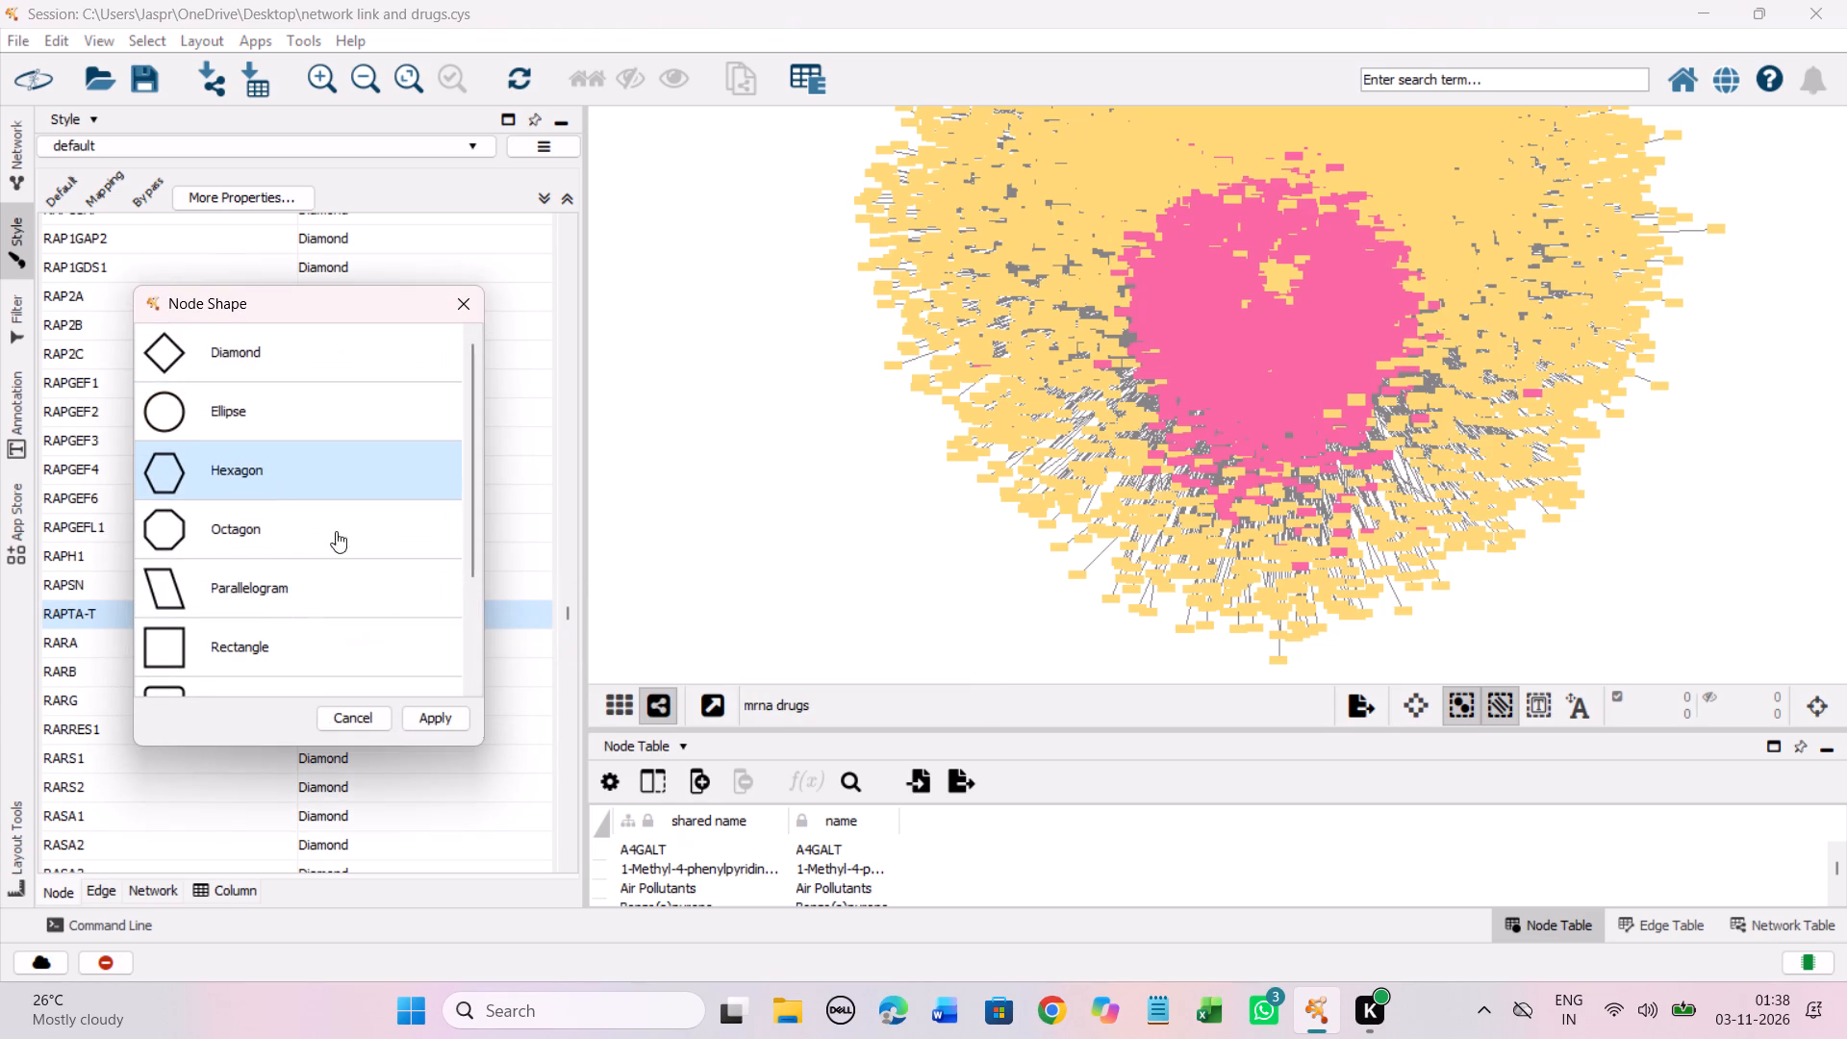
{"action": "left_click", "coordinate": [432, 715]}
Set the discrete node shape mapping for the unmapped entry RD162 compound to Hexagon.
{"action": "scroll", "coordinate": [396, 605], "scroll_direction": "down", "scroll_amount": 7}
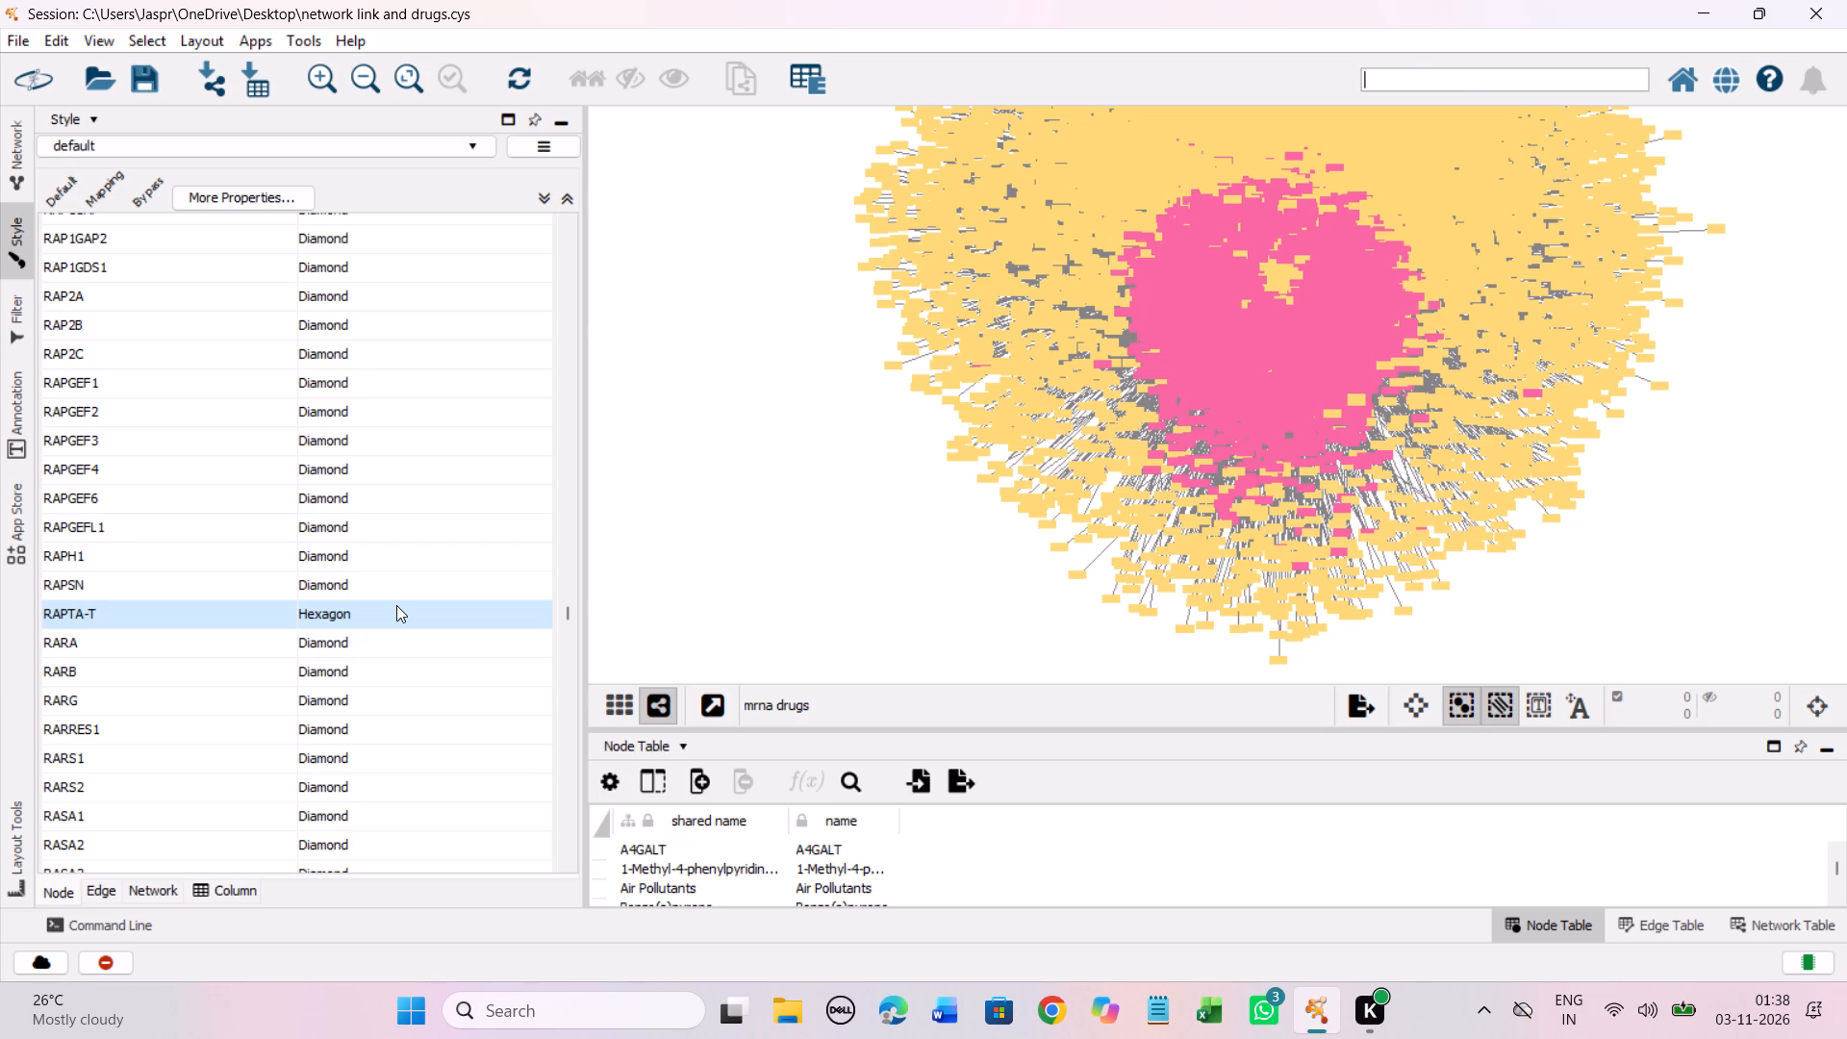
{"action": "scroll", "coordinate": [396, 605], "scroll_direction": "down", "scroll_amount": 11}
{"action": "scroll", "coordinate": [396, 605], "scroll_direction": "down", "scroll_amount": 20}
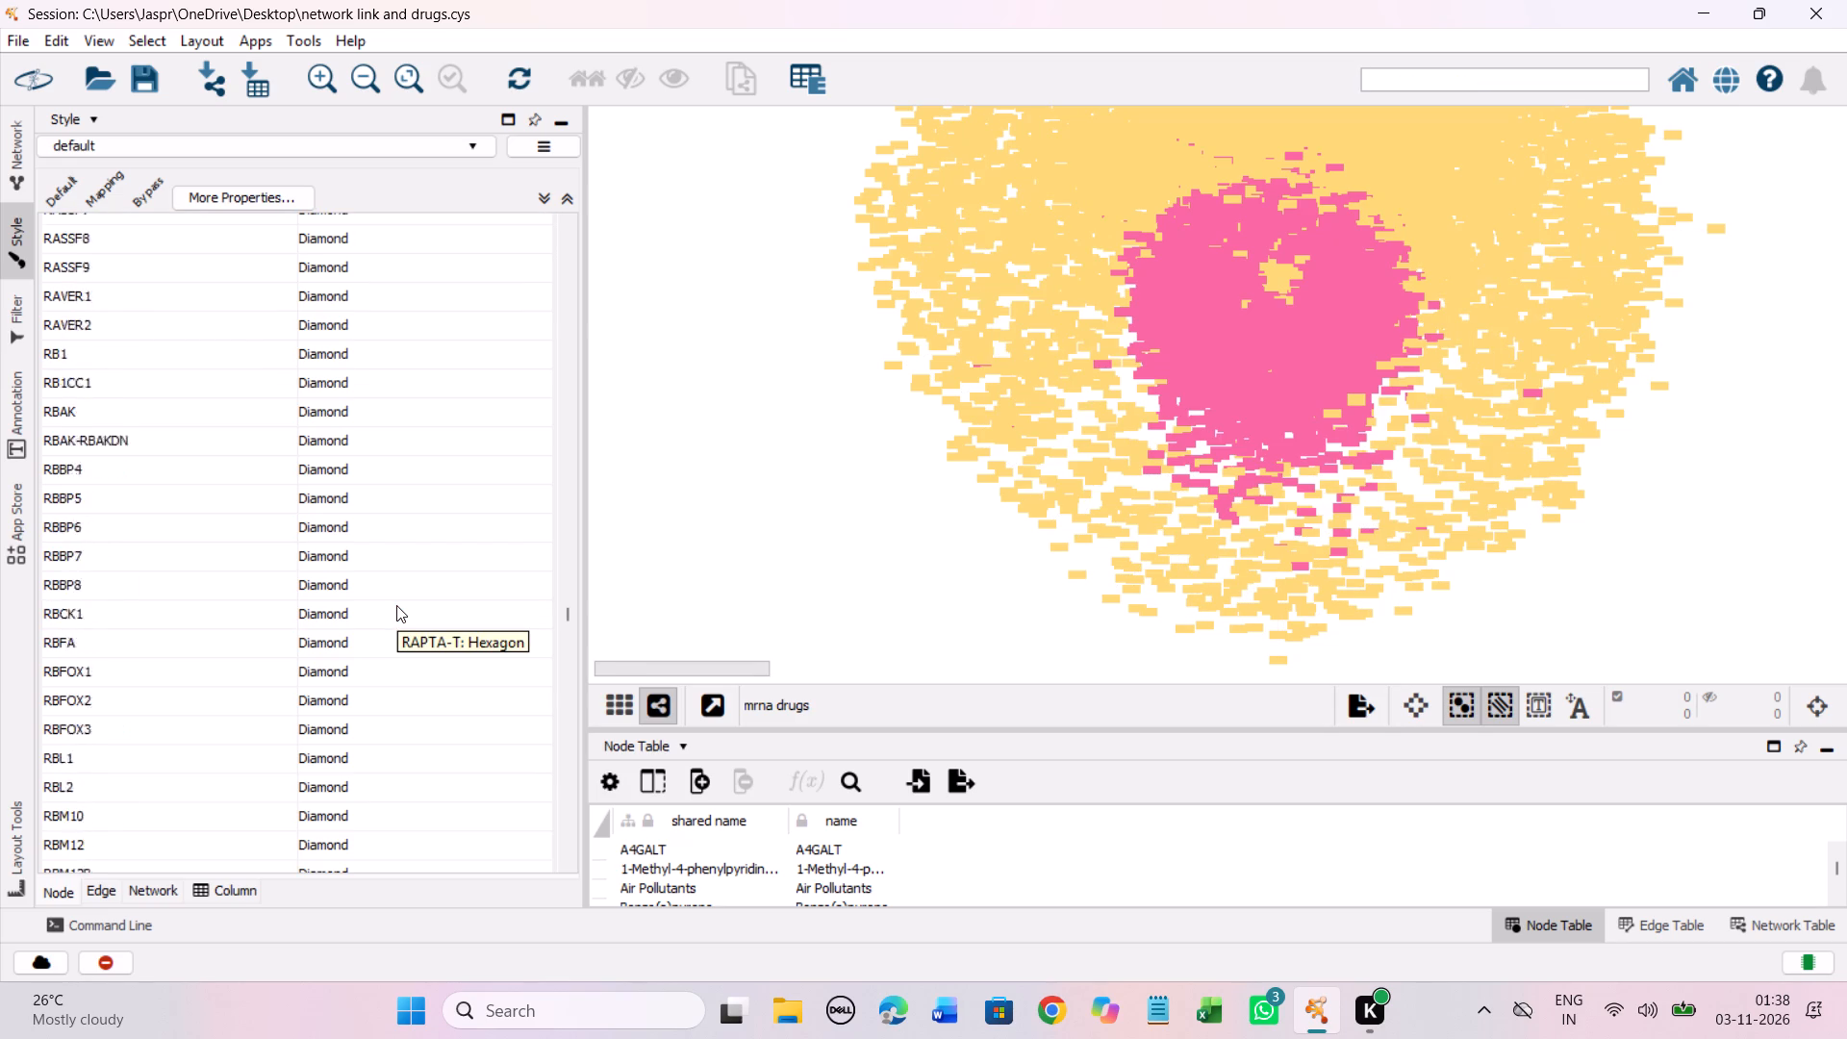
{"action": "scroll", "coordinate": [396, 605], "scroll_direction": "down", "scroll_amount": 20}
{"action": "scroll", "coordinate": [396, 605], "scroll_direction": "down", "scroll_amount": 9}
{"action": "scroll", "coordinate": [396, 605], "scroll_direction": "up", "scroll_amount": 1}
{"action": "scroll", "coordinate": [396, 605], "scroll_direction": "down", "scroll_amount": 16}
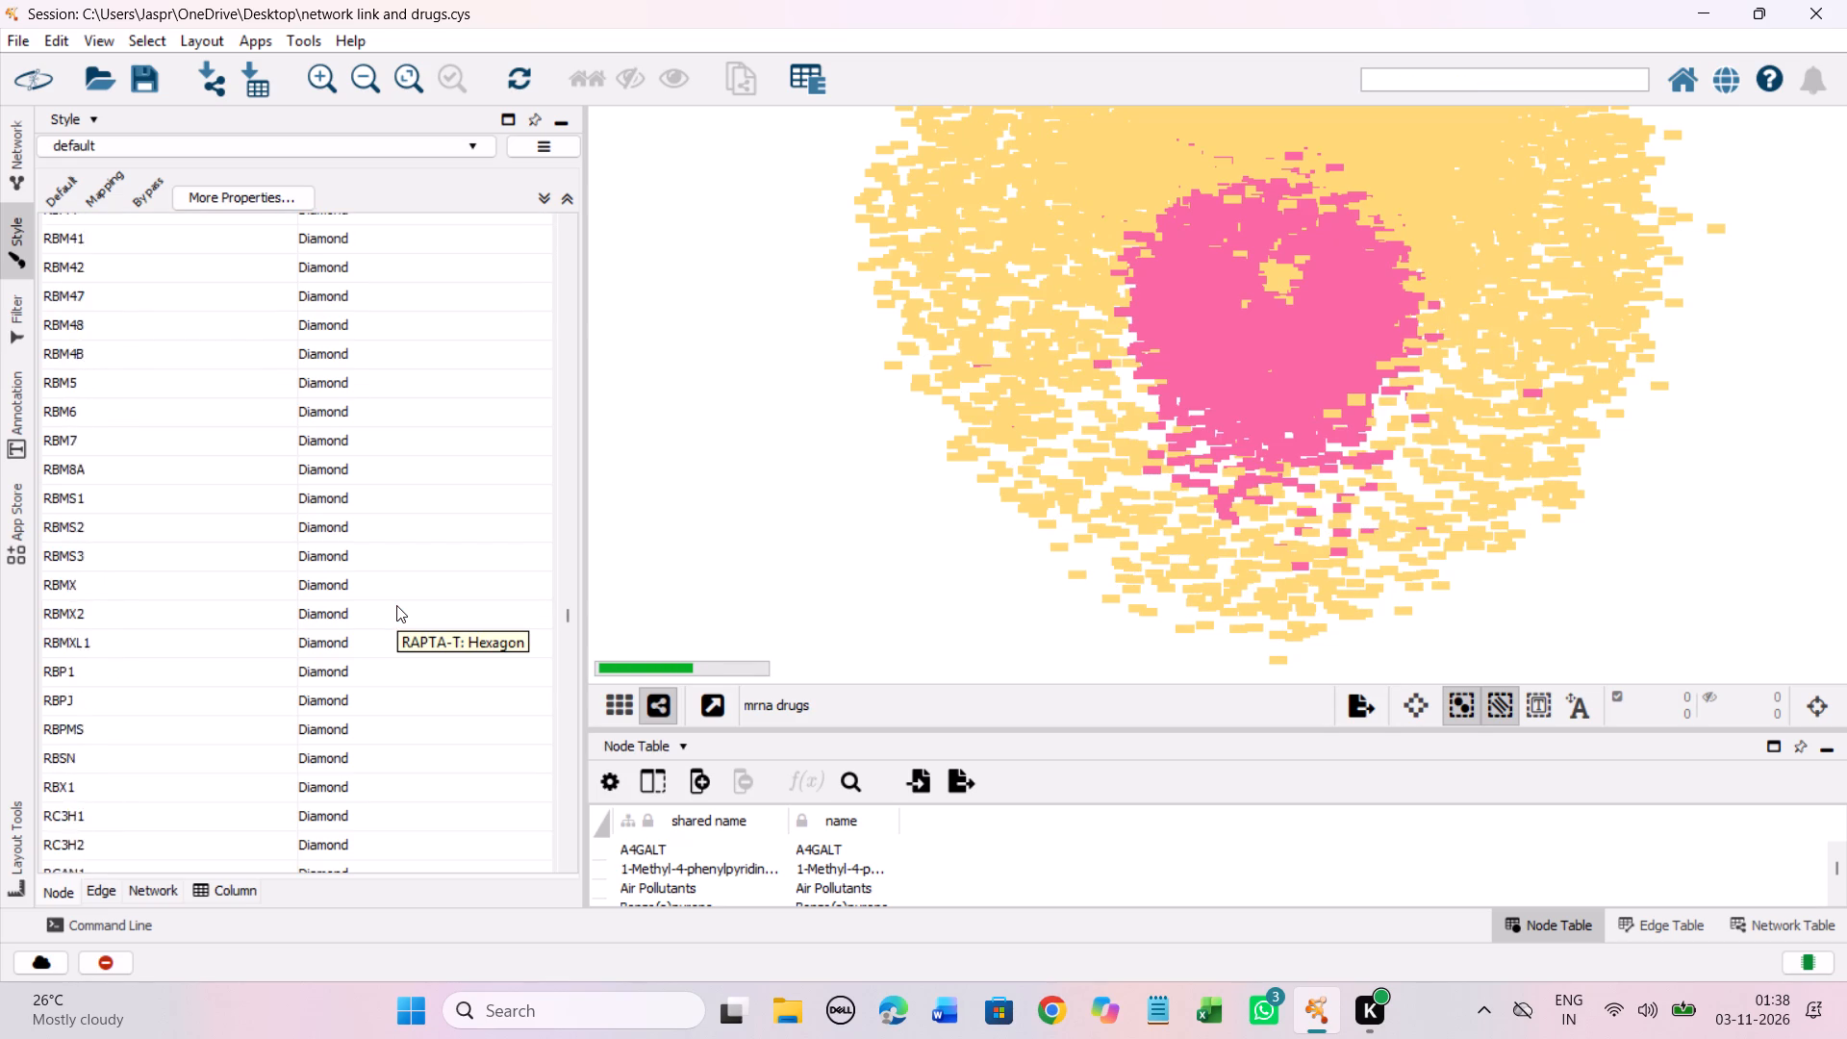
{"action": "scroll", "coordinate": [396, 605], "scroll_direction": "down", "scroll_amount": 20}
{"action": "scroll", "coordinate": [396, 605], "scroll_direction": "down", "scroll_amount": 2}
{"action": "left_click", "coordinate": [355, 575]}
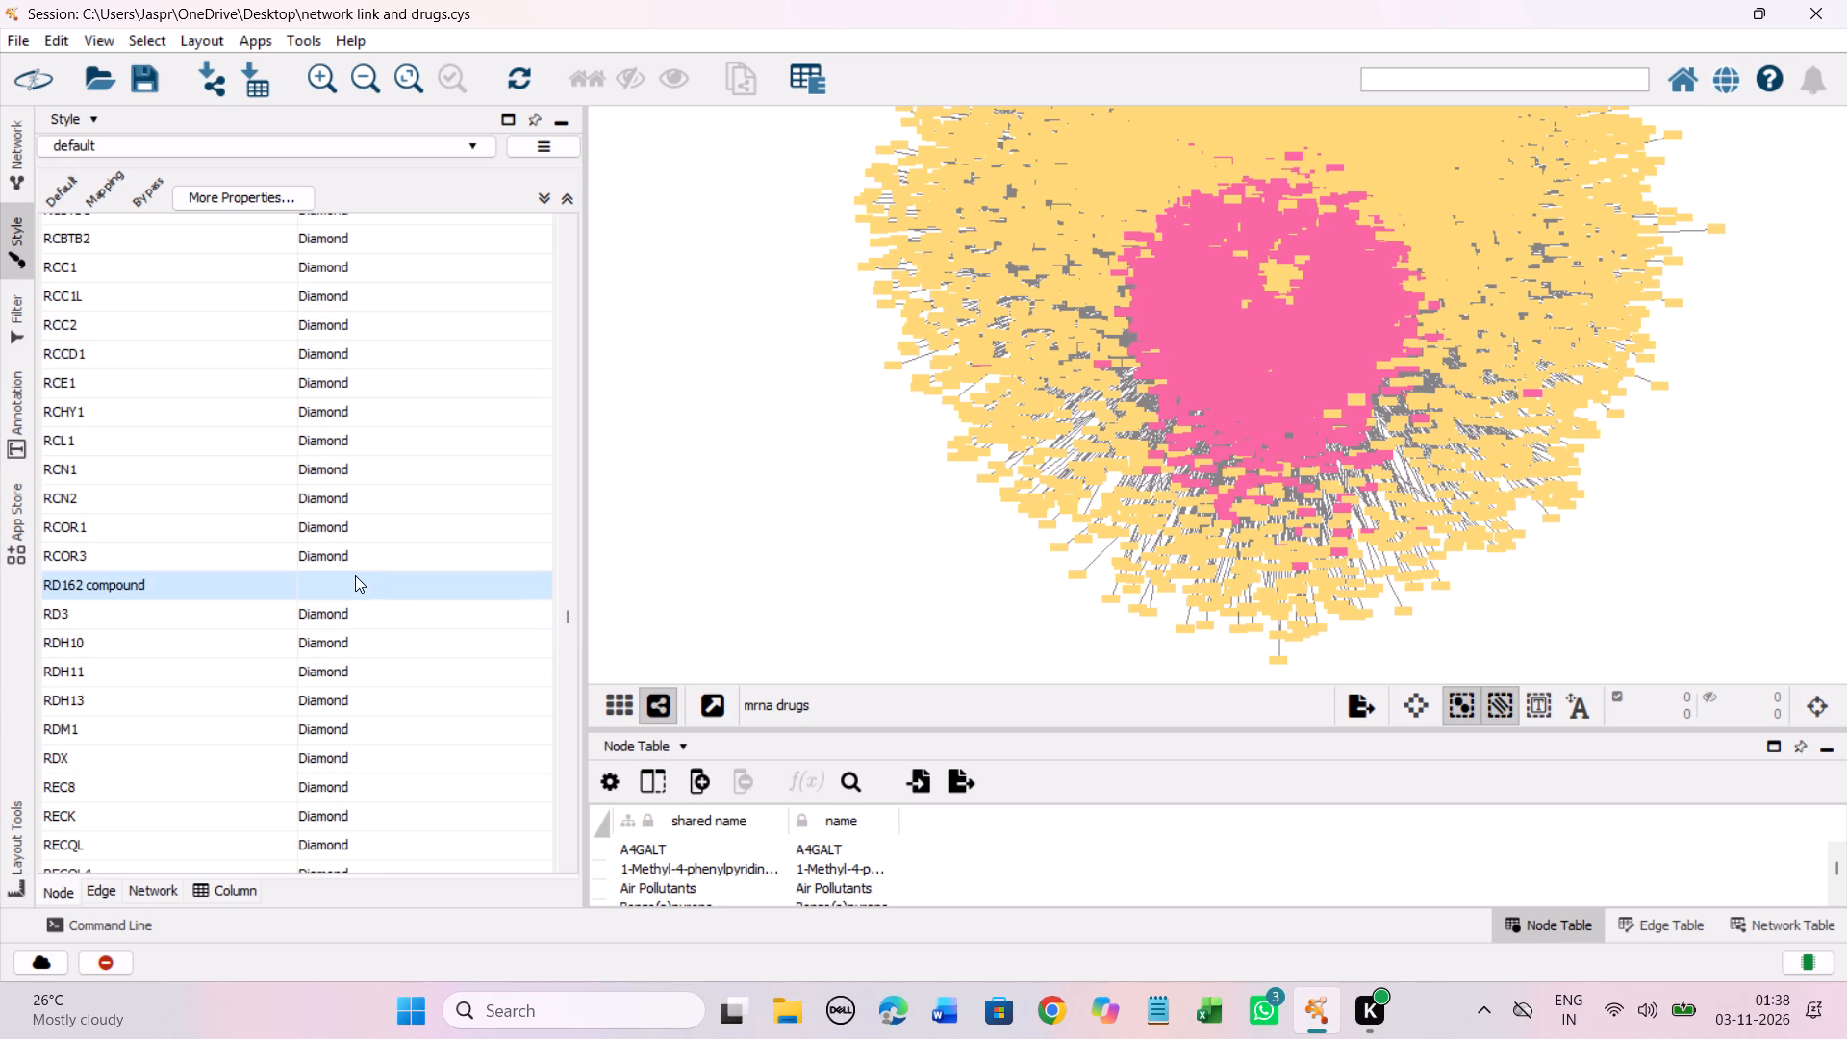
{"action": "right_click", "coordinate": [355, 575]}
{"action": "left_click", "coordinate": [683, 588]}
{"action": "left_click", "coordinate": [222, 459]}
{"action": "left_click", "coordinate": [434, 710]}
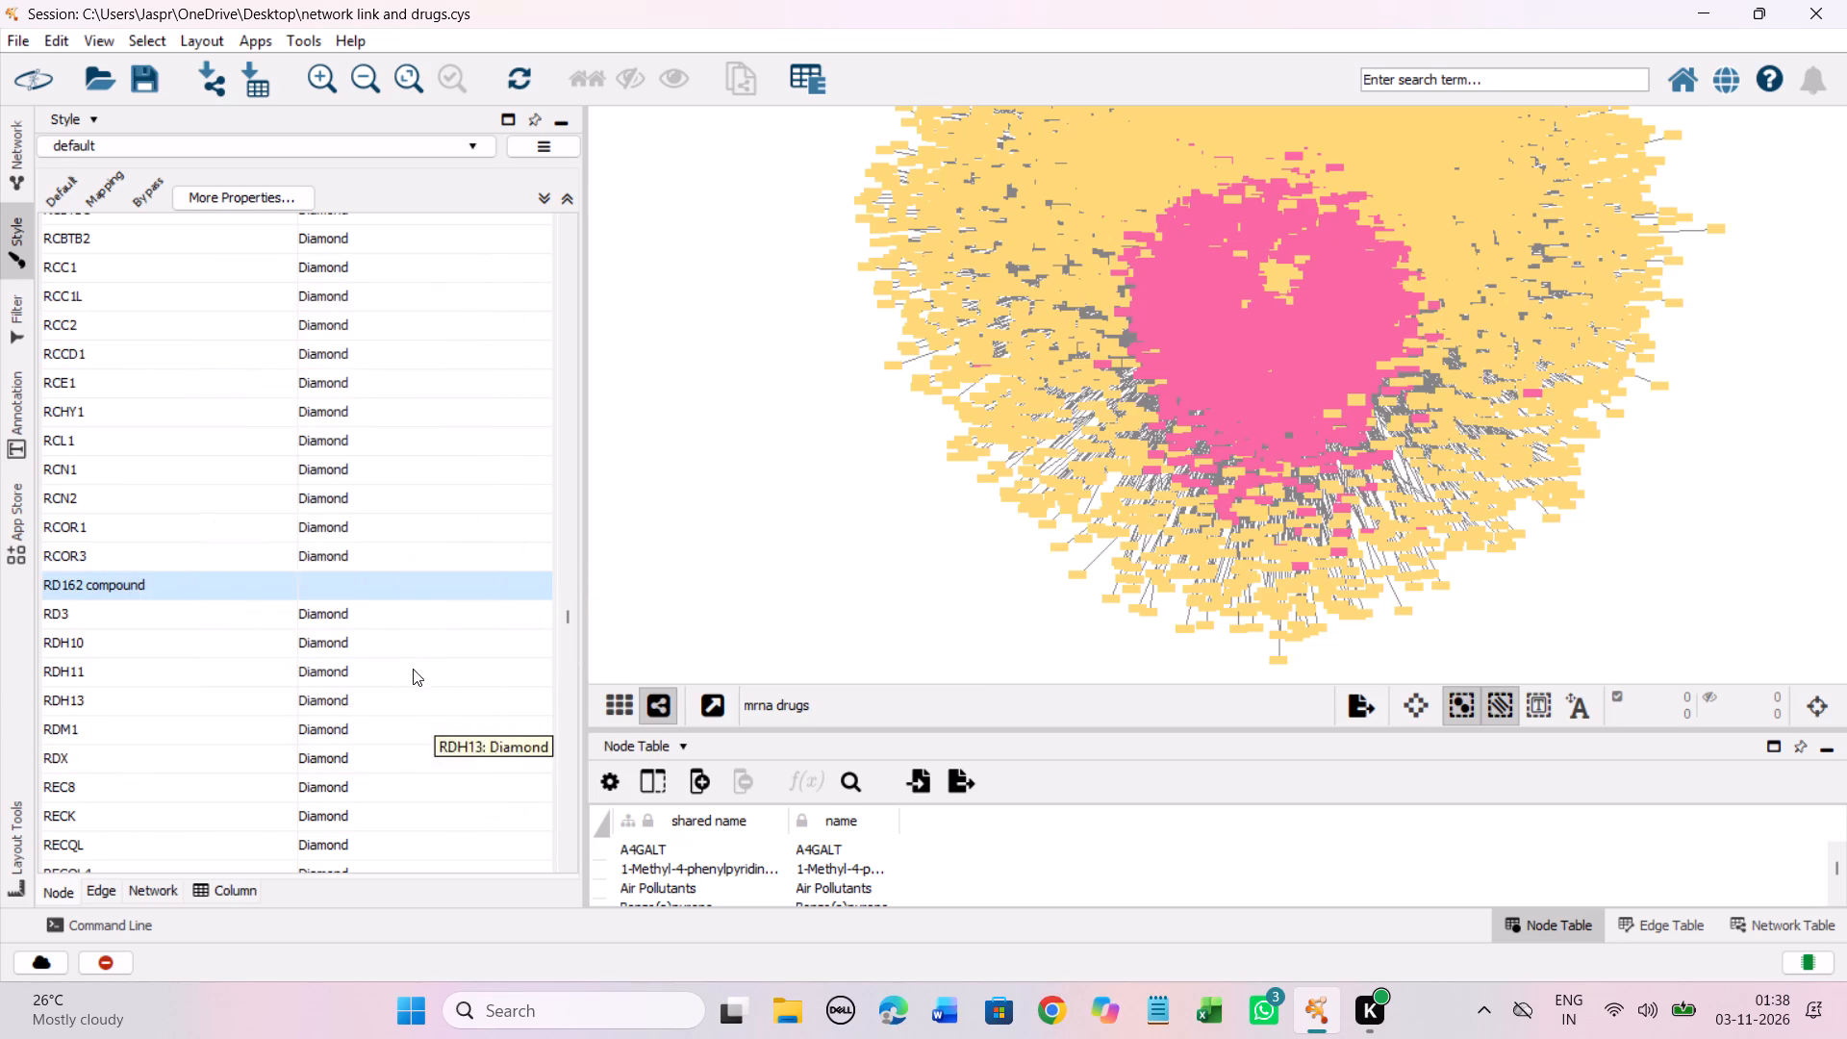
Set the discrete node shape mapping for the unmapped entries RG2833, RG7112 and RG7800 to Hexagon.
{"action": "scroll", "coordinate": [337, 521], "scroll_direction": "down", "scroll_amount": 12}
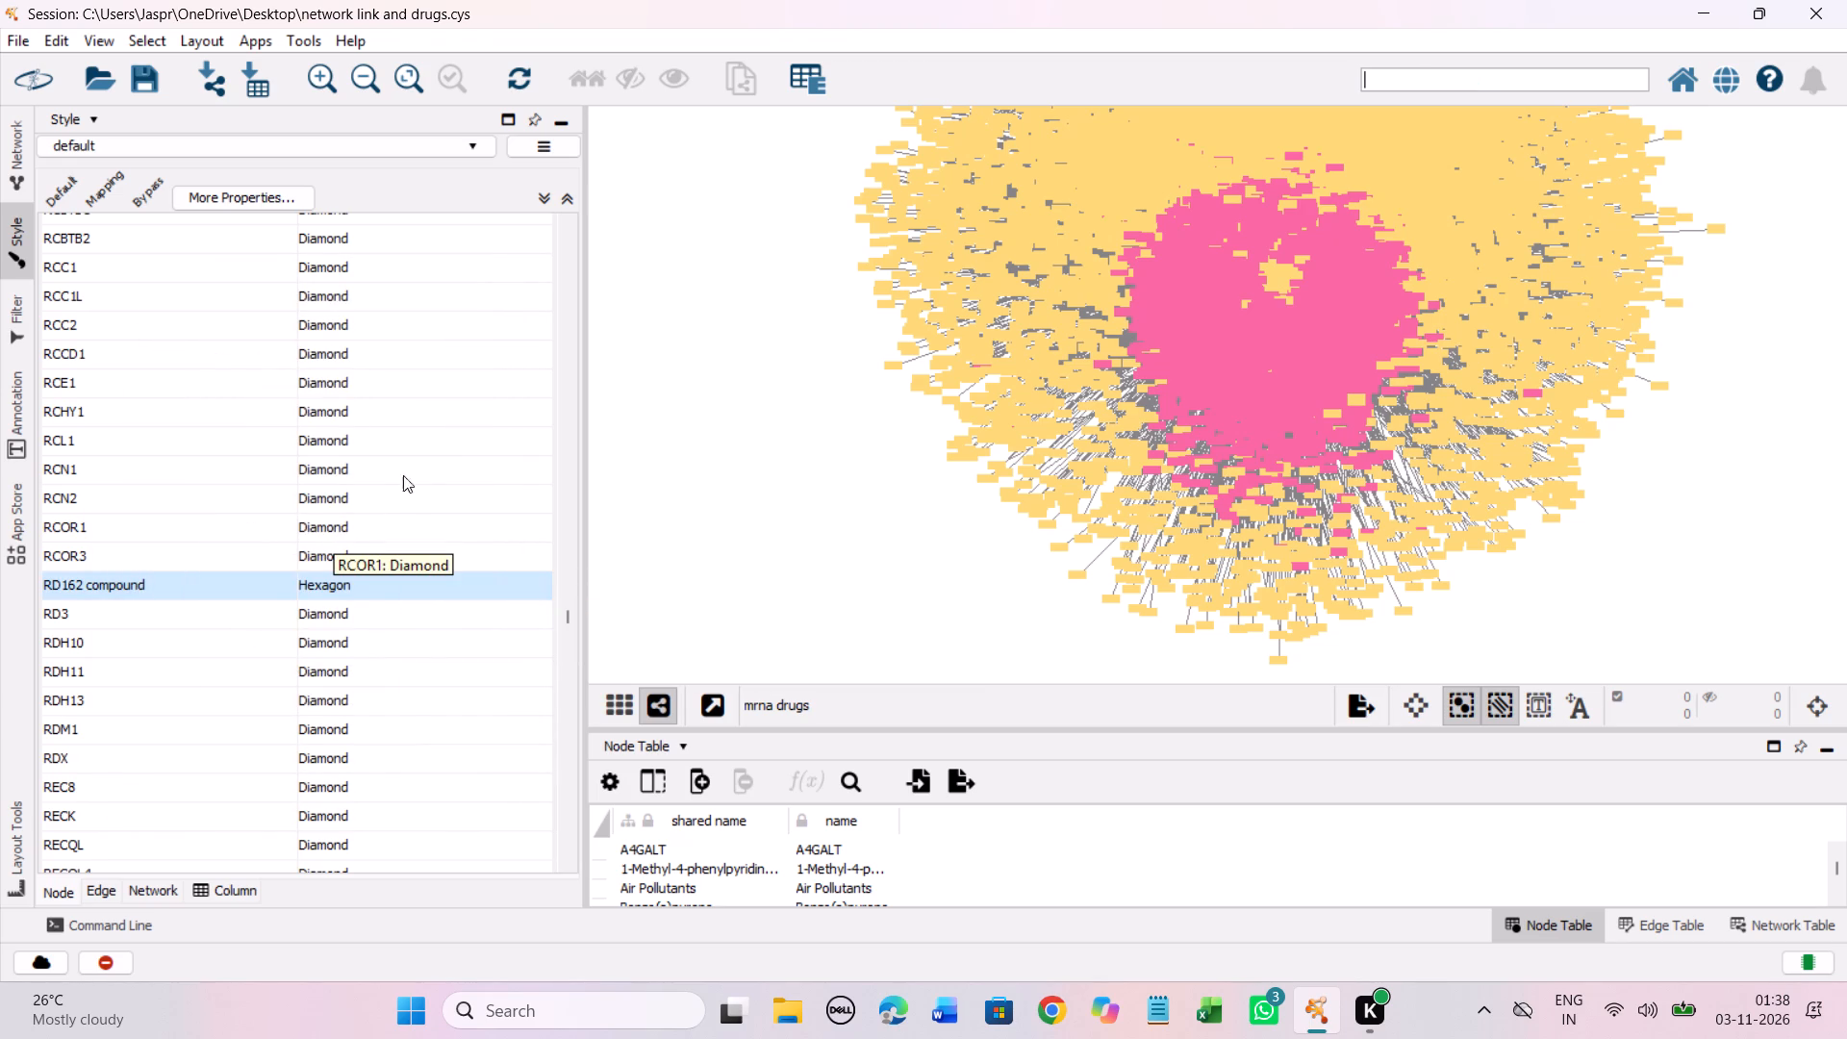
{"action": "scroll", "coordinate": [415, 468], "scroll_direction": "down", "scroll_amount": 14}
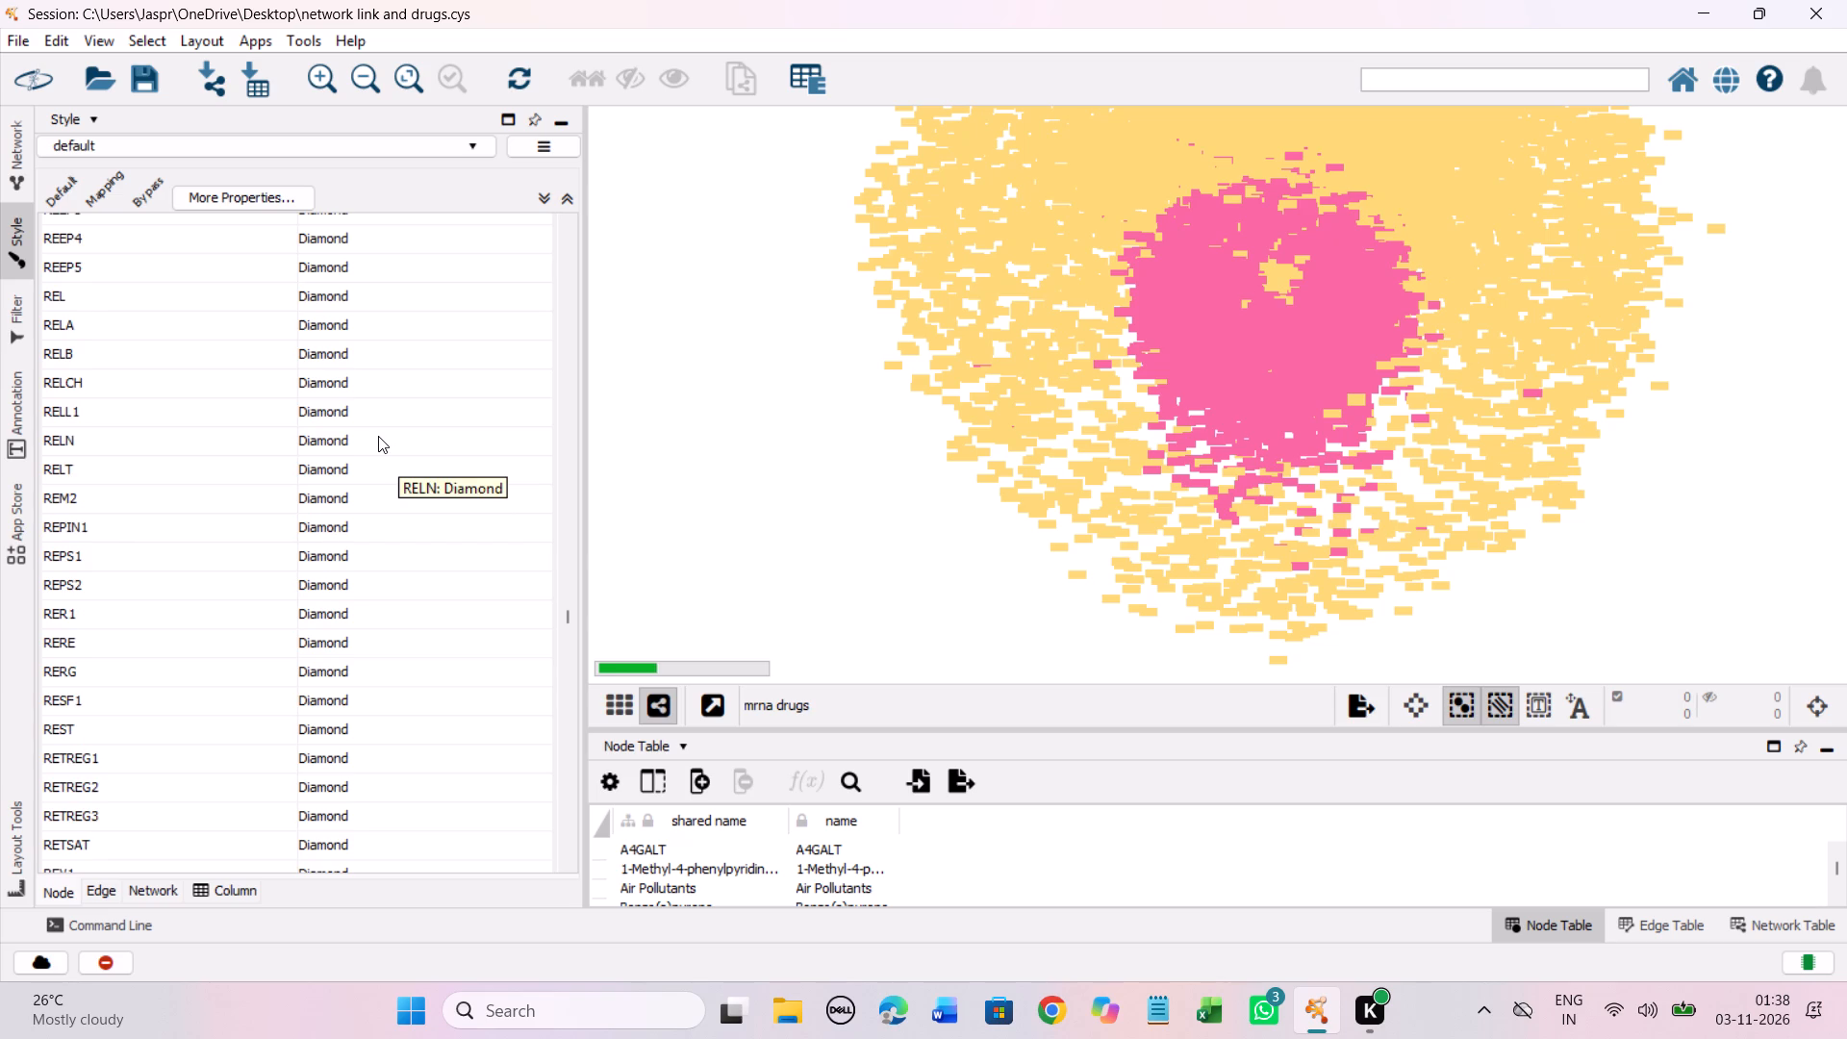
{"action": "scroll", "coordinate": [378, 436], "scroll_direction": "up", "scroll_amount": 8}
{"action": "scroll", "coordinate": [382, 436], "scroll_direction": "down", "scroll_amount": 3}
{"action": "scroll", "coordinate": [382, 436], "scroll_direction": "up", "scroll_amount": 10}
{"action": "scroll", "coordinate": [396, 457], "scroll_direction": "down", "scroll_amount": 6}
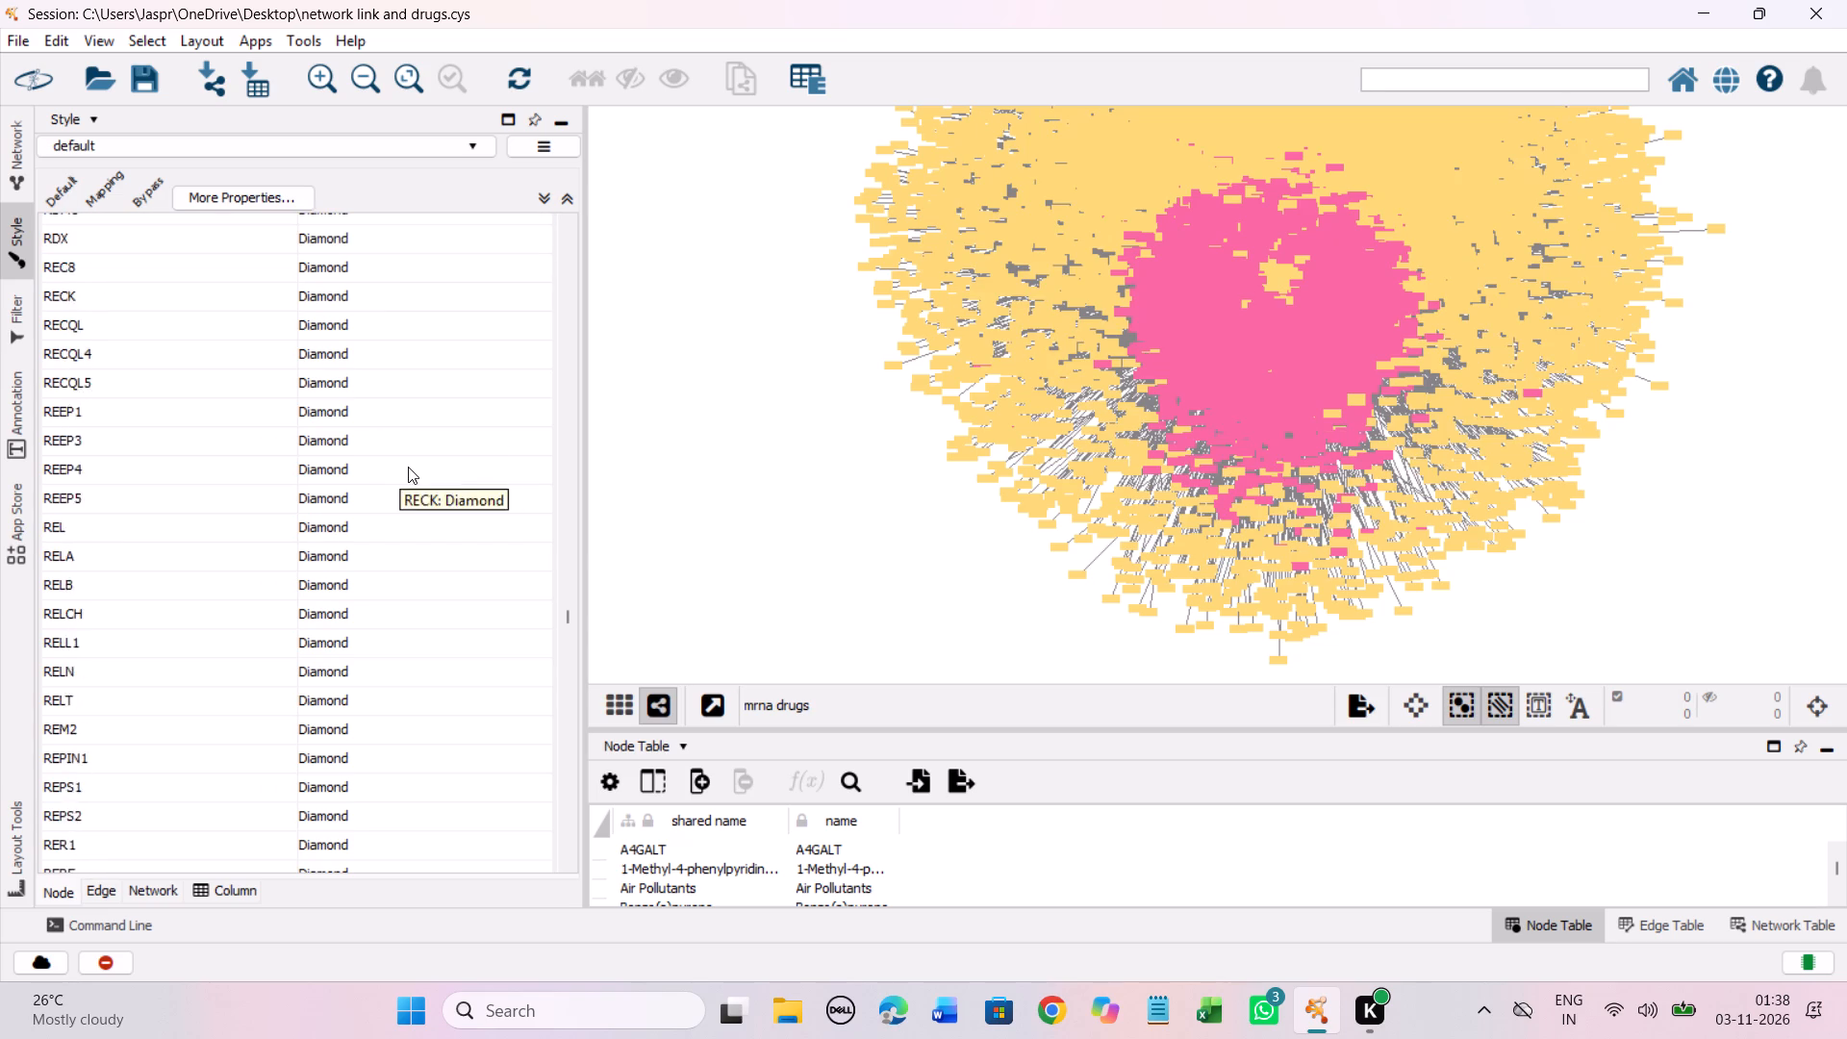
{"action": "scroll", "coordinate": [408, 467], "scroll_direction": "down", "scroll_amount": 20}
{"action": "scroll", "coordinate": [408, 467], "scroll_direction": "down", "scroll_amount": 20}
{"action": "scroll", "coordinate": [408, 467], "scroll_direction": "down", "scroll_amount": 1}
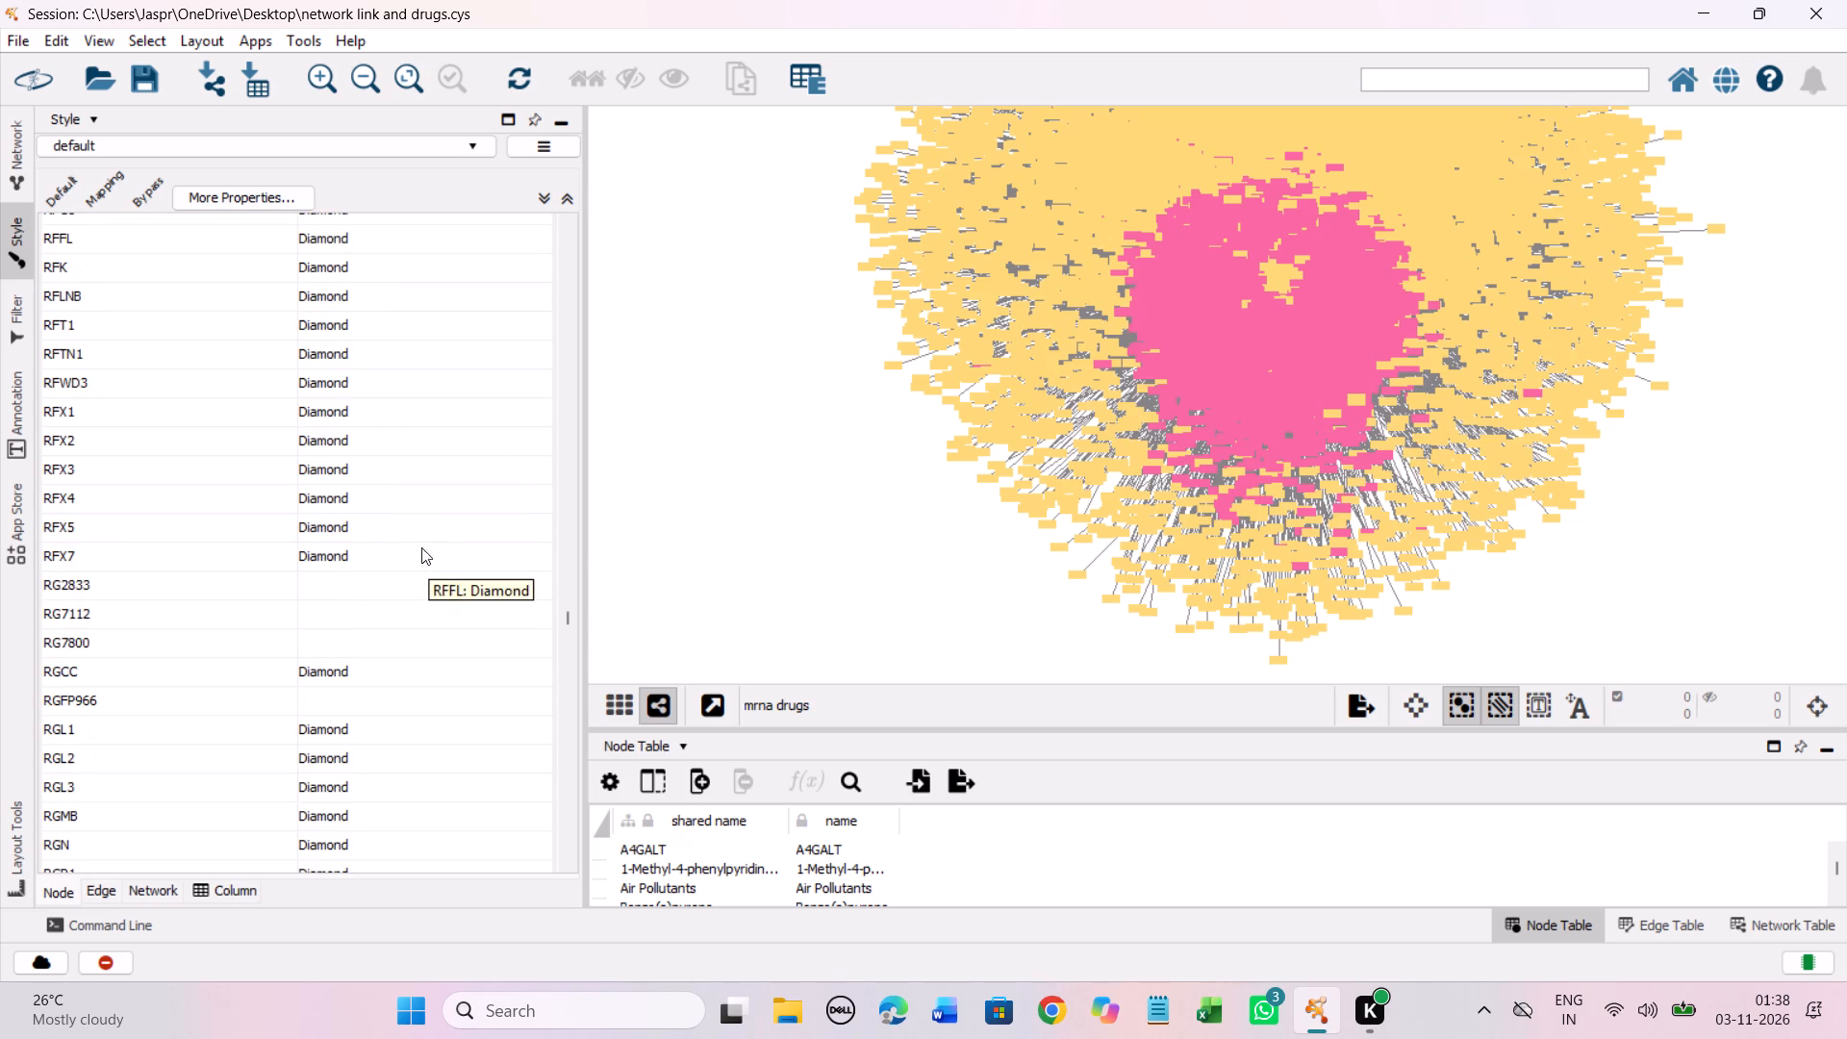
{"action": "scroll", "coordinate": [519, 526], "scroll_direction": "down", "scroll_amount": 8}
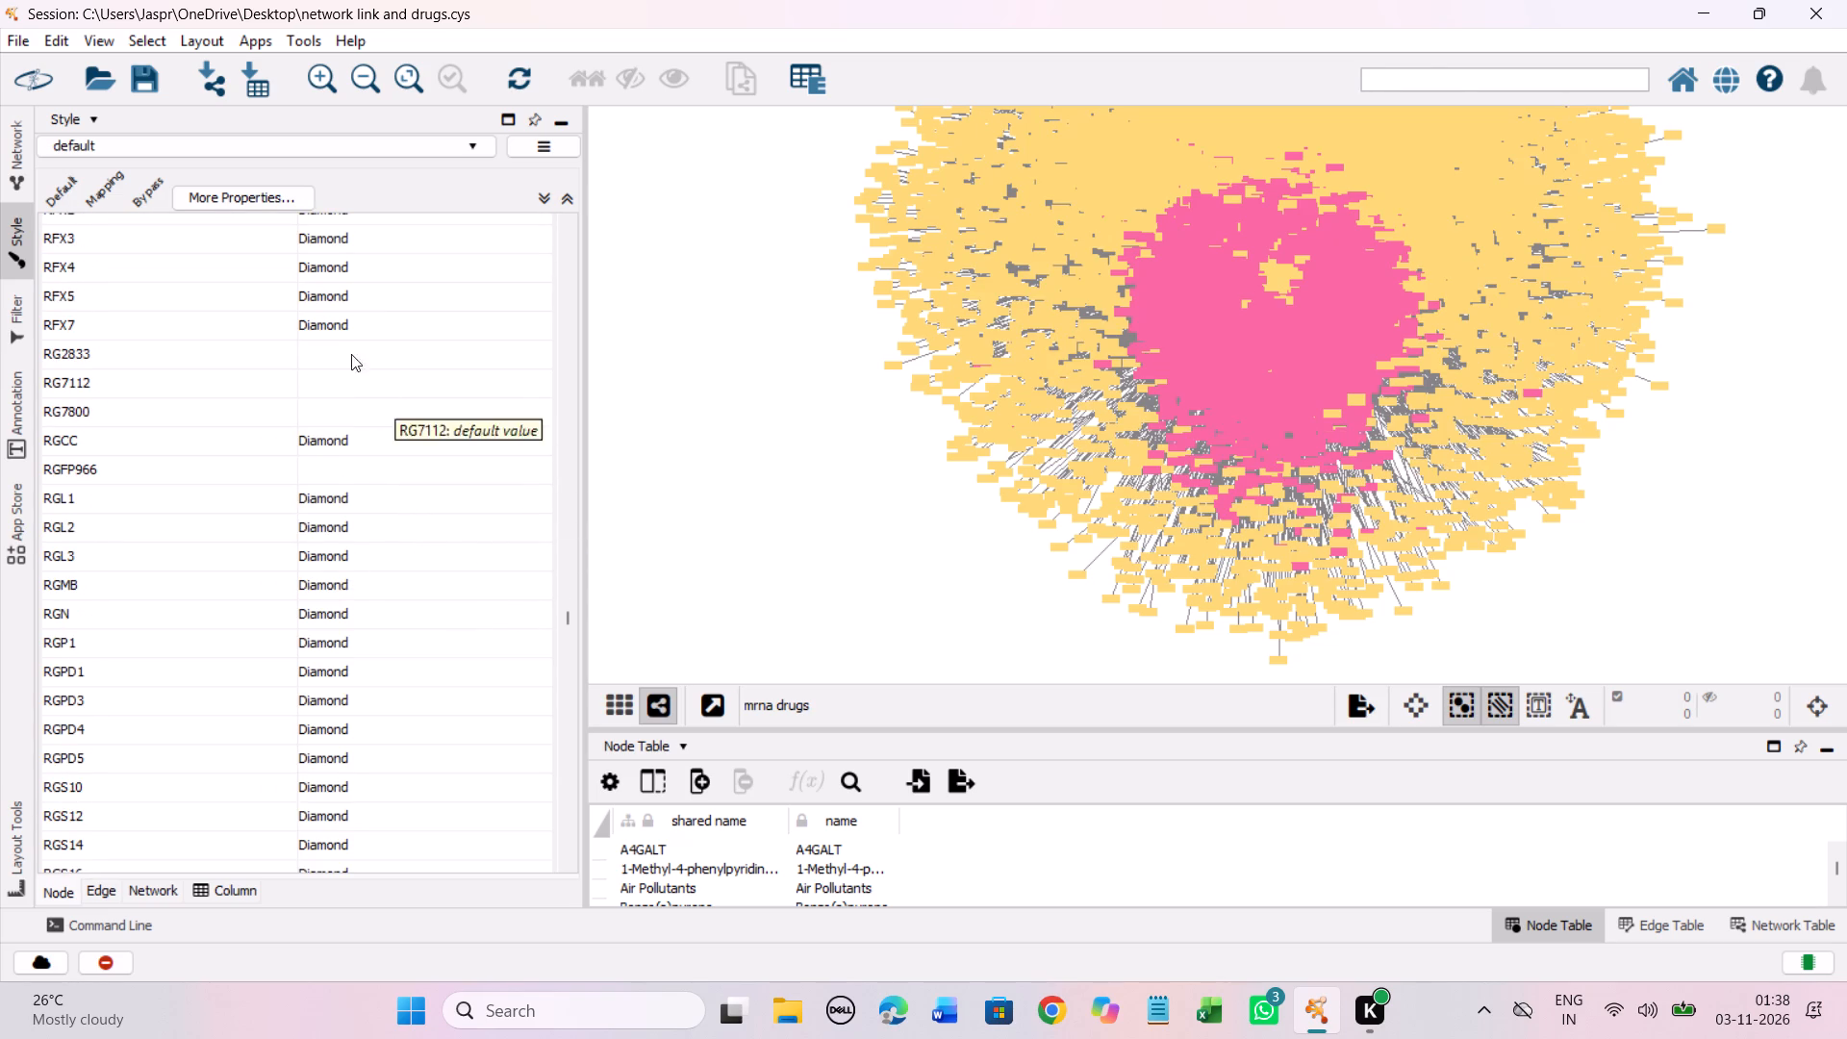
{"action": "left_click_drag", "start_coordinate": [342, 345], "coordinate": [344, 403]}
{"action": "right_click", "coordinate": [344, 403]}
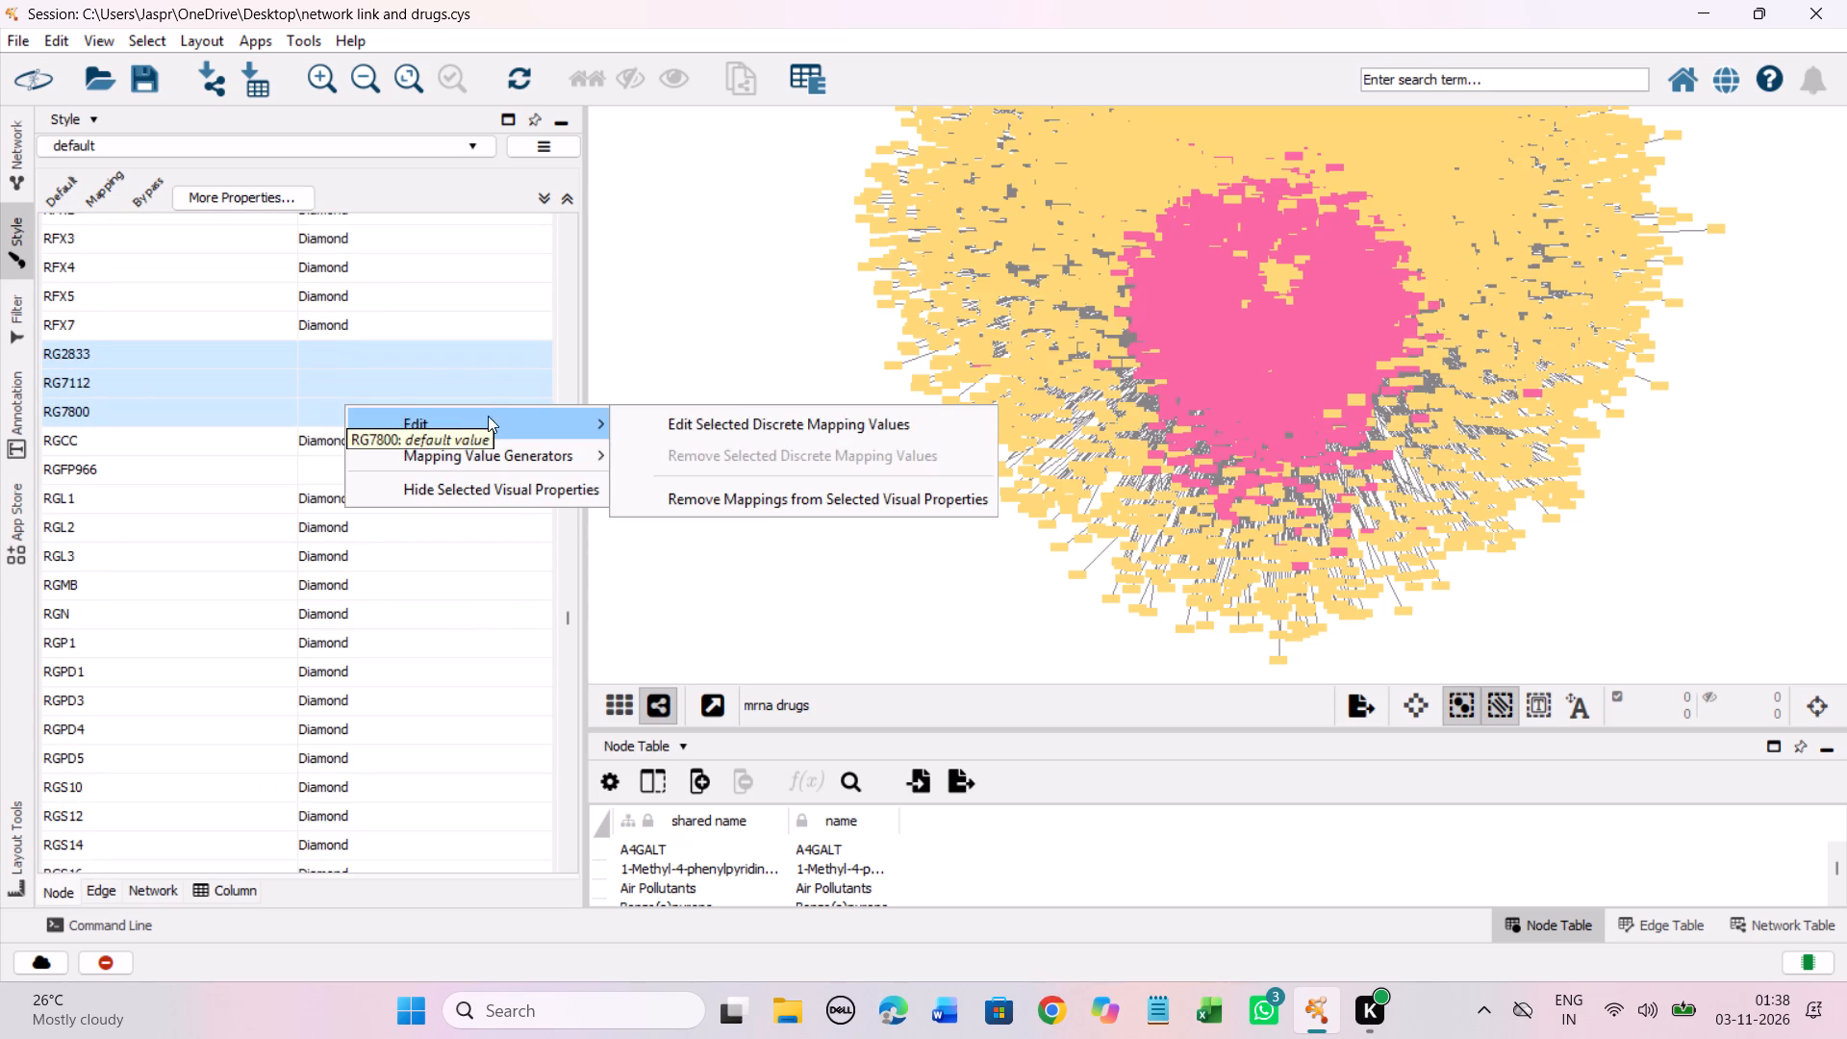
{"action": "left_click", "coordinate": [734, 416]}
{"action": "left_click", "coordinate": [268, 465]}
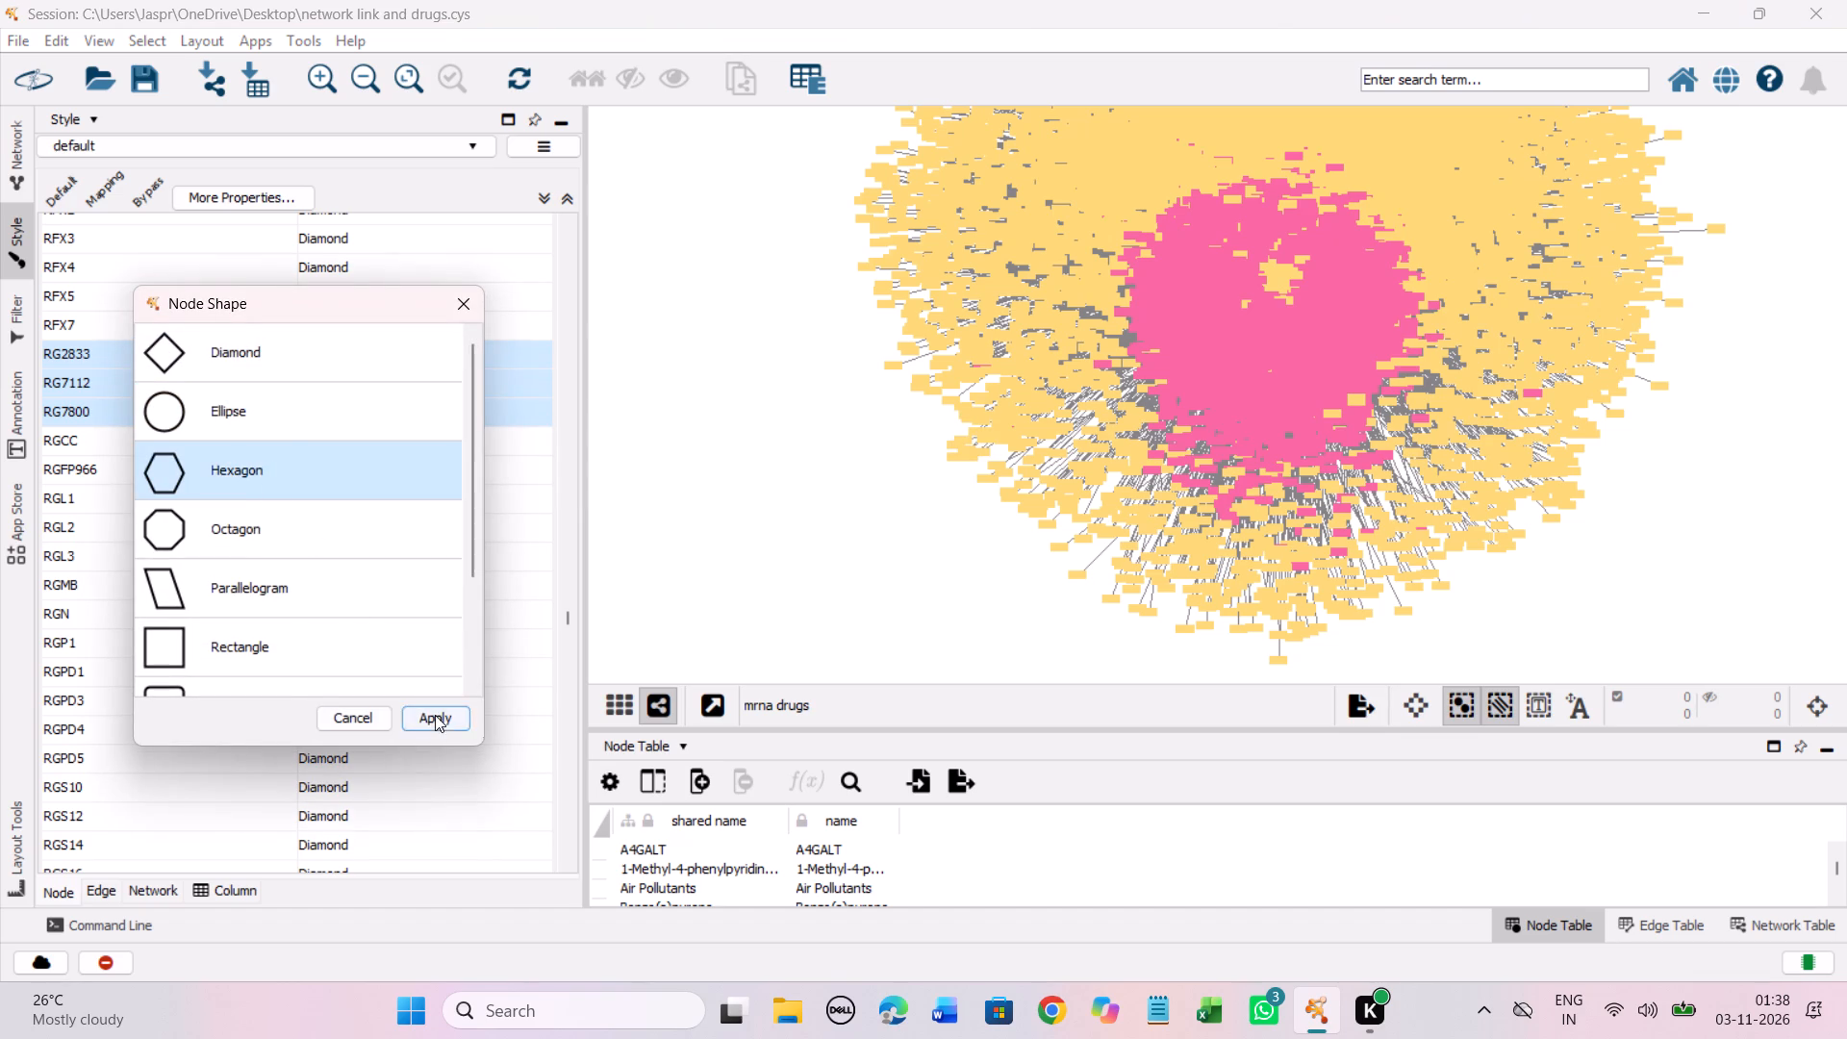
{"action": "left_click", "coordinate": [435, 715]}
Set the discrete node shape mapping for the unmapped entry RGFP966 to Hexagon.
{"action": "left_click", "coordinate": [345, 468]}
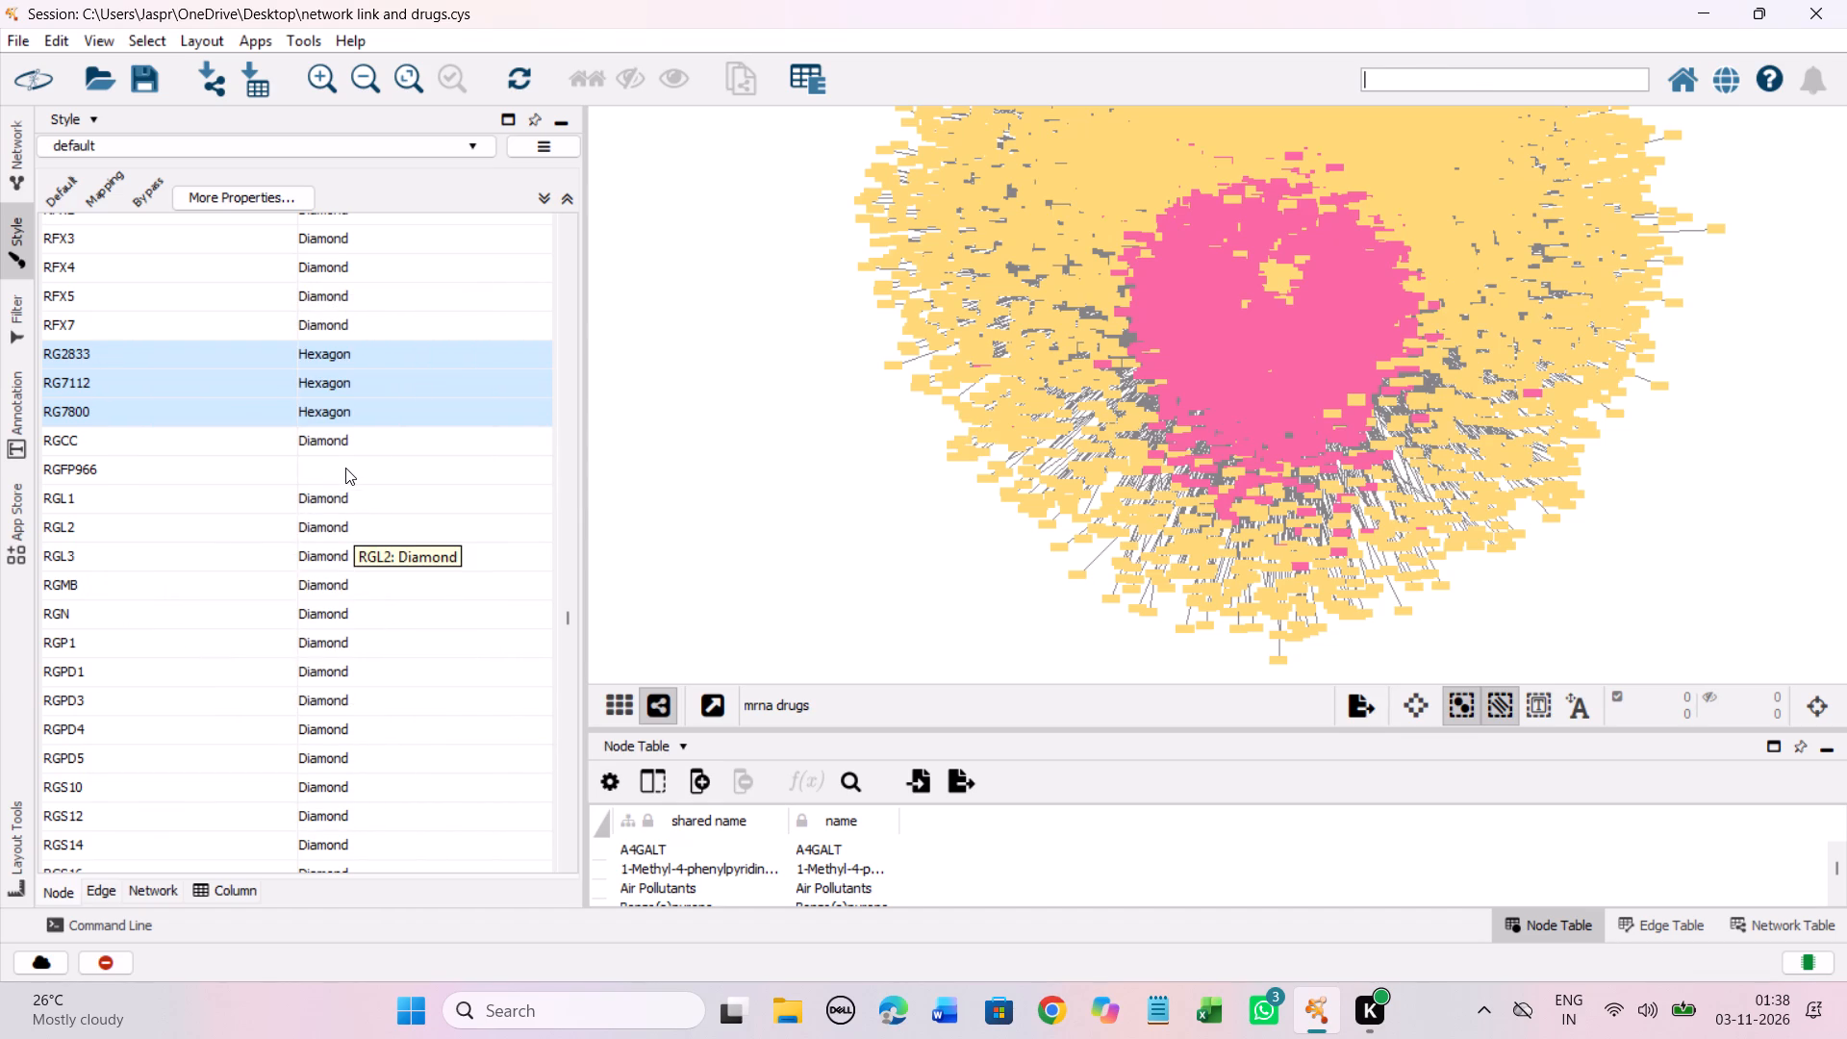
{"action": "right_click", "coordinate": [345, 468]}
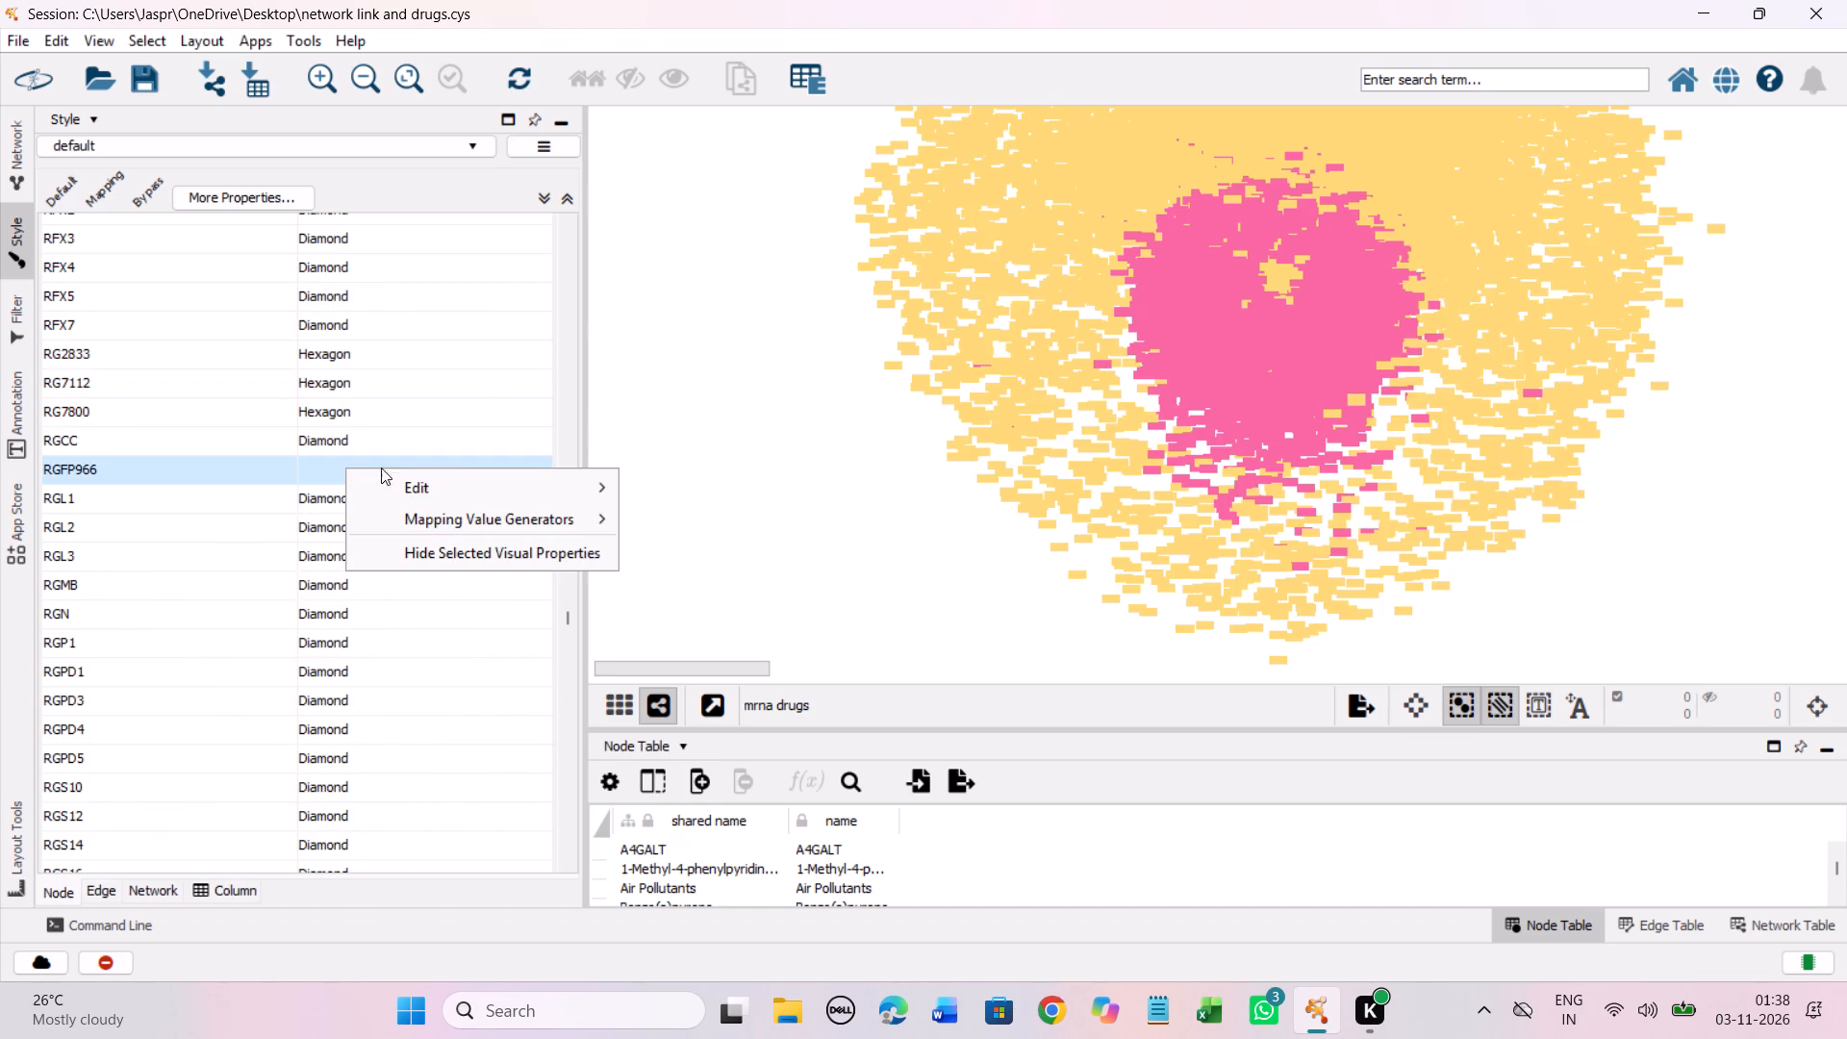
{"action": "left_click", "coordinate": [476, 488]}
{"action": "left_click", "coordinate": [709, 483]}
{"action": "left_click", "coordinate": [275, 471]}
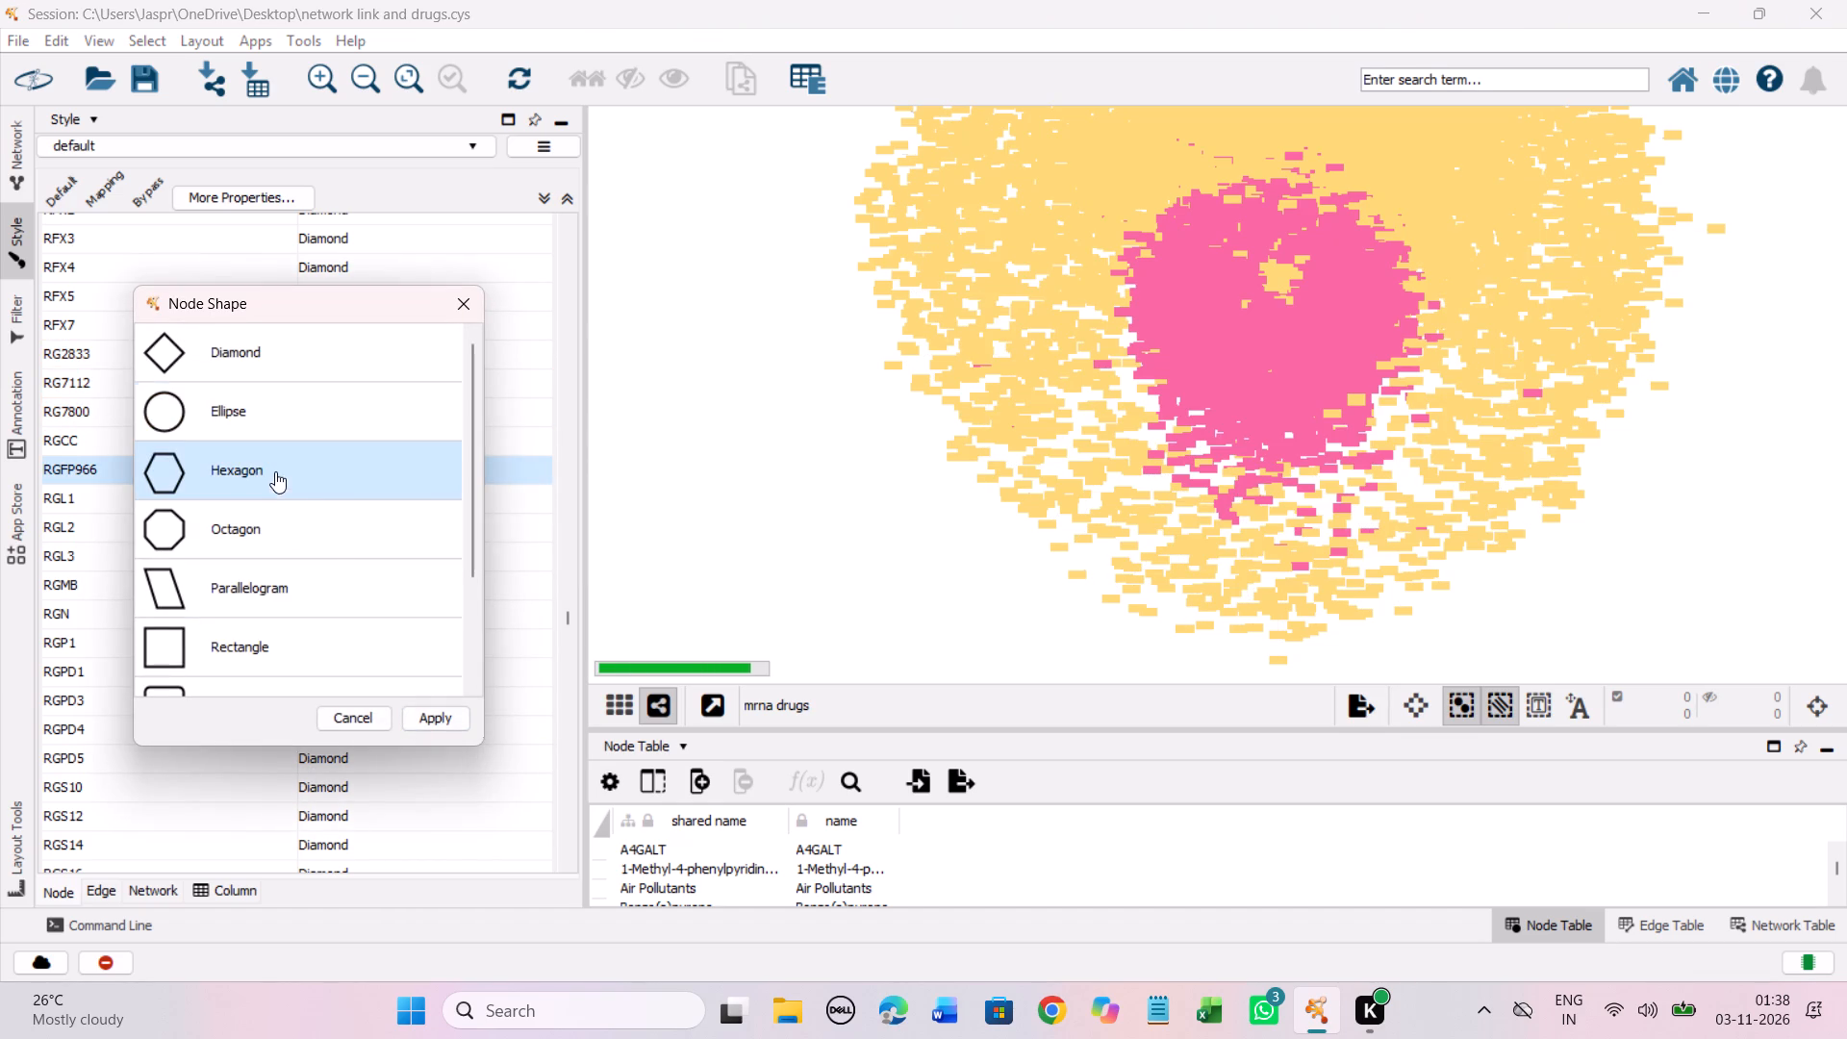
{"action": "left_click", "coordinate": [442, 713]}
Set the discrete node shape mapping for the unmapped entry RMI 12330A to Hexagon.
{"action": "scroll", "coordinate": [400, 607], "scroll_direction": "down", "scroll_amount": 6}
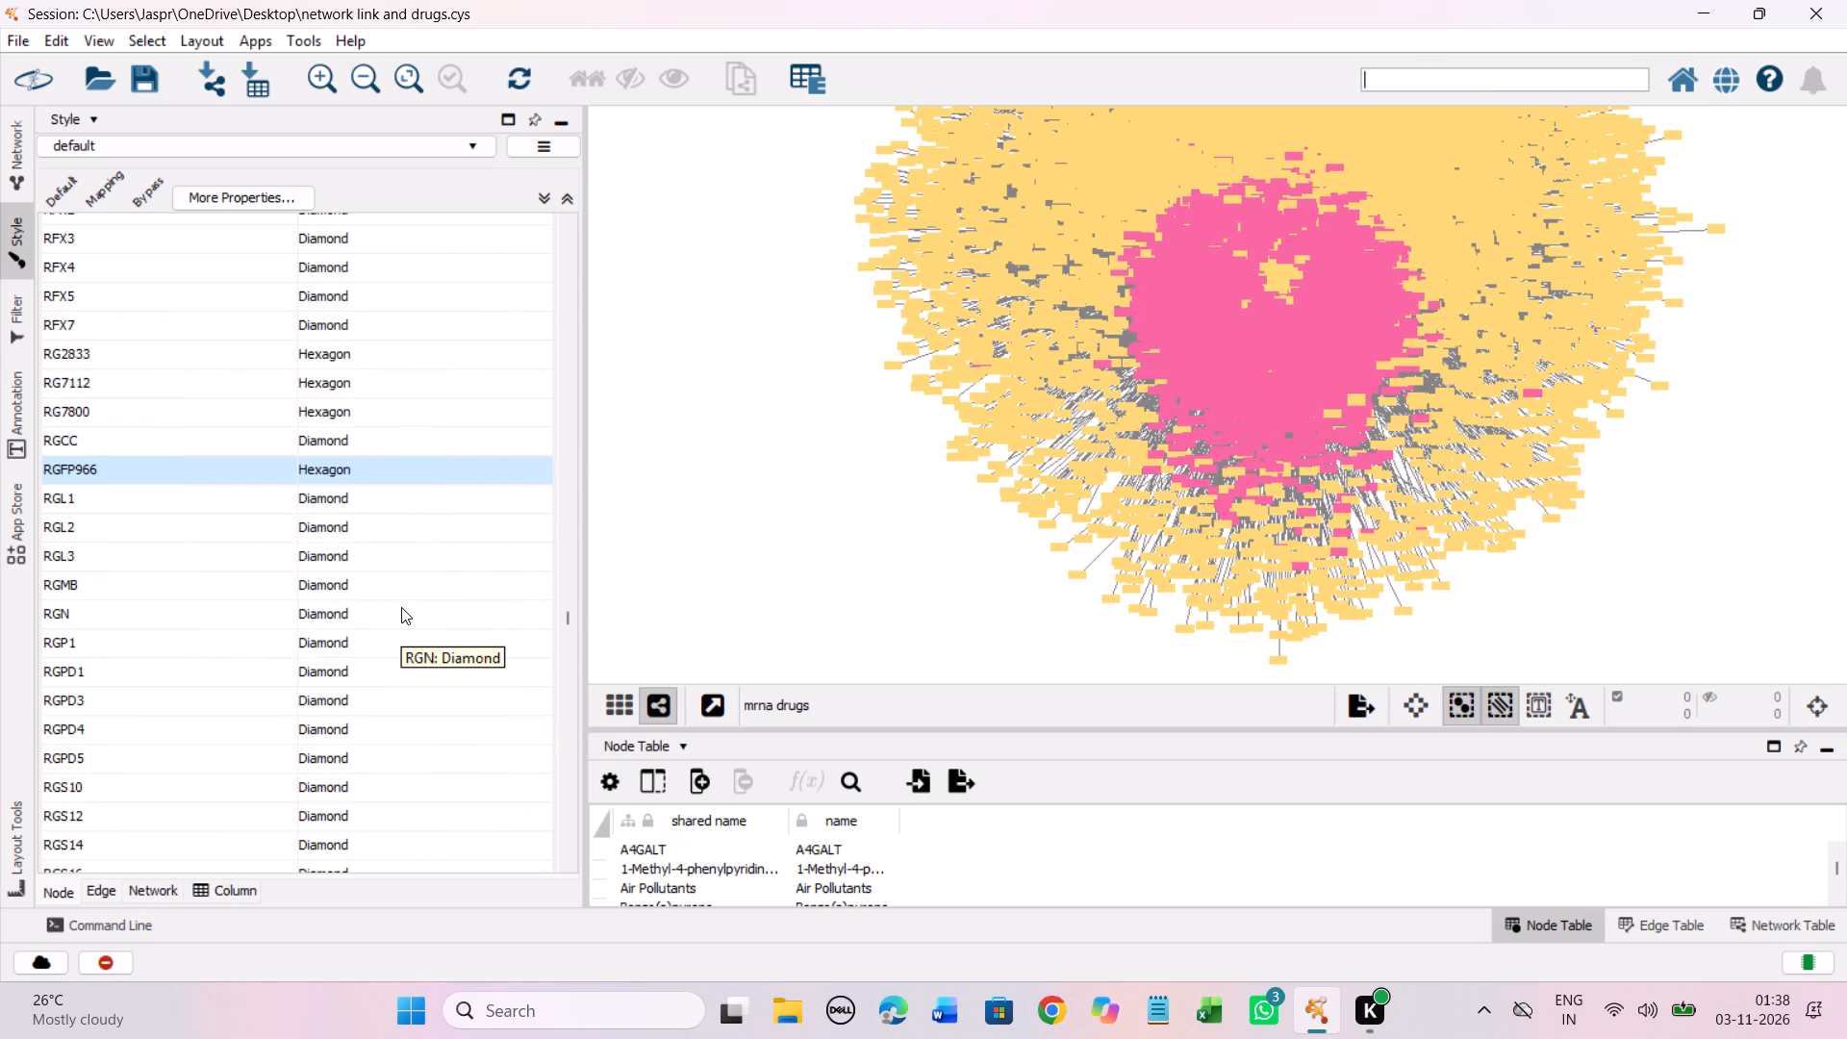
{"action": "scroll", "coordinate": [401, 607], "scroll_direction": "down", "scroll_amount": 17}
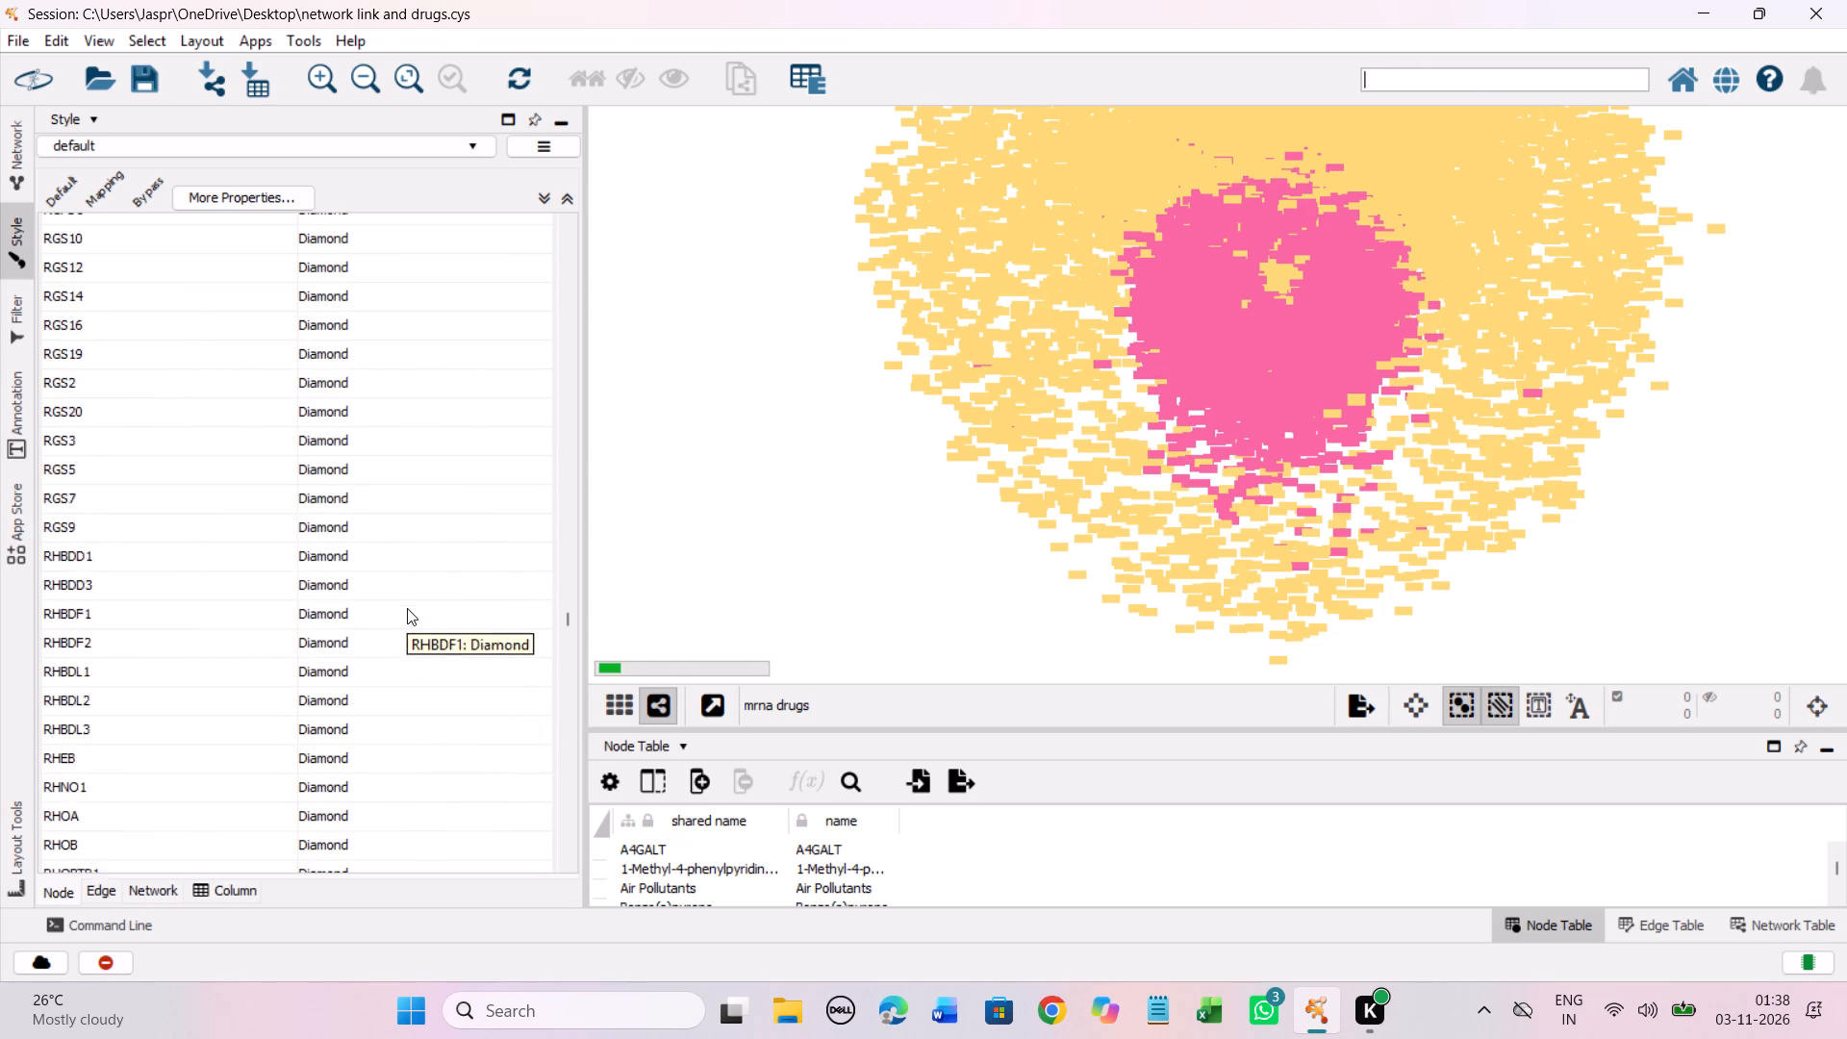
{"action": "scroll", "coordinate": [407, 608], "scroll_direction": "down", "scroll_amount": 20}
{"action": "scroll", "coordinate": [407, 608], "scroll_direction": "down", "scroll_amount": 20}
{"action": "scroll", "coordinate": [407, 608], "scroll_direction": "down", "scroll_amount": 5}
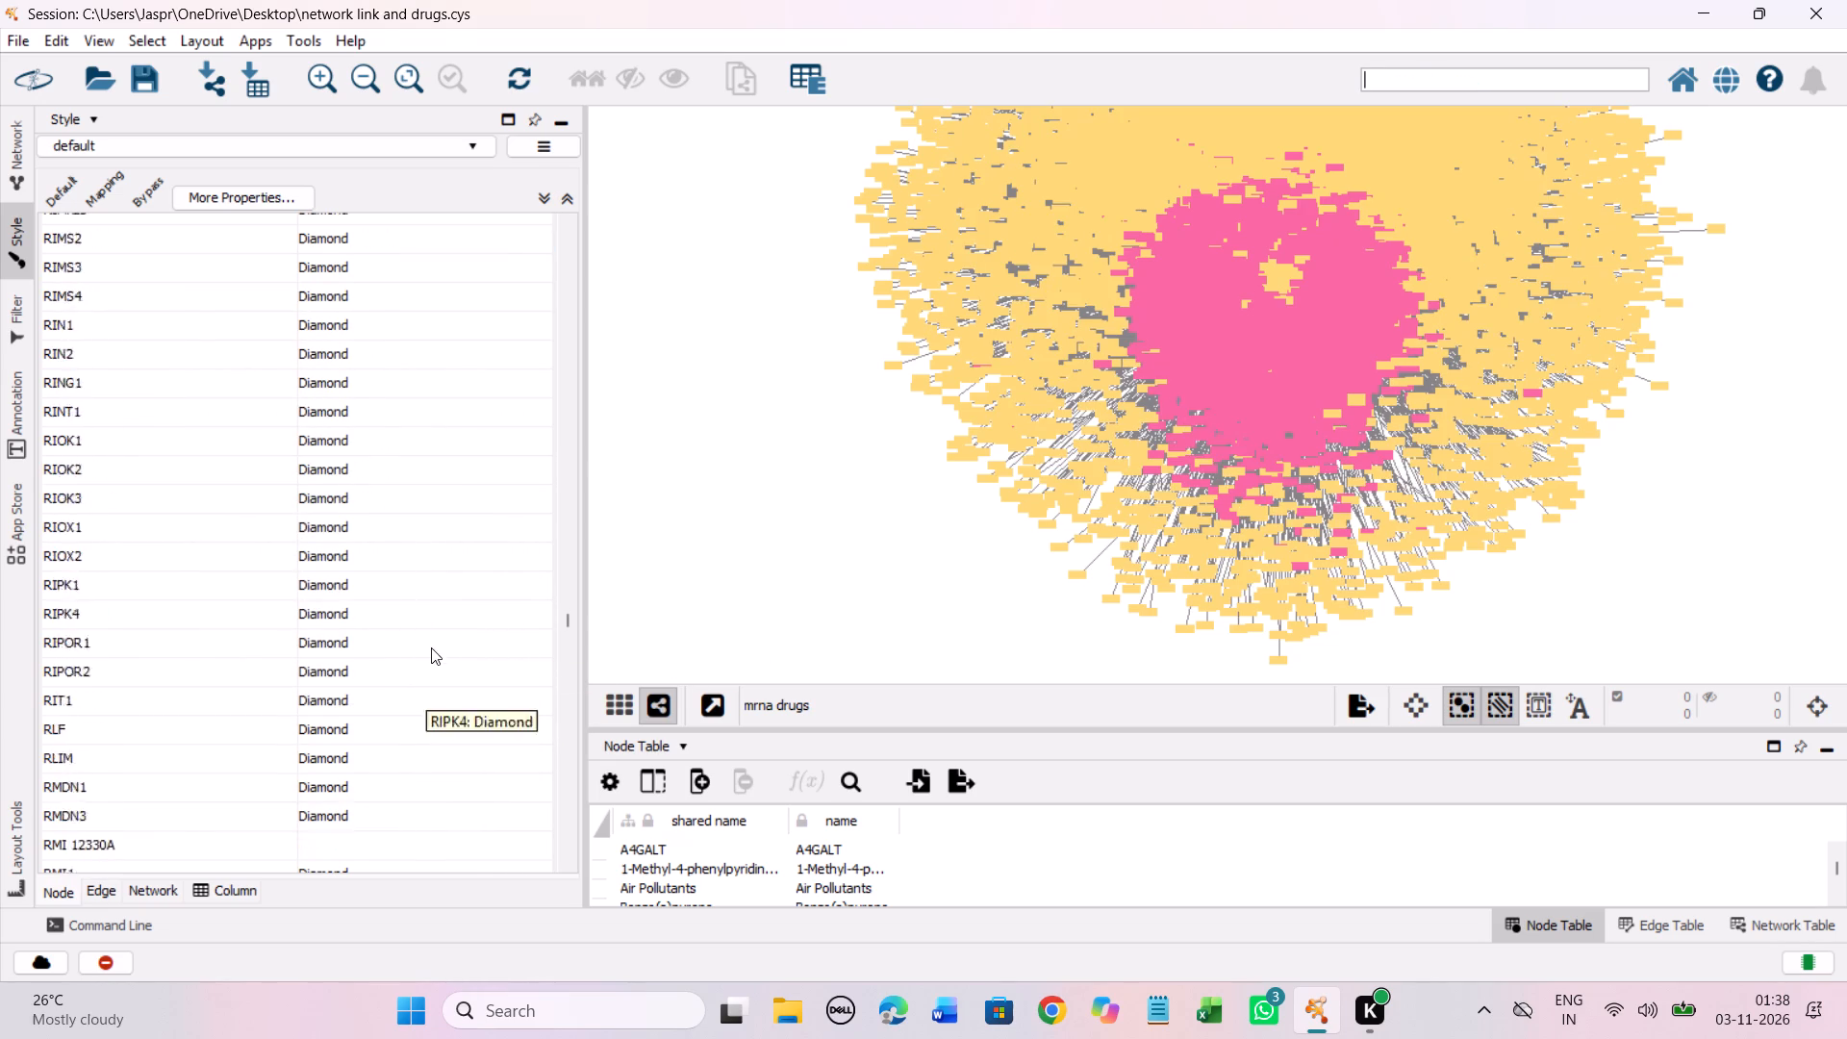
{"action": "scroll", "coordinate": [431, 647], "scroll_direction": "down", "scroll_amount": 11}
{"action": "scroll", "coordinate": [448, 666], "scroll_direction": "up", "scroll_amount": 5}
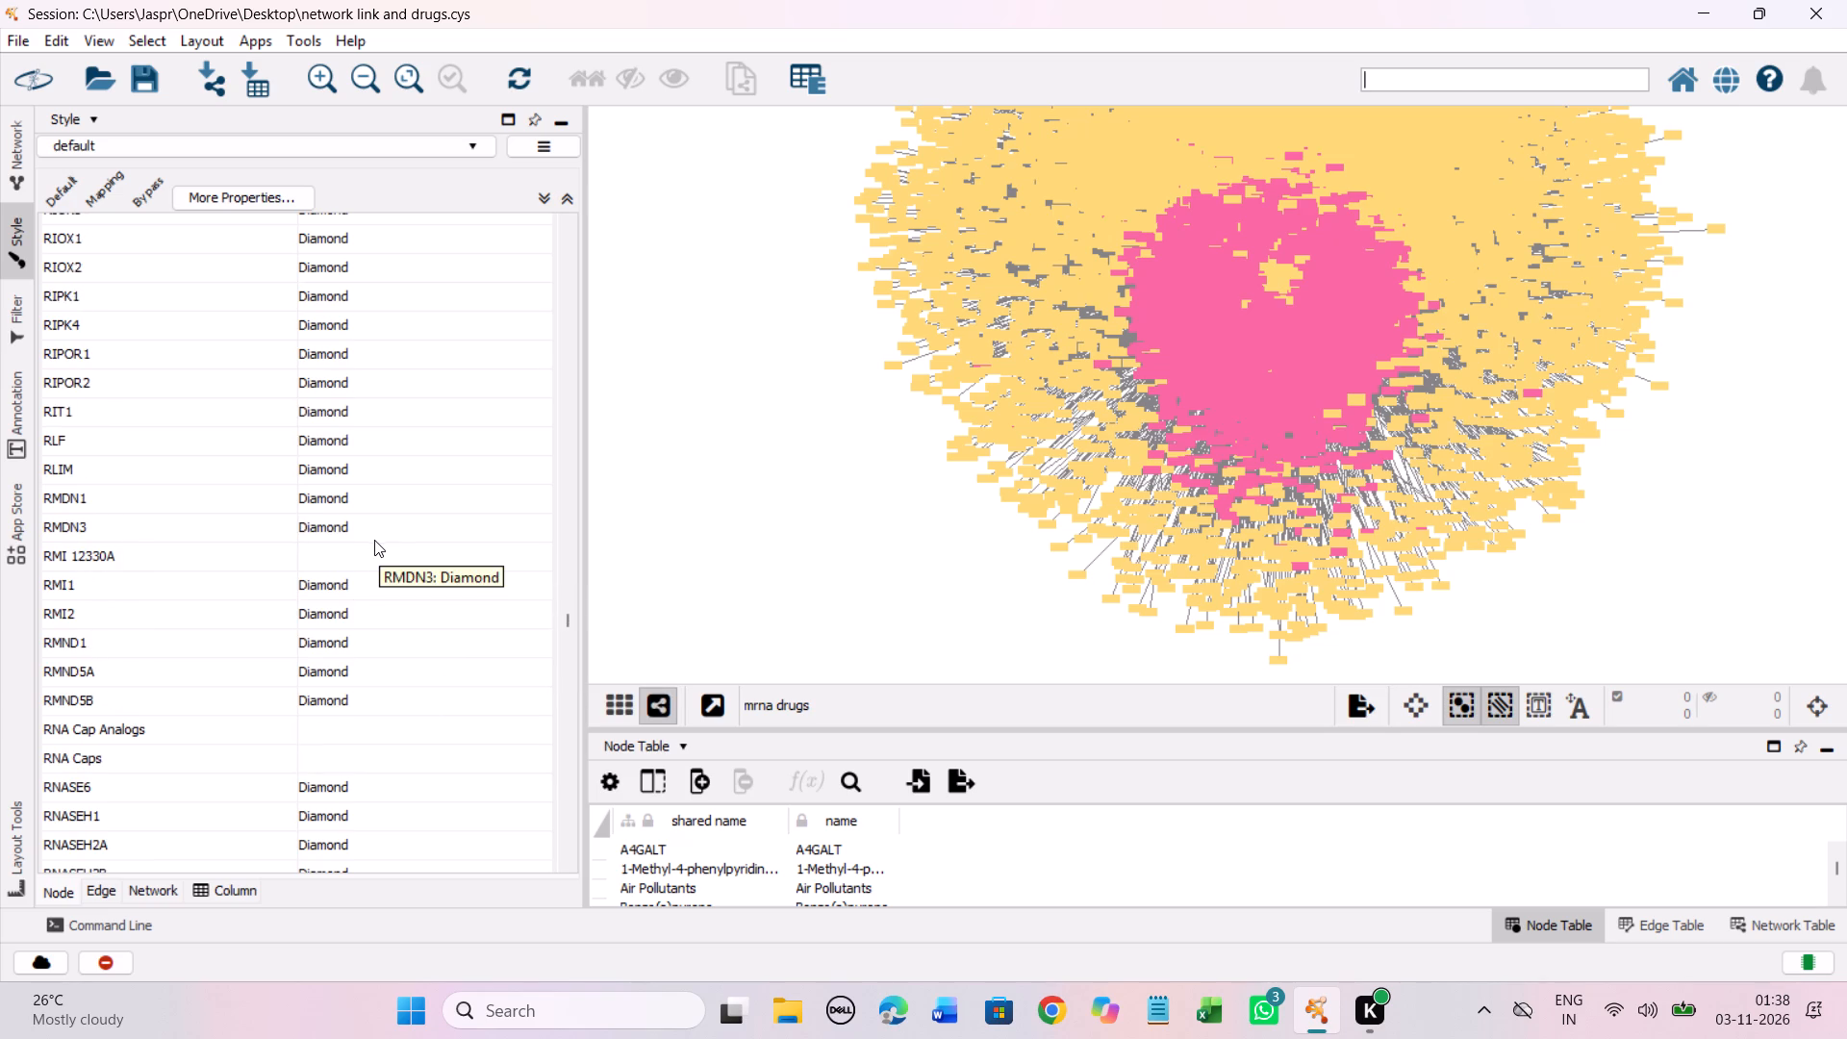
{"action": "left_click", "coordinate": [372, 550]}
{"action": "right_click", "coordinate": [372, 550]}
{"action": "left_click", "coordinate": [711, 558]}
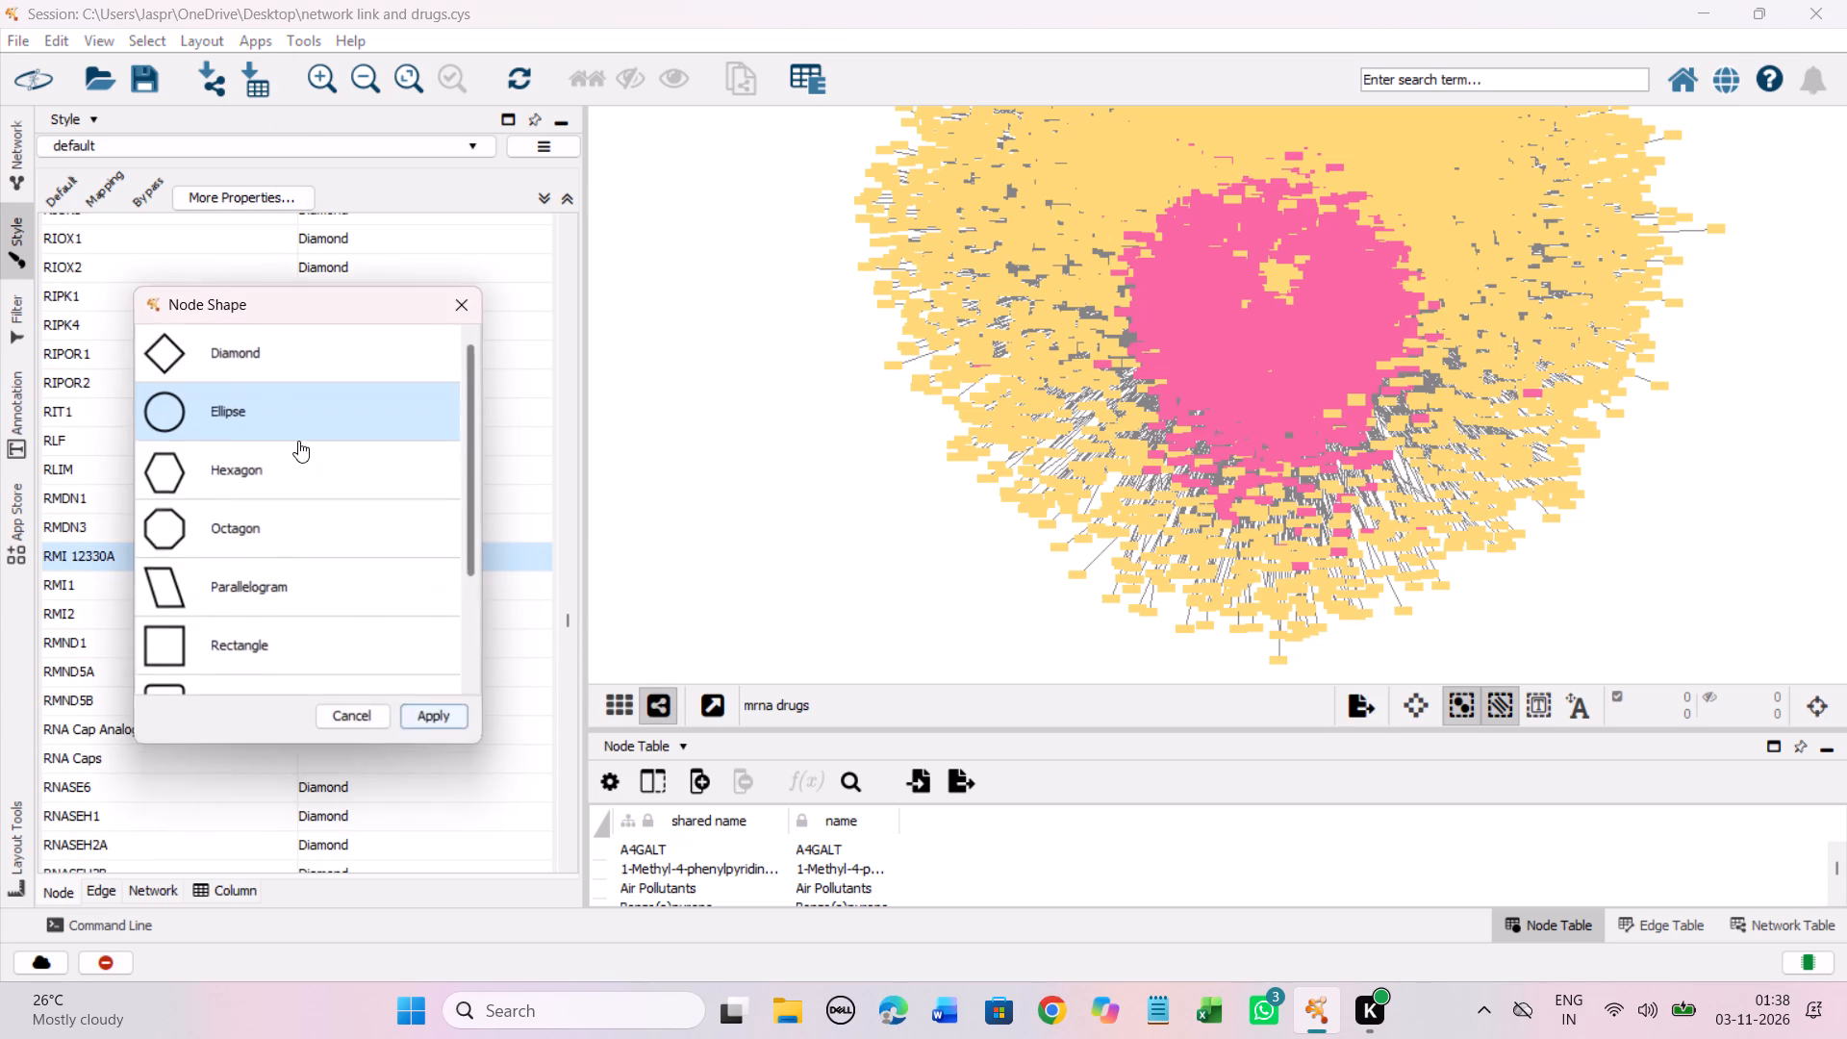
{"action": "left_click", "coordinate": [277, 478]}
{"action": "left_click", "coordinate": [434, 712]}
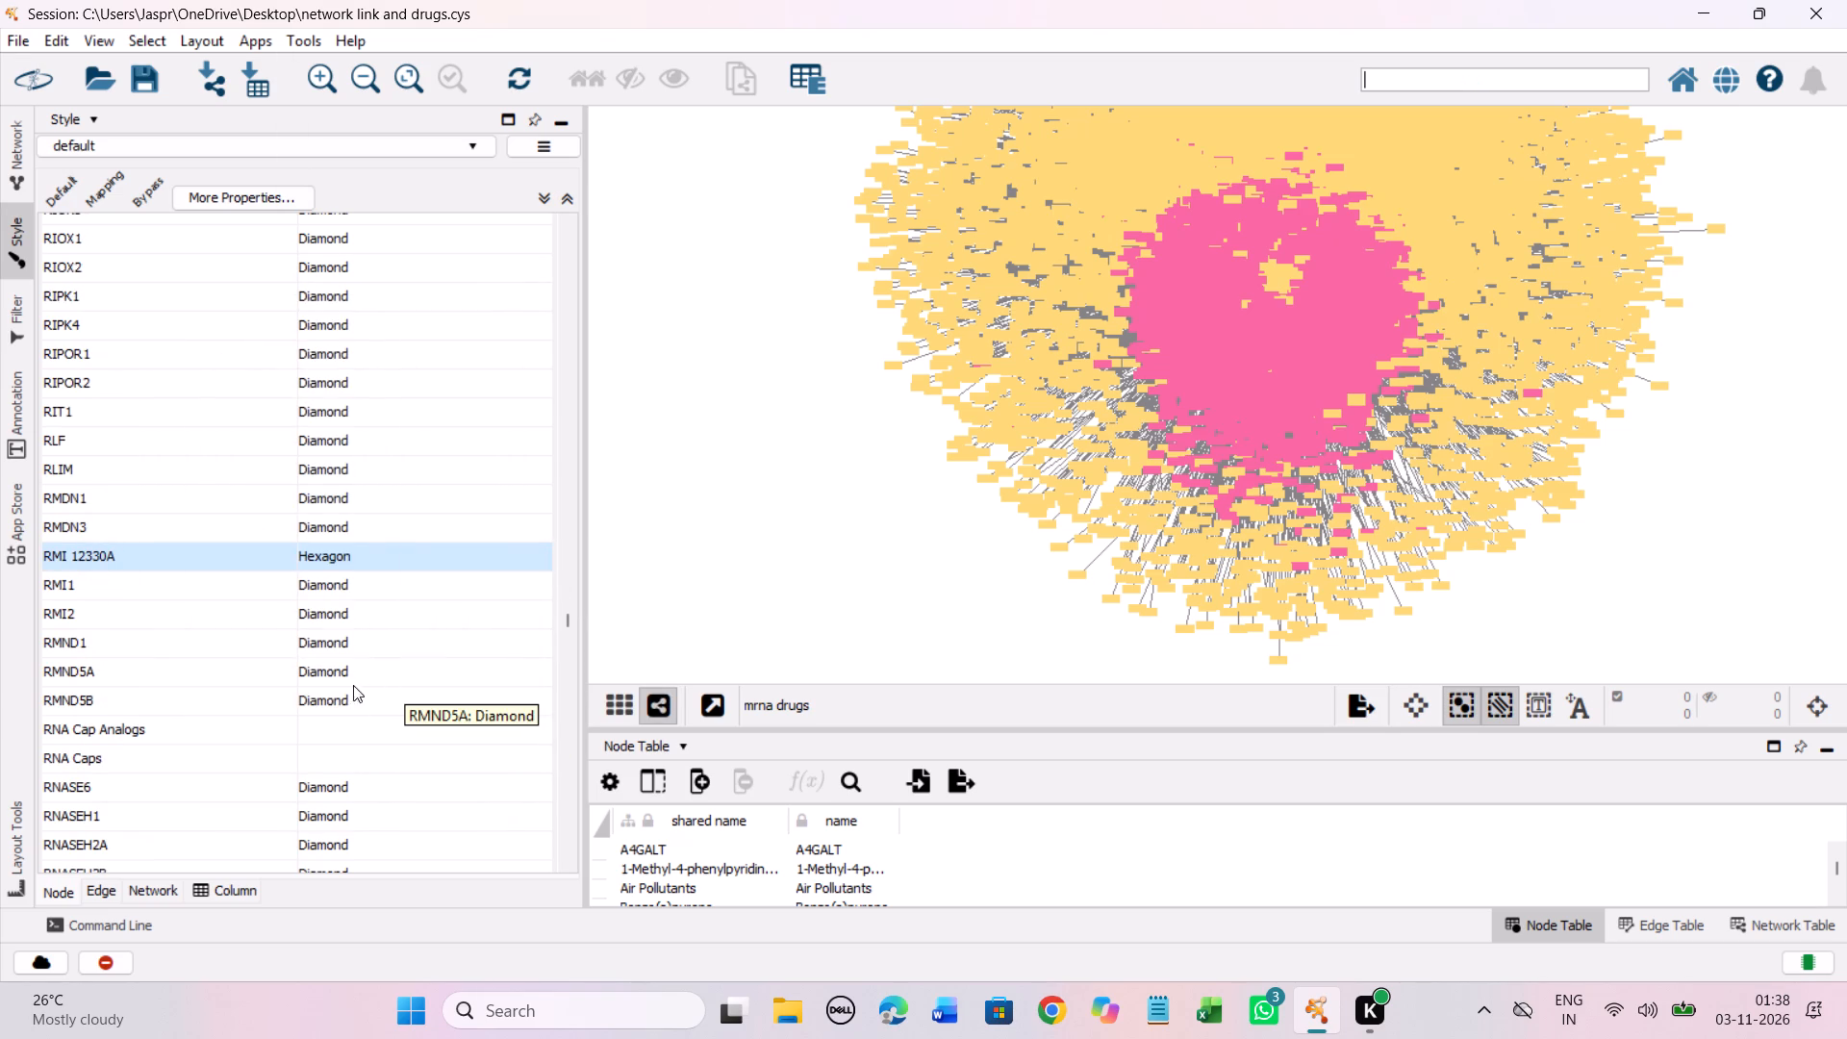
Set the discrete node shape mapping for the unmapped entries RNA Cap Analogs and RNA Caps to Hexagon.
{"action": "left_click_drag", "start_coordinate": [334, 722], "coordinate": [334, 761]}
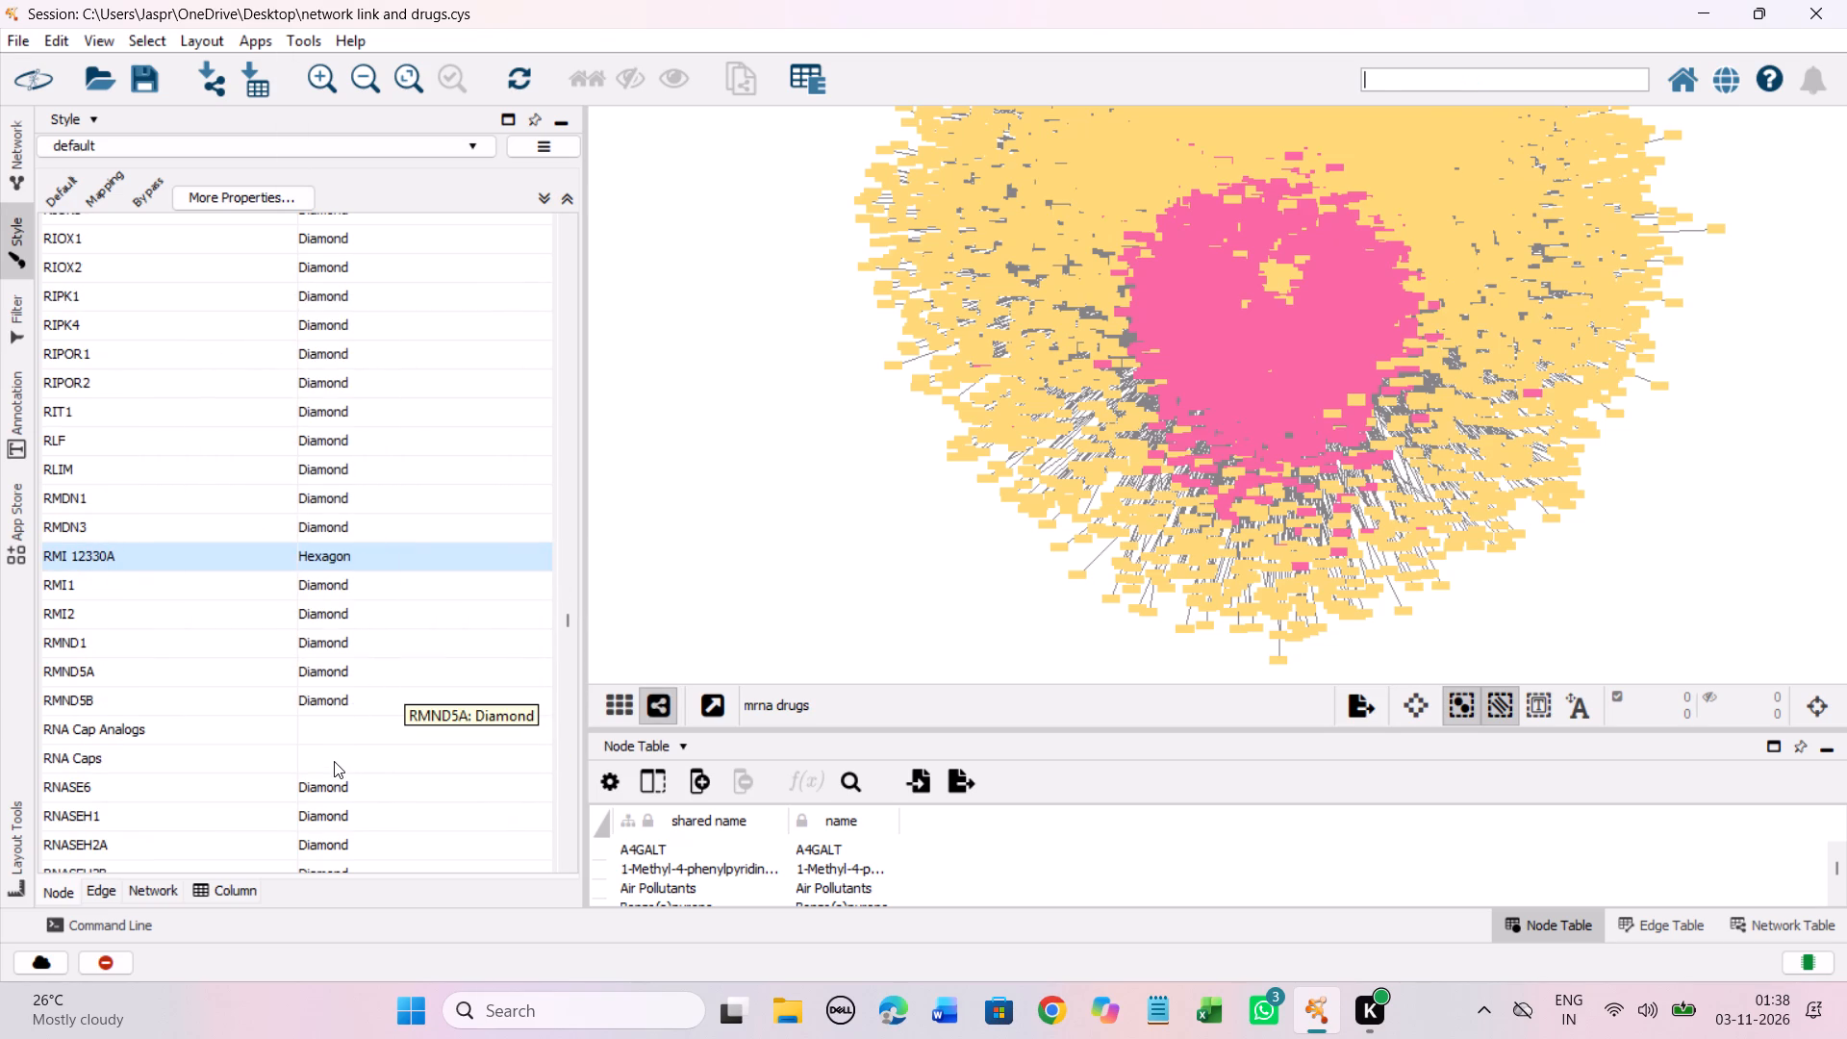
{"action": "right_click", "coordinate": [334, 761]}
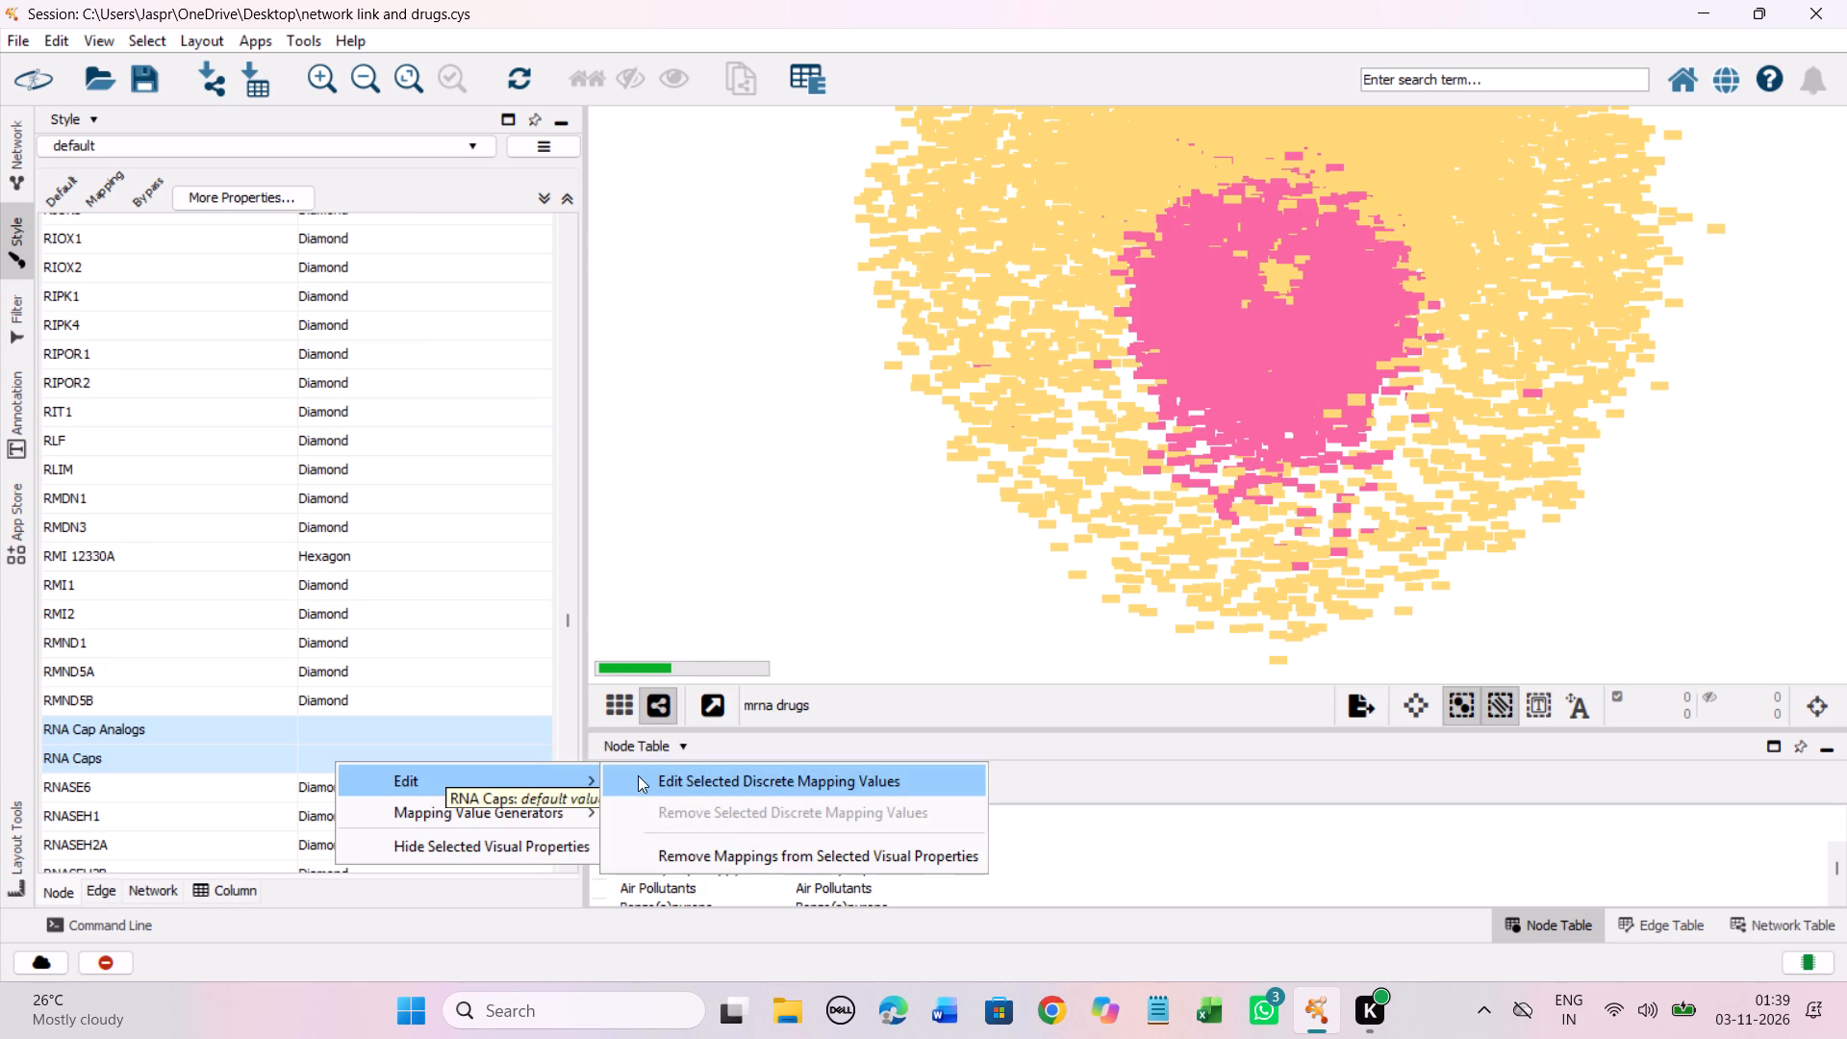
{"action": "left_click", "coordinate": [638, 775]}
{"action": "left_click", "coordinate": [280, 471]}
{"action": "left_click", "coordinate": [438, 721]}
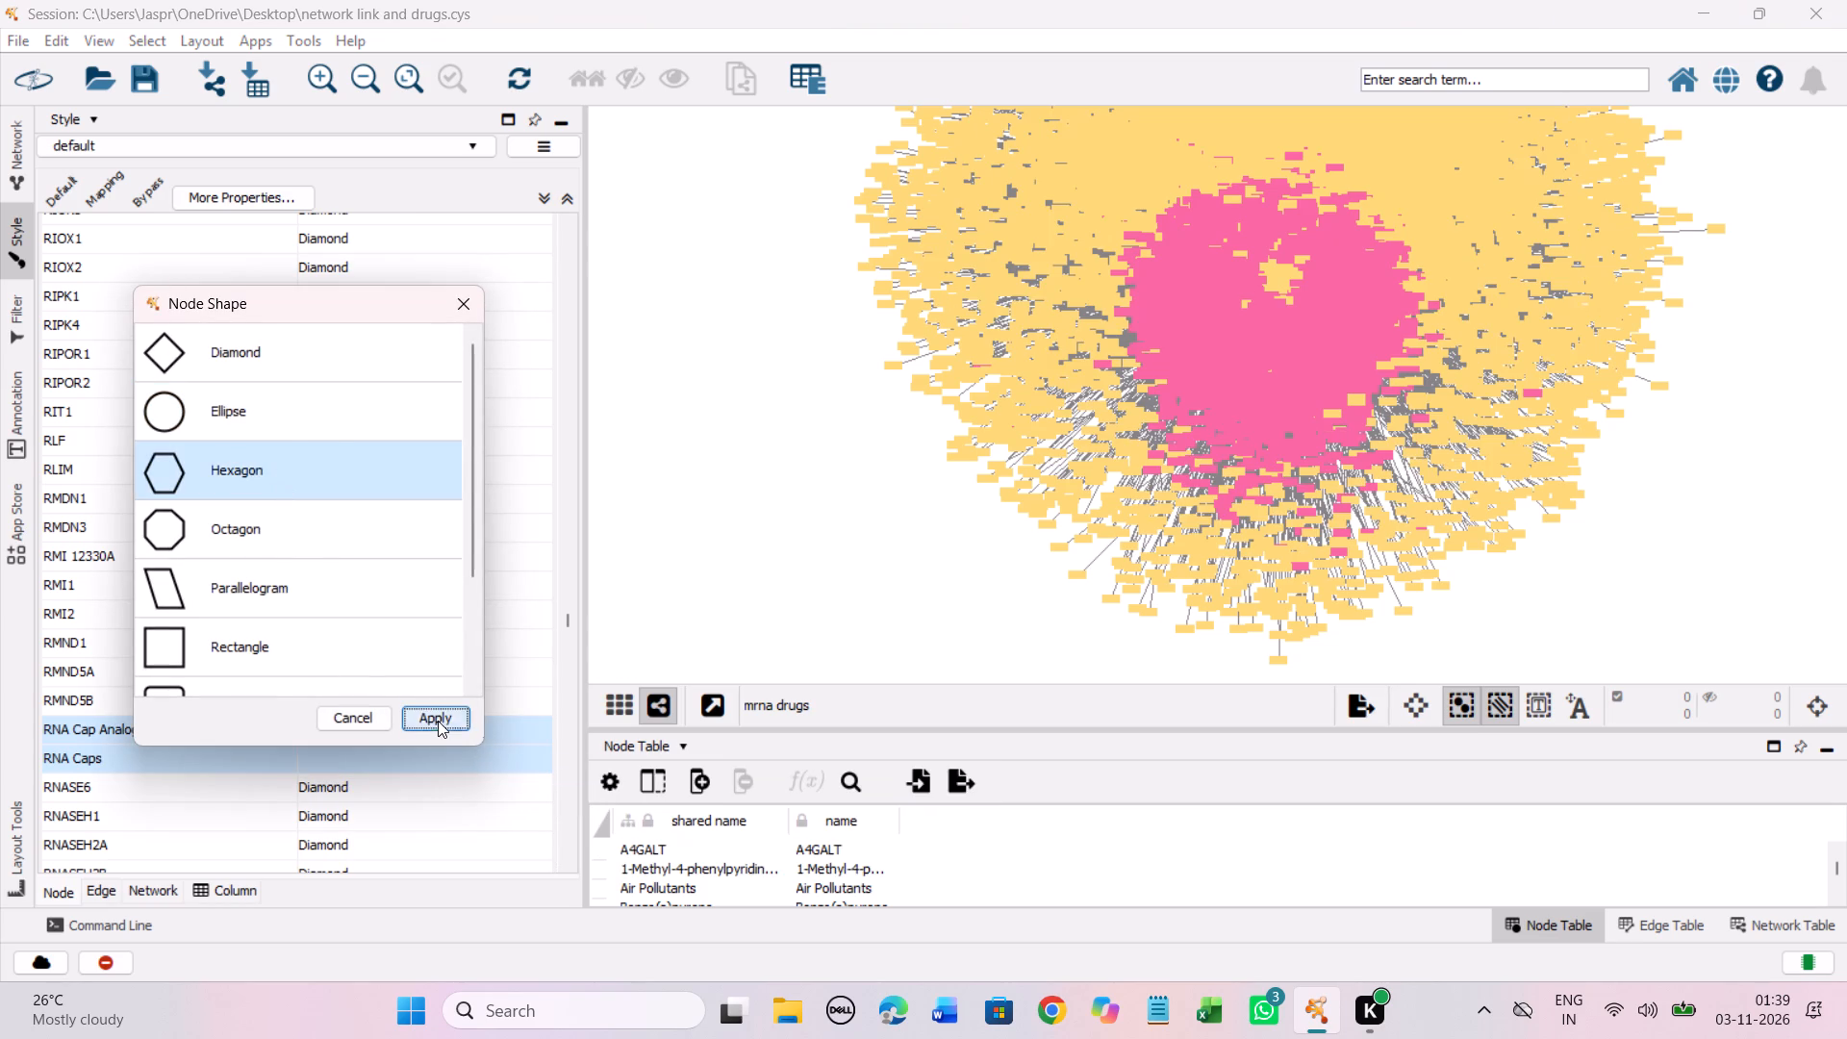
Set the discrete node shape mapping for the unmapped entries RO 3306 and RO3280 to Hexagon.
{"action": "scroll", "coordinate": [404, 419], "scroll_direction": "down", "scroll_amount": 6}
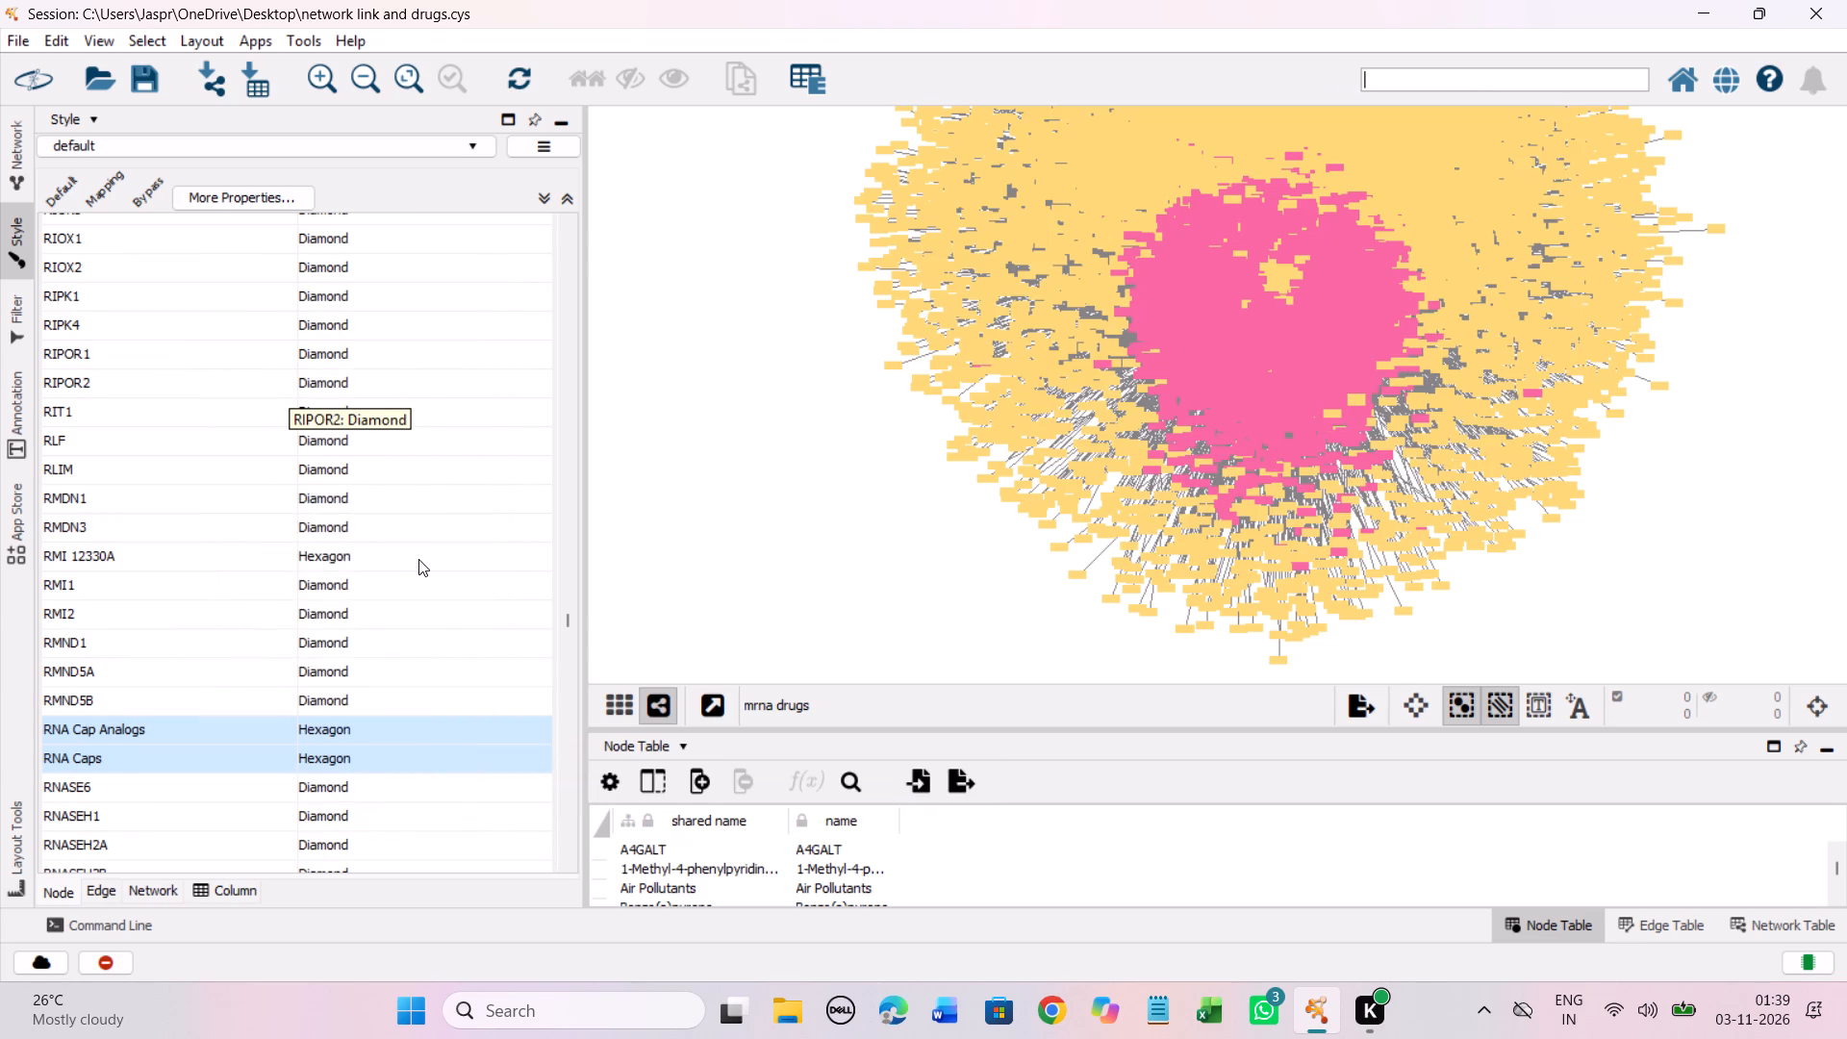
{"action": "scroll", "coordinate": [415, 588], "scroll_direction": "down", "scroll_amount": 10}
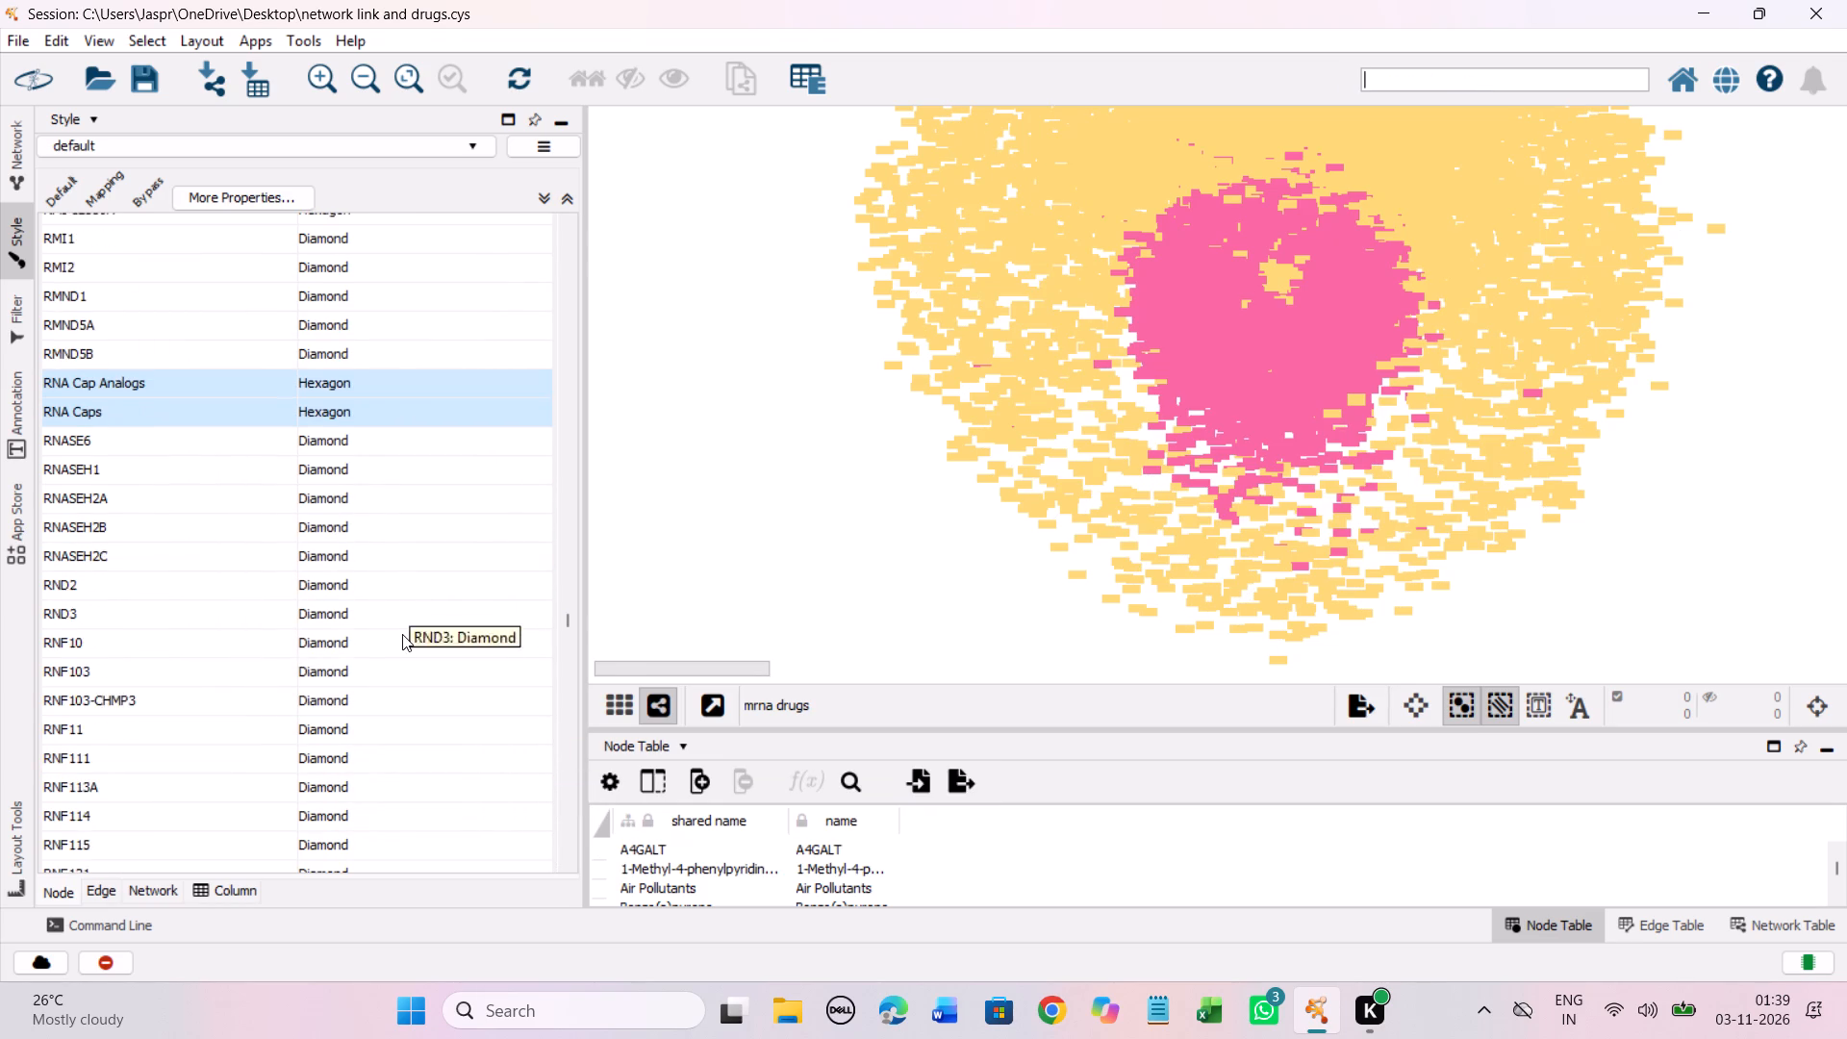
{"action": "scroll", "coordinate": [402, 634], "scroll_direction": "down", "scroll_amount": 20}
{"action": "scroll", "coordinate": [402, 634], "scroll_direction": "down", "scroll_amount": 15}
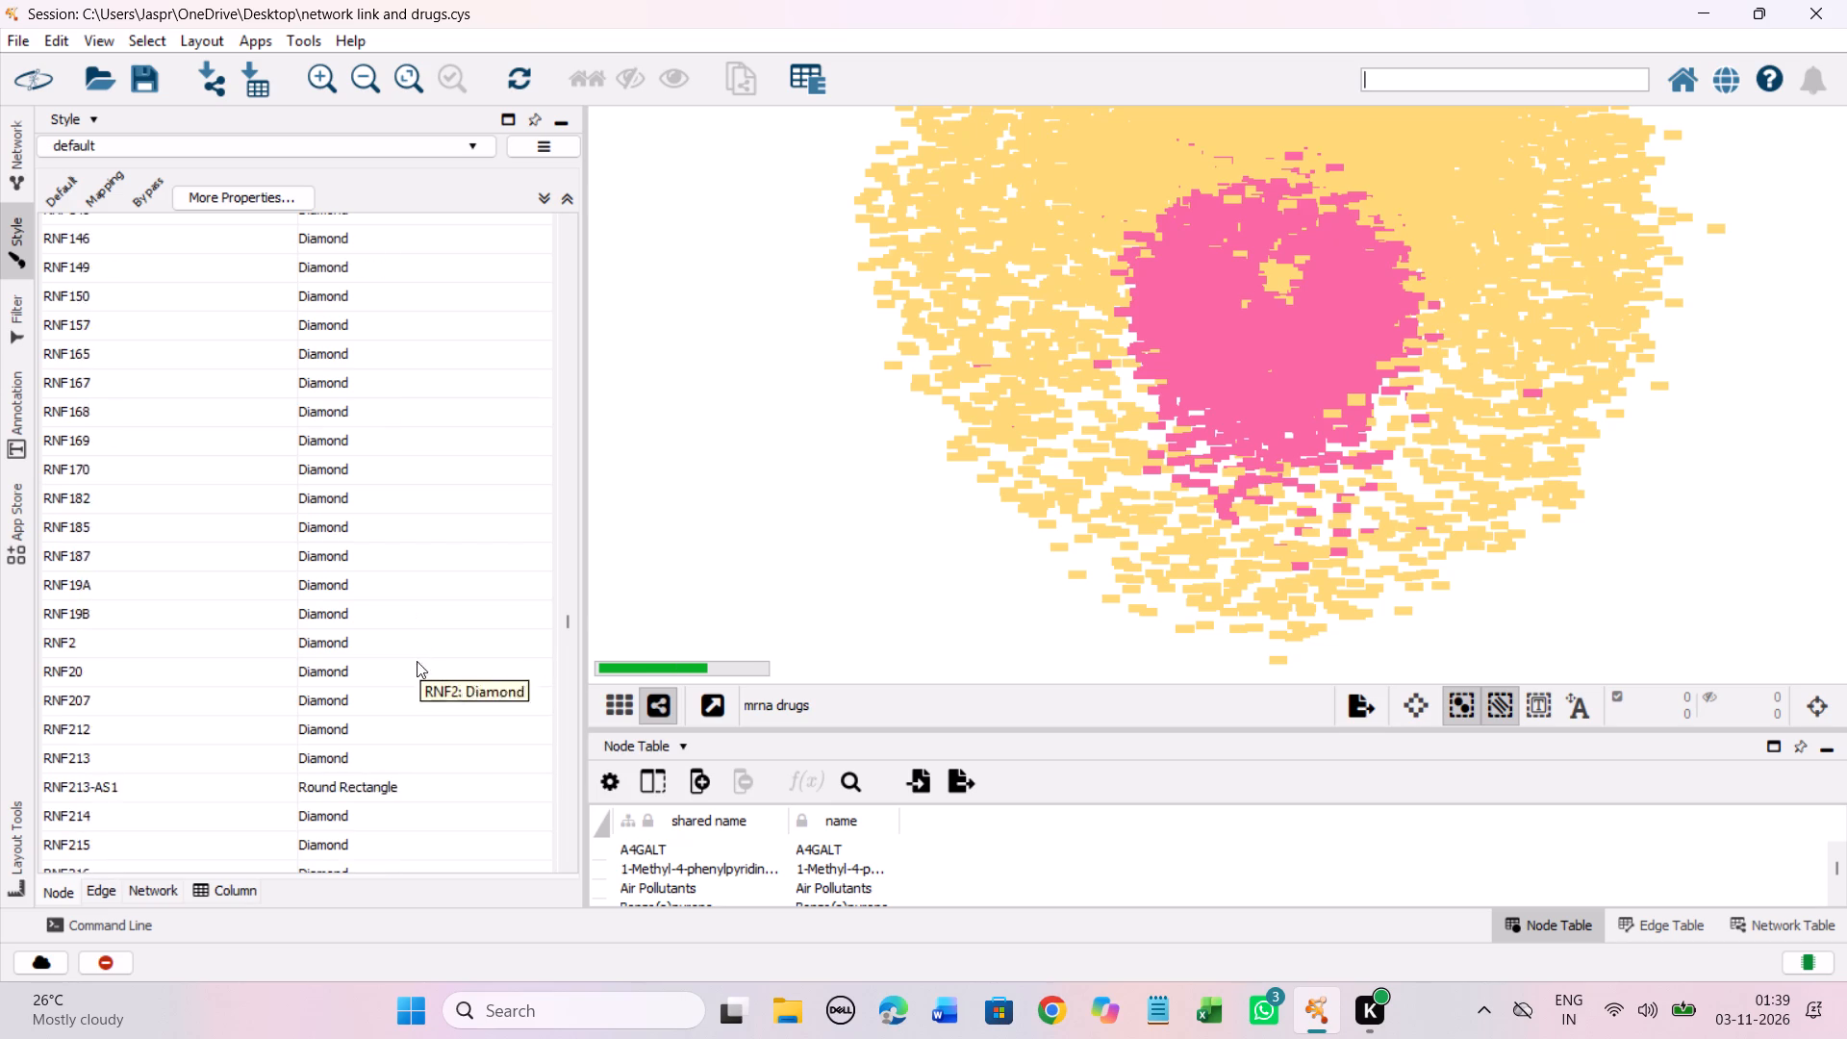
{"action": "scroll", "coordinate": [417, 661], "scroll_direction": "down", "scroll_amount": 20}
{"action": "scroll", "coordinate": [417, 661], "scroll_direction": "down", "scroll_amount": 20}
{"action": "scroll", "coordinate": [417, 661], "scroll_direction": "down", "scroll_amount": 2}
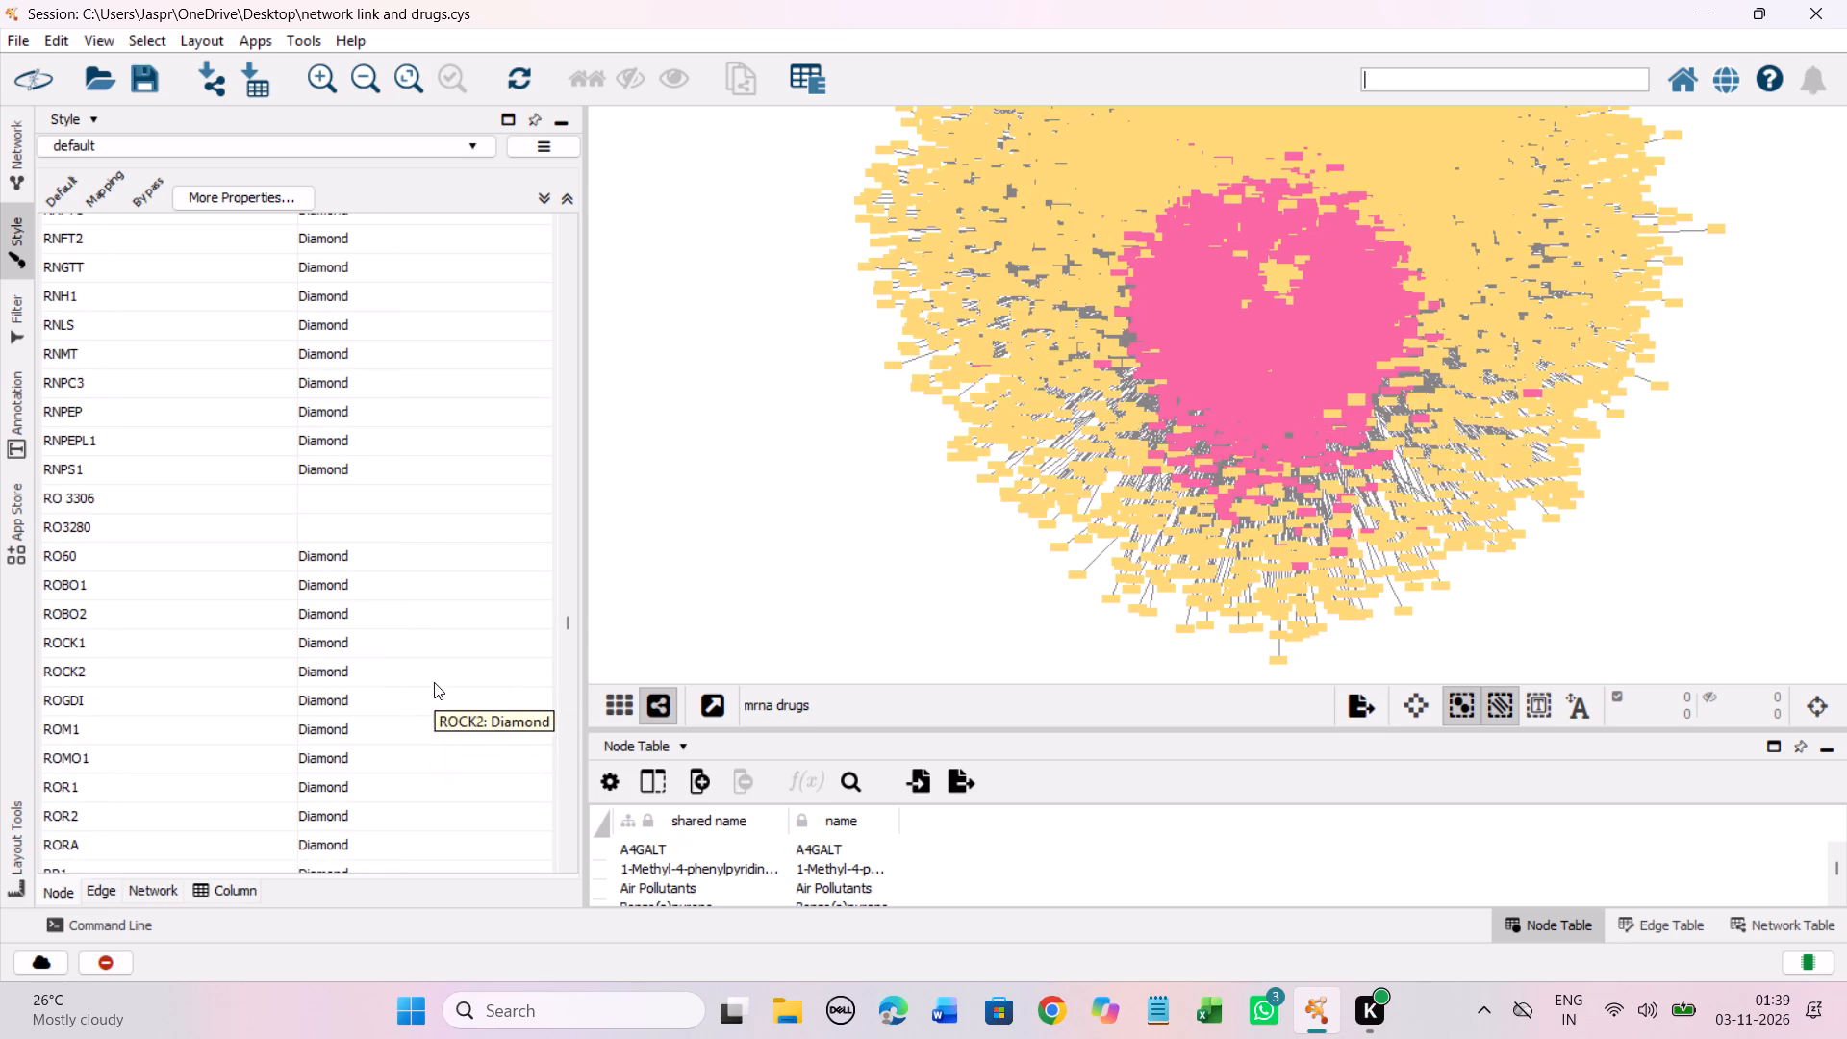
{"action": "scroll", "coordinate": [415, 633], "scroll_direction": "down", "scroll_amount": 5}
{"action": "left_click_drag", "start_coordinate": [368, 355], "coordinate": [372, 375]}
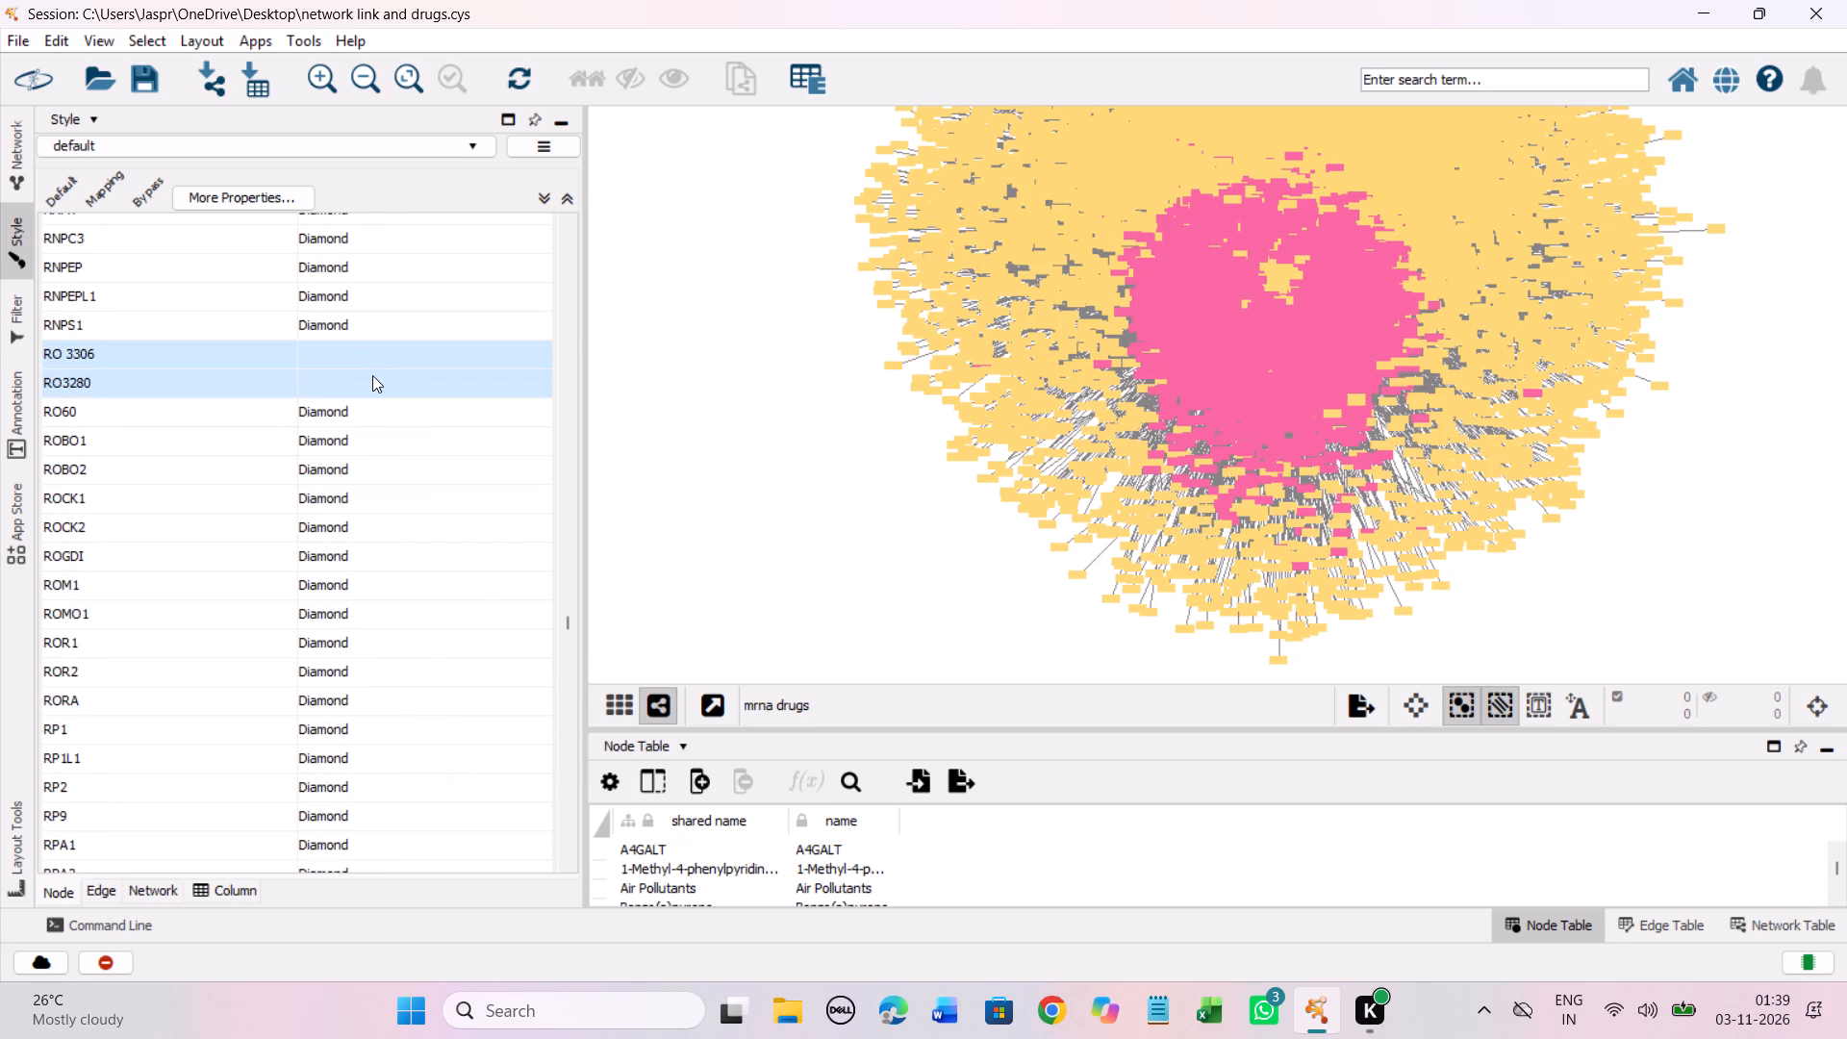
{"action": "right_click", "coordinate": [372, 375]}
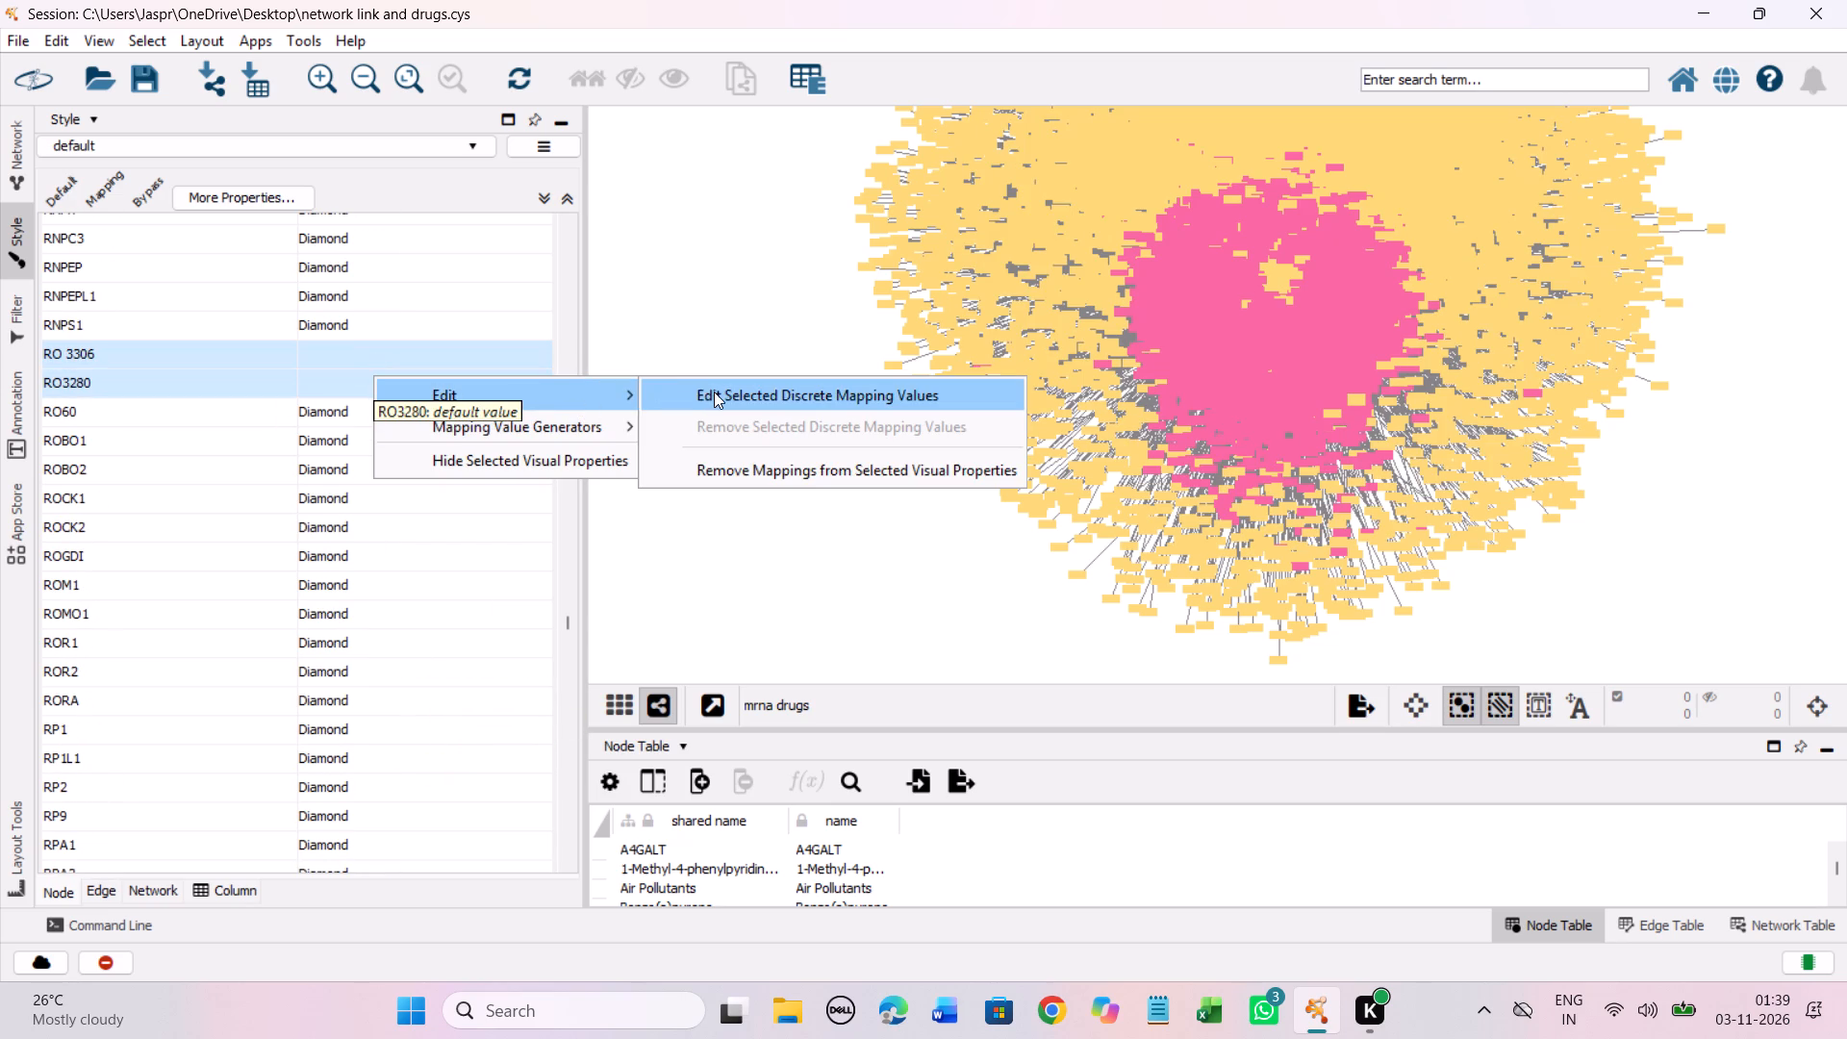
{"action": "left_click", "coordinate": [714, 392]}
{"action": "left_click", "coordinate": [247, 467]}
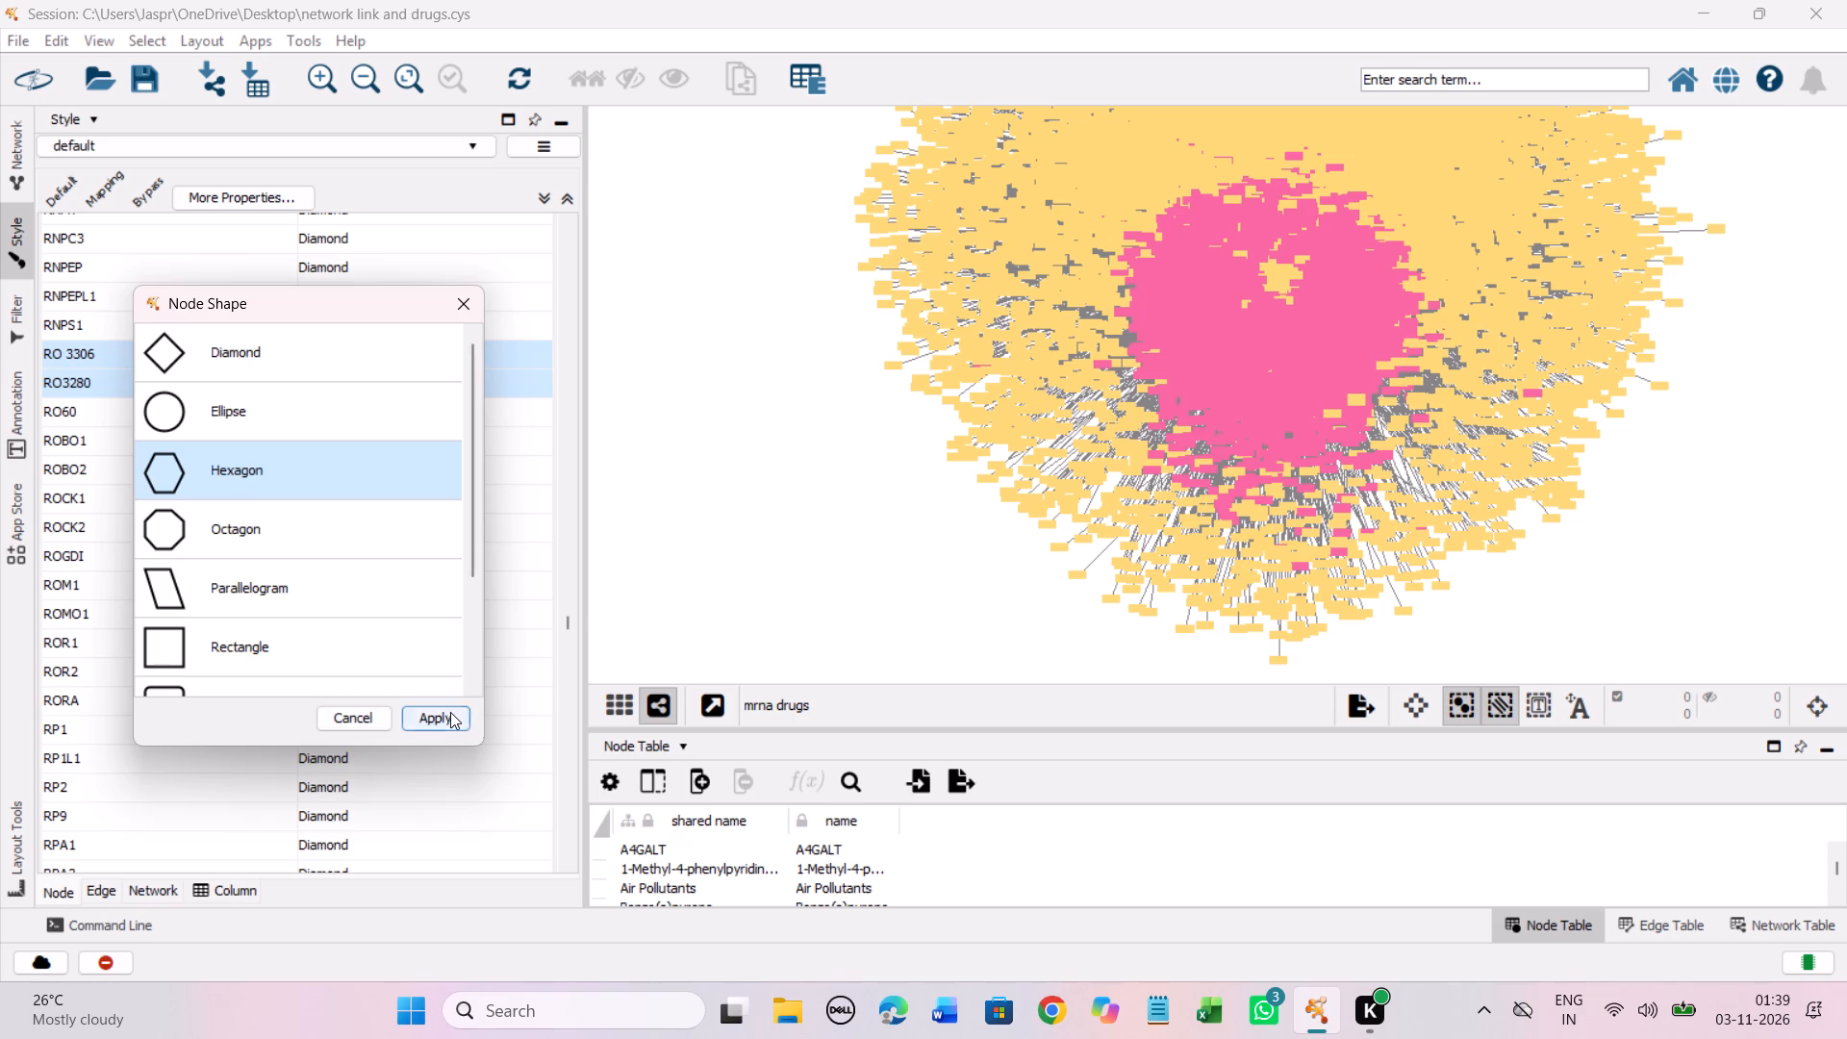
{"action": "left_click", "coordinate": [450, 712]}
Set the discrete node shape mapping for the unmapped entry RPR 121056 to Hexagon.
{"action": "scroll", "coordinate": [355, 539], "scroll_direction": "down", "scroll_amount": 5}
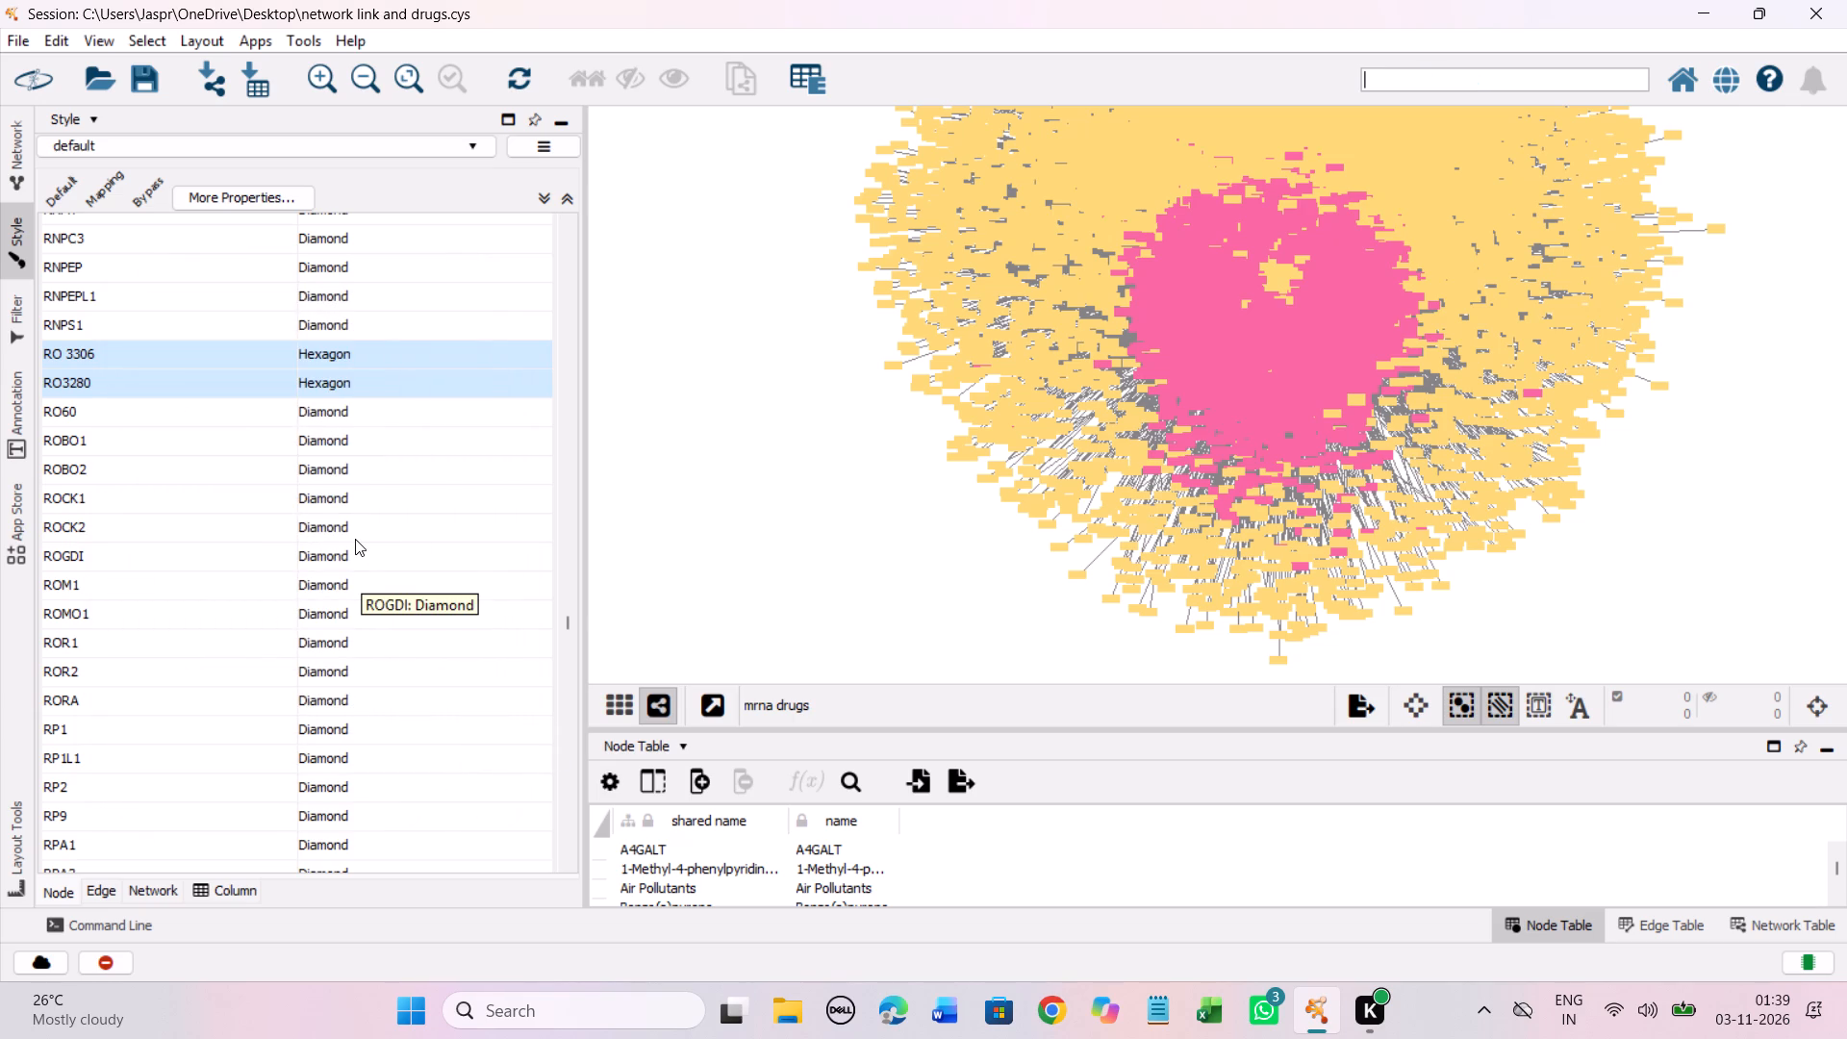
{"action": "scroll", "coordinate": [355, 539], "scroll_direction": "down", "scroll_amount": 1}
{"action": "scroll", "coordinate": [352, 595], "scroll_direction": "down", "scroll_amount": 20}
{"action": "scroll", "coordinate": [352, 595], "scroll_direction": "down", "scroll_amount": 1}
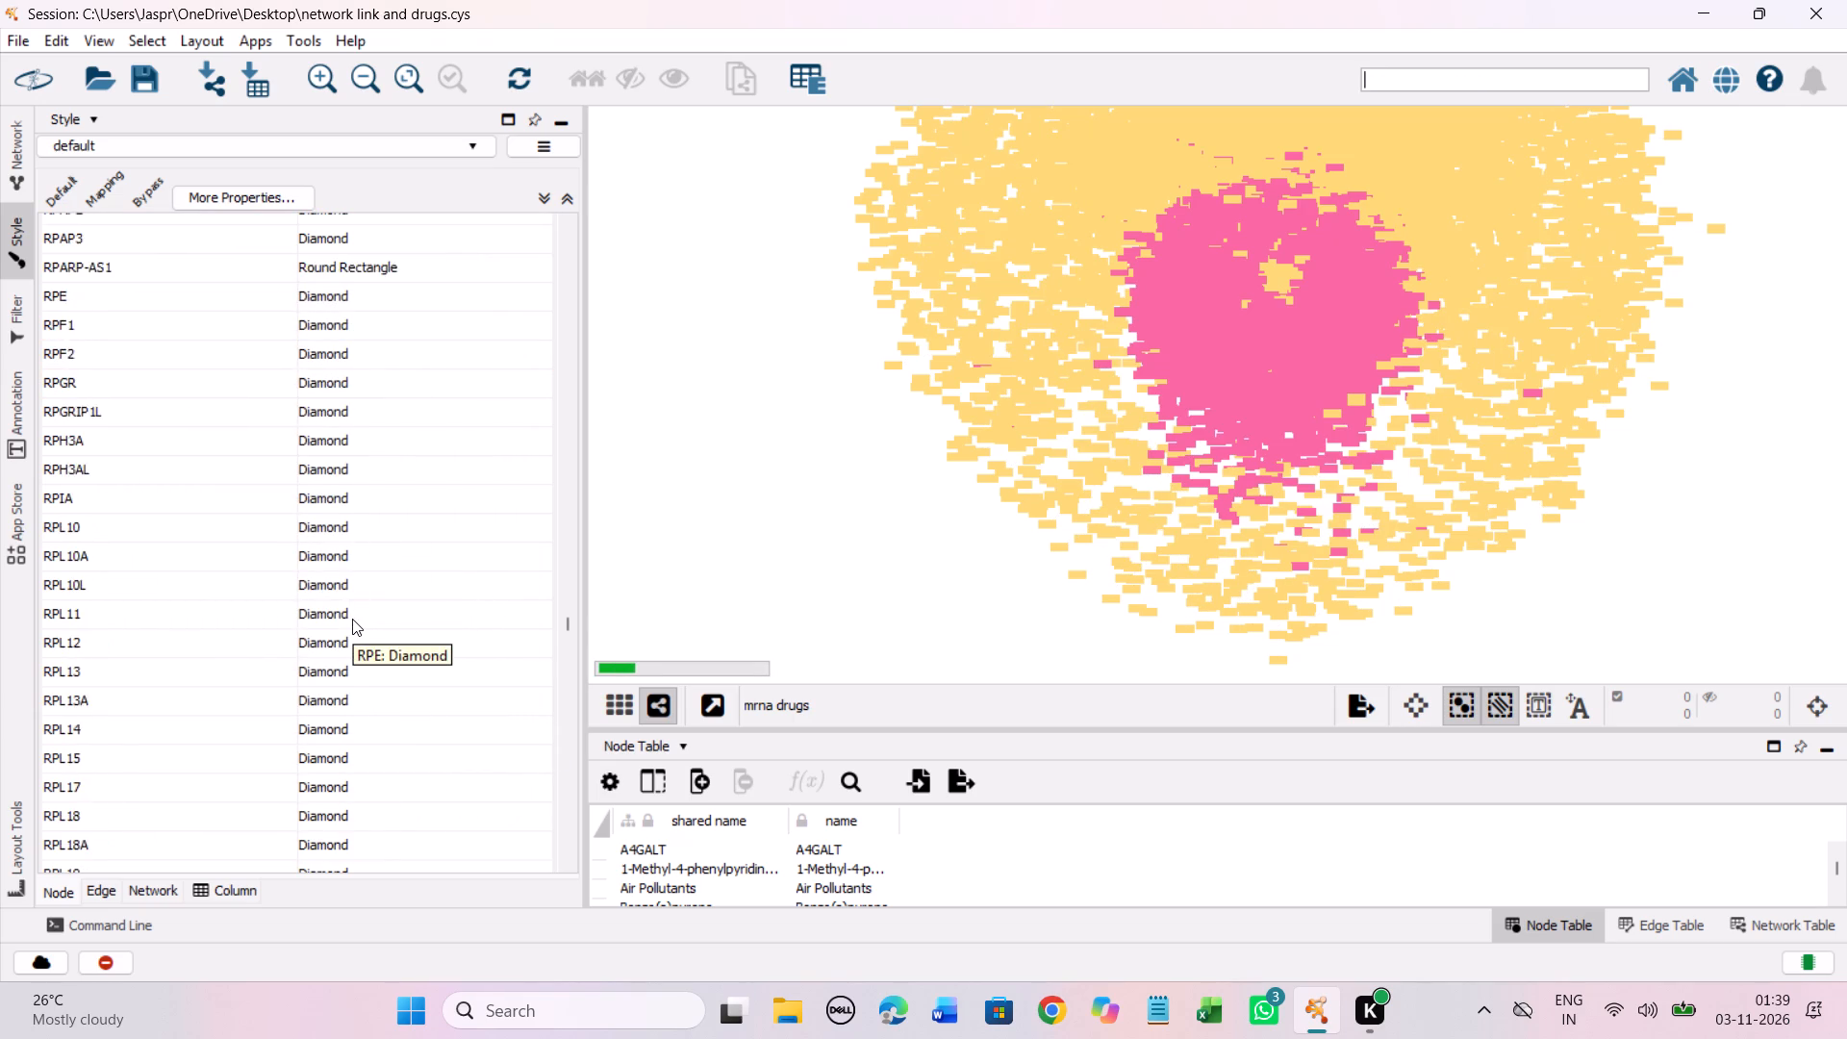
{"action": "scroll", "coordinate": [352, 619], "scroll_direction": "down", "scroll_amount": 20}
{"action": "scroll", "coordinate": [352, 619], "scroll_direction": "down", "scroll_amount": 20}
{"action": "scroll", "coordinate": [352, 619], "scroll_direction": "down", "scroll_amount": 5}
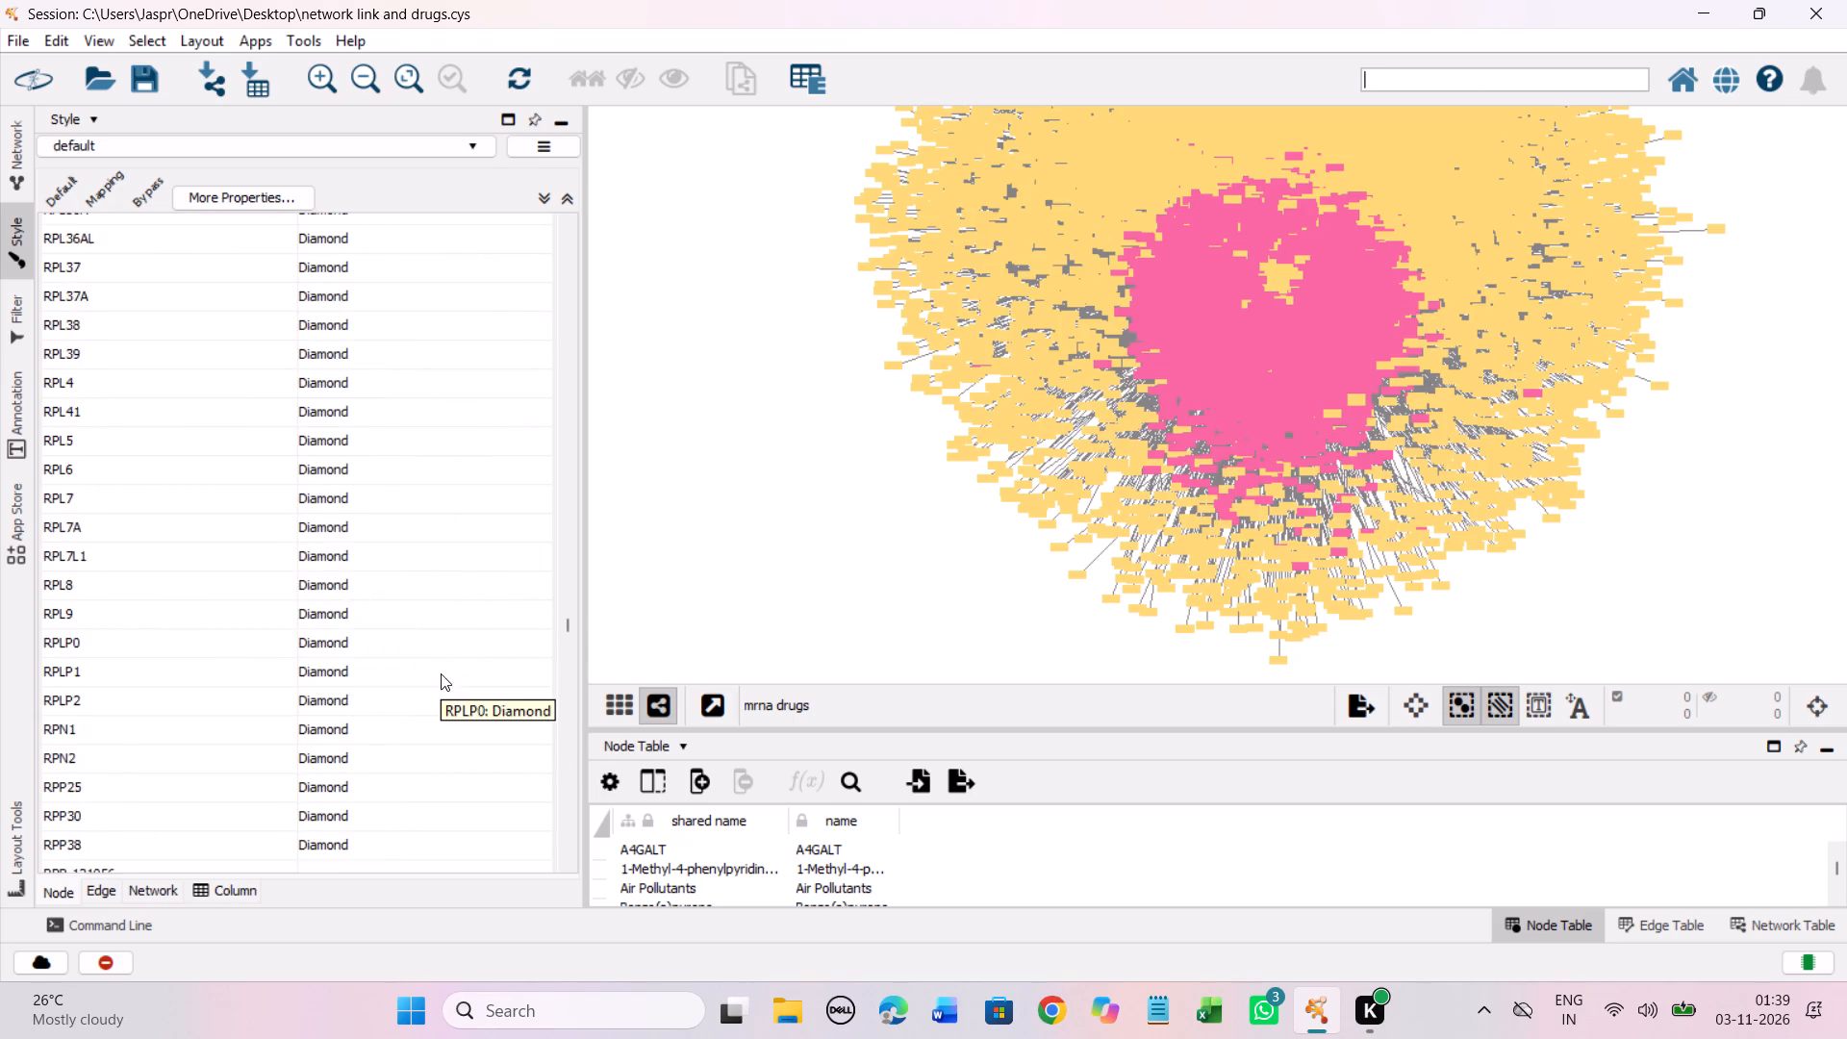
{"action": "scroll", "coordinate": [441, 673], "scroll_direction": "down", "scroll_amount": 11}
{"action": "left_click", "coordinate": [342, 497]}
{"action": "right_click", "coordinate": [342, 497]}
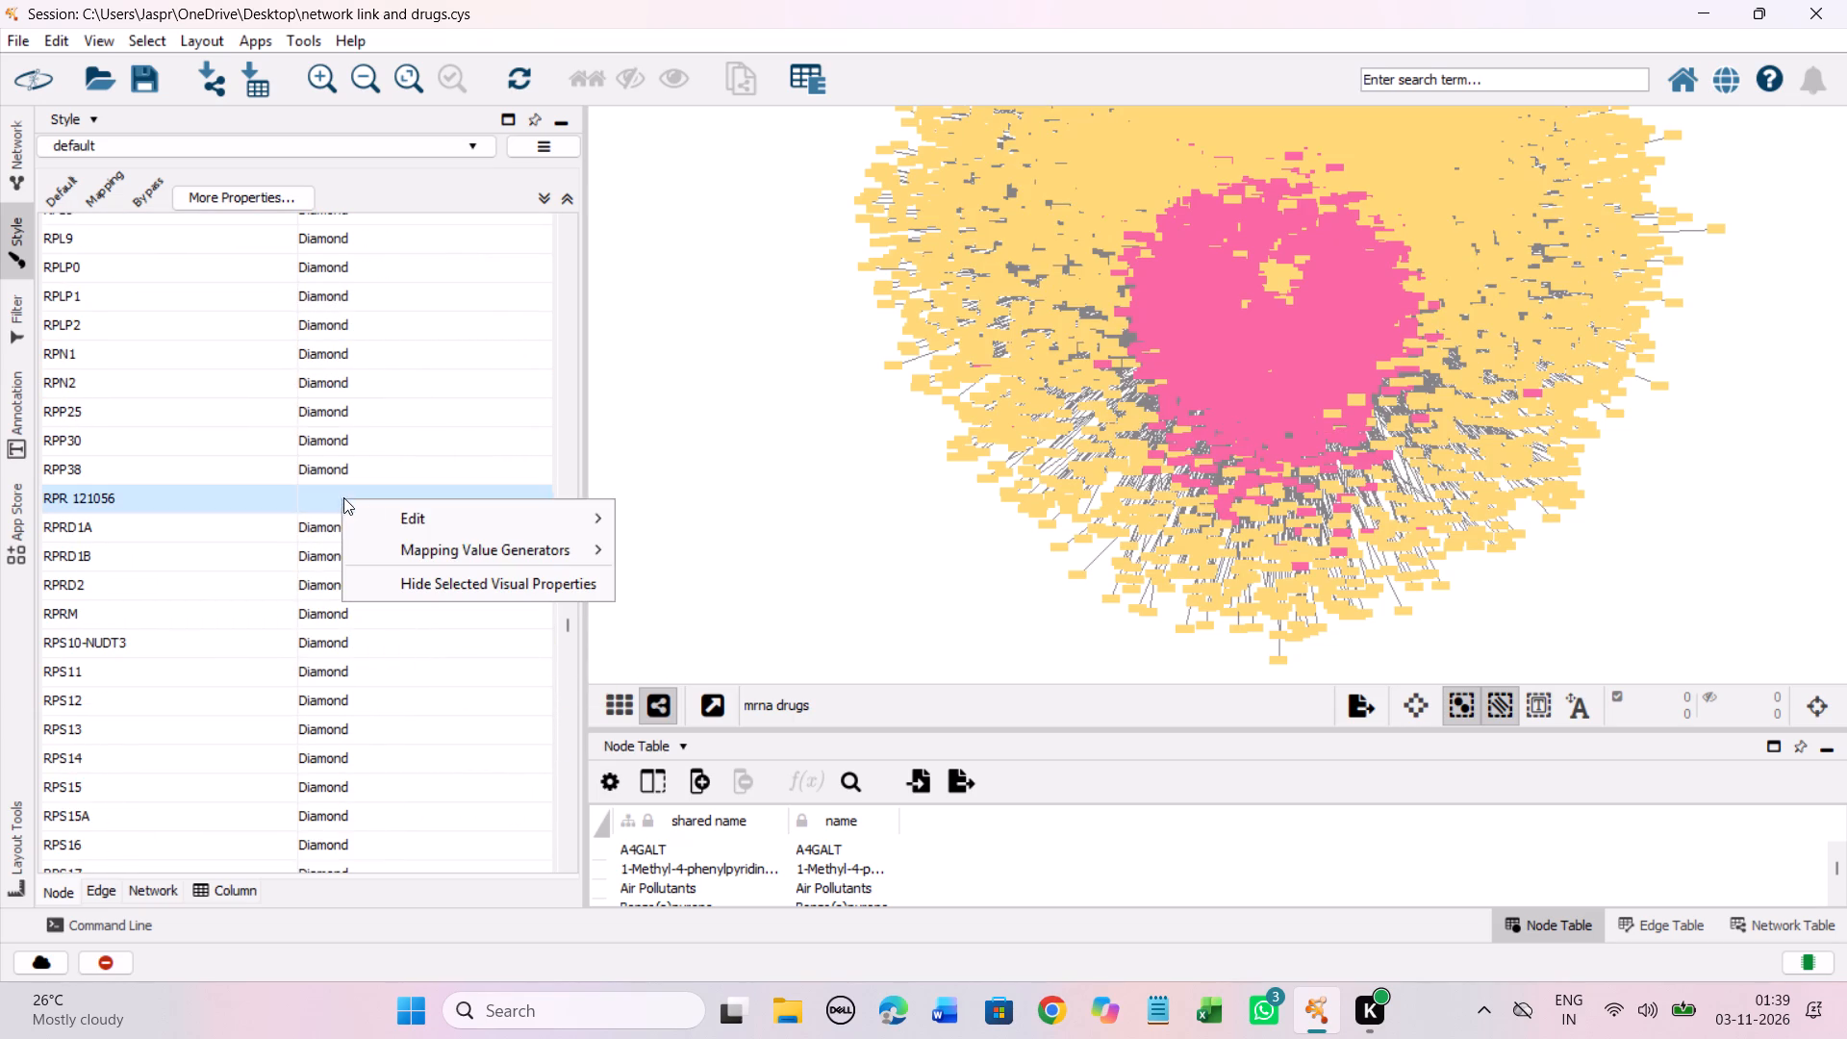
{"action": "left_click", "coordinate": [642, 531]}
{"action": "left_click", "coordinate": [274, 472]}
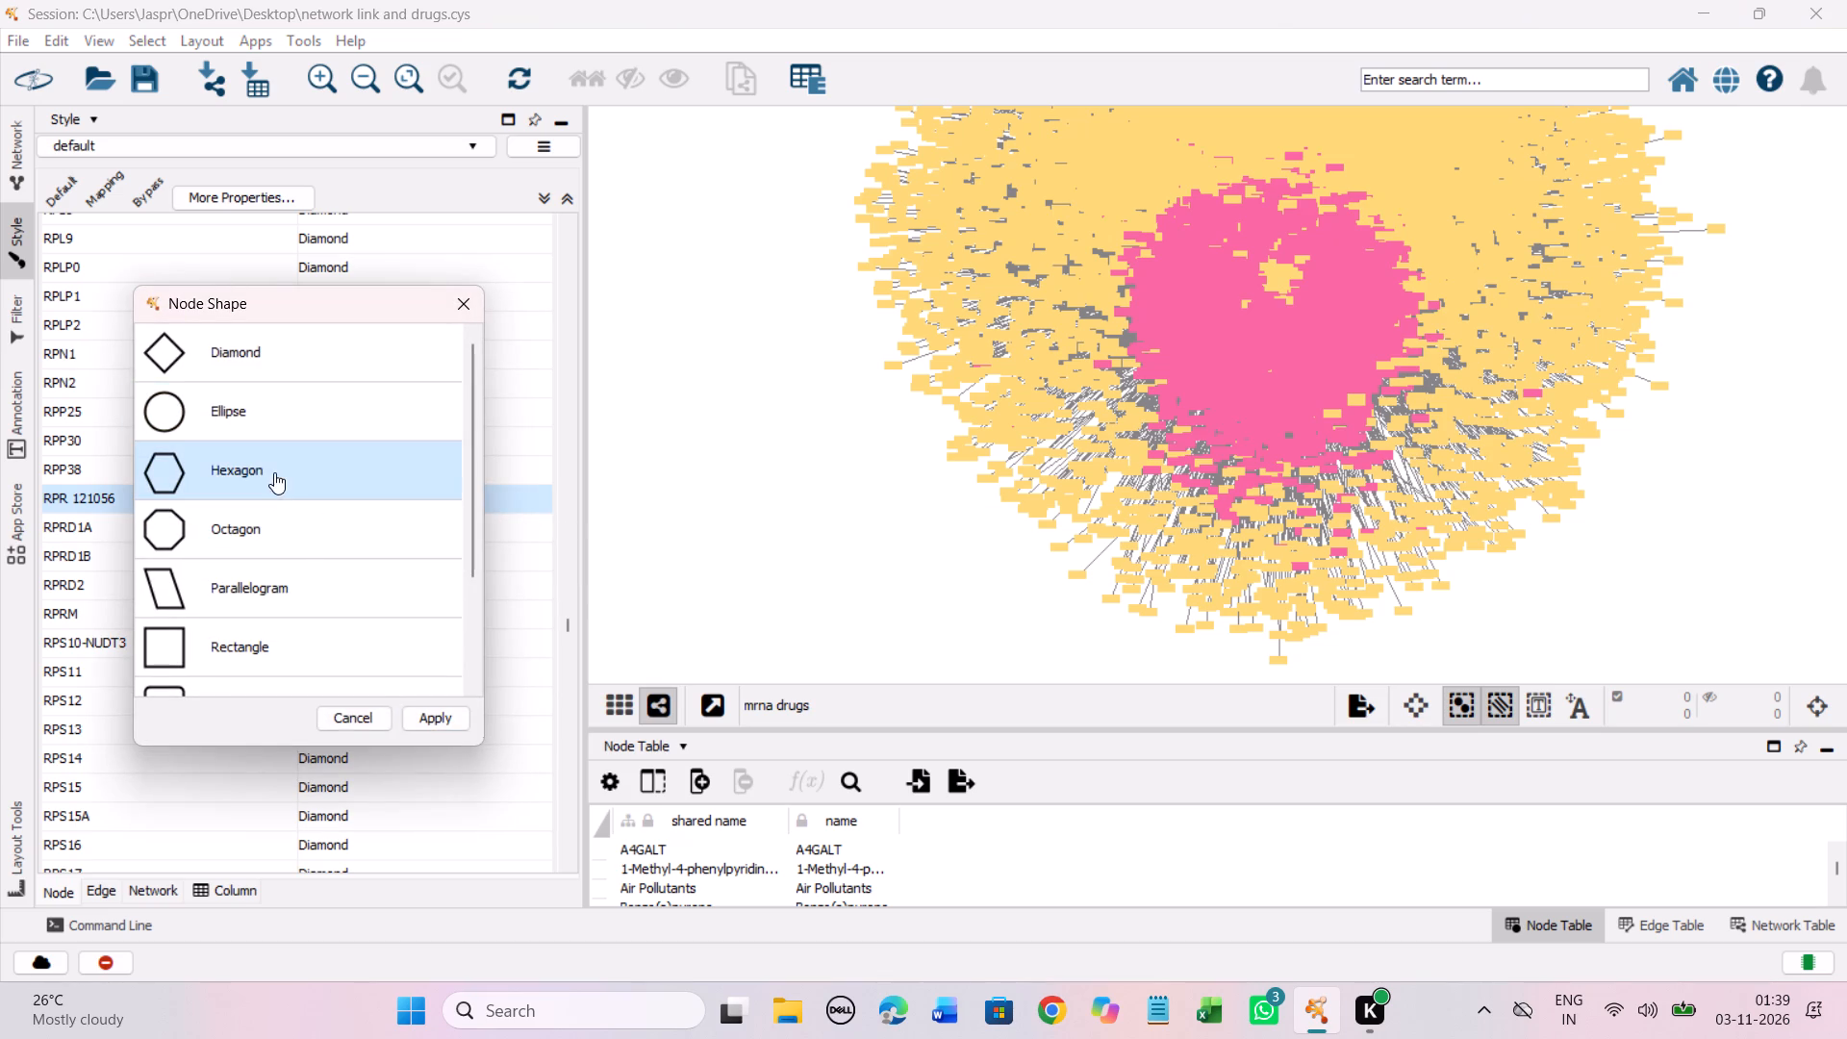
{"action": "left_click", "coordinate": [423, 717]}
Set the discrete node shape mapping for the unmapped entry RS 8359 to Hexagon.
{"action": "scroll", "coordinate": [293, 582], "scroll_direction": "down", "scroll_amount": 6}
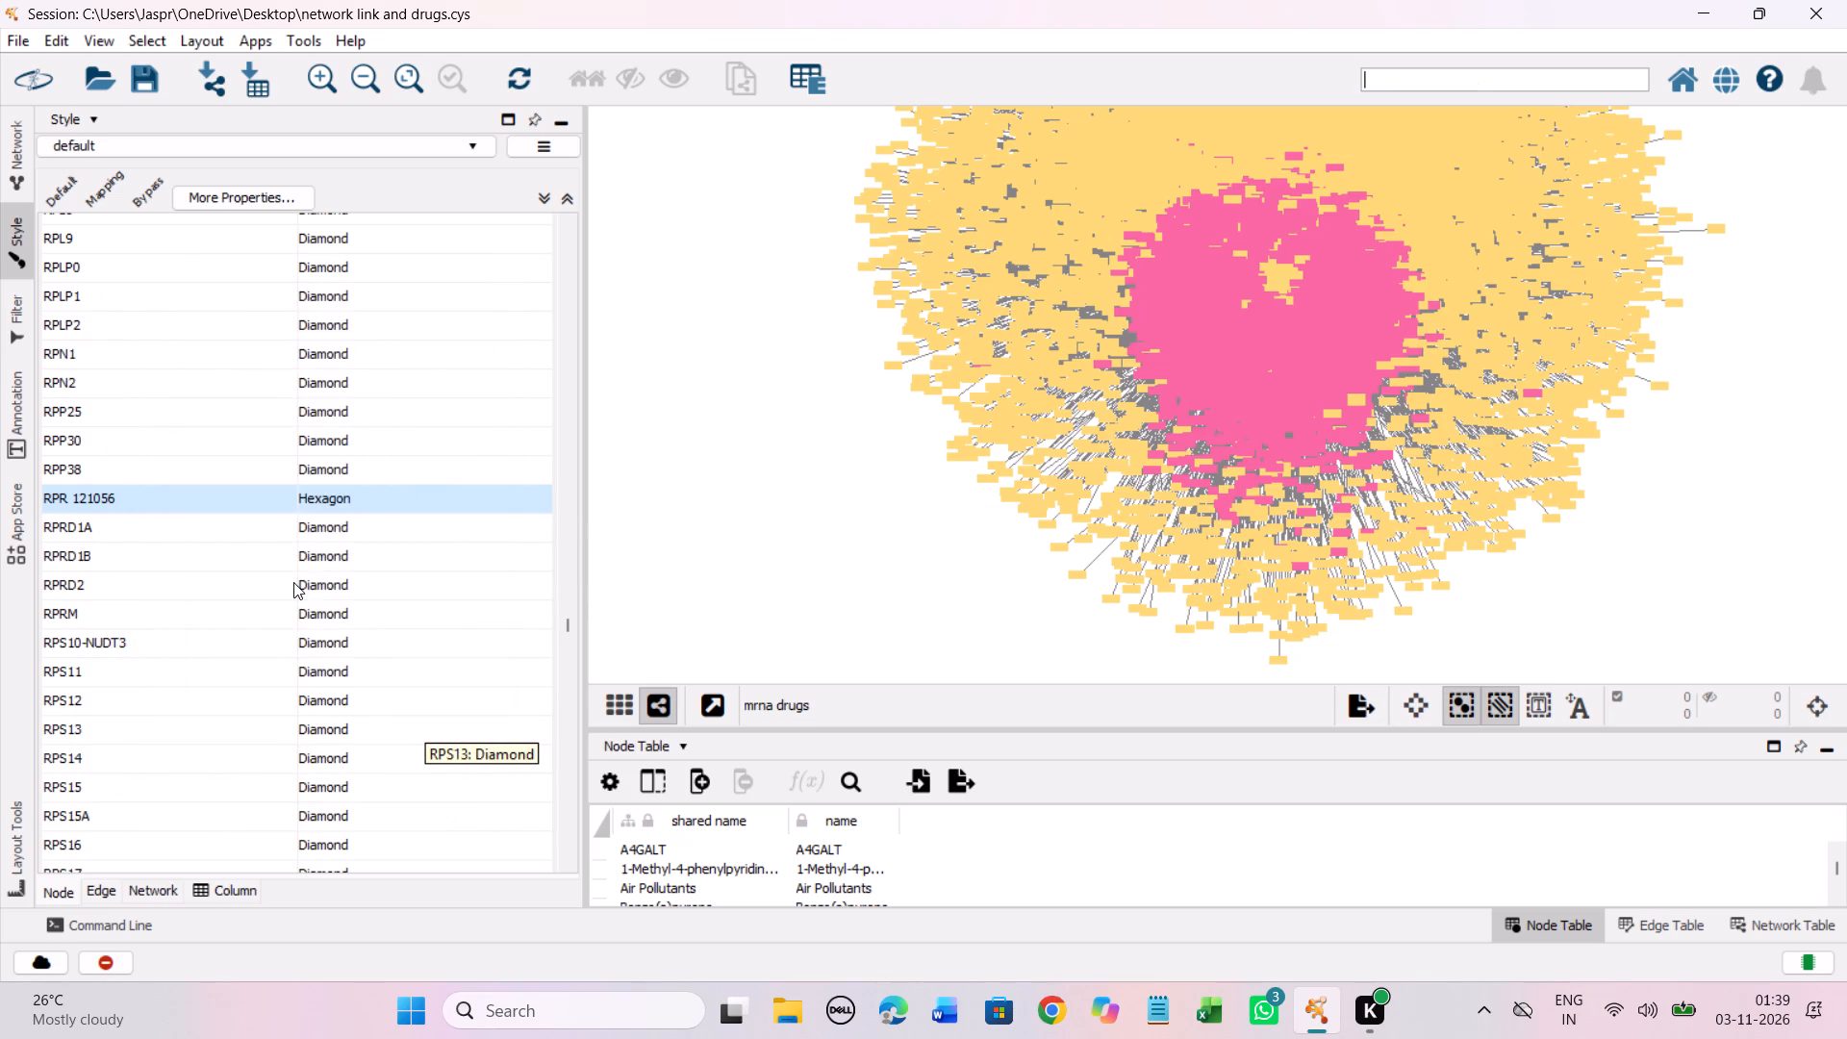
{"action": "scroll", "coordinate": [293, 582], "scroll_direction": "down", "scroll_amount": 10}
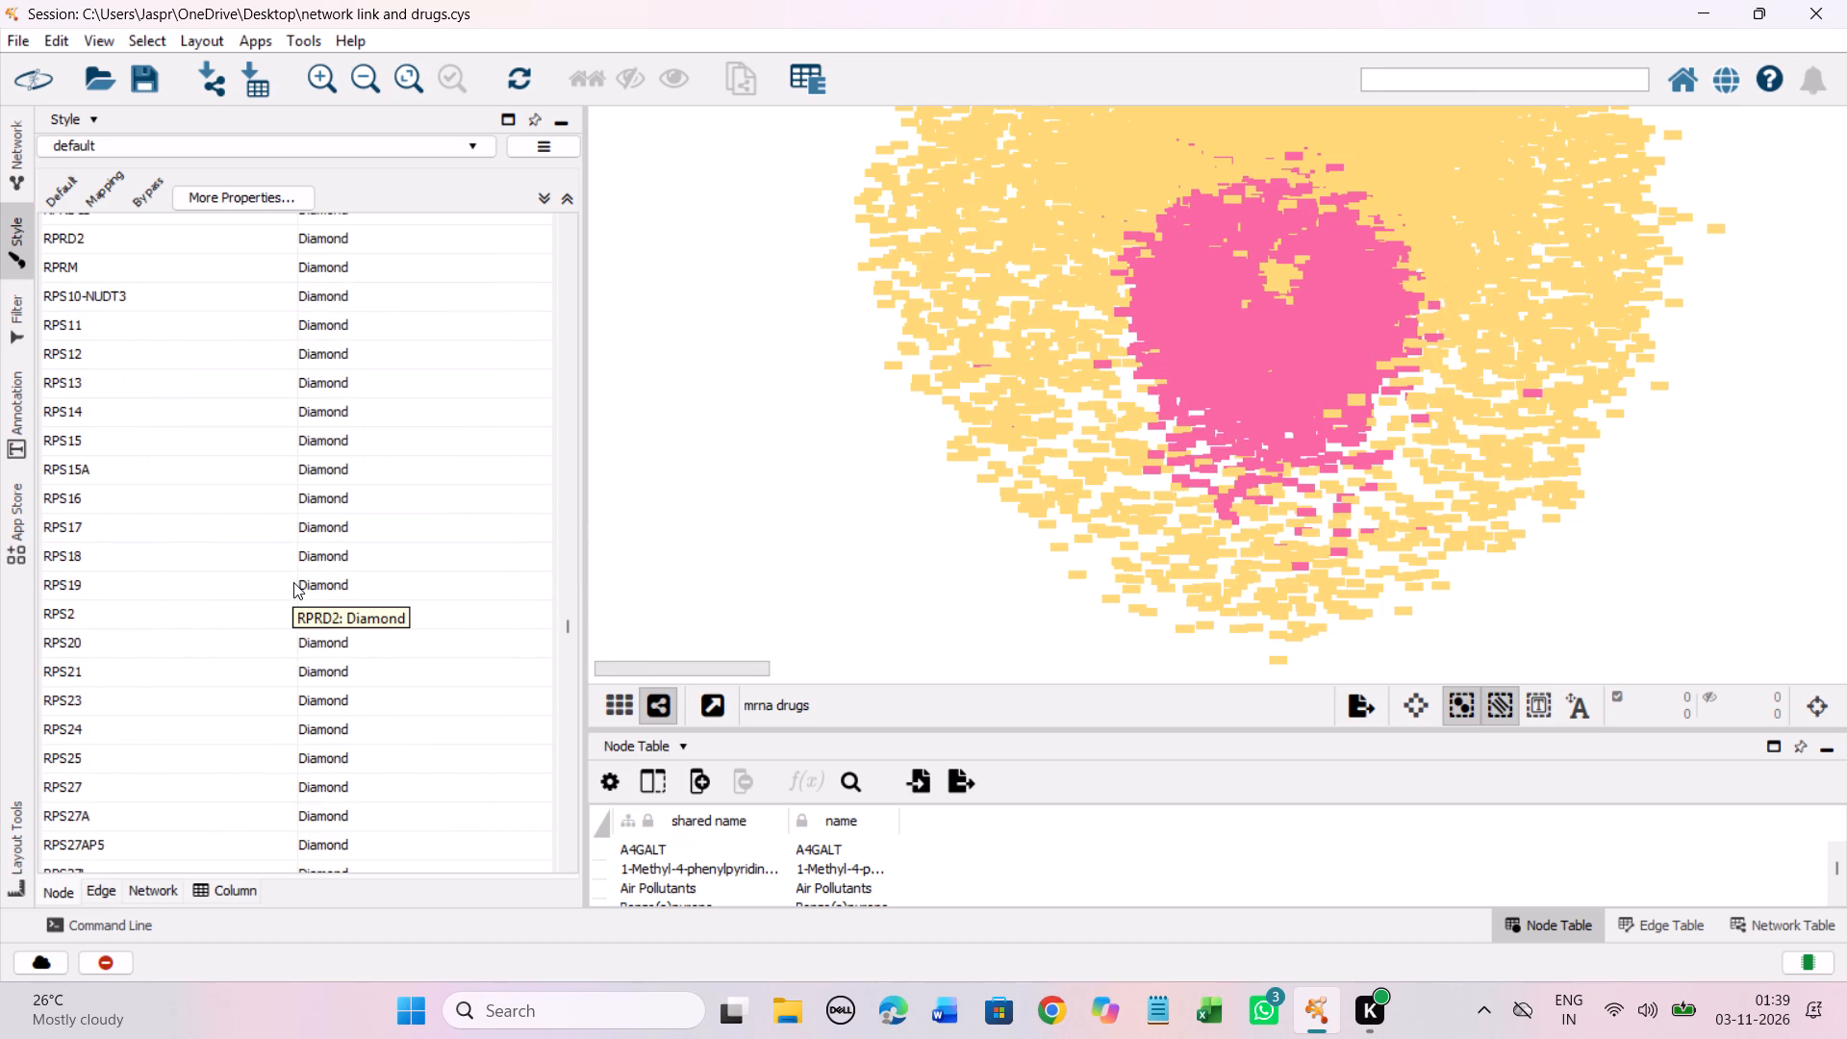
{"action": "scroll", "coordinate": [293, 582], "scroll_direction": "down", "scroll_amount": 20}
{"action": "scroll", "coordinate": [293, 582], "scroll_direction": "down", "scroll_amount": 20}
{"action": "scroll", "coordinate": [293, 582], "scroll_direction": "down", "scroll_amount": 6}
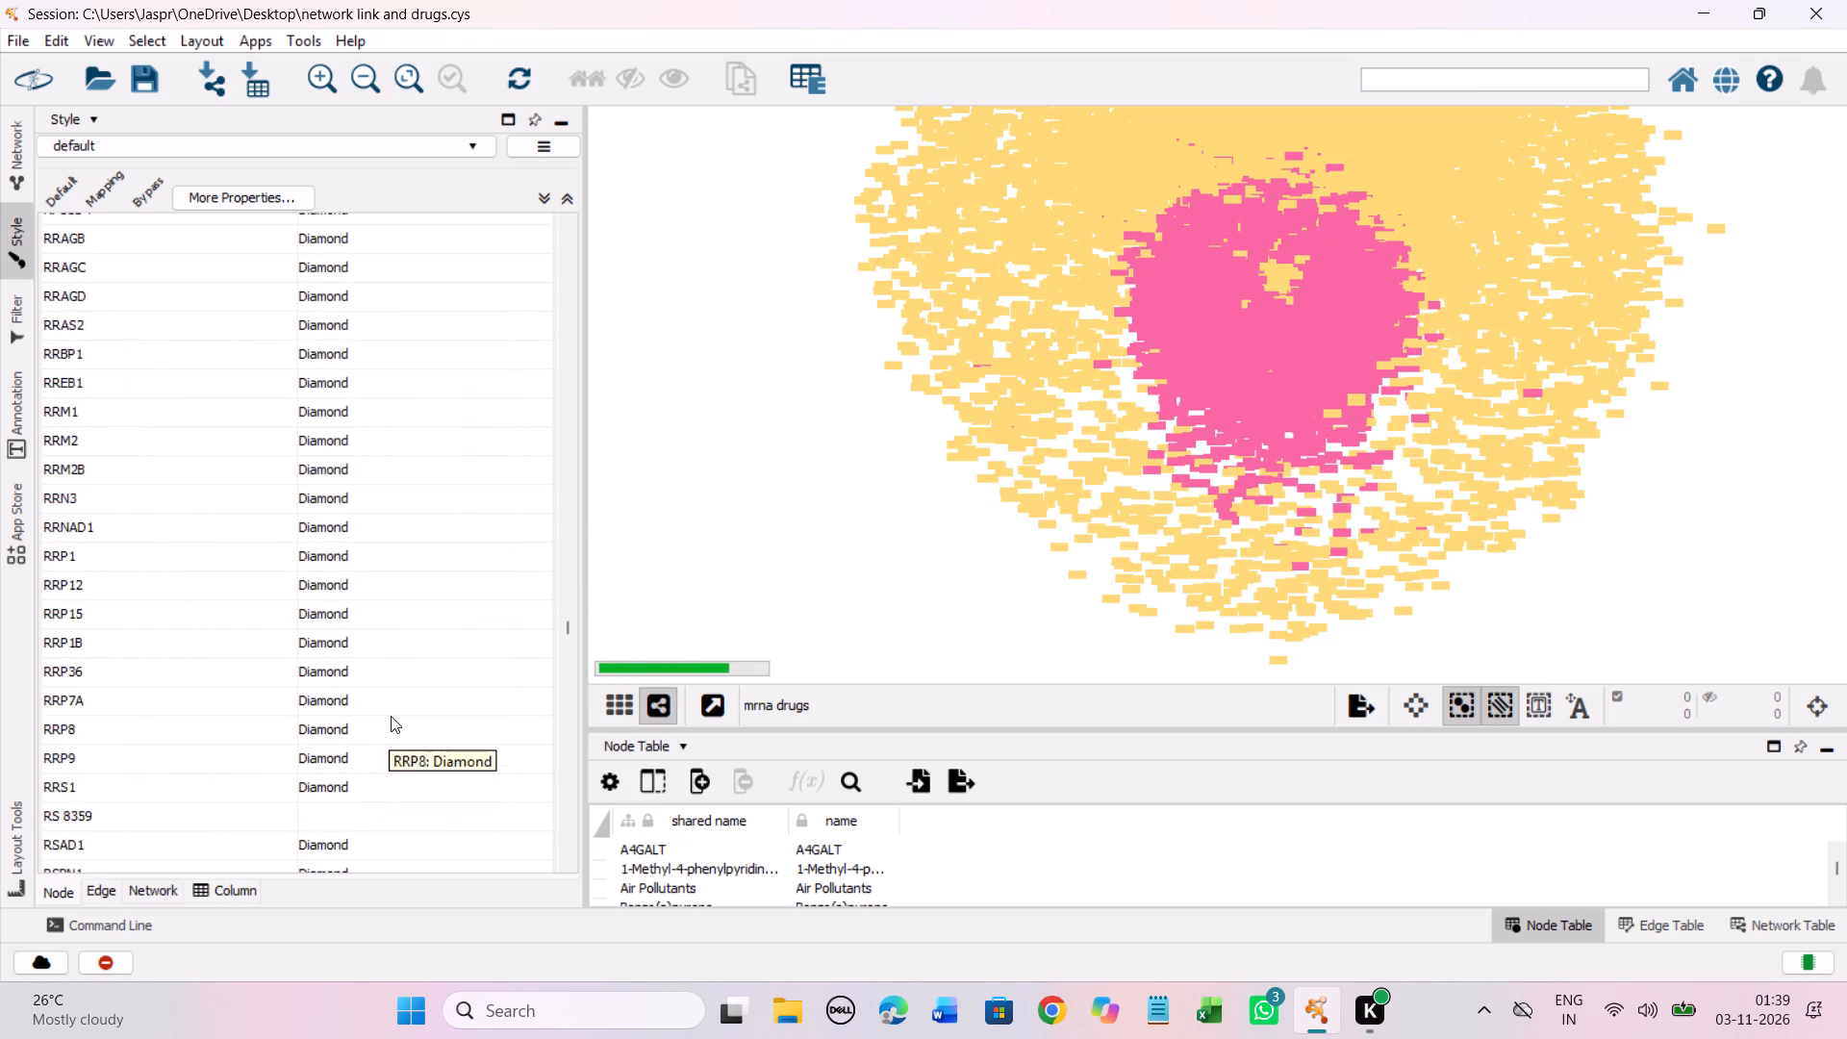
{"action": "scroll", "coordinate": [391, 716], "scroll_direction": "down", "scroll_amount": 9}
{"action": "left_click", "coordinate": [357, 501]}
{"action": "right_click", "coordinate": [357, 501]}
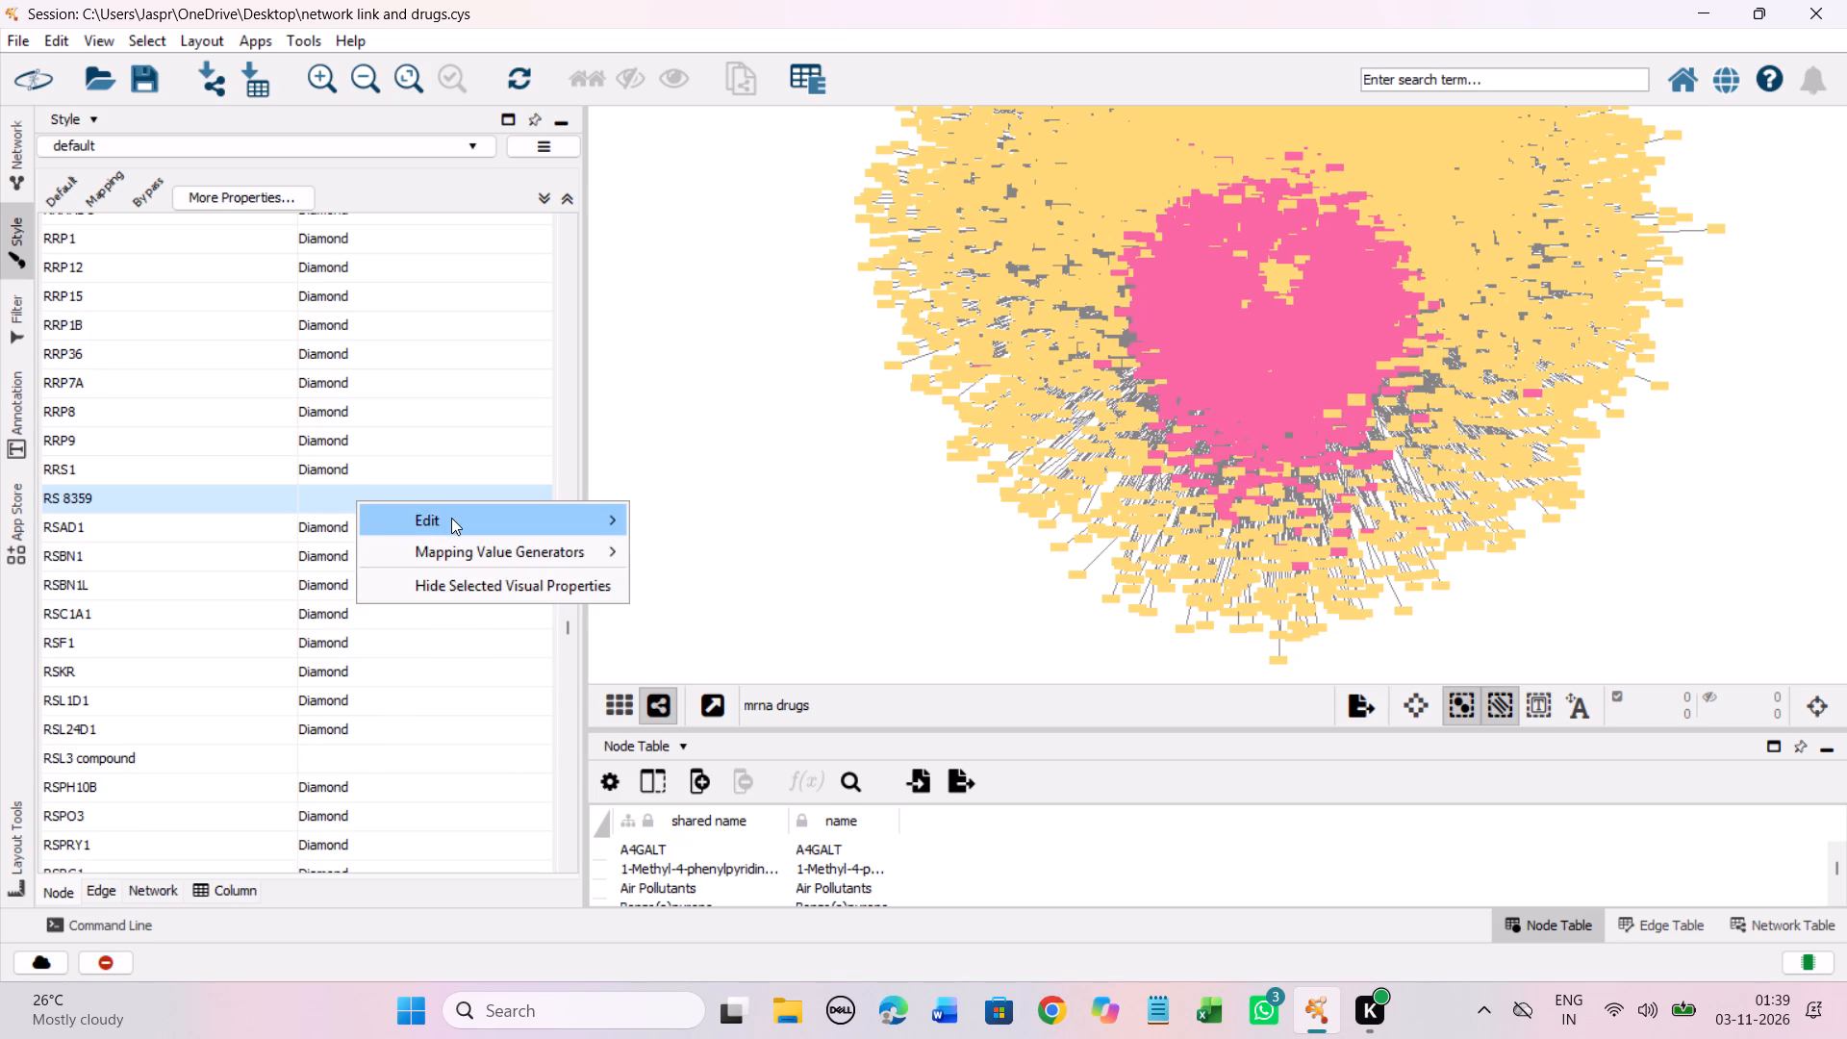
{"action": "left_click", "coordinate": [451, 518]}
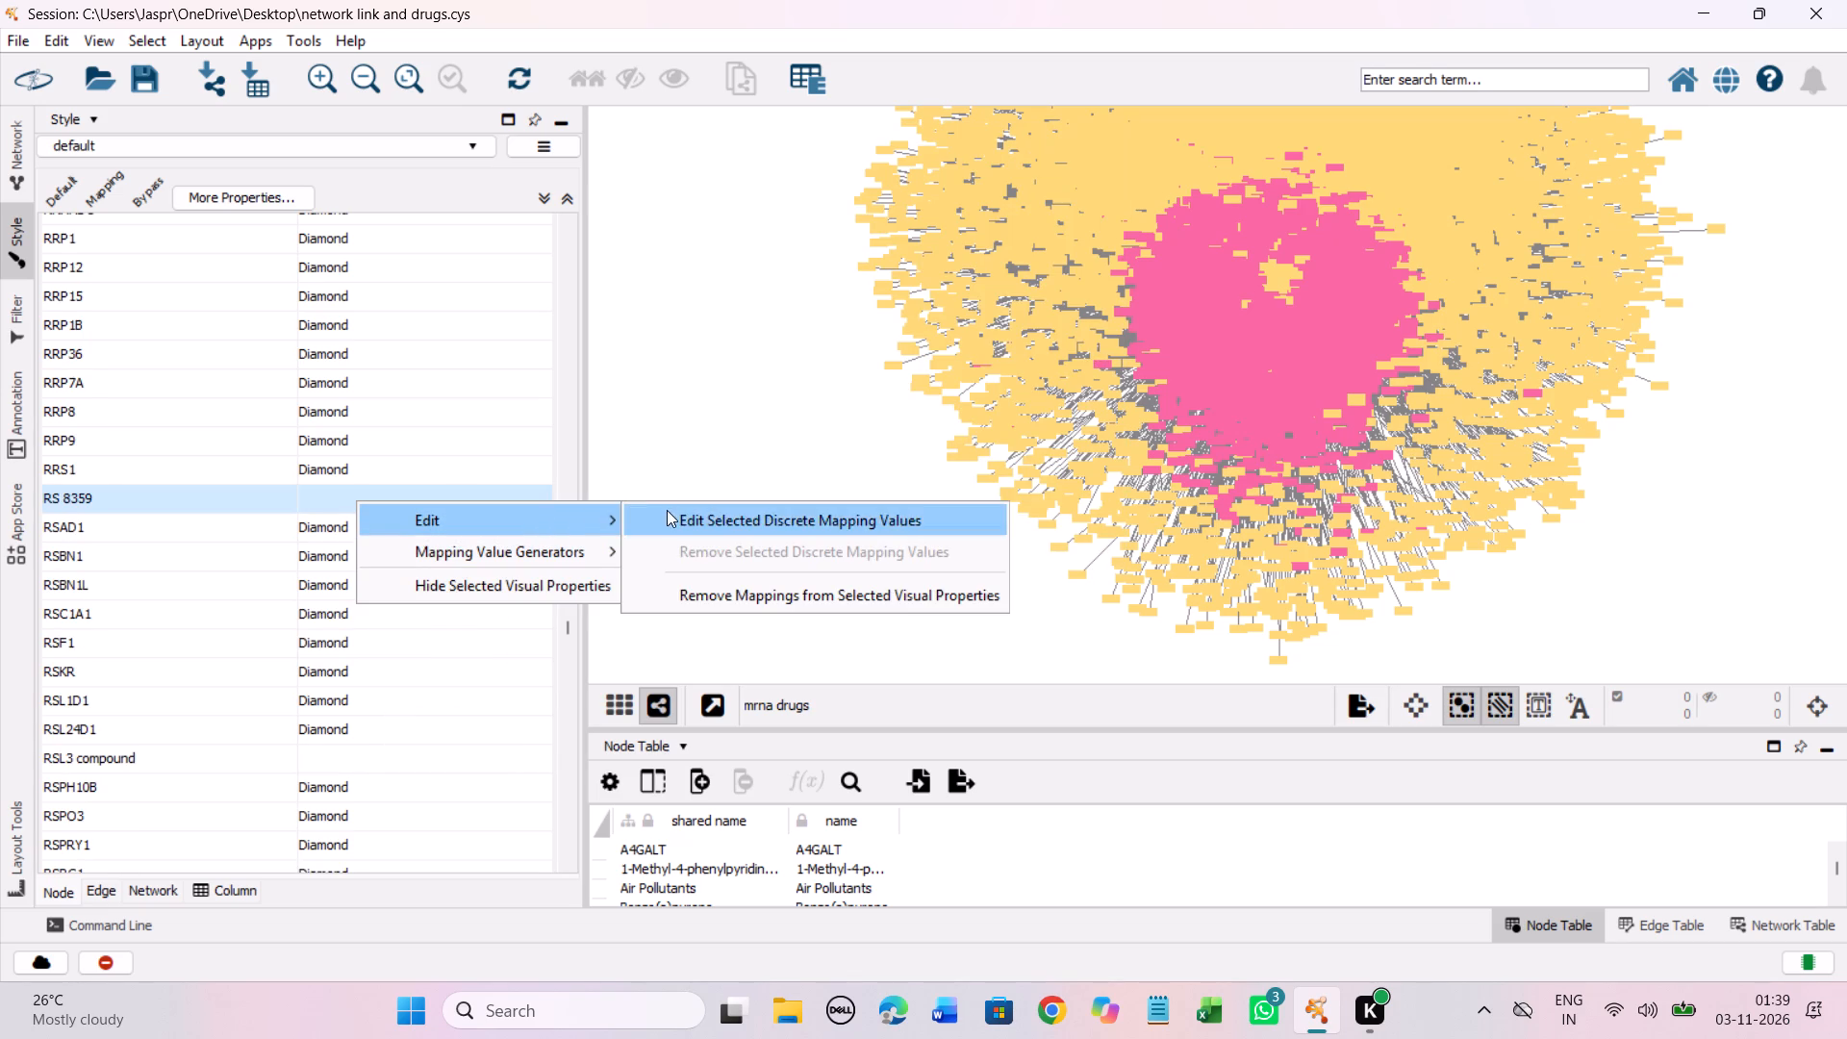
{"action": "left_click", "coordinate": [667, 510]}
{"action": "left_click", "coordinate": [305, 471]}
{"action": "left_click", "coordinate": [425, 721]}
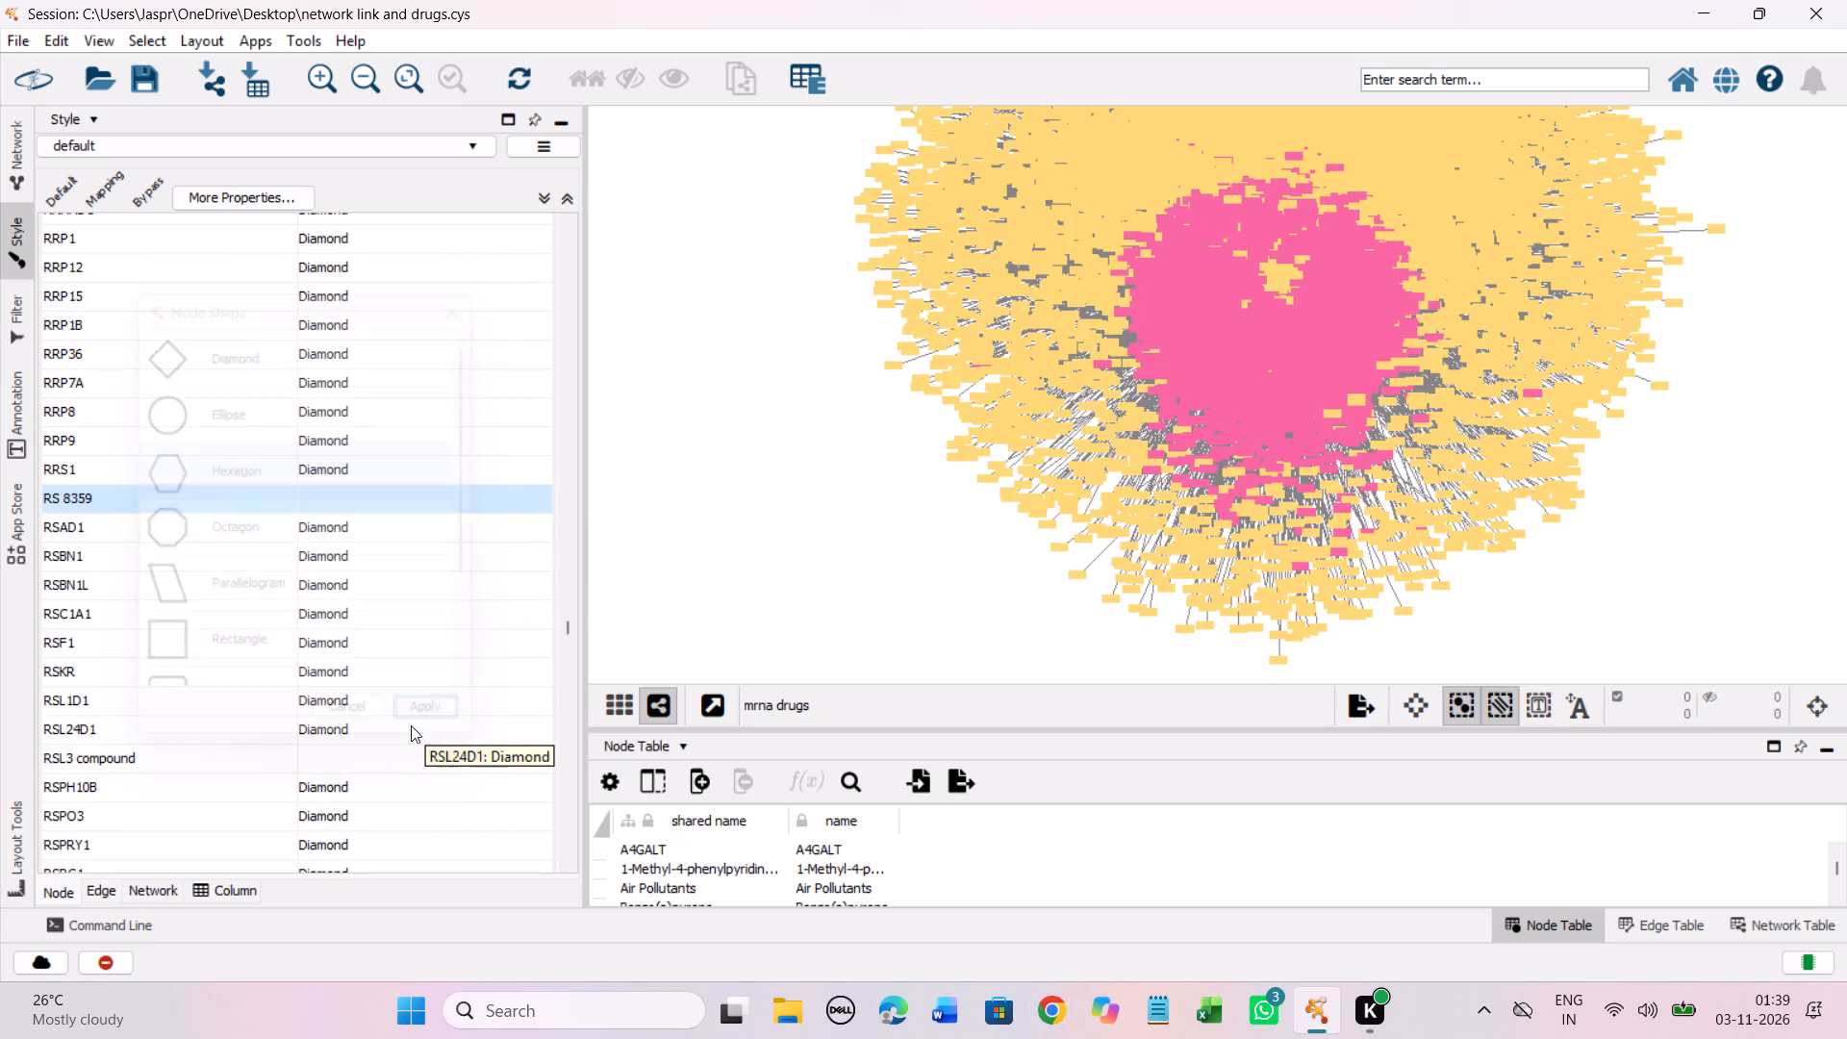
Set the discrete node shape mapping for the unmapped entry RSL3 compound to Hexagon.
{"action": "left_click", "coordinate": [324, 757]}
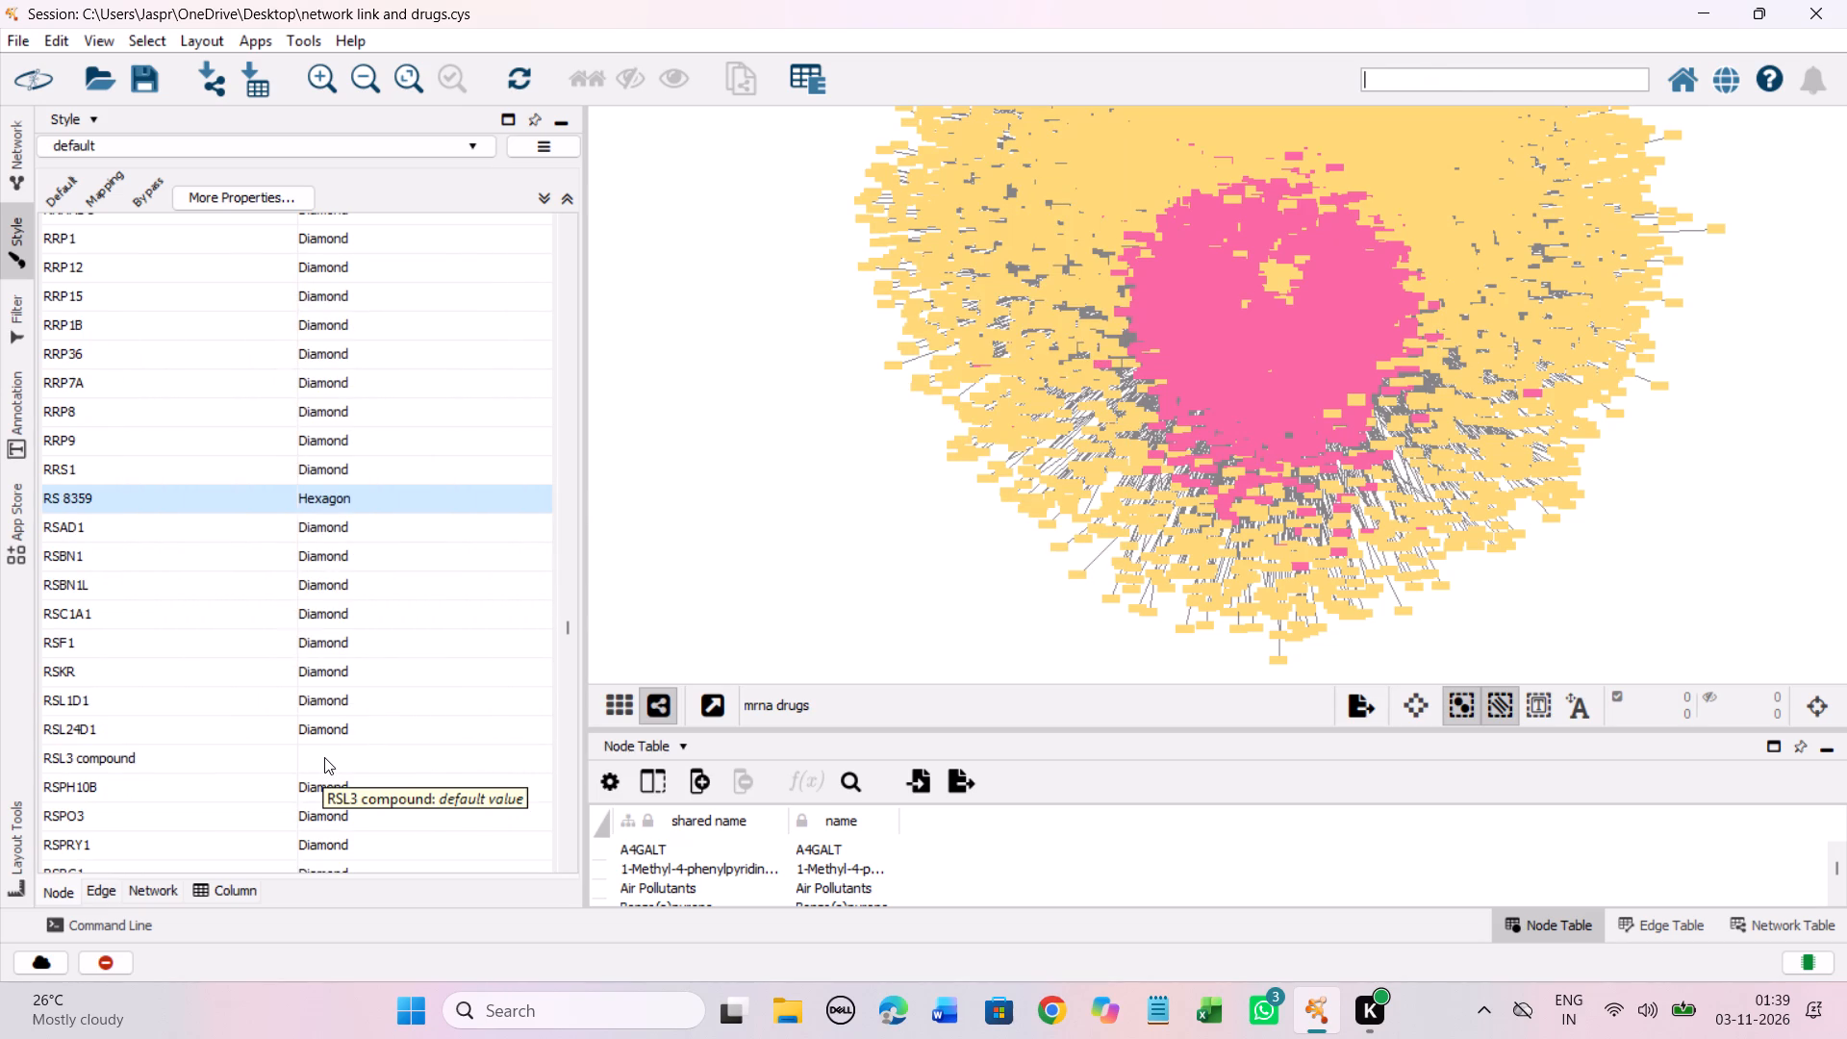
{"action": "right_click", "coordinate": [324, 757]}
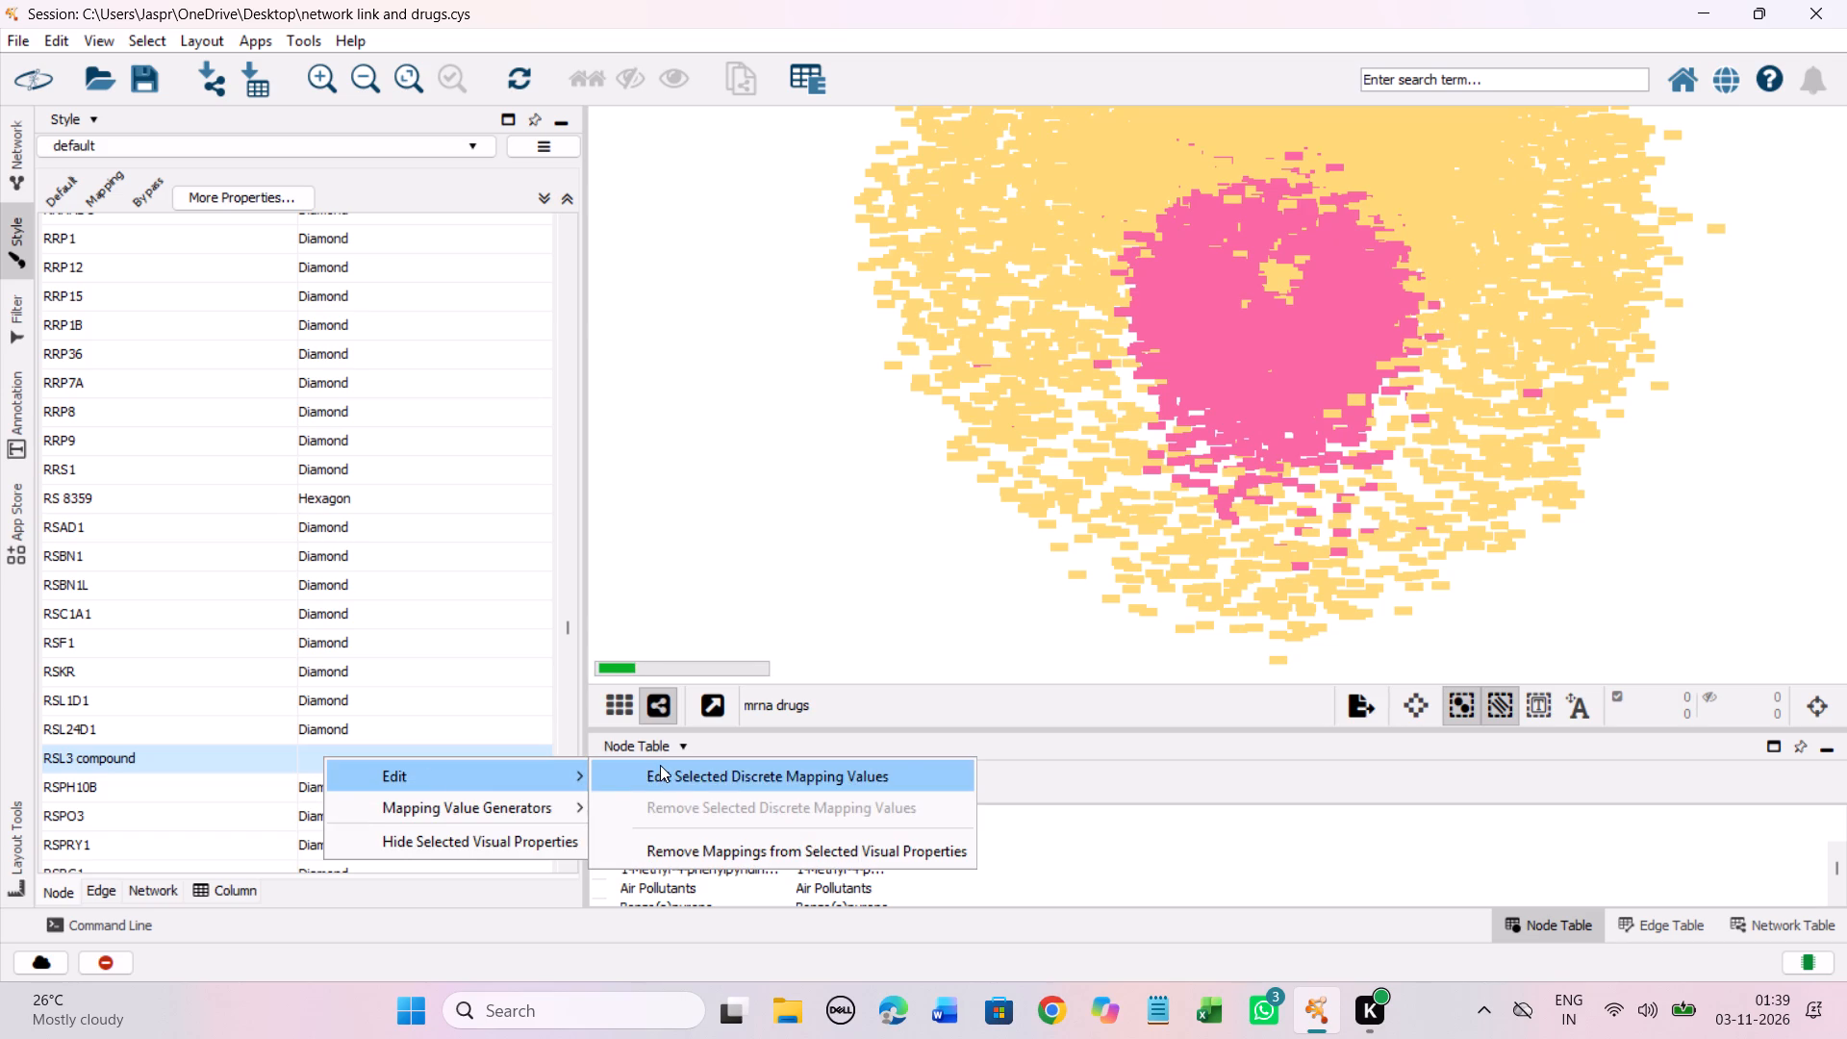
{"action": "left_click", "coordinate": [660, 765]}
{"action": "left_click", "coordinate": [283, 468]}
{"action": "left_click", "coordinate": [423, 719]}
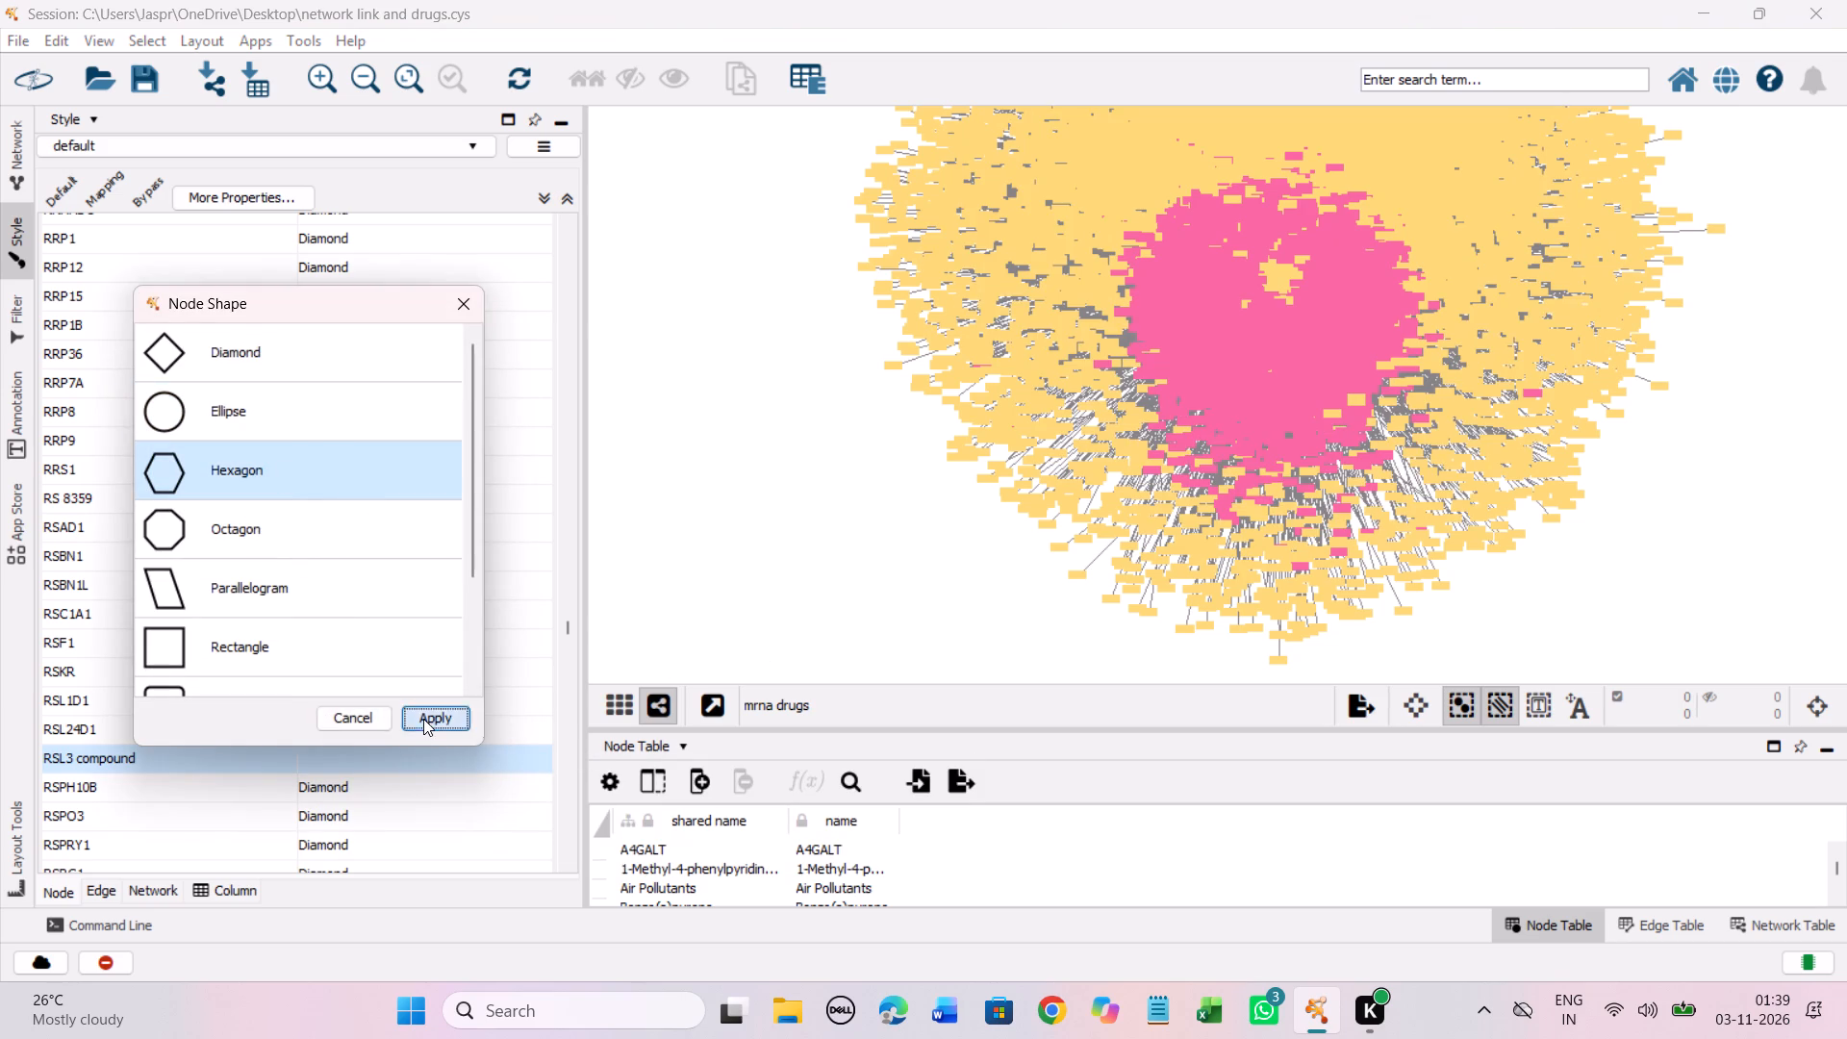
Set the discrete node shape mapping for the unmapped entry RTKI cpd to Hexagon.
{"action": "scroll", "coordinate": [397, 630], "scroll_direction": "down", "scroll_amount": 10}
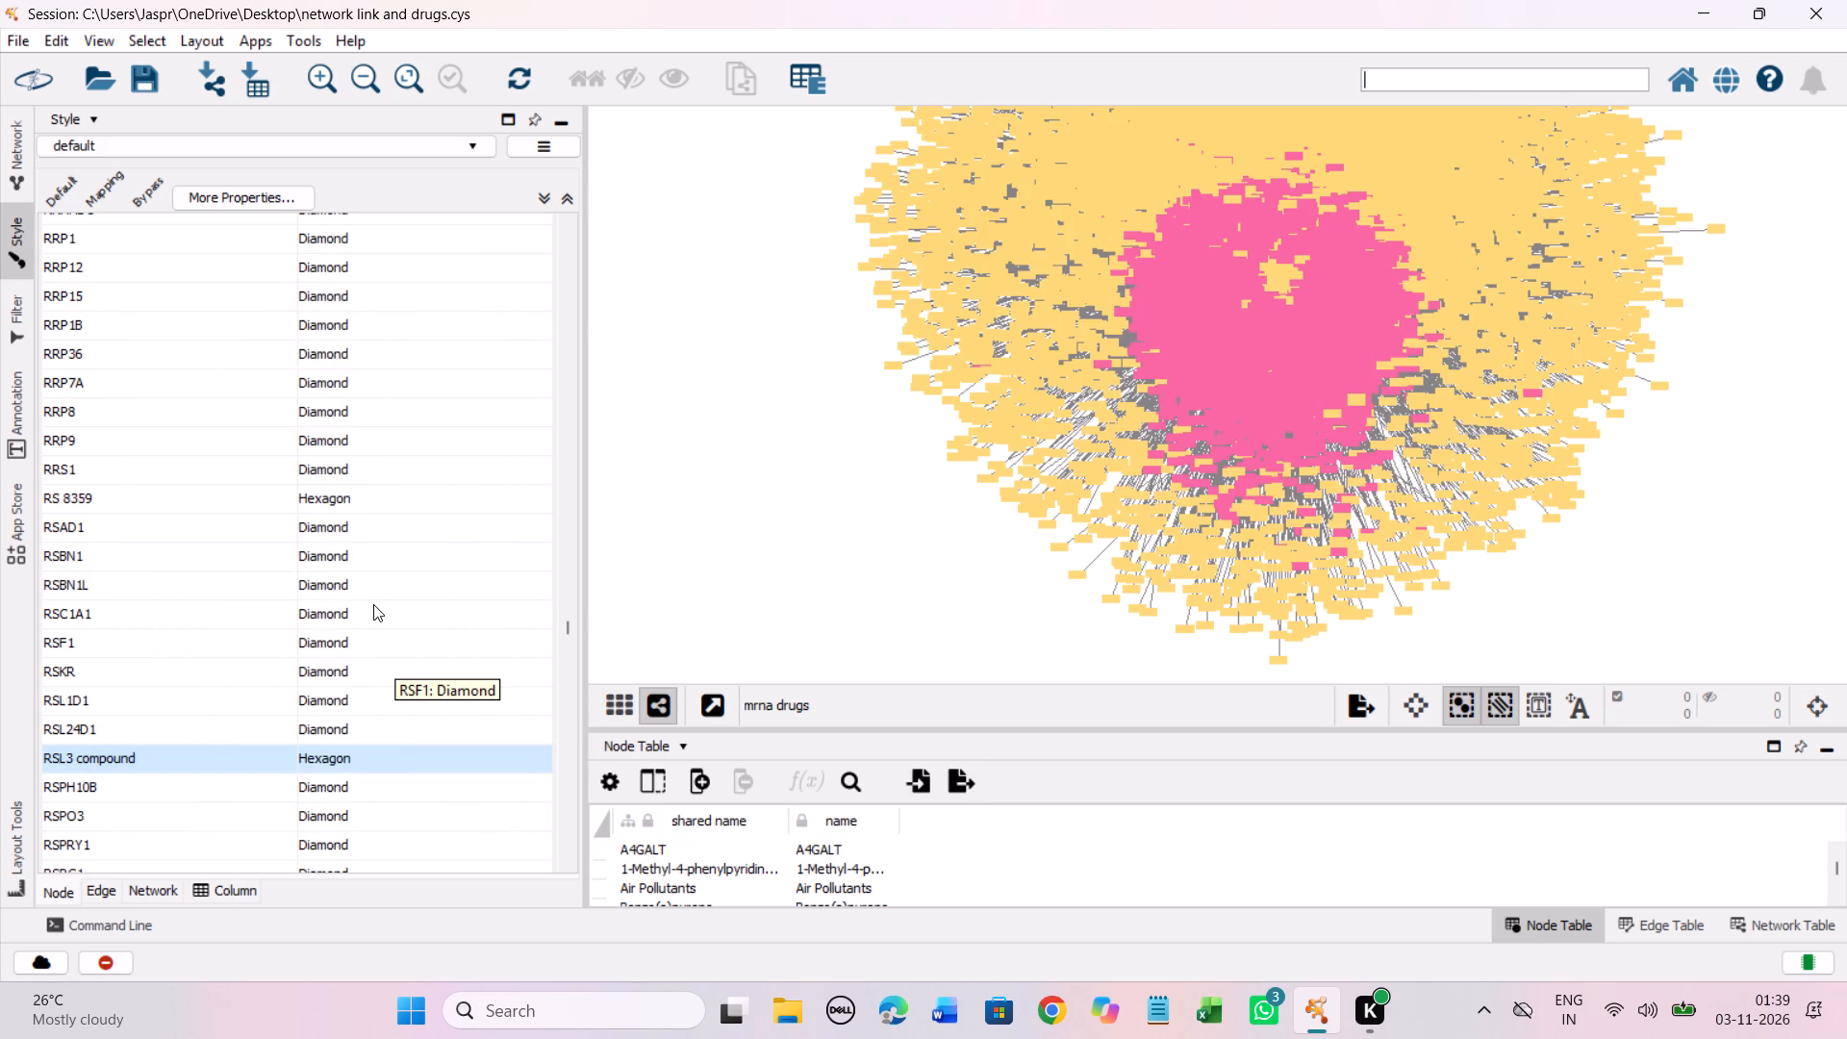
{"action": "scroll", "coordinate": [373, 604], "scroll_direction": "down", "scroll_amount": 12}
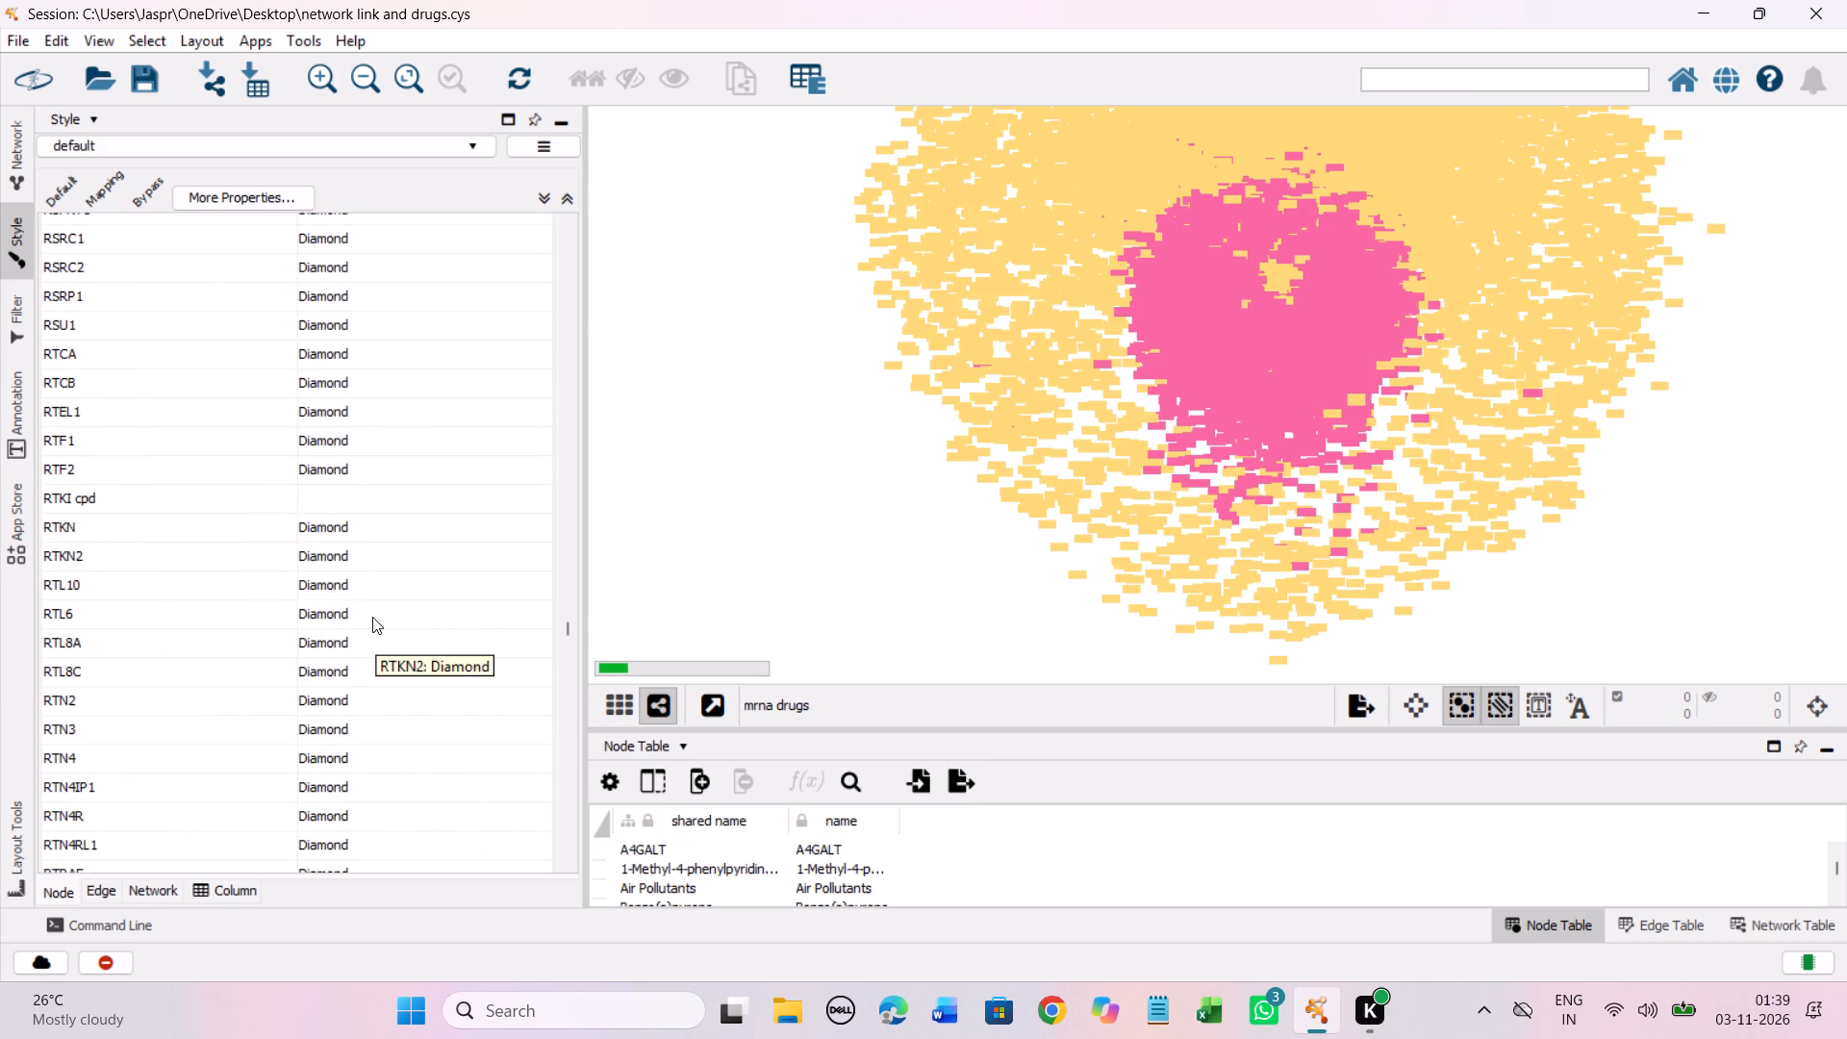
{"action": "left_click", "coordinate": [342, 490]}
{"action": "right_click", "coordinate": [342, 490]}
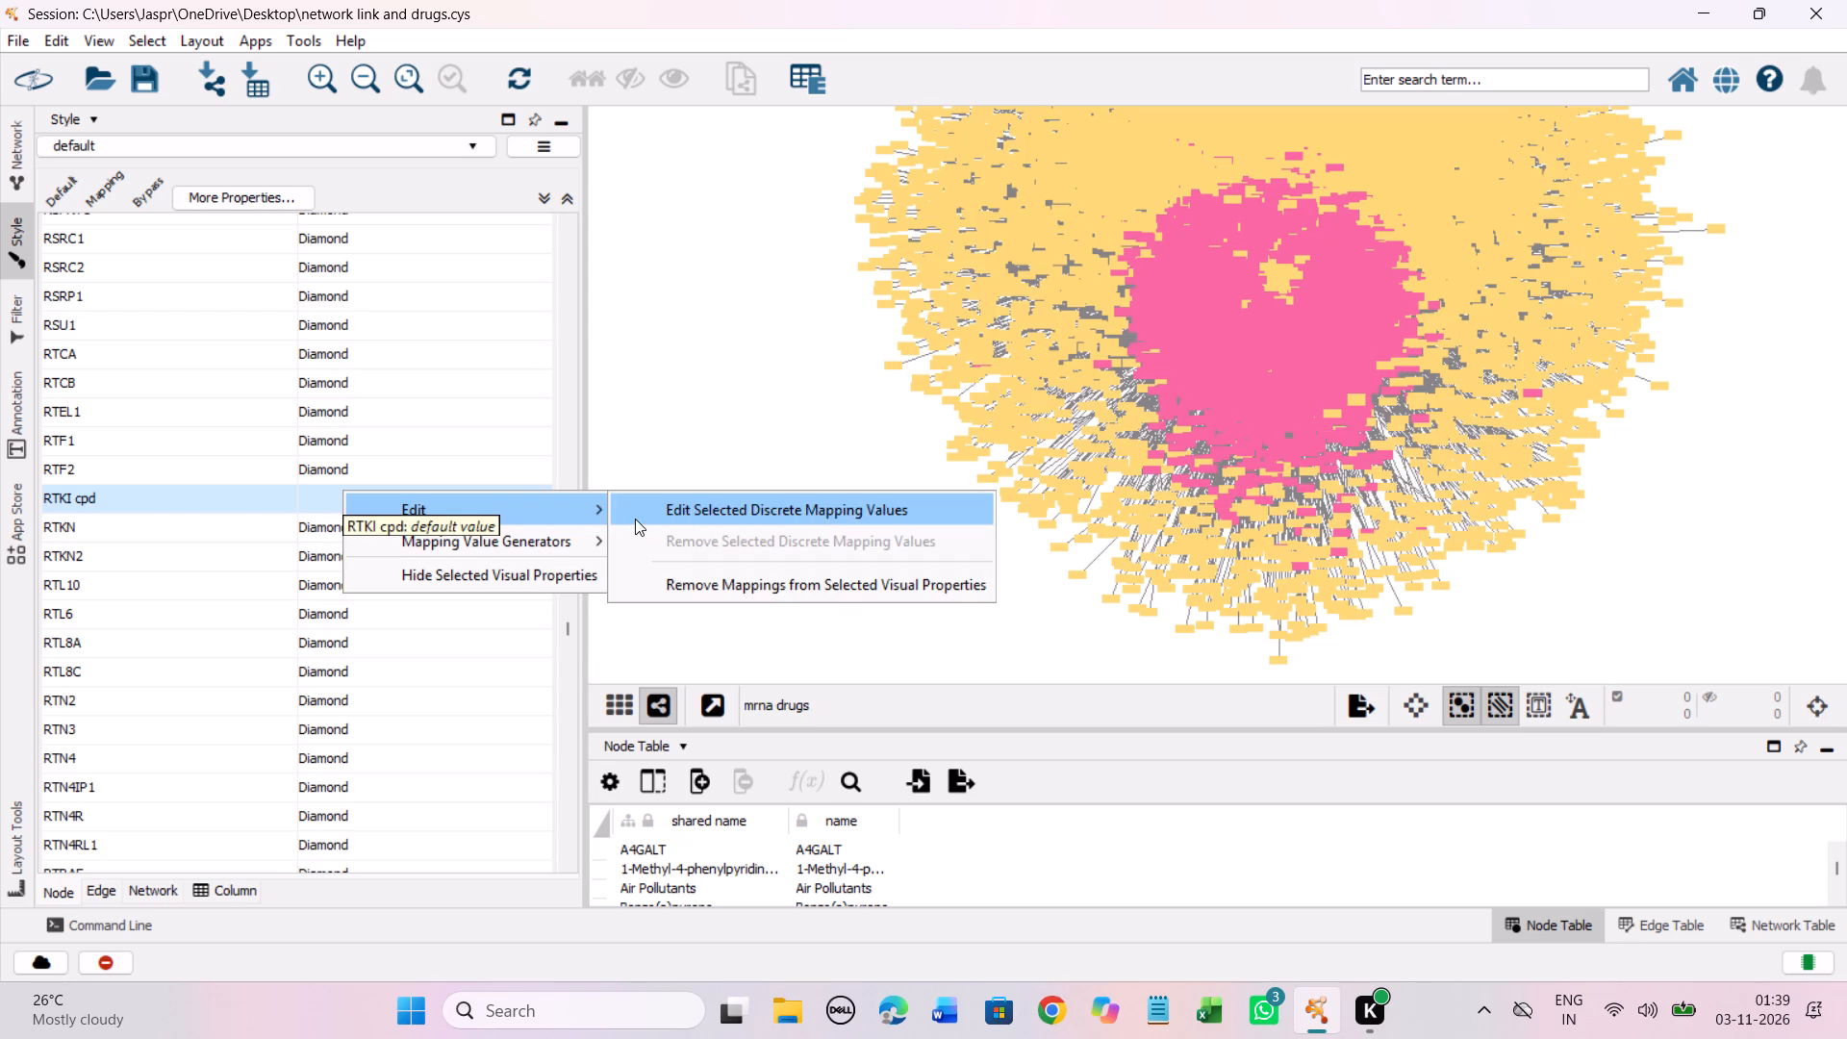
{"action": "left_click", "coordinate": [635, 519]}
{"action": "left_click", "coordinate": [248, 478]}
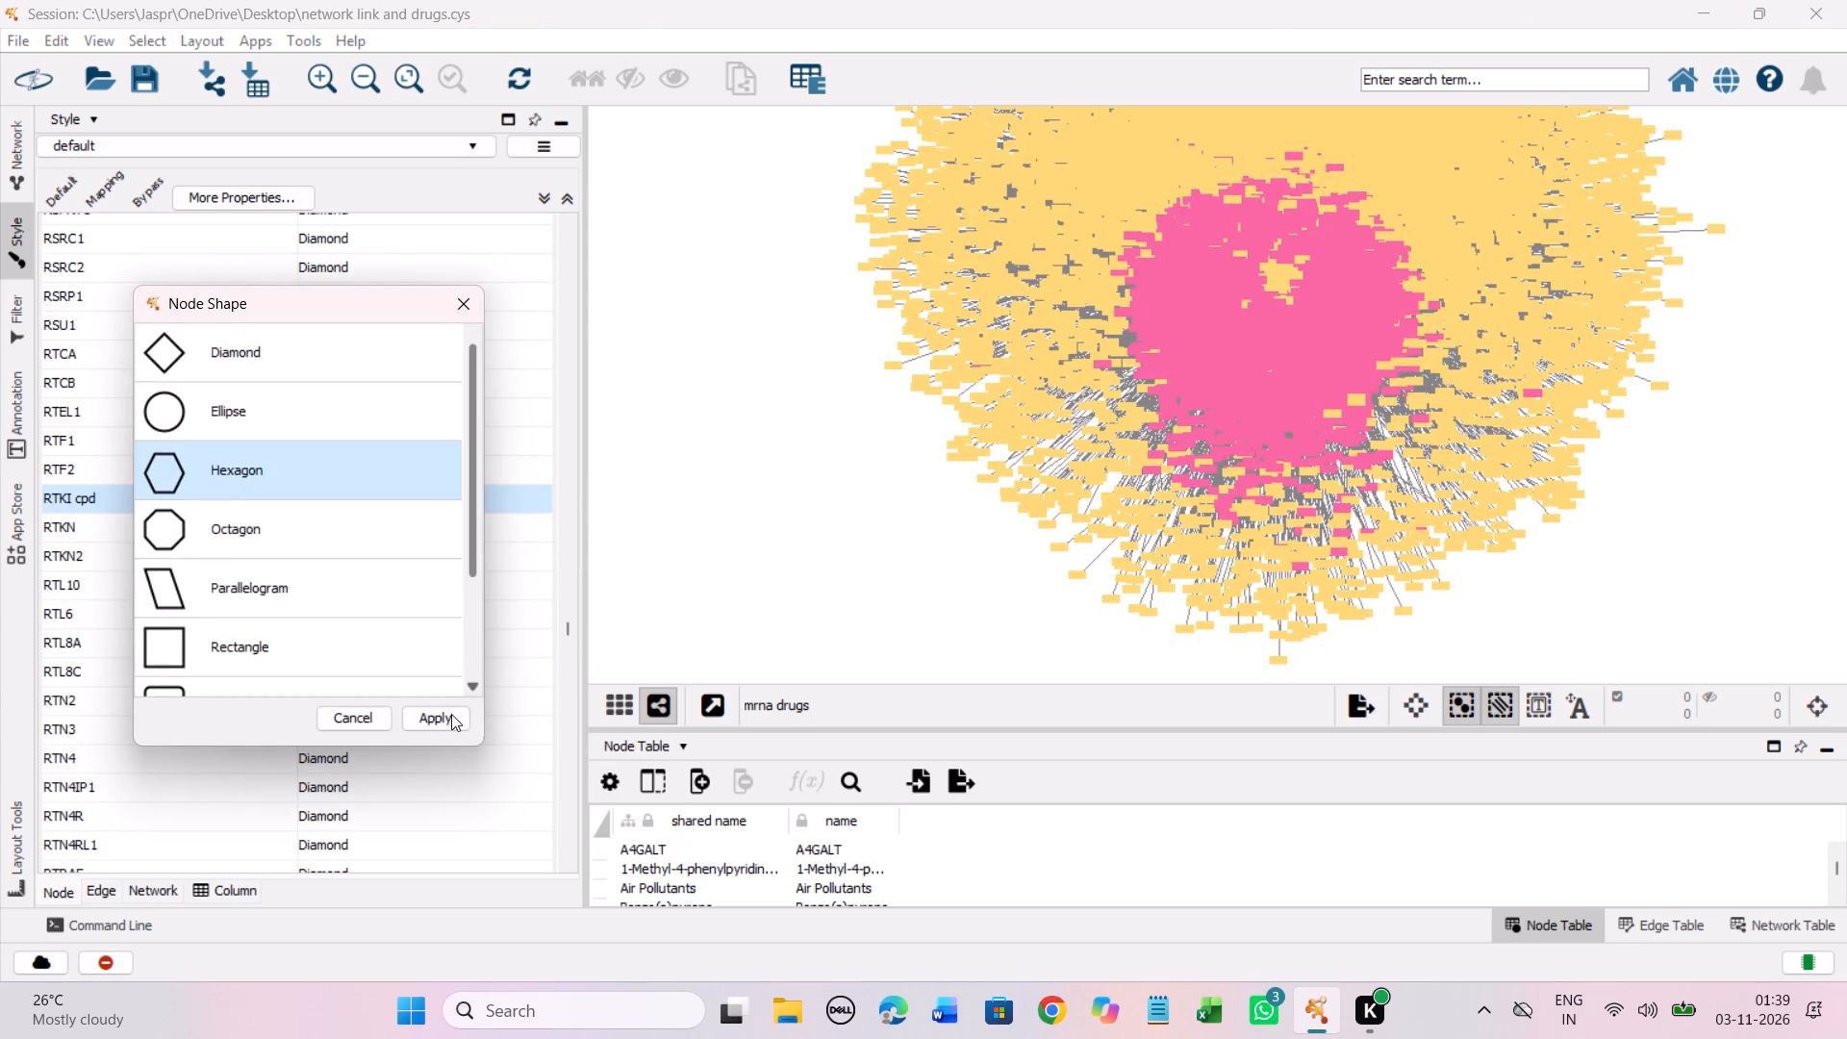
{"action": "left_click", "coordinate": [448, 718]}
Set the discrete node shape mapping for the unmapped entries RU 58668, RU.521, RU24782 and RU24858 to Hexagon.
{"action": "scroll", "coordinate": [340, 550], "scroll_direction": "down", "scroll_amount": 6}
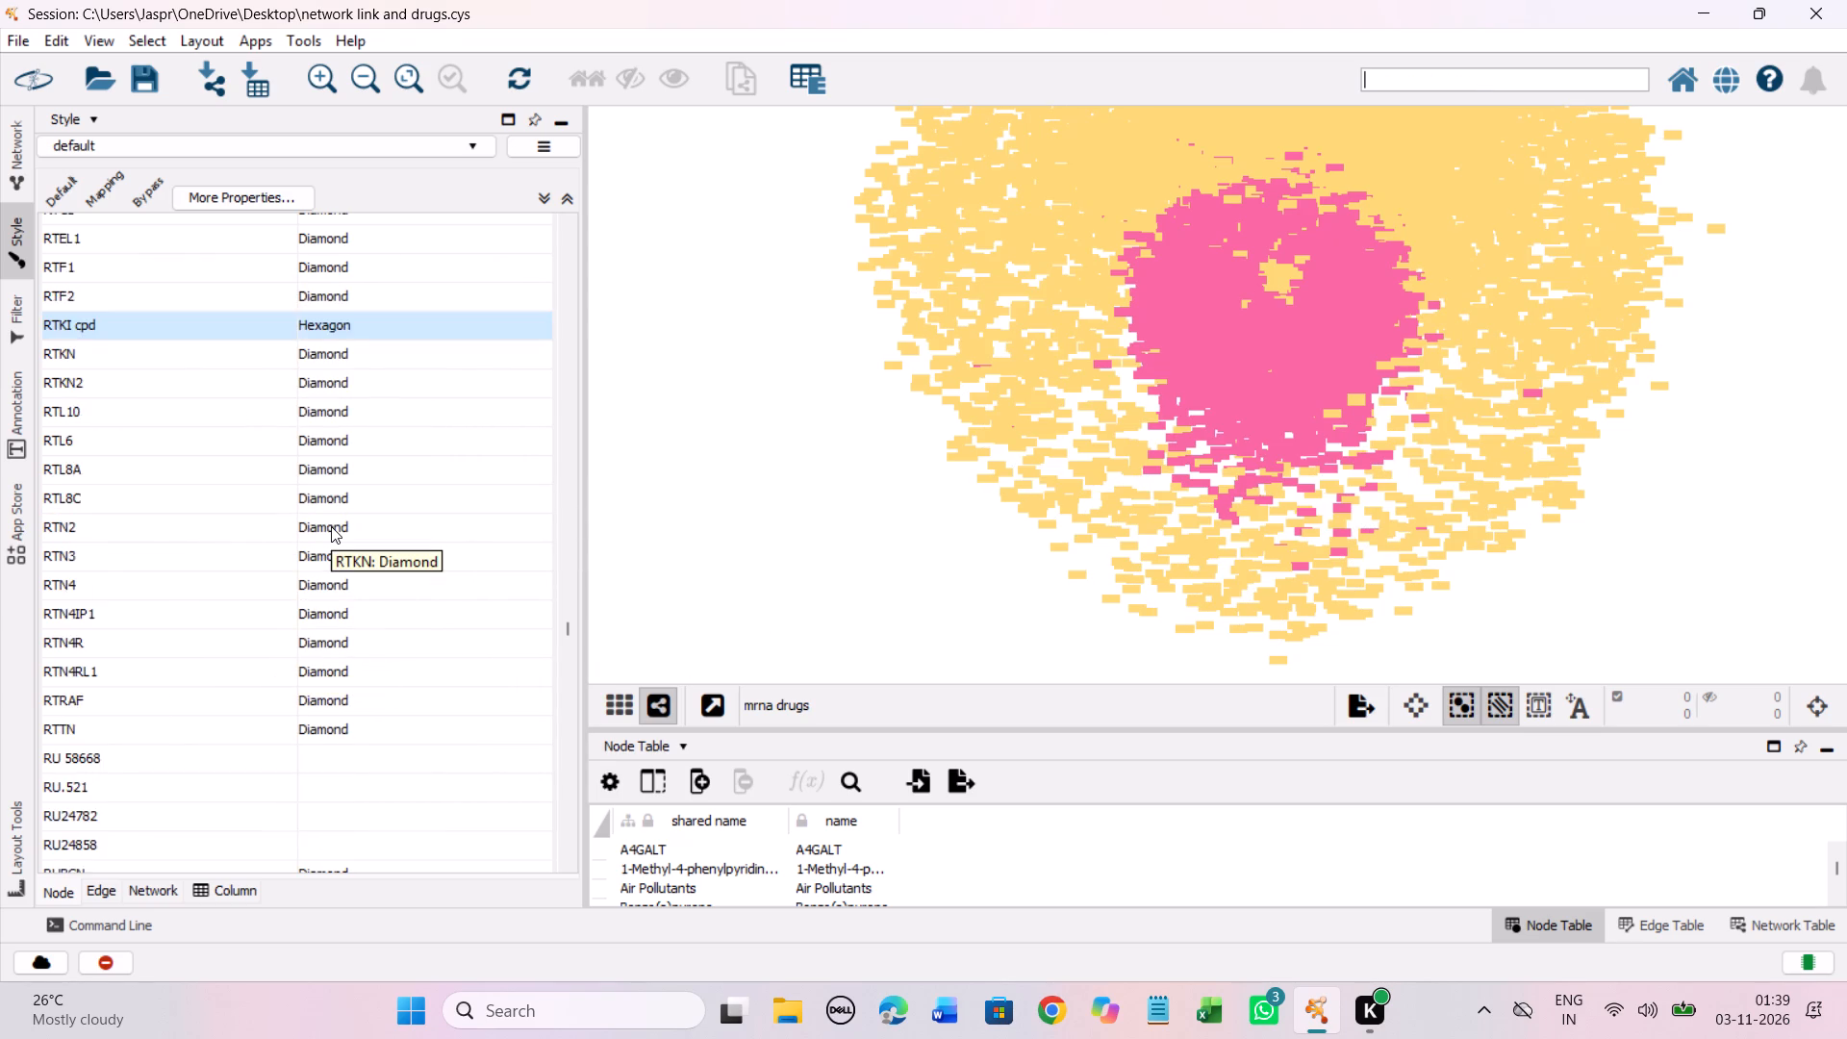
{"action": "scroll", "coordinate": [331, 526], "scroll_direction": "down", "scroll_amount": 6}
{"action": "scroll", "coordinate": [331, 526], "scroll_direction": "up", "scroll_amount": 4}
{"action": "scroll", "coordinate": [331, 526], "scroll_direction": "down", "scroll_amount": 2}
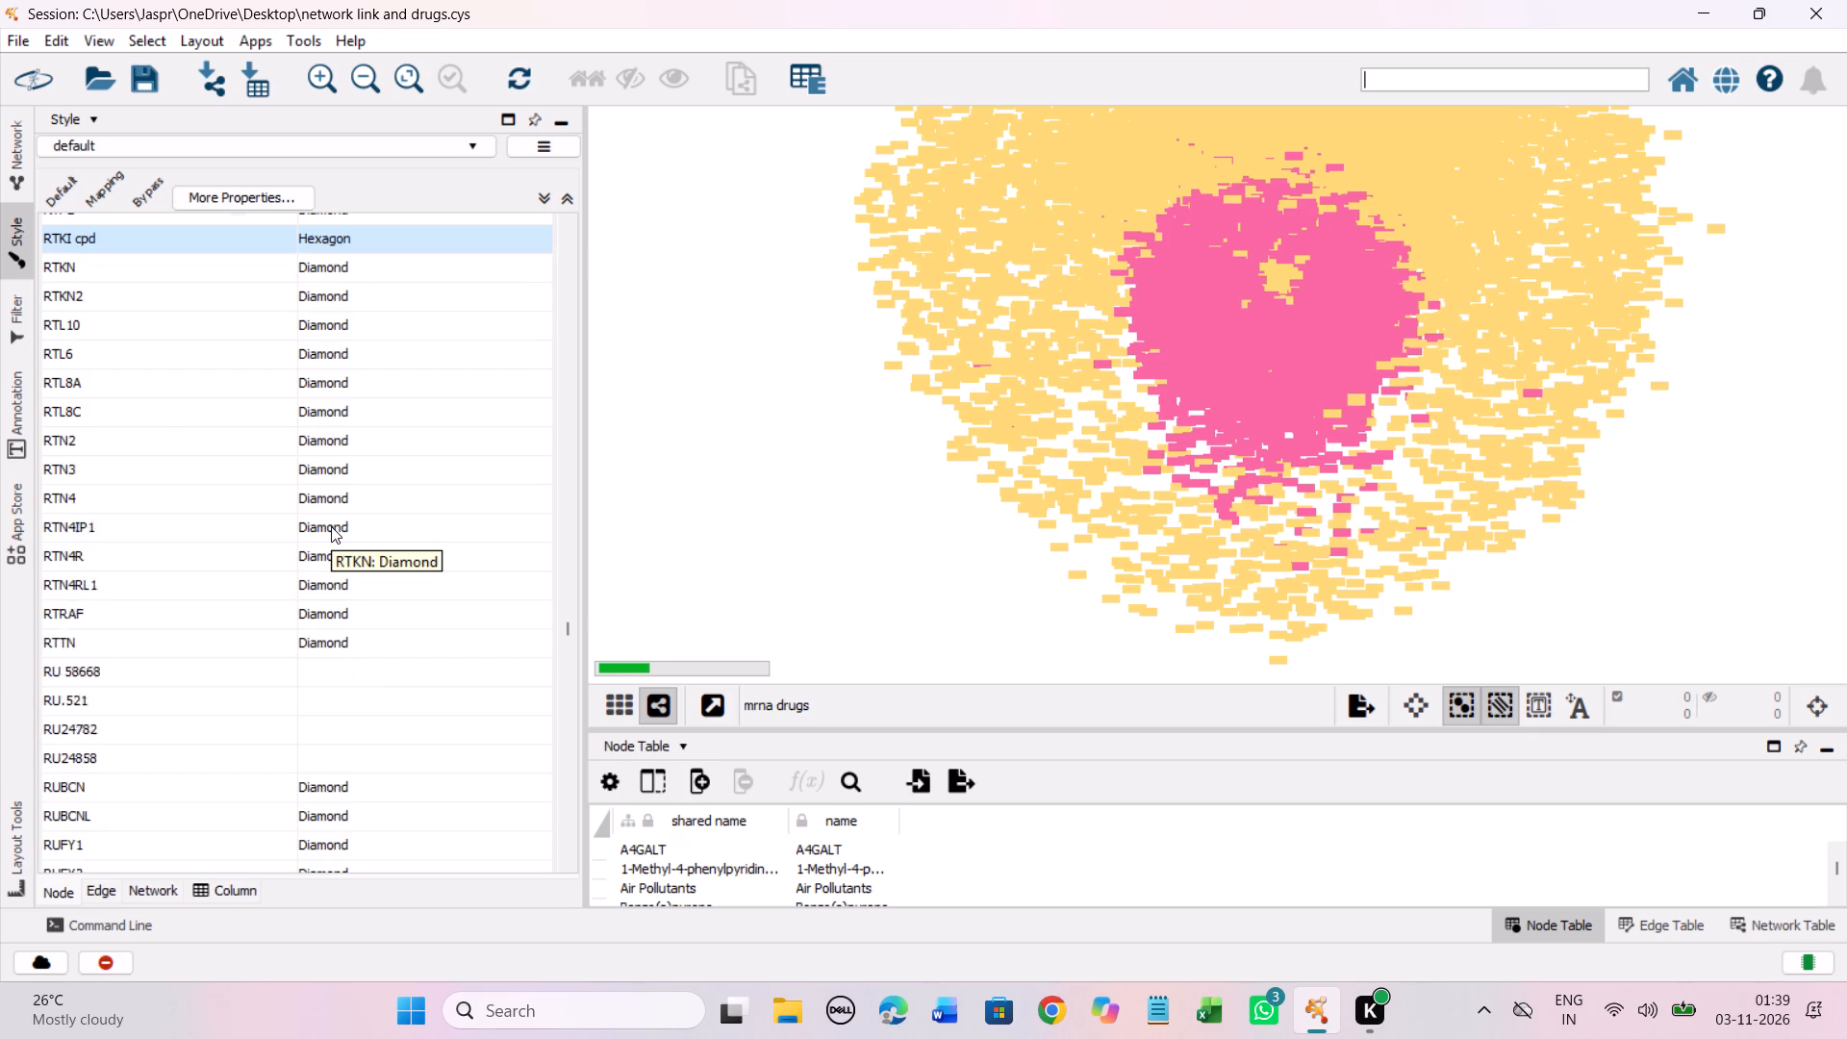
{"action": "scroll", "coordinate": [331, 526], "scroll_direction": "down", "scroll_amount": 3}
{"action": "left_click_drag", "start_coordinate": [315, 543], "coordinate": [316, 640]}
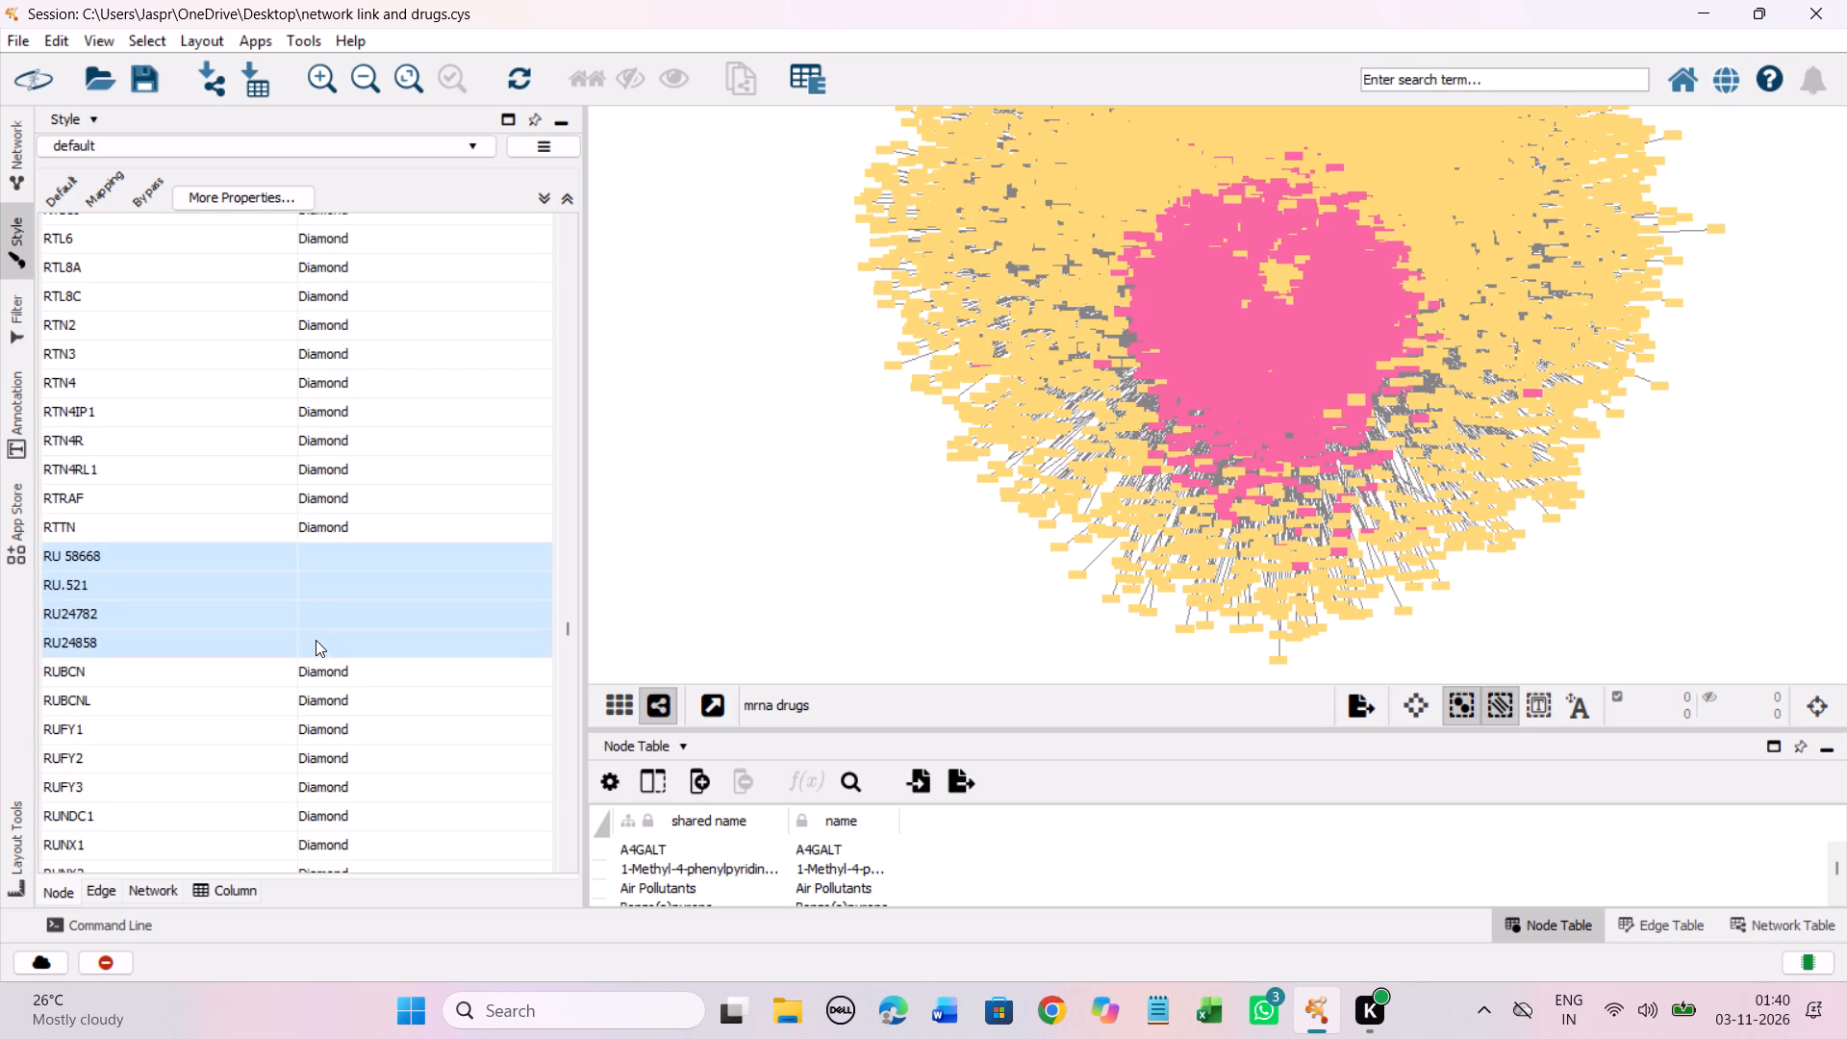
{"action": "left_click_drag", "start_coordinate": [316, 640], "coordinate": [316, 644]}
{"action": "right_click", "coordinate": [316, 644]}
{"action": "left_click", "coordinate": [648, 672]}
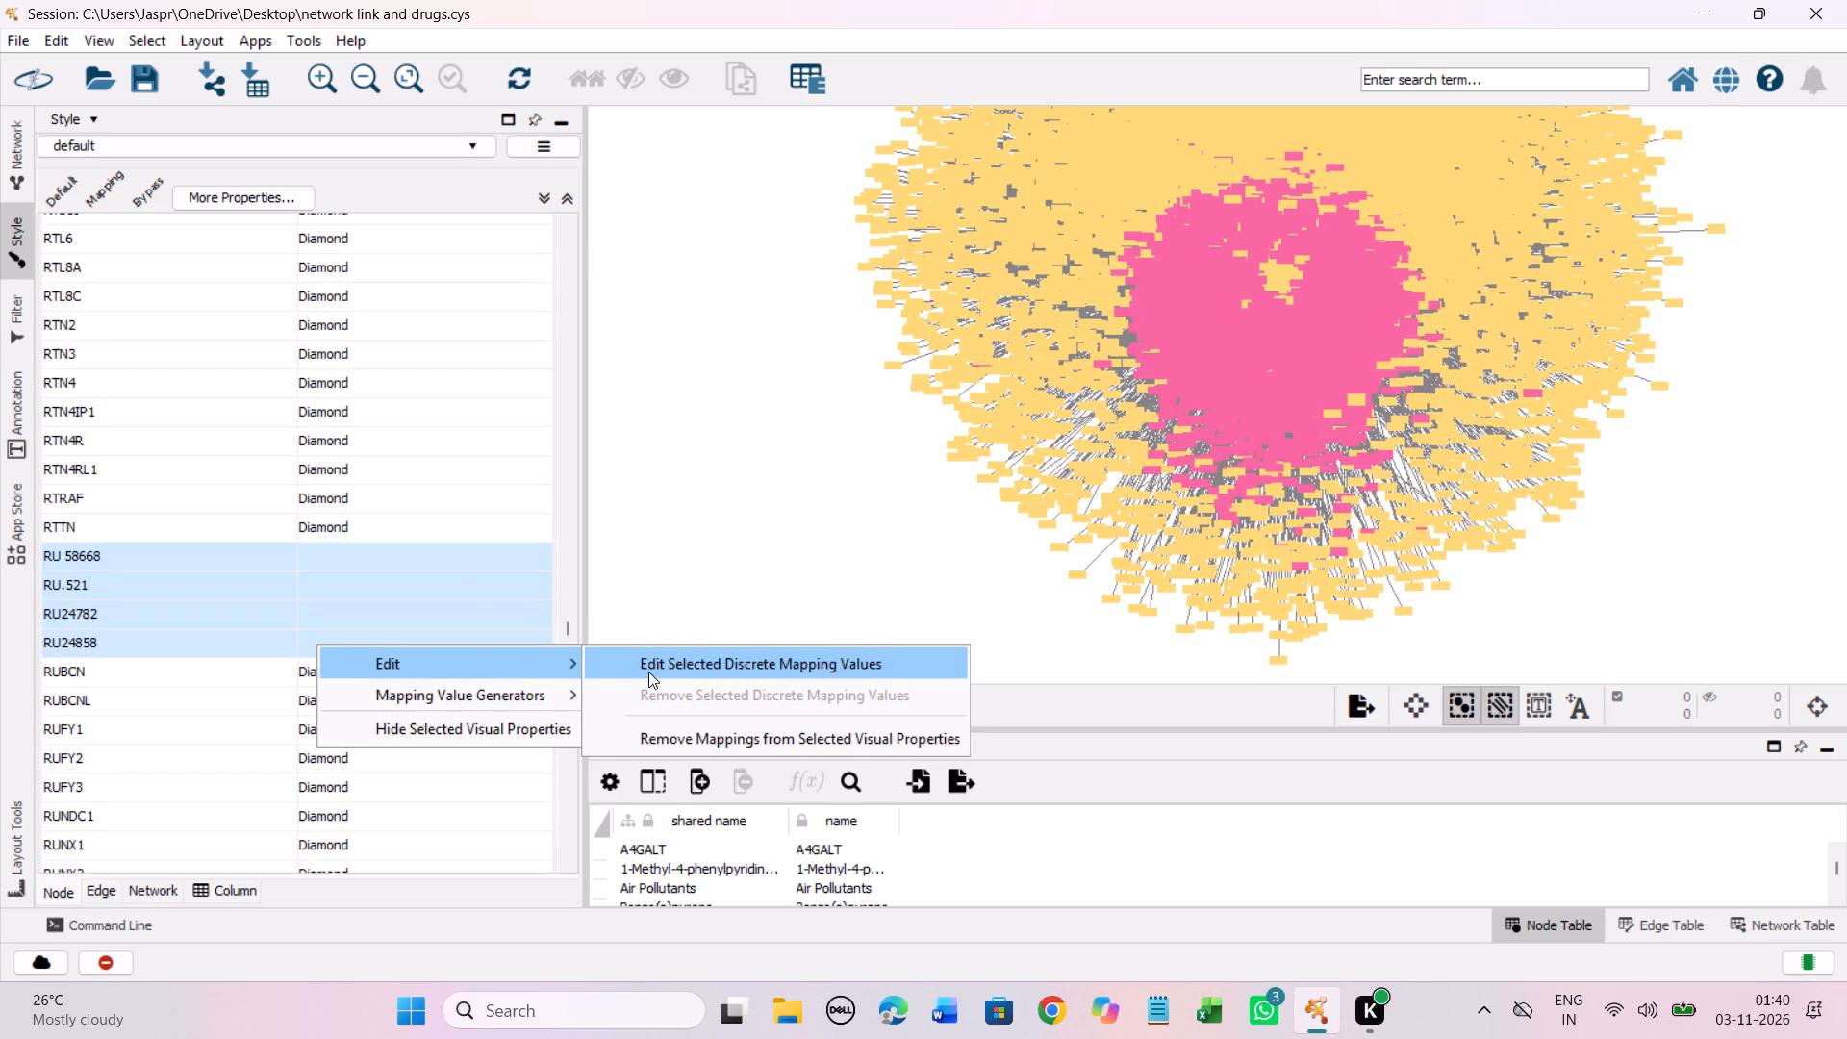
{"action": "left_click", "coordinate": [244, 454]}
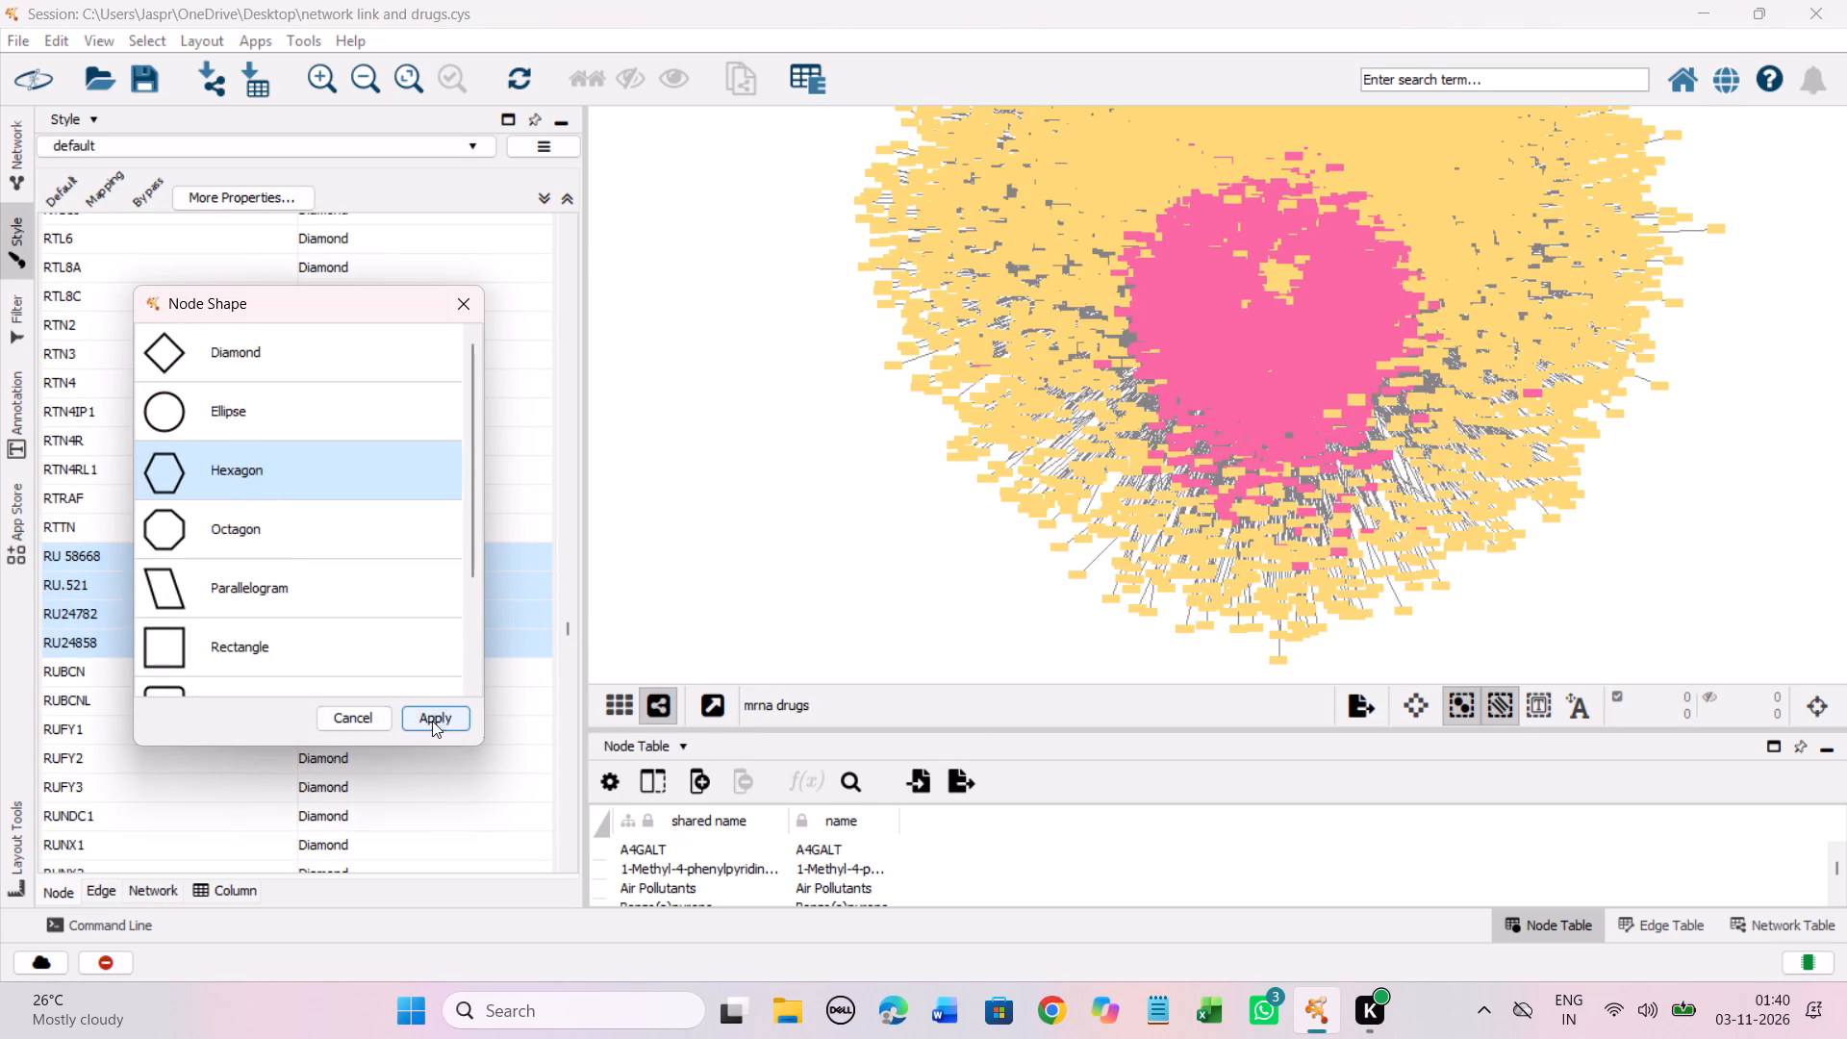
{"action": "left_click", "coordinate": [432, 721]}
Set the discrete node shape mapping for the unmapped entry RV 538 to Hexagon.
{"action": "scroll", "coordinate": [373, 545], "scroll_direction": "down", "scroll_amount": 7}
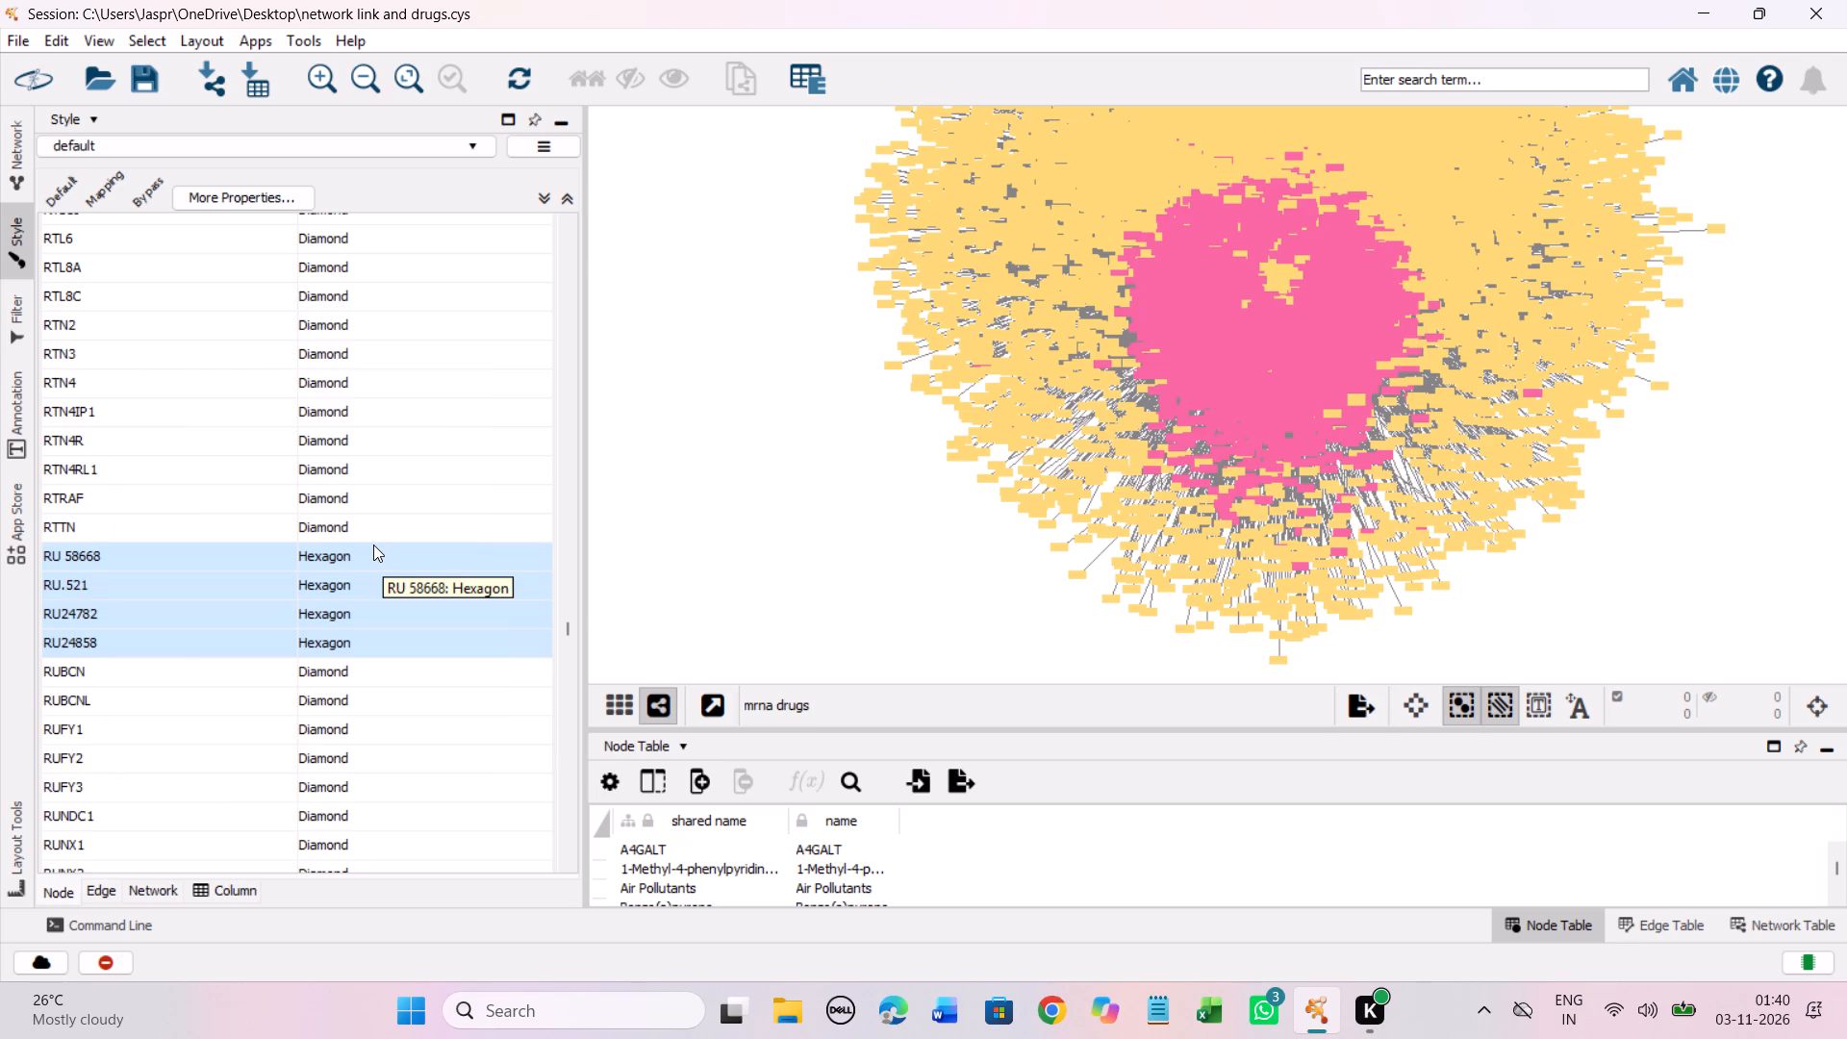
{"action": "scroll", "coordinate": [373, 592], "scroll_direction": "down", "scroll_amount": 6}
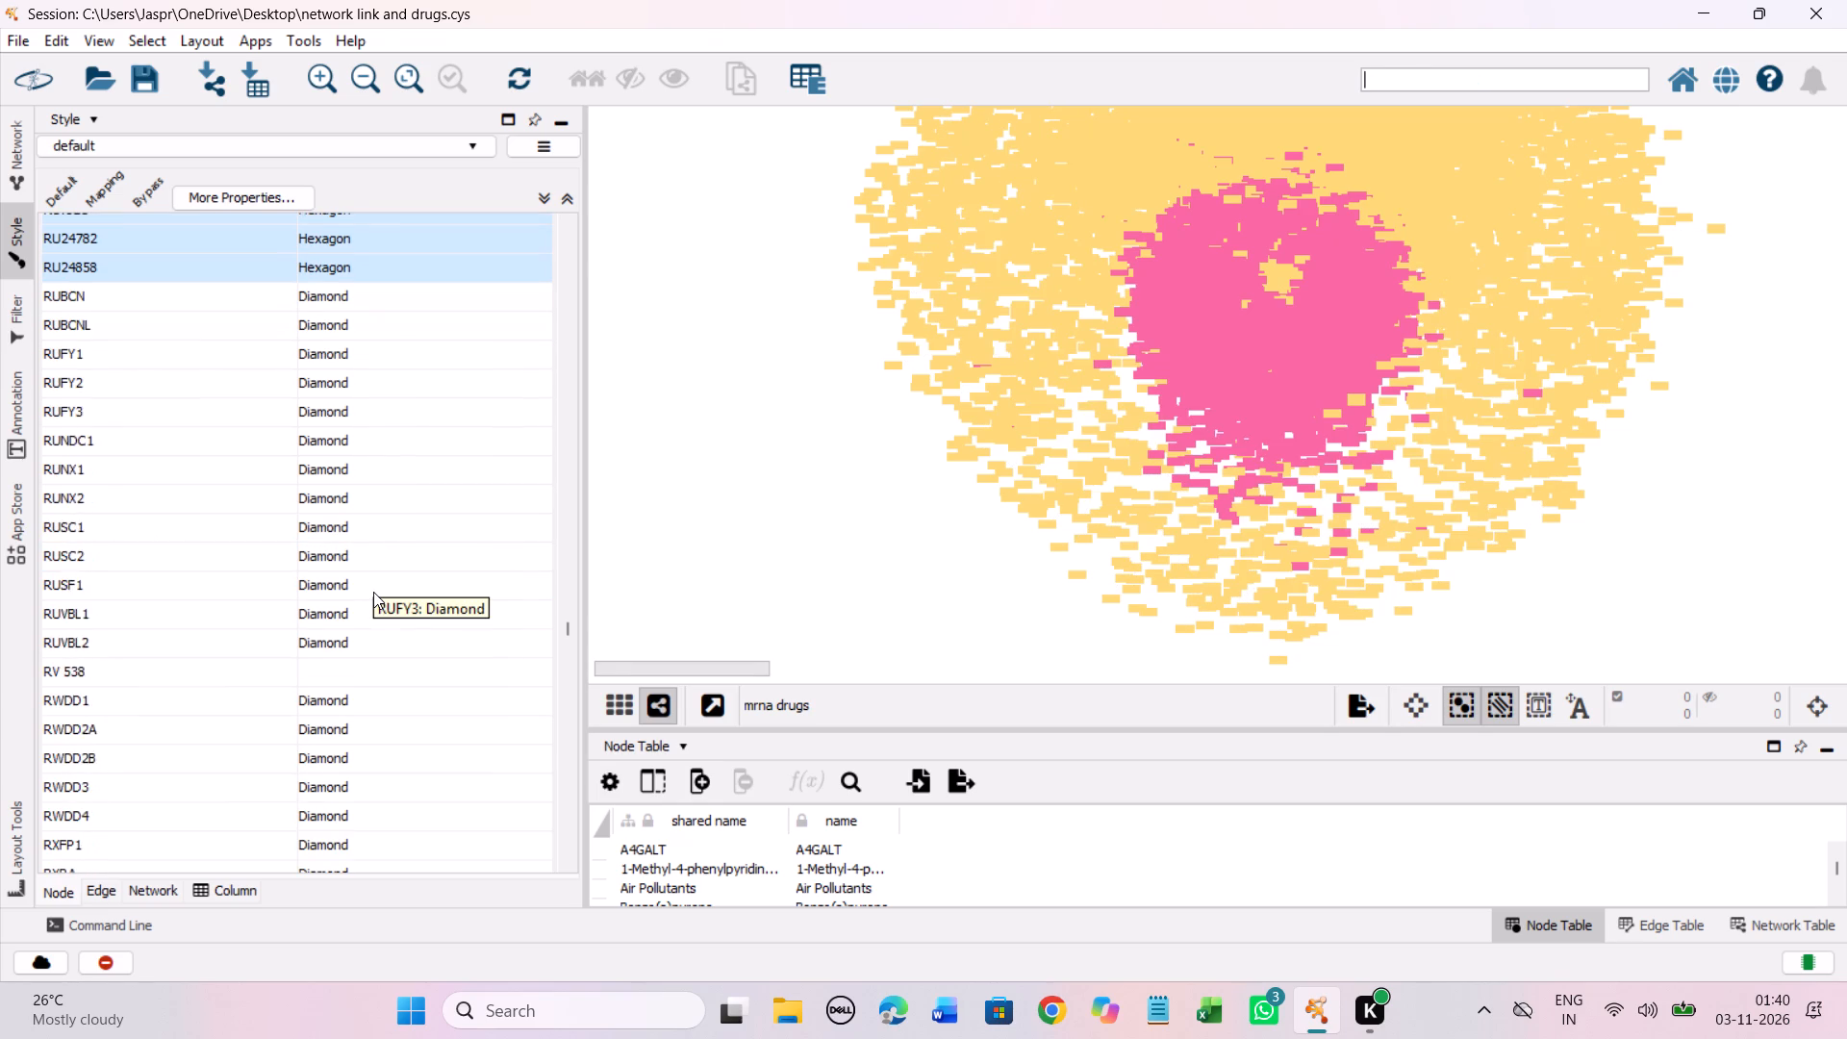
{"action": "scroll", "coordinate": [378, 592], "scroll_direction": "down", "scroll_amount": 7}
{"action": "left_click", "coordinate": [325, 476]}
{"action": "right_click", "coordinate": [325, 476]}
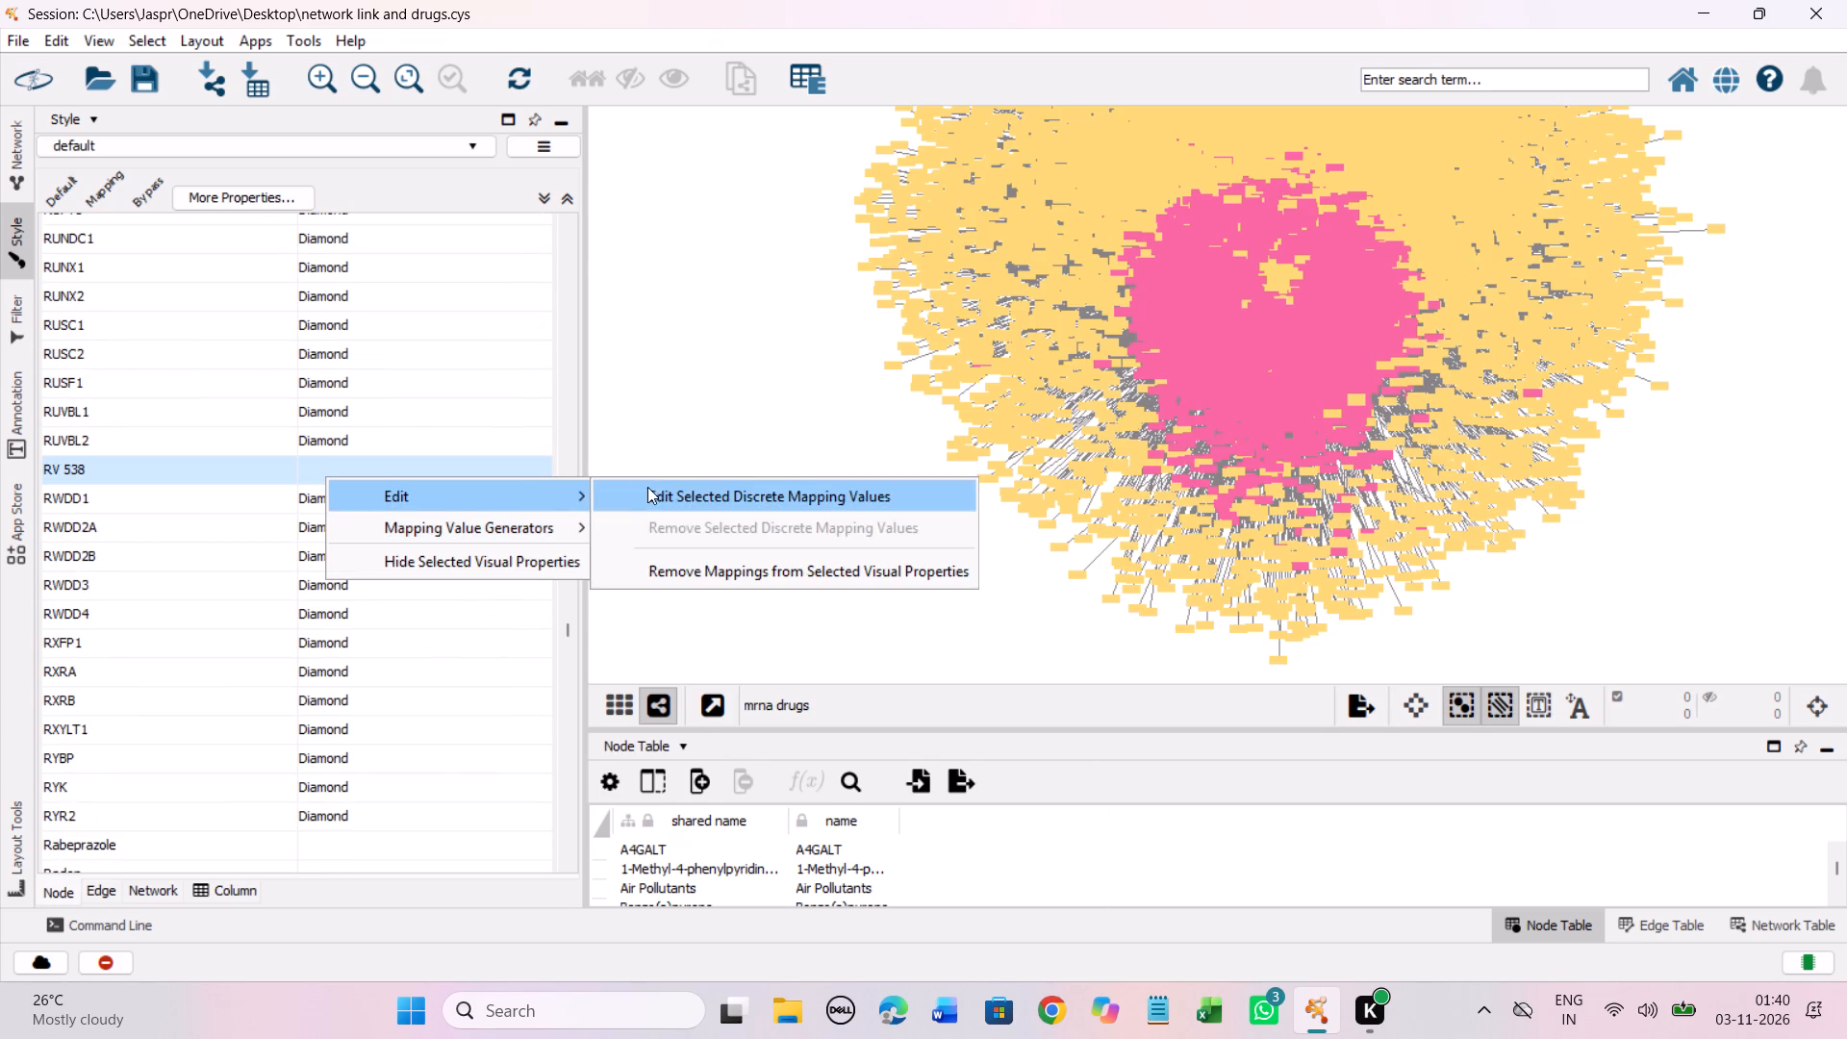
{"action": "left_click", "coordinate": [649, 487]}
{"action": "left_click", "coordinate": [217, 450]}
{"action": "left_click", "coordinate": [425, 722]}
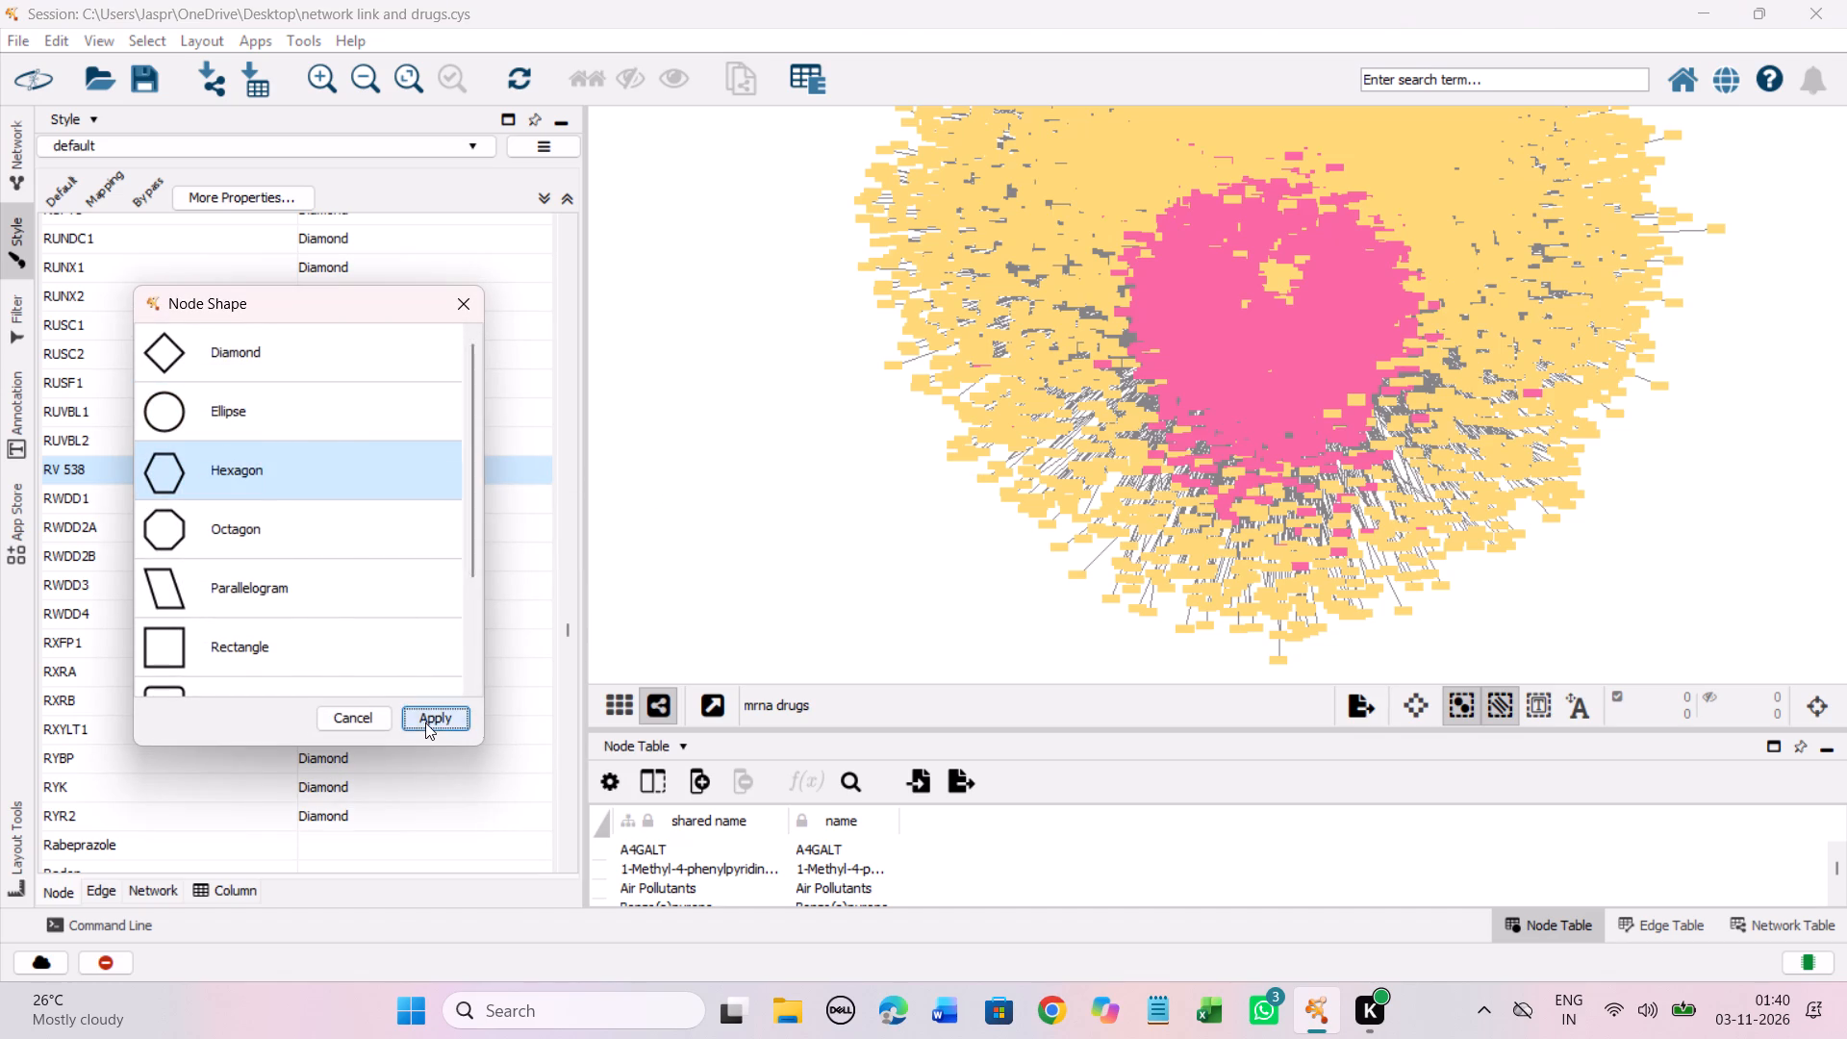
{"action": "scroll", "coordinate": [356, 492], "scroll_direction": "down", "scroll_amount": 6}
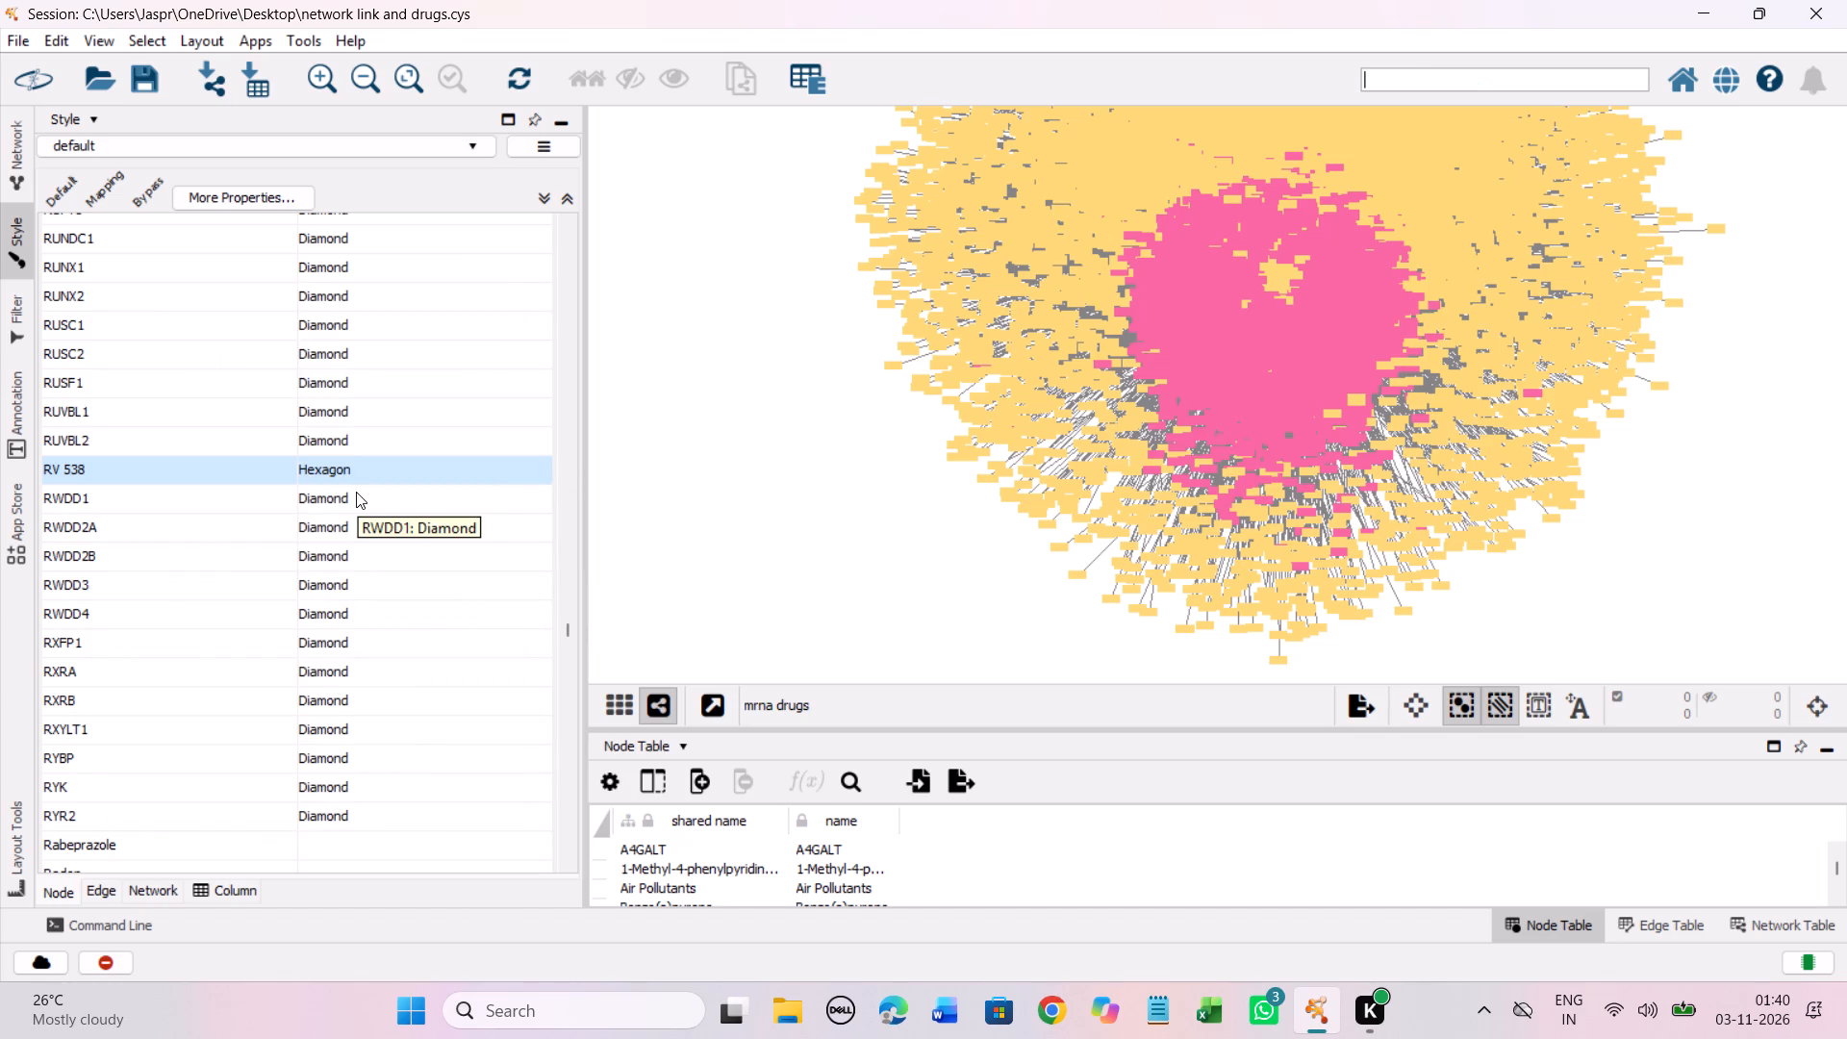
Set the discrete node shape mapping for the unmapped entries from Rabeprazole through S-tetradecanoyl-coenzyme A to Hexagon.
{"action": "scroll", "coordinate": [356, 492], "scroll_direction": "down", "scroll_amount": 5}
{"action": "left_click", "coordinate": [322, 528]}
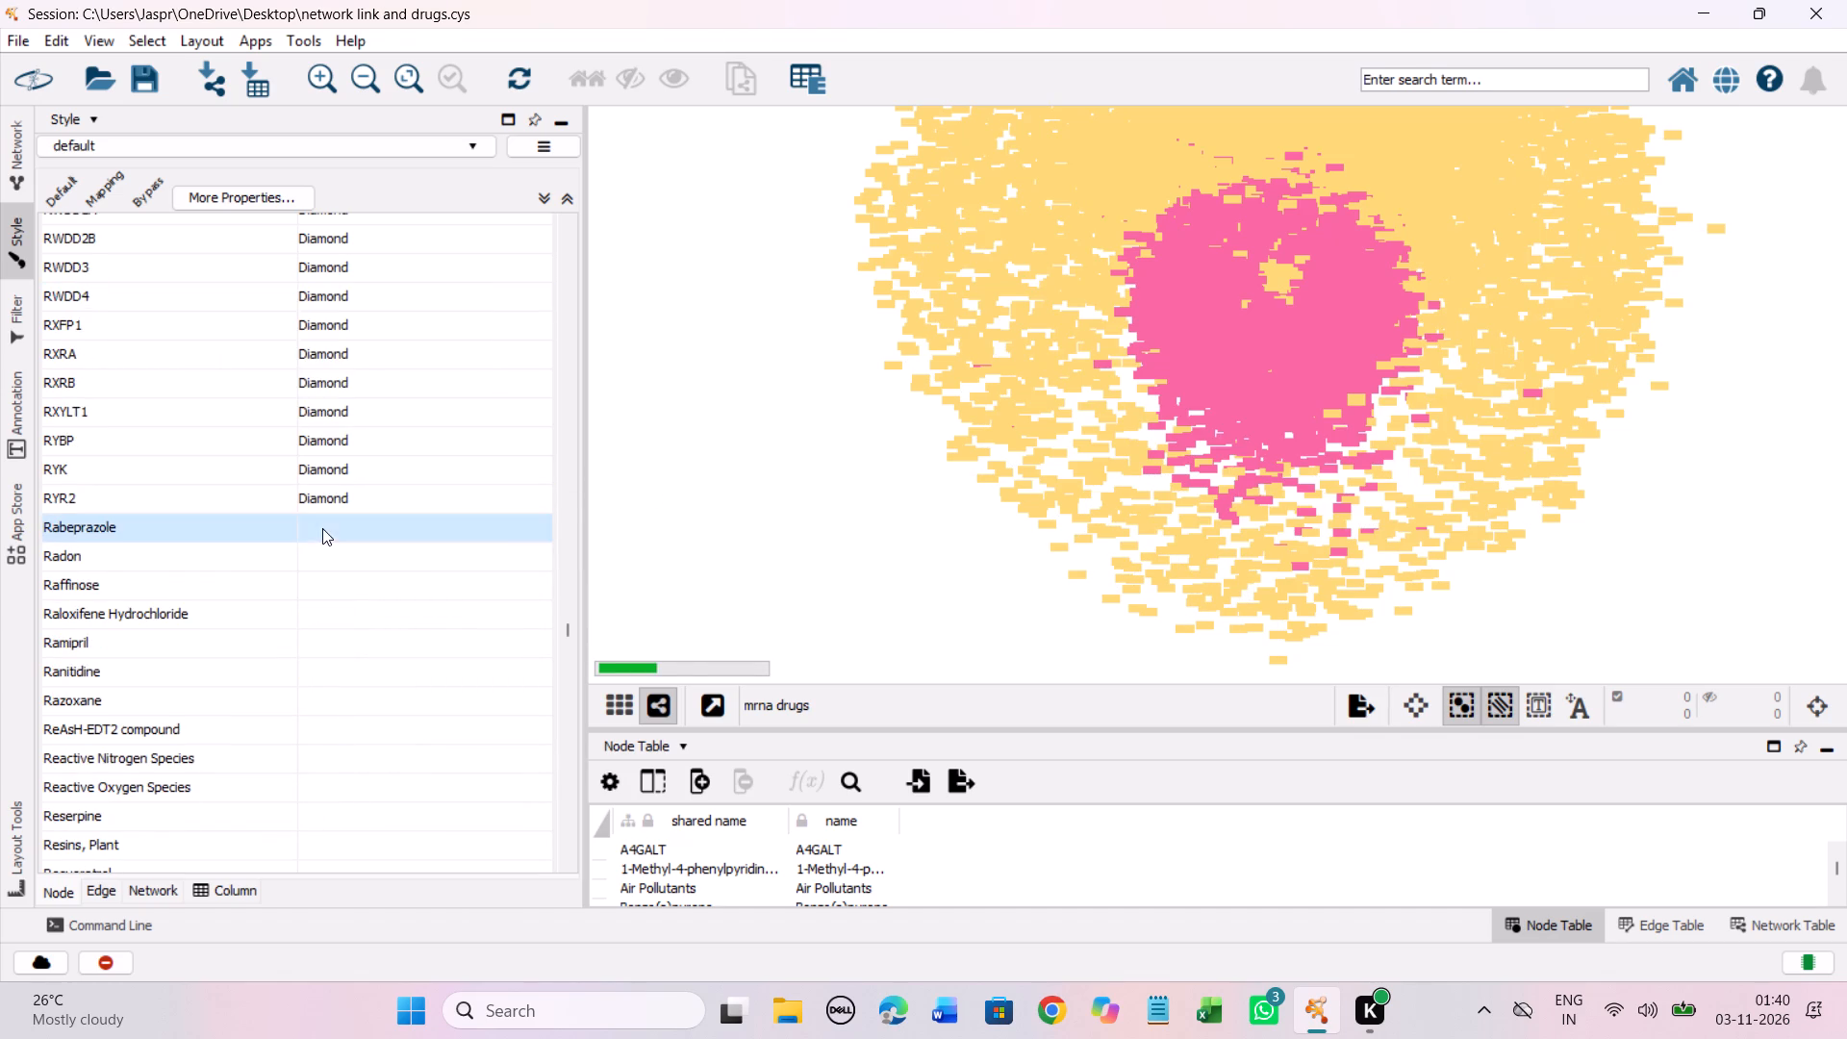
{"action": "scroll", "coordinate": [411, 607], "scroll_direction": "down", "scroll_amount": 5}
{"action": "scroll", "coordinate": [425, 641], "scroll_direction": "down", "scroll_amount": 20}
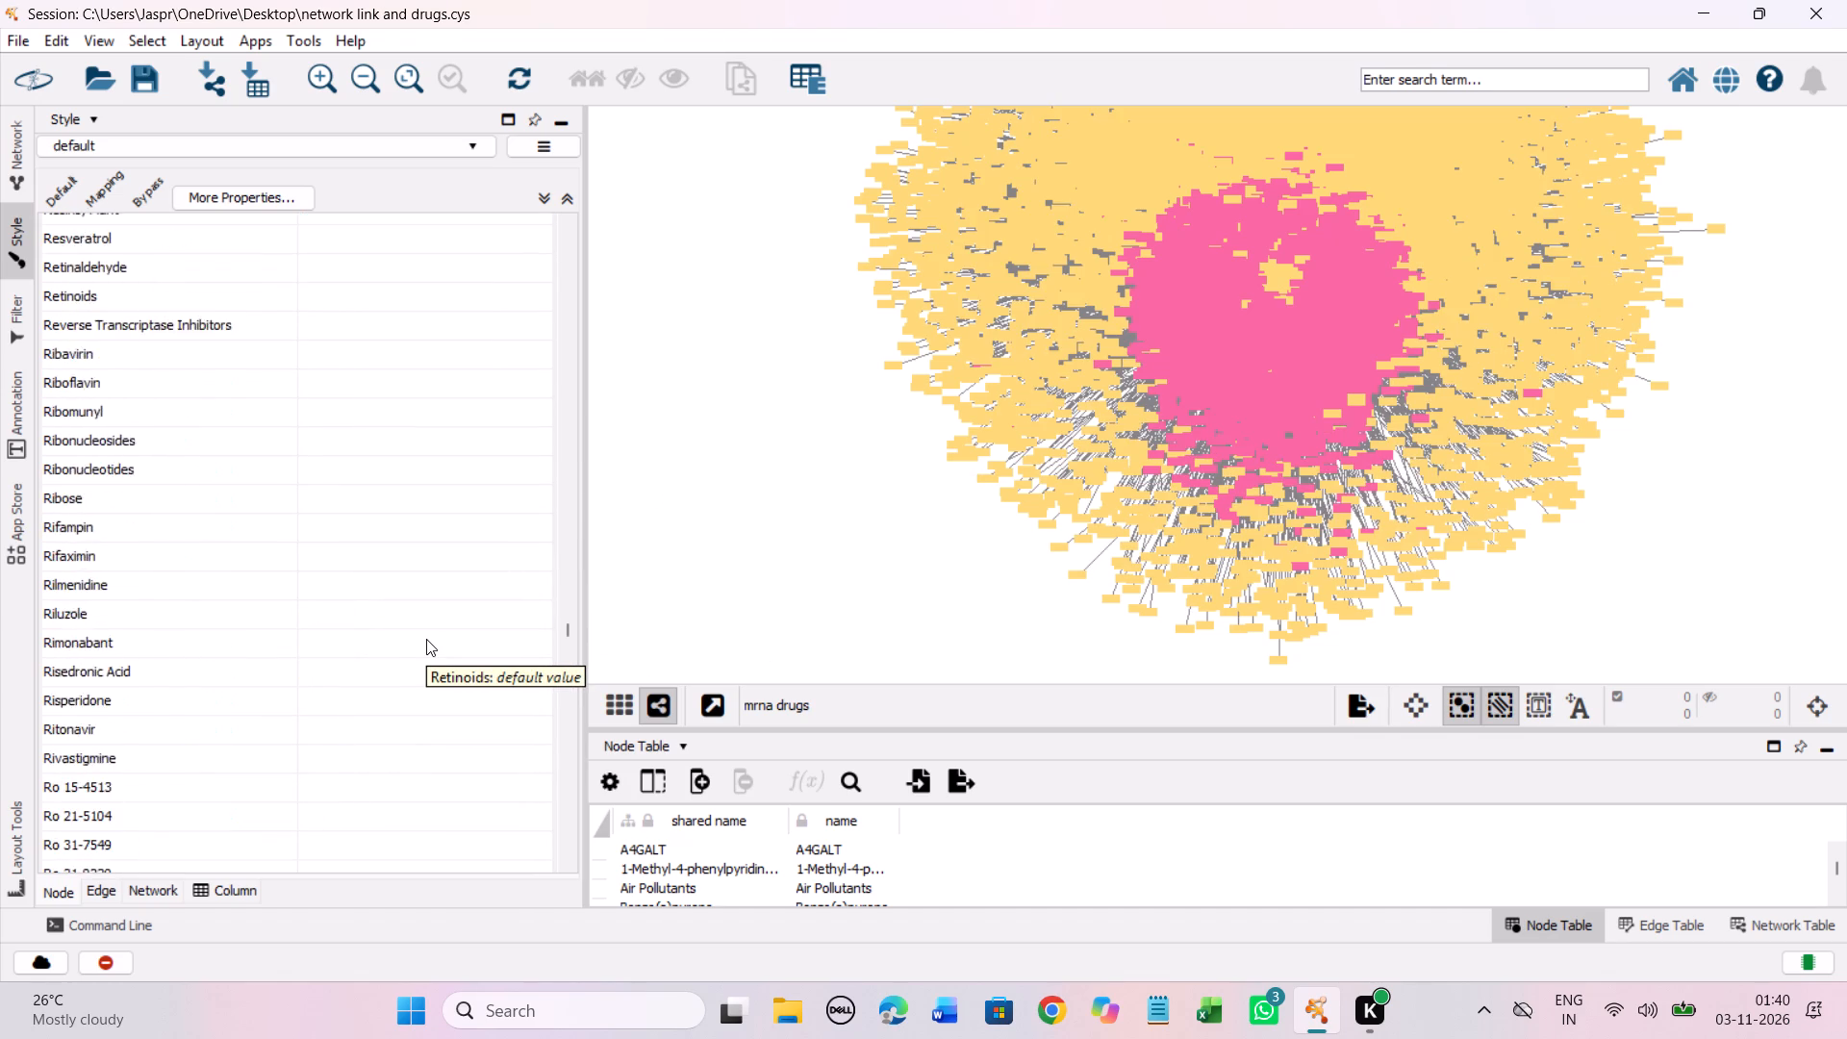
{"action": "scroll", "coordinate": [426, 639], "scroll_direction": "down", "scroll_amount": 3}
{"action": "scroll", "coordinate": [426, 639], "scroll_direction": "down", "scroll_amount": 20}
{"action": "scroll", "coordinate": [426, 639], "scroll_direction": "down", "scroll_amount": 2}
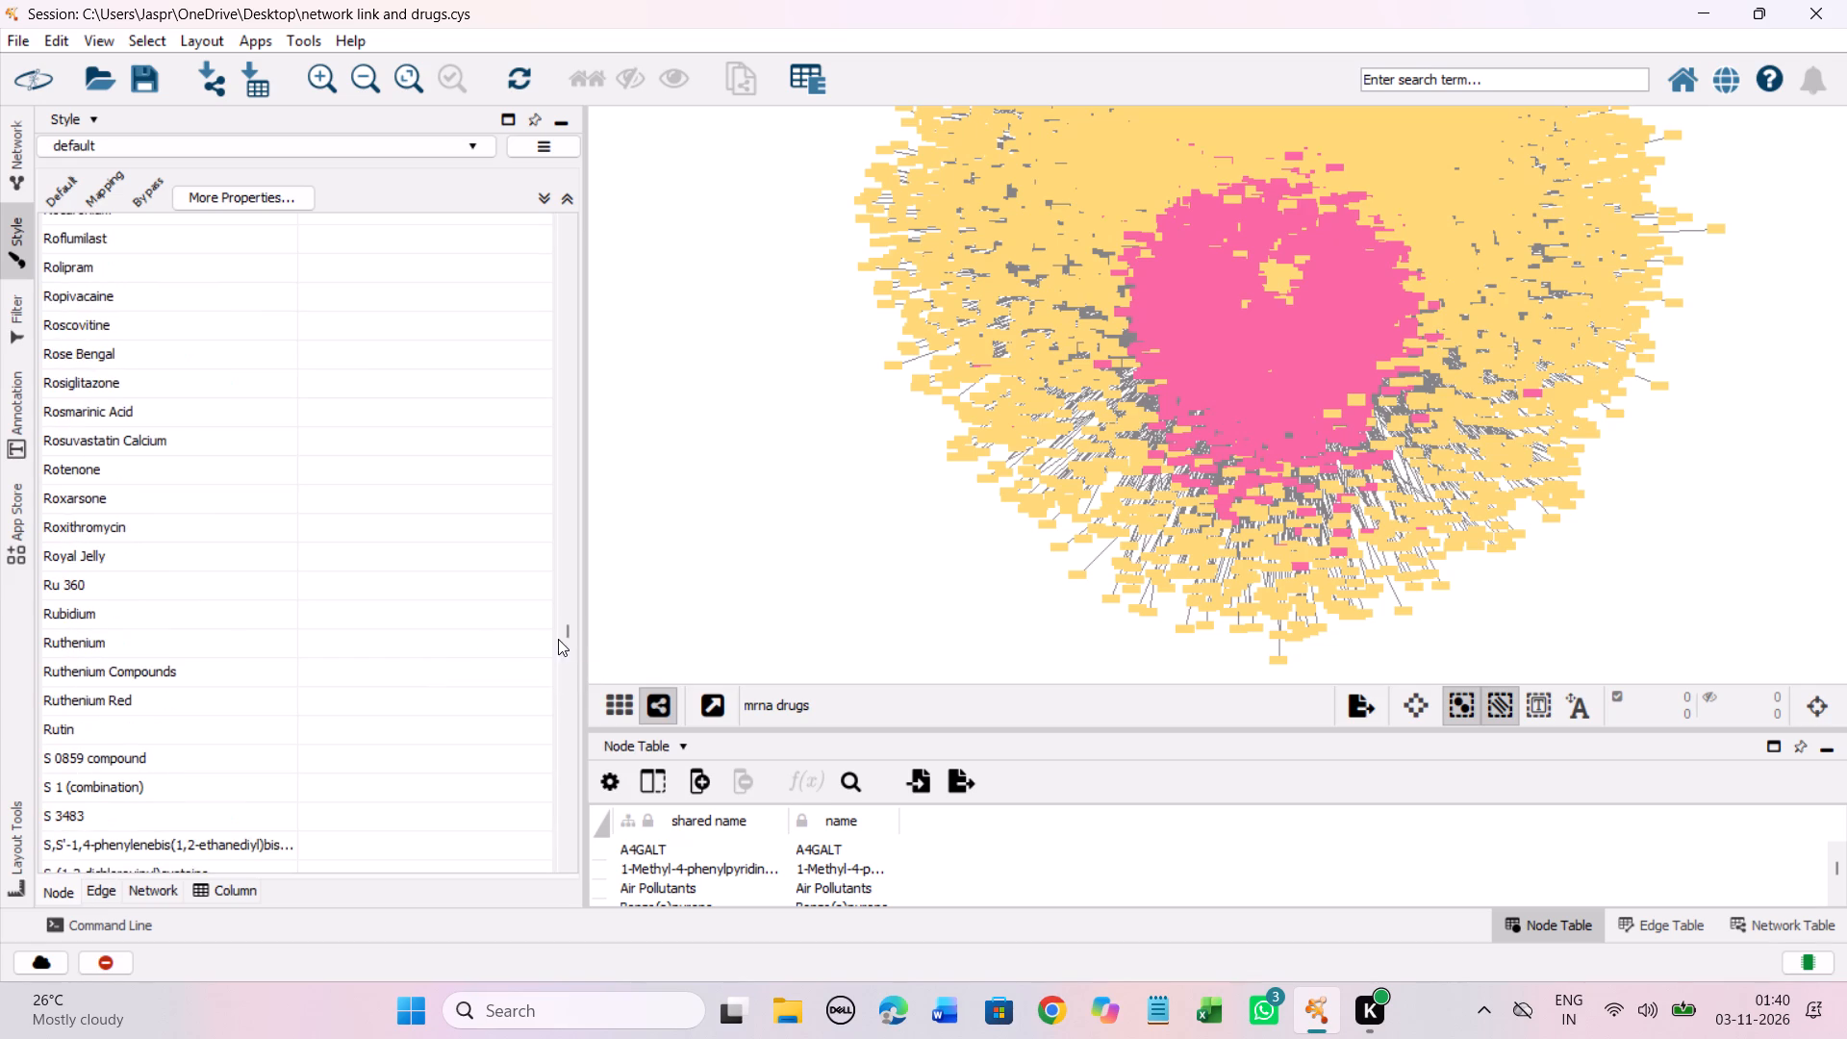
{"action": "left_click", "coordinate": [565, 633]}
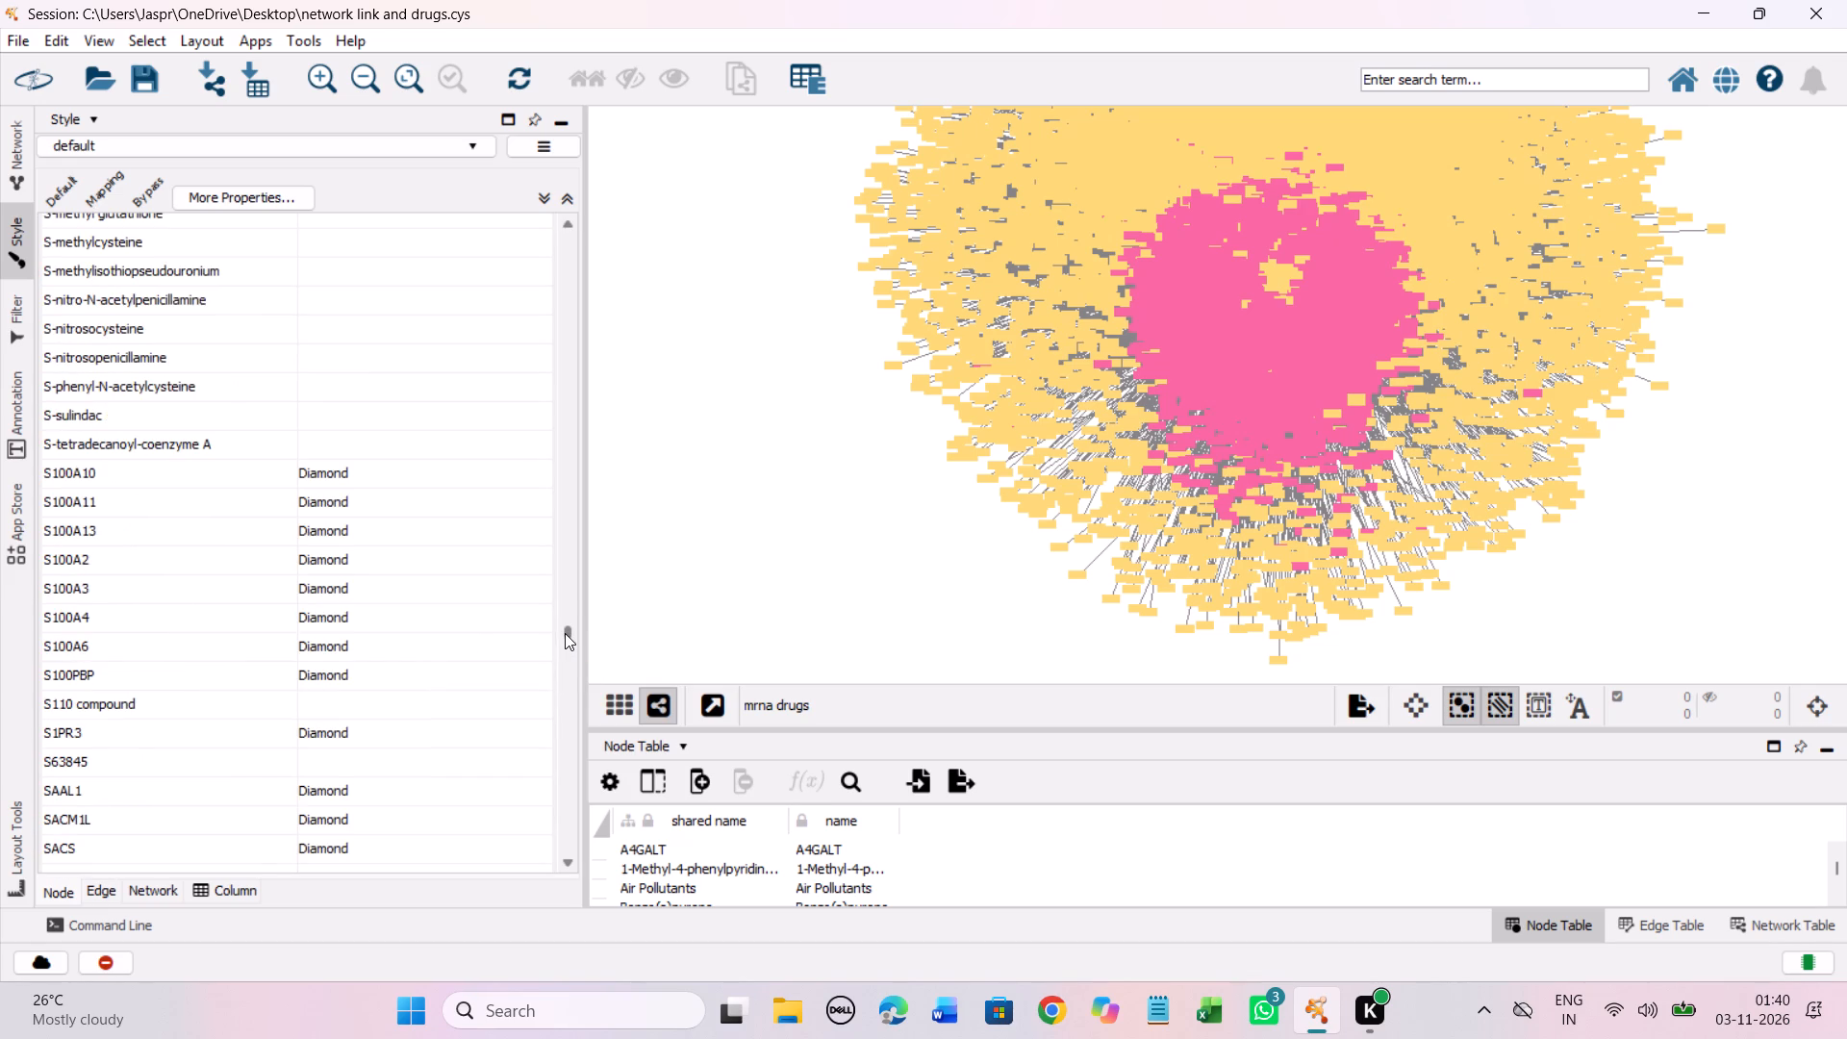
{"action": "scroll", "coordinate": [425, 607], "scroll_direction": "down", "scroll_amount": 15}
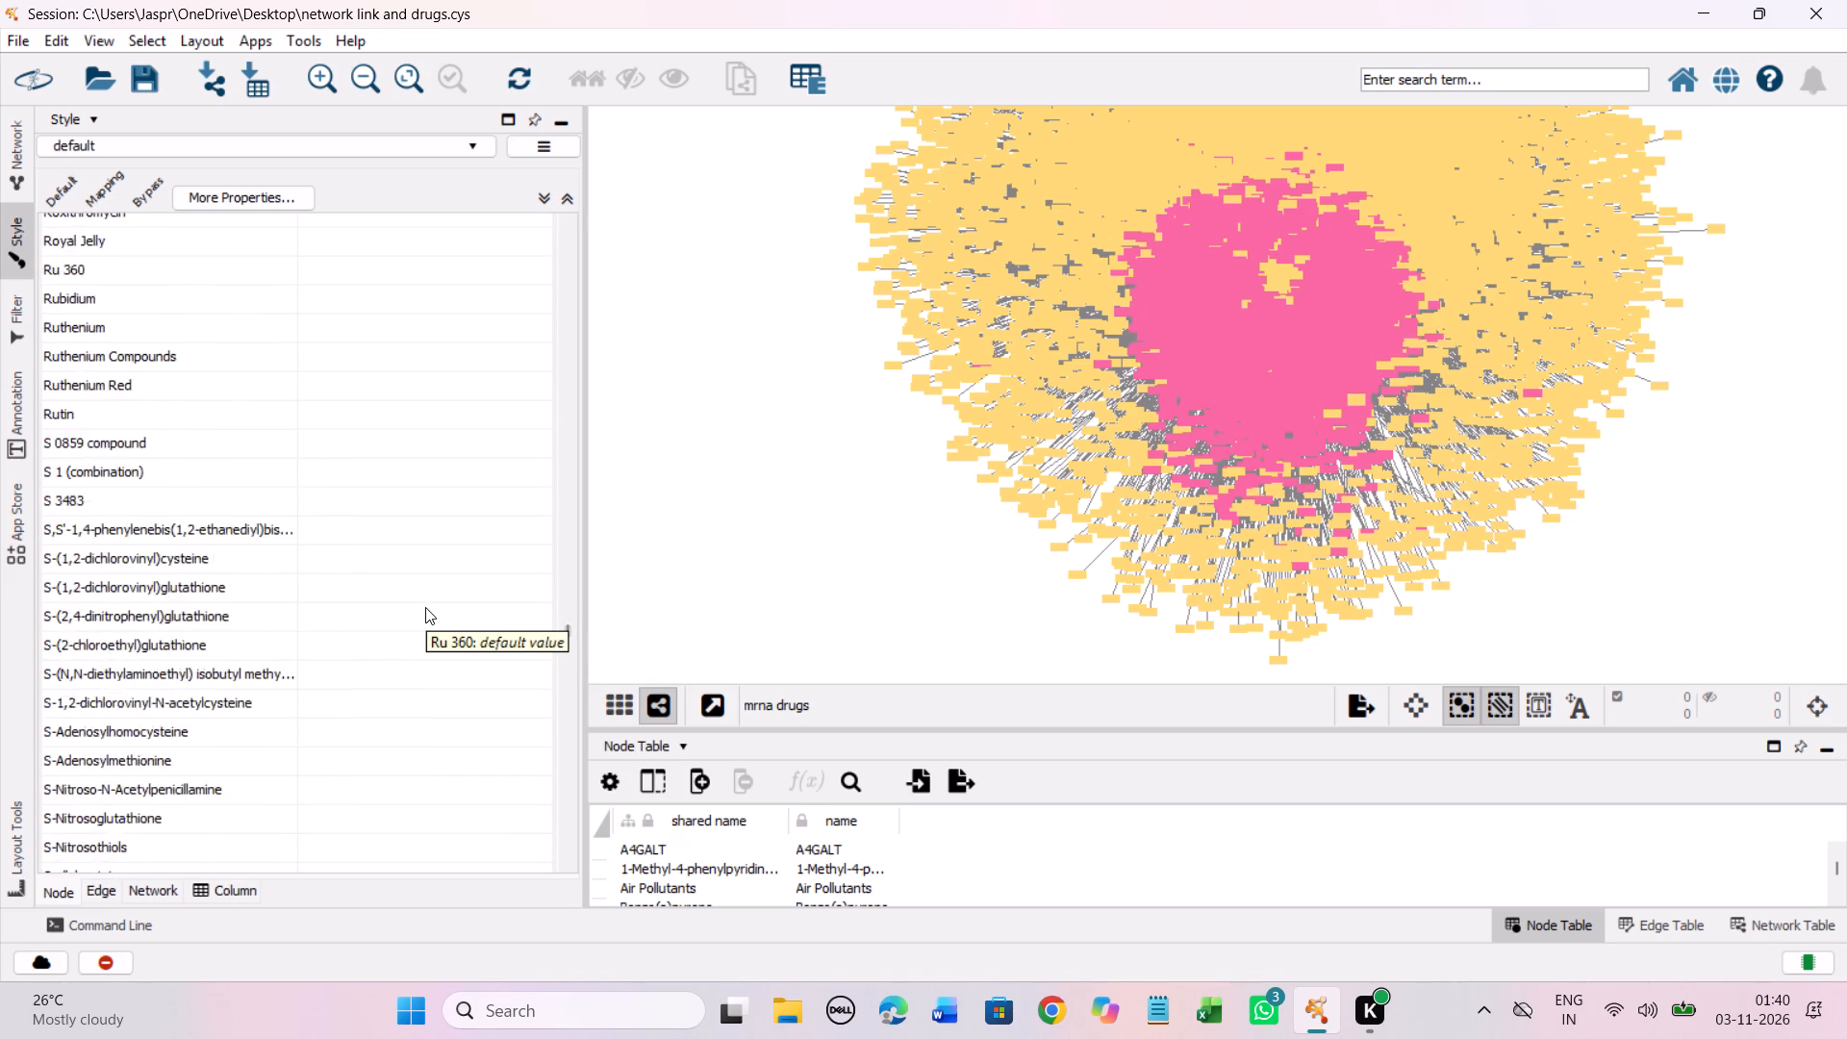
{"action": "scroll", "coordinate": [425, 607], "scroll_direction": "down", "scroll_amount": 20}
{"action": "scroll", "coordinate": [425, 607], "scroll_direction": "down", "scroll_amount": 2}
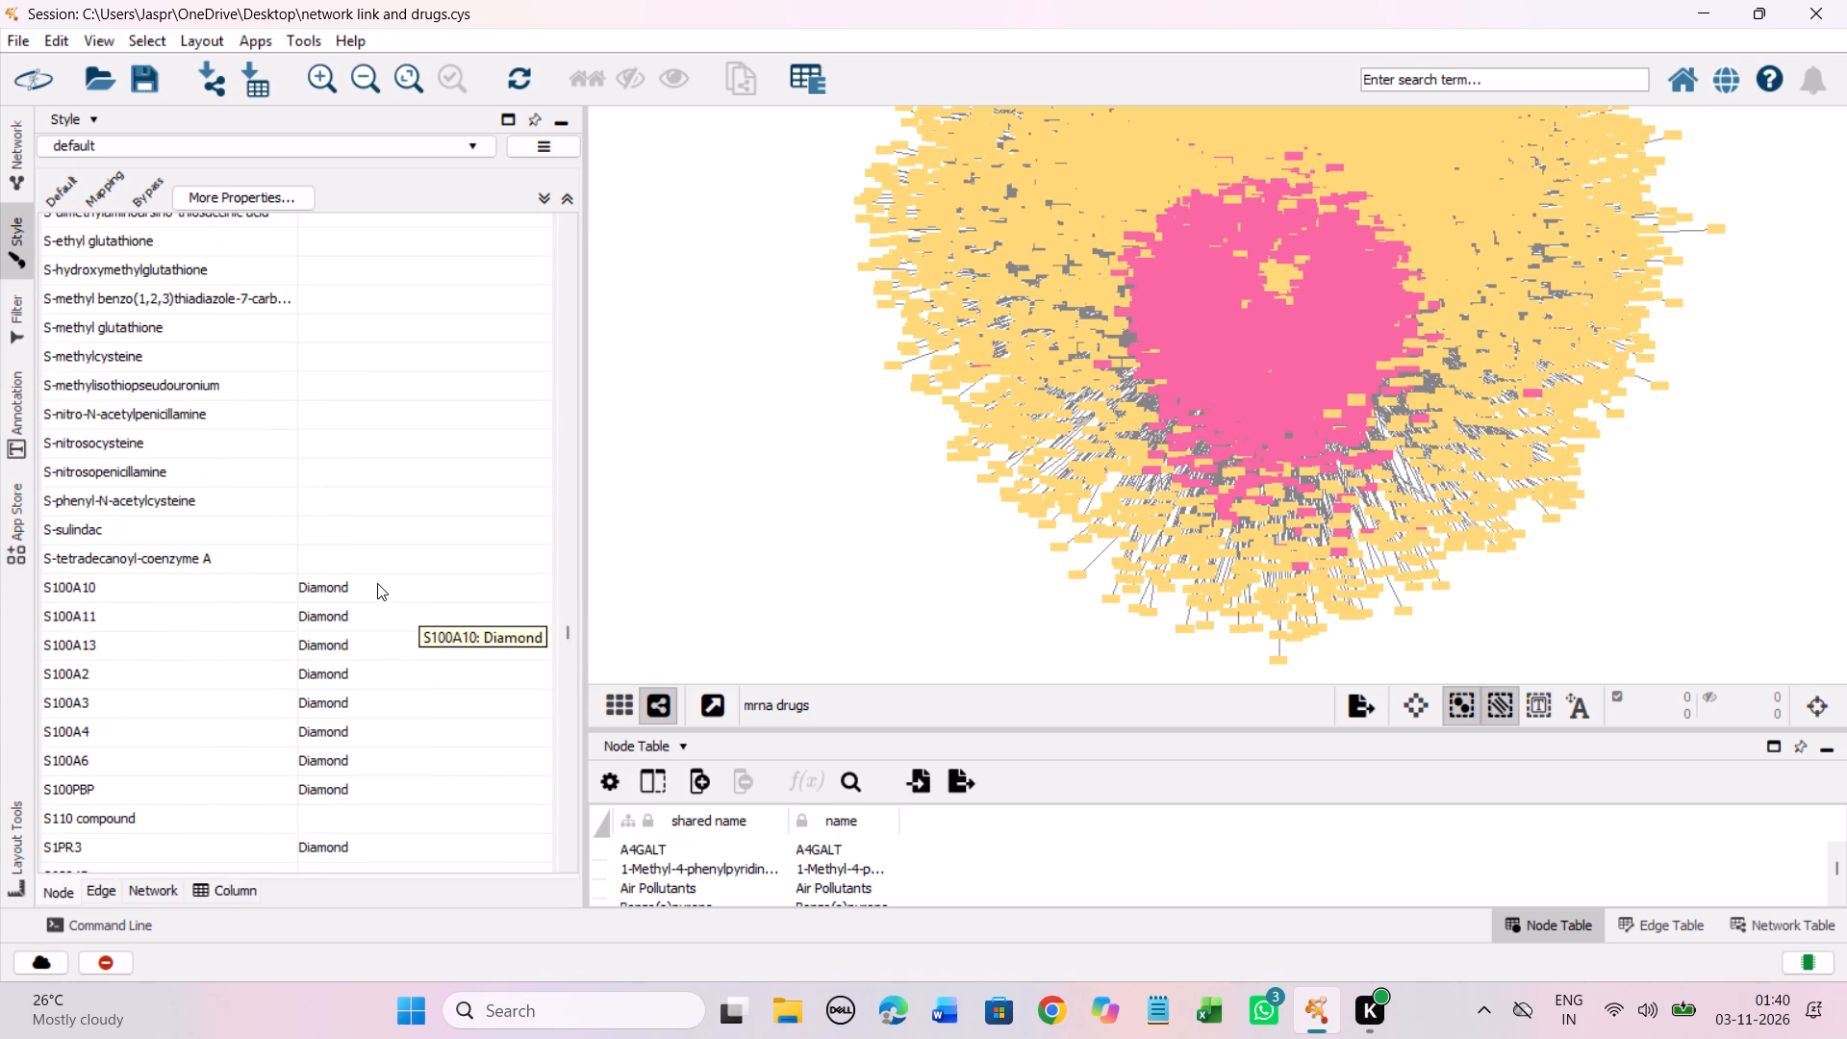
{"action": "left_click", "coordinate": [316, 558], "text": "shift"}
{"action": "right_click", "coordinate": [316, 558]}
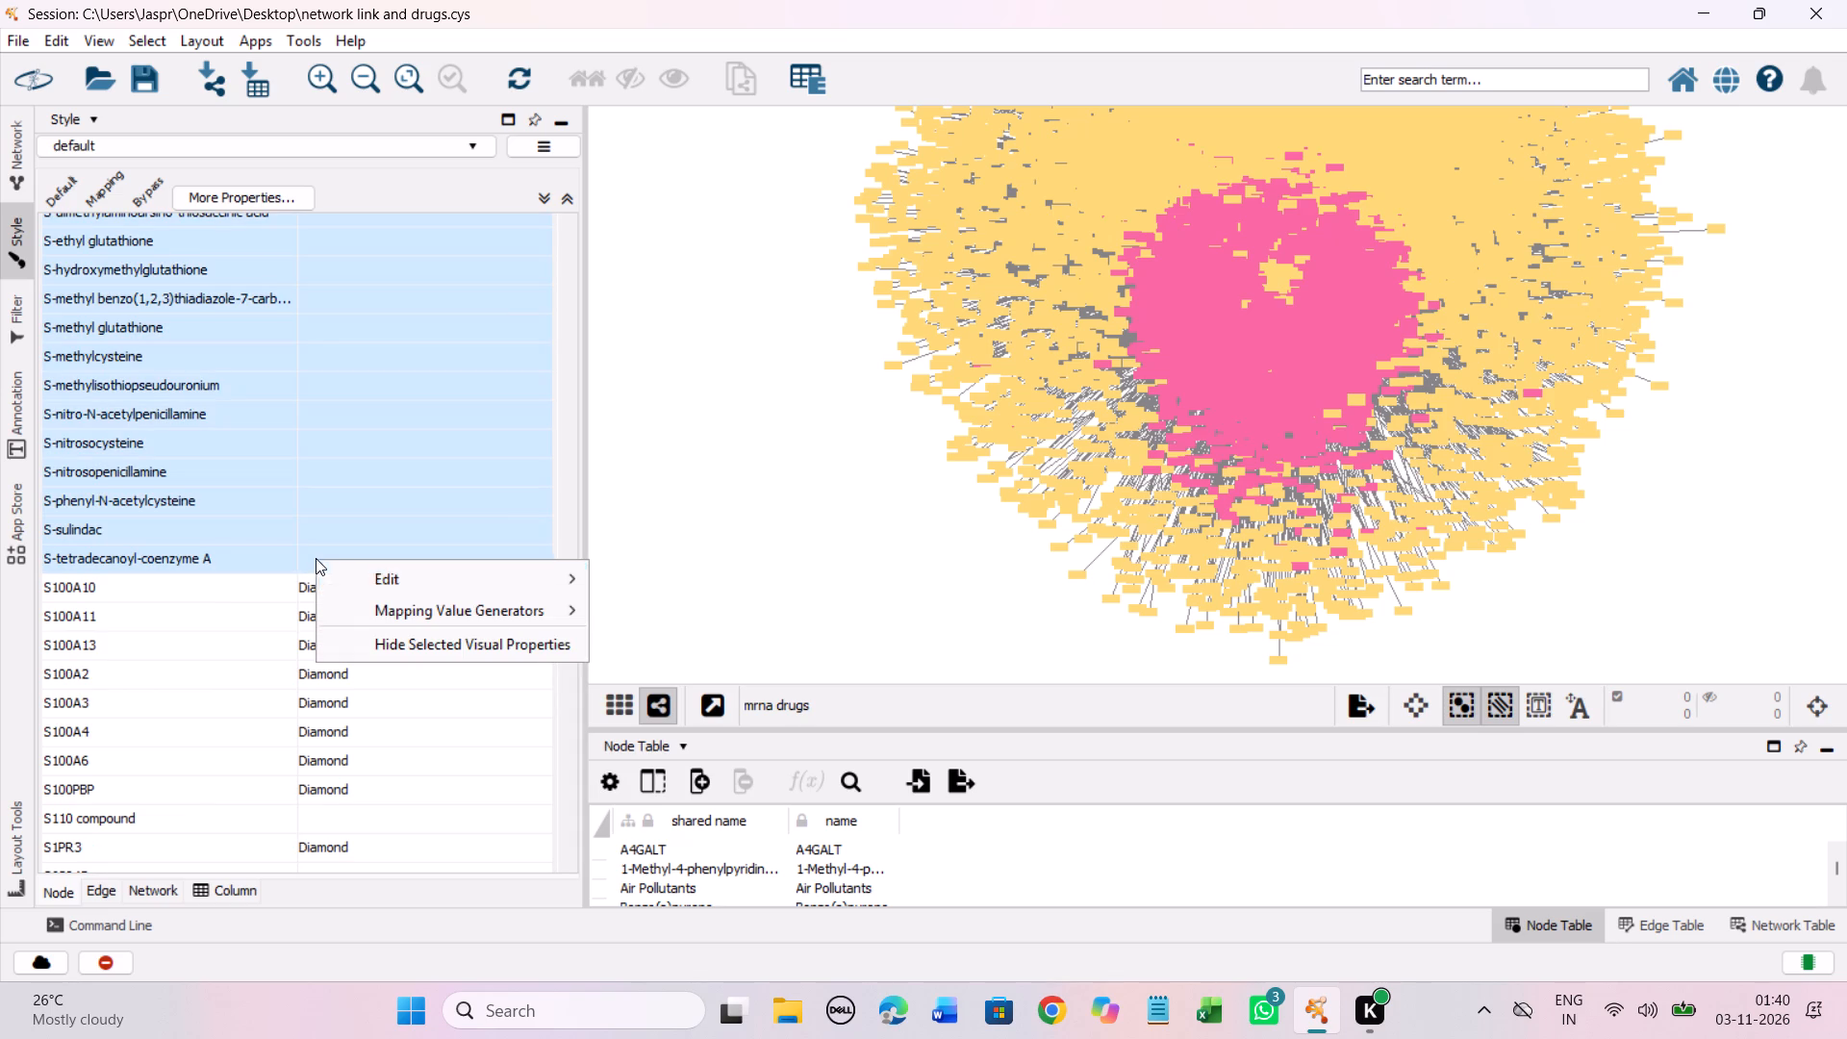
{"action": "left_click", "coordinate": [671, 573]}
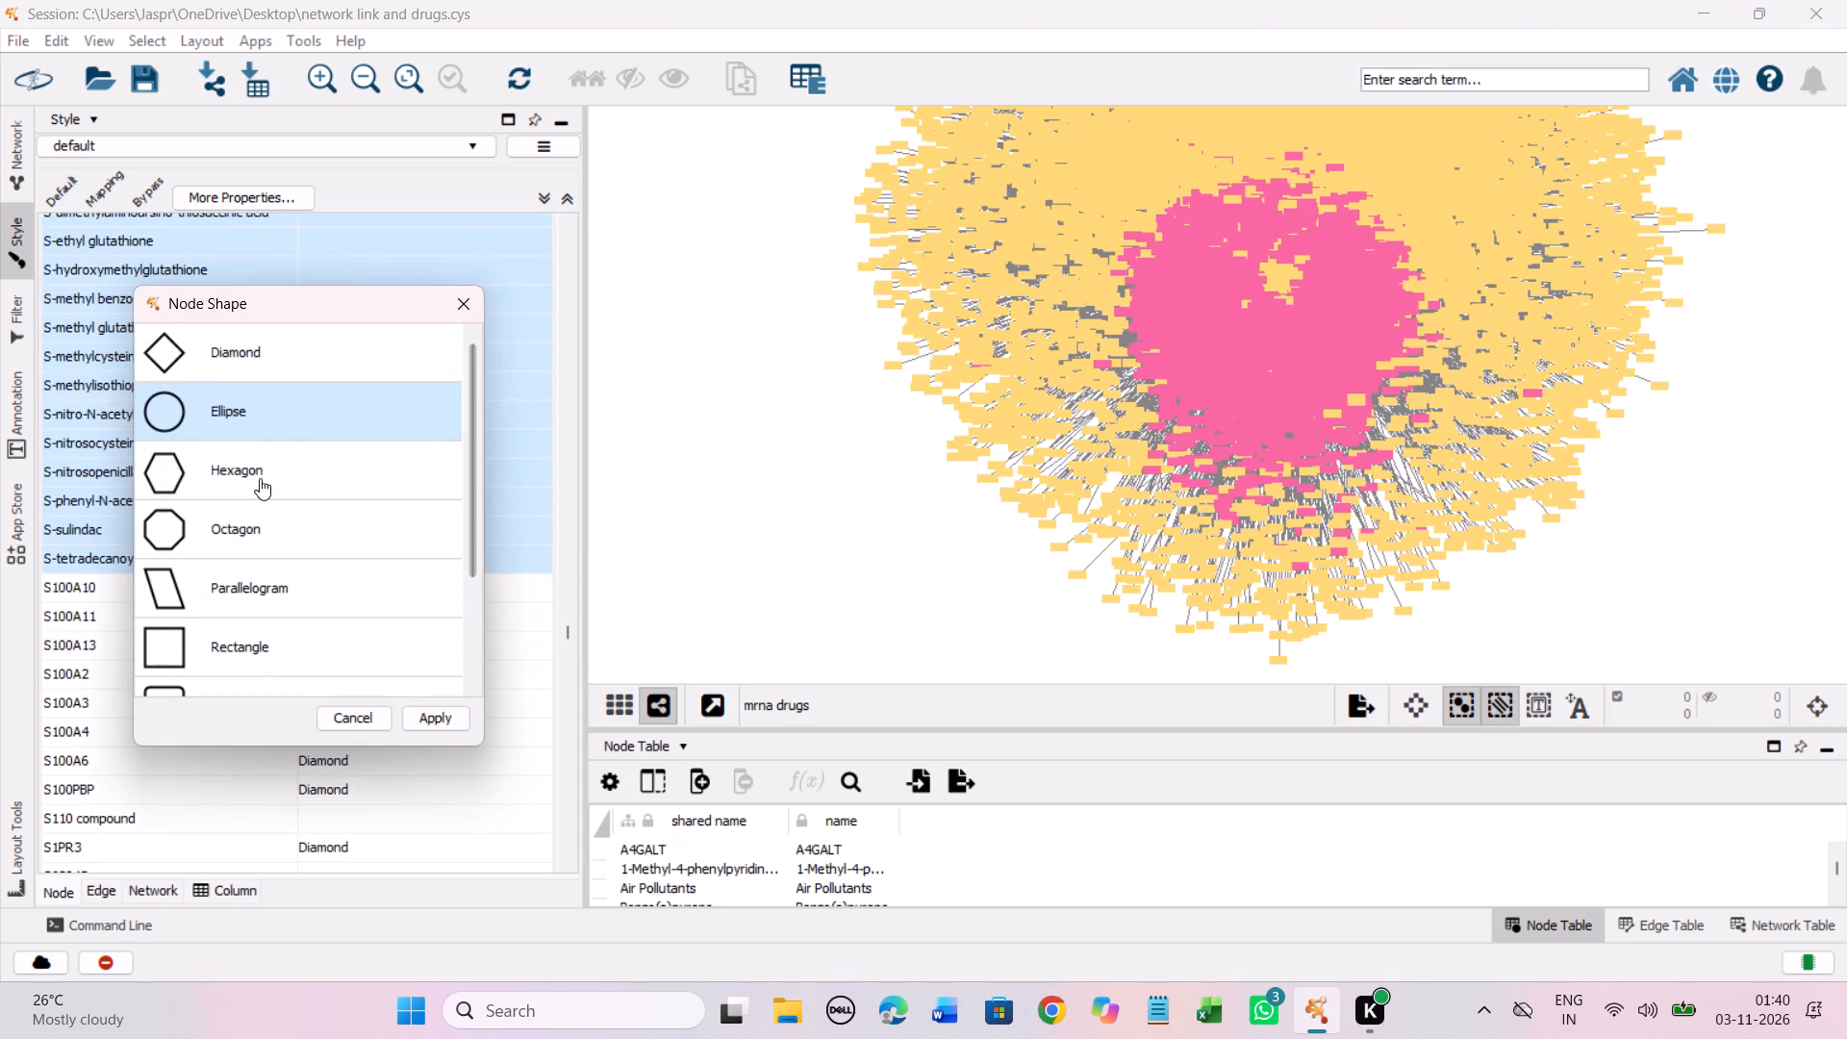
{"action": "left_click", "coordinate": [260, 473]}
{"action": "left_click", "coordinate": [436, 719]}
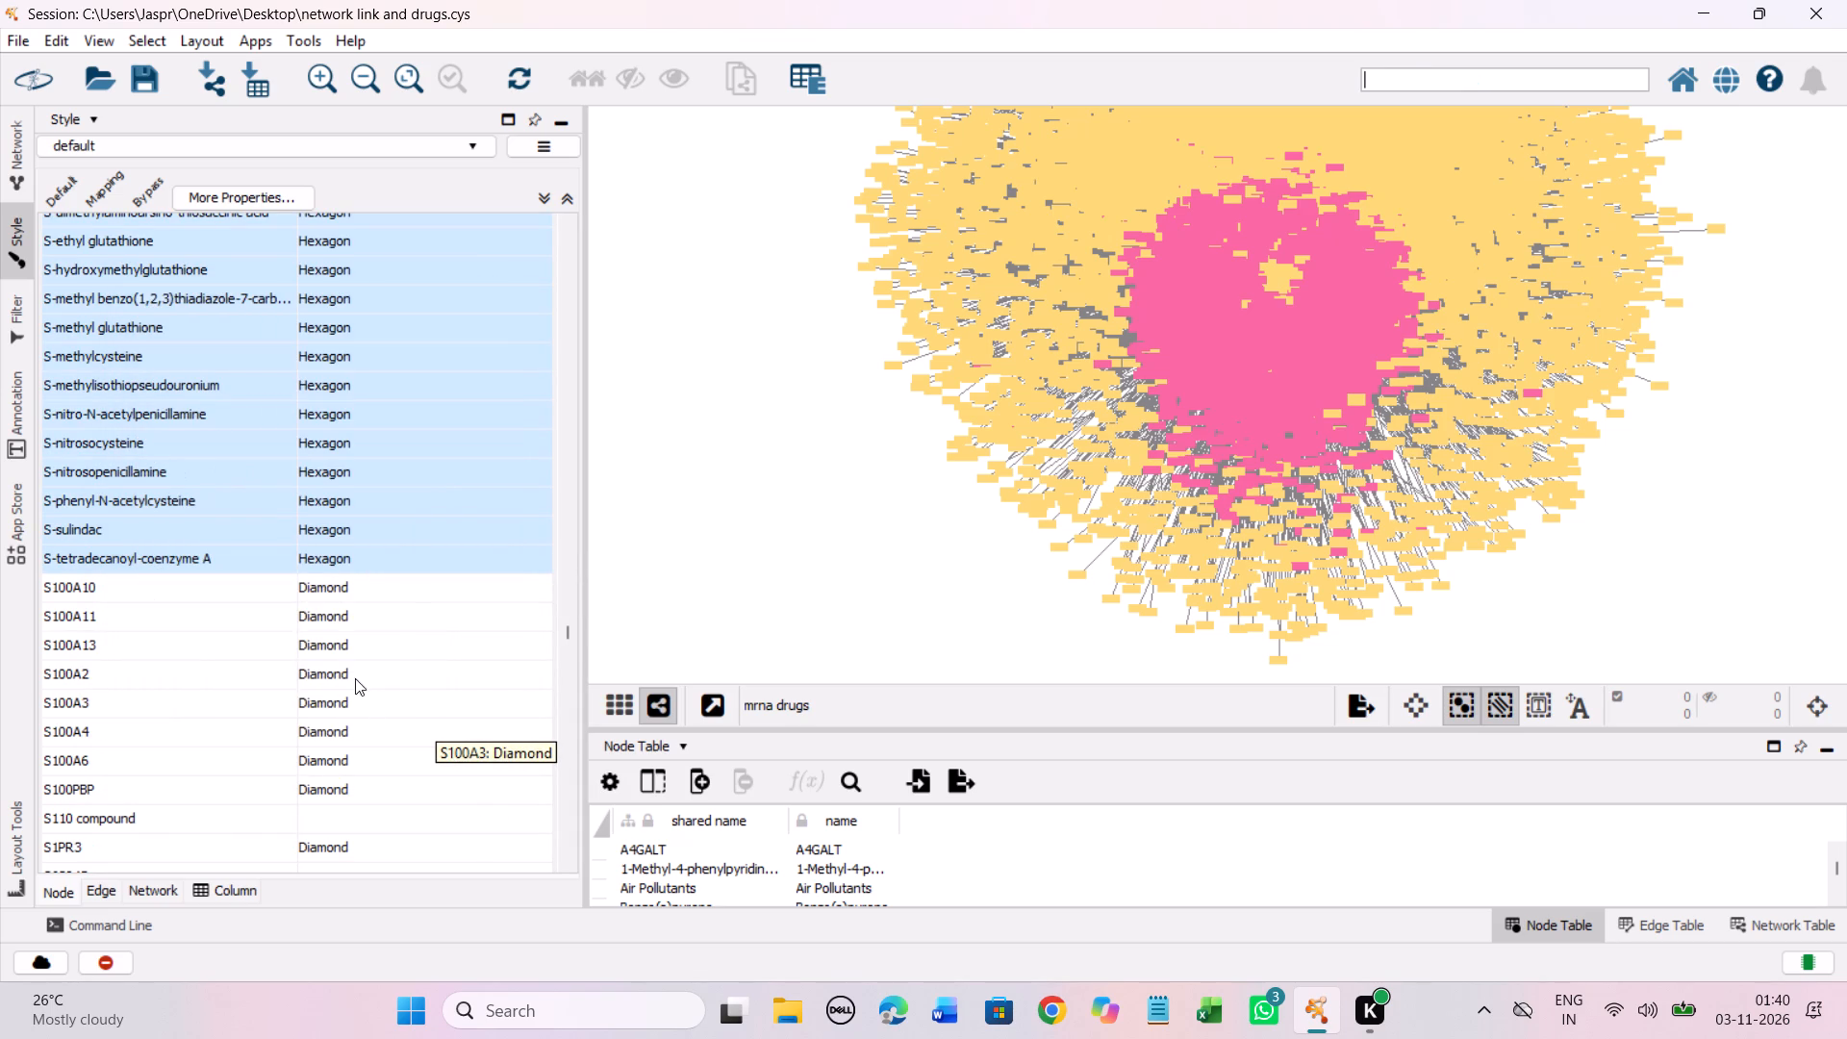
Set the discrete node shape mapping for the unmapped entry S110 compound to Hexagon.
{"action": "scroll", "coordinate": [404, 602], "scroll_direction": "down", "scroll_amount": 8}
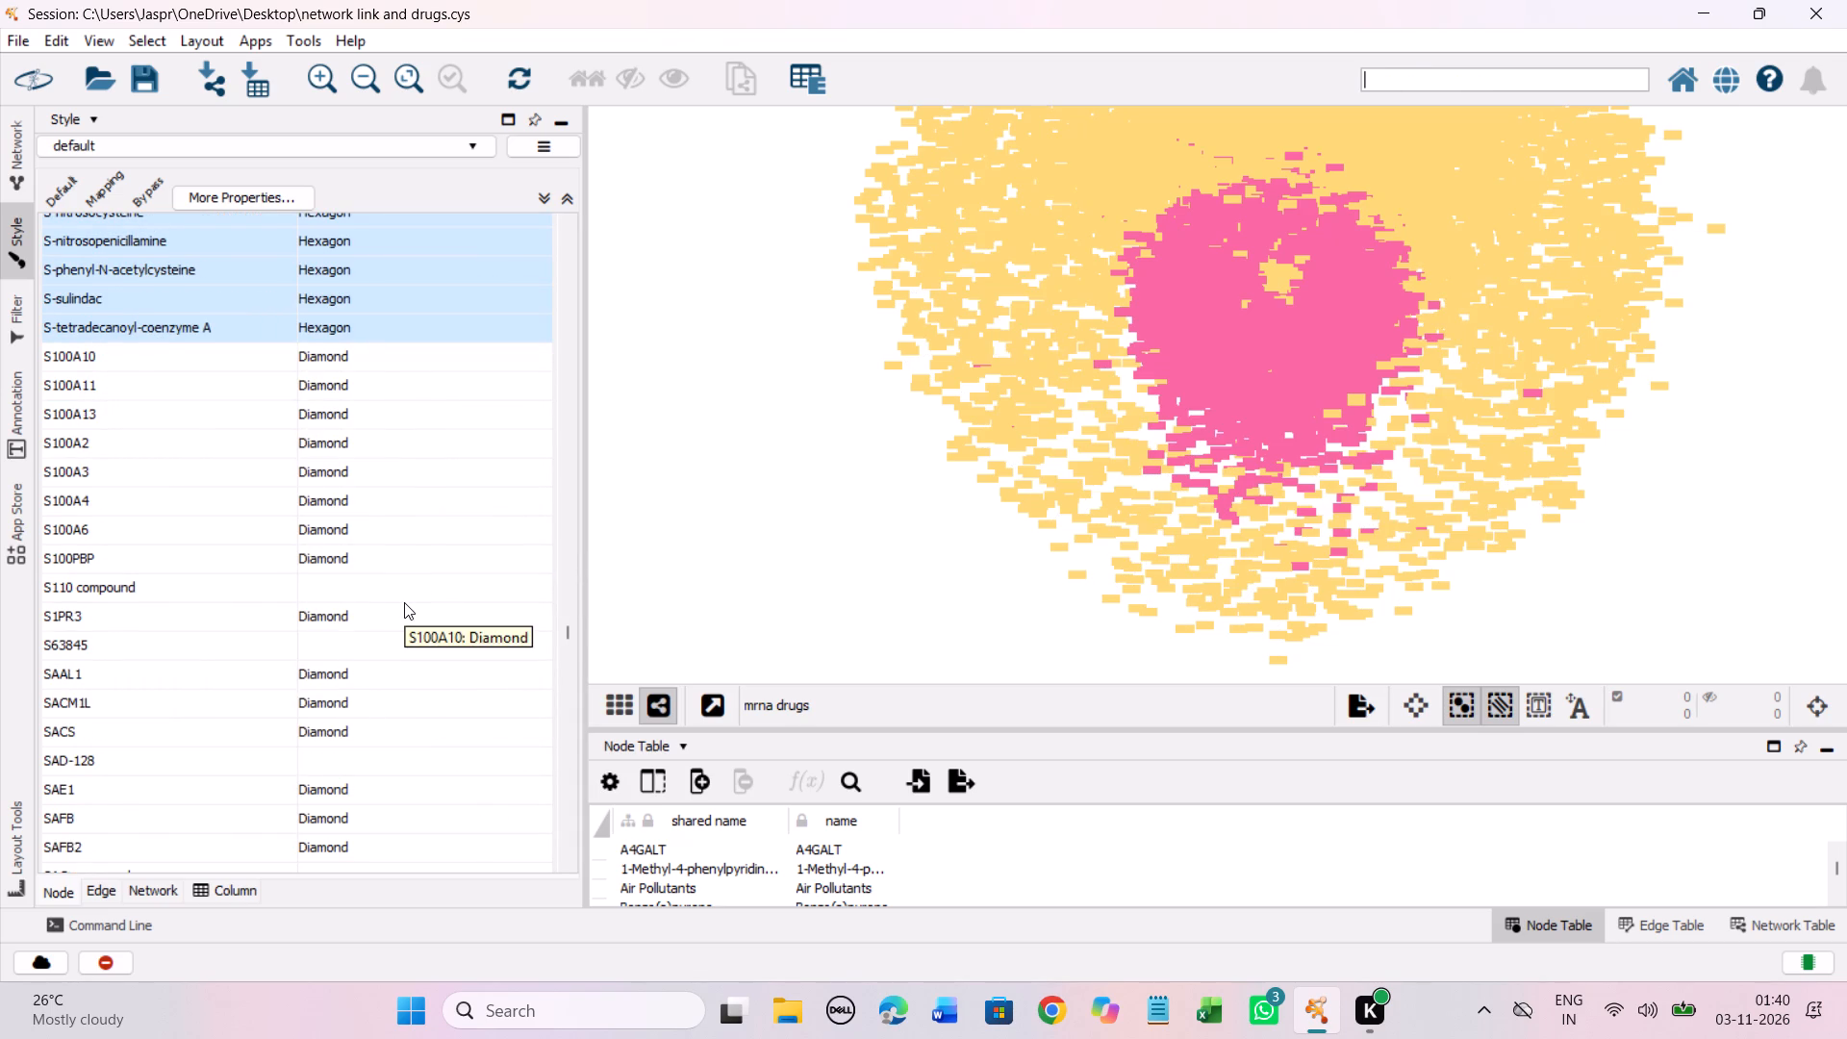
{"action": "scroll", "coordinate": [404, 611], "scroll_direction": "down", "scroll_amount": 3}
{"action": "left_click", "coordinate": [335, 499]}
{"action": "right_click", "coordinate": [335, 499]}
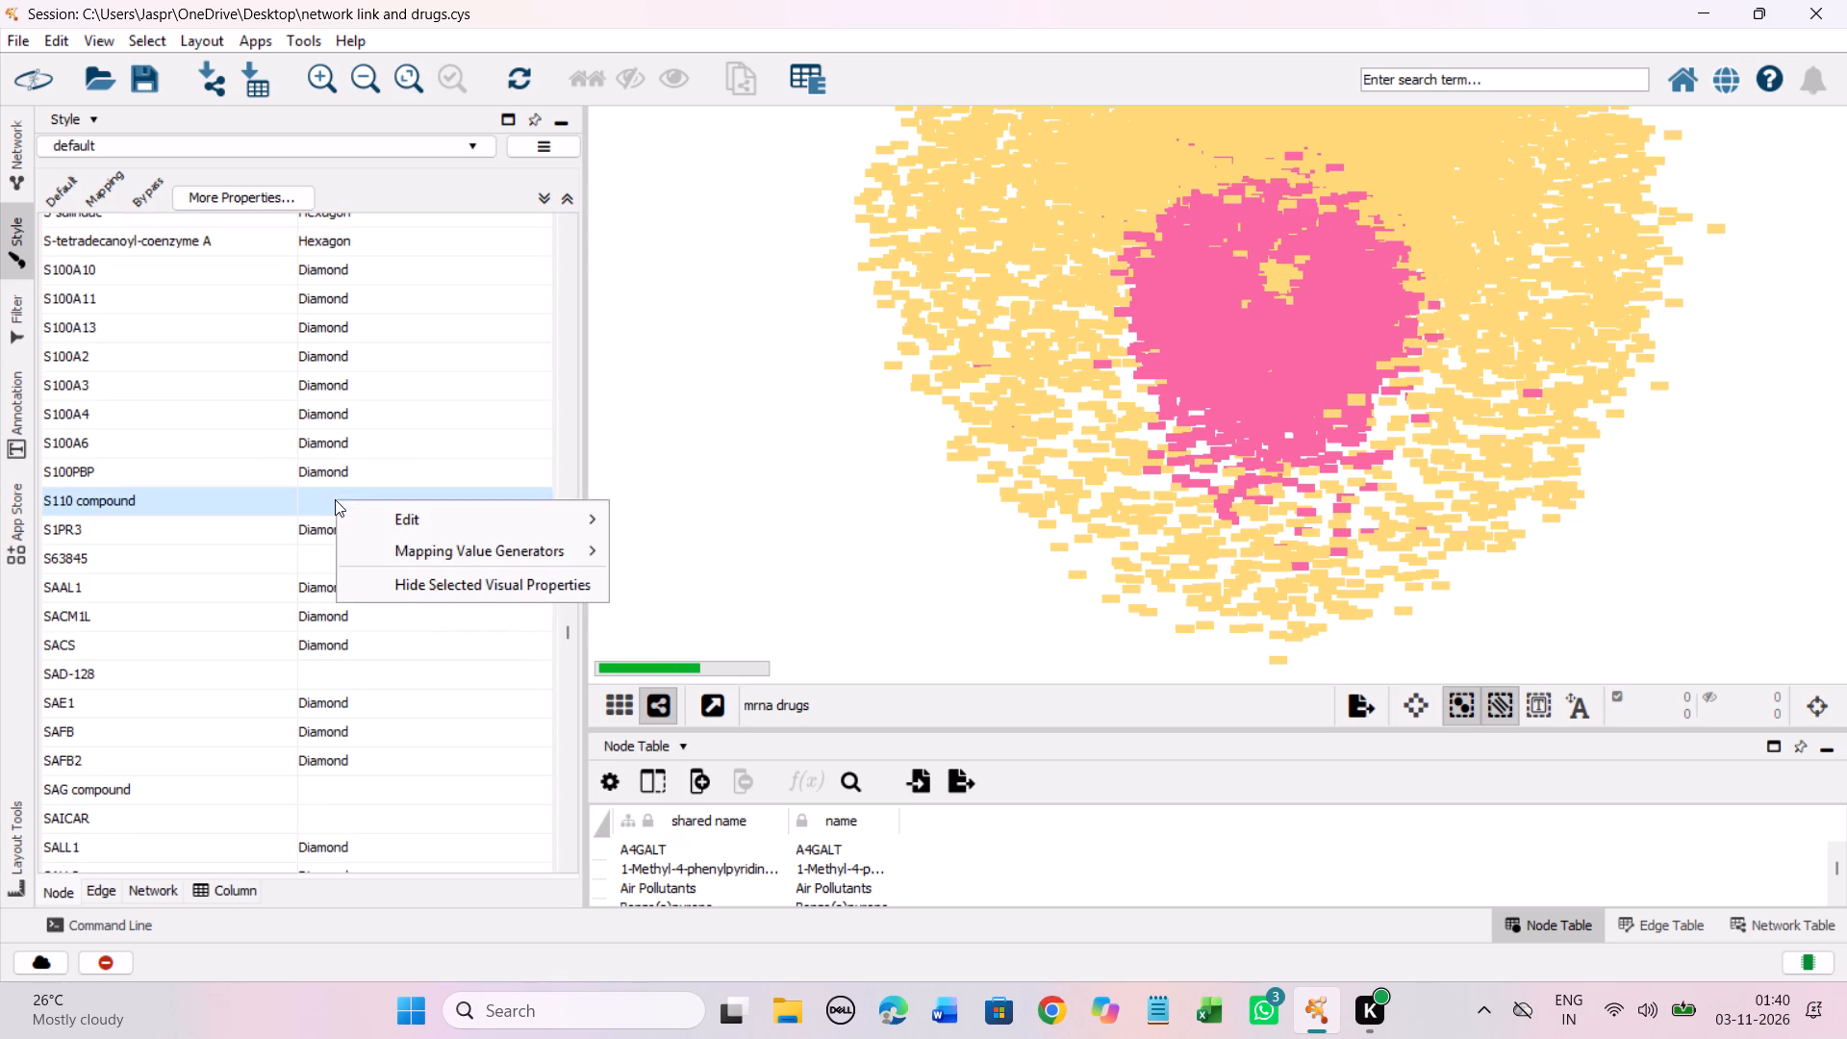
{"action": "left_click", "coordinate": [648, 511]}
{"action": "left_click", "coordinate": [240, 484]}
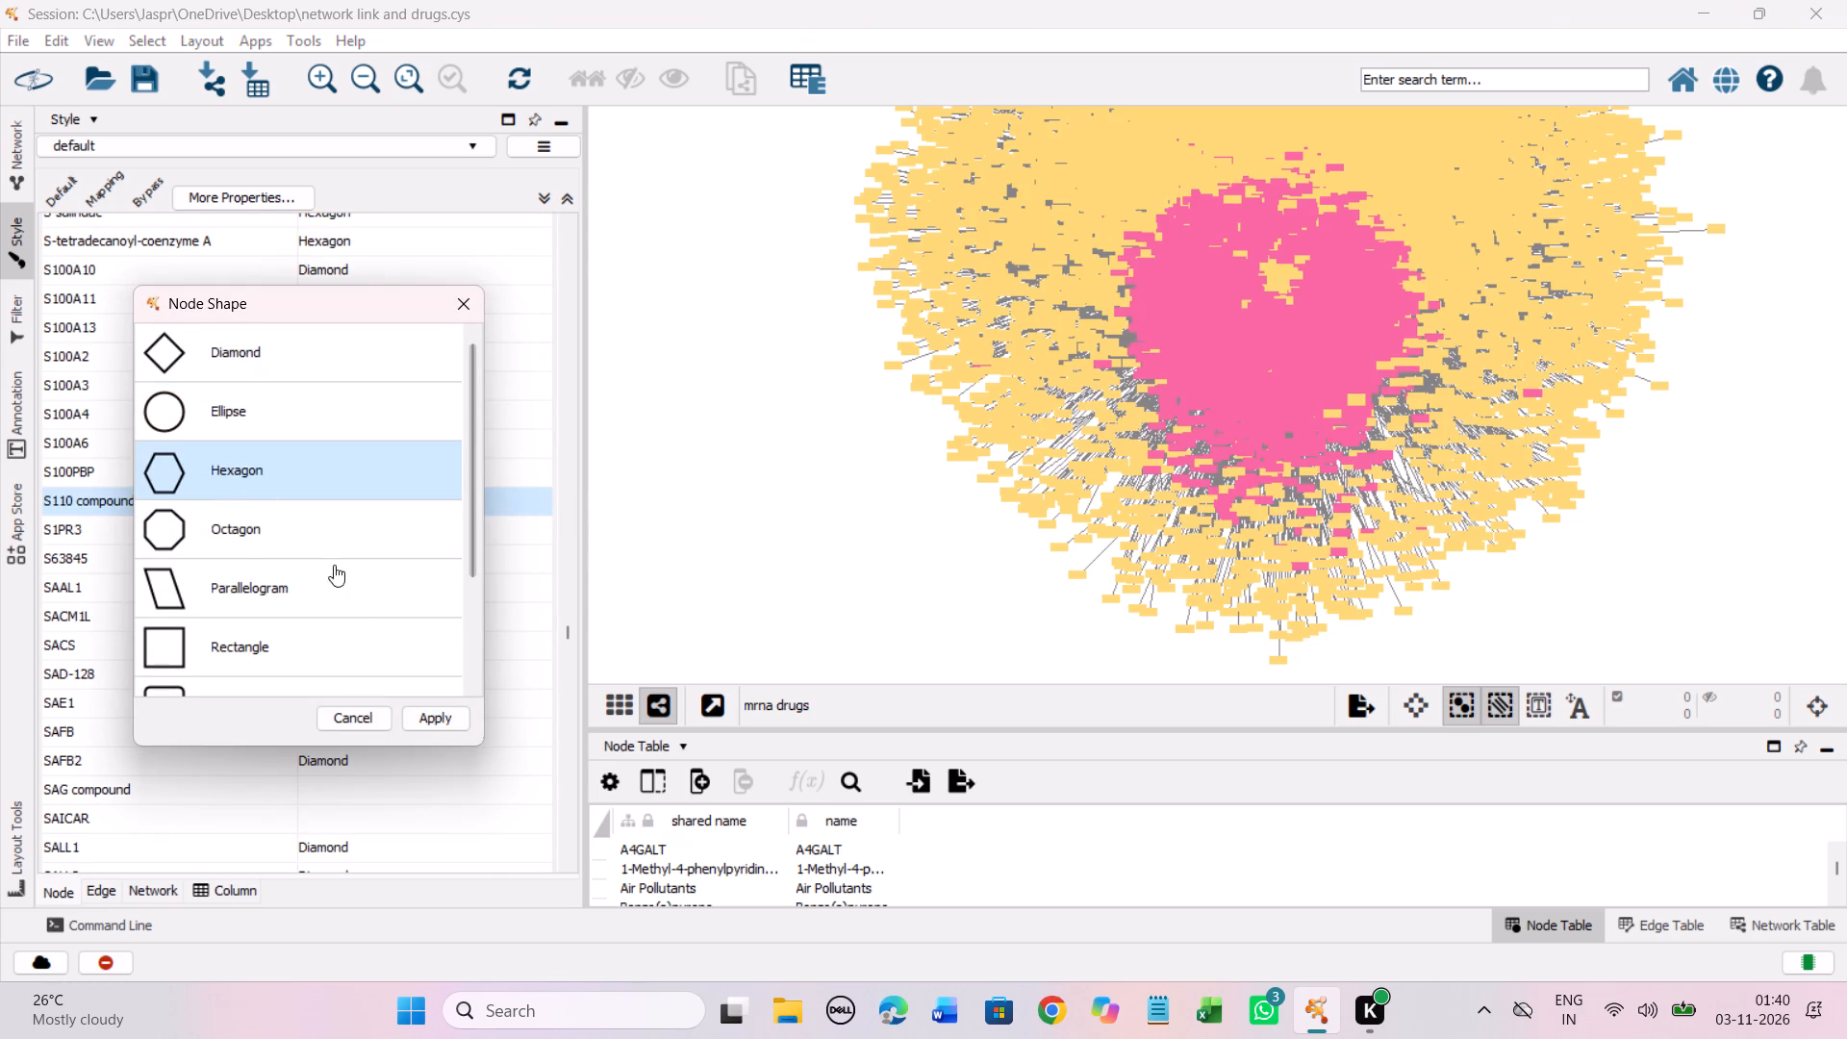
{"action": "left_click", "coordinate": [435, 713]}
Set the discrete node shape mapping for the unmapped entry S63845 to Hexagon.
{"action": "left_click", "coordinate": [347, 558]}
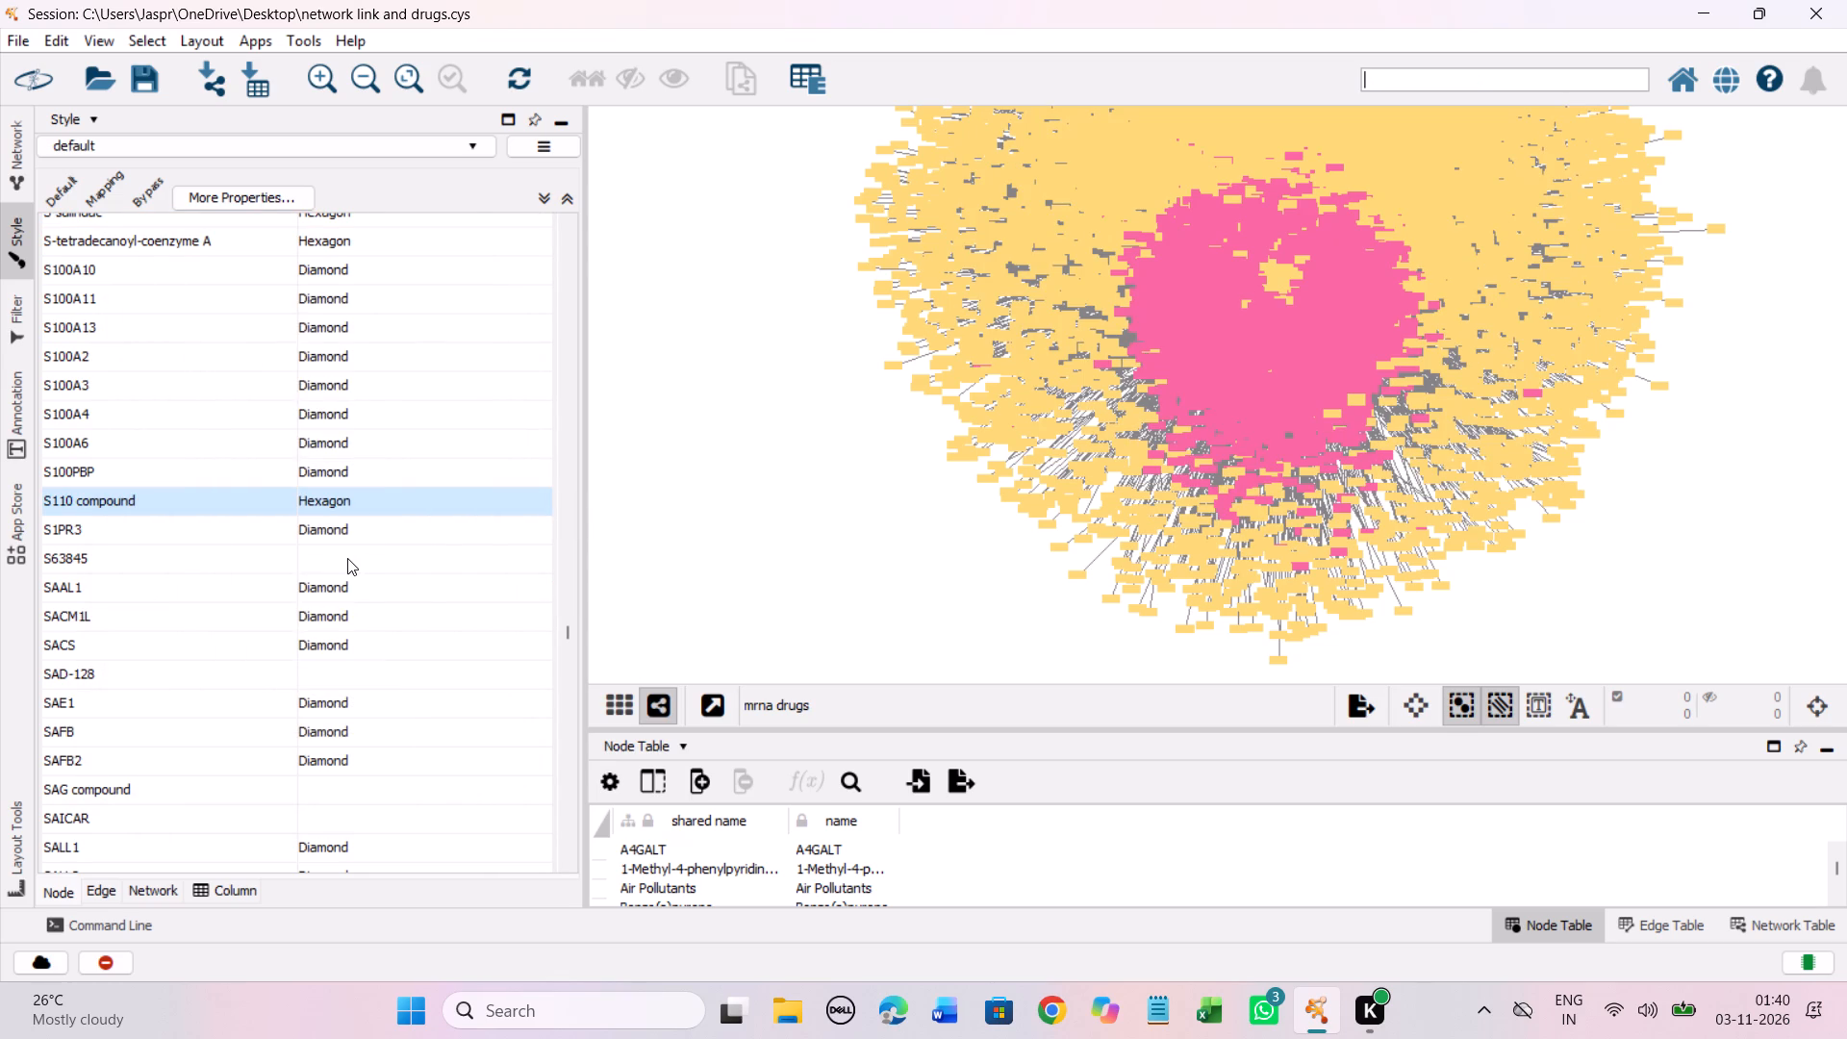
{"action": "right_click", "coordinate": [347, 558]}
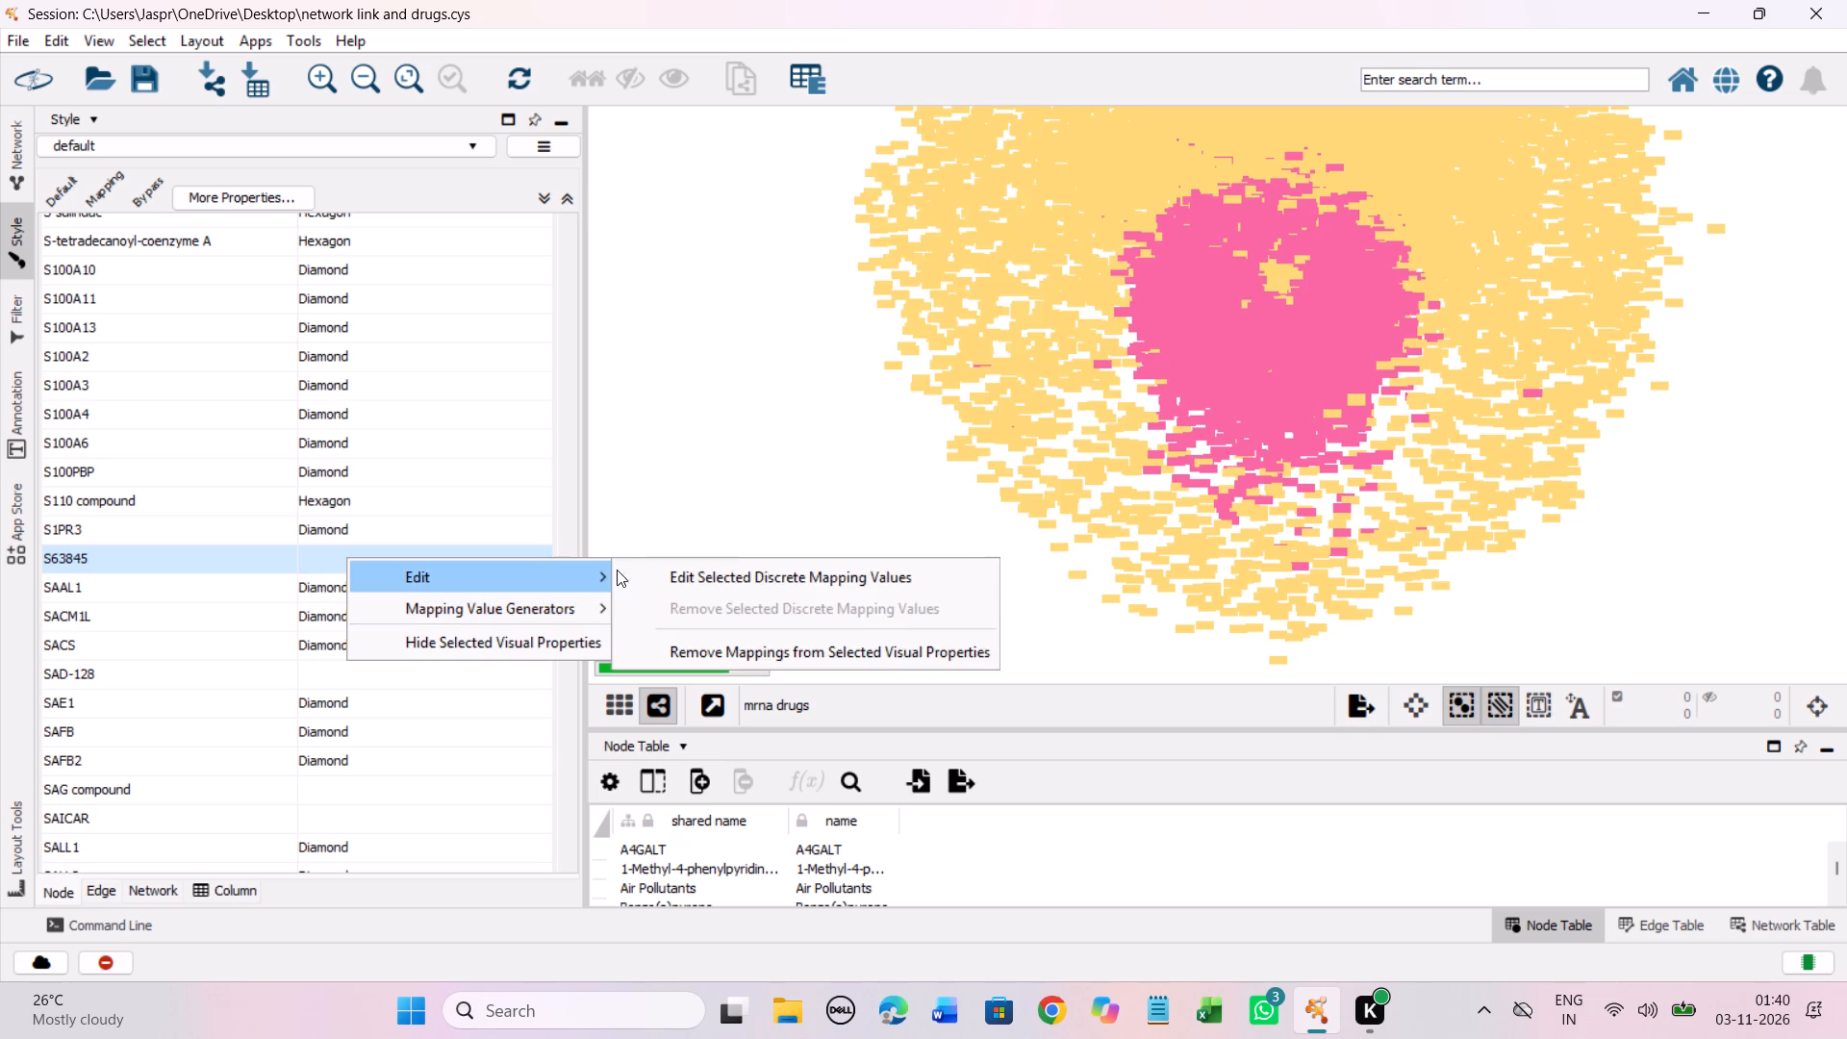
{"action": "left_click", "coordinate": [626, 570]}
{"action": "left_click", "coordinate": [302, 484]}
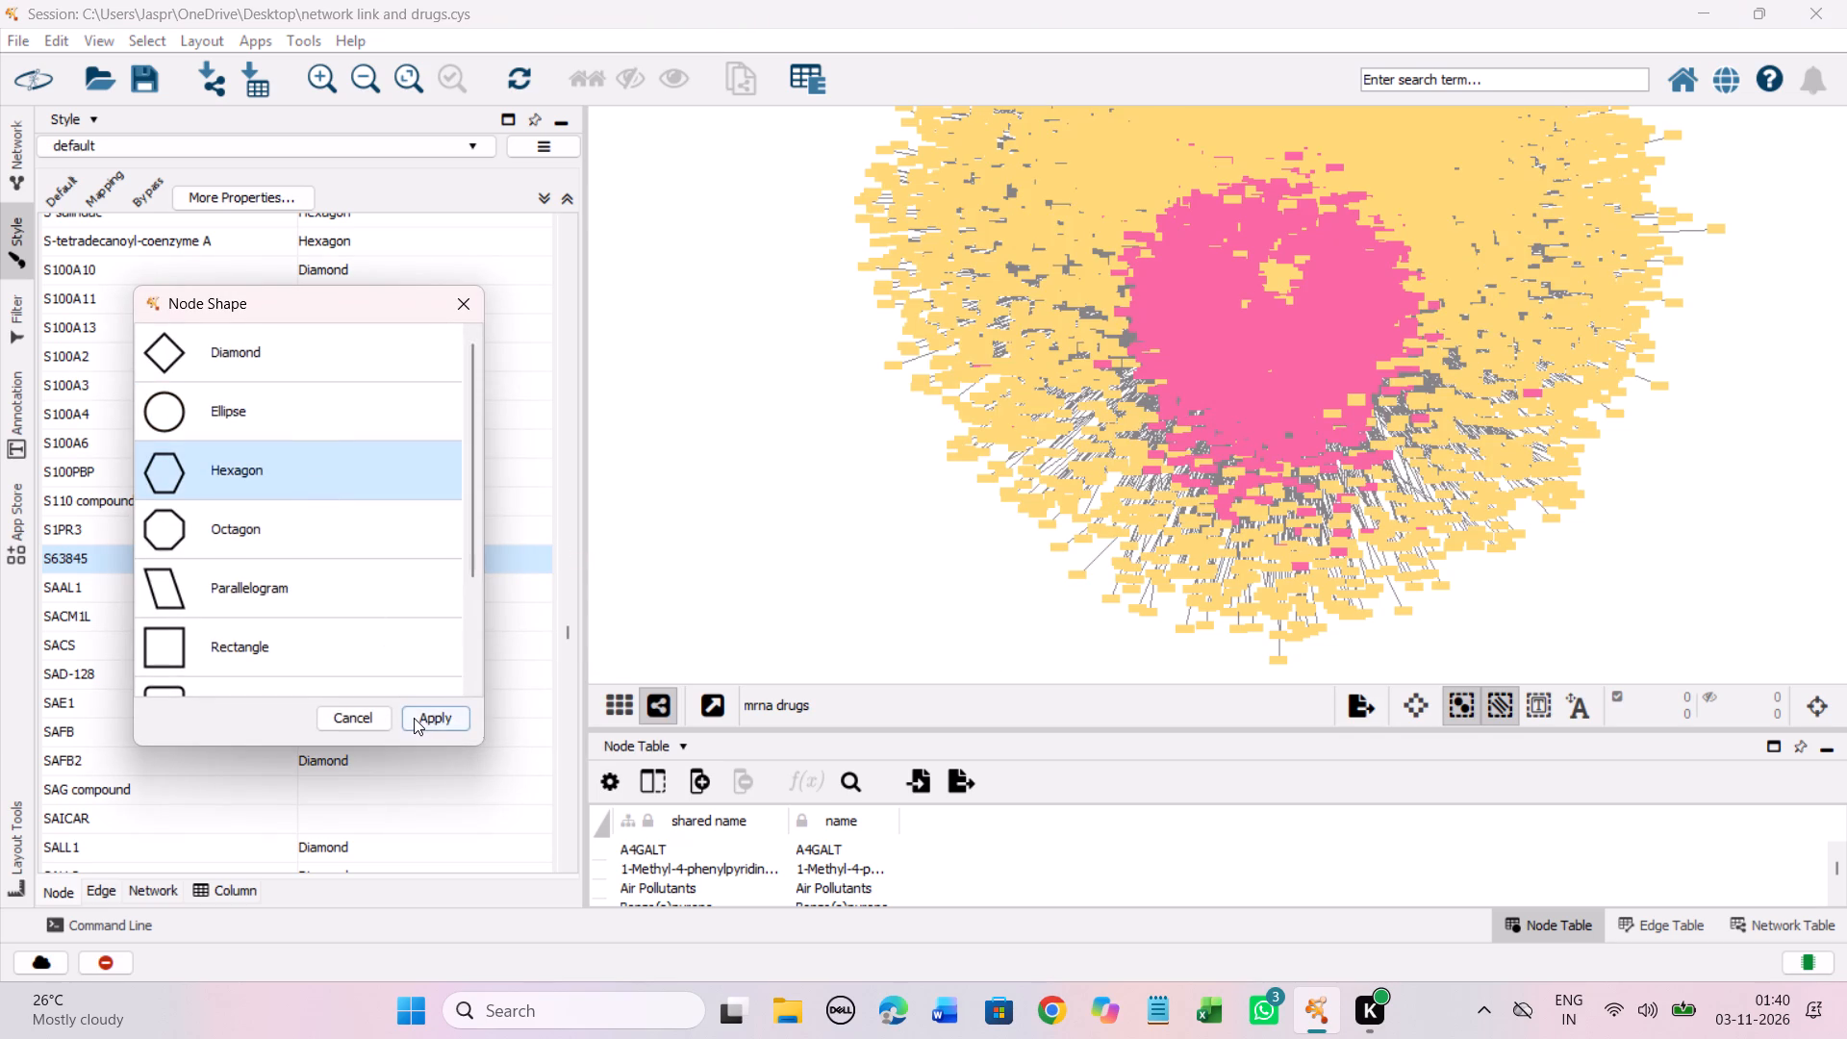
{"action": "left_click", "coordinate": [414, 718]}
Set the discrete node shape mapping for the unmapped entry SAD-128 to Hexagon.
{"action": "left_click", "coordinate": [320, 674]}
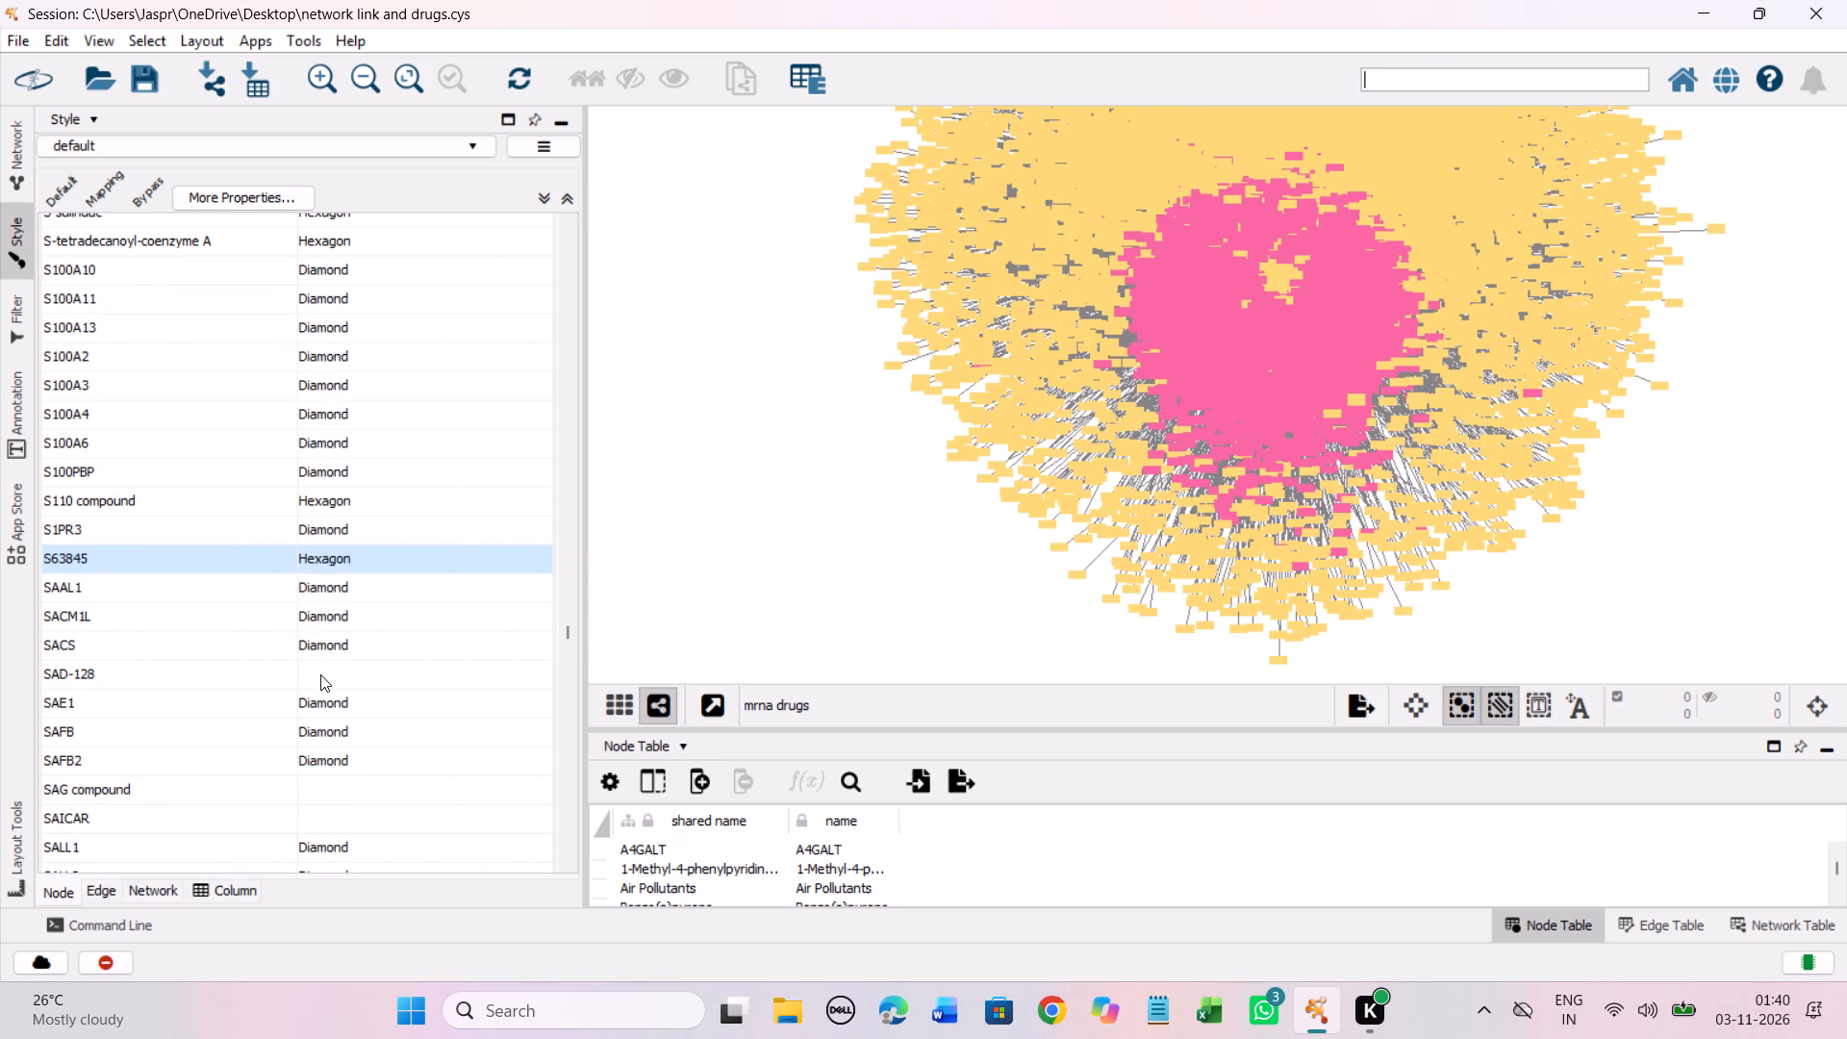
{"action": "right_click", "coordinate": [320, 674]}
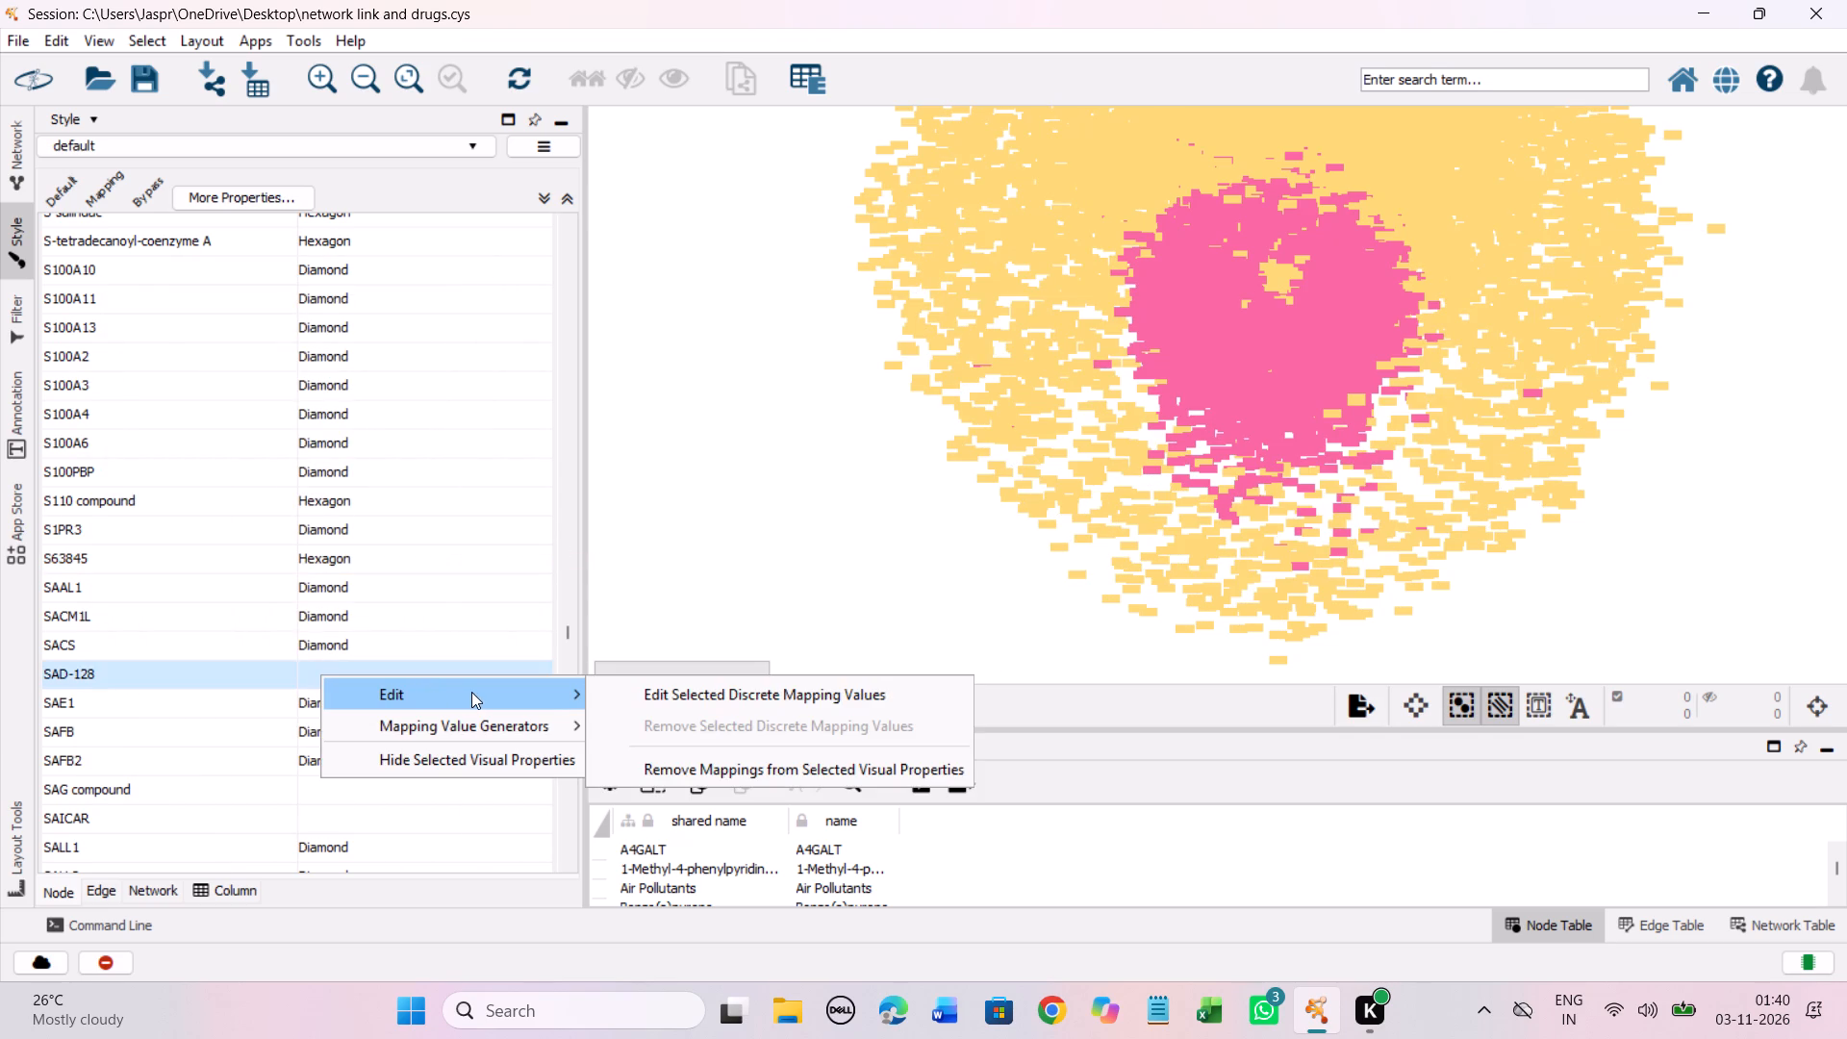
{"action": "left_click", "coordinate": [637, 688]}
{"action": "left_click", "coordinate": [266, 486]}
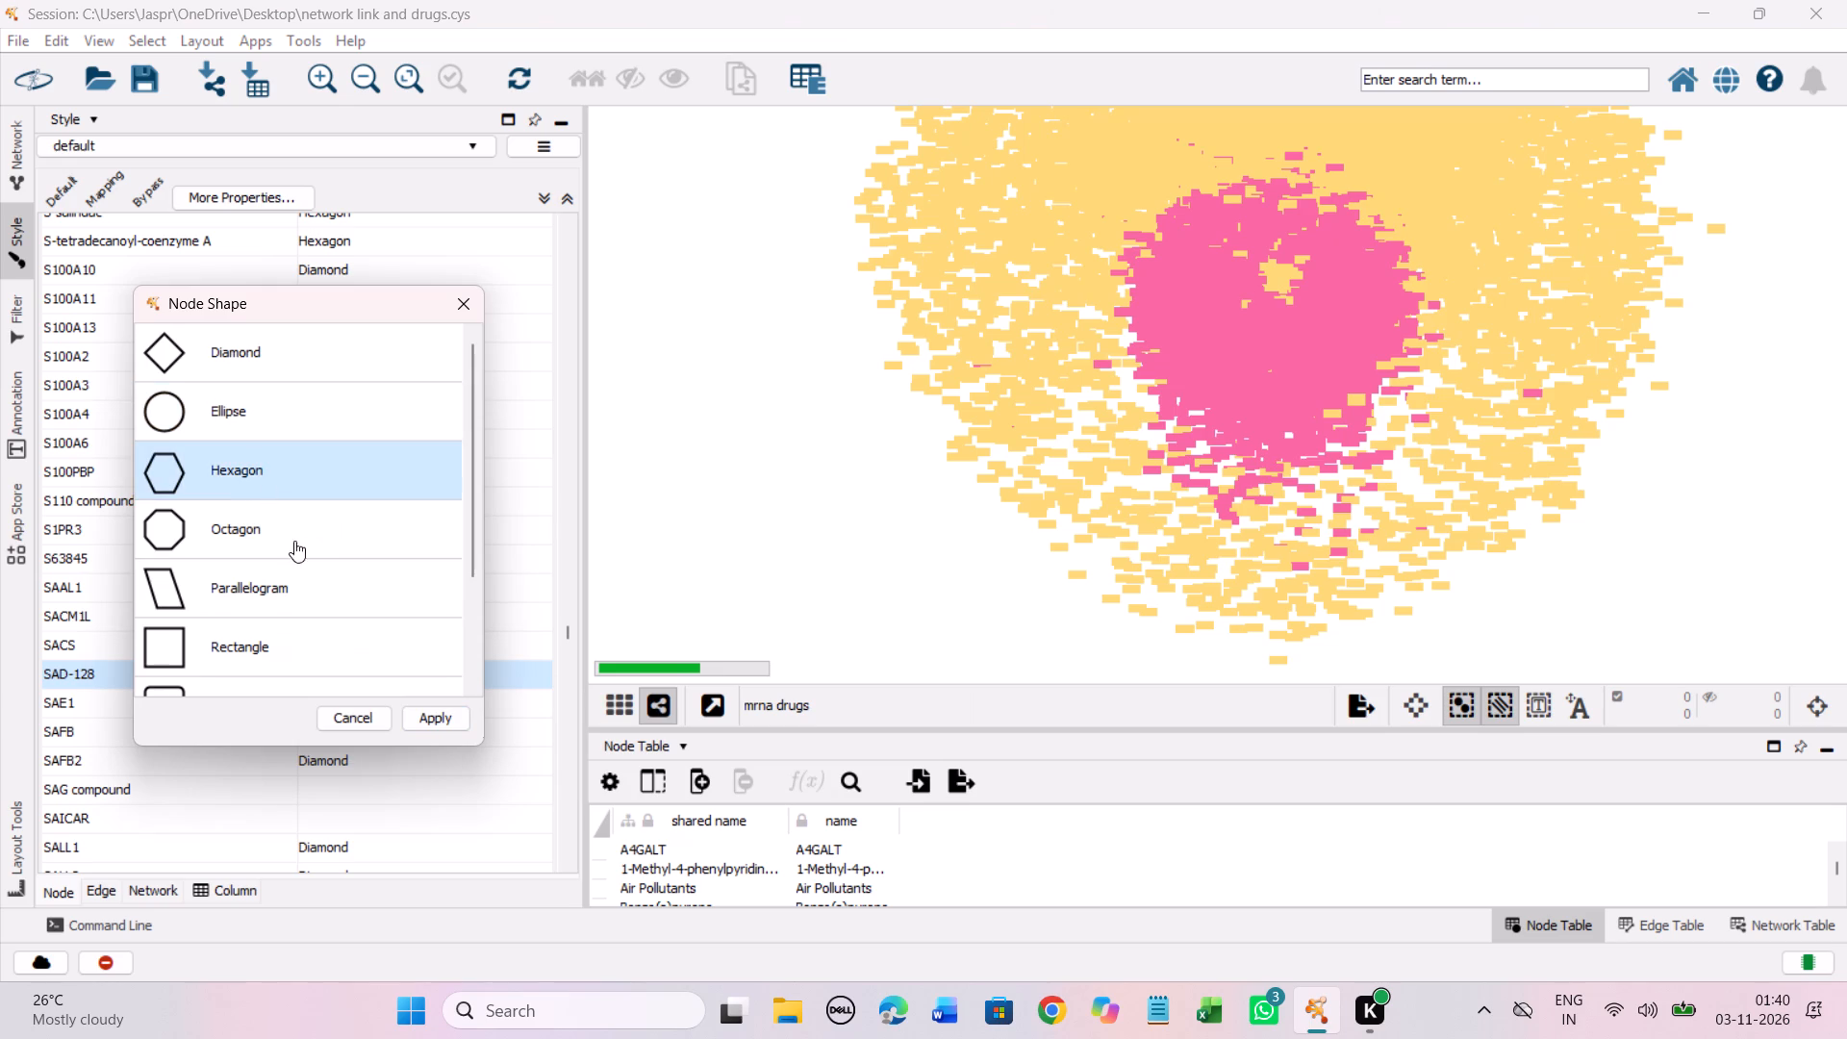
{"action": "left_click", "coordinate": [428, 722]}
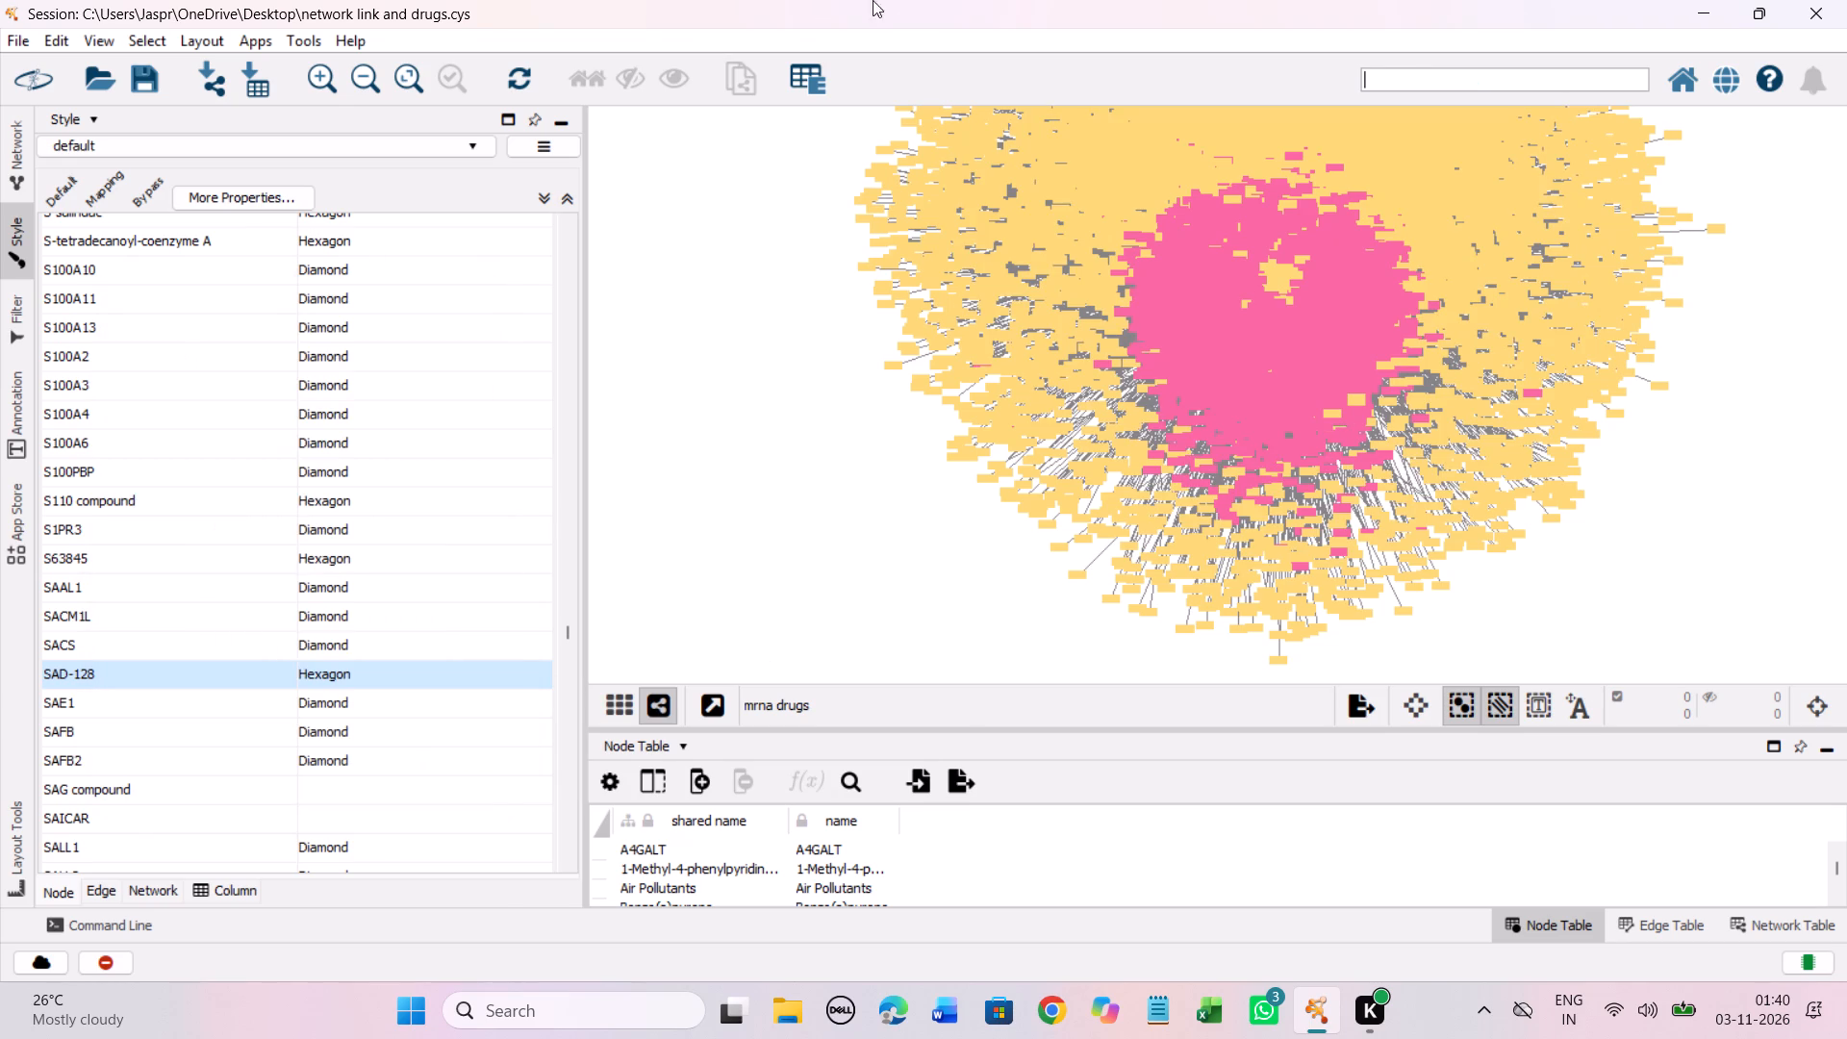
Set the discrete node shape mapping for the unmapped entries SAG compound and SAICAR to Hexagon.
{"action": "scroll", "coordinate": [409, 446], "scroll_direction": "down", "scroll_amount": 14}
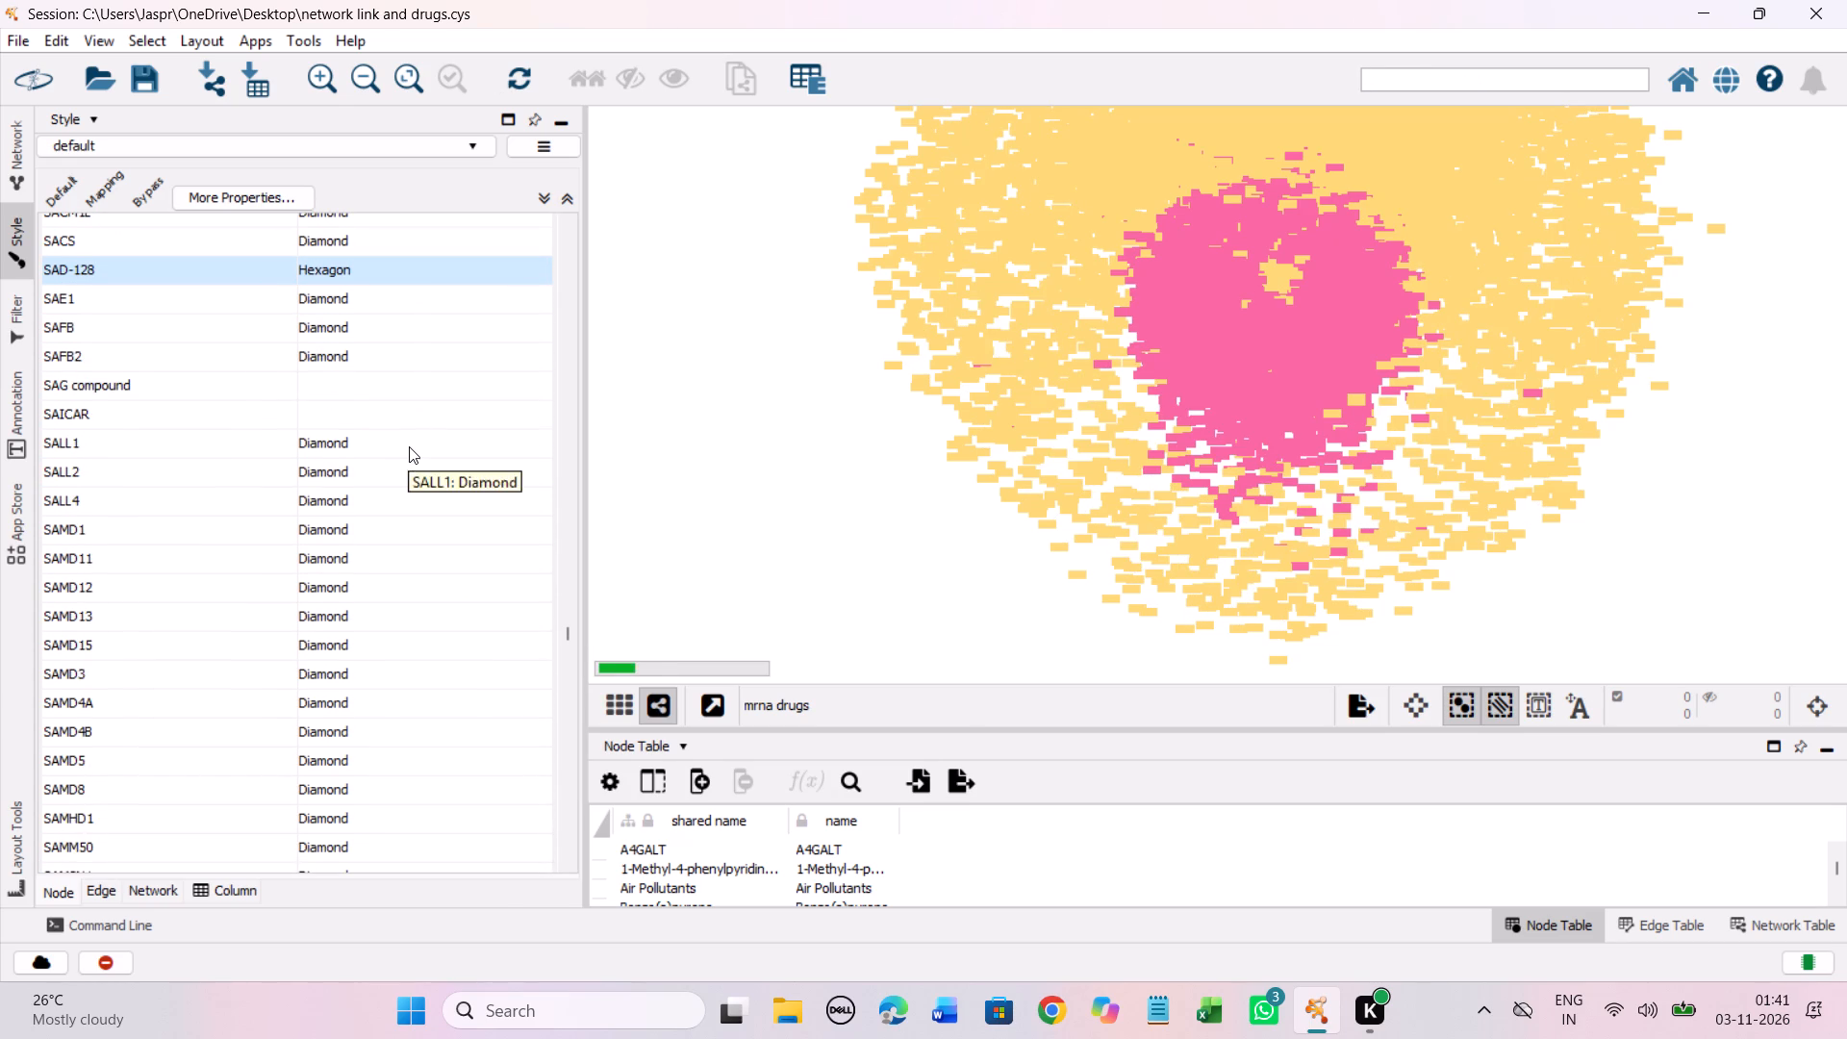
{"action": "left_click_drag", "start_coordinate": [322, 386], "coordinate": [318, 410]}
{"action": "right_click", "coordinate": [318, 410]}
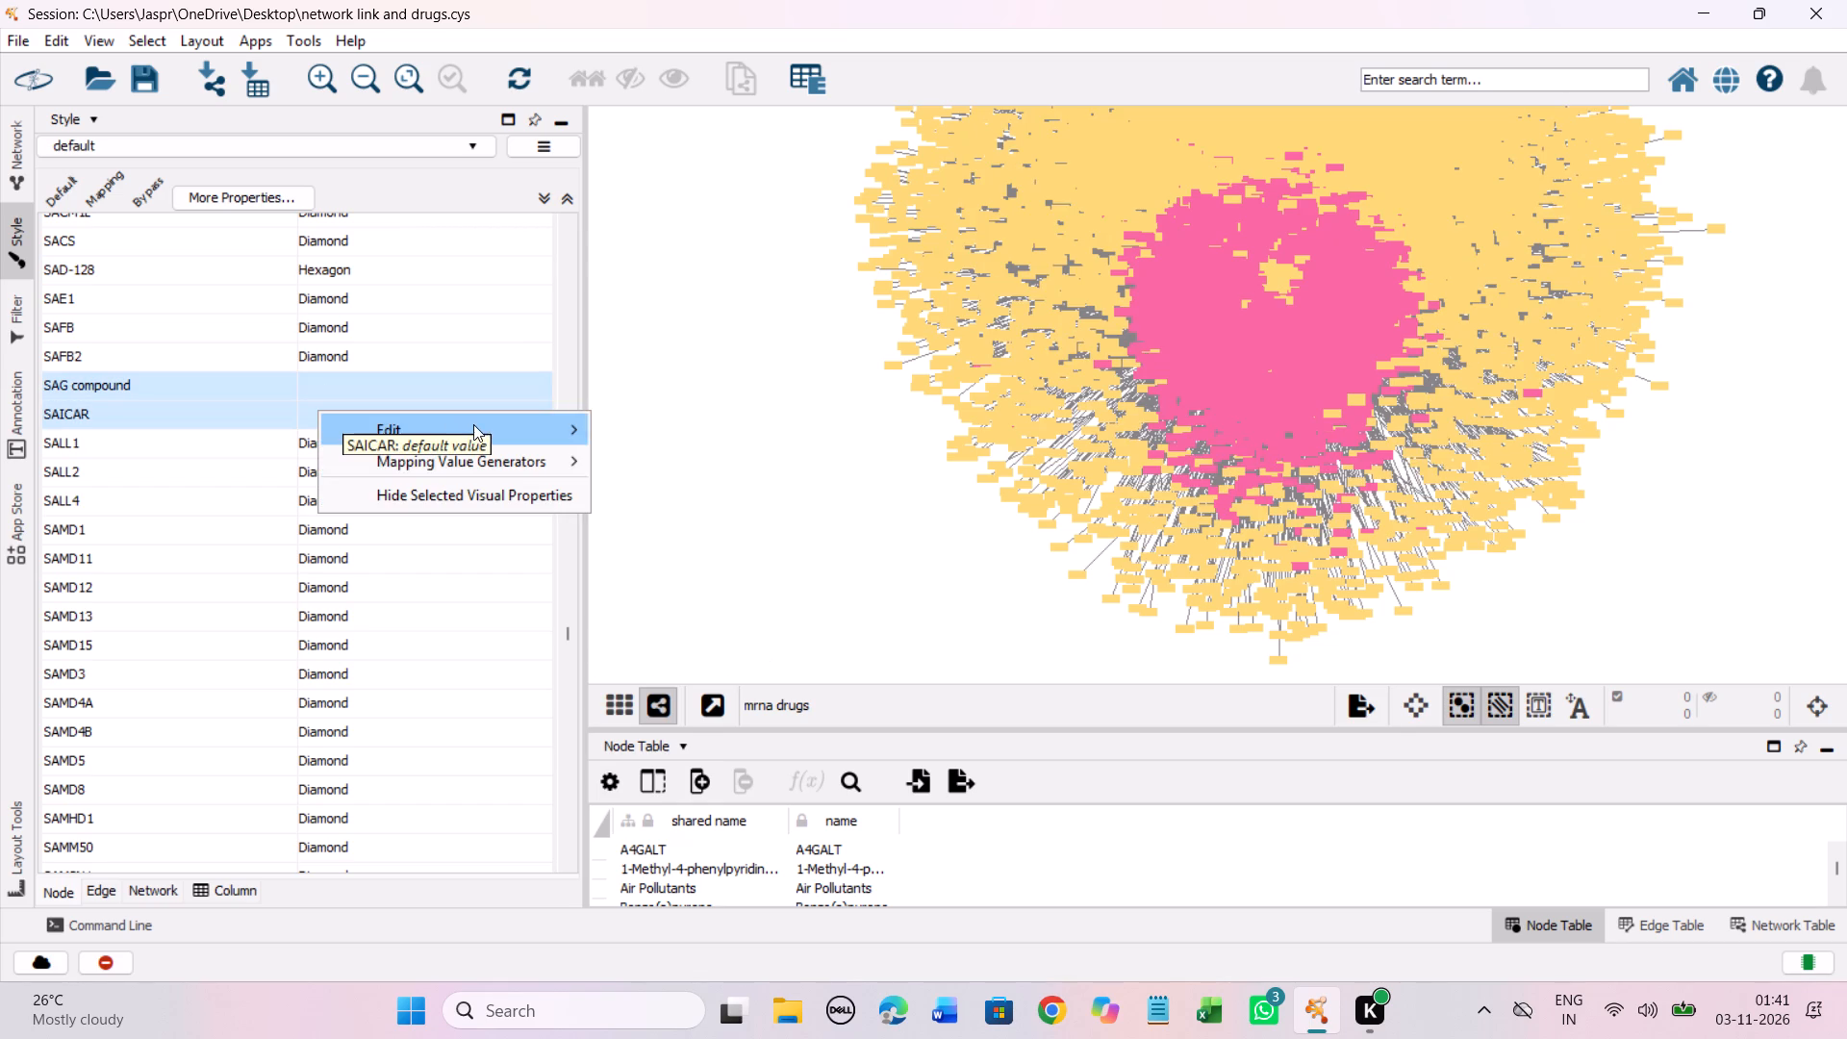
{"action": "left_click", "coordinate": [670, 422]}
{"action": "left_click", "coordinate": [285, 469]}
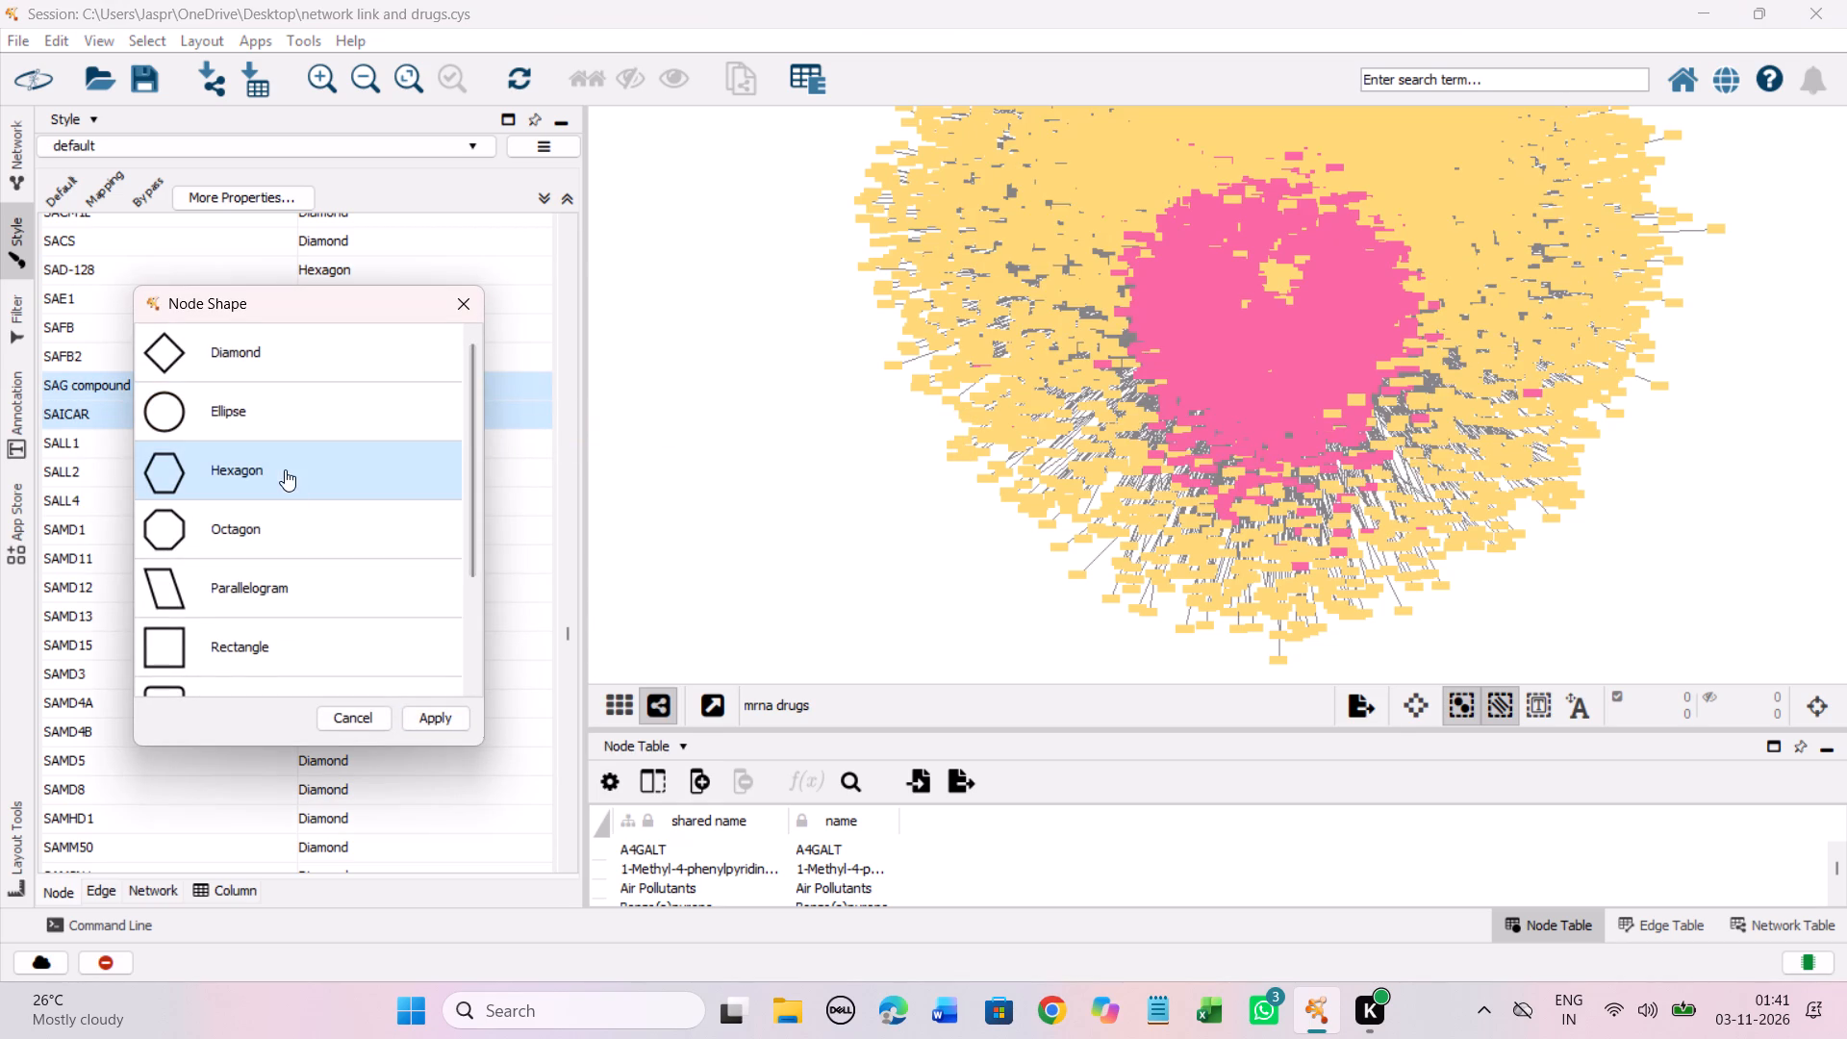
{"action": "left_click", "coordinate": [457, 710]}
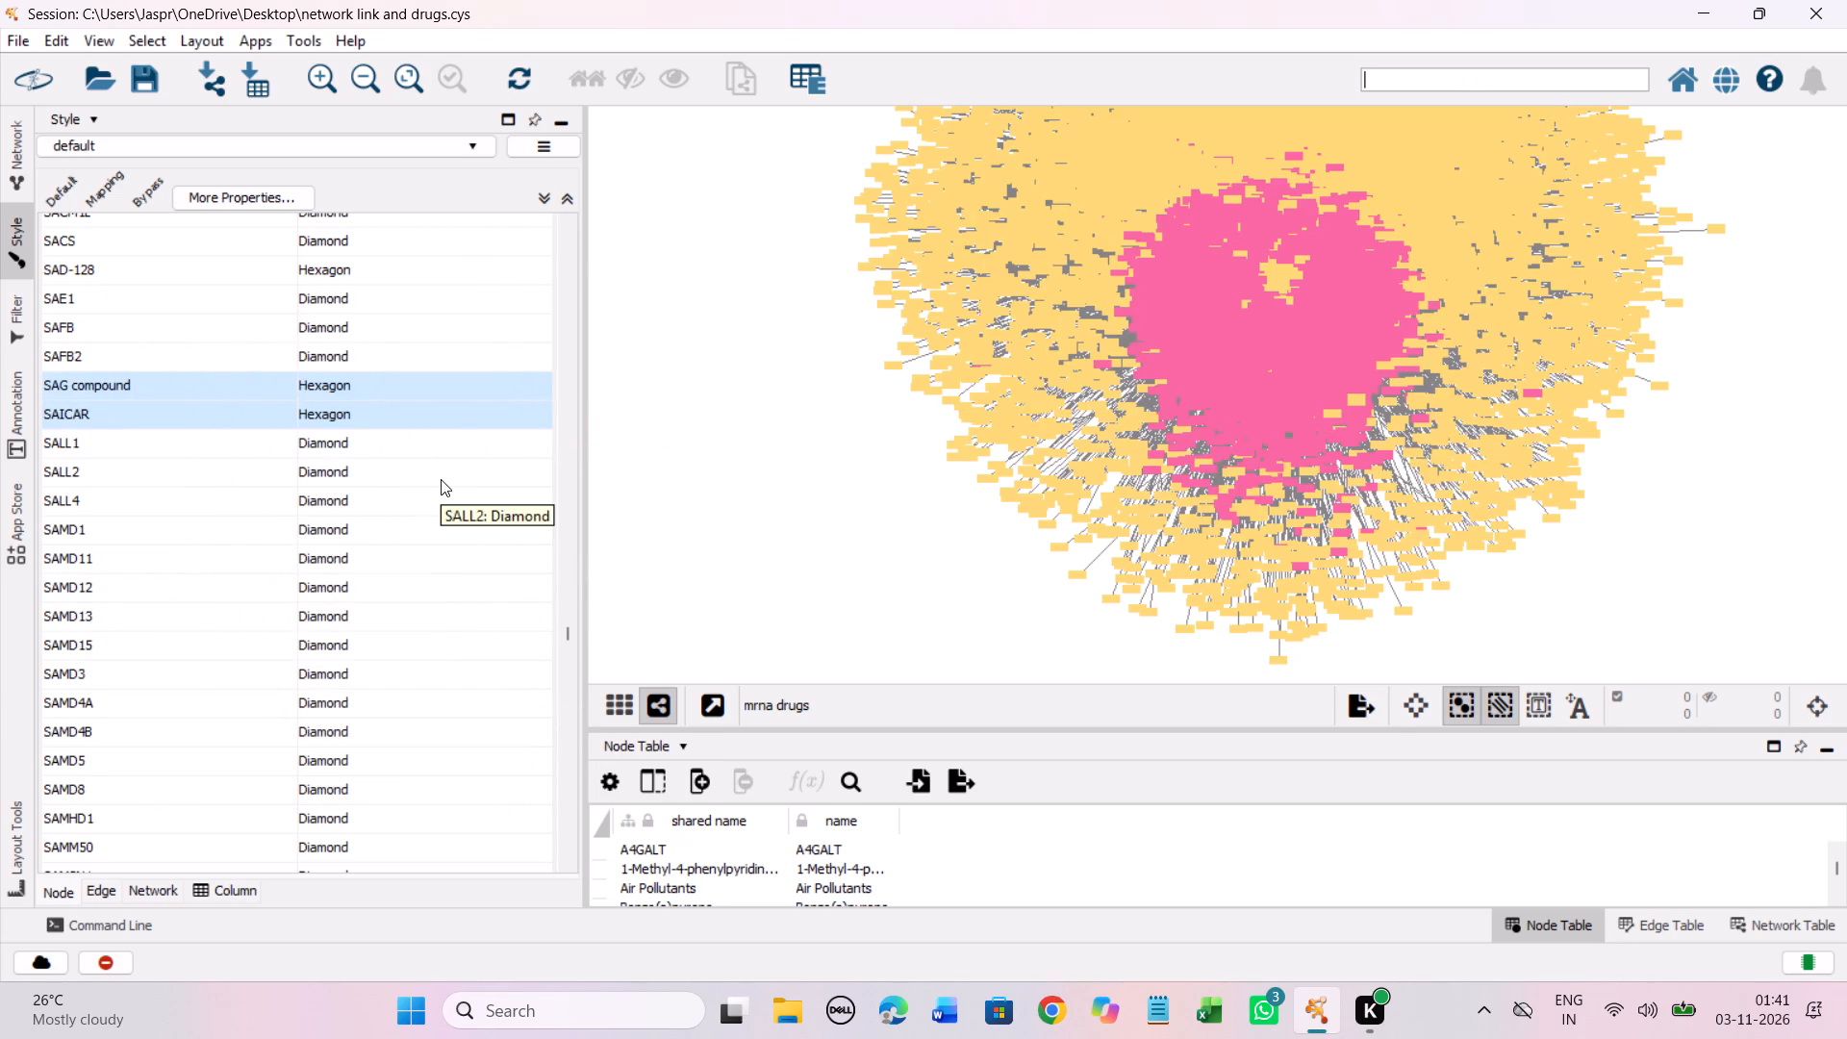
Set the discrete node shape mapping for the unmapped entry SAN 58035 to Hexagon.
{"action": "scroll", "coordinate": [436, 479], "scroll_direction": "down", "scroll_amount": 15}
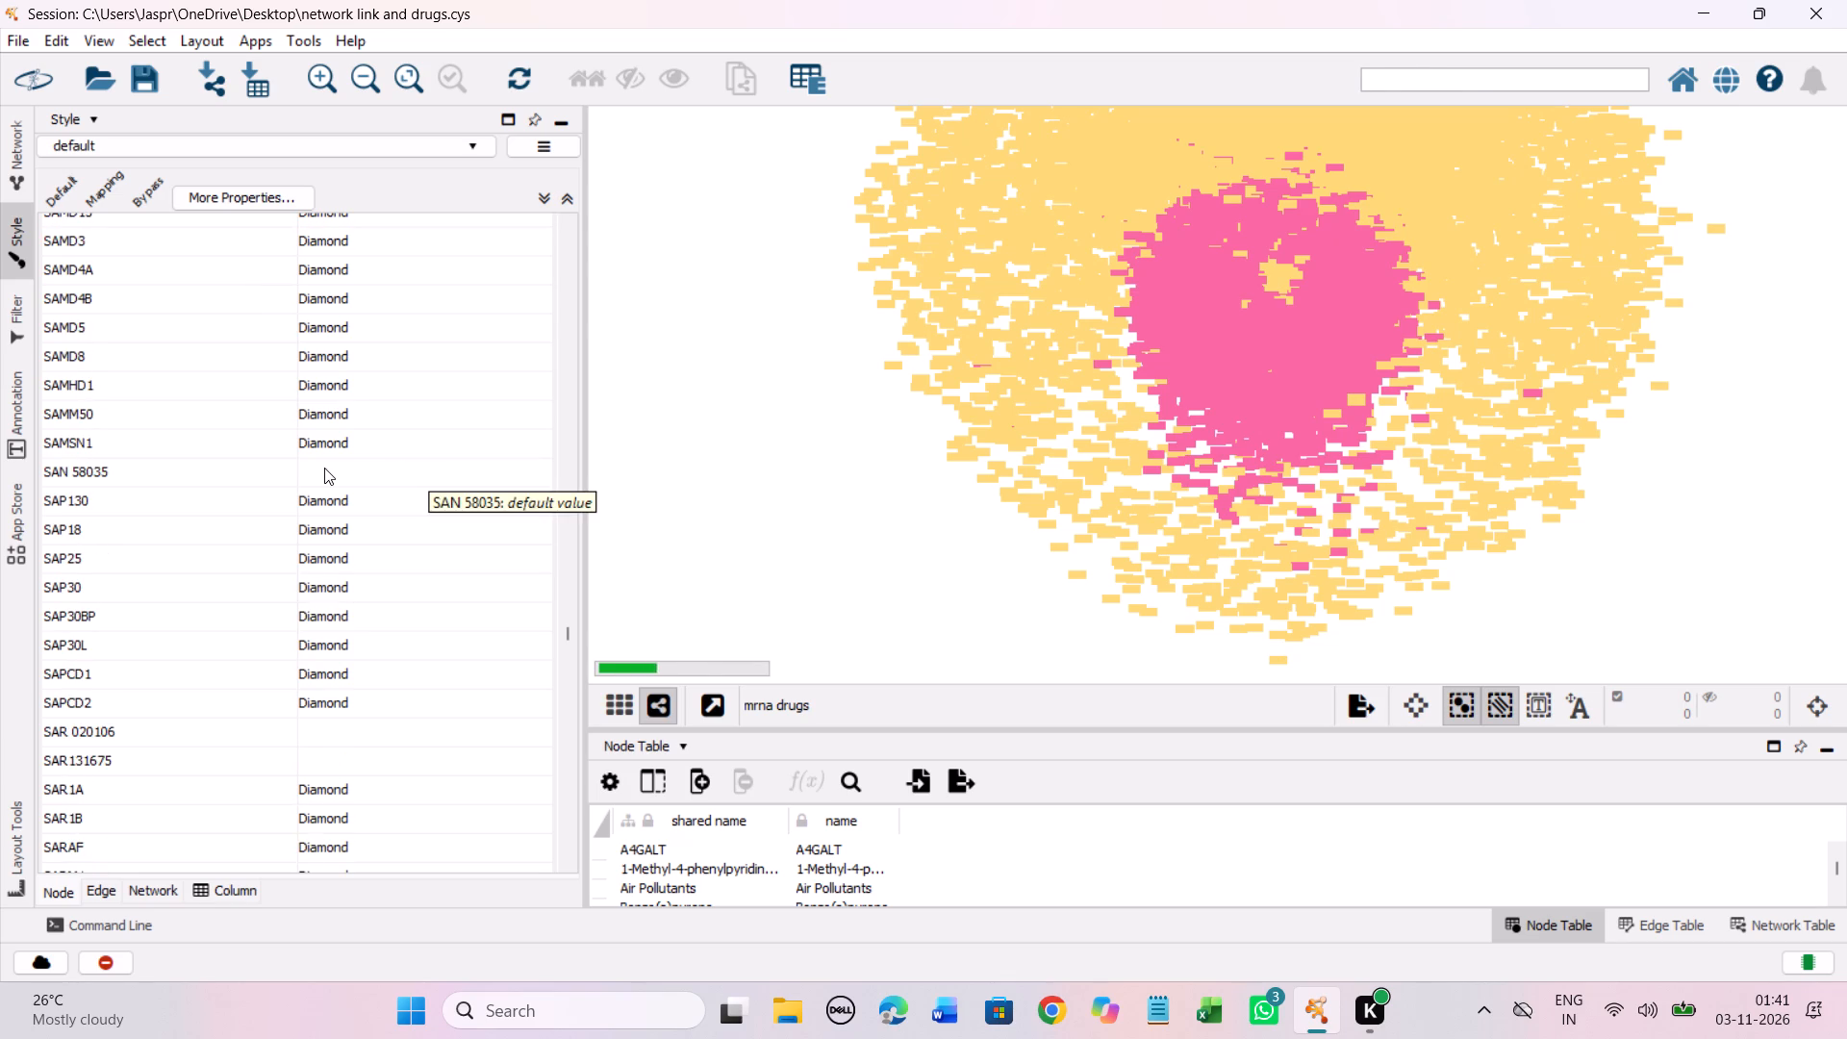
{"action": "left_click", "coordinate": [333, 468]}
{"action": "right_click", "coordinate": [333, 468]}
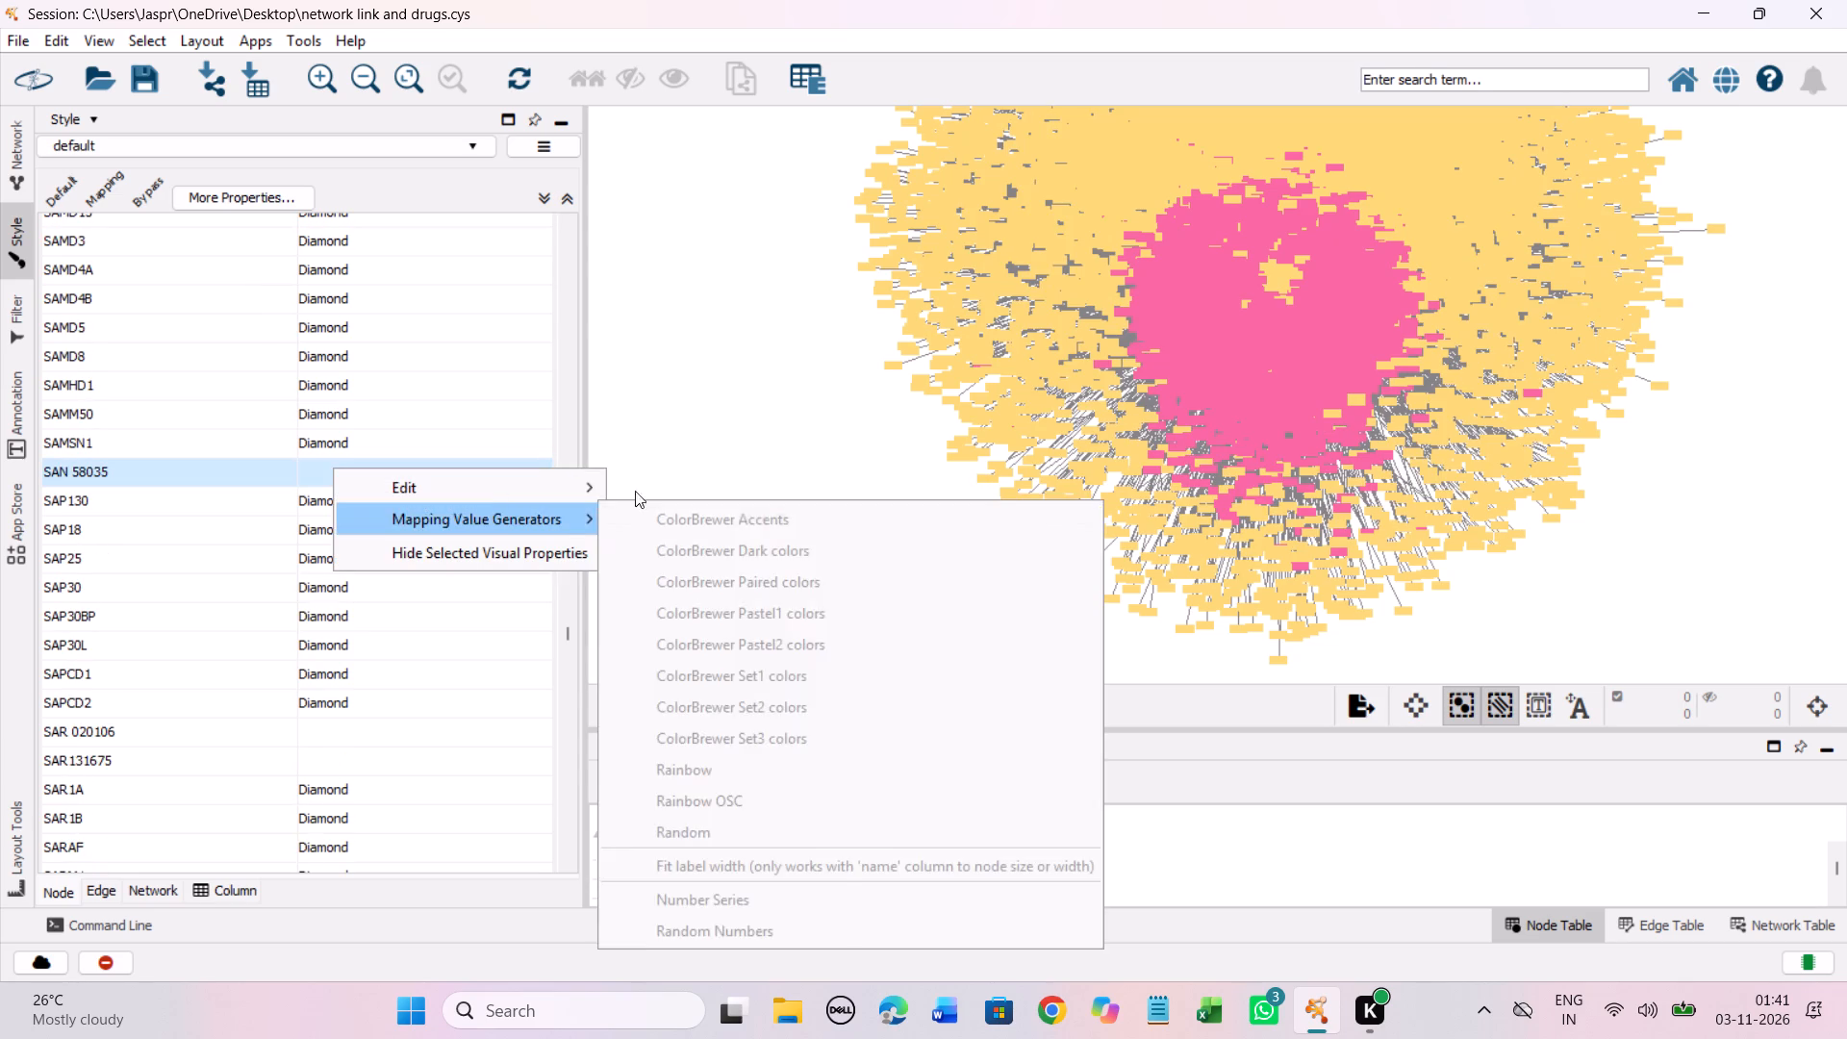
{"action": "left_click", "coordinate": [659, 481]}
{"action": "left_click", "coordinate": [280, 469]}
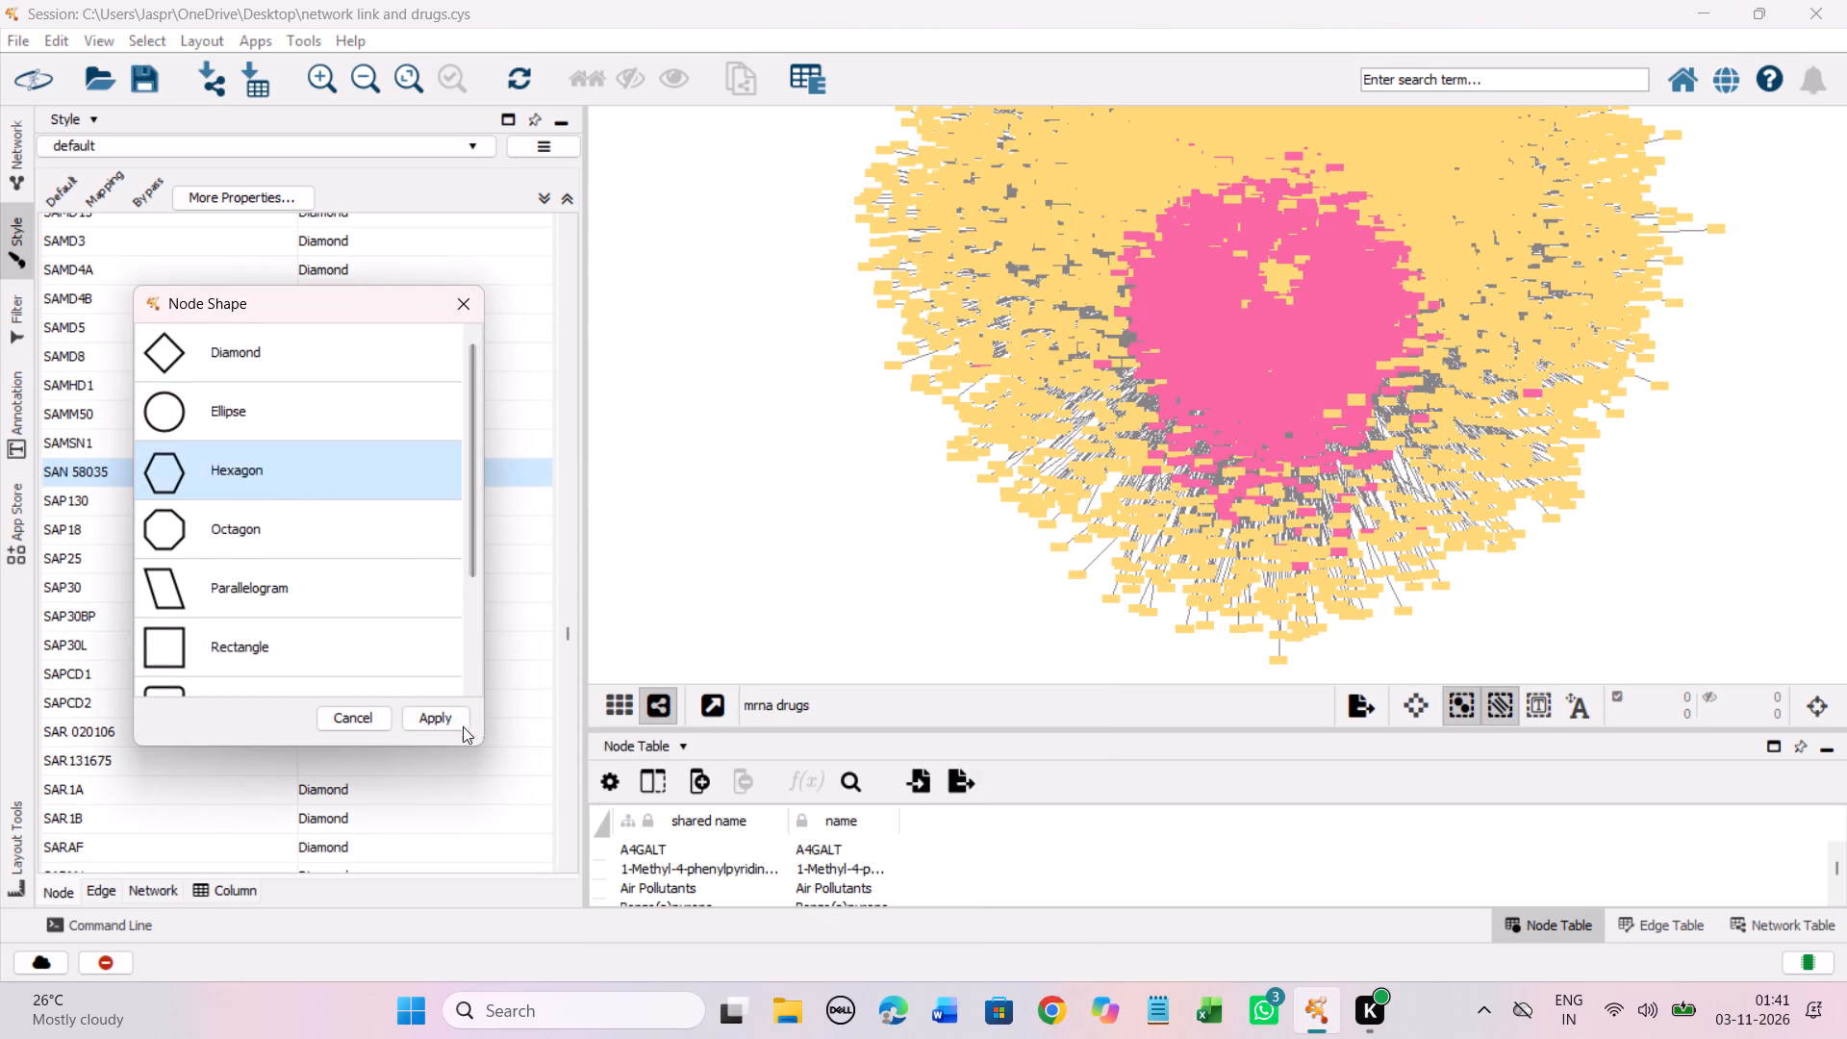
{"action": "left_click", "coordinate": [451, 716]}
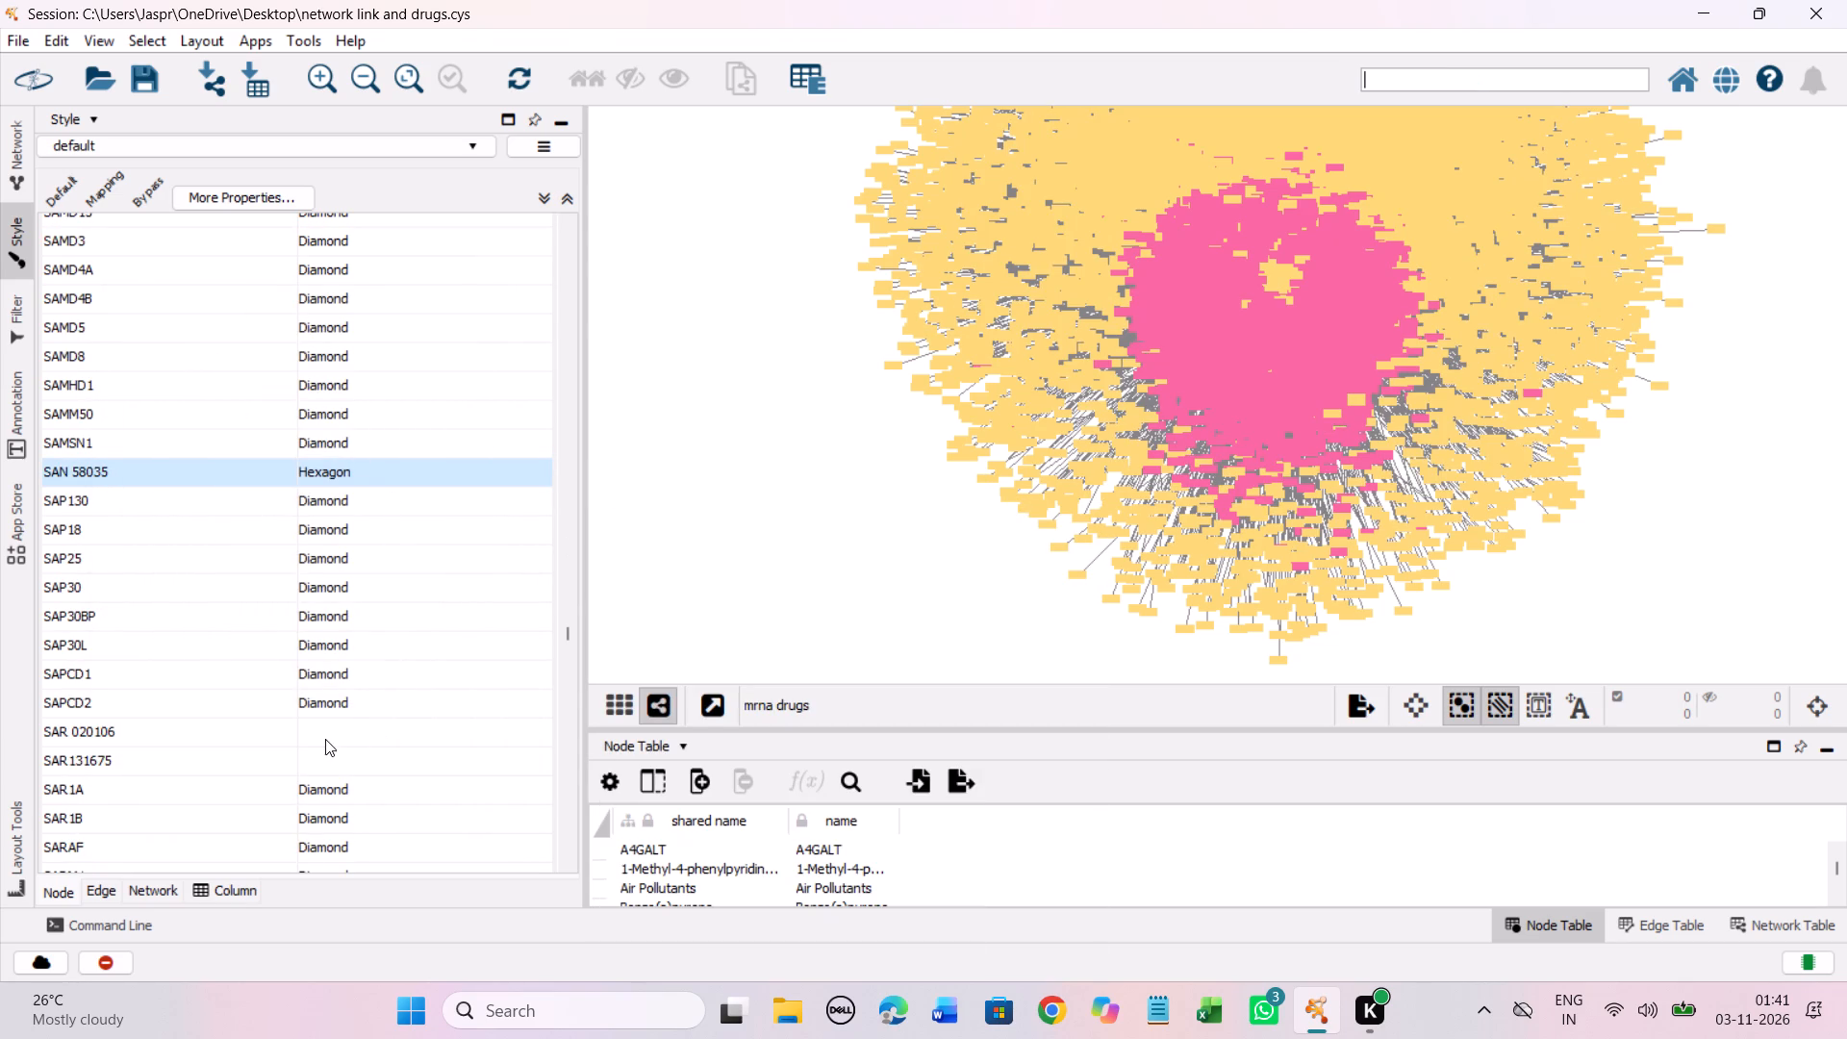
Set the discrete node shape mapping for the unmapped entries SAR 020106 and SAR131675 to Hexagon.
{"action": "left_click_drag", "start_coordinate": [319, 737], "coordinate": [318, 759]}
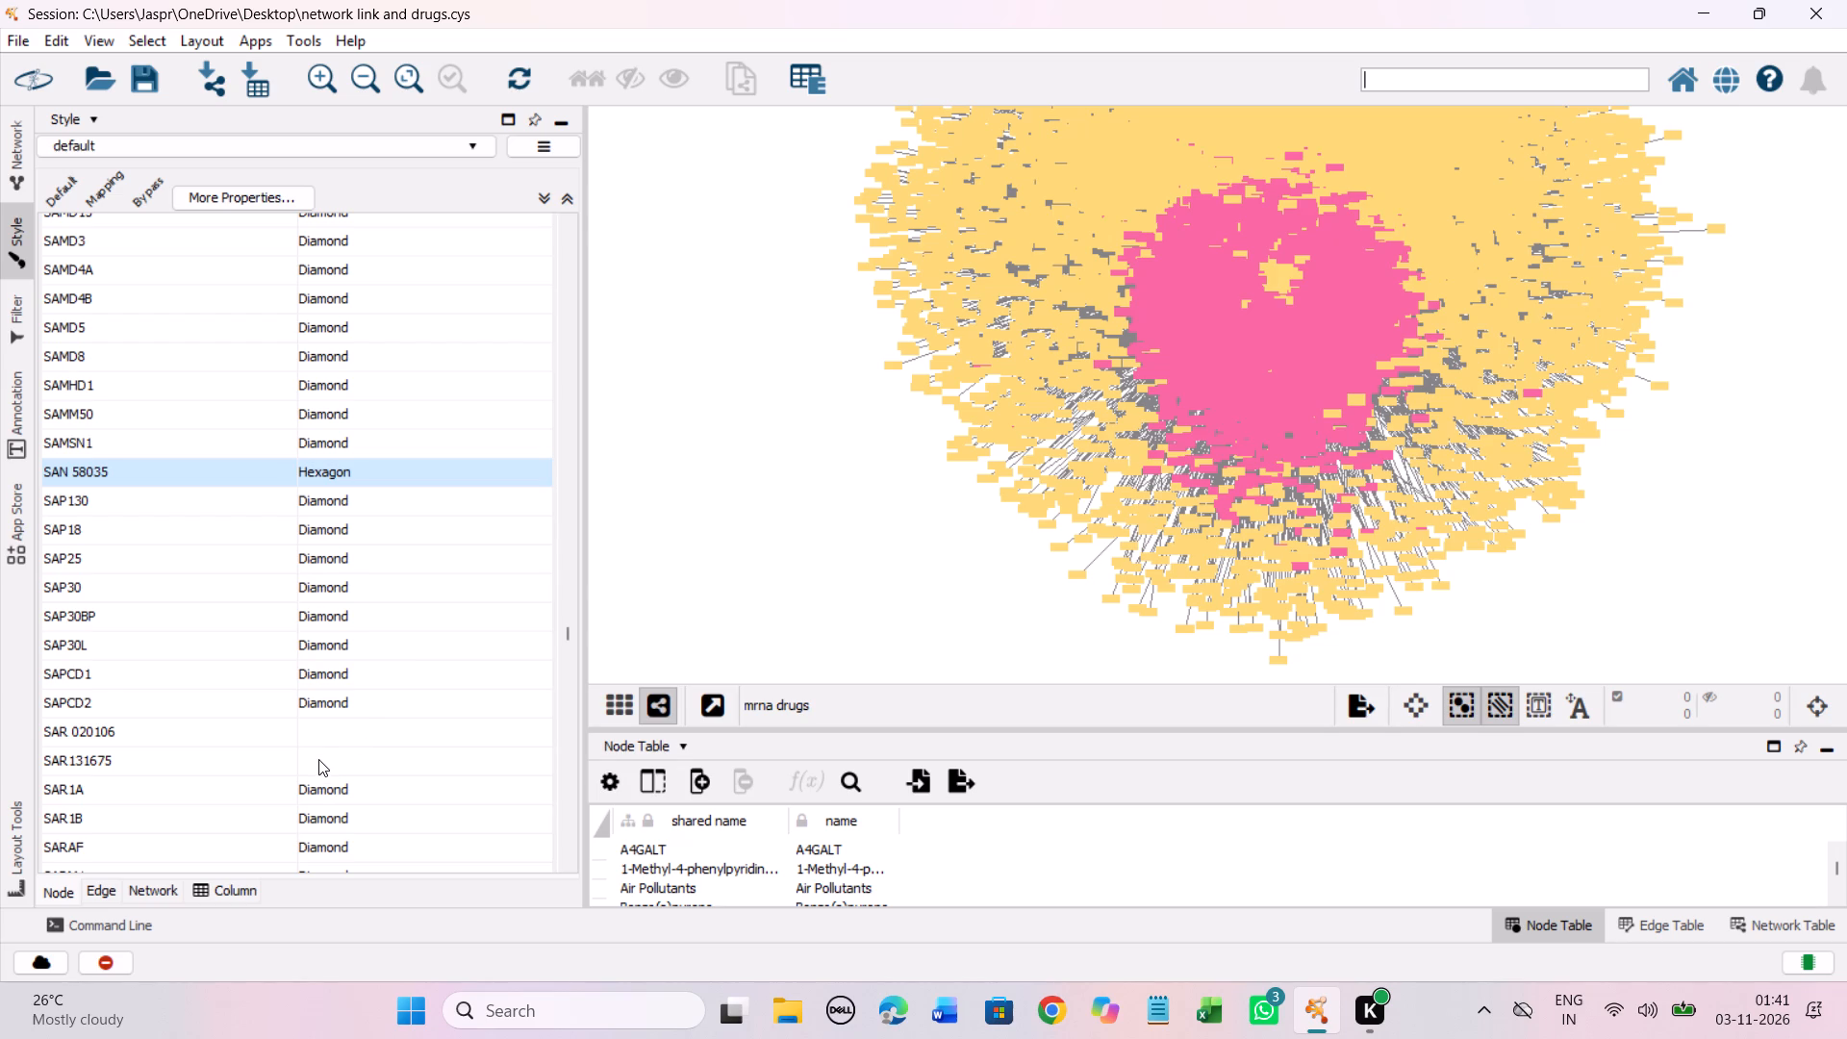
{"action": "right_click", "coordinate": [318, 759]}
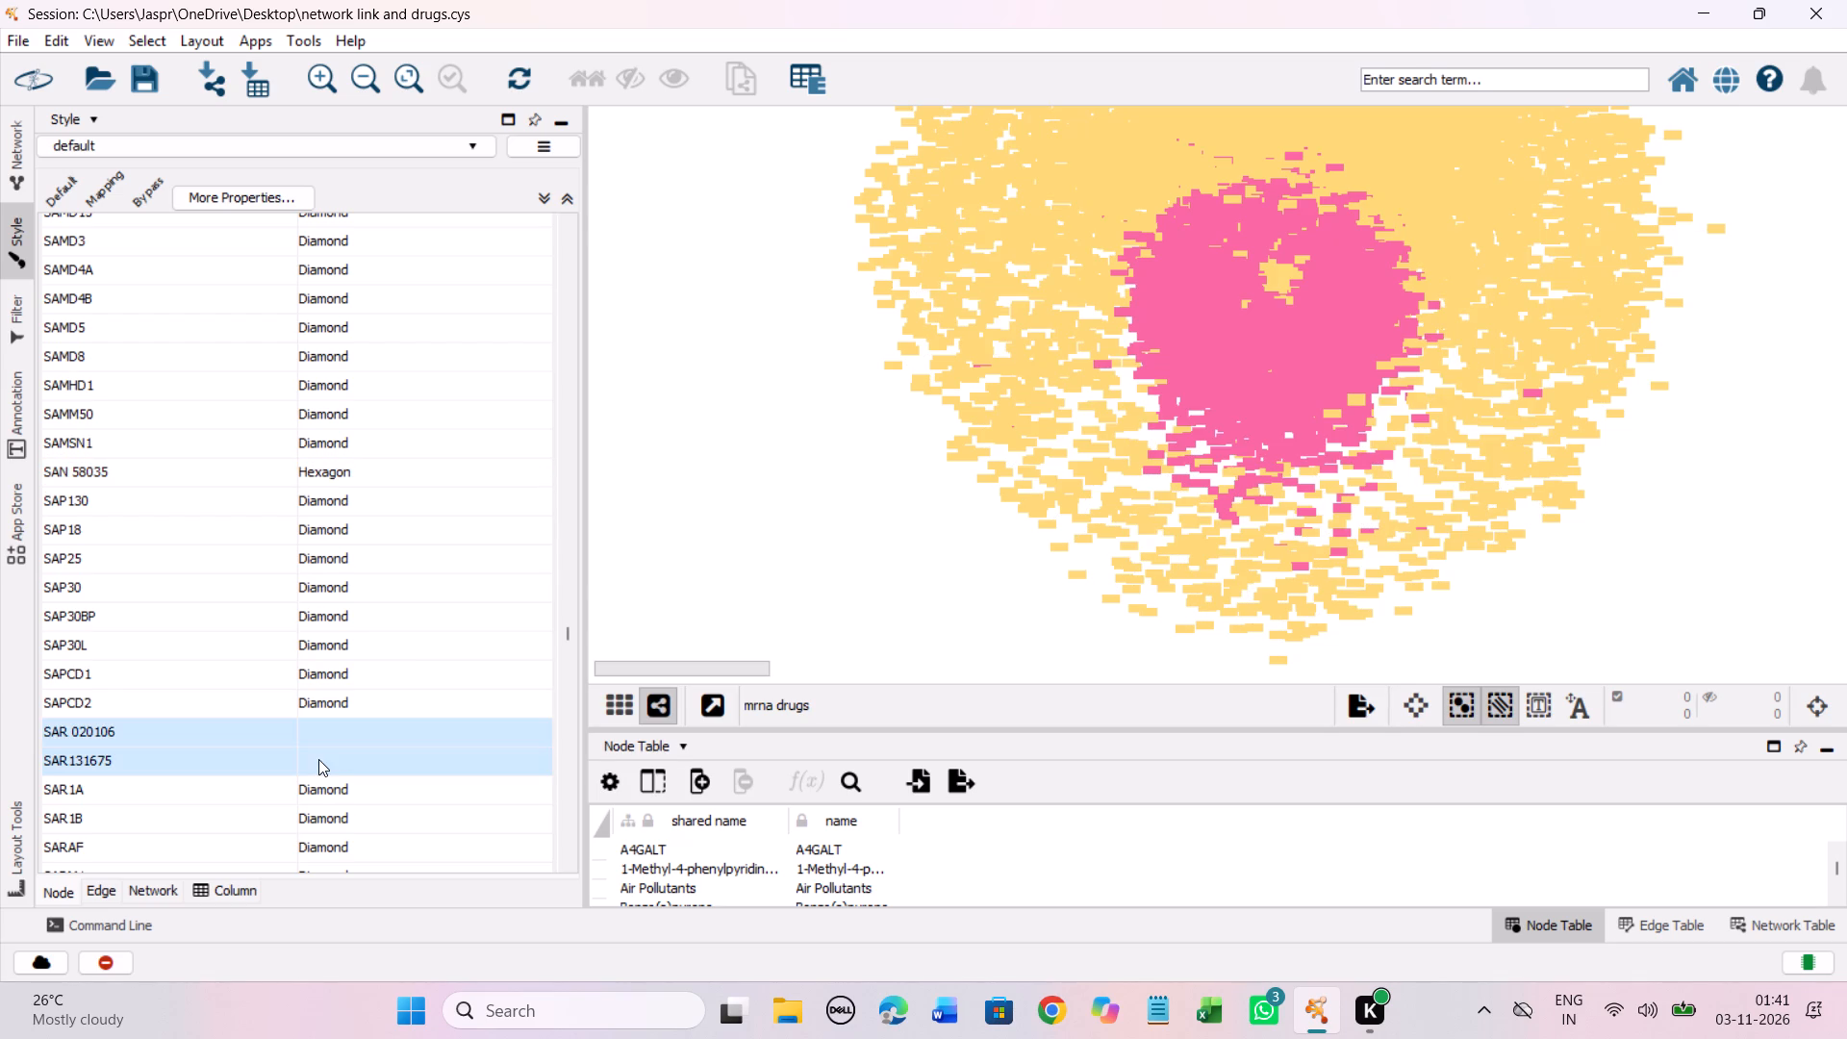
{"action": "left_click", "coordinate": [669, 775]}
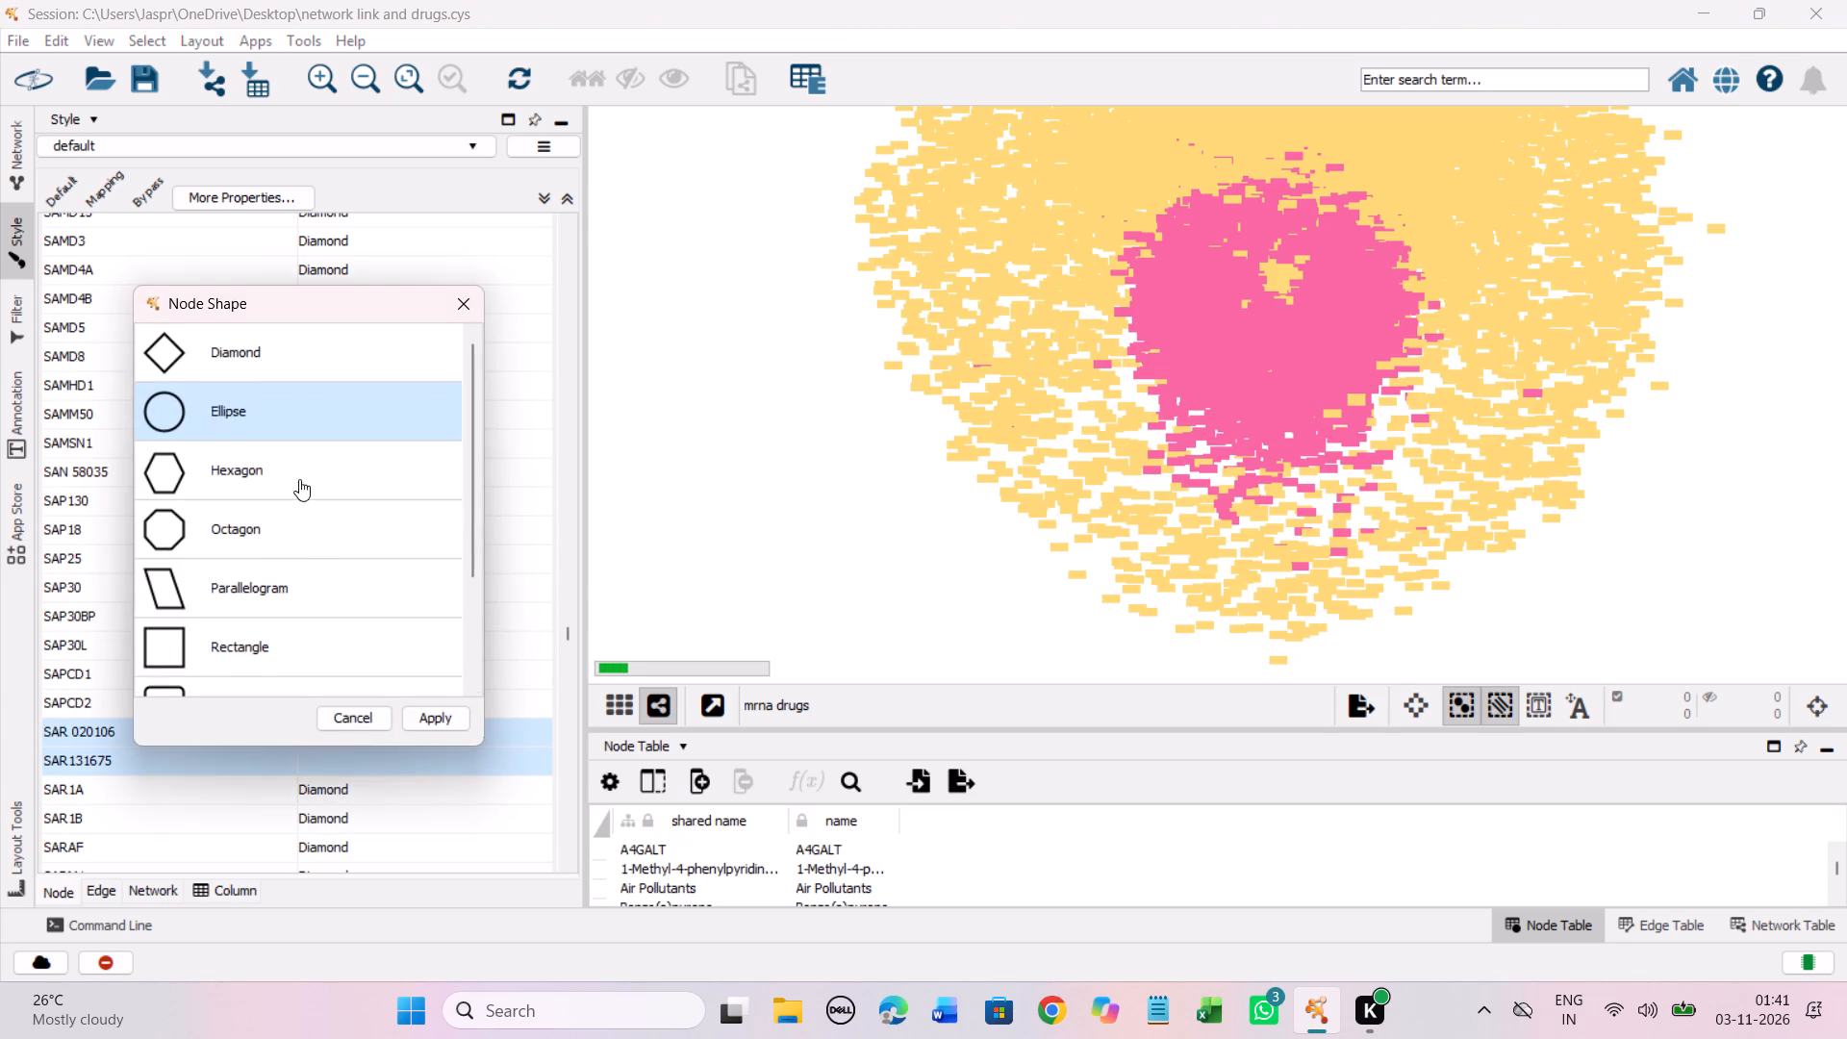
{"action": "left_click", "coordinate": [296, 467]}
{"action": "left_click", "coordinate": [440, 722]}
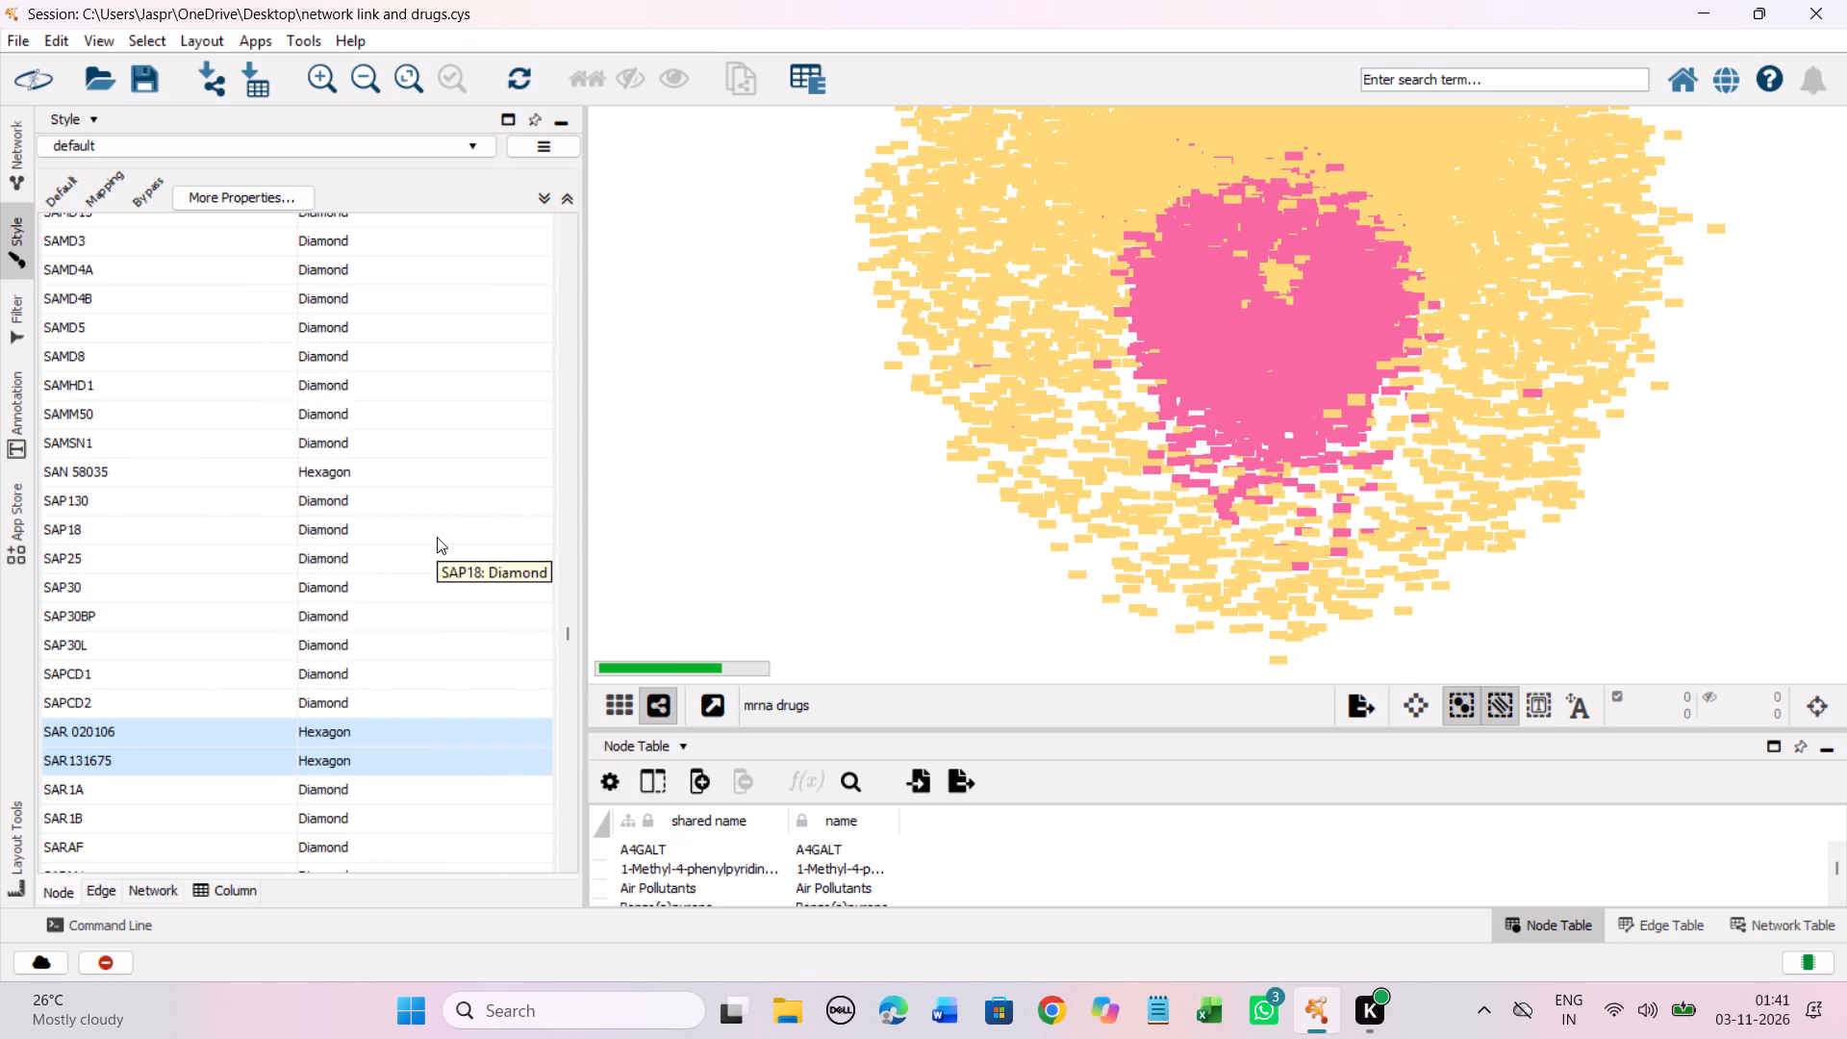
Set the discrete node shape mapping for the unmapped entries from SB 203580 through SBA-15 to Hexagon.
{"action": "scroll", "coordinate": [437, 537], "scroll_direction": "down", "scroll_amount": 7}
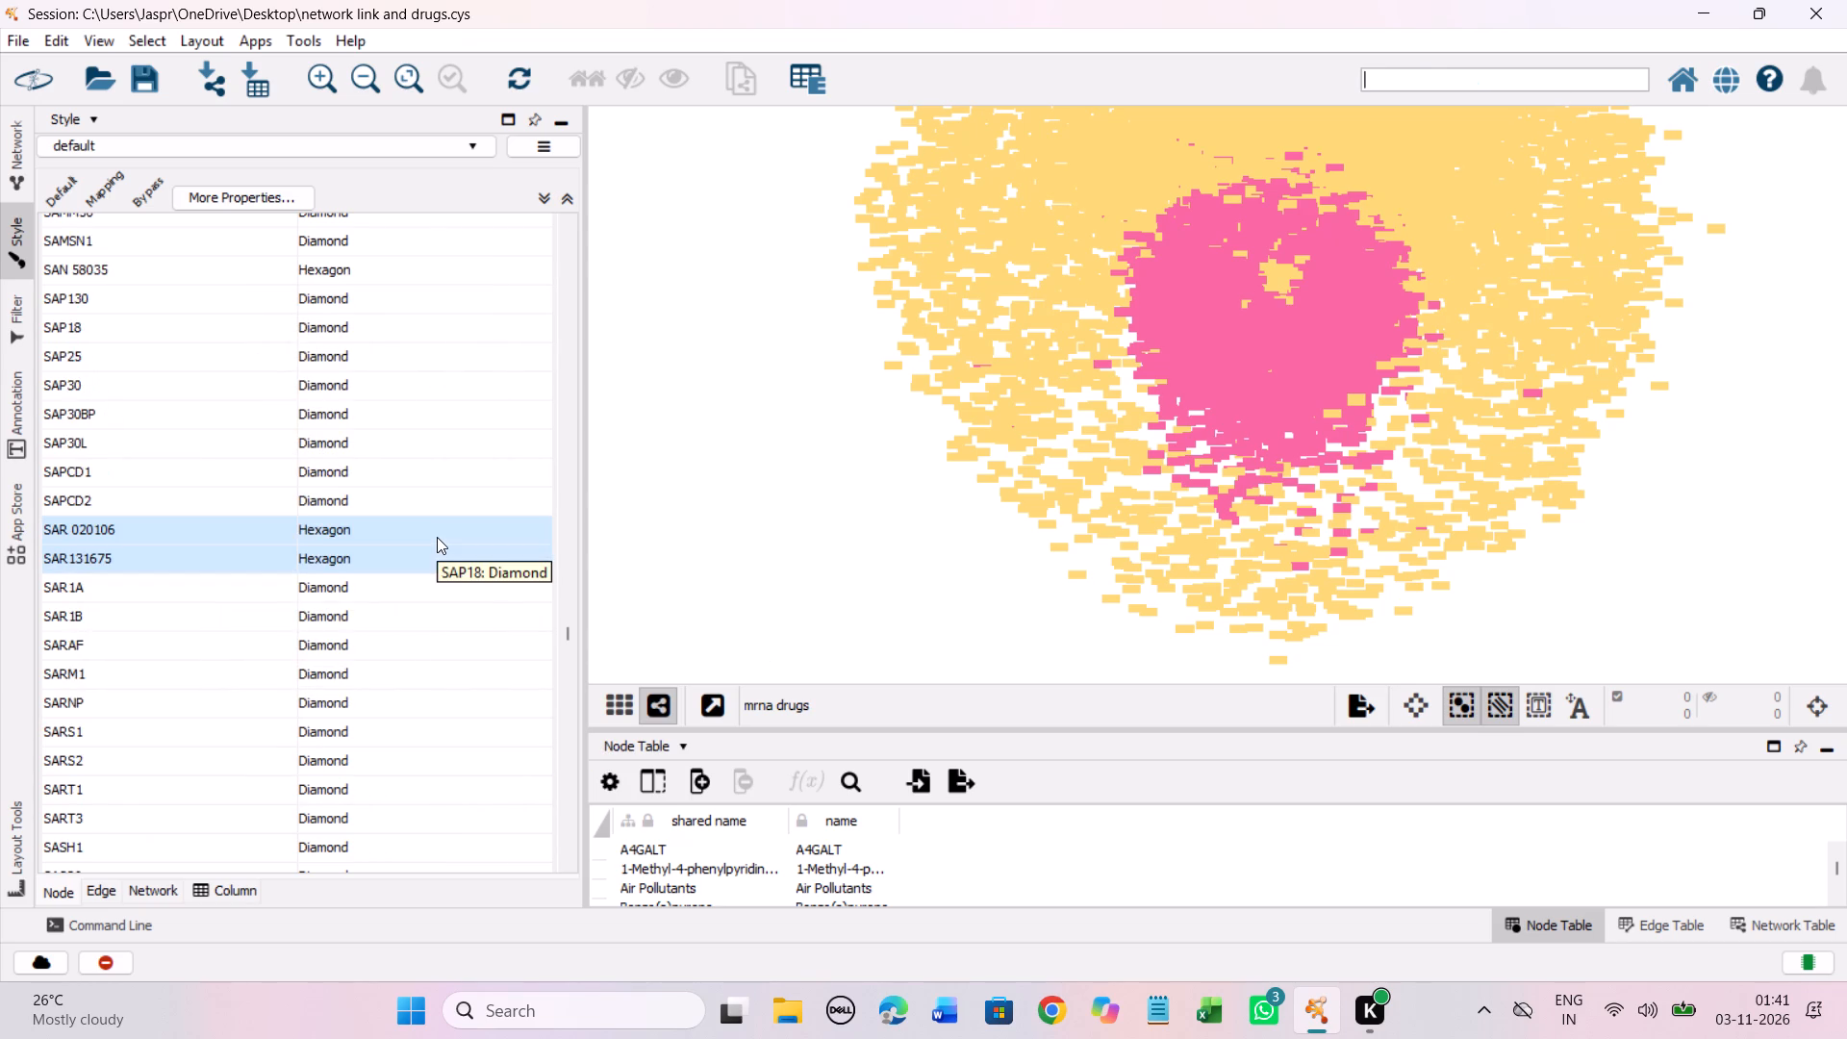
{"action": "scroll", "coordinate": [437, 537], "scroll_direction": "down", "scroll_amount": 19}
{"action": "scroll", "coordinate": [437, 537], "scroll_direction": "down", "scroll_amount": 5}
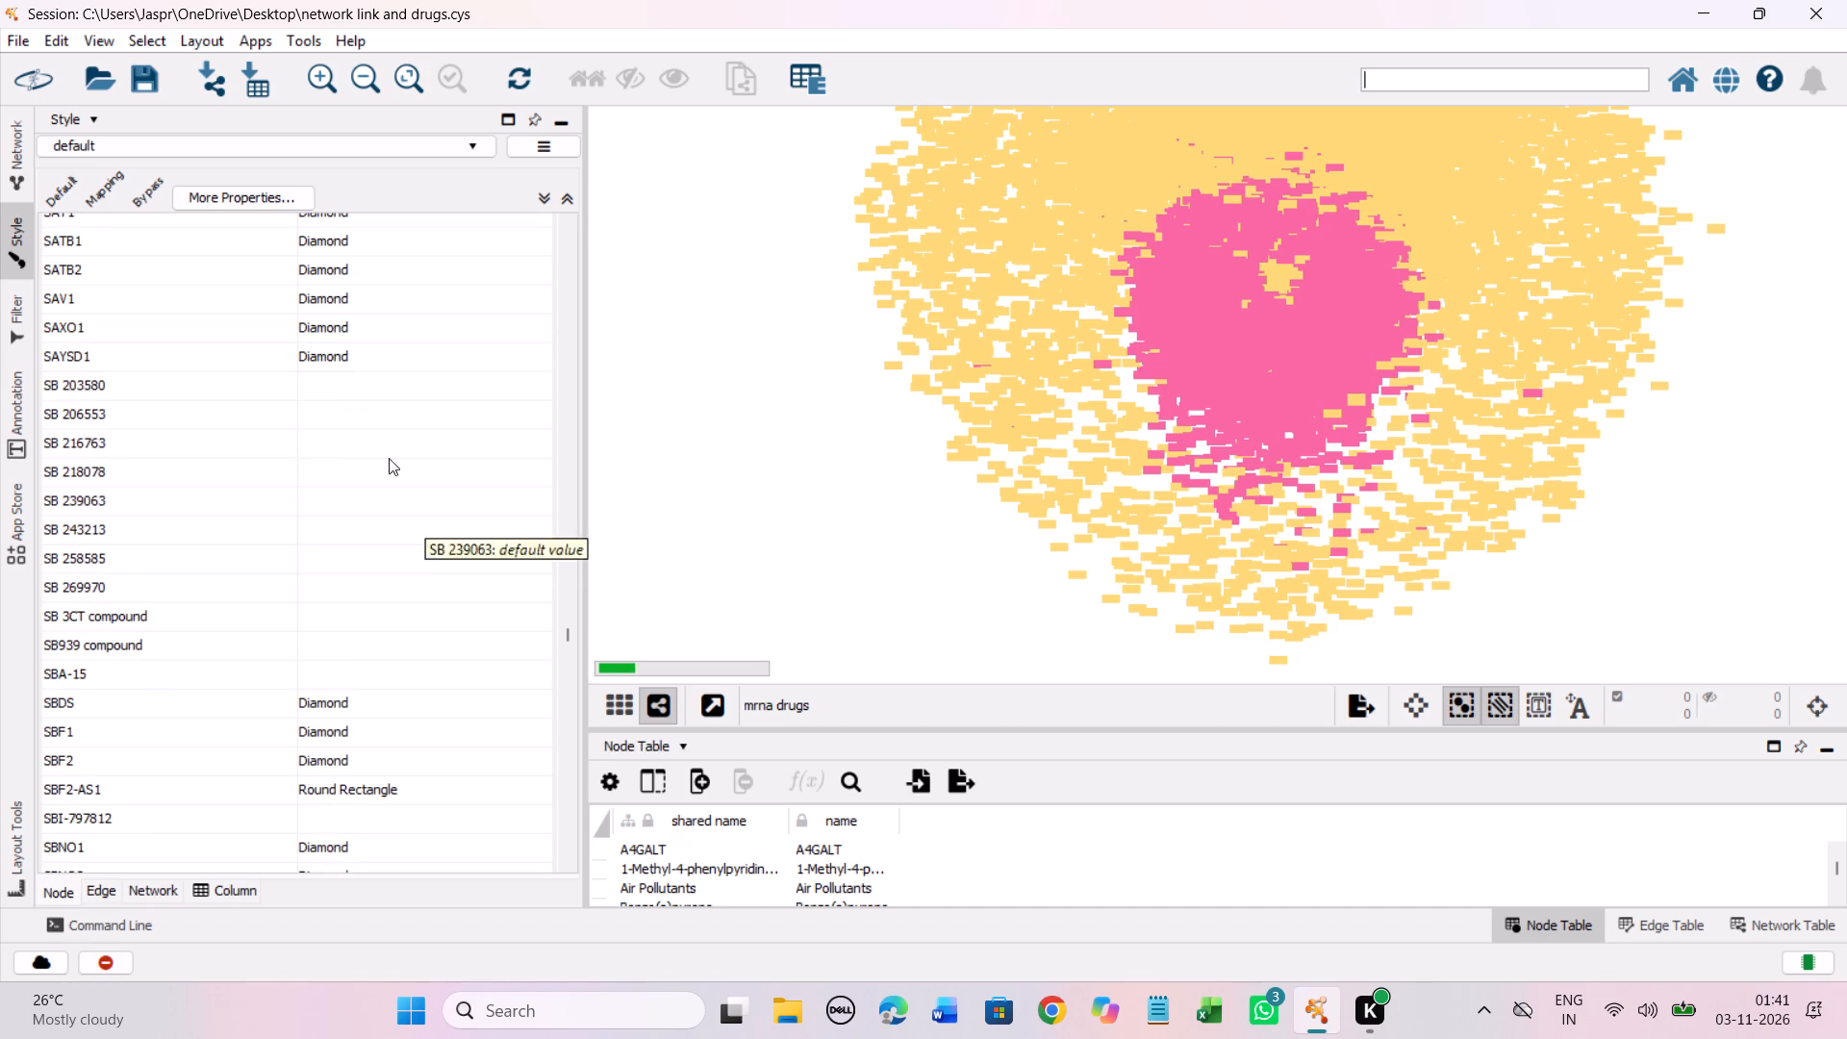
{"action": "left_click_drag", "start_coordinate": [325, 376], "coordinate": [327, 670]}
{"action": "right_click", "coordinate": [333, 670]}
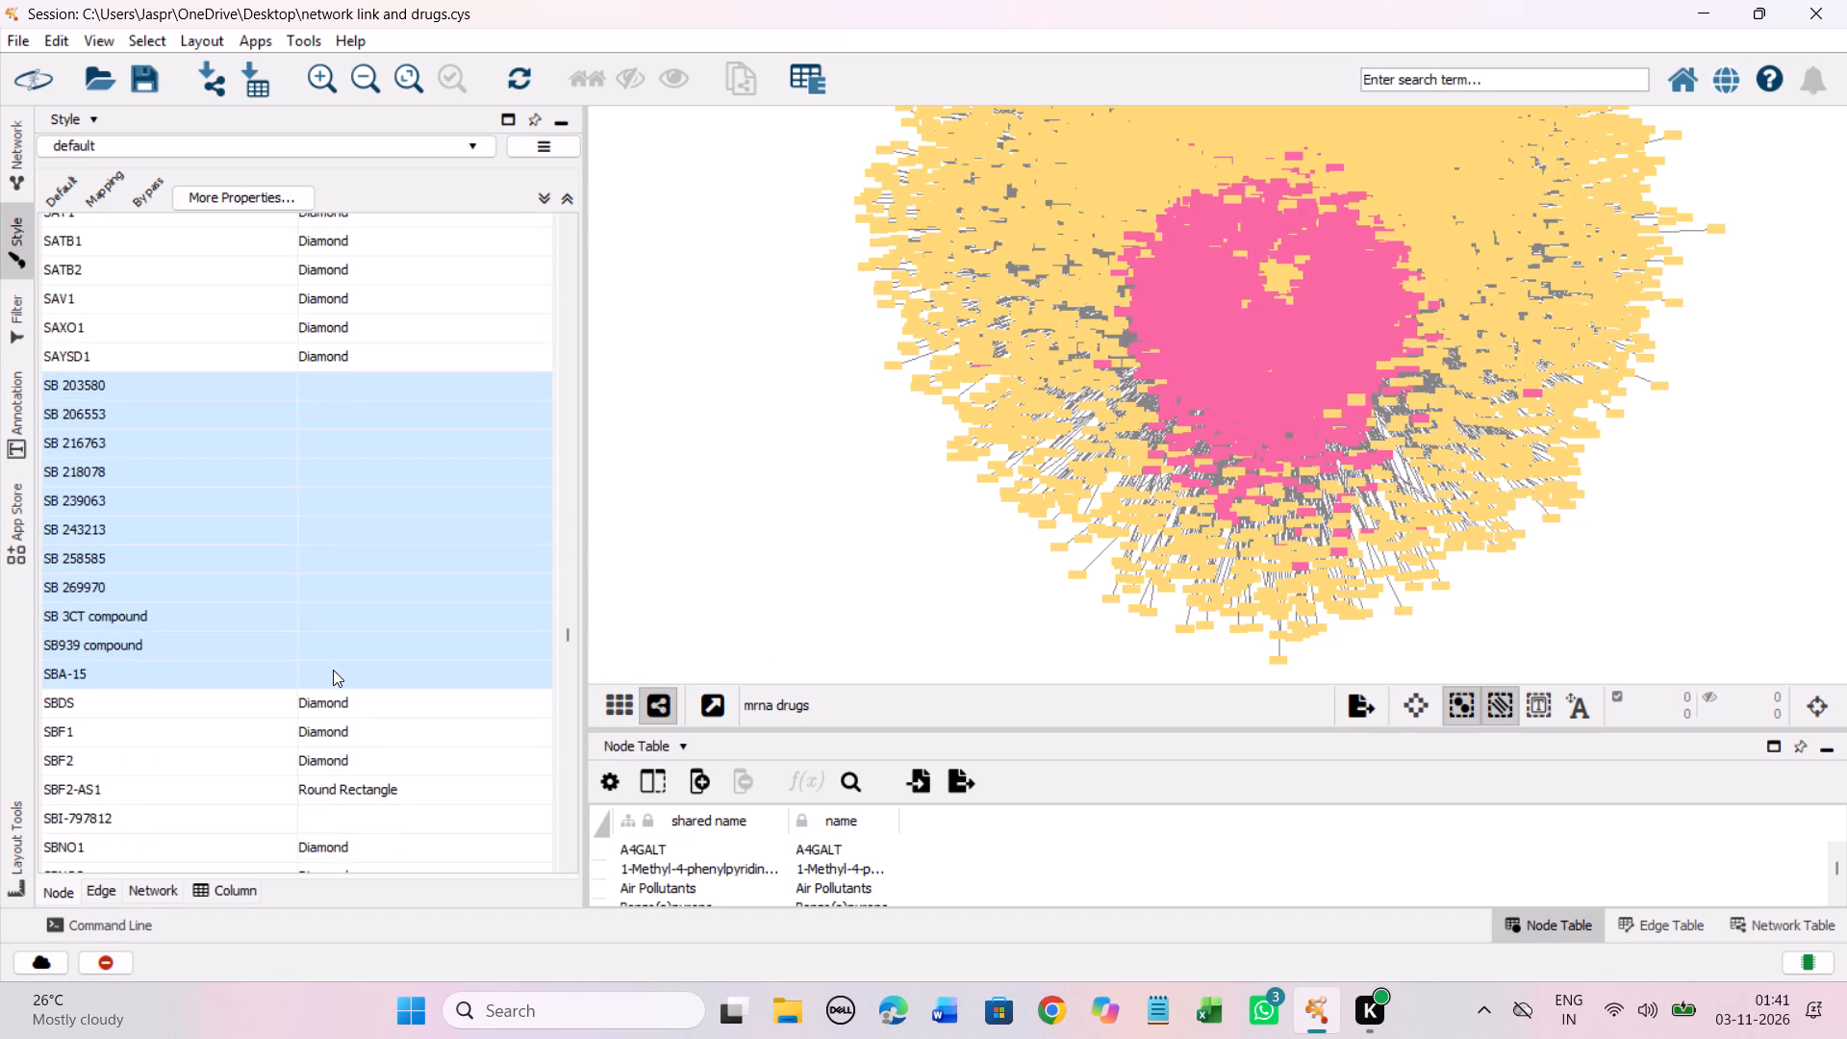
{"action": "left_click", "coordinate": [706, 697]}
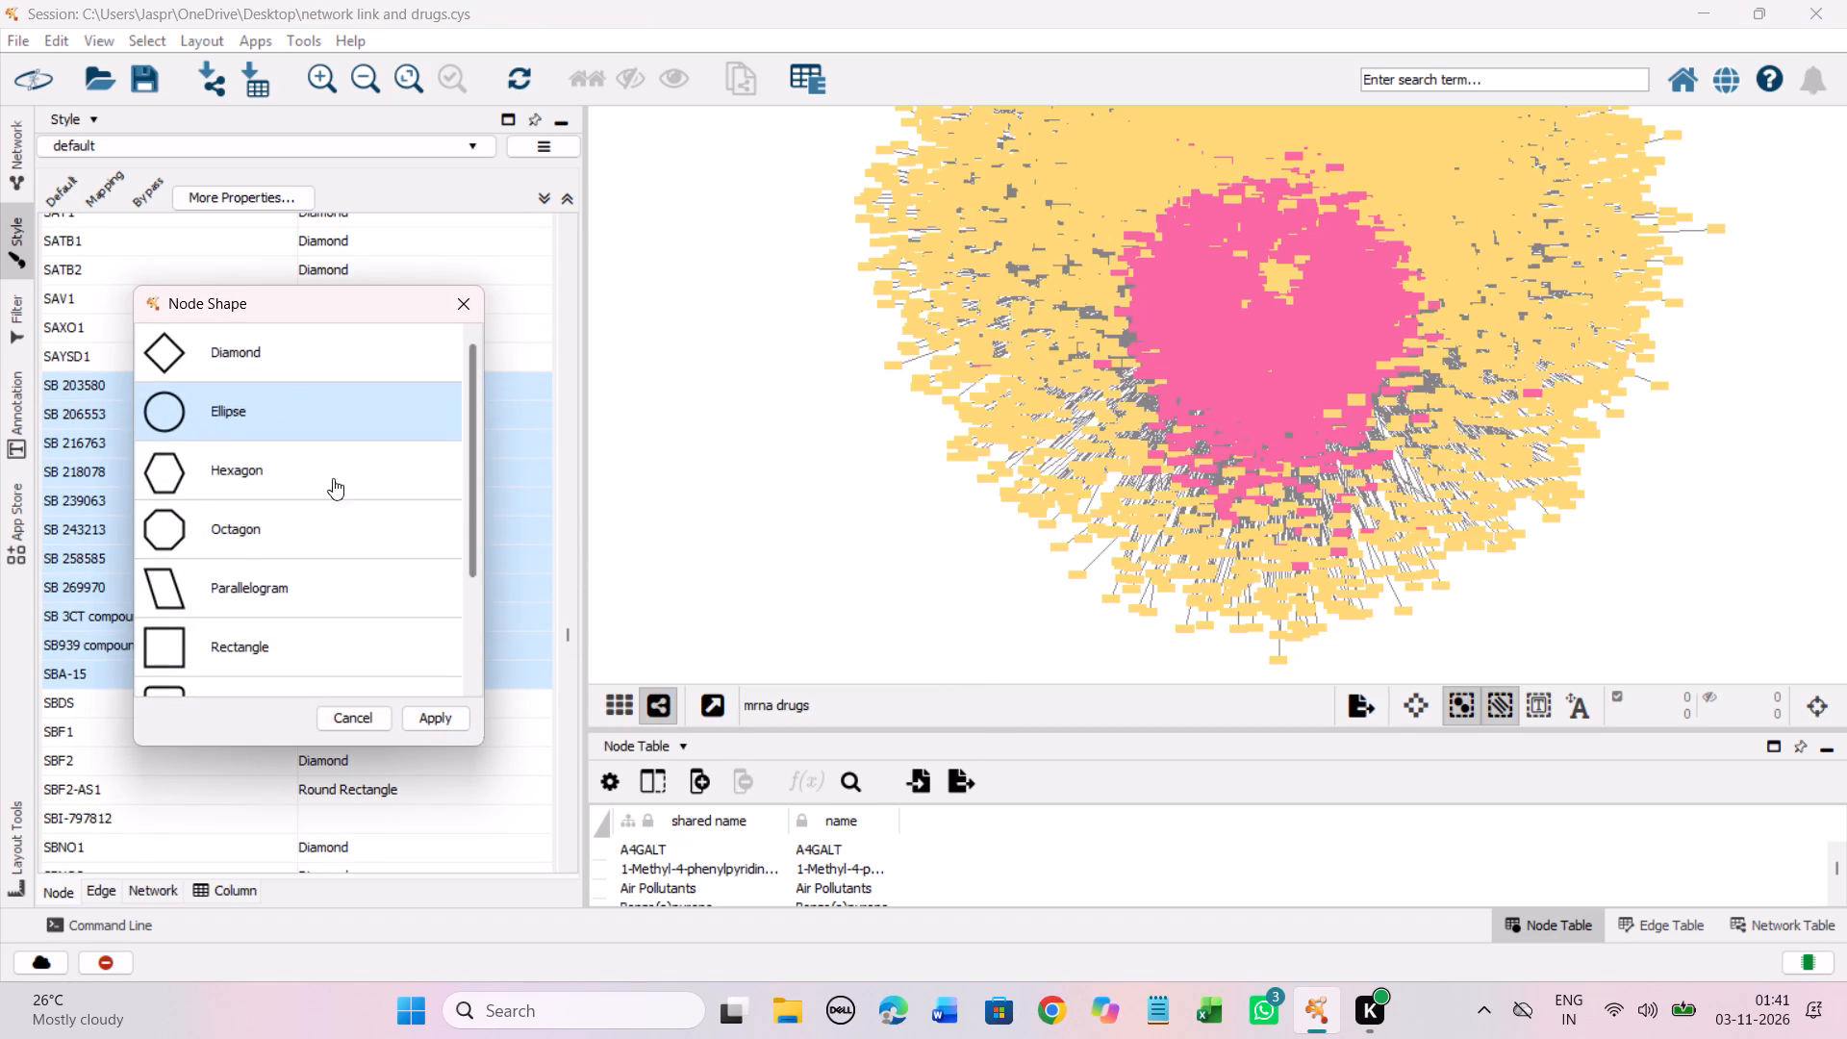
{"action": "left_click", "coordinate": [296, 471]}
{"action": "left_click", "coordinate": [452, 713]}
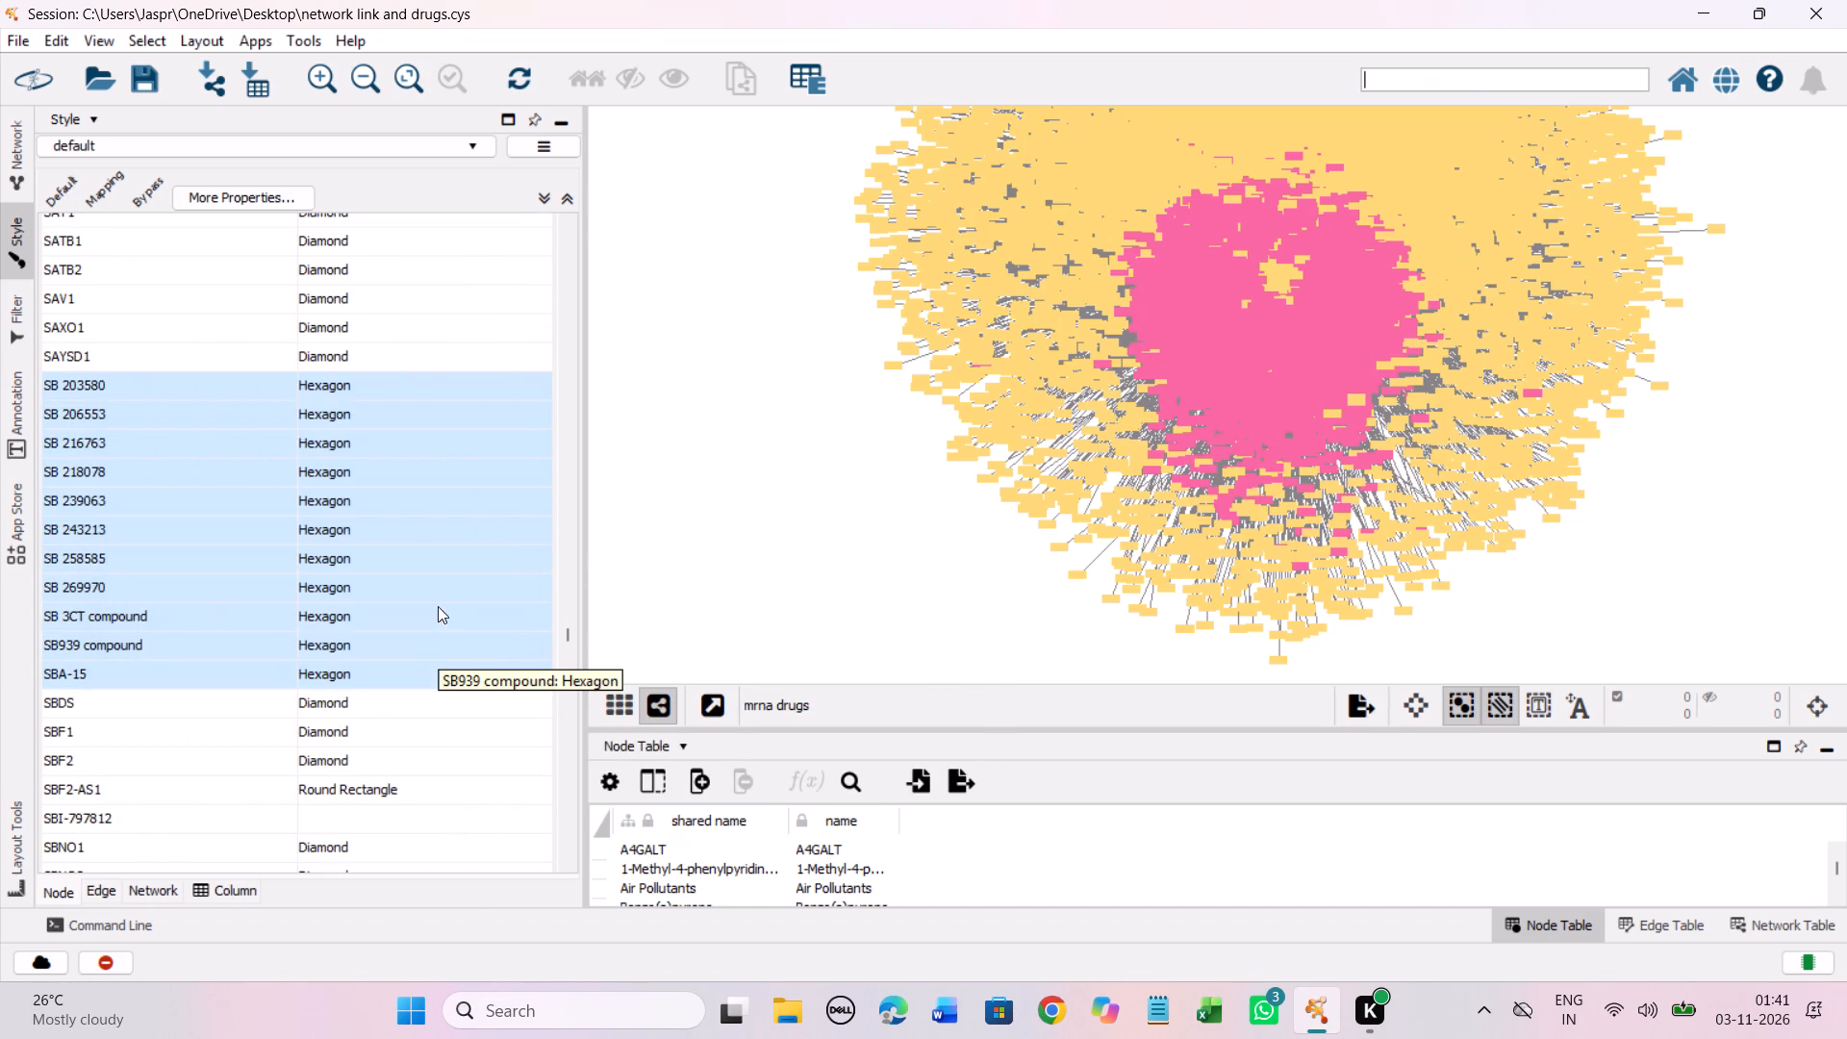
Set the discrete node shape mapping for the unmapped entry SBI-797812 to Hexagon.
{"action": "scroll", "coordinate": [392, 512], "scroll_direction": "down", "scroll_amount": 12}
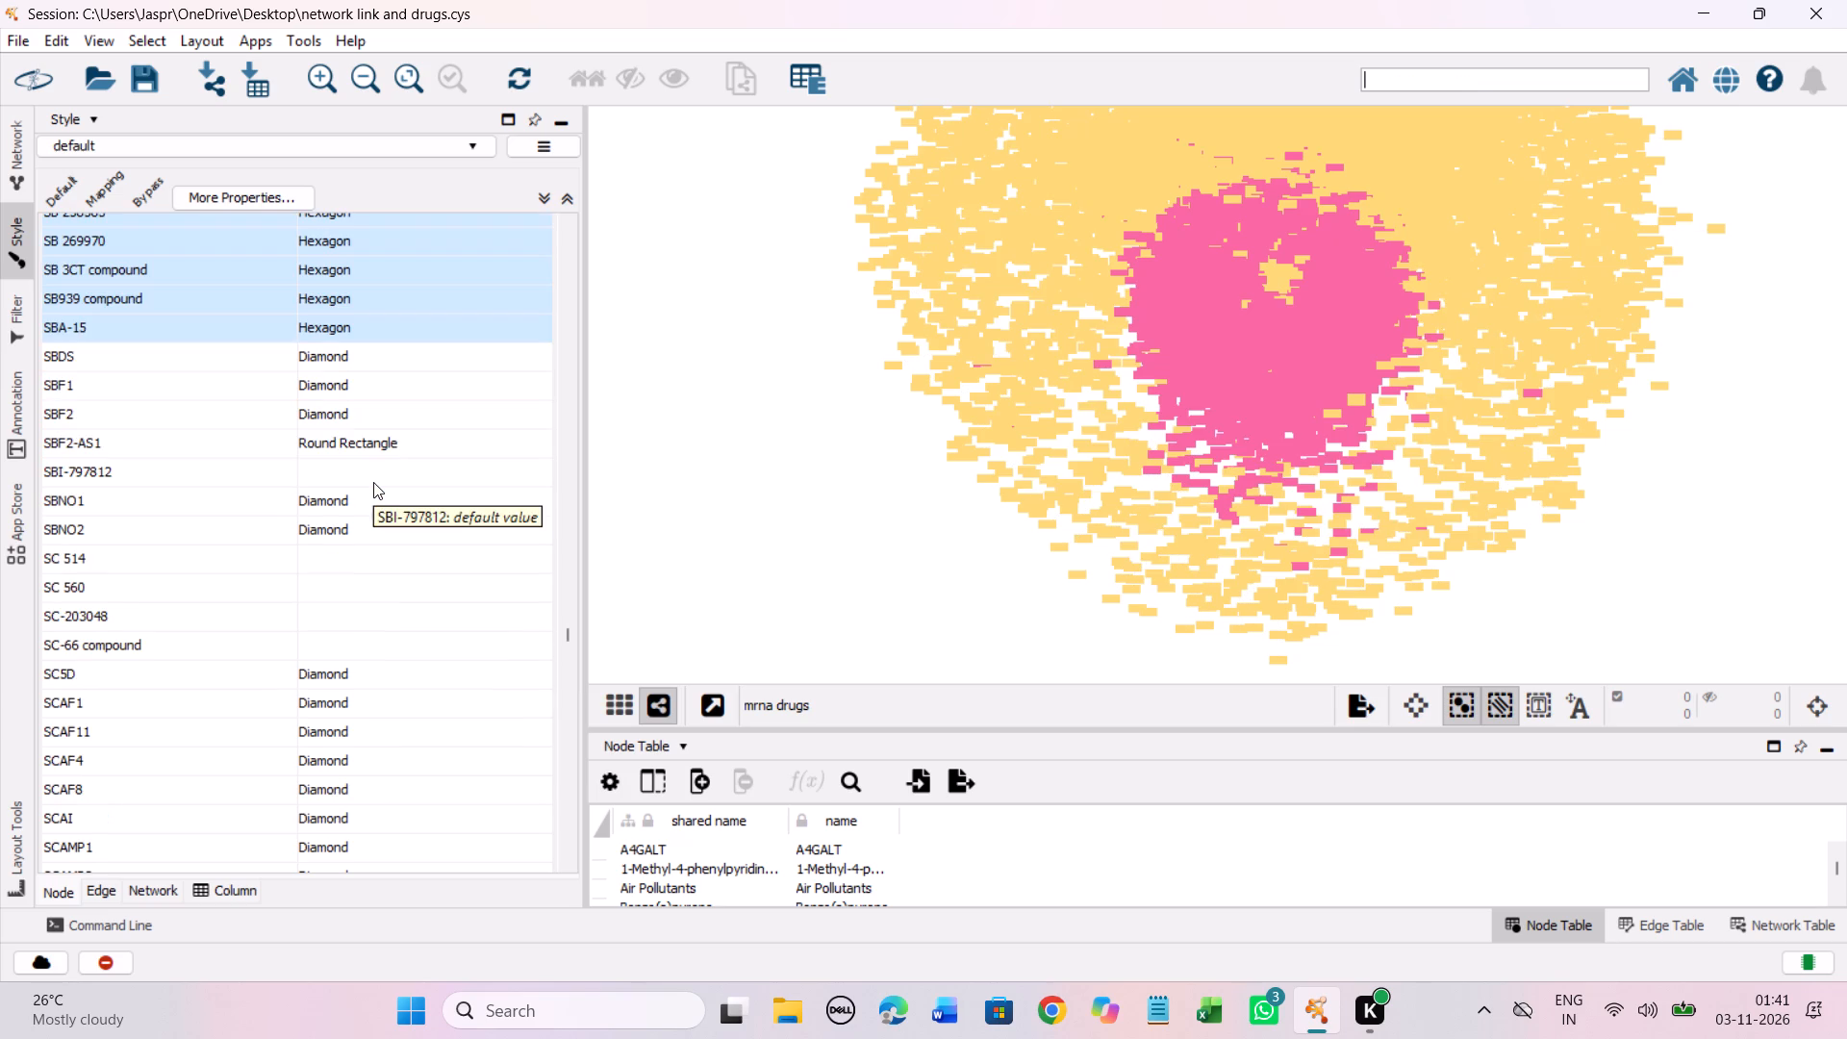
{"action": "left_click", "coordinate": [314, 471]}
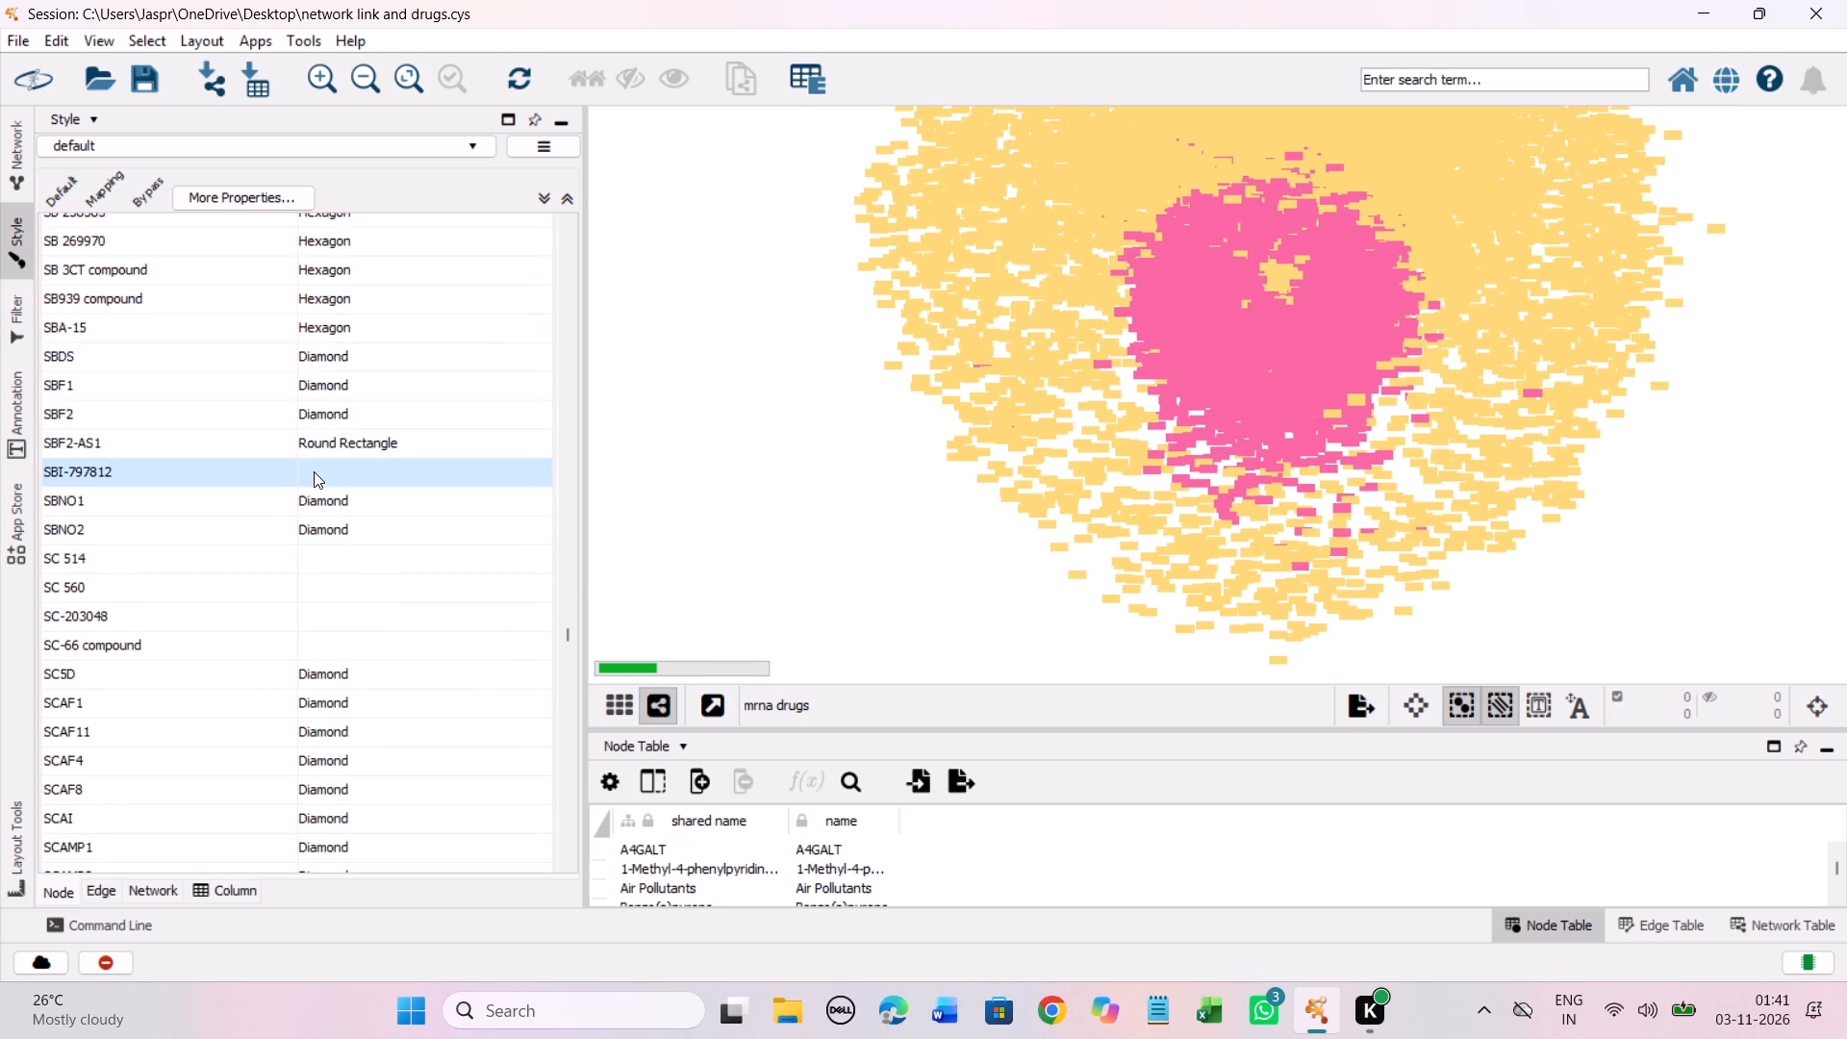
{"action": "right_click", "coordinate": [314, 471]}
{"action": "left_click", "coordinate": [694, 499]}
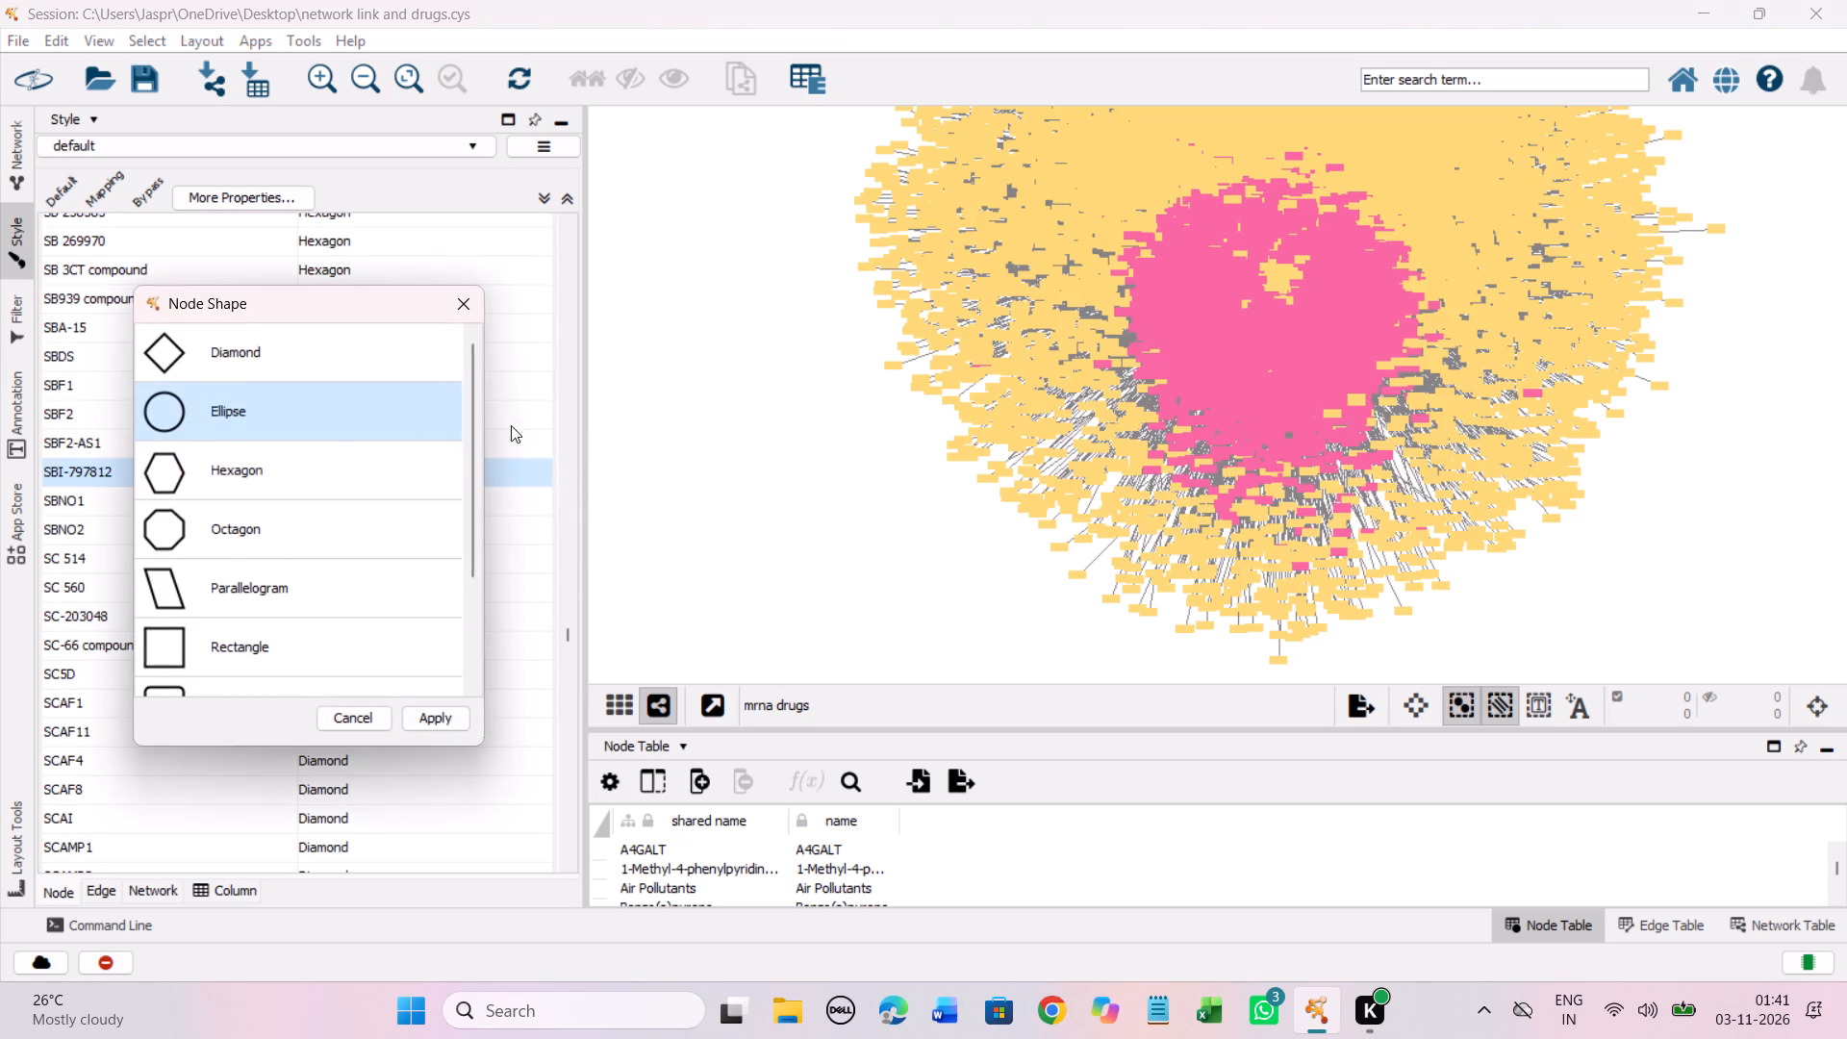
{"action": "left_click", "coordinate": [221, 474]}
{"action": "left_click", "coordinate": [436, 715]}
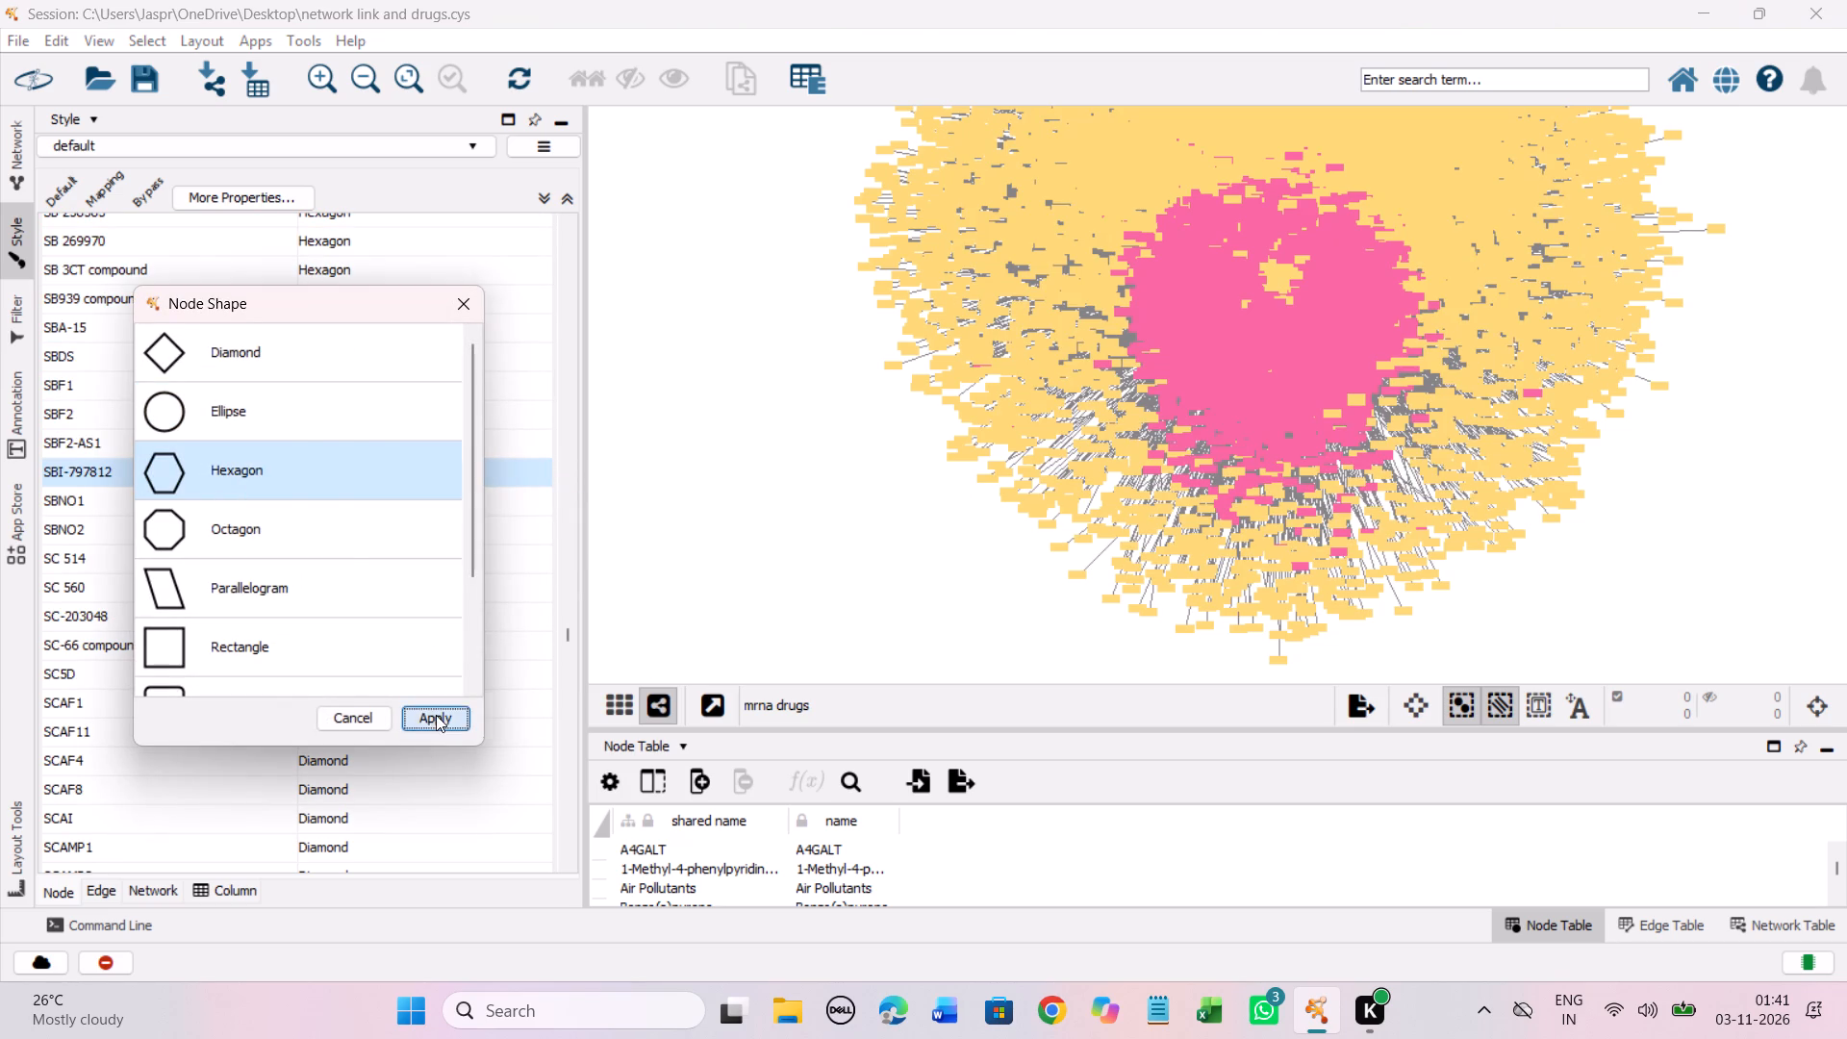
Set the discrete node shape mapping for the unmapped entries SC 514, SC 560, SC-203048 and SC-66 compound to Hexagon.
{"action": "left_click_drag", "start_coordinate": [335, 559], "coordinate": [337, 632]}
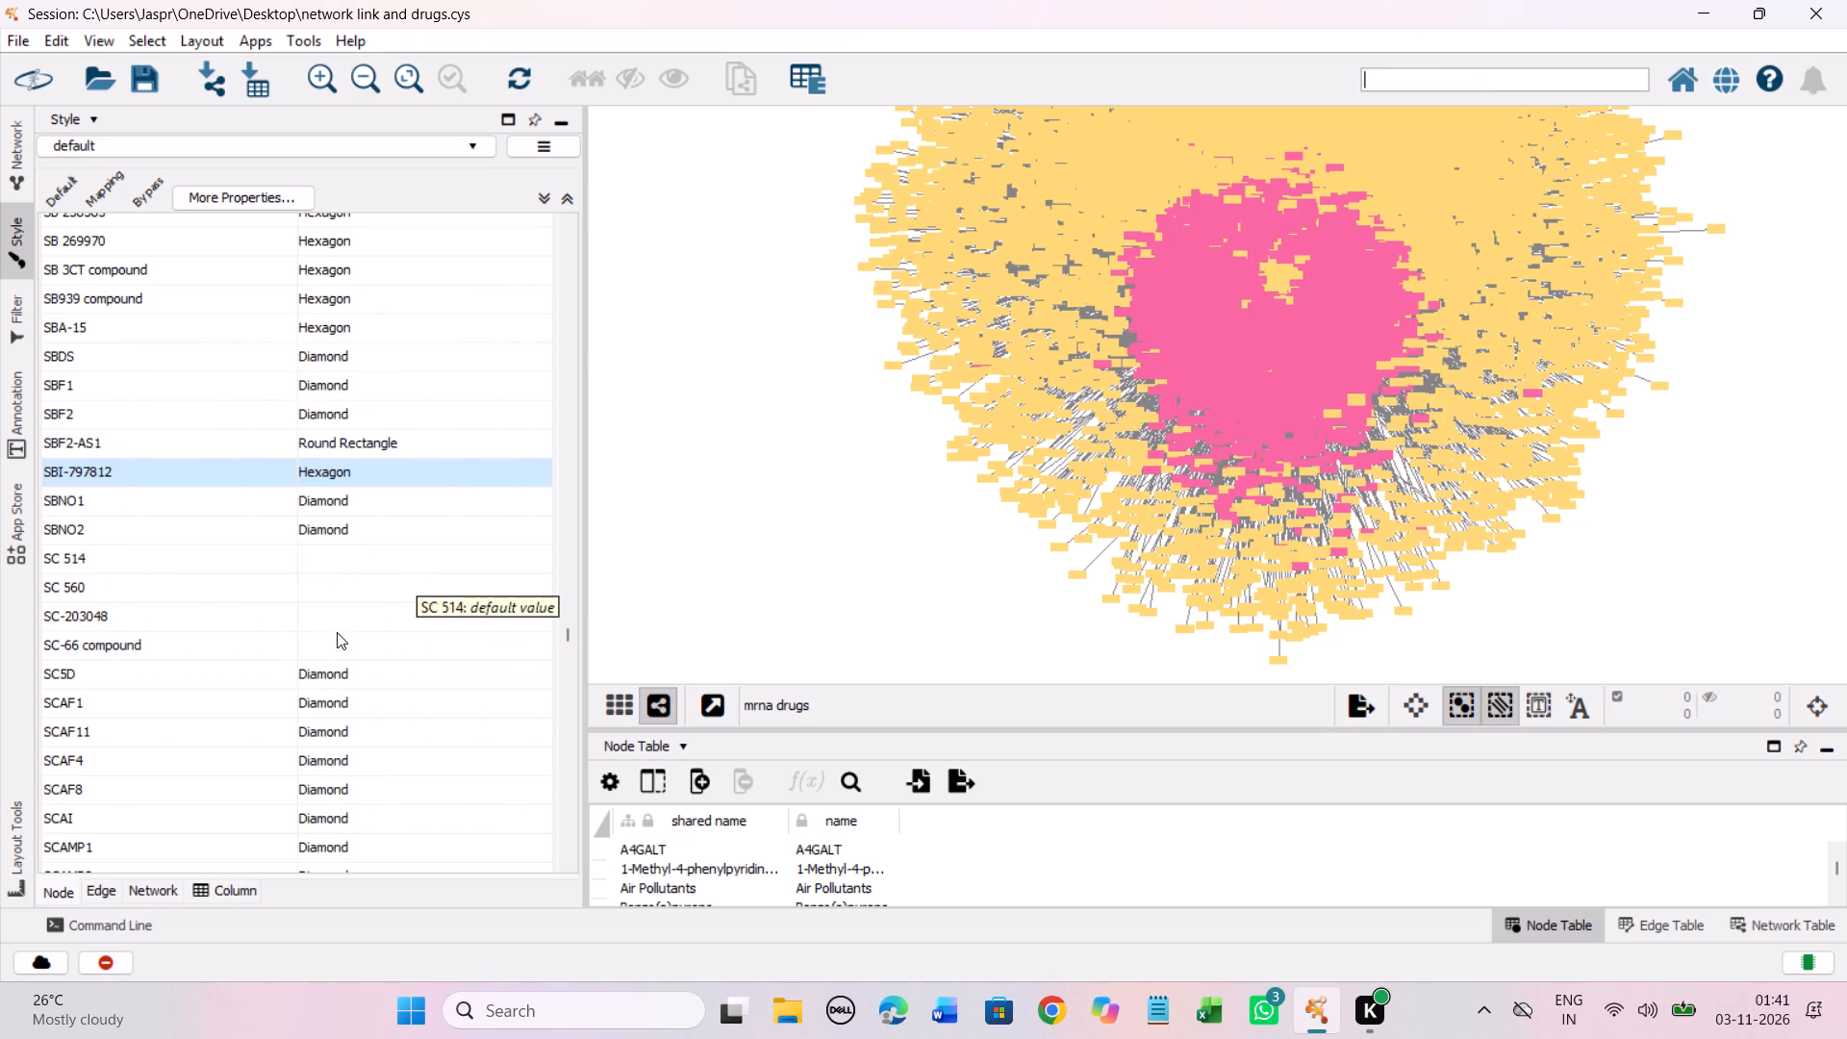
{"action": "left_click_drag", "start_coordinate": [337, 632], "coordinate": [336, 647]}
{"action": "right_click", "coordinate": [336, 647]}
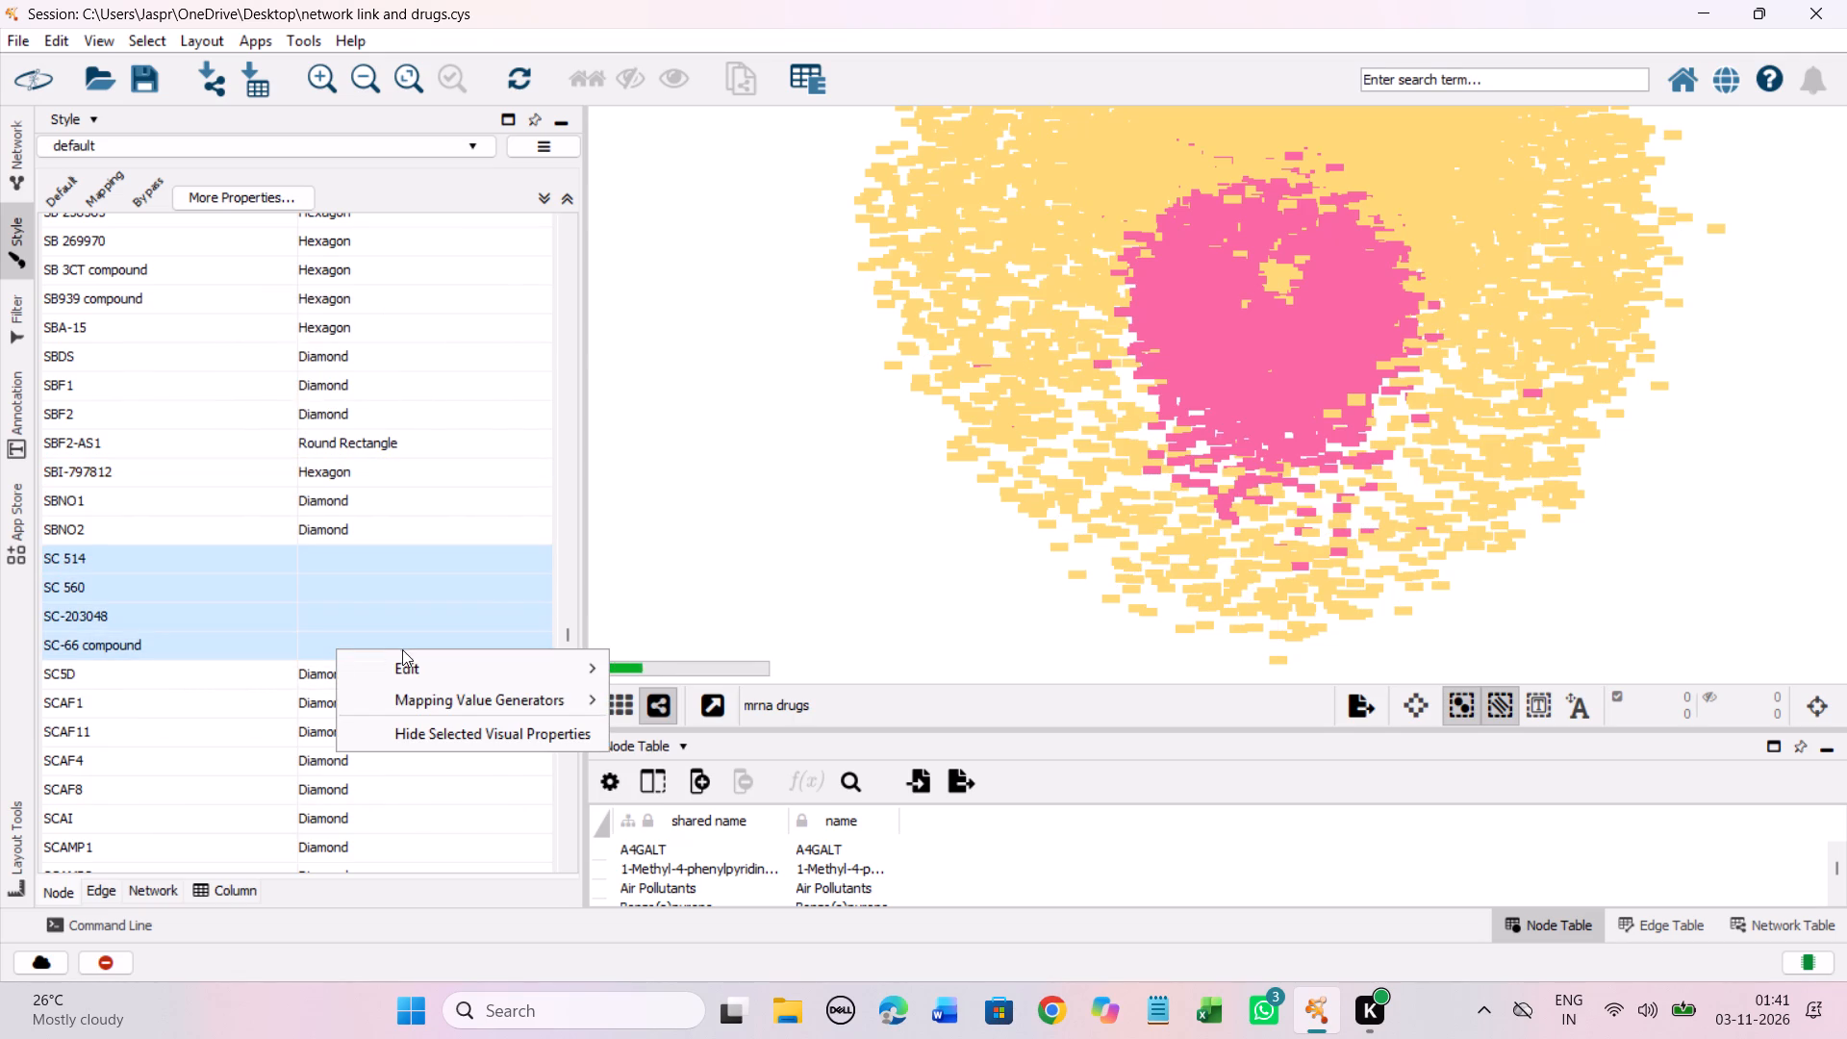
{"action": "left_click", "coordinate": [715, 663]}
{"action": "left_click", "coordinate": [241, 476]}
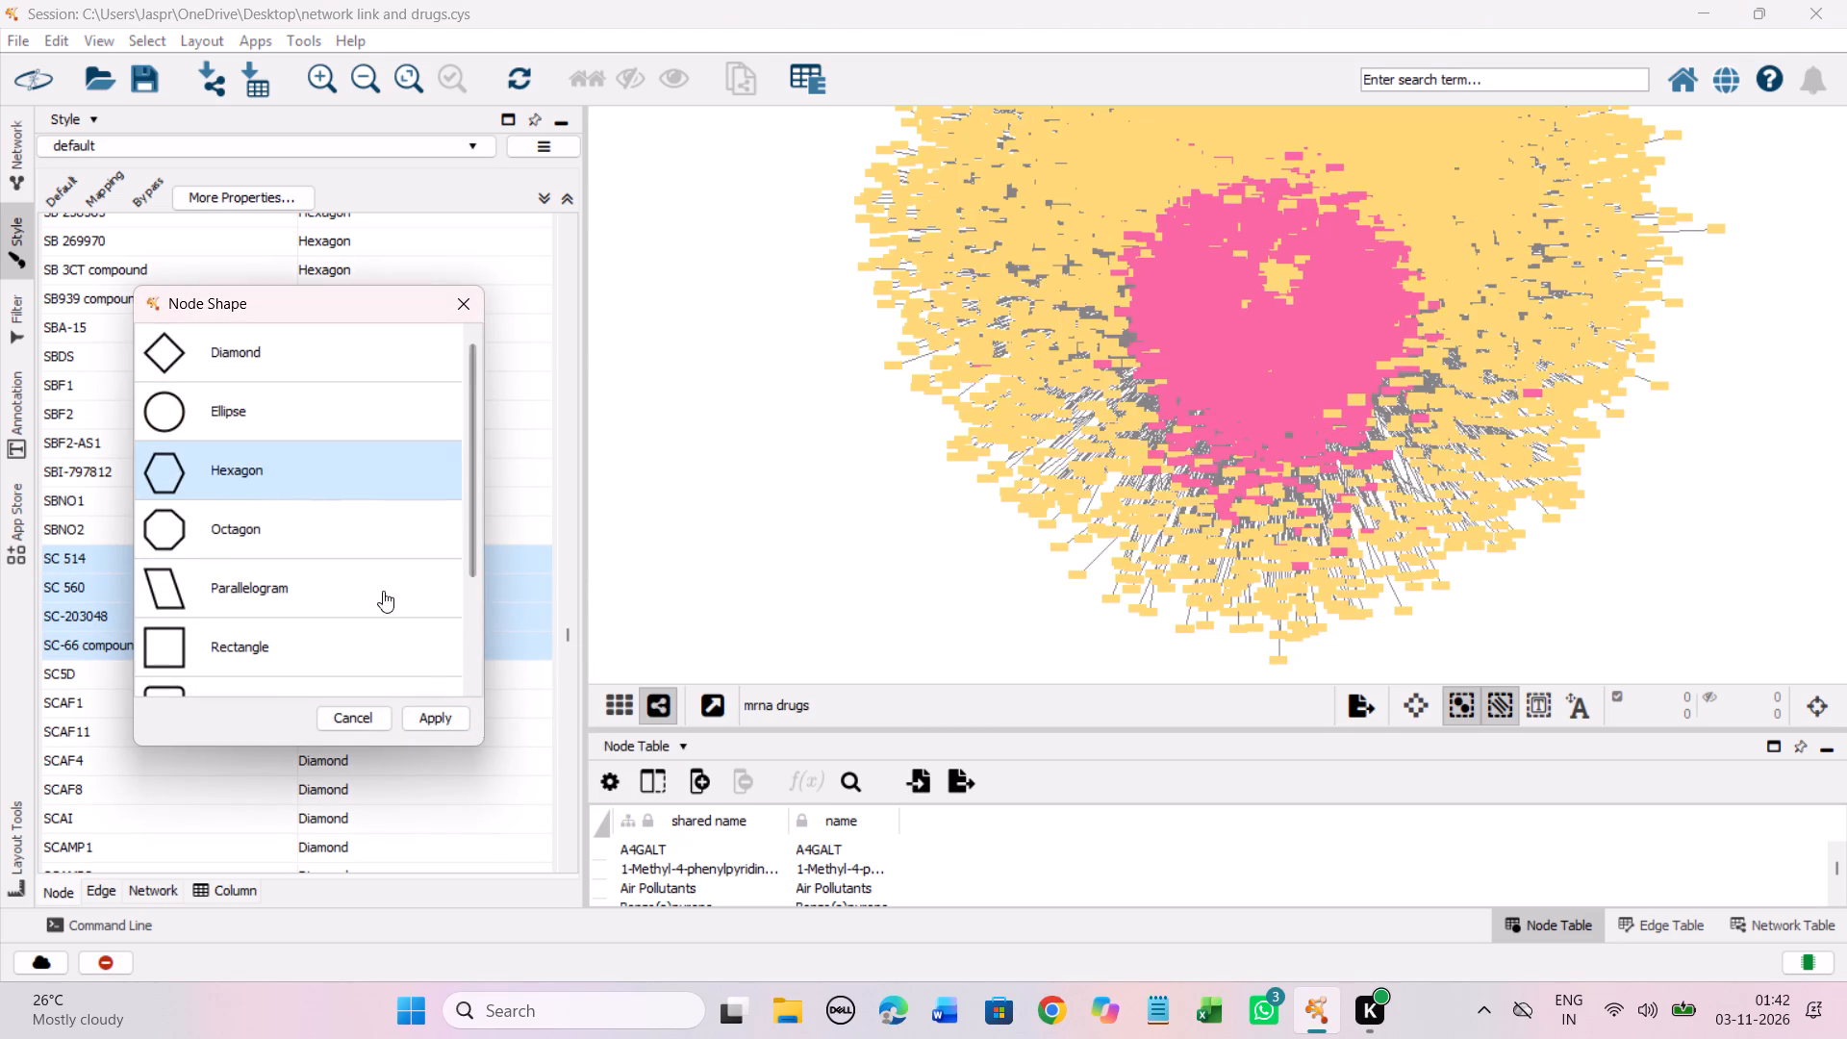
{"action": "left_click", "coordinate": [425, 723]}
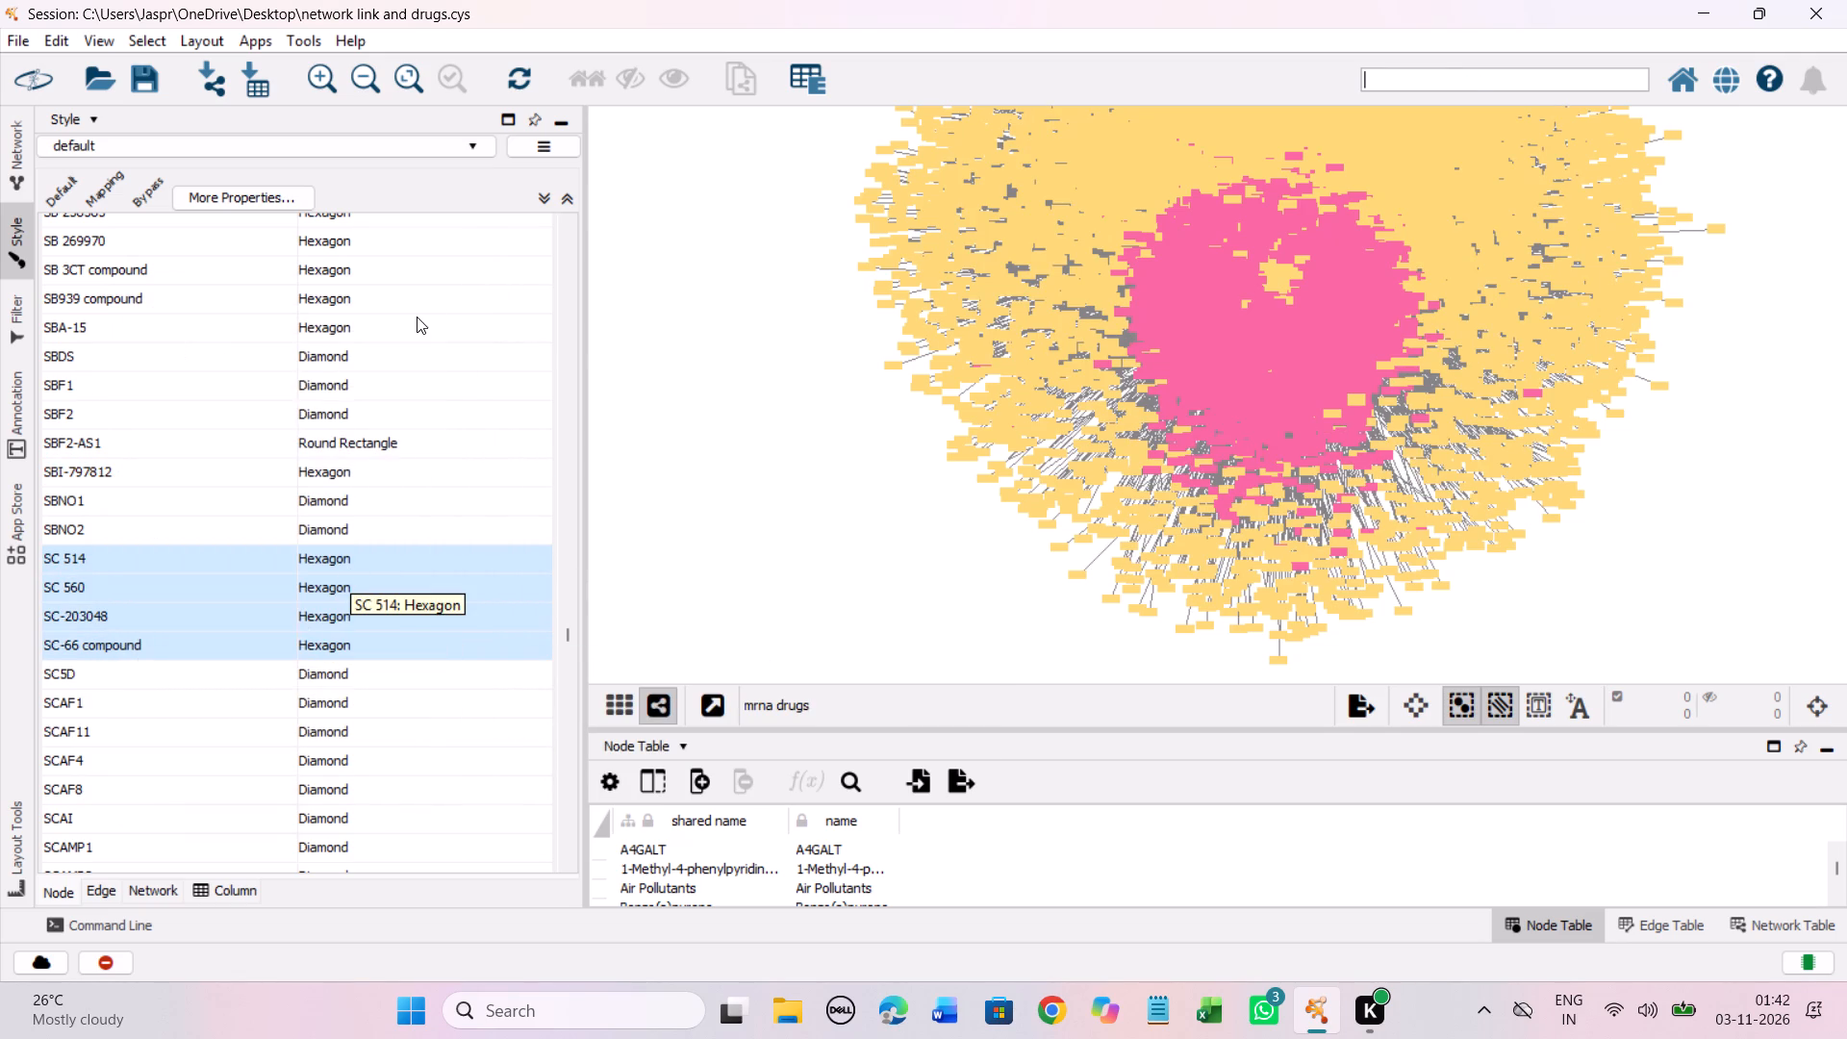
Set the discrete node shape mapping for the unmapped entries SCH 23390, SCH 51866, SCH-202676 and SCH772984 to Hexagon.
{"action": "scroll", "coordinate": [416, 319], "scroll_direction": "down", "scroll_amount": 18}
{"action": "scroll", "coordinate": [428, 320], "scroll_direction": "down", "scroll_amount": 7}
{"action": "scroll", "coordinate": [420, 492], "scroll_direction": "down", "scroll_amount": 11}
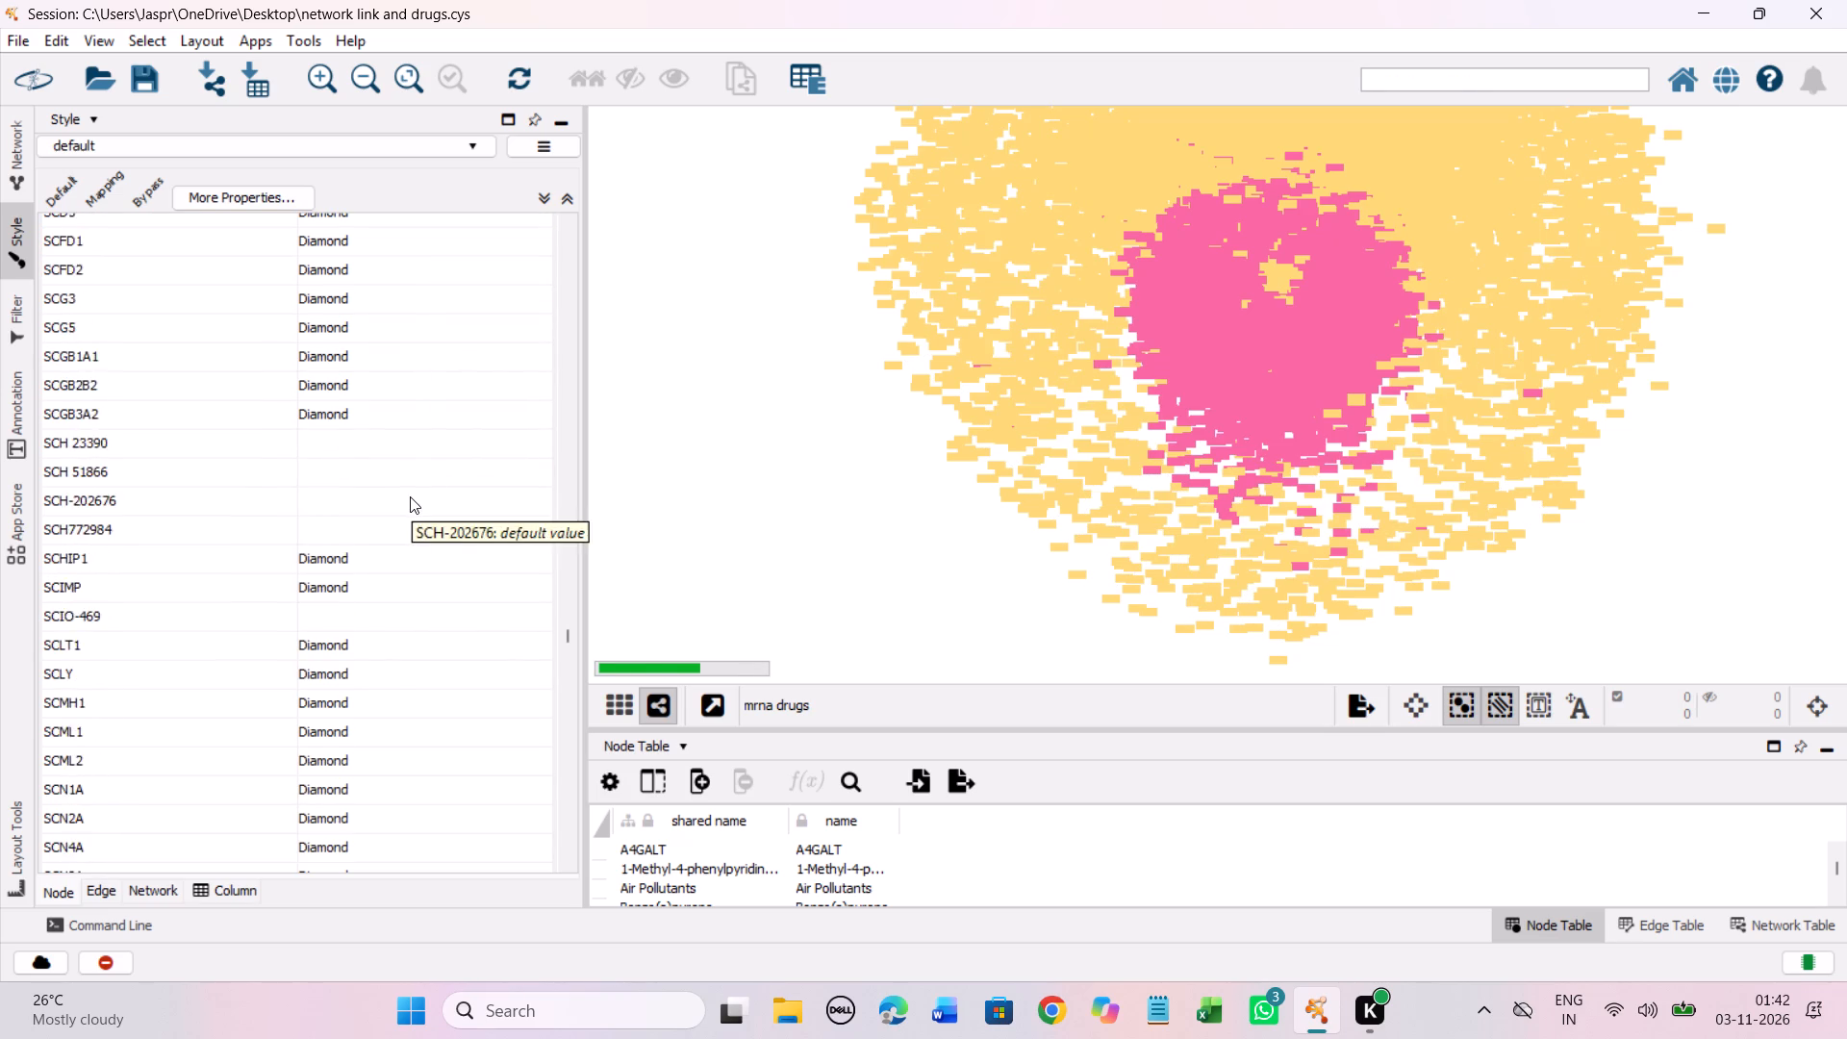
{"action": "scroll", "coordinate": [408, 492], "scroll_direction": "down", "scroll_amount": 4}
{"action": "left_click_drag", "start_coordinate": [353, 309], "coordinate": [353, 324]}
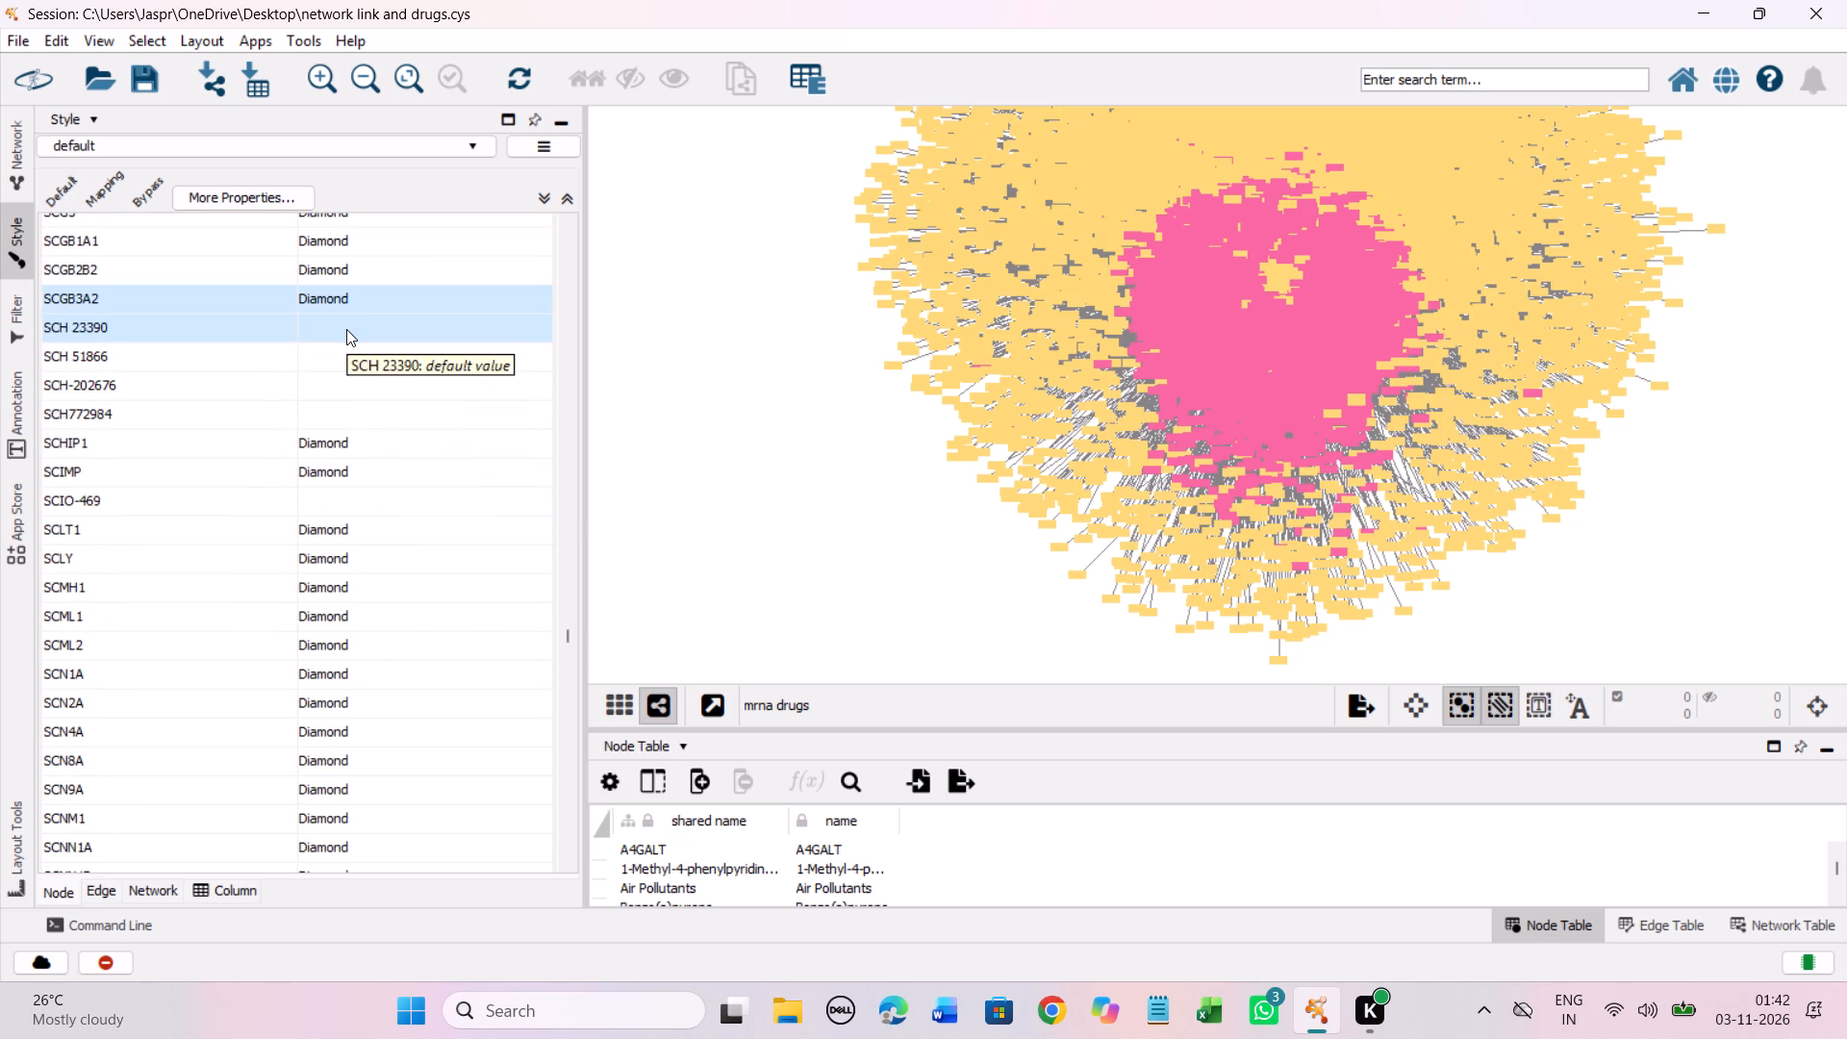
{"action": "left_click_drag", "start_coordinate": [346, 329], "coordinate": [350, 368]}
{"action": "left_click", "coordinate": [286, 330]}
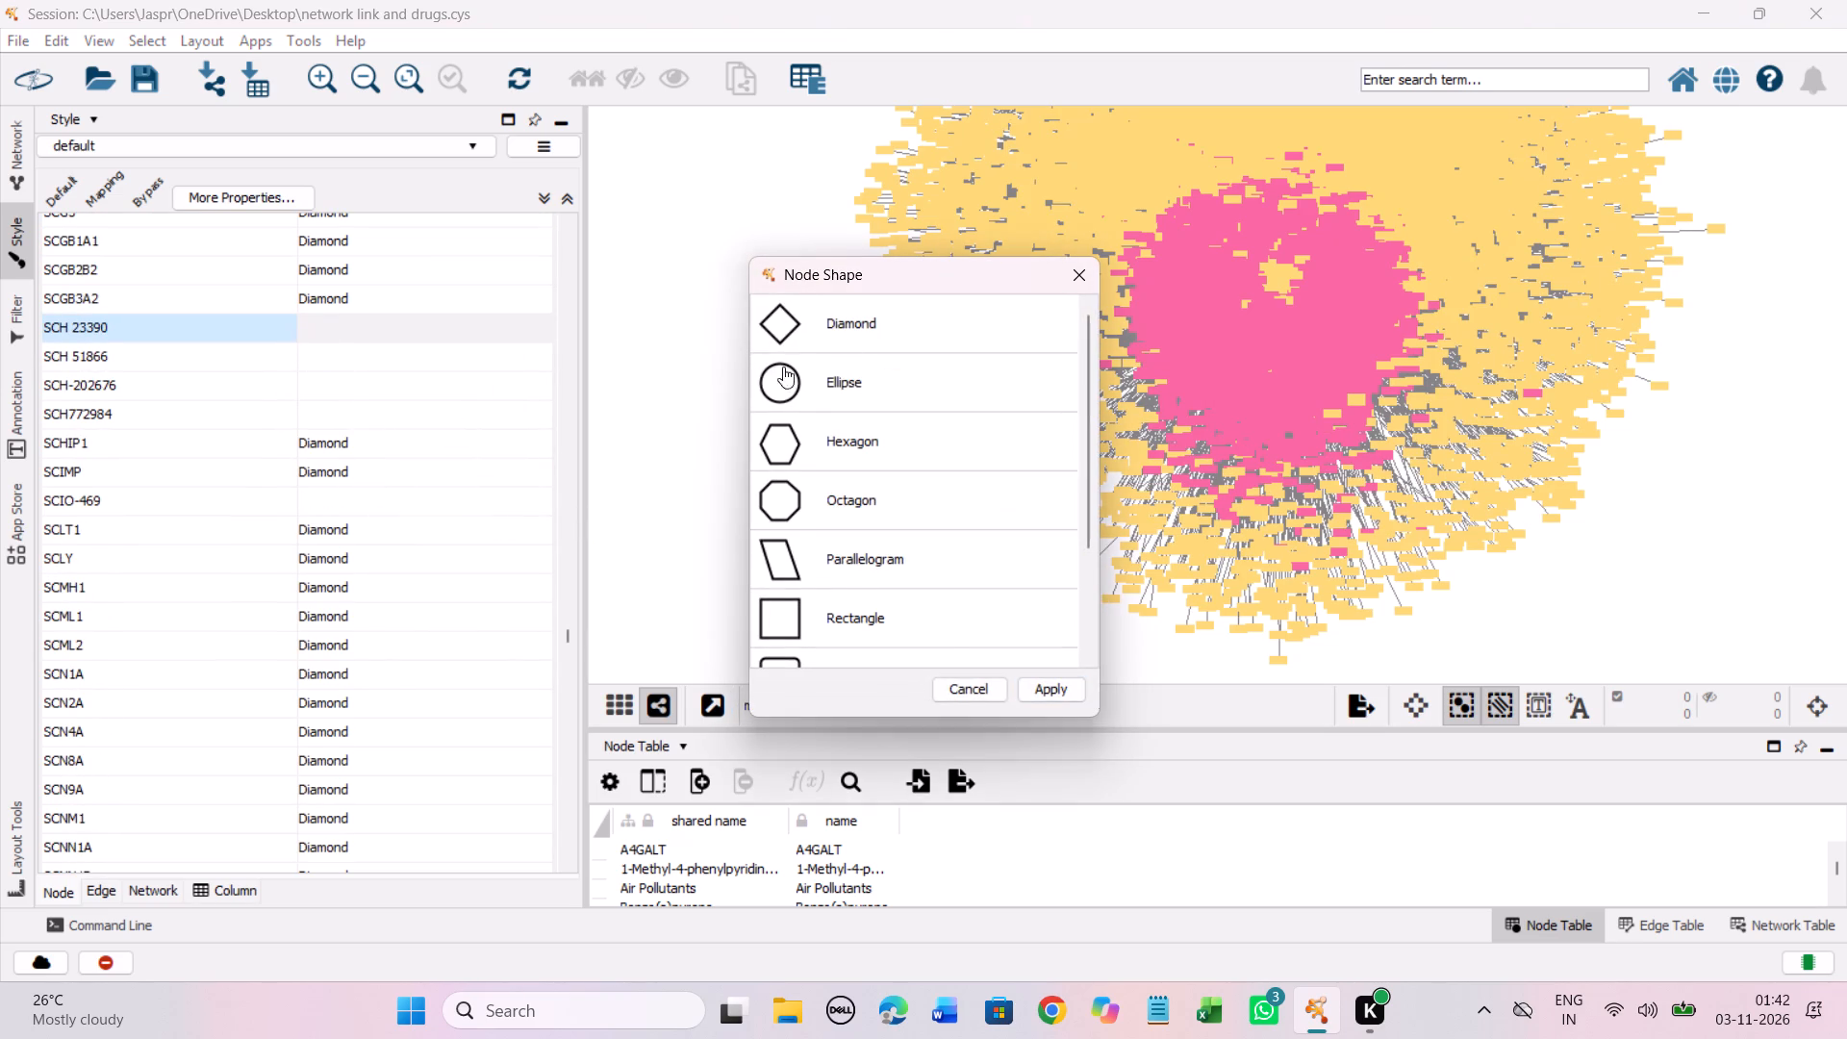
{"action": "left_click", "coordinate": [989, 693]}
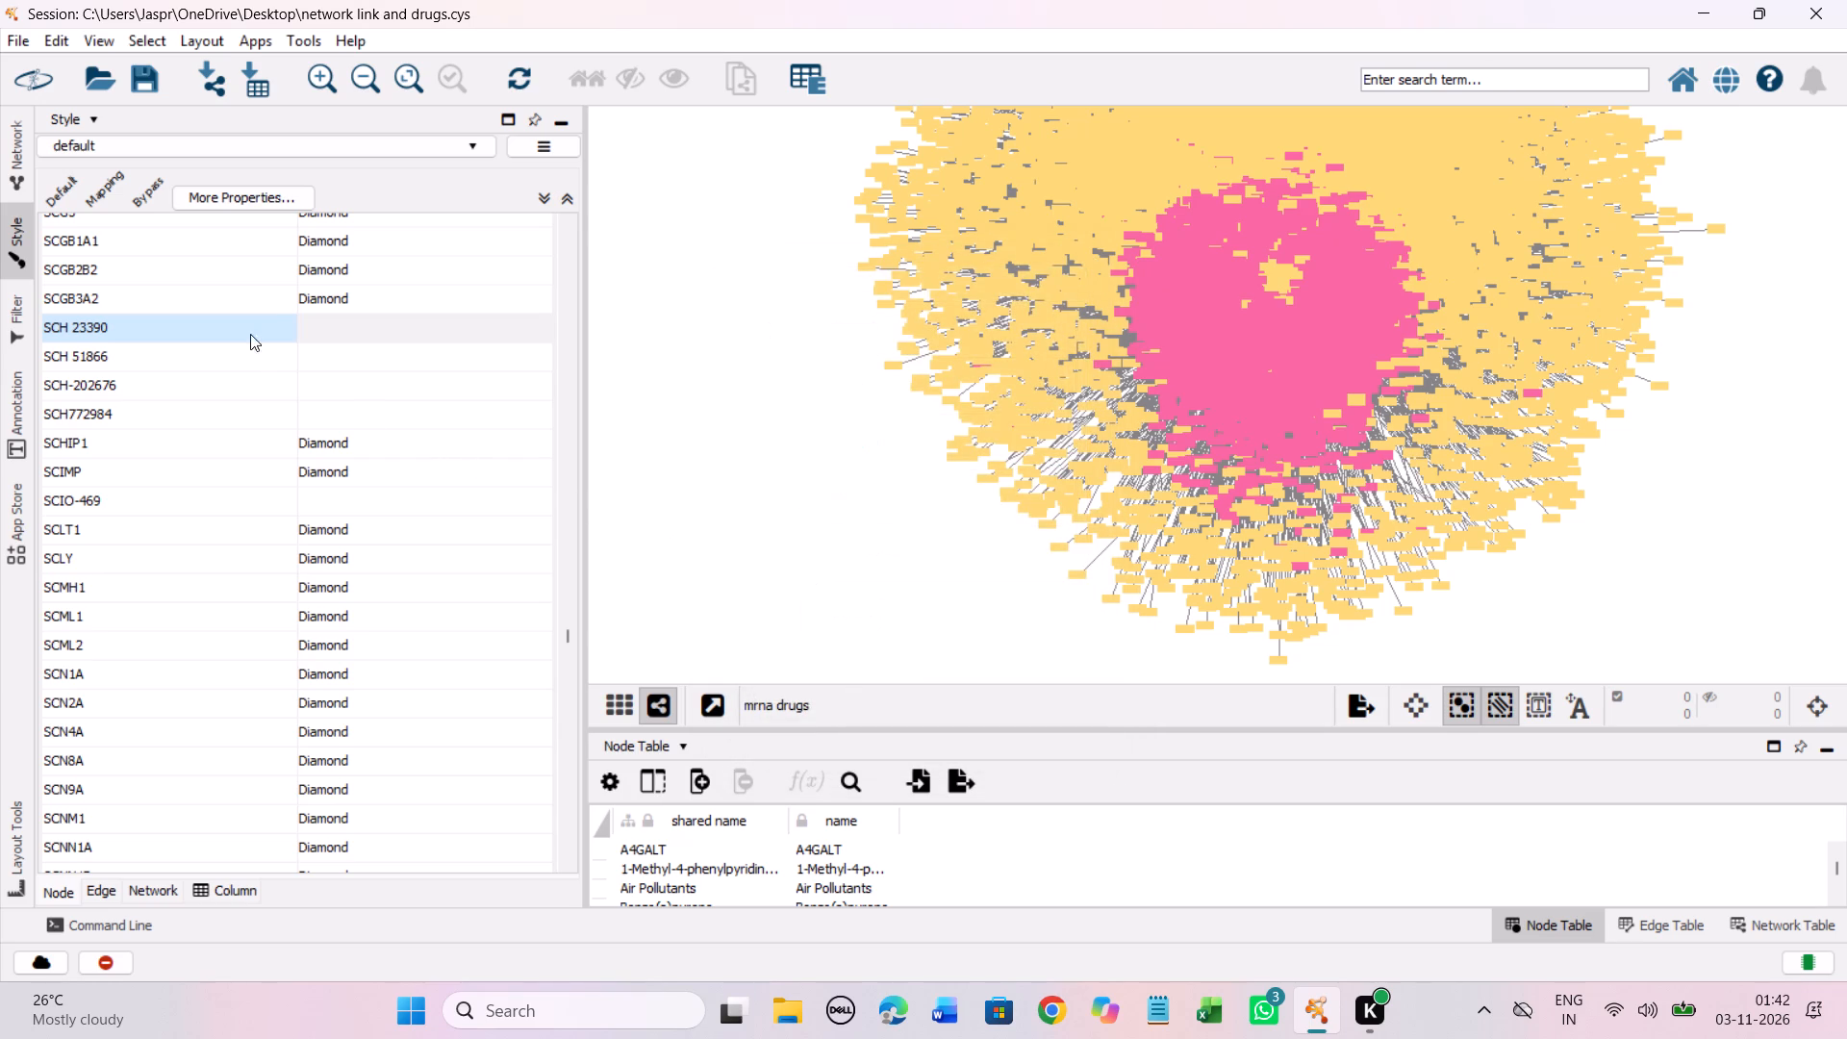
{"action": "left_click_drag", "start_coordinate": [269, 318], "coordinate": [277, 412]}
{"action": "right_click", "coordinate": [277, 412]}
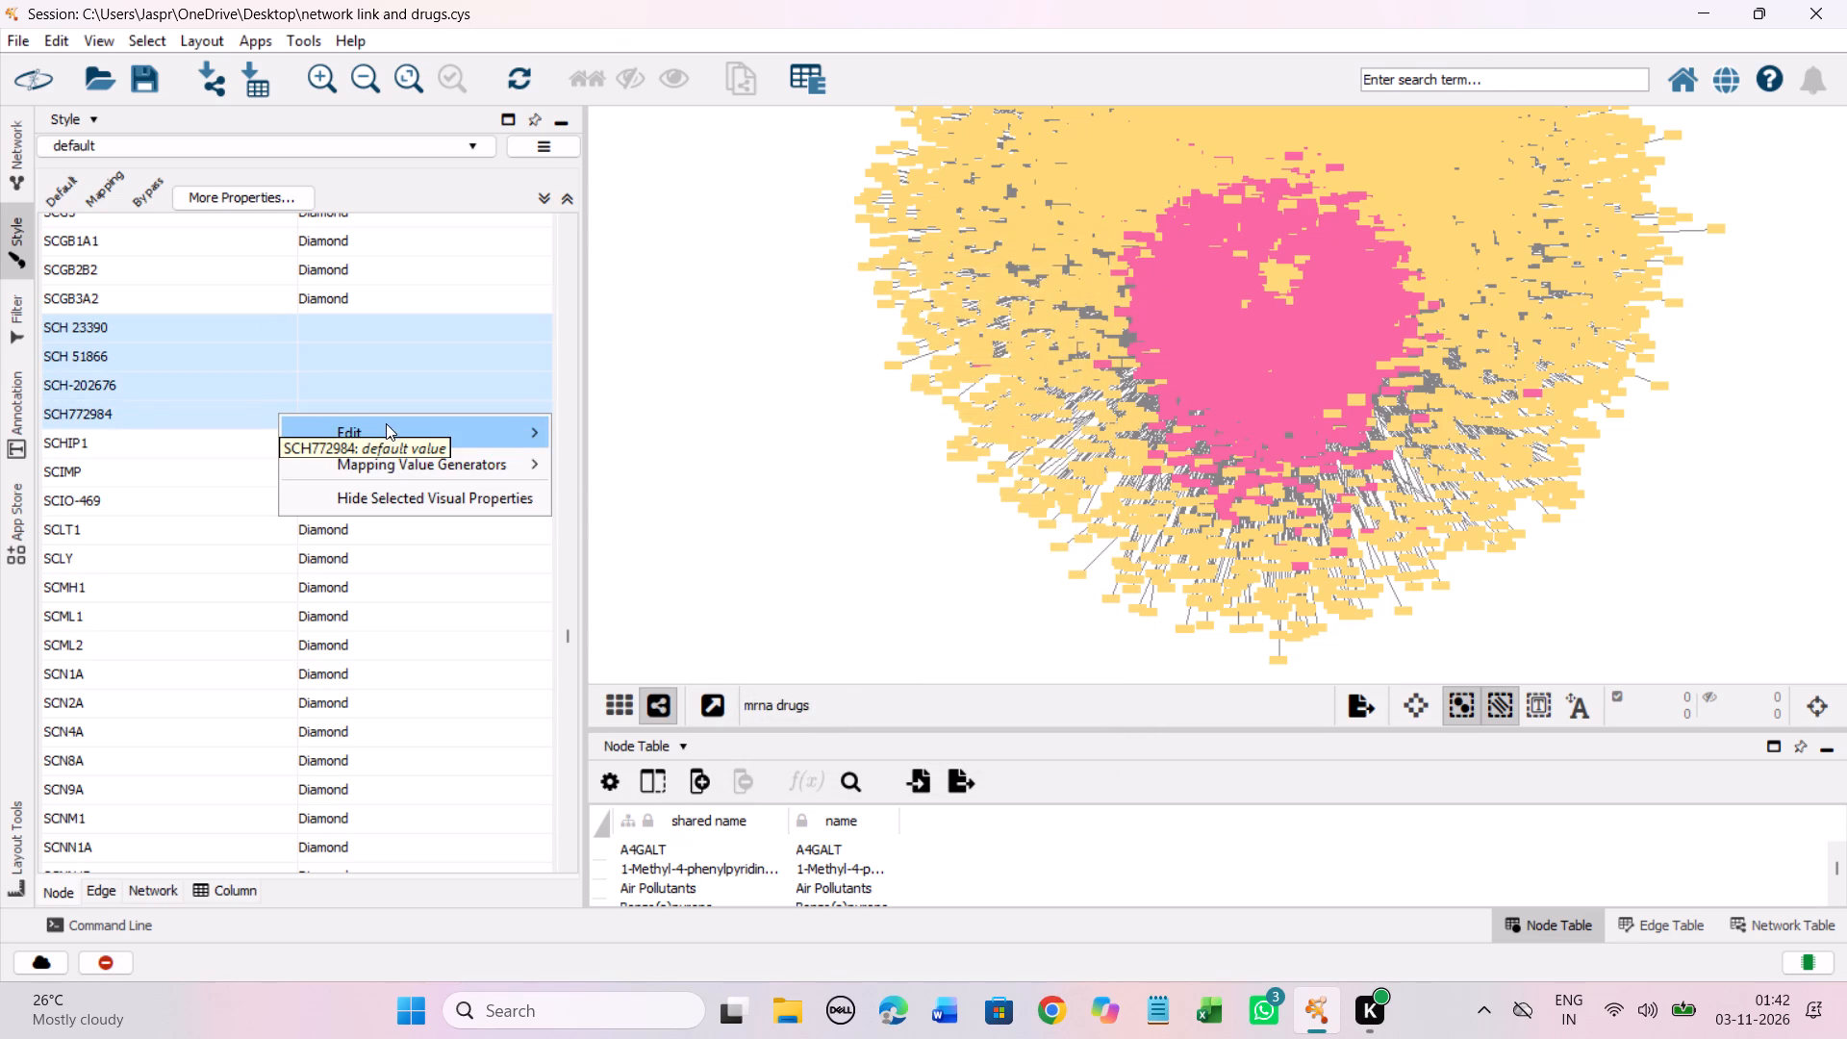
{"action": "left_click", "coordinate": [686, 427]}
{"action": "left_click", "coordinate": [240, 452]}
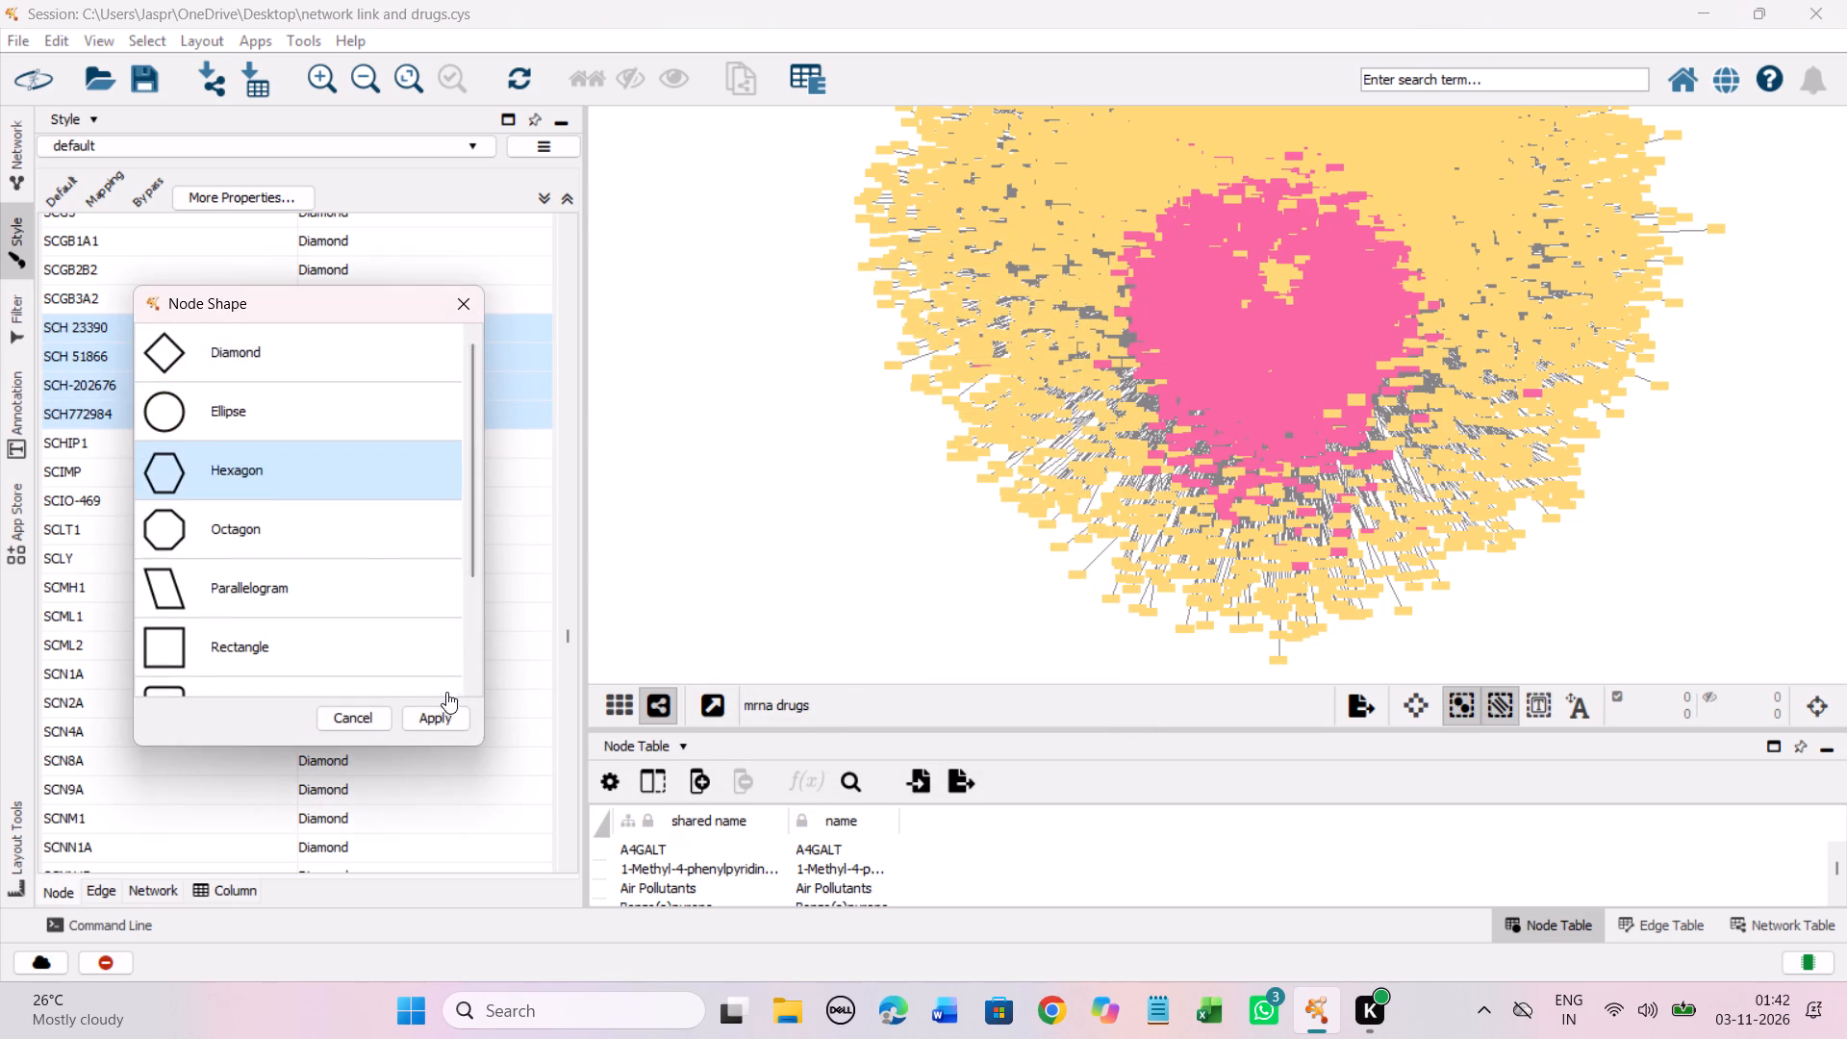
{"action": "left_click", "coordinate": [439, 708]}
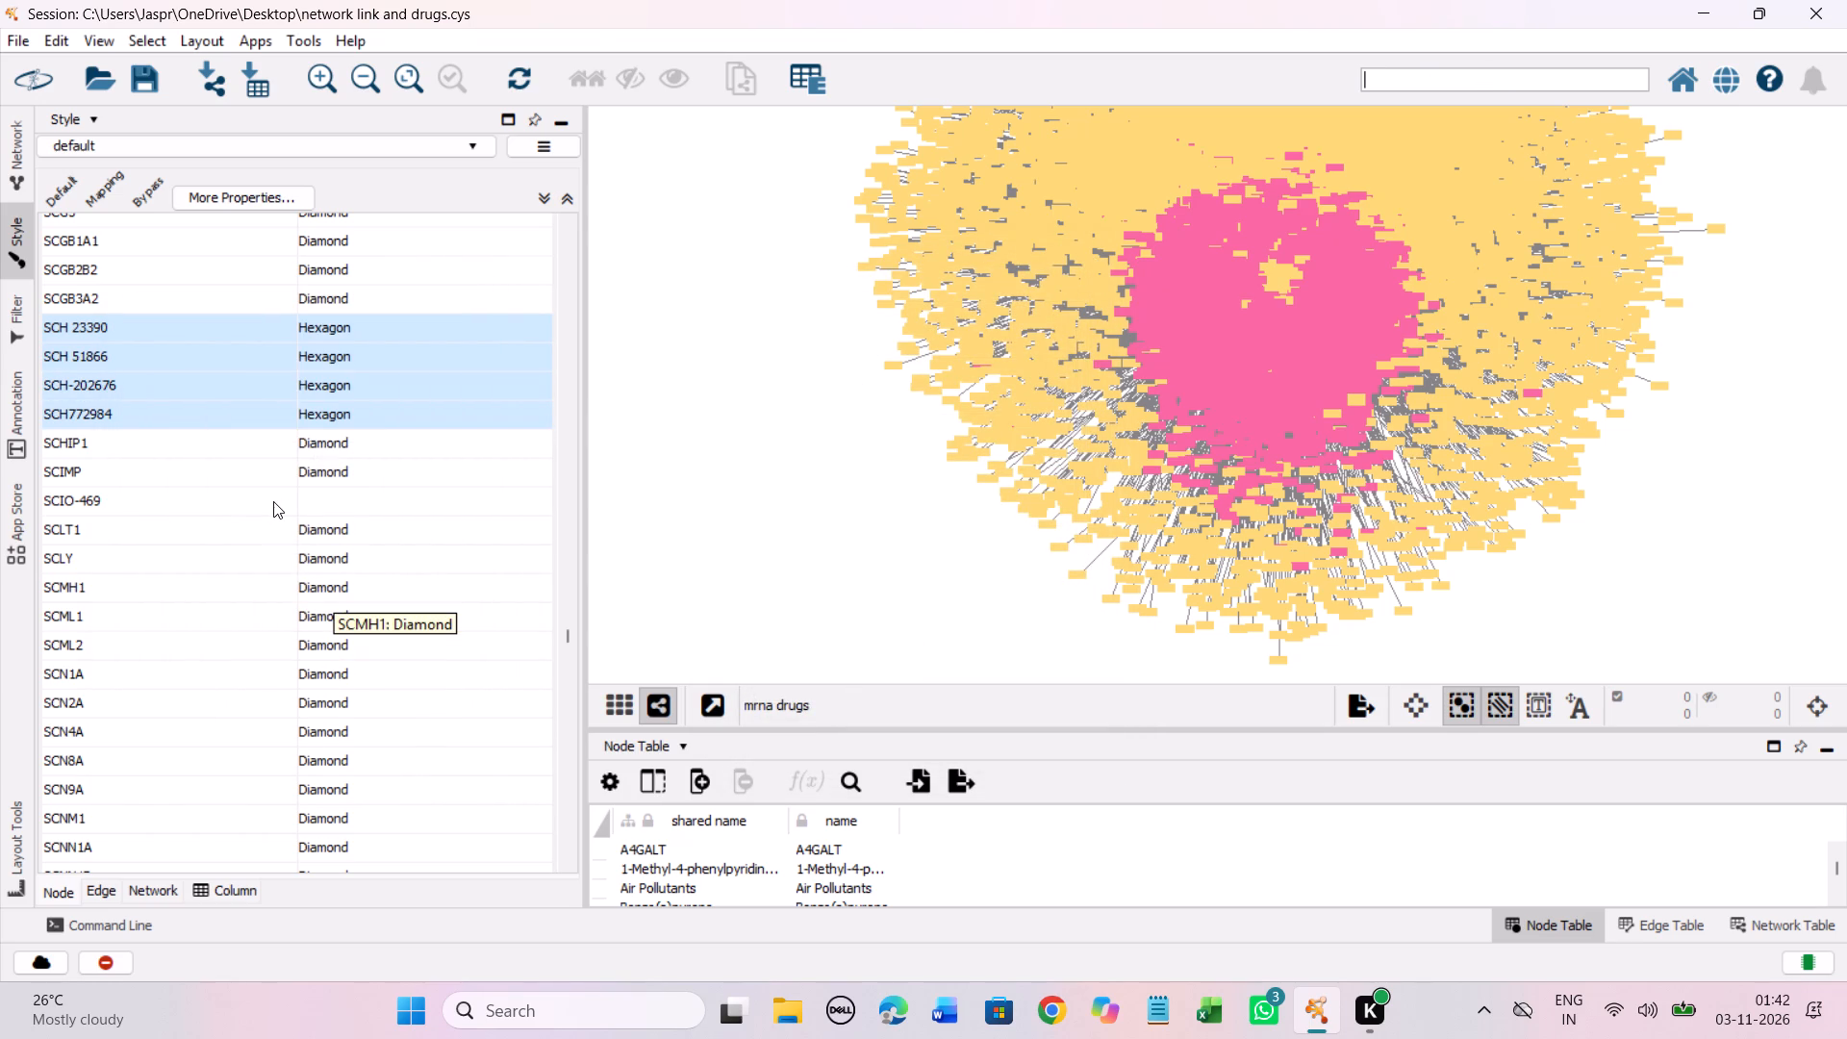
Set the discrete node shape mapping for the unmapped entry SCIO-469 to Hexagon.
{"action": "left_click", "coordinate": [273, 501]}
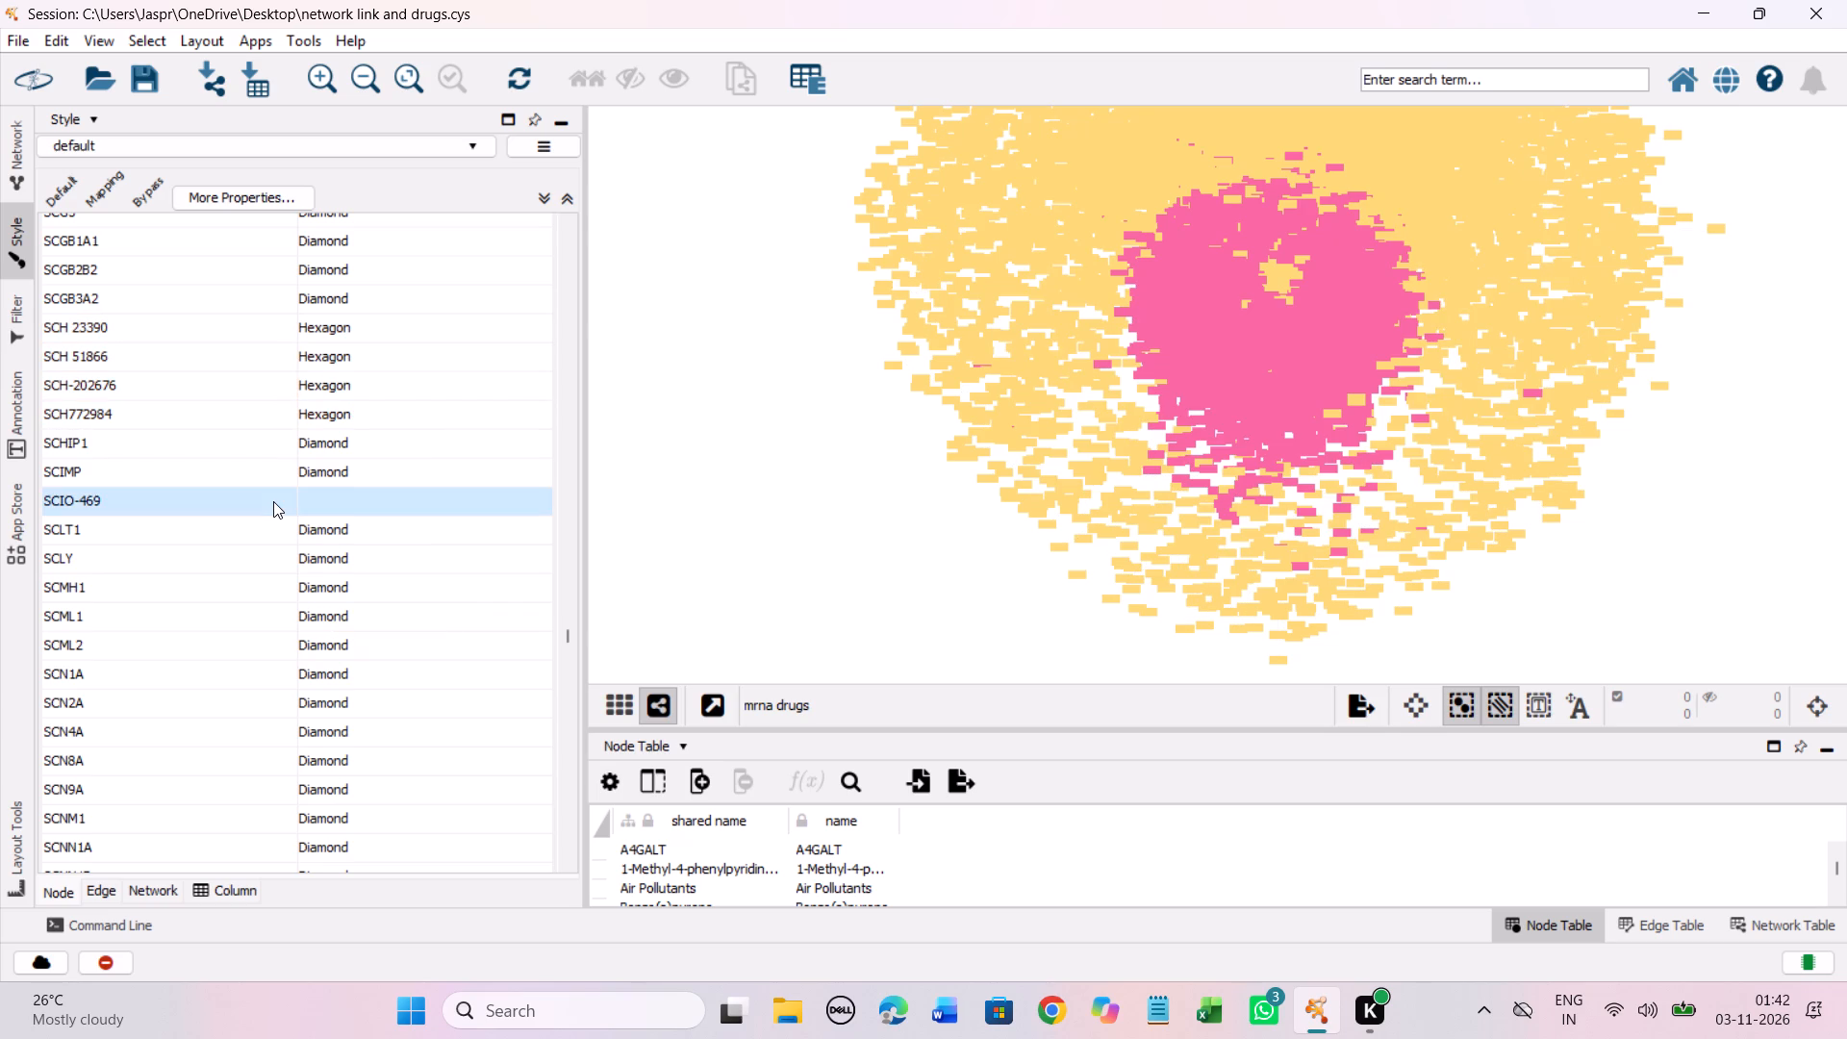
{"action": "right_click", "coordinate": [273, 501]}
{"action": "left_click", "coordinate": [721, 519]}
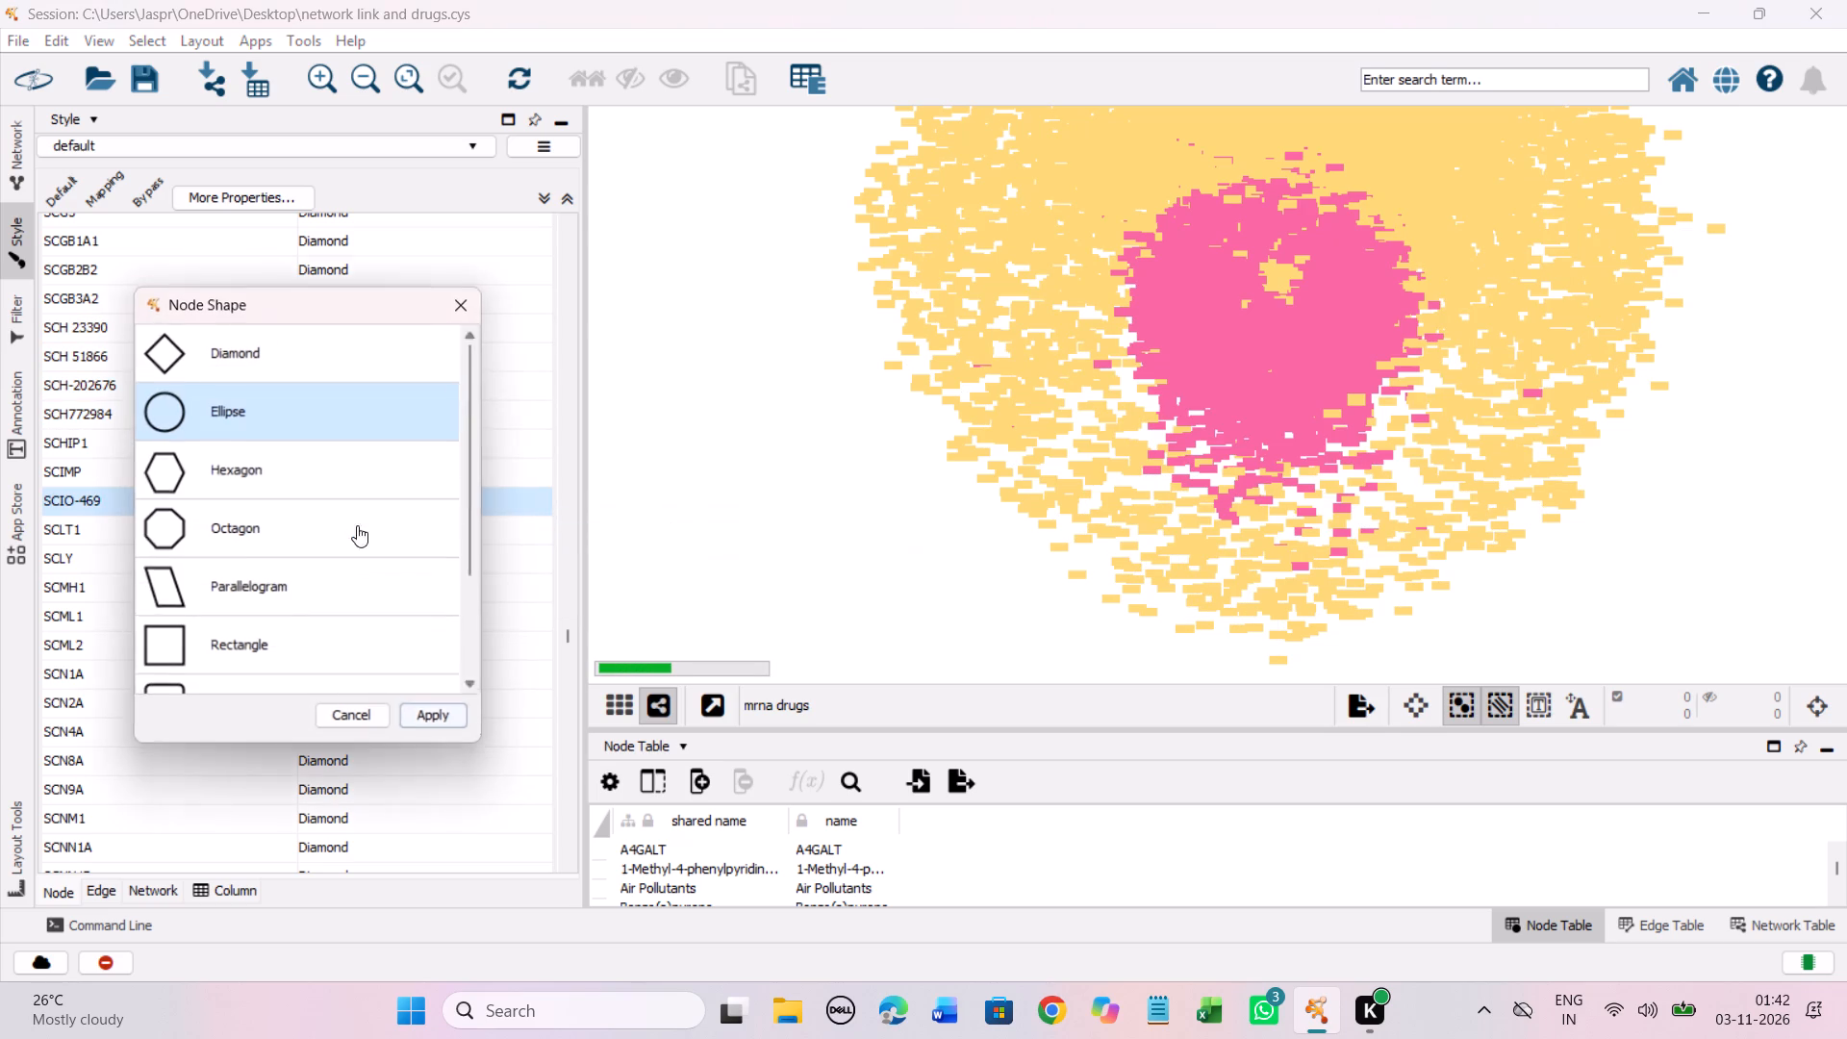
{"action": "left_click", "coordinate": [262, 471]}
{"action": "left_click", "coordinate": [417, 722]}
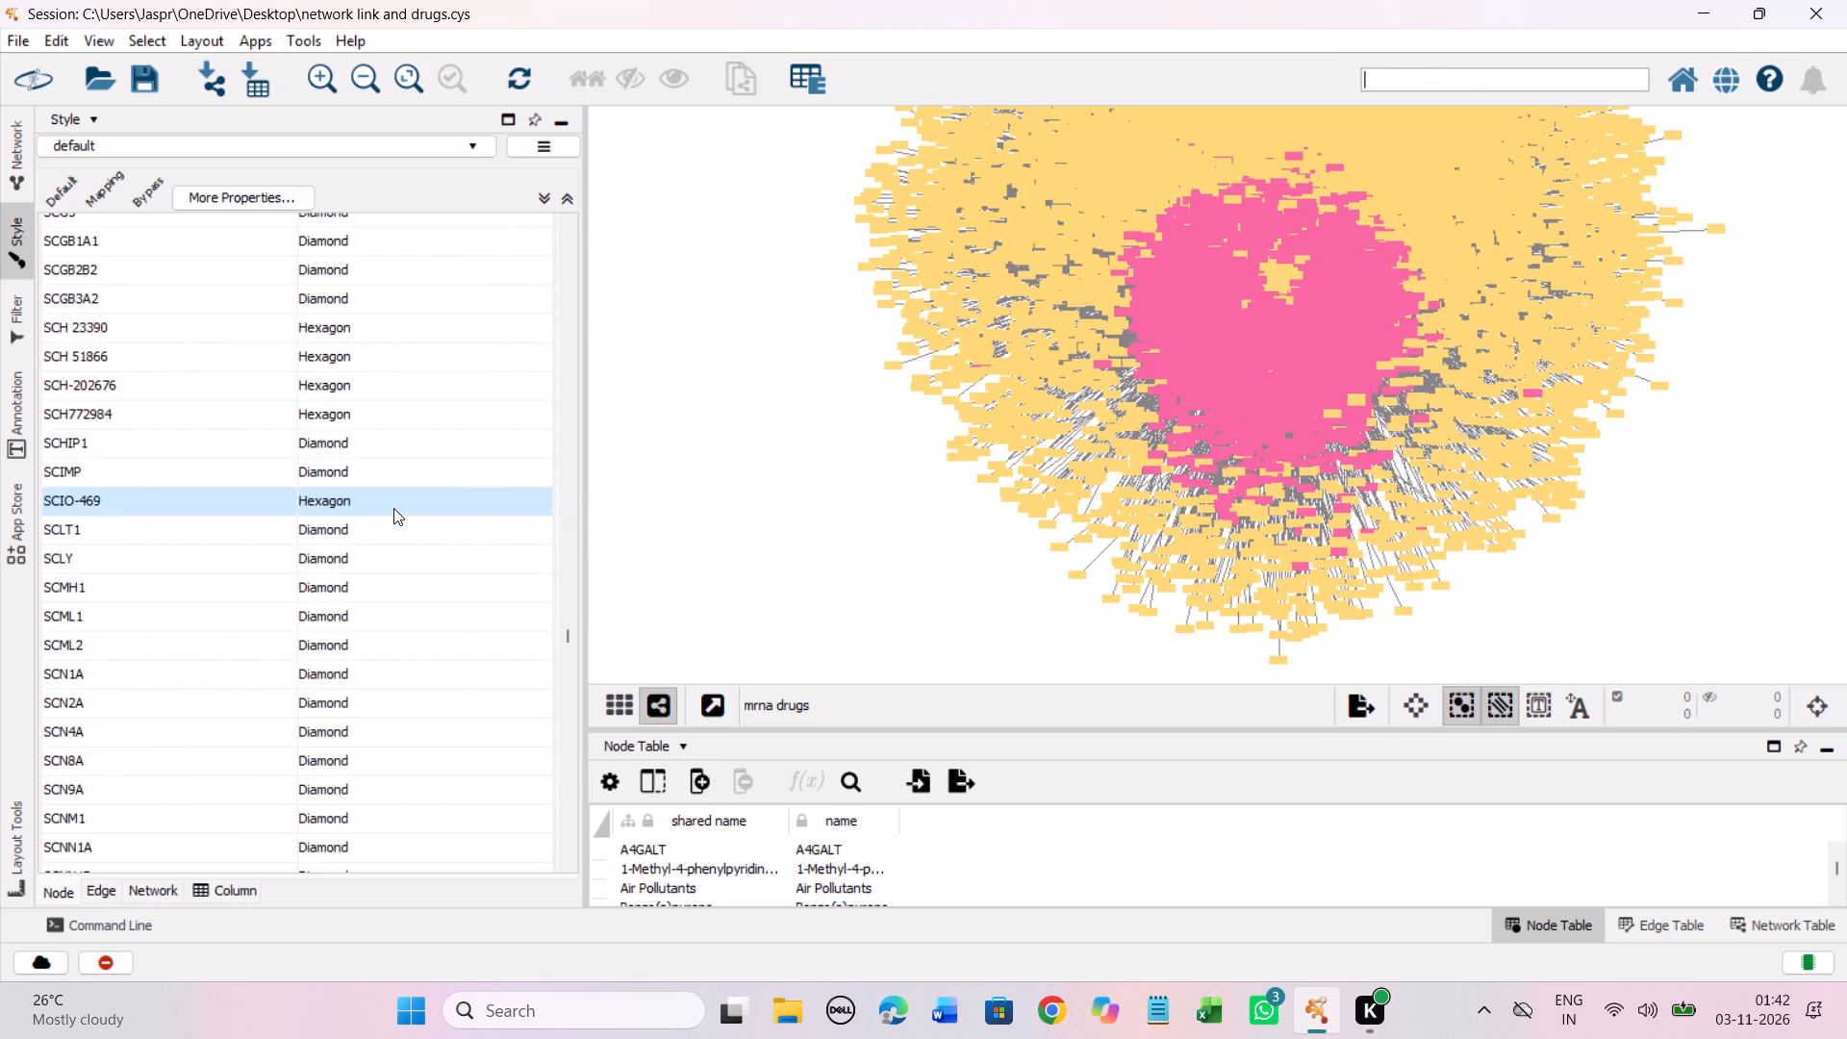
Set the discrete node shape mapping for the unmapped entry SD-208 to Hexagon.
{"action": "scroll", "coordinate": [393, 508], "scroll_direction": "down", "scroll_amount": 7}
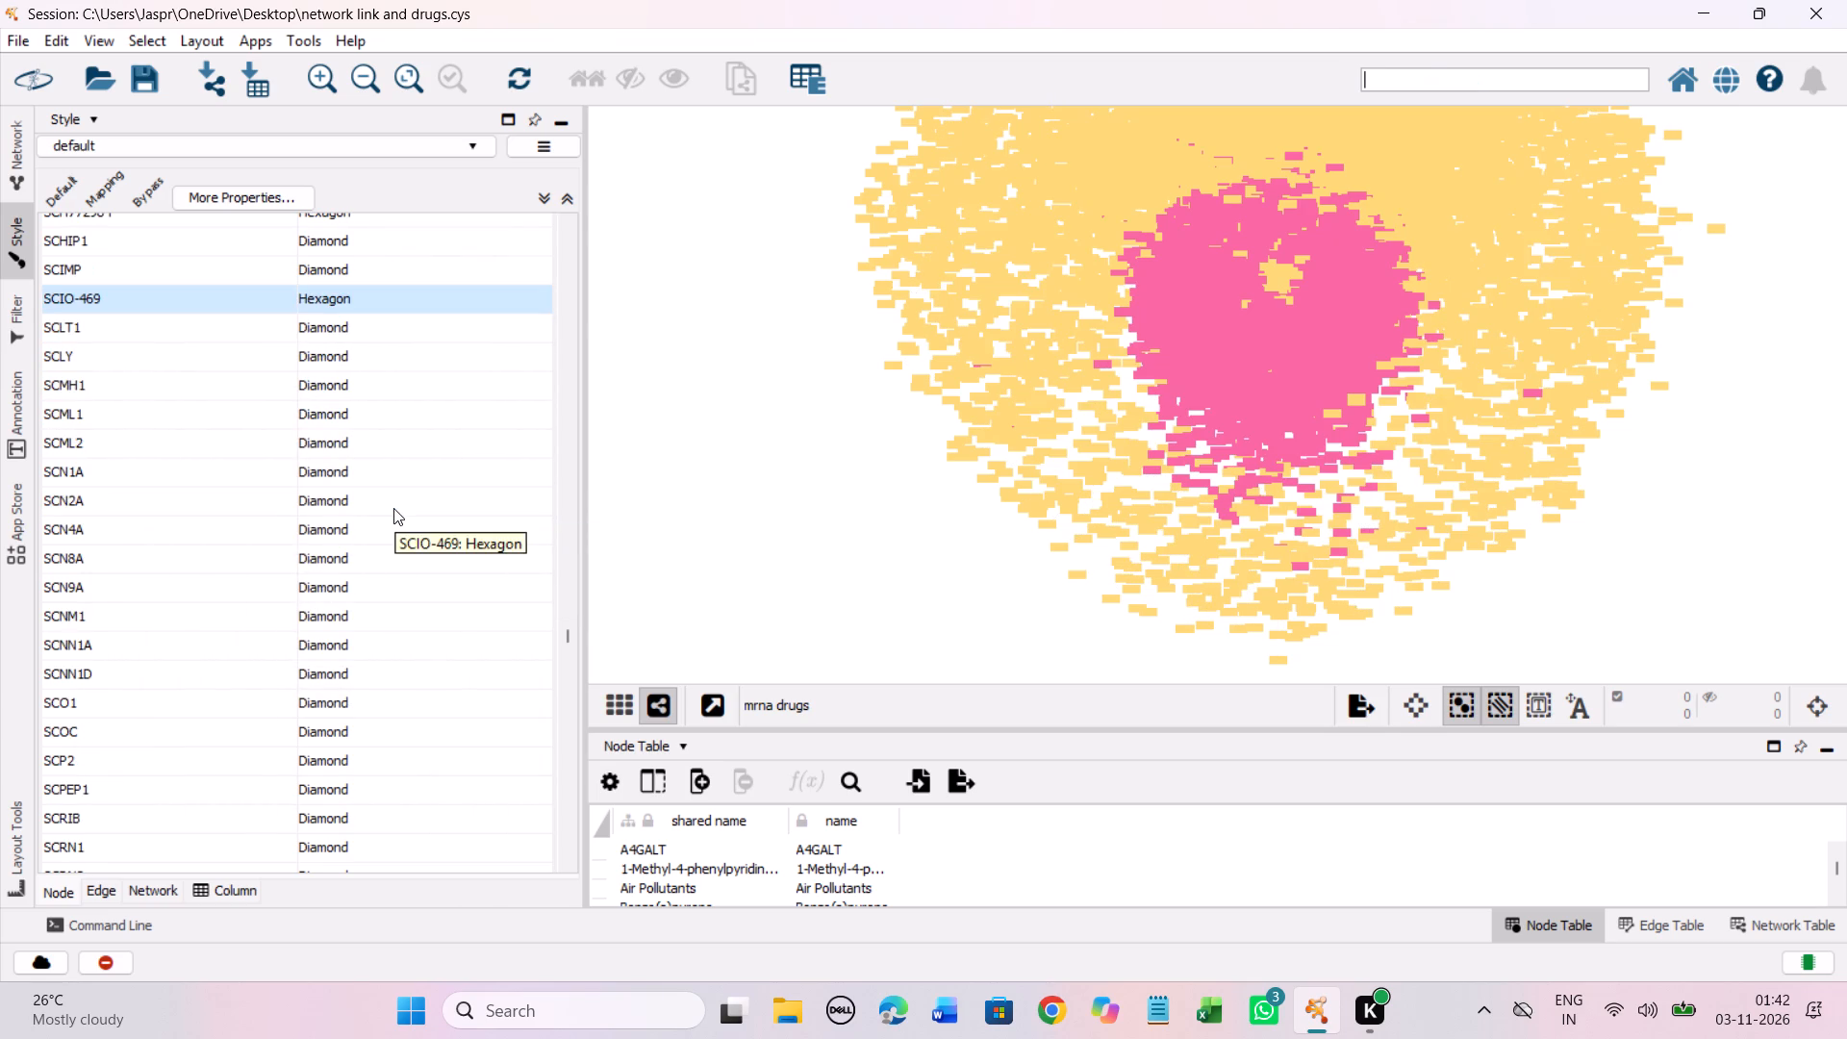
{"action": "scroll", "coordinate": [398, 643], "scroll_direction": "down", "scroll_amount": 18}
{"action": "scroll", "coordinate": [428, 516], "scroll_direction": "up", "scroll_amount": 3}
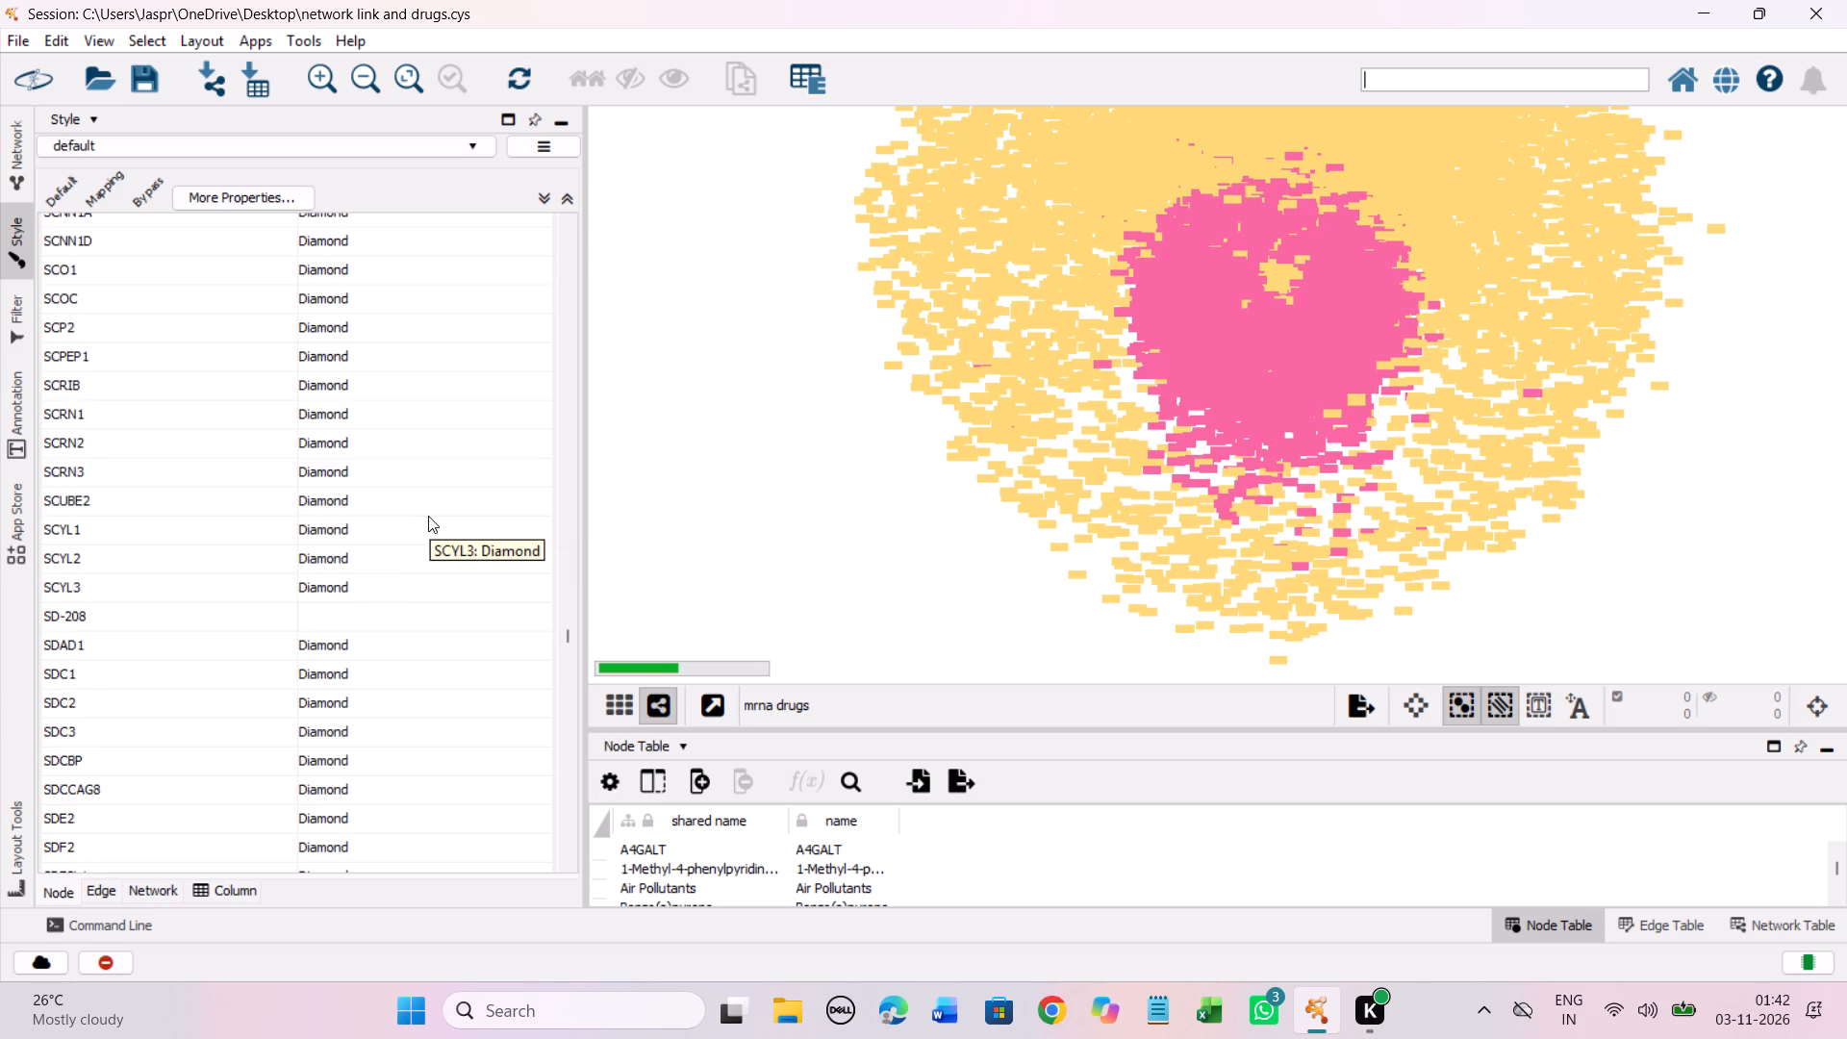
{"action": "left_click", "coordinate": [237, 605]}
{"action": "right_click", "coordinate": [237, 605]}
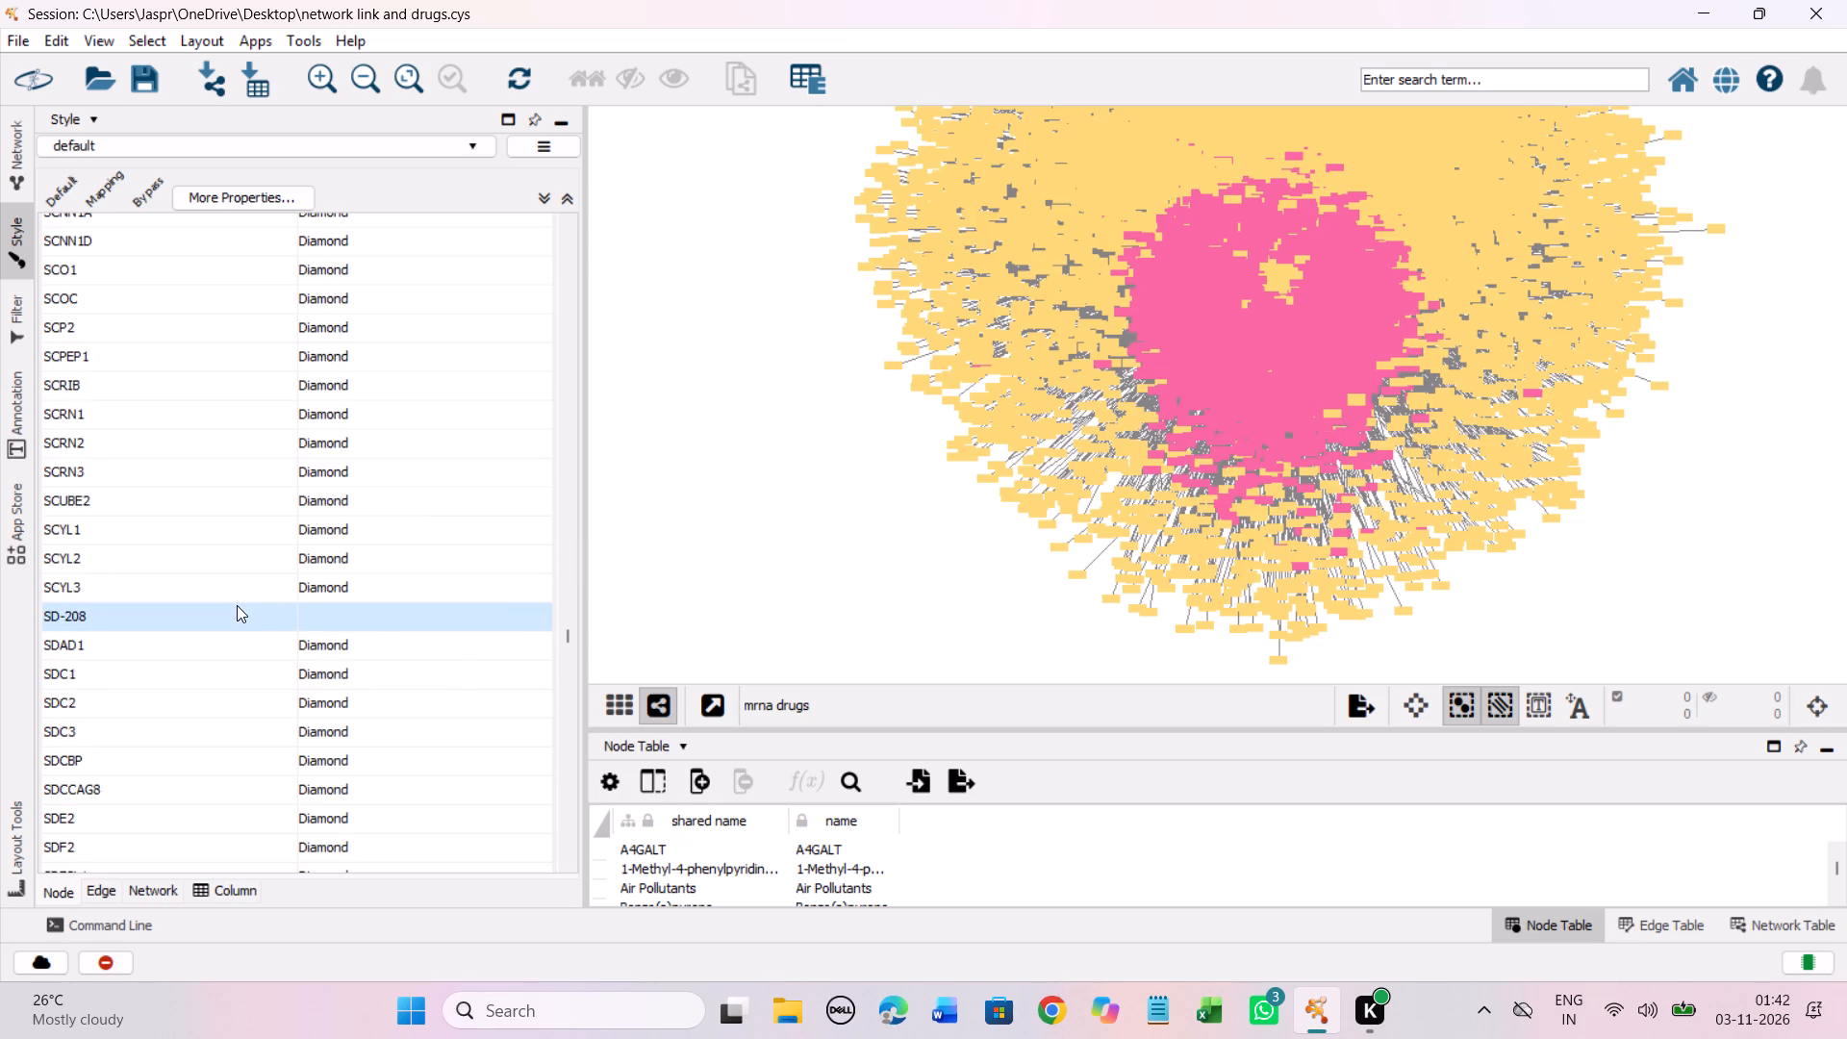
{"action": "left_click", "coordinate": [573, 620]}
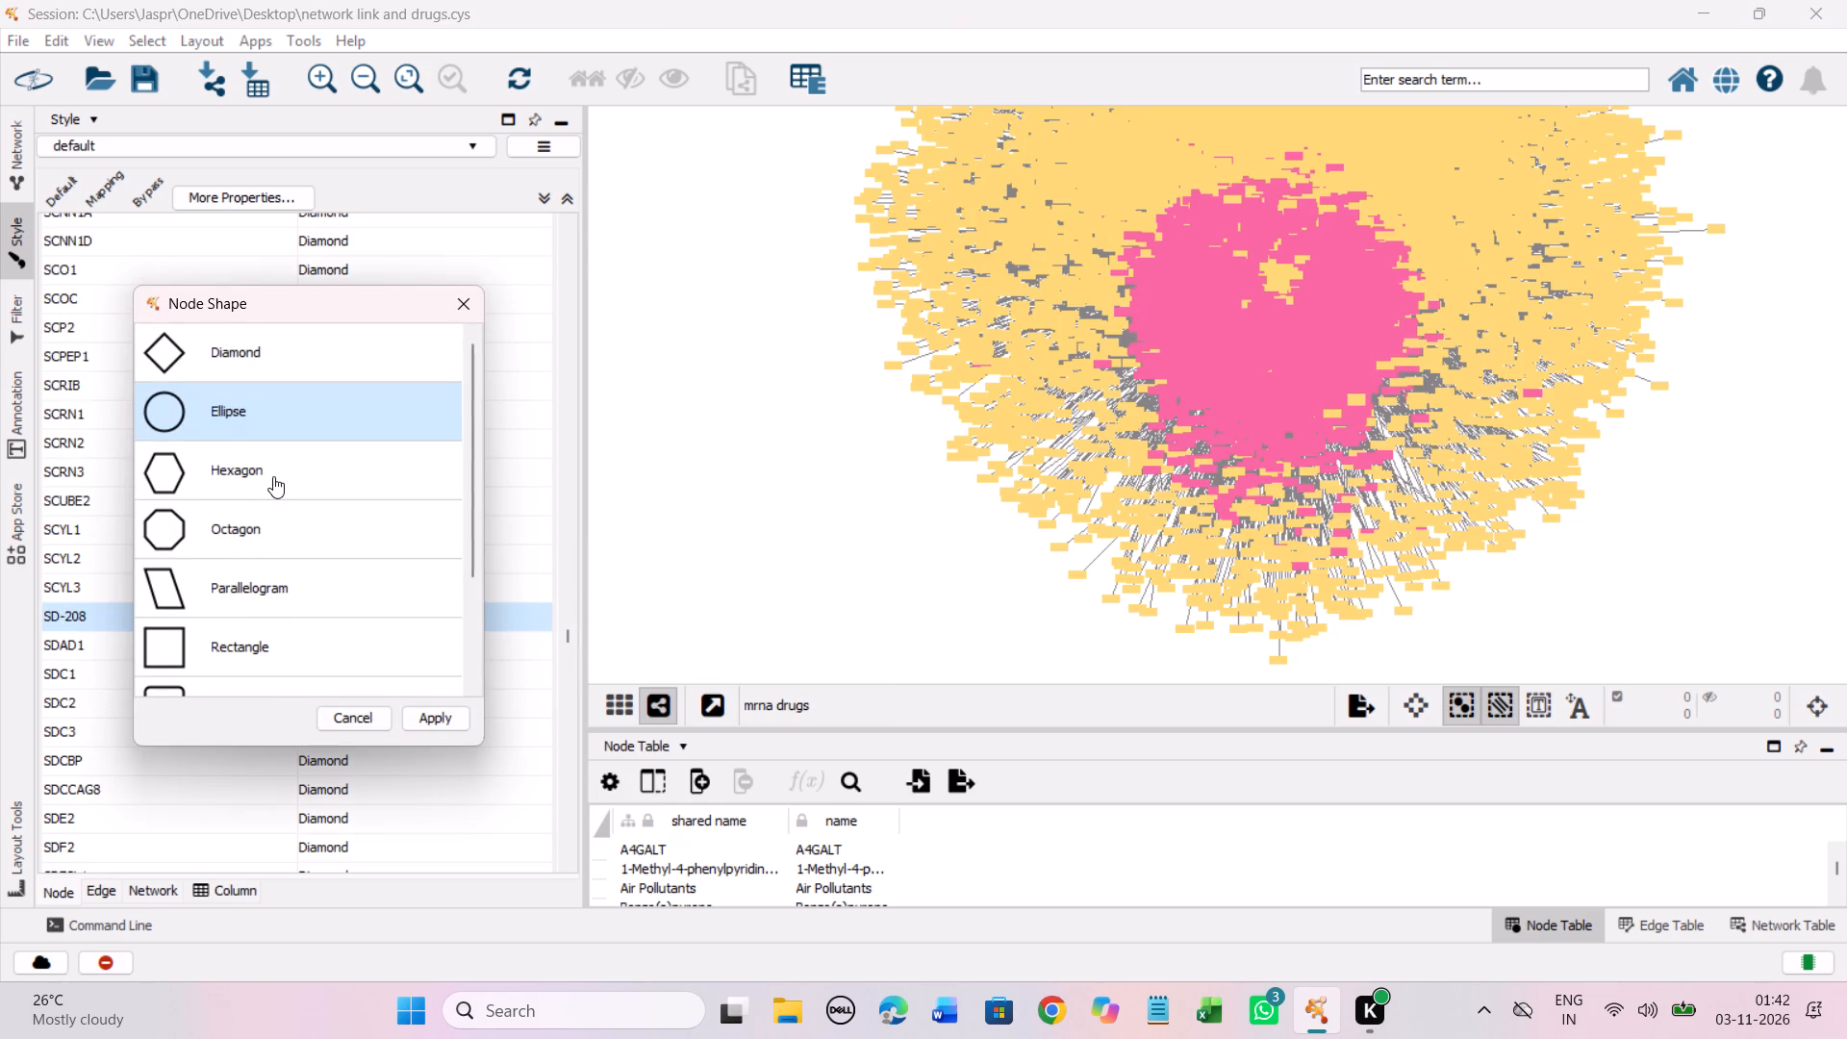
{"action": "left_click", "coordinate": [273, 476]}
{"action": "left_click", "coordinate": [428, 712]}
Set the discrete node shape mapping for the unmapped entry SF 2446A1 to Hexagon.
{"action": "scroll", "coordinate": [451, 552], "scroll_direction": "down", "scroll_amount": 7}
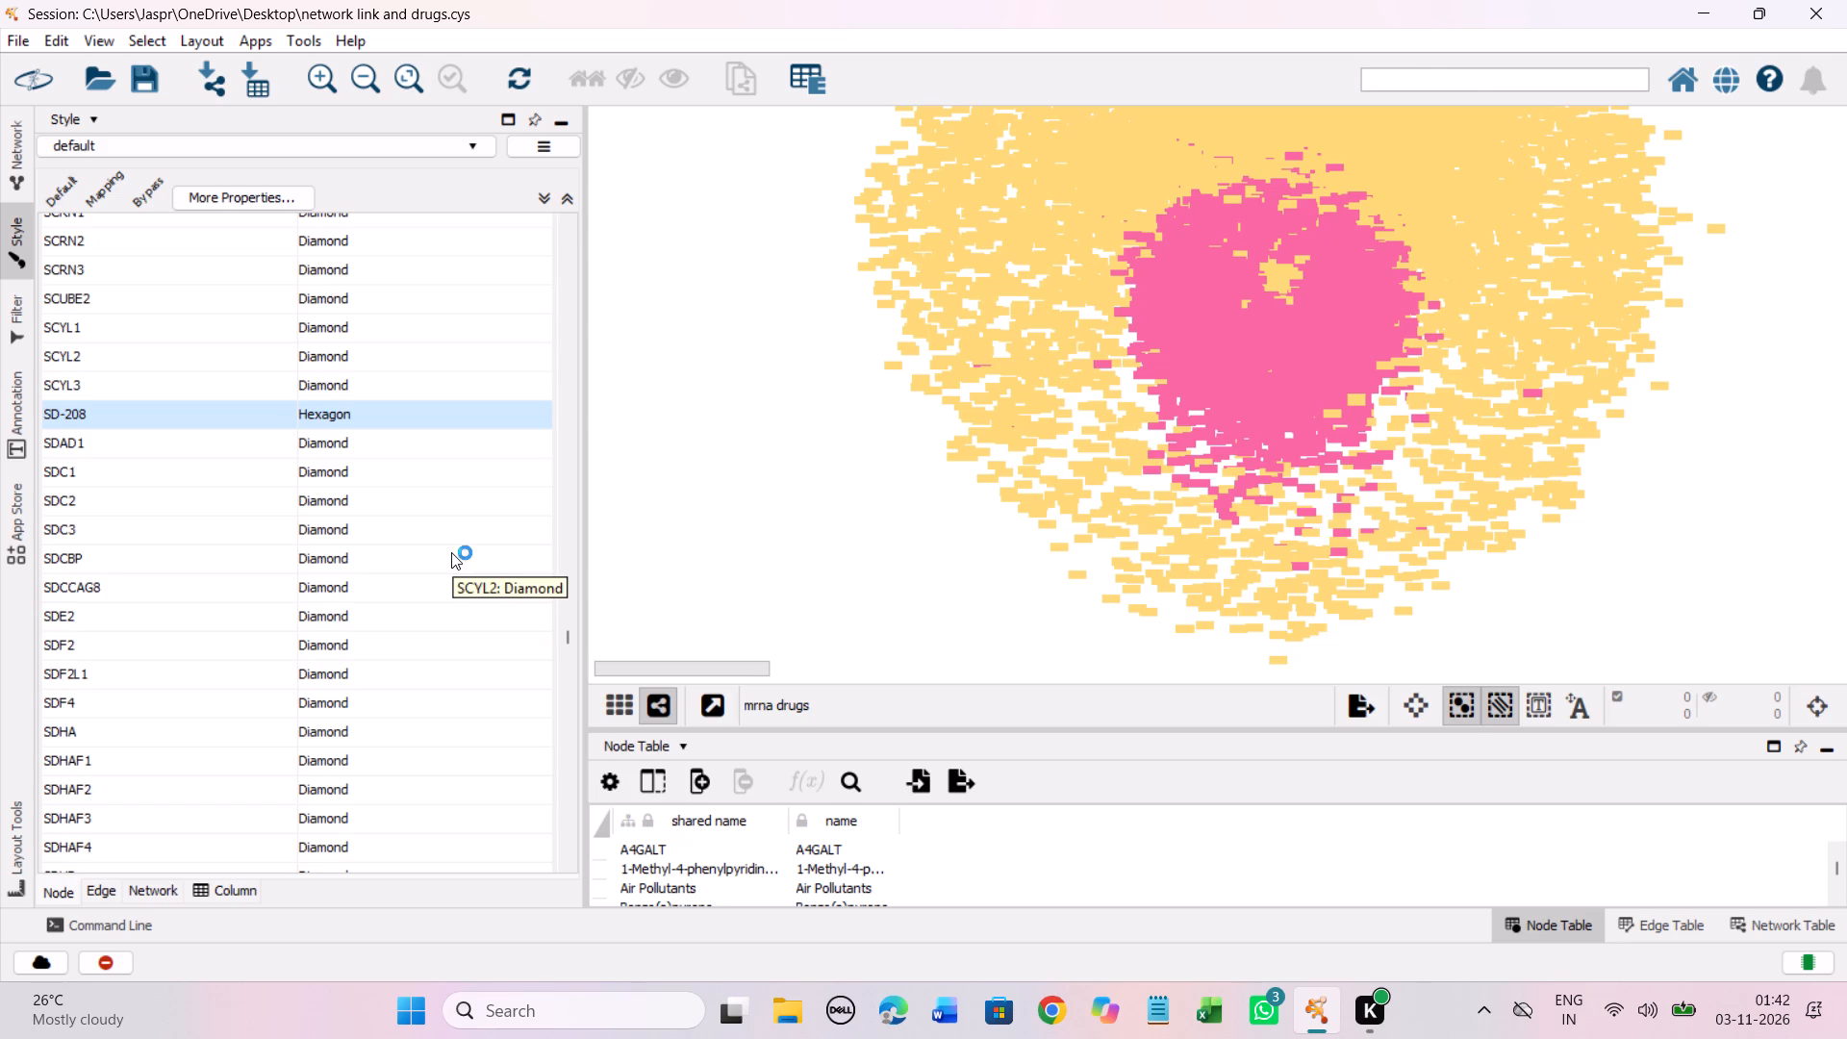
{"action": "scroll", "coordinate": [449, 572], "scroll_direction": "down", "scroll_amount": 7}
{"action": "scroll", "coordinate": [447, 581], "scroll_direction": "down", "scroll_amount": 20}
{"action": "scroll", "coordinate": [447, 581], "scroll_direction": "down", "scroll_amount": 13}
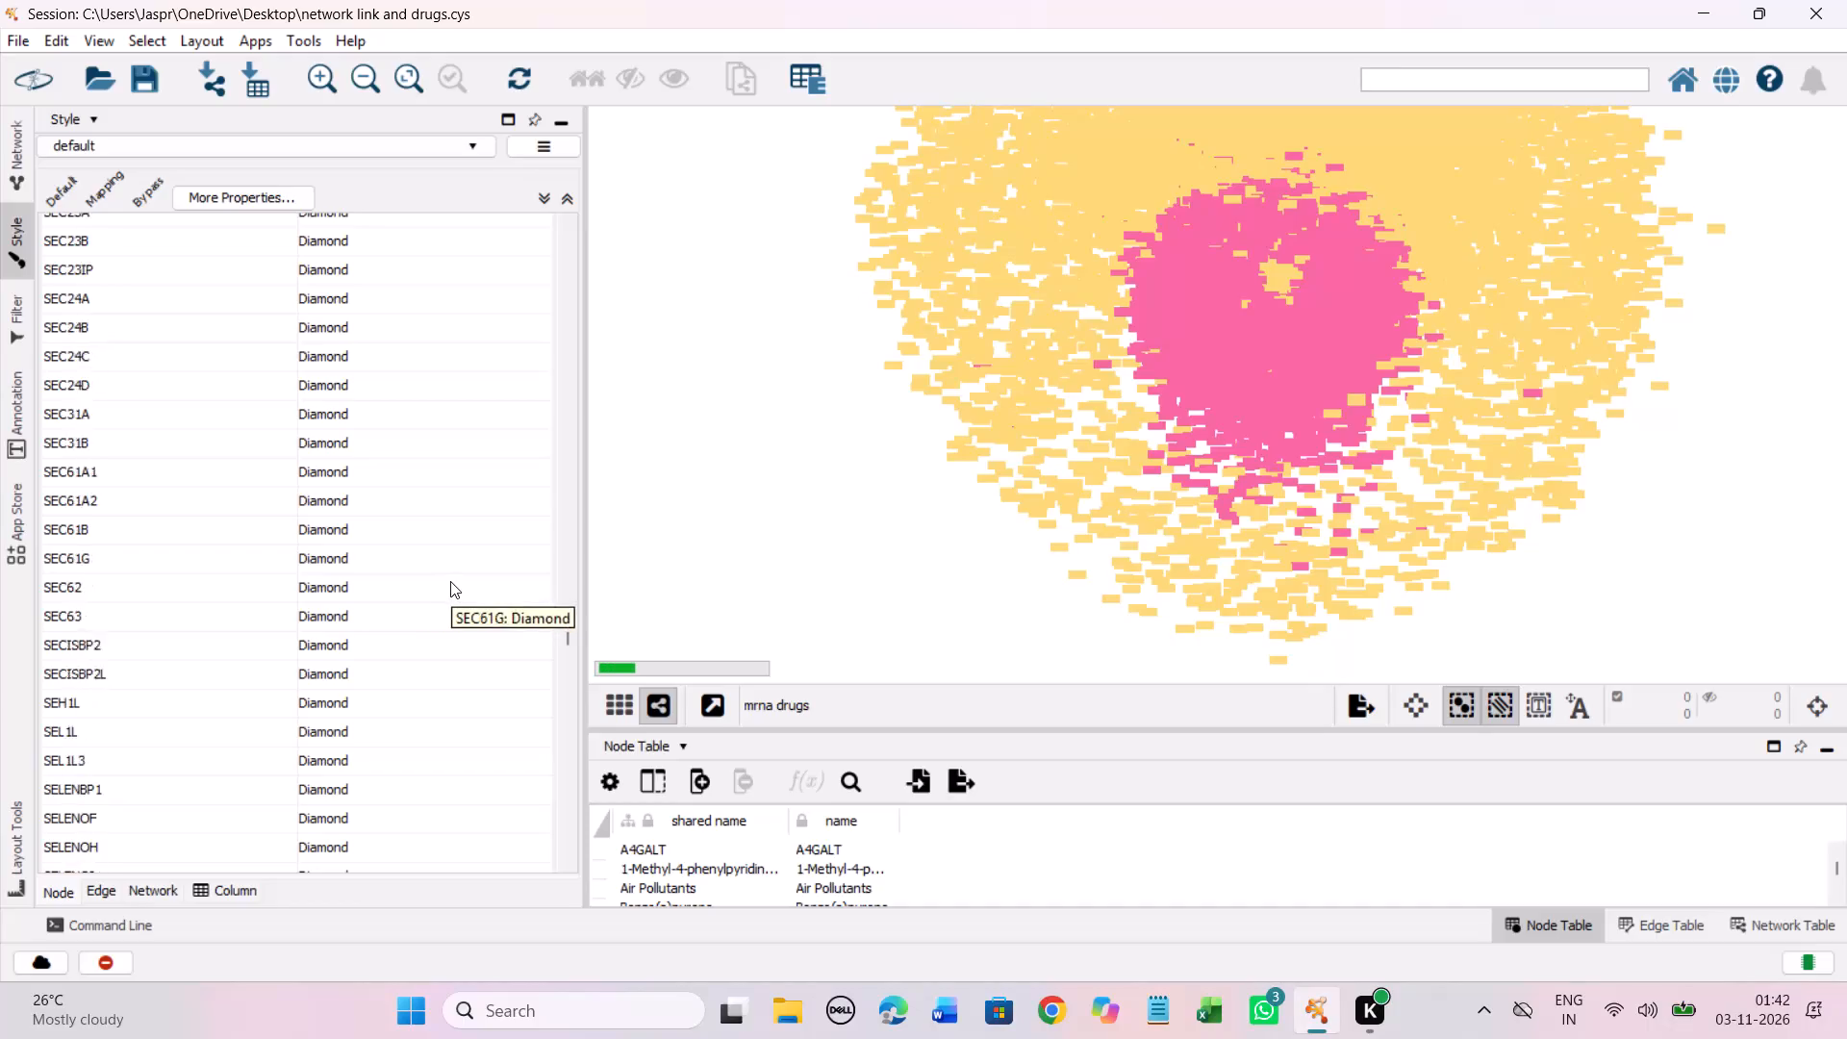
{"action": "scroll", "coordinate": [450, 581], "scroll_direction": "down", "scroll_amount": 20}
{"action": "scroll", "coordinate": [450, 581], "scroll_direction": "down", "scroll_amount": 20}
{"action": "scroll", "coordinate": [450, 581], "scroll_direction": "down", "scroll_amount": 7}
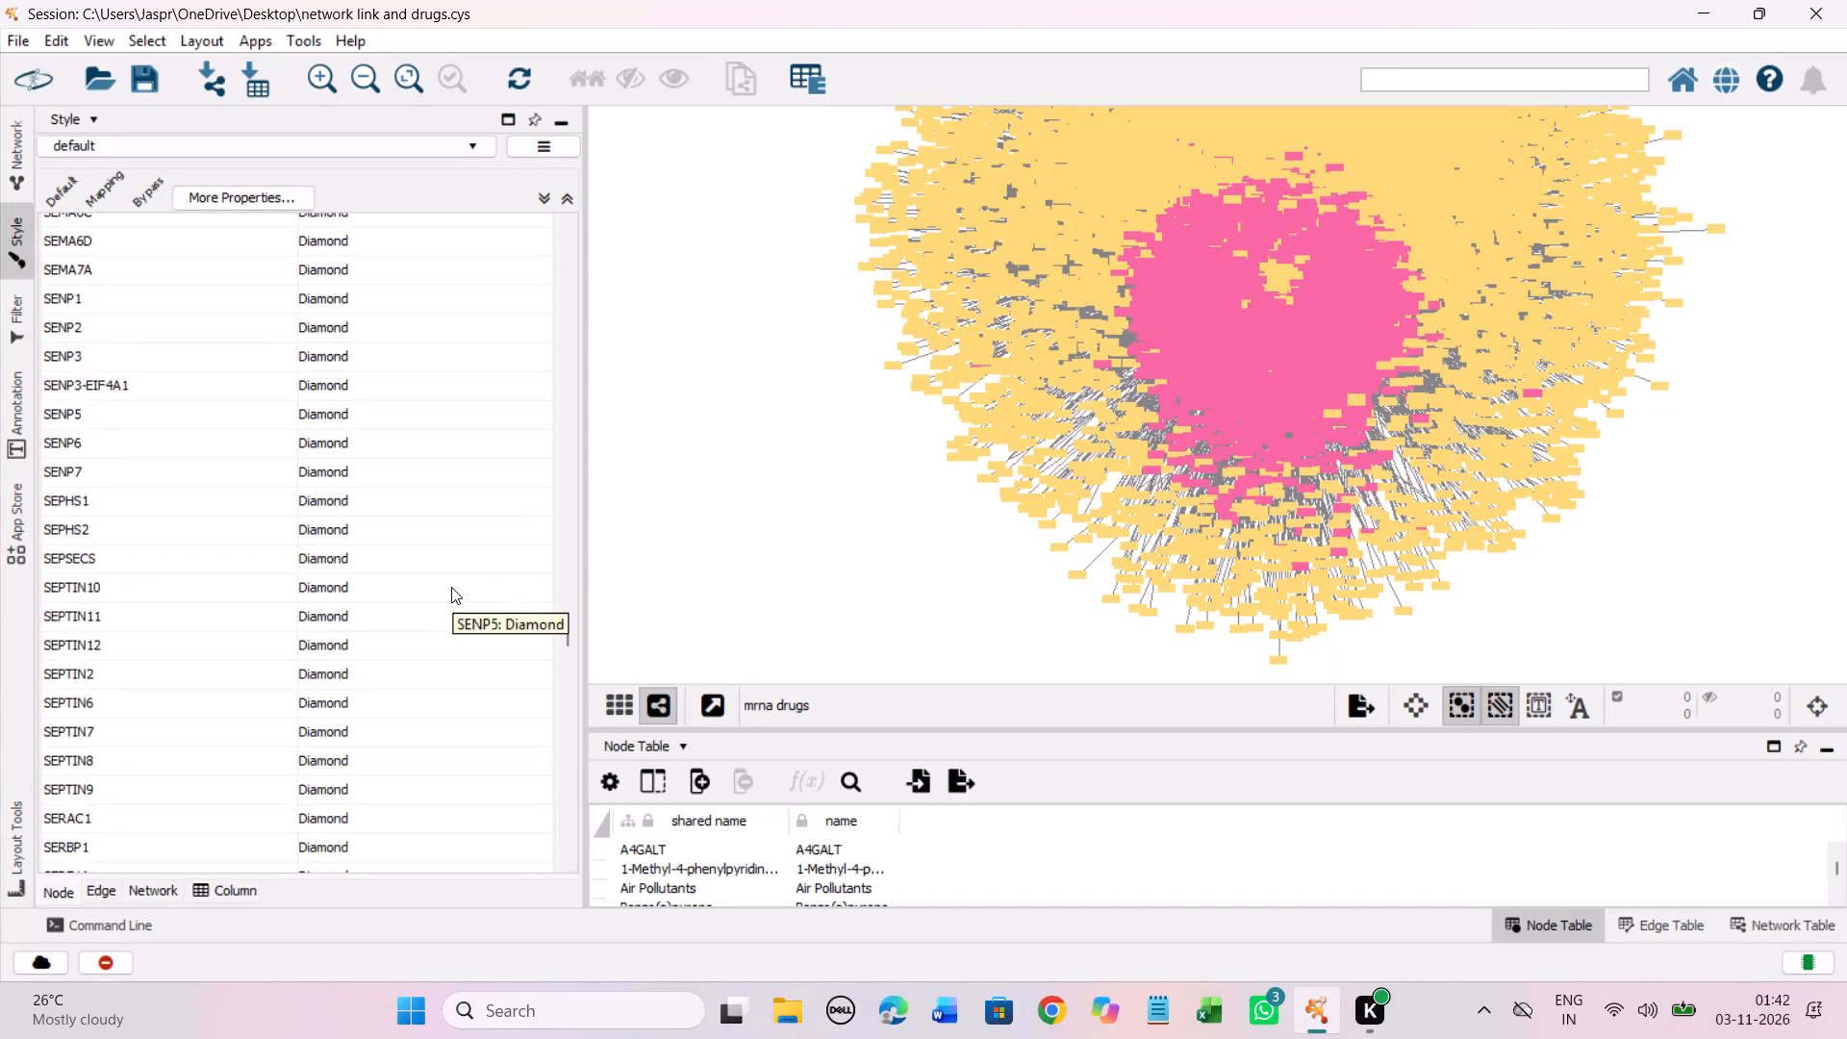
{"action": "scroll", "coordinate": [451, 587], "scroll_direction": "down", "scroll_amount": 20}
{"action": "scroll", "coordinate": [451, 587], "scroll_direction": "down", "scroll_amount": 20}
{"action": "scroll", "coordinate": [451, 587], "scroll_direction": "down", "scroll_amount": 7}
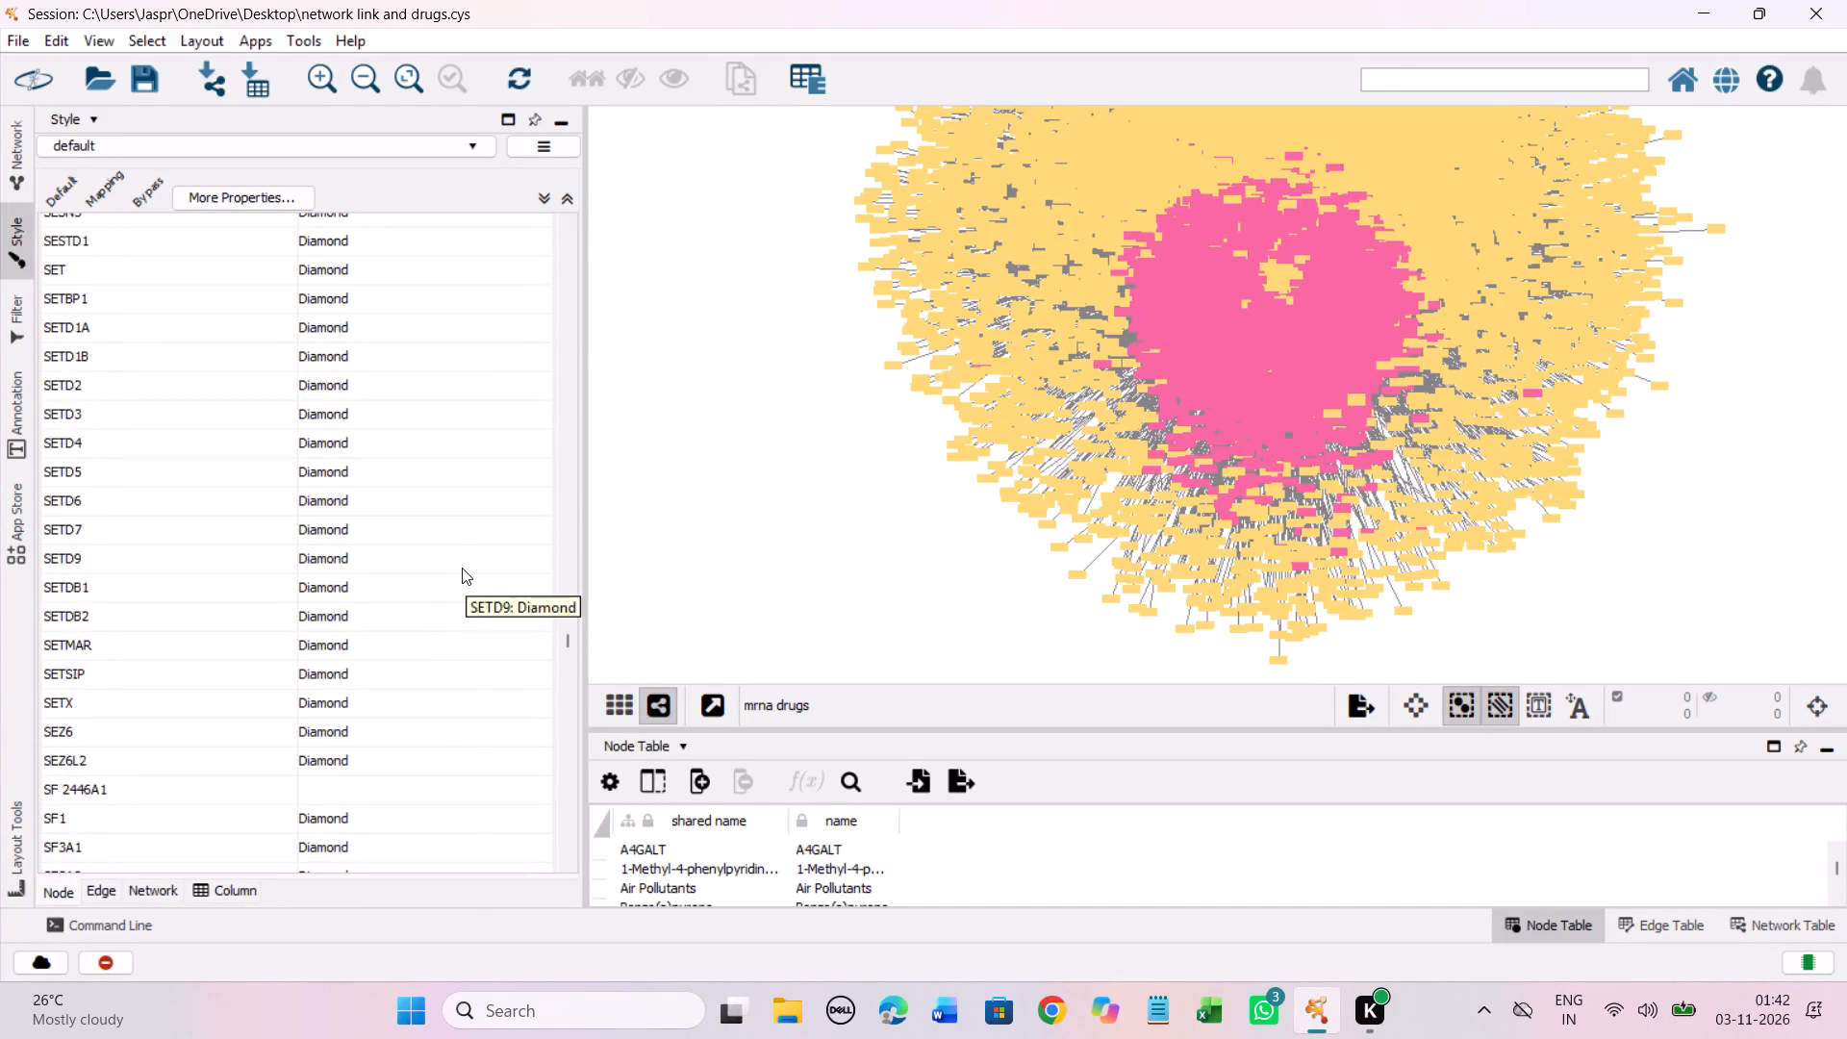
{"action": "scroll", "coordinate": [462, 568], "scroll_direction": "down", "scroll_amount": 5}
{"action": "left_click", "coordinate": [262, 413]}
{"action": "right_click", "coordinate": [262, 413]}
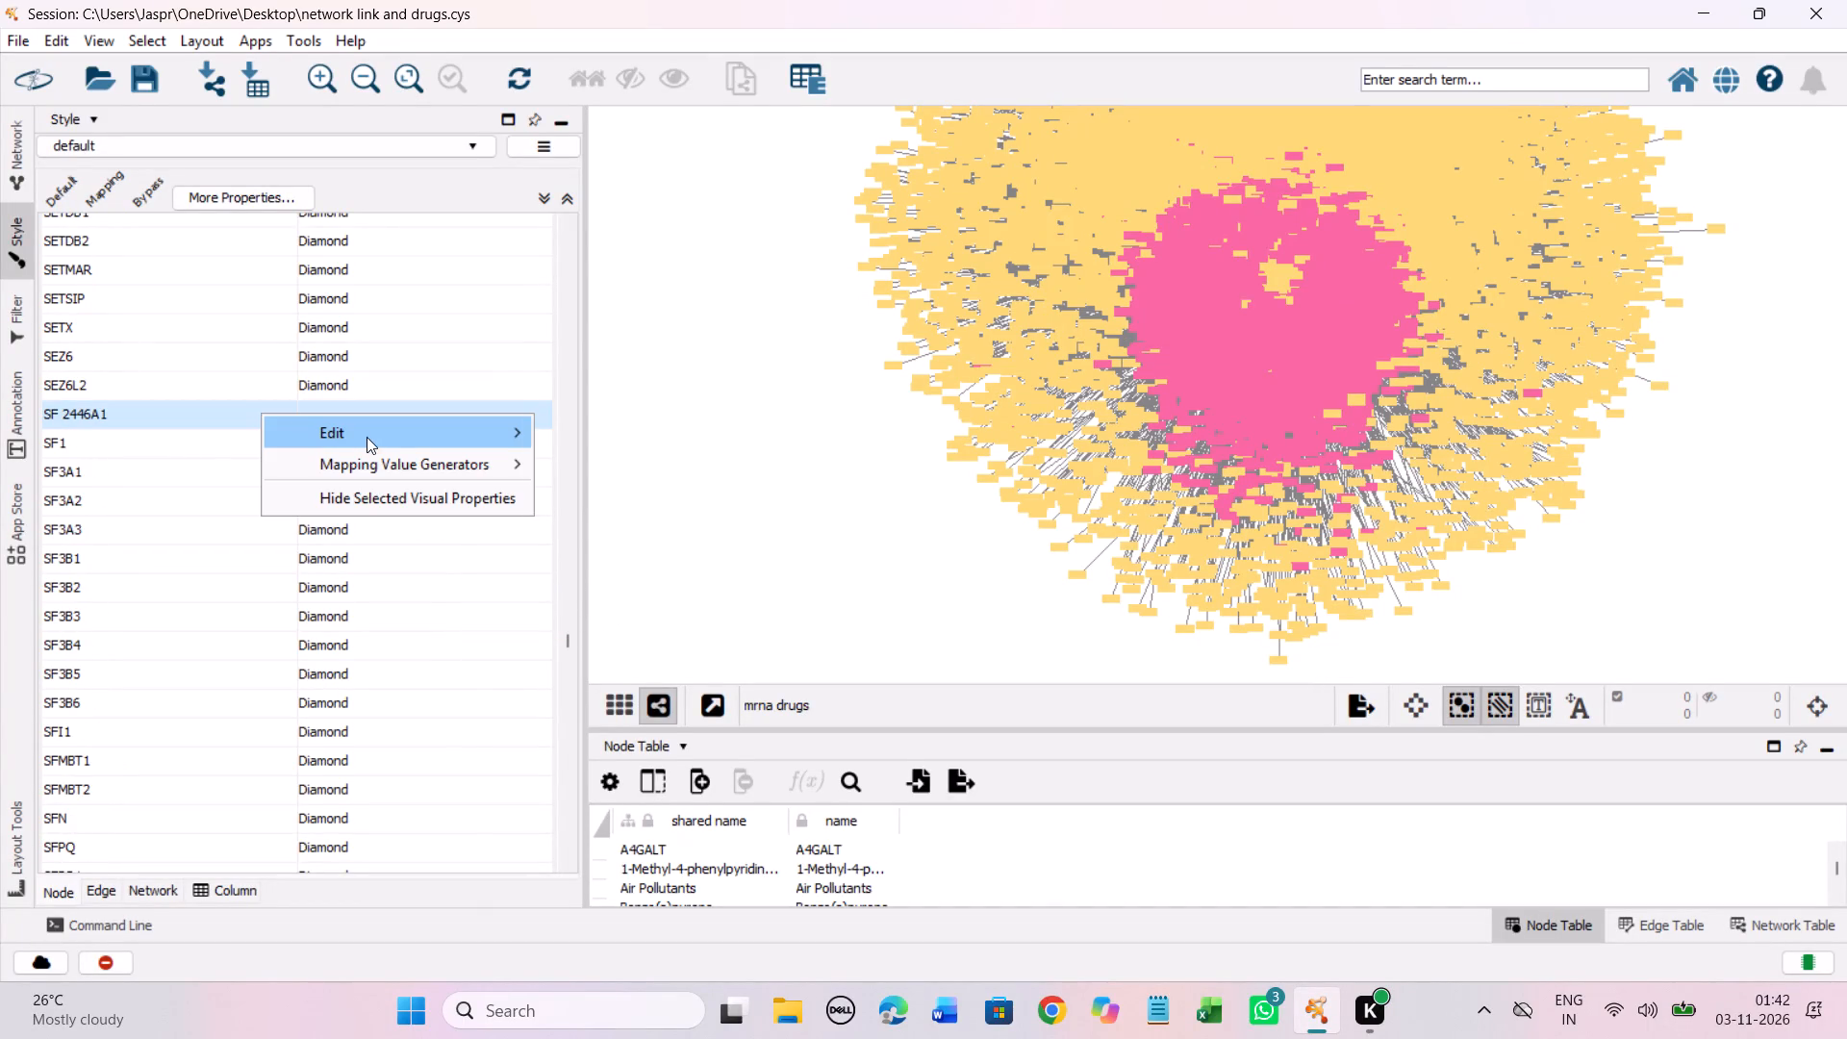
{"action": "left_click", "coordinate": [658, 435]}
{"action": "left_click", "coordinate": [274, 468]}
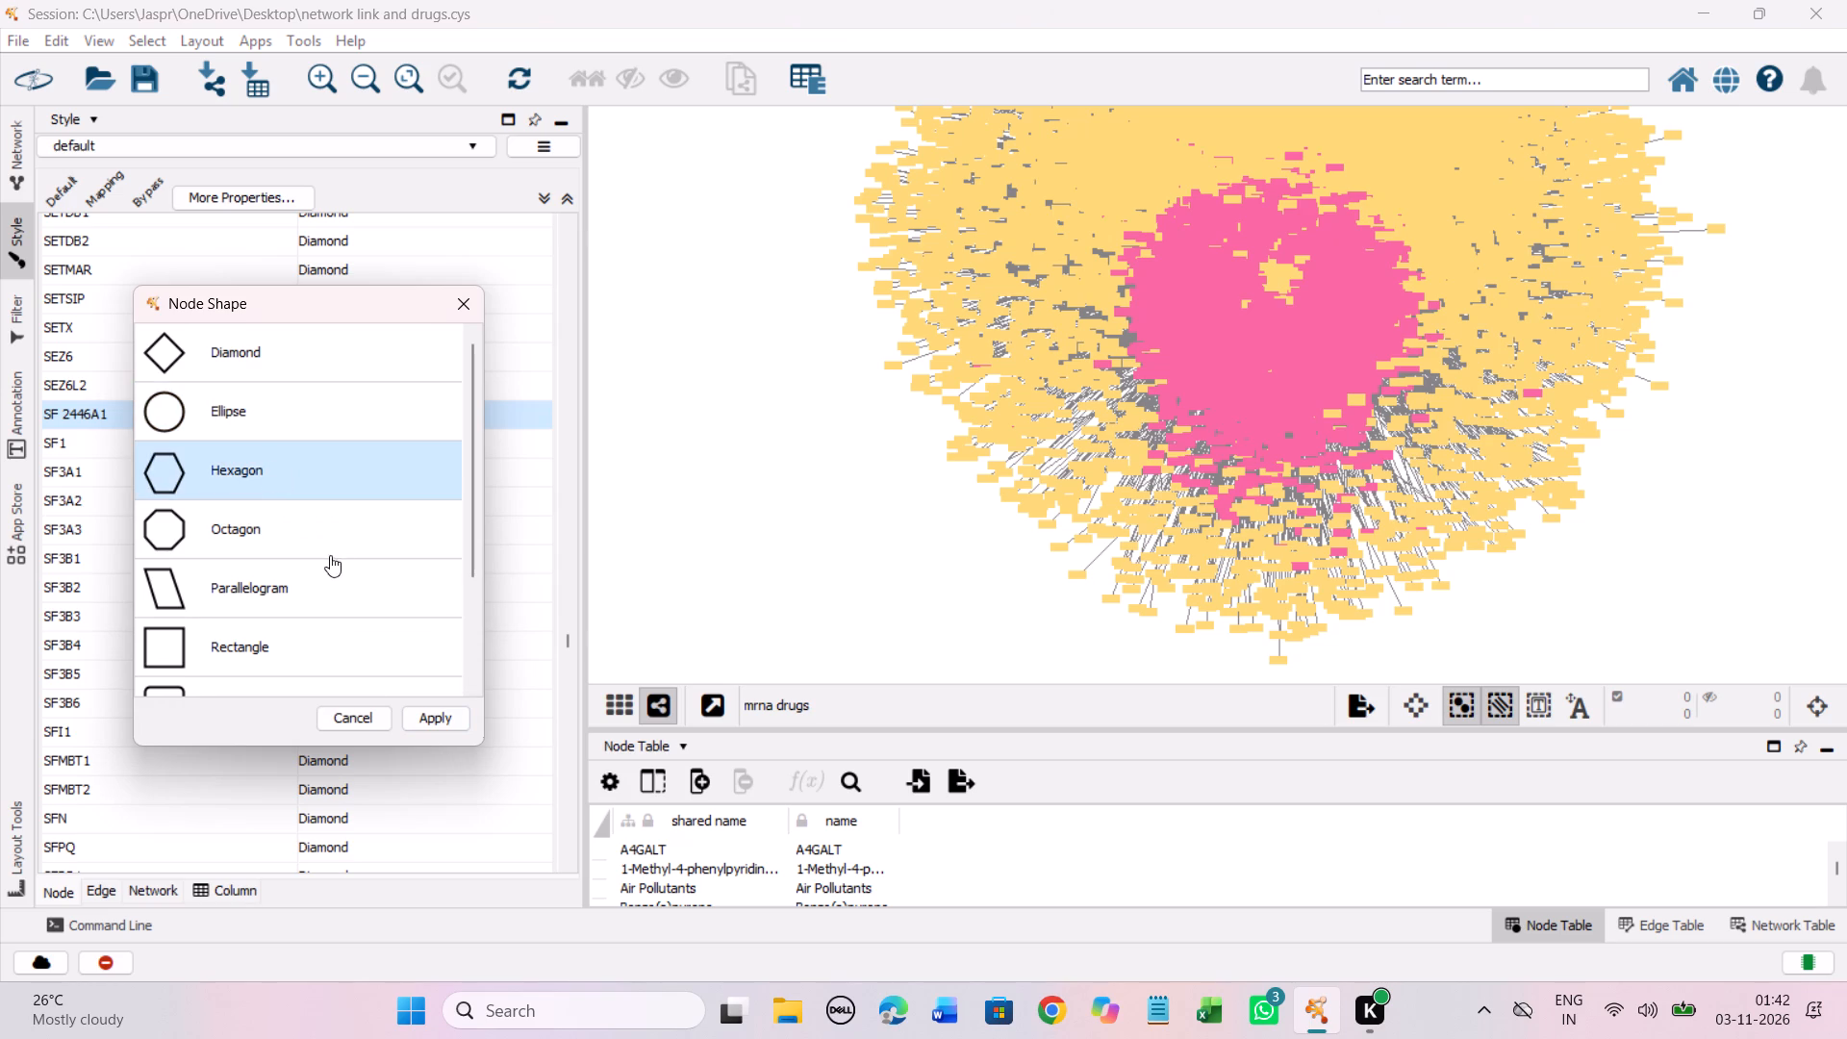
{"action": "left_click", "coordinate": [423, 714]}
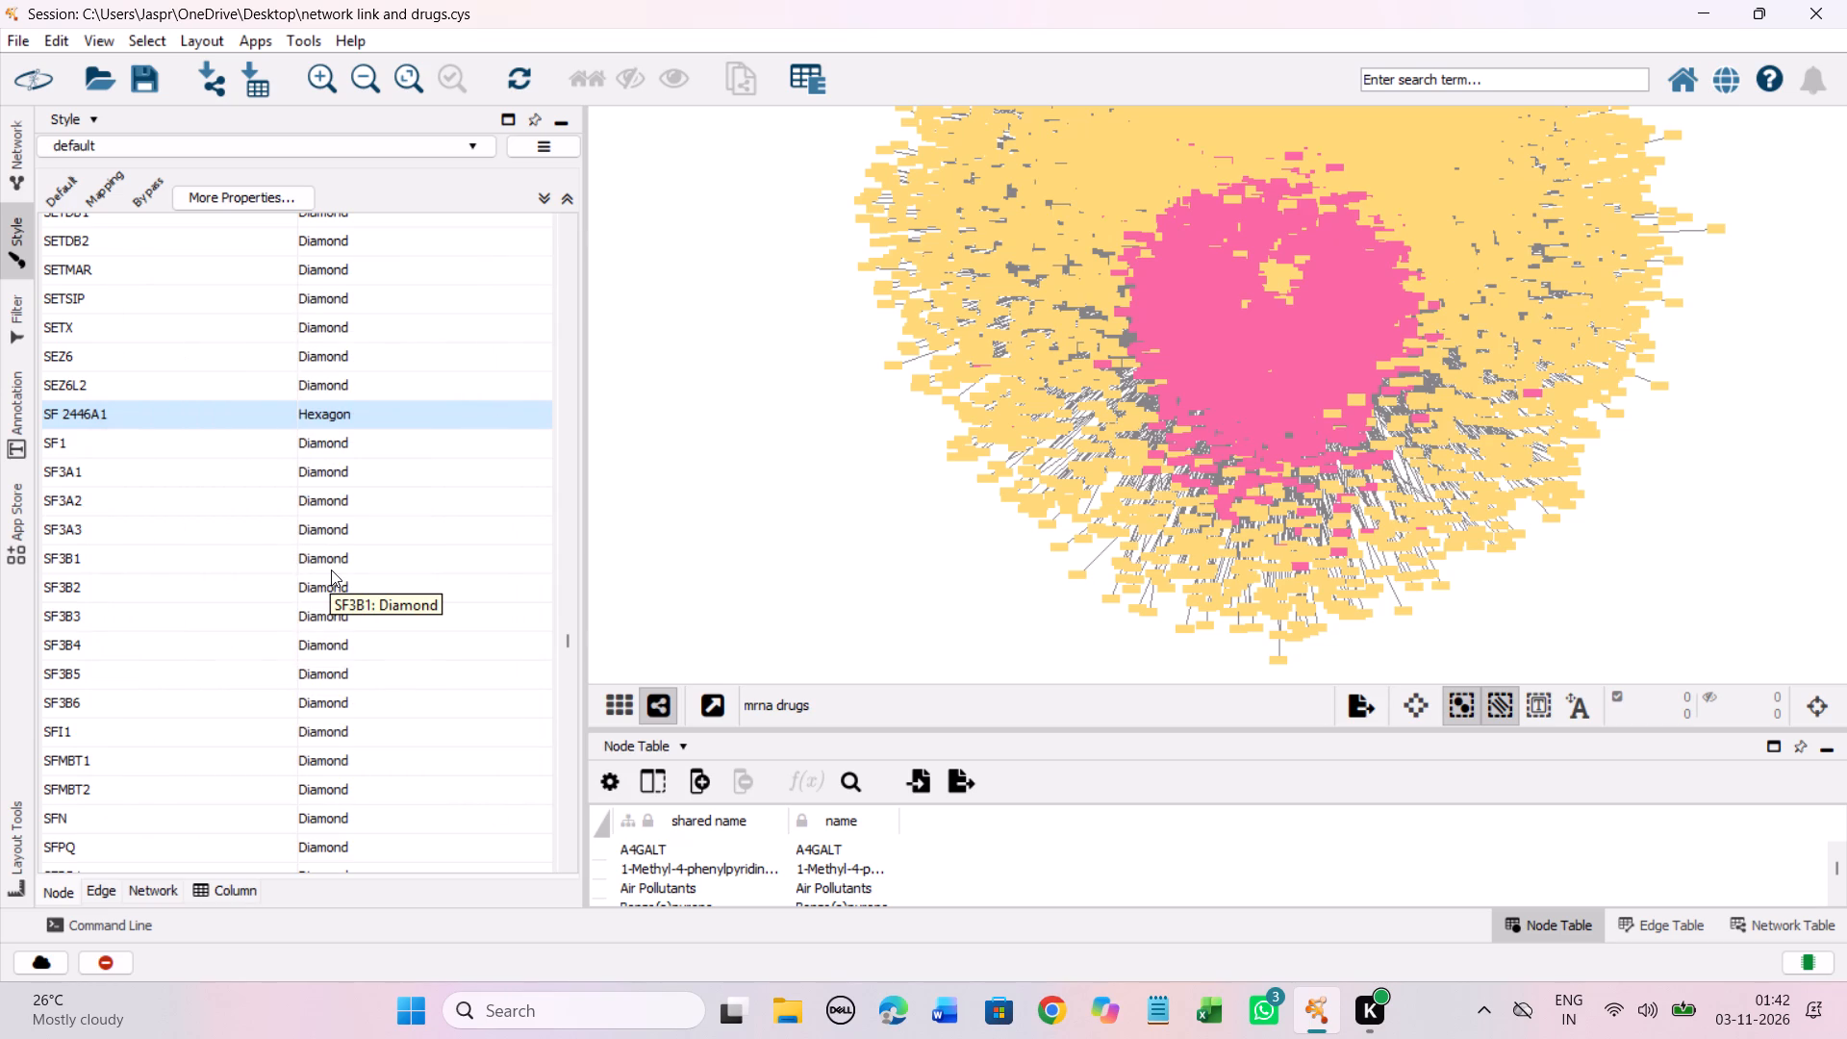
Set the discrete node shape mapping for the unmapped entries SGA 360 and SGC707 to Hexagon.
{"action": "scroll", "coordinate": [331, 574], "scroll_direction": "down", "scroll_amount": 6}
{"action": "scroll", "coordinate": [486, 599], "scroll_direction": "down", "scroll_amount": 5}
{"action": "scroll", "coordinate": [486, 602], "scroll_direction": "up", "scroll_amount": 5}
{"action": "scroll", "coordinate": [487, 641], "scroll_direction": "down", "scroll_amount": 2}
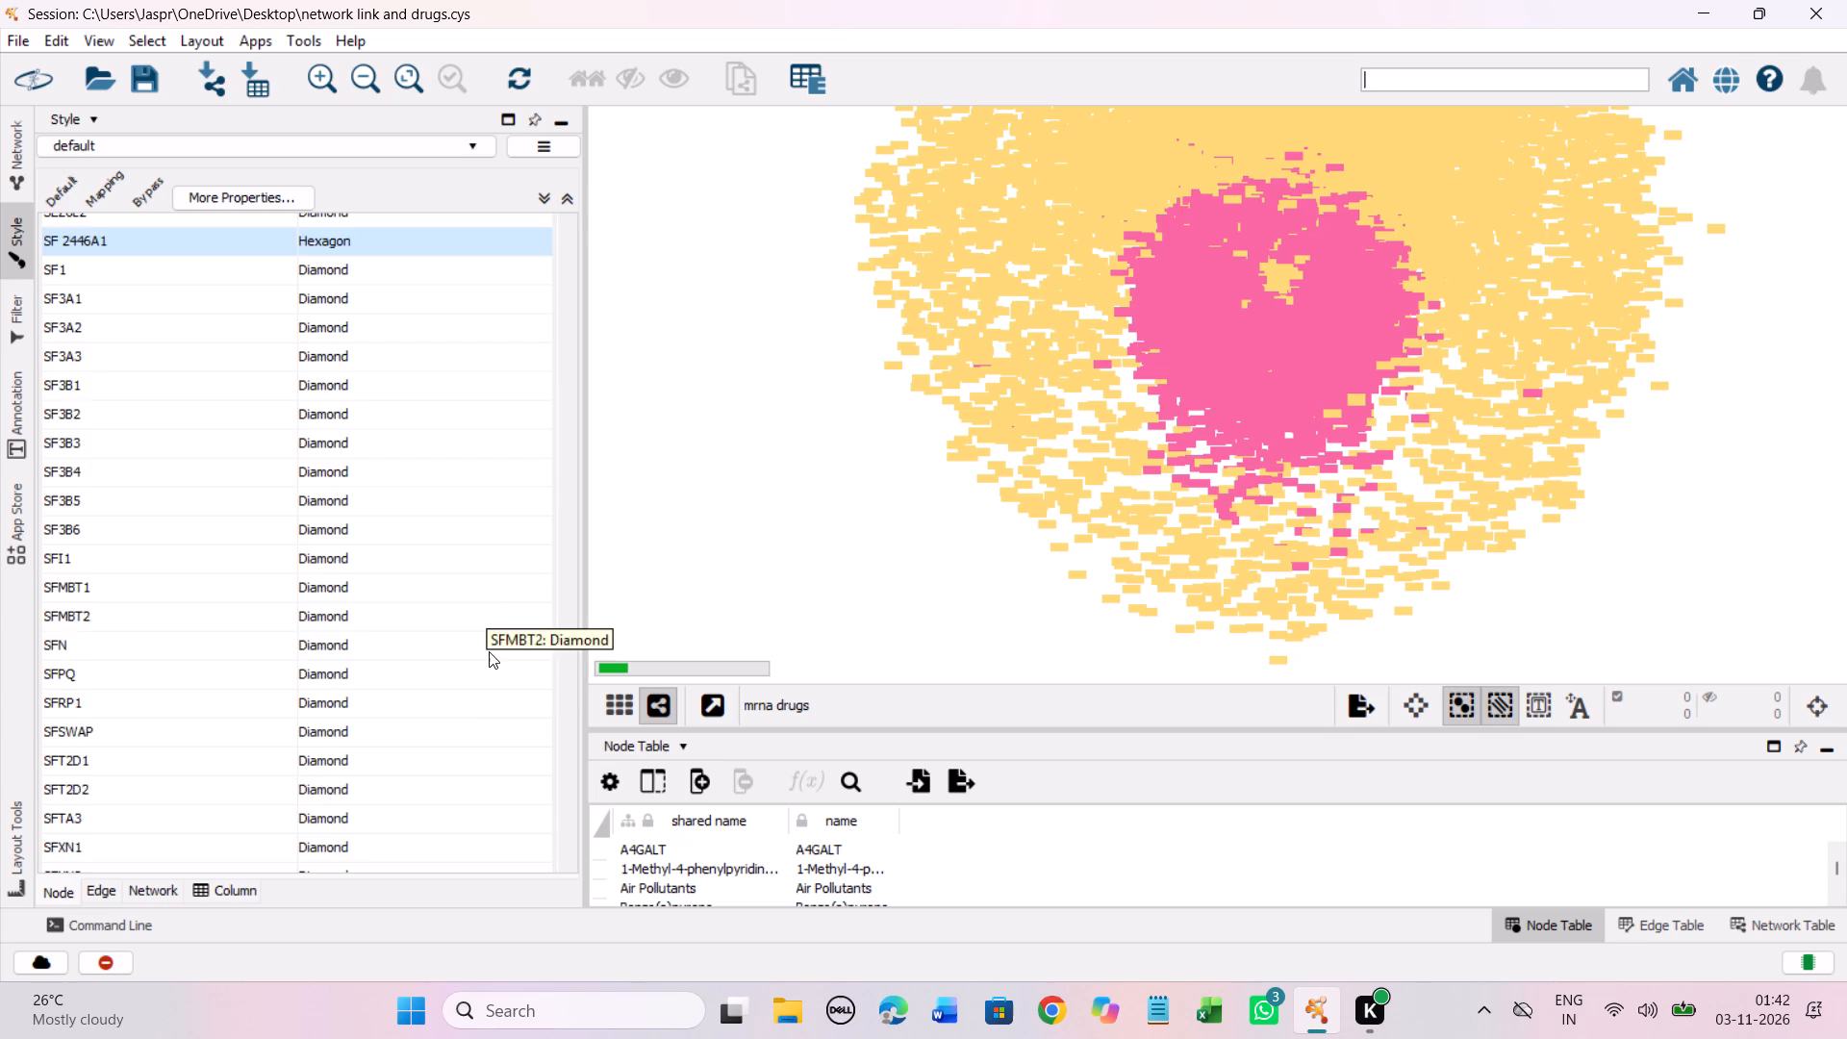
{"action": "scroll", "coordinate": [489, 651], "scroll_direction": "down", "scroll_amount": 18}
{"action": "scroll", "coordinate": [464, 625], "scroll_direction": "down", "scroll_amount": 5}
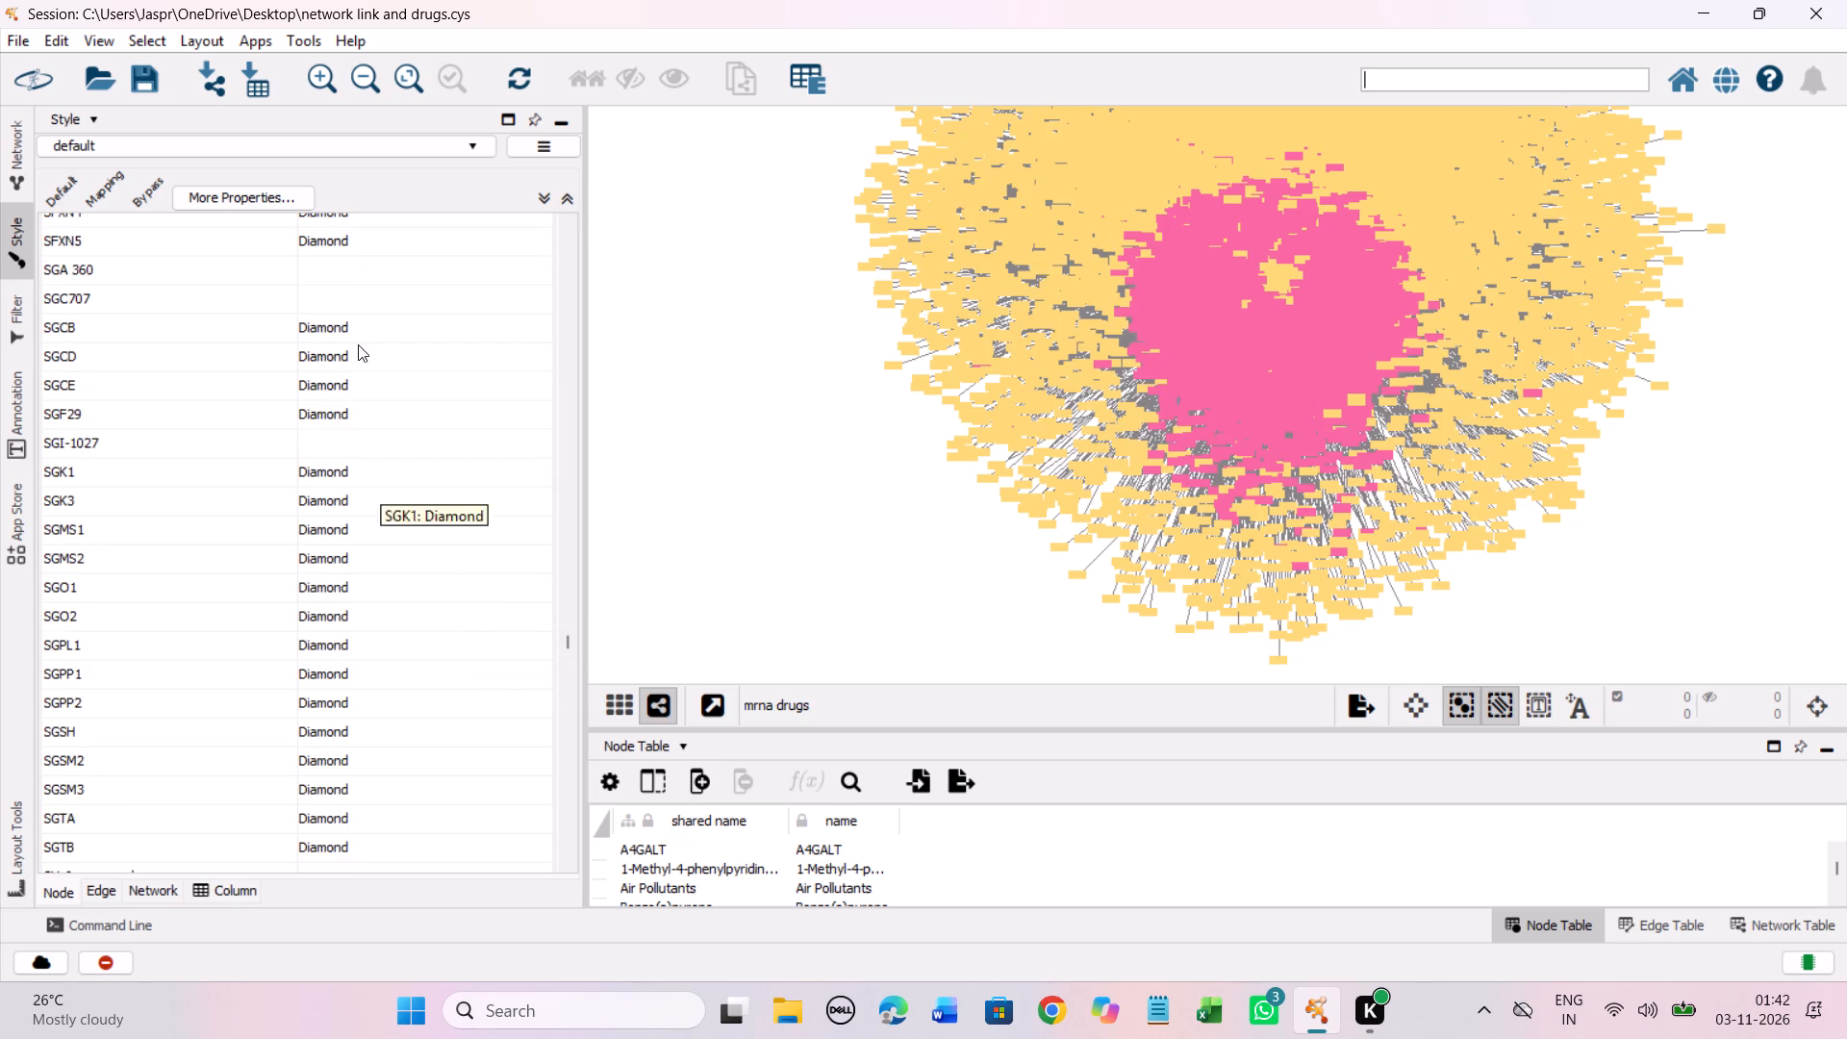
{"action": "left_click_drag", "start_coordinate": [268, 269], "coordinate": [267, 291]}
{"action": "right_click", "coordinate": [267, 291]}
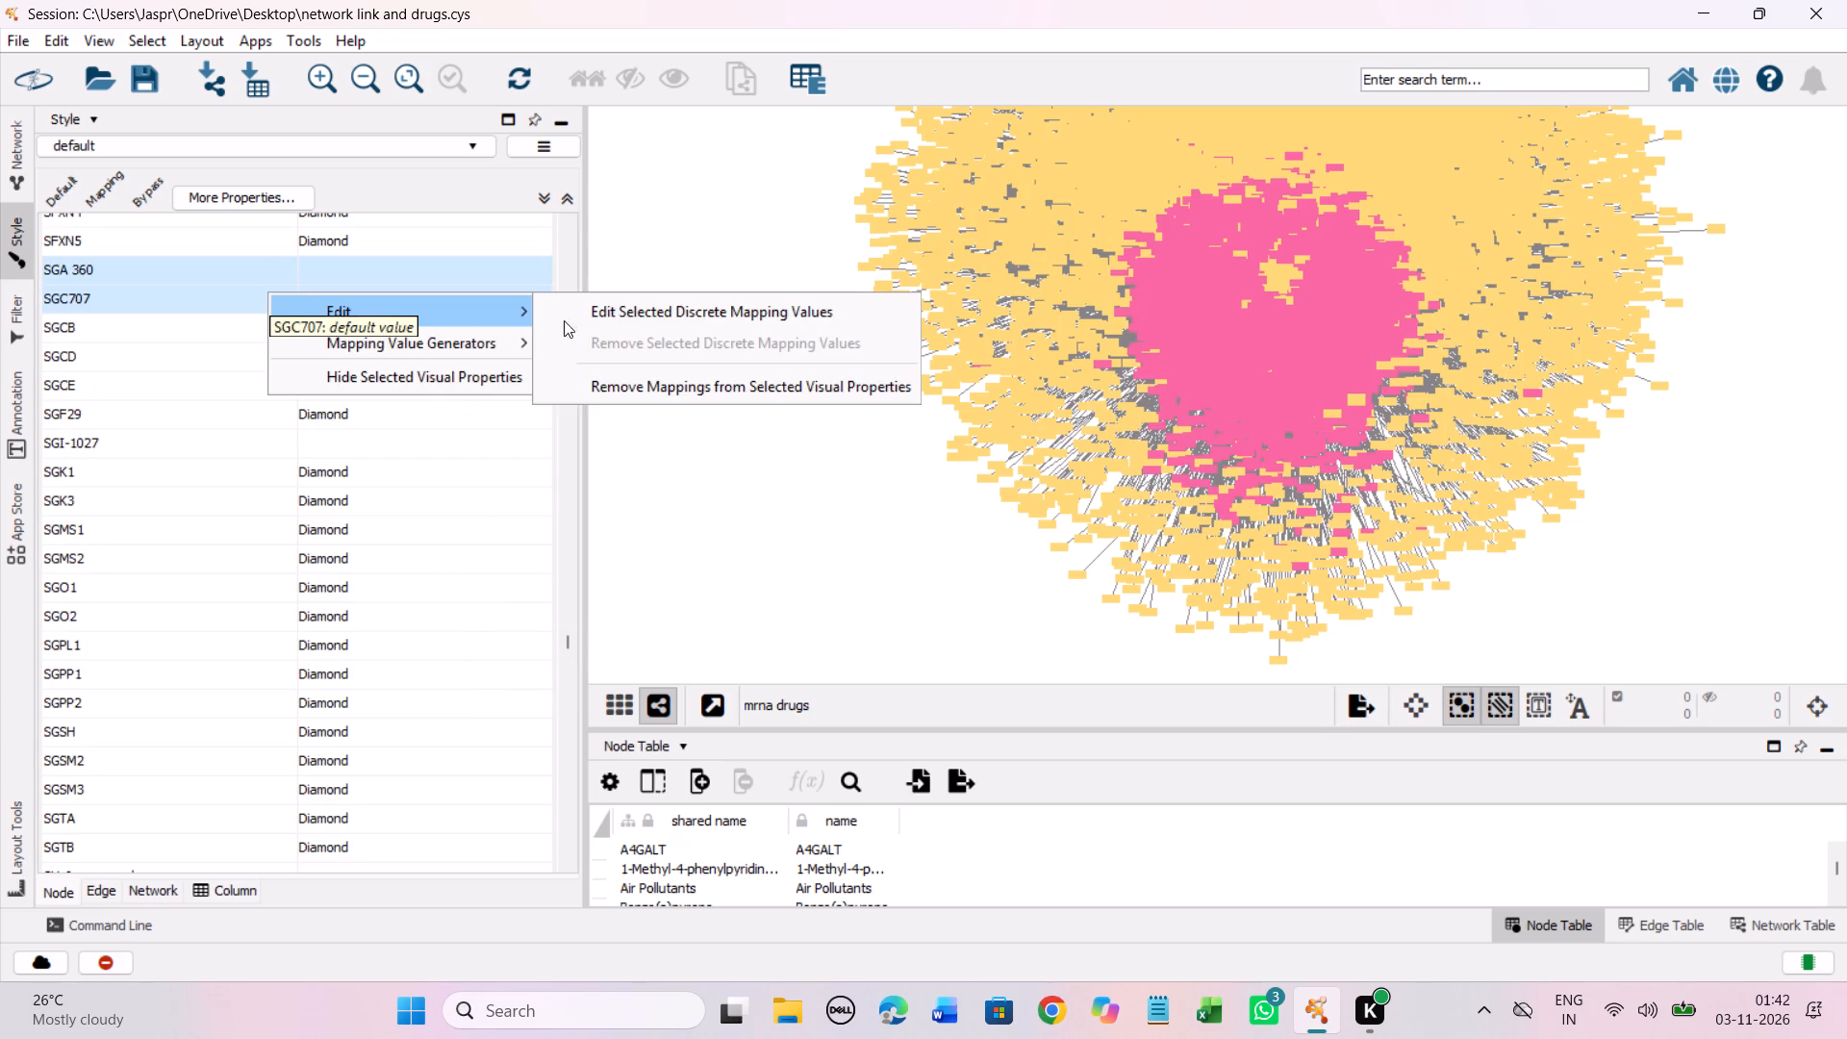
{"action": "left_click", "coordinate": [637, 320]}
{"action": "left_click", "coordinate": [258, 474]}
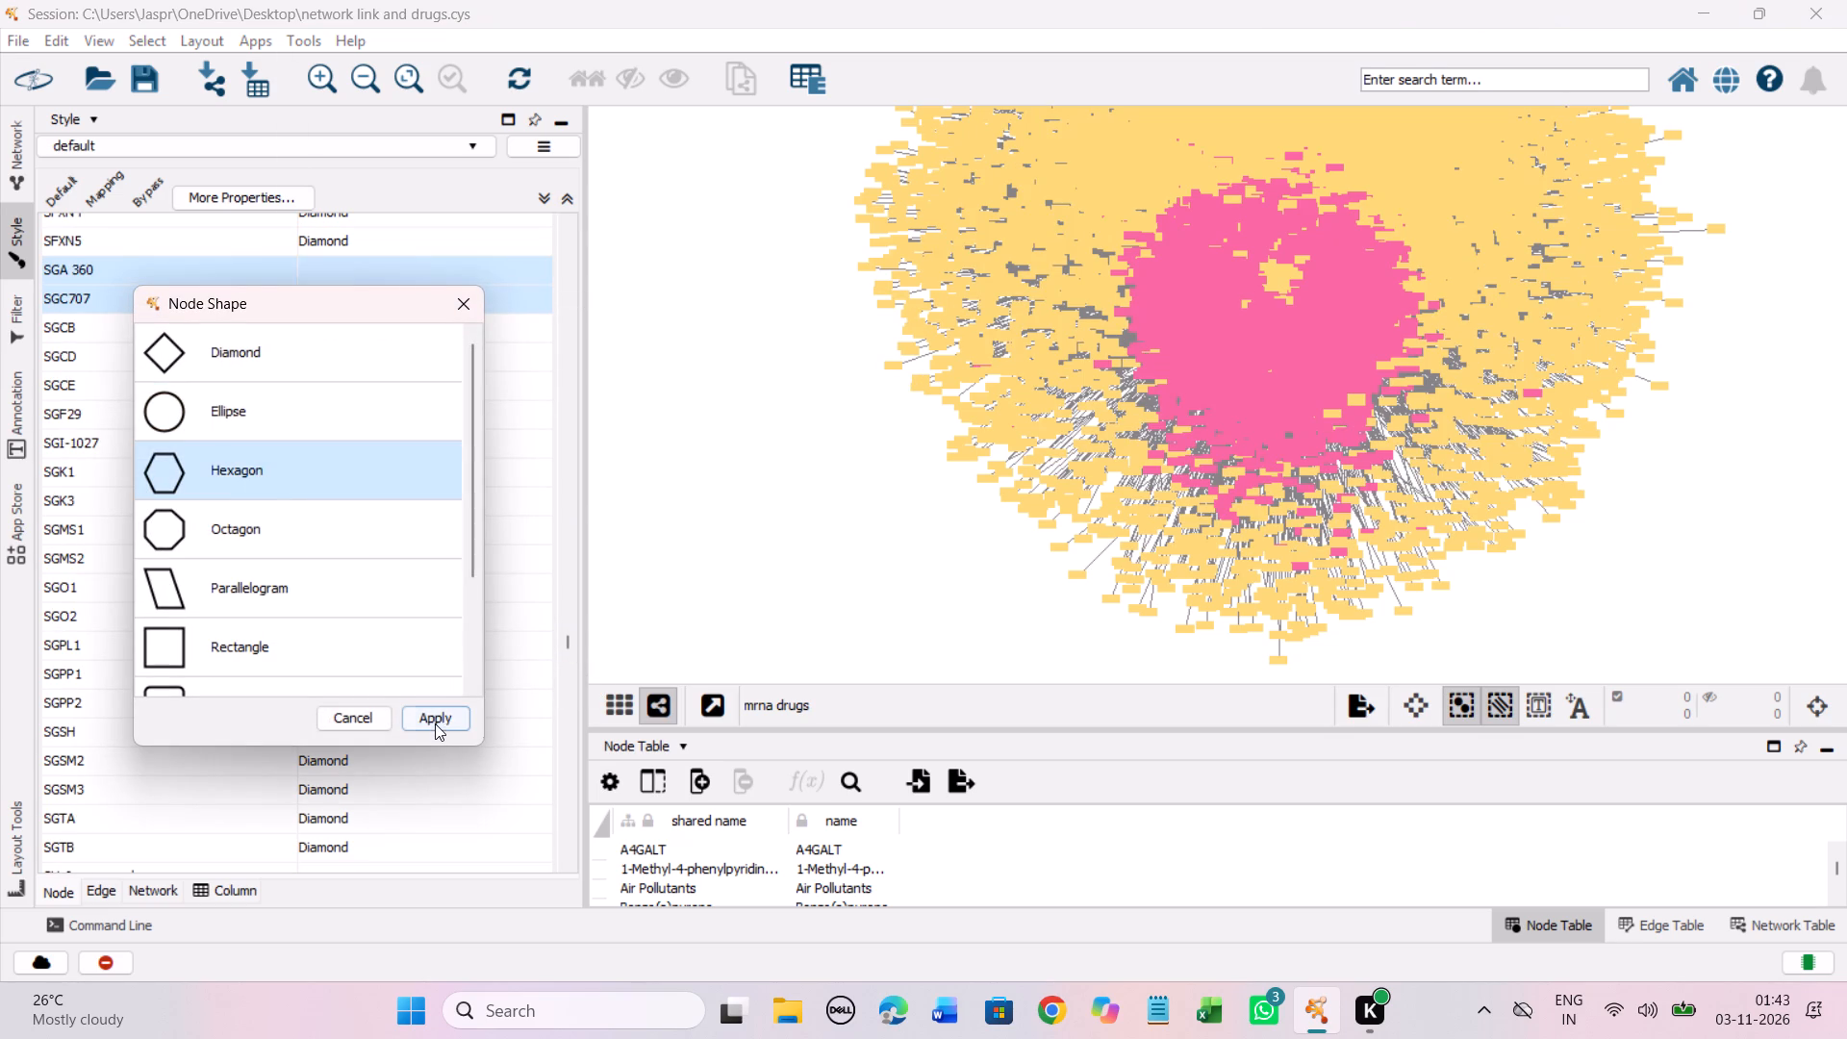
{"action": "left_click", "coordinate": [435, 723]}
Set the discrete node shape mapping for the unmapped entry SGI-1027 to Hexagon.
{"action": "left_click", "coordinate": [269, 442]}
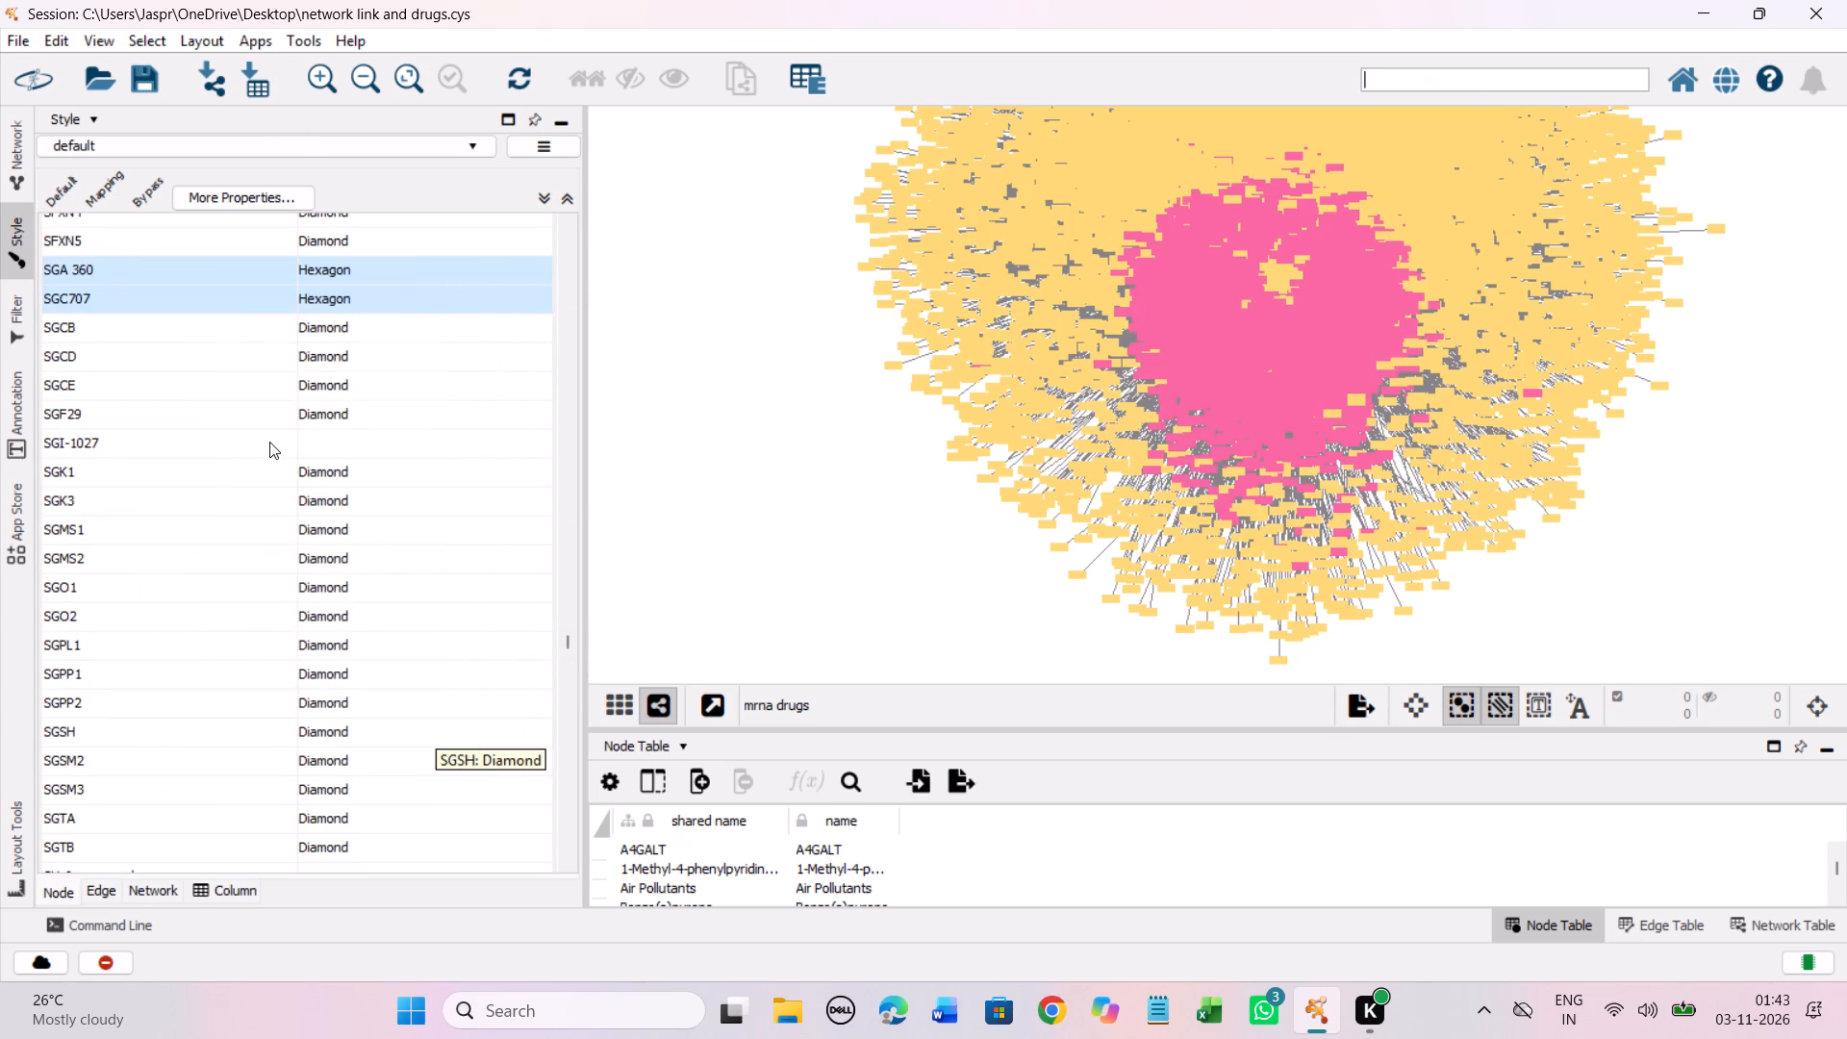
{"action": "right_click", "coordinate": [269, 442]}
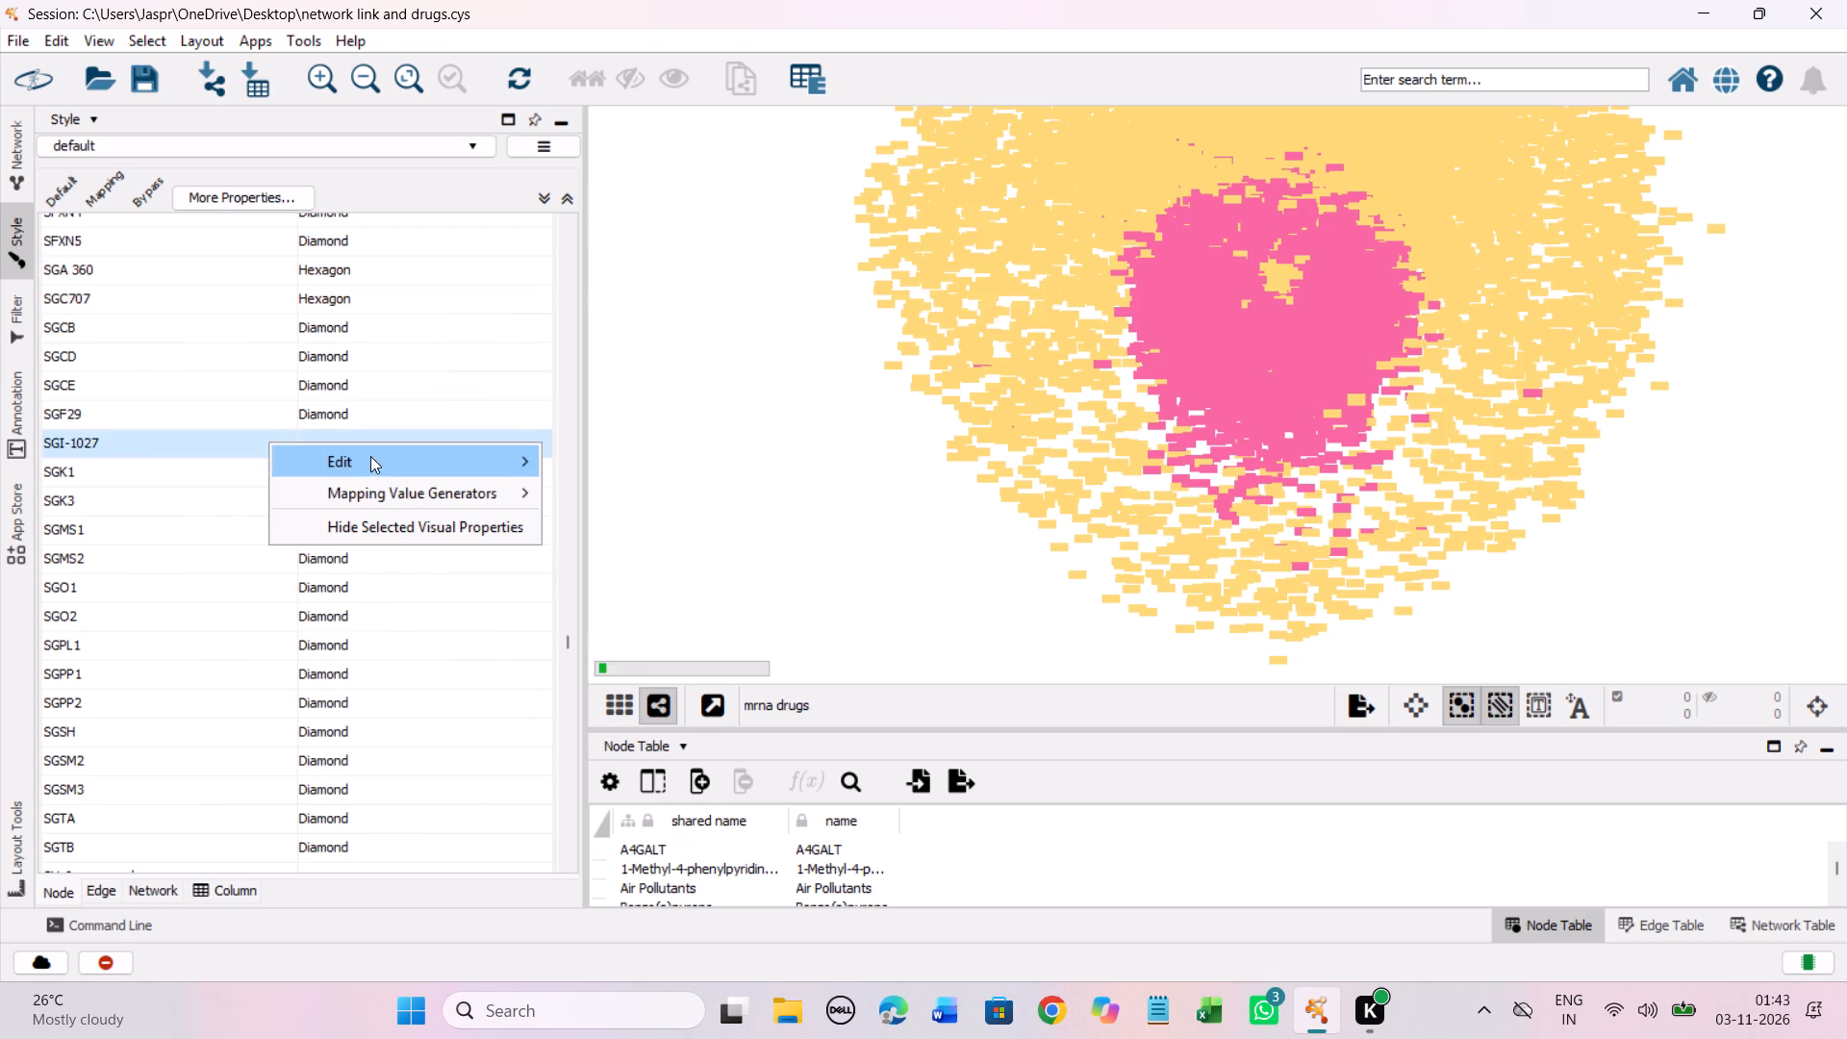
{"action": "left_click", "coordinate": [659, 459]}
{"action": "left_click", "coordinate": [267, 462]}
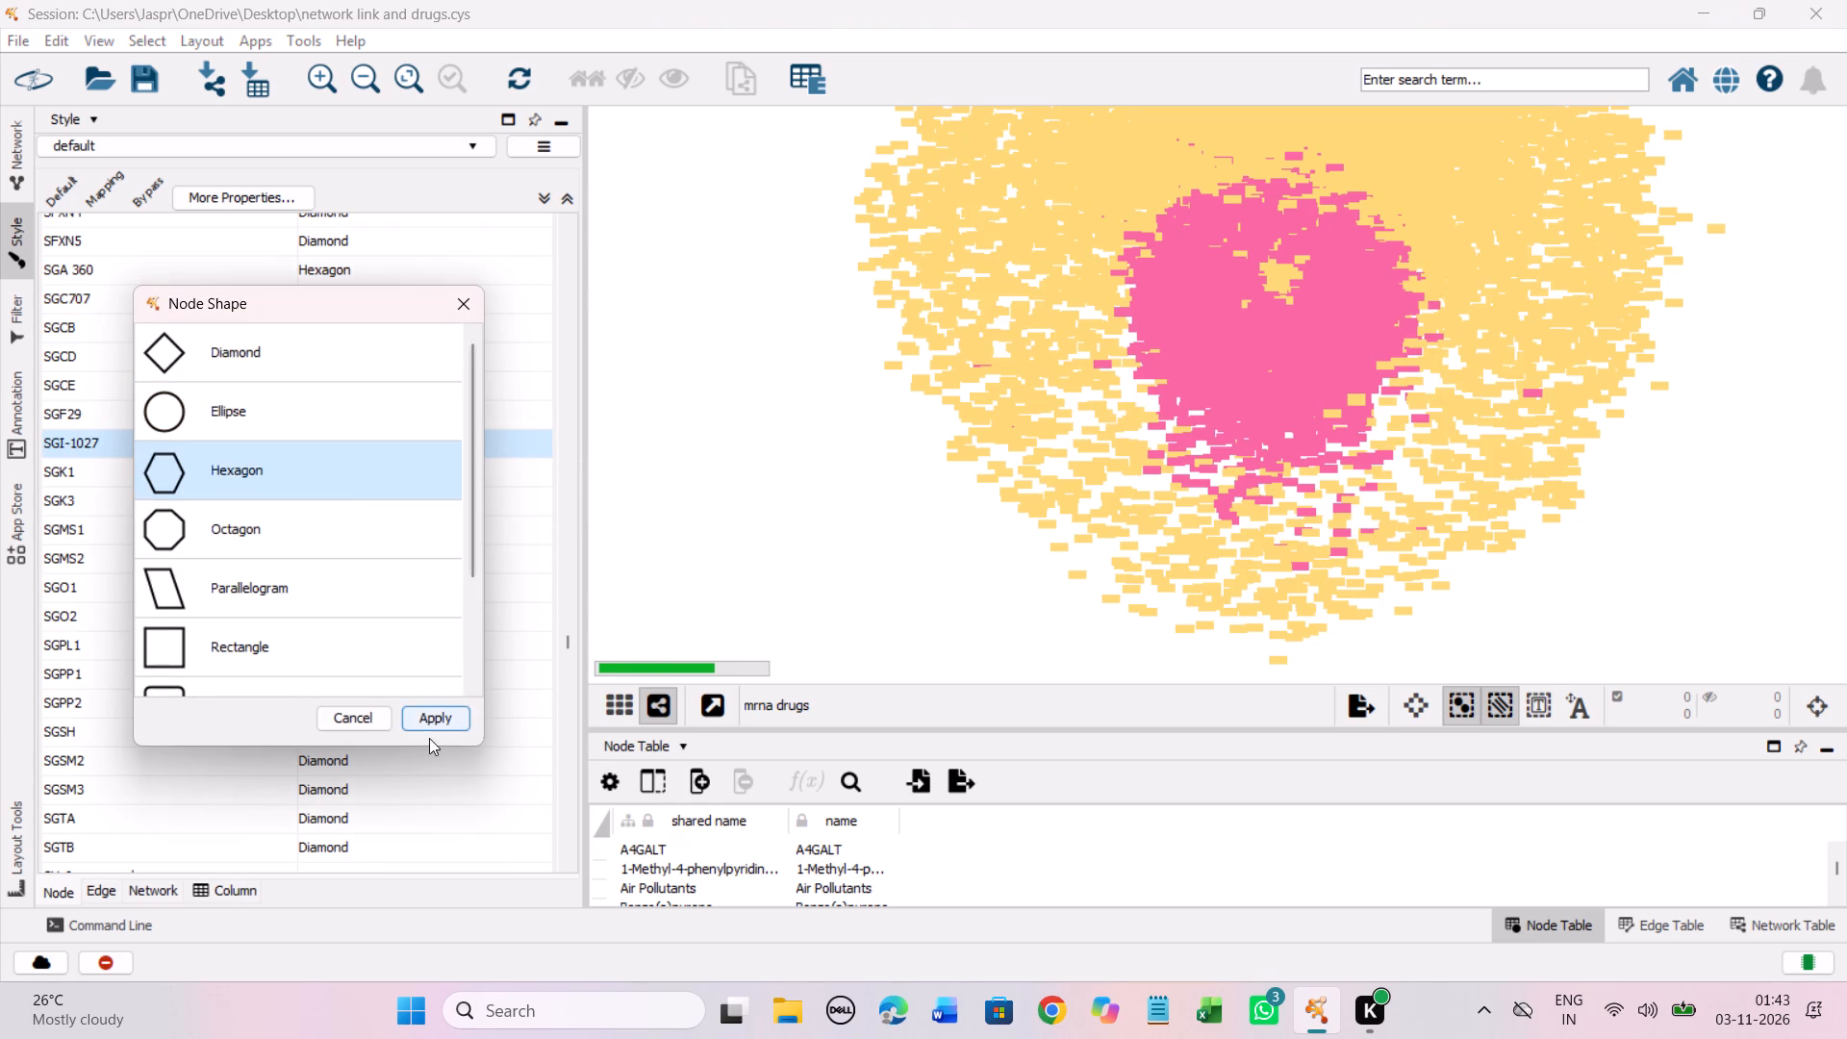
{"action": "left_click", "coordinate": [447, 711]}
Set the discrete node shape mapping for the unmapped entry SH-6 compound to Hexagon.
{"action": "scroll", "coordinate": [453, 523], "scroll_direction": "down", "scroll_amount": 8}
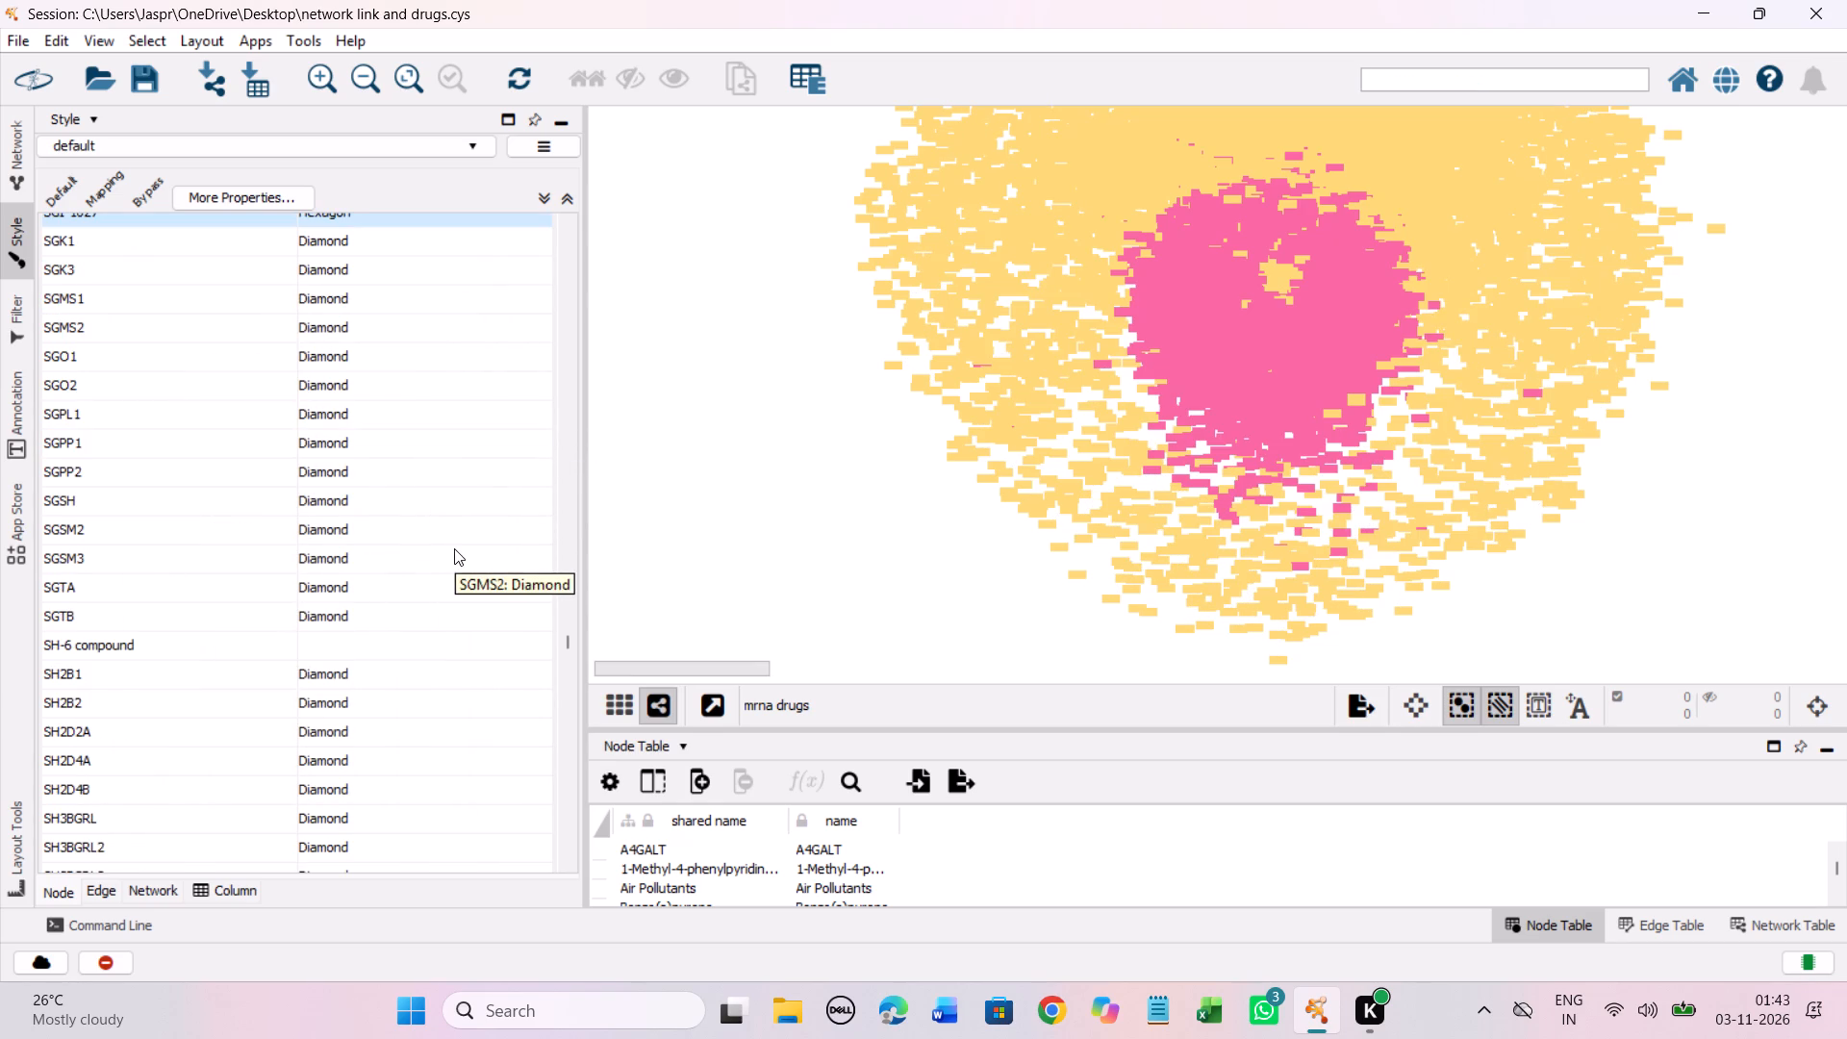
{"action": "scroll", "coordinate": [454, 548], "scroll_direction": "down", "scroll_amount": 8}
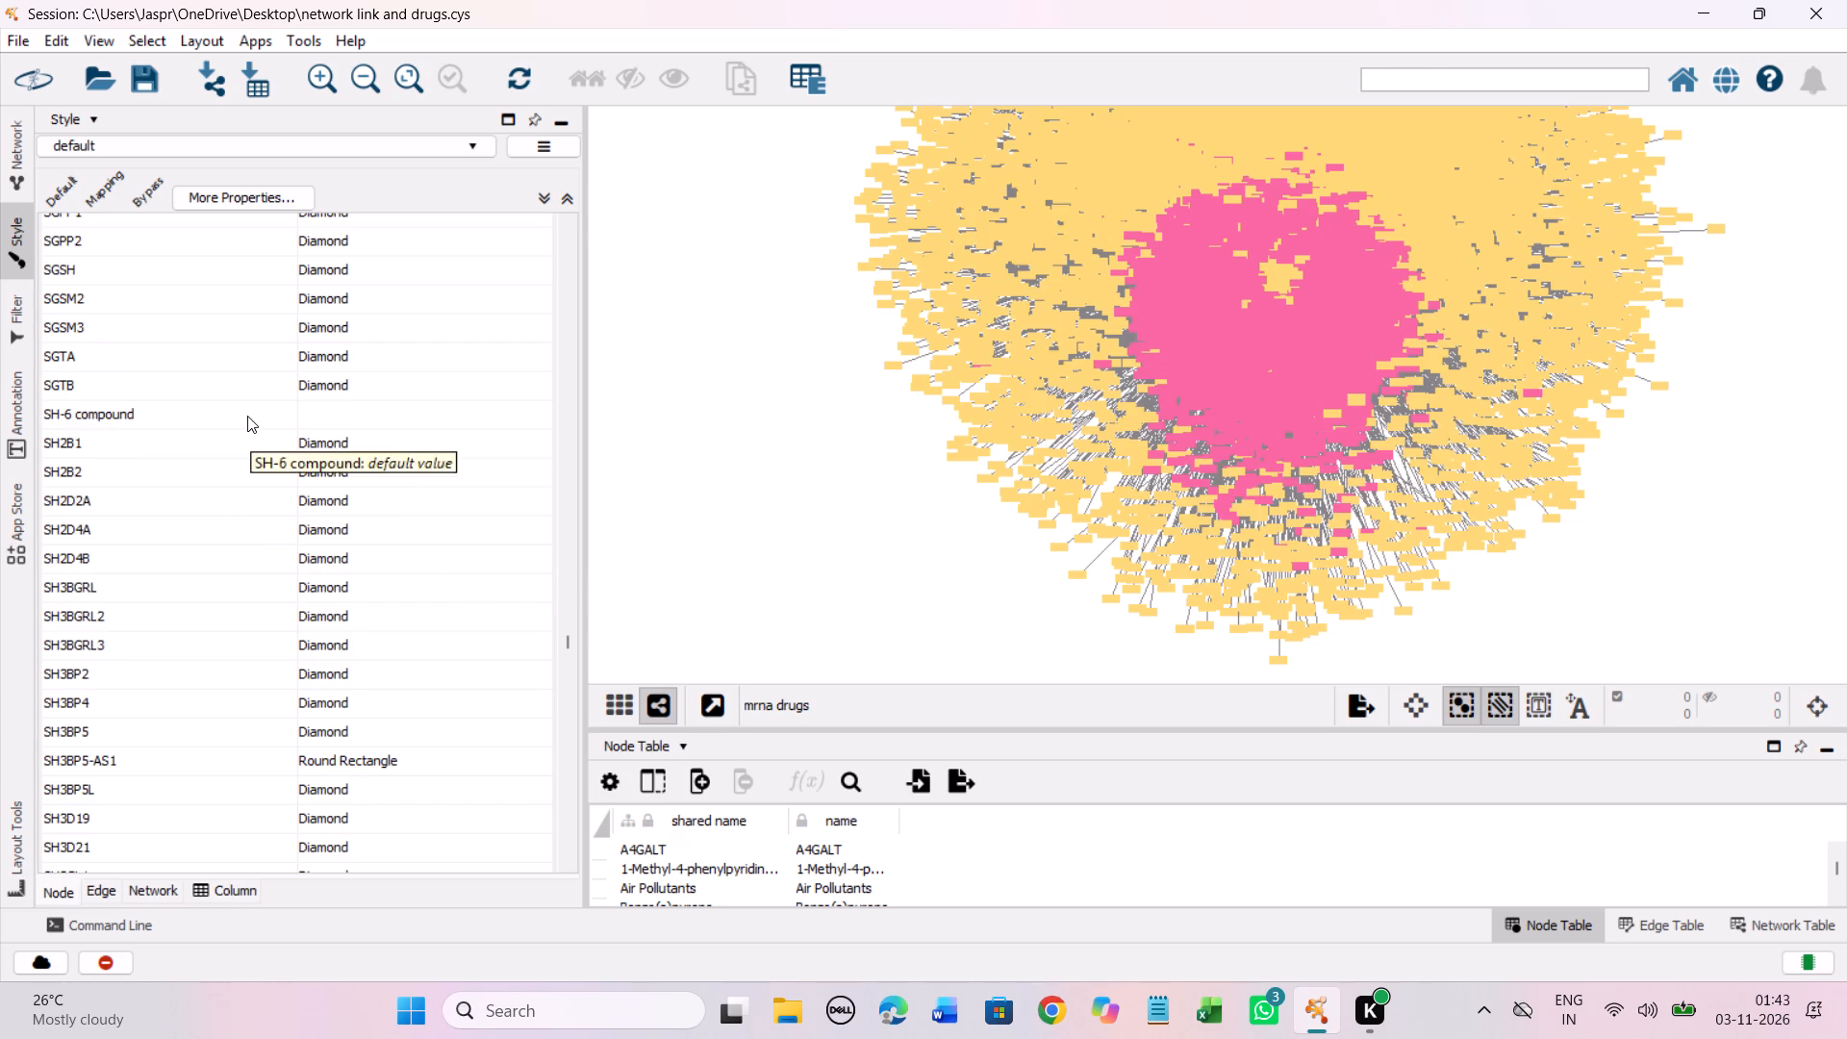
{"action": "left_click", "coordinate": [249, 415]}
{"action": "right_click", "coordinate": [249, 415]}
{"action": "left_click", "coordinate": [642, 433]}
{"action": "left_click", "coordinate": [316, 477]}
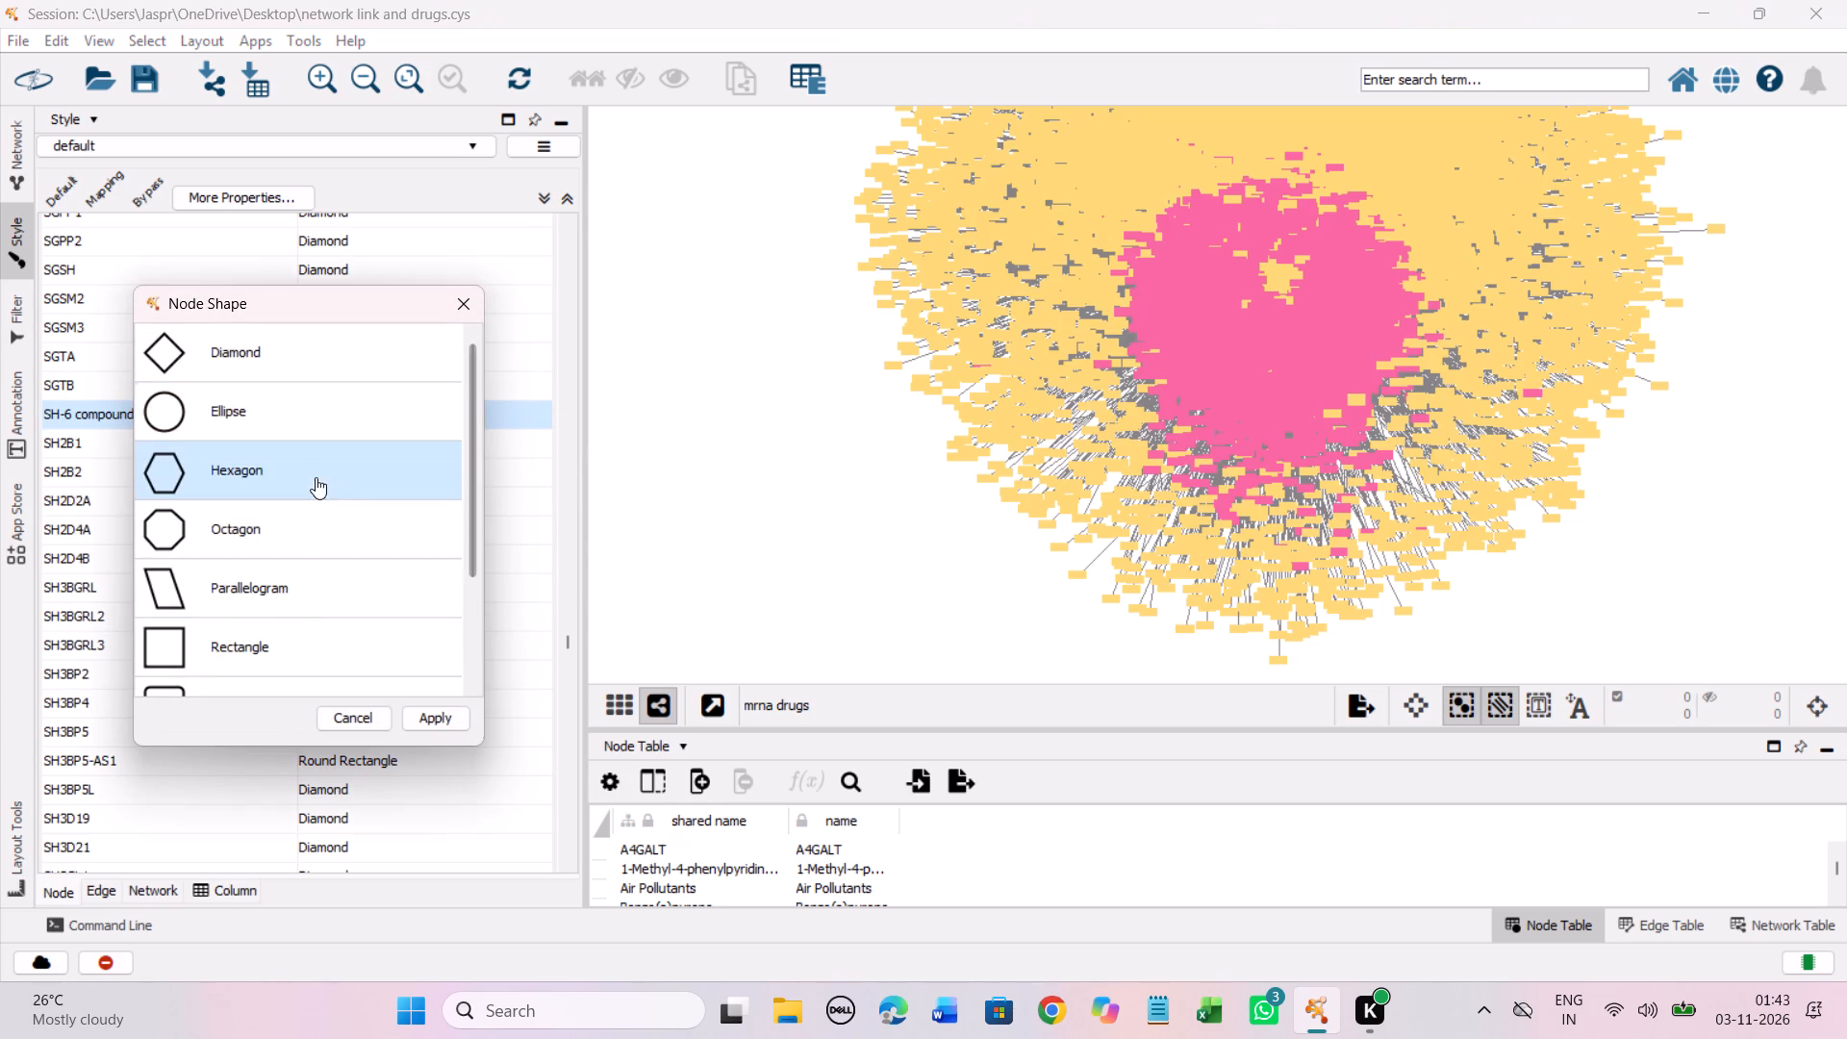
{"action": "left_click", "coordinate": [436, 708]}
Set the discrete node shape mapping for the unmapped entry SHP099 to Hexagon.
{"action": "scroll", "coordinate": [442, 610], "scroll_direction": "down", "scroll_amount": 7}
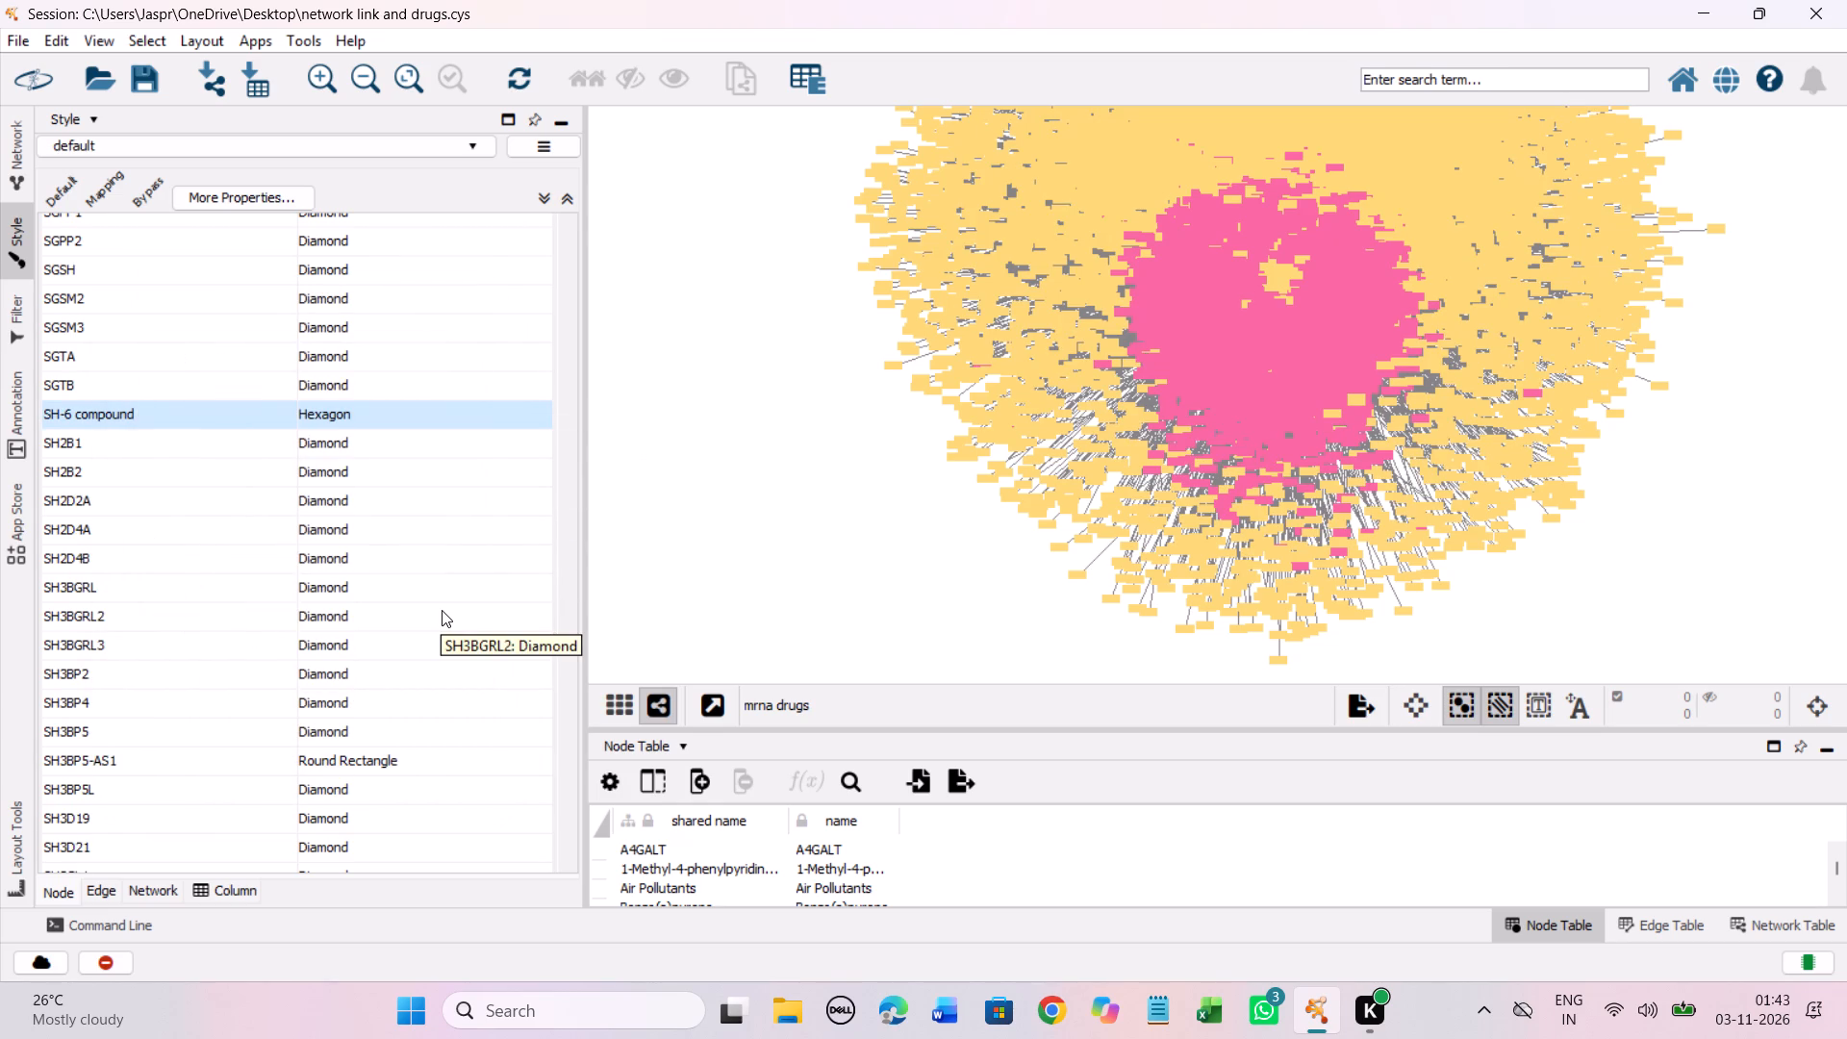
{"action": "scroll", "coordinate": [442, 610], "scroll_direction": "down", "scroll_amount": 13}
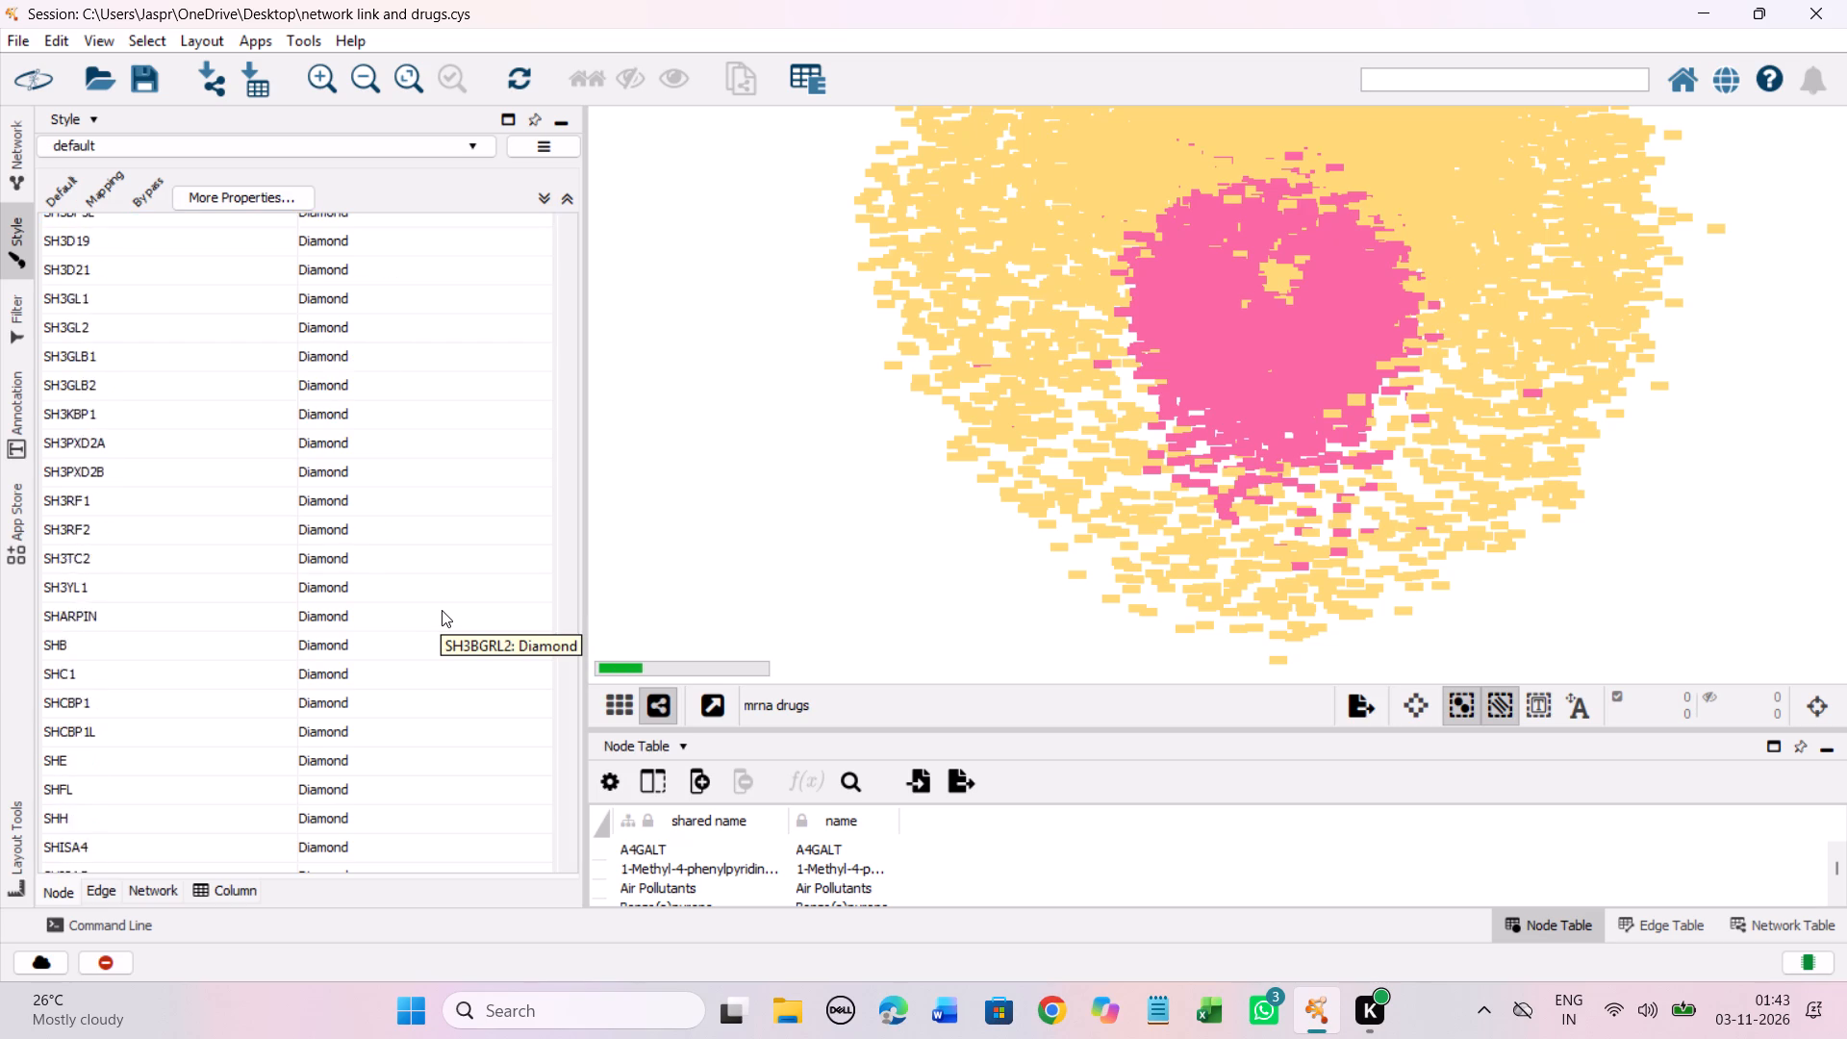
{"action": "scroll", "coordinate": [442, 610], "scroll_direction": "down", "scroll_amount": 19}
{"action": "scroll", "coordinate": [449, 599], "scroll_direction": "down", "scroll_amount": 10}
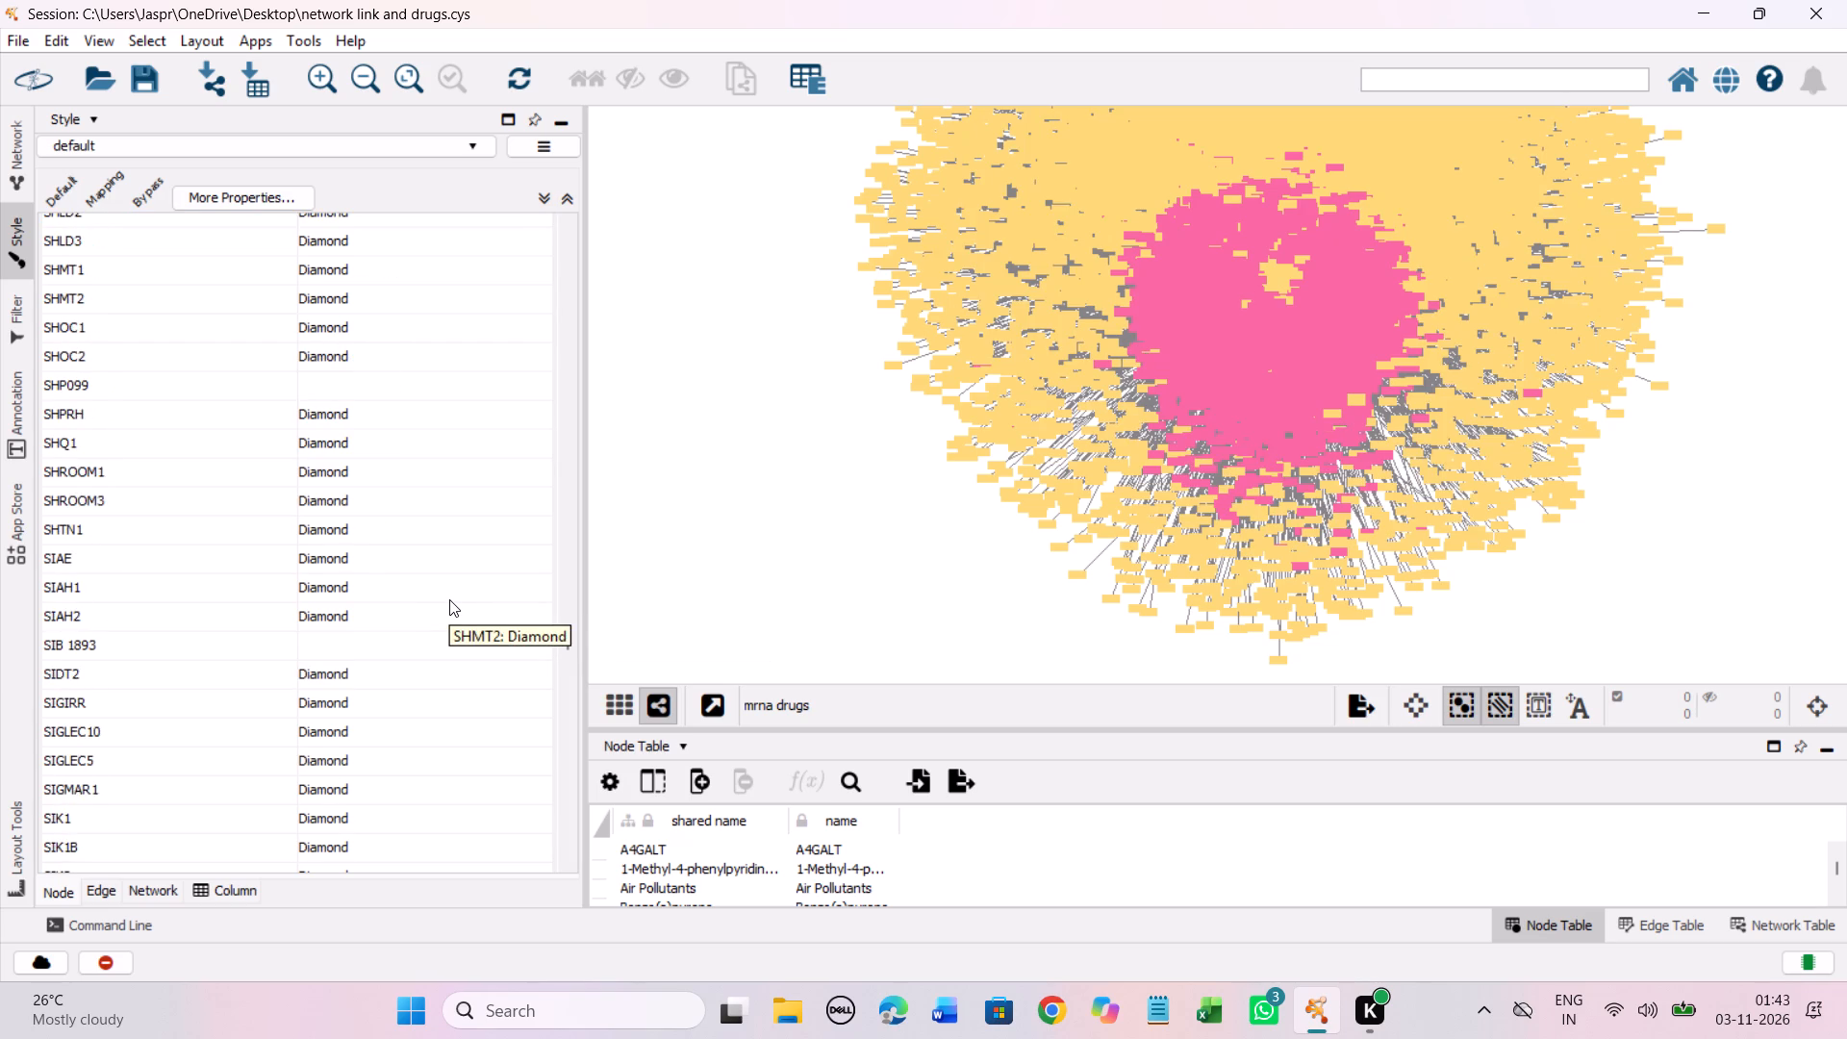
{"action": "scroll", "coordinate": [449, 599], "scroll_direction": "down", "scroll_amount": 2}
{"action": "left_click", "coordinate": [266, 335]}
{"action": "right_click", "coordinate": [266, 335]}
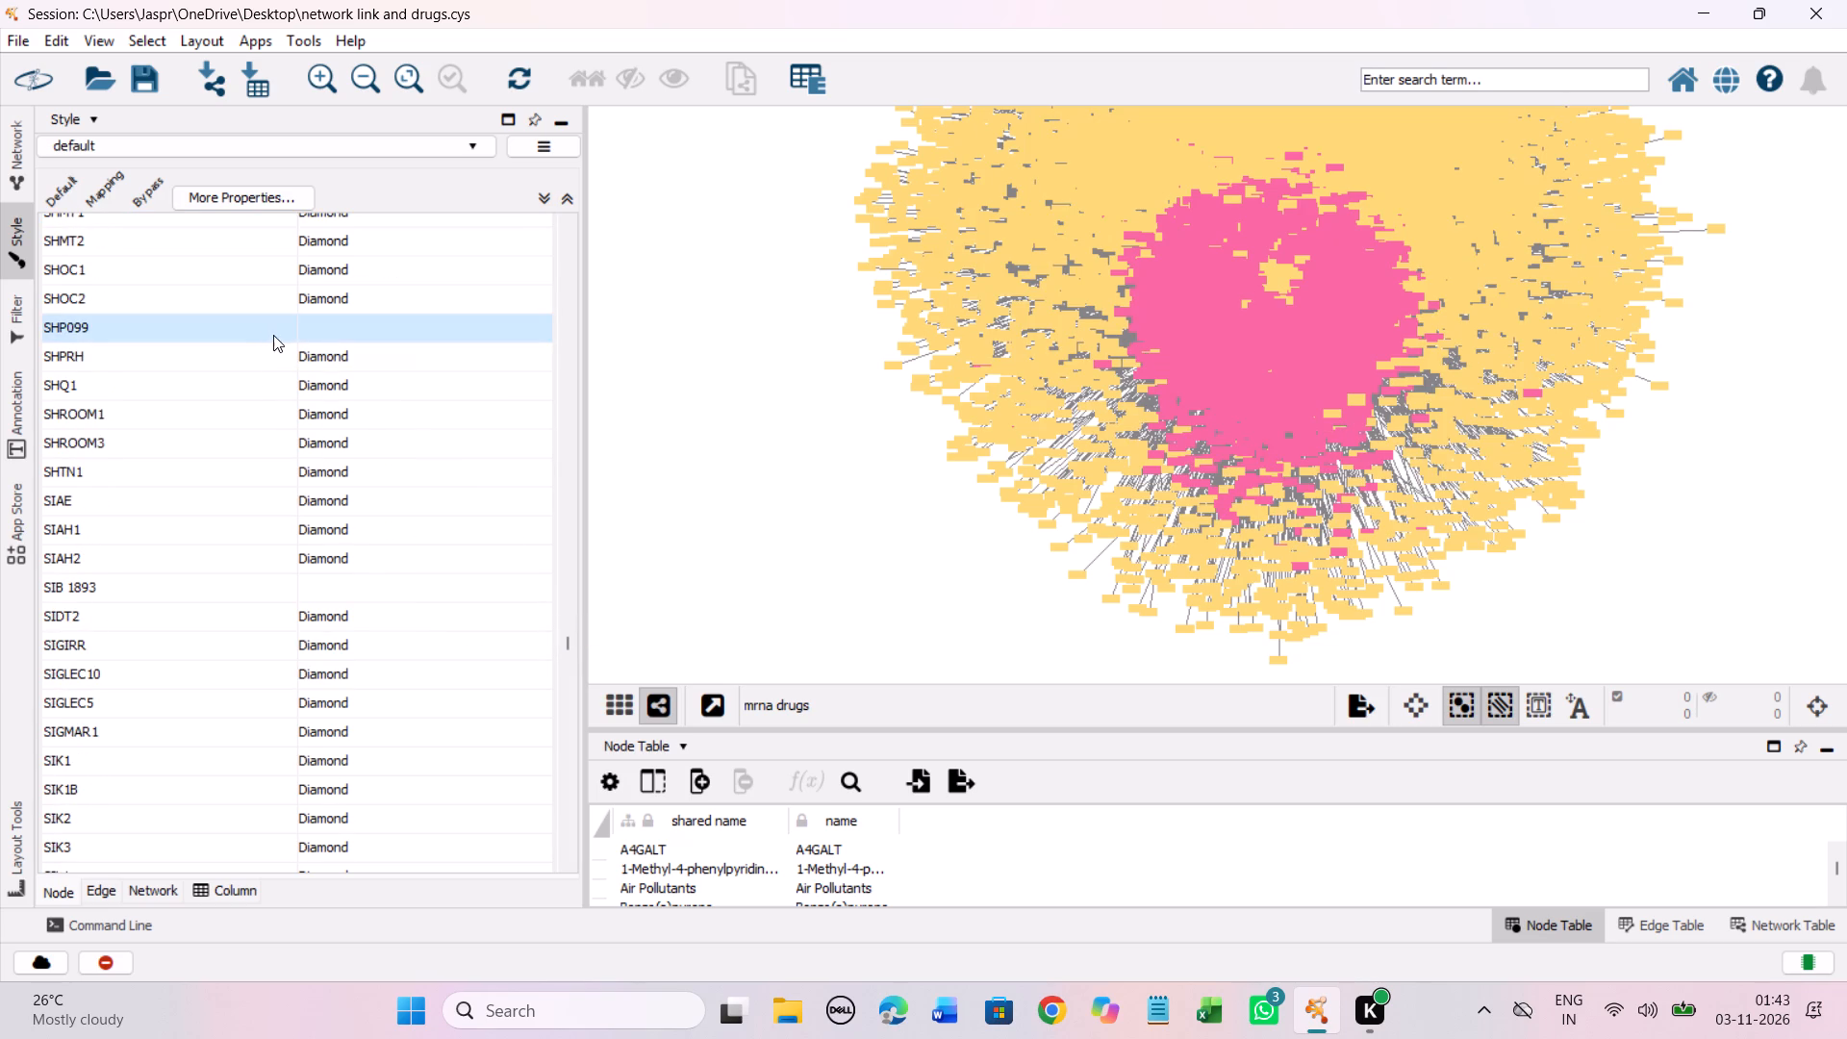
{"action": "left_click", "coordinate": [642, 347]}
{"action": "left_click", "coordinate": [247, 470]}
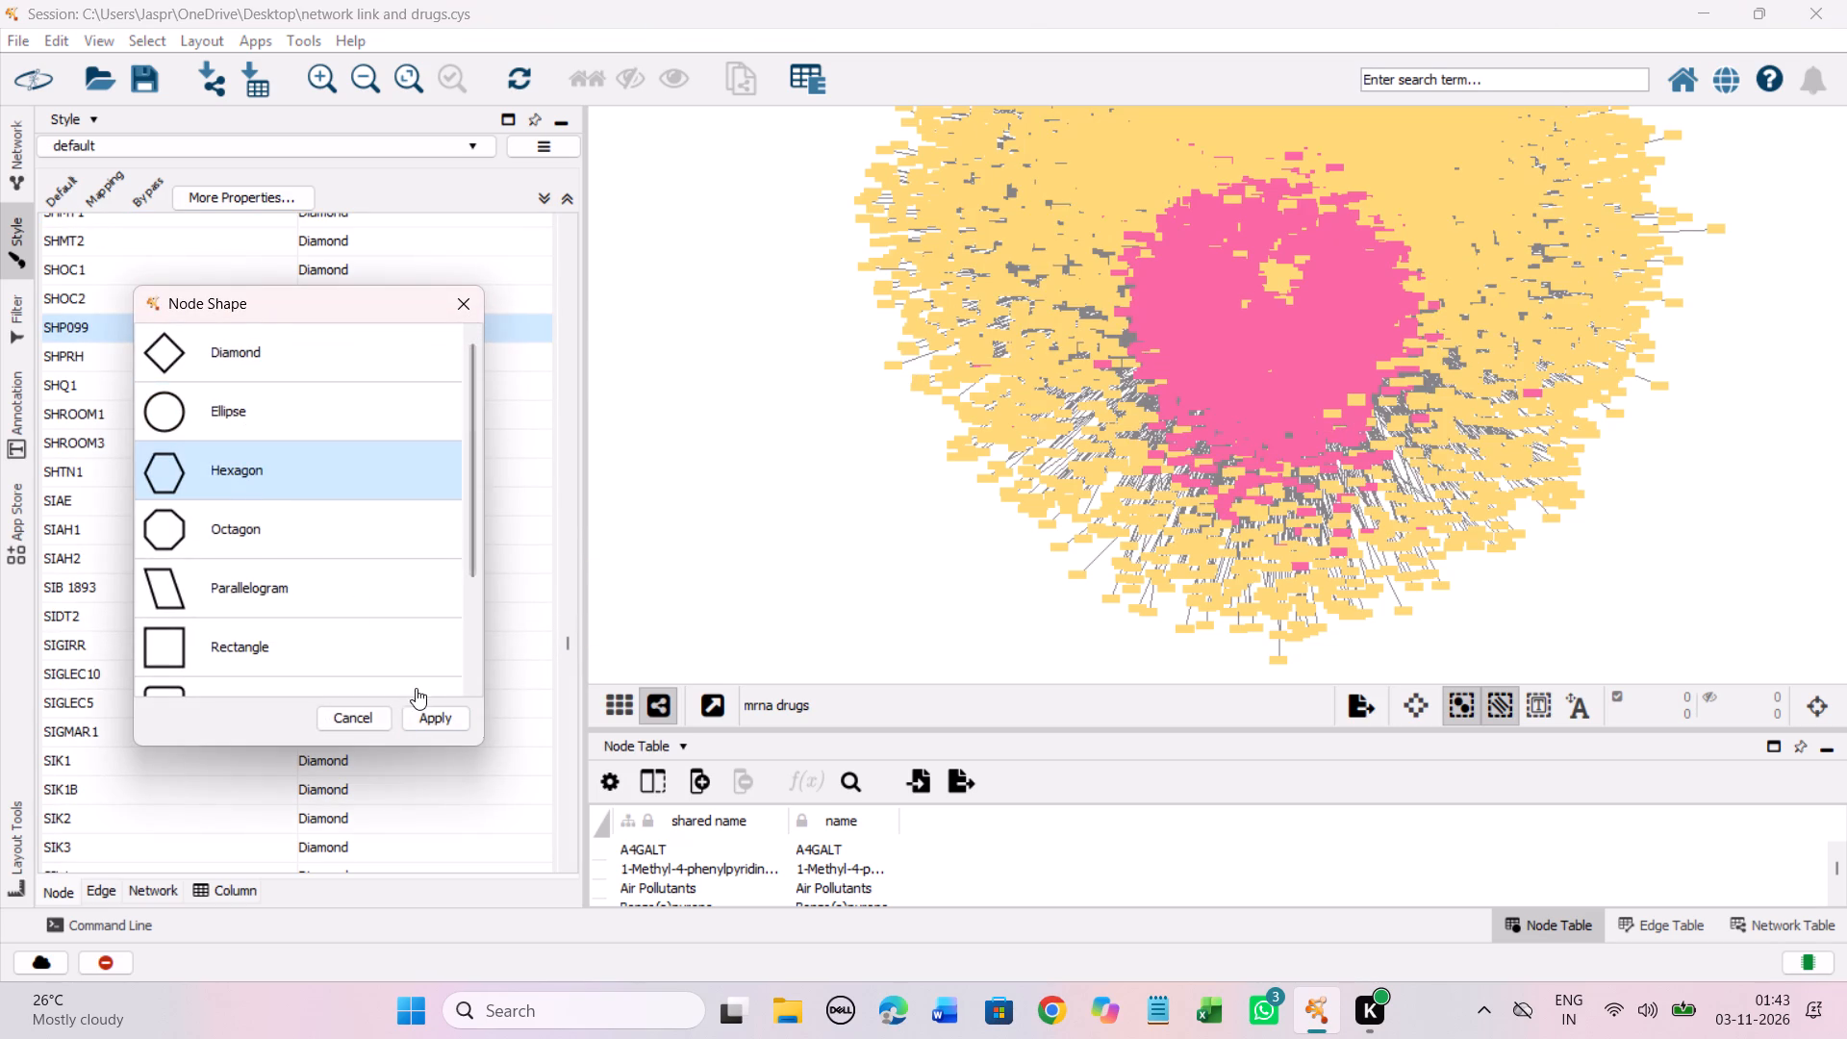
{"action": "left_click", "coordinate": [434, 721]}
Set the discrete node shape mapping for the unmapped entry SIB 1893 to Hexagon.
{"action": "left_click", "coordinate": [273, 582]}
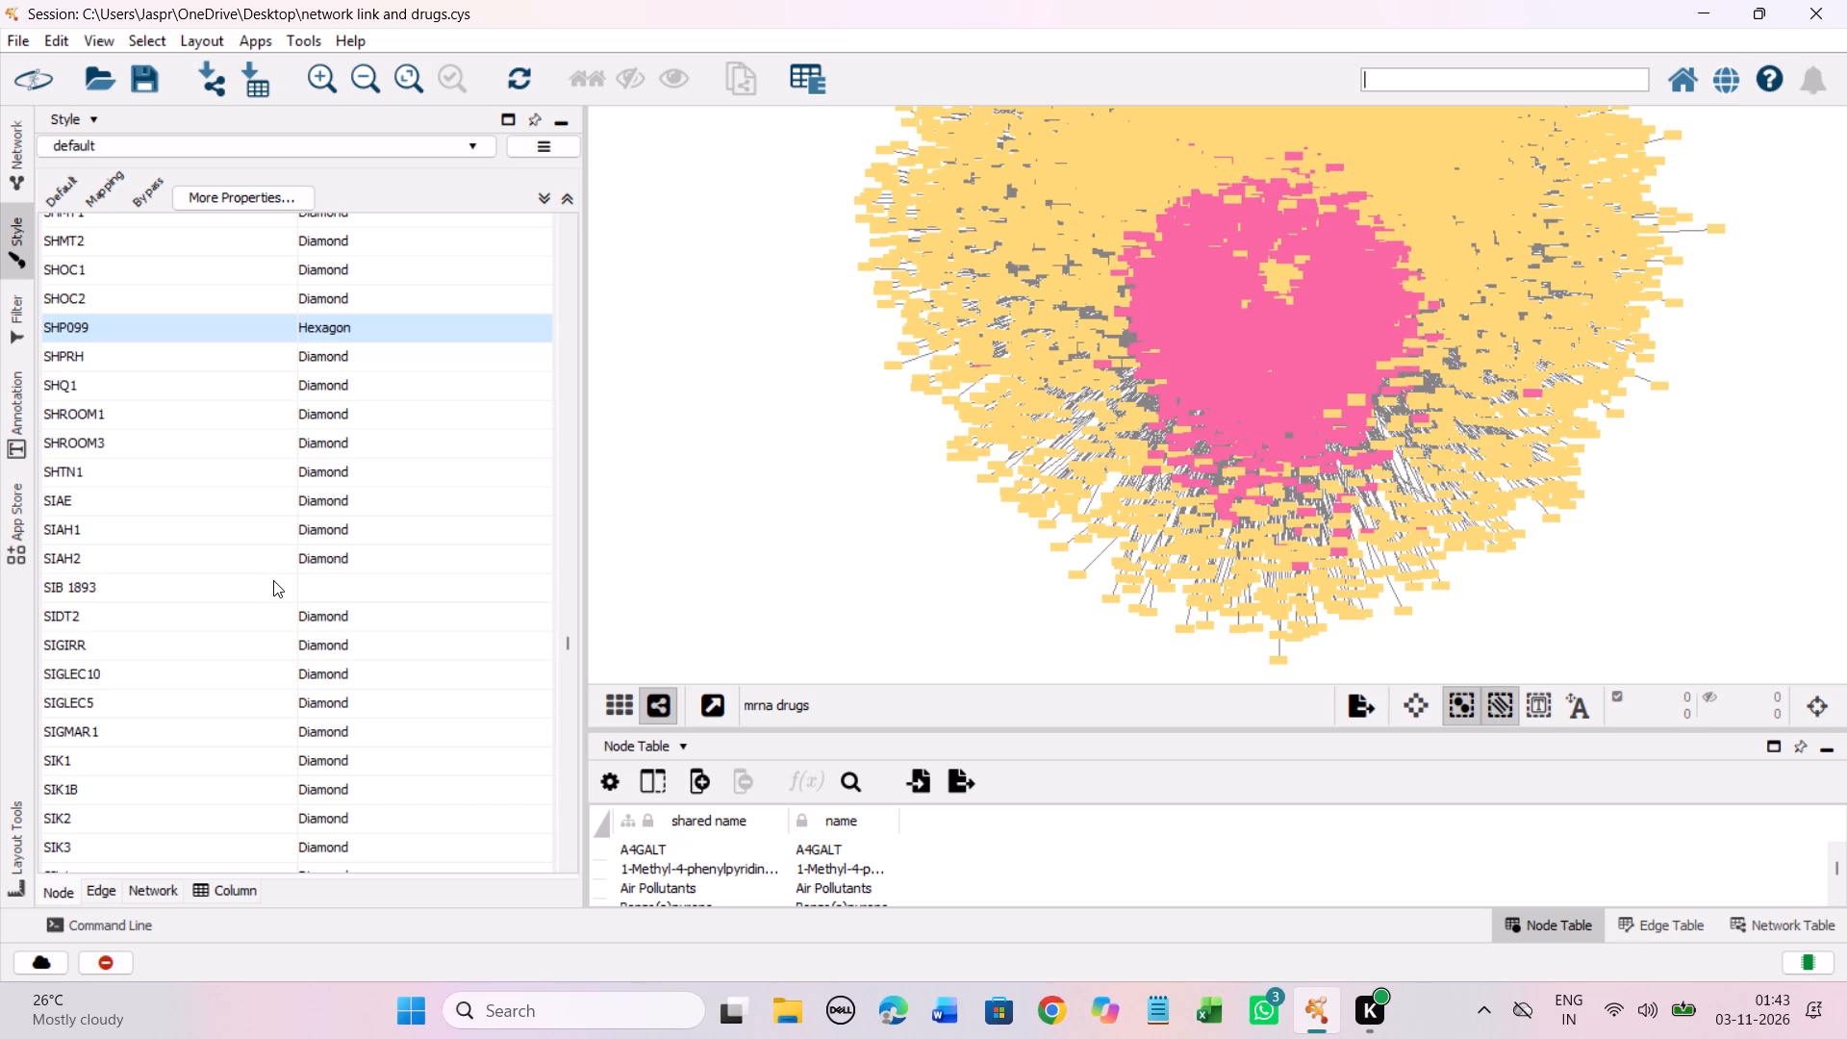
{"action": "double_click", "coordinate": [273, 580]}
{"action": "right_click", "coordinate": [273, 580]}
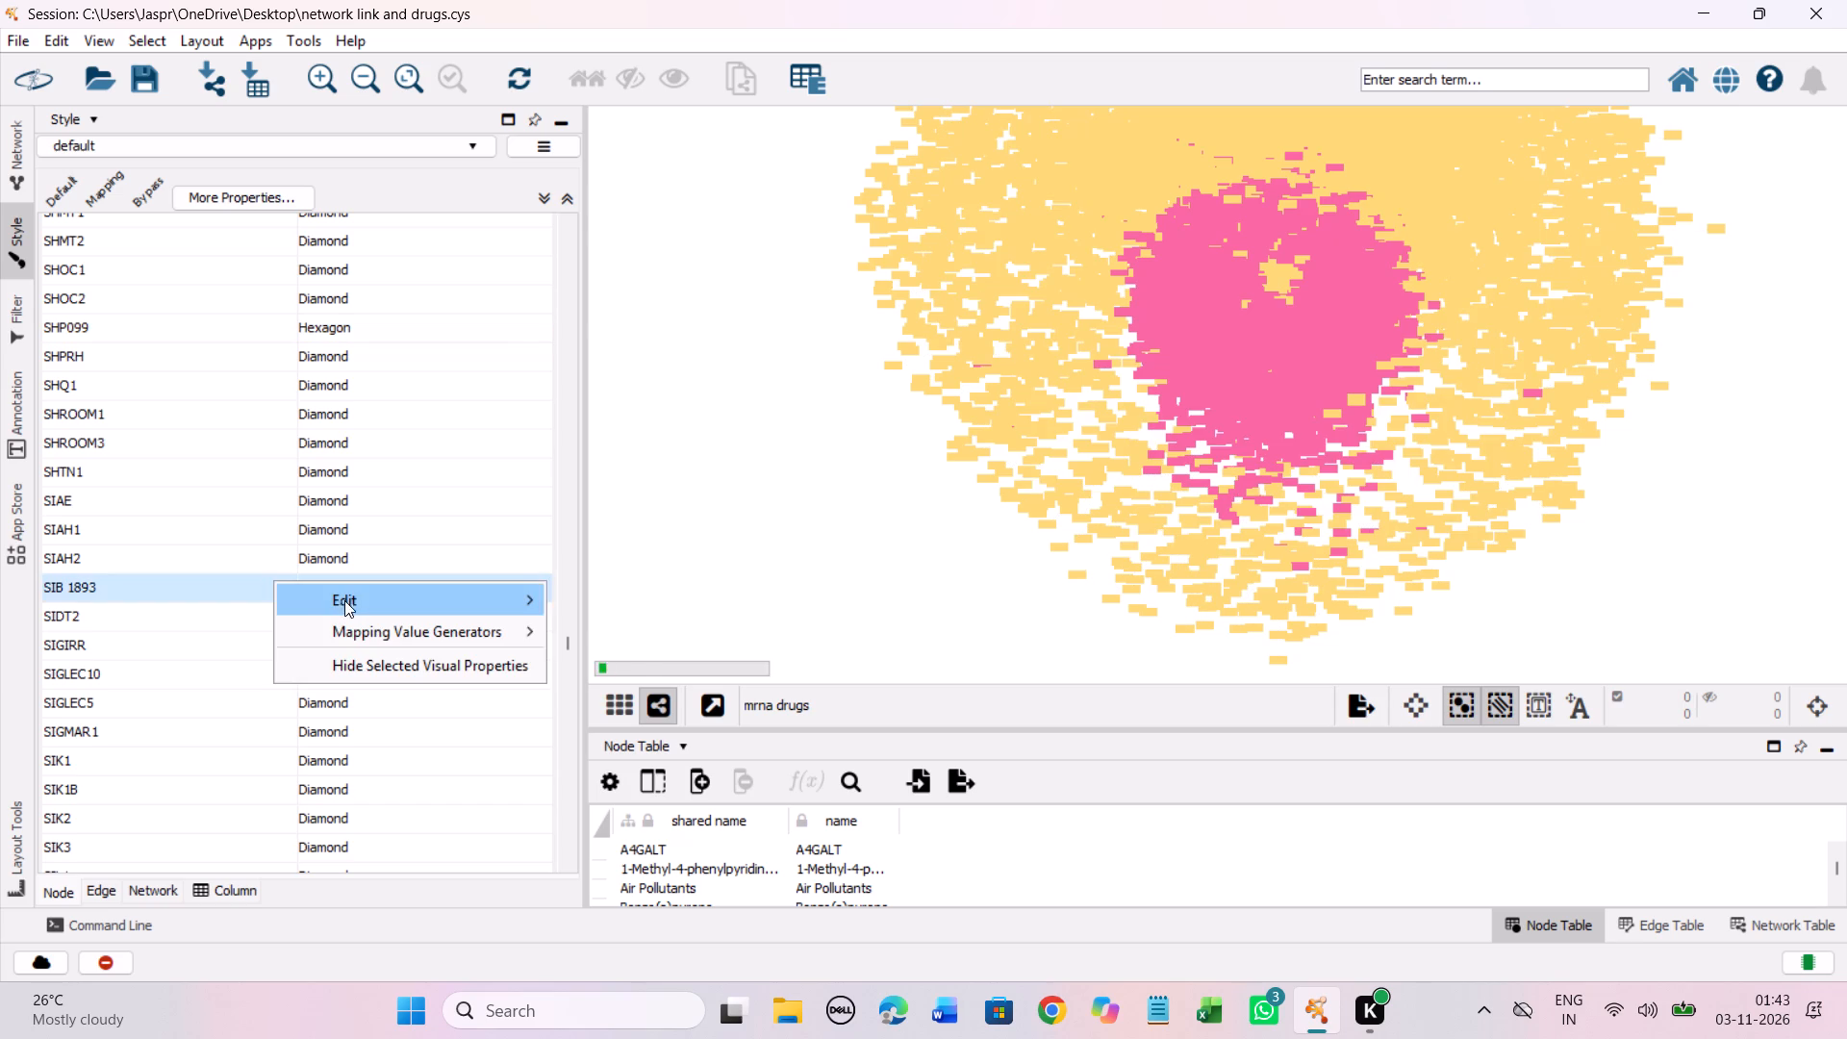
{"action": "left_click", "coordinate": [614, 590]}
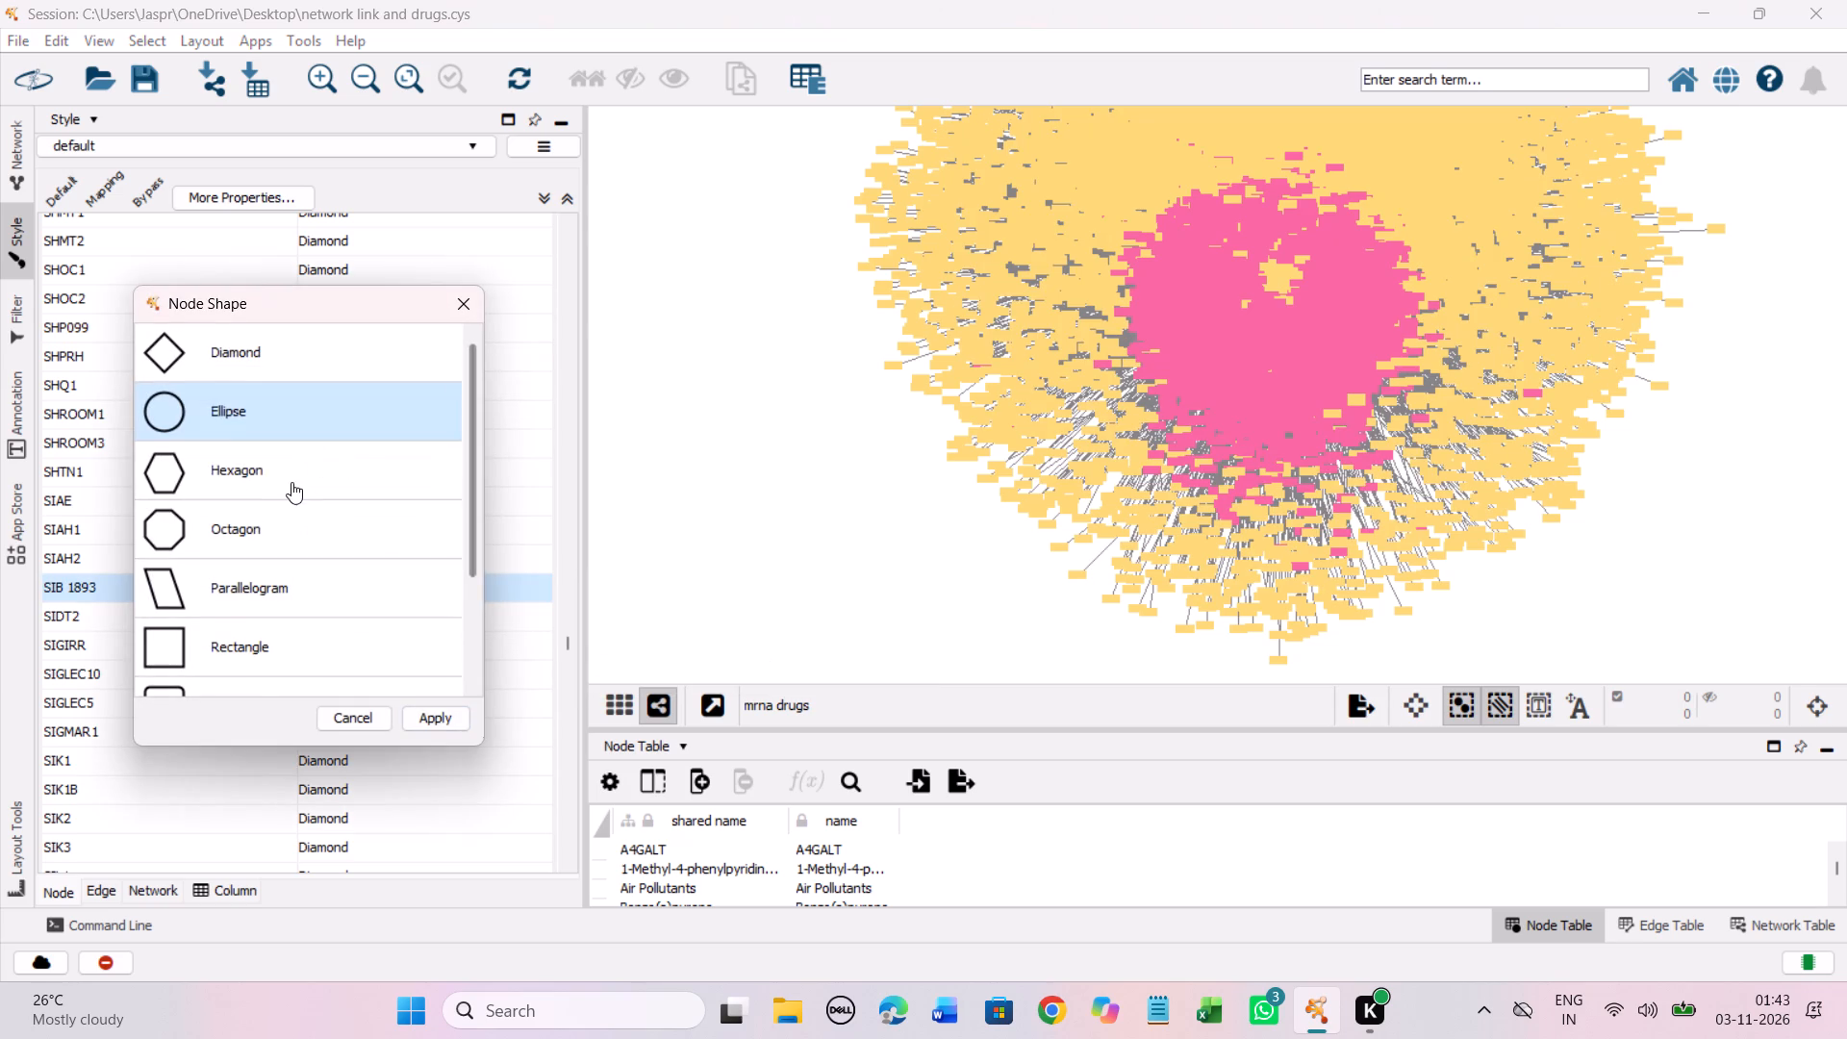
{"action": "left_click", "coordinate": [291, 482]}
{"action": "left_click", "coordinate": [424, 721]}
Set the discrete node shape mapping for the unmapped entries SJ 000311413, SK&F 550, SK&F 81297 and SK-7041 to Hexagon.
{"action": "scroll", "coordinate": [443, 600], "scroll_direction": "down", "scroll_amount": 7}
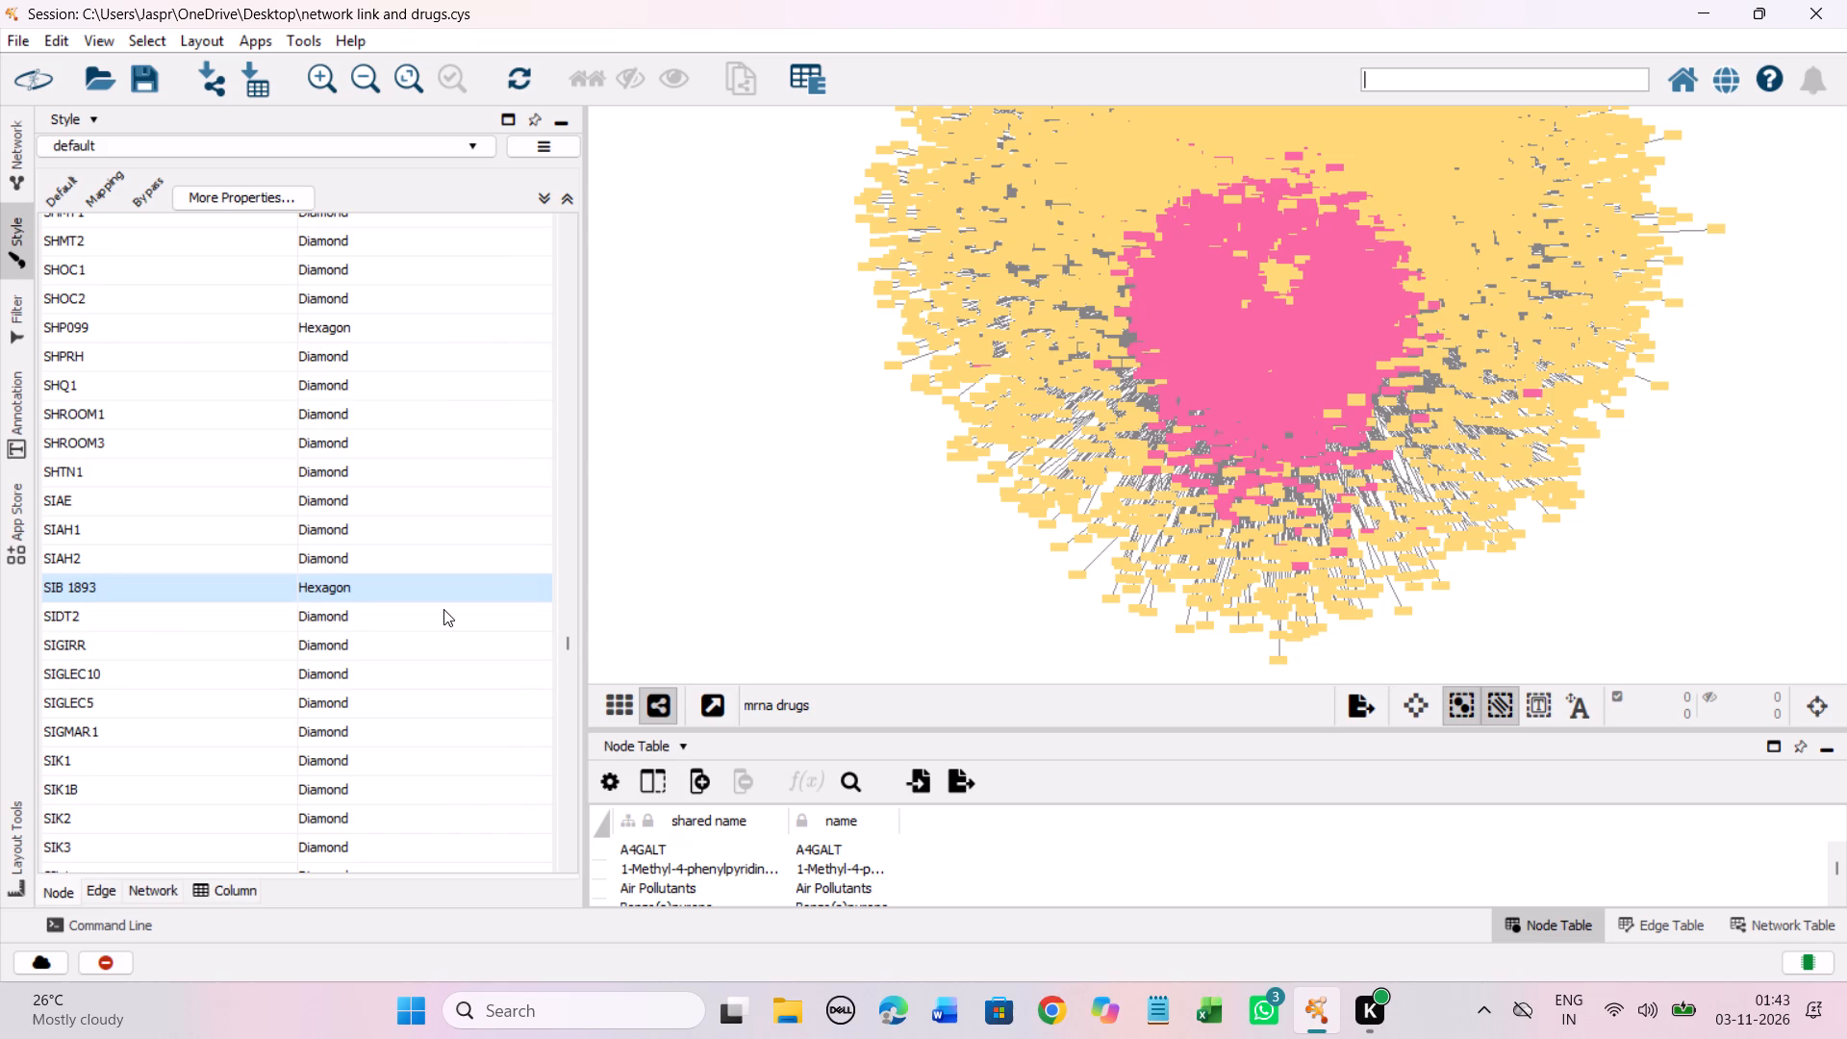
{"action": "scroll", "coordinate": [443, 609], "scroll_direction": "down", "scroll_amount": 10}
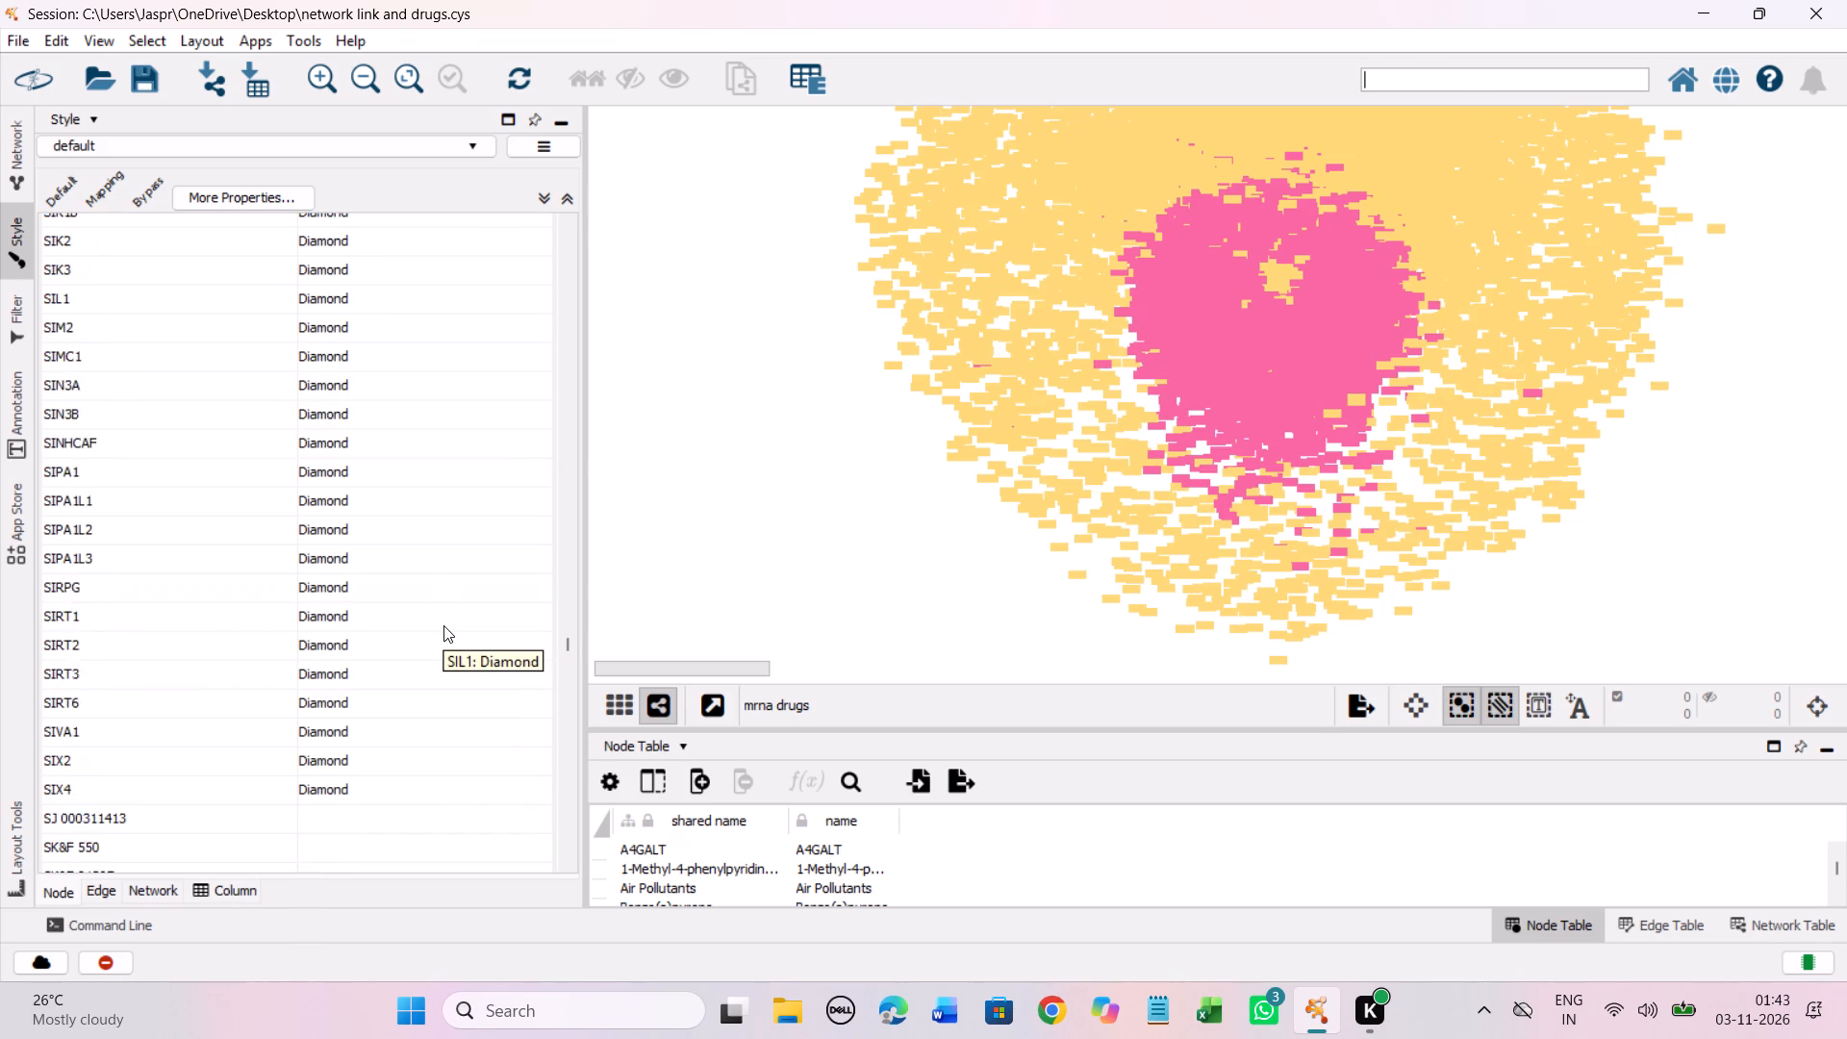
{"action": "scroll", "coordinate": [443, 625], "scroll_direction": "down", "scroll_amount": 19}
{"action": "scroll", "coordinate": [437, 625], "scroll_direction": "down", "scroll_amount": 4}
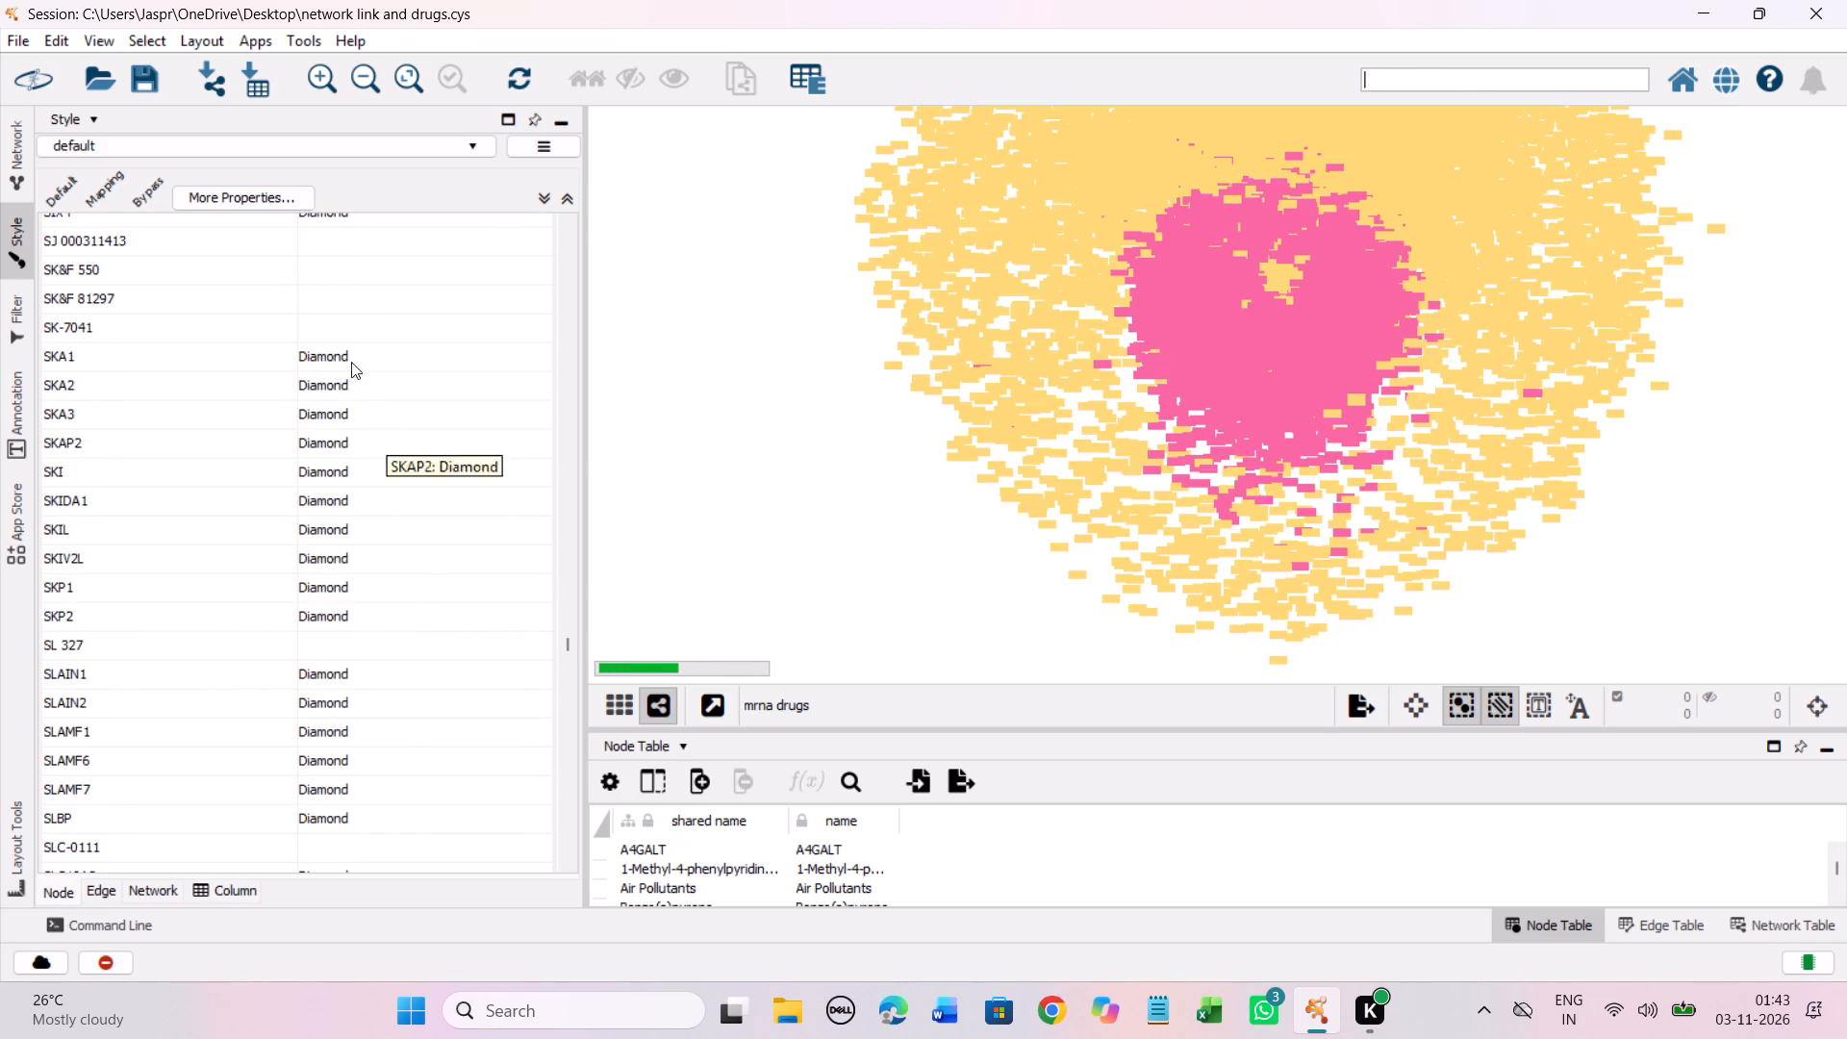
{"action": "left_click_drag", "start_coordinate": [263, 242], "coordinate": [264, 332]}
{"action": "right_click", "coordinate": [264, 332]}
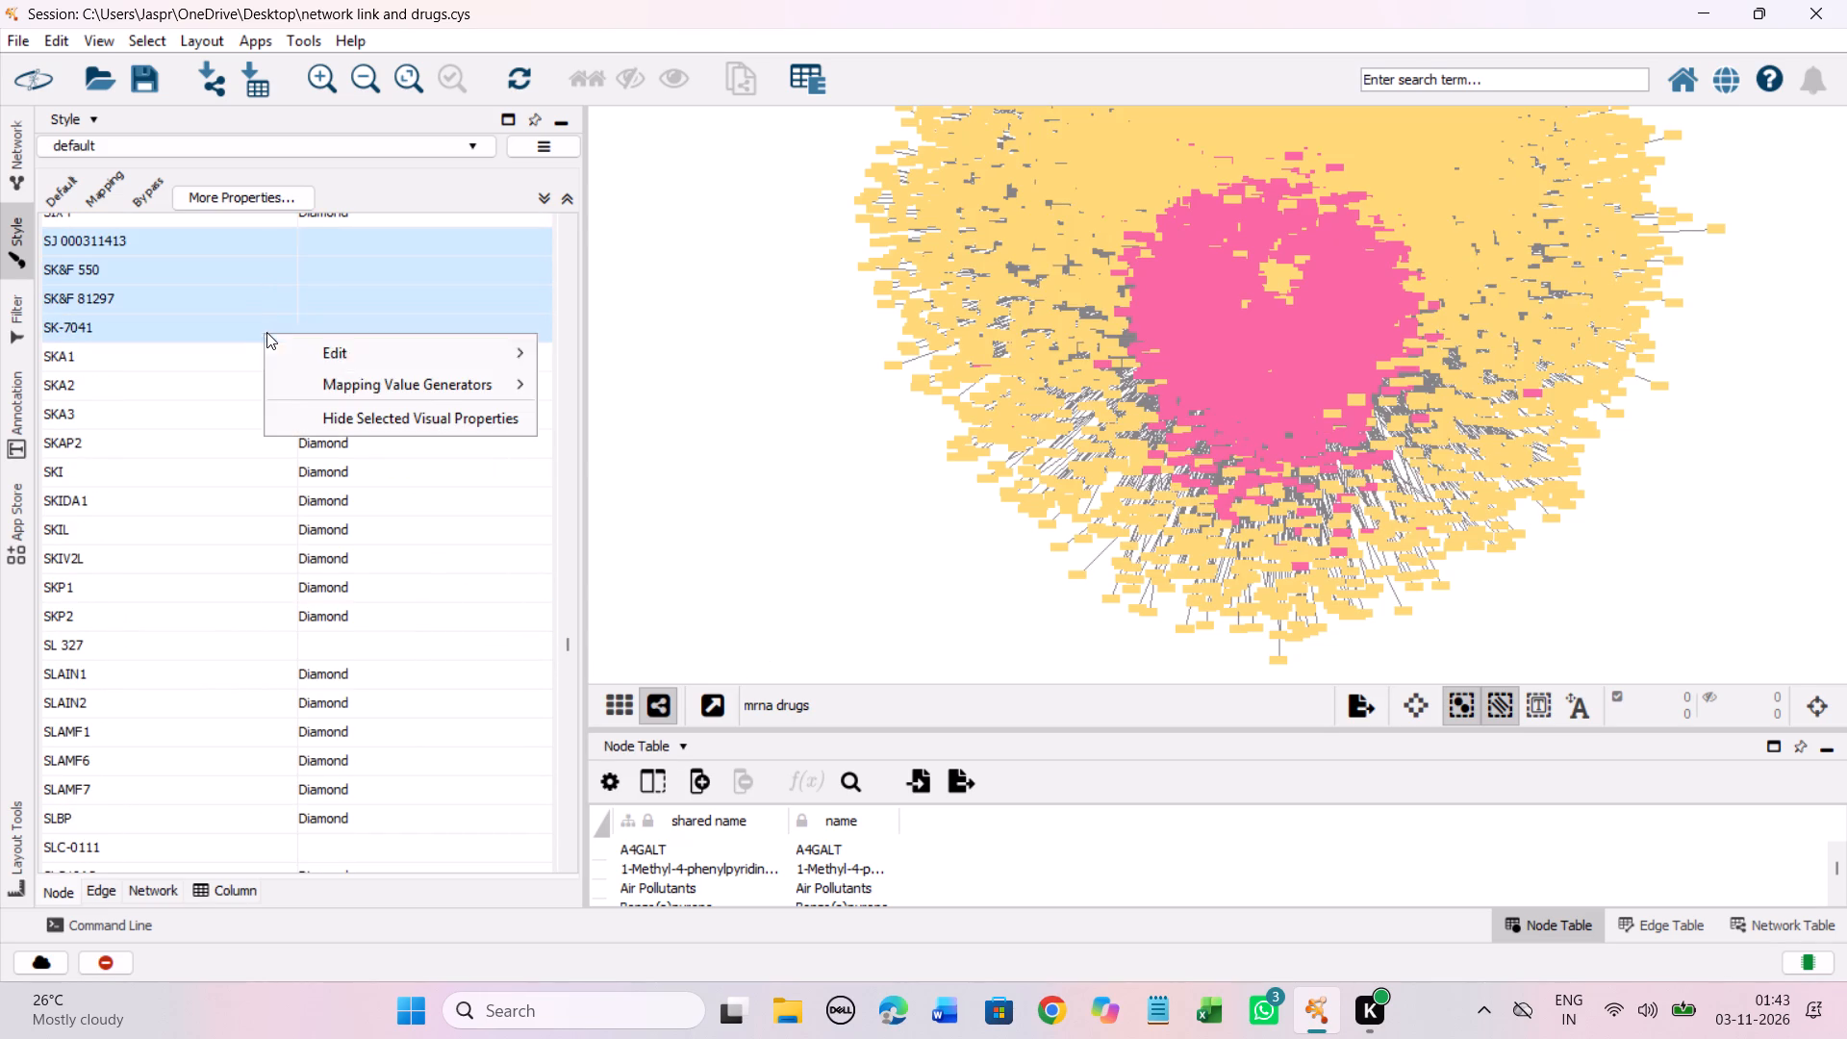
{"action": "left_click", "coordinate": [658, 360]}
{"action": "left_click", "coordinate": [266, 464]}
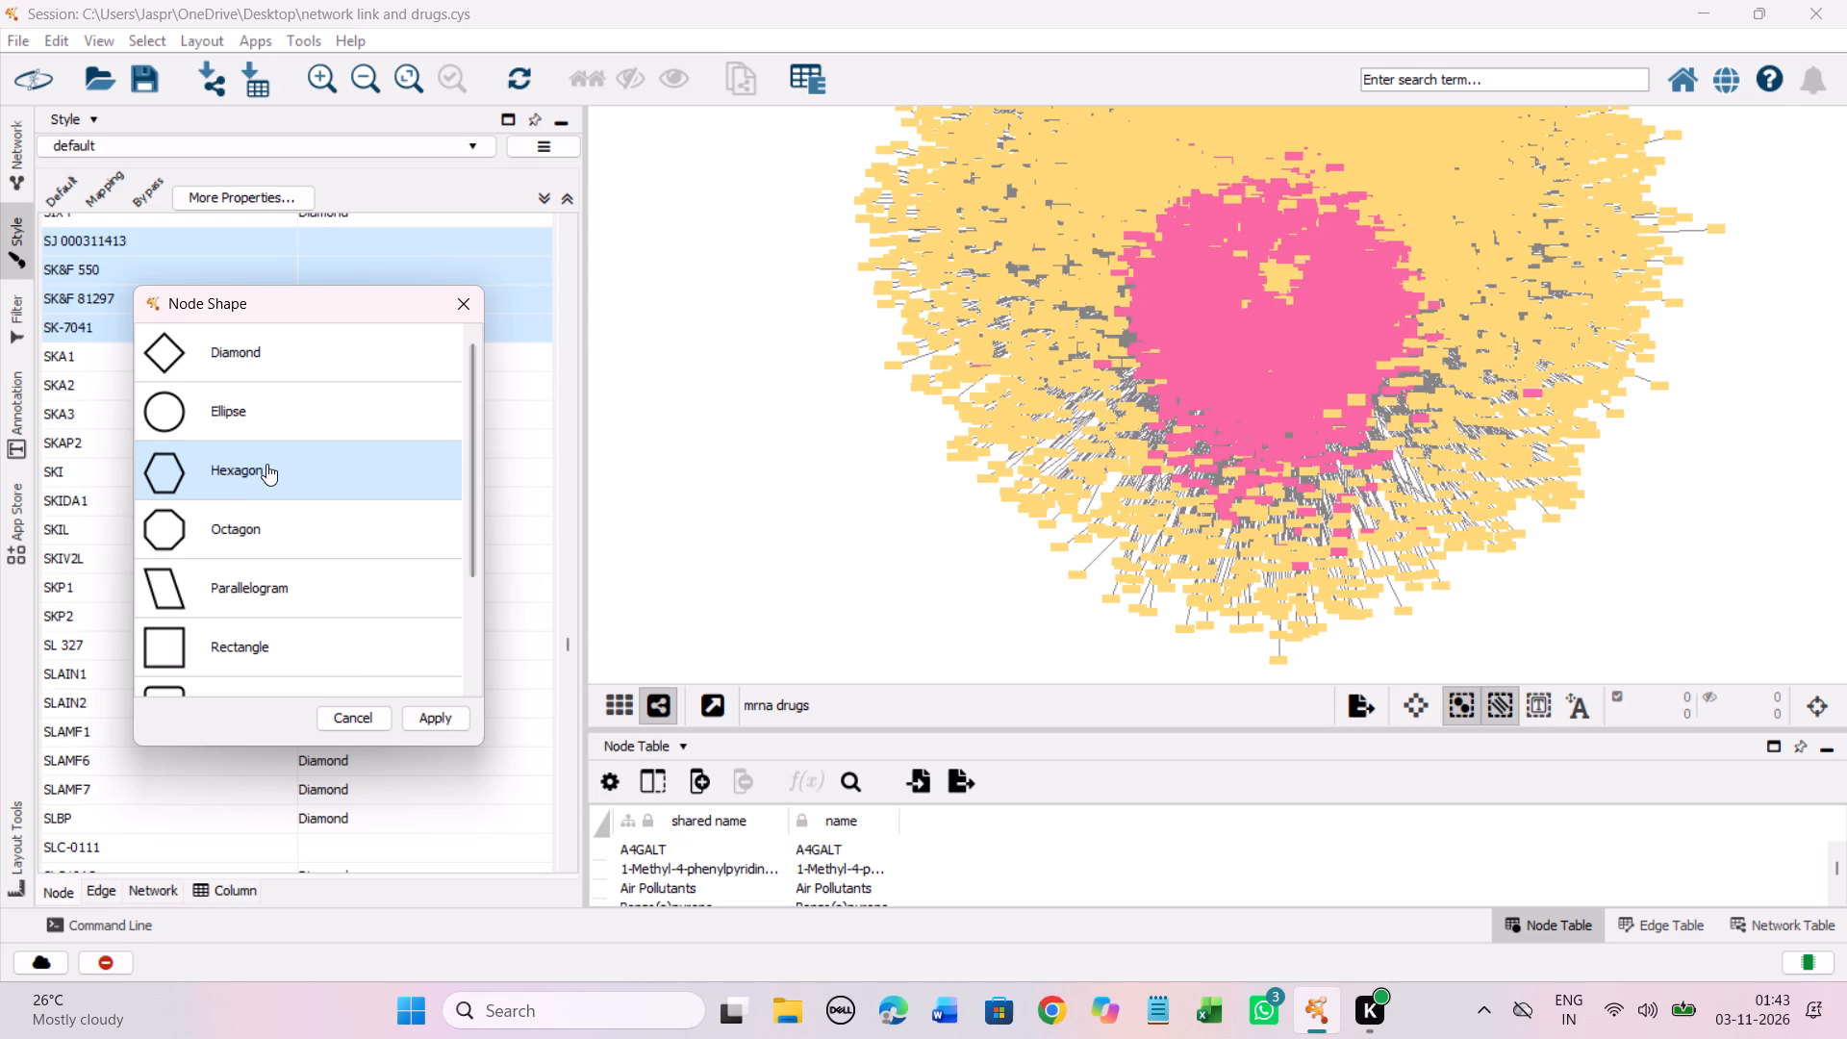
{"action": "left_click", "coordinate": [415, 711]}
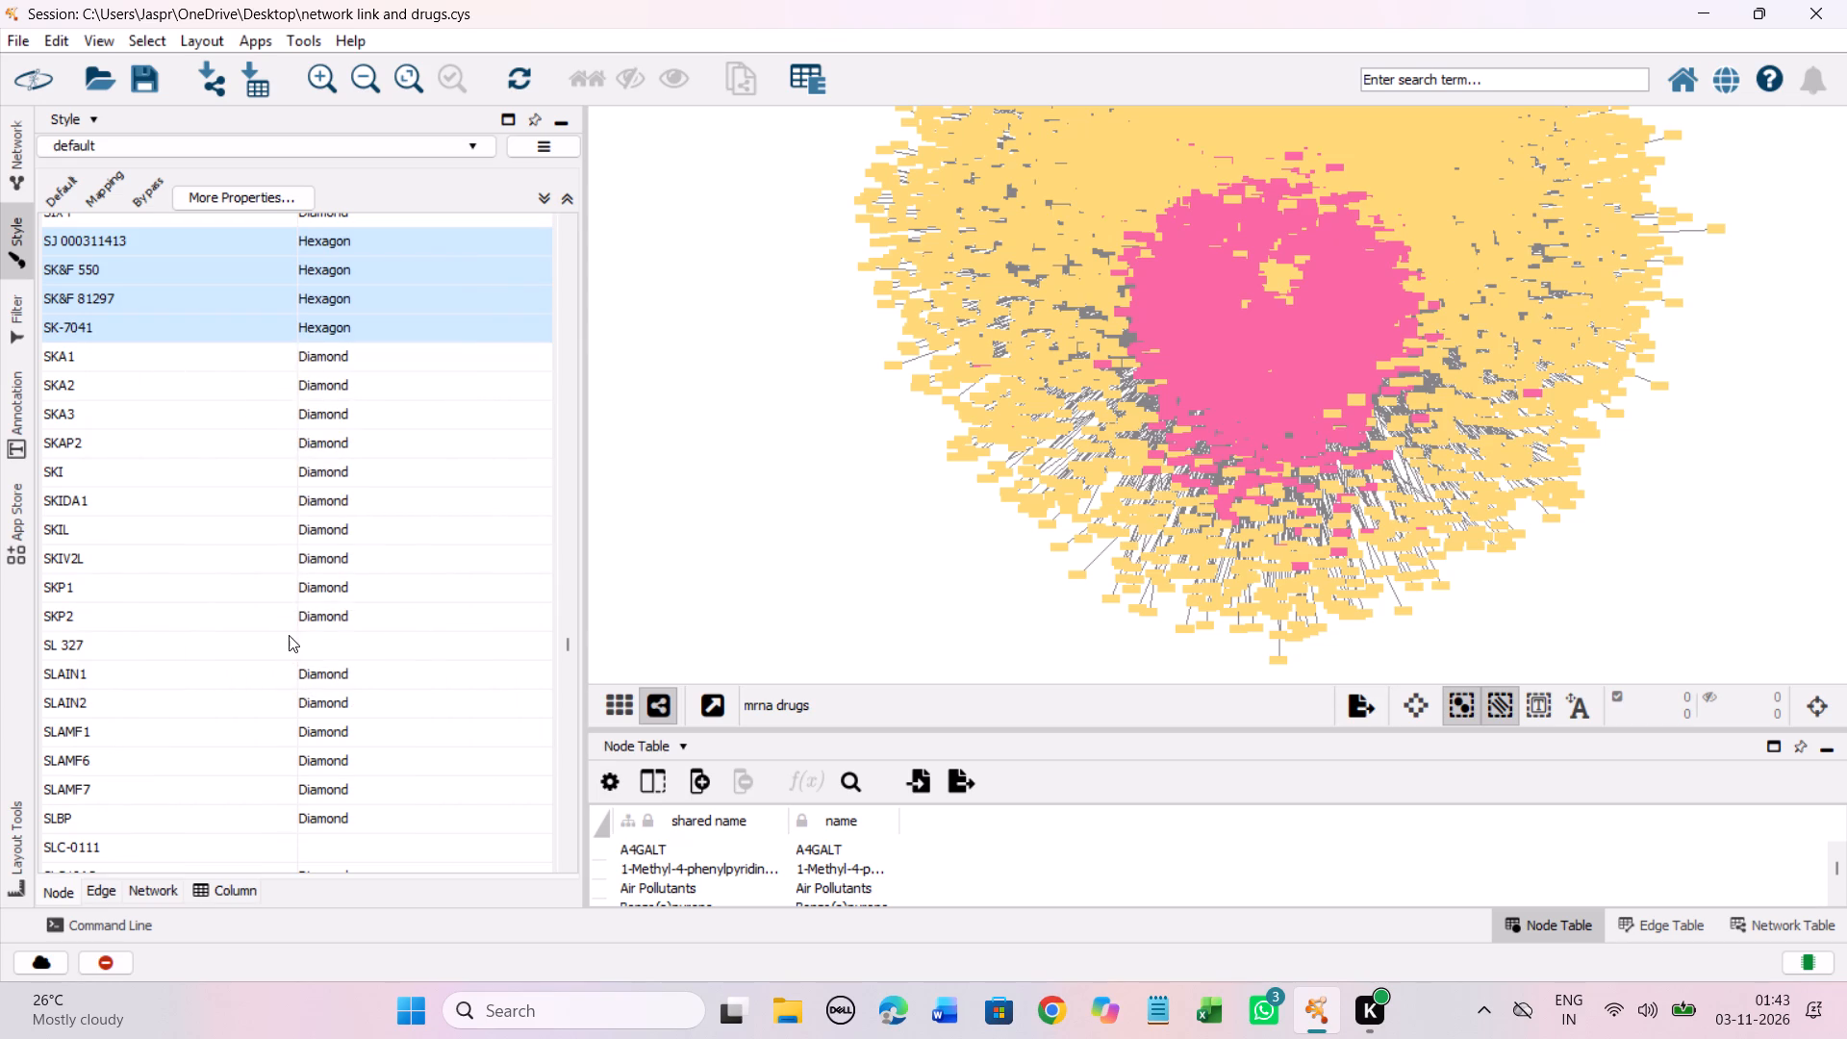
Set the discrete node shape mapping for the unmapped entry SL 327 to Hexagon.
{"action": "left_click", "coordinate": [274, 639]}
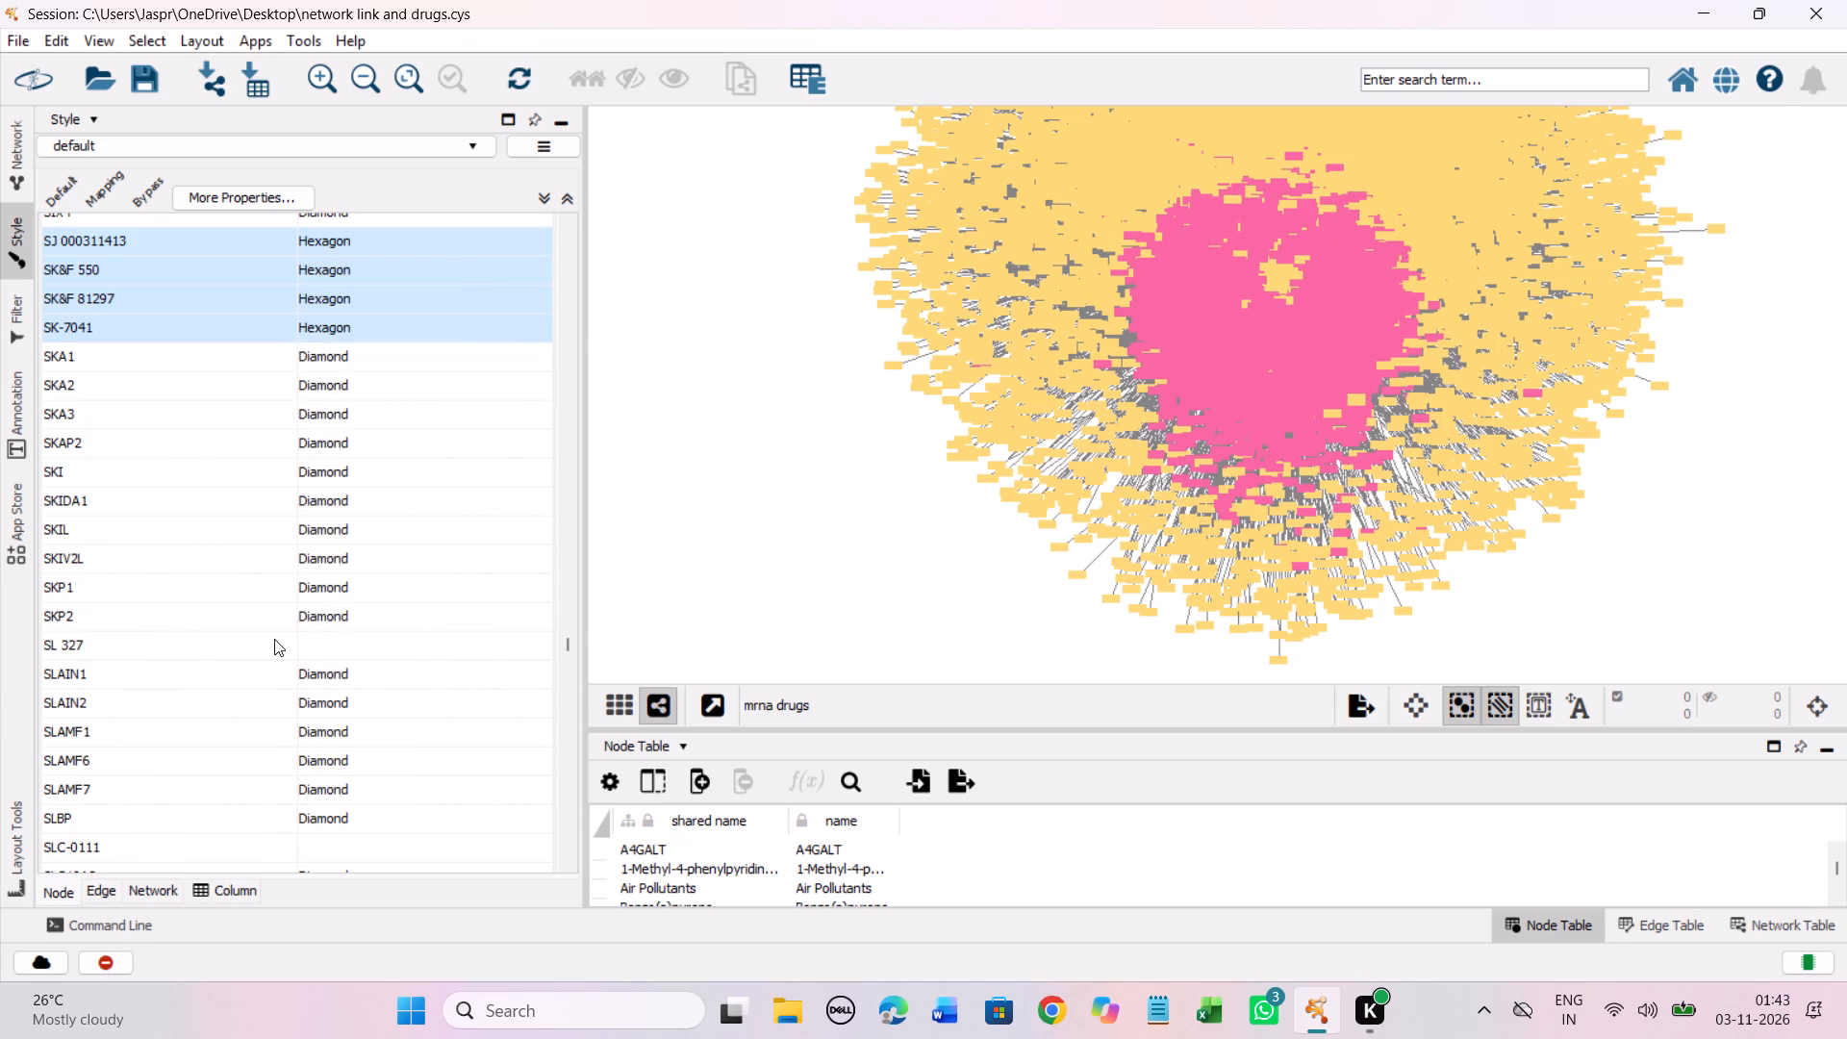
{"action": "right_click", "coordinate": [274, 639]}
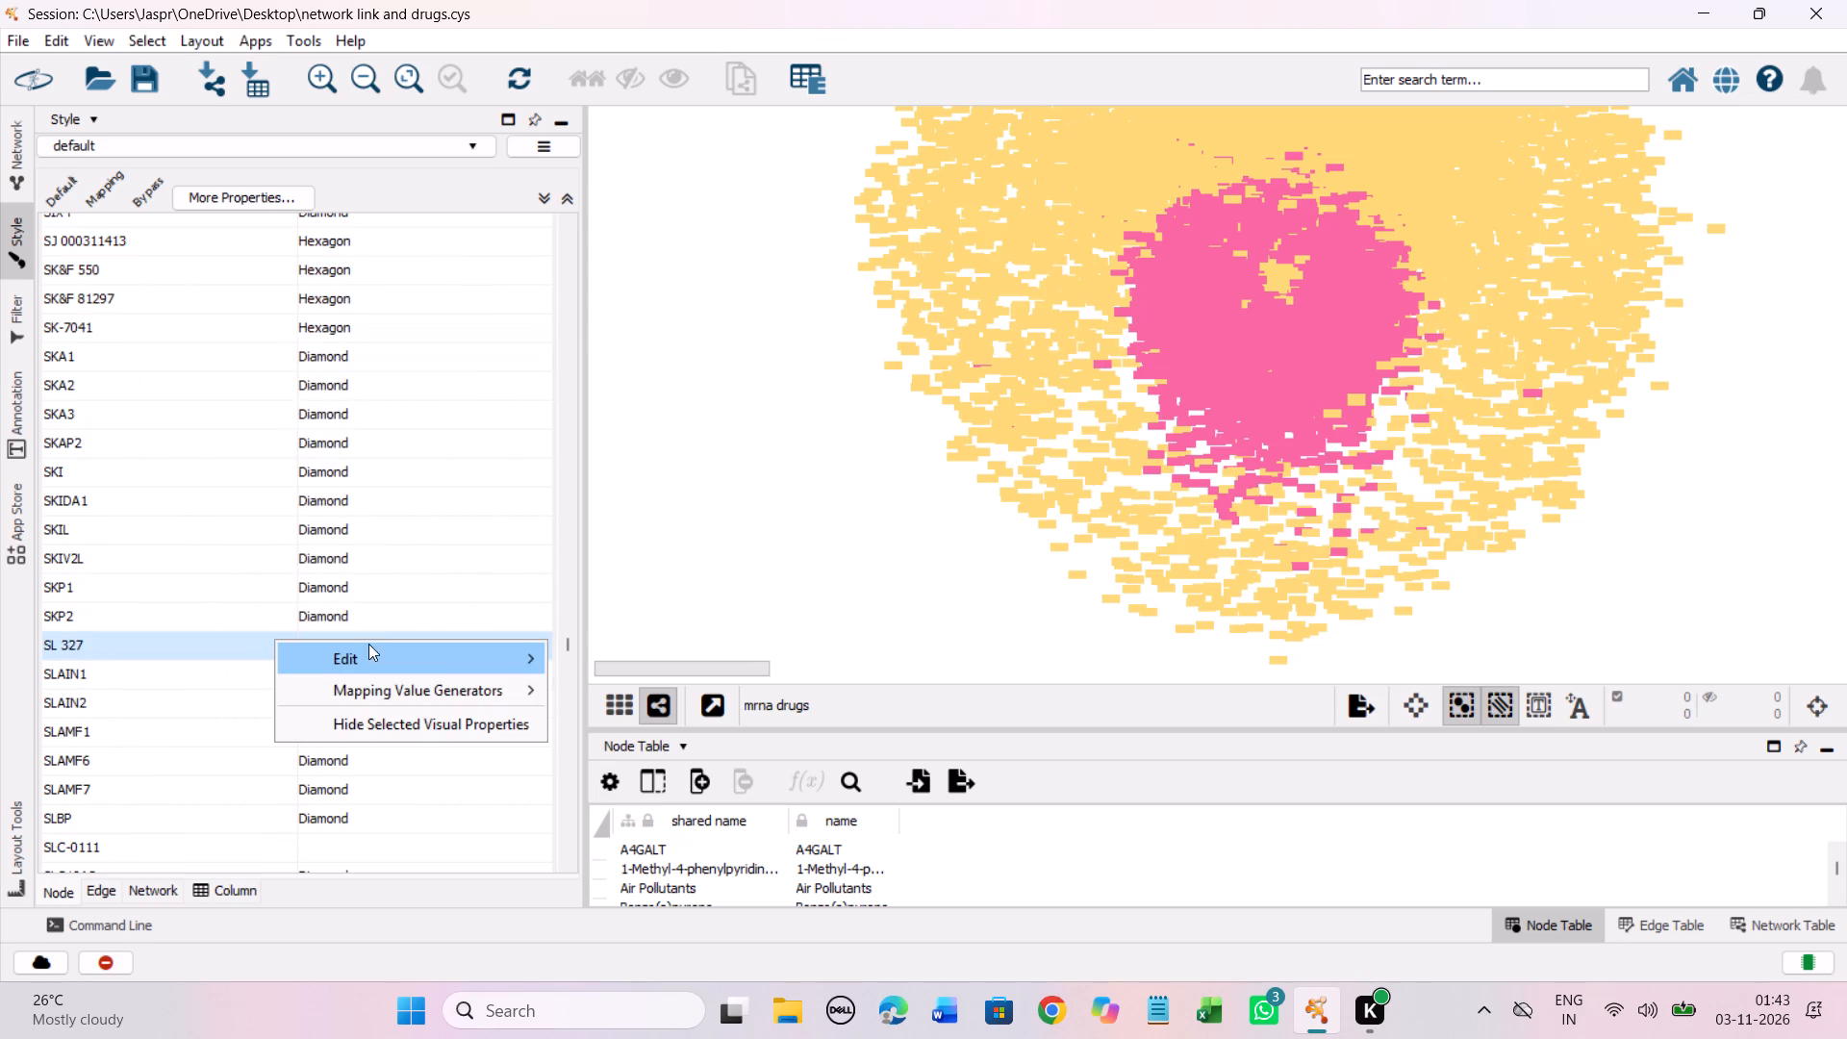
{"action": "left_click", "coordinate": [628, 647]}
{"action": "left_click", "coordinate": [250, 454]}
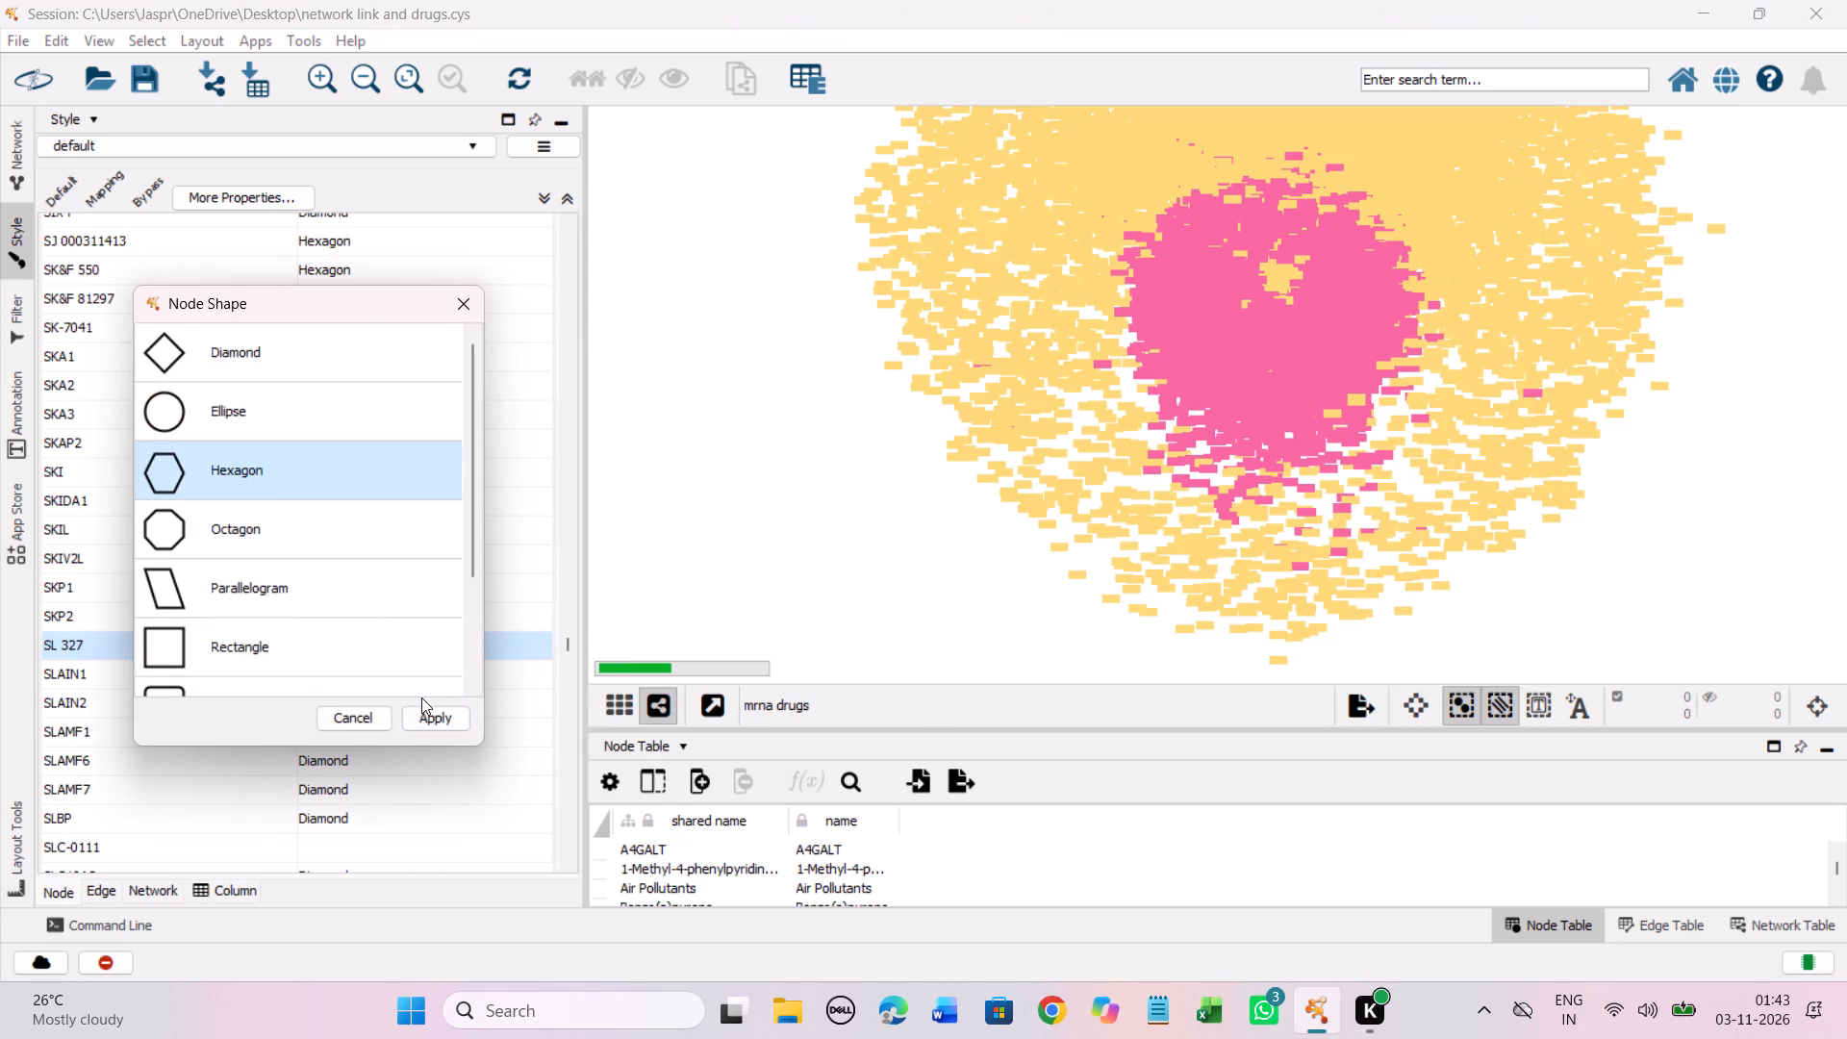
{"action": "left_click", "coordinate": [445, 719]}
Set the discrete node shape mapping for the unmapped entry SLC-0111 to Hexagon.
{"action": "scroll", "coordinate": [457, 525], "scroll_direction": "down", "scroll_amount": 6}
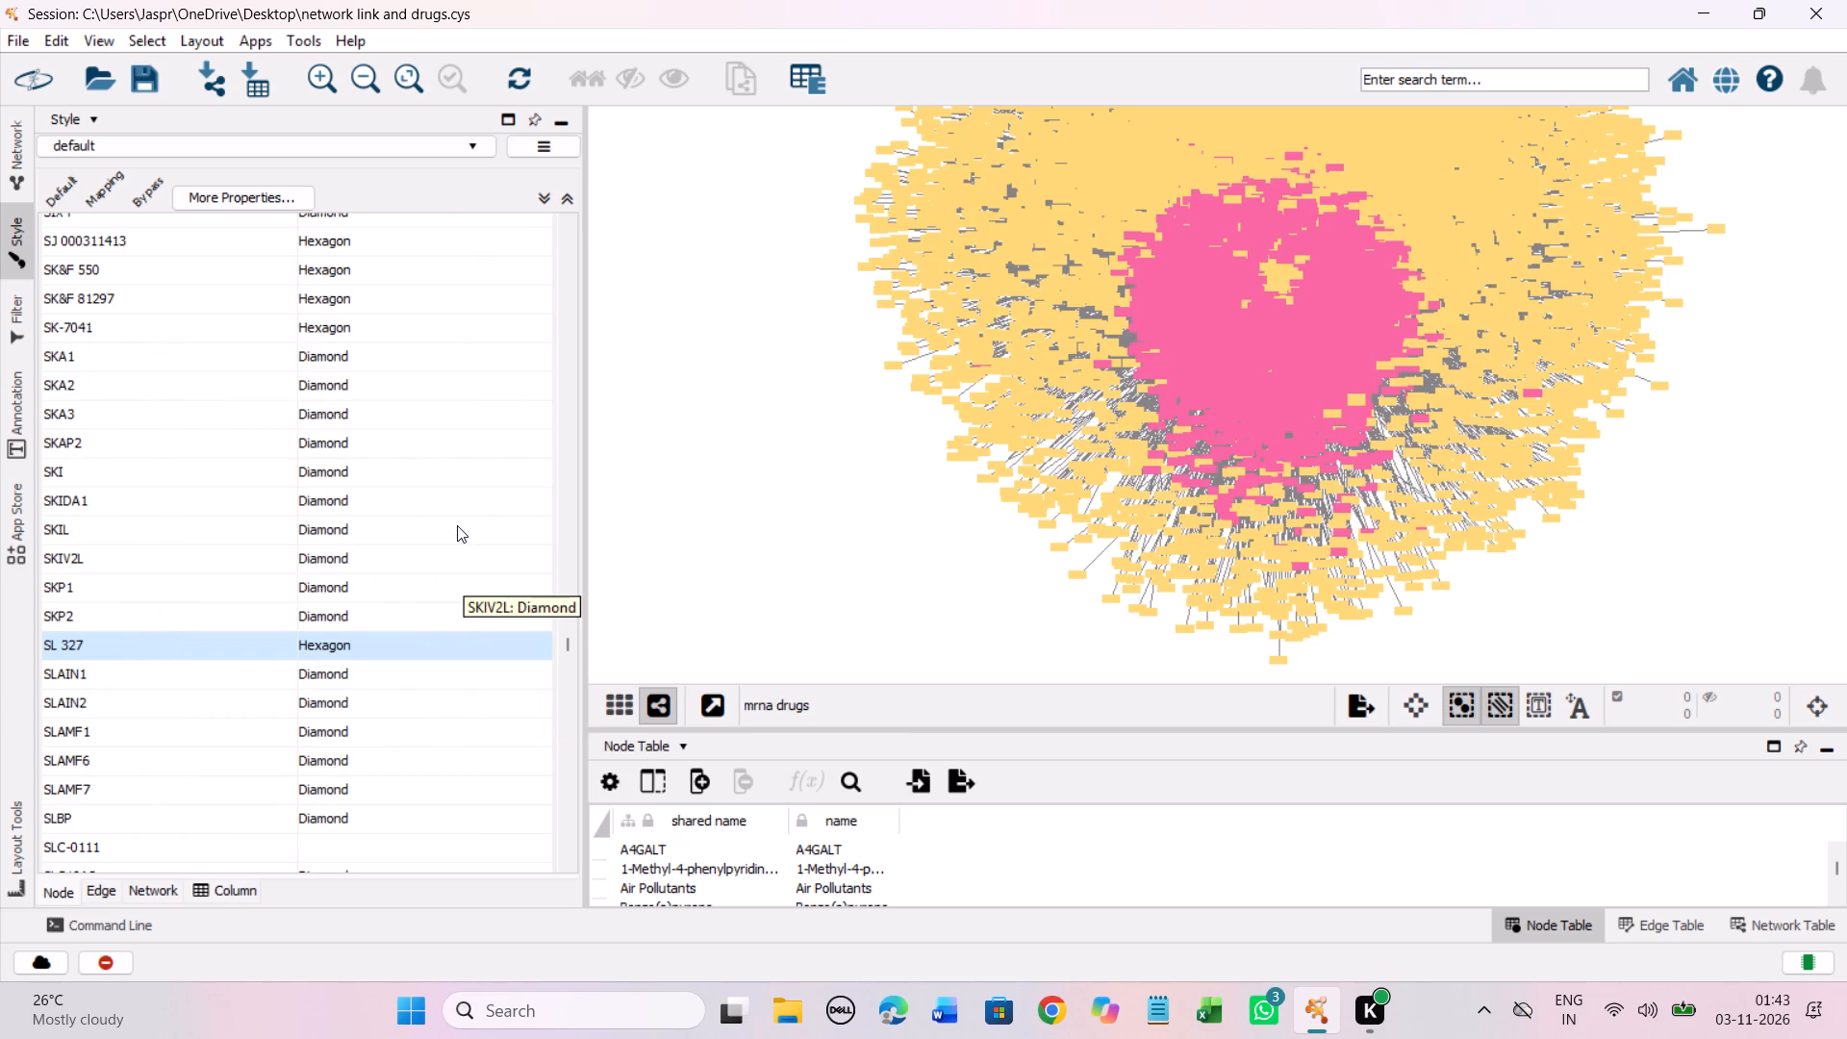
{"action": "scroll", "coordinate": [464, 525], "scroll_direction": "down", "scroll_amount": 10}
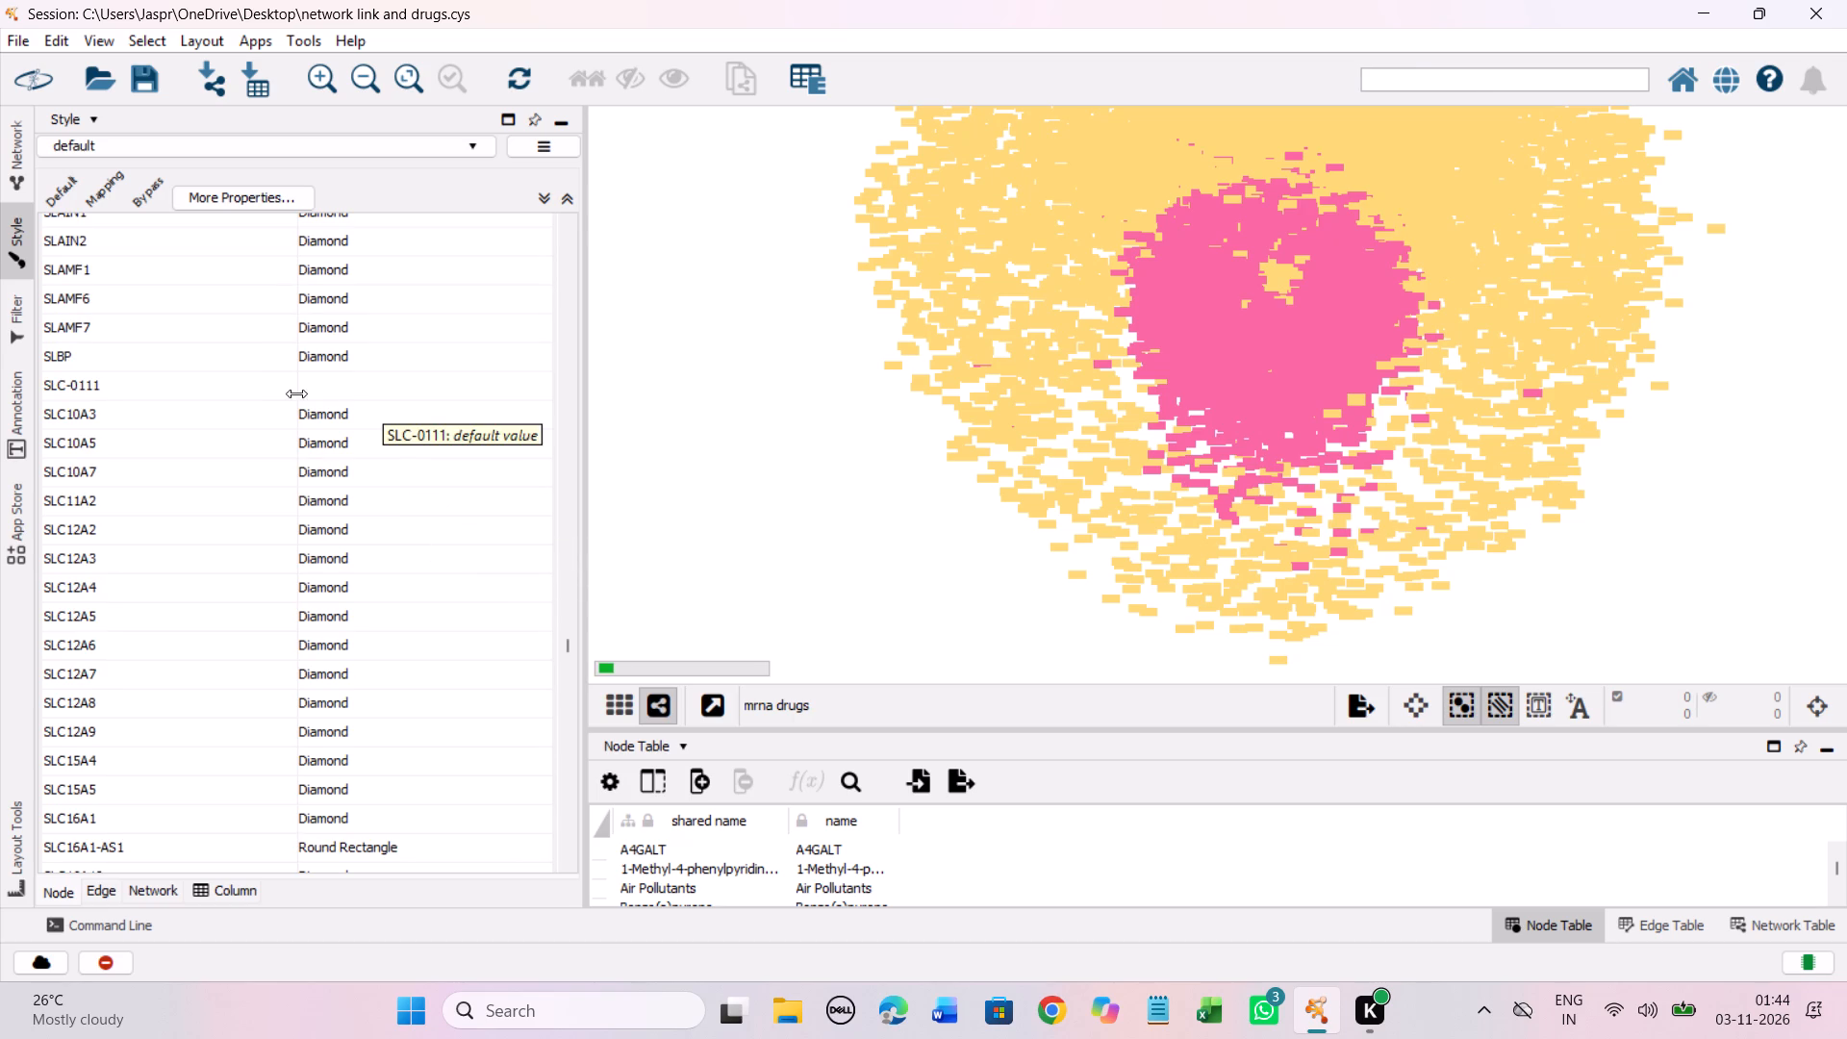
{"action": "scroll", "coordinate": [477, 392], "scroll_direction": "up", "scroll_amount": 2}
{"action": "left_click", "coordinate": [253, 433]}
{"action": "right_click", "coordinate": [253, 433]}
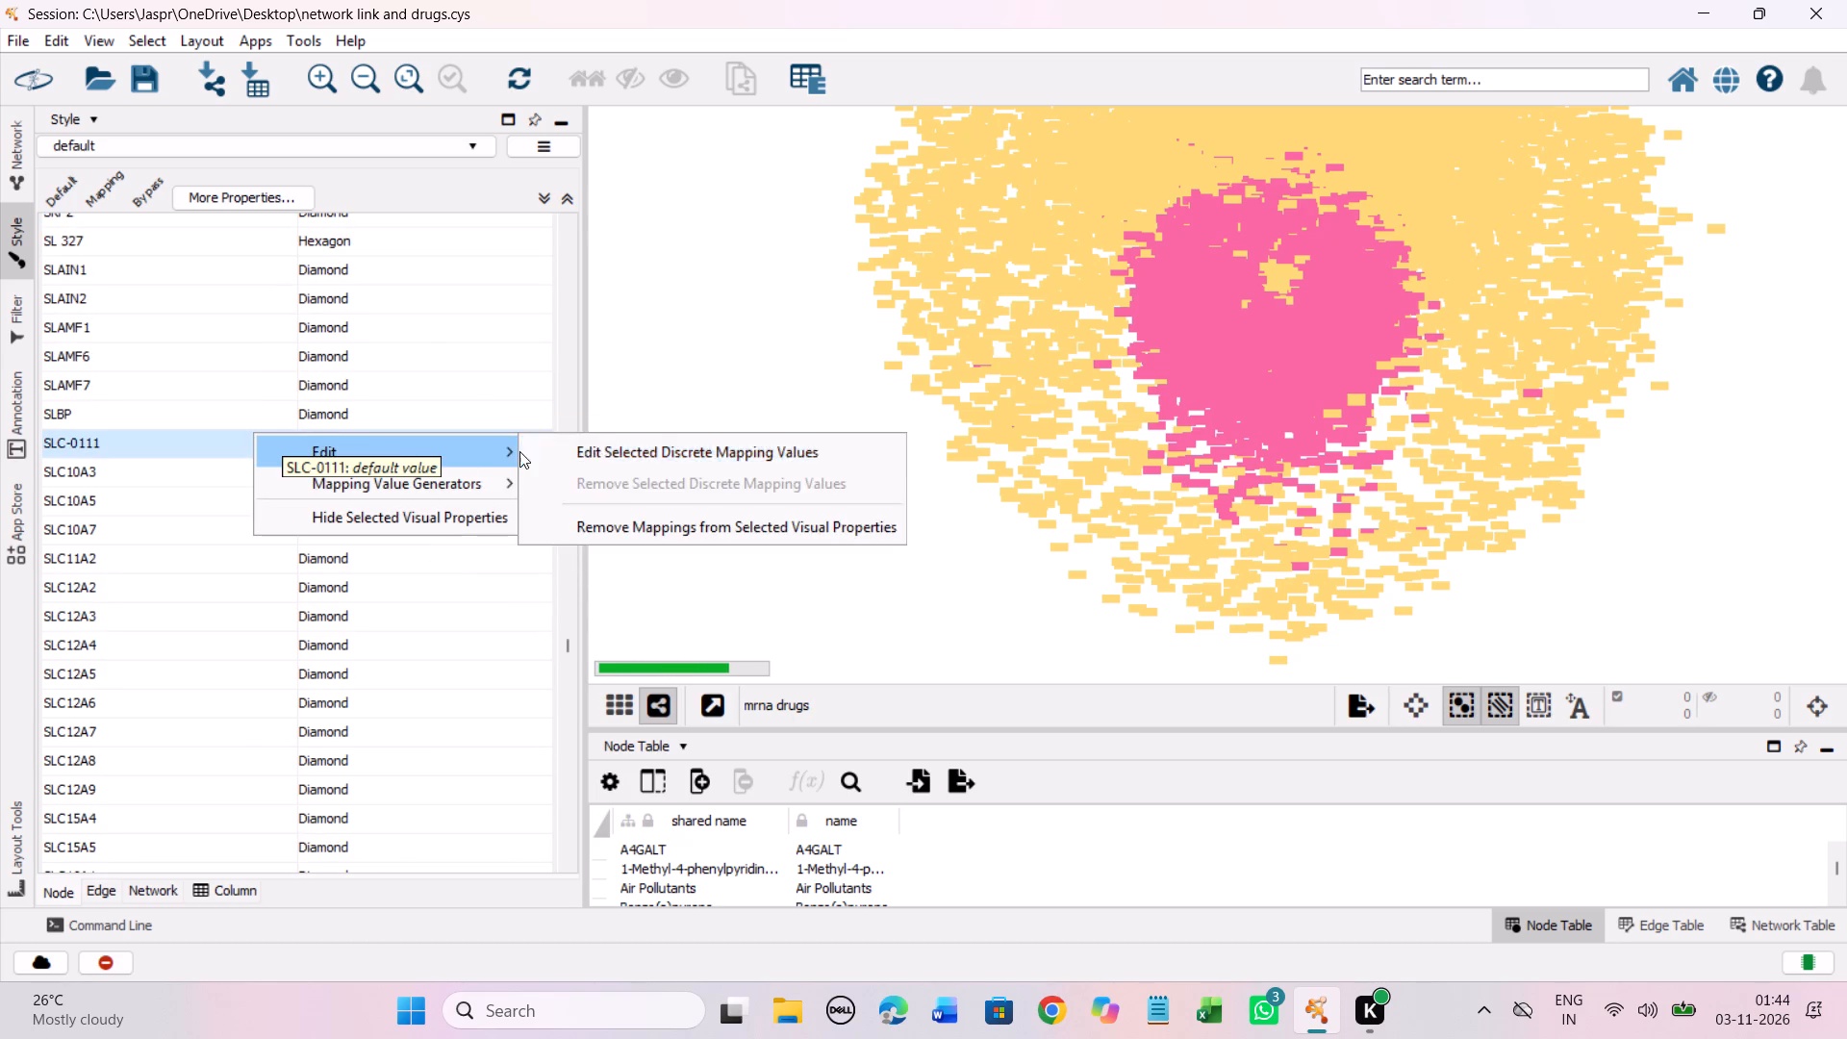
{"action": "left_click", "coordinate": [667, 438]}
{"action": "left_click", "coordinate": [250, 463]}
{"action": "left_click", "coordinate": [446, 710]}
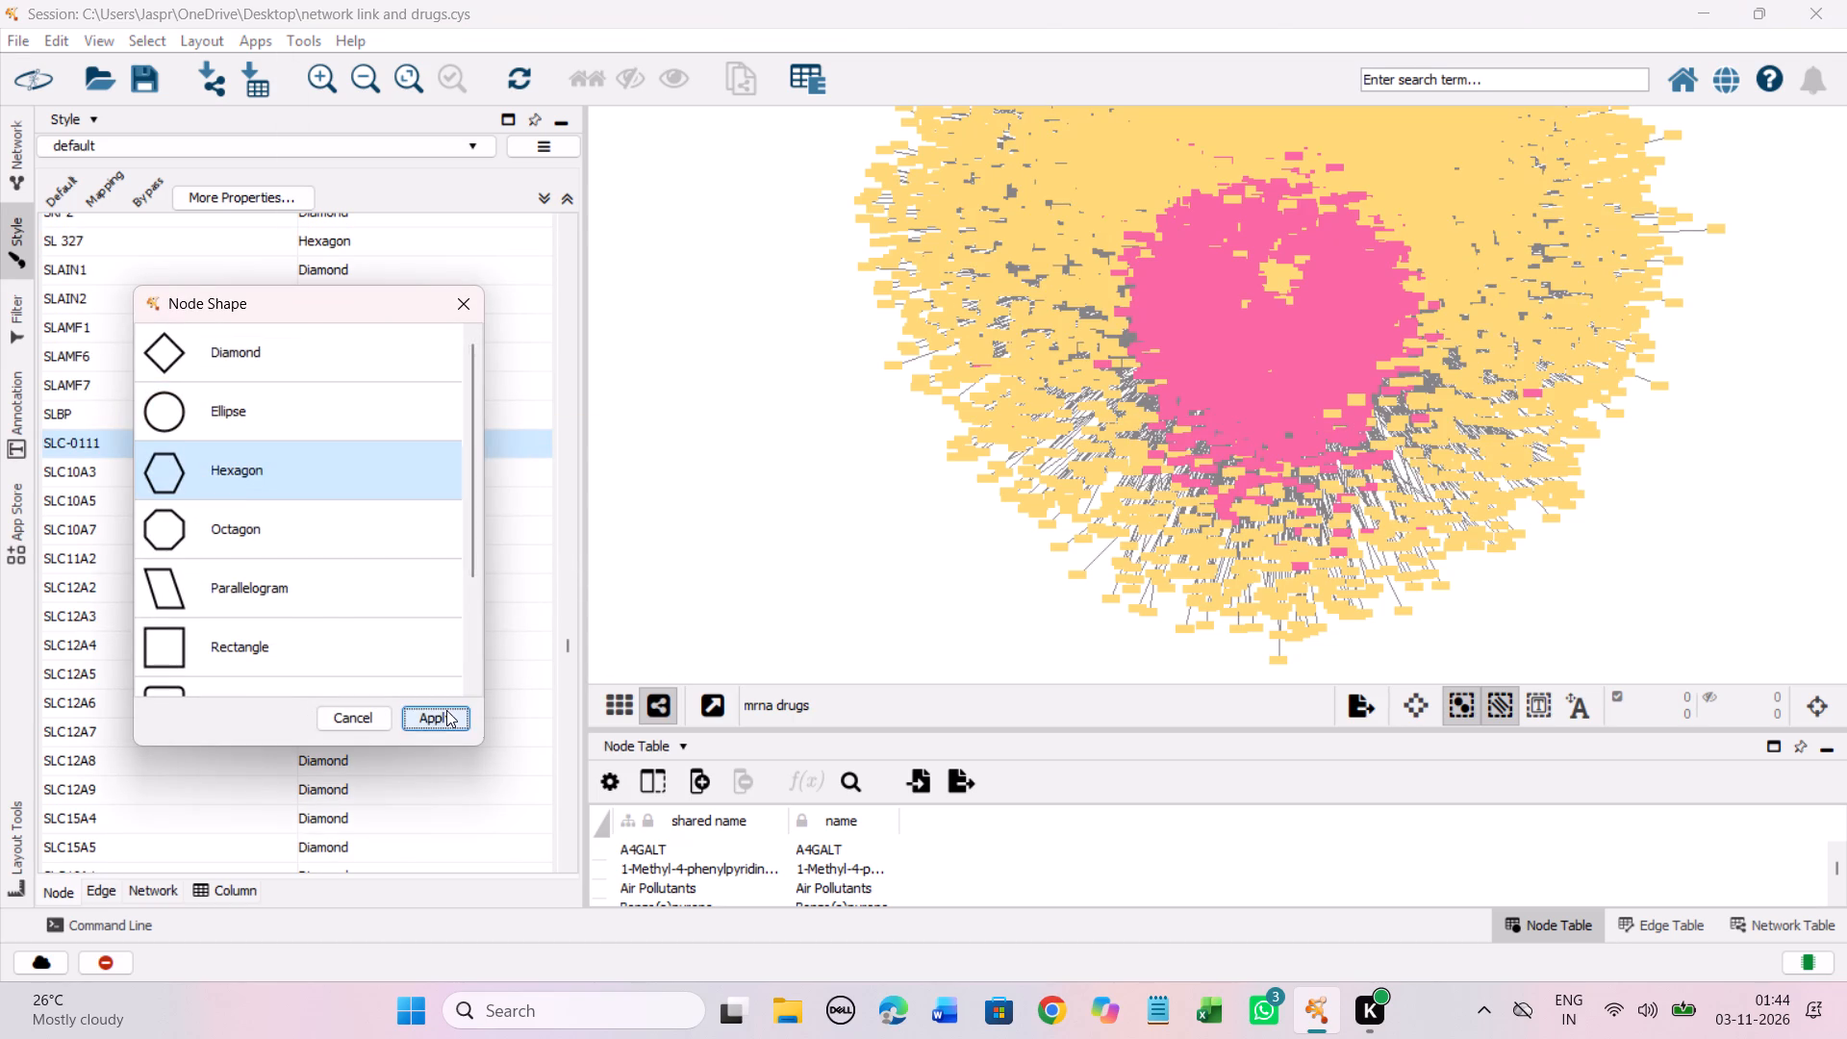
{"action": "scroll", "coordinate": [446, 600], "scroll_direction": "down", "scroll_amount": 7}
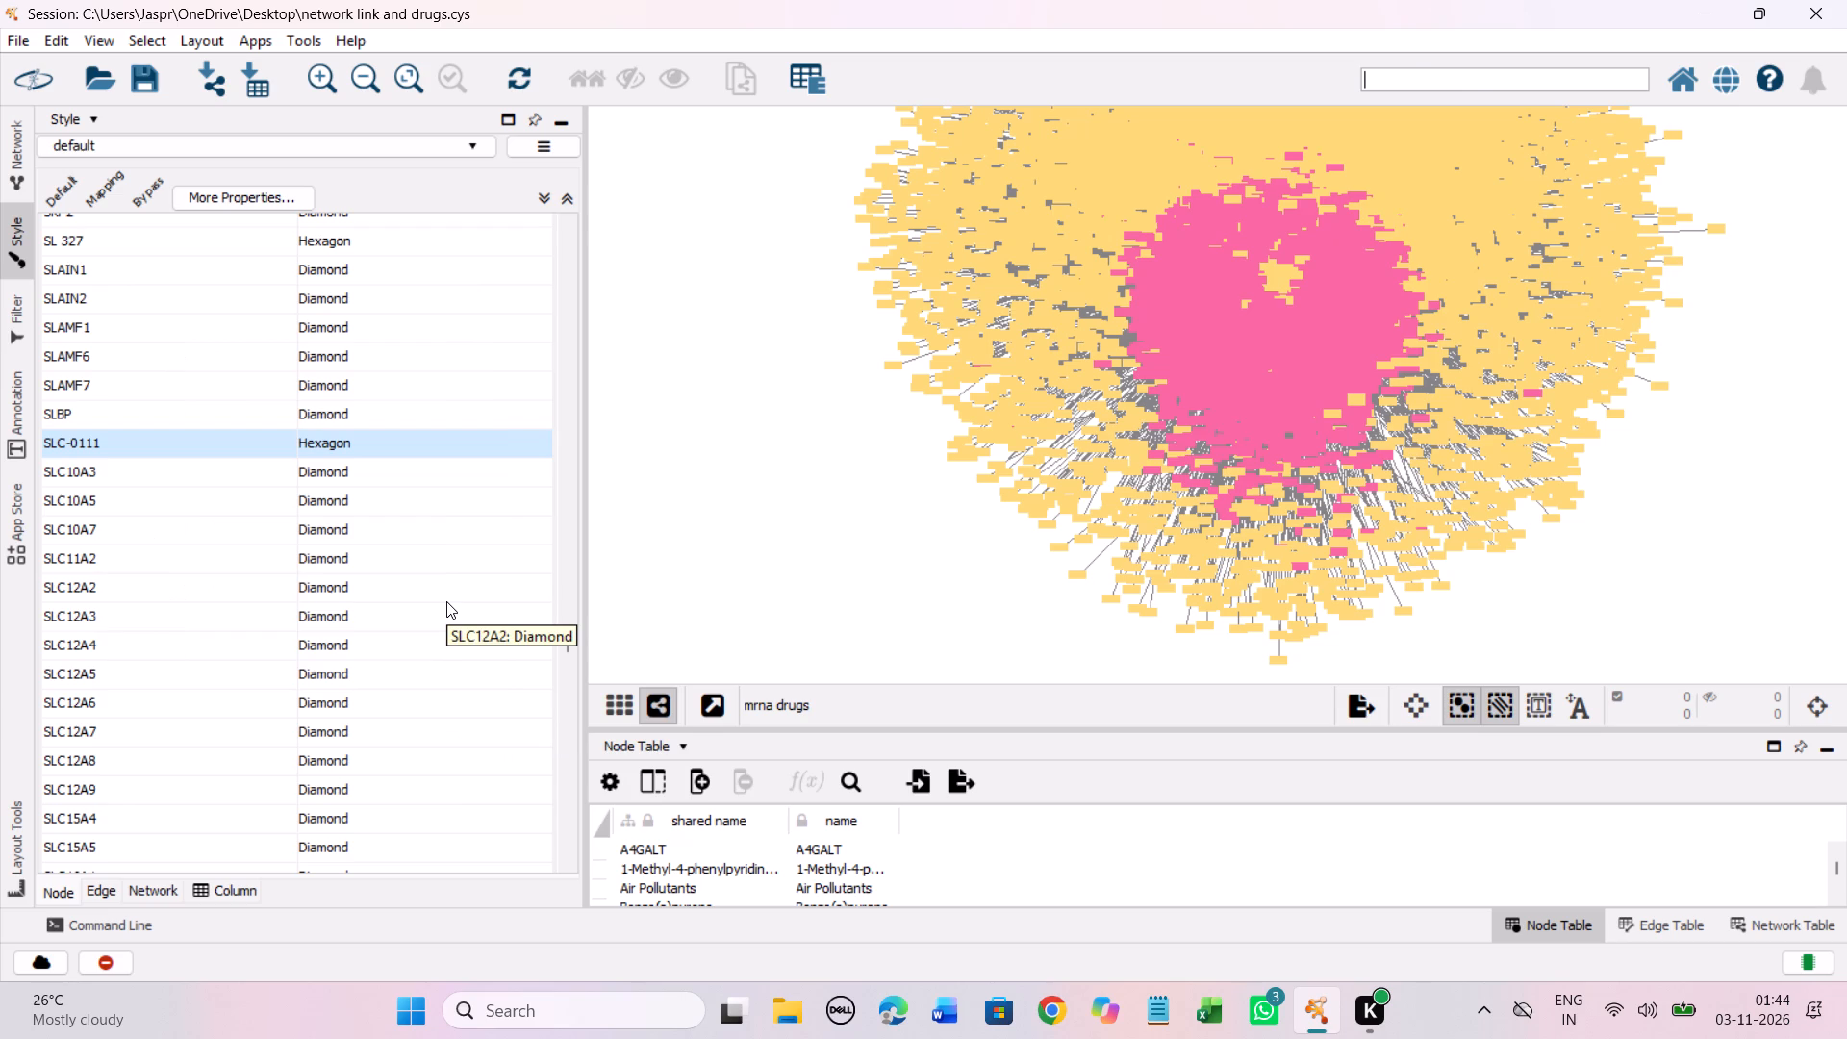
Set the discrete node shape mapping for the unmapped entries SM 164 and SM-1 compound to Hexagon.
{"action": "scroll", "coordinate": [446, 605], "scroll_direction": "down", "scroll_amount": 4}
{"action": "scroll", "coordinate": [446, 605], "scroll_direction": "up", "scroll_amount": 2}
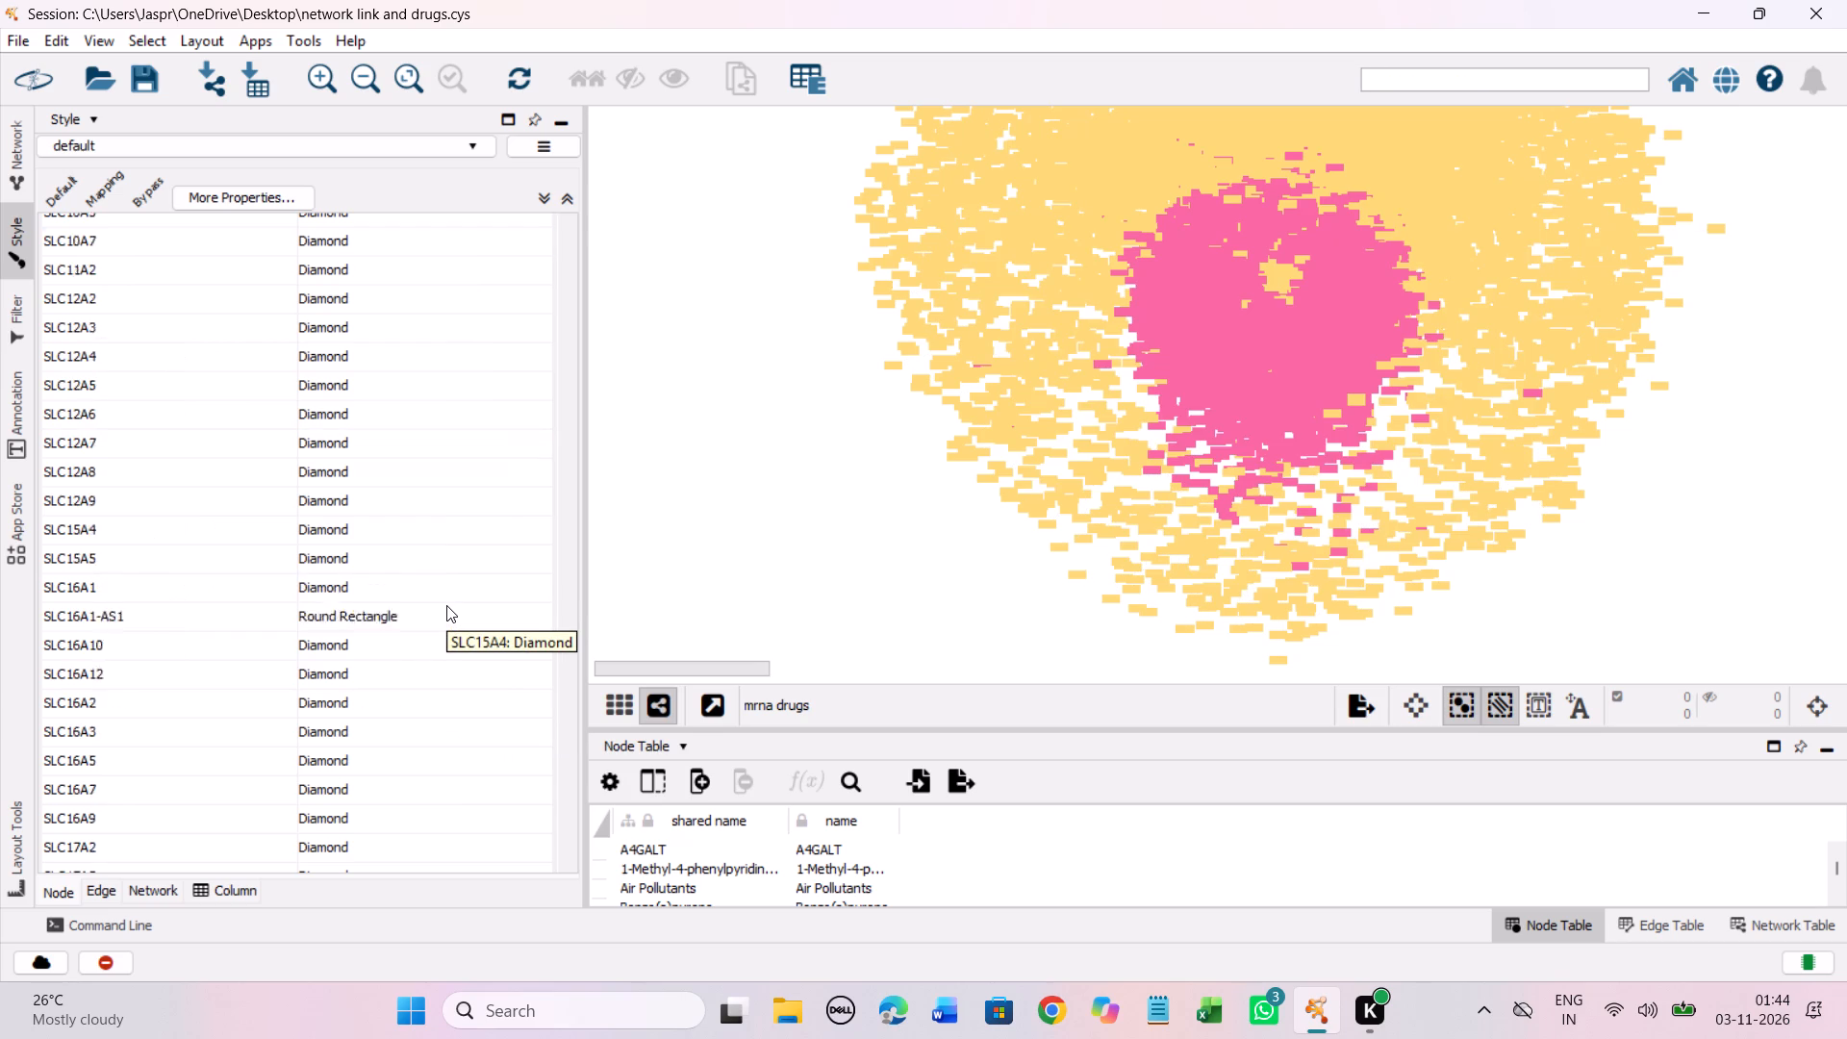
{"action": "scroll", "coordinate": [446, 605], "scroll_direction": "up", "scroll_amount": 4}
{"action": "scroll", "coordinate": [446, 605], "scroll_direction": "down", "scroll_amount": 20}
{"action": "scroll", "coordinate": [446, 605], "scroll_direction": "down", "scroll_amount": 12}
{"action": "middle_click", "coordinate": [446, 605]}
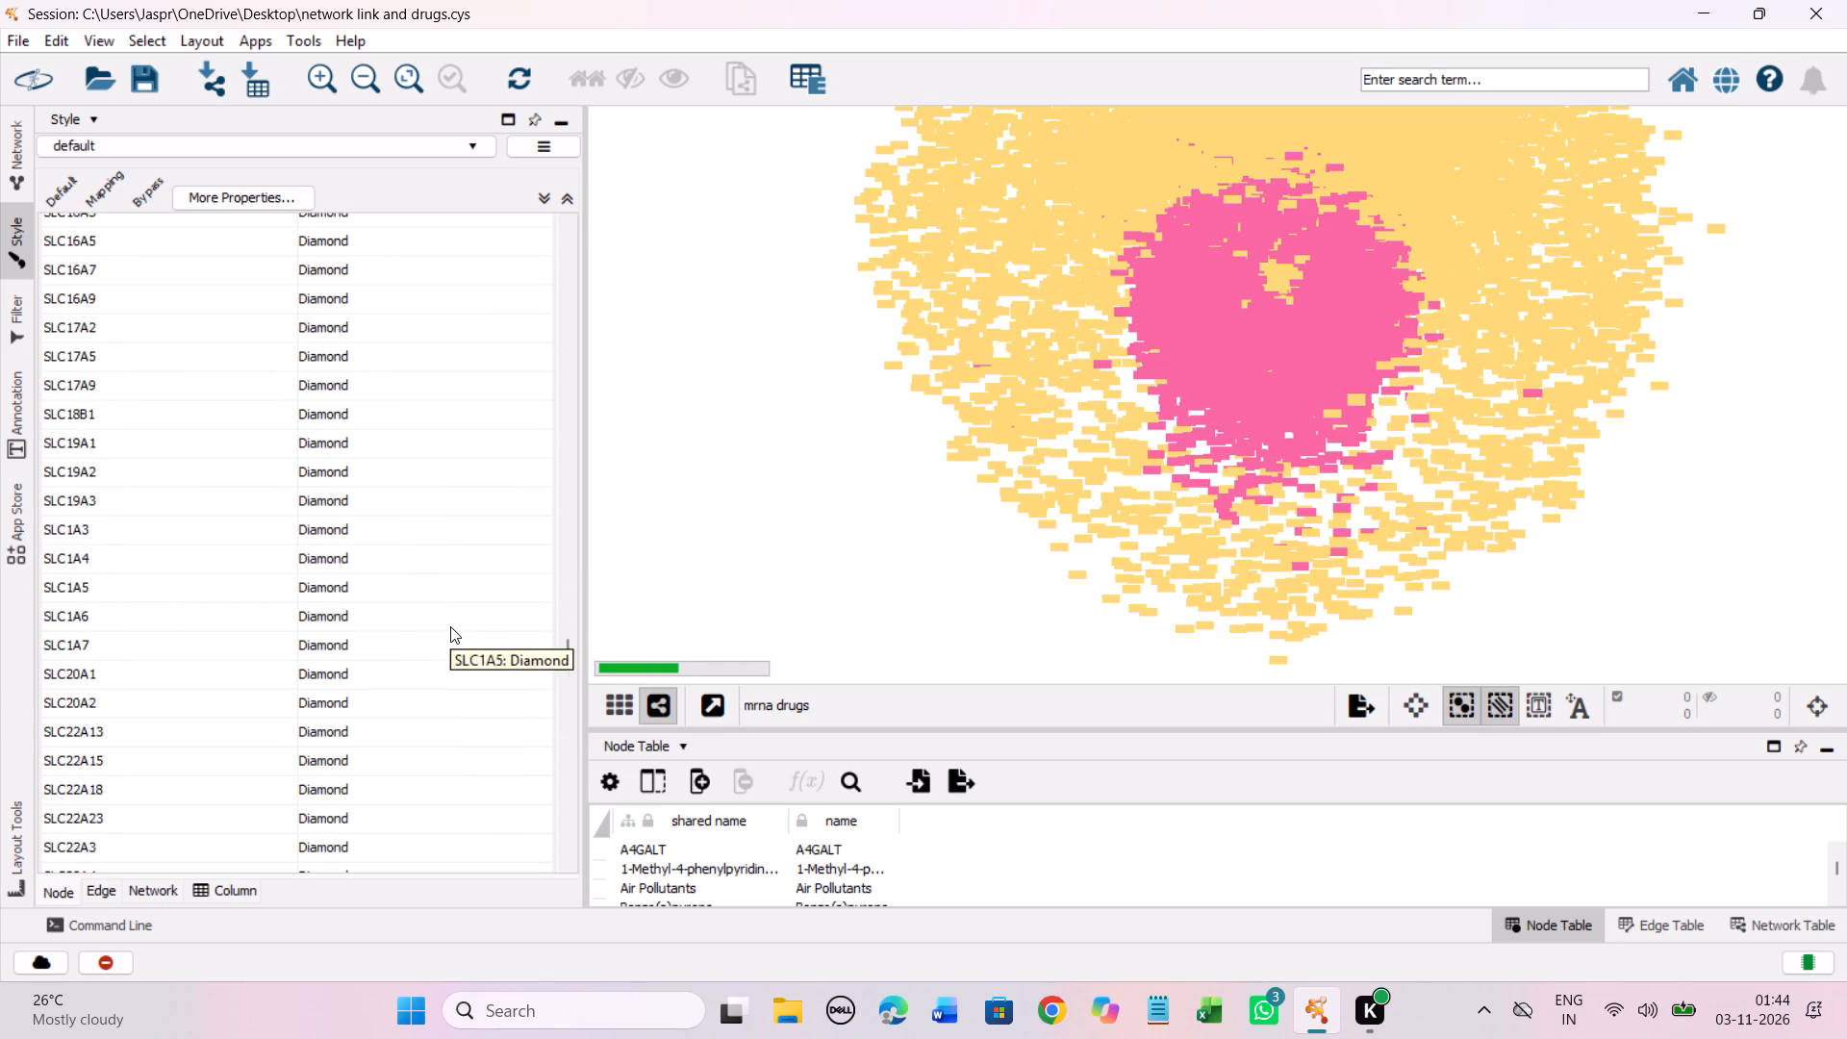
{"action": "scroll", "coordinate": [450, 626], "scroll_direction": "down", "scroll_amount": 20}
{"action": "scroll", "coordinate": [450, 626], "scroll_direction": "down", "scroll_amount": 20}
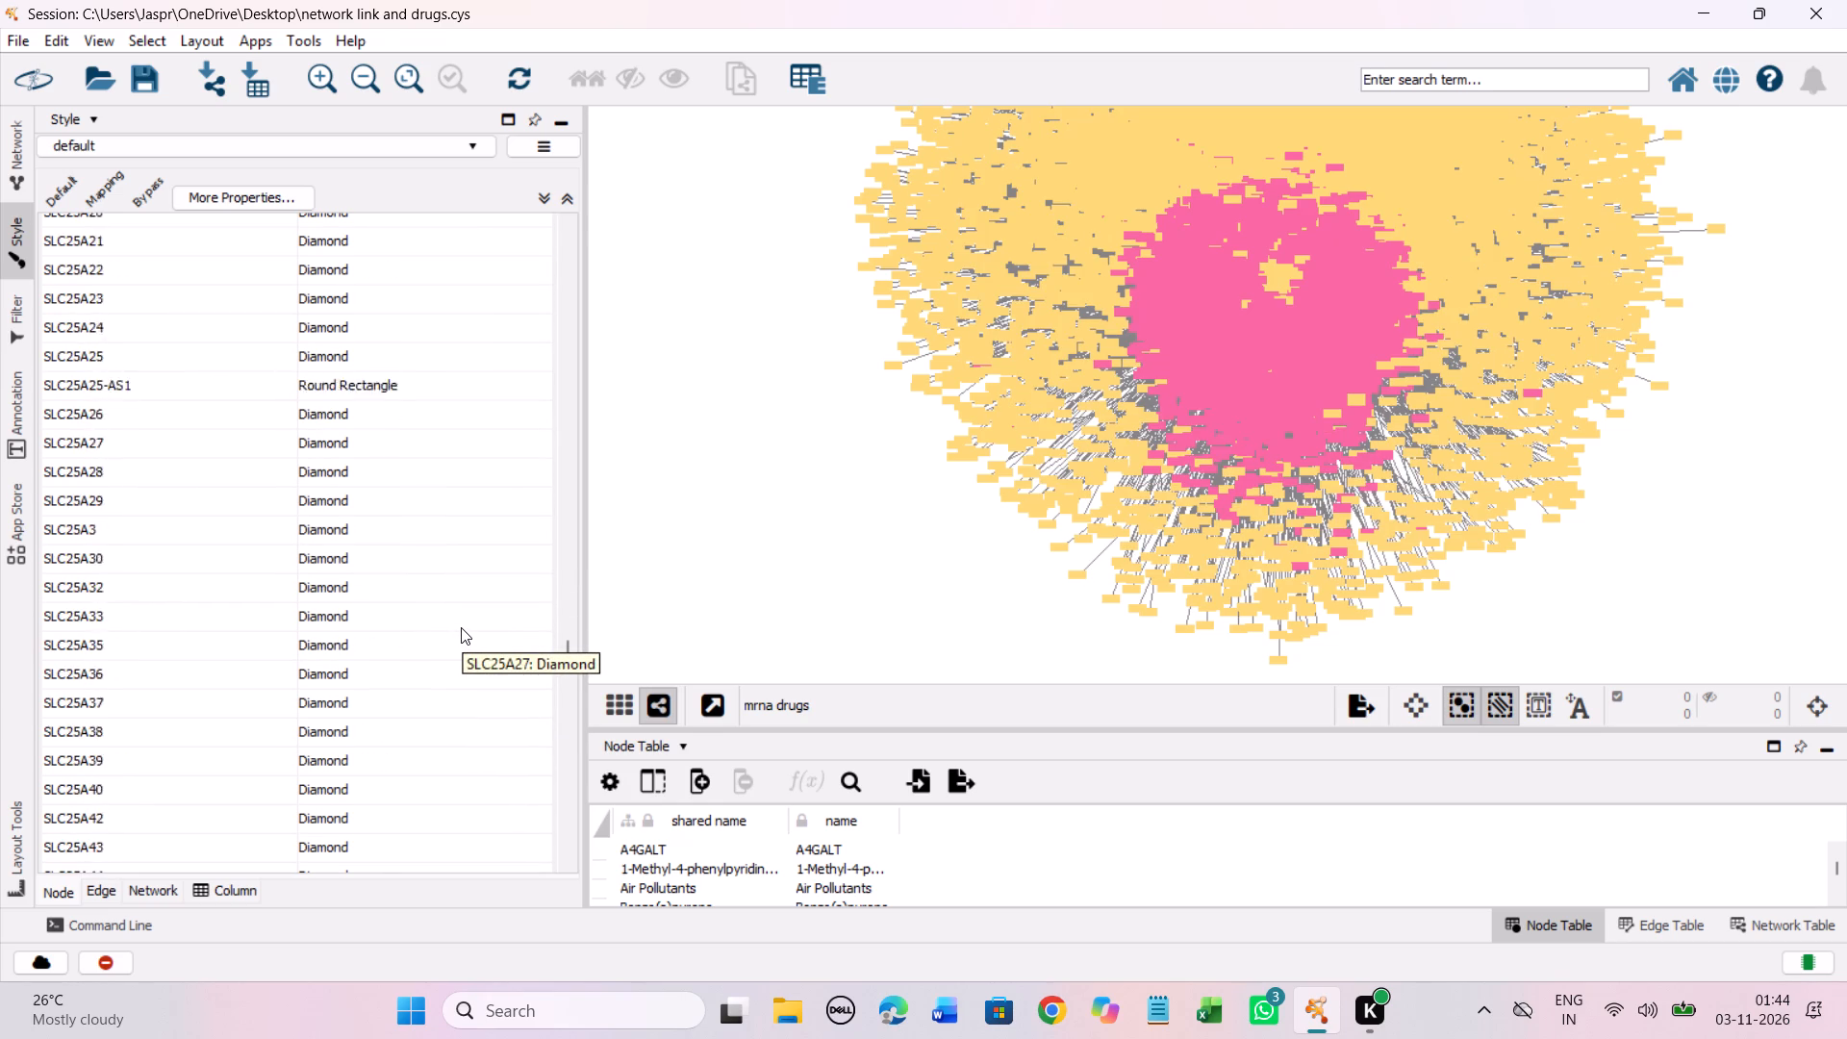
{"action": "scroll", "coordinate": [461, 627], "scroll_direction": "down", "scroll_amount": 20}
{"action": "scroll", "coordinate": [461, 627], "scroll_direction": "down", "scroll_amount": 20}
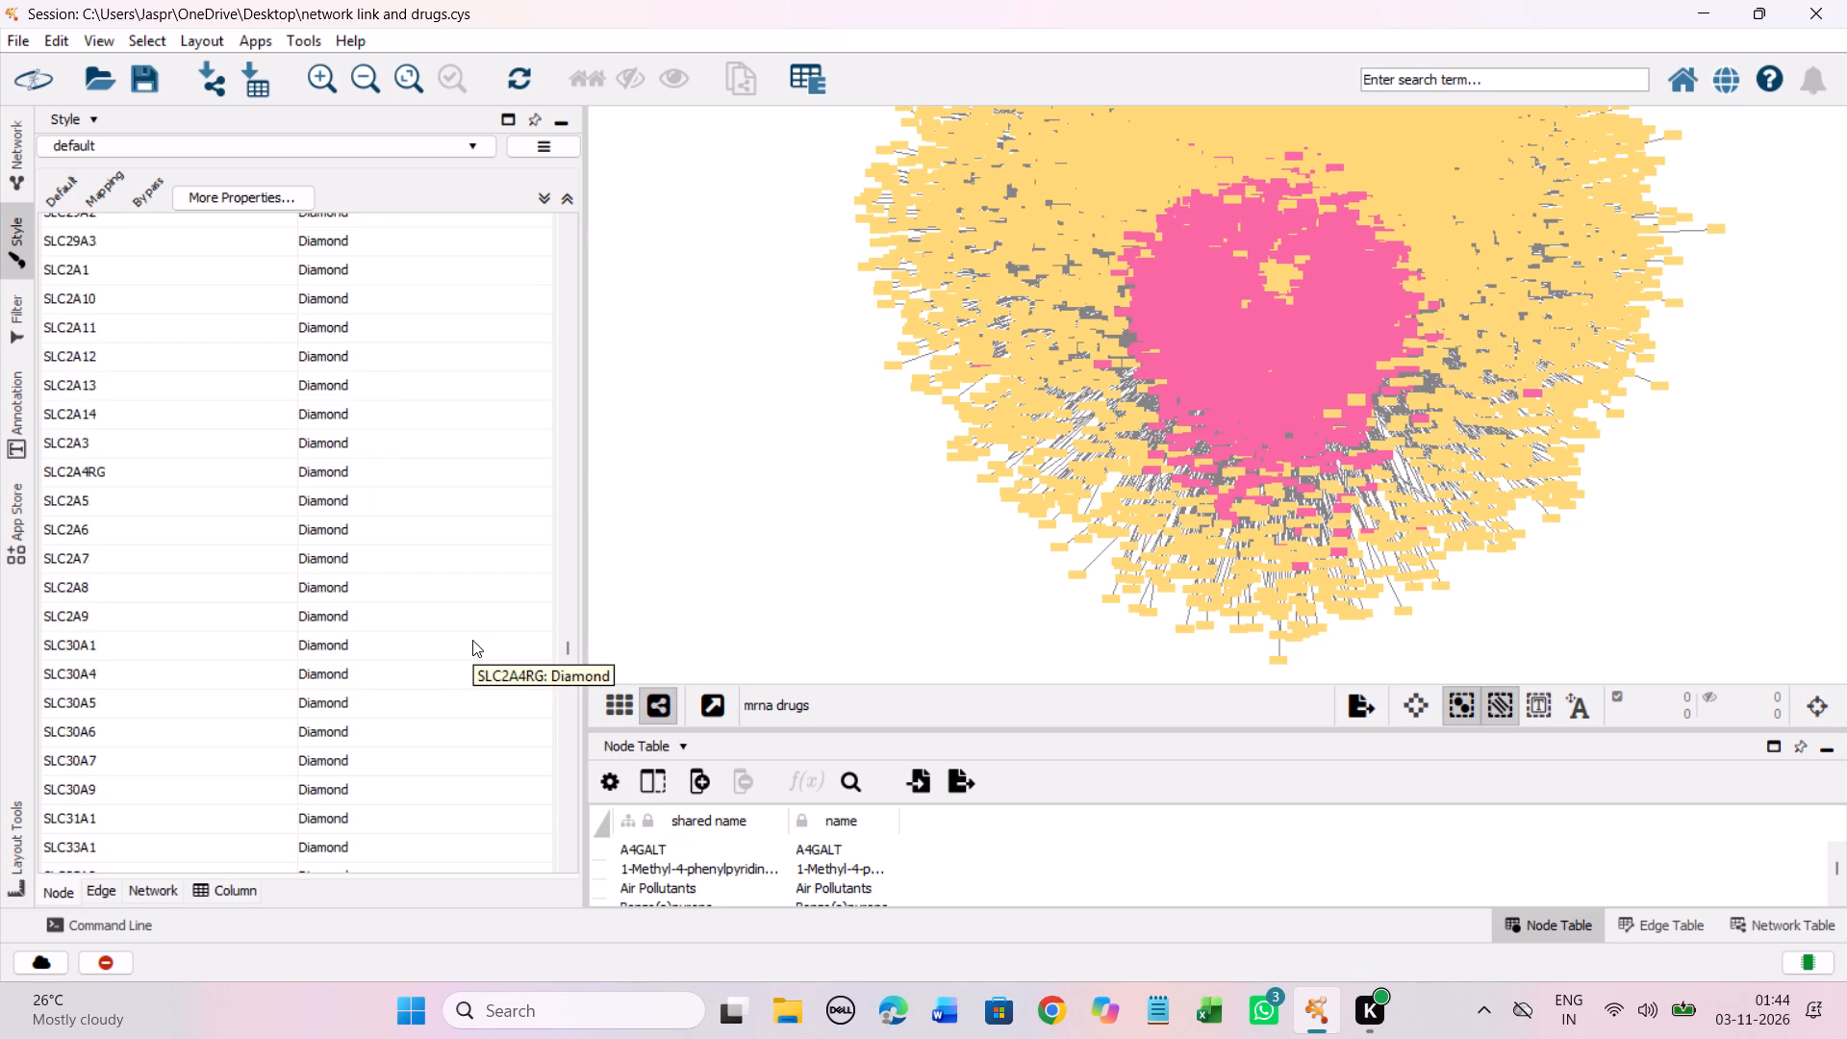
{"action": "scroll", "coordinate": [472, 640], "scroll_direction": "down", "scroll_amount": 20}
{"action": "scroll", "coordinate": [472, 640], "scroll_direction": "down", "scroll_amount": 20}
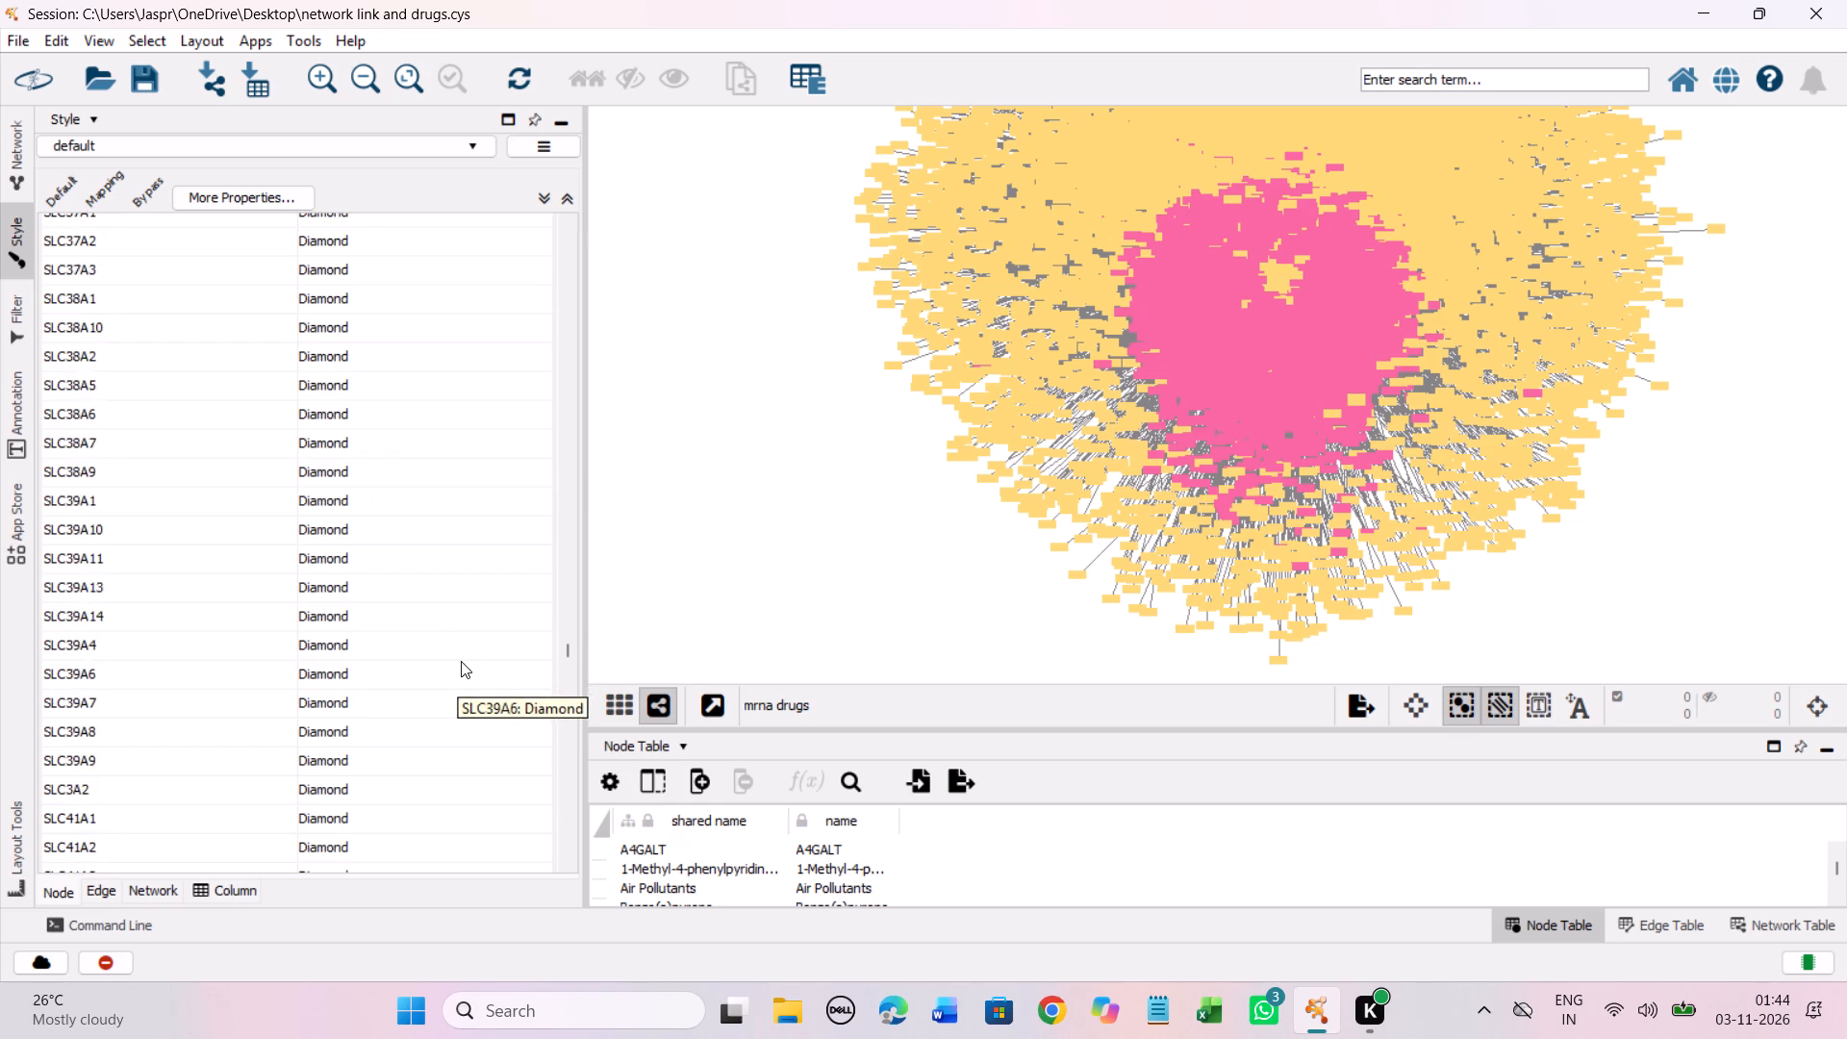
{"action": "scroll", "coordinate": [461, 661], "scroll_direction": "down", "scroll_amount": 20}
{"action": "scroll", "coordinate": [461, 661], "scroll_direction": "down", "scroll_amount": 20}
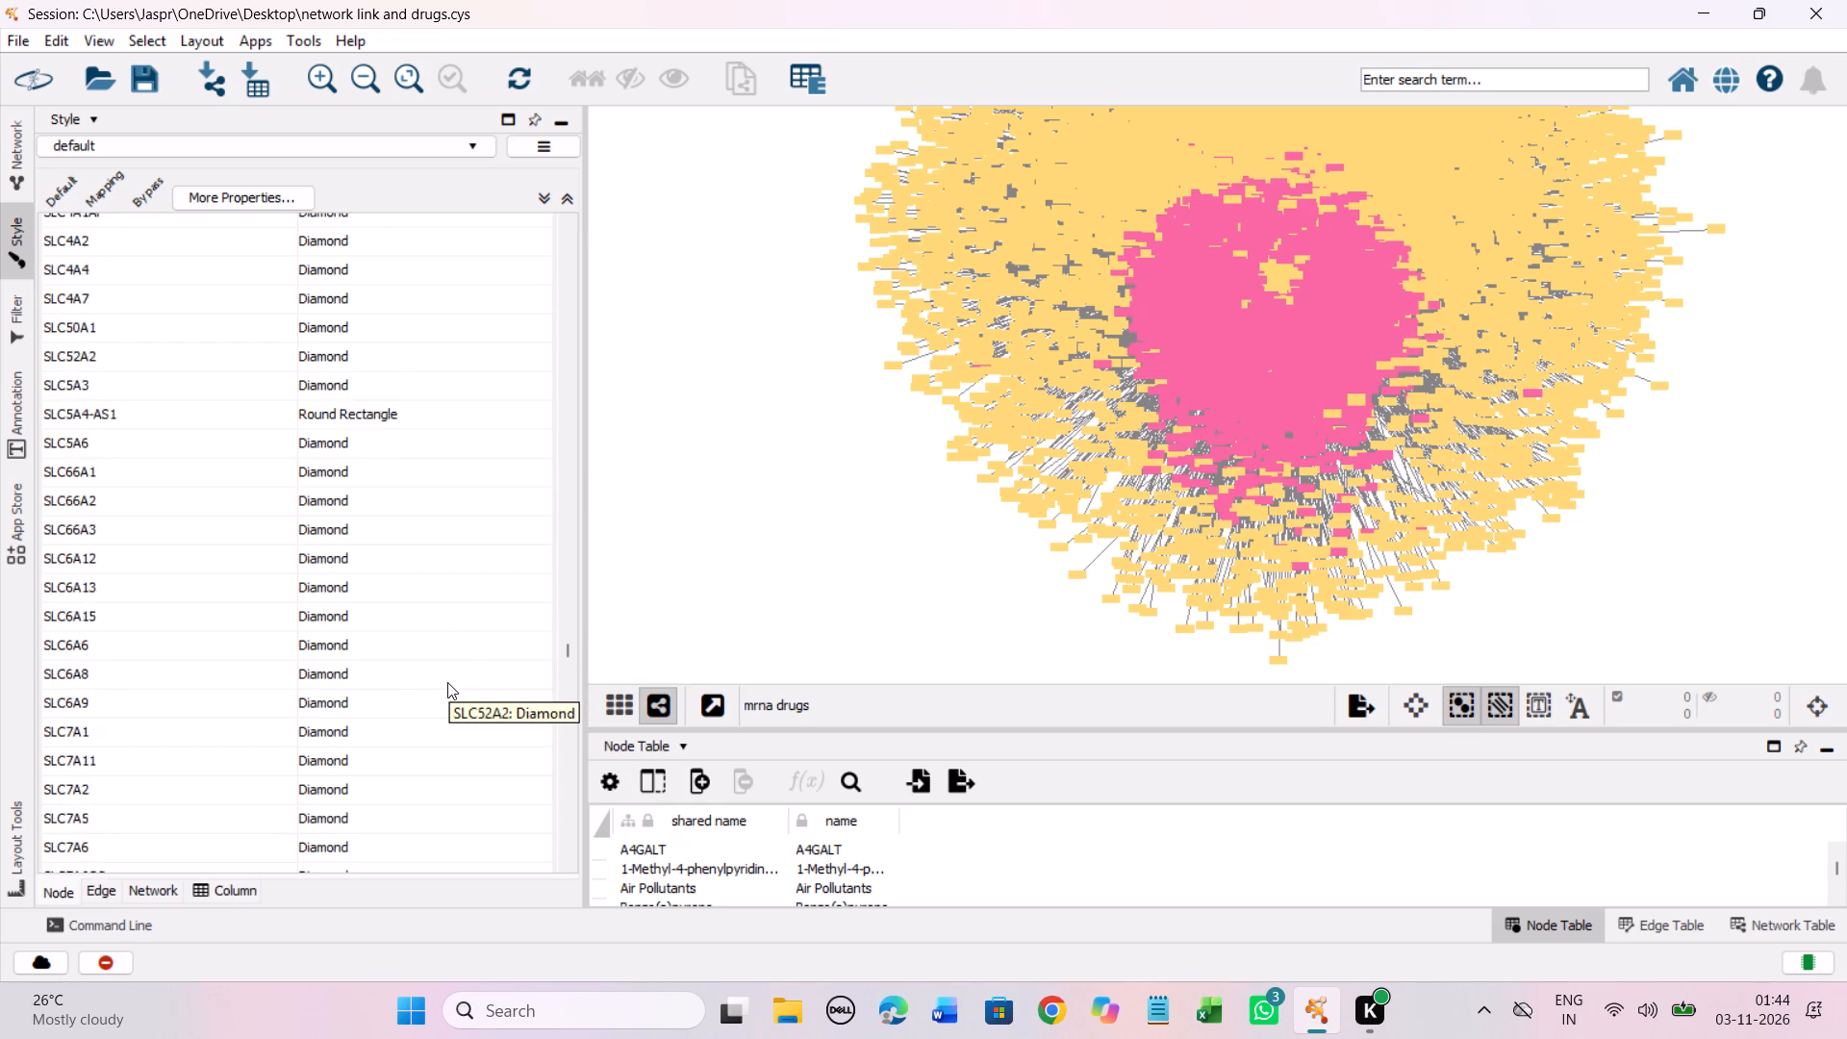
{"action": "scroll", "coordinate": [447, 682], "scroll_direction": "down", "scroll_amount": 10}
{"action": "scroll", "coordinate": [490, 597], "scroll_direction": "down", "scroll_amount": 20}
{"action": "scroll", "coordinate": [490, 597], "scroll_direction": "down", "scroll_amount": 2}
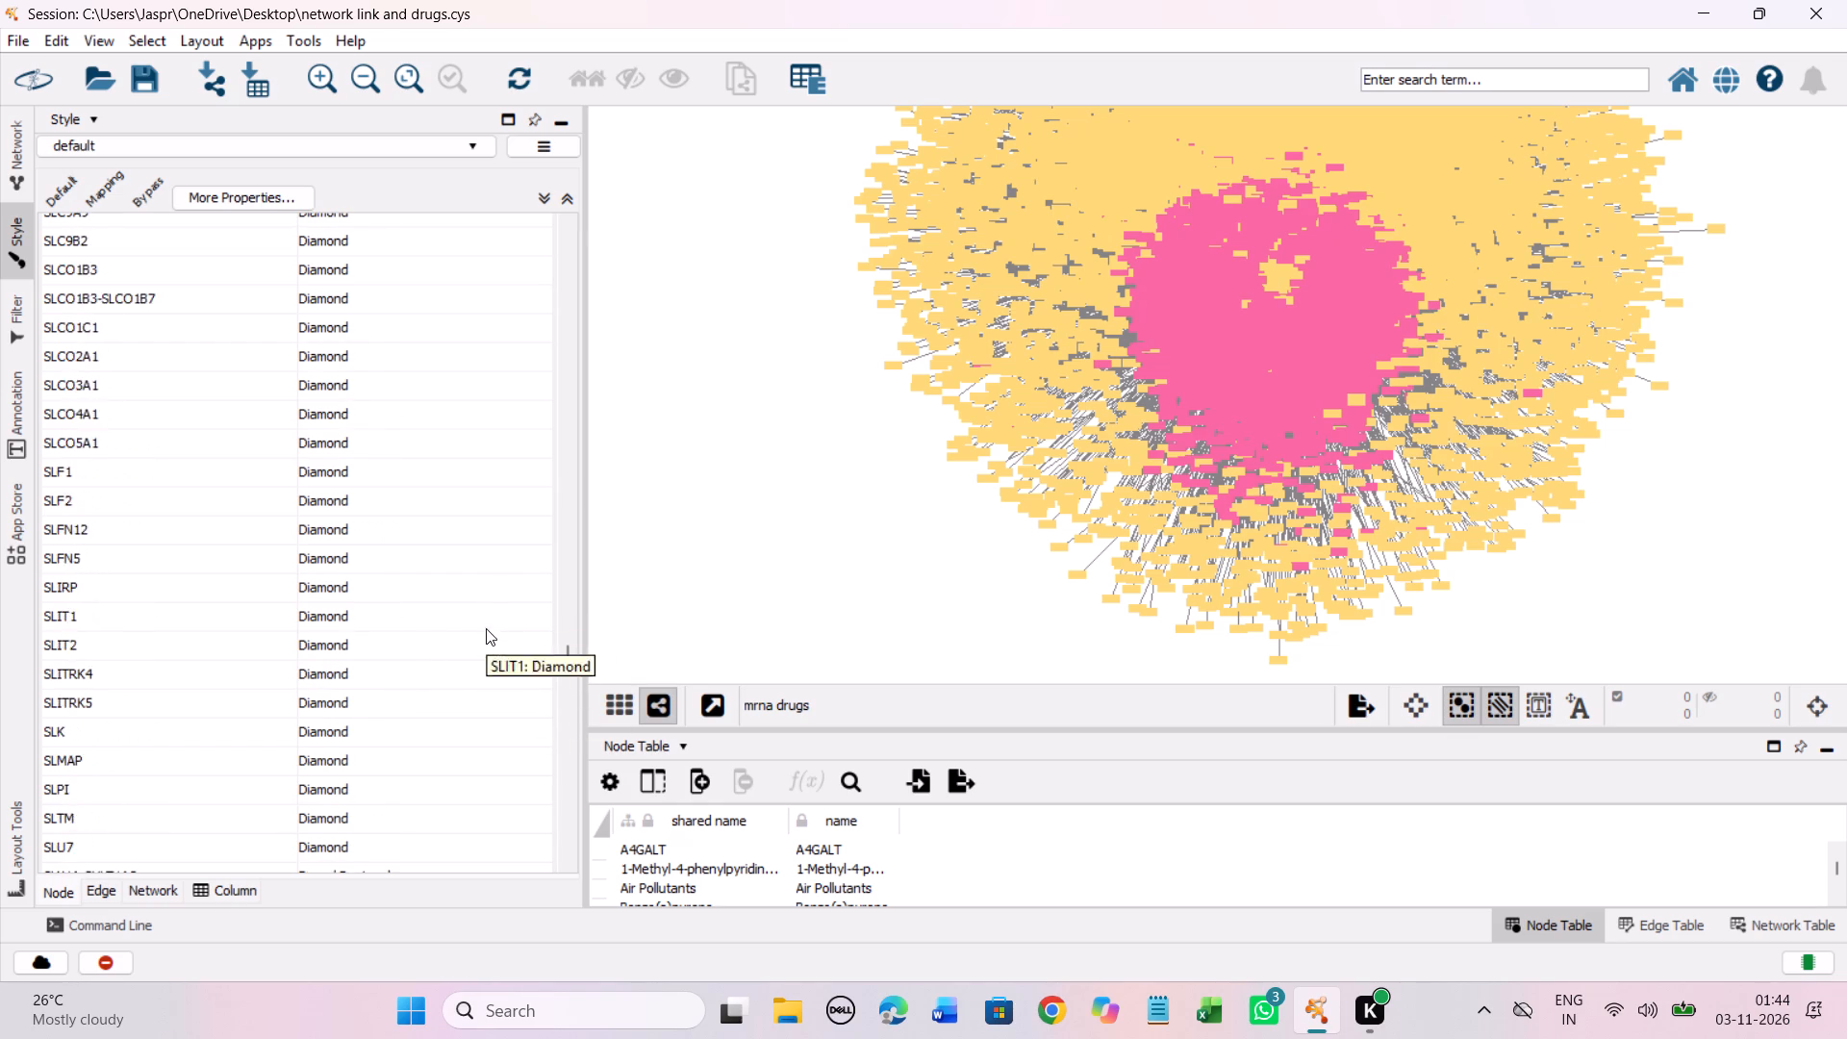
{"action": "scroll", "coordinate": [486, 628], "scroll_direction": "down", "scroll_amount": 16}
{"action": "scroll", "coordinate": [468, 565], "scroll_direction": "down", "scroll_amount": 7}
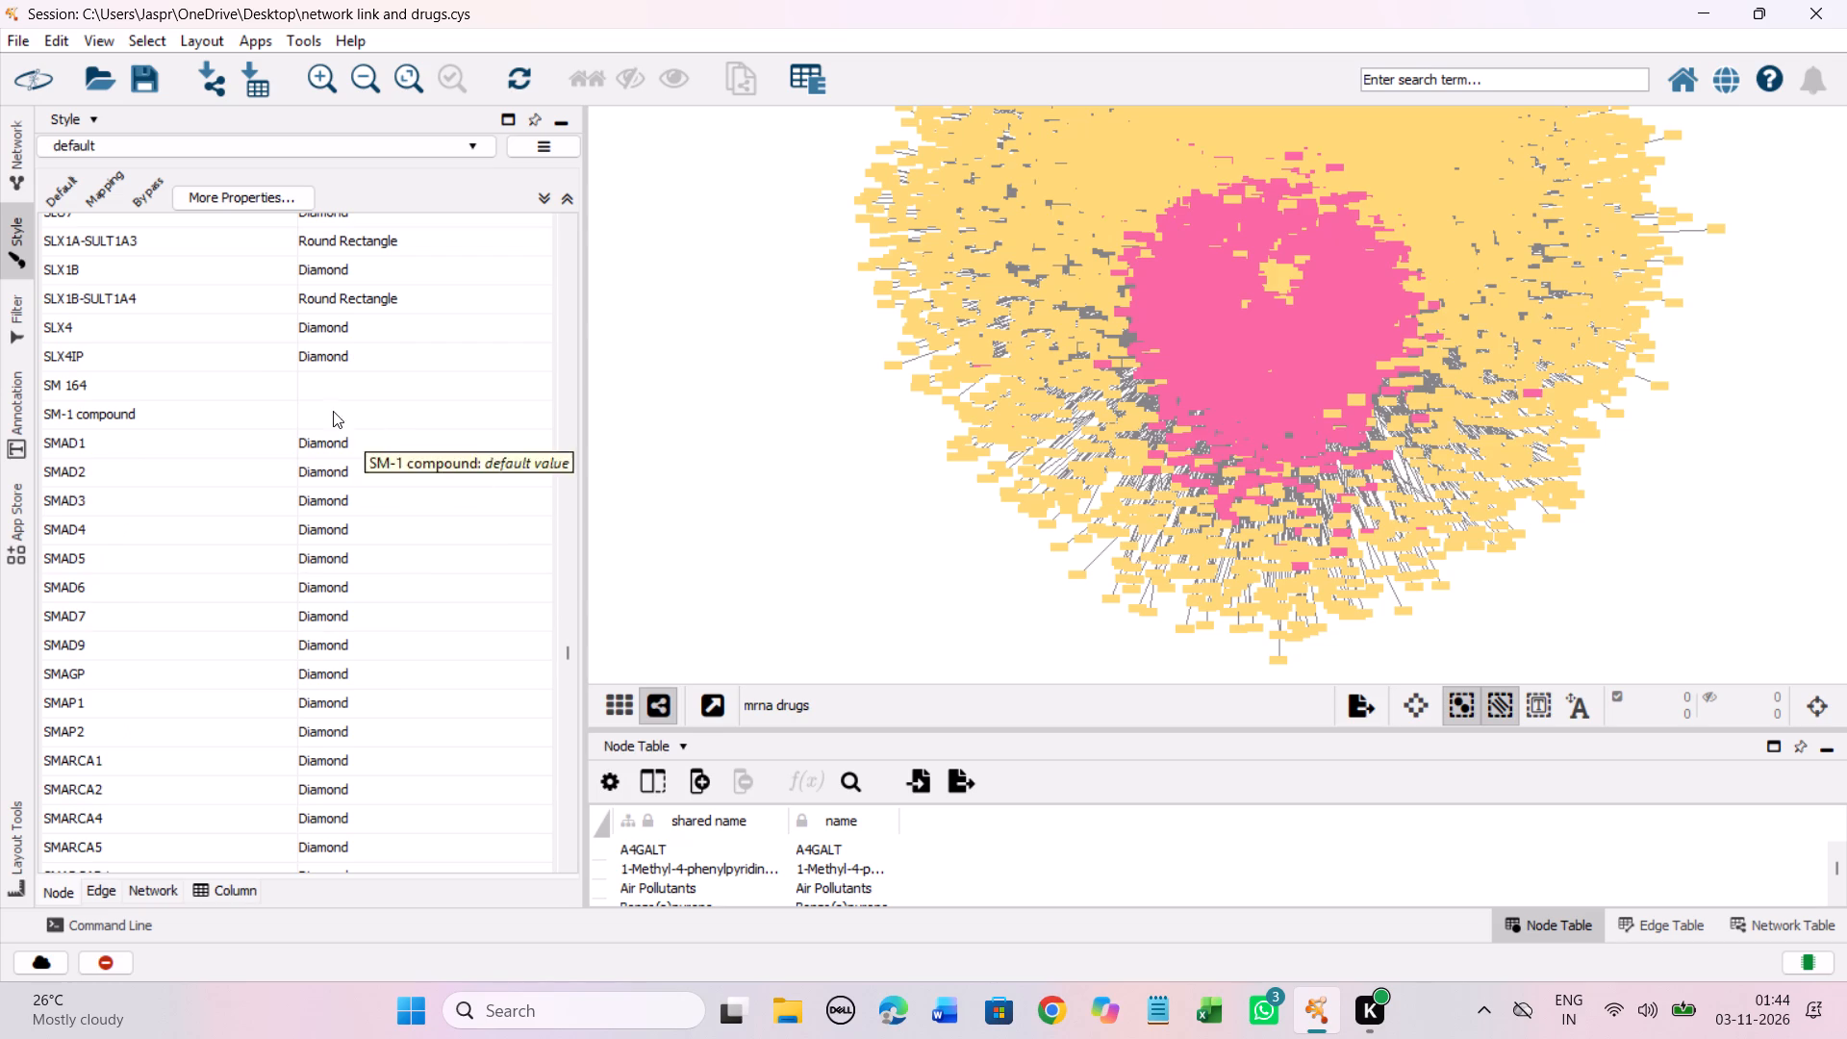
{"action": "left_click_drag", "start_coordinate": [279, 383], "coordinate": [278, 403]}
{"action": "right_click", "coordinate": [278, 403]}
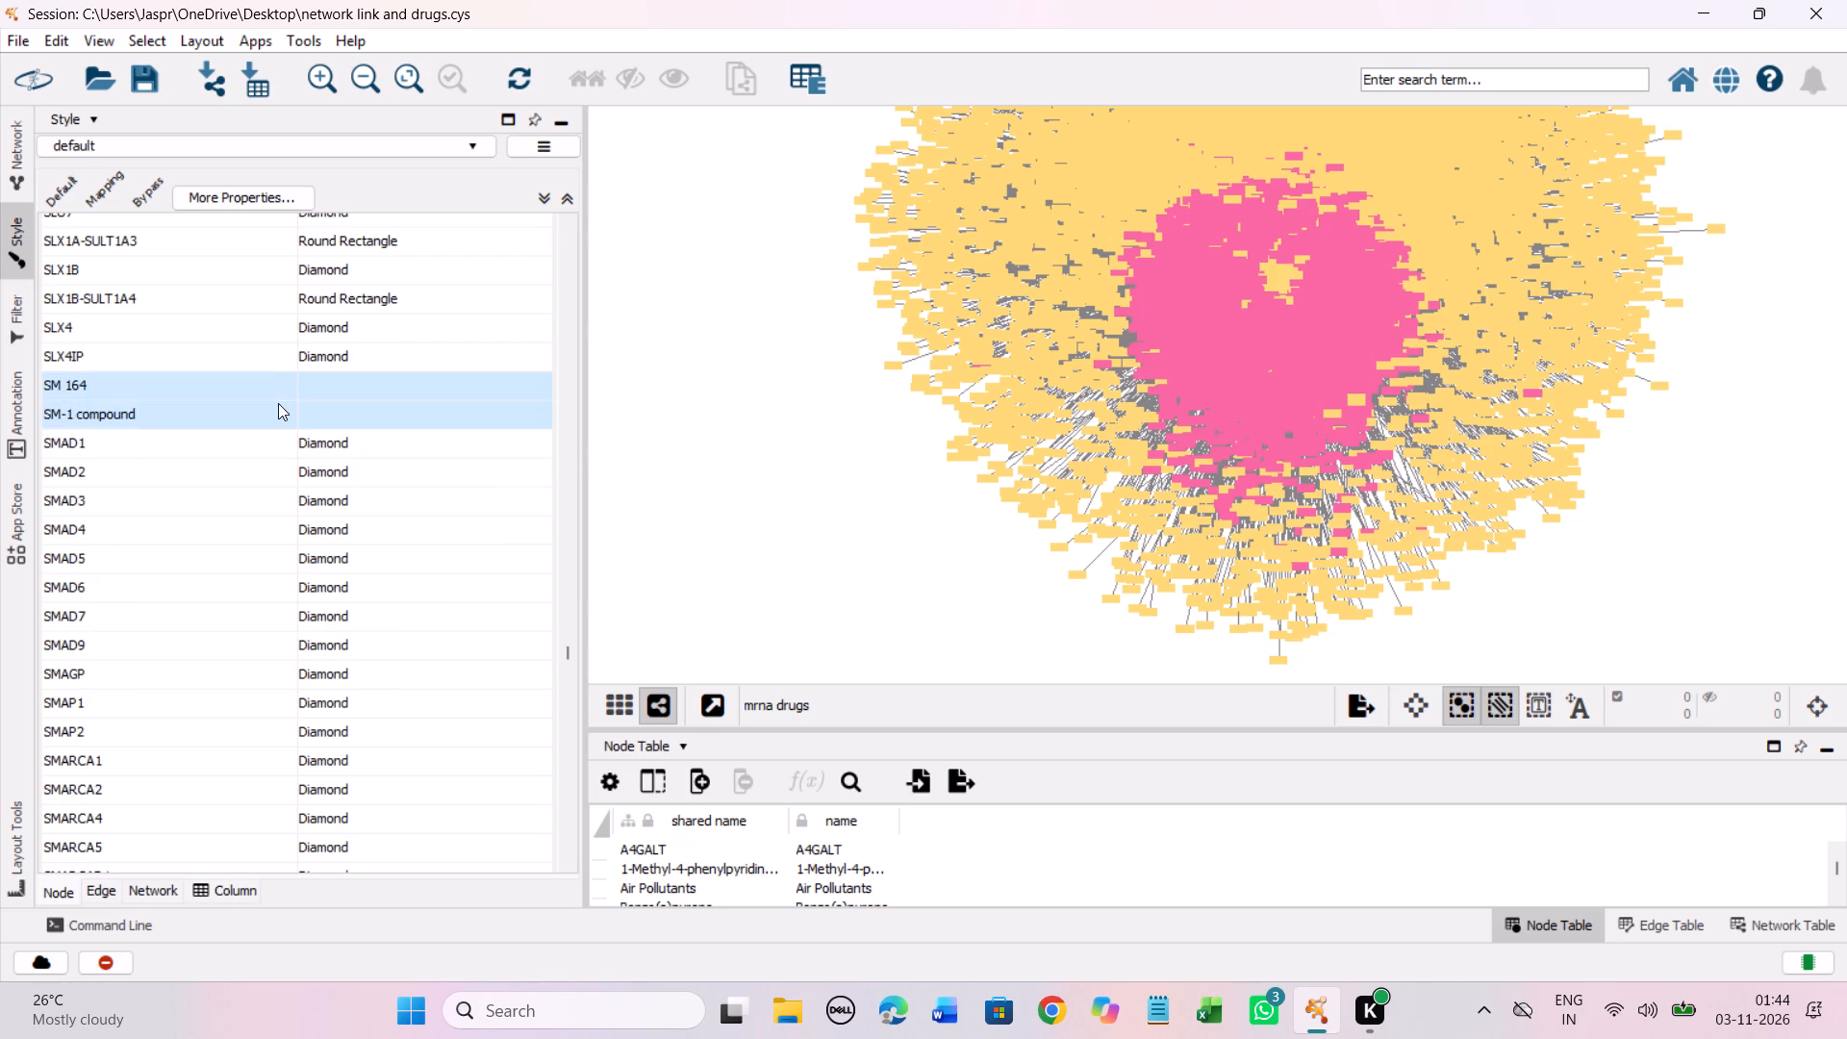
{"action": "left_click", "coordinate": [640, 426]}
{"action": "left_click", "coordinate": [227, 453]}
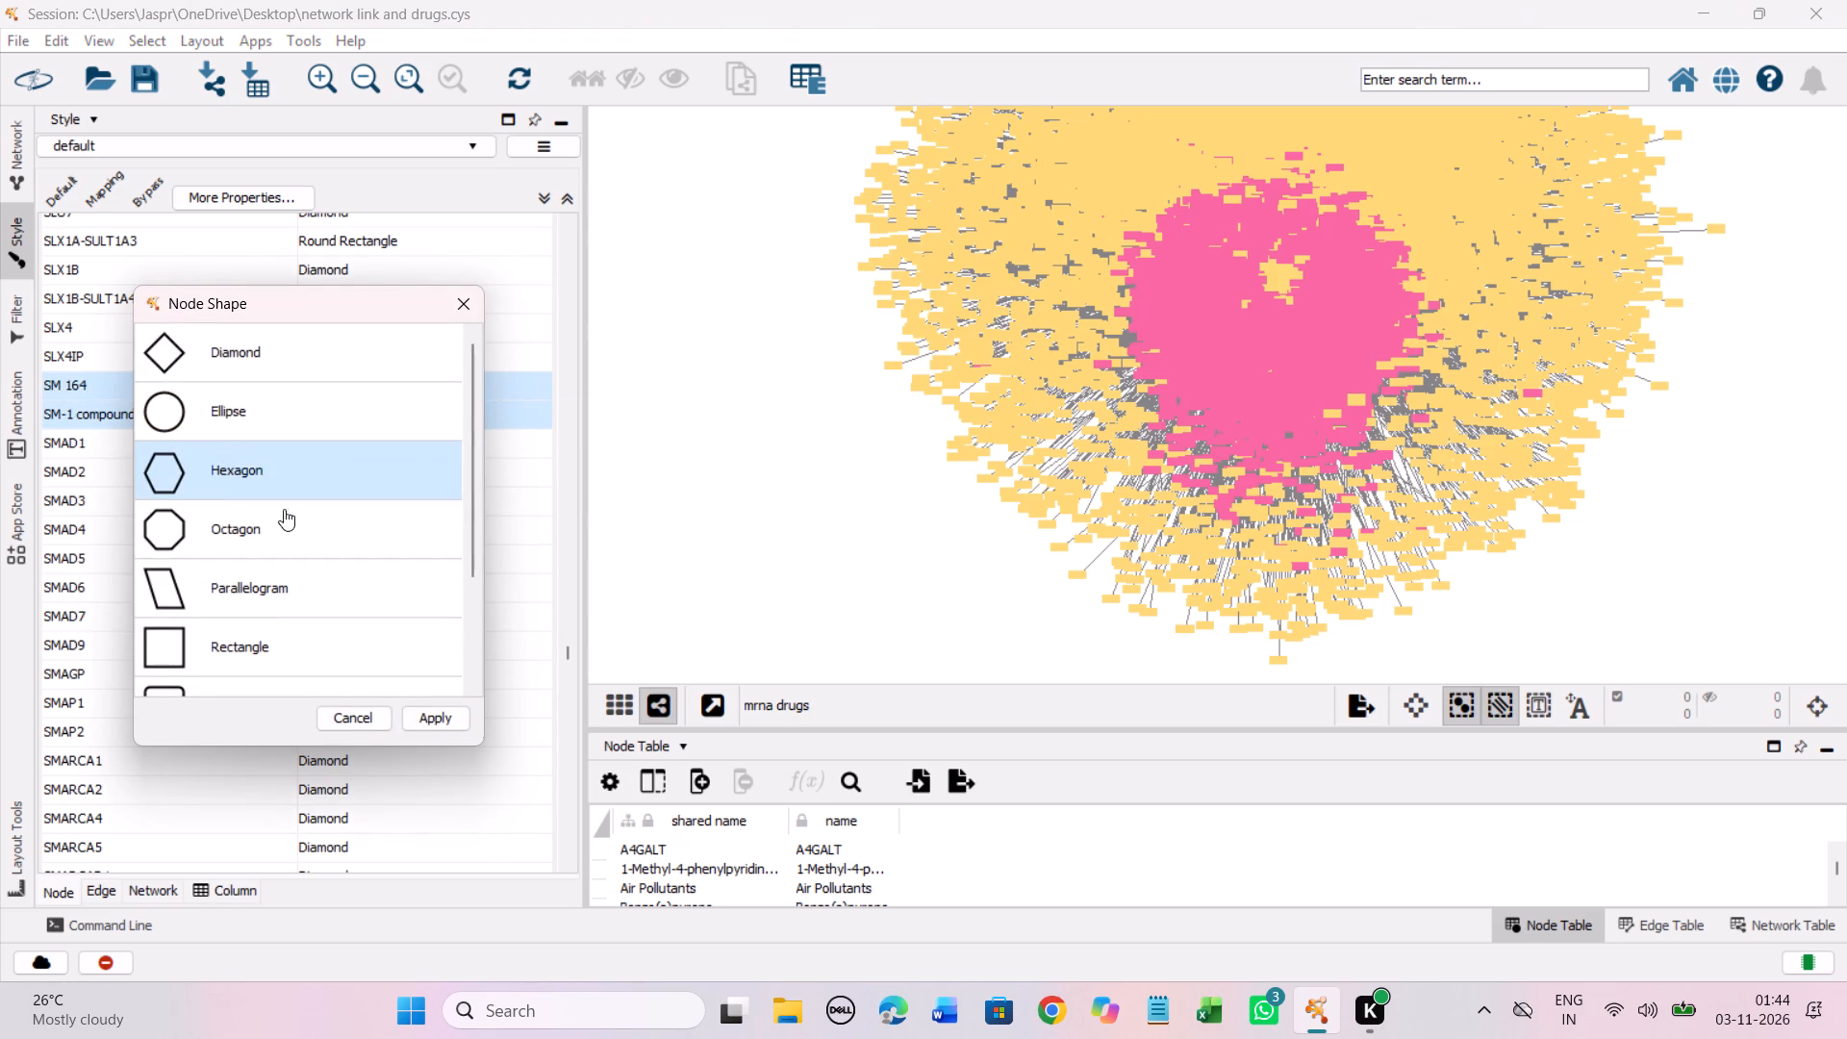
{"action": "left_click", "coordinate": [452, 720]}
Set the discrete node shape mapping for the unmapped entry SN50 peptide to Hexagon.
{"action": "scroll", "coordinate": [342, 563], "scroll_direction": "down", "scroll_amount": 11}
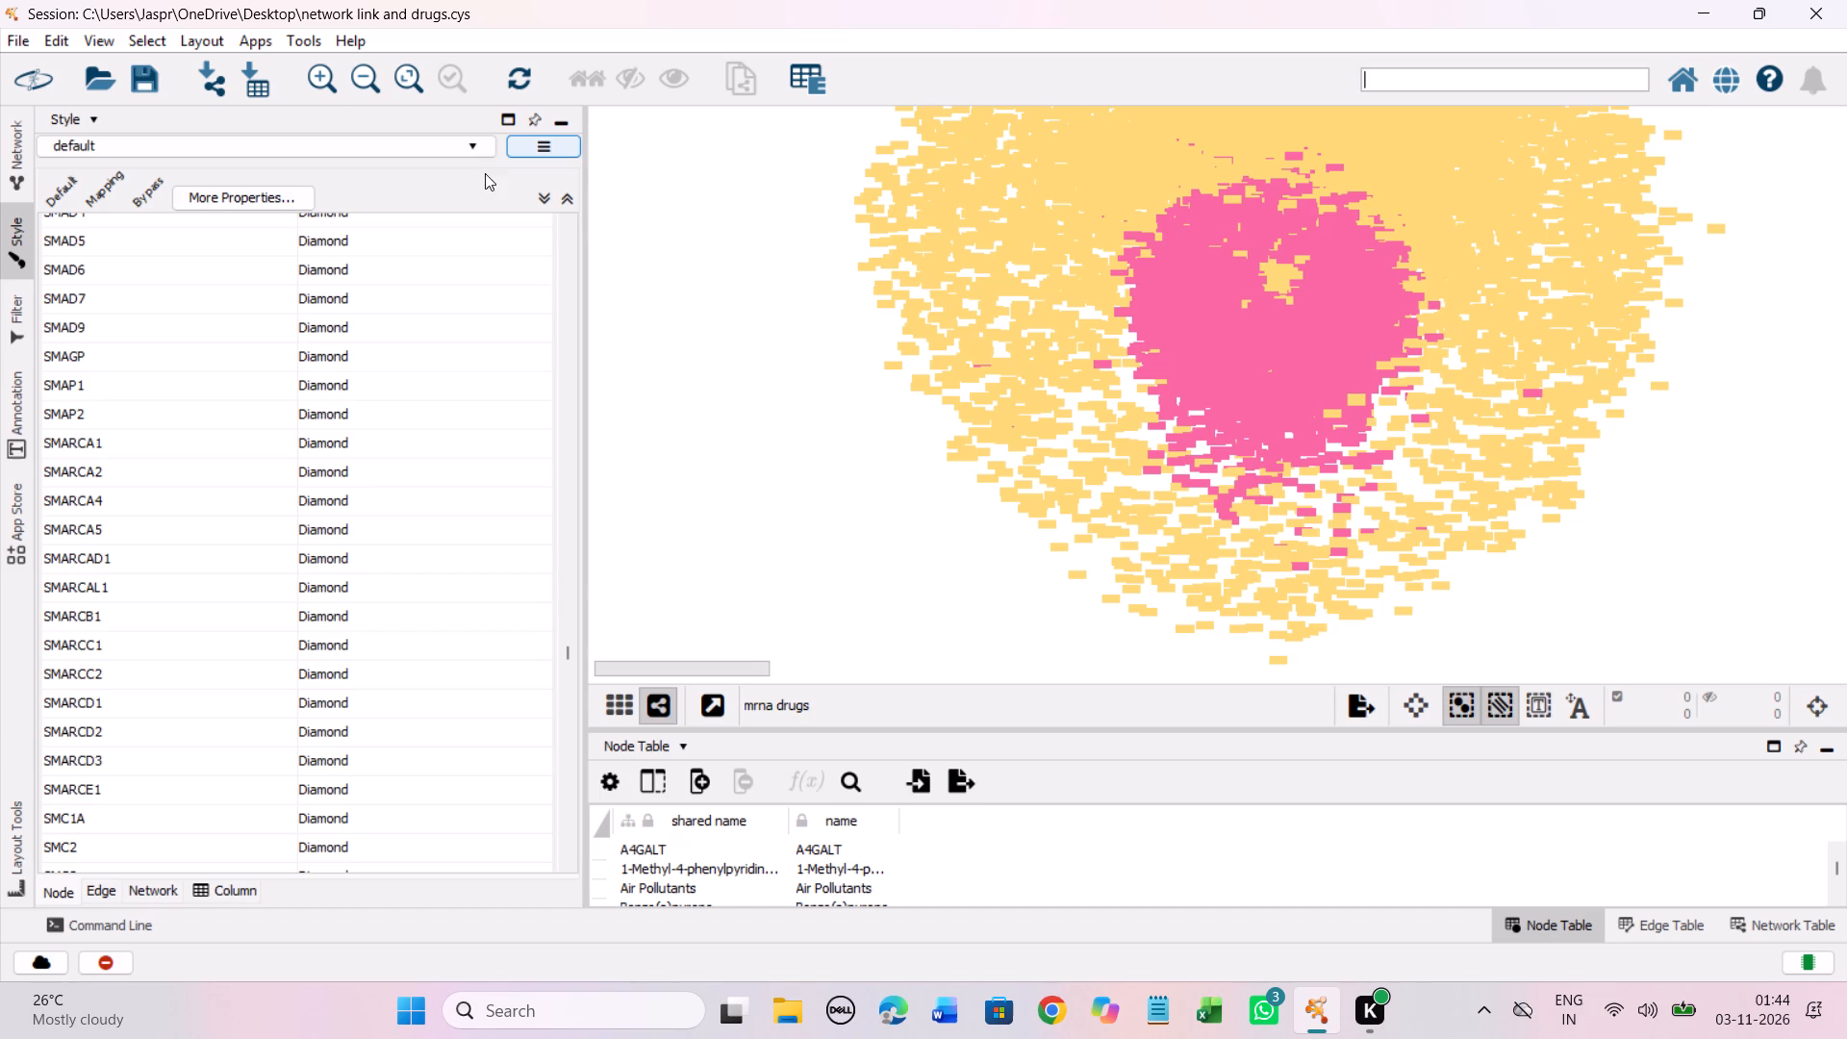
{"action": "scroll", "coordinate": [355, 478], "scroll_direction": "down", "scroll_amount": 20}
{"action": "scroll", "coordinate": [355, 478], "scroll_direction": "down", "scroll_amount": 16}
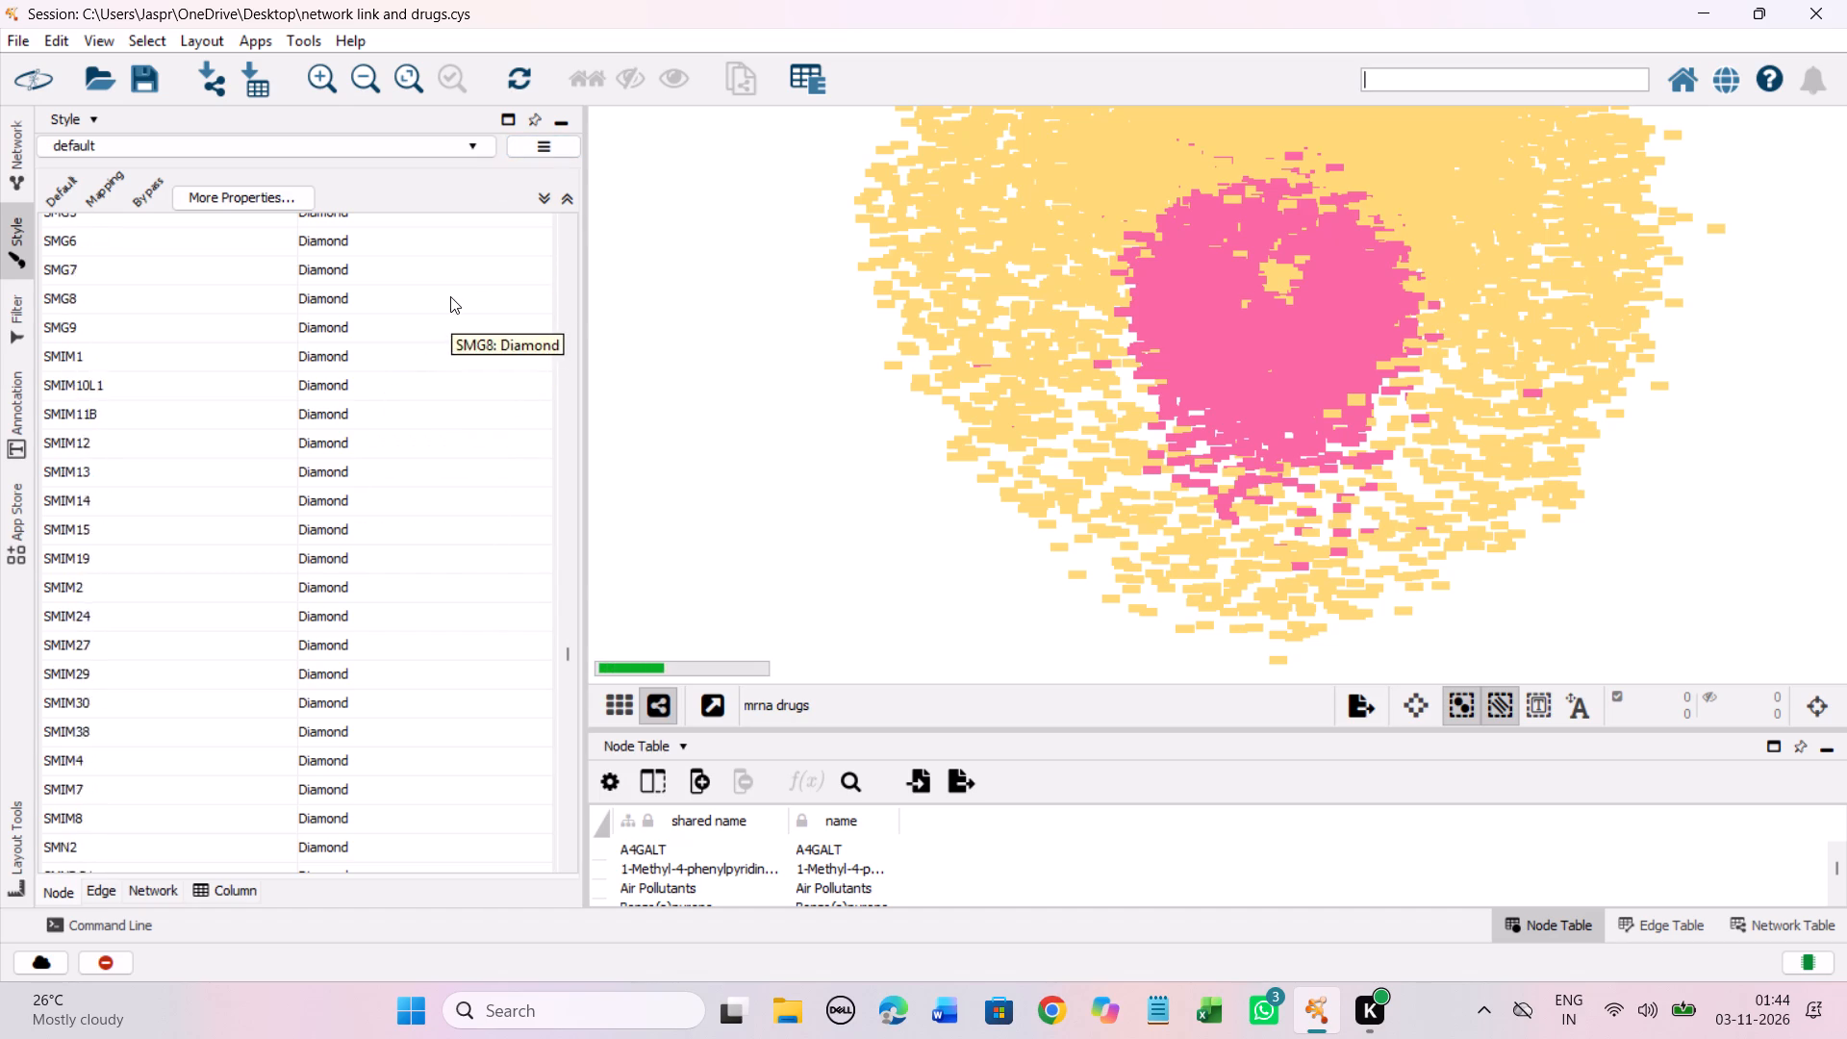
{"action": "scroll", "coordinate": [450, 296], "scroll_direction": "down", "scroll_amount": 20}
{"action": "scroll", "coordinate": [450, 296], "scroll_direction": "down", "scroll_amount": 13}
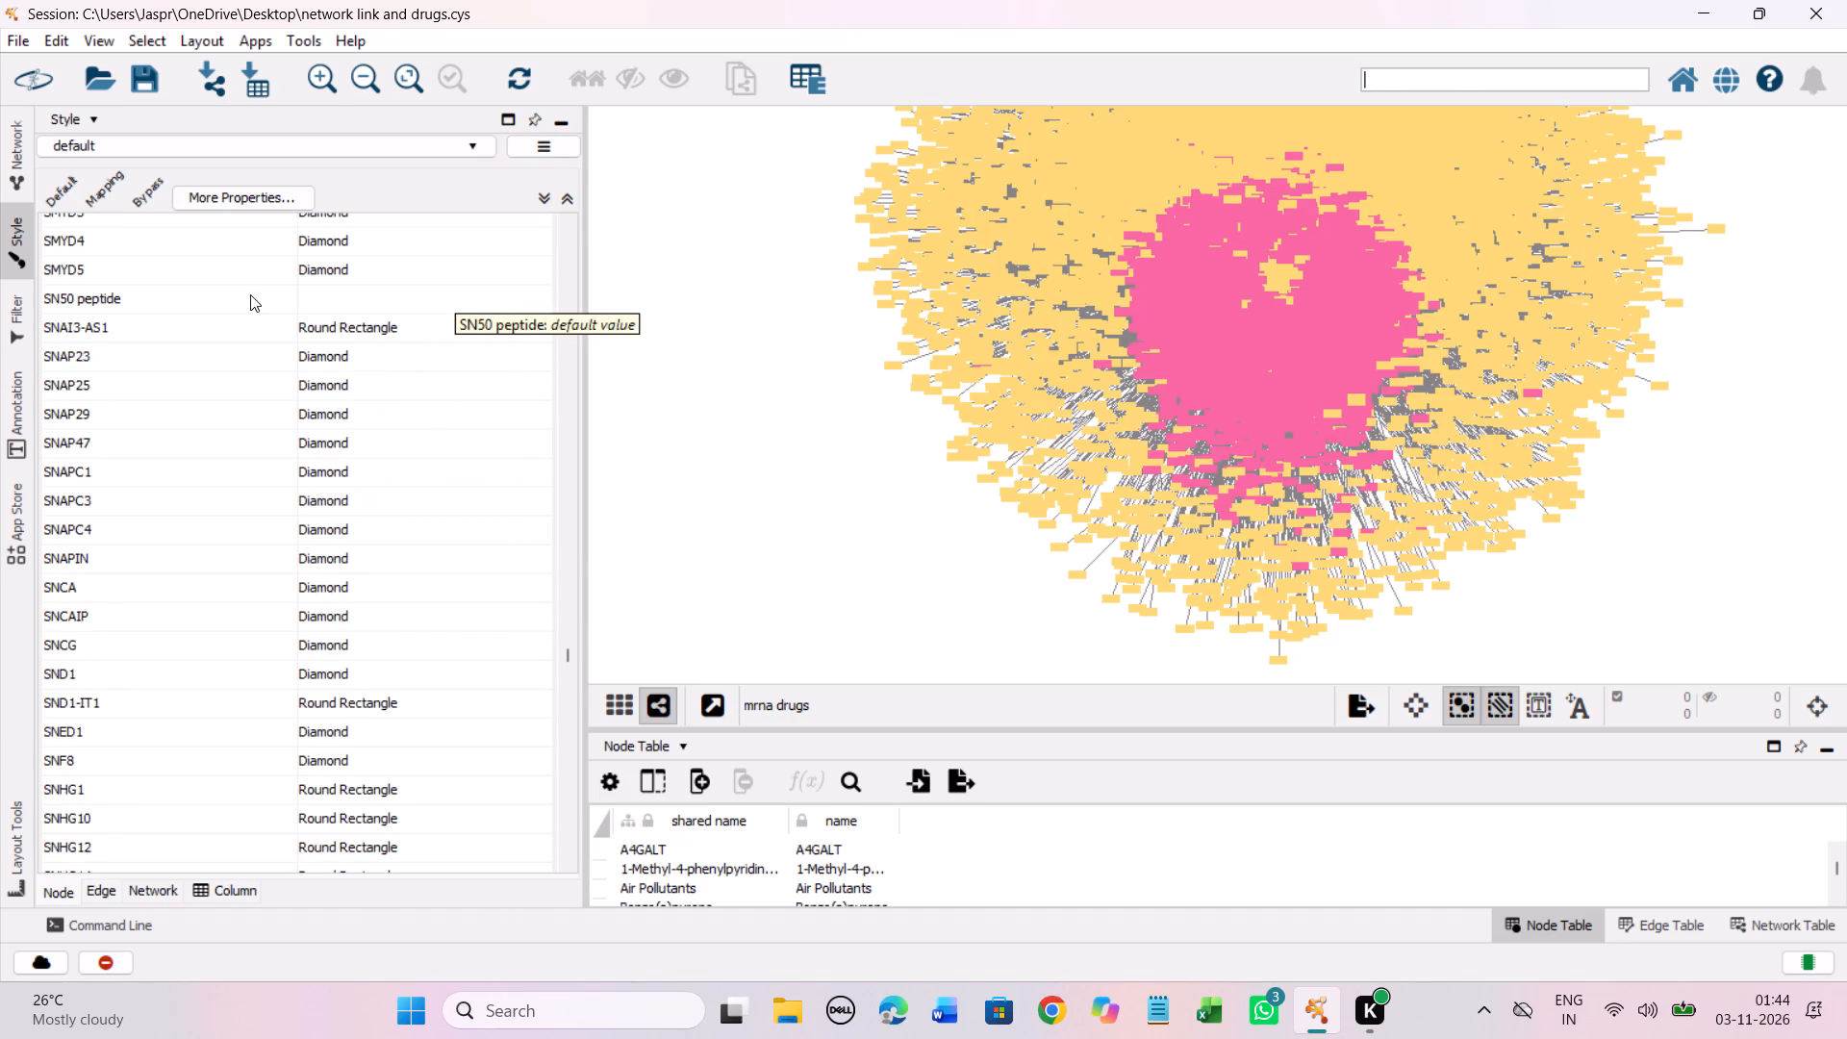
{"action": "left_click", "coordinate": [250, 294]}
{"action": "right_click", "coordinate": [250, 294]}
{"action": "left_click", "coordinate": [670, 313]}
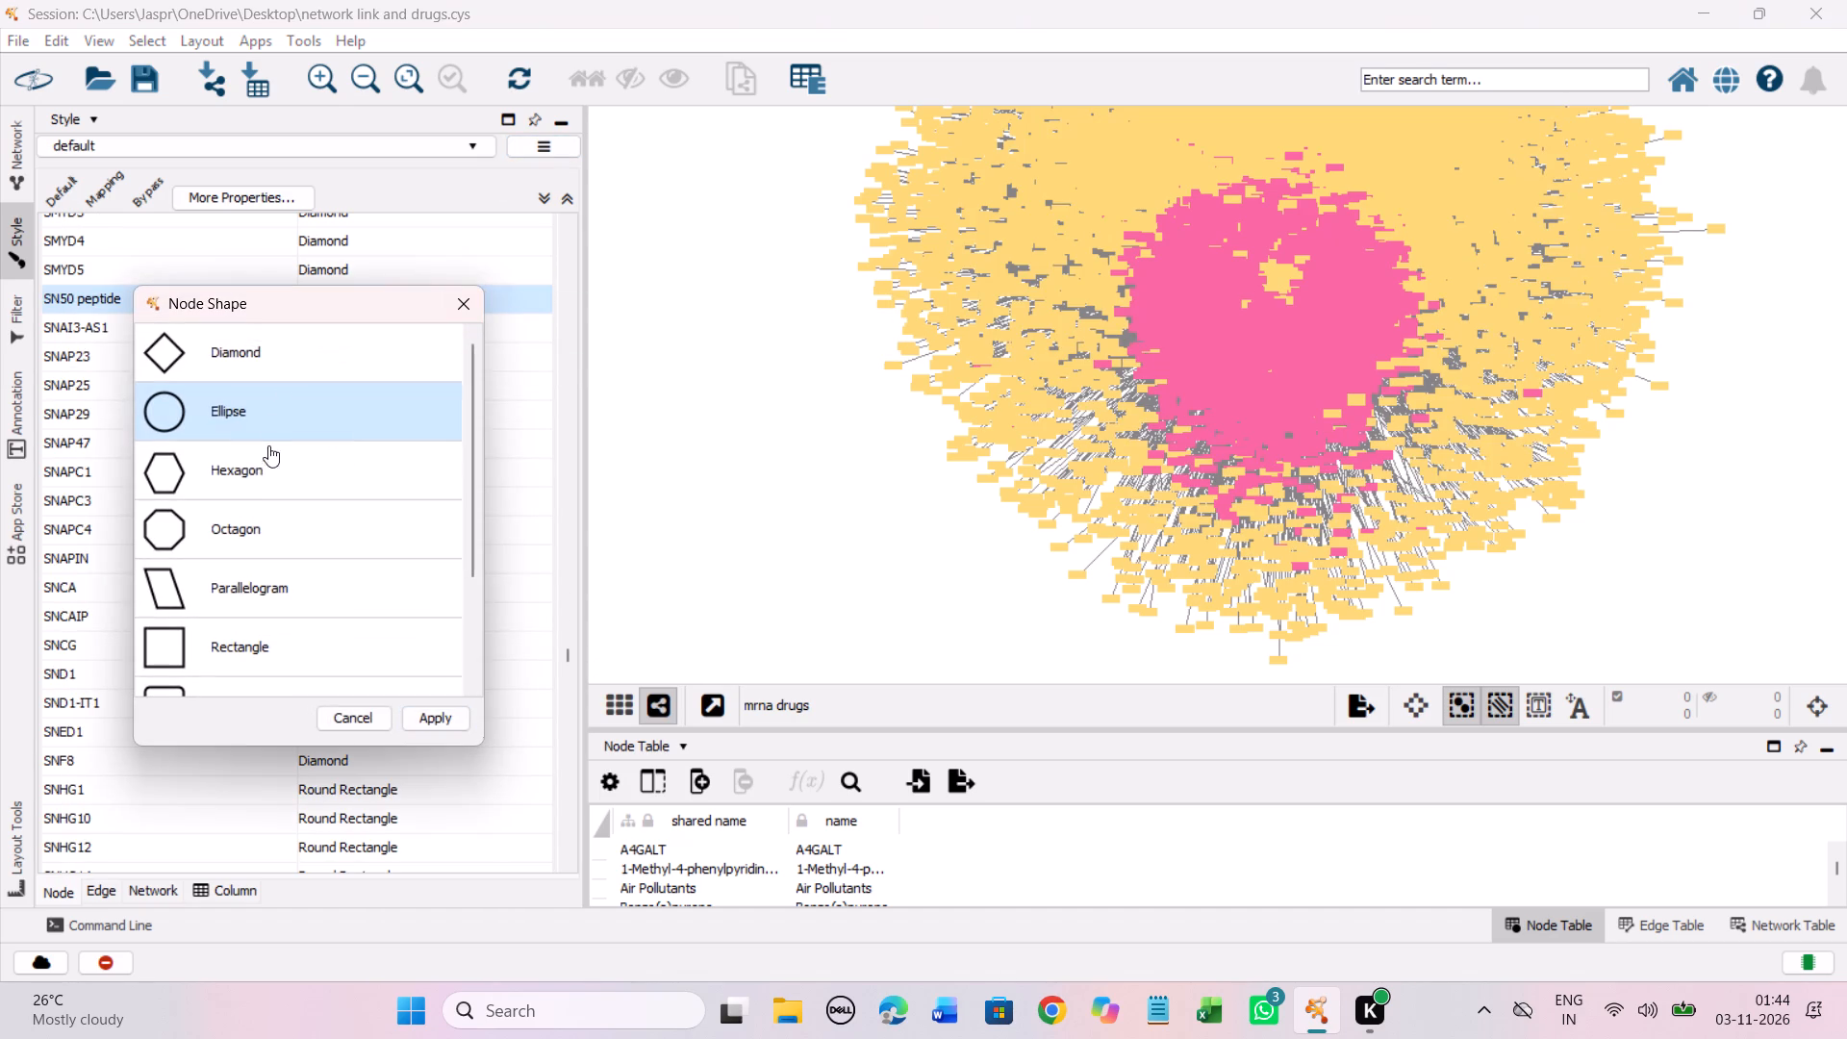
{"action": "left_click", "coordinate": [247, 473]}
{"action": "left_click", "coordinate": [433, 717]}
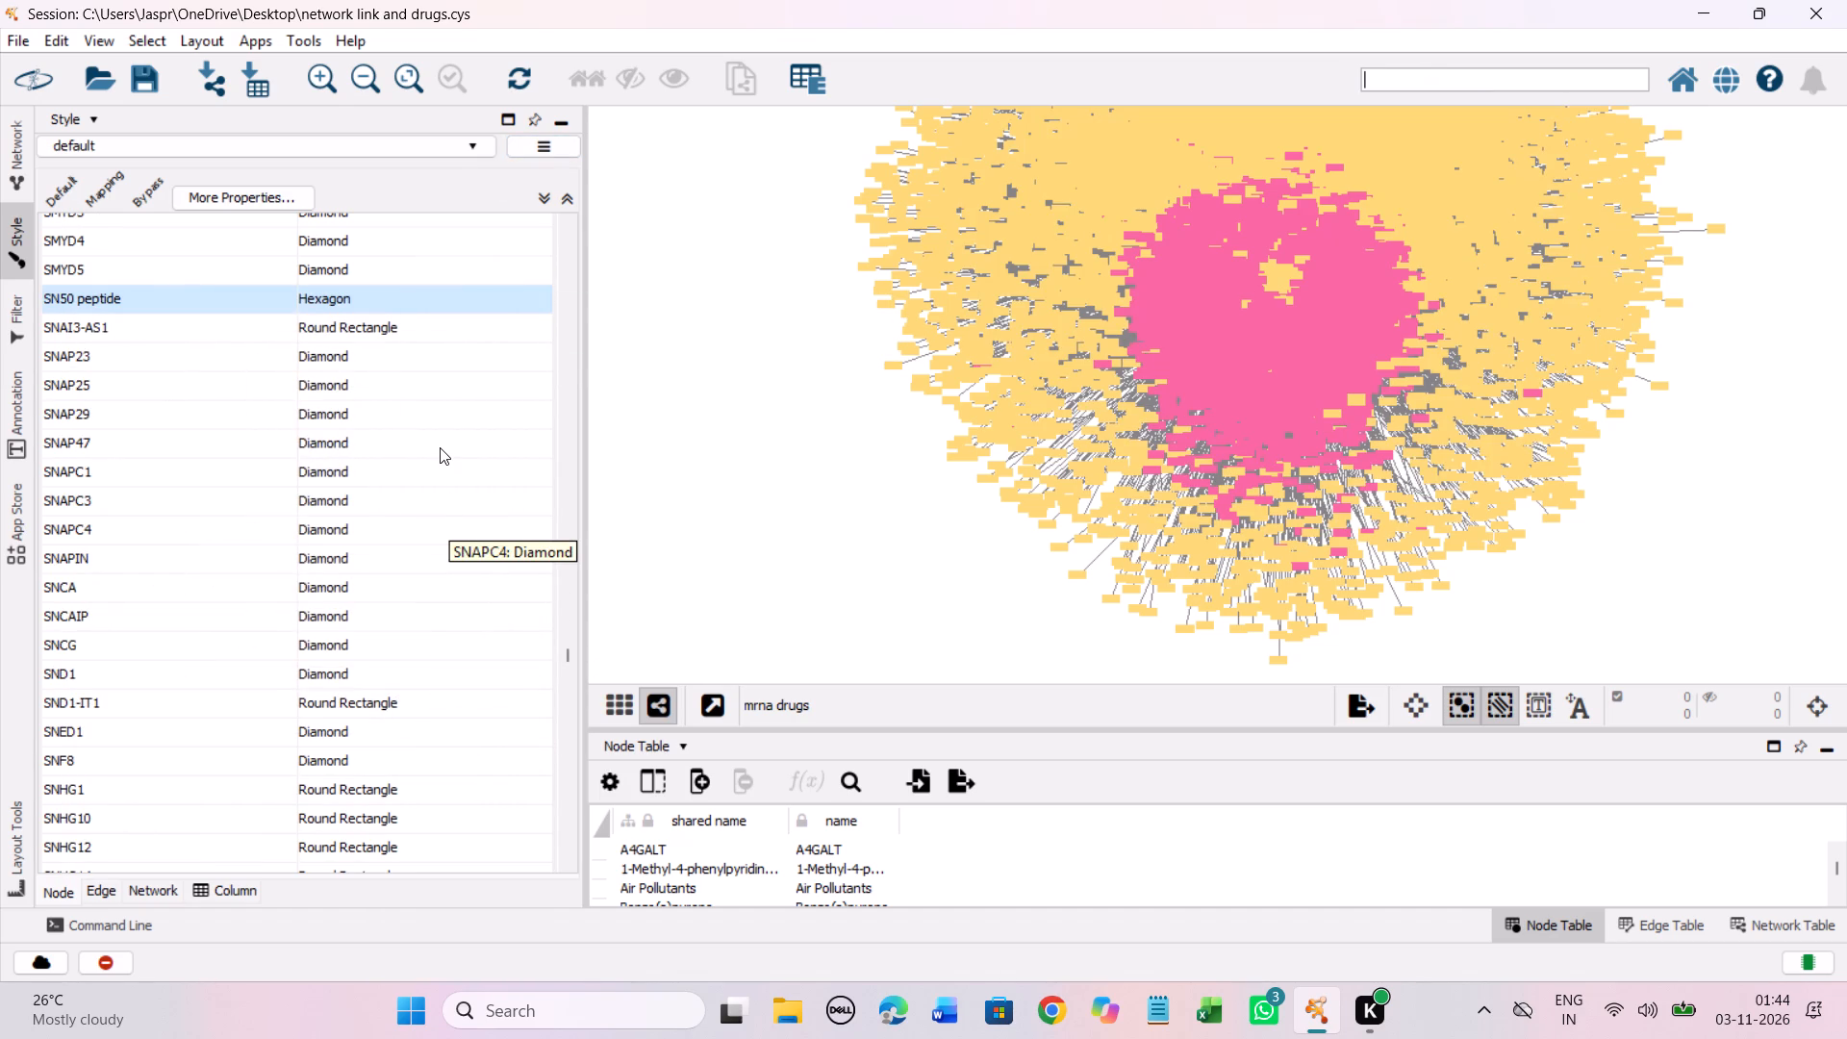
Set the discrete node shape mapping for the unmapped entries SNX 2112 and SNX-5422 to Hexagon.
{"action": "scroll", "coordinate": [440, 447], "scroll_direction": "down", "scroll_amount": 6}
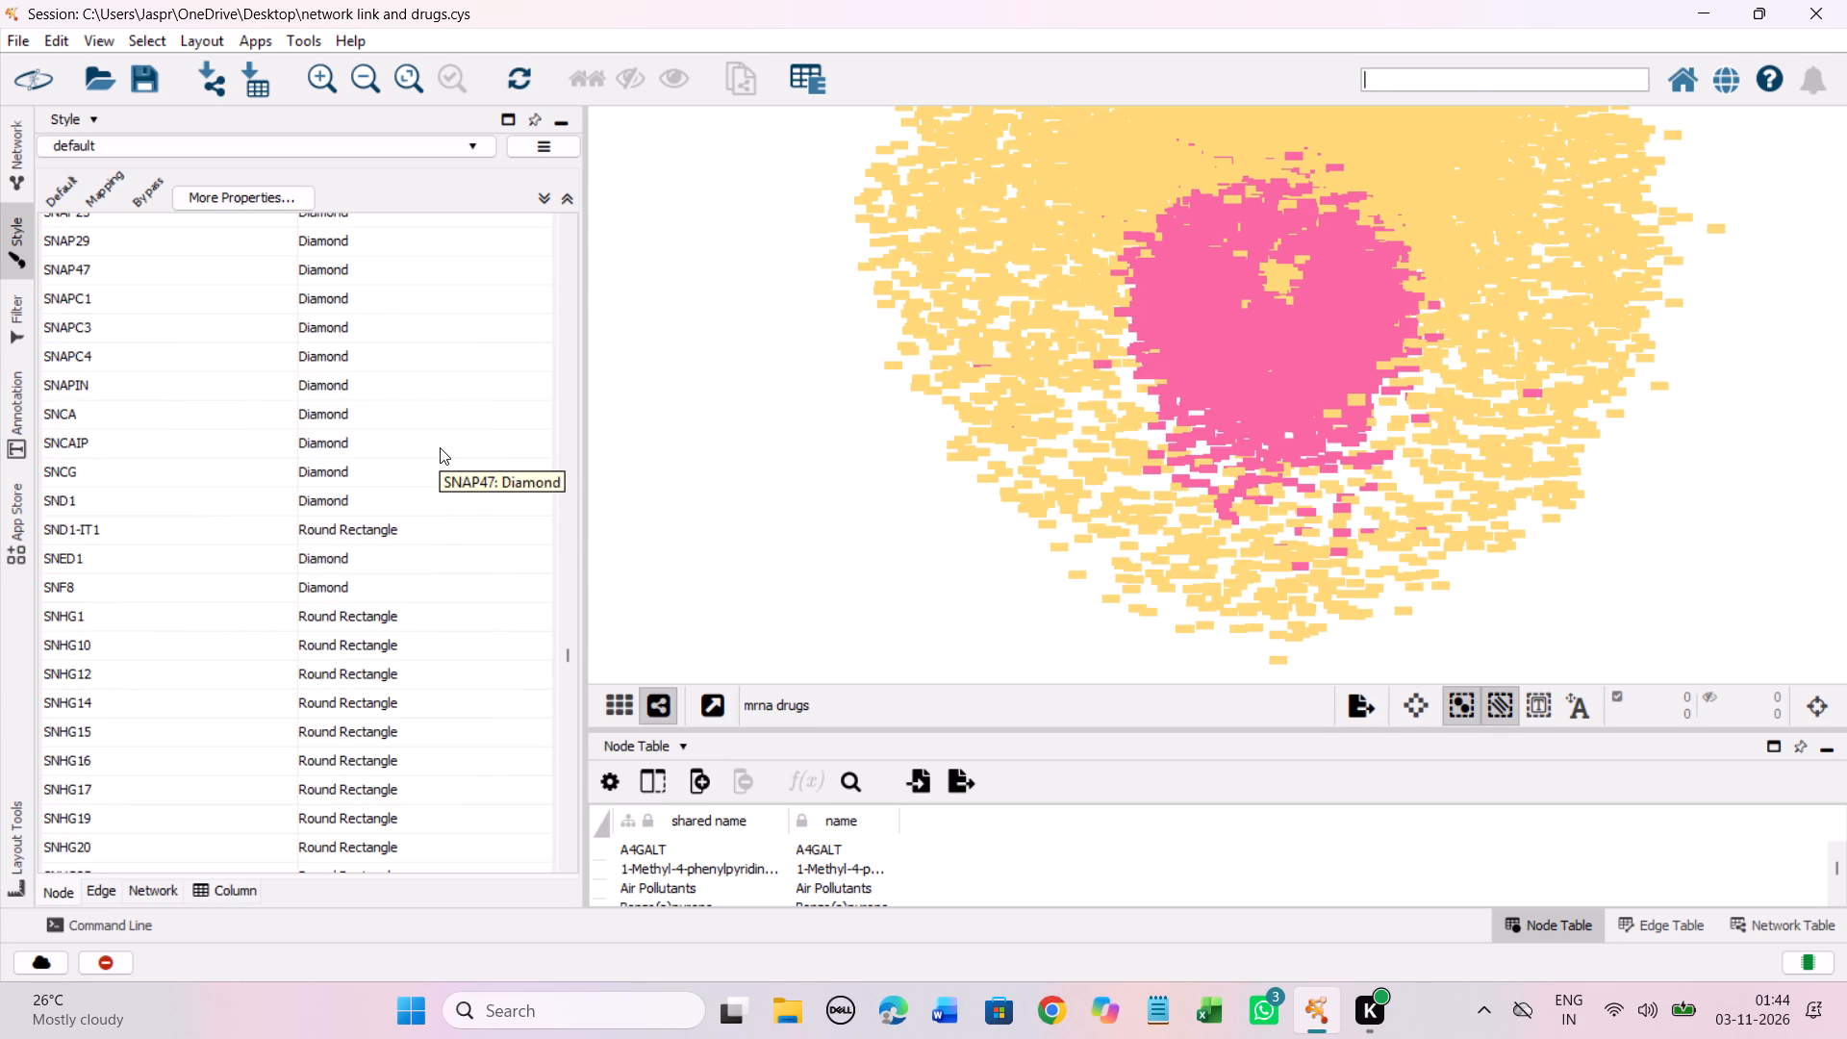
{"action": "scroll", "coordinate": [440, 447], "scroll_direction": "down", "scroll_amount": 20}
{"action": "scroll", "coordinate": [440, 447], "scroll_direction": "down", "scroll_amount": 12}
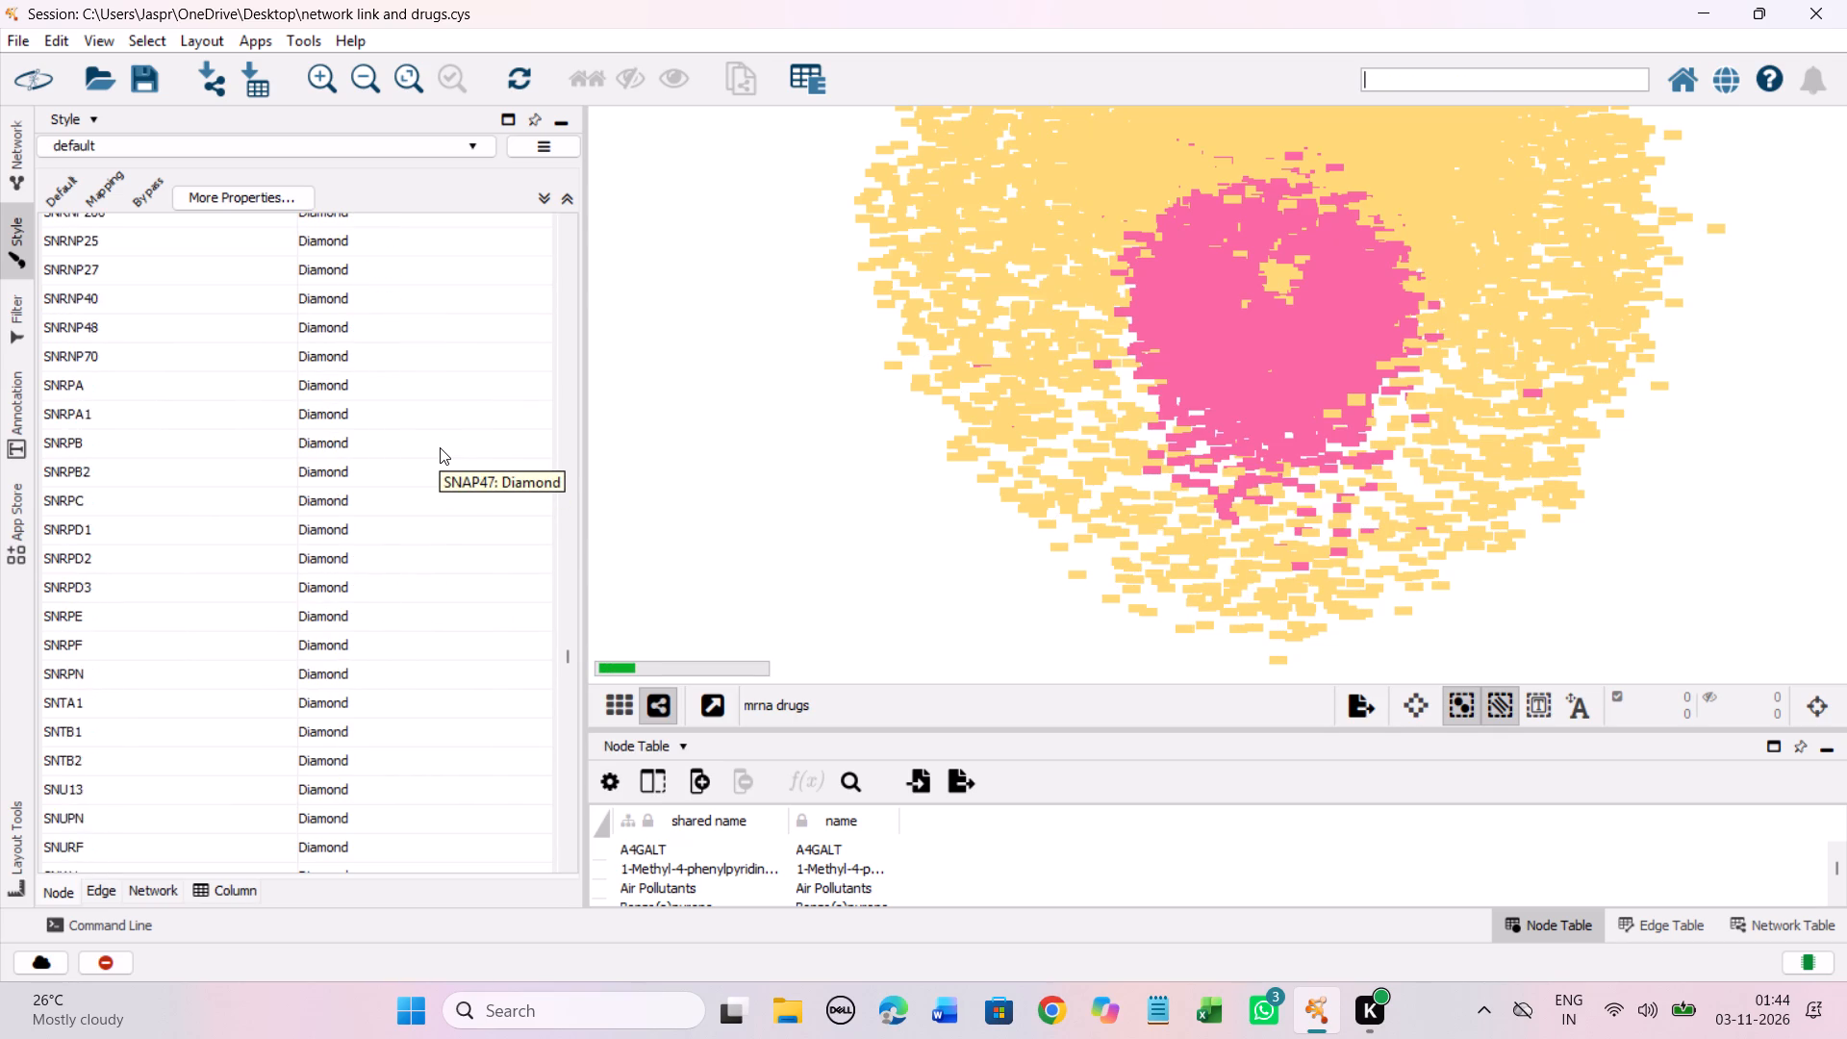
{"action": "scroll", "coordinate": [440, 447], "scroll_direction": "down", "scroll_amount": 3}
{"action": "scroll", "coordinate": [440, 447], "scroll_direction": "up", "scroll_amount": 8}
{"action": "scroll", "coordinate": [440, 447], "scroll_direction": "down", "scroll_amount": 20}
{"action": "scroll", "coordinate": [440, 447], "scroll_direction": "down", "scroll_amount": 3}
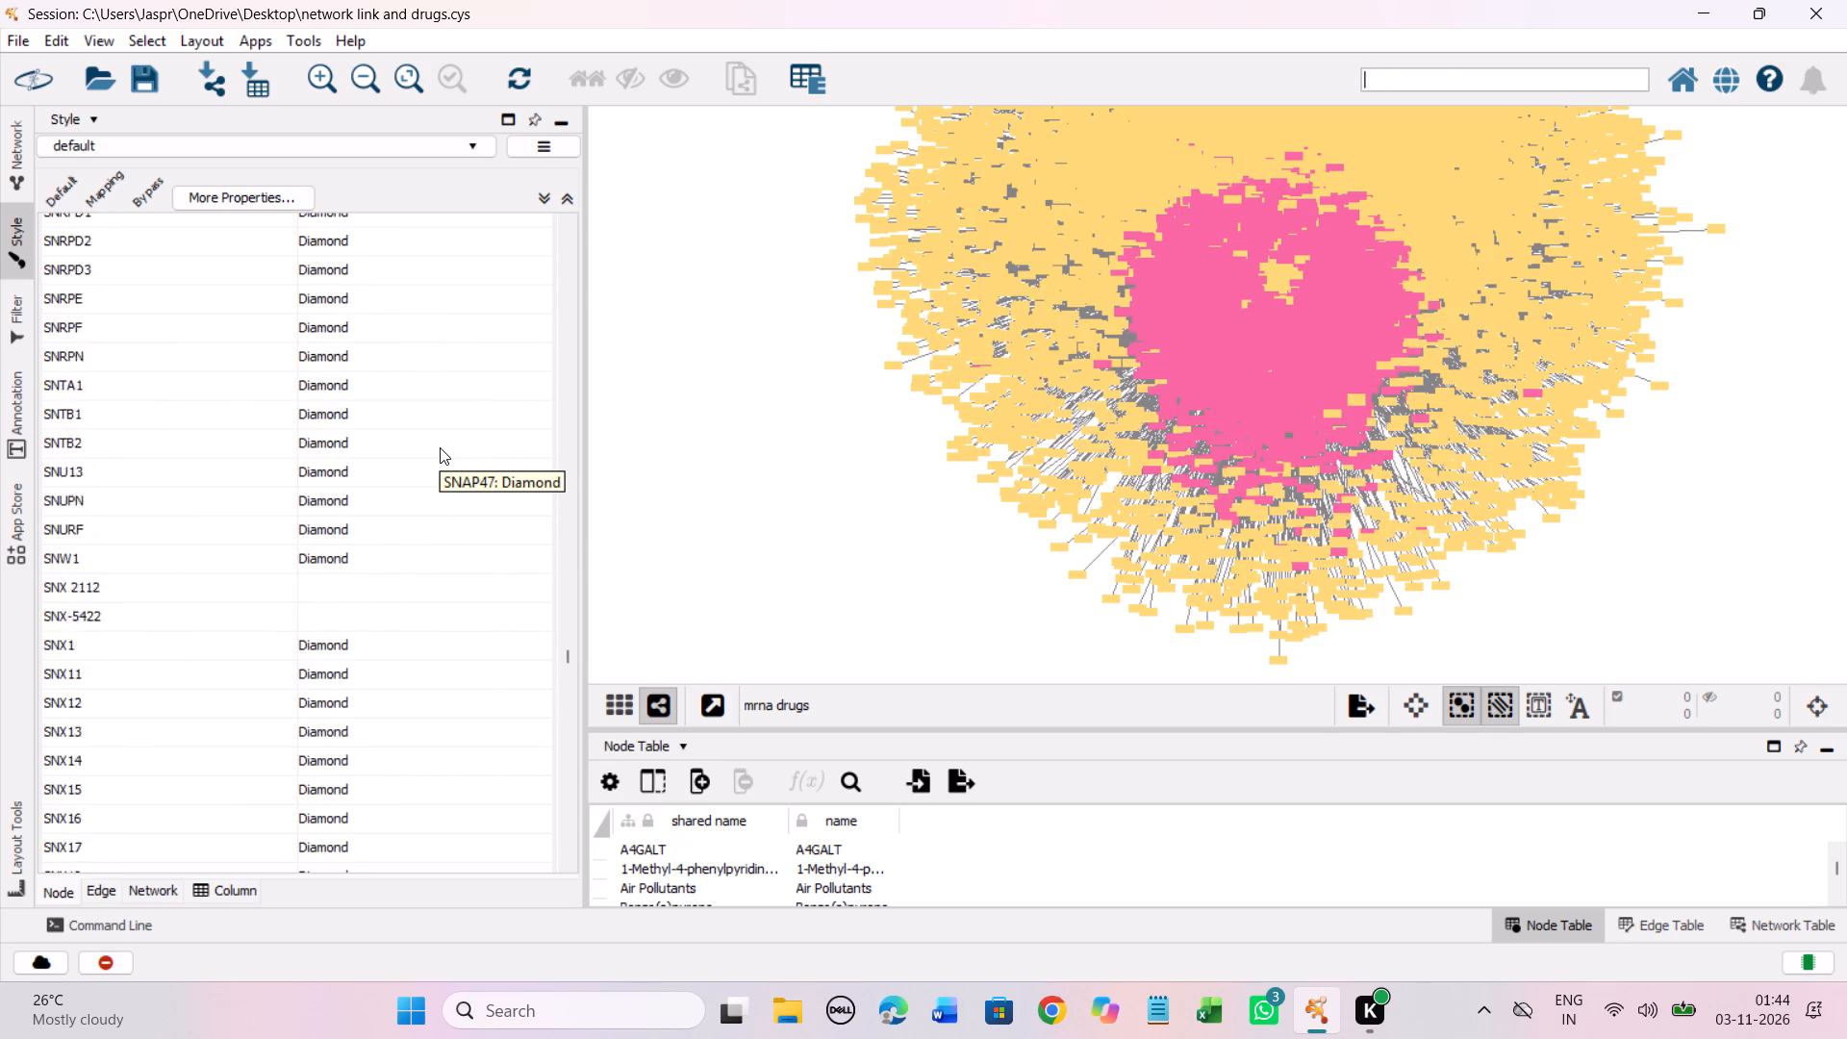
{"action": "scroll", "coordinate": [440, 447], "scroll_direction": "down", "scroll_amount": 5}
{"action": "left_click_drag", "start_coordinate": [260, 297], "coordinate": [251, 320]}
{"action": "right_click", "coordinate": [251, 320]}
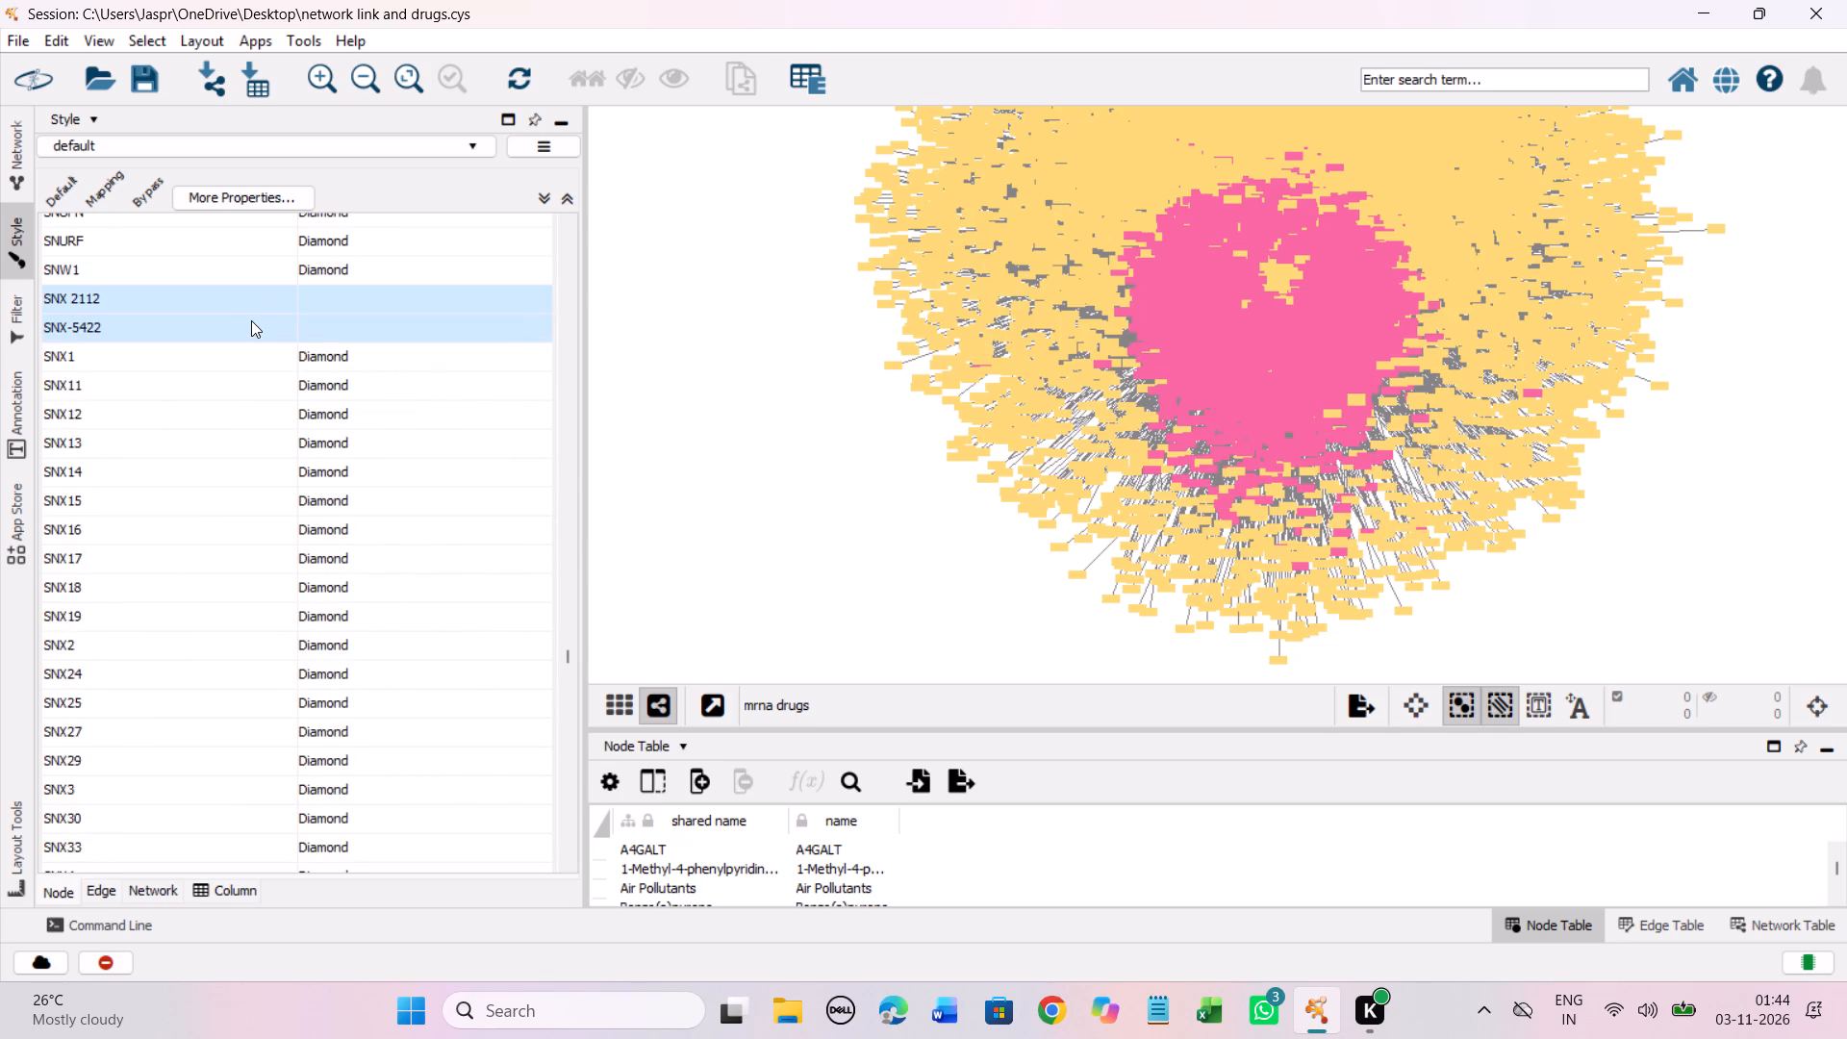
{"action": "left_click", "coordinate": [660, 339]}
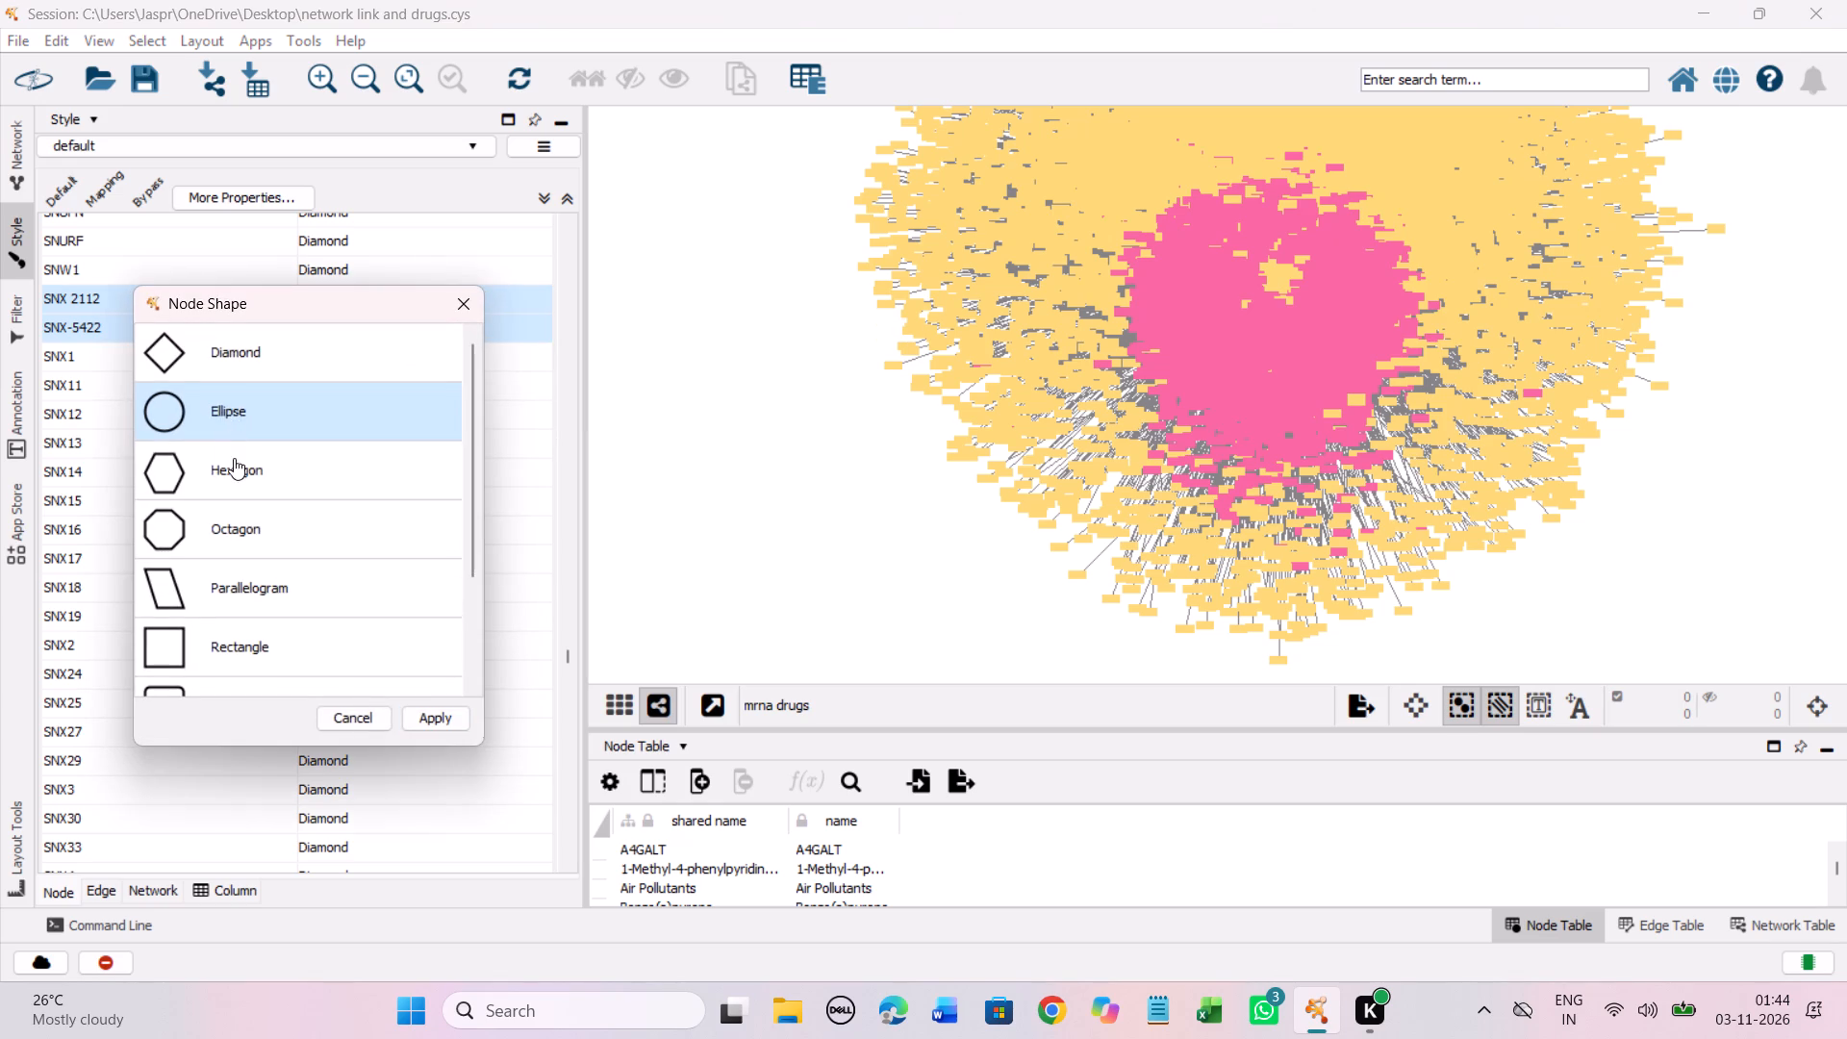
{"action": "left_click", "coordinate": [234, 460]}
{"action": "left_click", "coordinate": [454, 714]}
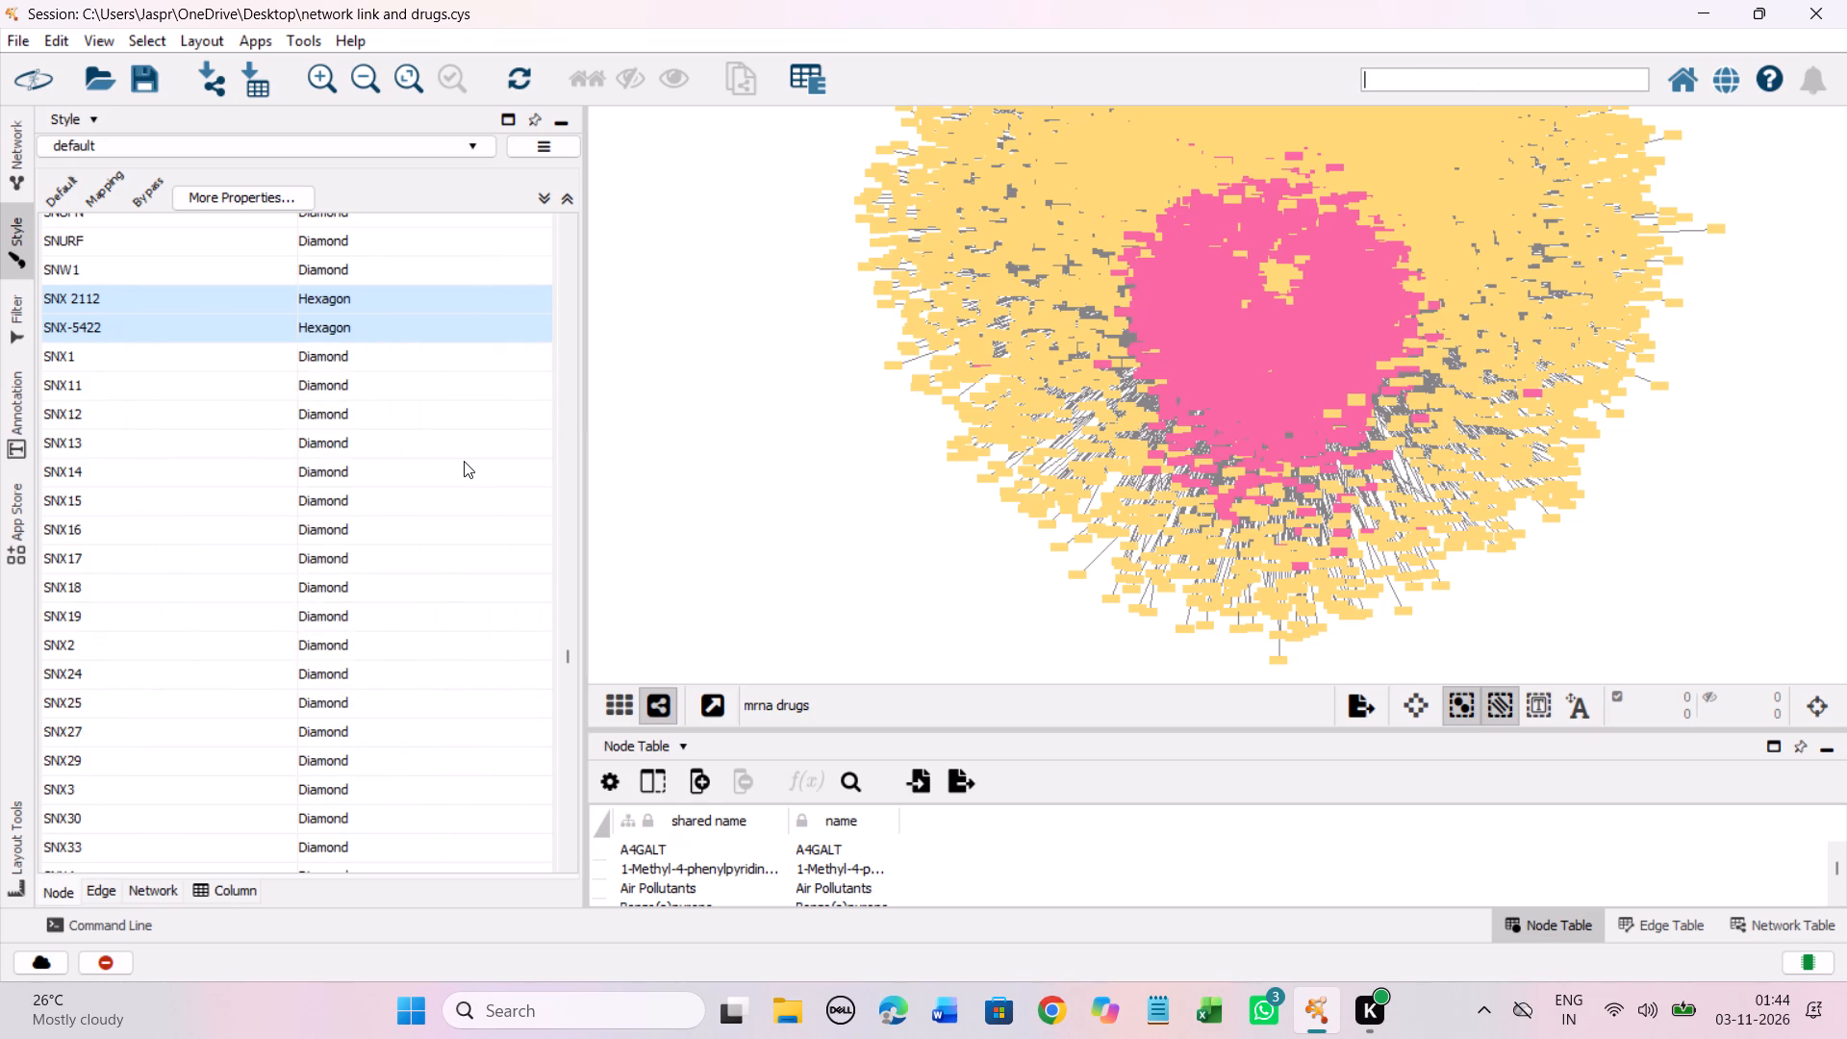
Set the discrete node shape mapping for the unmapped entry SP 5186 to Hexagon.
{"action": "scroll", "coordinate": [464, 461], "scroll_direction": "down", "scroll_amount": 6}
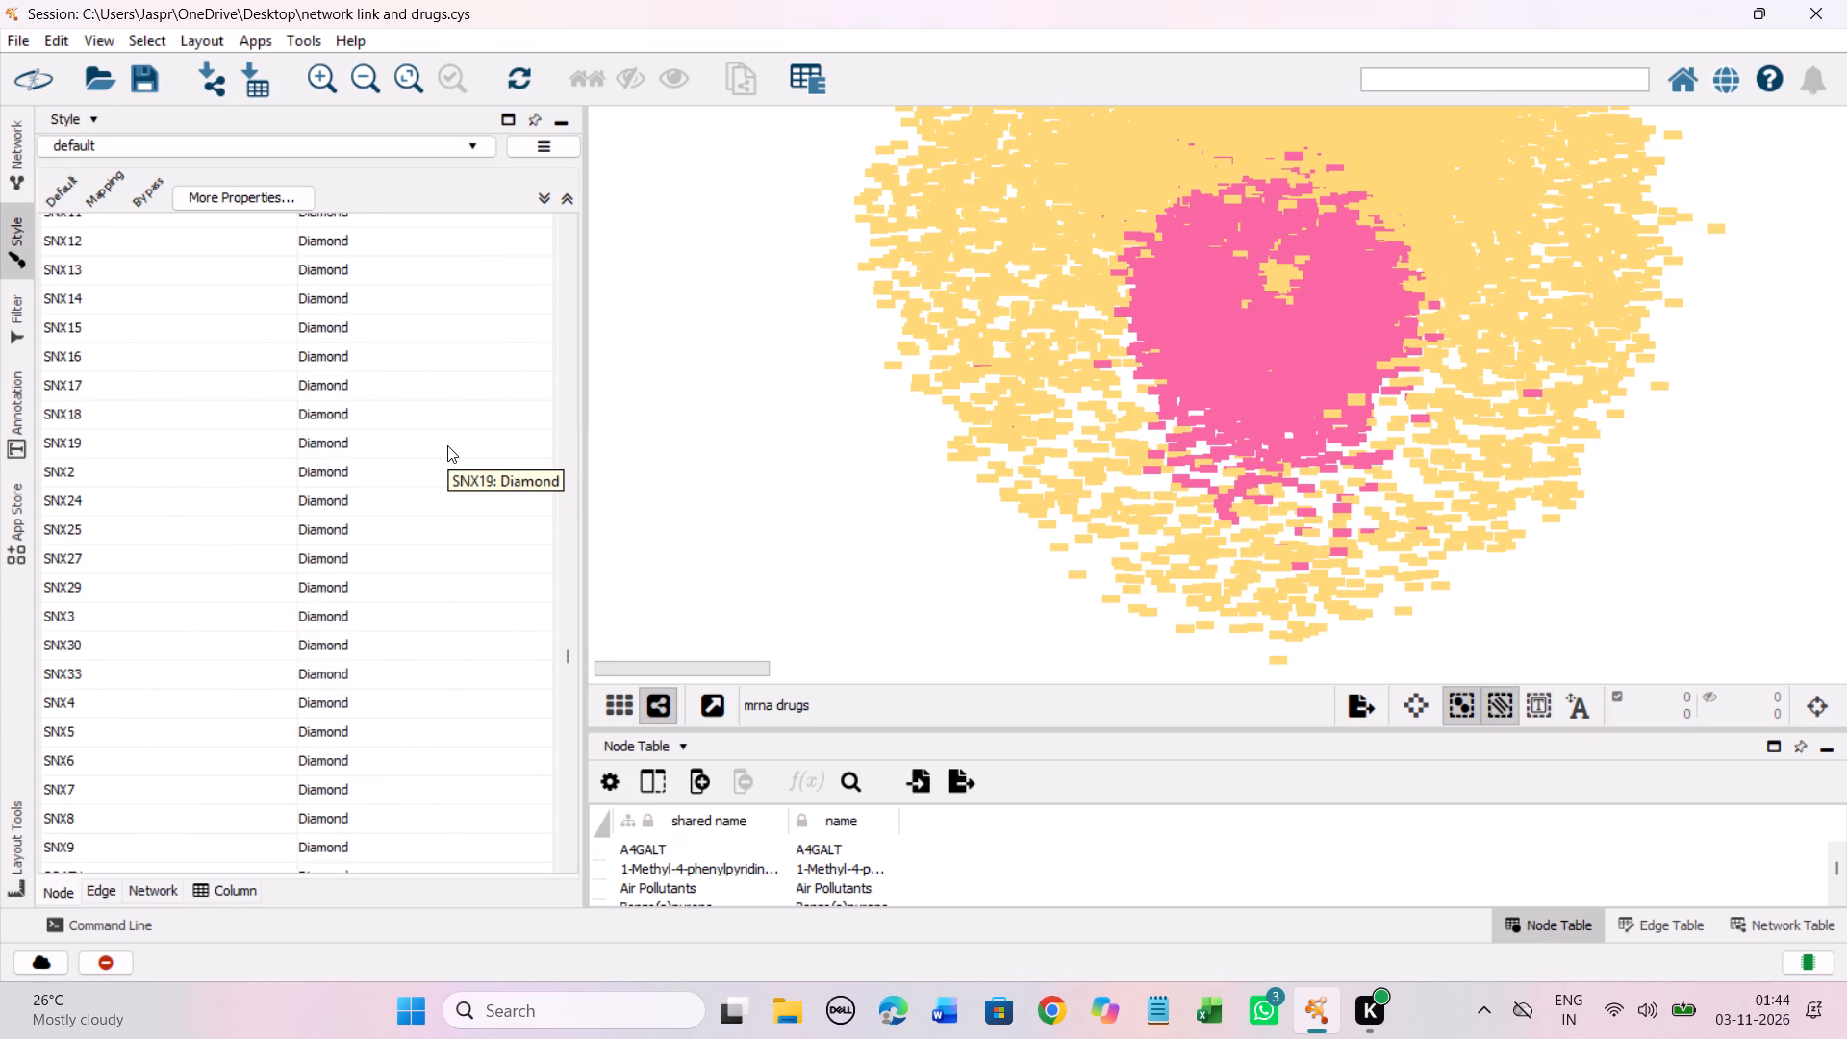
{"action": "scroll", "coordinate": [447, 445], "scroll_direction": "up", "scroll_amount": 6}
{"action": "scroll", "coordinate": [447, 445], "scroll_direction": "down", "scroll_amount": 20}
{"action": "scroll", "coordinate": [447, 445], "scroll_direction": "down", "scroll_amount": 8}
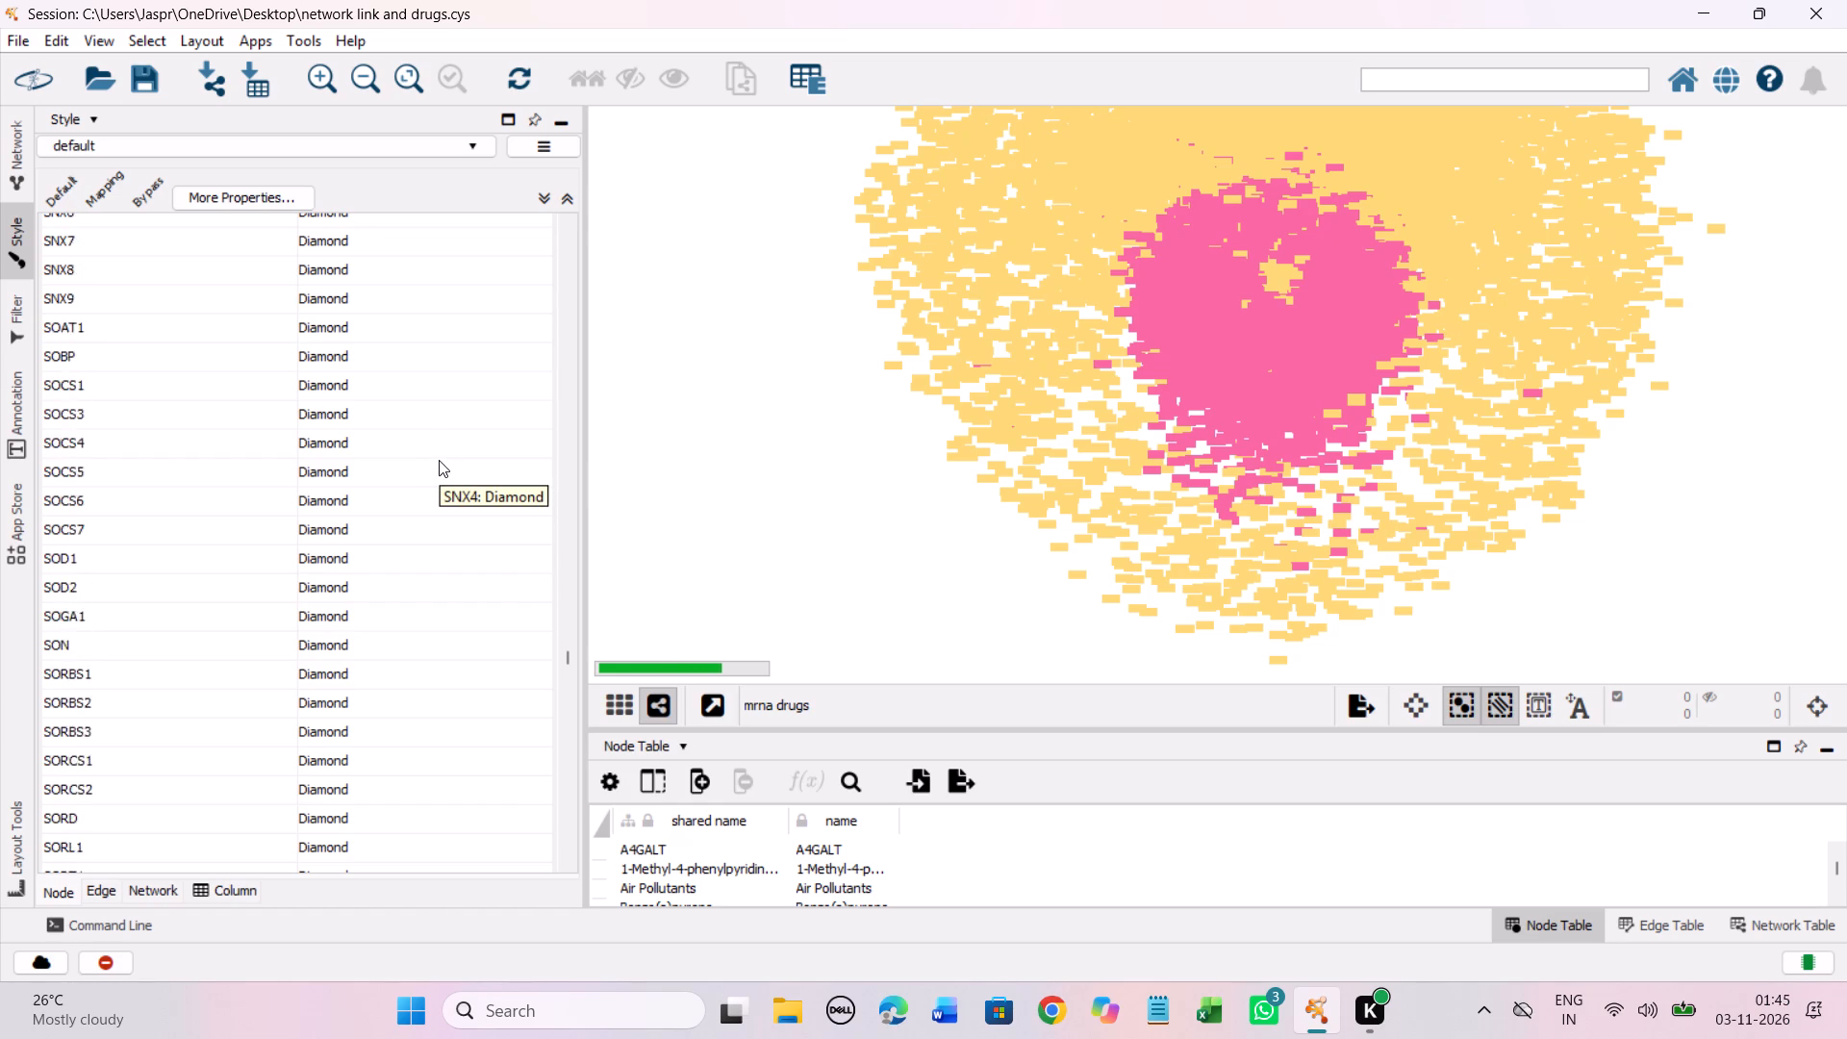
{"action": "scroll", "coordinate": [439, 460], "scroll_direction": "down", "scroll_amount": 20}
{"action": "scroll", "coordinate": [439, 460], "scroll_direction": "down", "scroll_amount": 5}
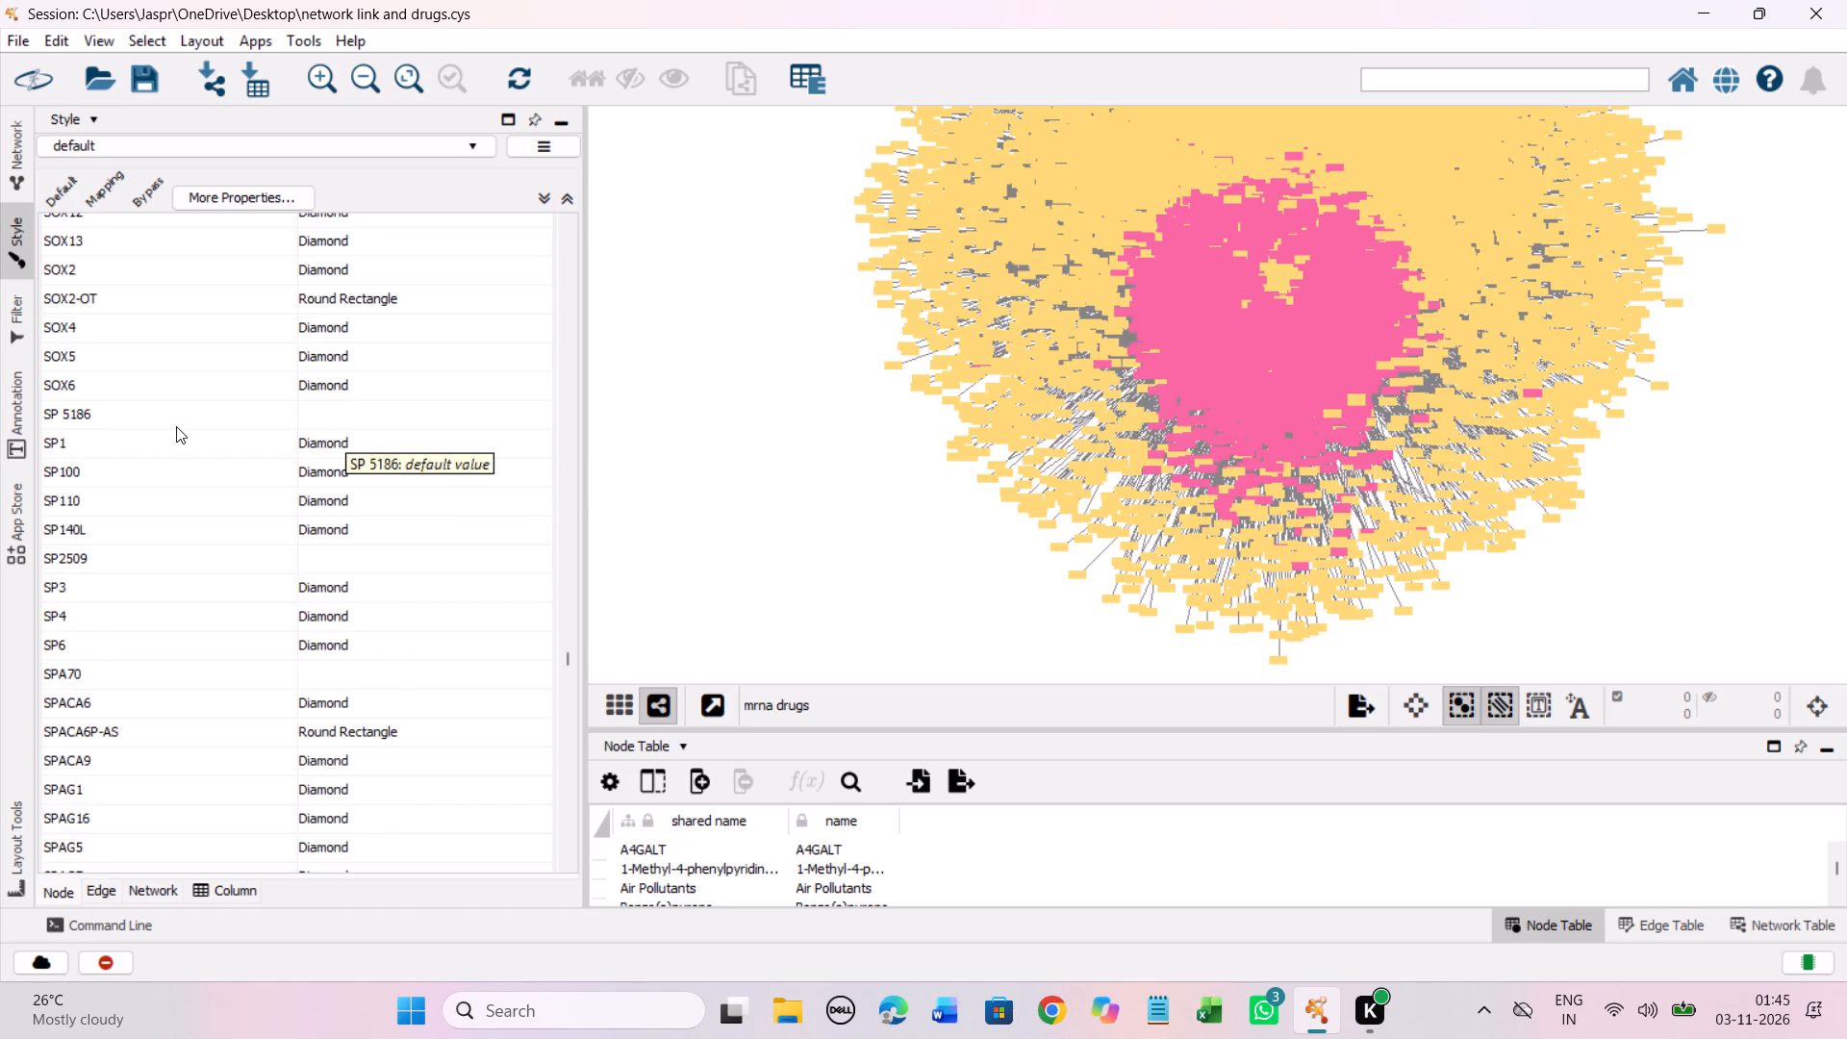
{"action": "left_click", "coordinate": [176, 426]}
{"action": "right_click", "coordinate": [176, 426]}
{"action": "left_click", "coordinate": [583, 456]}
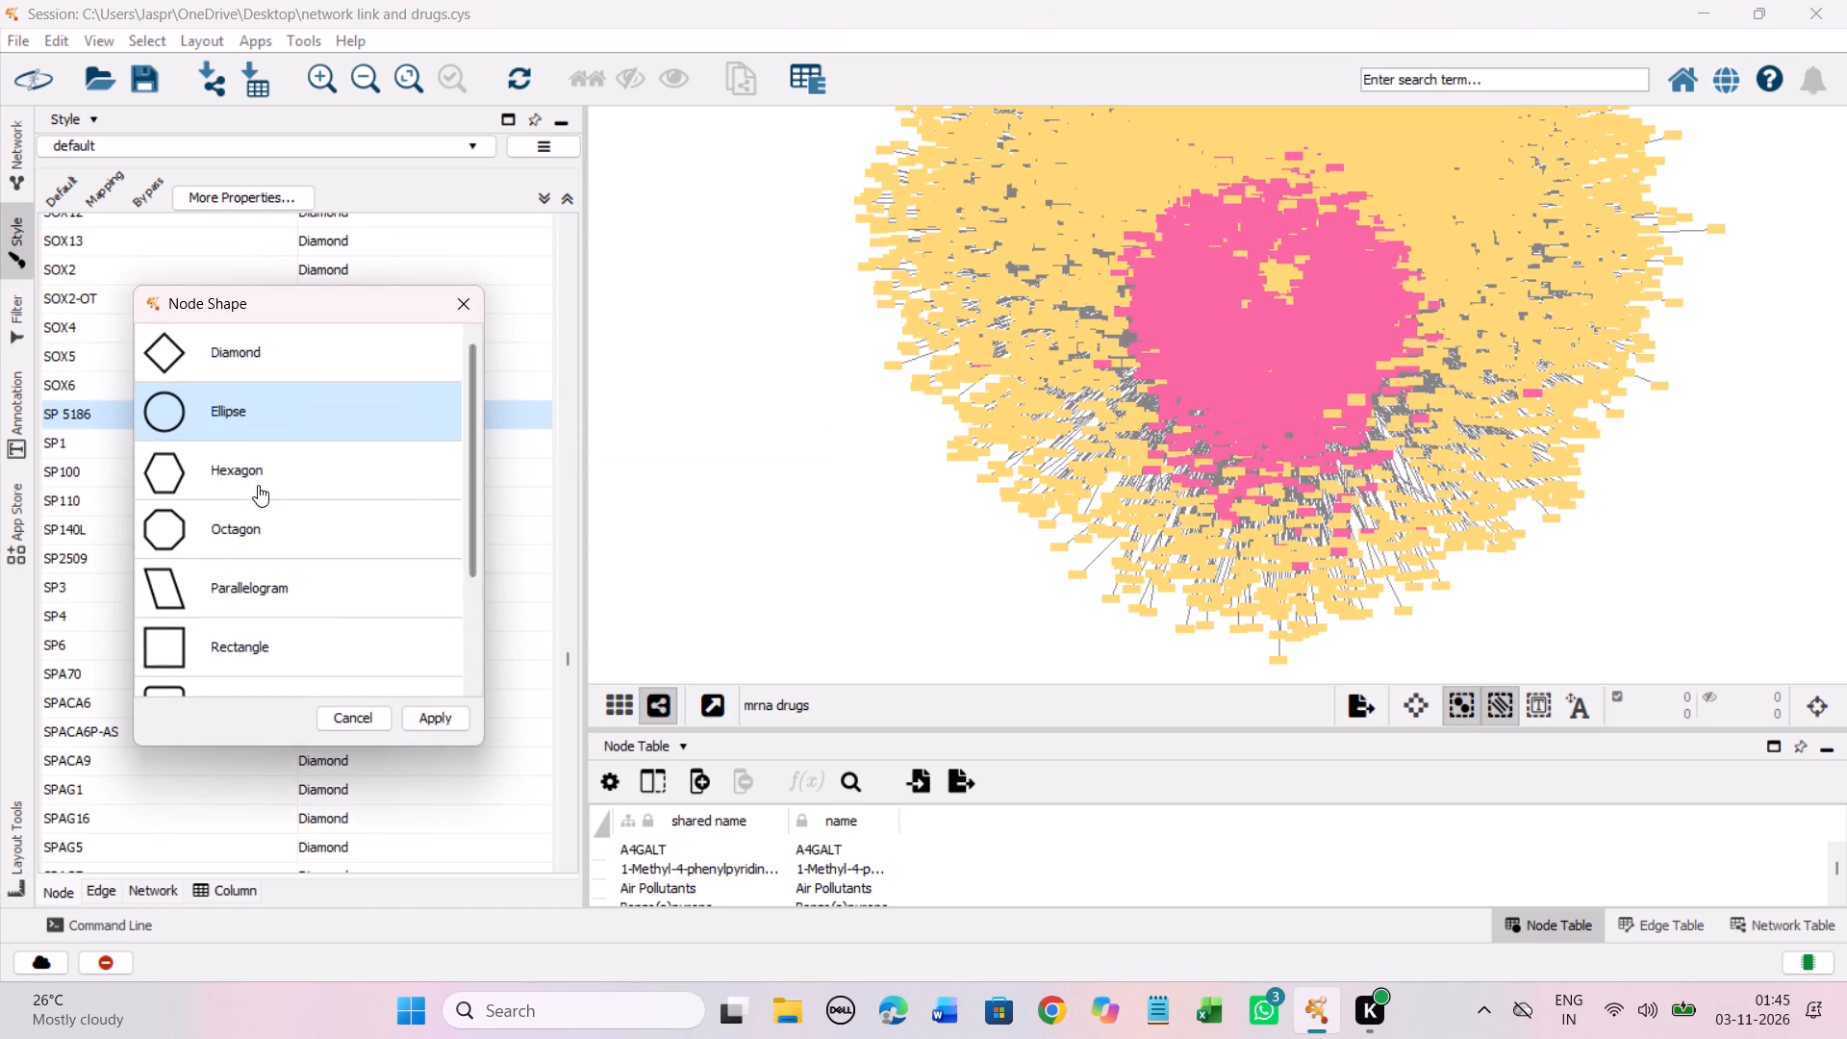
{"action": "left_click", "coordinate": [280, 472]}
{"action": "left_click", "coordinate": [455, 715]}
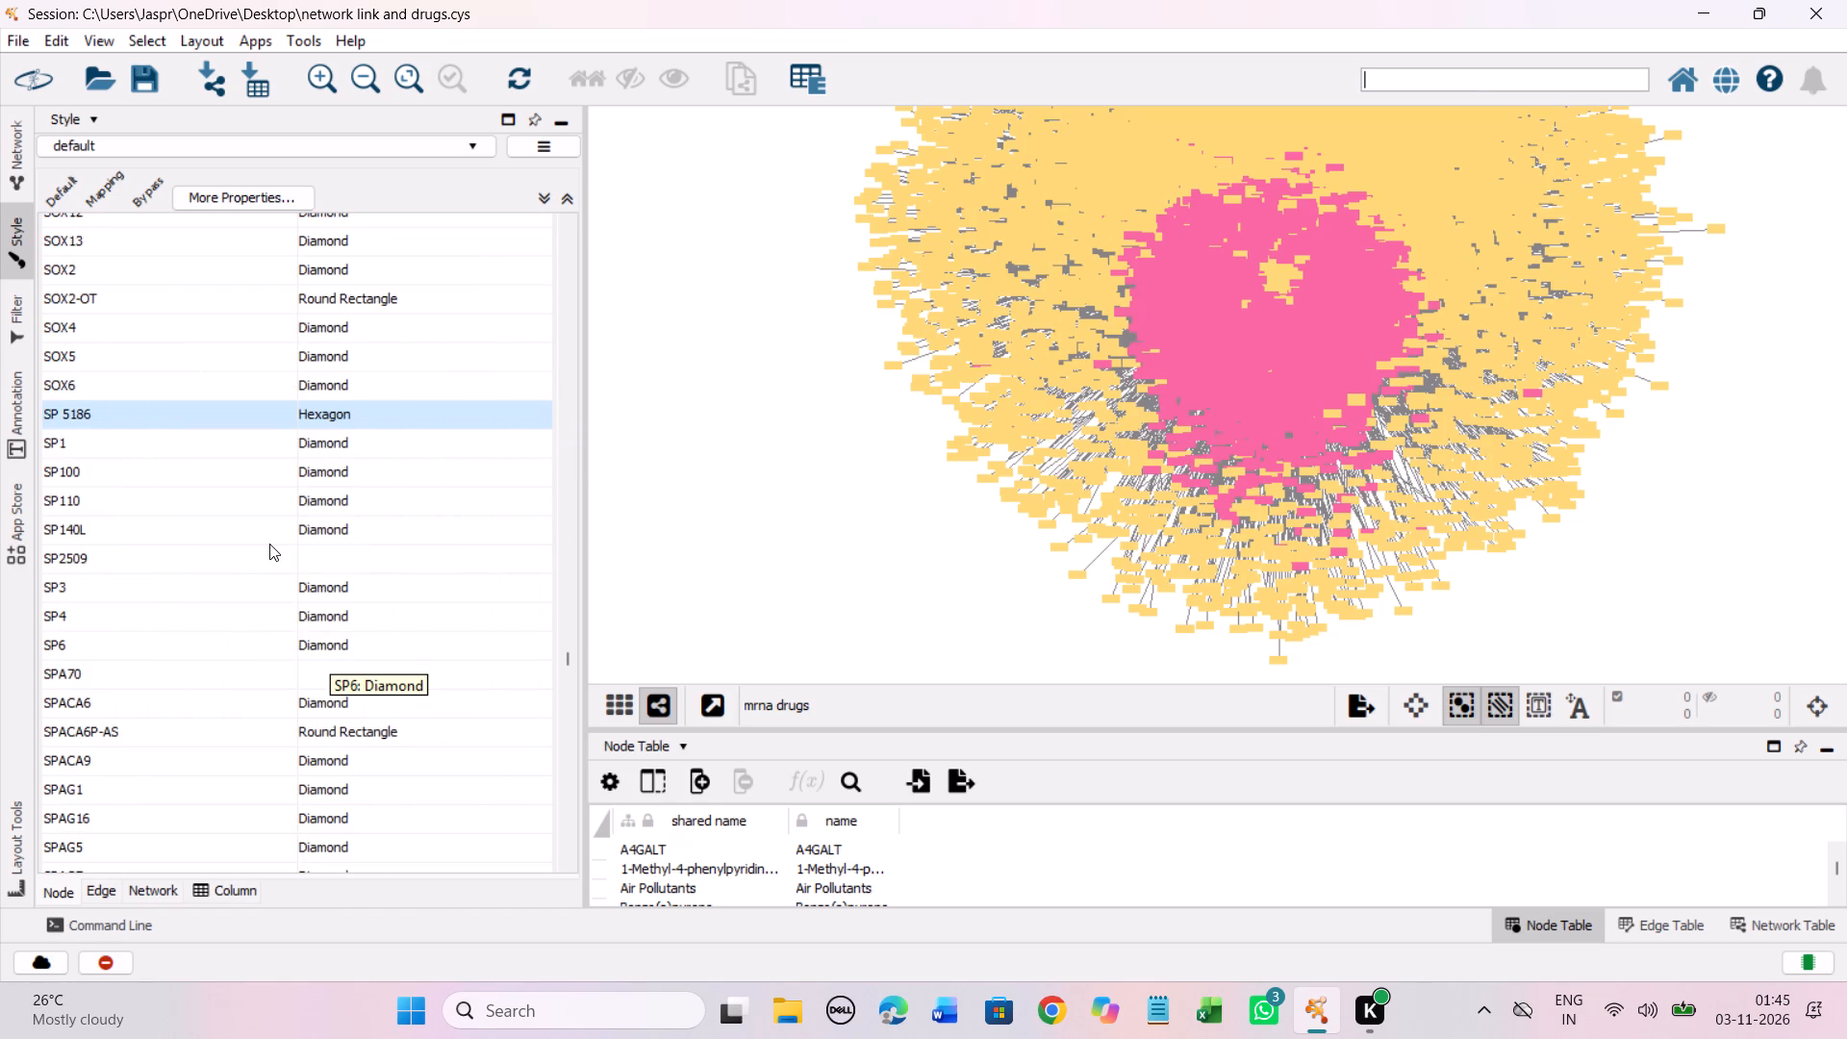
Set the discrete node shape mapping for the unmapped entry SP2509 to Hexagon.
{"action": "left_click", "coordinate": [269, 562]}
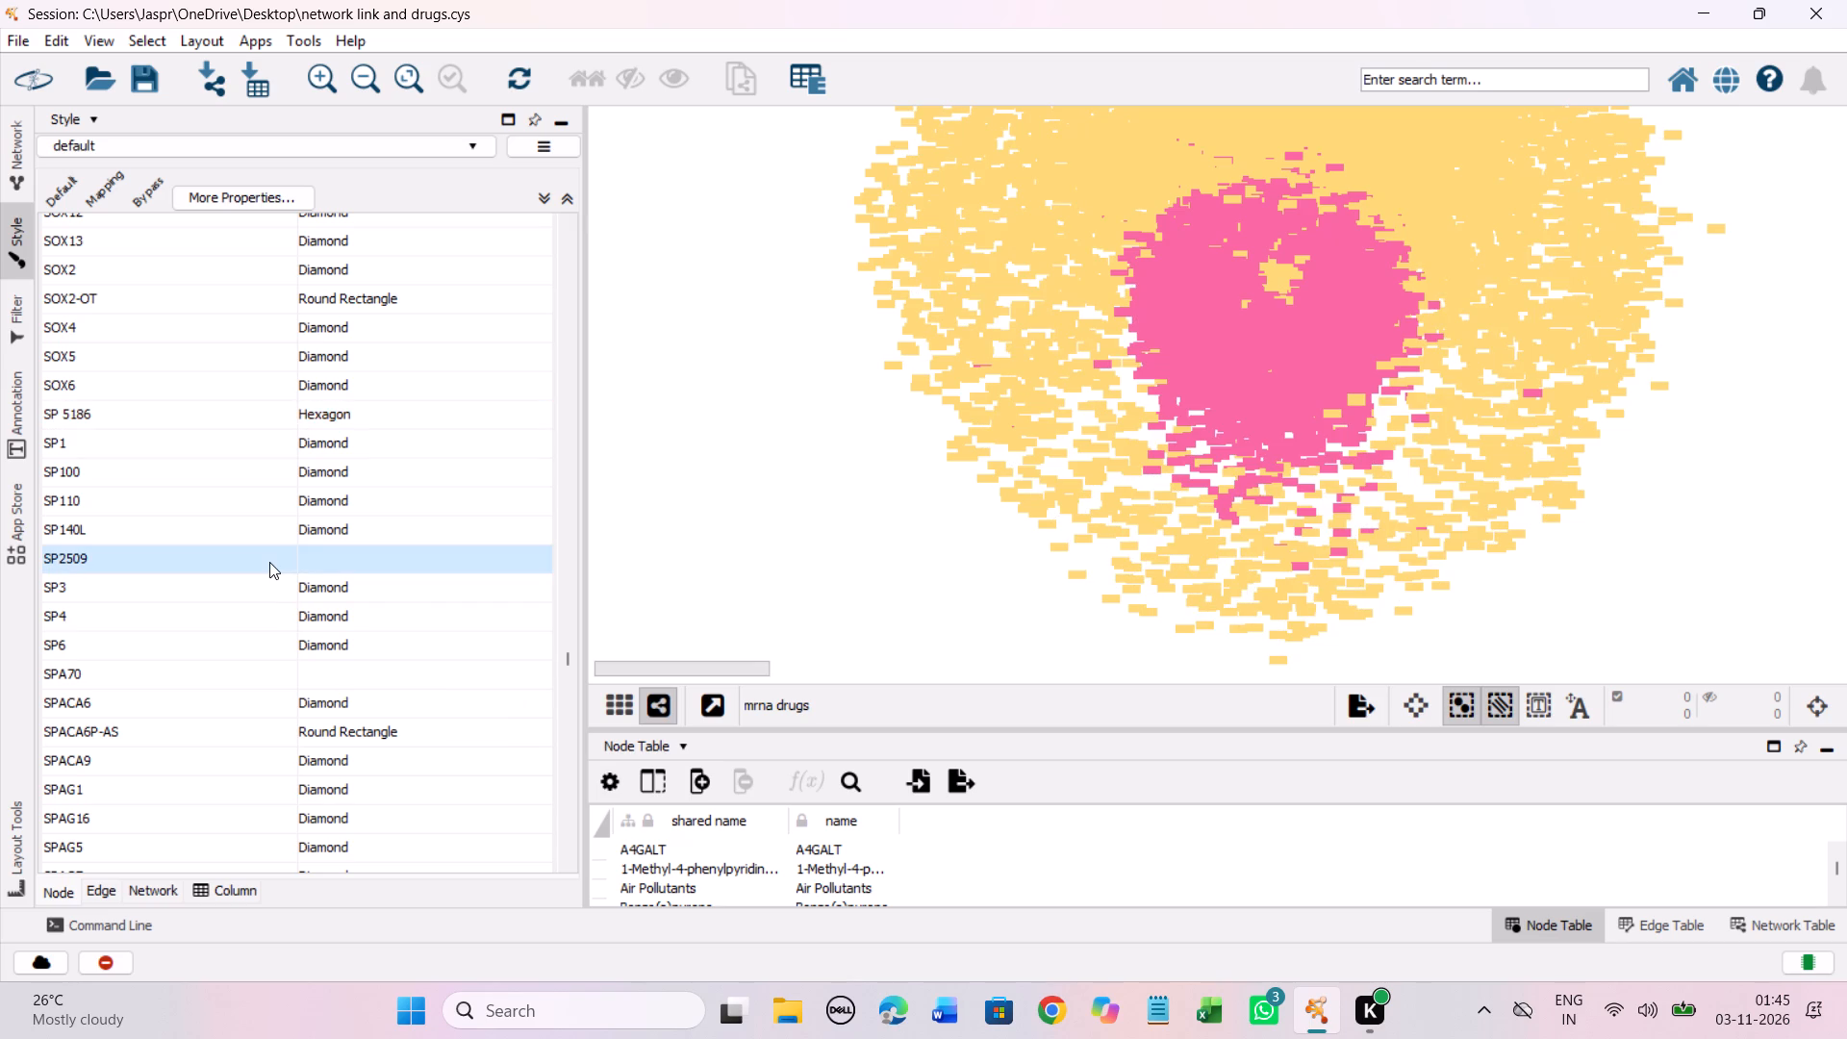
{"action": "right_click", "coordinate": [269, 562]}
{"action": "left_click", "coordinate": [620, 581]}
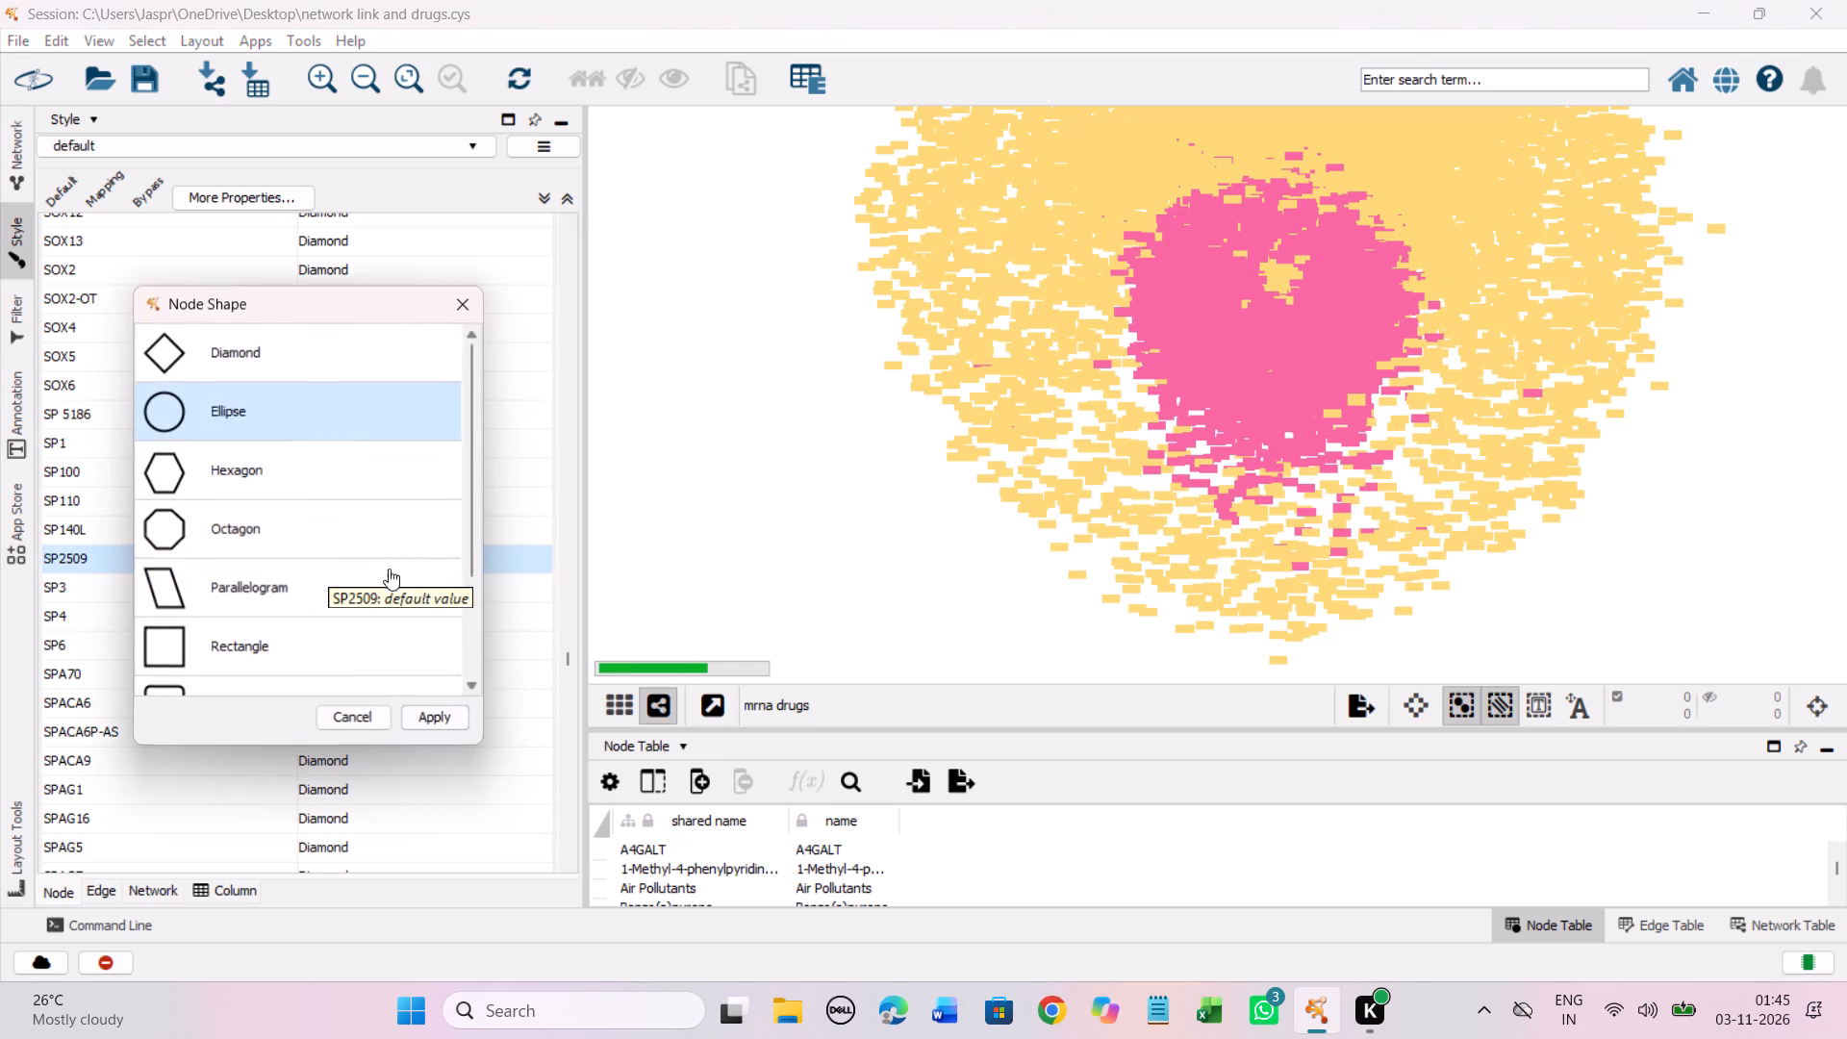
{"action": "left_click", "coordinate": [316, 472]}
{"action": "left_click", "coordinate": [438, 723]}
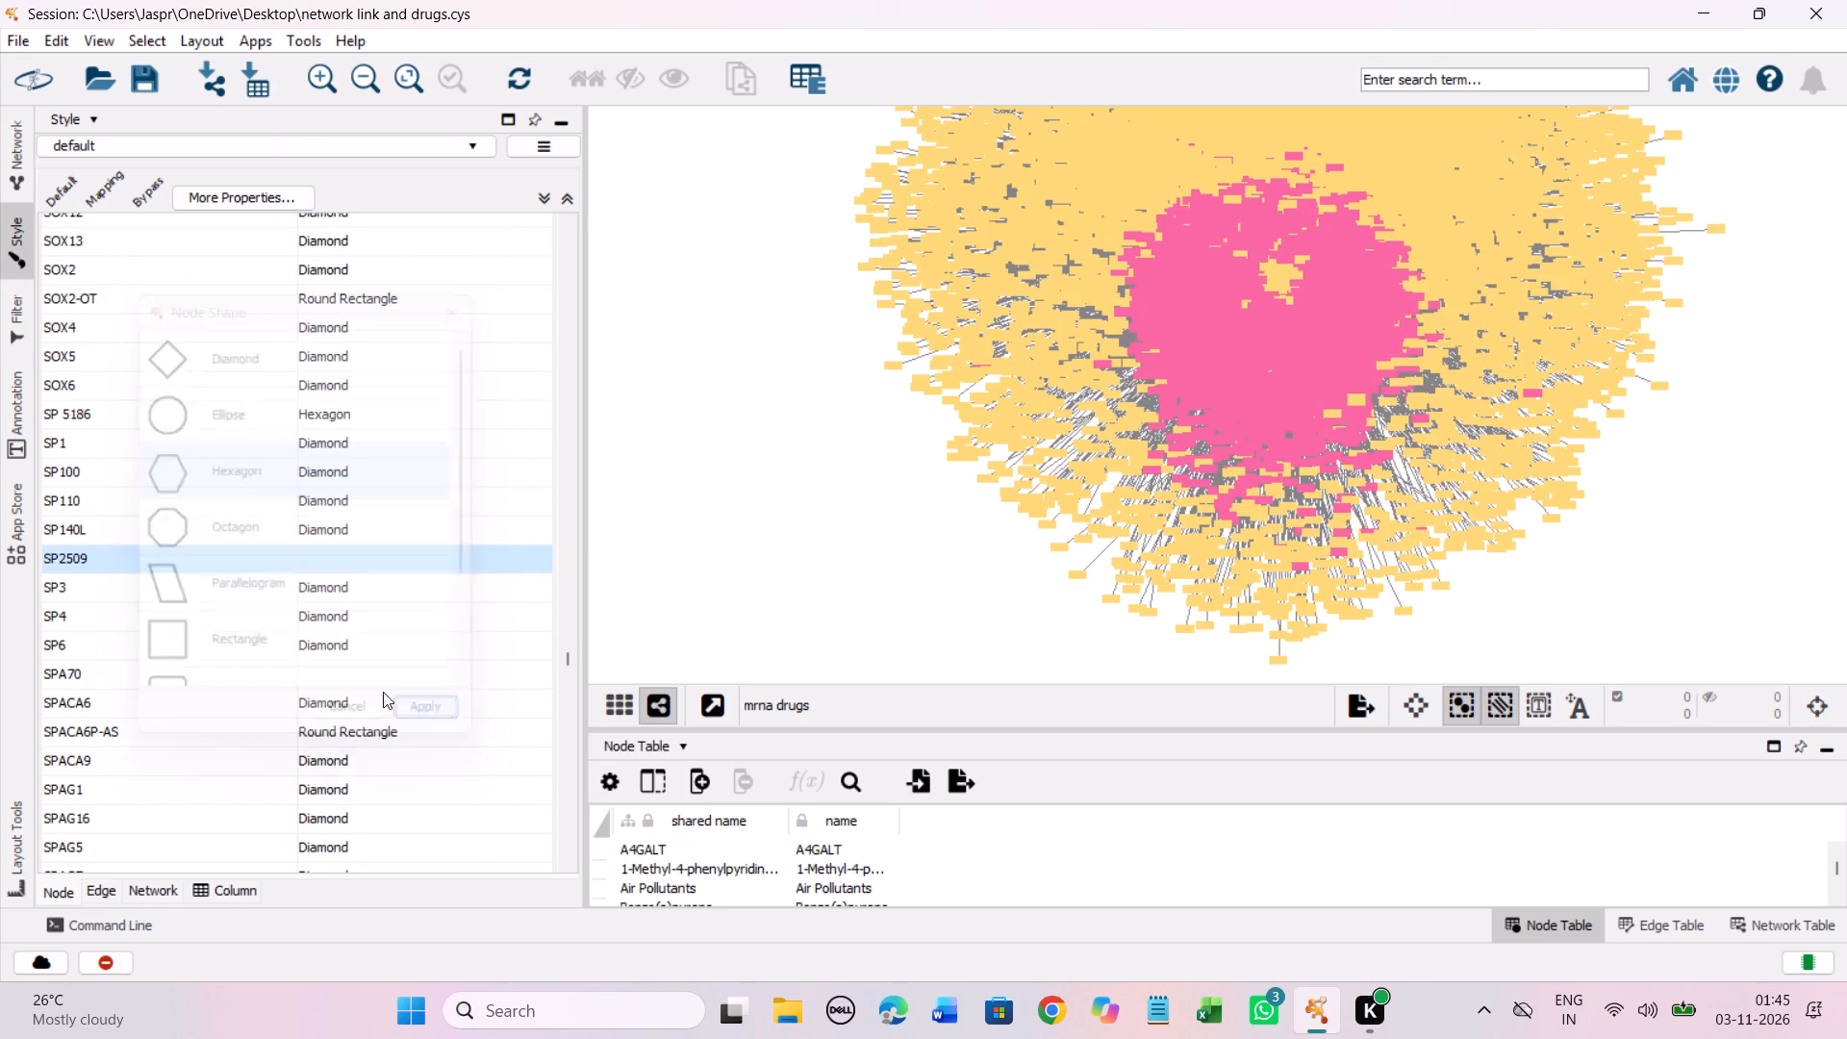
Set the discrete node shape mapping for the unmapped entry SPA70 to Hexagon.
{"action": "left_click", "coordinate": [261, 674]}
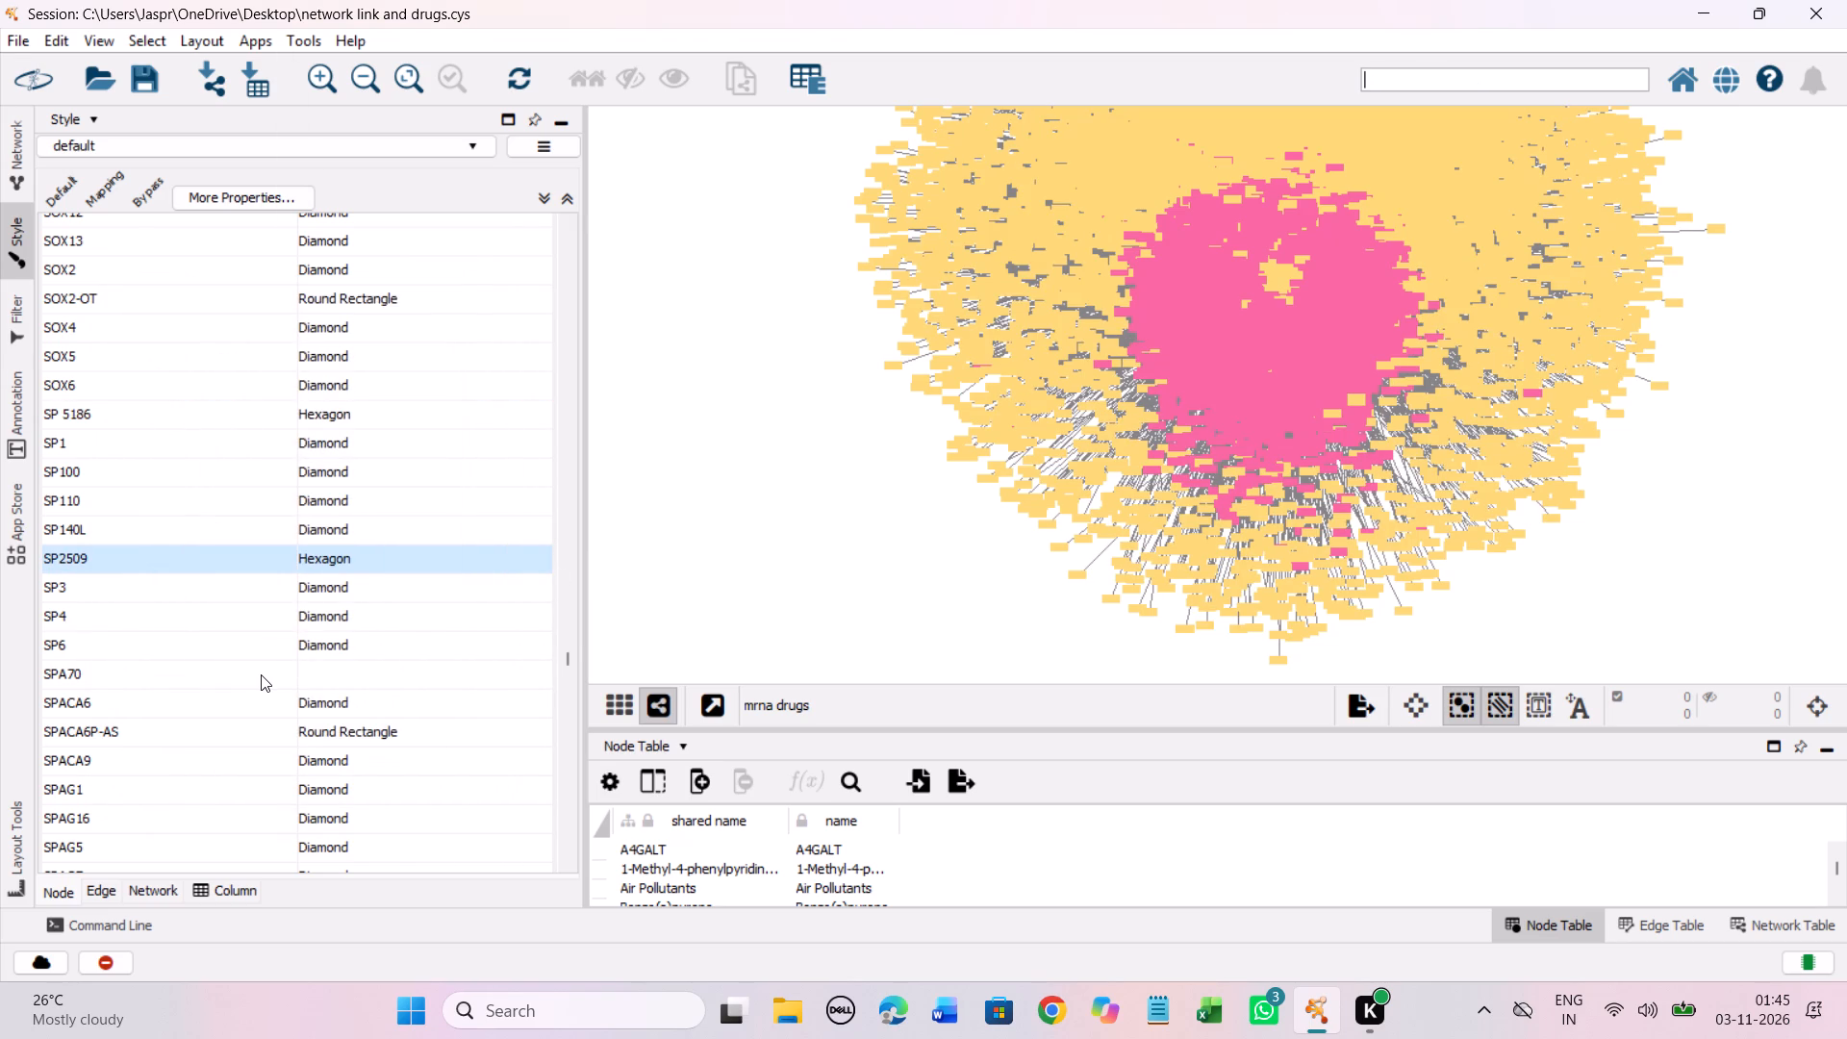
{"action": "right_click", "coordinate": [261, 674]}
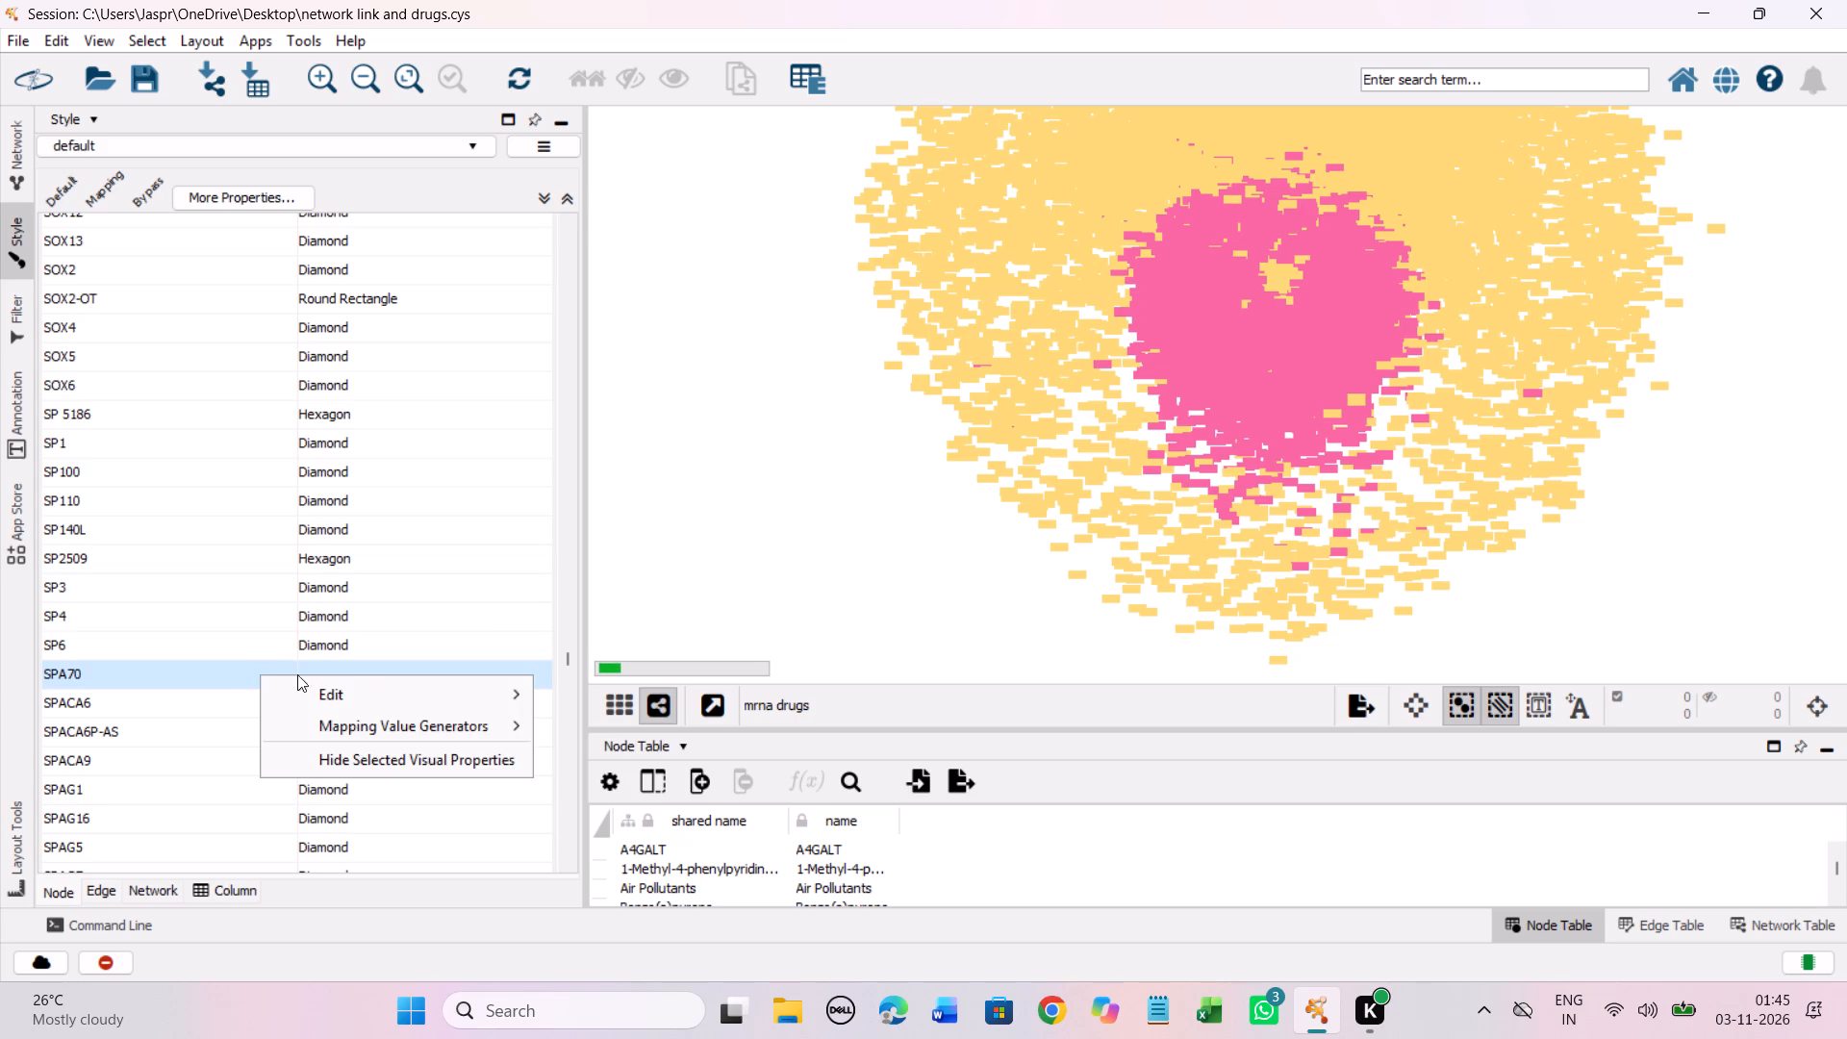
{"action": "left_click", "coordinate": [594, 700]}
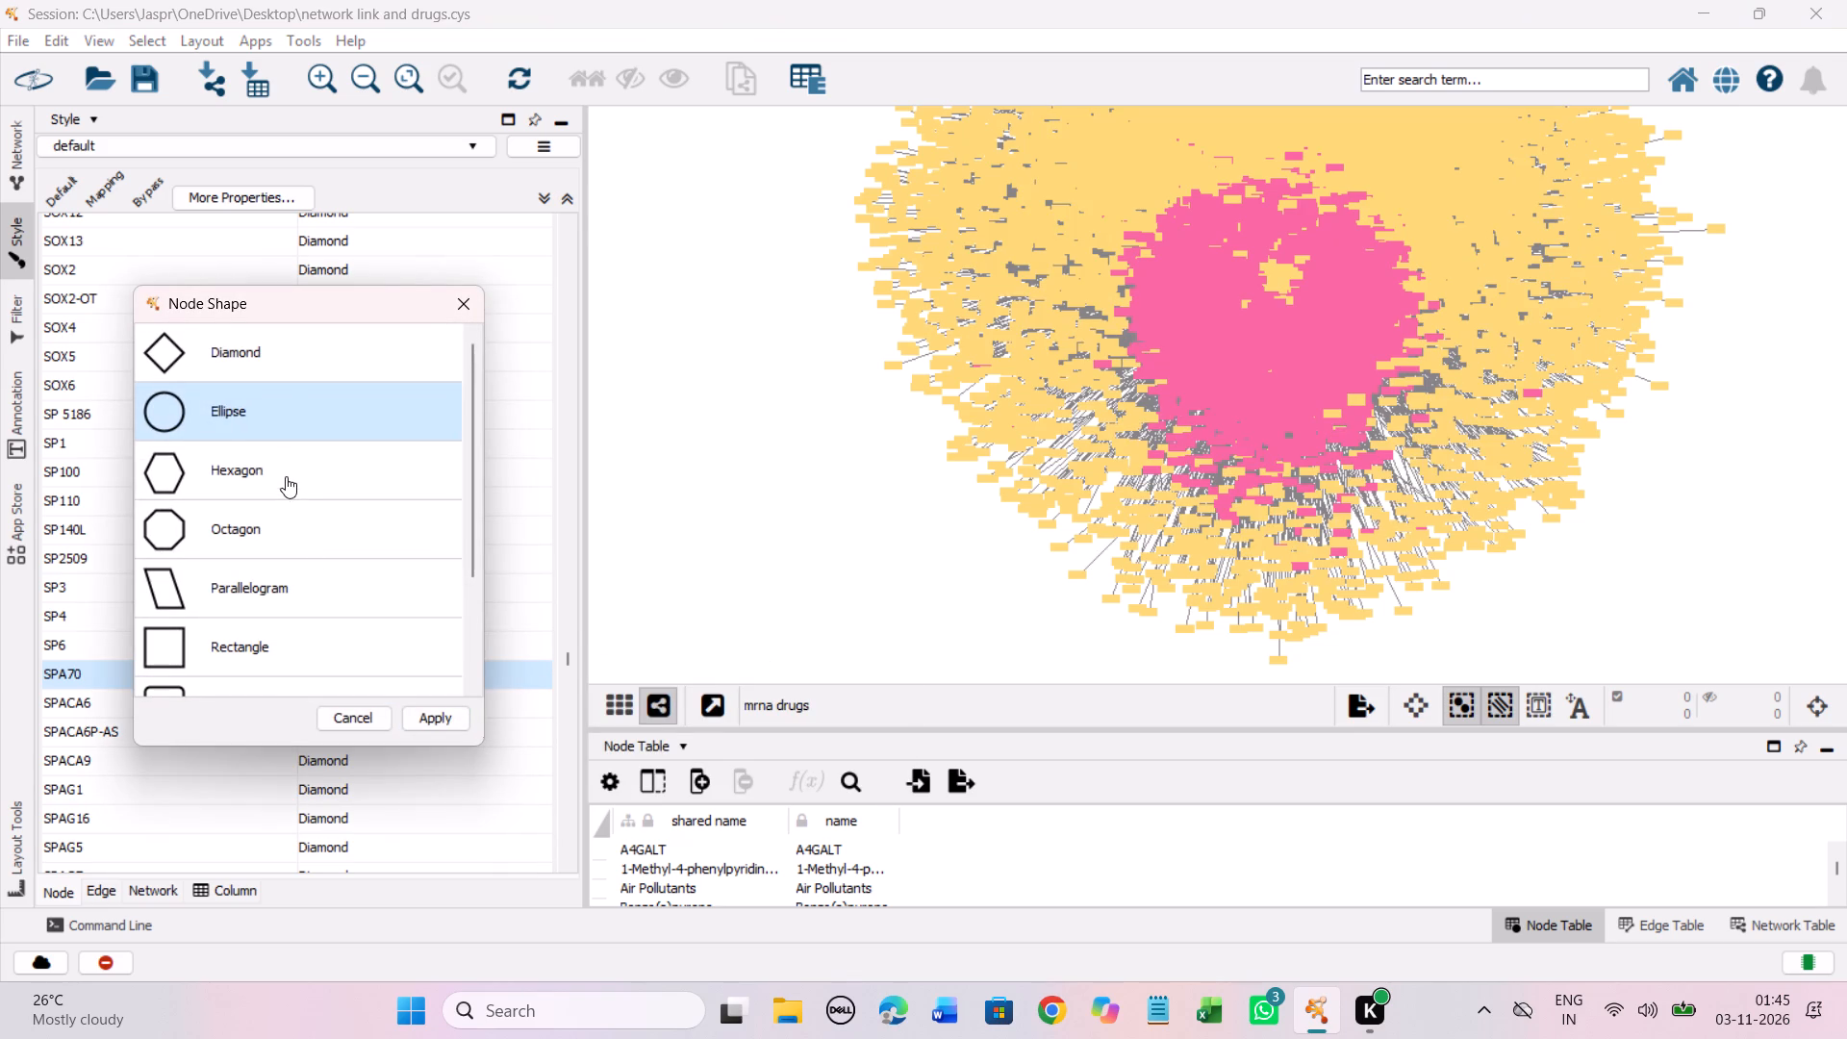
{"action": "left_click", "coordinate": [283, 467]}
{"action": "left_click", "coordinate": [444, 712]}
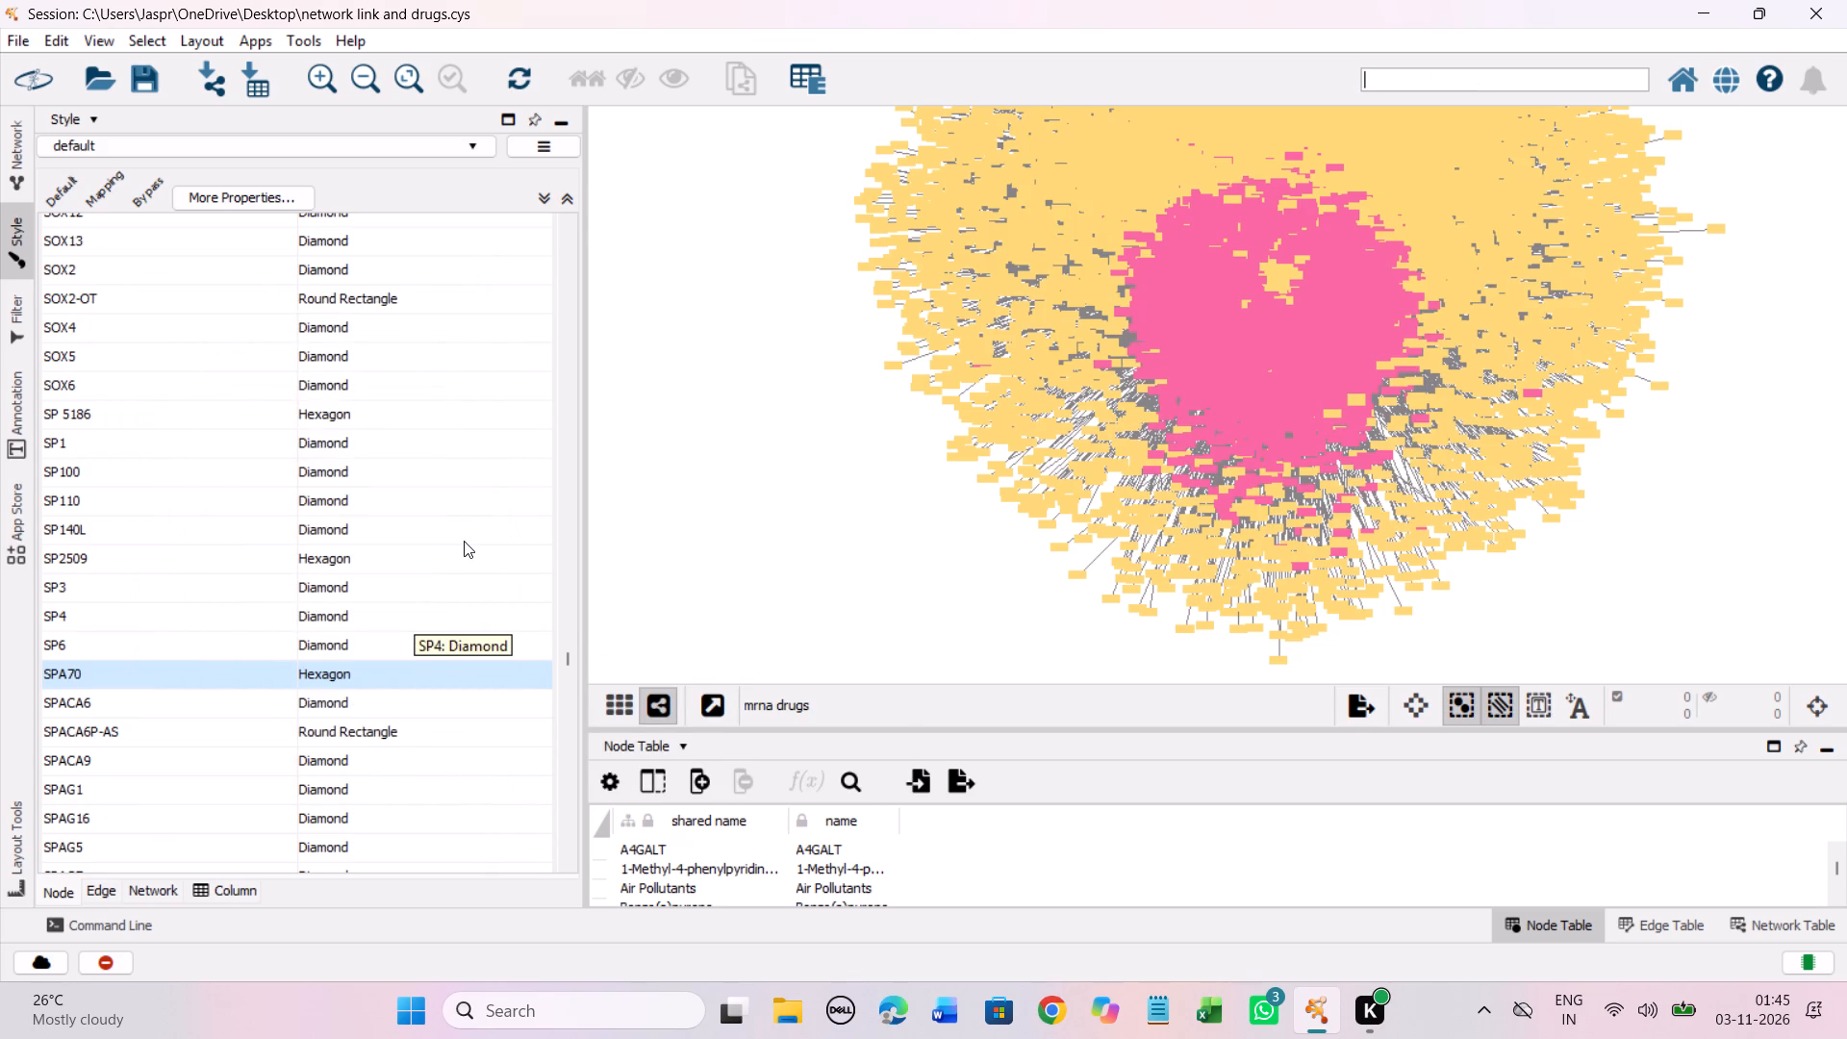
Set the discrete node shape mapping for the unmapped entry SQ 29548 to Hexagon.
{"action": "scroll", "coordinate": [464, 541], "scroll_direction": "down", "scroll_amount": 6}
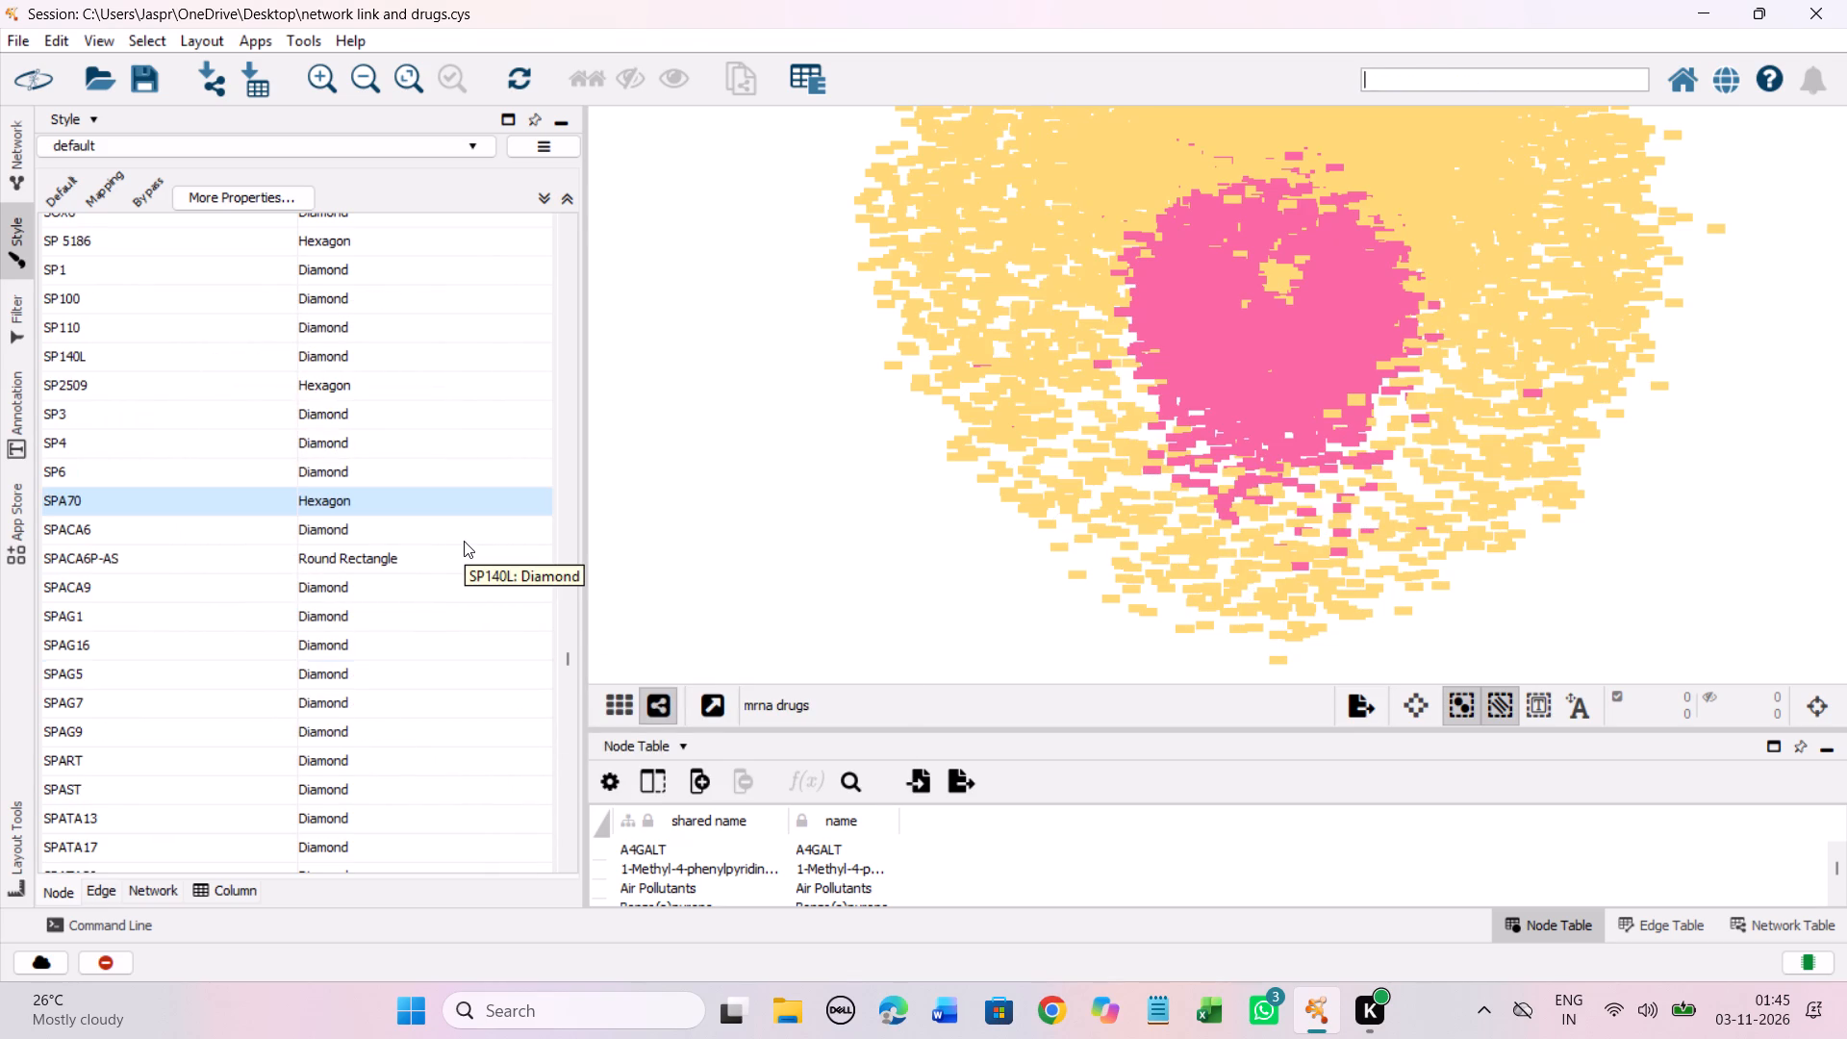
{"action": "scroll", "coordinate": [464, 541], "scroll_direction": "down", "scroll_amount": 18}
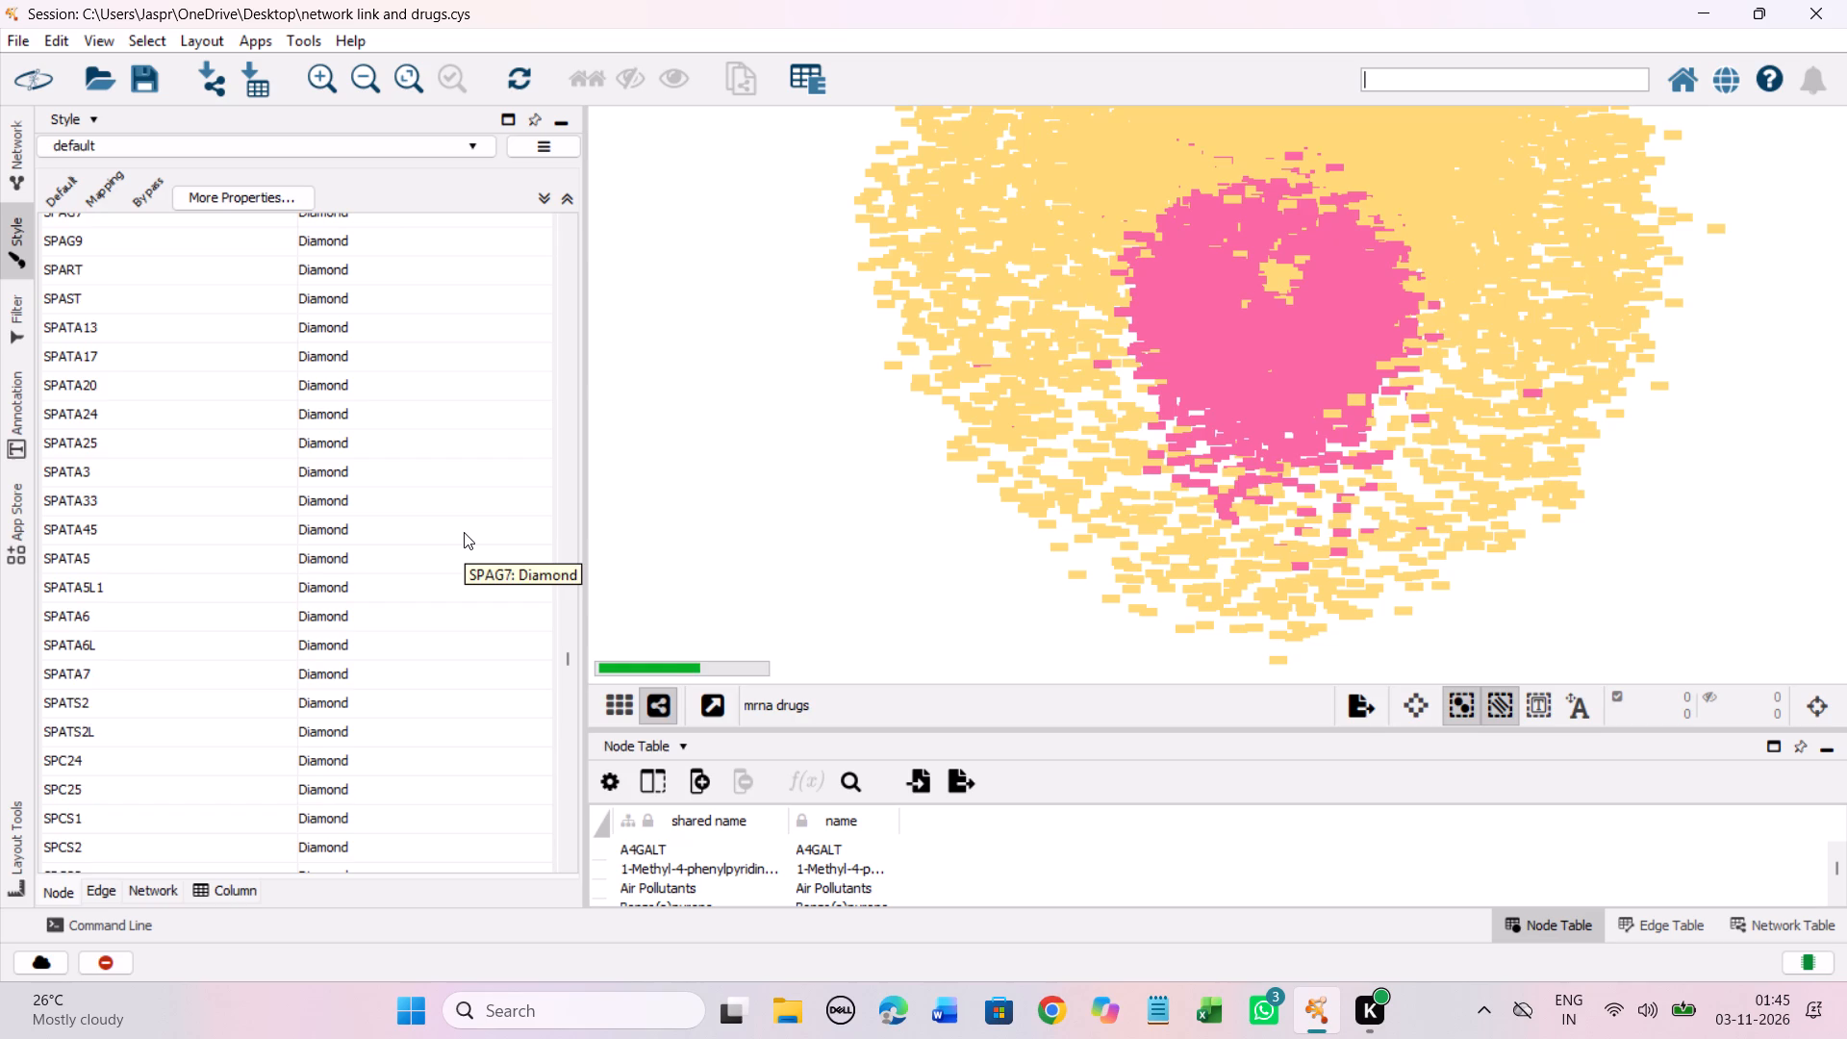
{"action": "scroll", "coordinate": [464, 532], "scroll_direction": "down", "scroll_amount": 20}
{"action": "scroll", "coordinate": [464, 532], "scroll_direction": "down", "scroll_amount": 20}
{"action": "scroll", "coordinate": [464, 532], "scroll_direction": "down", "scroll_amount": 7}
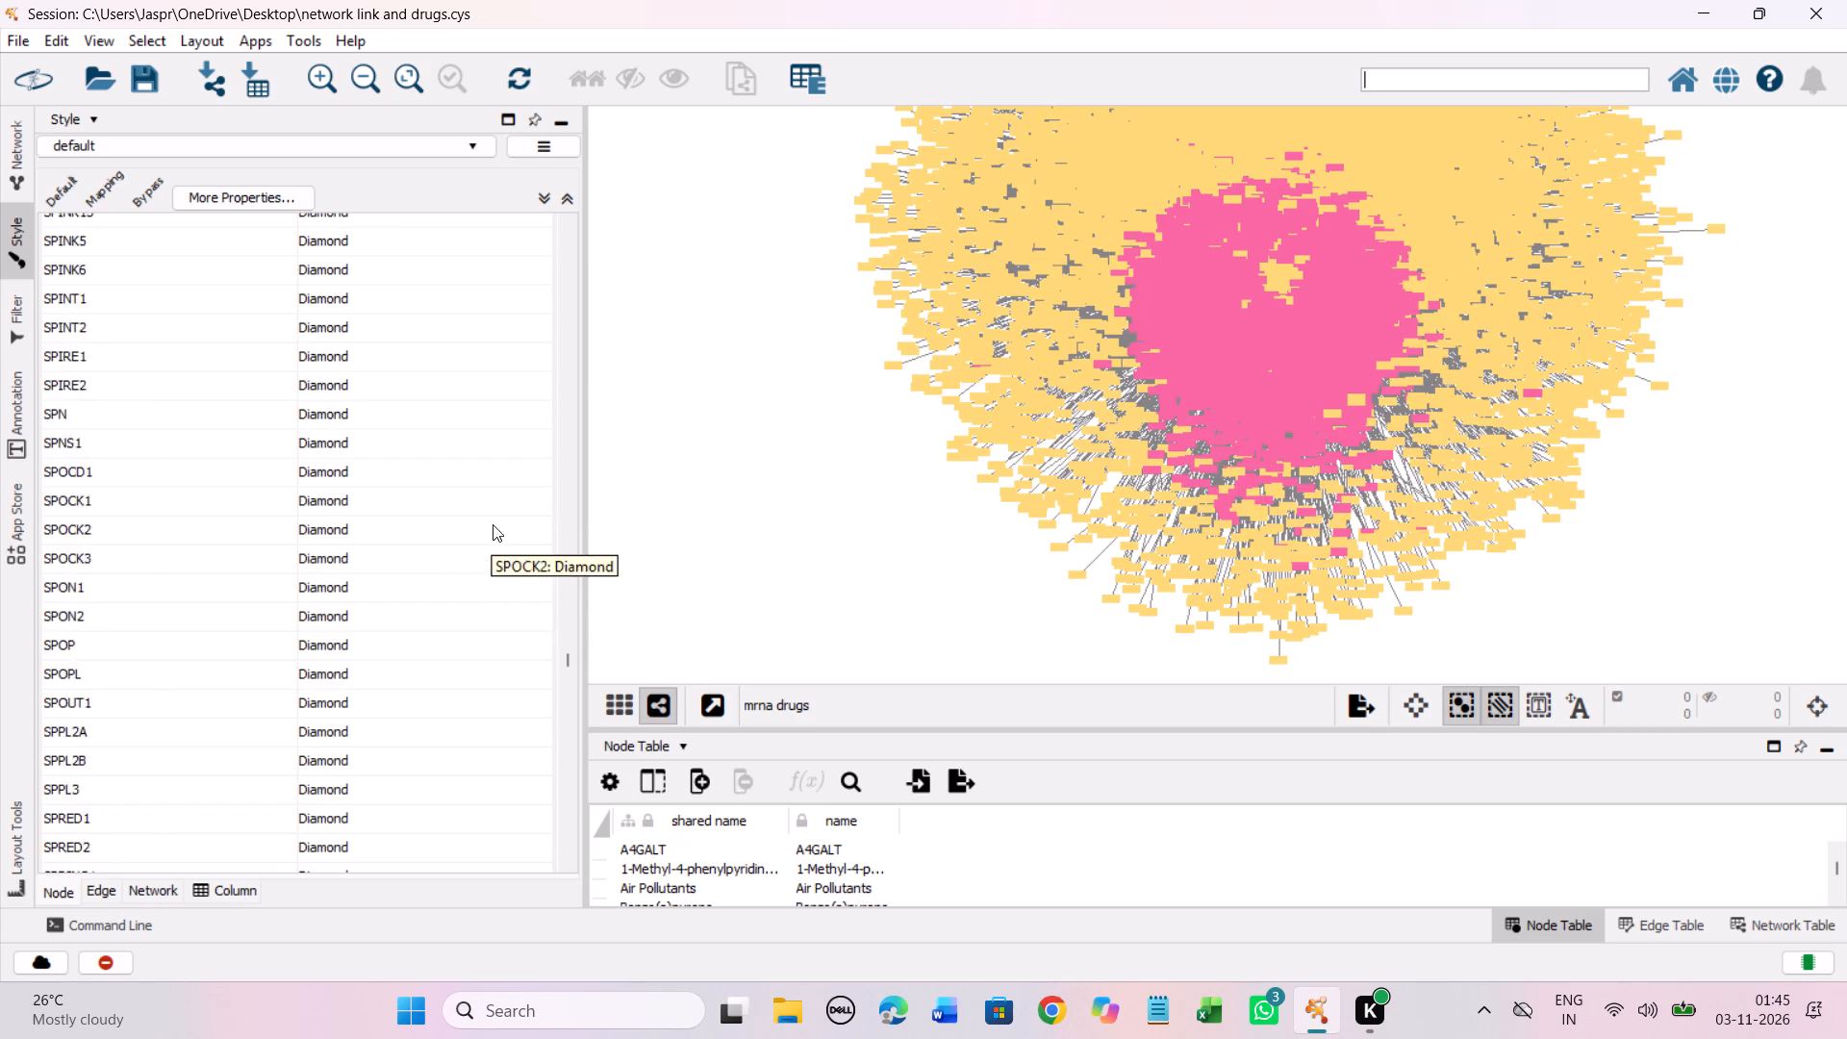
{"action": "scroll", "coordinate": [493, 524], "scroll_direction": "down", "scroll_amount": 20}
{"action": "scroll", "coordinate": [493, 524], "scroll_direction": "down", "scroll_amount": 11}
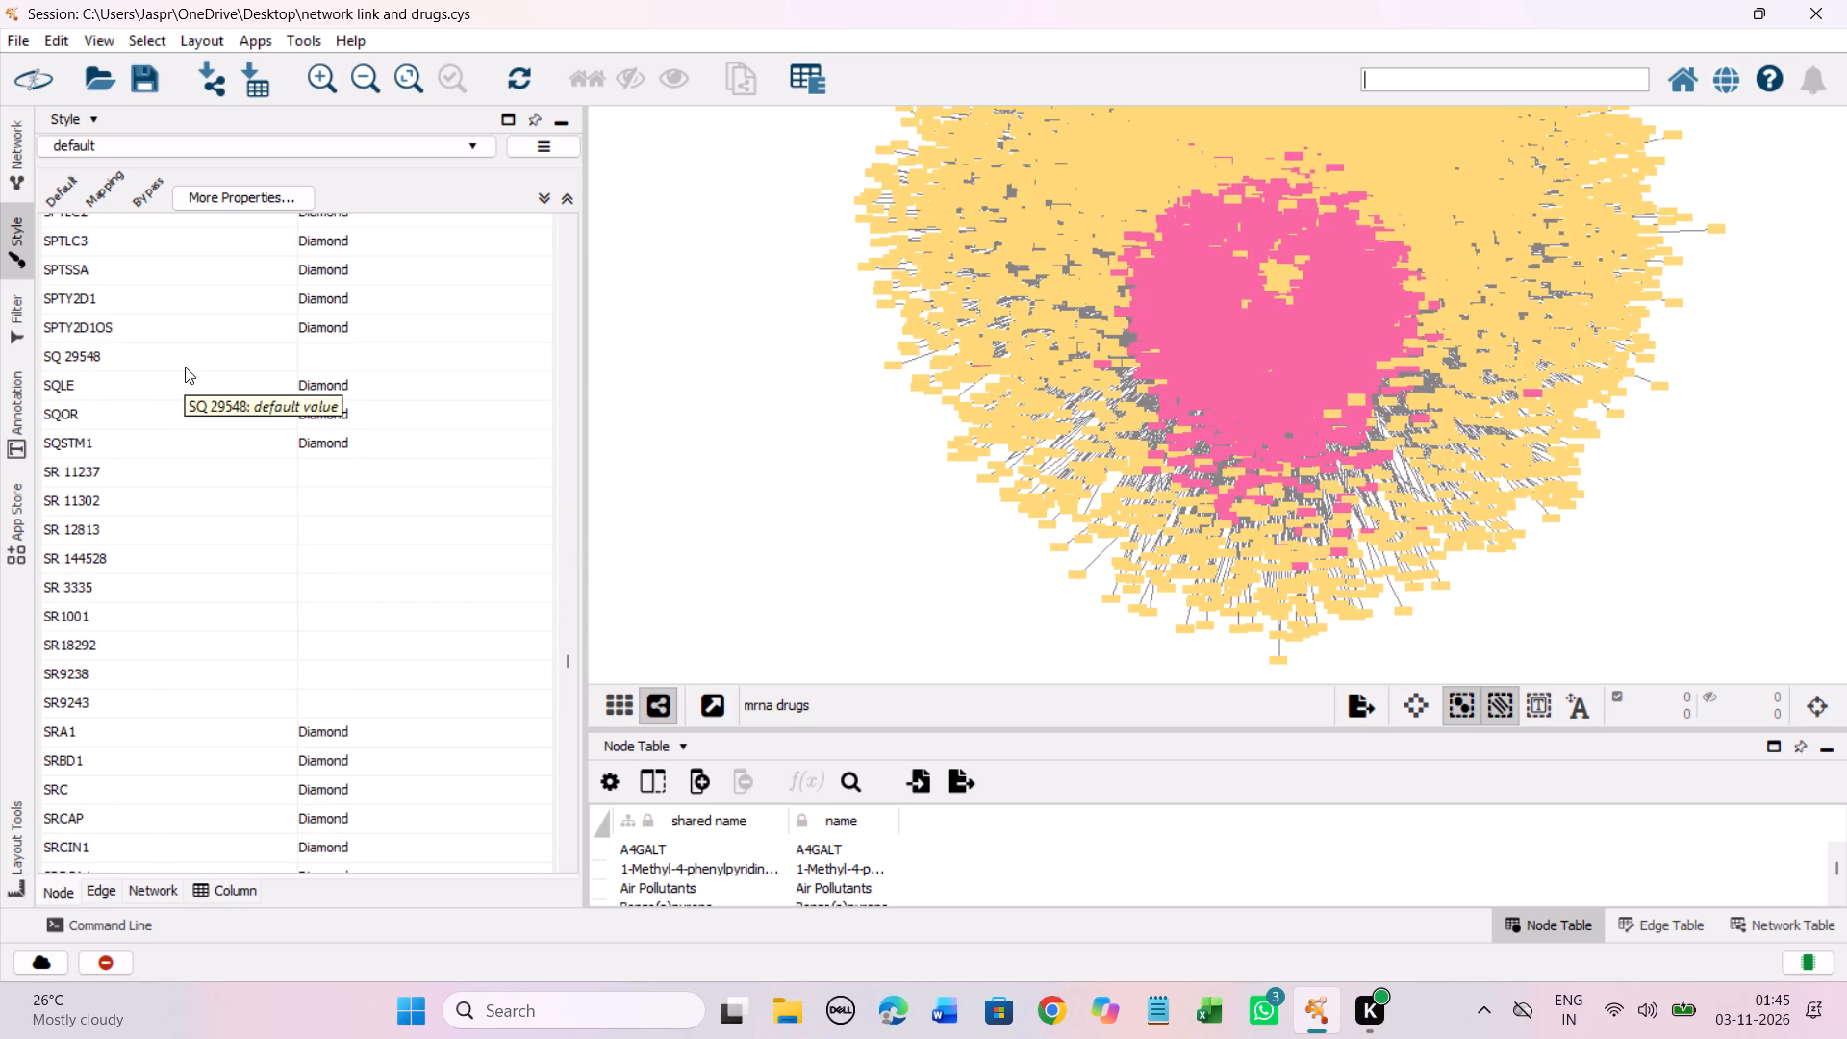
{"action": "left_click", "coordinate": [214, 359]}
{"action": "right_click", "coordinate": [214, 359]}
{"action": "left_click", "coordinate": [546, 378]}
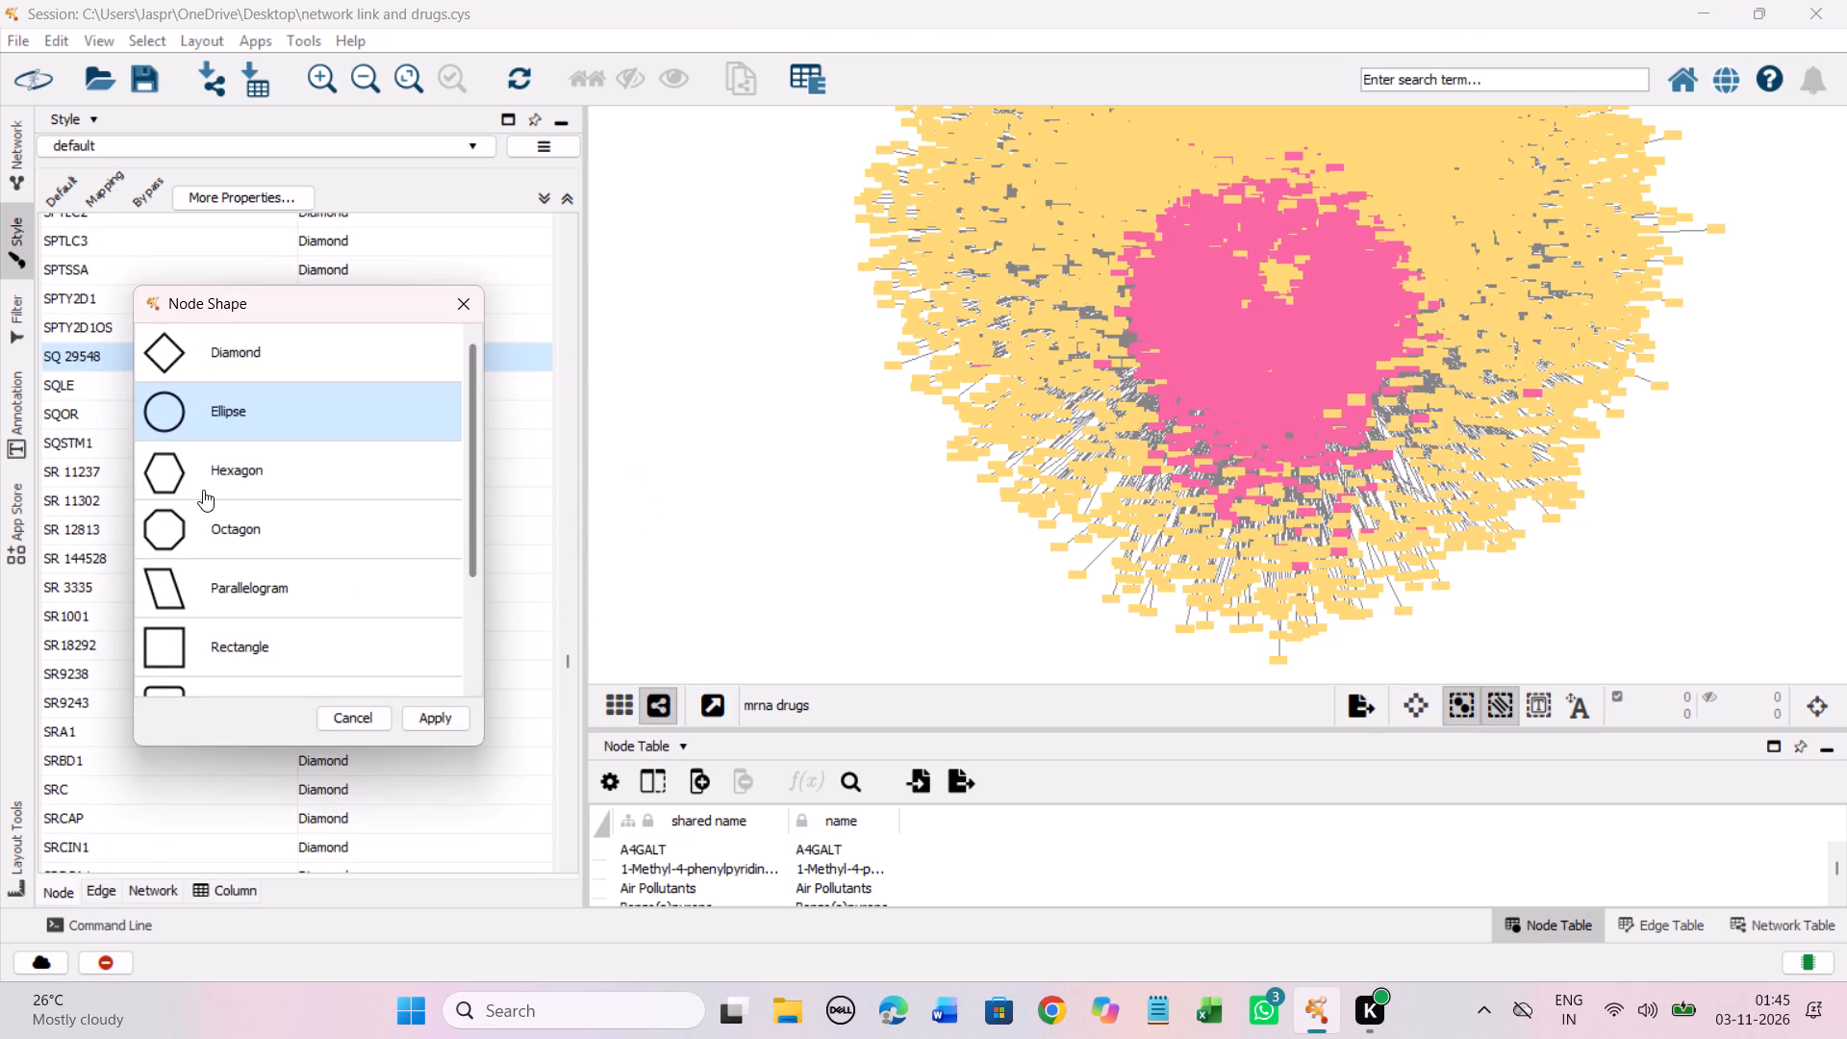
{"action": "left_click", "coordinate": [232, 471]}
{"action": "left_click", "coordinate": [464, 716]}
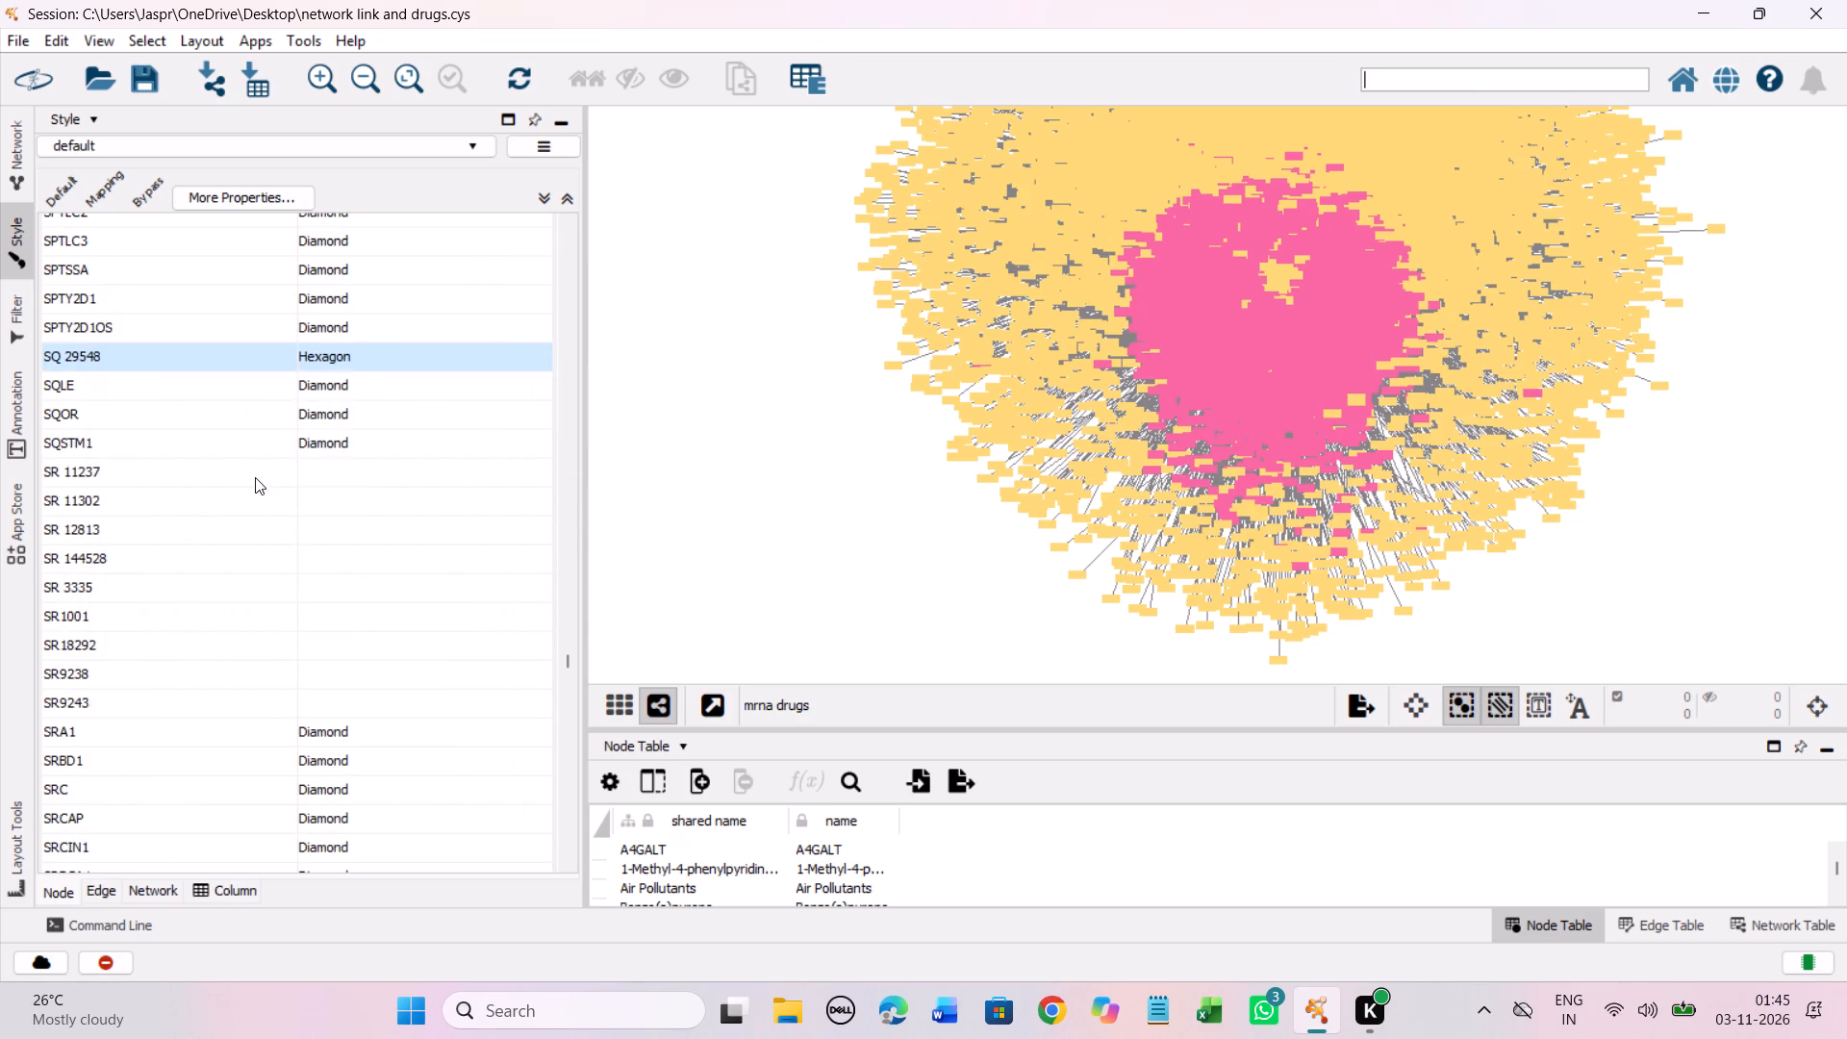
Set the discrete node shape mapping for the consecutive unmapped entries SR 11237 through SR9243 to Hexagon.
{"action": "left_click_drag", "start_coordinate": [253, 473], "coordinate": [252, 714]}
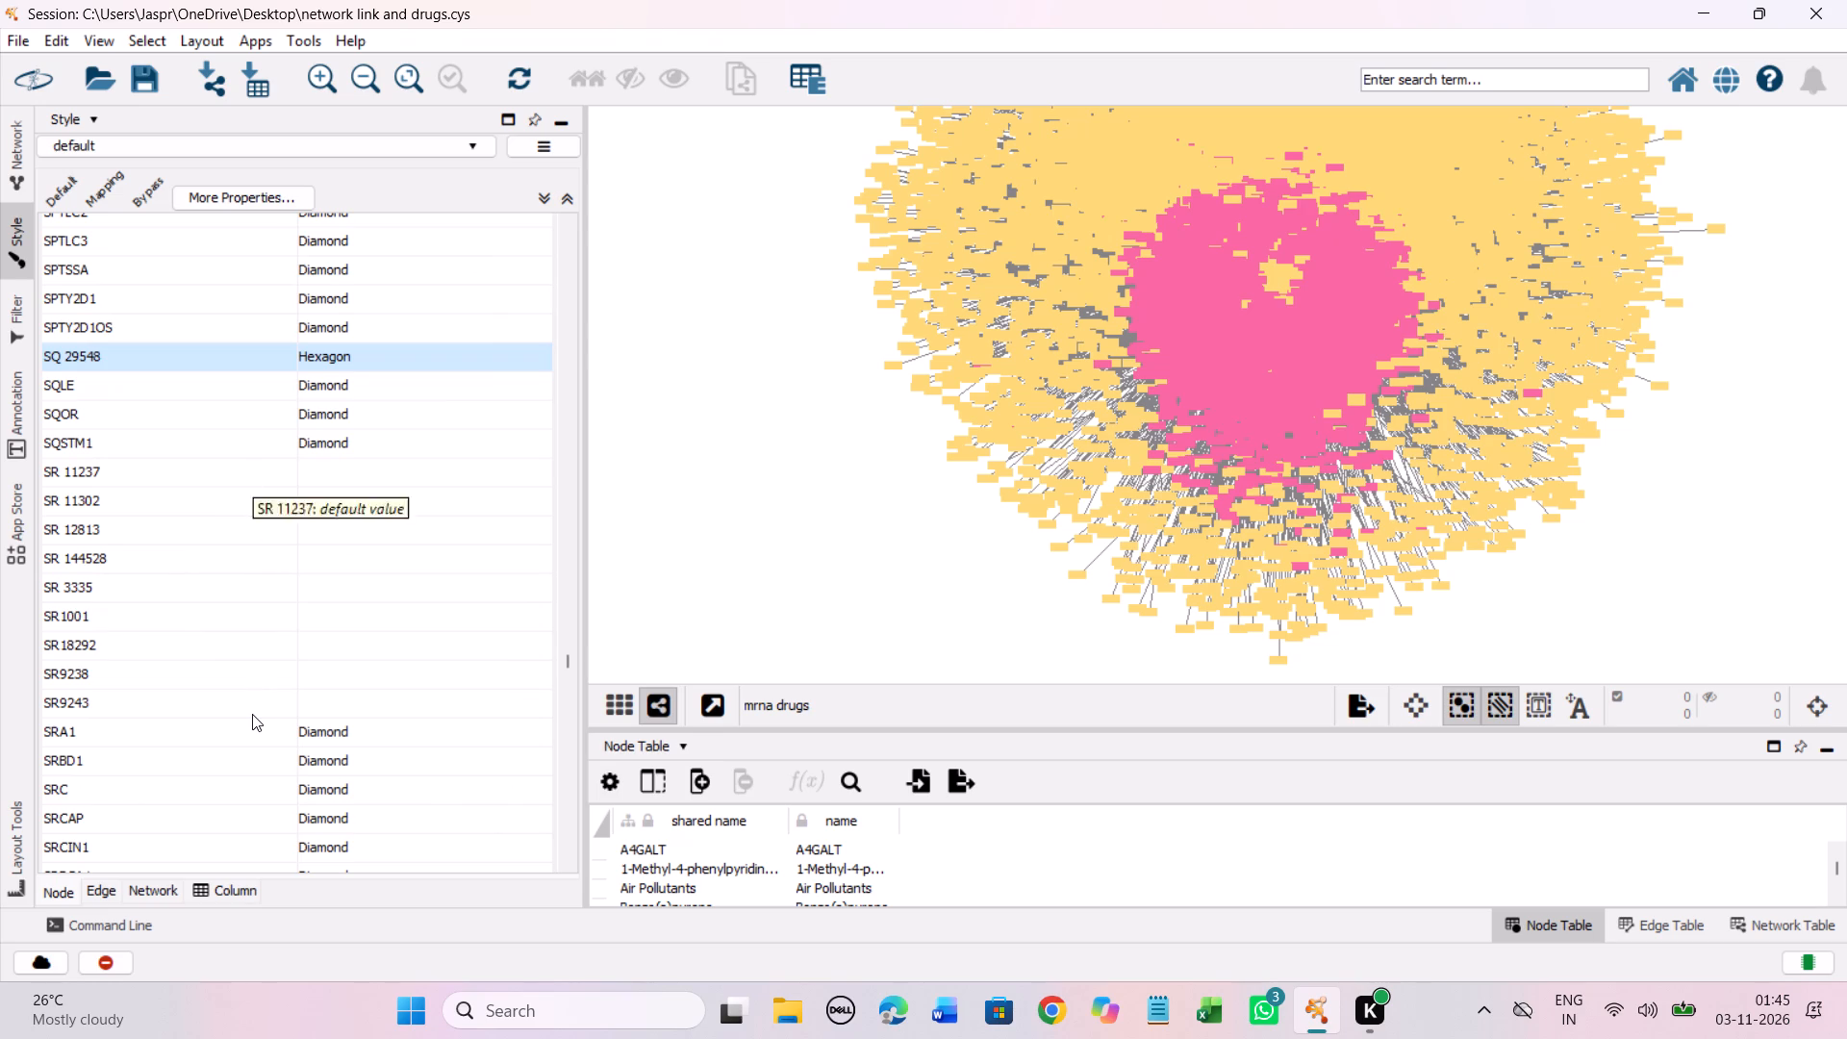
{"action": "right_click", "coordinate": [252, 714]}
{"action": "left_click", "coordinate": [588, 730]}
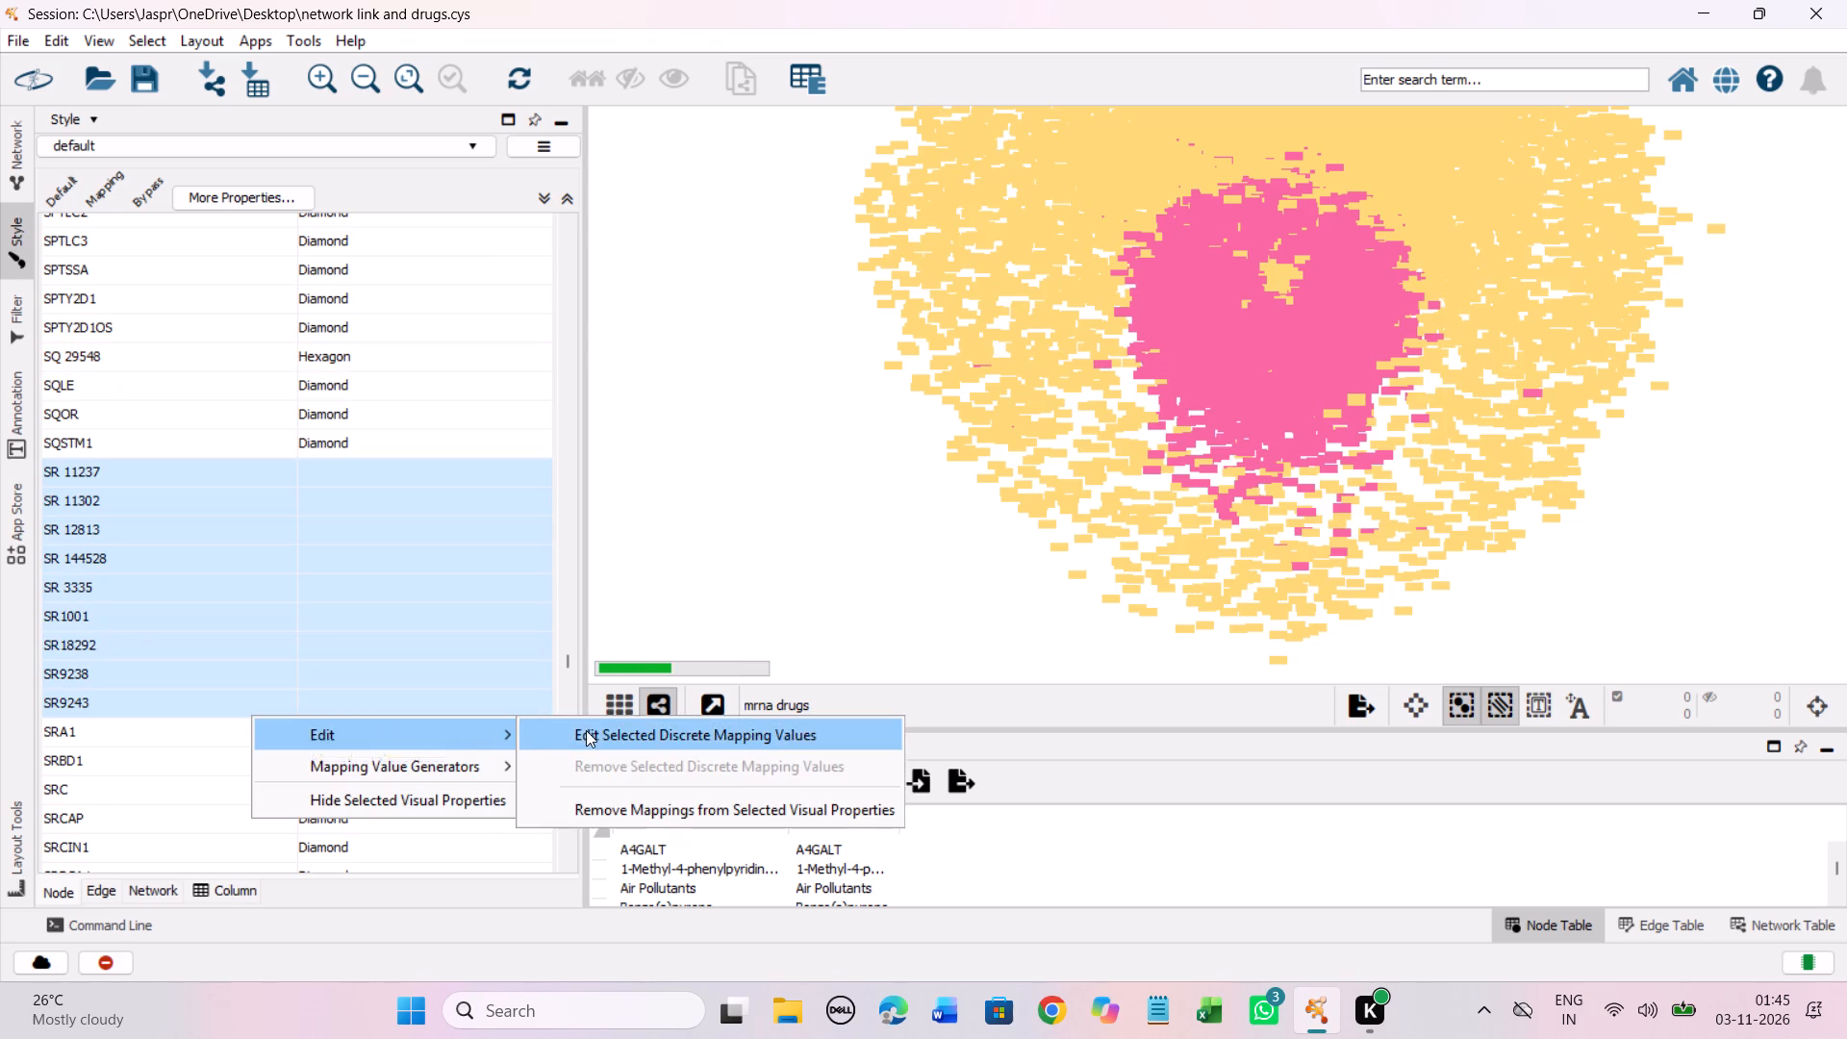
{"action": "left_click", "coordinate": [300, 461]}
{"action": "left_click", "coordinate": [445, 715]}
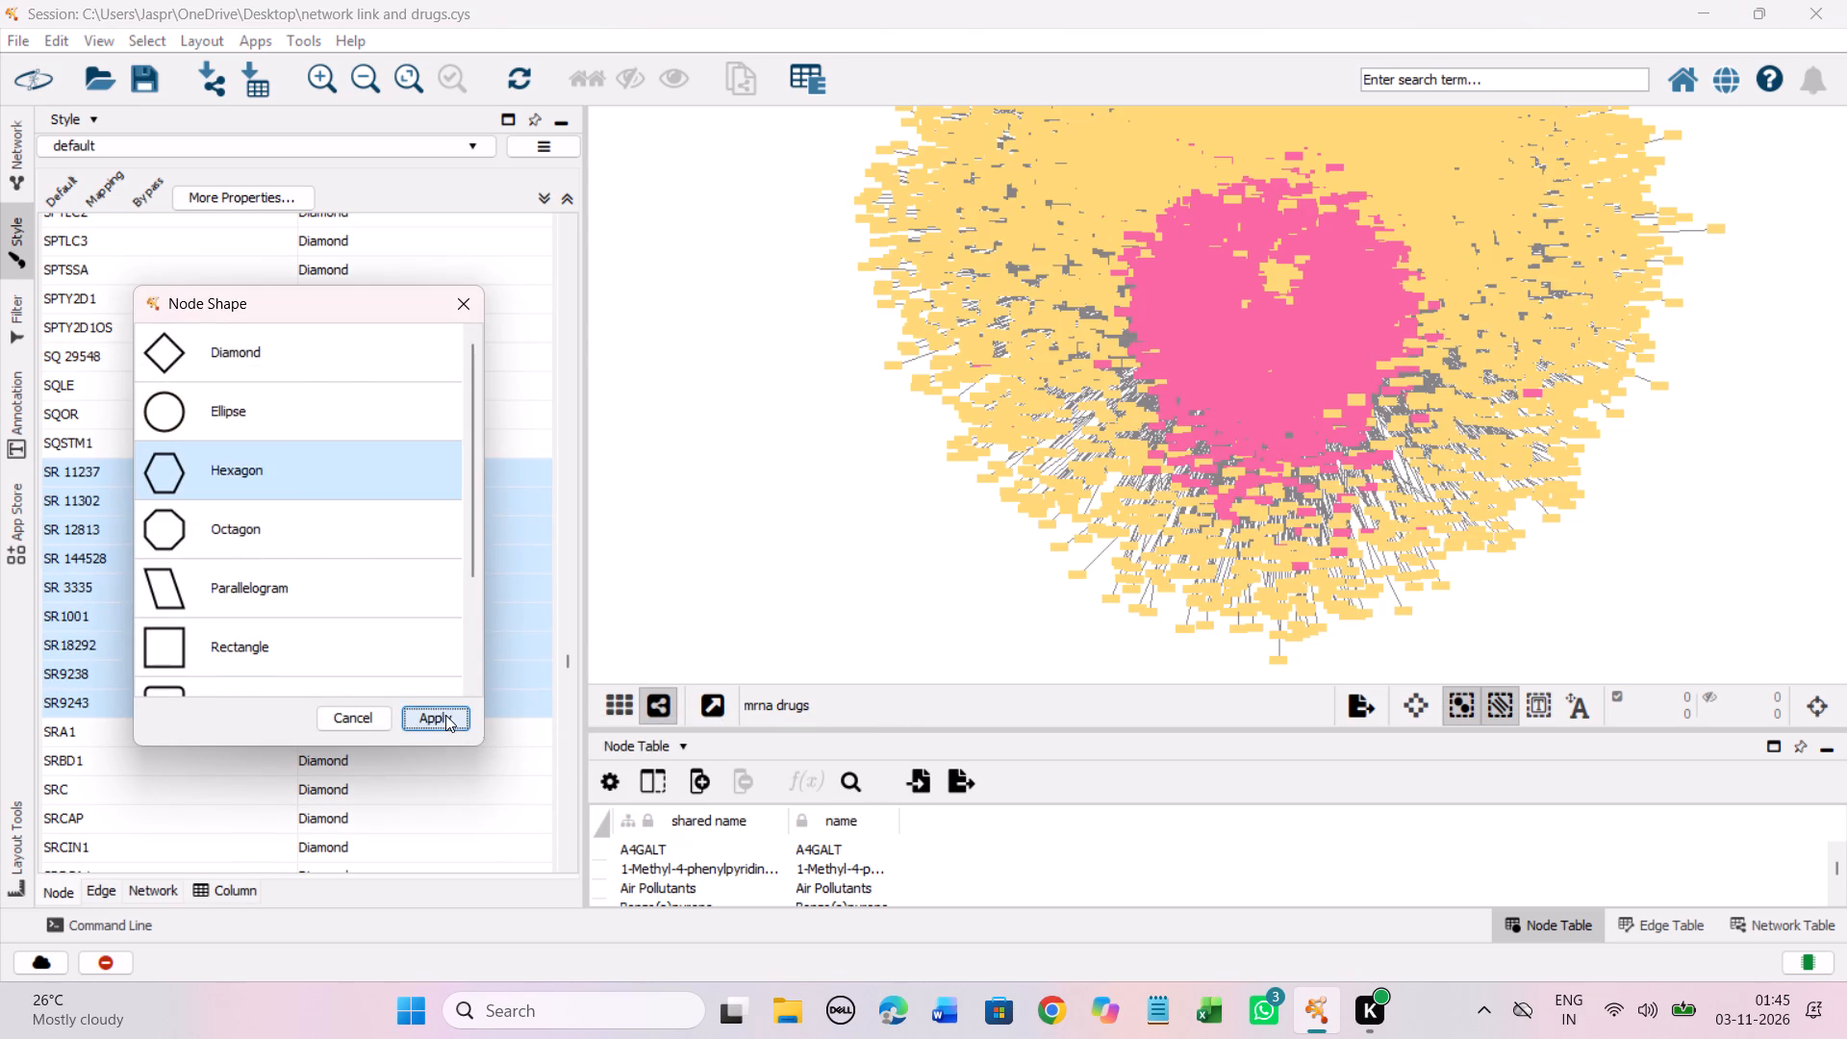
Set the discrete node shape mapping for the unmapped entry SRM 1597 to Hexagon.
{"action": "scroll", "coordinate": [392, 534], "scroll_direction": "down", "scroll_amount": 7}
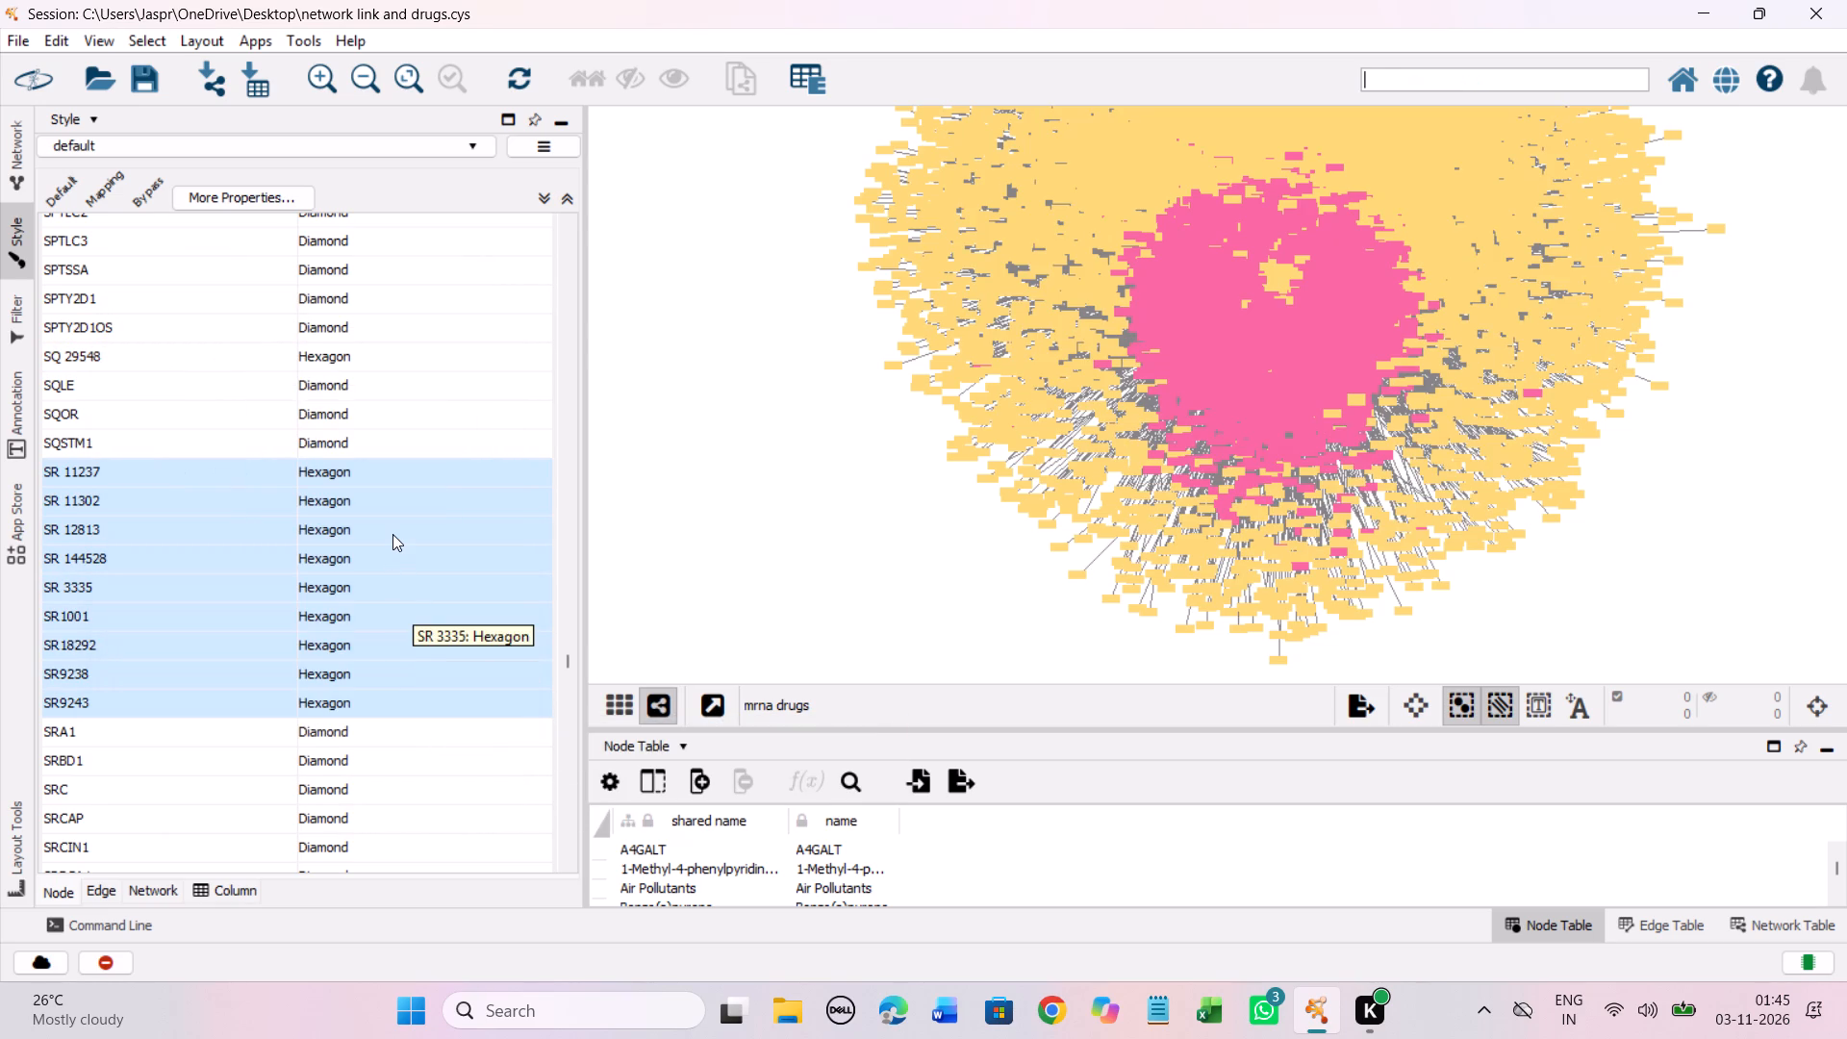
{"action": "scroll", "coordinate": [392, 534], "scroll_direction": "down", "scroll_amount": 13}
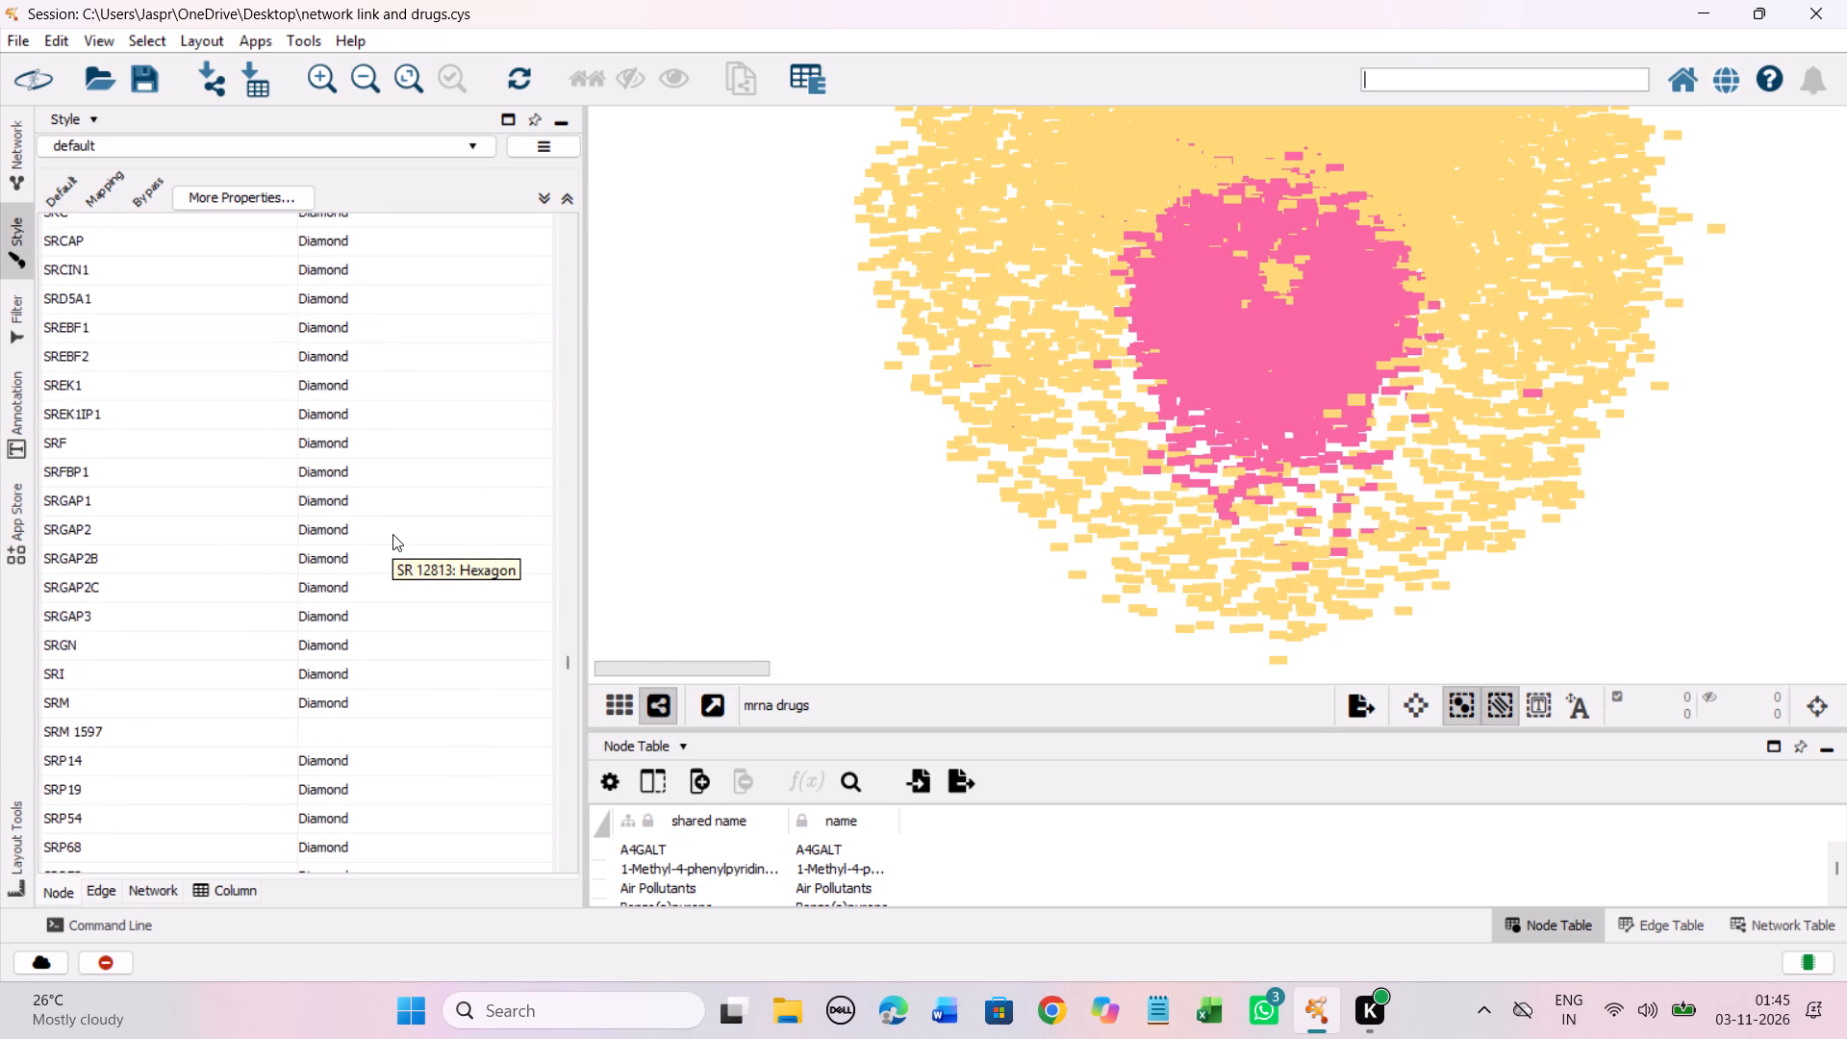
{"action": "scroll", "coordinate": [392, 534], "scroll_direction": "down", "scroll_amount": 7}
{"action": "left_click", "coordinate": [234, 533]}
{"action": "right_click", "coordinate": [234, 533]}
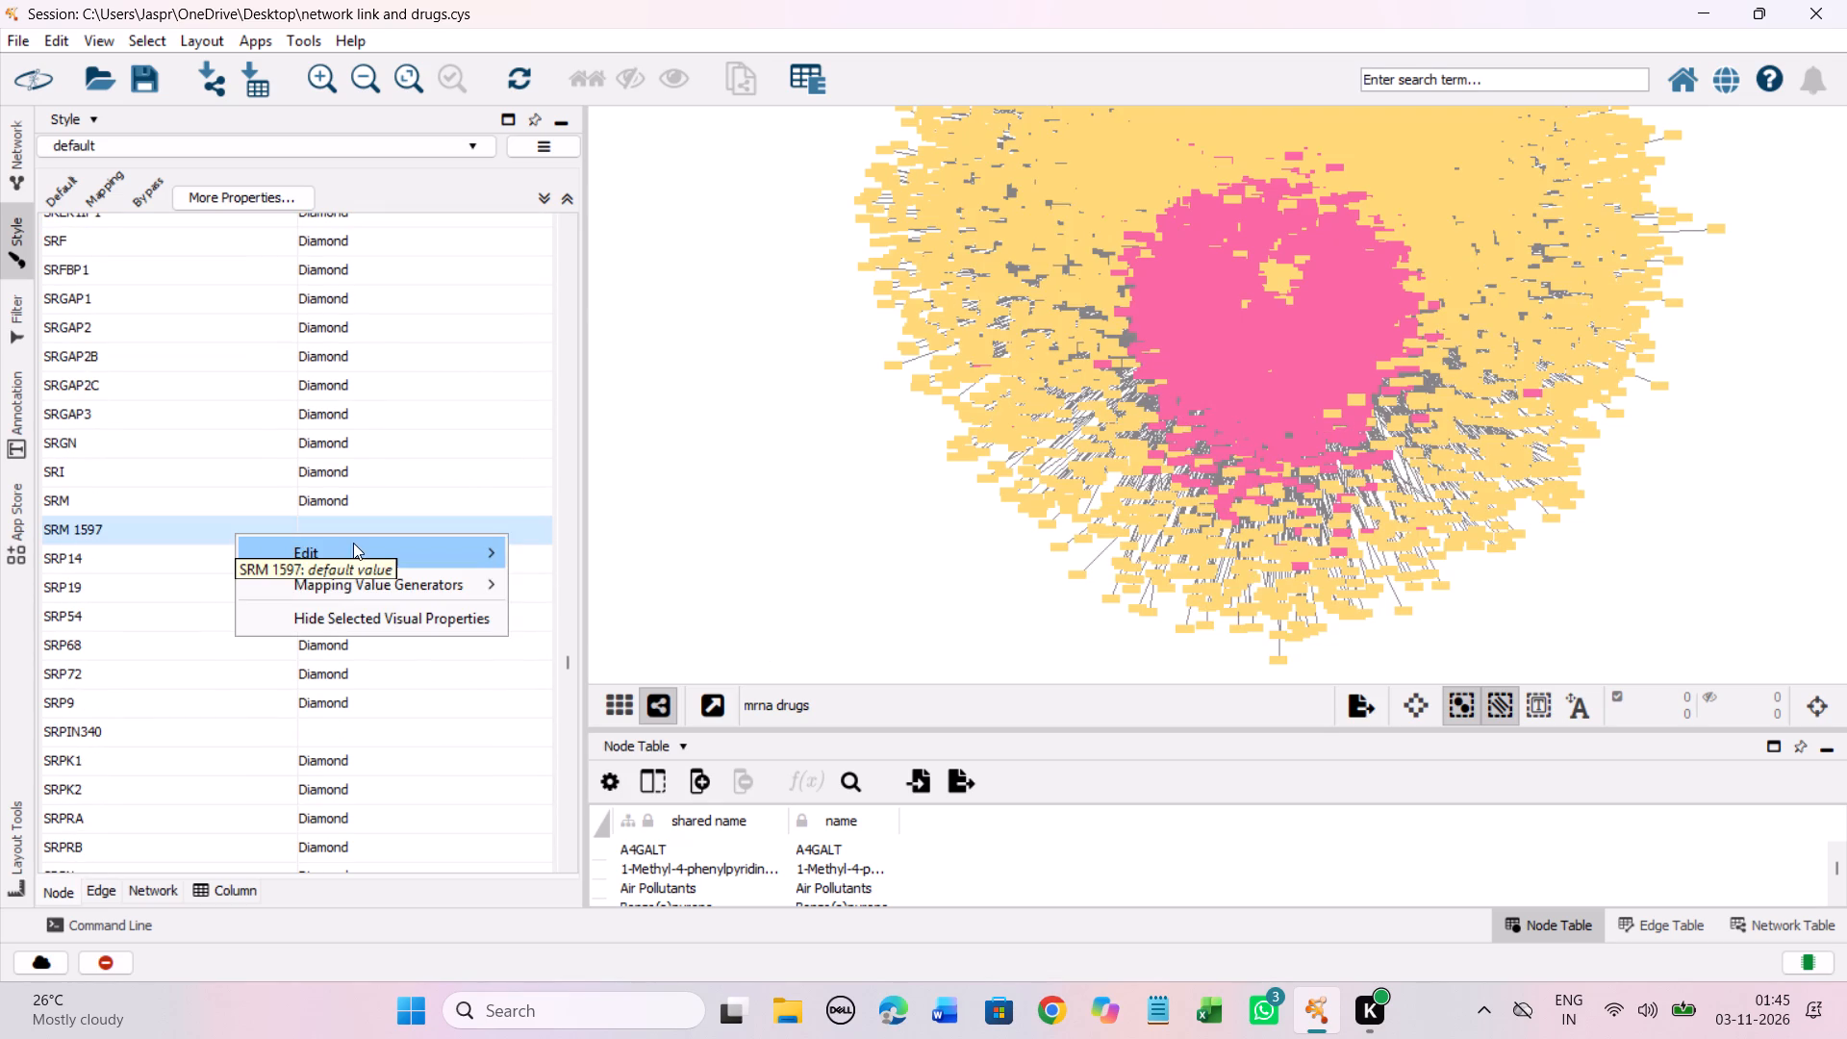
{"action": "left_click", "coordinate": [659, 567]}
{"action": "left_click", "coordinate": [289, 484]}
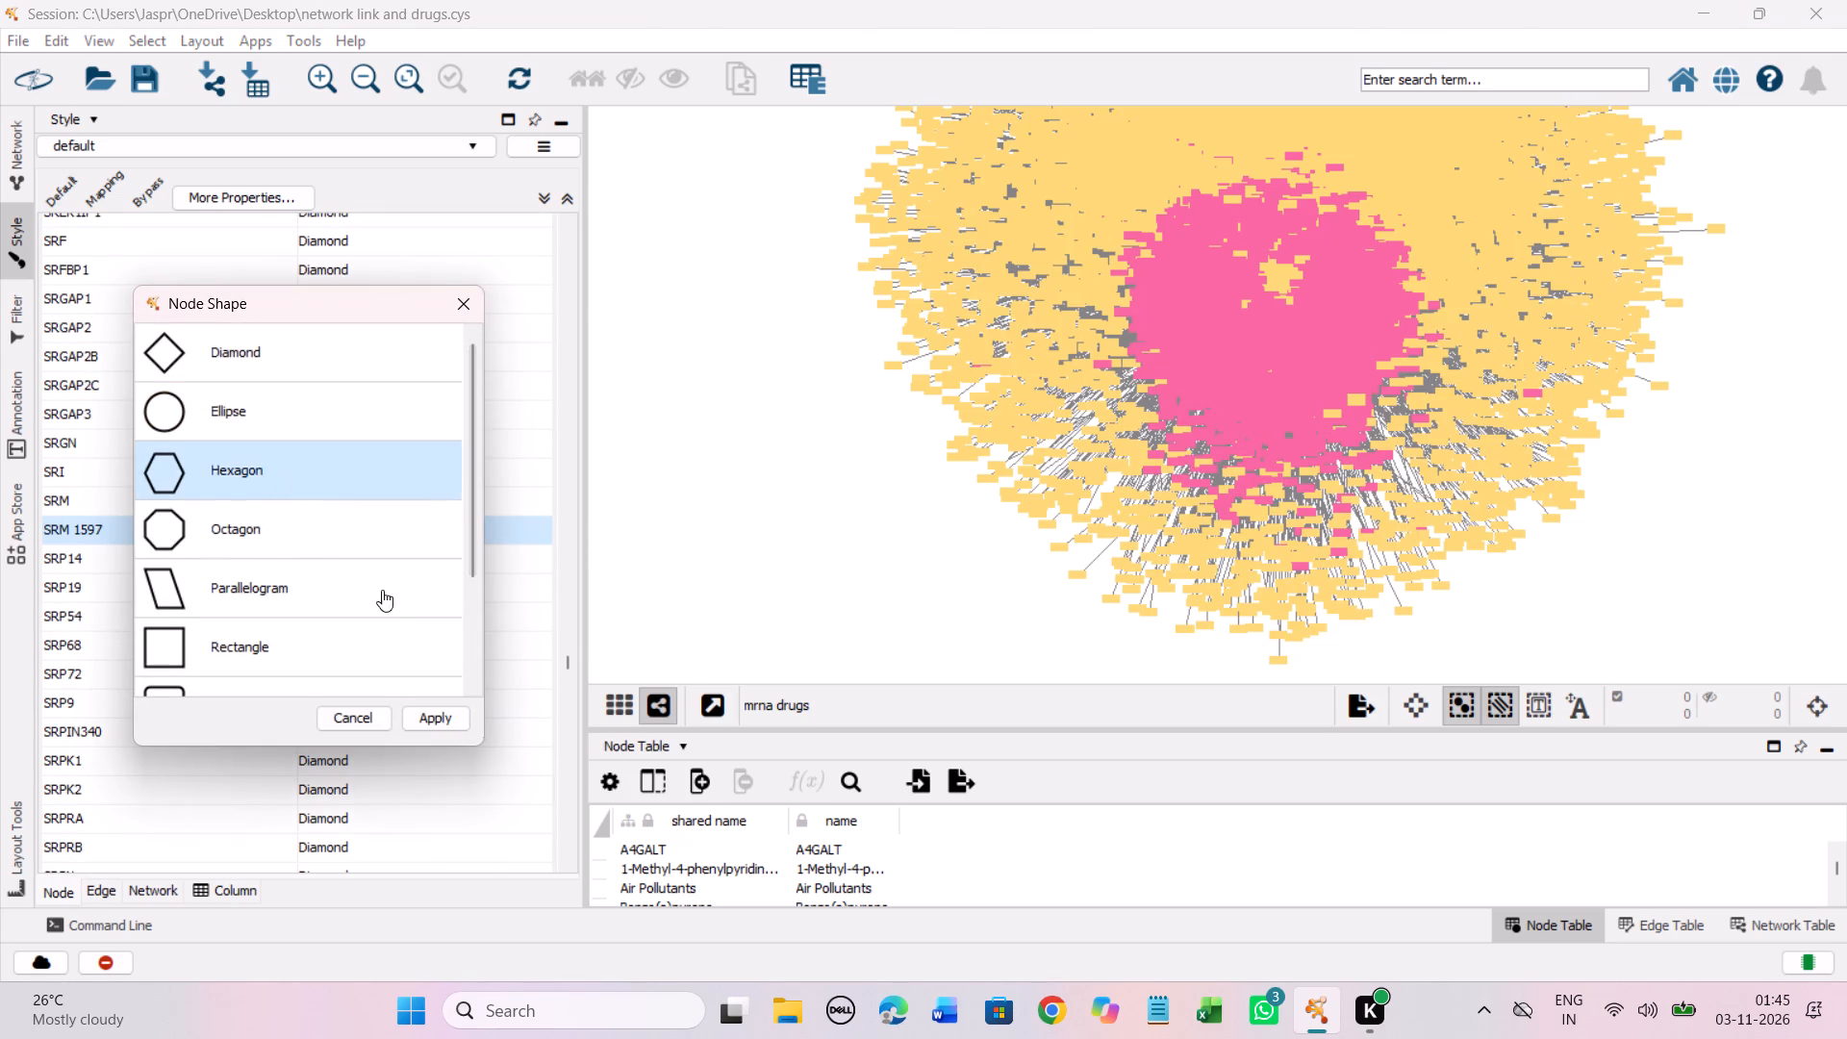
{"action": "left_click", "coordinate": [437, 702]}
{"action": "left_click", "coordinate": [437, 709]}
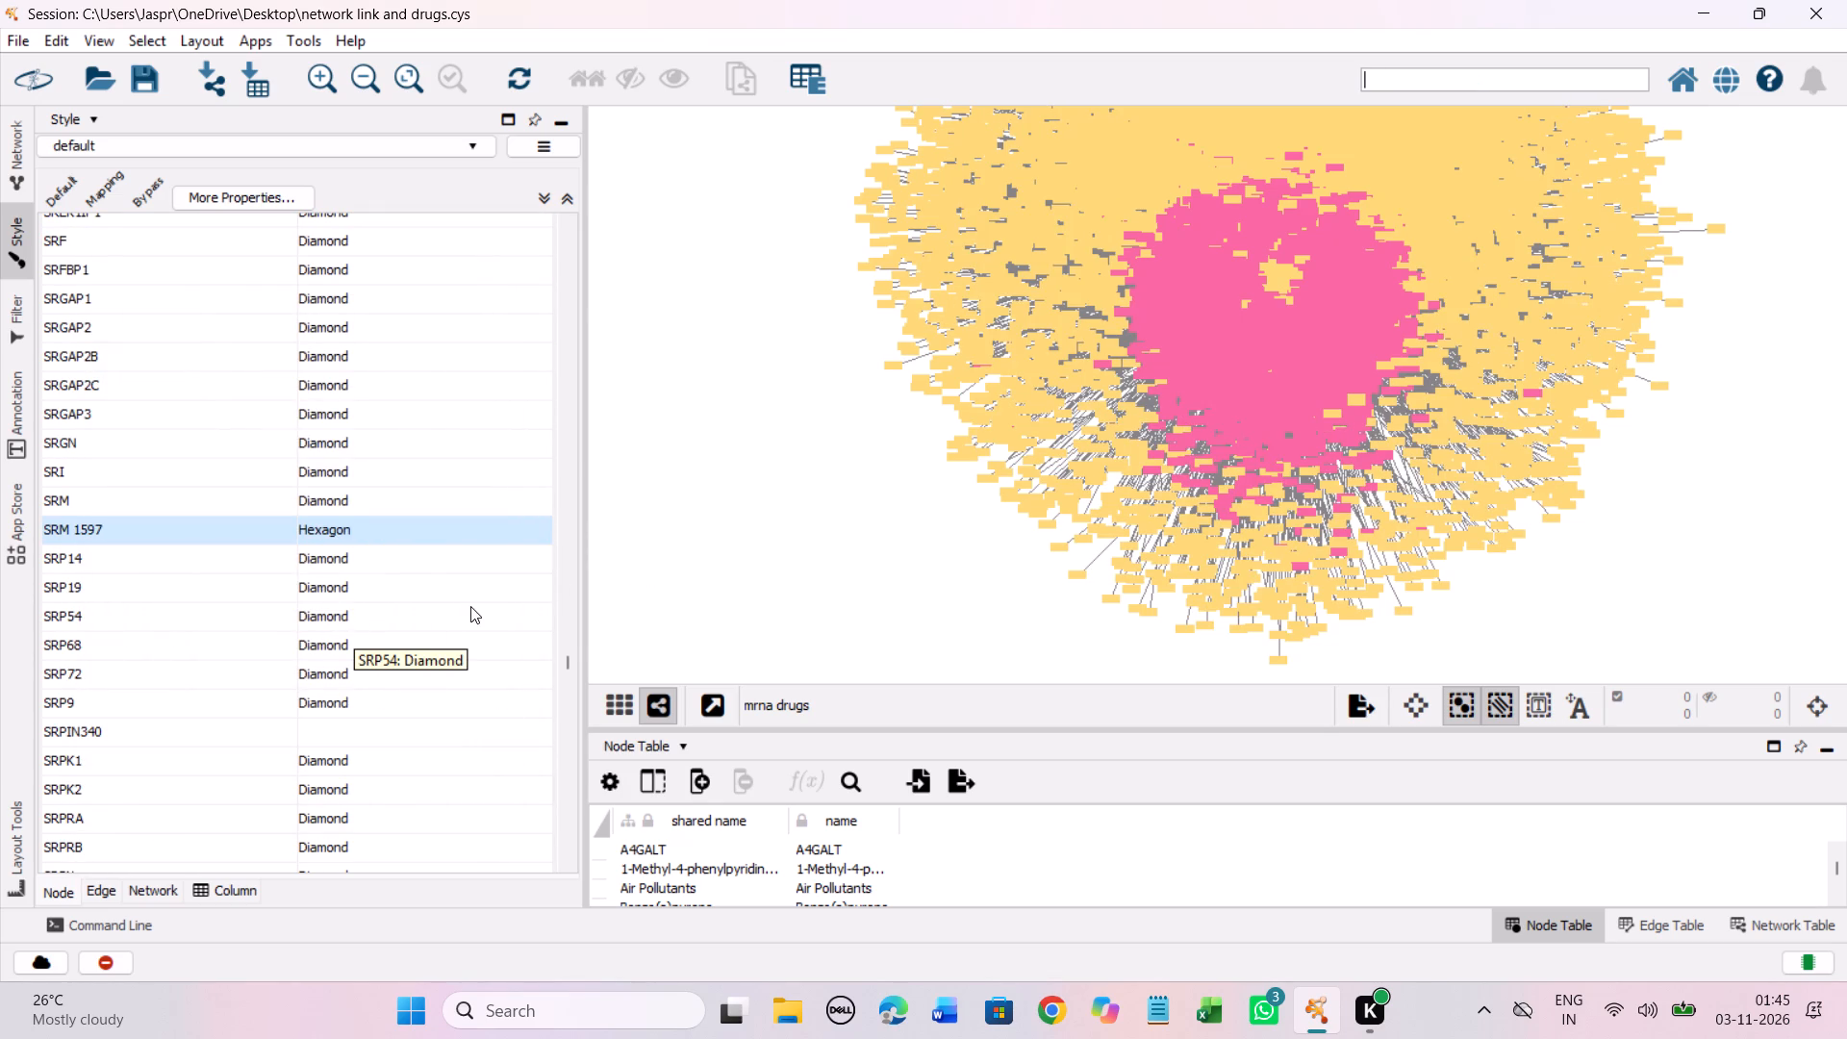
Set the discrete node shape mapping for the unmapped entry SRPIN340 to Hexagon.
{"action": "scroll", "coordinate": [459, 571], "scroll_direction": "down", "scroll_amount": 5}
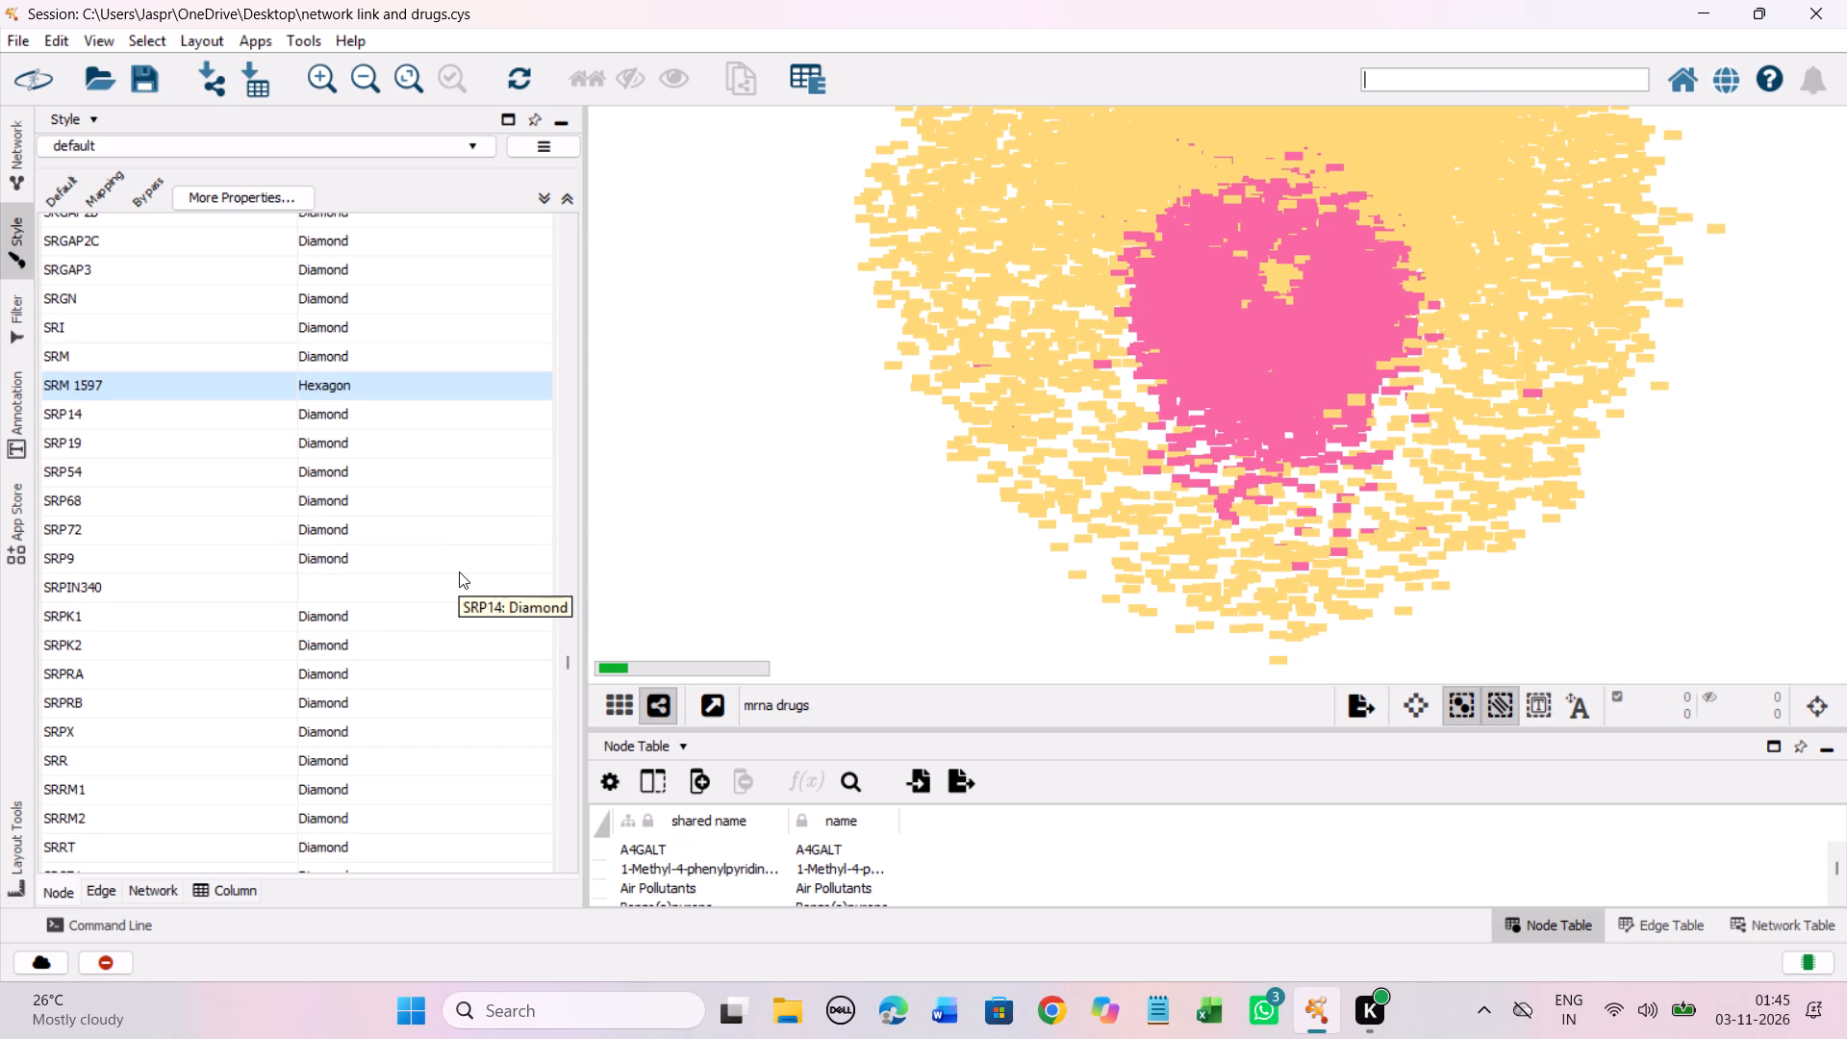
{"action": "scroll", "coordinate": [459, 571], "scroll_direction": "down", "scroll_amount": 6}
{"action": "left_click", "coordinate": [246, 415]}
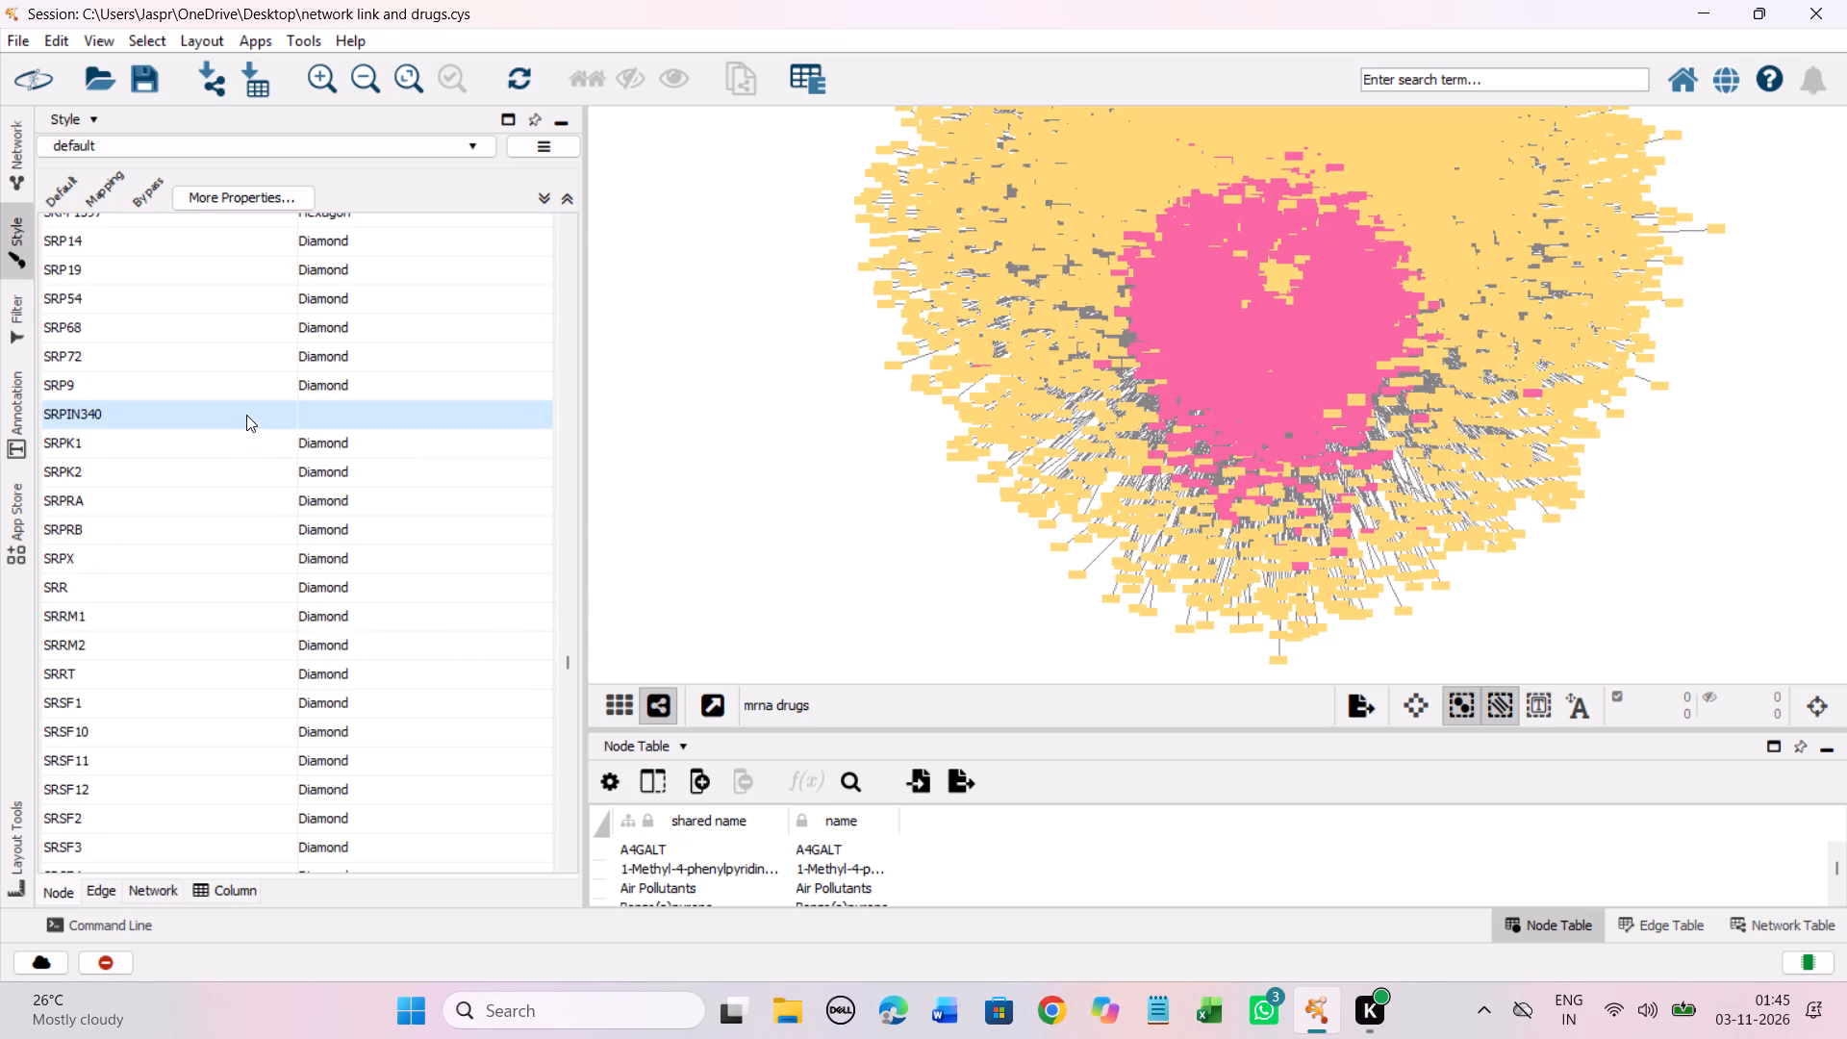
{"action": "right_click", "coordinate": [246, 415]}
{"action": "left_click", "coordinate": [595, 434]}
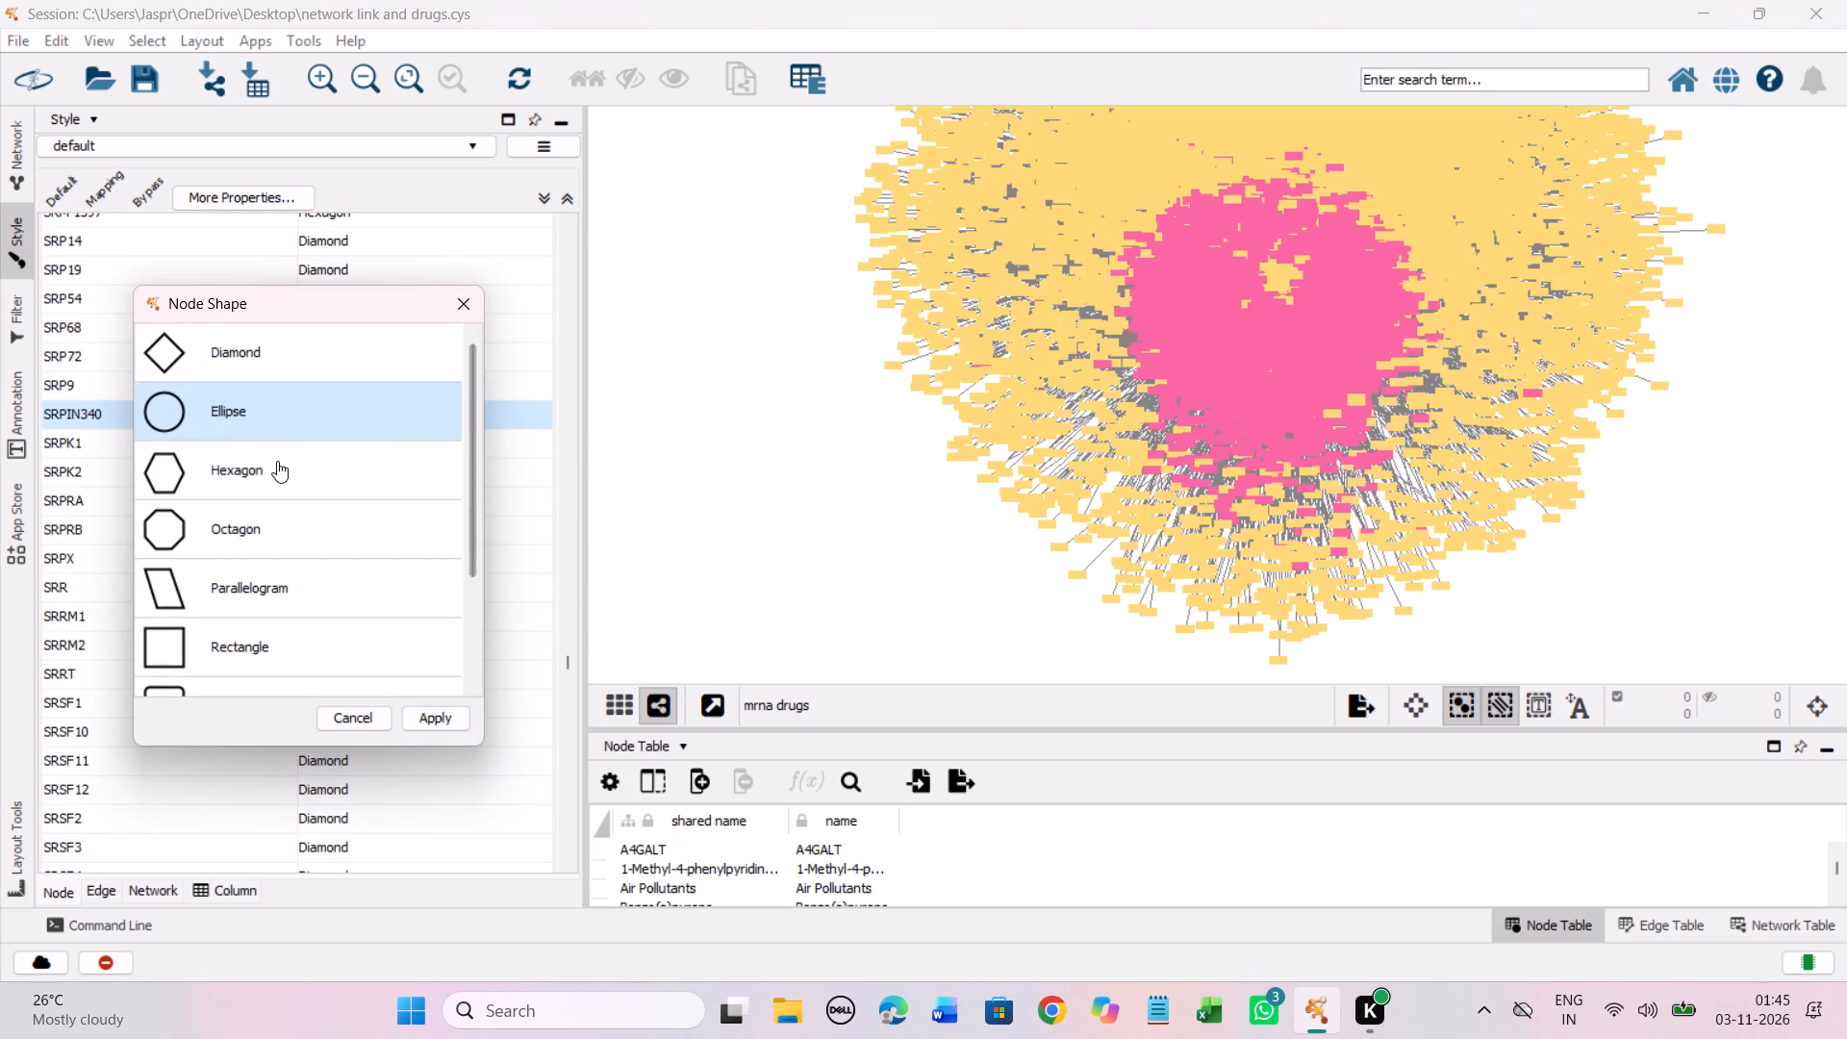
{"action": "left_click", "coordinate": [277, 461]}
{"action": "left_click", "coordinate": [434, 716]}
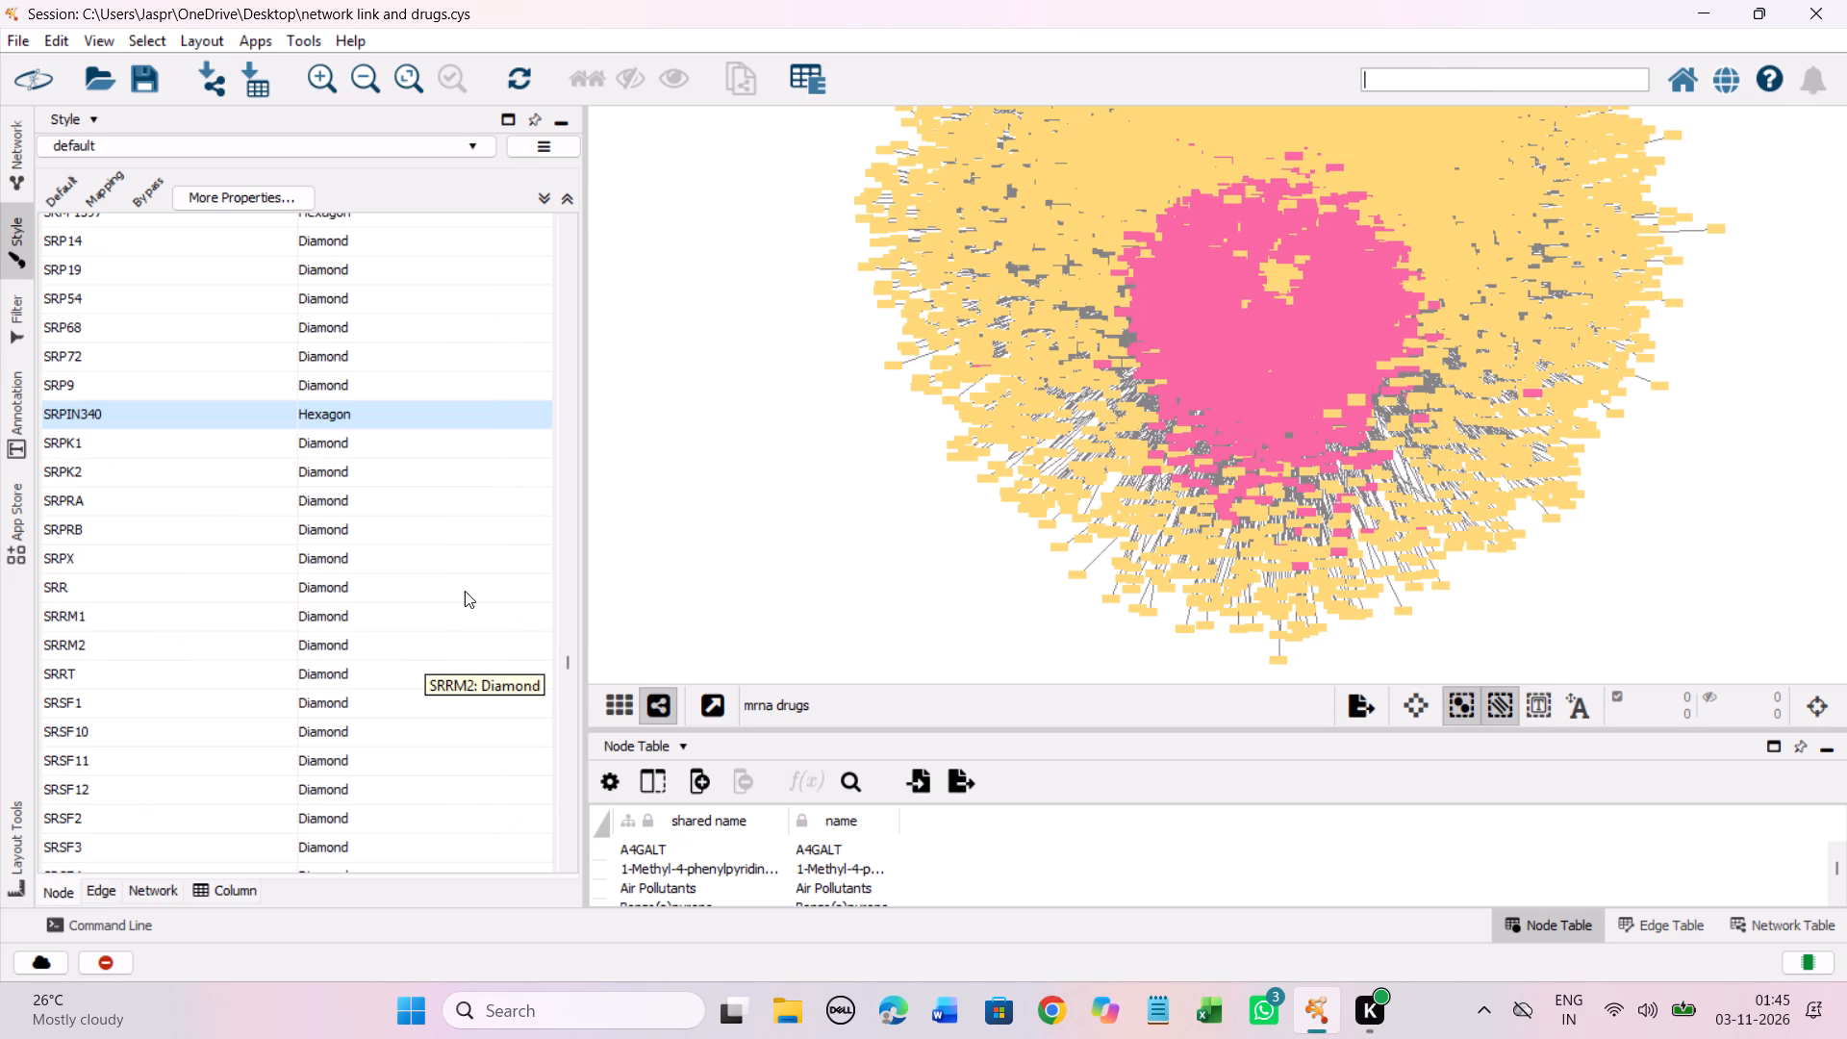
Set the discrete node shape mapping for the unmapped entries SRT1720 and SRT2183 to Hexagon.
{"action": "scroll", "coordinate": [465, 591], "scroll_direction": "down", "scroll_amount": 7}
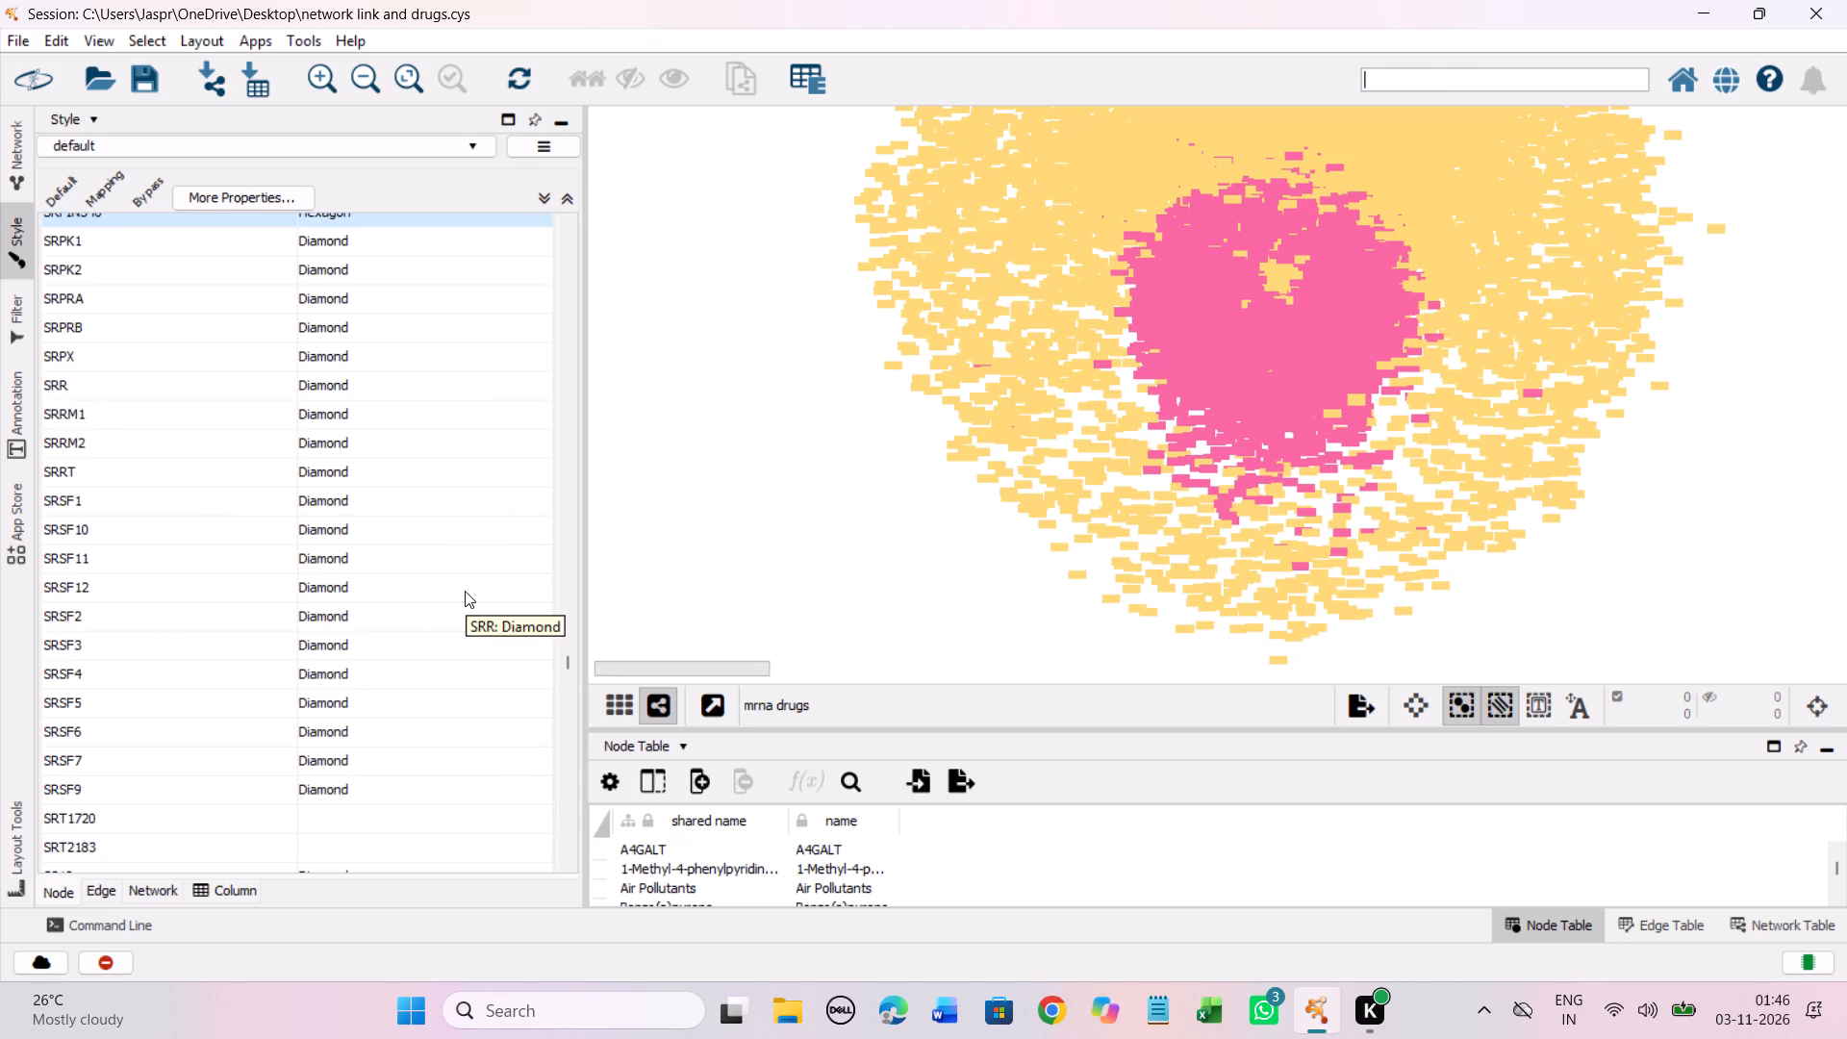
{"action": "scroll", "coordinate": [465, 591], "scroll_direction": "down", "scroll_amount": 11}
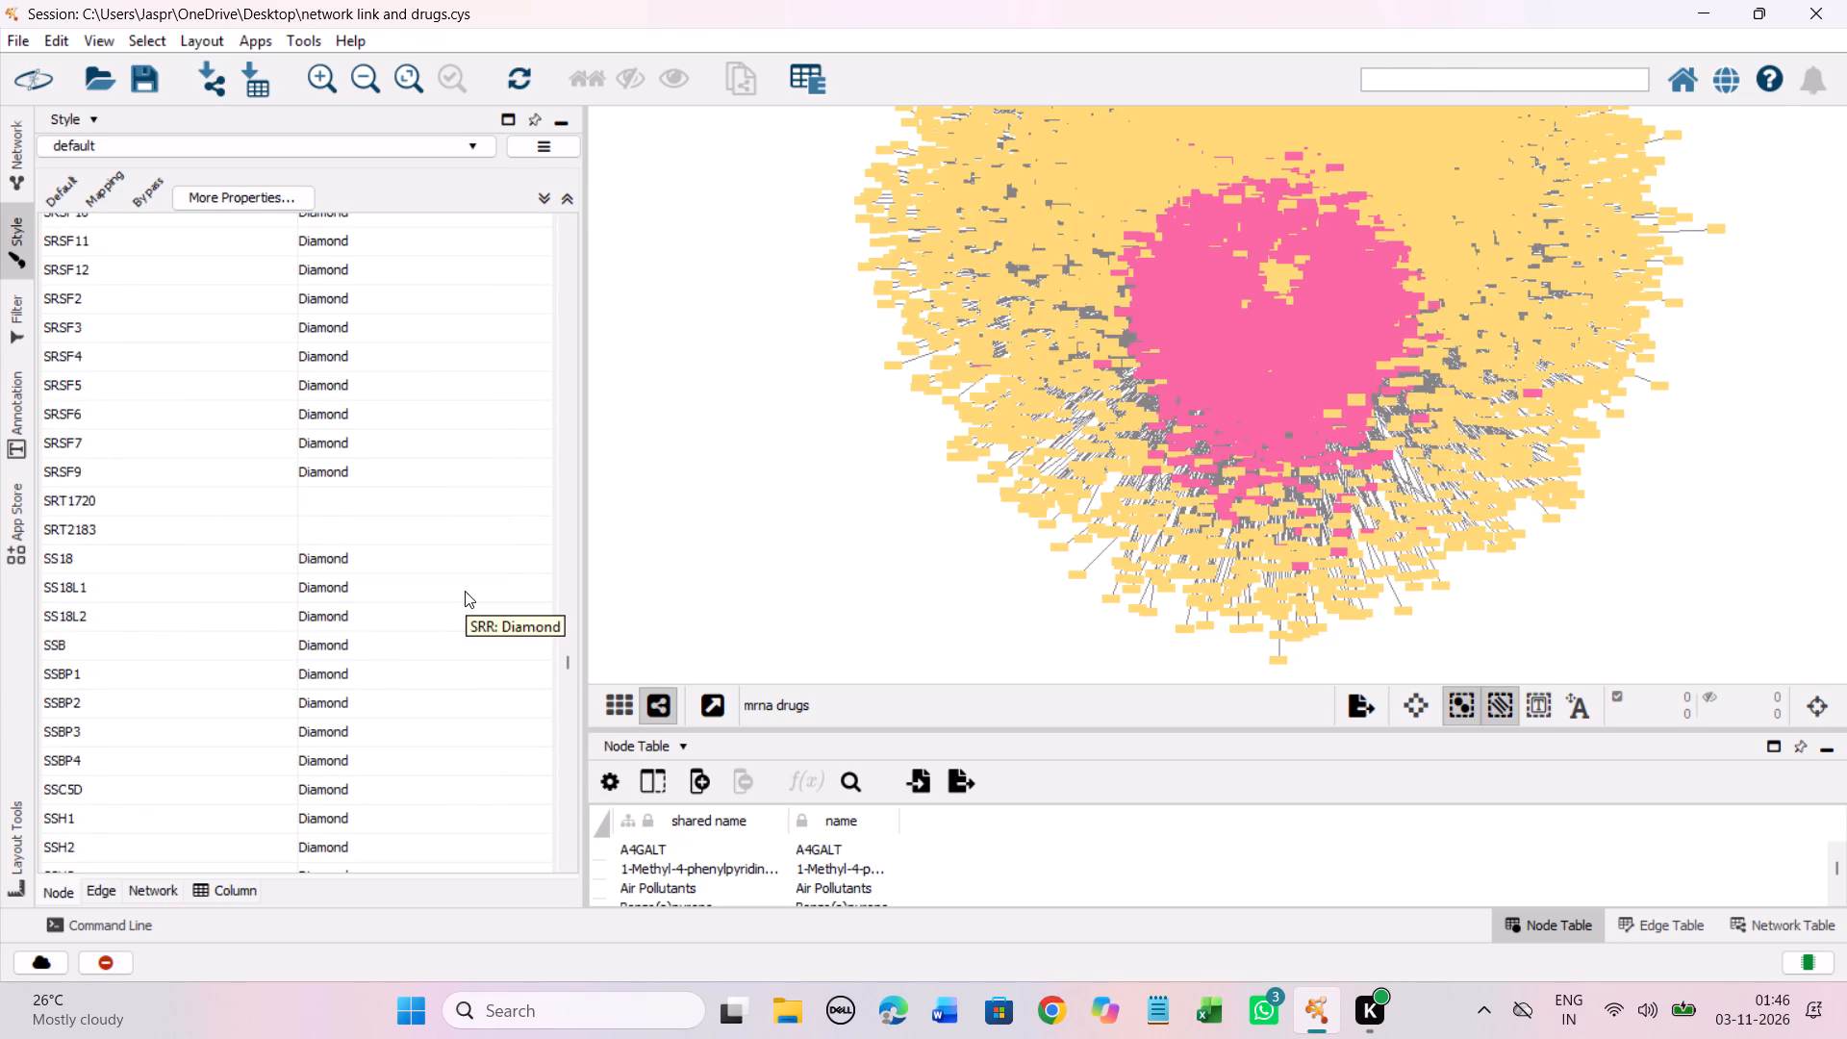
{"action": "scroll", "coordinate": [465, 591], "scroll_direction": "down", "scroll_amount": 3}
{"action": "left_click_drag", "start_coordinate": [272, 413], "coordinate": [264, 436]}
{"action": "right_click", "coordinate": [264, 436]}
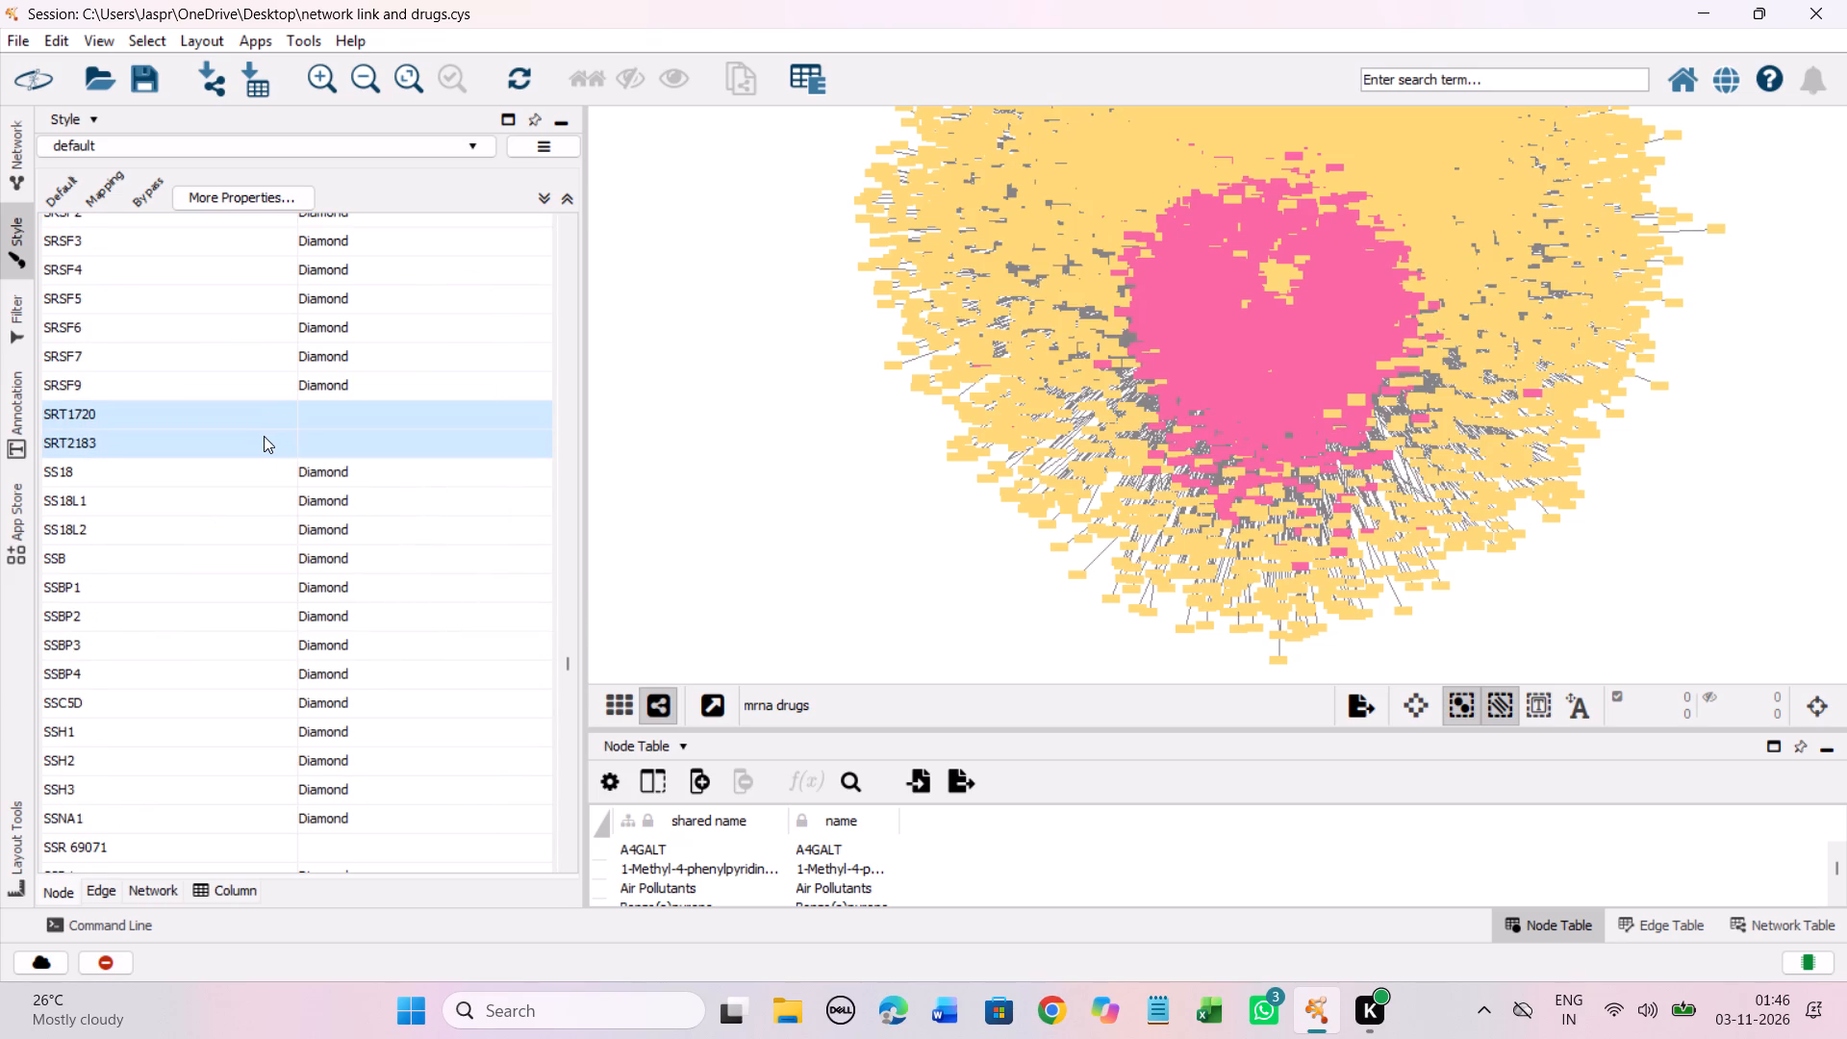
{"action": "left_click", "coordinate": [640, 461]}
{"action": "left_click", "coordinate": [251, 451]}
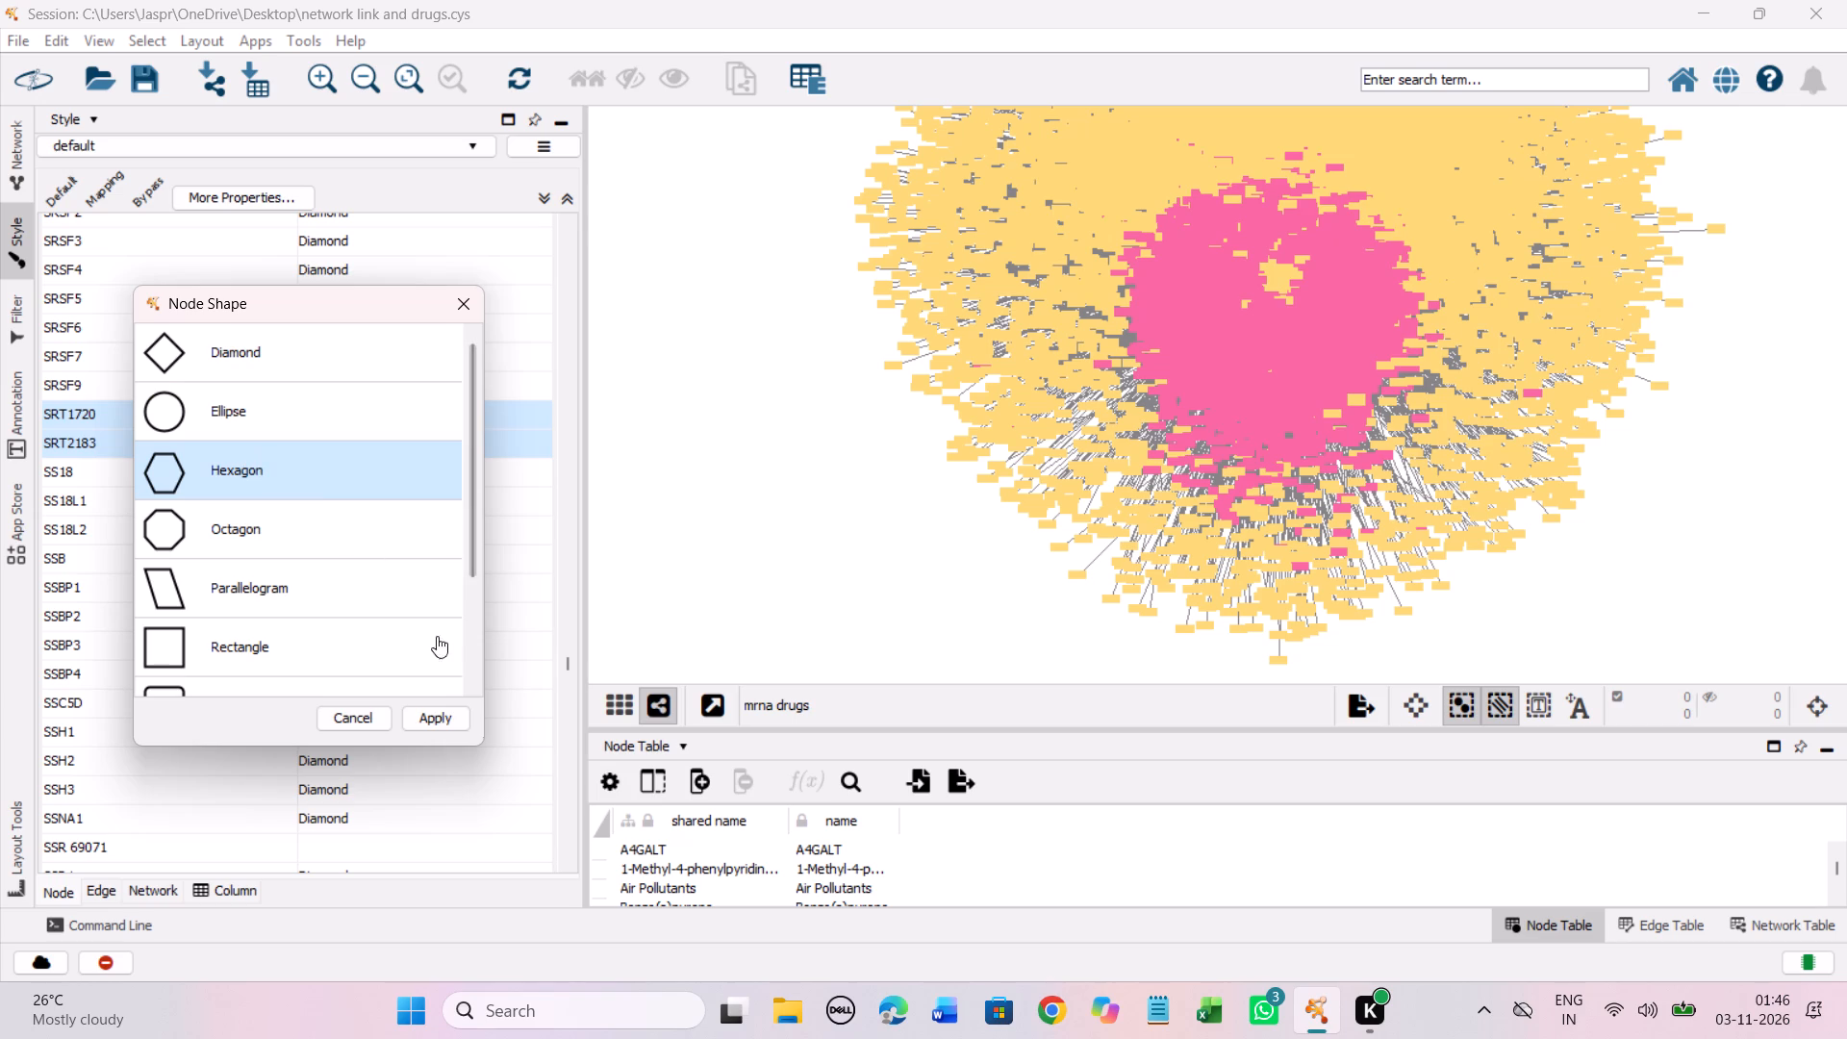
{"action": "left_click", "coordinate": [434, 714]}
Set the discrete node shape mapping for the unmapped entry SSR 69071 to Hexagon.
{"action": "scroll", "coordinate": [392, 501], "scroll_direction": "down", "scroll_amount": 9}
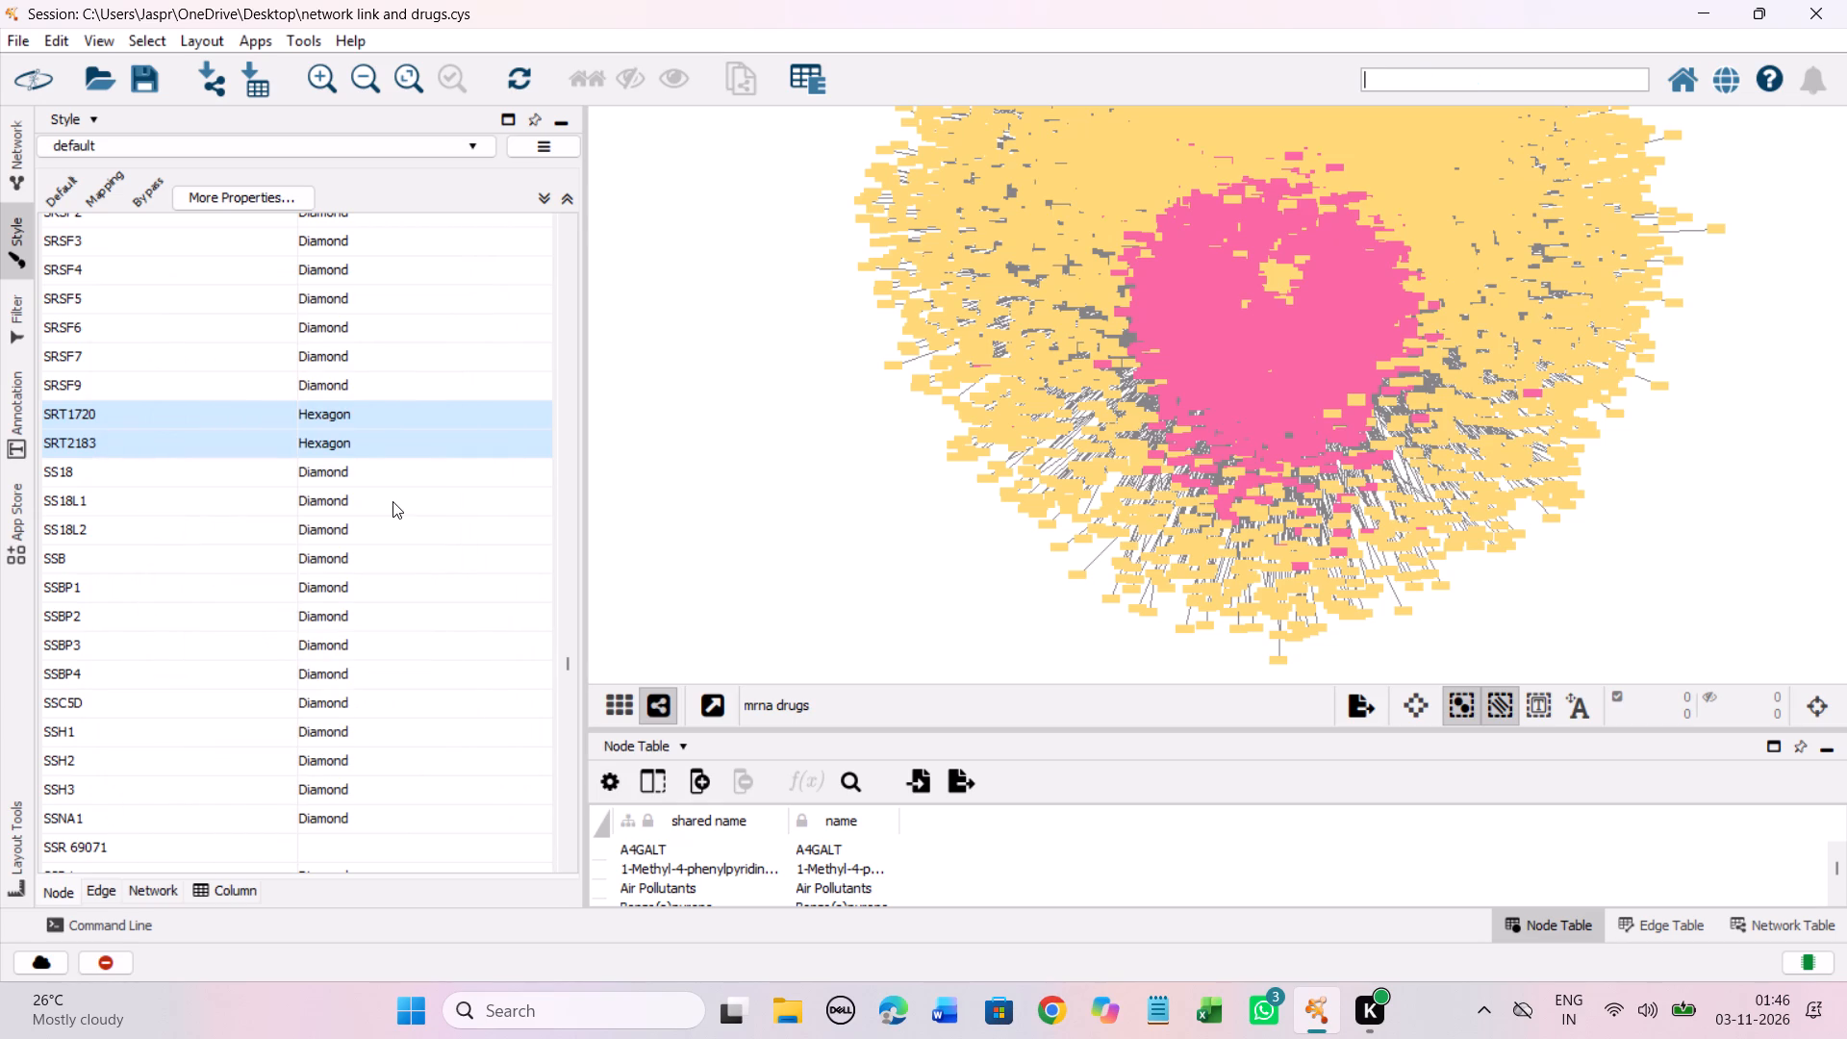
{"action": "scroll", "coordinate": [392, 501], "scroll_direction": "down", "scroll_amount": 1}
{"action": "scroll", "coordinate": [392, 501], "scroll_direction": "up", "scroll_amount": 1}
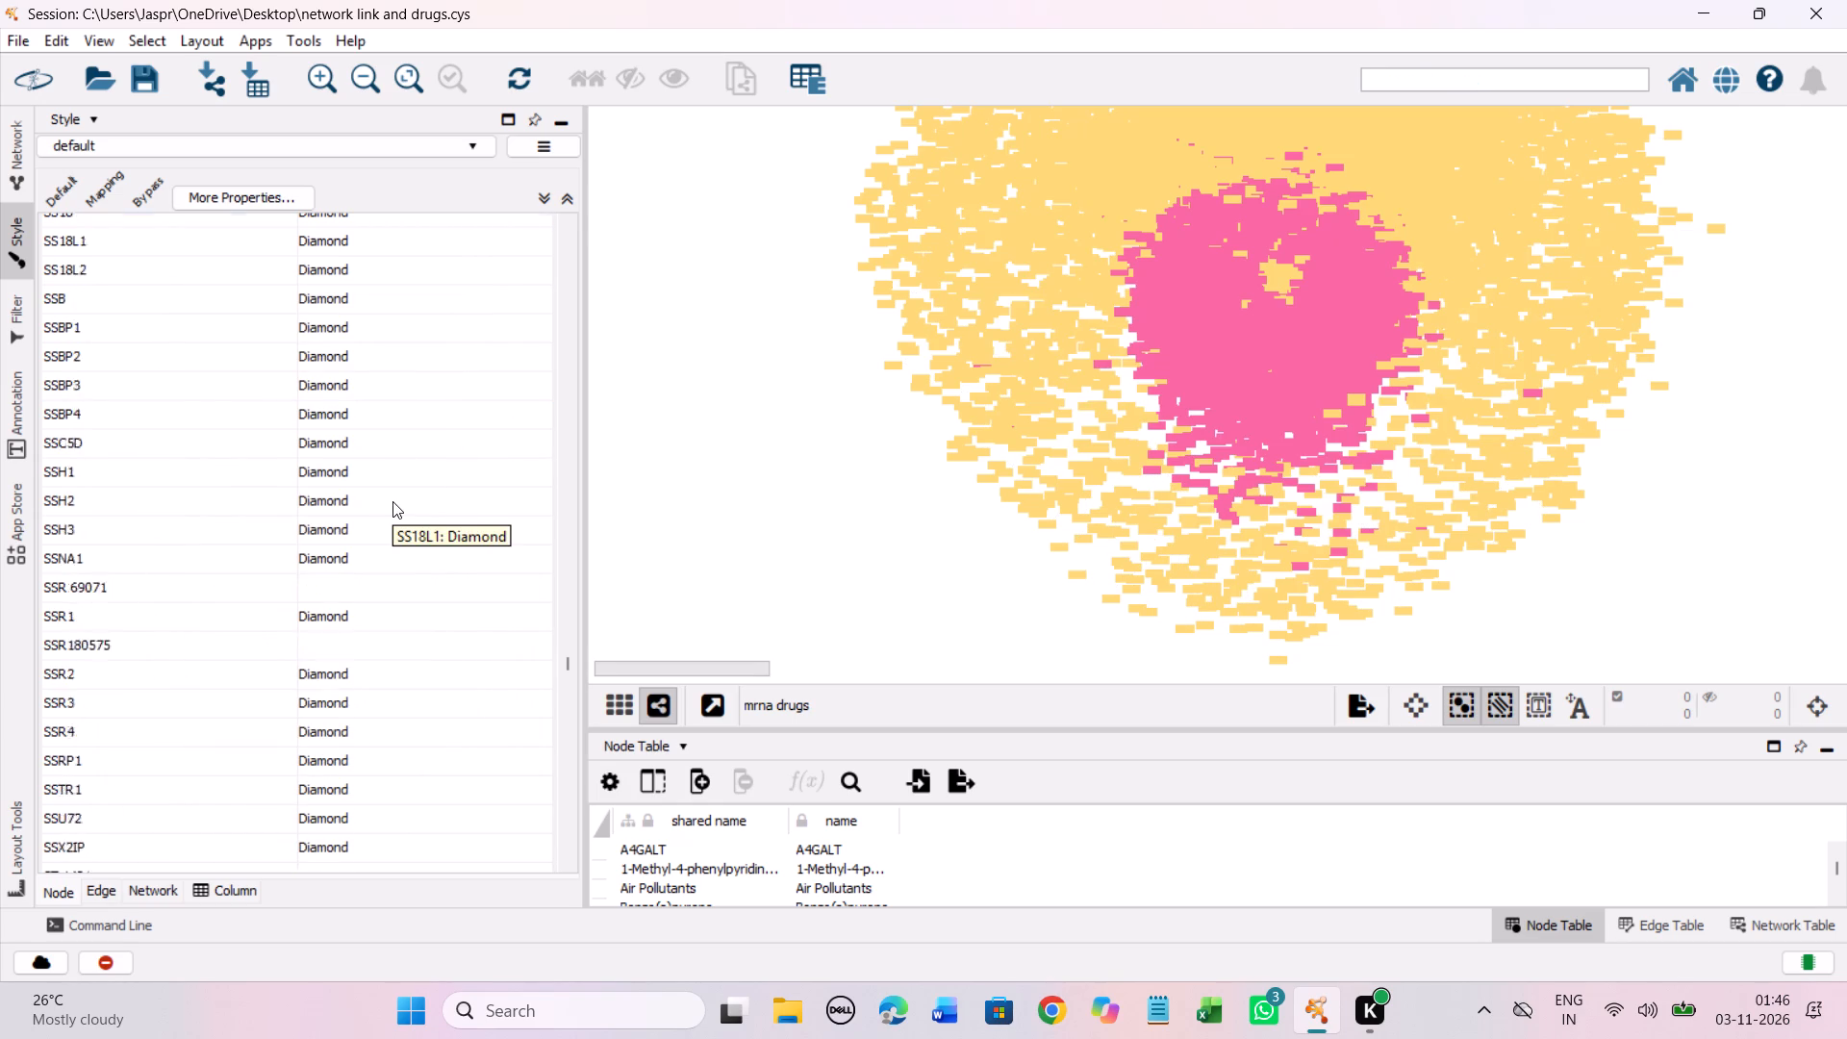
{"action": "scroll", "coordinate": [392, 501], "scroll_direction": "up", "scroll_amount": 5}
{"action": "scroll", "coordinate": [392, 501], "scroll_direction": "down", "scroll_amount": 7}
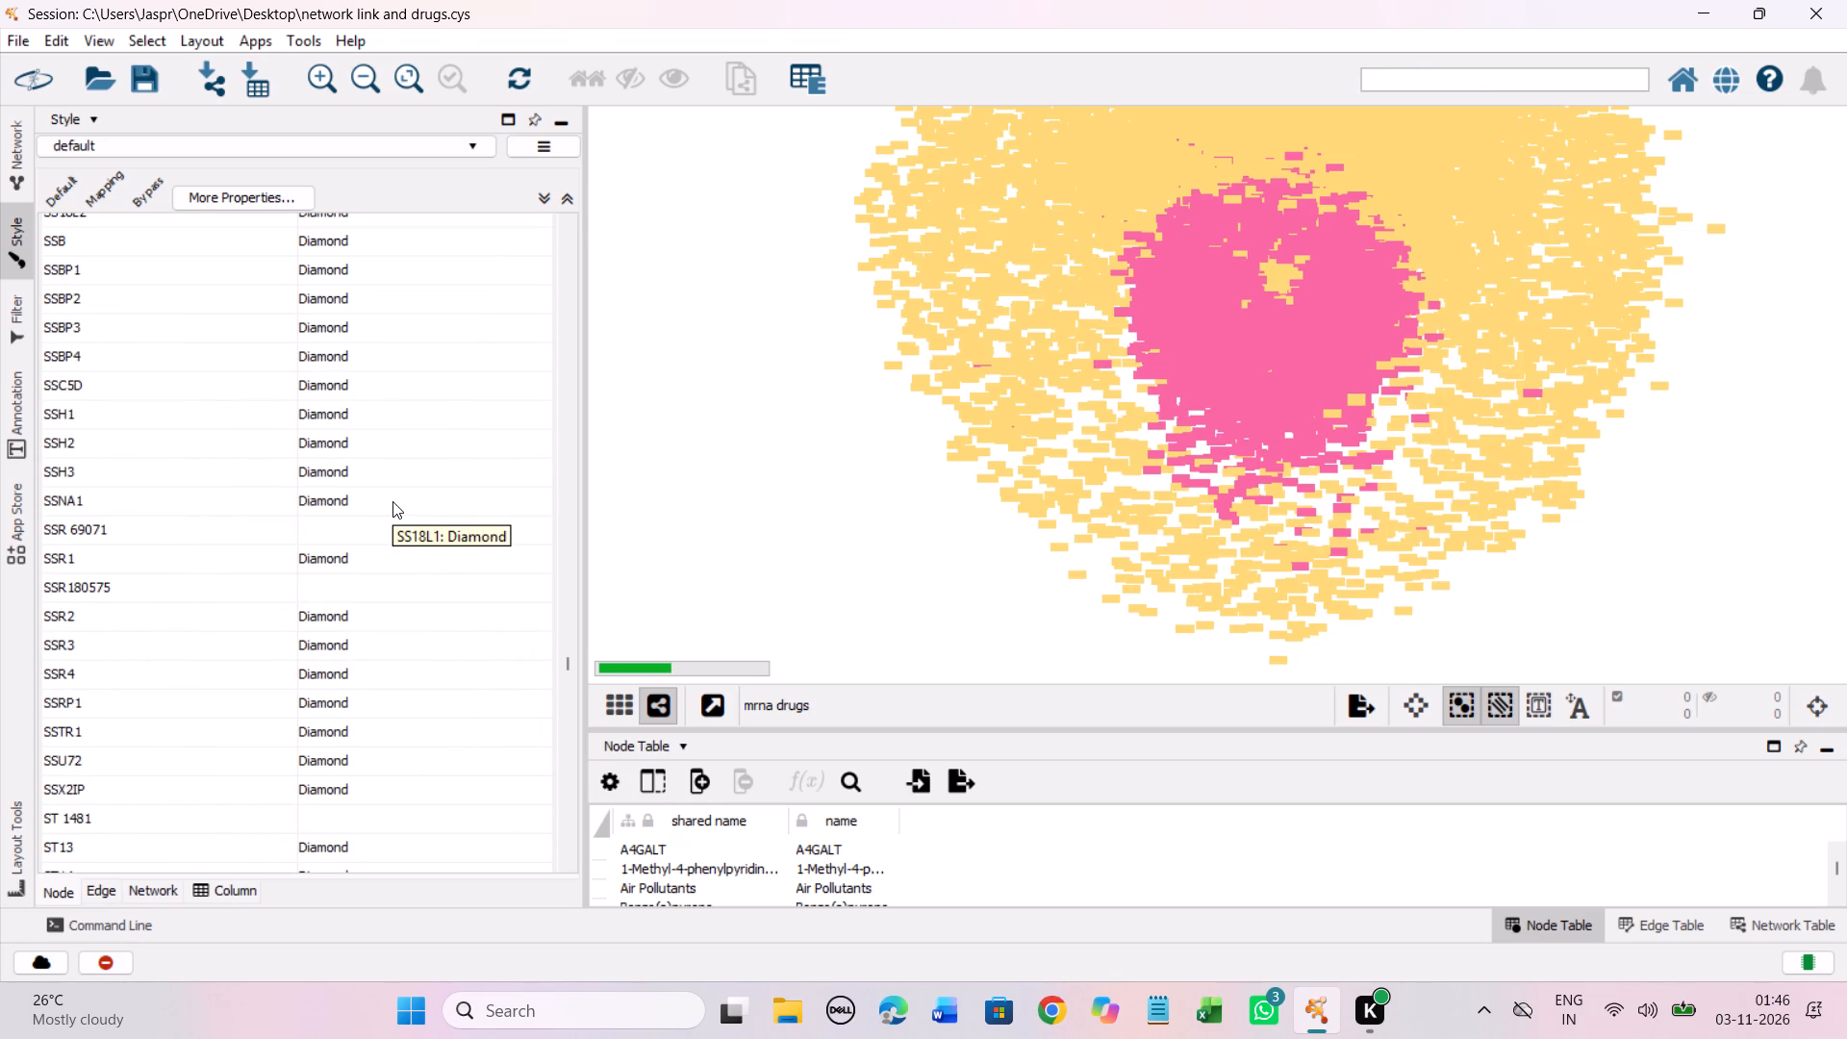
{"action": "left_click", "coordinate": [270, 525]}
{"action": "right_click", "coordinate": [270, 525]}
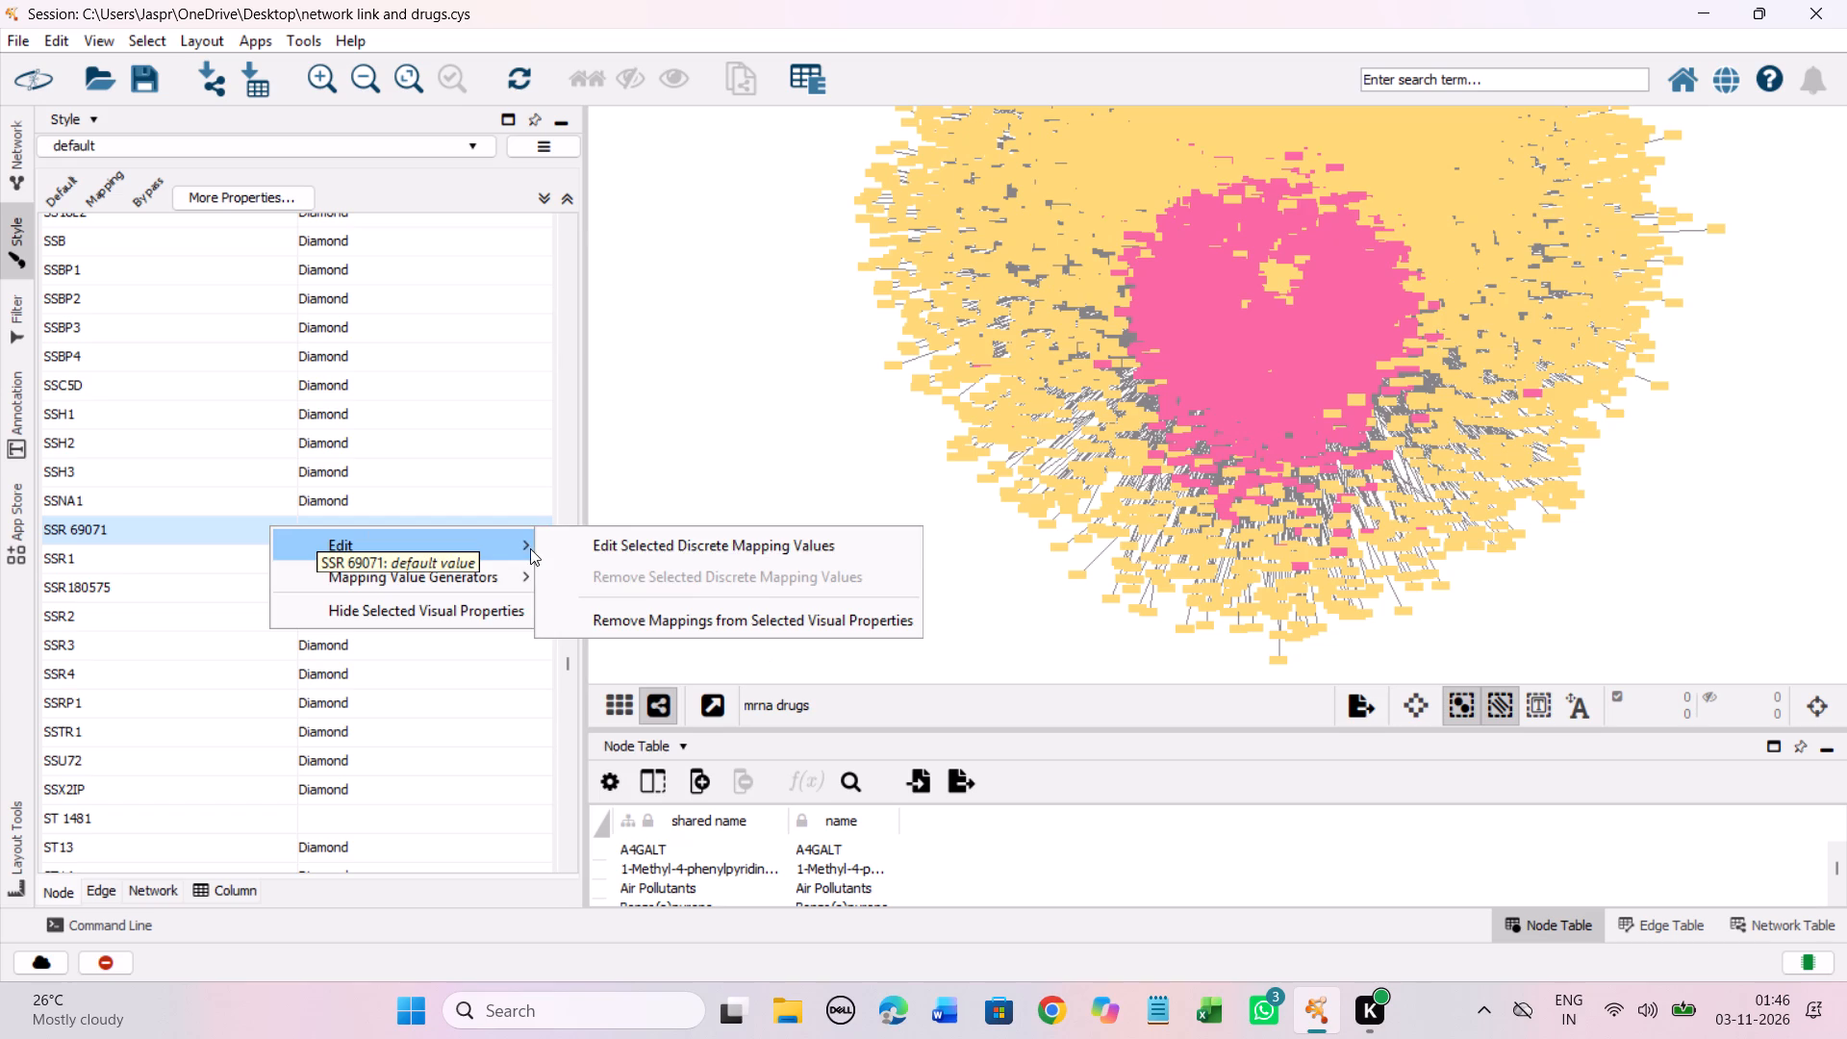
{"action": "left_click", "coordinate": [620, 548]}
{"action": "left_click", "coordinate": [275, 469]}
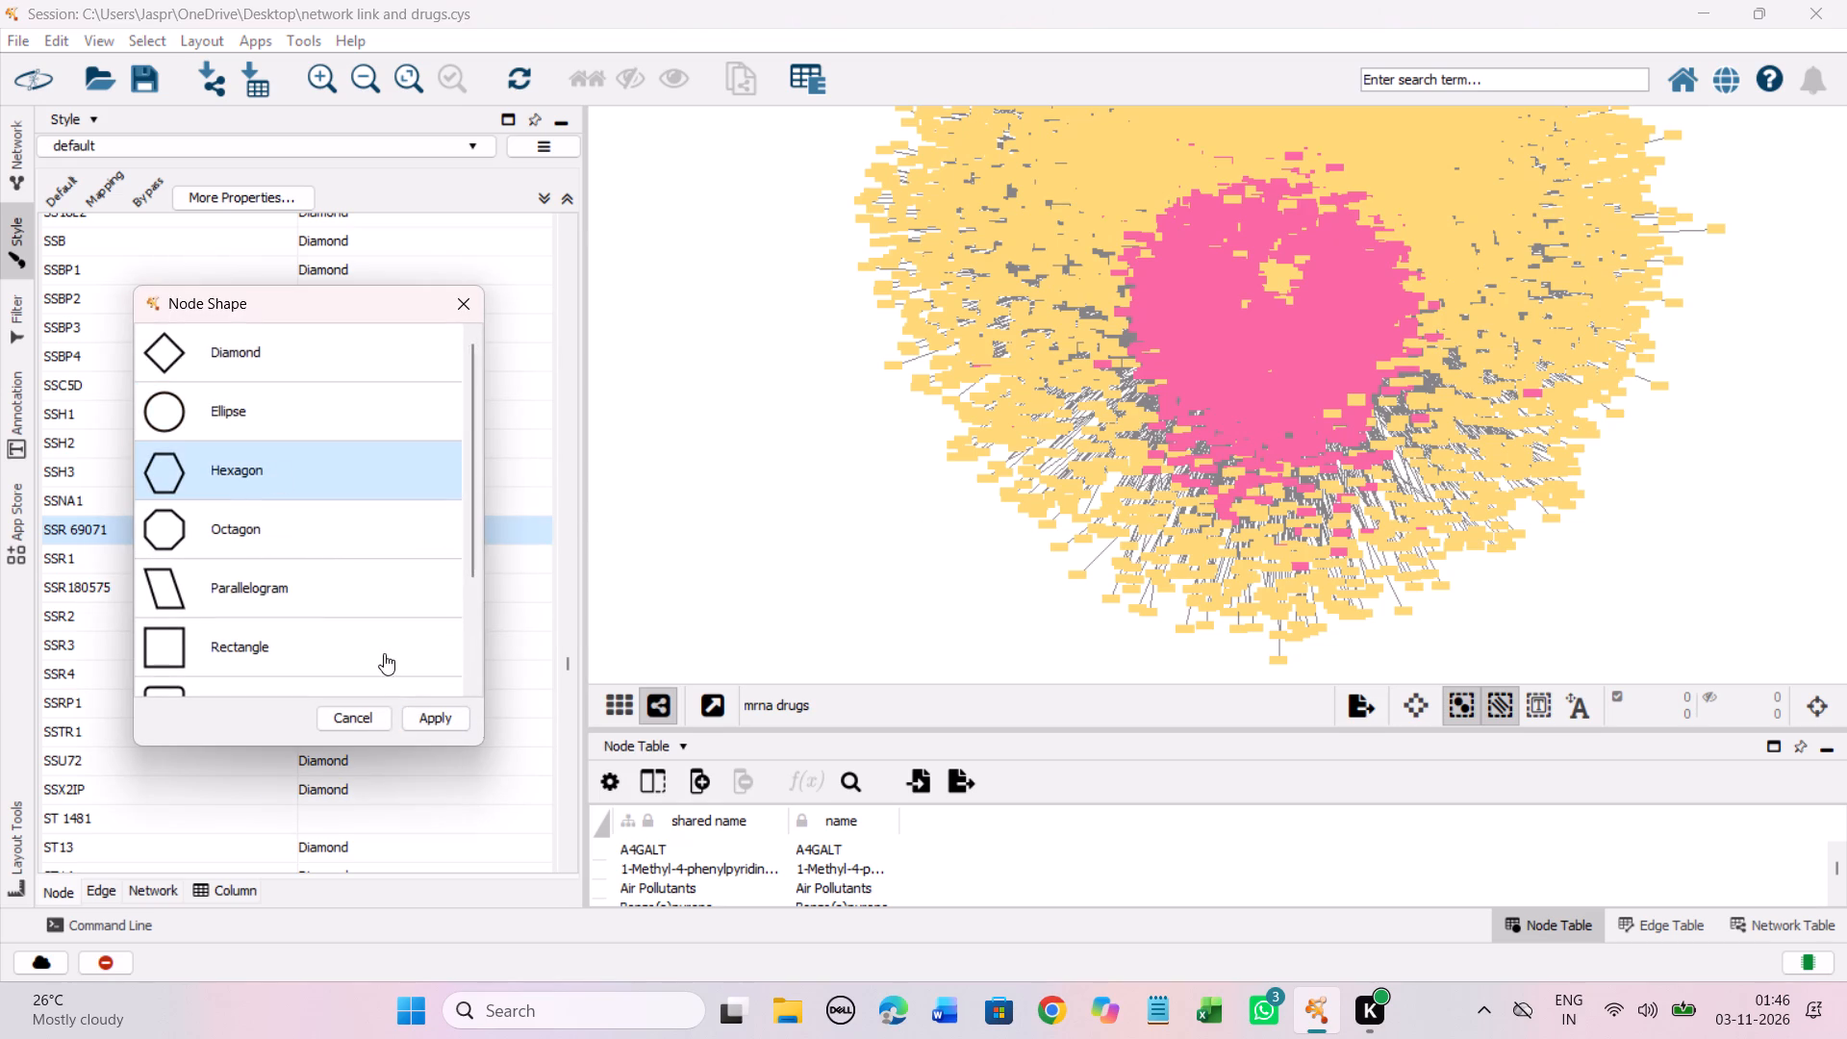
{"action": "left_click", "coordinate": [429, 710]}
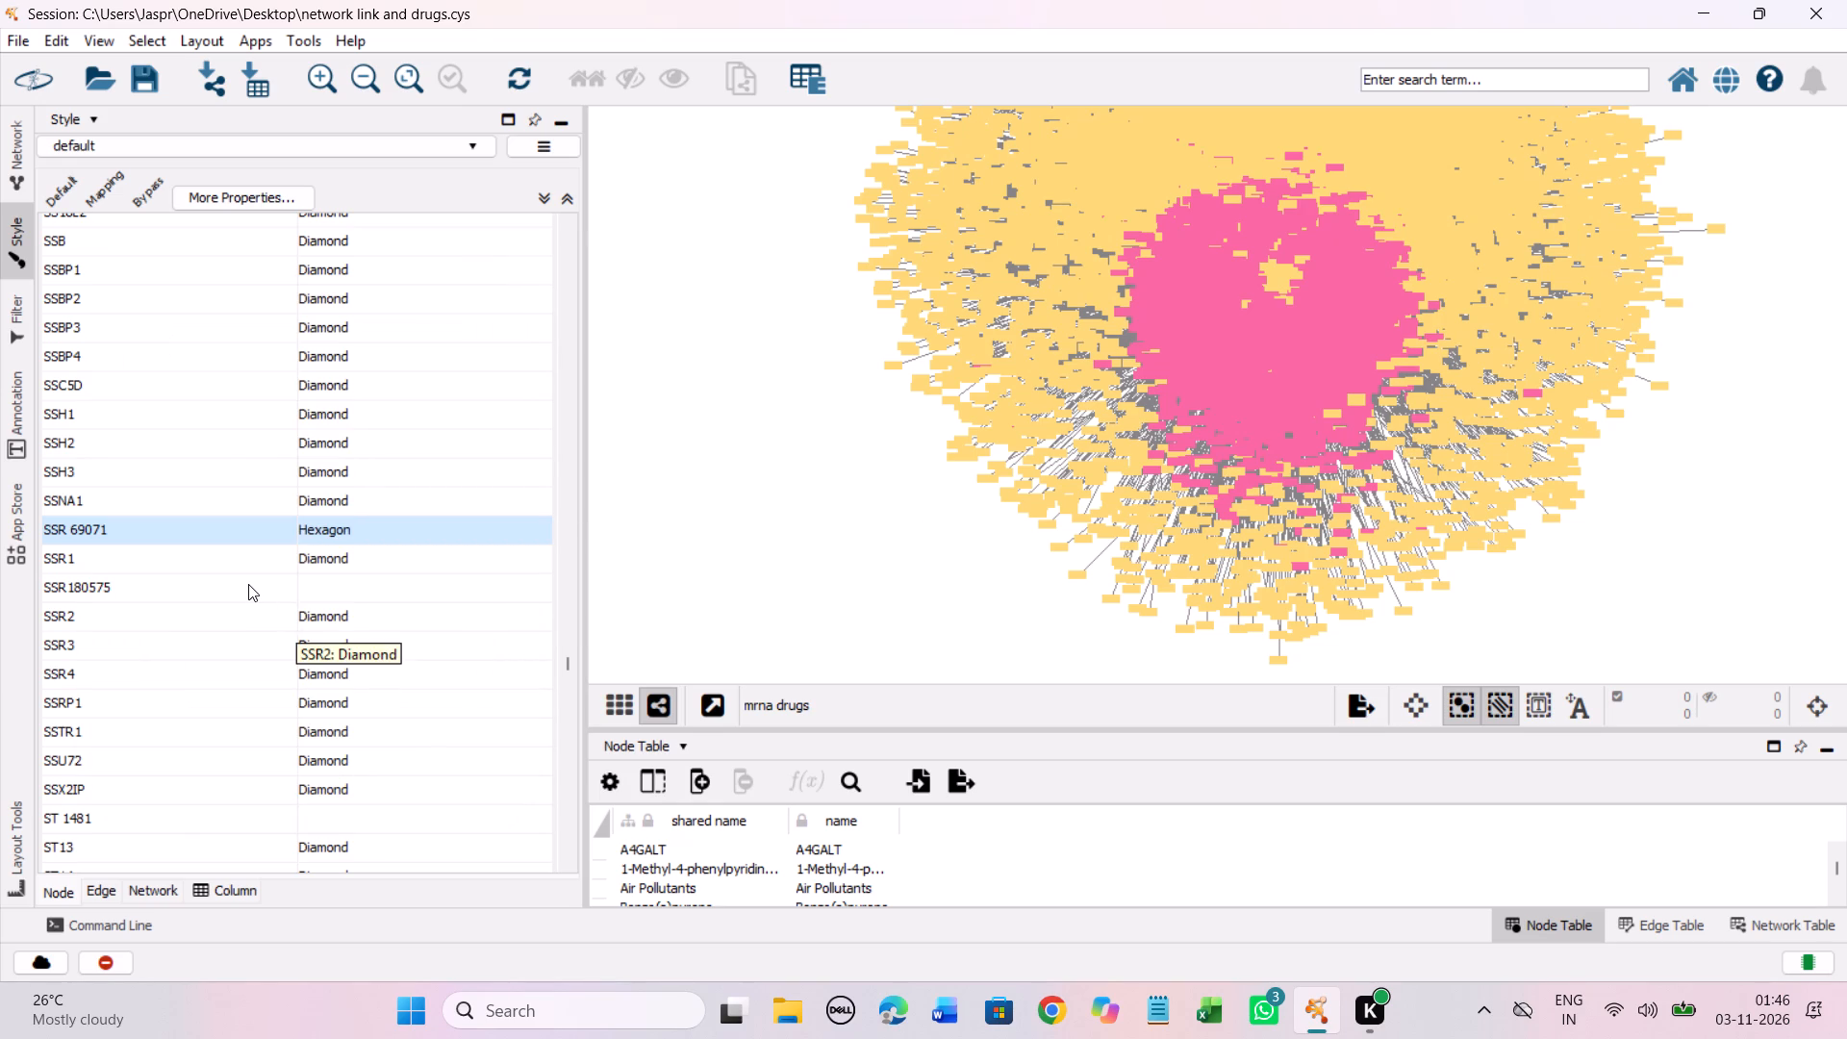
Set the discrete node shape mapping for the unmapped entry SSR180575 to Hexagon.
{"action": "left_click", "coordinate": [248, 584]}
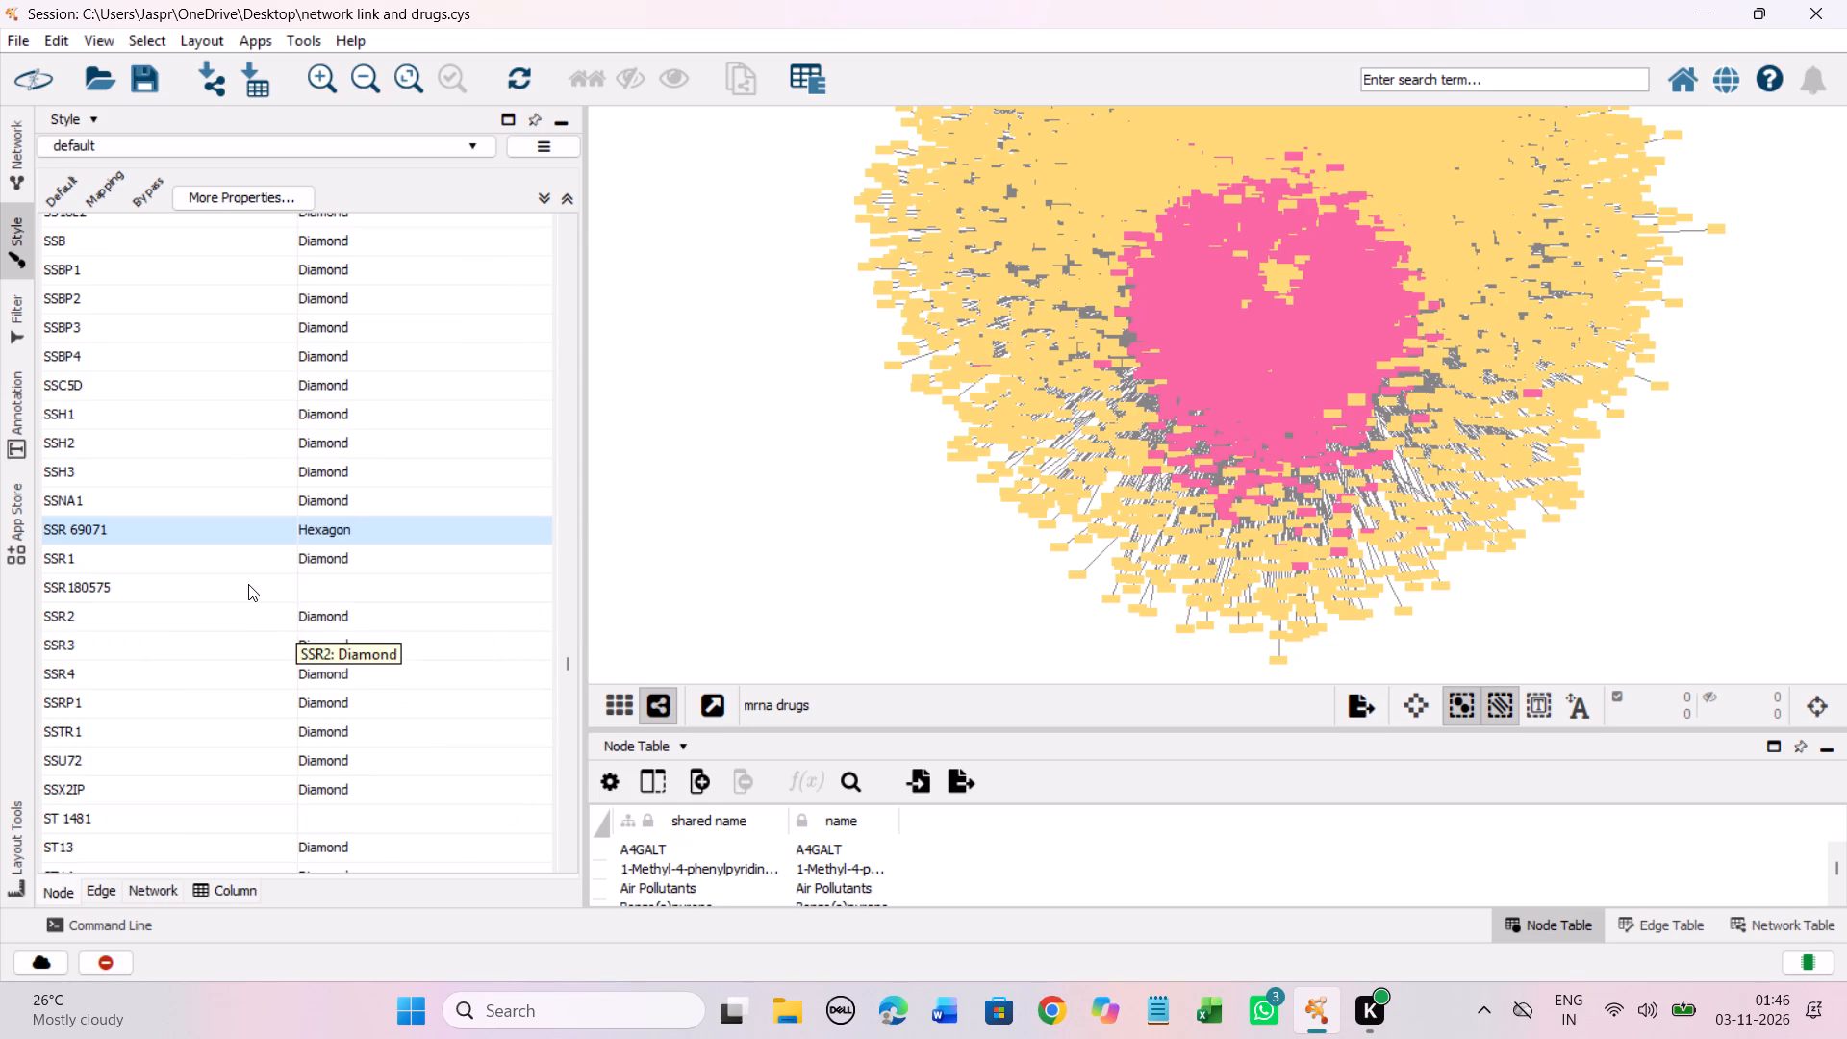
{"action": "right_click", "coordinate": [241, 580]}
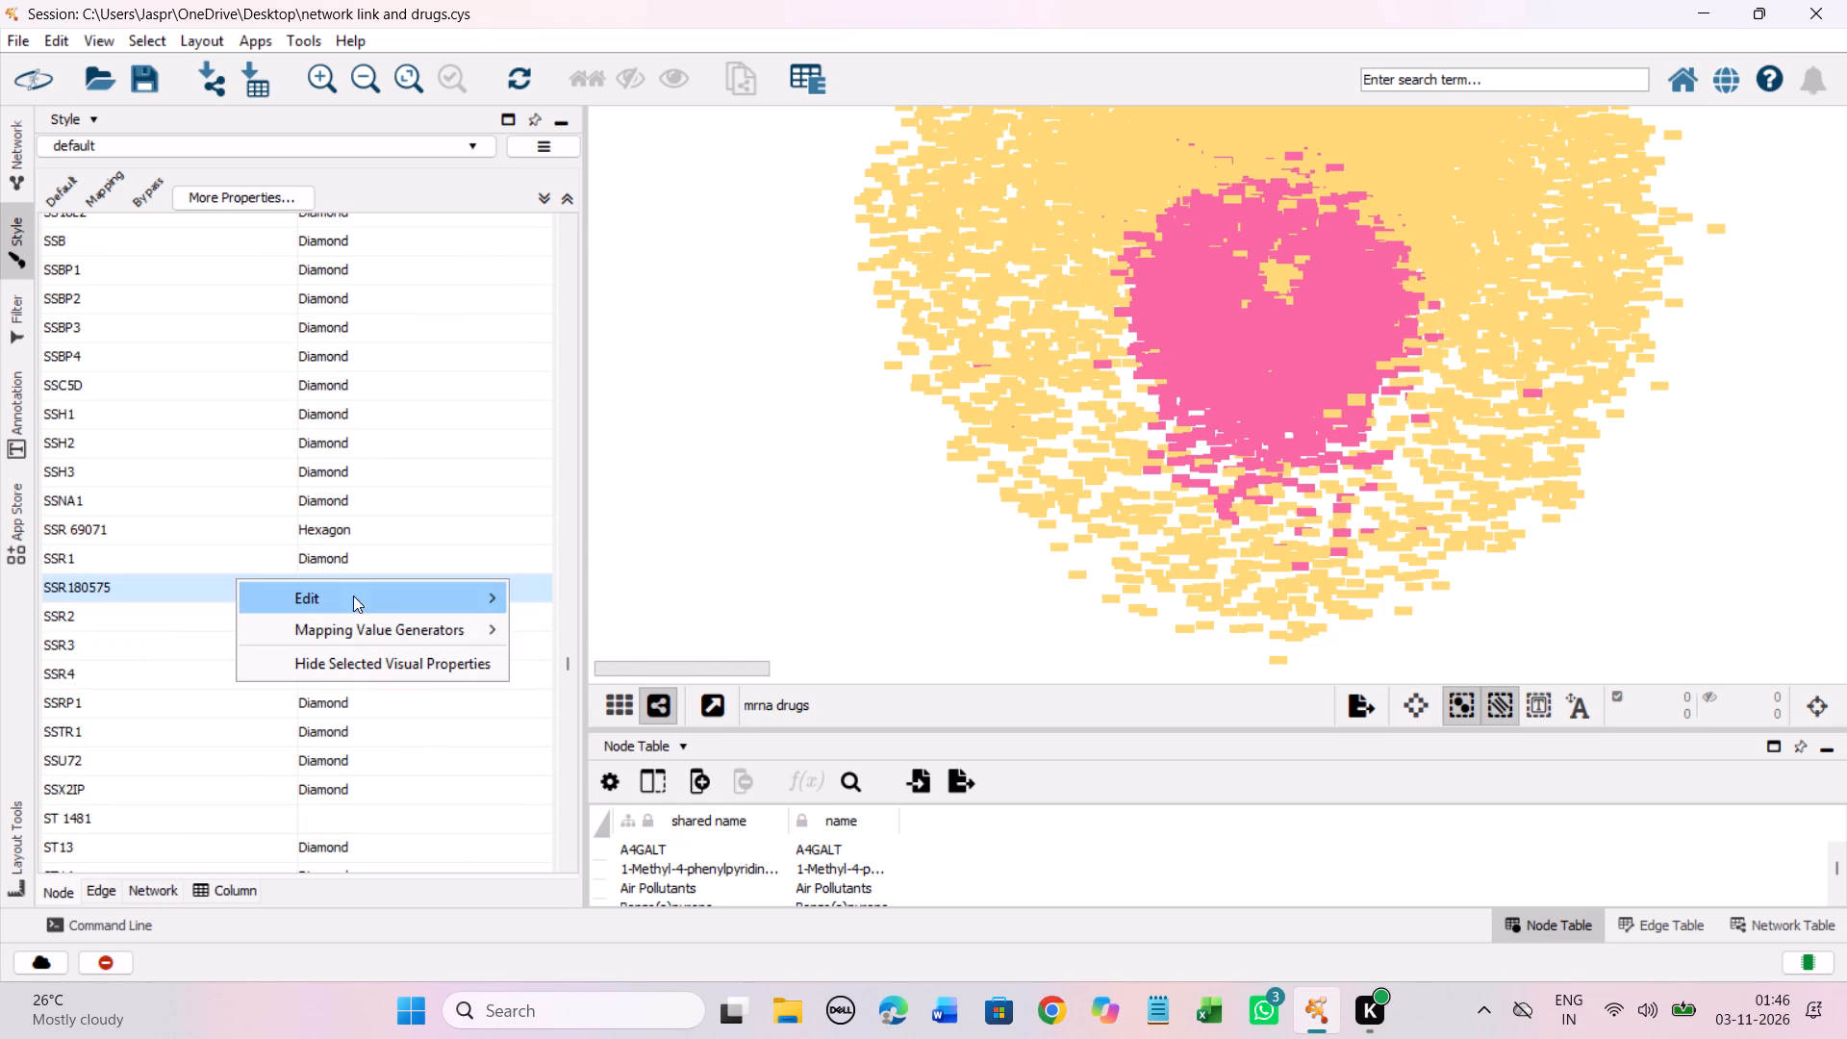
{"action": "left_click", "coordinate": [589, 602]}
{"action": "left_click", "coordinate": [239, 479]}
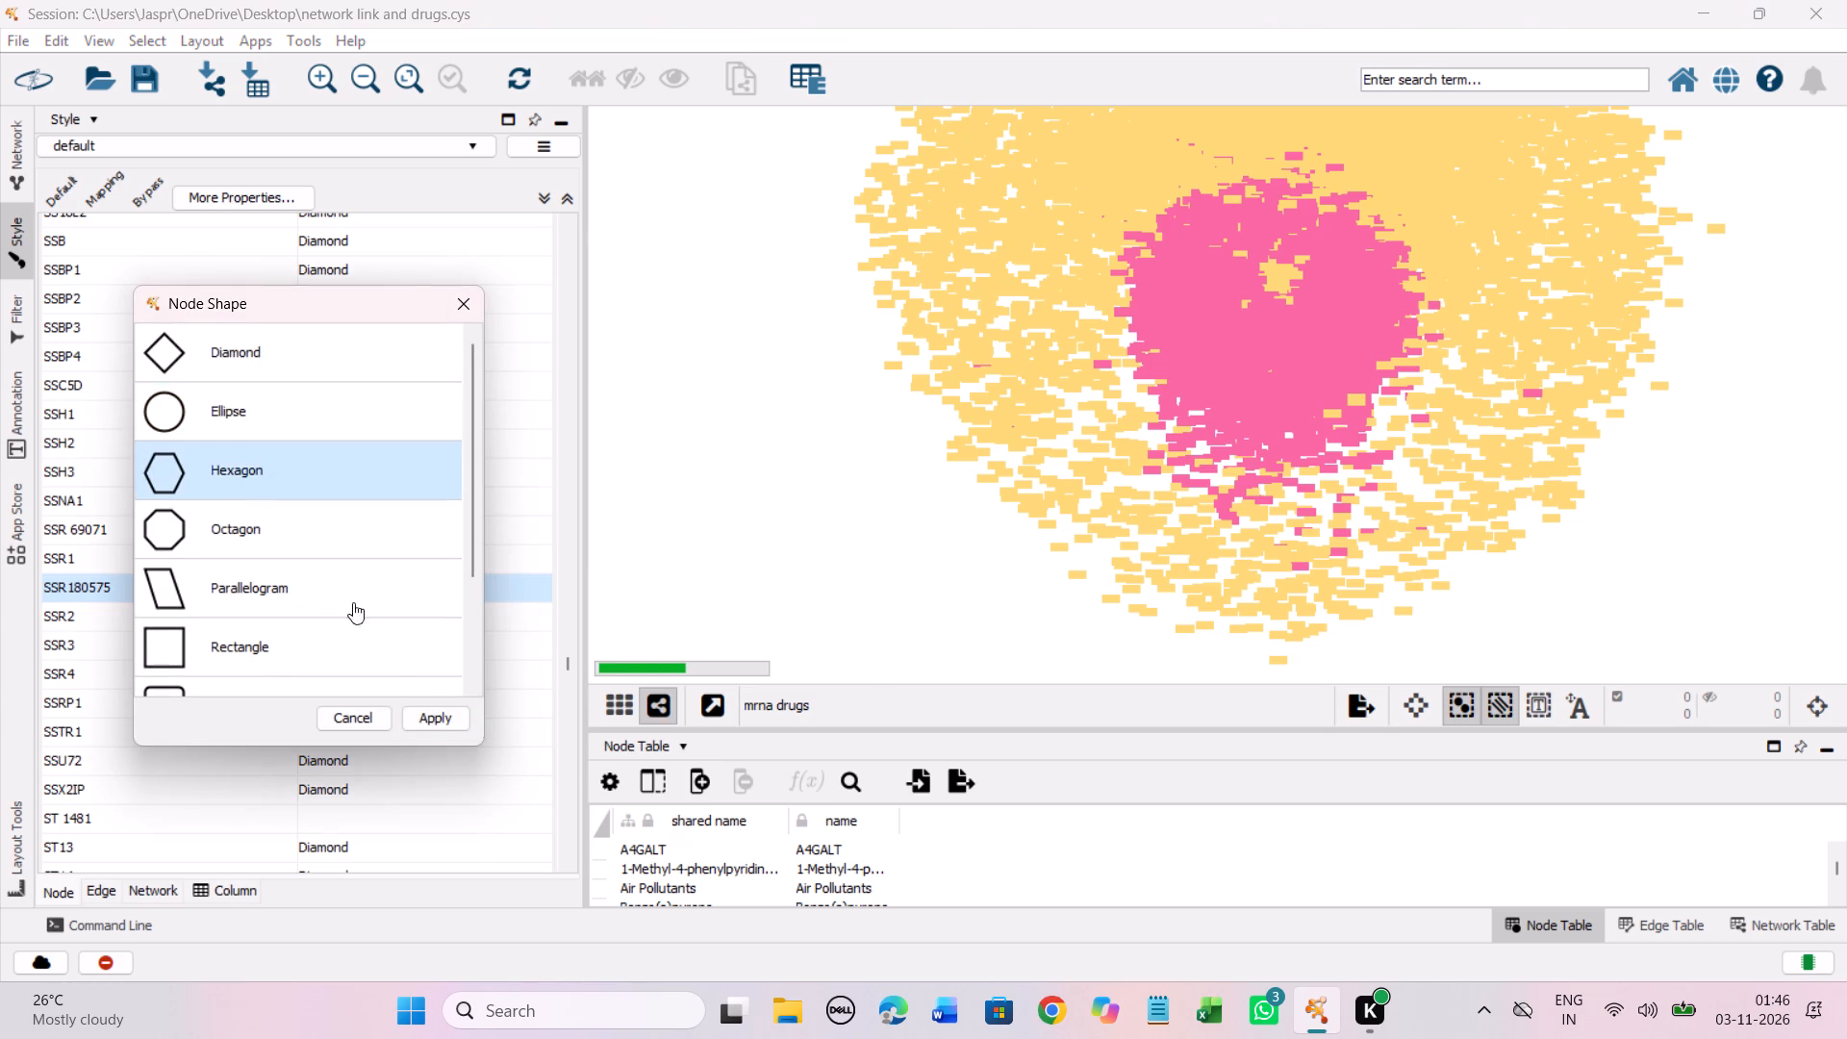
{"action": "left_click", "coordinate": [438, 724]}
Set the discrete node shape mapping for the unmapped entry ST 1481 to Hexagon.
{"action": "scroll", "coordinate": [381, 634], "scroll_direction": "down", "scroll_amount": 5}
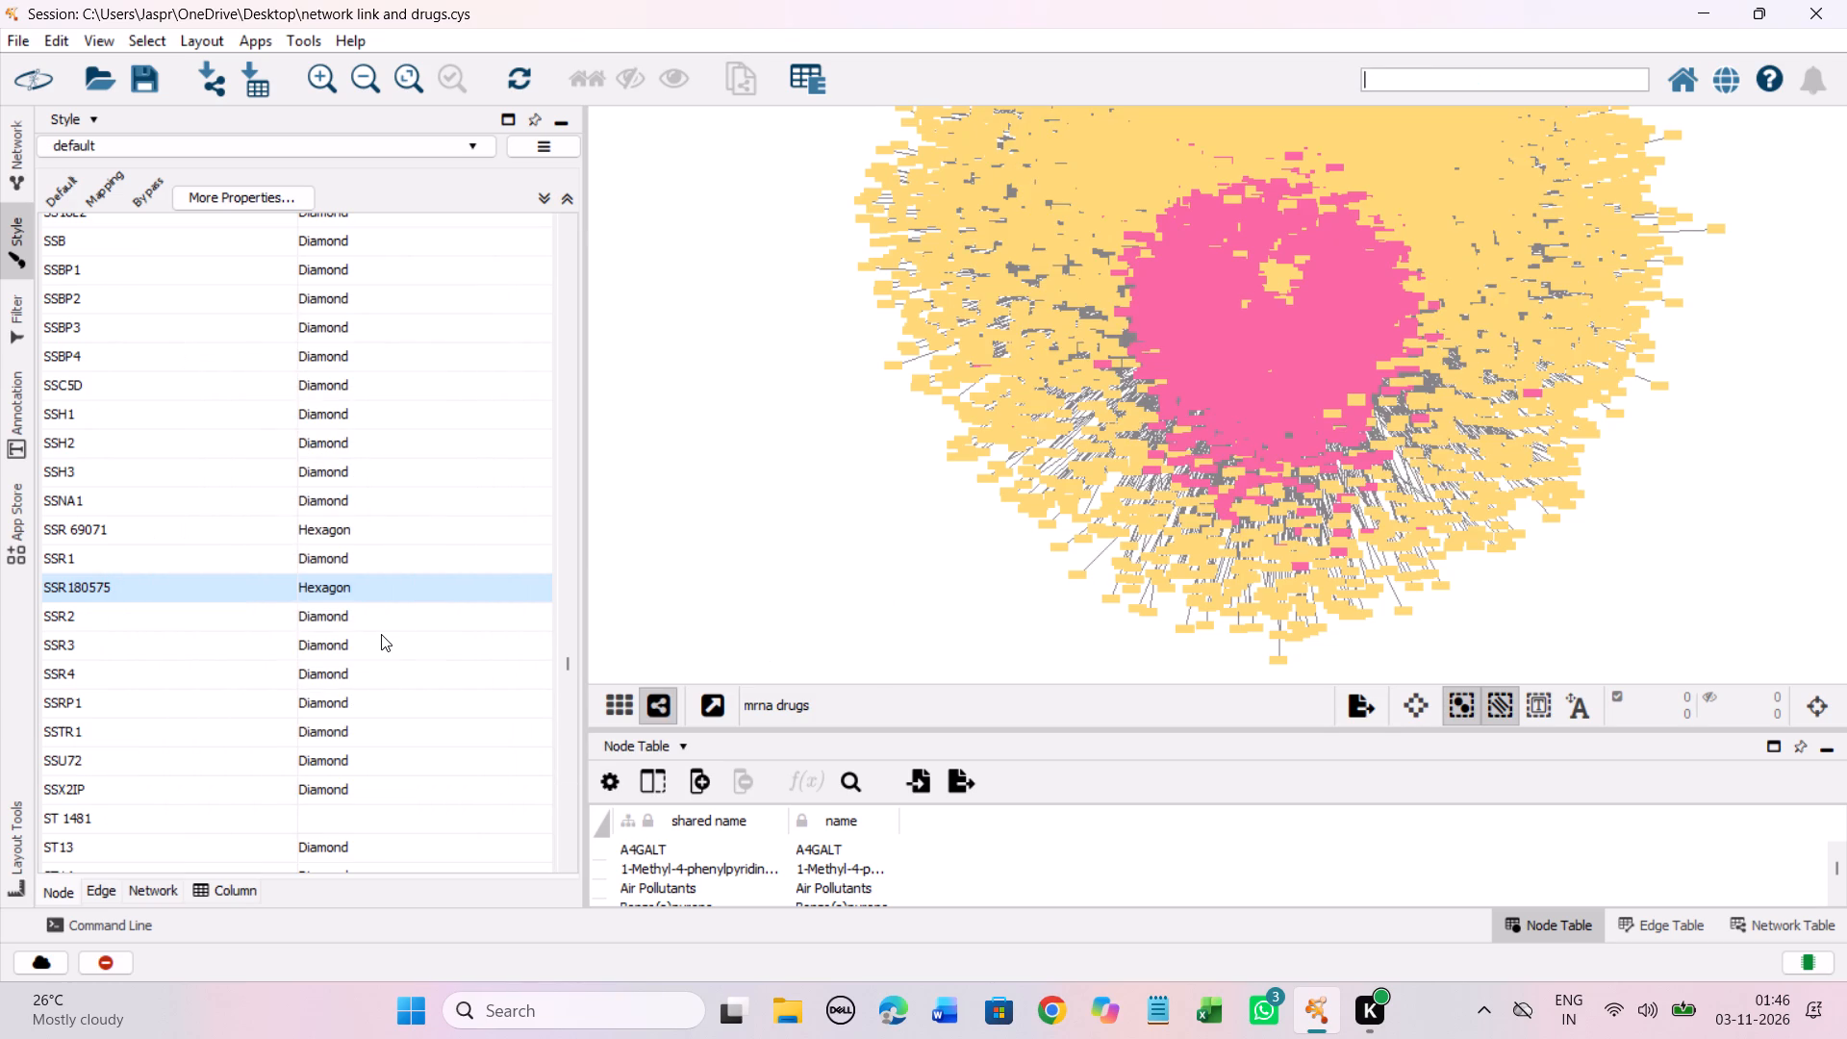
{"action": "scroll", "coordinate": [381, 634], "scroll_direction": "down", "scroll_amount": 6}
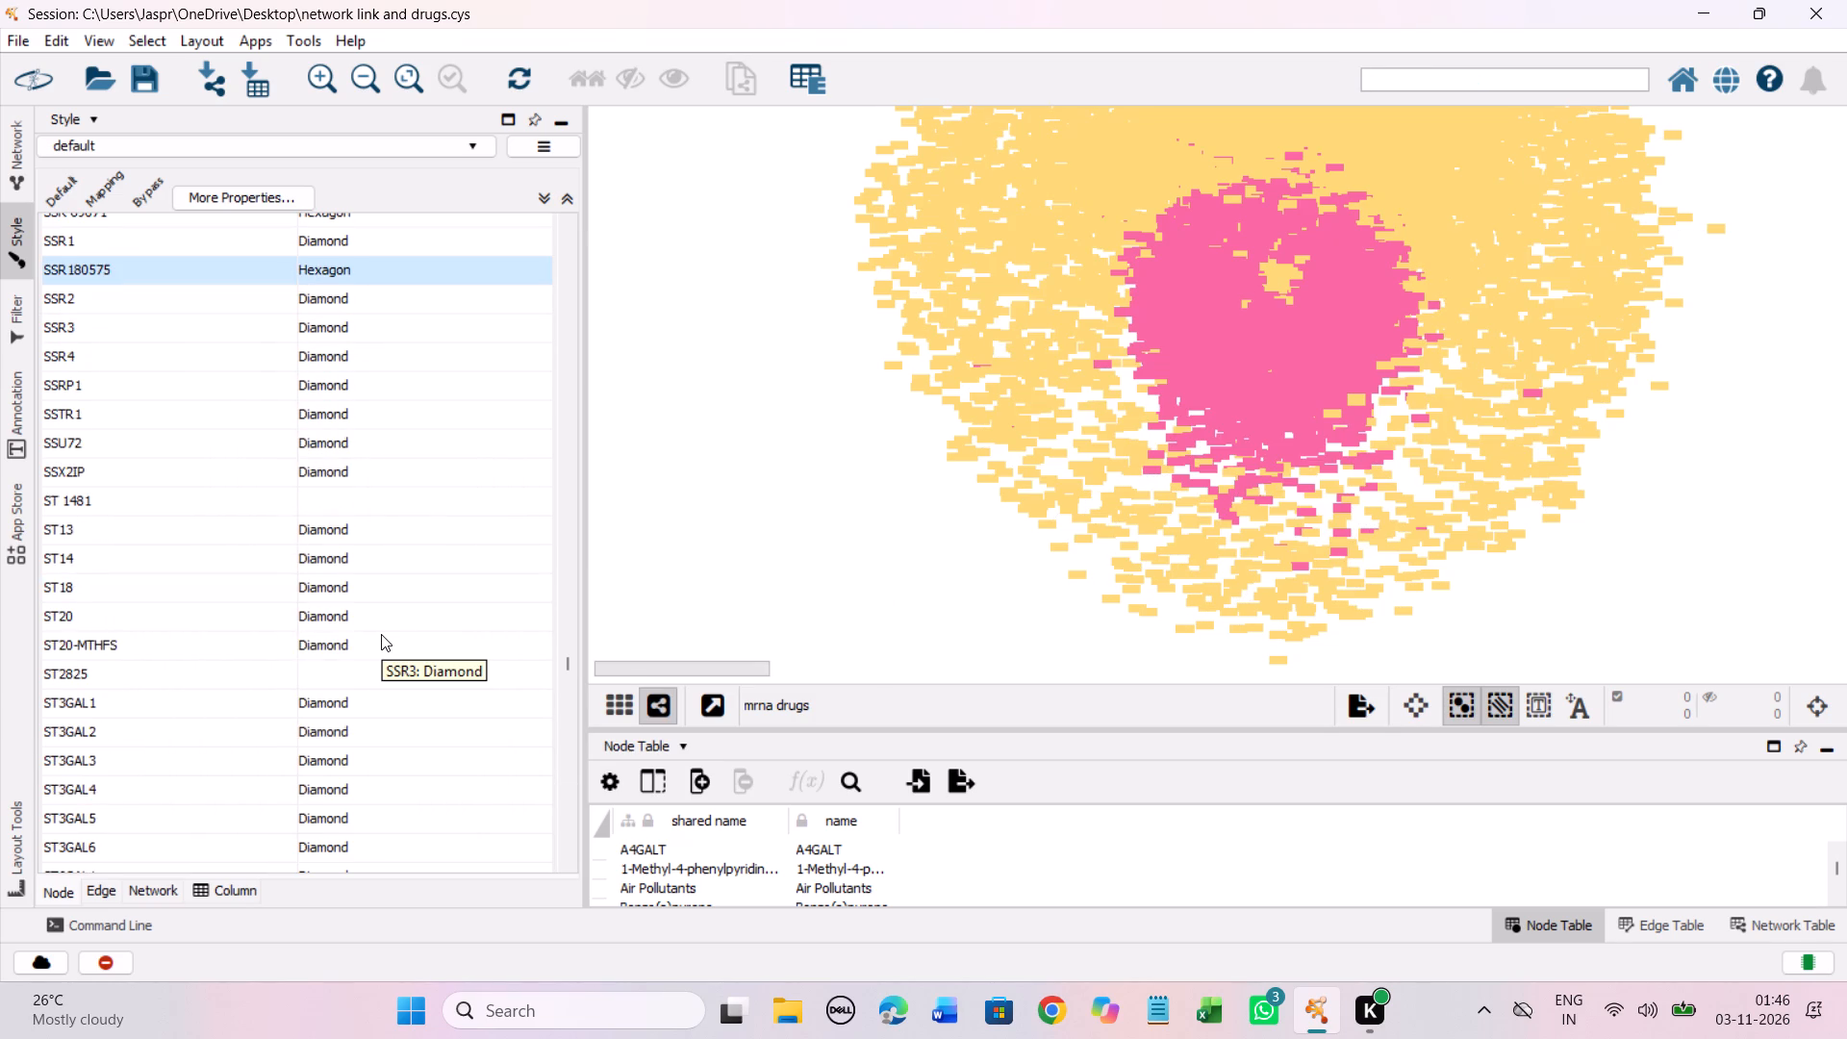
{"action": "left_click", "coordinate": [255, 505]}
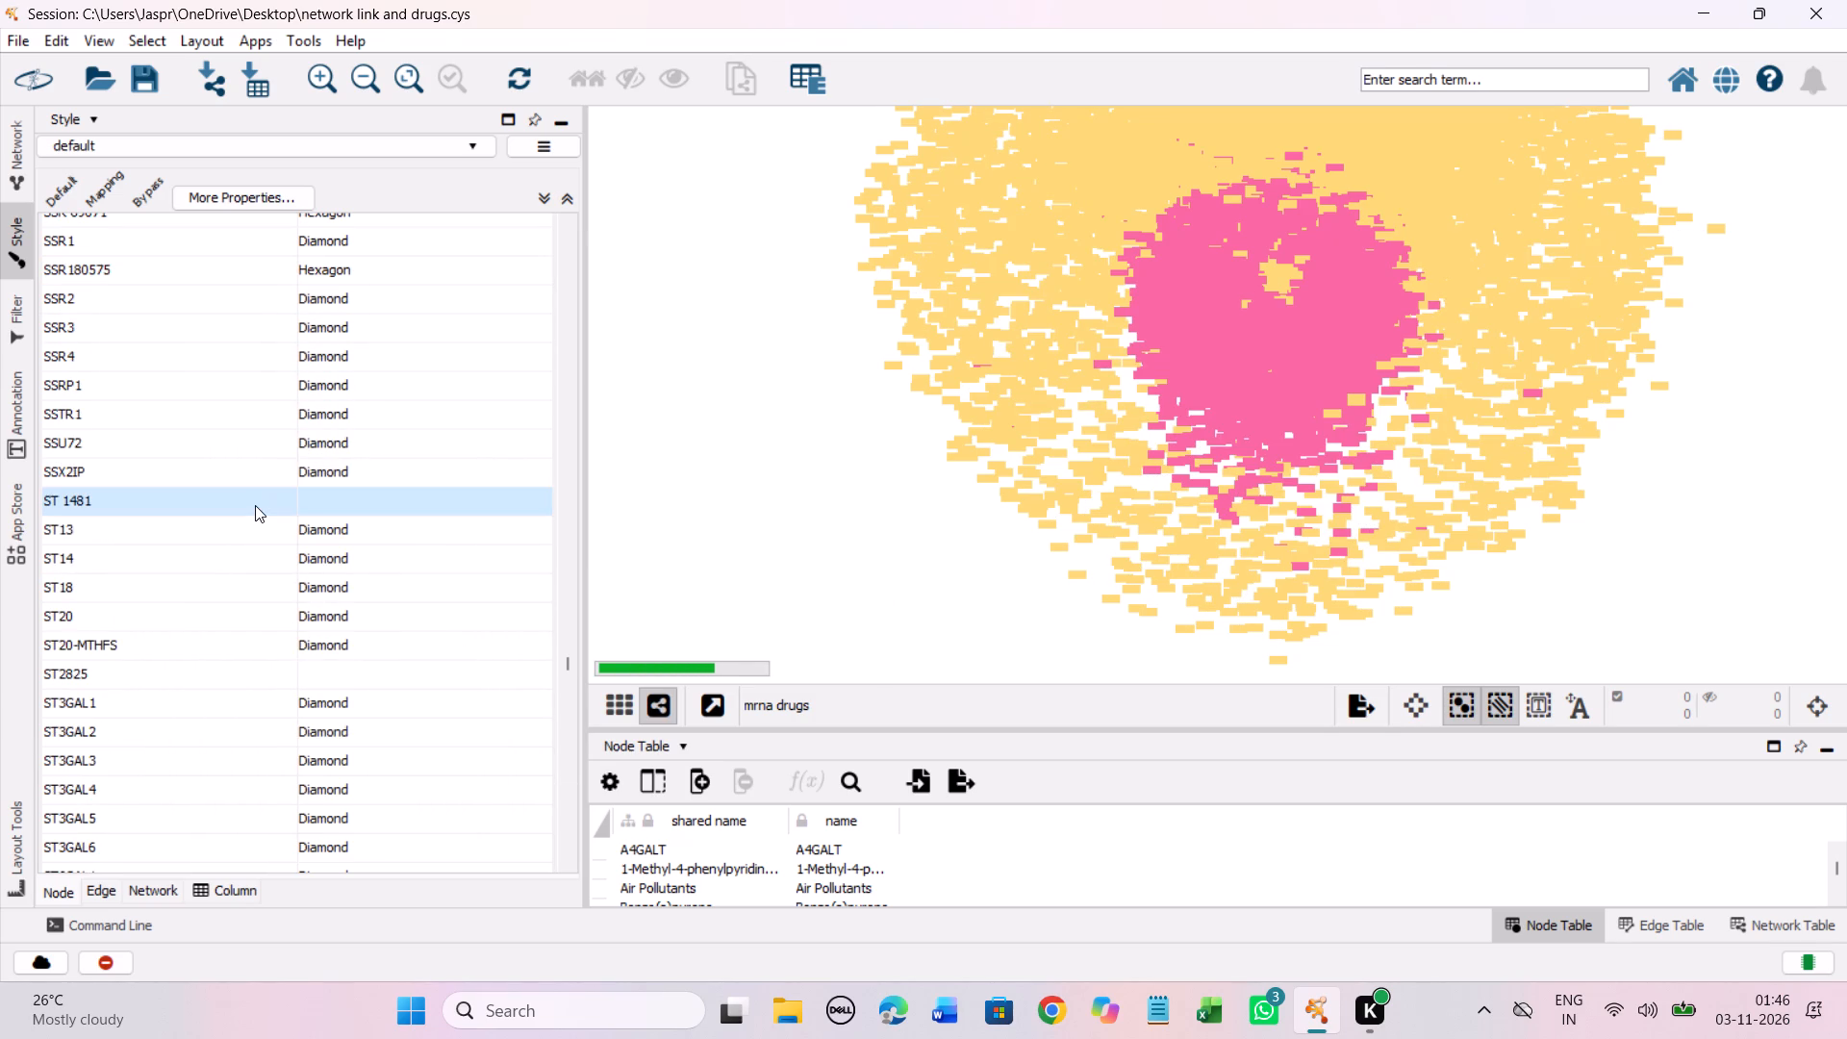
{"action": "right_click", "coordinate": [255, 505]}
{"action": "left_click", "coordinate": [300, 518]}
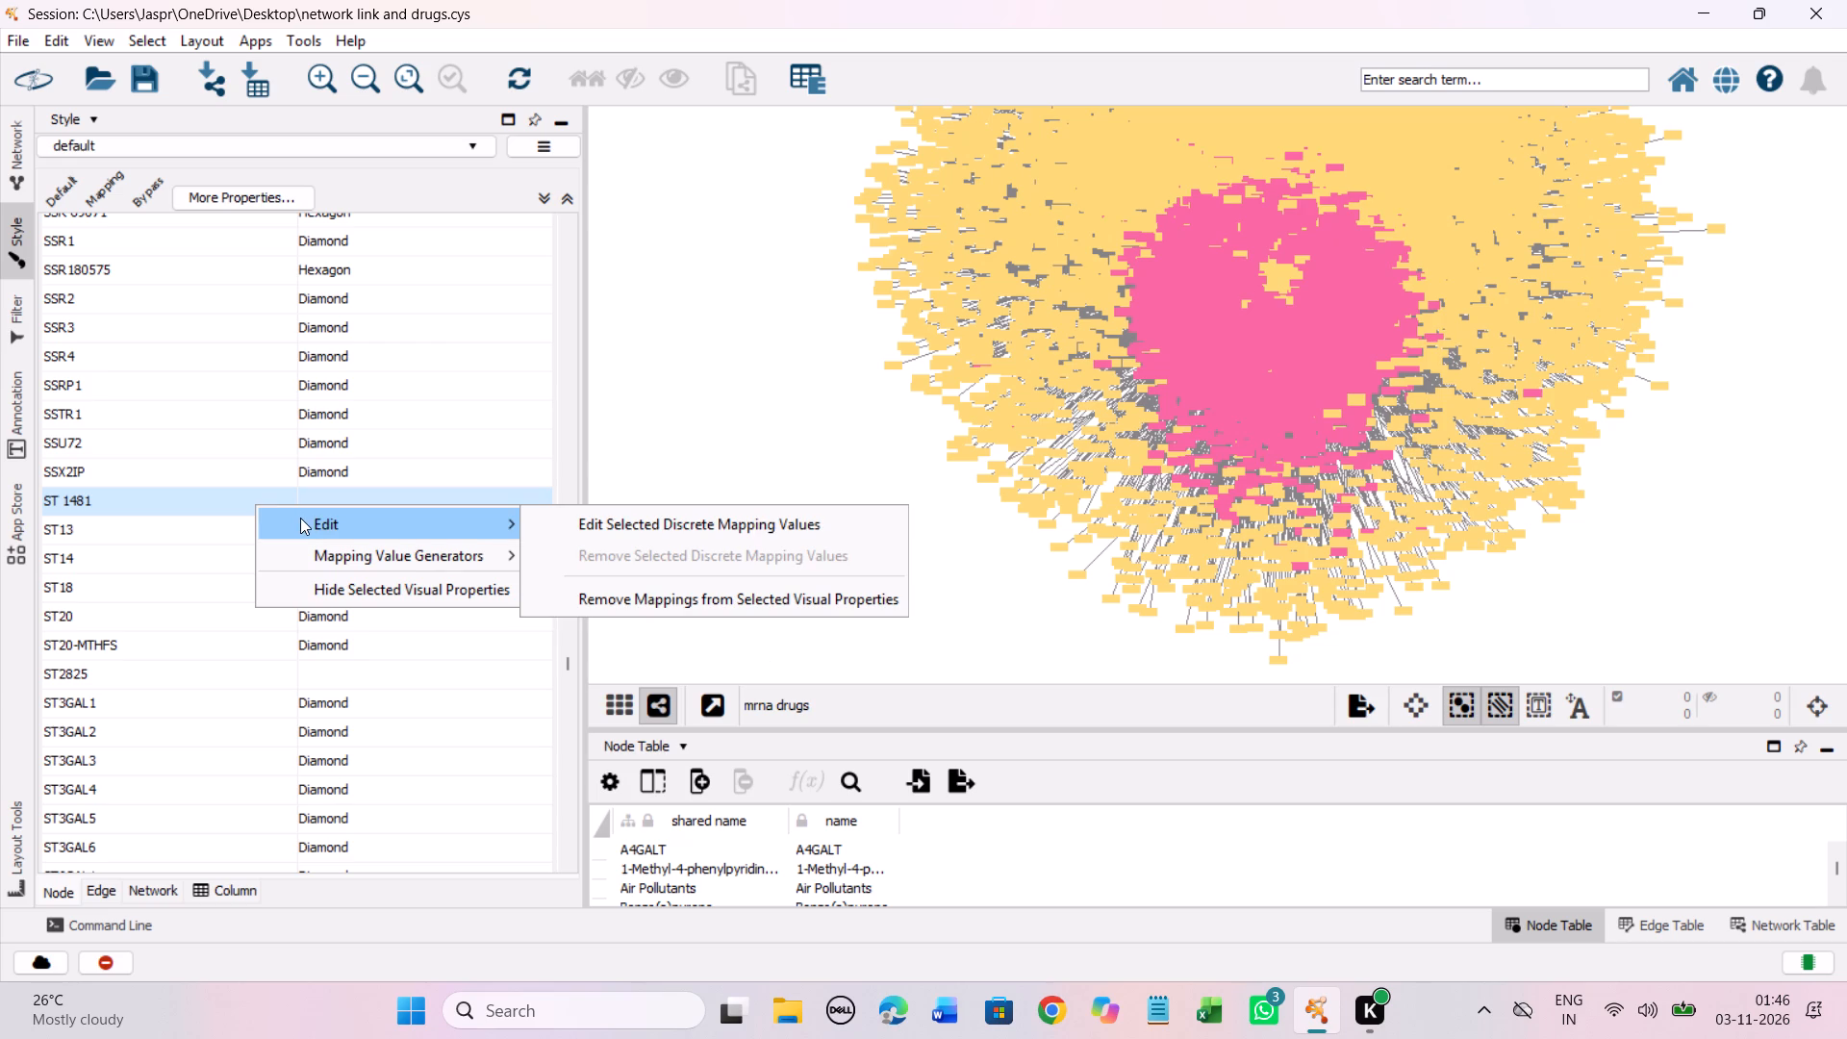
{"action": "left_click", "coordinate": [604, 527]}
{"action": "left_click", "coordinate": [344, 465]}
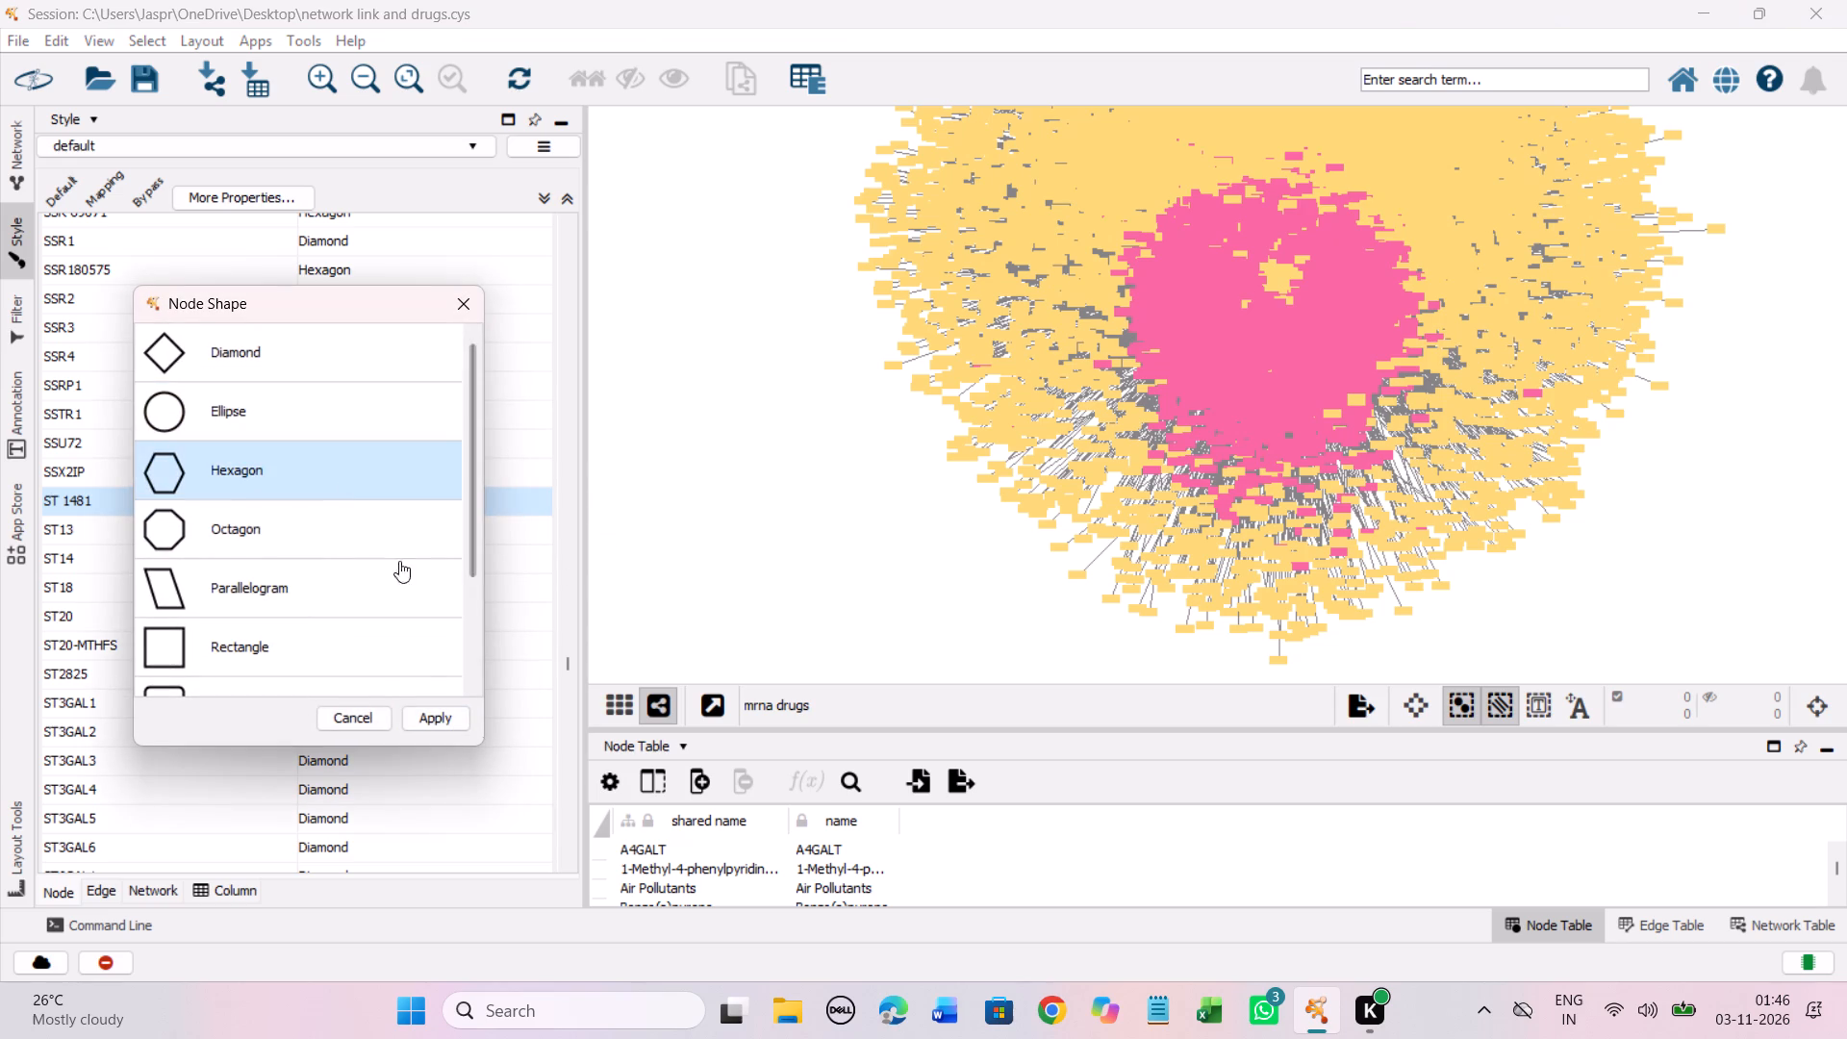
{"action": "left_click", "coordinate": [435, 717]}
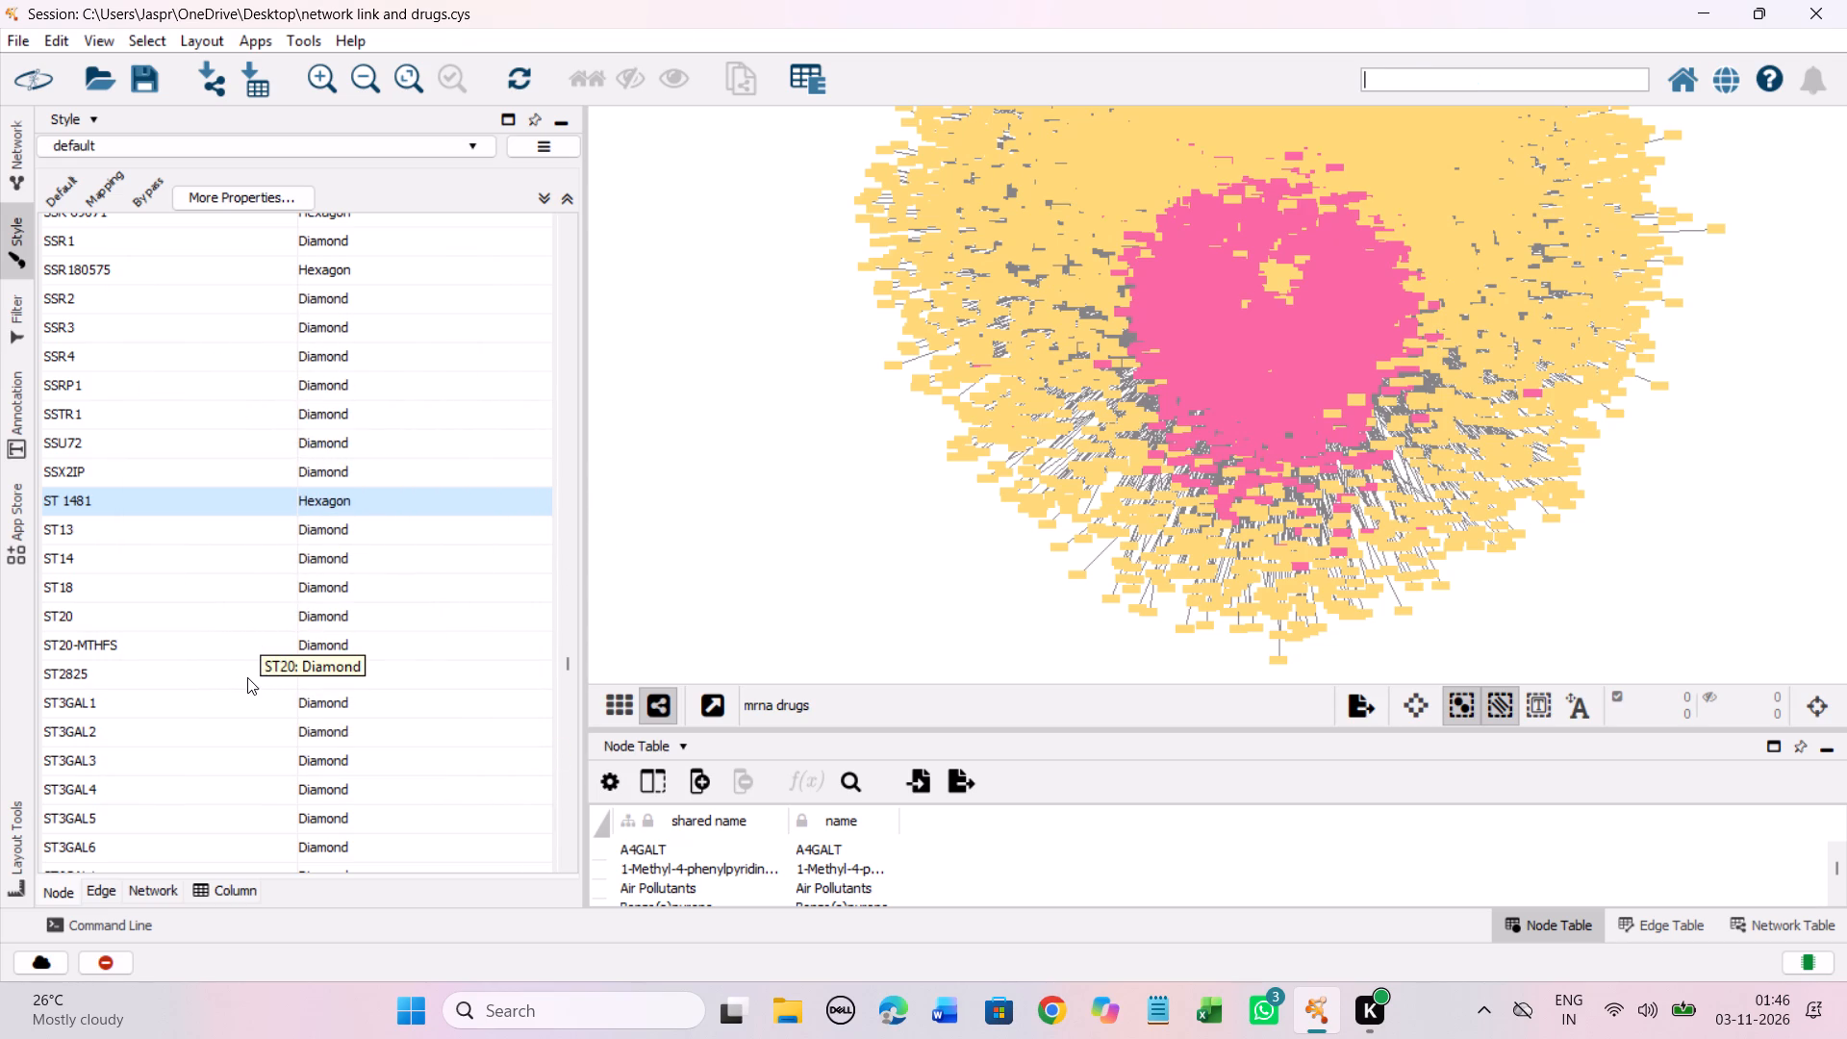
Set the discrete node shape mapping for the unmapped entry ST2825 to Hexagon.
{"action": "left_click", "coordinate": [247, 677]}
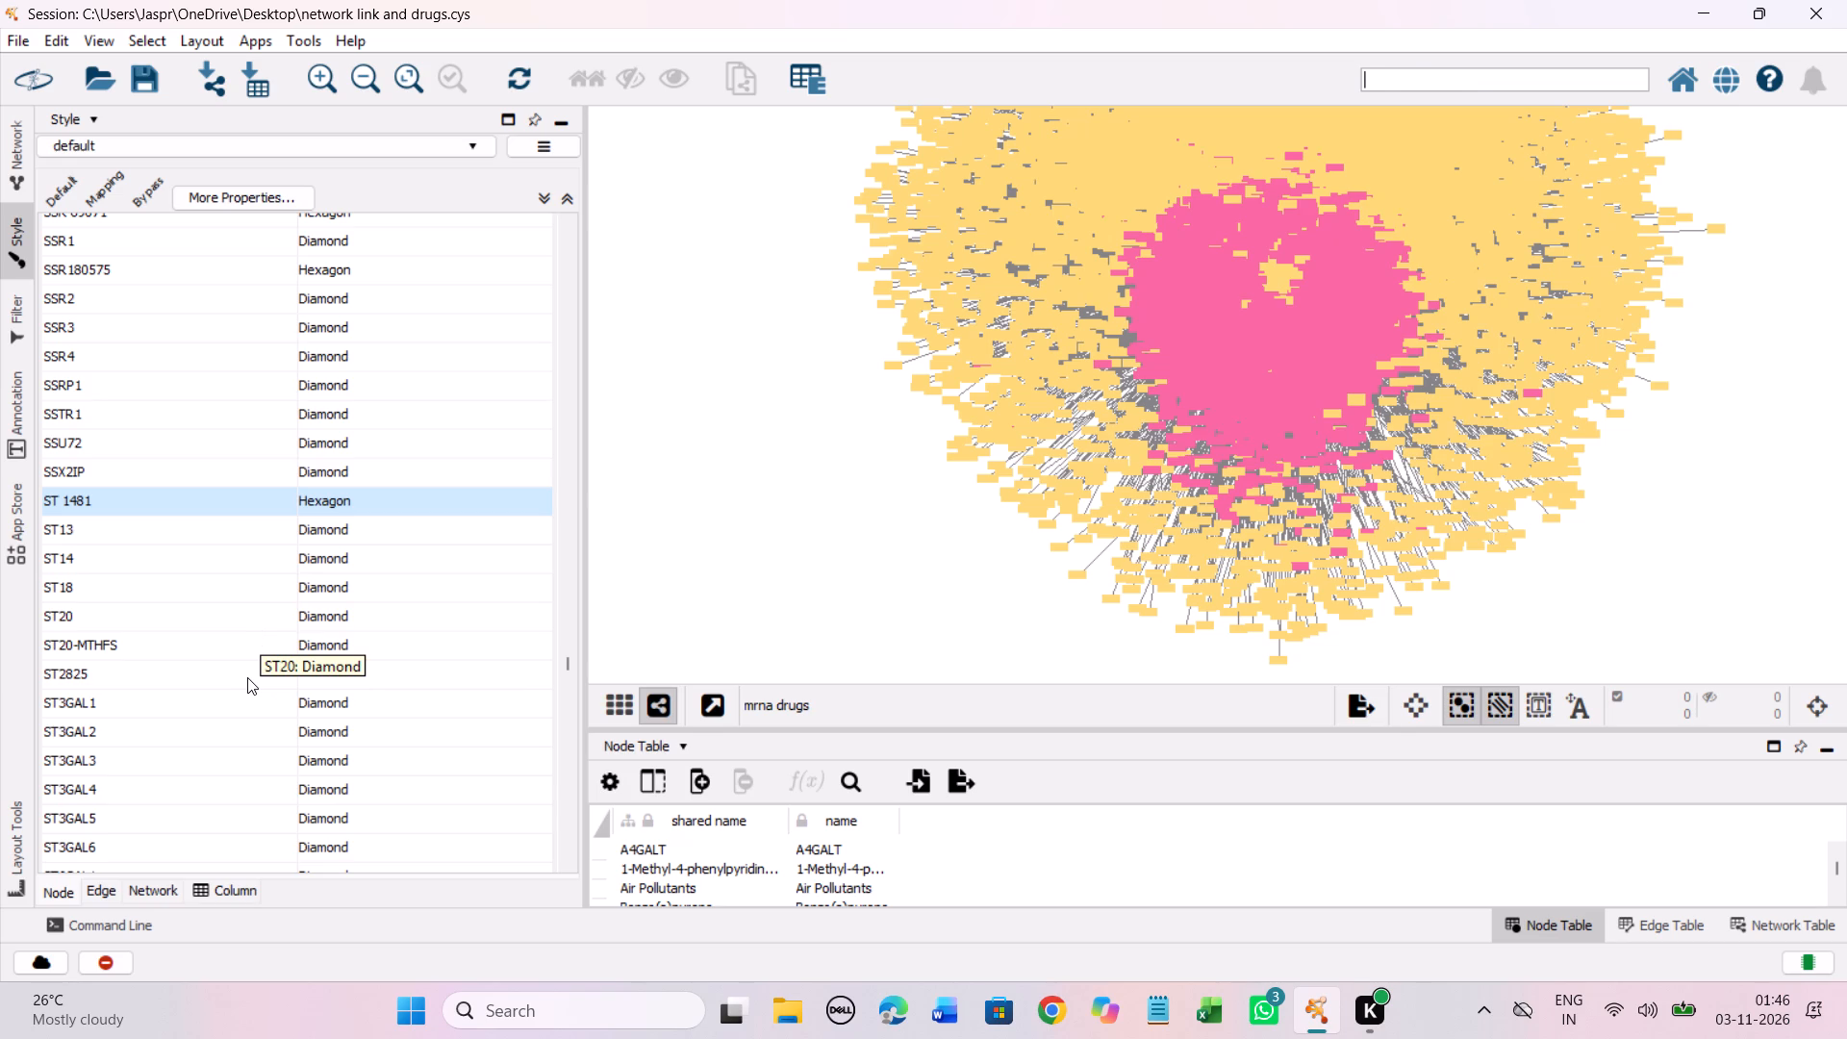
{"action": "right_click", "coordinate": [247, 677]}
{"action": "left_click", "coordinate": [593, 697]}
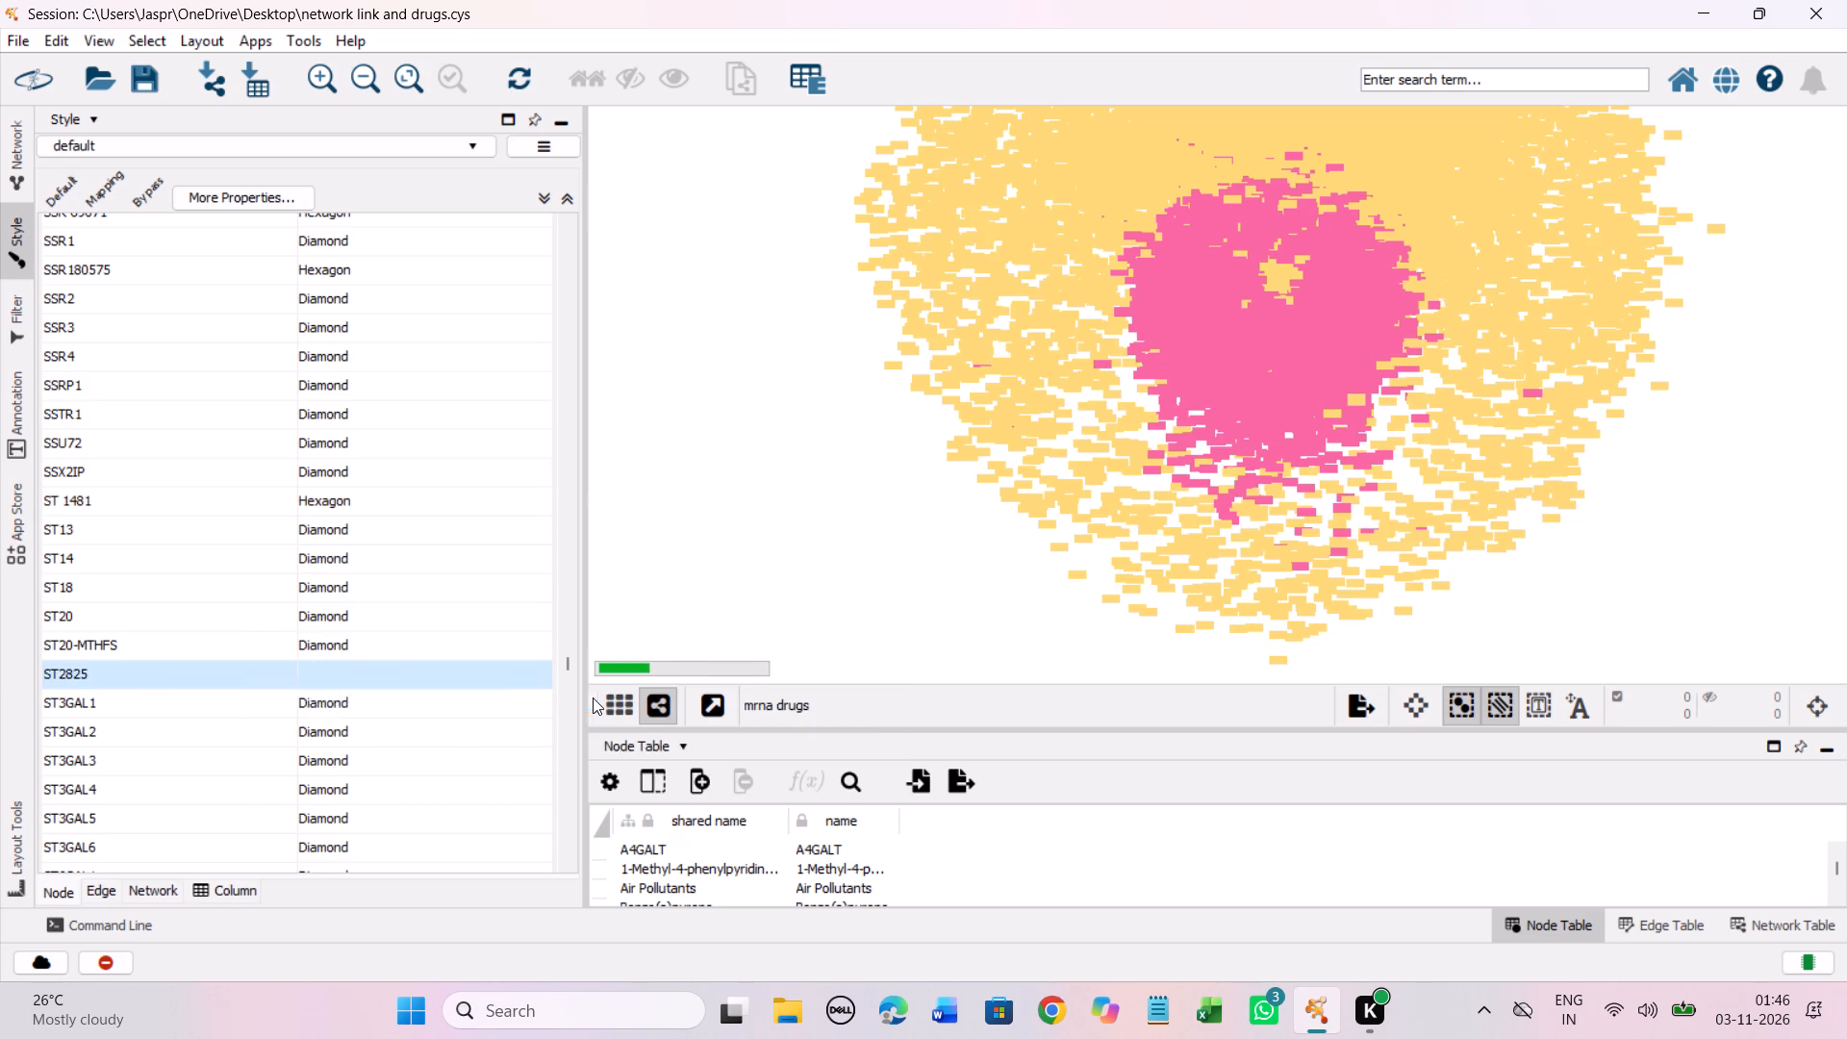
{"action": "left_click", "coordinate": [329, 464]}
{"action": "left_click", "coordinate": [441, 715]}
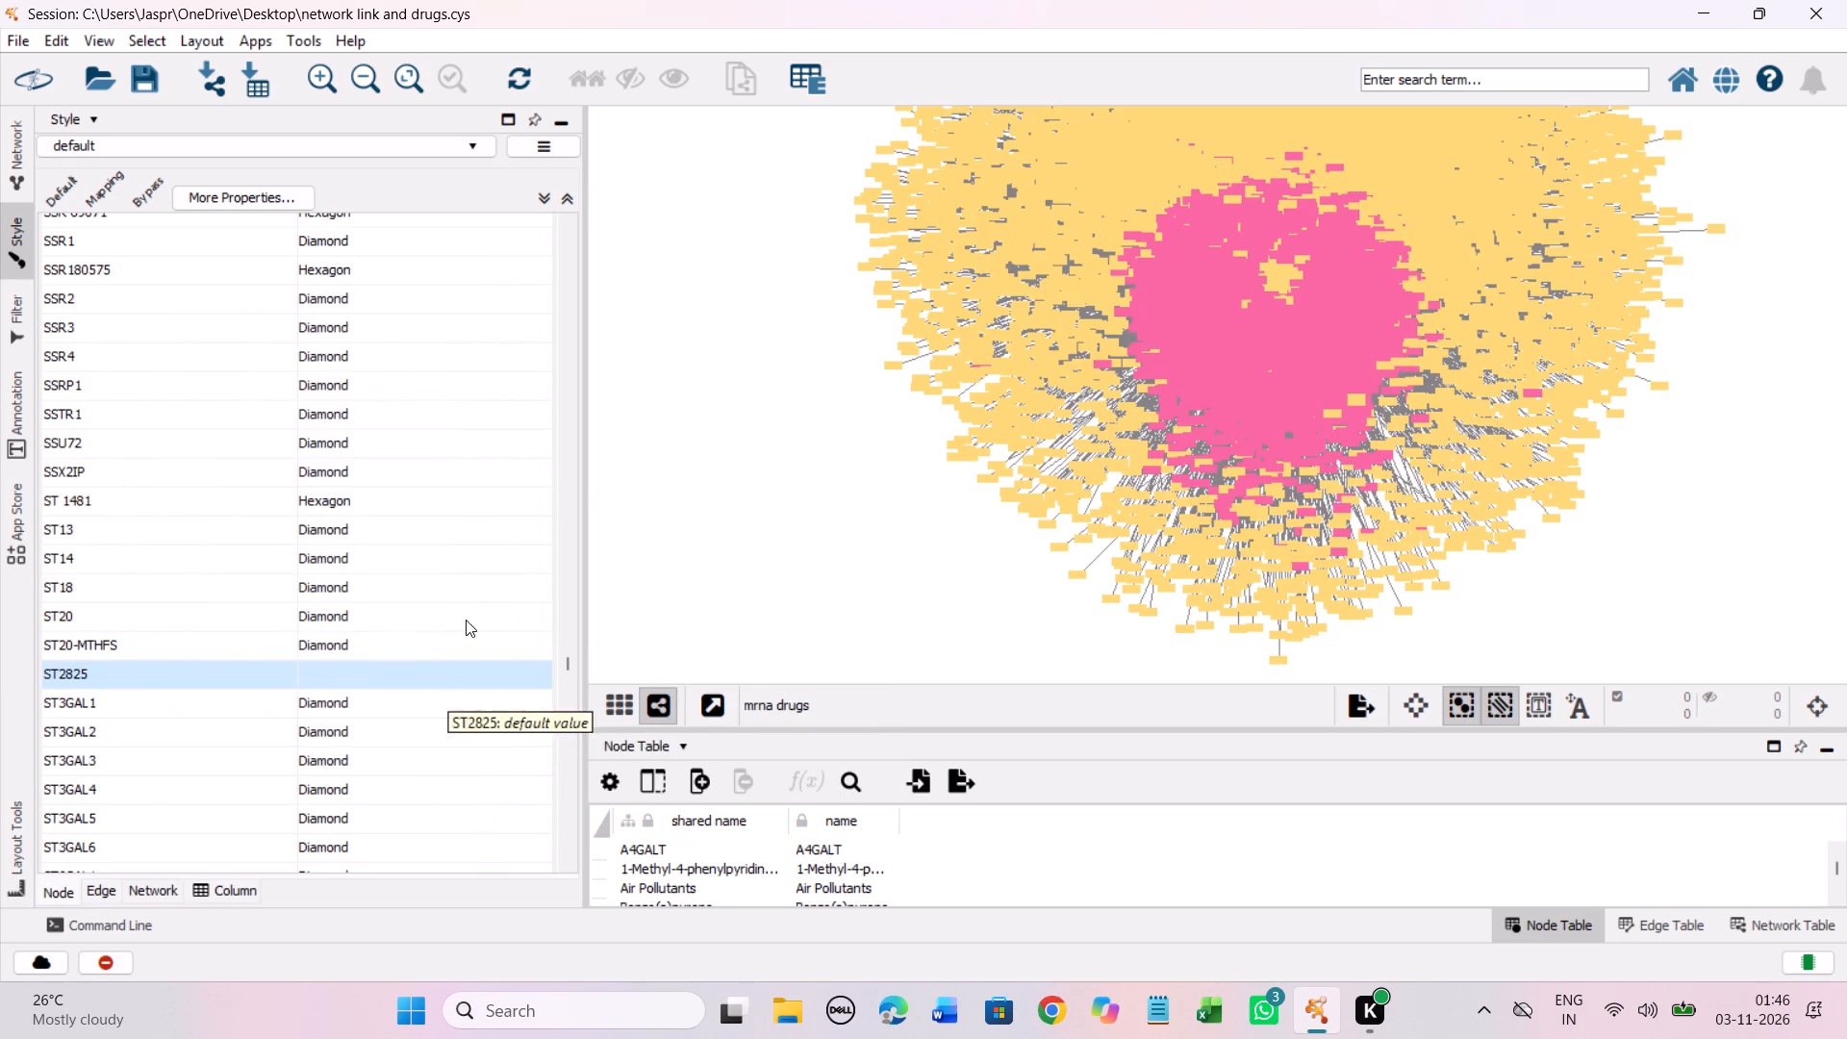
Set the discrete node shape mapping for the unmapped entry STA 9090 to Hexagon.
{"action": "scroll", "coordinate": [451, 572], "scroll_direction": "down", "scroll_amount": 7}
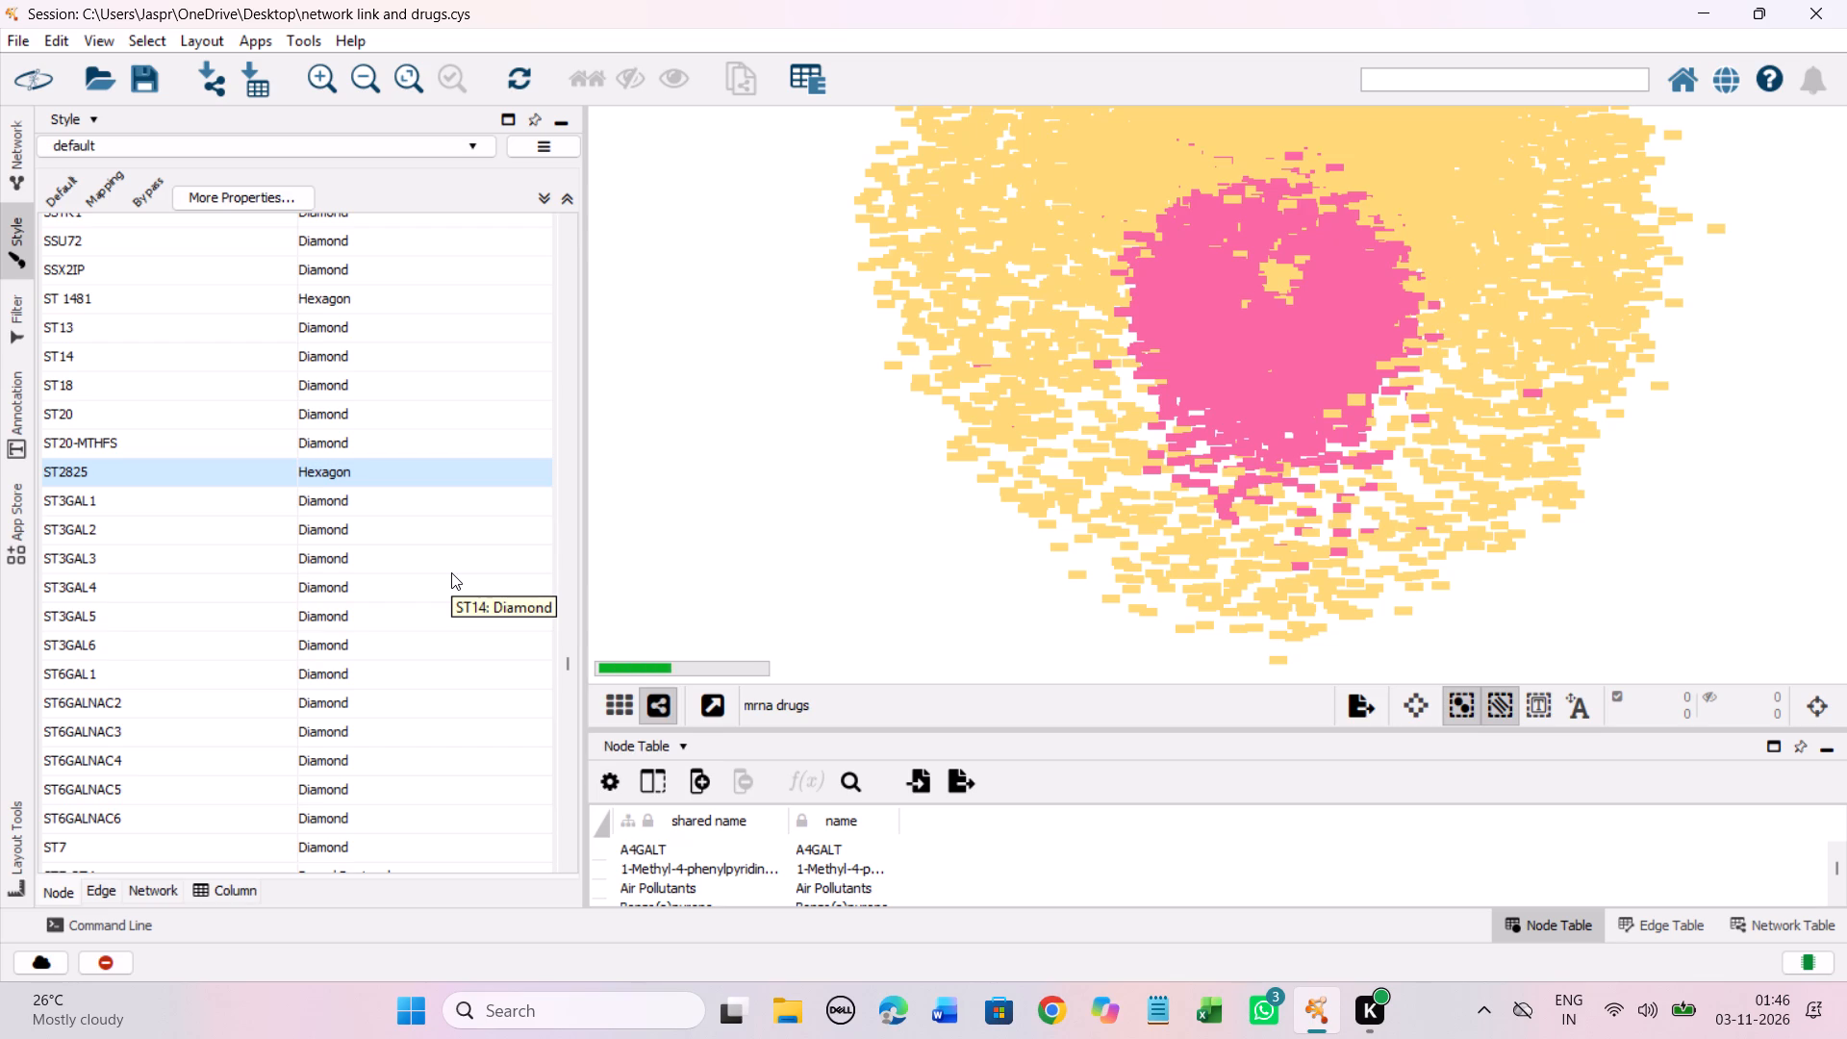
{"action": "scroll", "coordinate": [451, 572], "scroll_direction": "down", "scroll_amount": 19}
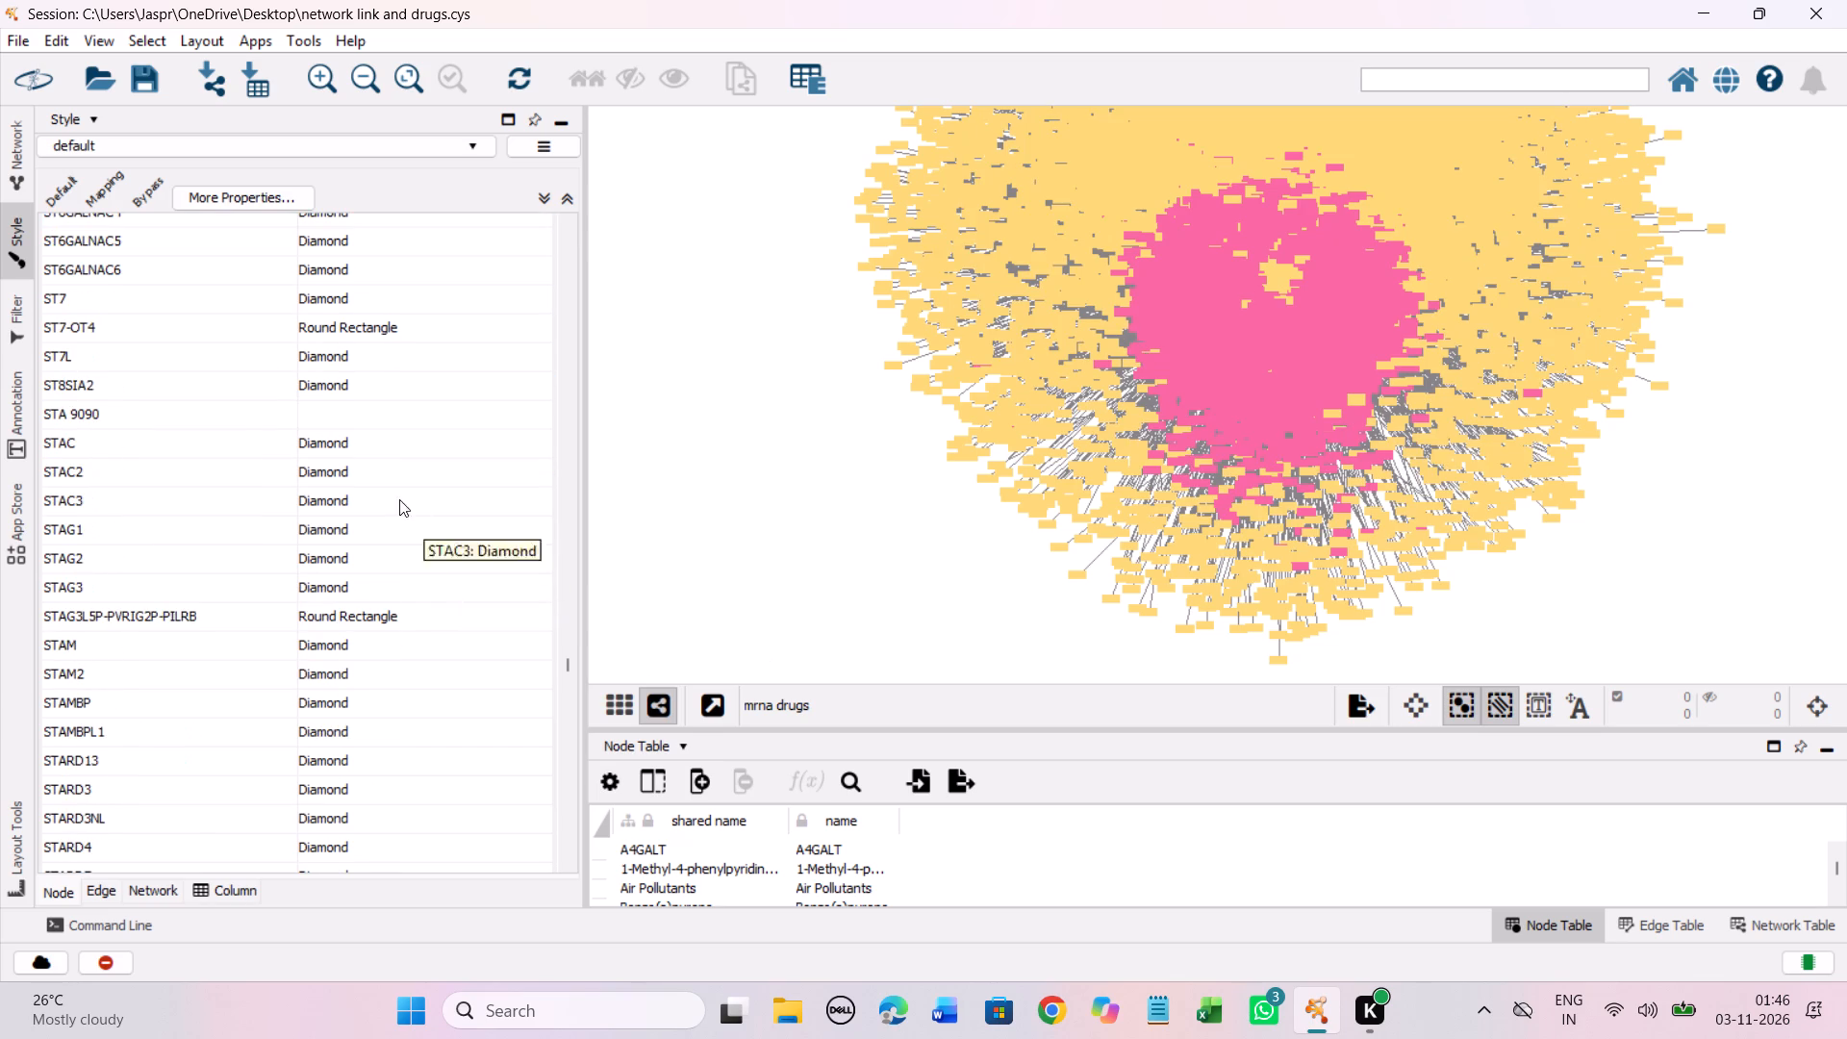
{"action": "left_click", "coordinate": [246, 421]}
{"action": "right_click", "coordinate": [246, 421]}
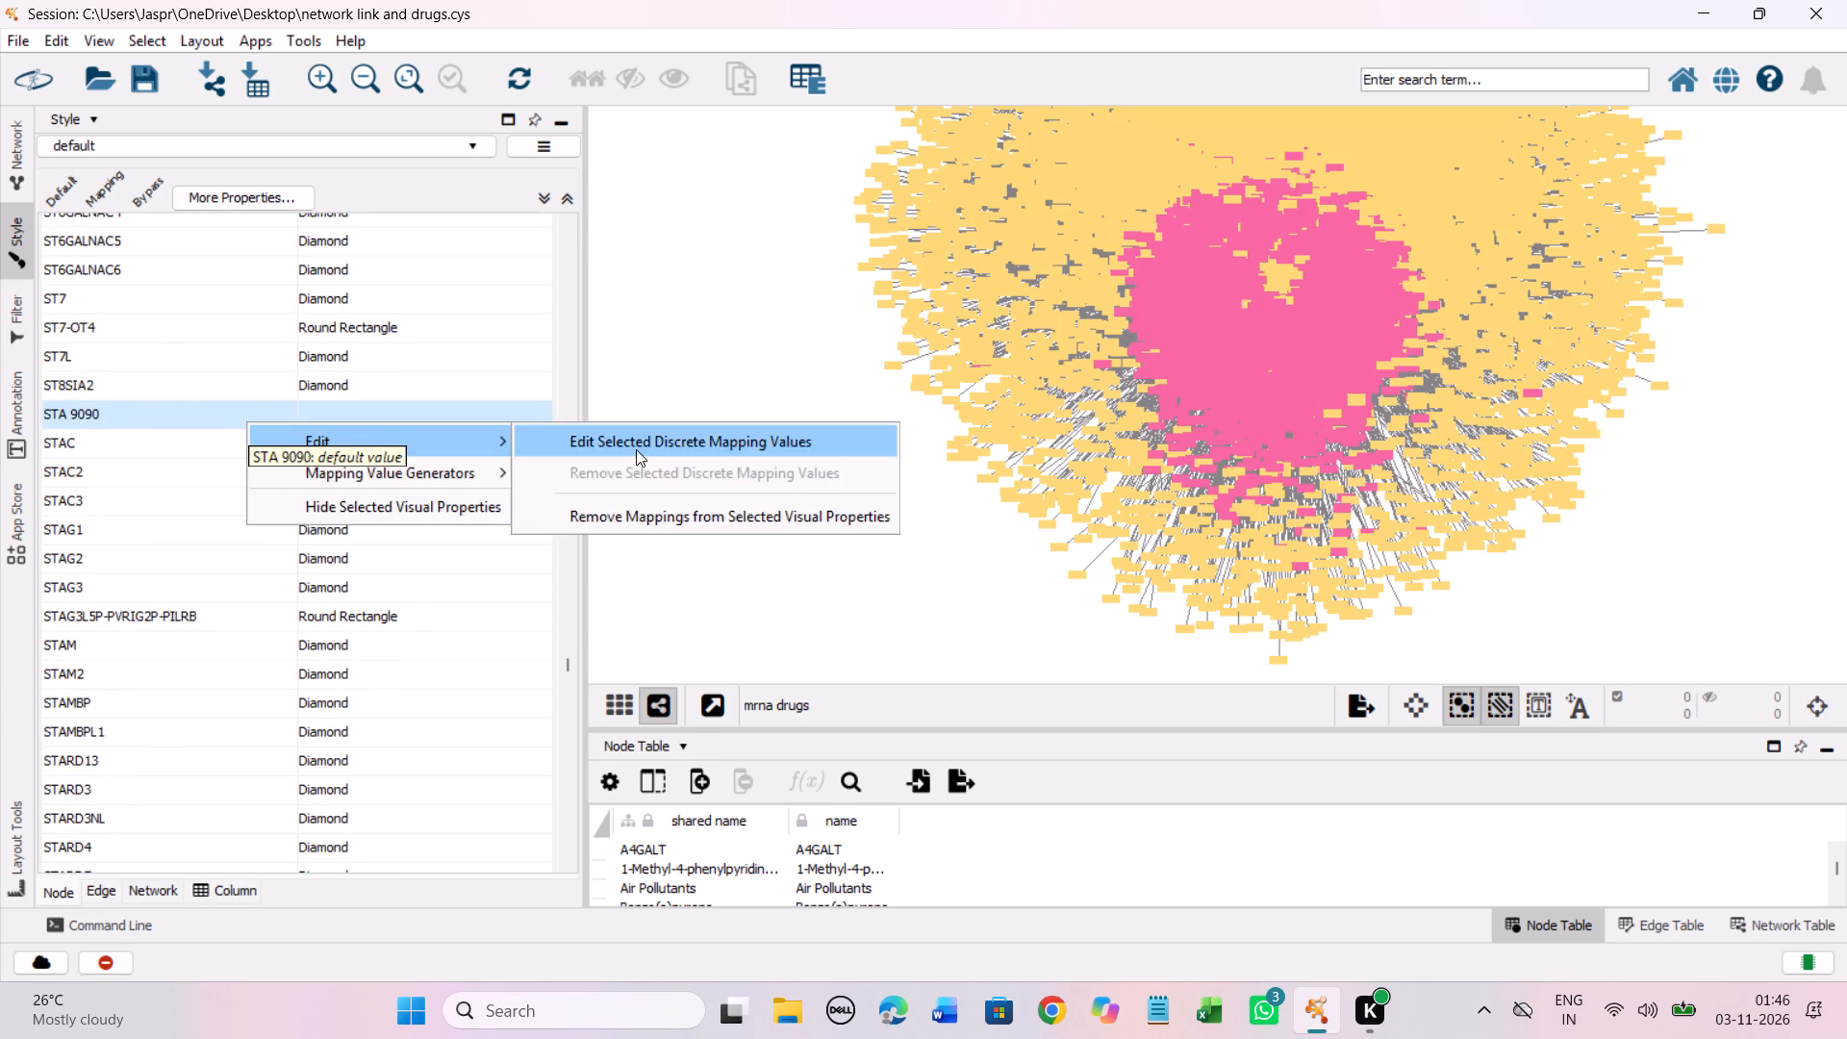
{"action": "left_click", "coordinate": [636, 449]}
{"action": "left_click", "coordinate": [310, 456]}
{"action": "left_click", "coordinate": [417, 717]}
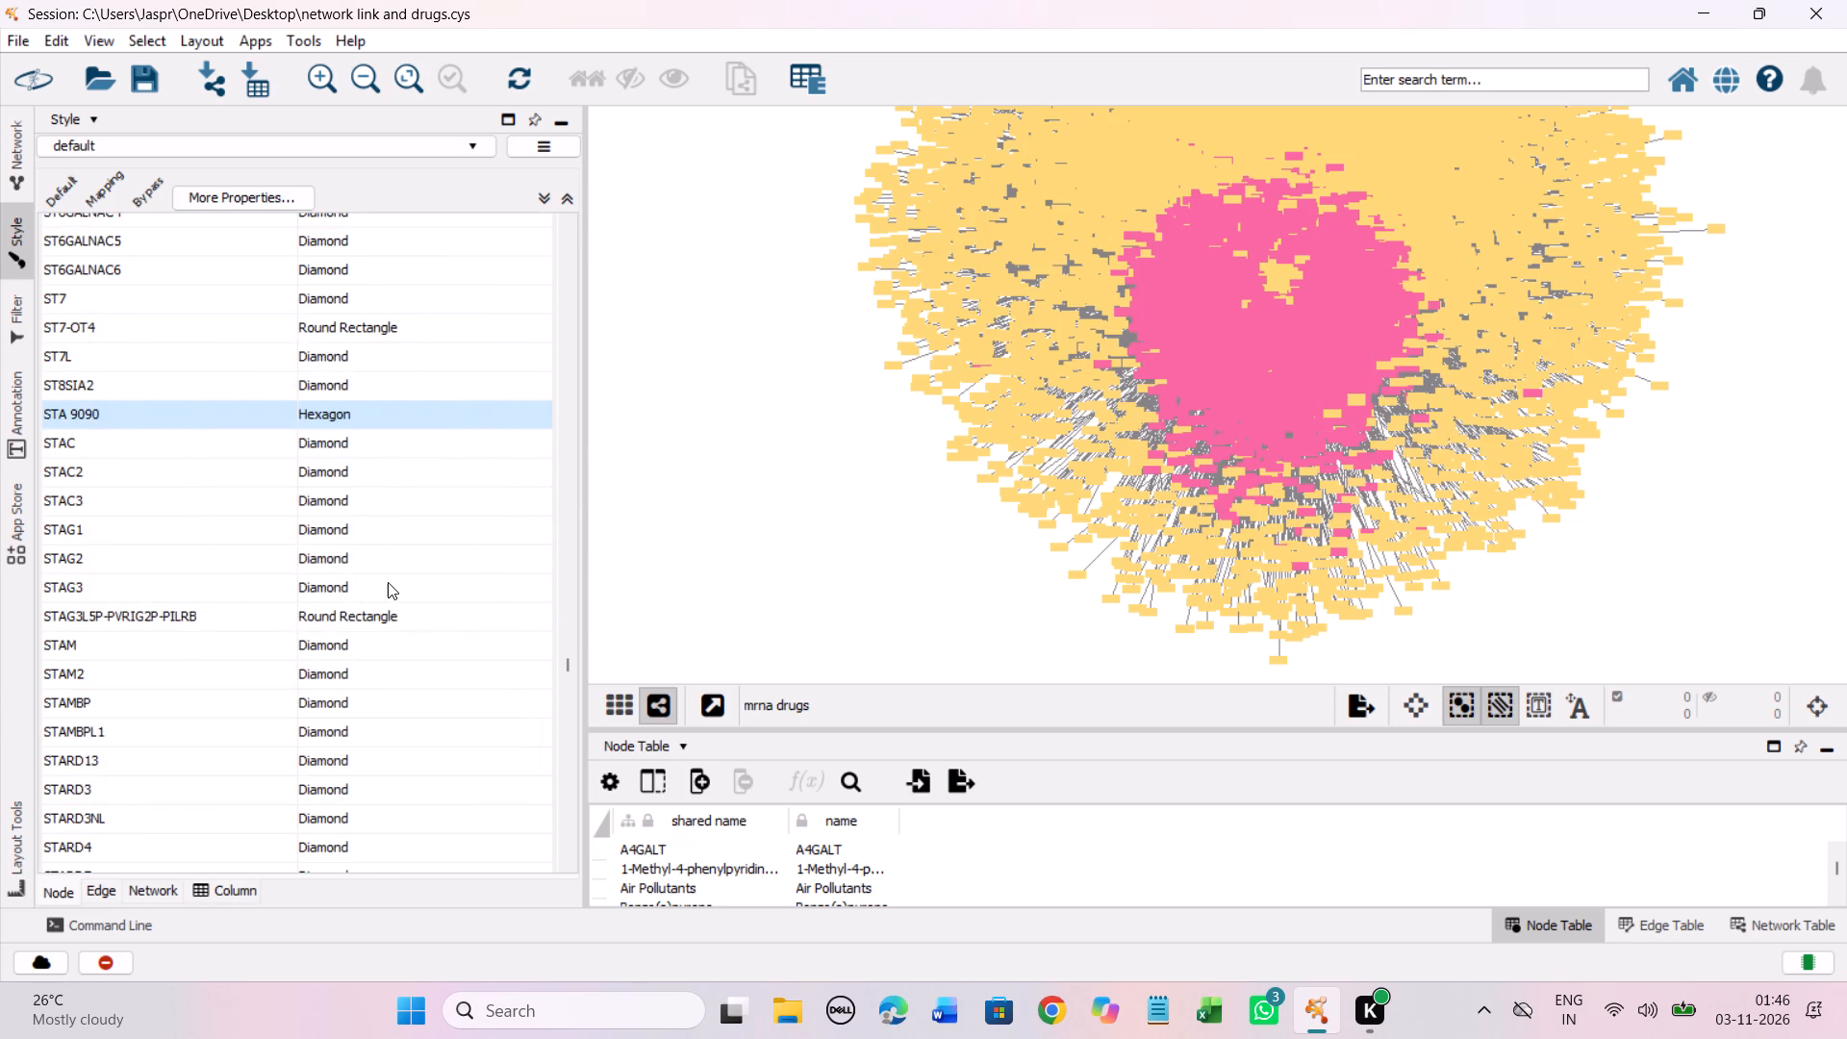
Set the discrete node shape mapping for the unmapped entries STF 083010 and STF-118804 to Hexagon.
{"action": "scroll", "coordinate": [388, 582], "scroll_direction": "down", "scroll_amount": 6}
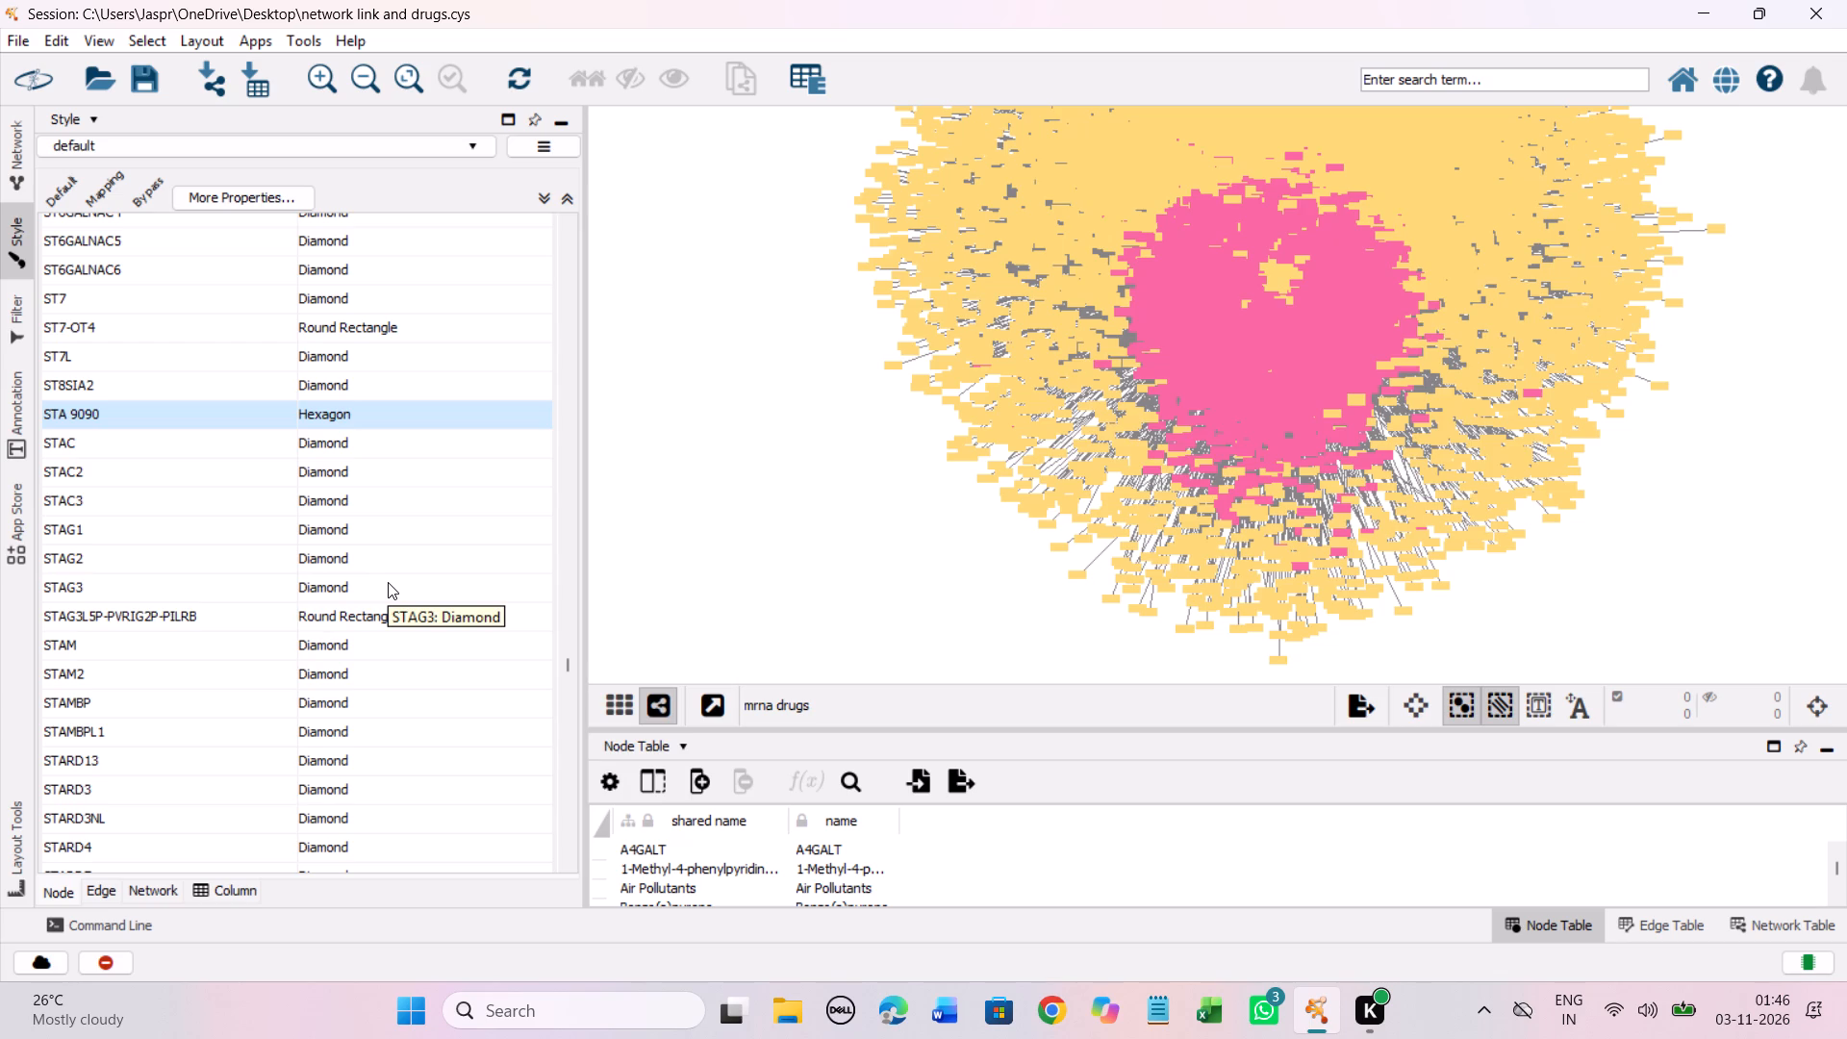
{"action": "scroll", "coordinate": [388, 582], "scroll_direction": "down", "scroll_amount": 4}
{"action": "scroll", "coordinate": [389, 595], "scroll_direction": "down", "scroll_amount": 18}
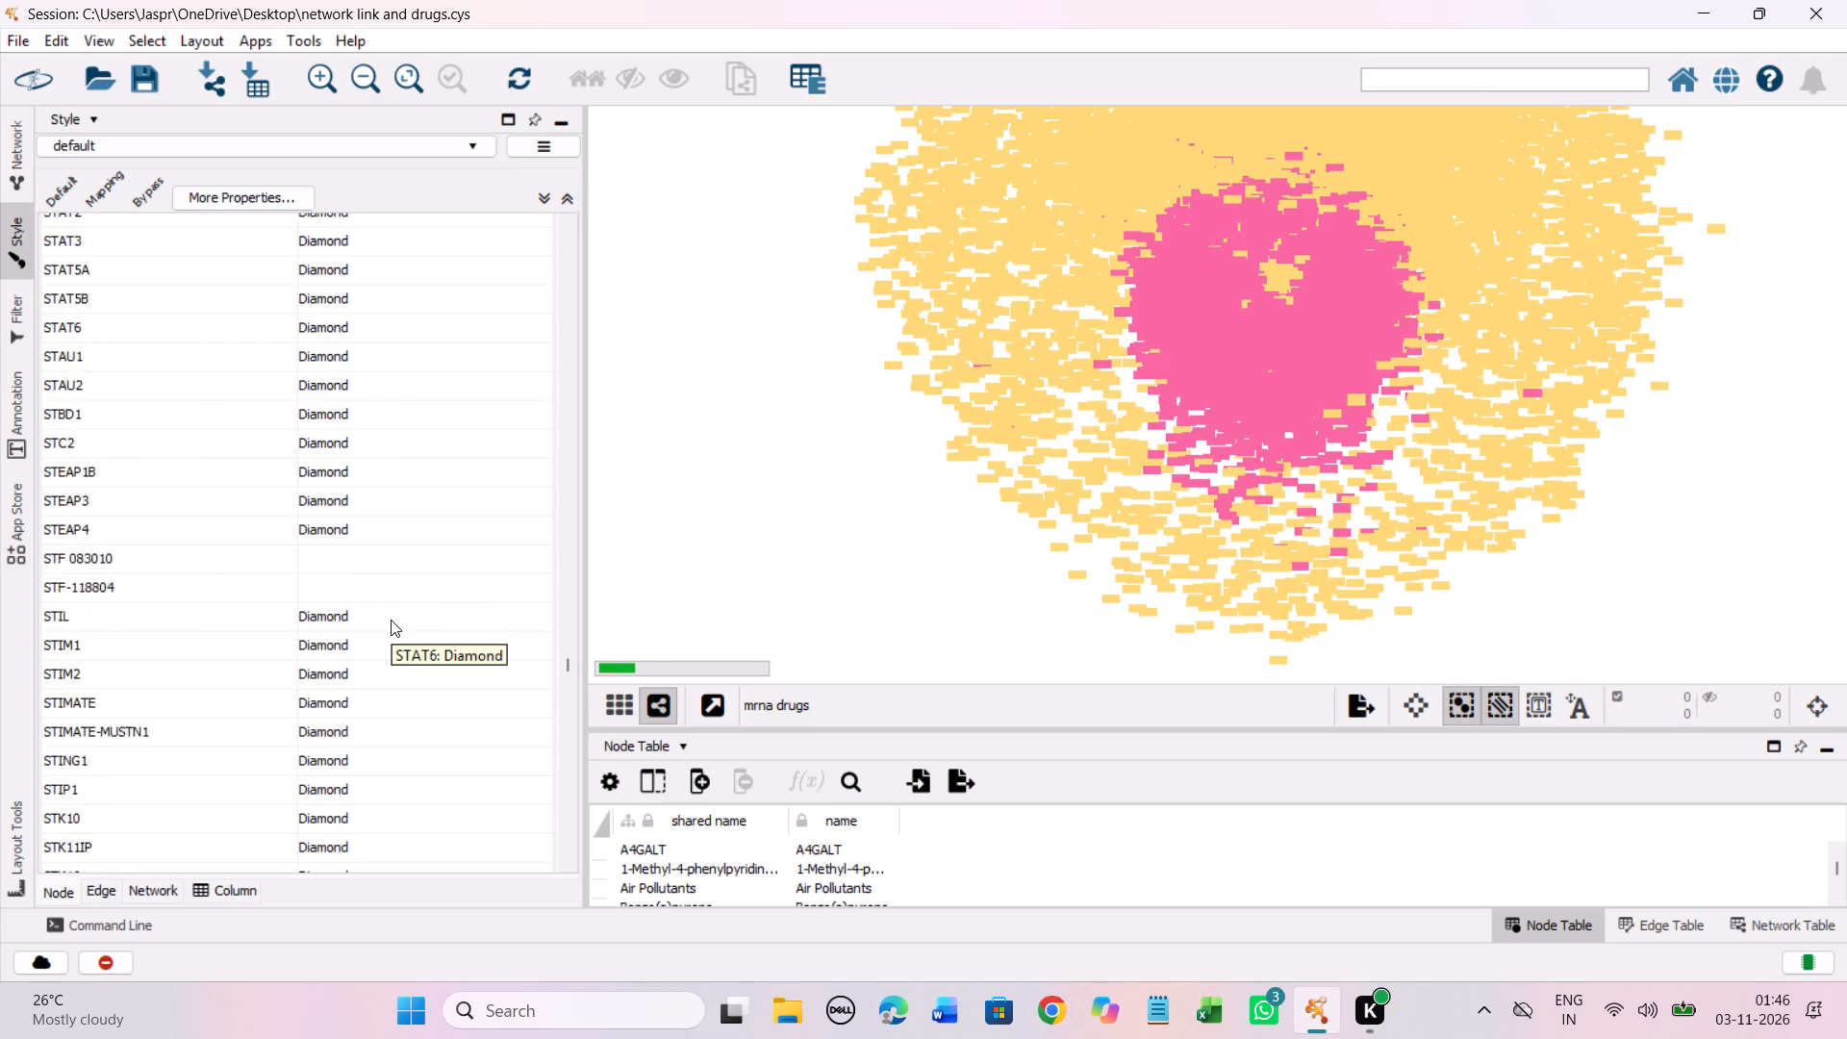
{"action": "scroll", "coordinate": [391, 620], "scroll_direction": "down", "scroll_amount": 4}
{"action": "left_click_drag", "start_coordinate": [268, 404], "coordinate": [268, 438]}
{"action": "right_click", "coordinate": [268, 438]}
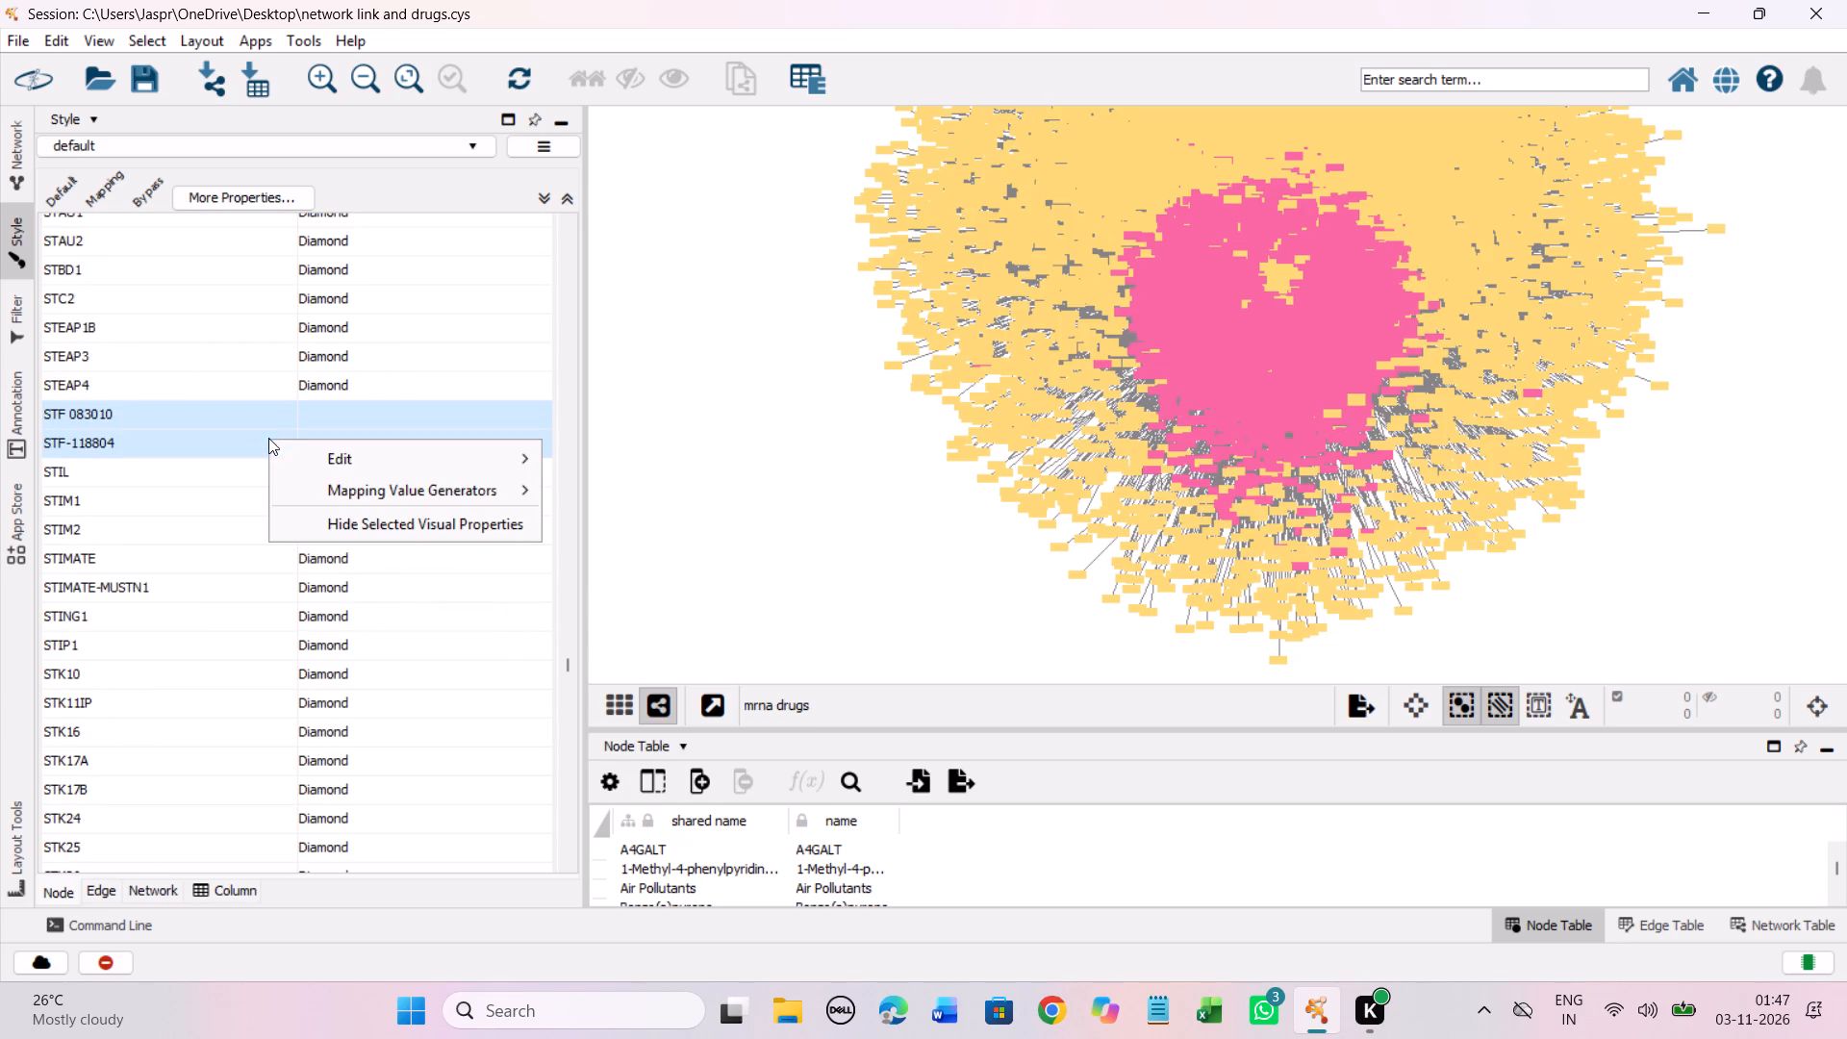
{"action": "left_click", "coordinate": [665, 458]}
{"action": "left_click", "coordinate": [291, 456]}
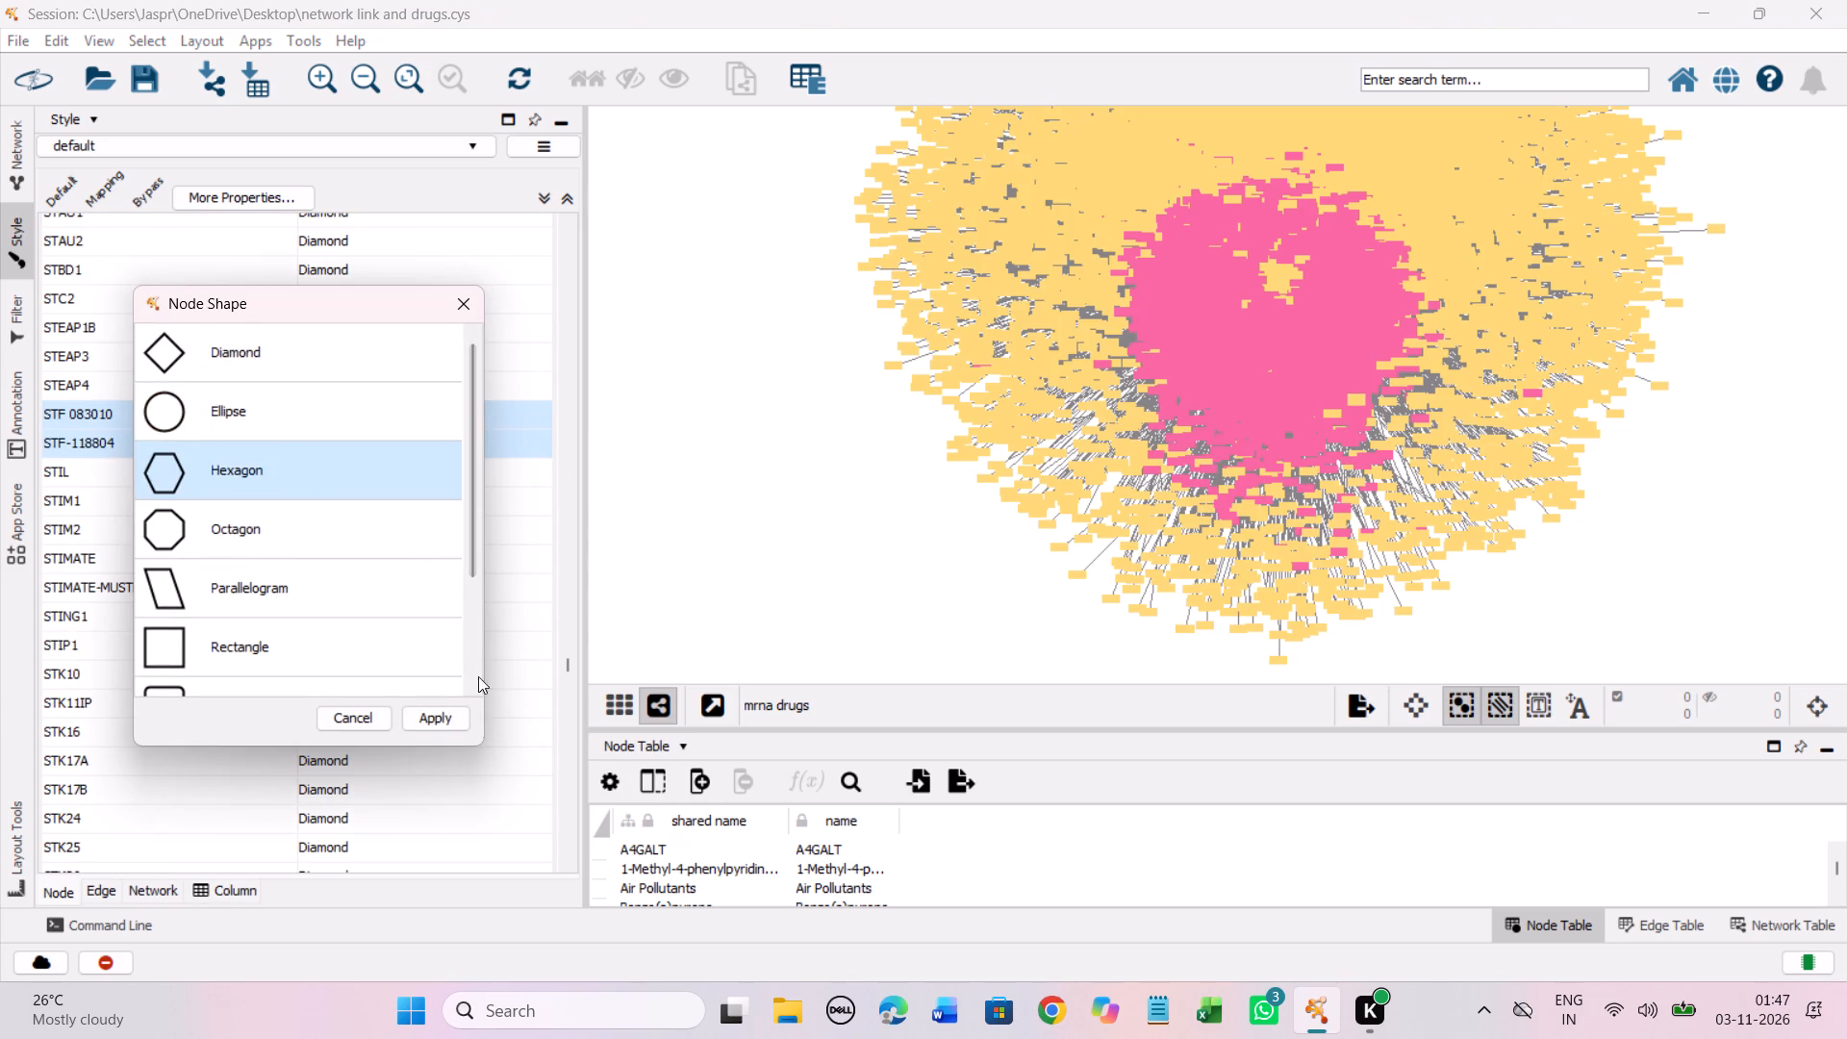
{"action": "left_click", "coordinate": [434, 722]}
Set the discrete node shape mapping for the unmapped entry STO 609 to Hexagon.
{"action": "scroll", "coordinate": [395, 535], "scroll_direction": "down", "scroll_amount": 7}
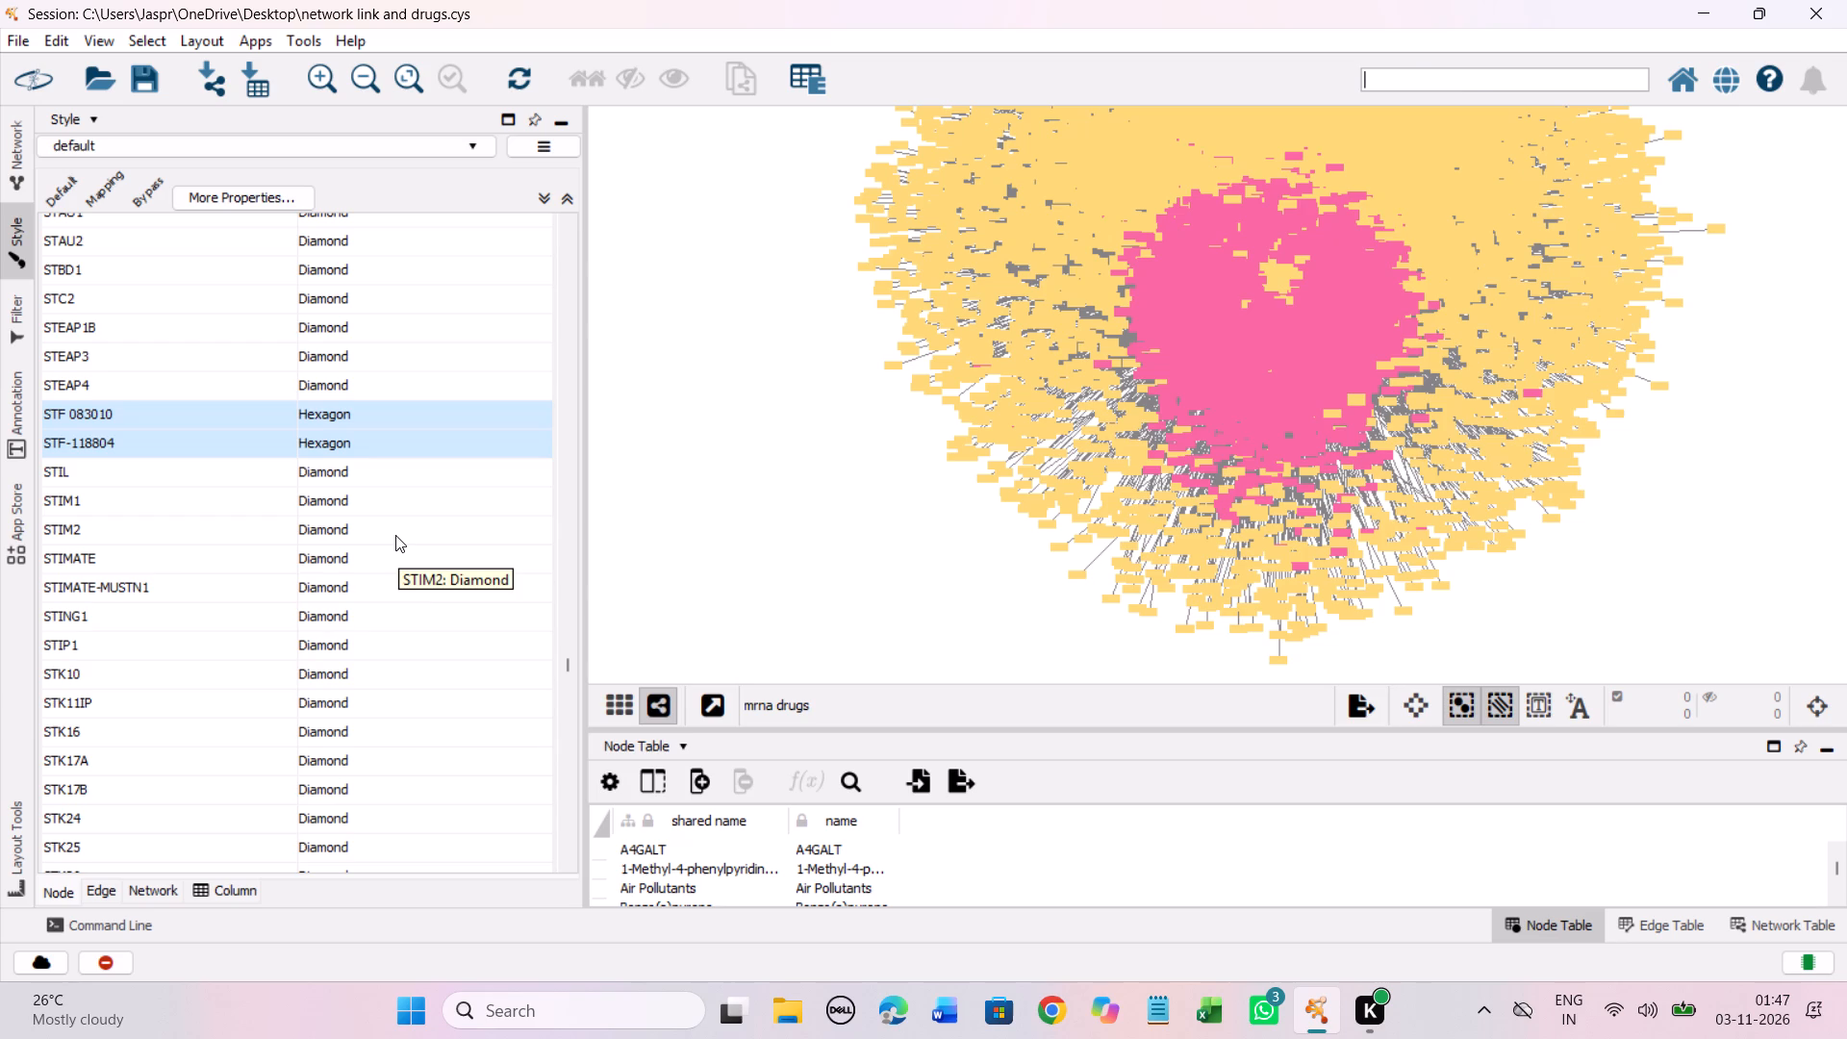
{"action": "scroll", "coordinate": [395, 535], "scroll_direction": "down", "scroll_amount": 16}
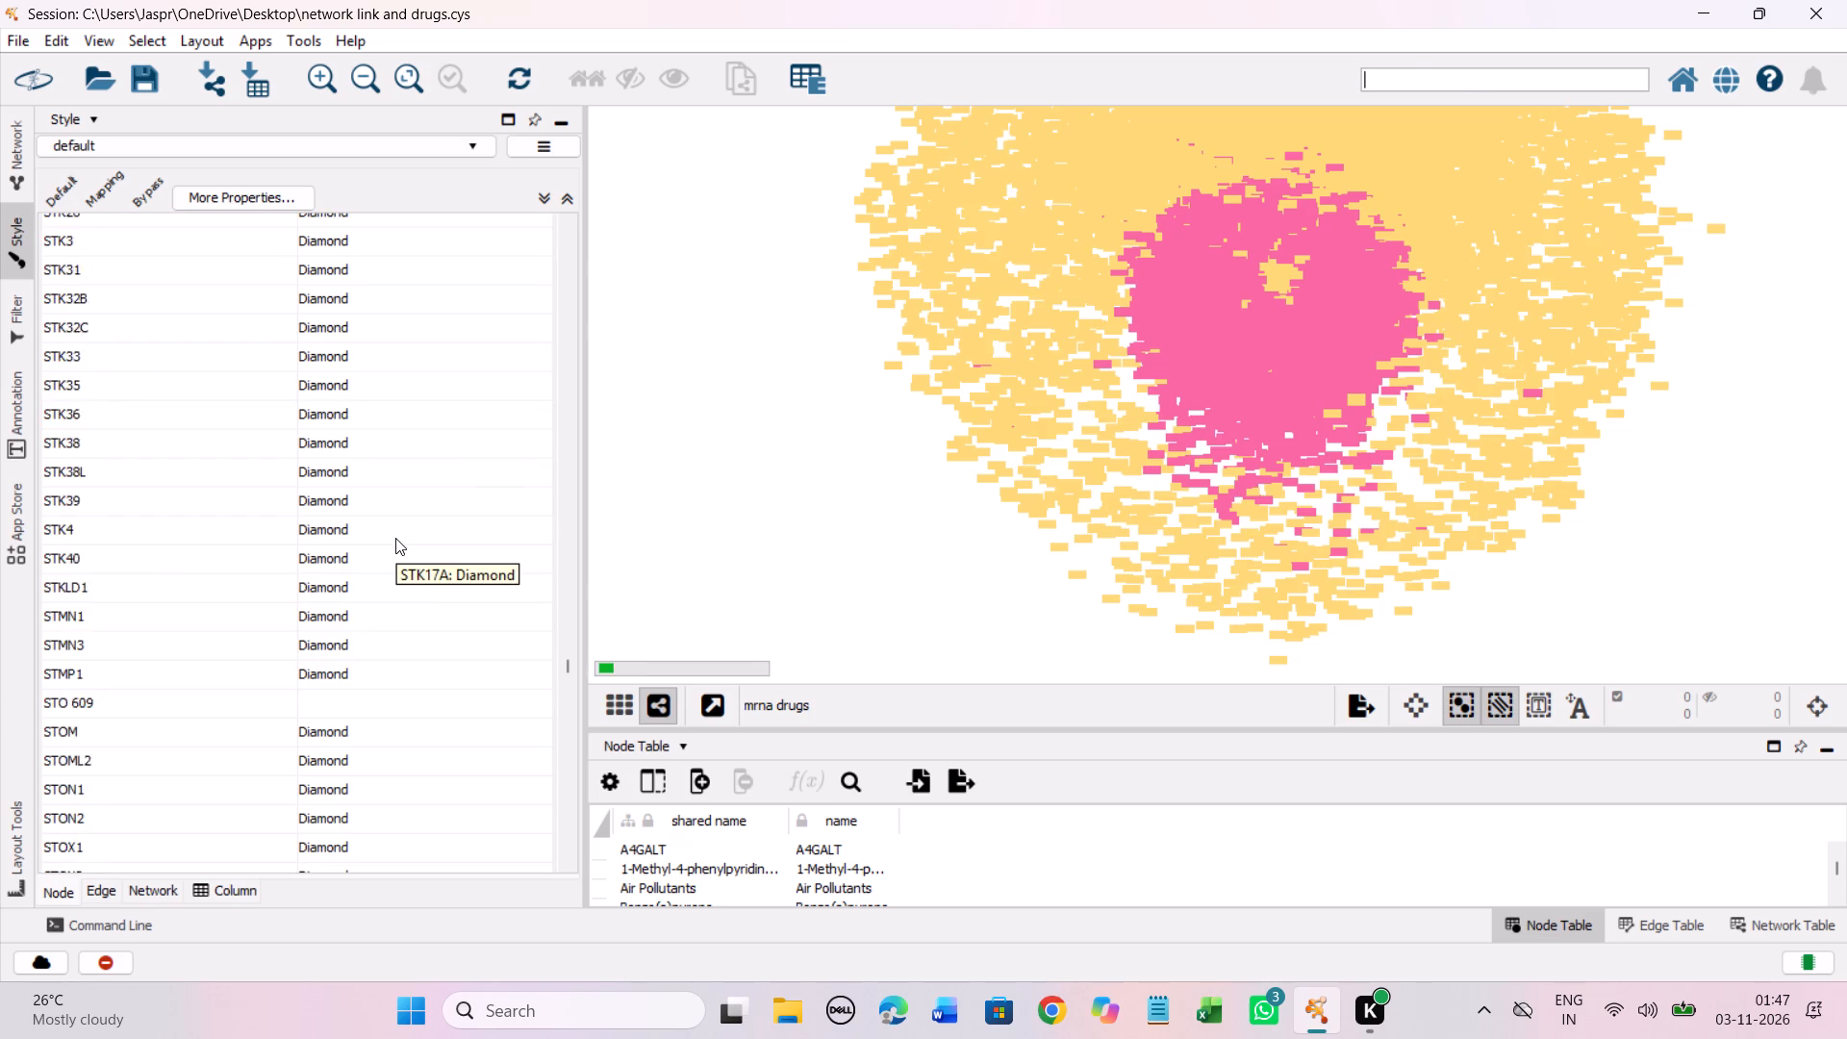
{"action": "scroll", "coordinate": [395, 538], "scroll_direction": "down", "scroll_amount": 14}
{"action": "left_click", "coordinate": [254, 299]}
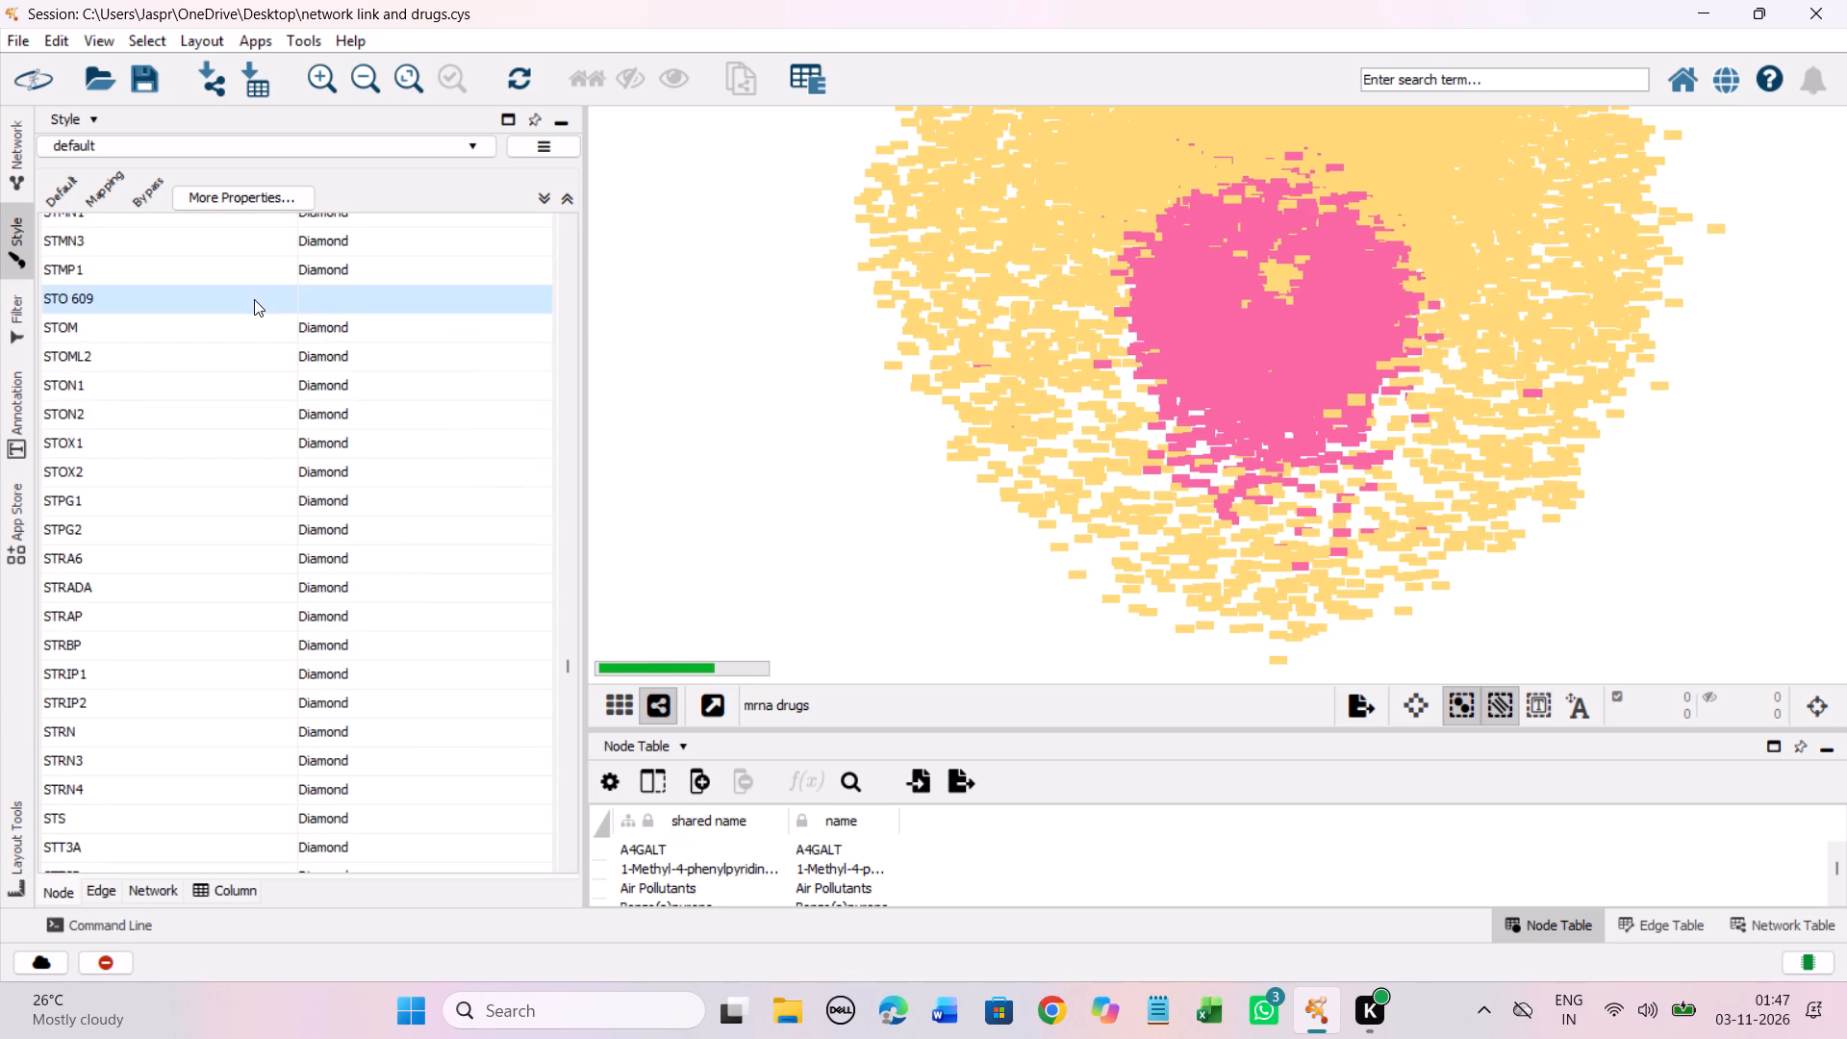
{"action": "right_click", "coordinate": [254, 299]}
{"action": "left_click", "coordinate": [633, 317]}
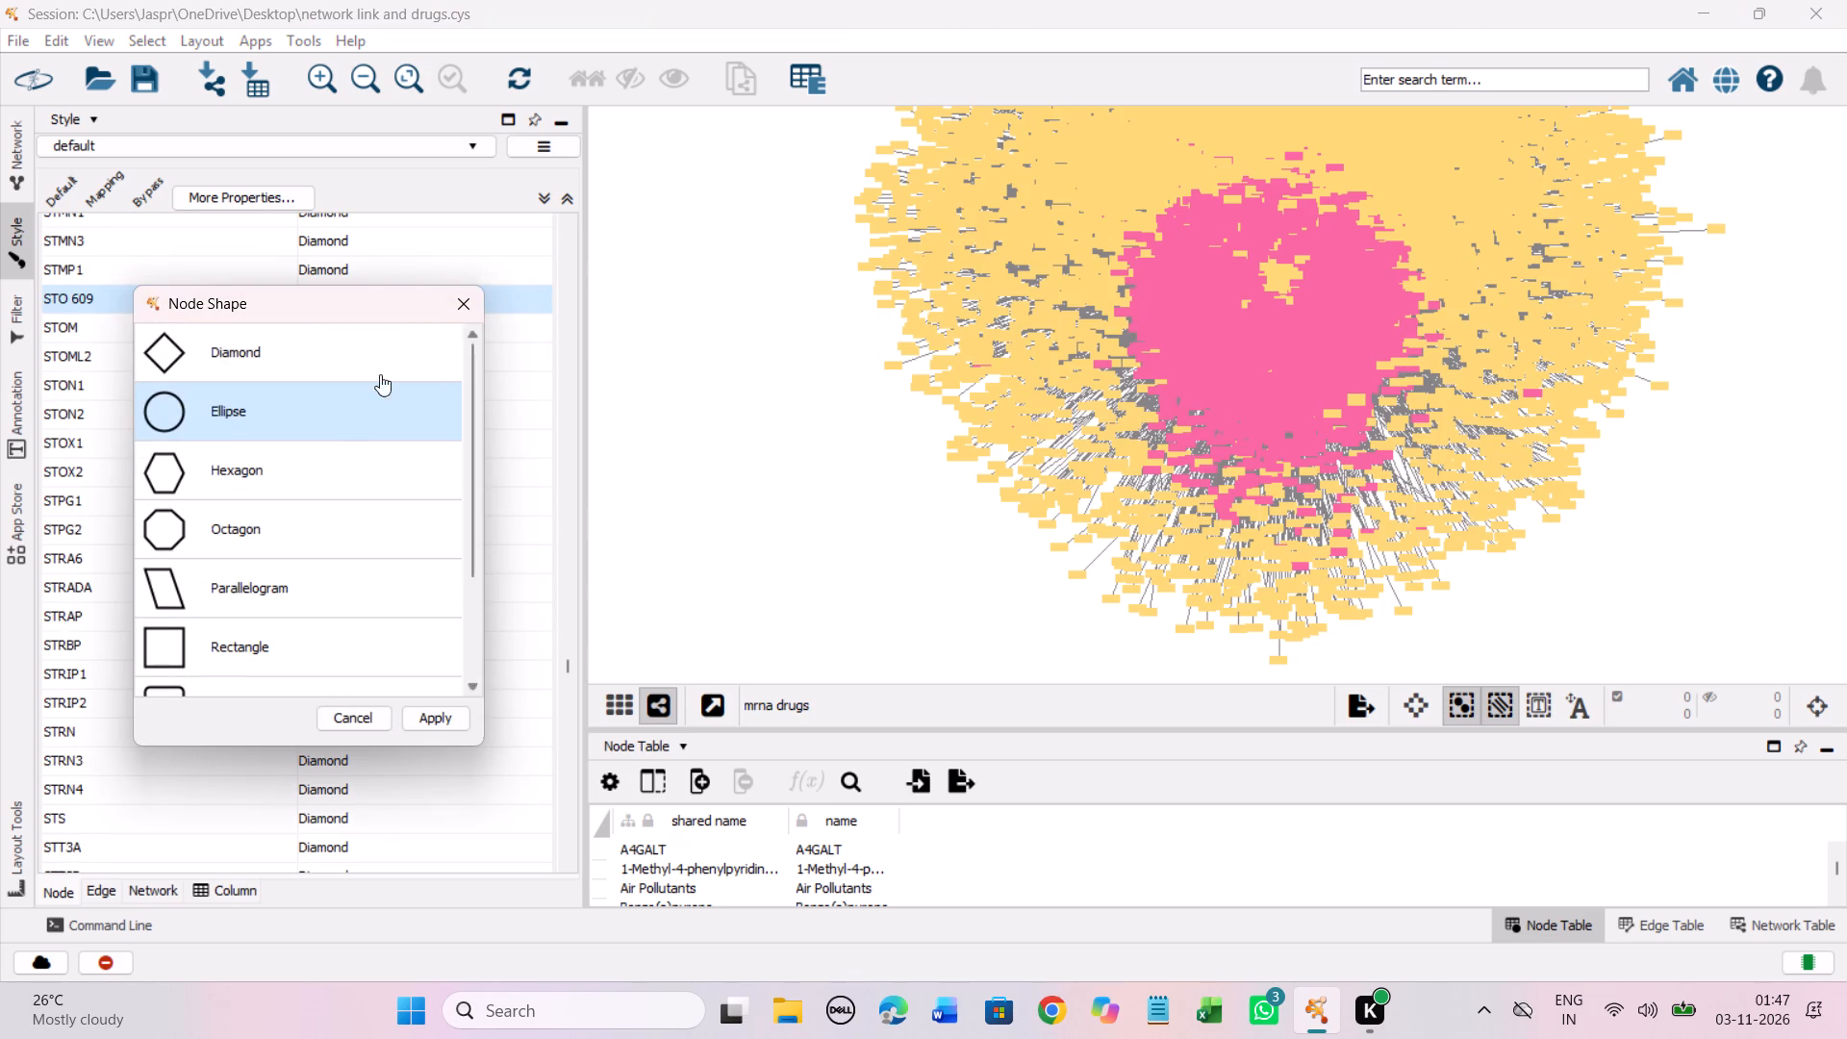
{"action": "left_click", "coordinate": [351, 471]}
{"action": "left_click", "coordinate": [433, 720]}
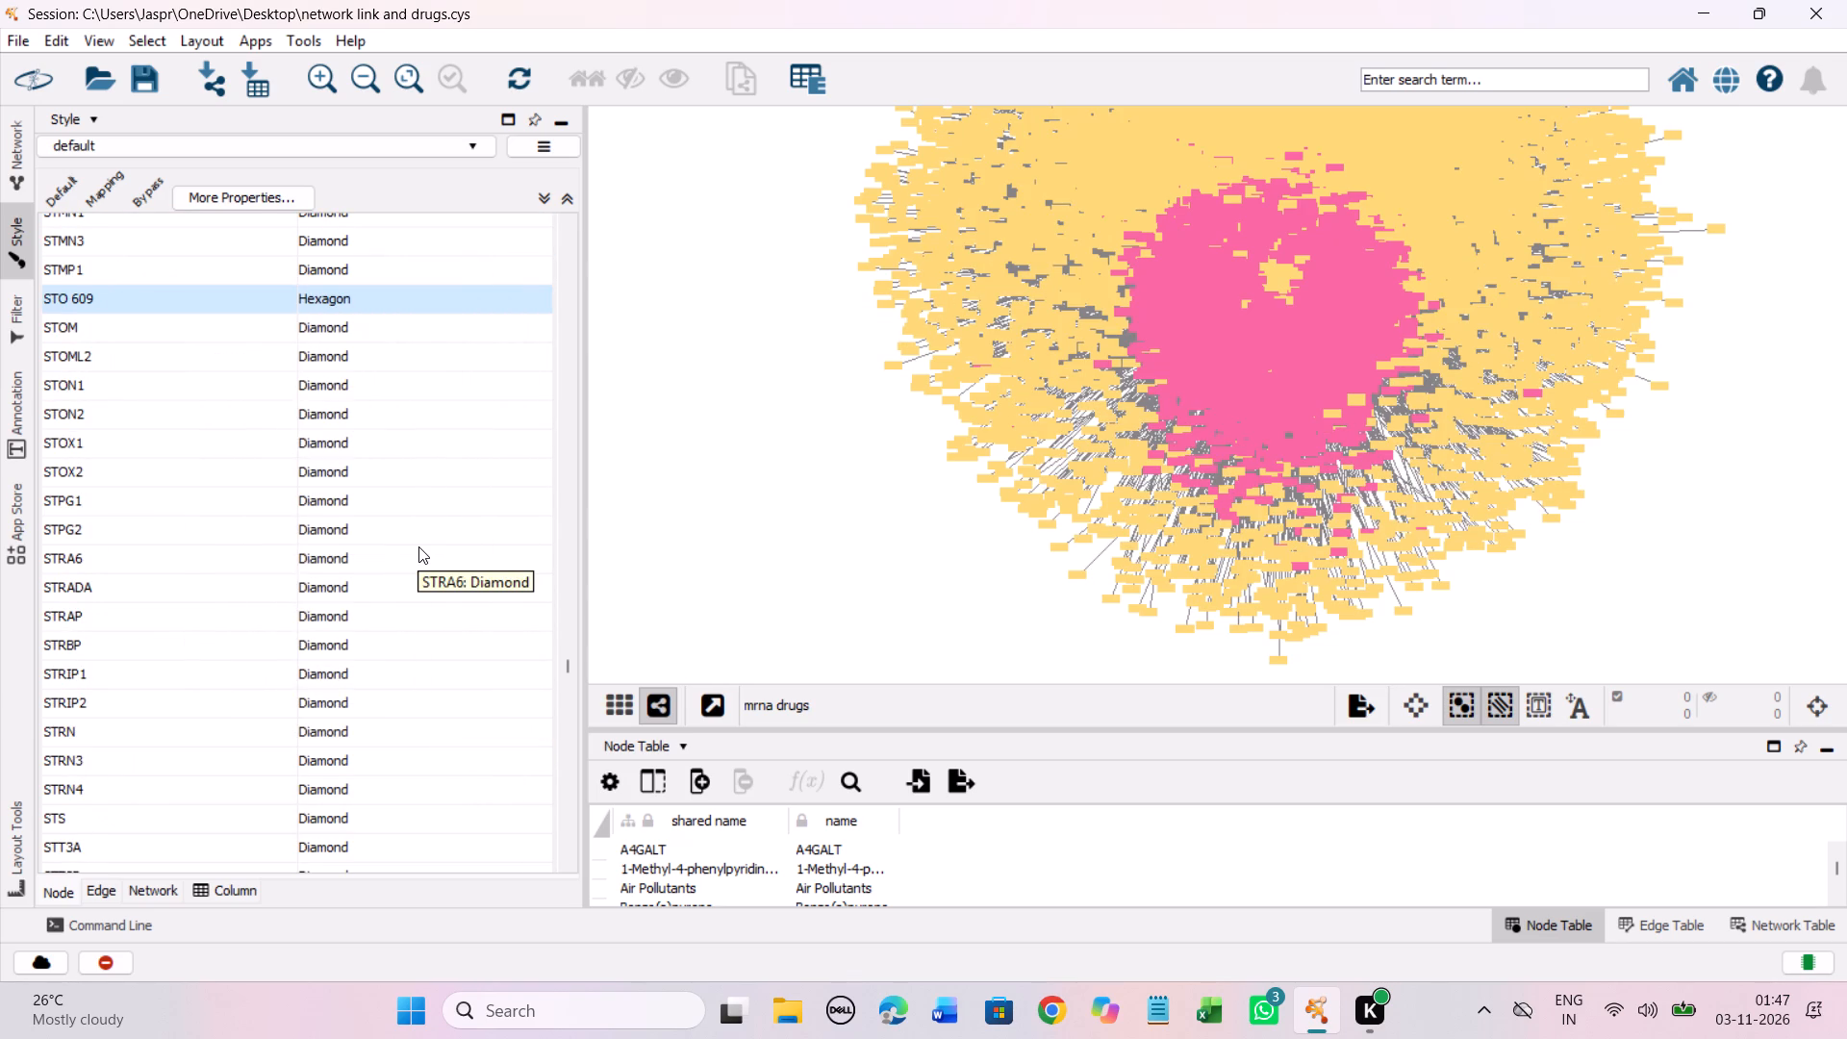
Set the discrete node shape mapping for the unmapped entry STX 213 to Hexagon.
{"action": "scroll", "coordinate": [418, 546], "scroll_direction": "down", "scroll_amount": 7}
{"action": "scroll", "coordinate": [418, 546], "scroll_direction": "up", "scroll_amount": 4}
{"action": "scroll", "coordinate": [418, 546], "scroll_direction": "down", "scroll_amount": 2}
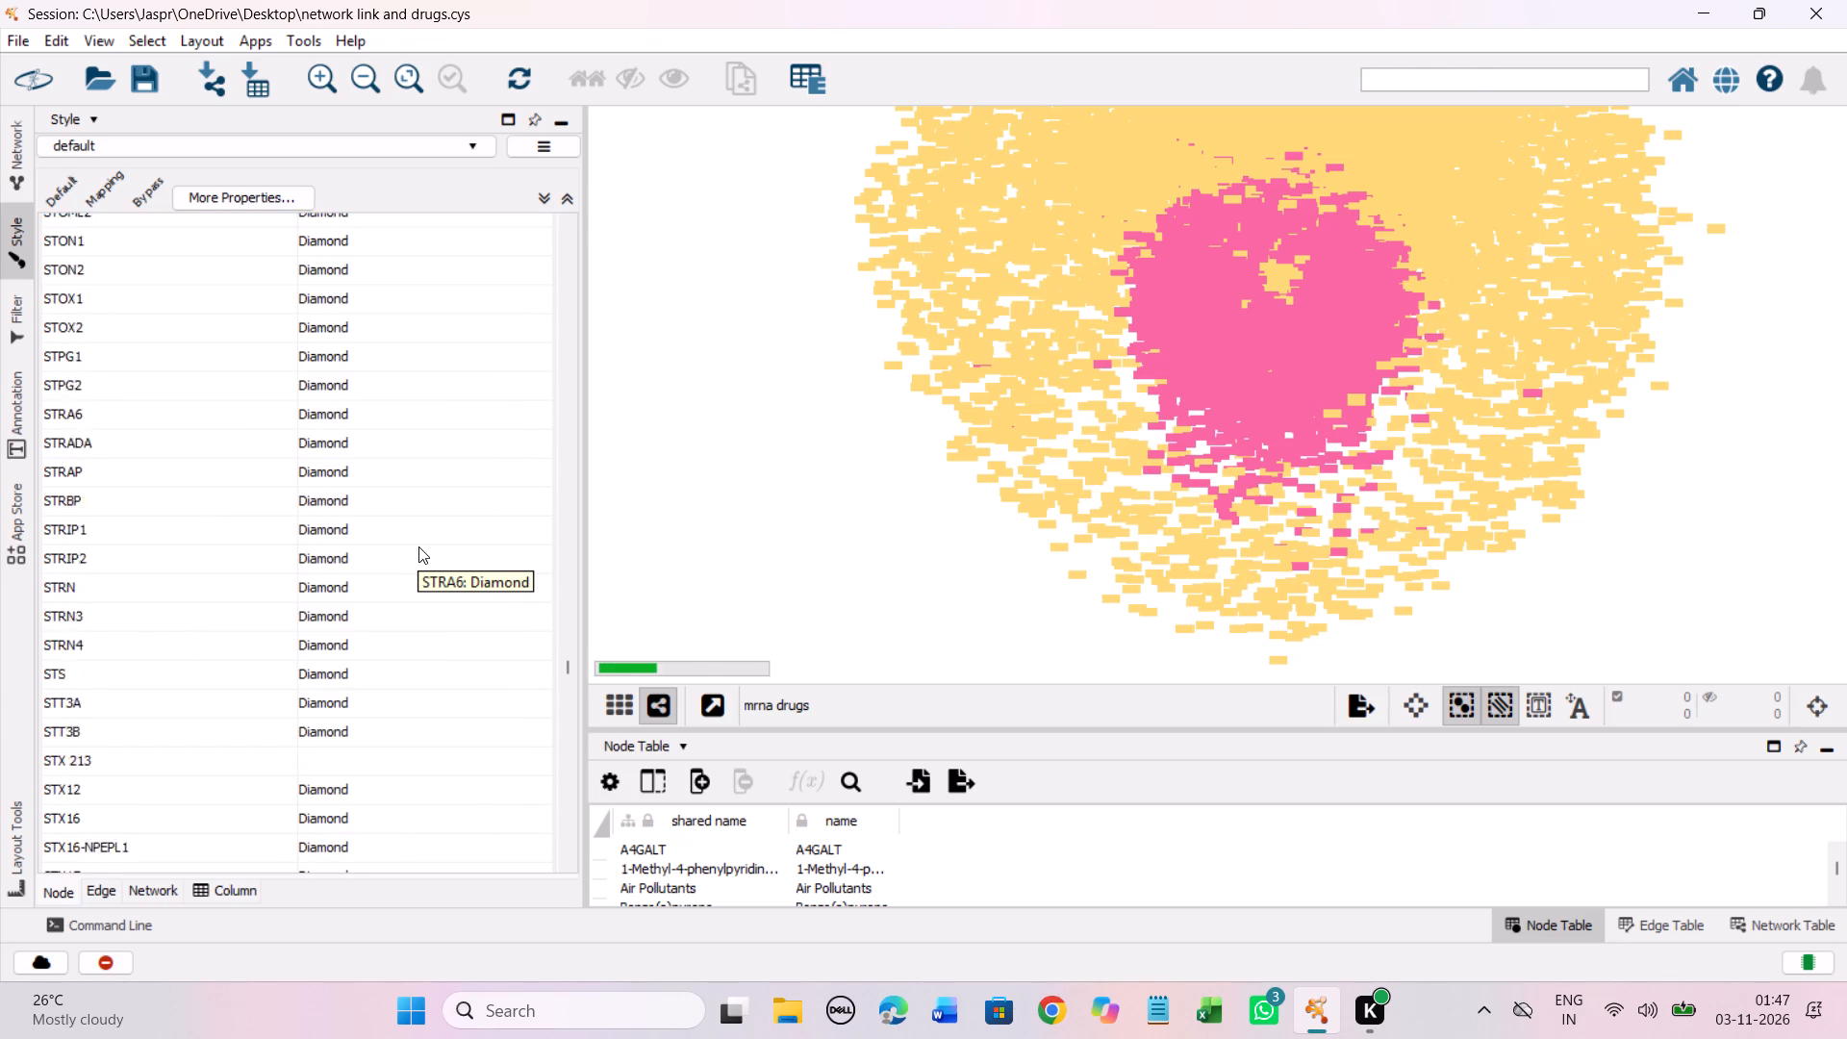
{"action": "scroll", "coordinate": [418, 546], "scroll_direction": "down", "scroll_amount": 9}
{"action": "left_click", "coordinate": [257, 499]}
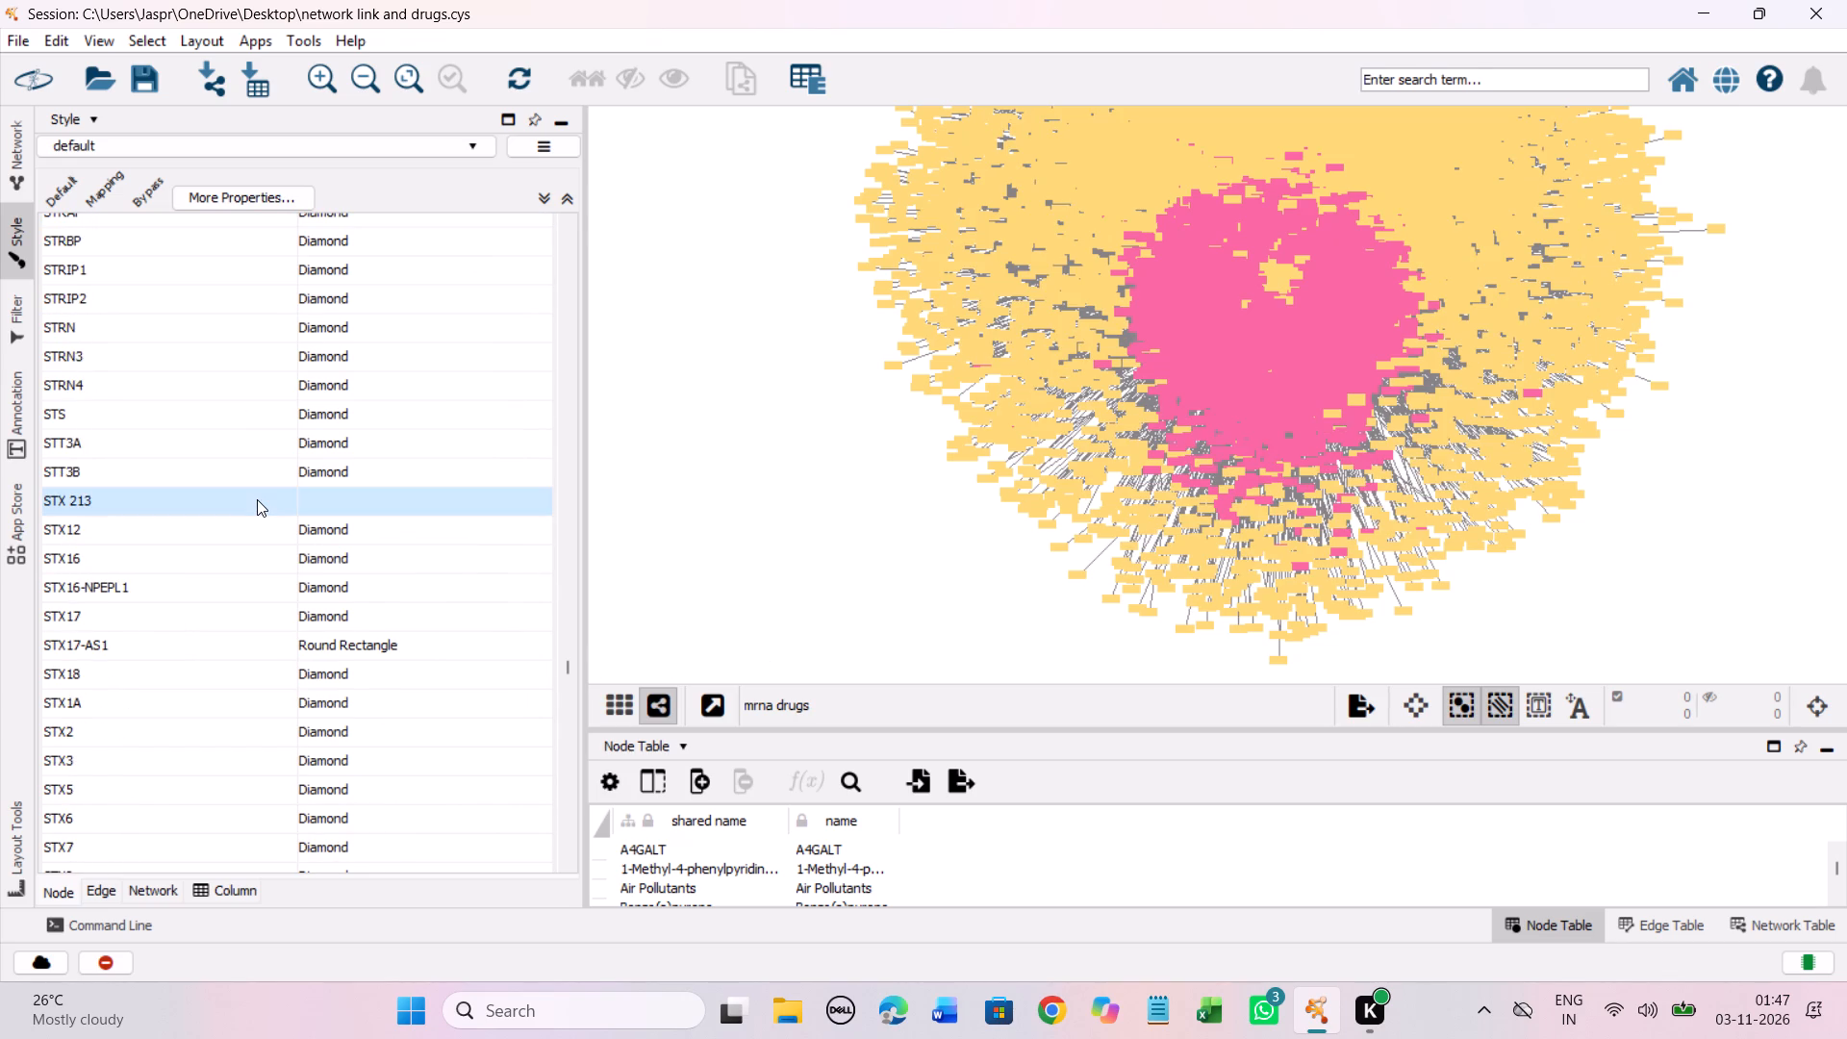
{"action": "right_click", "coordinate": [257, 499]}
{"action": "left_click", "coordinate": [619, 519]}
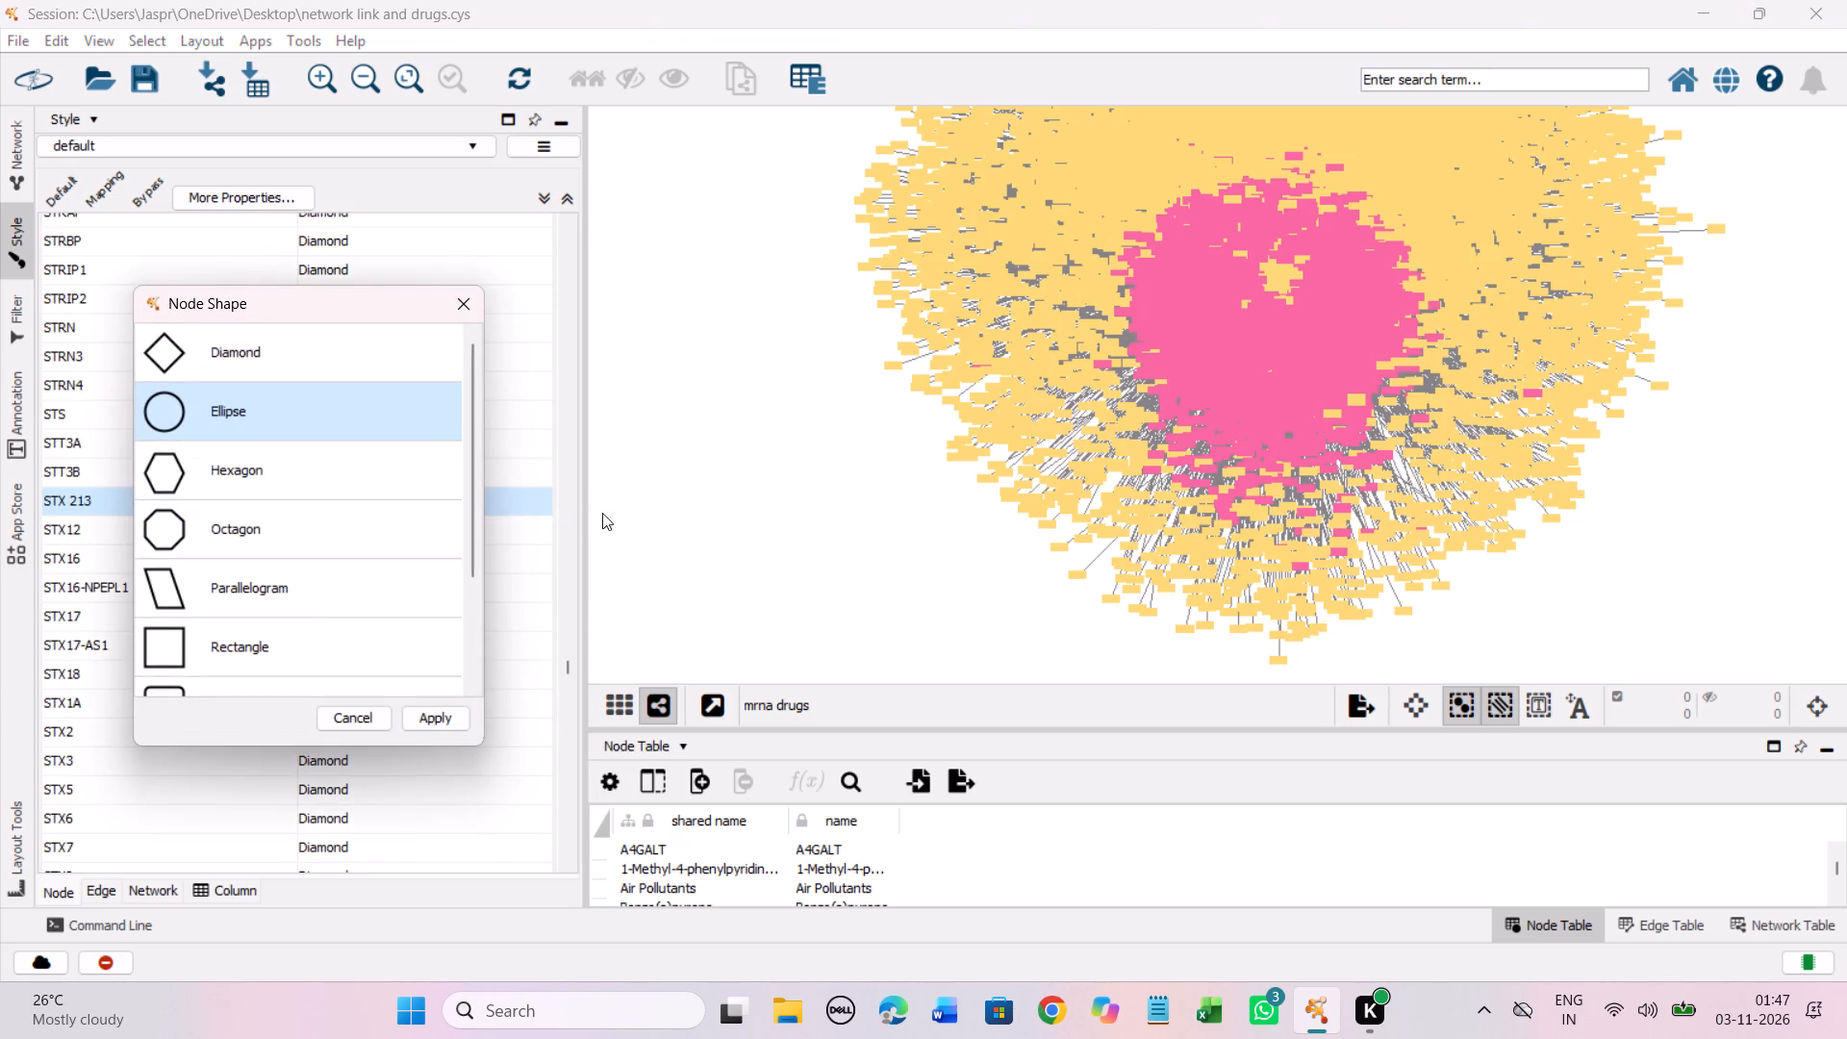
{"action": "left_click", "coordinate": [342, 483]}
{"action": "left_click", "coordinate": [440, 716]}
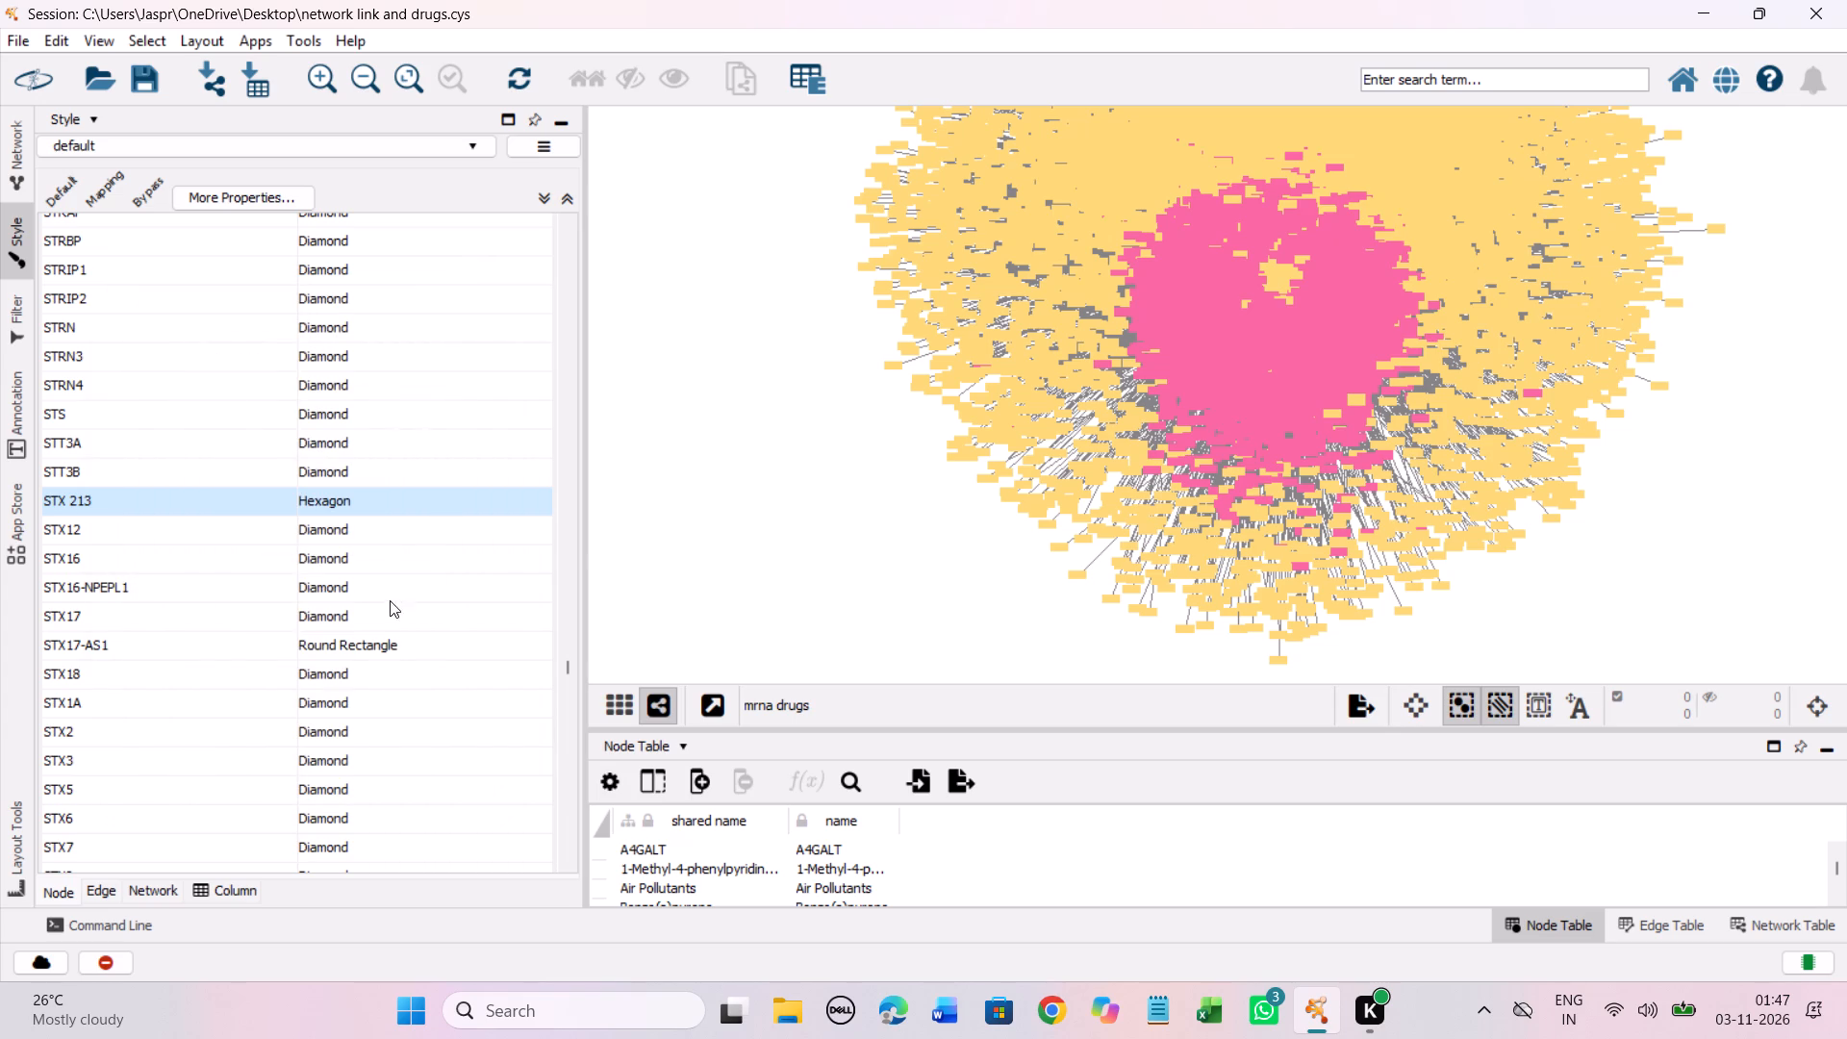
Set the discrete node shape mapping for the unmapped entries SU 1498, SU 5402, SU 5614, SU 6656 and SU 9516 to Hexagon.
{"action": "scroll", "coordinate": [392, 588], "scroll_direction": "down", "scroll_amount": 6}
{"action": "scroll", "coordinate": [392, 588], "scroll_direction": "down", "scroll_amount": 20}
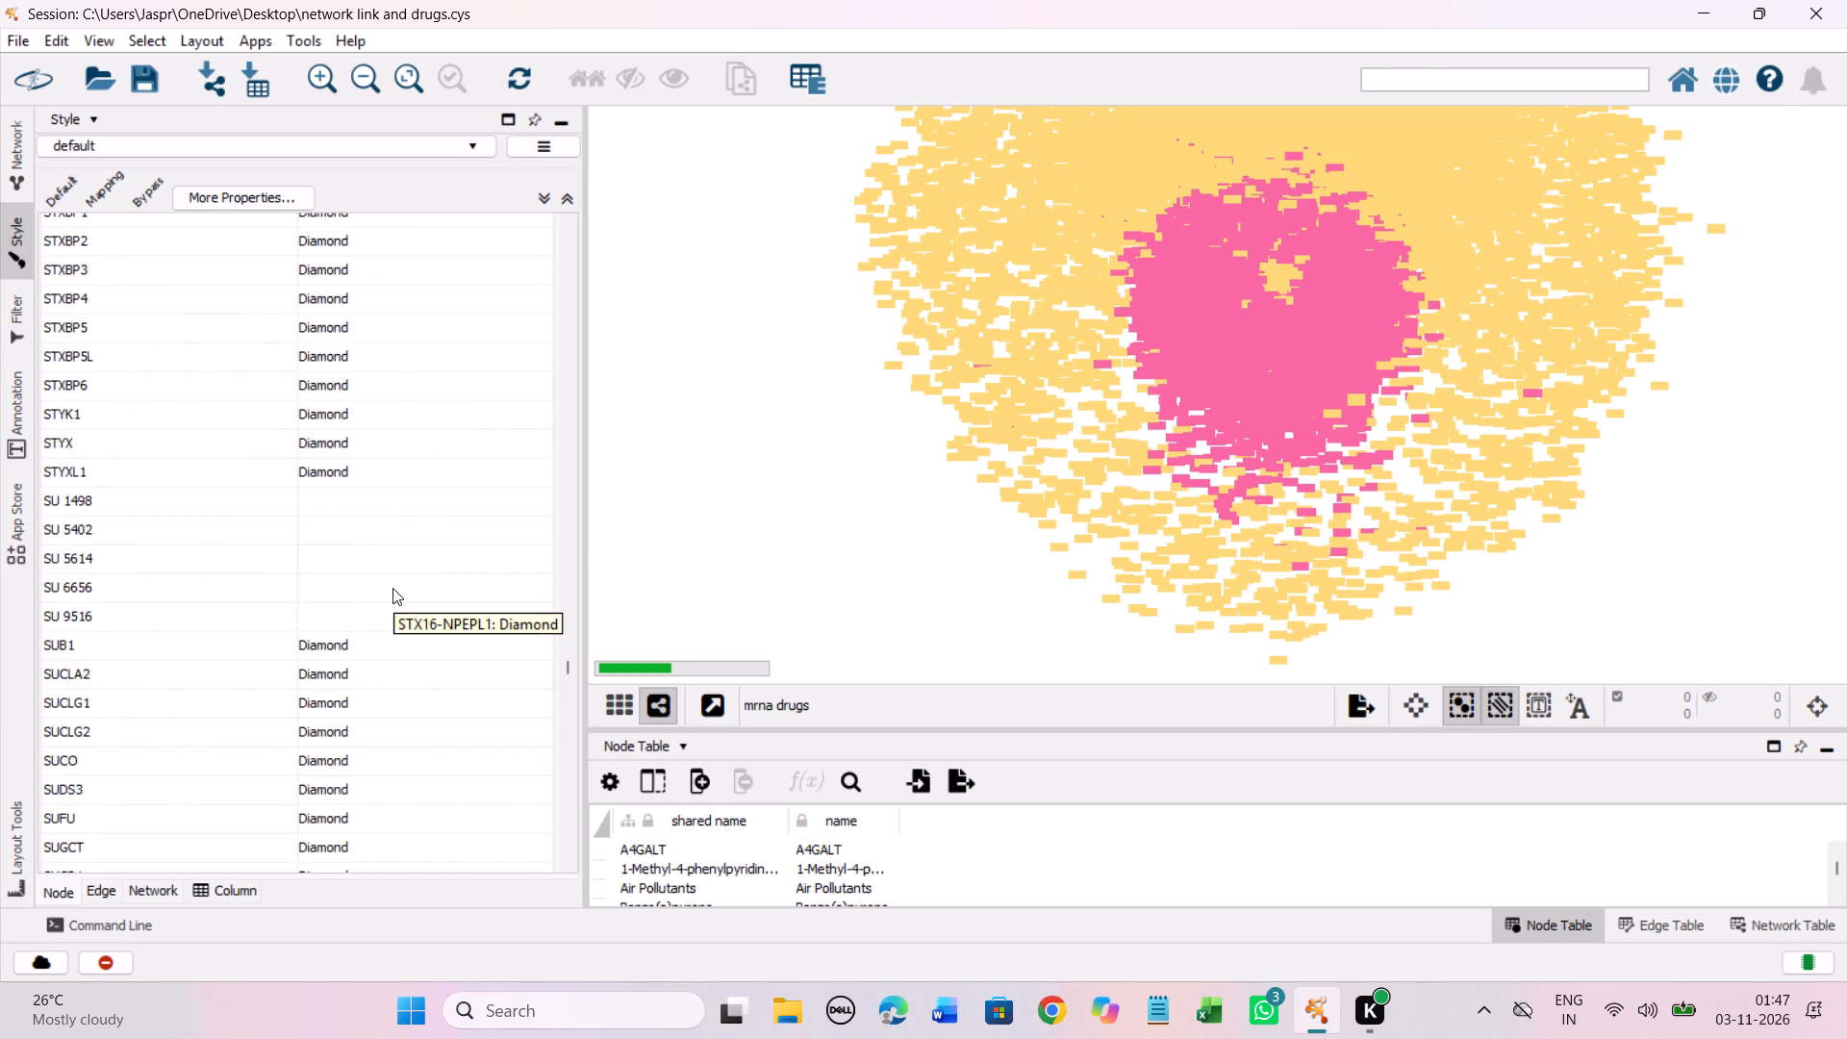
{"action": "scroll", "coordinate": [392, 588], "scroll_direction": "down", "scroll_amount": 4}
{"action": "left_click_drag", "start_coordinate": [265, 332], "coordinate": [253, 418]}
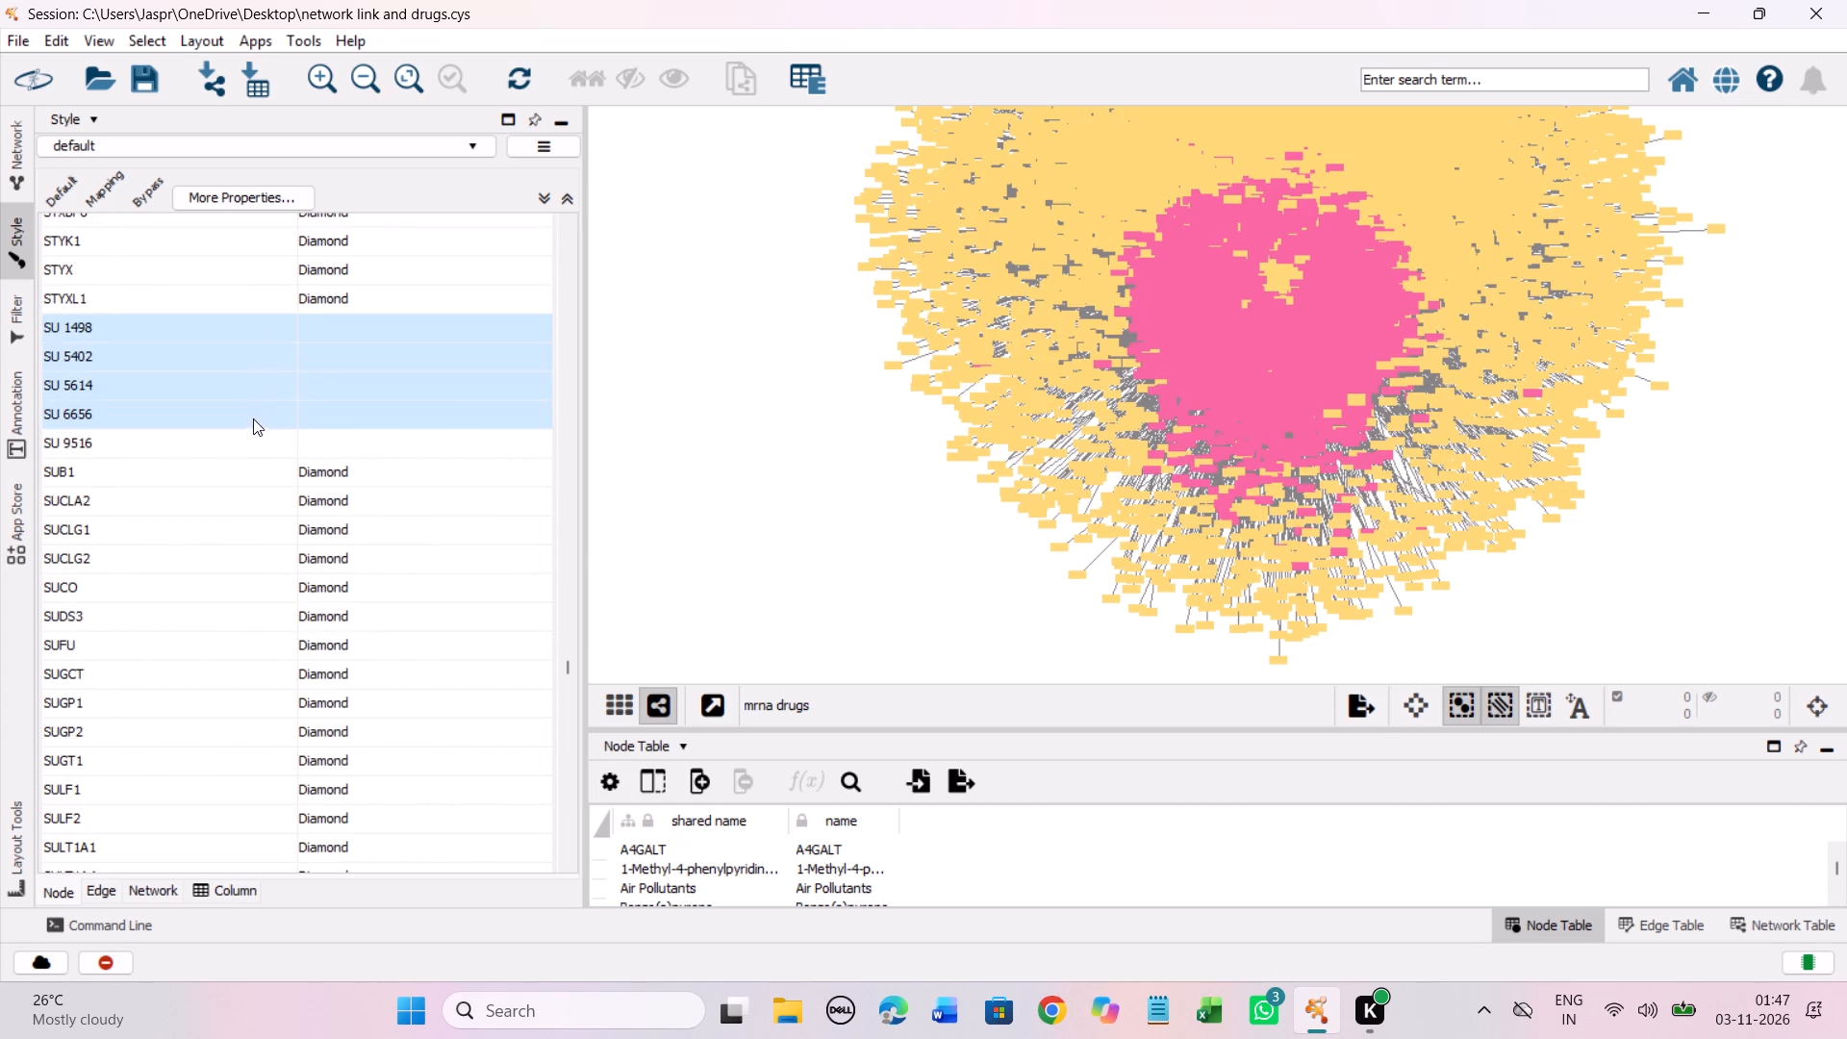
{"action": "left_click_drag", "start_coordinate": [253, 418], "coordinate": [252, 432]}
{"action": "right_click", "coordinate": [250, 432]}
{"action": "left_click", "coordinate": [650, 457]}
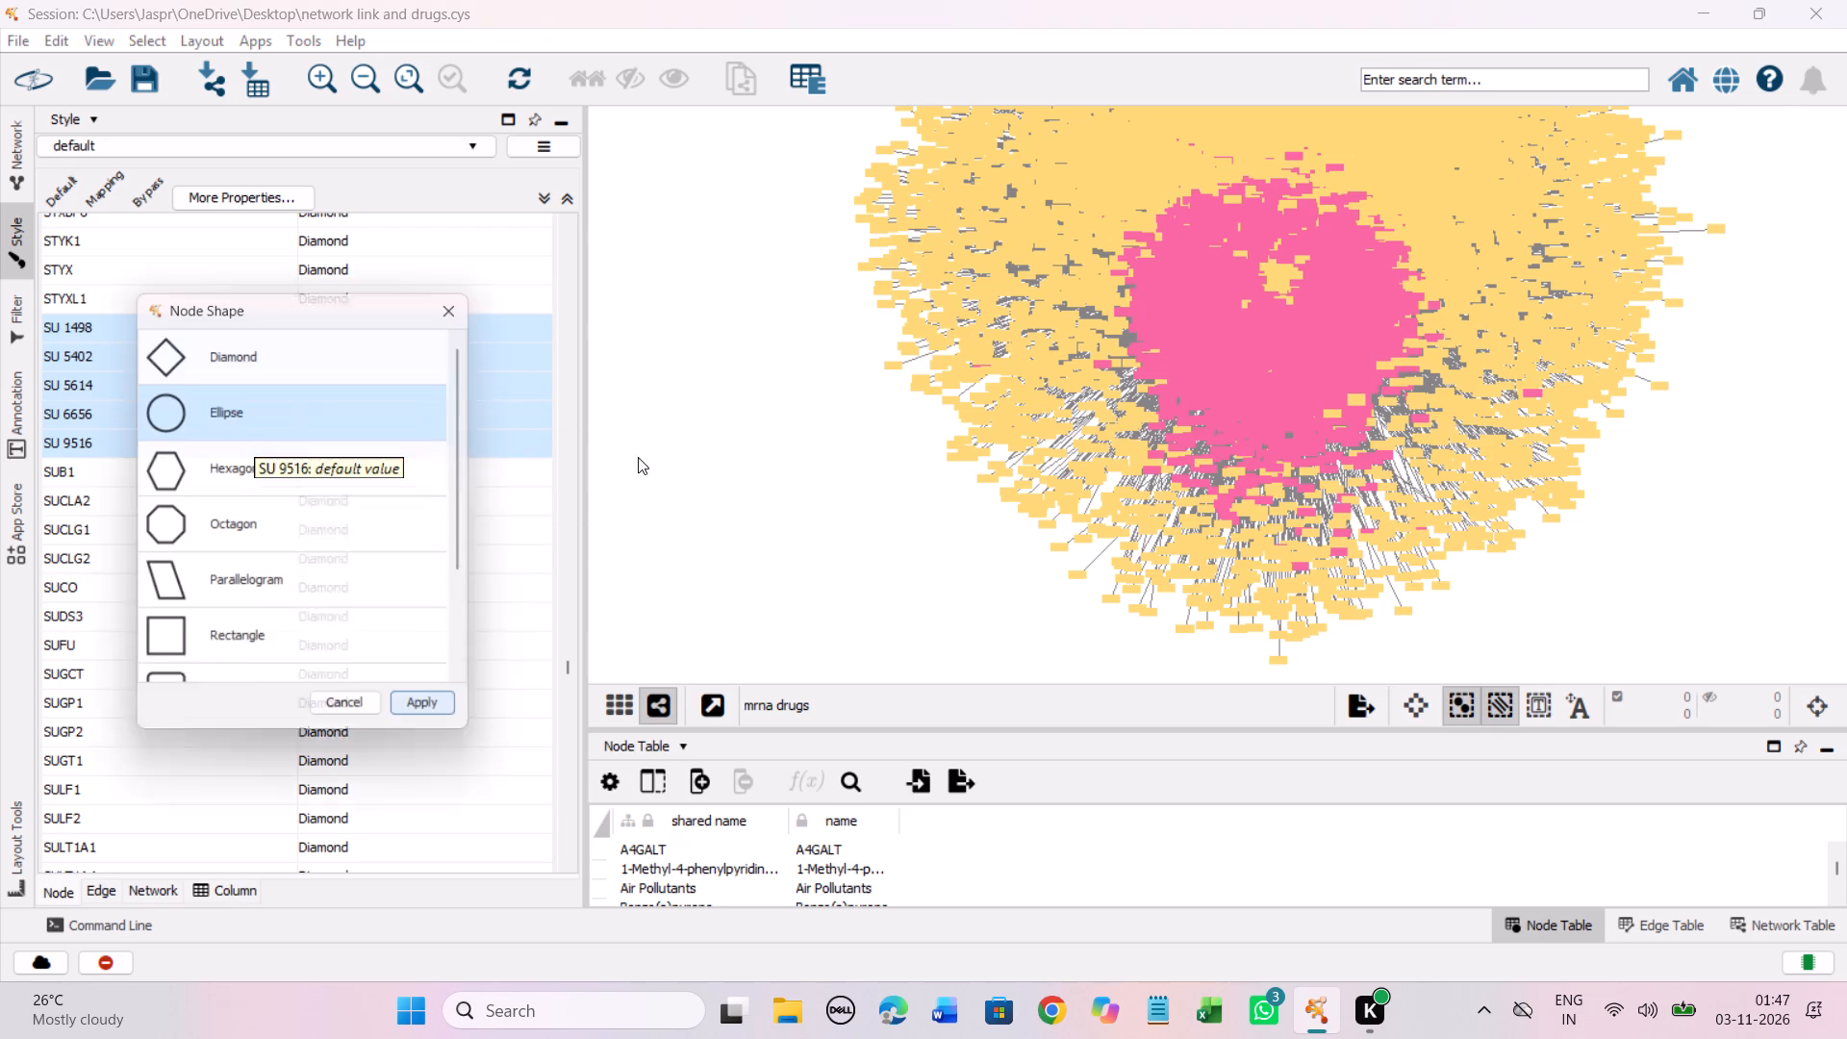
{"action": "left_click", "coordinate": [286, 454]}
{"action": "left_click", "coordinate": [433, 715]}
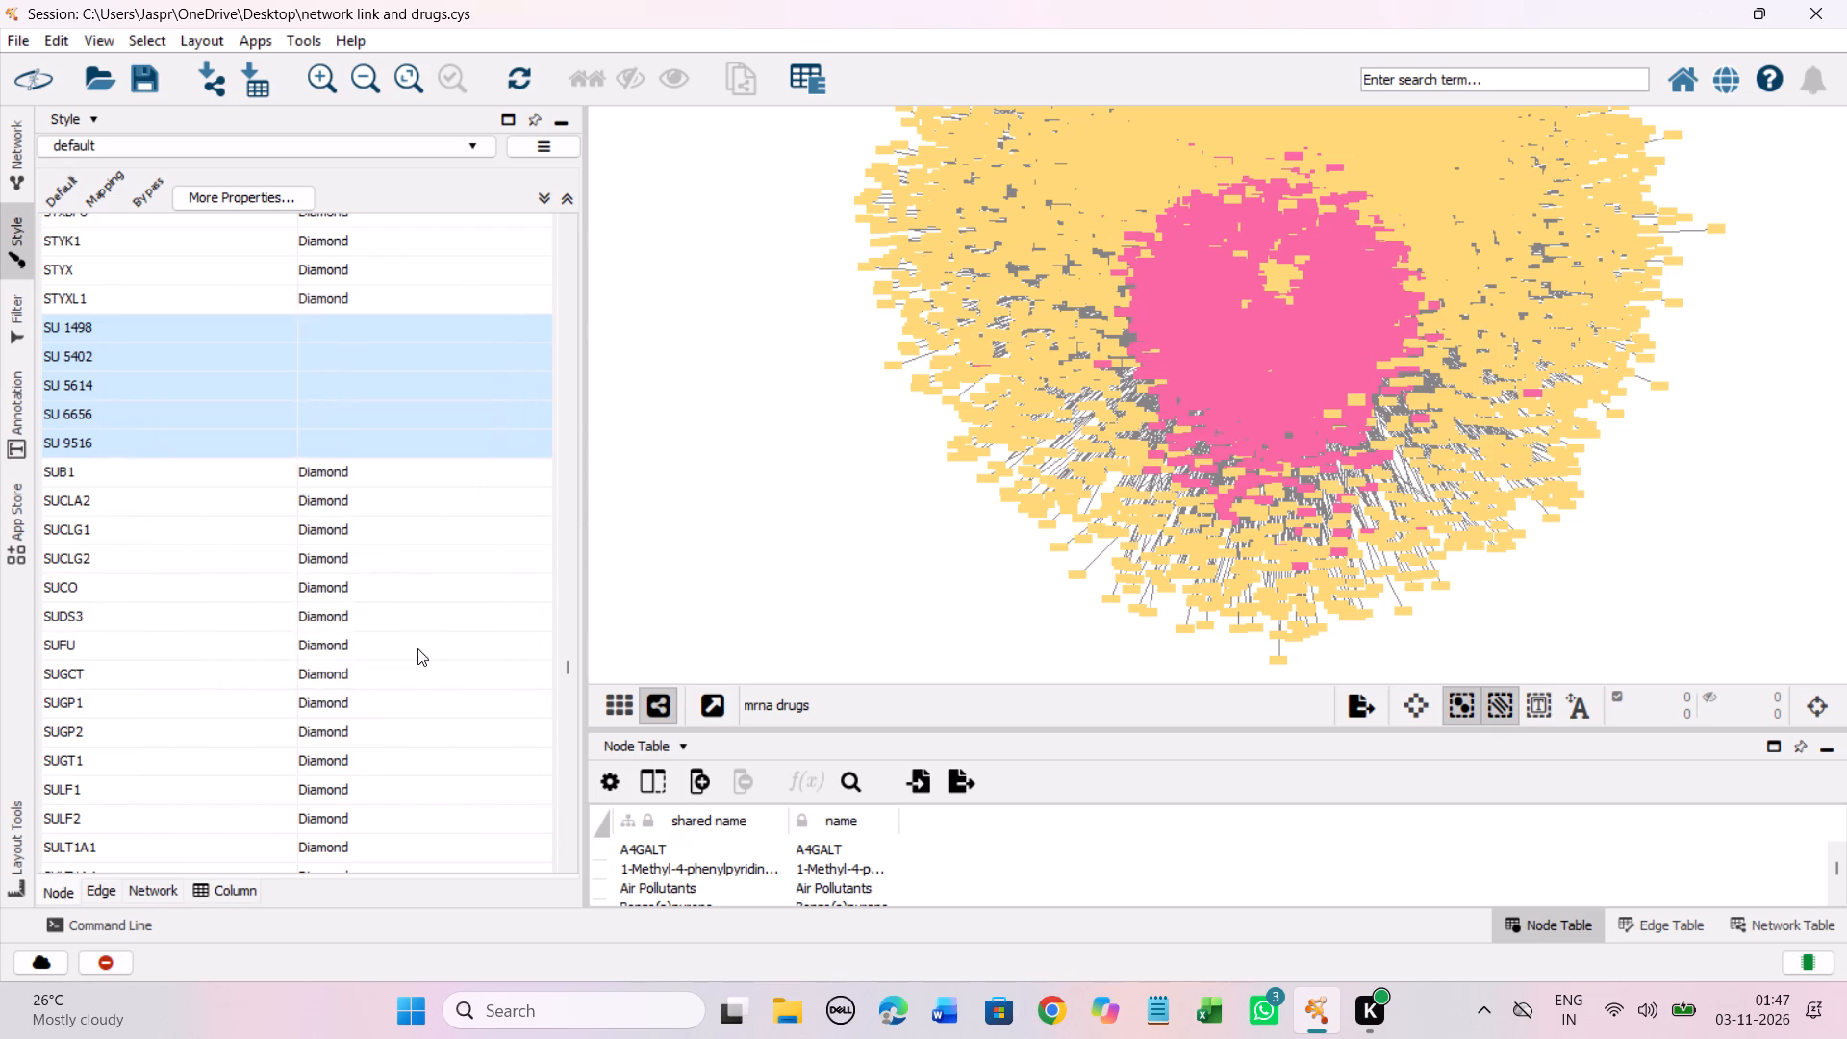
Set the discrete node shape mapping for all consecutive unmapped entries from Saccharin through T0901317 to Hexagon.
{"action": "scroll", "coordinate": [413, 545], "scroll_direction": "down", "scroll_amount": 5}
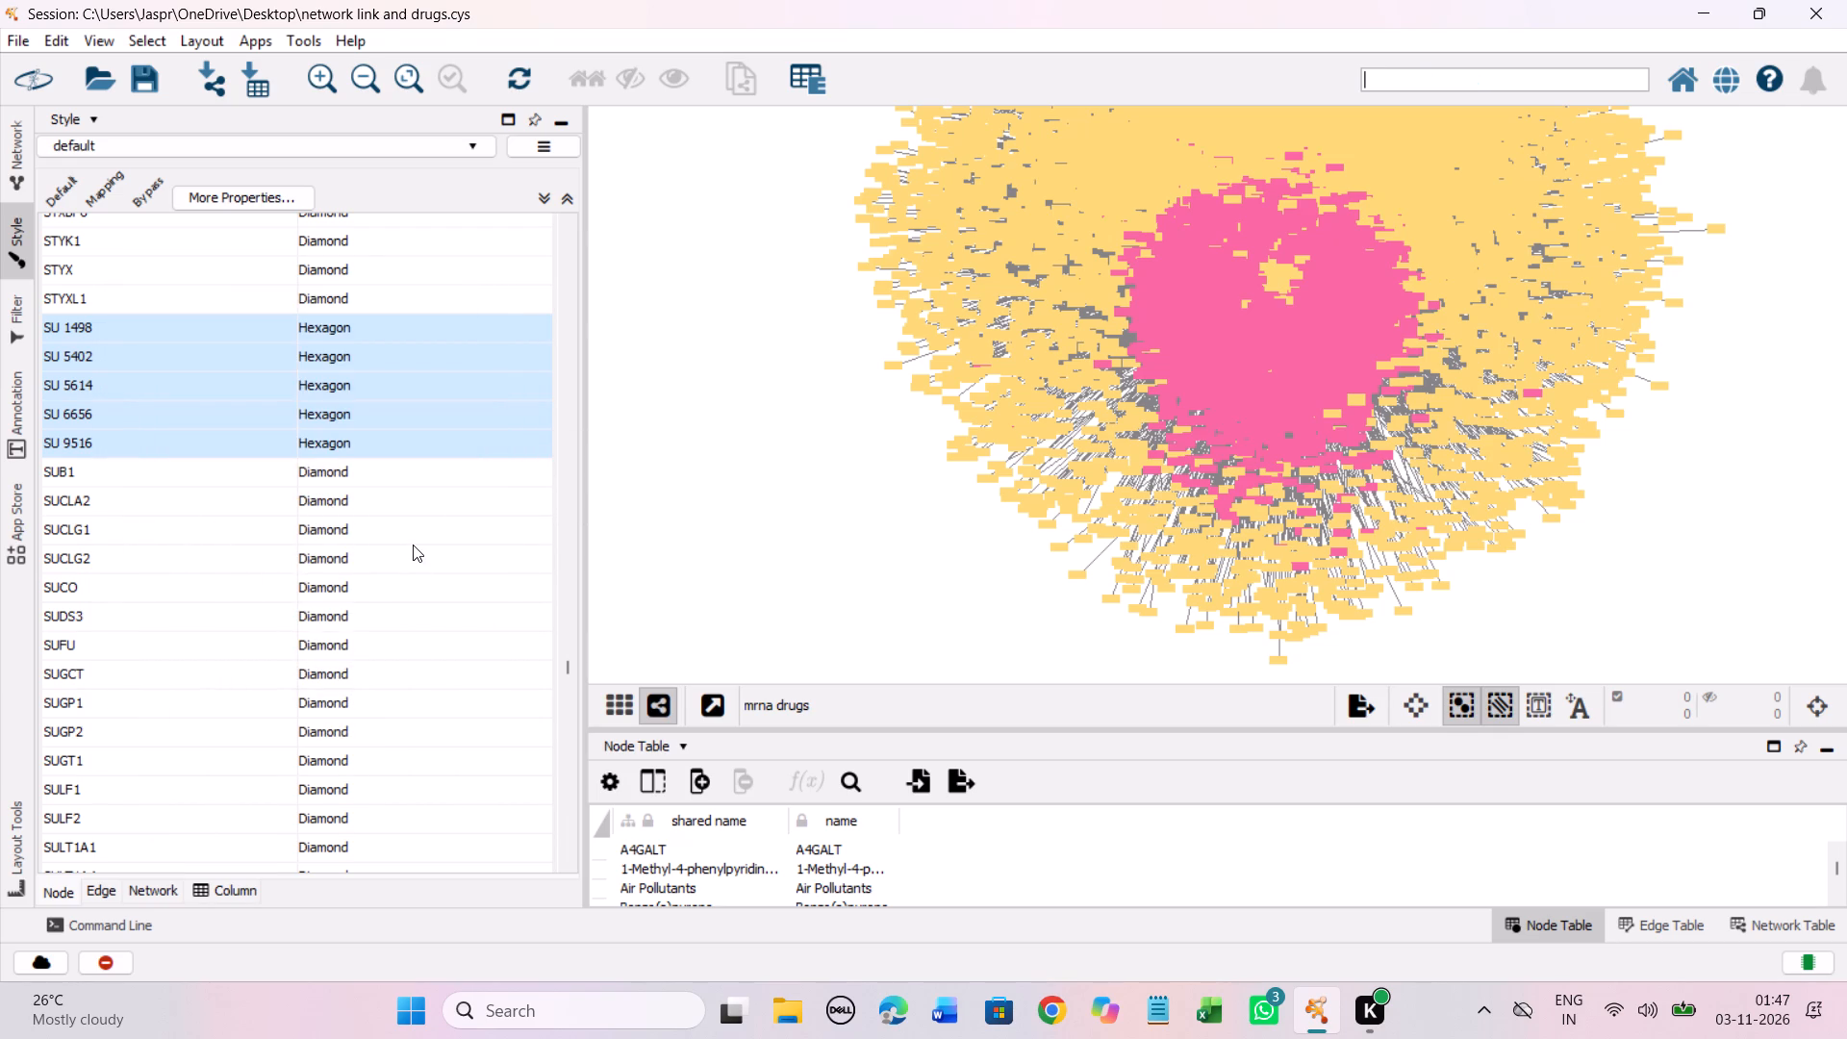
{"action": "scroll", "coordinate": [413, 545], "scroll_direction": "down", "scroll_amount": 20}
{"action": "scroll", "coordinate": [413, 545], "scroll_direction": "down", "scroll_amount": 8}
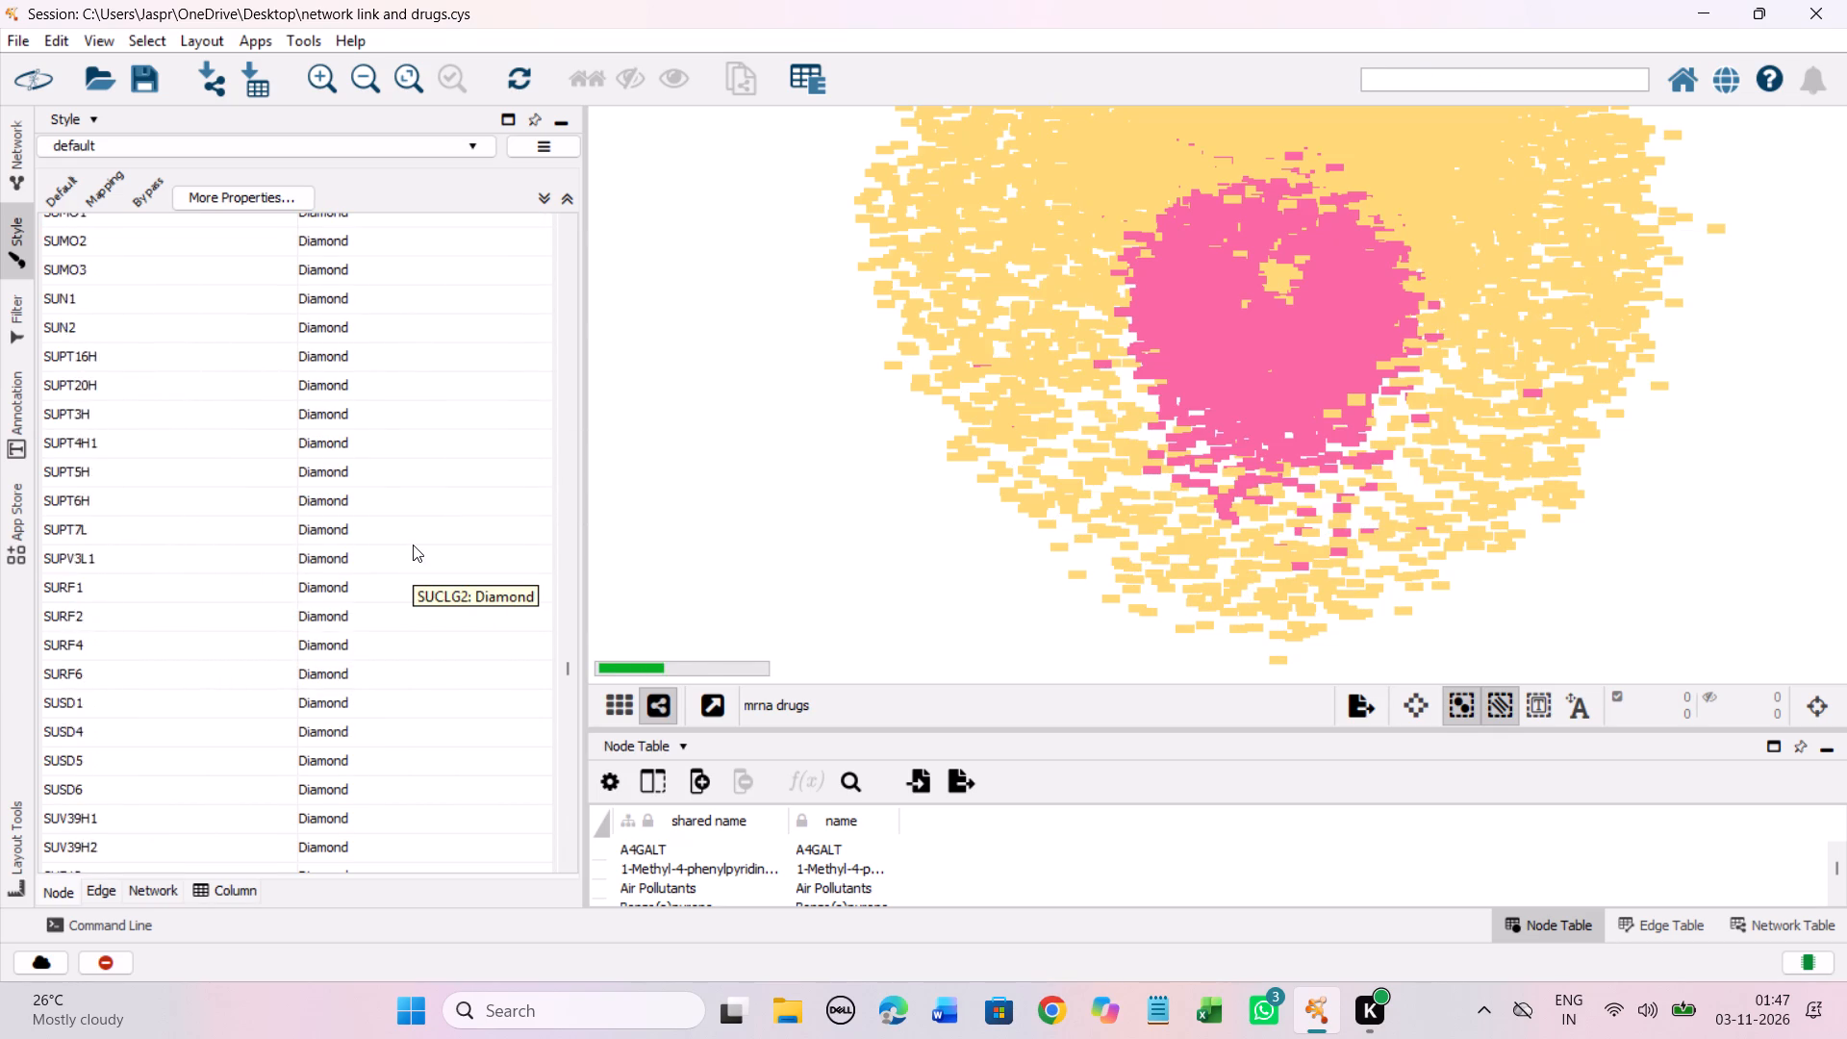
{"action": "scroll", "coordinate": [413, 545], "scroll_direction": "down", "scroll_amount": 20}
{"action": "scroll", "coordinate": [413, 545], "scroll_direction": "down", "scroll_amount": 19}
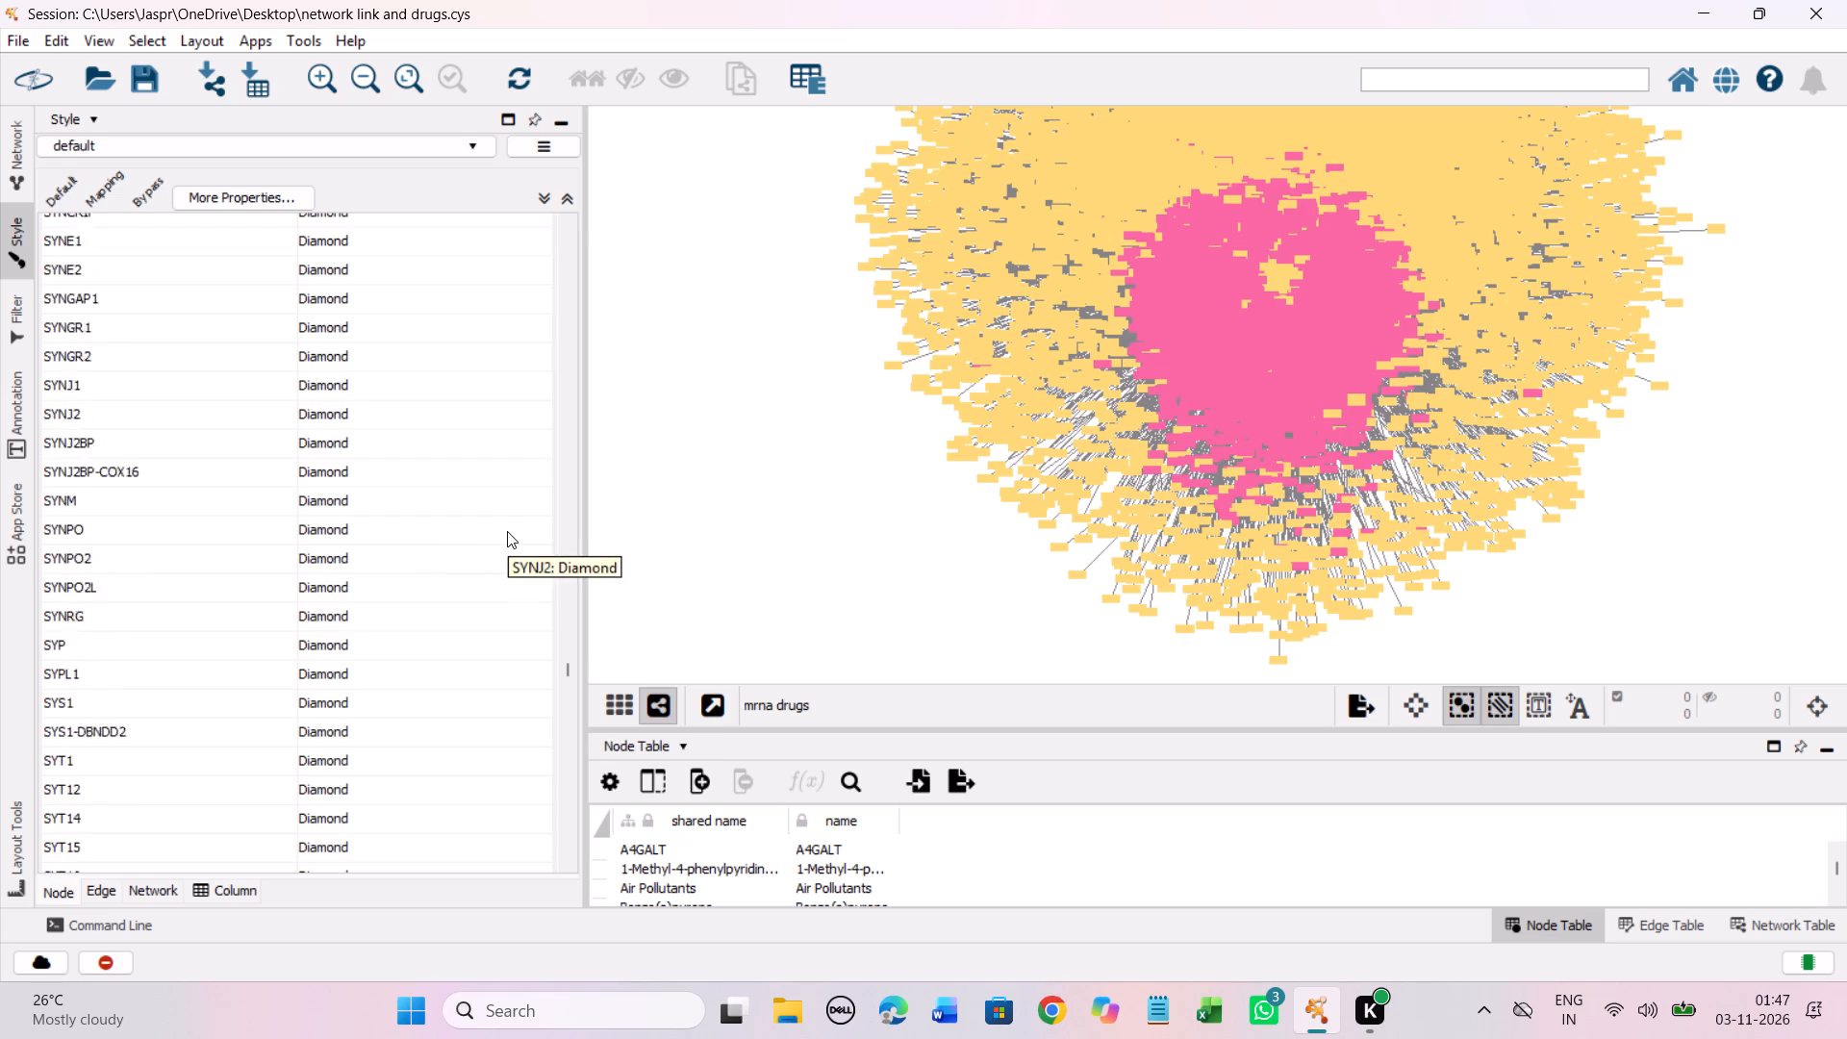
{"action": "scroll", "coordinate": [507, 531], "scroll_direction": "down", "scroll_amount": 20}
{"action": "scroll", "coordinate": [507, 531], "scroll_direction": "down", "scroll_amount": 4}
{"action": "left_click", "coordinate": [242, 317]}
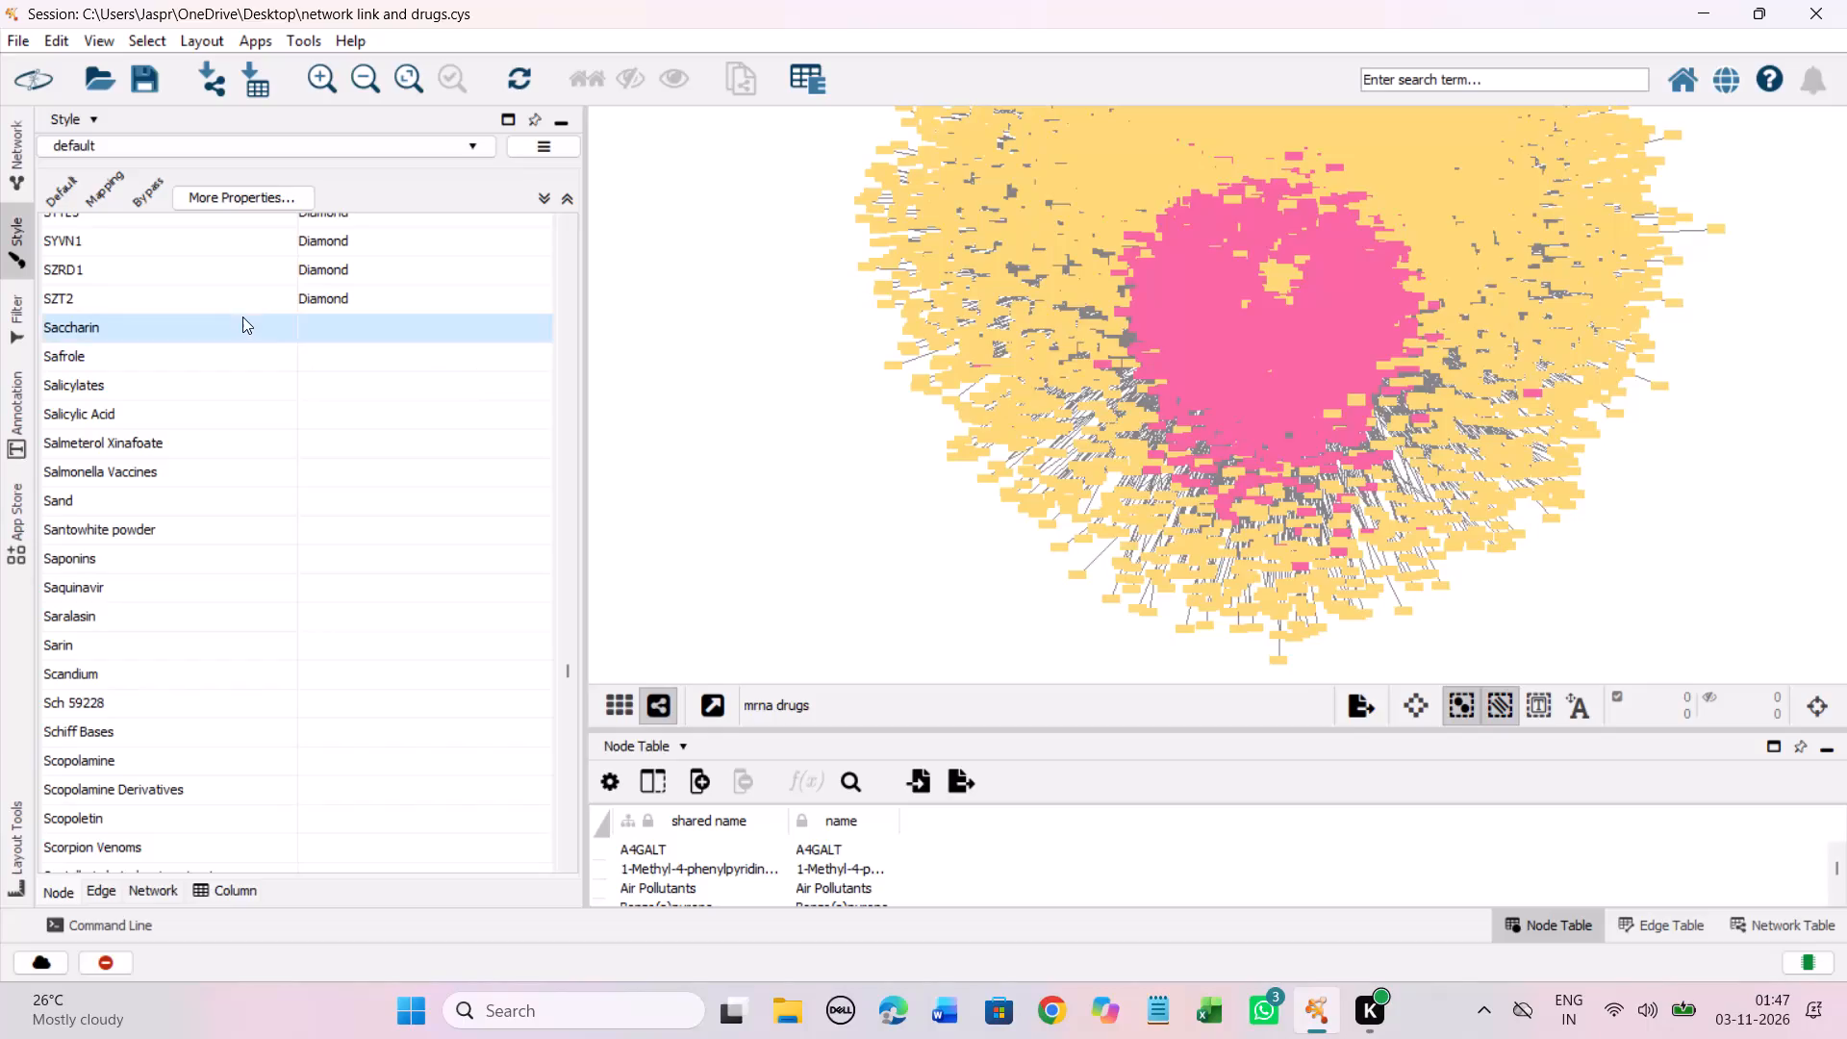
{"action": "scroll", "coordinate": [389, 420], "scroll_direction": "down", "scroll_amount": 4}
{"action": "scroll", "coordinate": [578, 524], "scroll_direction": "down", "scroll_amount": 3}
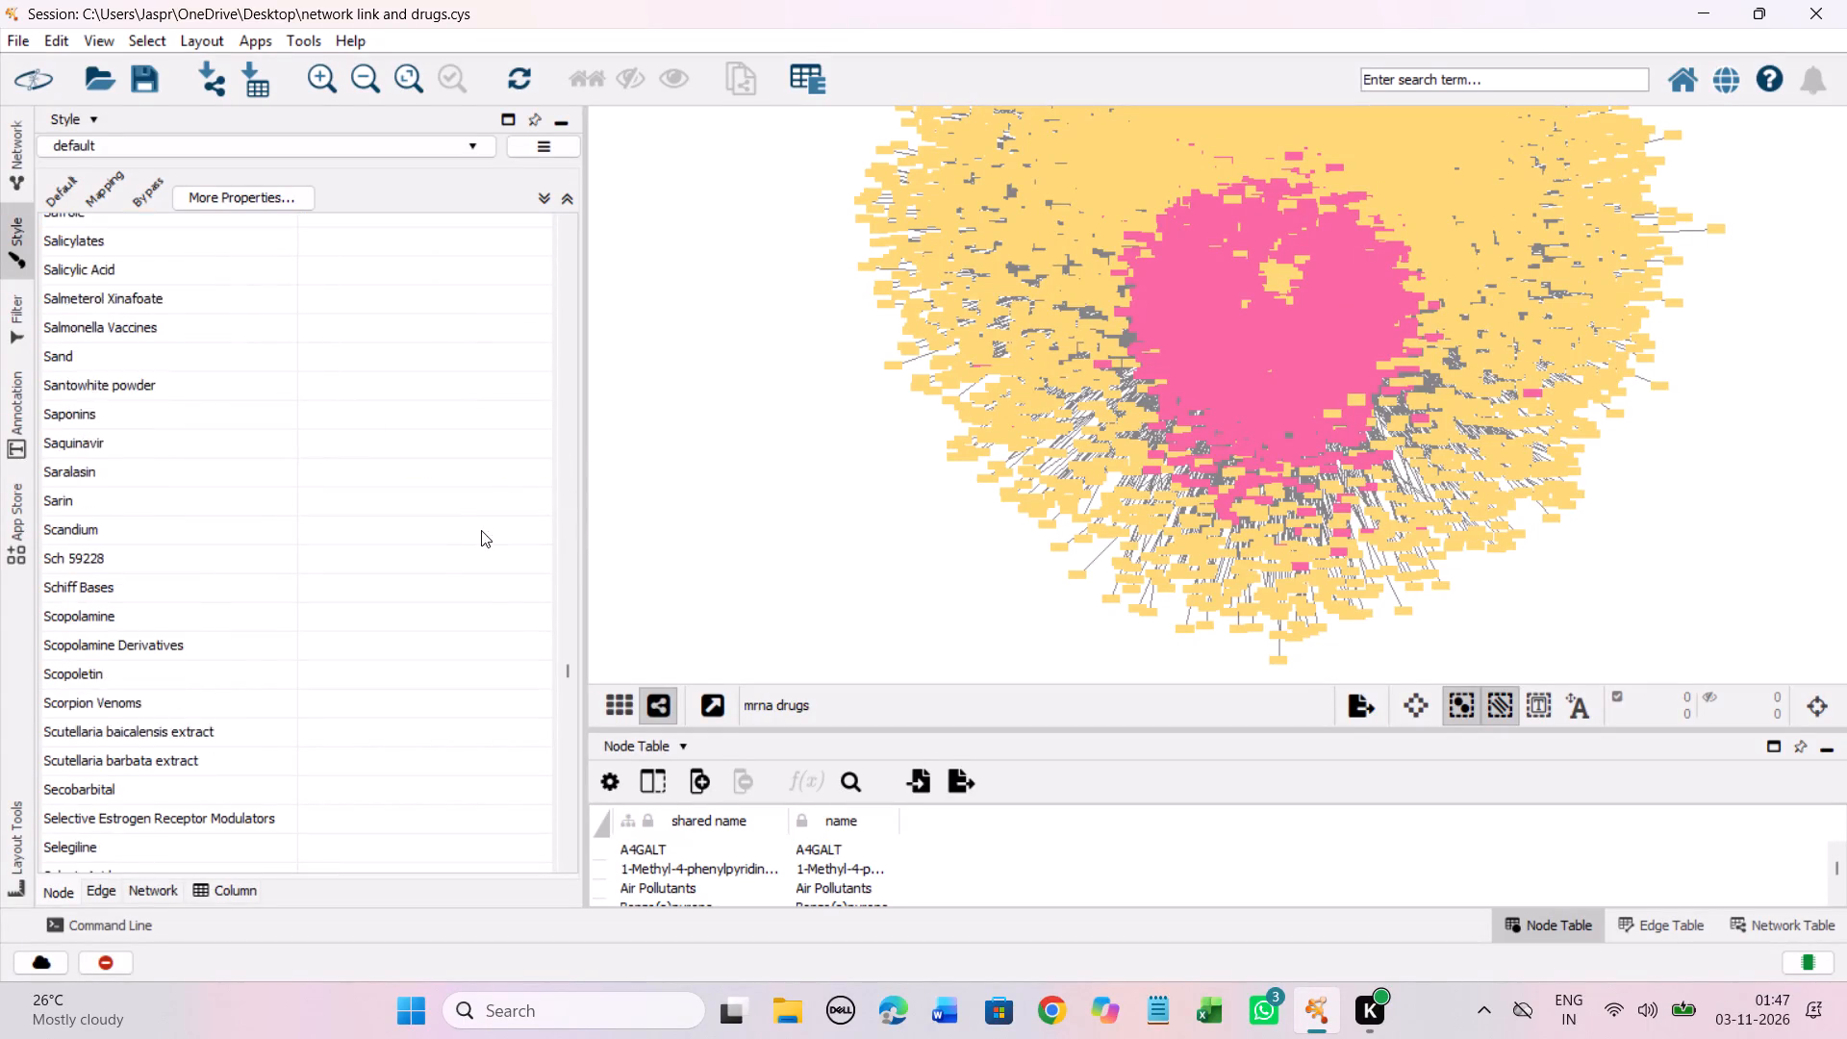
{"action": "scroll", "coordinate": [481, 530], "scroll_direction": "down", "scroll_amount": 20}
{"action": "scroll", "coordinate": [481, 530], "scroll_direction": "down", "scroll_amount": 20}
{"action": "scroll", "coordinate": [481, 530], "scroll_direction": "down", "scroll_amount": 6}
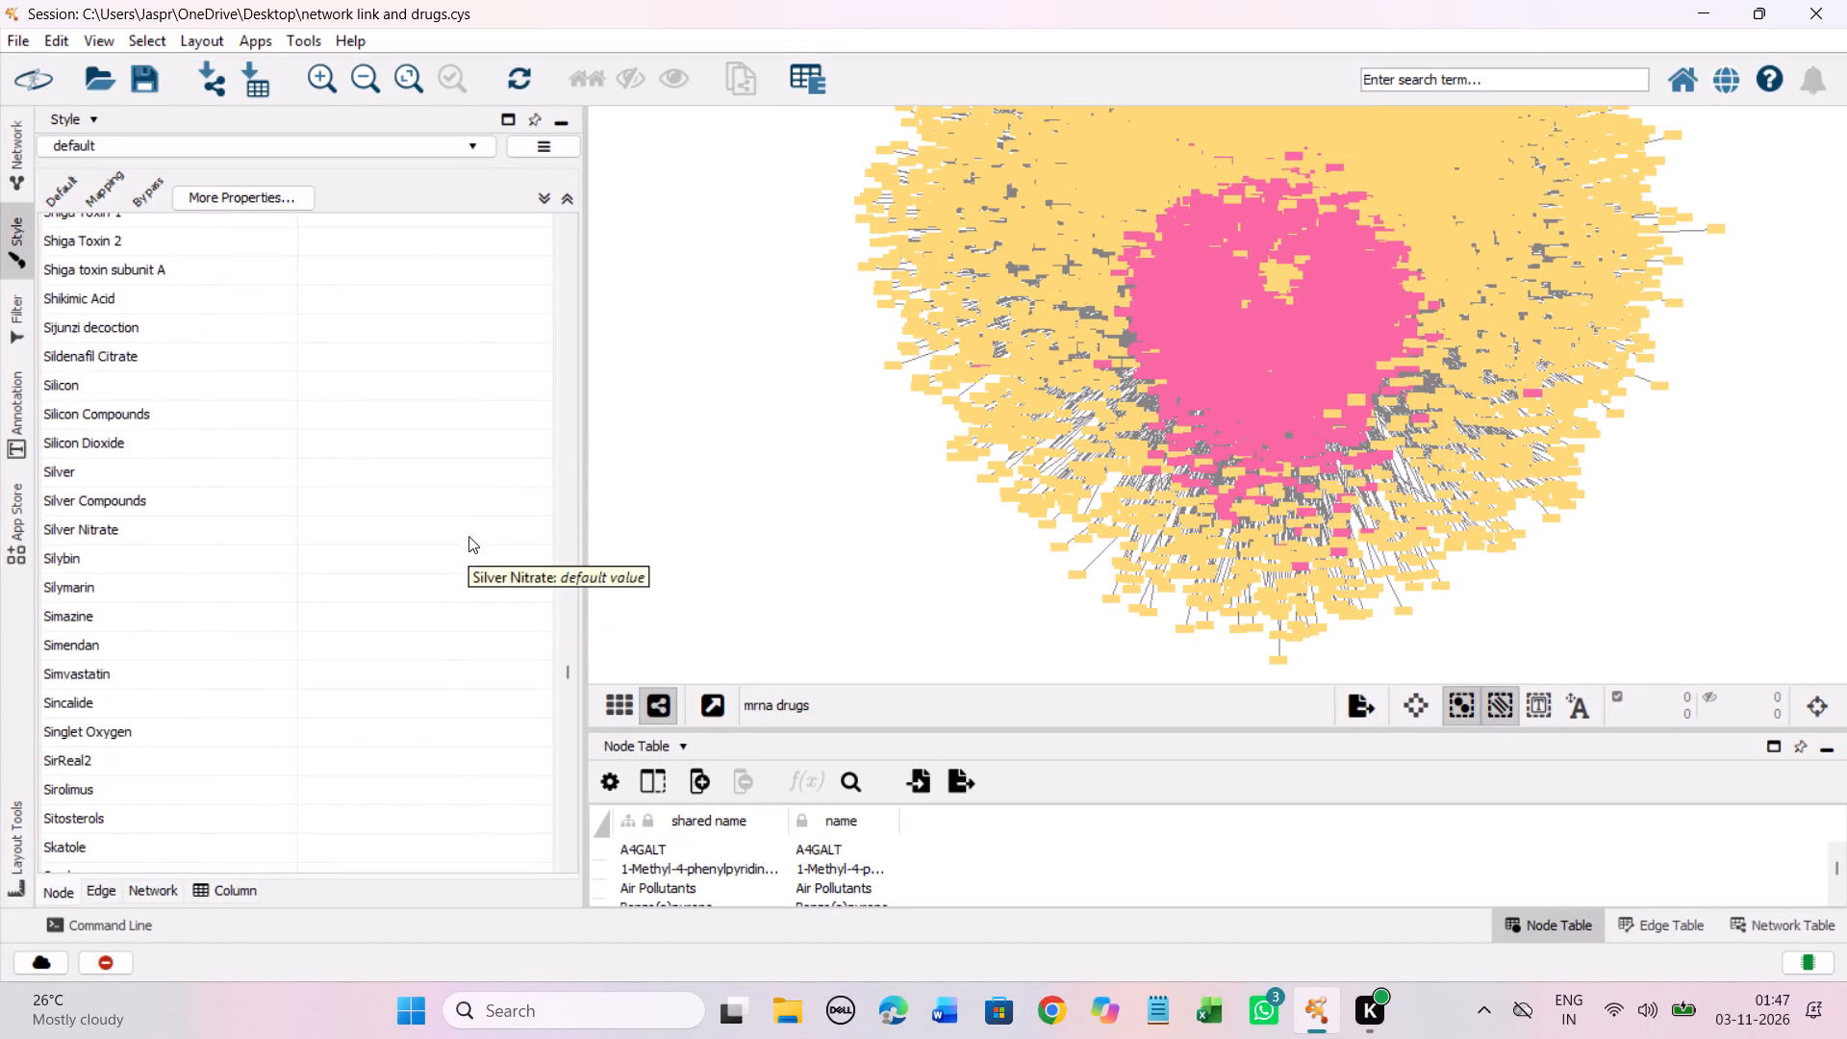
{"action": "scroll", "coordinate": [468, 536], "scroll_direction": "down", "scroll_amount": 20}
{"action": "scroll", "coordinate": [468, 536], "scroll_direction": "down", "scroll_amount": 5}
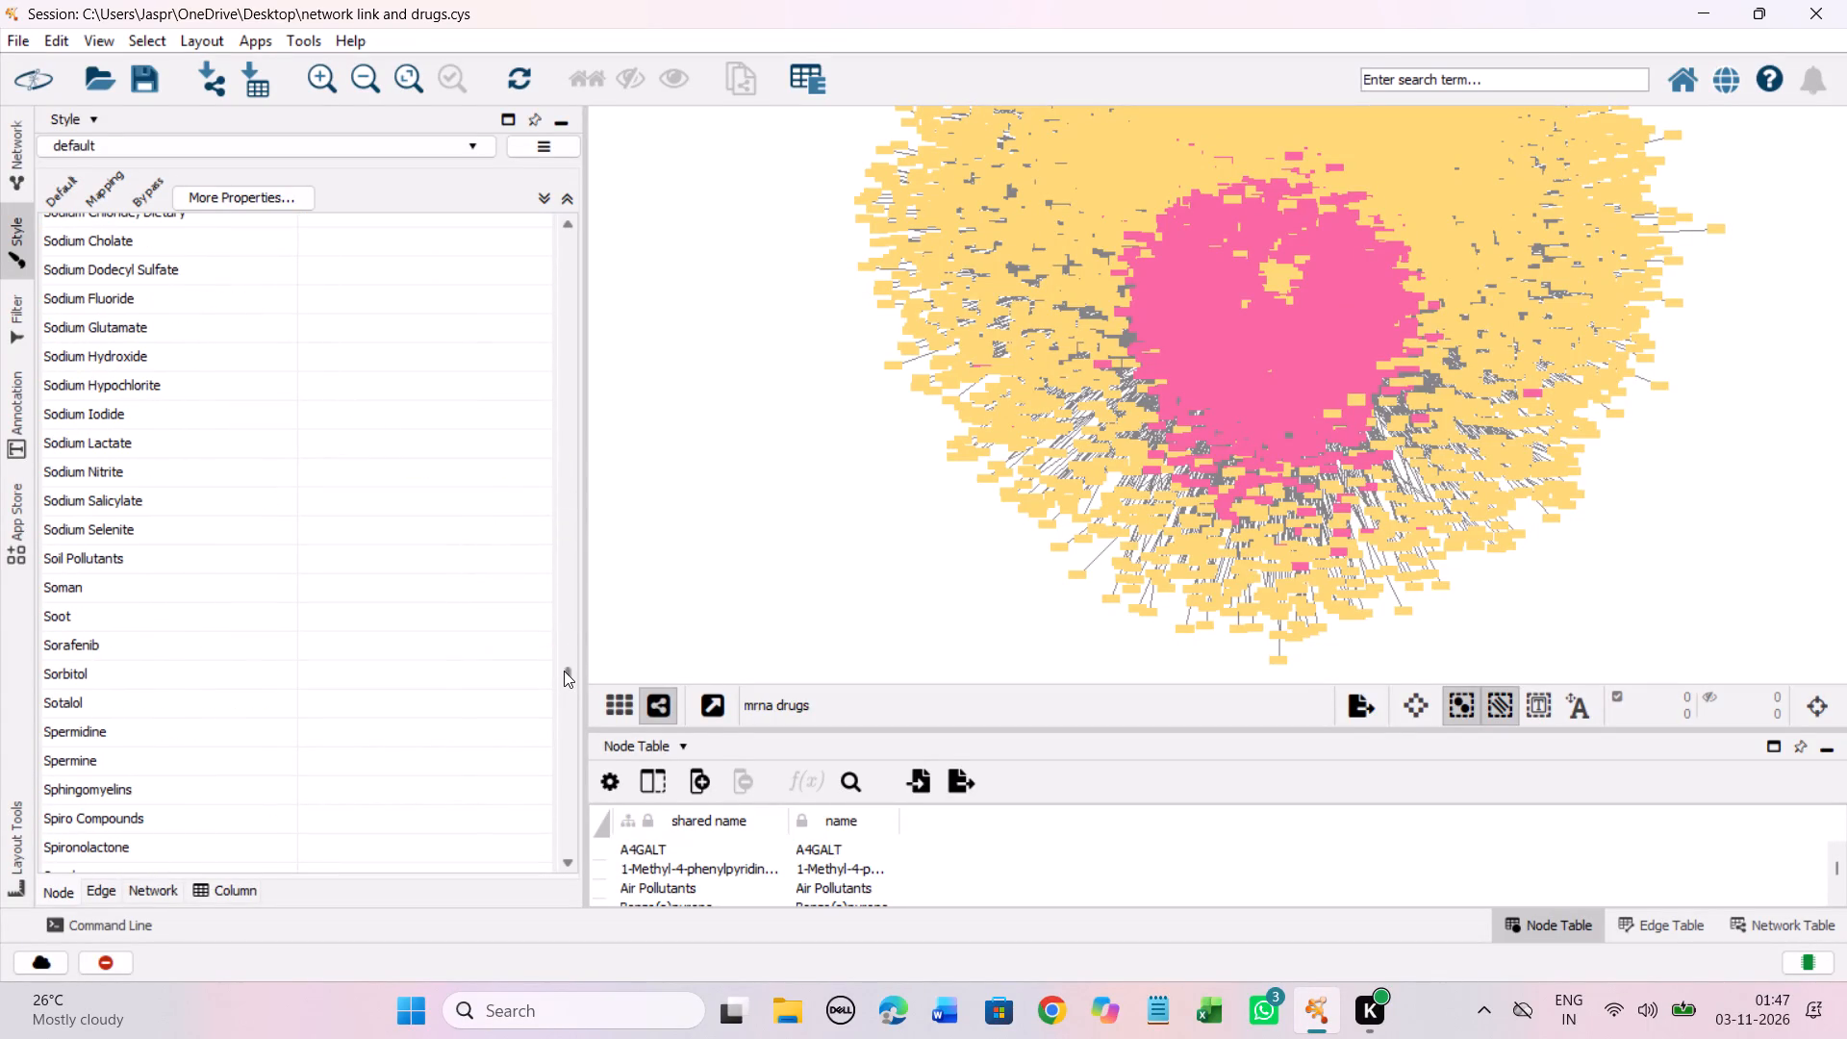
{"action": "left_click", "coordinate": [563, 671]}
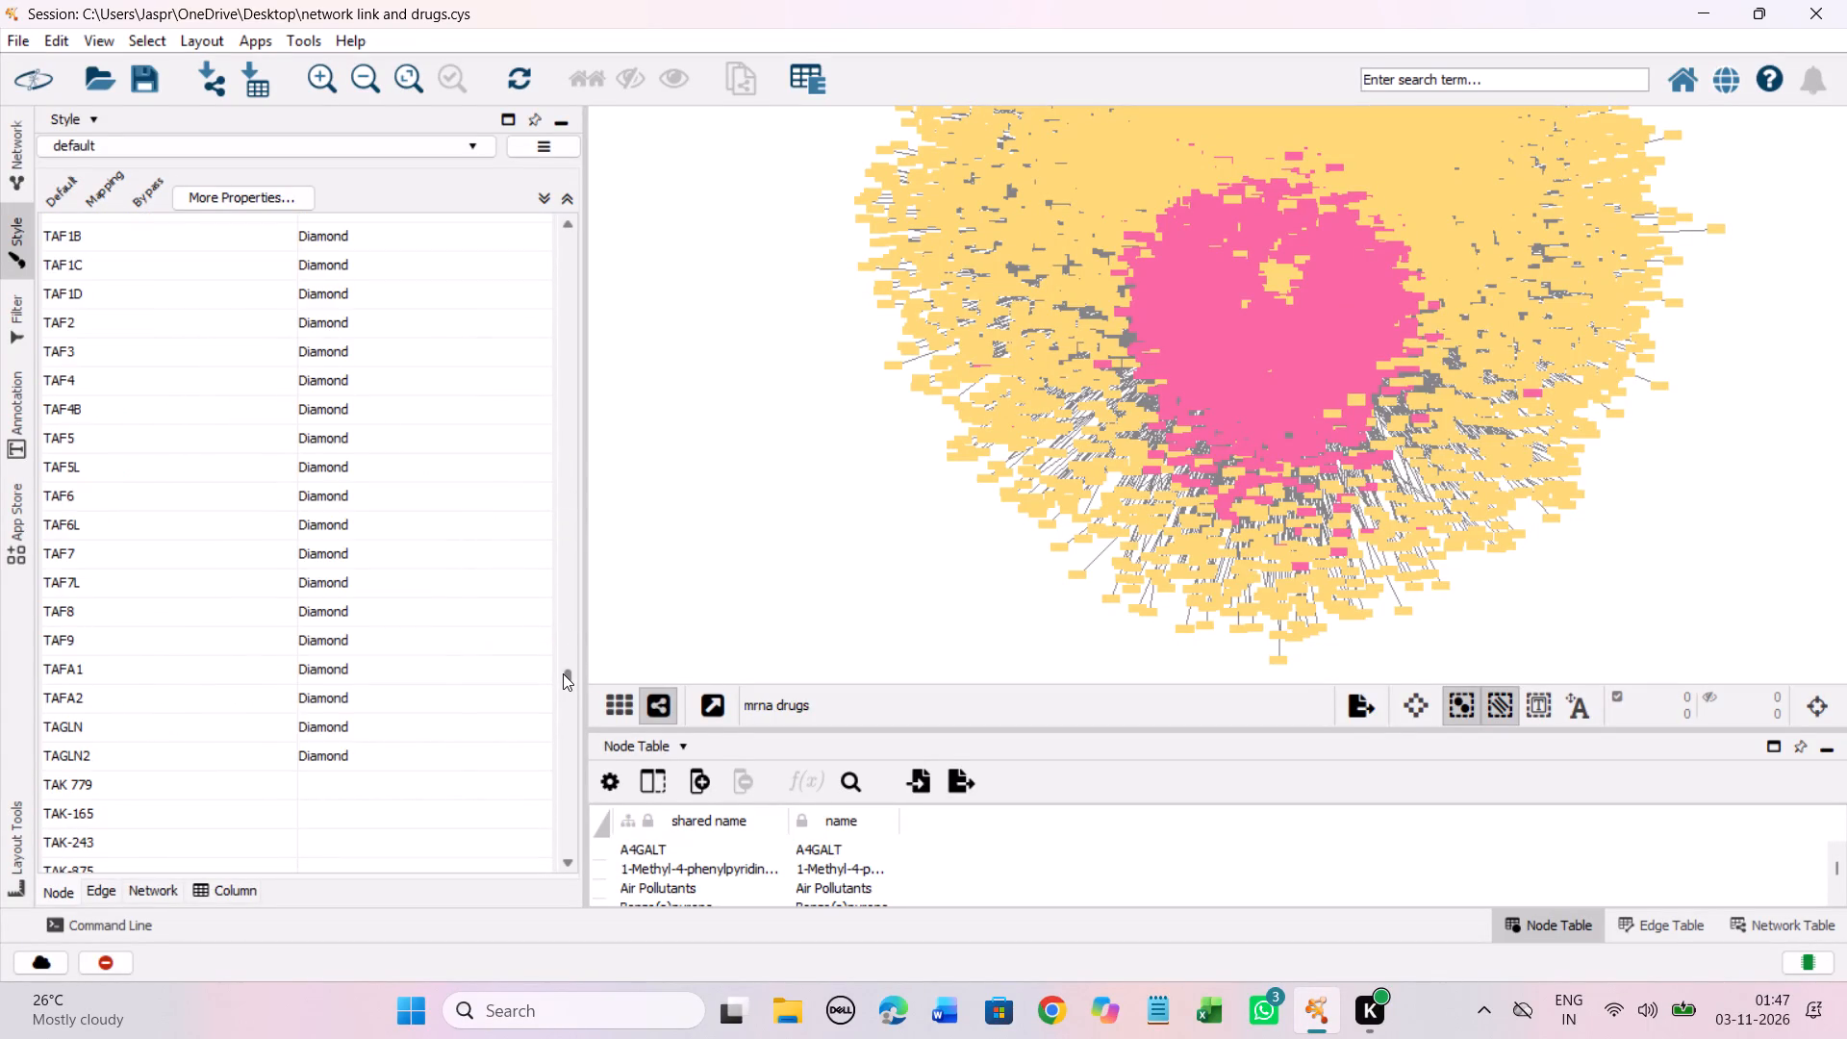
{"action": "scroll", "coordinate": [366, 549], "scroll_direction": "down", "scroll_amount": 12}
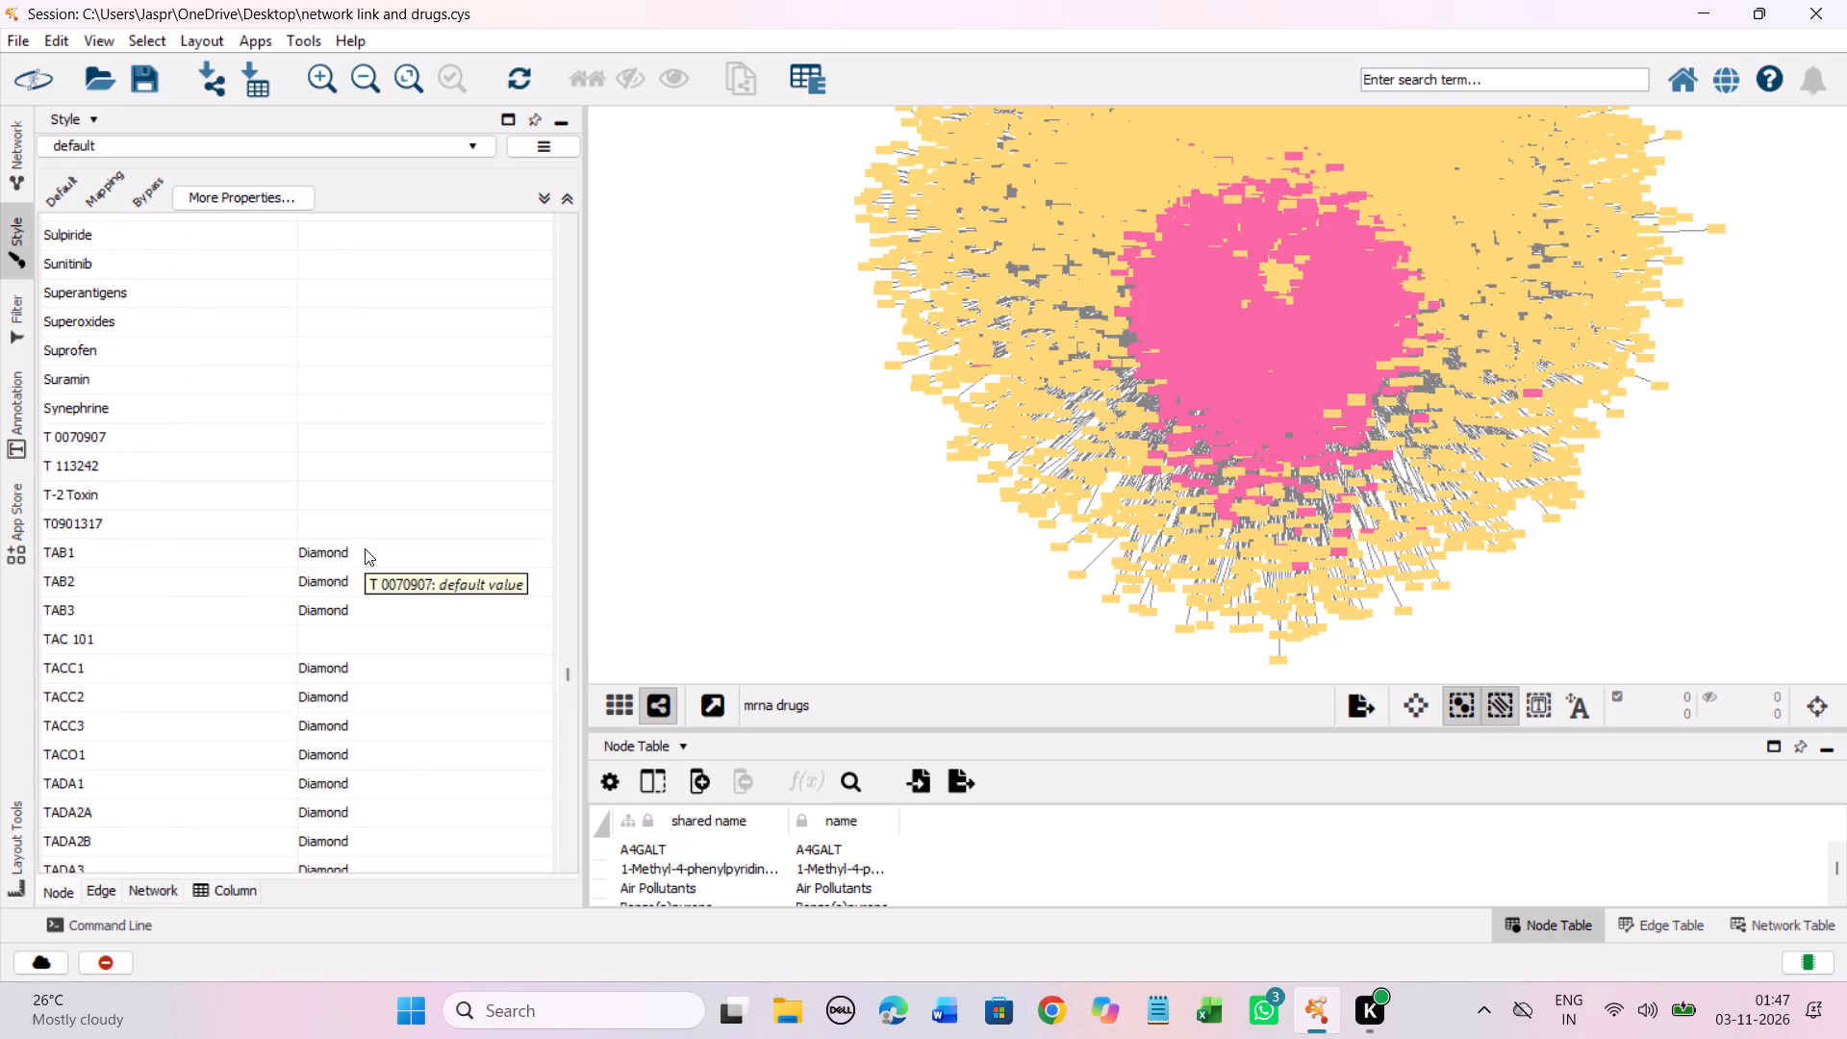
{"action": "left_click", "coordinate": [335, 522], "text": "shift"}
{"action": "right_click", "coordinate": [335, 522]}
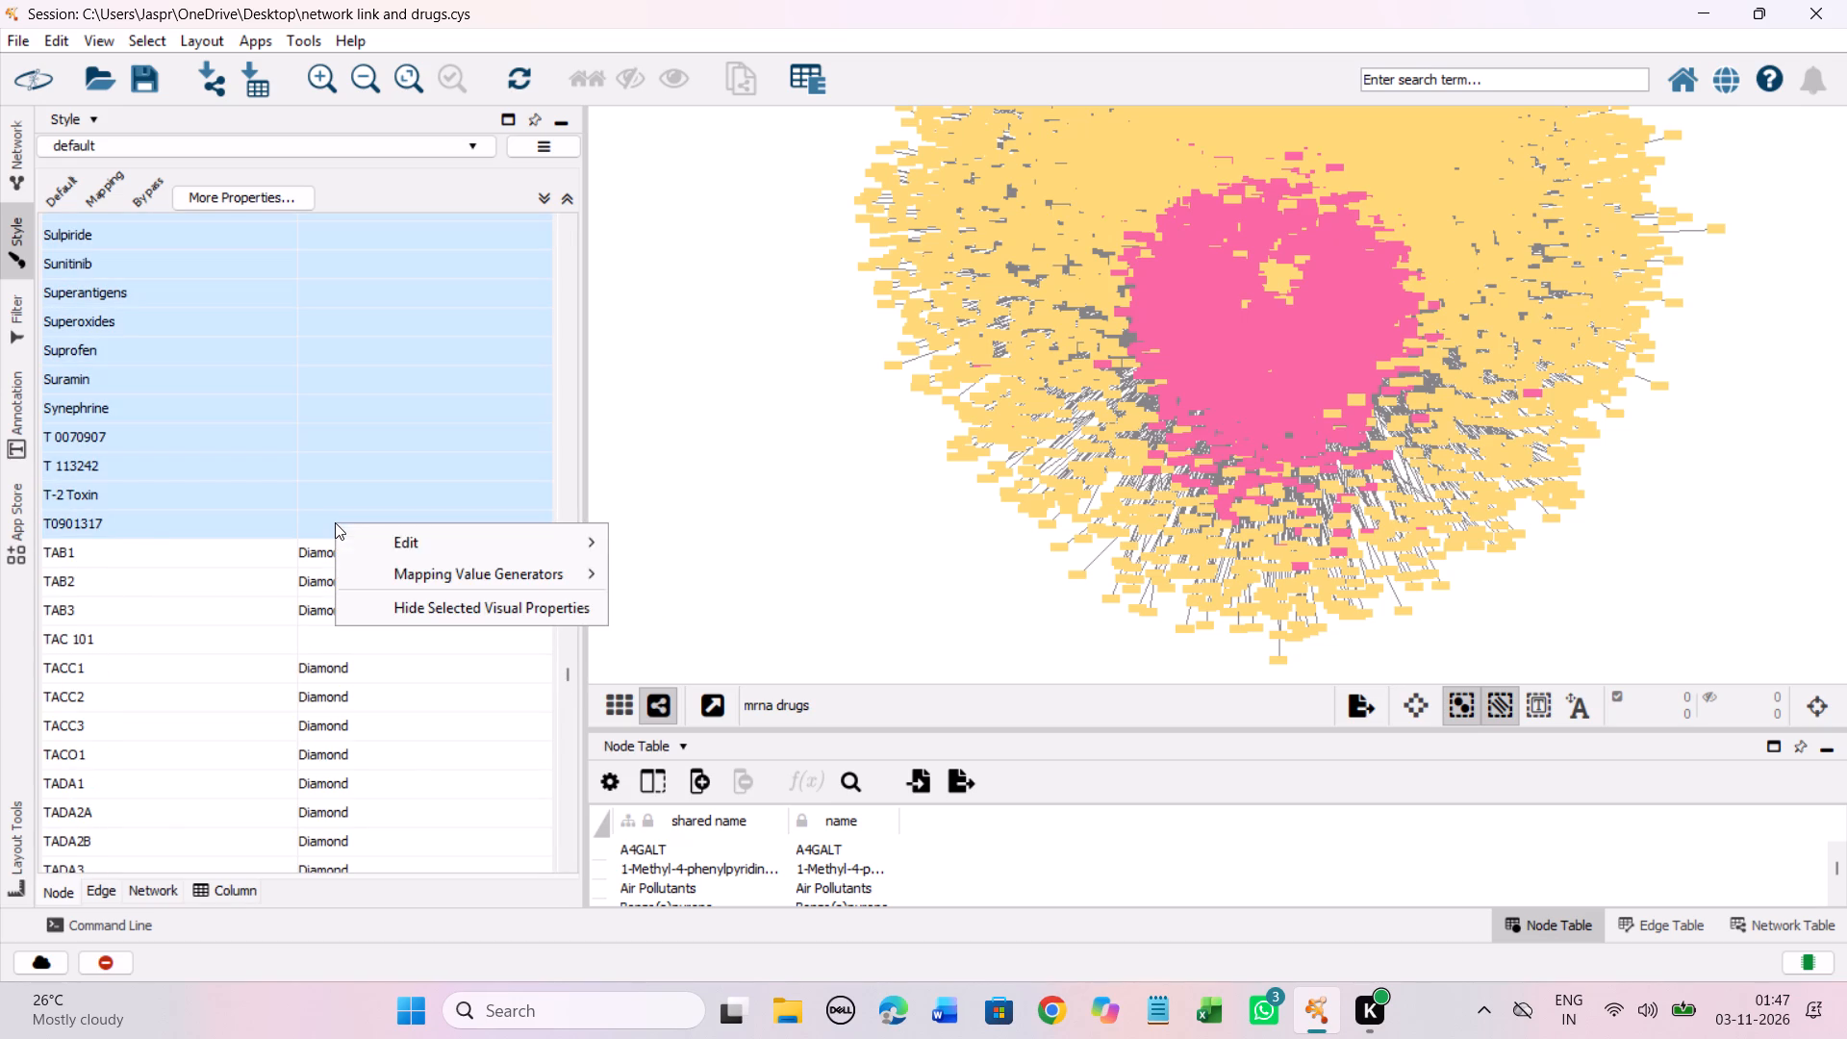
{"action": "left_click", "coordinate": [694, 543]}
{"action": "left_click", "coordinate": [276, 471]}
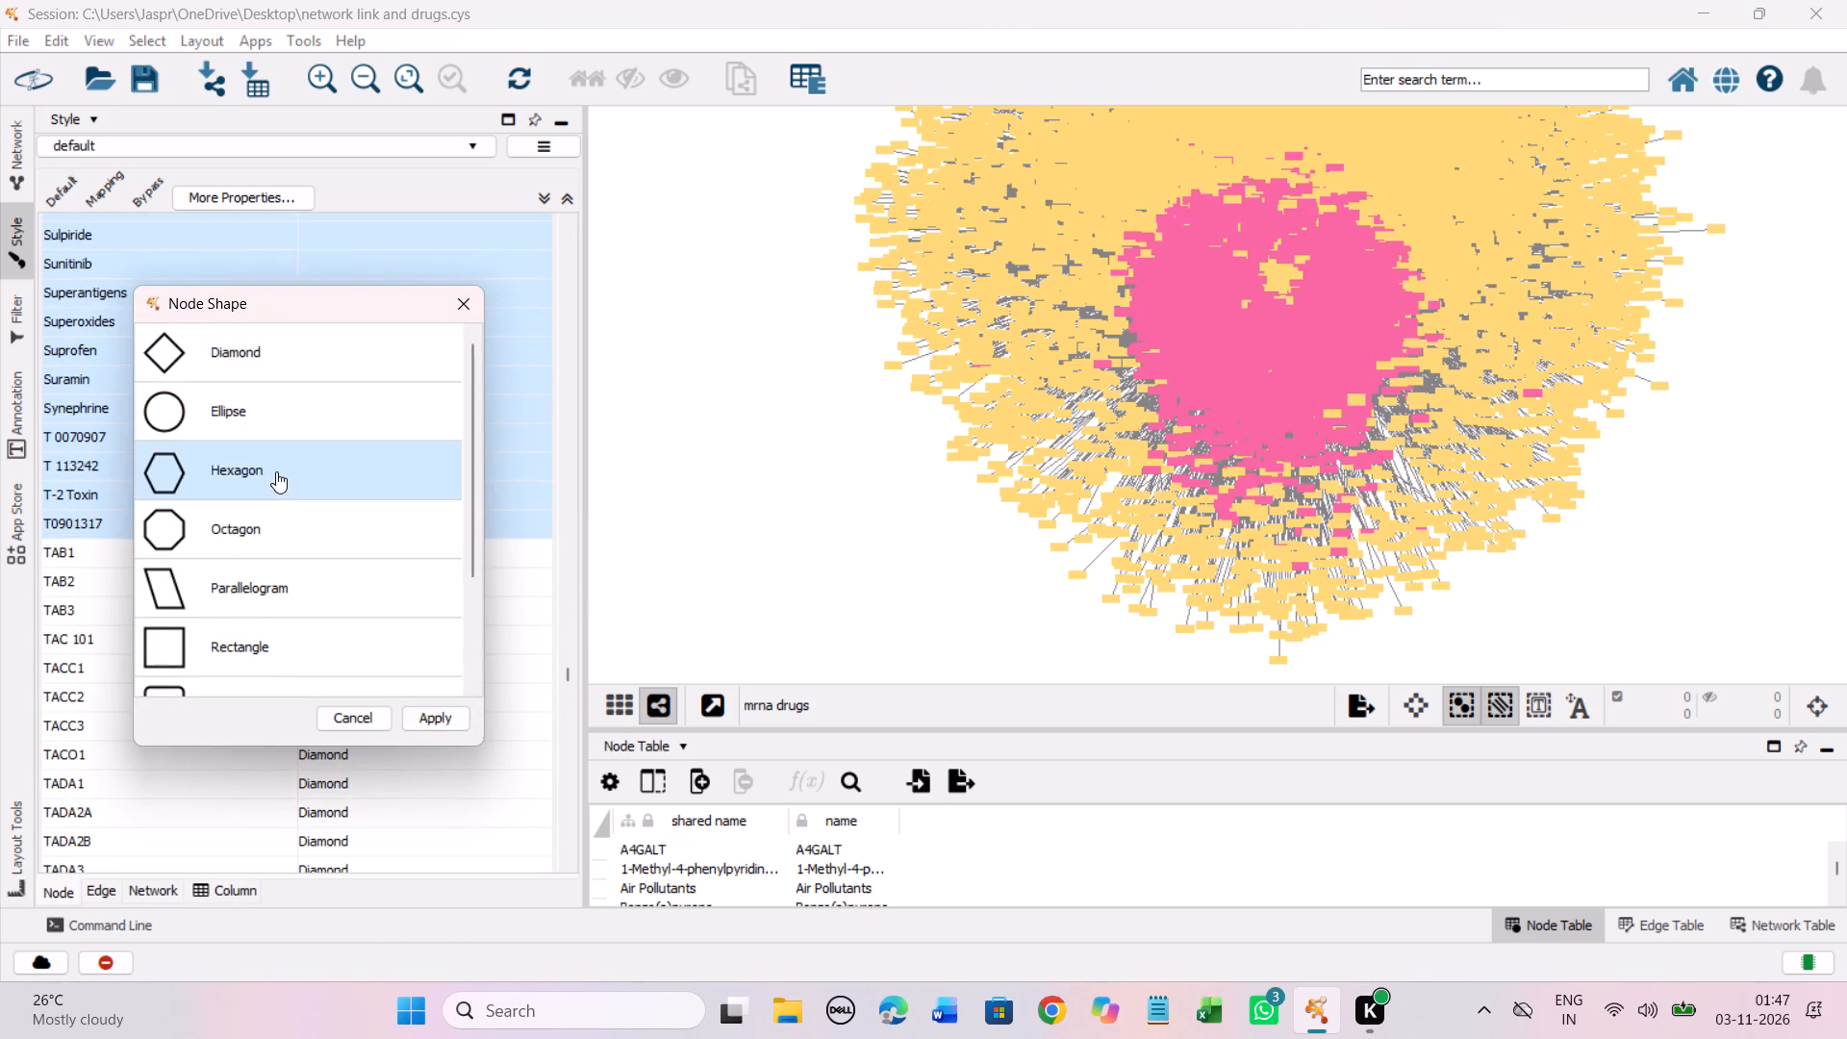
{"action": "left_click", "coordinate": [431, 716]}
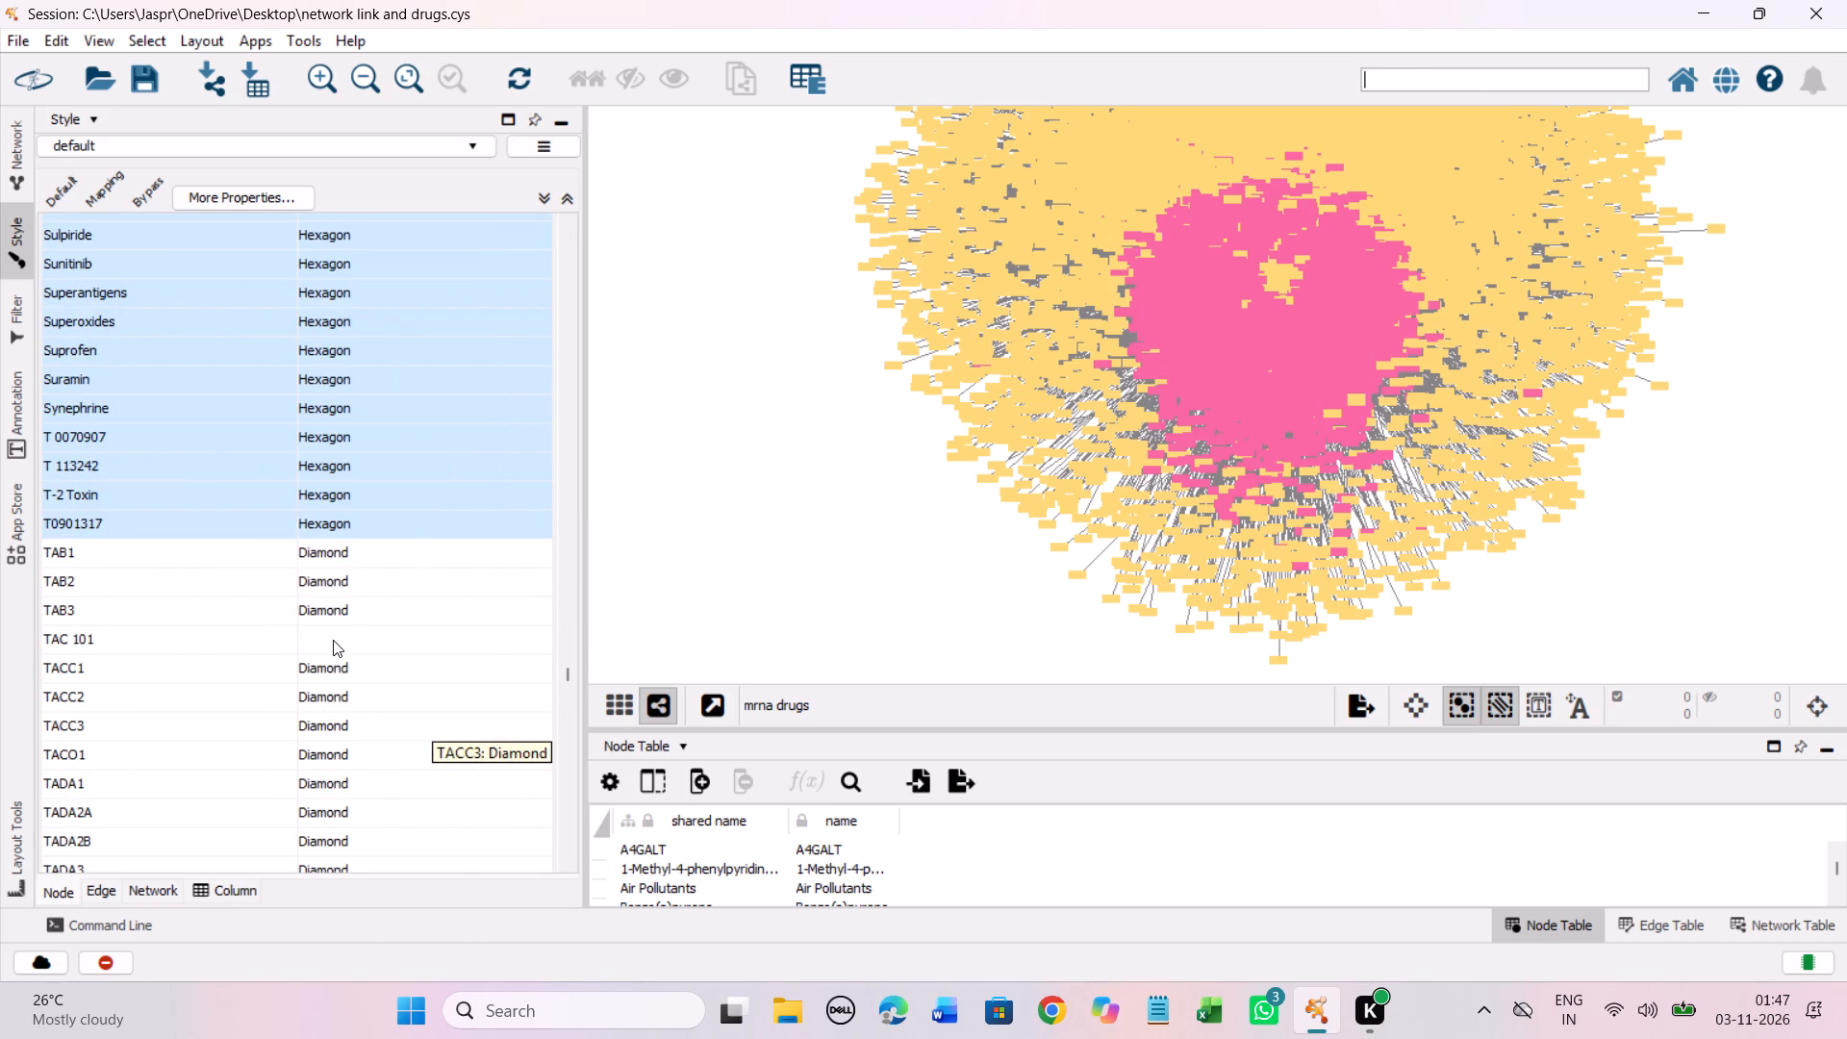
Set the discrete node shape mapping for the unmapped entry TAC 101 to Hexagon.
{"action": "left_click", "coordinate": [325, 640]}
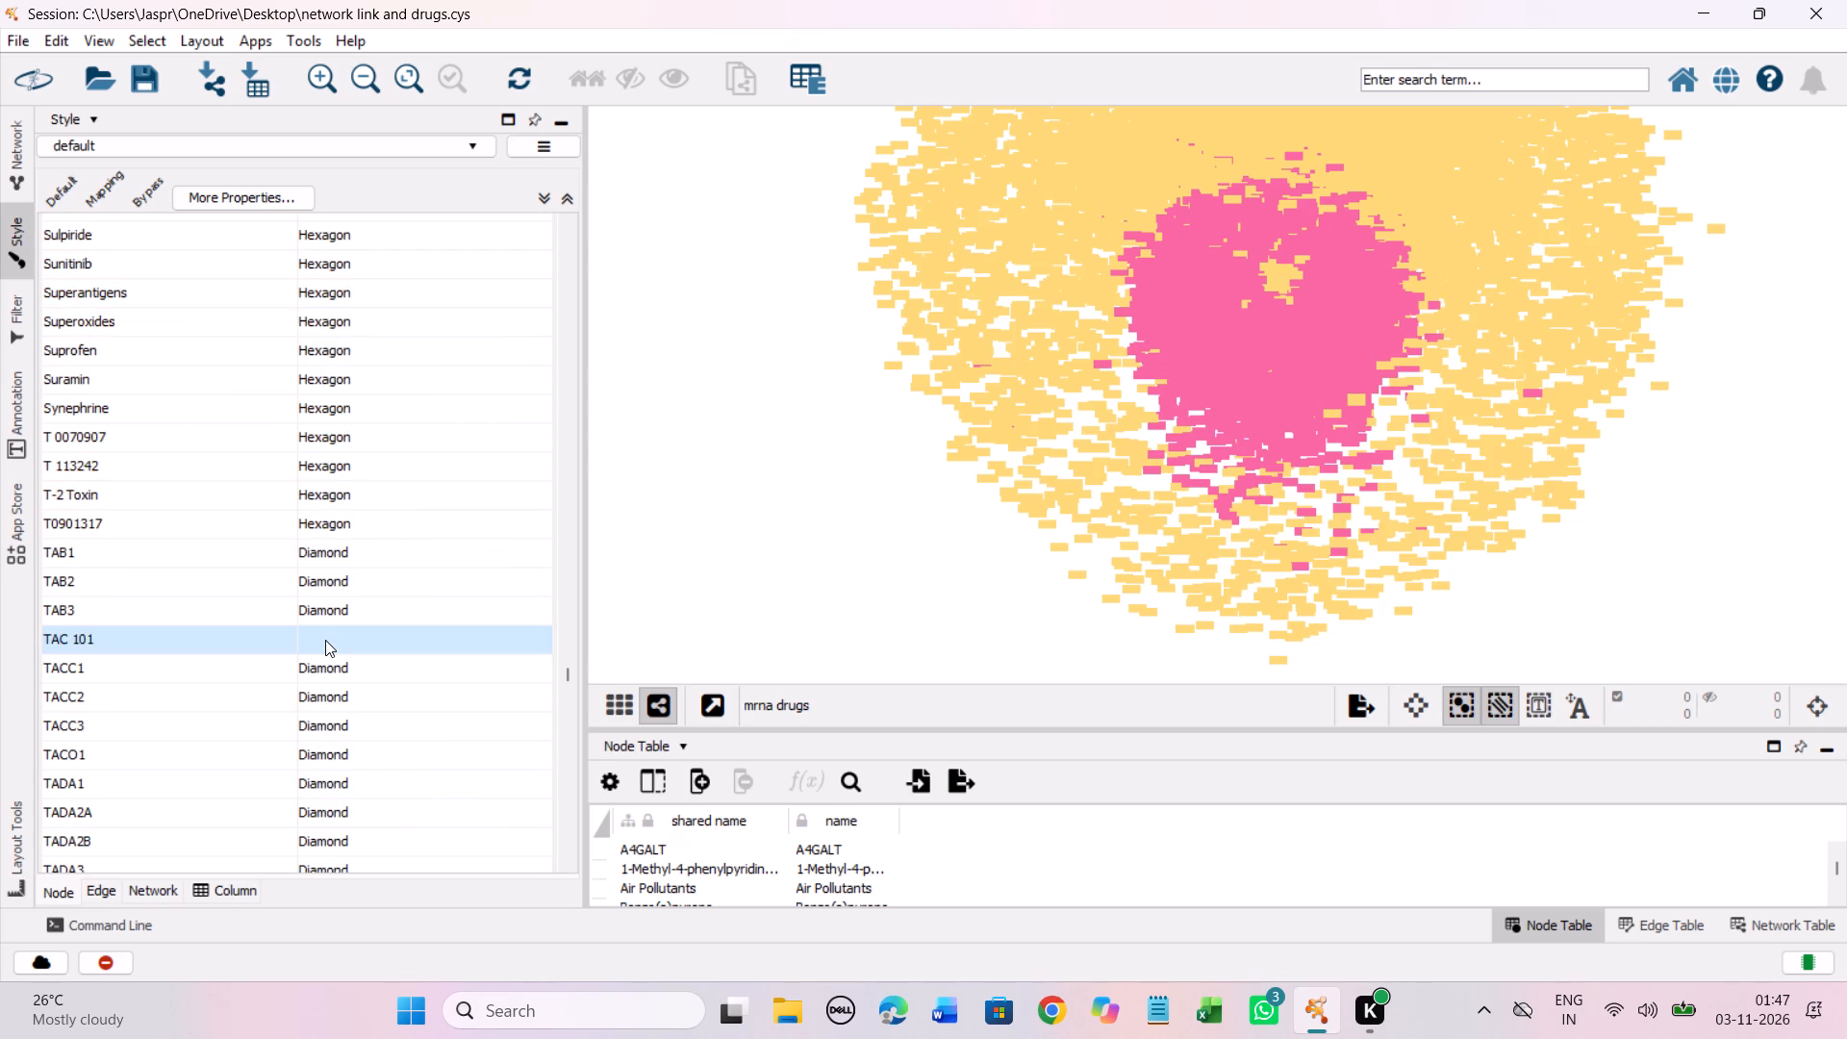
{"action": "right_click", "coordinate": [325, 640]}
{"action": "left_click", "coordinate": [652, 665]}
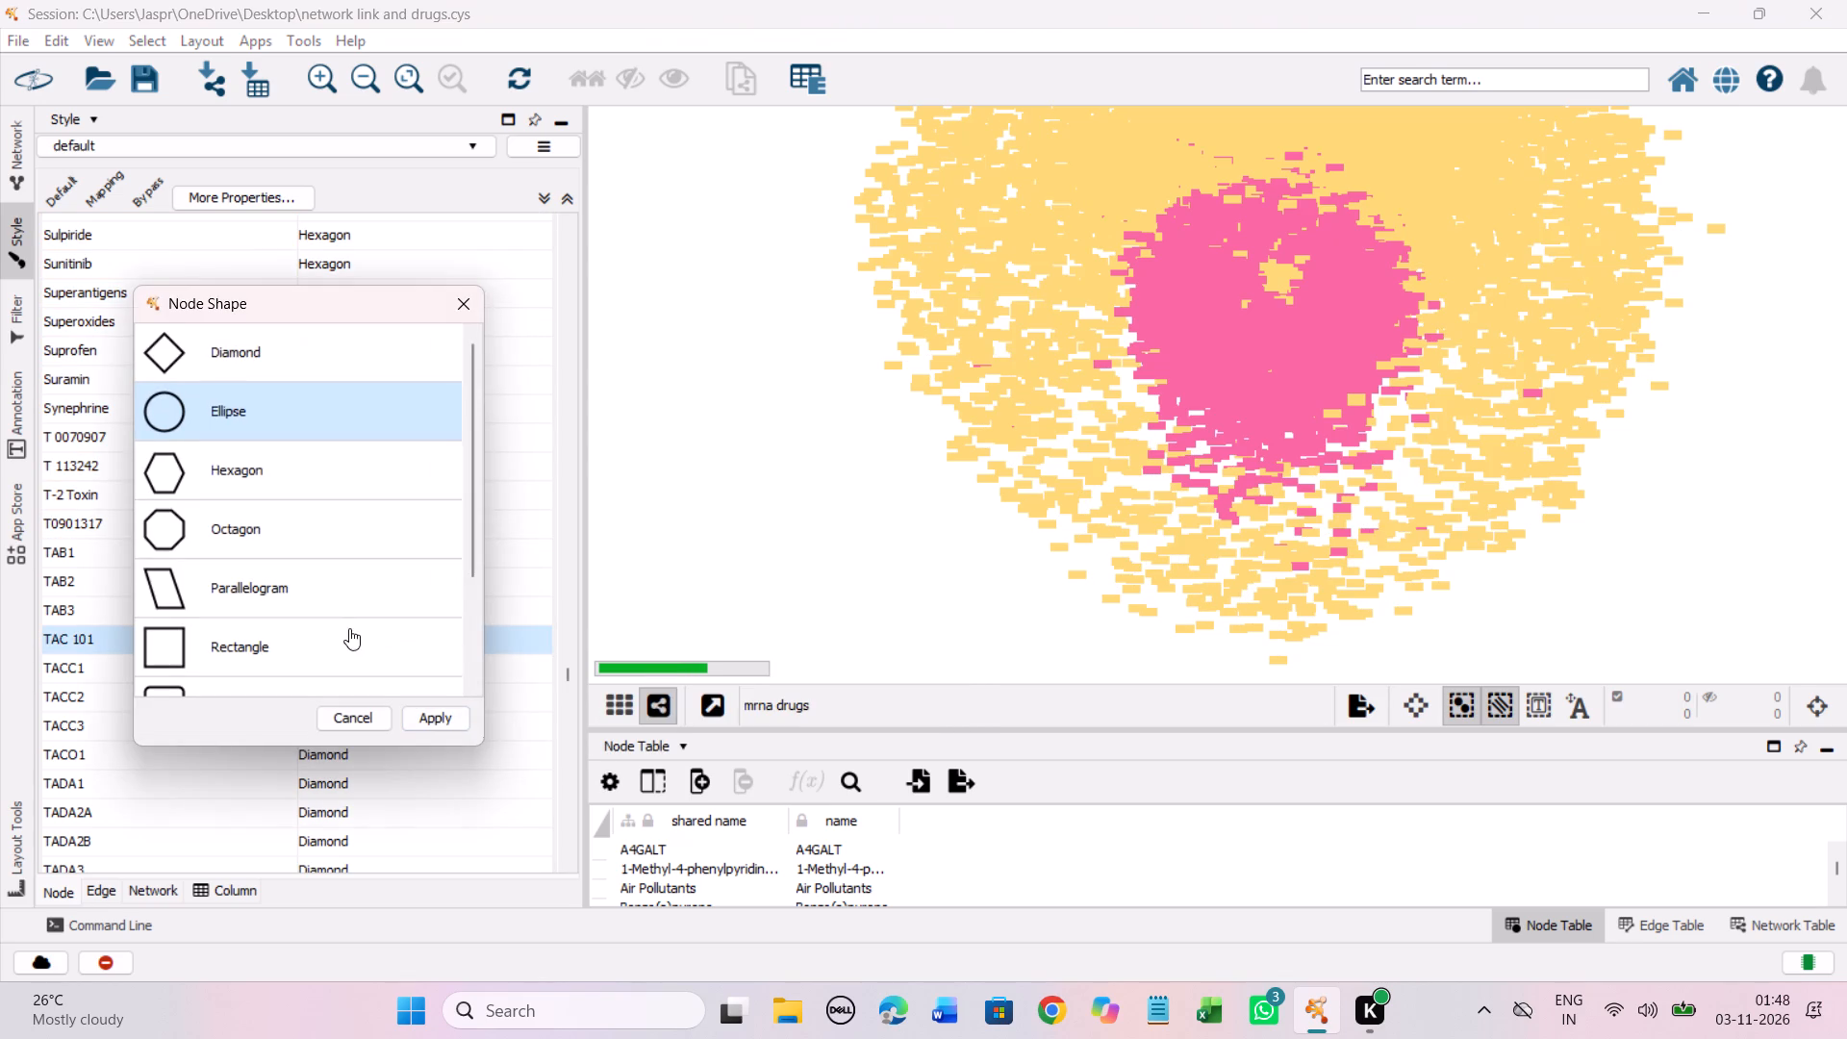
{"action": "left_click", "coordinate": [266, 467]}
{"action": "left_click", "coordinate": [434, 719]}
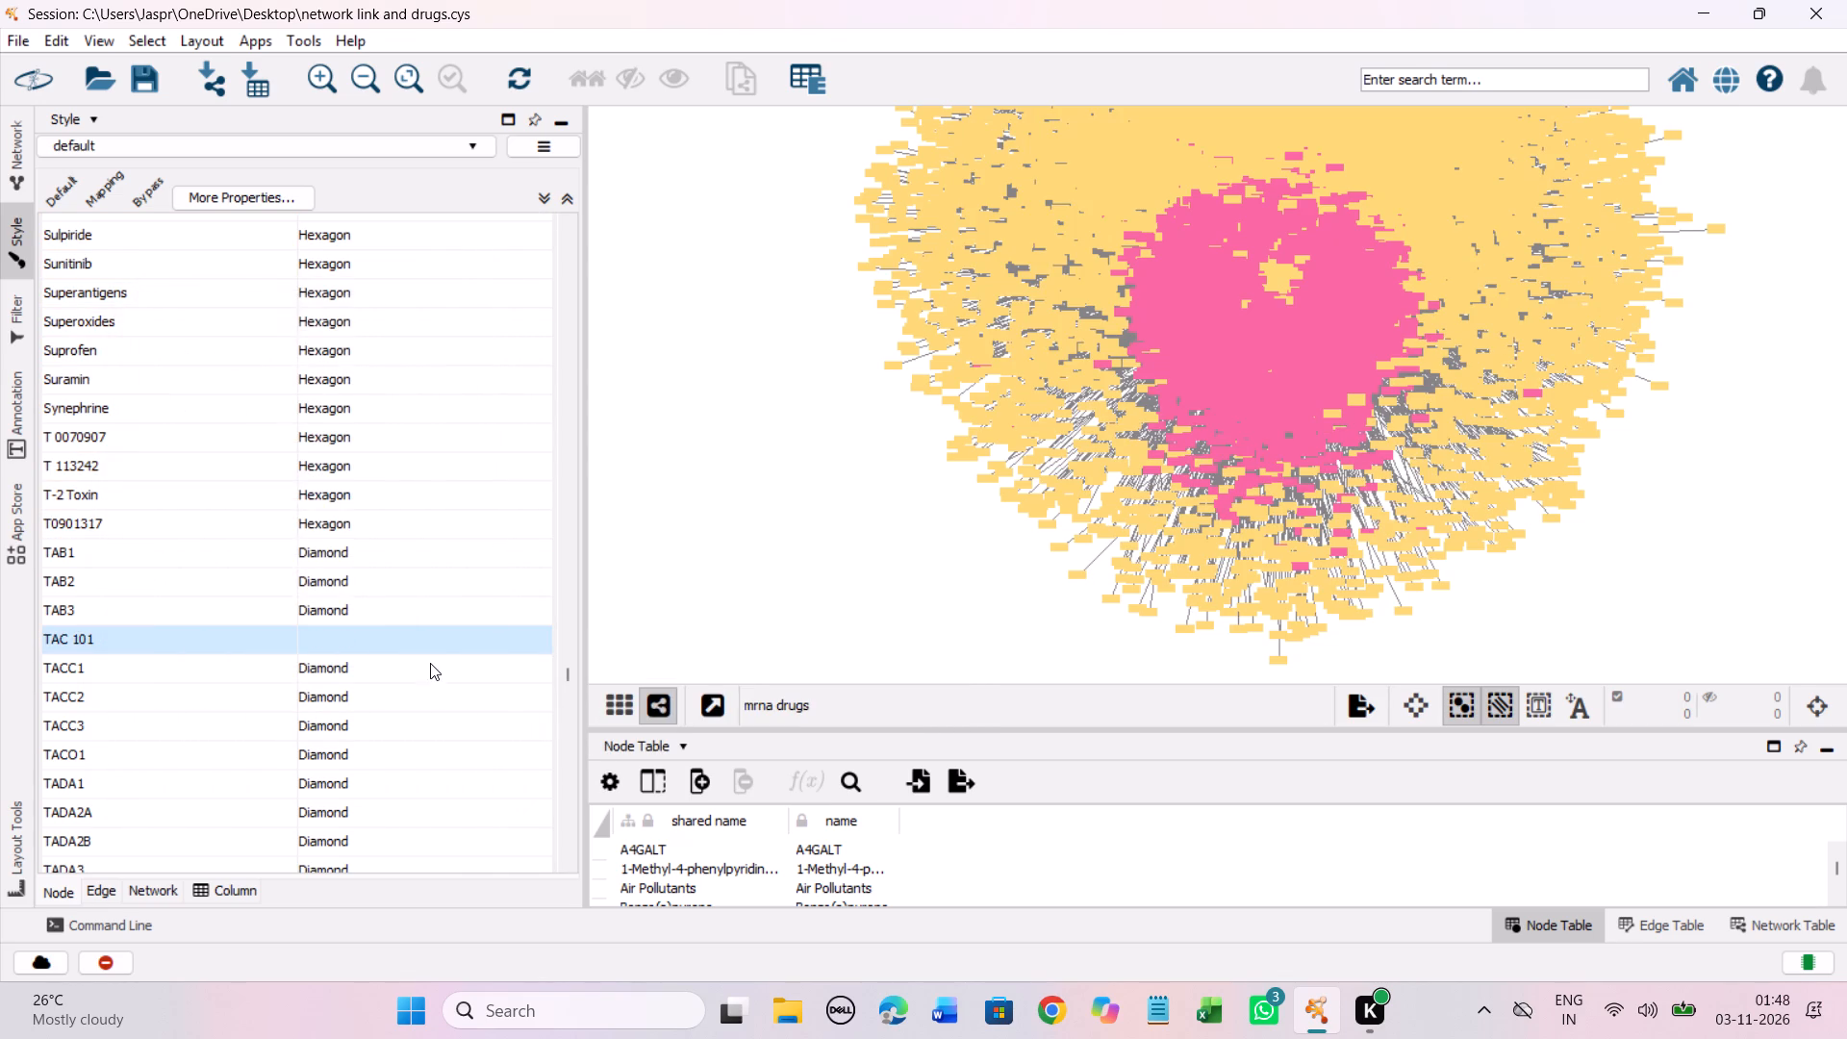
Set the discrete node shape mapping for the unmapped entries TAK 779, TAK-165, TAK-243, TAK-875 and TAK1 inhibitor NG25 to Hexagon.
{"action": "scroll", "coordinate": [436, 646], "scroll_direction": "down", "scroll_amount": 6}
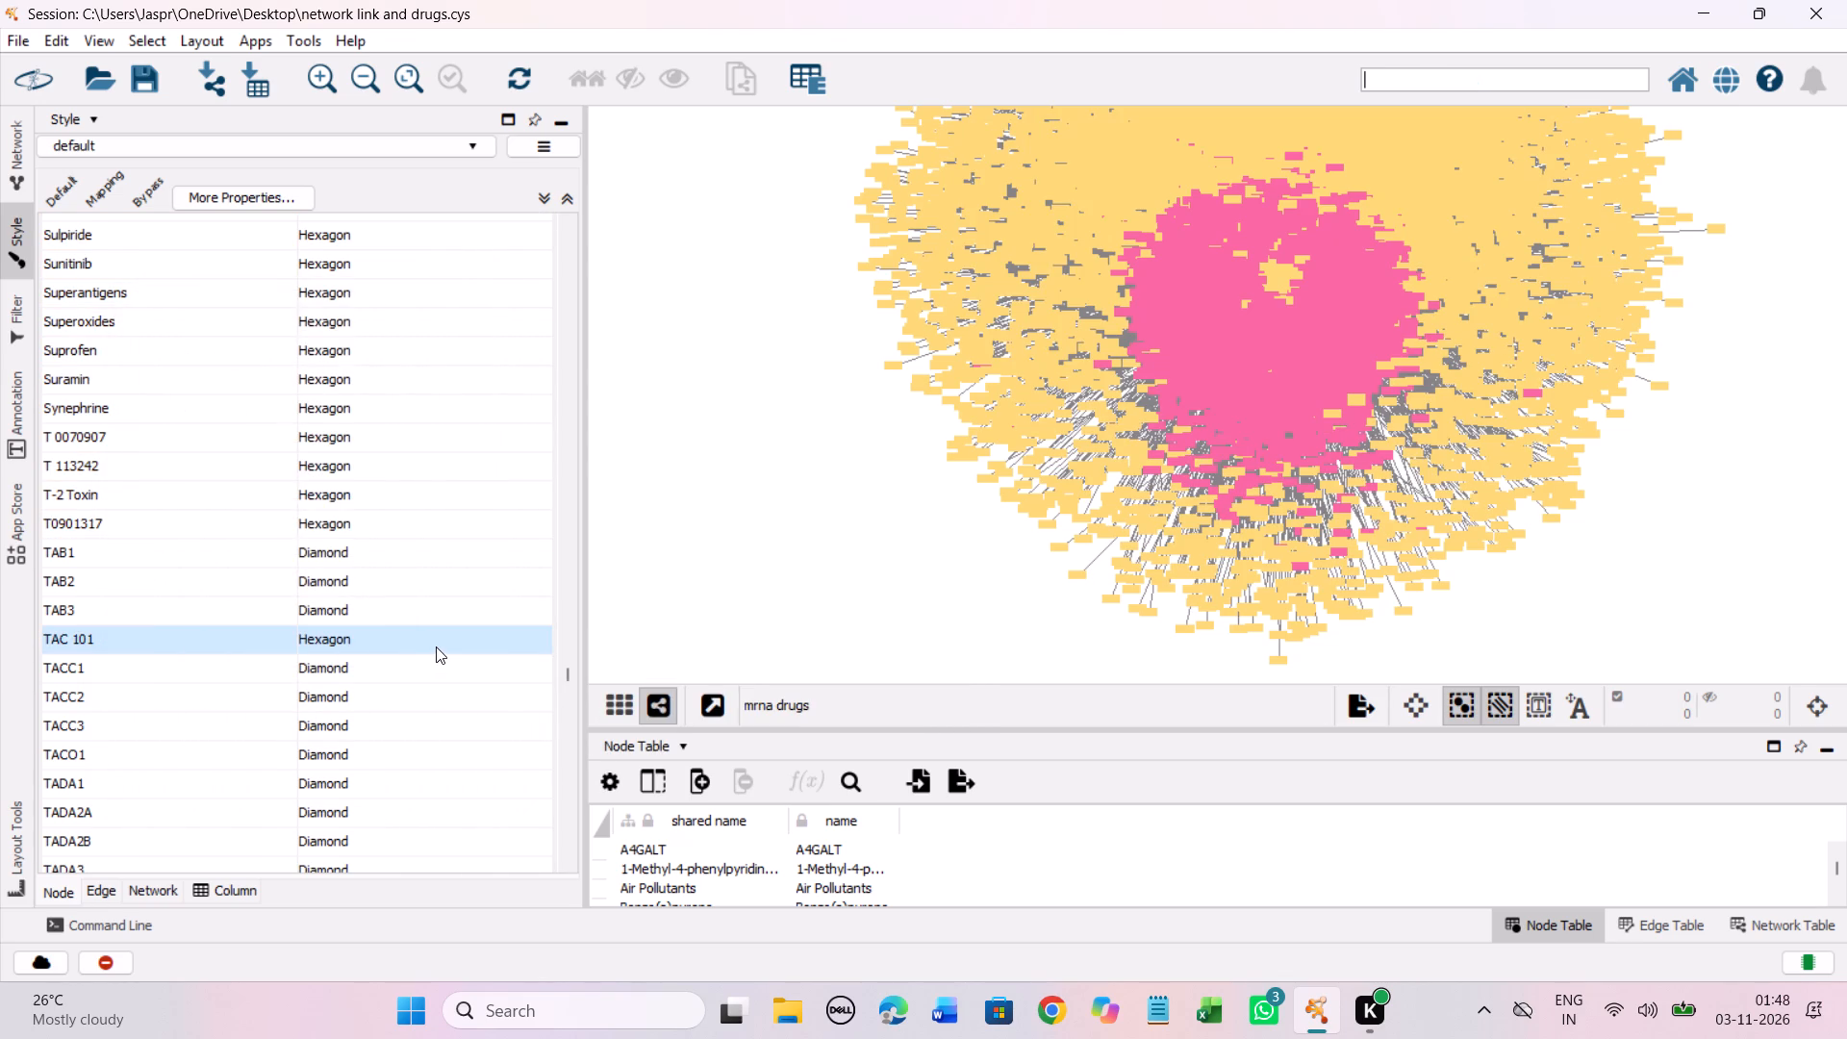
{"action": "scroll", "coordinate": [436, 646], "scroll_direction": "down", "scroll_amount": 20}
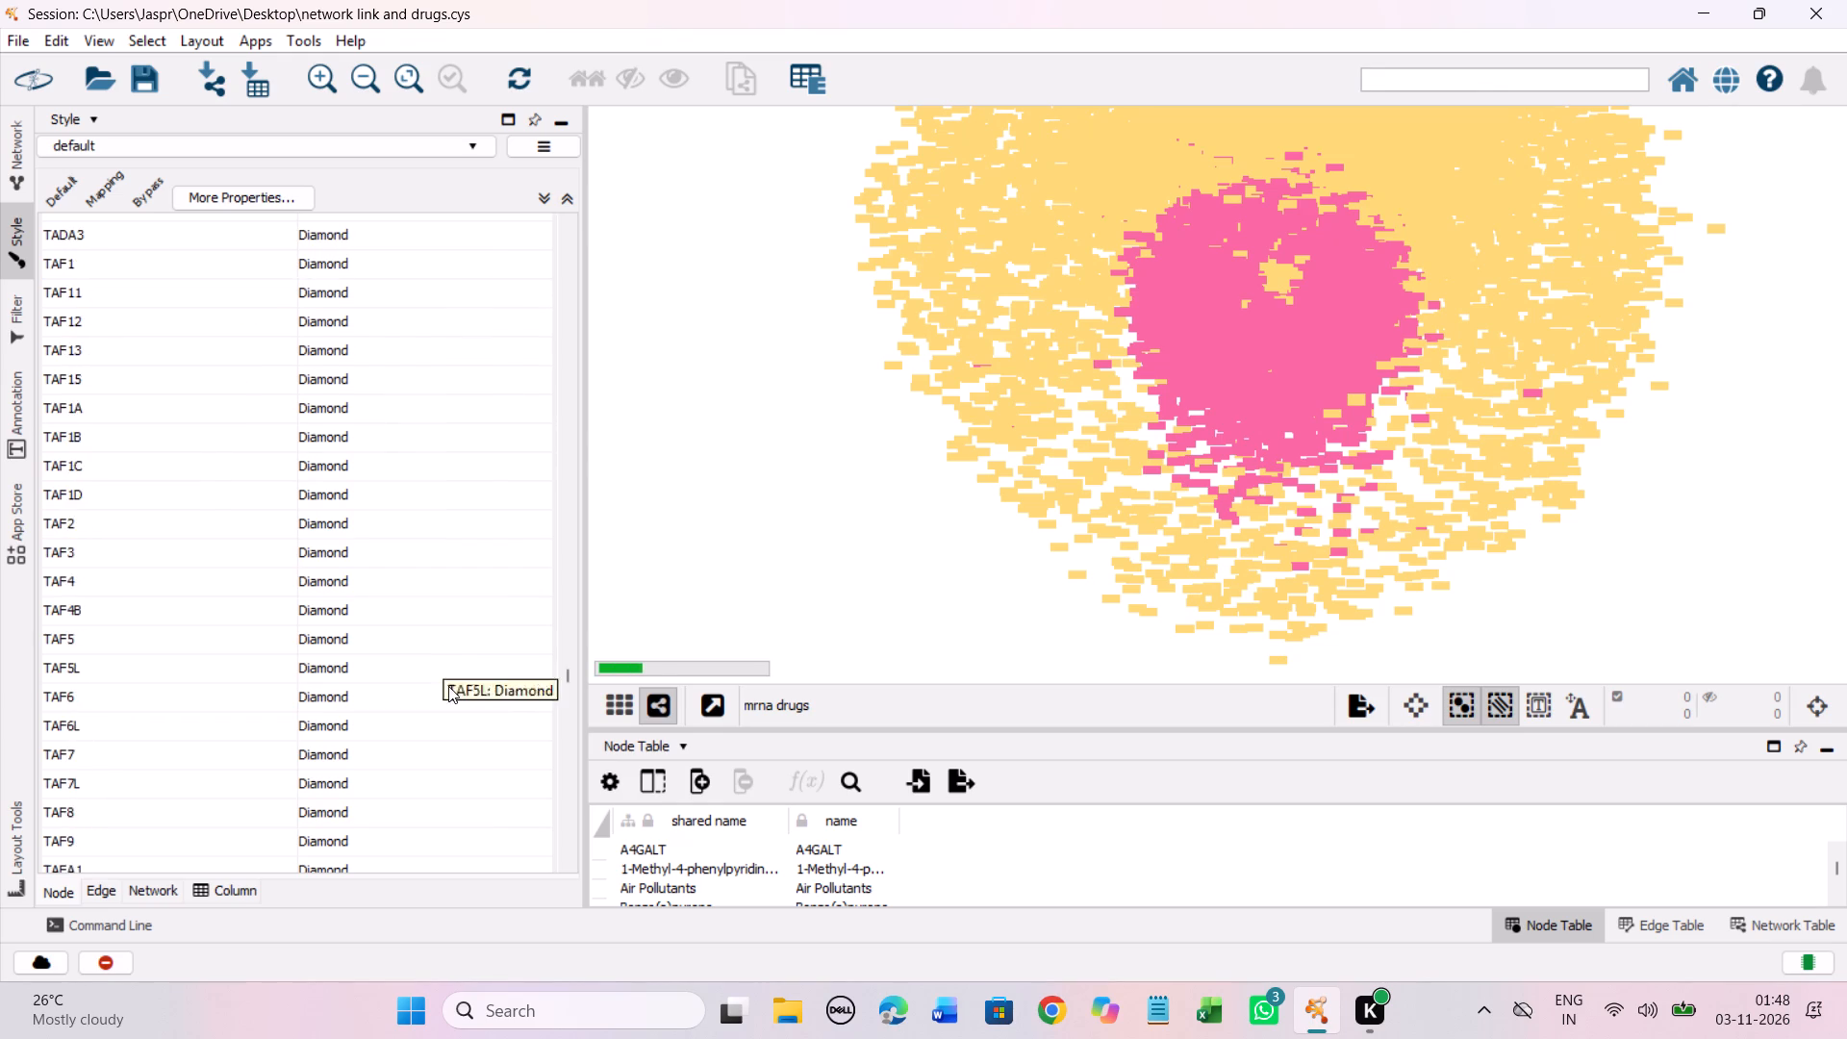
{"action": "scroll", "coordinate": [448, 686], "scroll_direction": "down", "scroll_amount": 18}
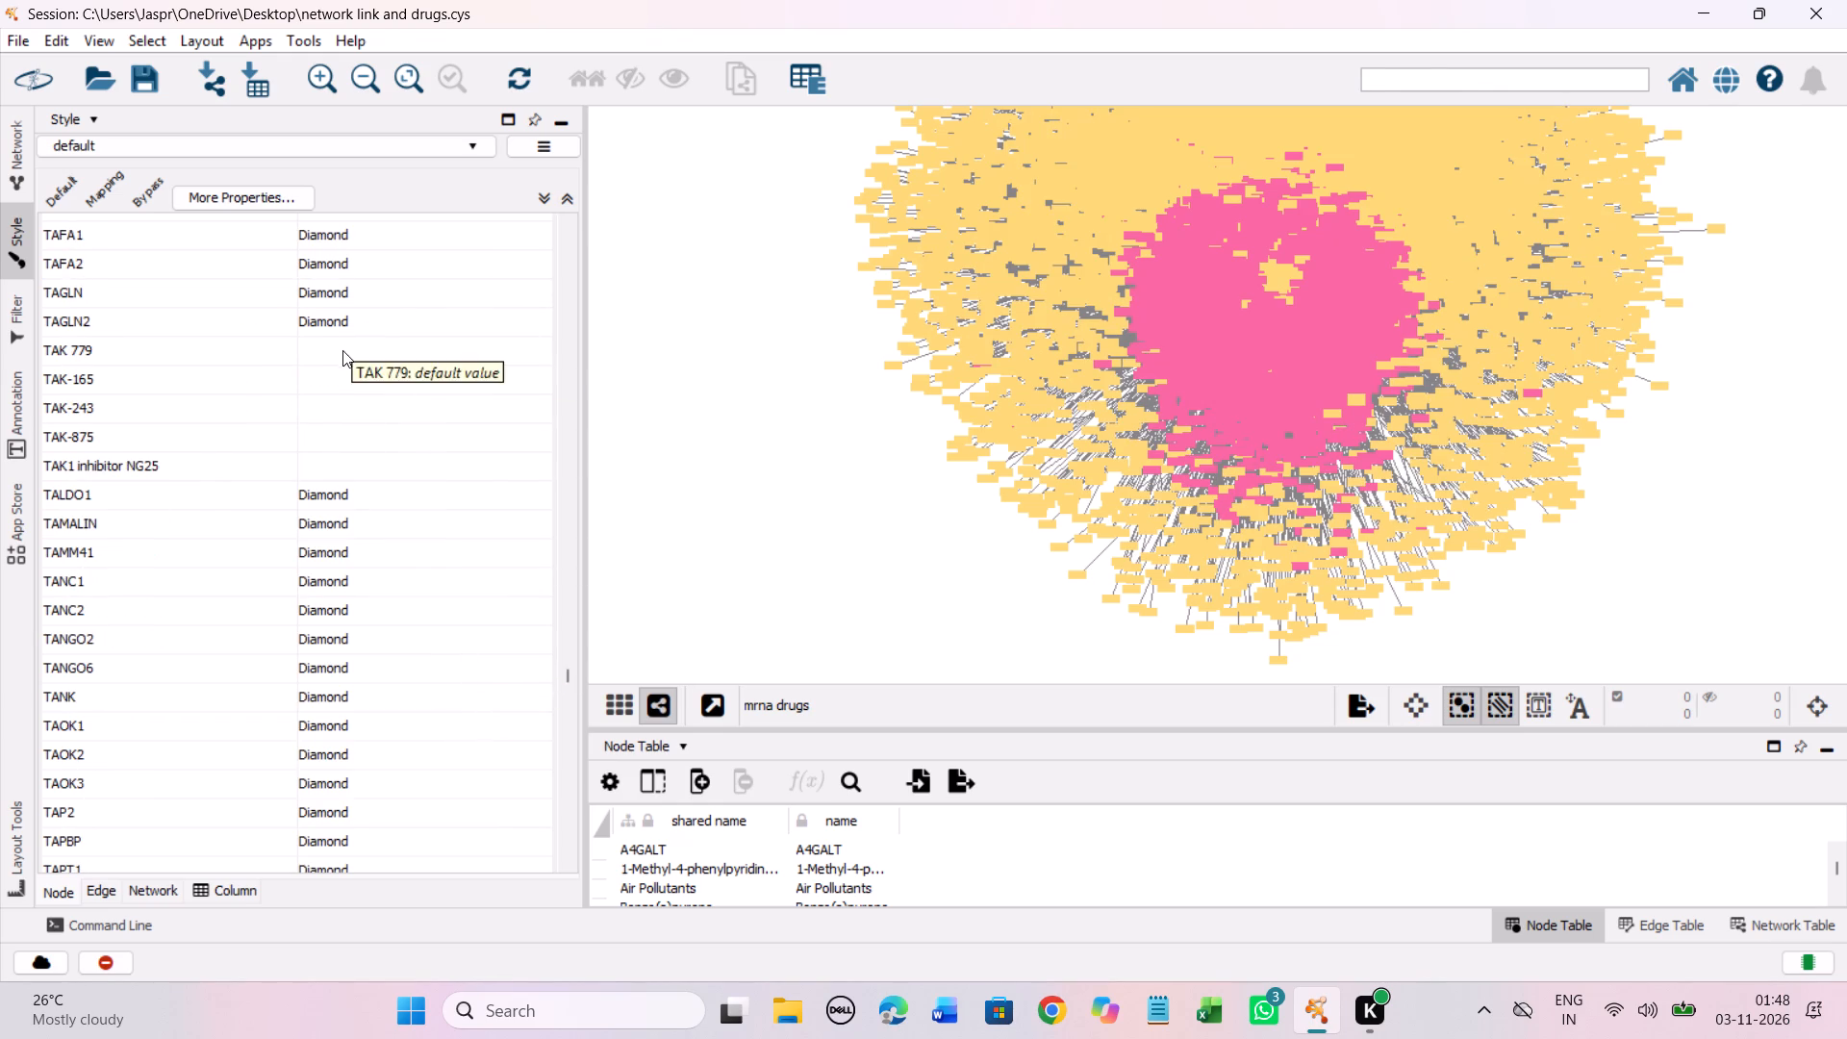
{"action": "left_click_drag", "start_coordinate": [342, 350], "coordinate": [354, 467]}
{"action": "right_click", "coordinate": [354, 467]}
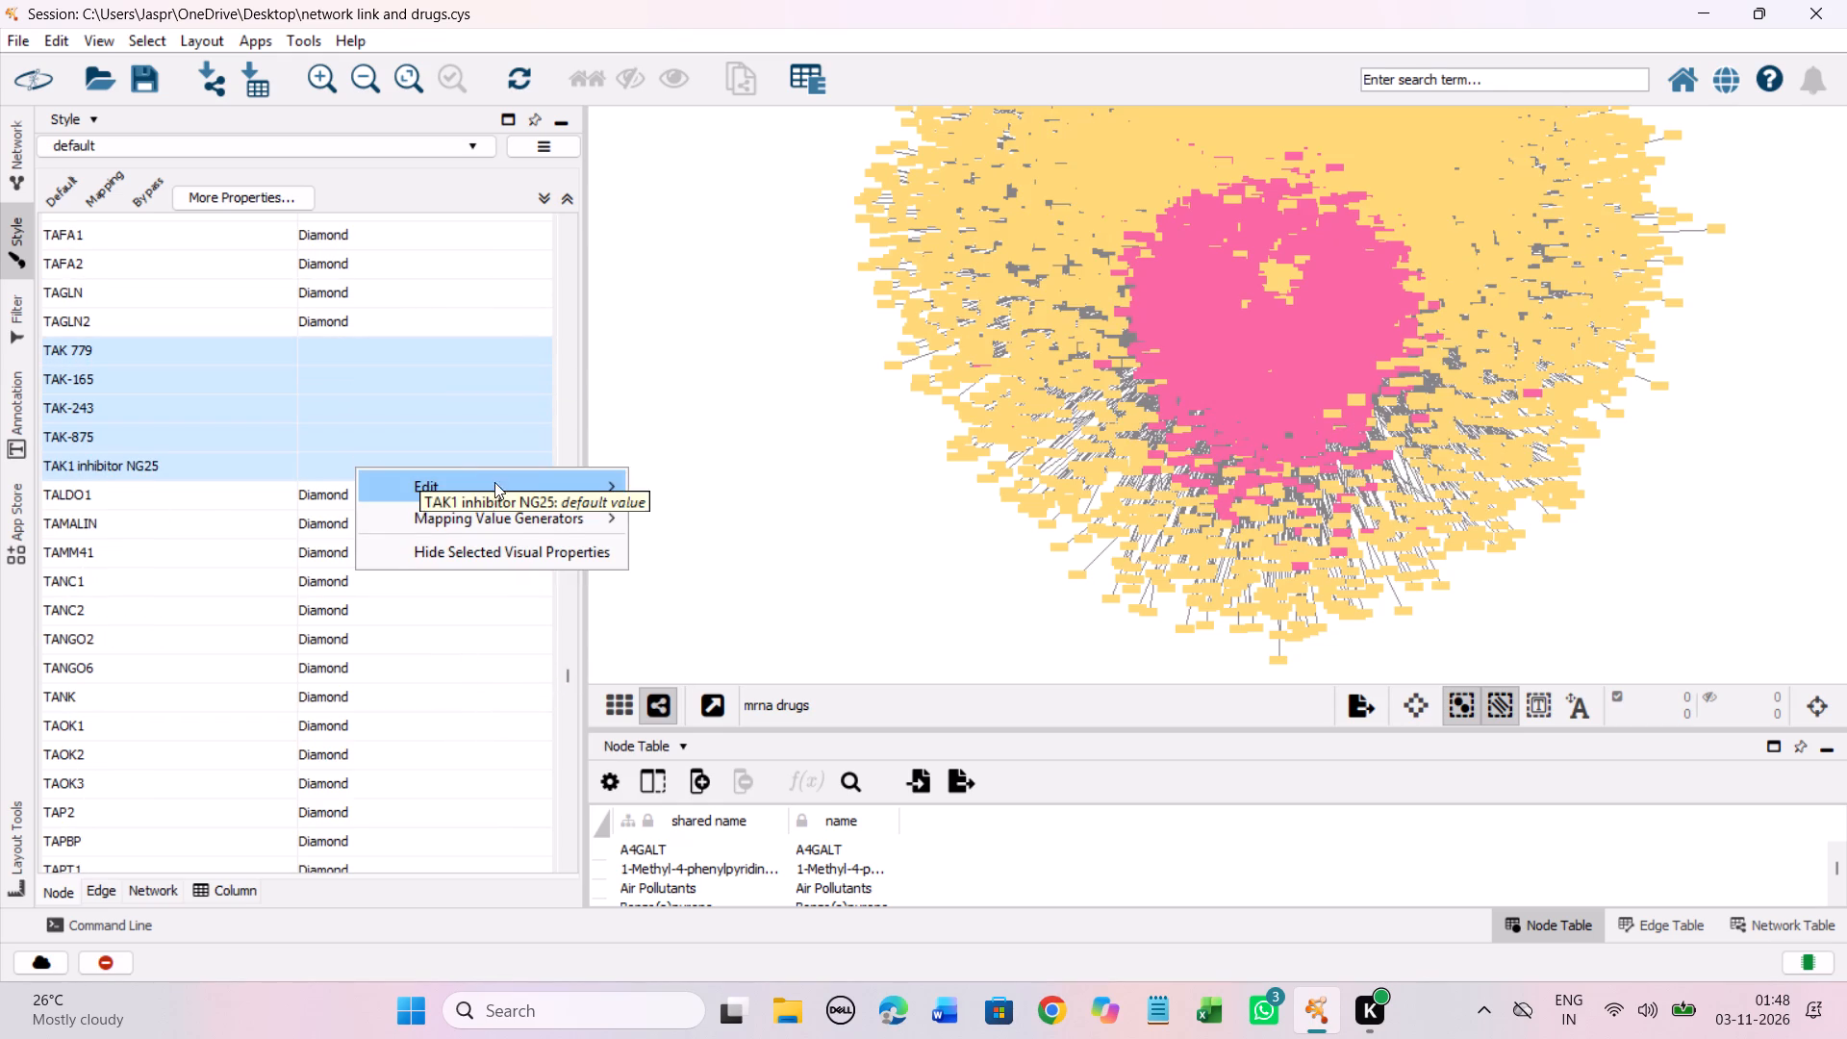
{"action": "left_click", "coordinate": [696, 480]}
{"action": "left_click", "coordinate": [243, 465]}
{"action": "left_click", "coordinate": [446, 722]}
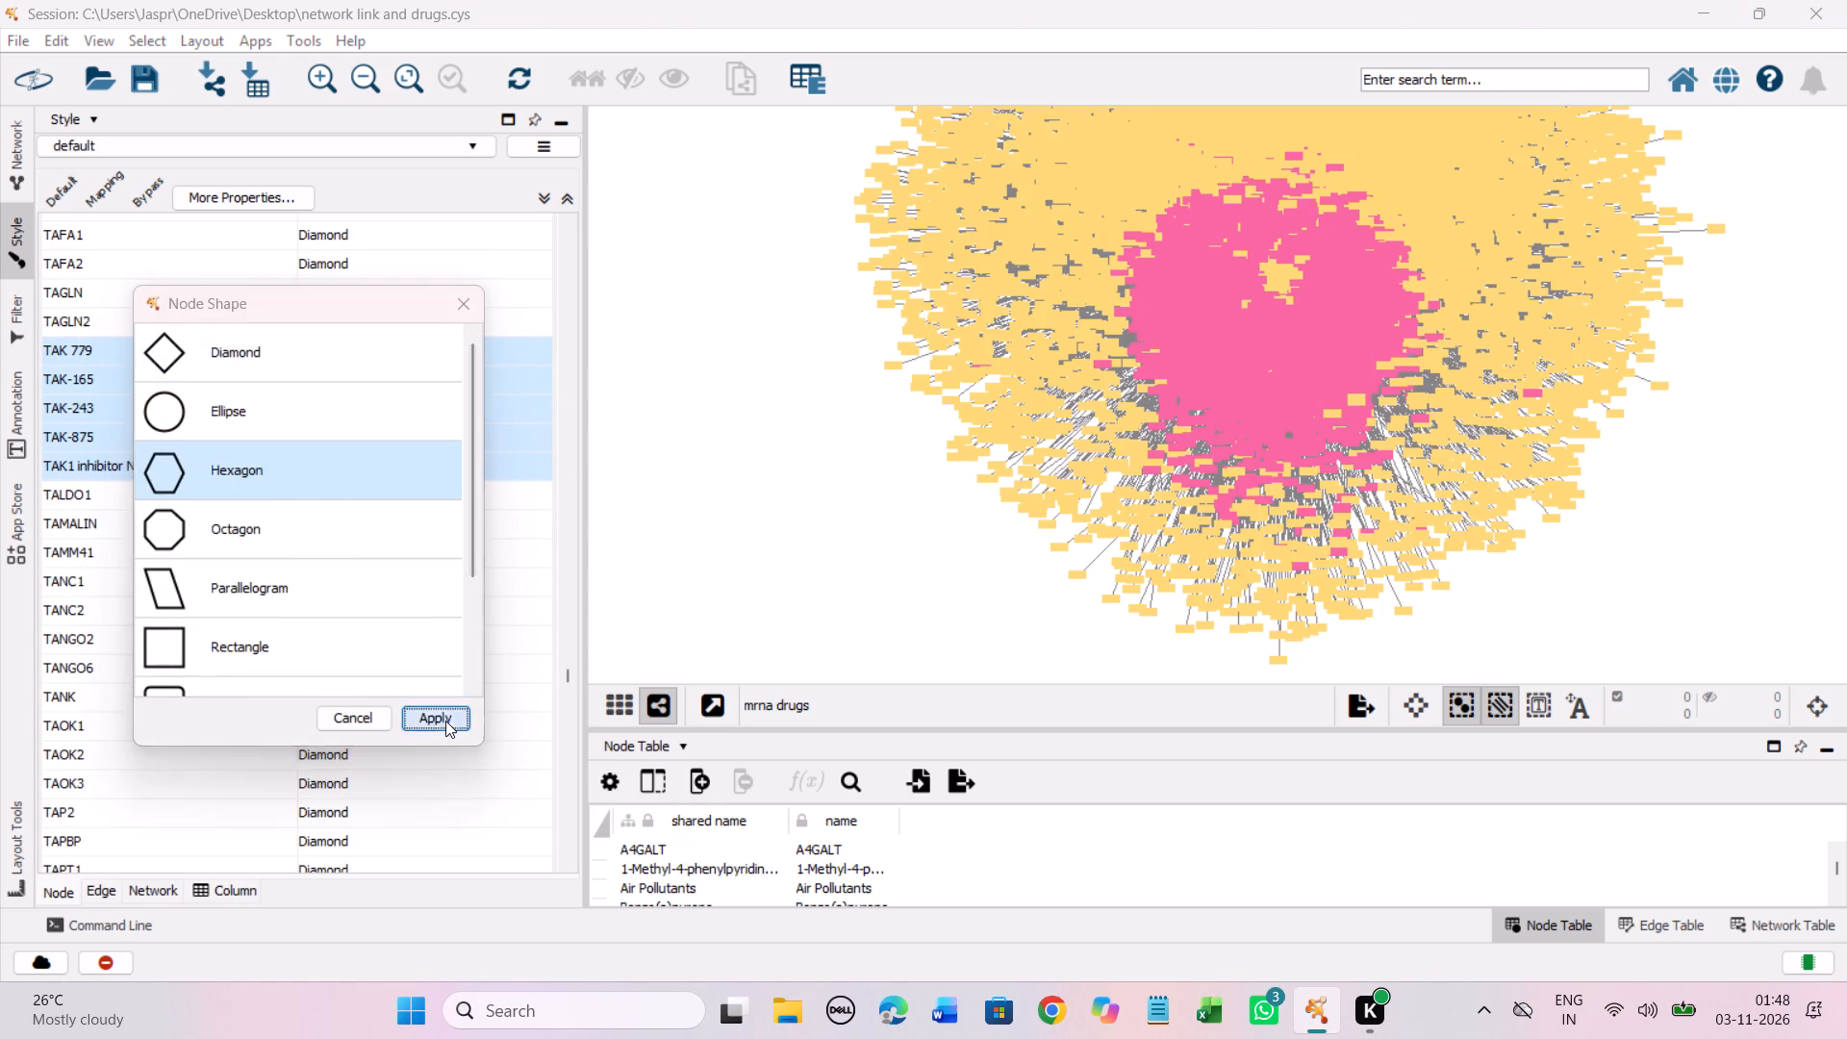
Set the discrete node shape mapping for the unmapped entry TDO inhibitor LM10 to Hexagon.
{"action": "scroll", "coordinate": [439, 520], "scroll_direction": "down", "scroll_amount": 13}
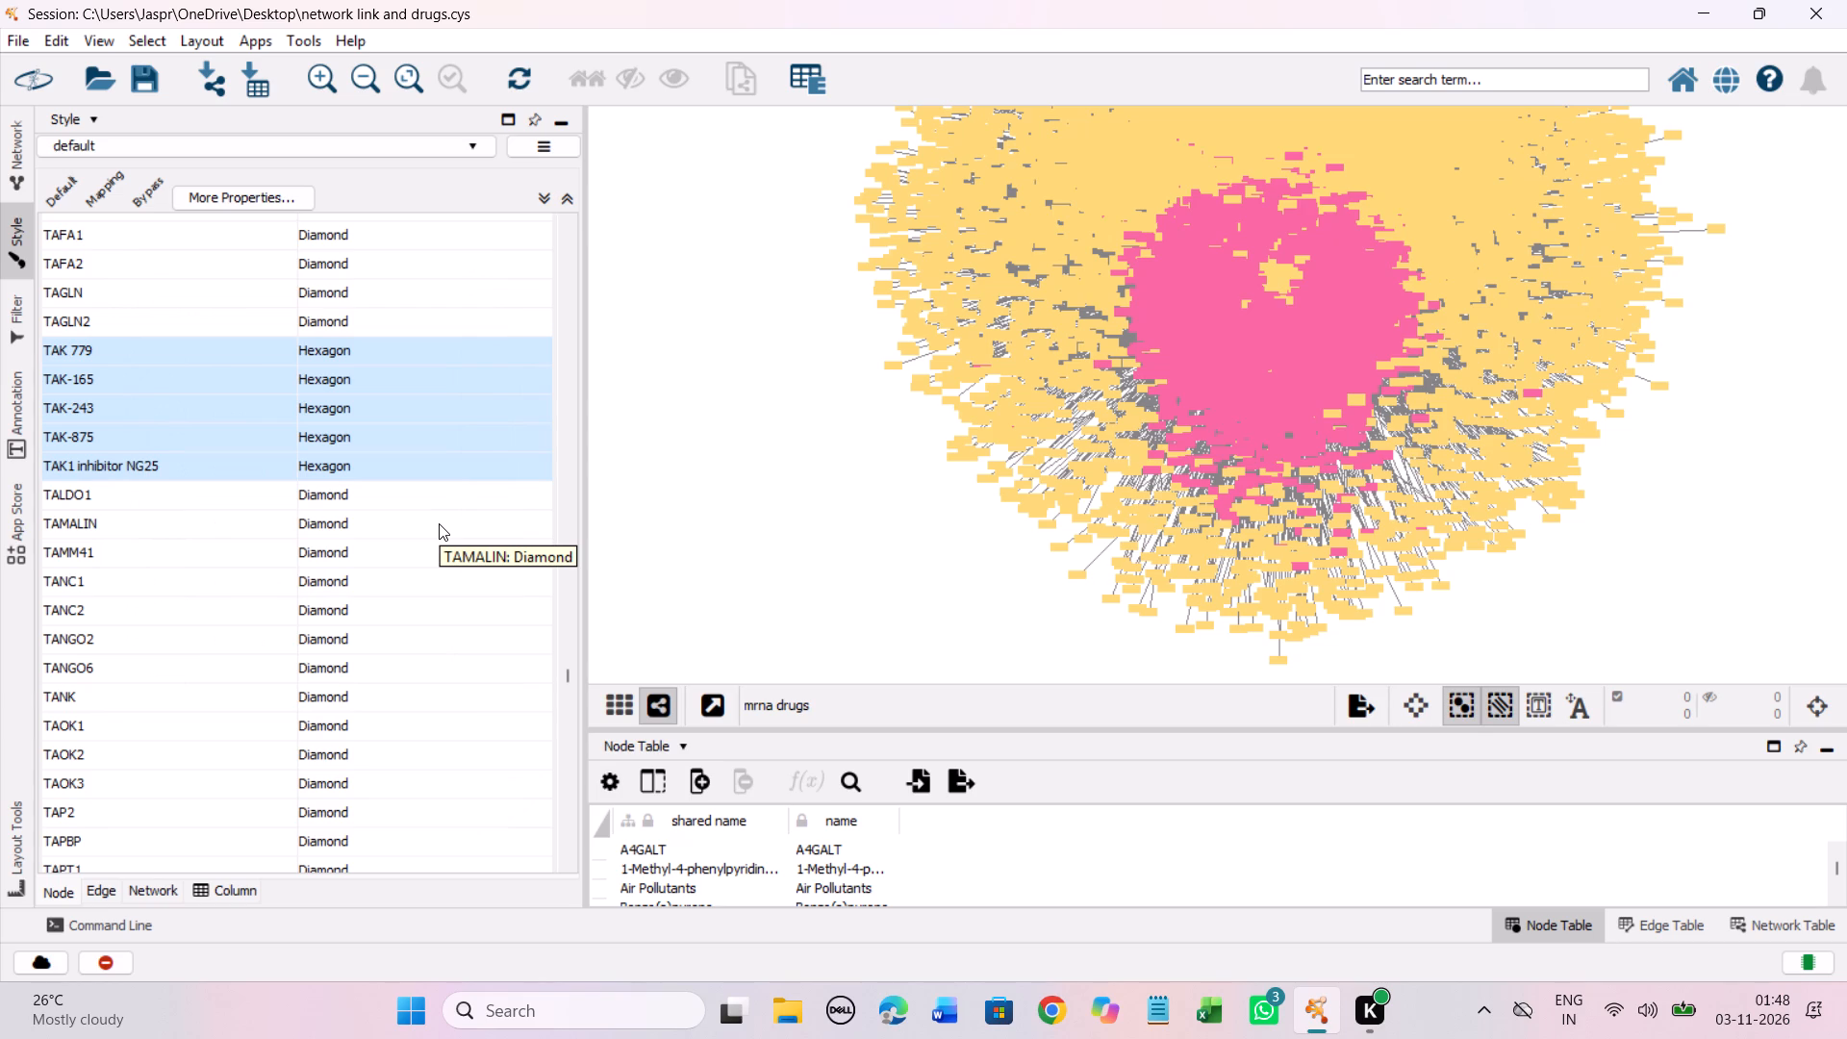
{"action": "scroll", "coordinate": [439, 523], "scroll_direction": "down", "scroll_amount": 3}
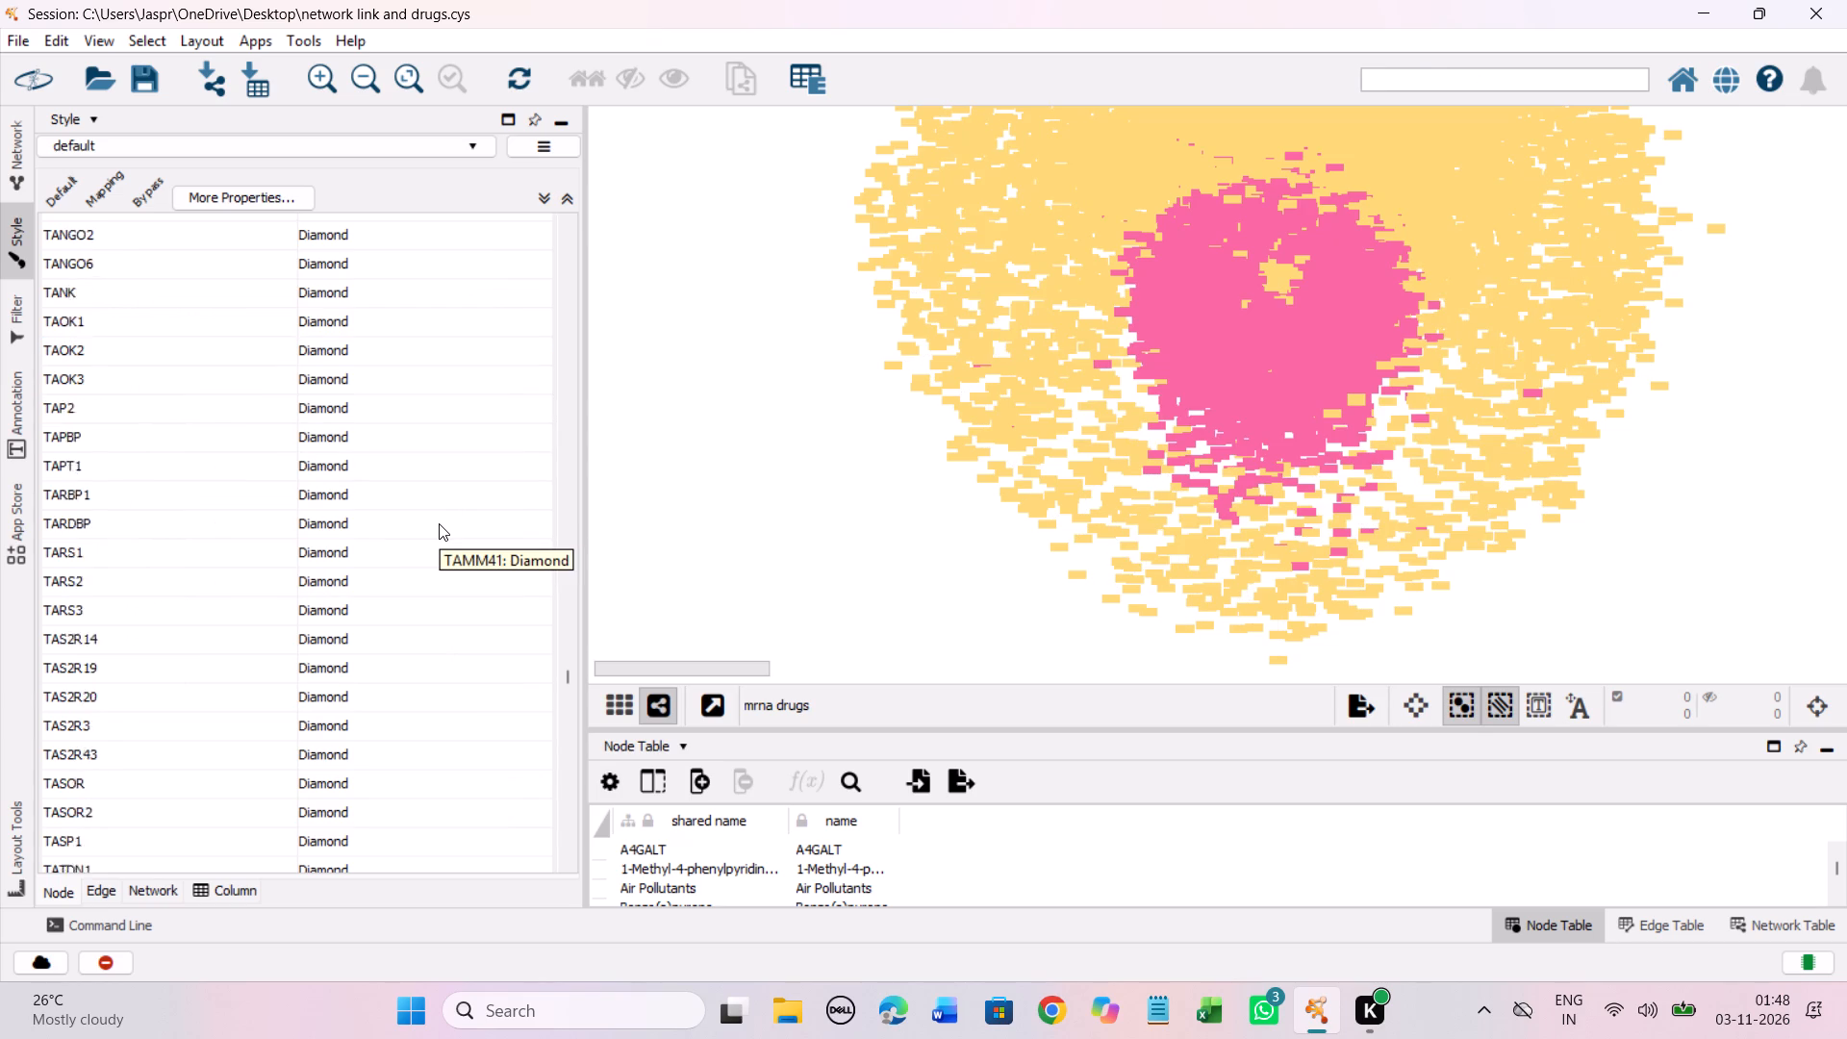
{"action": "scroll", "coordinate": [439, 523], "scroll_direction": "down", "scroll_amount": 10}
{"action": "scroll", "coordinate": [449, 633], "scroll_direction": "down", "scroll_amount": 20}
{"action": "scroll", "coordinate": [449, 633], "scroll_direction": "down", "scroll_amount": 7}
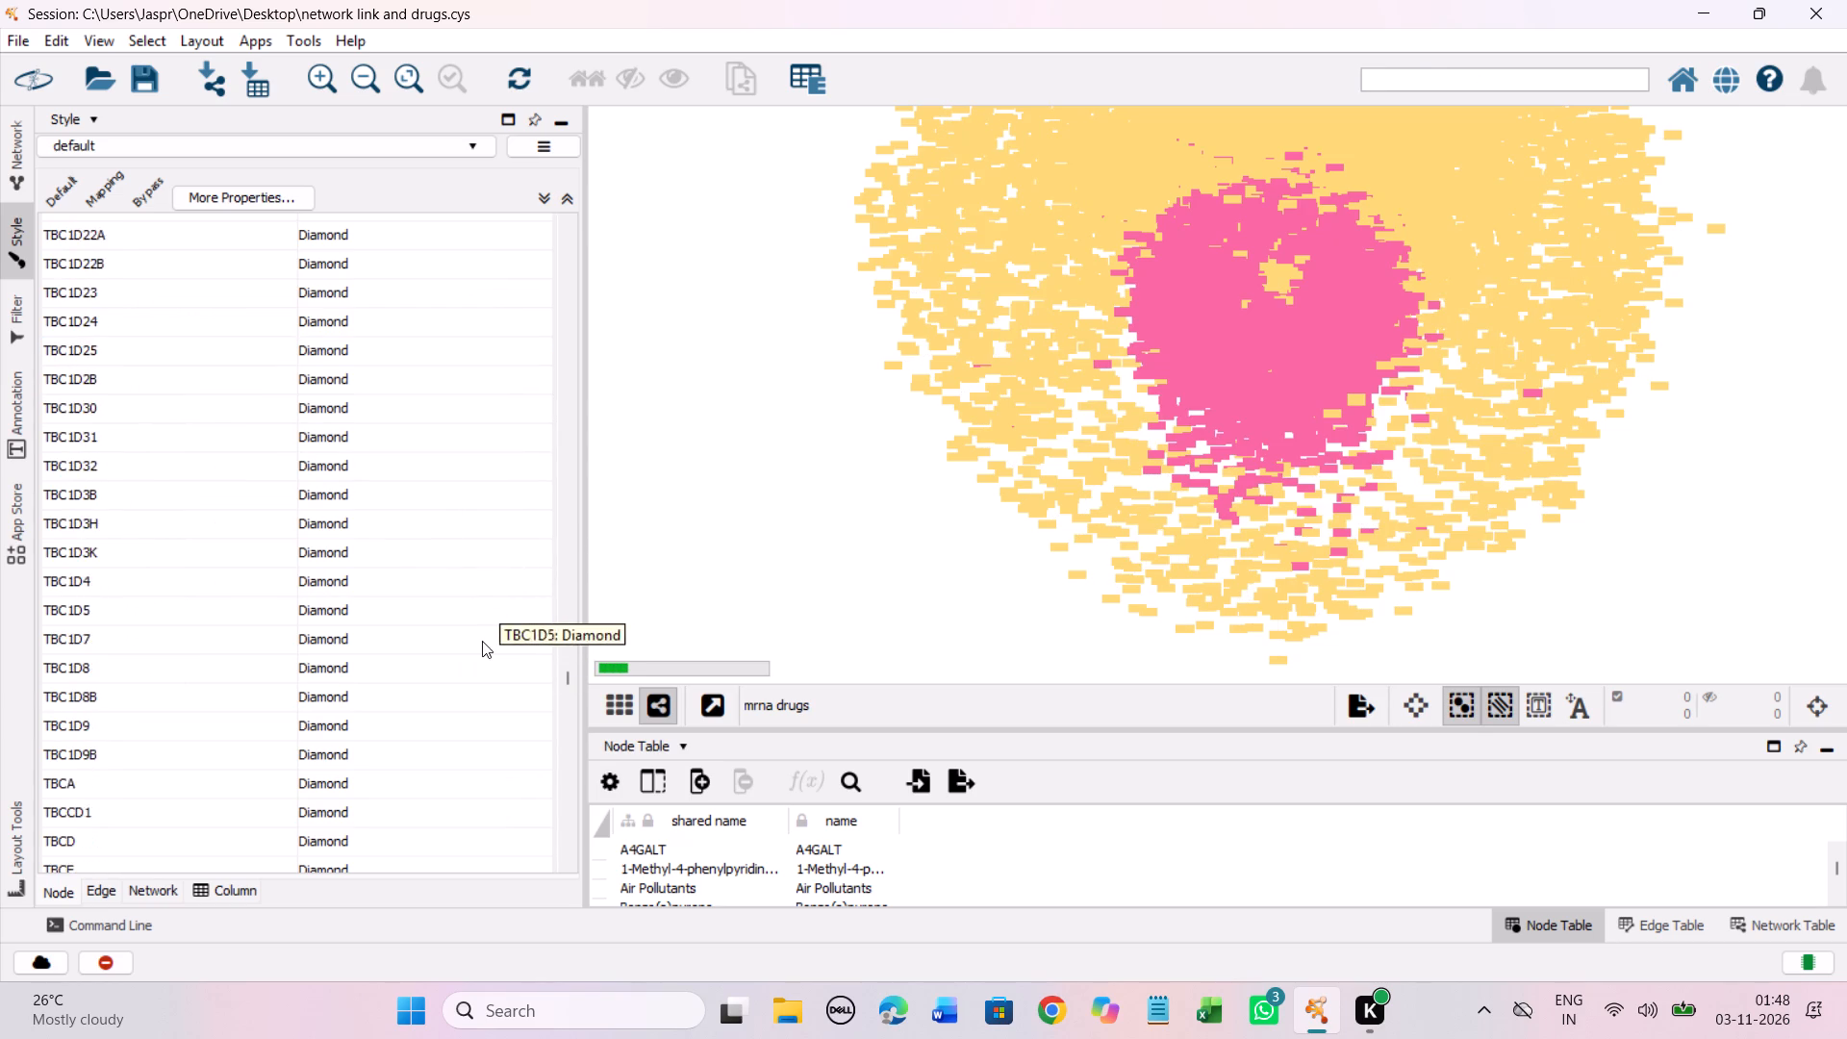
{"action": "scroll", "coordinate": [482, 641], "scroll_direction": "down", "scroll_amount": 20}
{"action": "scroll", "coordinate": [482, 641], "scroll_direction": "down", "scroll_amount": 20}
{"action": "scroll", "coordinate": [482, 641], "scroll_direction": "down", "scroll_amount": 6}
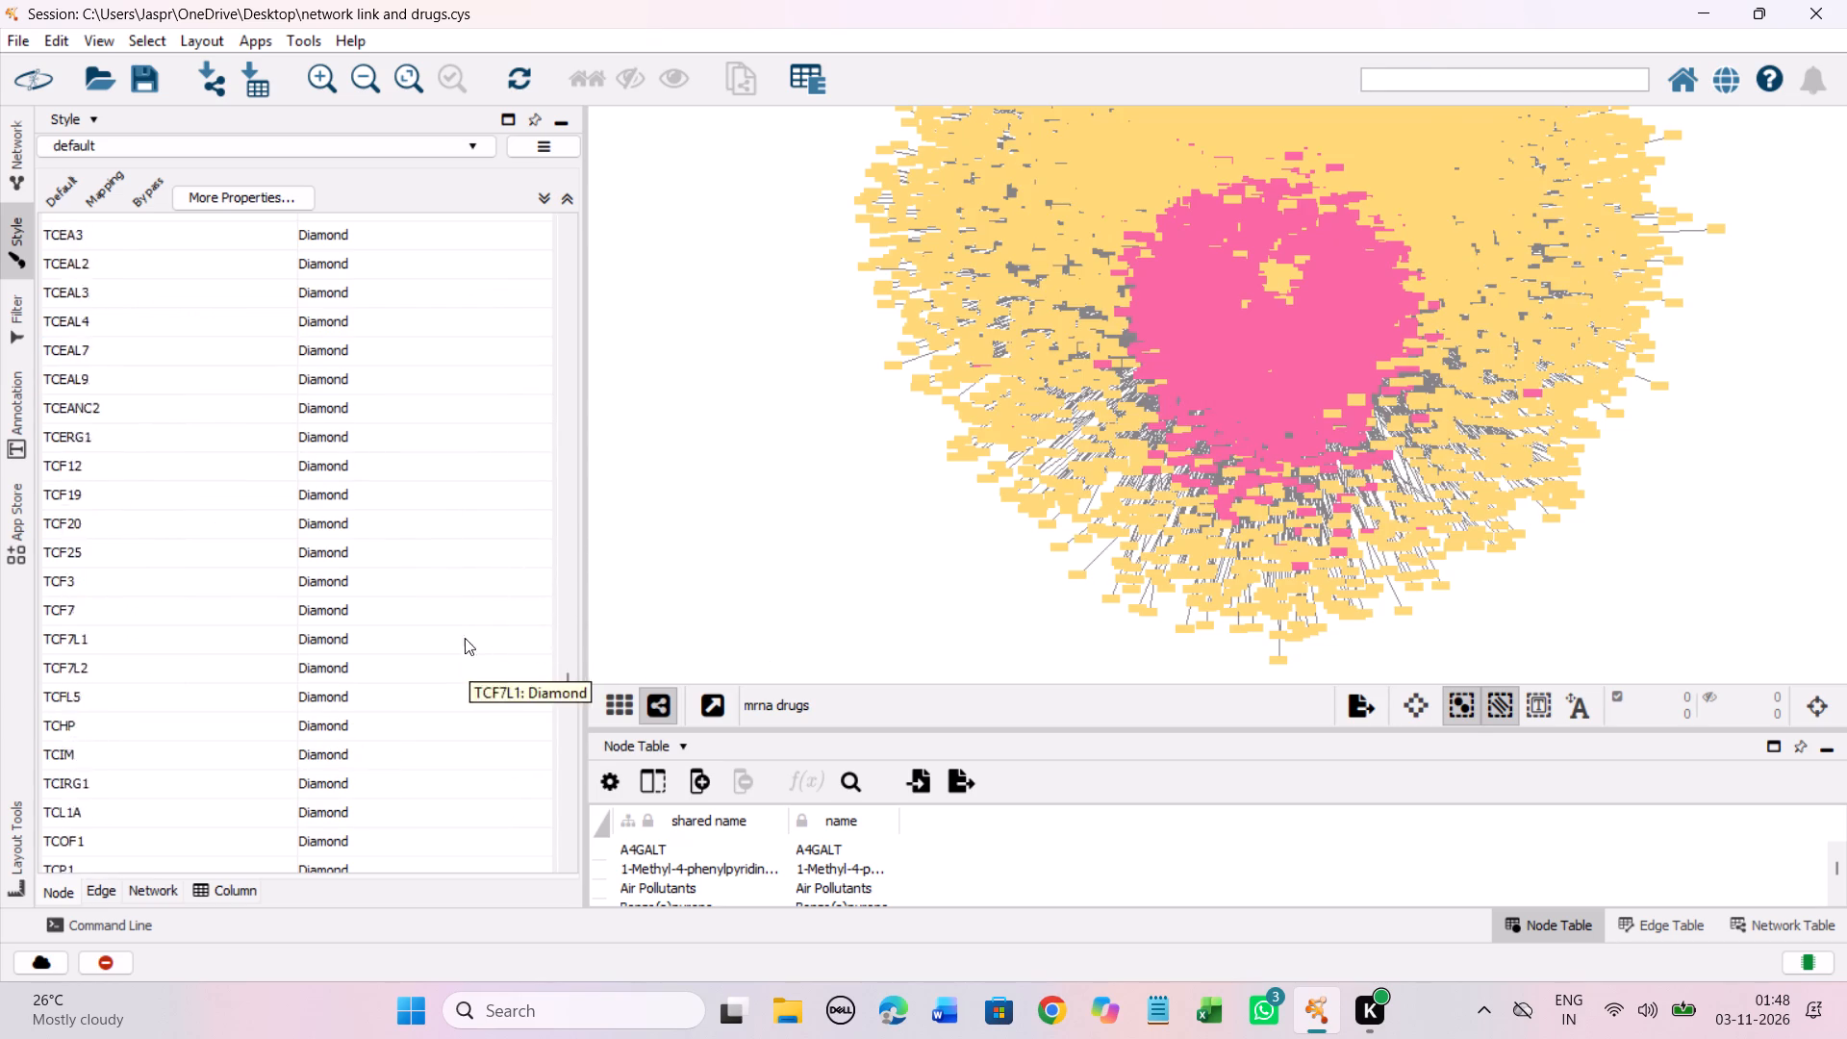
{"action": "scroll", "coordinate": [465, 638], "scroll_direction": "down", "scroll_amount": 20}
{"action": "scroll", "coordinate": [465, 638], "scroll_direction": "down", "scroll_amount": 5}
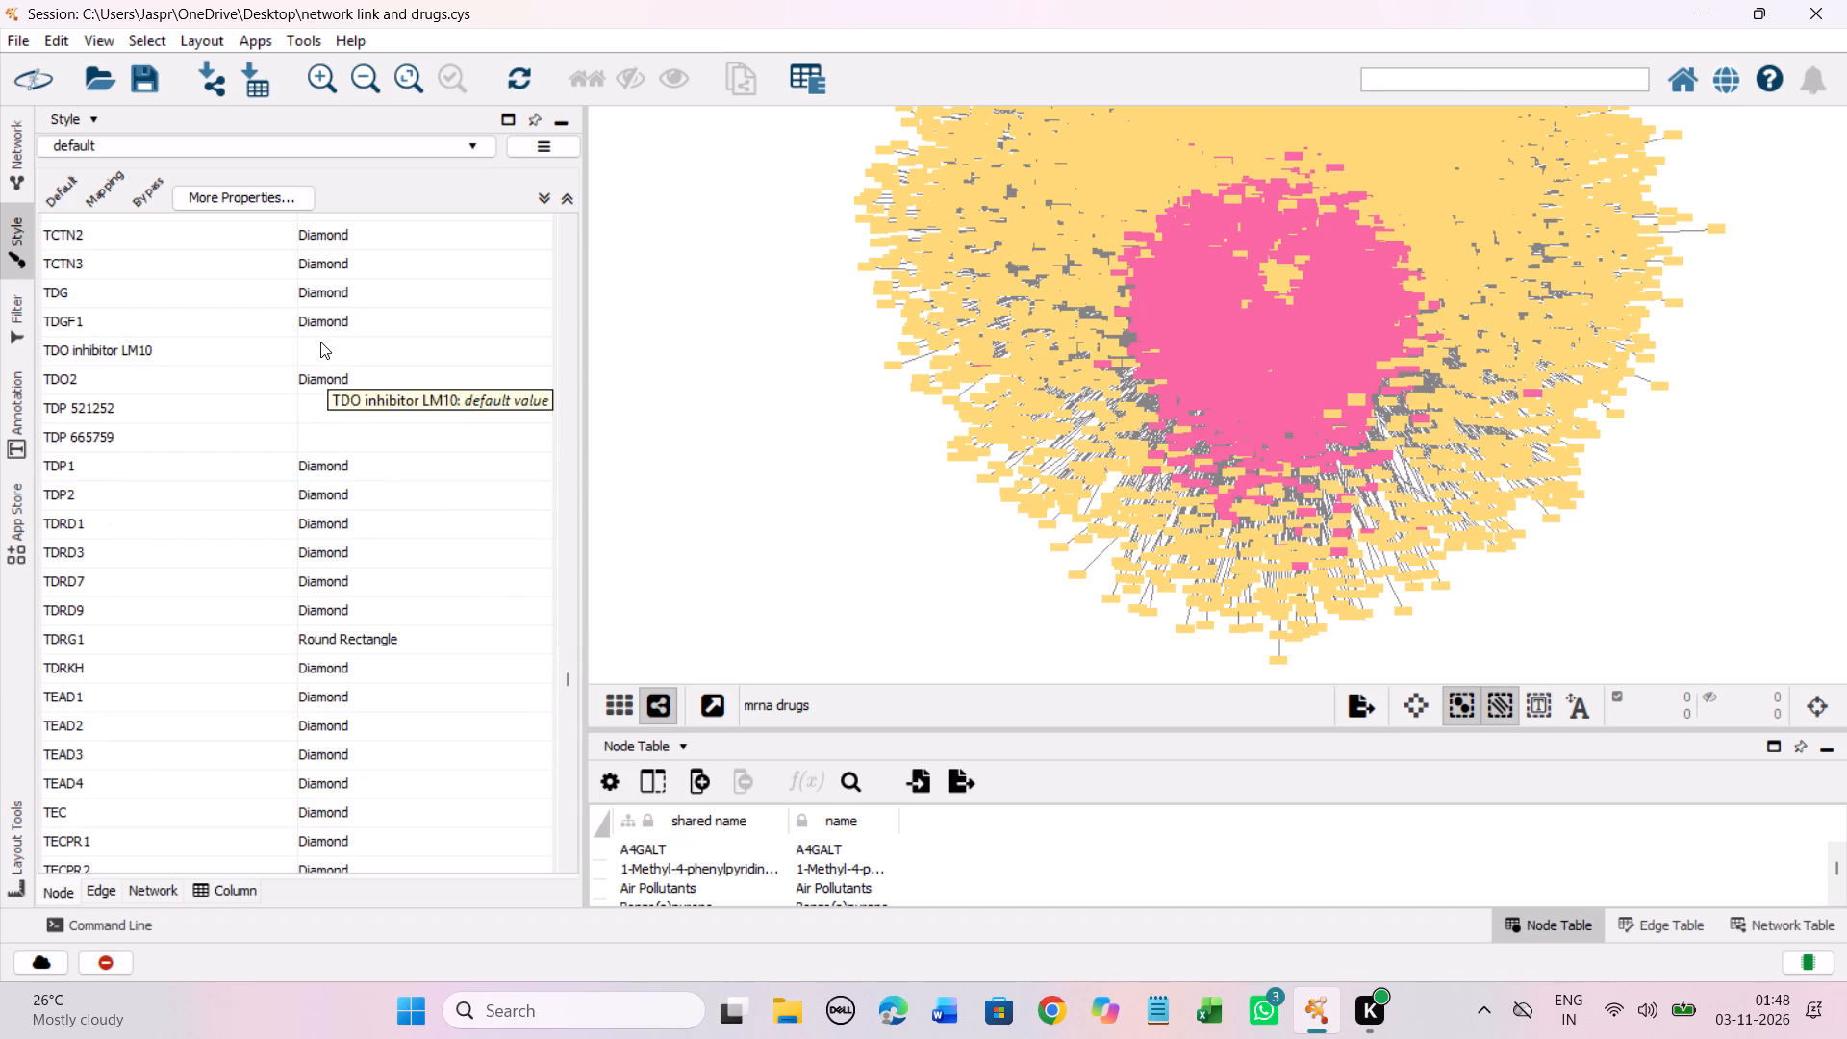
{"action": "left_click", "coordinate": [320, 342]}
{"action": "right_click", "coordinate": [320, 342]}
{"action": "left_click", "coordinate": [653, 358]}
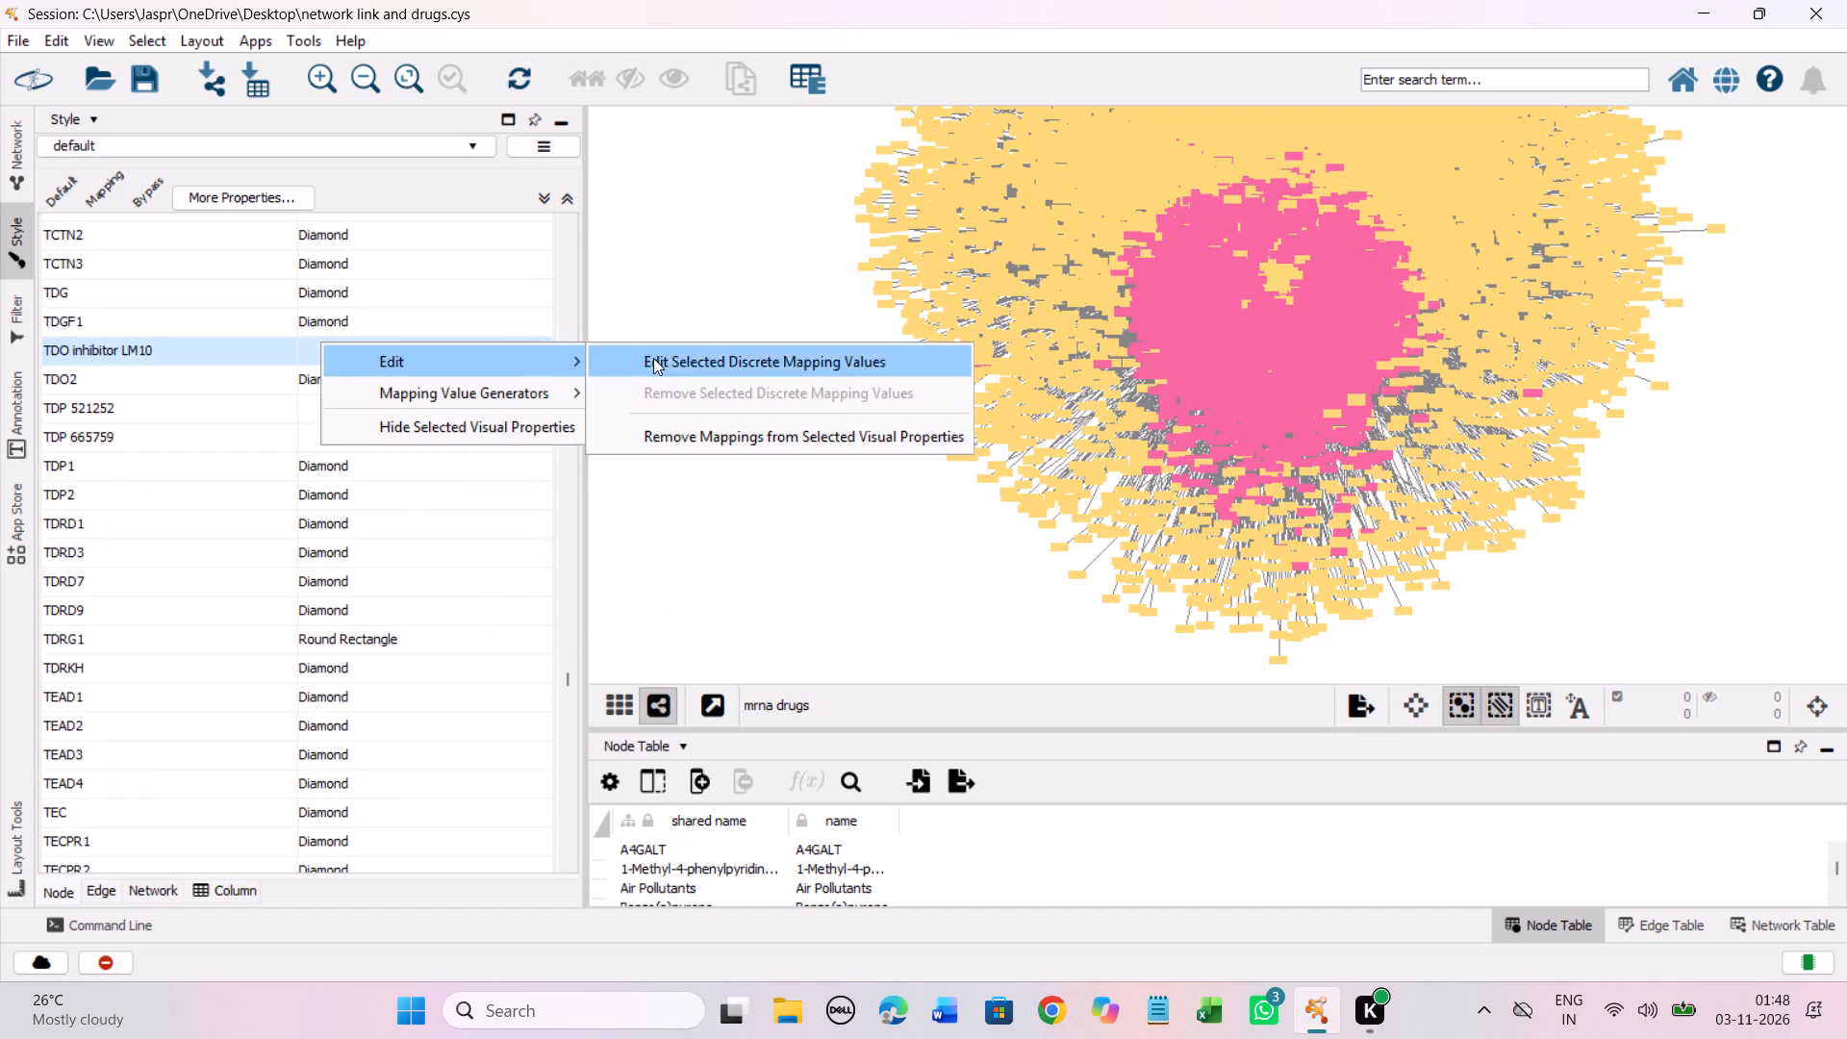
{"action": "left_click", "coordinate": [222, 466]}
{"action": "left_click", "coordinate": [462, 709]}
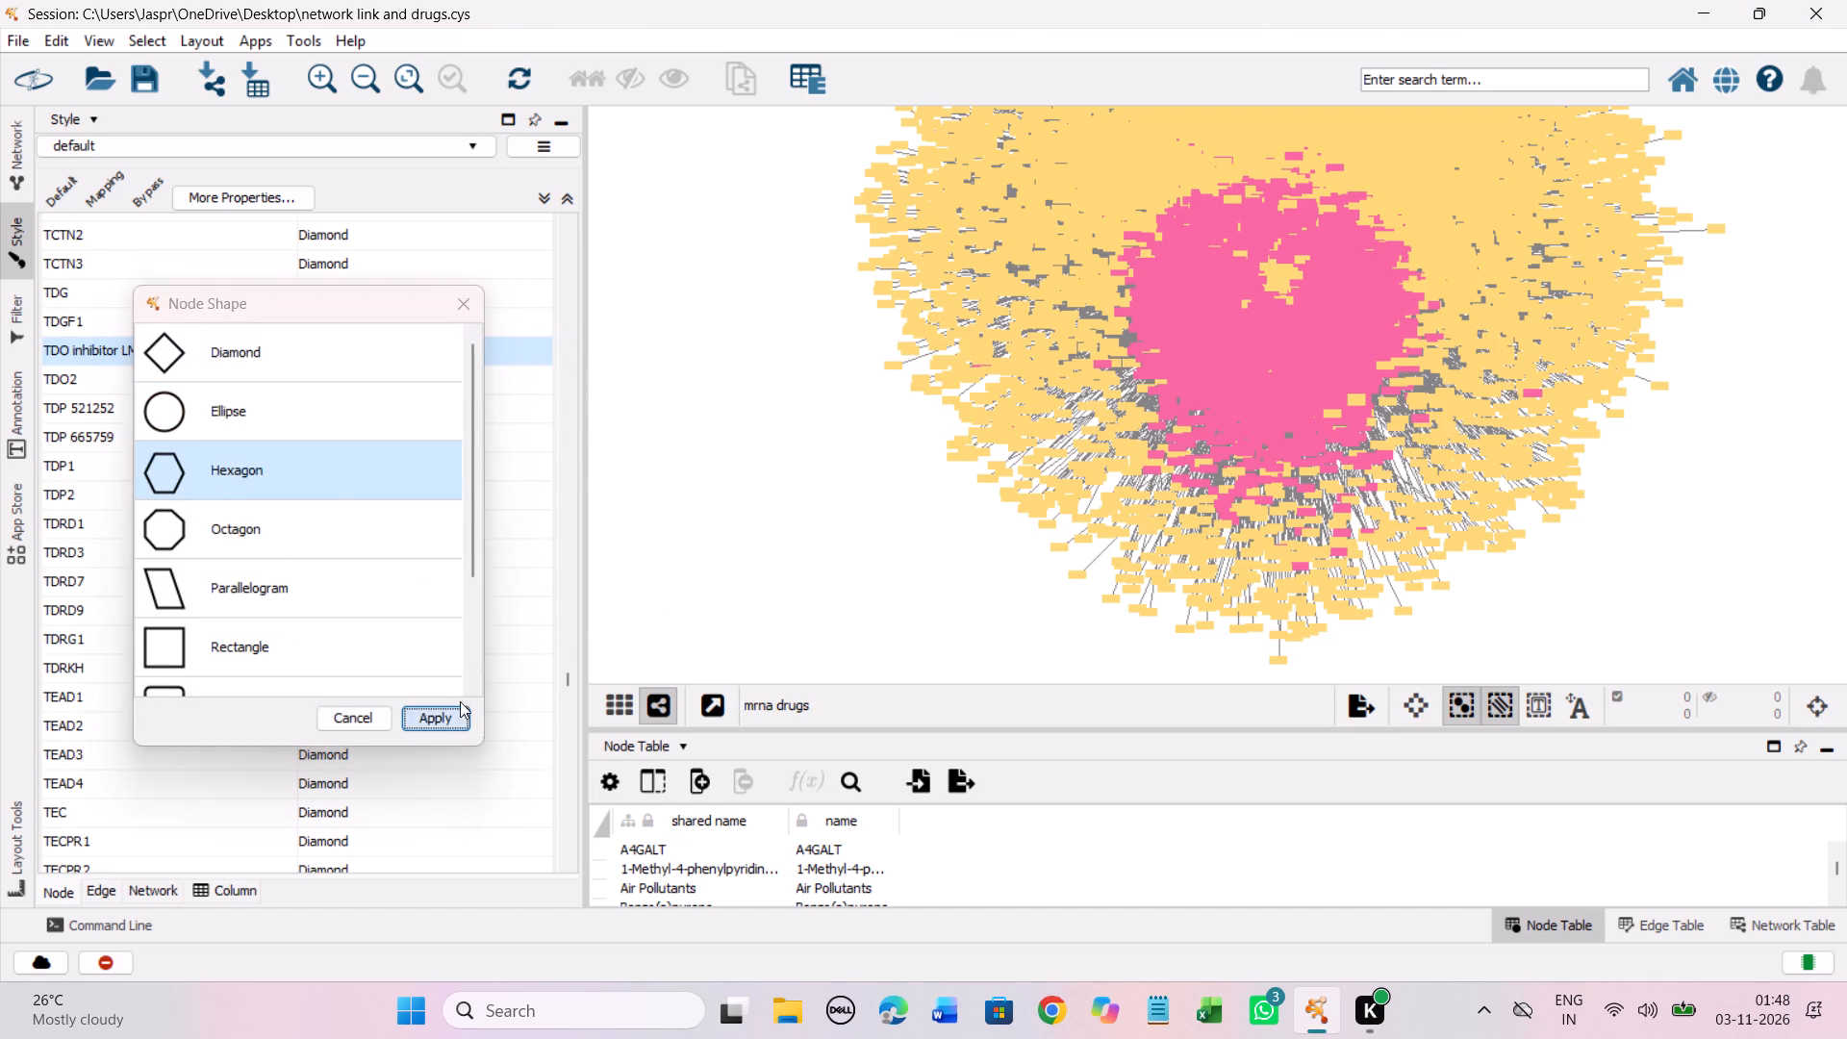
Set the discrete node shape mapping for the unmapped entries TDP 521252 and TDP 665759 to Hexagon.
{"action": "left_click_drag", "start_coordinate": [337, 407], "coordinate": [336, 442]}
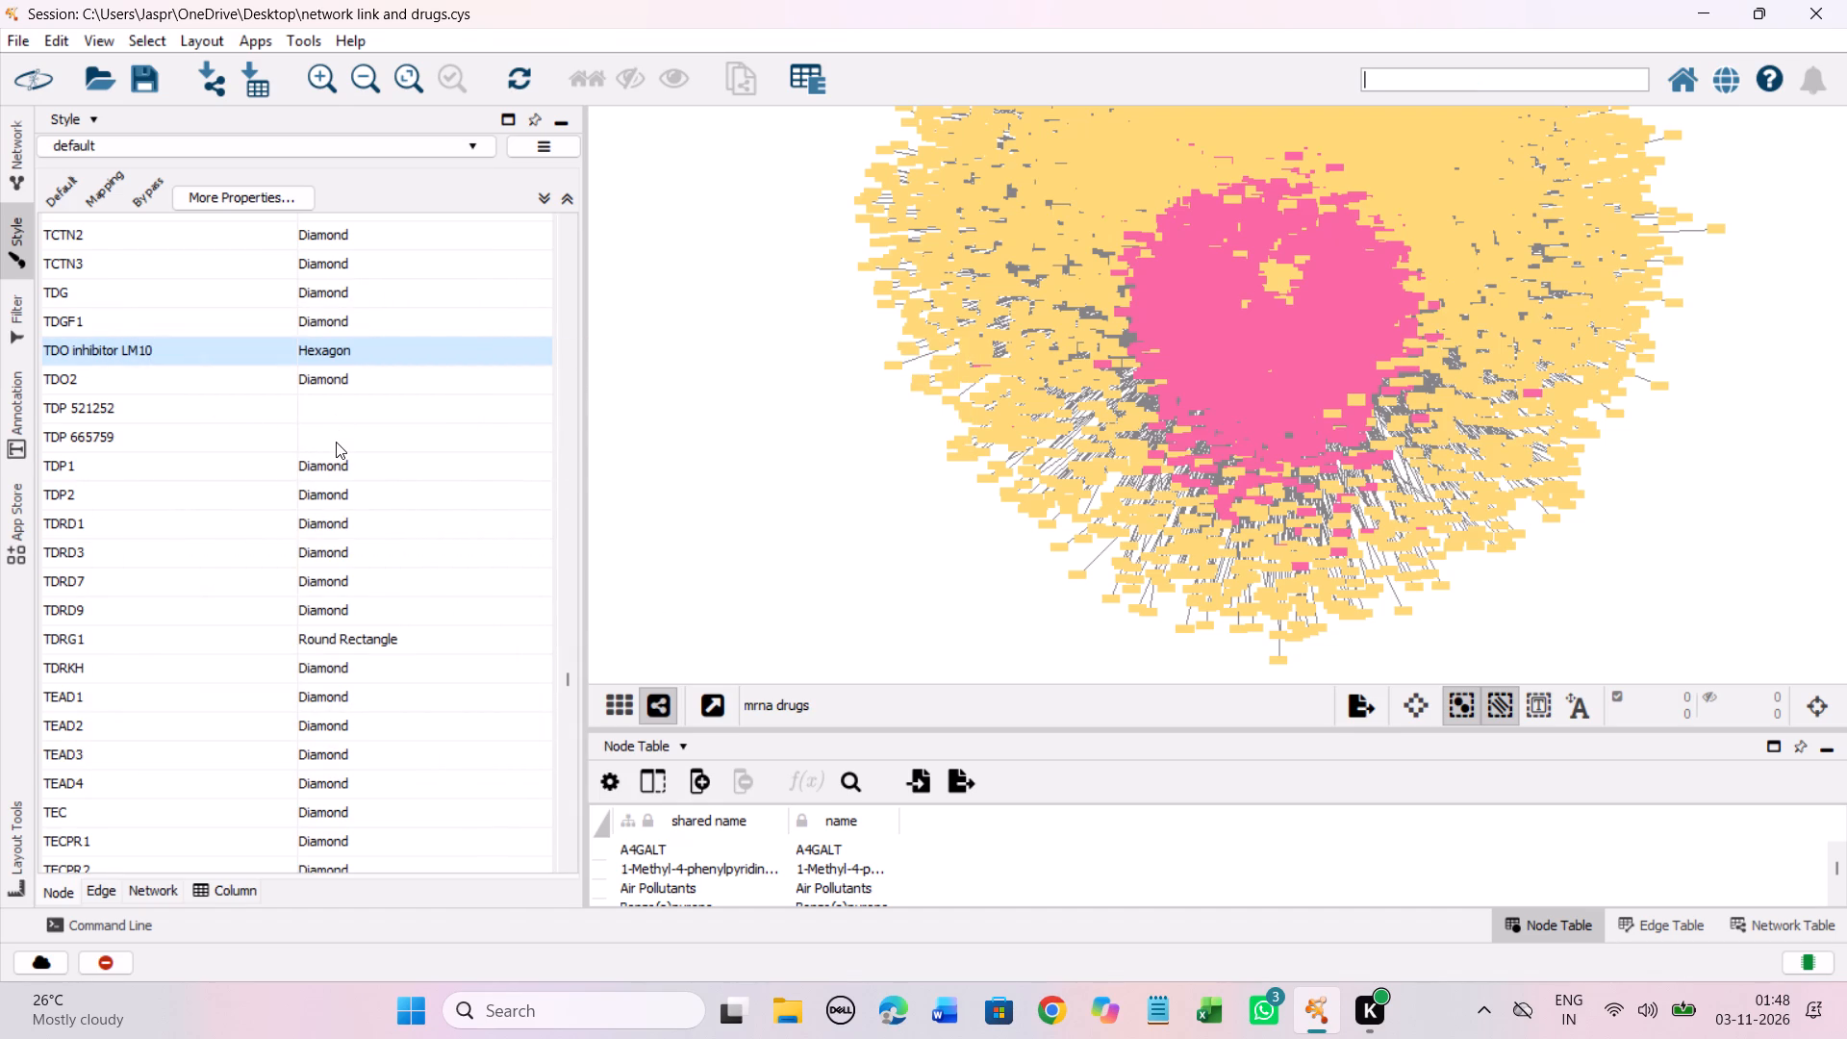
{"action": "right_click", "coordinate": [336, 442]}
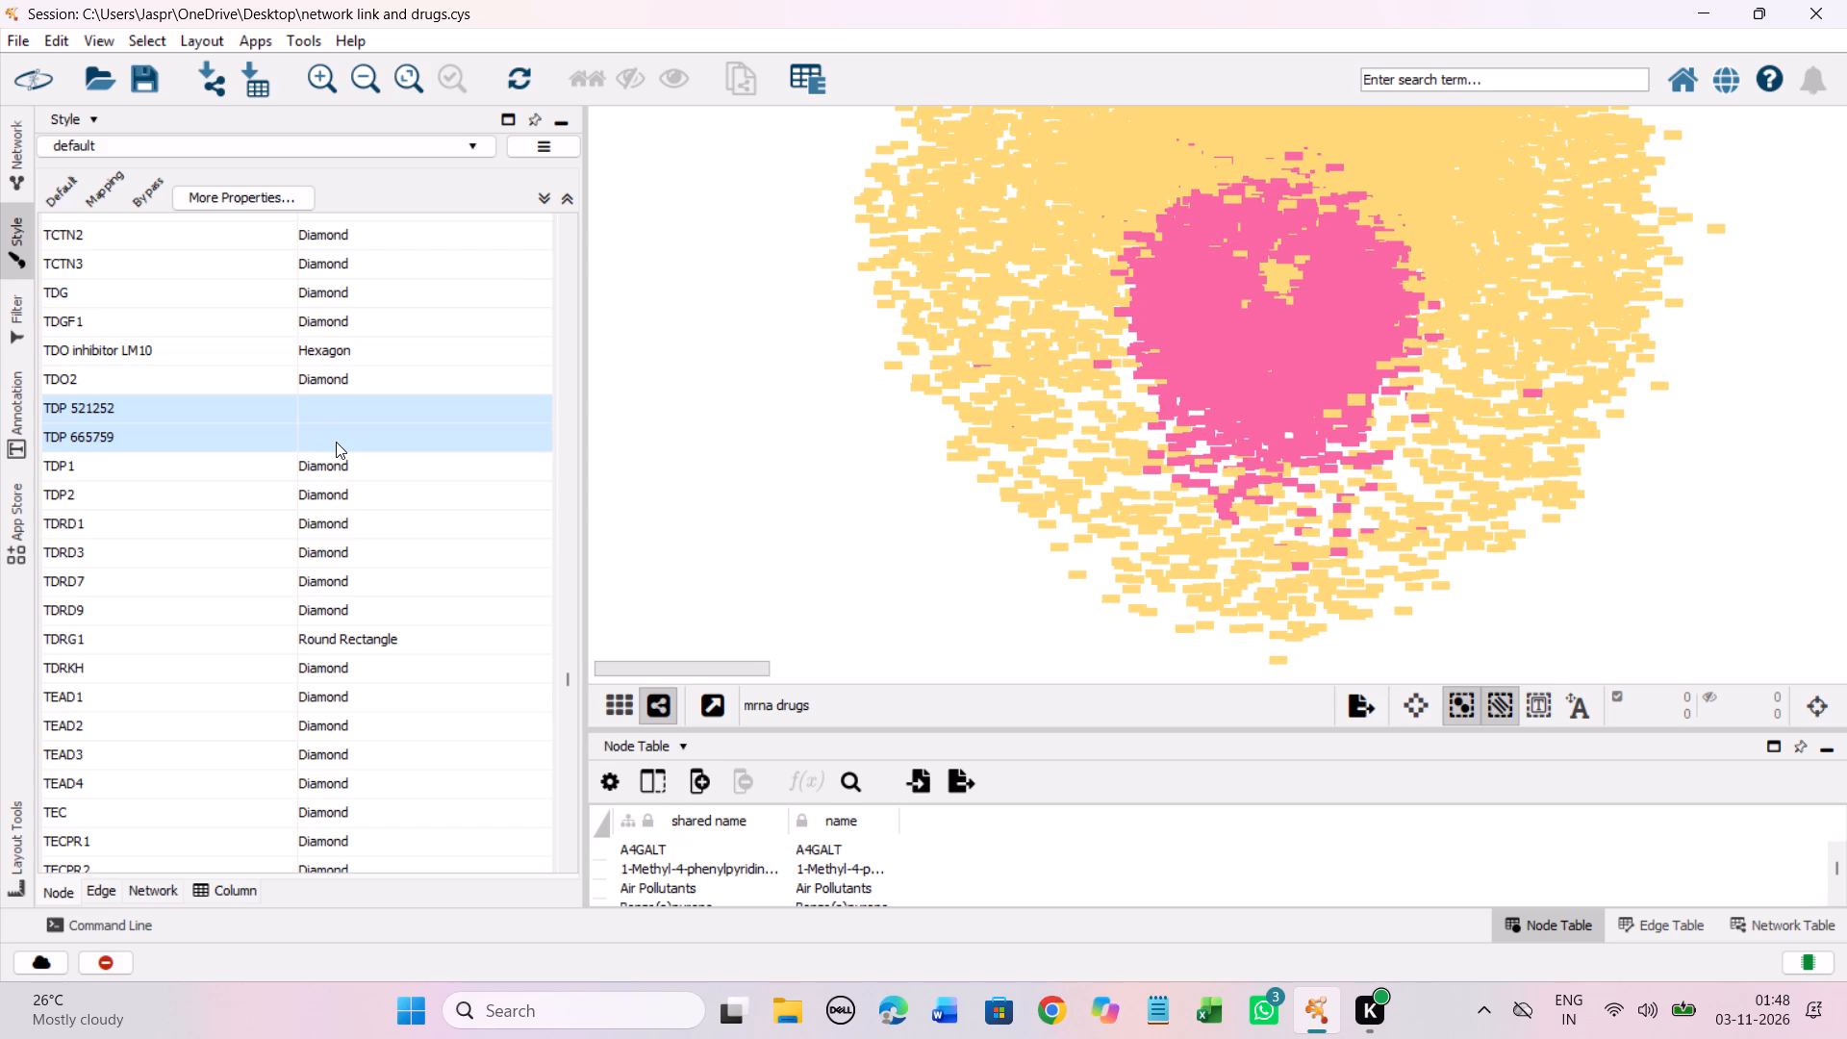
{"action": "left_click", "coordinate": [694, 461]}
{"action": "left_click", "coordinate": [268, 470]}
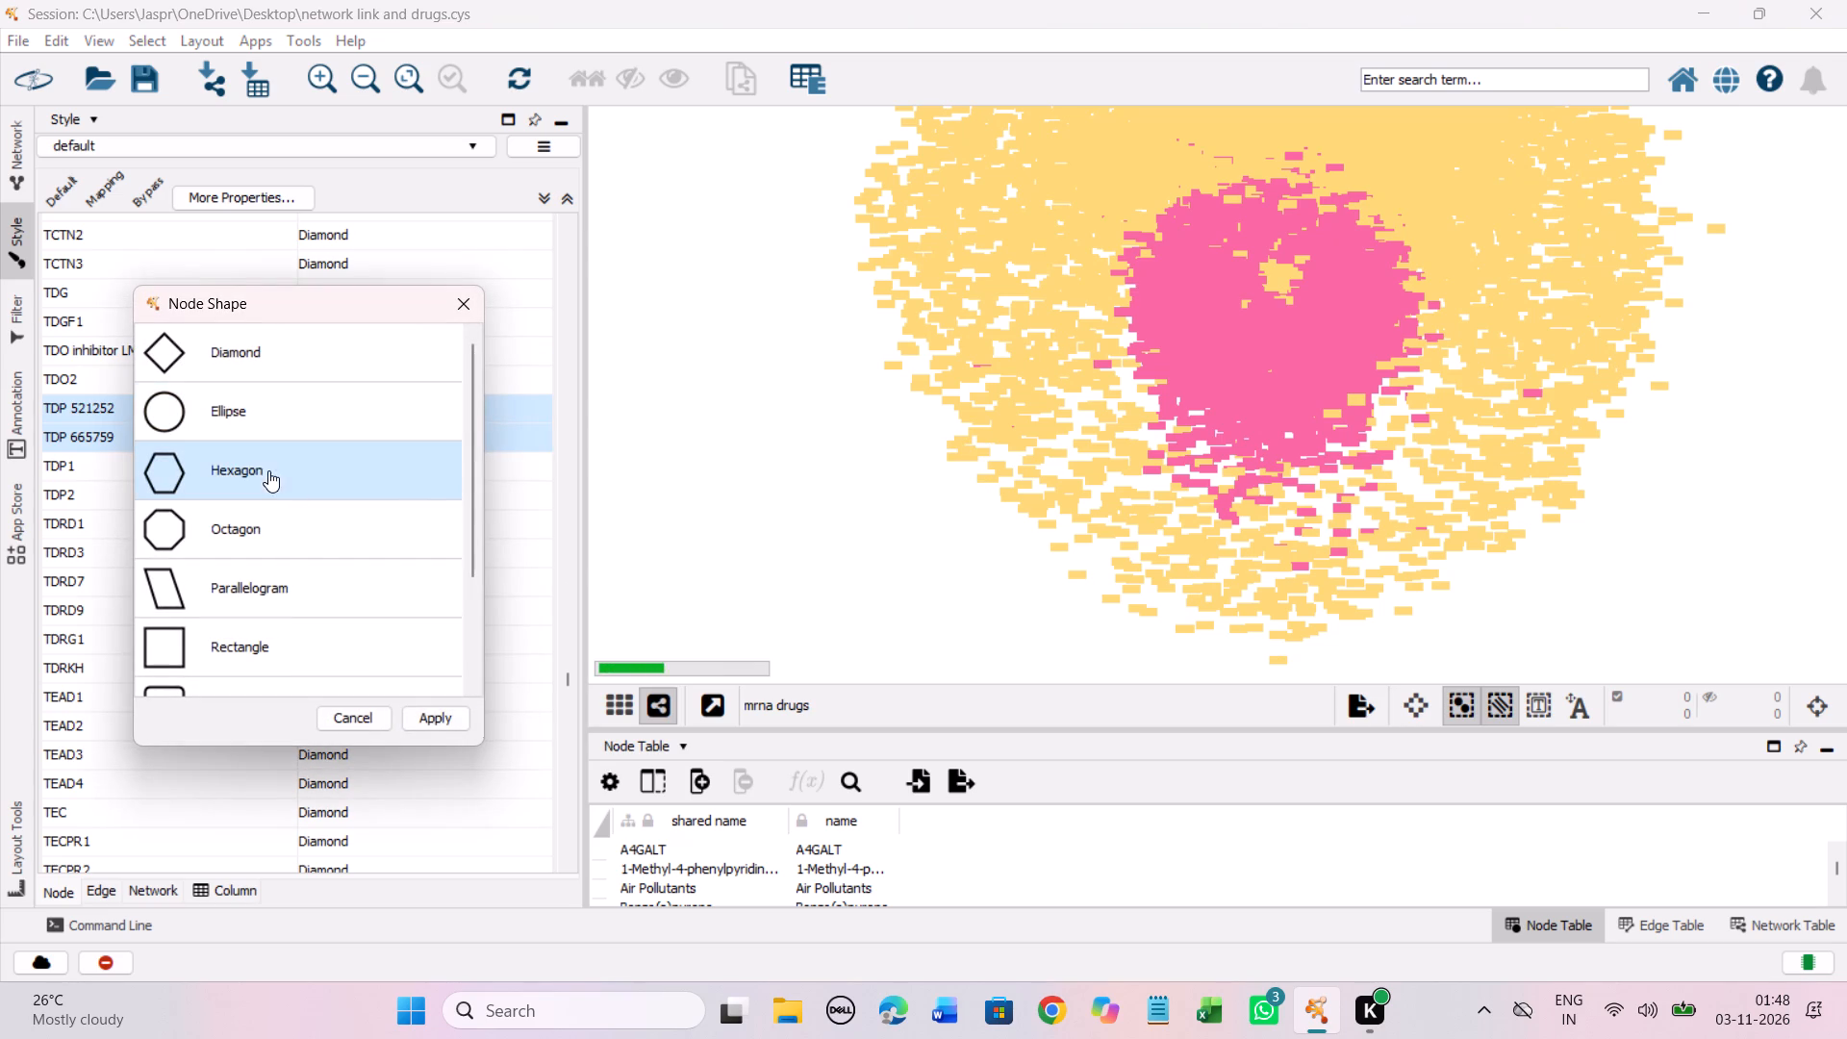
{"action": "left_click", "coordinate": [432, 712]}
Set the discrete node shape mapping for the unmapped entry TEMPOL-H to Hexagon.
{"action": "scroll", "coordinate": [422, 516], "scroll_direction": "down", "scroll_amount": 8}
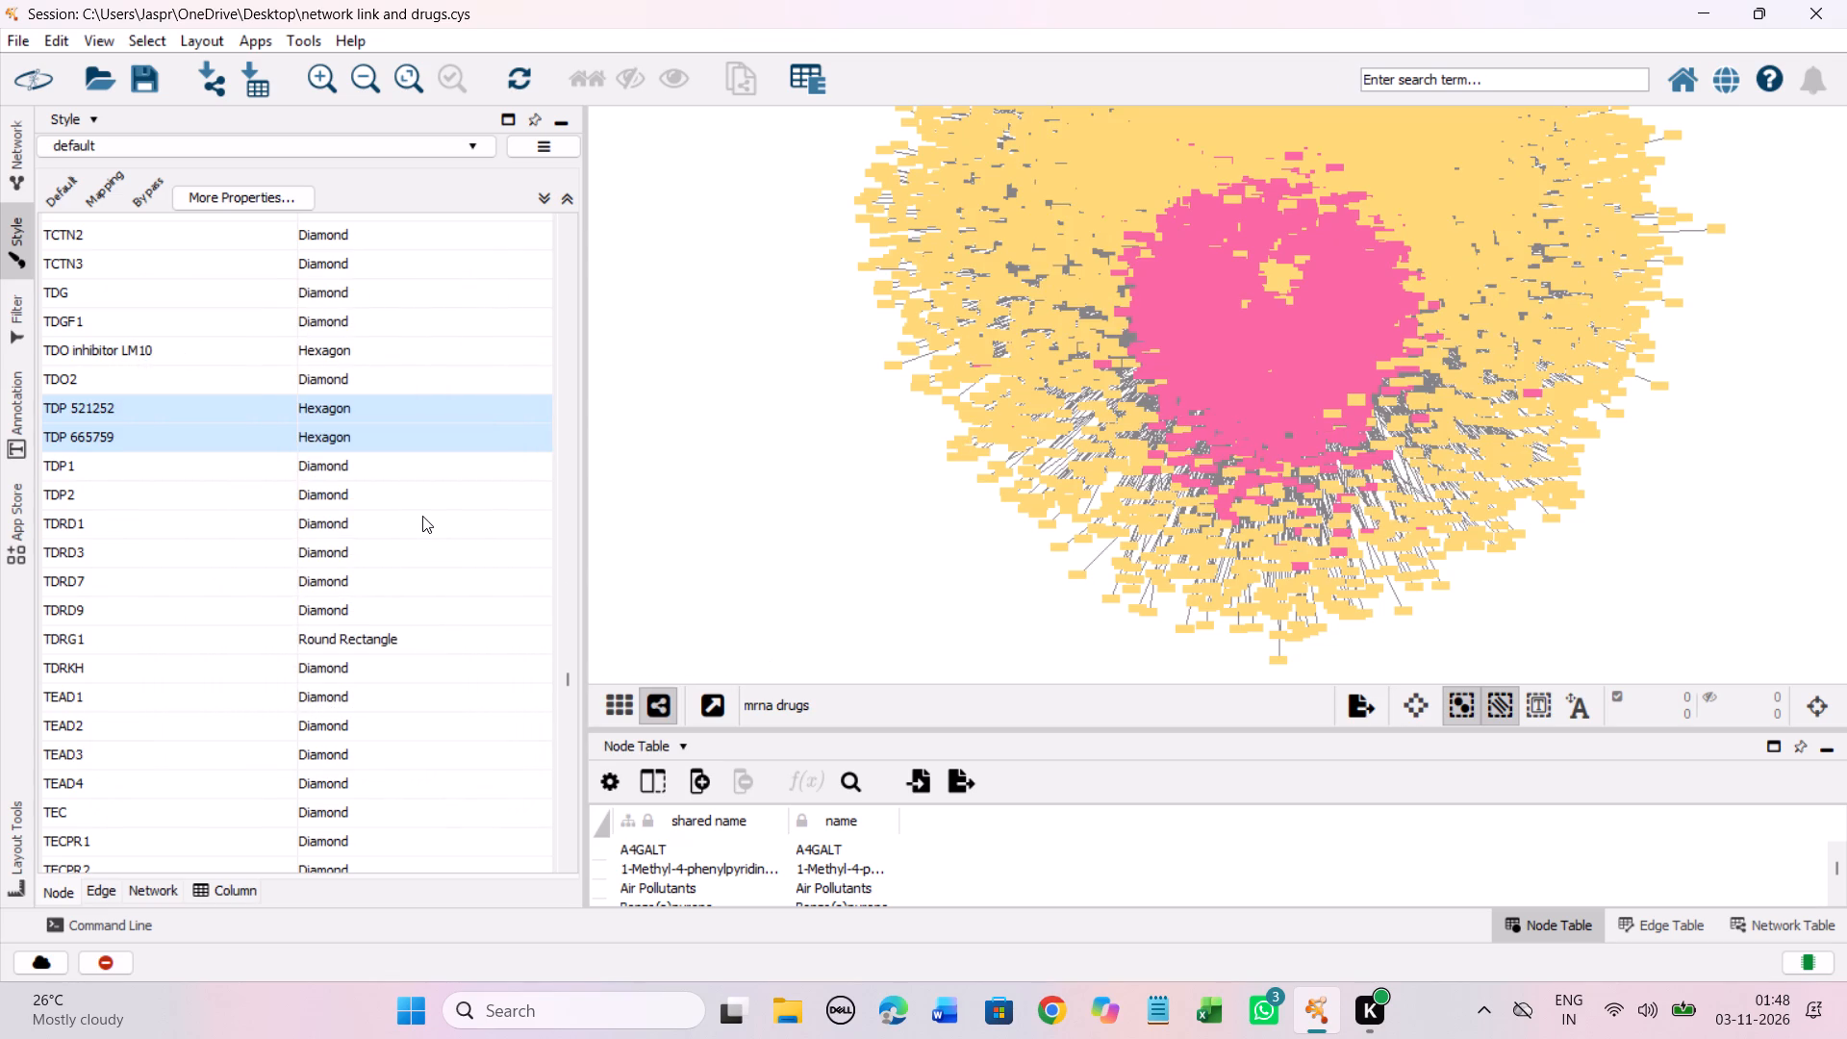
{"action": "scroll", "coordinate": [422, 516], "scroll_direction": "down", "scroll_amount": 6}
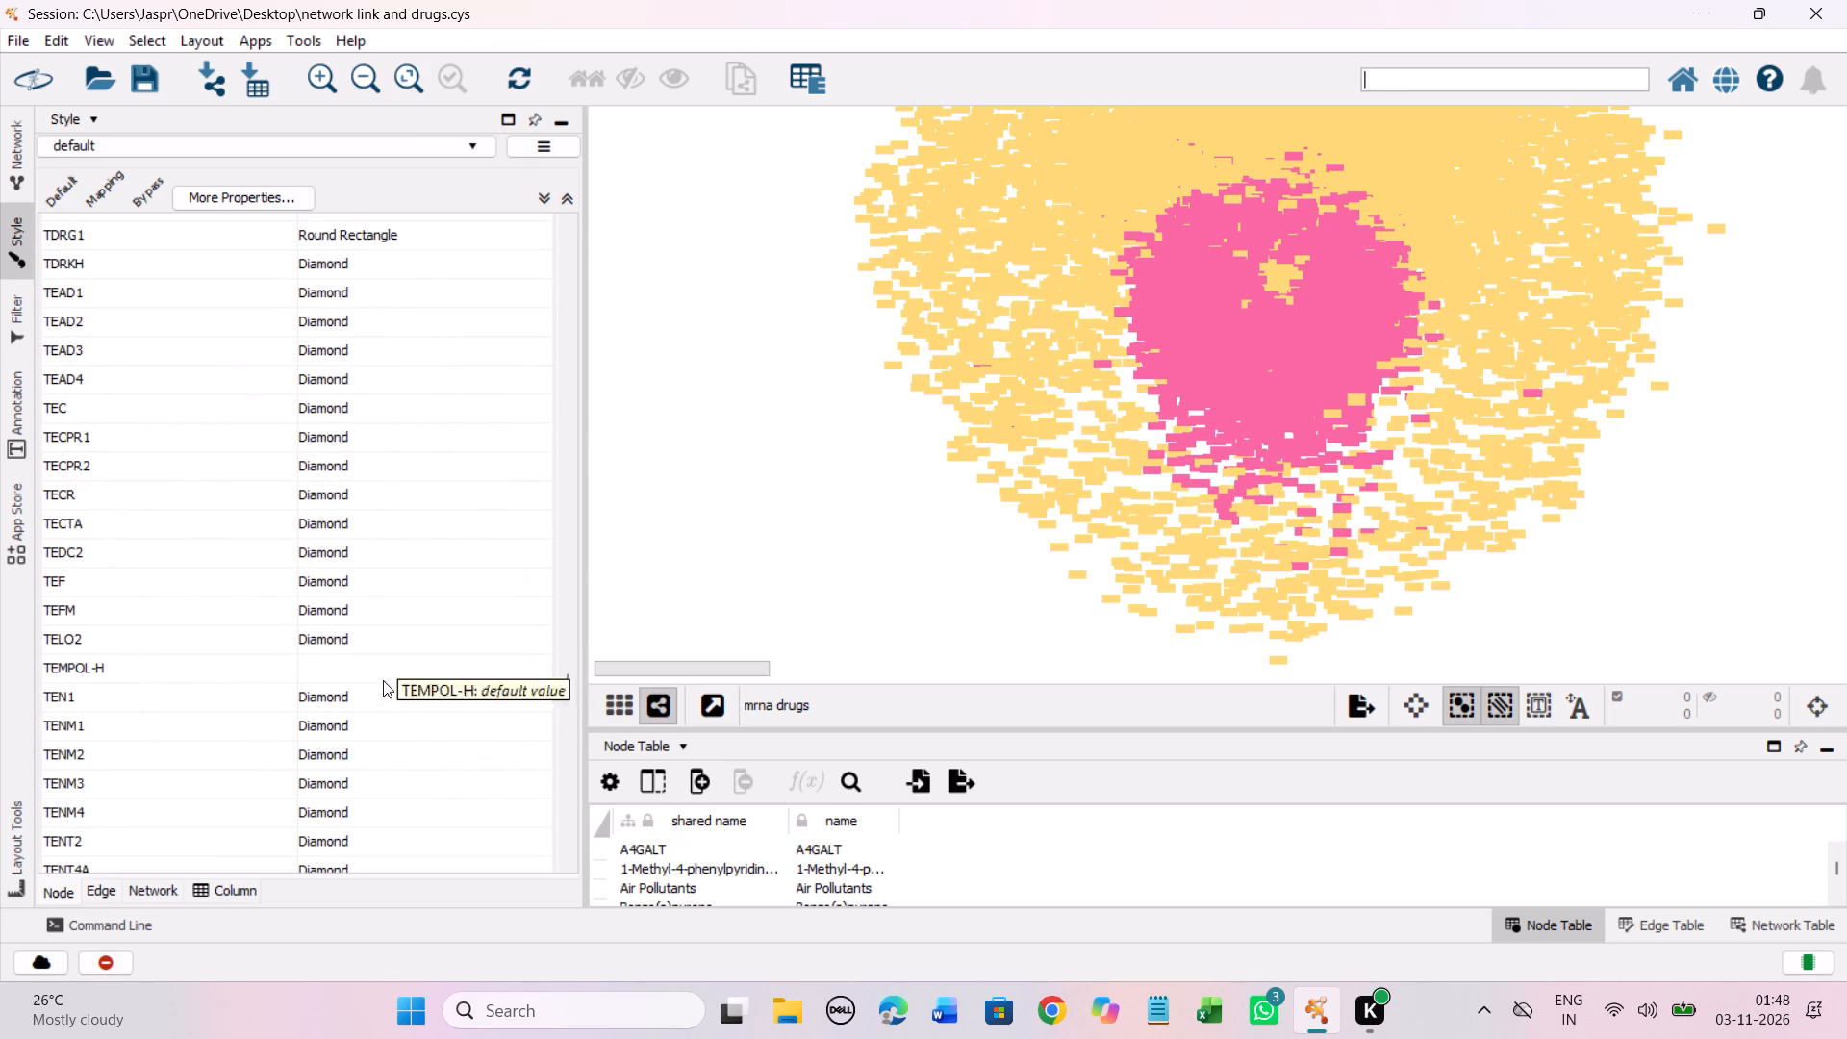
{"action": "left_click", "coordinate": [365, 666]}
{"action": "right_click", "coordinate": [365, 666]}
{"action": "left_click", "coordinate": [443, 686]}
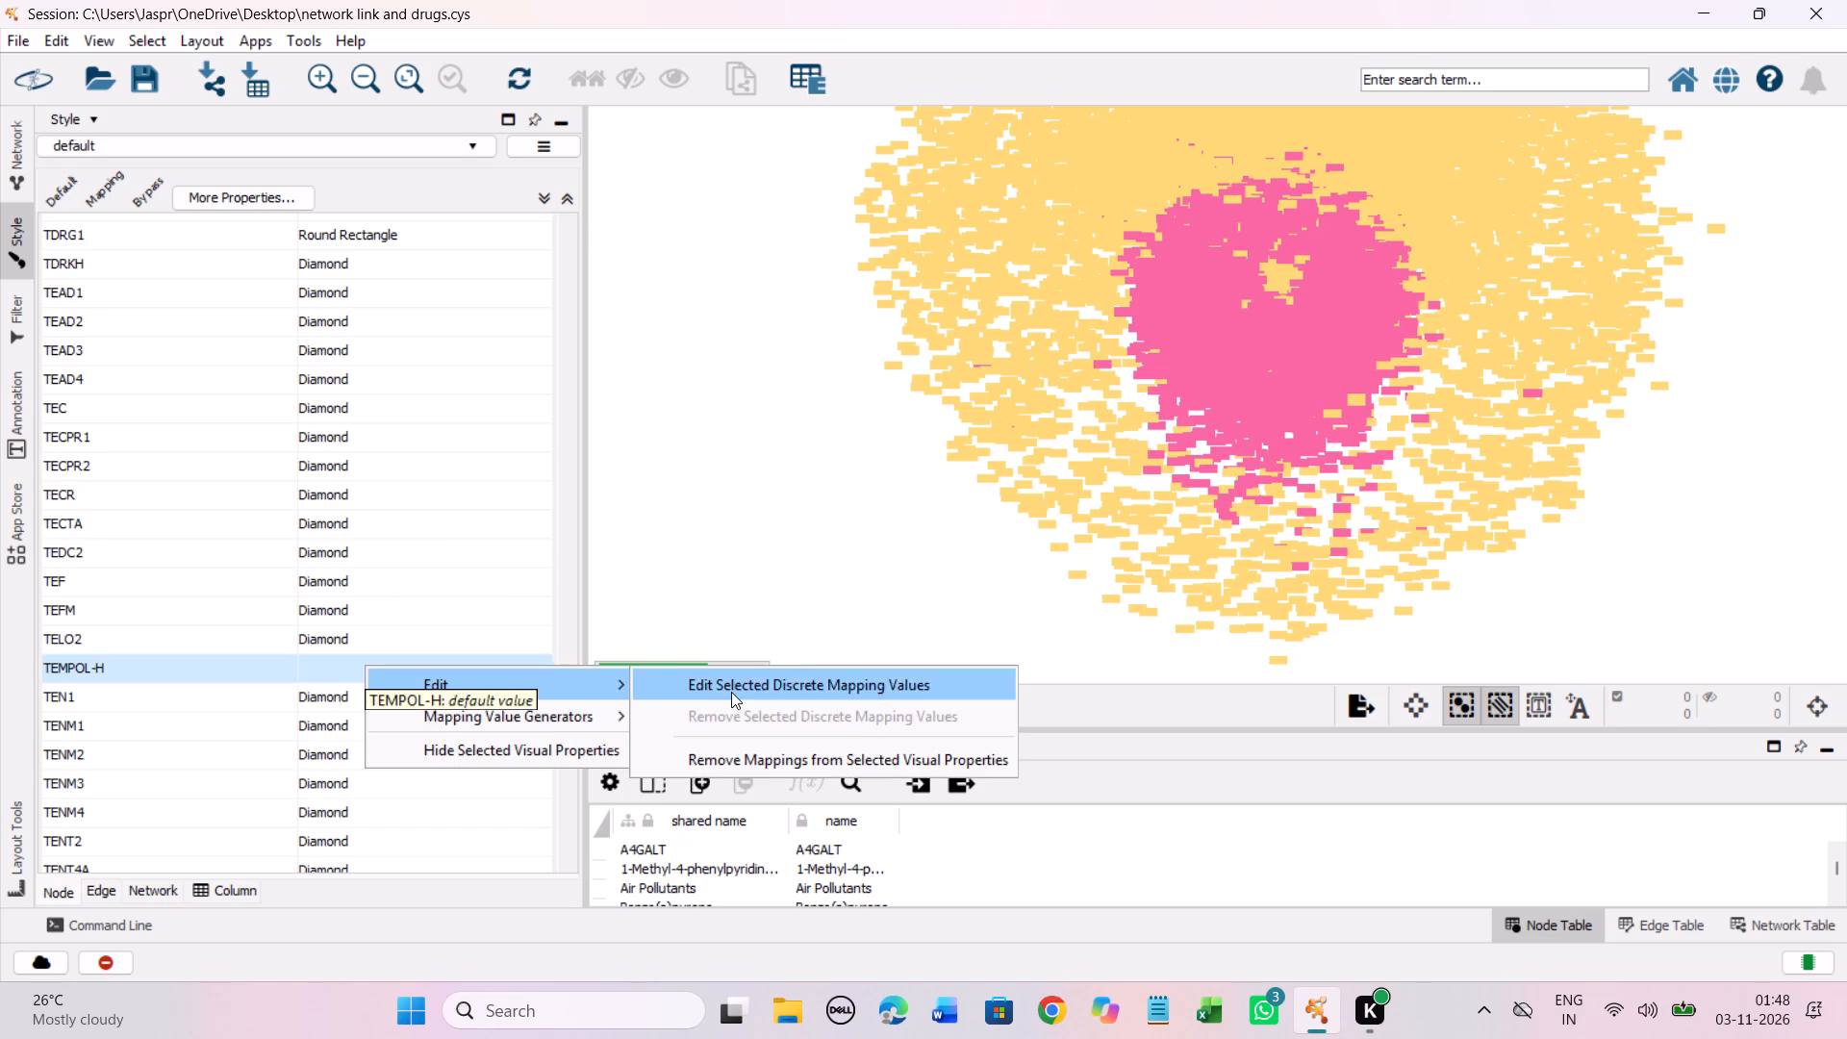
{"action": "left_click", "coordinate": [731, 692]}
{"action": "left_click", "coordinate": [295, 463]}
{"action": "left_click", "coordinate": [425, 710]}
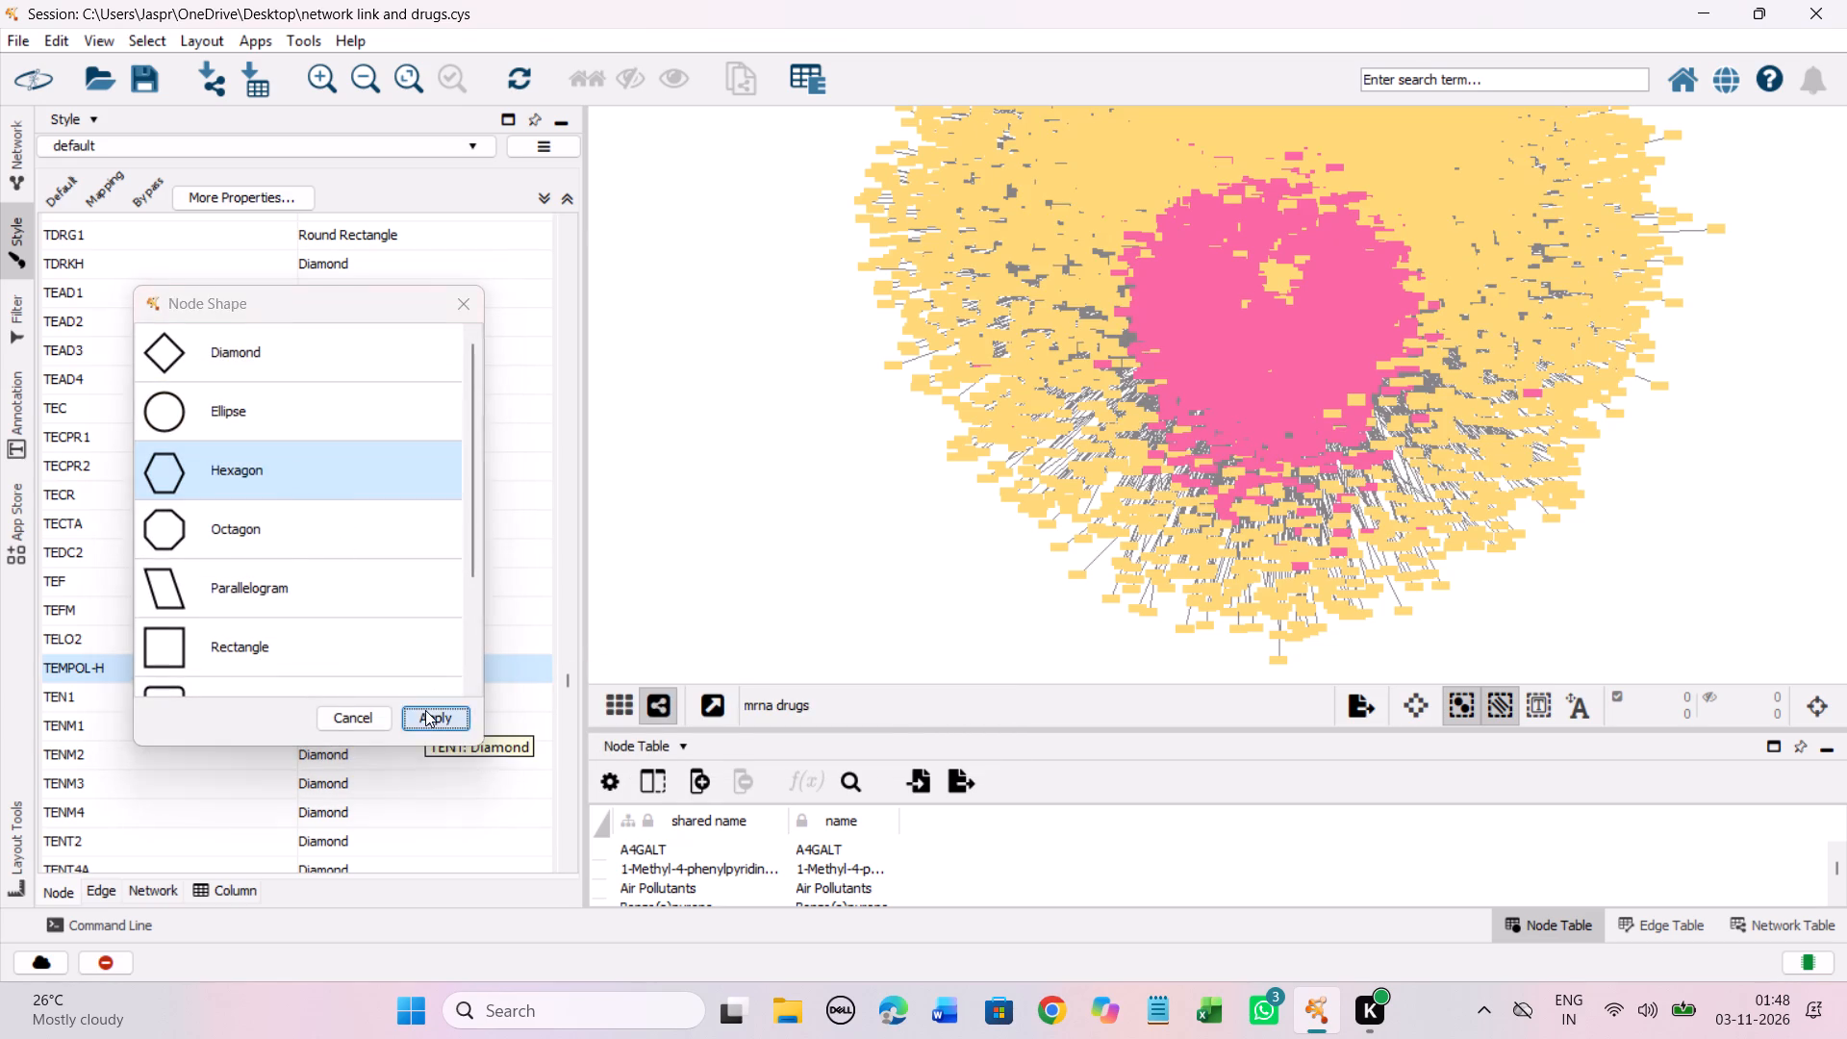
Set the discrete node shape mapping for the unmapped entries TGX 221 and TH5487 to Hexagon.
{"action": "scroll", "coordinate": [456, 584], "scroll_direction": "down", "scroll_amount": 16}
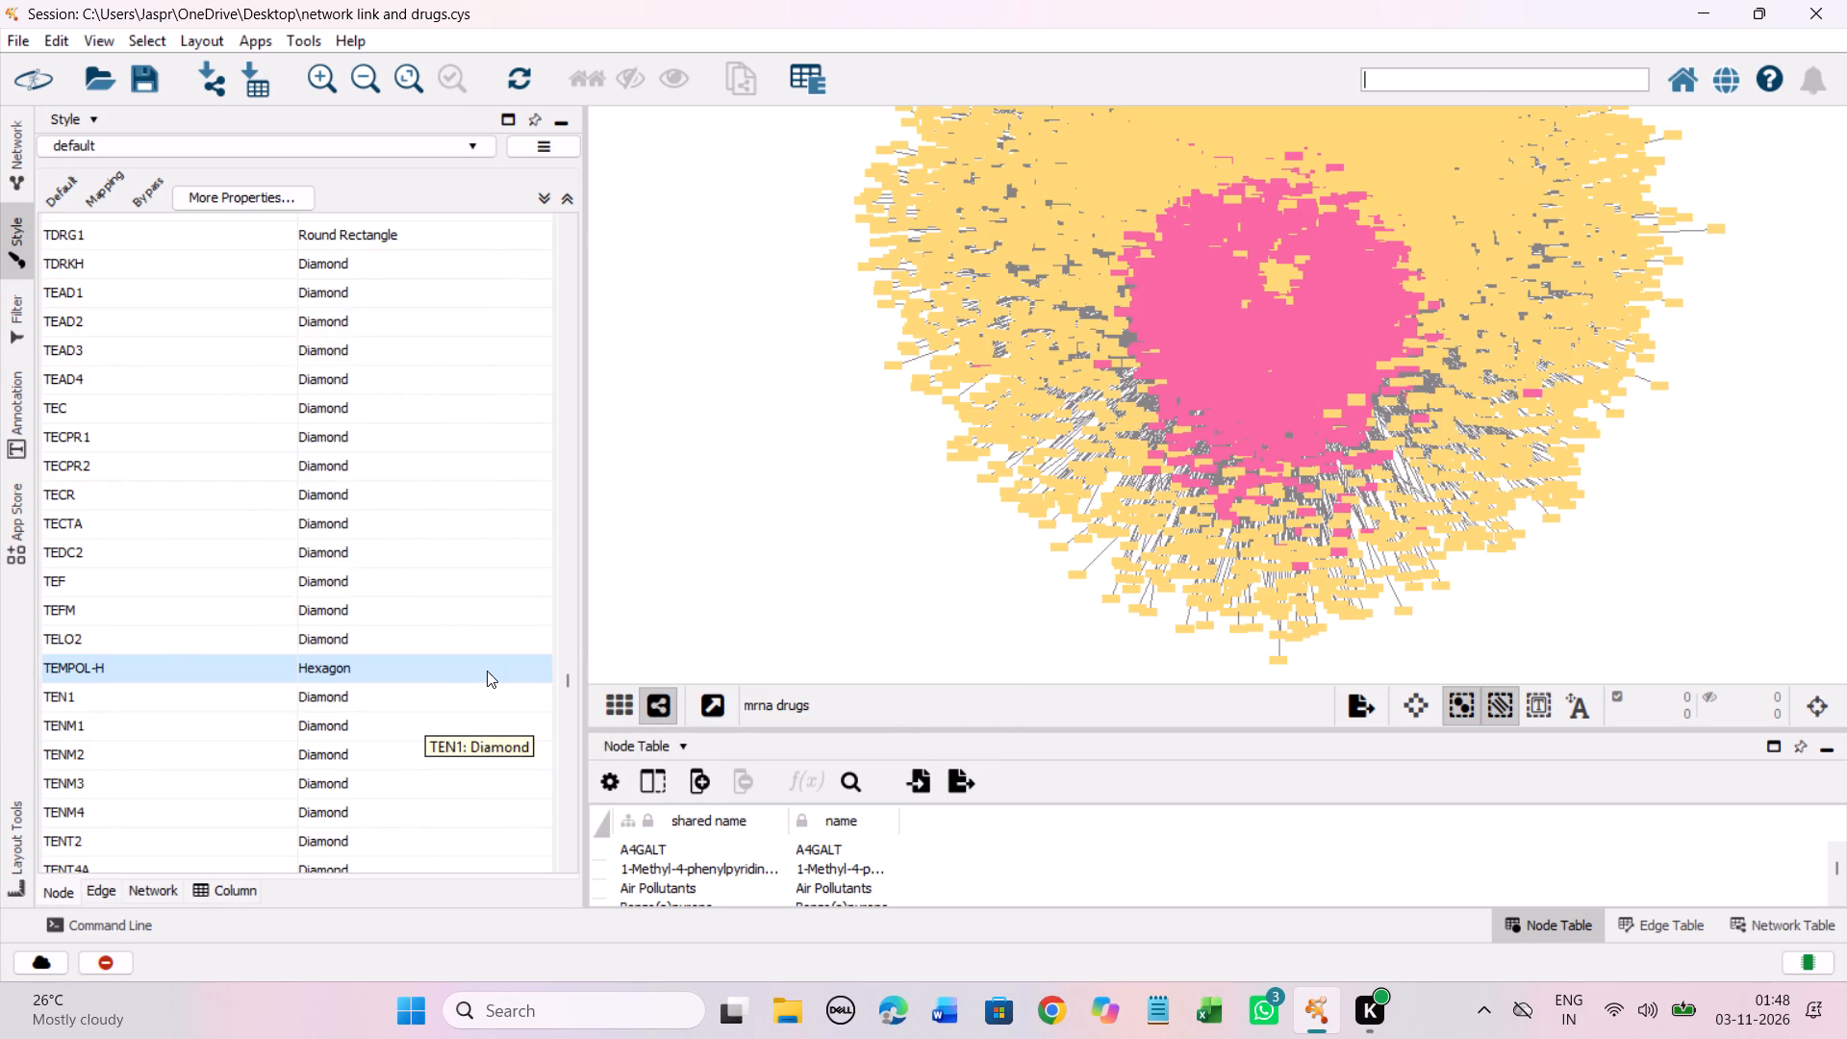
{"action": "scroll", "coordinate": [487, 671], "scroll_direction": "down", "scroll_amount": 8}
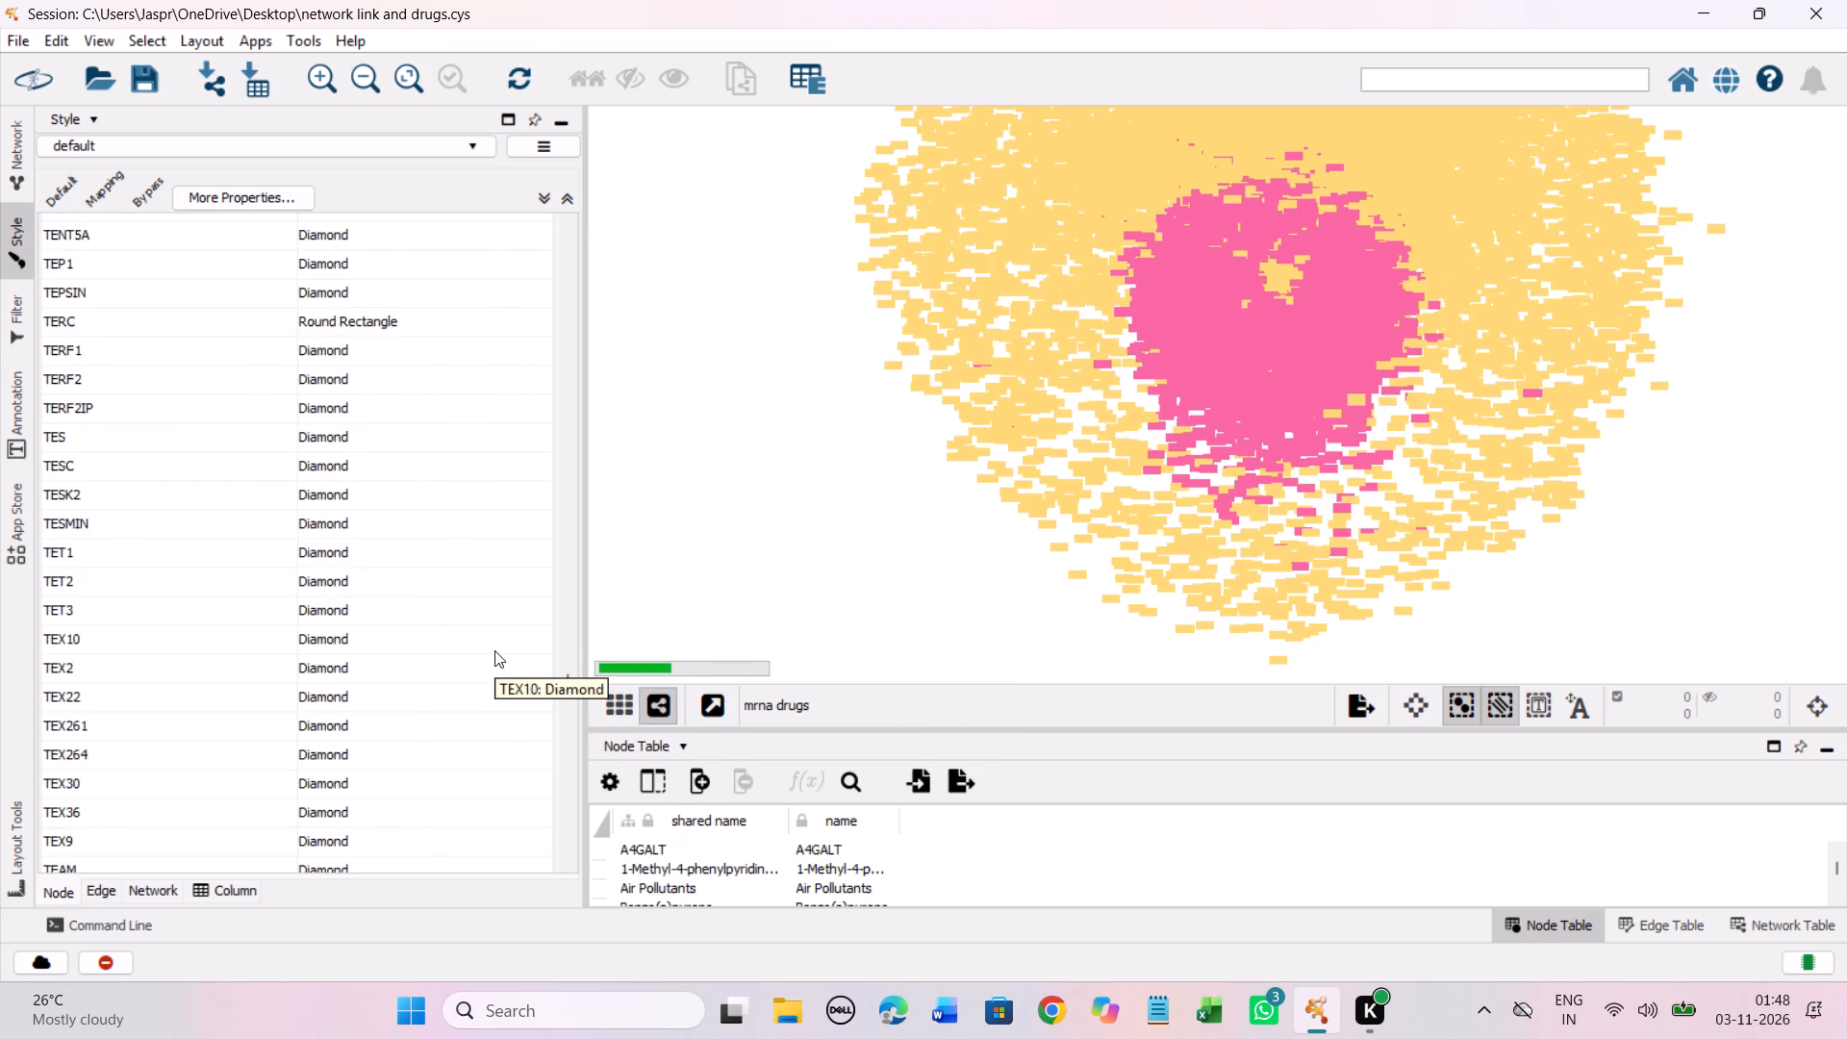
{"action": "scroll", "coordinate": [494, 650], "scroll_direction": "down", "scroll_amount": 7}
{"action": "scroll", "coordinate": [493, 651], "scroll_direction": "down", "scroll_amount": 20}
{"action": "scroll", "coordinate": [493, 651], "scroll_direction": "down", "scroll_amount": 16}
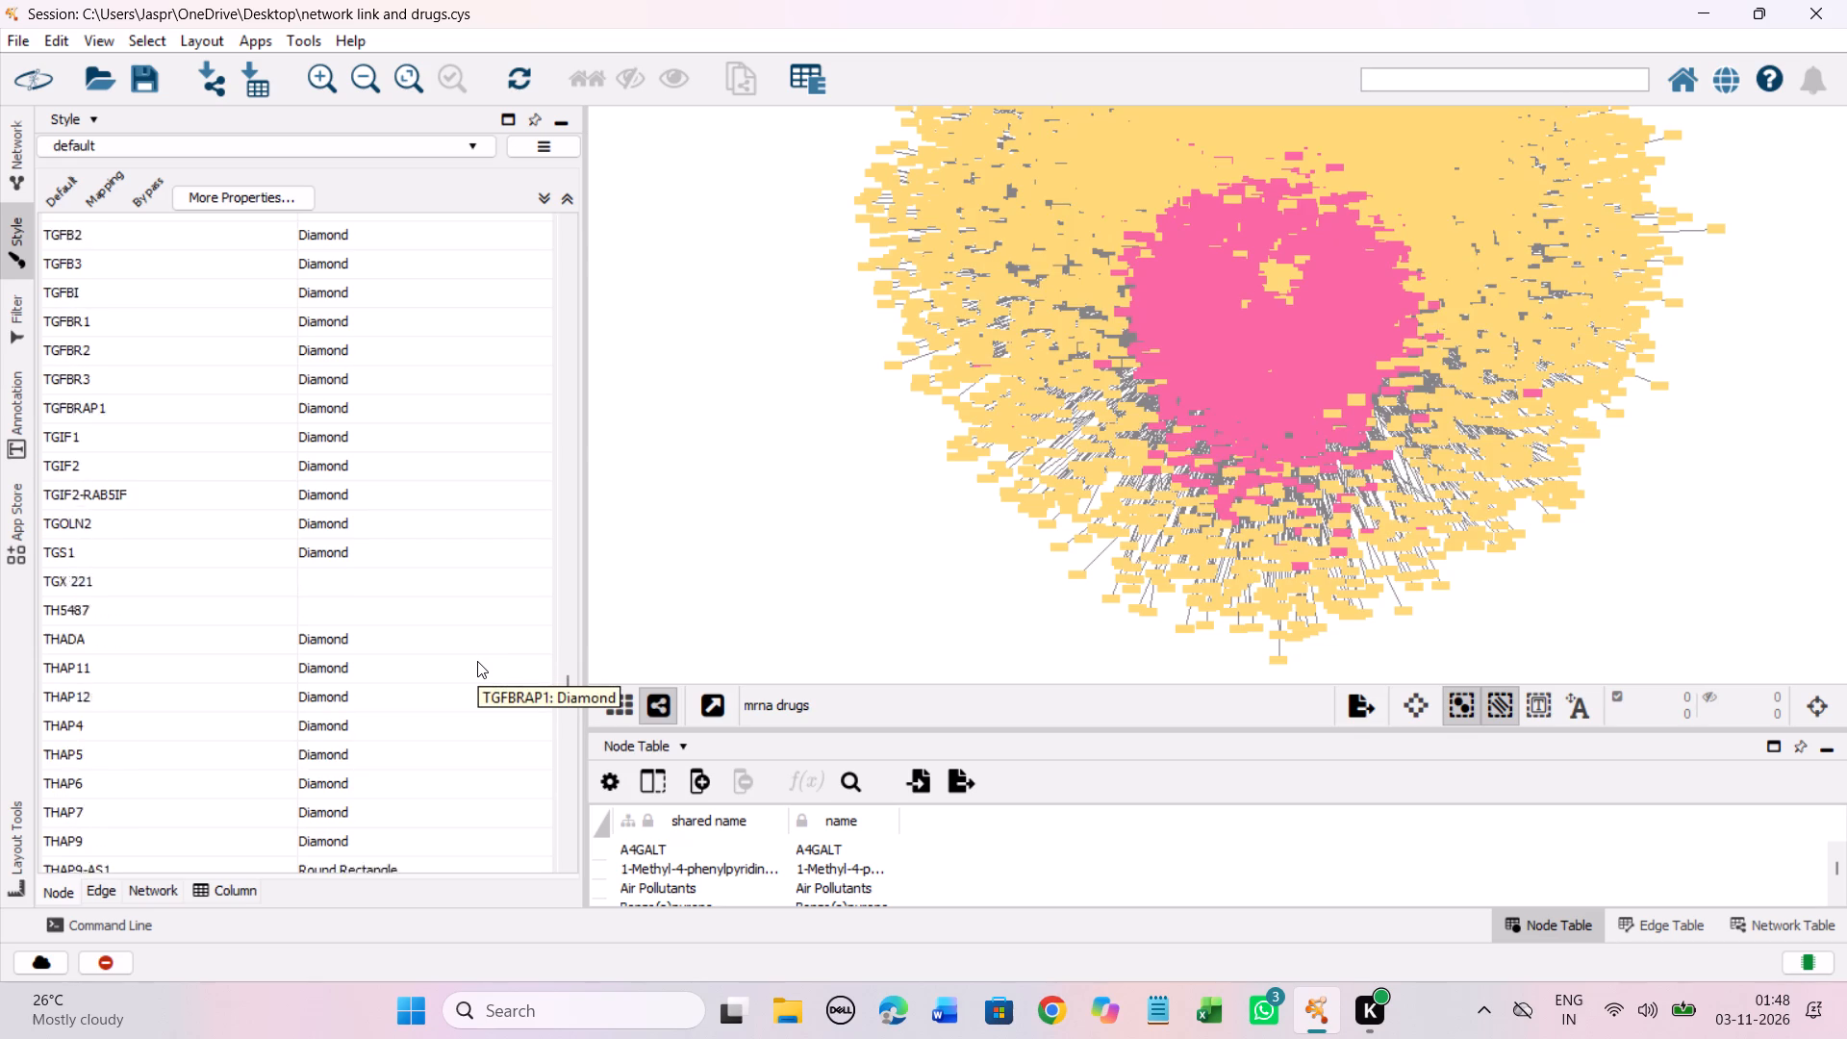
{"action": "scroll", "coordinate": [477, 661], "scroll_direction": "down", "scroll_amount": 5}
{"action": "left_click_drag", "start_coordinate": [340, 409], "coordinate": [347, 447]}
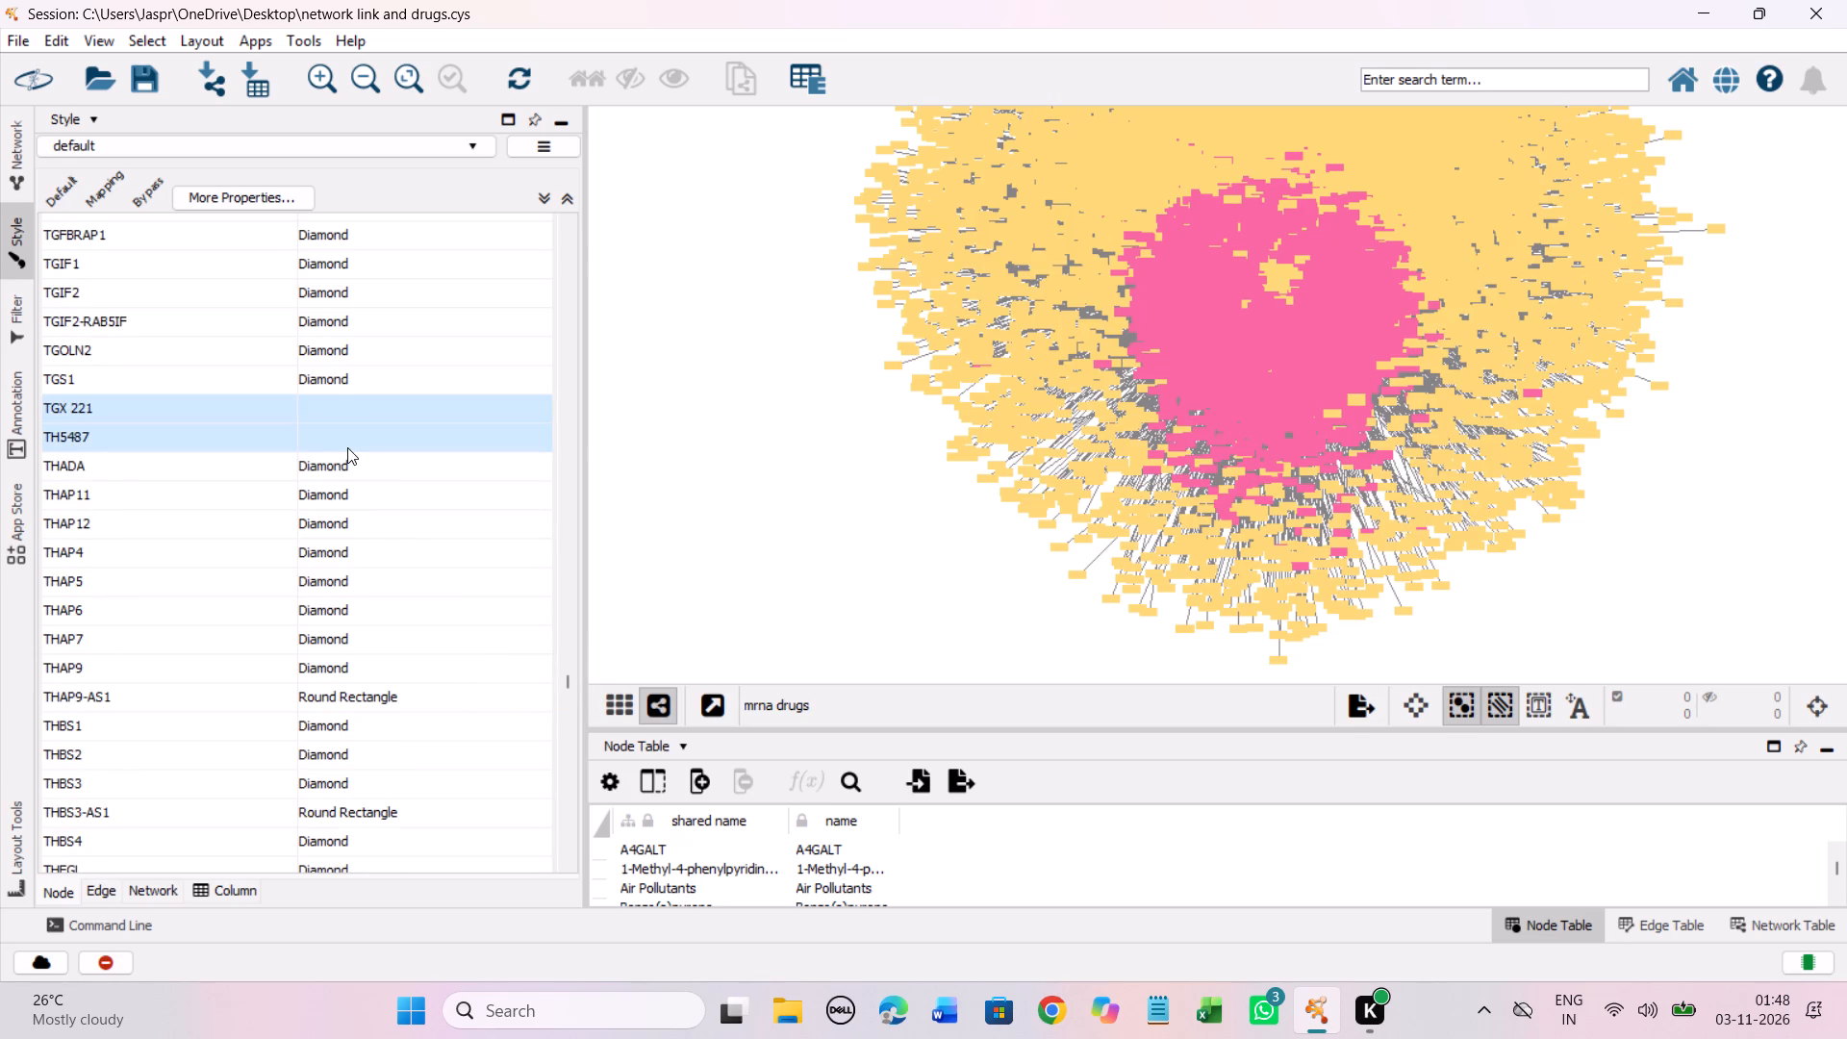
{"action": "right_click", "coordinate": [347, 447]}
{"action": "left_click", "coordinate": [820, 473]}
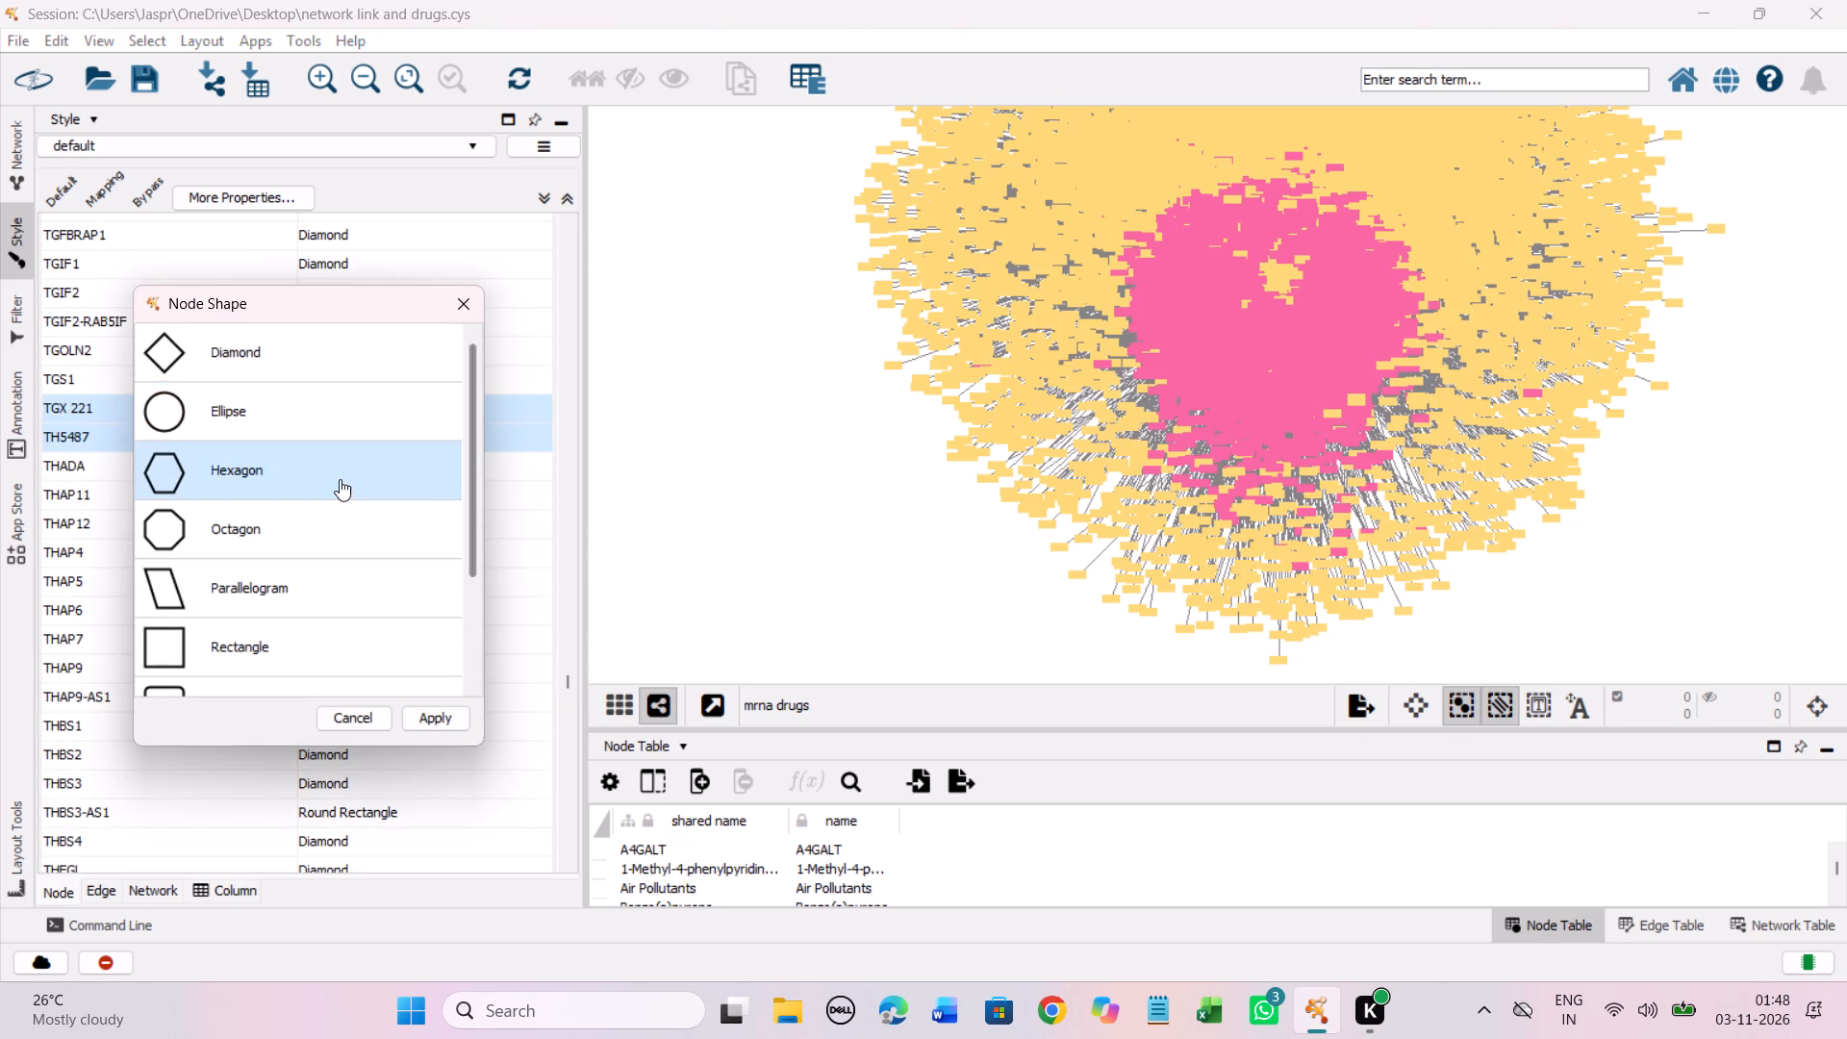
{"action": "left_click", "coordinate": [340, 479]}
{"action": "left_click", "coordinate": [431, 703]}
{"action": "left_click", "coordinate": [419, 713]}
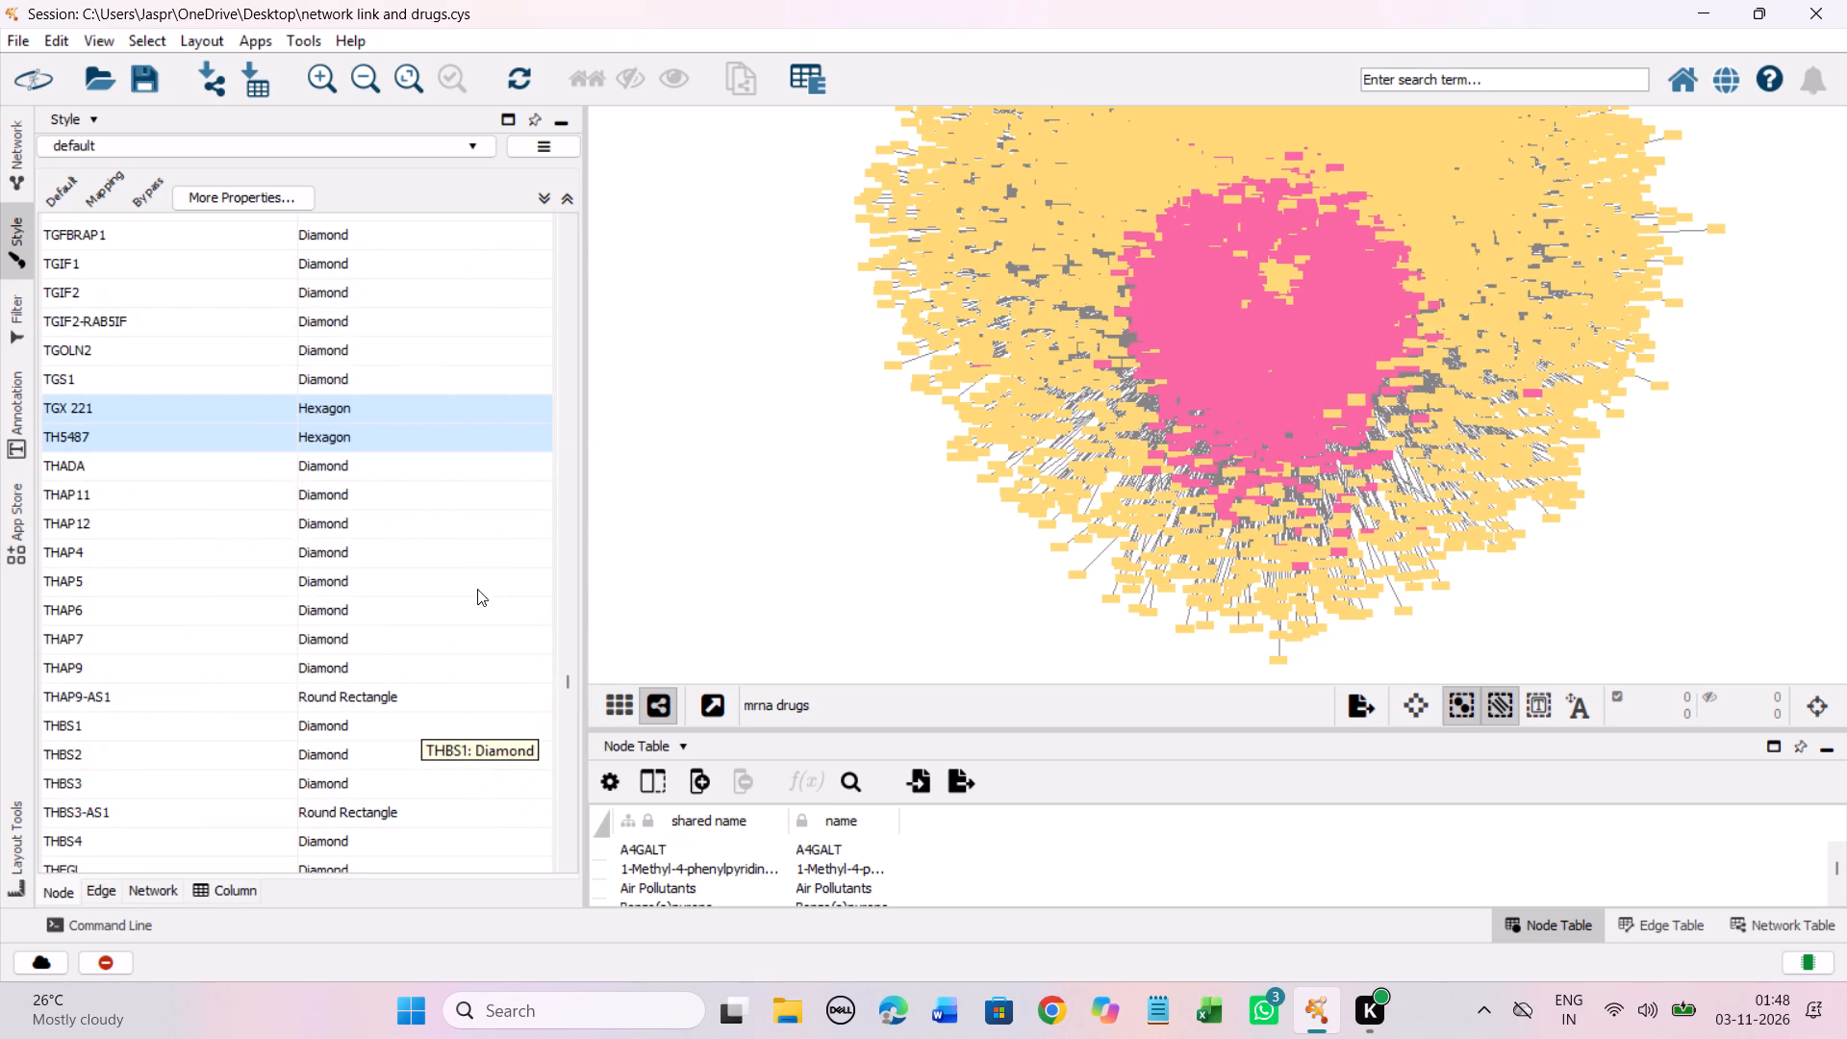
Set the discrete node shape mapping for the unmapped entries THJ-018 and THJ-2201 to Hexagon.
{"action": "scroll", "coordinate": [487, 551], "scroll_direction": "down", "scroll_amount": 8}
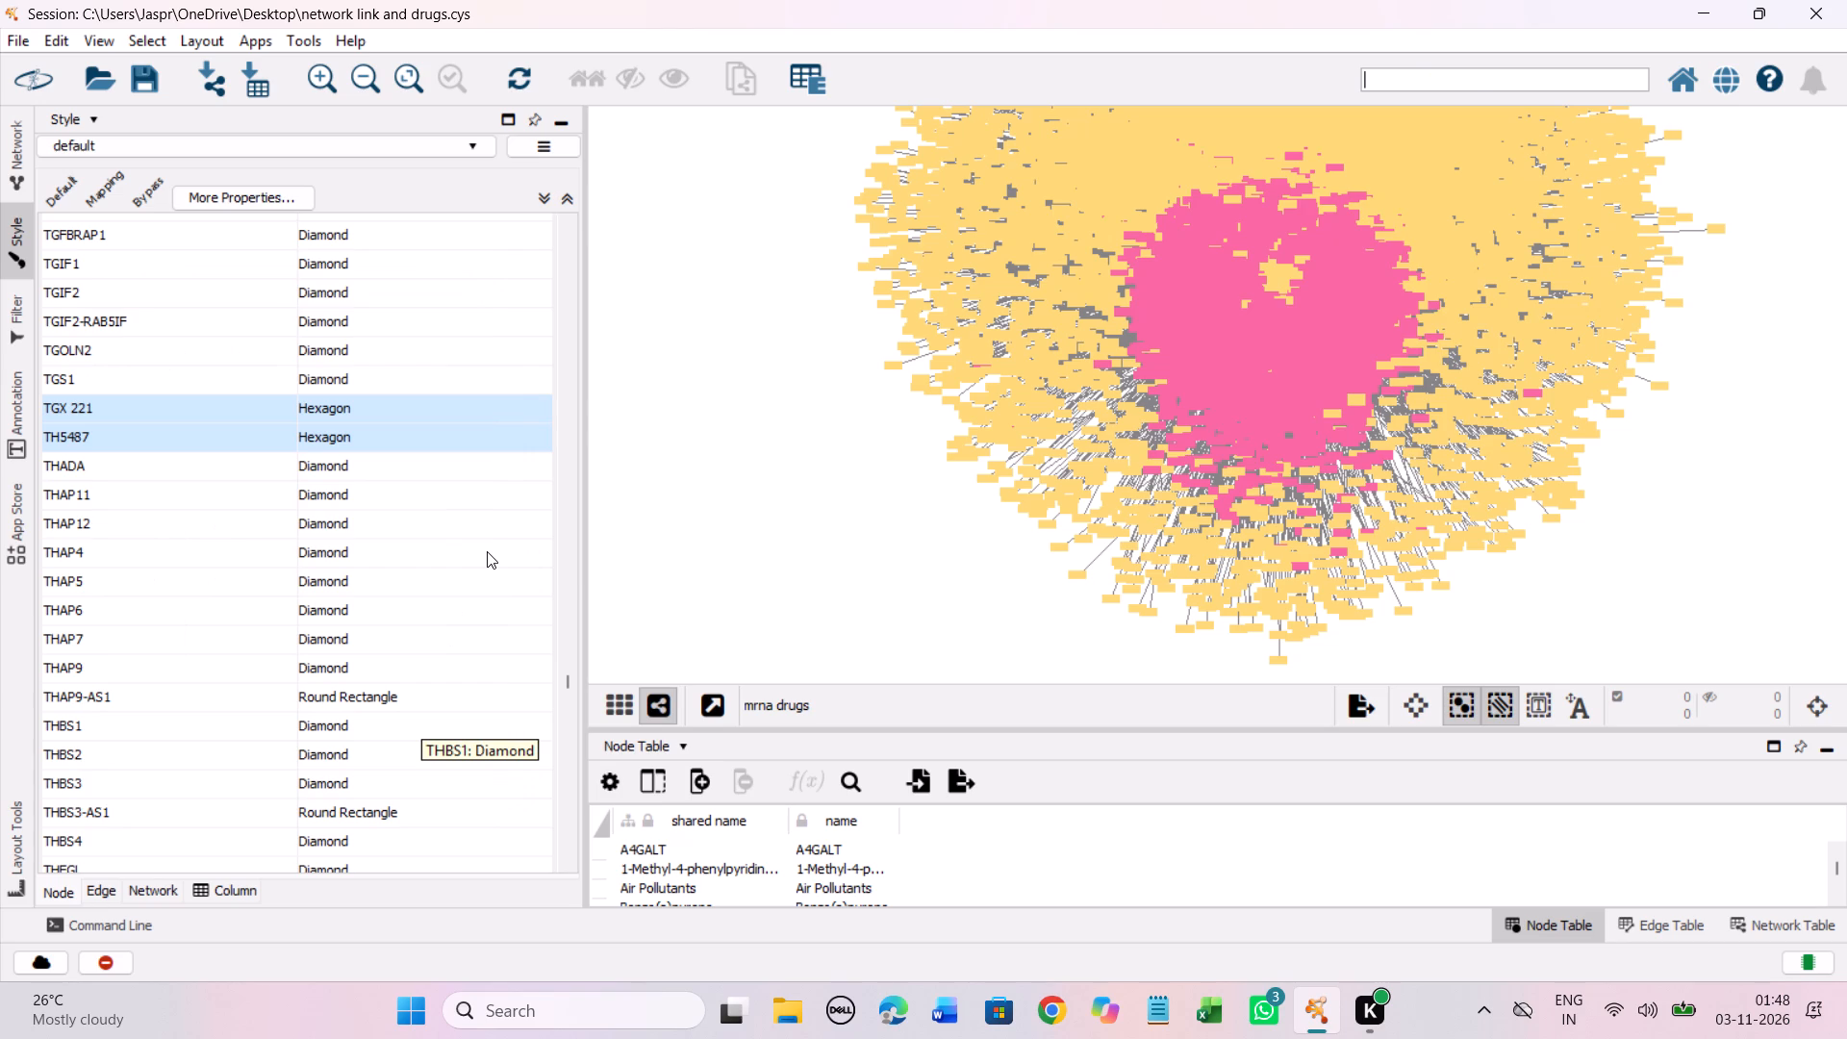
{"action": "scroll", "coordinate": [488, 595], "scroll_direction": "down", "scroll_amount": 7}
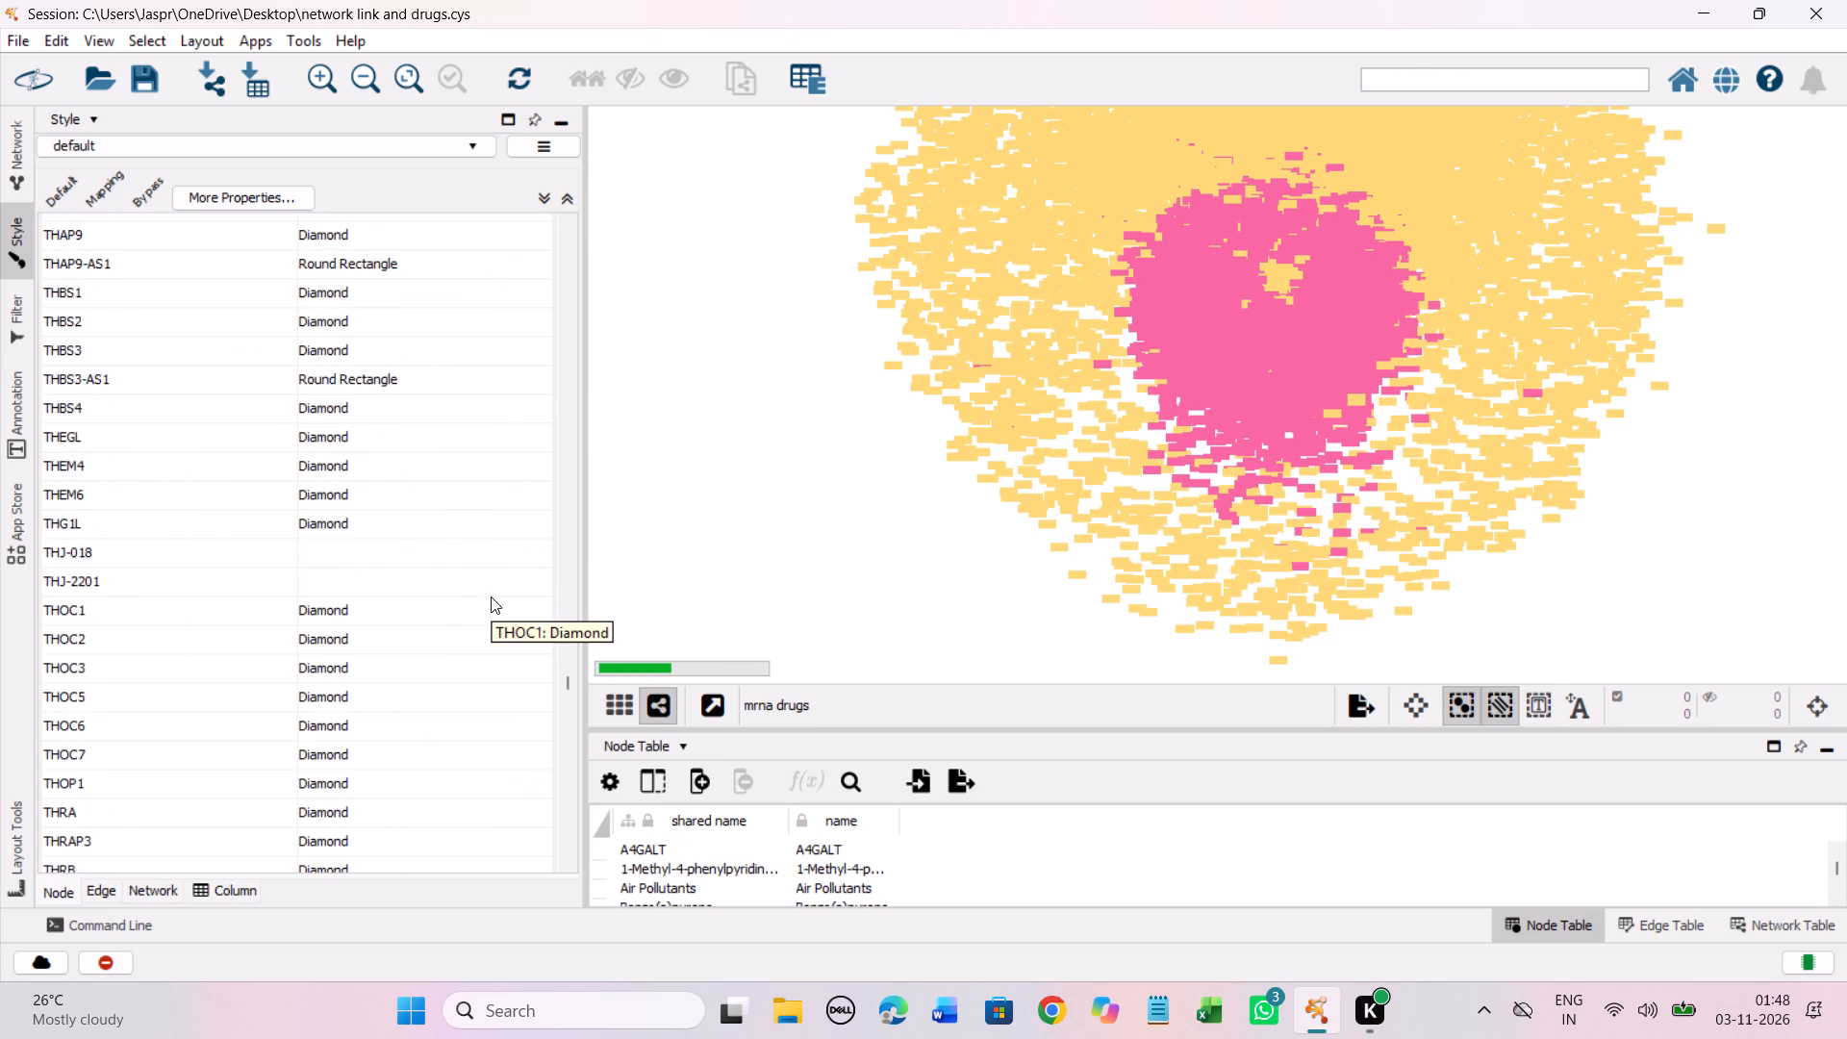
{"action": "scroll", "coordinate": [491, 596], "scroll_direction": "down", "scroll_amount": 4}
{"action": "scroll", "coordinate": [420, 439], "scroll_direction": "down", "scroll_amount": 3}
{"action": "left_click_drag", "start_coordinate": [332, 353], "coordinate": [332, 374]}
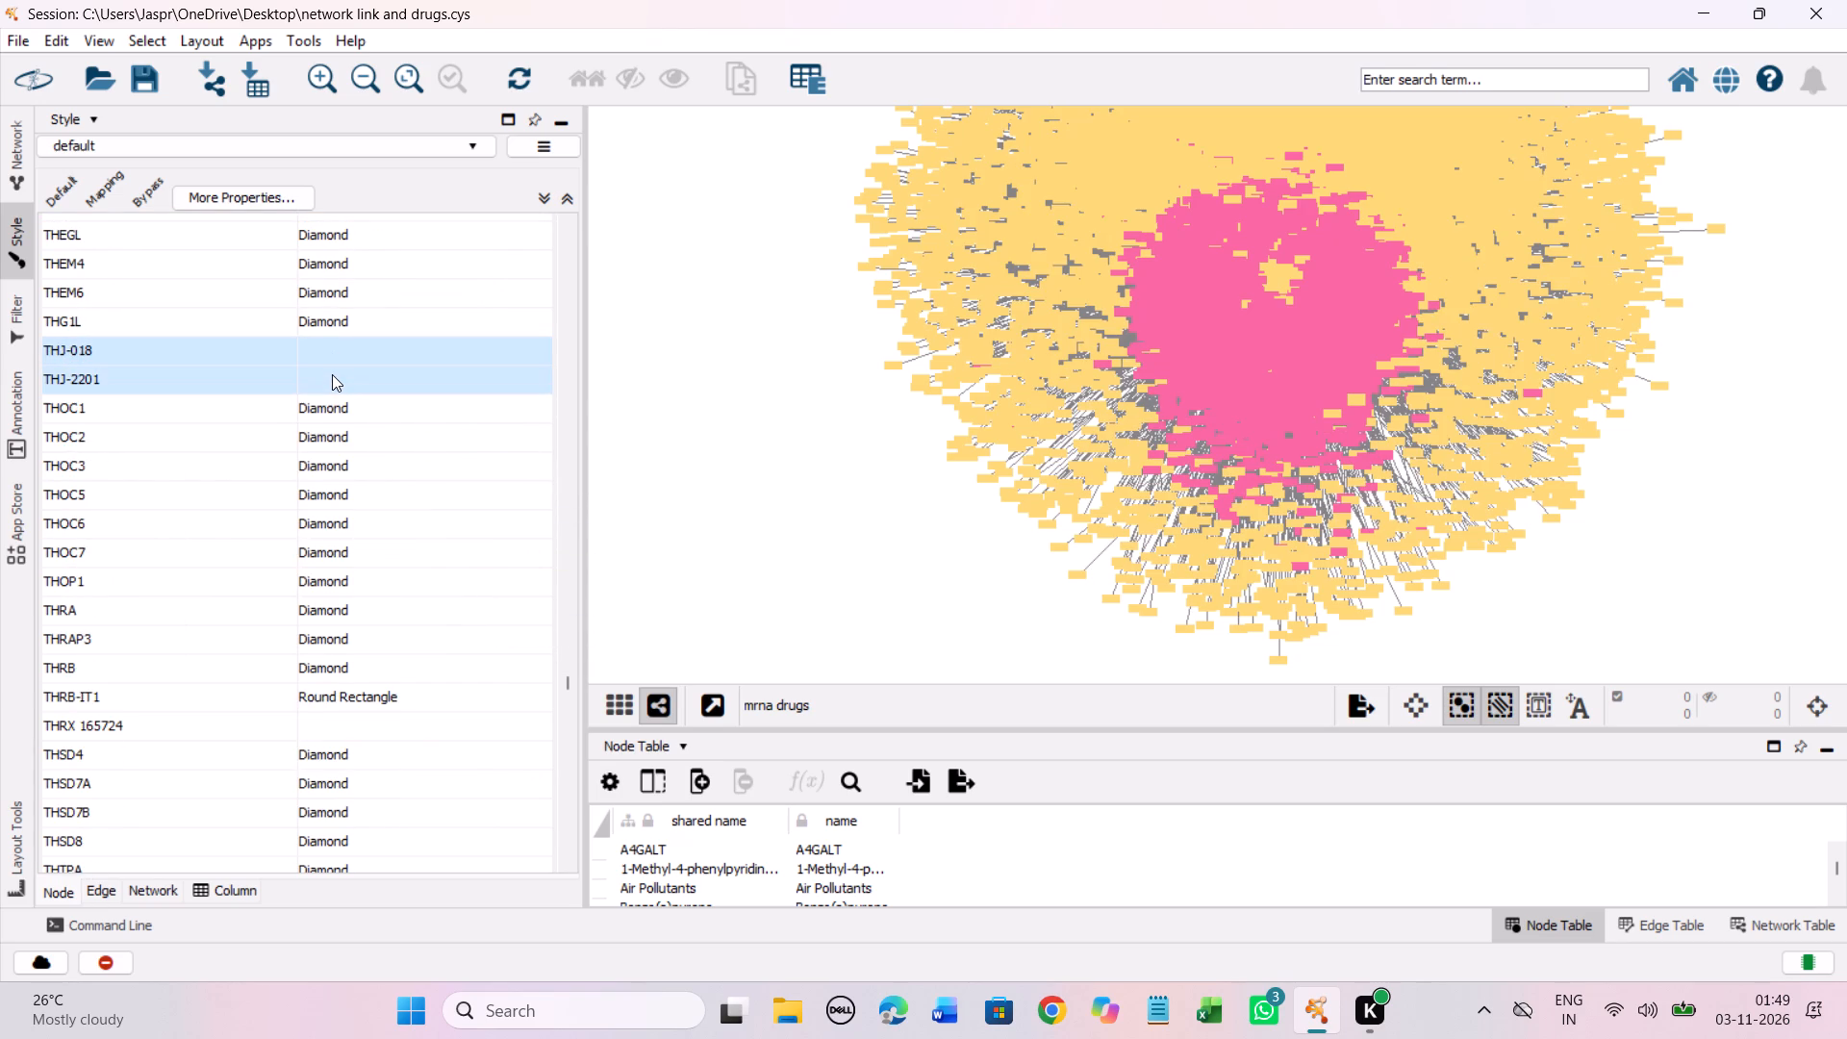
{"action": "left_click_drag", "start_coordinate": [332, 374], "coordinate": [332, 377]}
{"action": "right_click", "coordinate": [332, 377]}
{"action": "left_click", "coordinate": [669, 390]}
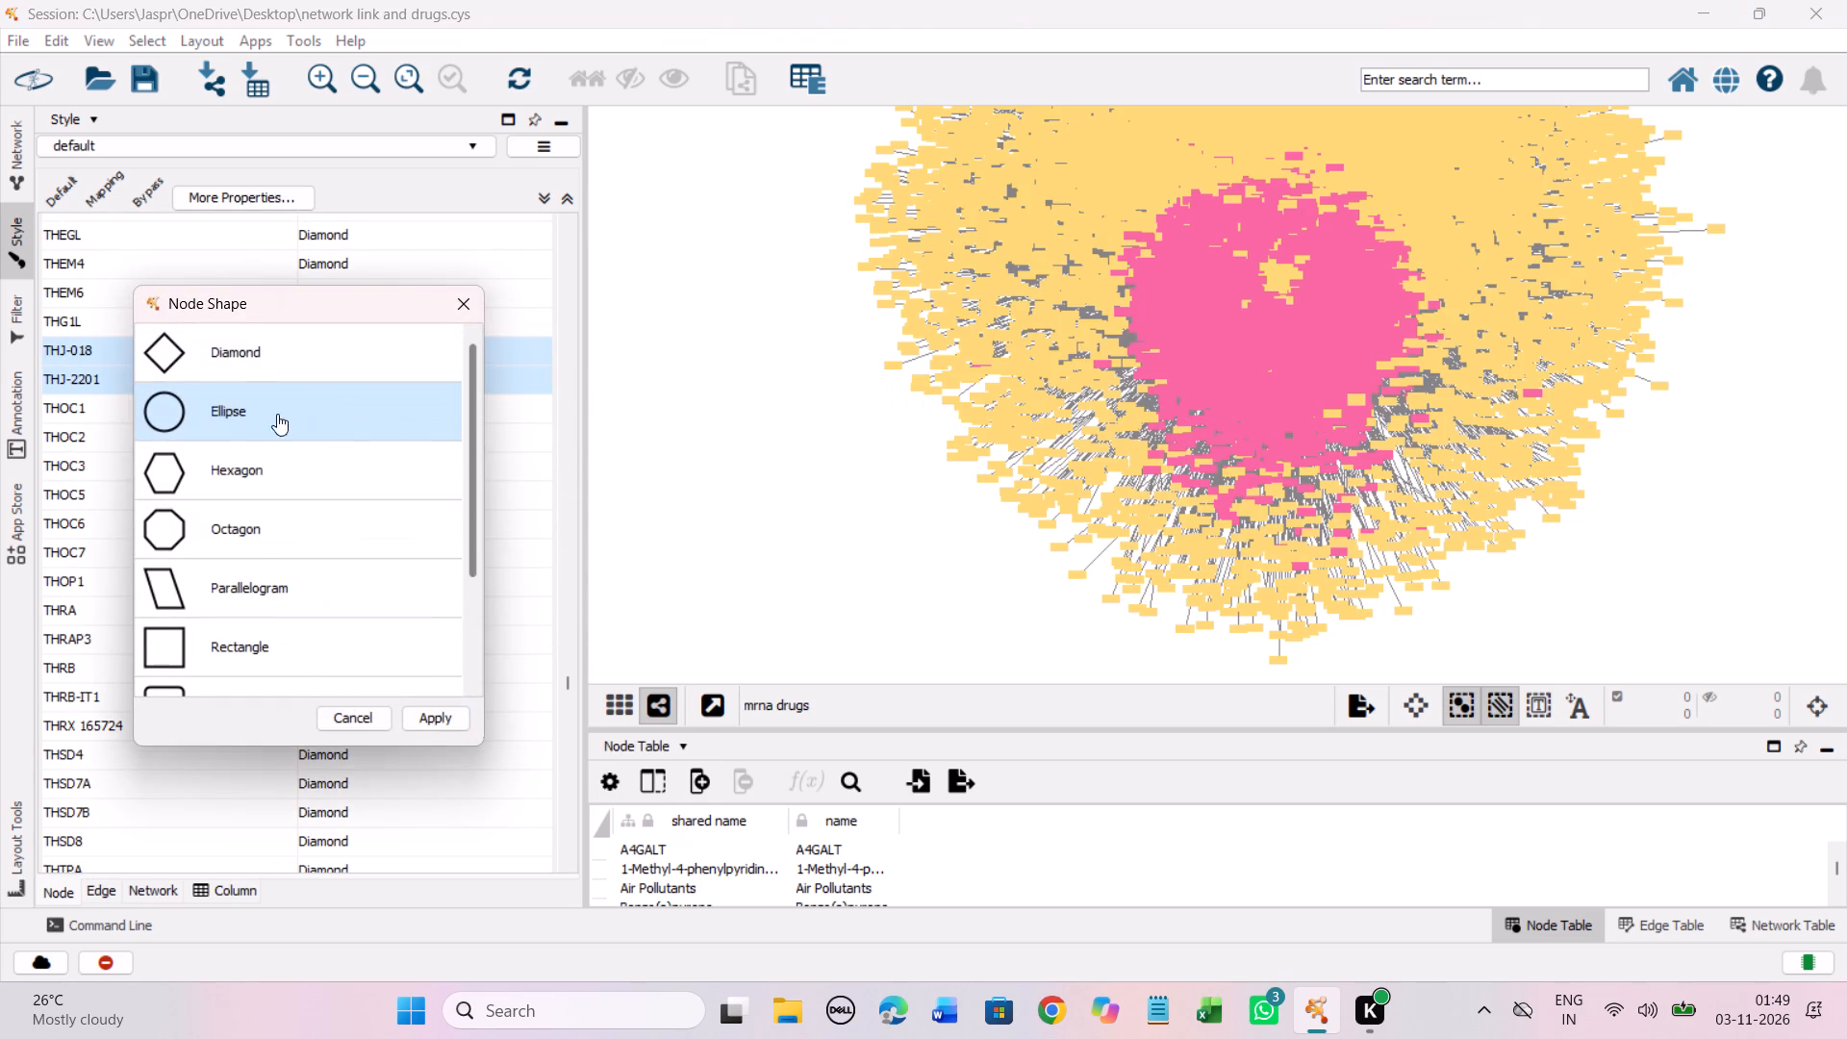
{"action": "left_click", "coordinate": [240, 463]}
{"action": "left_click", "coordinate": [446, 718]}
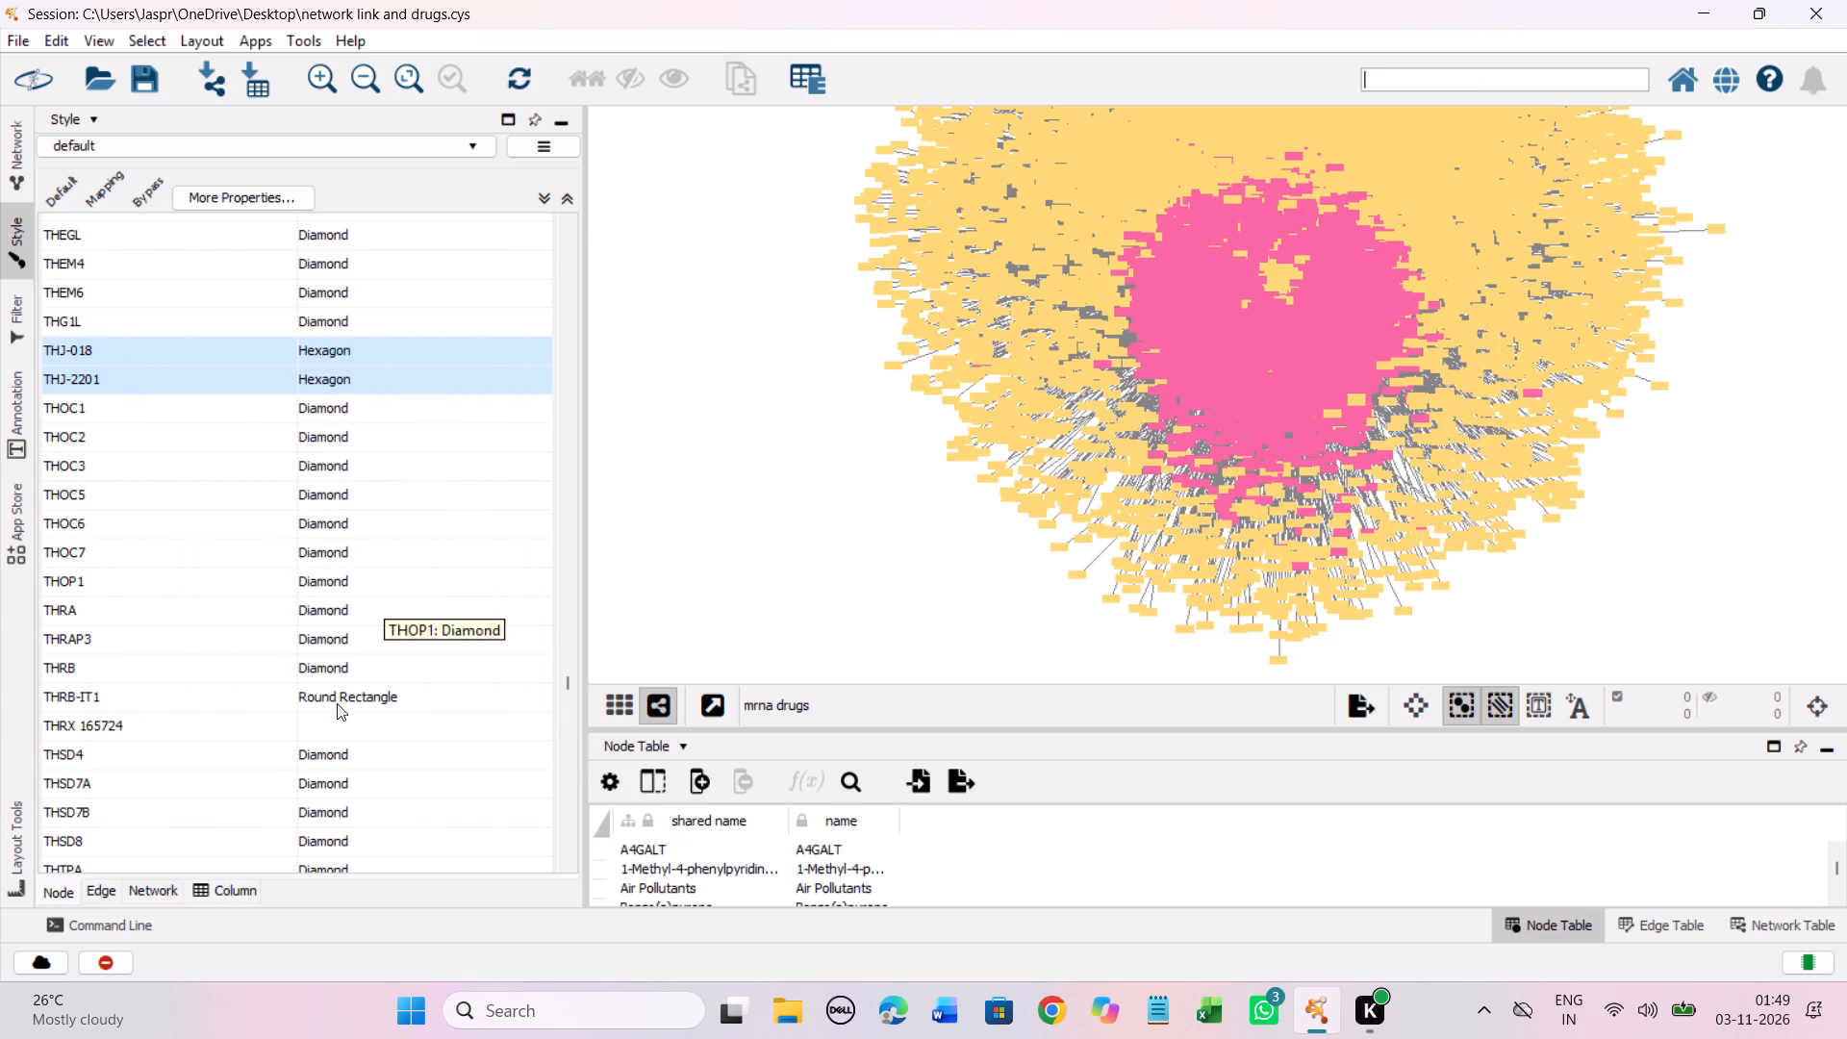
Set the discrete node shape mapping for the unmapped entry THRX 165724 to Hexagon.
{"action": "left_click", "coordinate": [323, 719]}
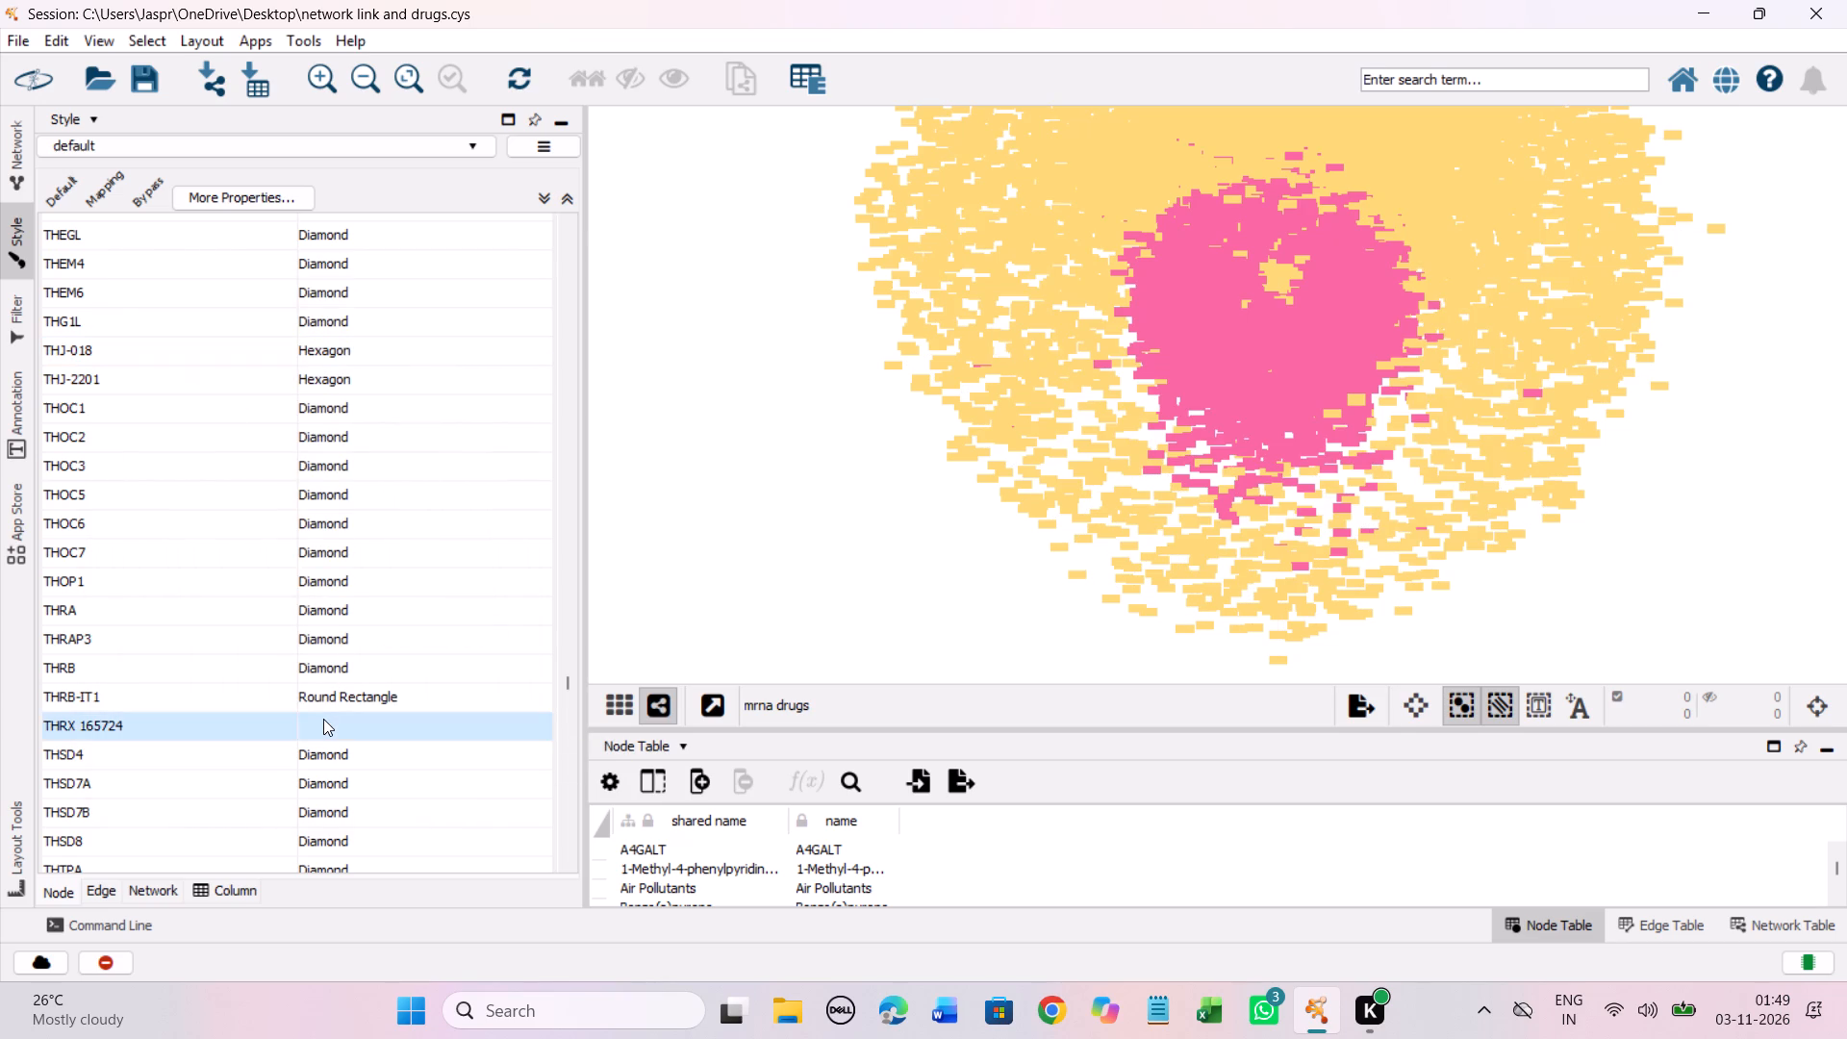
{"action": "right_click", "coordinate": [323, 719]}
{"action": "left_click", "coordinate": [664, 738]}
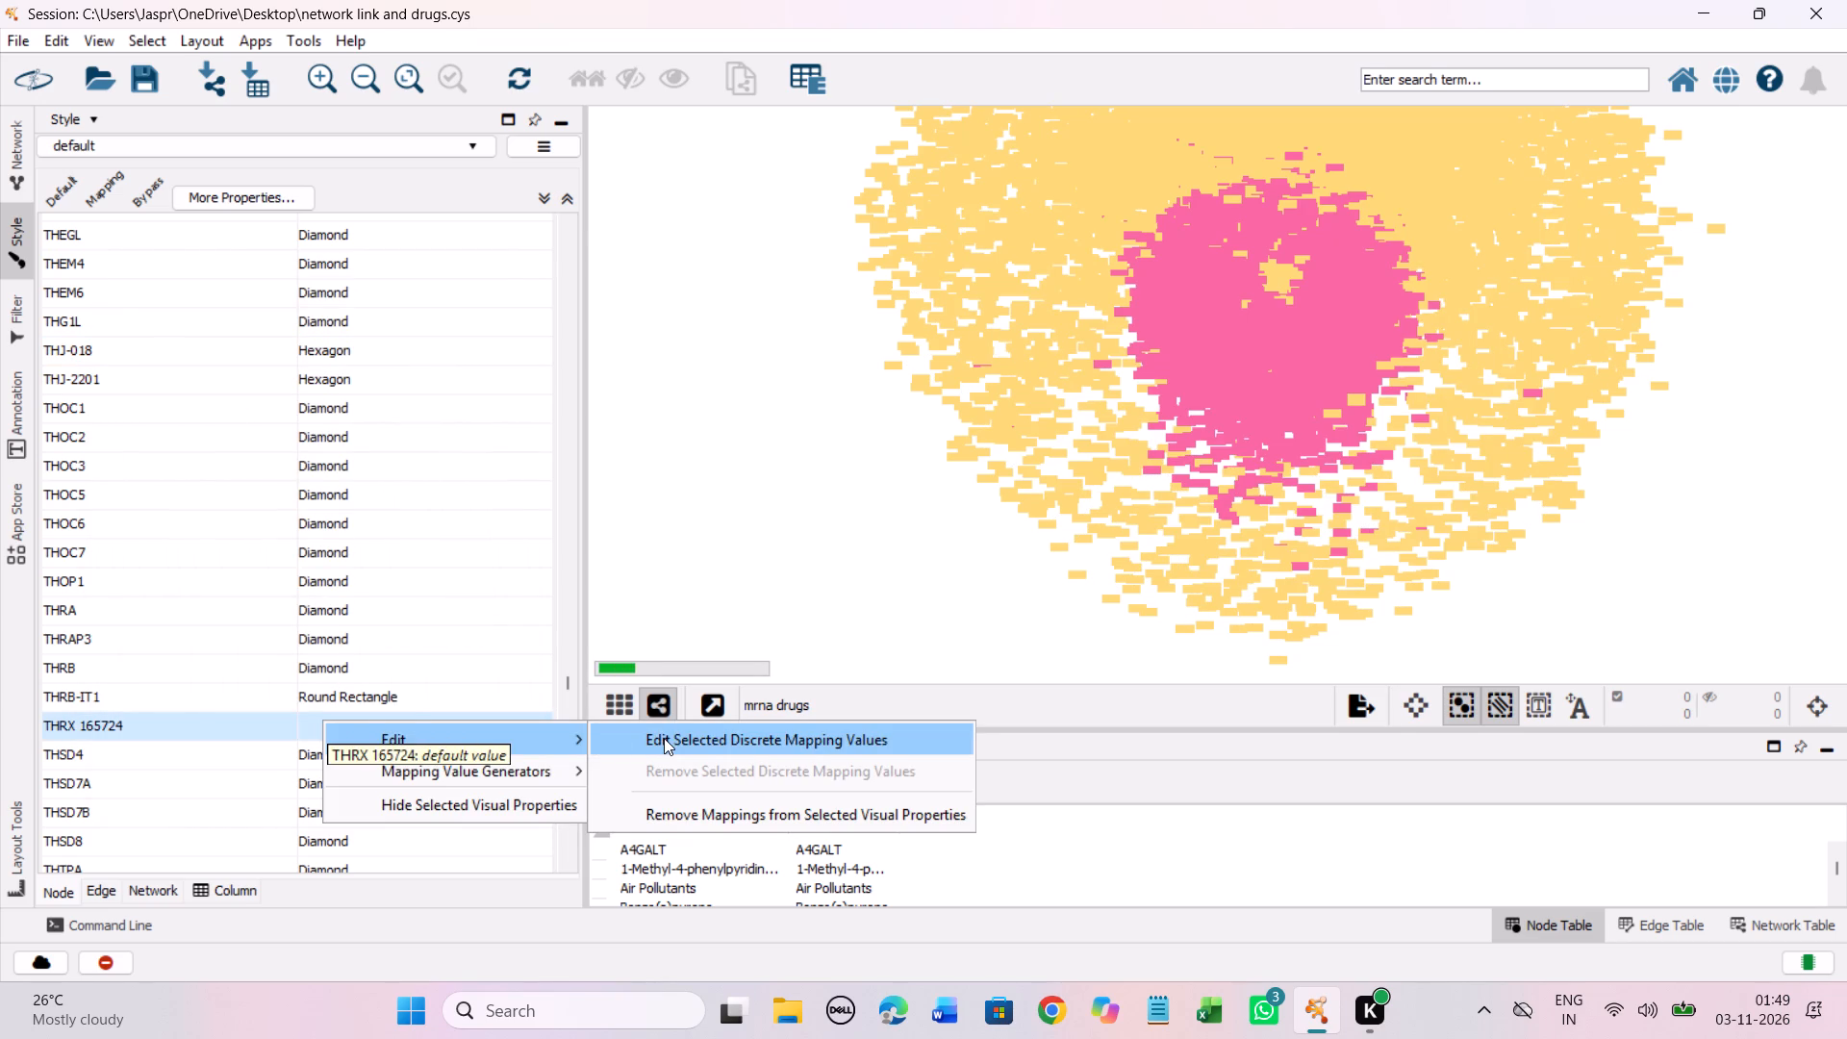
{"action": "left_click", "coordinate": [273, 482]}
{"action": "left_click", "coordinate": [422, 722]}
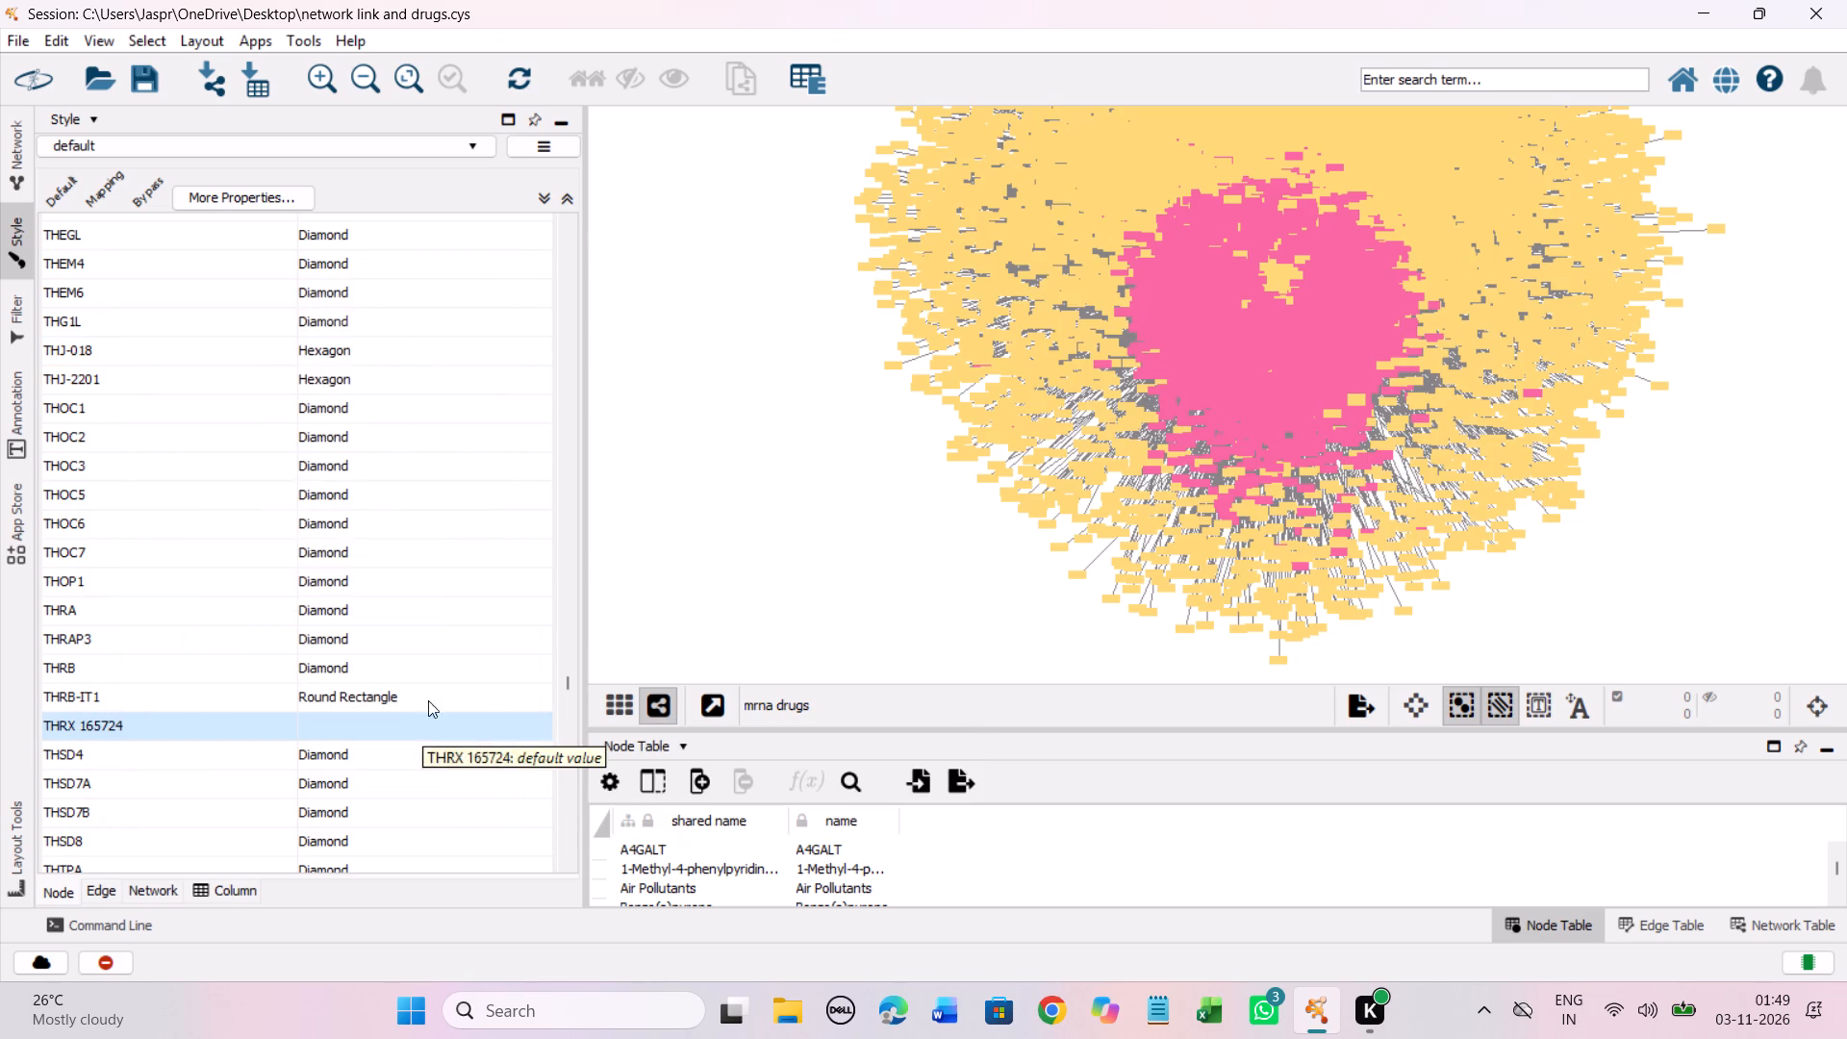
Set the discrete node shape mapping for the unmapped entry THZ1 compound to Hexagon.
{"action": "scroll", "coordinate": [462, 612], "scroll_direction": "down", "scroll_amount": 5}
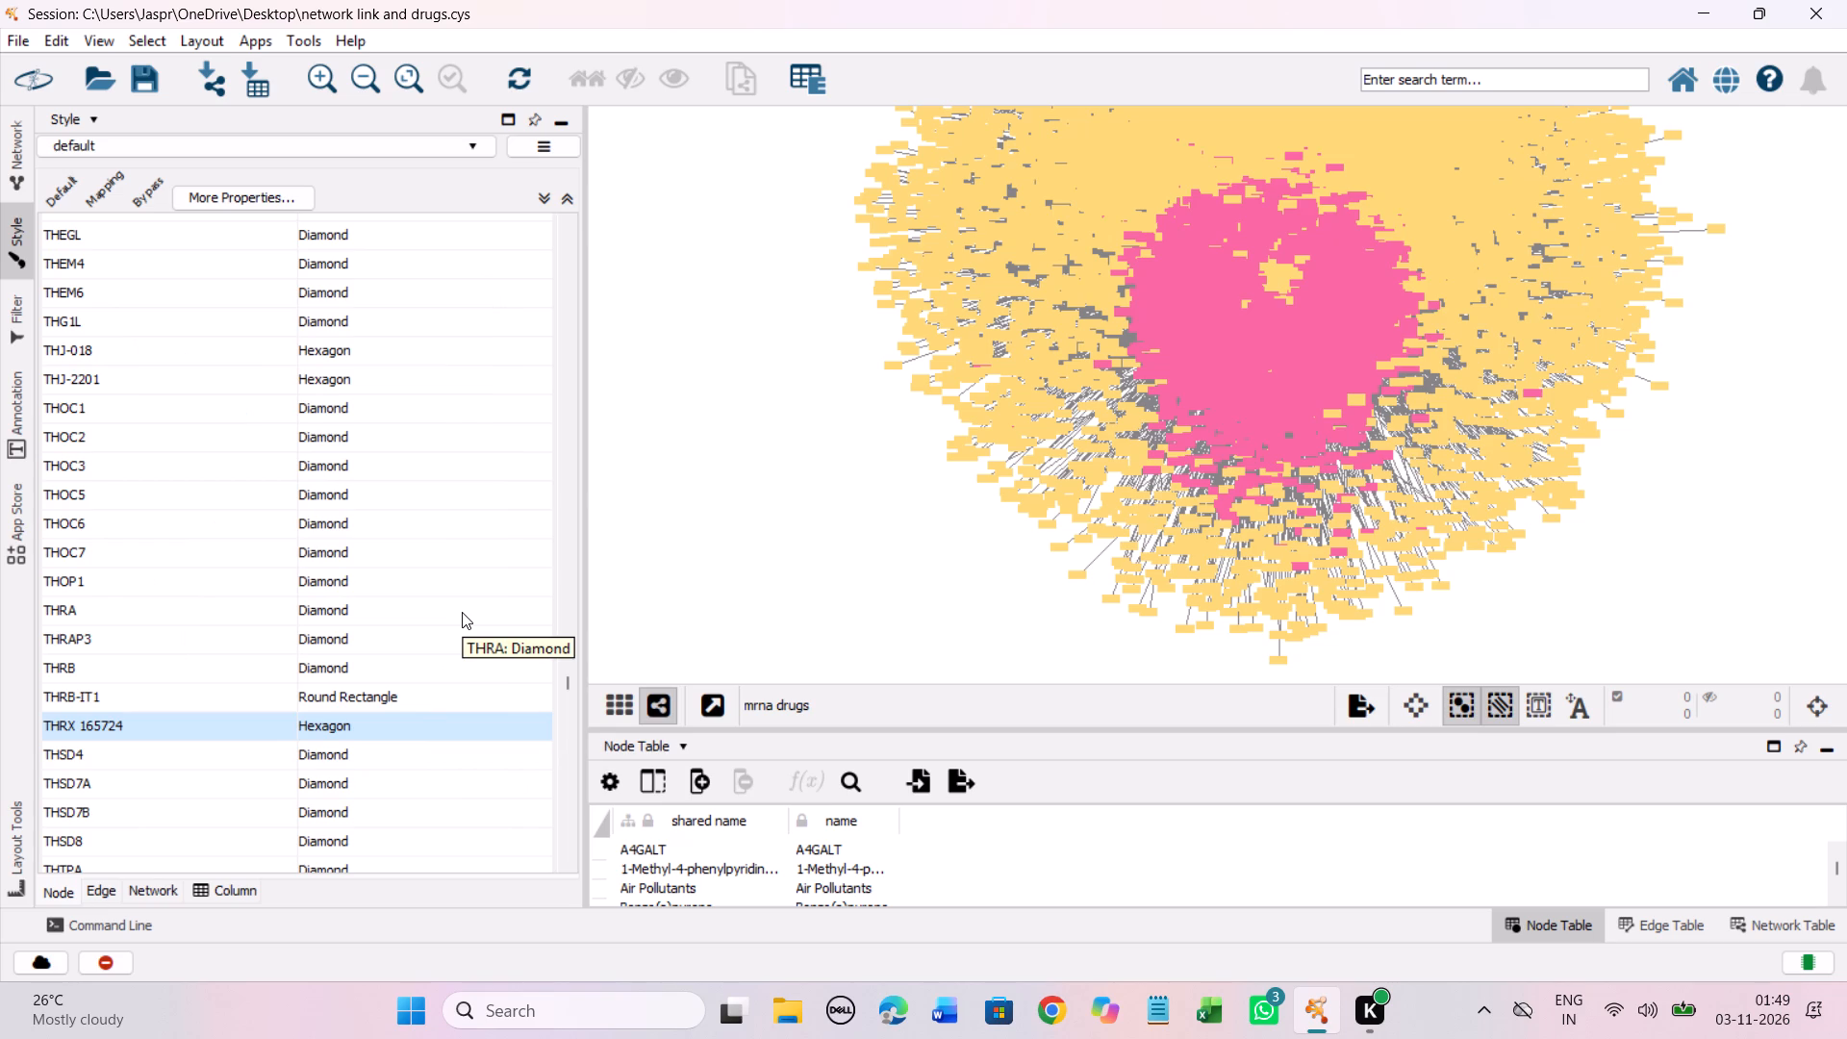
{"action": "scroll", "coordinate": [462, 612], "scroll_direction": "down", "scroll_amount": 13}
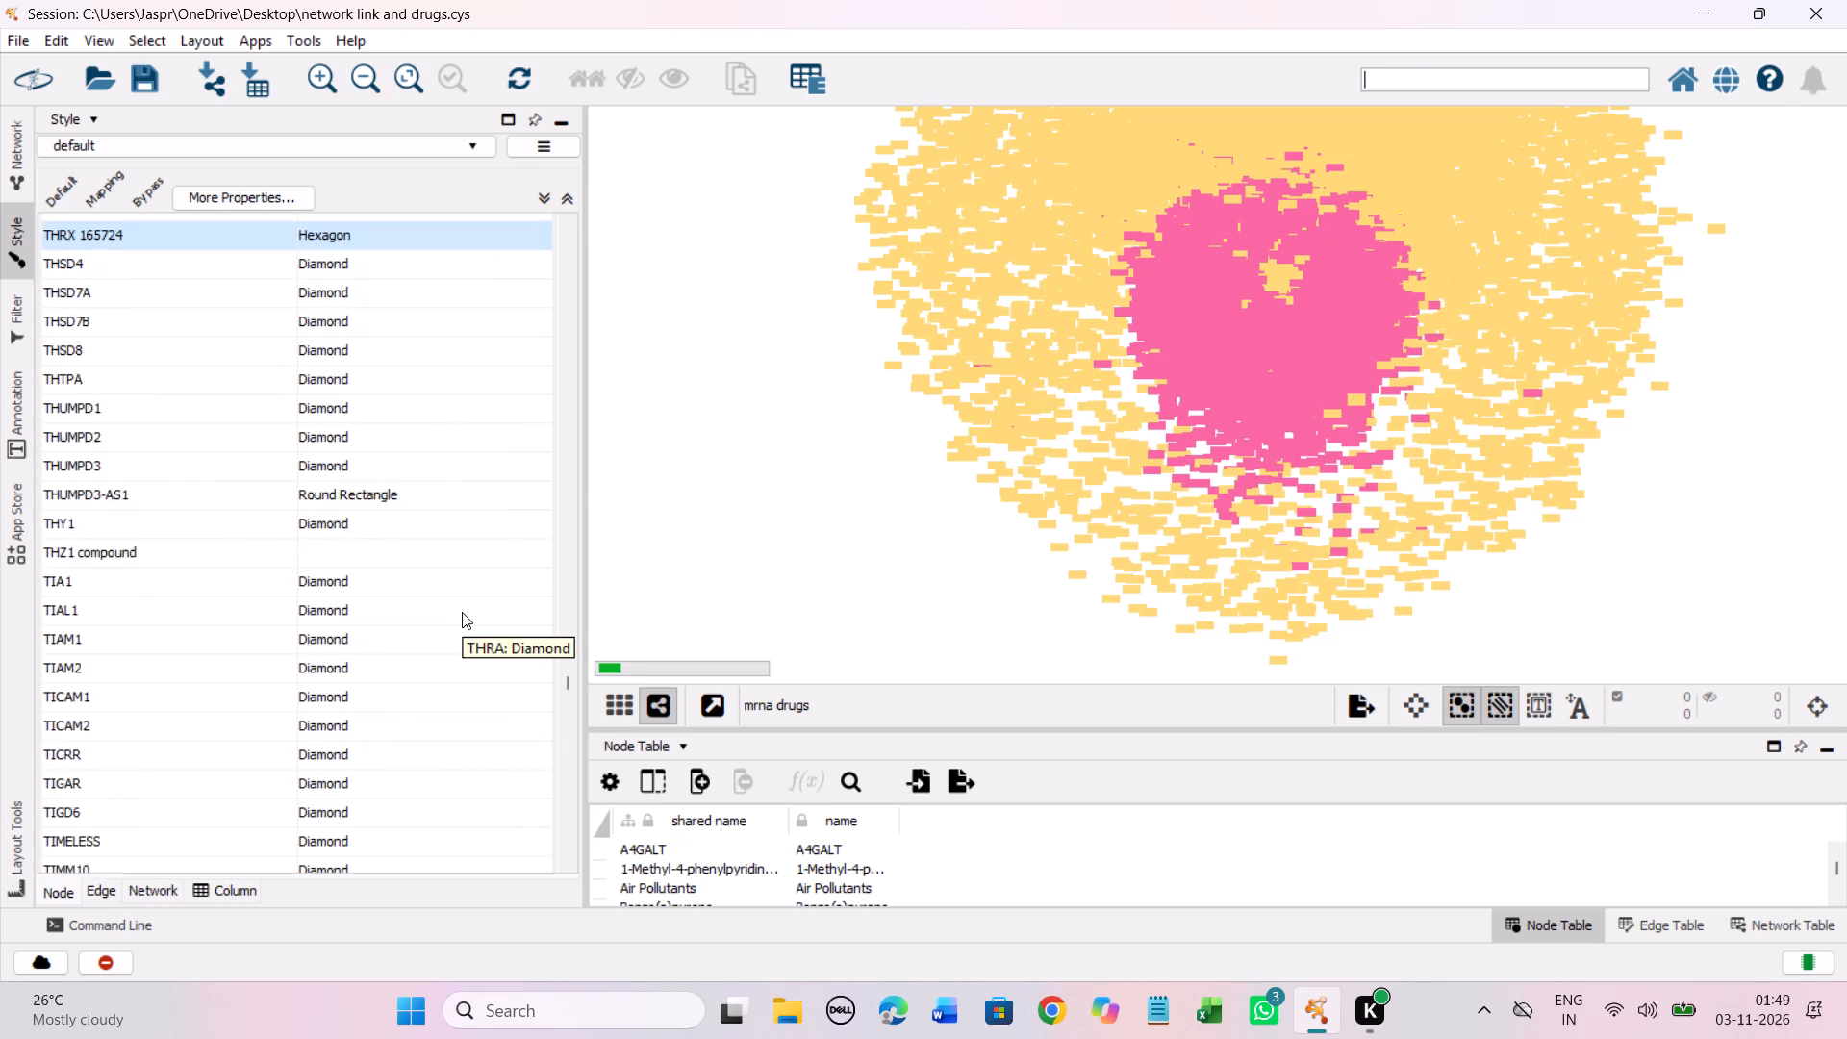
{"action": "scroll", "coordinate": [462, 612], "scroll_direction": "down", "scroll_amount": 4}
{"action": "left_click", "coordinate": [346, 414]}
{"action": "right_click", "coordinate": [346, 414]}
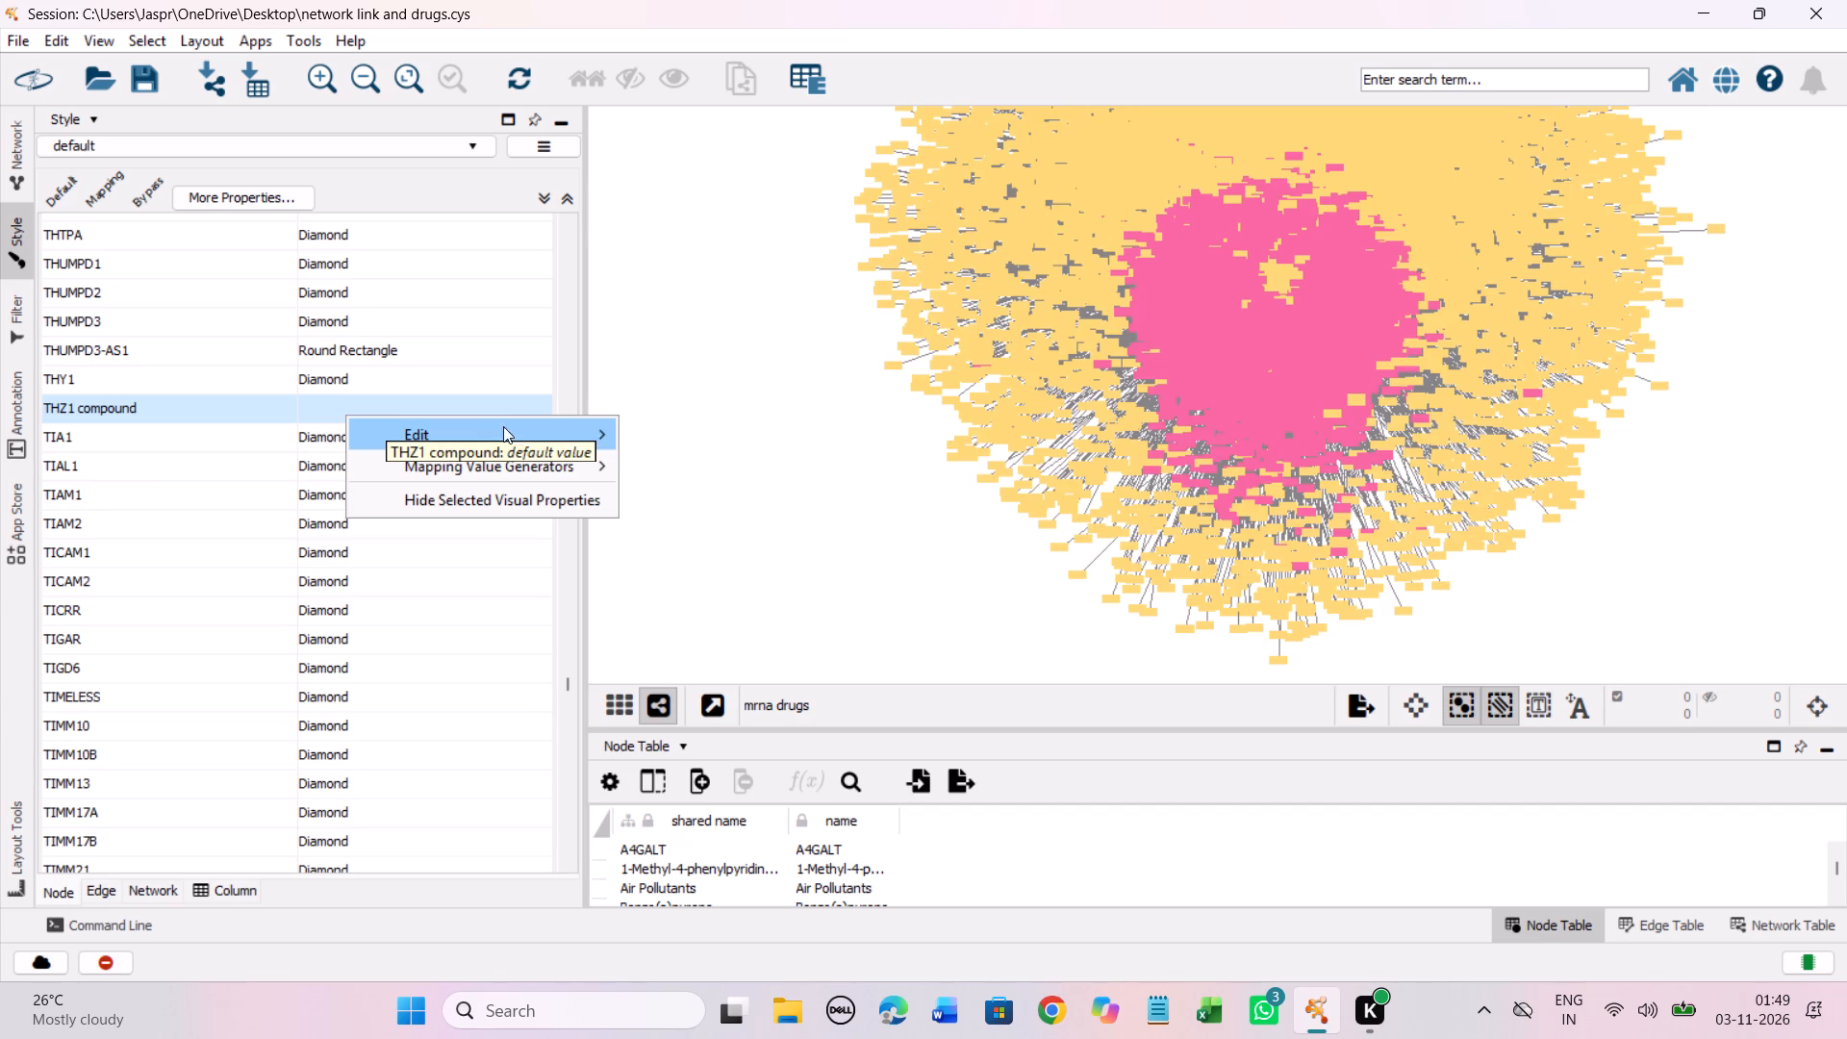
{"action": "left_click", "coordinate": [694, 427]}
{"action": "left_click", "coordinate": [266, 468]}
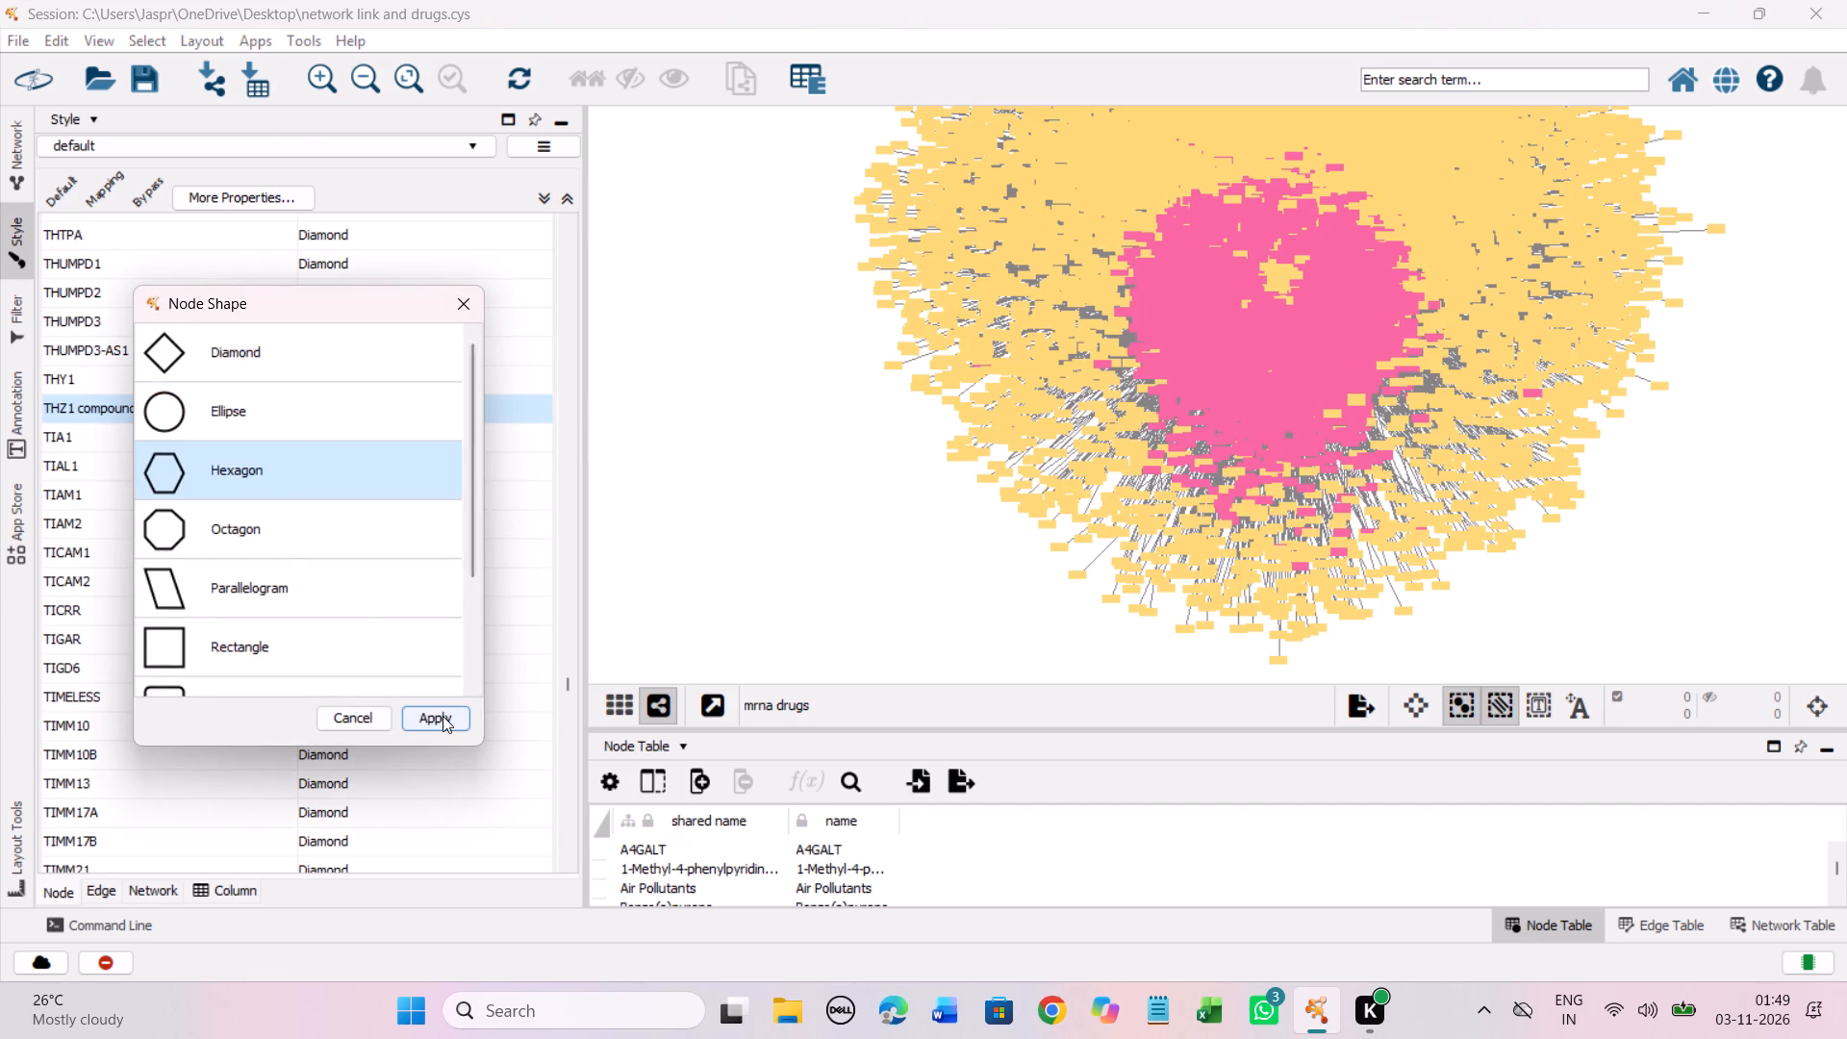
{"action": "left_click", "coordinate": [443, 716]}
Set the discrete node shape mapping for the unmapped entry TL8-506 to Hexagon.
{"action": "scroll", "coordinate": [401, 599], "scroll_direction": "down", "scroll_amount": 6}
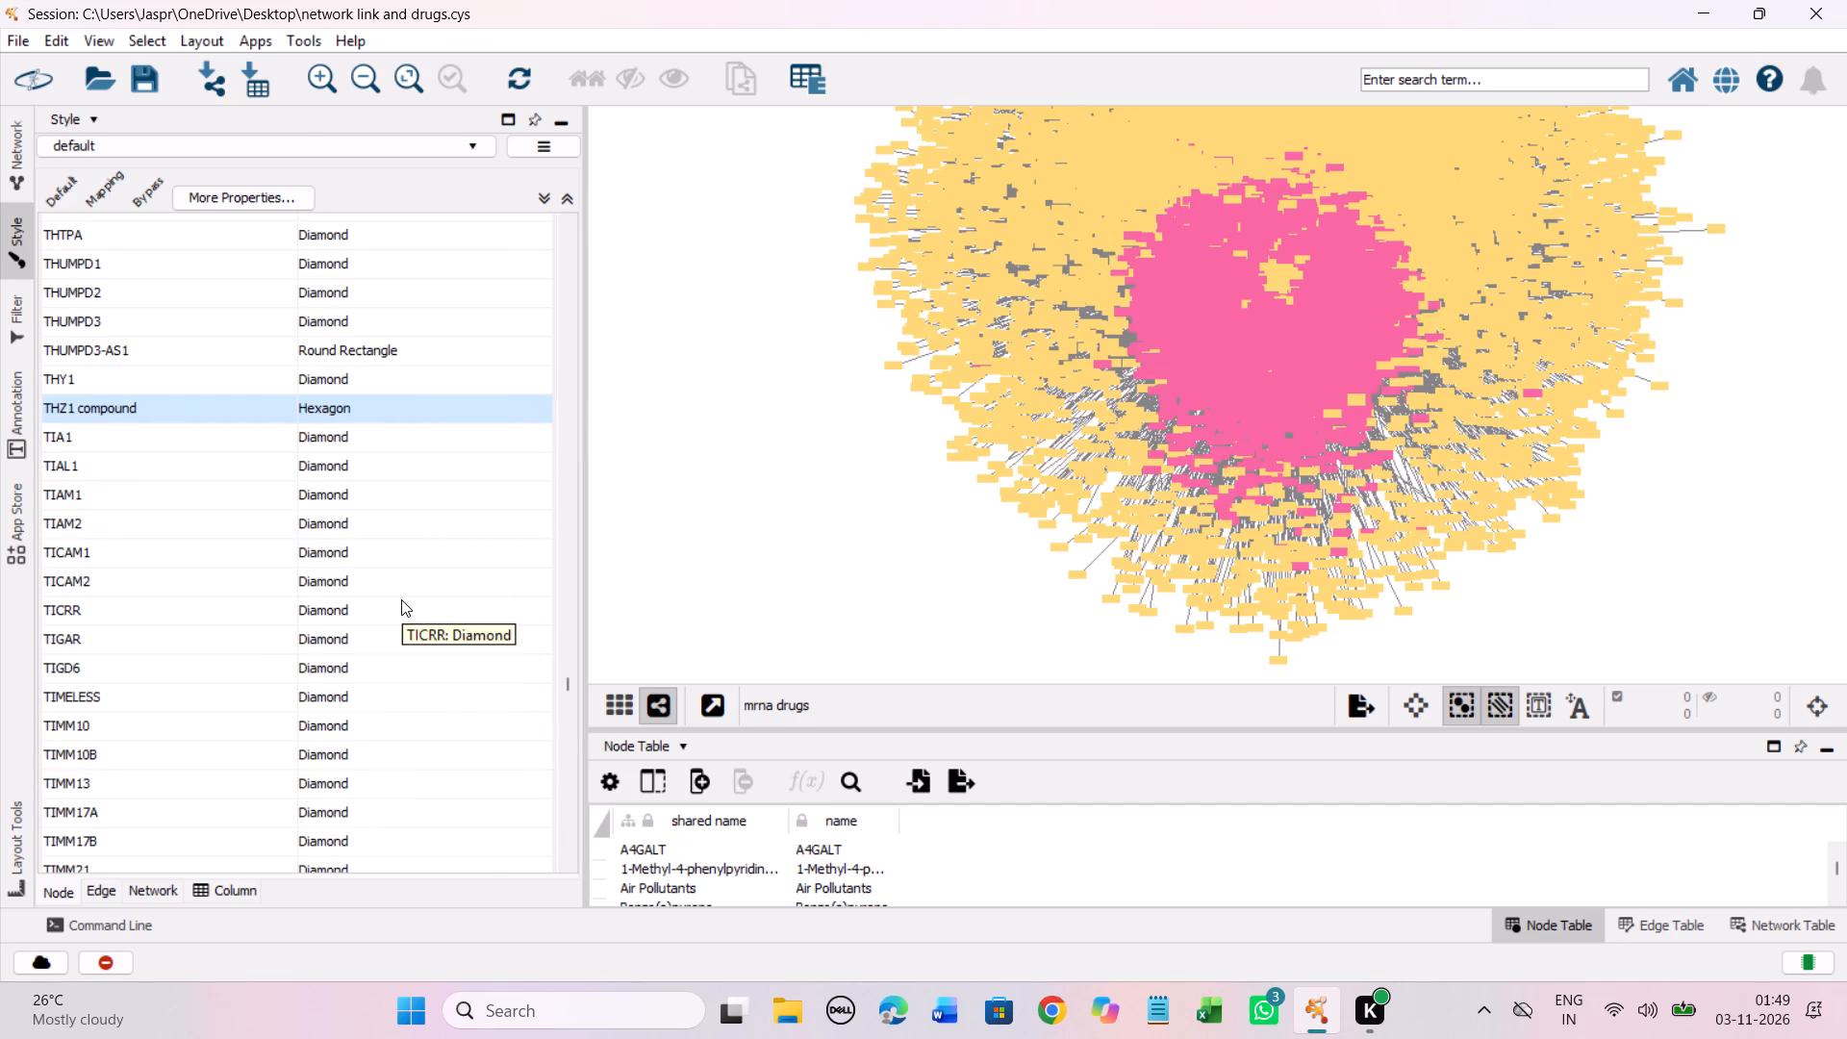
{"action": "scroll", "coordinate": [412, 678], "scroll_direction": "down", "scroll_amount": 13}
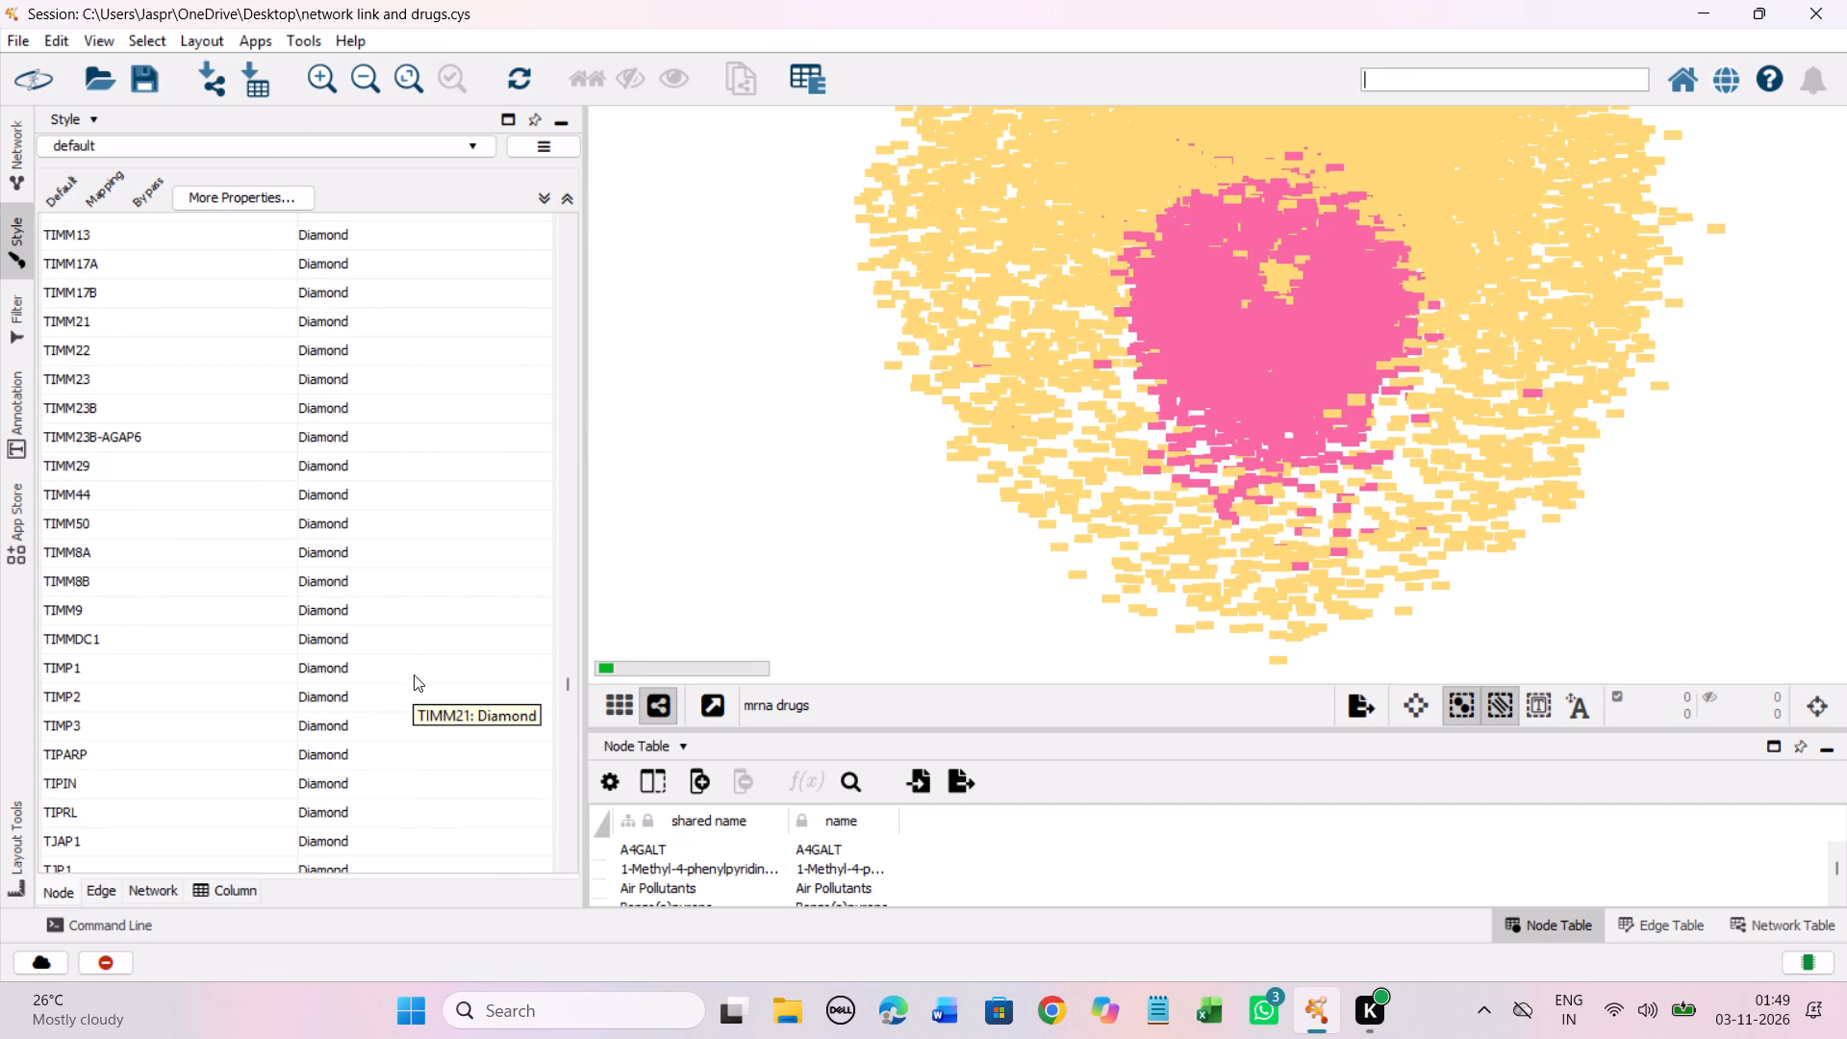
{"action": "scroll", "coordinate": [414, 674], "scroll_direction": "down", "scroll_amount": 20}
{"action": "scroll", "coordinate": [456, 639], "scroll_direction": "down", "scroll_amount": 3}
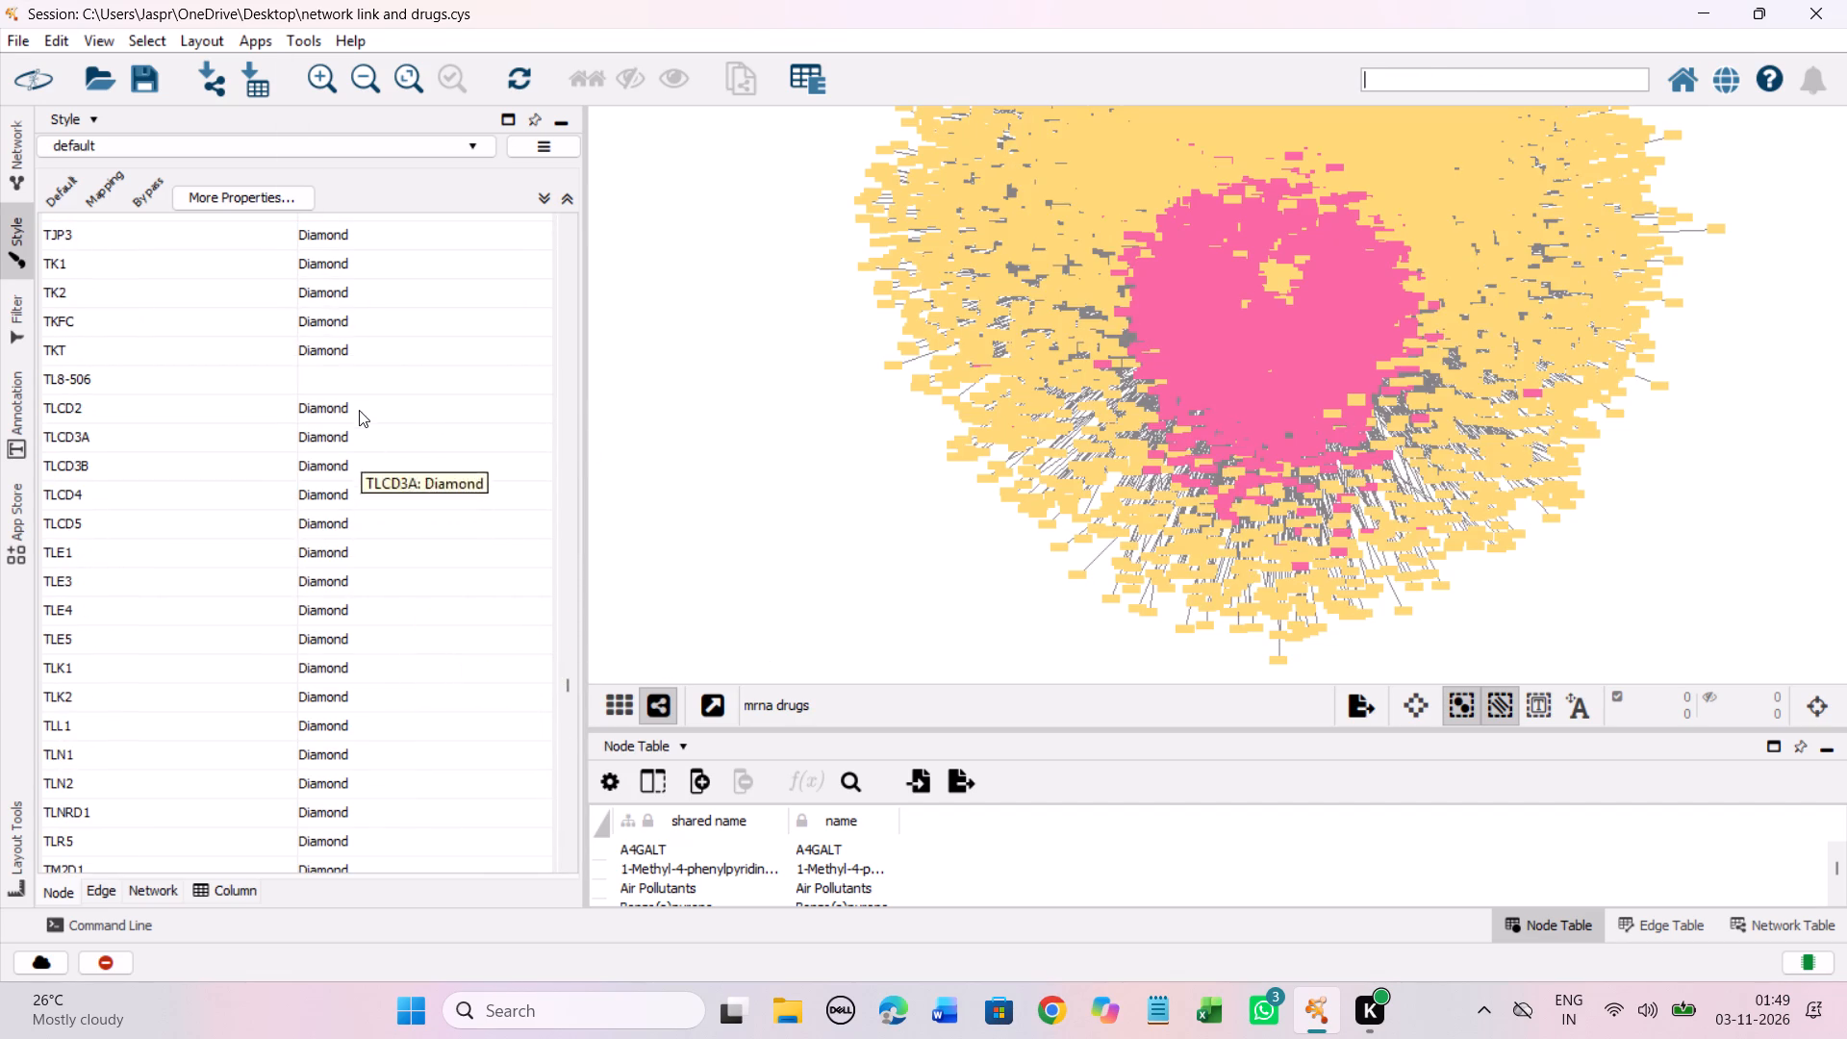
{"action": "left_click", "coordinate": [359, 374]}
{"action": "right_click", "coordinate": [359, 374]}
{"action": "left_click", "coordinate": [714, 389]}
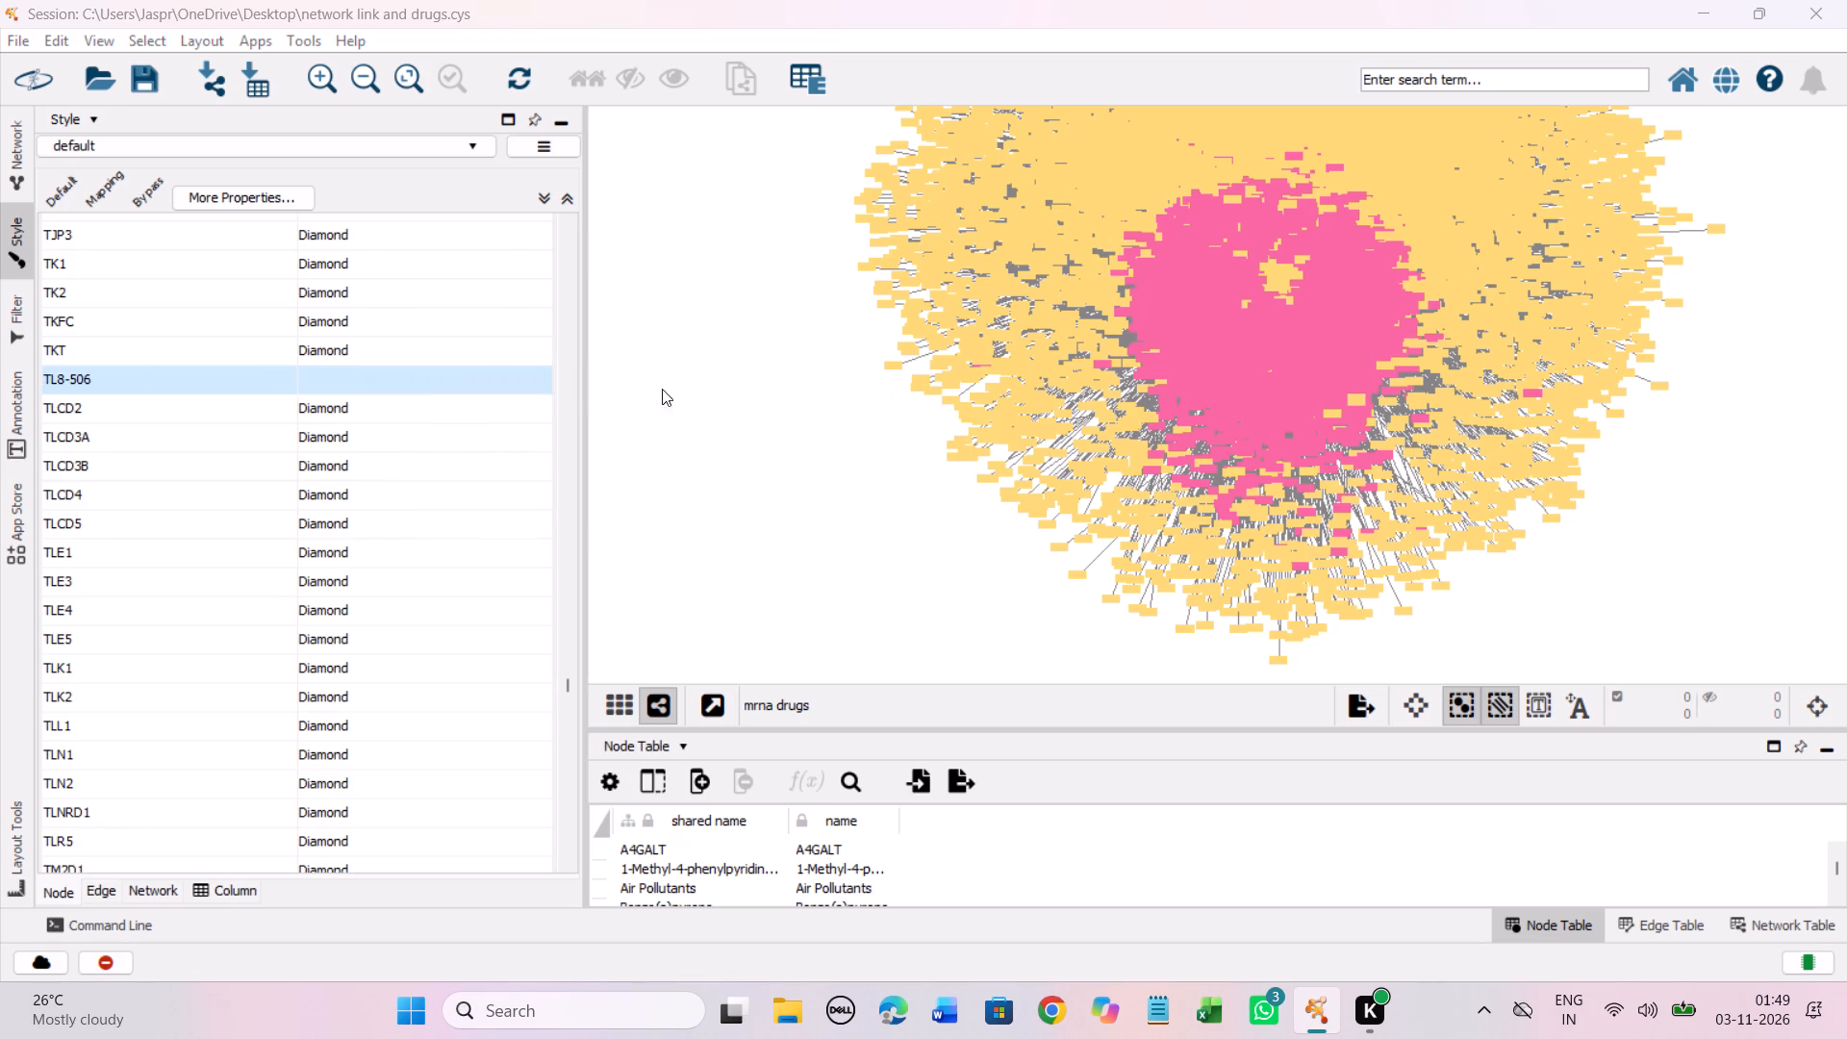
{"action": "left_click", "coordinate": [263, 467]}
{"action": "left_click", "coordinate": [422, 719]}
Set the discrete node shape mapping for the unmapped TMVA protein (Trimeresurus) entry to Hexagon.
{"action": "scroll", "coordinate": [519, 500], "scroll_direction": "down", "scroll_amount": 16}
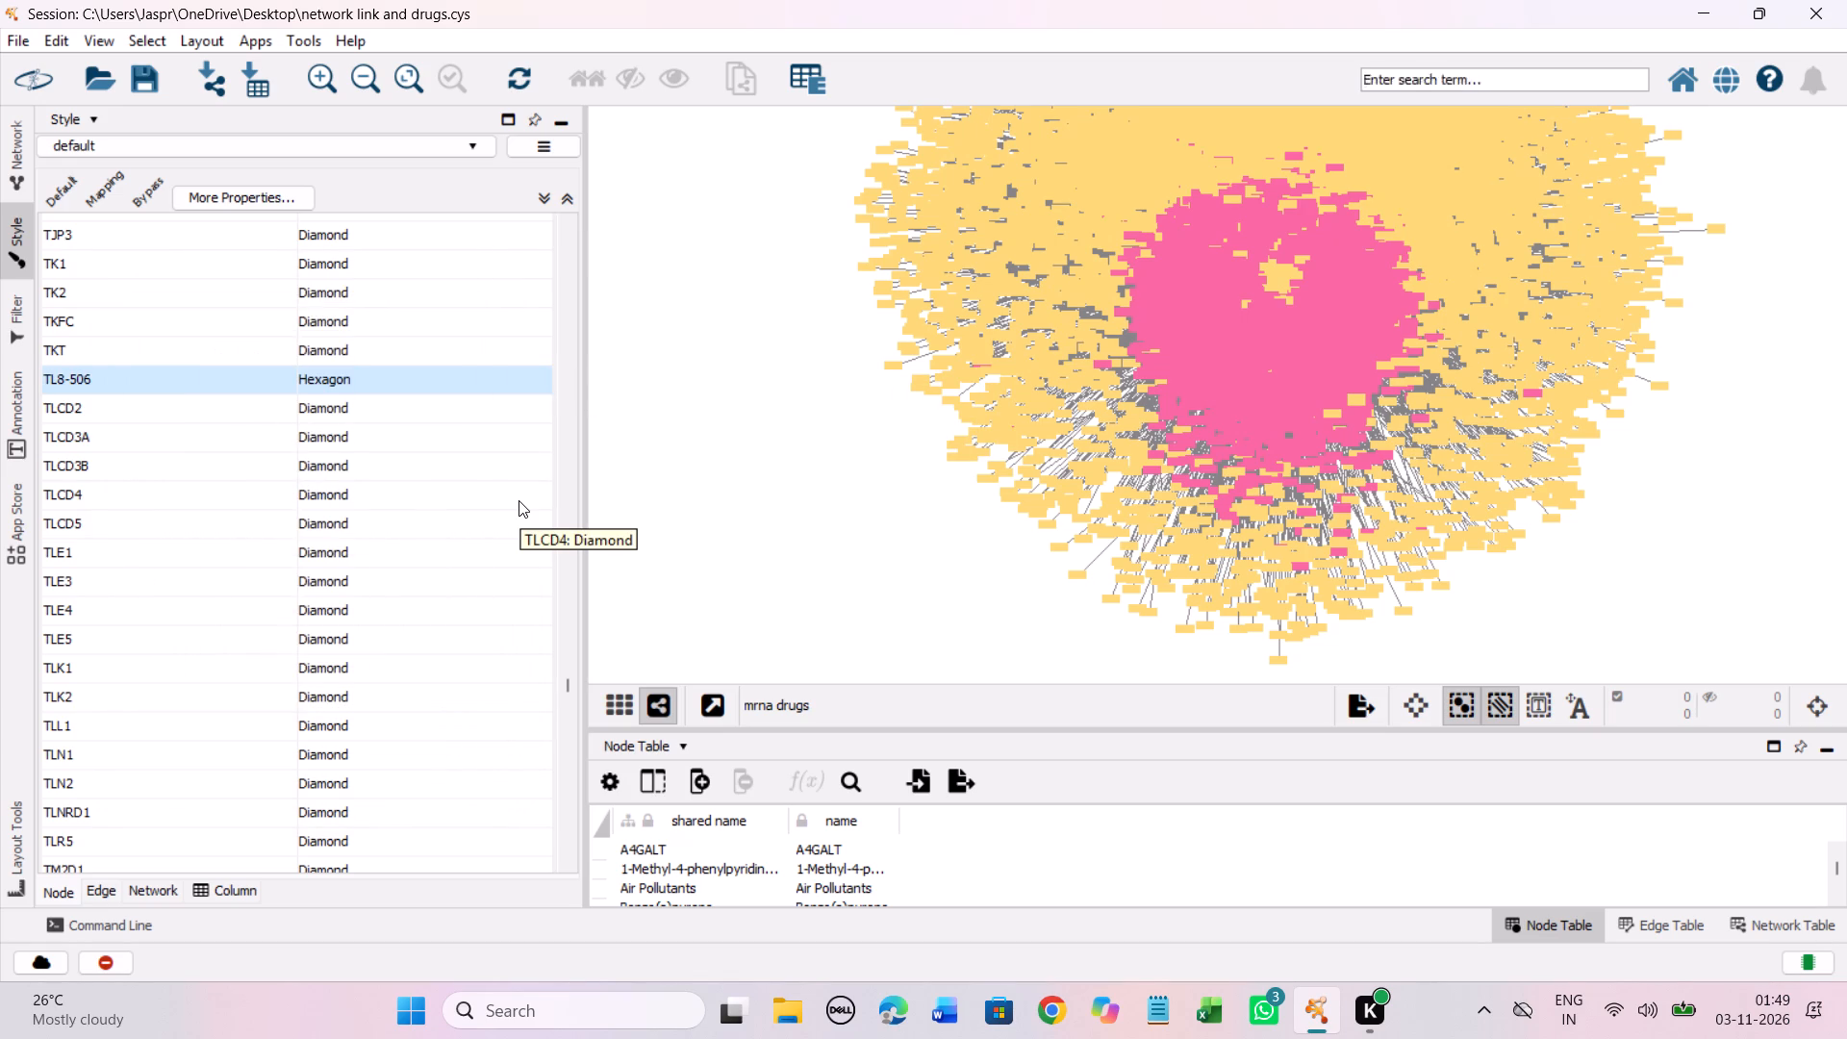
{"action": "scroll", "coordinate": [519, 500], "scroll_direction": "down", "scroll_amount": 20}
{"action": "scroll", "coordinate": [519, 500], "scroll_direction": "down", "scroll_amount": 7}
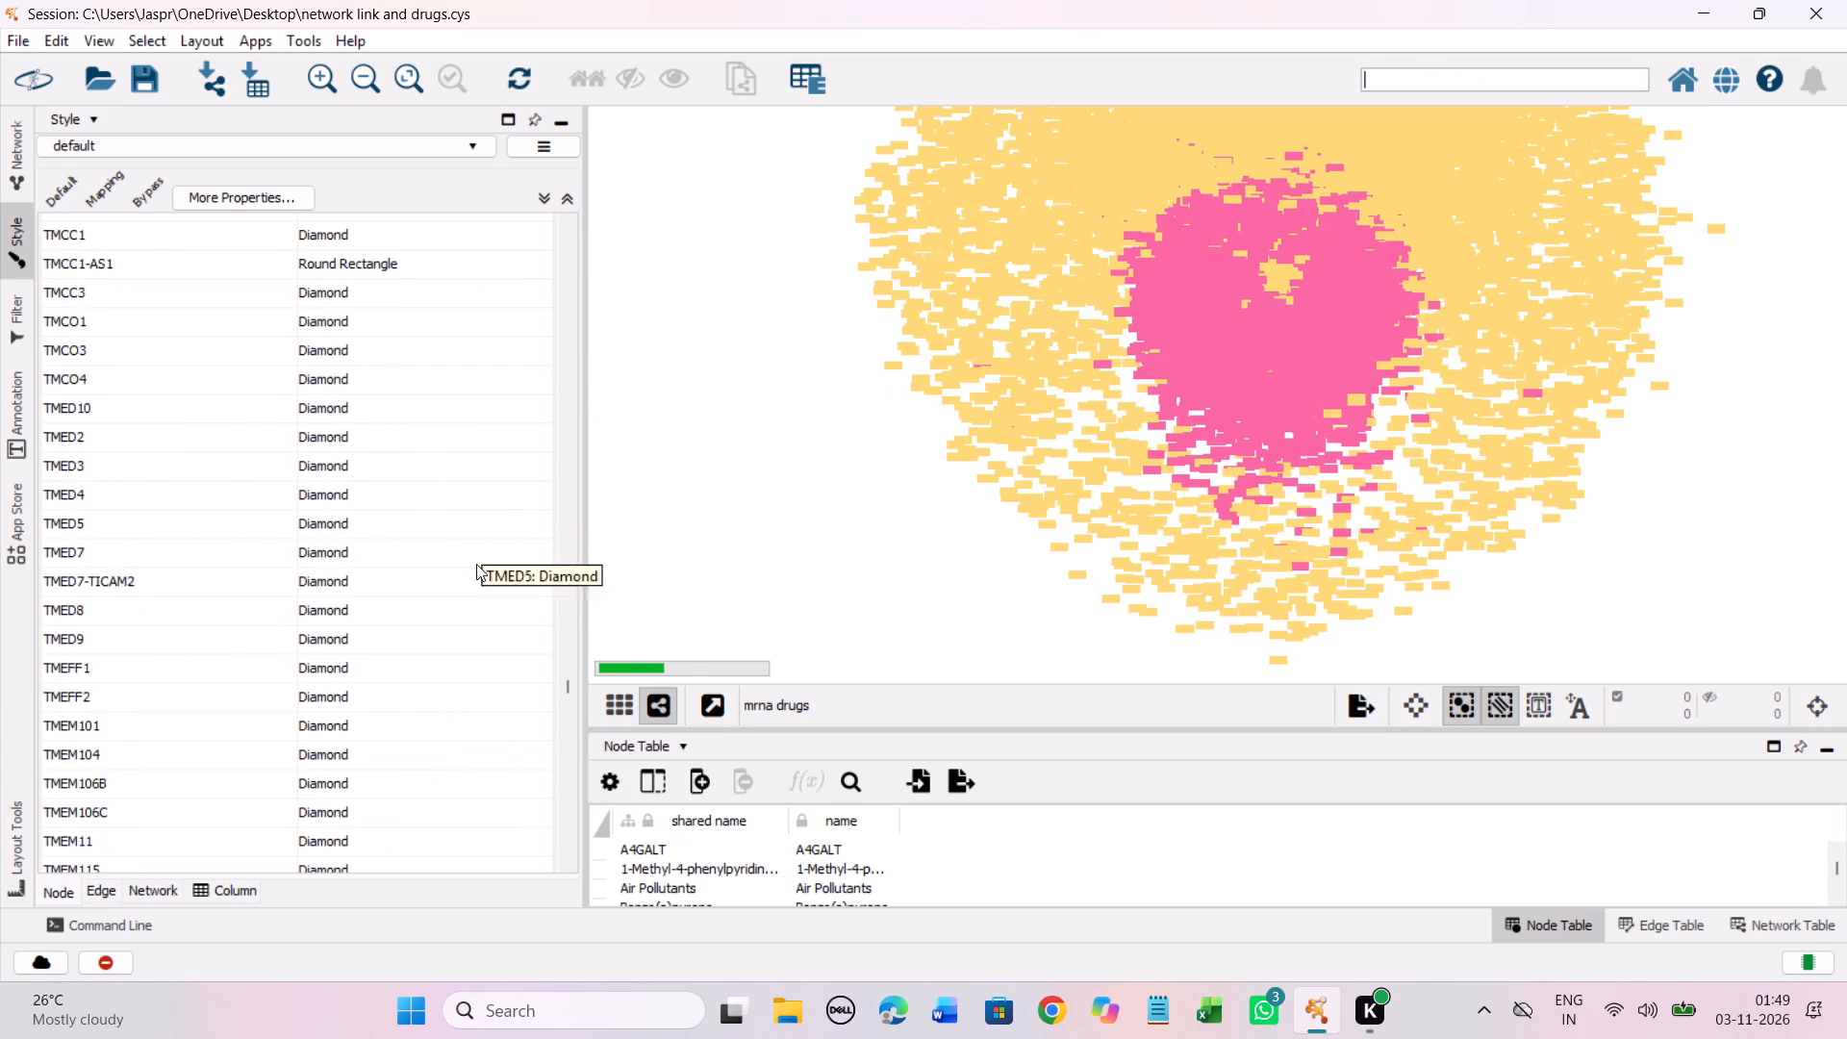
{"action": "scroll", "coordinate": [476, 564], "scroll_direction": "down", "scroll_amount": 20}
{"action": "scroll", "coordinate": [472, 567], "scroll_direction": "down", "scroll_amount": 14}
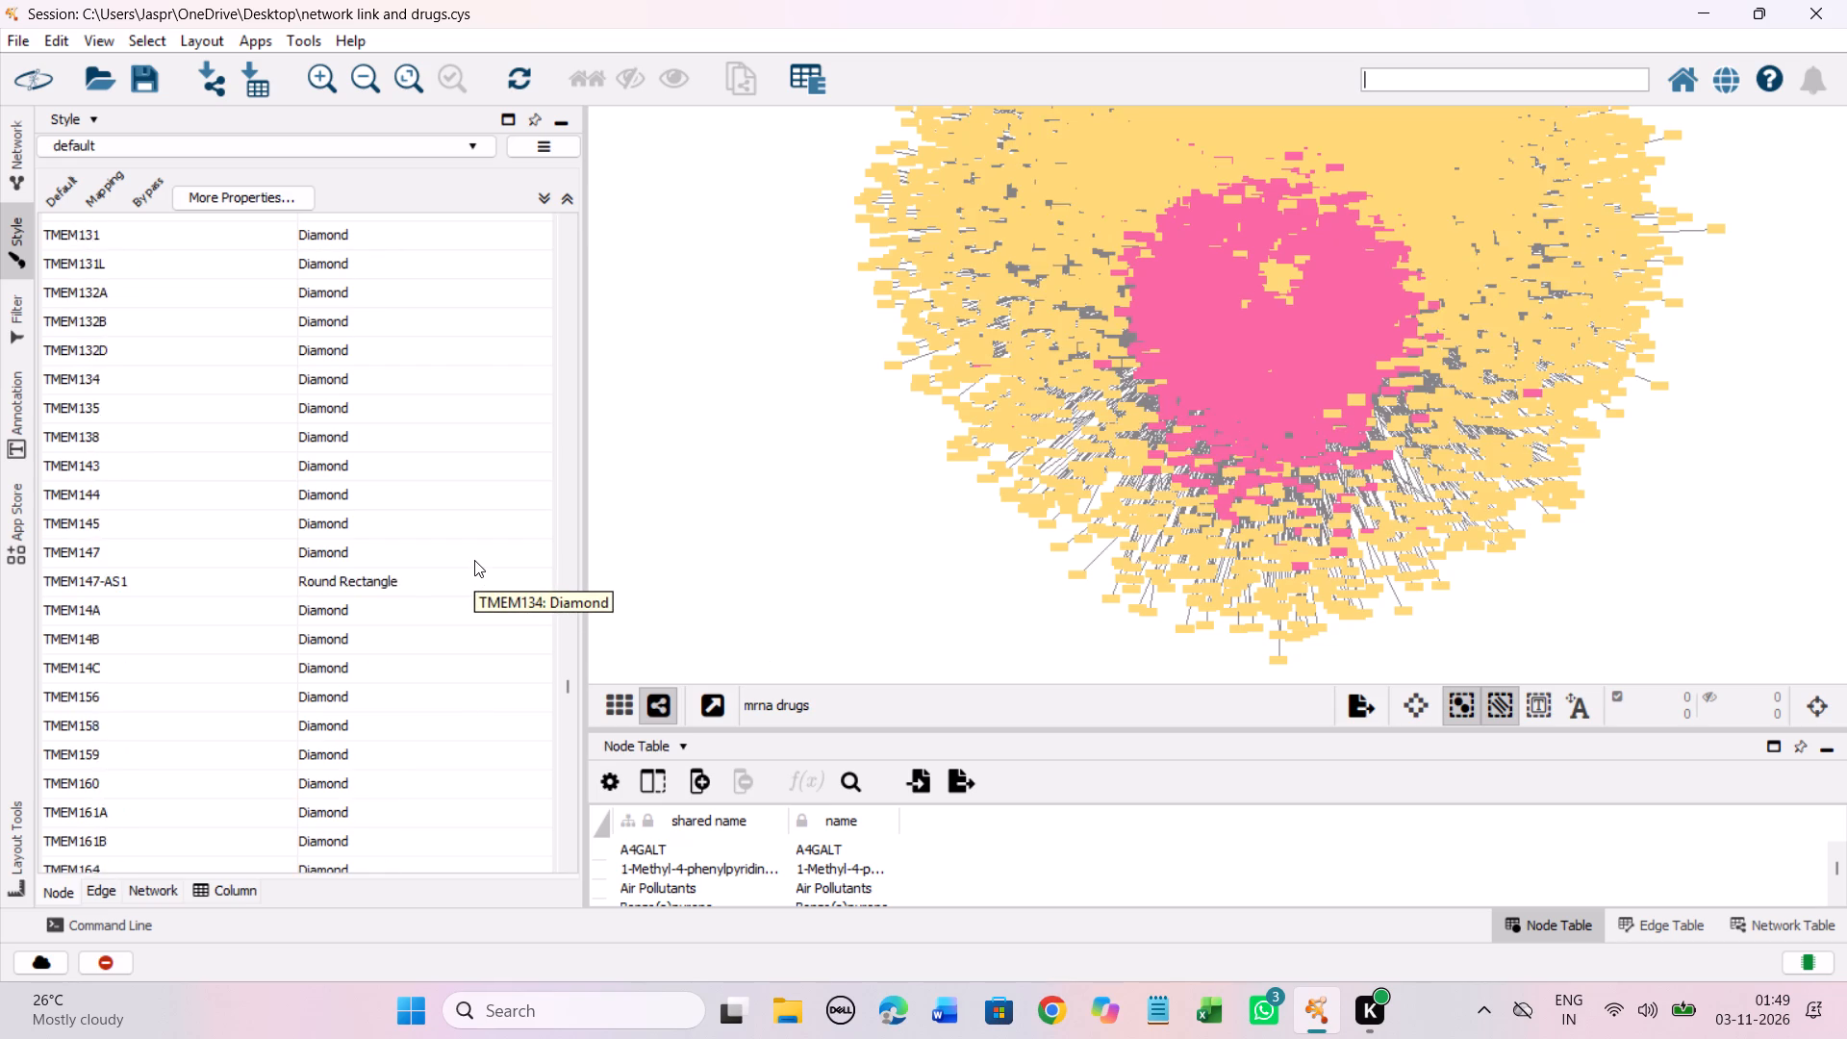
{"action": "scroll", "coordinate": [474, 560], "scroll_direction": "down", "scroll_amount": 20}
{"action": "scroll", "coordinate": [474, 560], "scroll_direction": "down", "scroll_amount": 20}
{"action": "scroll", "coordinate": [474, 560], "scroll_direction": "down", "scroll_amount": 2}
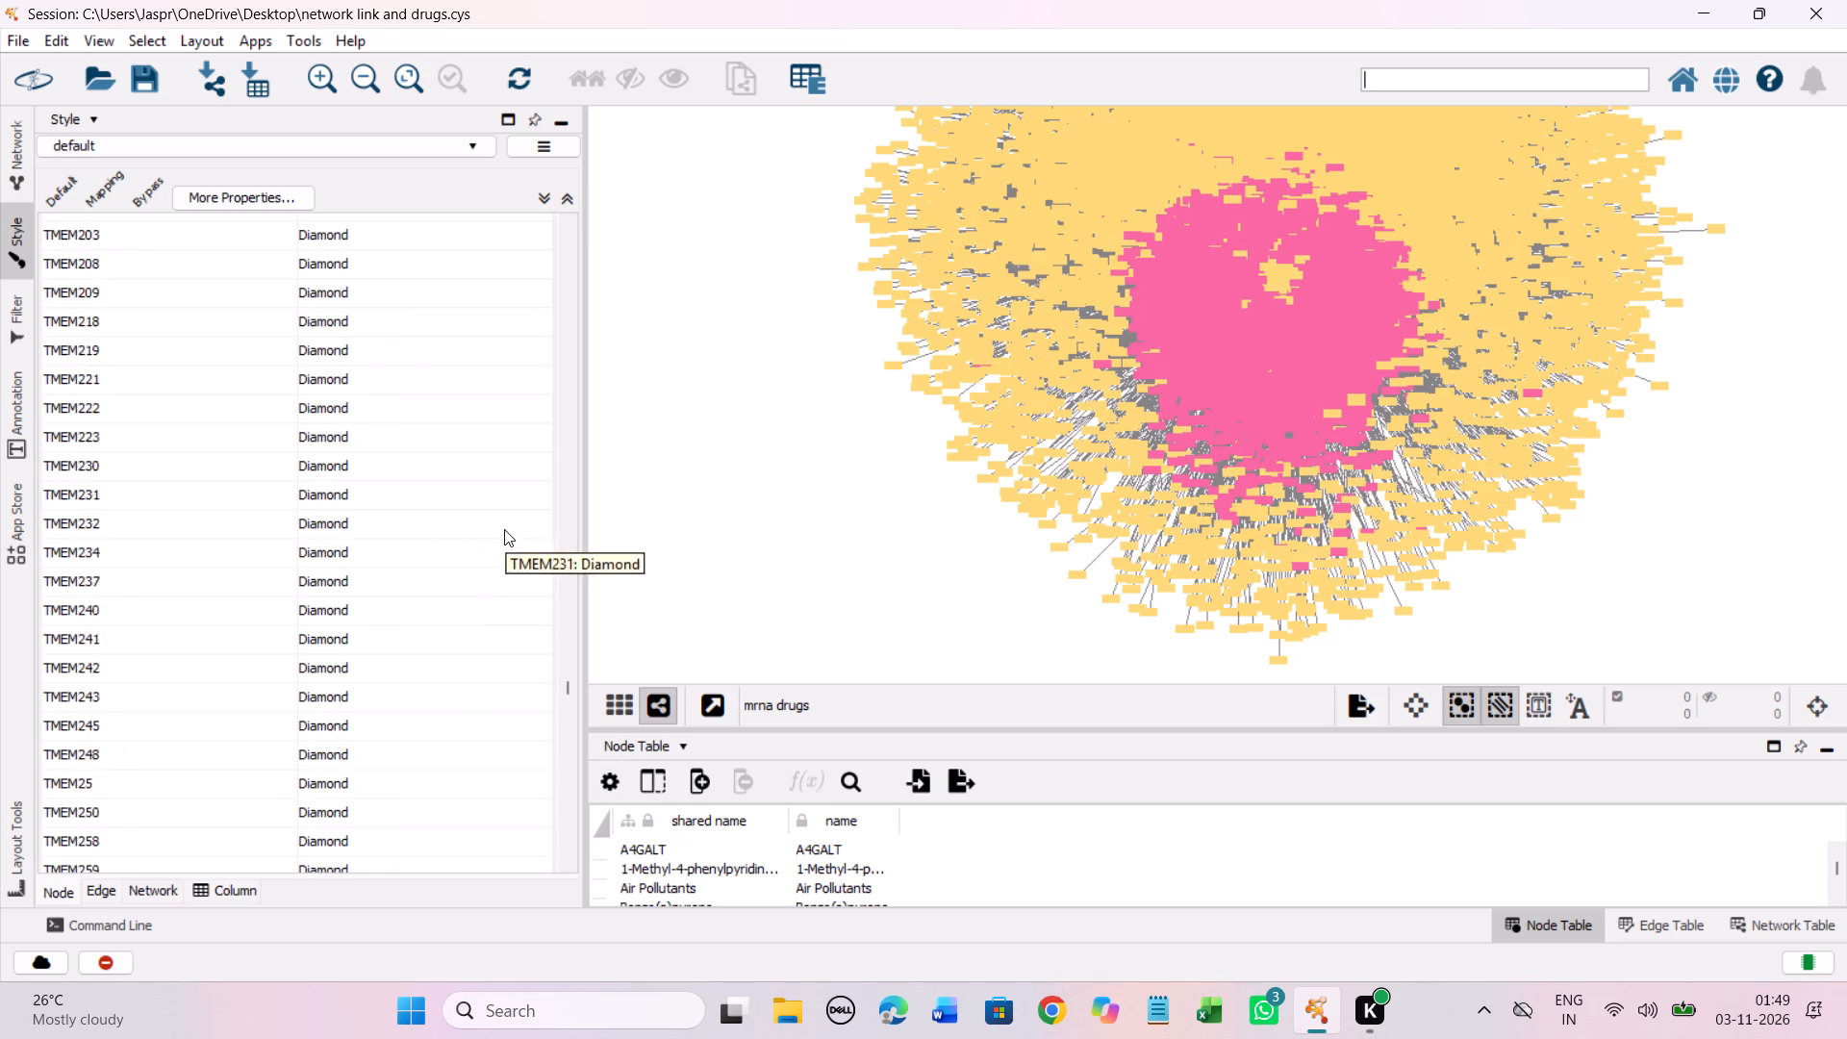
{"action": "scroll", "coordinate": [504, 529], "scroll_direction": "down", "scroll_amount": 20}
{"action": "scroll", "coordinate": [504, 529], "scroll_direction": "down", "scroll_amount": 19}
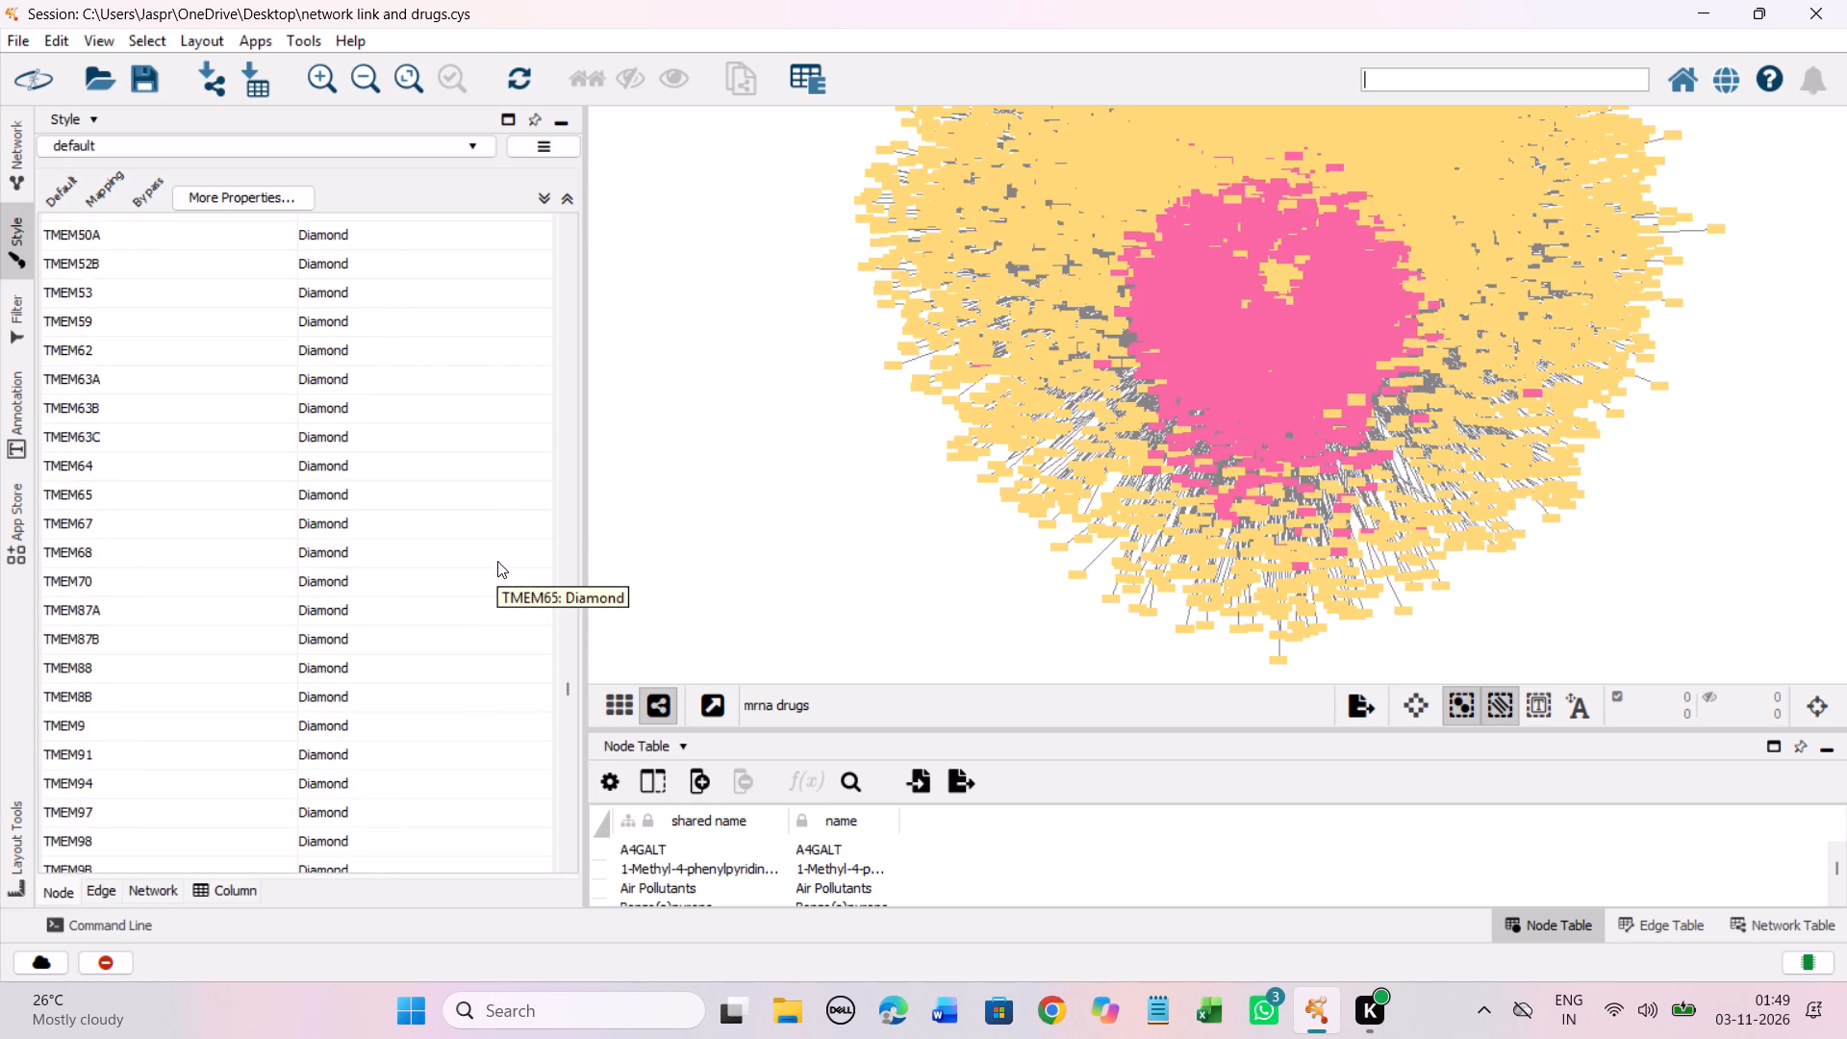
{"action": "scroll", "coordinate": [497, 561], "scroll_direction": "down", "scroll_amount": 20}
{"action": "scroll", "coordinate": [497, 561], "scroll_direction": "down", "scroll_amount": 14}
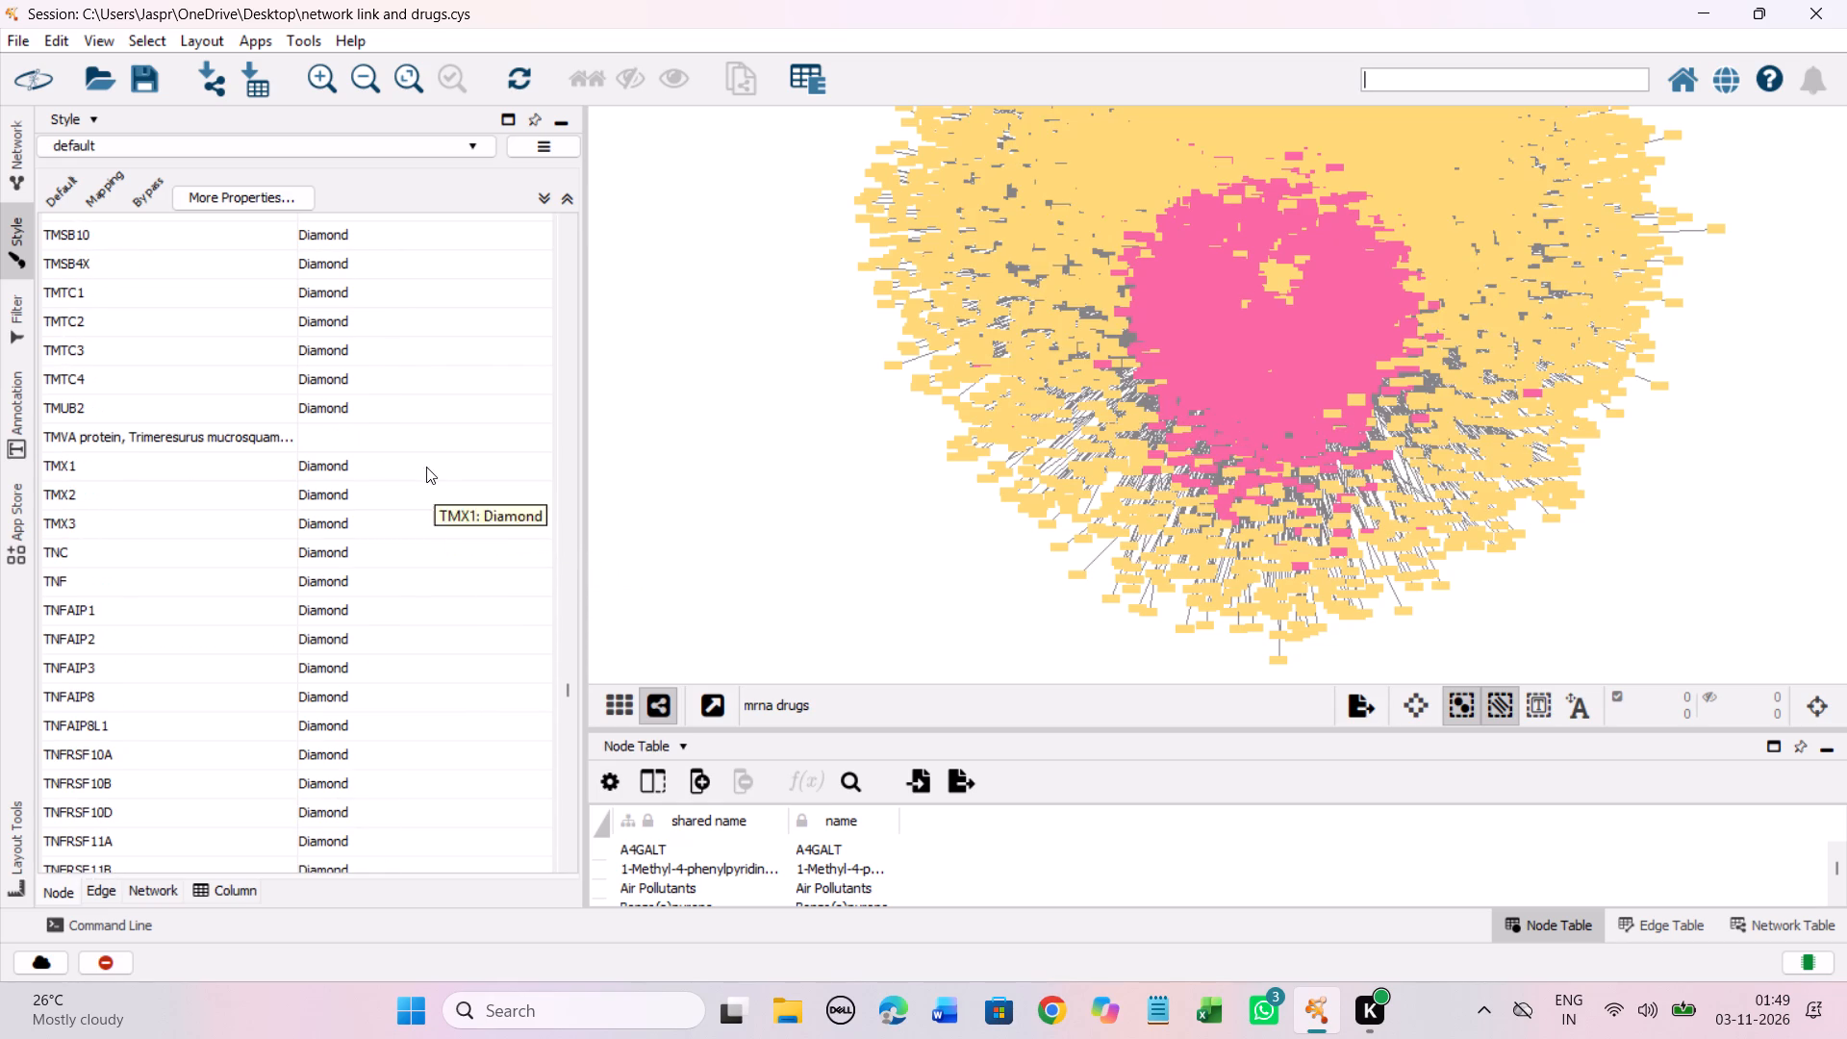
{"action": "left_click", "coordinate": [402, 442]}
{"action": "right_click", "coordinate": [402, 442]}
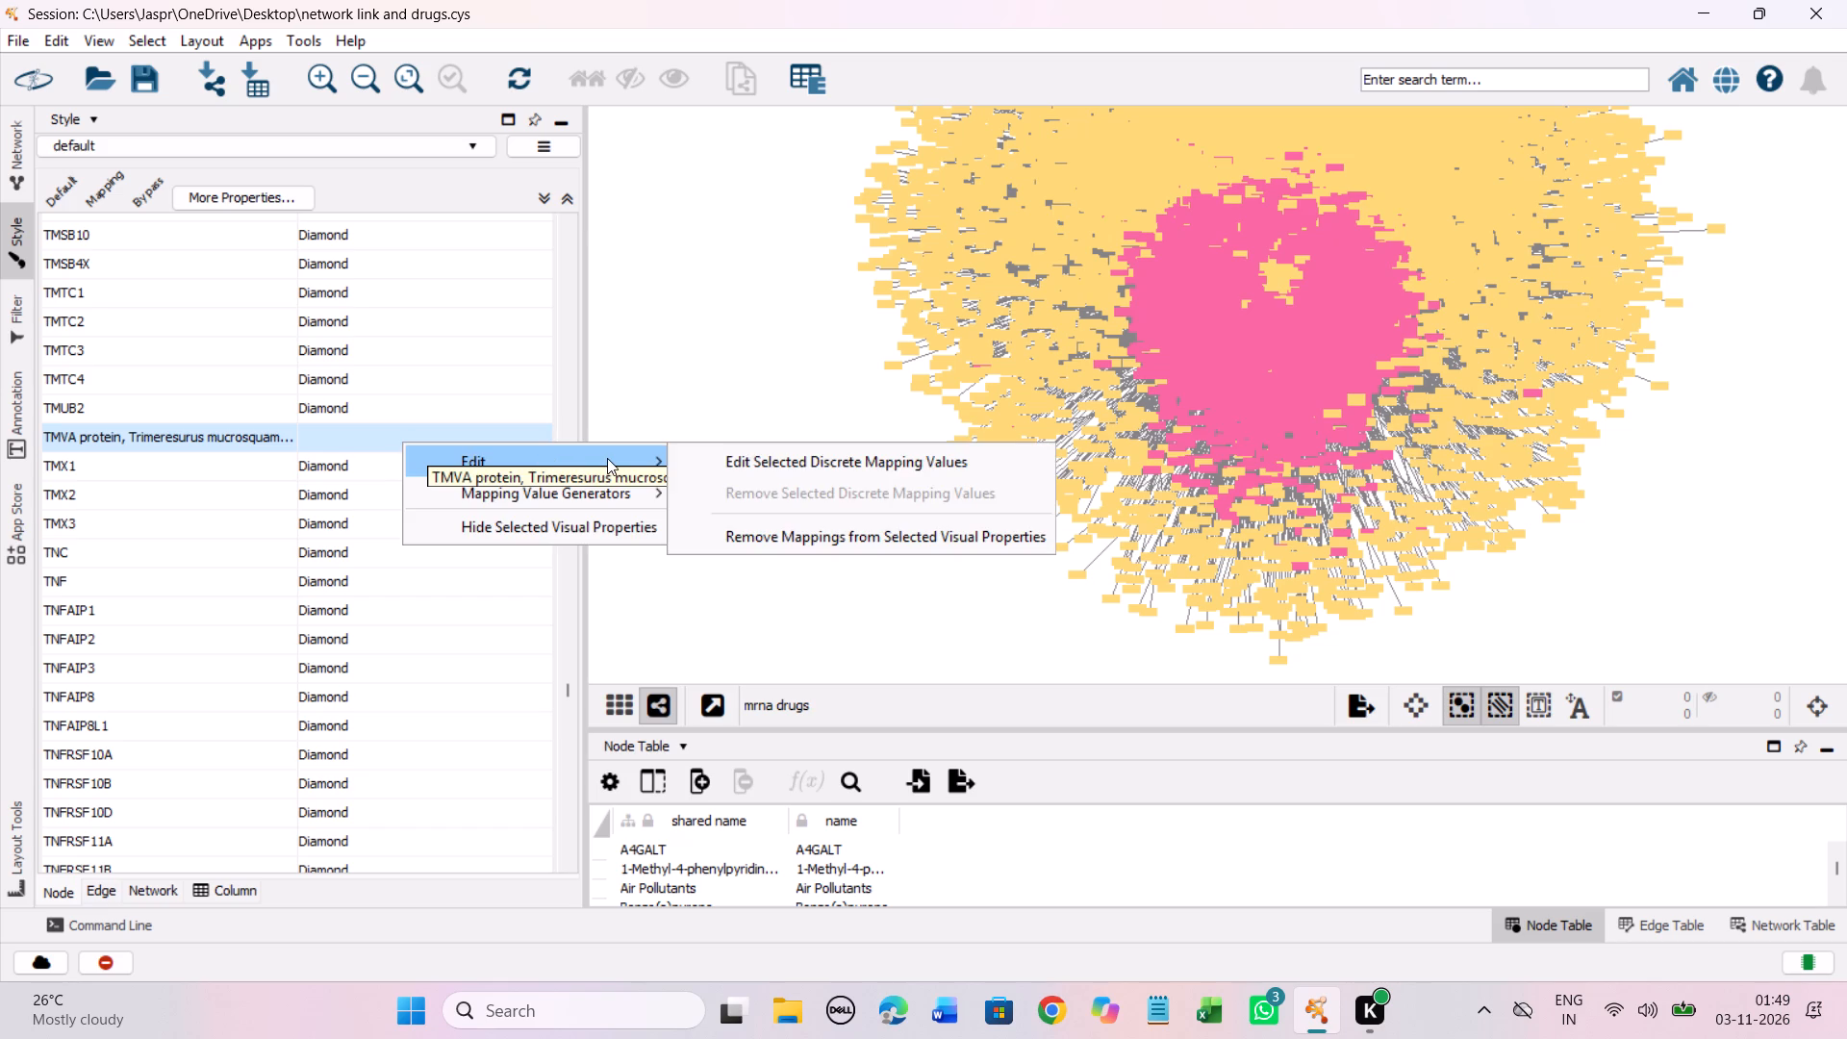
{"action": "left_click", "coordinate": [607, 458]}
{"action": "left_click", "coordinate": [807, 462]}
{"action": "left_click", "coordinate": [293, 475]}
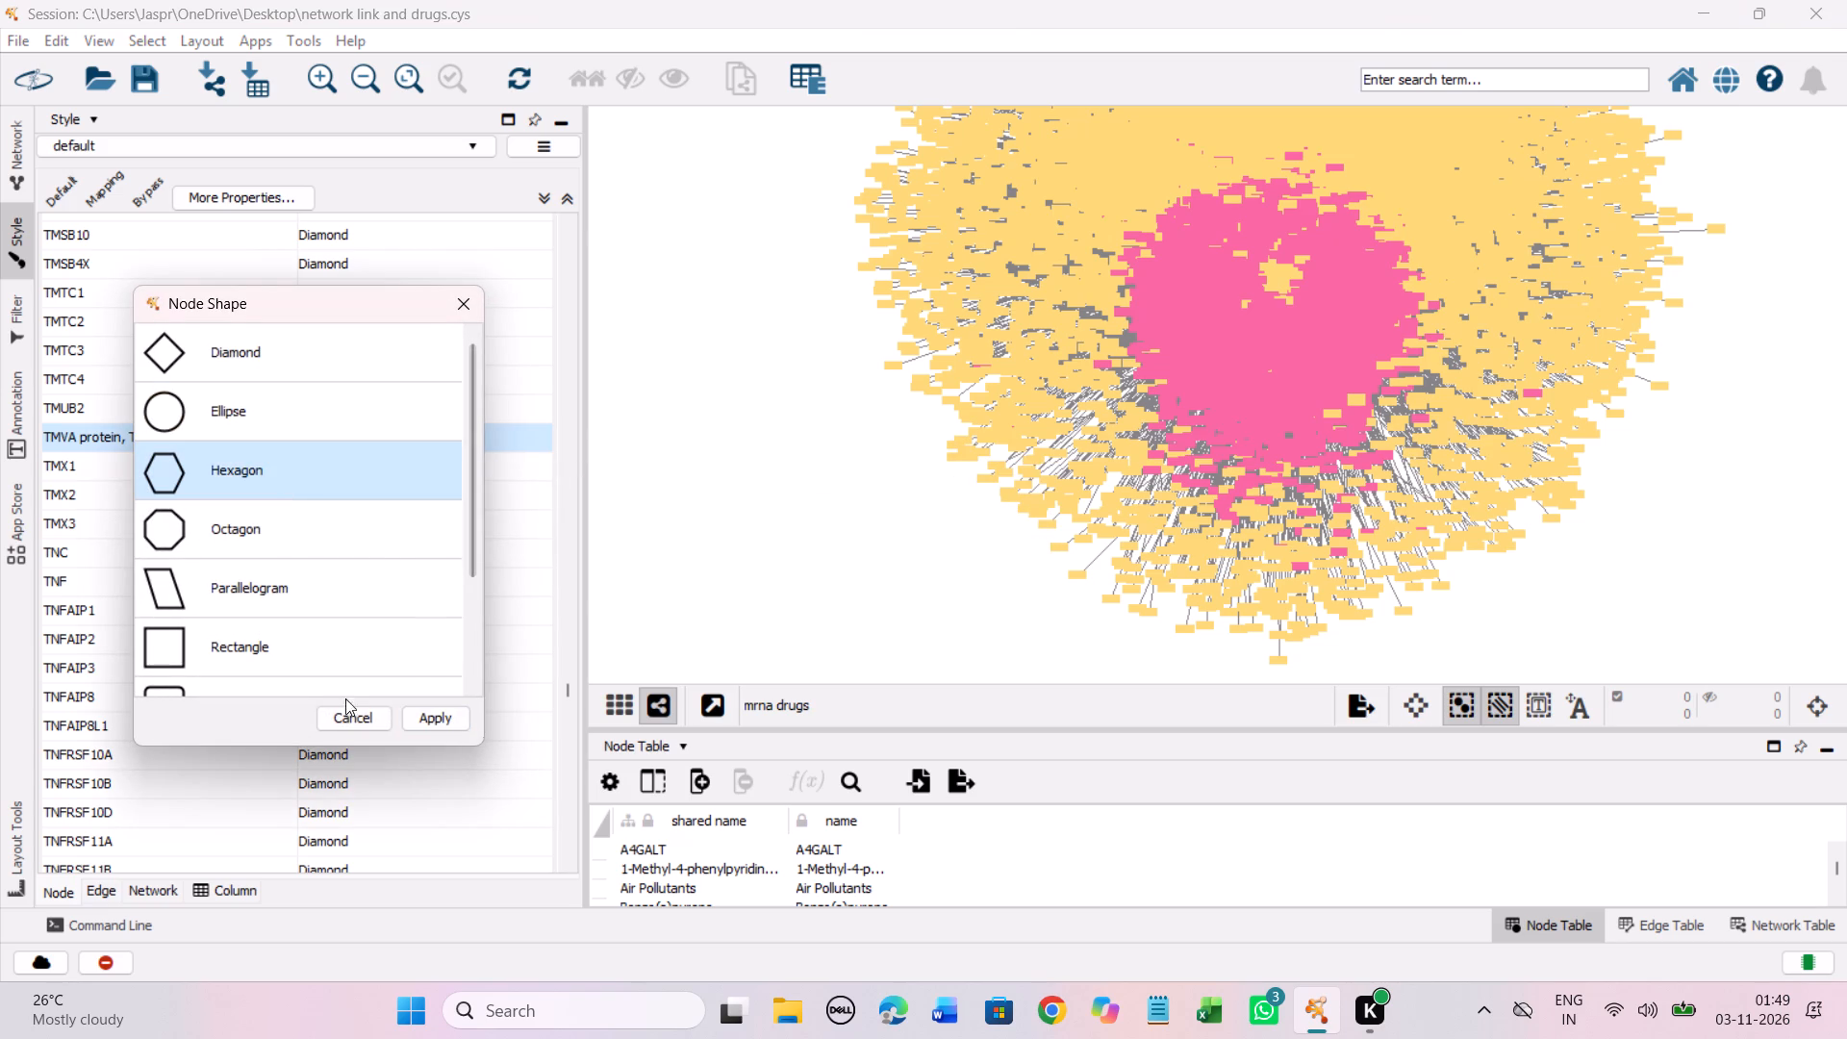
{"action": "left_click", "coordinate": [423, 716]}
Set the discrete node shape mapping for the unmapped entry TPD7 compound to Hexagon.
{"action": "scroll", "coordinate": [442, 621], "scroll_direction": "down", "scroll_amount": 17}
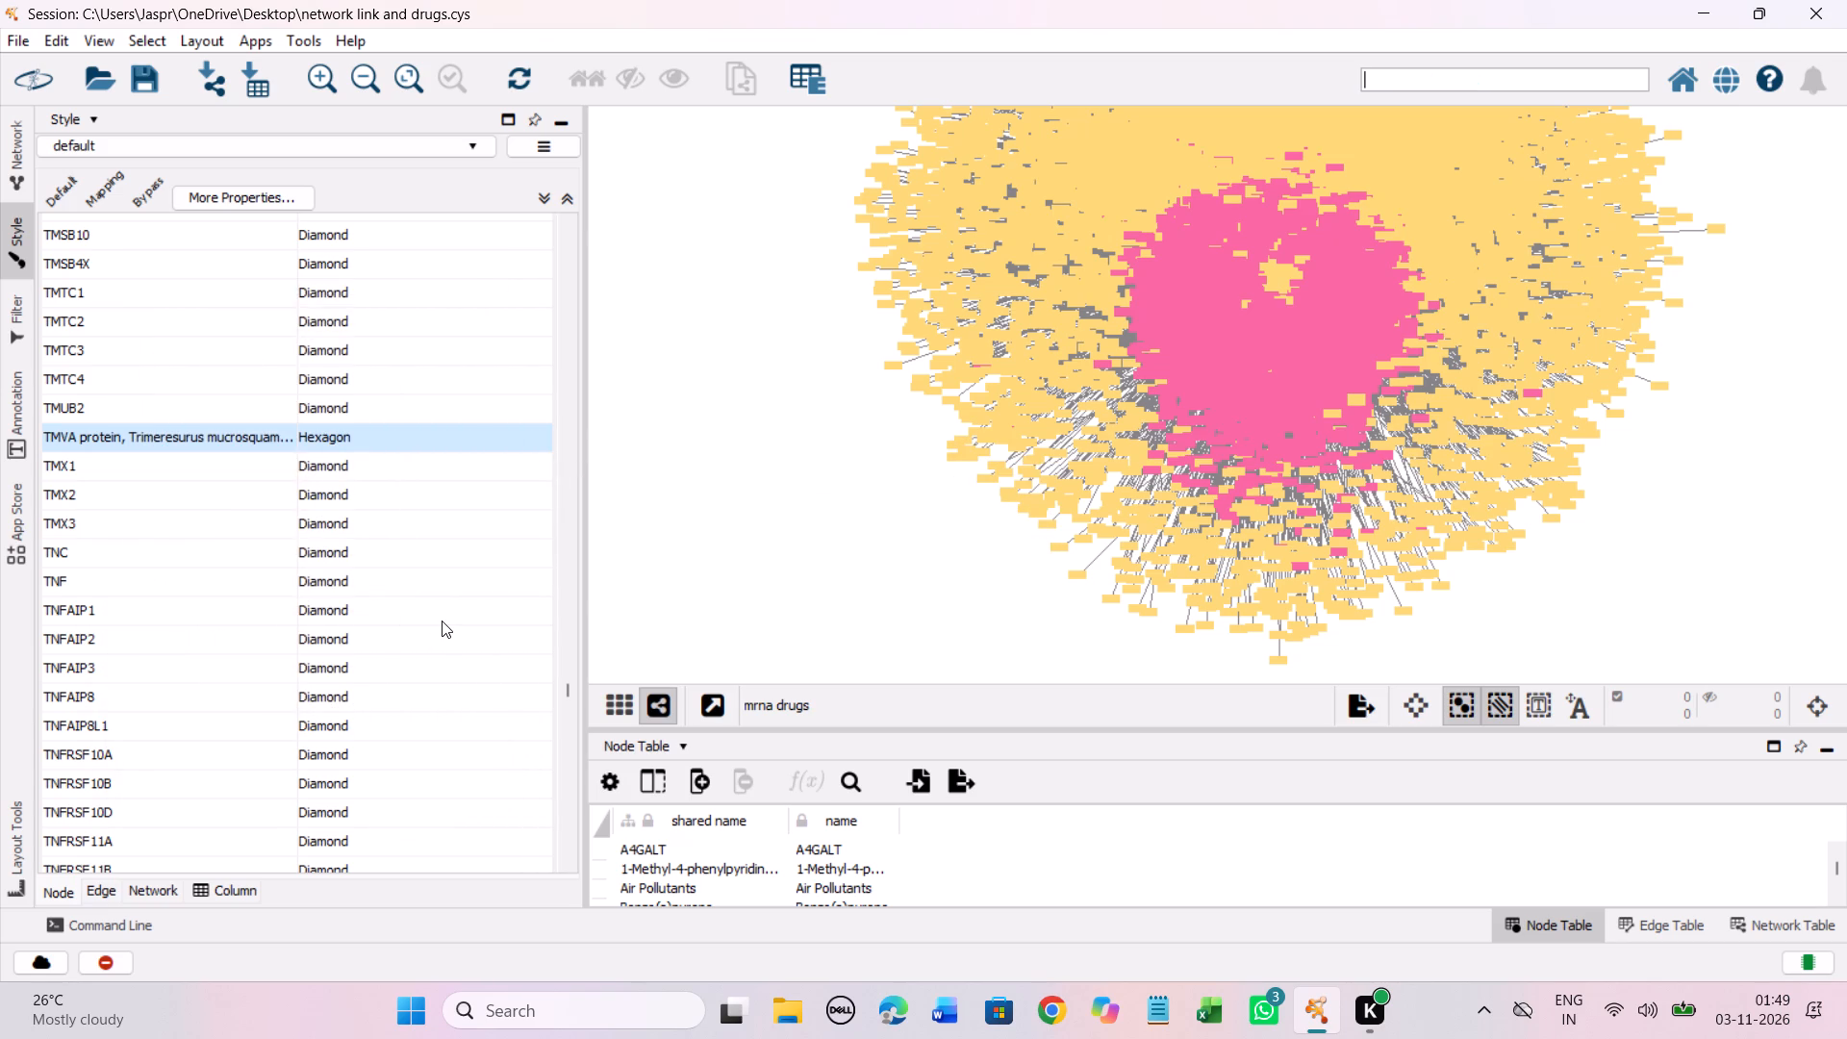
{"action": "scroll", "coordinate": [442, 621], "scroll_direction": "down", "scroll_amount": 10}
{"action": "scroll", "coordinate": [442, 621], "scroll_direction": "down", "scroll_amount": 19}
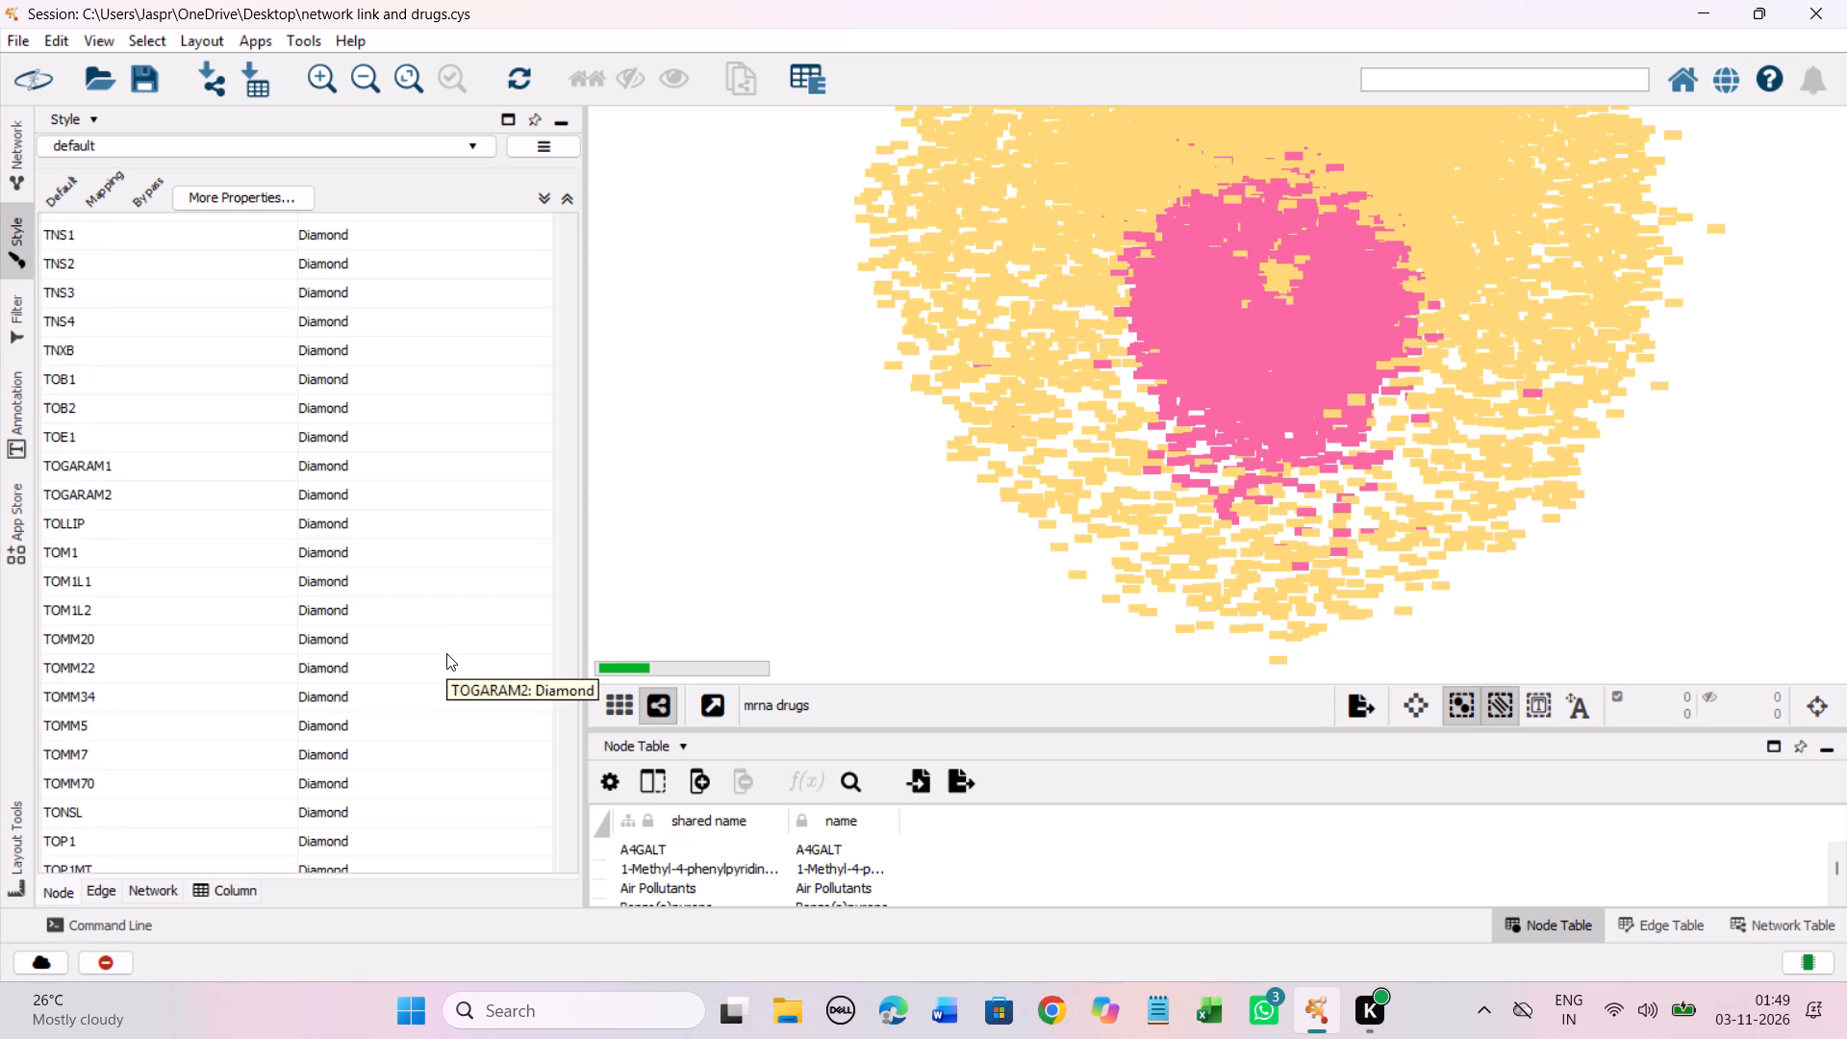
{"action": "scroll", "coordinate": [446, 653], "scroll_direction": "down", "scroll_amount": 20}
{"action": "scroll", "coordinate": [446, 653], "scroll_direction": "down", "scroll_amount": 20}
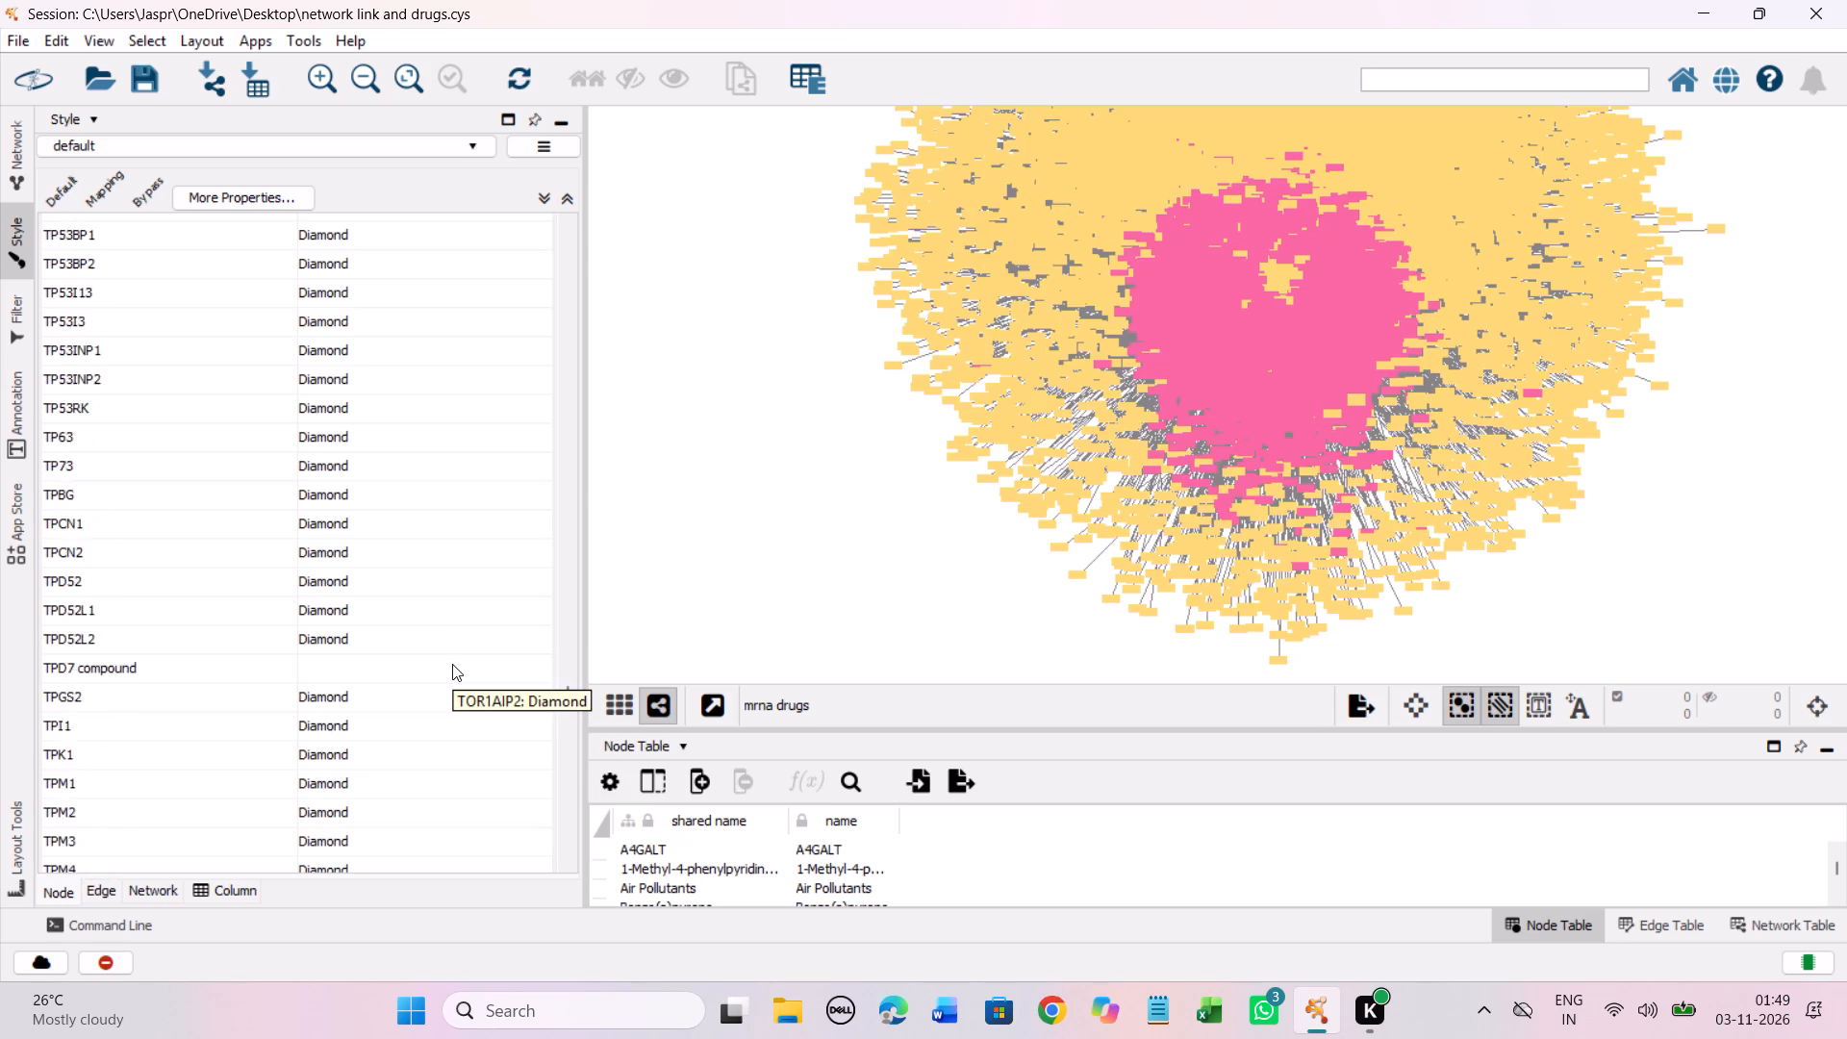
{"action": "scroll", "coordinate": [452, 664], "scroll_direction": "down", "scroll_amount": 6}
{"action": "left_click", "coordinate": [358, 462]}
{"action": "right_click", "coordinate": [358, 462]}
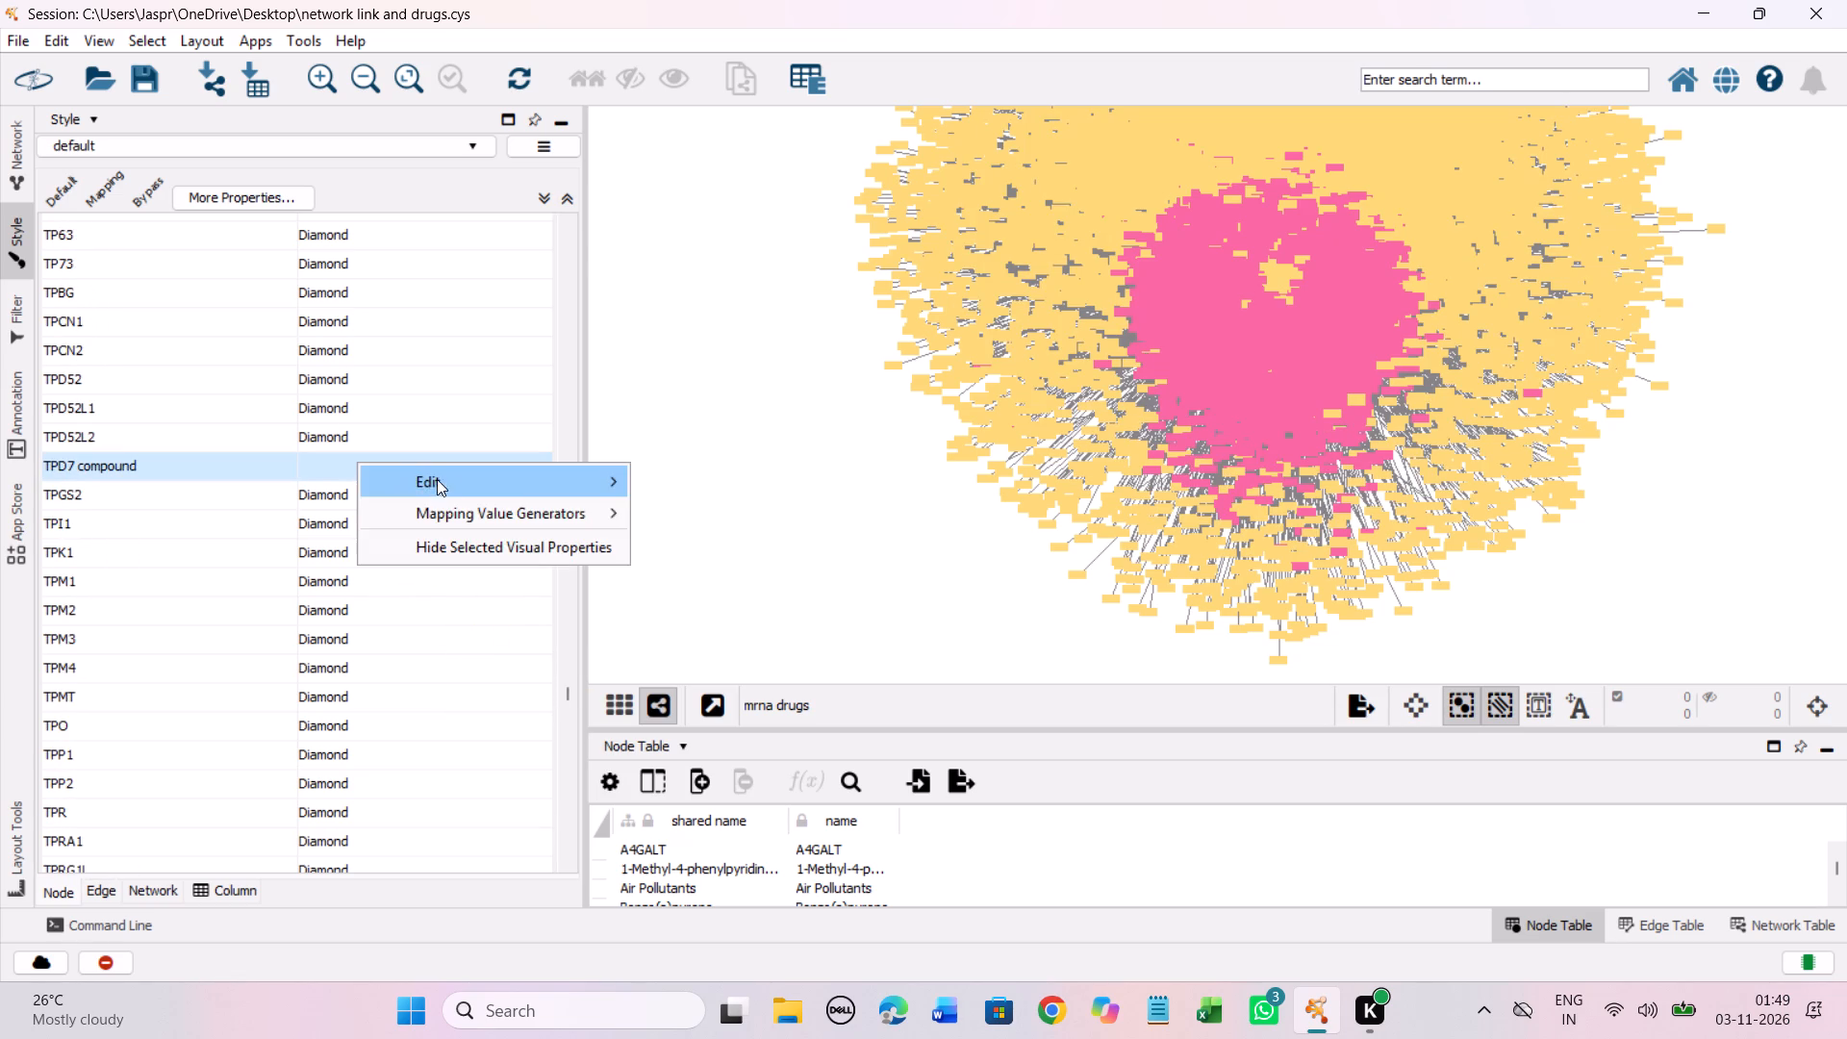
{"action": "left_click", "coordinate": [720, 476]}
{"action": "left_click", "coordinate": [281, 467]}
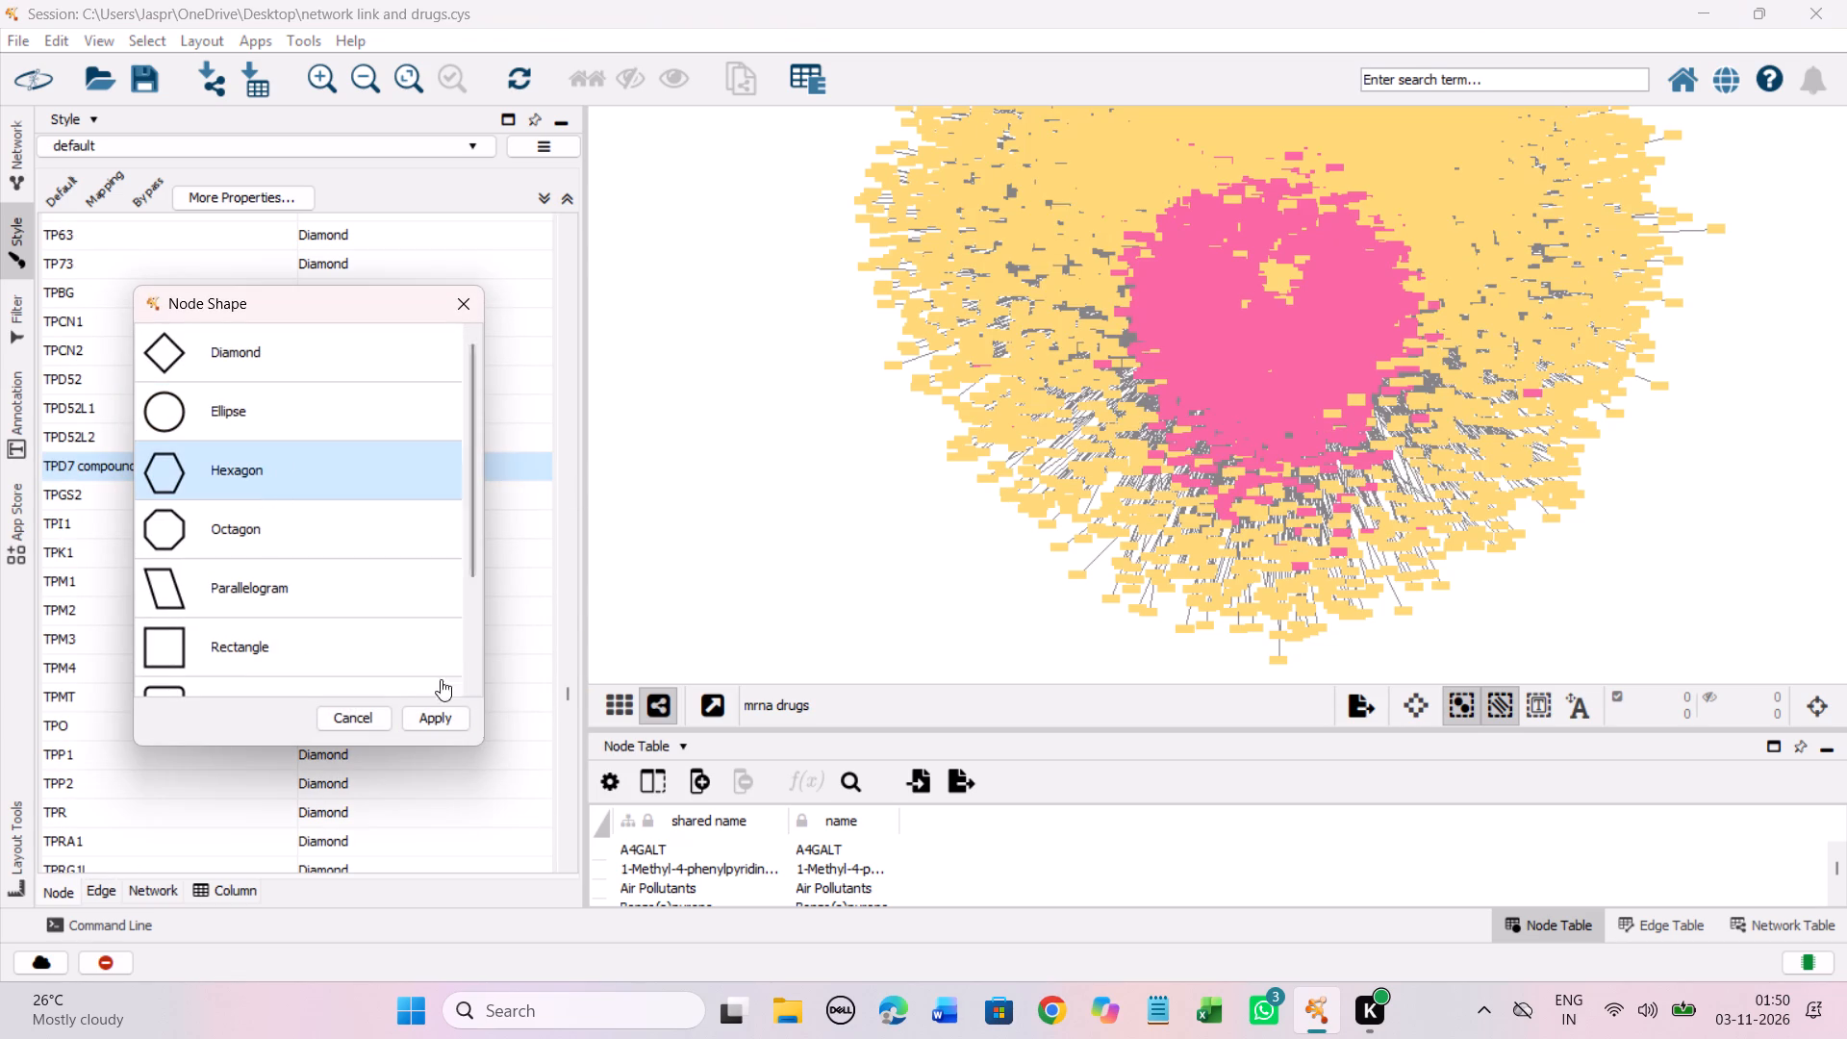
{"action": "left_click", "coordinate": [418, 719]}
Set the discrete node shape mapping for the unmapped entry TRAM 34 to Hexagon.
{"action": "scroll", "coordinate": [422, 599], "scroll_direction": "down", "scroll_amount": 8}
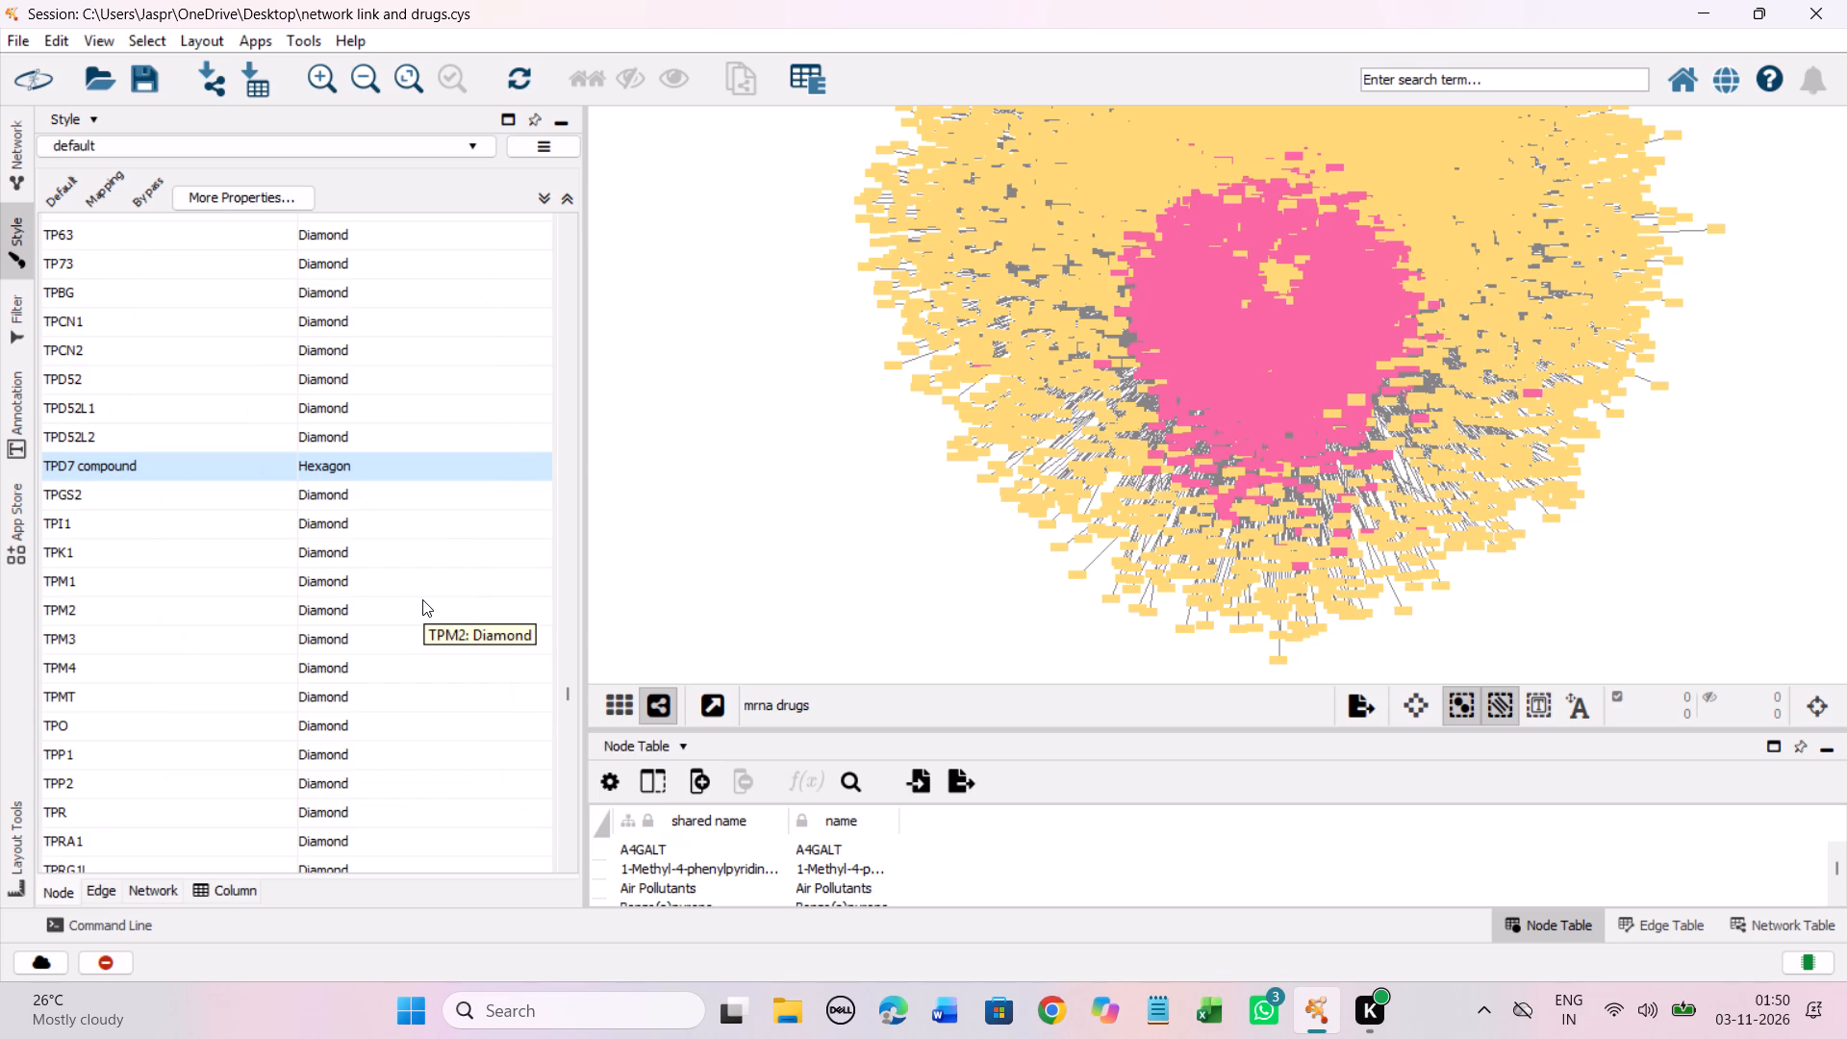
{"action": "scroll", "coordinate": [422, 599], "scroll_direction": "down", "scroll_amount": 20}
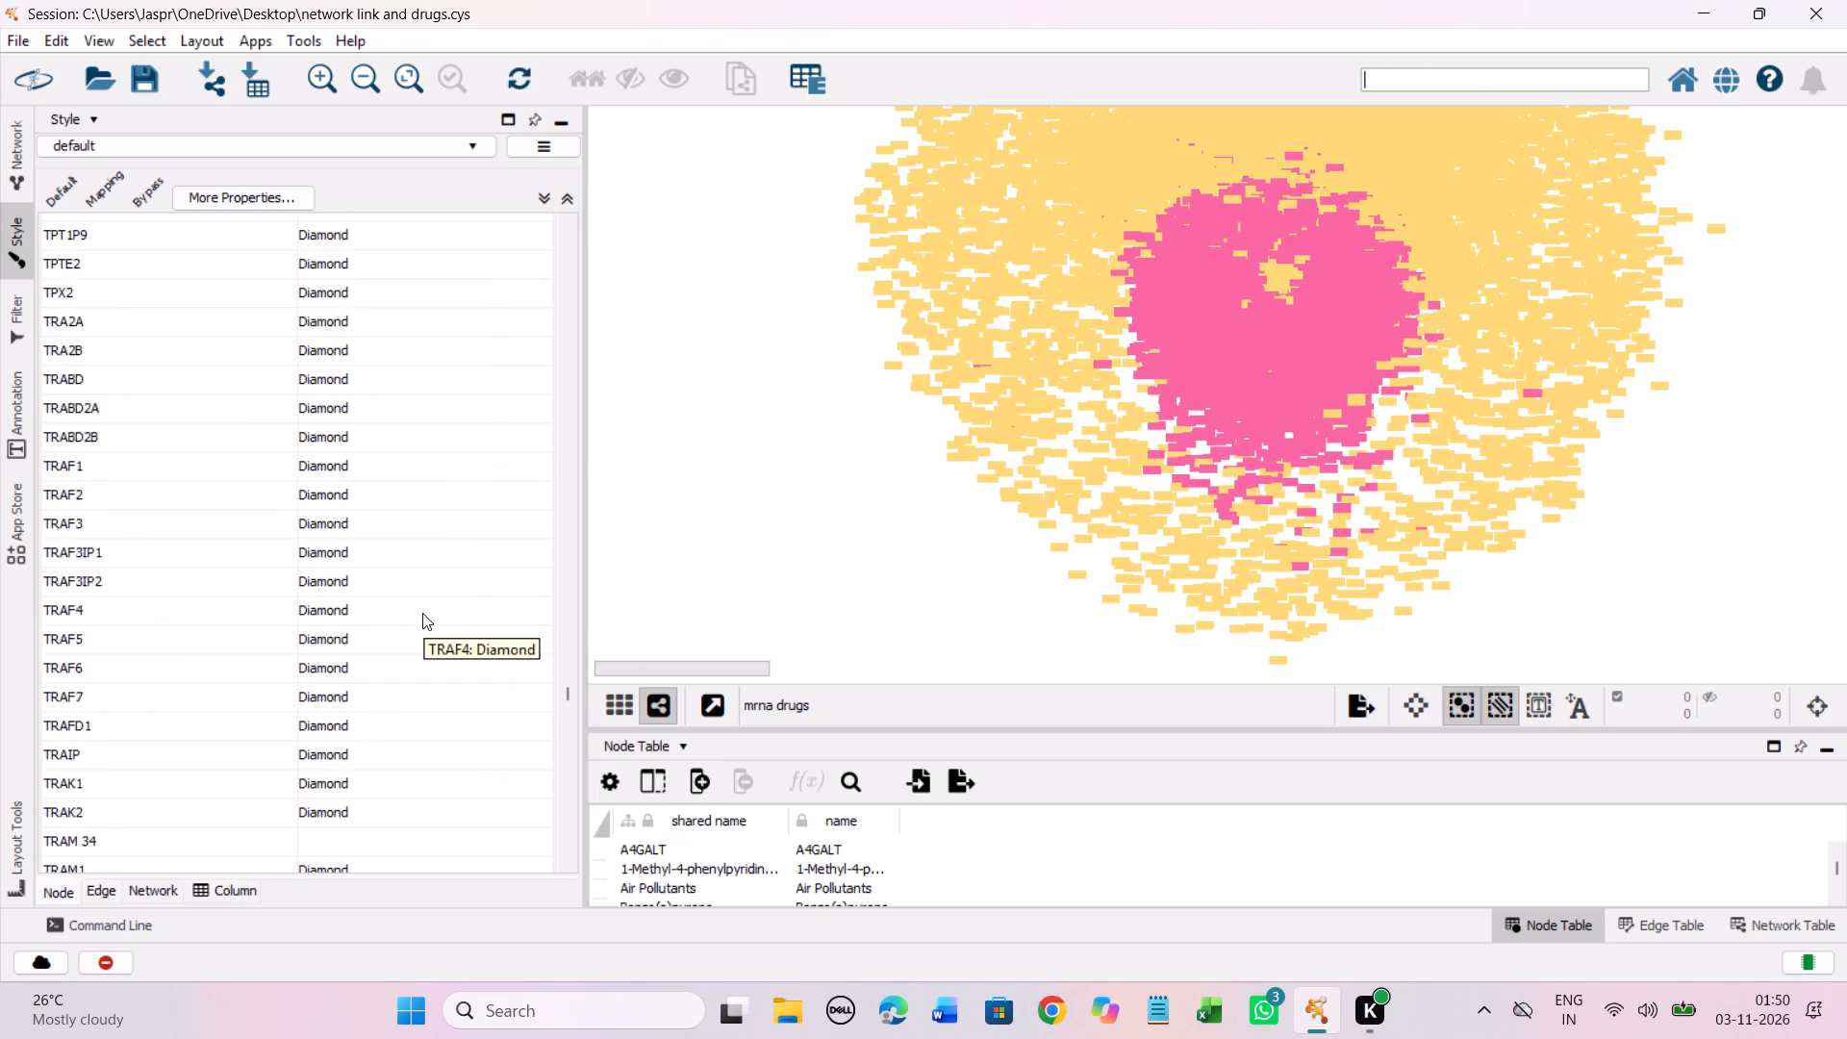
{"action": "scroll", "coordinate": [422, 613], "scroll_direction": "down", "scroll_amount": 12}
{"action": "left_click", "coordinate": [376, 493]}
{"action": "right_click", "coordinate": [376, 493]}
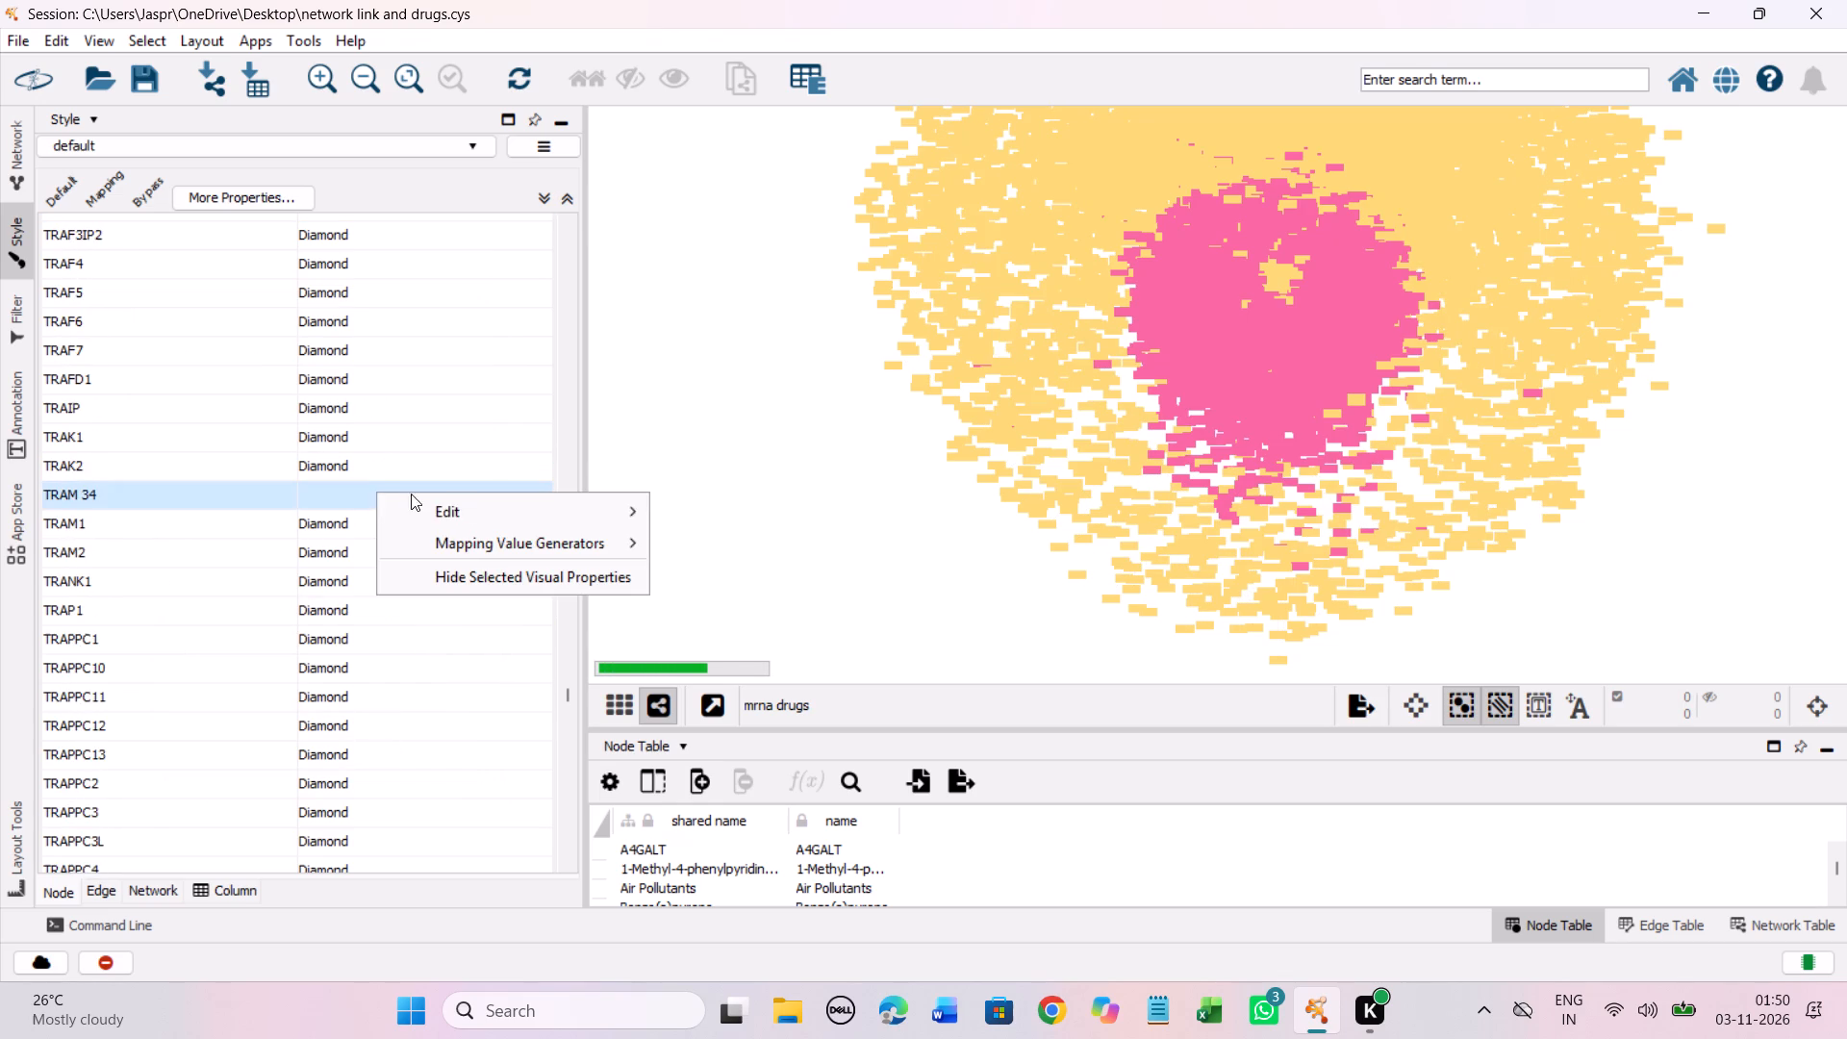
{"action": "left_click", "coordinate": [722, 516]}
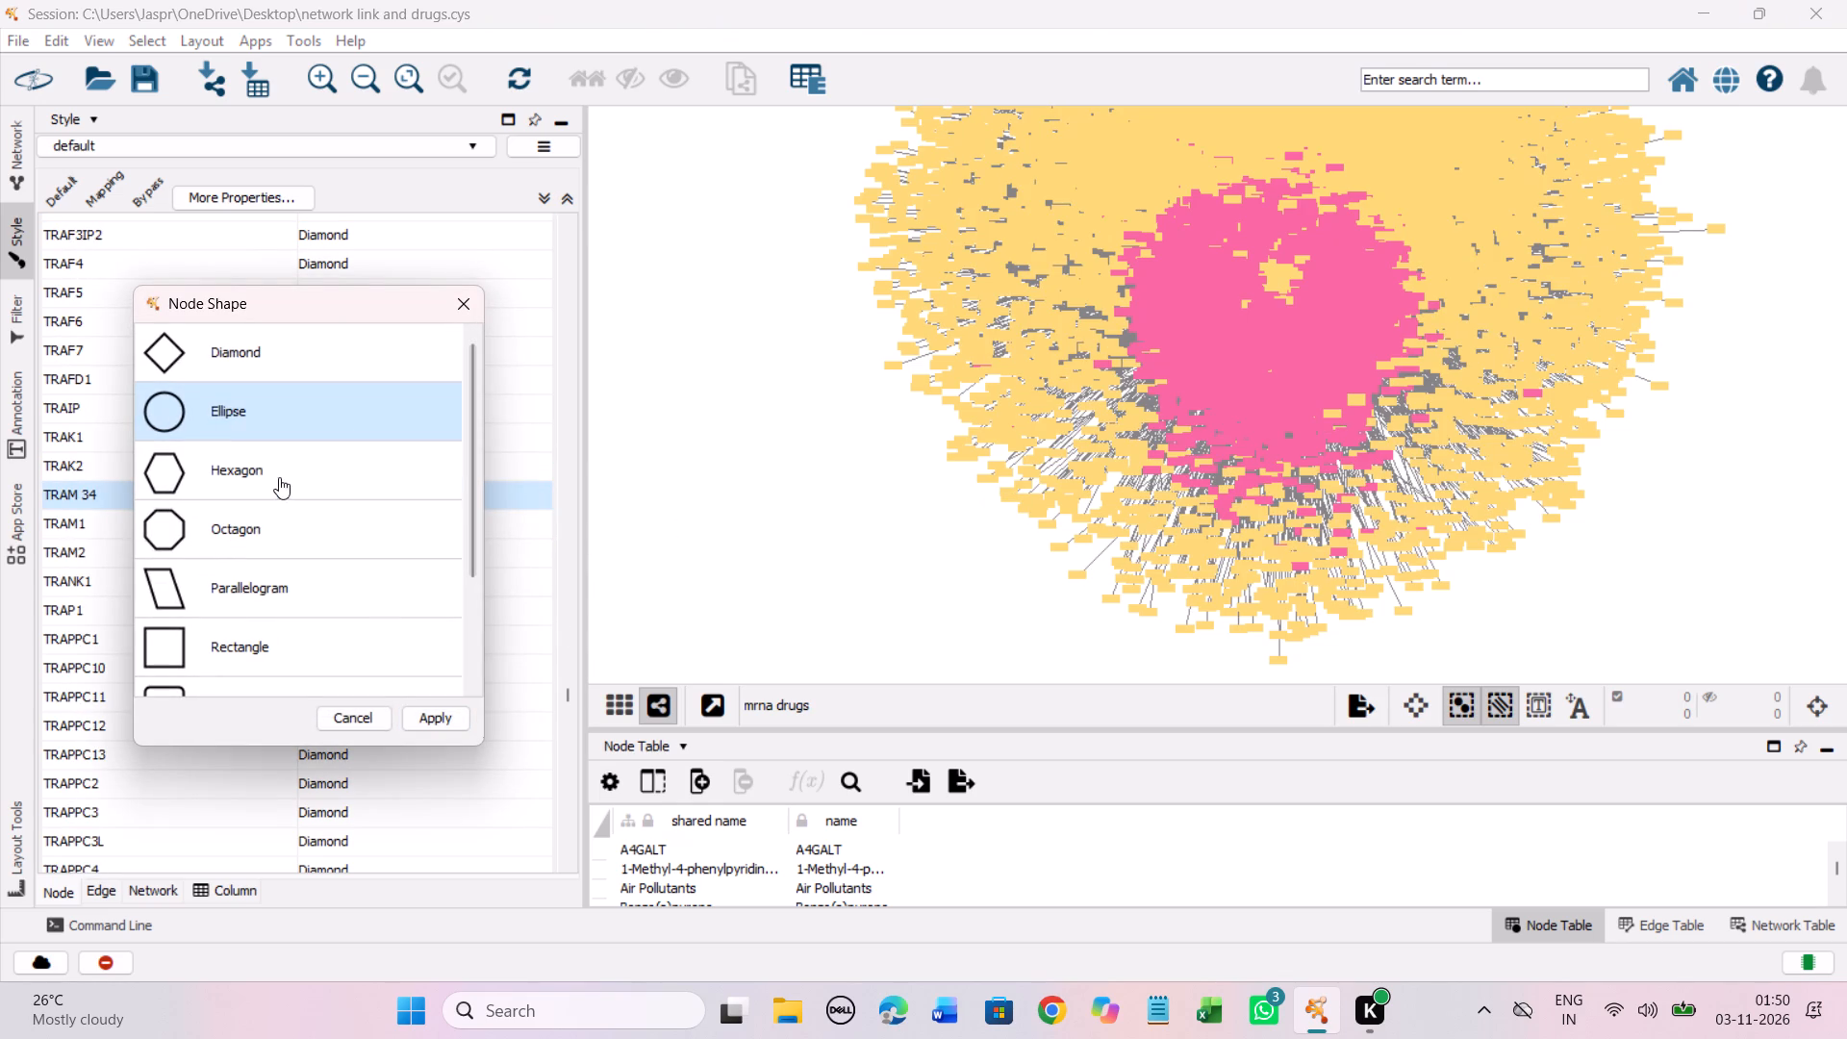
{"action": "left_click", "coordinate": [279, 477]}
{"action": "left_click", "coordinate": [416, 718]}
Set the discrete node shape mapping for the whole unmapped run of entries from Tacrine through U 74389F to Hexagon.
{"action": "scroll", "coordinate": [419, 685], "scroll_direction": "down", "scroll_amount": 6}
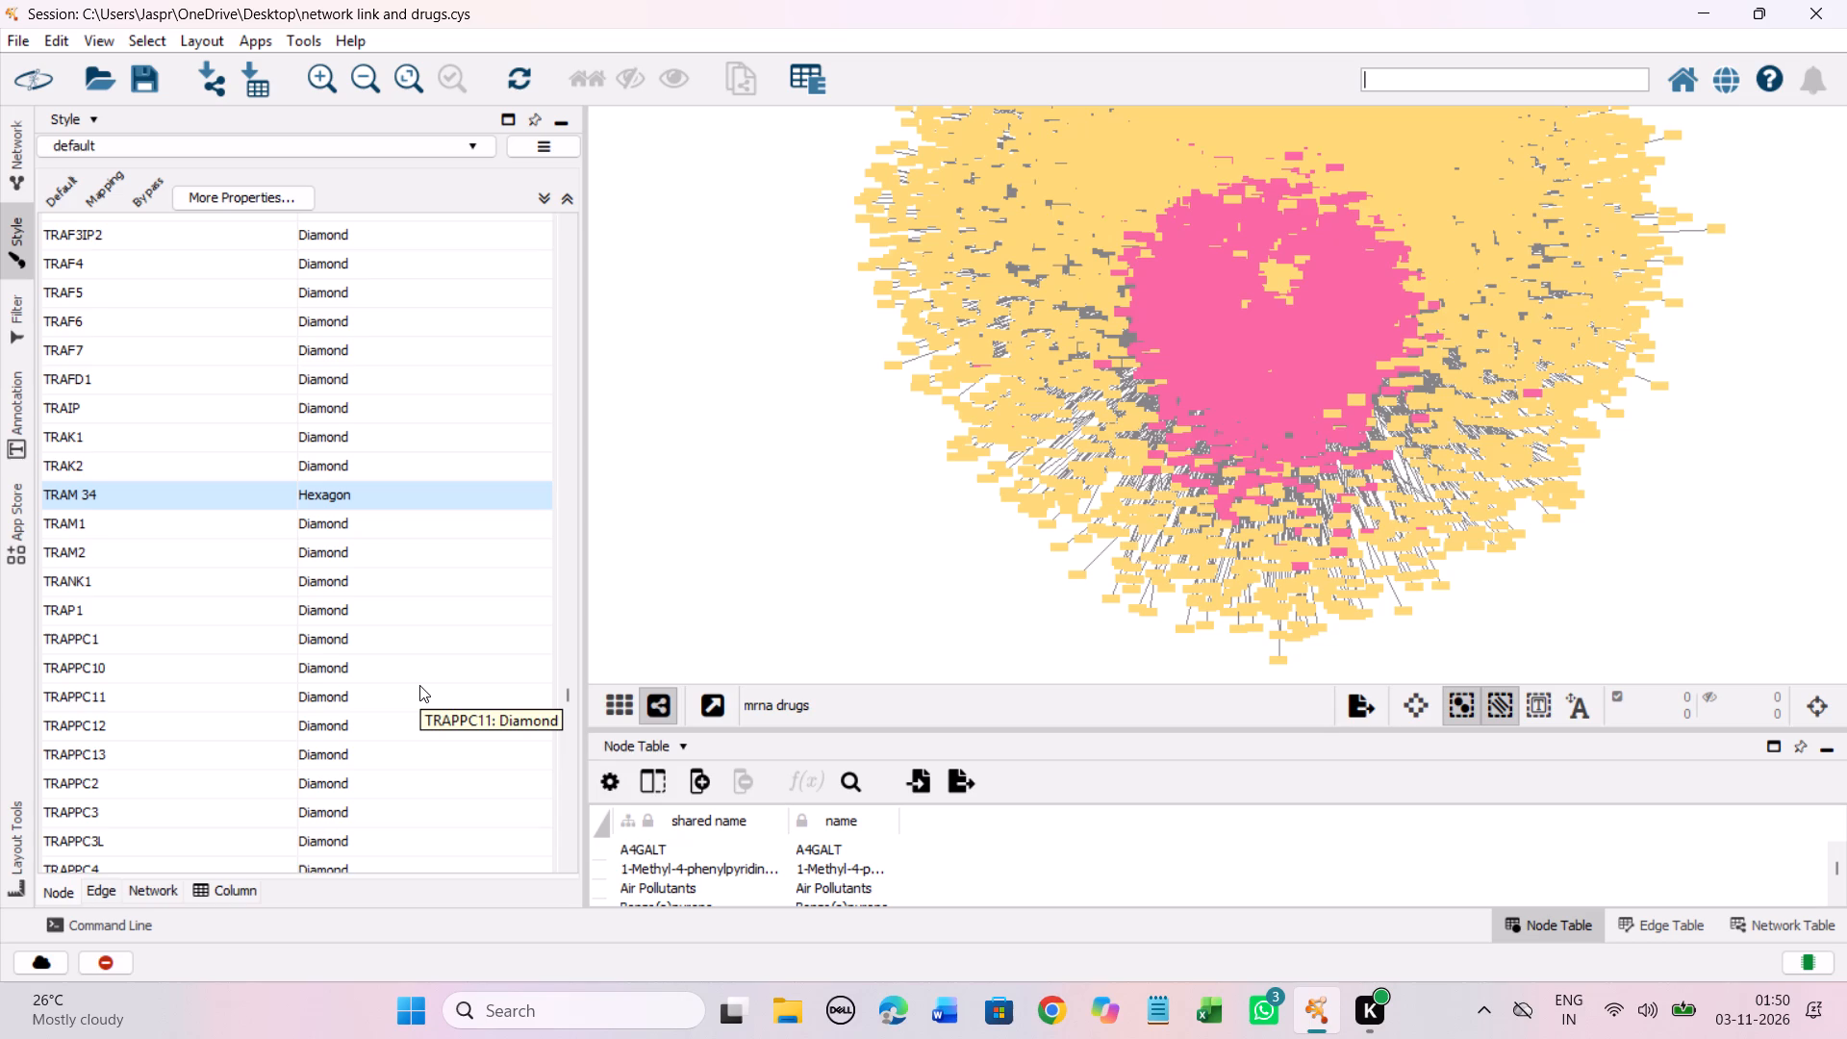
{"action": "scroll", "coordinate": [419, 685], "scroll_direction": "down", "scroll_amount": 4}
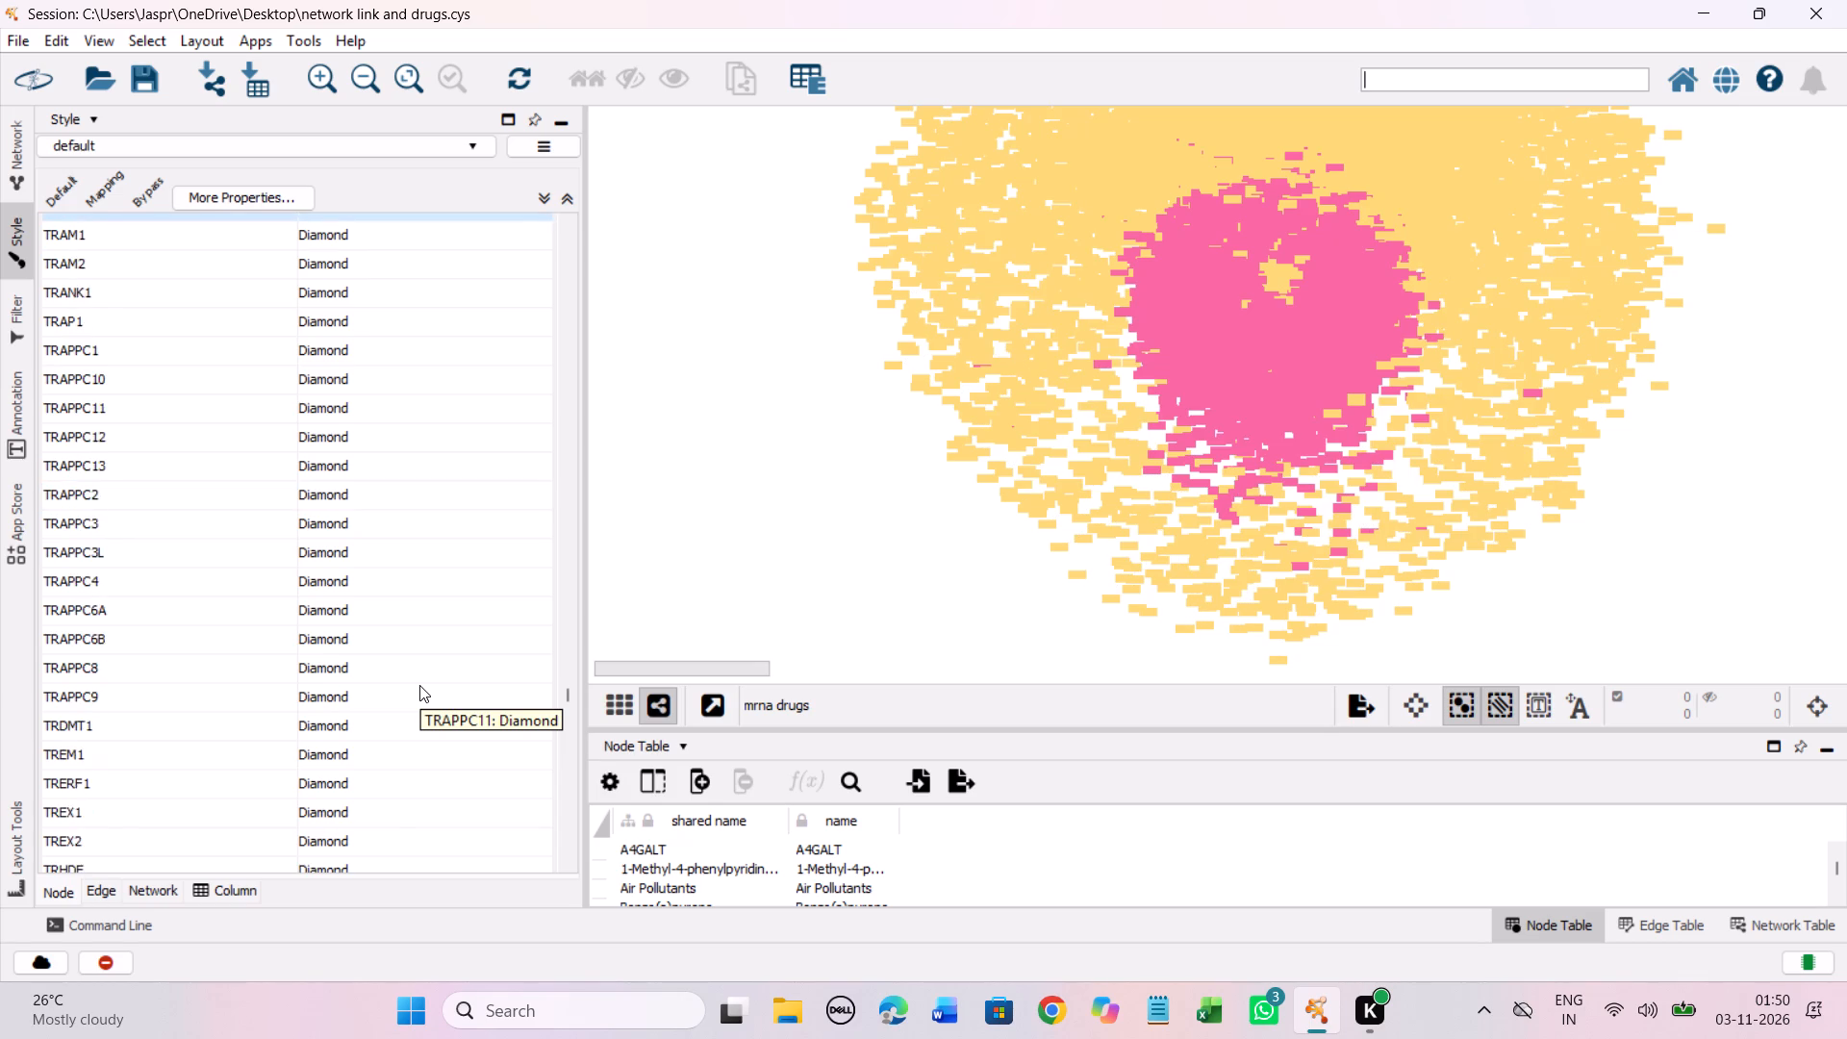
{"action": "scroll", "coordinate": [419, 685], "scroll_direction": "down", "scroll_amount": 18}
{"action": "scroll", "coordinate": [435, 716], "scroll_direction": "down", "scroll_amount": 11}
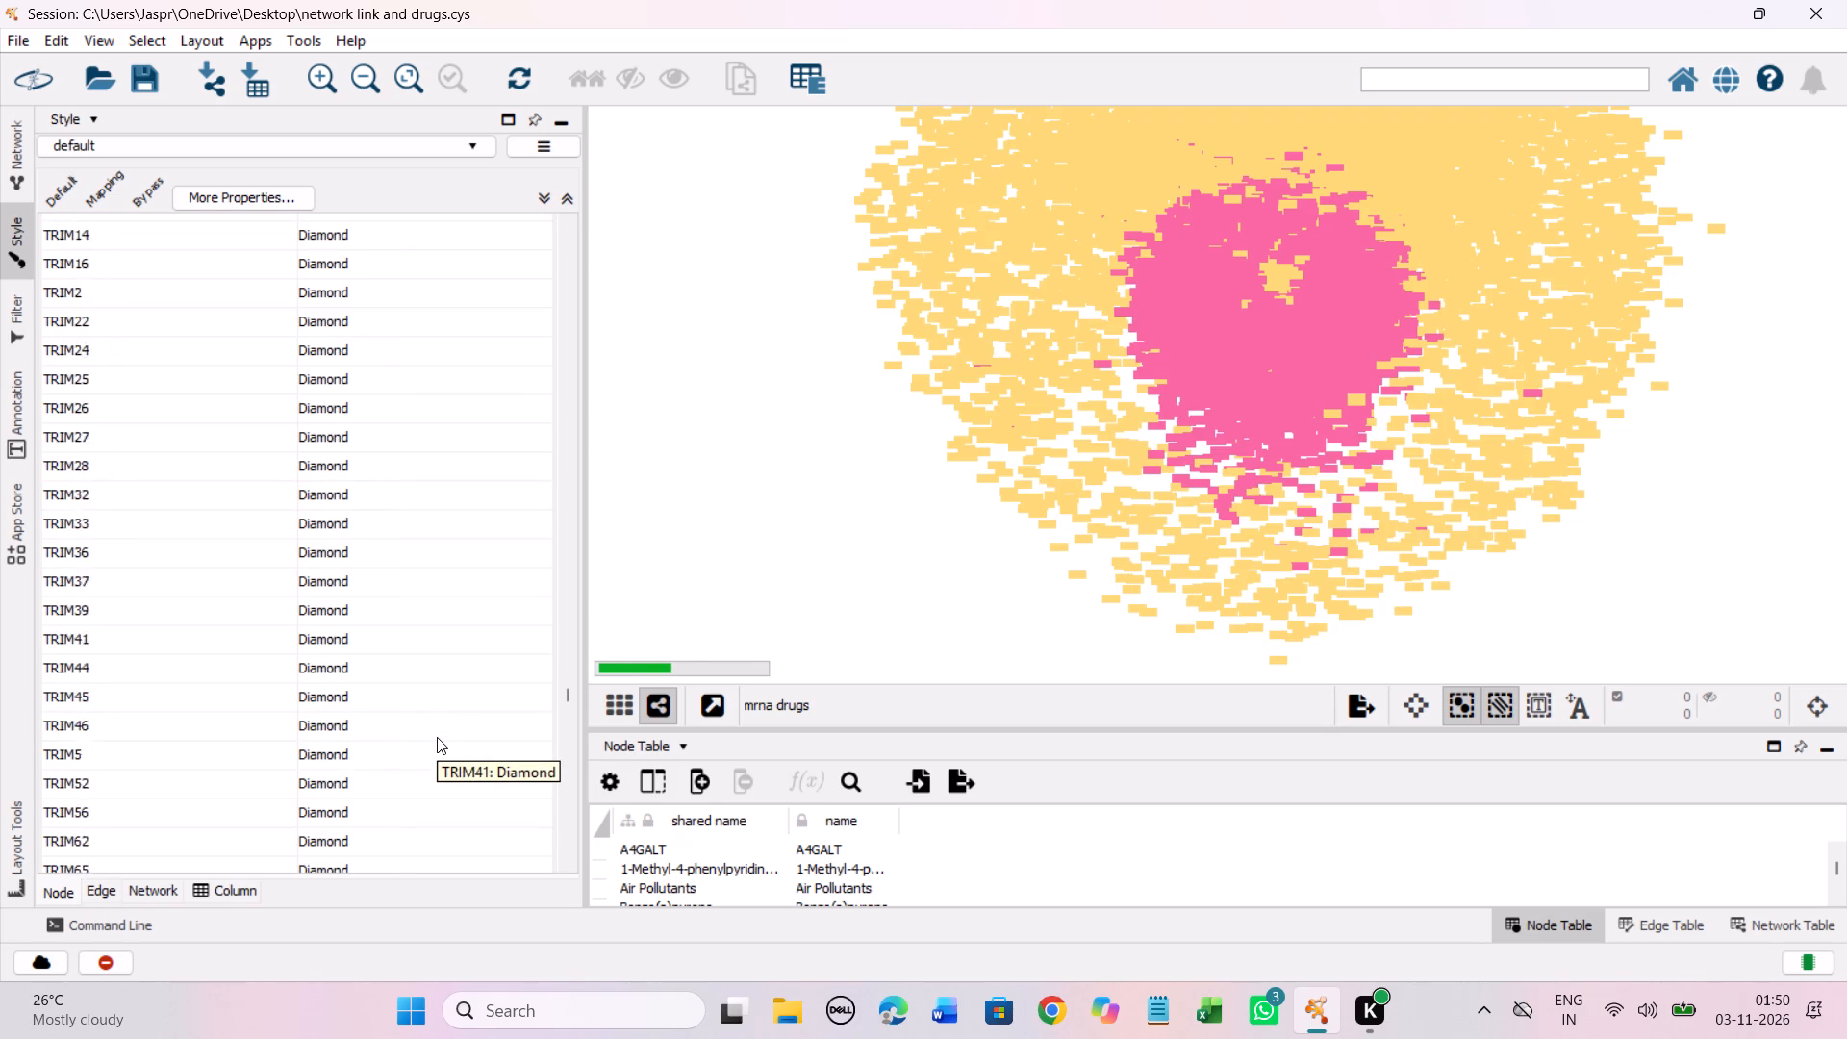
{"action": "scroll", "coordinate": [437, 737], "scroll_direction": "down", "scroll_amount": 13}
{"action": "scroll", "coordinate": [443, 736], "scroll_direction": "down", "scroll_amount": 20}
{"action": "scroll", "coordinate": [443, 736], "scroll_direction": "down", "scroll_amount": 2}
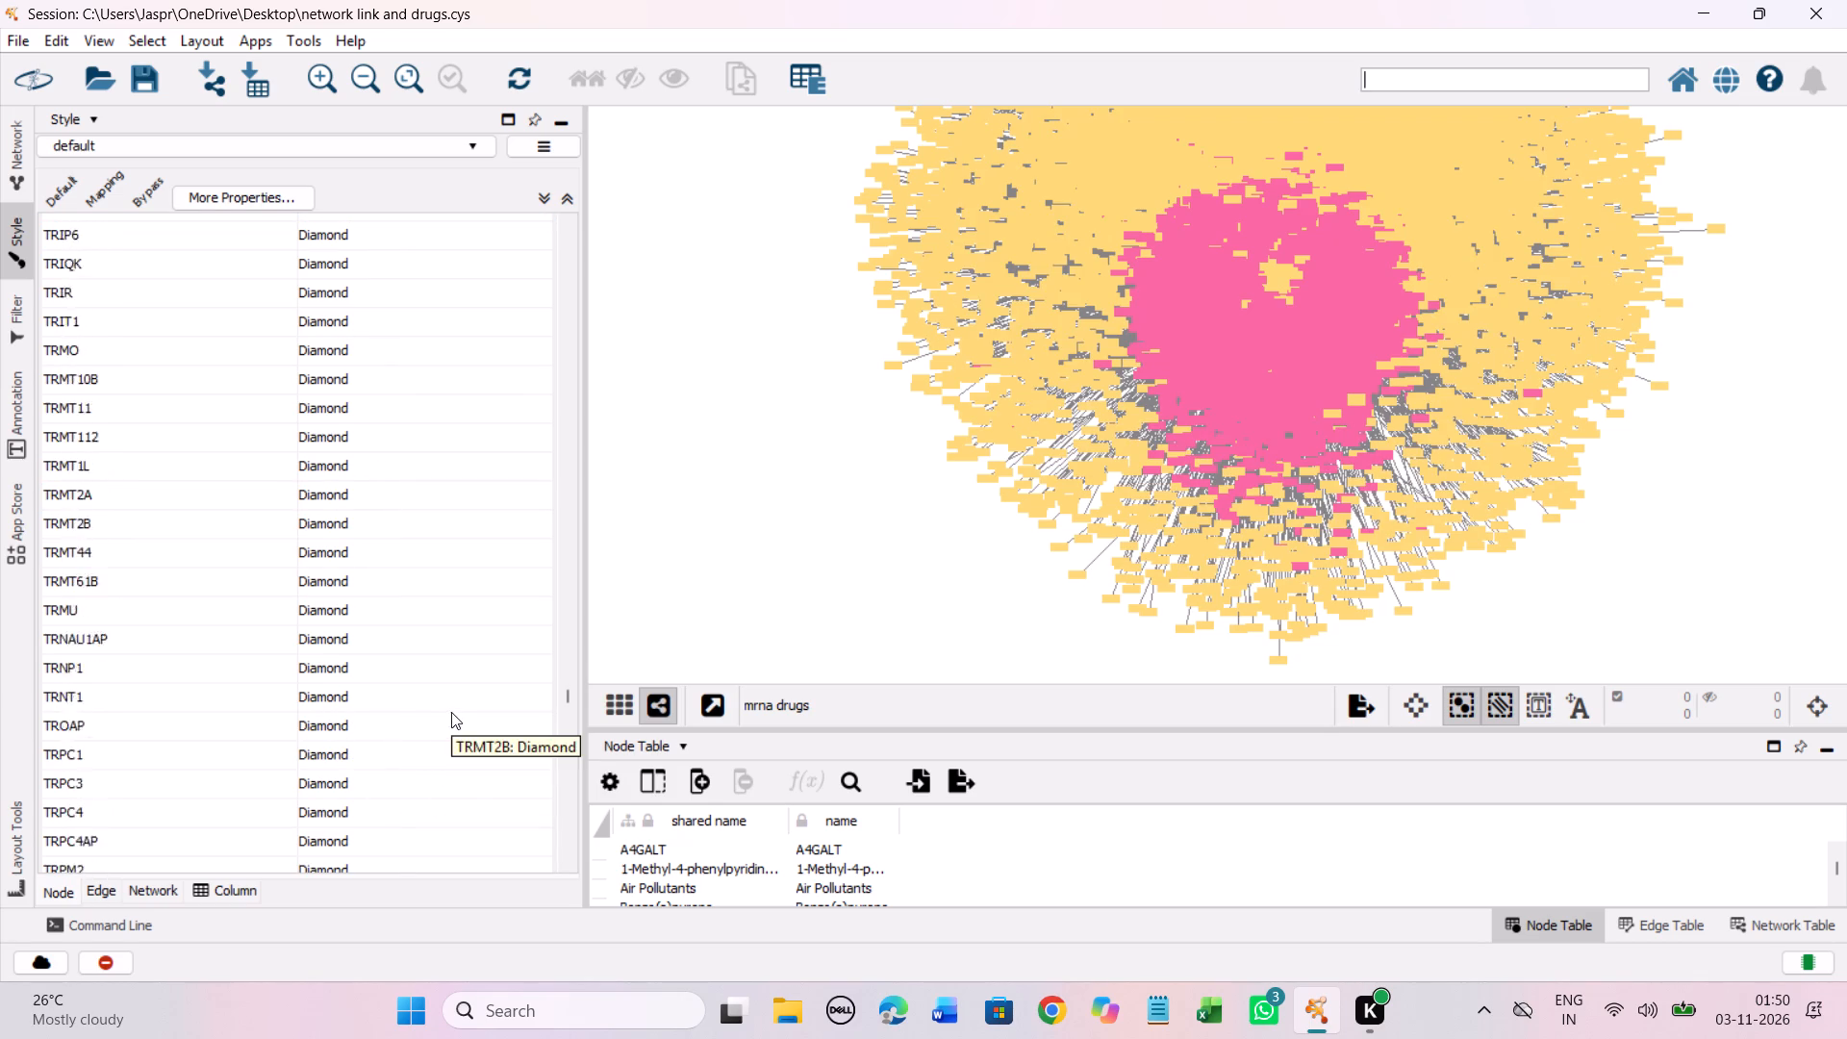
{"action": "scroll", "coordinate": [451, 712], "scroll_direction": "down", "scroll_amount": 20}
{"action": "scroll", "coordinate": [451, 712], "scroll_direction": "down", "scroll_amount": 20}
{"action": "scroll", "coordinate": [451, 712], "scroll_direction": "down", "scroll_amount": 4}
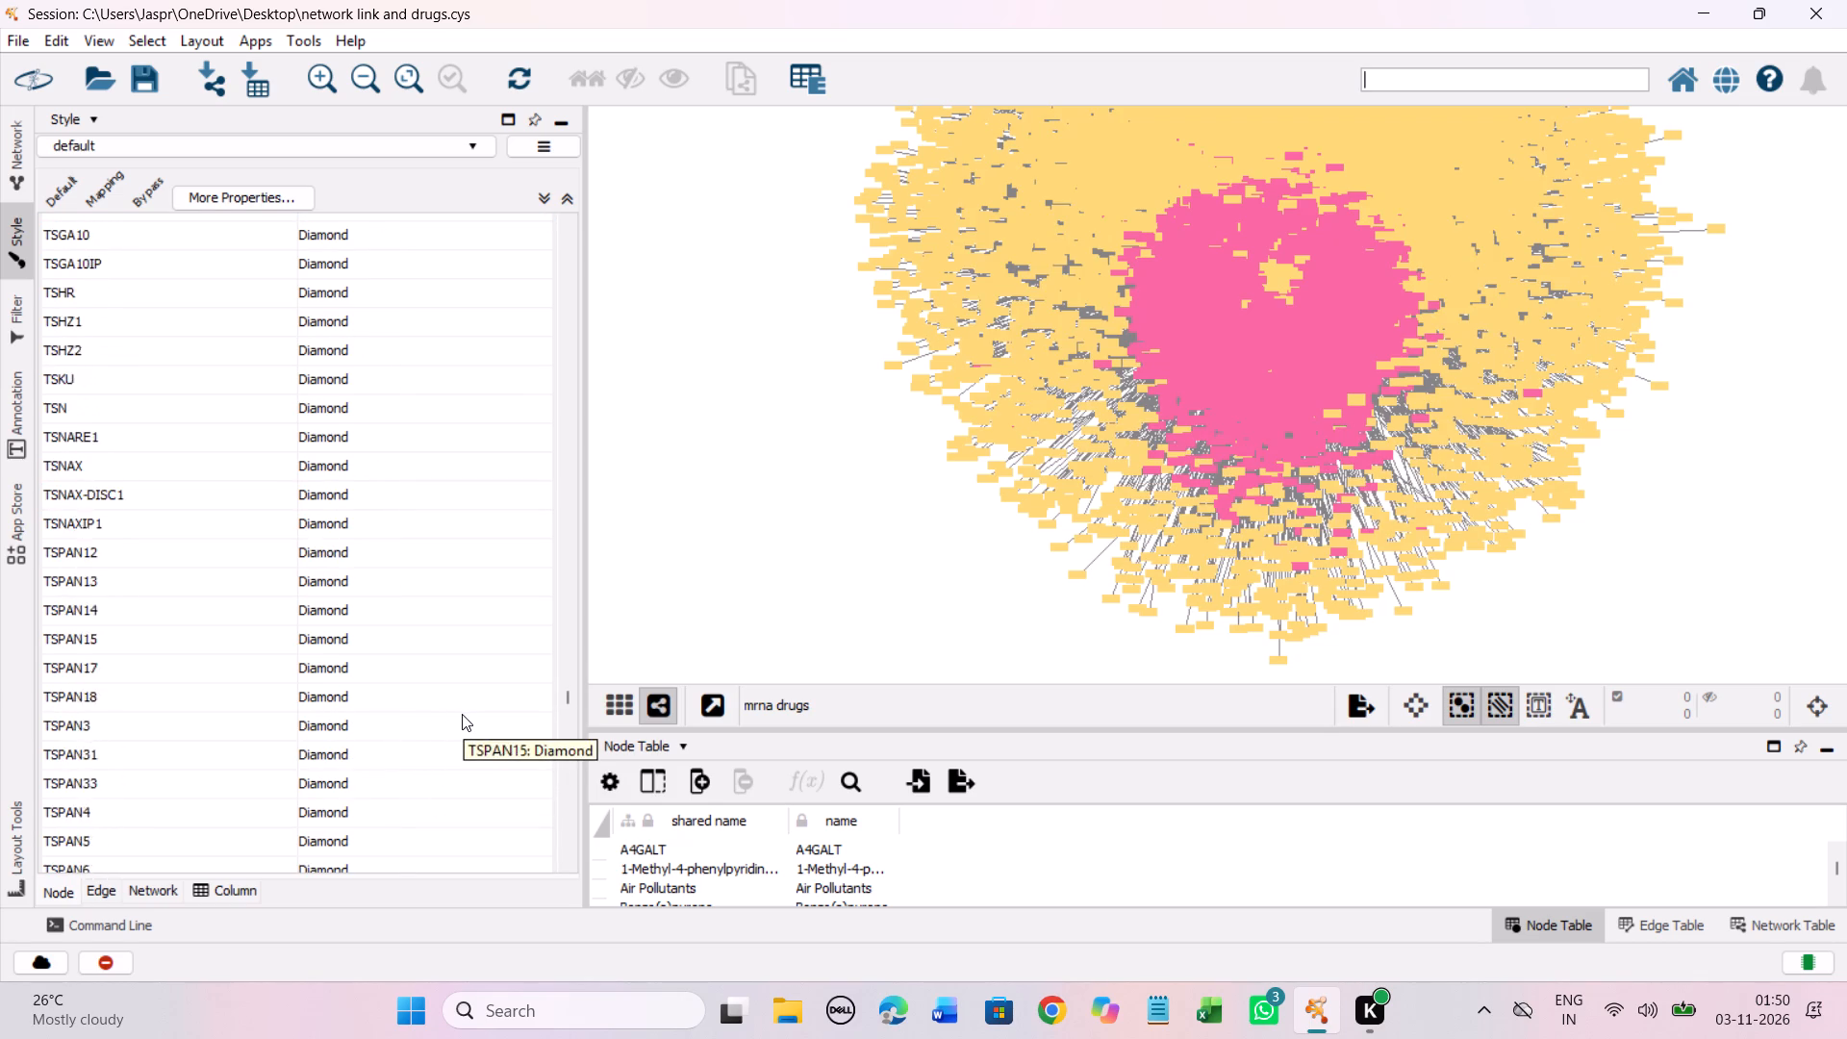
{"action": "scroll", "coordinate": [462, 714], "scroll_direction": "down", "scroll_amount": 20}
{"action": "scroll", "coordinate": [462, 714], "scroll_direction": "down", "scroll_amount": 19}
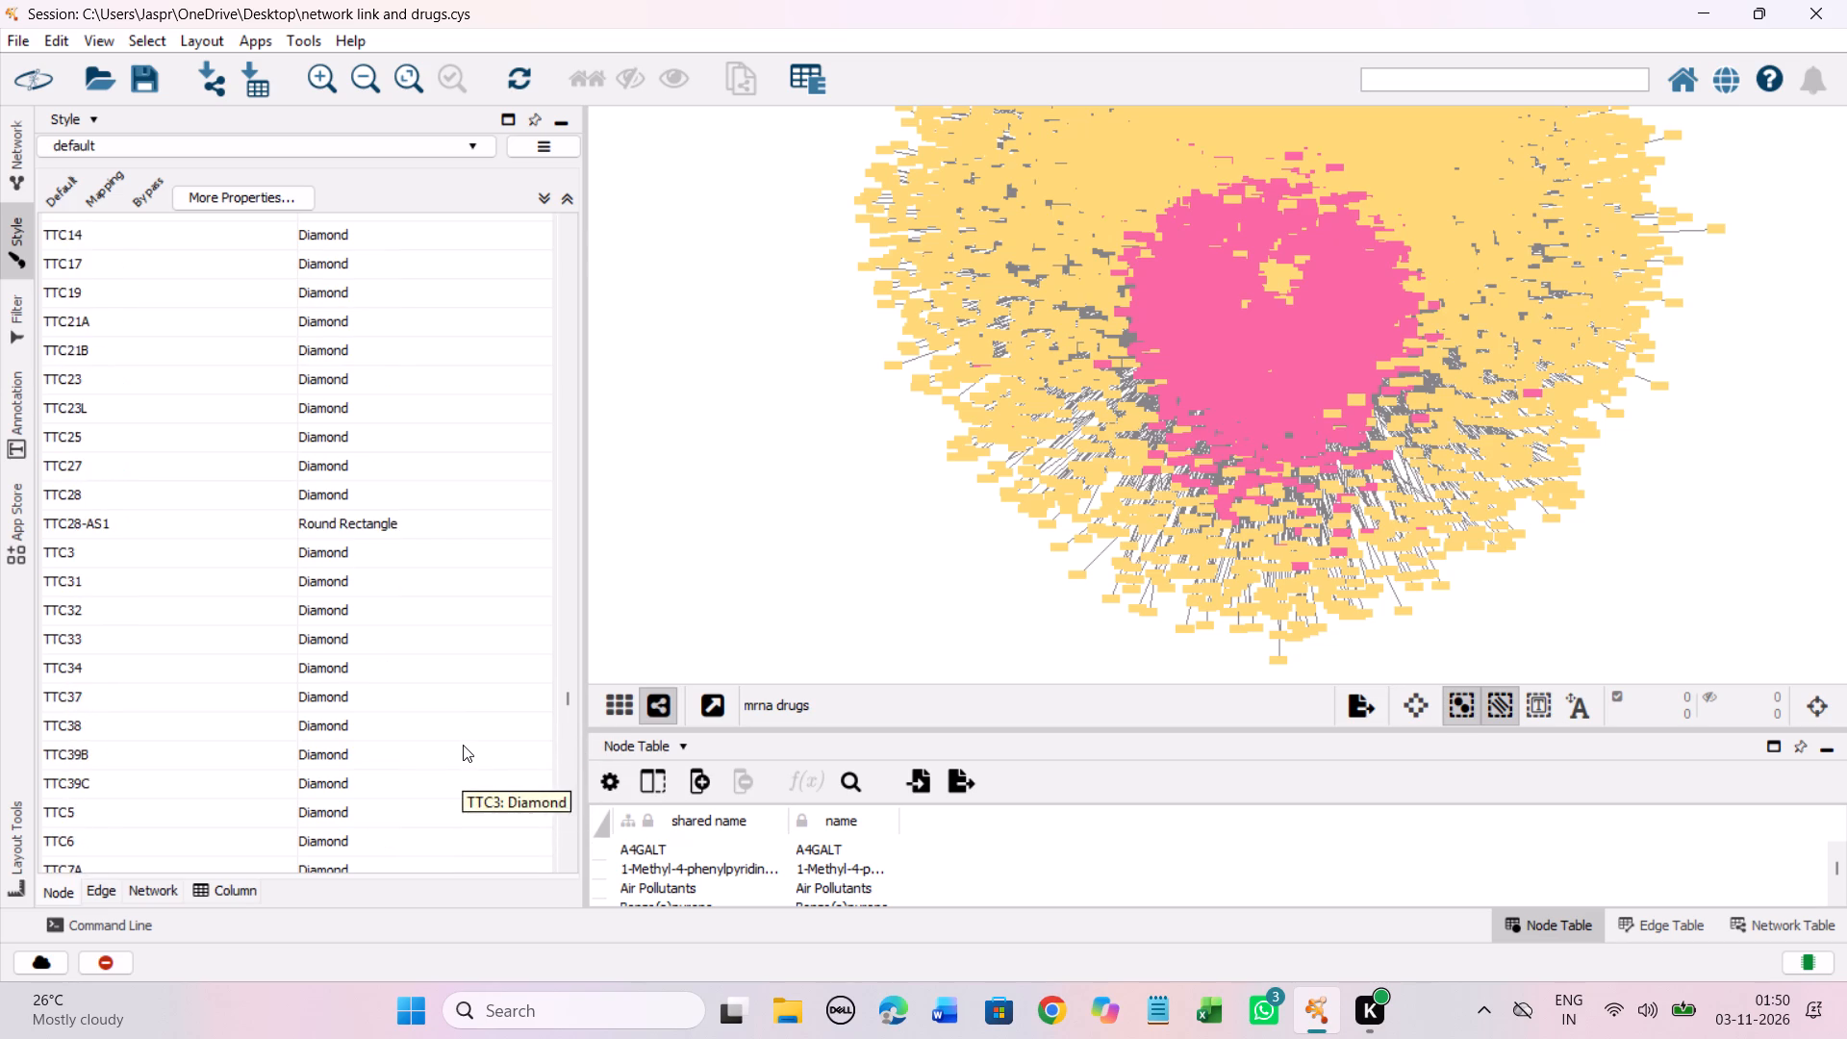
{"action": "scroll", "coordinate": [463, 745], "scroll_direction": "down", "scroll_amount": 20}
{"action": "scroll", "coordinate": [463, 745], "scroll_direction": "down", "scroll_amount": 19}
{"action": "scroll", "coordinate": [482, 697], "scroll_direction": "down", "scroll_amount": 6}
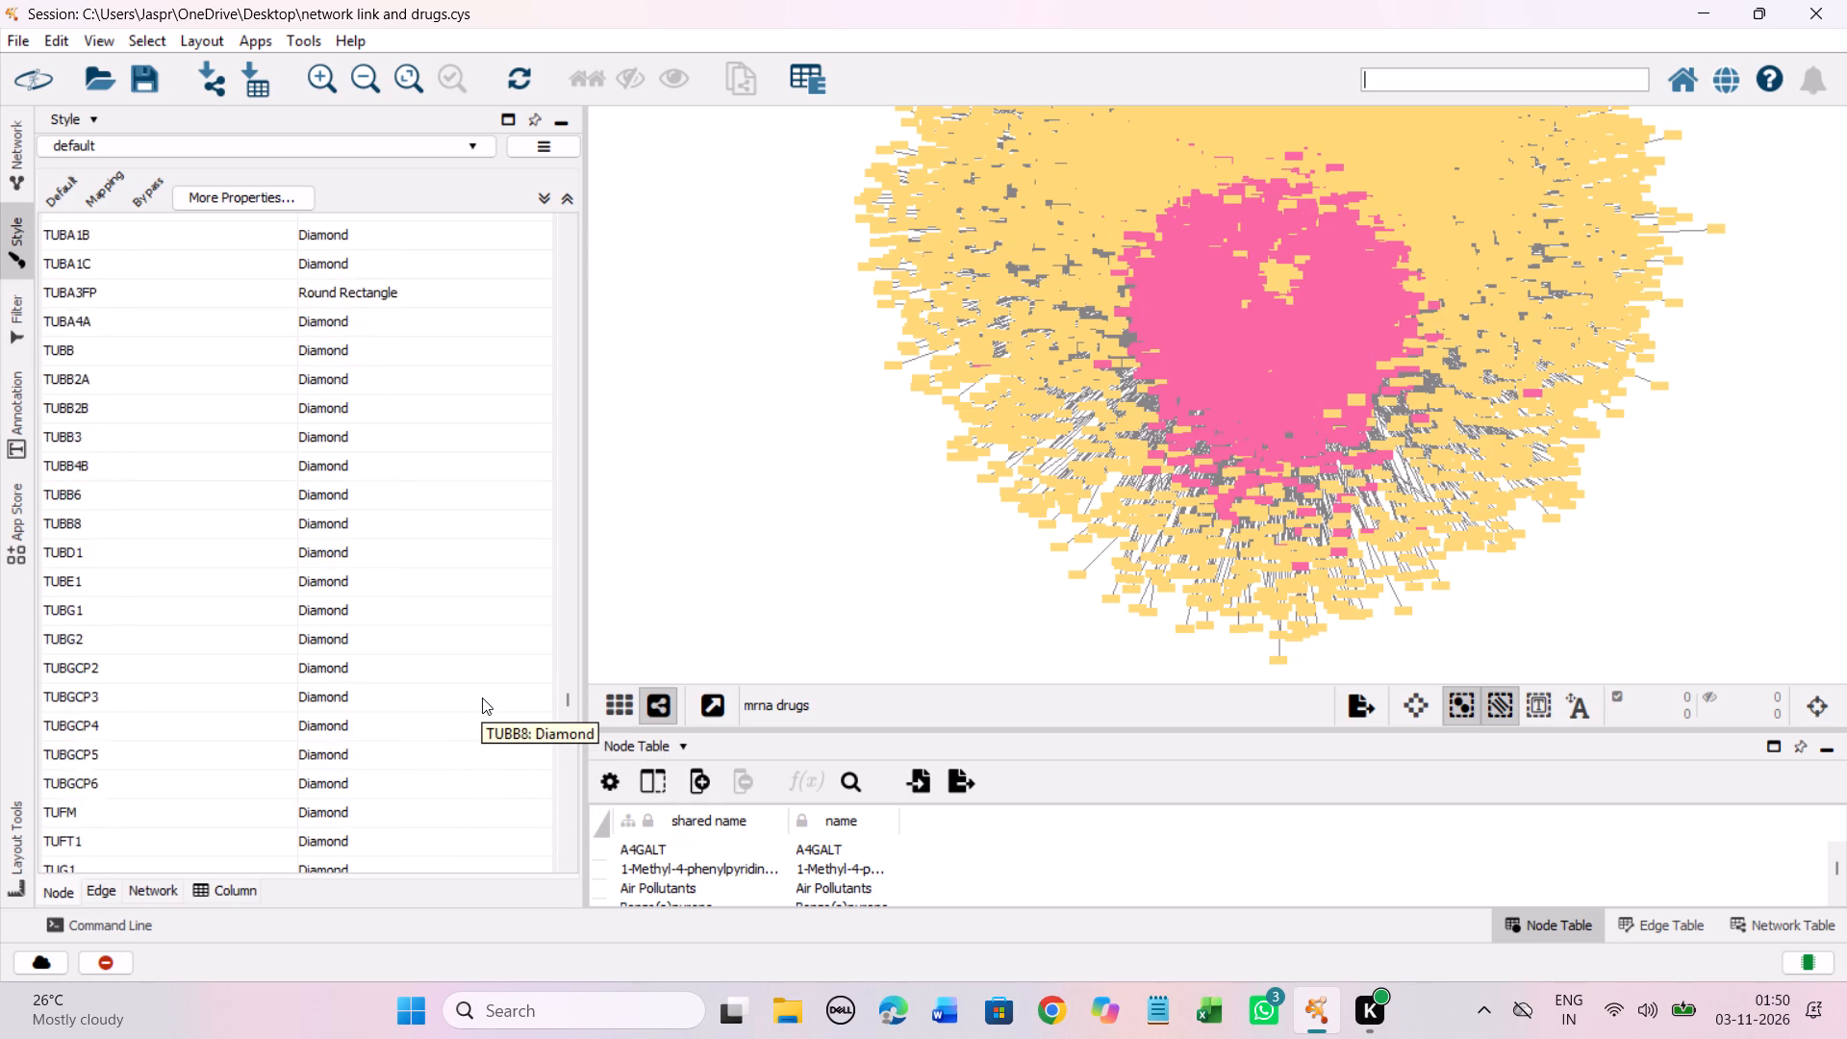
{"action": "scroll", "coordinate": [482, 697], "scroll_direction": "down", "scroll_amount": 20}
{"action": "scroll", "coordinate": [482, 697], "scroll_direction": "down", "scroll_amount": 20}
{"action": "scroll", "coordinate": [482, 697], "scroll_direction": "down", "scroll_amount": 9}
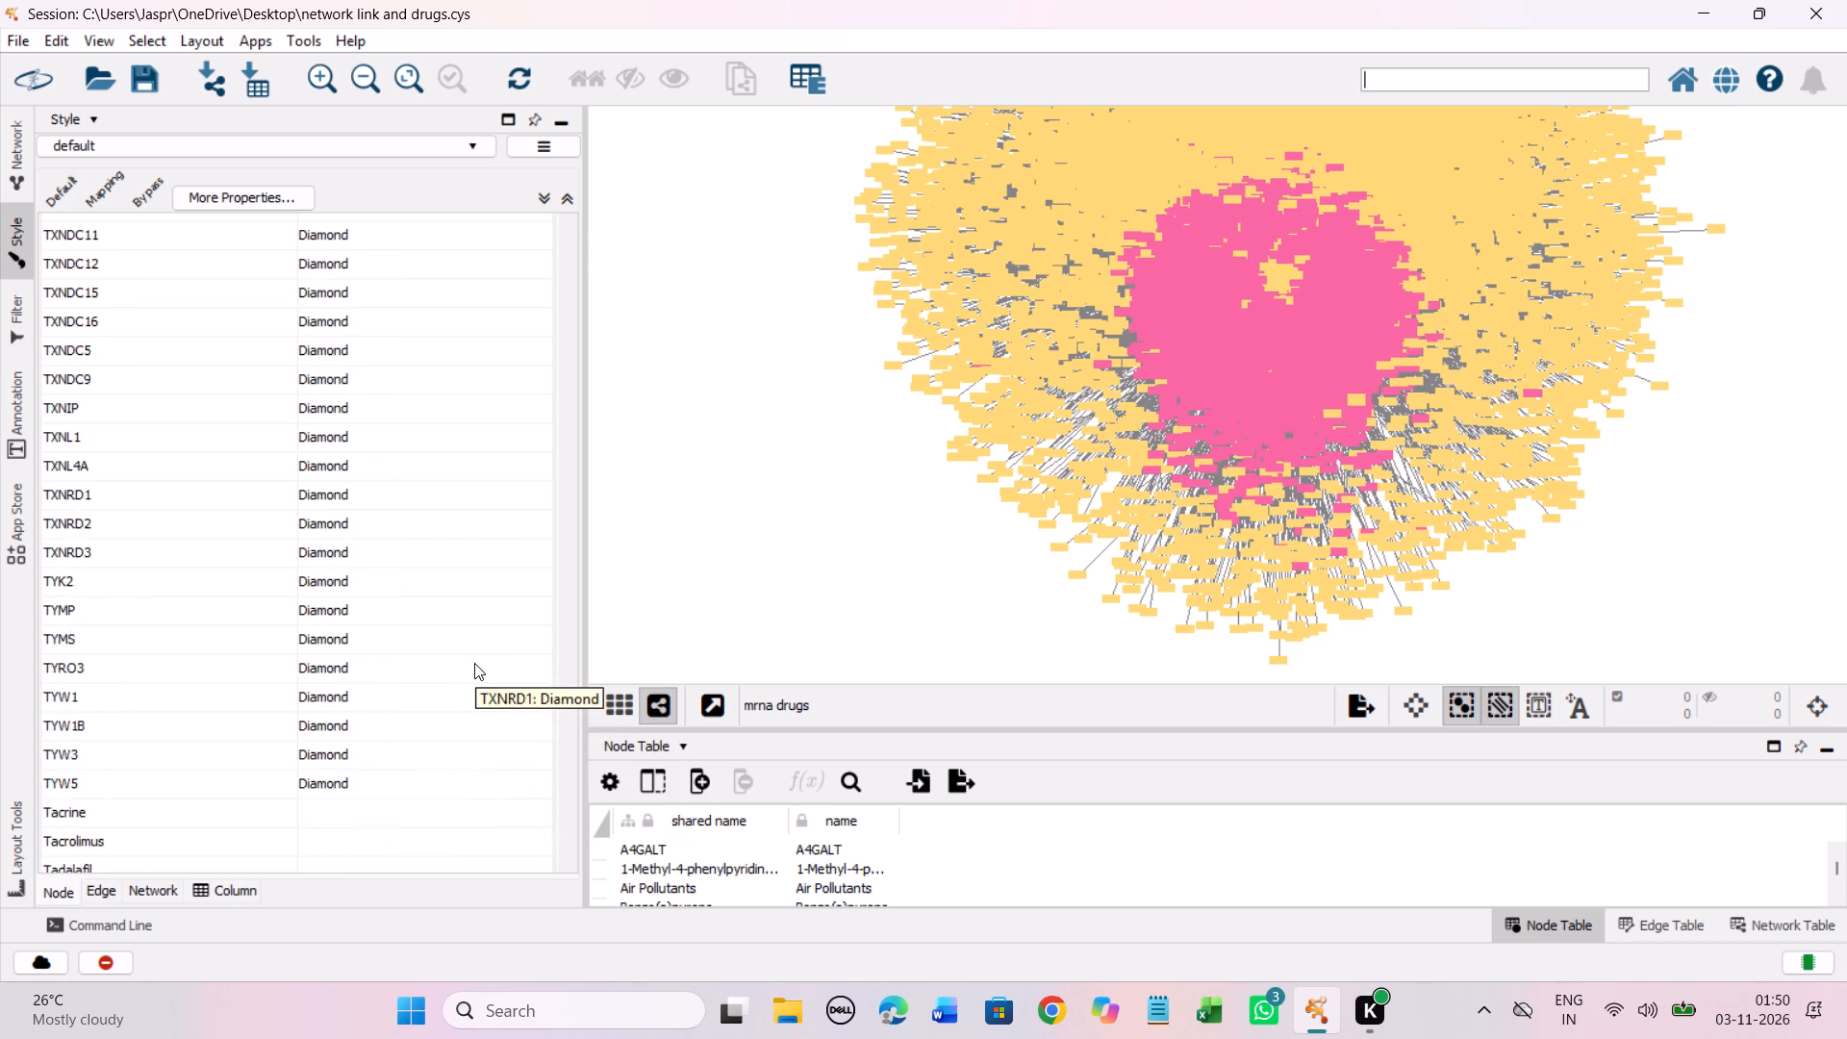
{"action": "scroll", "coordinate": [474, 663], "scroll_direction": "down", "scroll_amount": 12}
{"action": "left_click", "coordinate": [332, 430]}
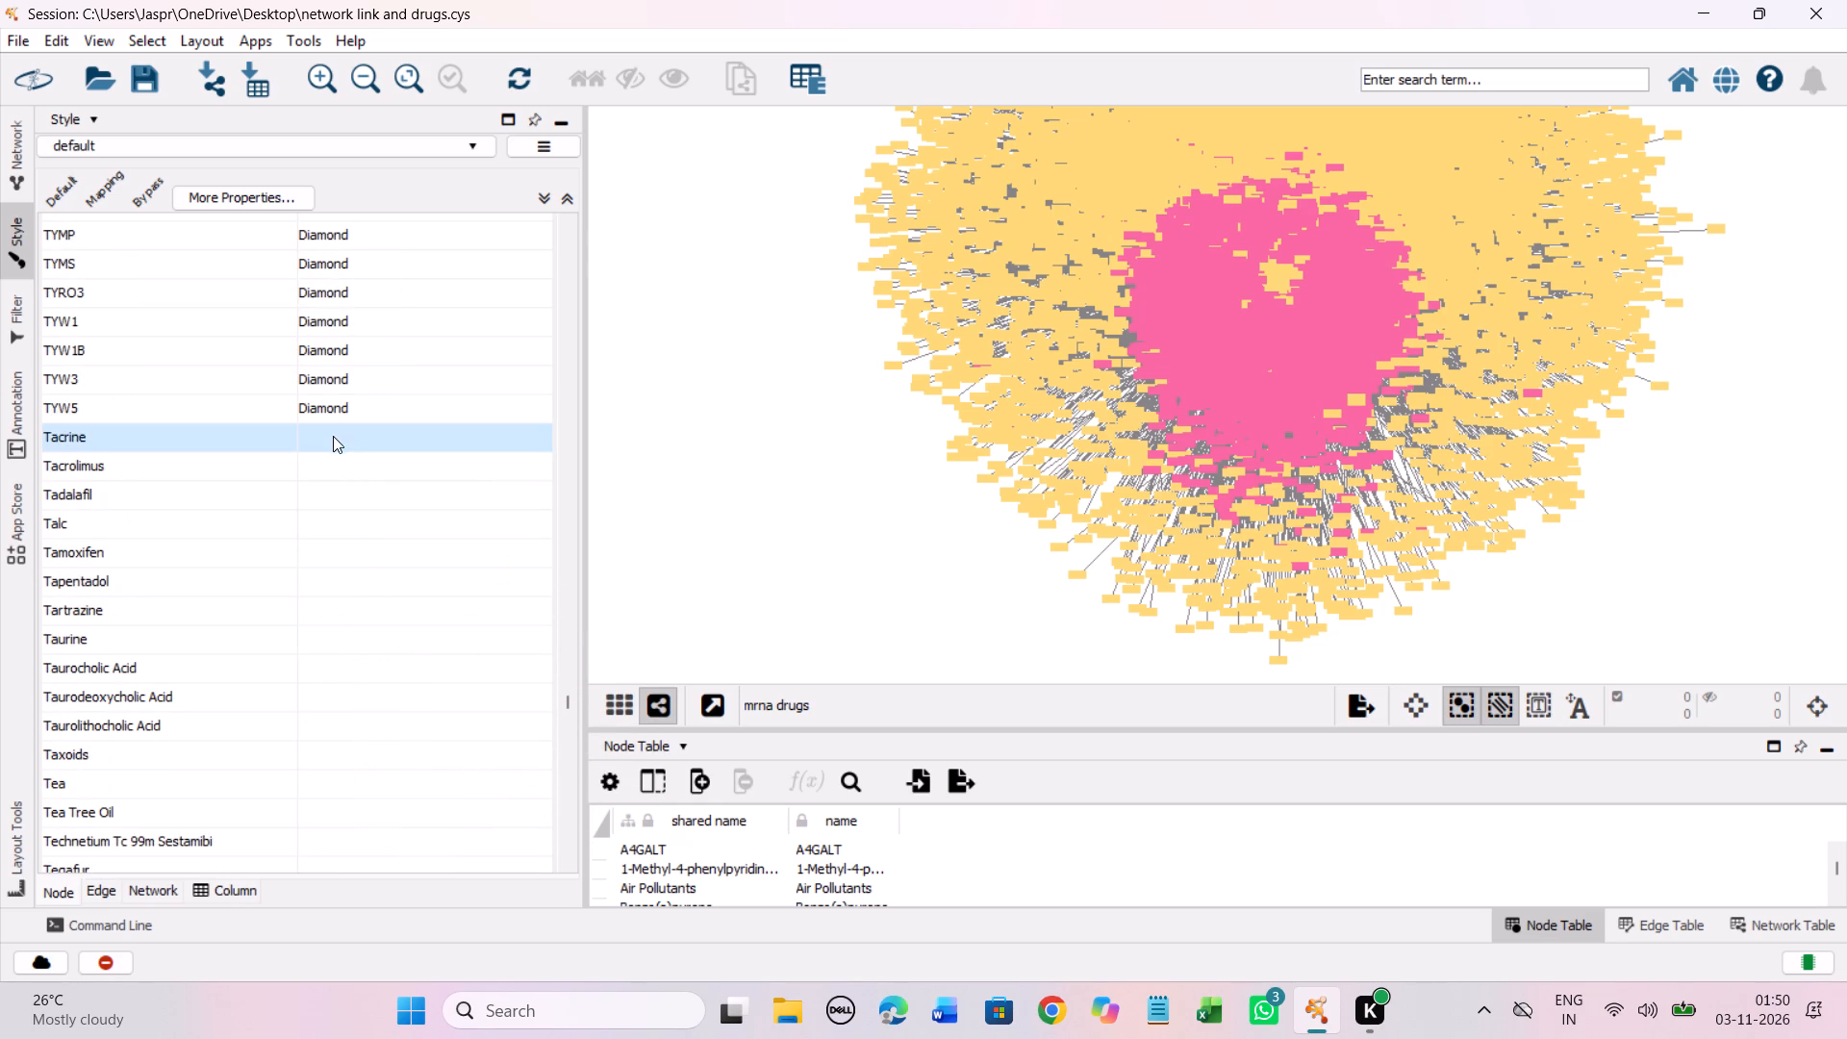
{"action": "scroll", "coordinate": [371, 547], "scroll_direction": "down", "scroll_amount": 20}
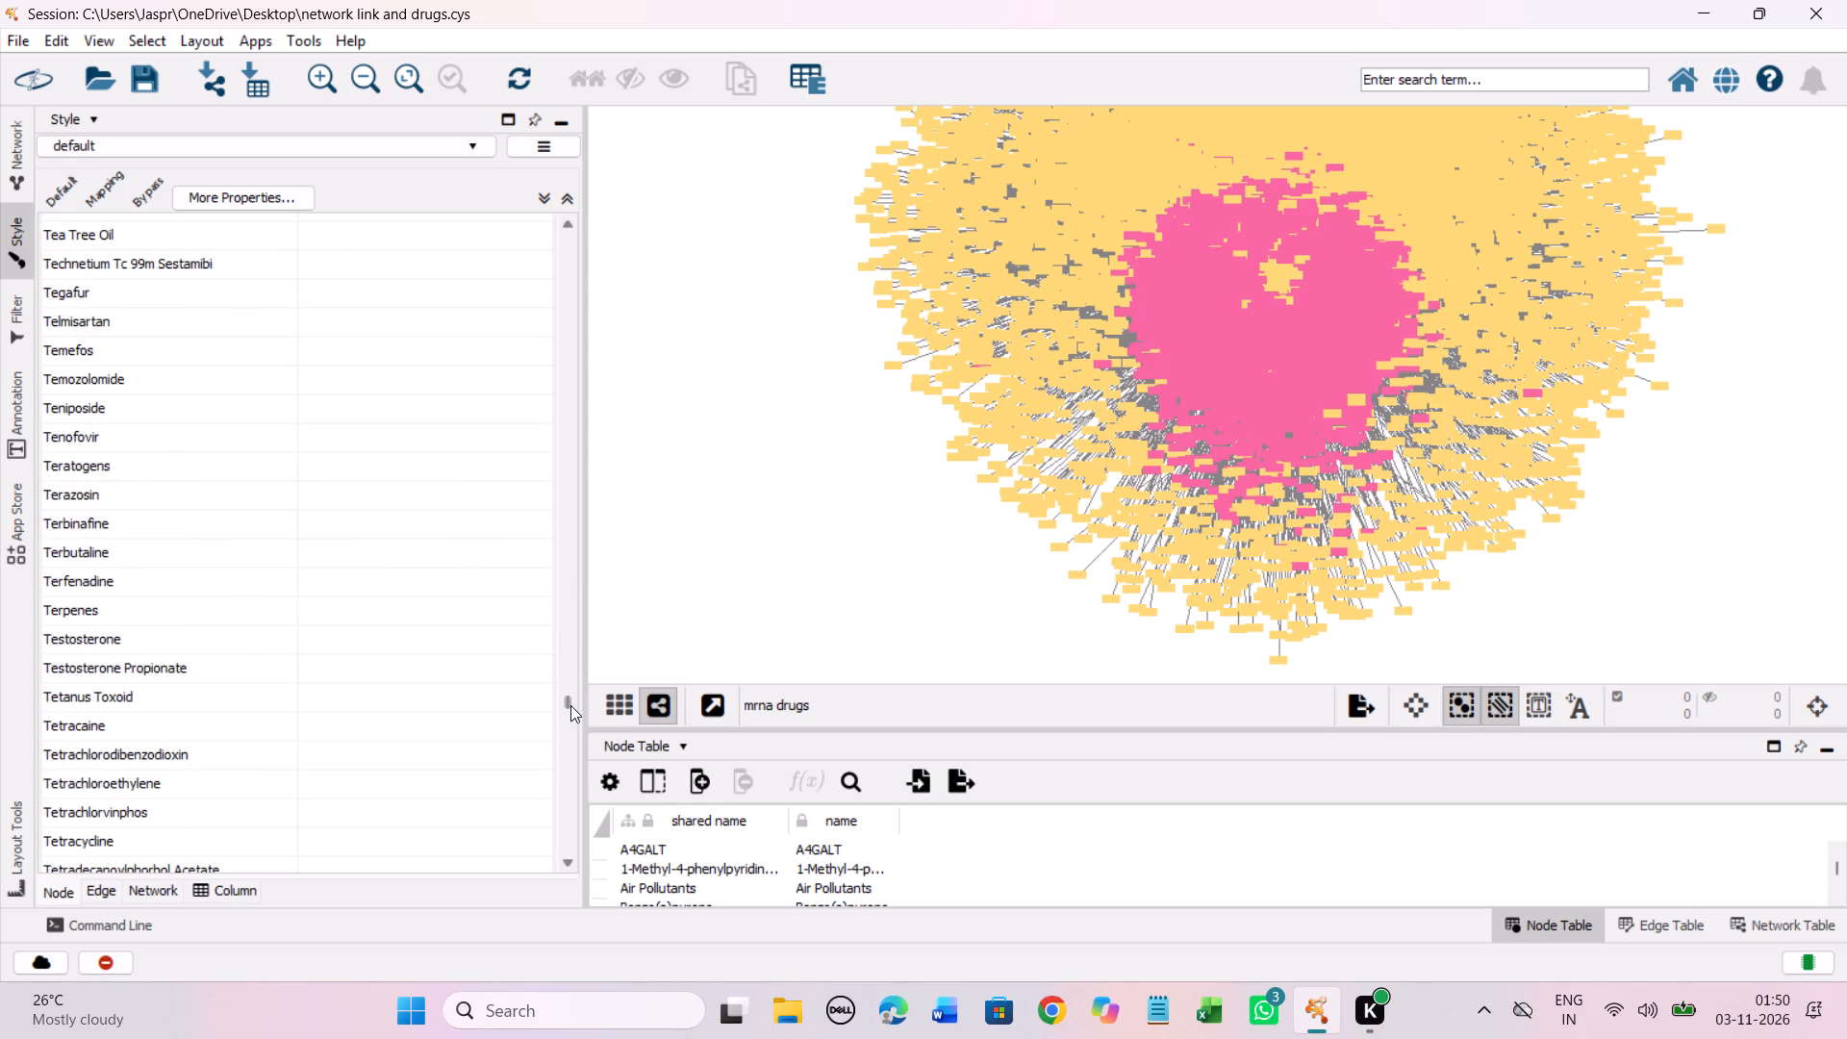
{"action": "left_click", "coordinate": [570, 705]}
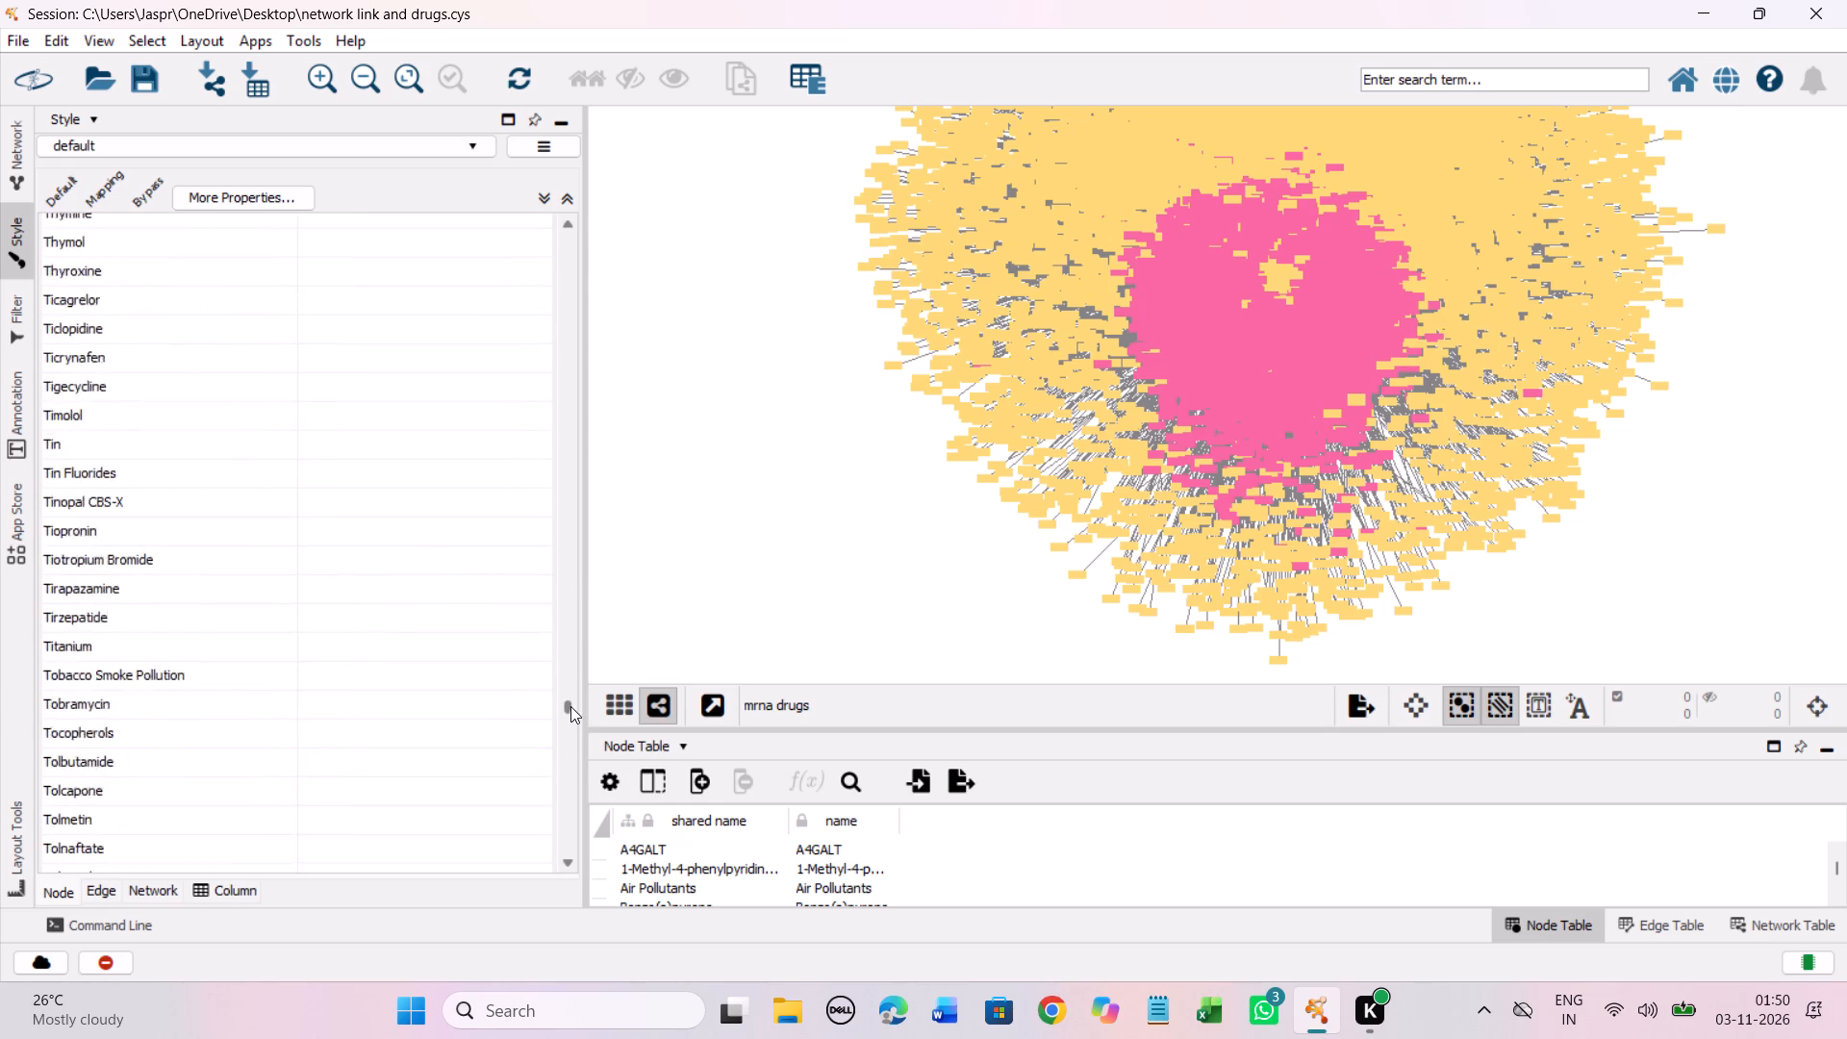
{"action": "scroll", "coordinate": [305, 679], "scroll_direction": "down", "scroll_amount": 20}
{"action": "scroll", "coordinate": [305, 679], "scroll_direction": "down", "scroll_amount": 10}
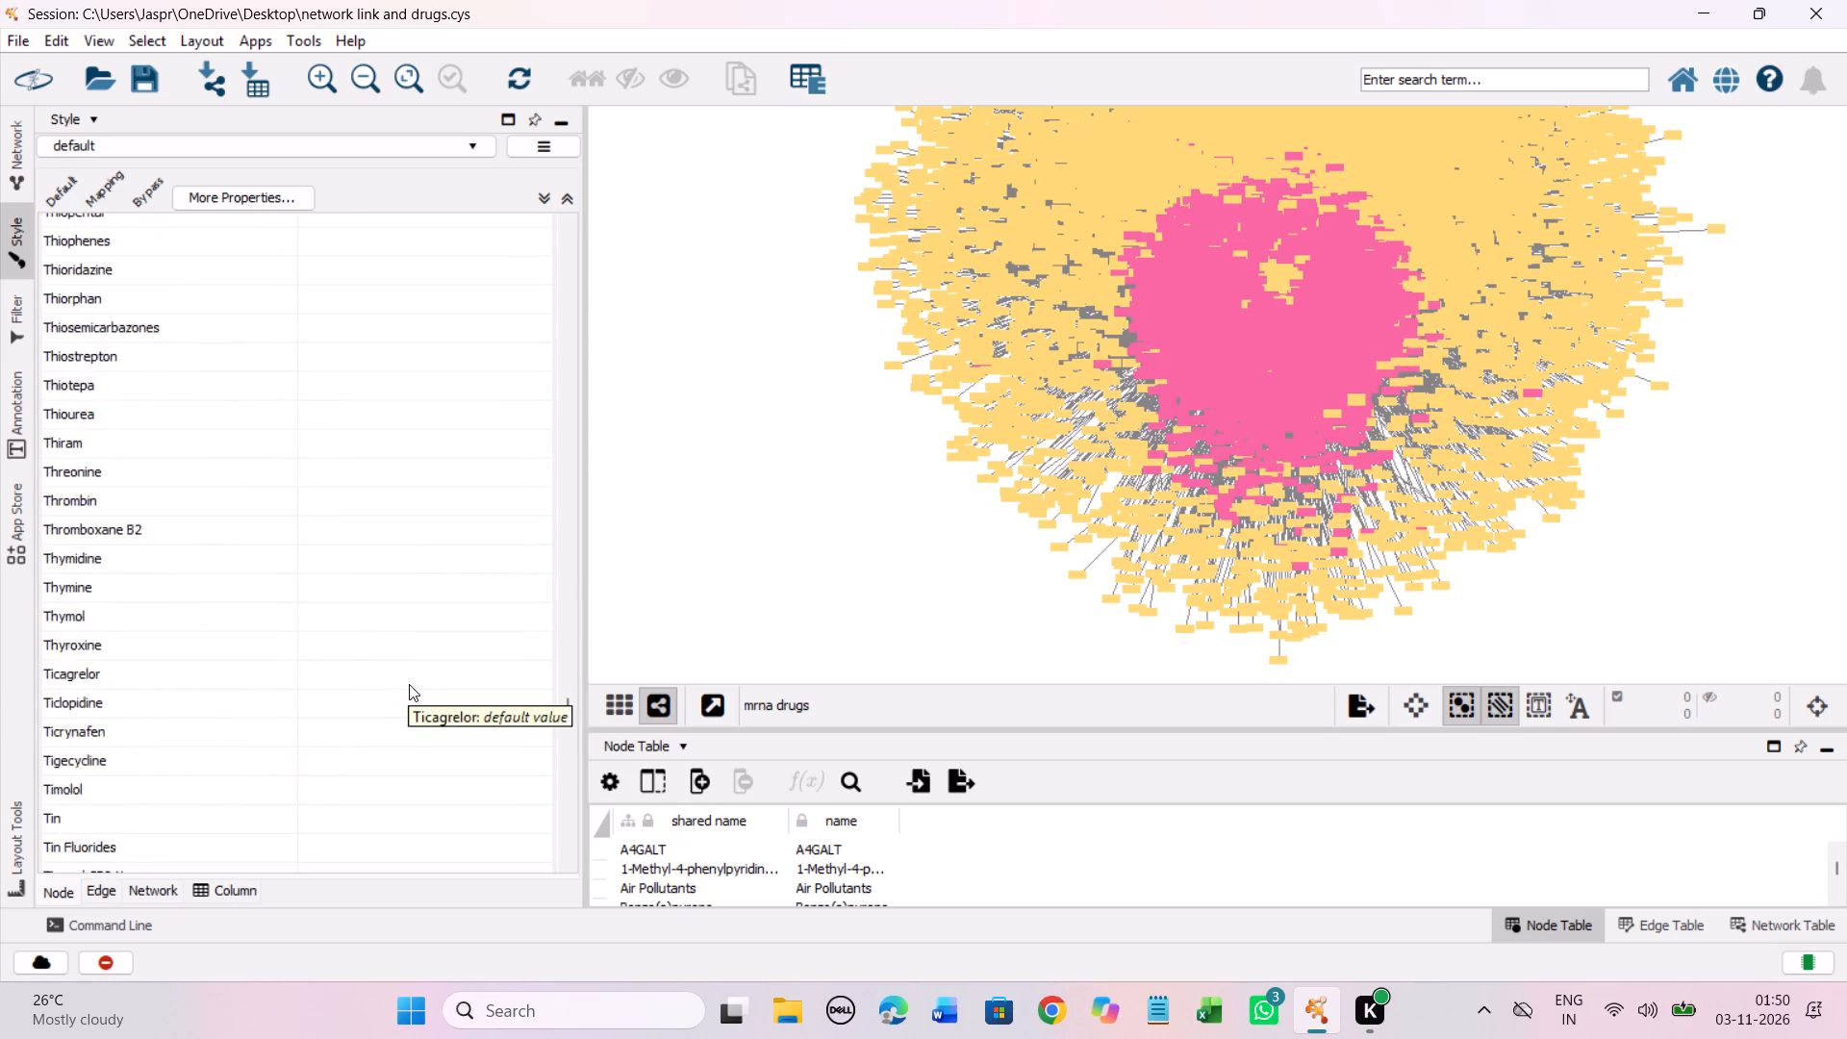
{"action": "scroll", "coordinate": [409, 684], "scroll_direction": "down", "scroll_amount": 20}
{"action": "scroll", "coordinate": [409, 684], "scroll_direction": "down", "scroll_amount": 20}
{"action": "scroll", "coordinate": [409, 684], "scroll_direction": "down", "scroll_amount": 4}
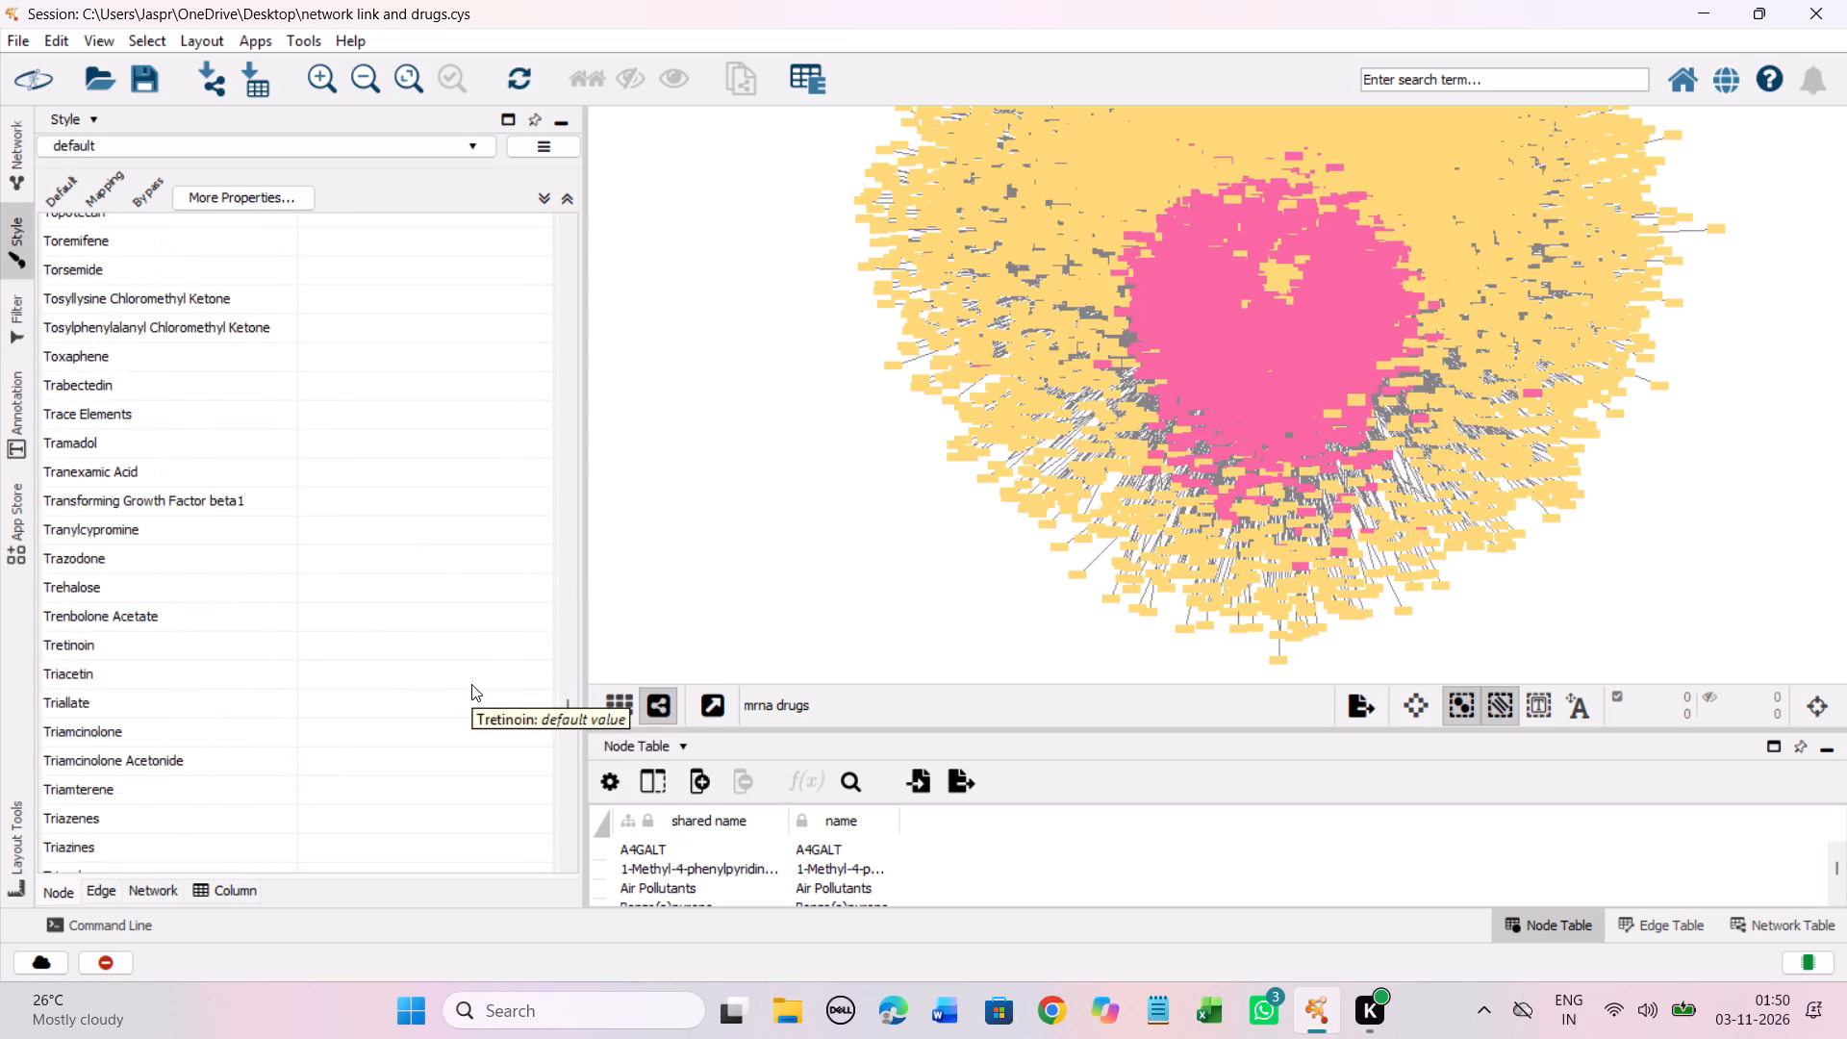
{"action": "scroll", "coordinate": [471, 684], "scroll_direction": "down", "scroll_amount": 2}
{"action": "scroll", "coordinate": [464, 760], "scroll_direction": "down", "scroll_amount": 20}
{"action": "scroll", "coordinate": [464, 760], "scroll_direction": "down", "scroll_amount": 16}
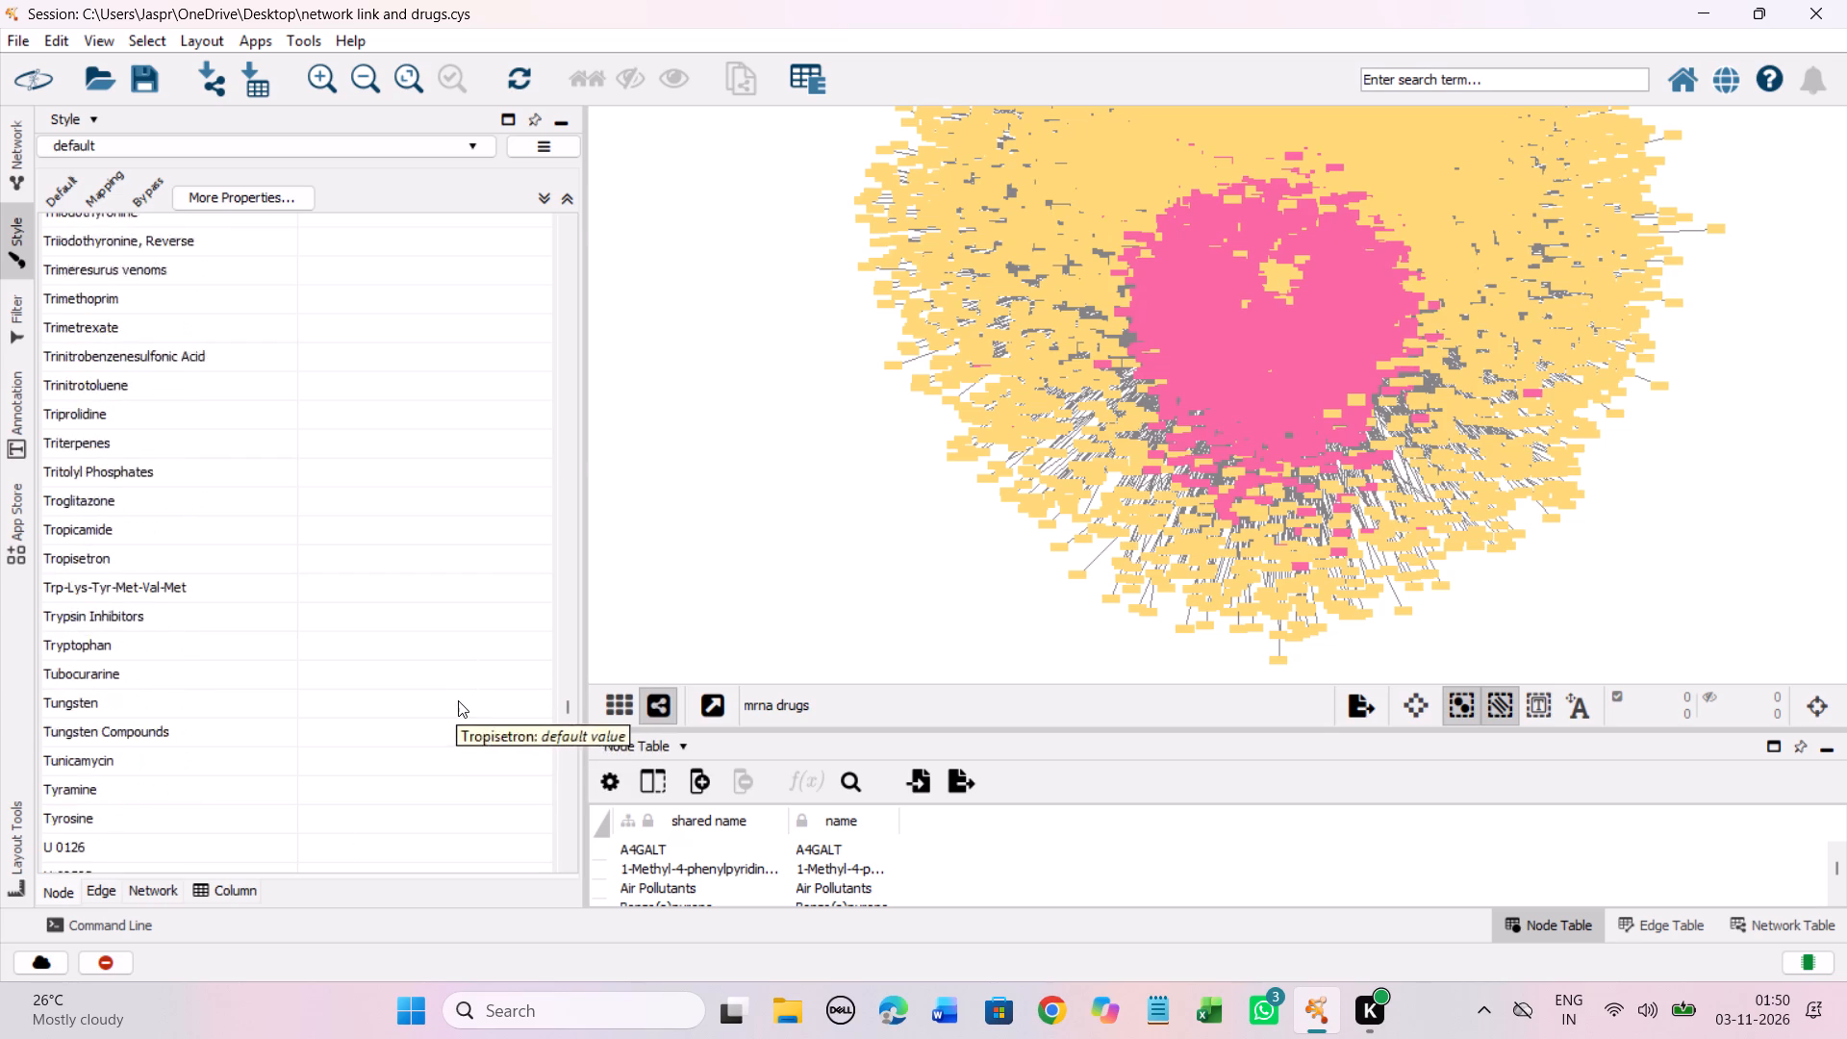
{"action": "scroll", "coordinate": [458, 700], "scroll_direction": "down", "scroll_amount": 7}
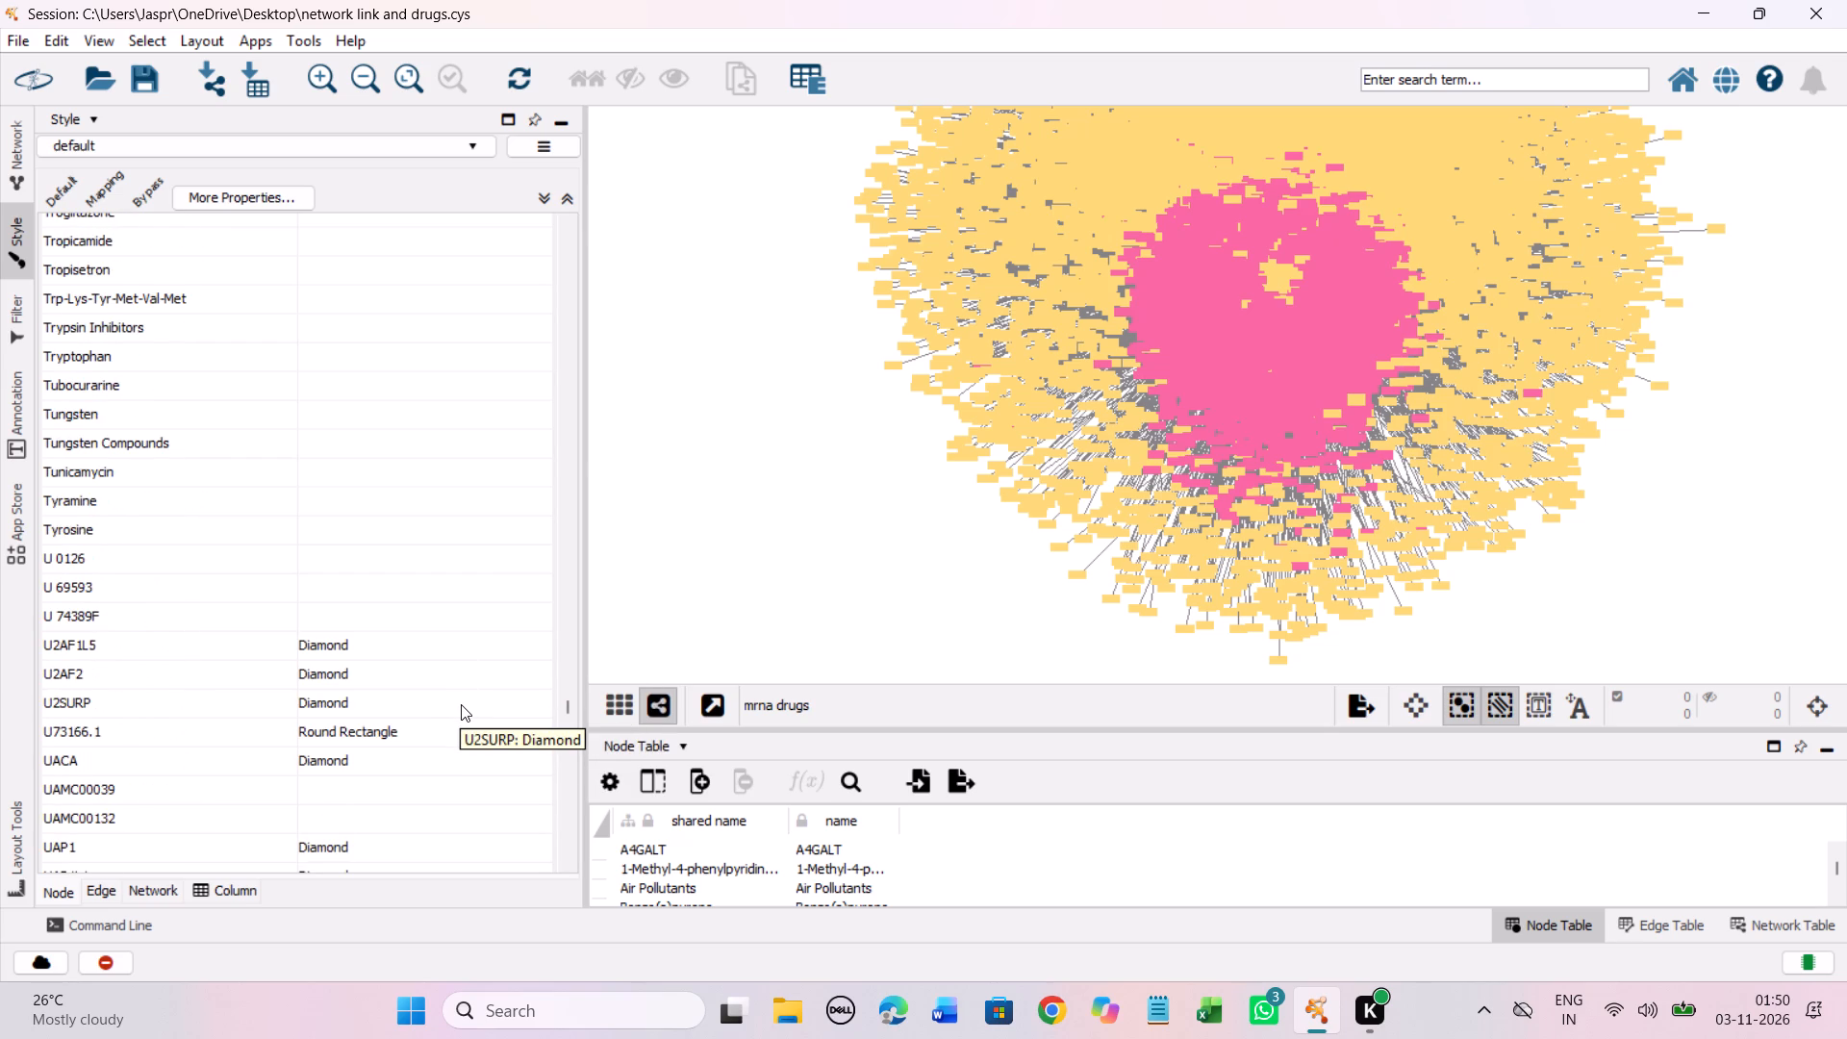
{"action": "left_click", "coordinate": [337, 615], "text": "shift"}
{"action": "right_click", "coordinate": [337, 615]}
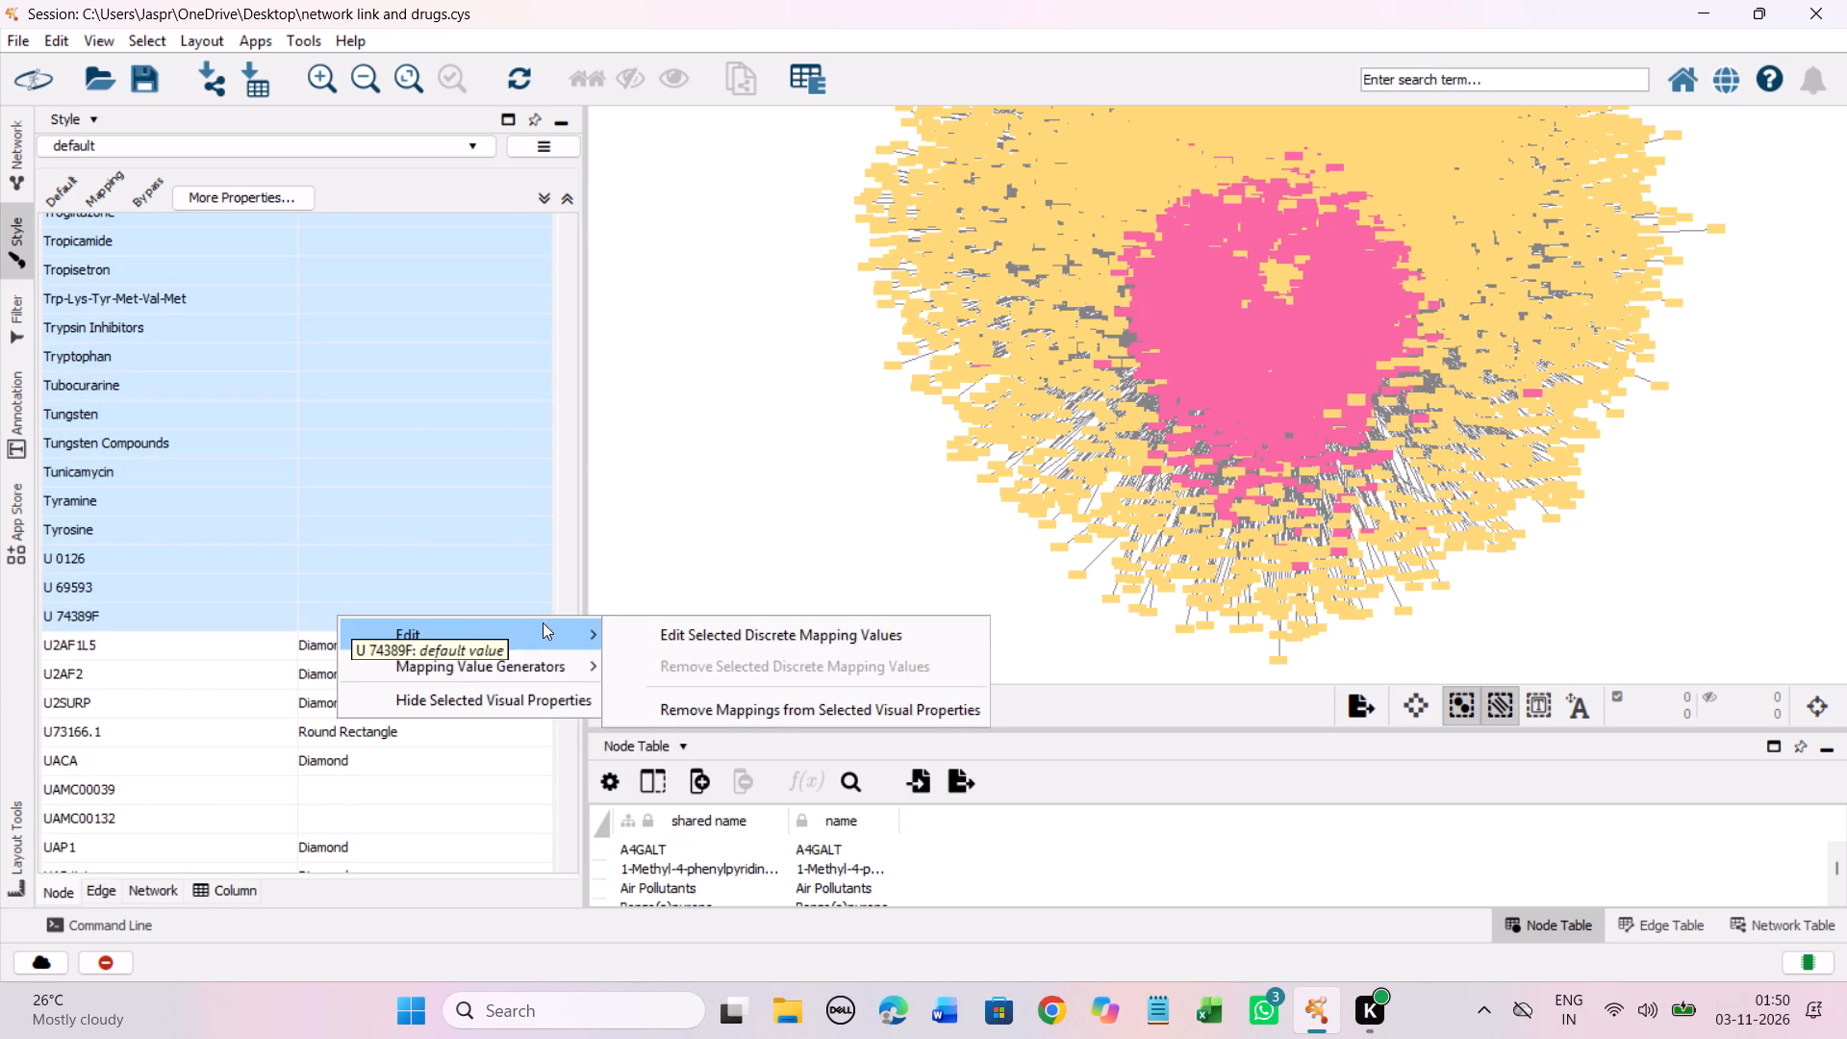
{"action": "left_click", "coordinate": [677, 622]}
{"action": "left_click", "coordinate": [291, 469]}
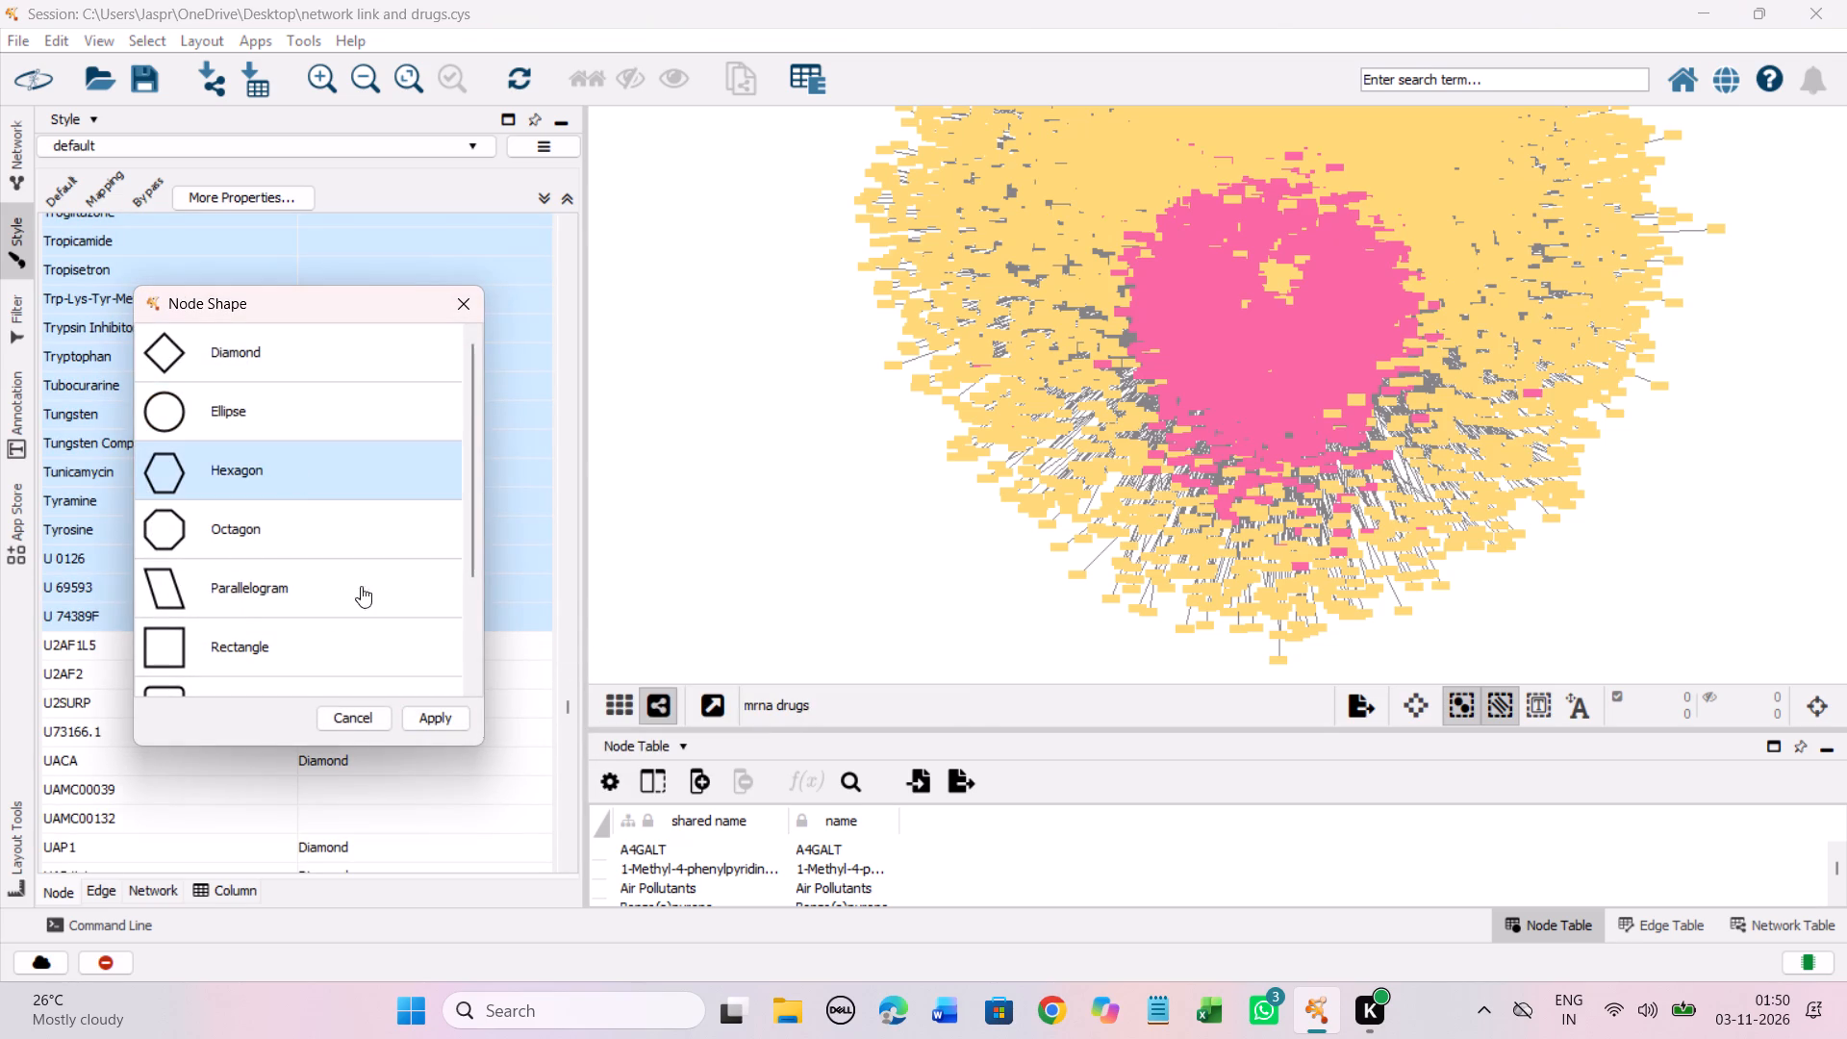
{"action": "left_click", "coordinate": [437, 716]}
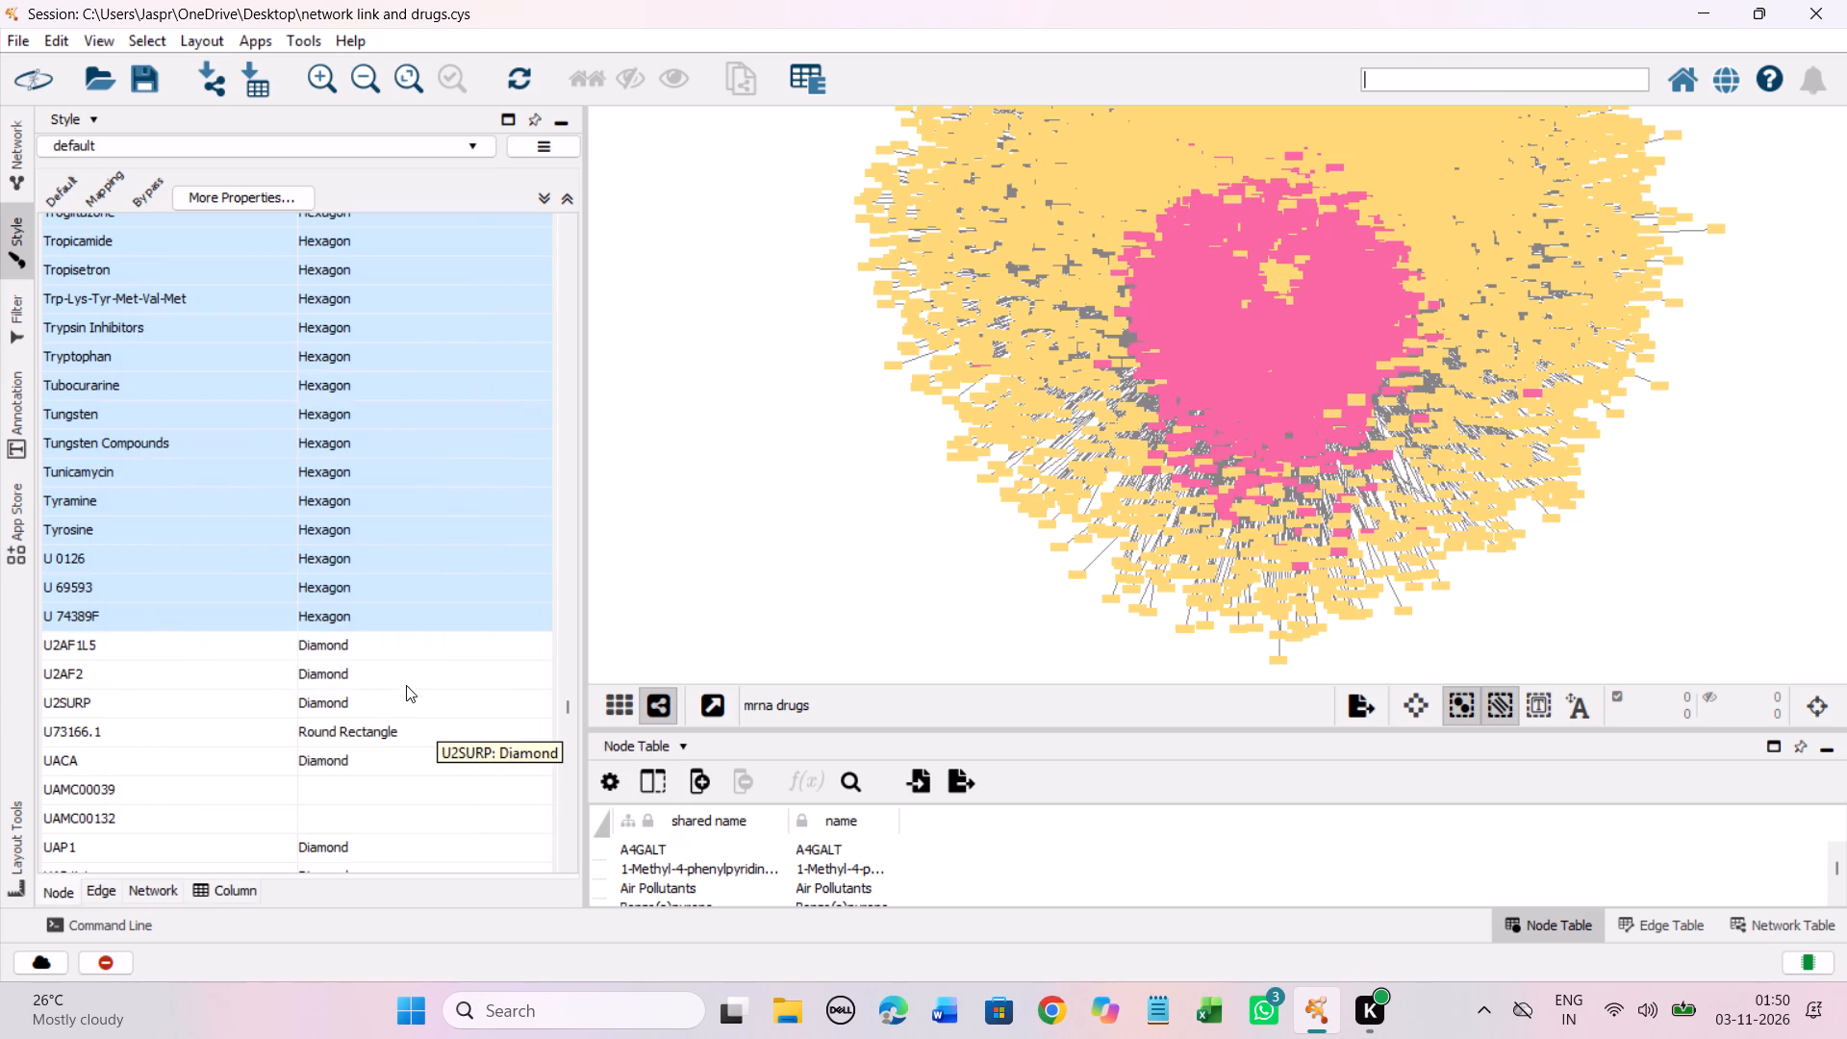
Set the discrete node shape mapping for the unmapped entries UAMC00039 and UAMC00132 to Hexagon.
{"action": "scroll", "coordinate": [413, 665], "scroll_direction": "down", "scroll_amount": 7}
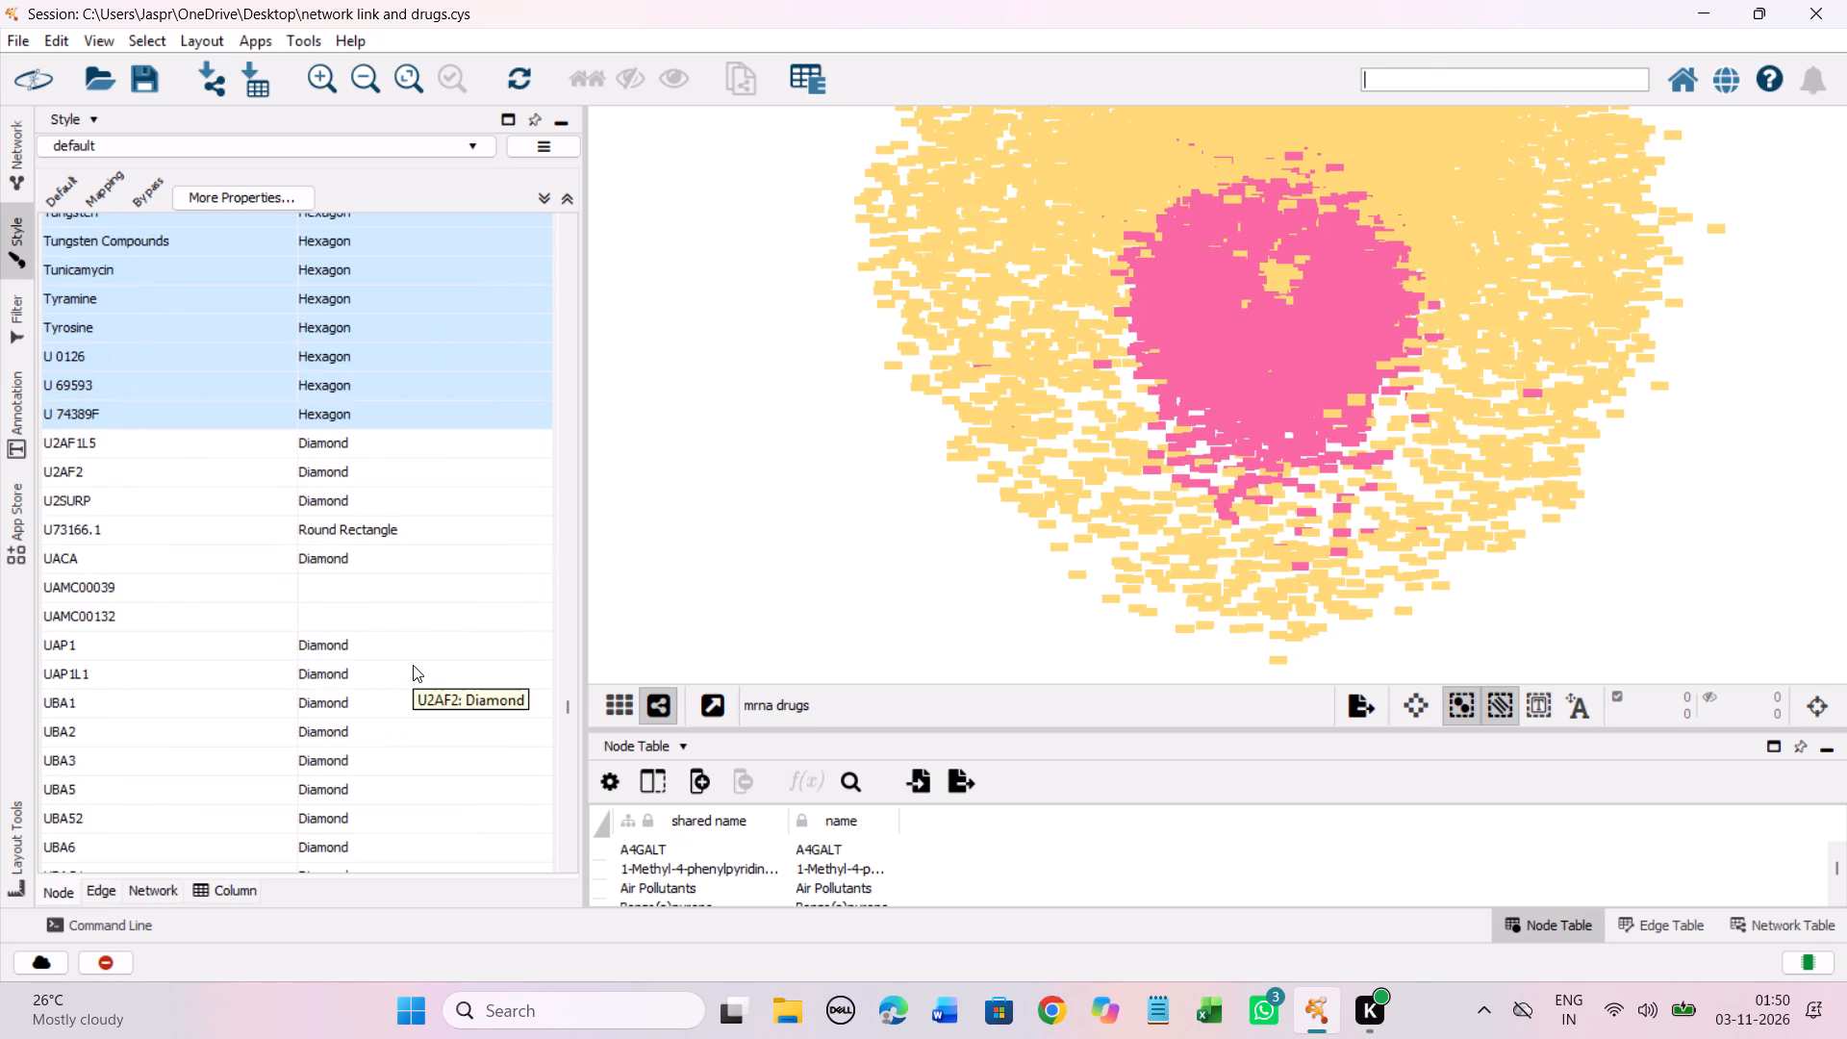
{"action": "scroll", "coordinate": [413, 665], "scroll_direction": "down", "scroll_amount": 7}
{"action": "left_click_drag", "start_coordinate": [321, 387], "coordinate": [324, 413]}
{"action": "right_click", "coordinate": [324, 413]}
{"action": "left_click", "coordinate": [647, 422]}
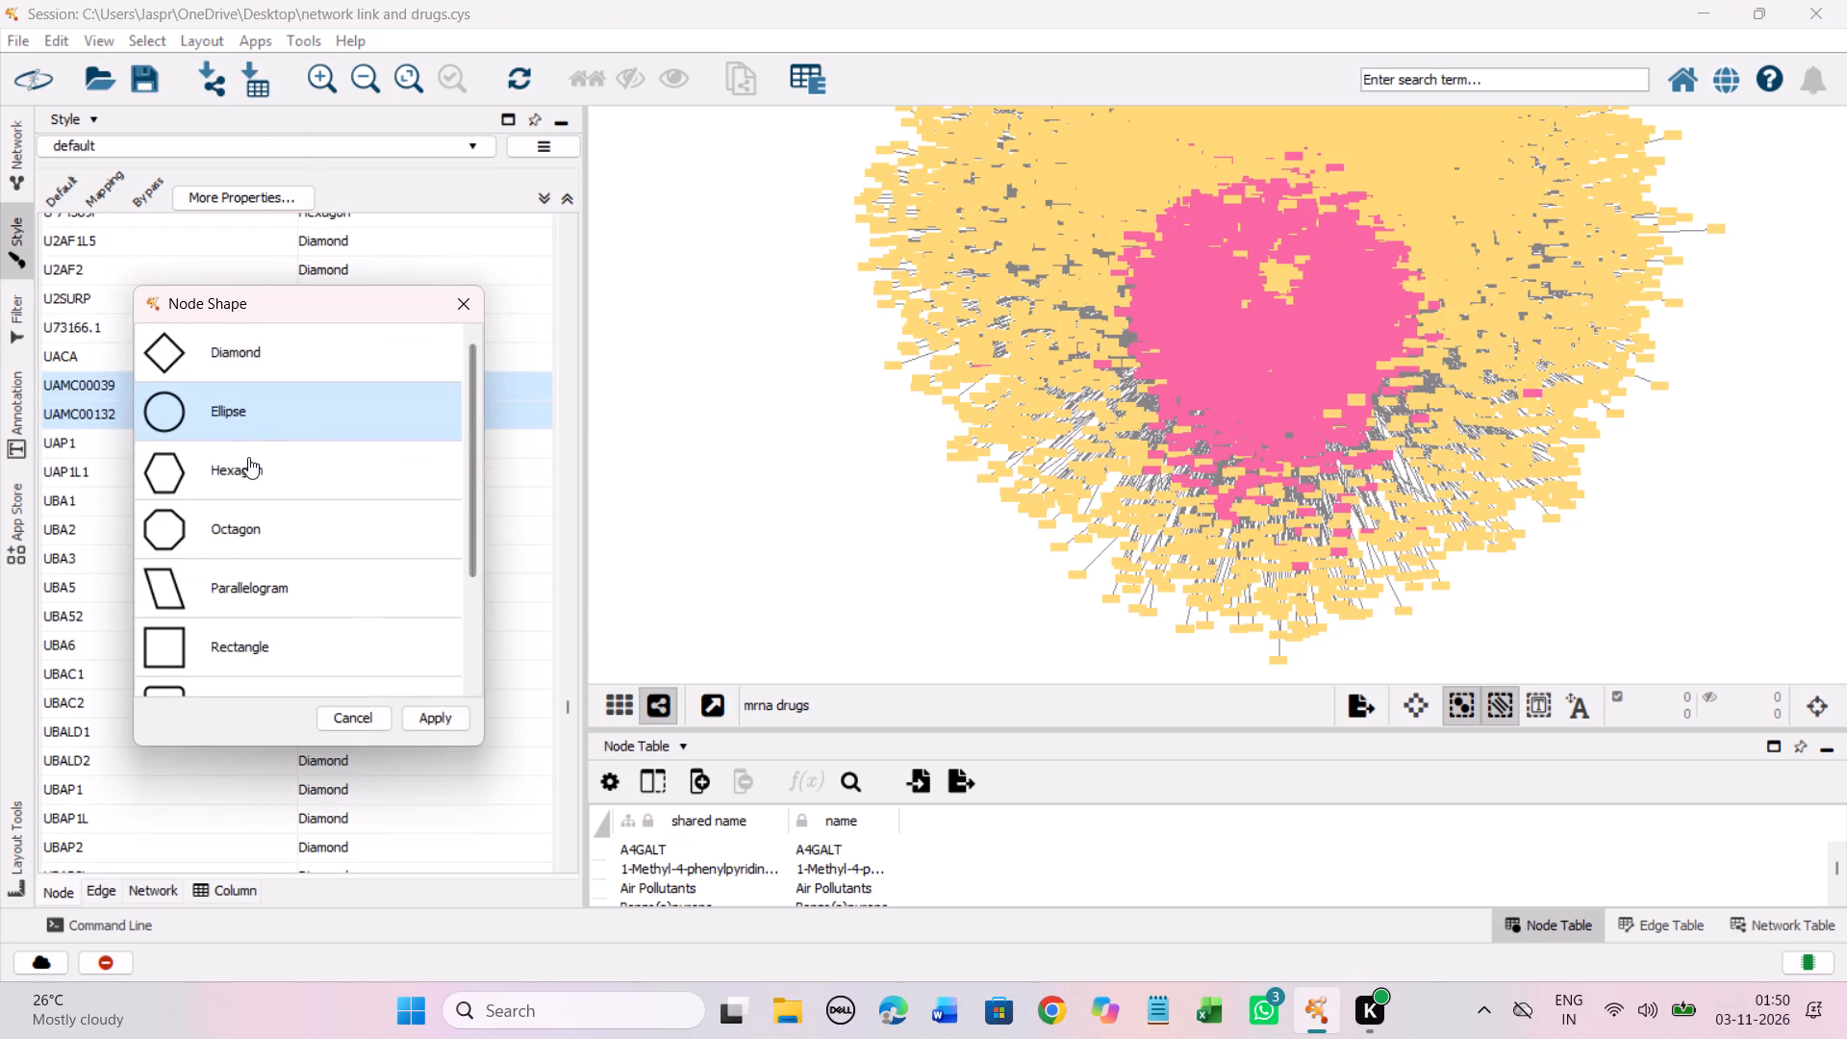
{"action": "left_click", "coordinate": [250, 464]}
{"action": "left_click", "coordinate": [432, 719]}
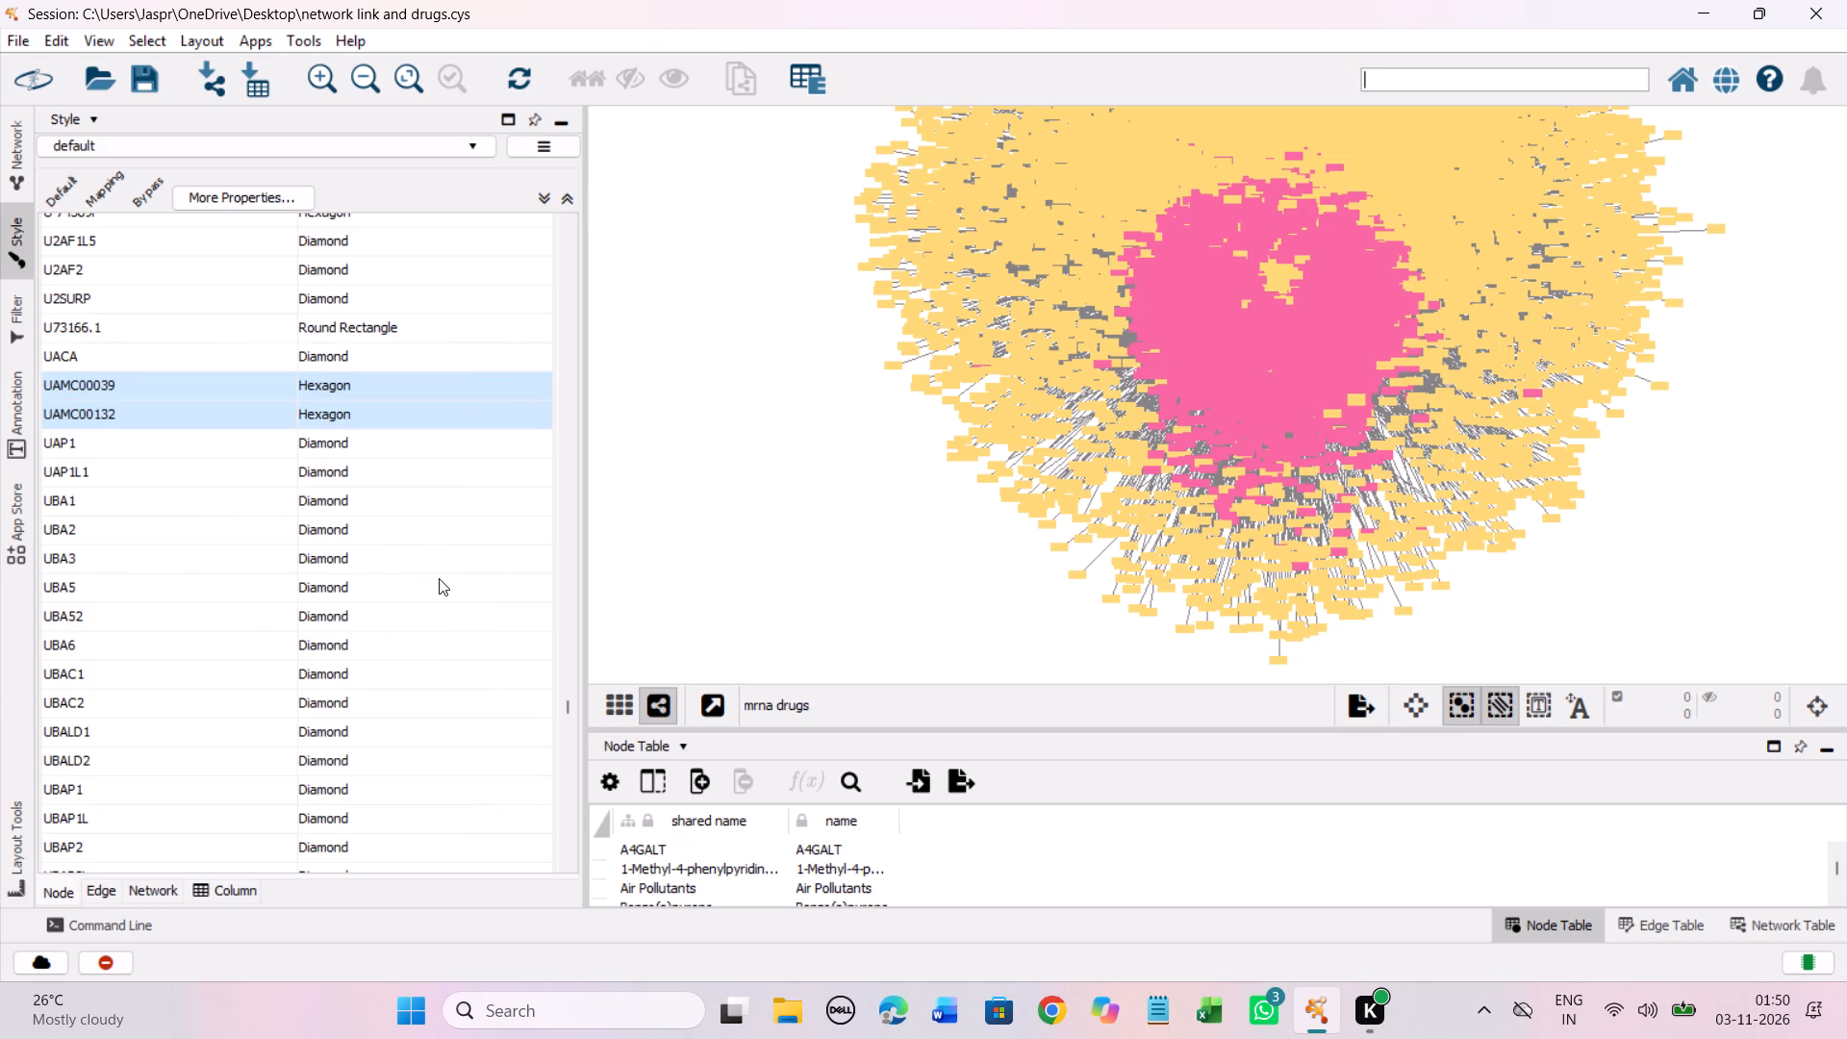
Set the discrete node shape mapping for the unmapped entries UCF 101 and UCF76-A to Hexagon.
{"action": "scroll", "coordinate": [439, 578], "scroll_direction": "down", "scroll_amount": 12}
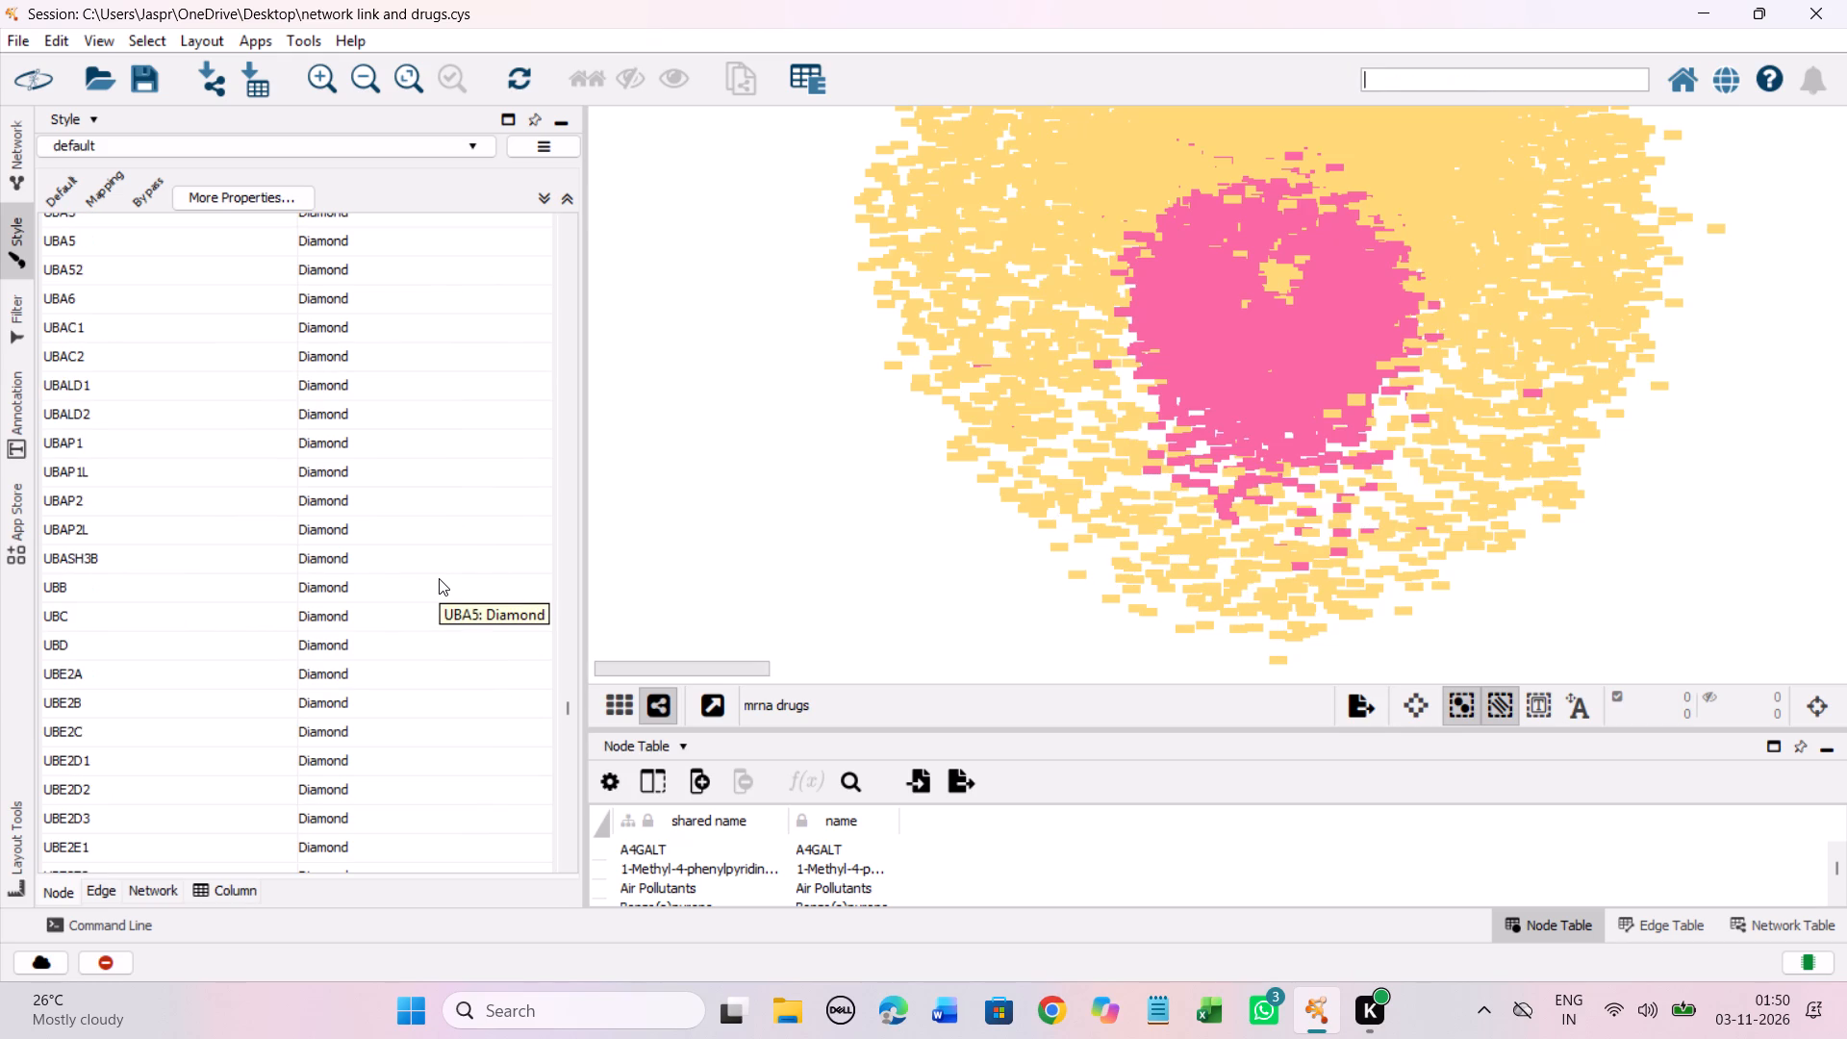
{"action": "scroll", "coordinate": [439, 578], "scroll_direction": "down", "scroll_amount": 6}
{"action": "scroll", "coordinate": [439, 578], "scroll_direction": "down", "scroll_amount": 20}
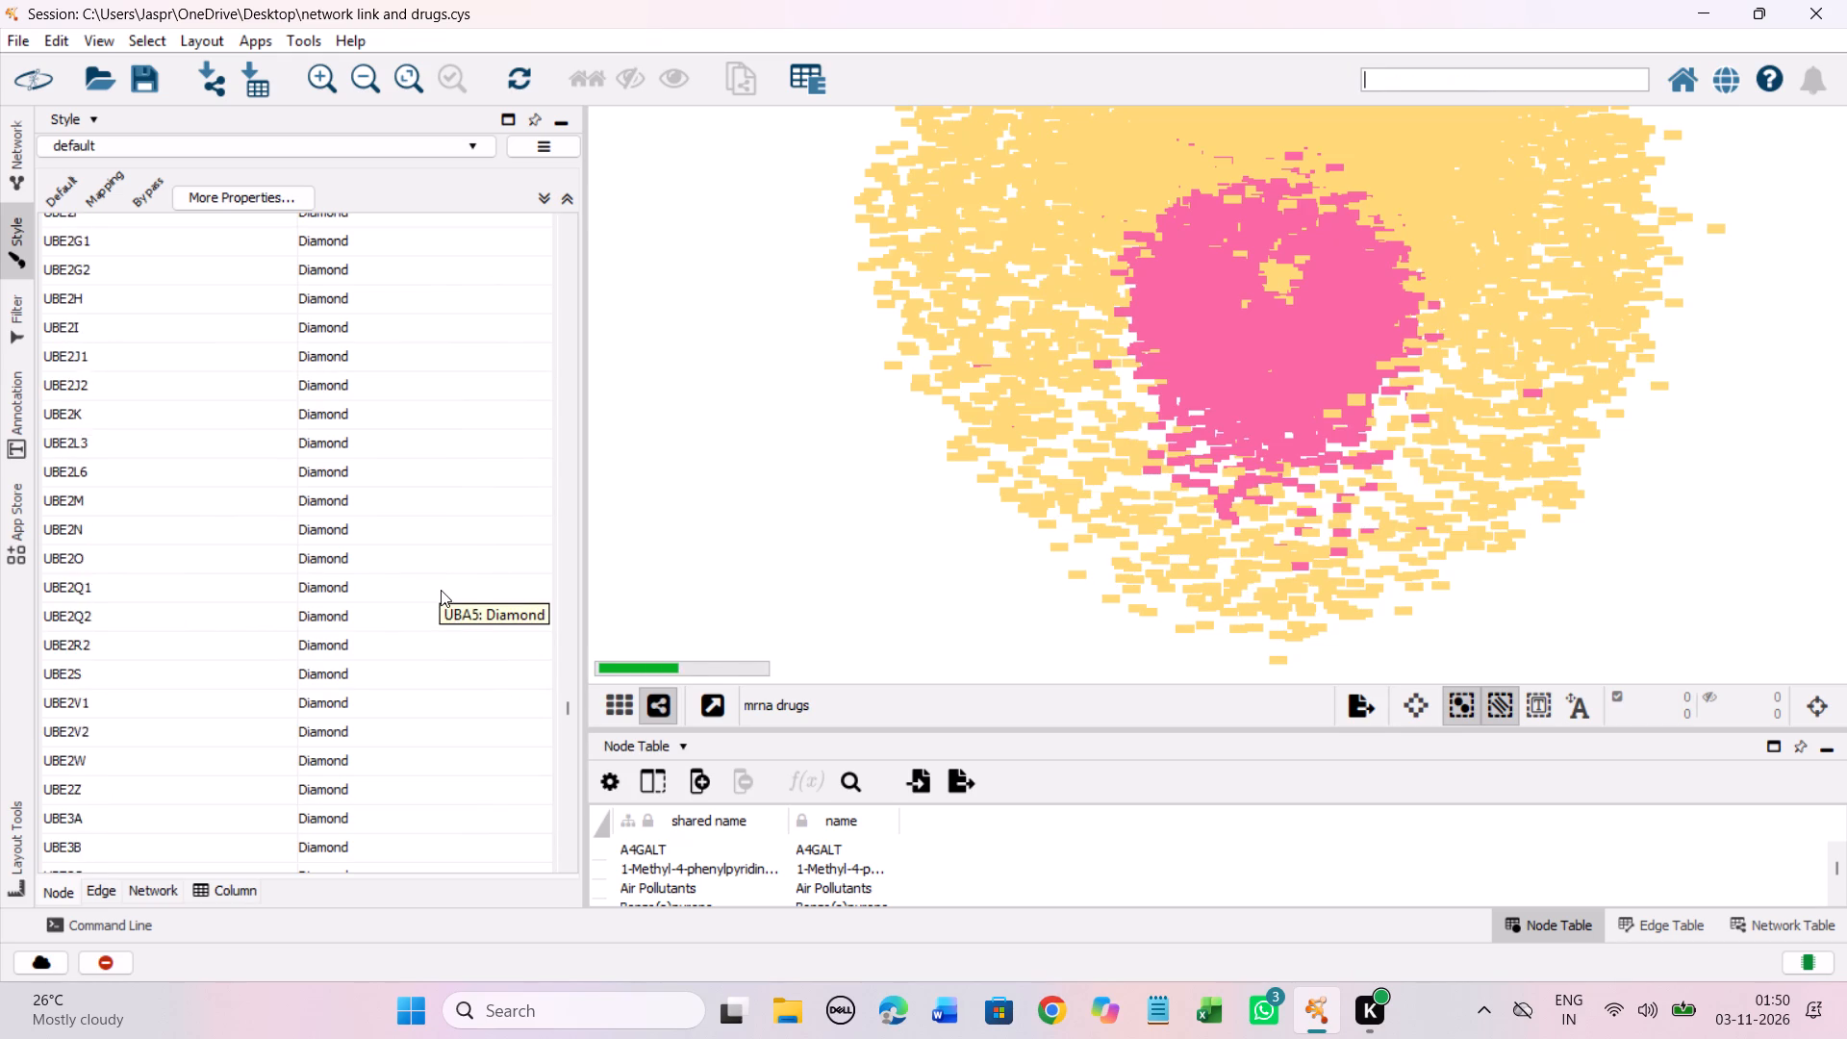
{"action": "scroll", "coordinate": [441, 590], "scroll_direction": "down", "scroll_amount": 20}
{"action": "scroll", "coordinate": [441, 590], "scroll_direction": "down", "scroll_amount": 20}
{"action": "scroll", "coordinate": [441, 590], "scroll_direction": "down", "scroll_amount": 1}
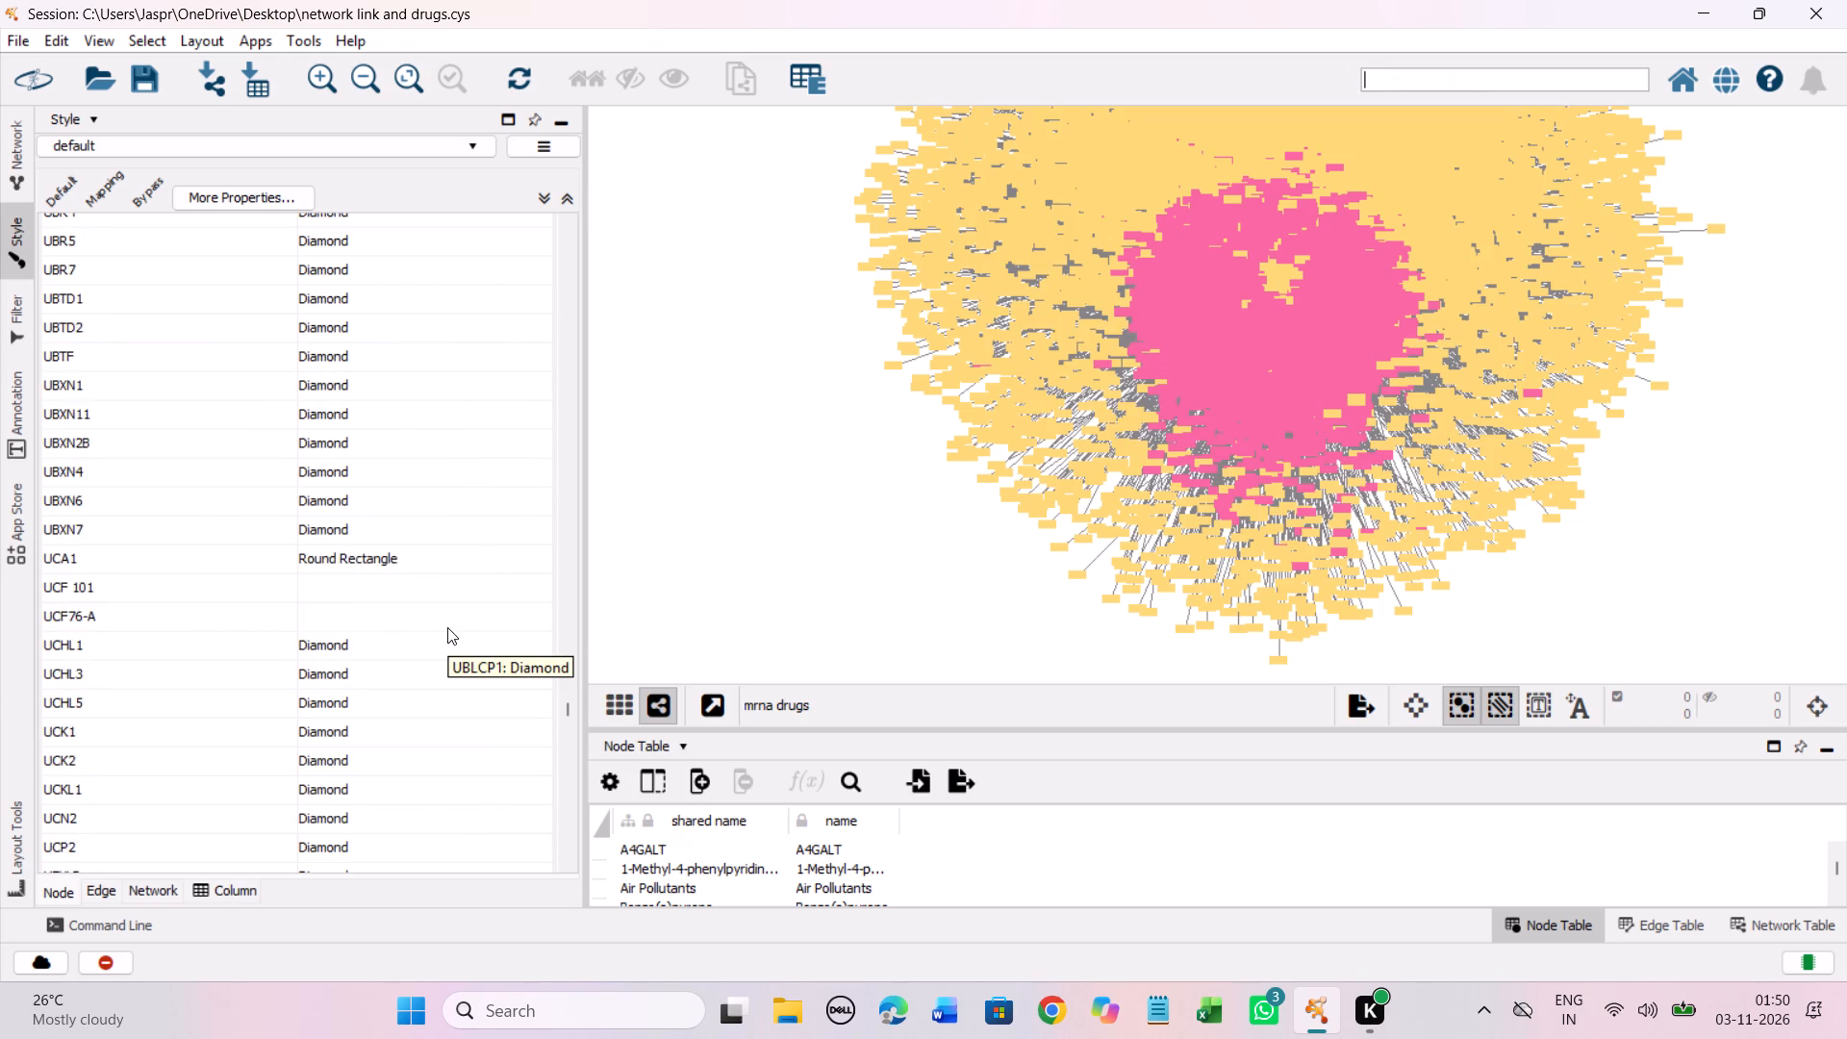
{"action": "scroll", "coordinate": [447, 627], "scroll_direction": "down", "scroll_amount": 11}
{"action": "left_click_drag", "start_coordinate": [339, 326], "coordinate": [340, 344]}
{"action": "right_click", "coordinate": [340, 344]}
{"action": "left_click", "coordinate": [643, 359]}
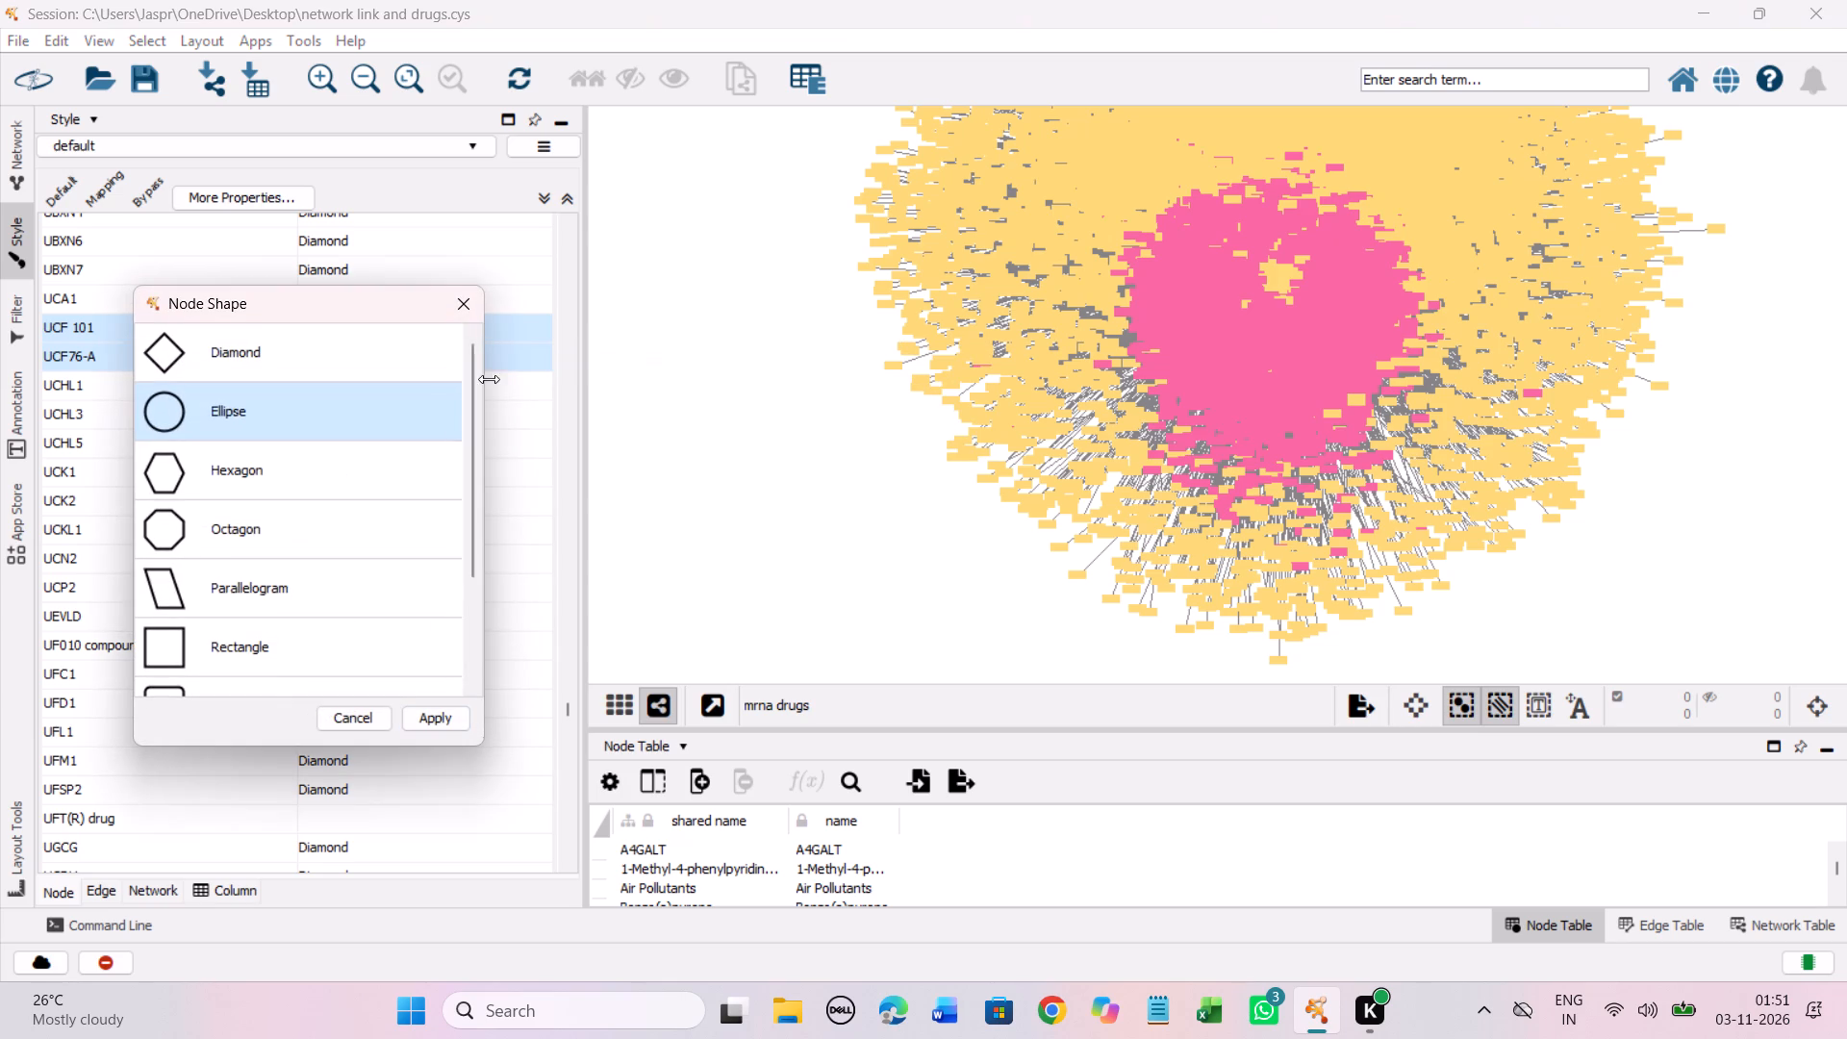
{"action": "left_click", "coordinate": [285, 474]}
{"action": "left_click", "coordinate": [416, 720]}
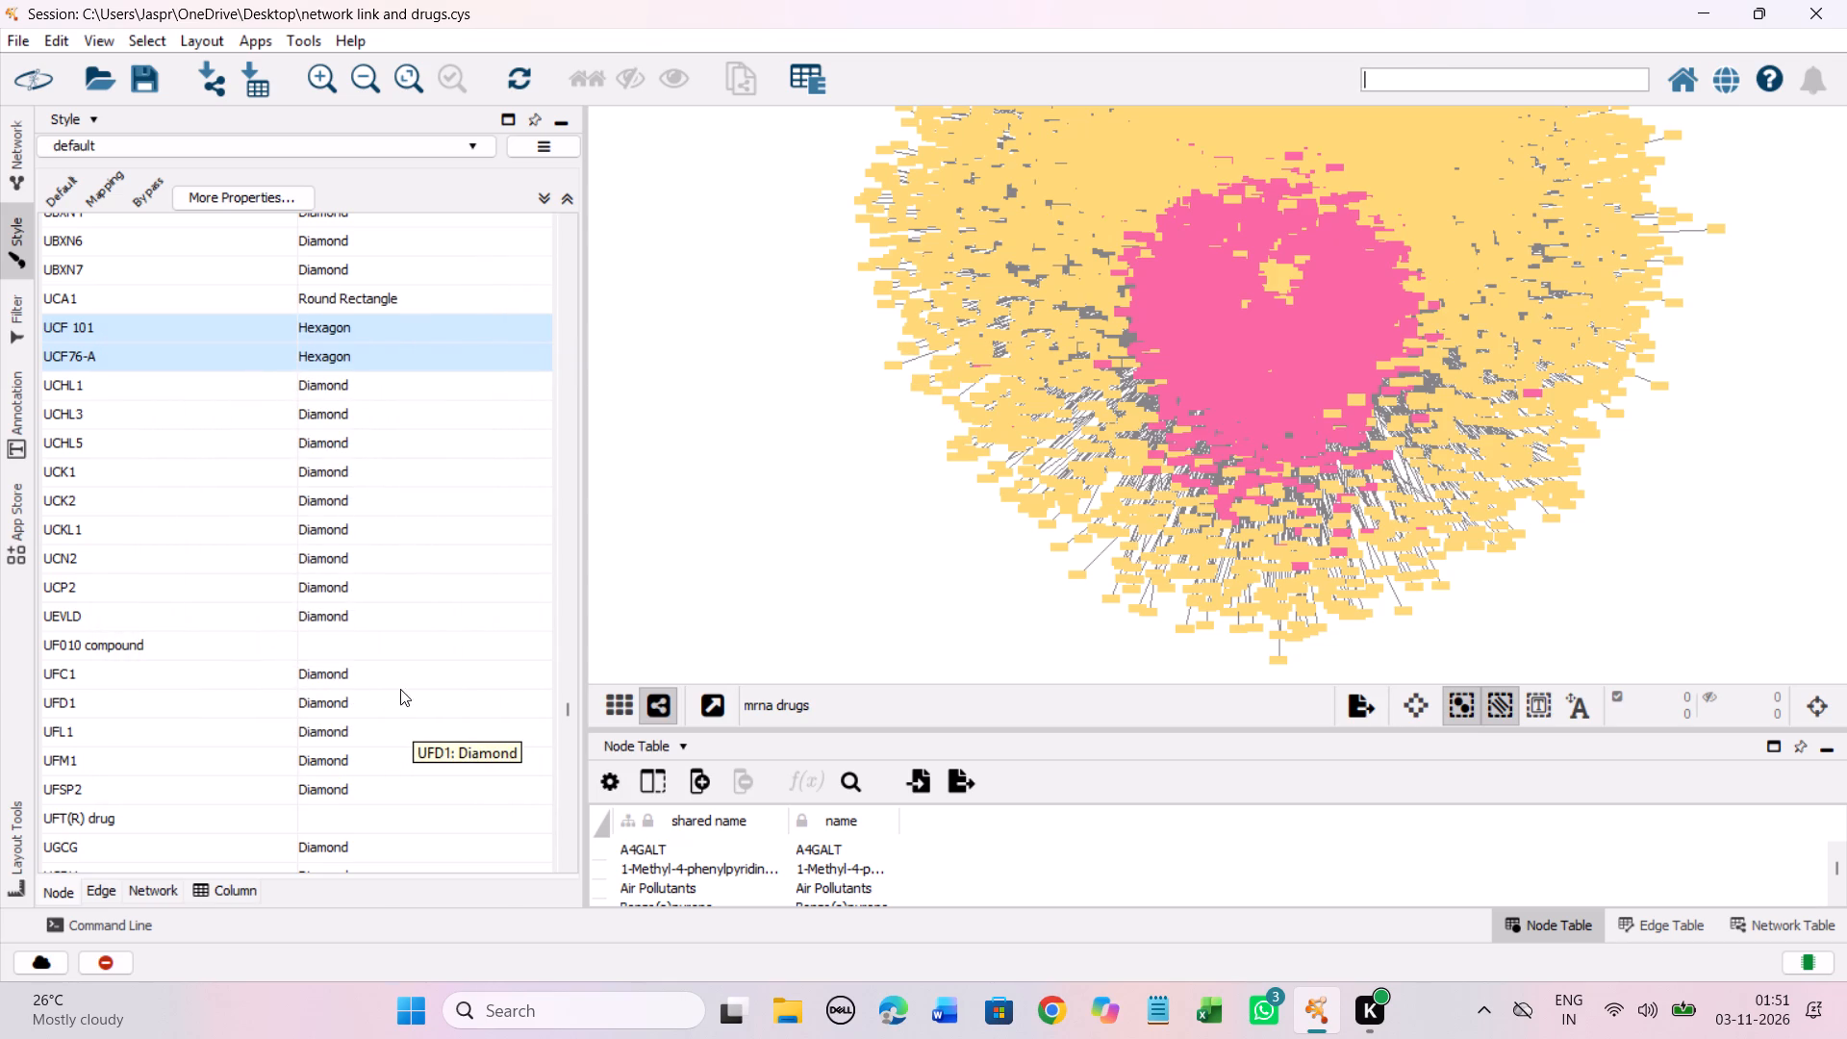
Set the discrete node shape mapping for the unmapped entry UF010 compound to Hexagon.
{"action": "left_click", "coordinate": [339, 646]}
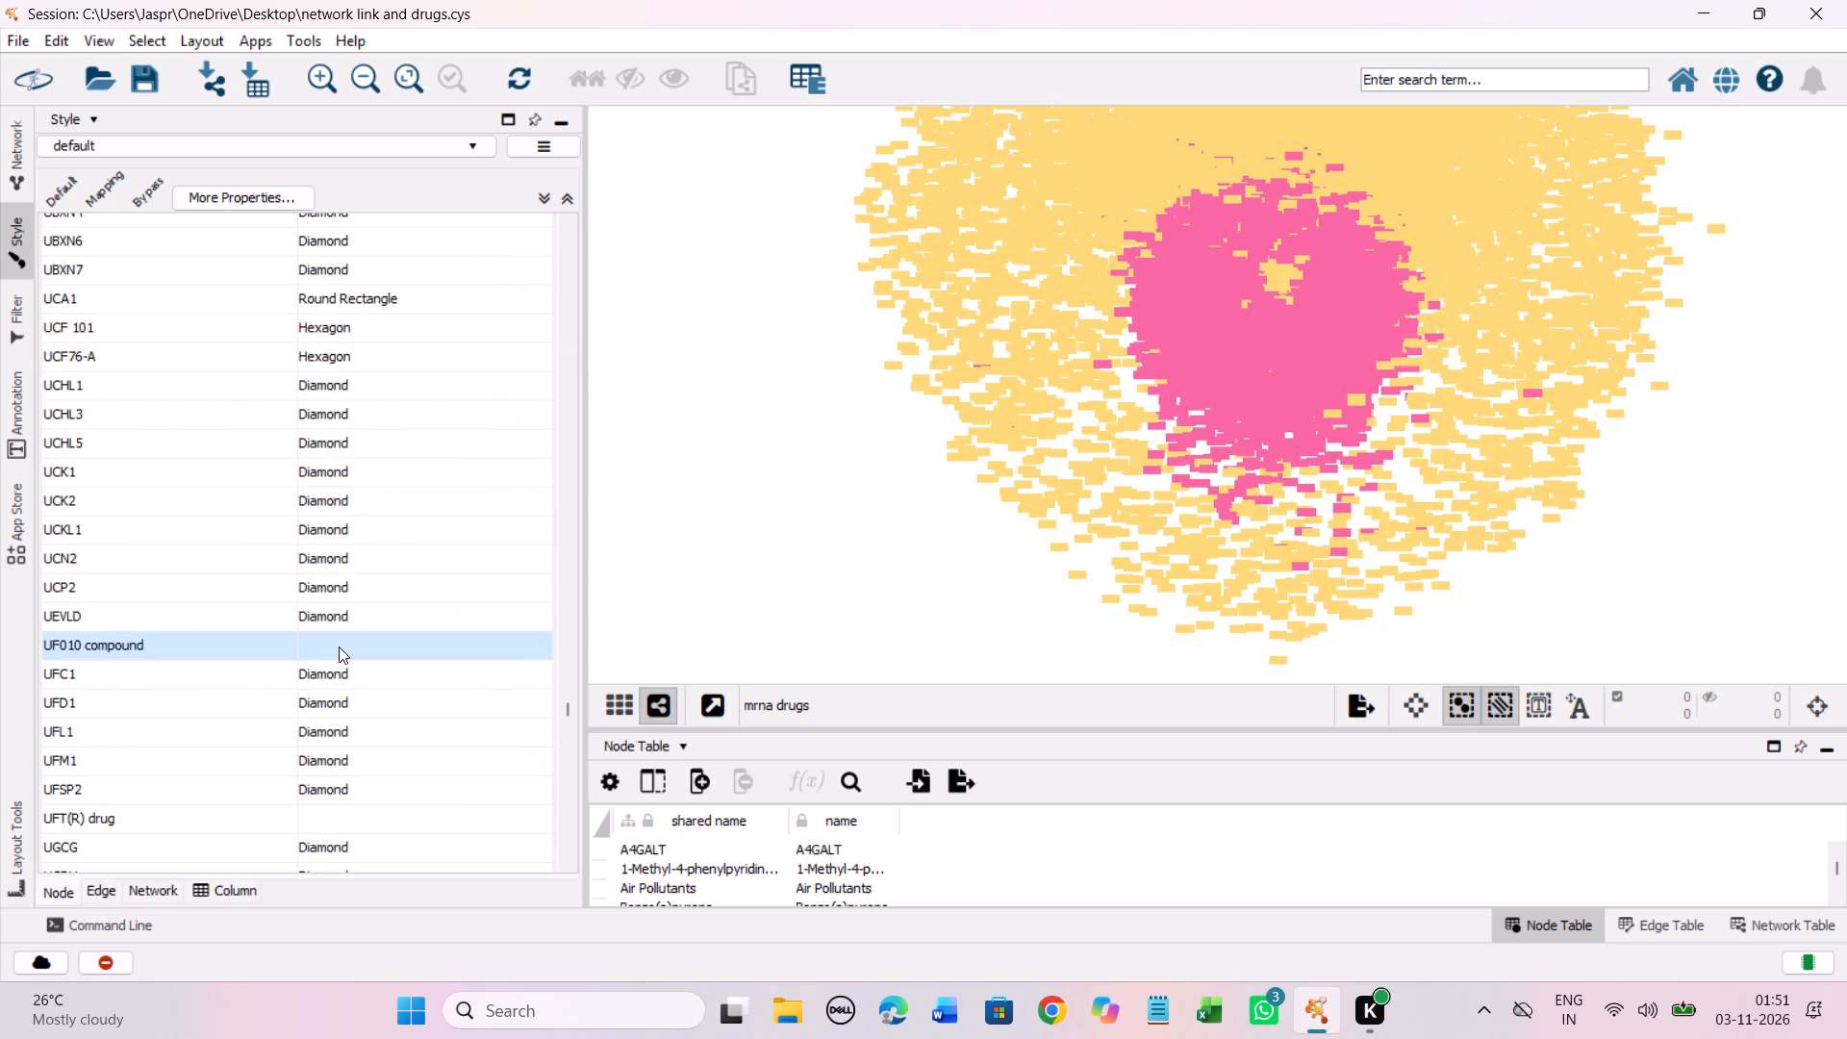
{"action": "right_click", "coordinate": [339, 646]}
{"action": "left_click", "coordinate": [429, 657]}
{"action": "left_click", "coordinate": [696, 660]}
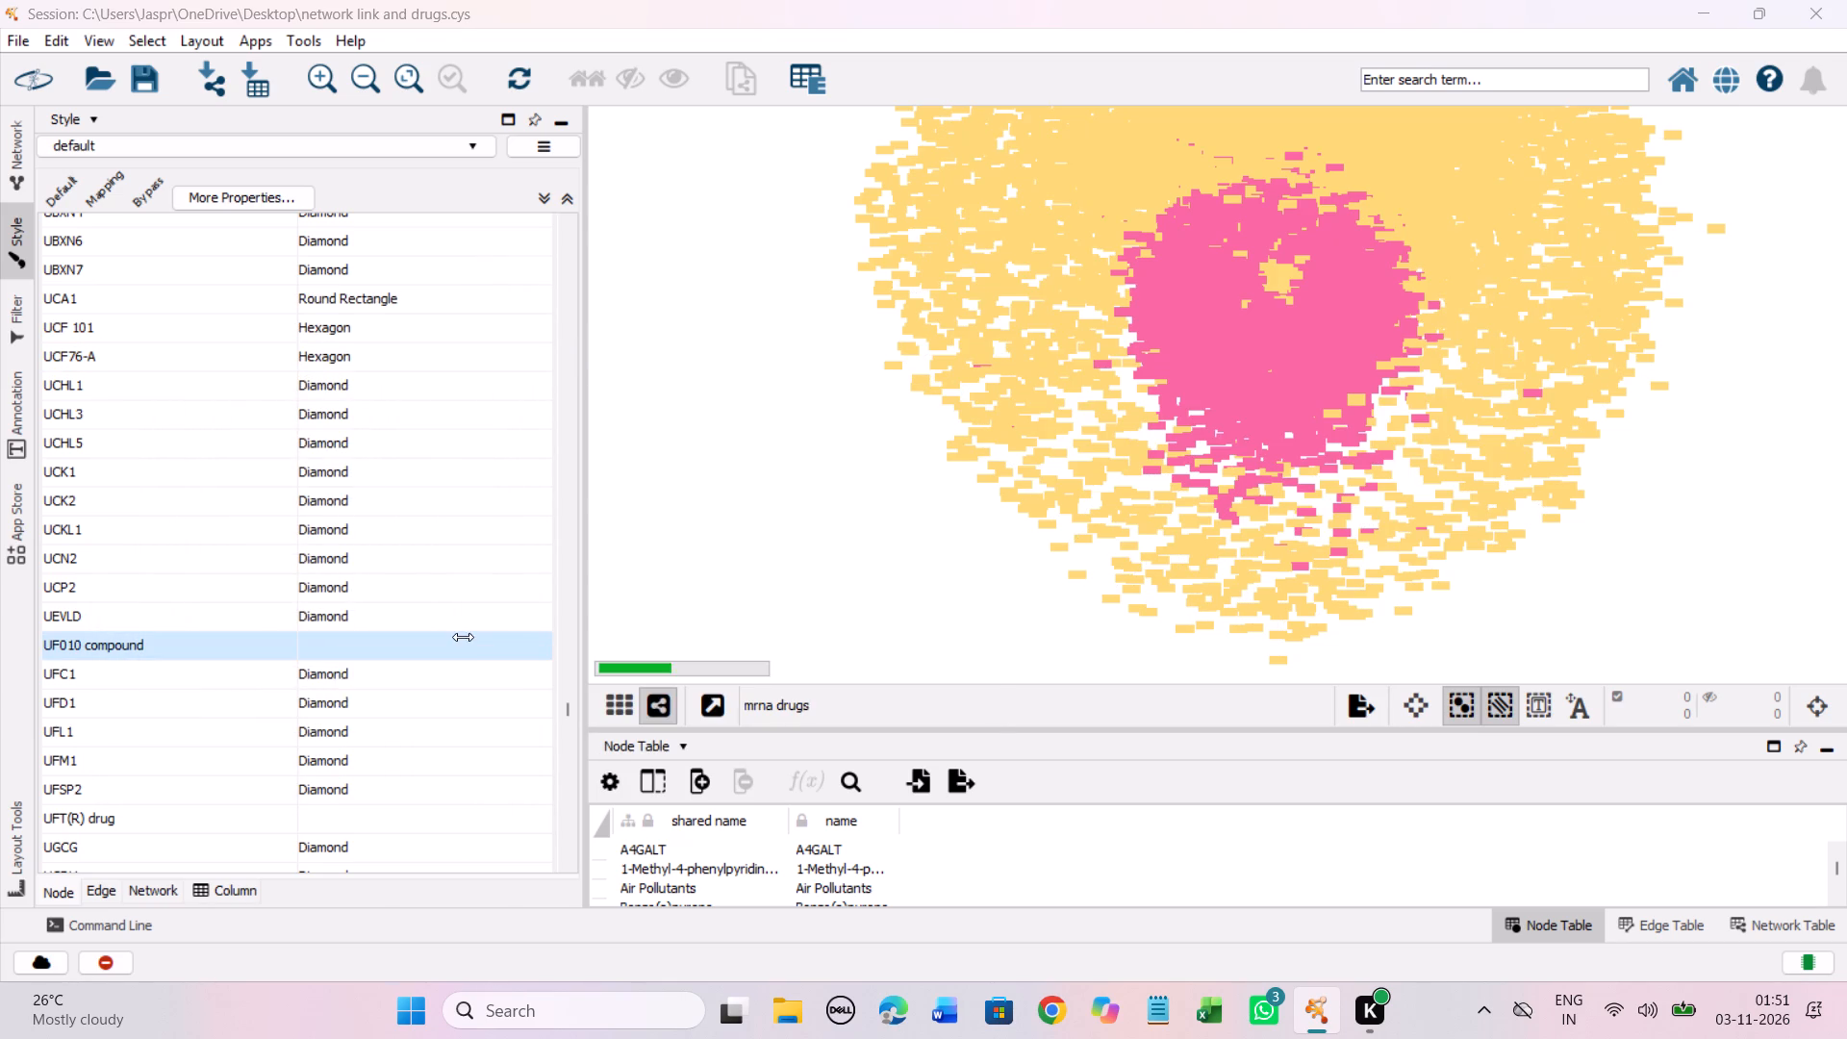
{"action": "left_click", "coordinate": [282, 451]}
{"action": "left_click", "coordinate": [431, 721]}
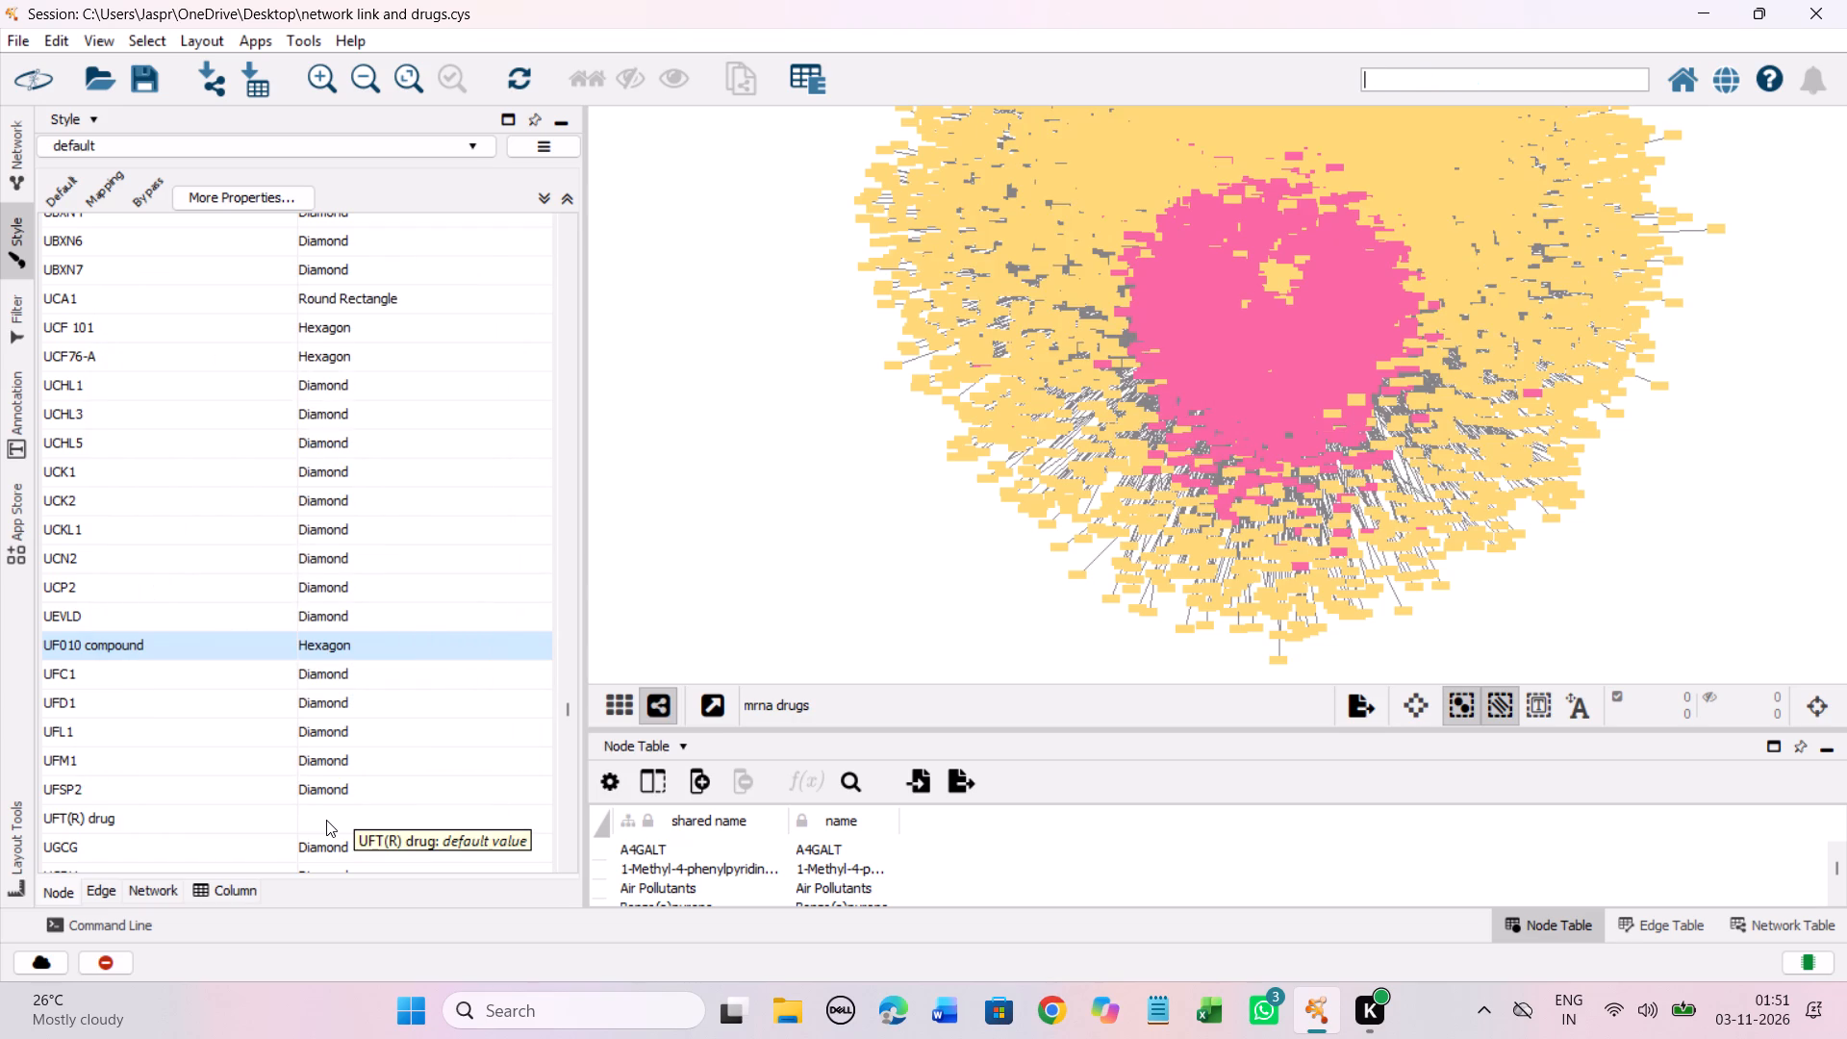
Set the discrete node shape mapping for the unmapped entry UFT(R) drug to Hexagon.
{"action": "left_click", "coordinate": [326, 820]}
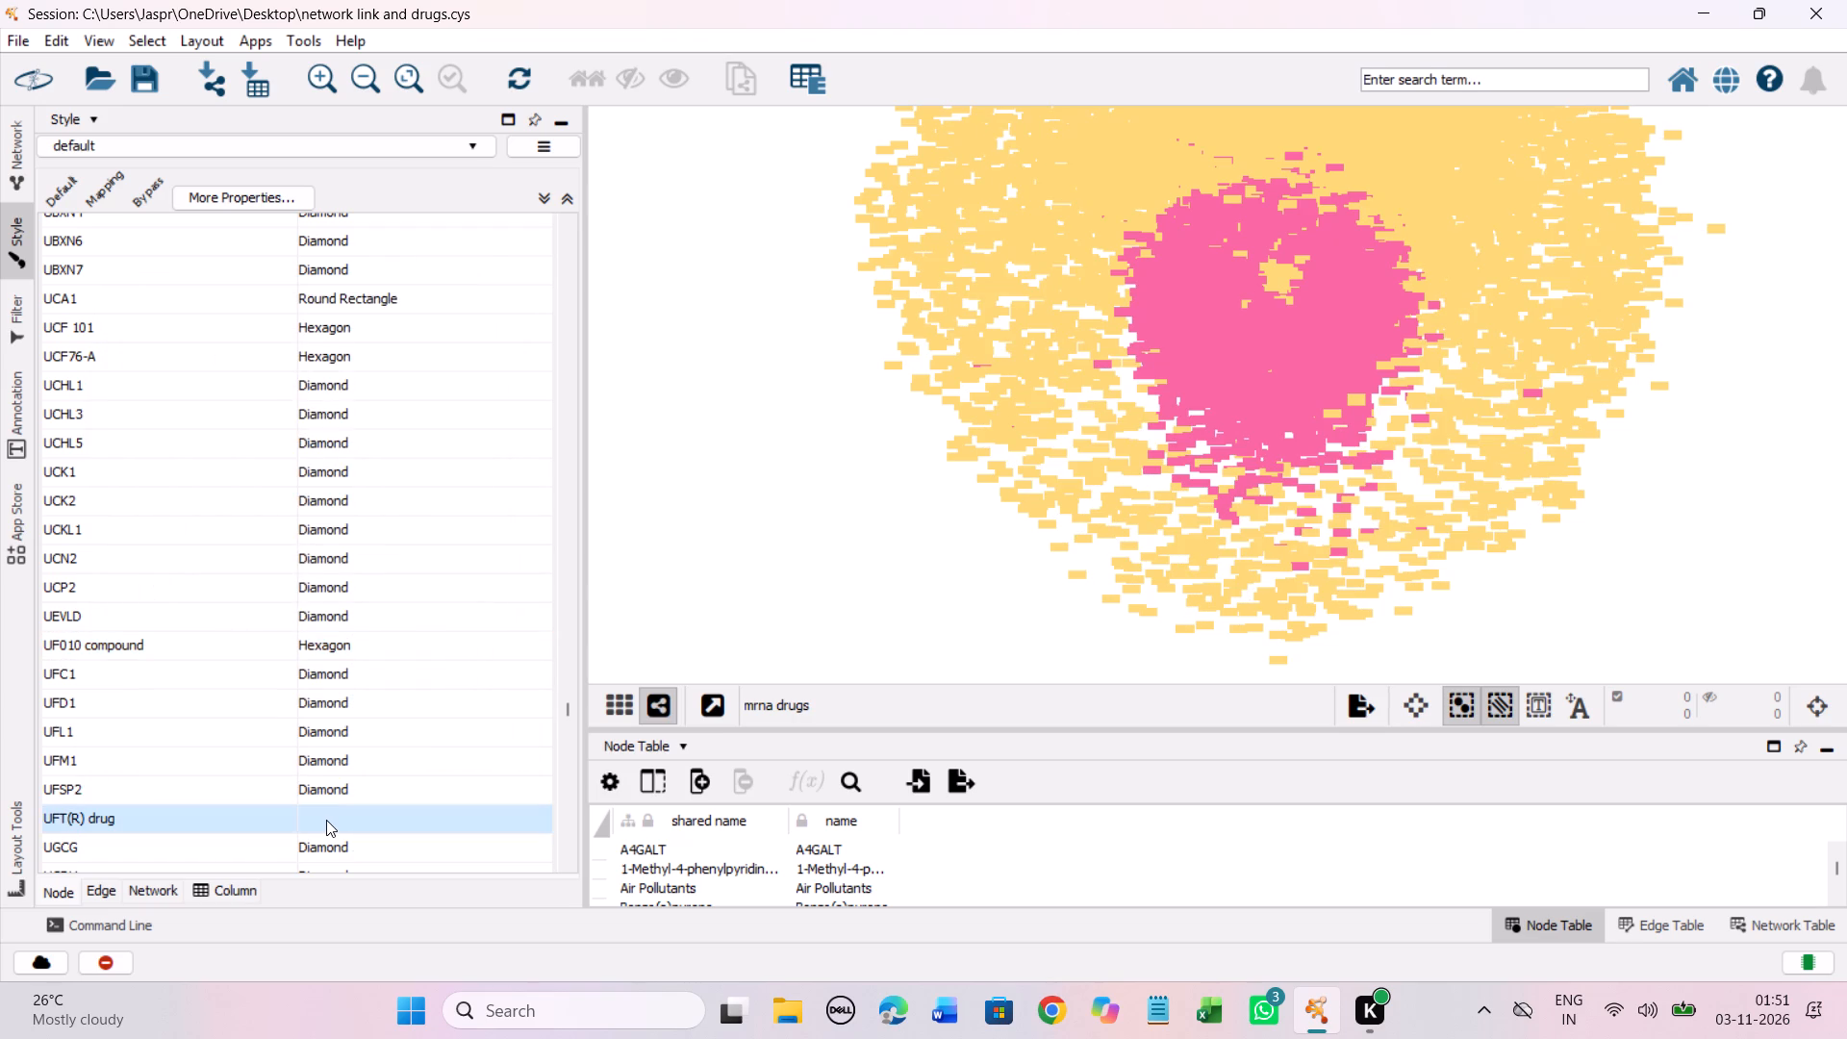
{"action": "right_click", "coordinate": [326, 820]}
{"action": "left_click", "coordinate": [633, 832]}
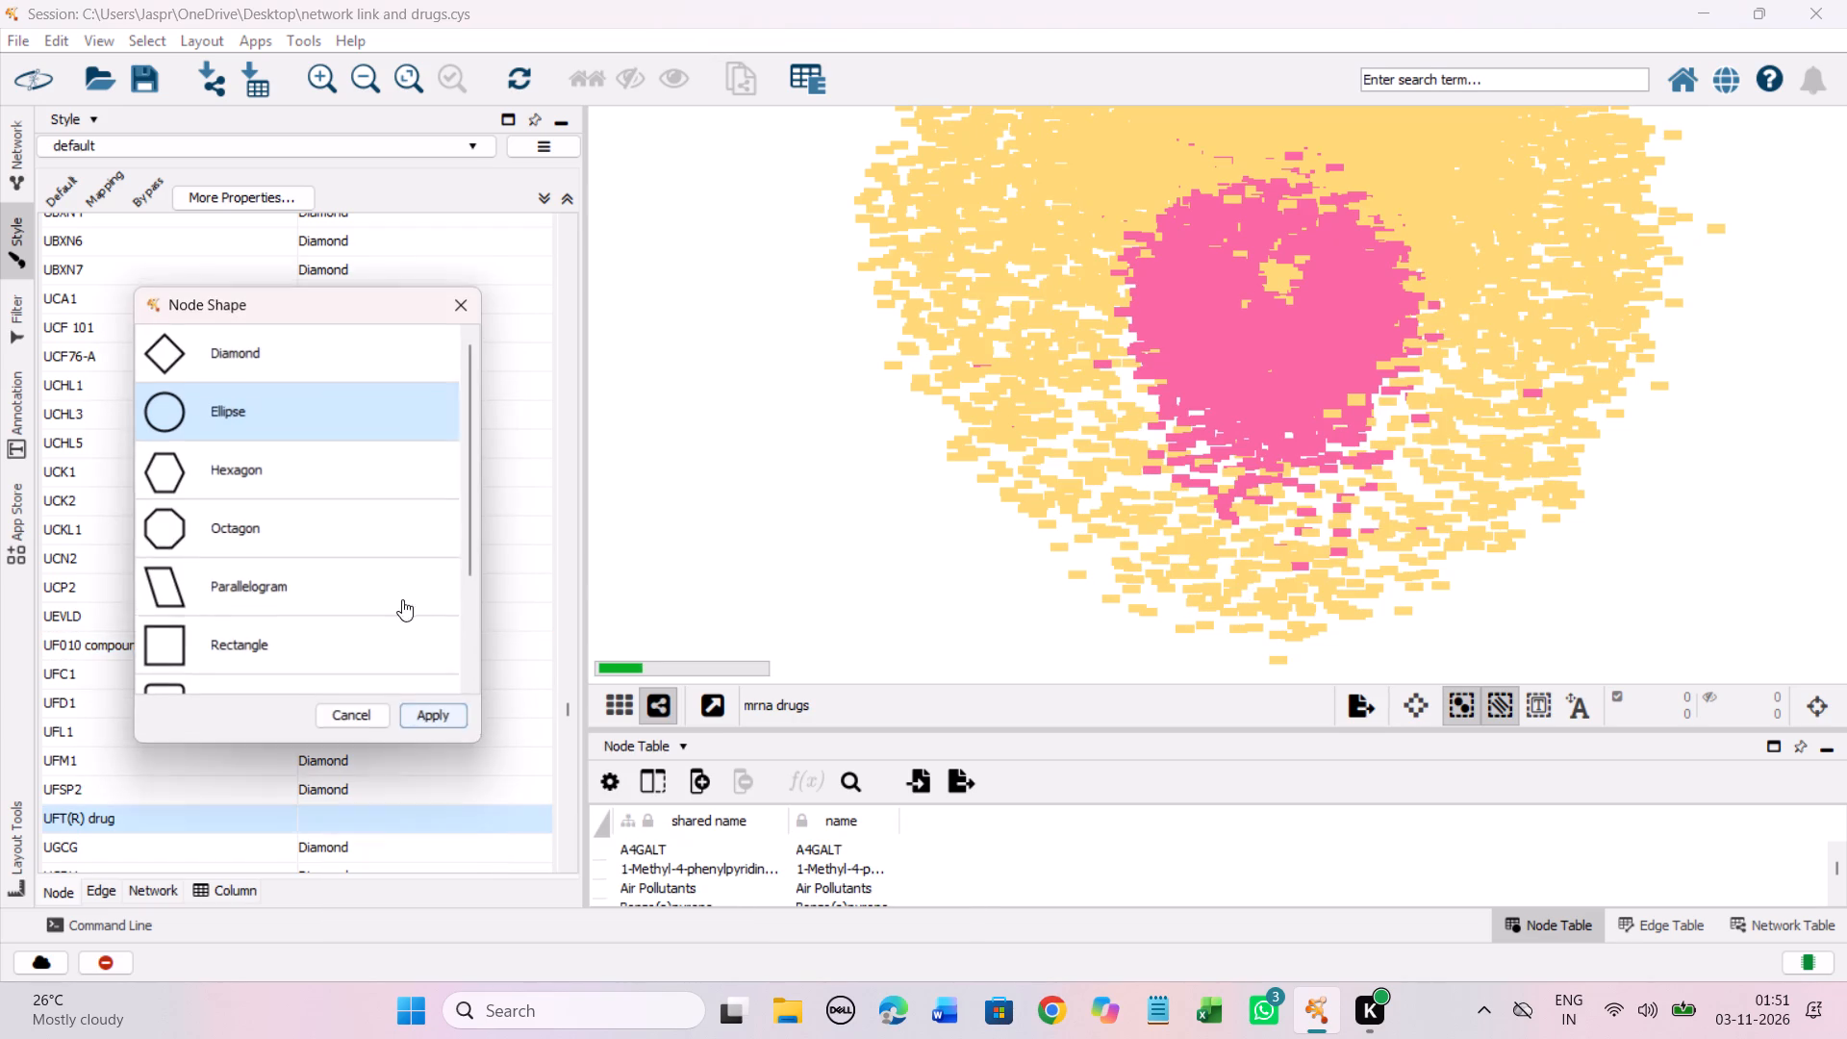
{"action": "left_click", "coordinate": [309, 480]}
{"action": "left_click", "coordinate": [427, 711]}
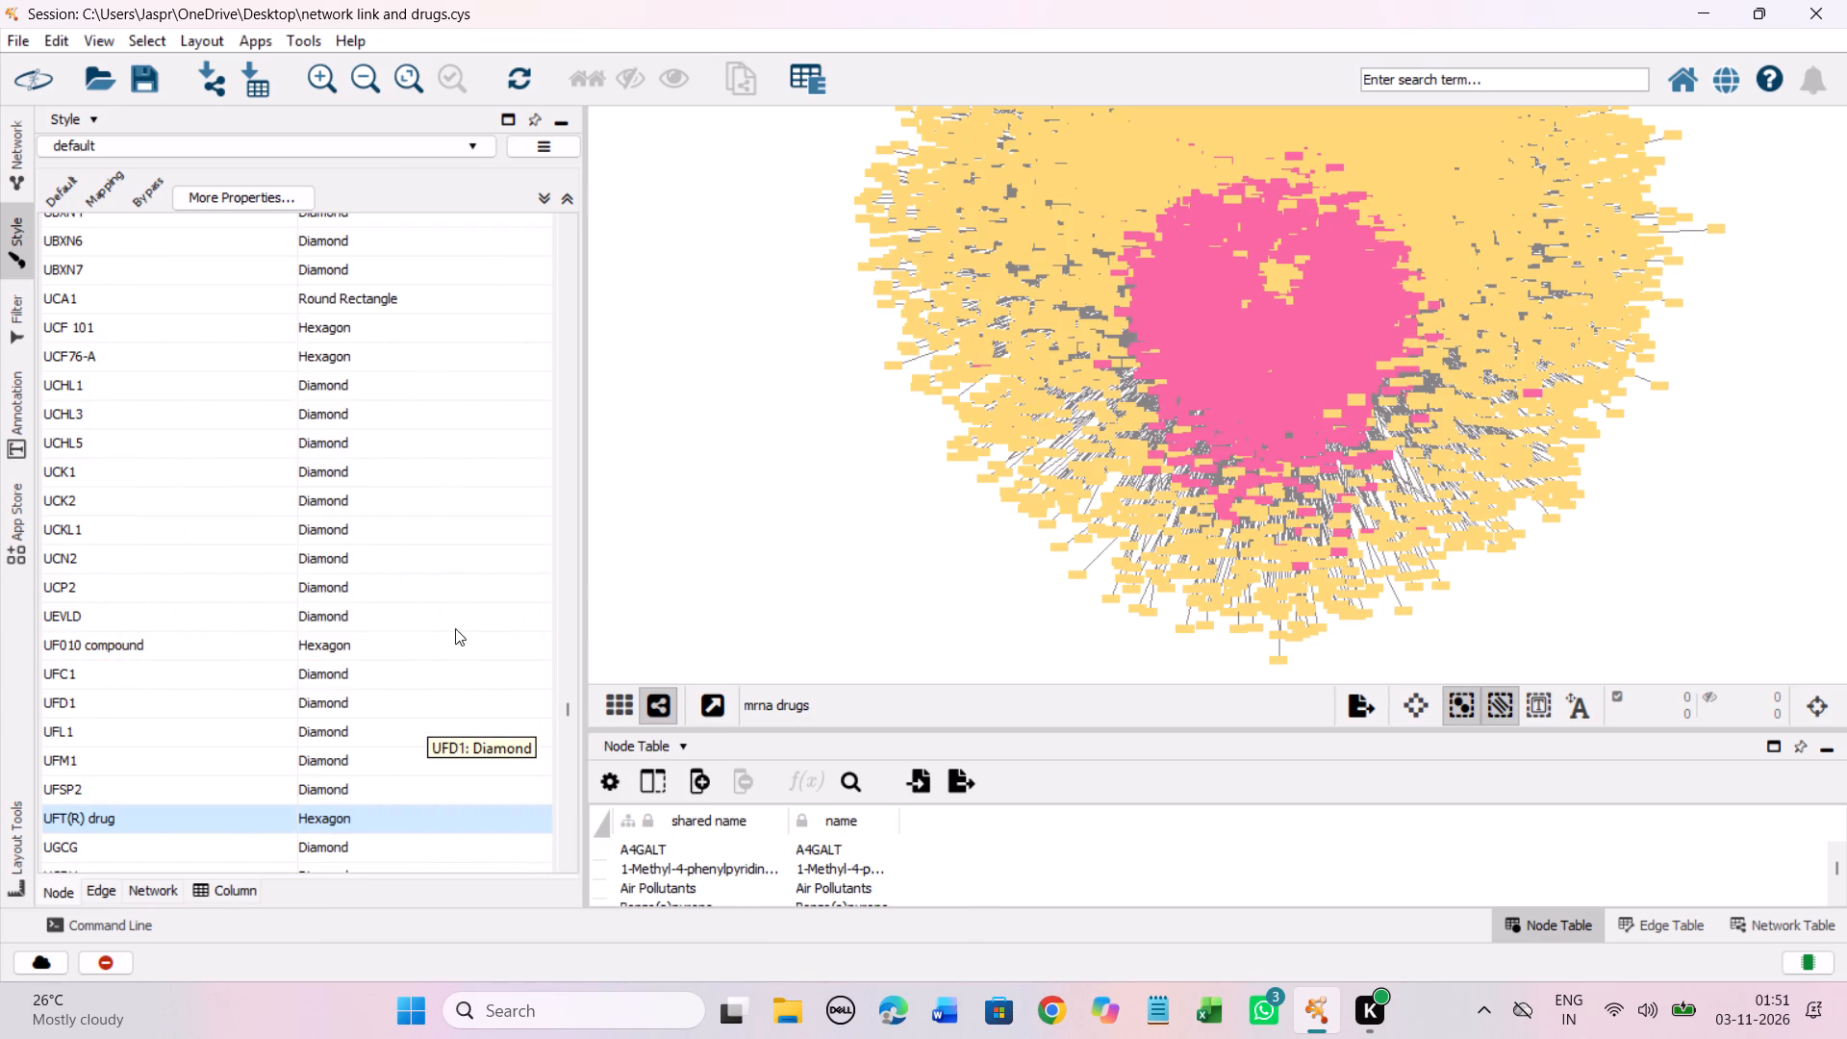
Set the discrete node shape mapping for the unmapped entry UMI-77 to Hexagon.
{"action": "scroll", "coordinate": [421, 613], "scroll_direction": "down", "scroll_amount": 10}
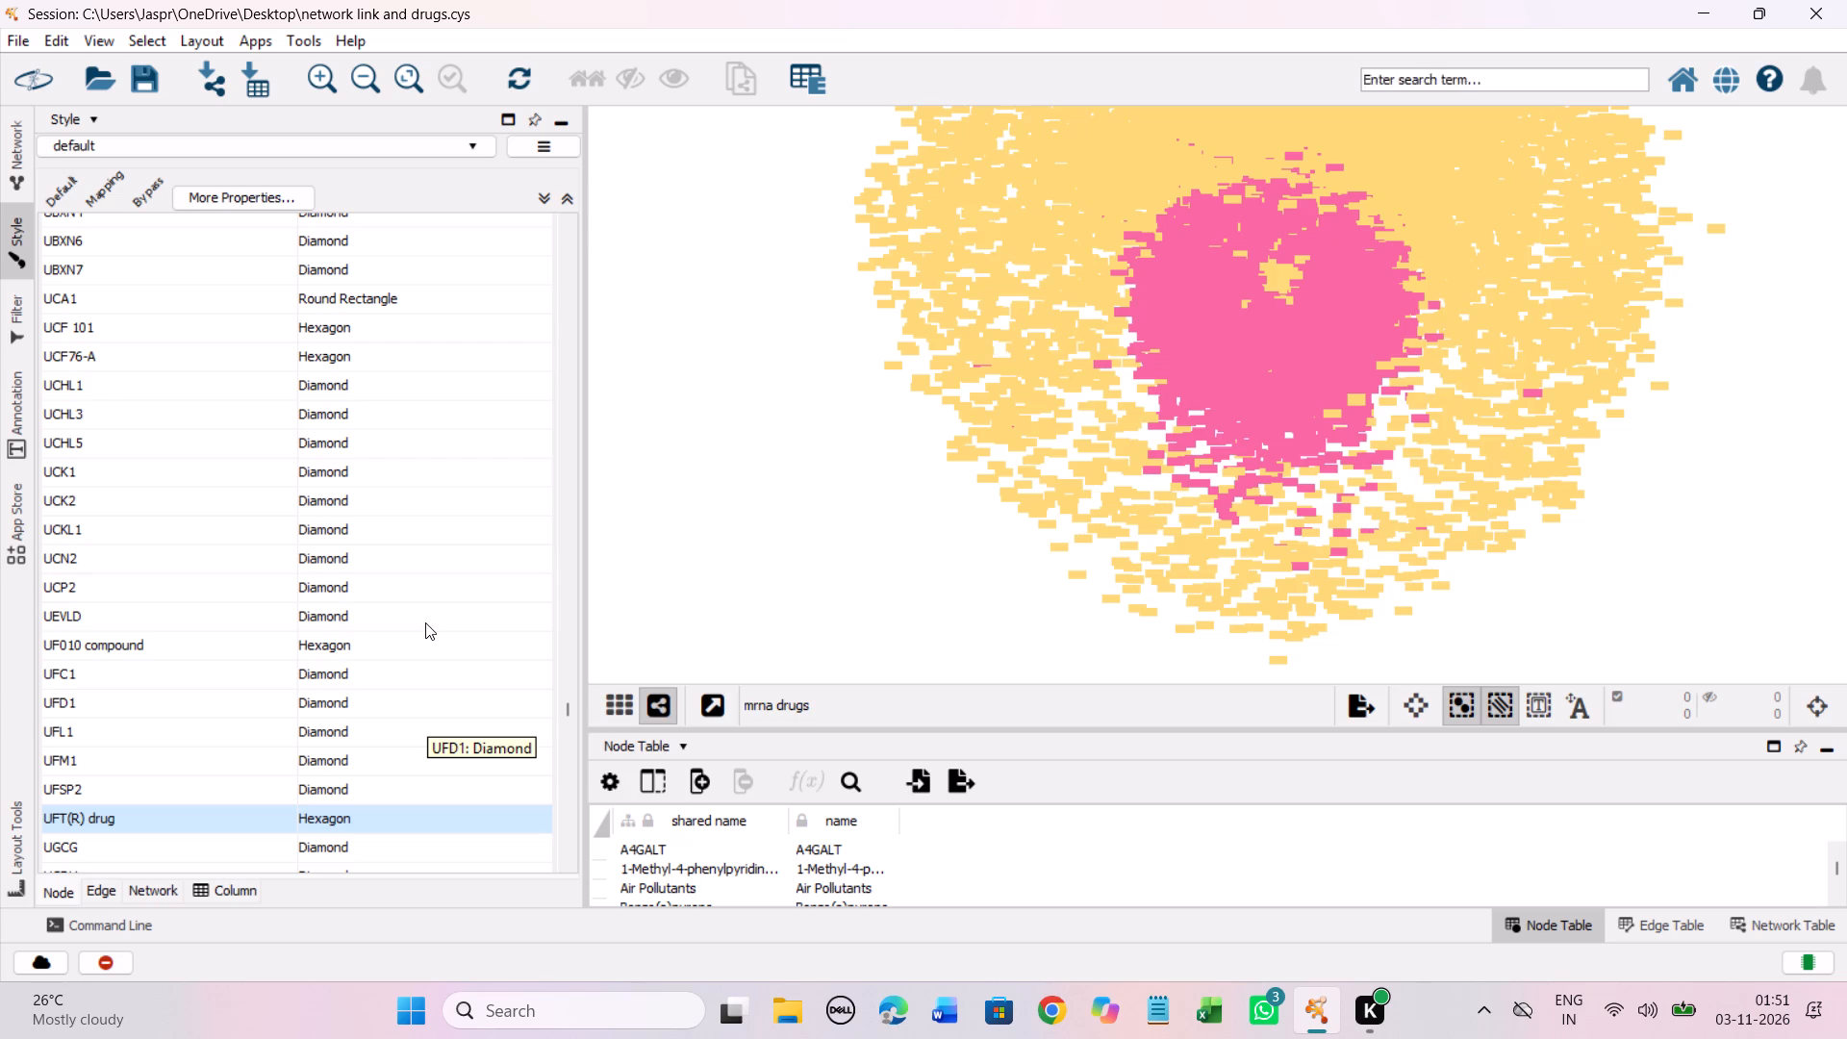
{"action": "scroll", "coordinate": [425, 622], "scroll_direction": "down", "scroll_amount": 20}
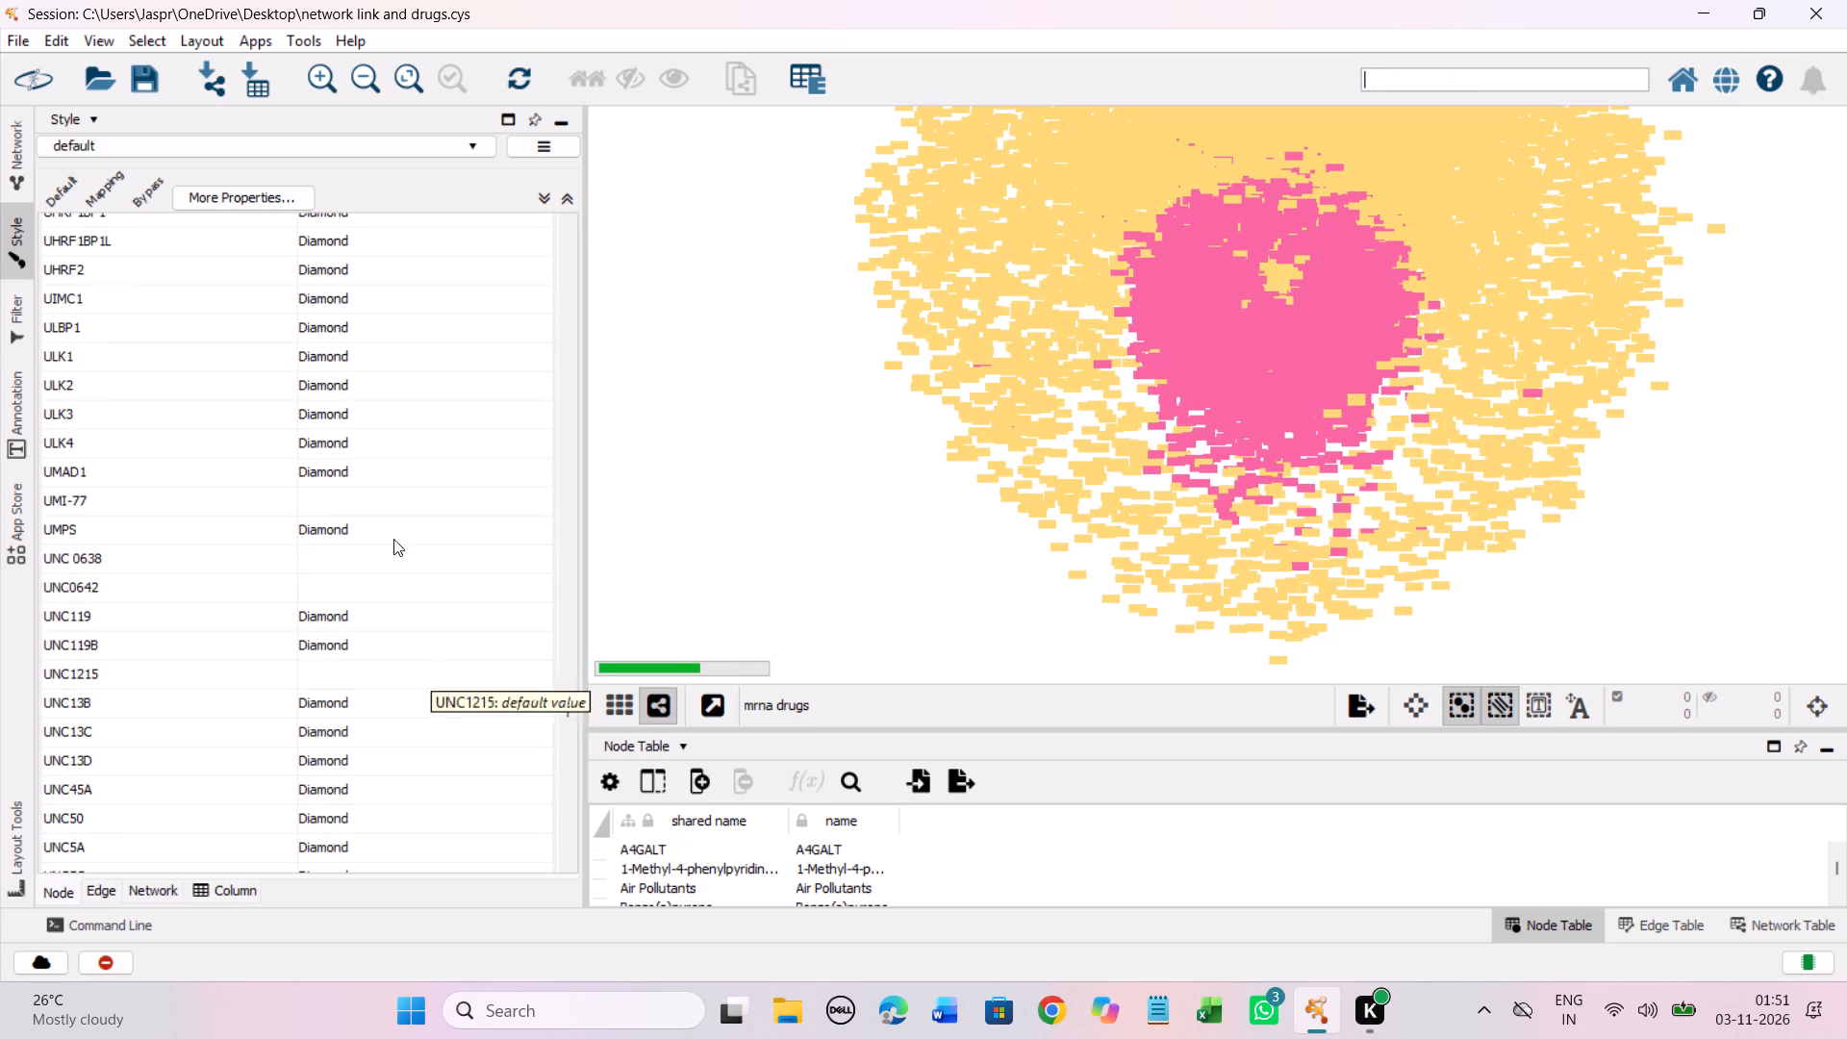
{"action": "left_click", "coordinate": [344, 504]}
{"action": "right_click", "coordinate": [344, 504]}
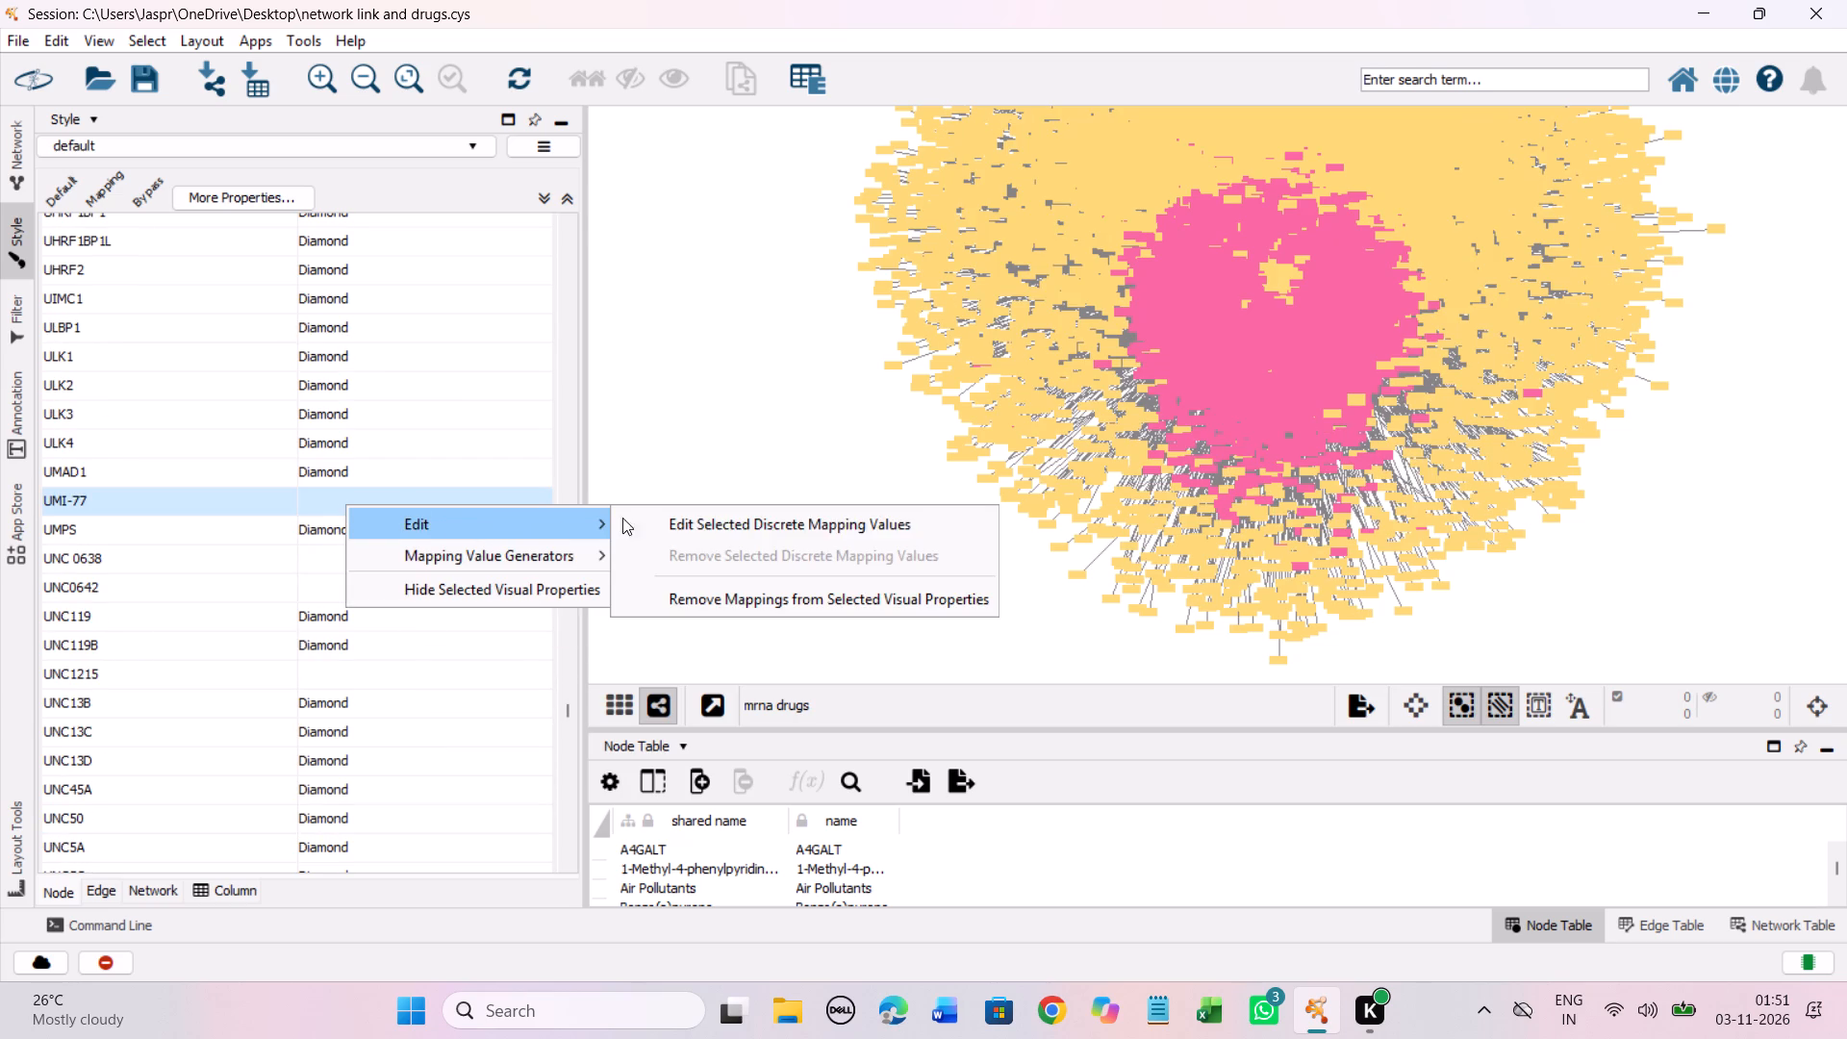
{"action": "left_click", "coordinate": [676, 512]}
{"action": "left_click", "coordinate": [277, 457]}
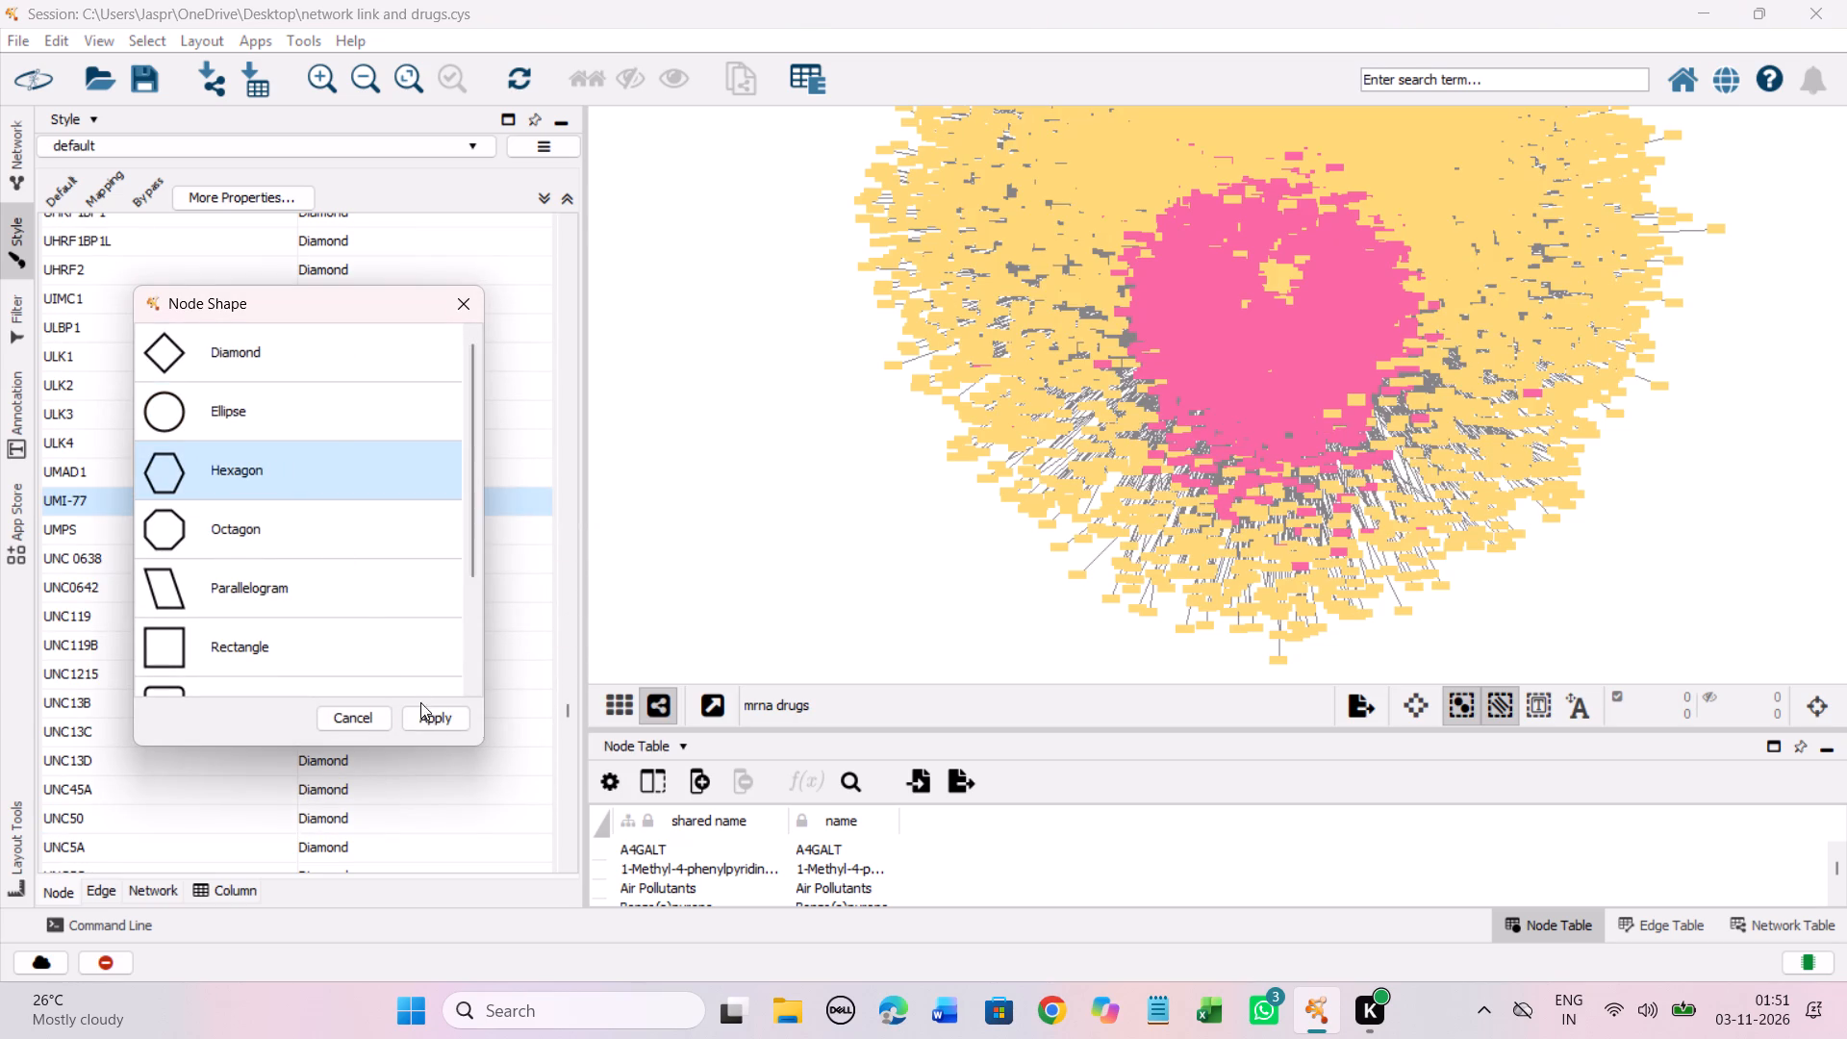
{"action": "left_click", "coordinate": [441, 721]}
Set the discrete node shape mapping for the unmapped entries UNC 0638 and UNC0642 to Hexagon.
{"action": "left_click_drag", "start_coordinate": [320, 558], "coordinate": [322, 596]}
{"action": "right_click", "coordinate": [322, 596]}
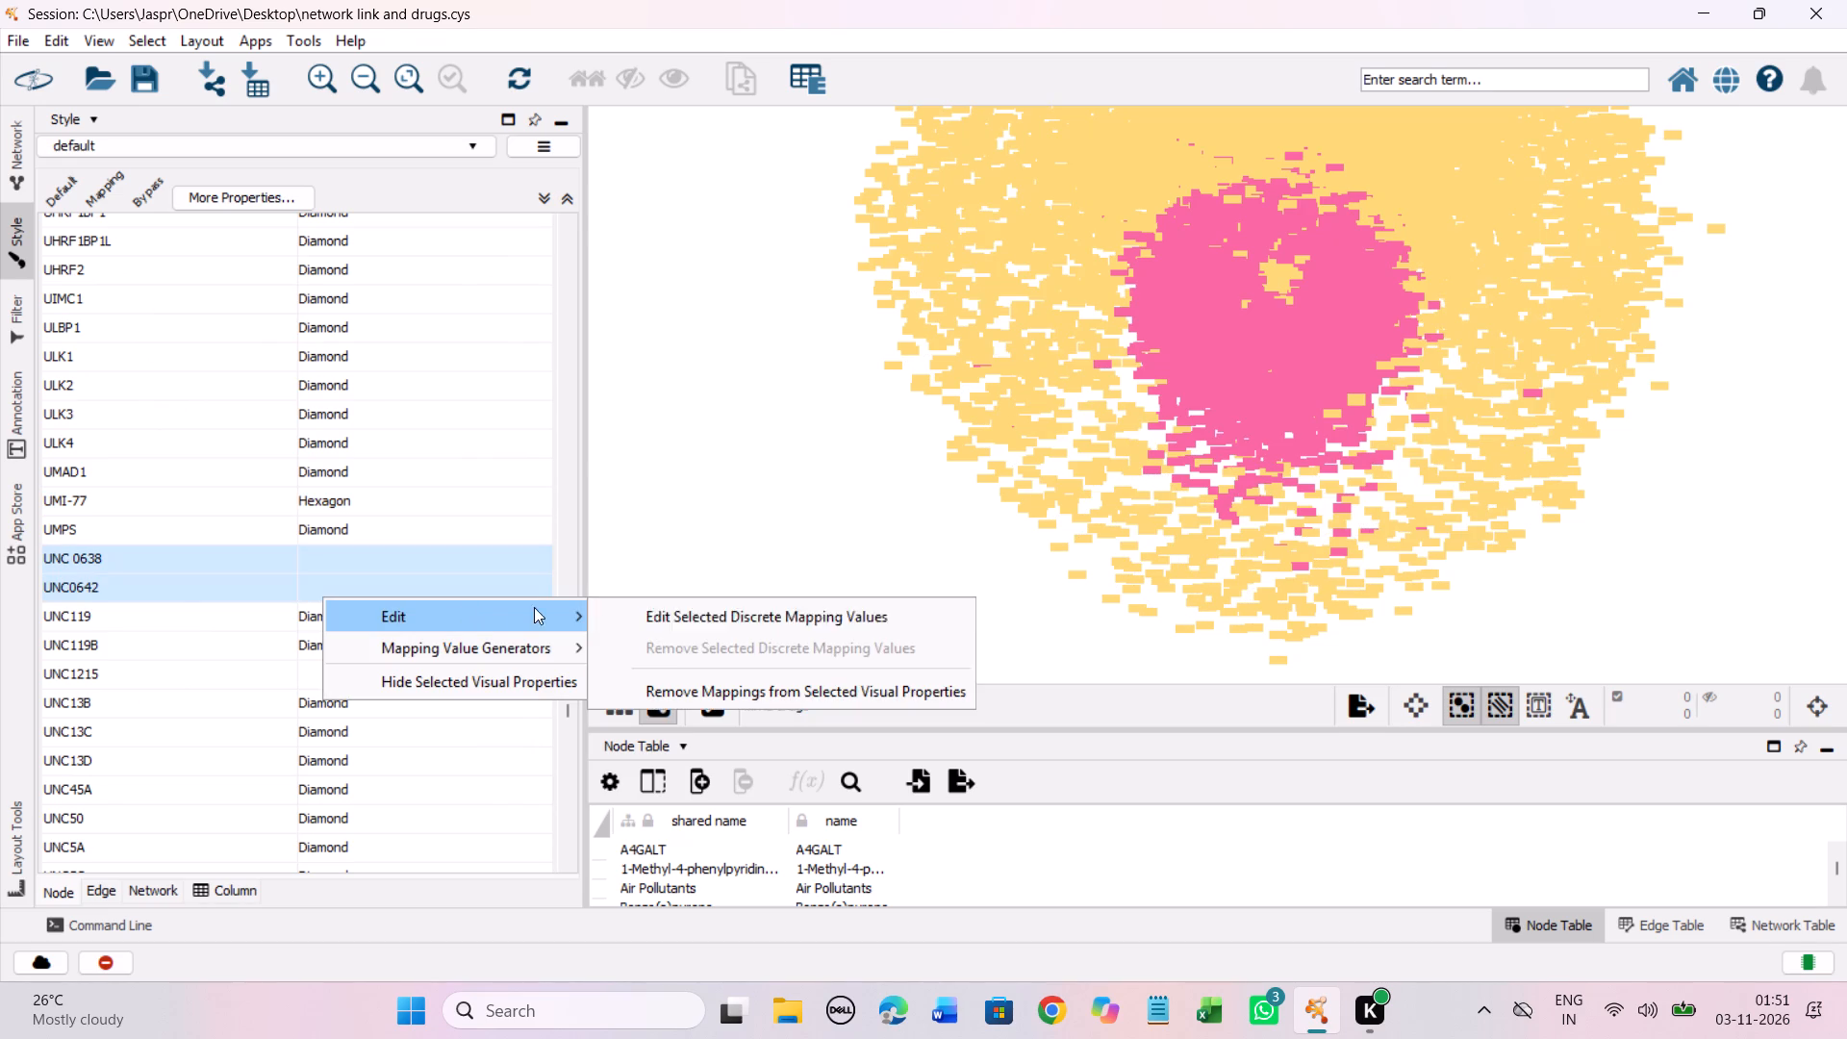
{"action": "left_click", "coordinate": [682, 608]}
{"action": "left_click", "coordinate": [292, 464]}
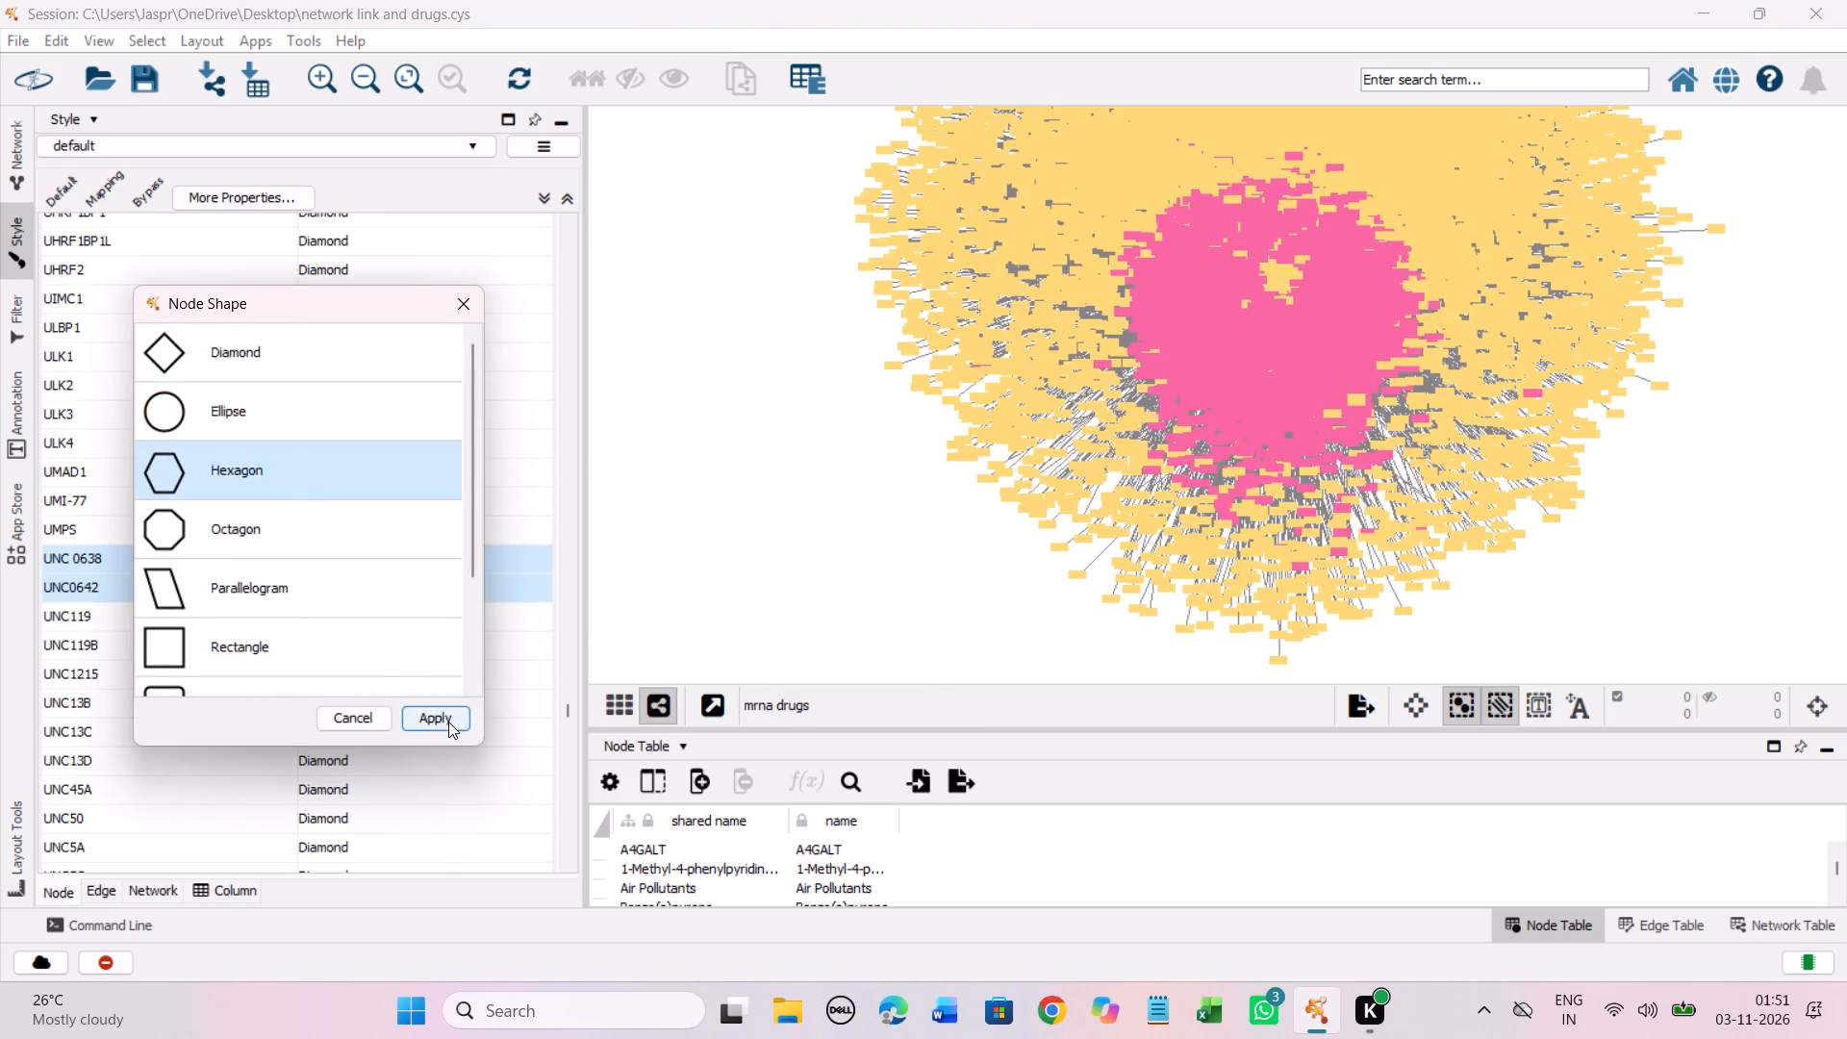
{"action": "left_click", "coordinate": [448, 722]}
Set the discrete node shape mapping for the unmapped entry UNC1215 to Hexagon.
{"action": "left_click", "coordinate": [328, 680]}
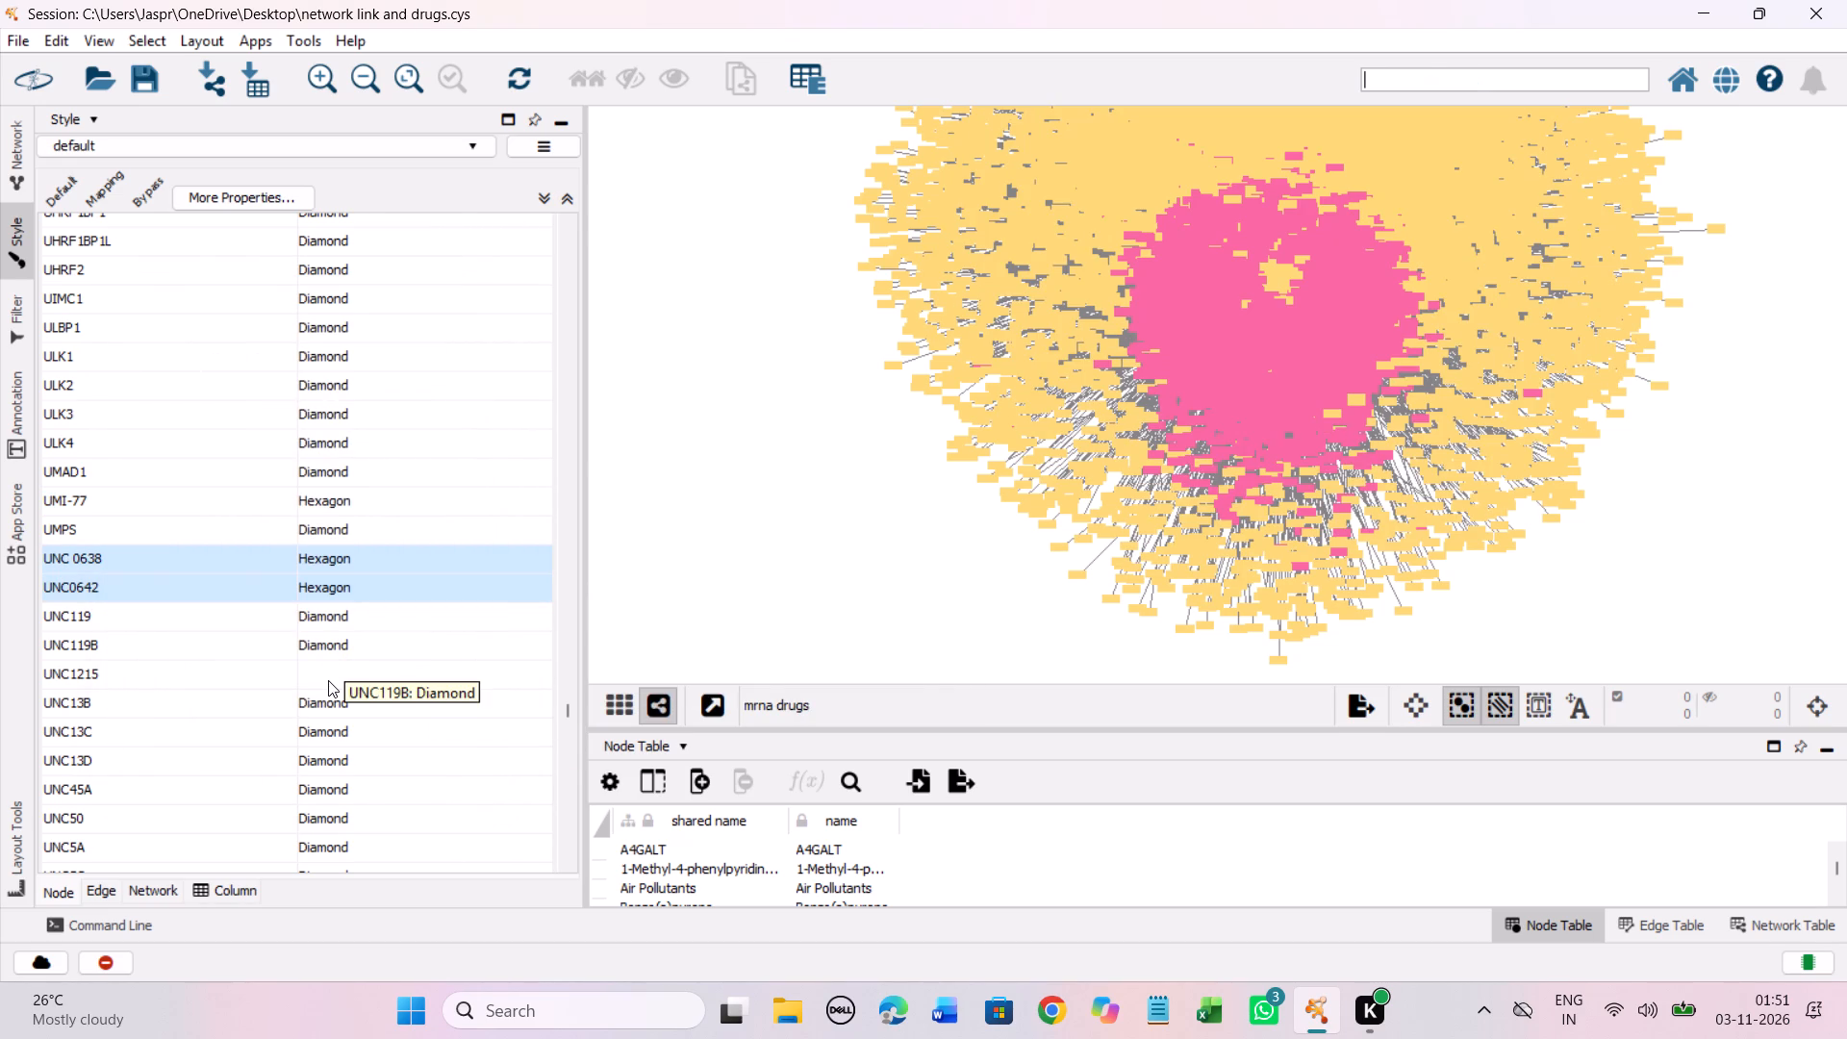
{"action": "right_click", "coordinate": [328, 680]}
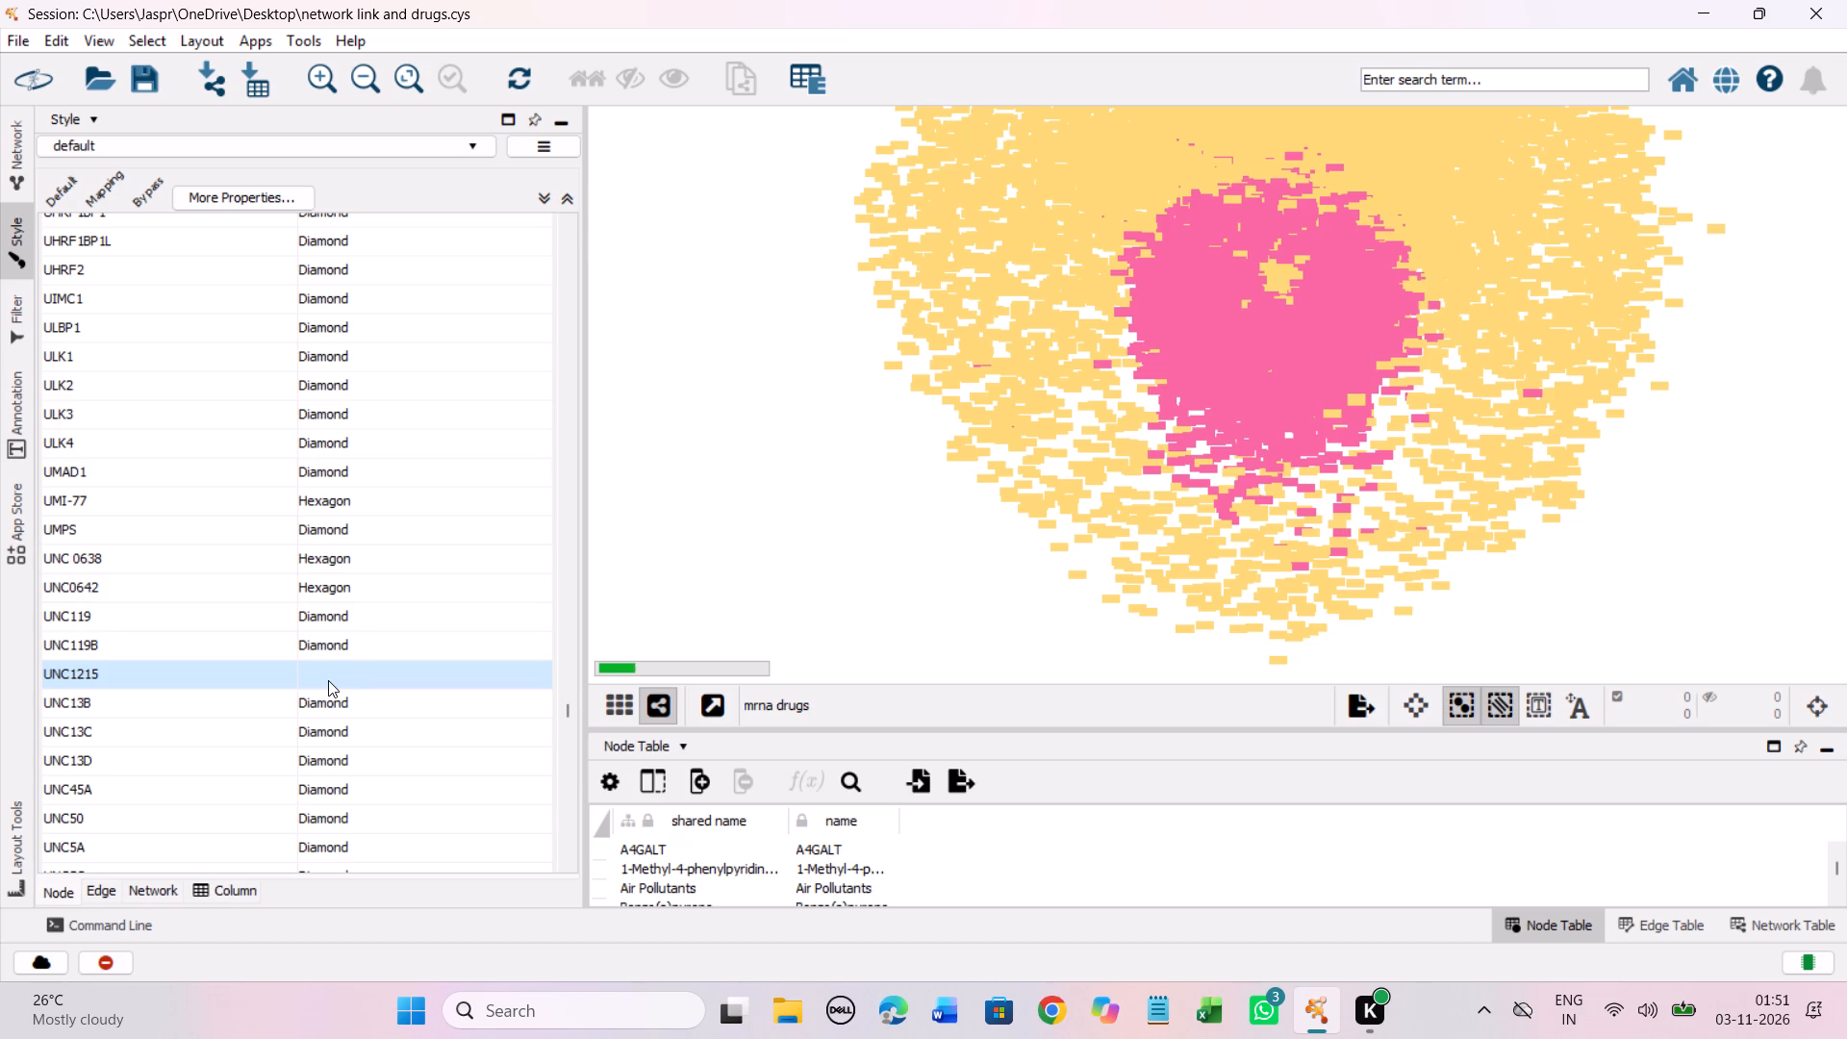
{"action": "left_click", "coordinate": [678, 699]}
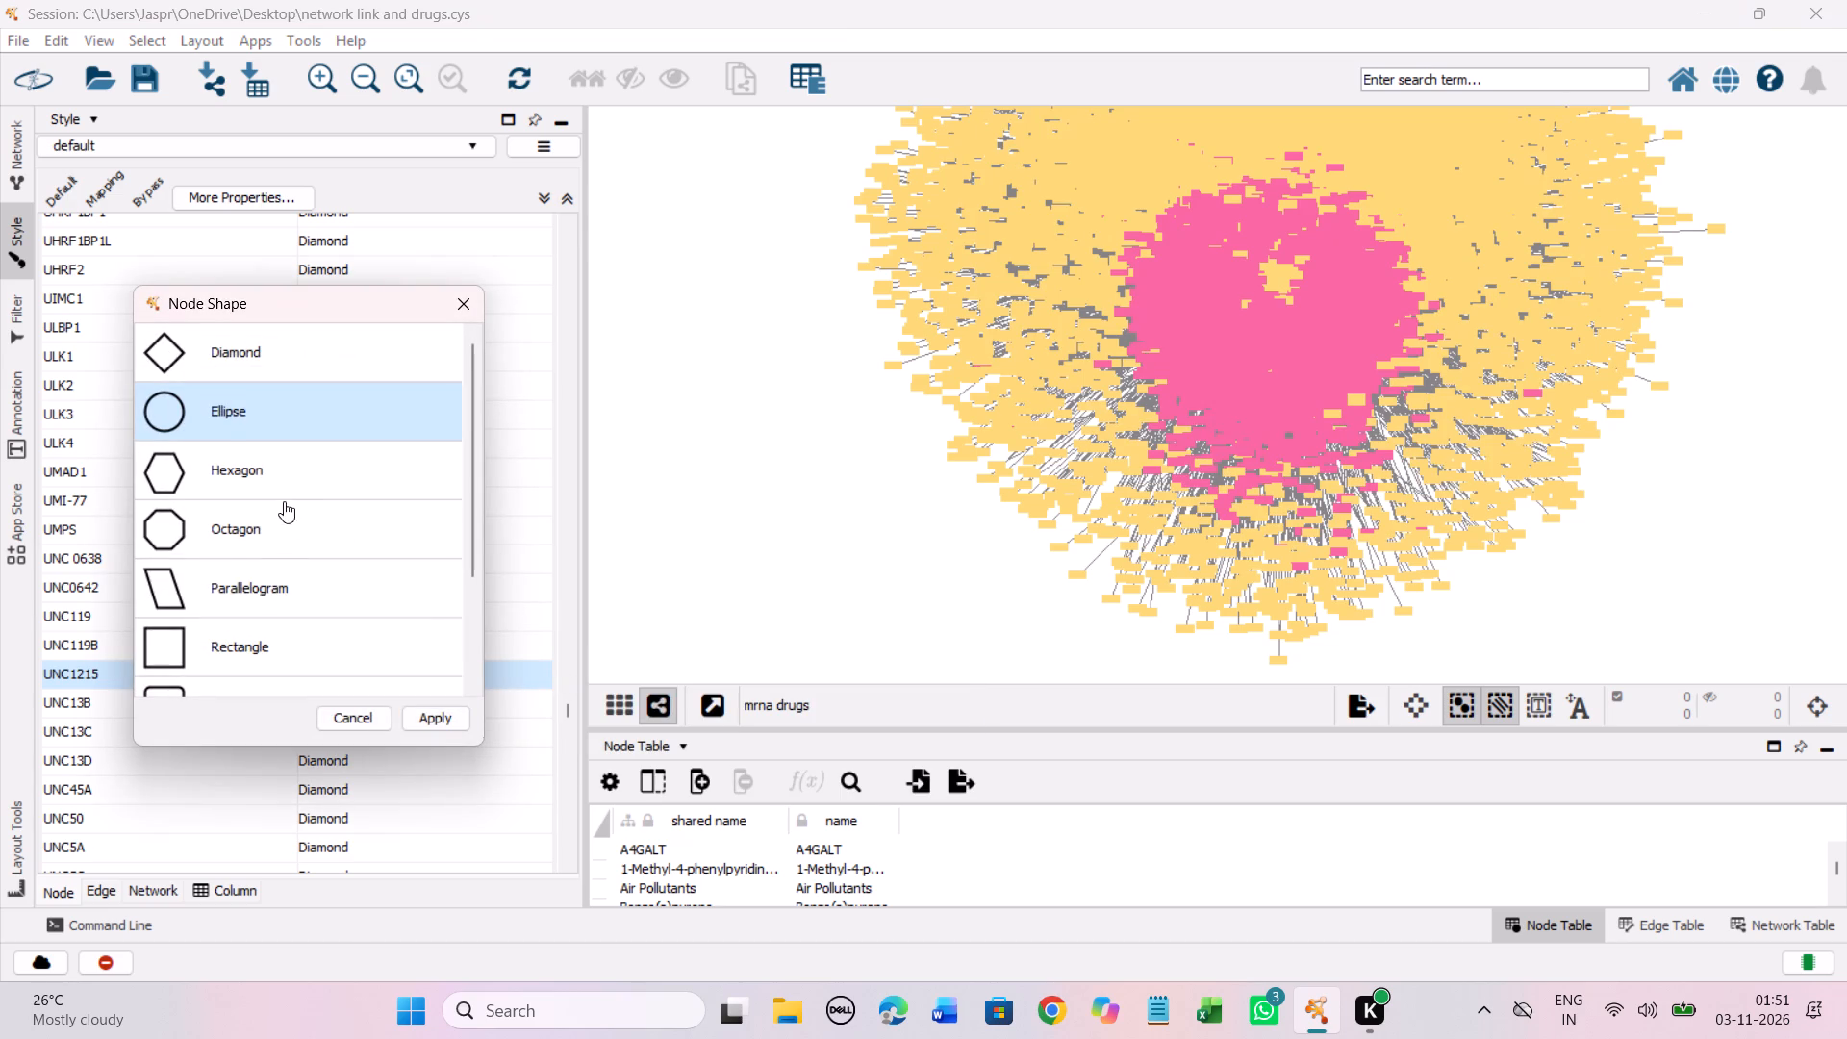
{"action": "left_click", "coordinate": [288, 466]}
{"action": "left_click", "coordinate": [429, 720]}
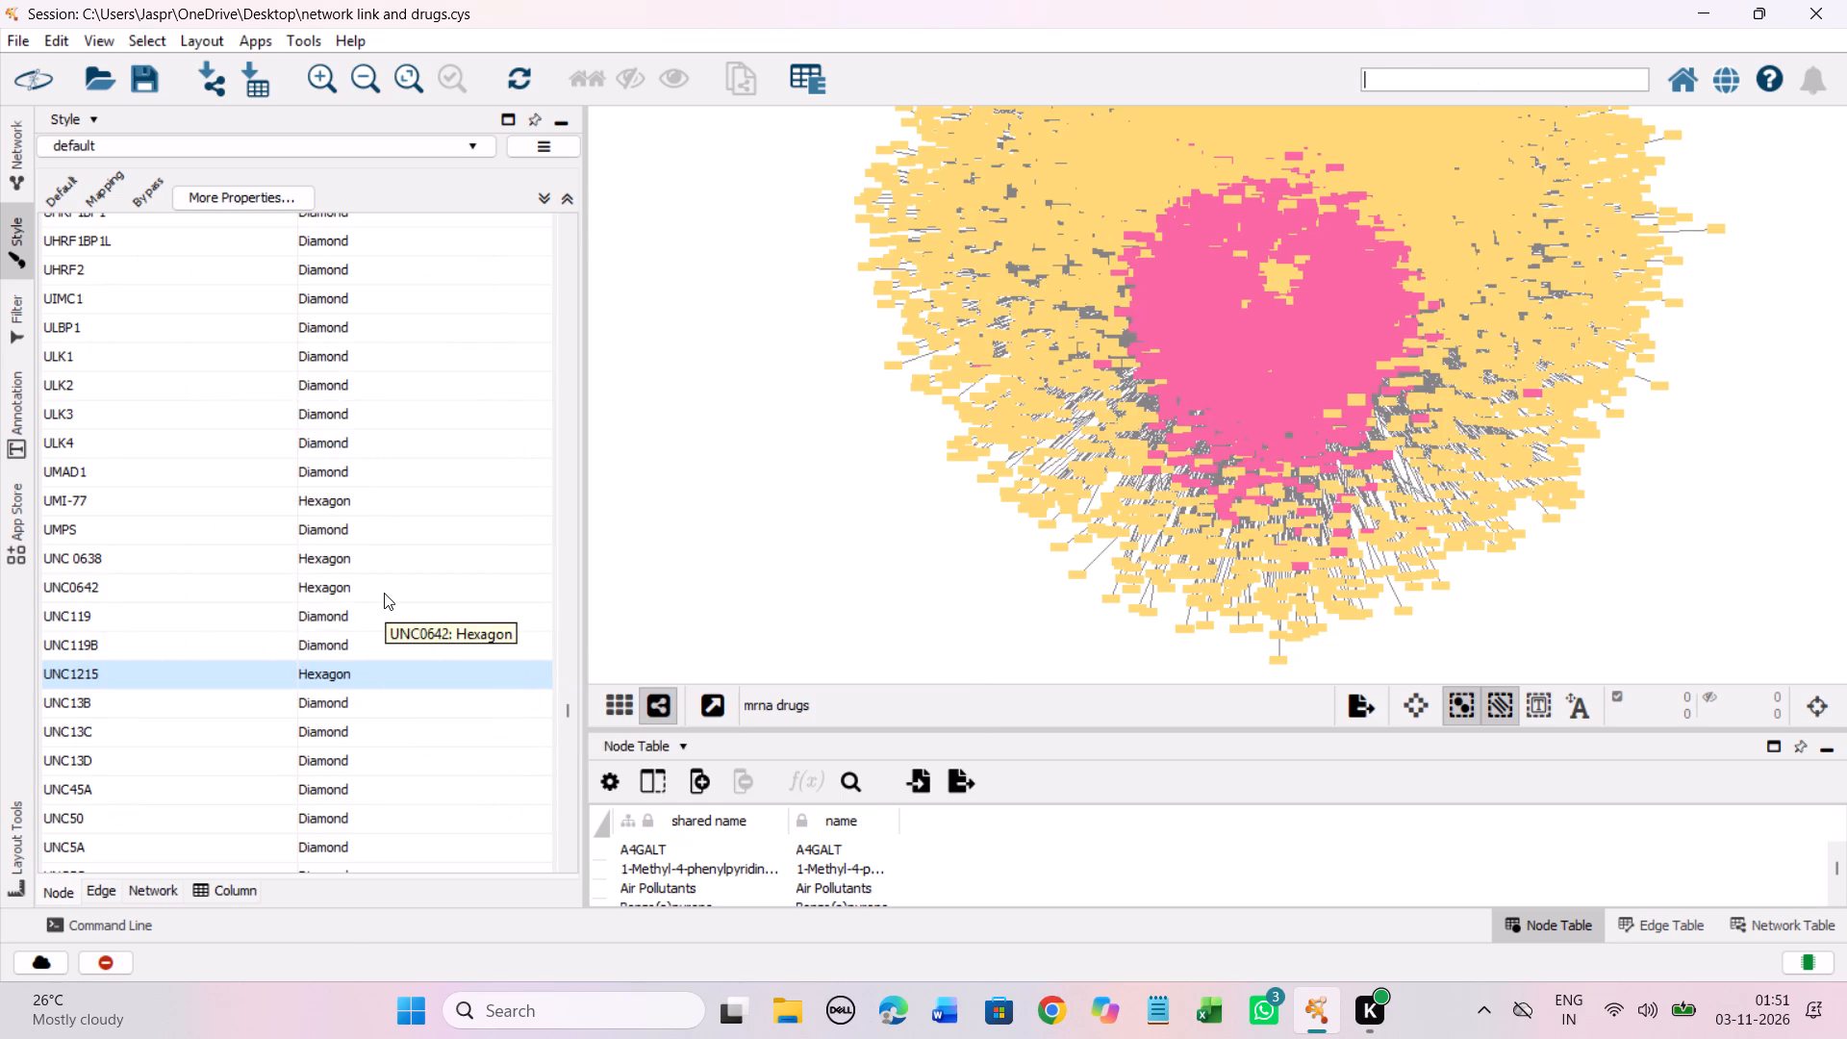
Set the discrete node shape mapping for the unmapped entries UV328 and UVI 3003 to Hexagon.
{"action": "scroll", "coordinate": [384, 593], "scroll_direction": "down", "scroll_amount": 18}
{"action": "scroll", "coordinate": [384, 593], "scroll_direction": "down", "scroll_amount": 19}
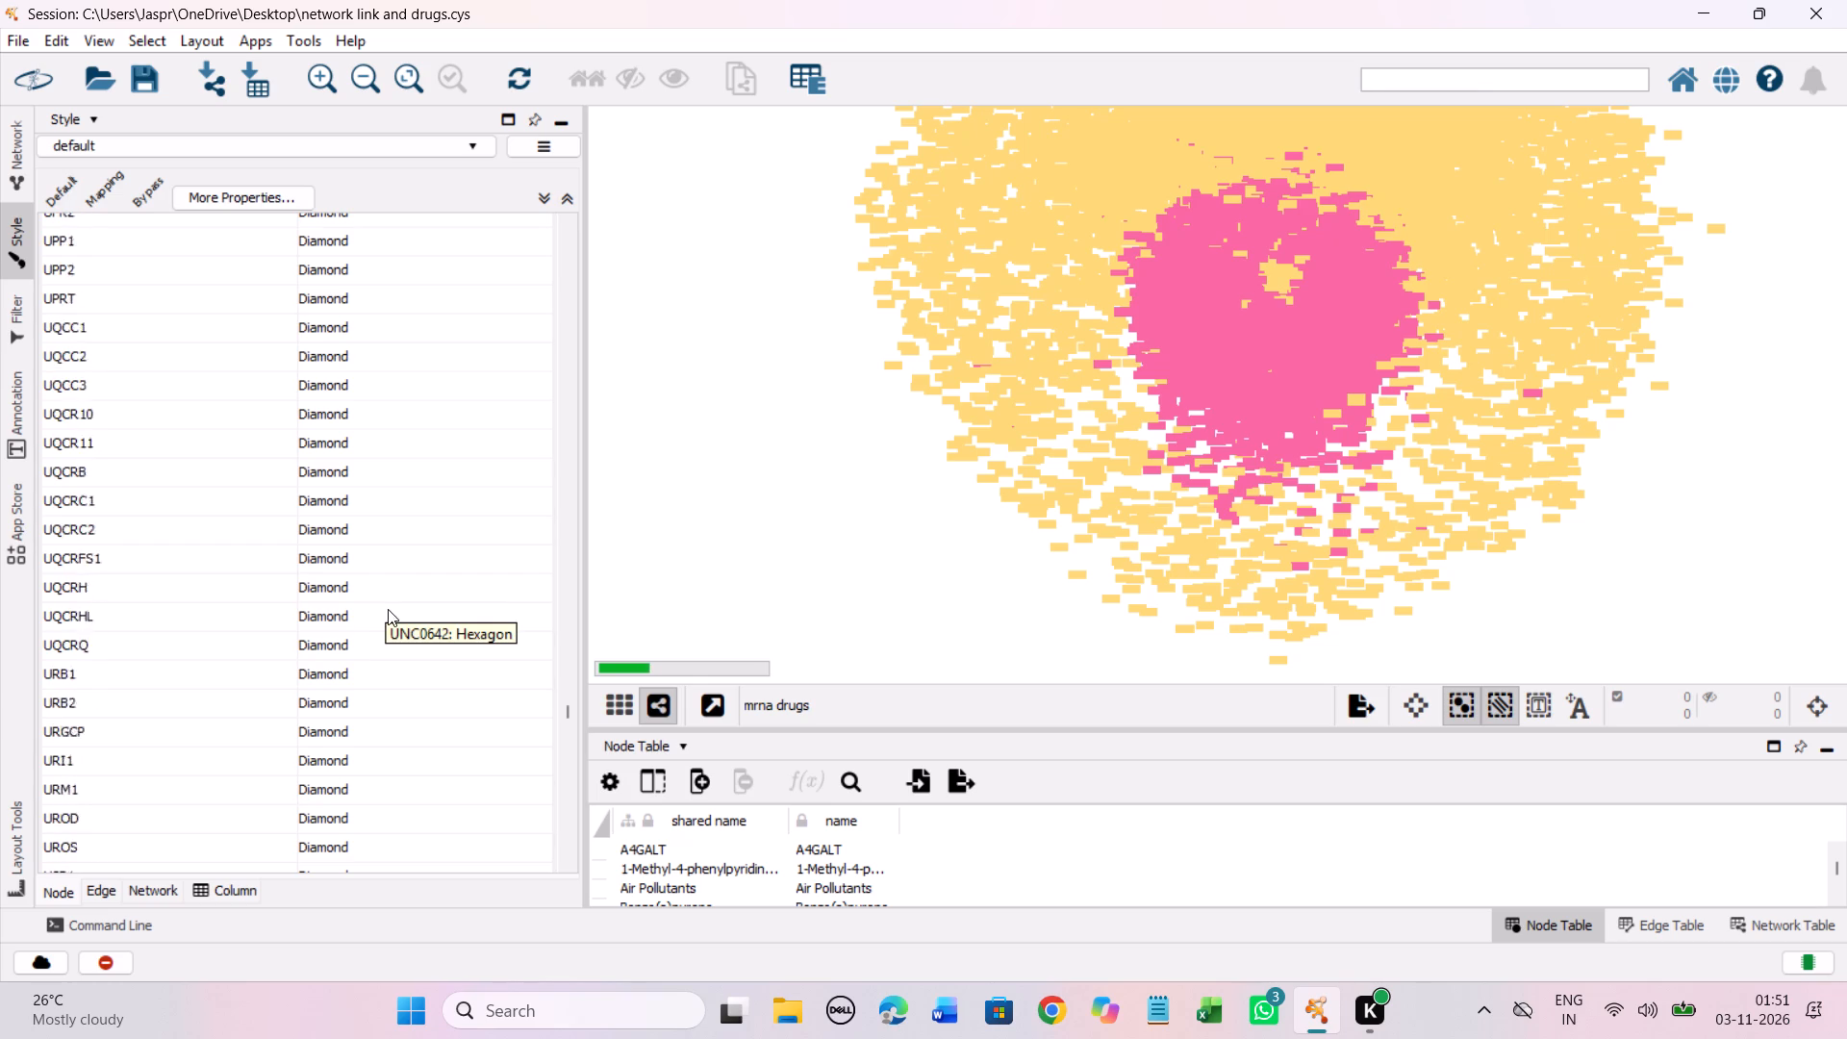
{"action": "scroll", "coordinate": [388, 609], "scroll_direction": "down", "scroll_amount": 20}
{"action": "scroll", "coordinate": [388, 609], "scroll_direction": "down", "scroll_amount": 20}
{"action": "scroll", "coordinate": [388, 609], "scroll_direction": "down", "scroll_amount": 5}
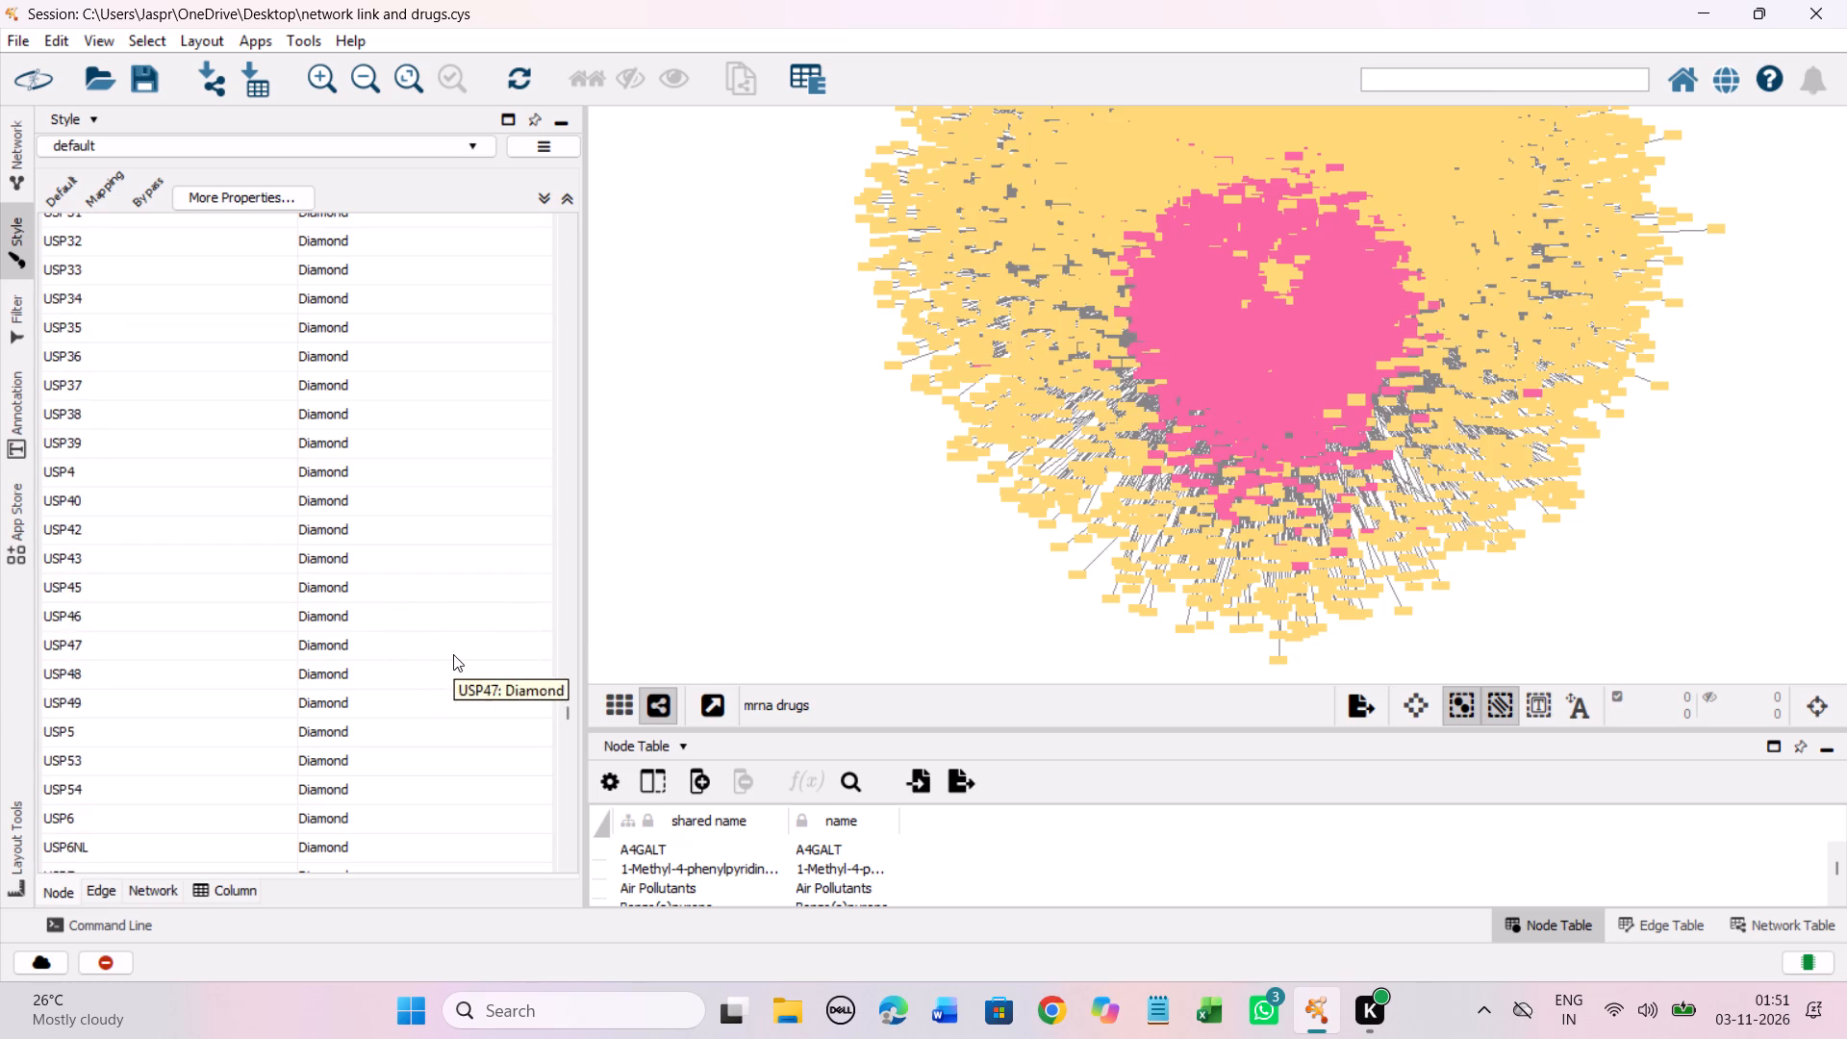
{"action": "scroll", "coordinate": [453, 654], "scroll_direction": "down", "scroll_amount": 20}
{"action": "scroll", "coordinate": [453, 654], "scroll_direction": "down", "scroll_amount": 15}
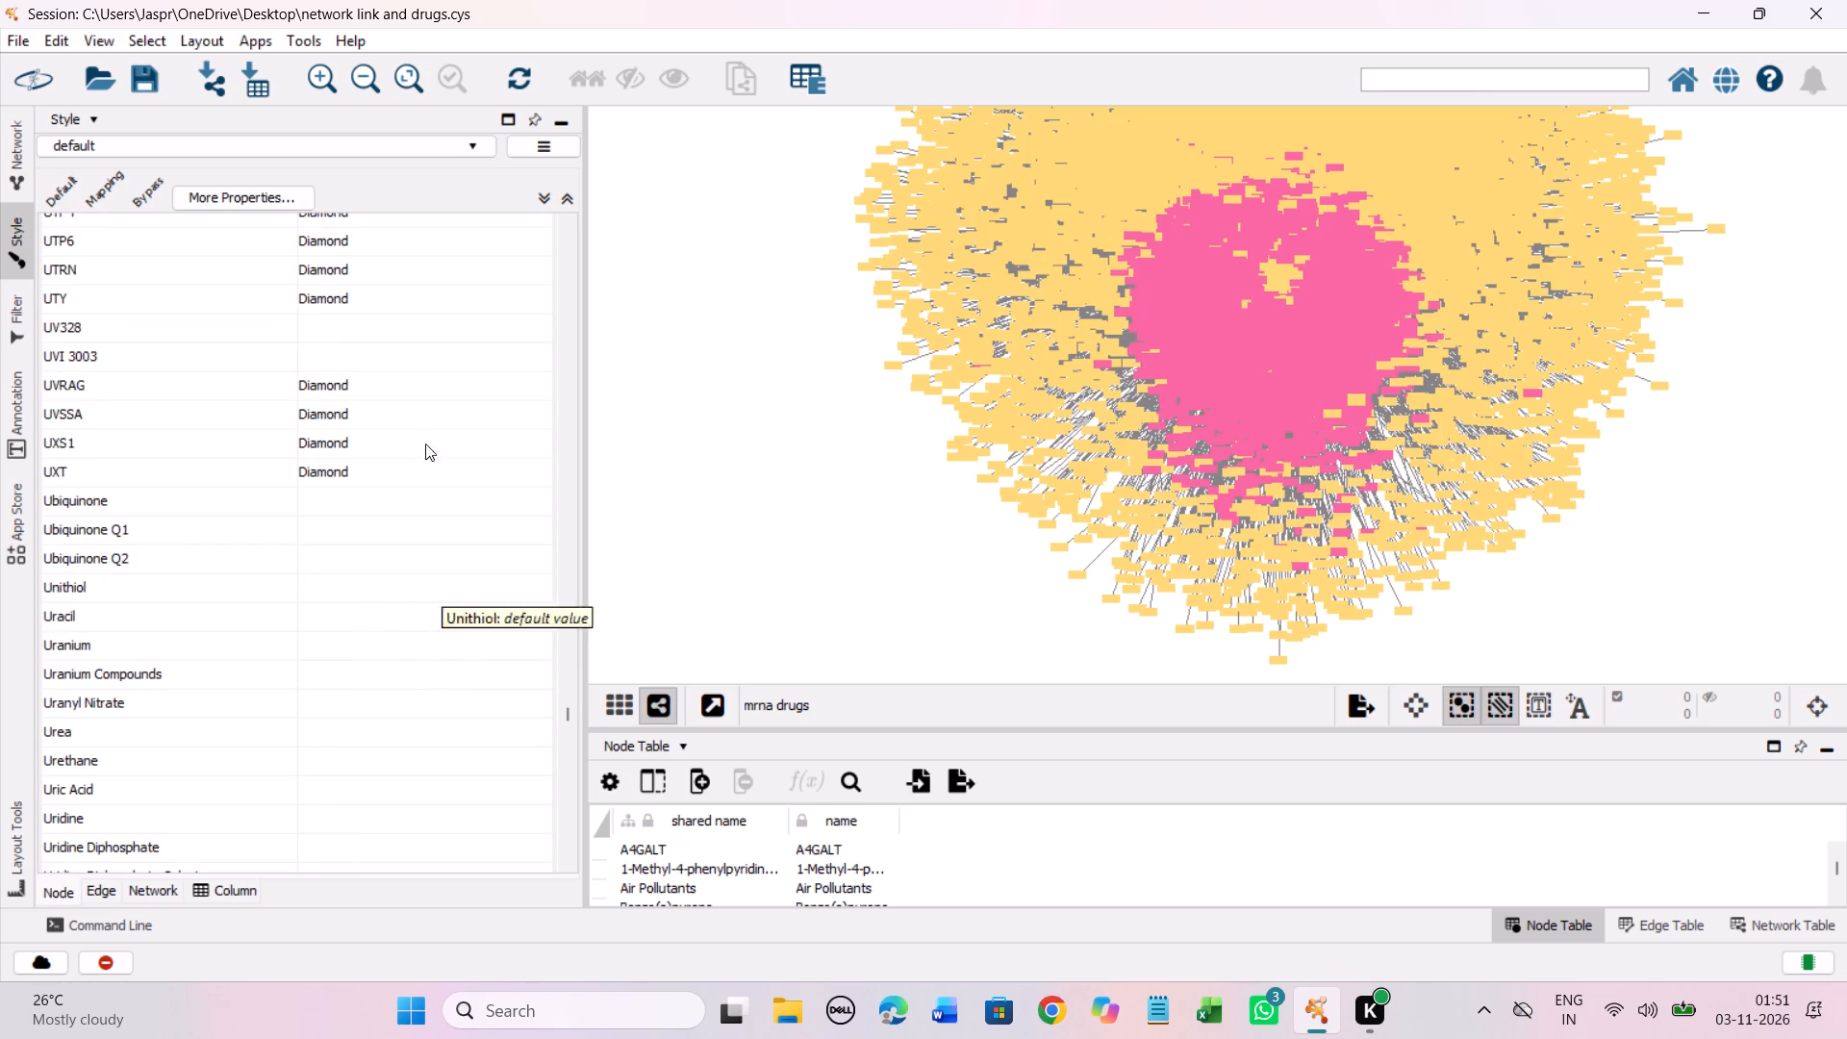
{"action": "left_click_drag", "start_coordinate": [324, 327], "coordinate": [331, 359]}
{"action": "right_click", "coordinate": [331, 359]}
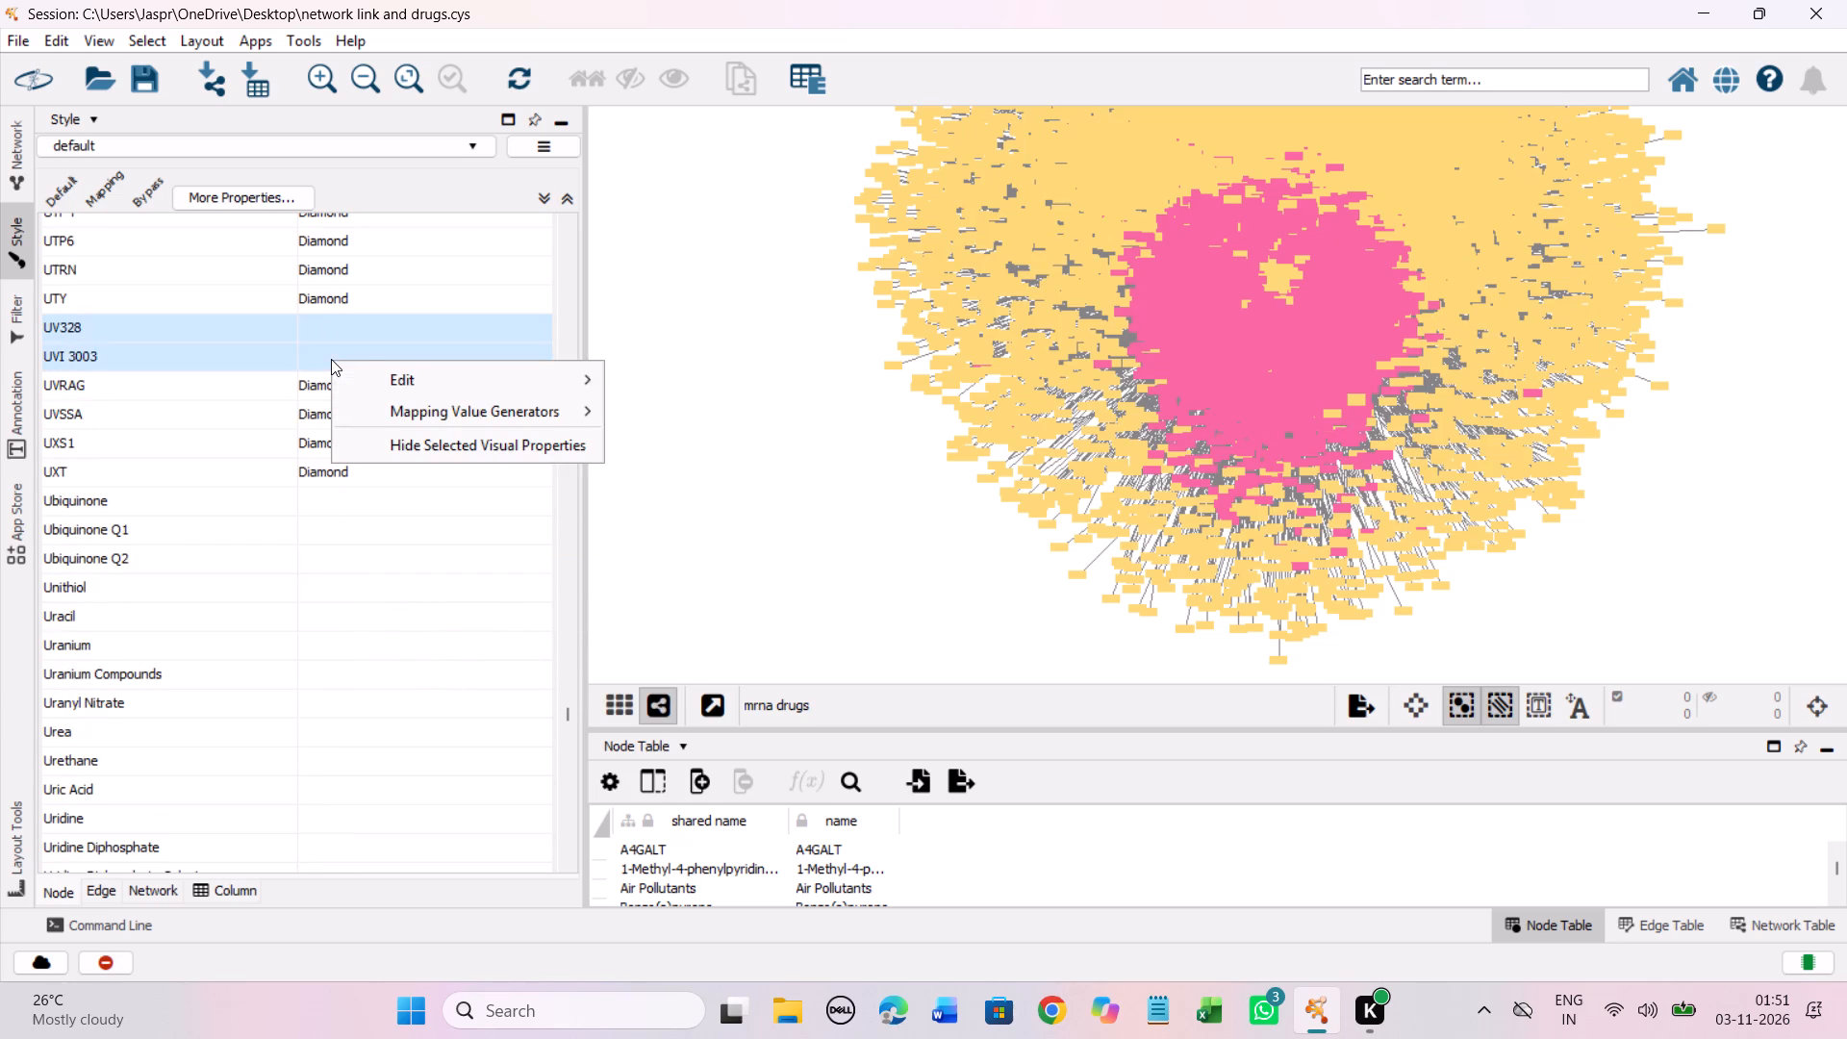
{"action": "left_click", "coordinate": [695, 375]}
{"action": "left_click", "coordinate": [308, 478]}
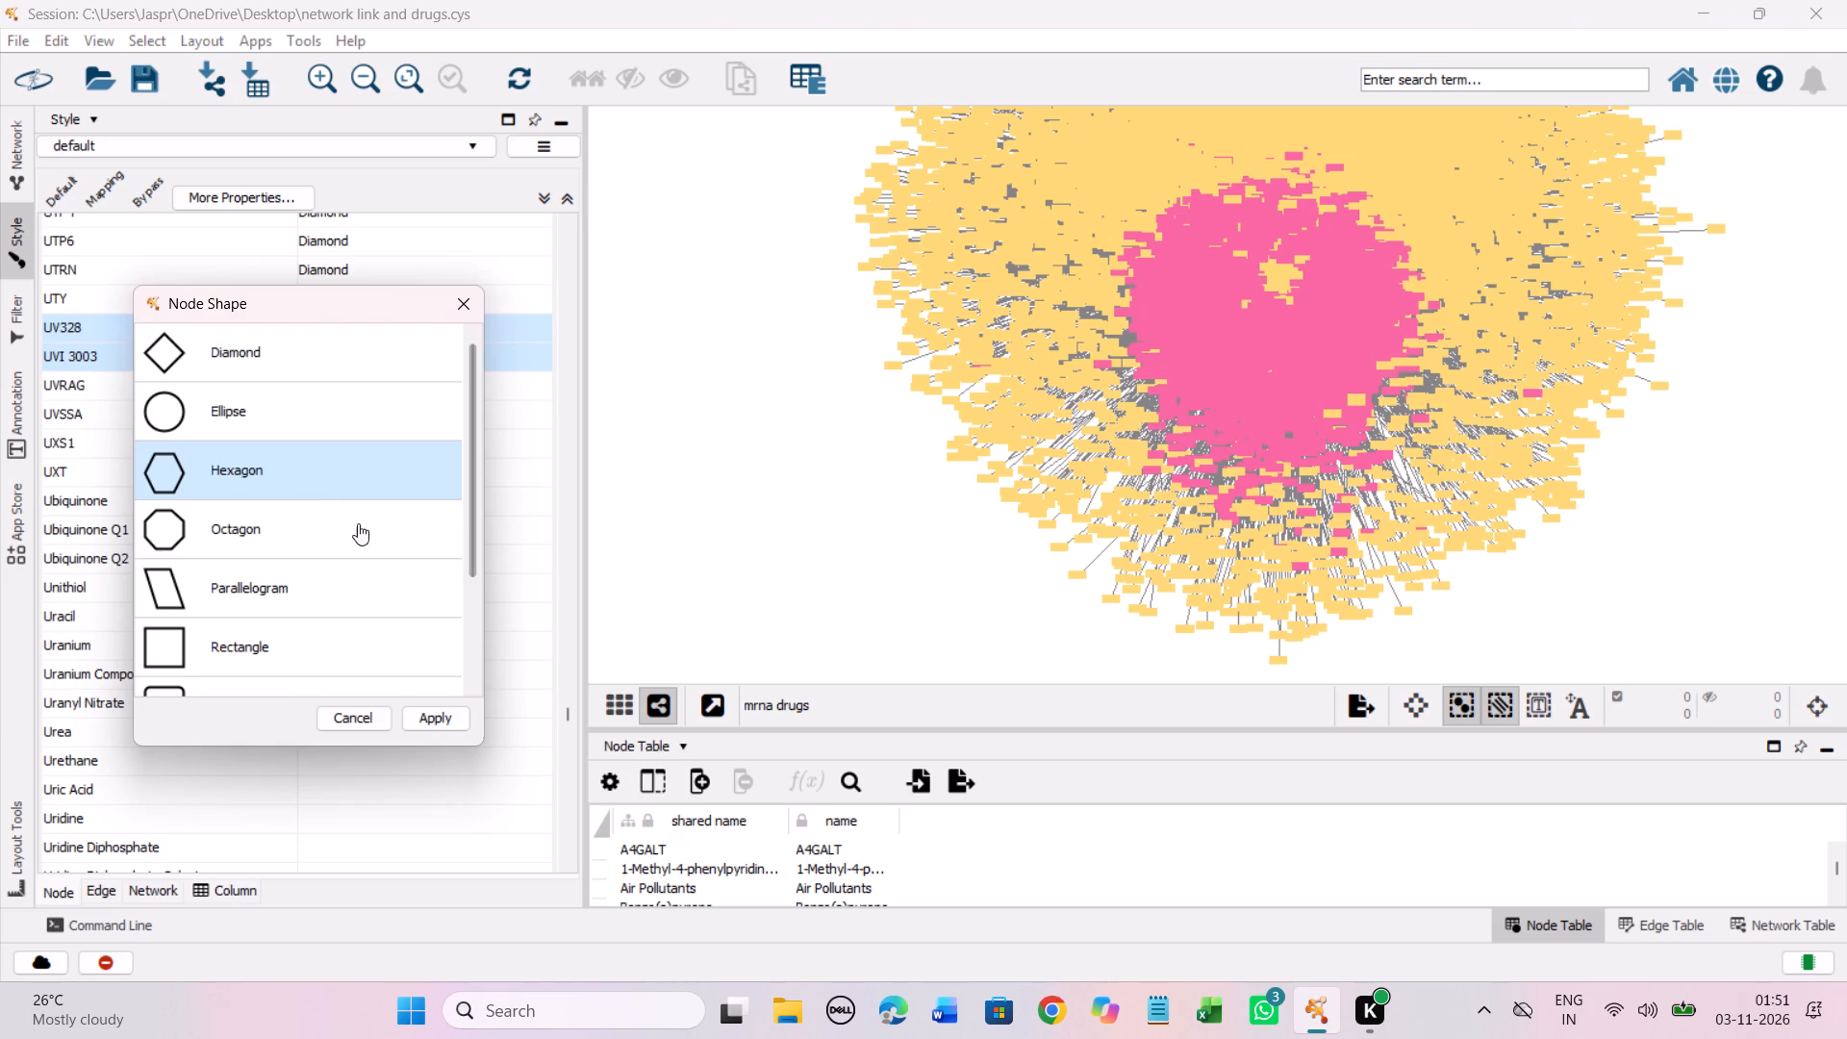
{"action": "left_click", "coordinate": [446, 720]}
Set the discrete node shape mapping for the whole unmapped run of entries from Ubiquinone through Ursolic Acid to Hexagon.
{"action": "left_click", "coordinate": [338, 503]}
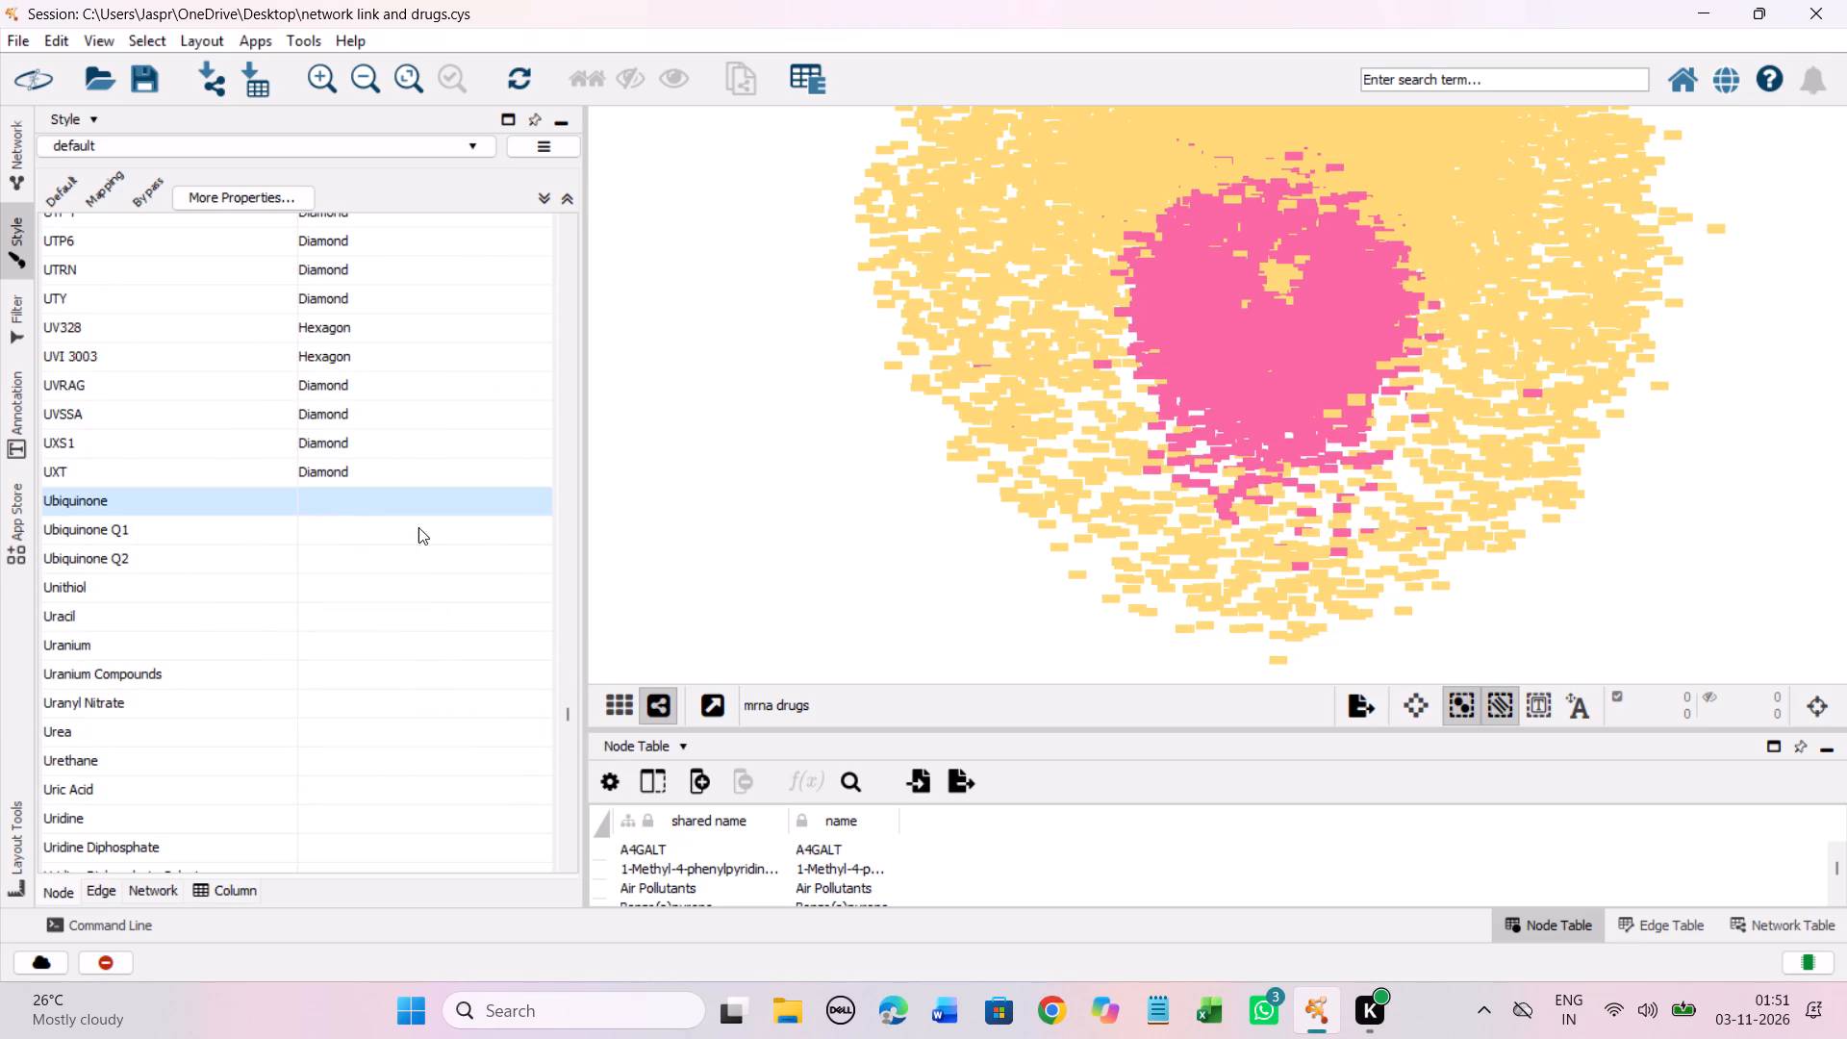
{"action": "left_click", "coordinate": [568, 707]}
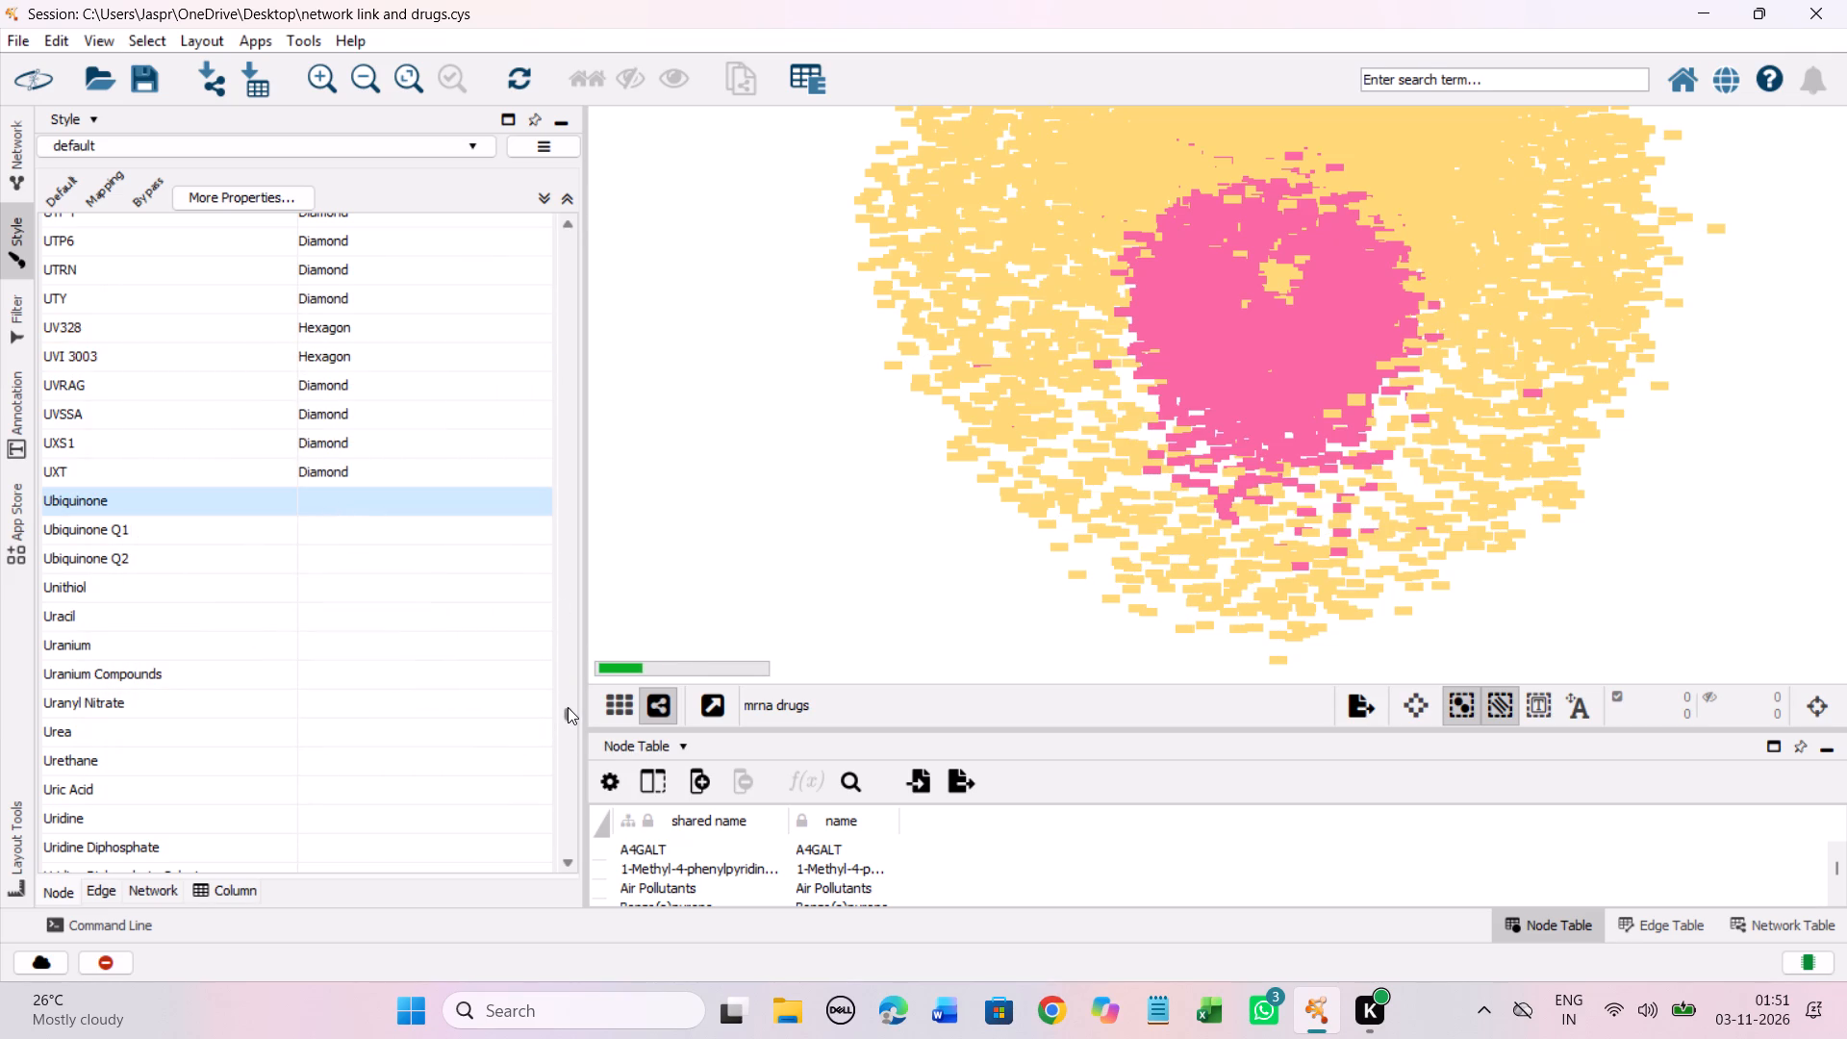
{"action": "scroll", "coordinate": [299, 575], "scroll_direction": "down", "scroll_amount": 10}
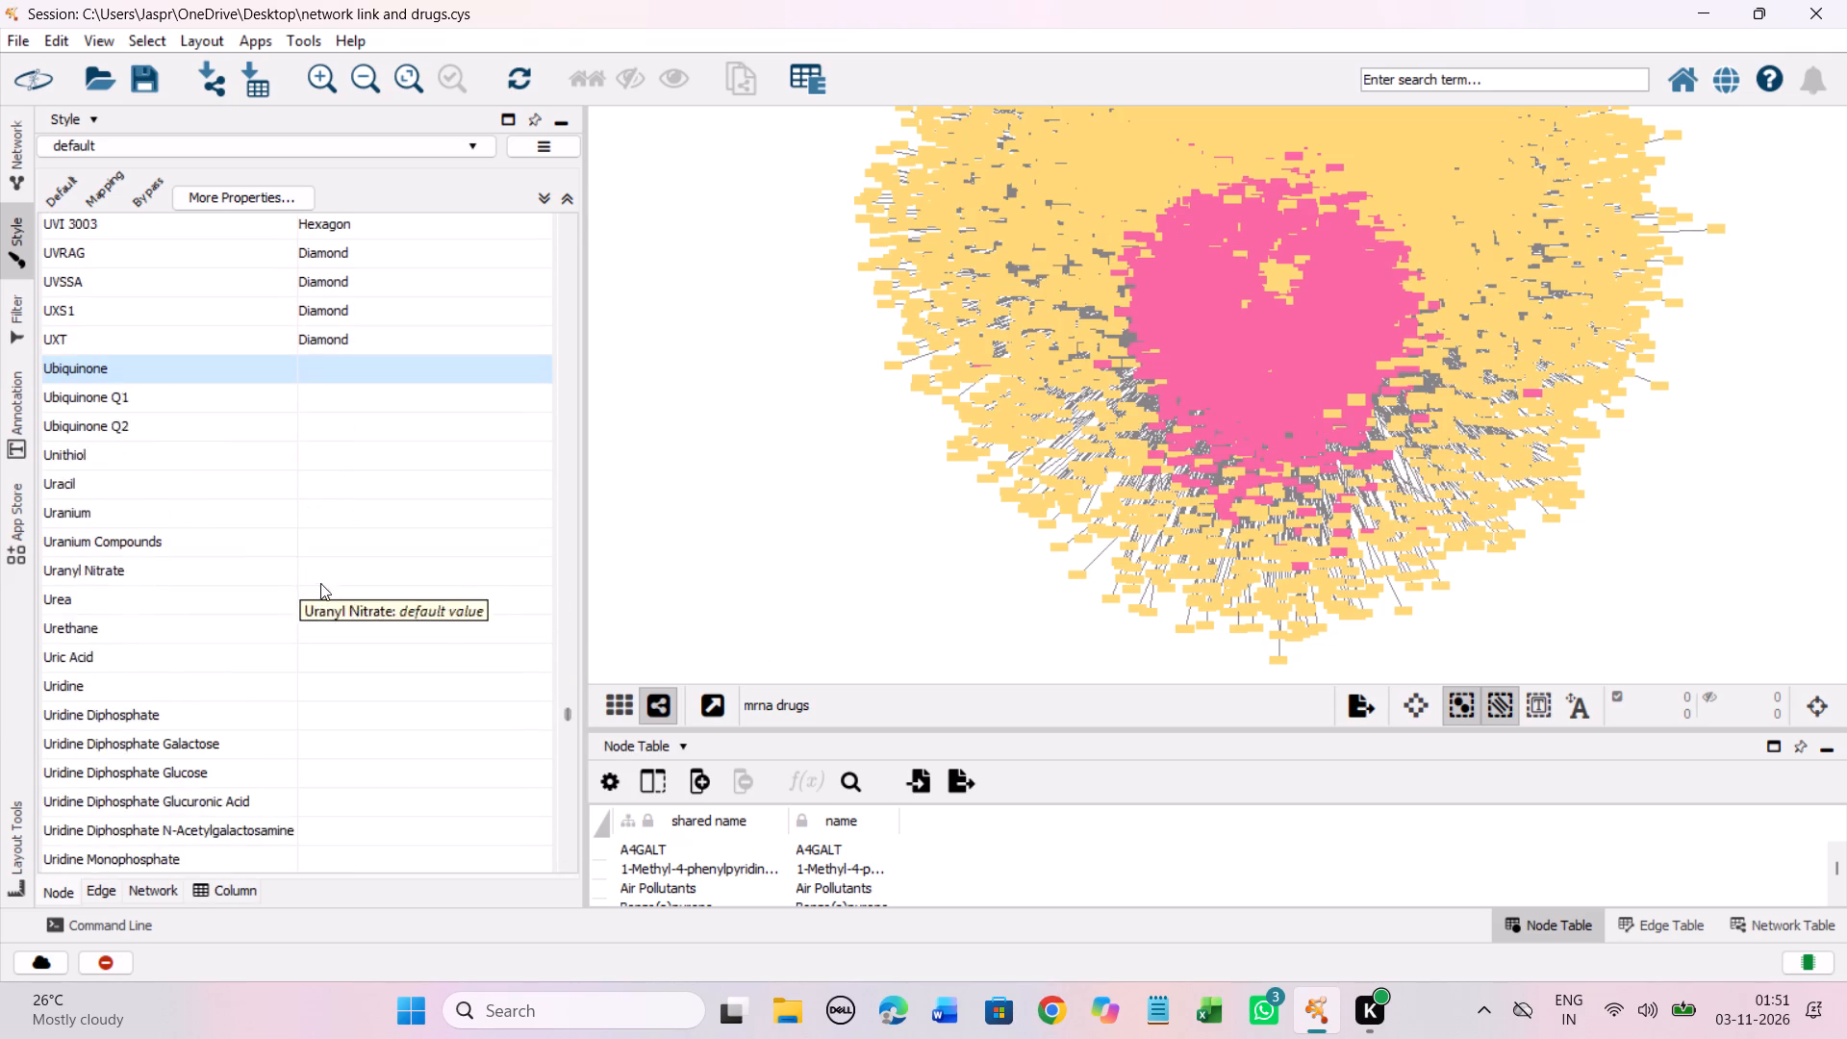
{"action": "scroll", "coordinate": [320, 583], "scroll_direction": "down", "scroll_amount": 13}
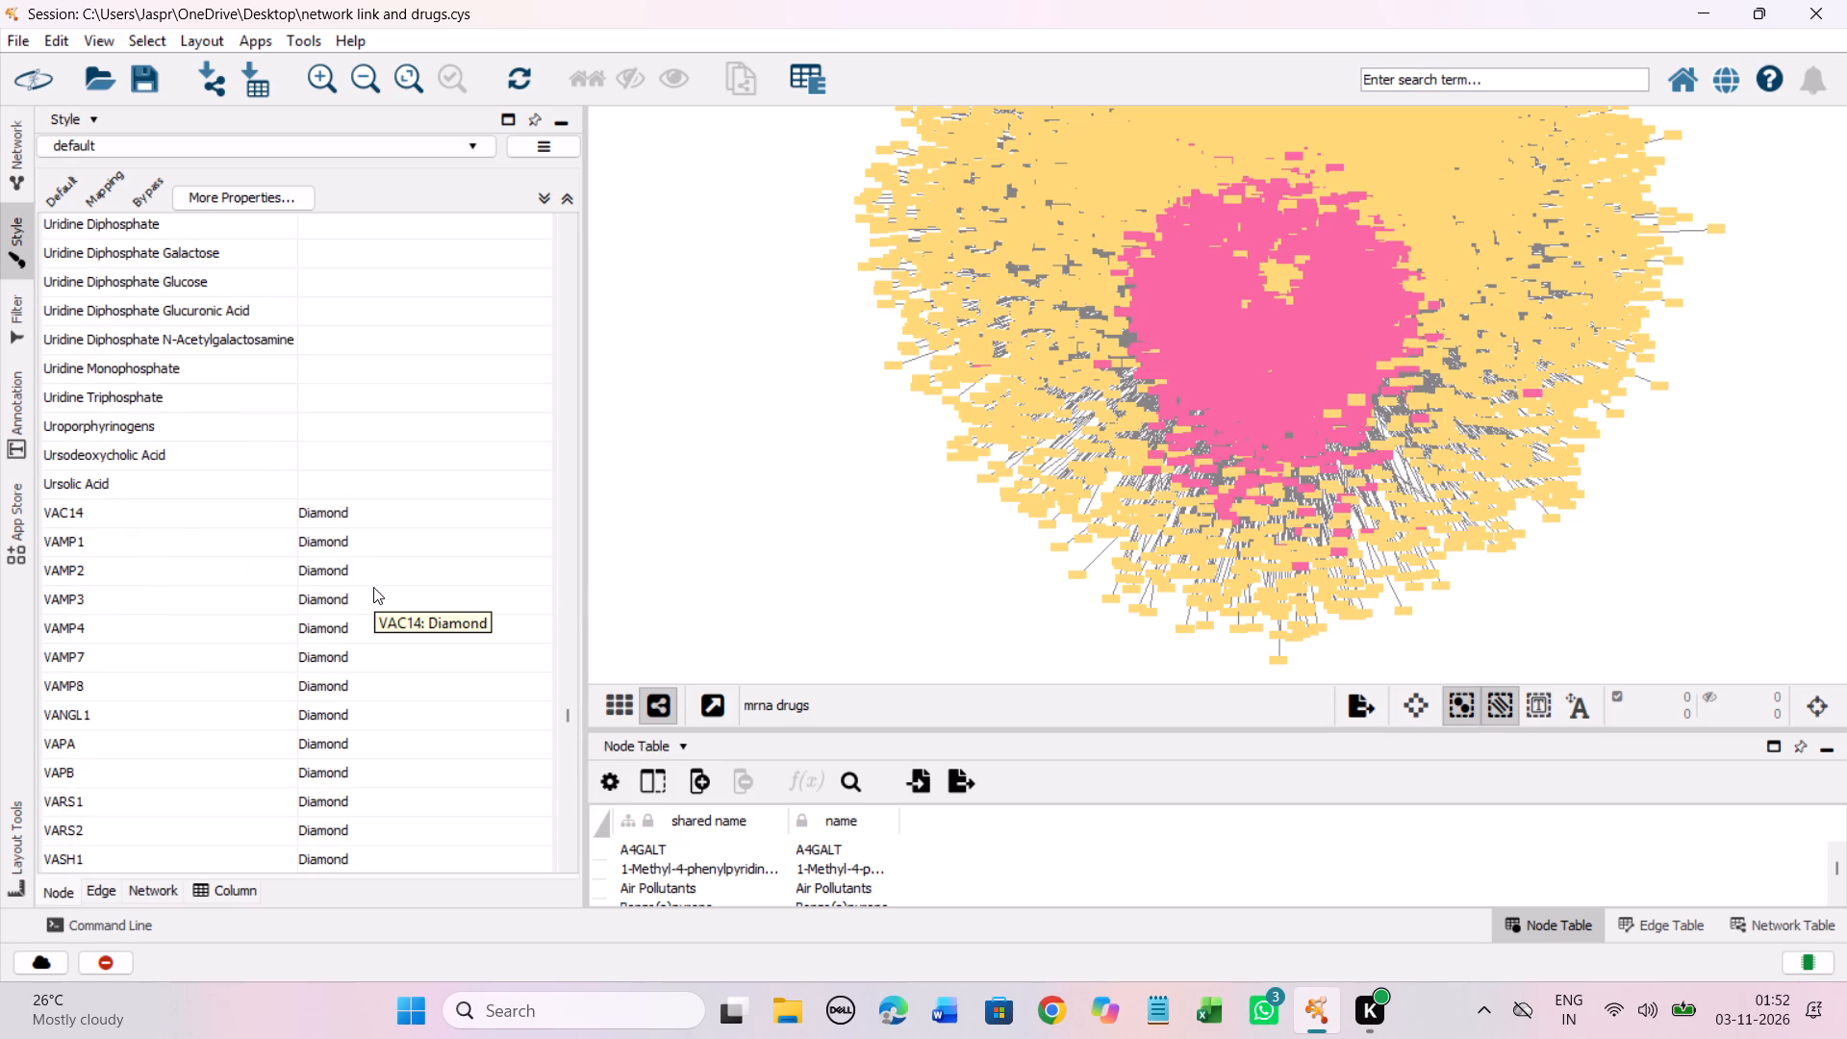
{"action": "left_click", "coordinate": [350, 476], "text": "shift"}
{"action": "right_click", "coordinate": [350, 476]}
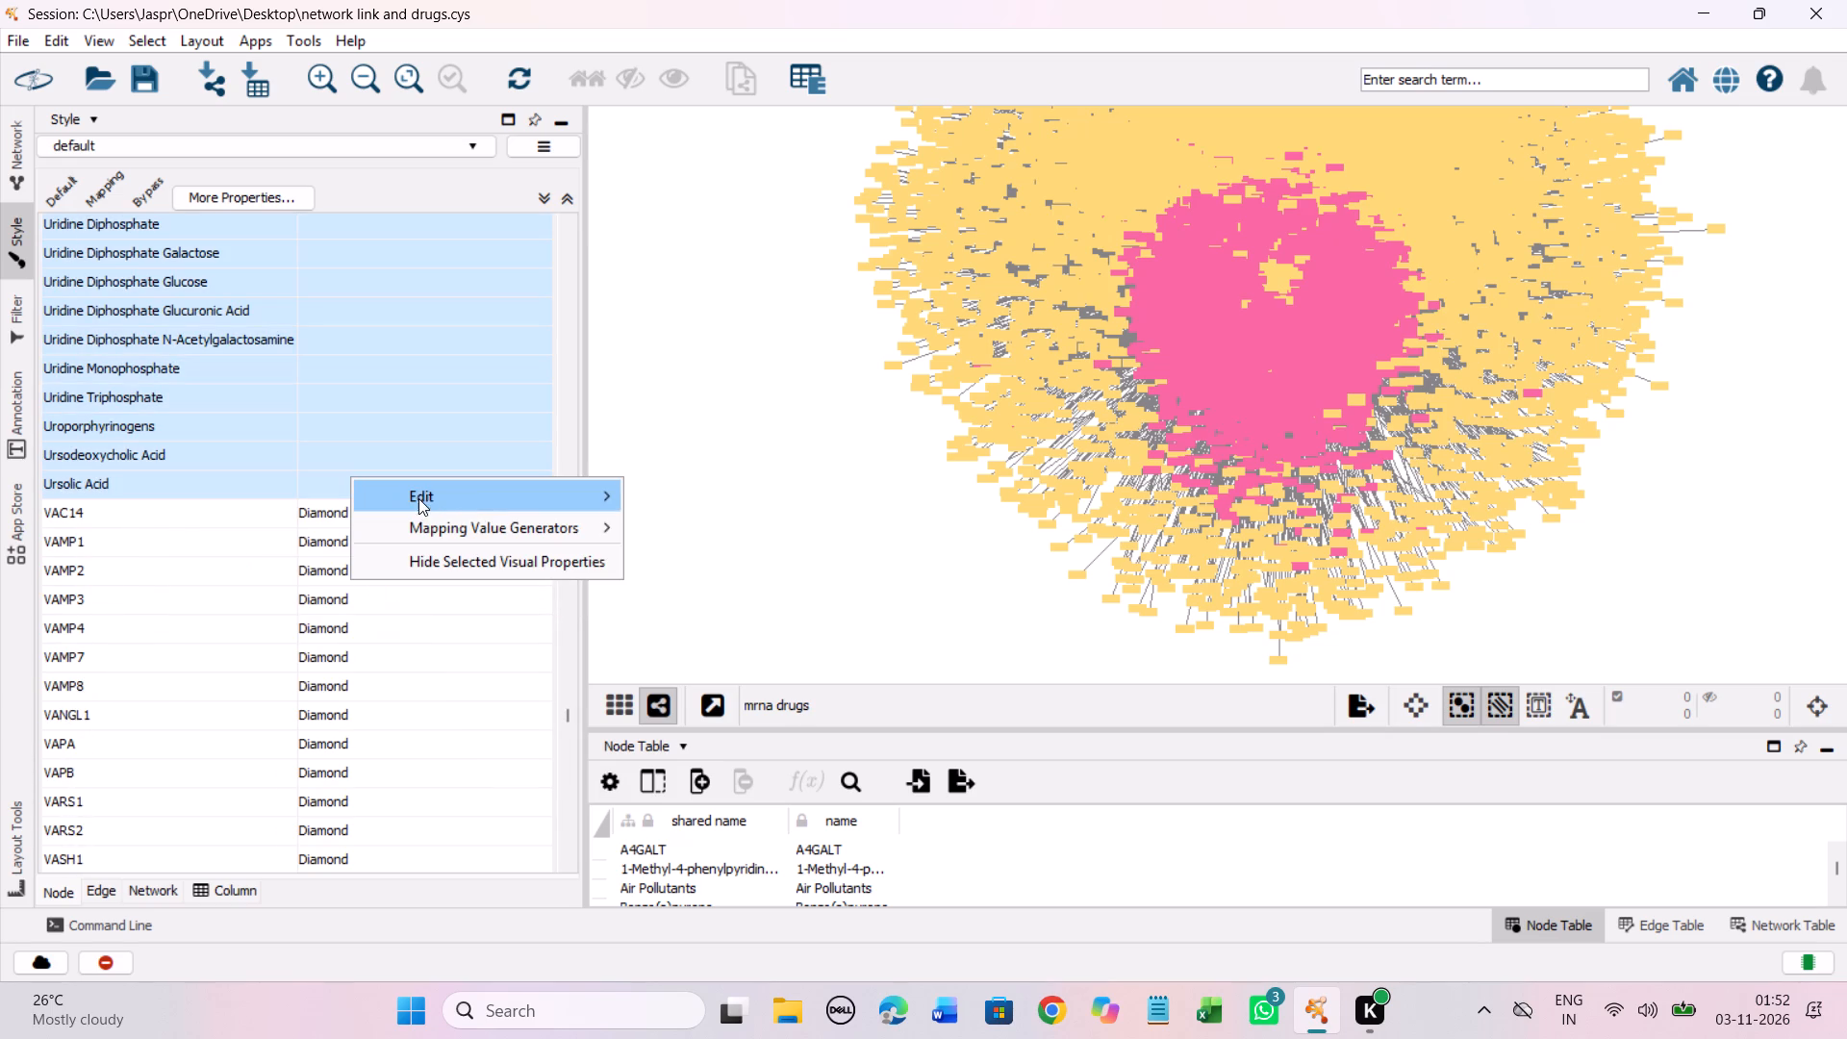
{"action": "left_click", "coordinate": [695, 498]}
{"action": "left_click", "coordinate": [283, 479]}
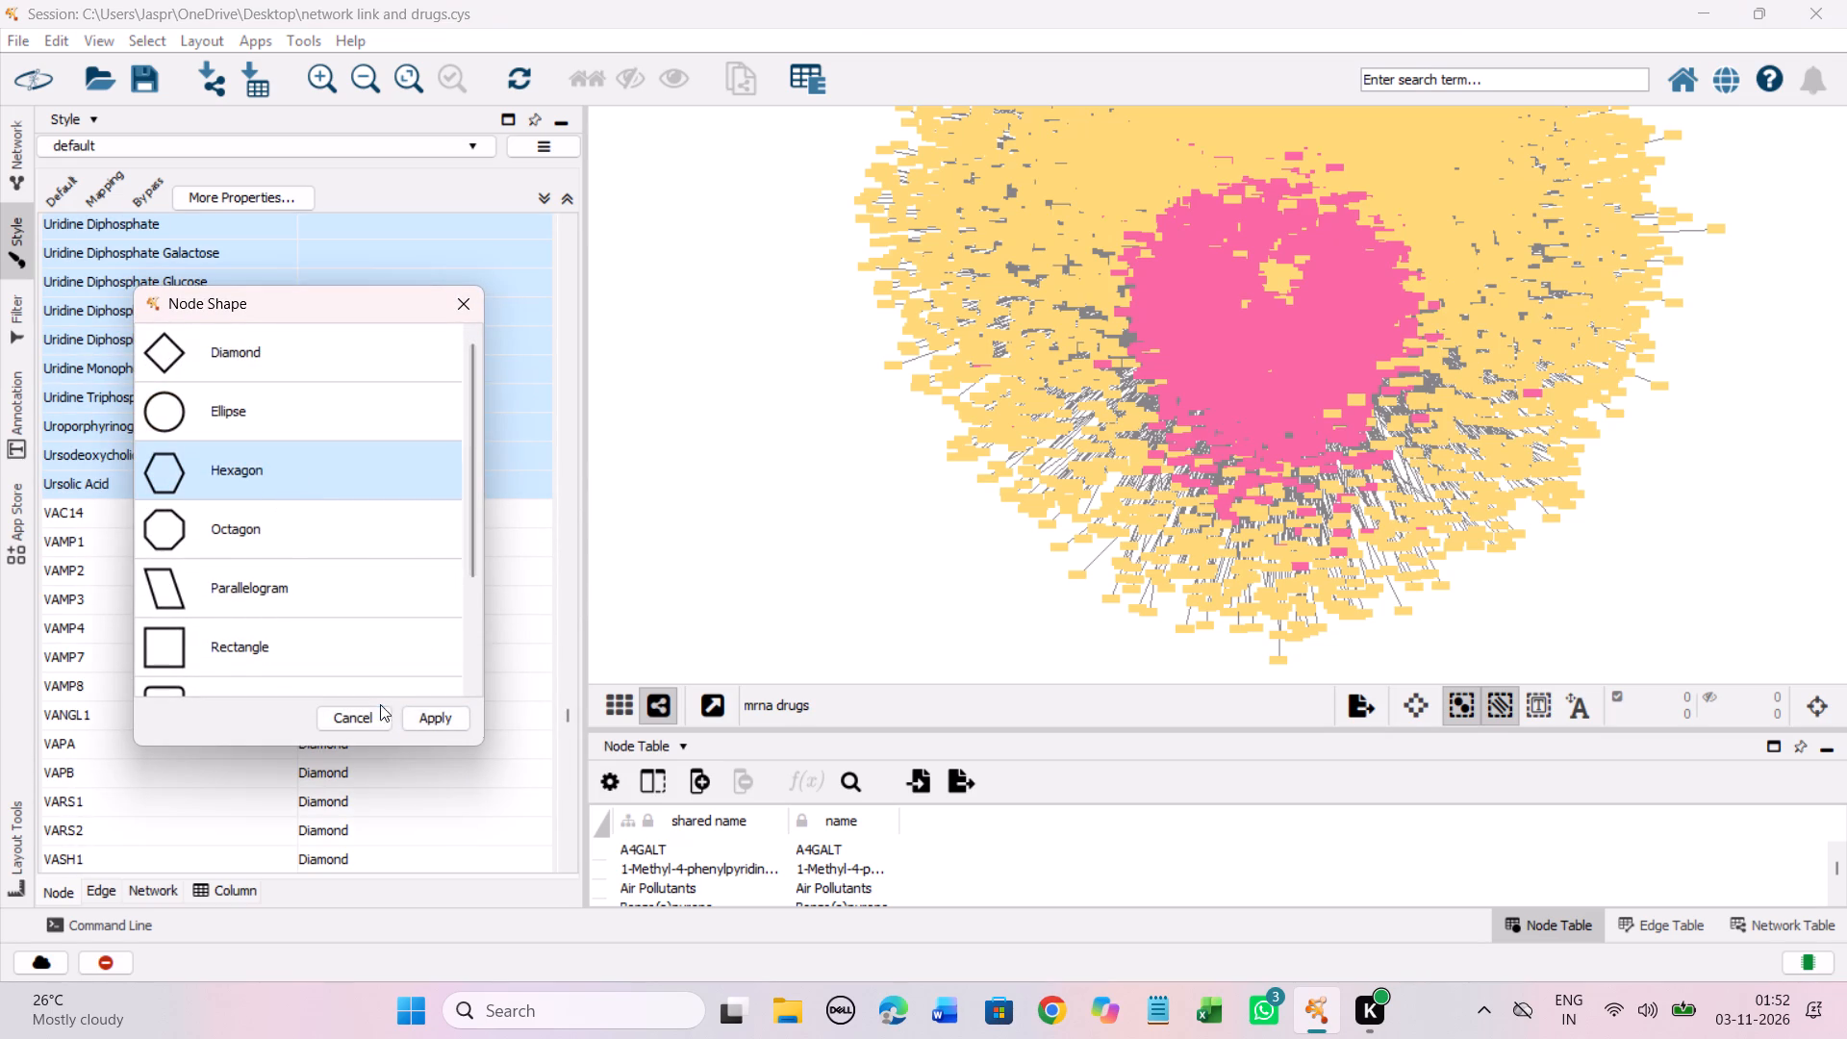
{"action": "left_click", "coordinate": [436, 714]}
Set the discrete node shape mapping for the unmapped entry VCE-003 to Hexagon.
{"action": "scroll", "coordinate": [465, 528], "scroll_direction": "down", "scroll_amount": 10}
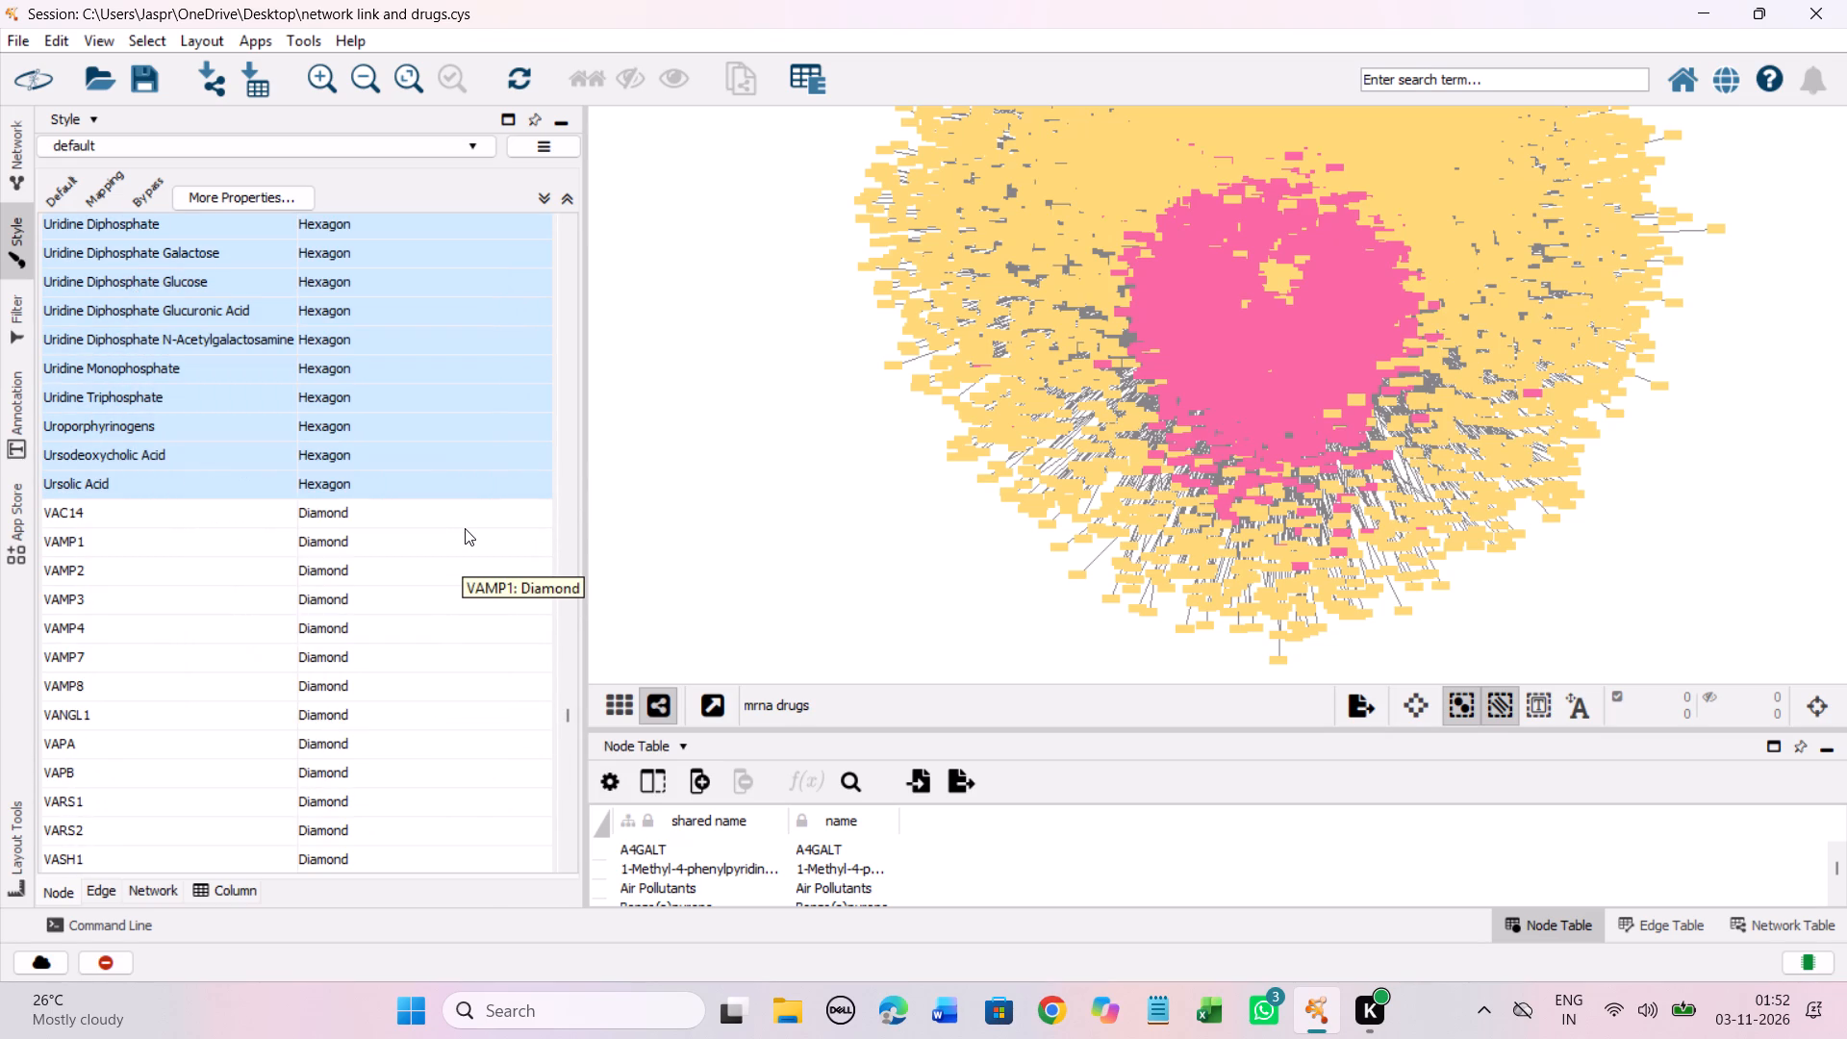
{"action": "scroll", "coordinate": [465, 528], "scroll_direction": "down", "scroll_amount": 3}
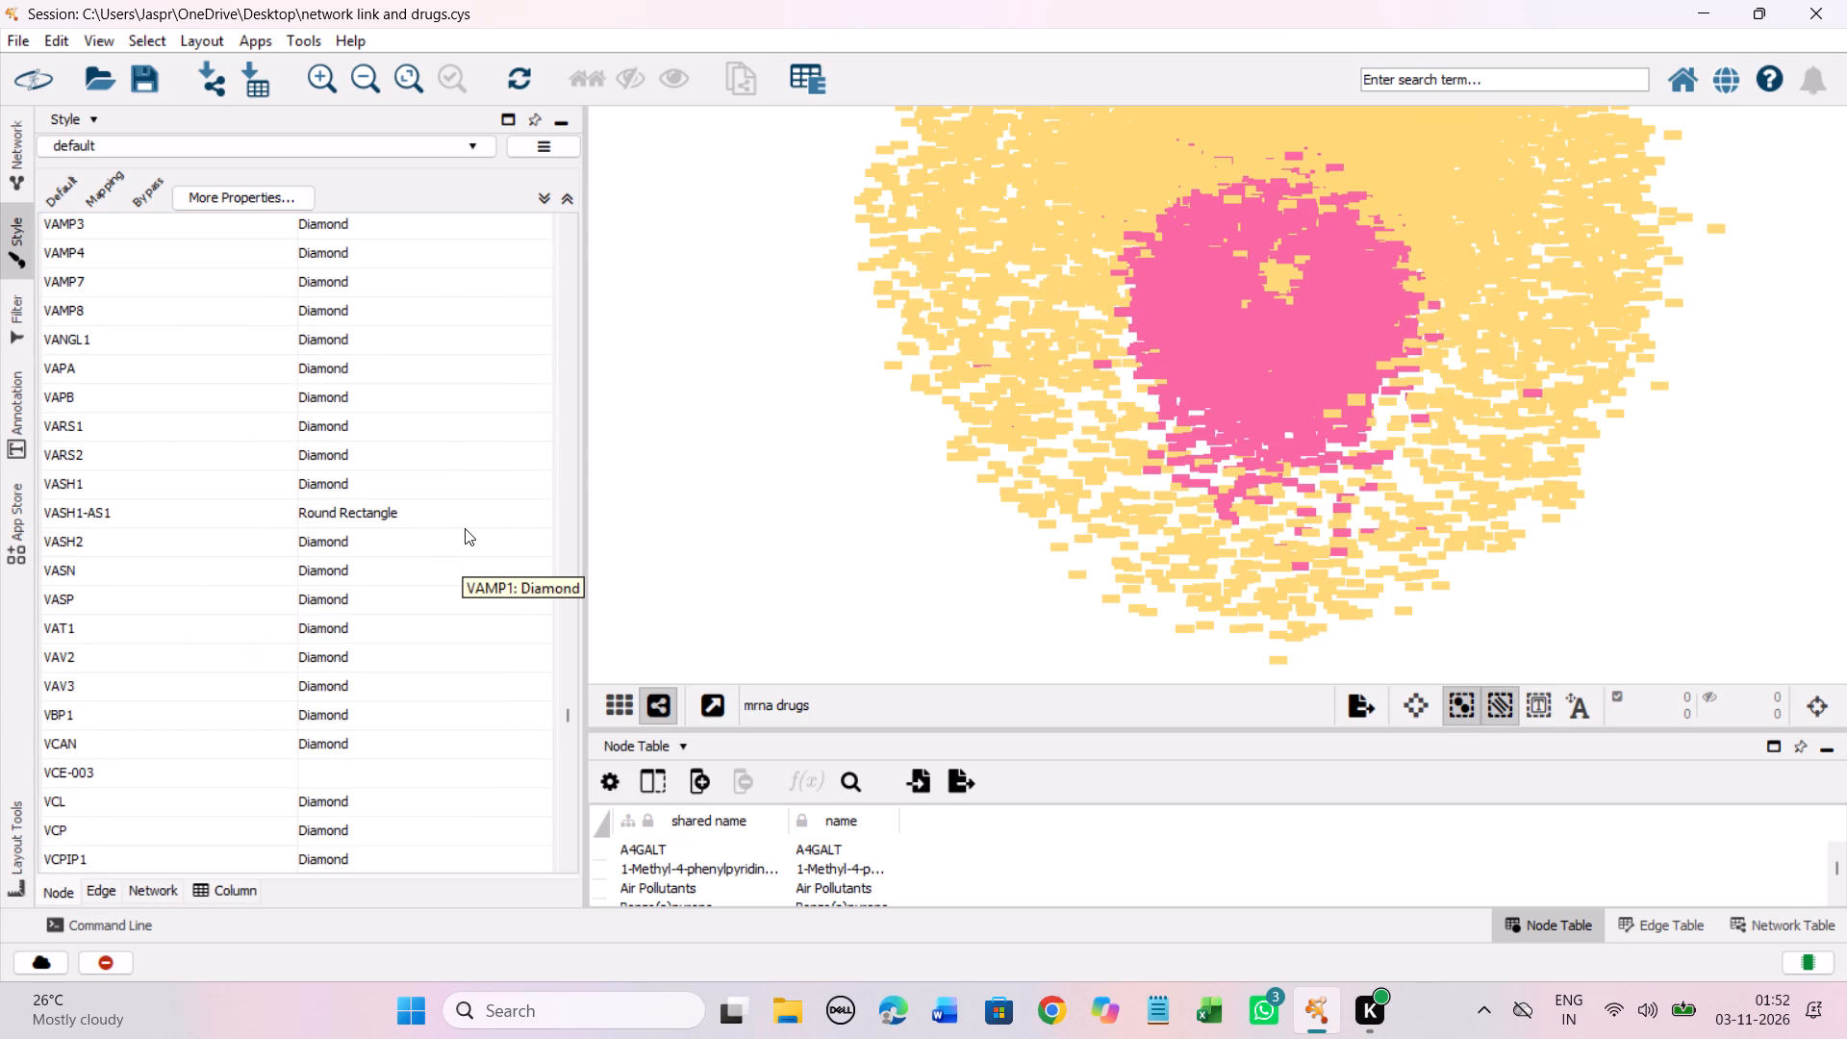
{"action": "scroll", "coordinate": [465, 528], "scroll_direction": "up", "scroll_amount": 7}
{"action": "scroll", "coordinate": [465, 528], "scroll_direction": "down", "scroll_amount": 10}
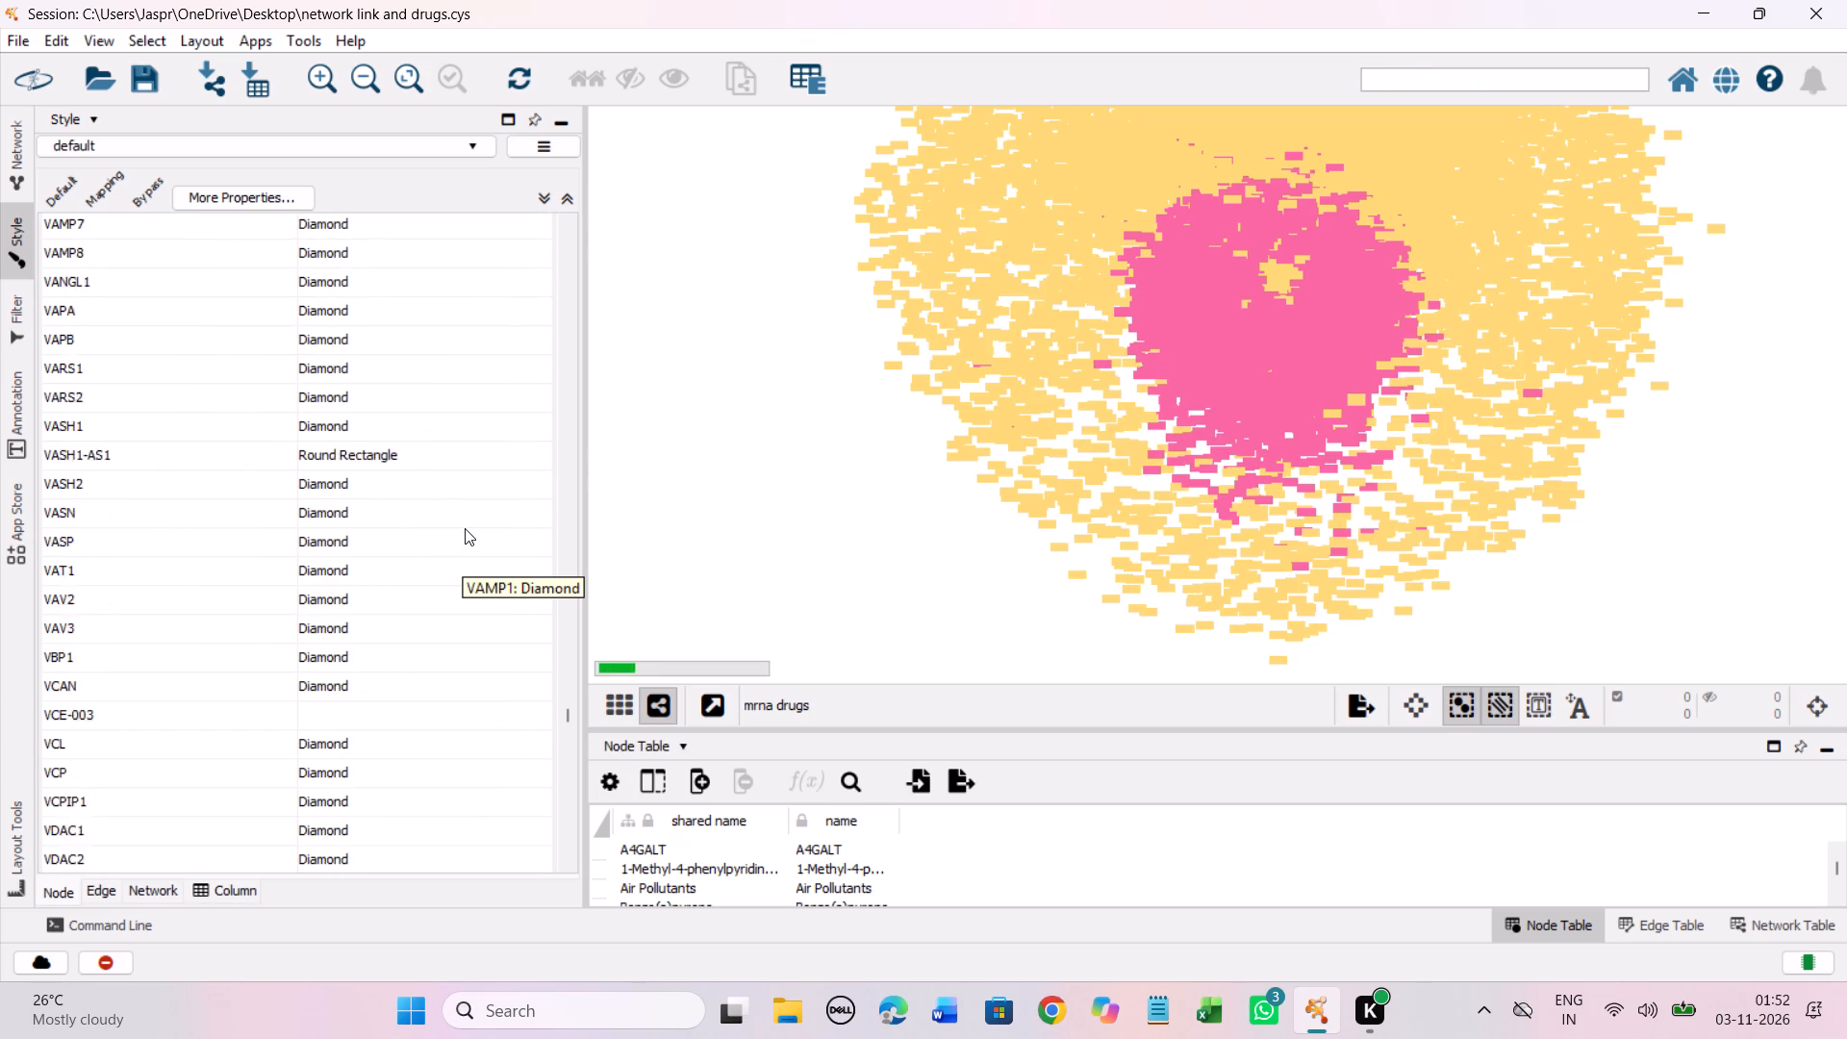
{"action": "scroll", "coordinate": [465, 528], "scroll_direction": "down", "scroll_amount": 7}
{"action": "left_click", "coordinate": [362, 490]}
{"action": "right_click", "coordinate": [362, 490]}
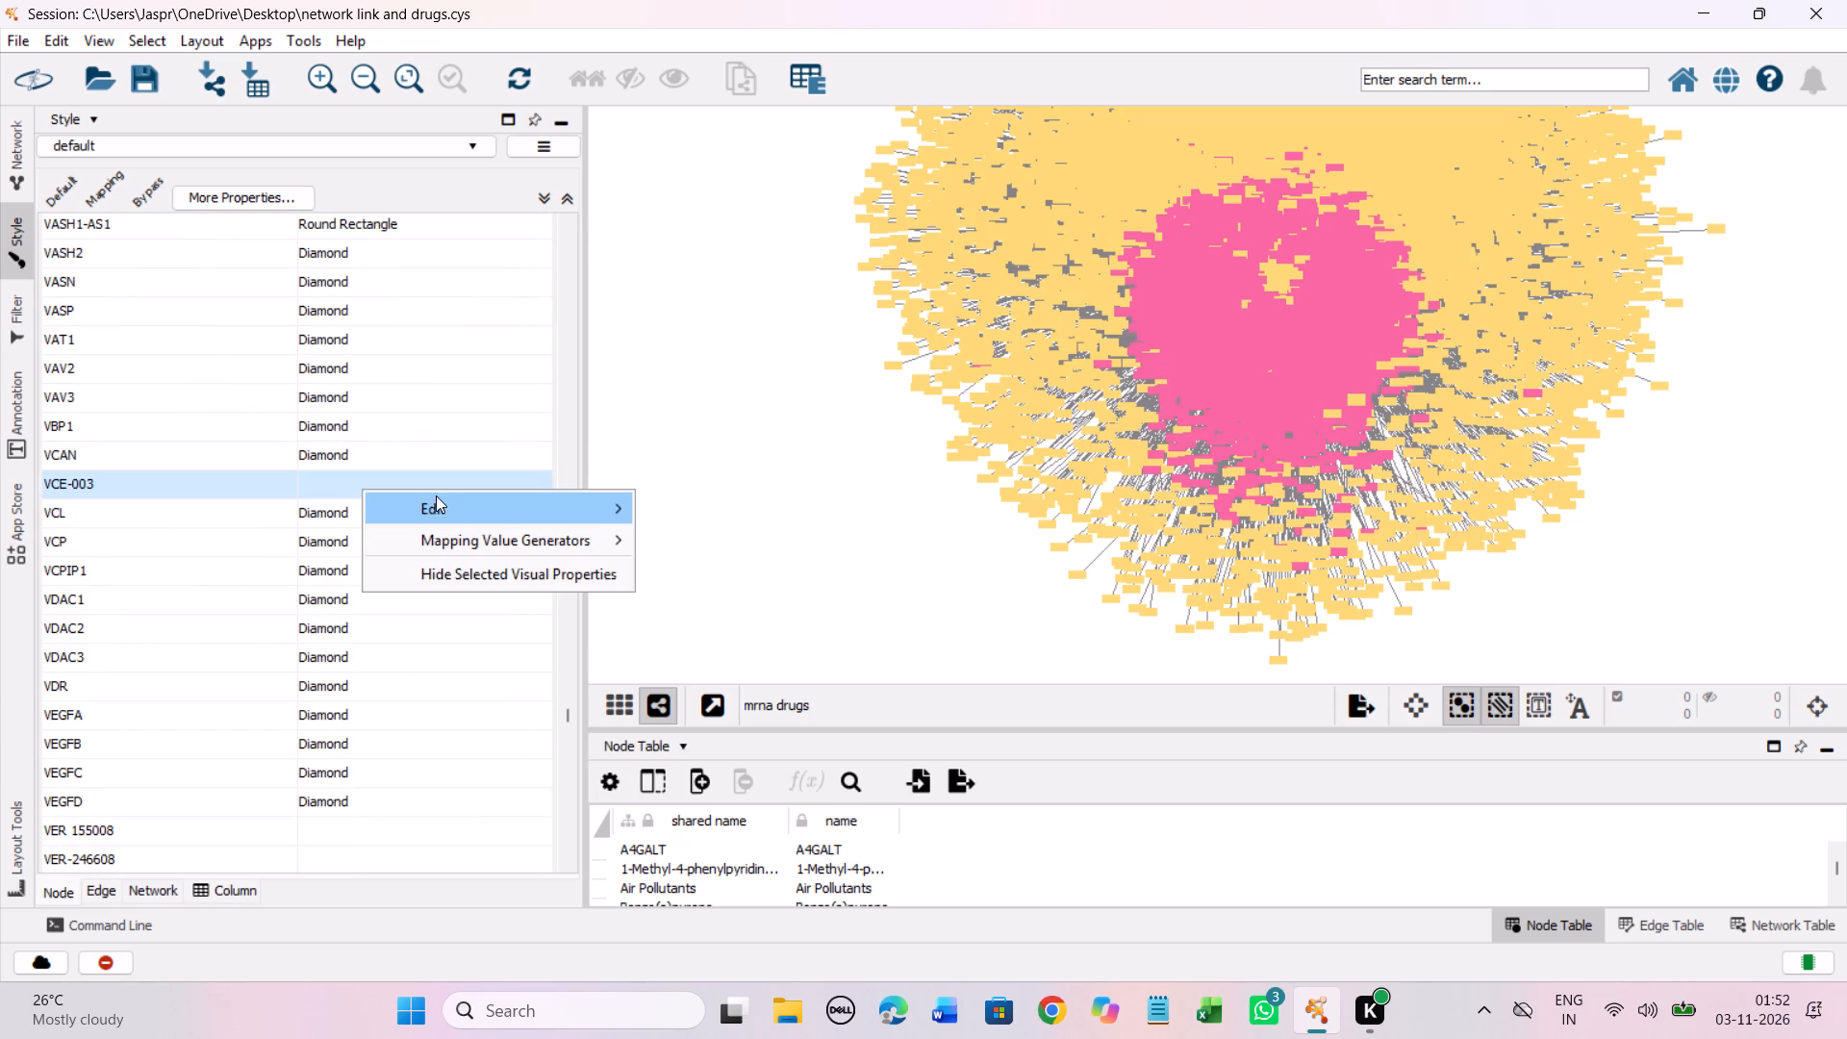
{"action": "left_click", "coordinate": [686, 506]}
{"action": "left_click", "coordinate": [297, 470]}
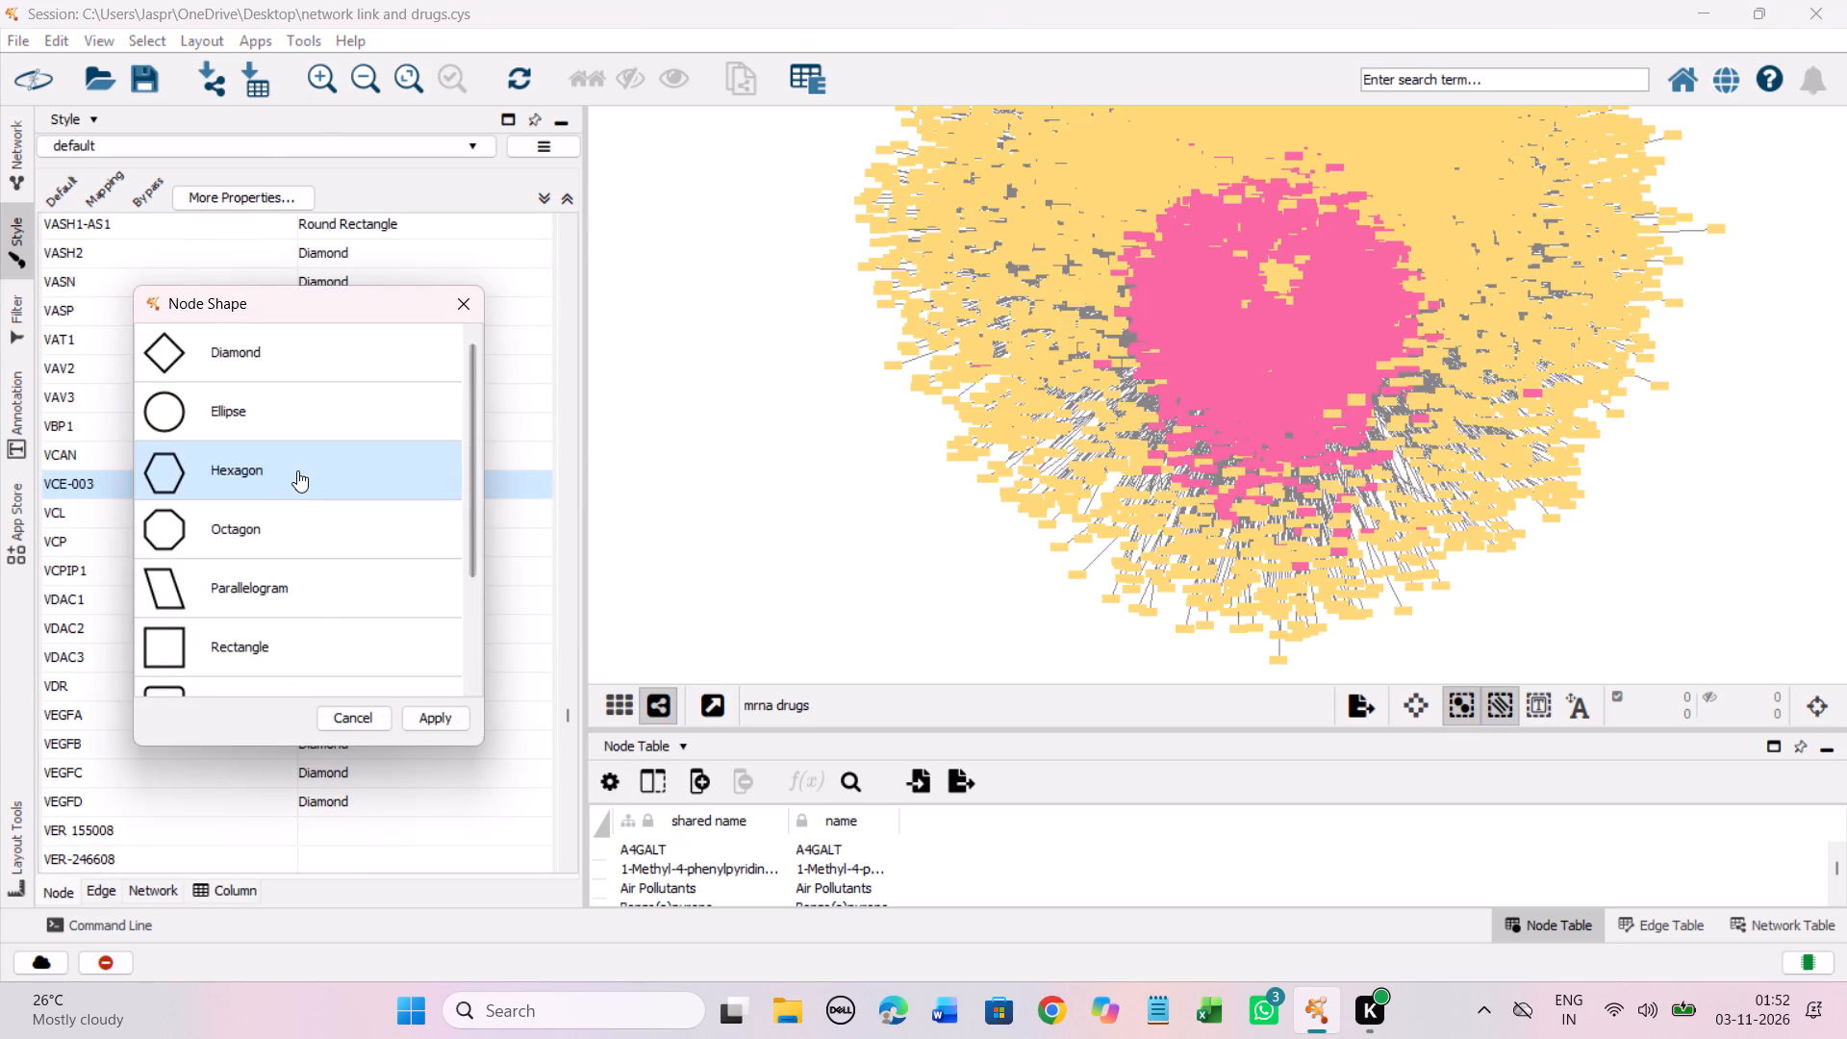
{"action": "left_click", "coordinate": [443, 710]}
Set the discrete node shape mapping for the unmapped entries VER 155008 and VER-246608 to Hexagon.
{"action": "scroll", "coordinate": [480, 446], "scroll_direction": "down", "scroll_amount": 8}
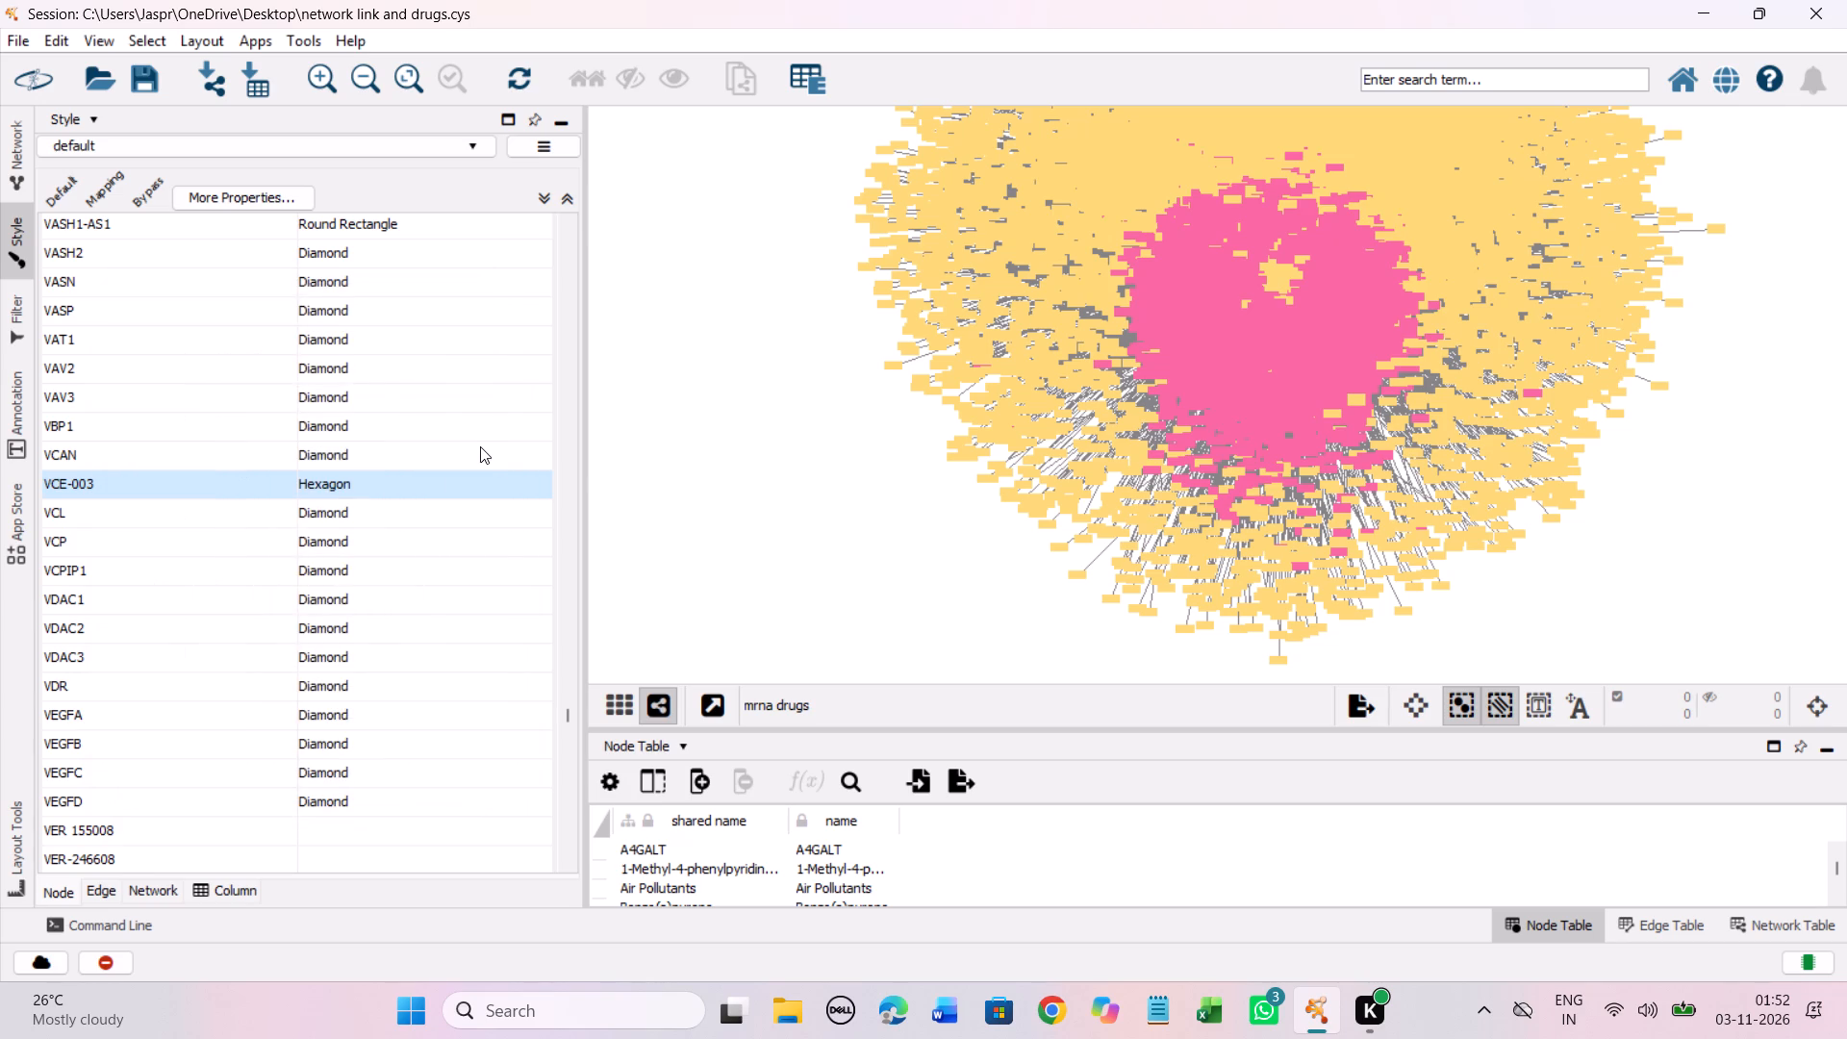
{"action": "scroll", "coordinate": [482, 446], "scroll_direction": "down", "scroll_amount": 8}
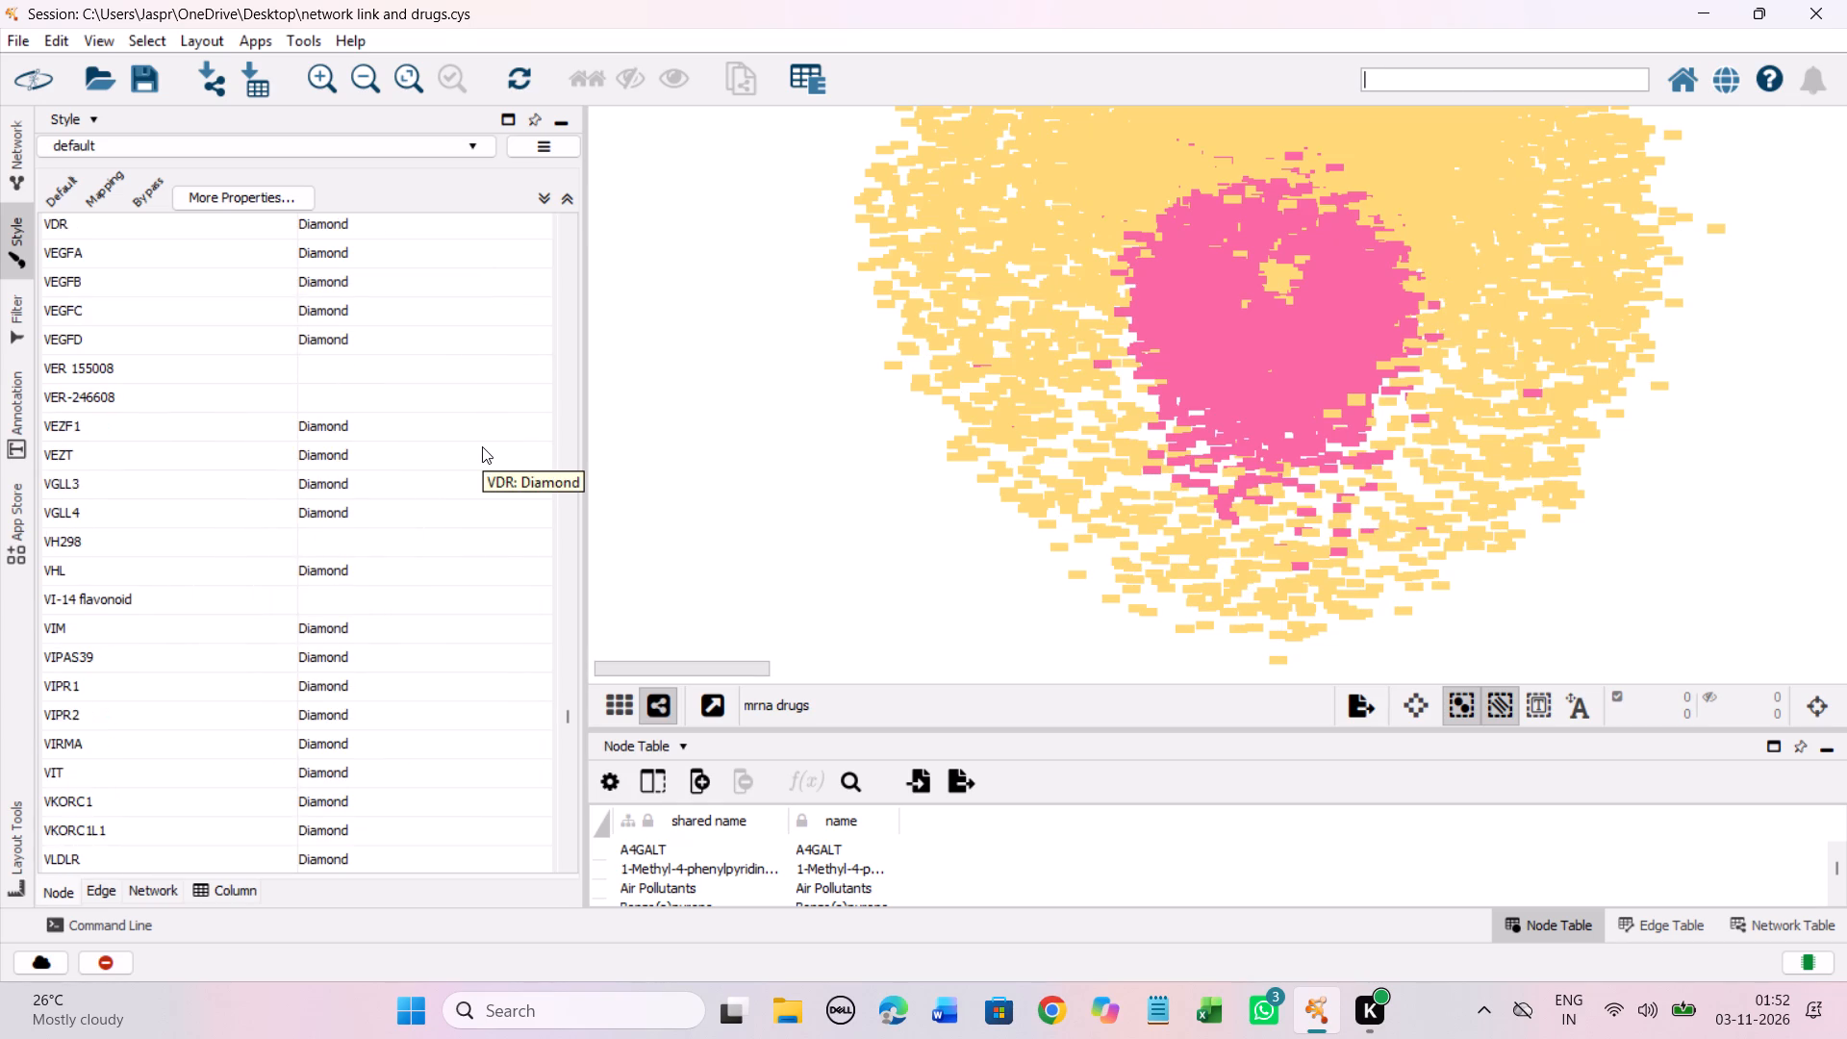
{"action": "scroll", "coordinate": [482, 446], "scroll_direction": "up", "scroll_amount": 9}
{"action": "left_click_drag", "start_coordinate": [352, 618], "coordinate": [352, 621]}
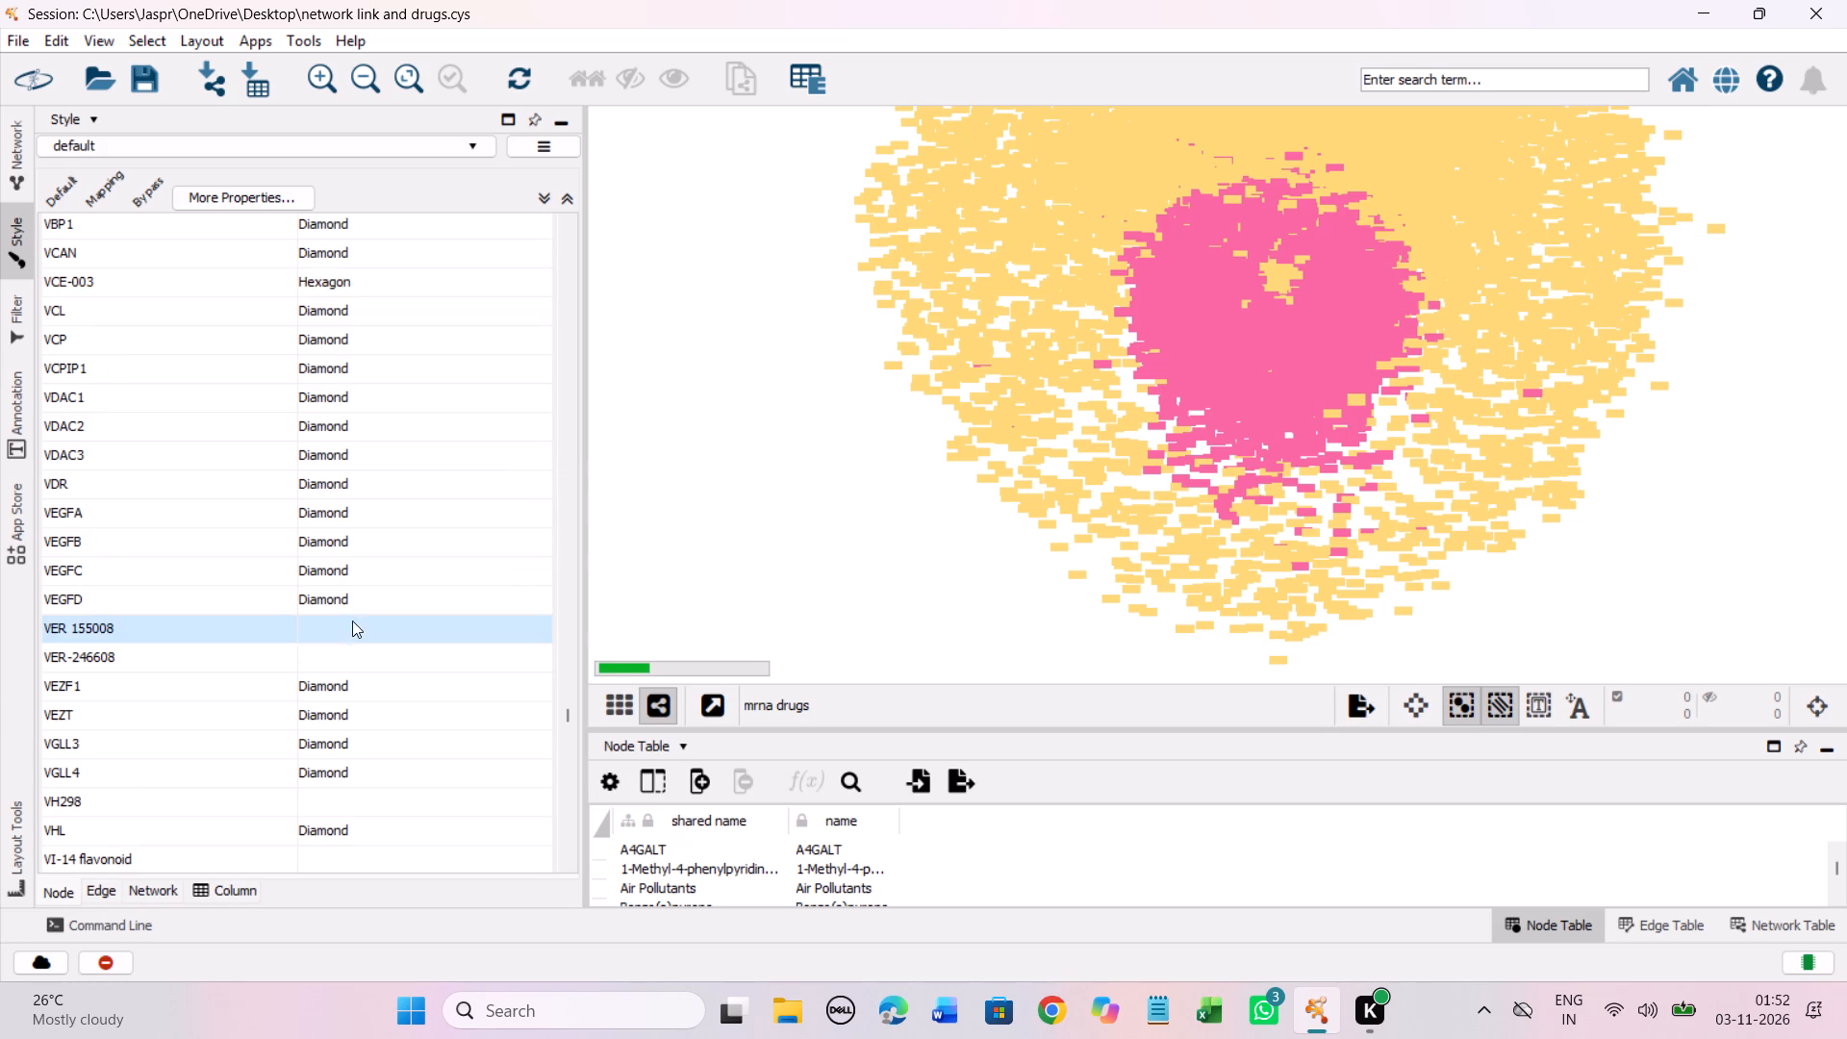
{"action": "left_click_drag", "start_coordinate": [352, 621], "coordinate": [352, 648]}
{"action": "right_click", "coordinate": [352, 648]}
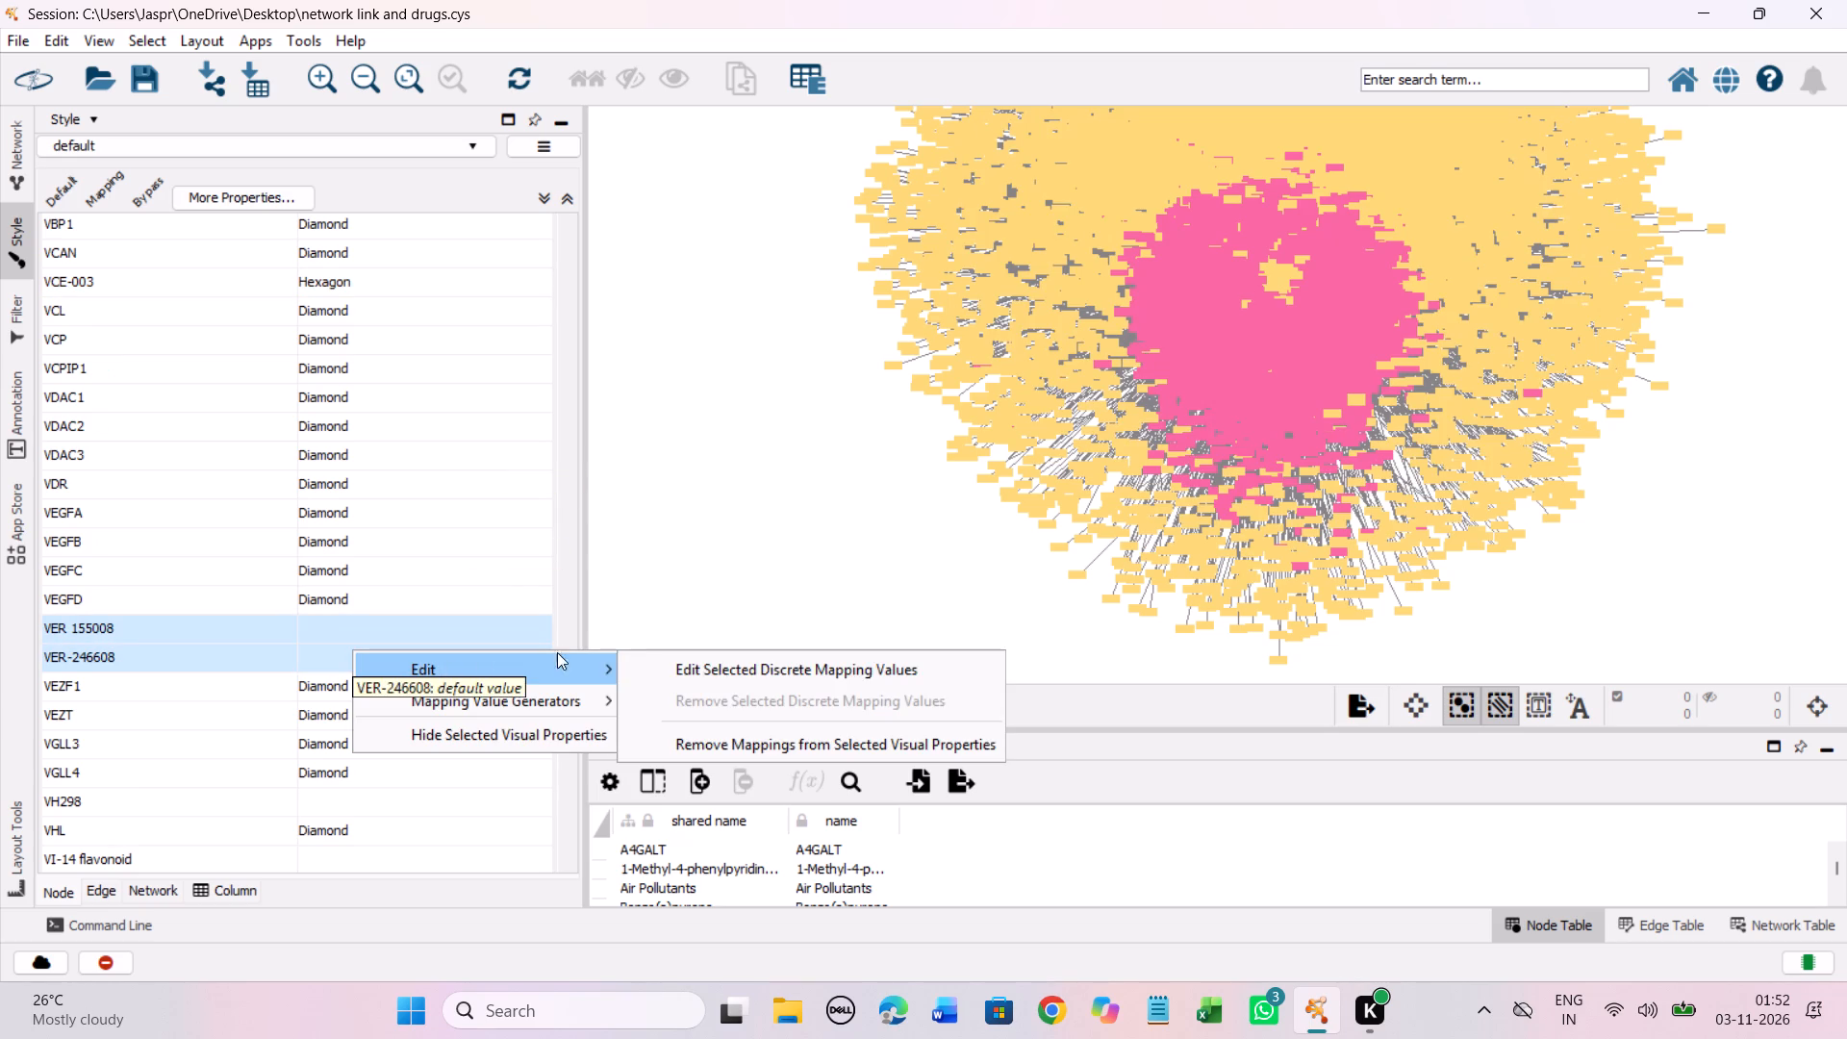
{"action": "left_click", "coordinate": [693, 657]}
{"action": "left_click", "coordinate": [288, 445]}
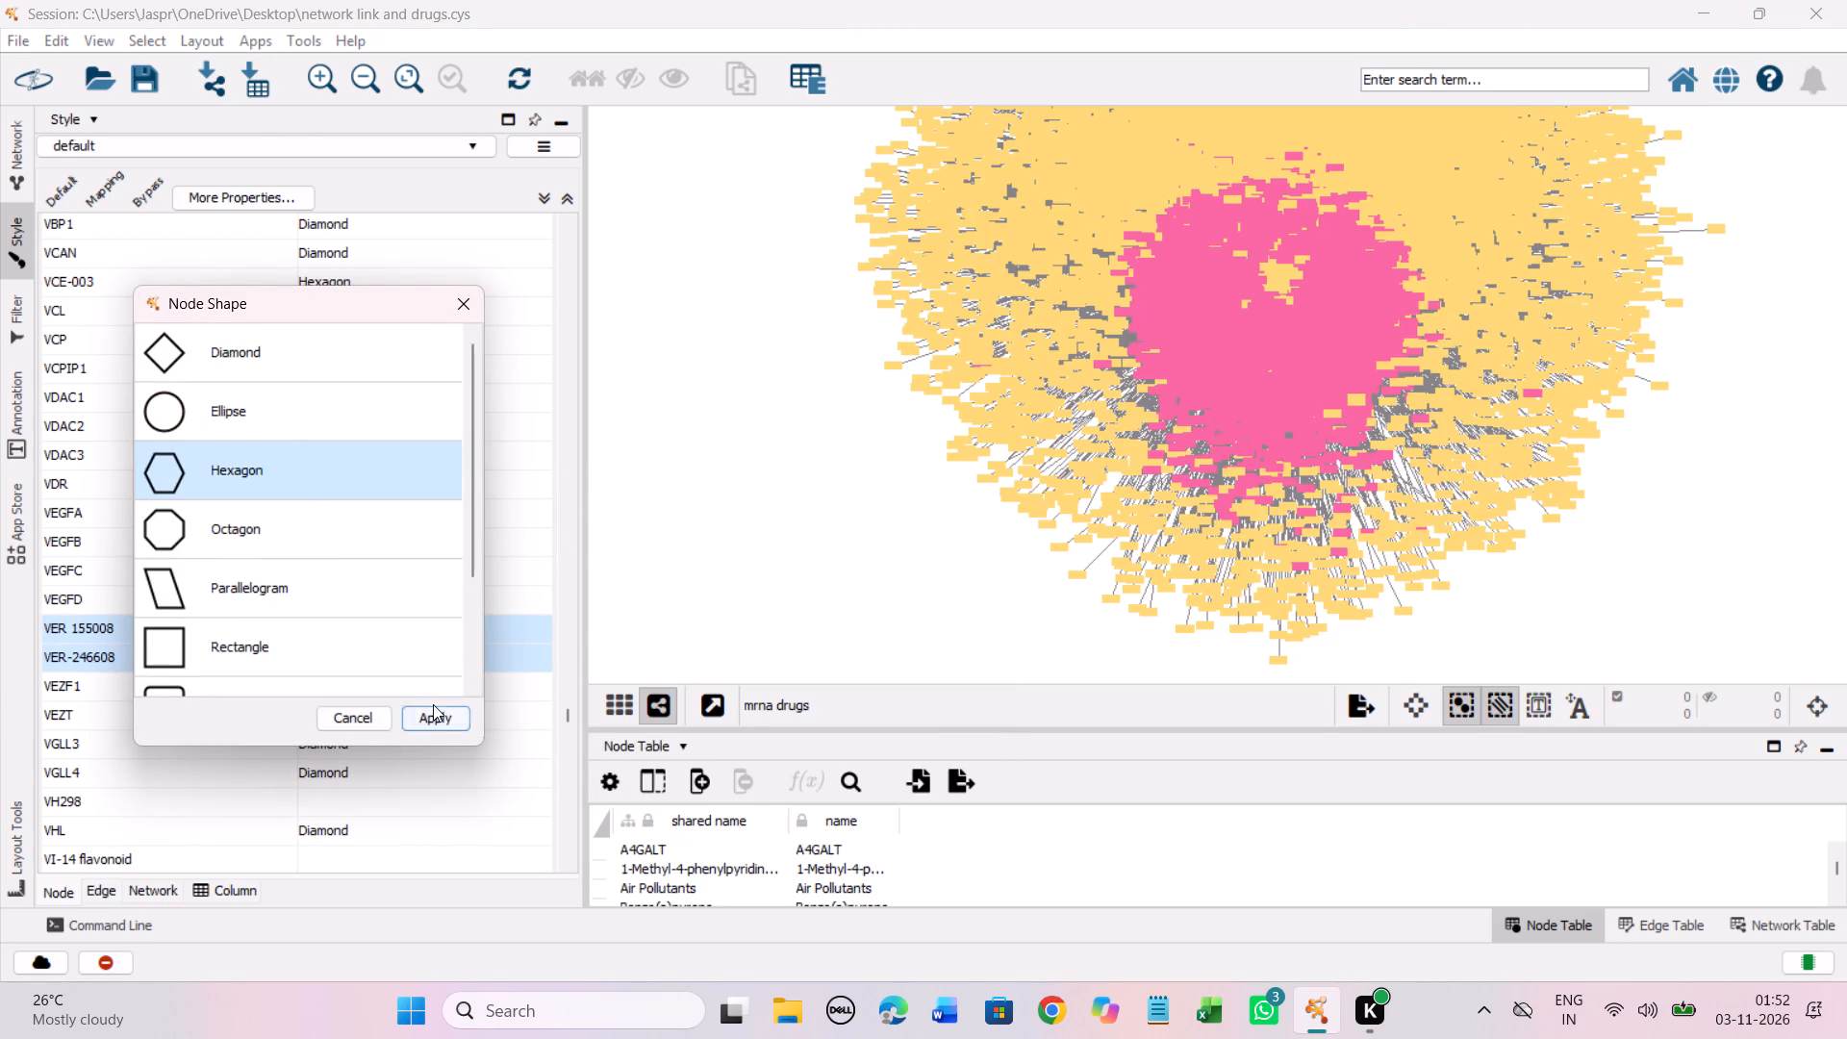
{"action": "left_click", "coordinate": [433, 704]}
{"action": "left_click", "coordinate": [432, 713]}
Set the discrete node shape mapping for the unmapped entry VH298 to Hexagon.
{"action": "left_click", "coordinate": [343, 797]}
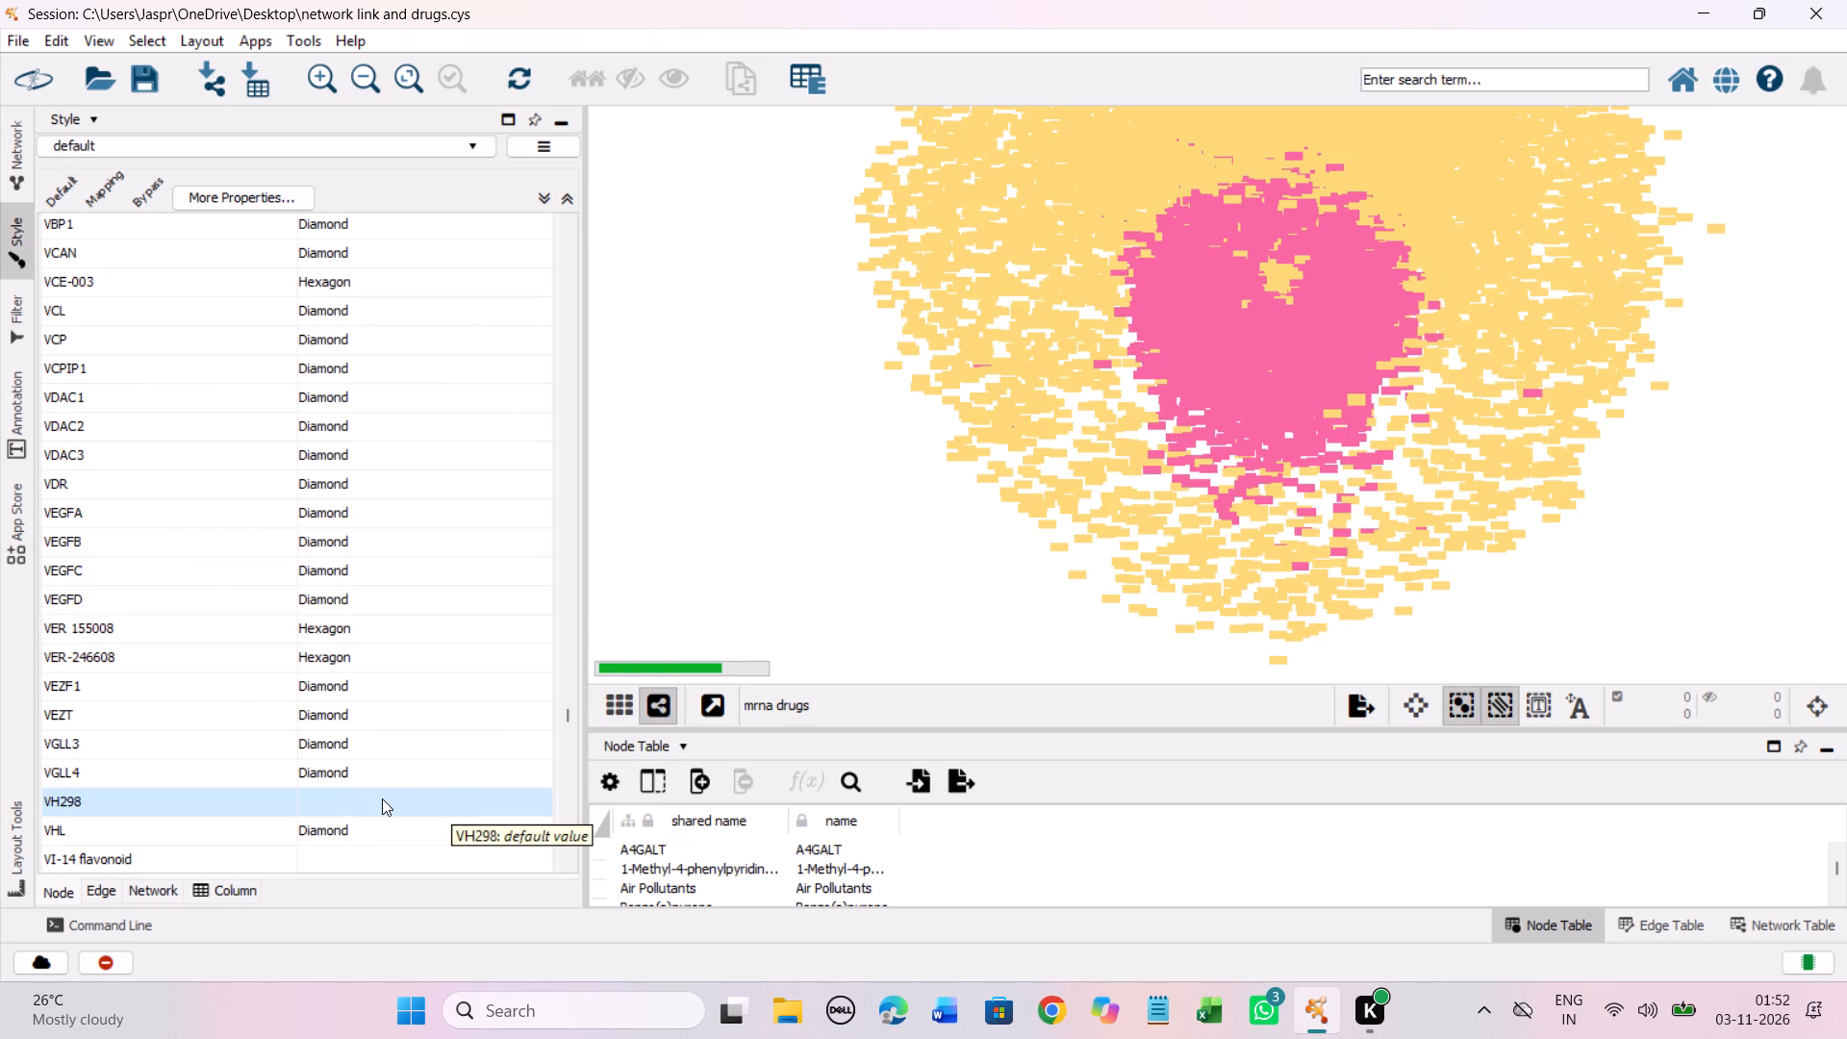
{"action": "right_click", "coordinate": [382, 798]}
{"action": "left_click", "coordinate": [725, 815]}
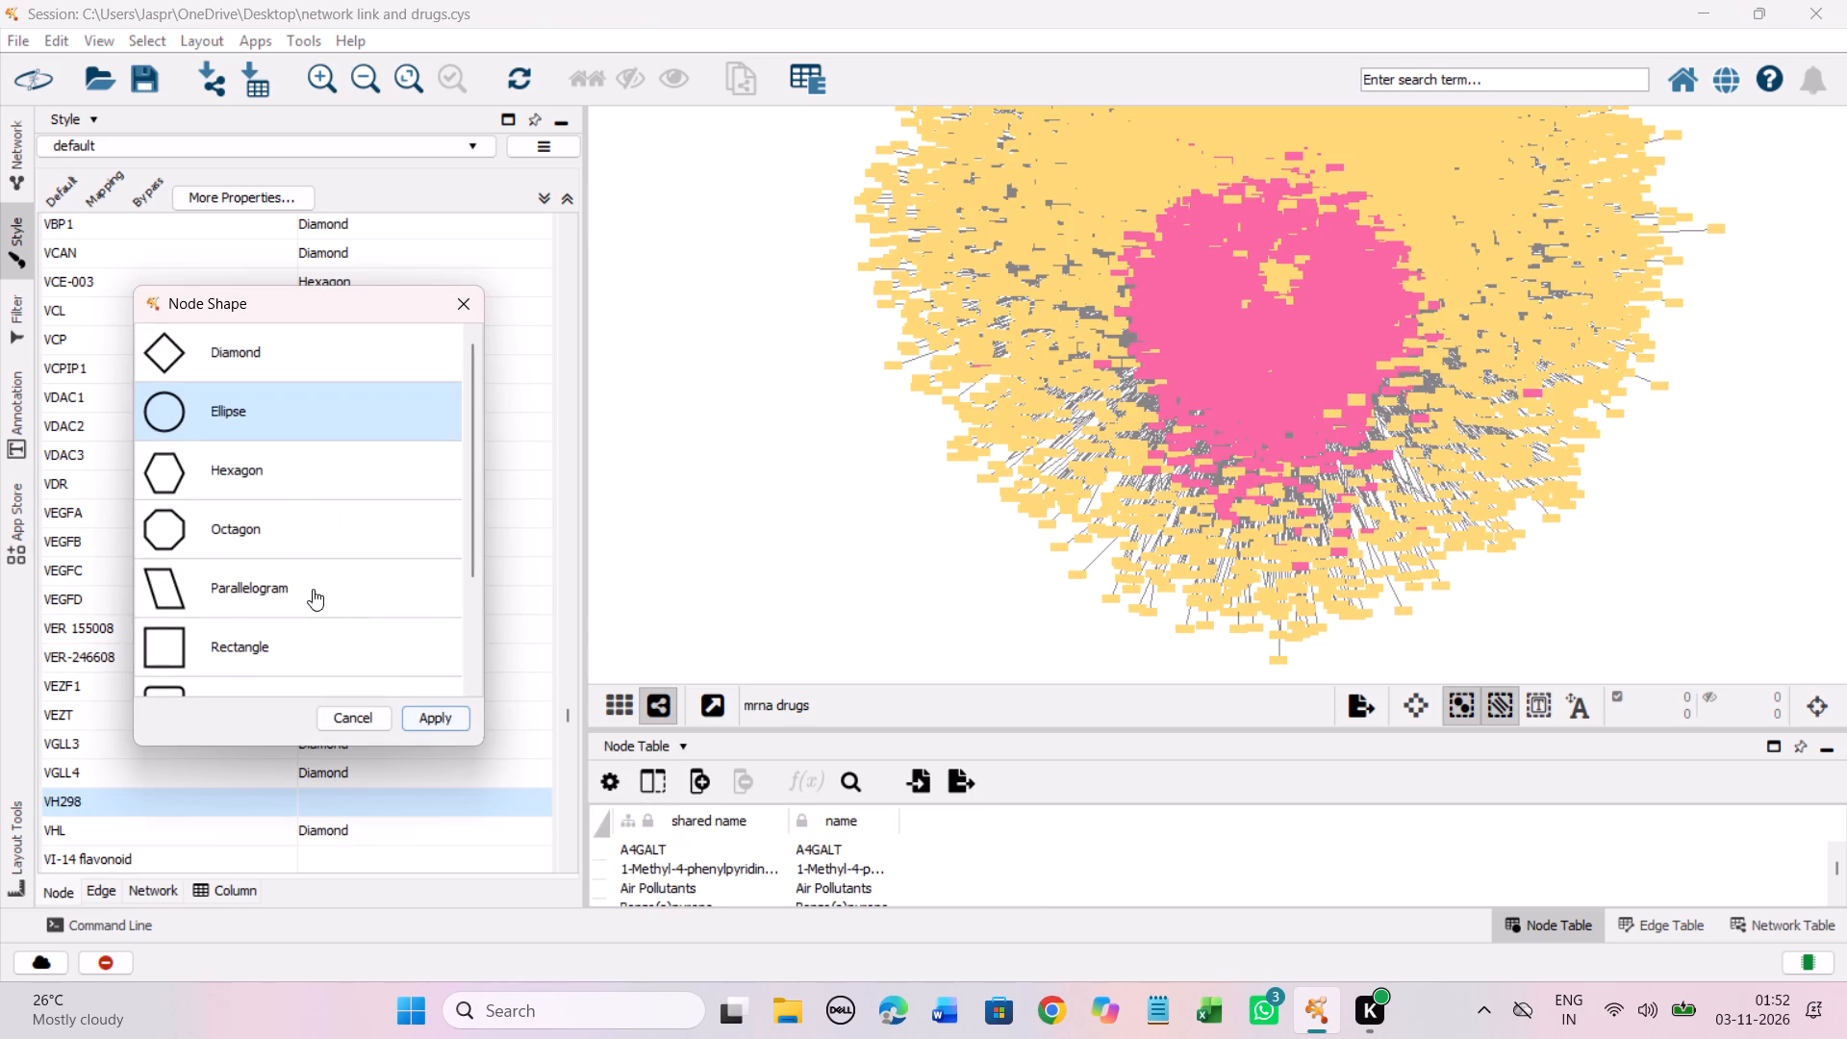
{"action": "left_click", "coordinate": [301, 468]}
{"action": "left_click", "coordinate": [438, 719]}
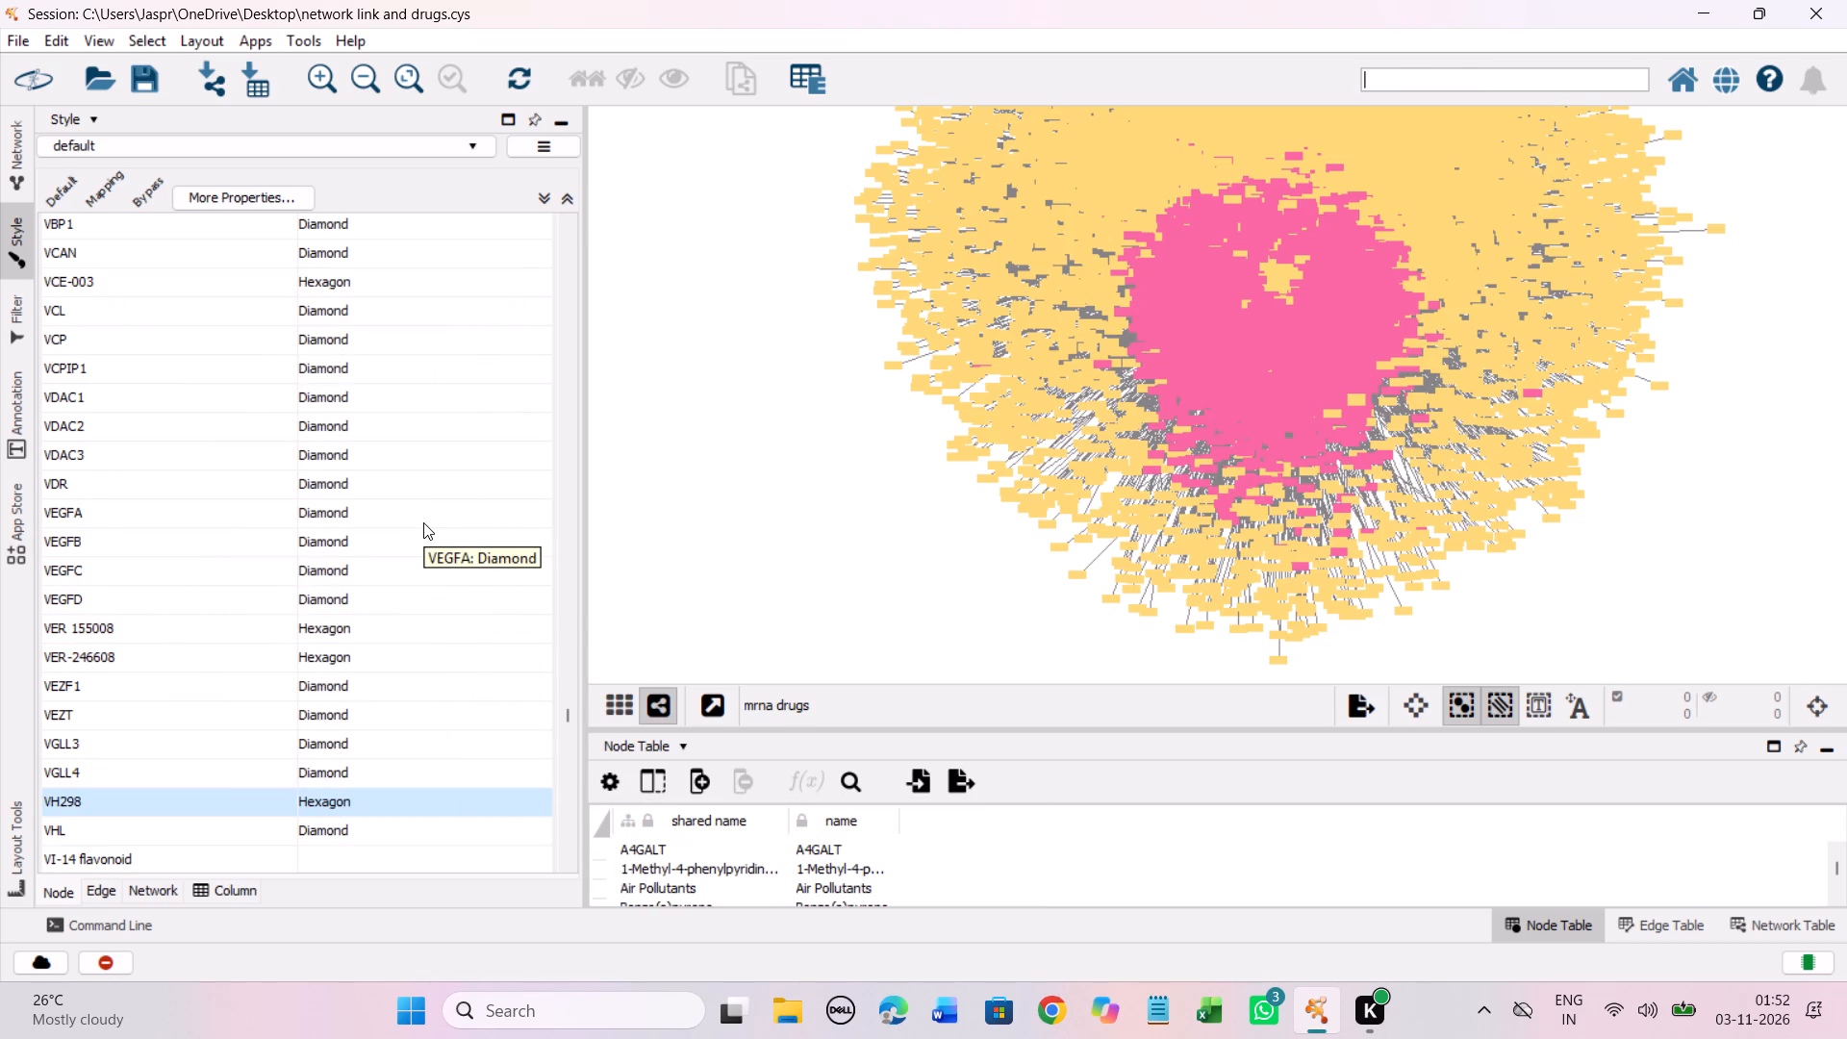
Set the discrete node shape mapping for the unmapped entry VI-14 flavonoid to Hexagon.
{"action": "scroll", "coordinate": [423, 522], "scroll_direction": "down", "scroll_amount": 12}
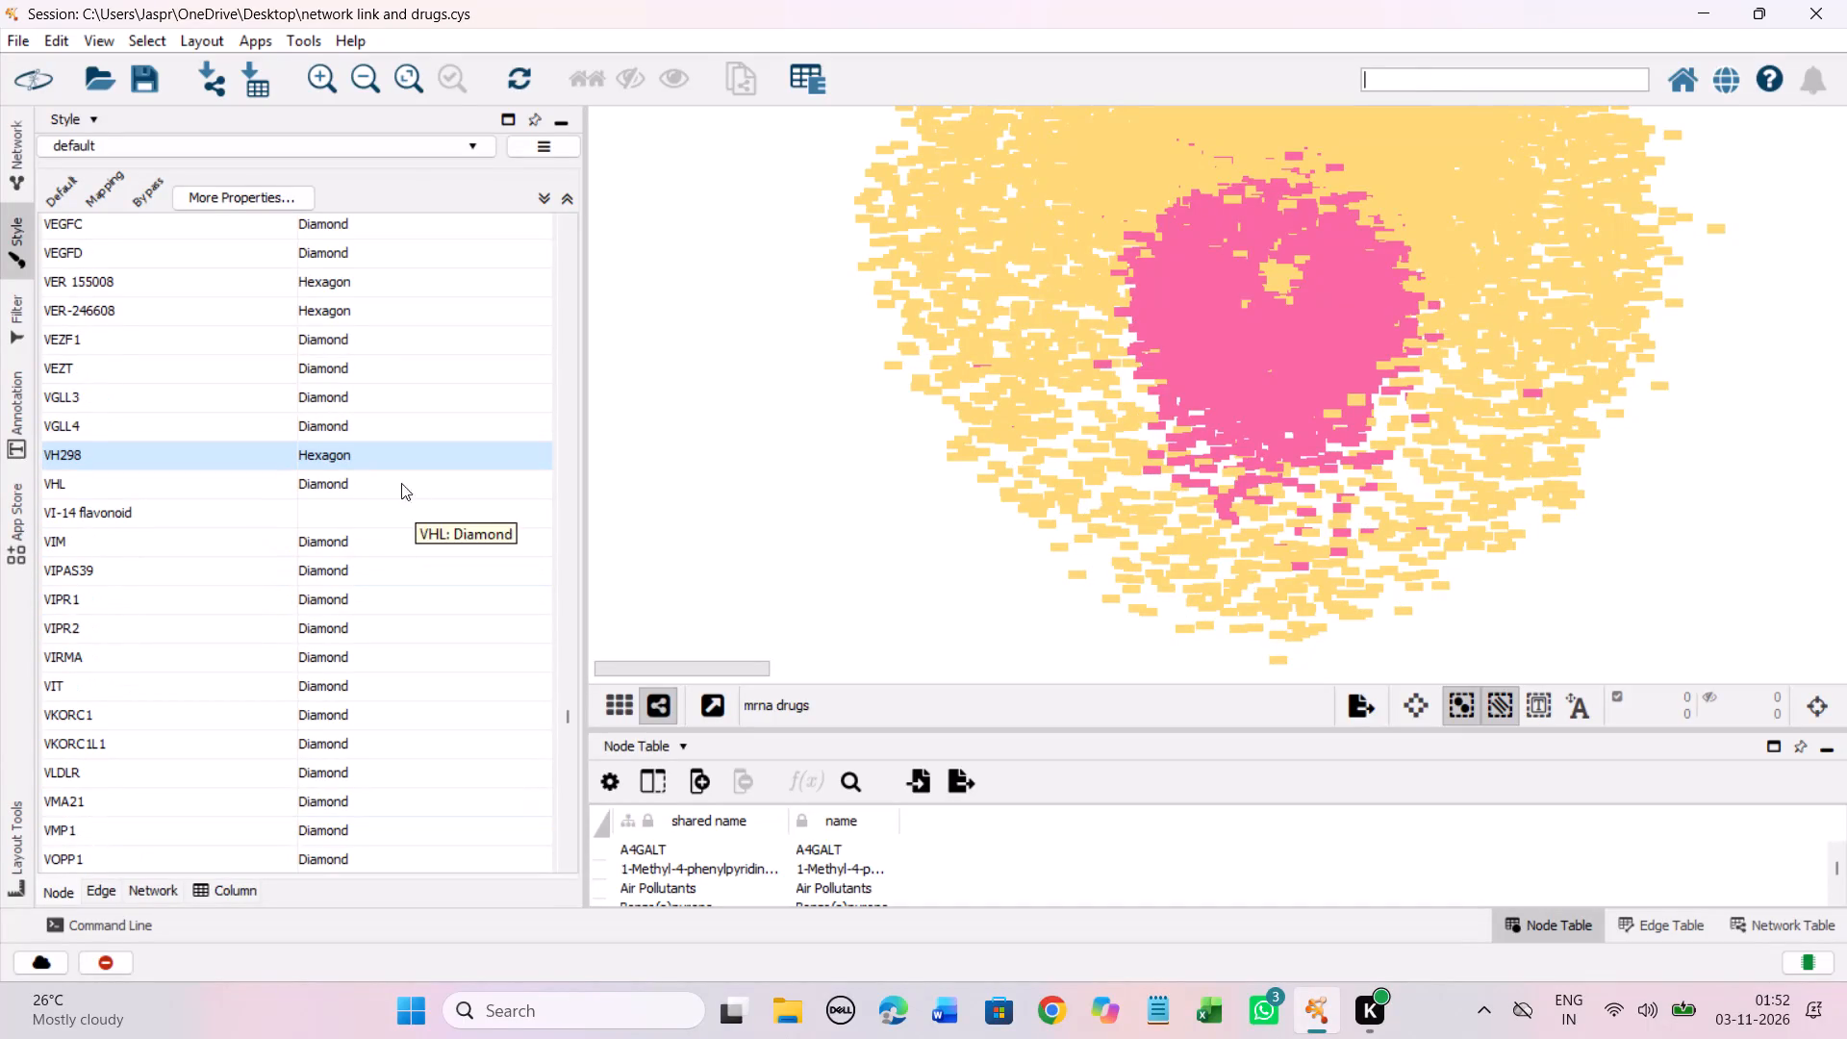
{"action": "left_click", "coordinate": [316, 511]}
{"action": "right_click", "coordinate": [316, 511]}
{"action": "left_click", "coordinate": [705, 524]}
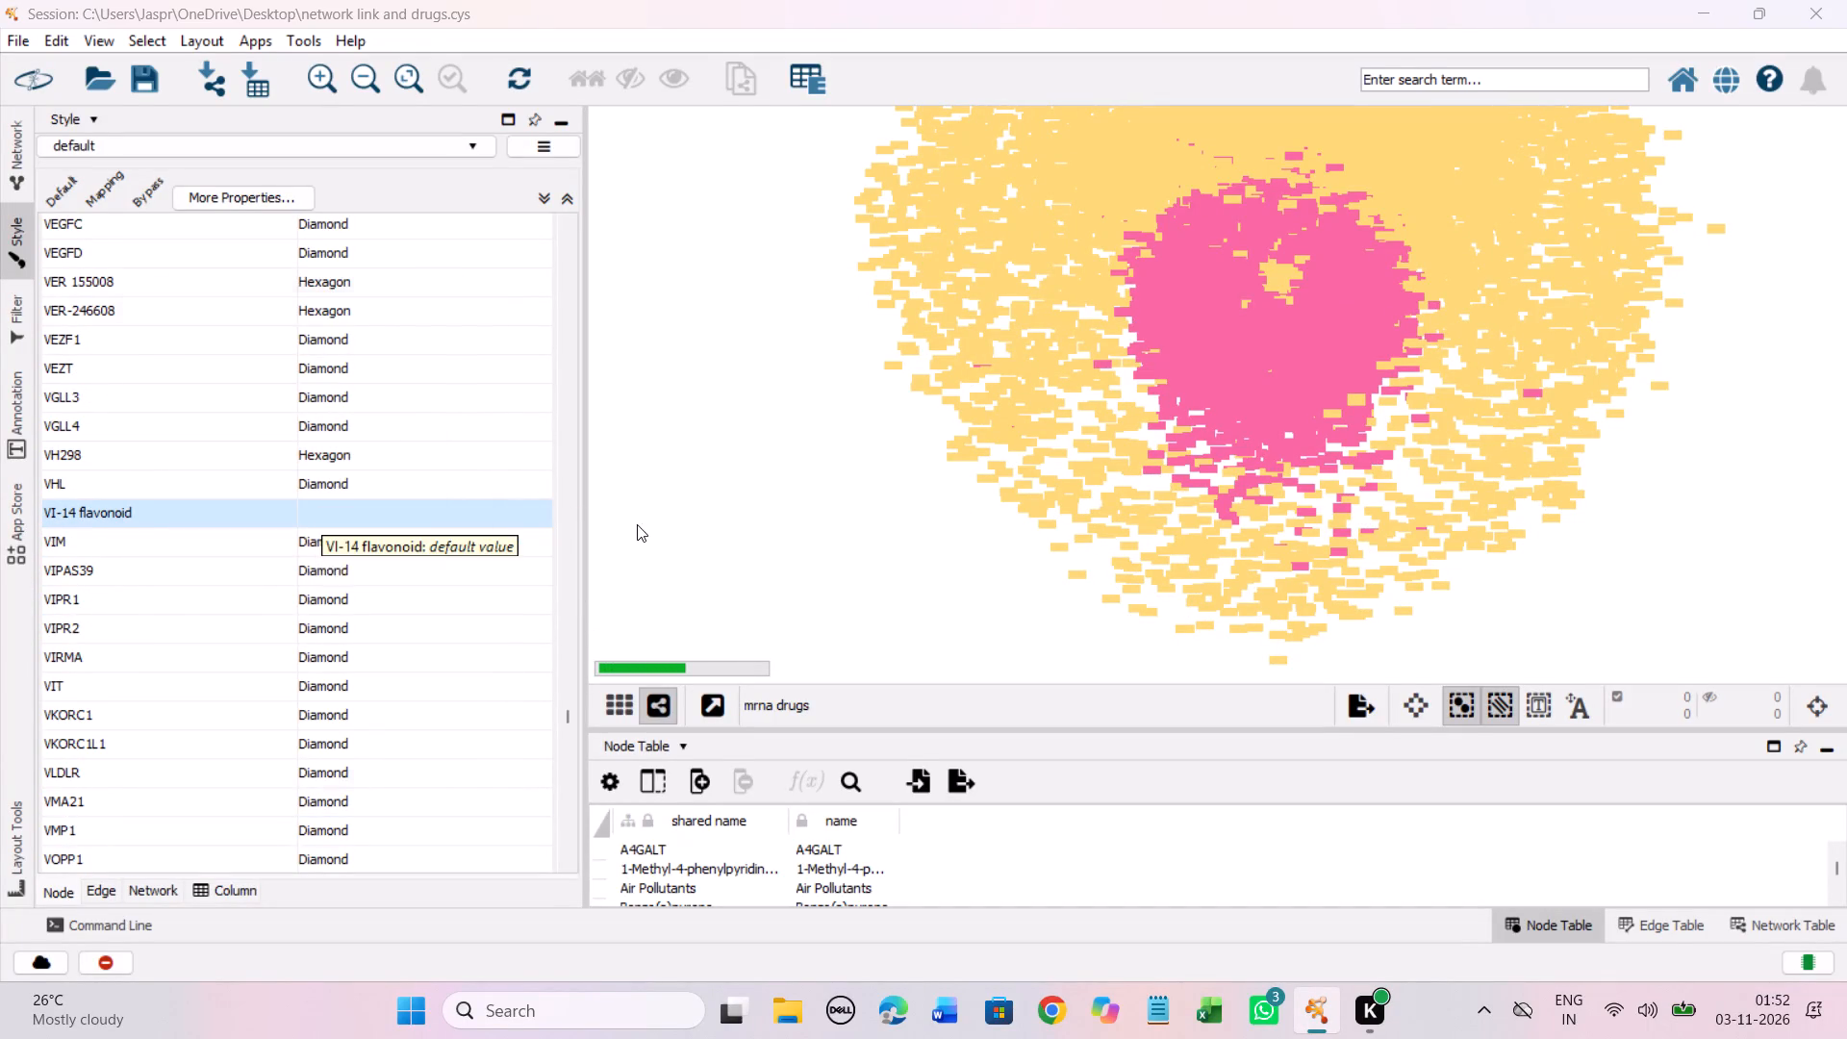
{"action": "left_click", "coordinate": [296, 456]}
{"action": "left_click", "coordinate": [437, 715]}
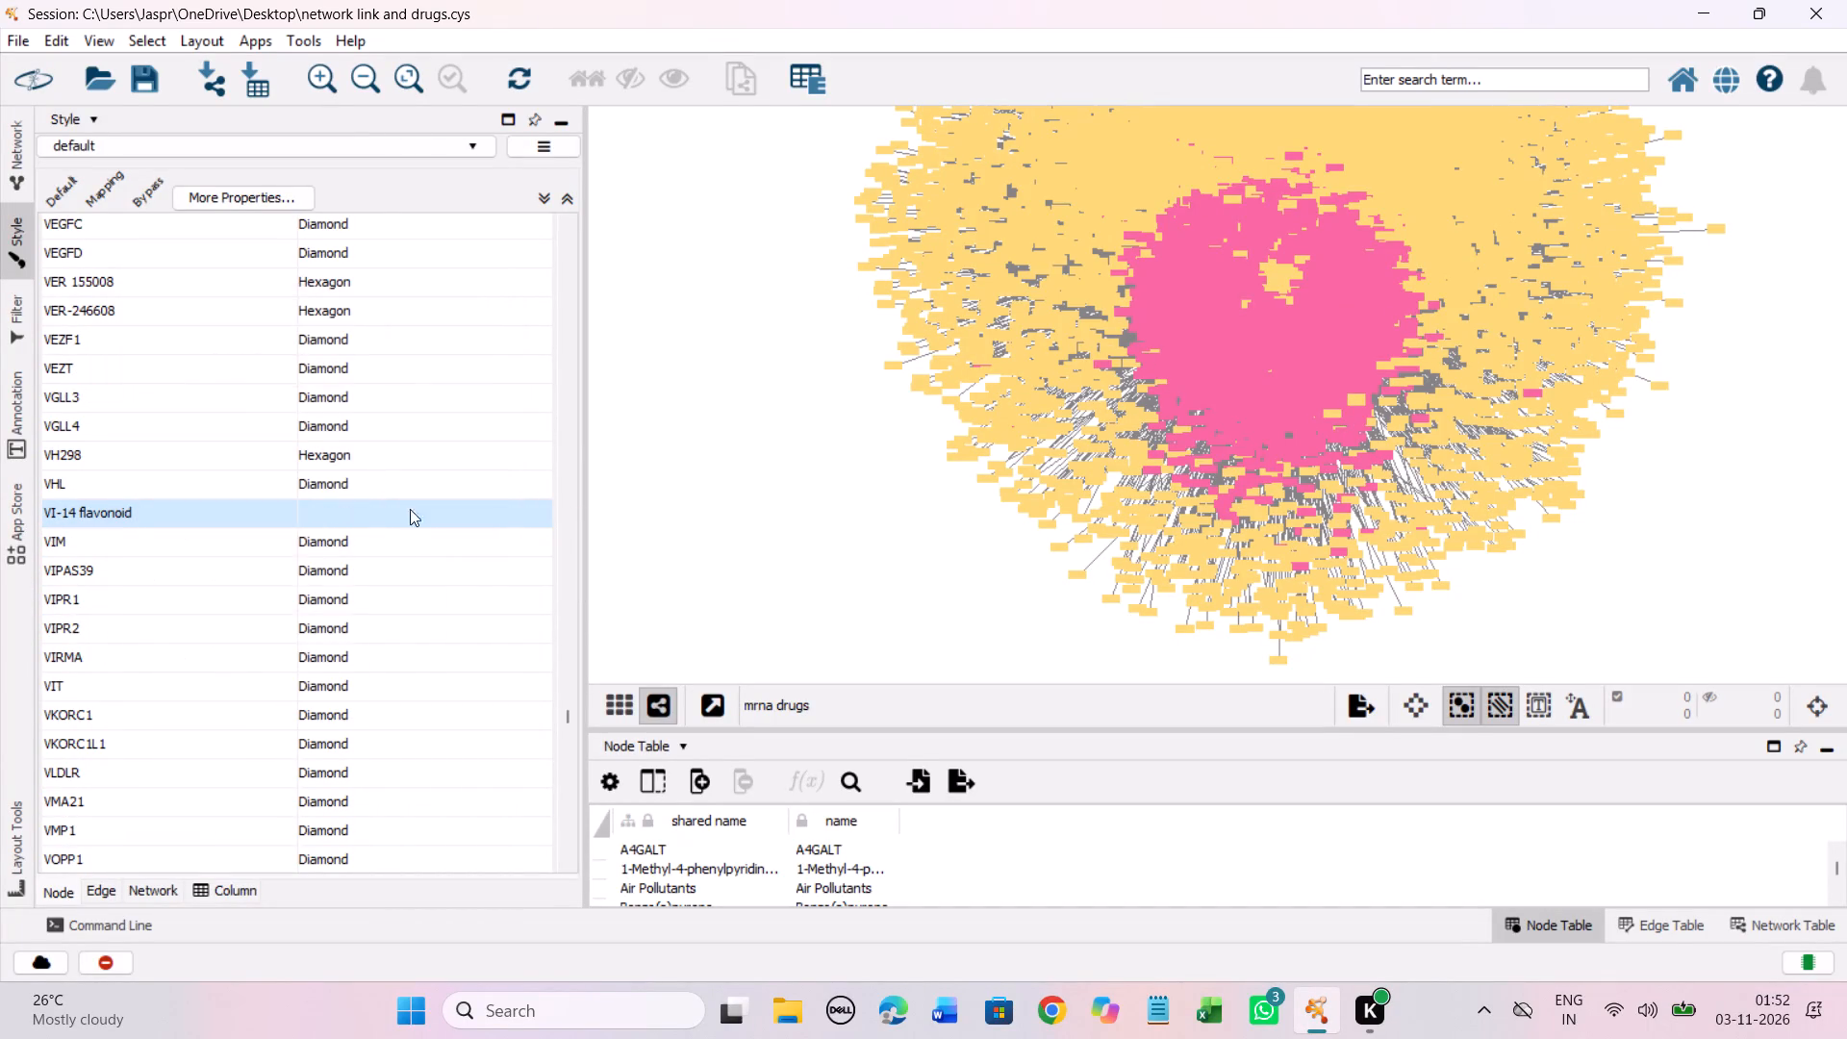
{"action": "scroll", "coordinate": [419, 465], "scroll_direction": "down", "scroll_amount": 6}
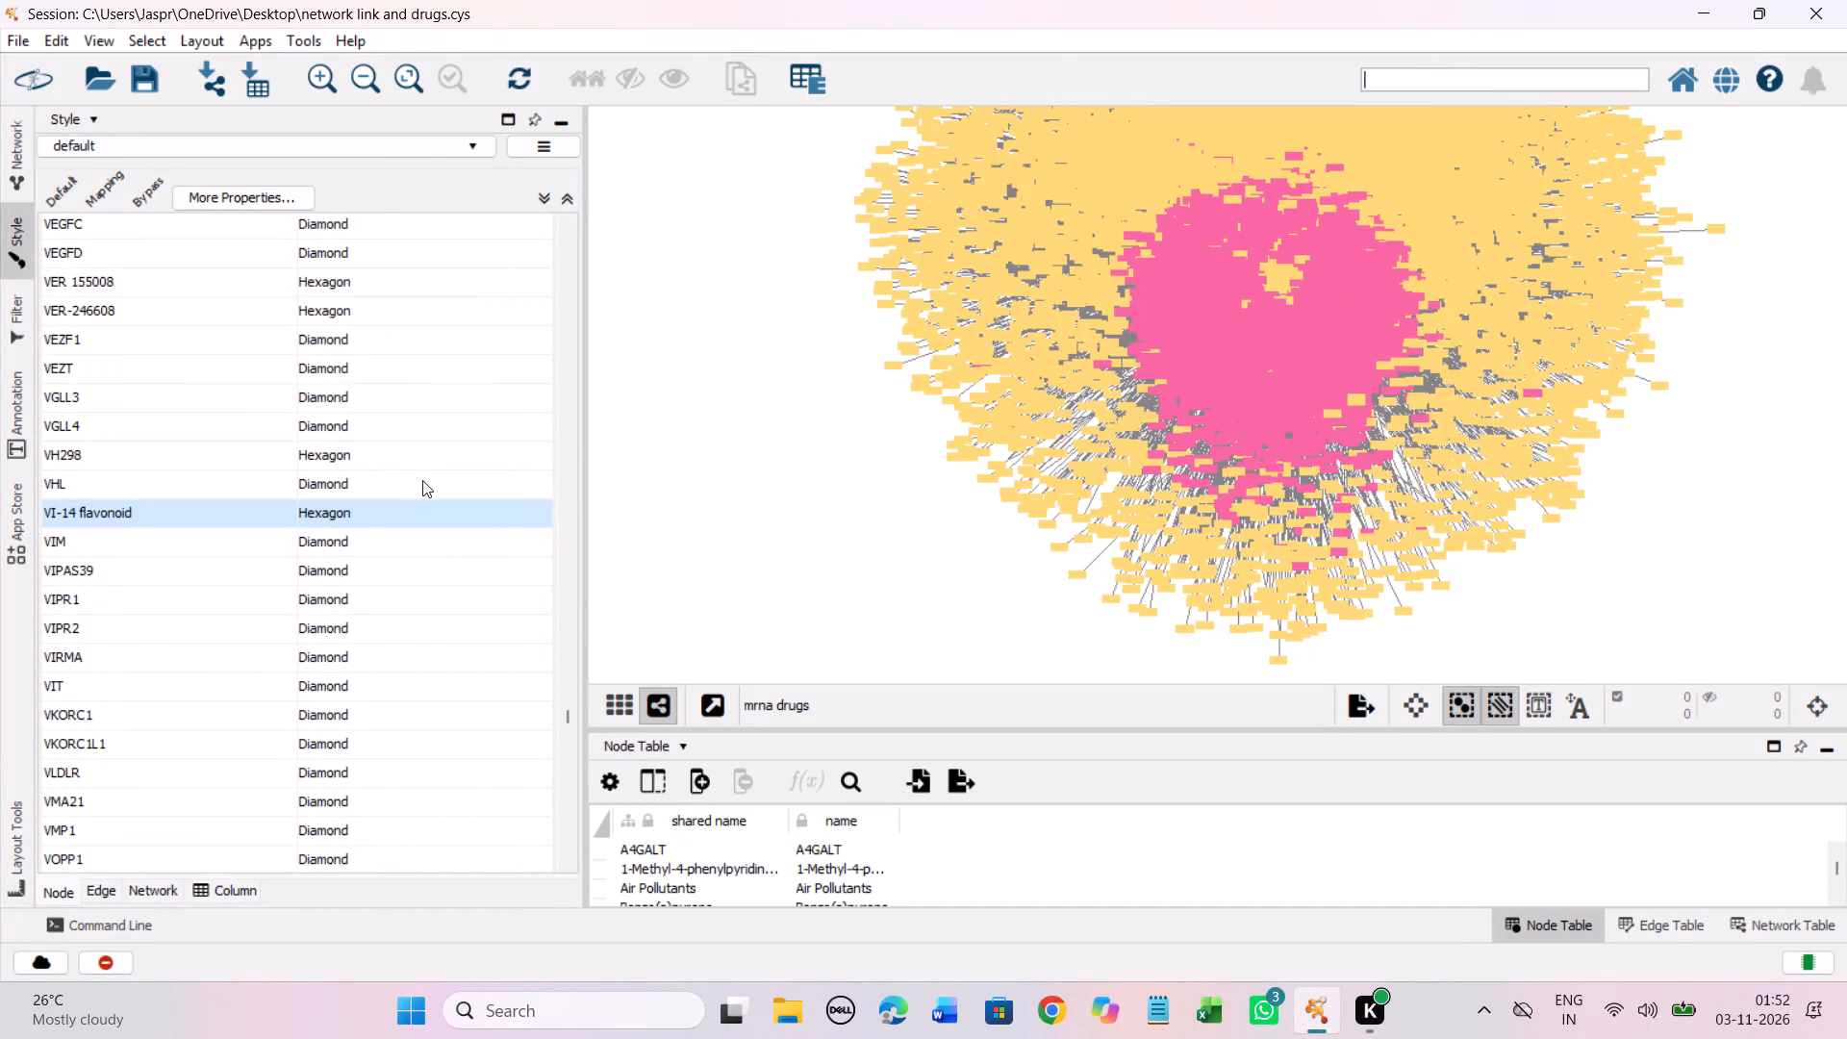
Set the discrete Node Shape mapping for VPC23019 and VPC32183 to Hexagon.
{"action": "scroll", "coordinate": [423, 501], "scroll_direction": "down", "scroll_amount": 7}
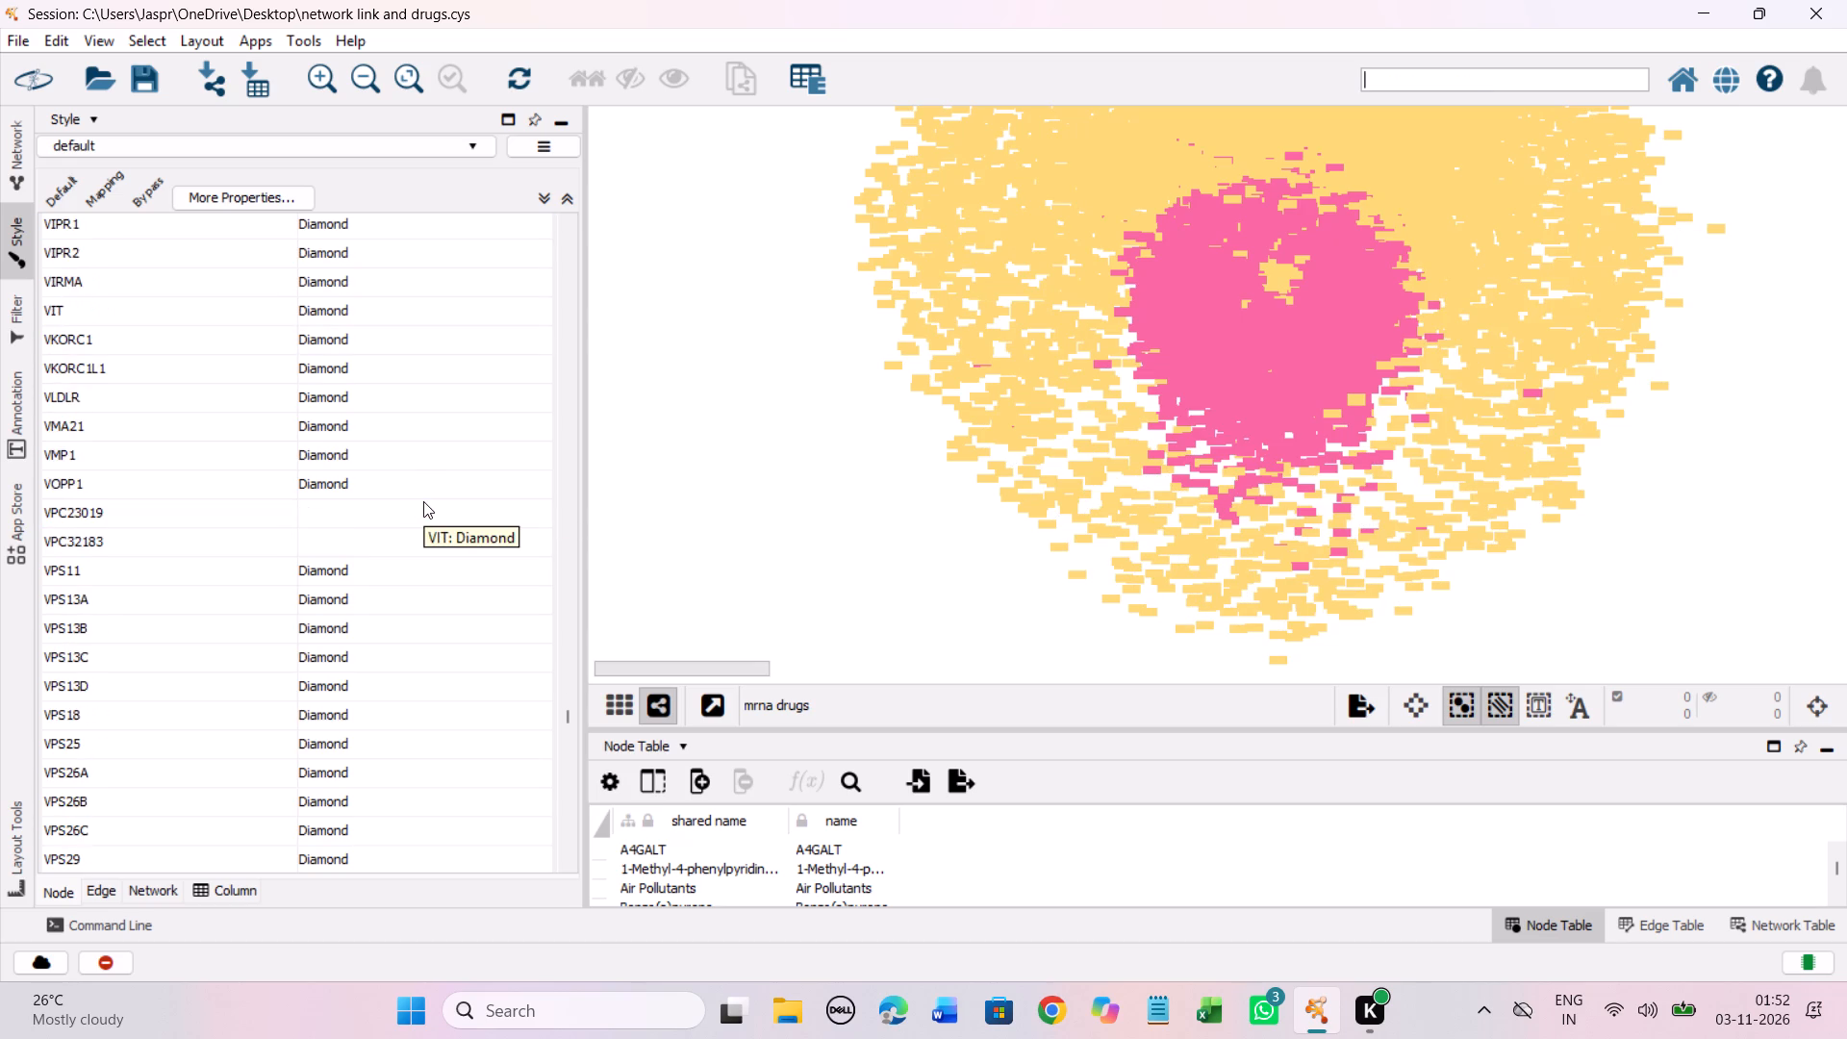
{"action": "scroll", "coordinate": [424, 505], "scroll_direction": "down", "scroll_amount": 4}
{"action": "scroll", "coordinate": [424, 507], "scroll_direction": "up", "scroll_amount": 8}
{"action": "scroll", "coordinate": [422, 630], "scroll_direction": "down", "scroll_amount": 3}
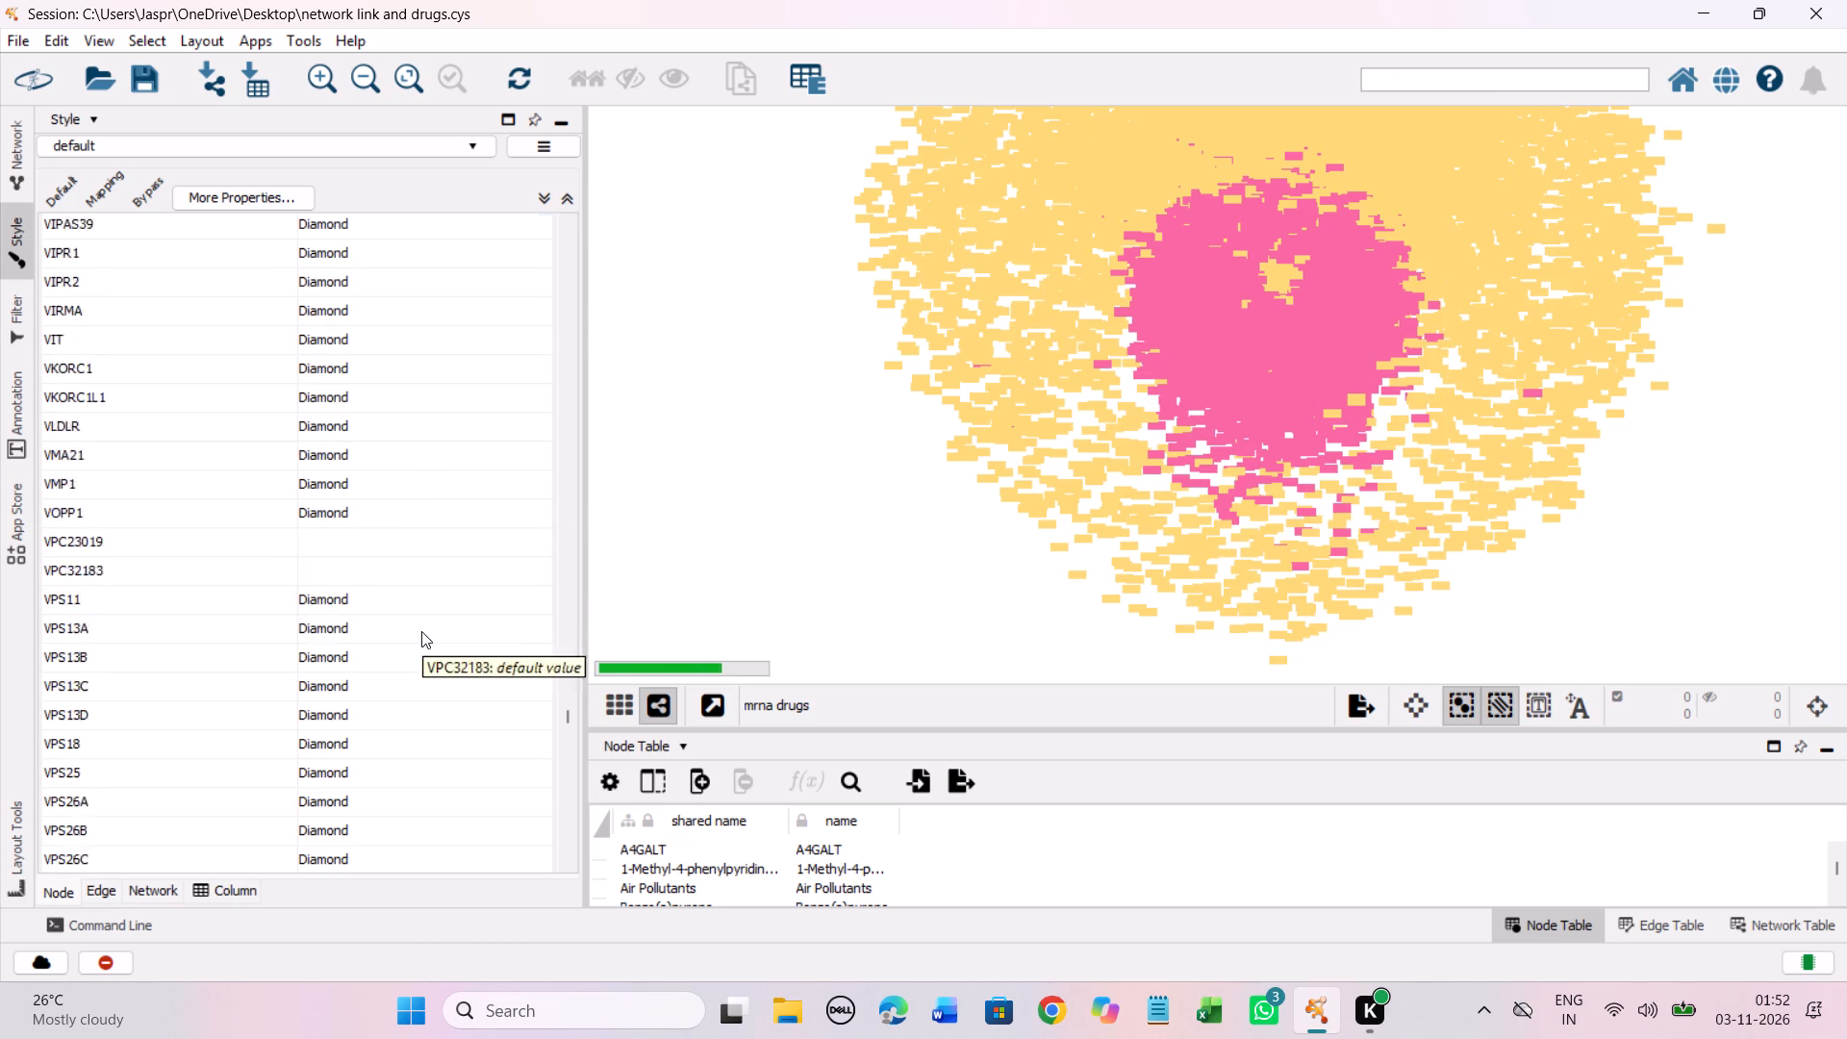
{"action": "scroll", "coordinate": [421, 631], "scroll_direction": "down", "scroll_amount": 8}
{"action": "left_click_drag", "start_coordinate": [339, 305], "coordinate": [347, 337]}
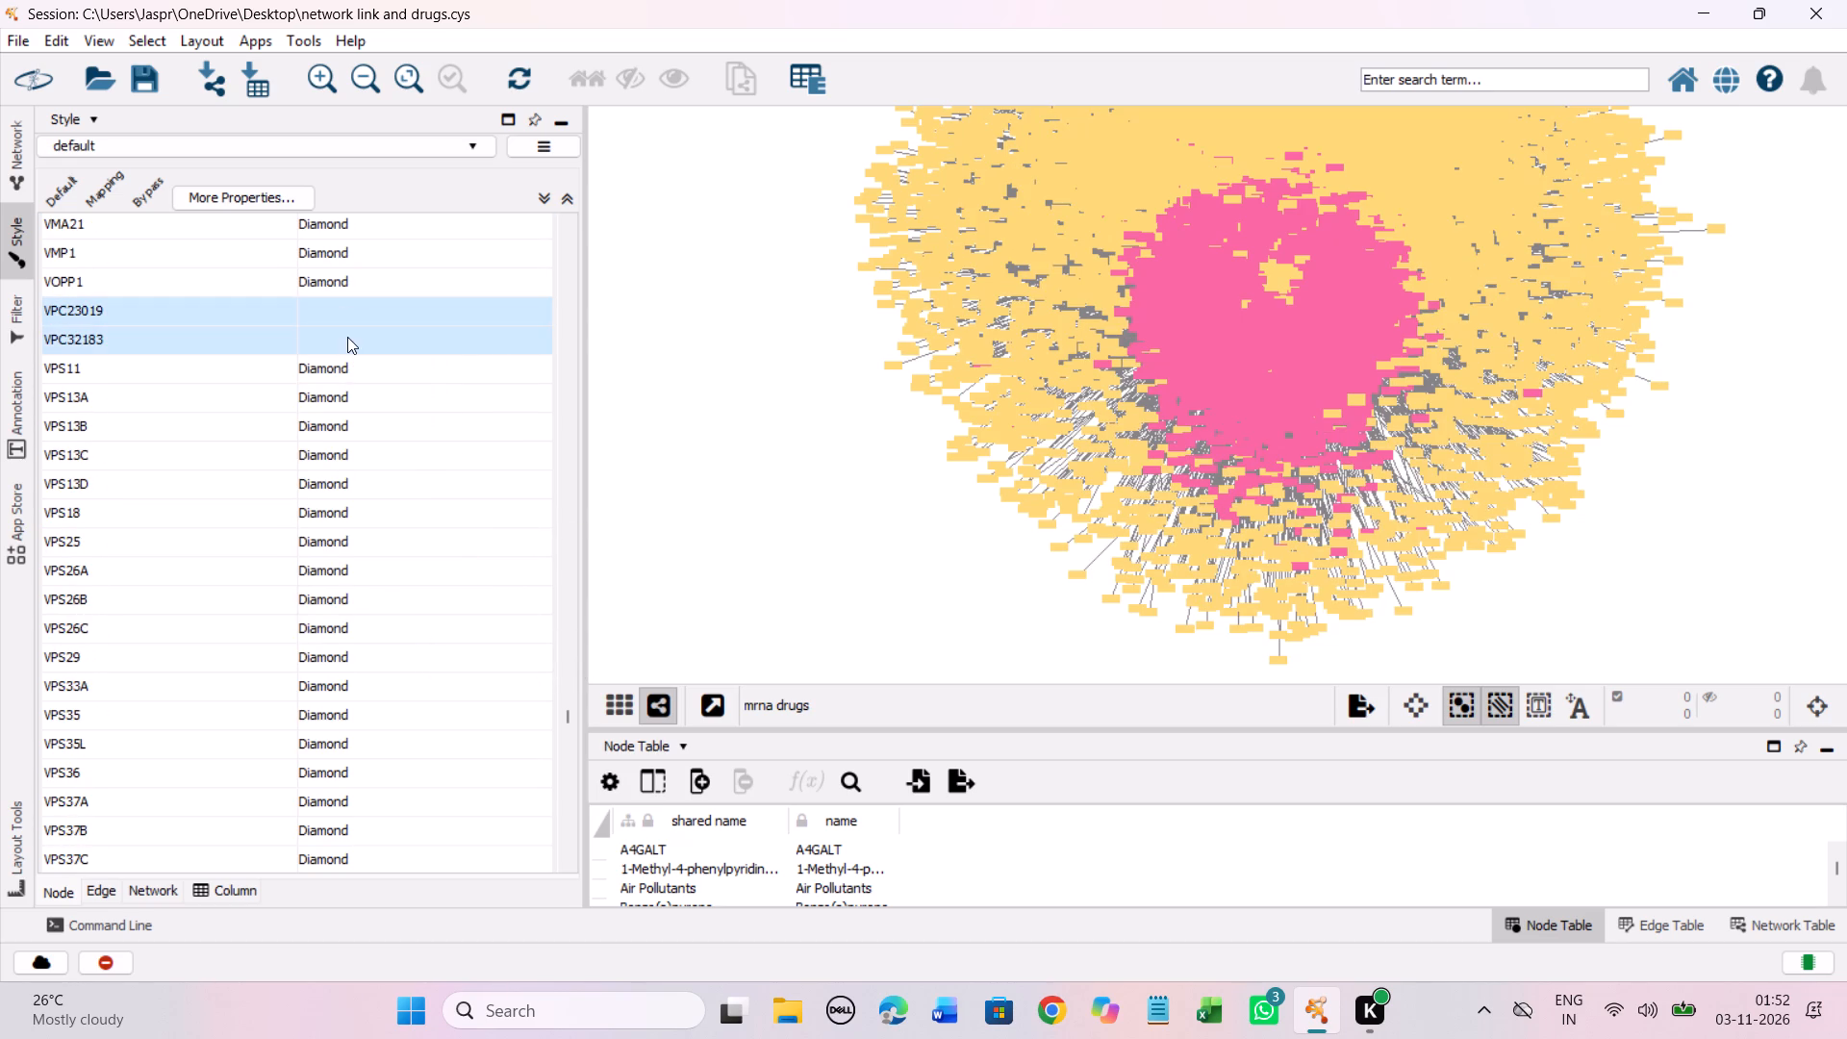
{"action": "left_click_drag", "start_coordinate": [347, 337], "coordinate": [348, 338]}
{"action": "right_click", "coordinate": [348, 338]}
{"action": "left_click", "coordinate": [727, 356]}
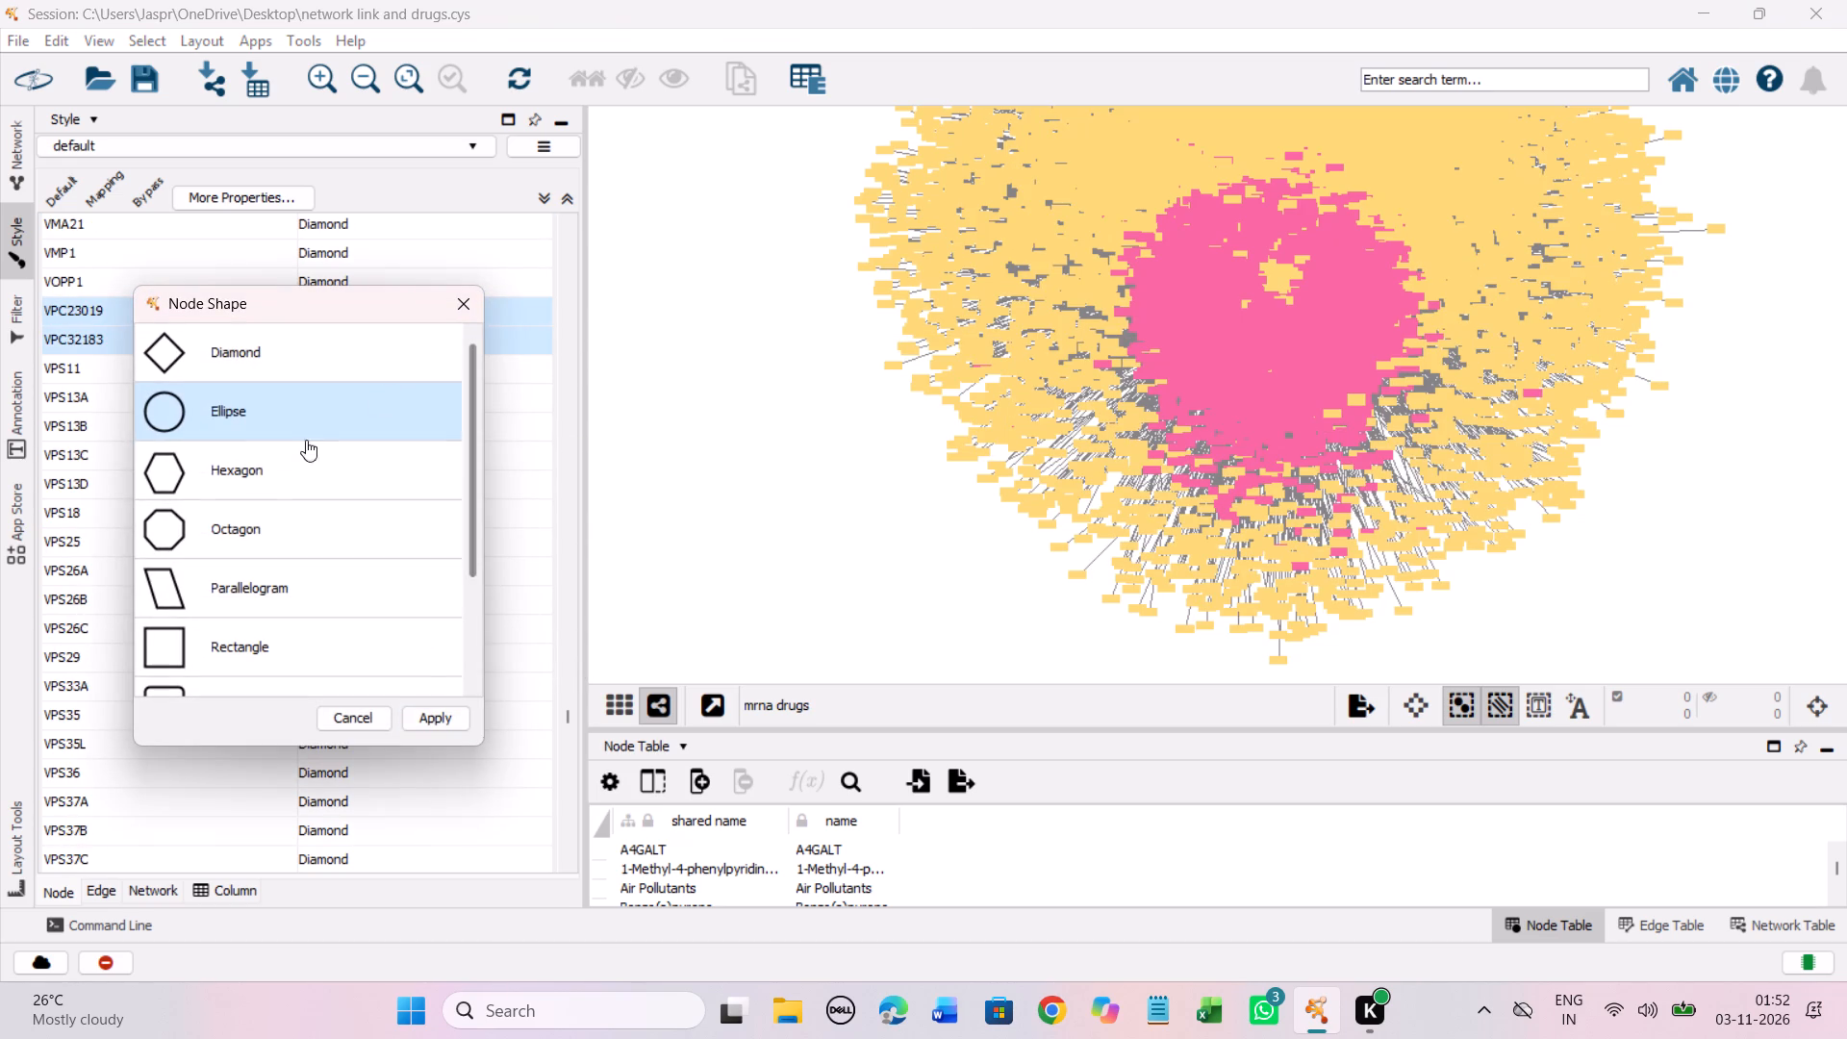
{"action": "left_click", "coordinate": [271, 481]}
{"action": "left_click", "coordinate": [440, 720]}
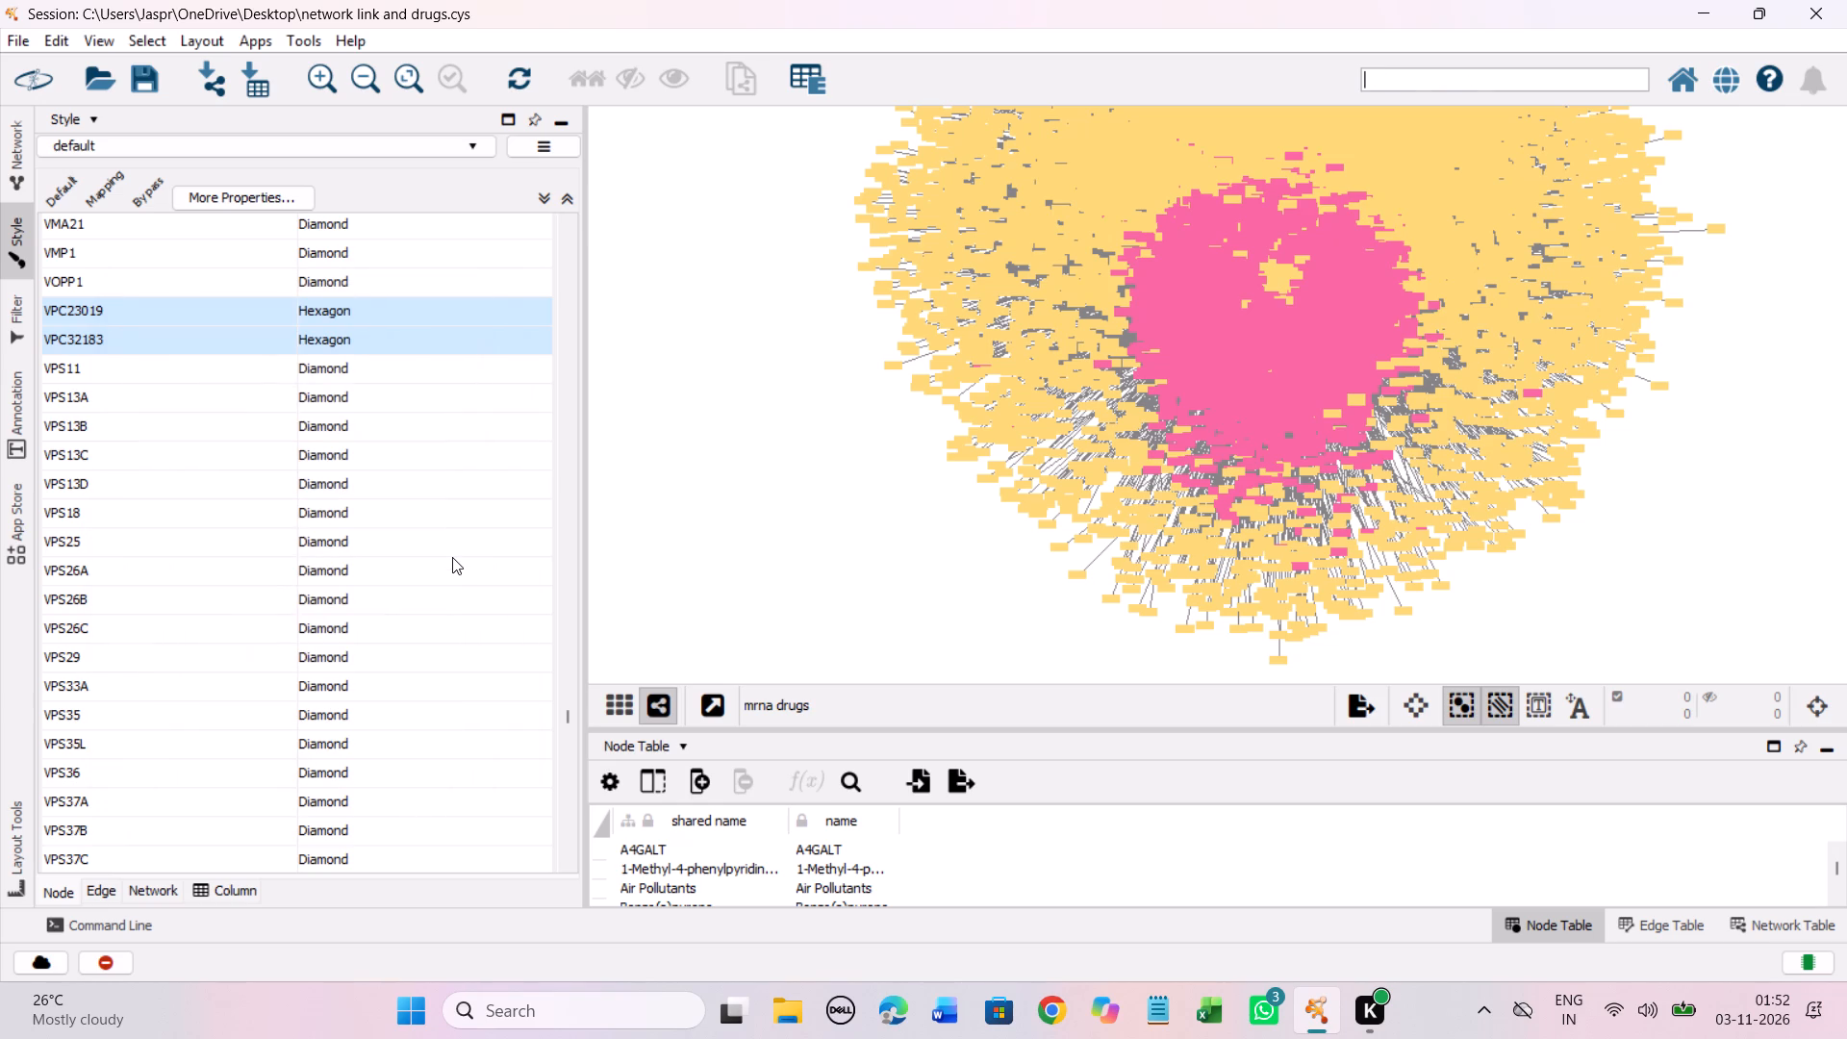
Set the discrete Node Shape mapping for VRT 532 to Hexagon.
{"action": "scroll", "coordinate": [452, 557], "scroll_direction": "down", "scroll_amount": 5}
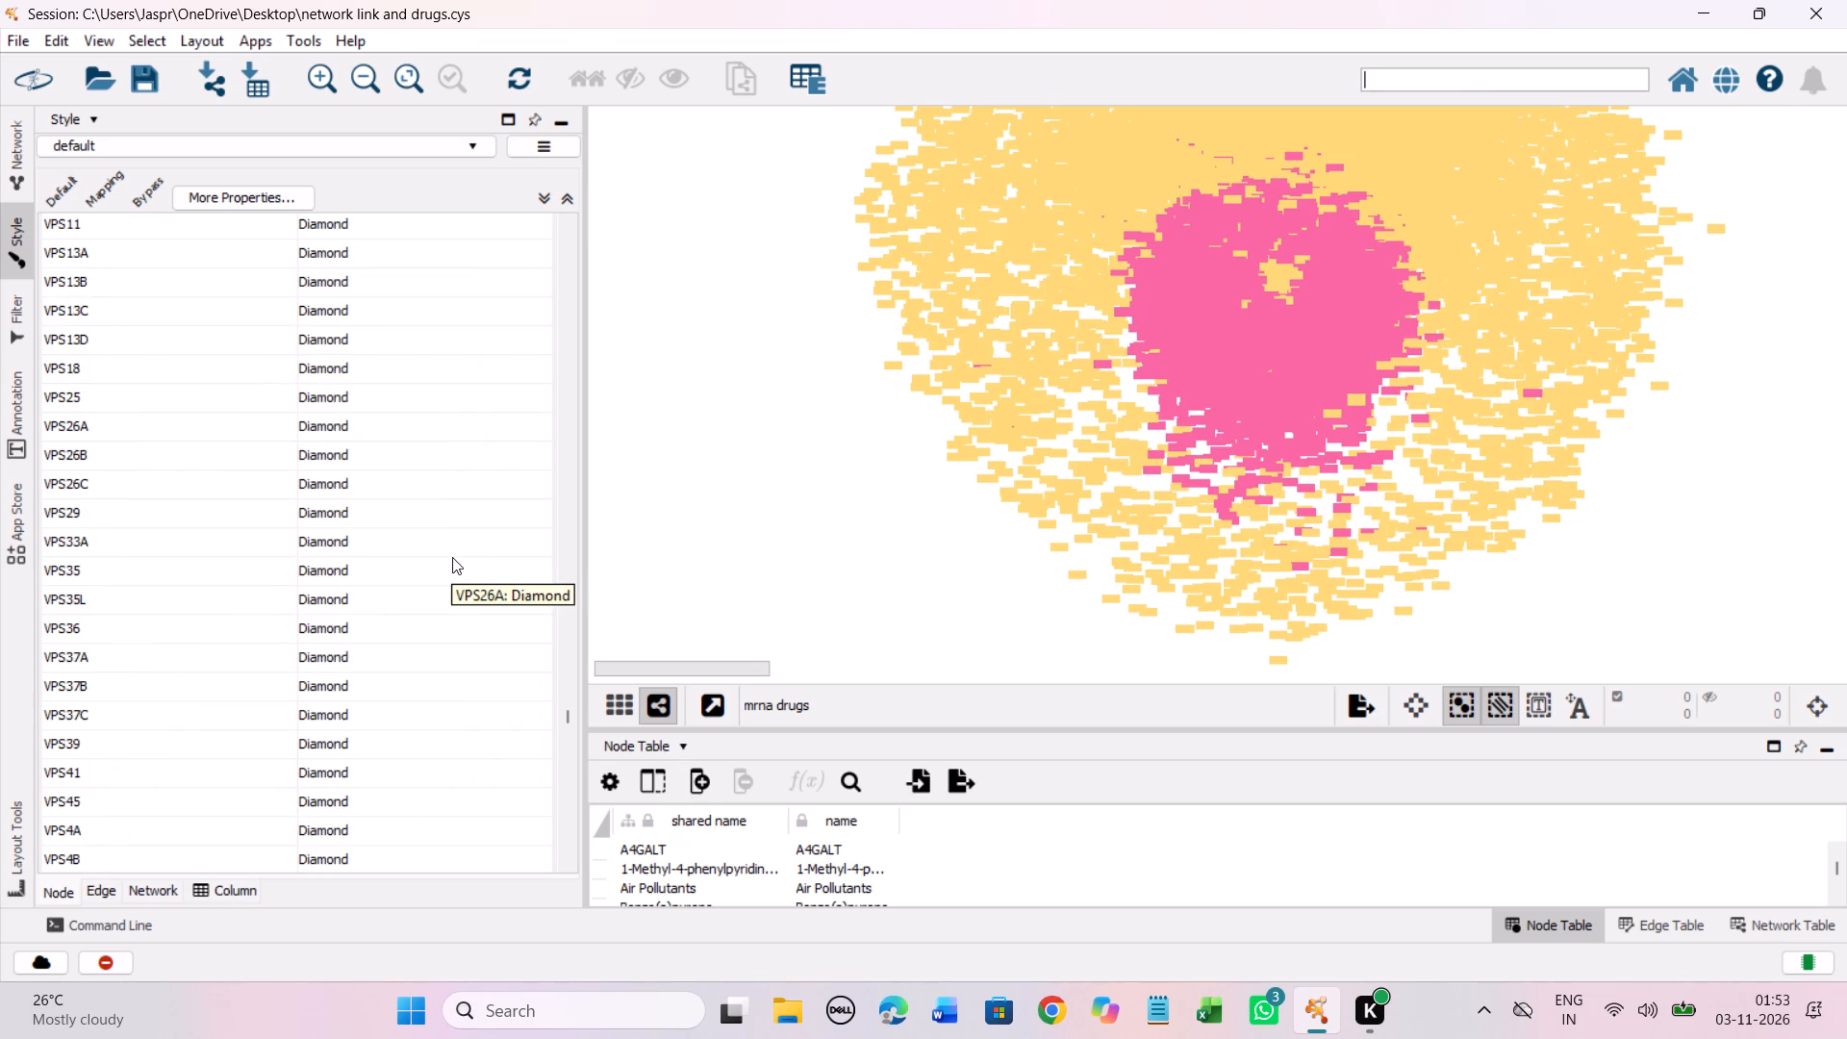
{"action": "scroll", "coordinate": [452, 557], "scroll_direction": "down", "scroll_amount": 6}
{"action": "scroll", "coordinate": [450, 566], "scroll_direction": "down", "scroll_amount": 20}
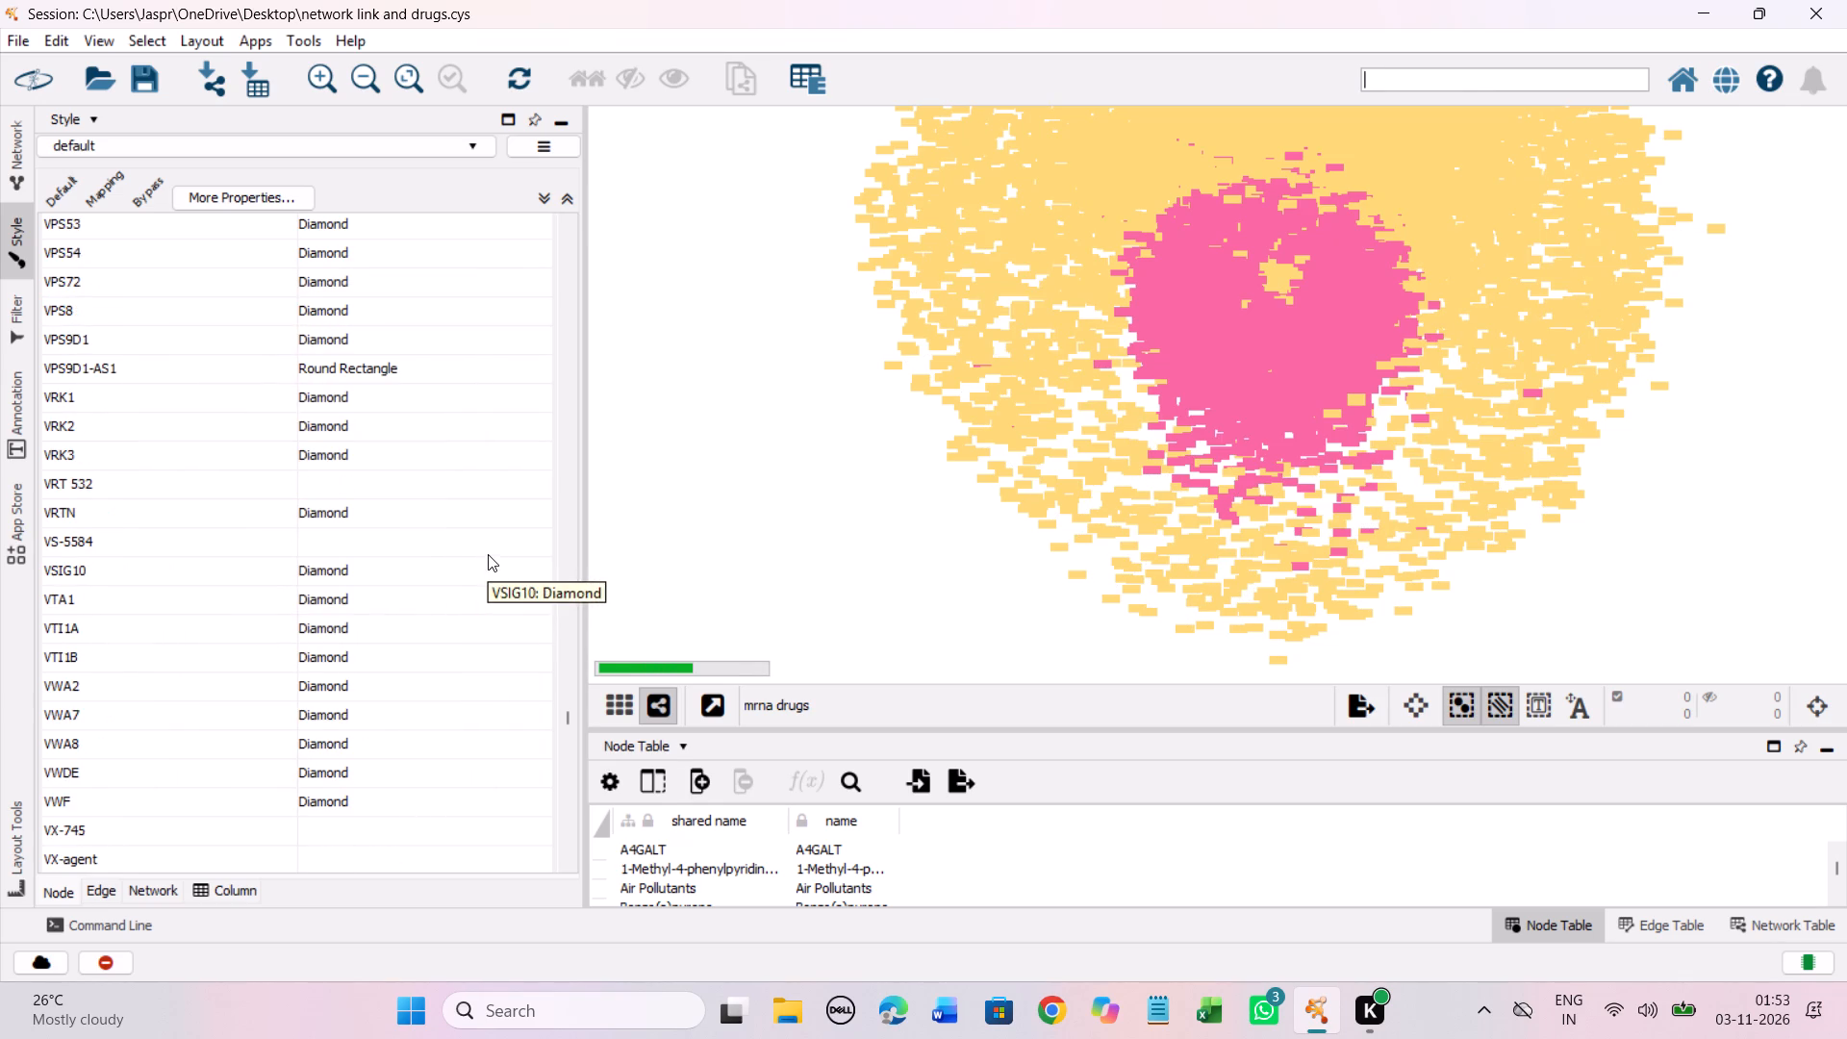
{"action": "scroll", "coordinate": [354, 480], "scroll_direction": "down", "scroll_amount": 6}
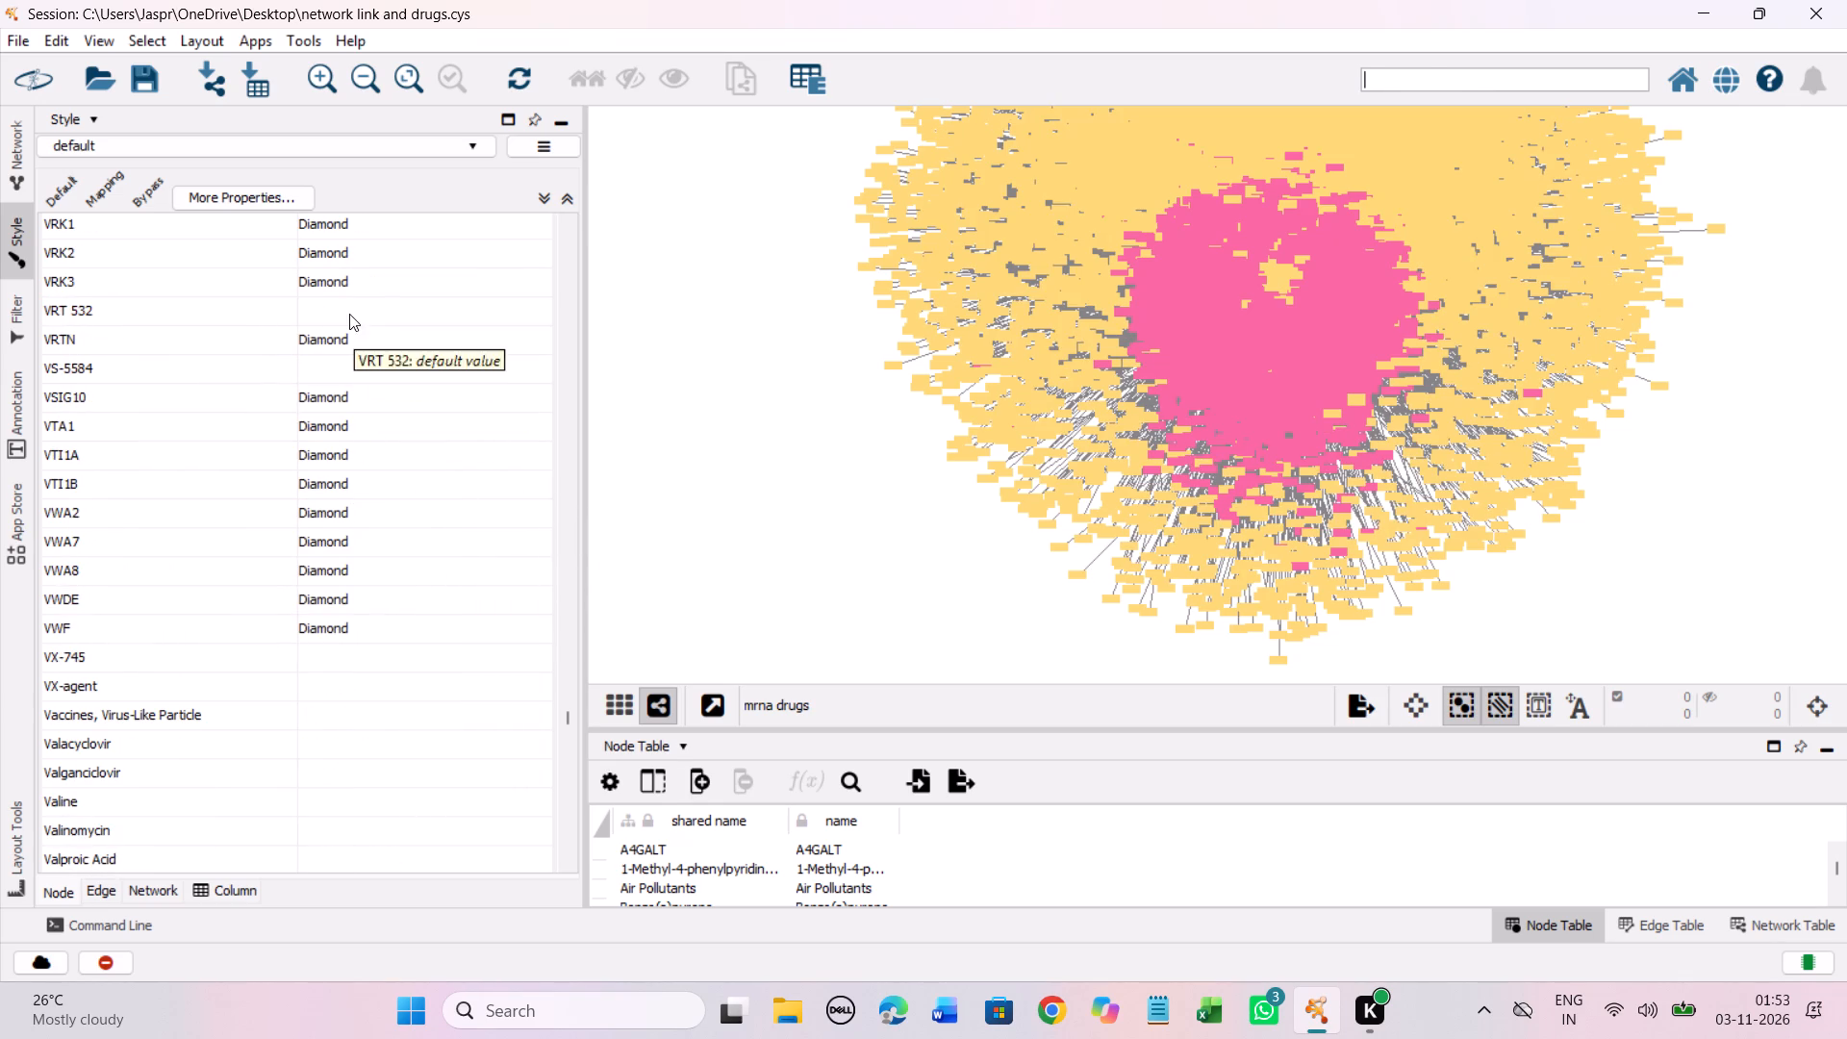
{"action": "left_click", "coordinate": [349, 311]}
{"action": "right_click", "coordinate": [350, 311]}
{"action": "left_click", "coordinate": [678, 326]}
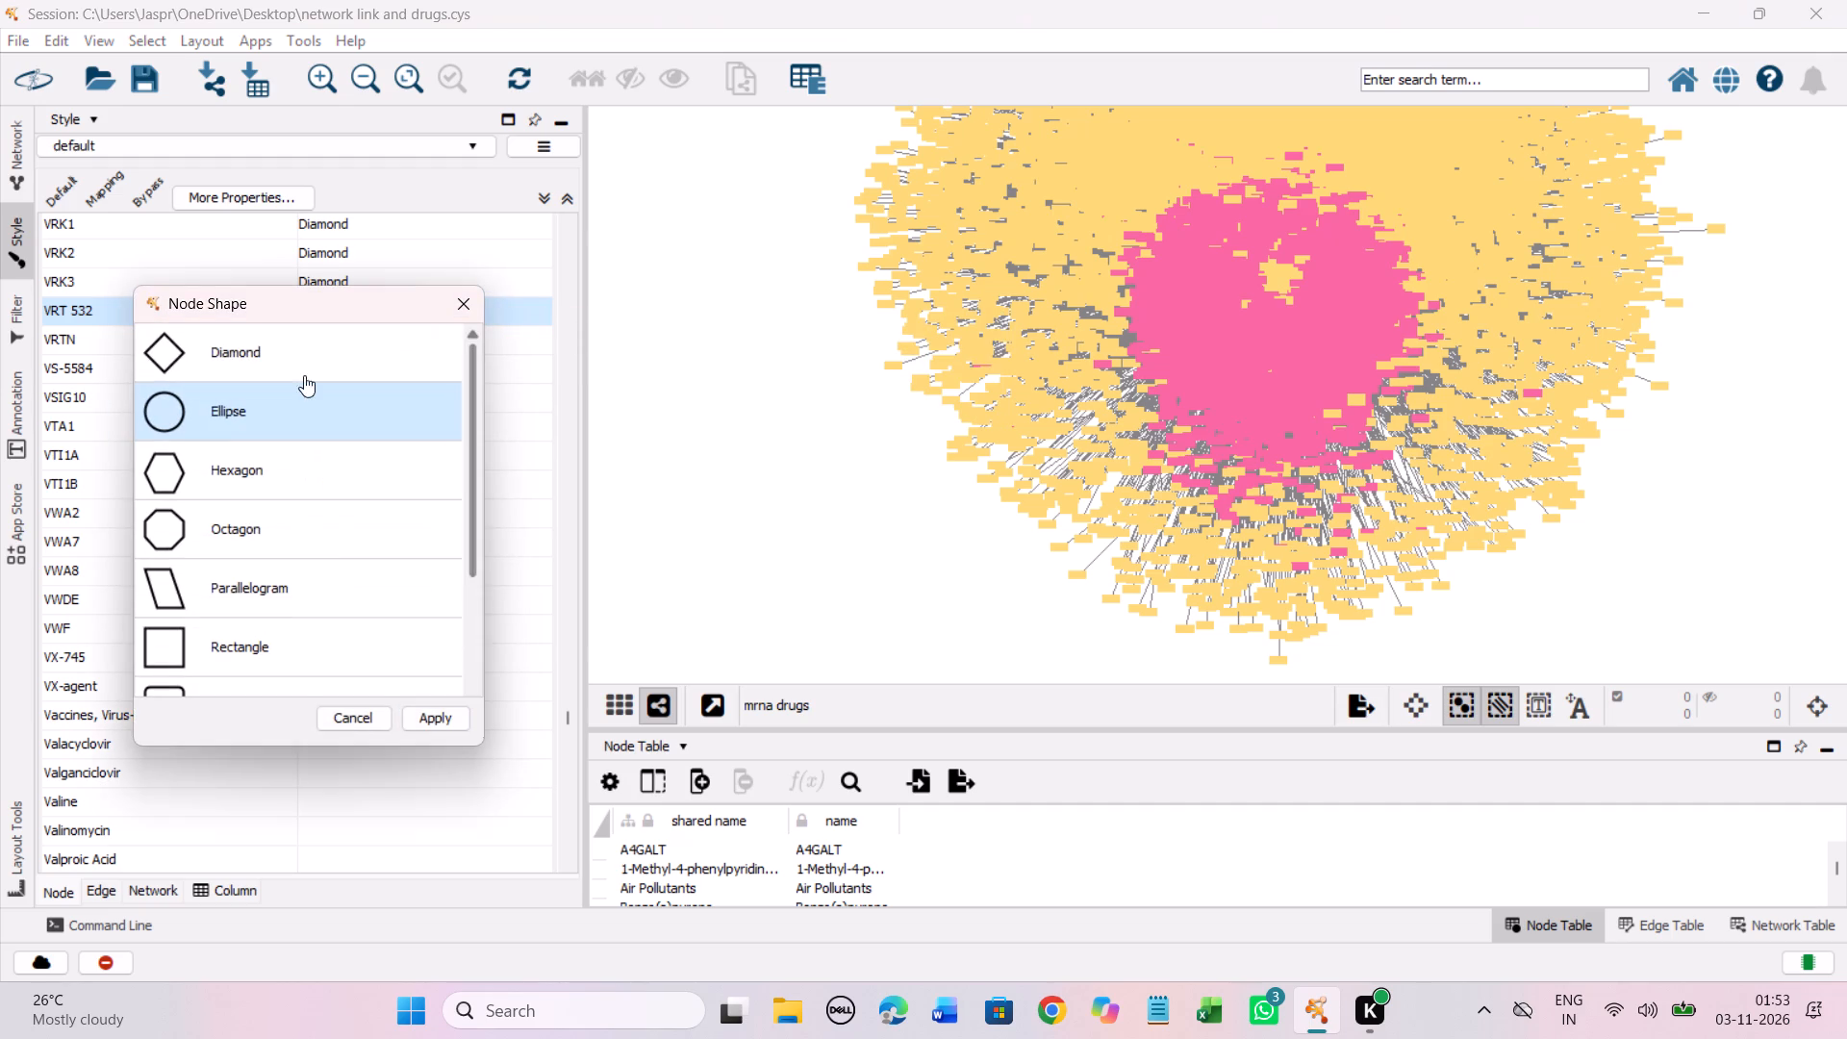
{"action": "left_click", "coordinate": [292, 473]}
{"action": "left_click", "coordinate": [421, 728]}
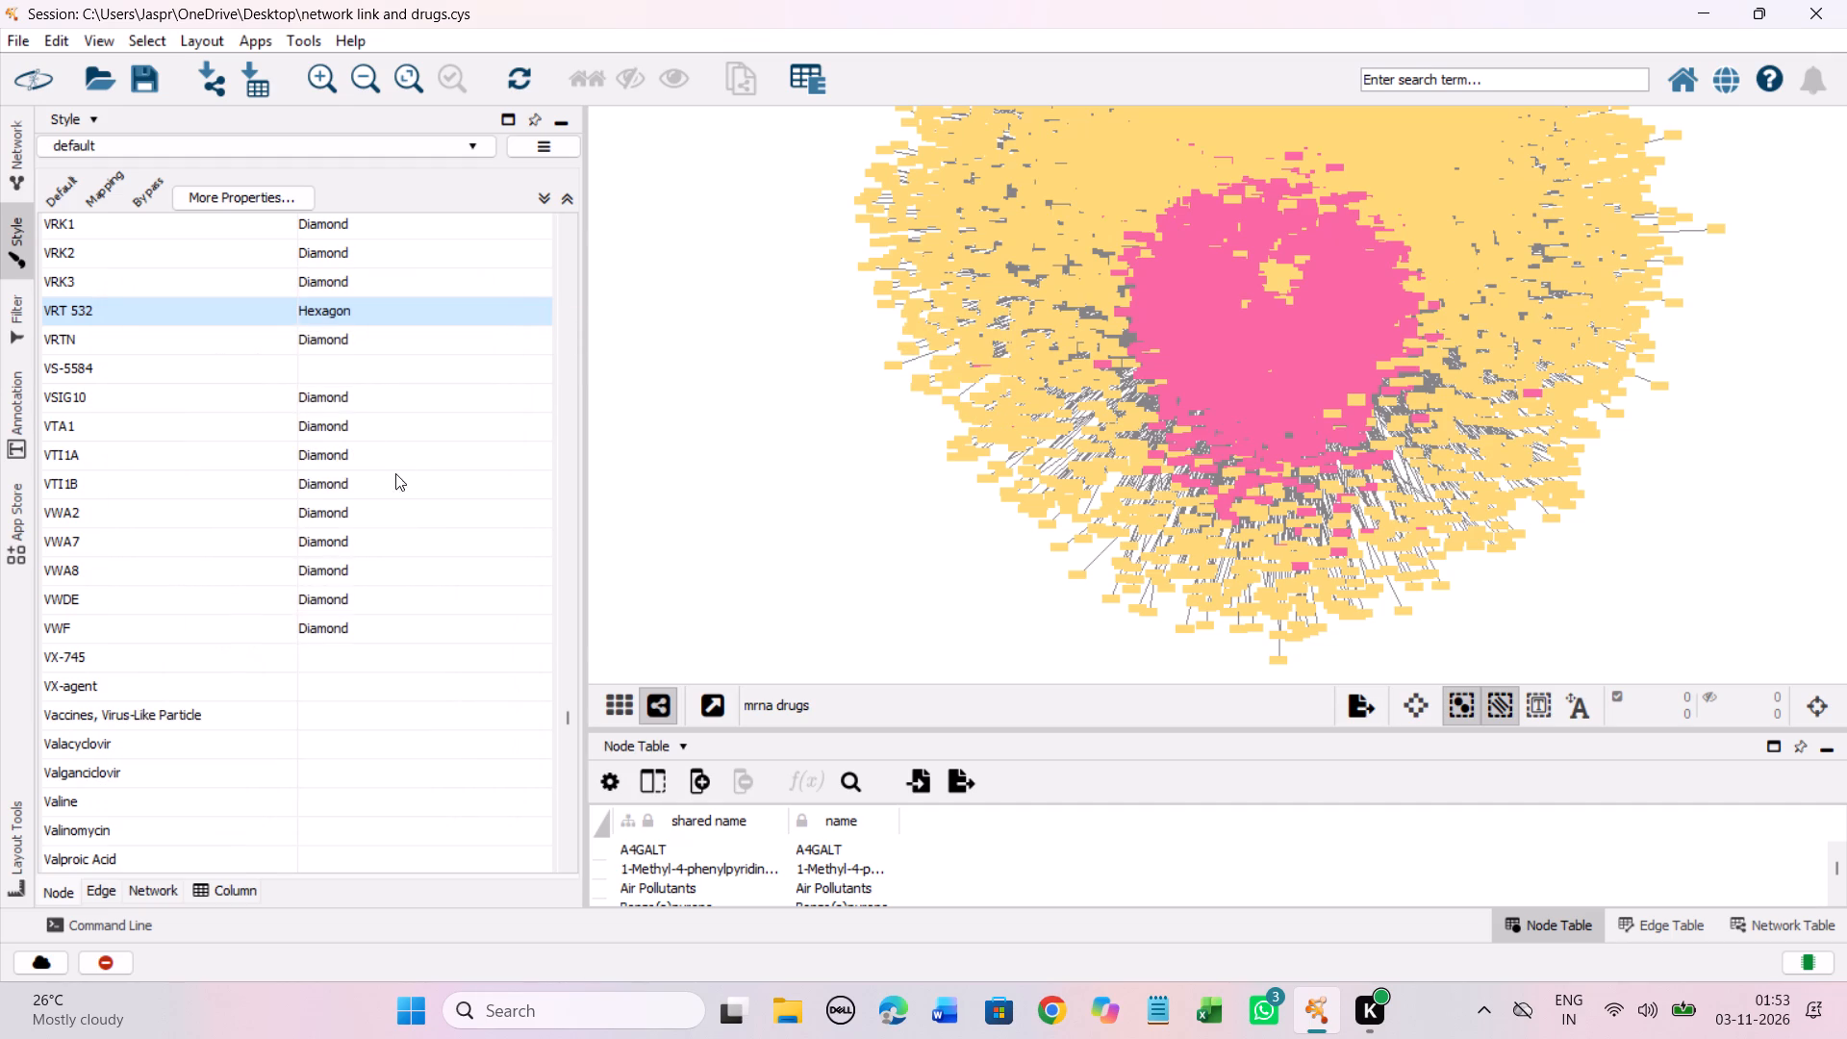
Set the discrete Node Shape mapping for VS-5584 to Hexagon.
{"action": "left_click", "coordinate": [343, 365]}
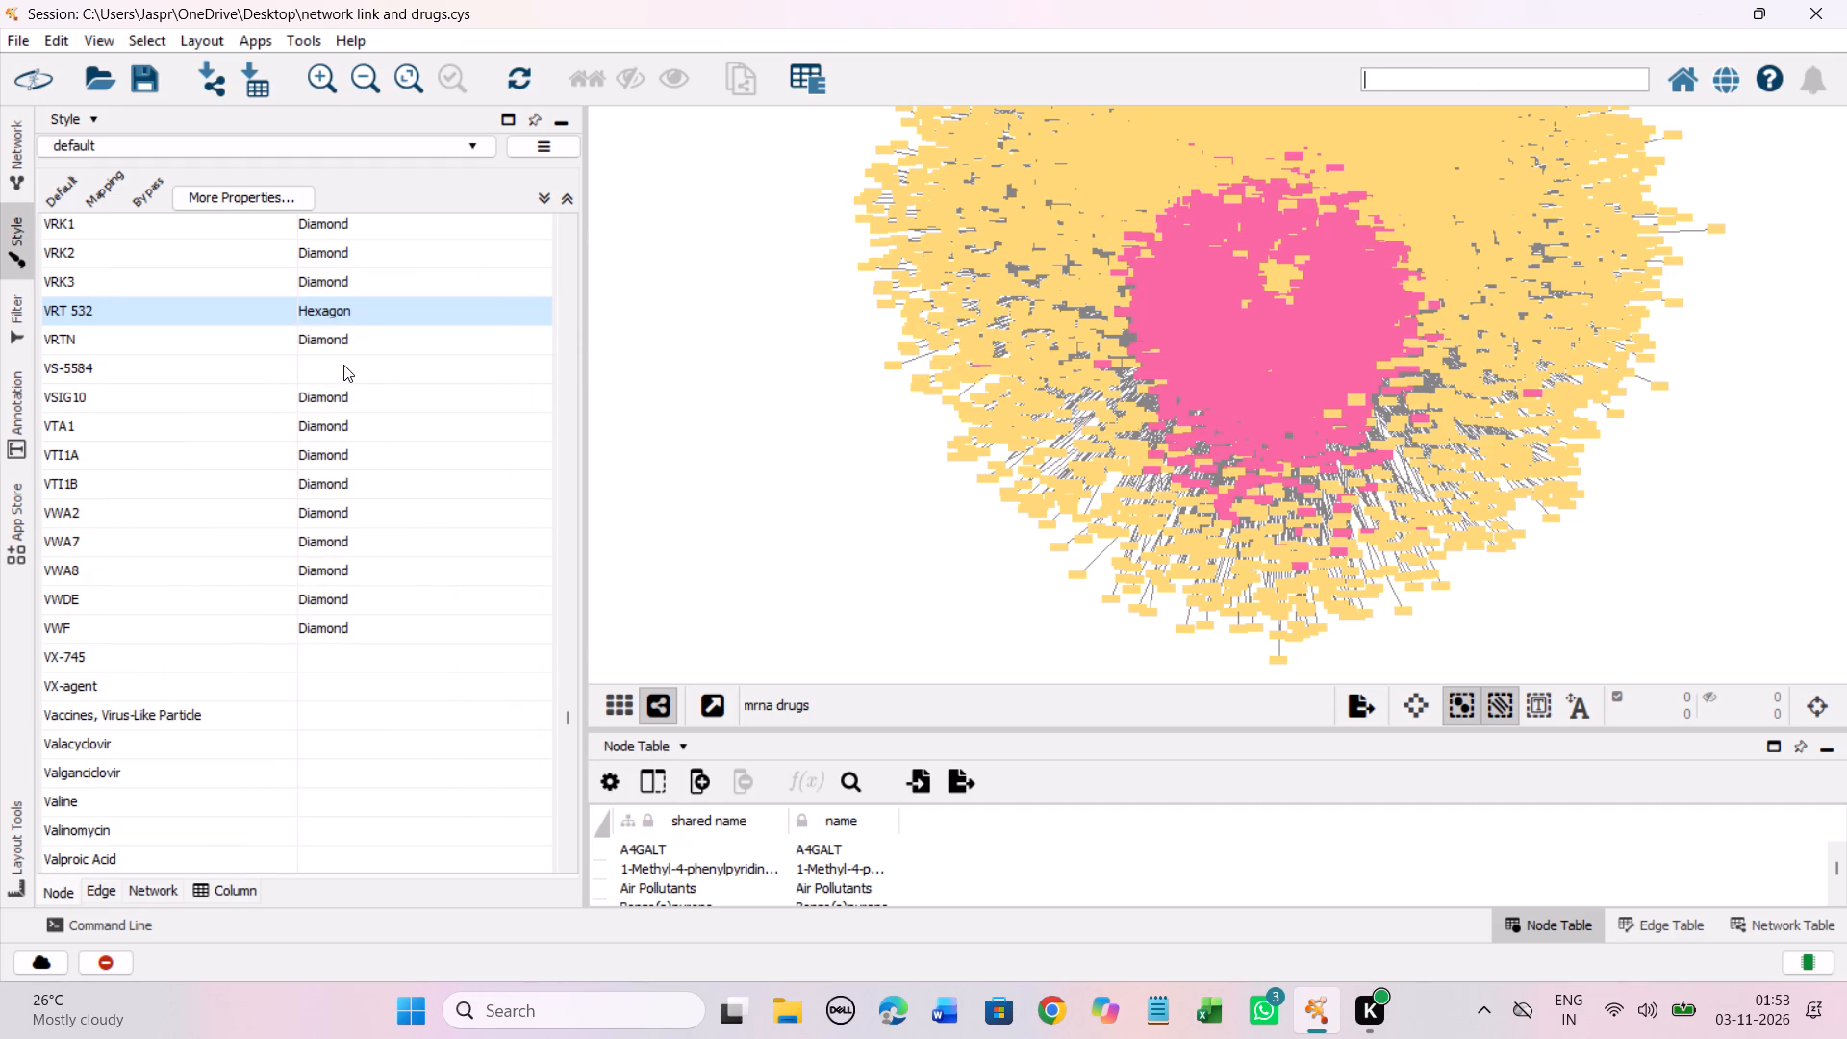
{"action": "right_click", "coordinate": [343, 365]}
{"action": "left_click", "coordinate": [478, 384]}
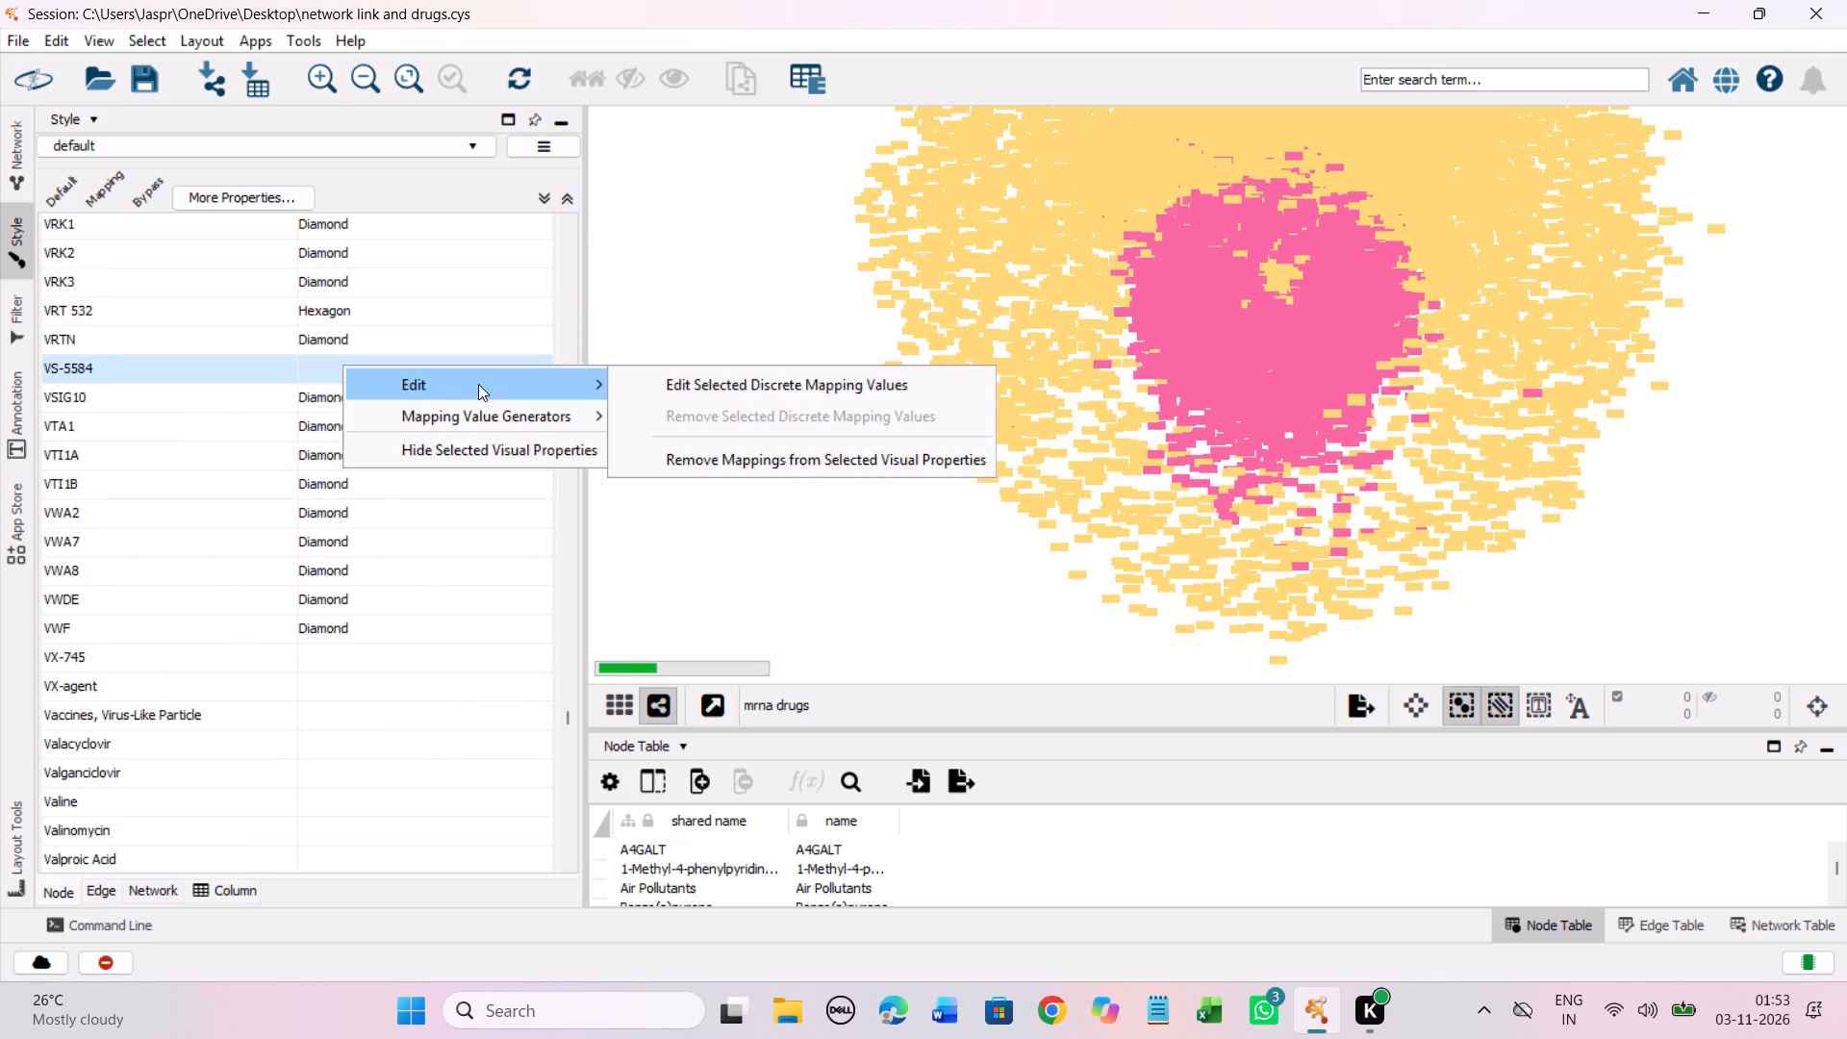
{"action": "left_click", "coordinate": [757, 387]}
{"action": "left_click", "coordinate": [263, 466]}
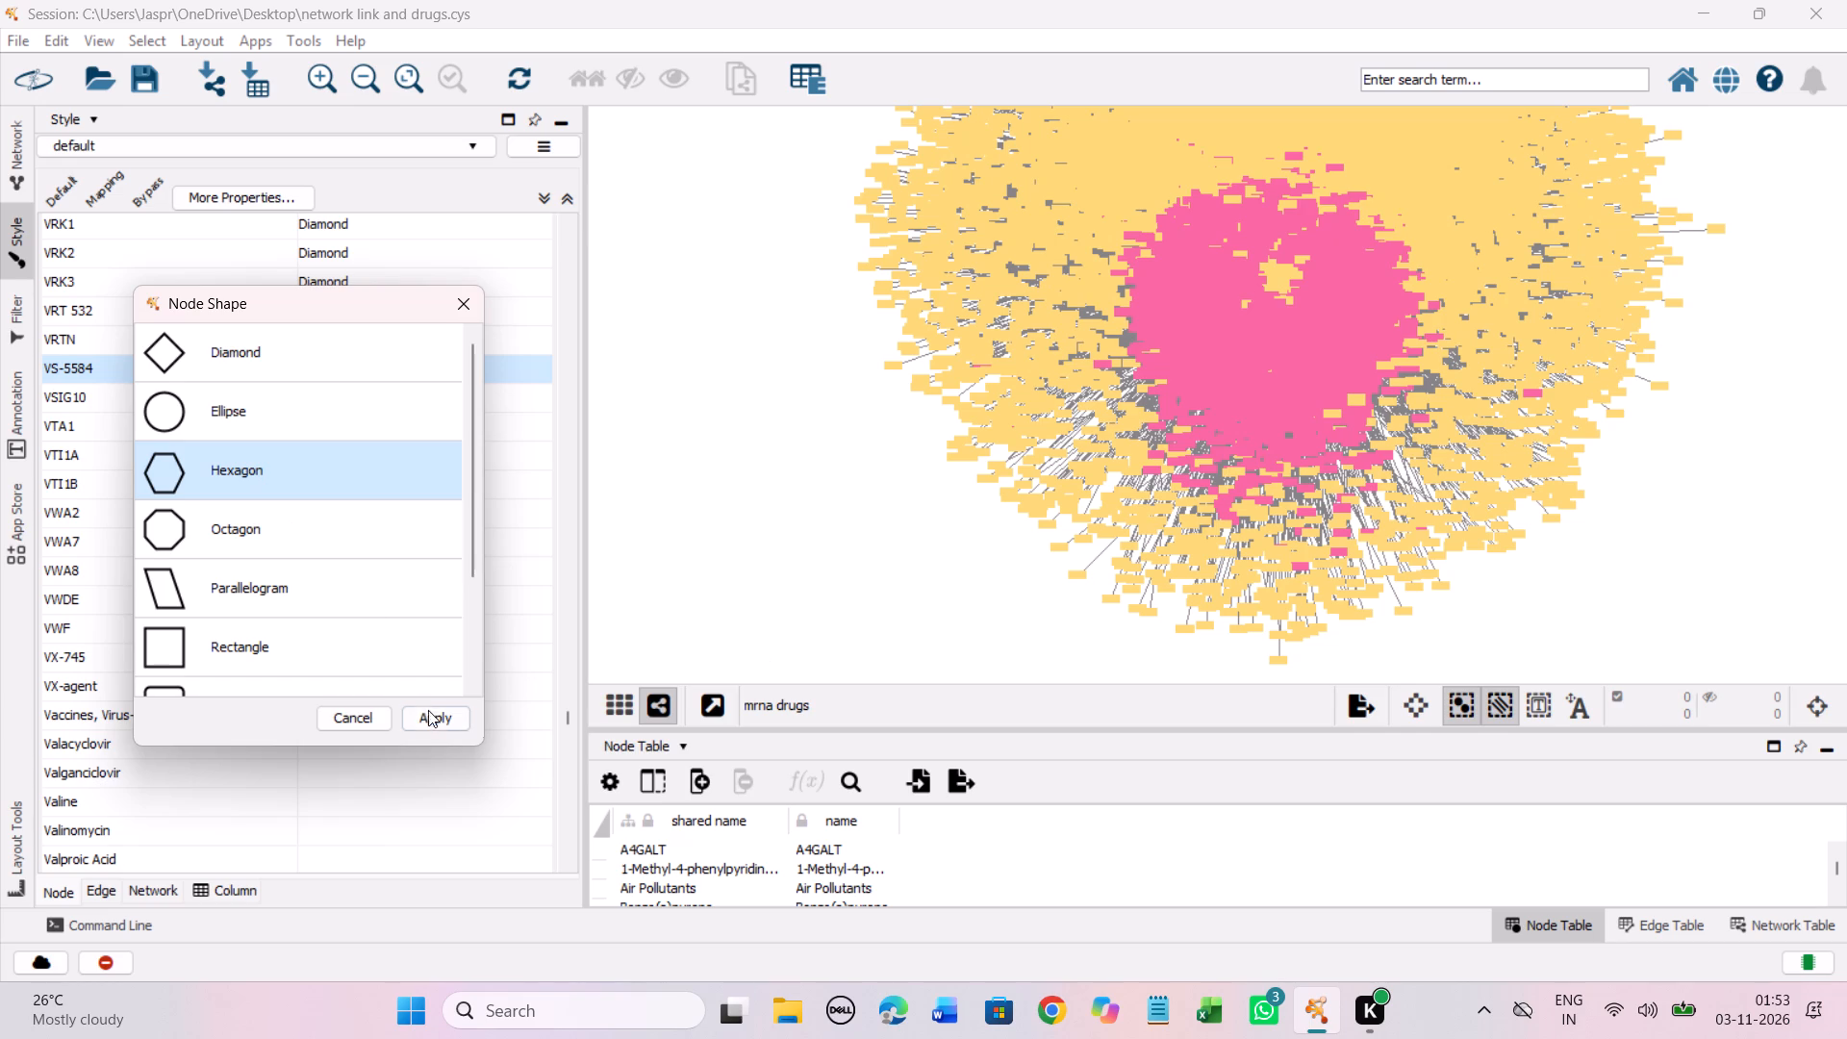
{"action": "left_click", "coordinate": [430, 716]}
Set the Node Shape mapping to Hexagon for the whole run of unmapped entries from VX-745 through W 7.
{"action": "left_click", "coordinate": [328, 655]}
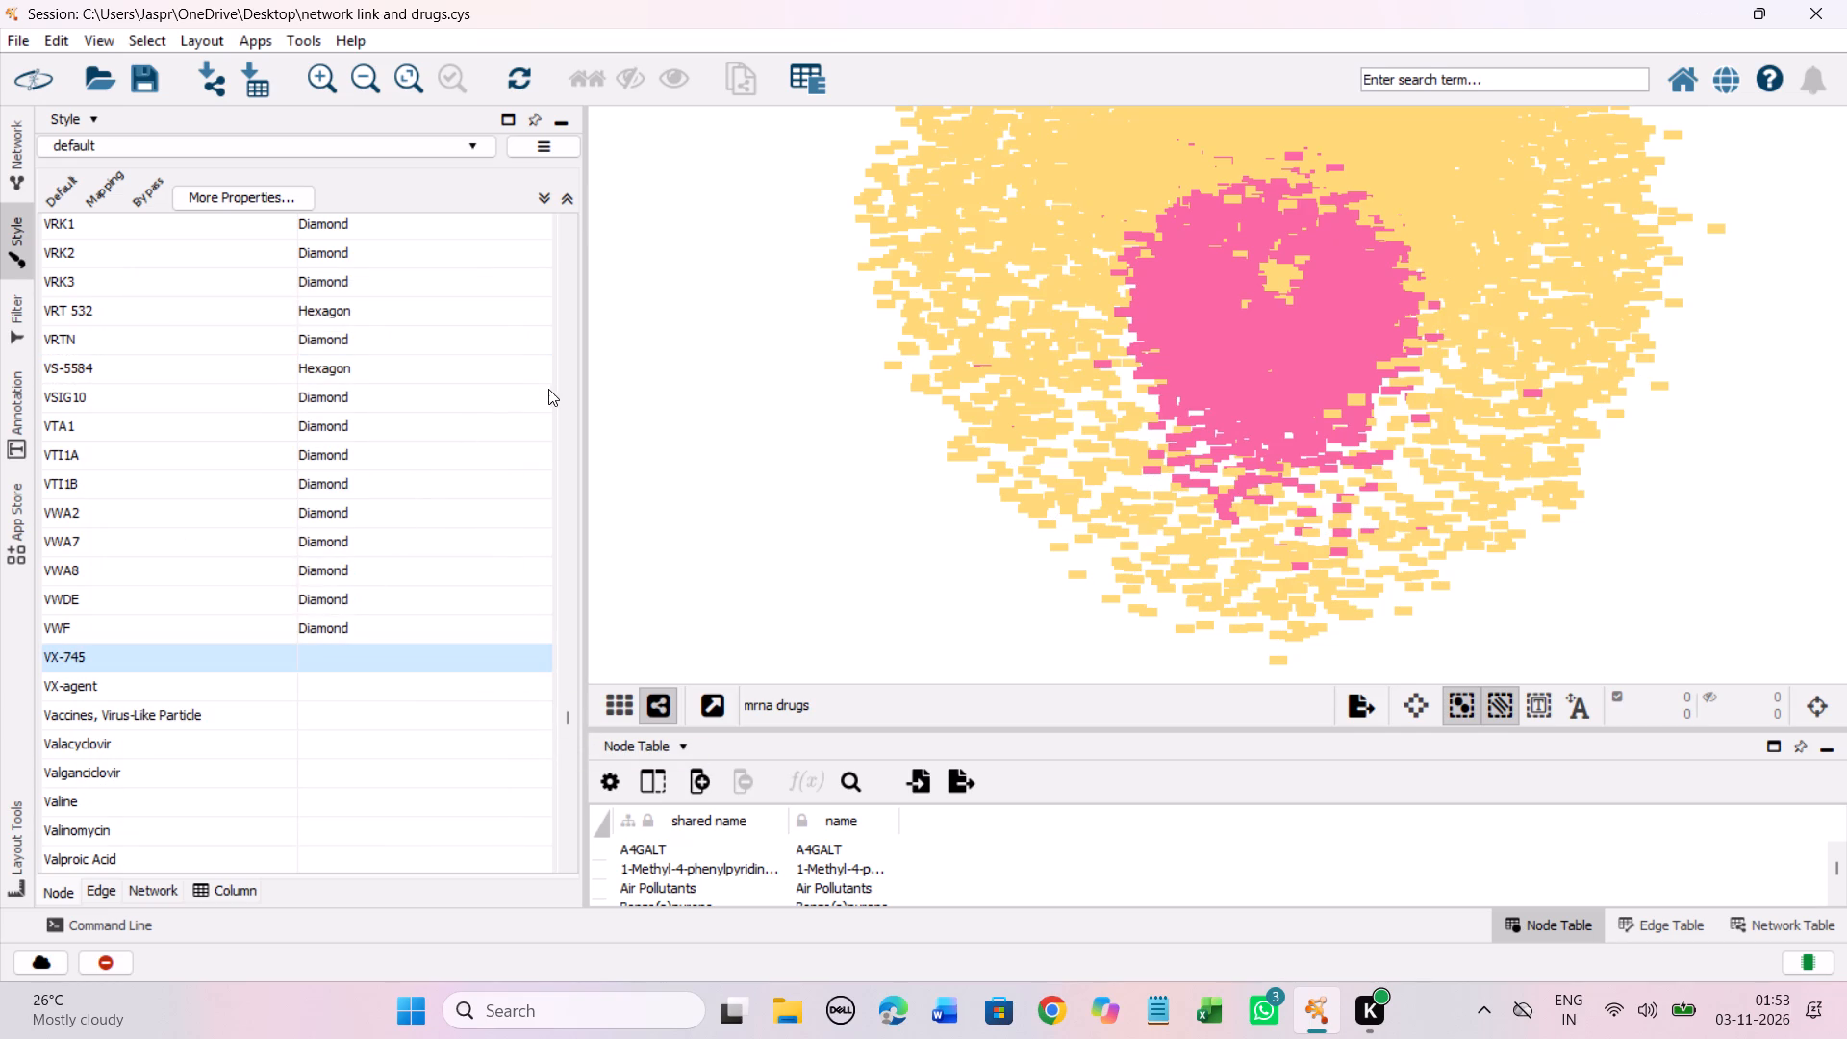
{"action": "scroll", "coordinate": [478, 415], "scroll_direction": "down", "scroll_amount": 10}
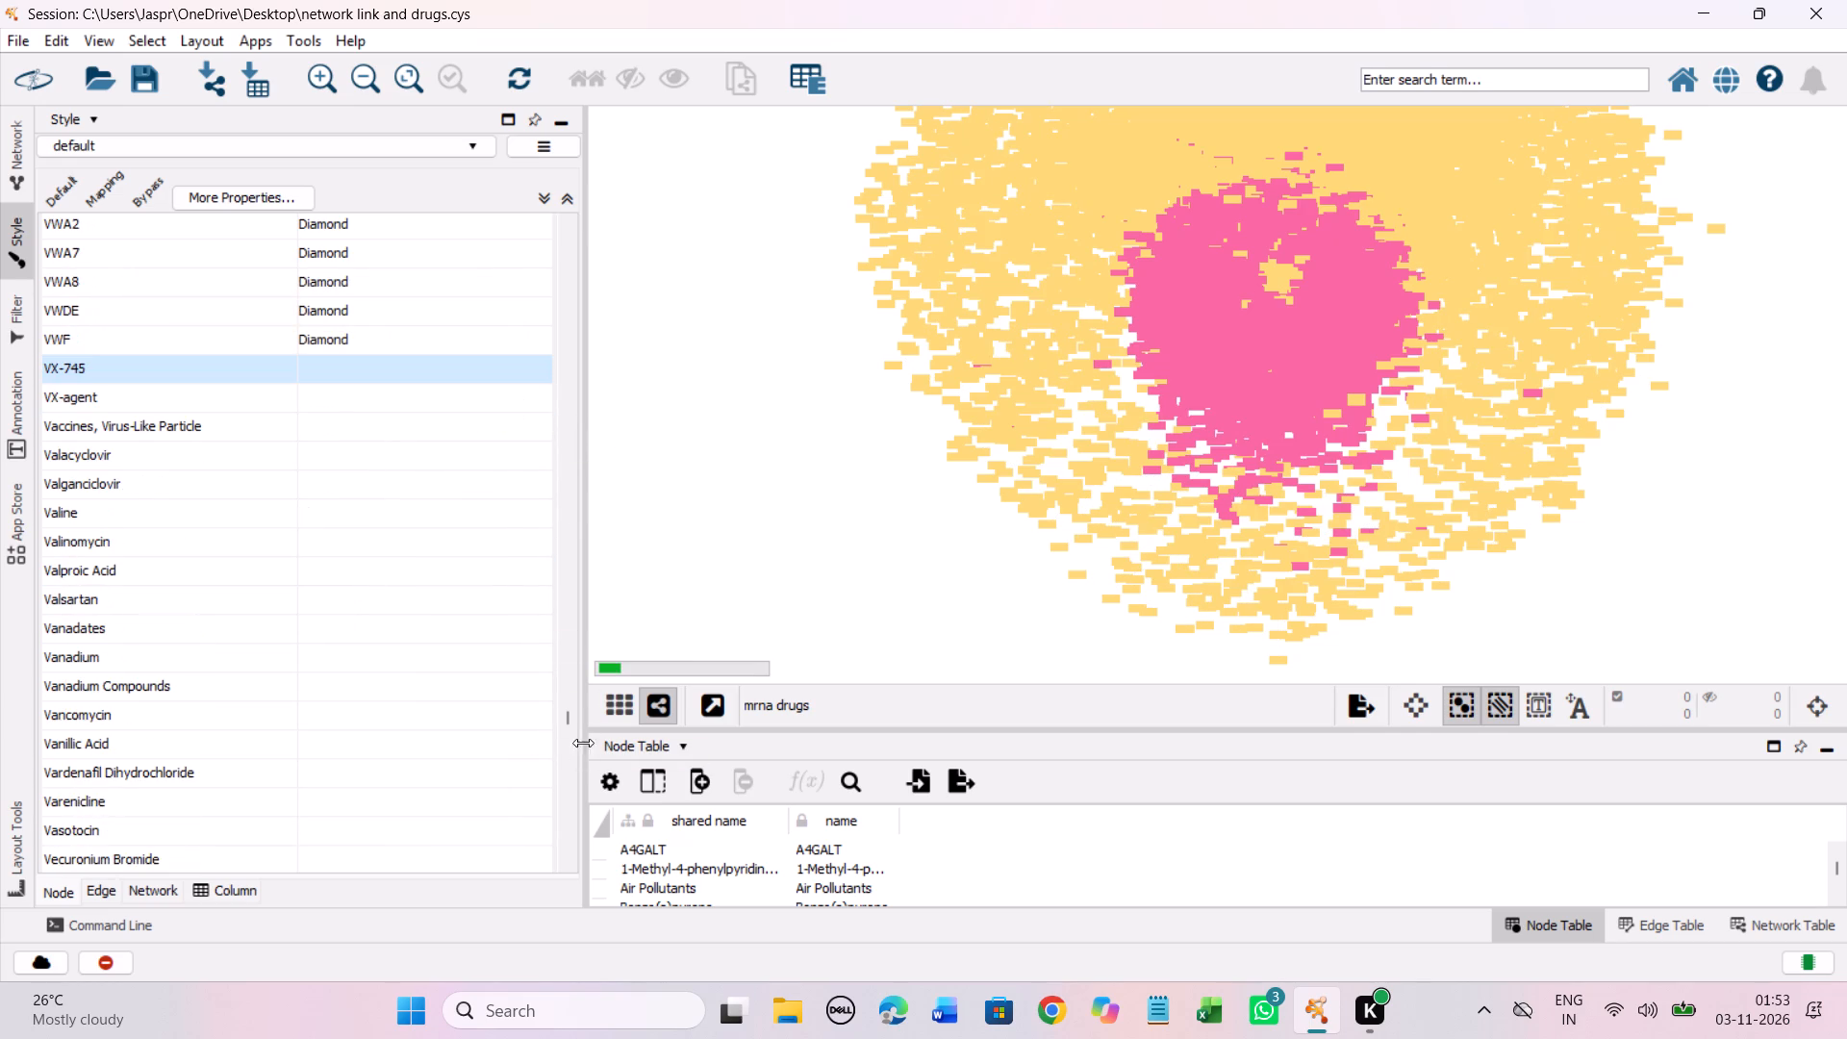
{"action": "left_click", "coordinate": [570, 718]}
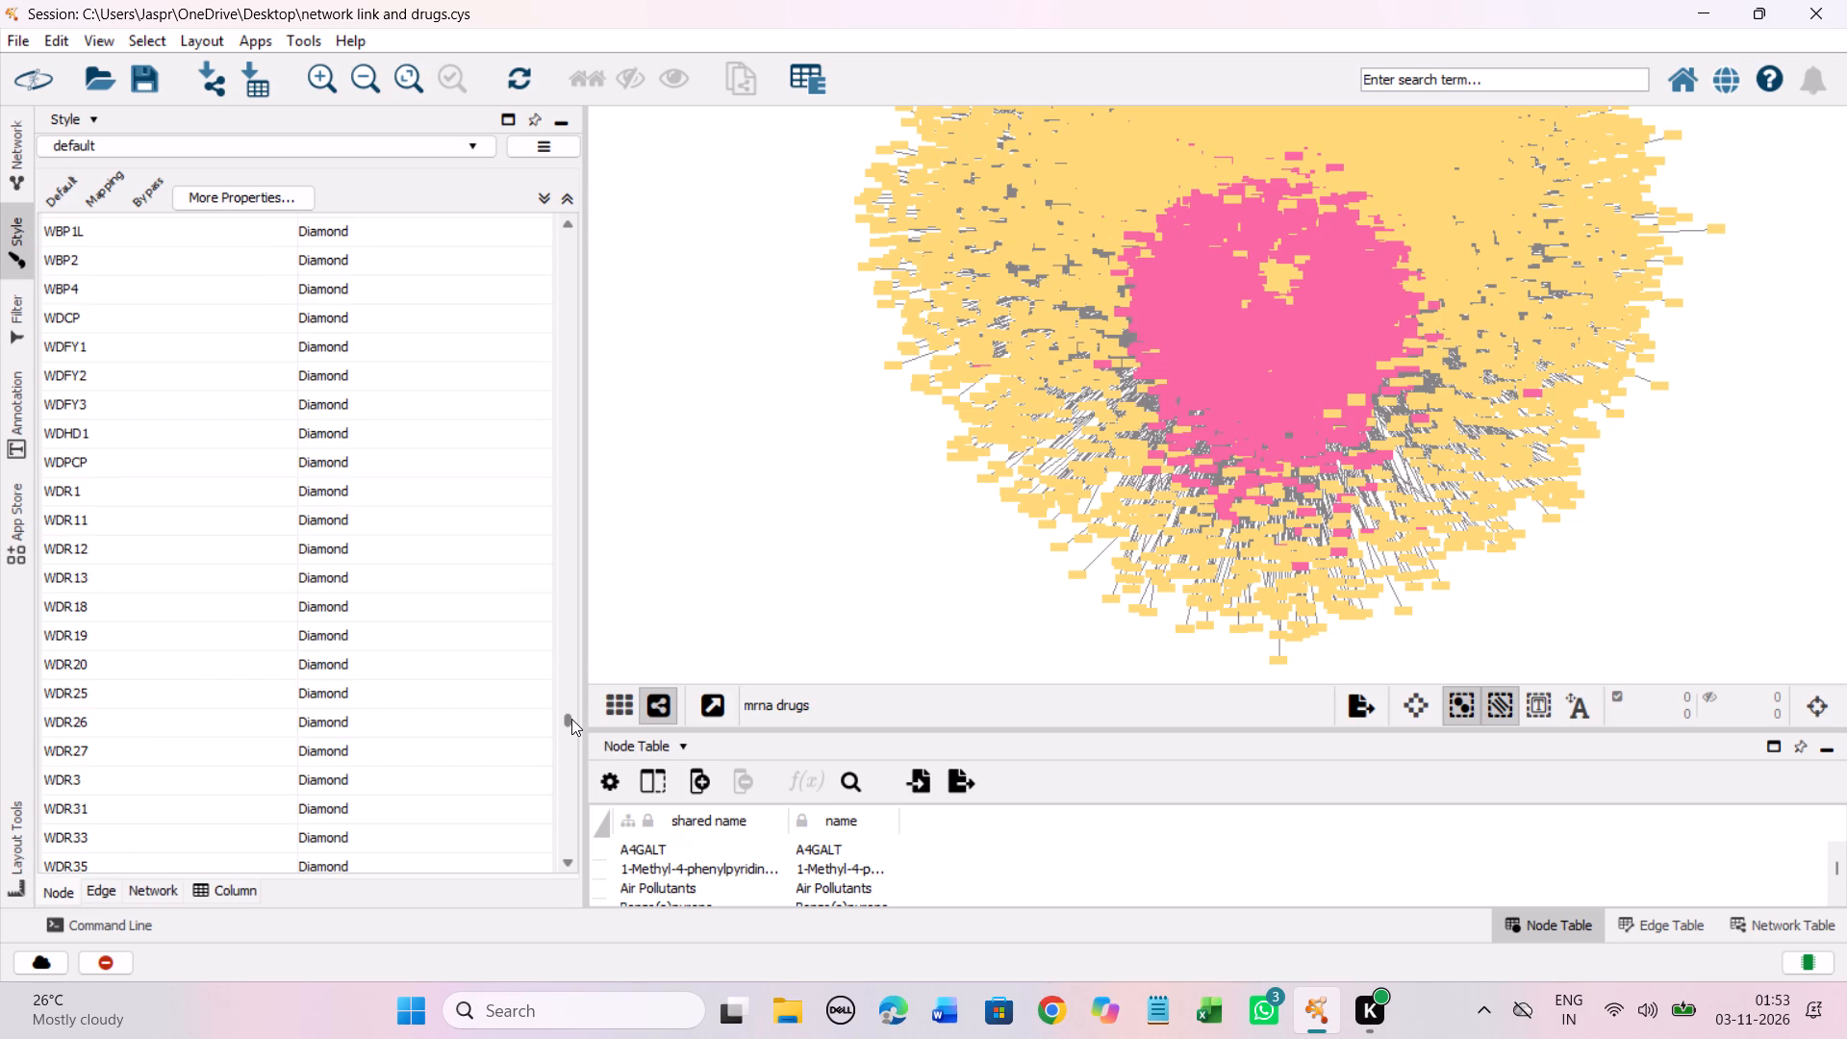
{"action": "left_click", "coordinate": [568, 715]}
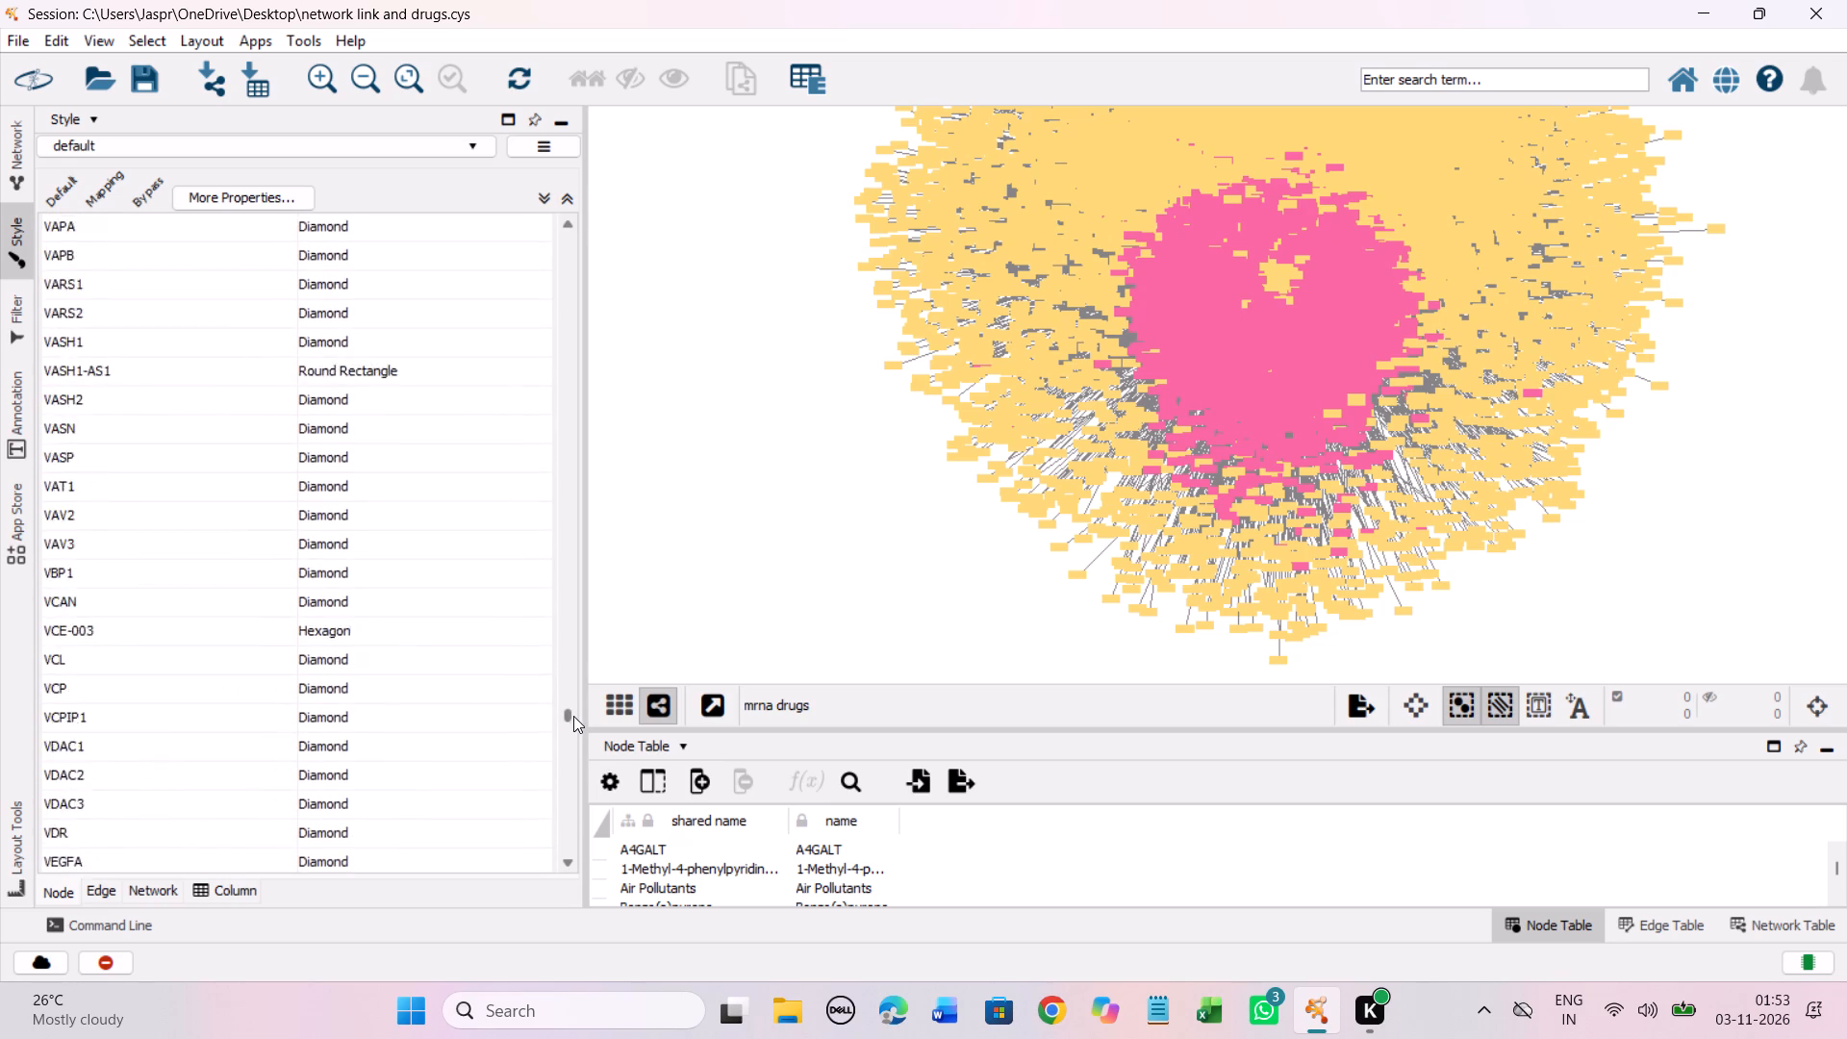
{"action": "scroll", "coordinate": [438, 605], "scroll_direction": "up", "scroll_amount": 20}
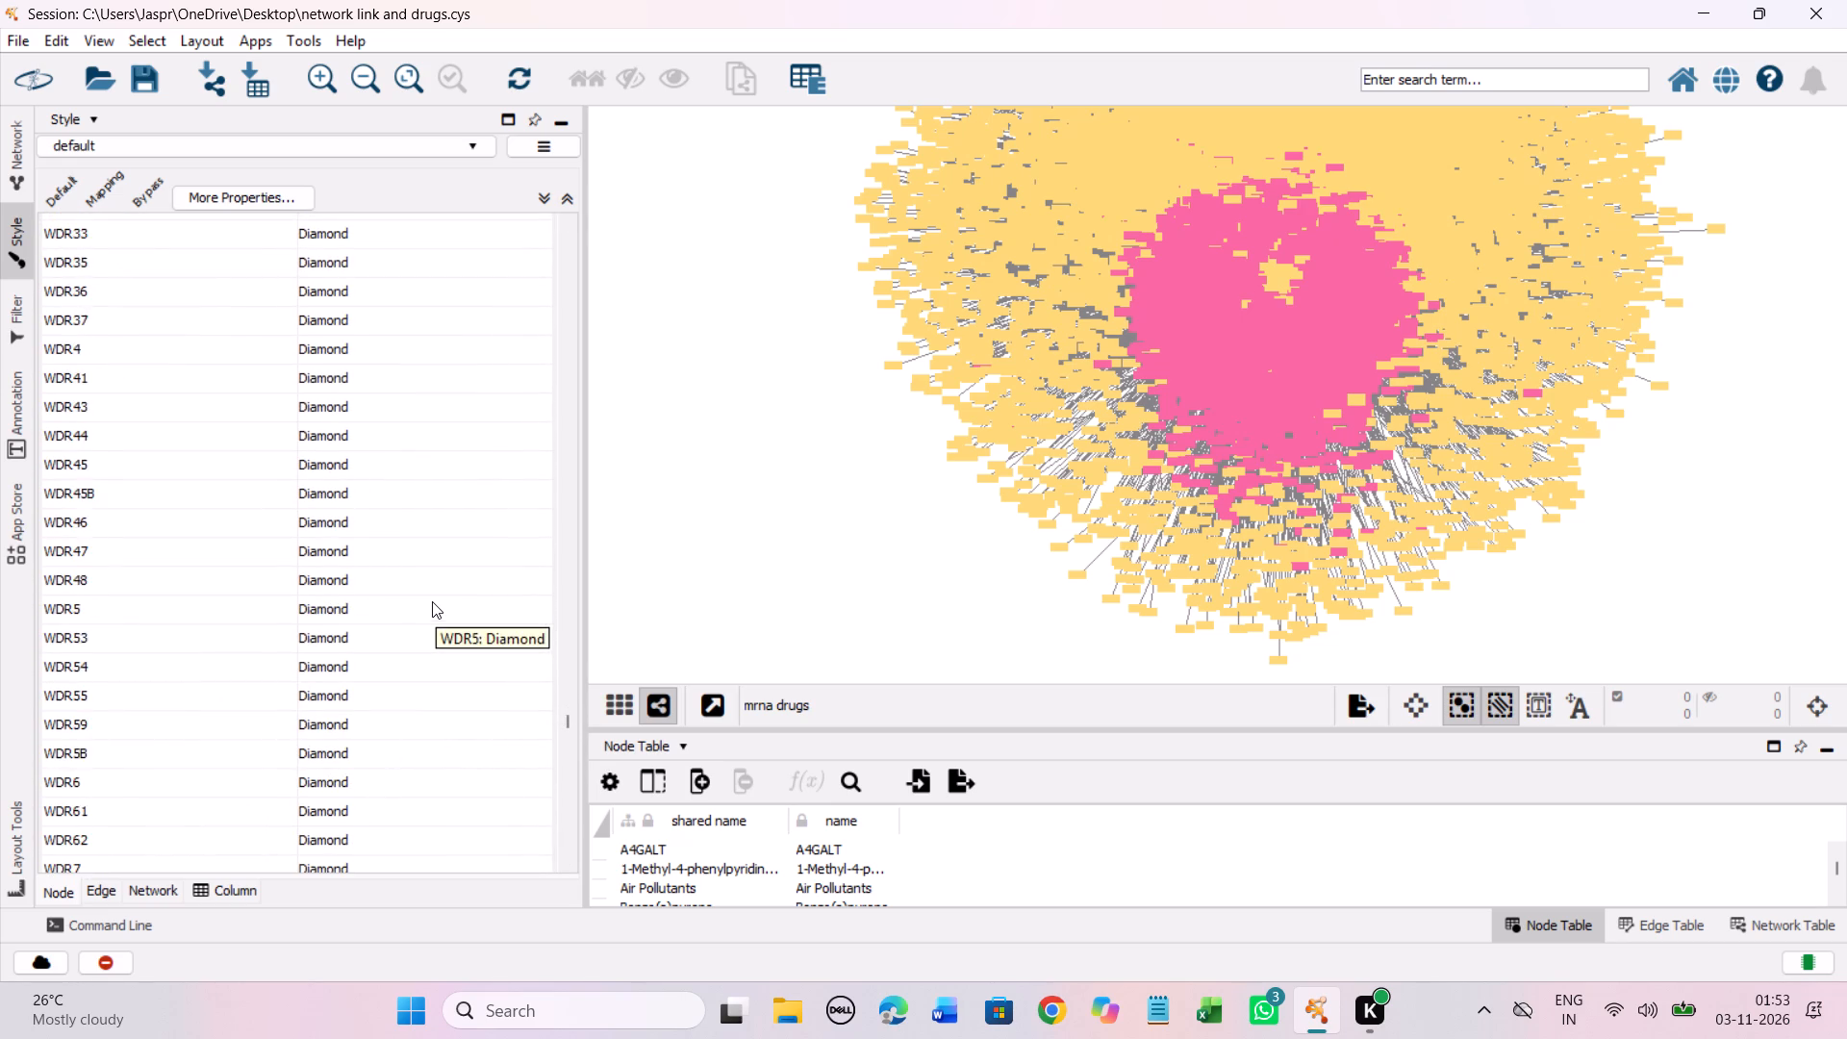
{"action": "scroll", "coordinate": [432, 601], "scroll_direction": "up", "scroll_amount": 20}
{"action": "scroll", "coordinate": [432, 601], "scroll_direction": "up", "scroll_amount": 16}
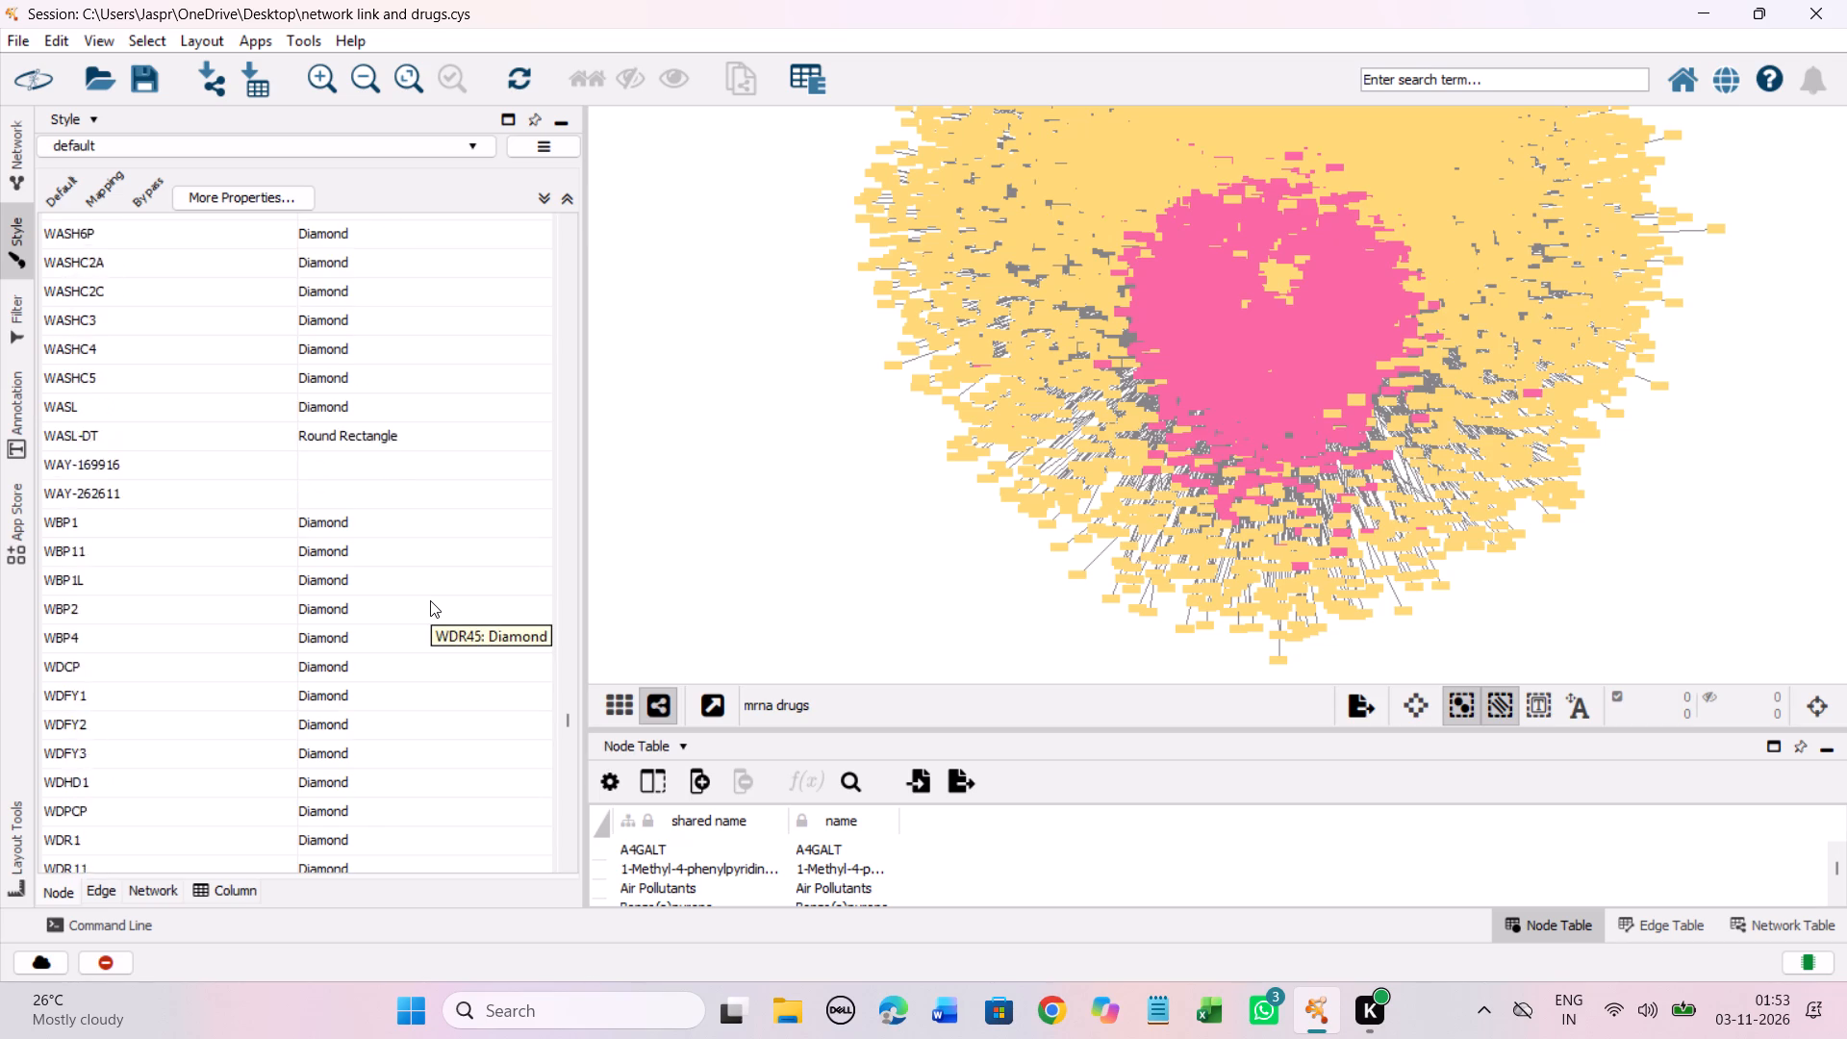
{"action": "scroll", "coordinate": [430, 600], "scroll_direction": "up", "scroll_amount": 20}
{"action": "scroll", "coordinate": [430, 600], "scroll_direction": "up", "scroll_amount": 15}
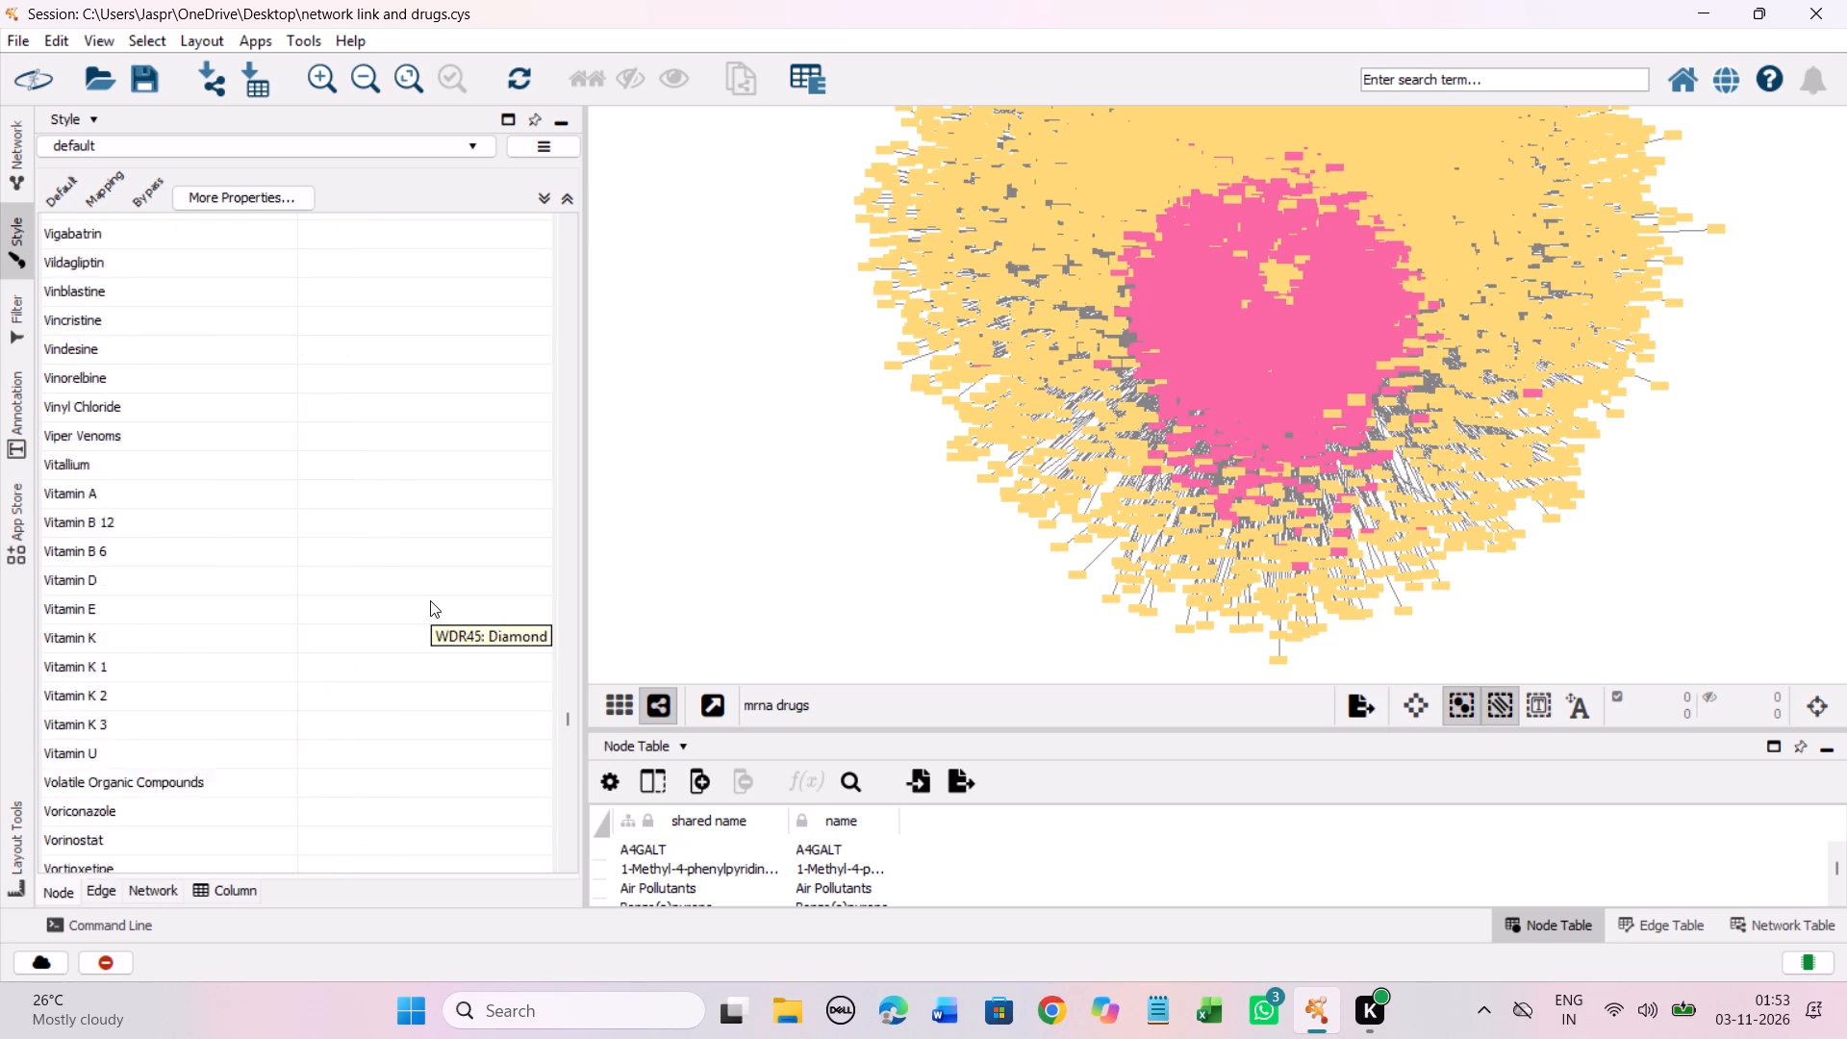
{"action": "scroll", "coordinate": [430, 600], "scroll_direction": "up", "scroll_amount": 20}
{"action": "scroll", "coordinate": [430, 600], "scroll_direction": "up", "scroll_amount": 5}
{"action": "scroll", "coordinate": [430, 612], "scroll_direction": "down", "scroll_amount": 8}
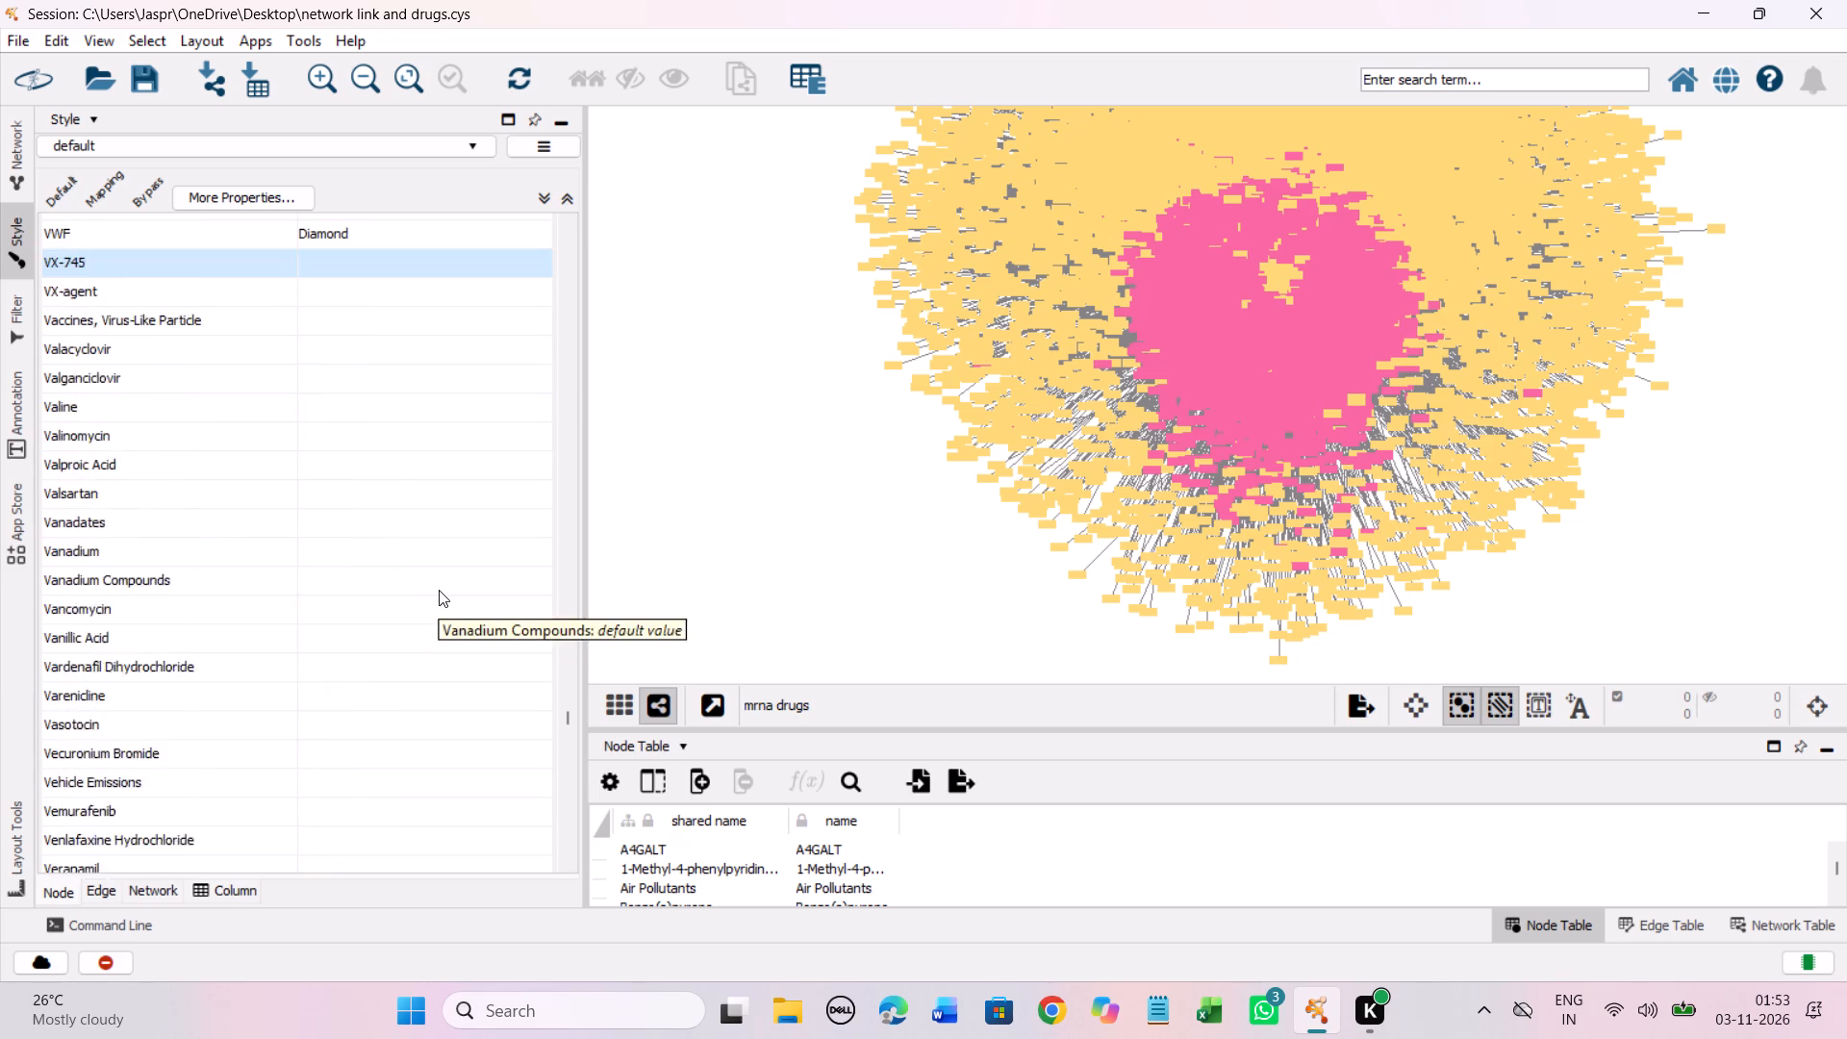
{"action": "scroll", "coordinate": [439, 590], "scroll_direction": "down", "scroll_amount": 20}
{"action": "scroll", "coordinate": [439, 590], "scroll_direction": "down", "scroll_amount": 17}
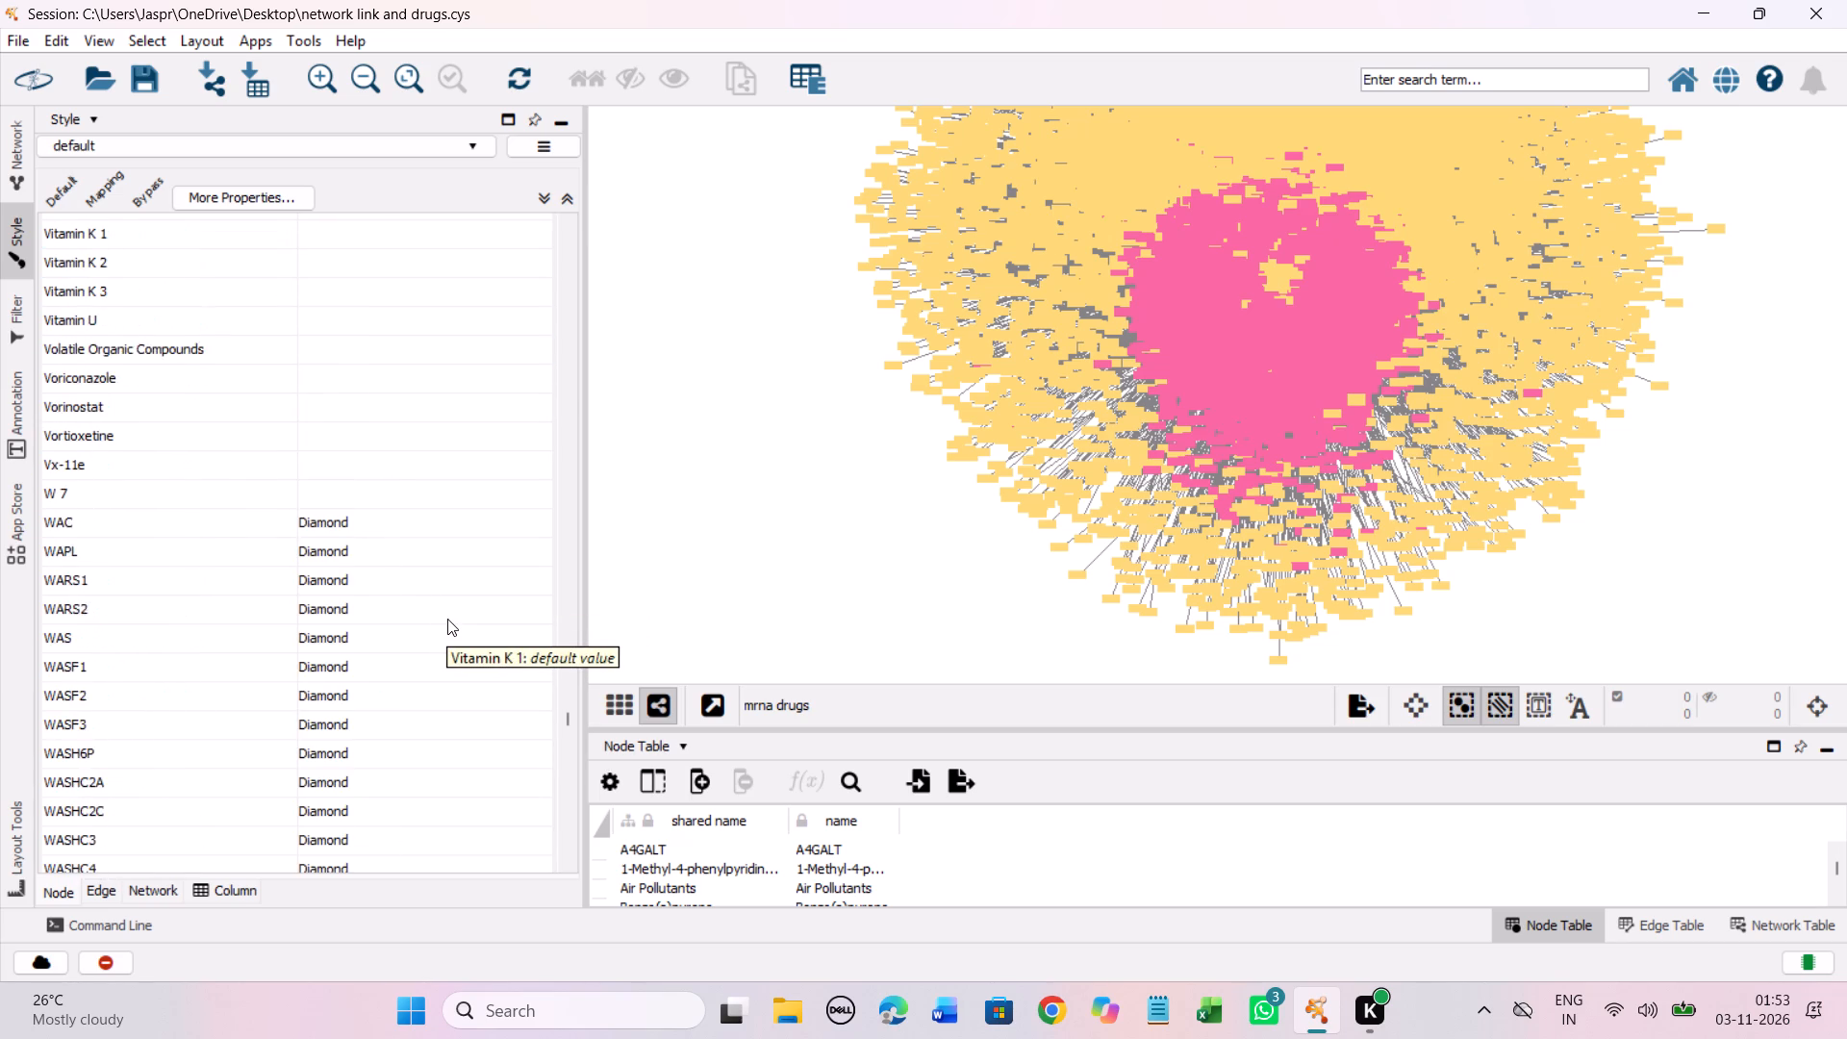
{"action": "scroll", "coordinate": [447, 619], "scroll_direction": "down", "scroll_amount": 3}
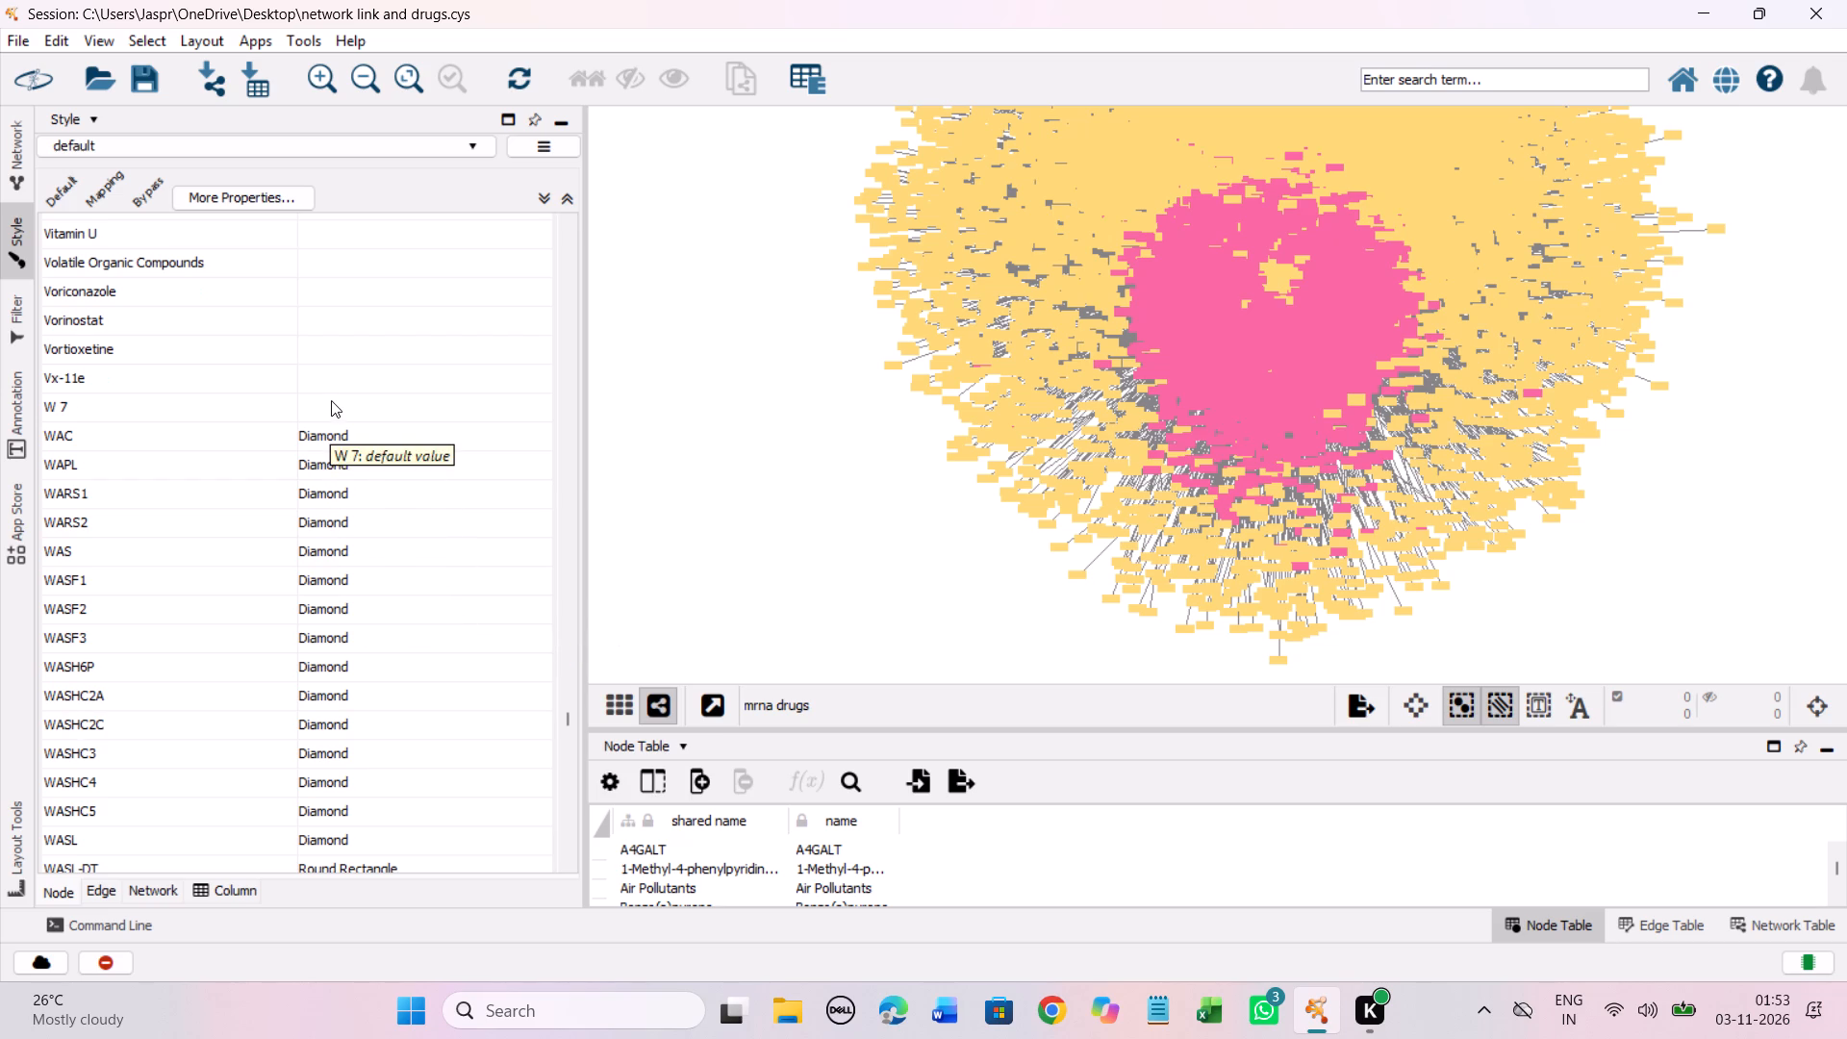
{"action": "left_click", "coordinate": [332, 408], "text": "shift"}
{"action": "right_click", "coordinate": [332, 408]}
{"action": "left_click", "coordinate": [734, 434]}
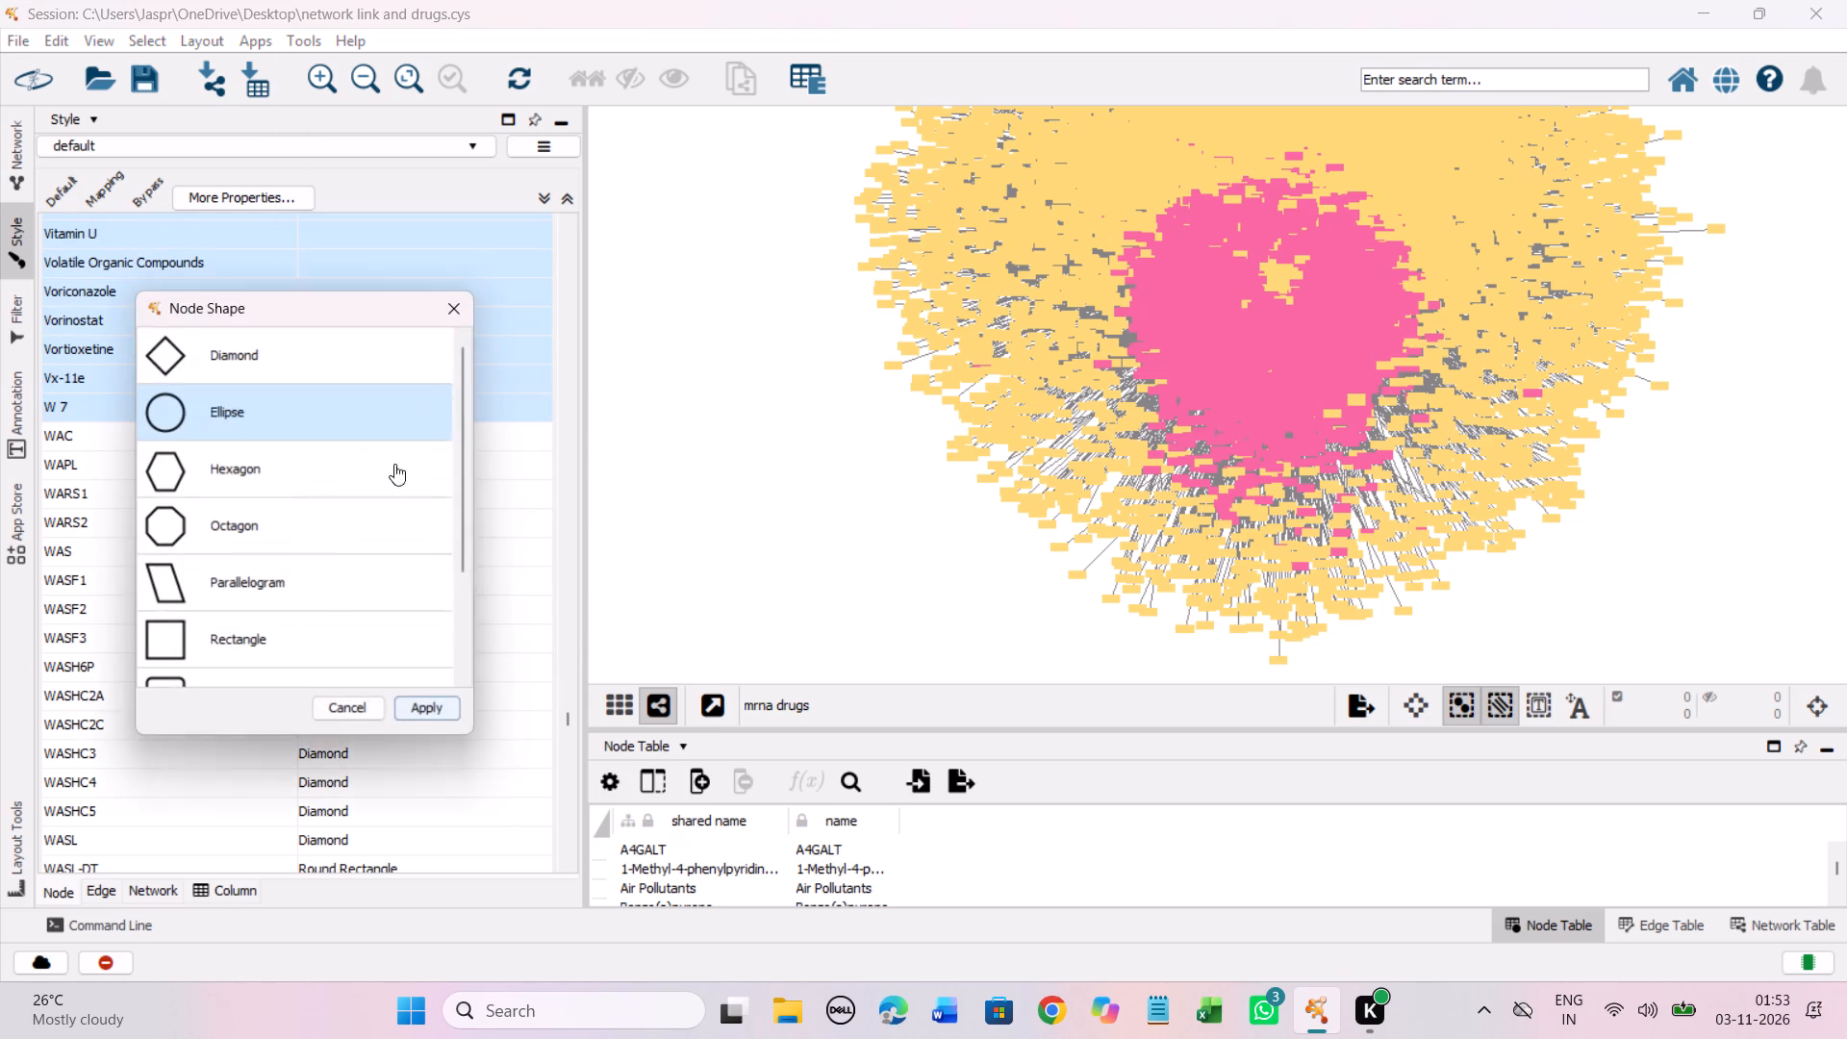
{"action": "left_click", "coordinate": [270, 466]}
{"action": "left_click", "coordinate": [455, 715]}
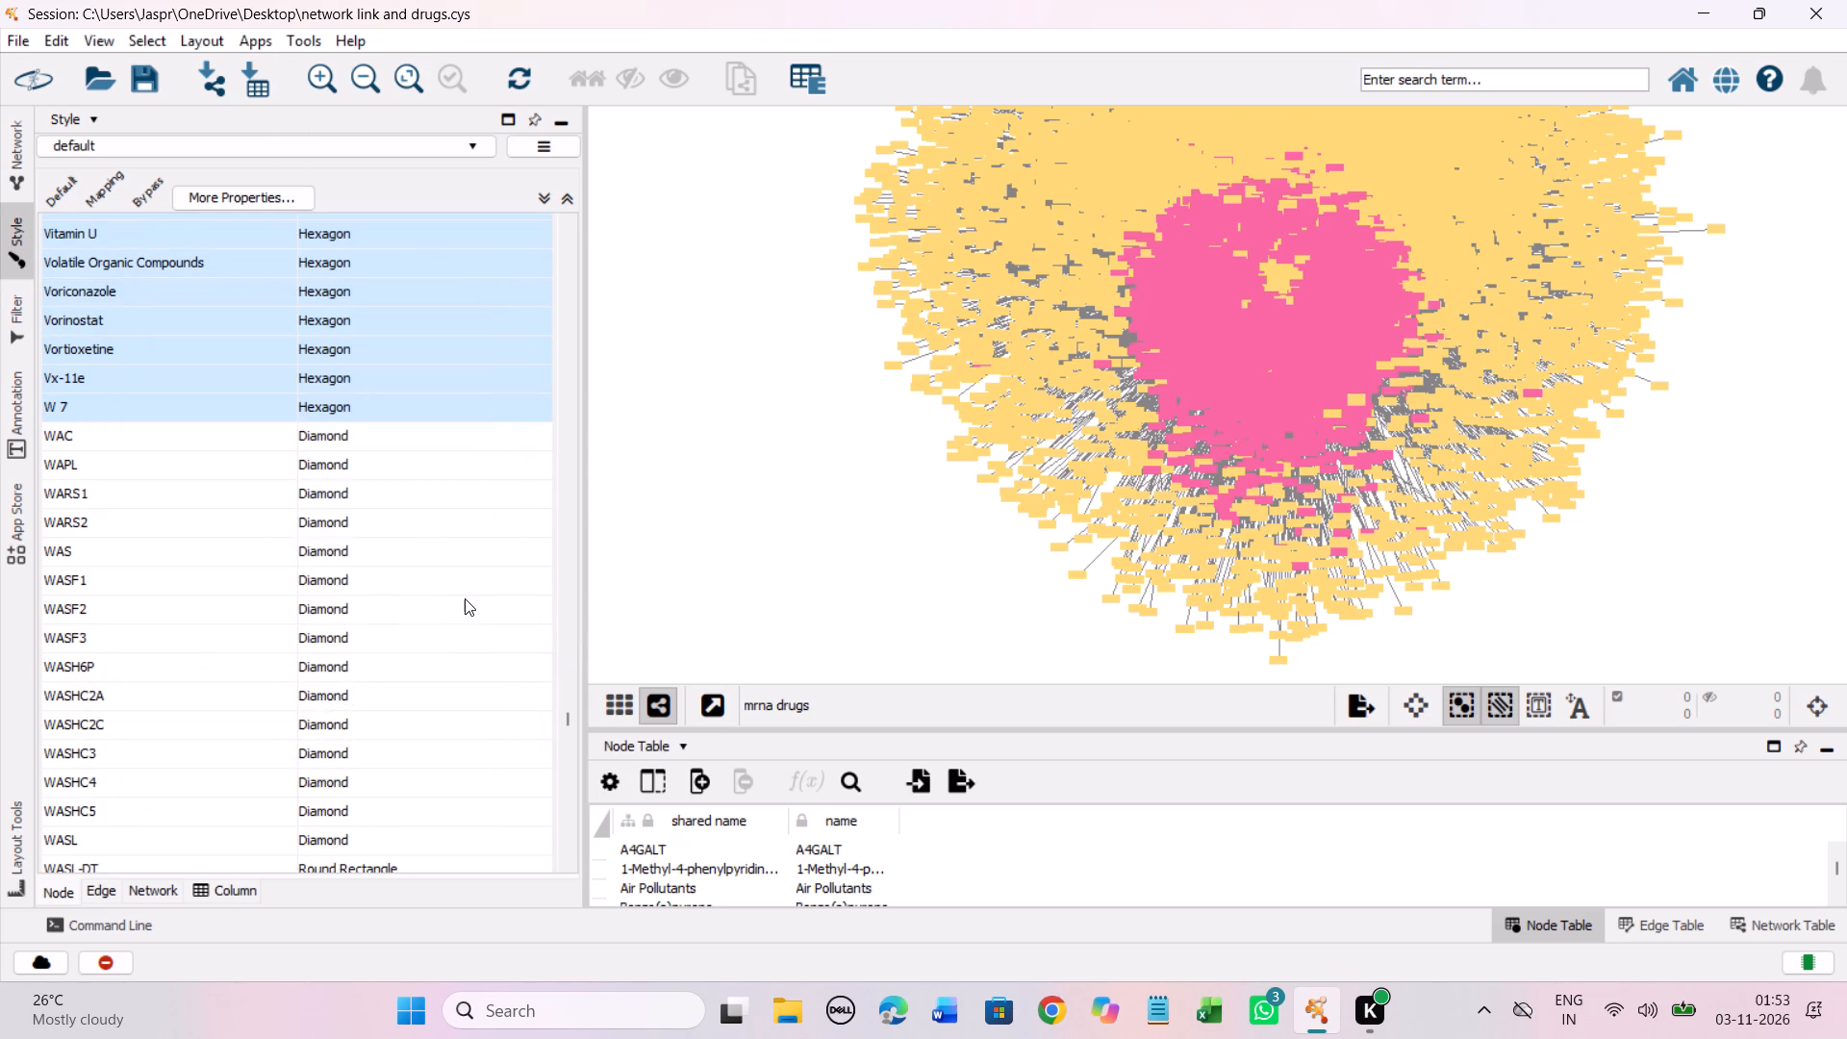
Set the discrete Node Shape mapping for WAY-169916 and WAY-262611 to Hexagon.
{"action": "scroll", "coordinate": [465, 598], "scroll_direction": "down", "scroll_amount": 13}
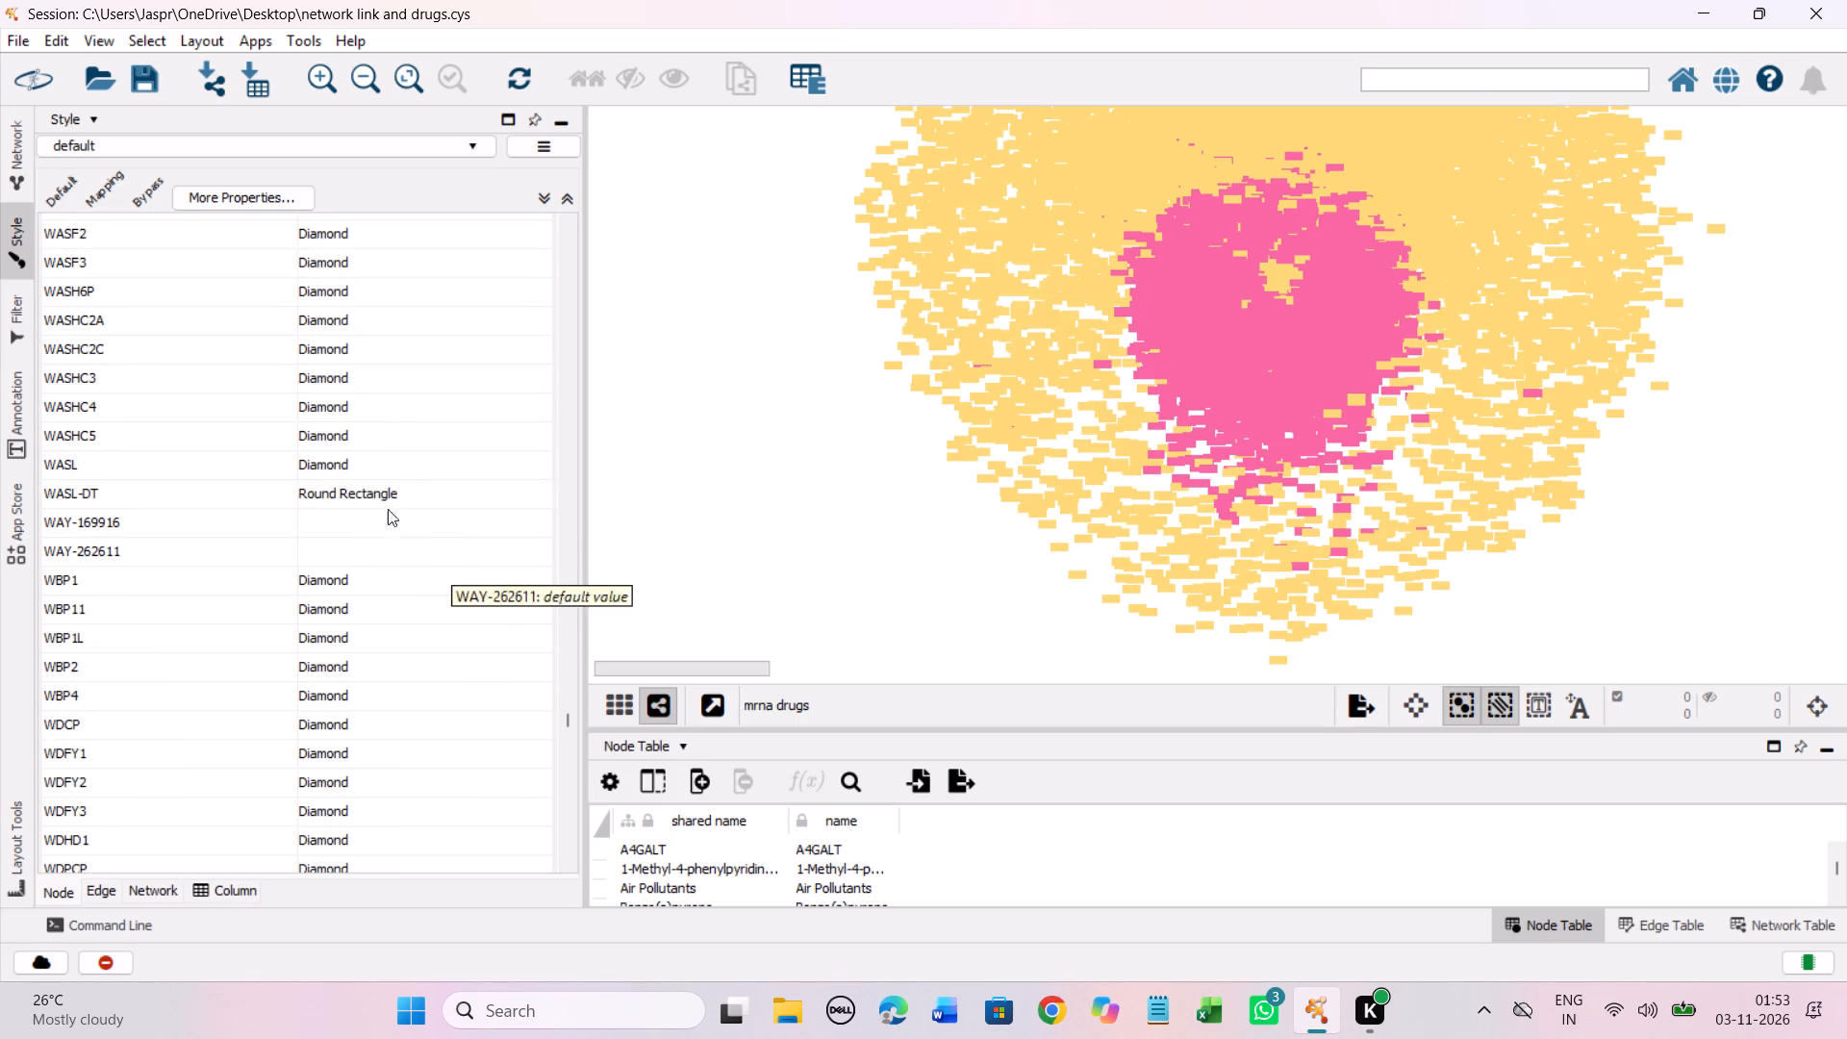
{"action": "left_click_drag", "start_coordinate": [338, 516], "coordinate": [343, 547]}
{"action": "right_click", "coordinate": [343, 547]}
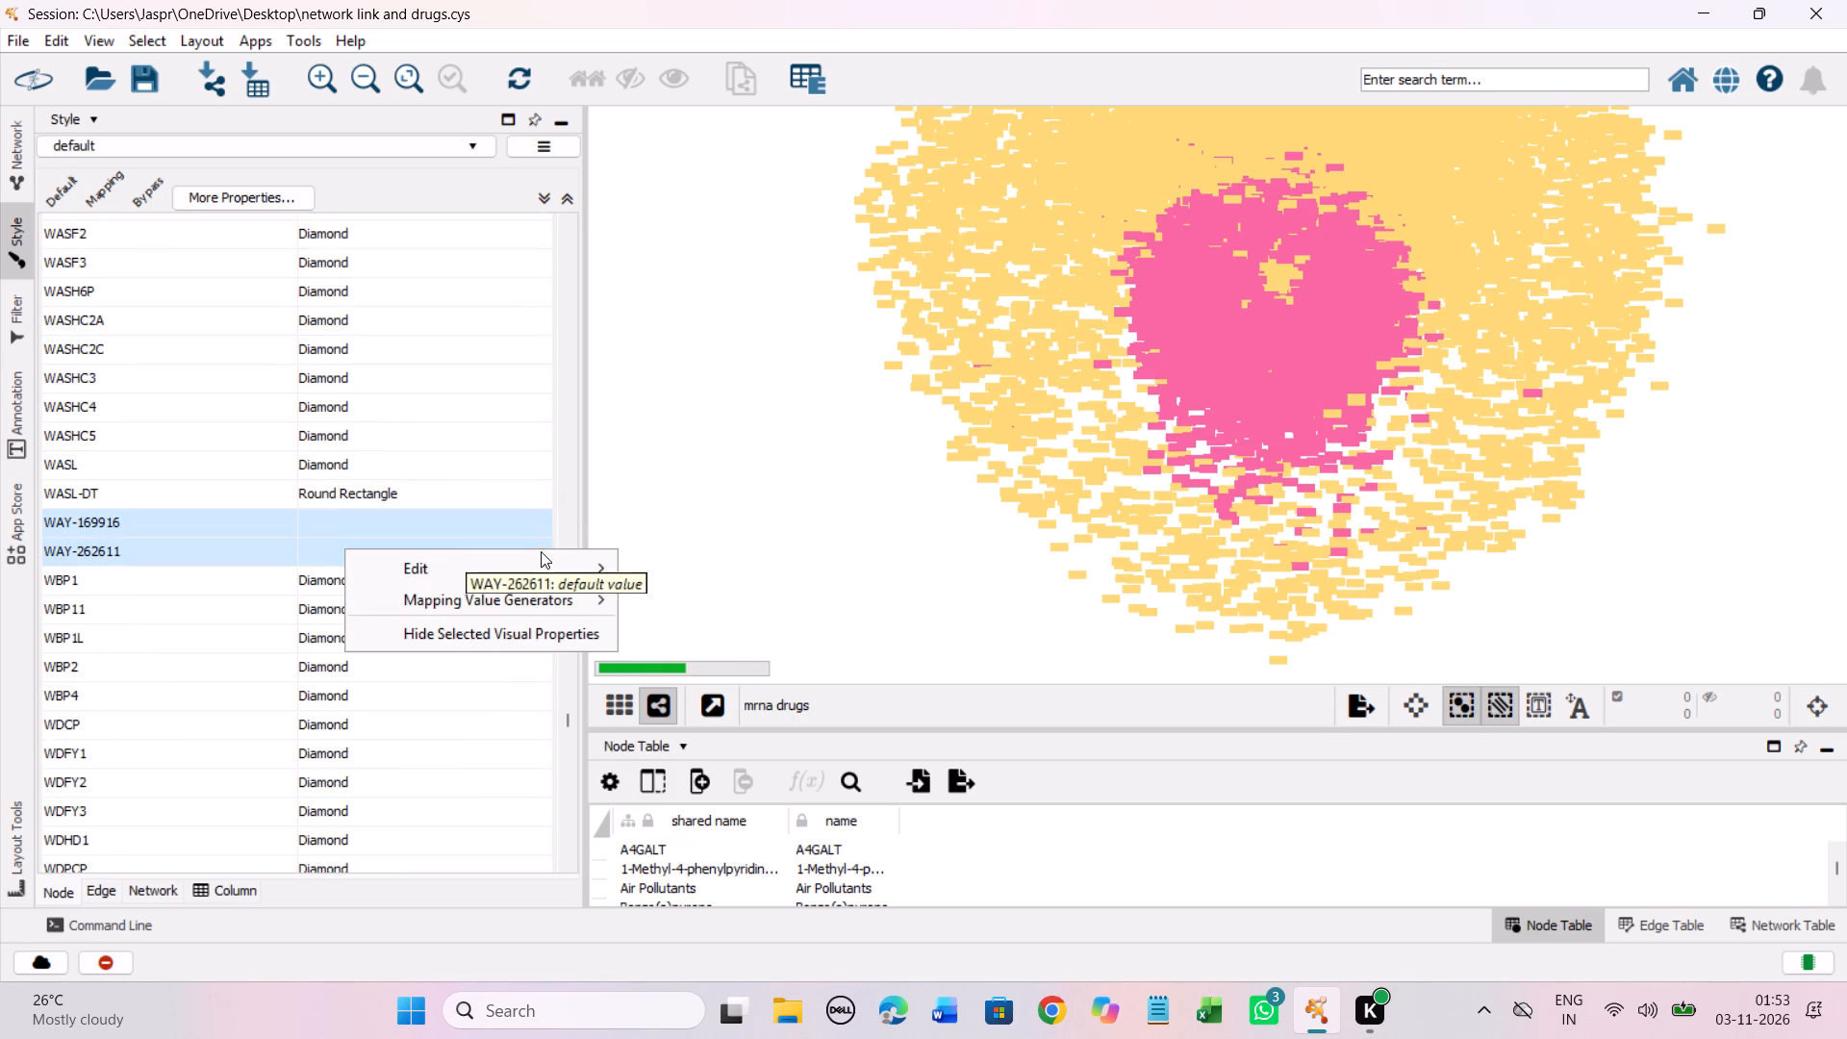
{"action": "left_click", "coordinate": [706, 567]}
{"action": "left_click", "coordinate": [285, 461]}
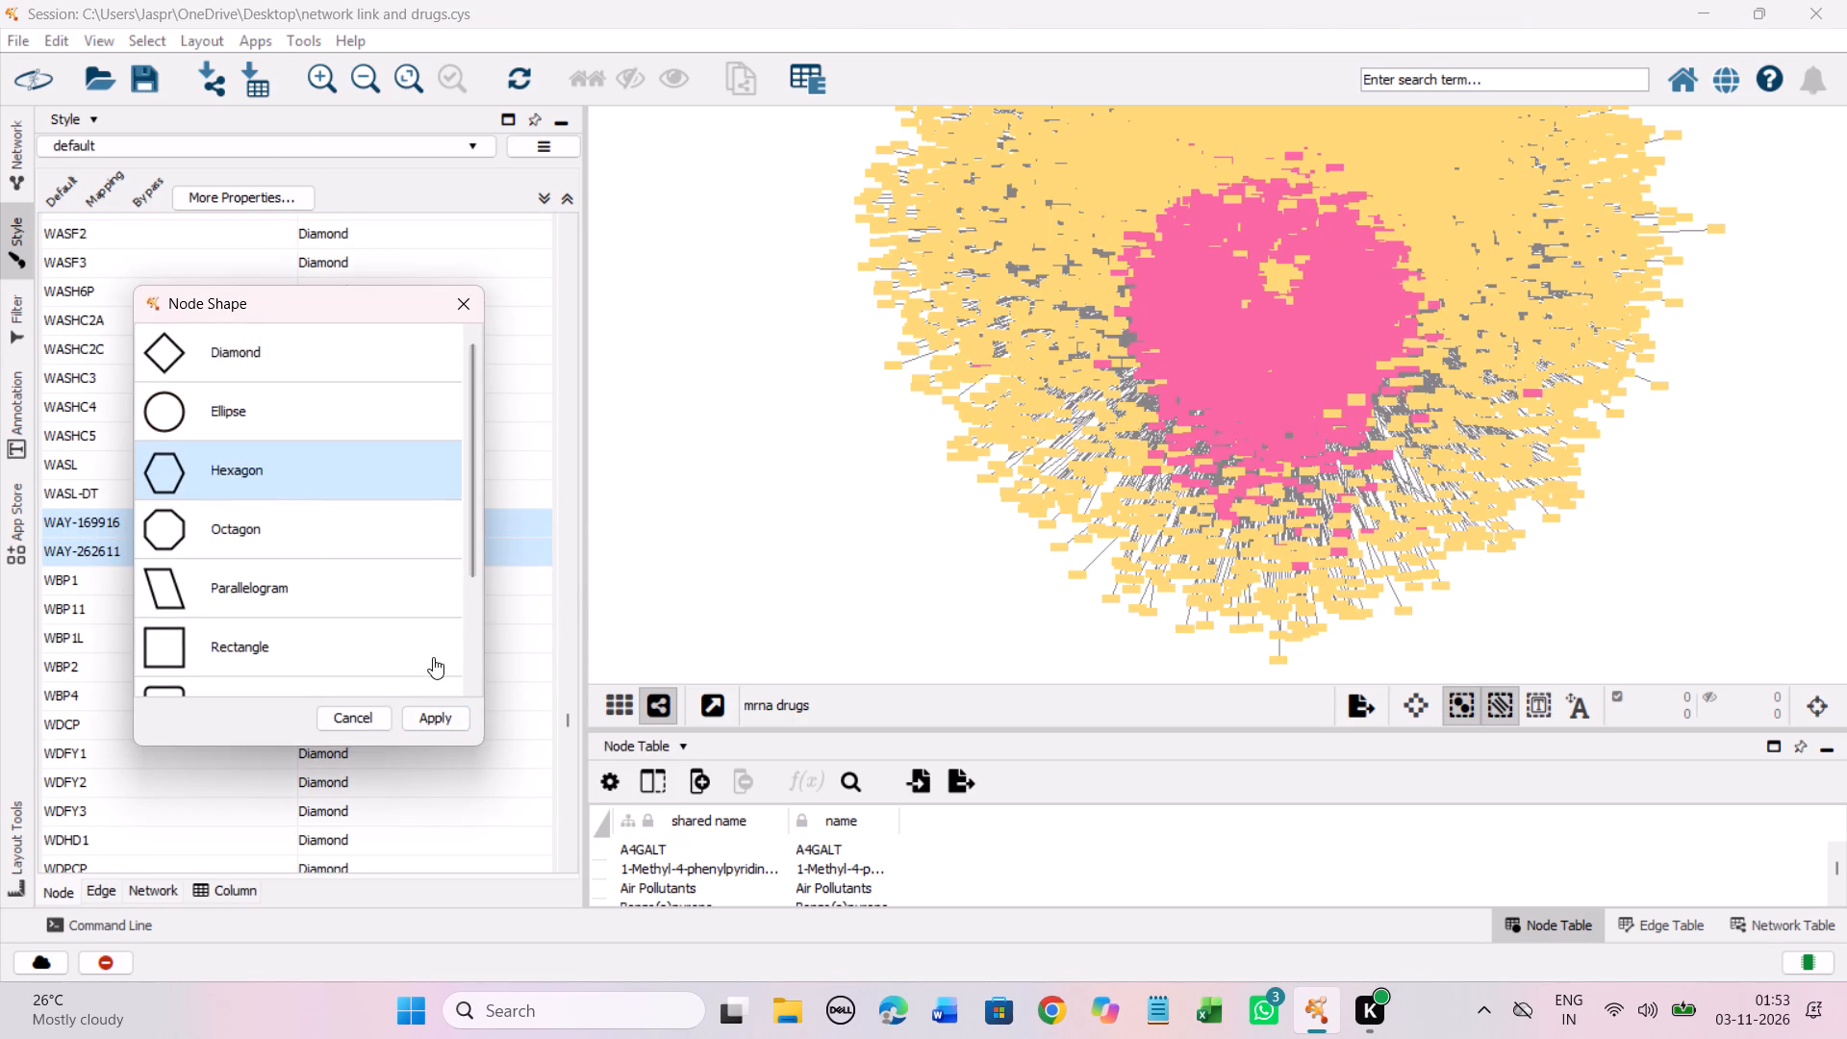
{"action": "left_click", "coordinate": [440, 720]}
Set the discrete Node Shape mapping for WEB 2086 to Hexagon.
{"action": "scroll", "coordinate": [449, 576], "scroll_direction": "down", "scroll_amount": 7}
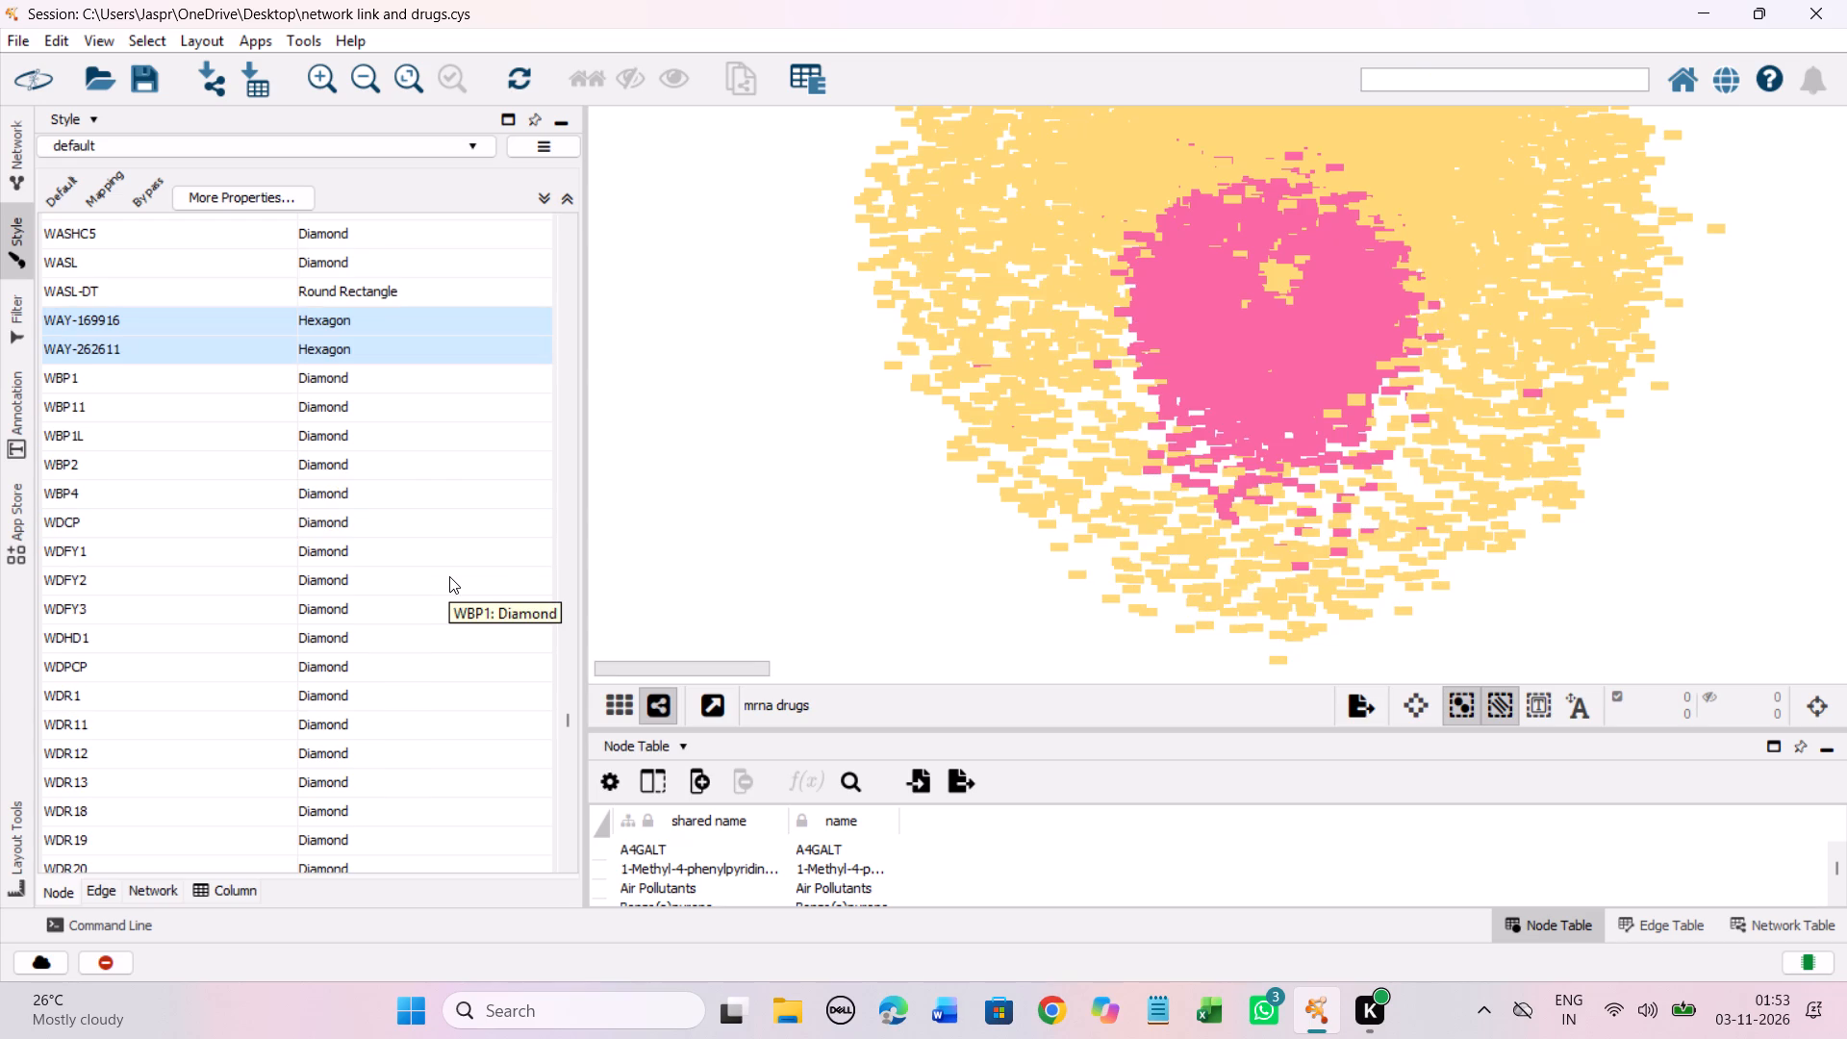
{"action": "scroll", "coordinate": [449, 576], "scroll_direction": "down", "scroll_amount": 20}
{"action": "scroll", "coordinate": [449, 576], "scroll_direction": "down", "scroll_amount": 15}
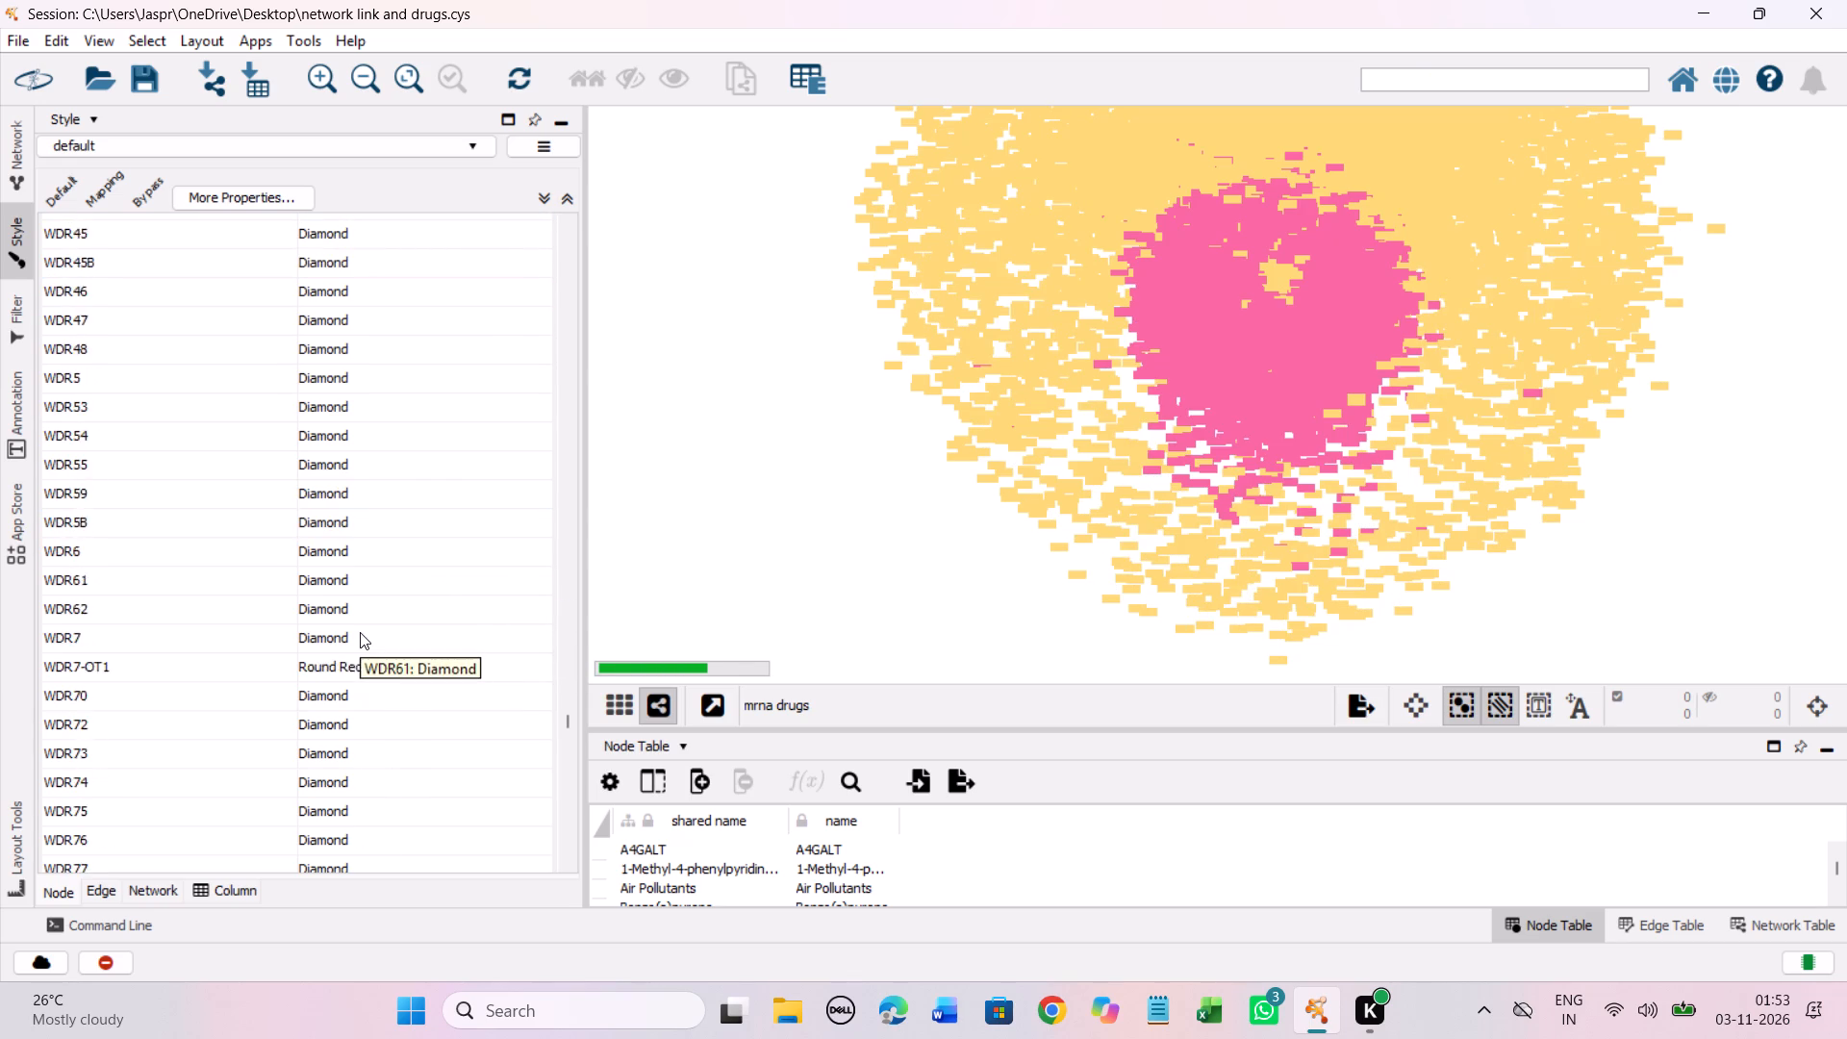
{"action": "scroll", "coordinate": [360, 632], "scroll_direction": "down", "scroll_amount": 16}
{"action": "scroll", "coordinate": [370, 689], "scroll_direction": "down", "scroll_amount": 5}
{"action": "scroll", "coordinate": [370, 689], "scroll_direction": "up", "scroll_amount": 5}
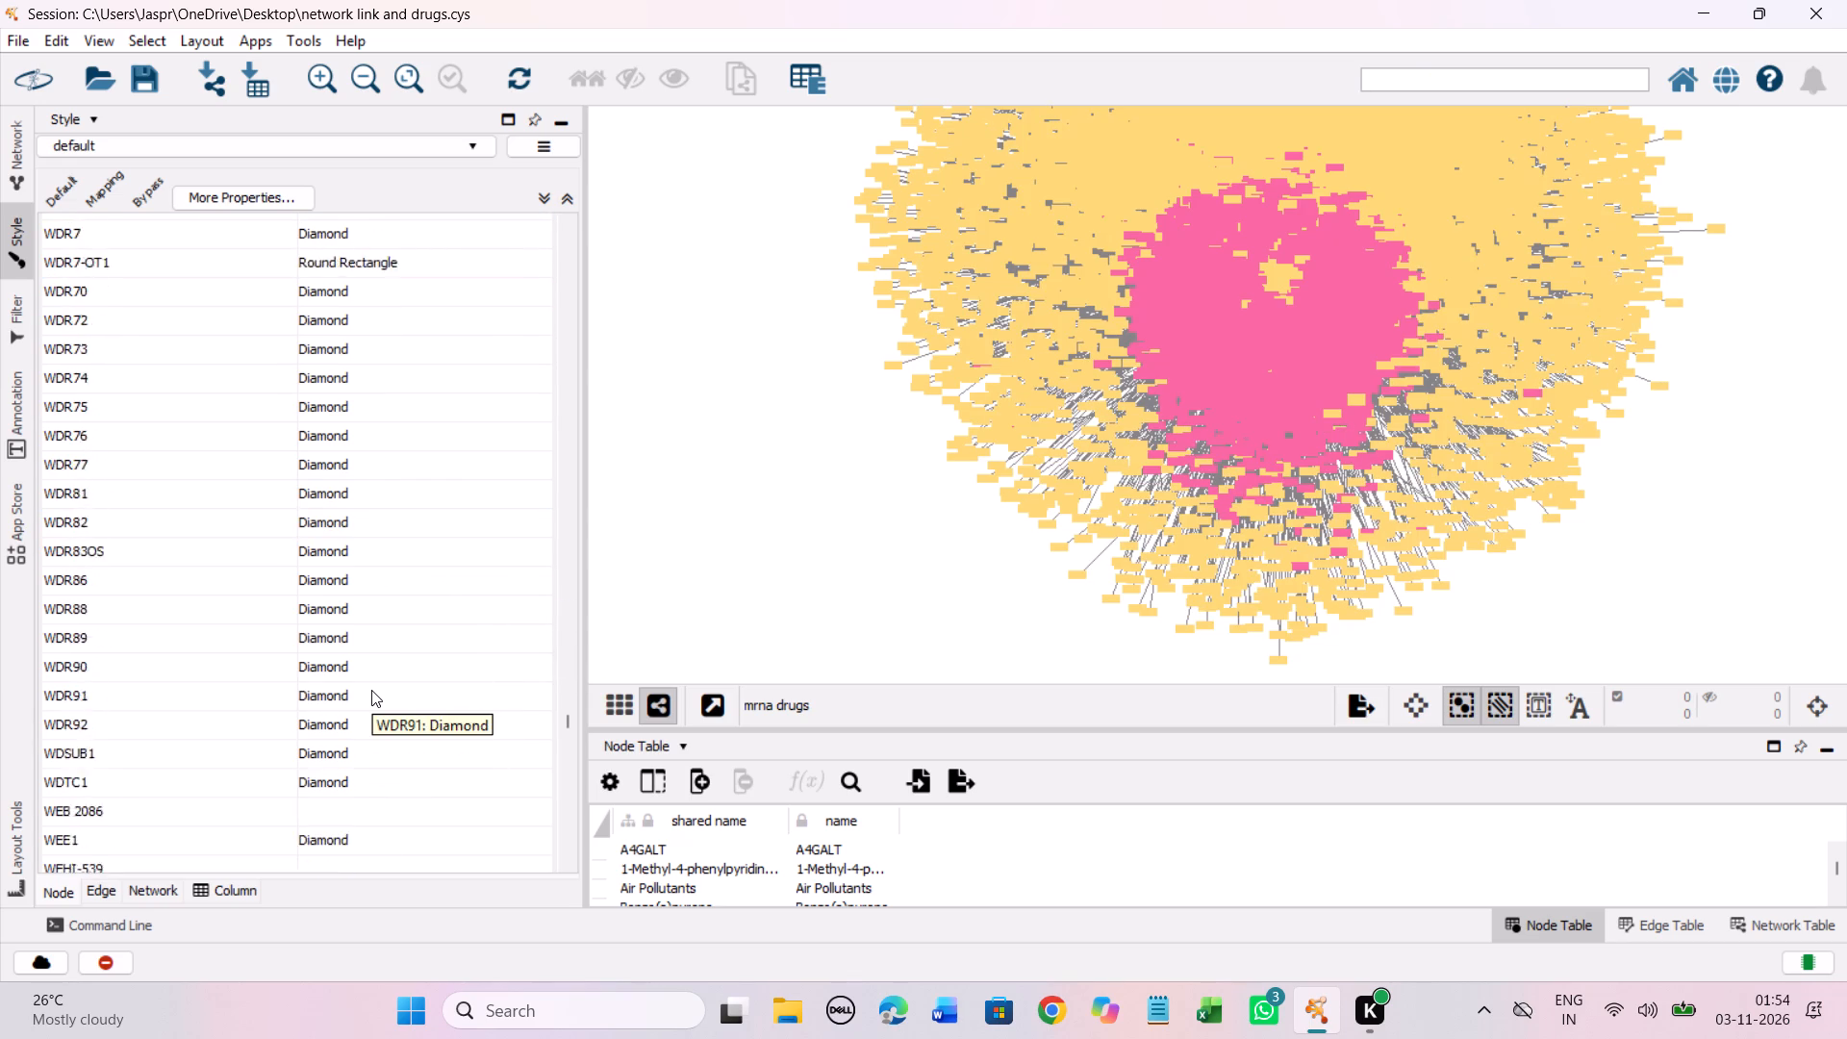
{"action": "scroll", "coordinate": [371, 690], "scroll_direction": "up", "scroll_amount": 4}
{"action": "scroll", "coordinate": [359, 718], "scroll_direction": "down", "scroll_amount": 10}
{"action": "scroll", "coordinate": [468, 725], "scroll_direction": "down", "scroll_amount": 5}
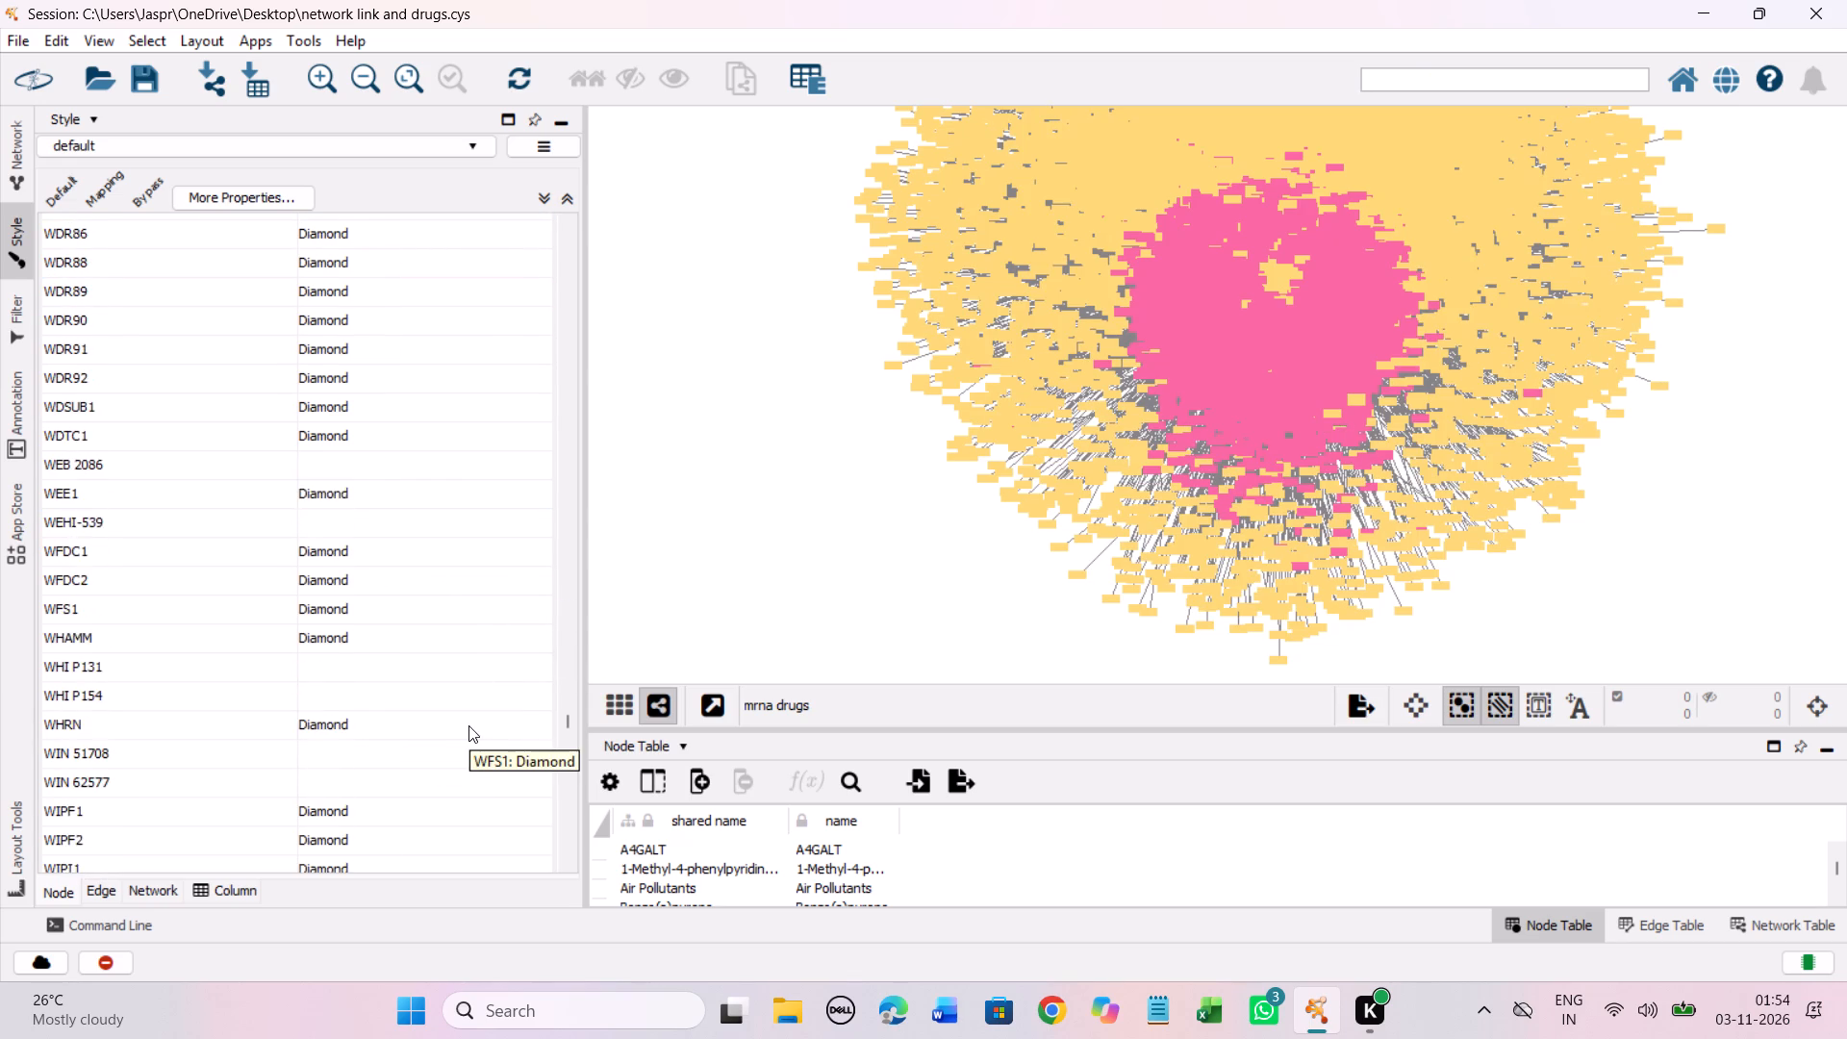
{"action": "scroll", "coordinate": [469, 719], "scroll_direction": "down", "scroll_amount": 5}
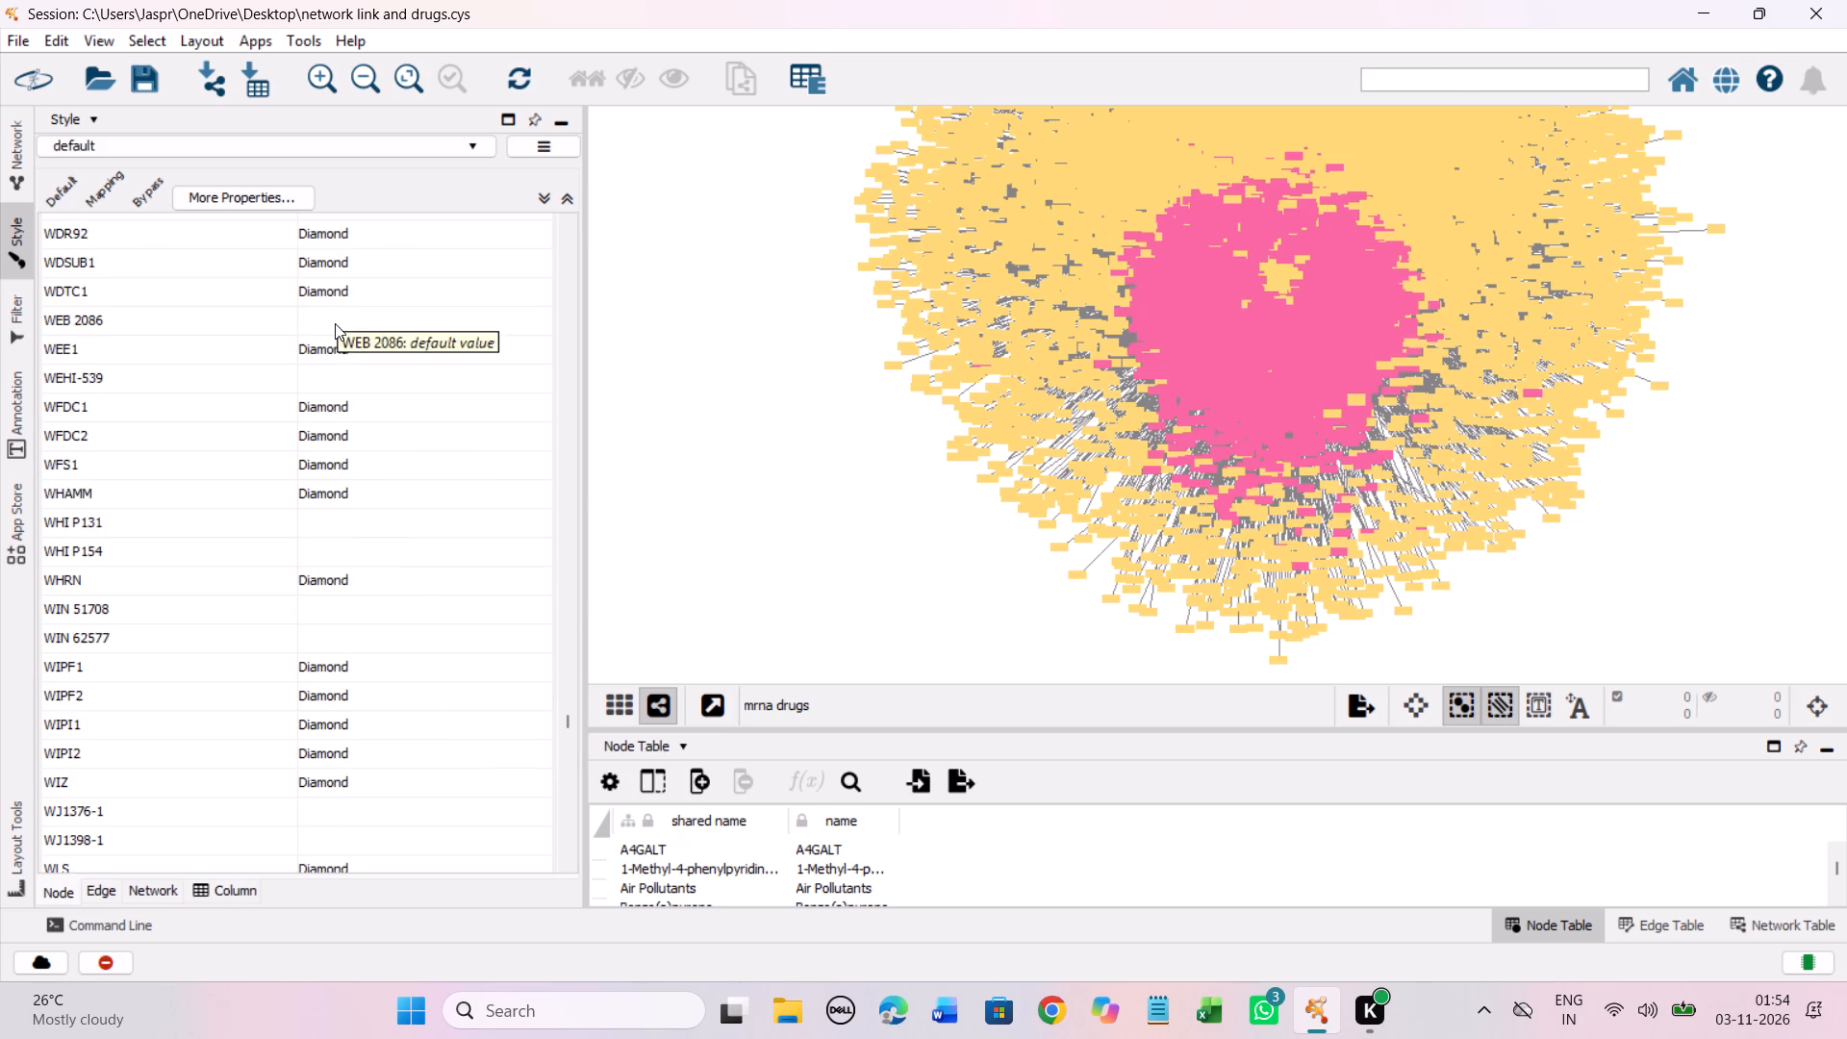
{"action": "left_click", "coordinate": [335, 323]}
{"action": "right_click", "coordinate": [335, 323]}
{"action": "left_click", "coordinate": [755, 331]}
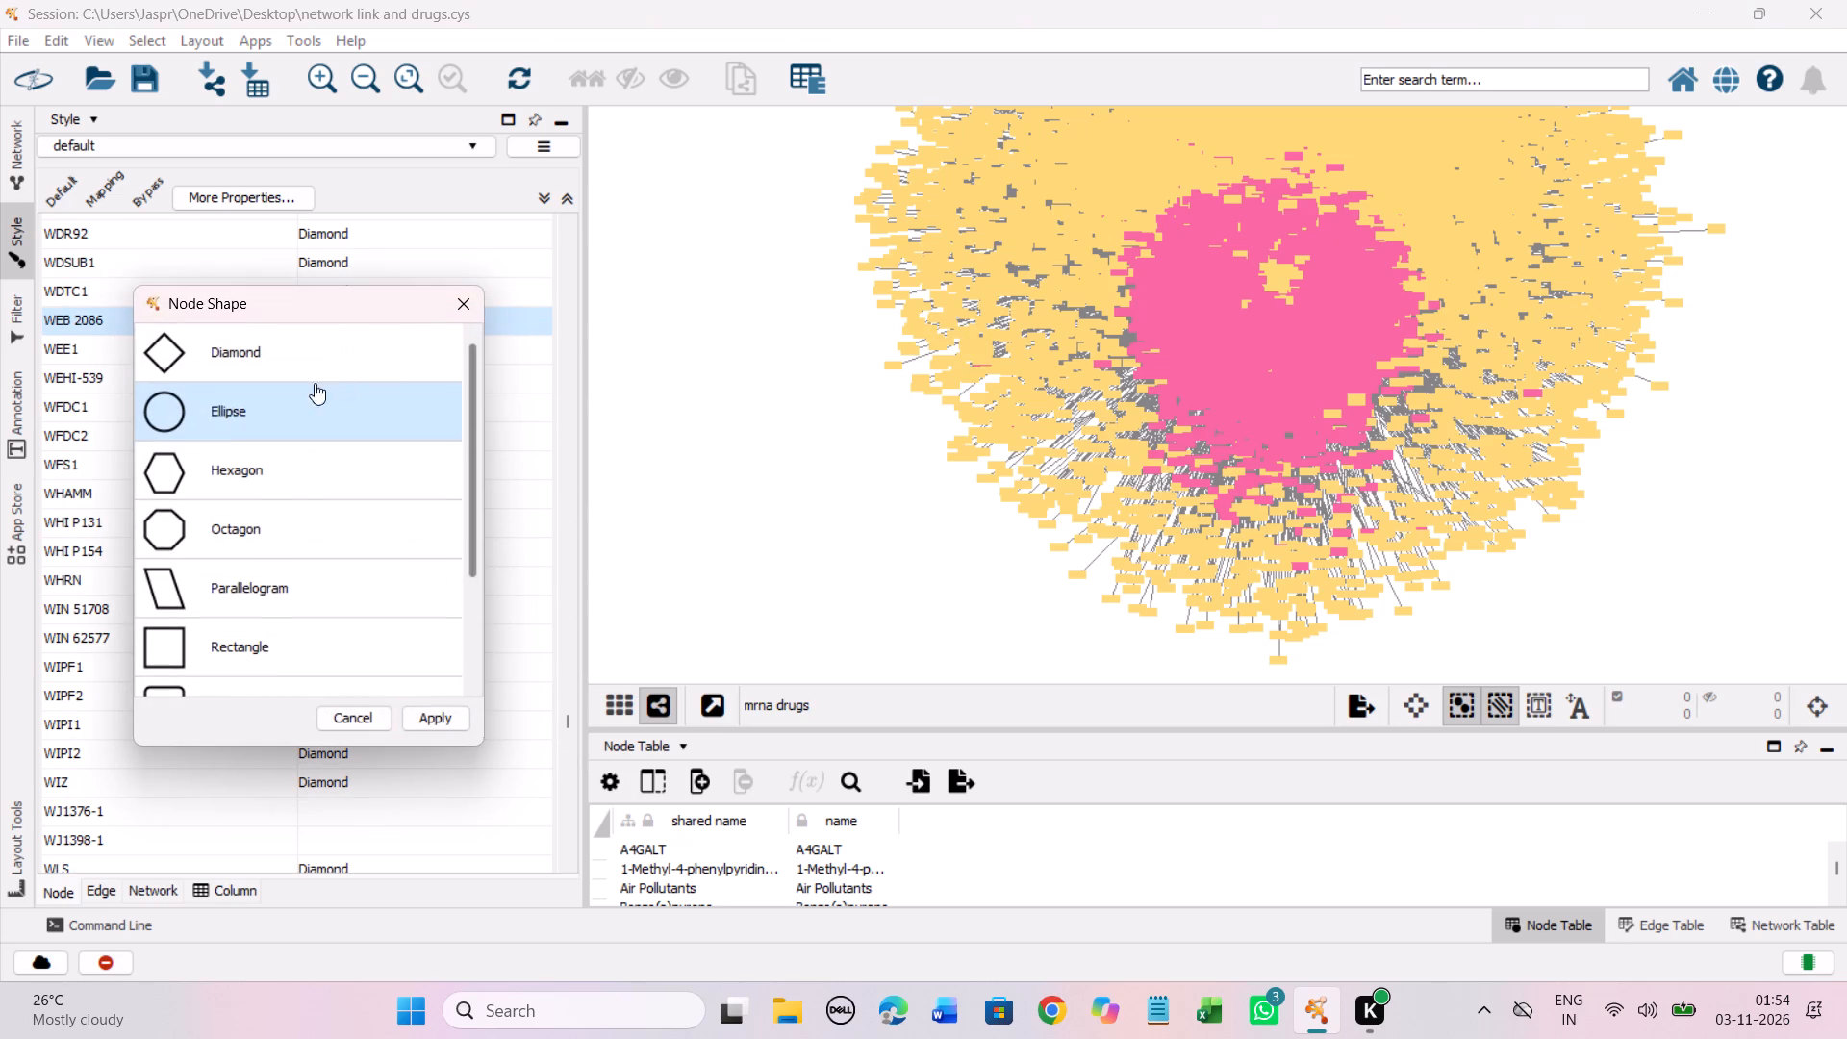
{"action": "left_click", "coordinate": [288, 475]}
{"action": "left_click", "coordinate": [449, 709]}
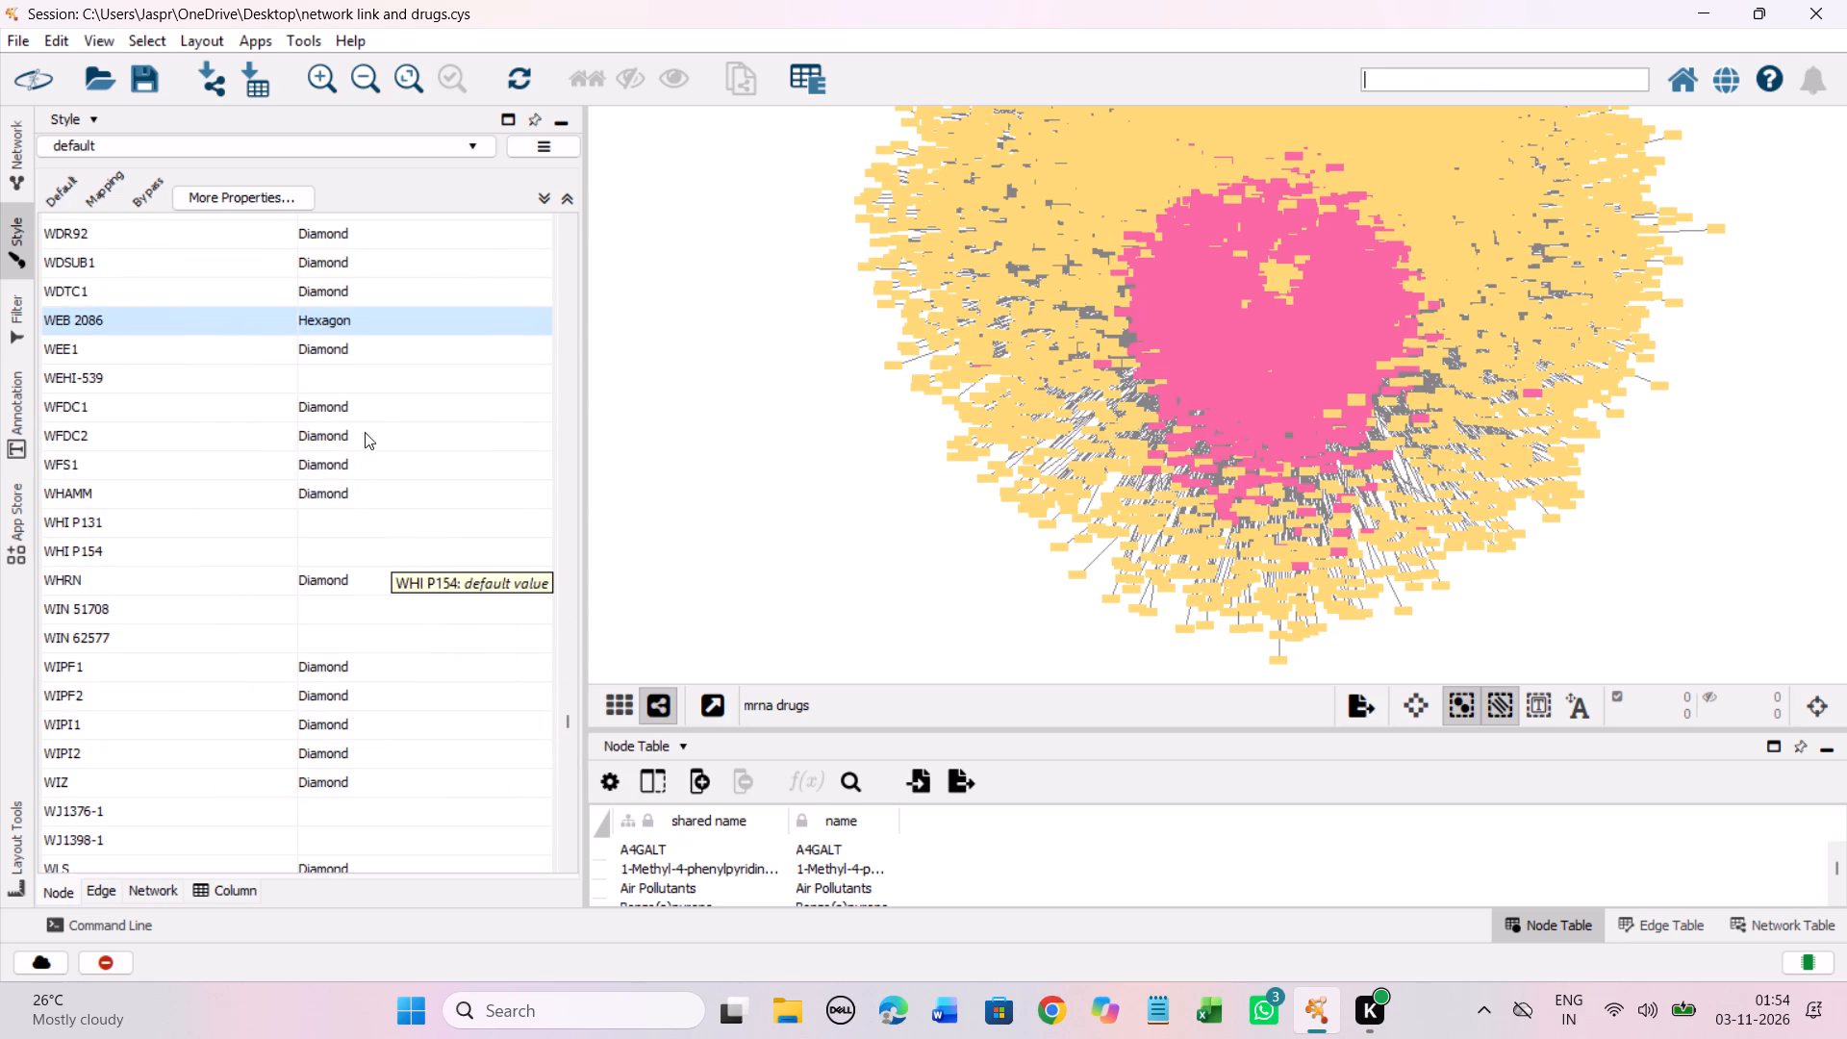
Set the discrete Node Shape mapping for WEHI-539 to Hexagon.
{"action": "left_click", "coordinate": [363, 378]}
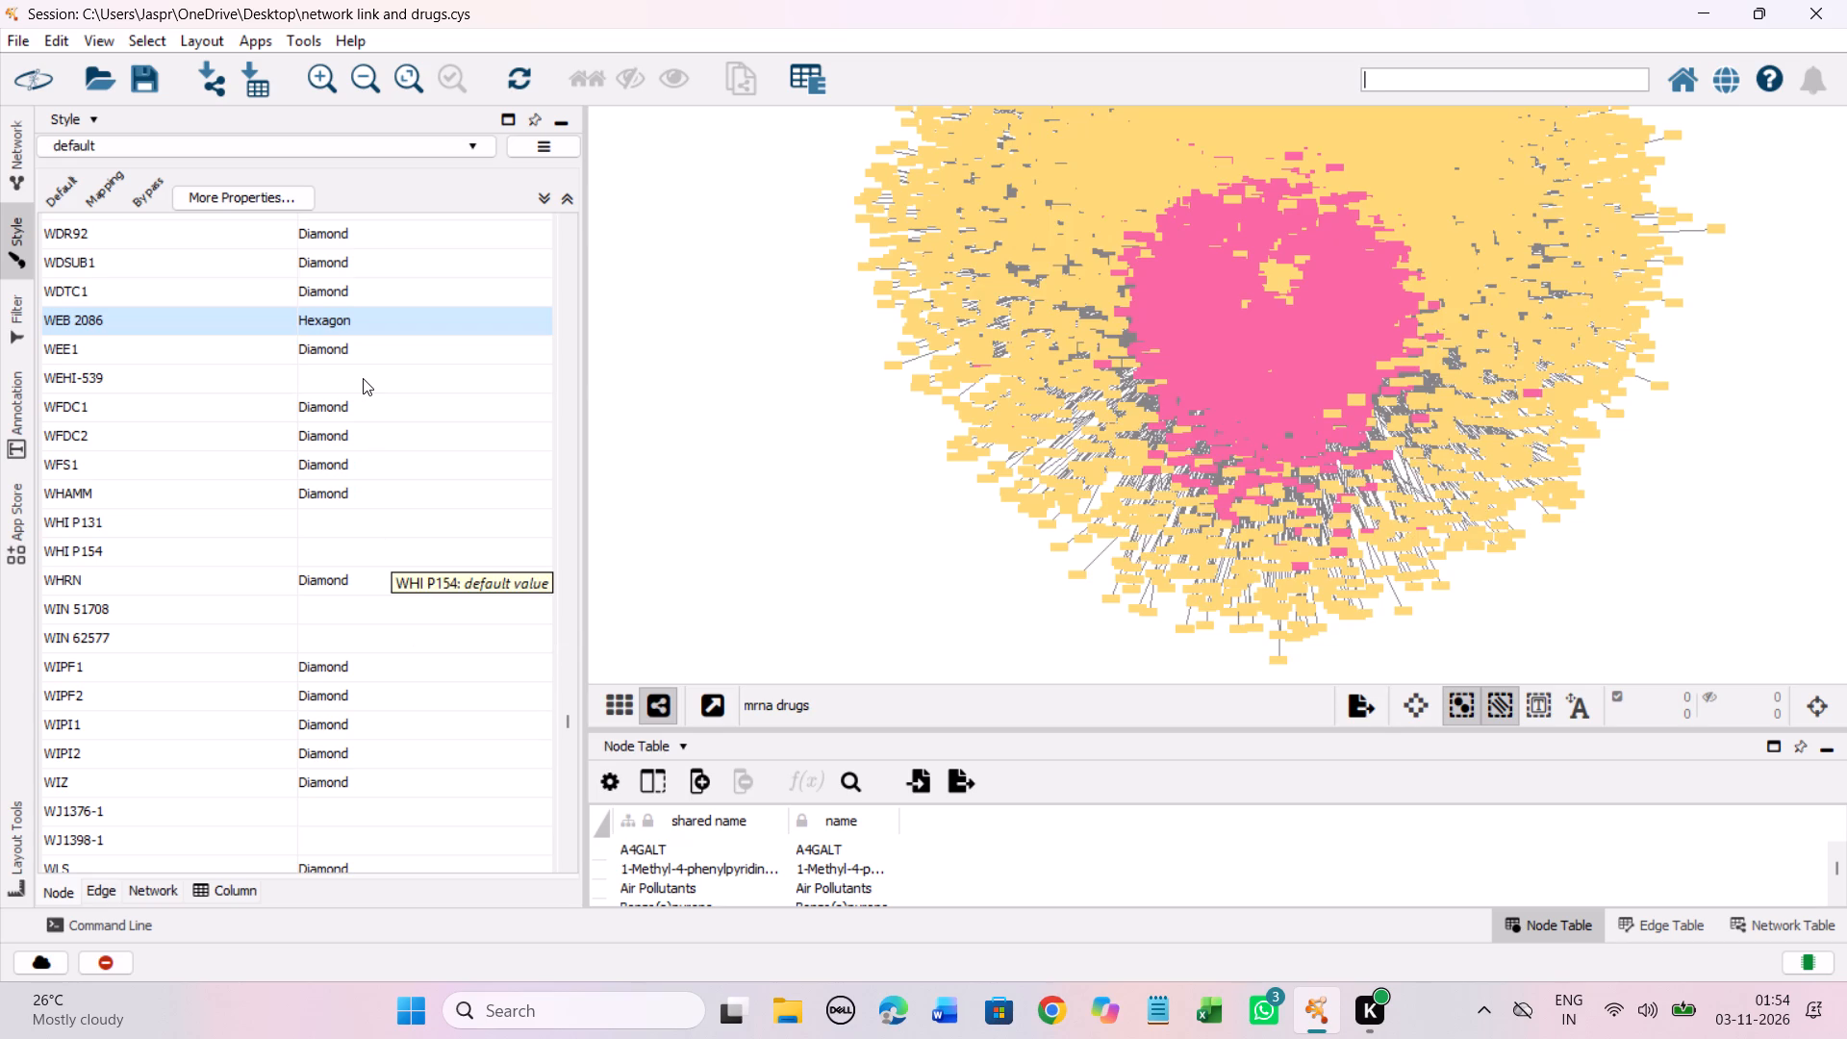
{"action": "right_click", "coordinate": [363, 378]}
{"action": "left_click", "coordinate": [768, 395]}
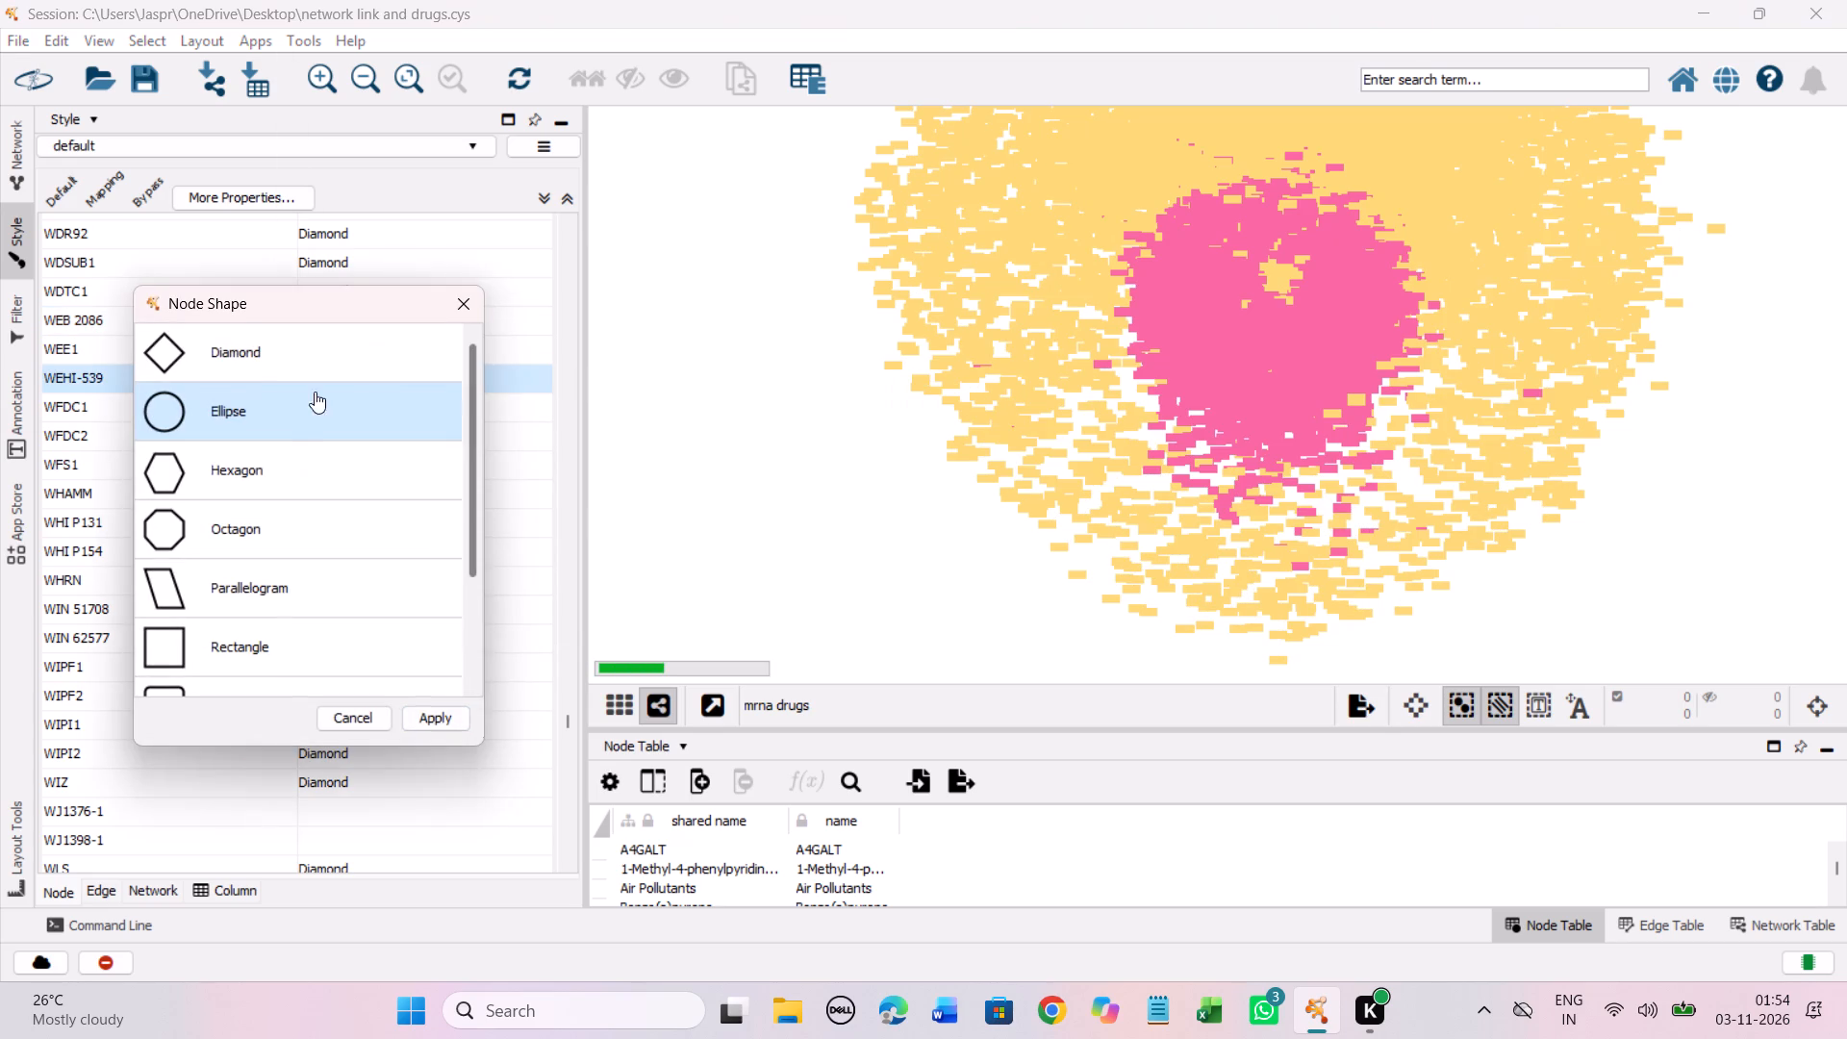
{"action": "left_click", "coordinate": [290, 486]}
{"action": "left_click", "coordinate": [443, 724]}
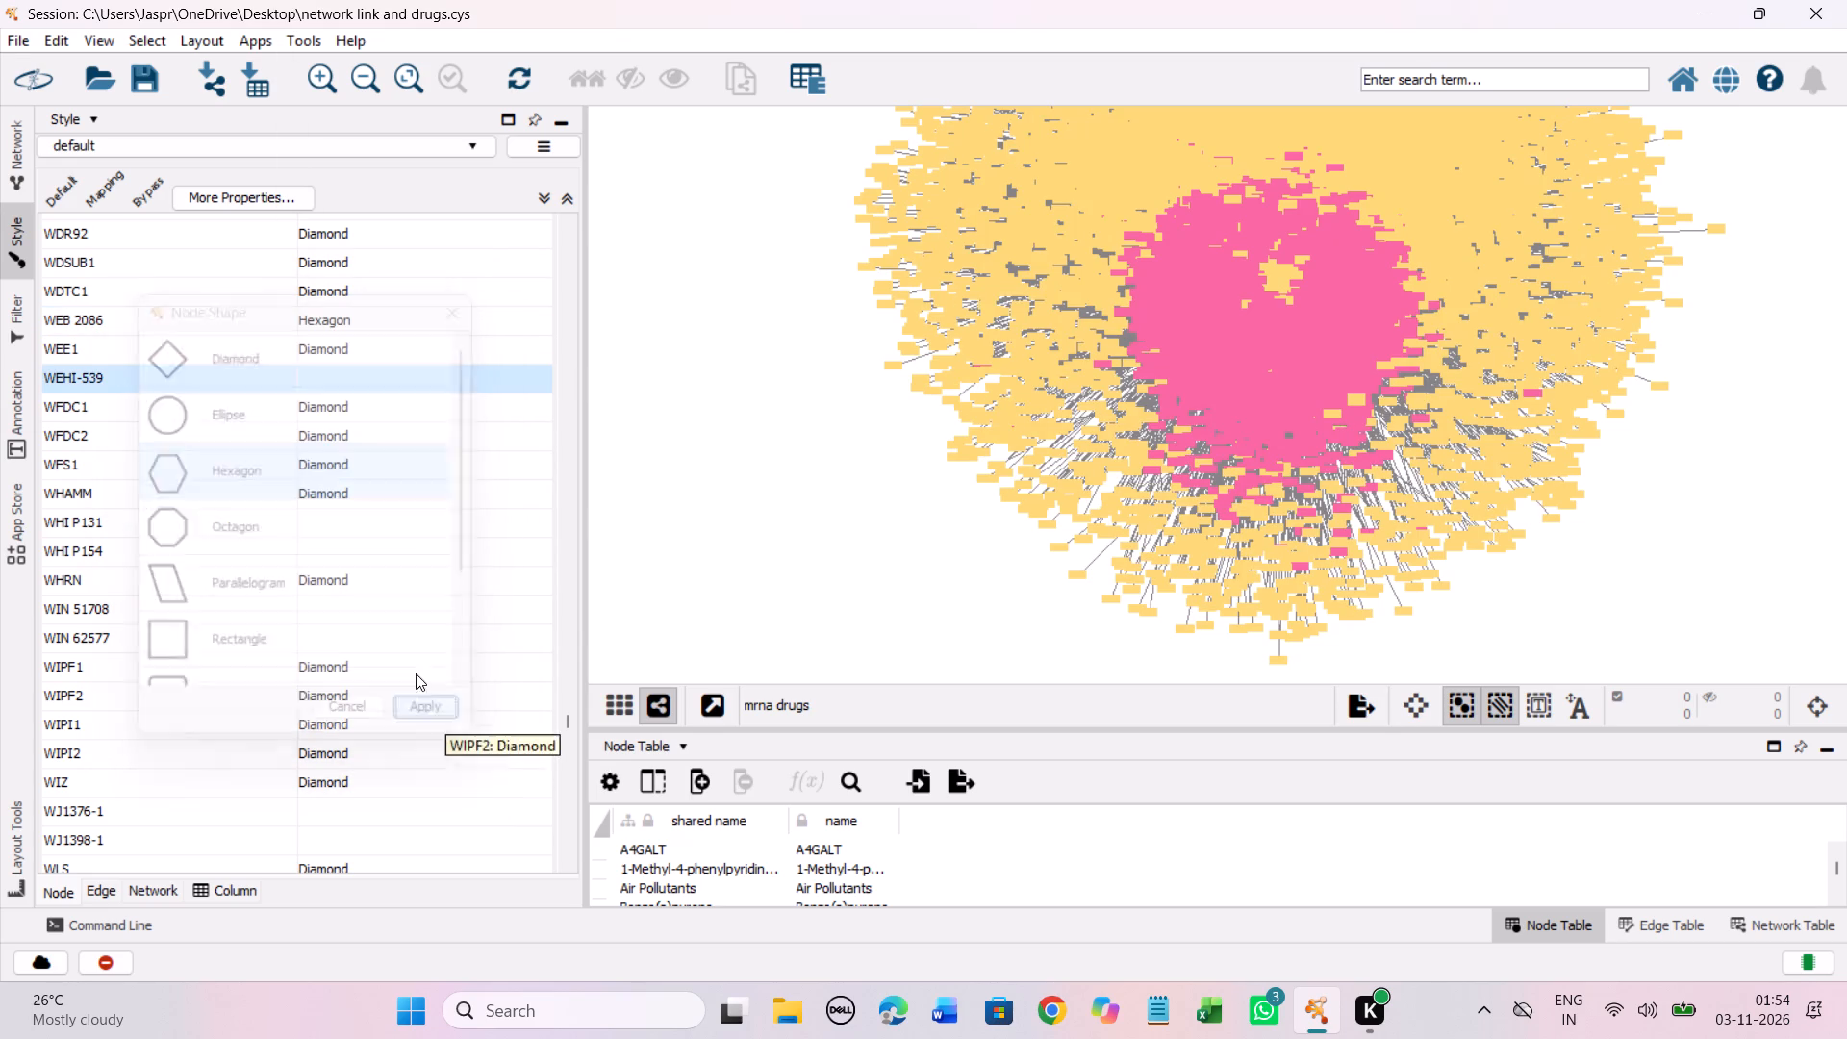
Set the discrete Node Shape mapping for WHI P131 and WHI P154 to Hexagon.
{"action": "left_click_drag", "start_coordinate": [337, 519], "coordinate": [342, 559]}
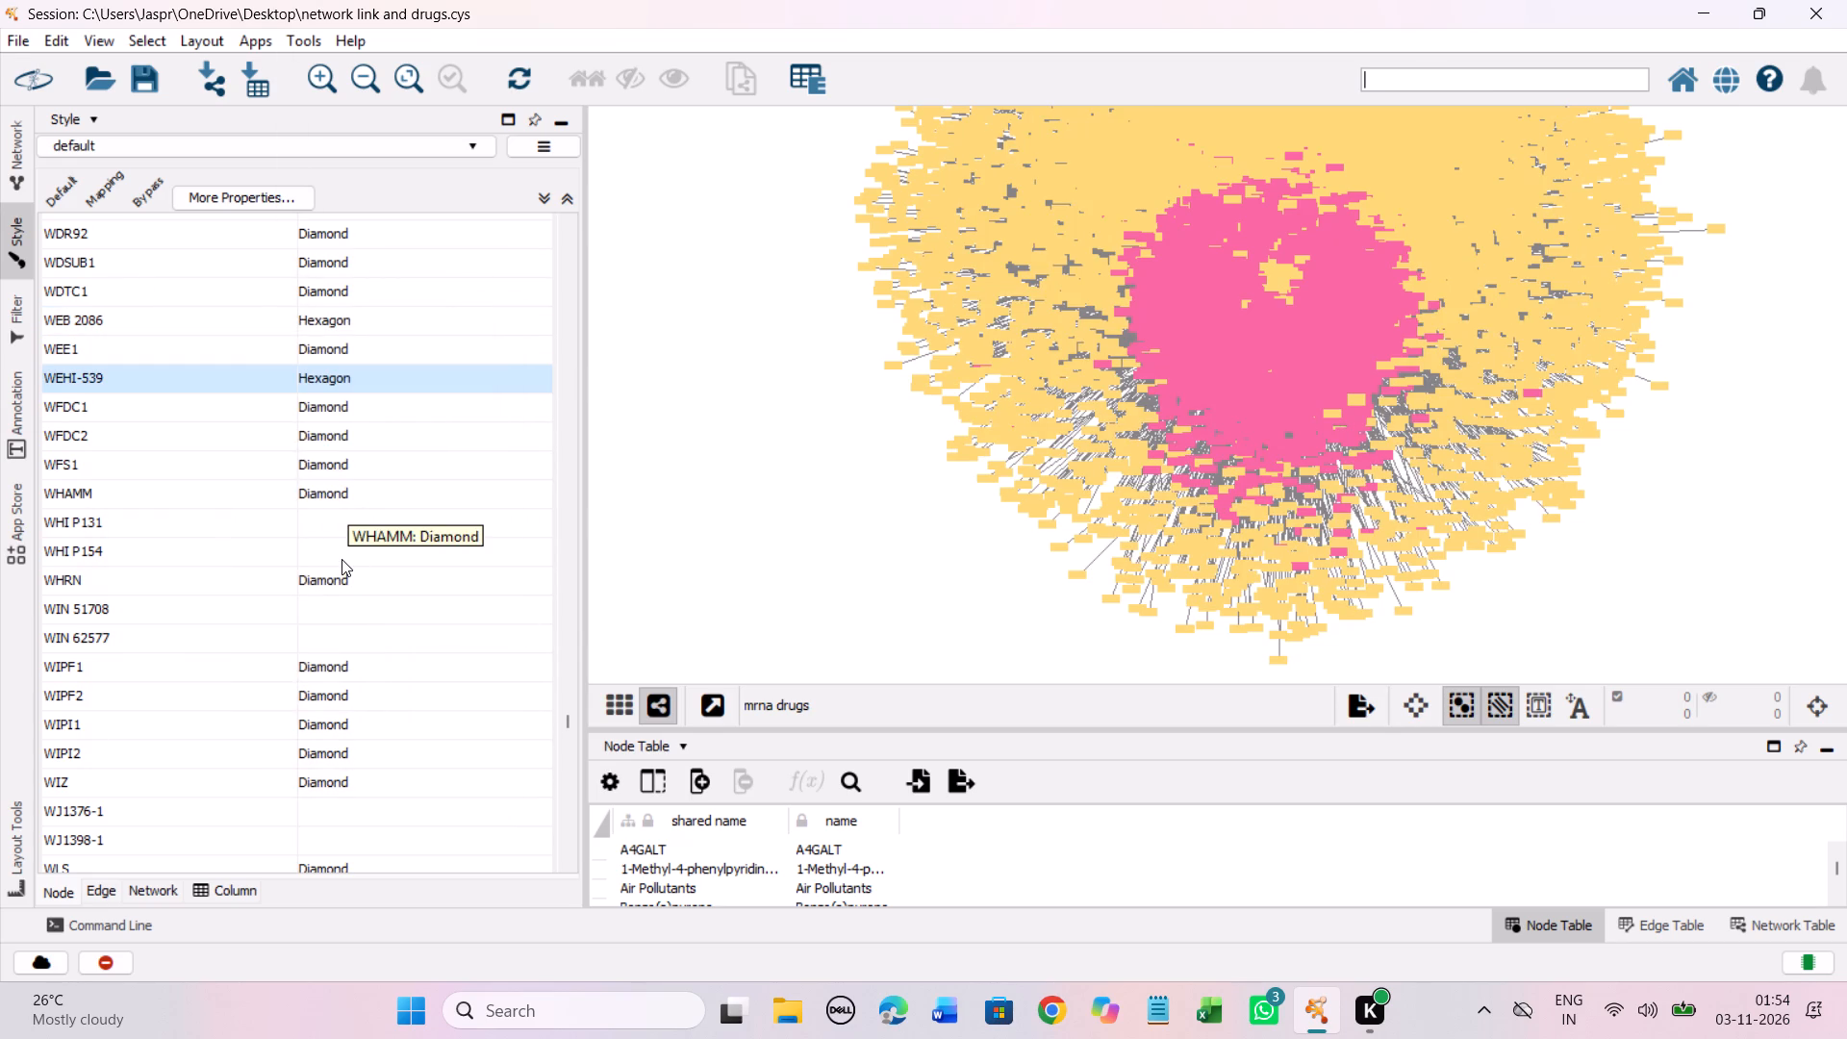
{"action": "right_click", "coordinate": [342, 559]}
{"action": "left_click", "coordinate": [707, 580]}
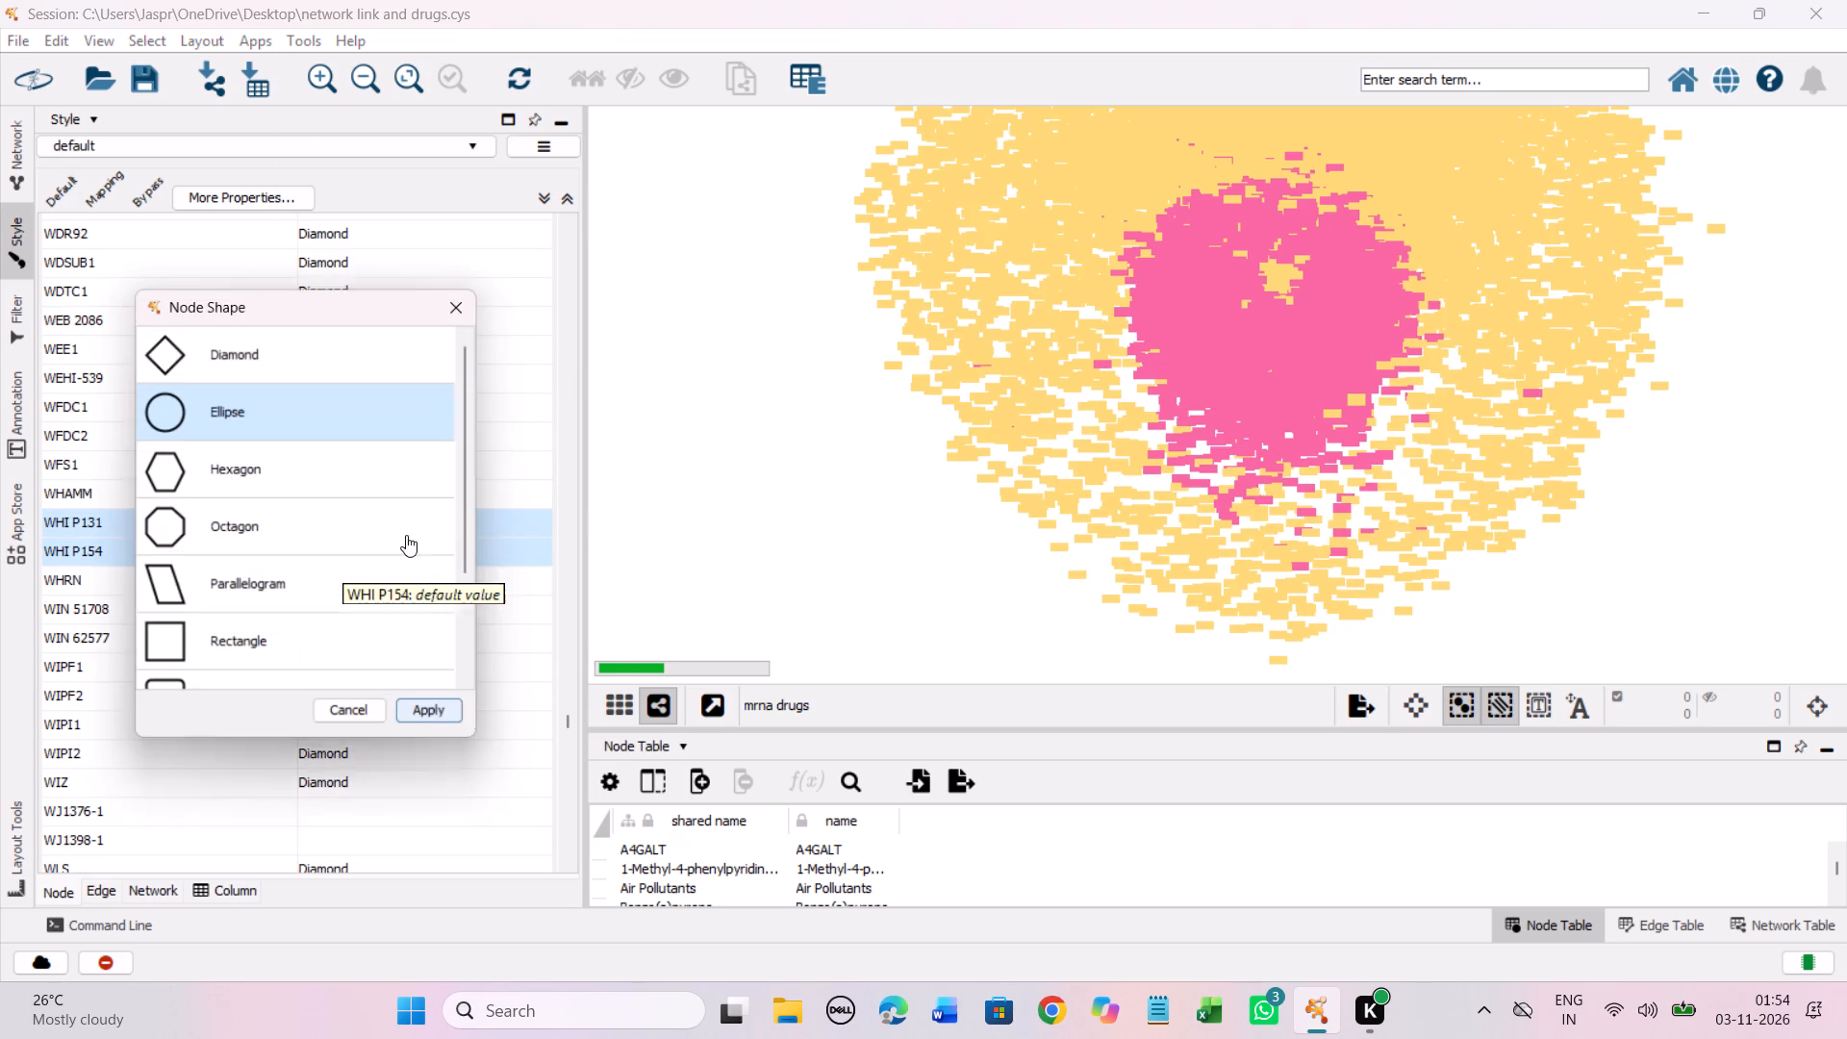
{"action": "left_click", "coordinate": [343, 469]}
{"action": "left_click", "coordinate": [423, 722]}
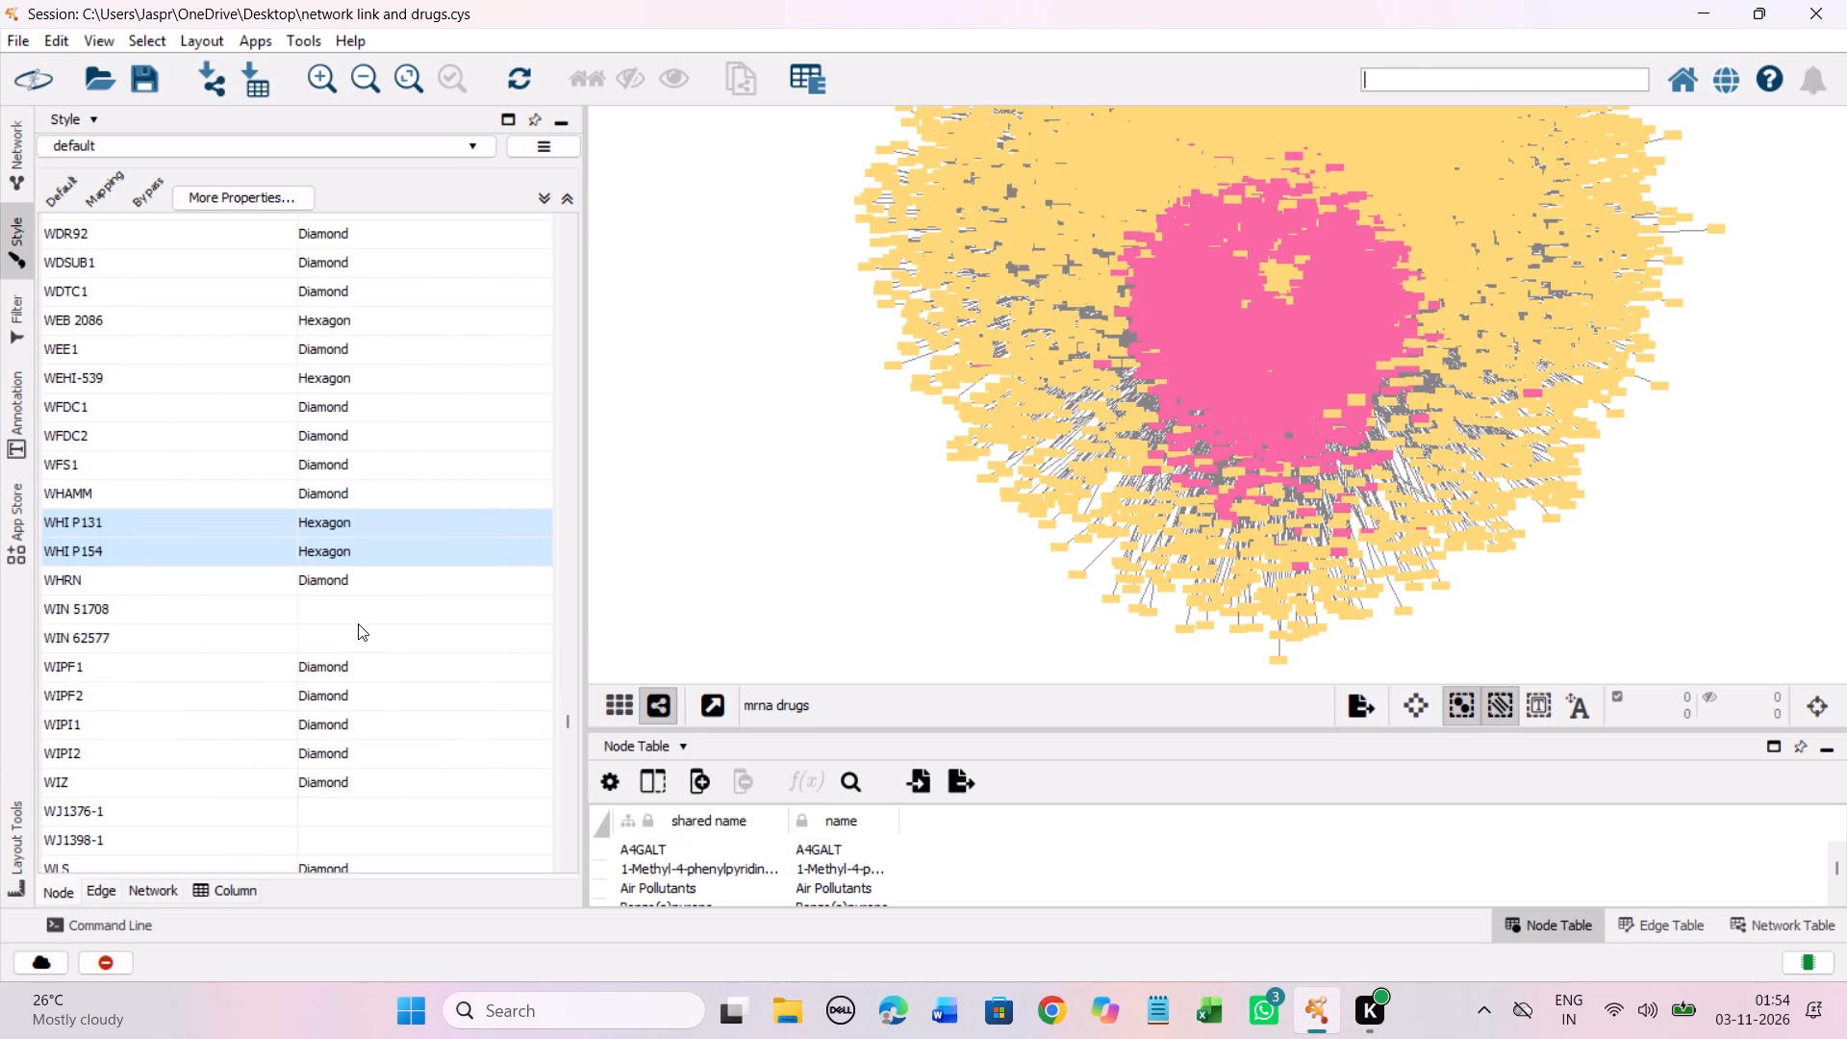
Set the discrete Node Shape mapping for WIN 51708 and WIN 62577 to Hexagon.
{"action": "left_click_drag", "start_coordinate": [344, 609], "coordinate": [346, 650]}
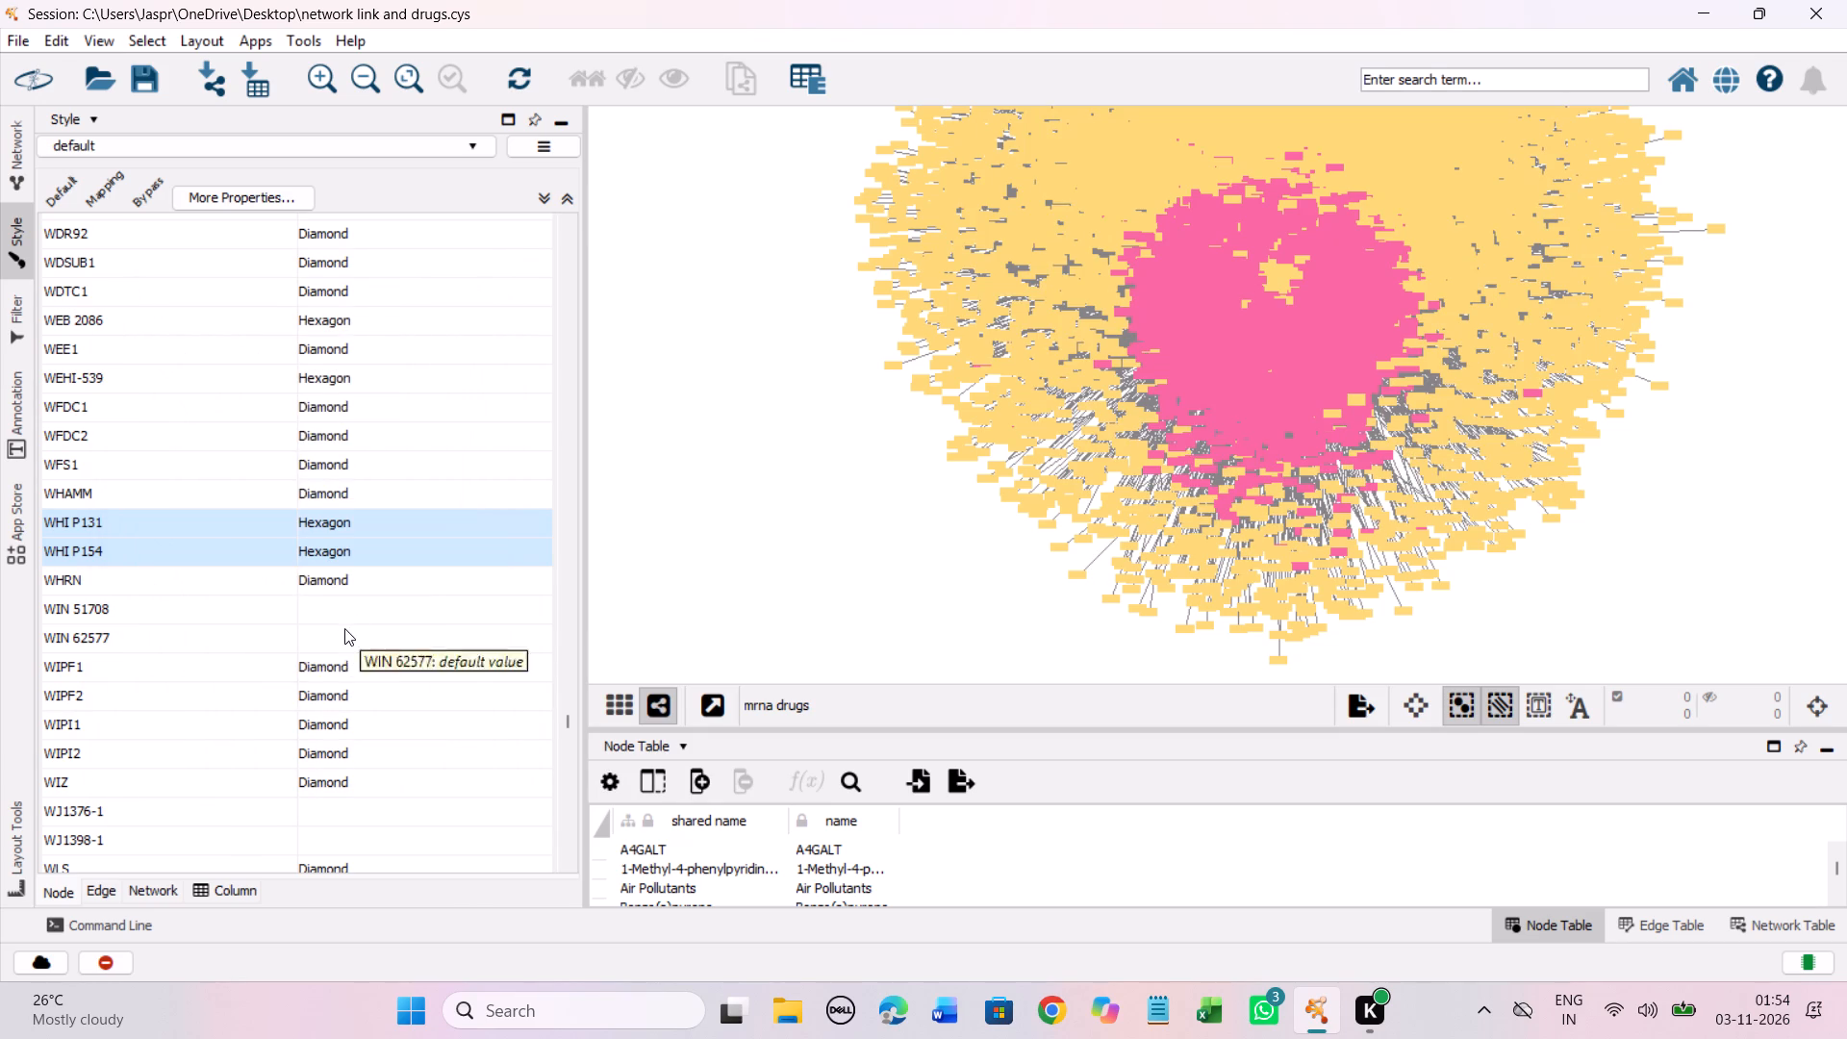
{"action": "right_click", "coordinate": [344, 628]}
{"action": "left_click", "coordinate": [717, 646]}
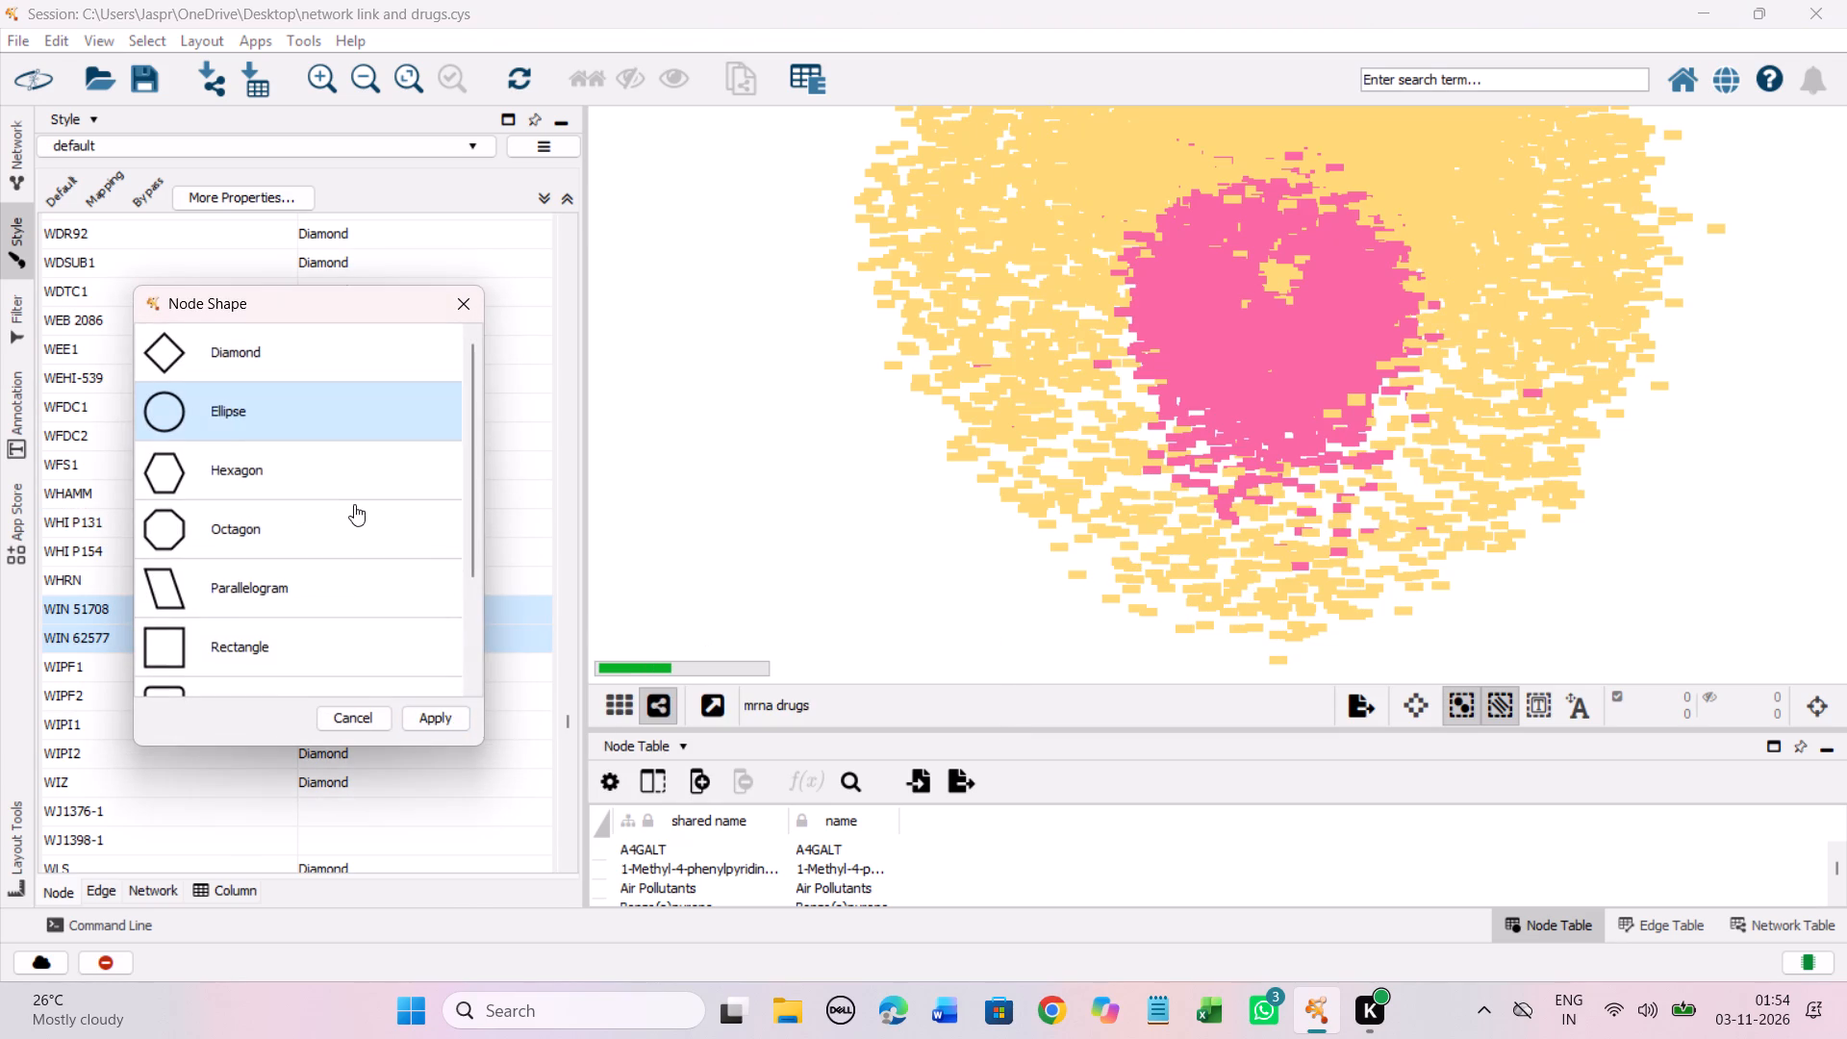
{"action": "left_click", "coordinate": [316, 443]}
{"action": "left_click", "coordinate": [460, 710]}
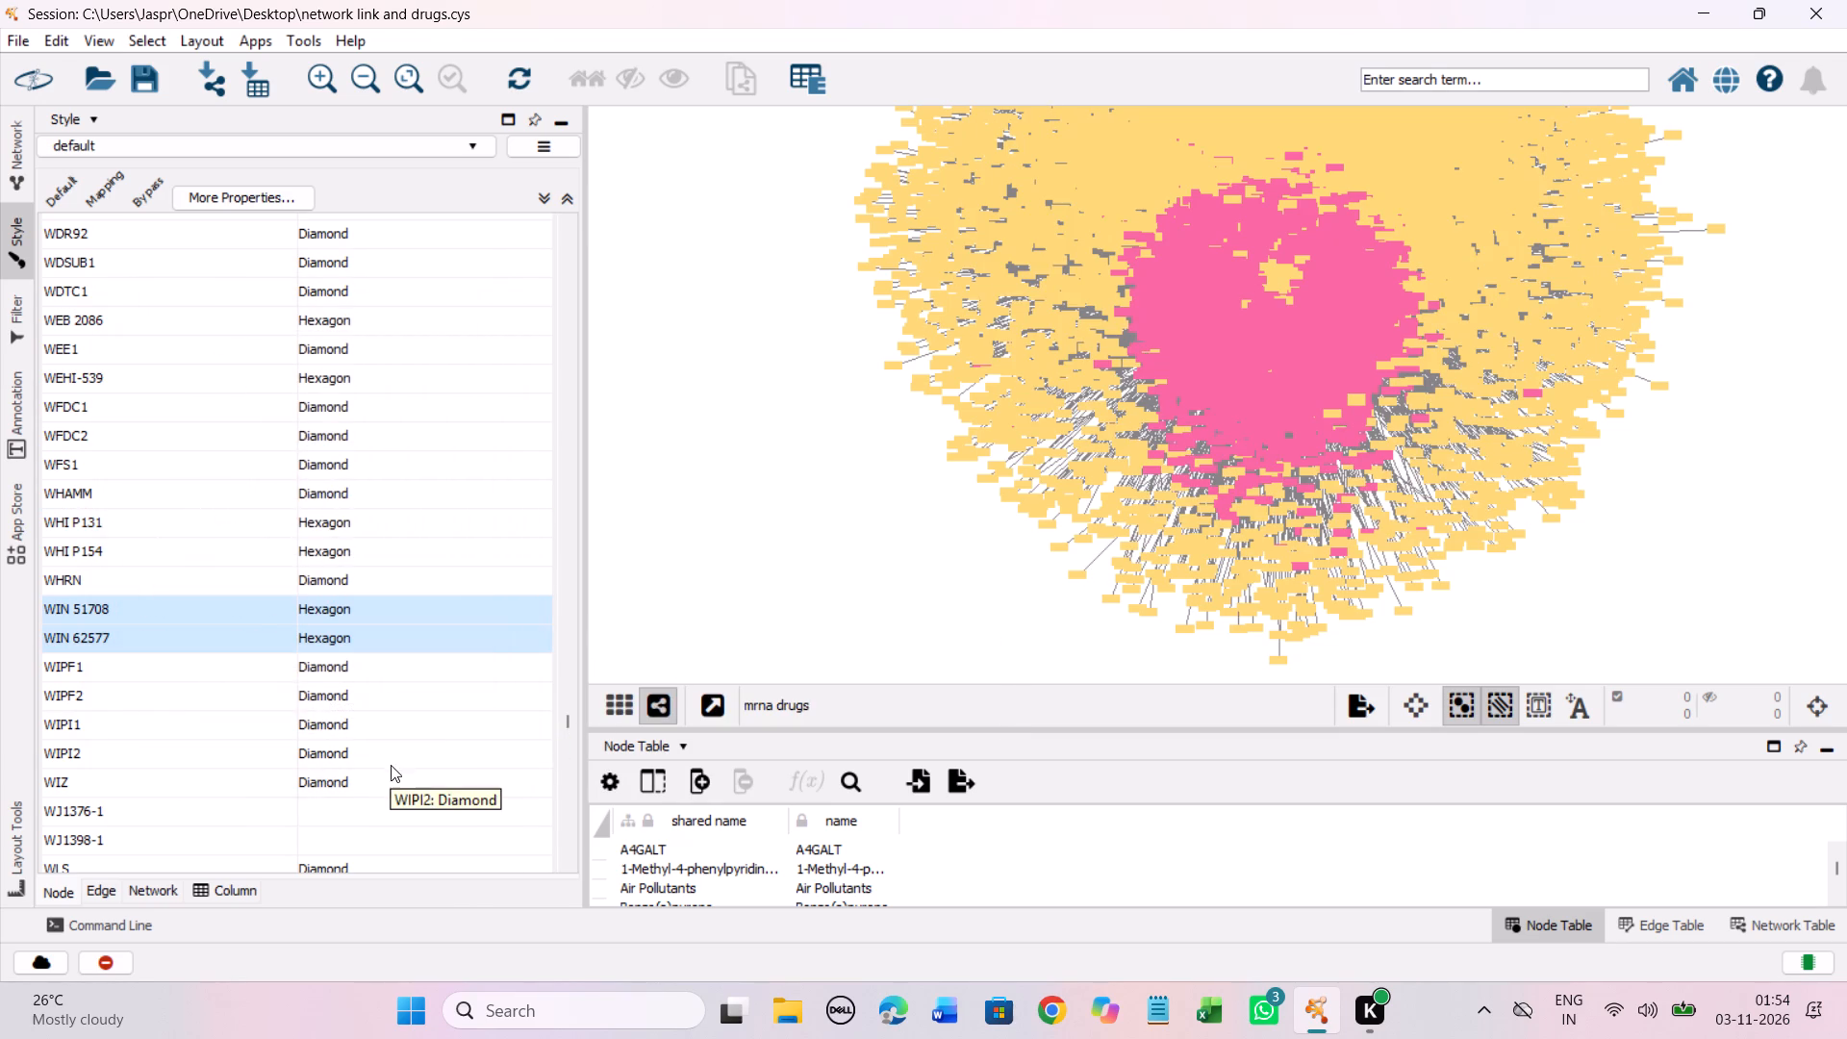
Set the discrete Node Shape mapping for WJ1376-1 and WJ1398-1 to Hexagon.
{"action": "left_click_drag", "start_coordinate": [354, 798], "coordinate": [361, 849]}
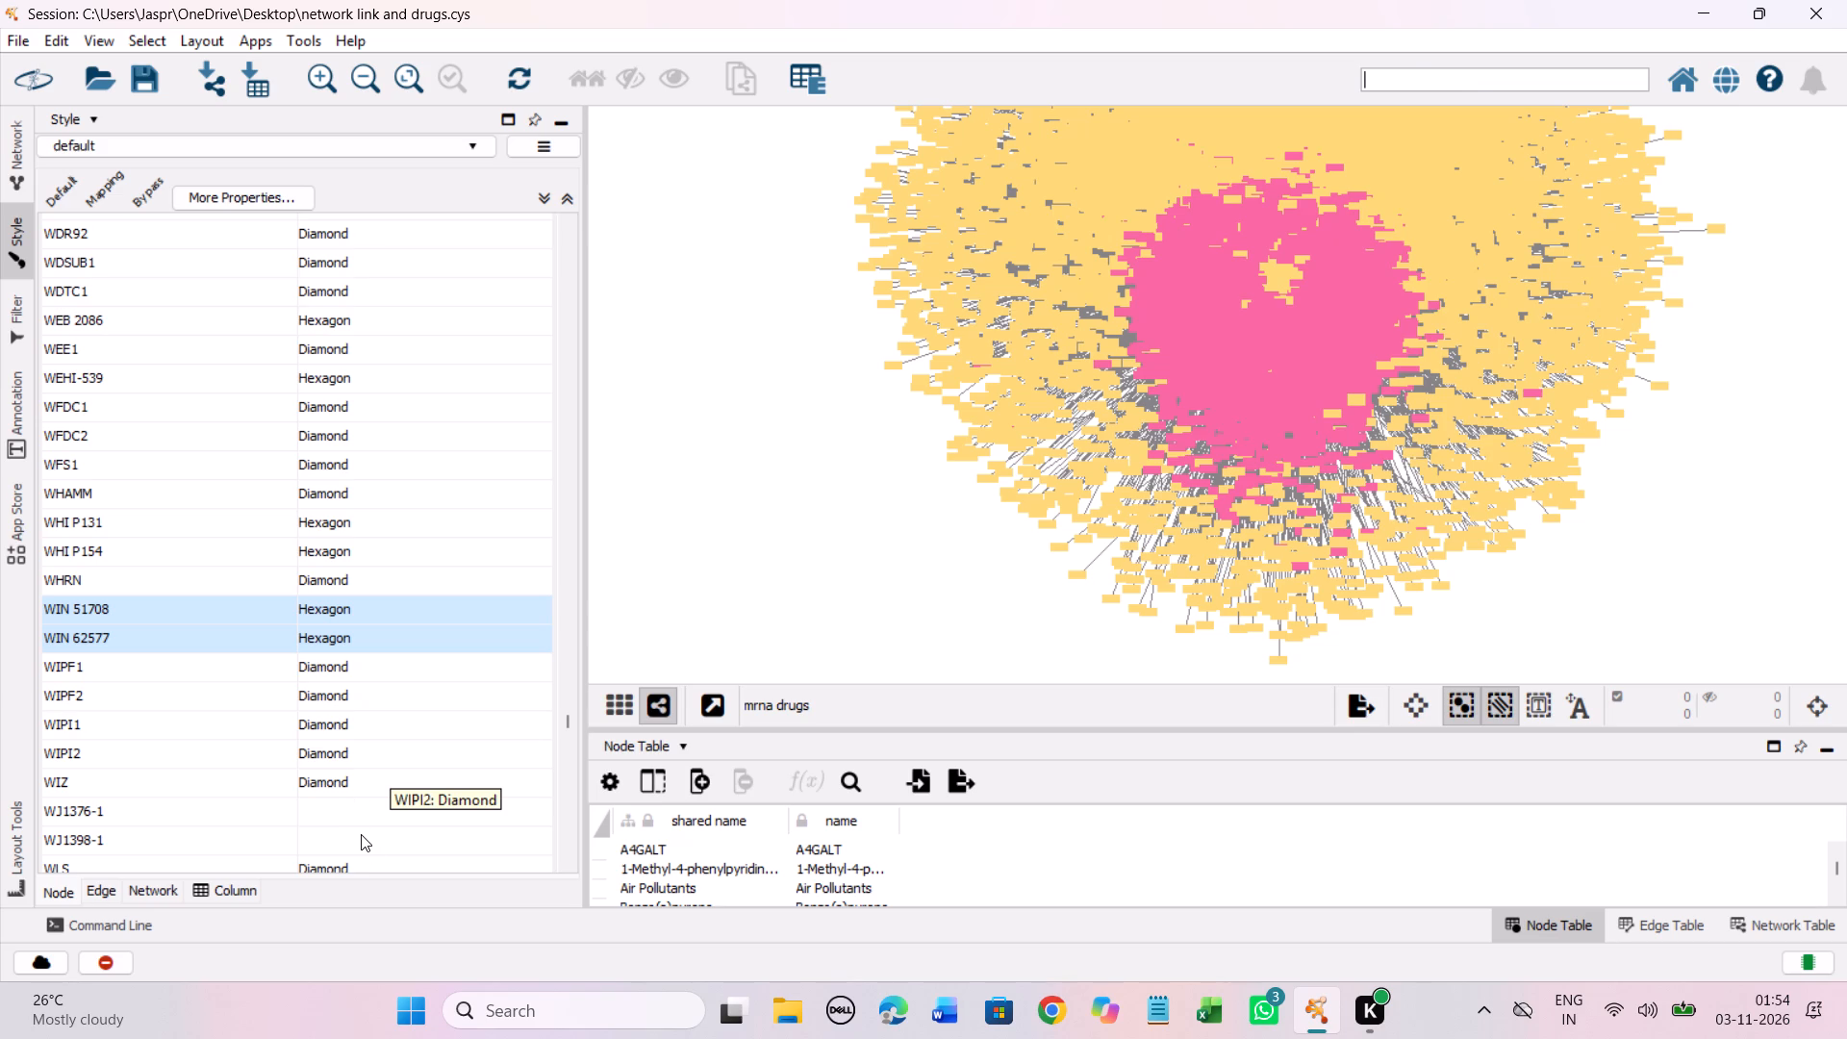
{"action": "right_click", "coordinate": [363, 834]}
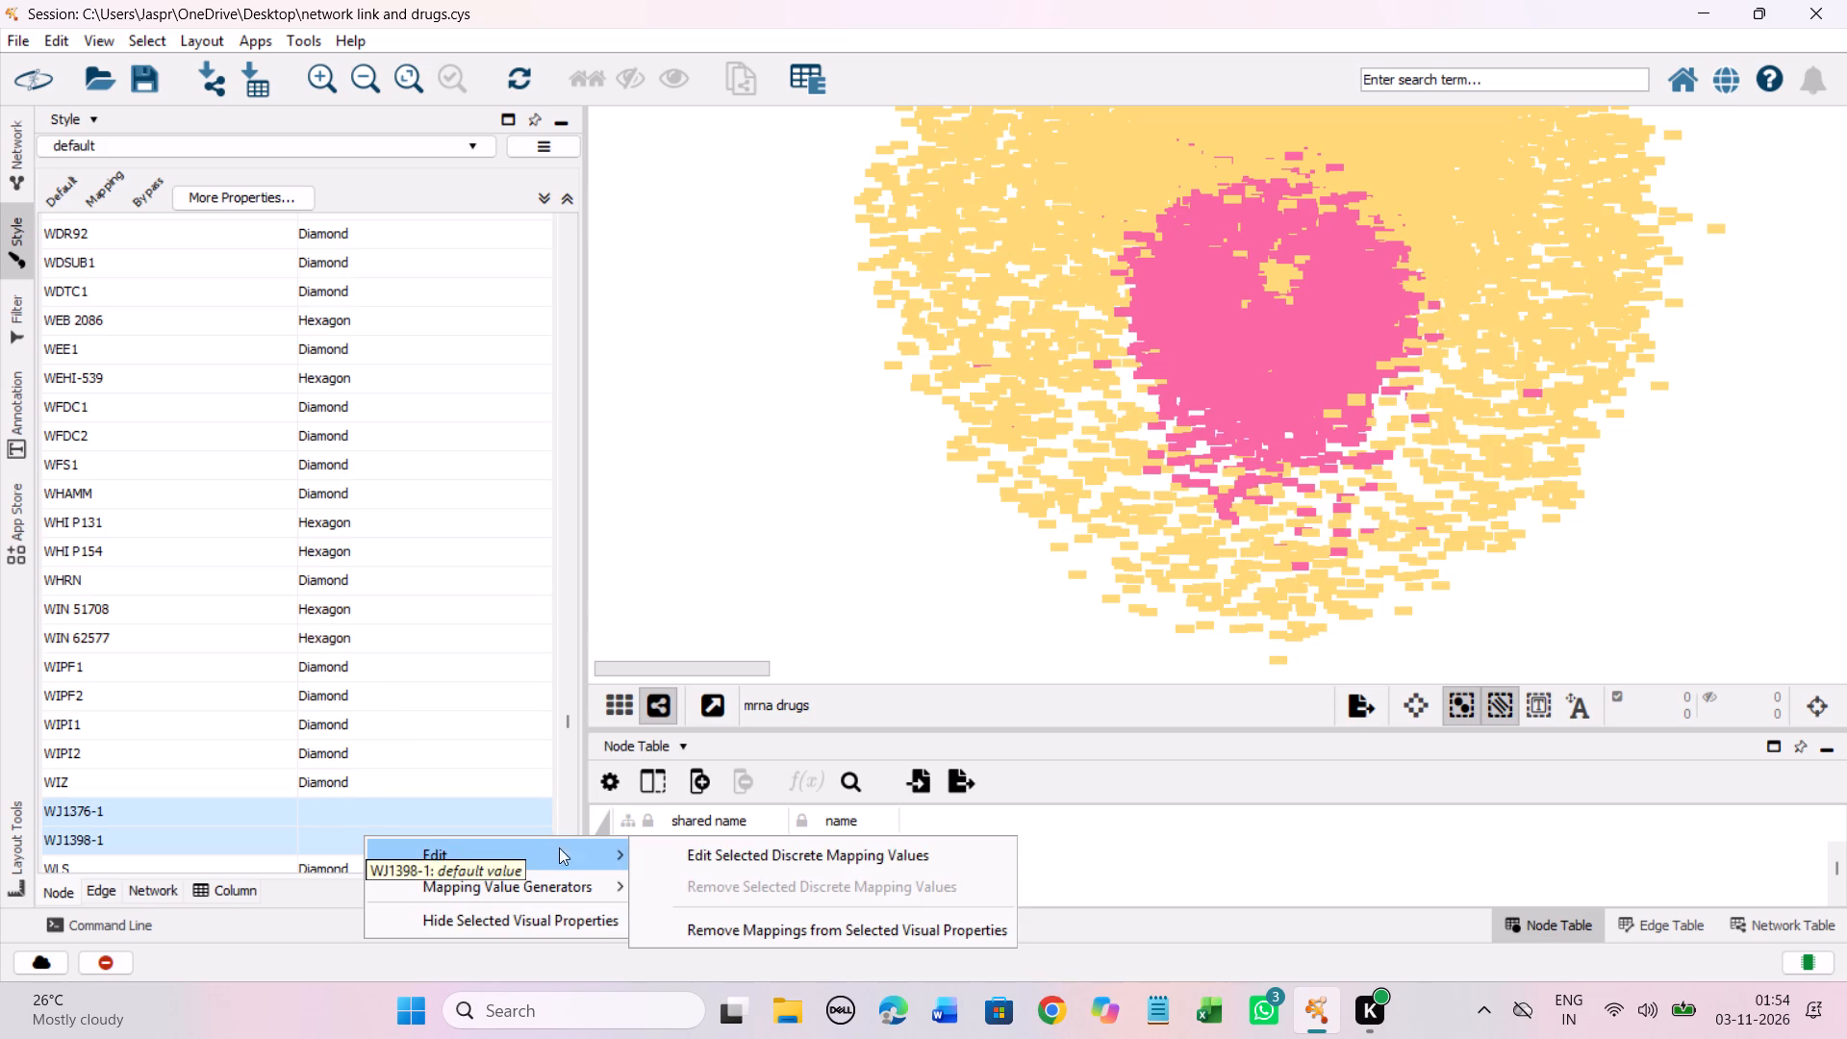
{"action": "left_click", "coordinate": [662, 848]}
{"action": "left_click", "coordinate": [273, 458]}
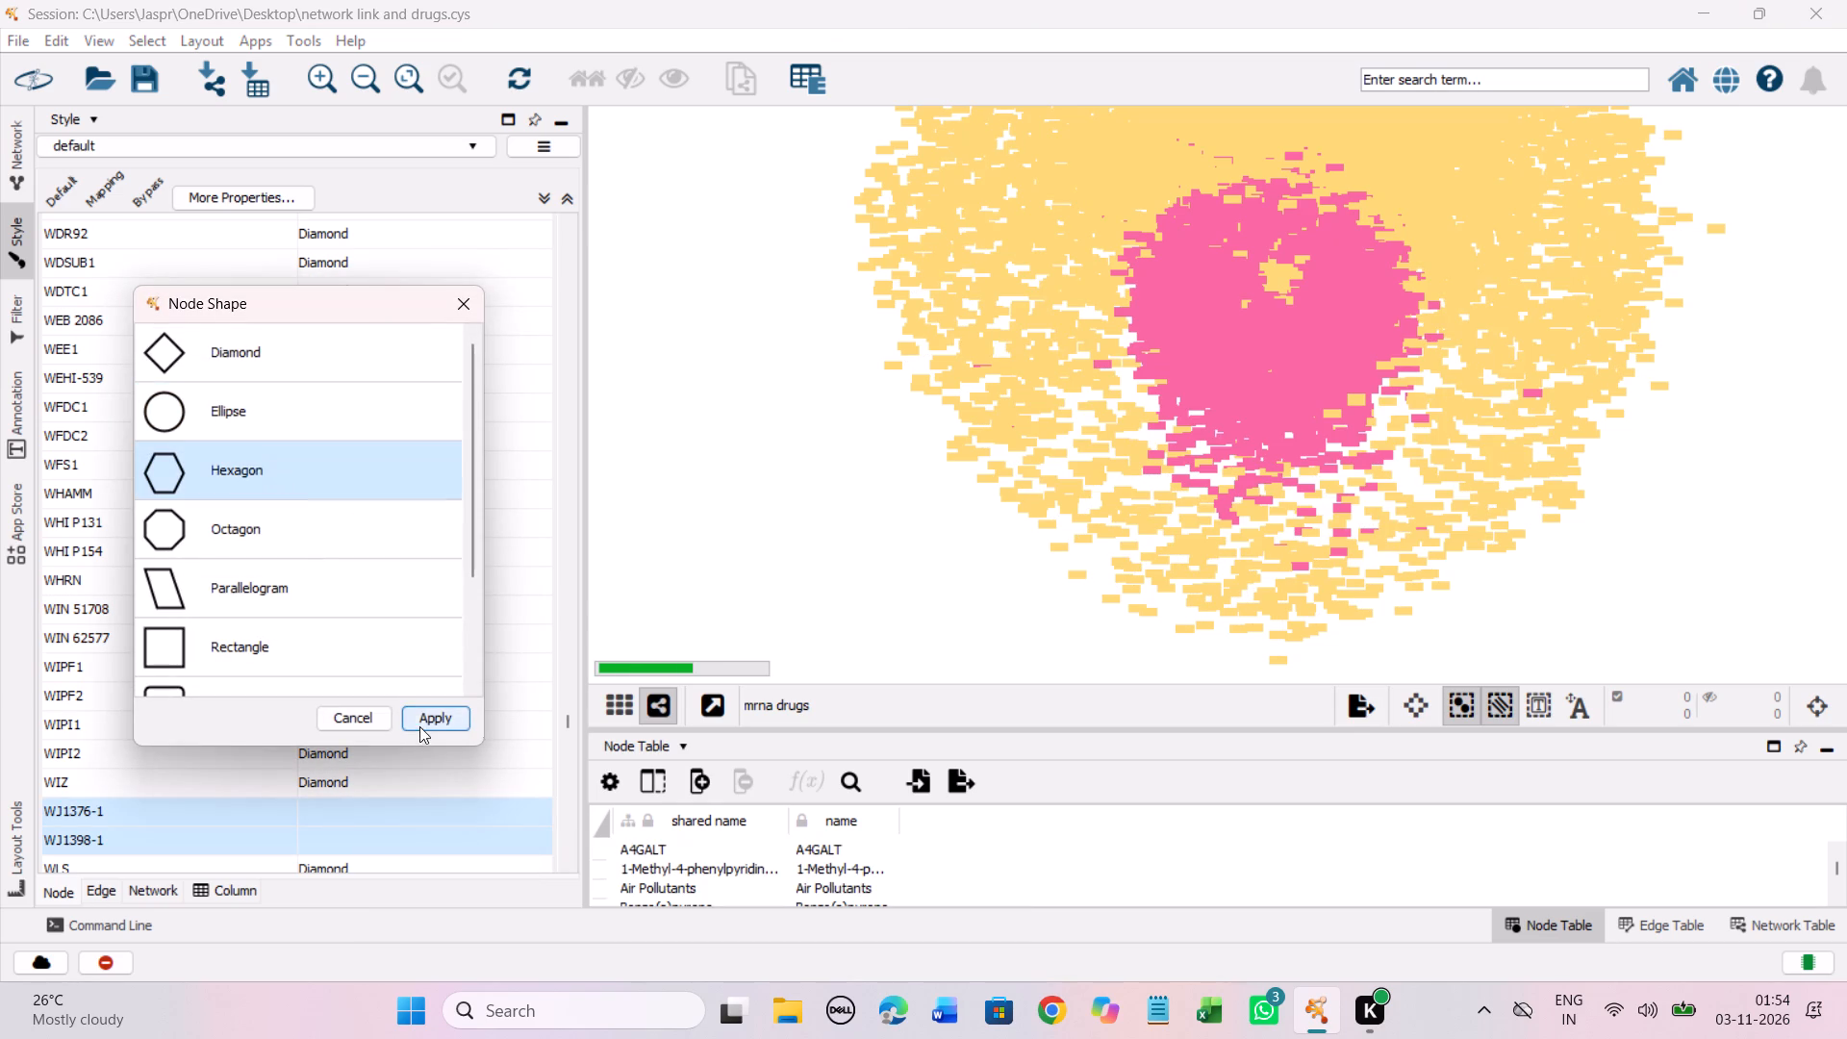
{"action": "left_click", "coordinate": [419, 721]}
Set the Node Shape mapping to Hexagon for the five unmapped entries from WP 631 through WR 33278.
{"action": "scroll", "coordinate": [446, 584], "scroll_direction": "down", "scroll_amount": 7}
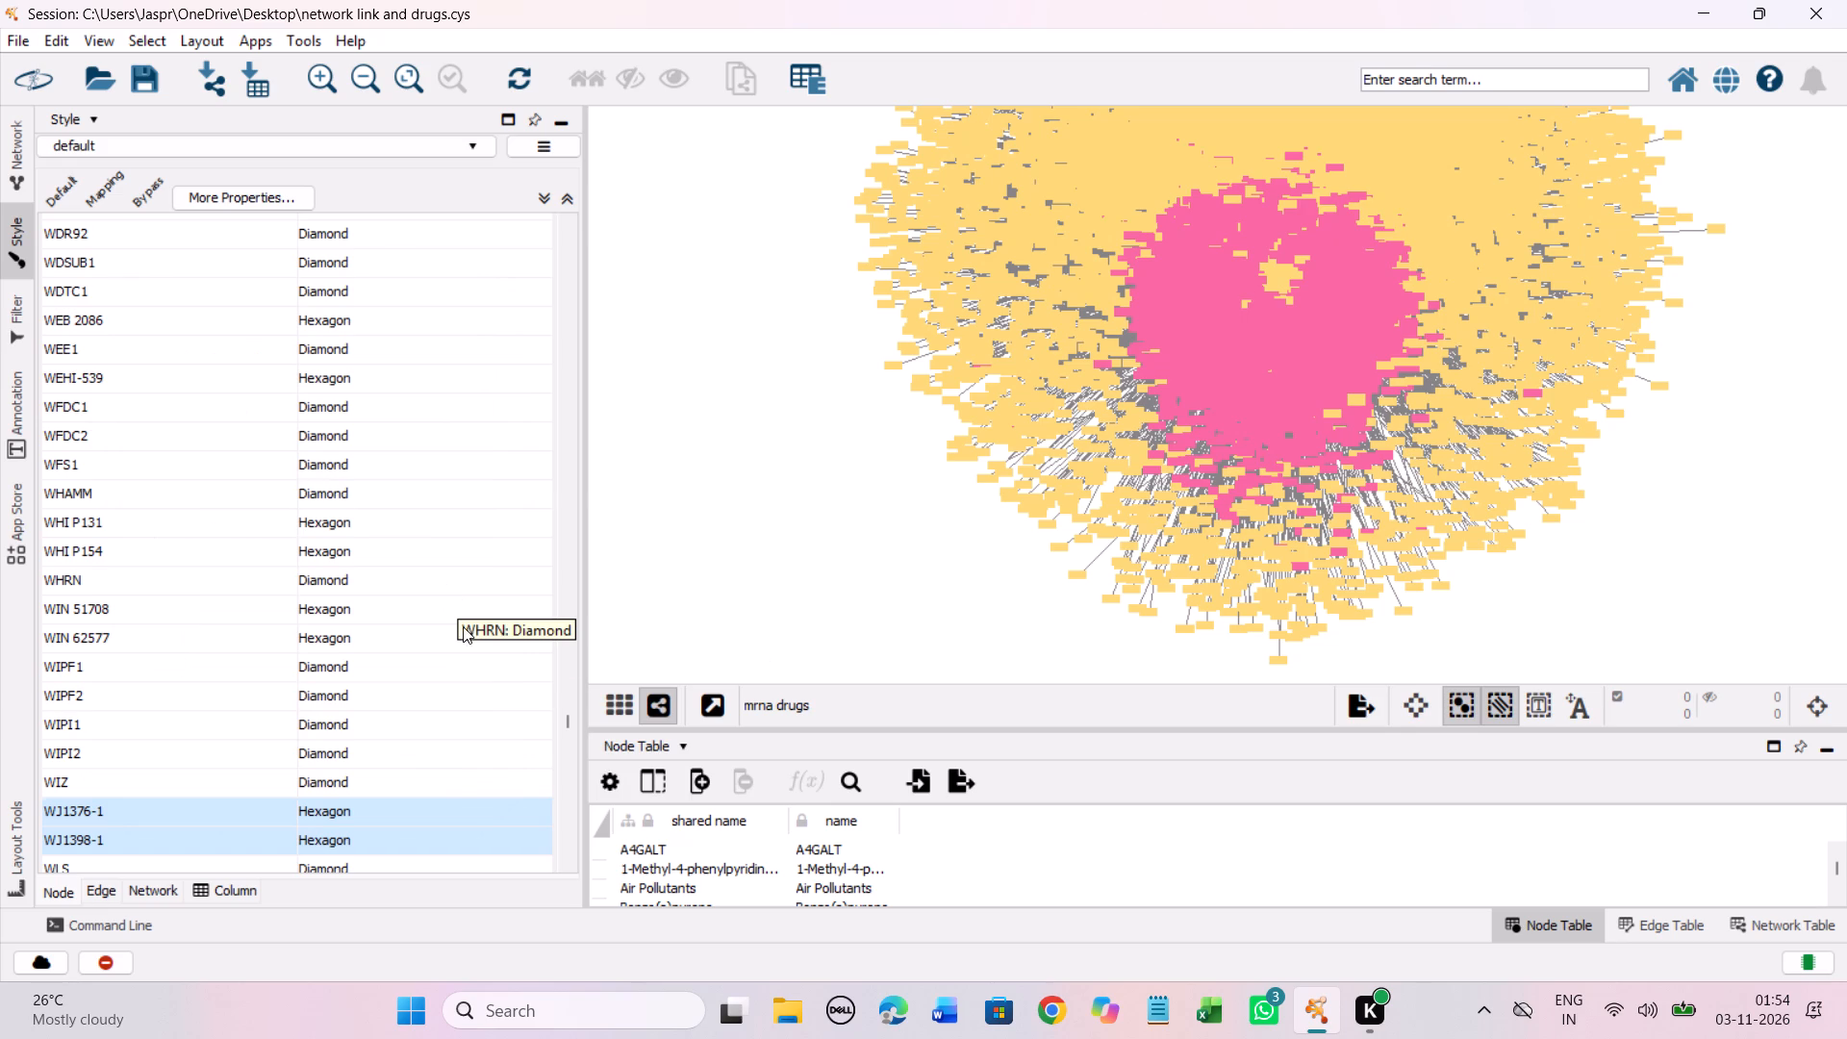
{"action": "scroll", "coordinate": [463, 640], "scroll_direction": "down", "scroll_amount": 20}
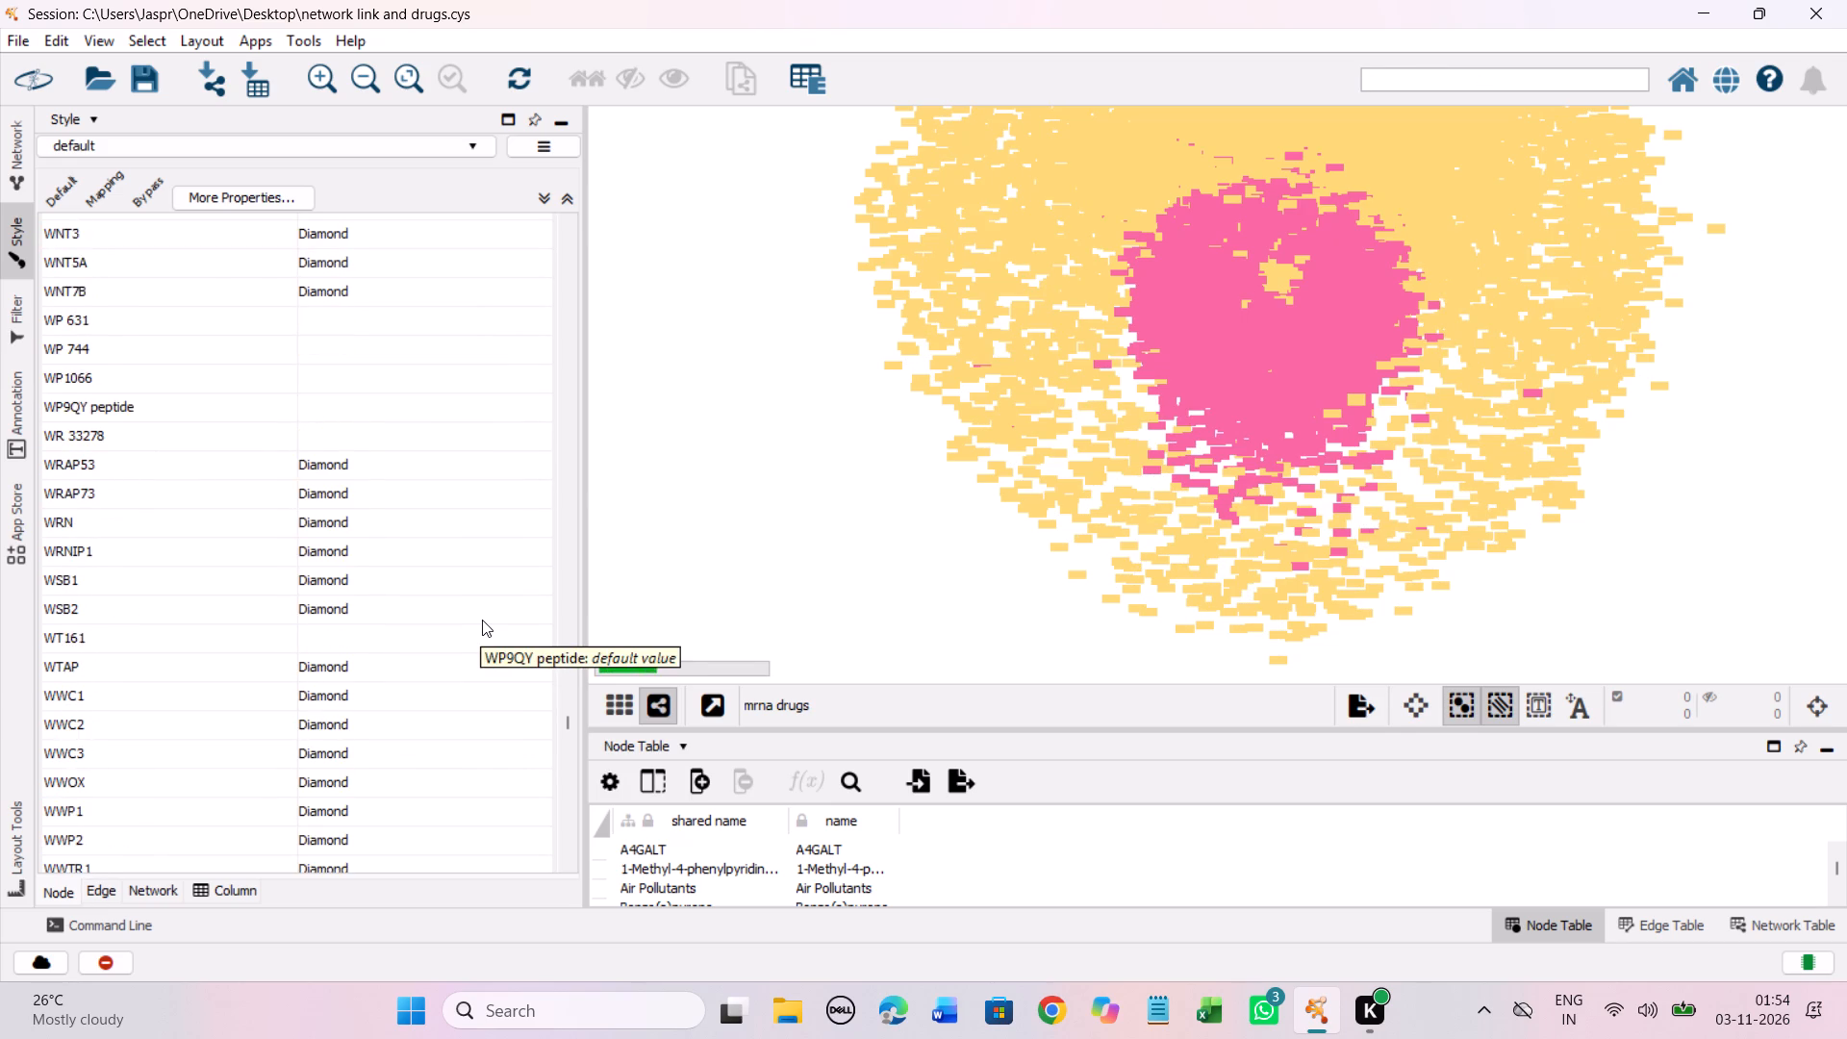
{"action": "scroll", "coordinate": [482, 620], "scroll_direction": "down", "scroll_amount": 2}
{"action": "left_click_drag", "start_coordinate": [316, 258], "coordinate": [341, 377]}
{"action": "right_click", "coordinate": [341, 377]}
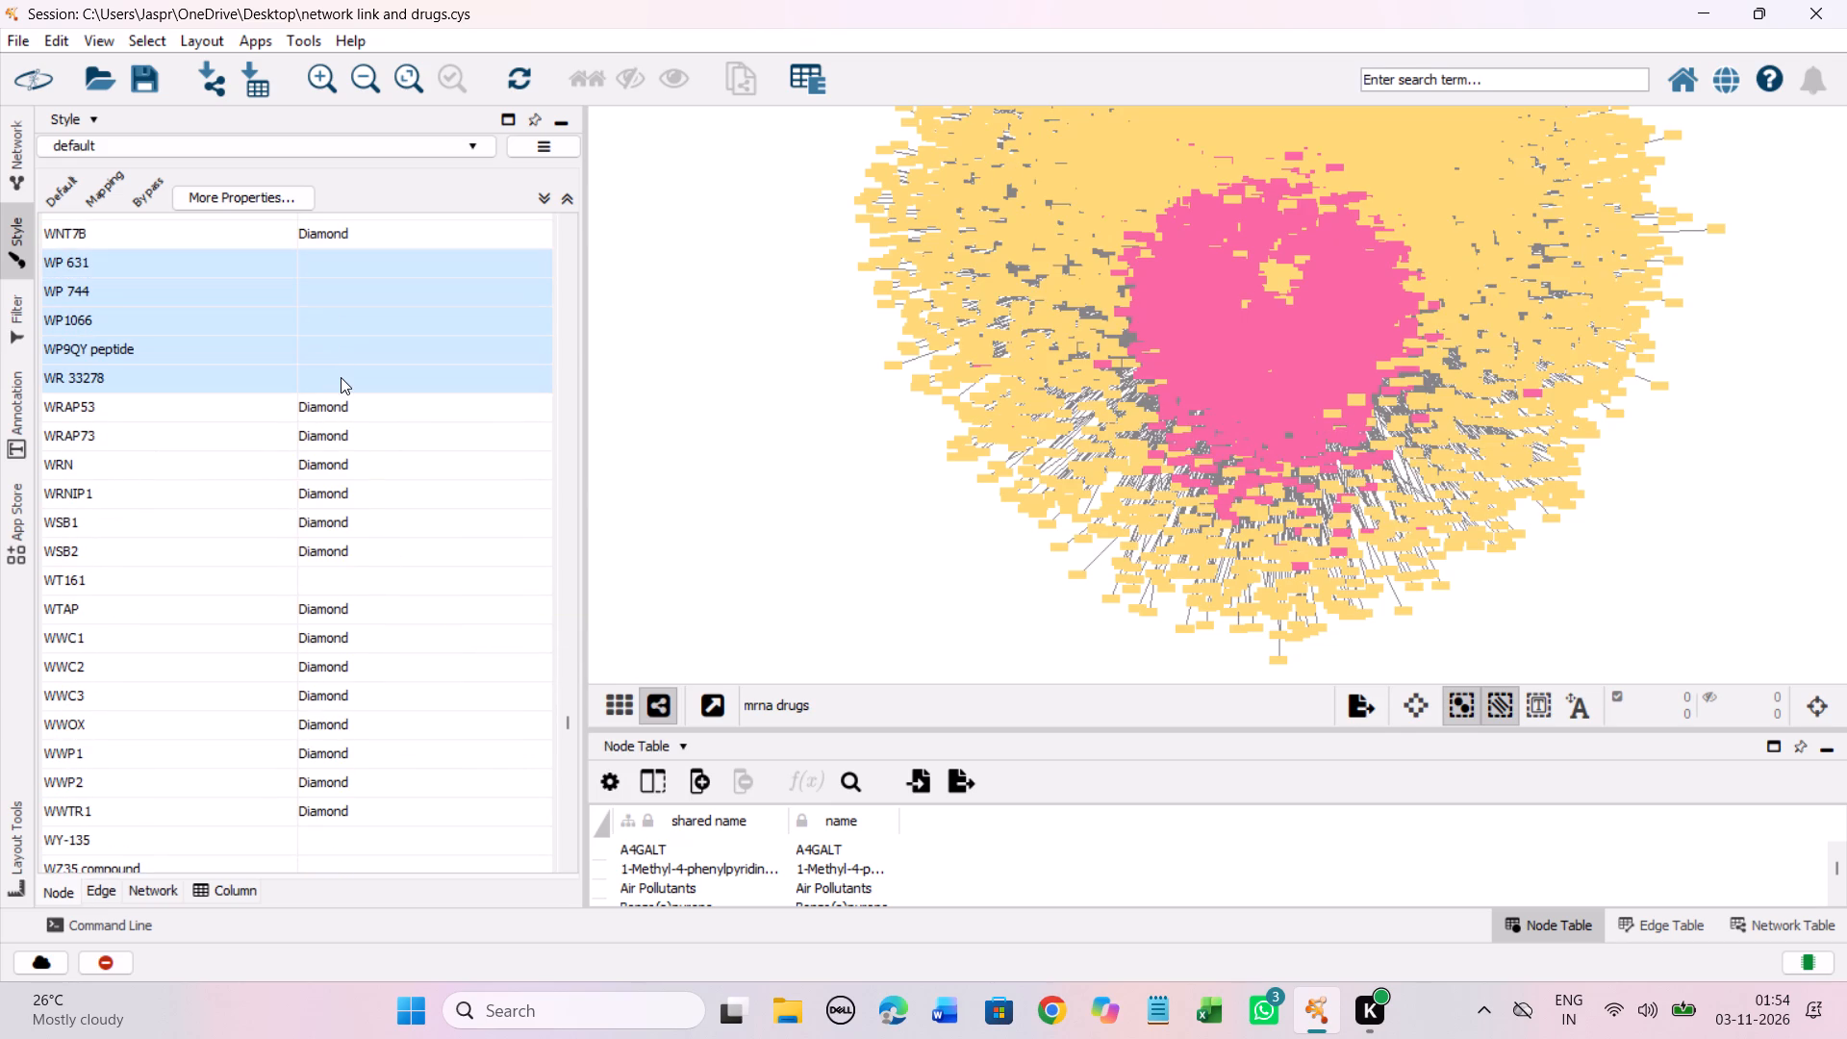
{"action": "left_click", "coordinate": [765, 388]}
{"action": "left_click", "coordinate": [265, 477]}
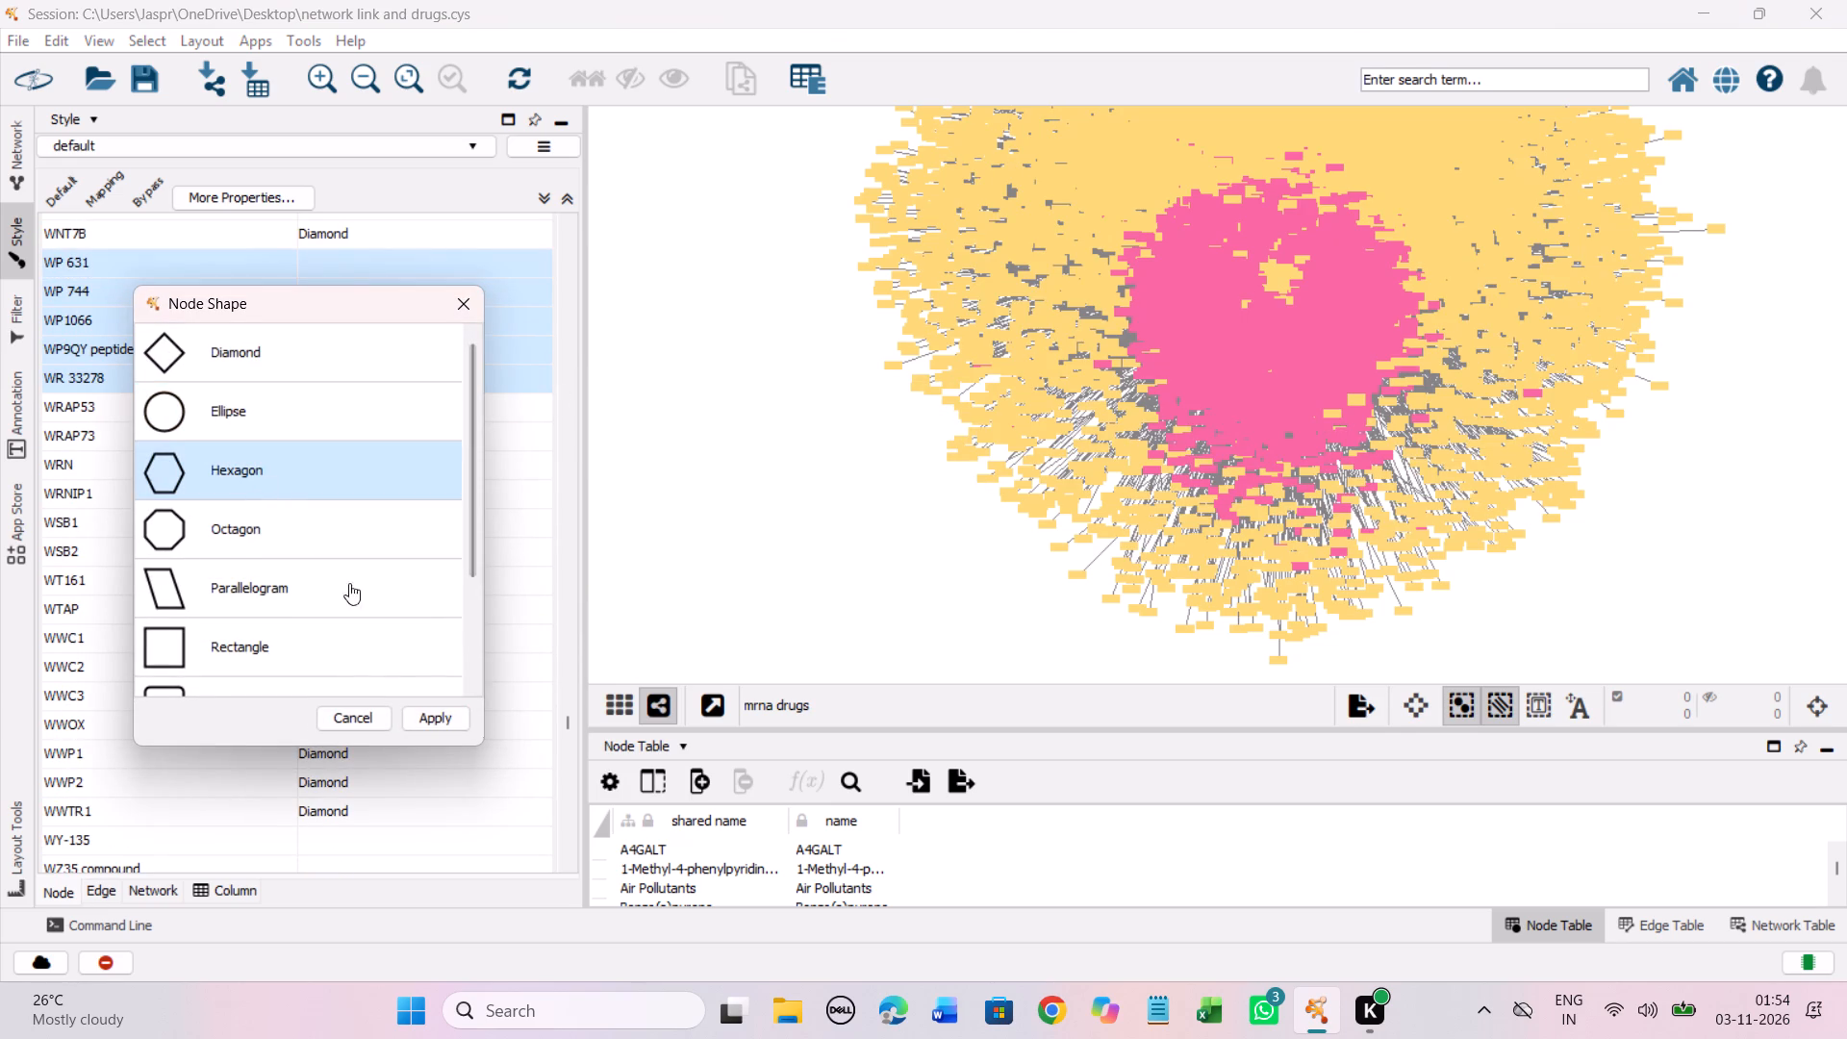
{"action": "left_click", "coordinate": [431, 712]}
Set the discrete Node Shape mapping for WT161 to Hexagon.
{"action": "left_click", "coordinate": [334, 580]}
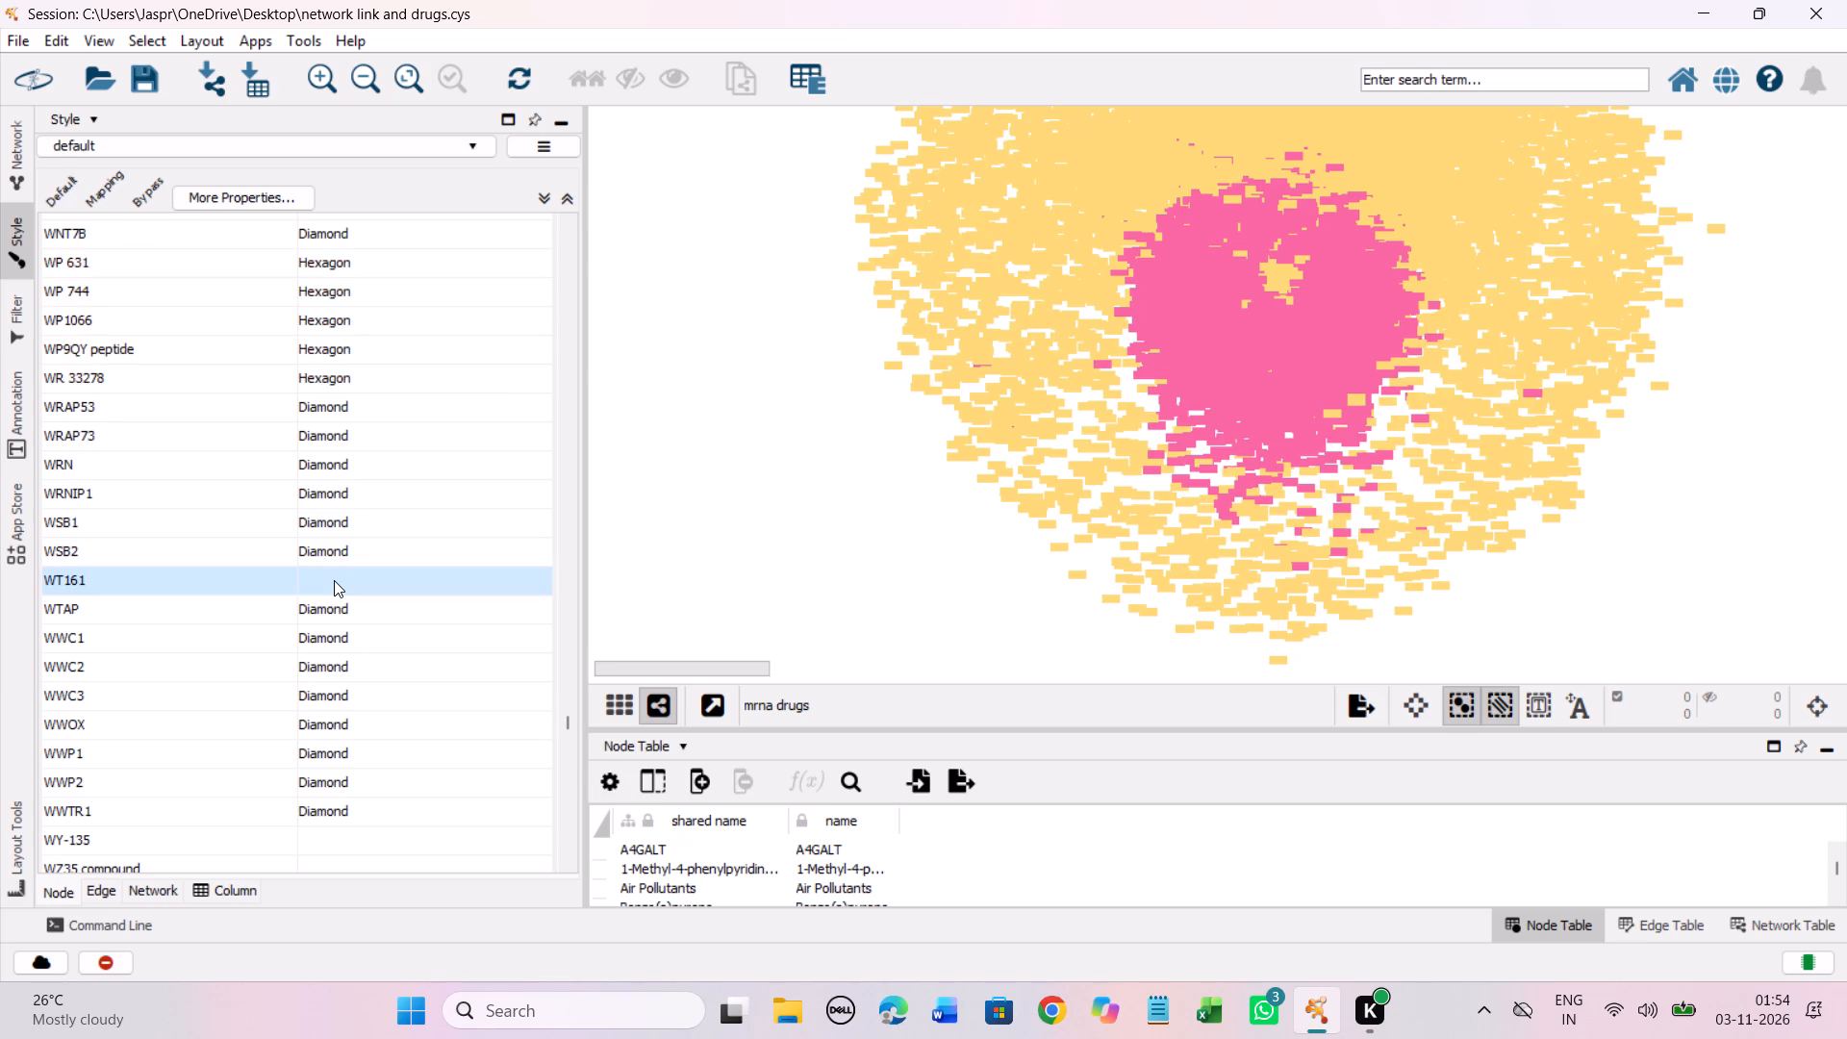
{"action": "right_click", "coordinate": [334, 580]}
{"action": "left_click", "coordinate": [736, 589]}
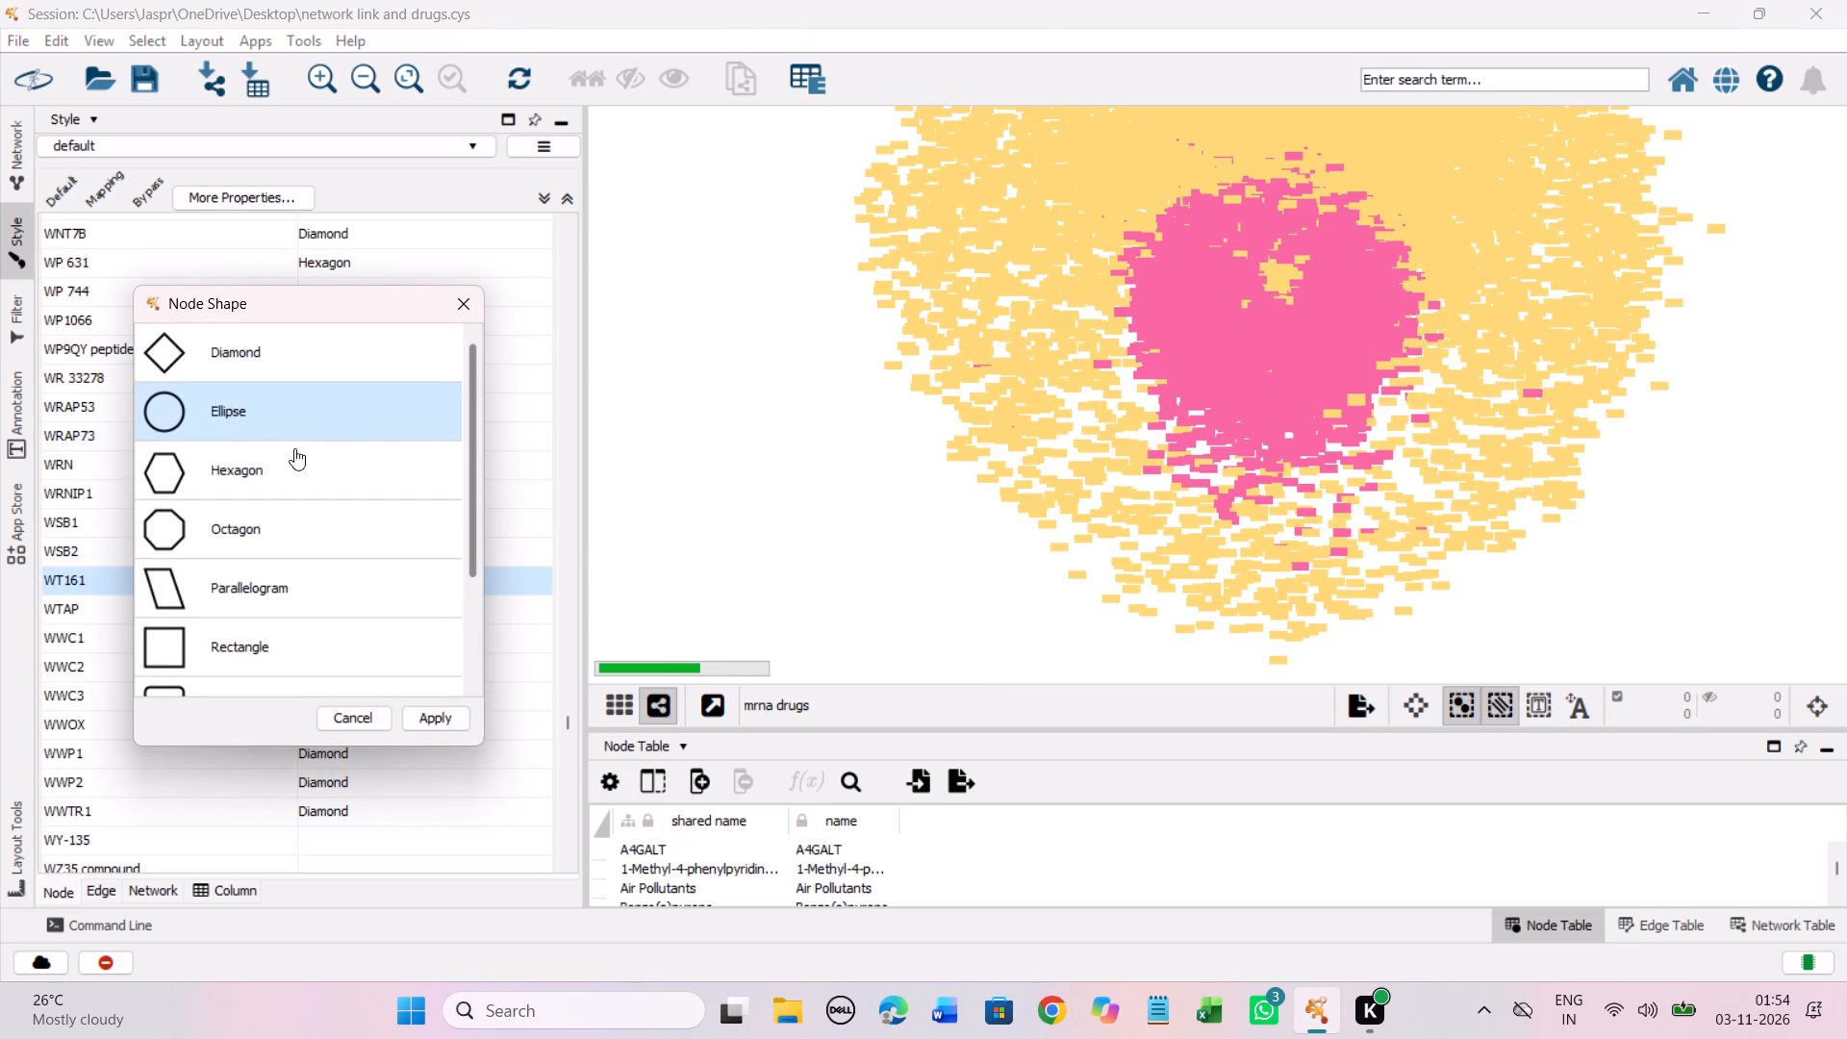
{"action": "left_click", "coordinate": [289, 452]}
{"action": "left_click", "coordinate": [448, 722]}
Set the Node Shape mapping to Hexagon for the whole run of unmapped entries from WY-135 through X 910279.
{"action": "scroll", "coordinate": [376, 458], "scroll_direction": "down", "scroll_amount": 3}
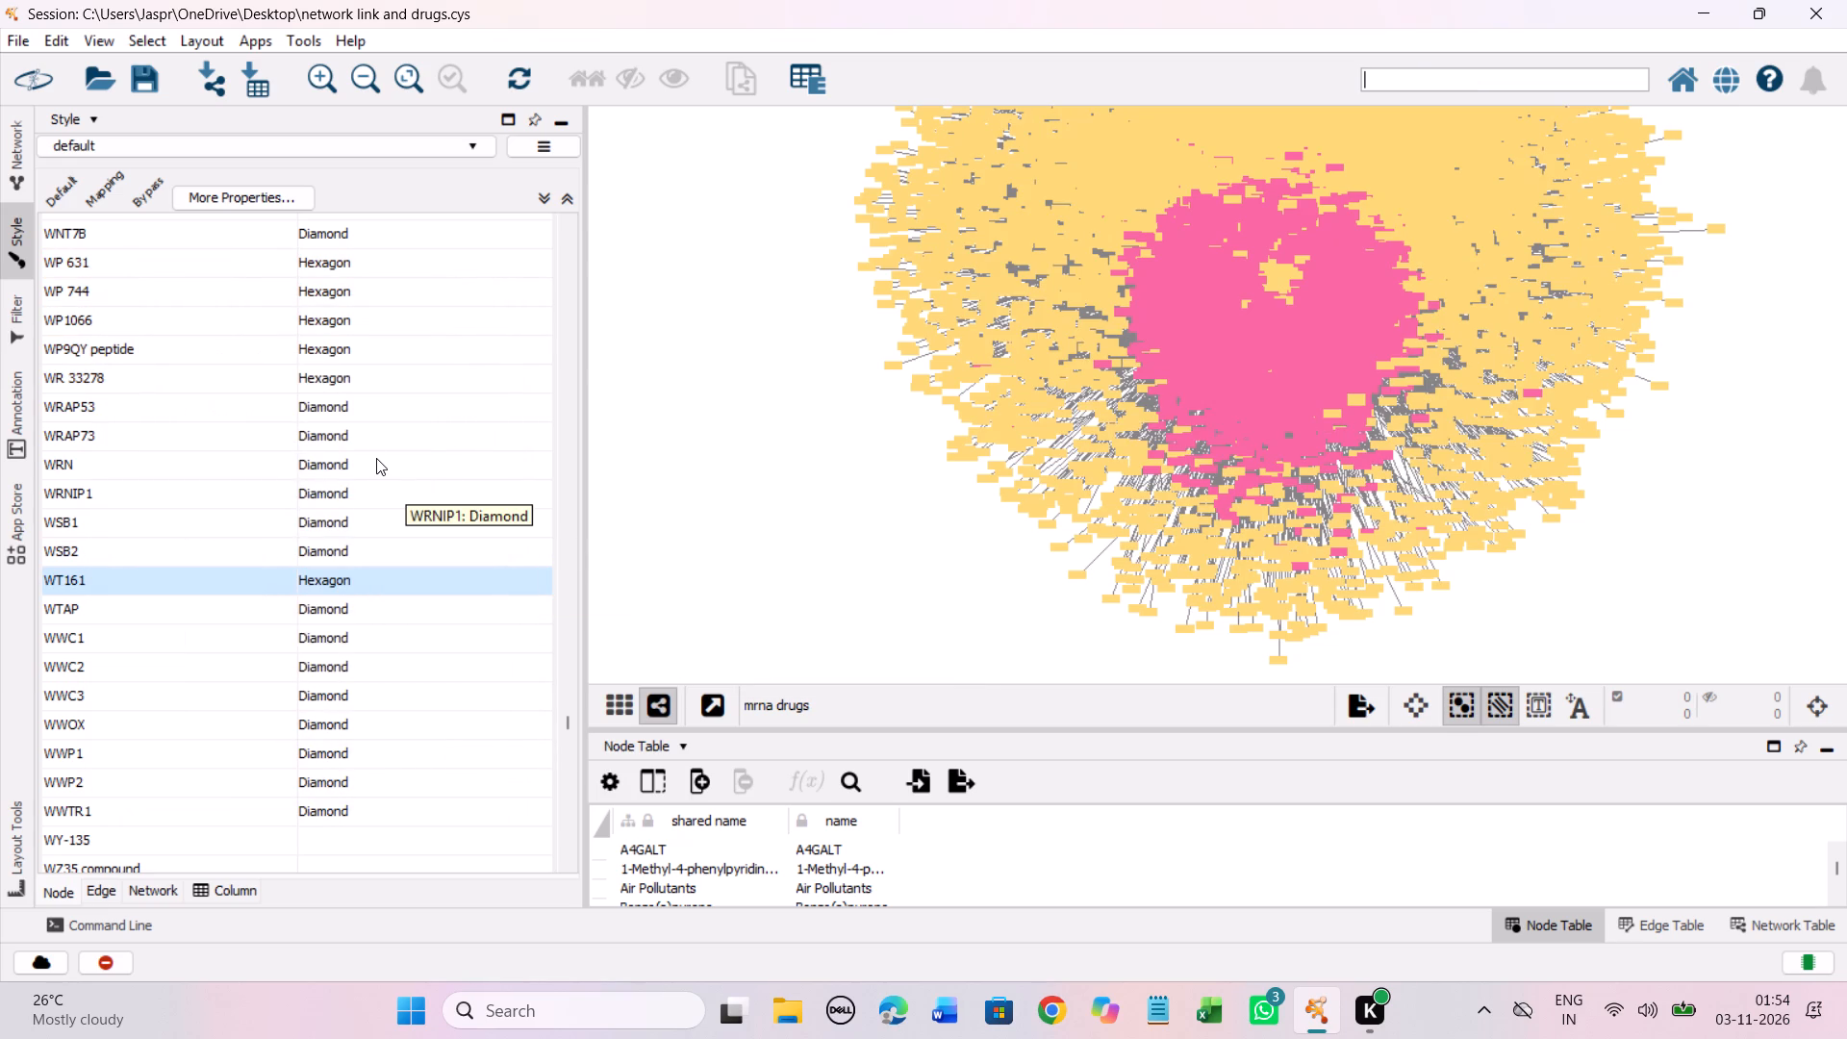
{"action": "scroll", "coordinate": [376, 458], "scroll_direction": "down", "scroll_amount": 4}
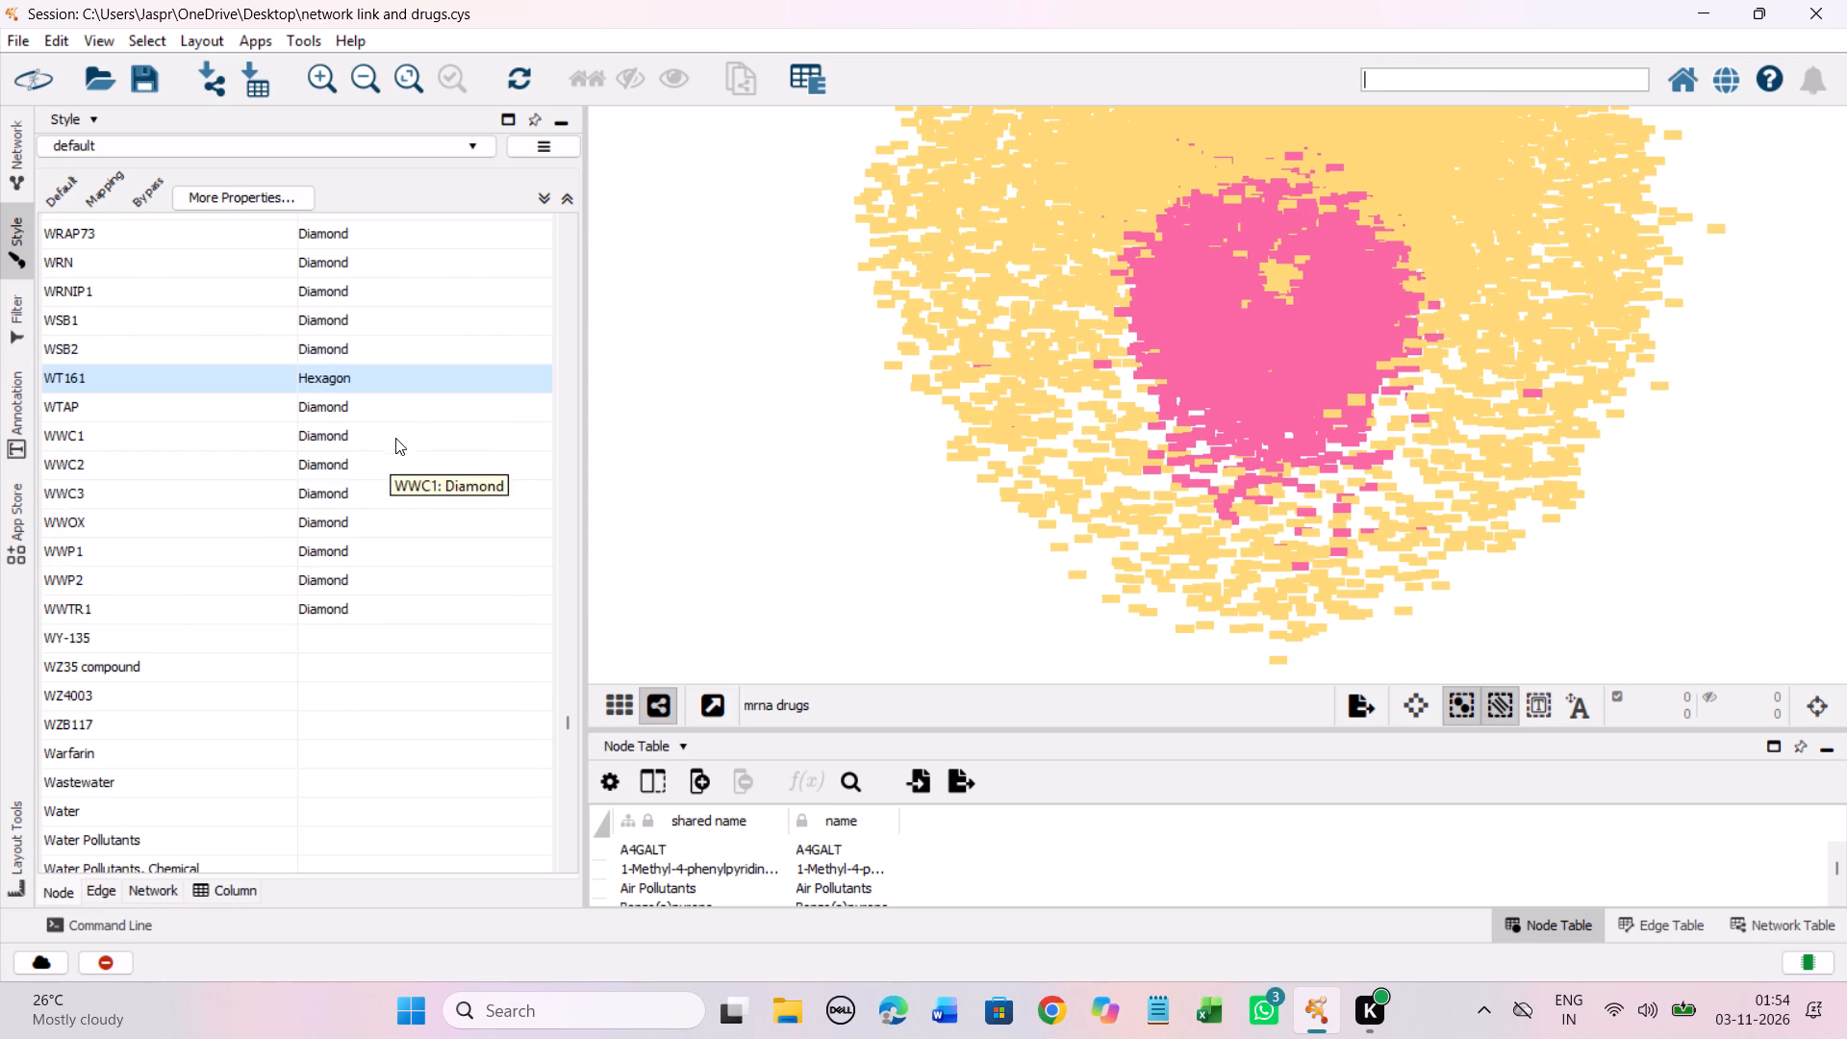
{"action": "scroll", "coordinate": [406, 422], "scroll_direction": "down", "scroll_amount": 10}
{"action": "left_click_drag", "start_coordinate": [328, 354], "coordinate": [331, 453]}
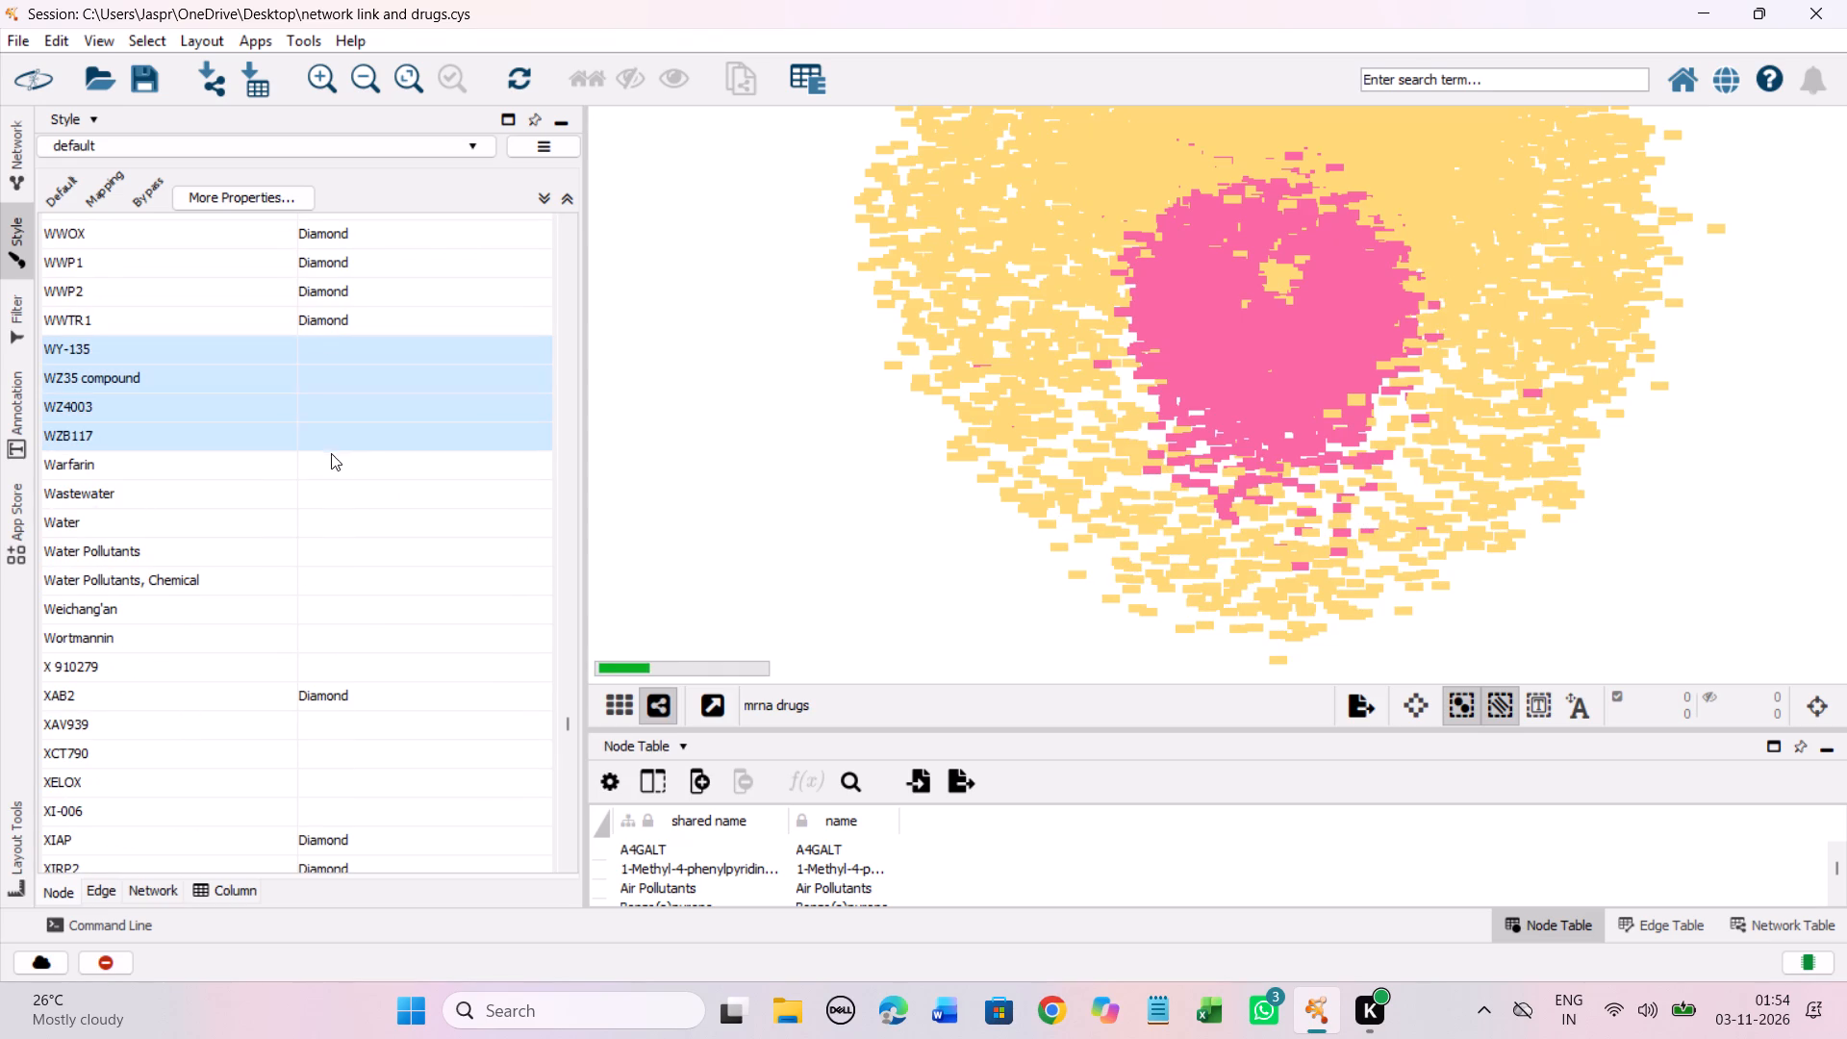
{"action": "left_click_drag", "start_coordinate": [331, 453], "coordinate": [331, 661]}
{"action": "right_click", "coordinate": [331, 661]}
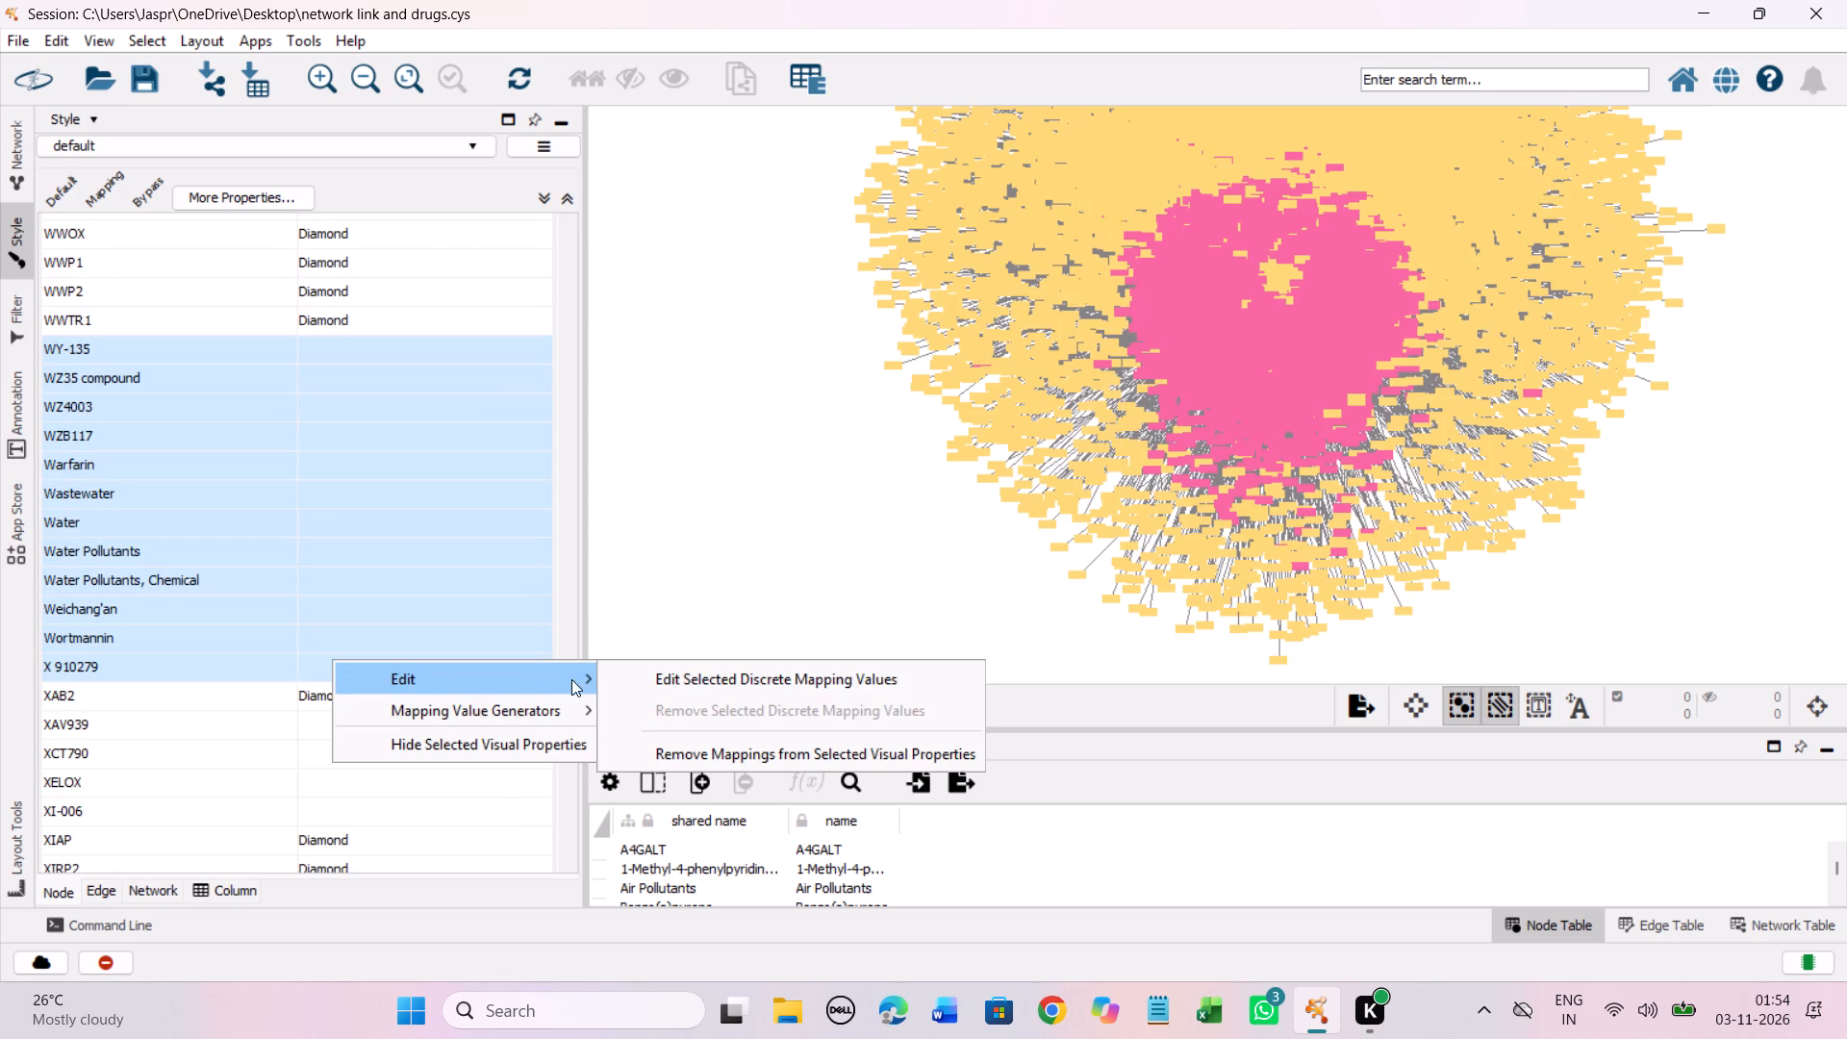
{"action": "left_click", "coordinate": [621, 679]}
{"action": "left_click", "coordinate": [316, 459]}
{"action": "left_click", "coordinate": [438, 721]}
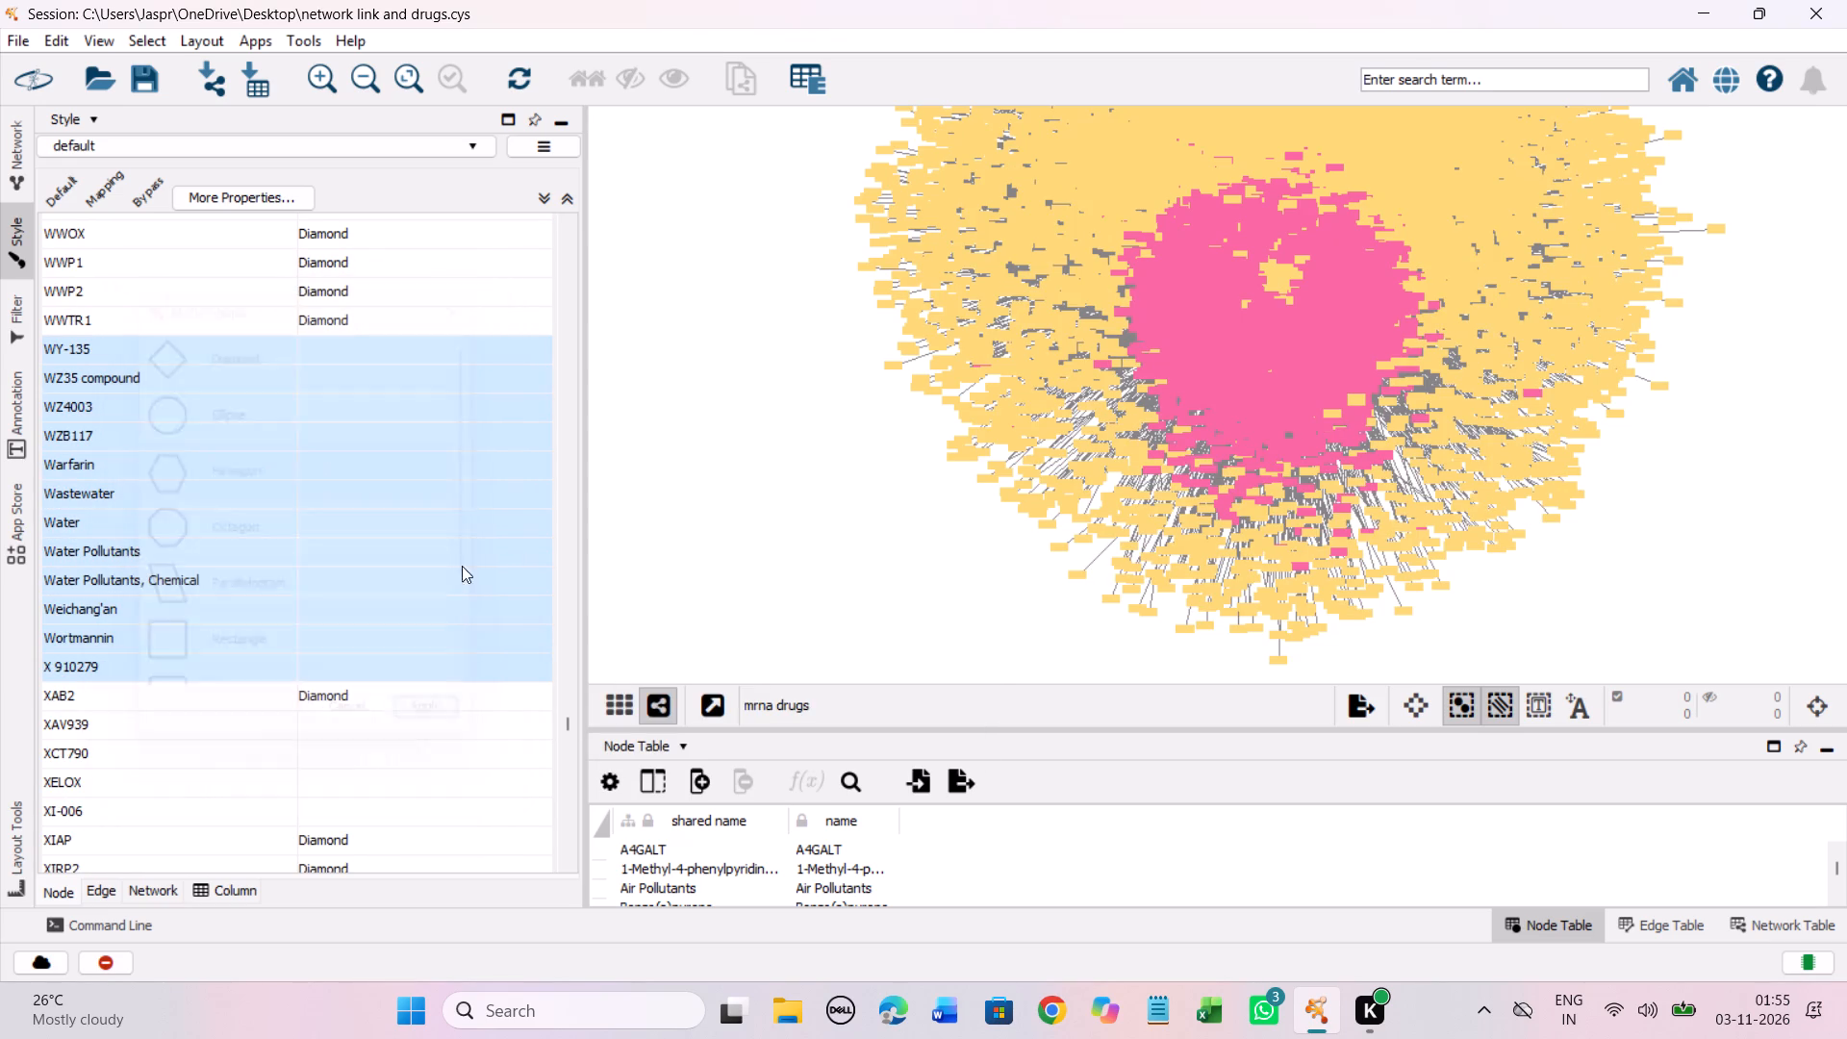
Set the Node Shape mapping to Hexagon for the unmapped entries from XAV939 through XI-006.
{"action": "scroll", "coordinate": [484, 465], "scroll_direction": "down", "scroll_amount": 7}
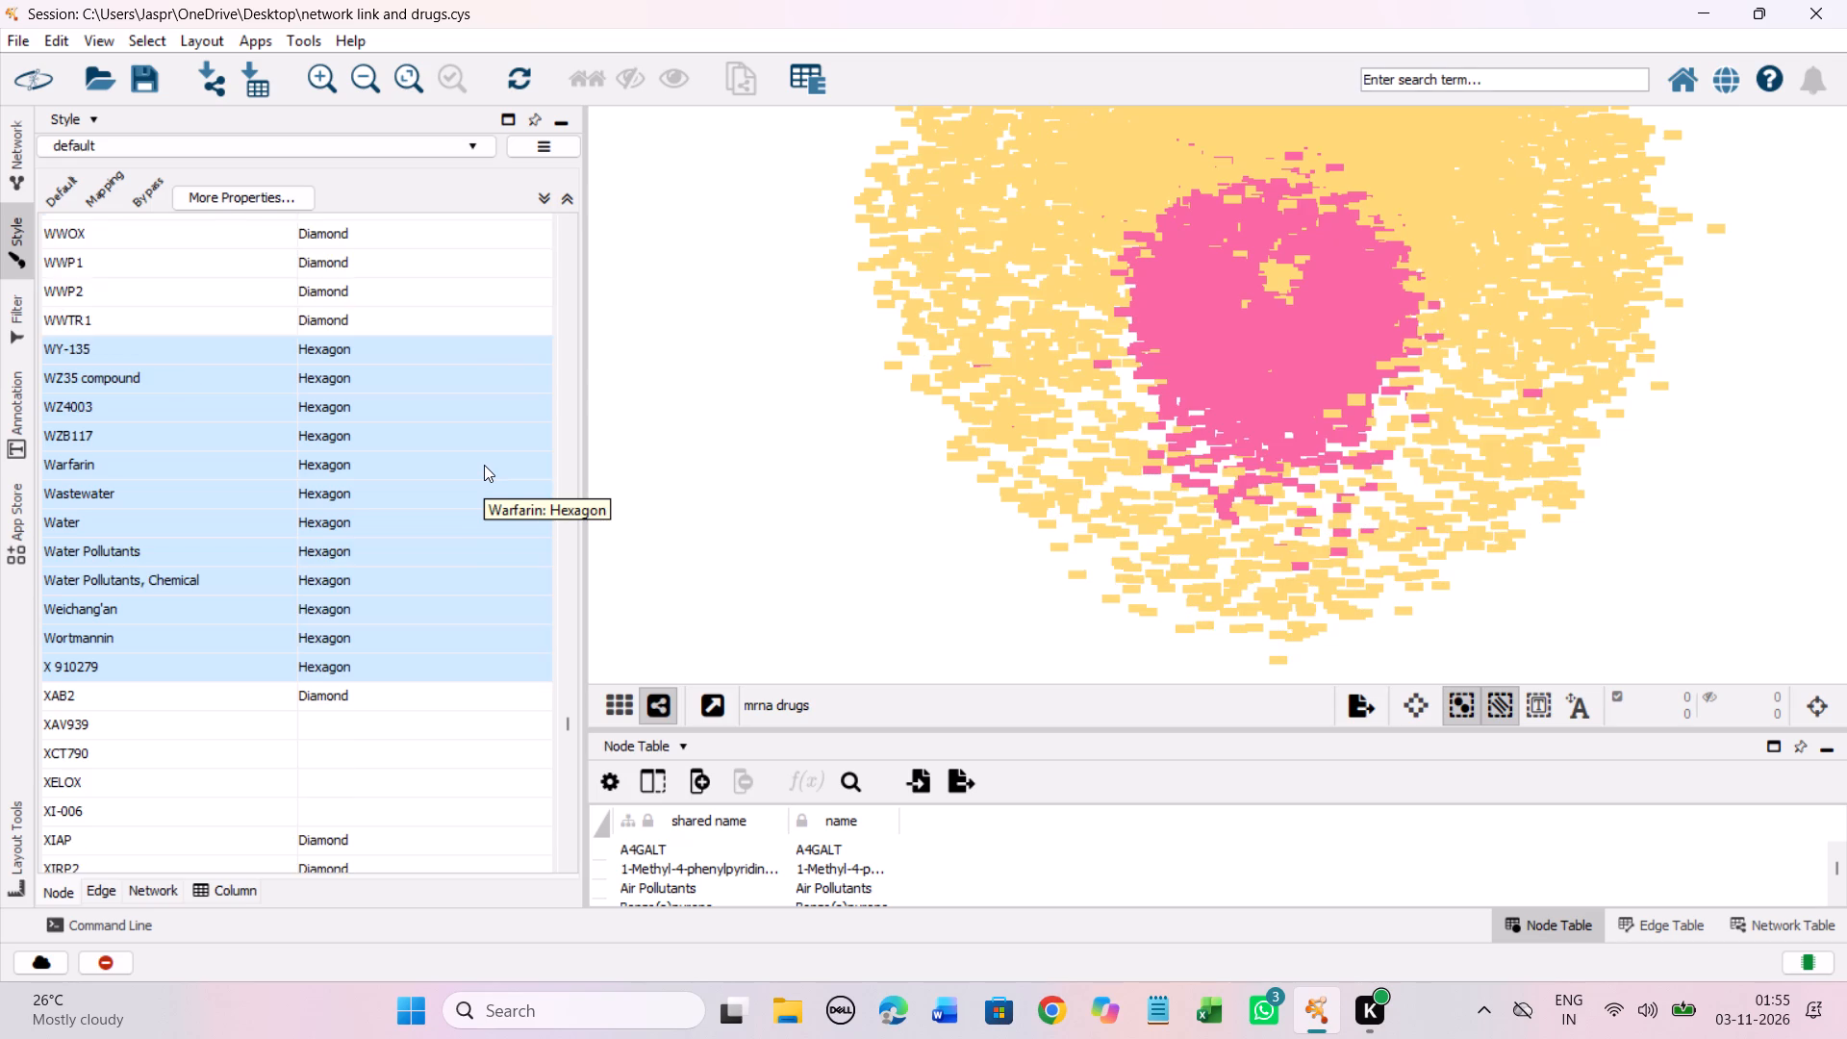
{"action": "scroll", "coordinate": [484, 465], "scroll_direction": "down", "scroll_amount": 9}
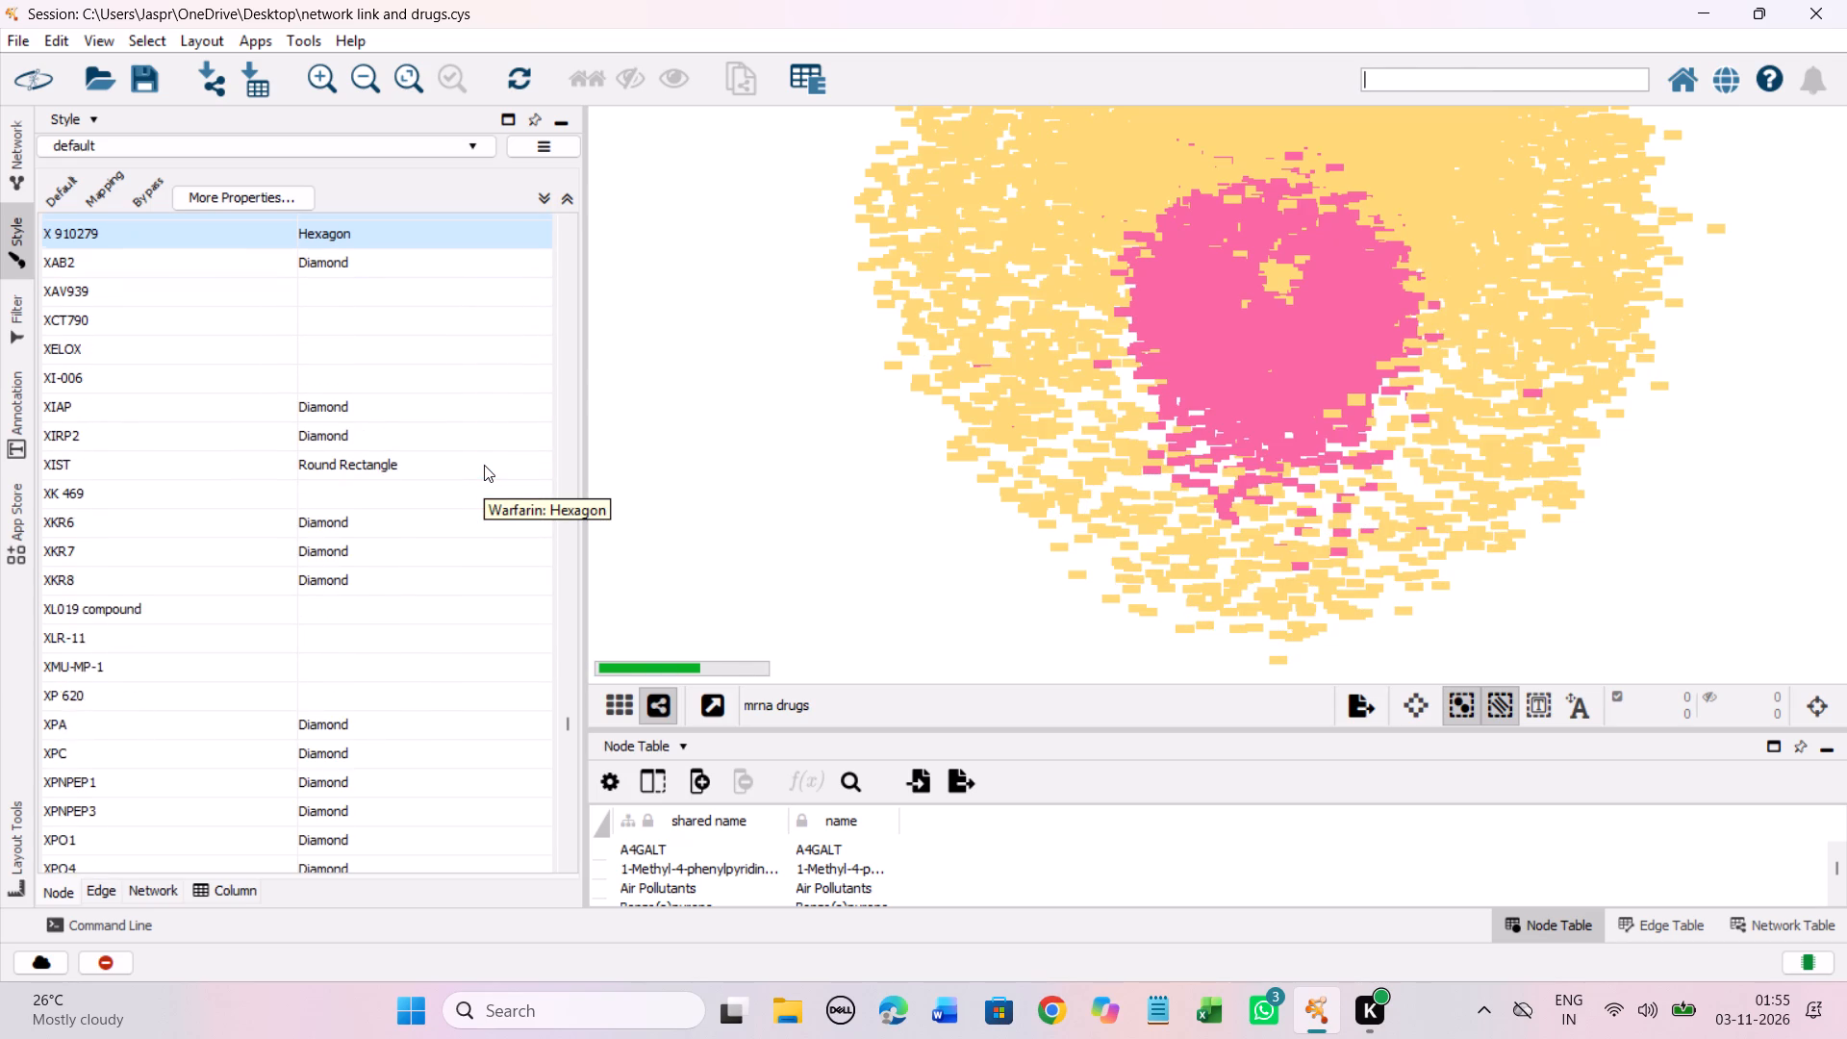
{"action": "left_click_drag", "start_coordinate": [325, 264], "coordinate": [329, 318]}
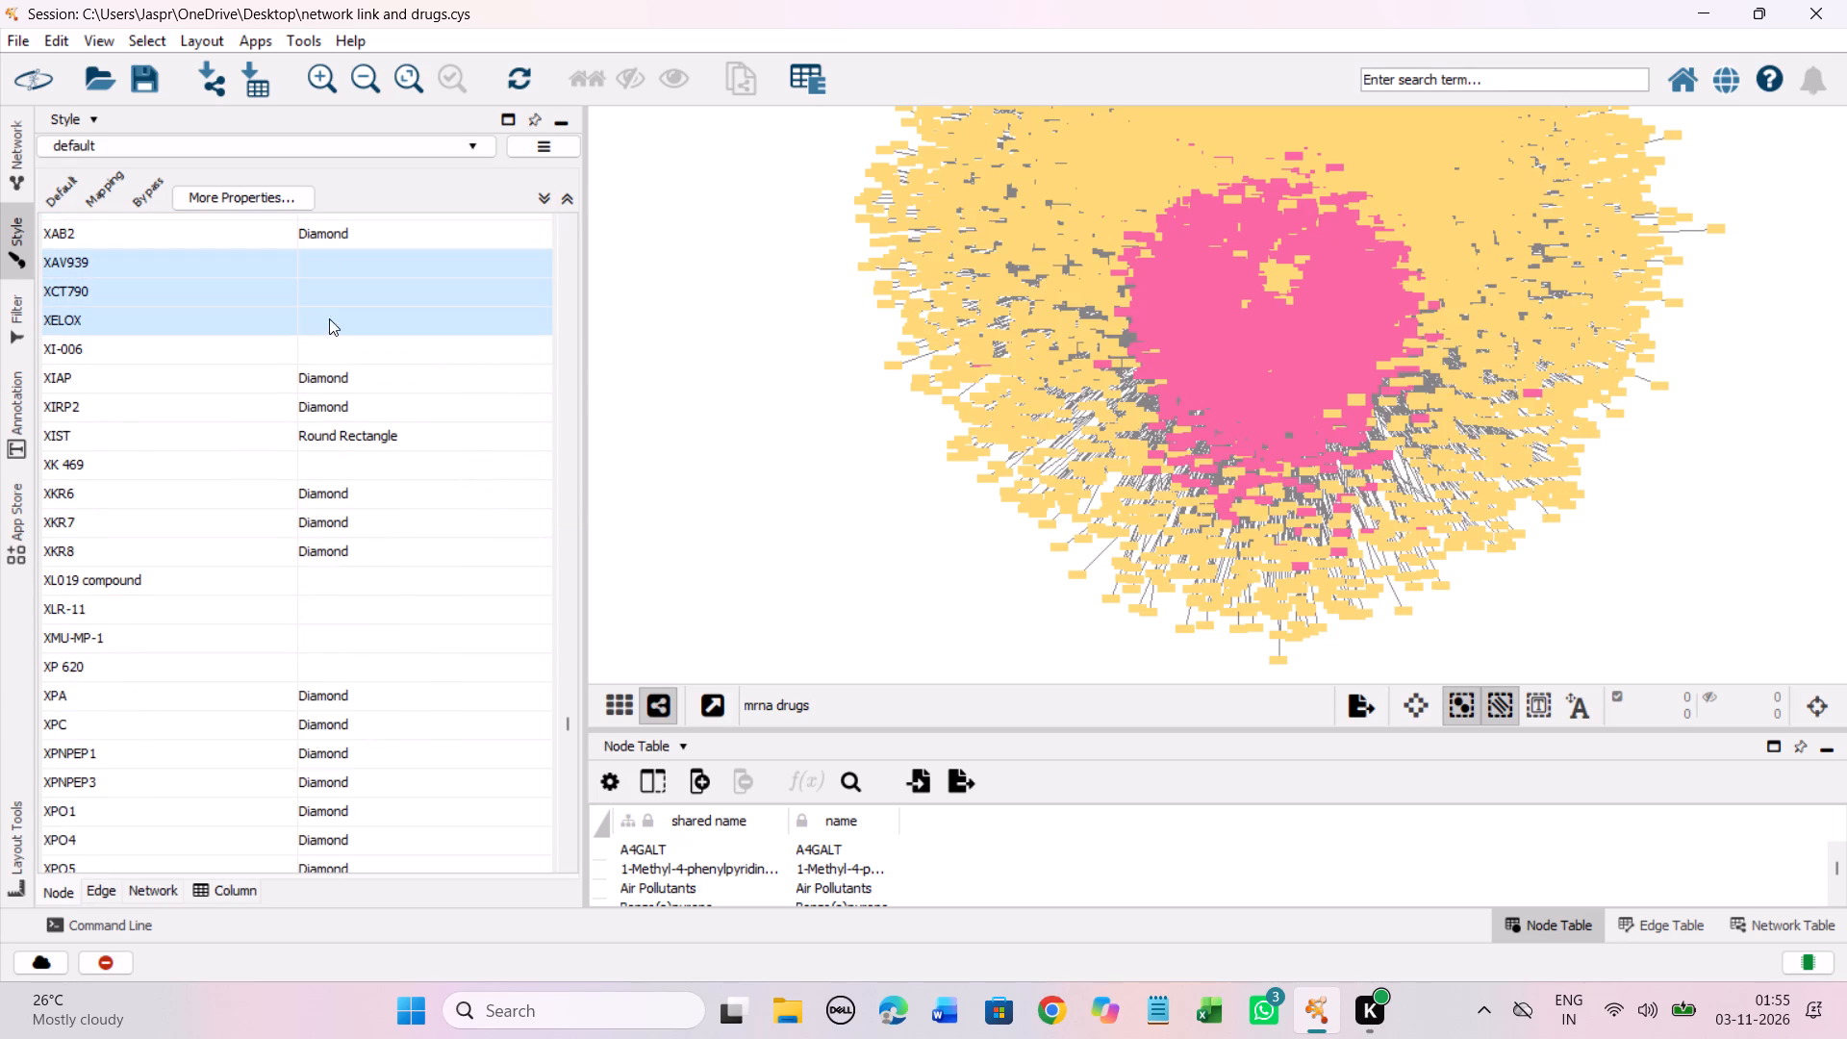
{"action": "left_click_drag", "start_coordinate": [329, 318], "coordinate": [332, 352]}
{"action": "right_click", "coordinate": [332, 352]}
{"action": "left_click", "coordinate": [752, 367]}
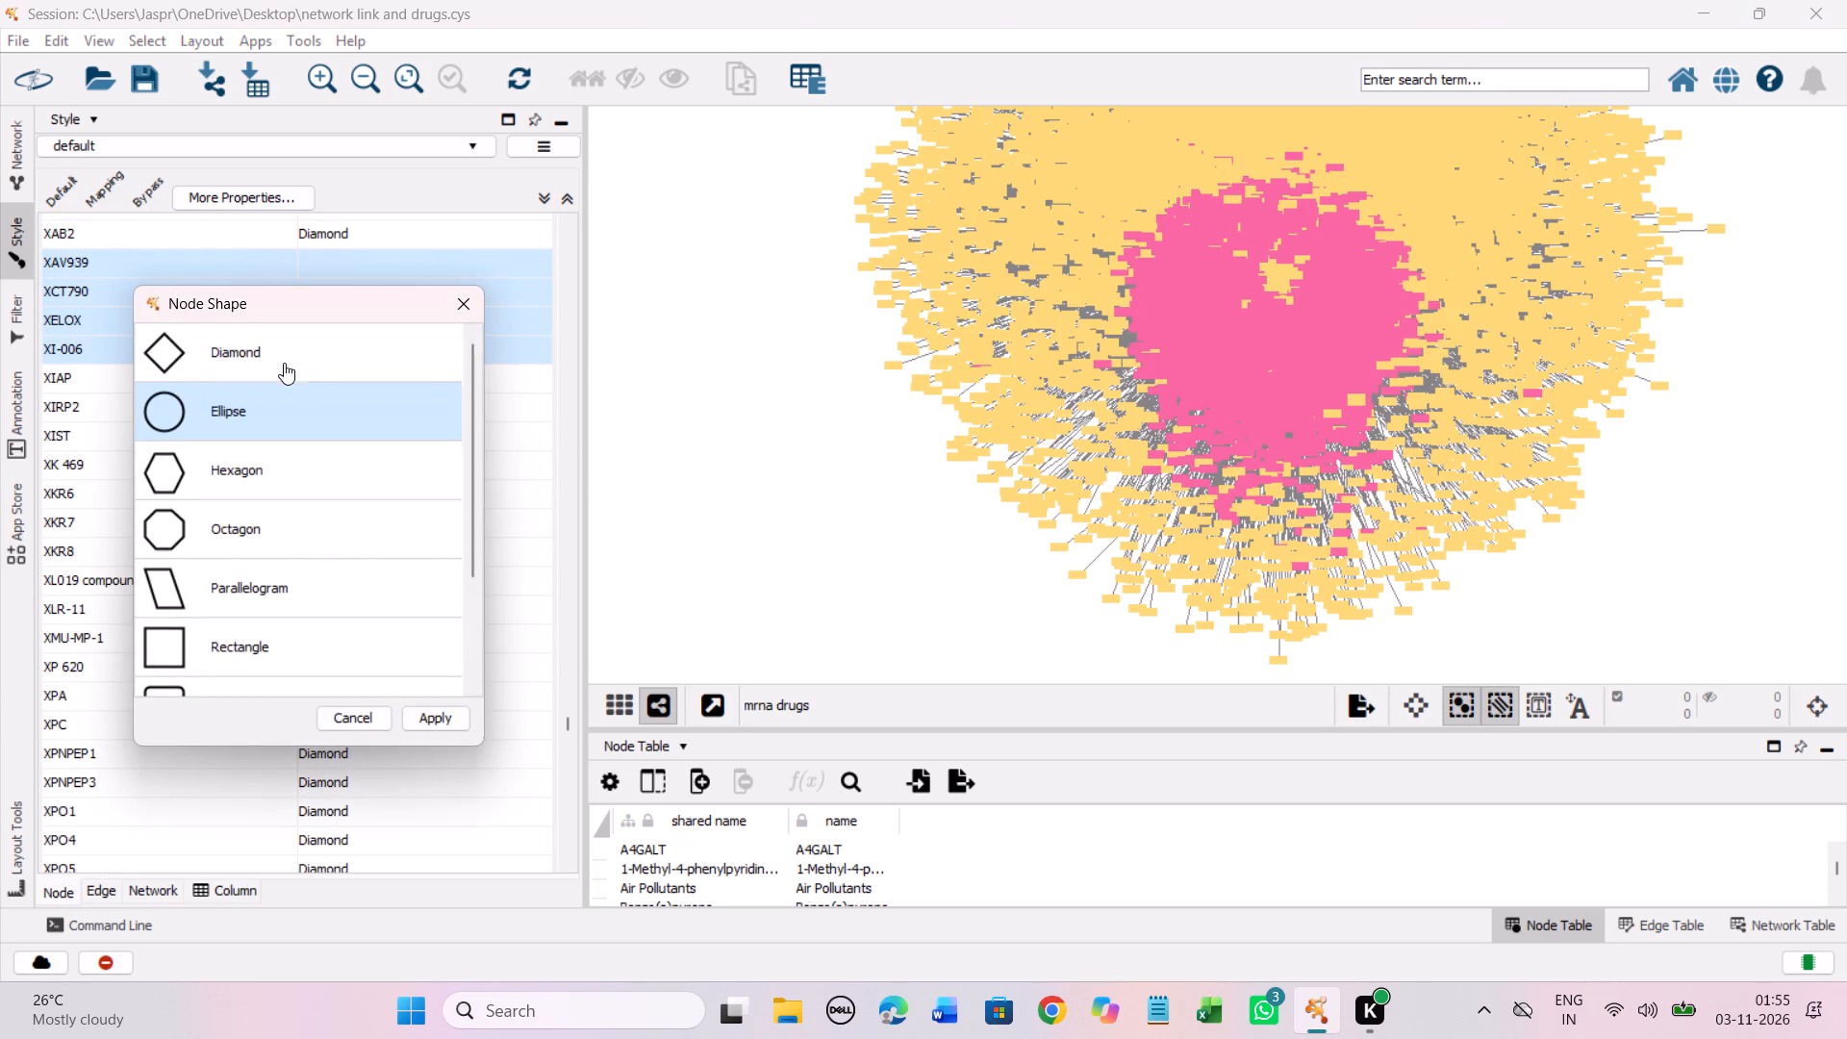
{"action": "left_click", "coordinate": [261, 453]}
{"action": "left_click", "coordinate": [426, 722]}
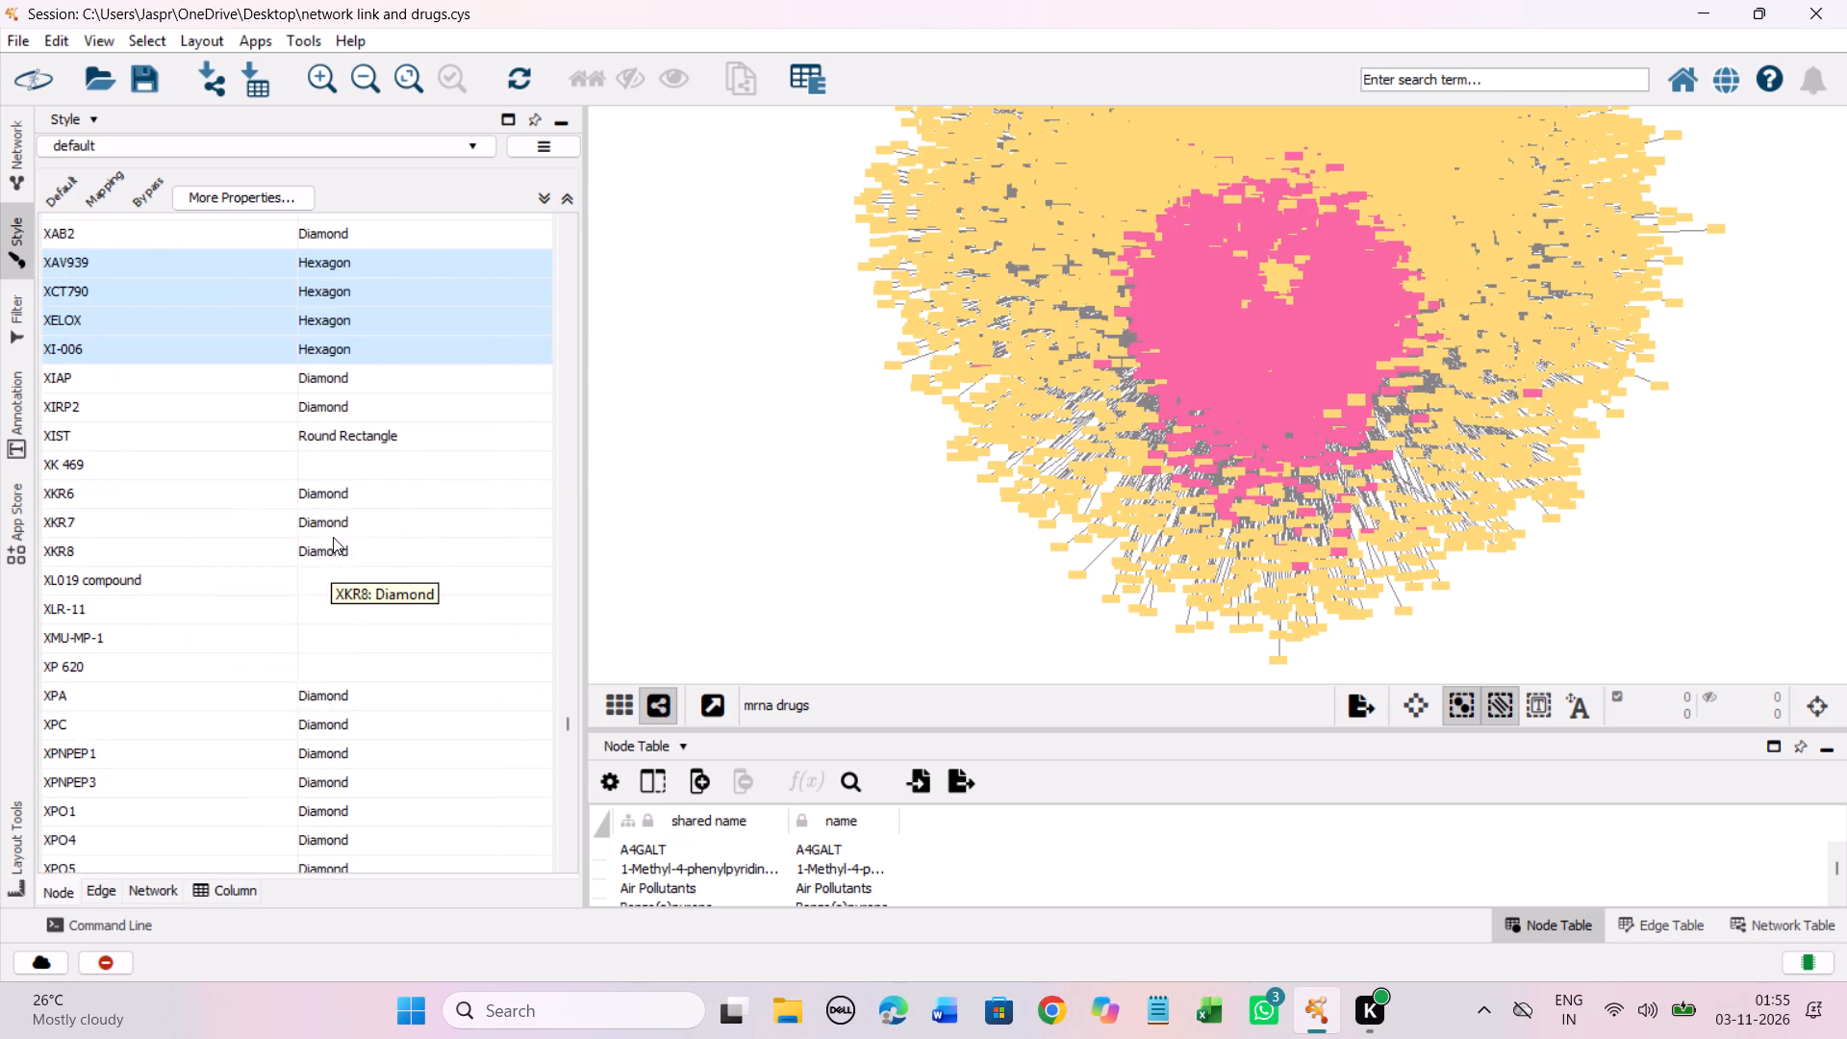
Set the discrete Node Shape mapping for XK 469 to Hexagon.
{"action": "left_click", "coordinate": [349, 460]}
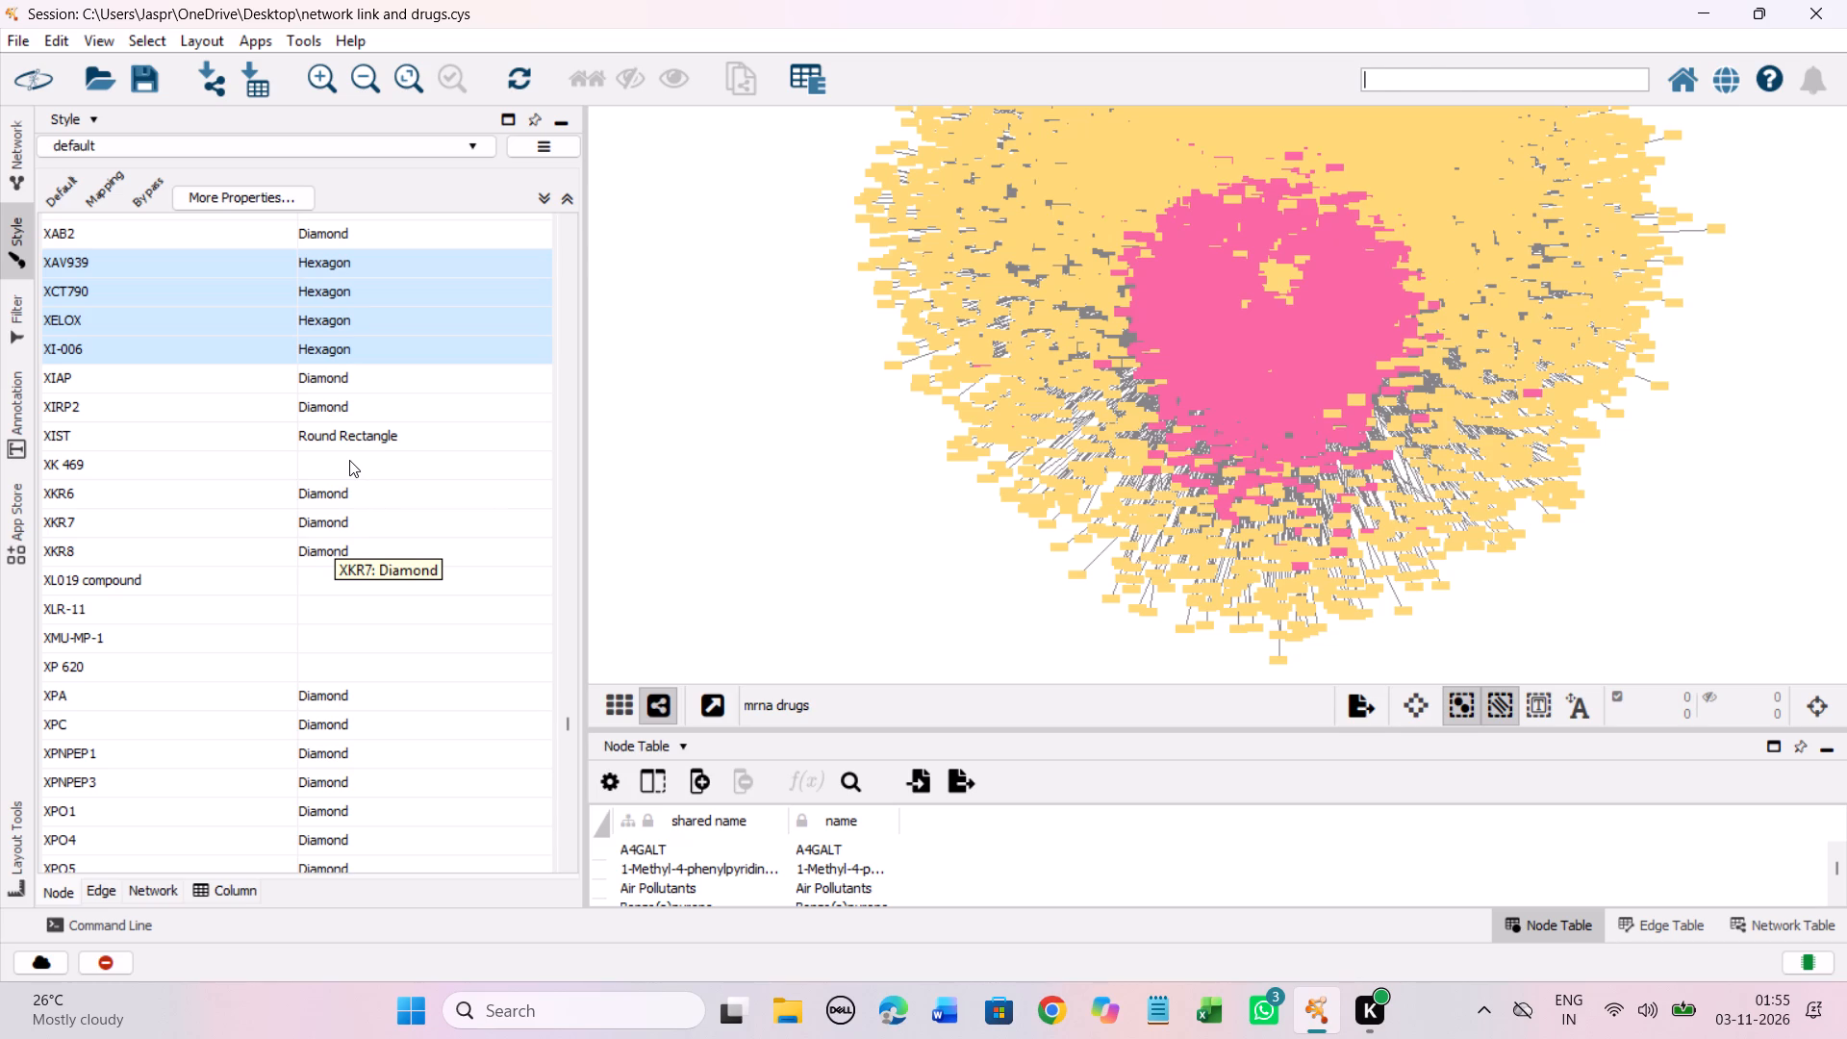
{"action": "right_click", "coordinate": [349, 460]}
{"action": "left_click", "coordinate": [693, 477]}
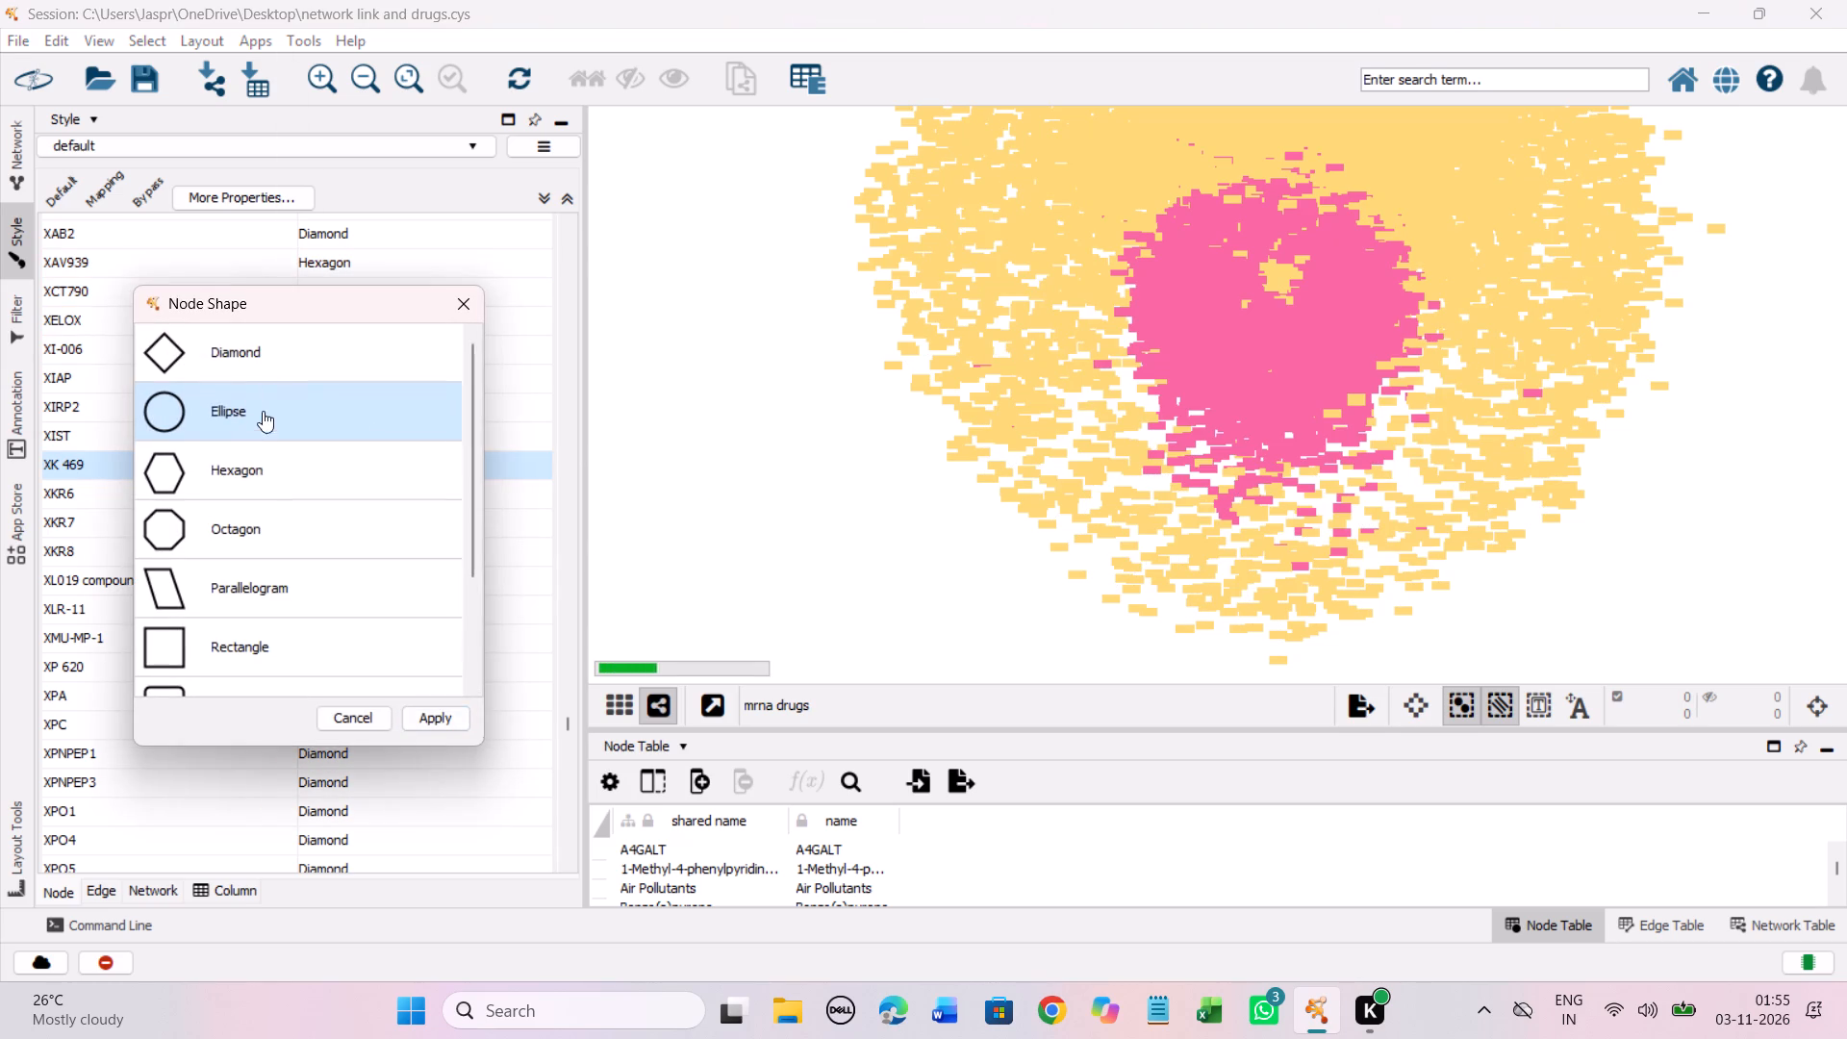
{"action": "left_click", "coordinate": [270, 471]}
{"action": "left_click", "coordinate": [441, 711]}
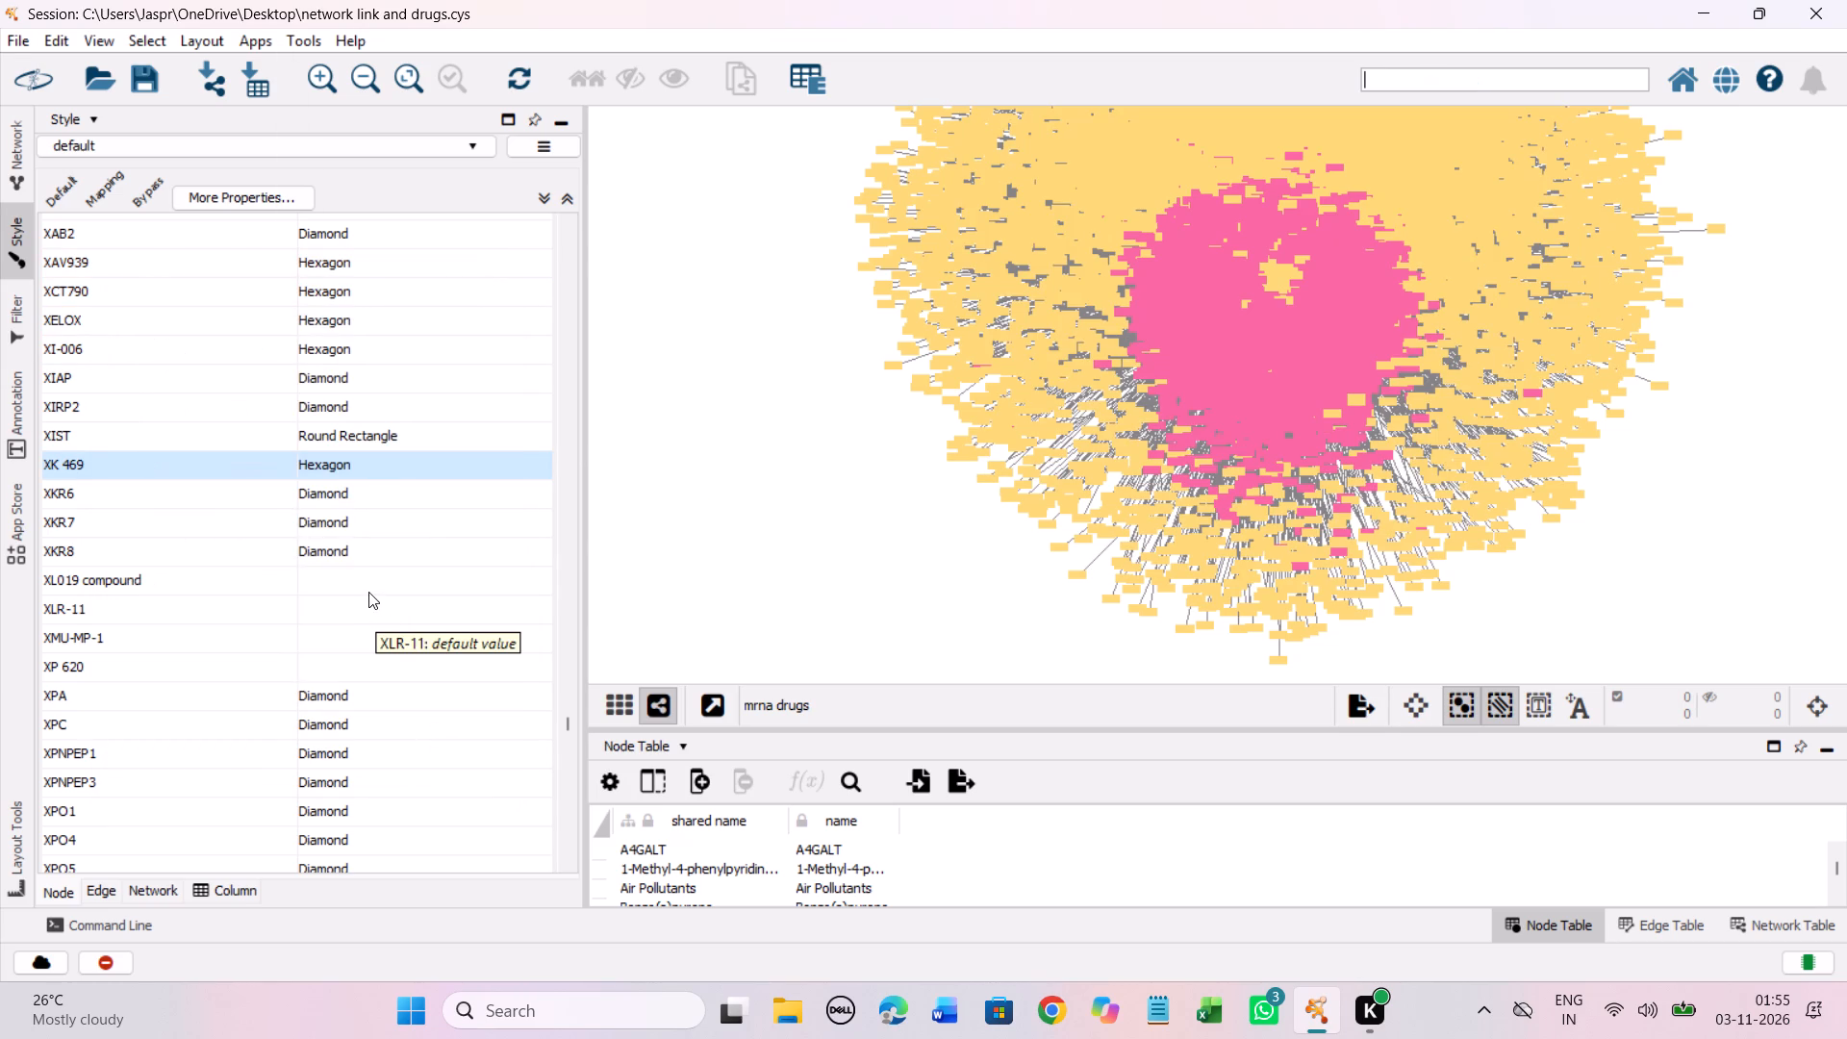
Set the Node Shape mapping to Hexagon for the unmapped entries from XL019 compound through XP 620.
{"action": "left_click_drag", "start_coordinate": [365, 583], "coordinate": [377, 672]}
{"action": "right_click", "coordinate": [376, 672]}
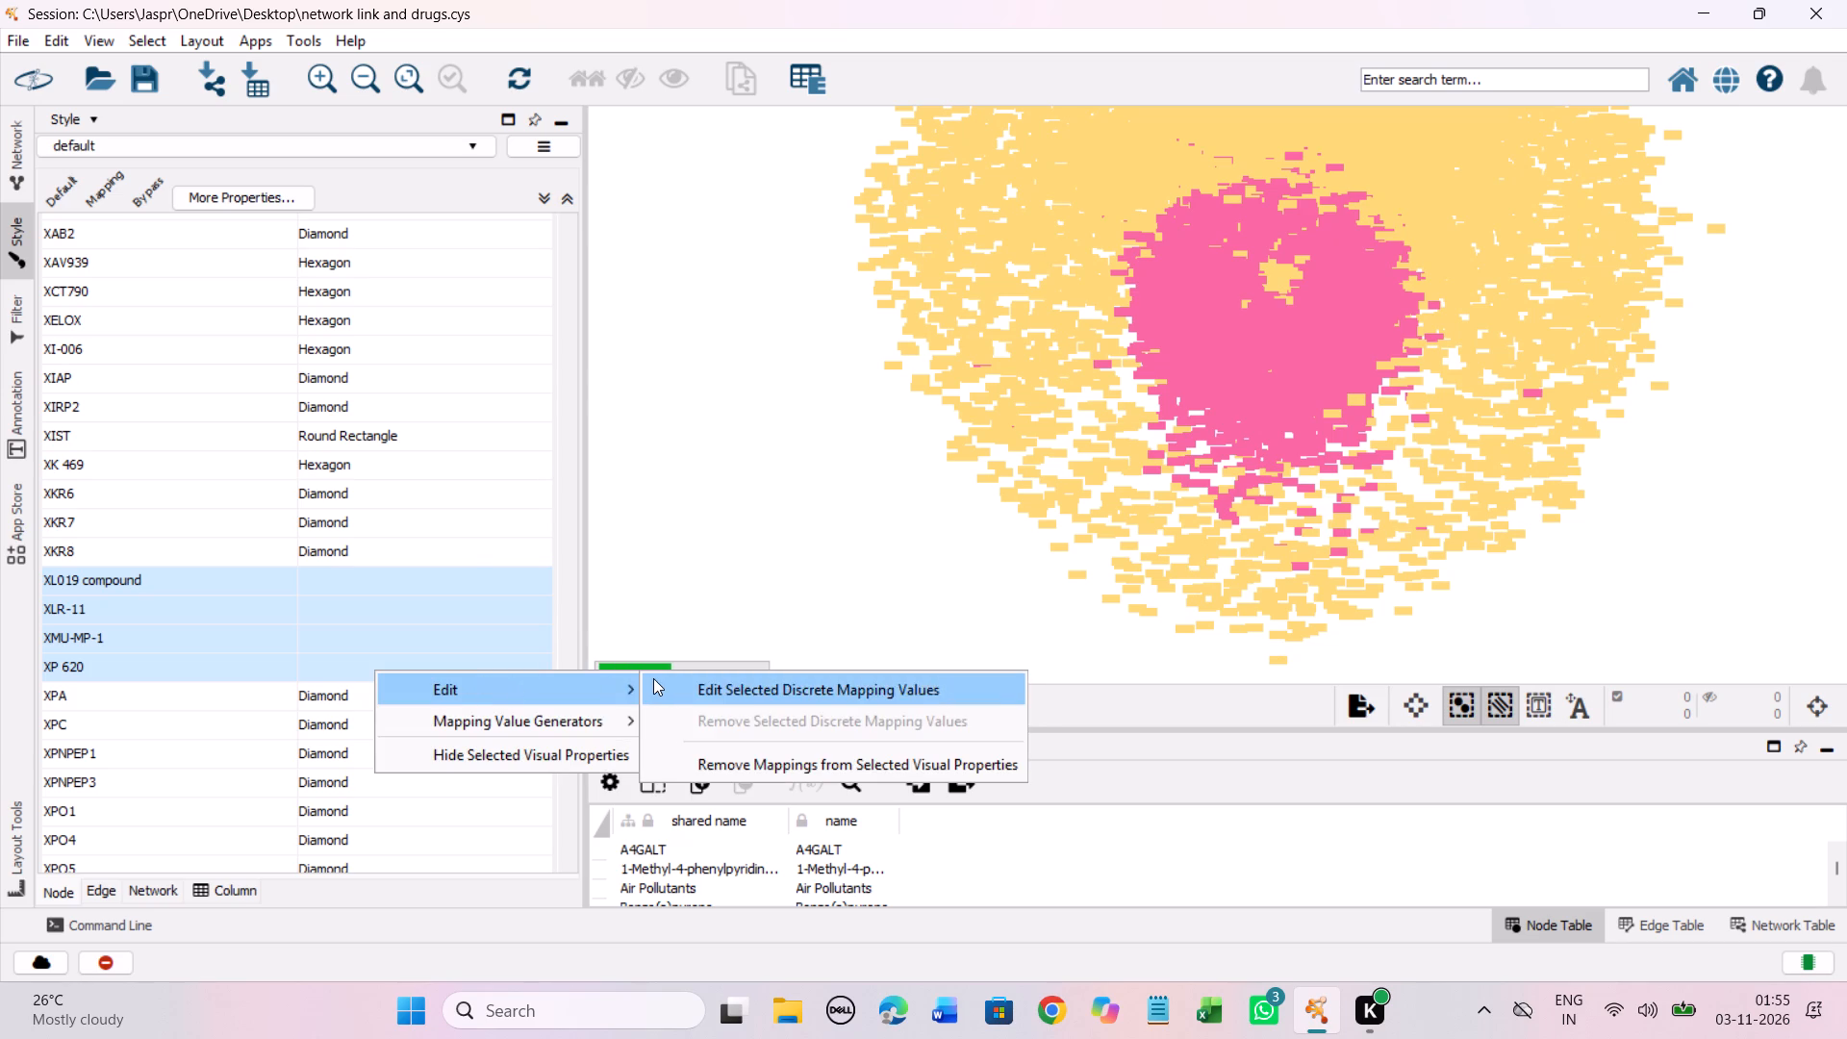
{"action": "left_click", "coordinate": [653, 678]}
{"action": "left_click", "coordinate": [280, 450]}
{"action": "left_click", "coordinate": [427, 710]}
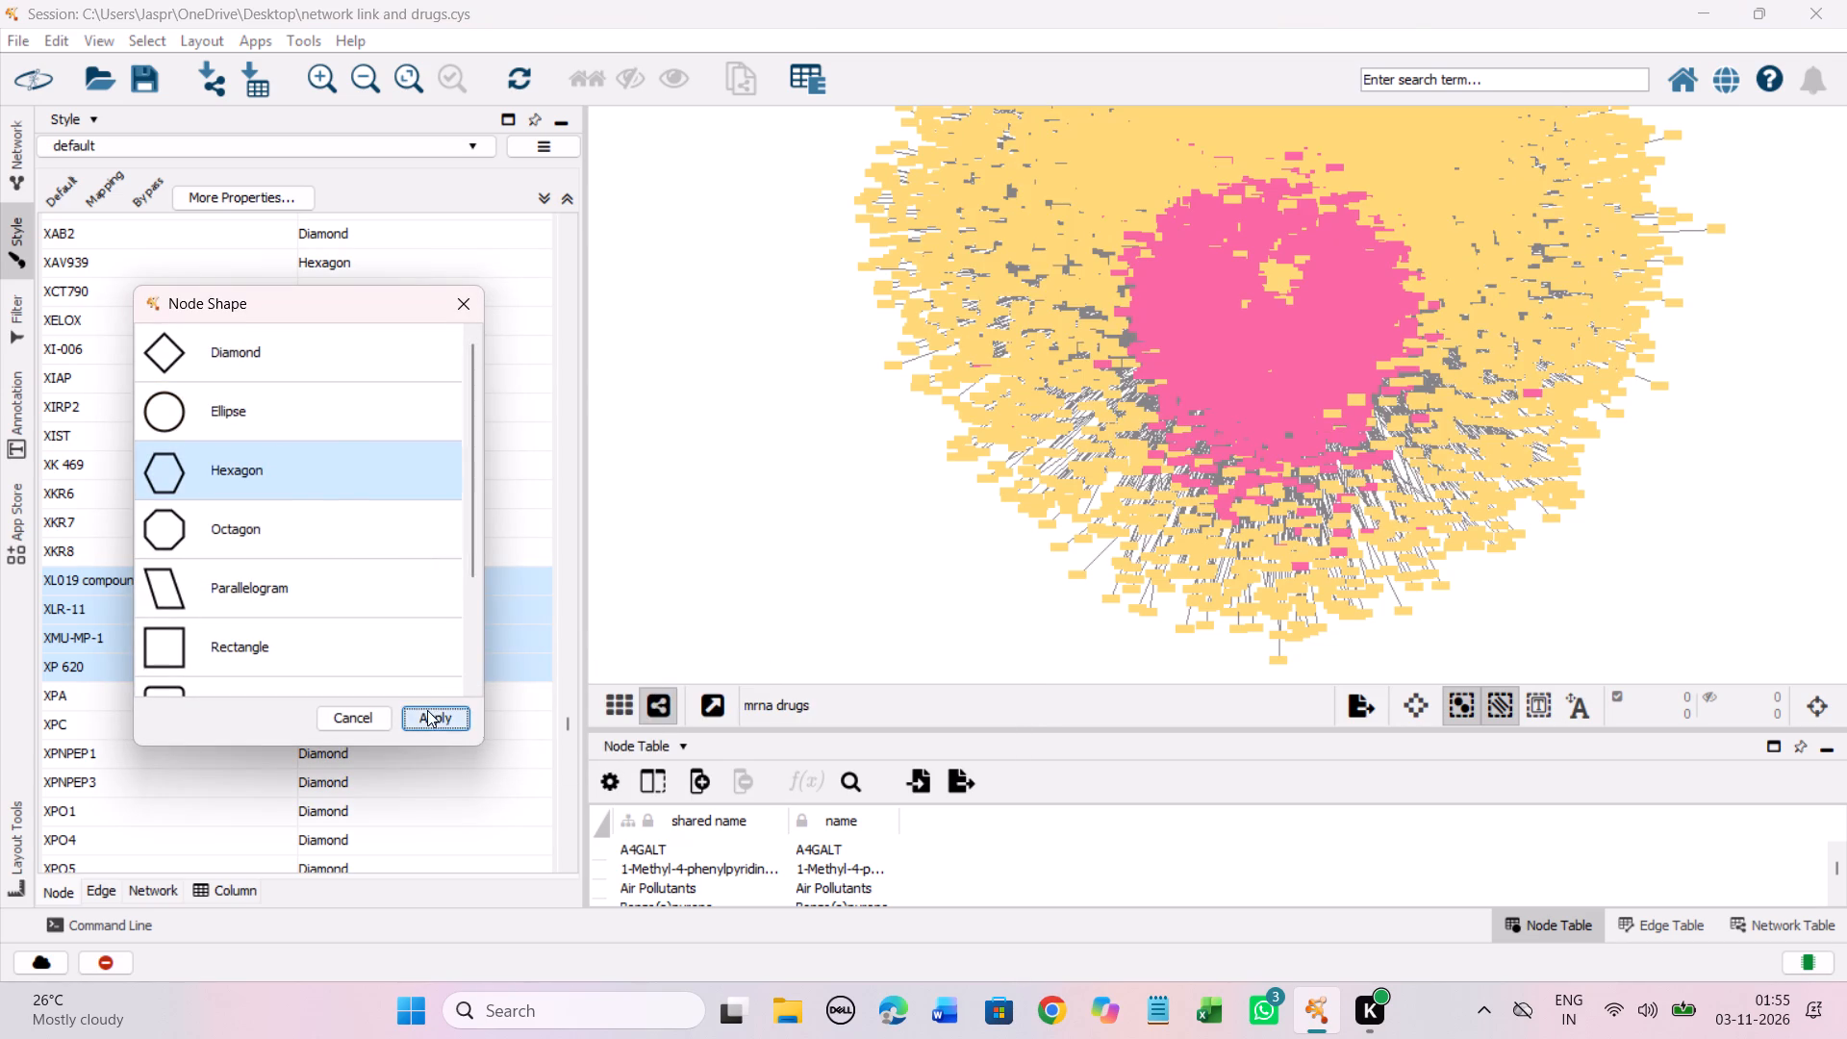
Set the discrete Node Shape mapping to Hexagon for the unmapped entries from Xamoterol through Y134 compound.
{"action": "scroll", "coordinate": [436, 443], "scroll_direction": "down", "scroll_amount": 7}
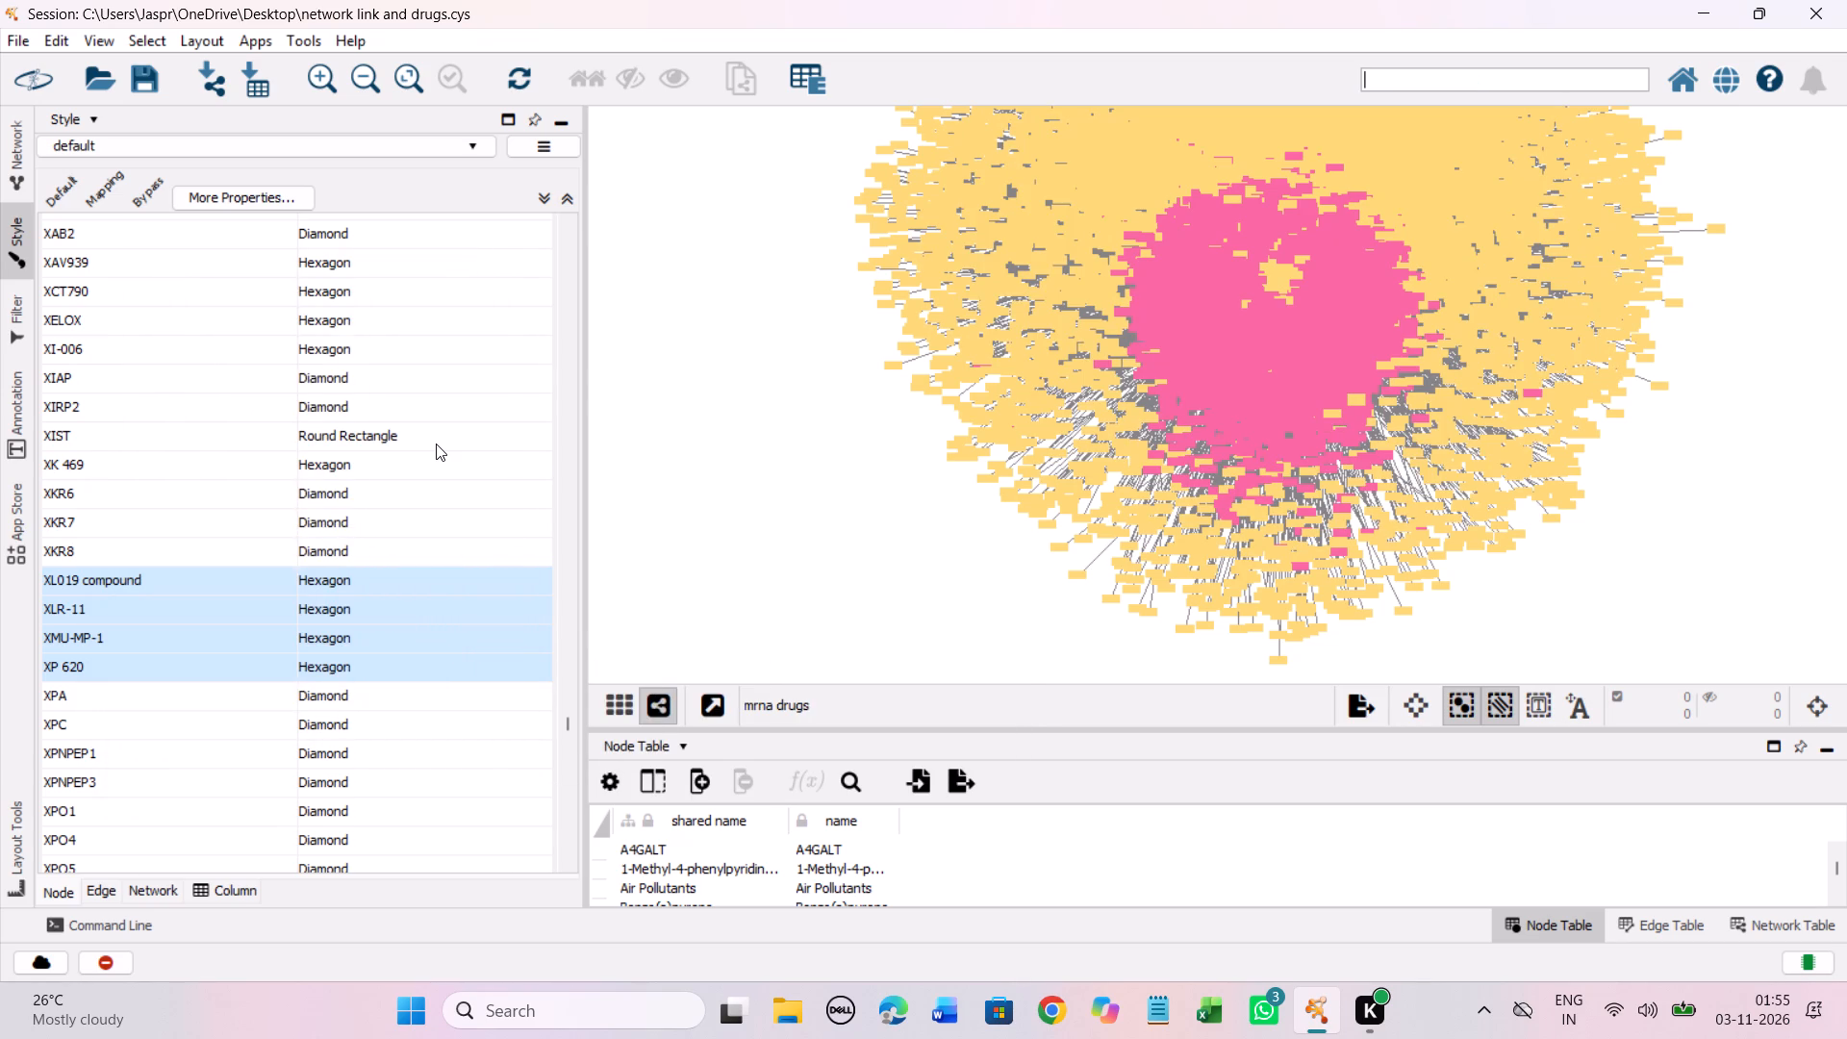
{"action": "scroll", "coordinate": [436, 443], "scroll_direction": "down", "scroll_amount": 13}
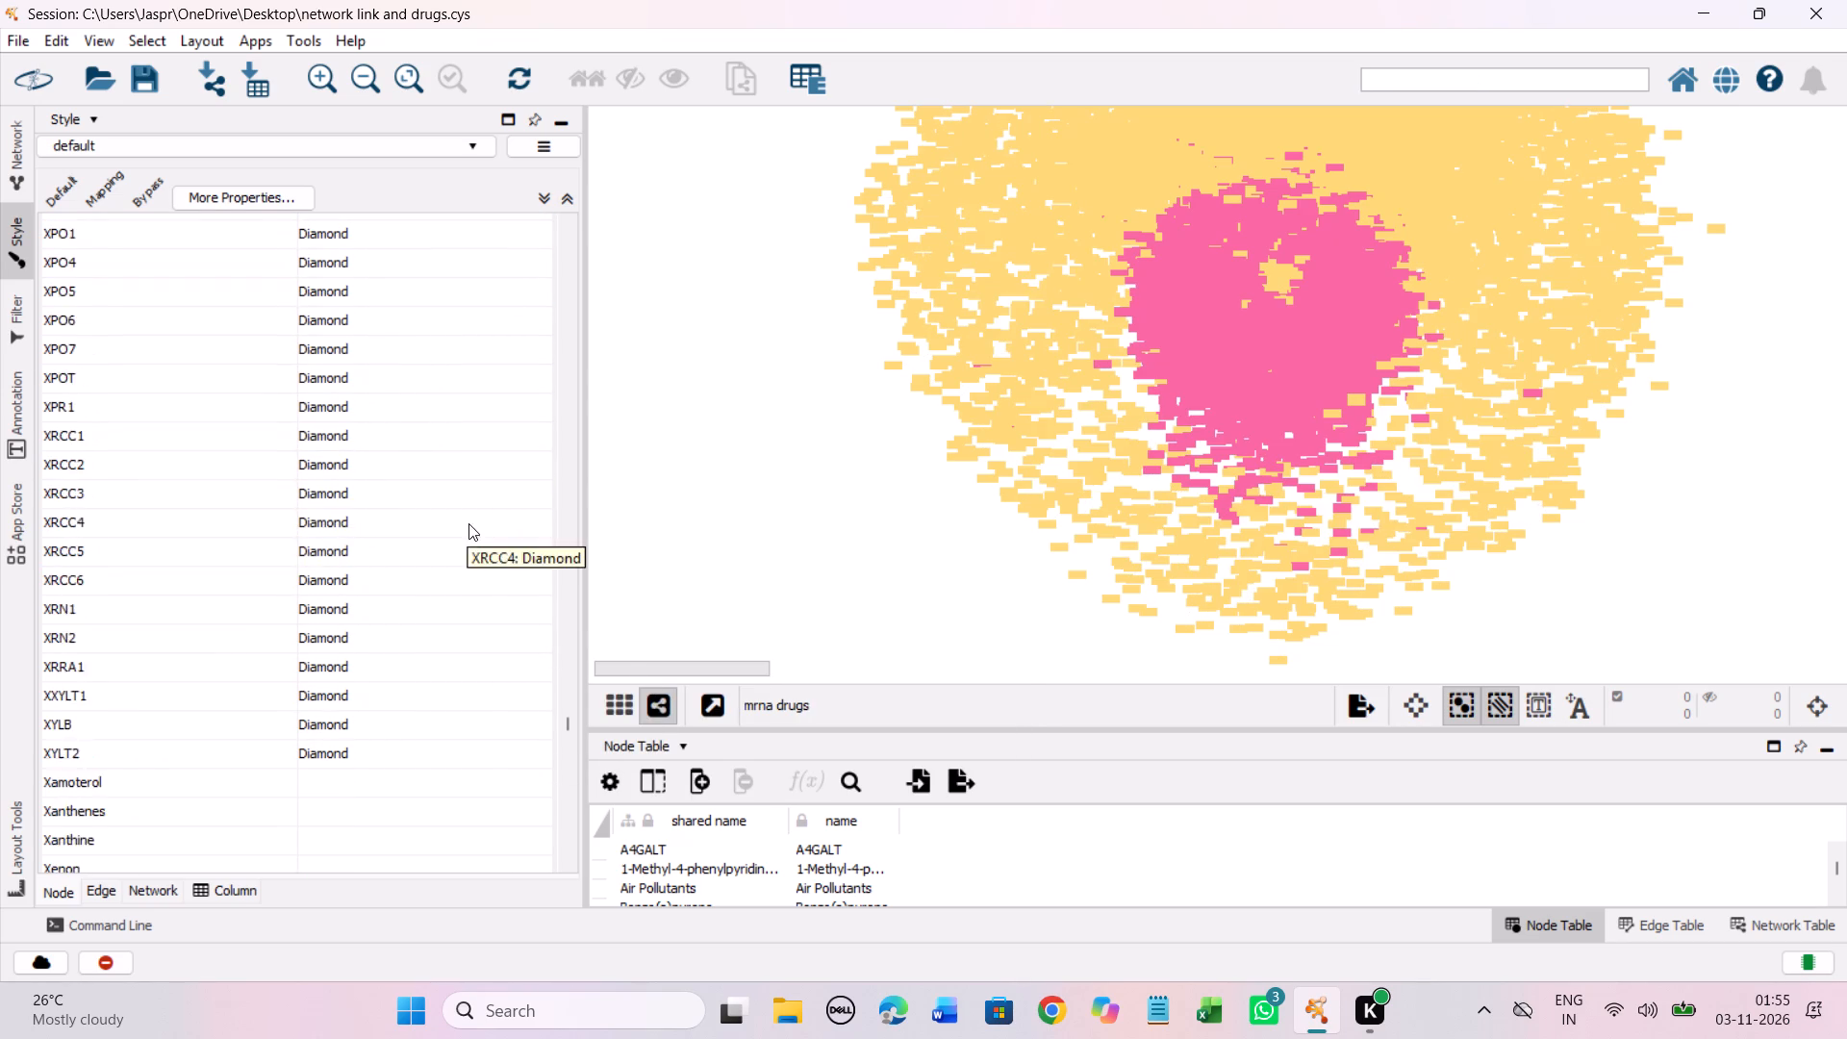
{"action": "scroll", "coordinate": [468, 523], "scroll_direction": "down", "scroll_amount": 16}
{"action": "left_click_drag", "start_coordinate": [310, 319], "coordinate": [319, 354]}
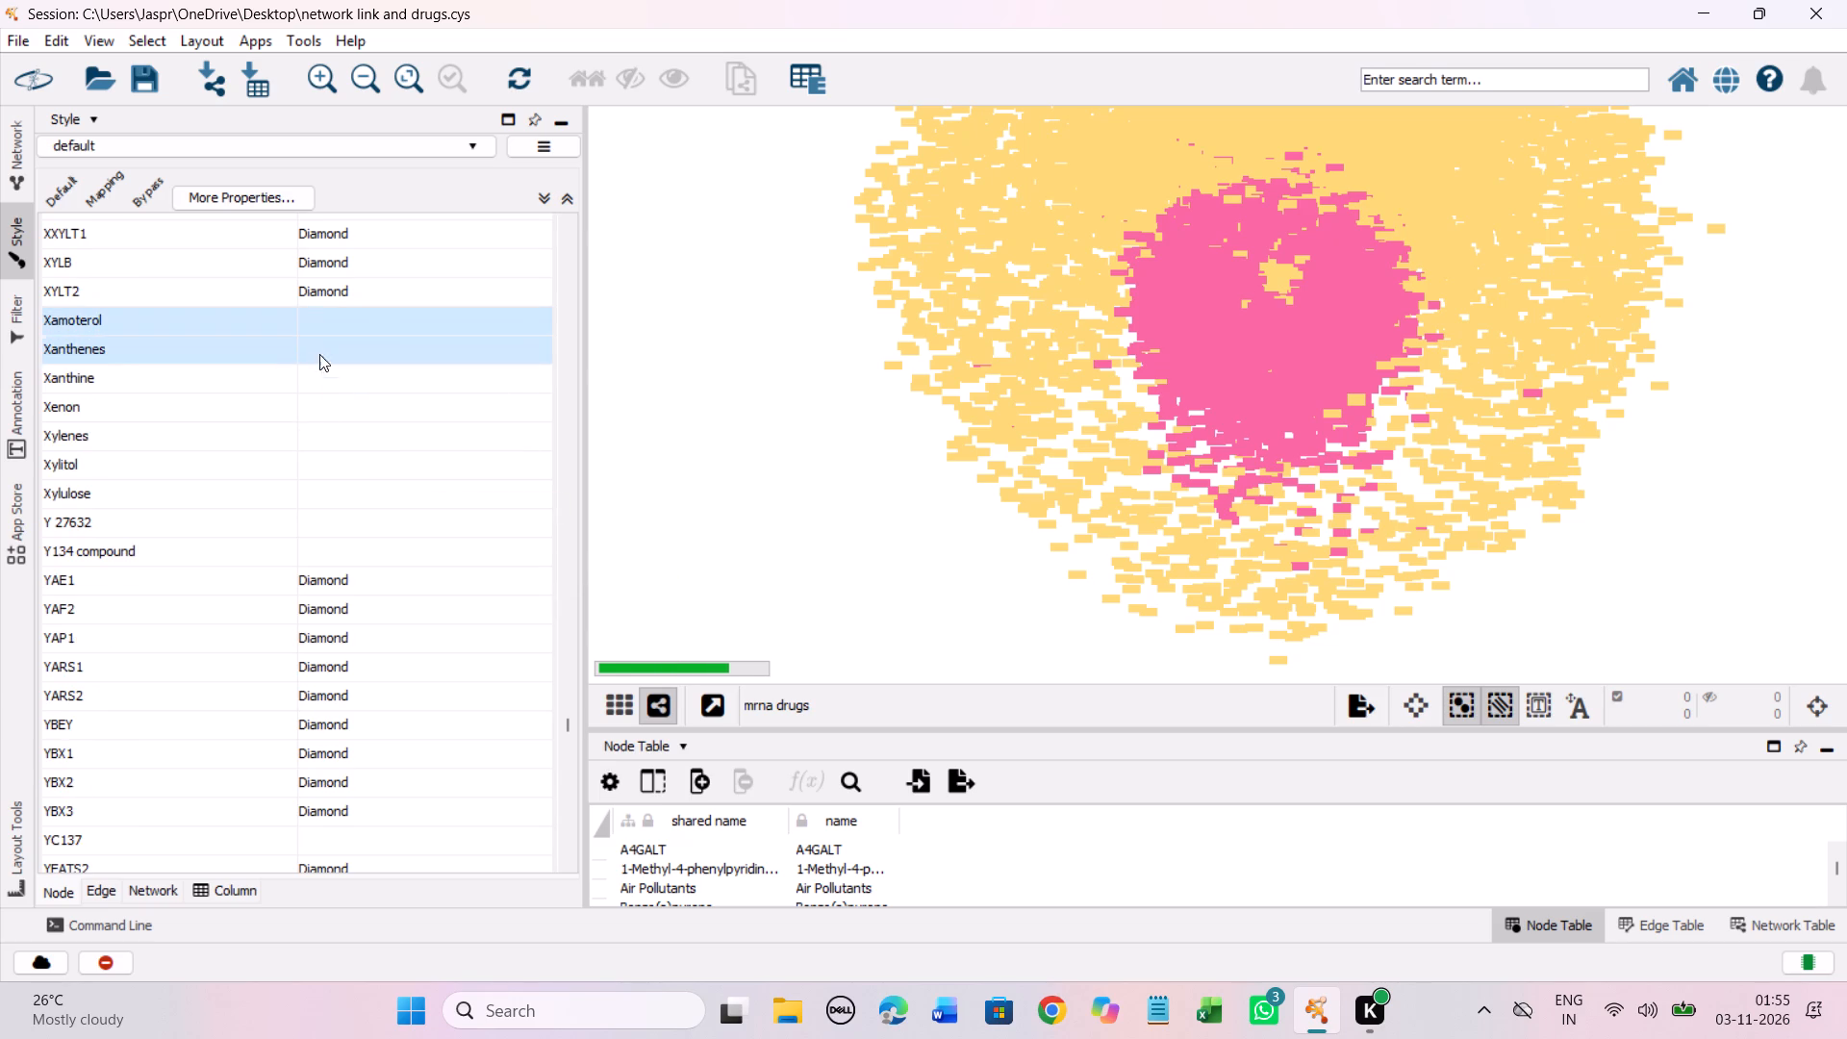
{"action": "left_click_drag", "start_coordinate": [319, 354], "coordinate": [322, 539]}
{"action": "right_click", "coordinate": [322, 539]}
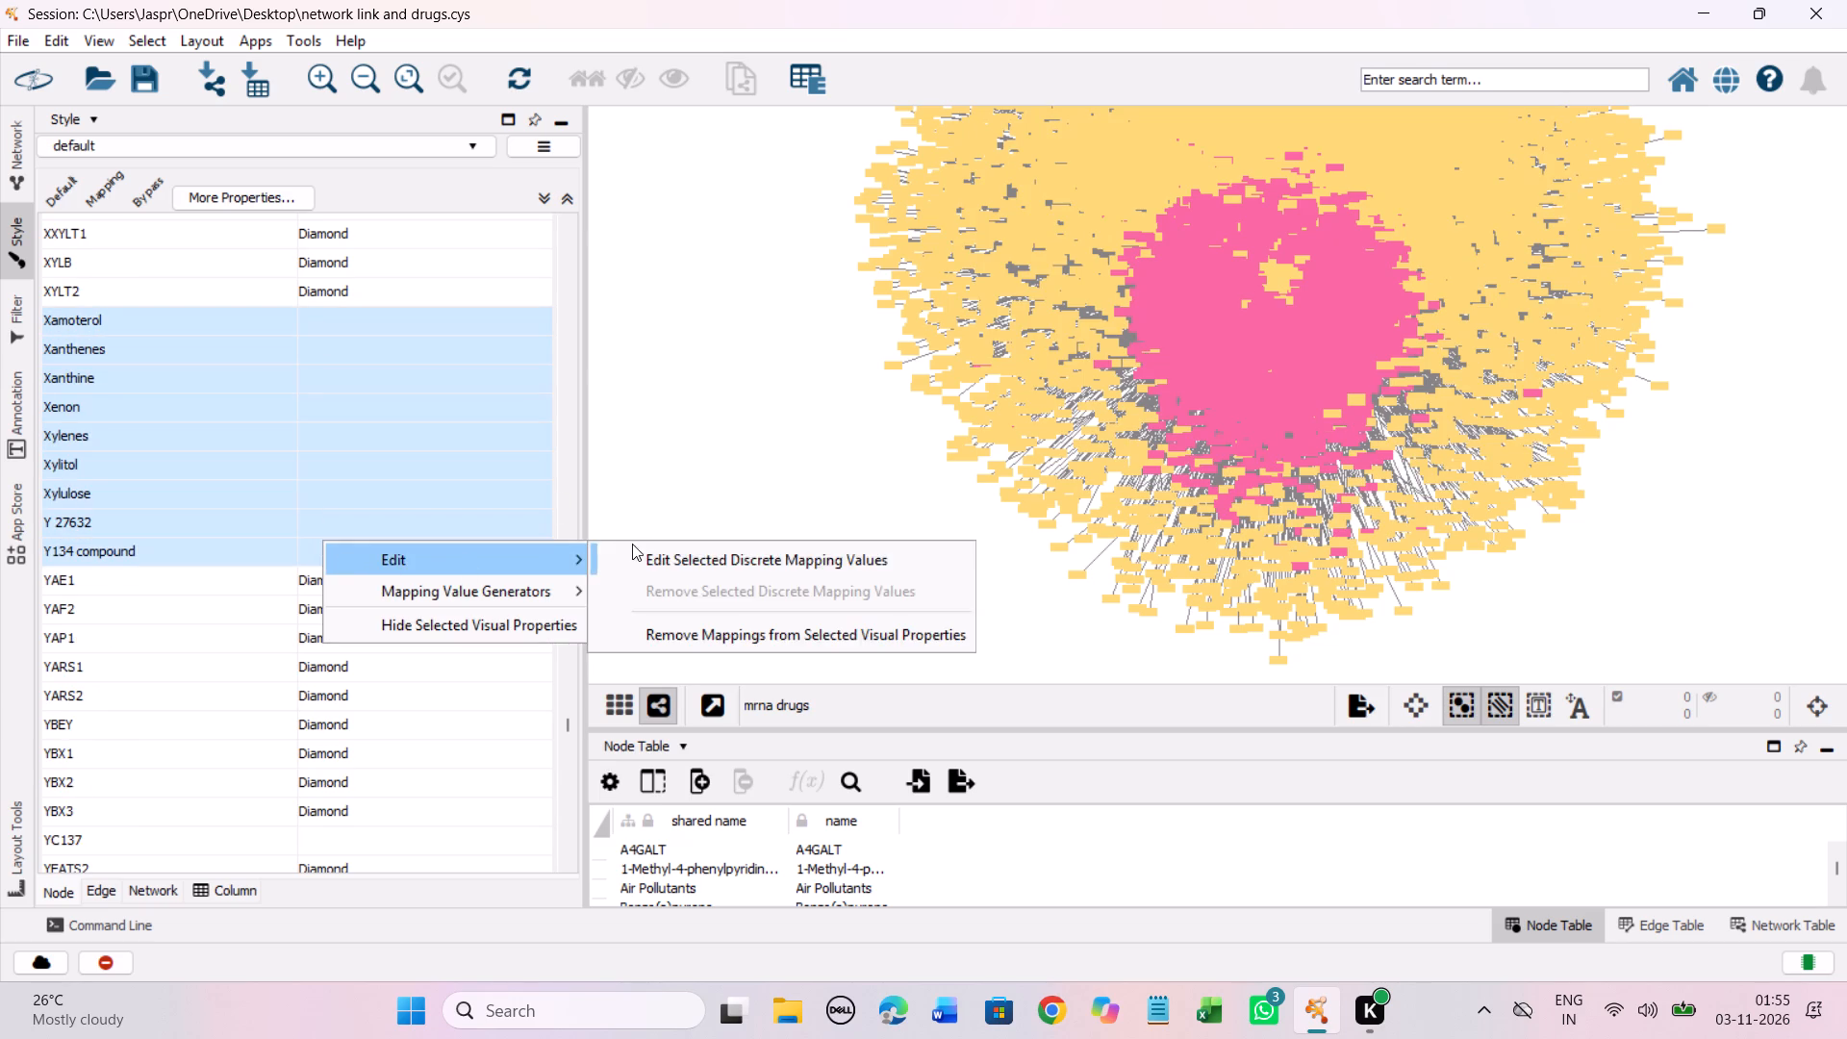
{"action": "left_click", "coordinate": [656, 545]}
{"action": "left_click", "coordinate": [271, 473]}
{"action": "left_click", "coordinate": [421, 711]}
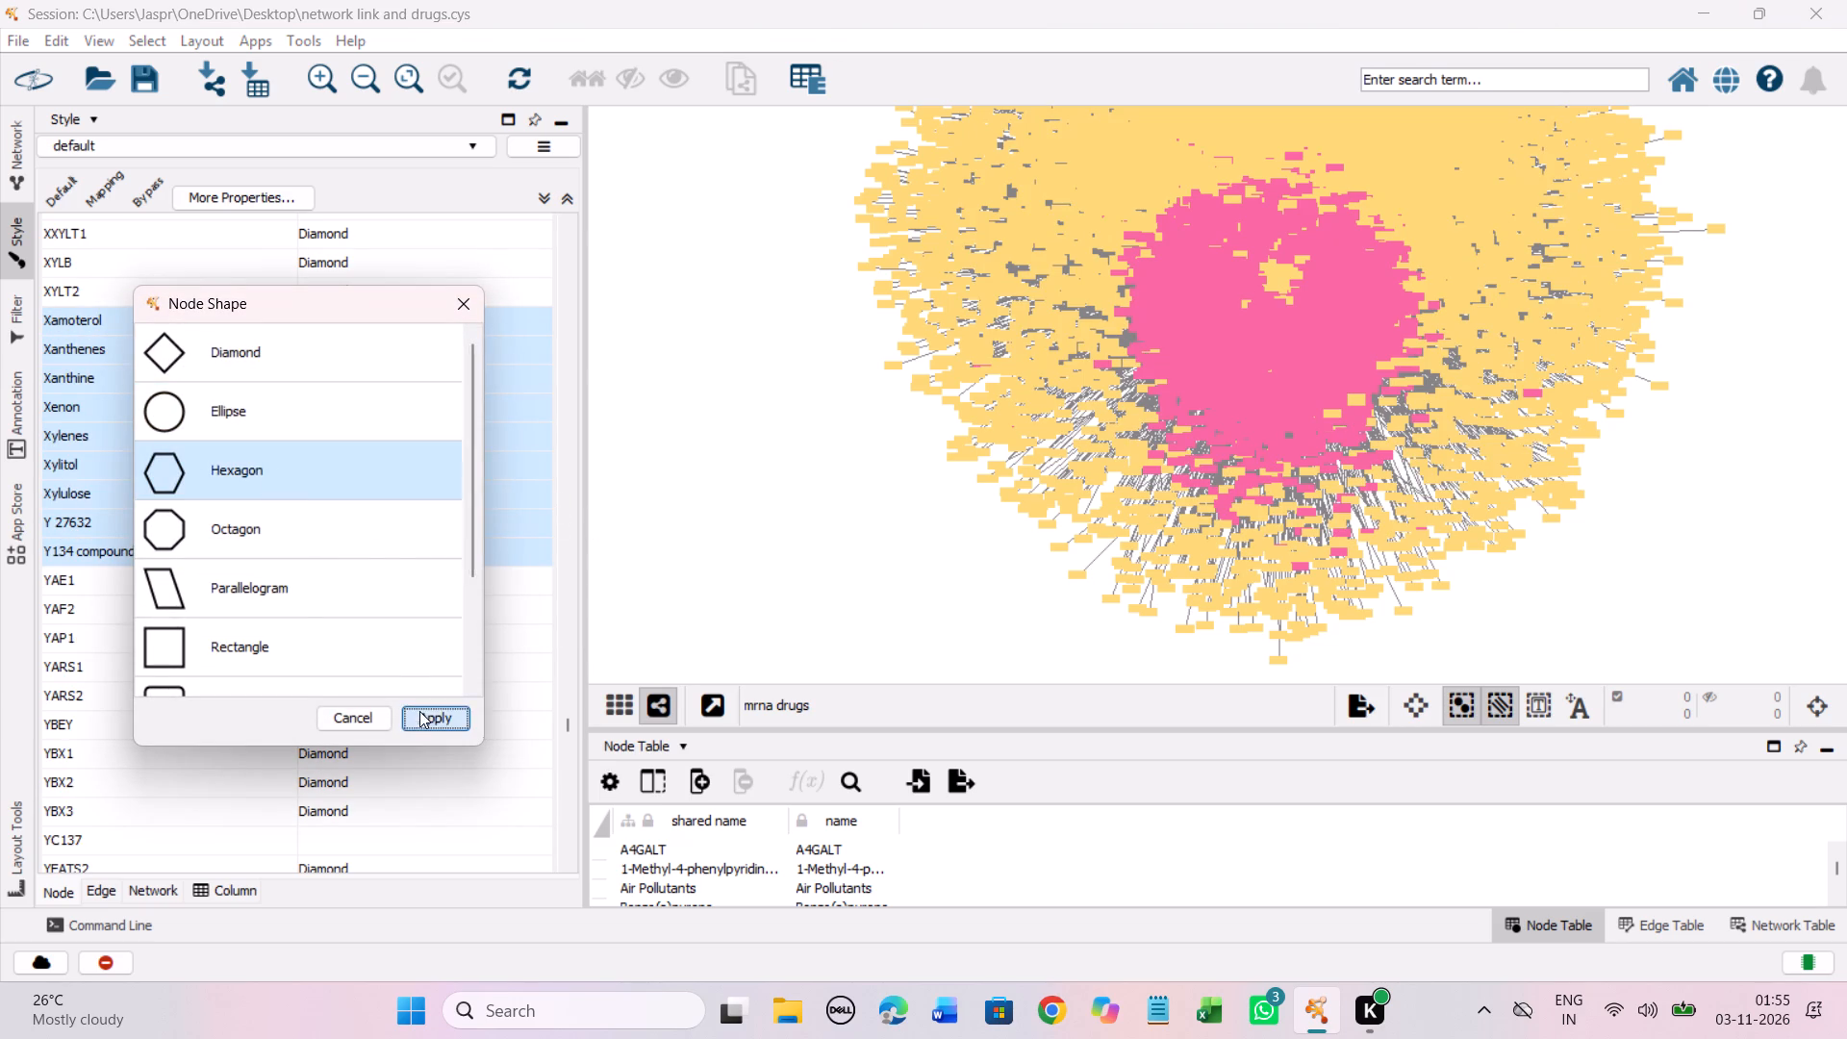
Set the discrete Node Shape mapping for YC137 to Hexagon.
{"action": "scroll", "coordinate": [433, 336], "scroll_direction": "down", "scroll_amount": 7}
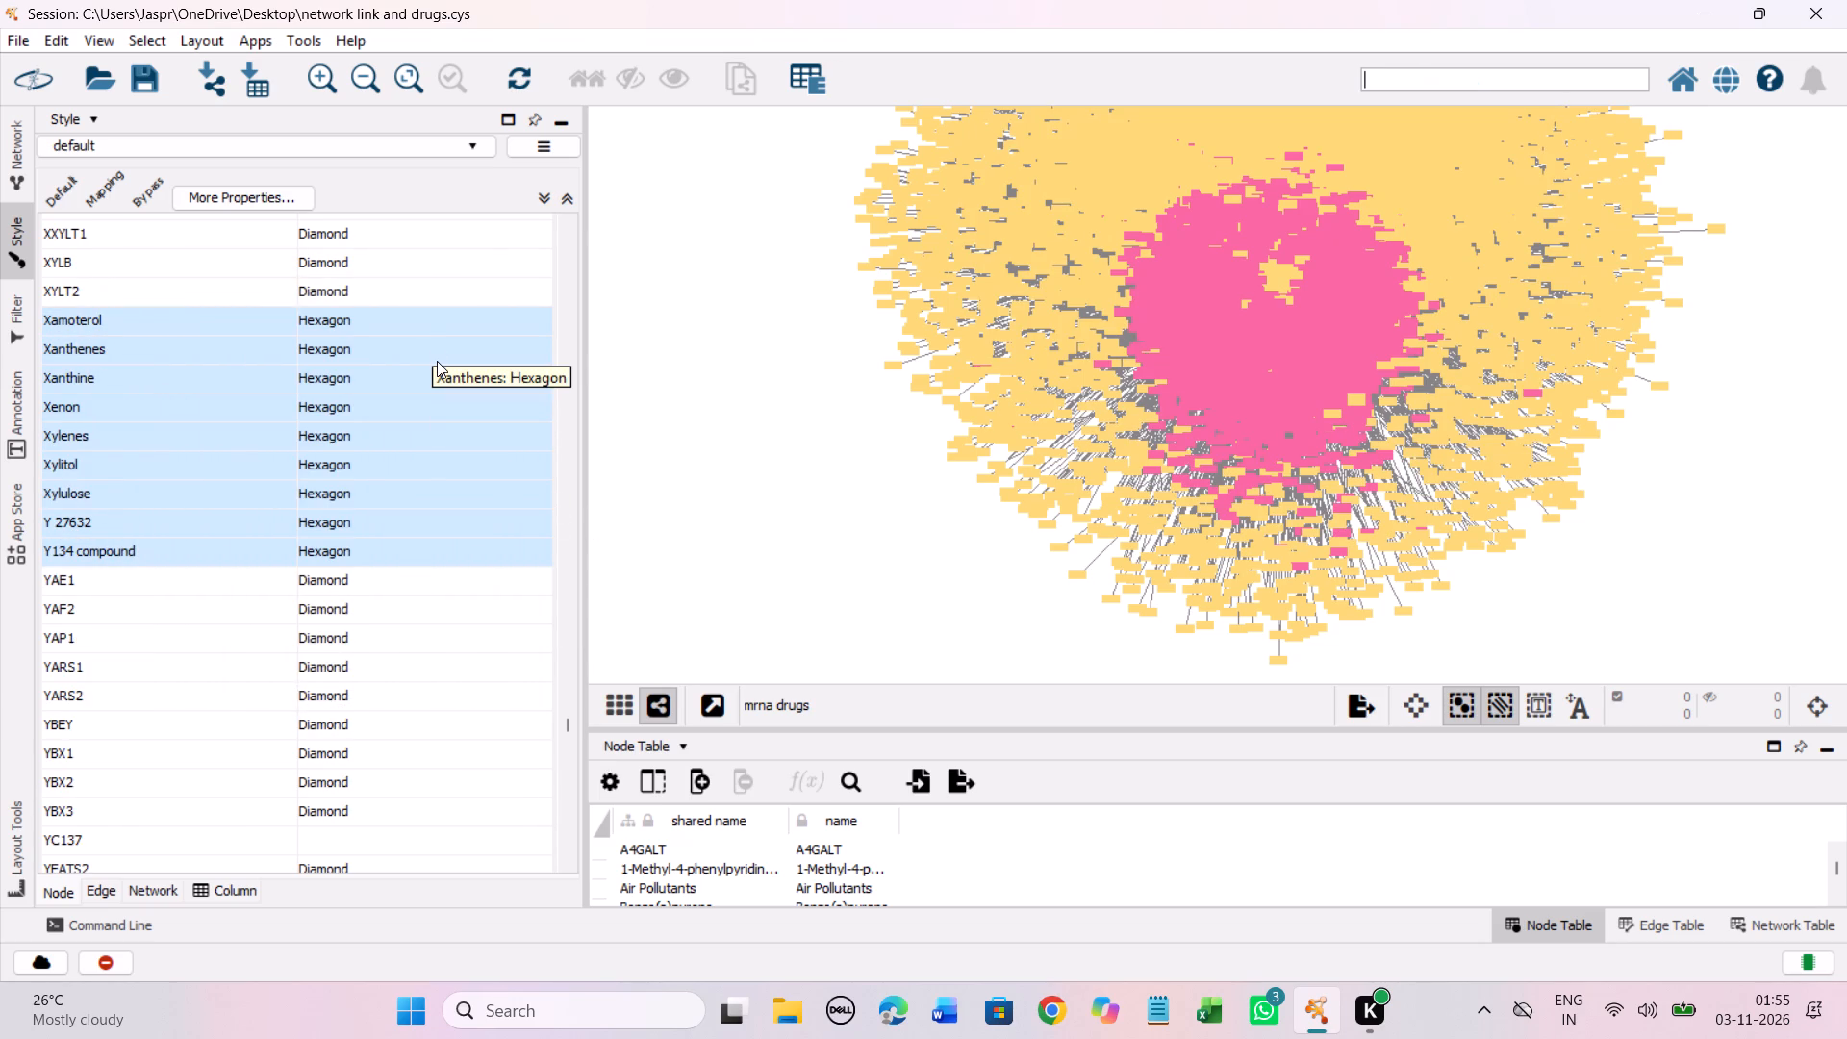
{"action": "scroll", "coordinate": [437, 361], "scroll_direction": "down", "scroll_amount": 7}
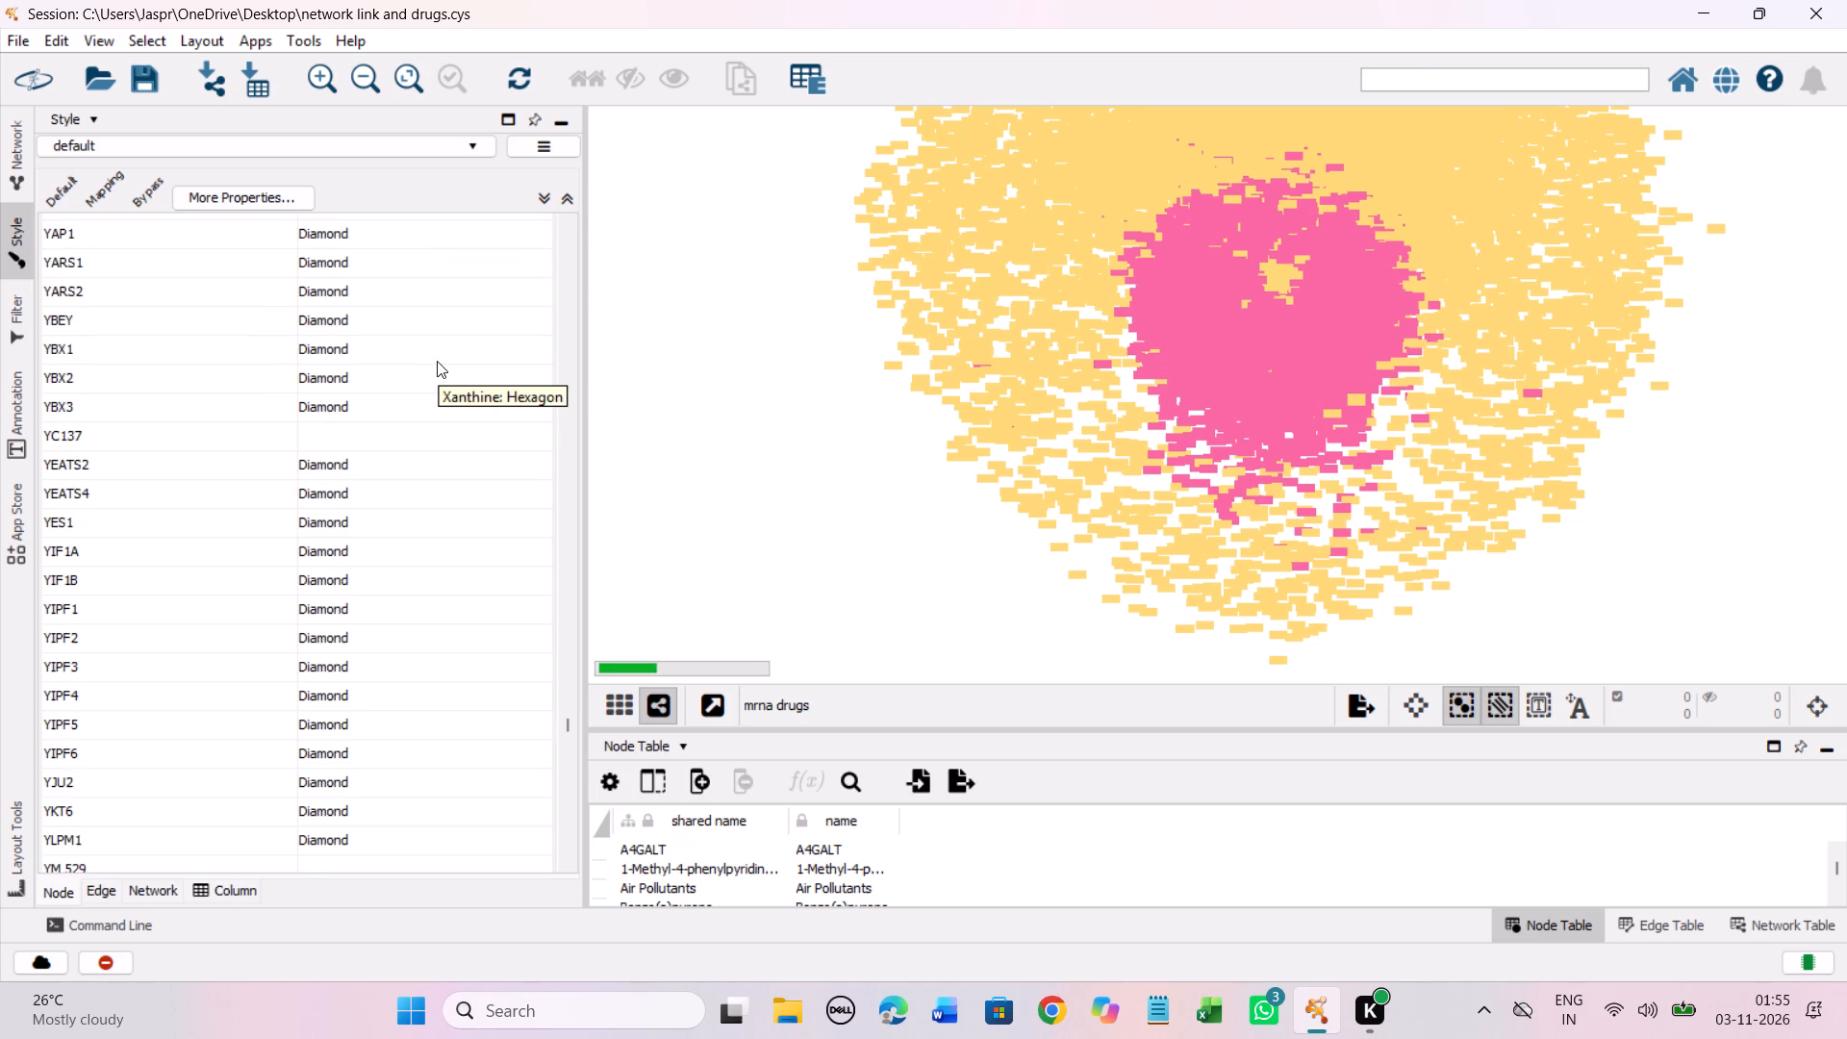
{"action": "left_click", "coordinate": [351, 441]}
{"action": "right_click", "coordinate": [351, 441]}
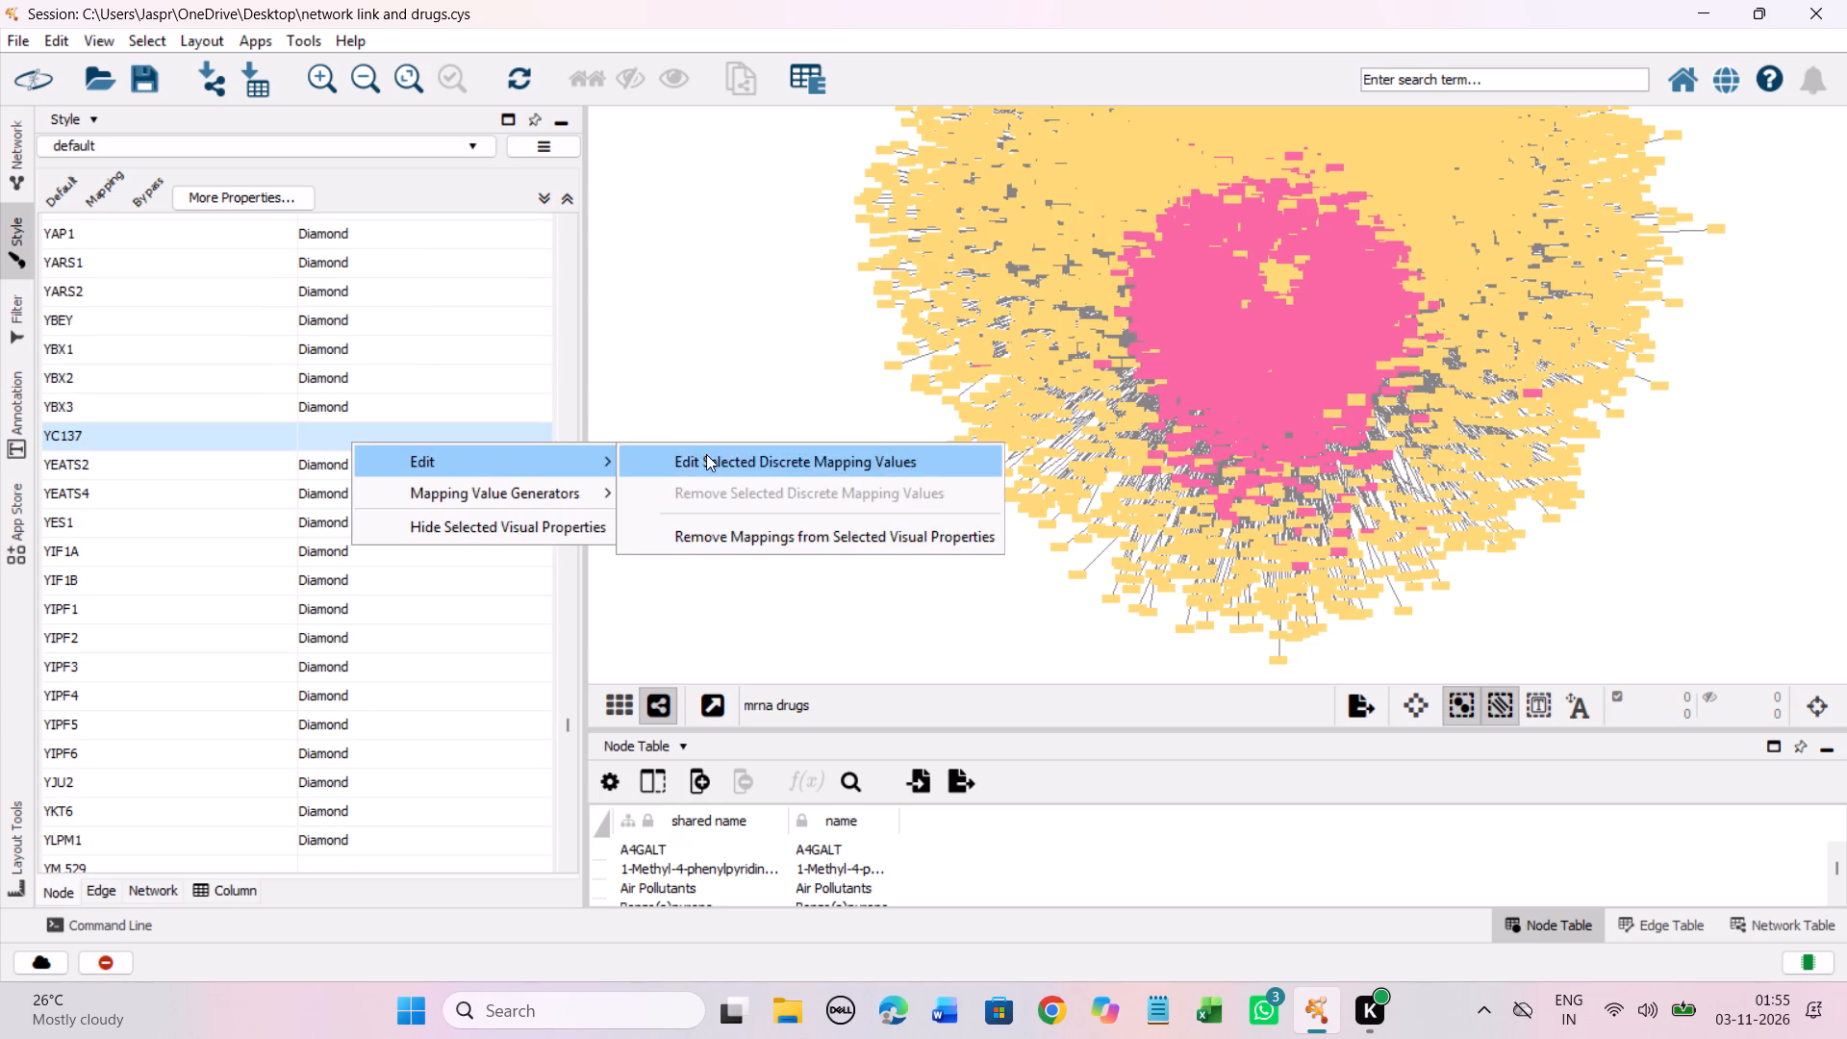
{"action": "left_click", "coordinate": [706, 454]}
{"action": "left_click", "coordinate": [275, 470]}
{"action": "left_click", "coordinate": [427, 709]}
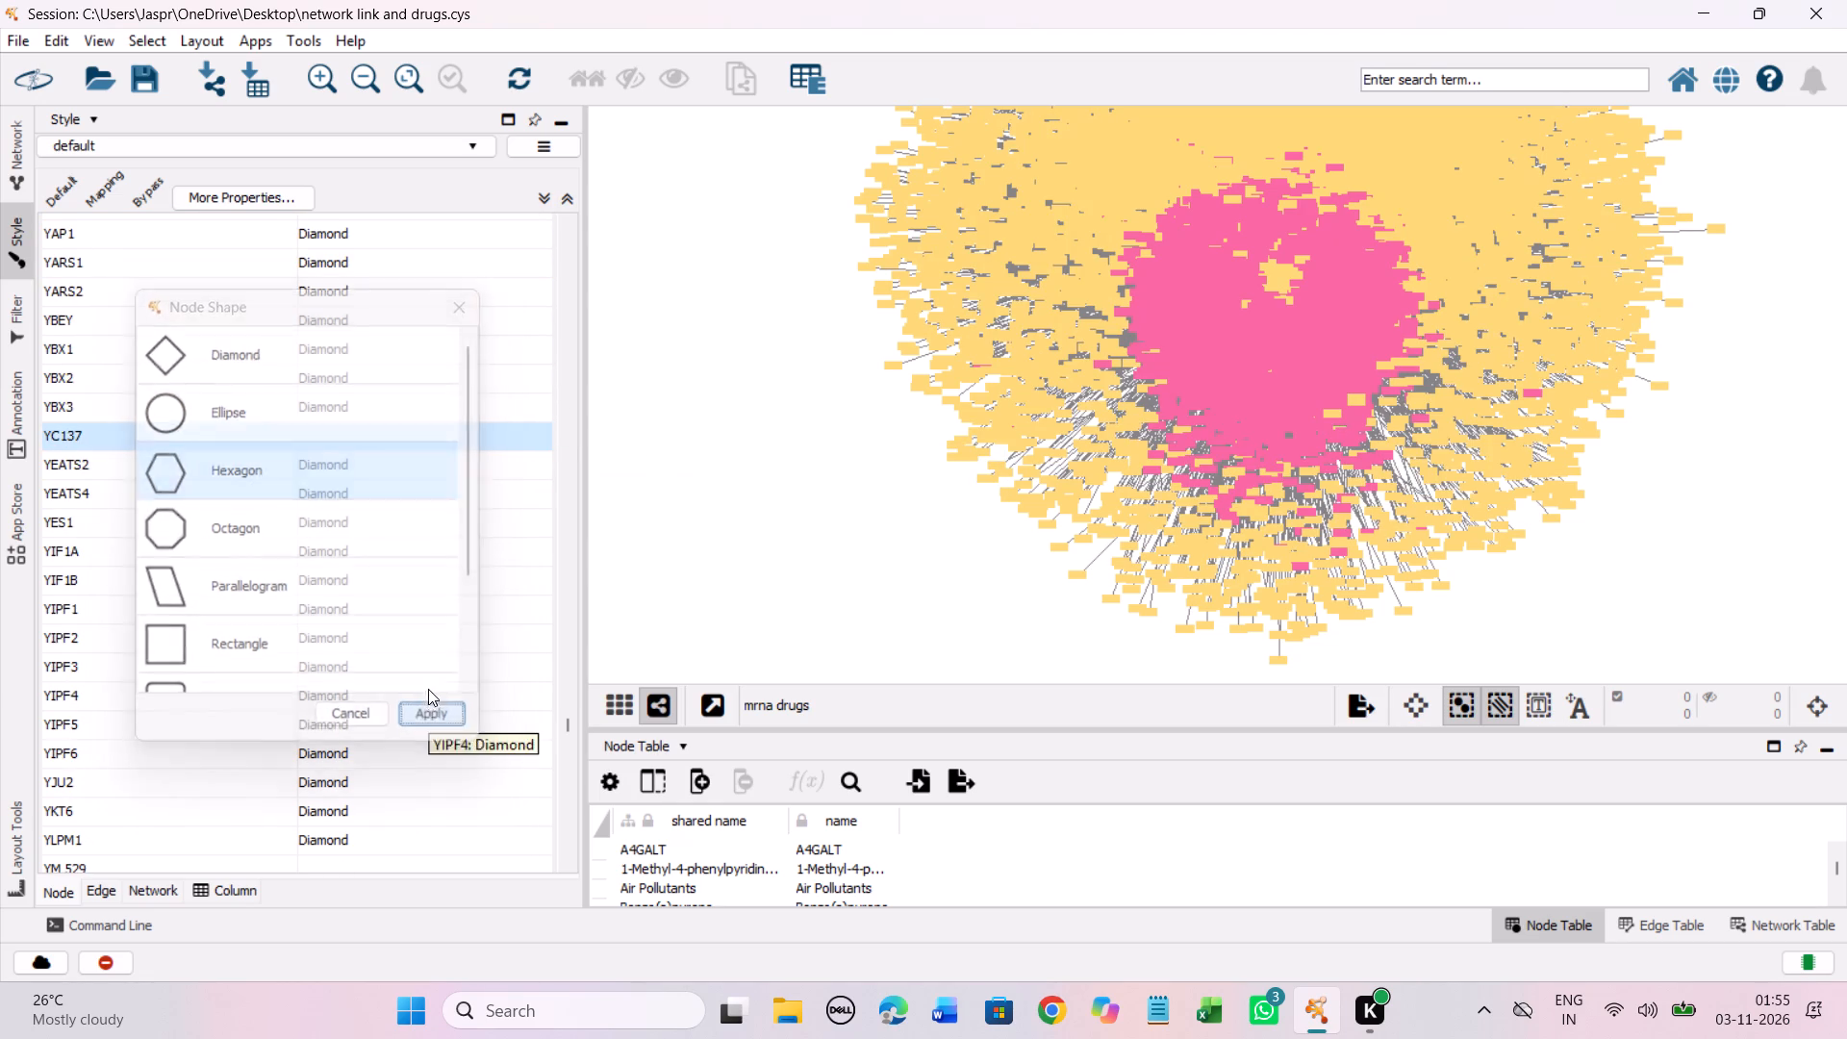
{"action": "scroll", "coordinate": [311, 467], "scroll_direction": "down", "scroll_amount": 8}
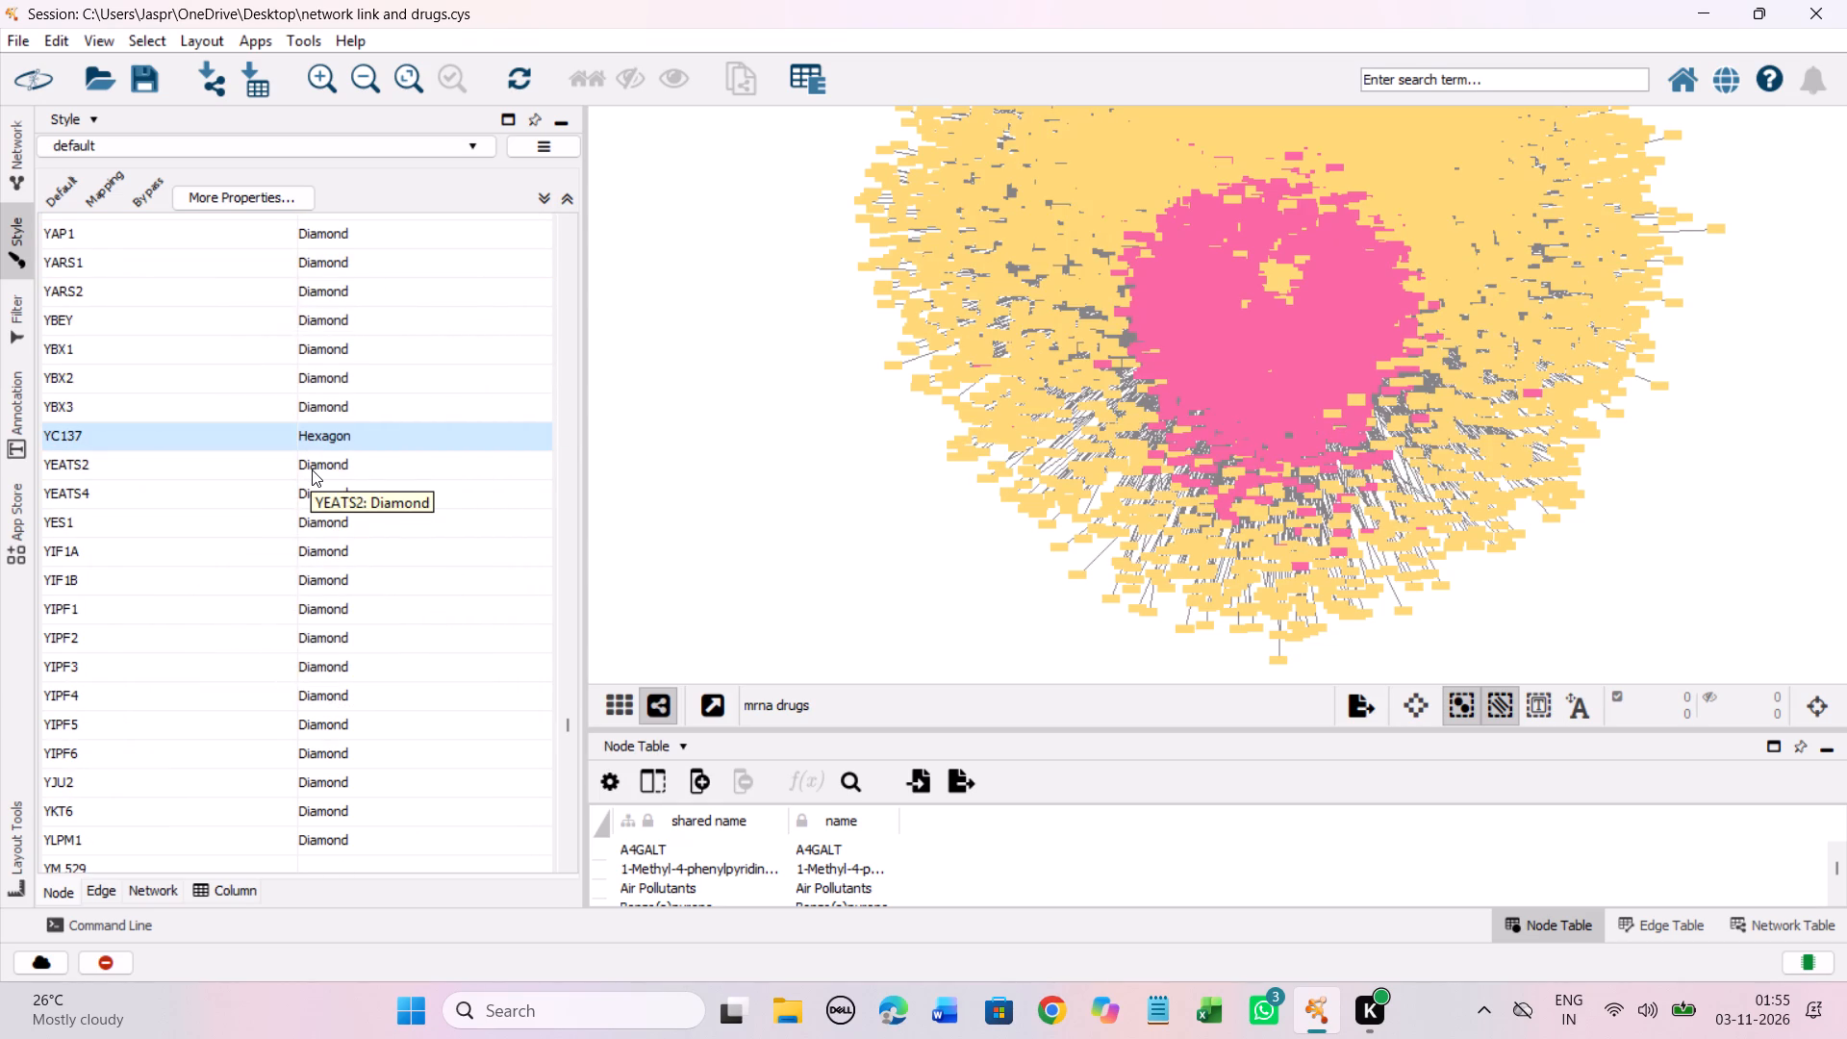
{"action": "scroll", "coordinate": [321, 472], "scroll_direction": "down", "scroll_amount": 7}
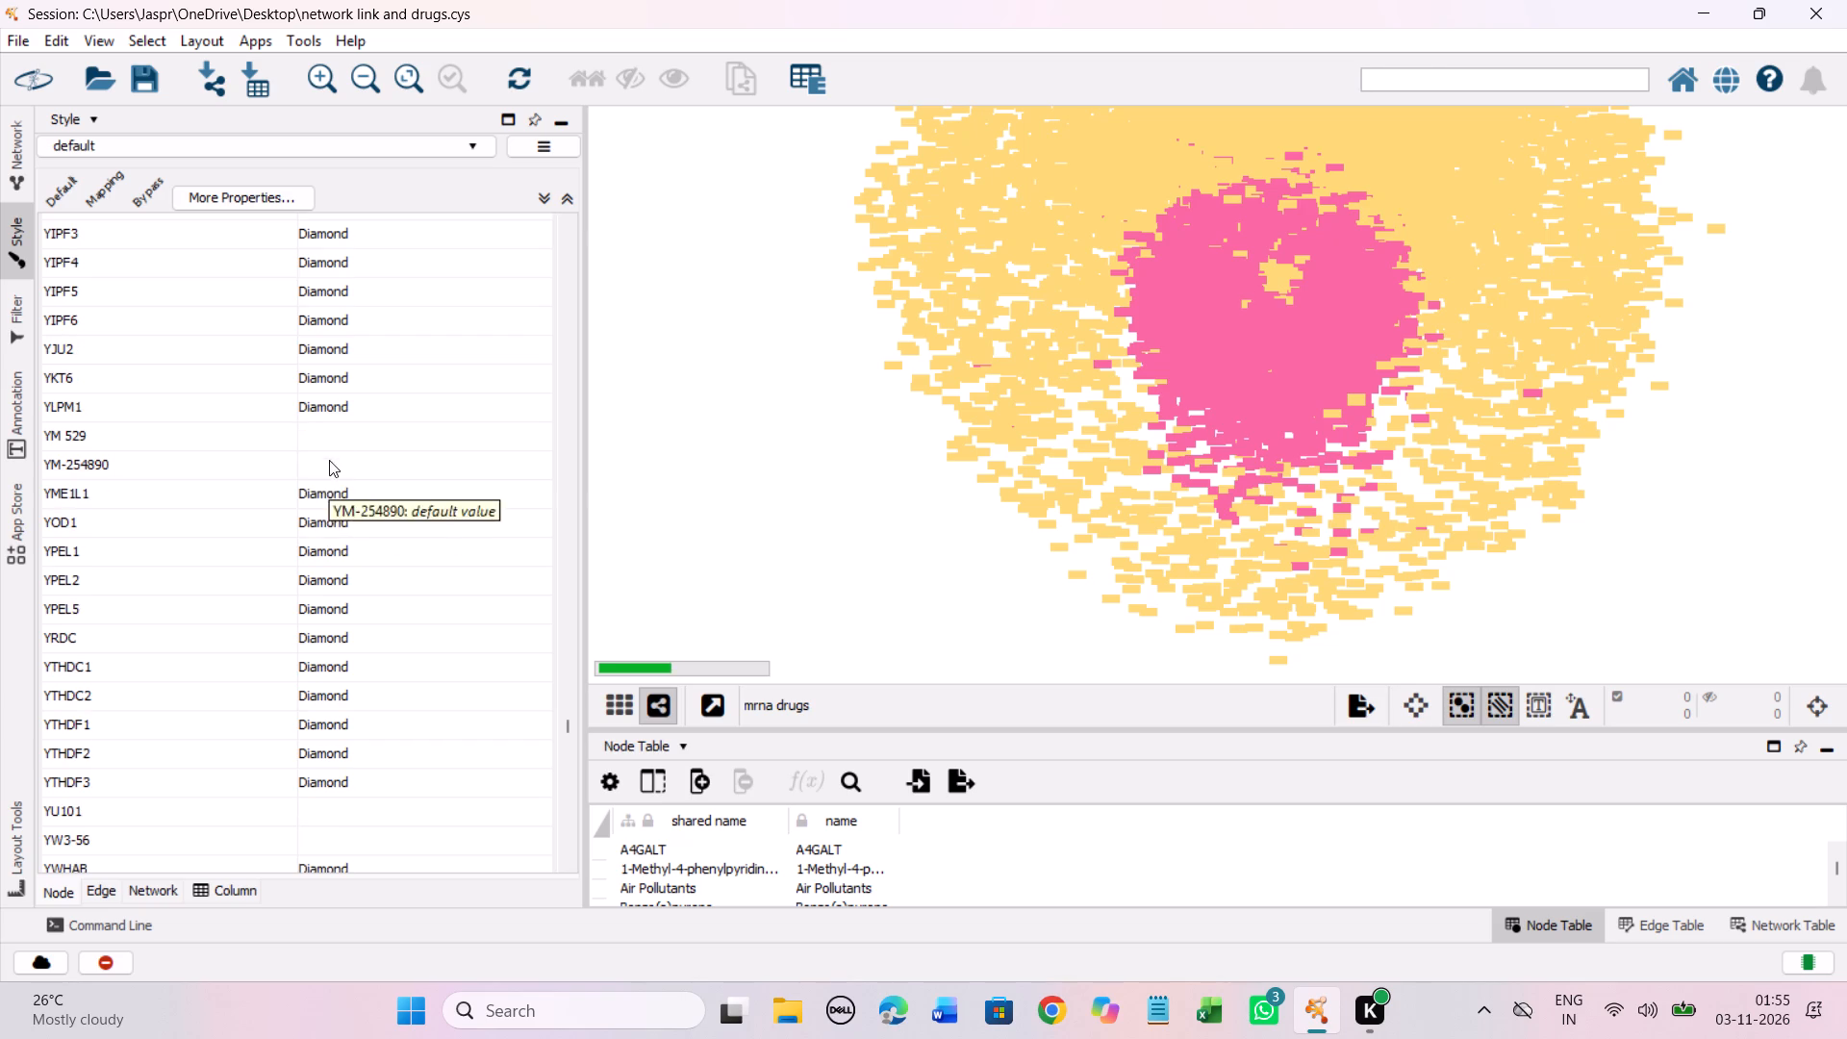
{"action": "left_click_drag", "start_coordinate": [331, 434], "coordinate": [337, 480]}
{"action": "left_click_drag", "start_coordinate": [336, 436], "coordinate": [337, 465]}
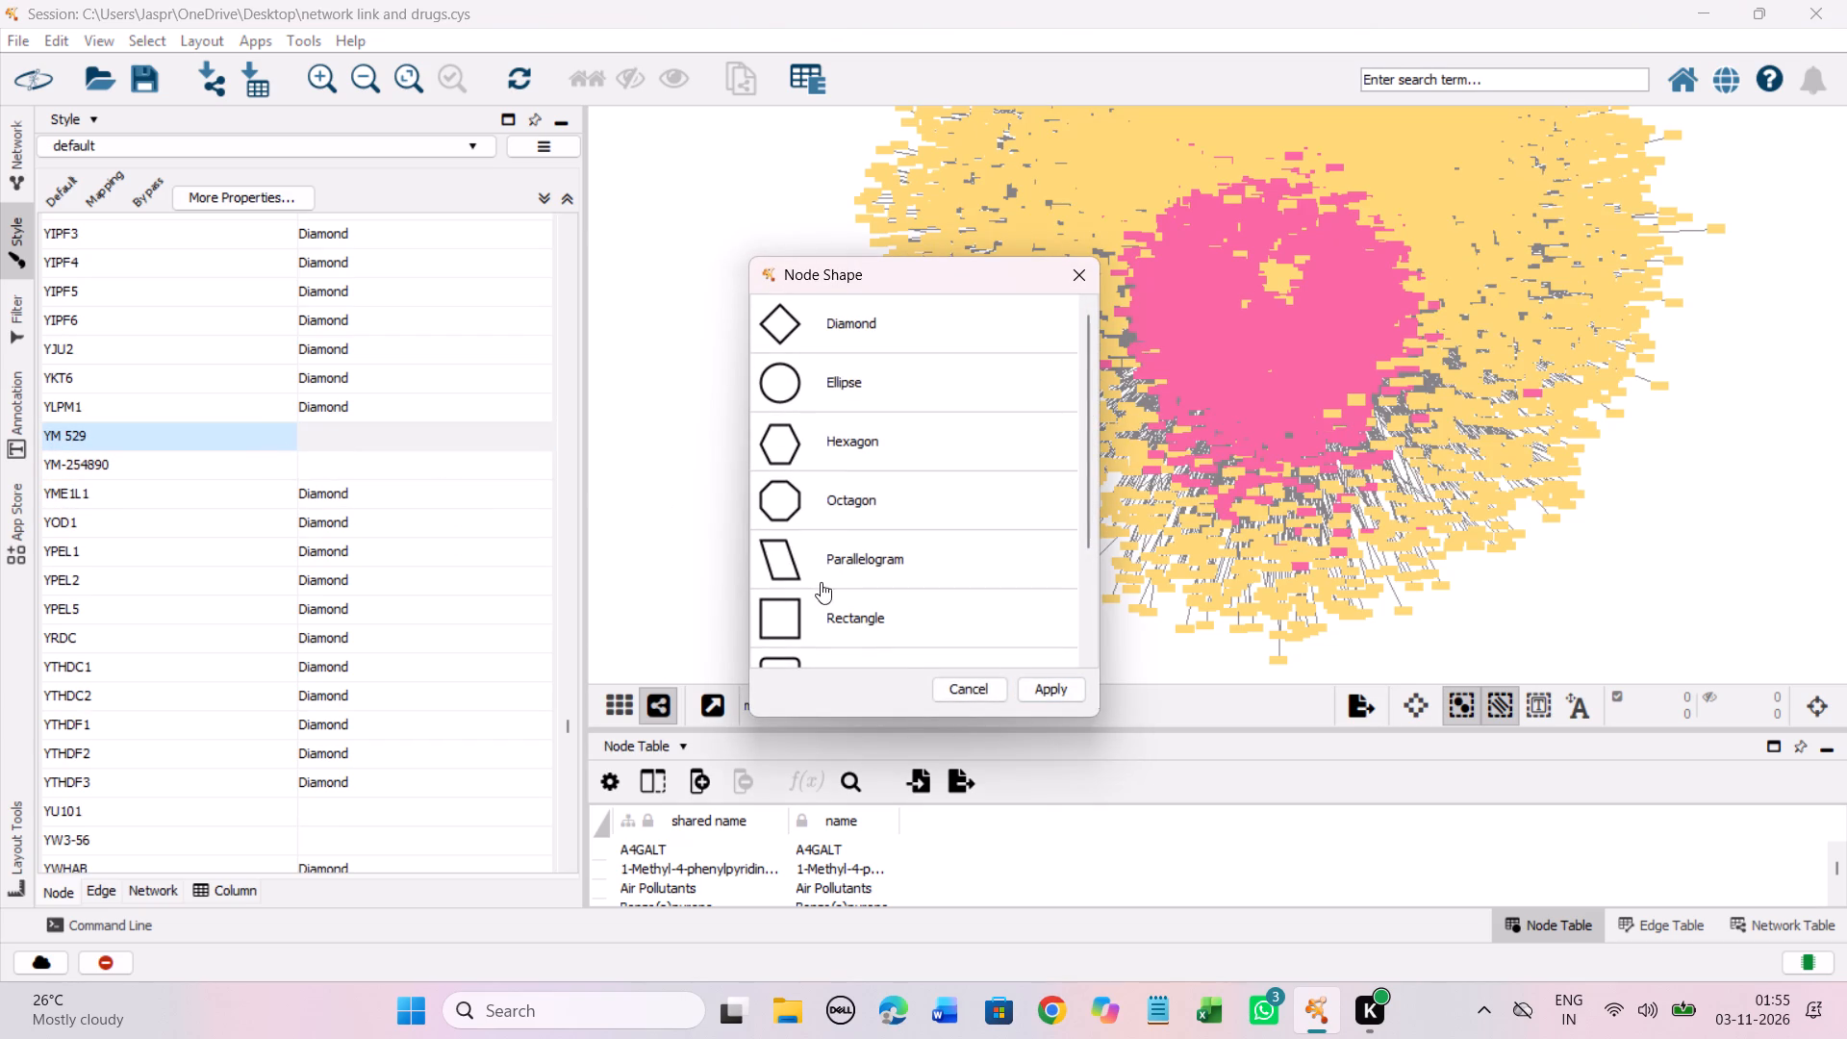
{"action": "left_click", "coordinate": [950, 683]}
Set the discrete Node Shape mapping for YM 529 and YM-254890 to Hexagon.
{"action": "left_click_drag", "start_coordinate": [270, 437], "coordinate": [270, 452]}
{"action": "right_click", "coordinate": [270, 452]}
{"action": "left_click", "coordinate": [761, 483]}
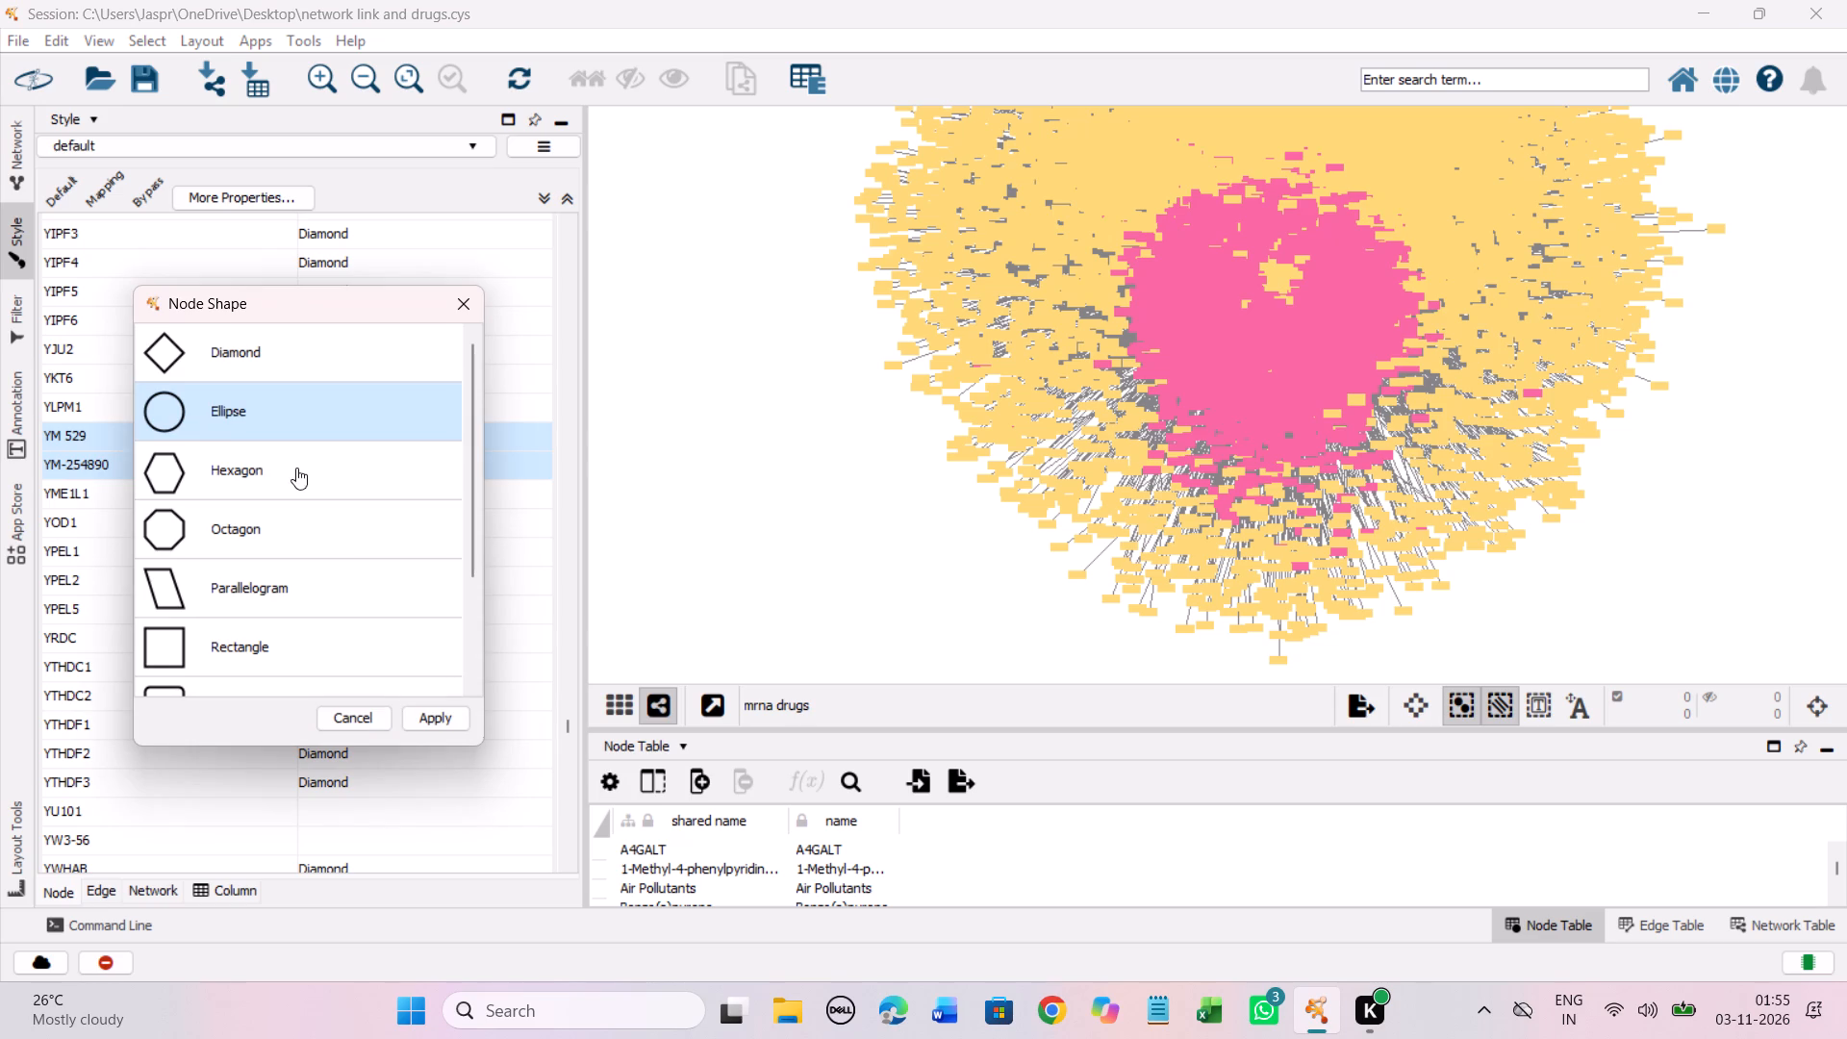
{"action": "left_click", "coordinate": [292, 468]}
{"action": "left_click", "coordinate": [433, 710]}
Set the discrete Node Shape mapping for the unmapped entries YU101 and YW3-56 to Hexagon.
{"action": "scroll", "coordinate": [431, 478], "scroll_direction": "down", "scroll_amount": 9}
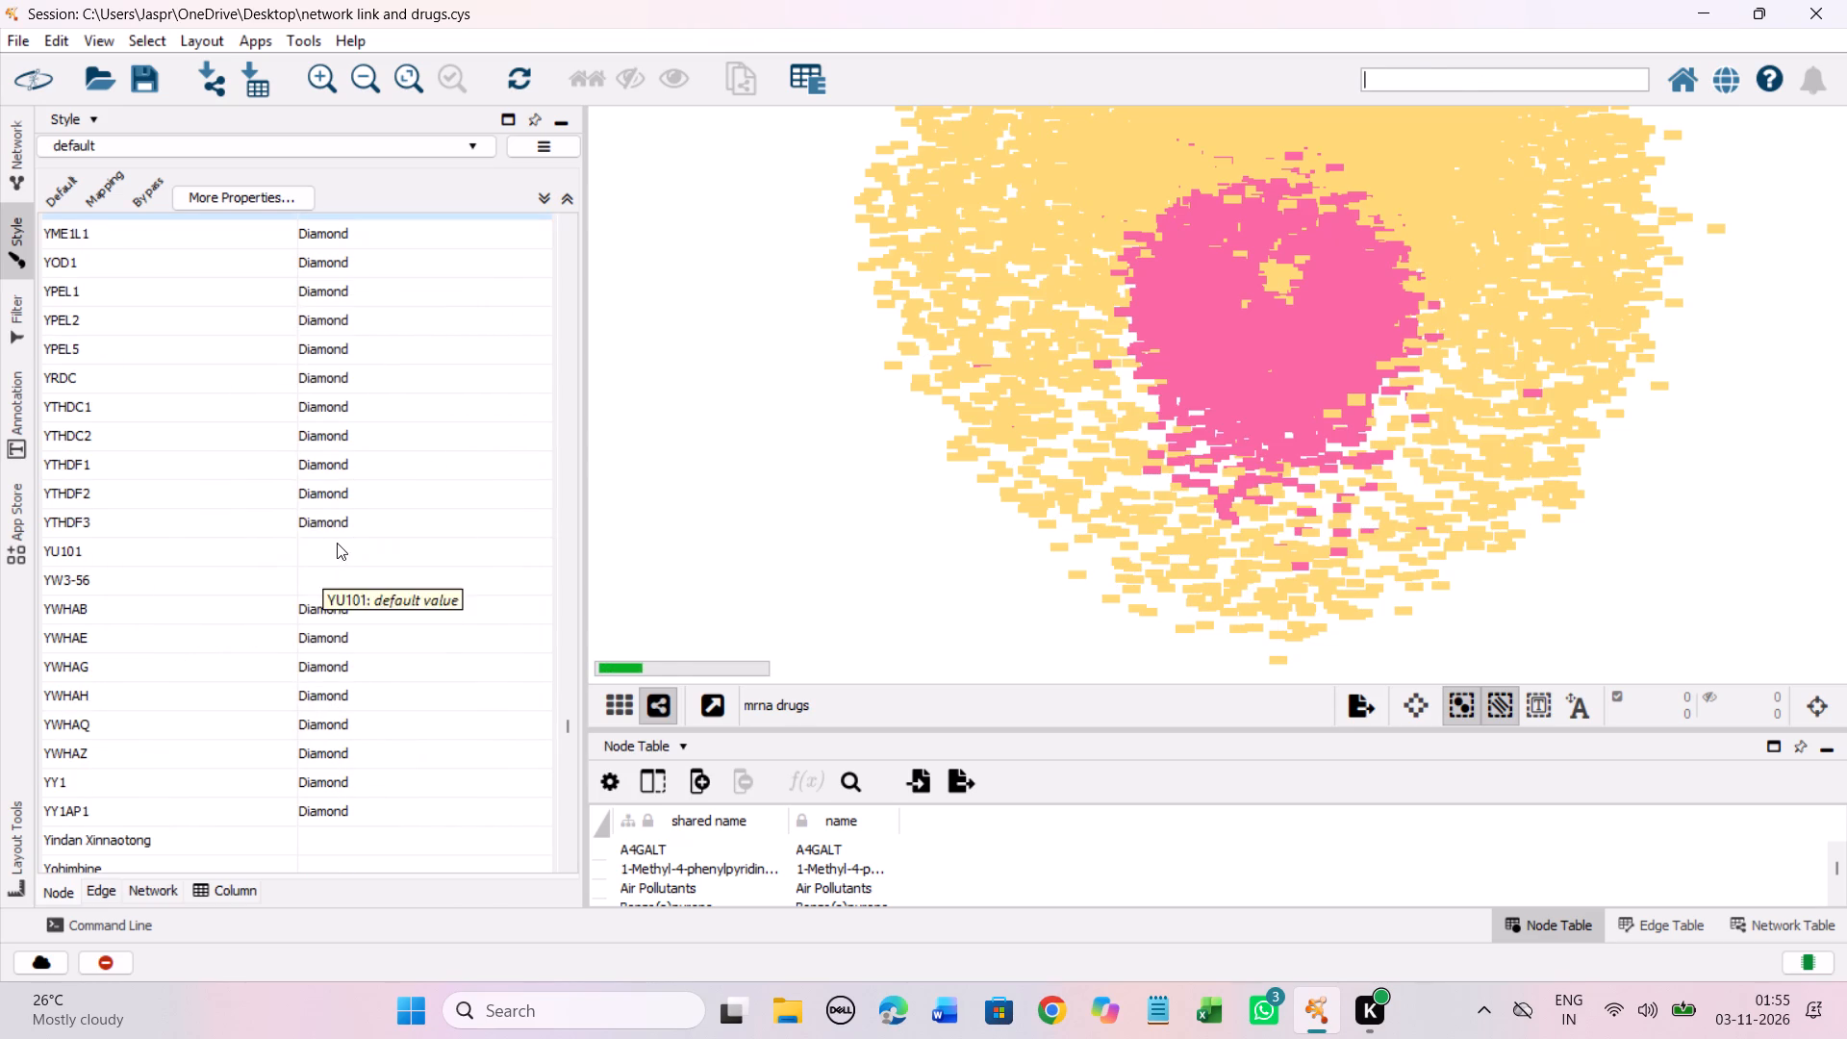
{"action": "left_click_drag", "start_coordinate": [337, 543], "coordinate": [337, 573]}
{"action": "right_click", "coordinate": [337, 573]}
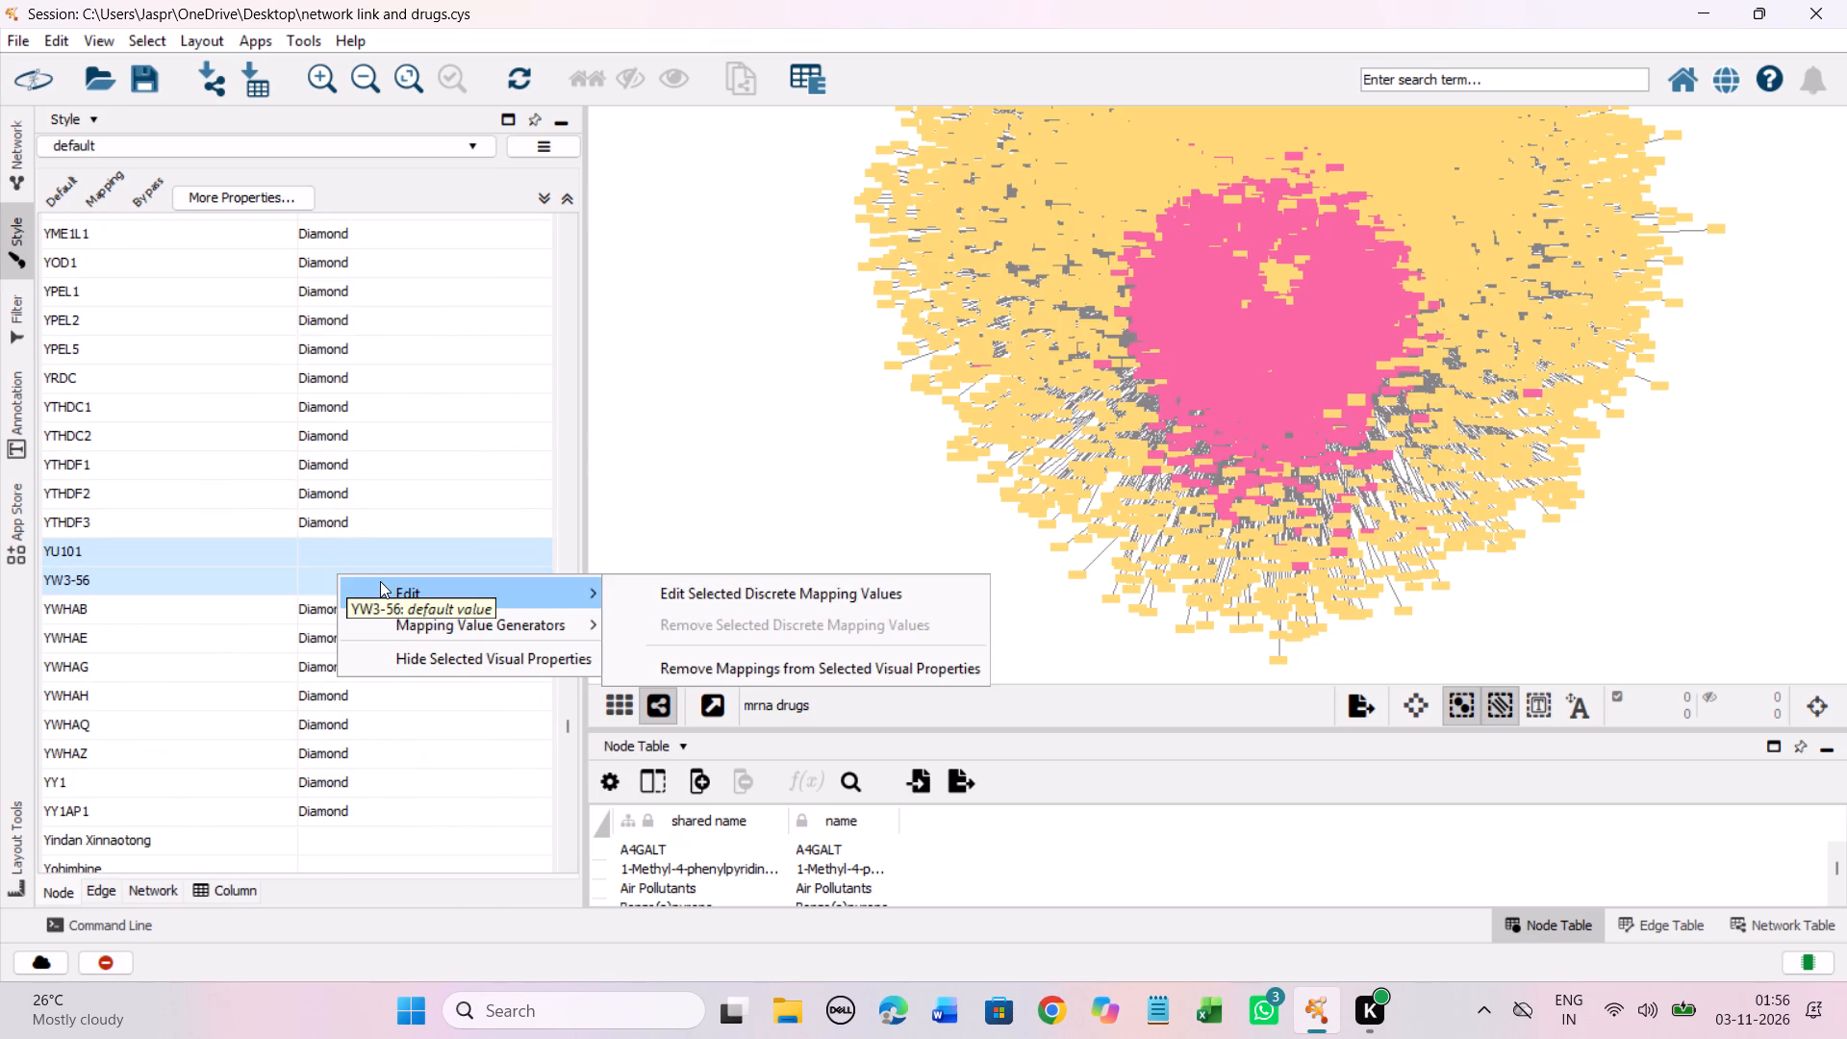
{"action": "left_click", "coordinate": [744, 578]}
{"action": "left_click", "coordinate": [247, 464]}
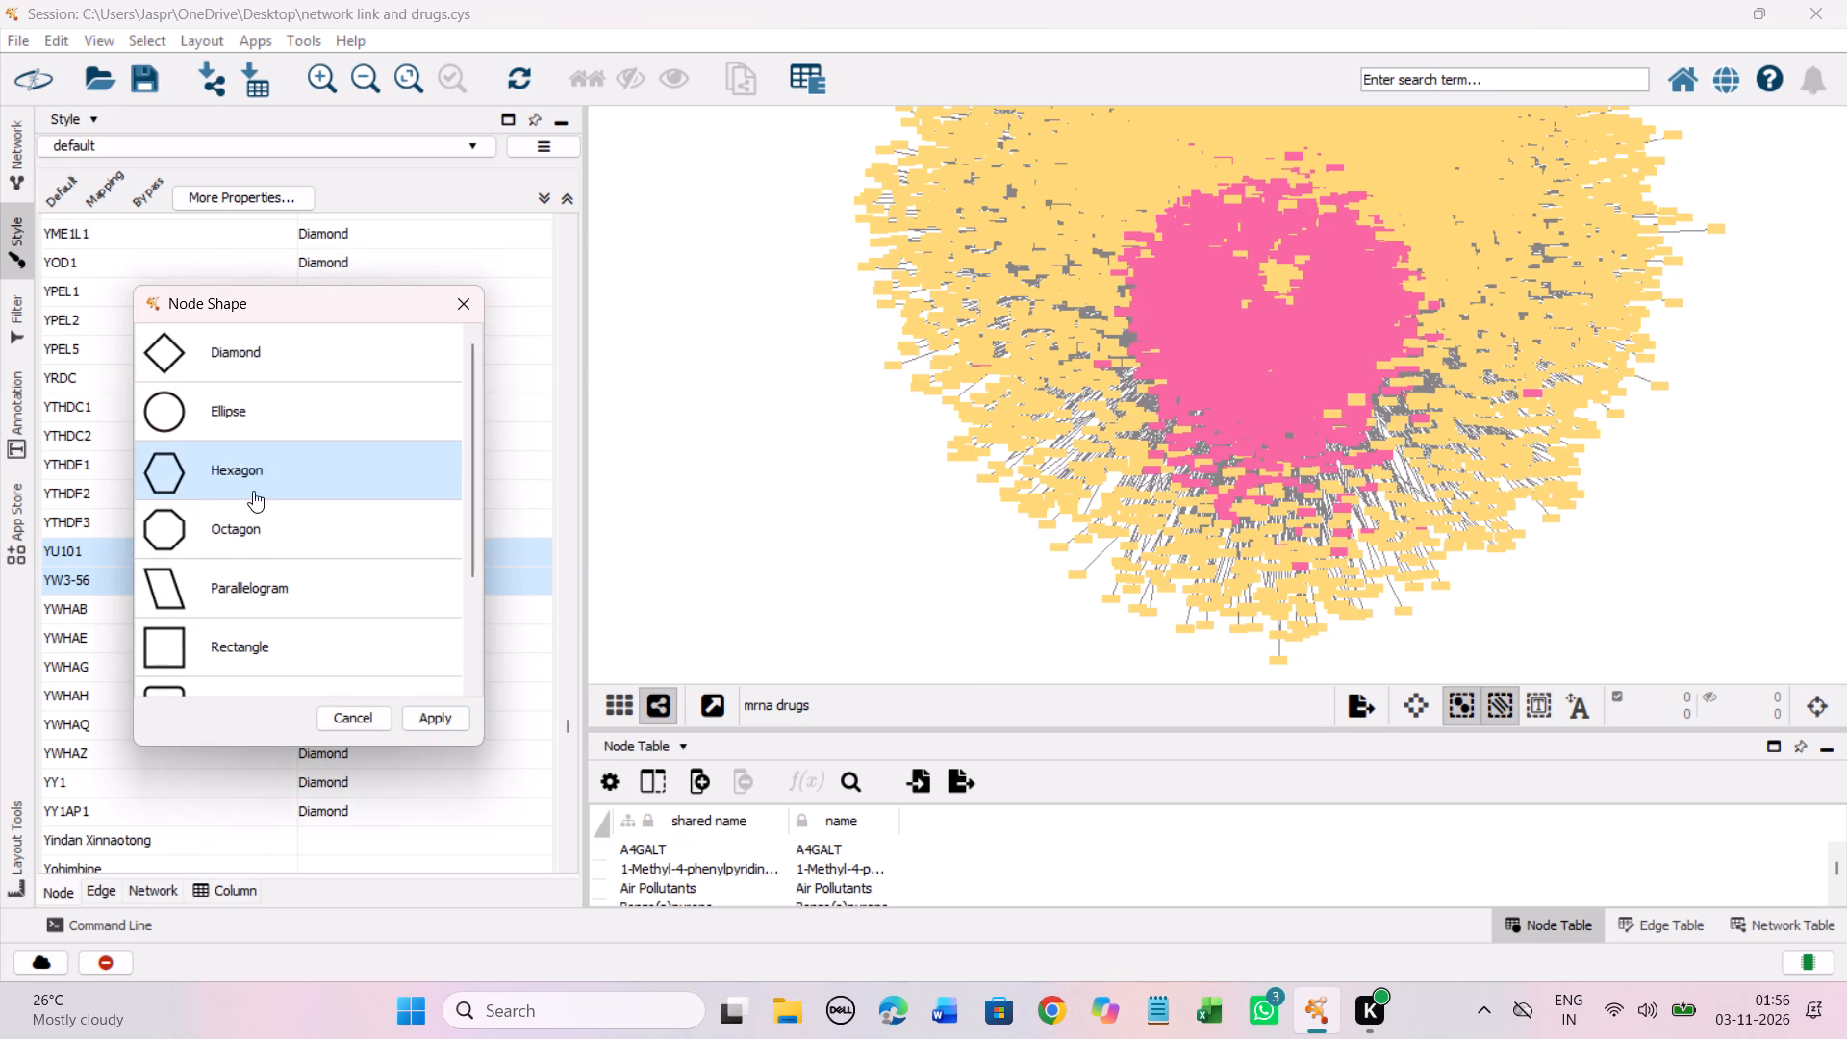
{"action": "left_click", "coordinate": [450, 708]}
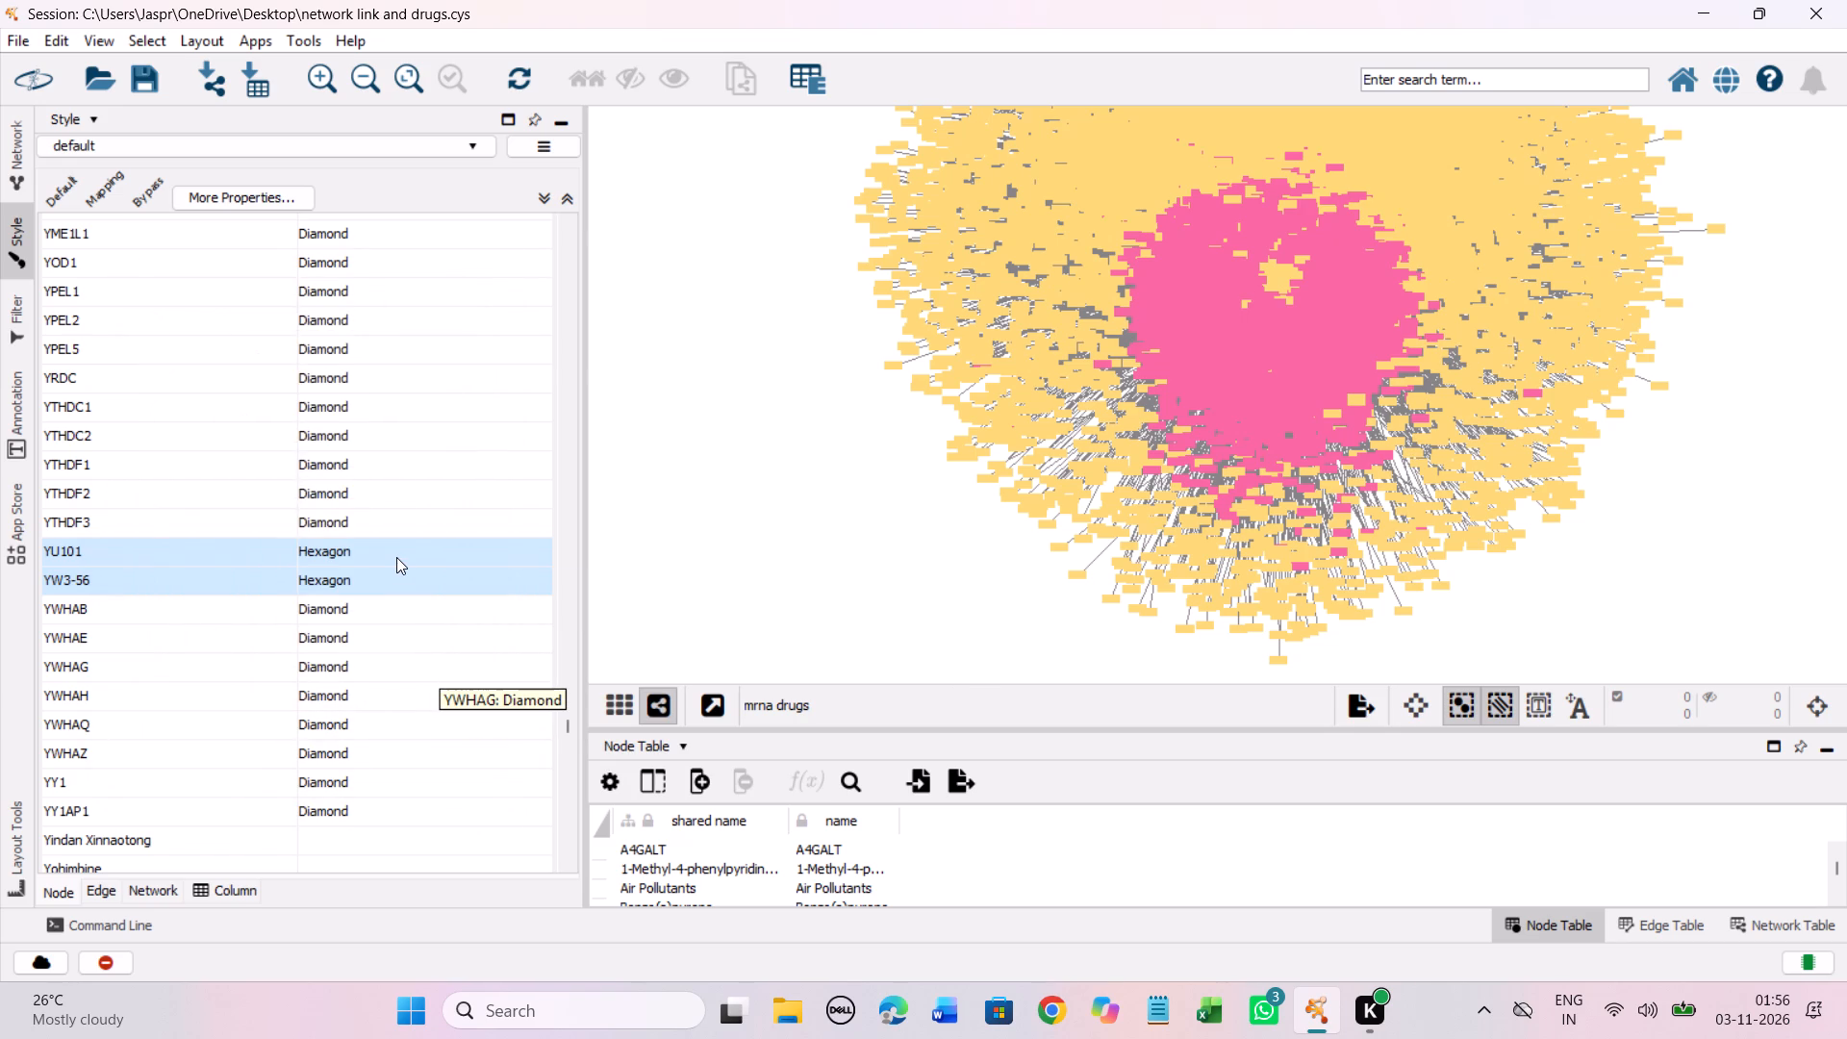
Set the Node Shape mapping to Hexagon for the unmapped entries from Yindan Xinnaotong through Yttrium.
{"action": "scroll", "coordinate": [396, 557], "scroll_direction": "up", "scroll_amount": 8}
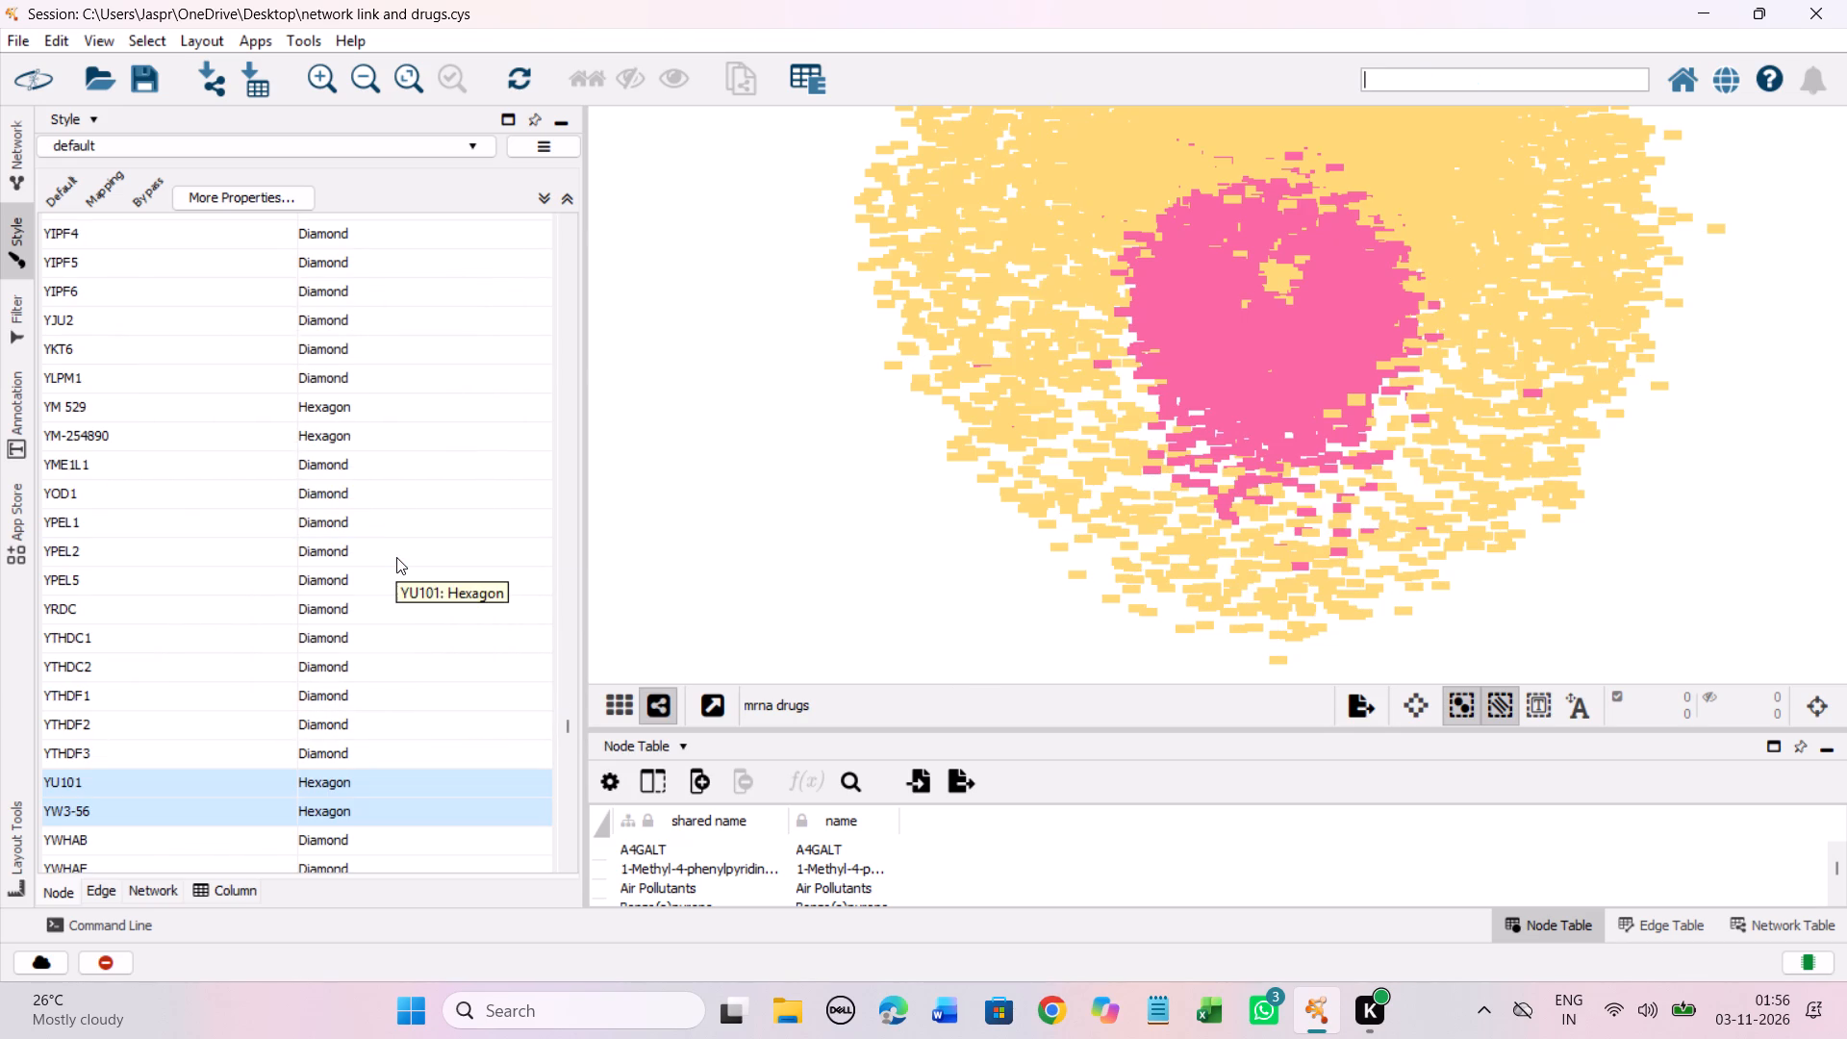
{"action": "scroll", "coordinate": [397, 557], "scroll_direction": "down", "scroll_amount": 20}
{"action": "scroll", "coordinate": [397, 557], "scroll_direction": "down", "scroll_amount": 4}
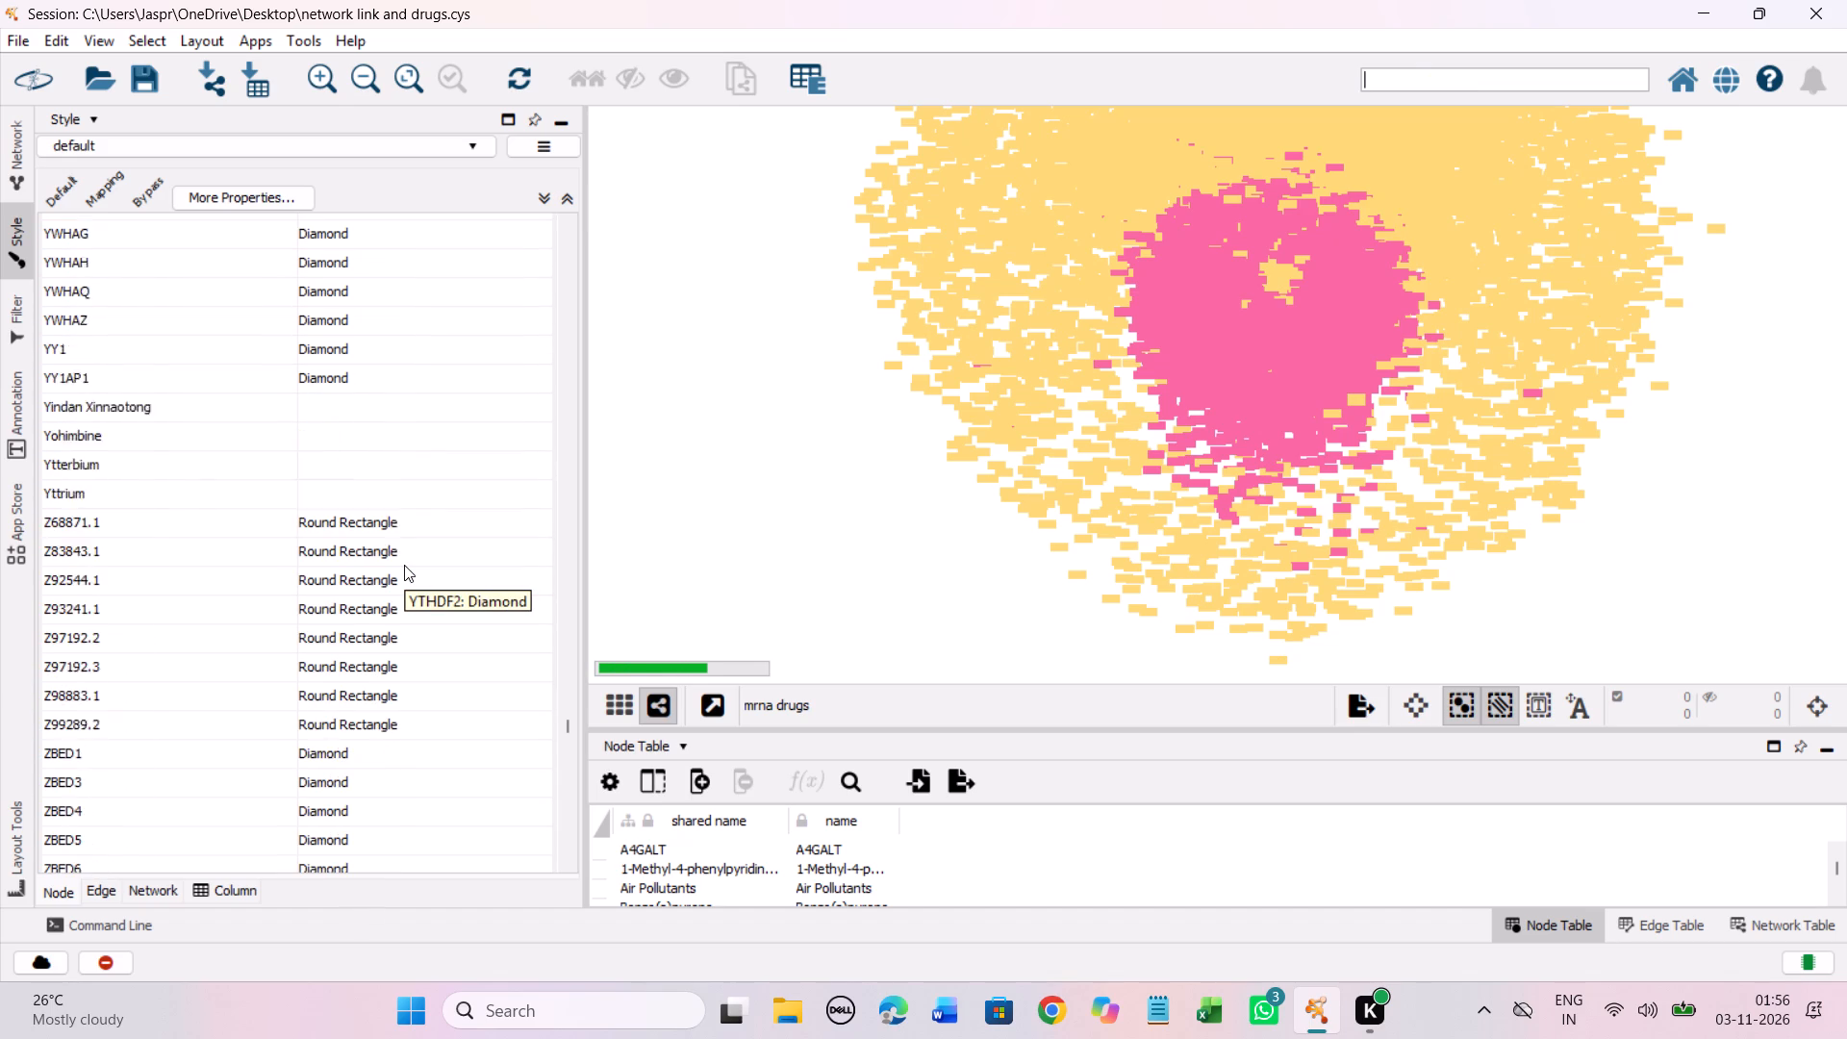
{"action": "scroll", "coordinate": [380, 477], "scroll_direction": "down", "scroll_amount": 3}
{"action": "left_click_drag", "start_coordinate": [326, 291], "coordinate": [332, 350]}
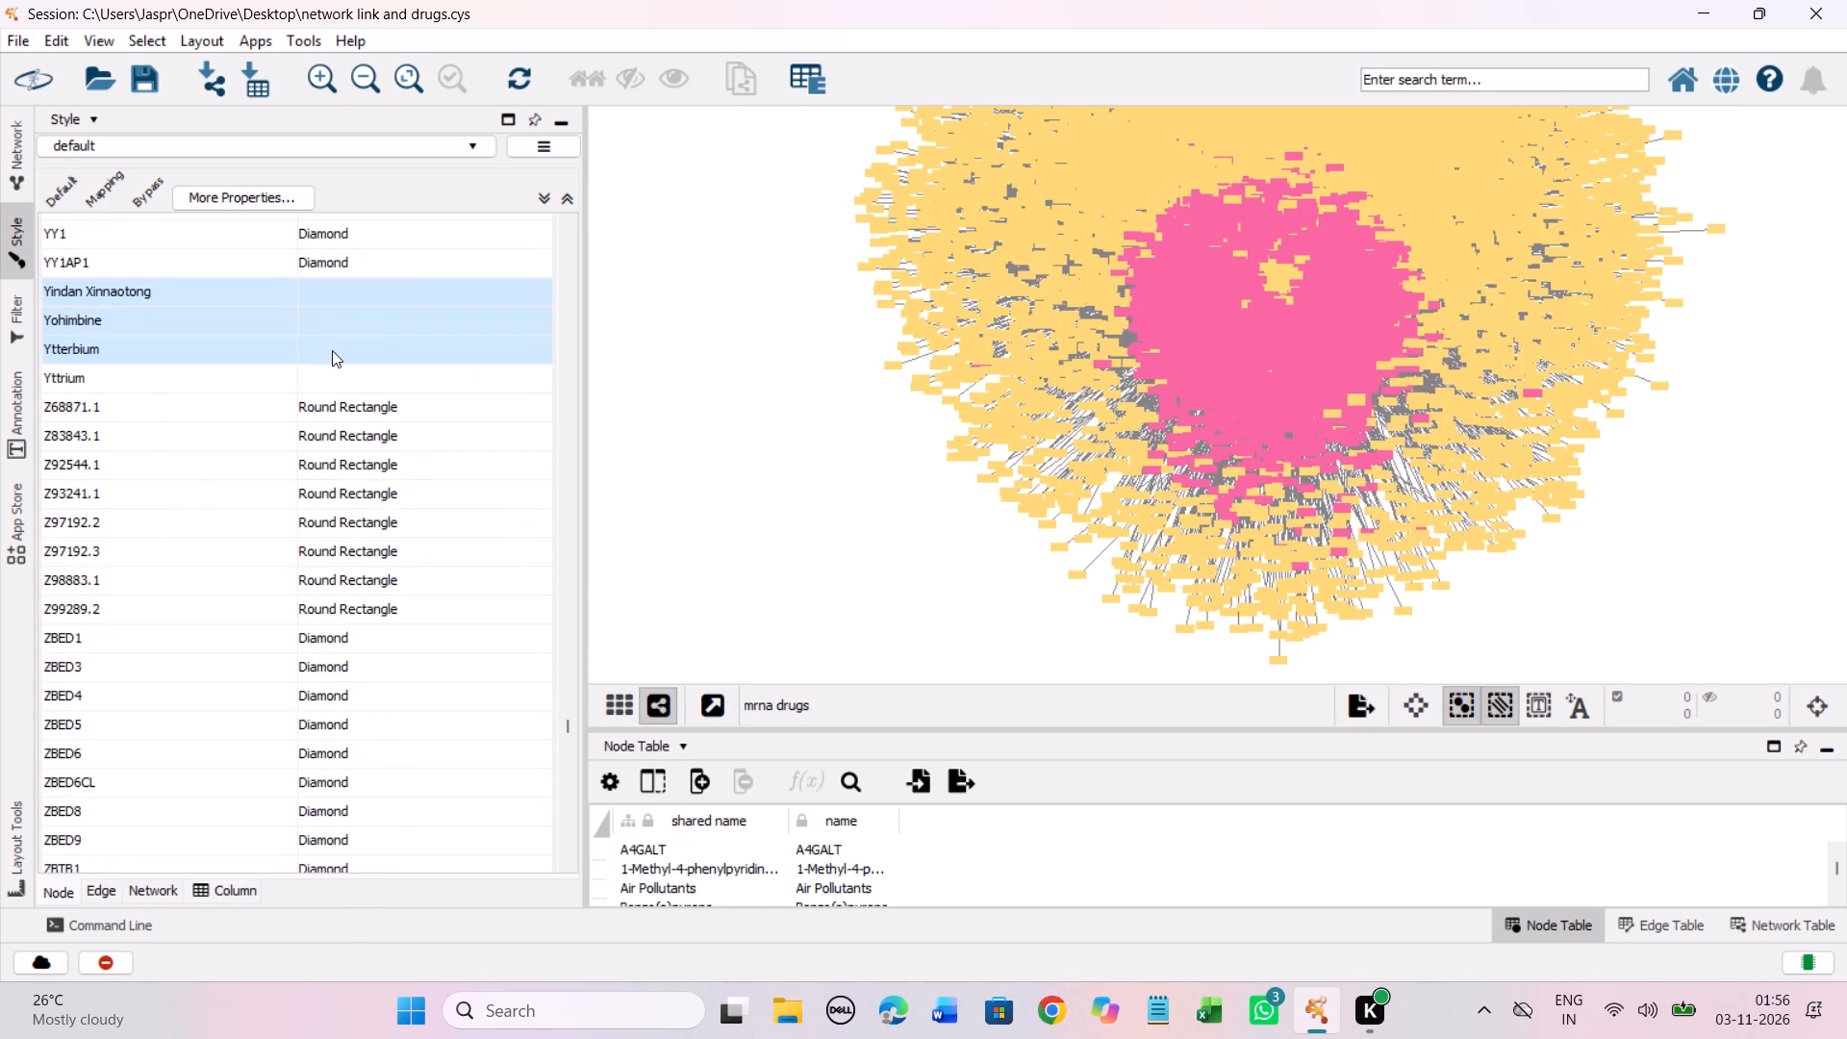
{"action": "left_click_drag", "start_coordinate": [332, 350], "coordinate": [333, 369]}
{"action": "right_click", "coordinate": [334, 369]}
{"action": "left_click", "coordinate": [727, 387]}
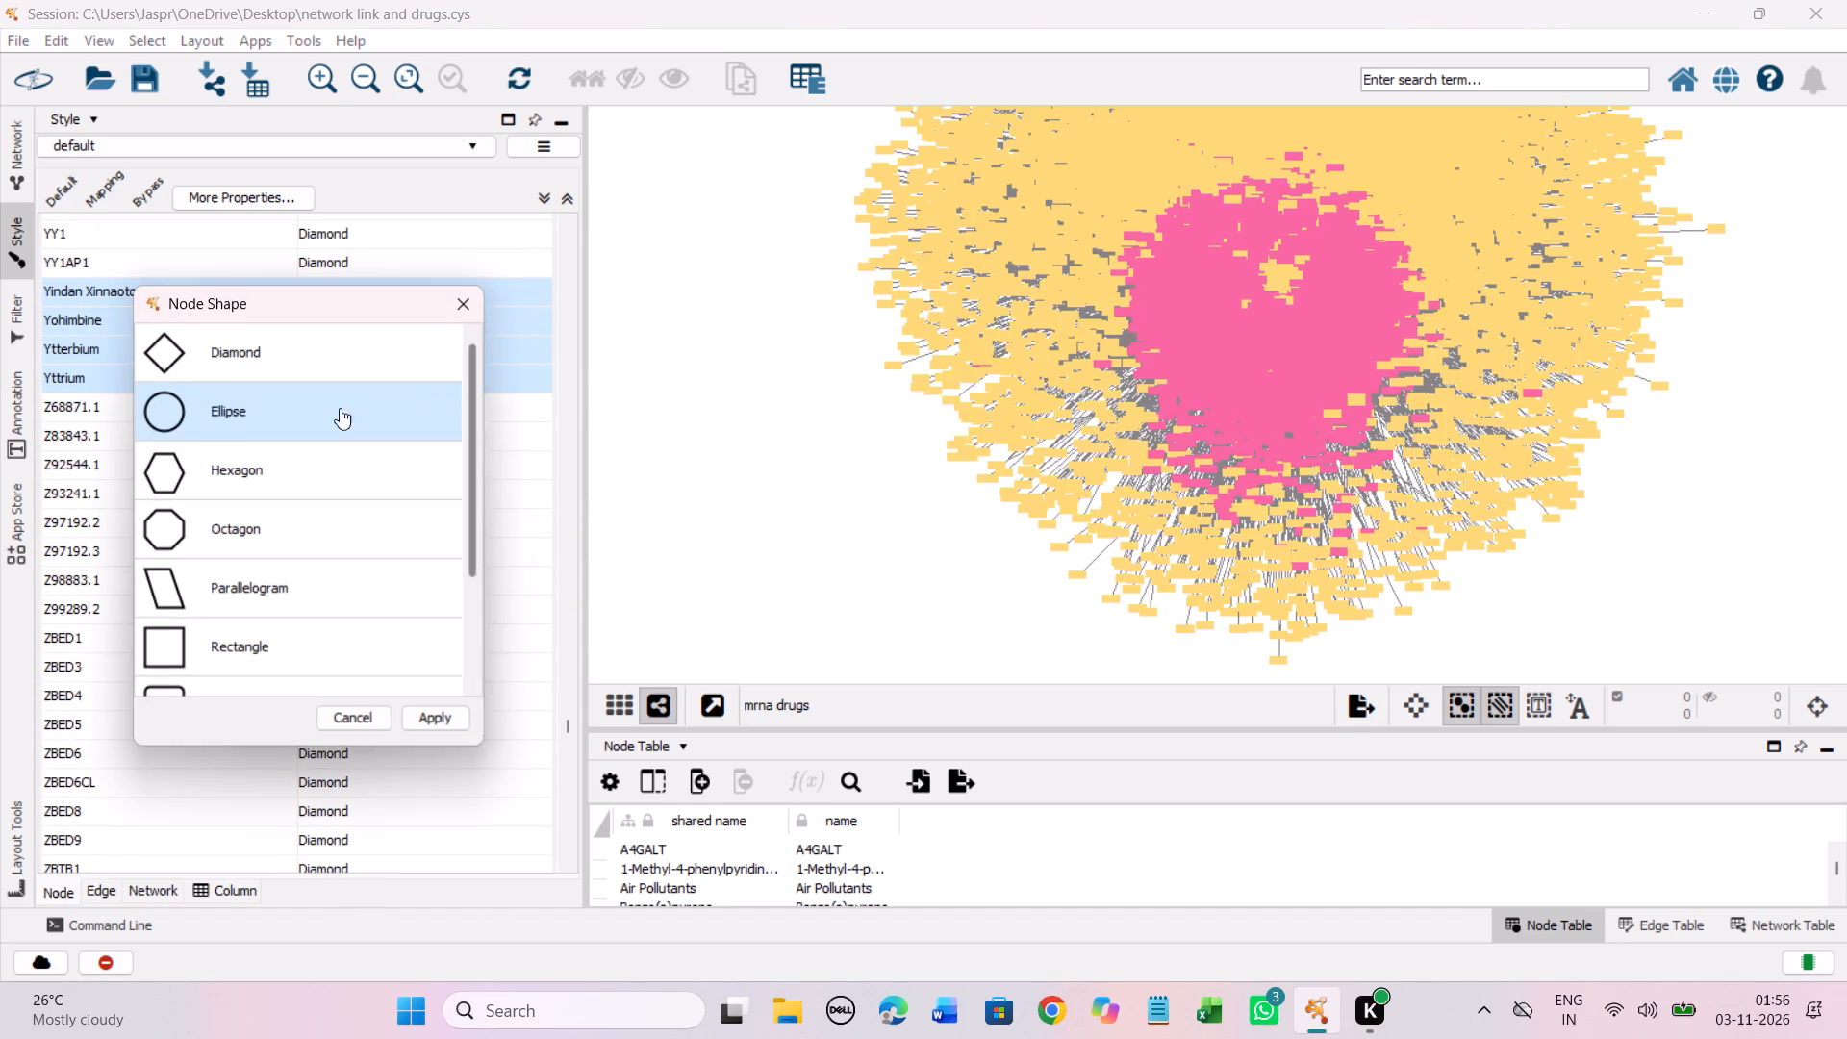
{"action": "left_click", "coordinate": [271, 467]}
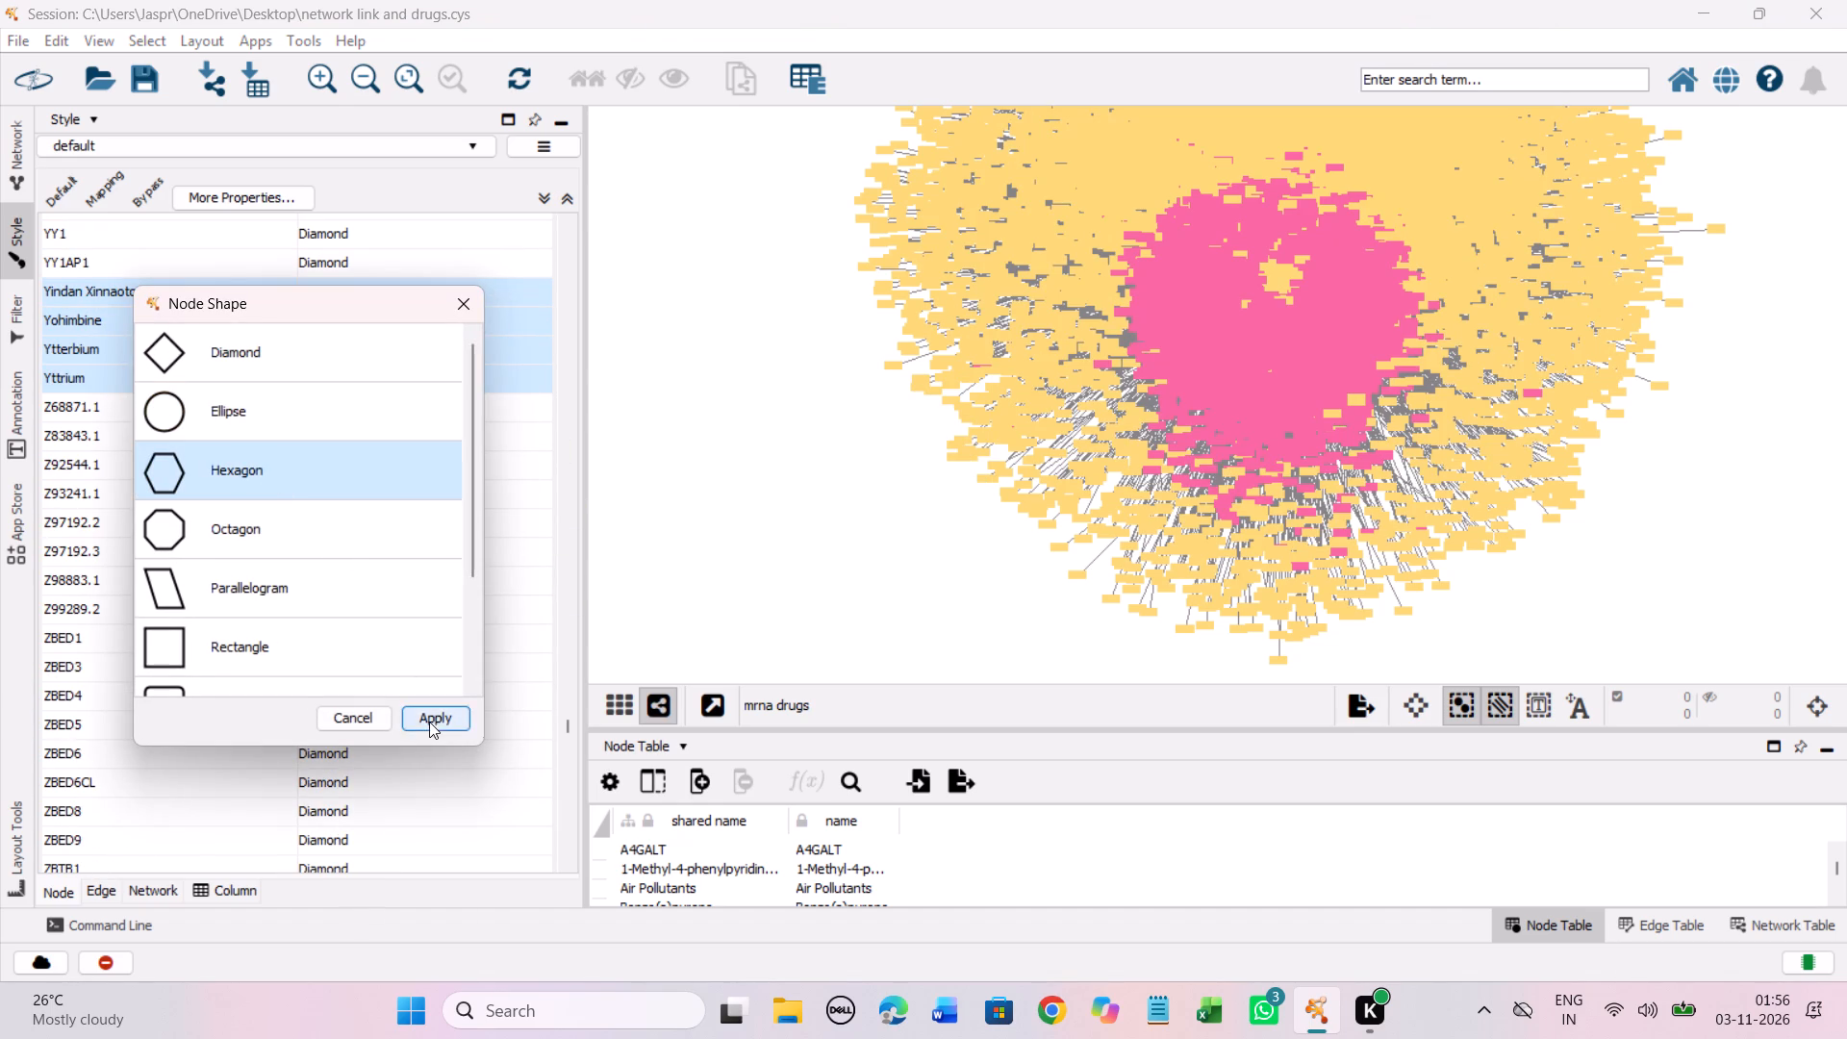
{"action": "left_click", "coordinate": [429, 722]}
Find the unmapped entry ZCL-082 among the ZC entries and set its Node Shape mapping to Hexagon.
{"action": "scroll", "coordinate": [415, 435], "scroll_direction": "down", "scroll_amount": 8}
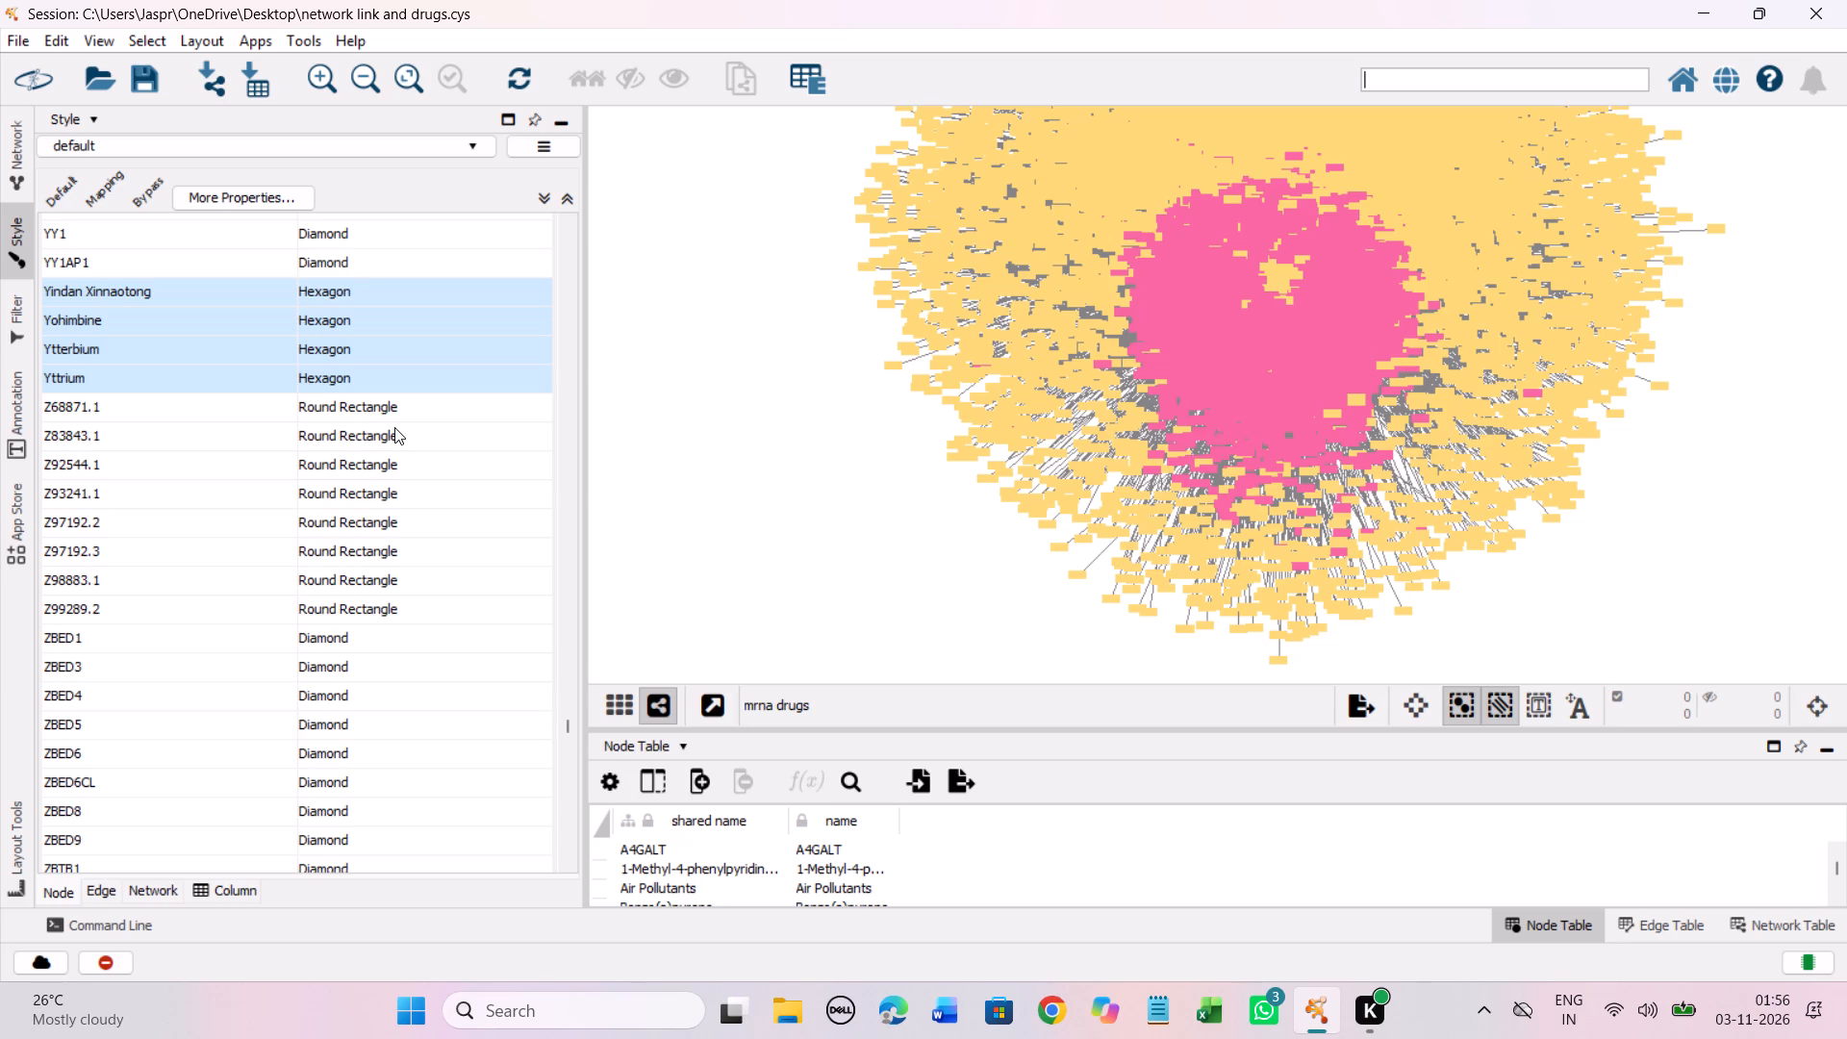
{"action": "scroll", "coordinate": [394, 427], "scroll_direction": "down", "scroll_amount": 3}
{"action": "scroll", "coordinate": [417, 438], "scroll_direction": "down", "scroll_amount": 18}
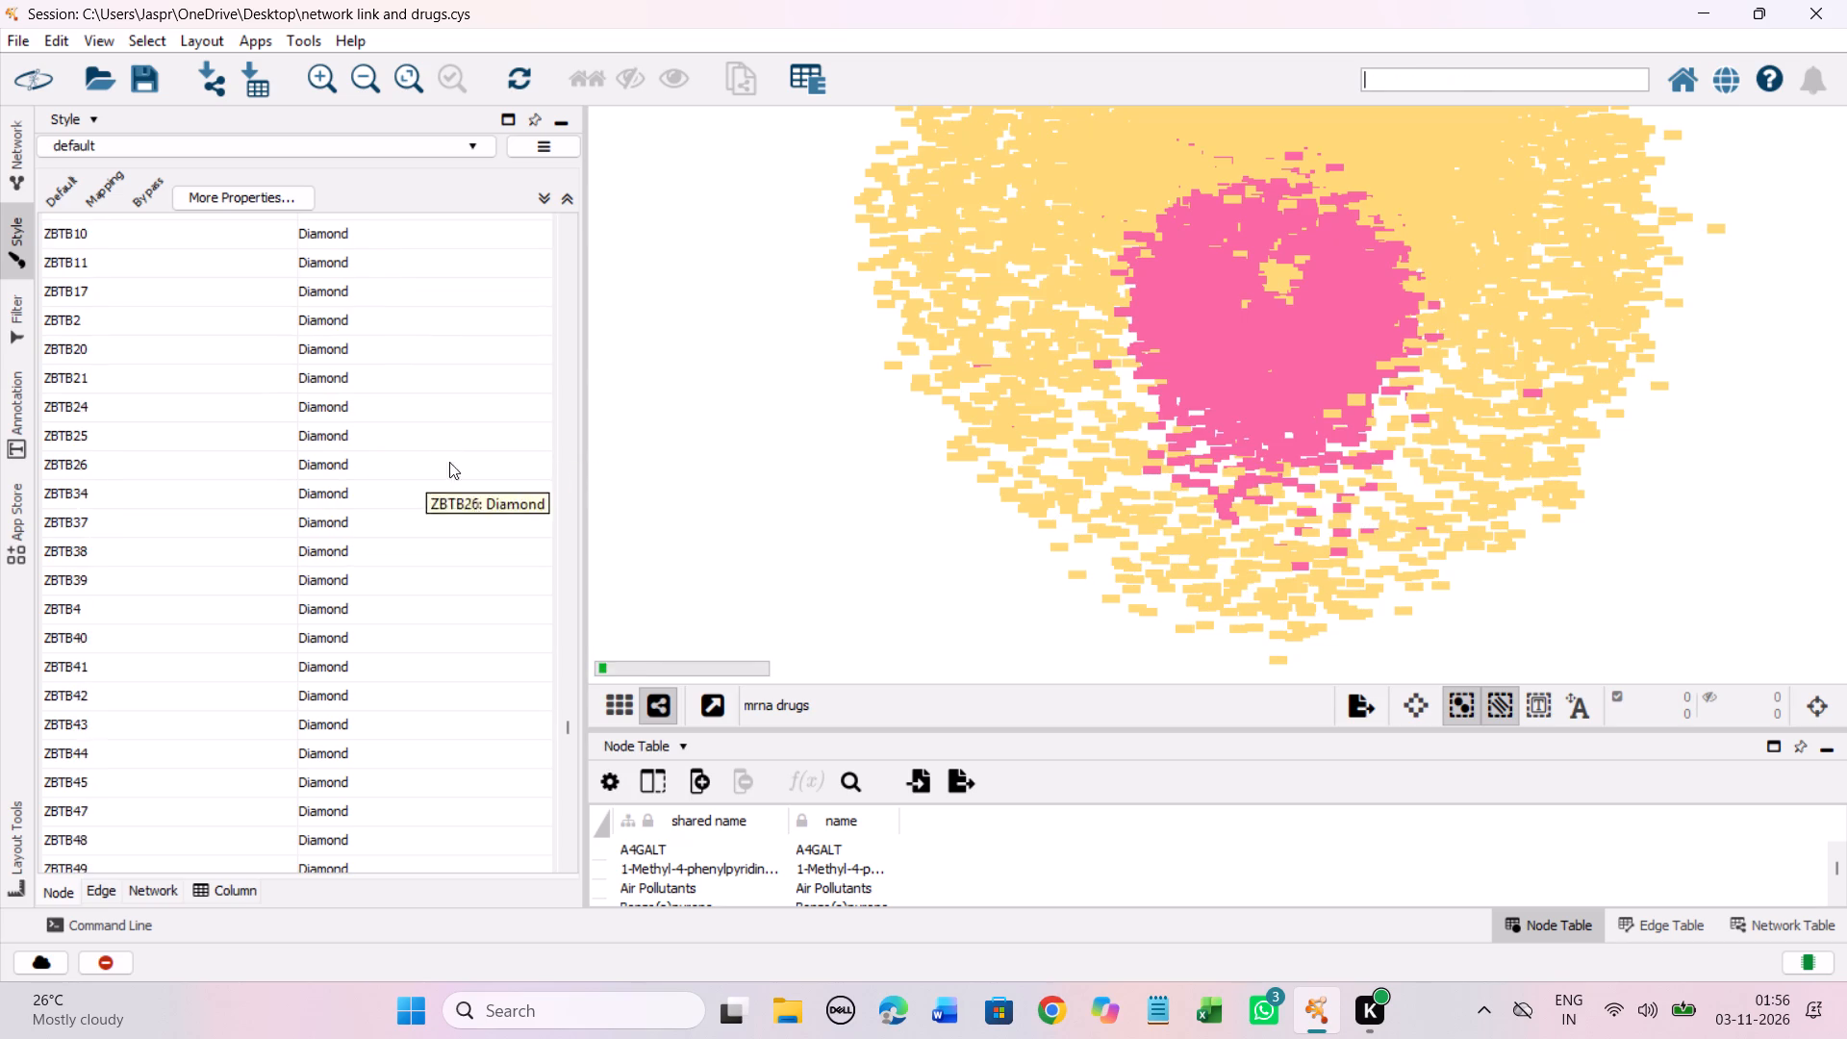
{"action": "scroll", "coordinate": [449, 462], "scroll_direction": "down", "scroll_amount": 20}
{"action": "scroll", "coordinate": [449, 462], "scroll_direction": "down", "scroll_amount": 17}
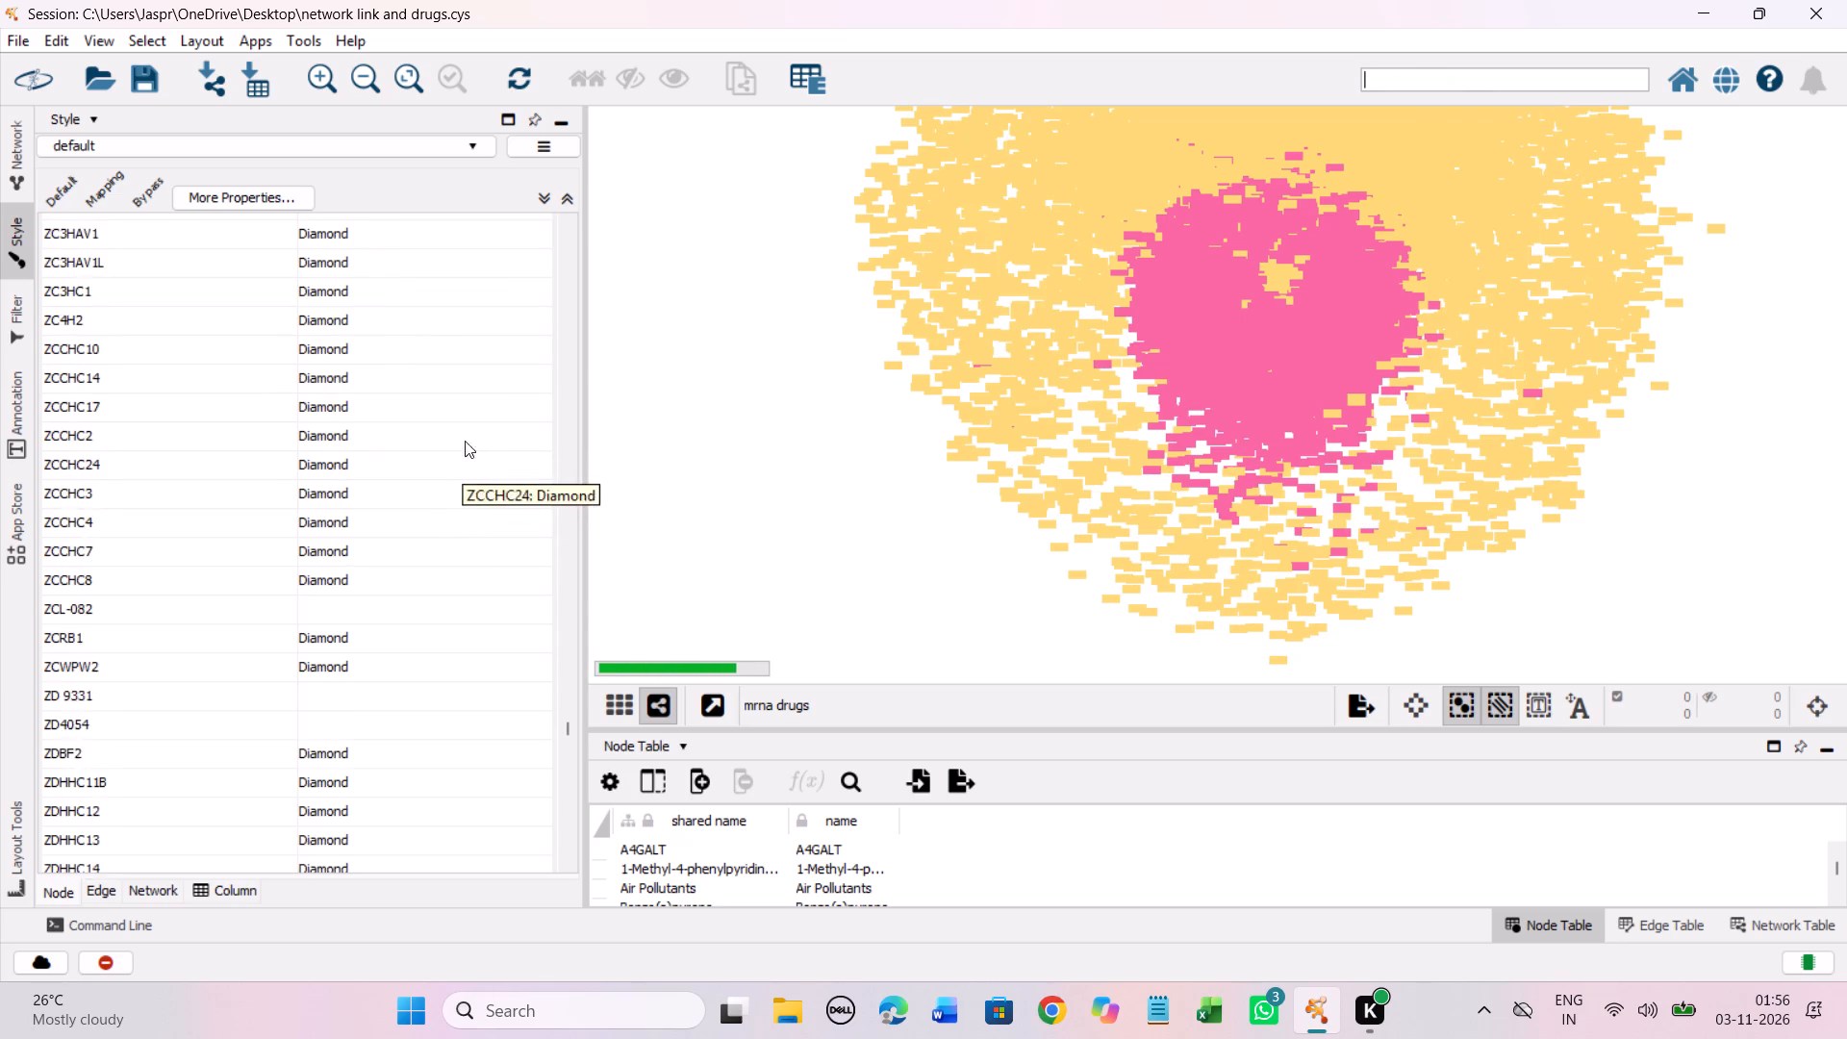
{"action": "scroll", "coordinate": [465, 441], "scroll_direction": "down", "scroll_amount": 7}
{"action": "scroll", "coordinate": [463, 420], "scroll_direction": "up", "scroll_amount": 14}
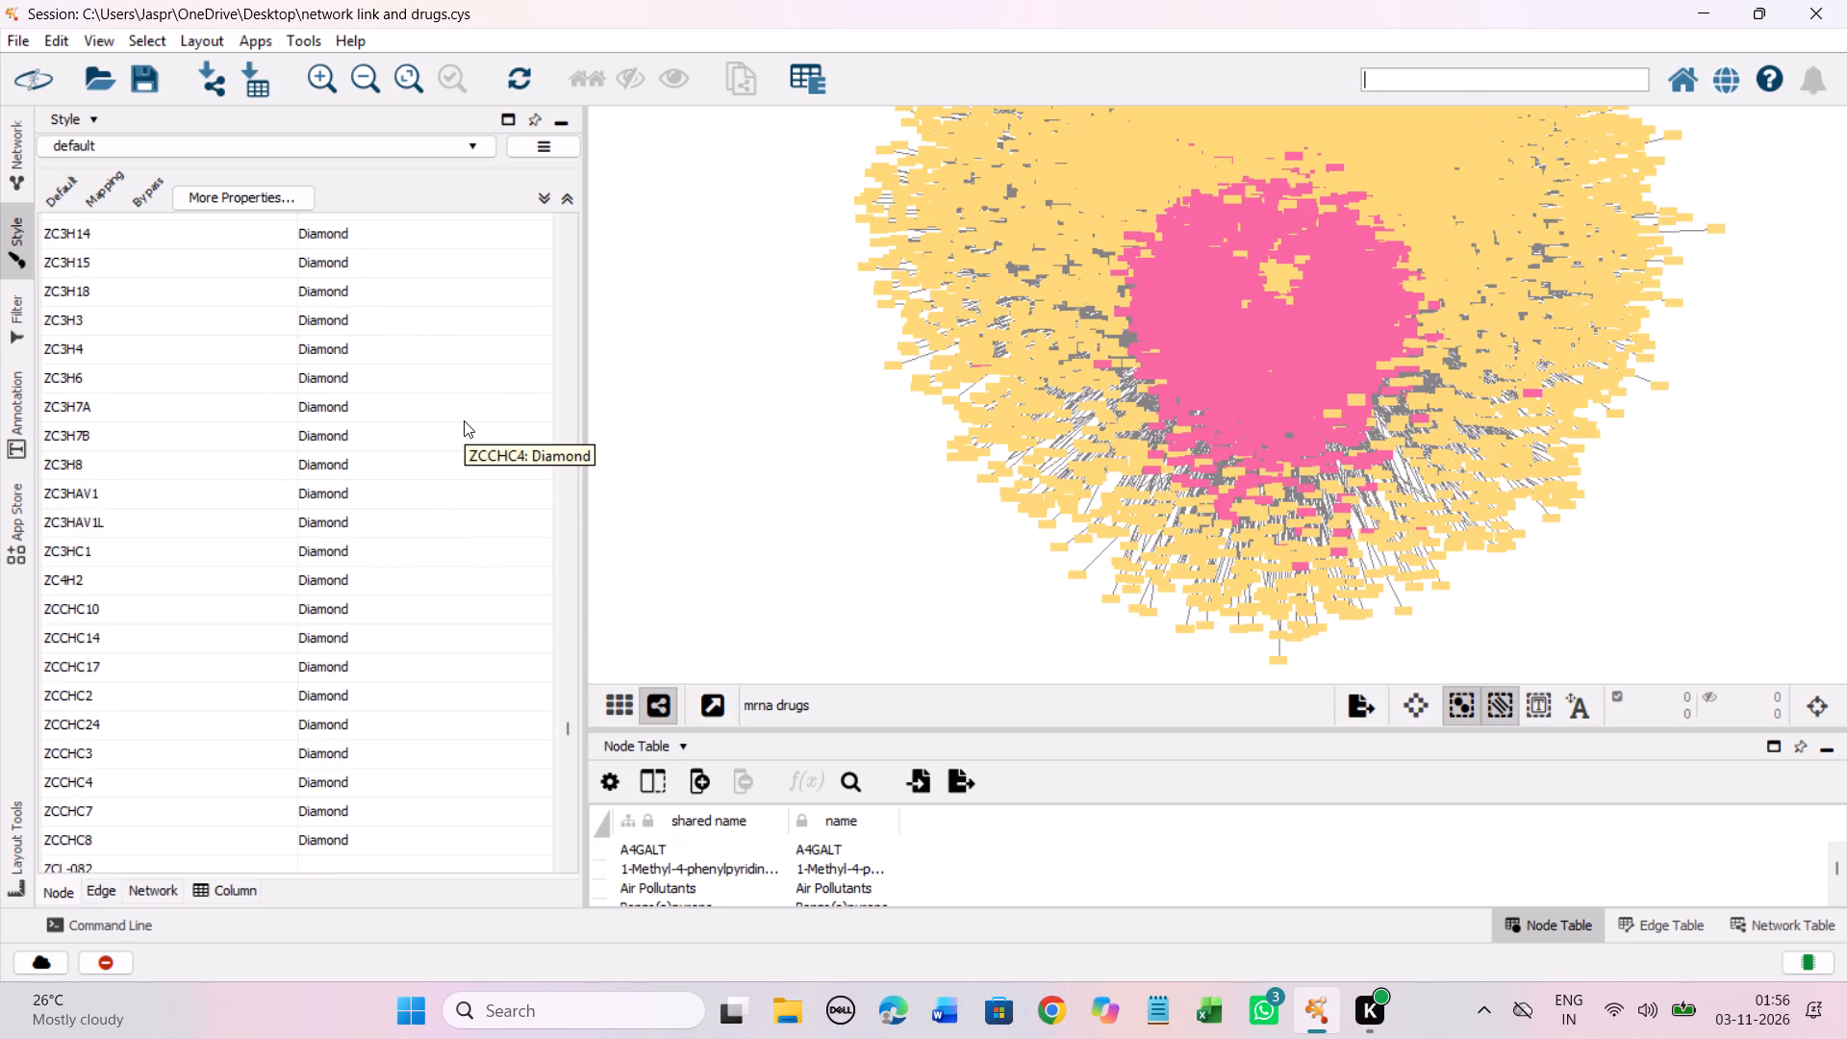
{"action": "scroll", "coordinate": [464, 420], "scroll_direction": "down", "scroll_amount": 14}
{"action": "left_click", "coordinate": [361, 456]}
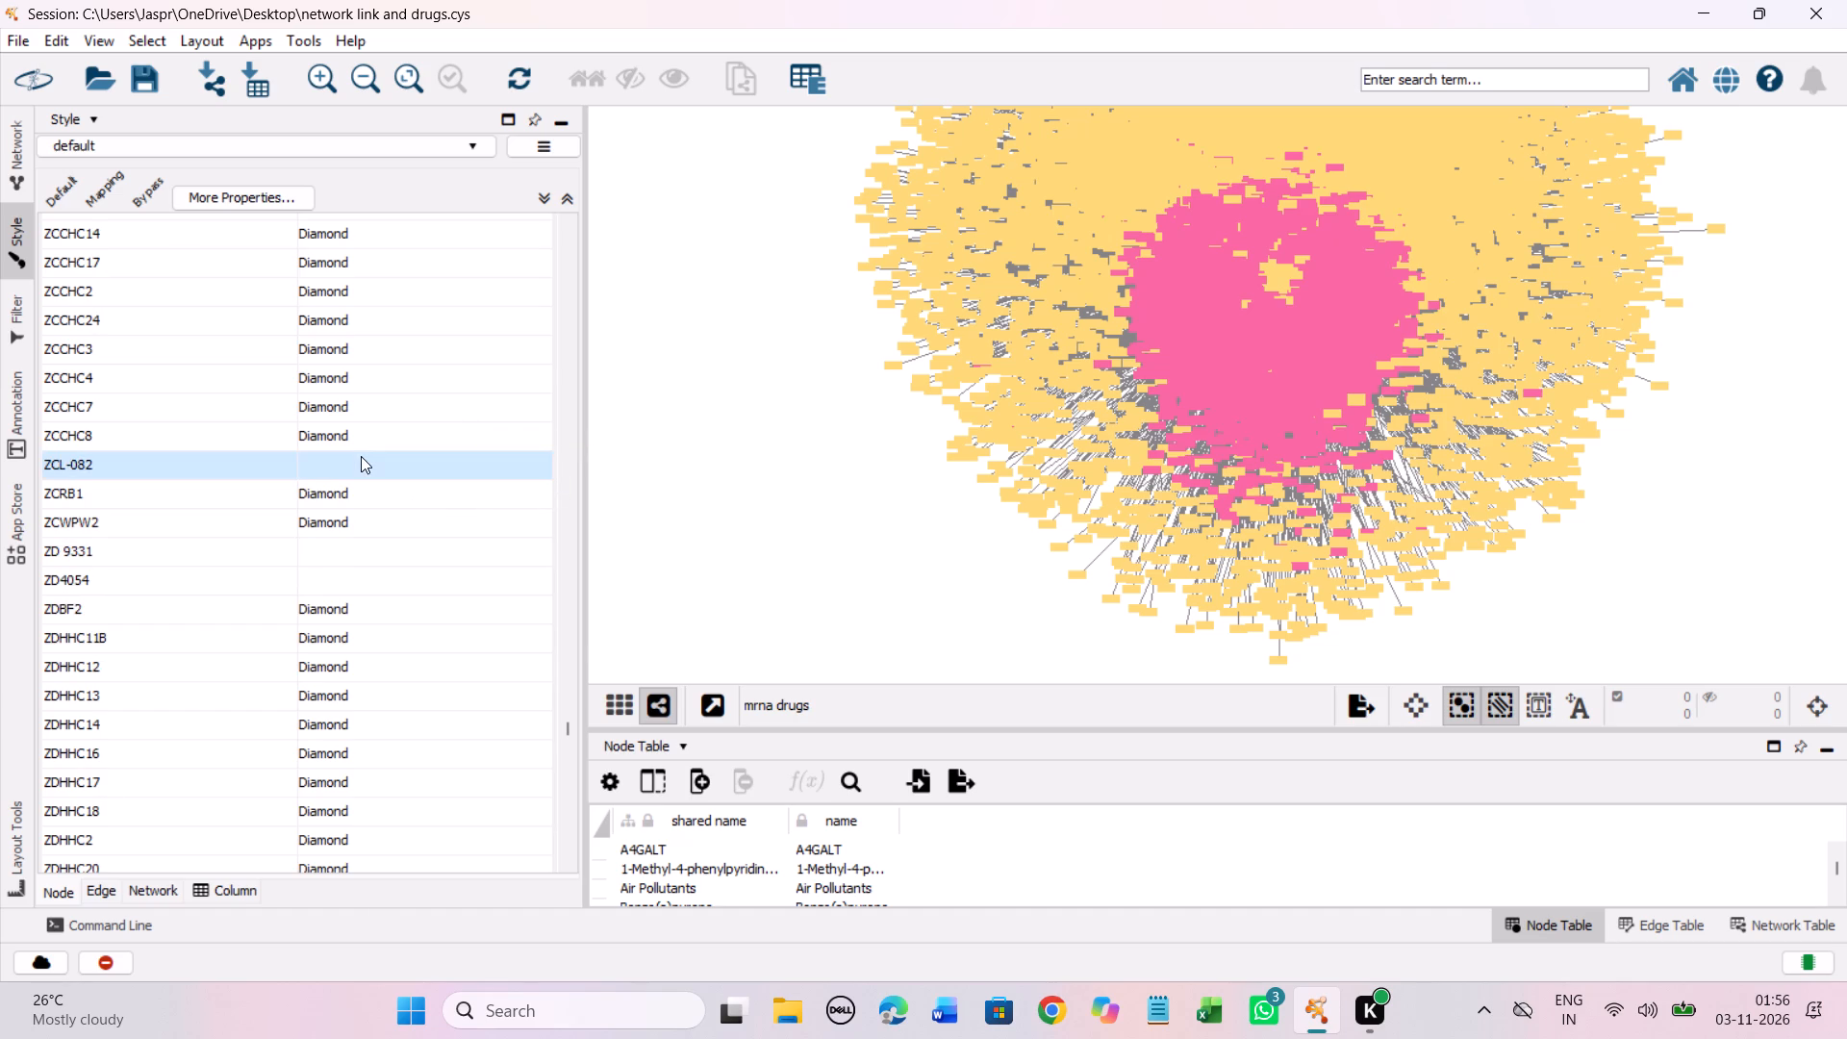
{"action": "right_click", "coordinate": [361, 456]}
{"action": "left_click", "coordinate": [714, 474]}
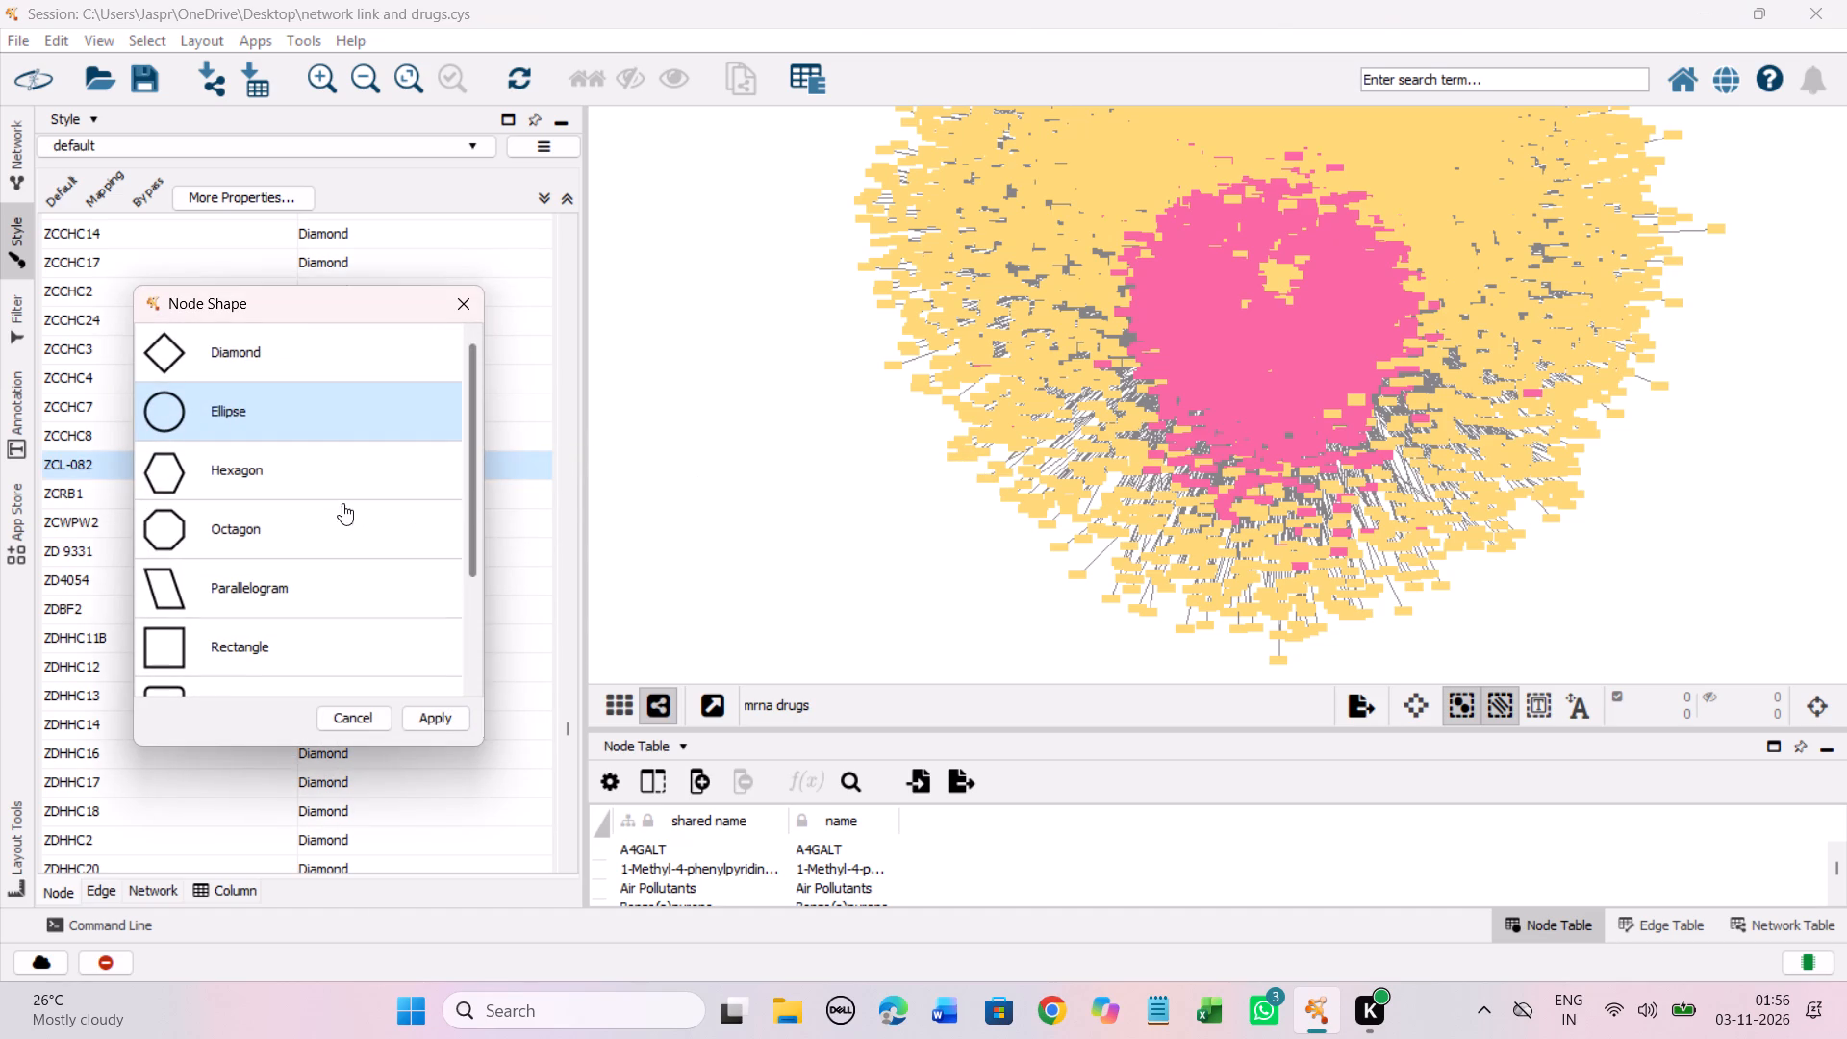
{"action": "left_click", "coordinate": [330, 476]}
{"action": "left_click", "coordinate": [413, 714]}
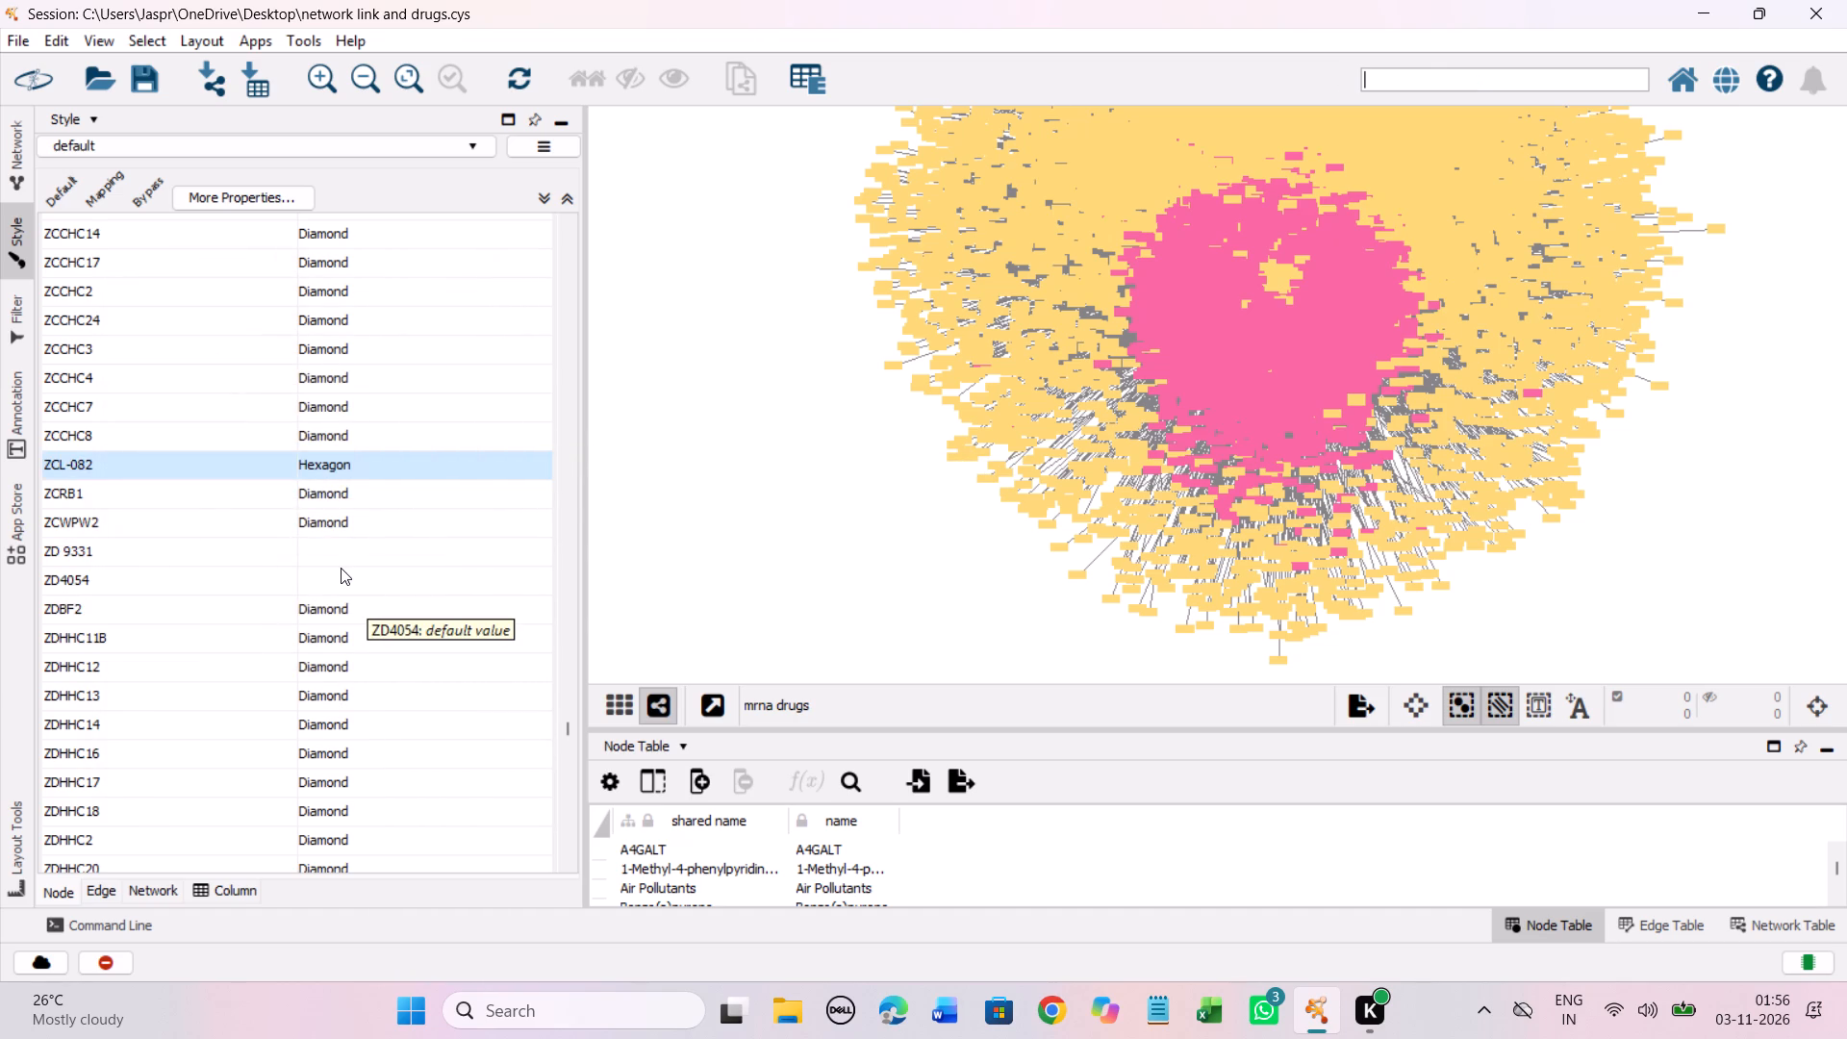
Set the discrete Node Shape mapping for the unmapped entries ZD 9331 and ZD4054 to Hexagon.
{"action": "left_click_drag", "start_coordinate": [335, 549], "coordinate": [336, 580]}
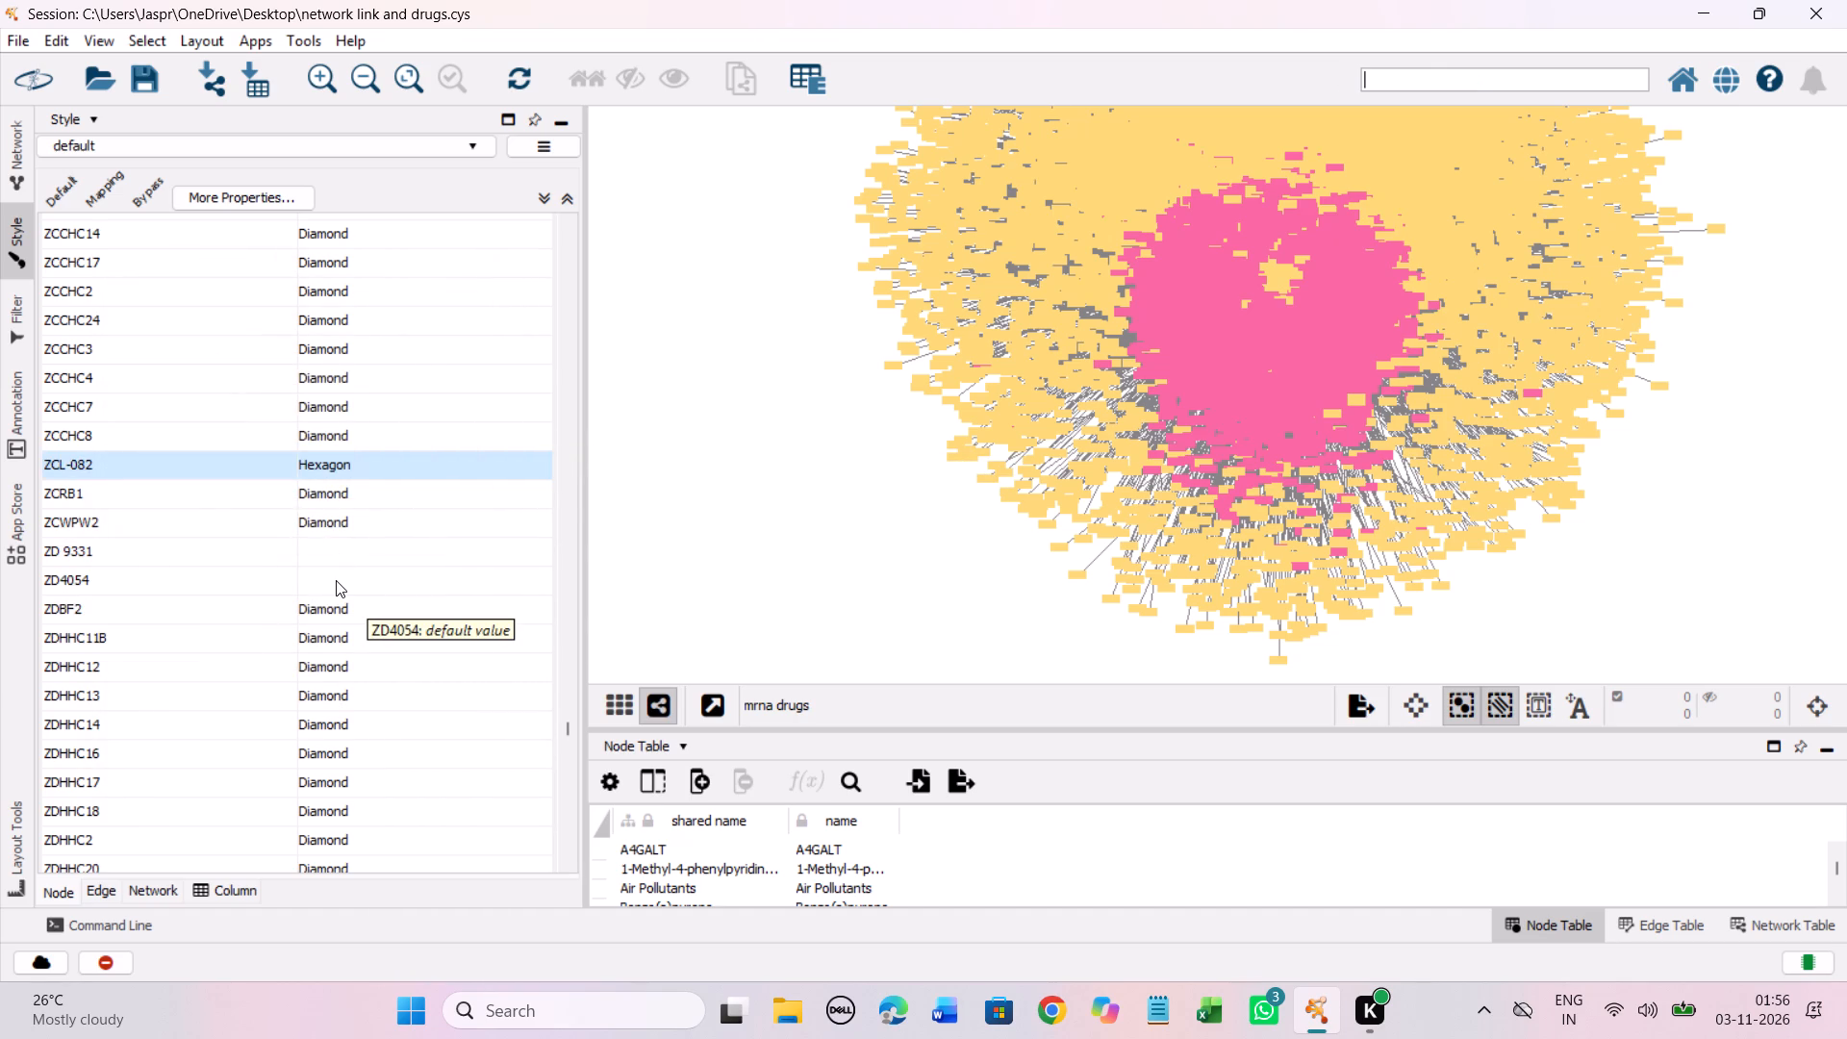
{"action": "right_click", "coordinate": [337, 580]}
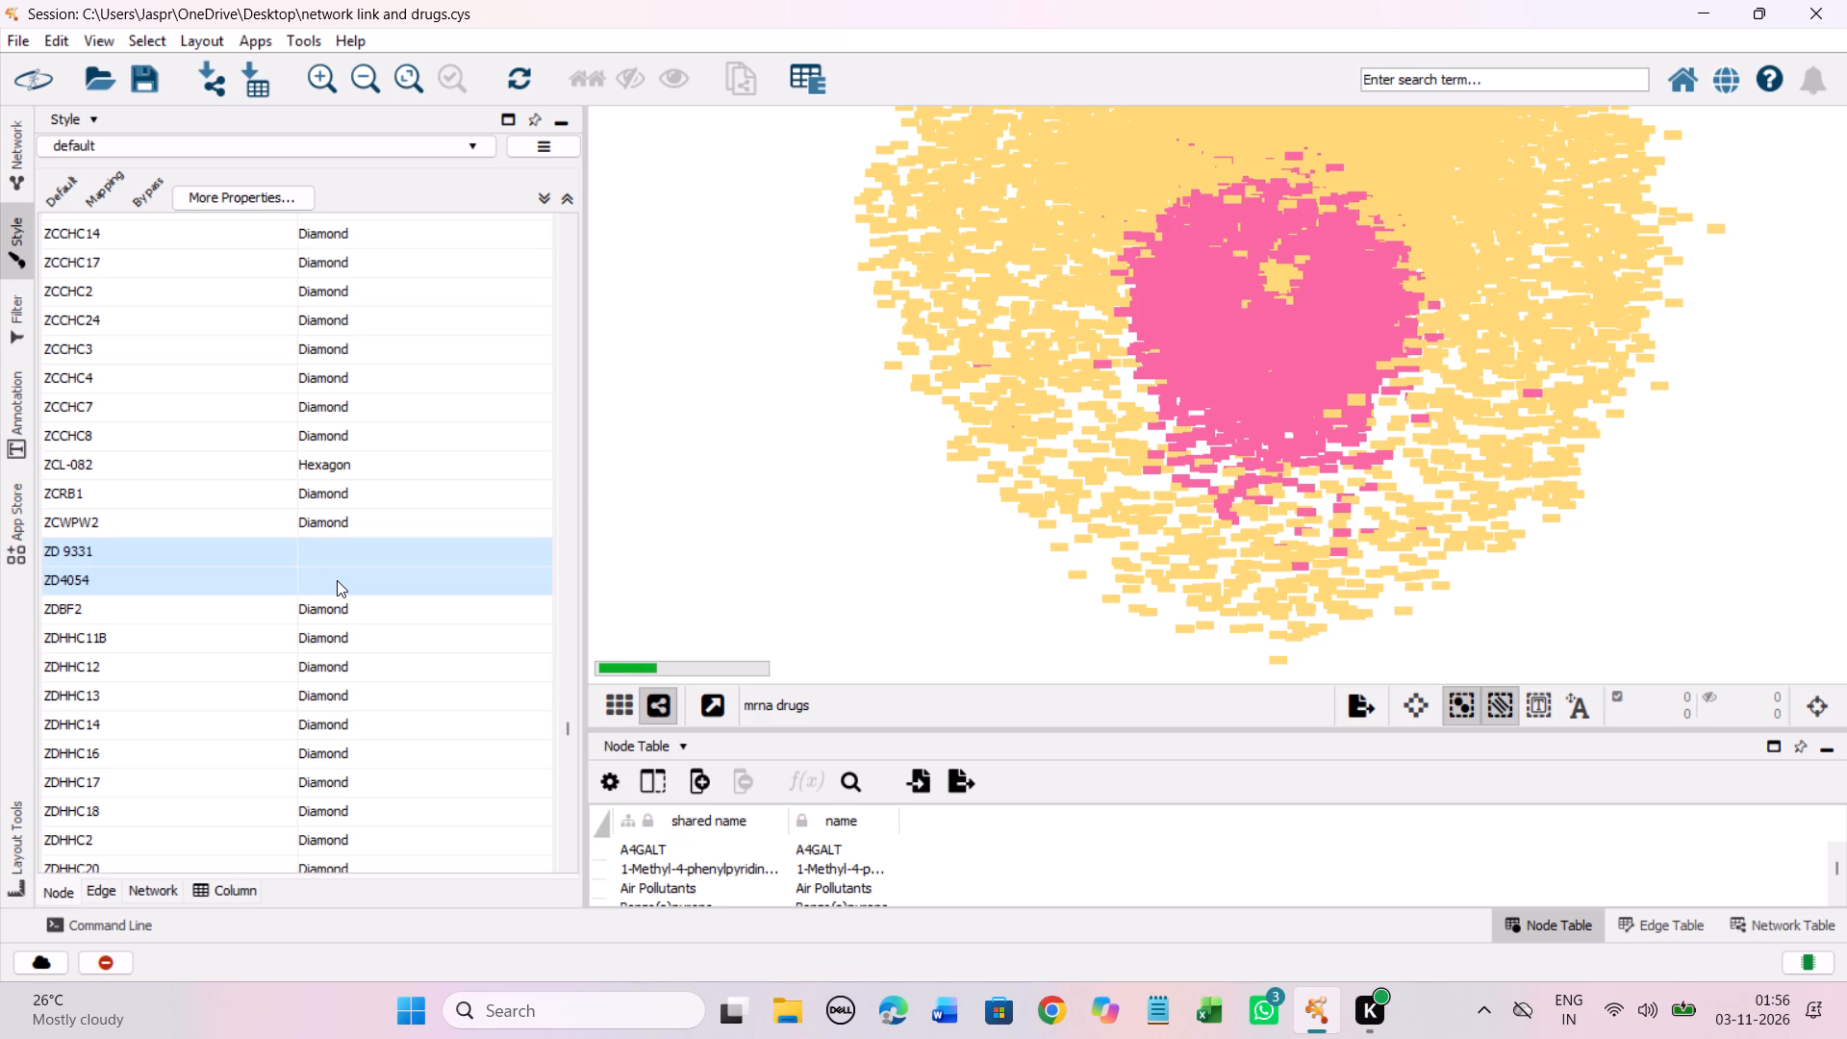
{"action": "left_click", "coordinate": [662, 597]}
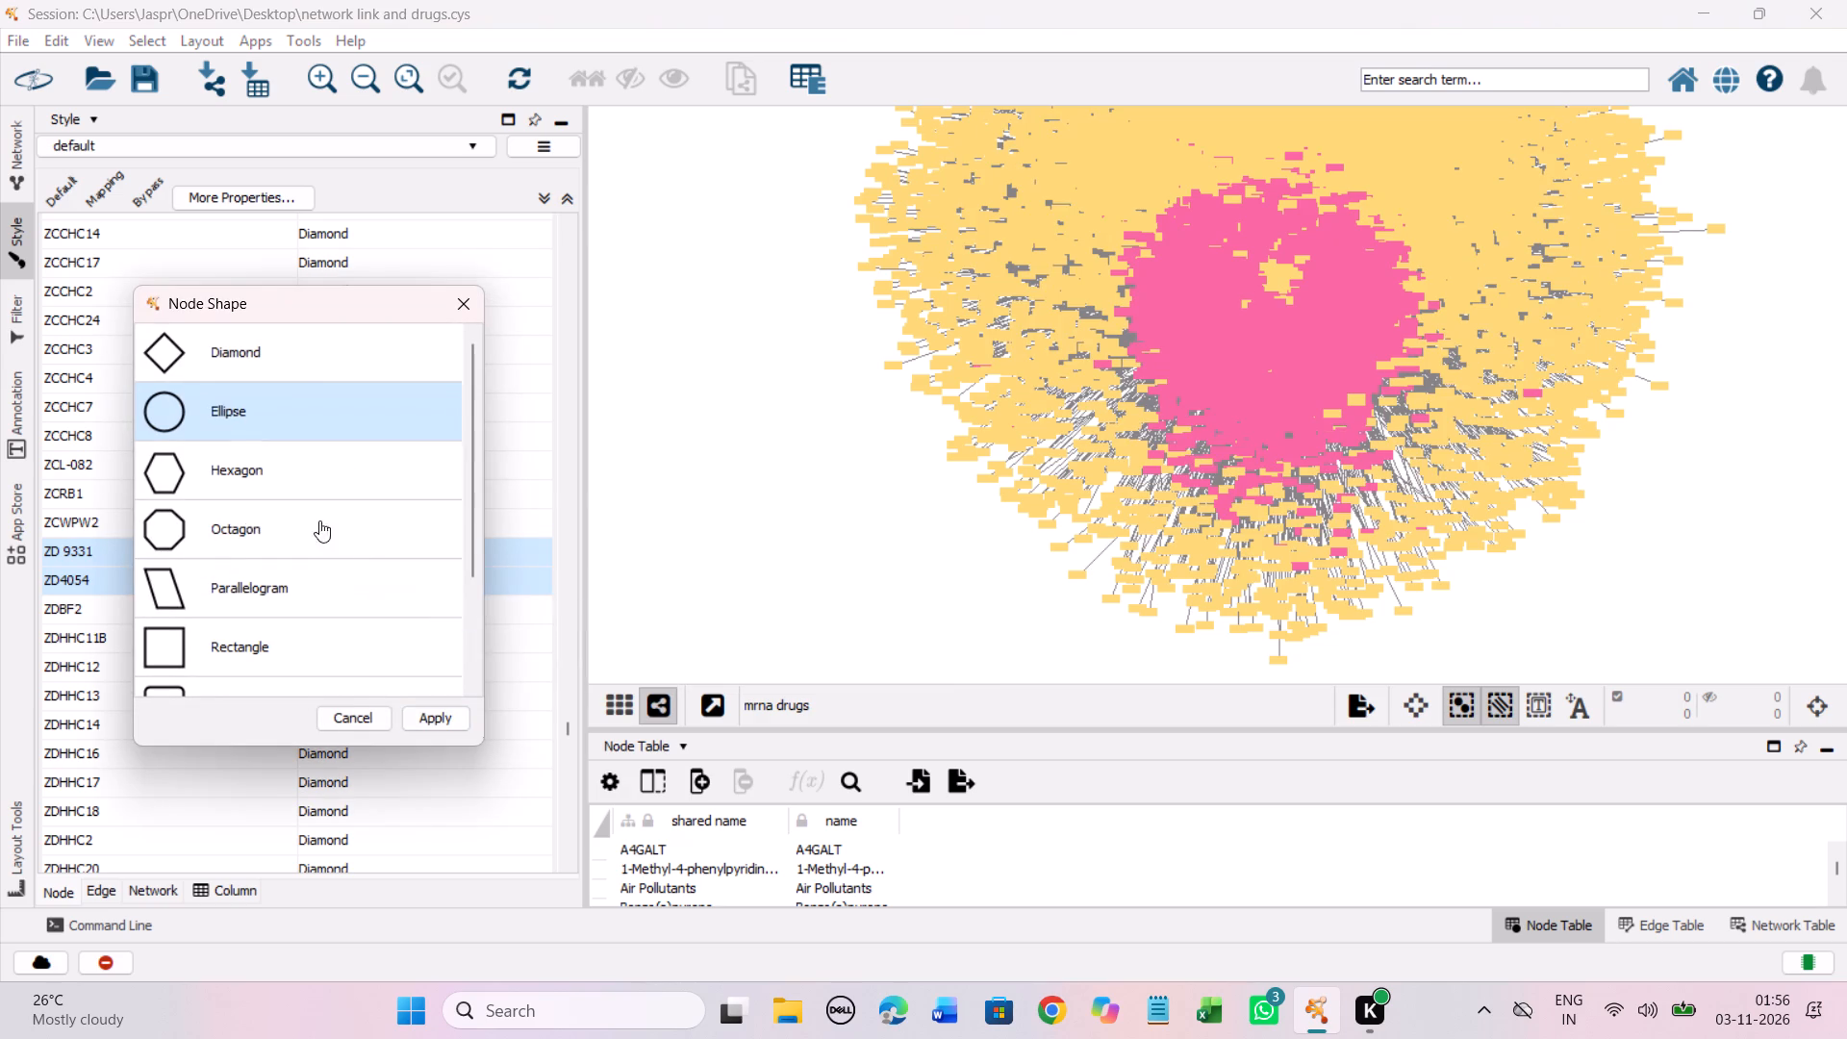
{"action": "left_click", "coordinate": [250, 478]}
{"action": "left_click", "coordinate": [421, 714]}
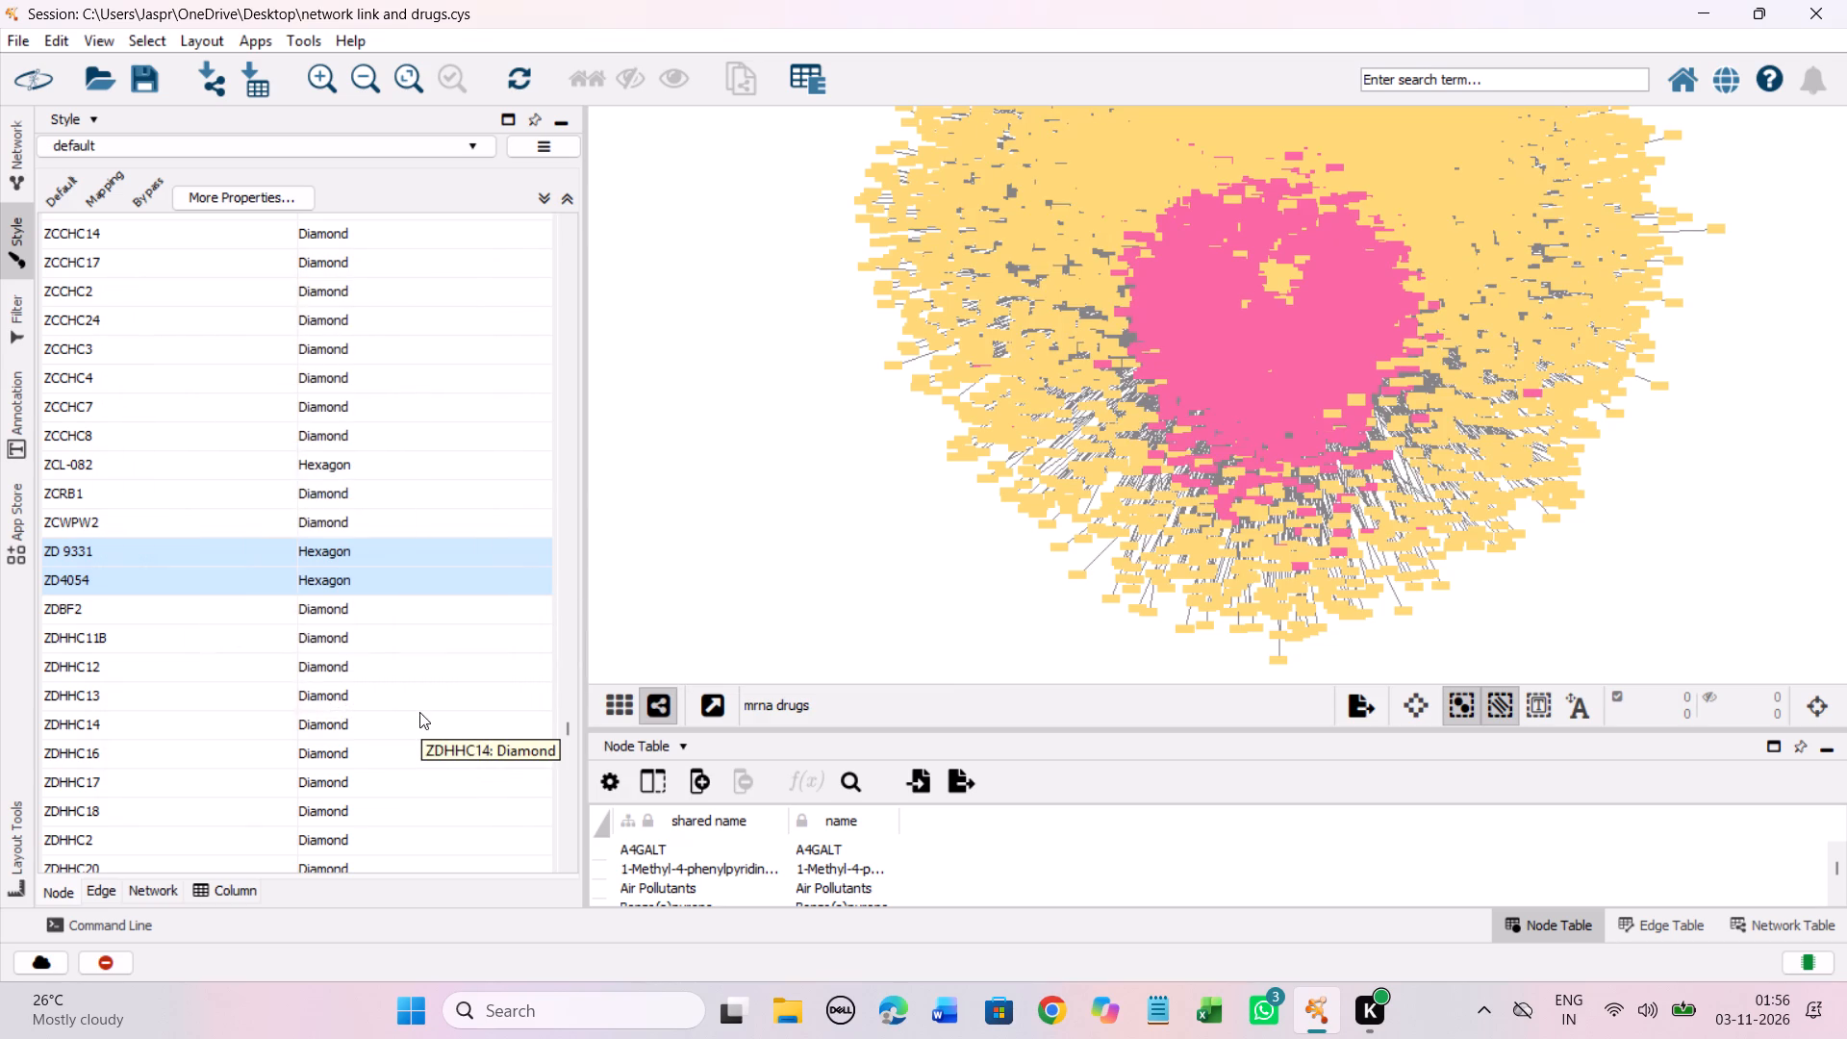
{"action": "scroll", "coordinate": [372, 561], "scroll_direction": "down", "scroll_amount": 7}
Find the unmapped entry ZH-2 compound after the ZG entries and set its Node Shape mapping to Hexagon.
{"action": "scroll", "coordinate": [372, 561], "scroll_direction": "down", "scroll_amount": 1}
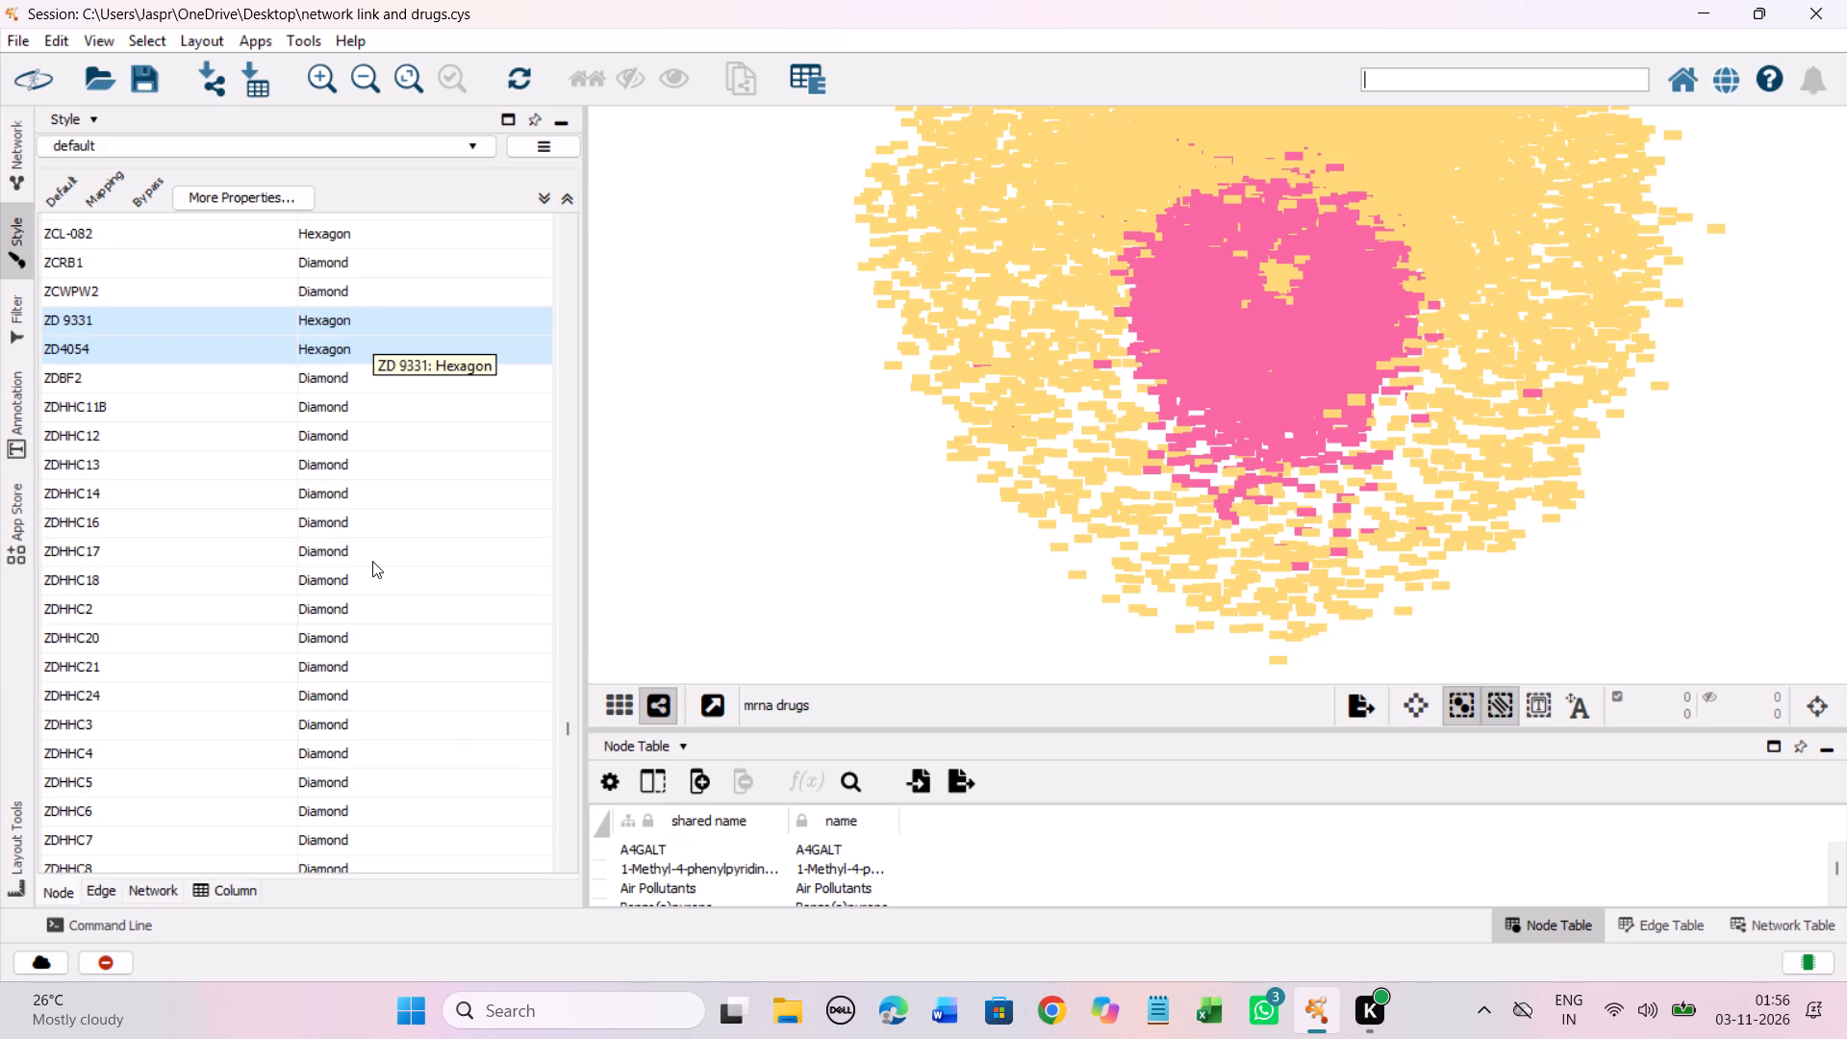
{"action": "scroll", "coordinate": [372, 561], "scroll_direction": "down", "scroll_amount": 5}
{"action": "scroll", "coordinate": [372, 561], "scroll_direction": "down", "scroll_amount": 20}
{"action": "scroll", "coordinate": [372, 561], "scroll_direction": "down", "scroll_amount": 9}
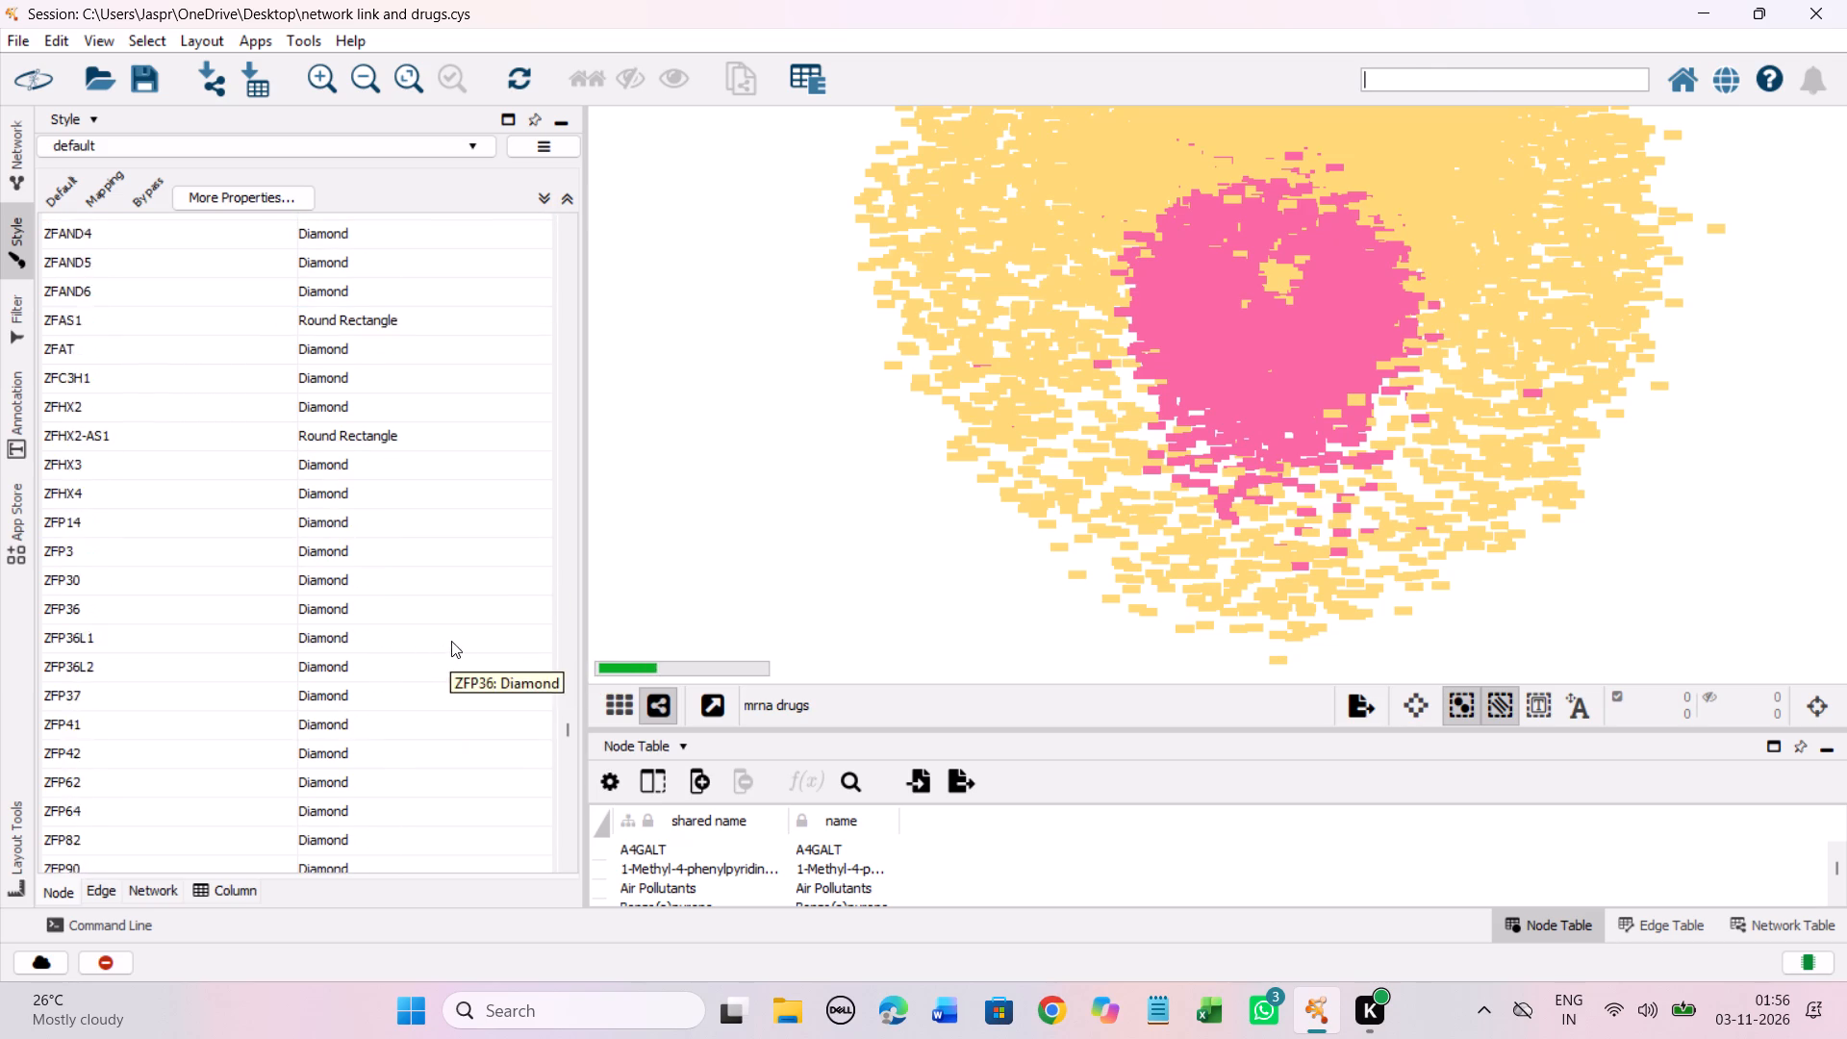
{"action": "scroll", "coordinate": [451, 641], "scroll_direction": "down", "scroll_amount": 20}
{"action": "scroll", "coordinate": [451, 641], "scroll_direction": "down", "scroll_amount": 10}
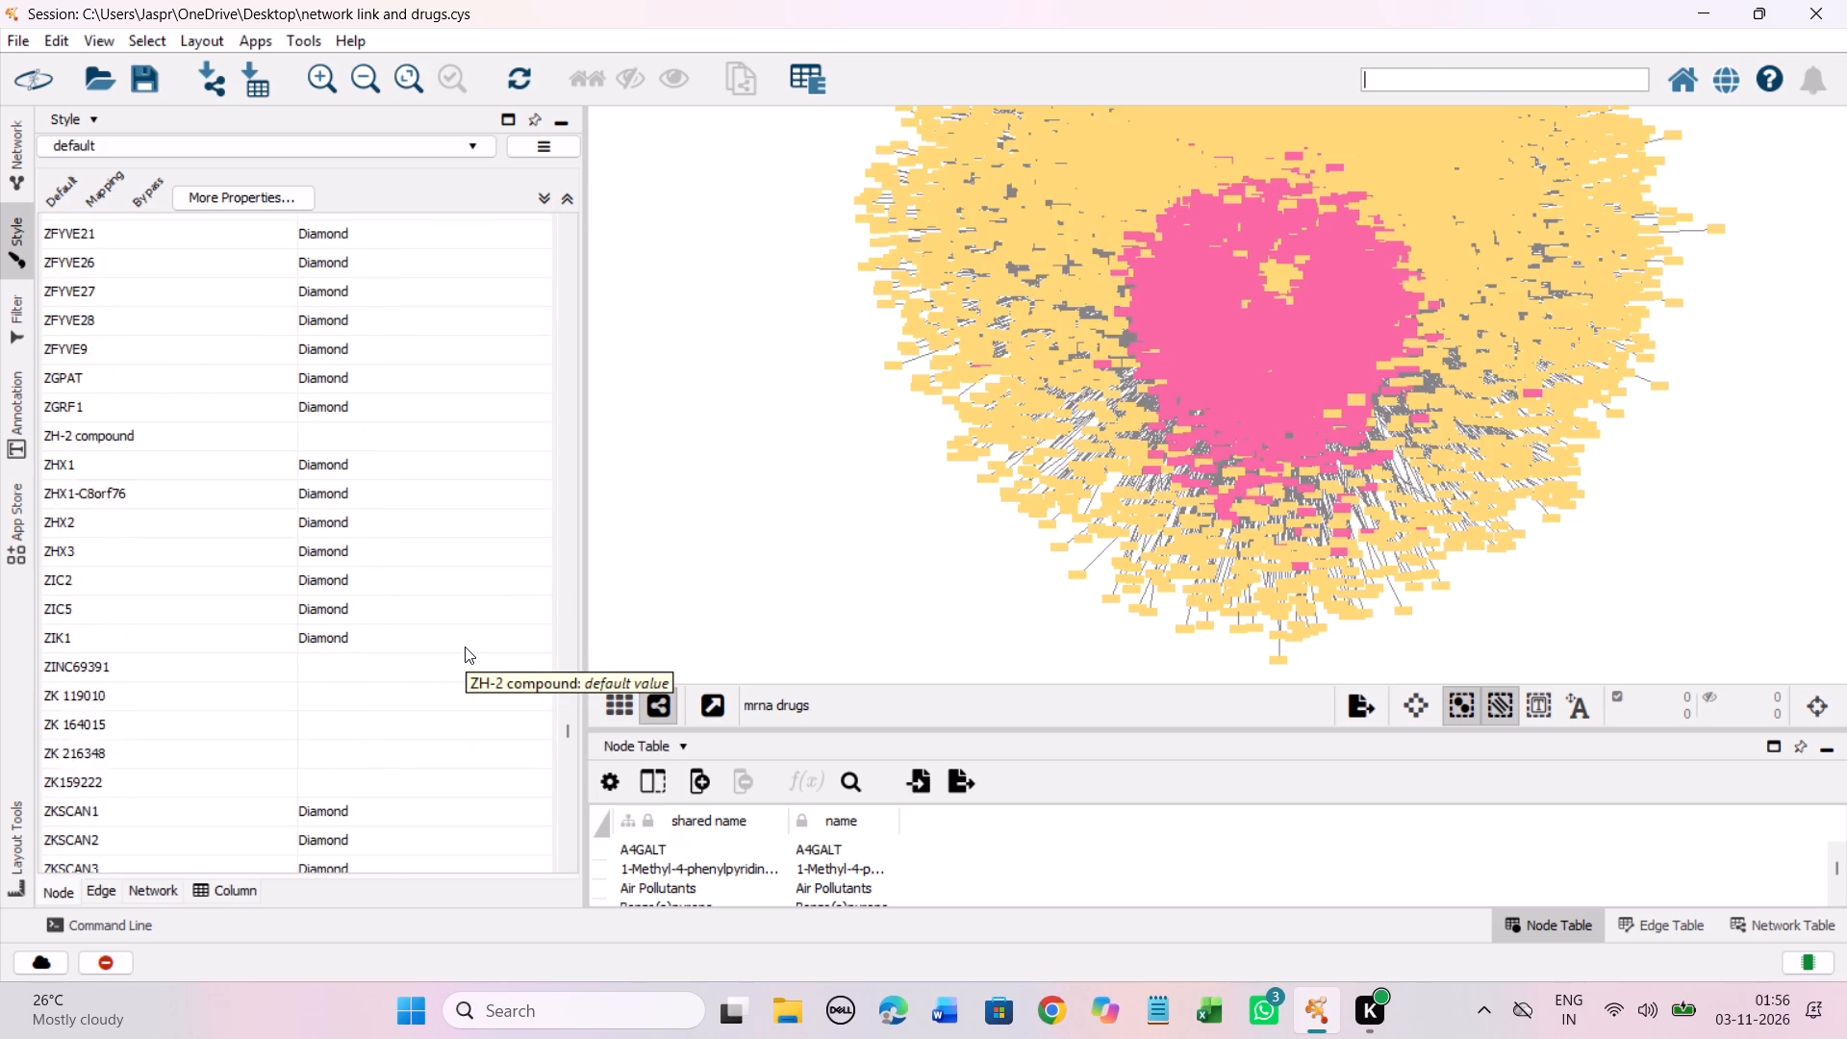
{"action": "scroll", "coordinate": [465, 646], "scroll_direction": "down", "scroll_amount": 3}
{"action": "left_click", "coordinate": [370, 330]}
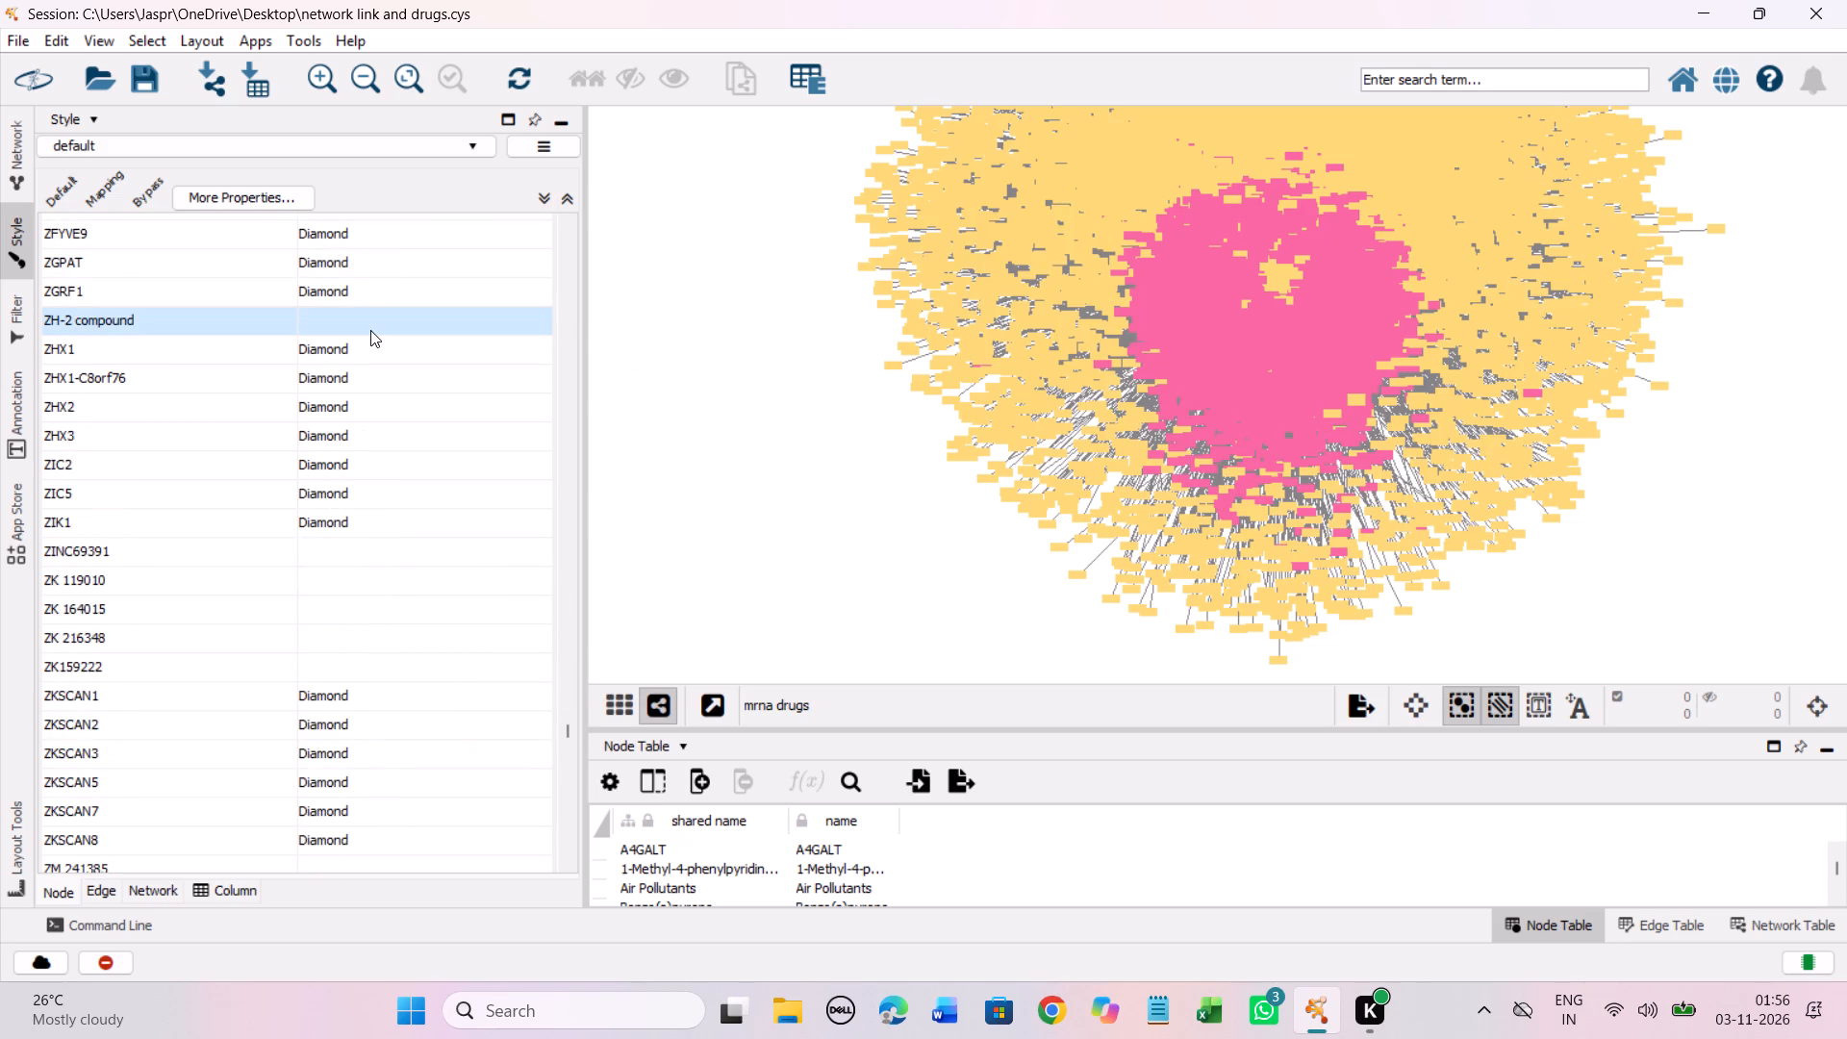
{"action": "right_click", "coordinate": [370, 330]}
{"action": "left_click", "coordinate": [728, 343]}
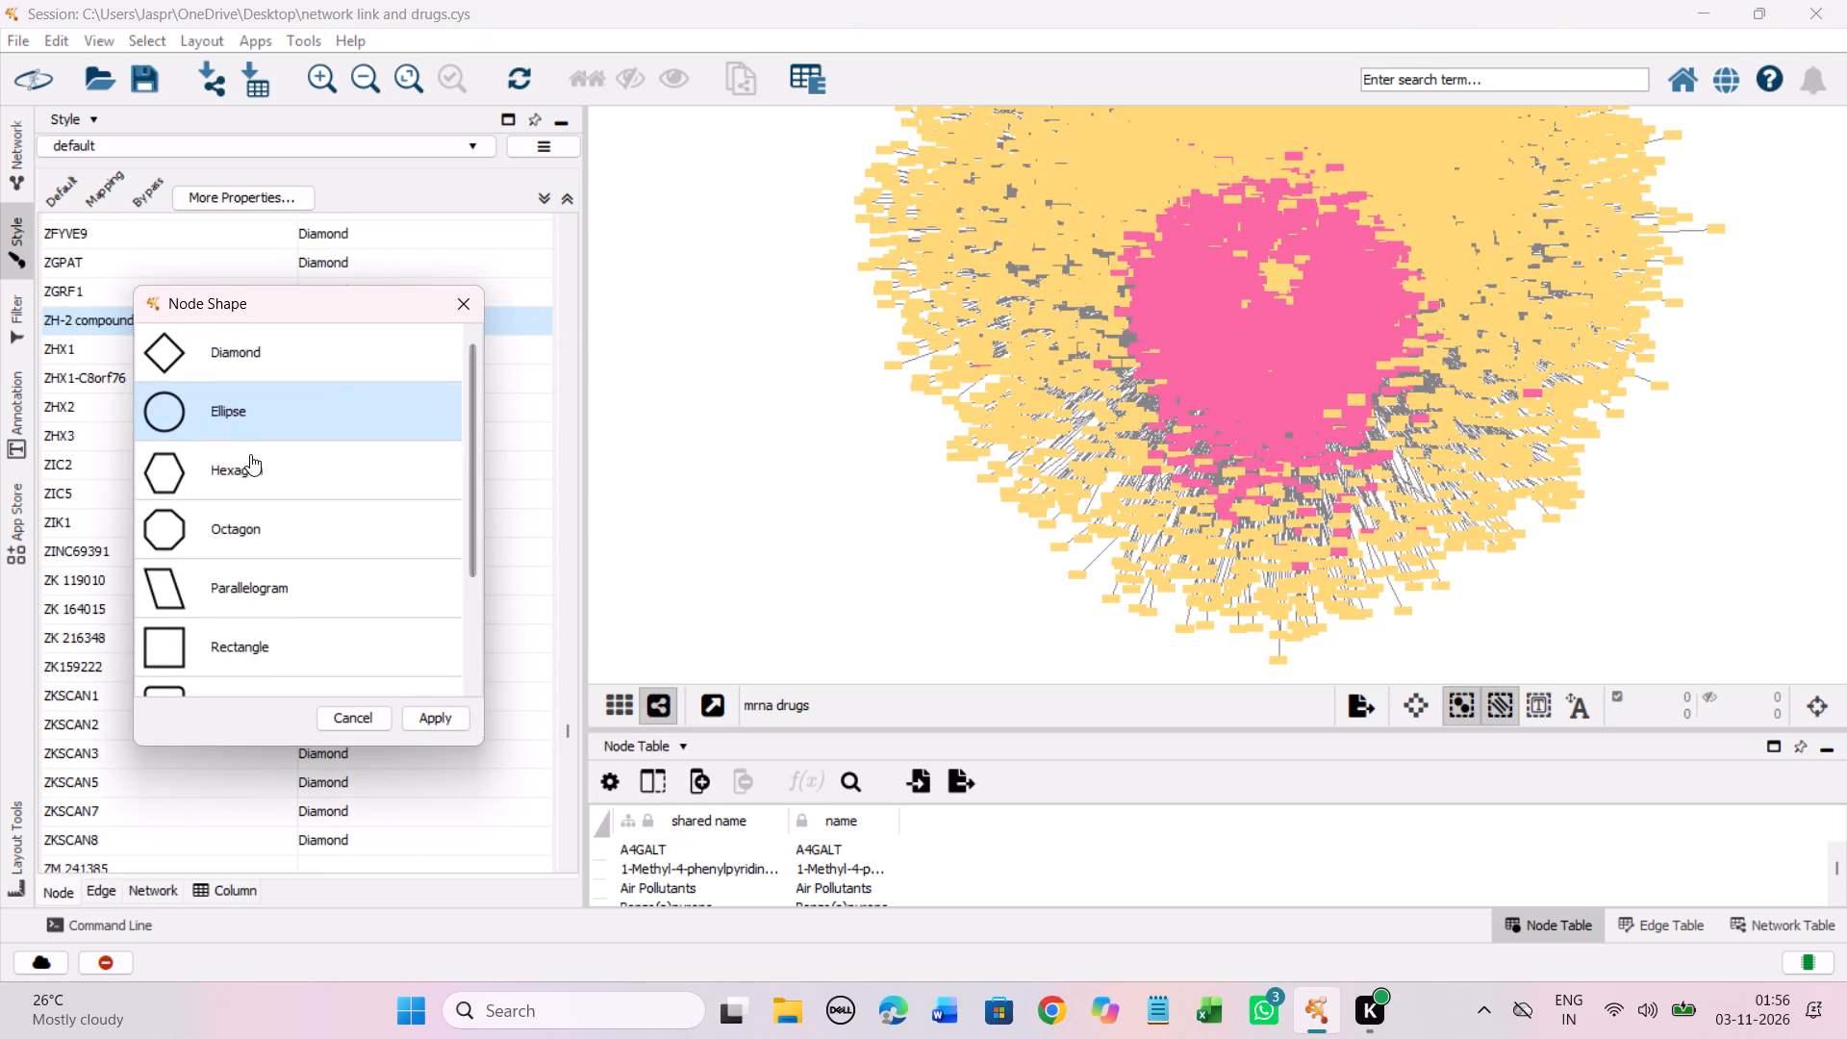
{"action": "left_click", "coordinate": [250, 454]}
{"action": "left_click", "coordinate": [441, 711]}
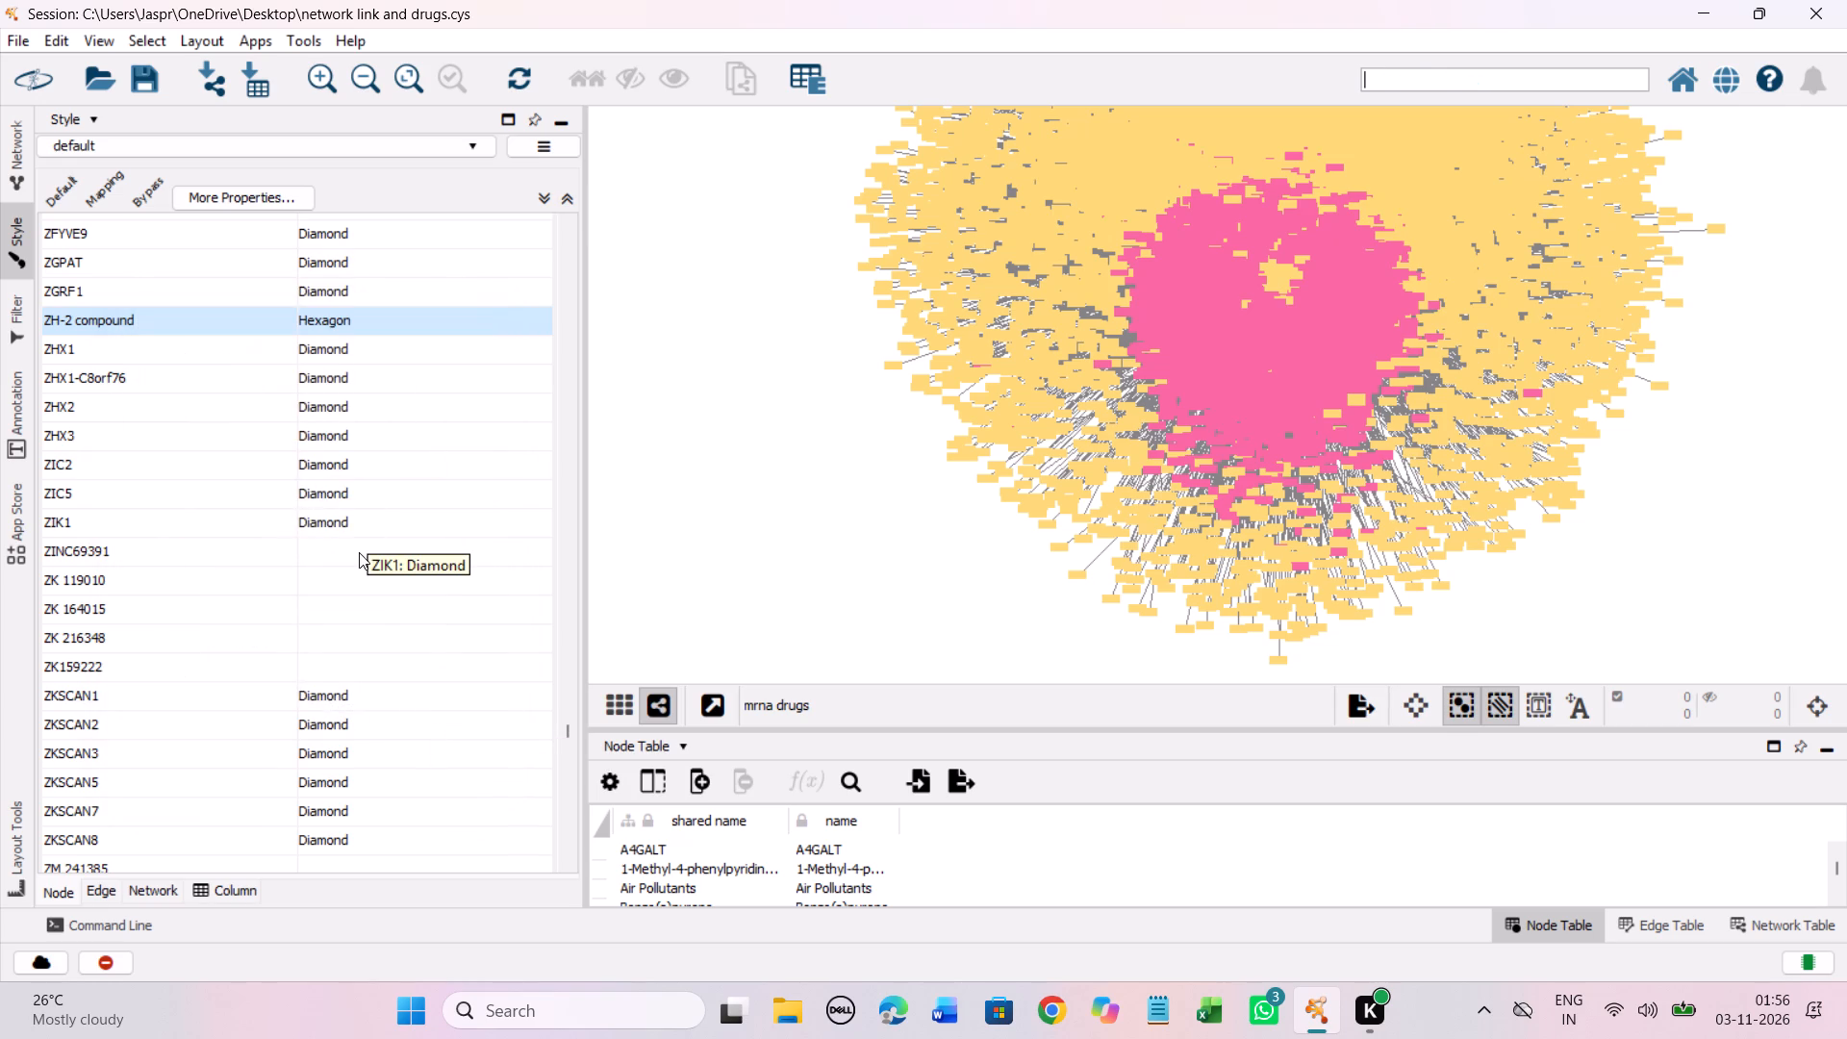
Set the discrete Node Shape mapping for the unmapped entries from ZINC69391 through ZK159222 to Hexagon.
{"action": "left_click_drag", "start_coordinate": [355, 554], "coordinate": [354, 669]}
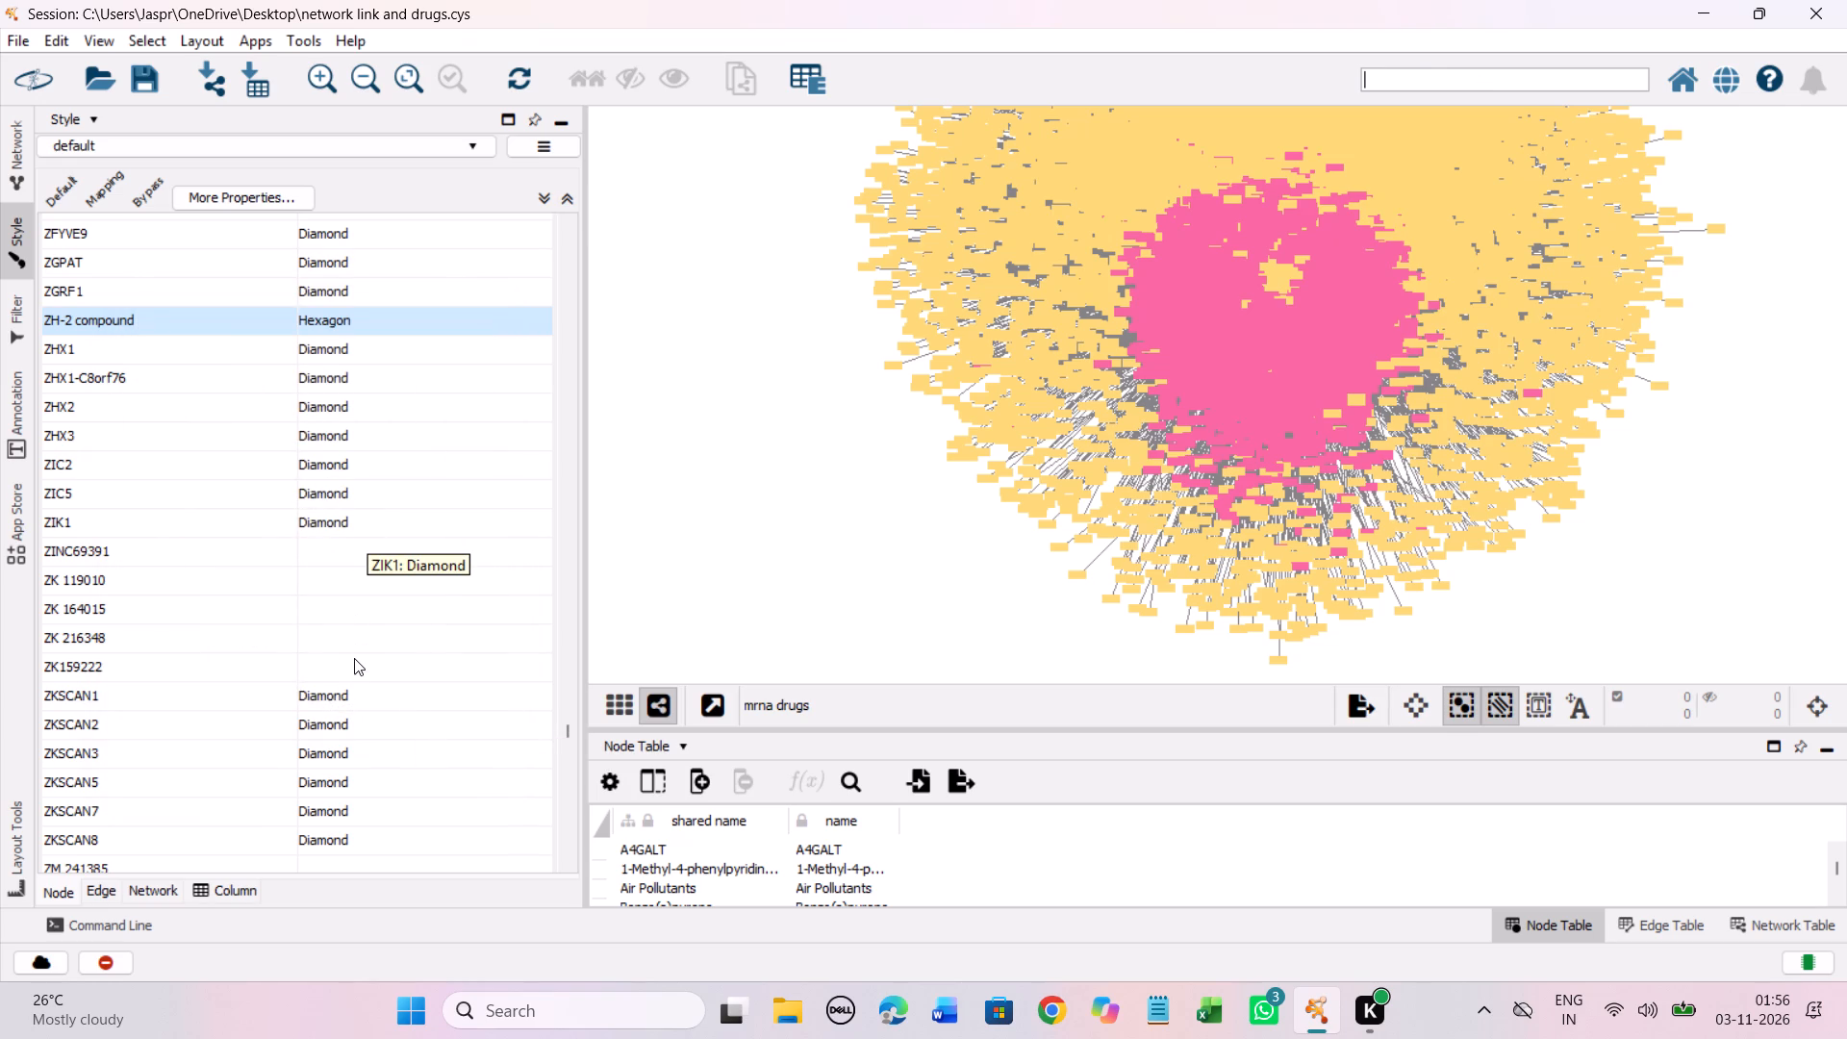
{"action": "right_click", "coordinate": [350, 658]}
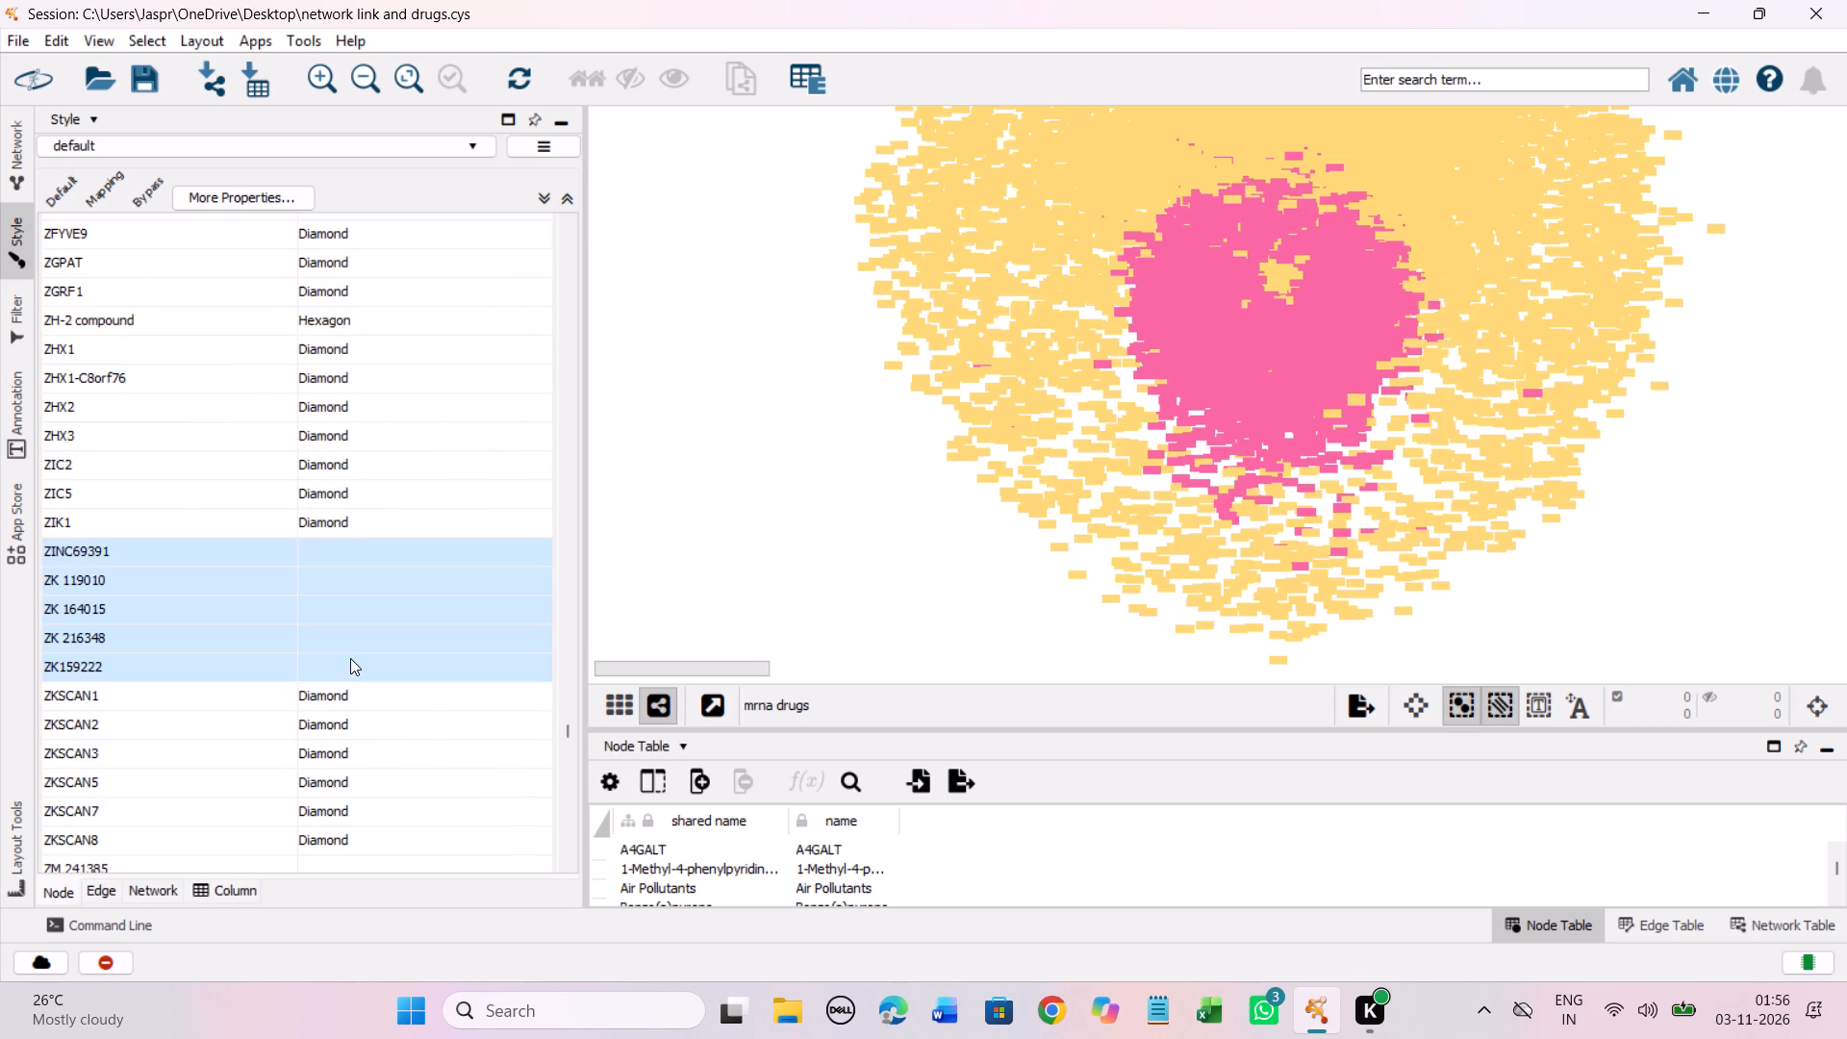
{"action": "left_click", "coordinate": [686, 671]}
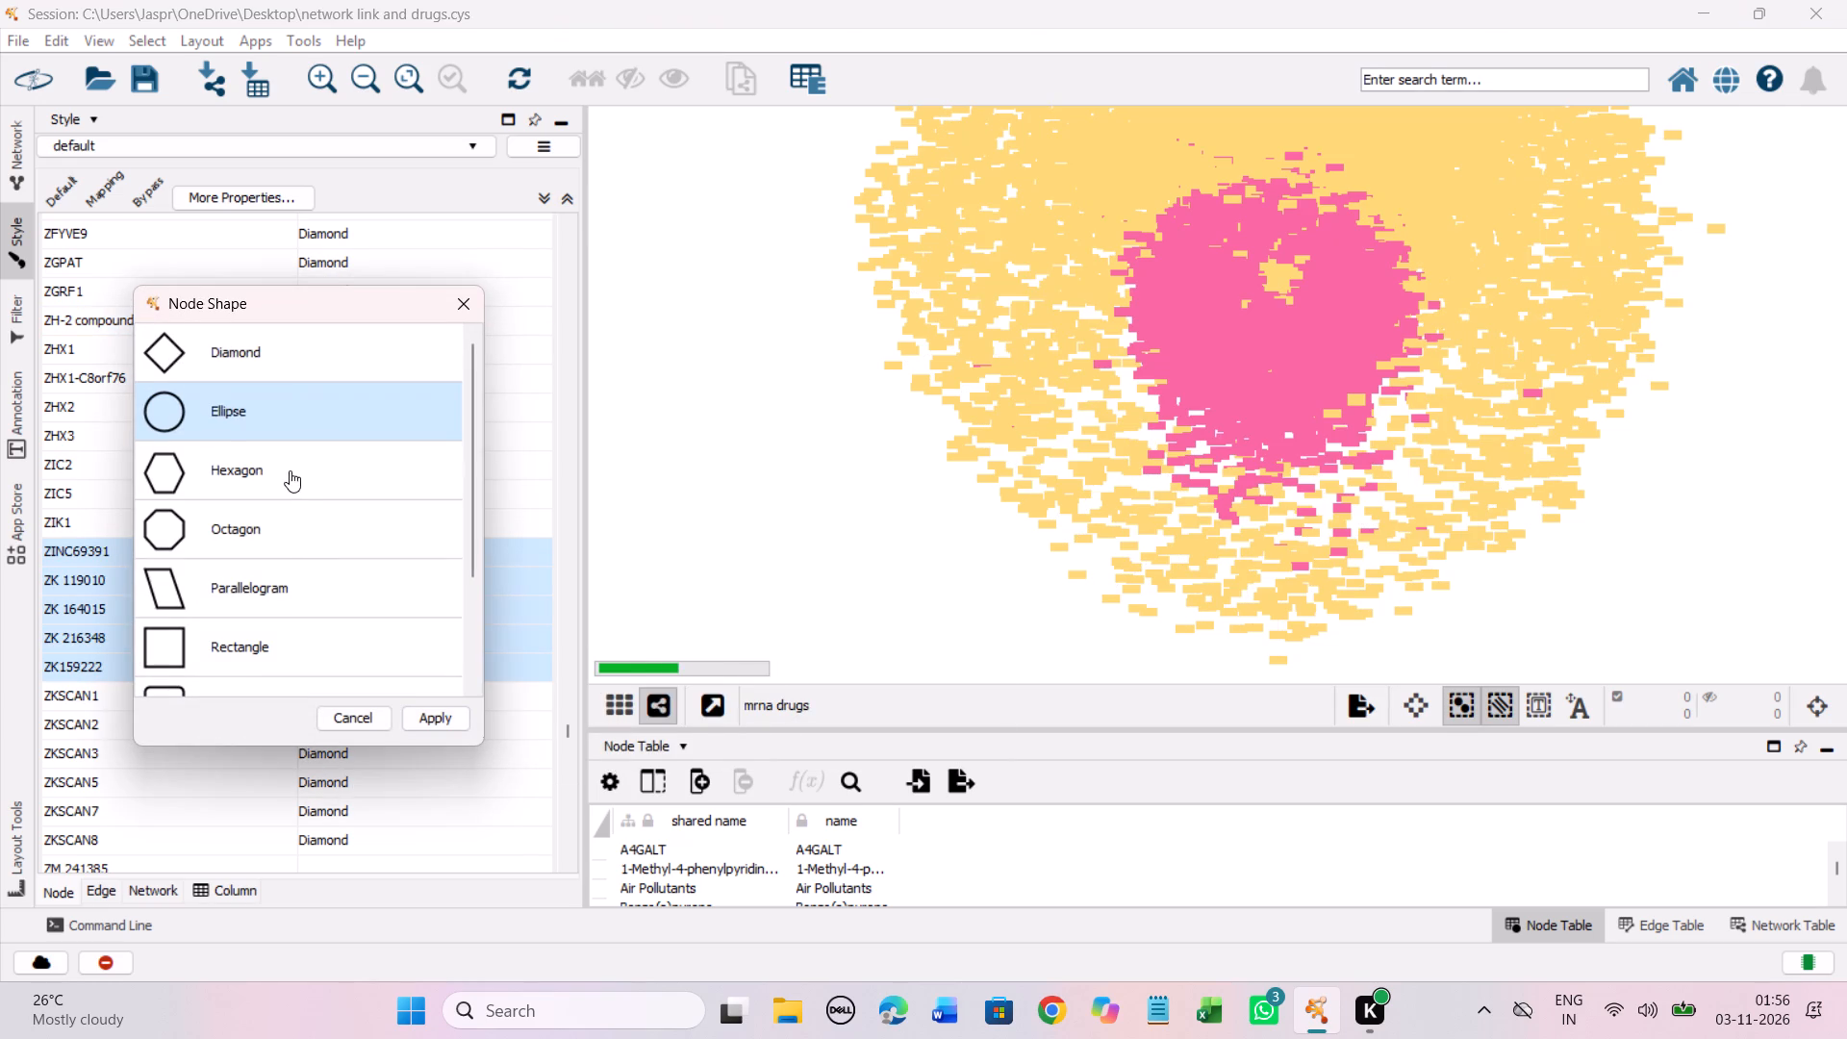
{"action": "left_click", "coordinate": [290, 469]}
{"action": "left_click", "coordinate": [441, 711]}
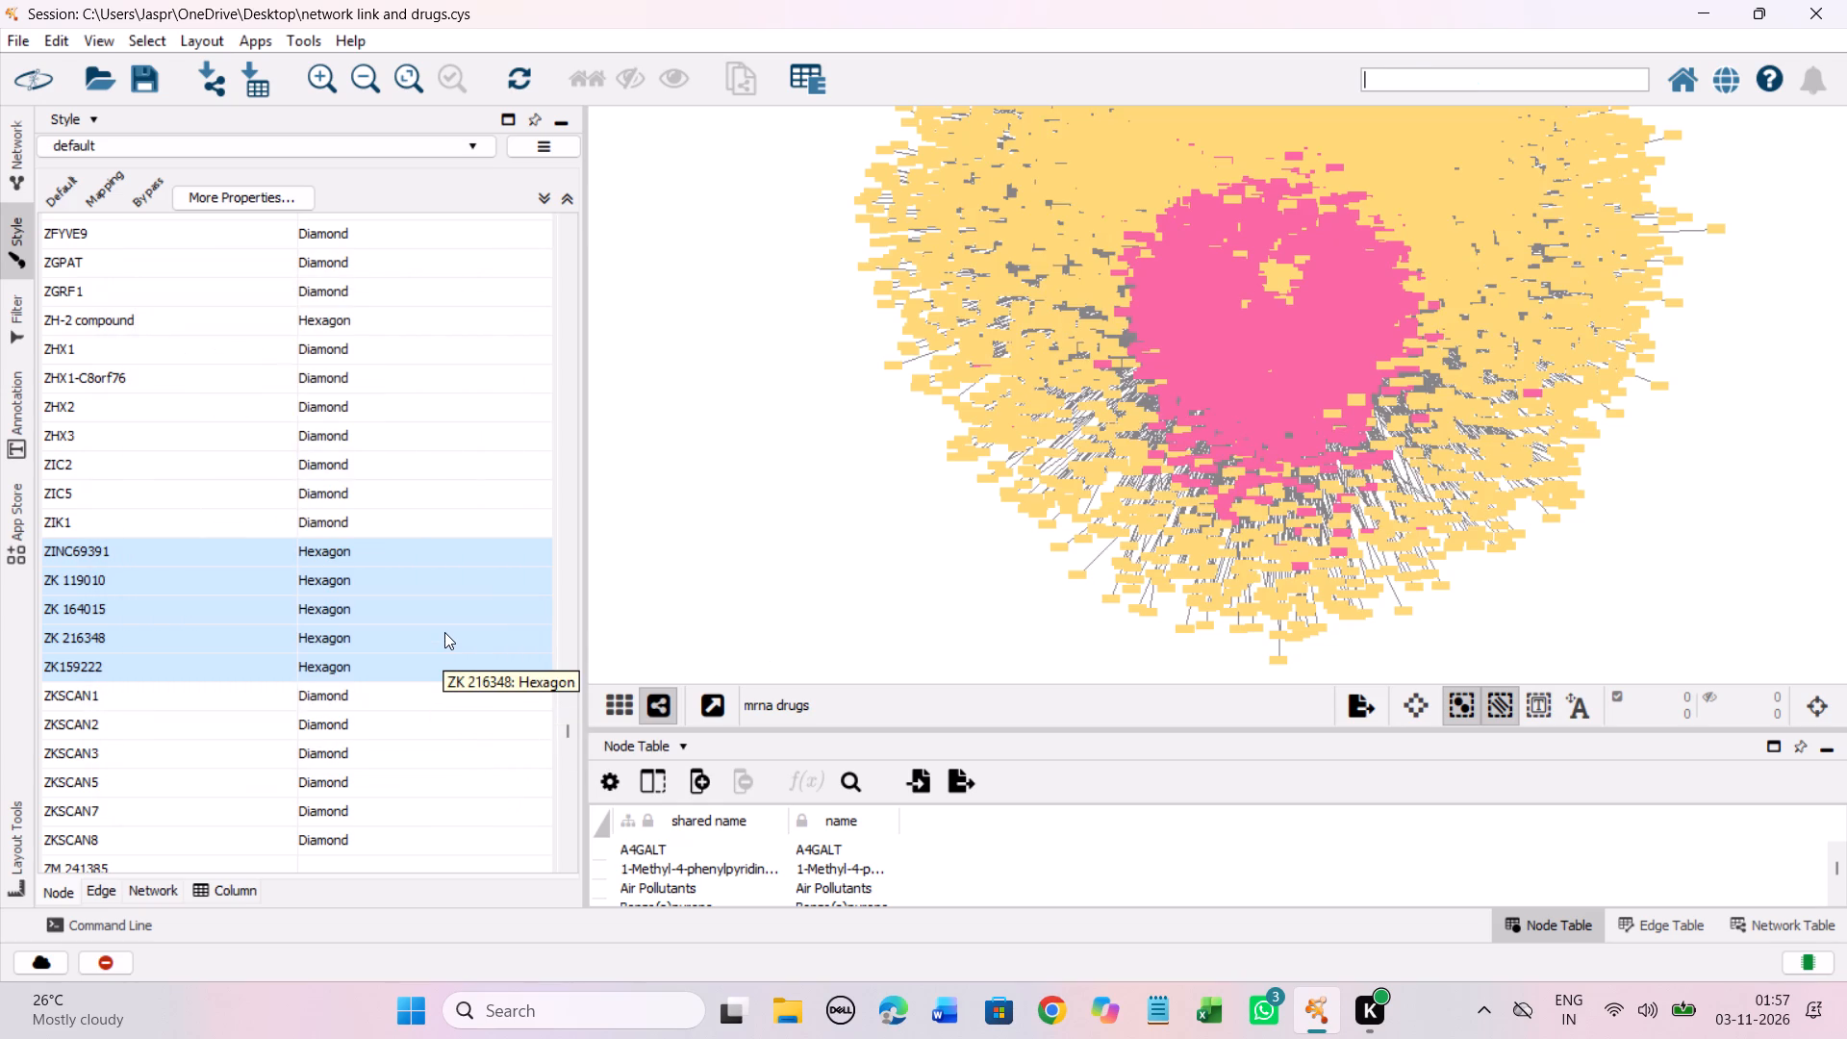
Set the discrete Node Shape mapping for the unmapped entries ZM 241385 and ZM323881 to Hexagon.
{"action": "scroll", "coordinate": [444, 632], "scroll_direction": "down", "scroll_amount": 8}
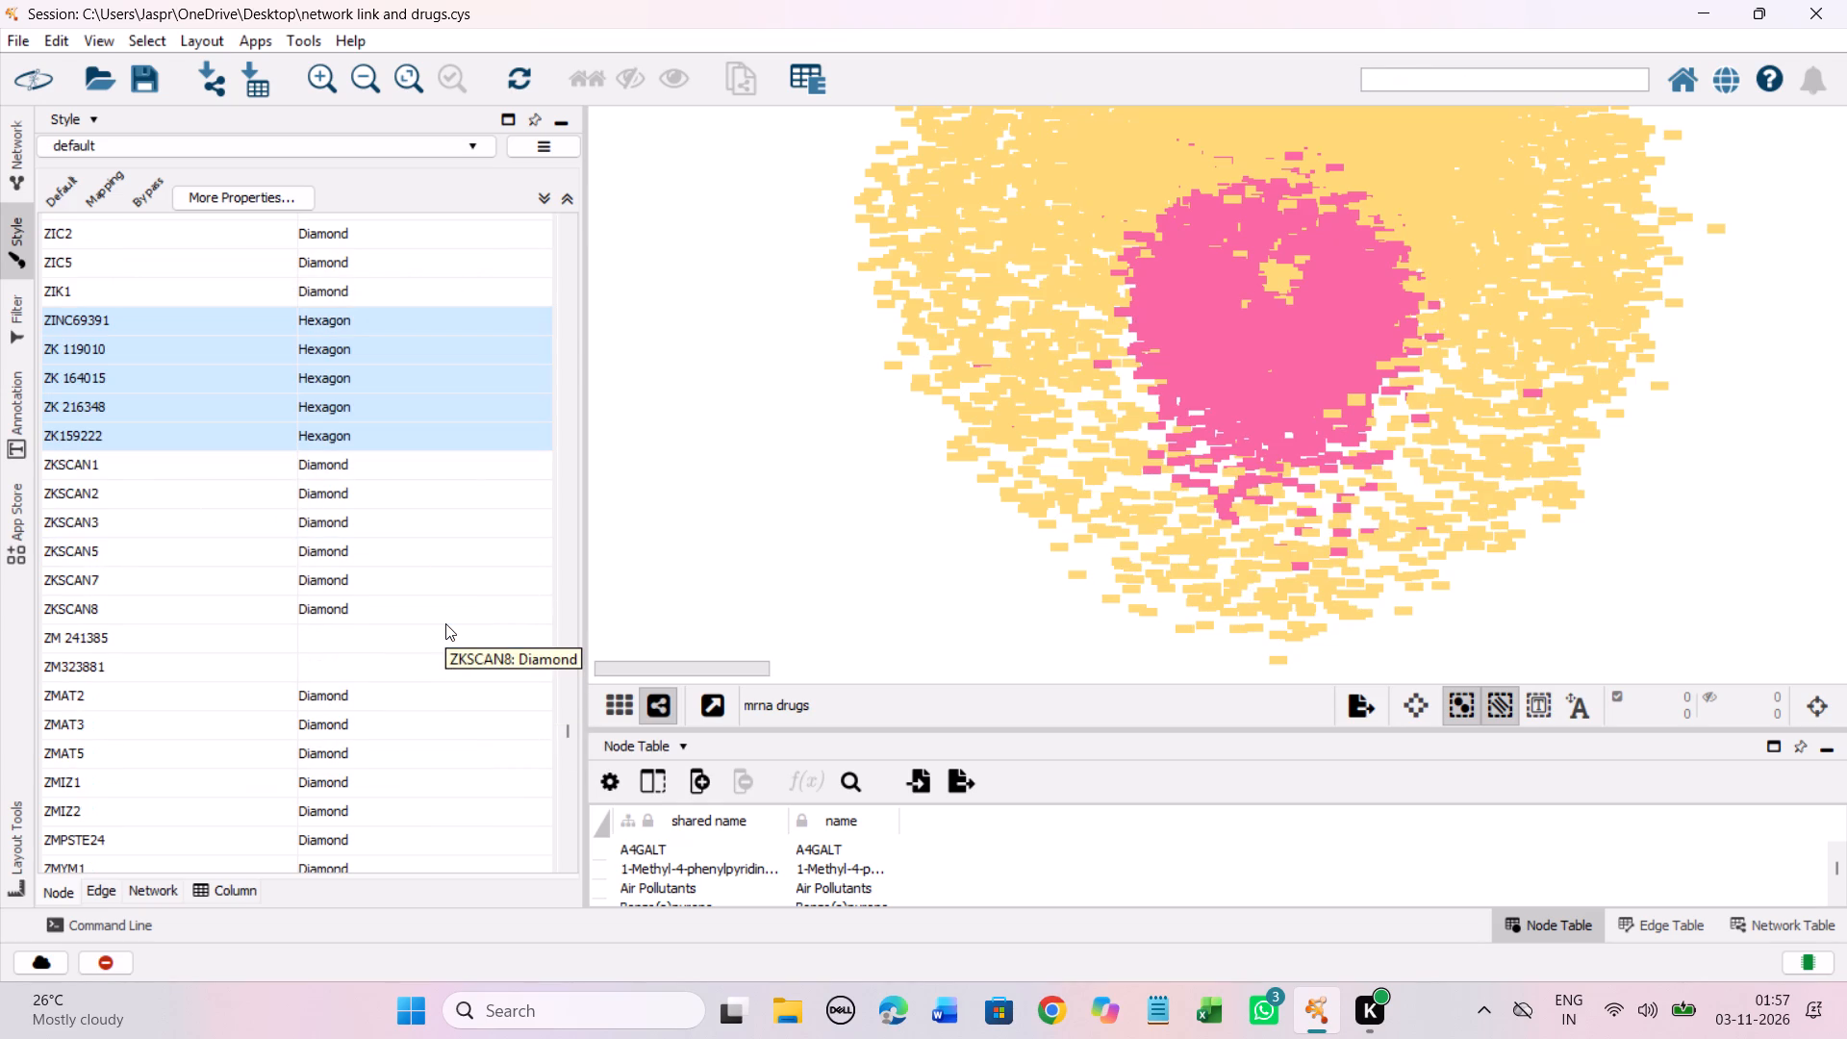
{"action": "scroll", "coordinate": [425, 431], "scroll_direction": "down", "scroll_amount": 7}
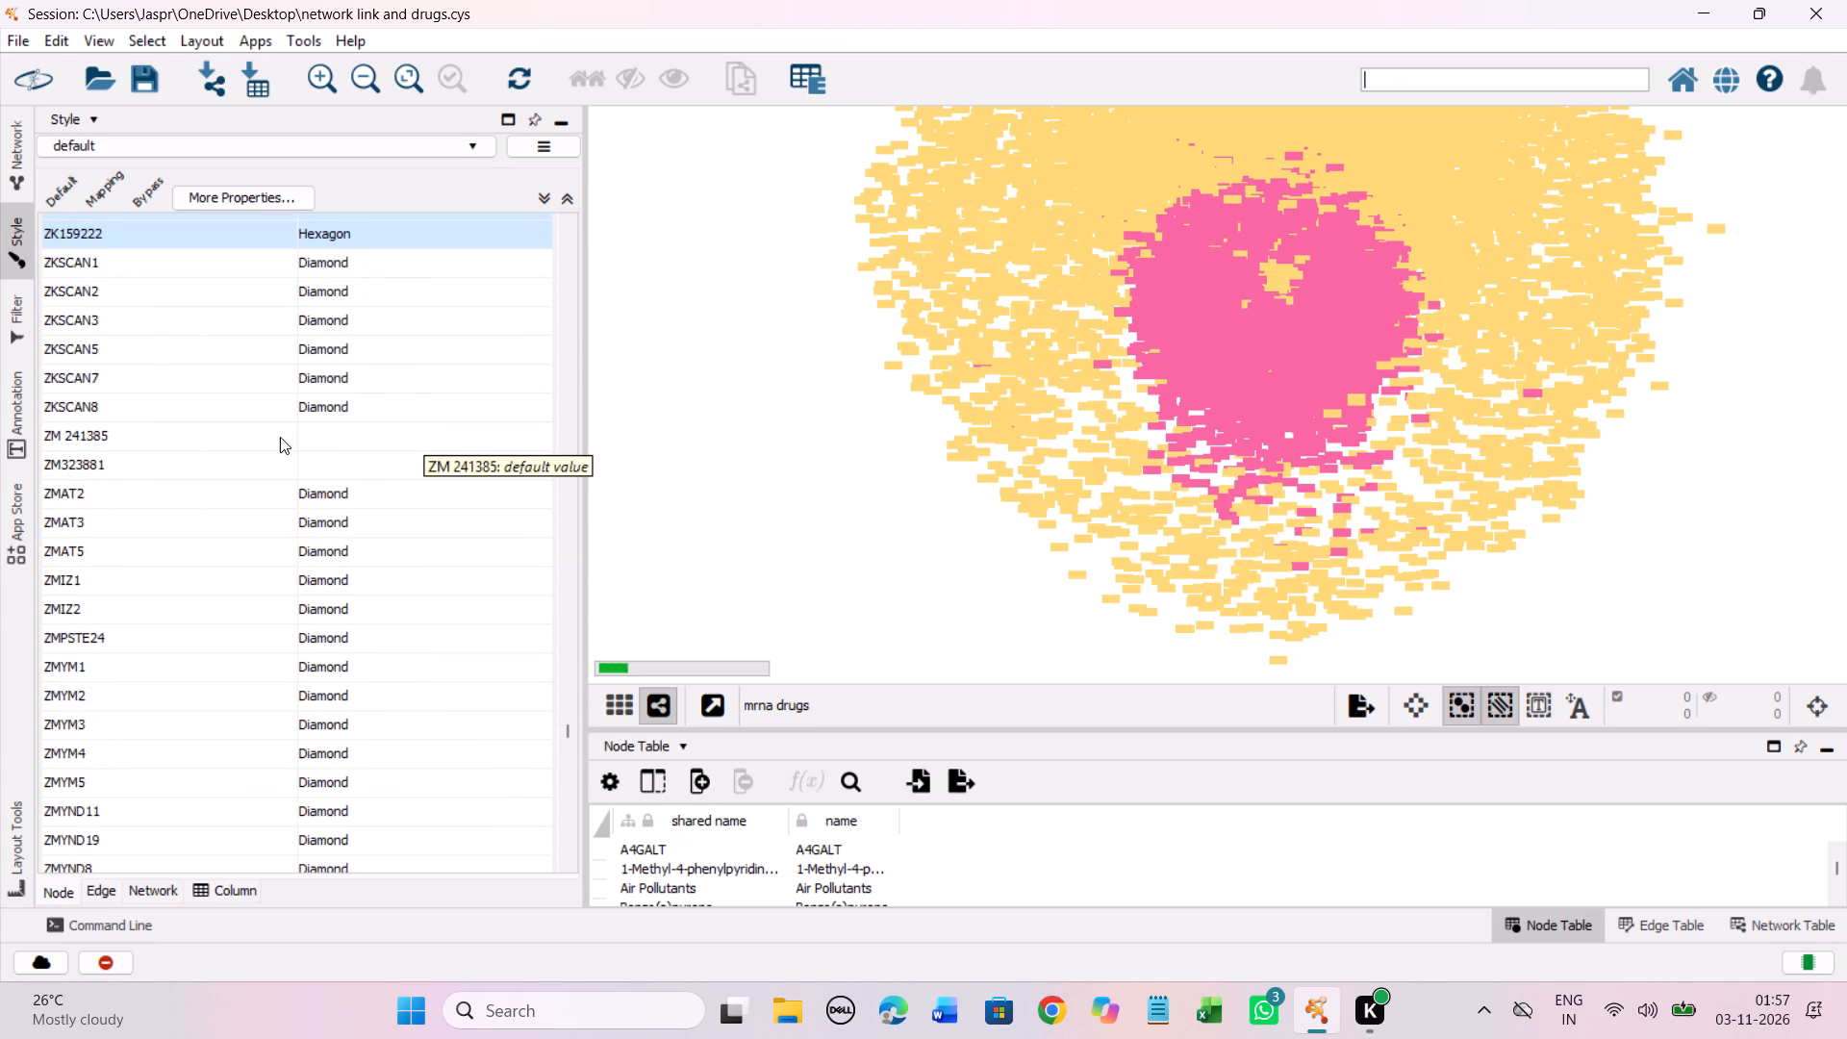
{"action": "left_click_drag", "start_coordinate": [341, 427], "coordinate": [341, 471]}
{"action": "right_click", "coordinate": [341, 471]}
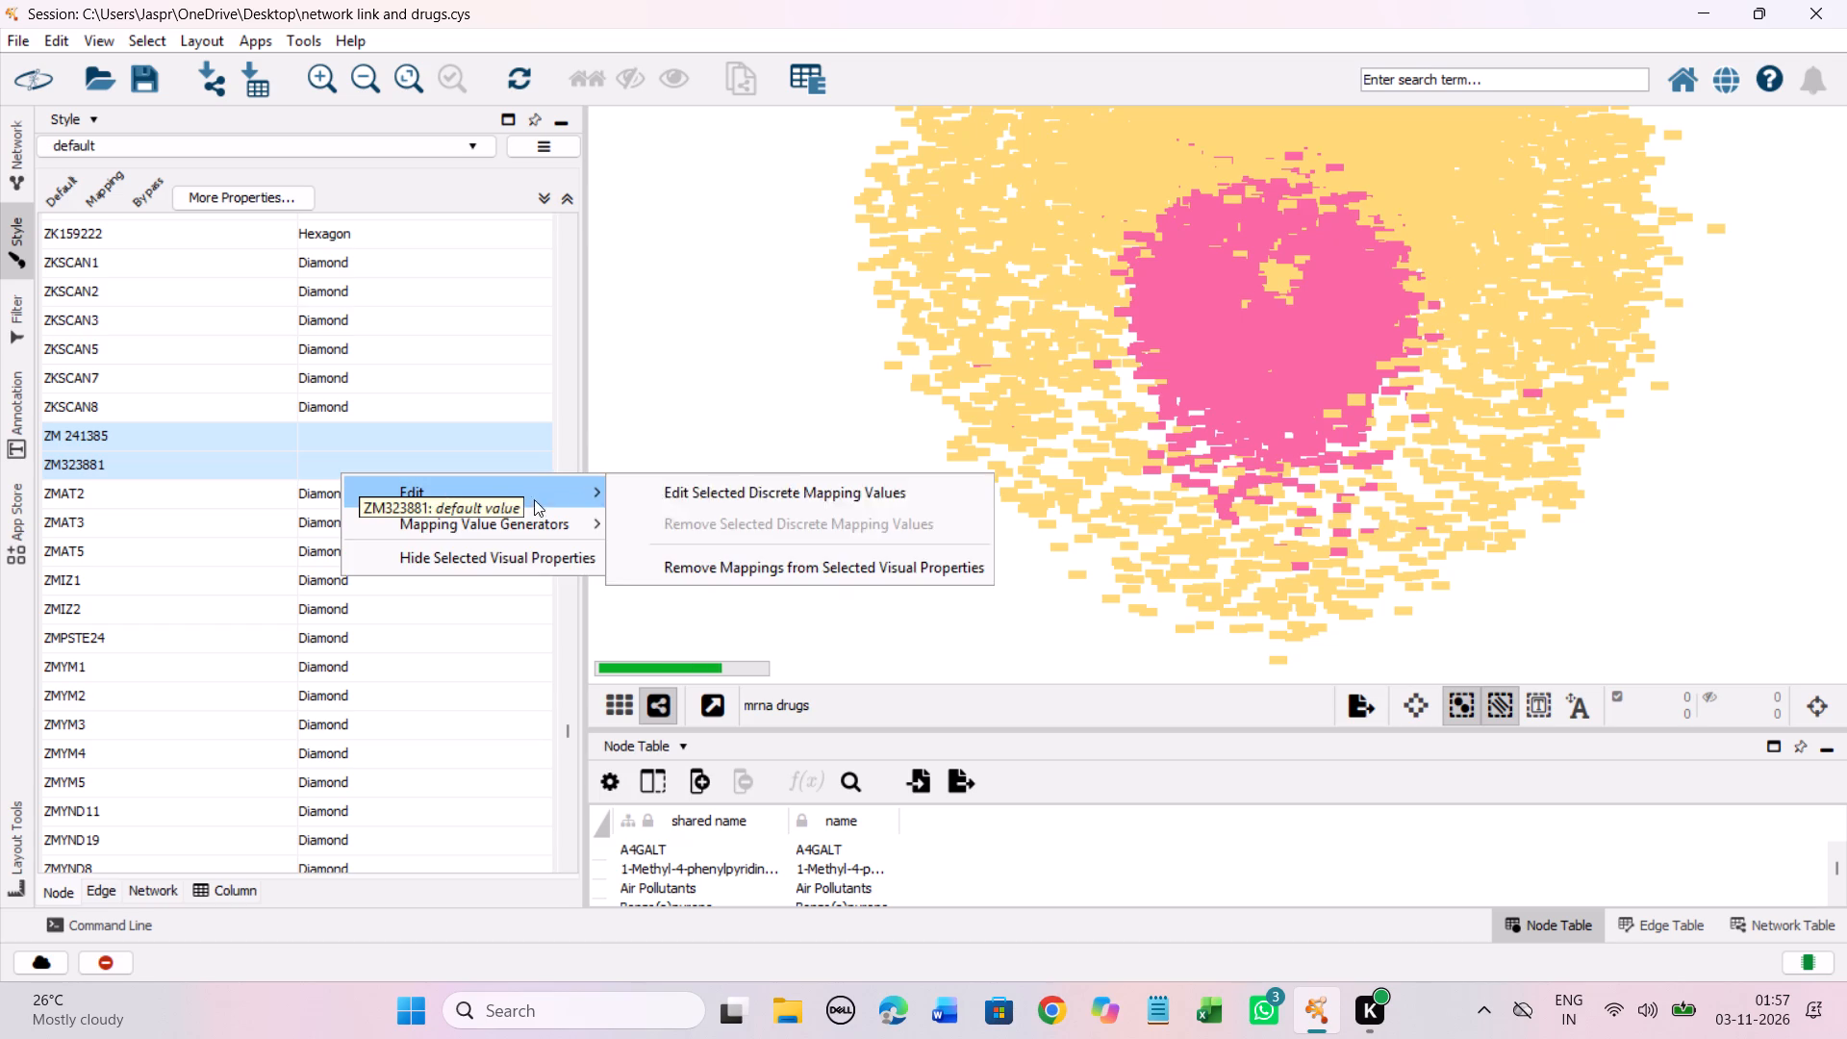
{"action": "left_click", "coordinate": [698, 494]}
{"action": "left_click", "coordinate": [286, 463]}
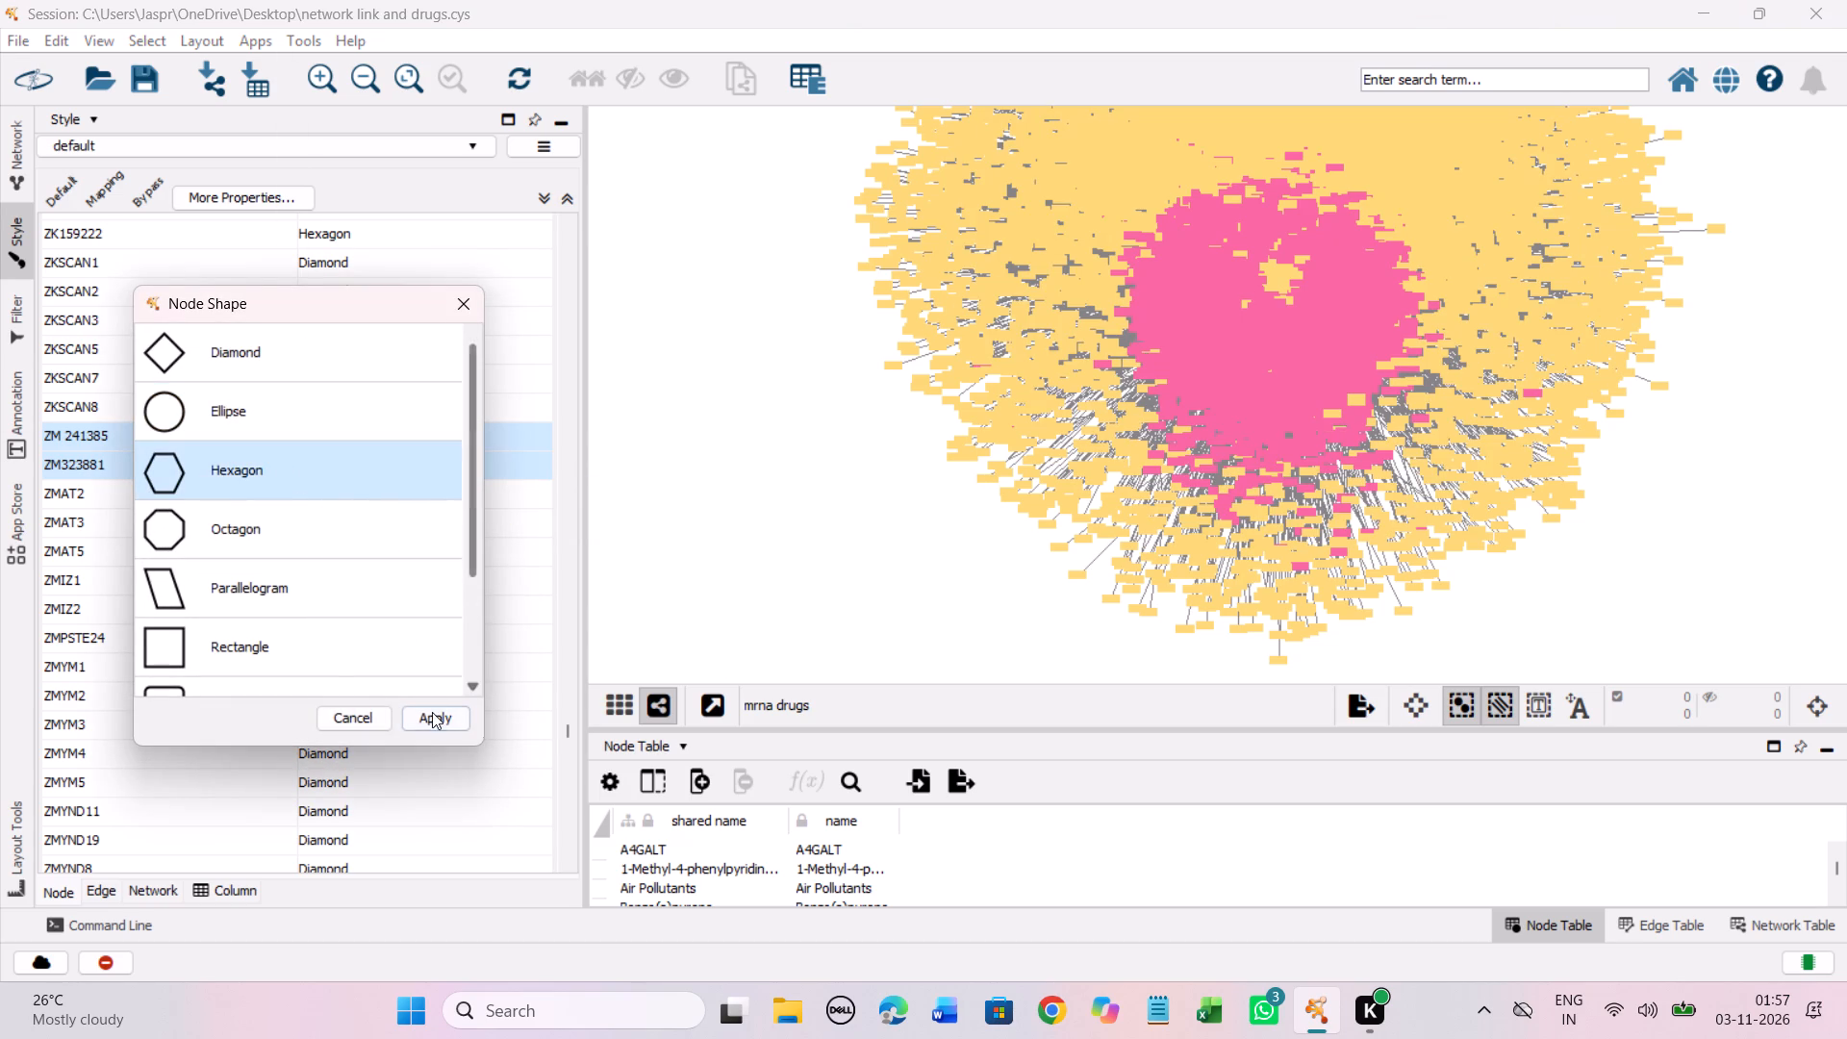
{"action": "left_click", "coordinate": [432, 712]}
Find the unmapped entry ZSTK474 beyond the ZNF and ZSCAN genes and set its Node Shape mapping to Hexagon.
{"action": "scroll", "coordinate": [424, 480], "scroll_direction": "down", "scroll_amount": 6}
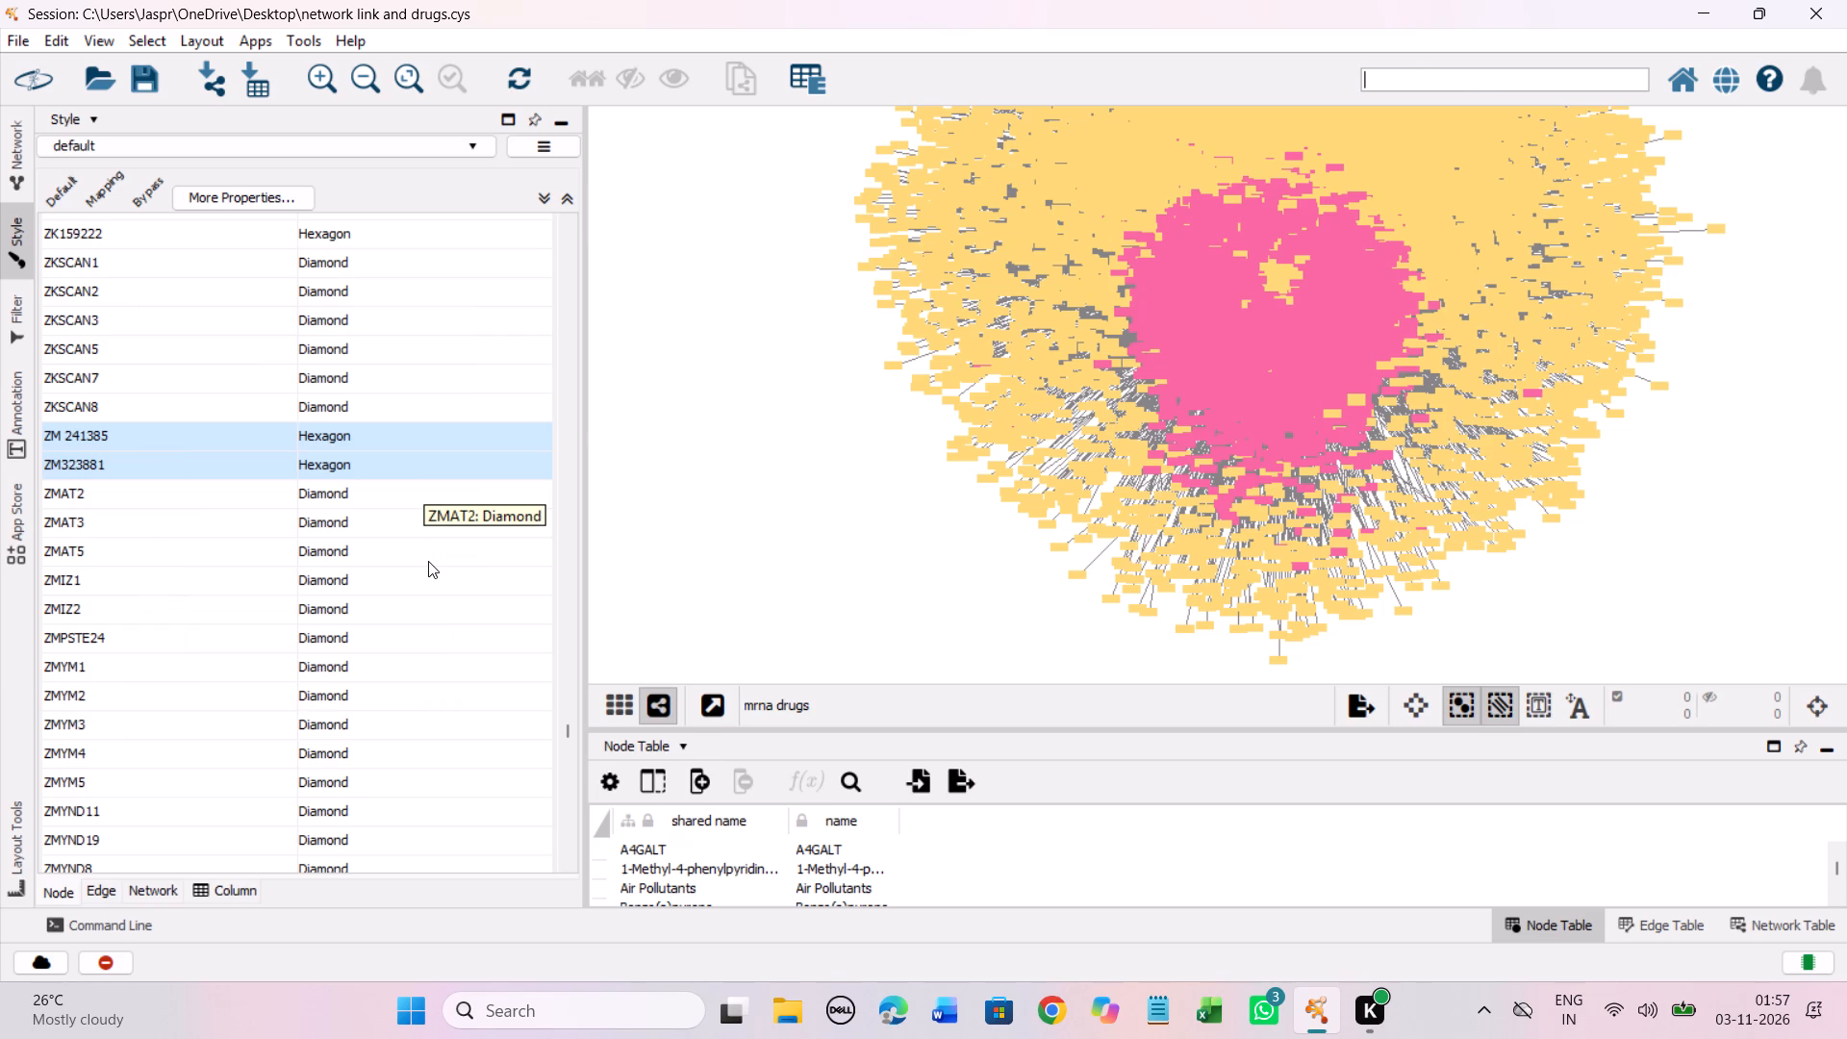
{"action": "scroll", "coordinate": [428, 561], "scroll_direction": "down", "scroll_amount": 6}
{"action": "scroll", "coordinate": [434, 563], "scroll_direction": "down", "scroll_amount": 20}
{"action": "scroll", "coordinate": [434, 563], "scroll_direction": "down", "scroll_amount": 17}
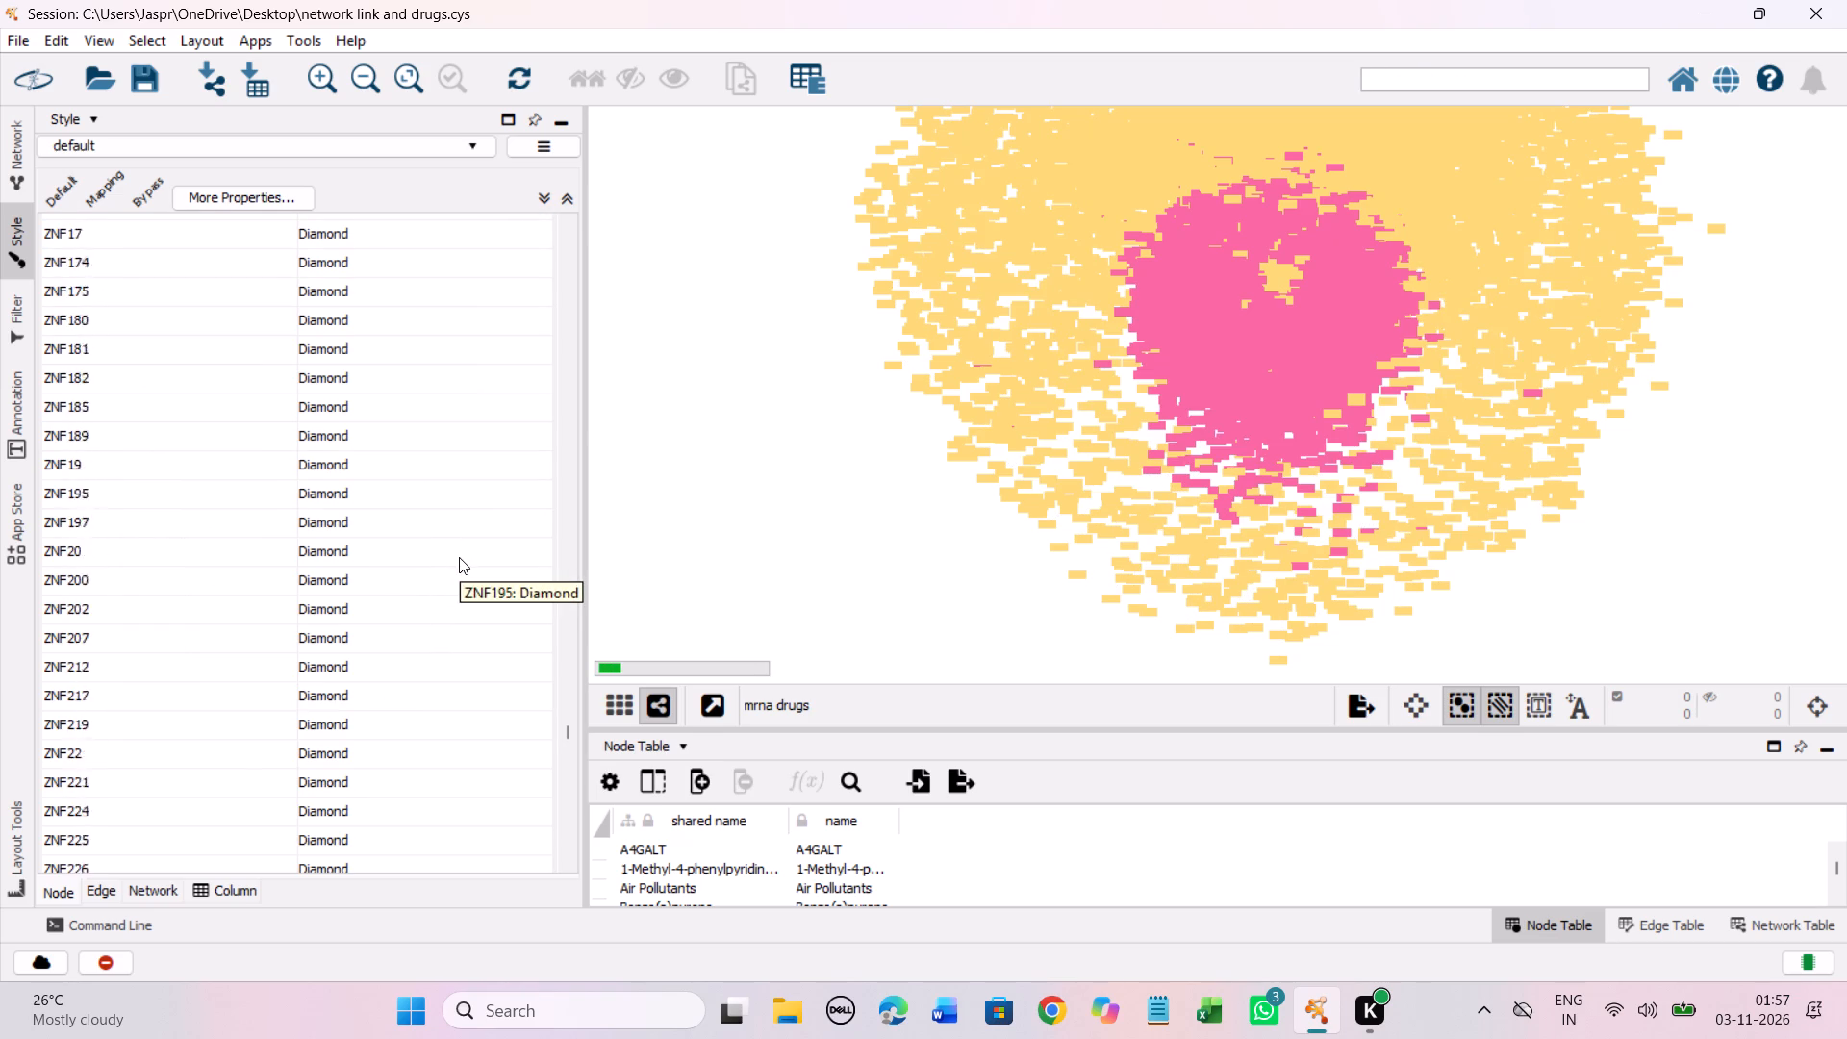
{"action": "scroll", "coordinate": [459, 557], "scroll_direction": "down", "scroll_amount": 20}
{"action": "scroll", "coordinate": [459, 557], "scroll_direction": "down", "scroll_amount": 17}
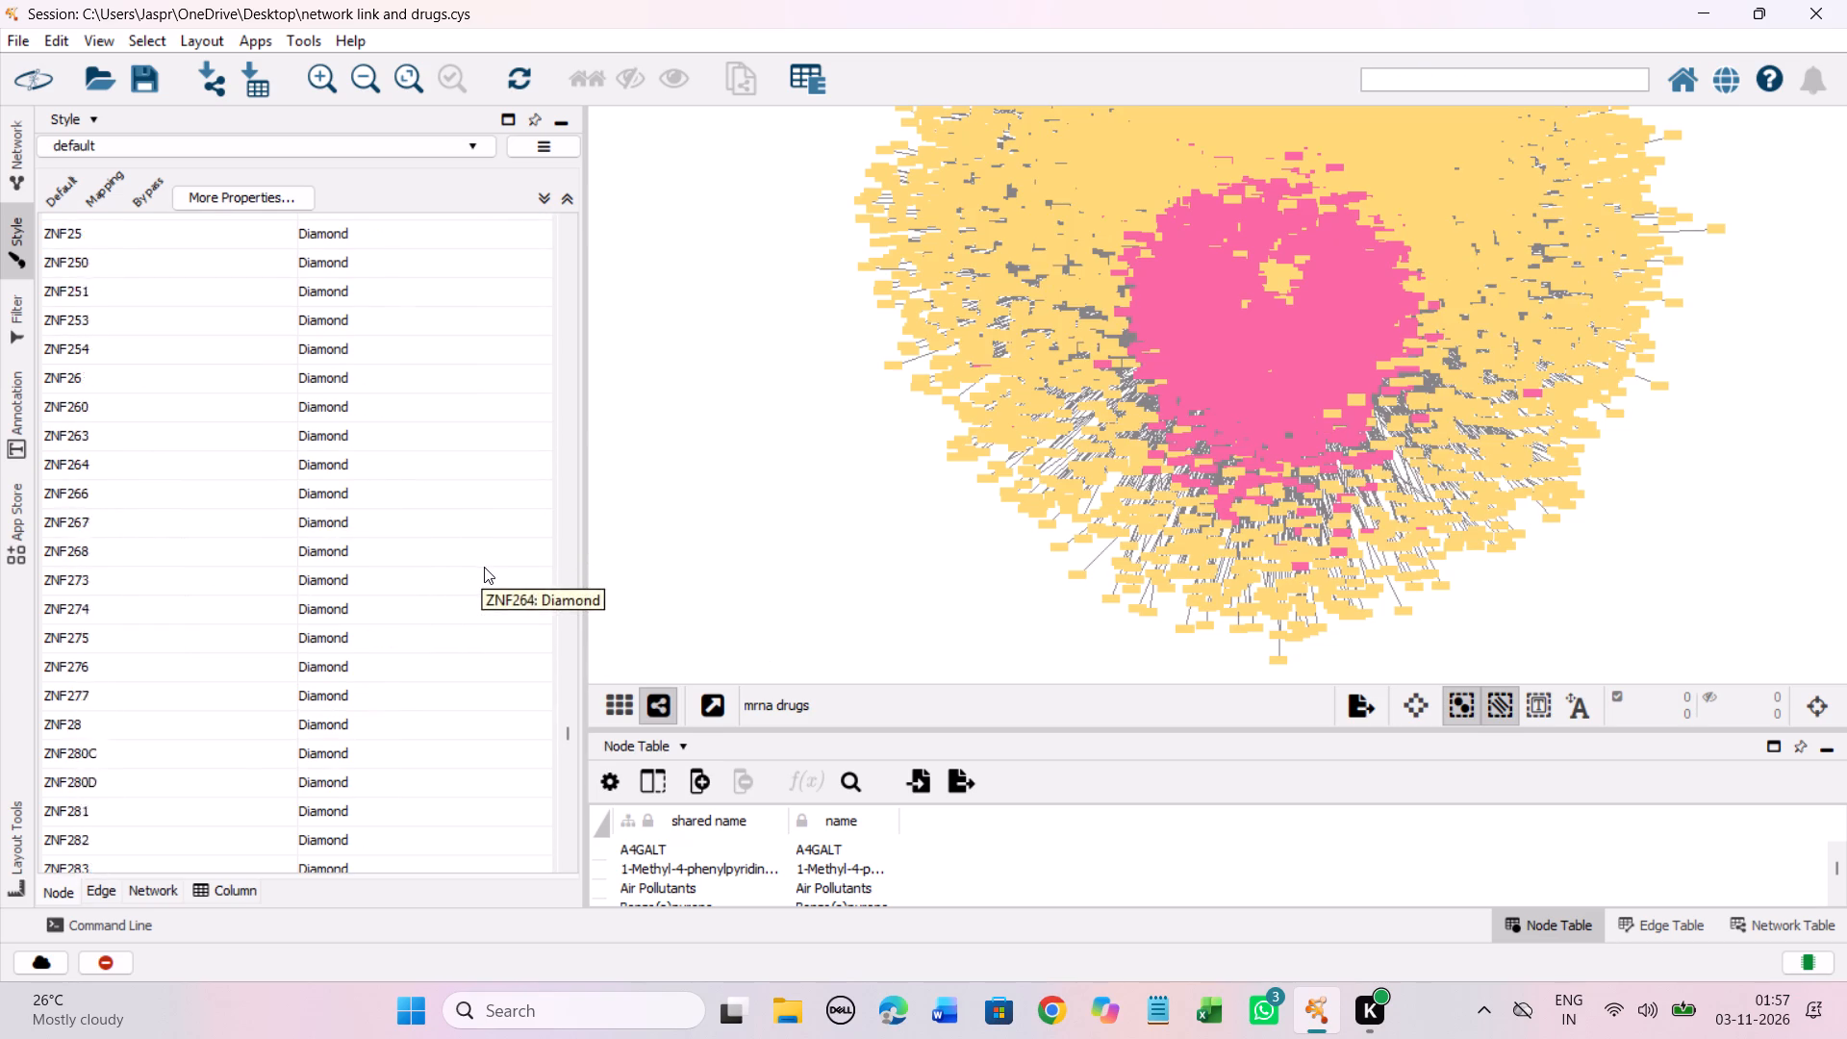
{"action": "scroll", "coordinate": [484, 567], "scroll_direction": "down", "scroll_amount": 10}
{"action": "scroll", "coordinate": [489, 584], "scroll_direction": "down", "scroll_amount": 20}
{"action": "scroll", "coordinate": [489, 584], "scroll_direction": "down", "scroll_amount": 5}
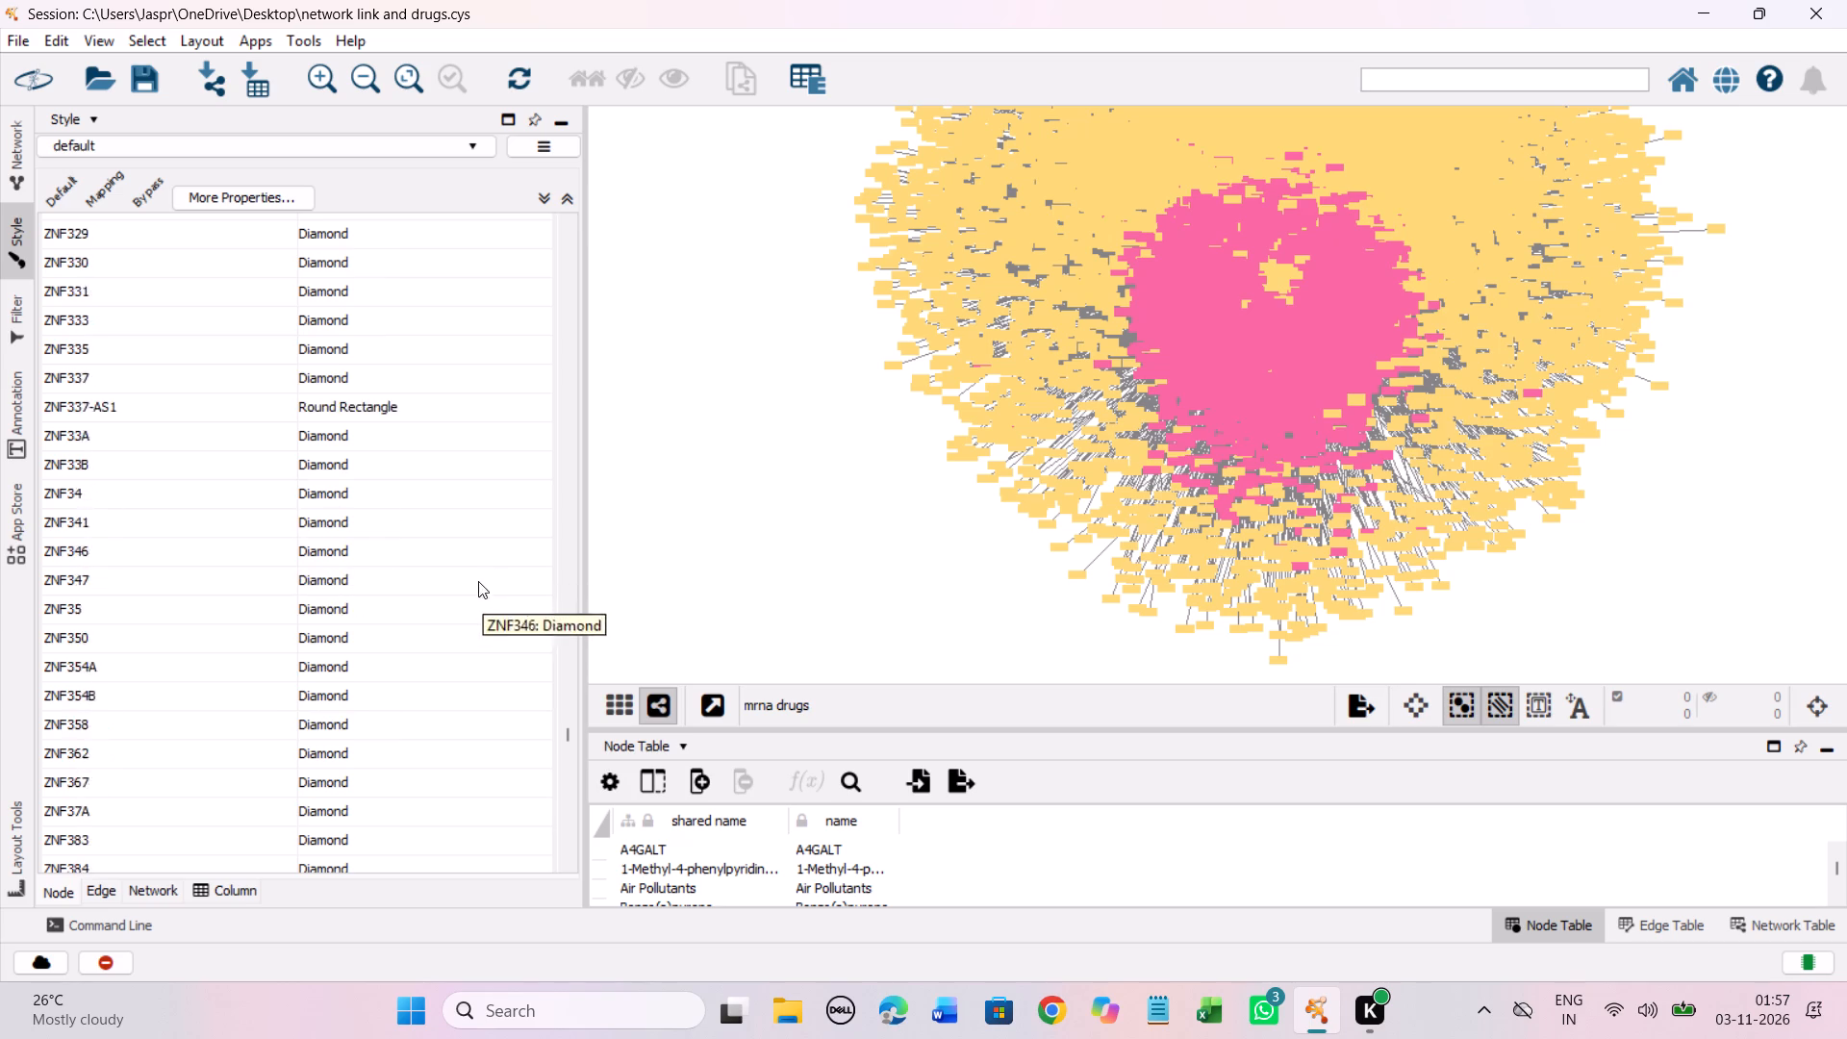
{"action": "scroll", "coordinate": [478, 581], "scroll_direction": "down", "scroll_amount": 20}
{"action": "scroll", "coordinate": [478, 581], "scroll_direction": "down", "scroll_amount": 20}
{"action": "scroll", "coordinate": [478, 581], "scroll_direction": "down", "scroll_amount": 2}
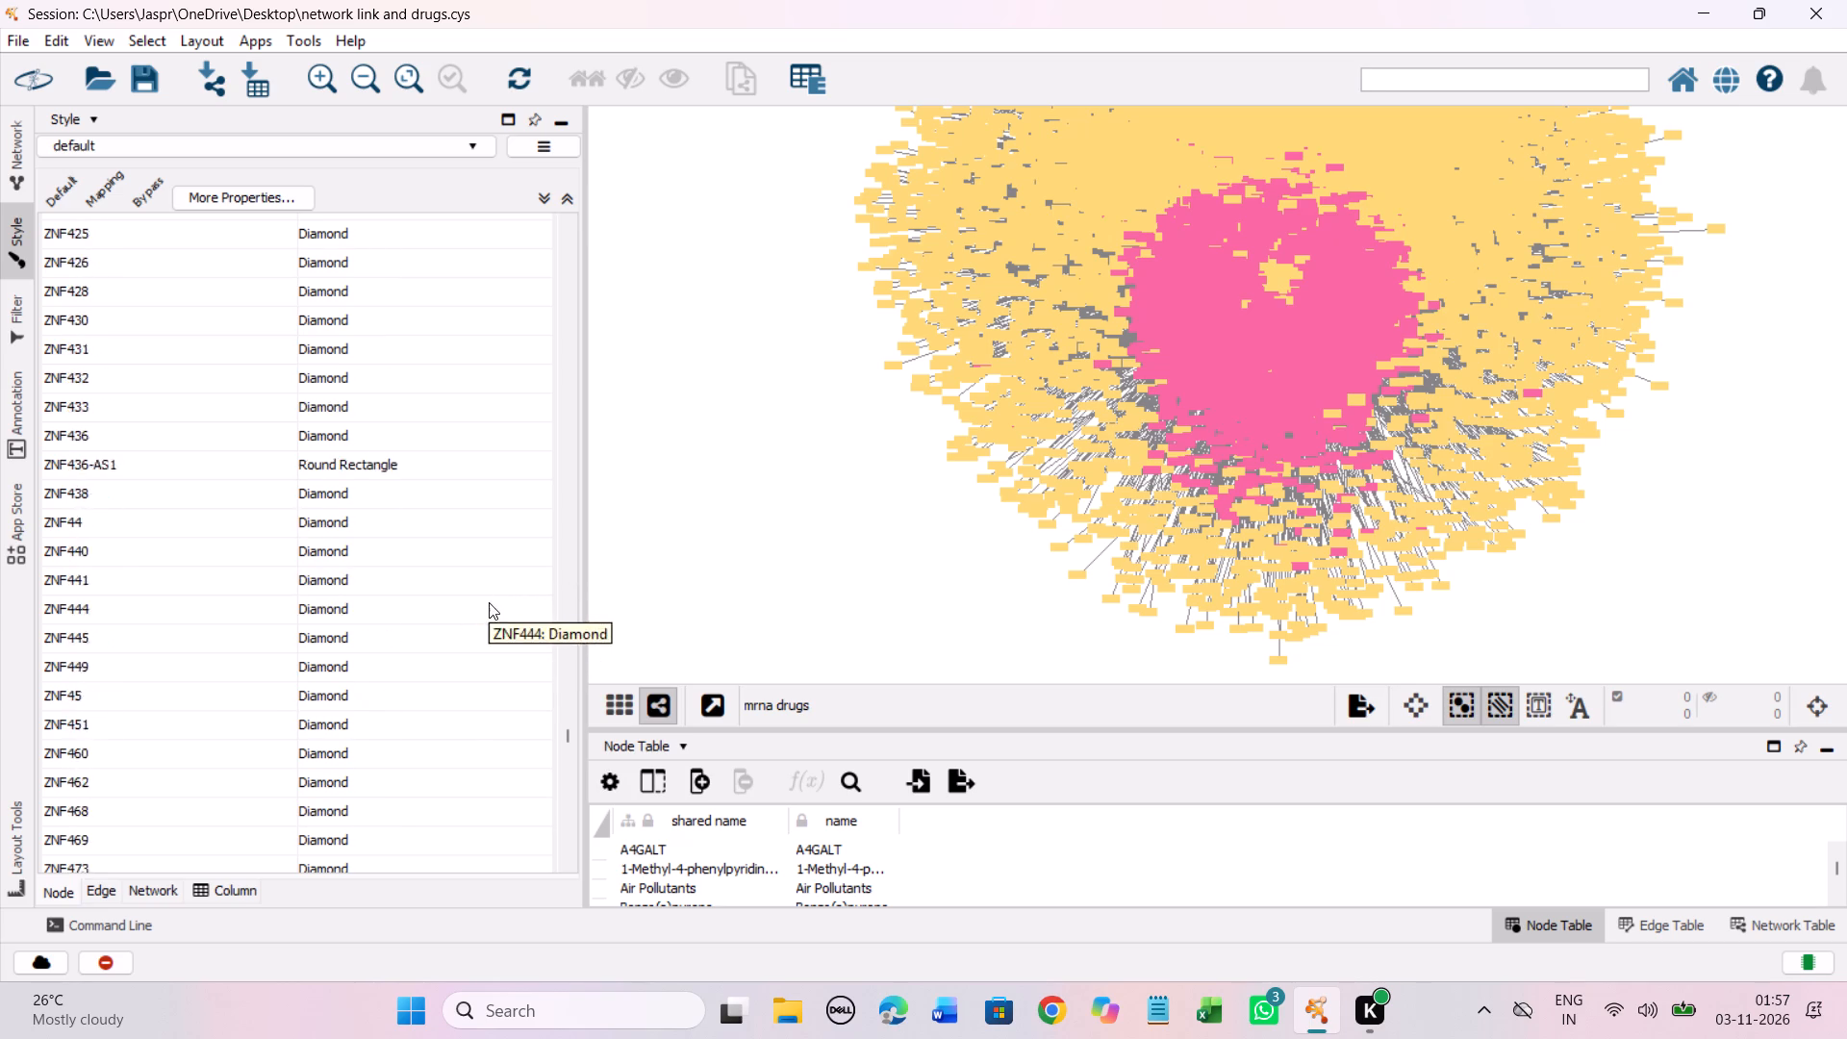
{"action": "scroll", "coordinate": [489, 602], "scroll_direction": "down", "scroll_amount": 20}
{"action": "scroll", "coordinate": [489, 602], "scroll_direction": "down", "scroll_amount": 20}
{"action": "scroll", "coordinate": [489, 602], "scroll_direction": "down", "scroll_amount": 2}
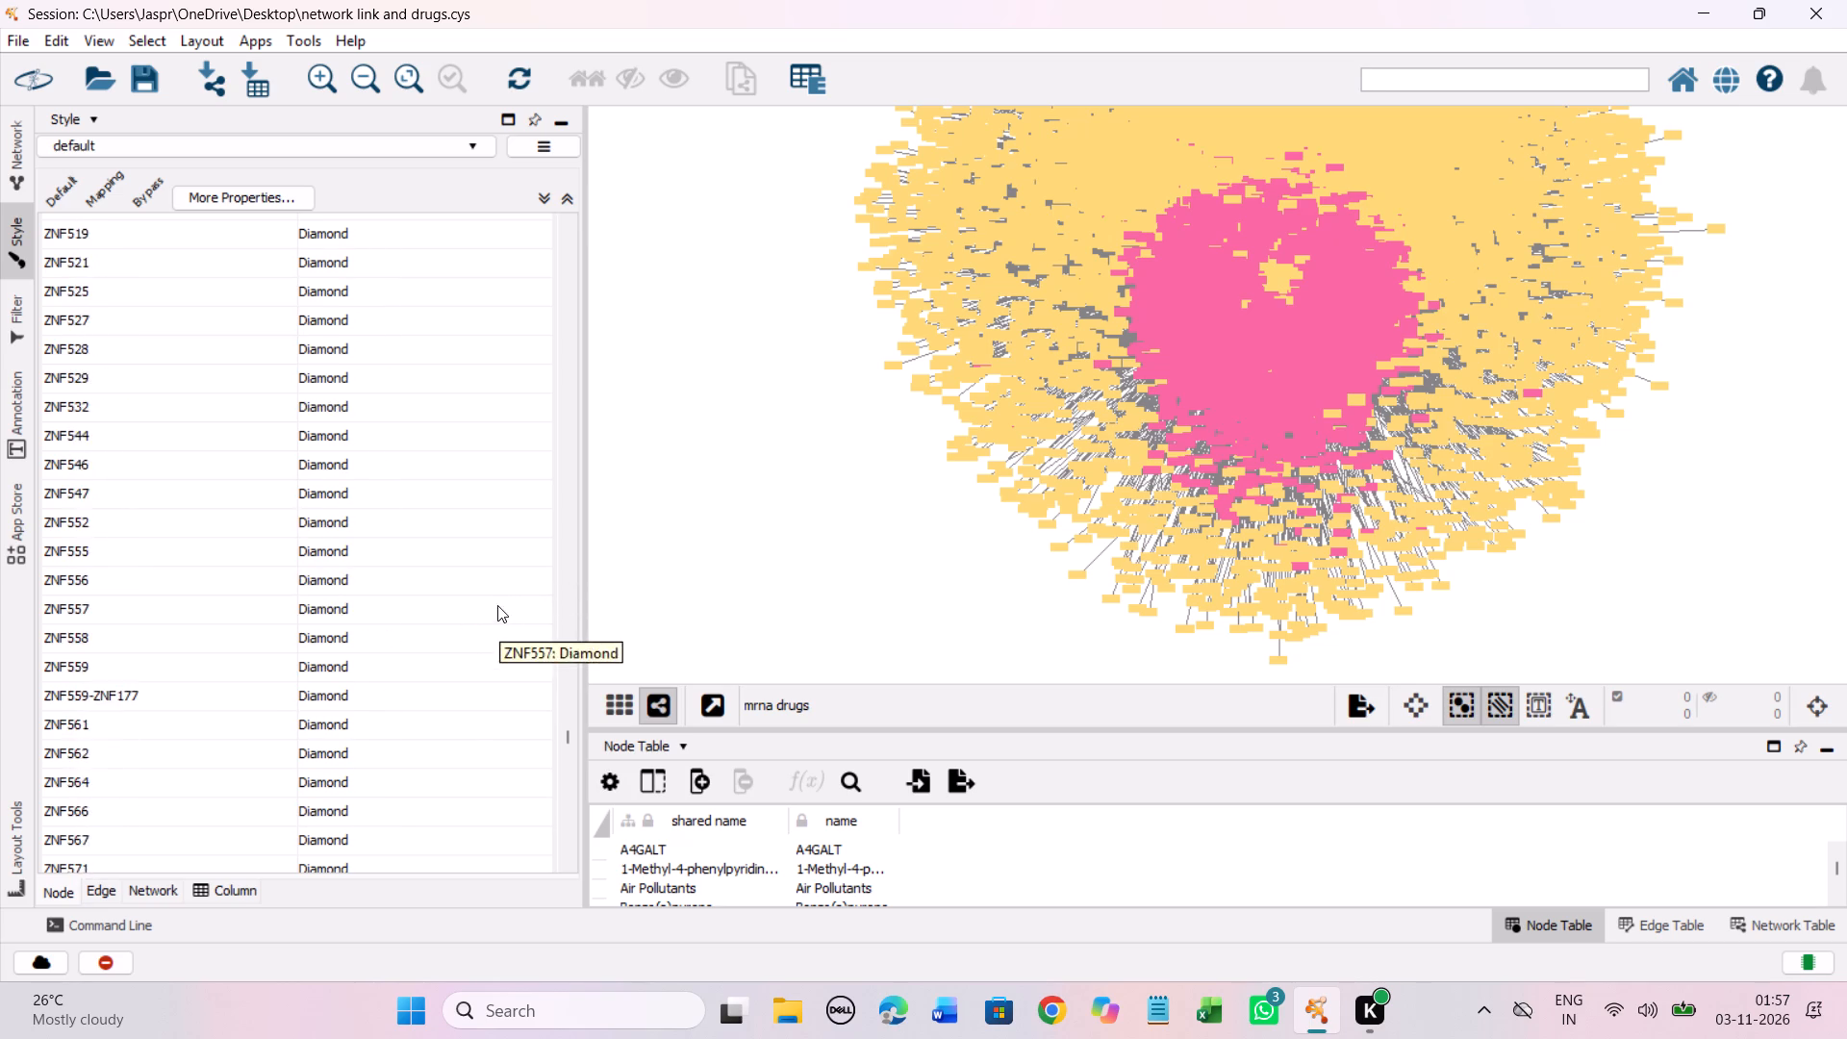
{"action": "scroll", "coordinate": [497, 605], "scroll_direction": "down", "scroll_amount": 20}
{"action": "scroll", "coordinate": [497, 605], "scroll_direction": "down", "scroll_amount": 20}
{"action": "scroll", "coordinate": [497, 605], "scroll_direction": "down", "scroll_amount": 1}
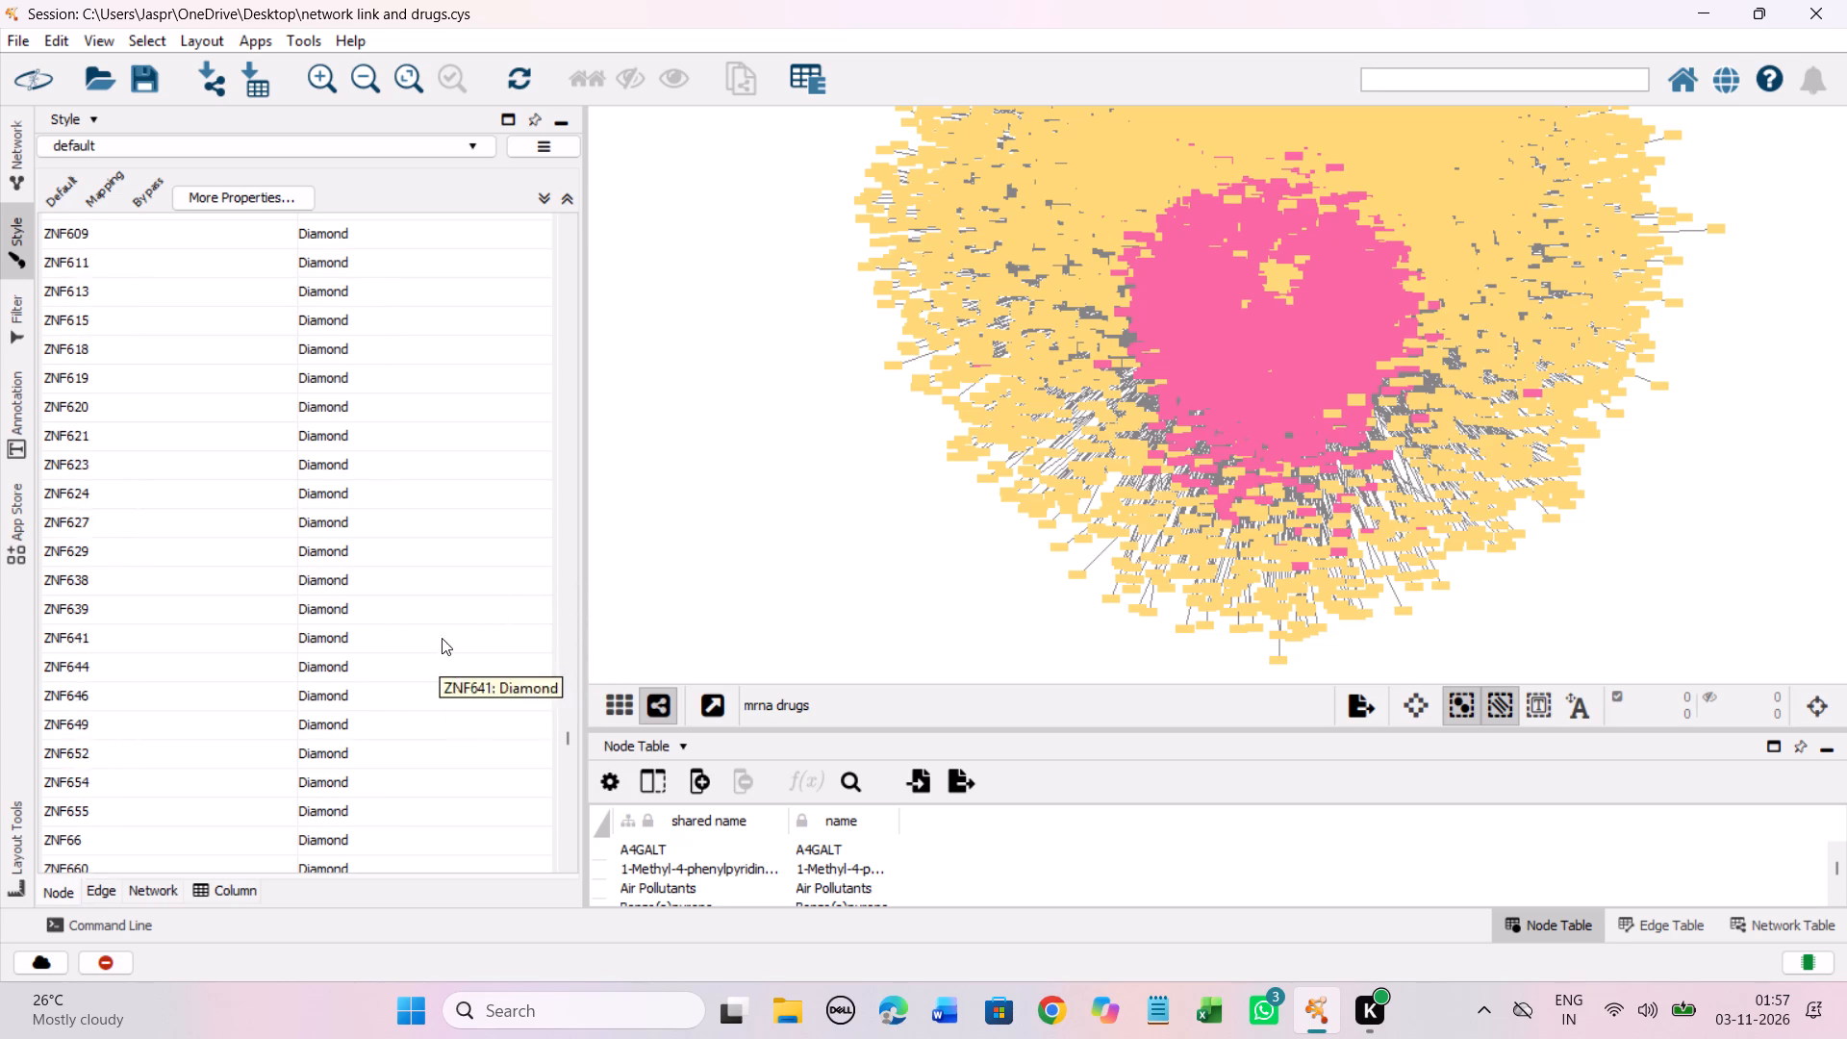
{"action": "scroll", "coordinate": [442, 638], "scroll_direction": "down", "scroll_amount": 20}
{"action": "scroll", "coordinate": [442, 638], "scroll_direction": "down", "scroll_amount": 20}
{"action": "scroll", "coordinate": [442, 638], "scroll_direction": "down", "scroll_amount": 1}
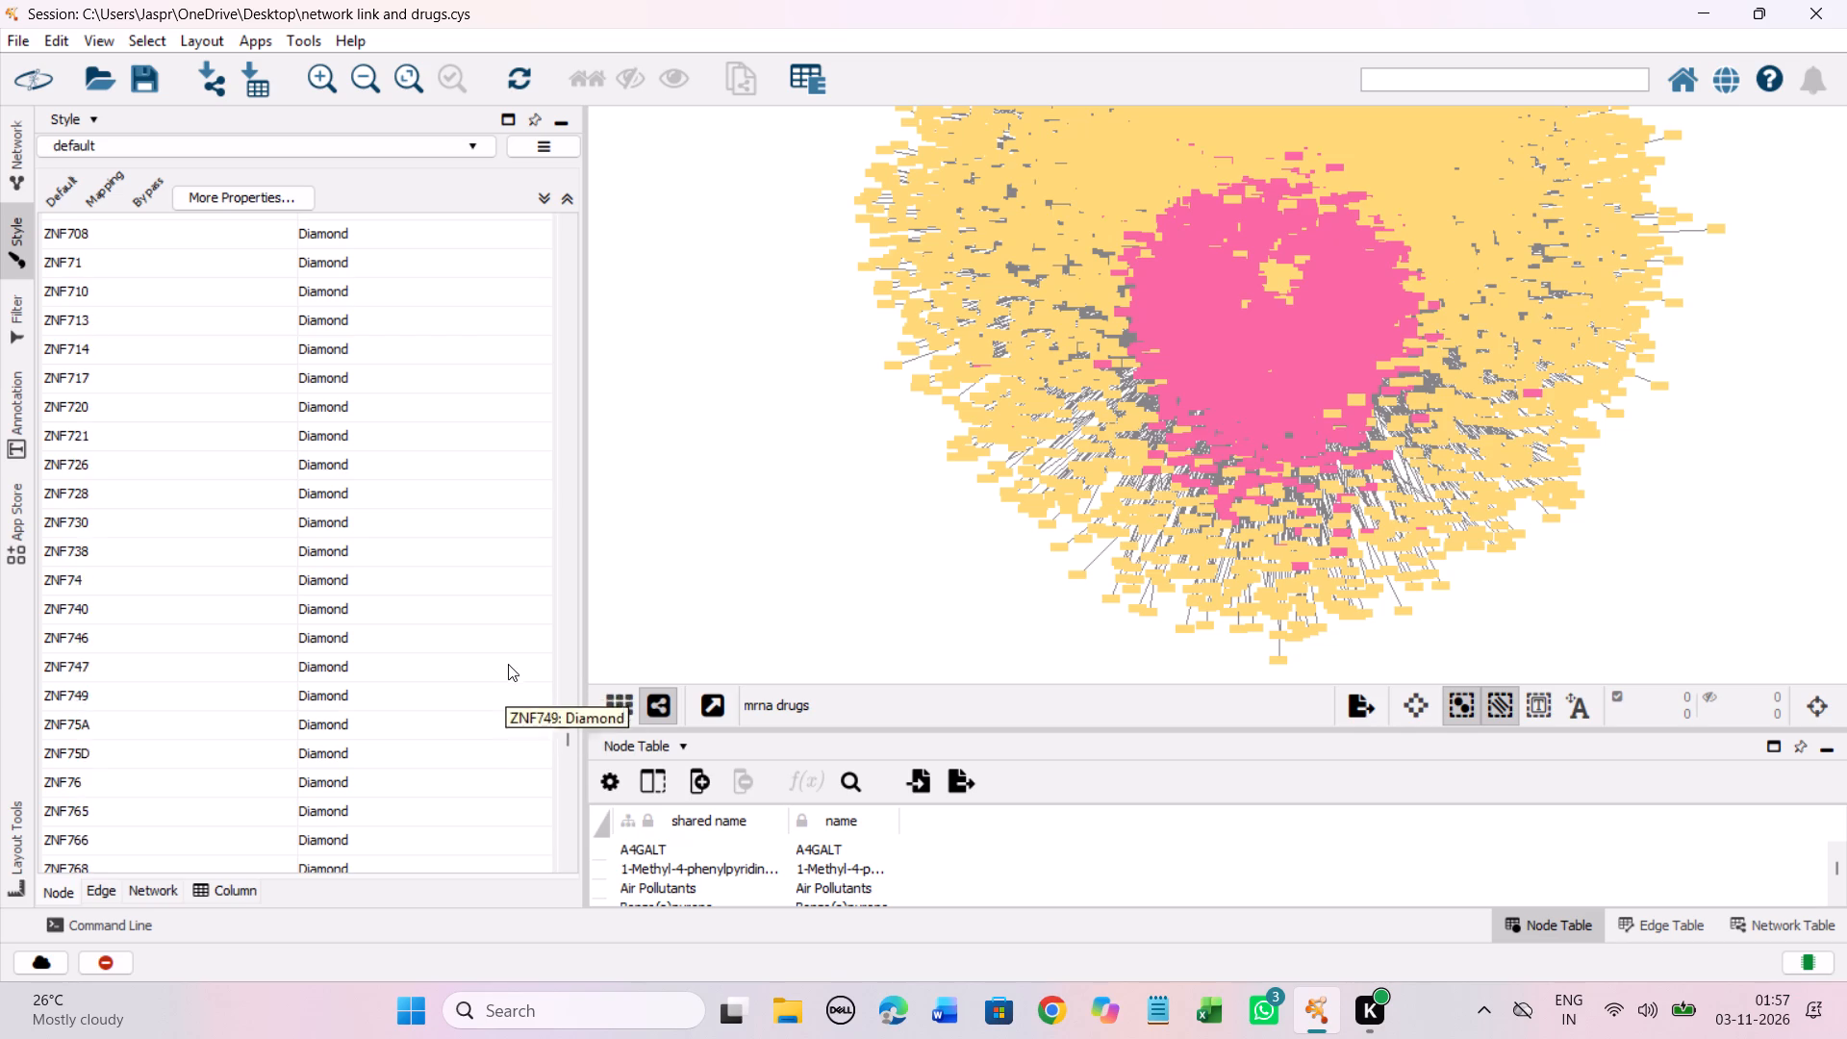
{"action": "scroll", "coordinate": [508, 664], "scroll_direction": "down", "scroll_amount": 20}
{"action": "scroll", "coordinate": [508, 664], "scroll_direction": "down", "scroll_amount": 20}
{"action": "scroll", "coordinate": [508, 664], "scroll_direction": "down", "scroll_amount": 1}
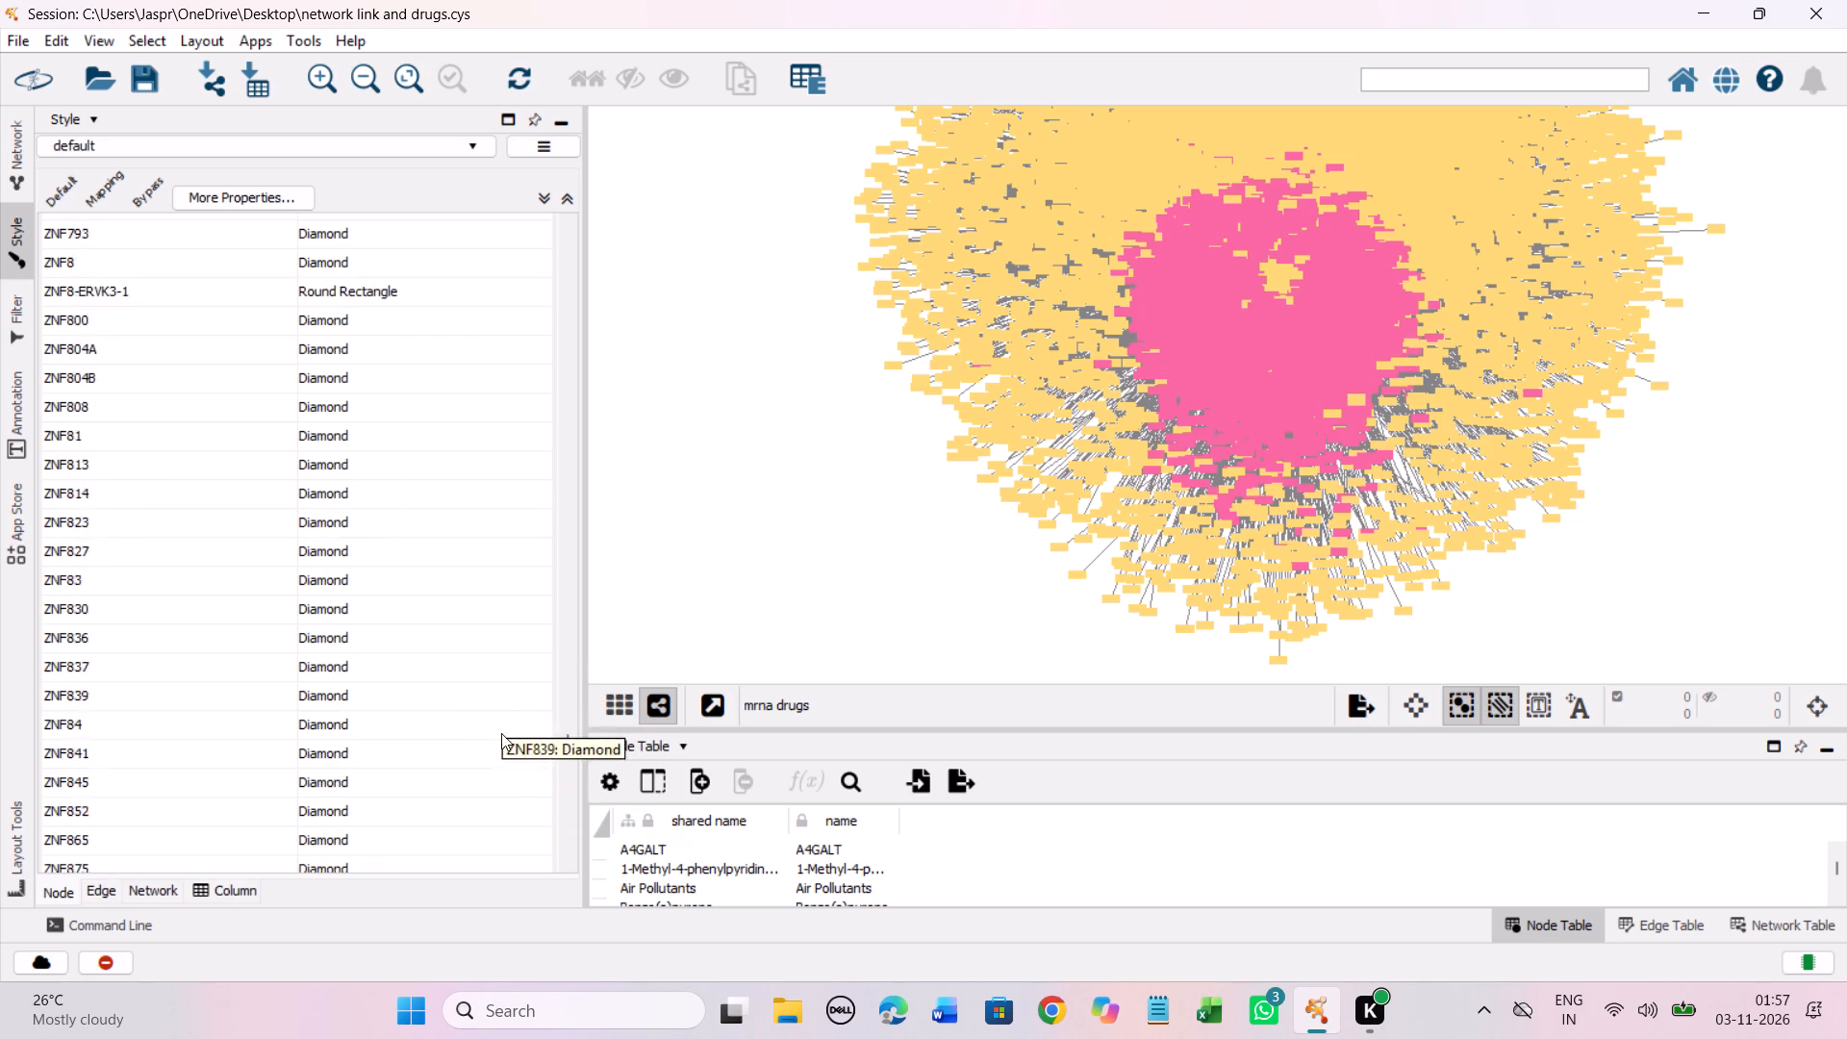
{"action": "scroll", "coordinate": [501, 733], "scroll_direction": "down", "scroll_amount": 20}
{"action": "scroll", "coordinate": [501, 733], "scroll_direction": "down", "scroll_amount": 18}
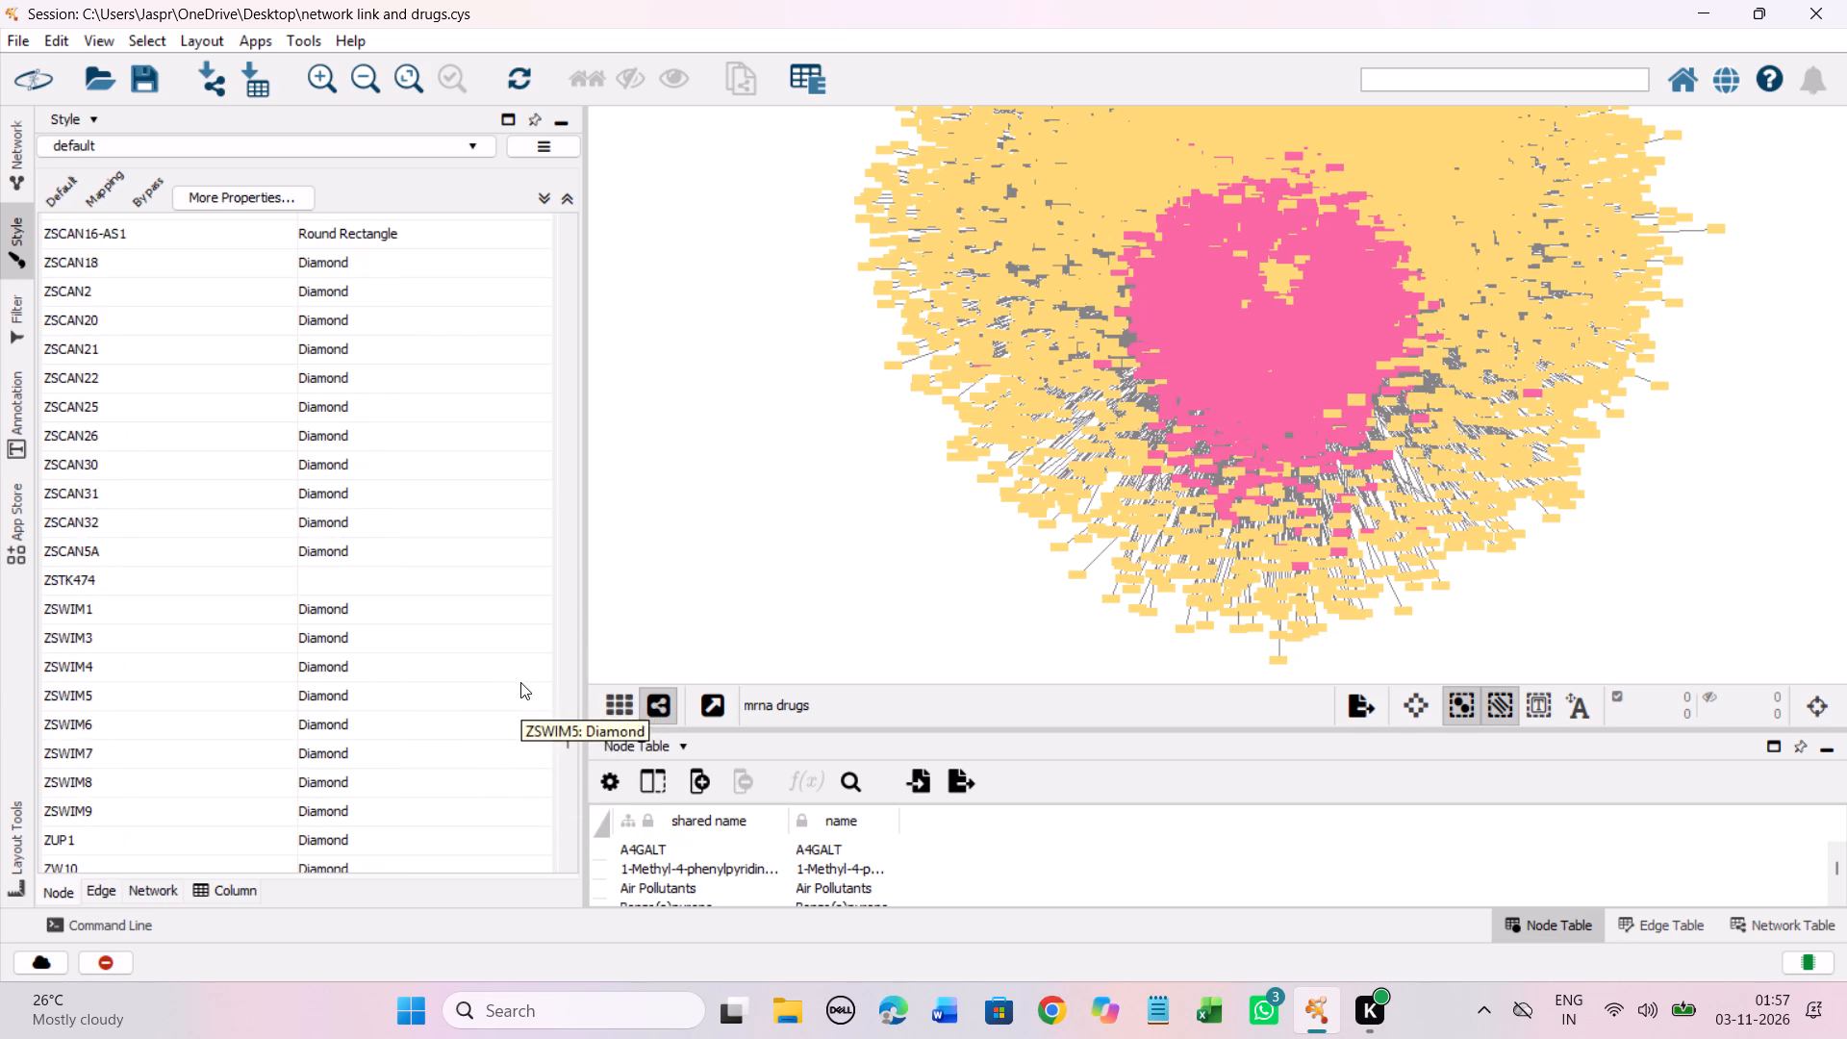
{"action": "left_click", "coordinate": [408, 582]}
{"action": "right_click", "coordinate": [408, 582]}
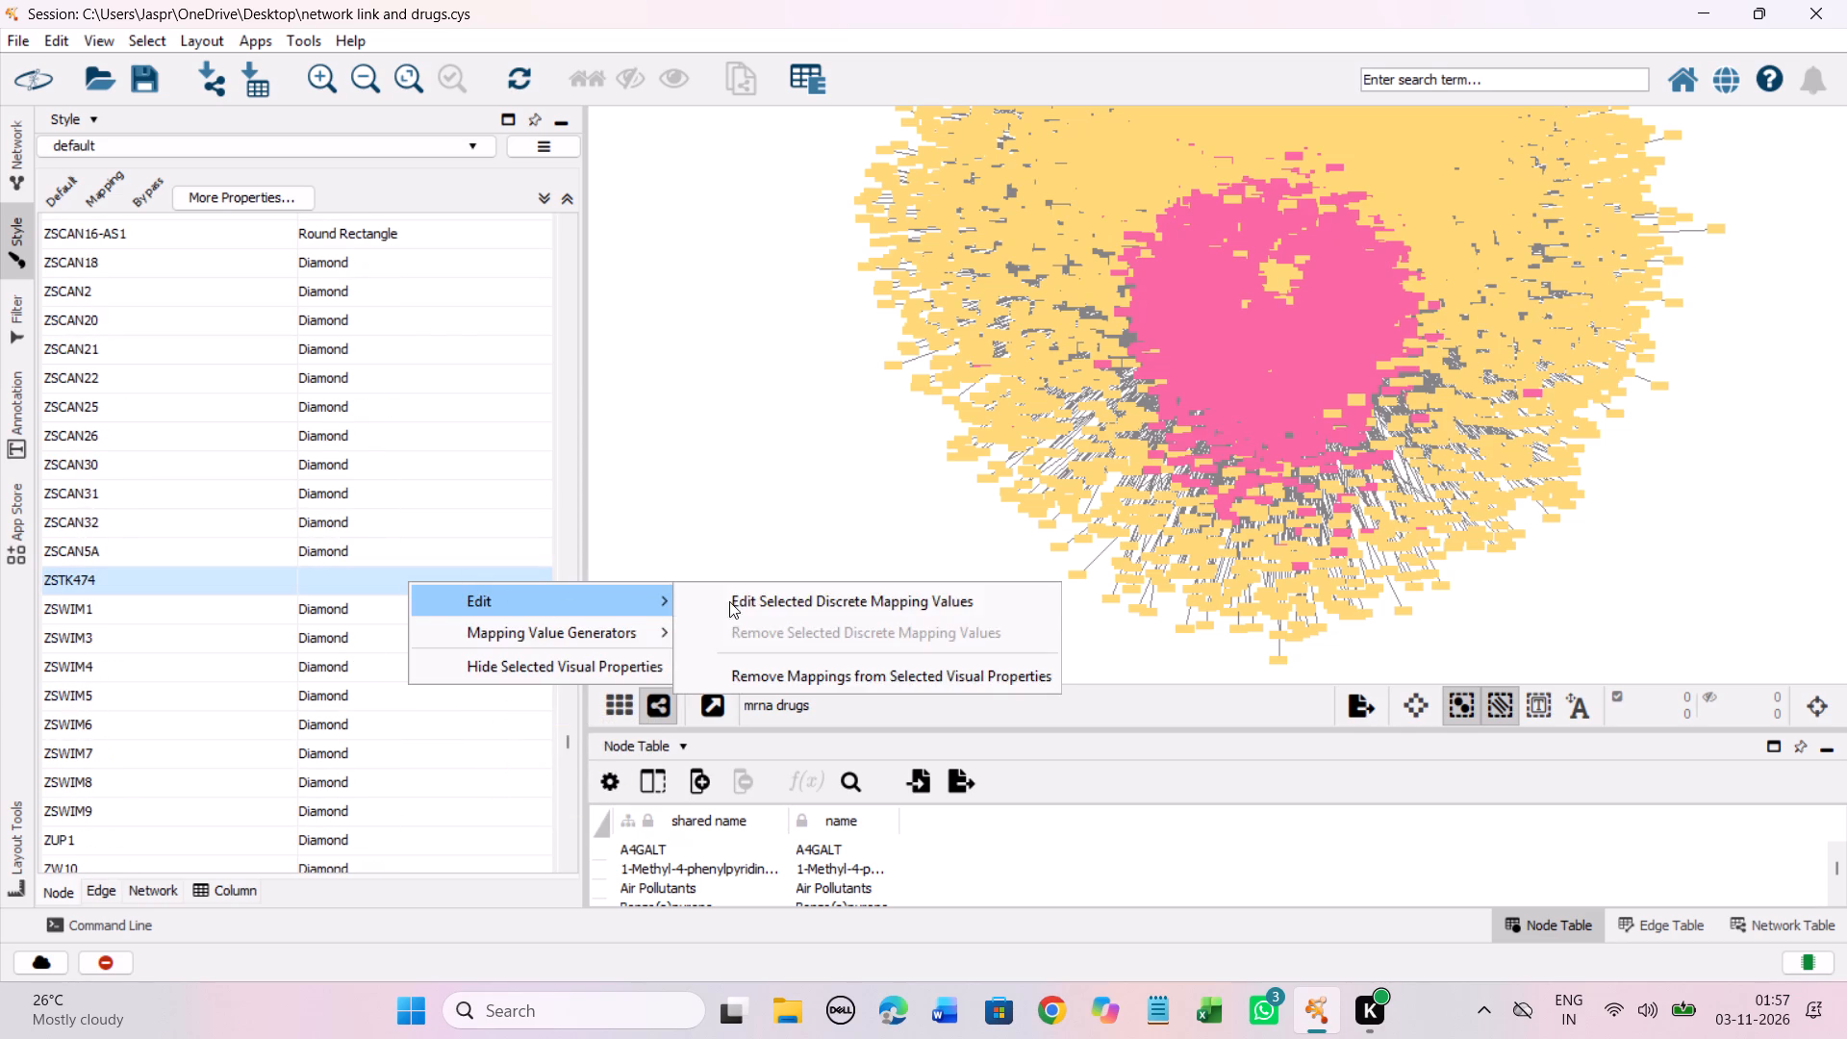
{"action": "left_click", "coordinate": [766, 602]}
{"action": "left_click", "coordinate": [280, 464]}
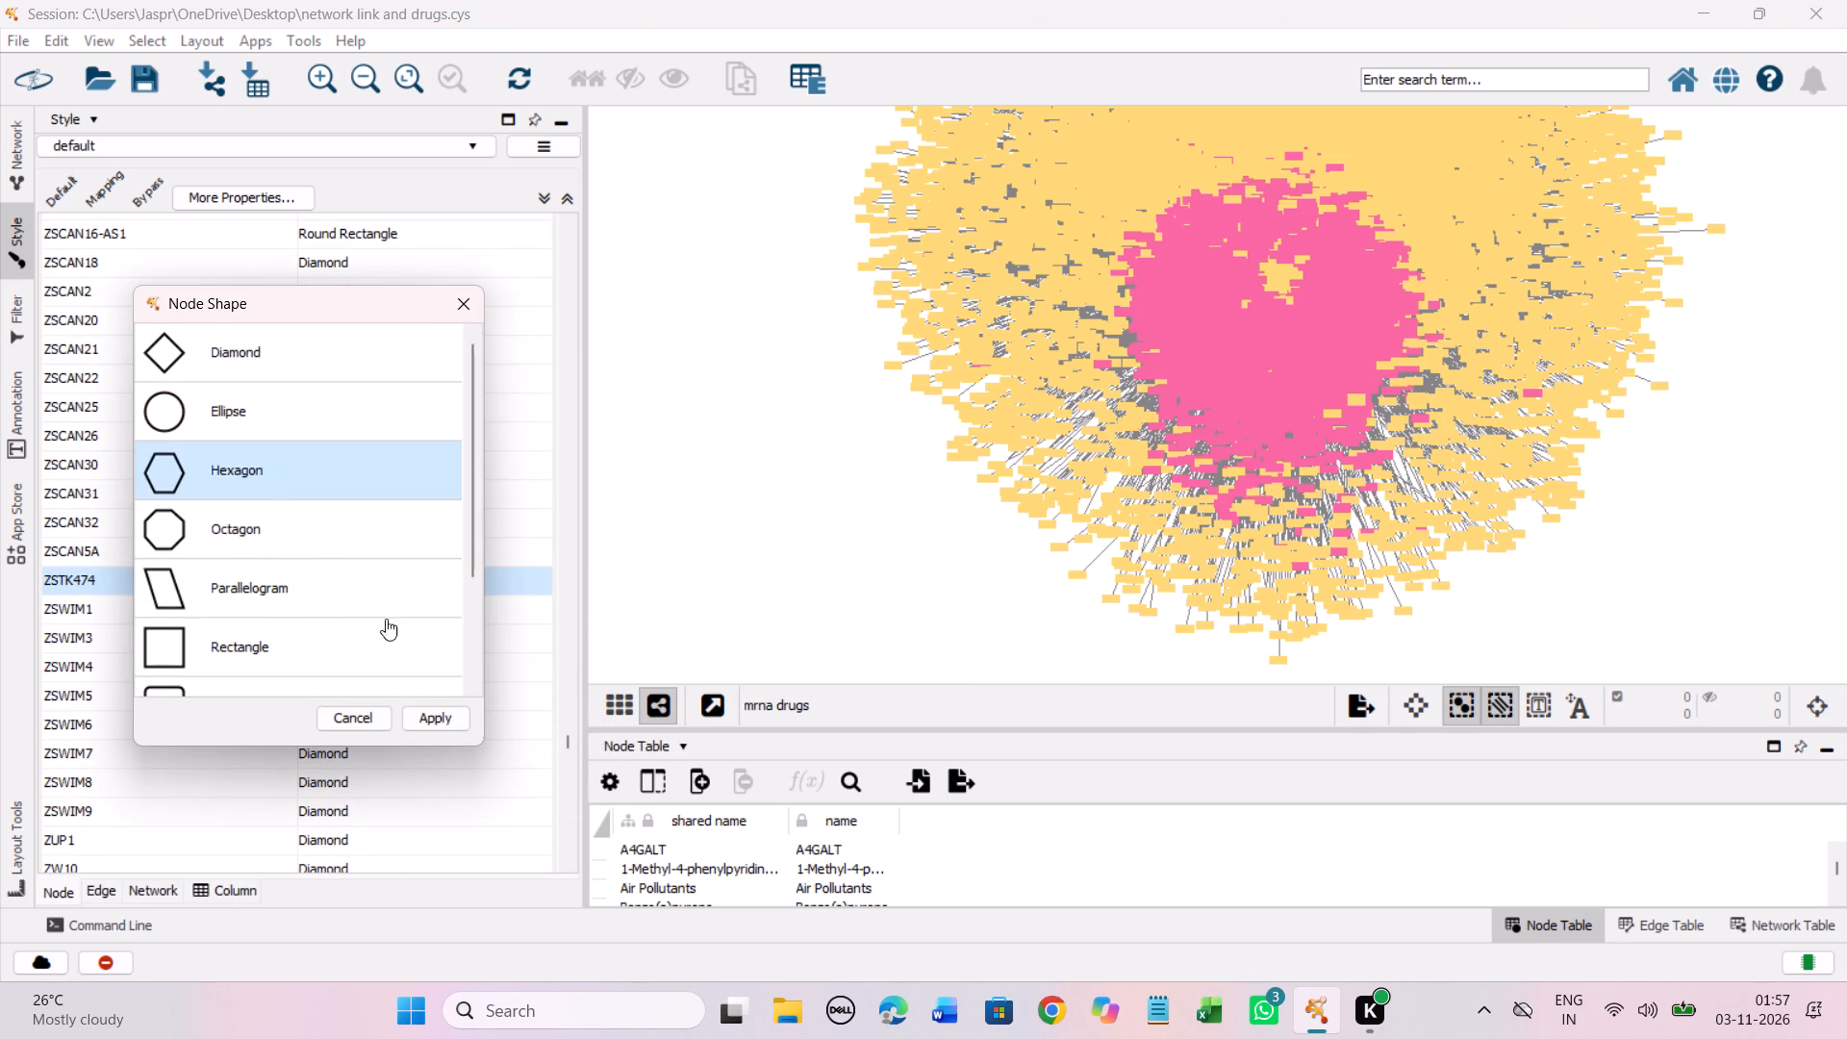
{"action": "left_click", "coordinate": [441, 715]}
Set the discrete Node Shape mapping for all unmapped entries from Zalcitabine through hopane, just before the hsa-let miRNAs, to Hexagon.
{"action": "scroll", "coordinate": [431, 668], "scroll_direction": "down", "scroll_amount": 8}
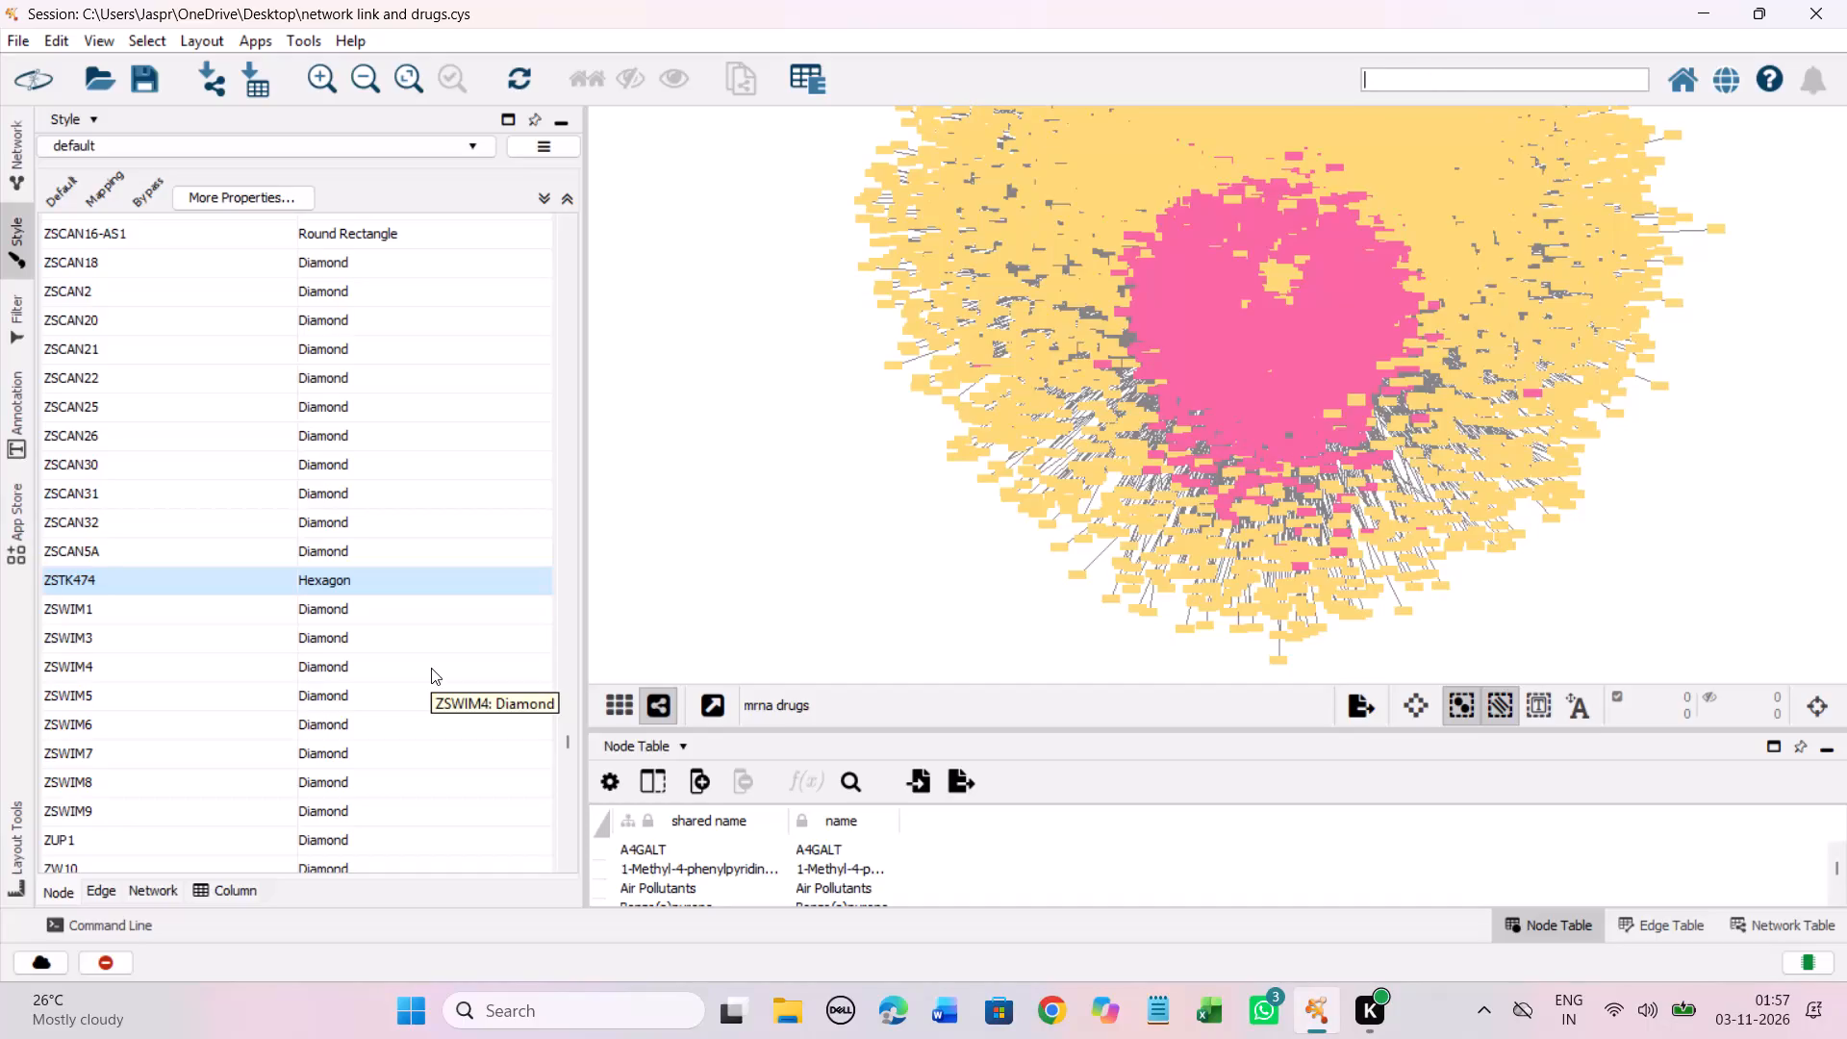
{"action": "scroll", "coordinate": [431, 668], "scroll_direction": "down", "scroll_amount": 6}
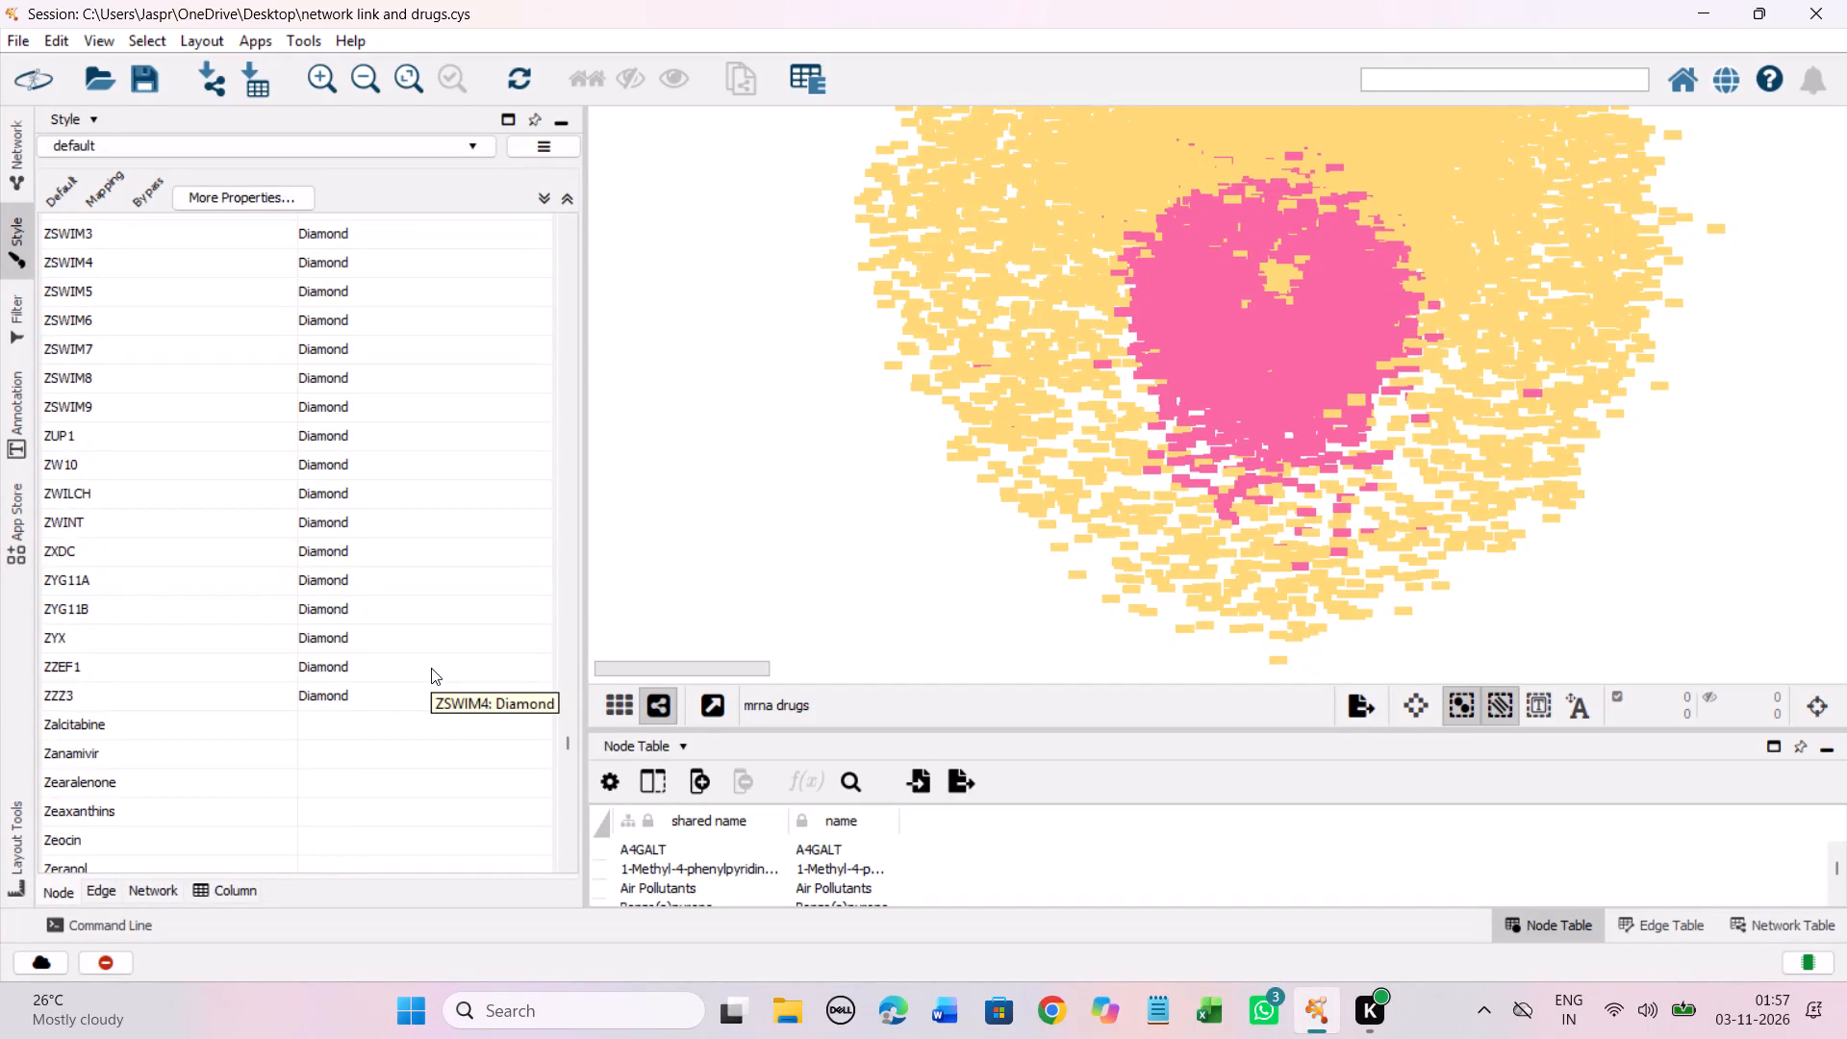
{"action": "scroll", "coordinate": [431, 668], "scroll_direction": "down", "scroll_amount": 11}
{"action": "left_click", "coordinate": [379, 405]}
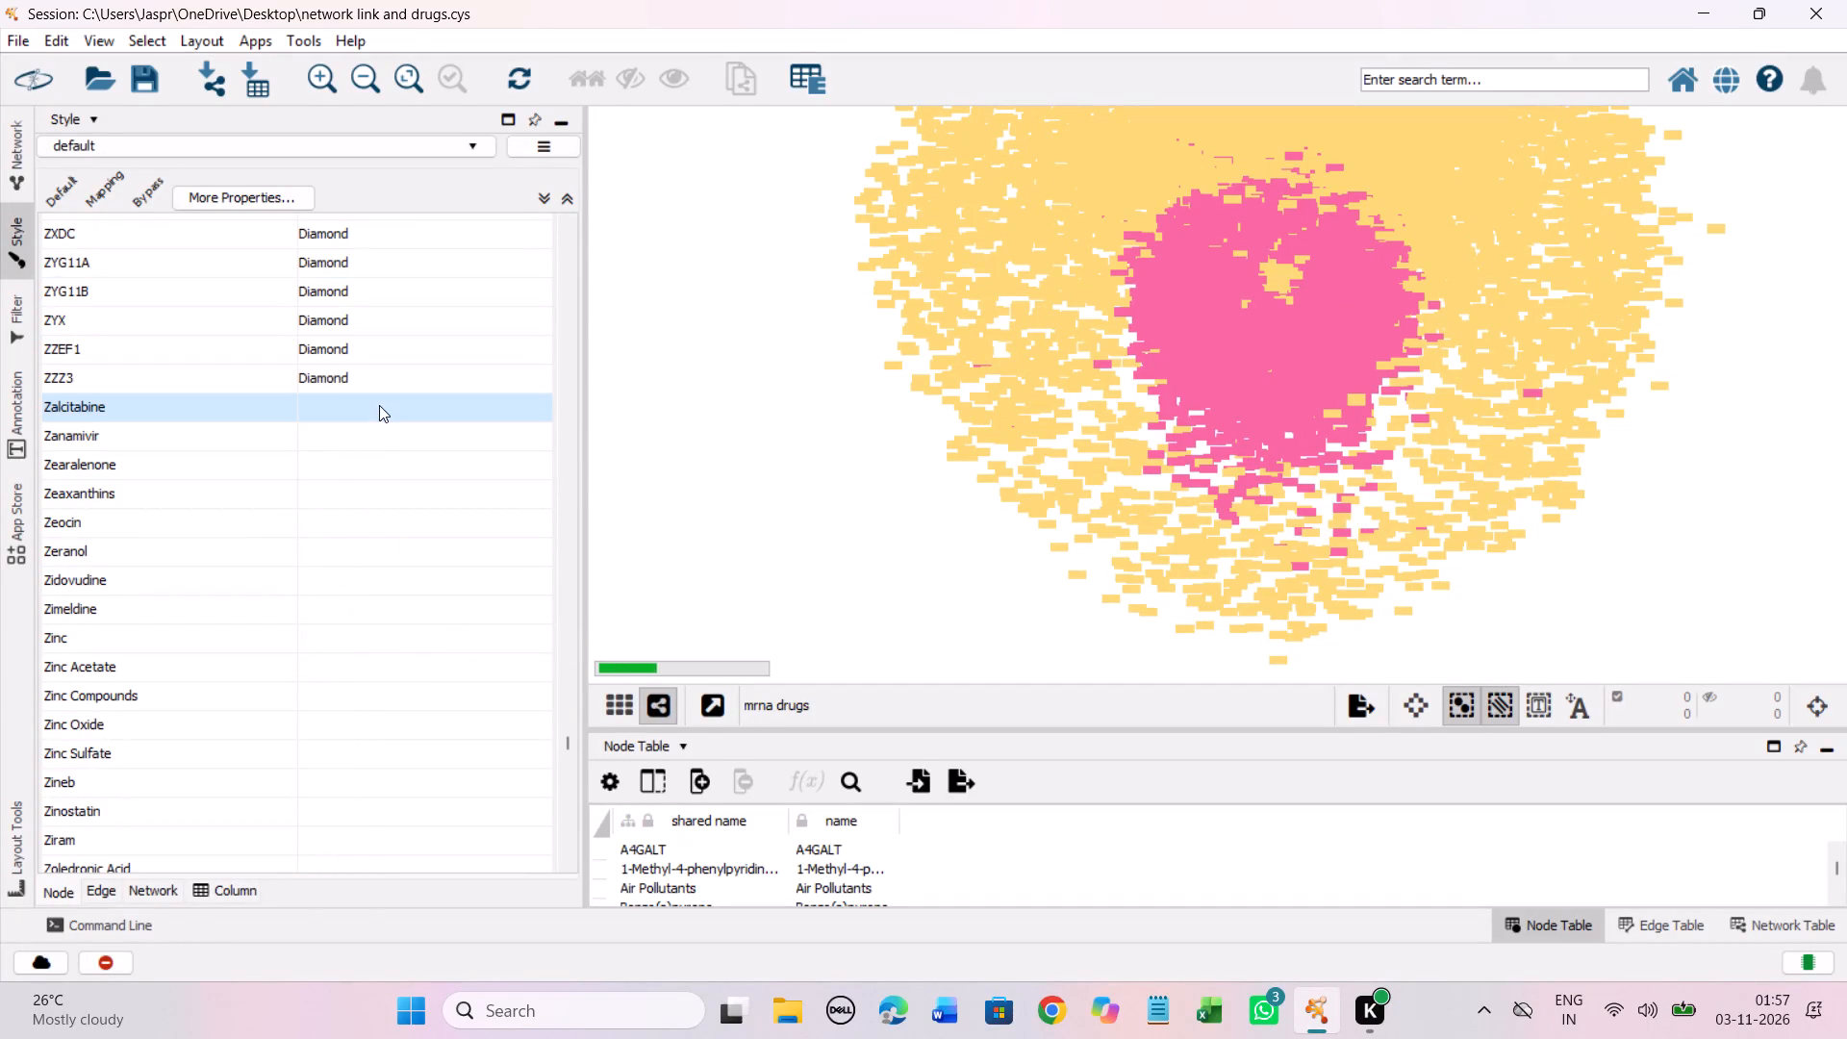
{"action": "scroll", "coordinate": [464, 487], "scroll_direction": "down", "scroll_amount": 4}
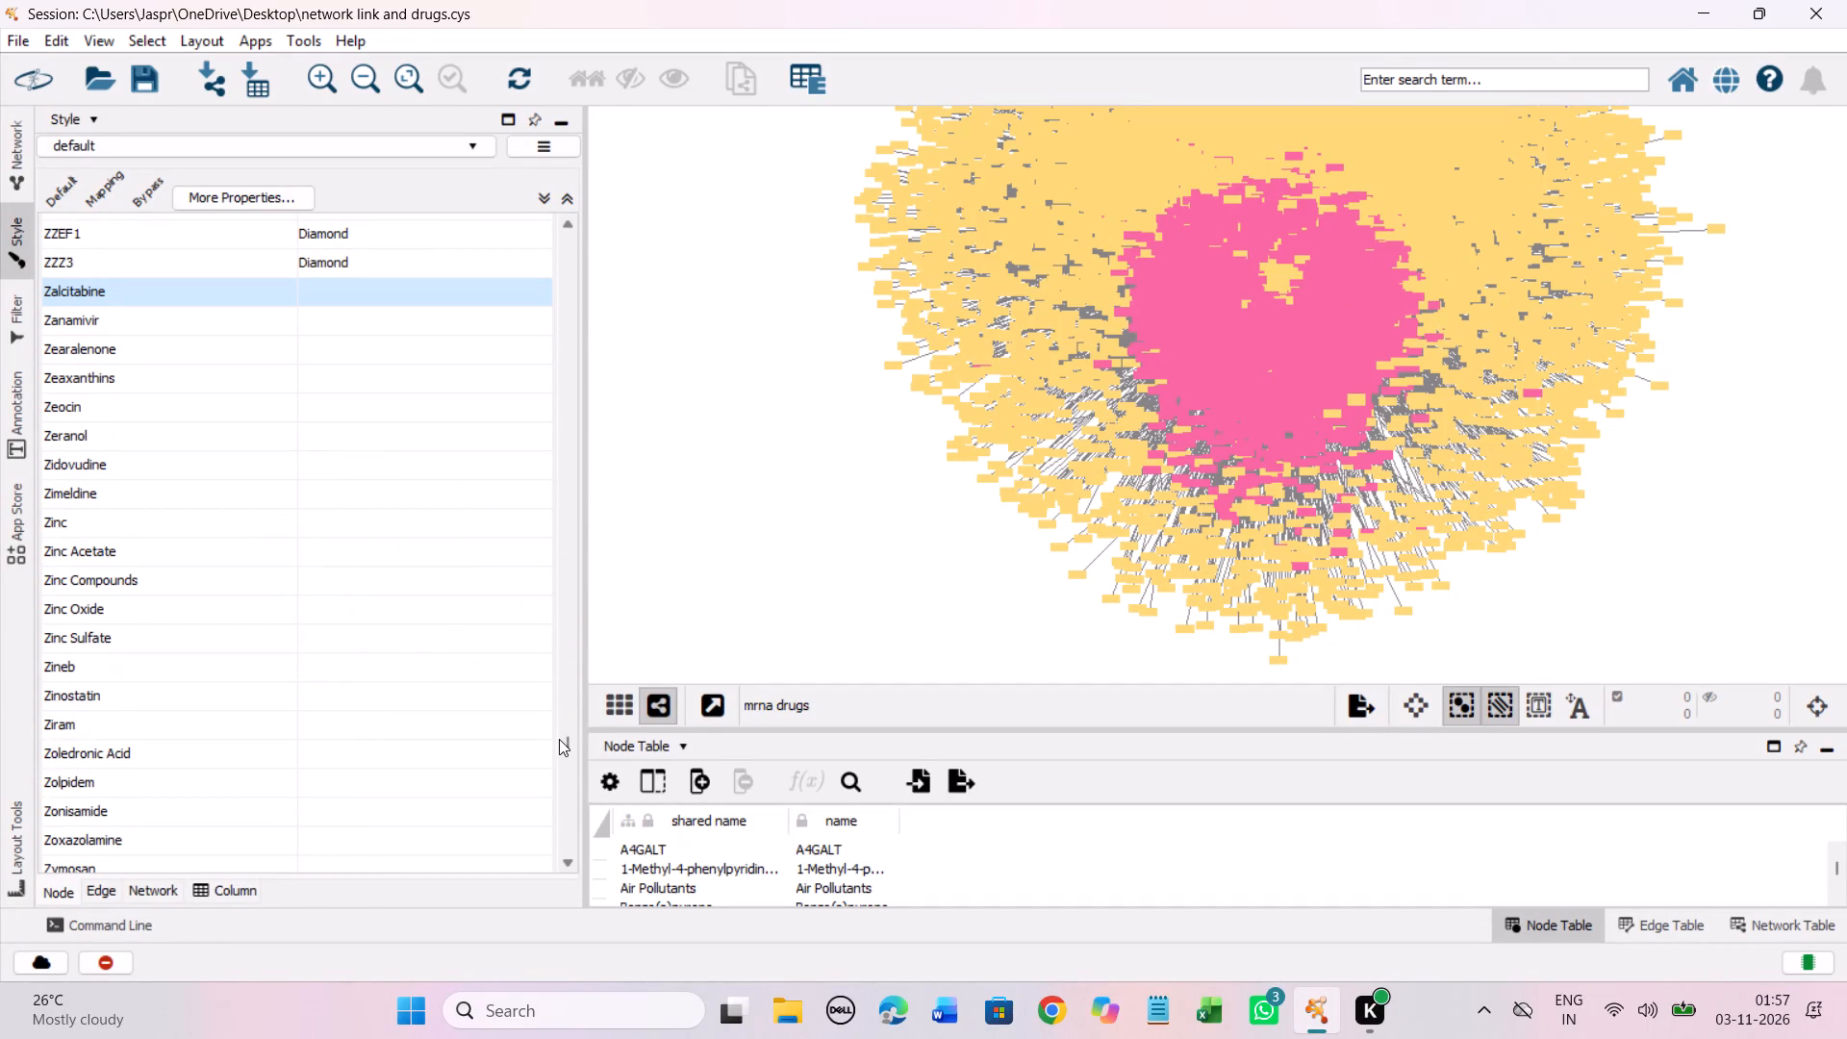
{"action": "left_click_drag", "start_coordinate": [567, 740], "coordinate": [567, 744]}
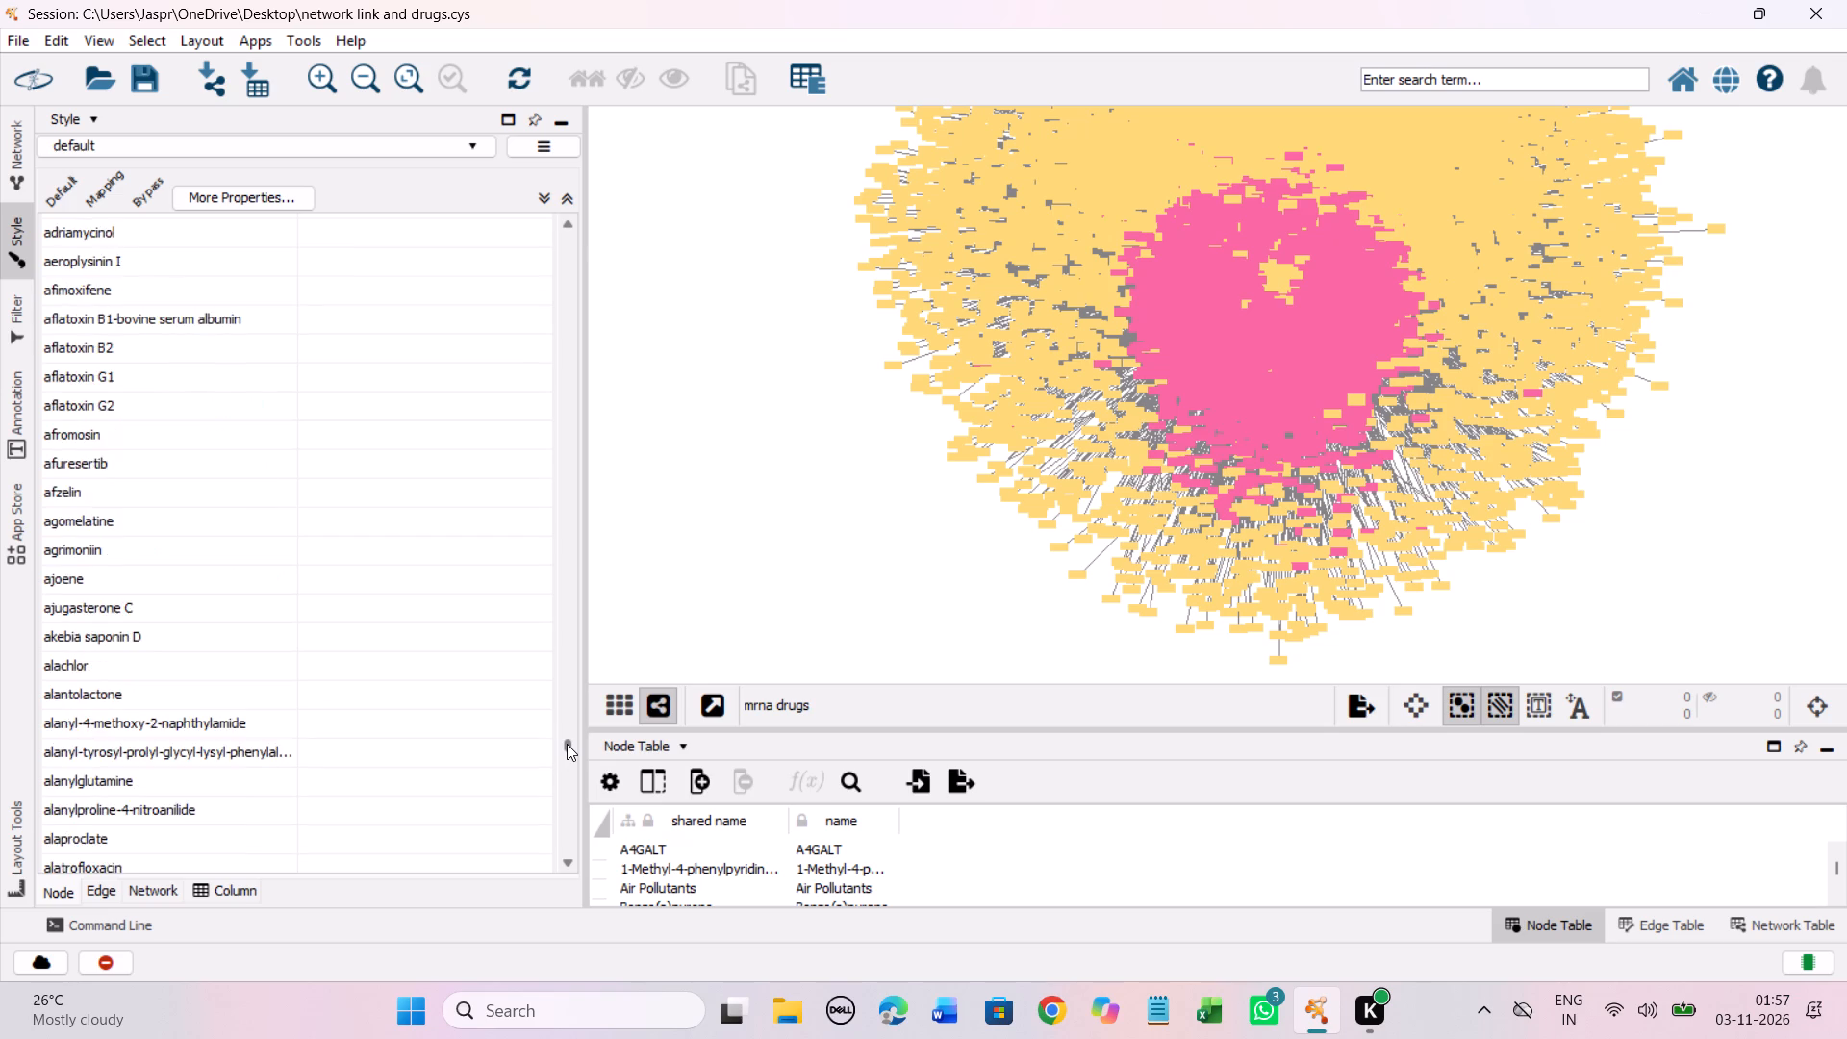
{"action": "left_click_drag", "start_coordinate": [567, 744], "coordinate": [567, 750]}
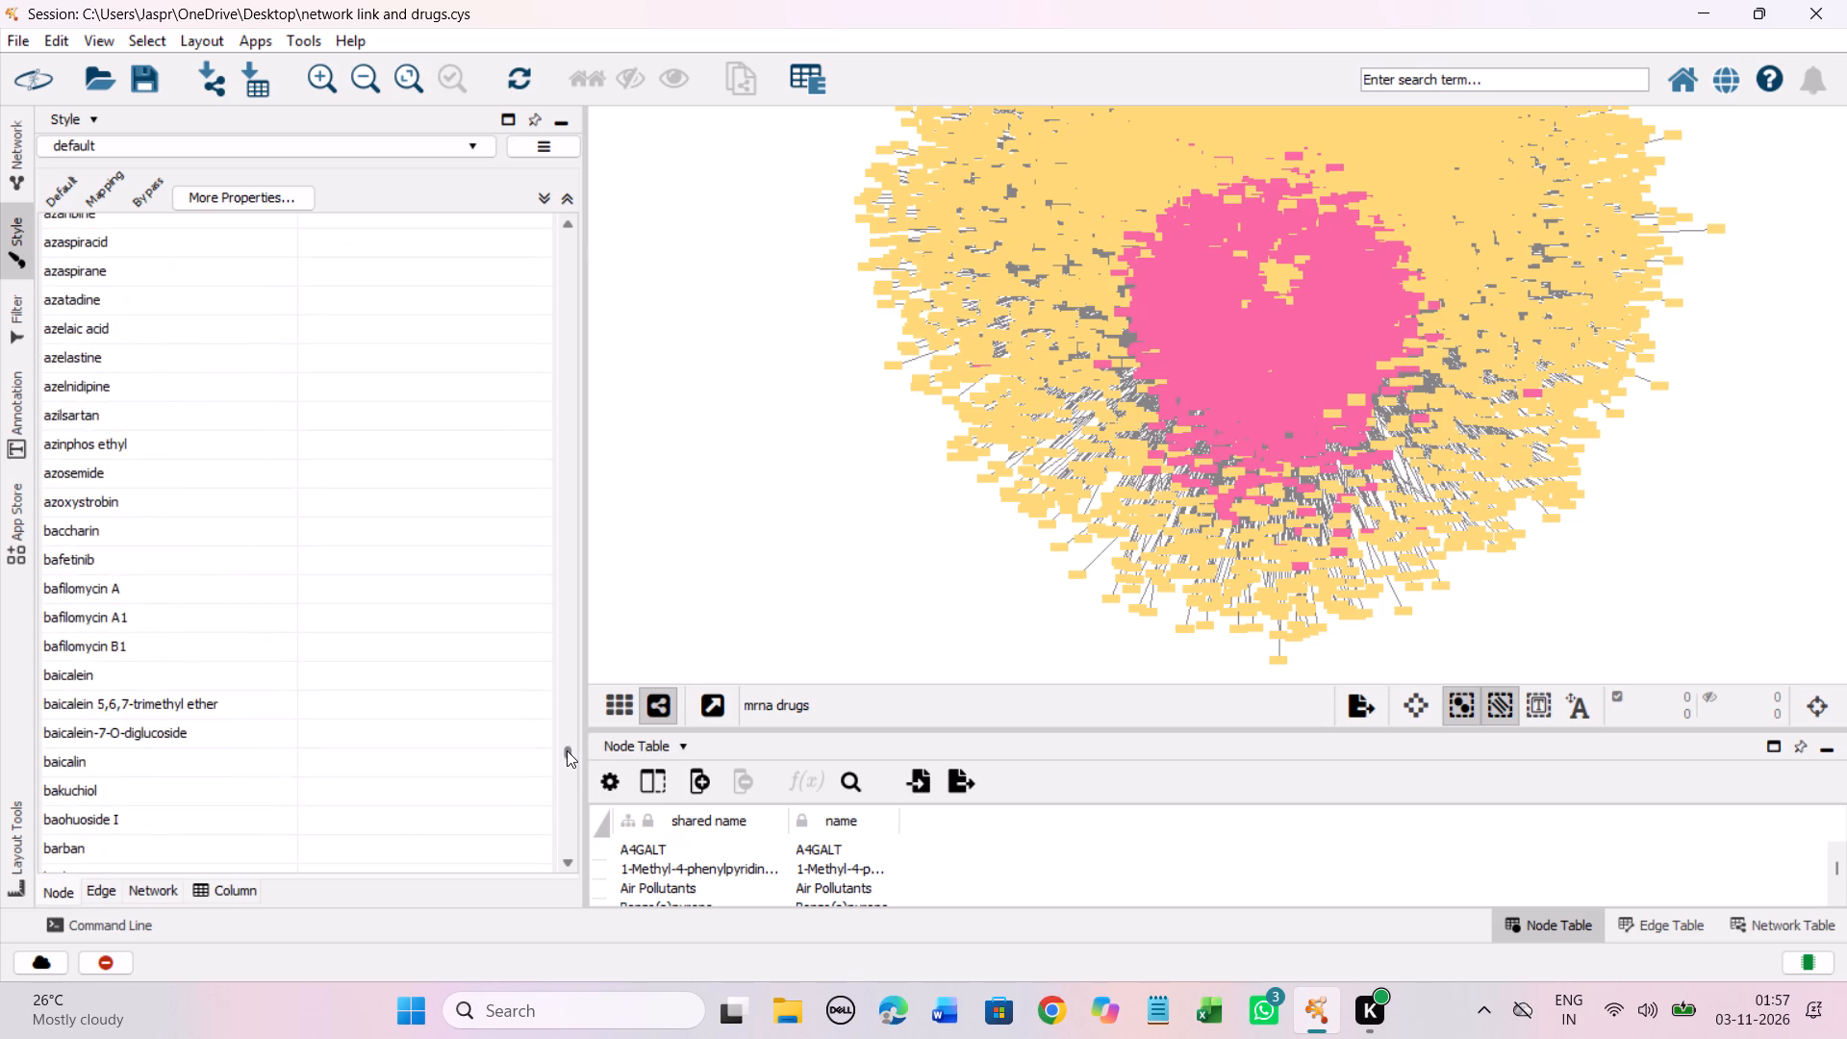
{"action": "left_click_drag", "start_coordinate": [567, 750], "coordinate": [567, 762]}
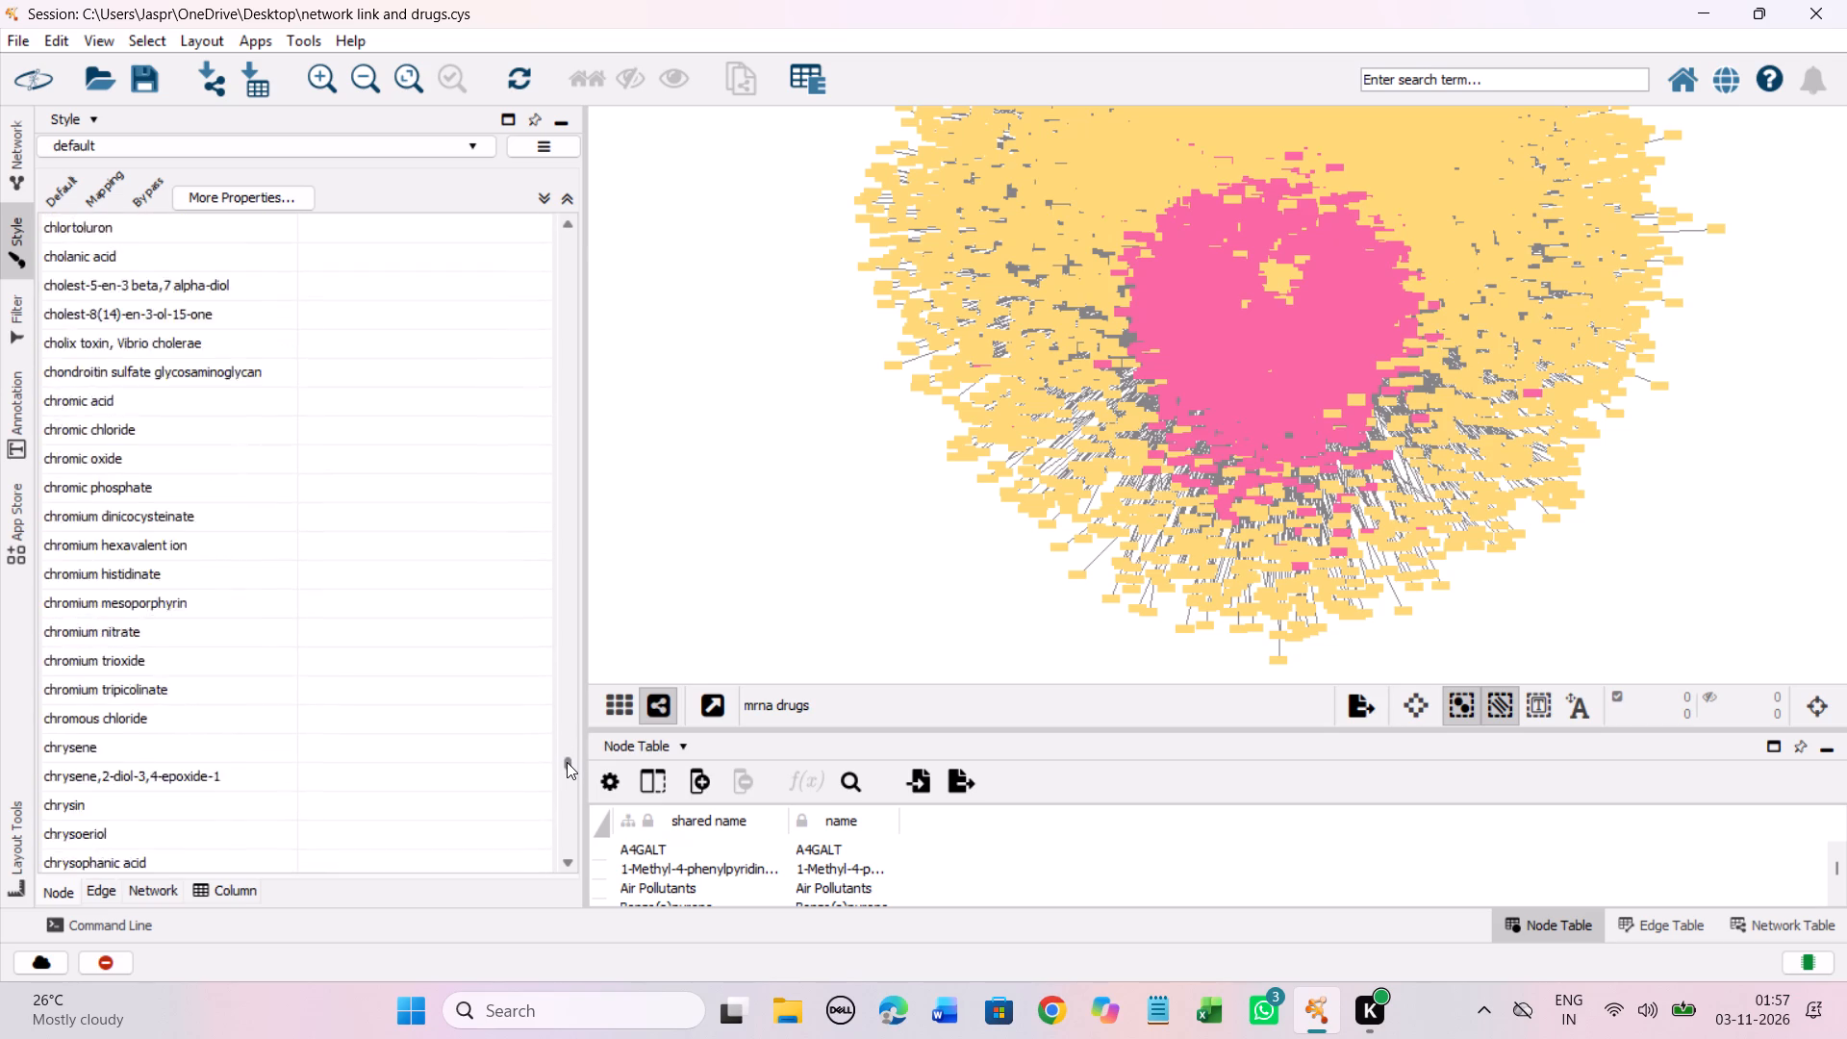
{"action": "left_click_drag", "start_coordinate": [567, 762], "coordinate": [567, 770]}
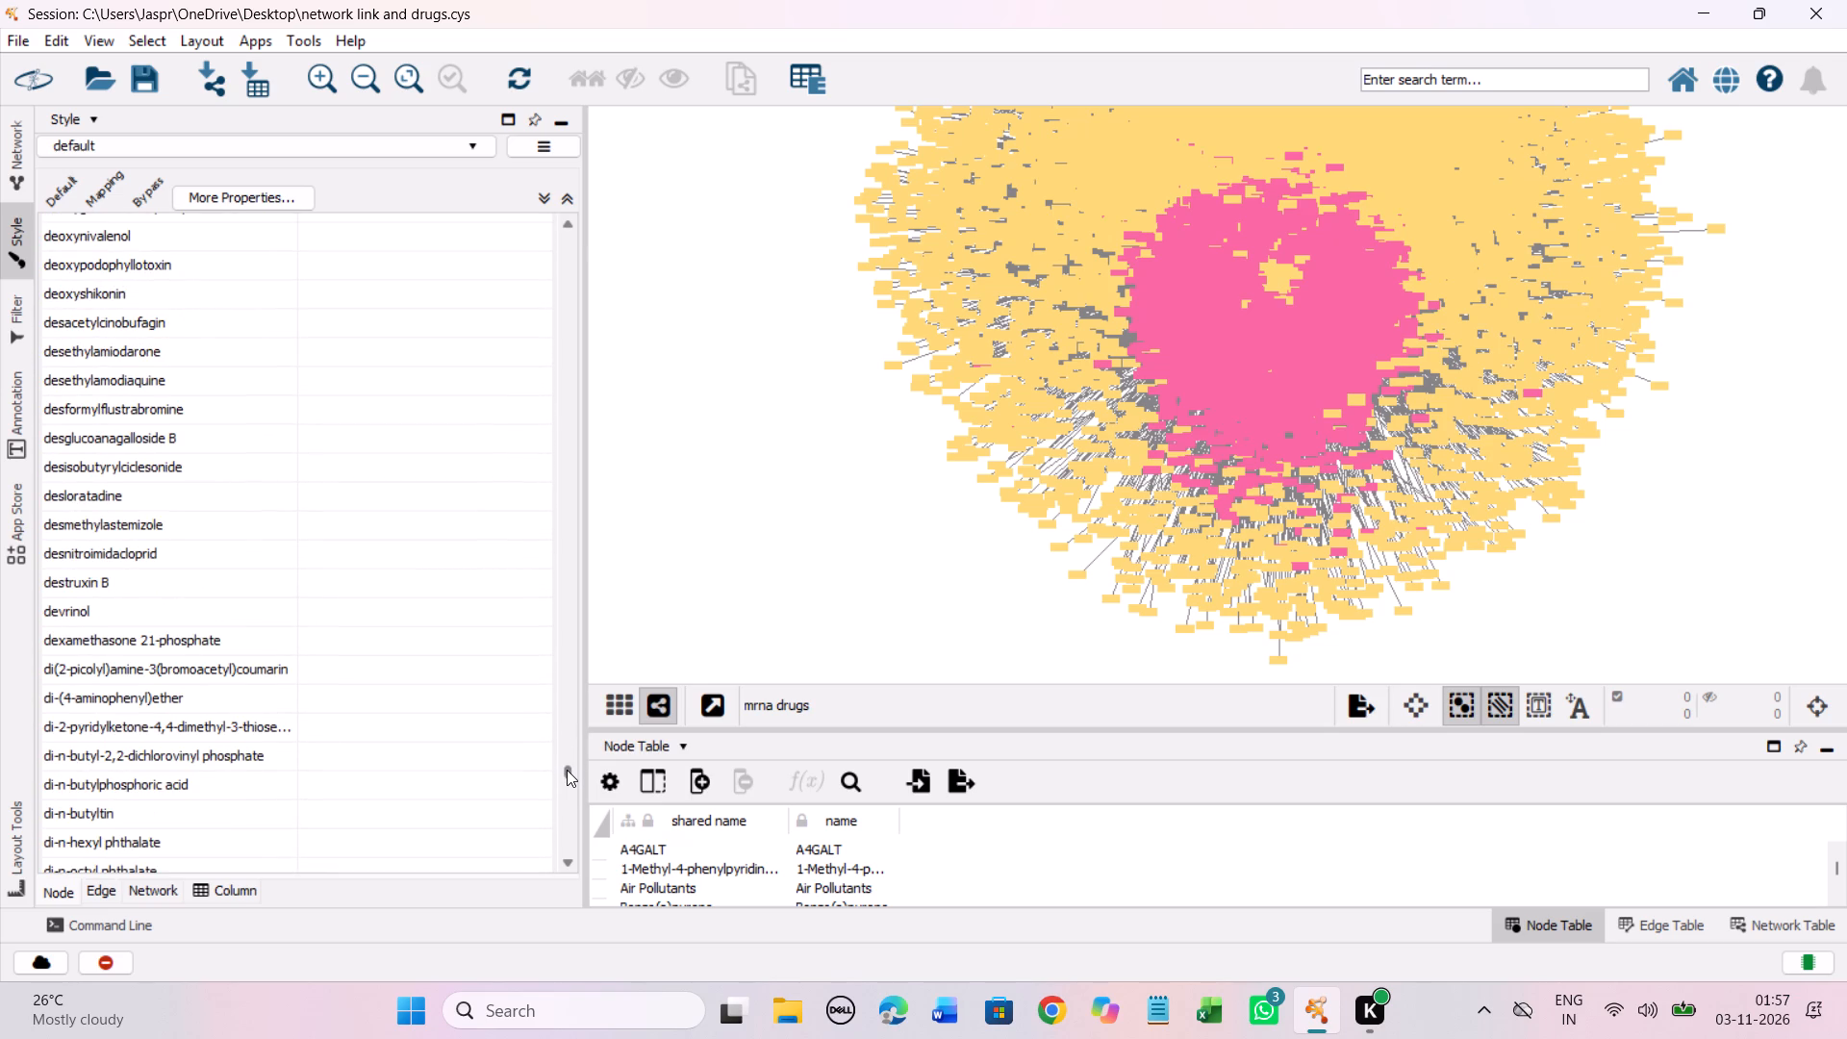
{"action": "left_click_drag", "start_coordinate": [567, 770], "coordinate": [565, 781]}
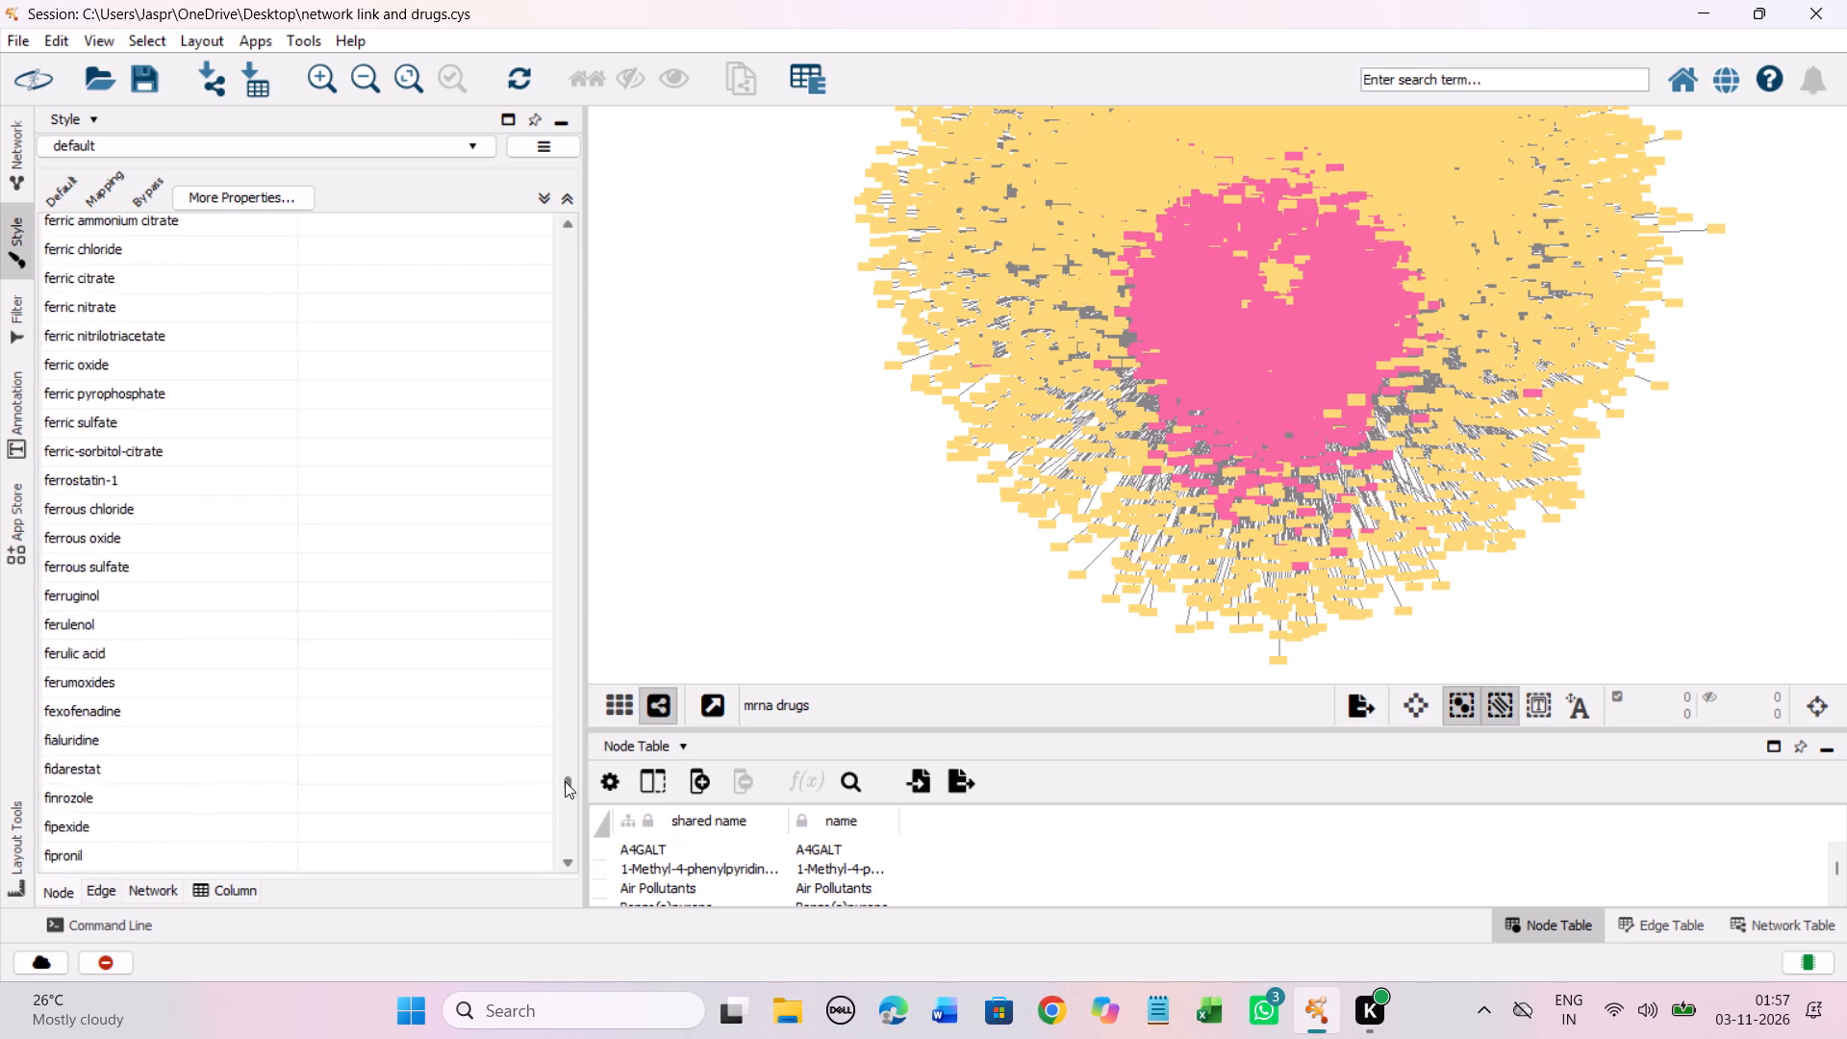
{"action": "left_click_drag", "start_coordinate": [565, 781], "coordinate": [562, 787]}
{"action": "scroll", "coordinate": [401, 654], "scroll_direction": "down", "scroll_amount": 20}
{"action": "scroll", "coordinate": [401, 654], "scroll_direction": "down", "scroll_amount": 14}
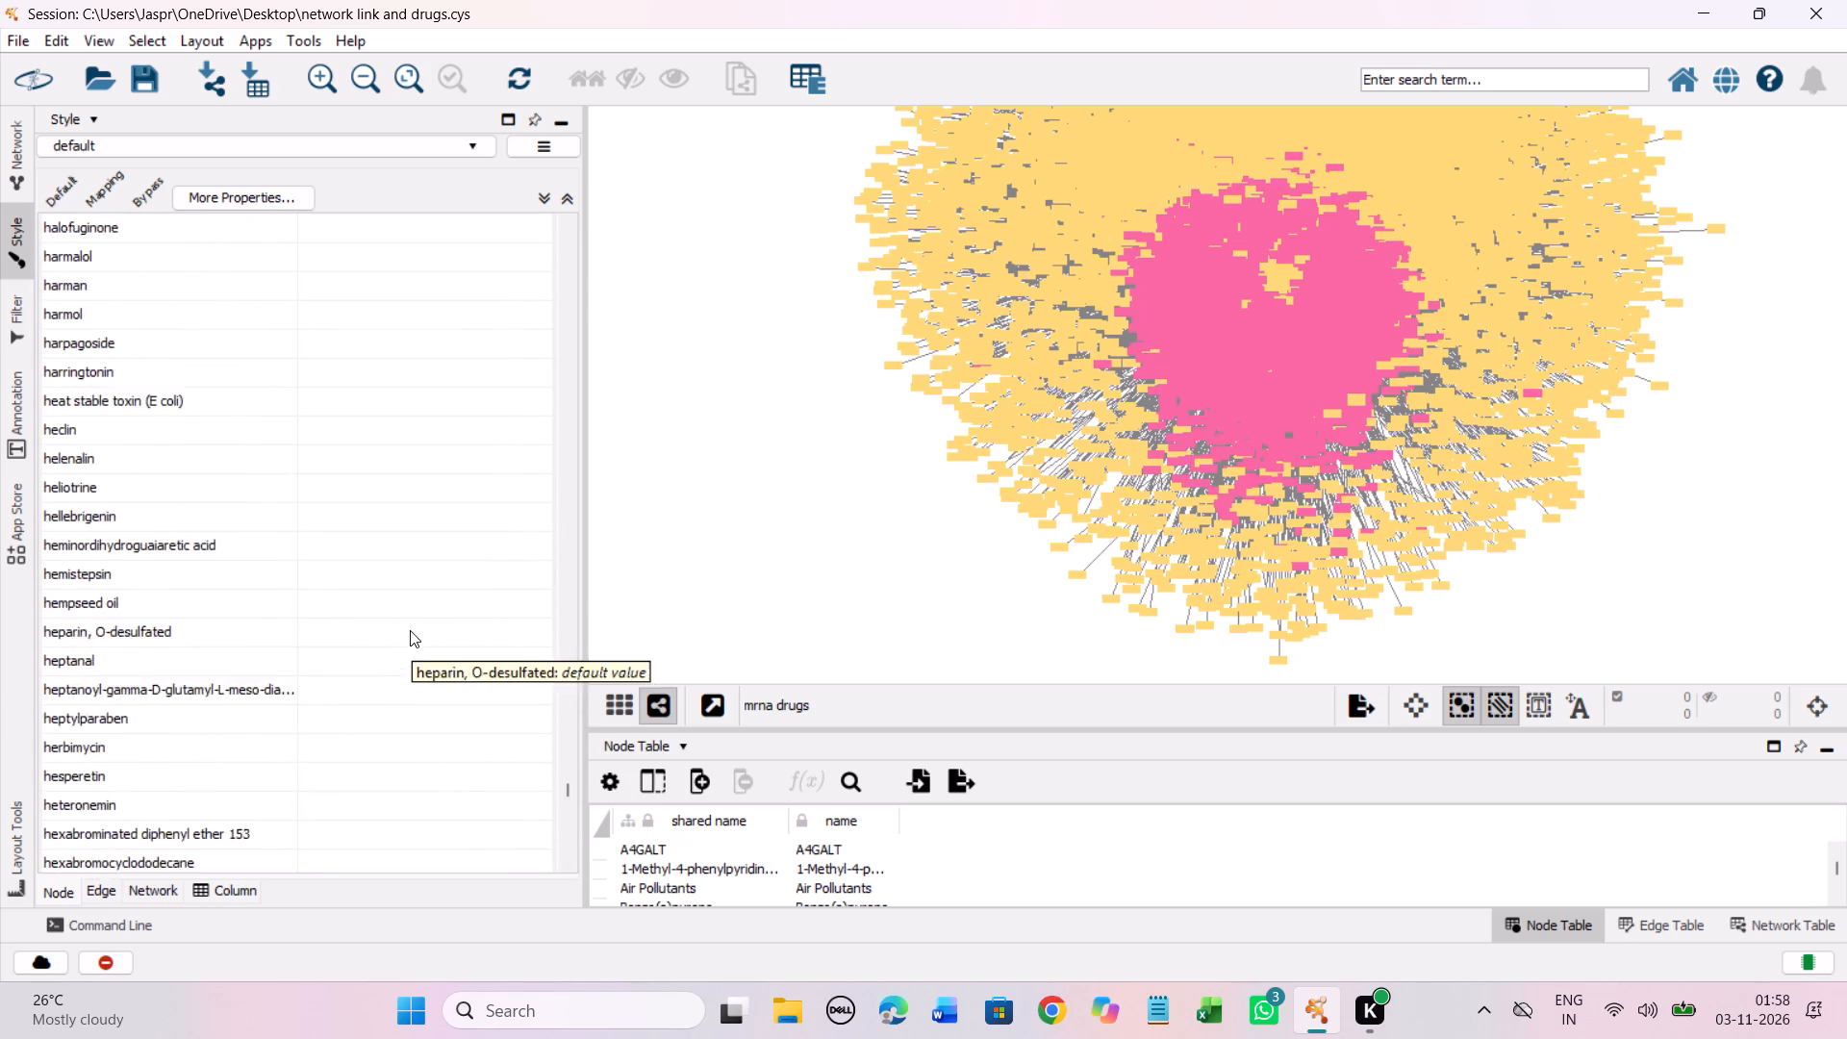
{"action": "scroll", "coordinate": [410, 630], "scroll_direction": "down", "scroll_amount": 20}
{"action": "scroll", "coordinate": [410, 630], "scroll_direction": "down", "scroll_amount": 18}
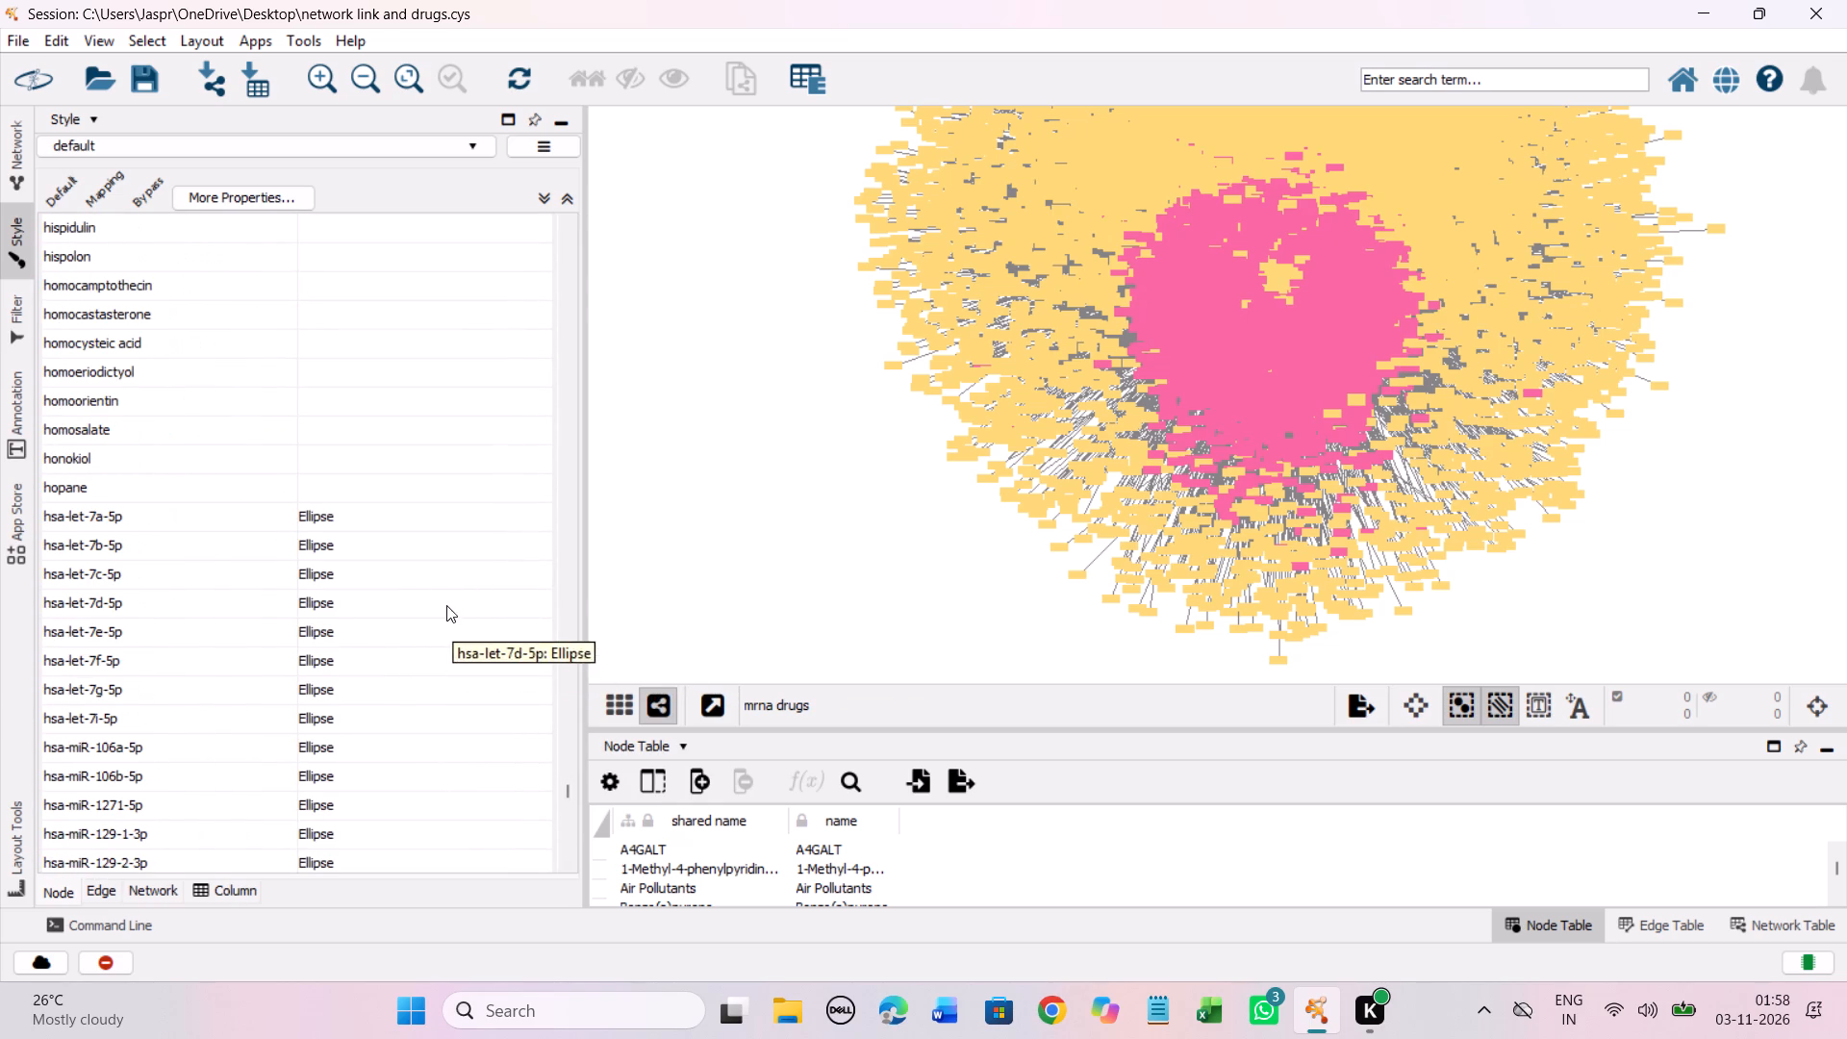
{"action": "left_click", "coordinate": [343, 486], "text": "shift"}
{"action": "right_click", "coordinate": [343, 486]}
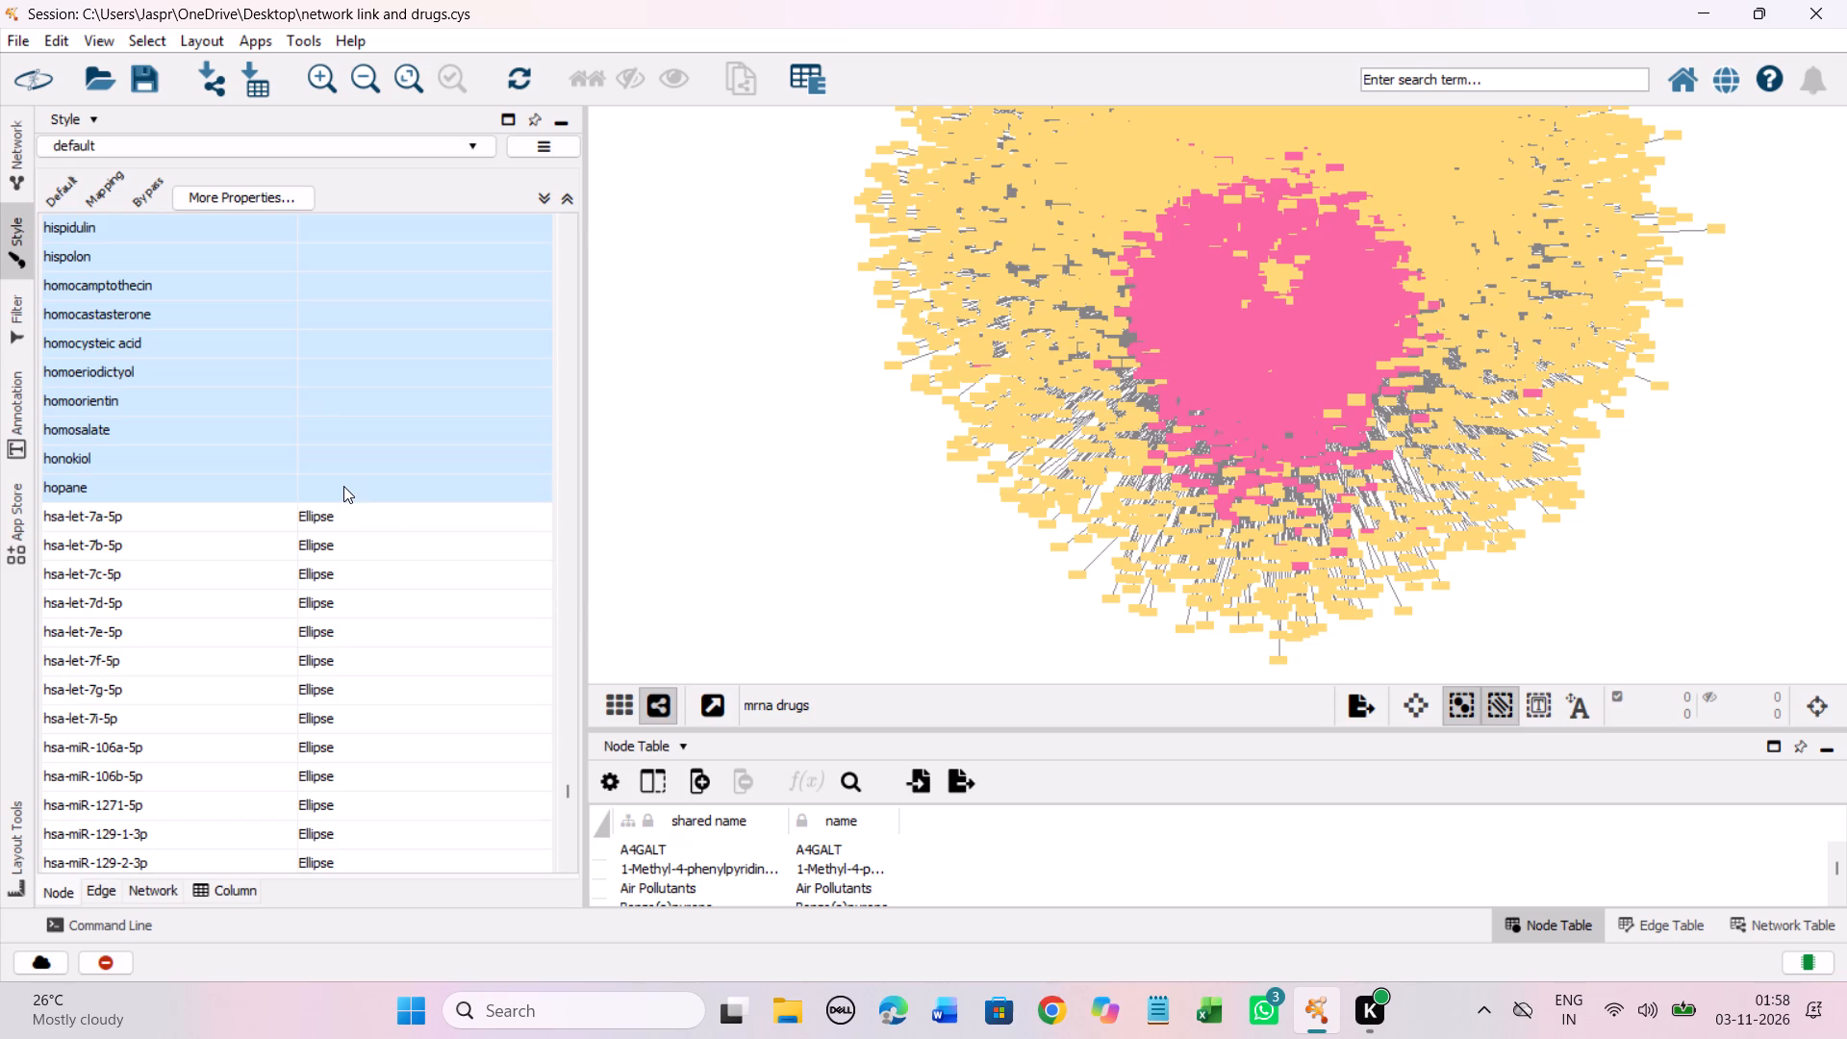
{"action": "left_click", "coordinate": [680, 510]}
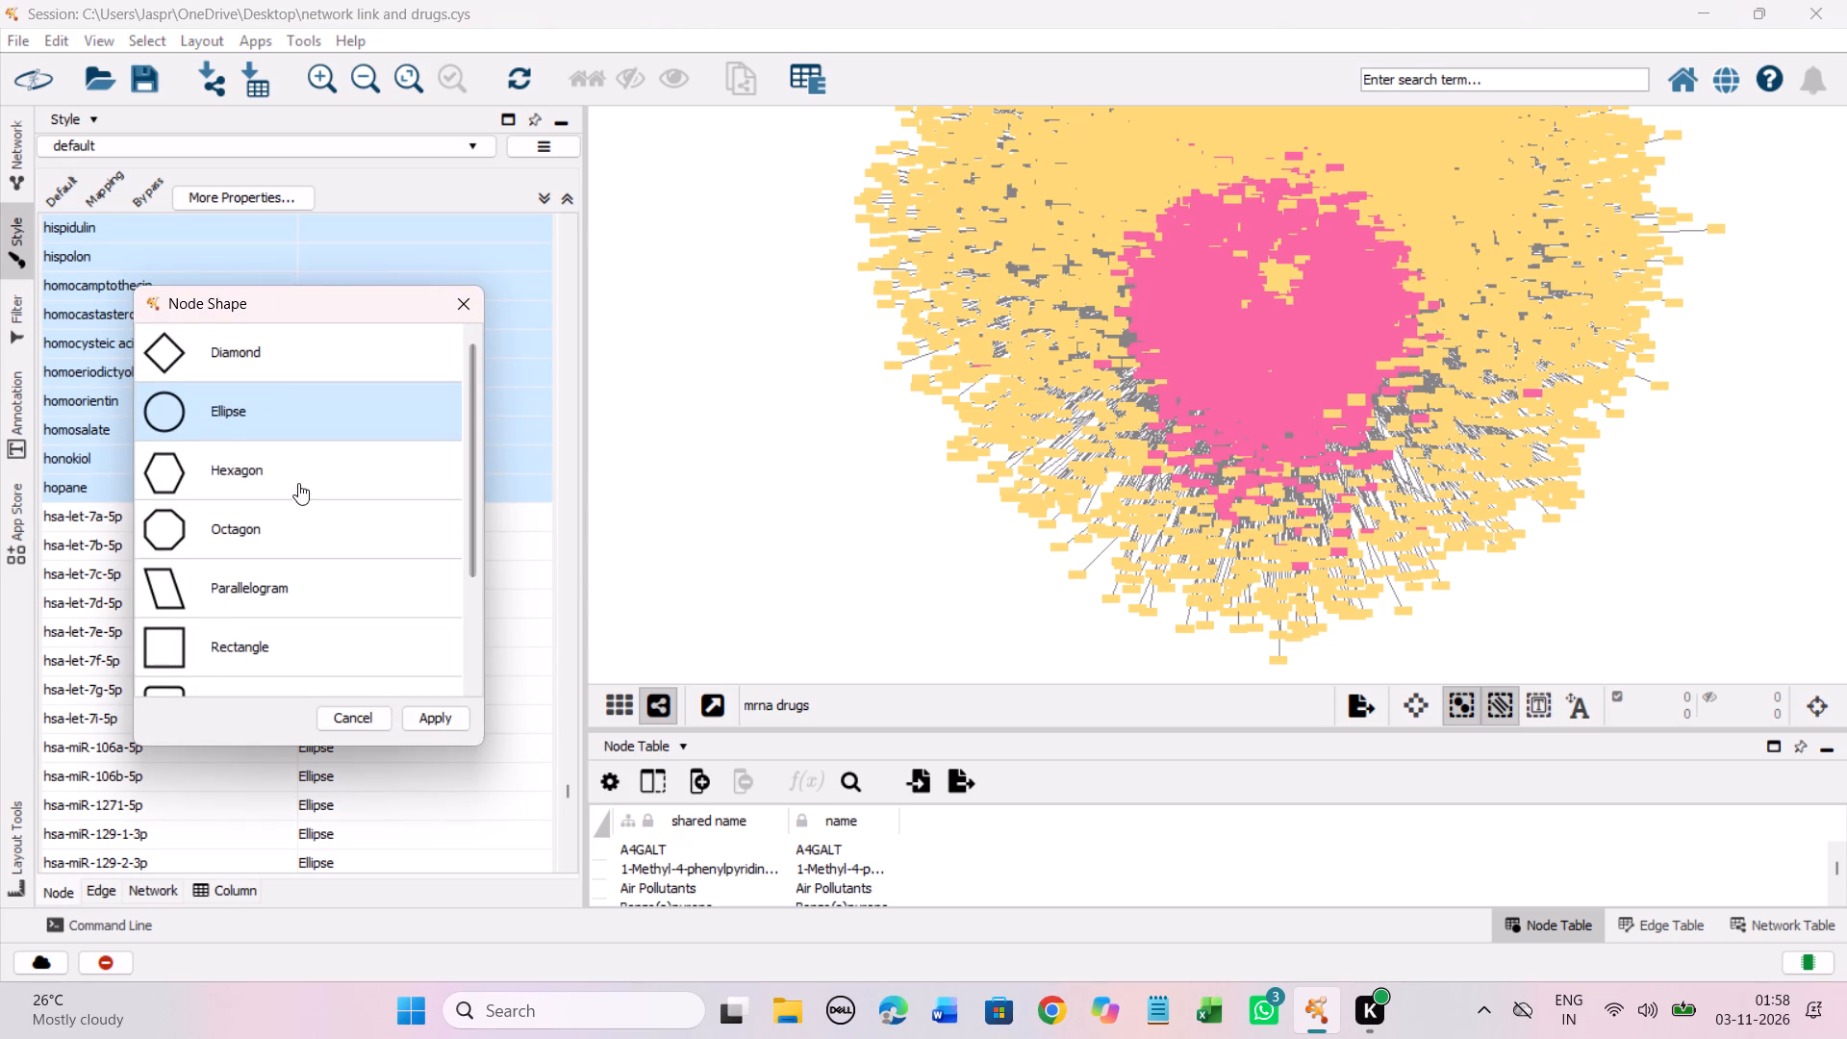
{"action": "left_click", "coordinate": [302, 472]}
{"action": "left_click", "coordinate": [422, 709]}
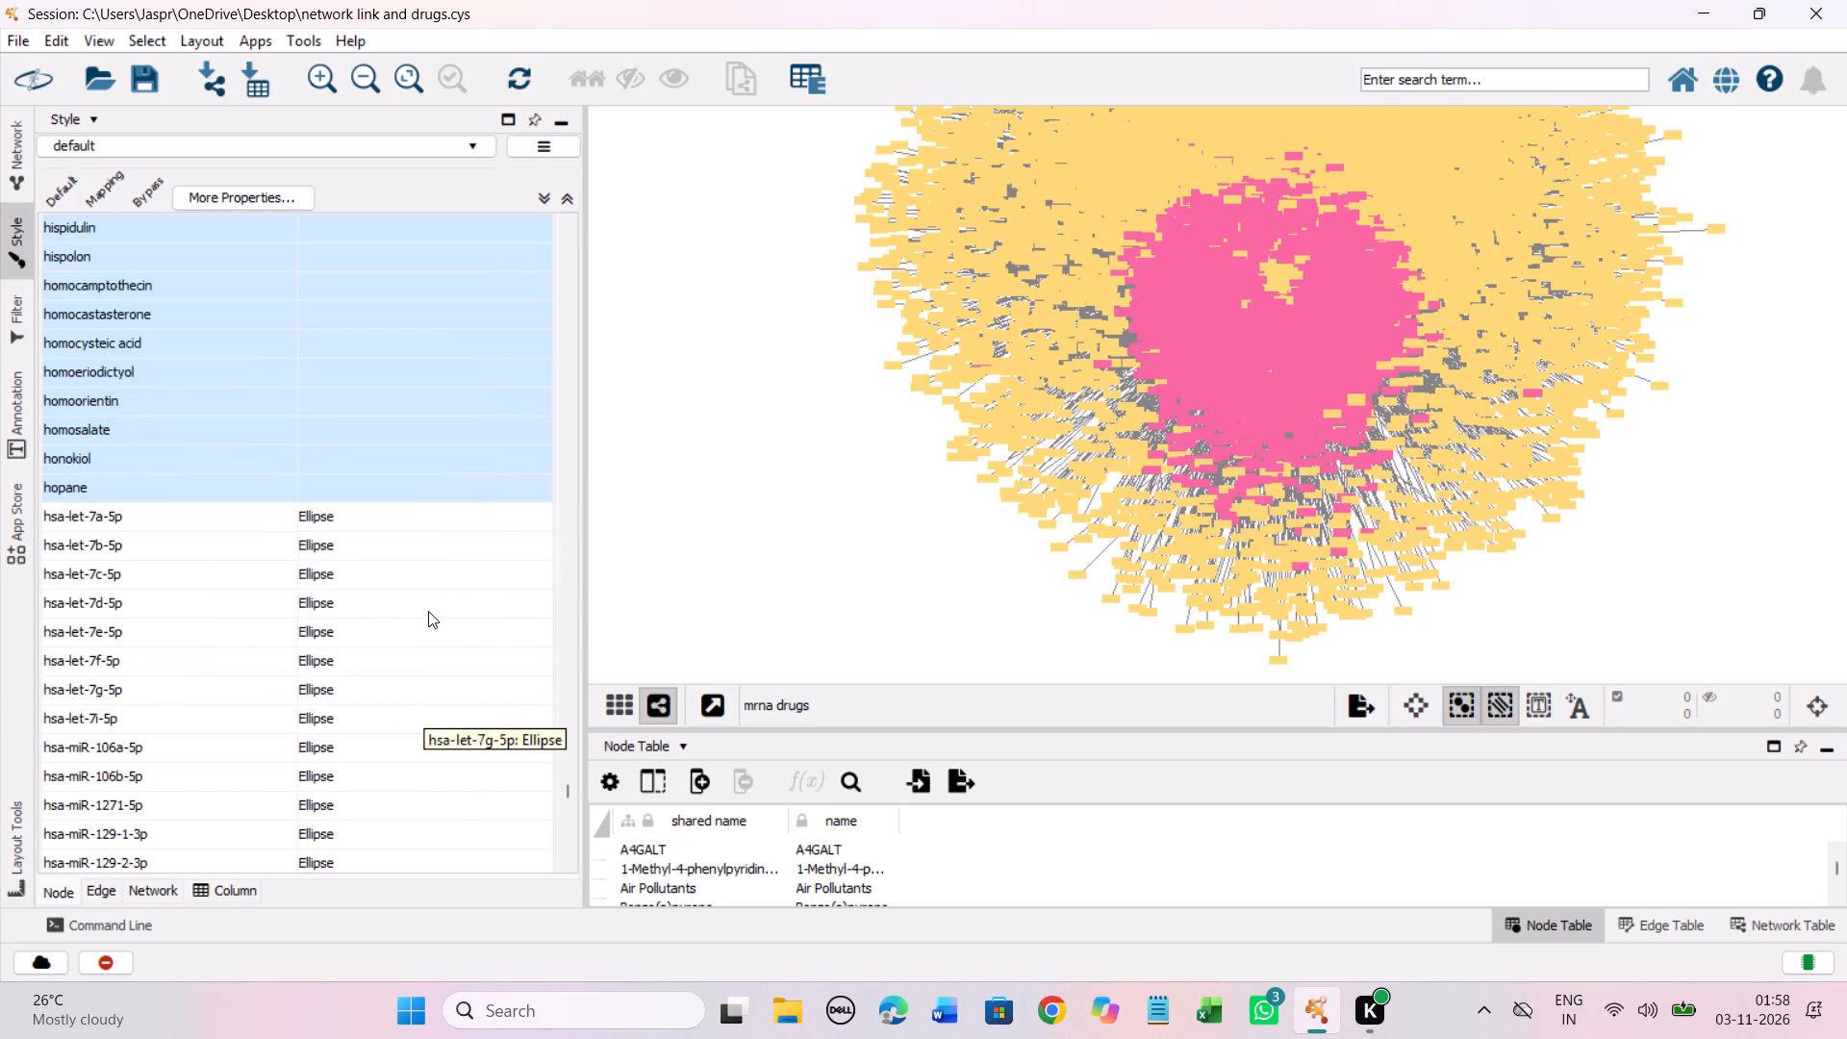
Set the discrete Node Shape mapping for all unmapped entries from huachansu, after the hsa-miR entries, through the final entry zymosterol to Hexagon.
{"action": "scroll", "coordinate": [428, 611], "scroll_direction": "down", "scroll_amount": 7}
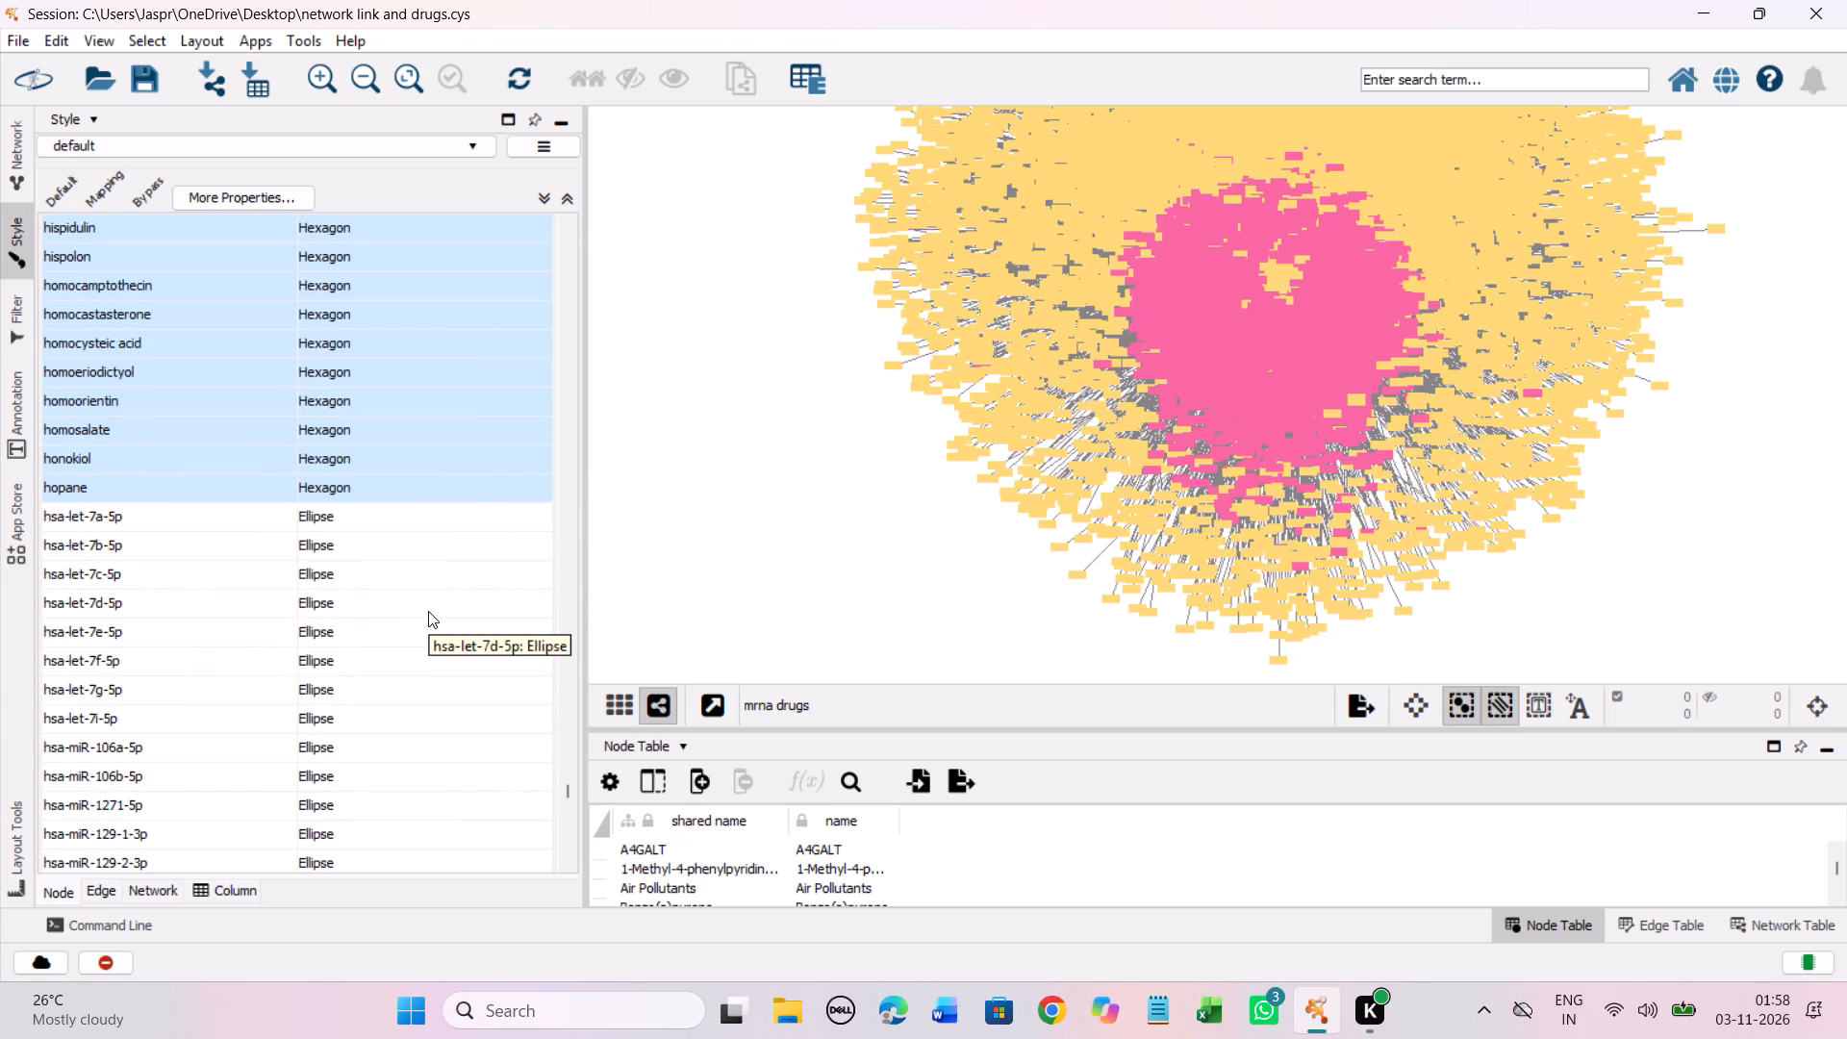
{"action": "scroll", "coordinate": [428, 611], "scroll_direction": "down", "scroll_amount": 3}
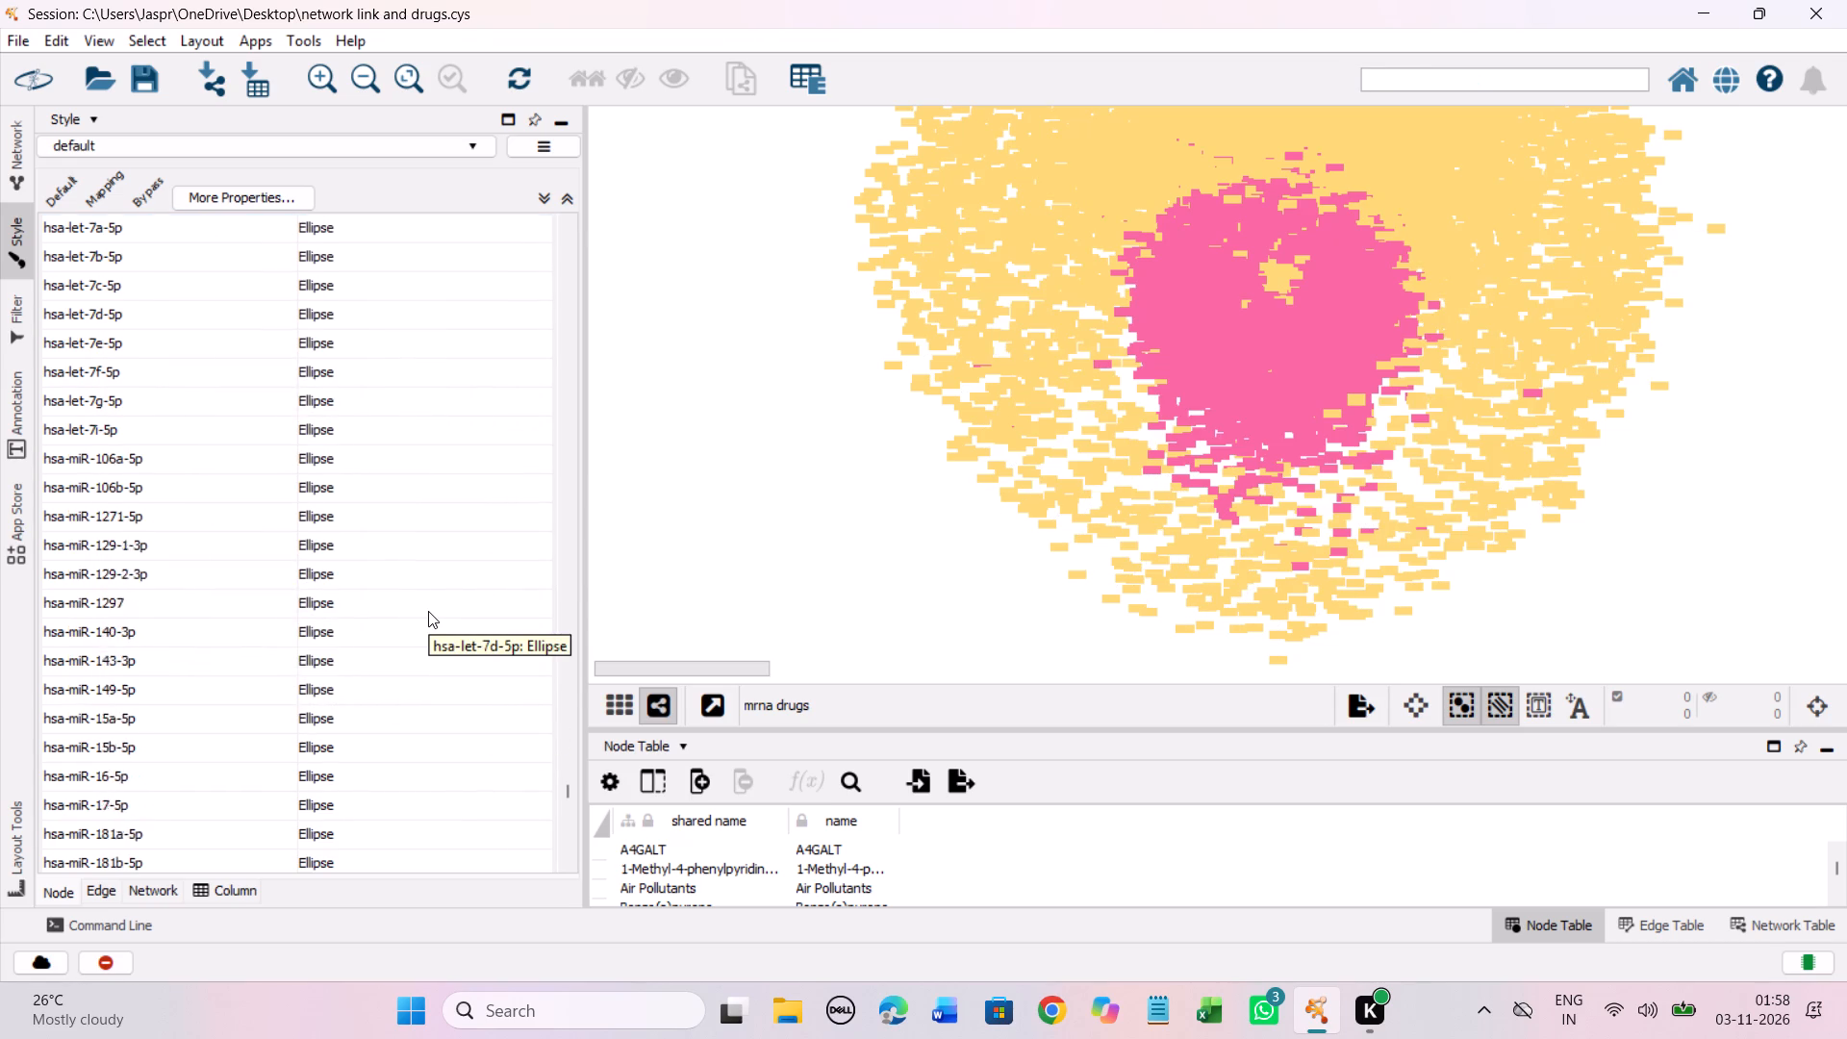
{"action": "scroll", "coordinate": [428, 611], "scroll_direction": "down", "scroll_amount": 20}
{"action": "scroll", "coordinate": [428, 611], "scroll_direction": "down", "scroll_amount": 19}
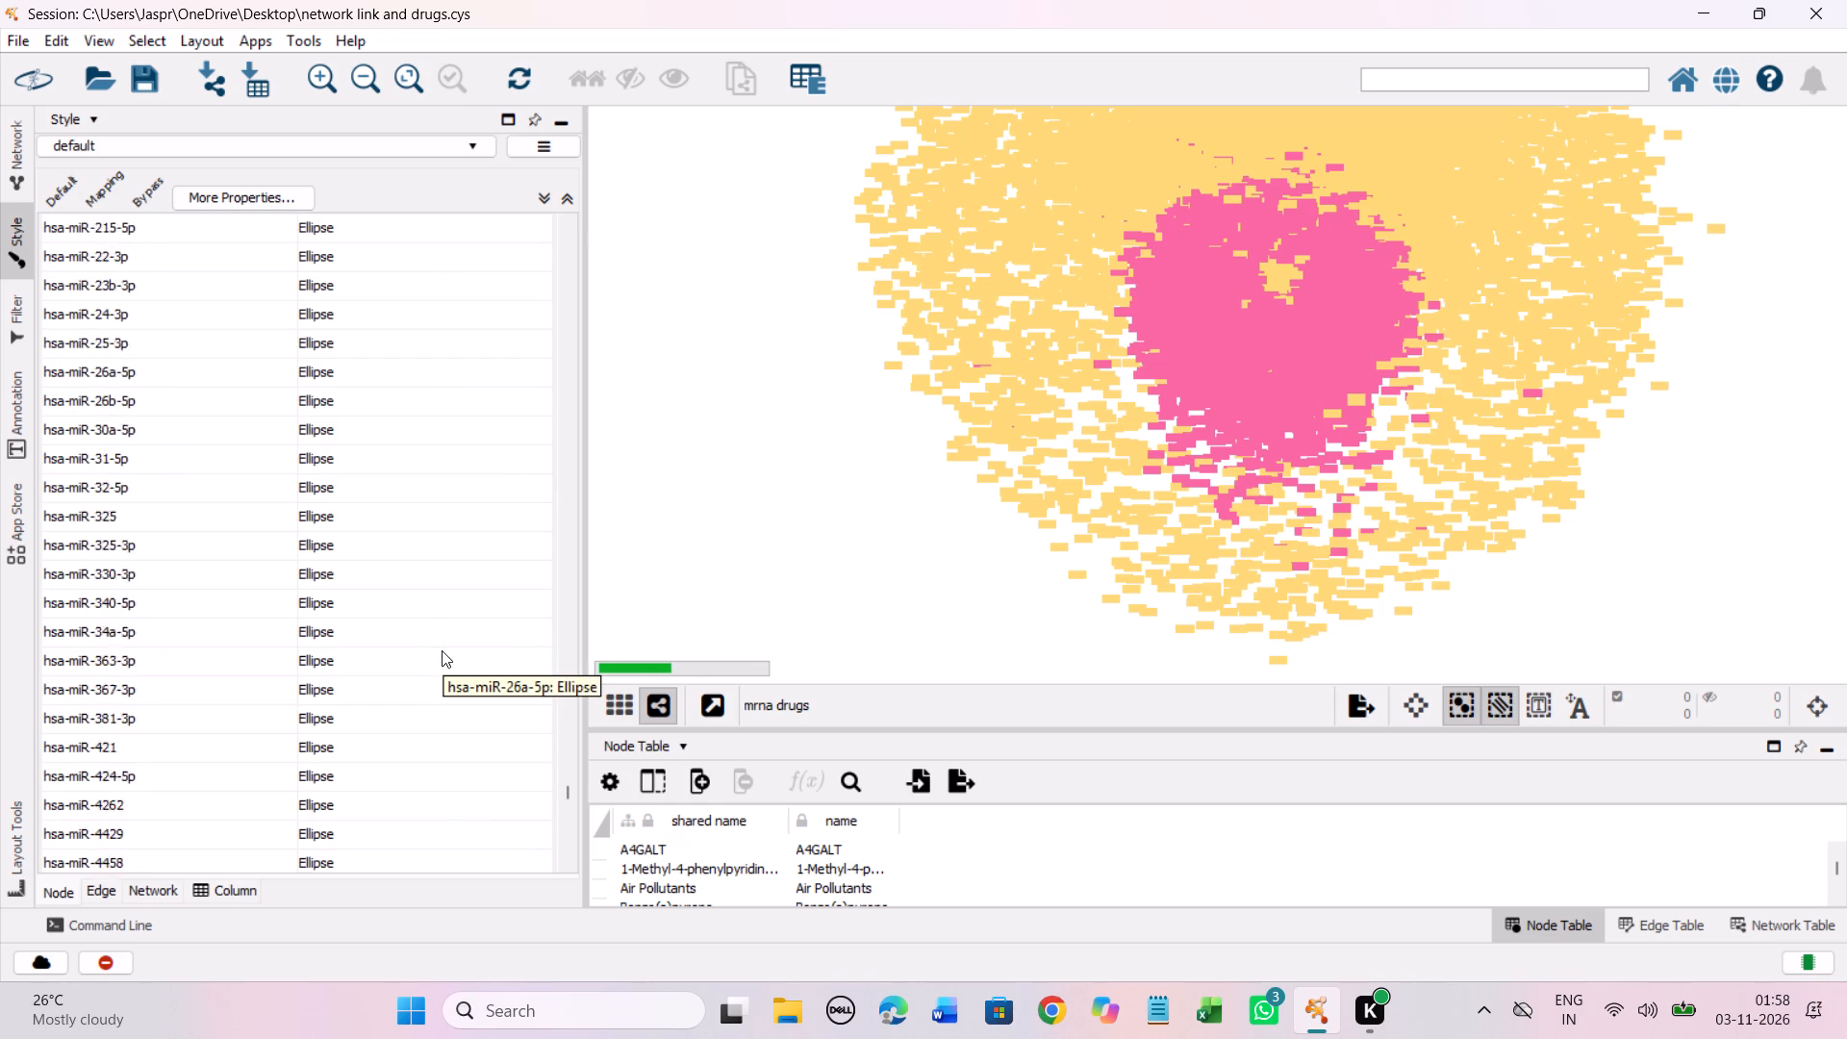
{"action": "scroll", "coordinate": [442, 650], "scroll_direction": "down", "scroll_amount": 20}
{"action": "scroll", "coordinate": [442, 650], "scroll_direction": "down", "scroll_amount": 14}
{"action": "scroll", "coordinate": [446, 675], "scroll_direction": "down", "scroll_amount": 7}
{"action": "left_click", "coordinate": [363, 482]}
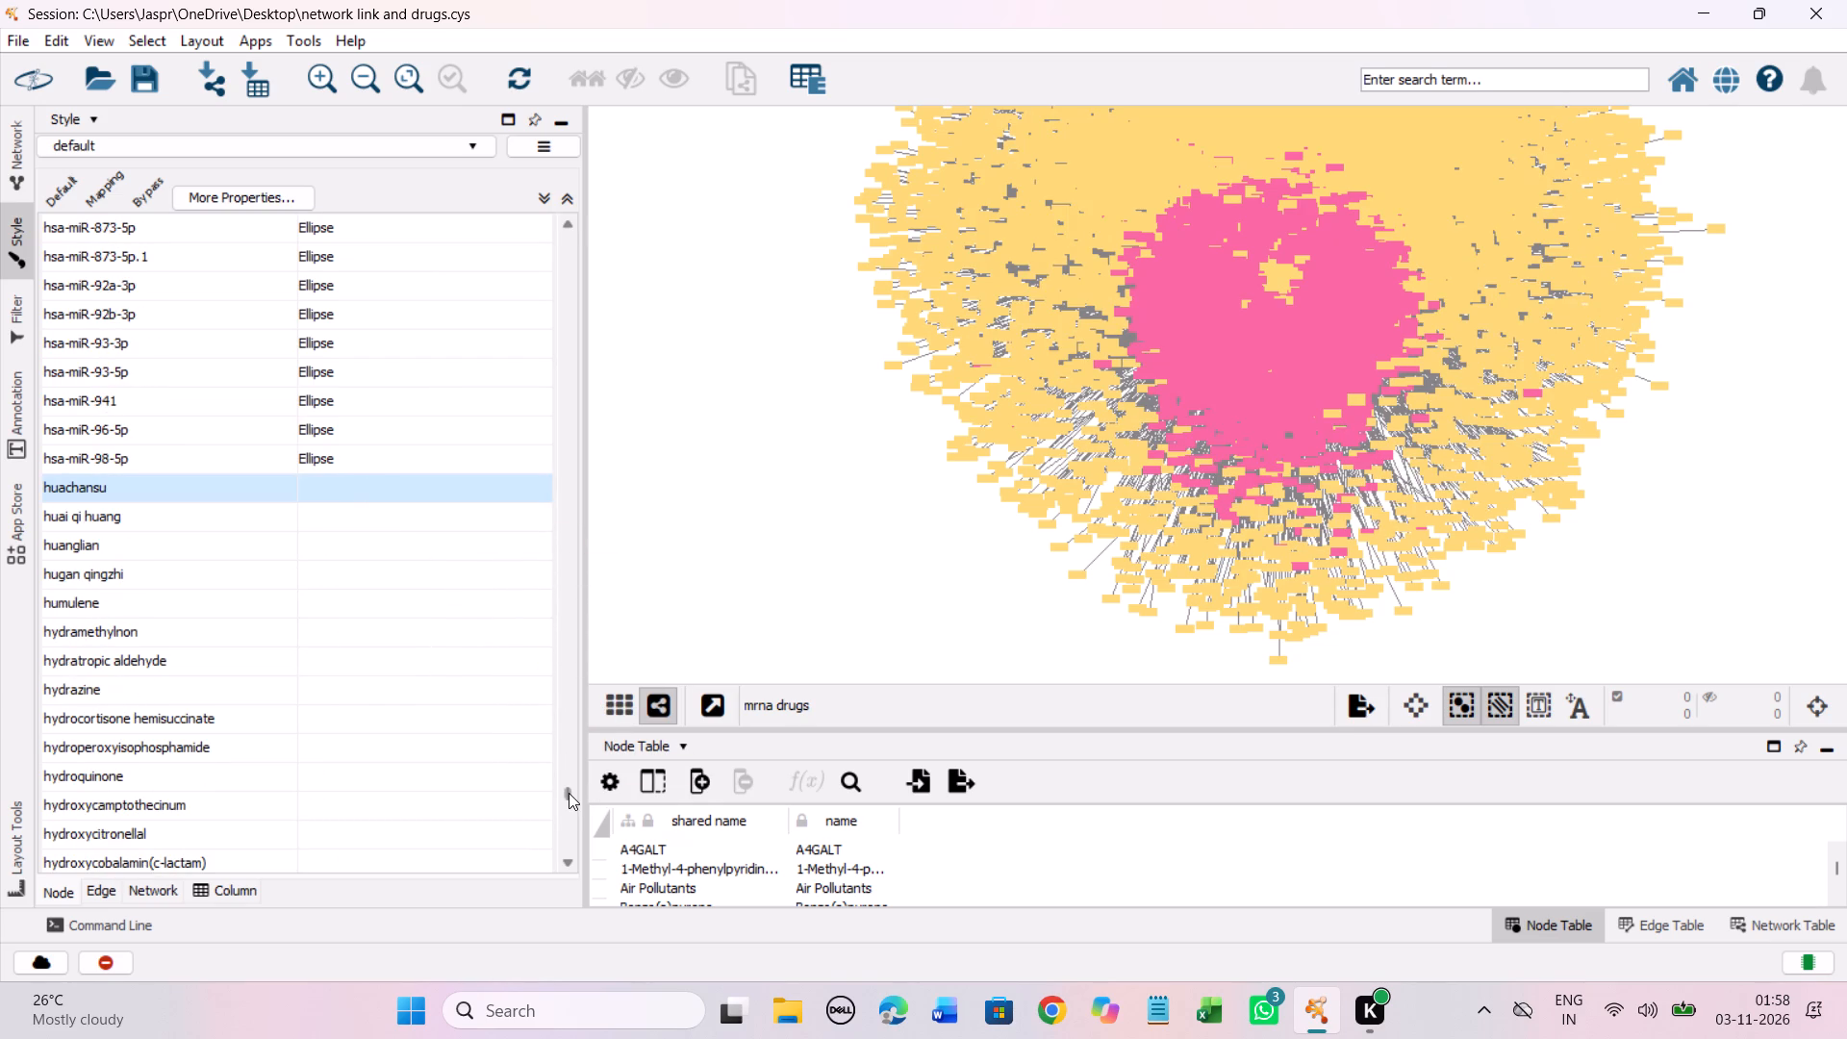
{"action": "left_click_drag", "start_coordinate": [568, 793], "coordinate": [567, 798]}
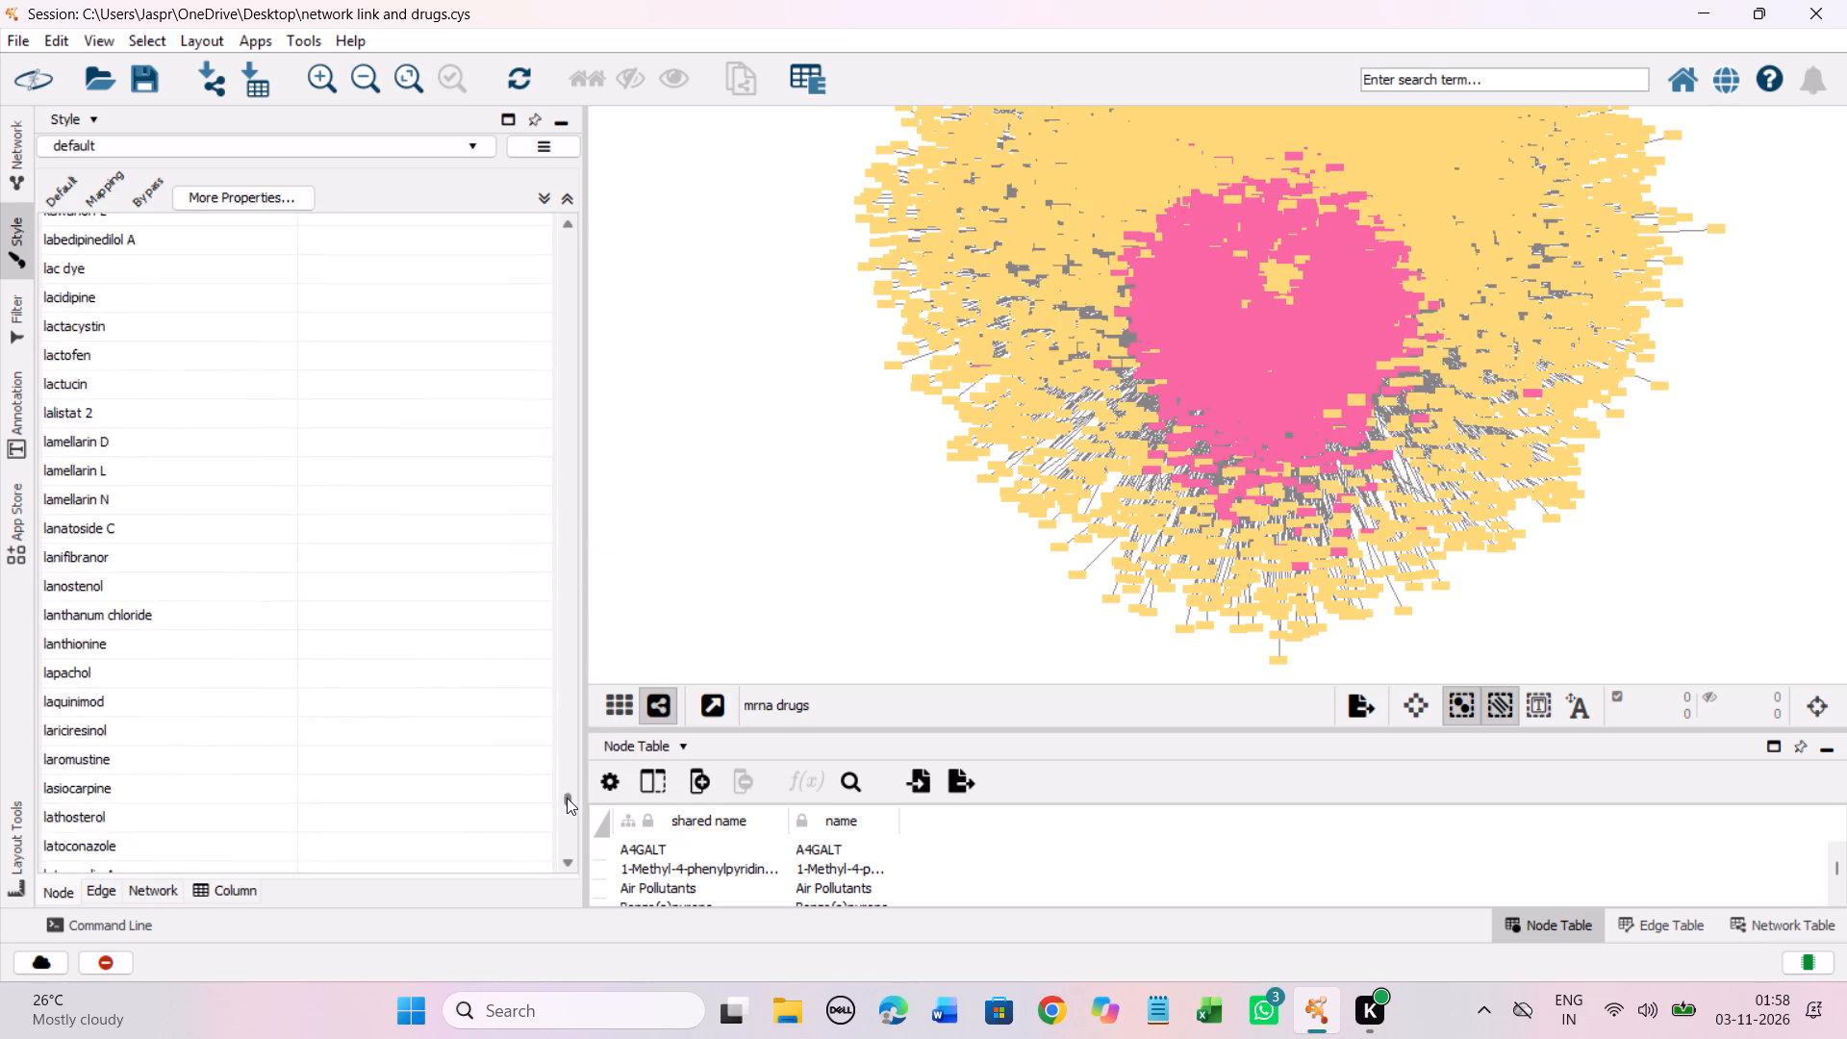
{"action": "left_click_drag", "start_coordinate": [567, 798], "coordinate": [567, 824]}
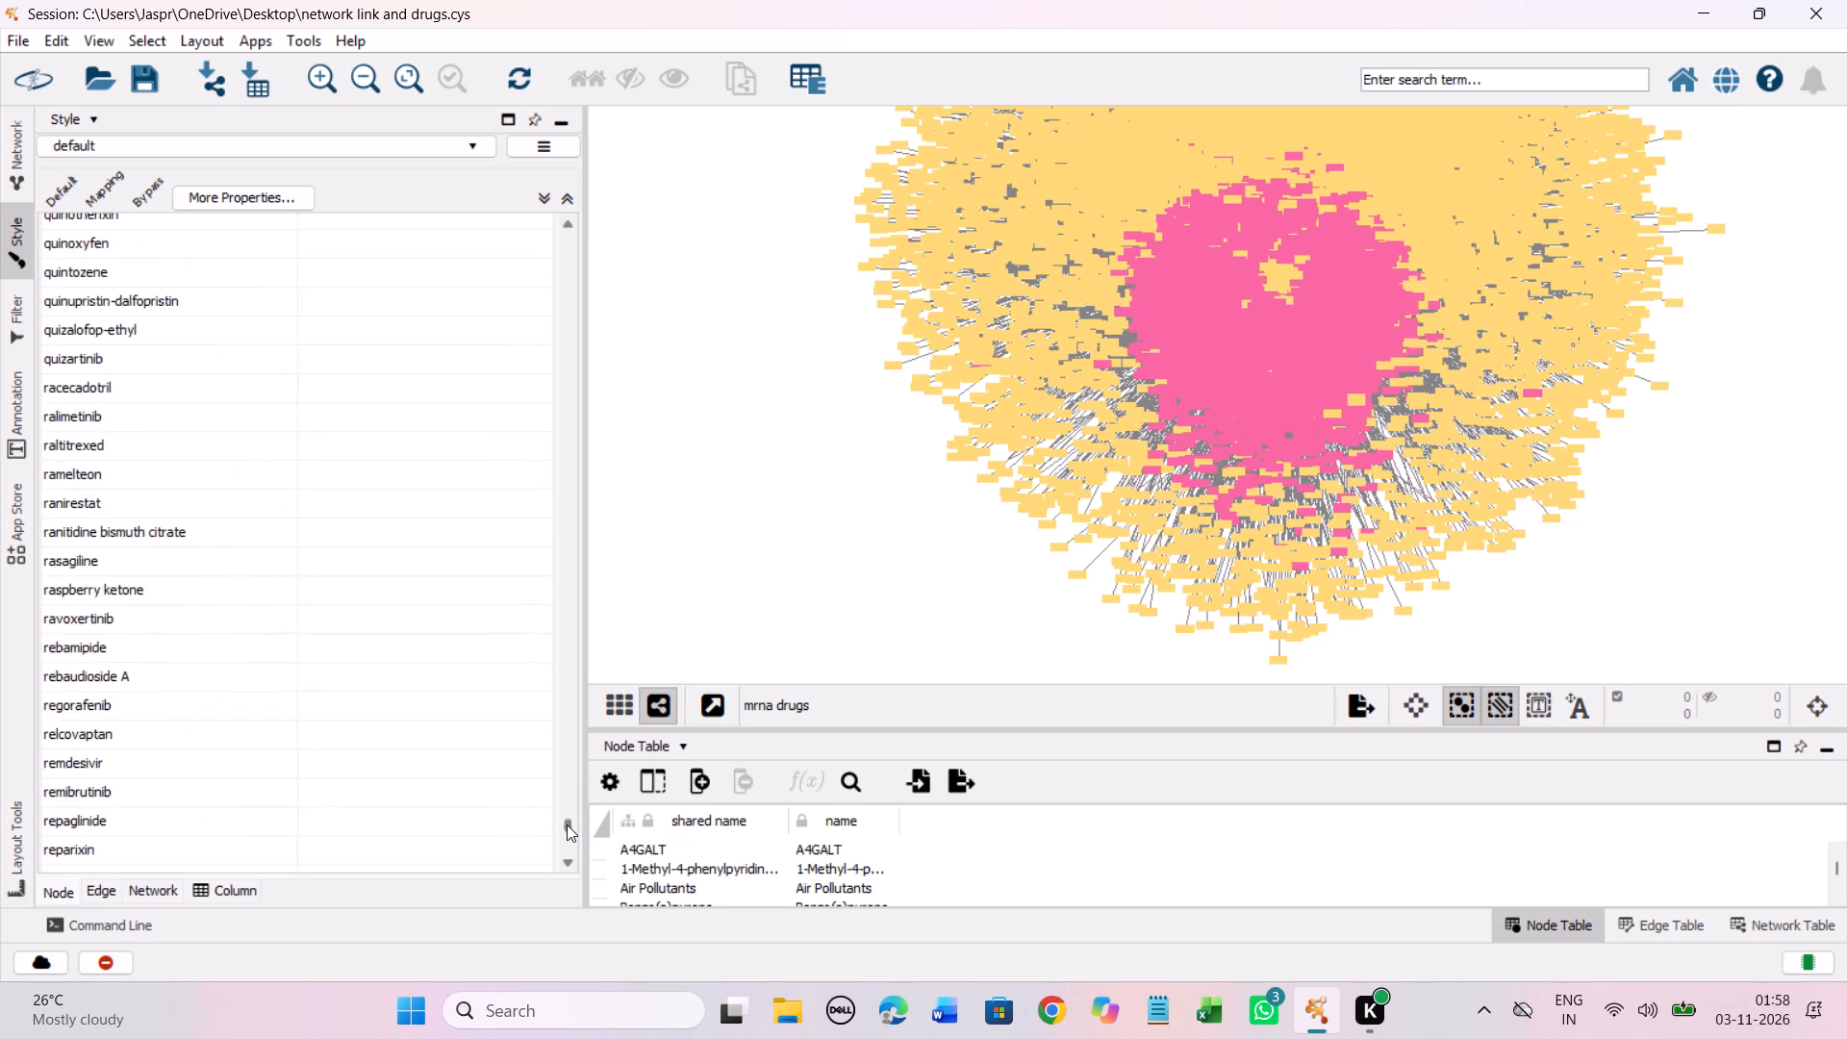
{"action": "left_click_drag", "start_coordinate": [567, 824], "coordinate": [566, 841]}
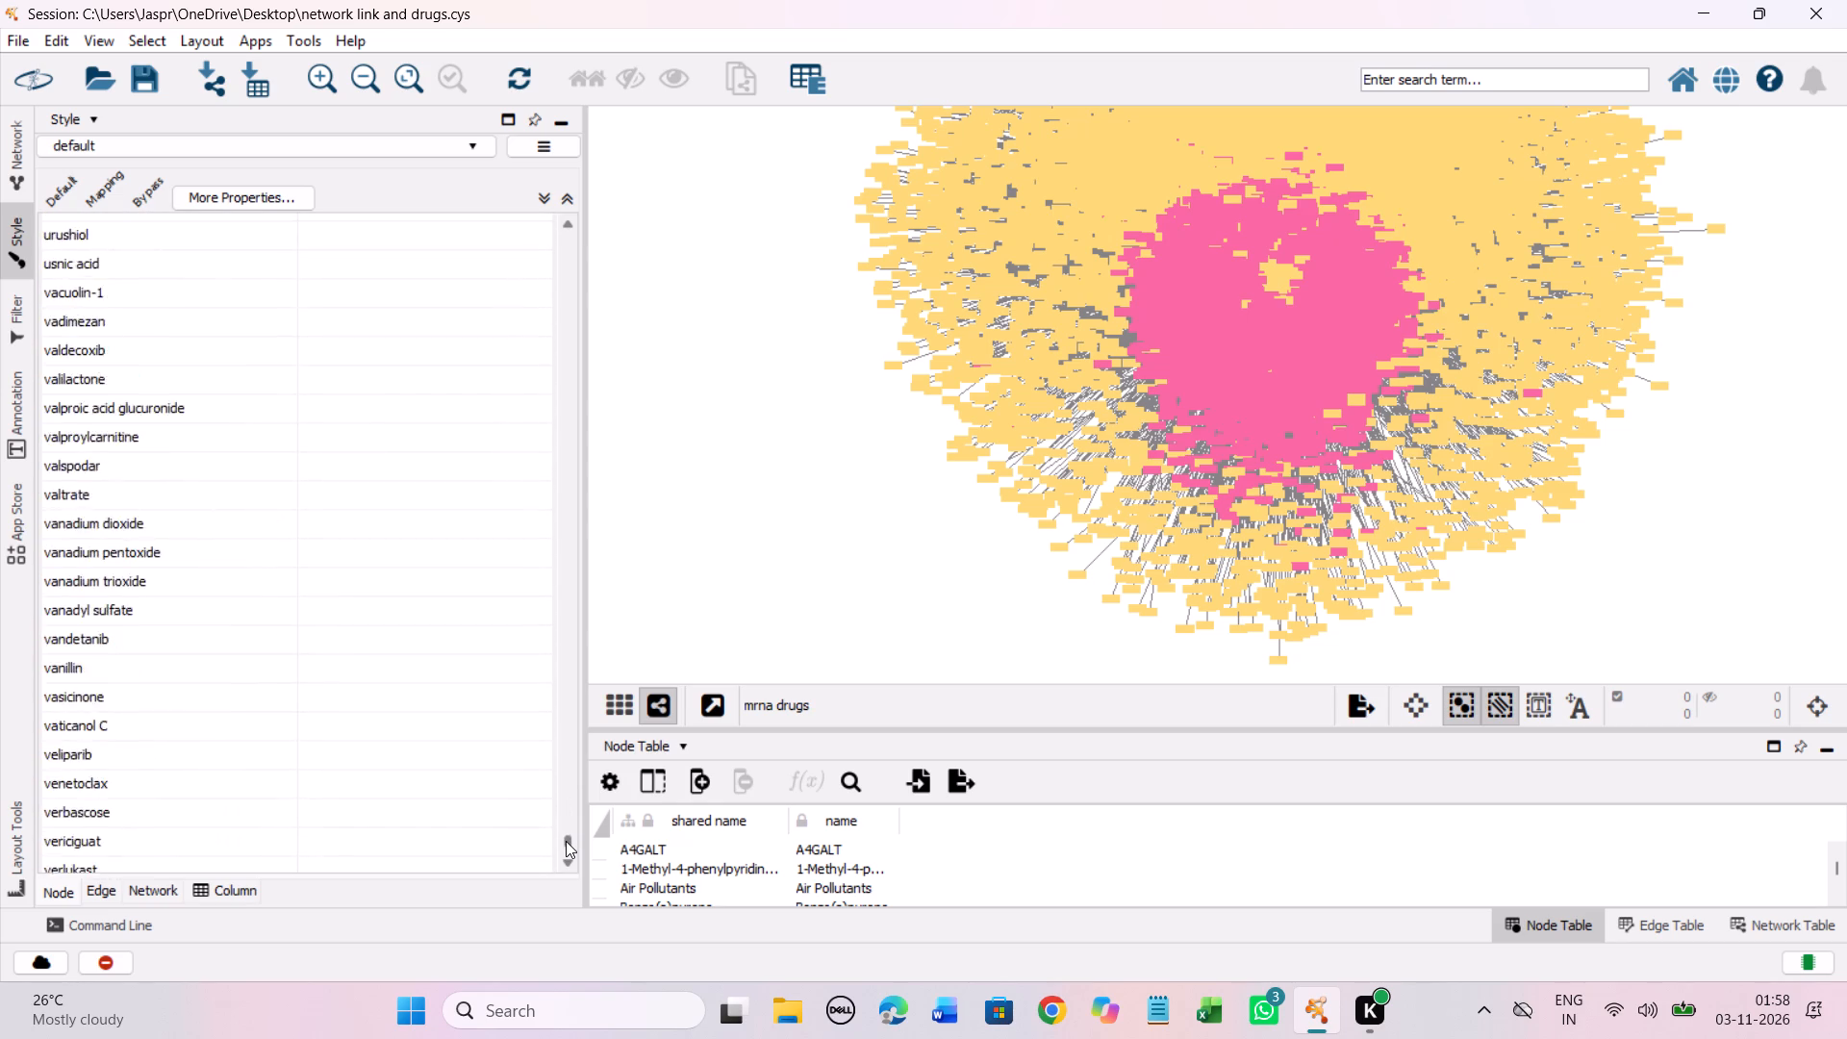
{"action": "left_click_drag", "start_coordinate": [566, 841], "coordinate": [566, 835]}
{"action": "scroll", "coordinate": [442, 619], "scroll_direction": "down", "scroll_amount": 6}
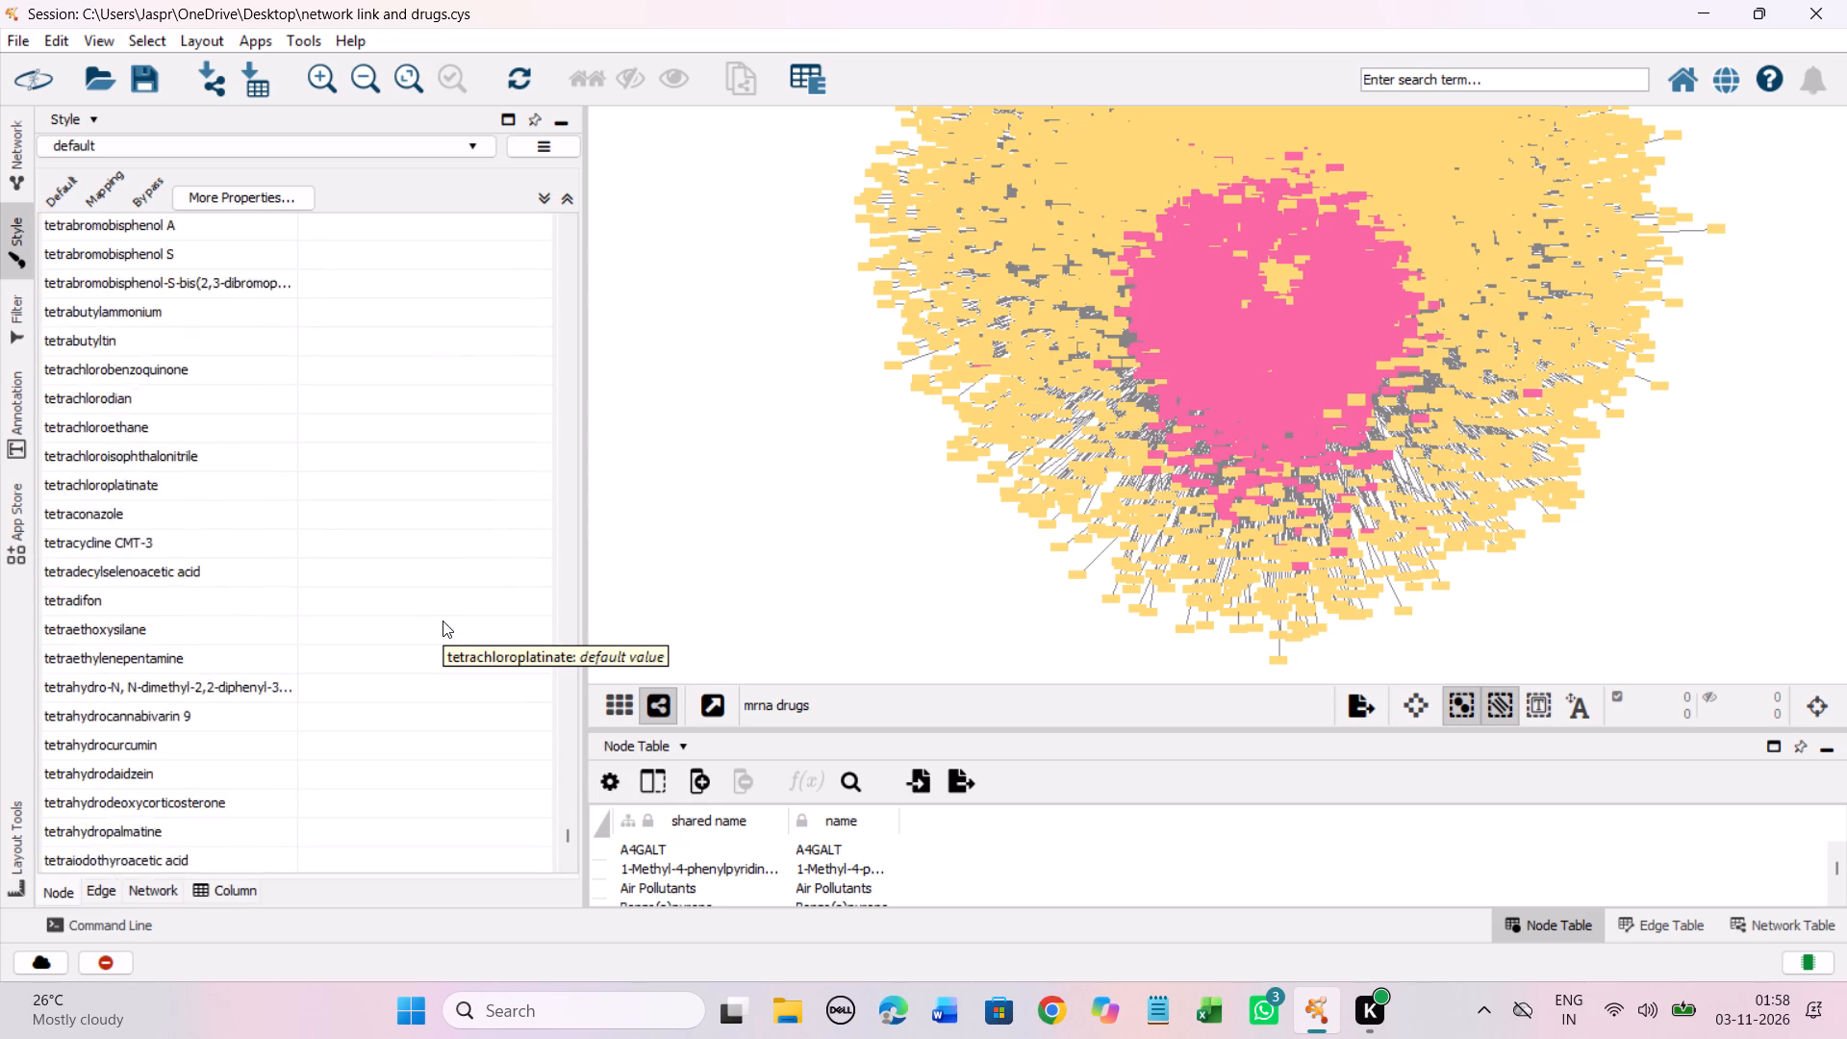
{"action": "scroll", "coordinate": [443, 621], "scroll_direction": "down", "scroll_amount": 20}
{"action": "scroll", "coordinate": [443, 621], "scroll_direction": "down", "scroll_amount": 20}
{"action": "scroll", "coordinate": [443, 621], "scroll_direction": "down", "scroll_amount": 5}
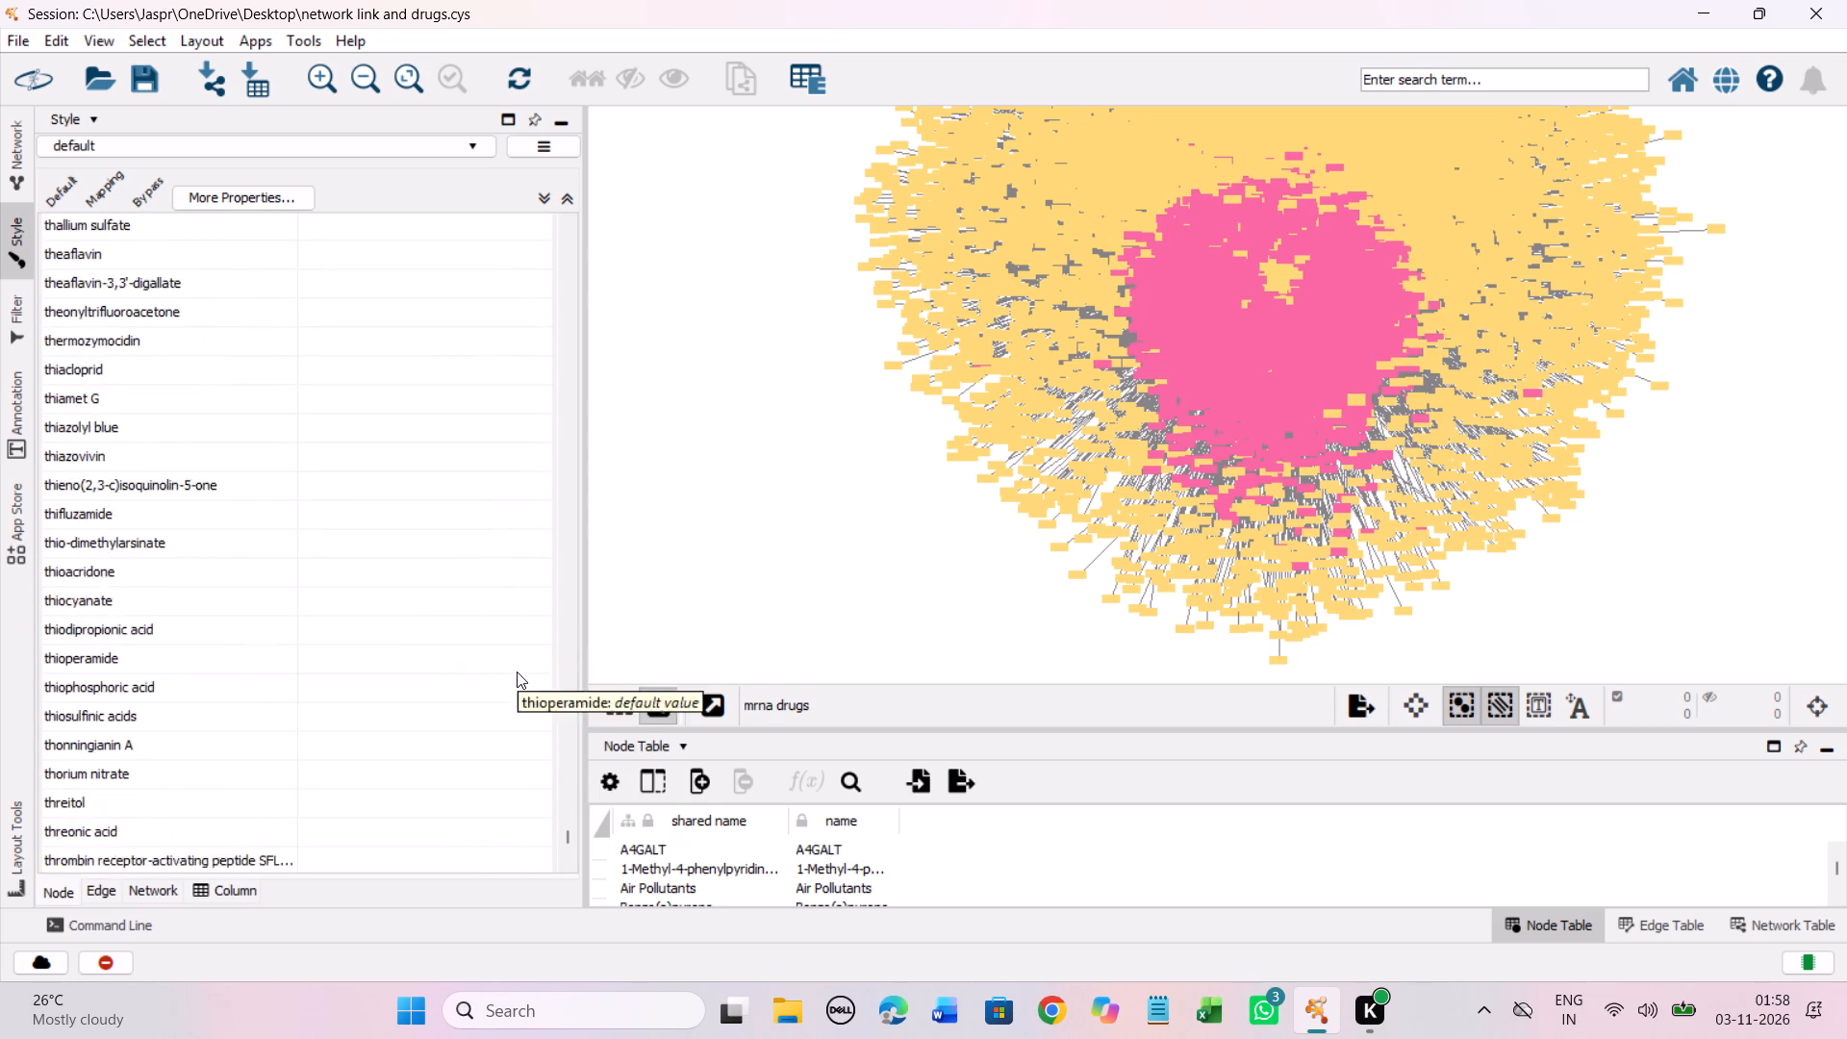
{"action": "scroll", "coordinate": [517, 672], "scroll_direction": "down", "scroll_amount": 20}
{"action": "scroll", "coordinate": [517, 672], "scroll_direction": "down", "scroll_amount": 20}
{"action": "scroll", "coordinate": [517, 672], "scroll_direction": "down", "scroll_amount": 5}
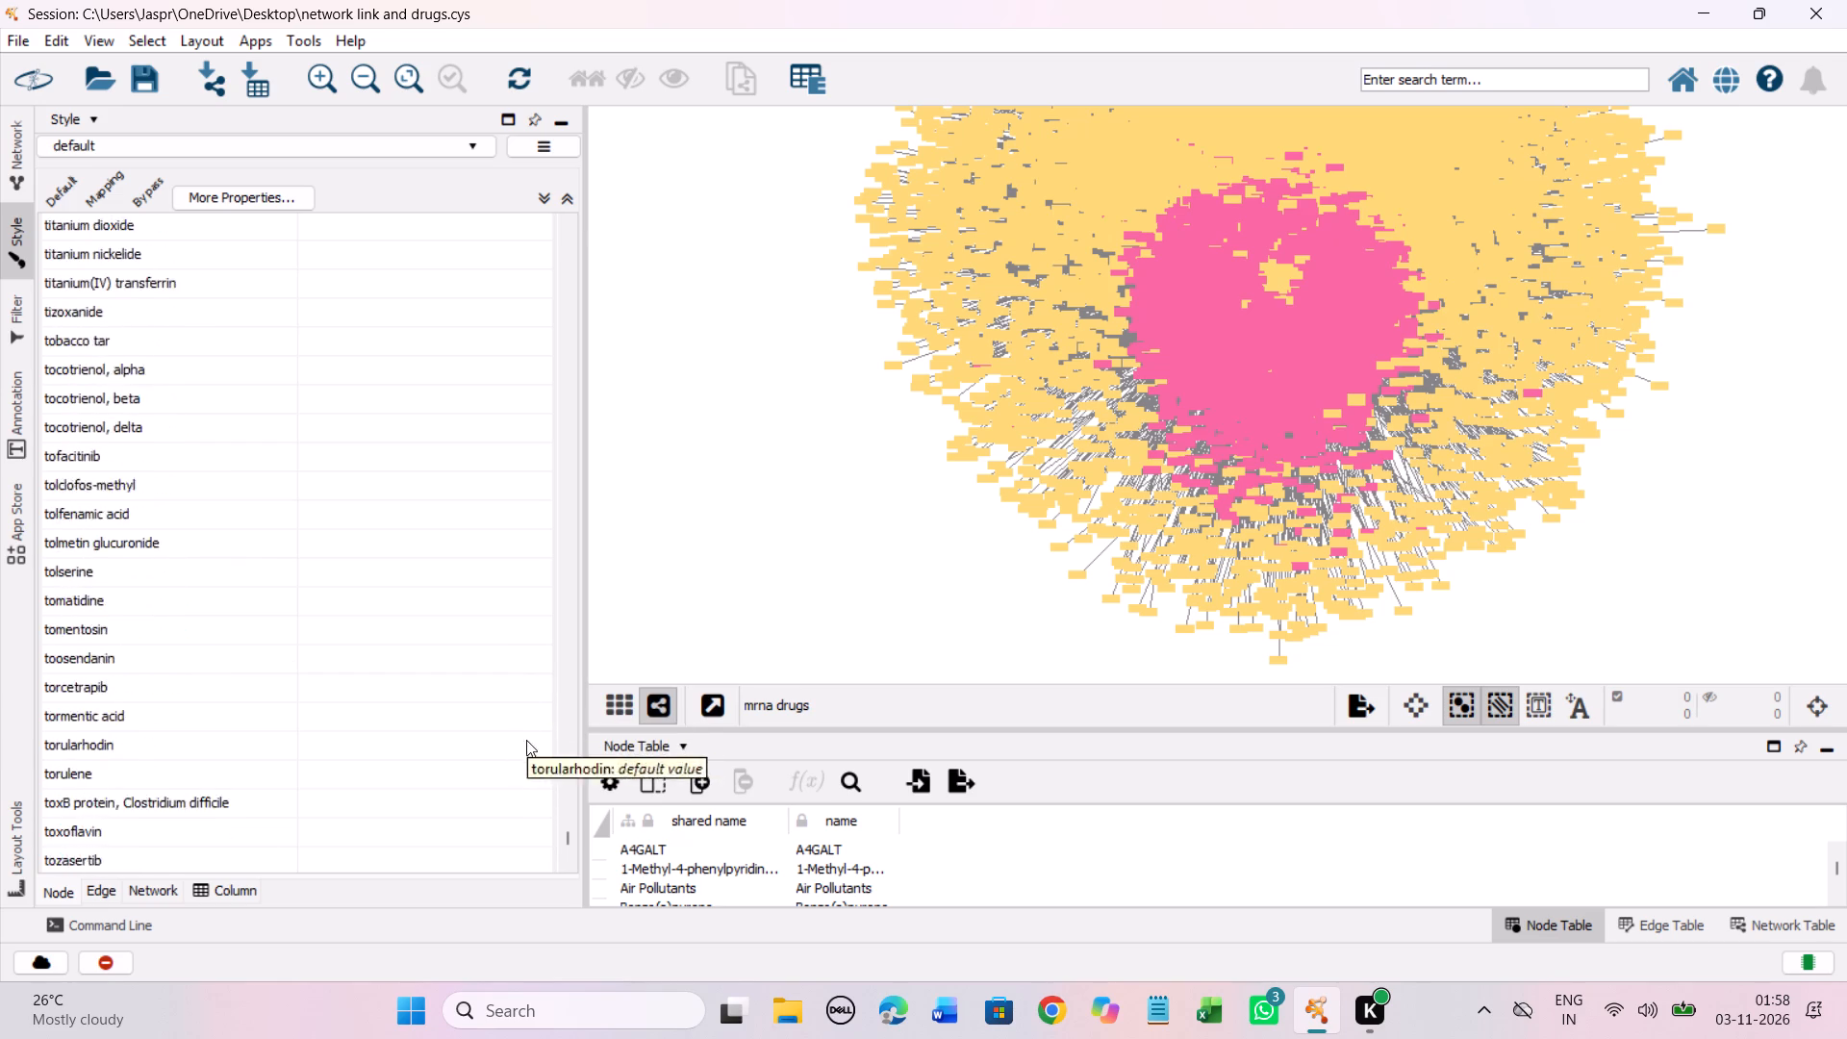
{"action": "scroll", "coordinate": [526, 740], "scroll_direction": "down", "scroll_amount": 19}
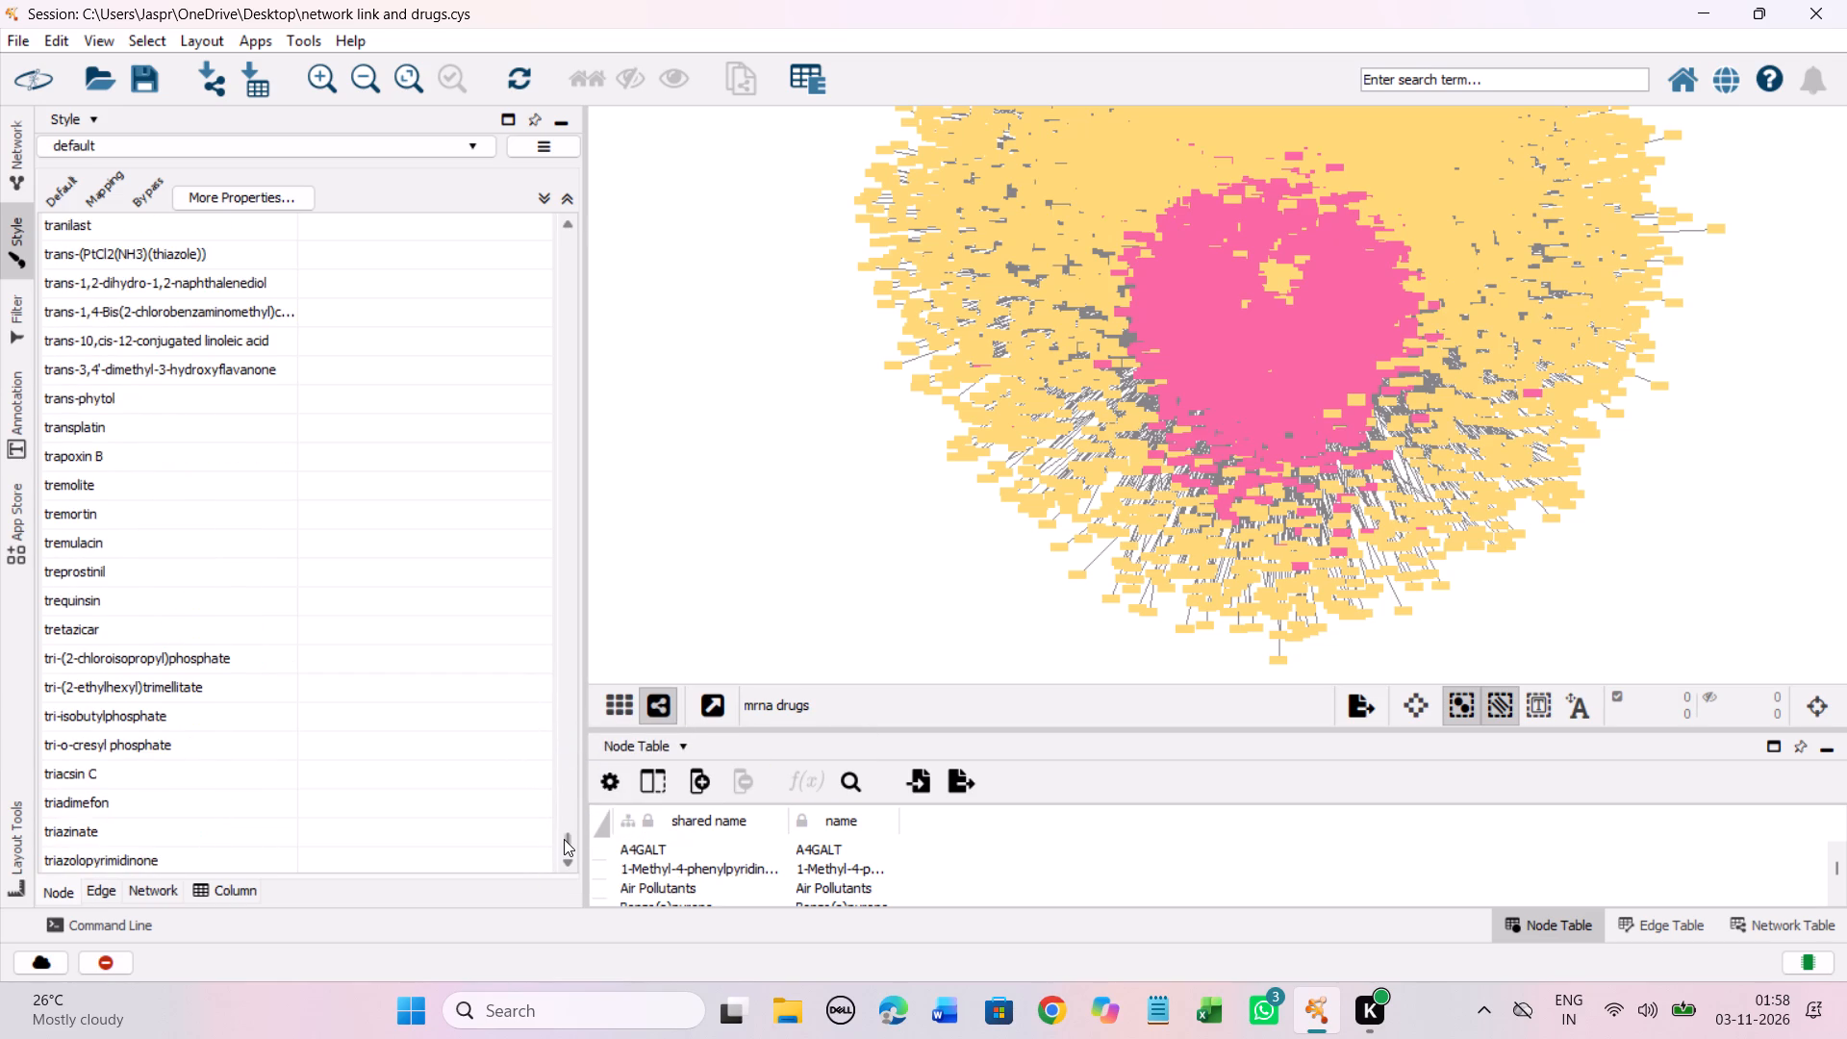
{"action": "left_click", "coordinate": [564, 839]}
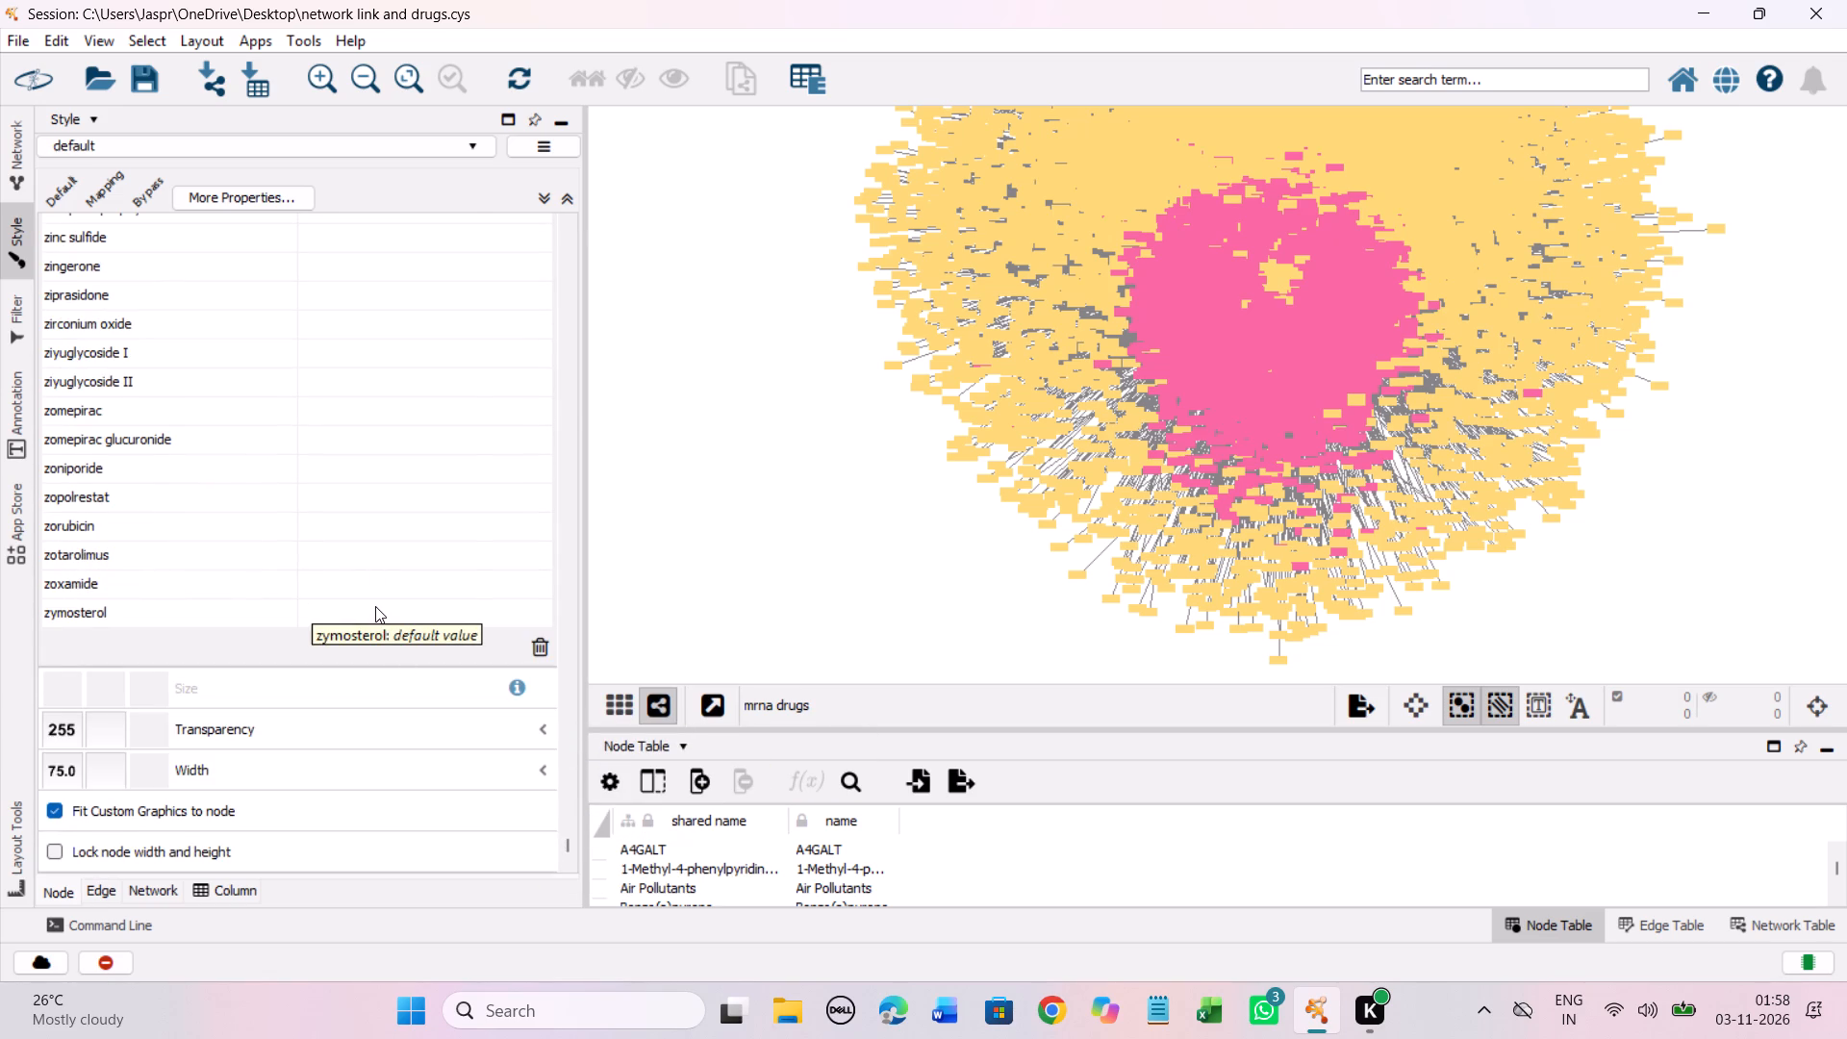
{"action": "left_click", "coordinate": [375, 606], "text": "shift"}
{"action": "right_click", "coordinate": [375, 606]}
{"action": "left_click", "coordinate": [702, 629]}
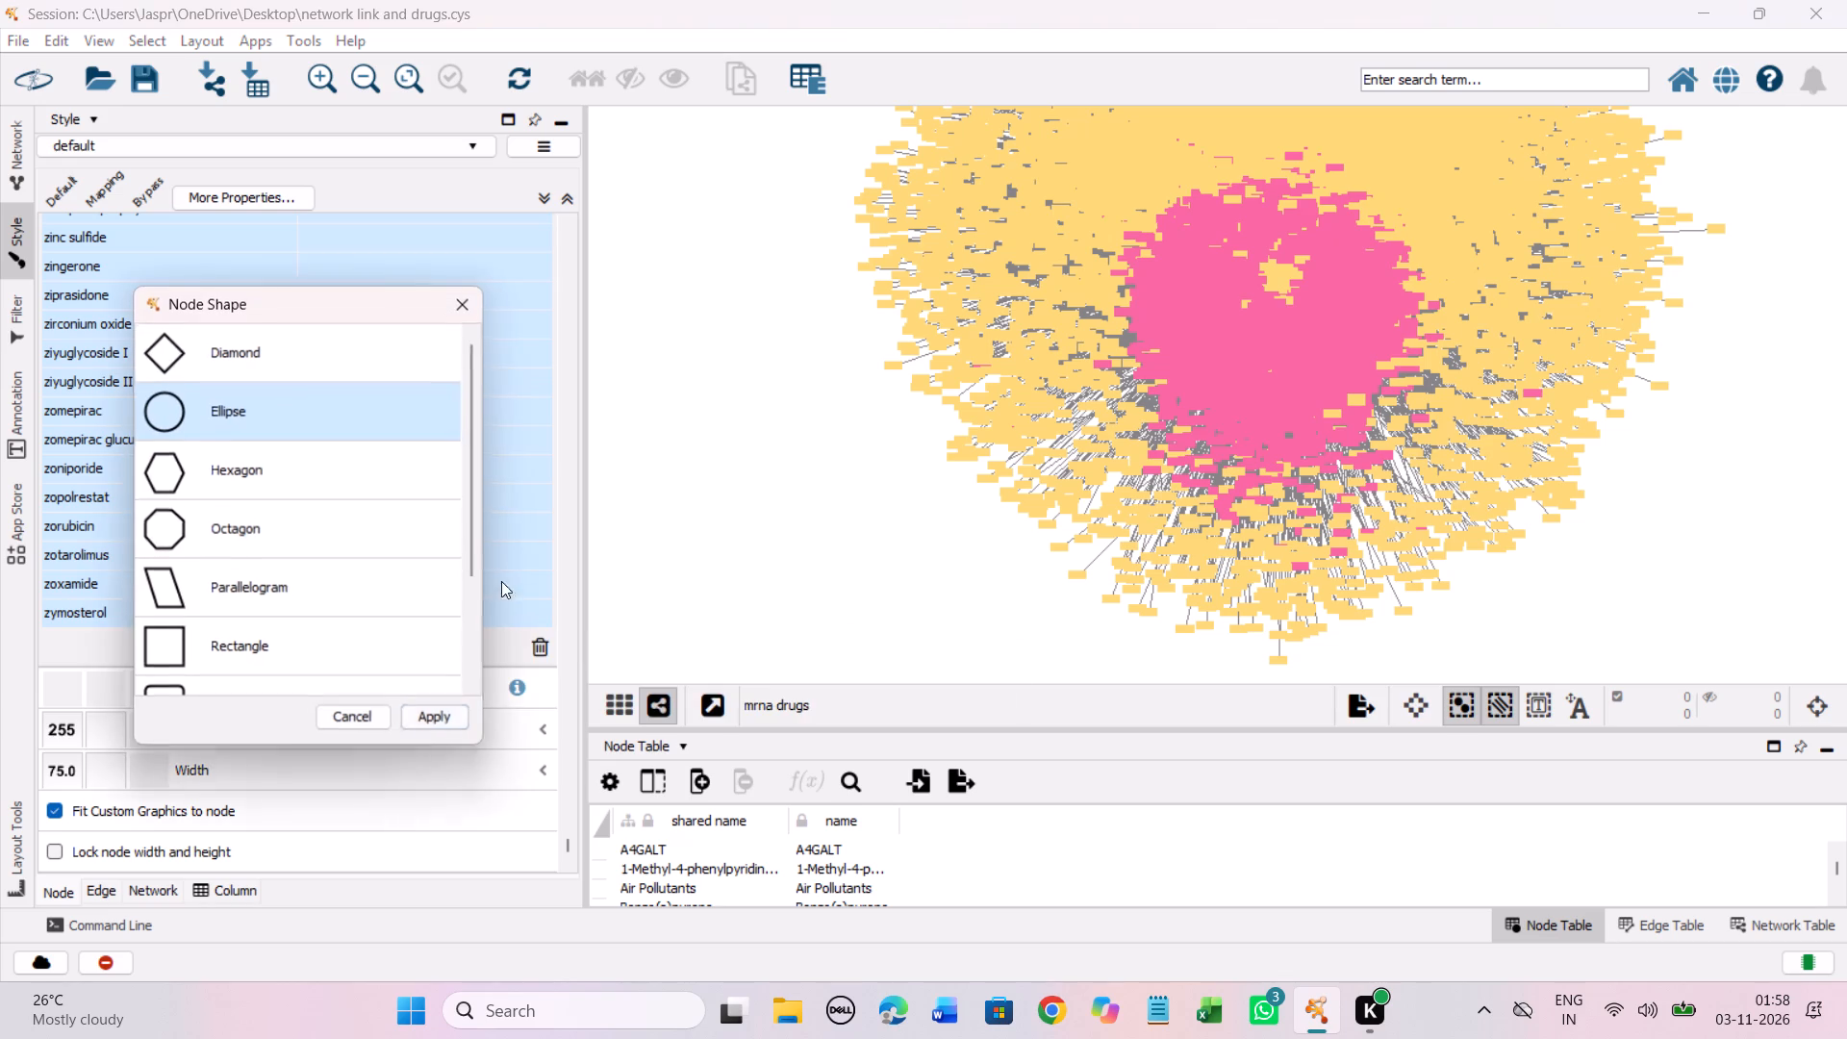
{"action": "left_click", "coordinate": [242, 475]}
{"action": "left_click", "coordinate": [419, 721]}
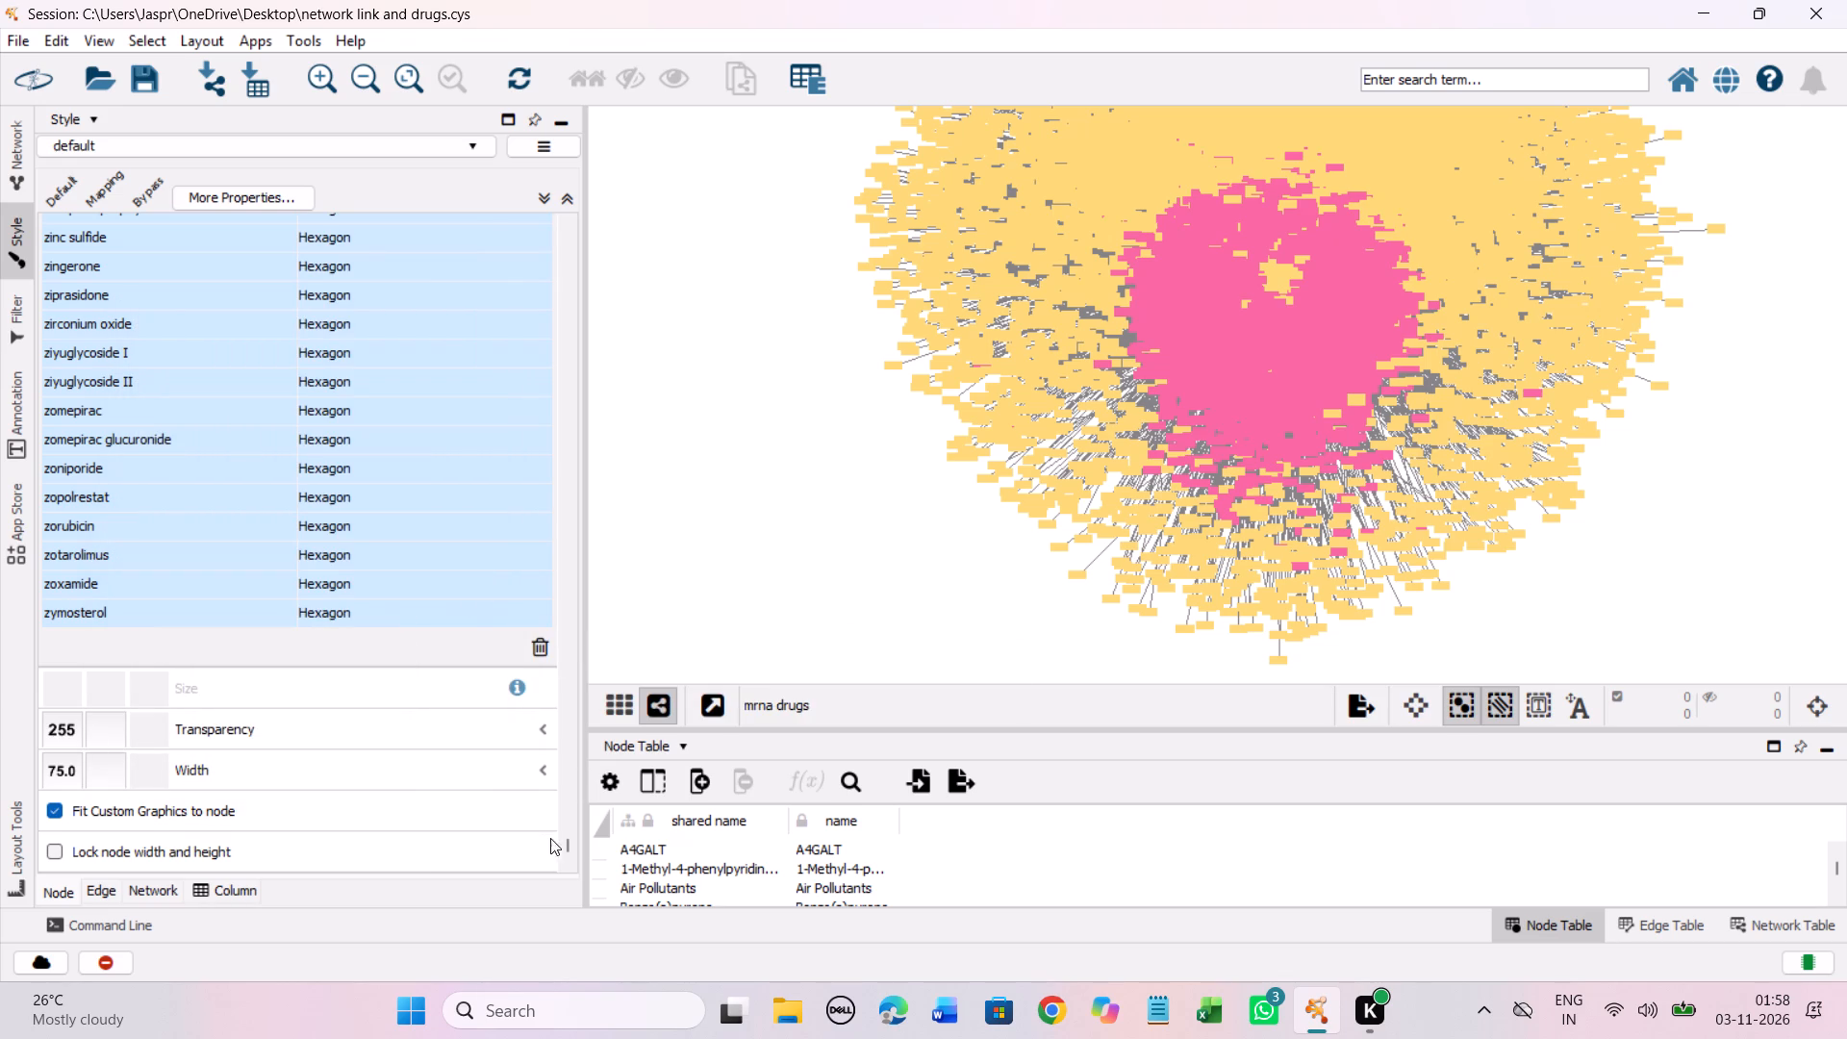
Review the discrete Node Shape mapping list backwards from zymosterol through the lowercase chemicals to the PG genes for entries without a shape.
{"action": "left_click_drag", "start_coordinate": [568, 843], "coordinate": [566, 830]}
{"action": "left_click_drag", "start_coordinate": [566, 830], "coordinate": [568, 819]}
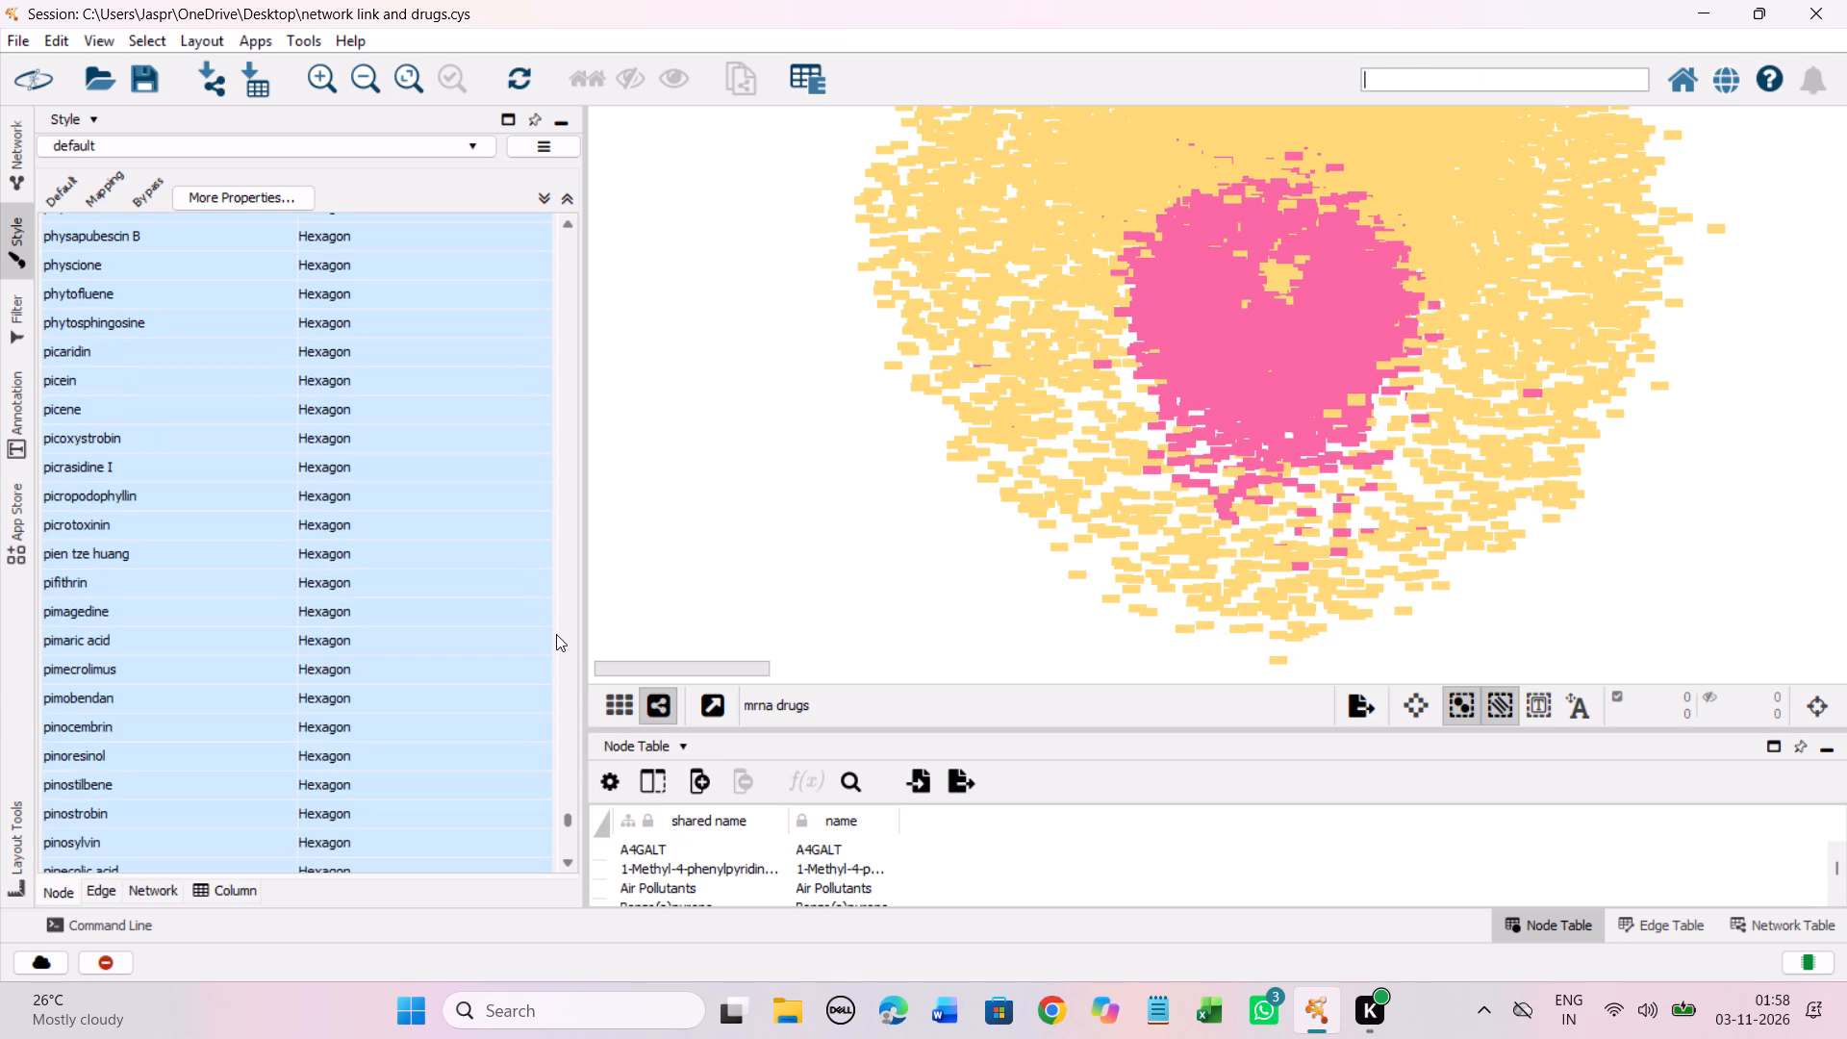
{"action": "left_click_drag", "start_coordinate": [568, 821], "coordinate": [564, 811]}
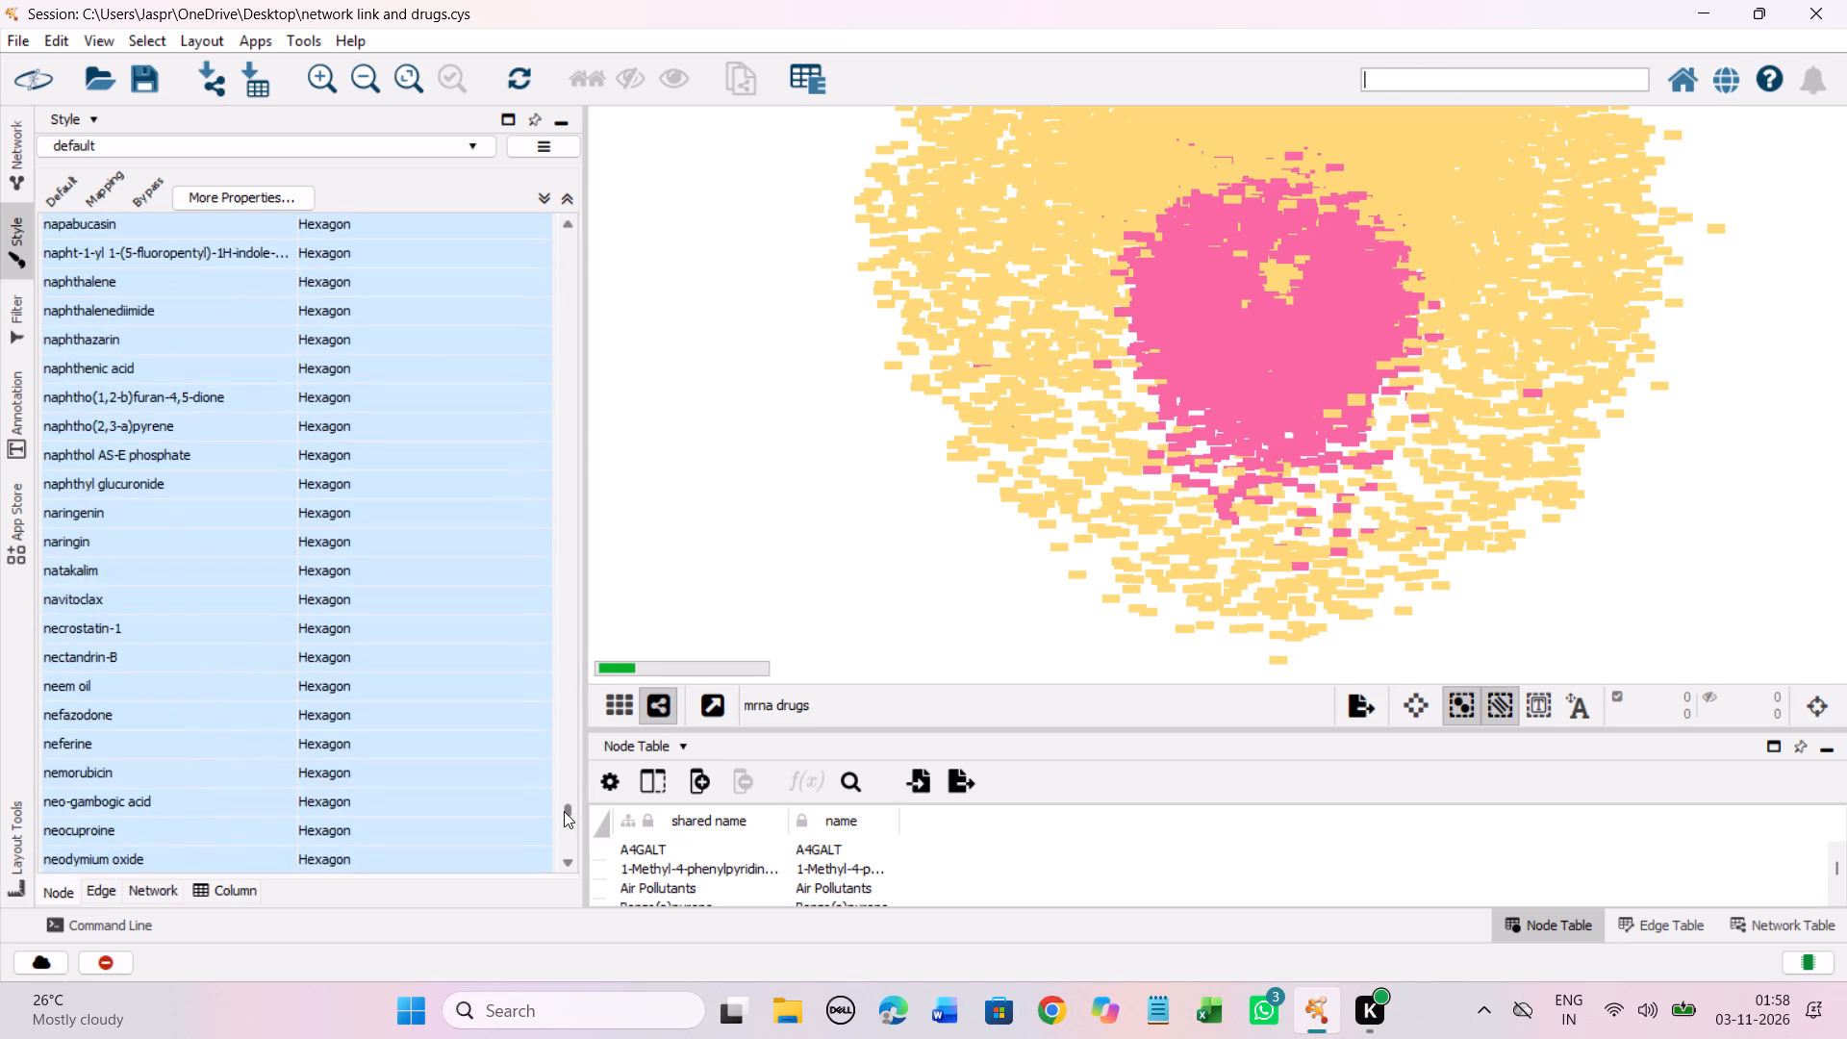
{"action": "left_click_drag", "start_coordinate": [564, 811], "coordinate": [564, 780]}
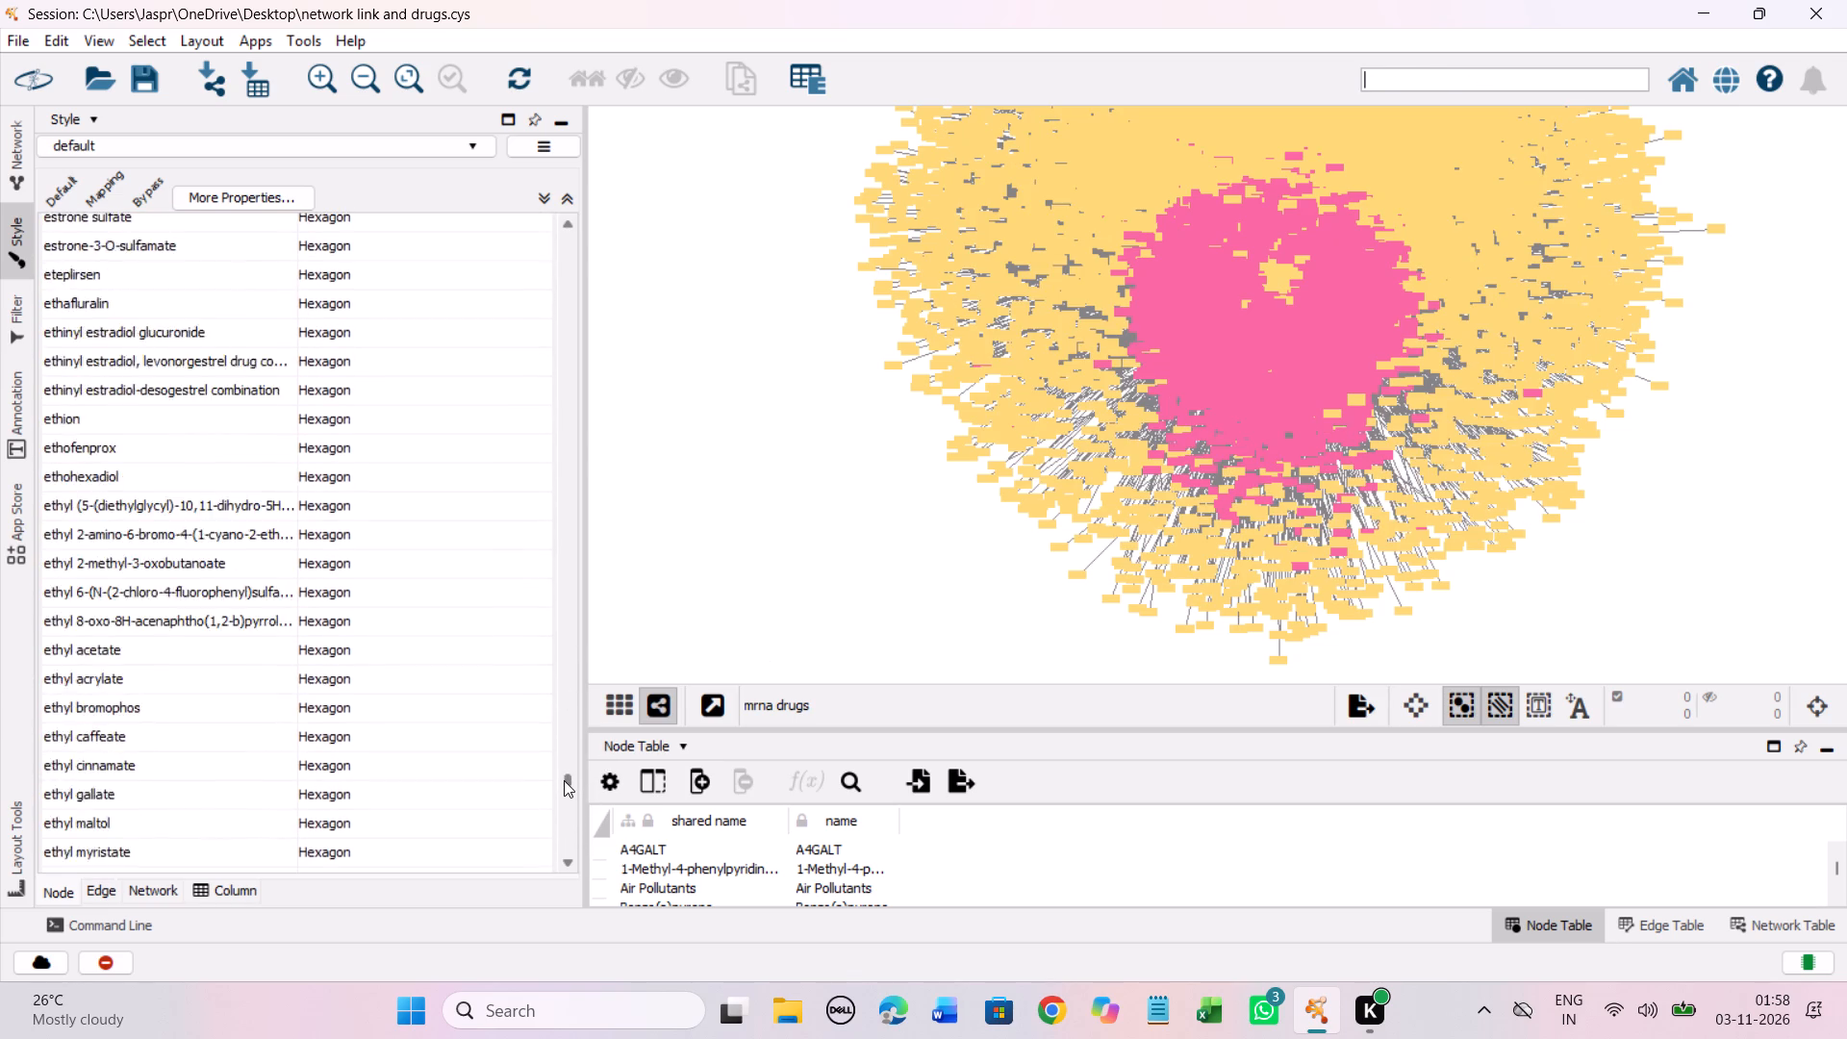
{"action": "left_click_drag", "start_coordinate": [564, 780], "coordinate": [564, 734]}
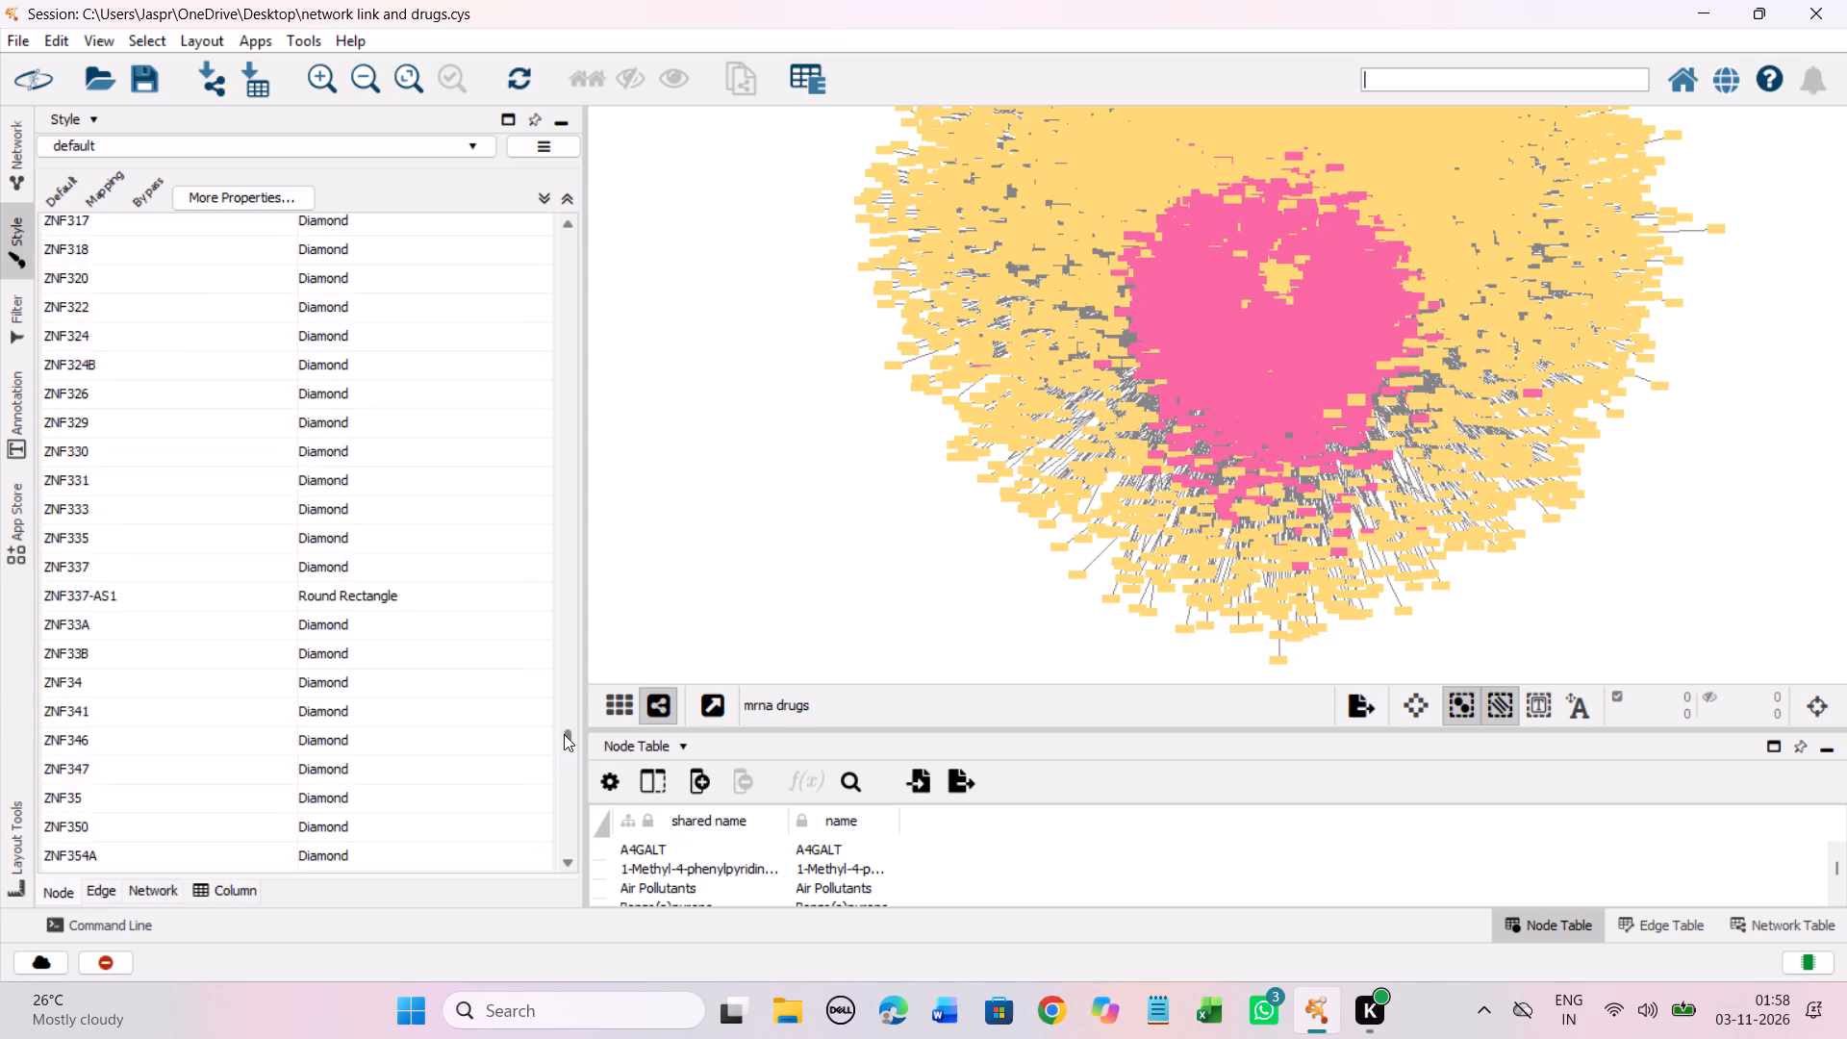
{"action": "left_click_drag", "start_coordinate": [564, 734], "coordinate": [567, 704]}
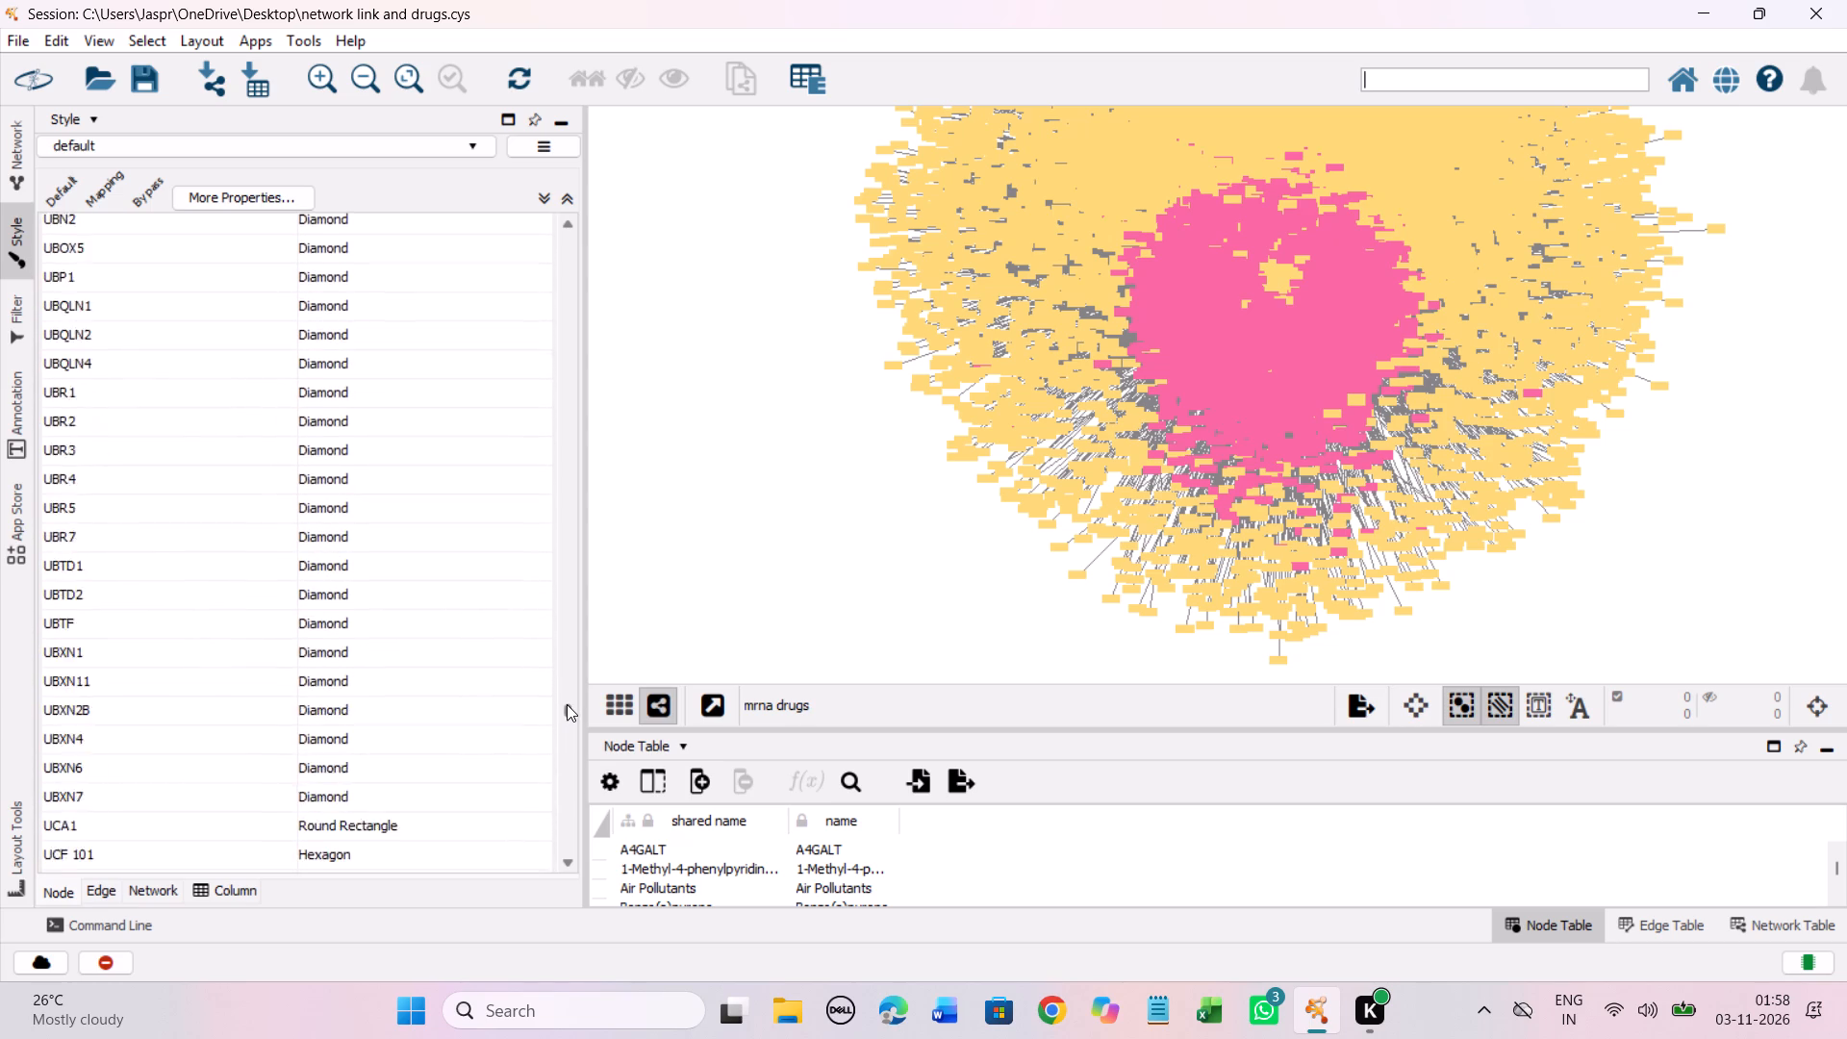
{"action": "left_click_drag", "start_coordinate": [567, 704], "coordinate": [569, 681]}
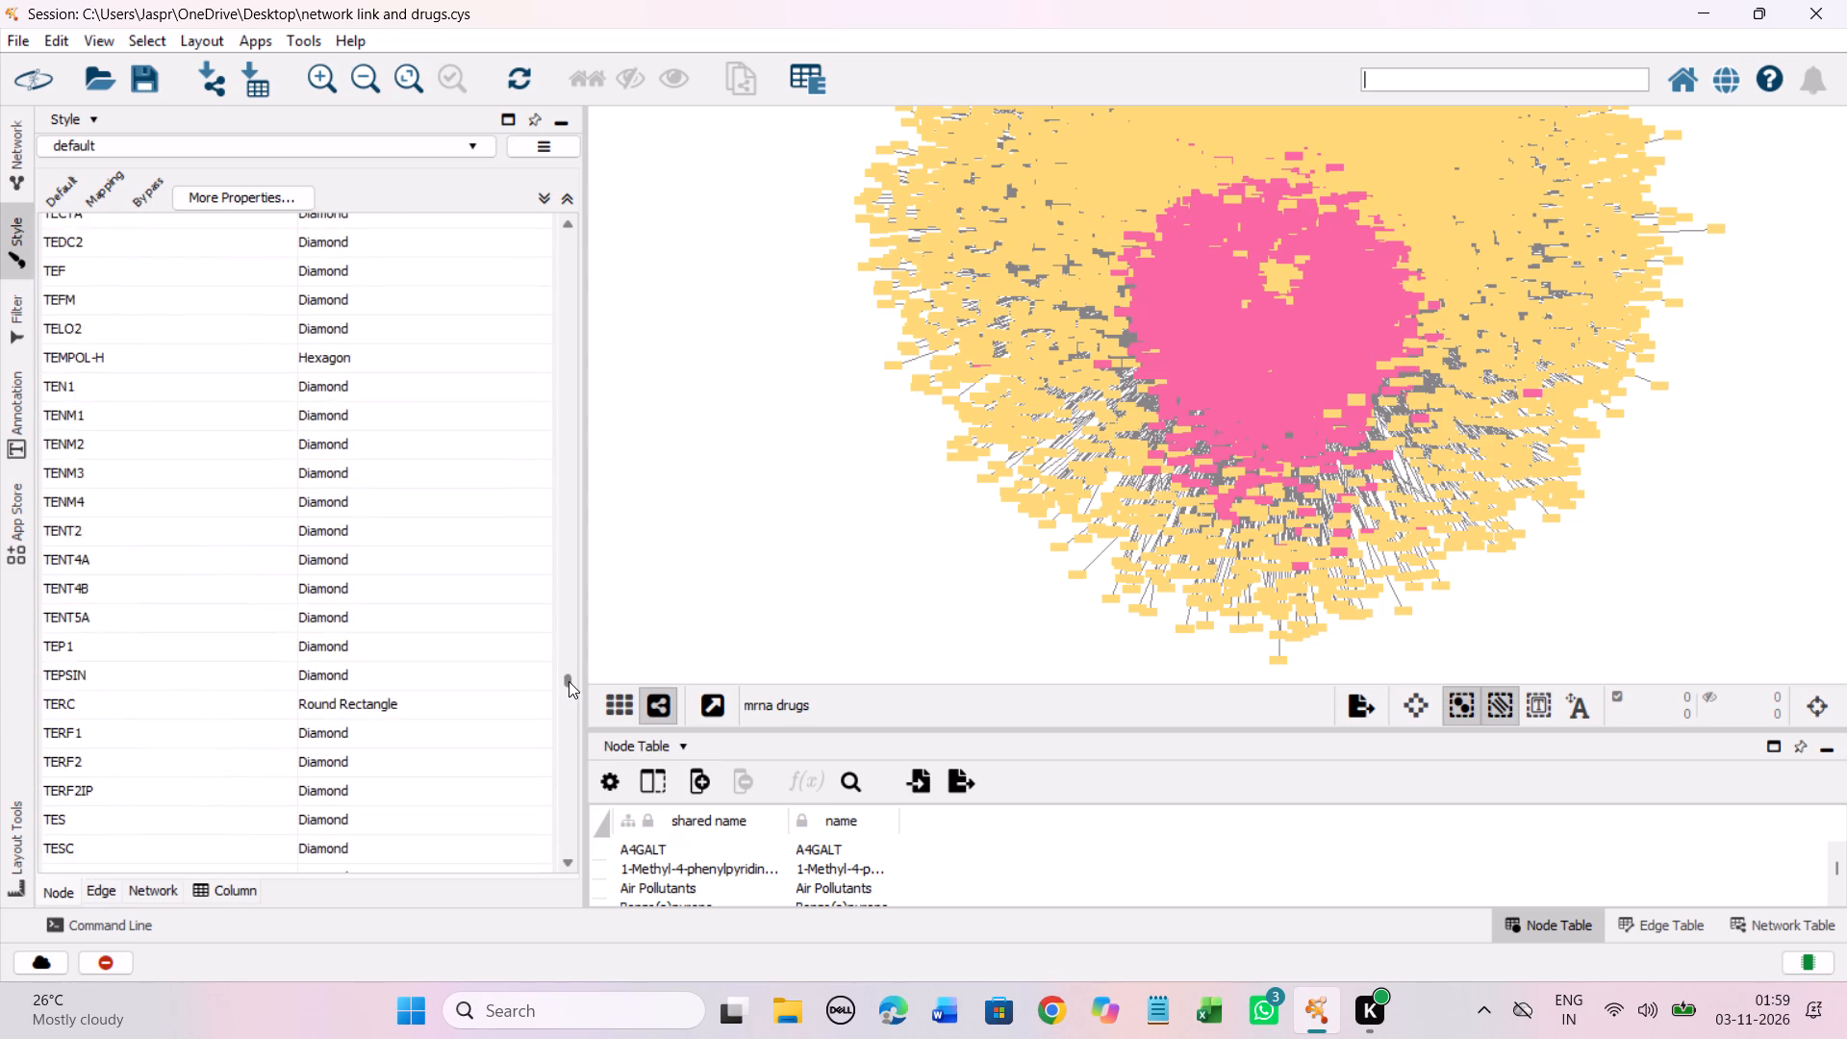
{"action": "left_click_drag", "start_coordinate": [569, 681], "coordinate": [576, 646]}
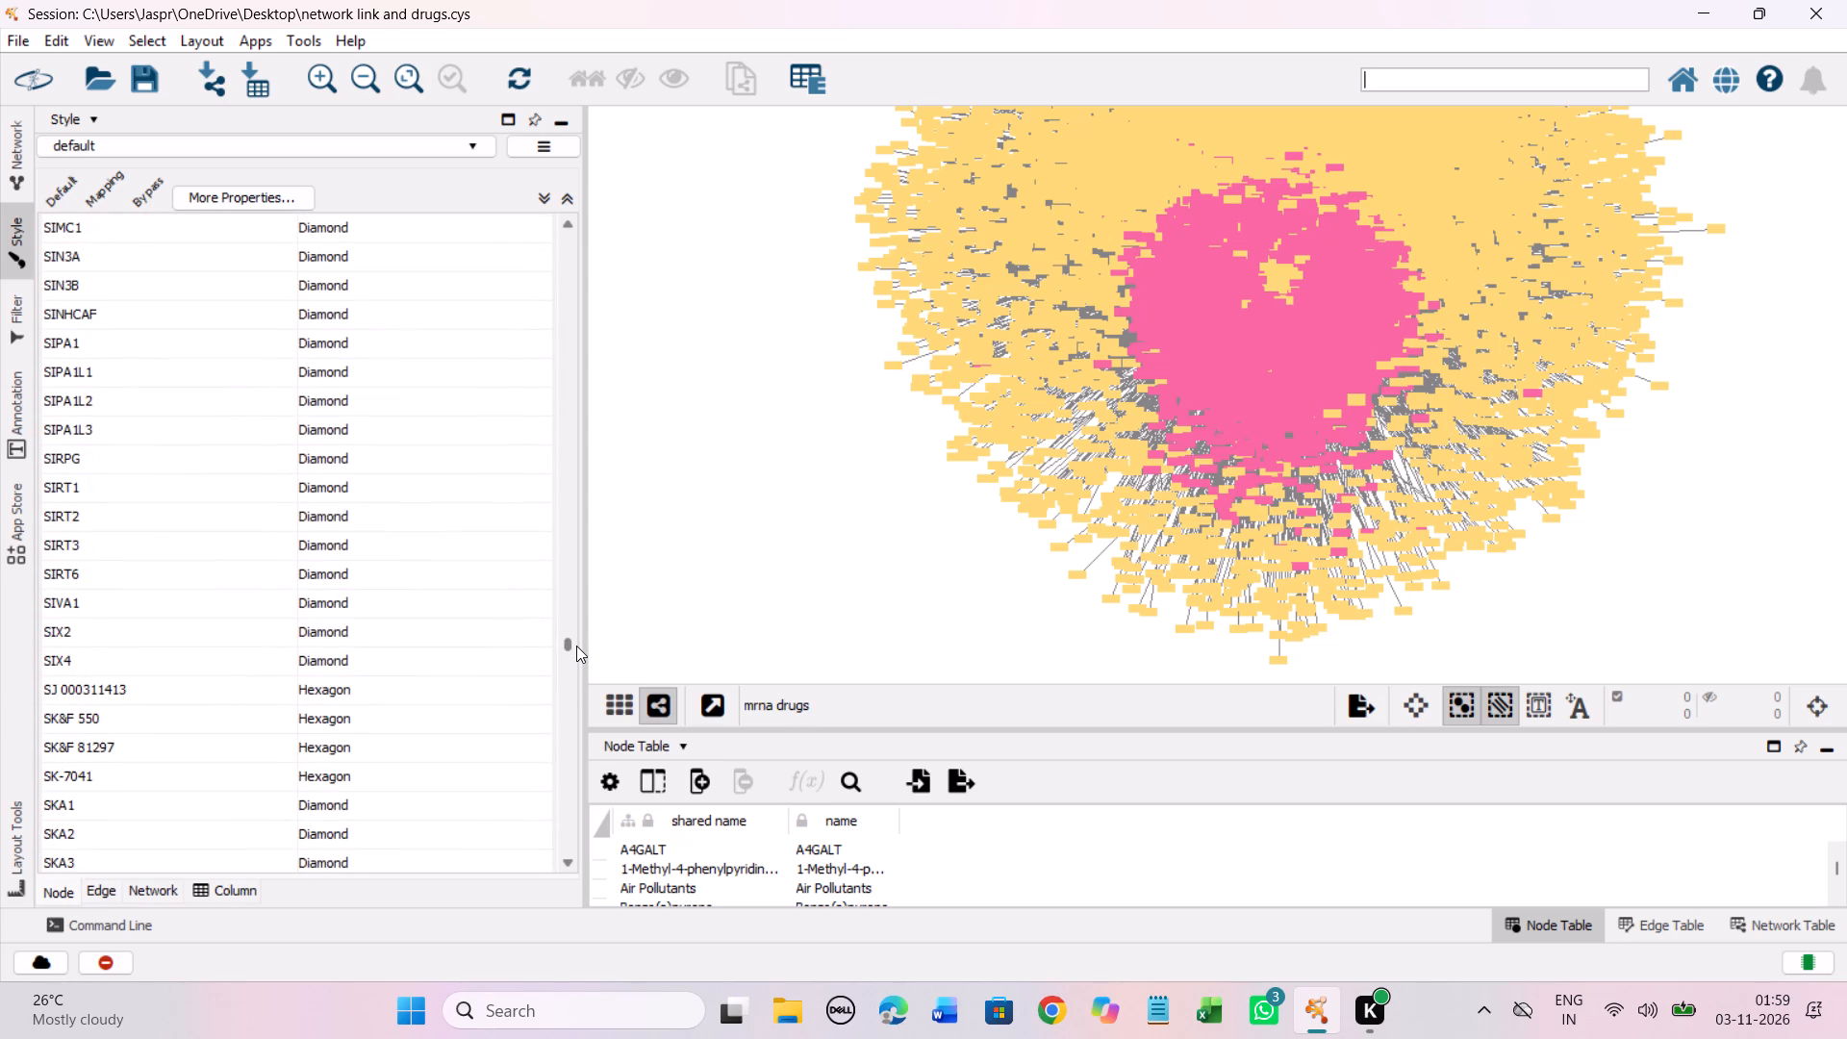
{"action": "left_click_drag", "start_coordinate": [576, 646], "coordinate": [577, 661]}
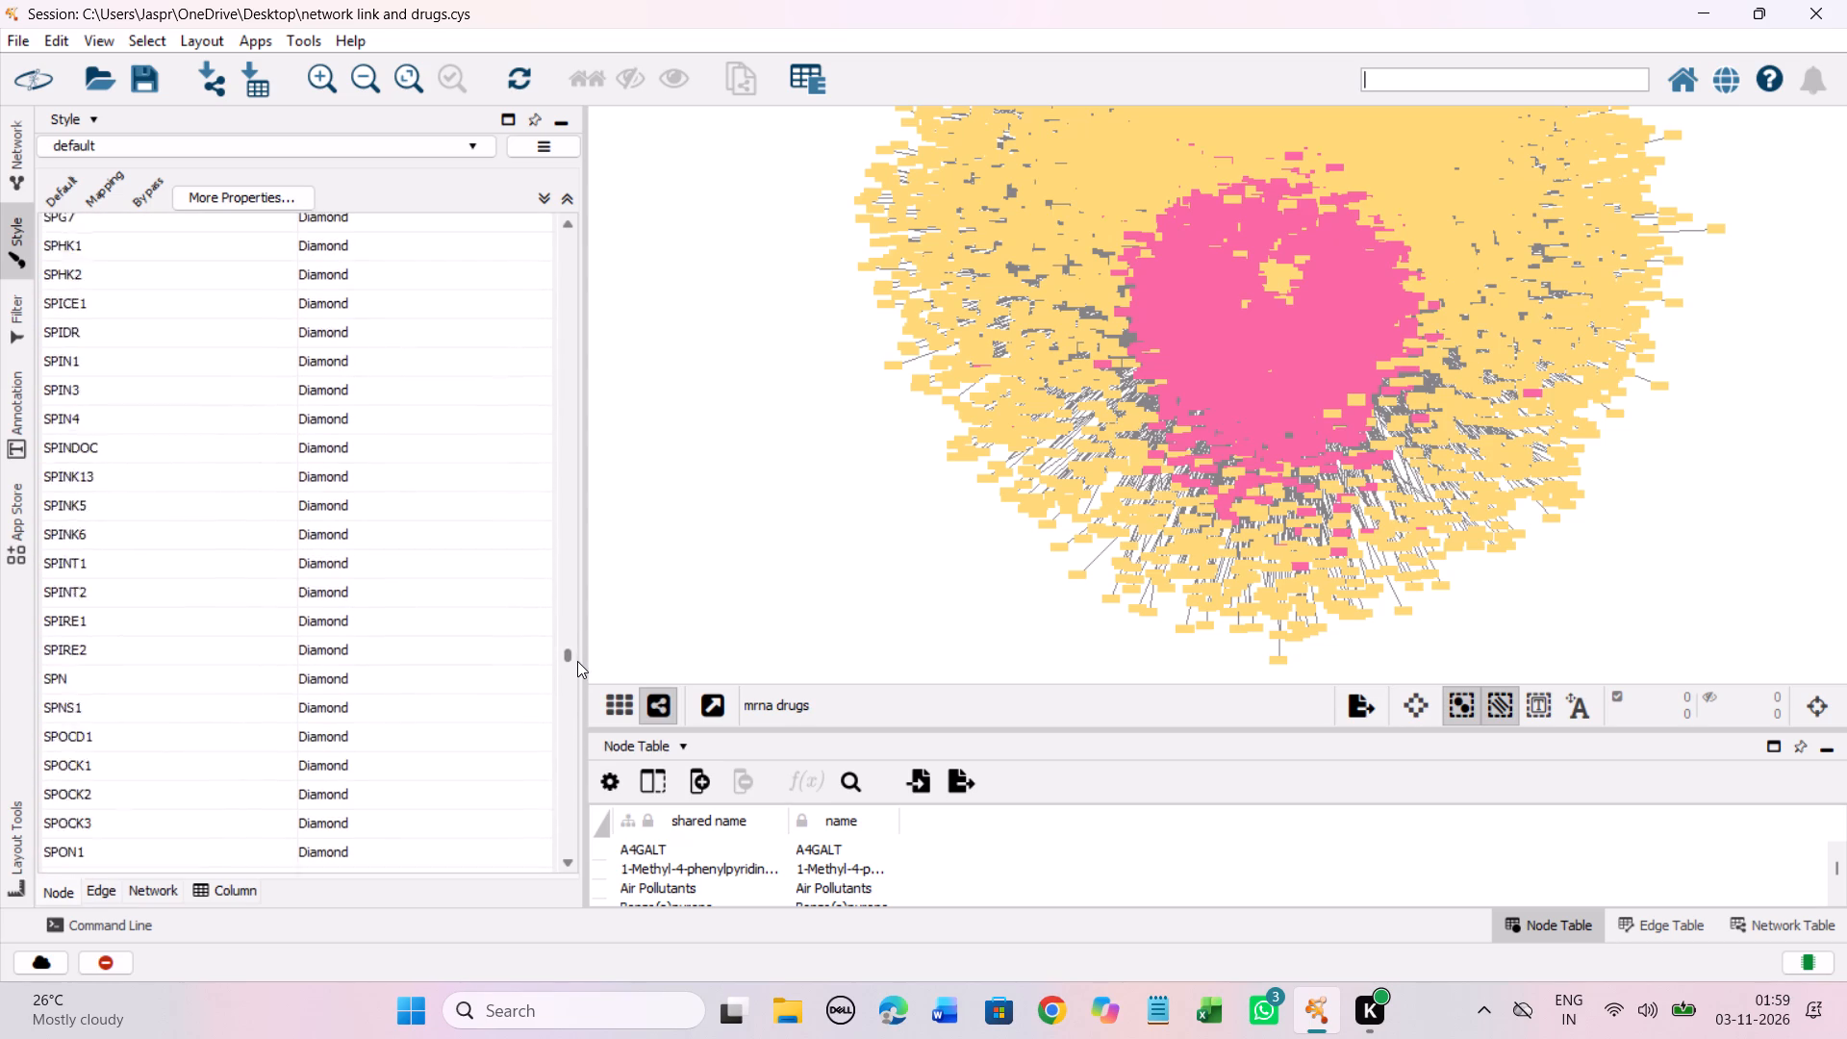
{"action": "left_click_drag", "start_coordinate": [577, 661], "coordinate": [594, 646]}
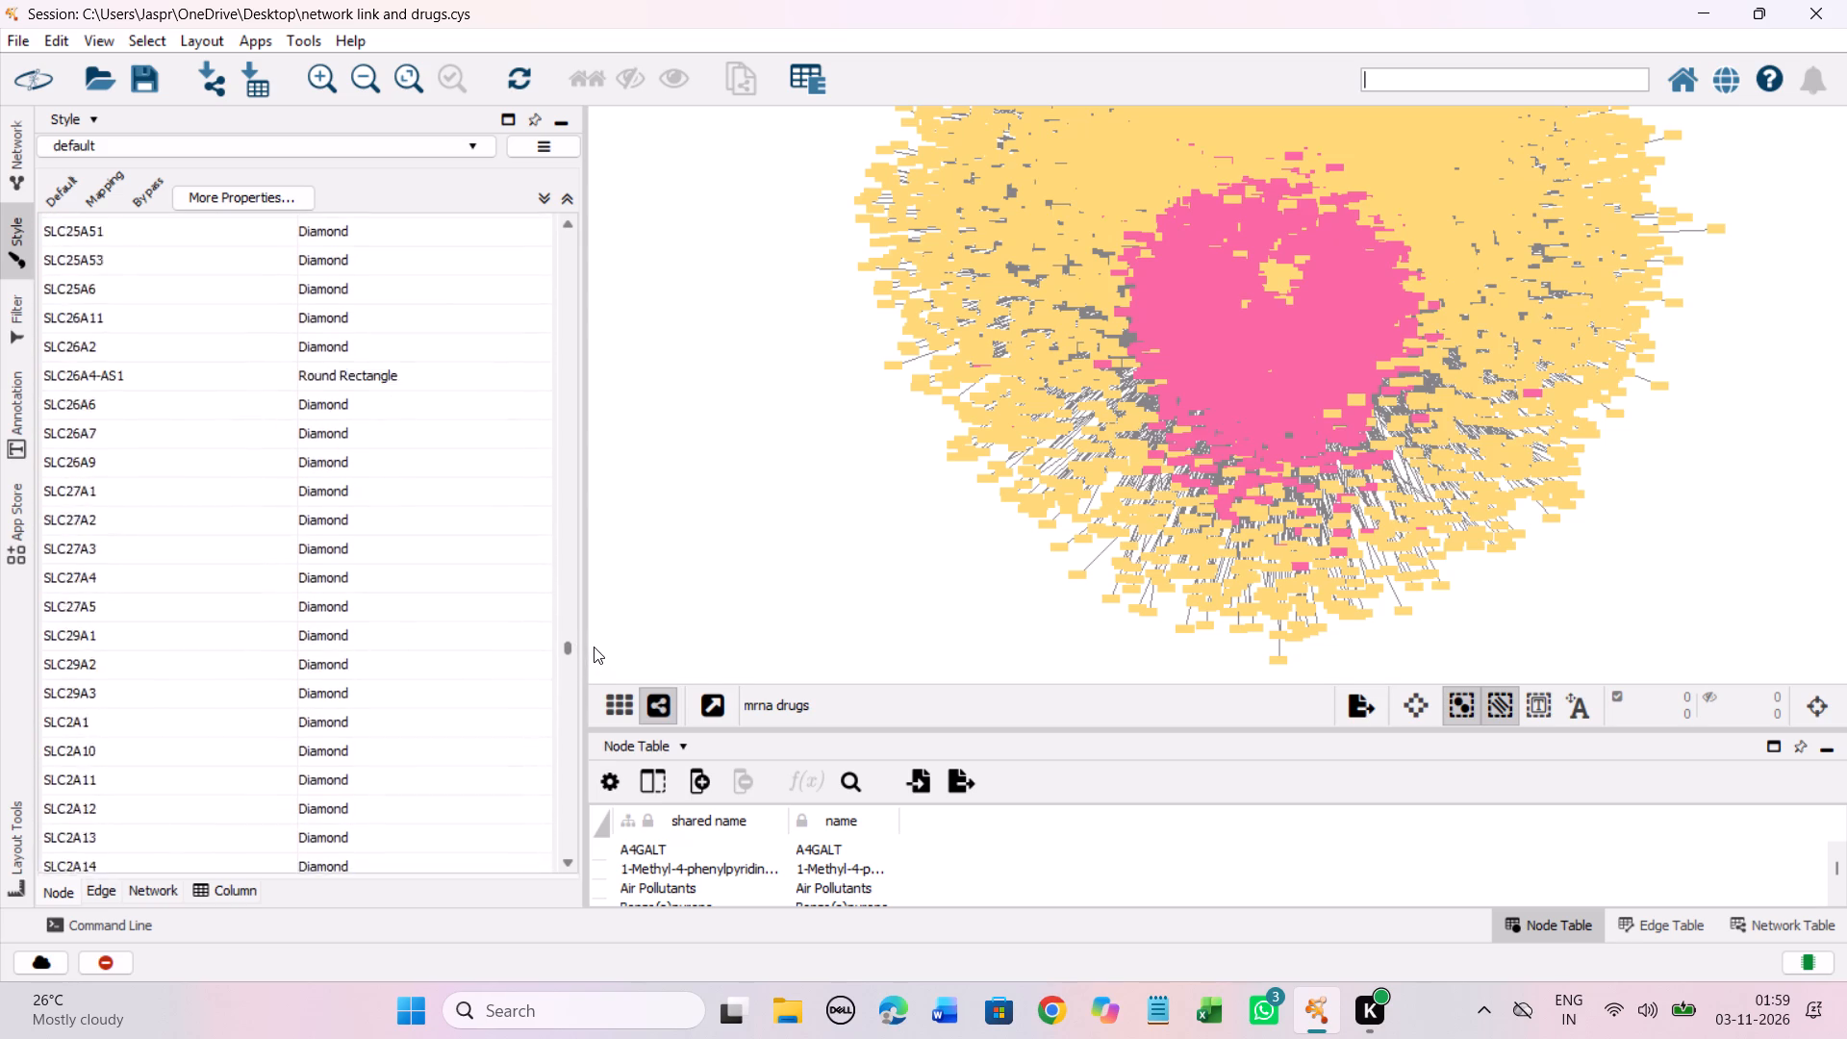
{"action": "left_click_drag", "start_coordinate": [594, 646], "coordinate": [620, 574]}
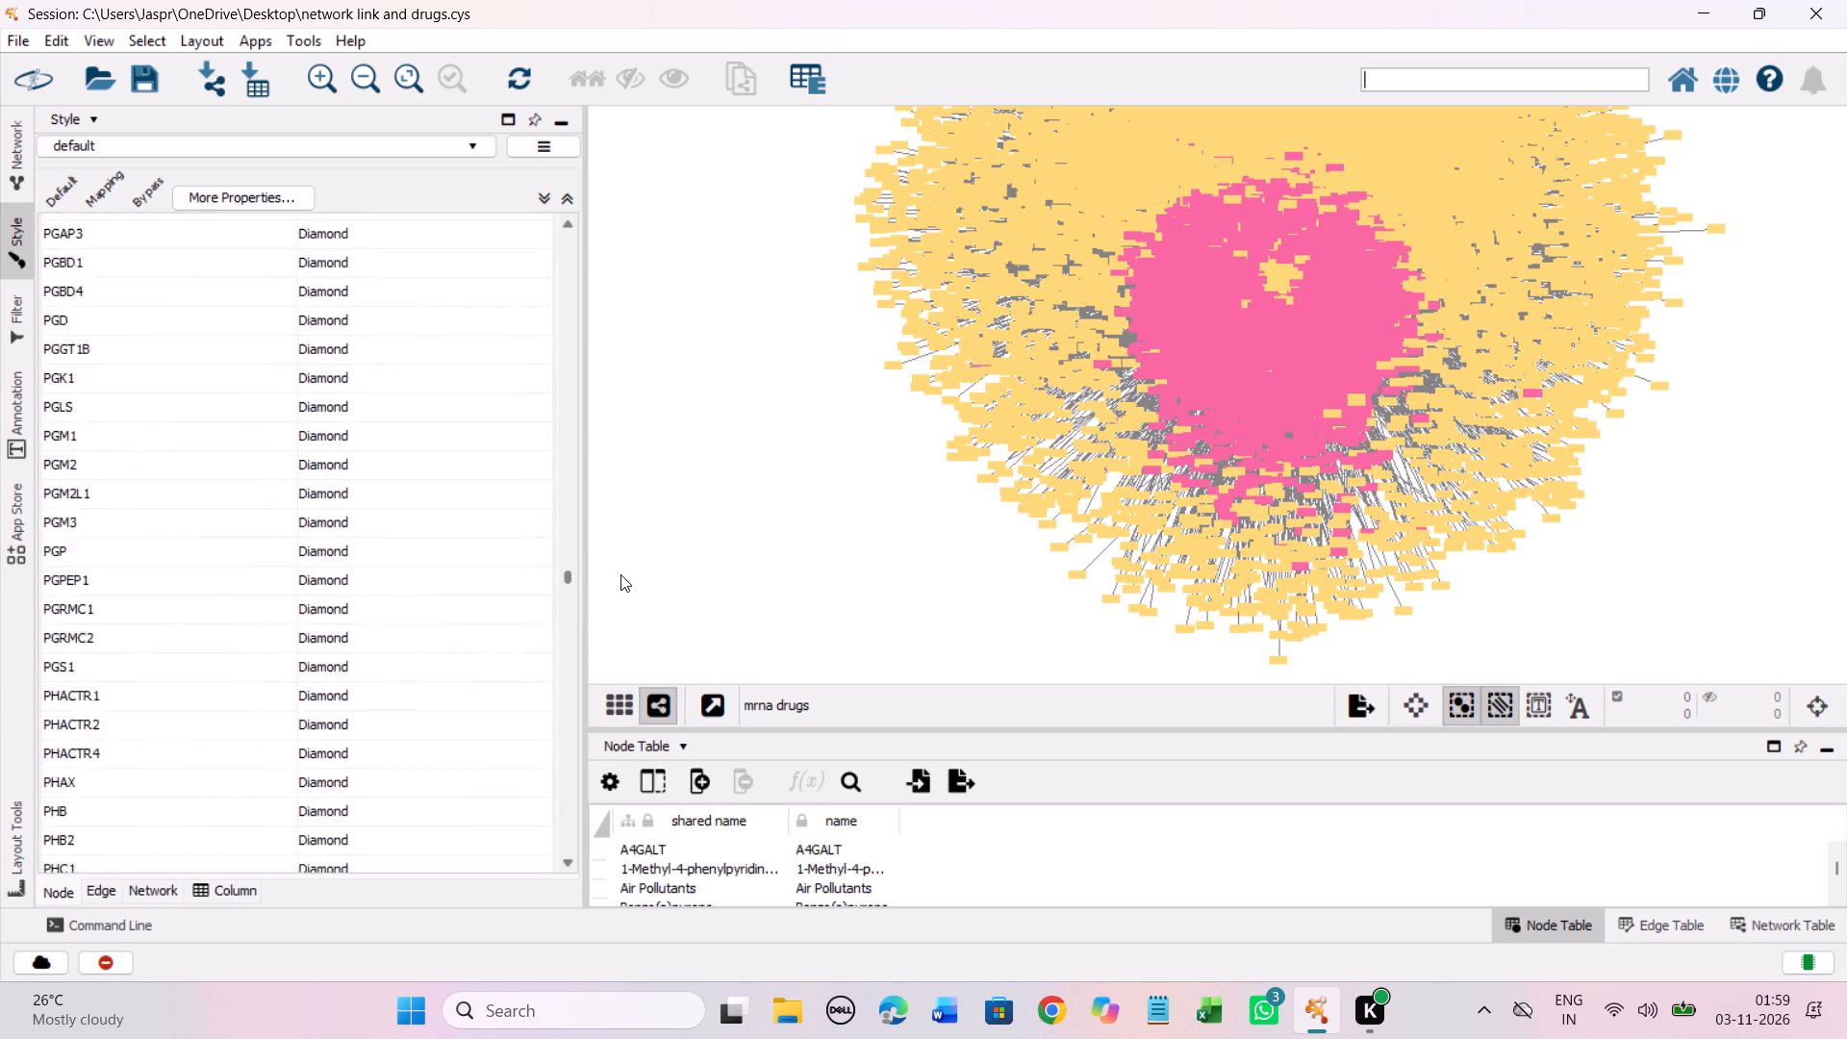
{"action": "left_click_drag", "start_coordinate": [620, 574], "coordinate": [641, 522]}
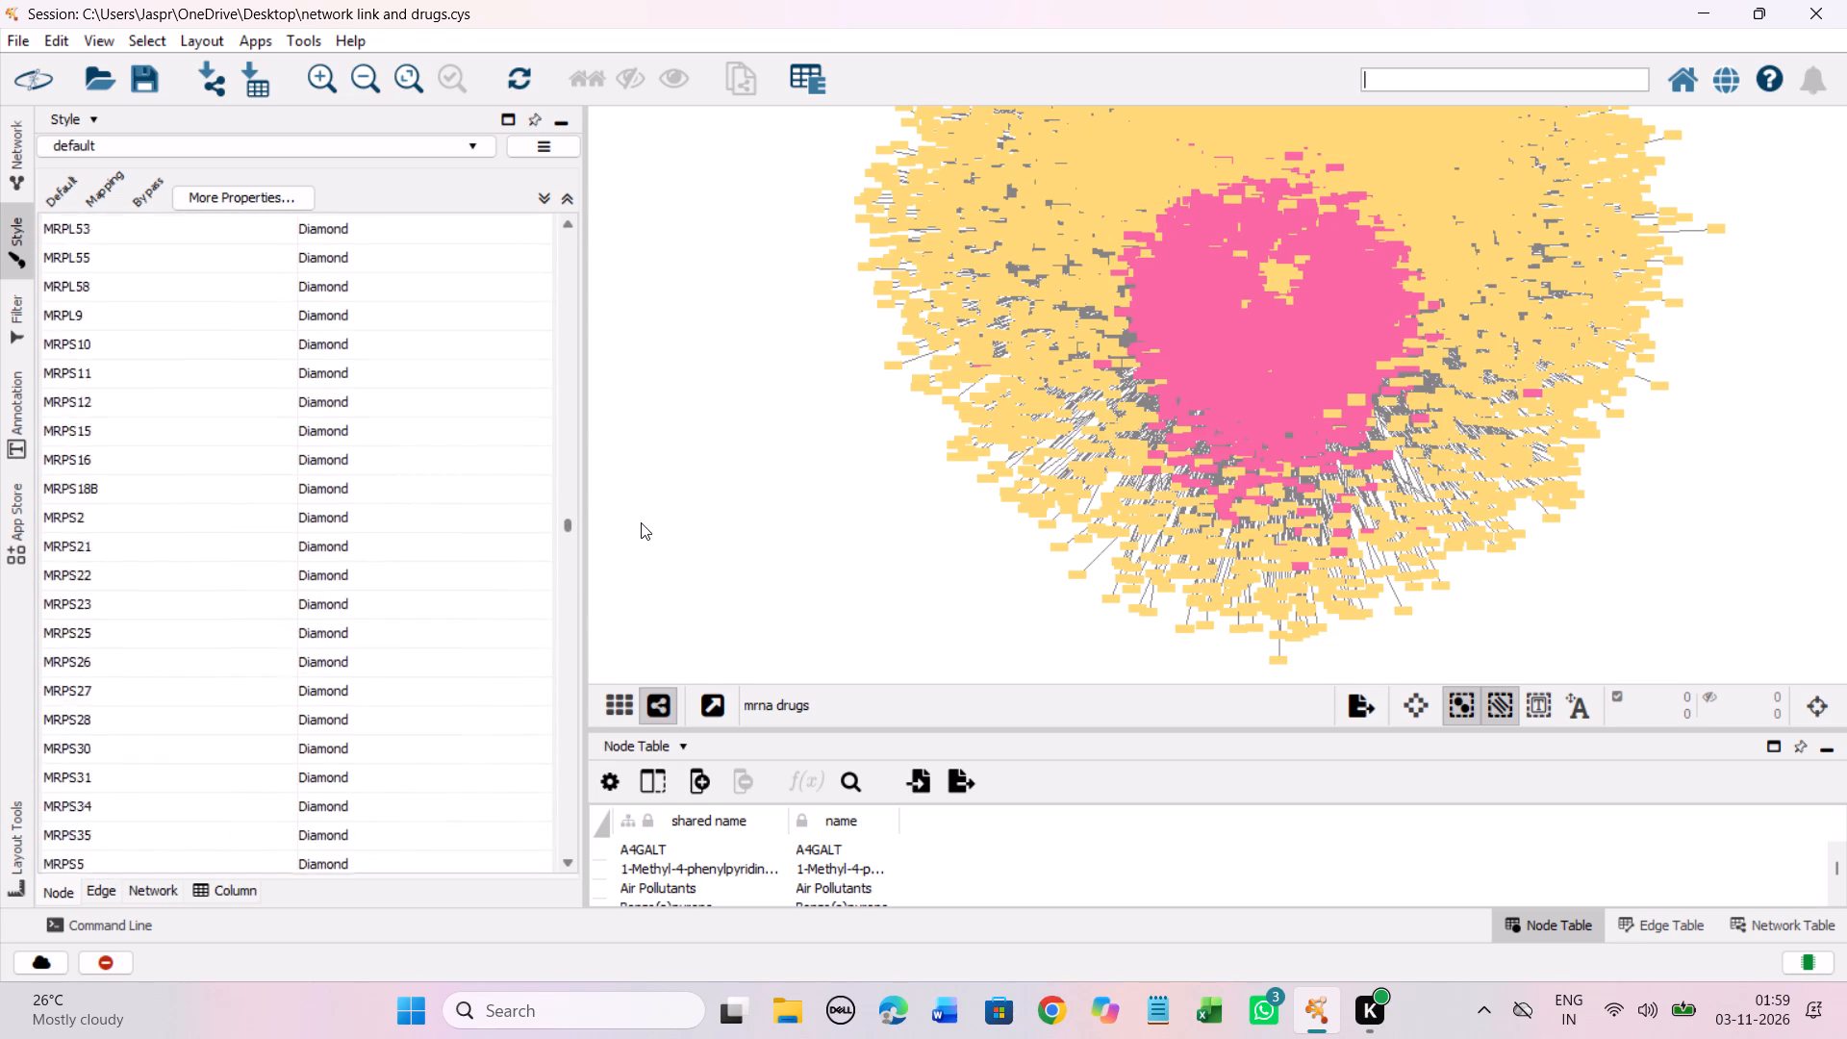
Review the discrete Node Shape mapping backwards from the MRPS genes to the first entries, and collapse the Shape property.
{"action": "left_click_drag", "start_coordinate": [641, 522], "coordinate": [647, 492]}
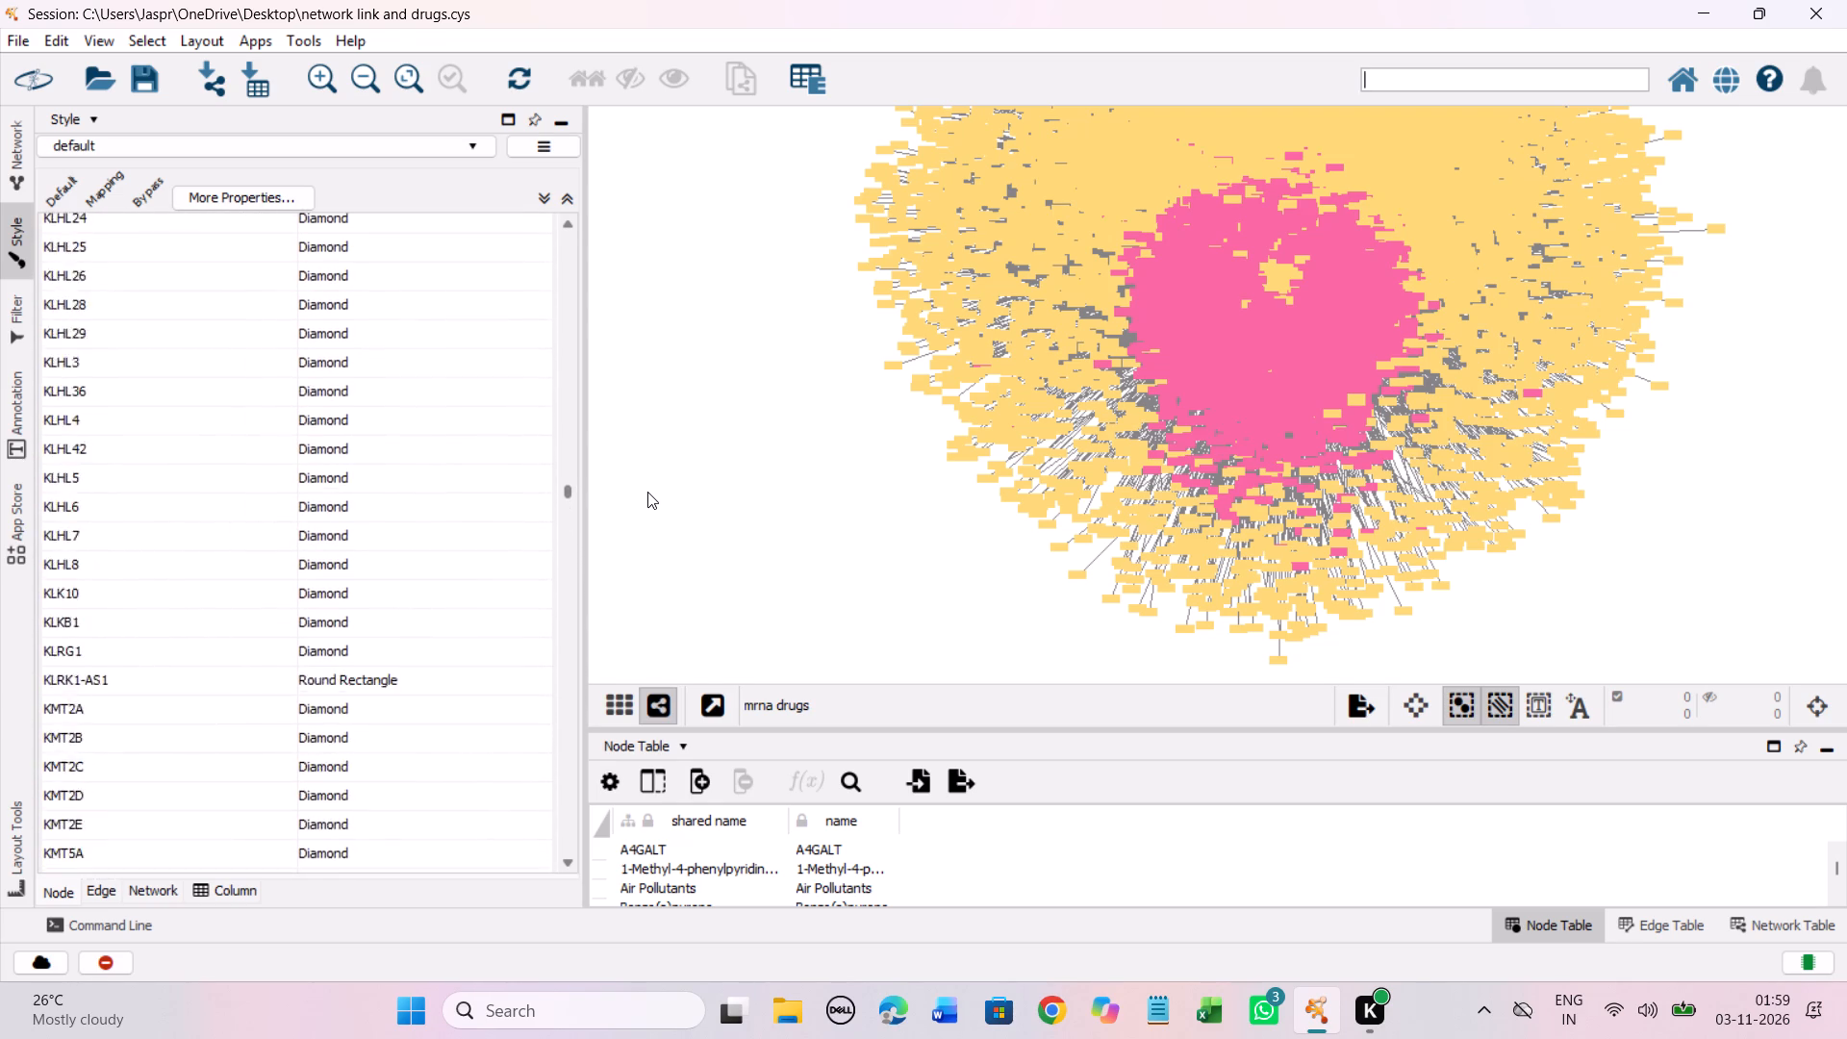
{"action": "left_click_drag", "start_coordinate": [647, 492], "coordinate": [665, 442]}
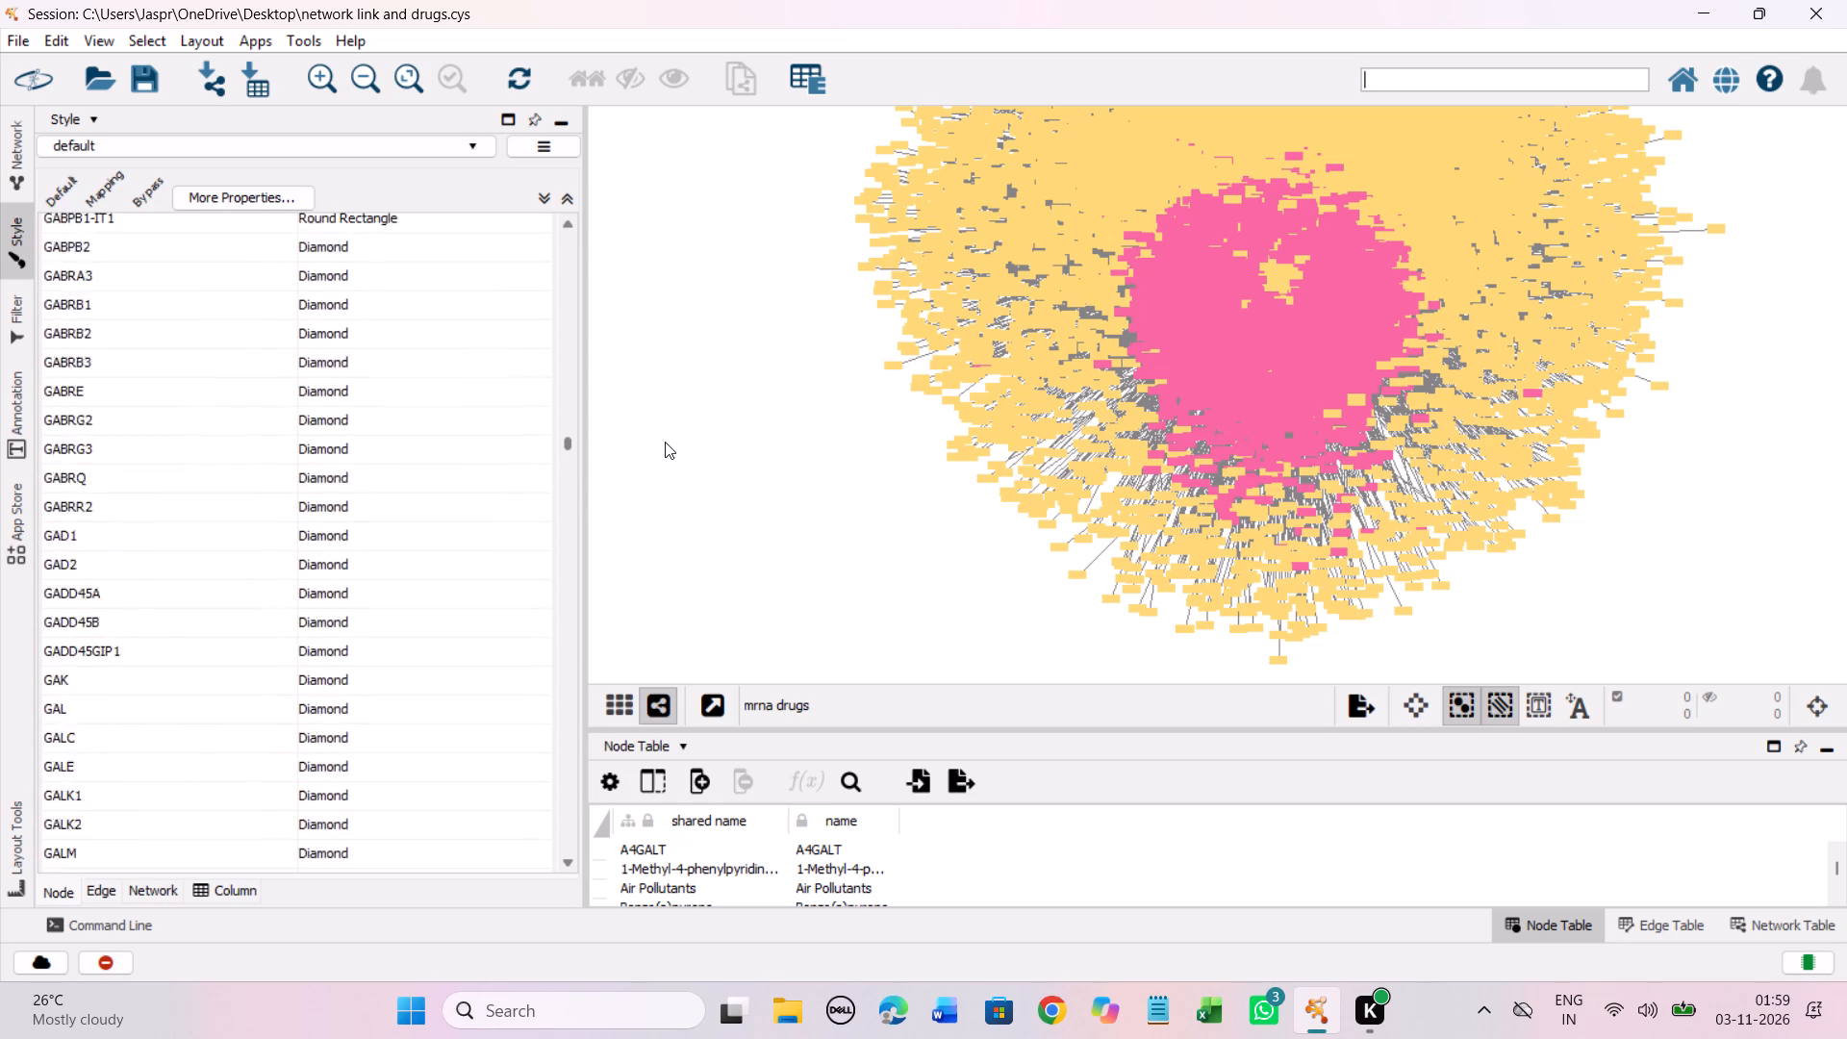
{"action": "left_click_drag", "start_coordinate": [665, 442], "coordinate": [692, 380]}
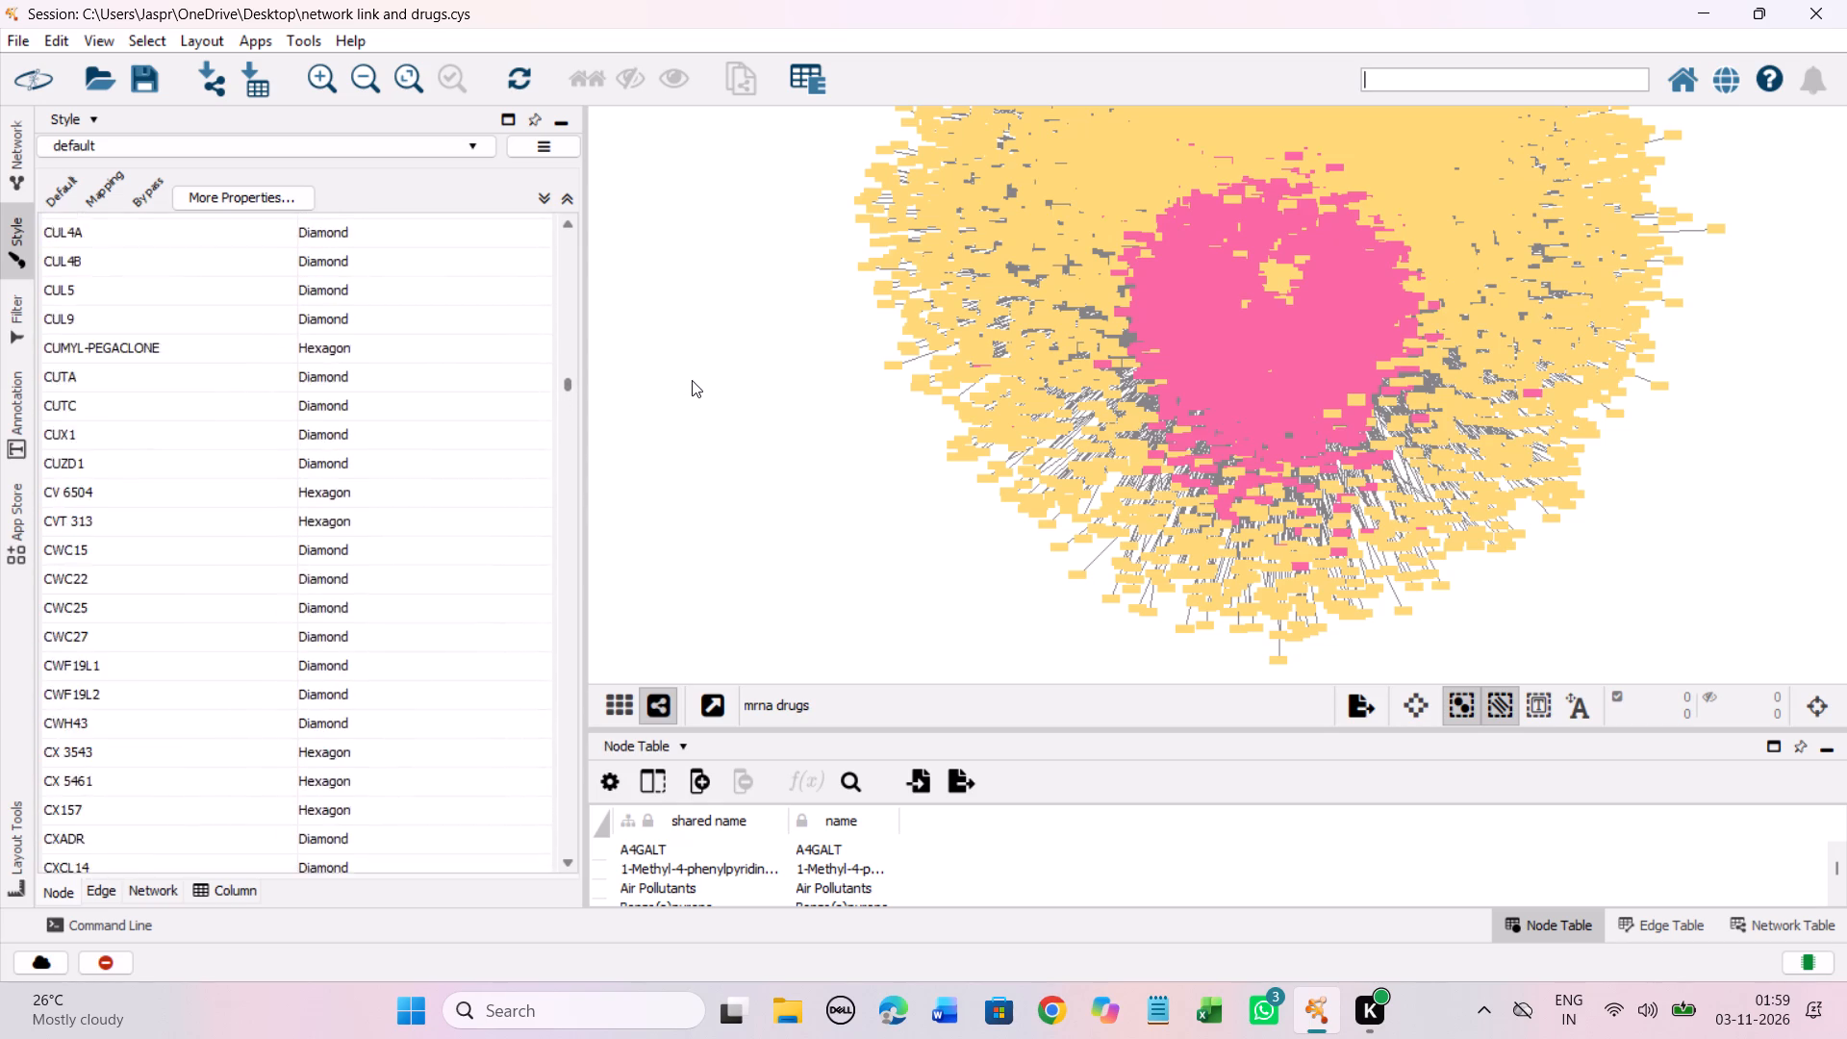
{"action": "left_click_drag", "start_coordinate": [692, 380], "coordinate": [715, 323]}
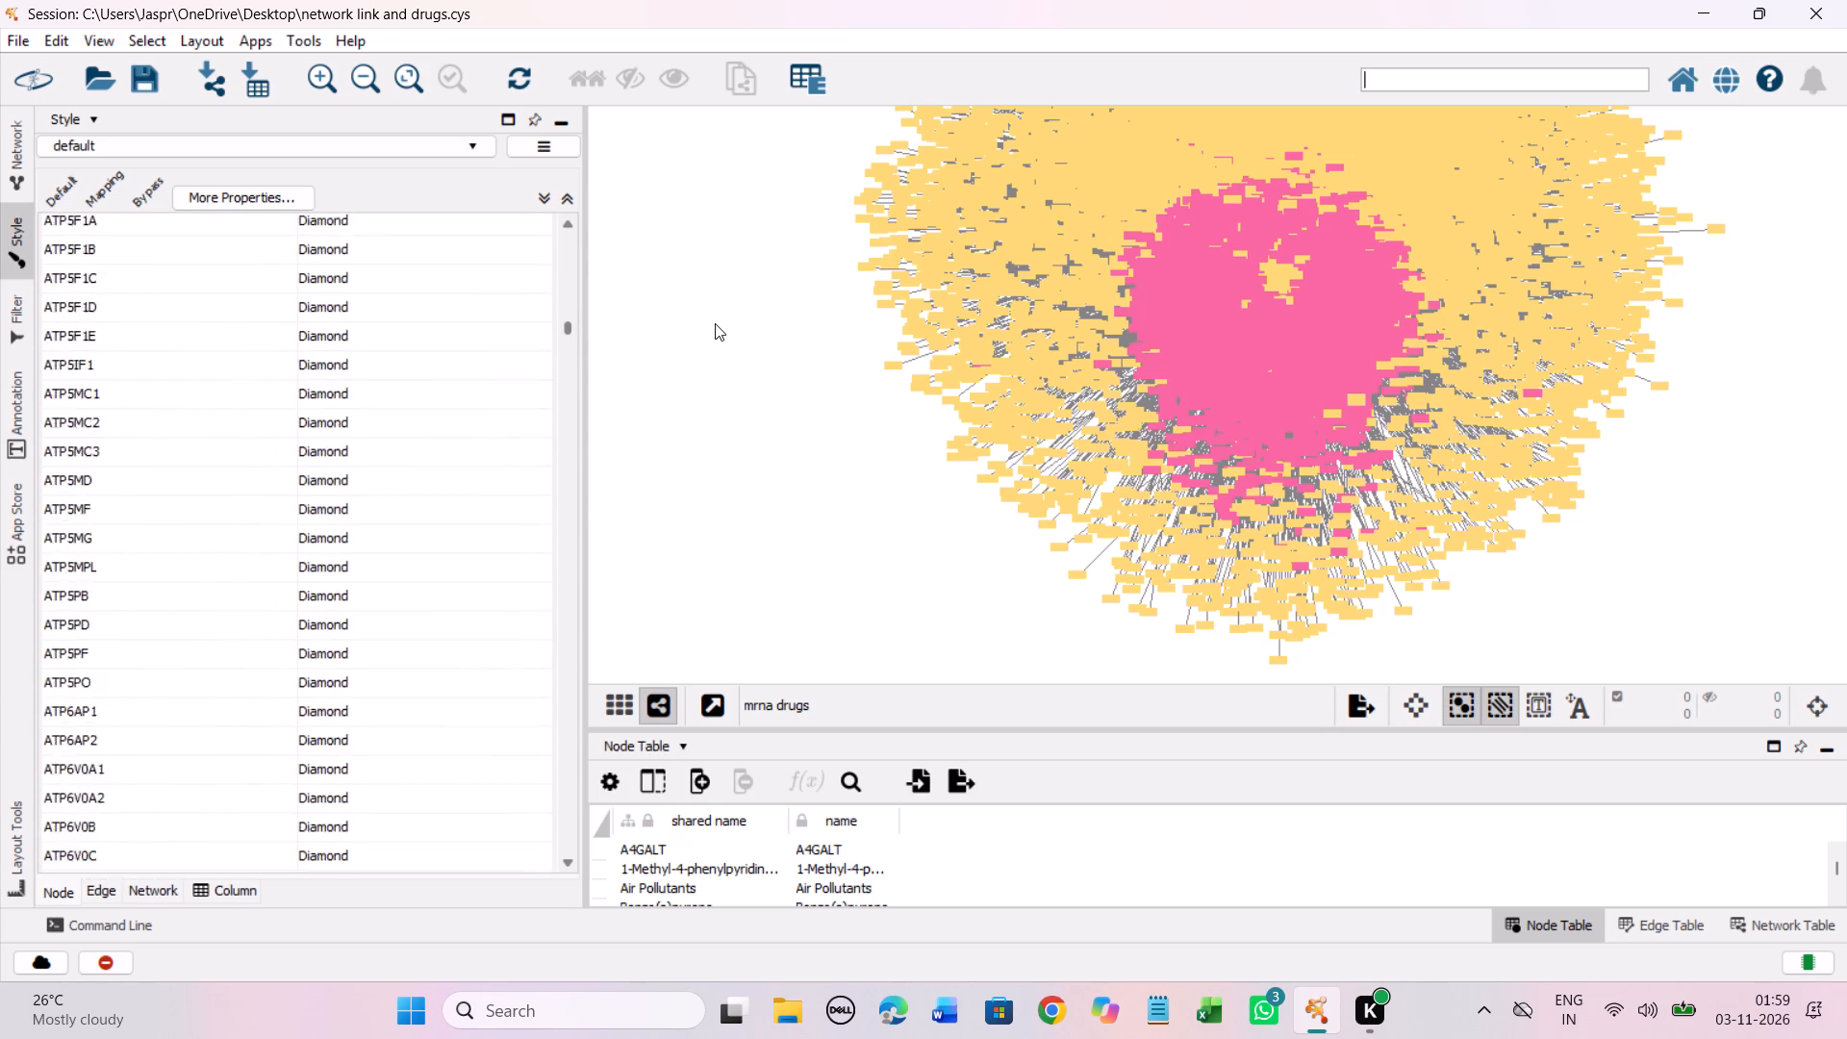
{"action": "left_click_drag", "start_coordinate": [715, 323], "coordinate": [740, 265]}
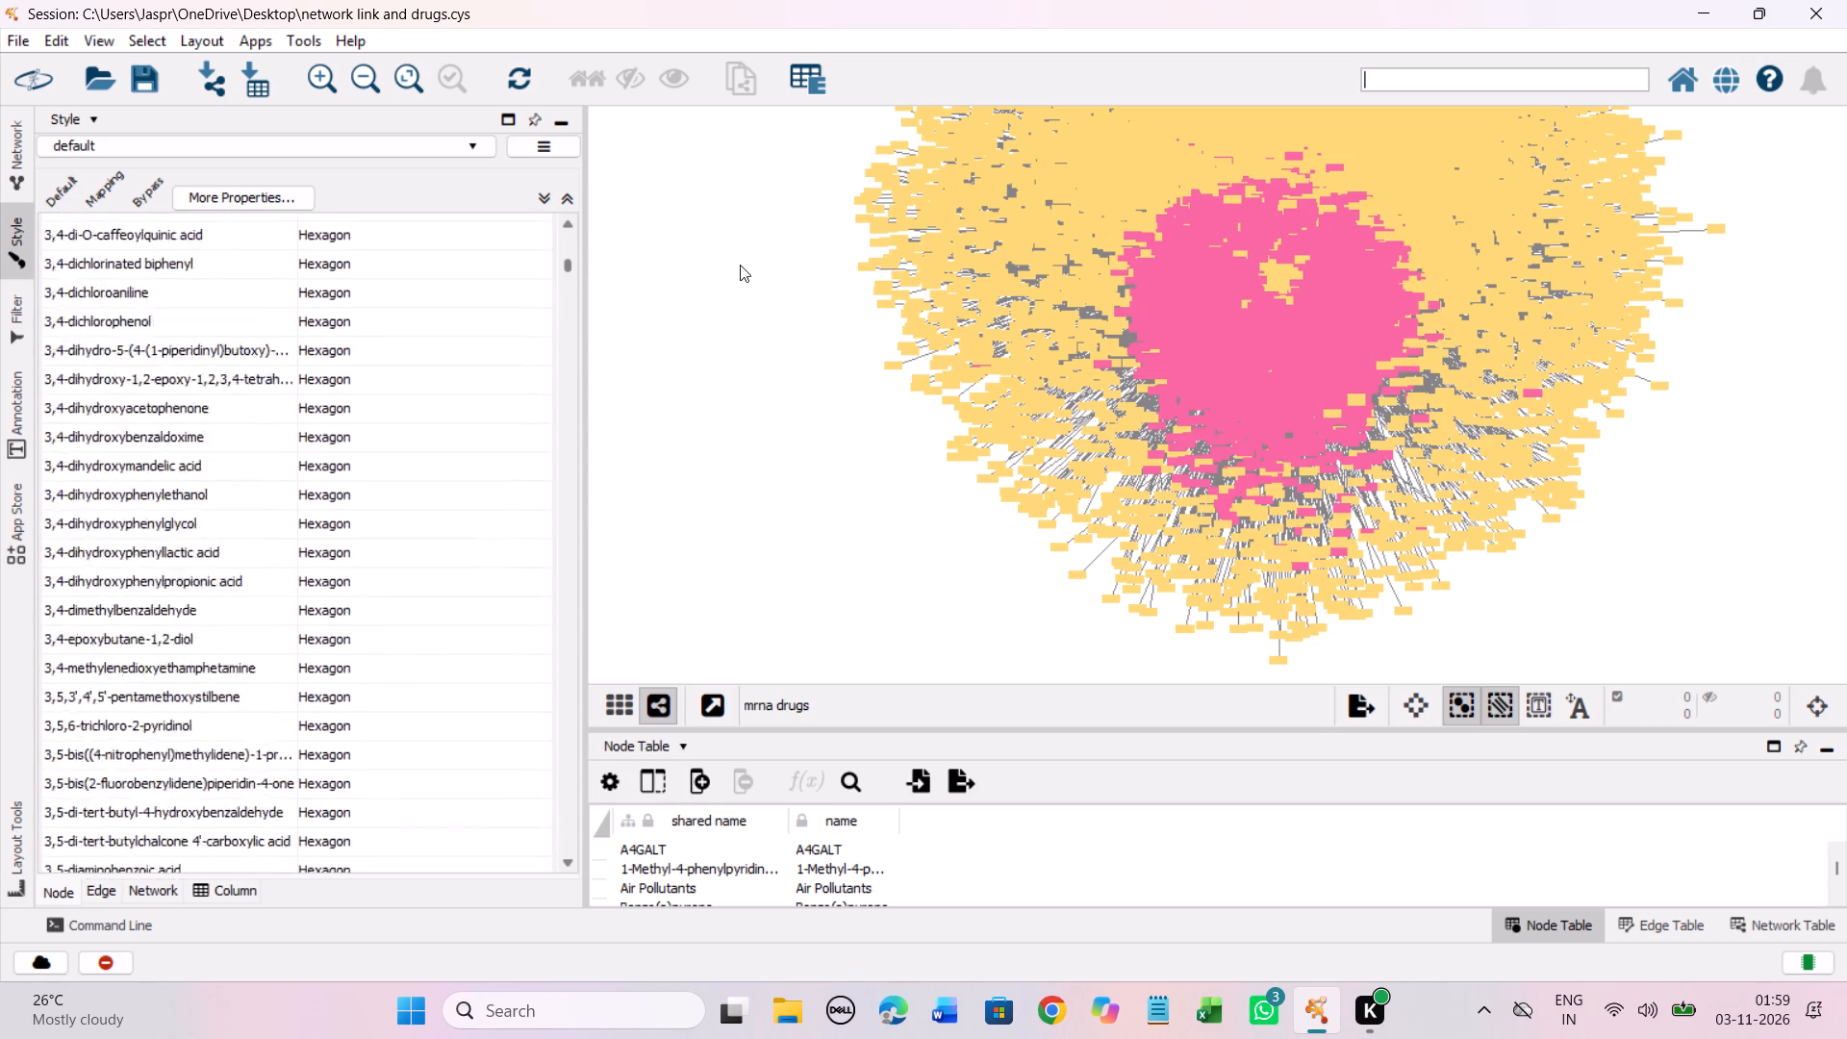
{"action": "left_click_drag", "start_coordinate": [740, 265], "coordinate": [757, 232]}
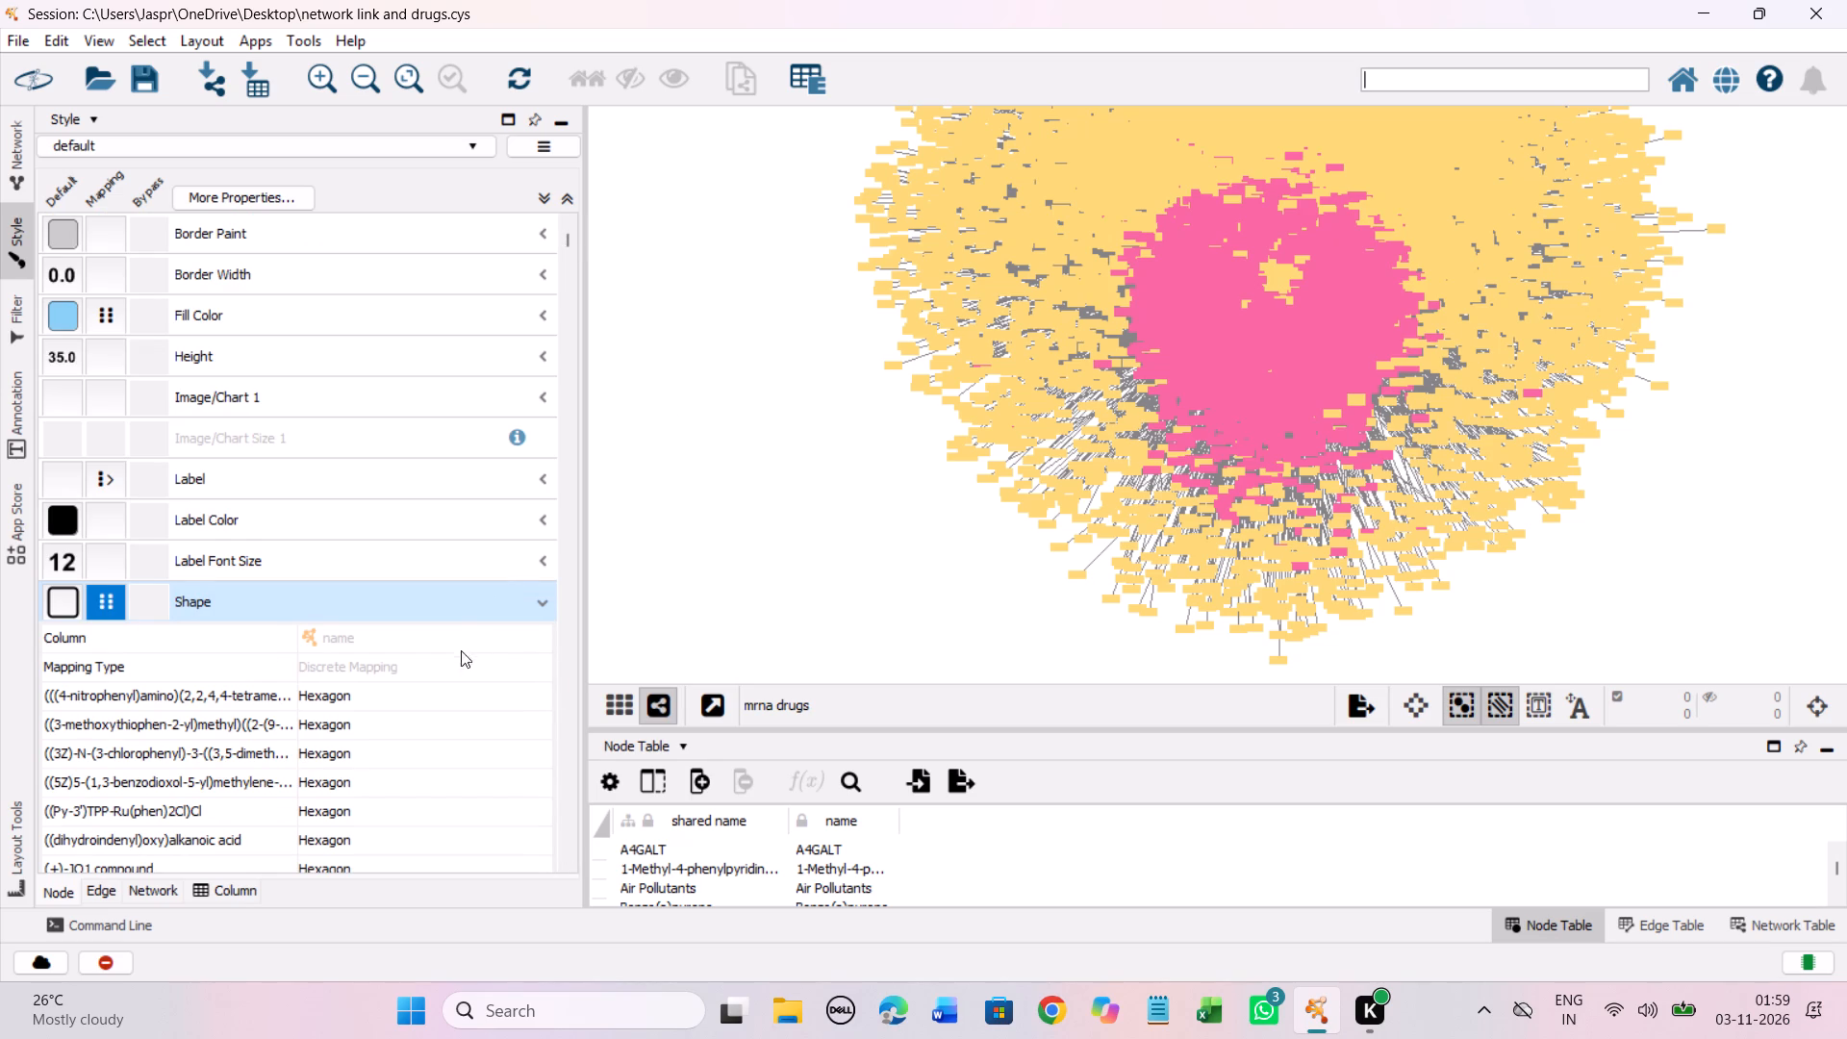
{"action": "left_click", "coordinate": [548, 593]}
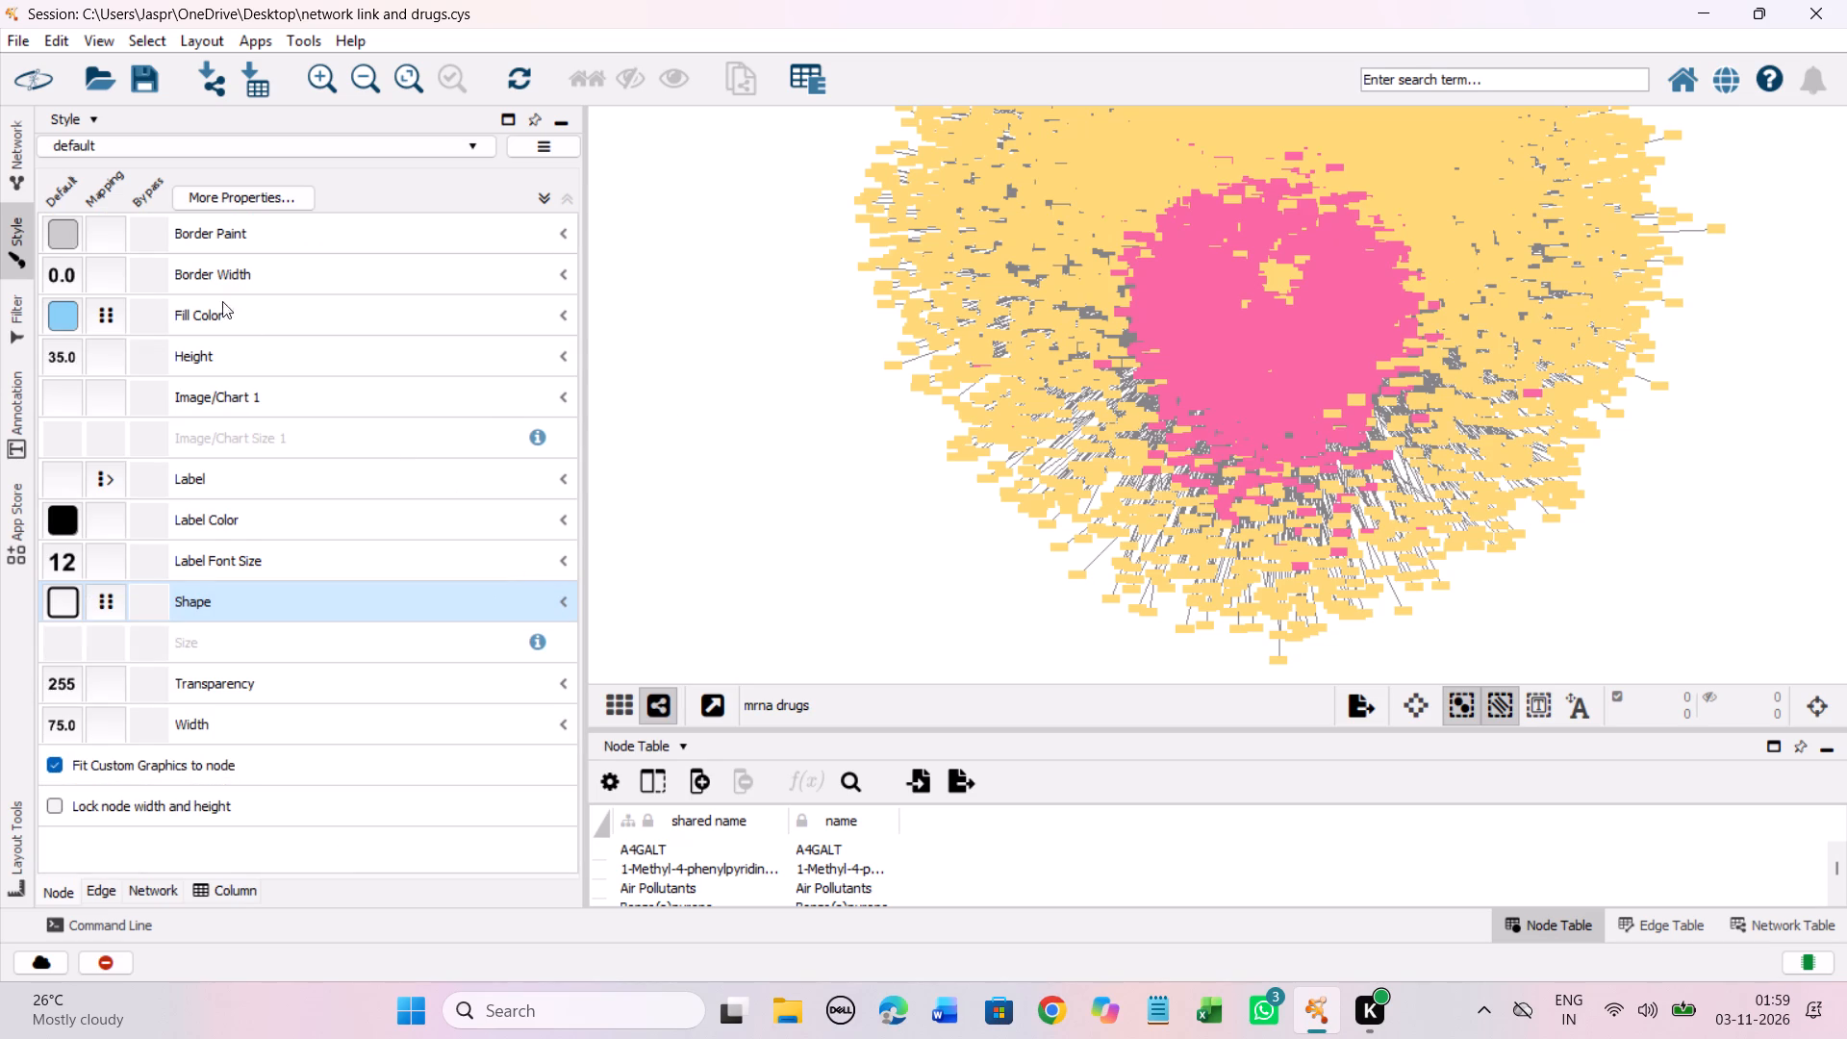
Switch the current network to mi drugs.
{"action": "left_click", "coordinate": [12, 158]}
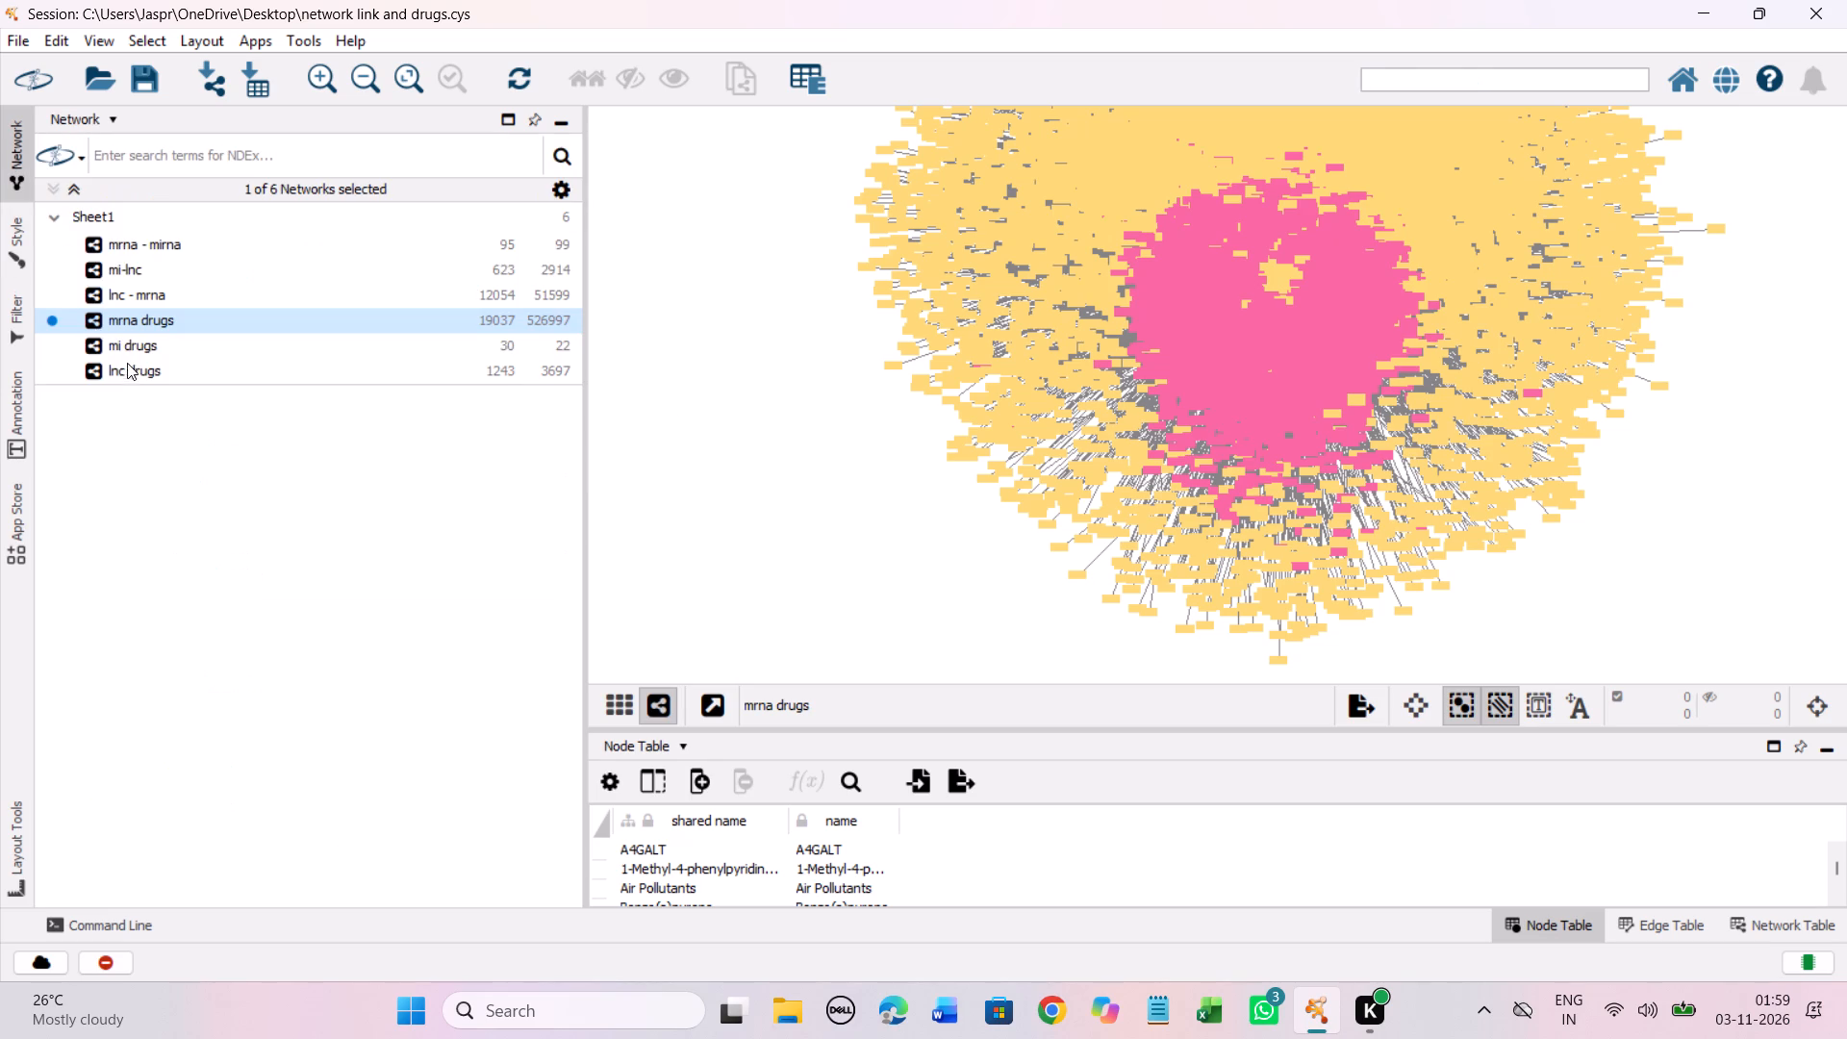
{"action": "left_click", "coordinate": [139, 343]}
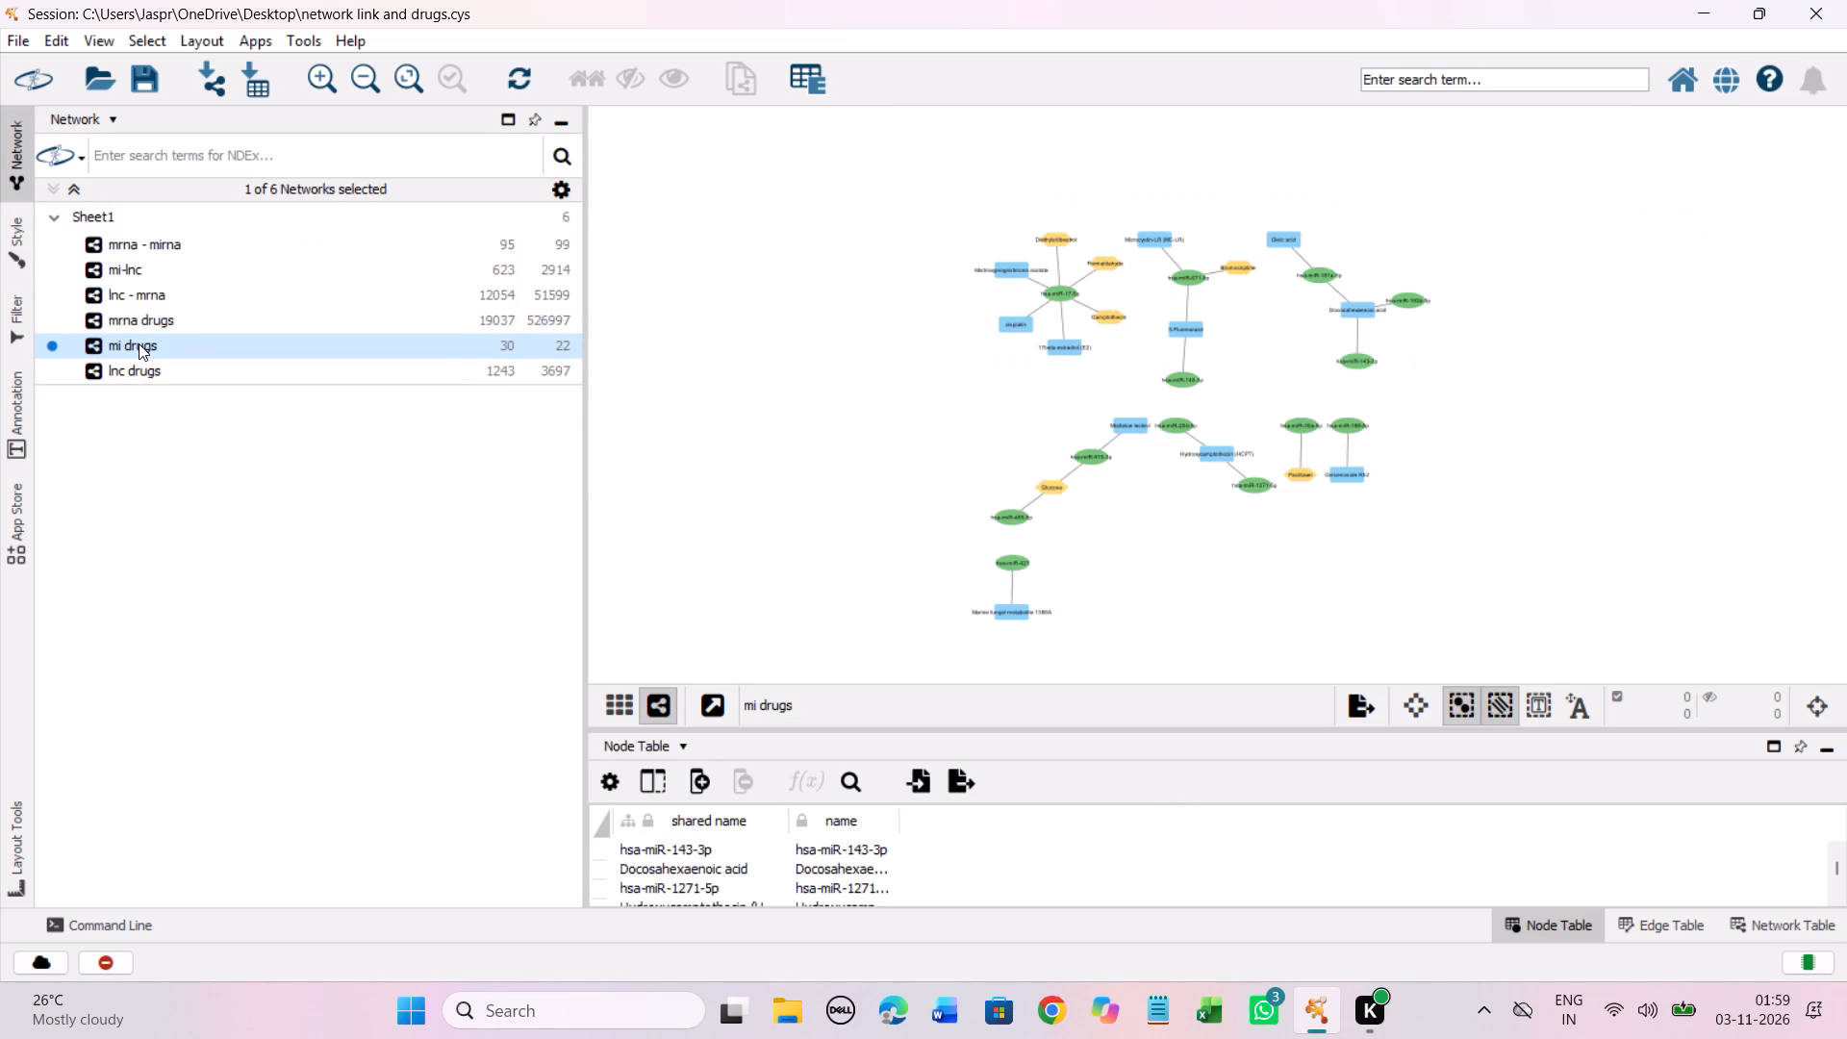
Expand the discrete node Fill Color mapping and look through its chemical entries from the beginning for mi drugs nodes without a colour.
{"action": "left_click", "coordinate": [27, 241]}
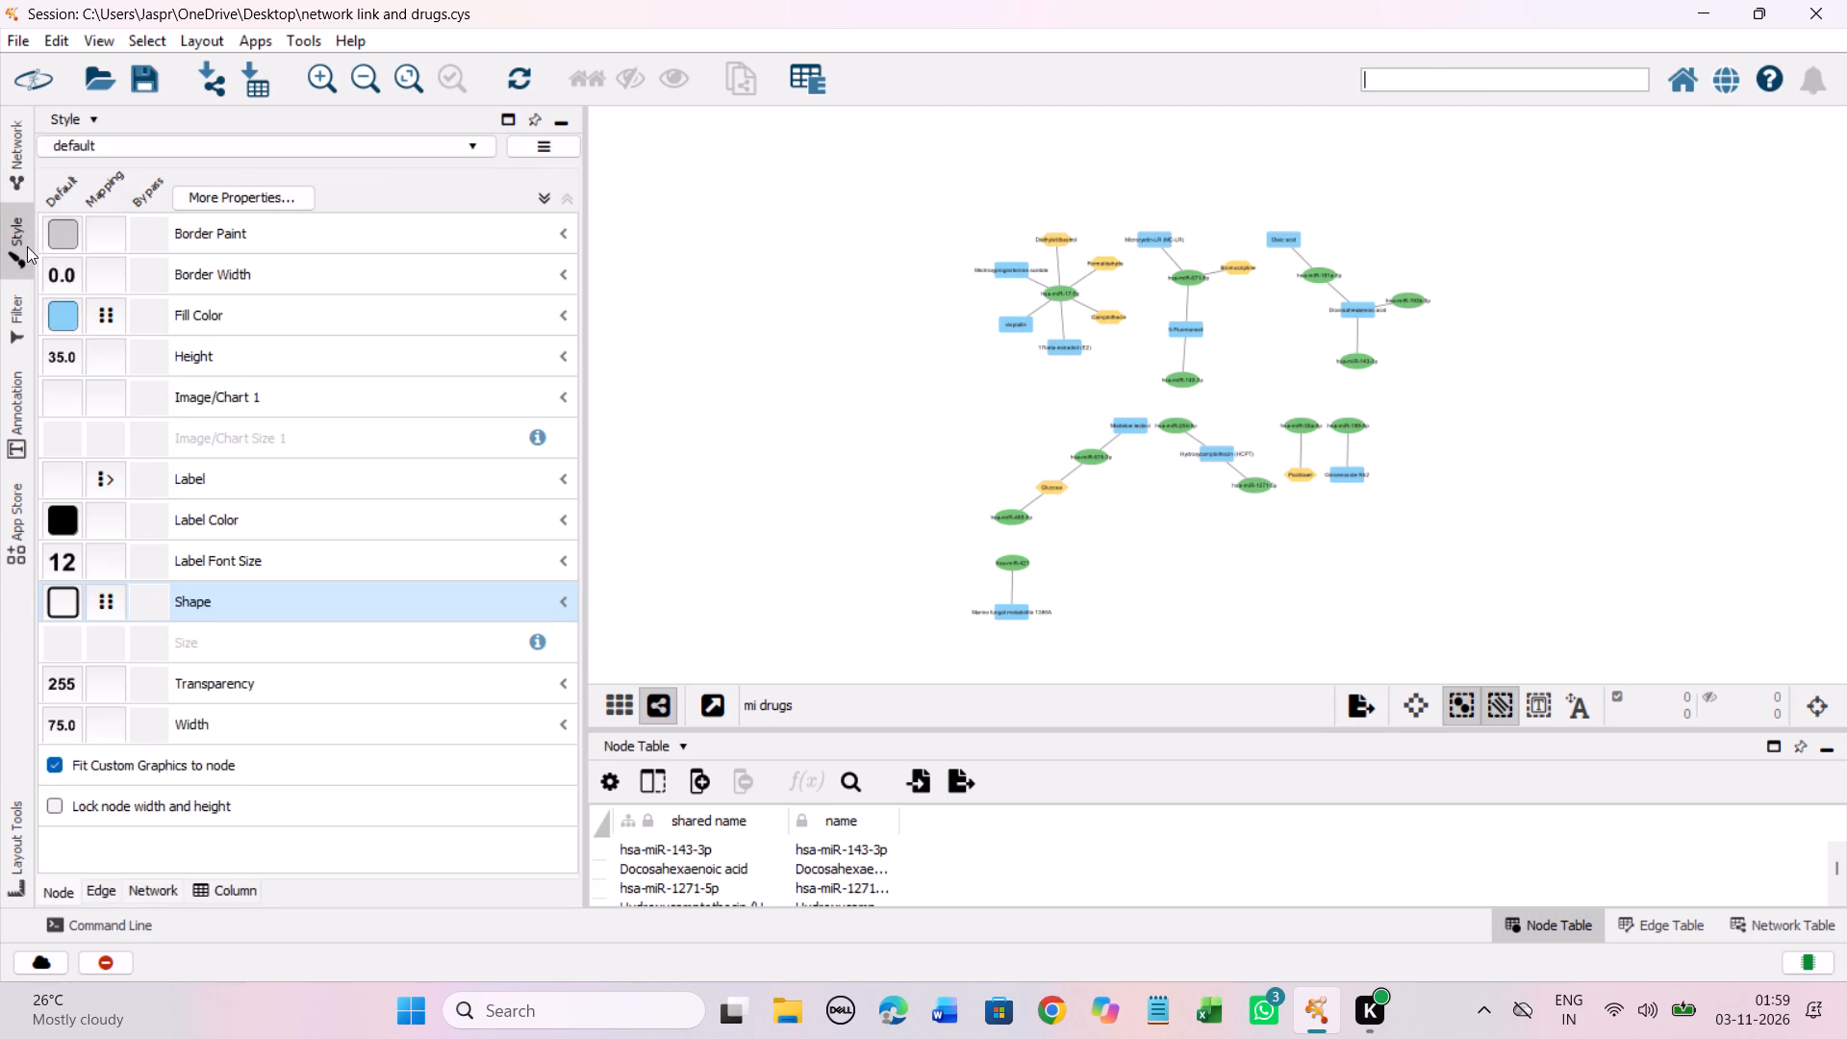
{"action": "left_click", "coordinate": [565, 316]}
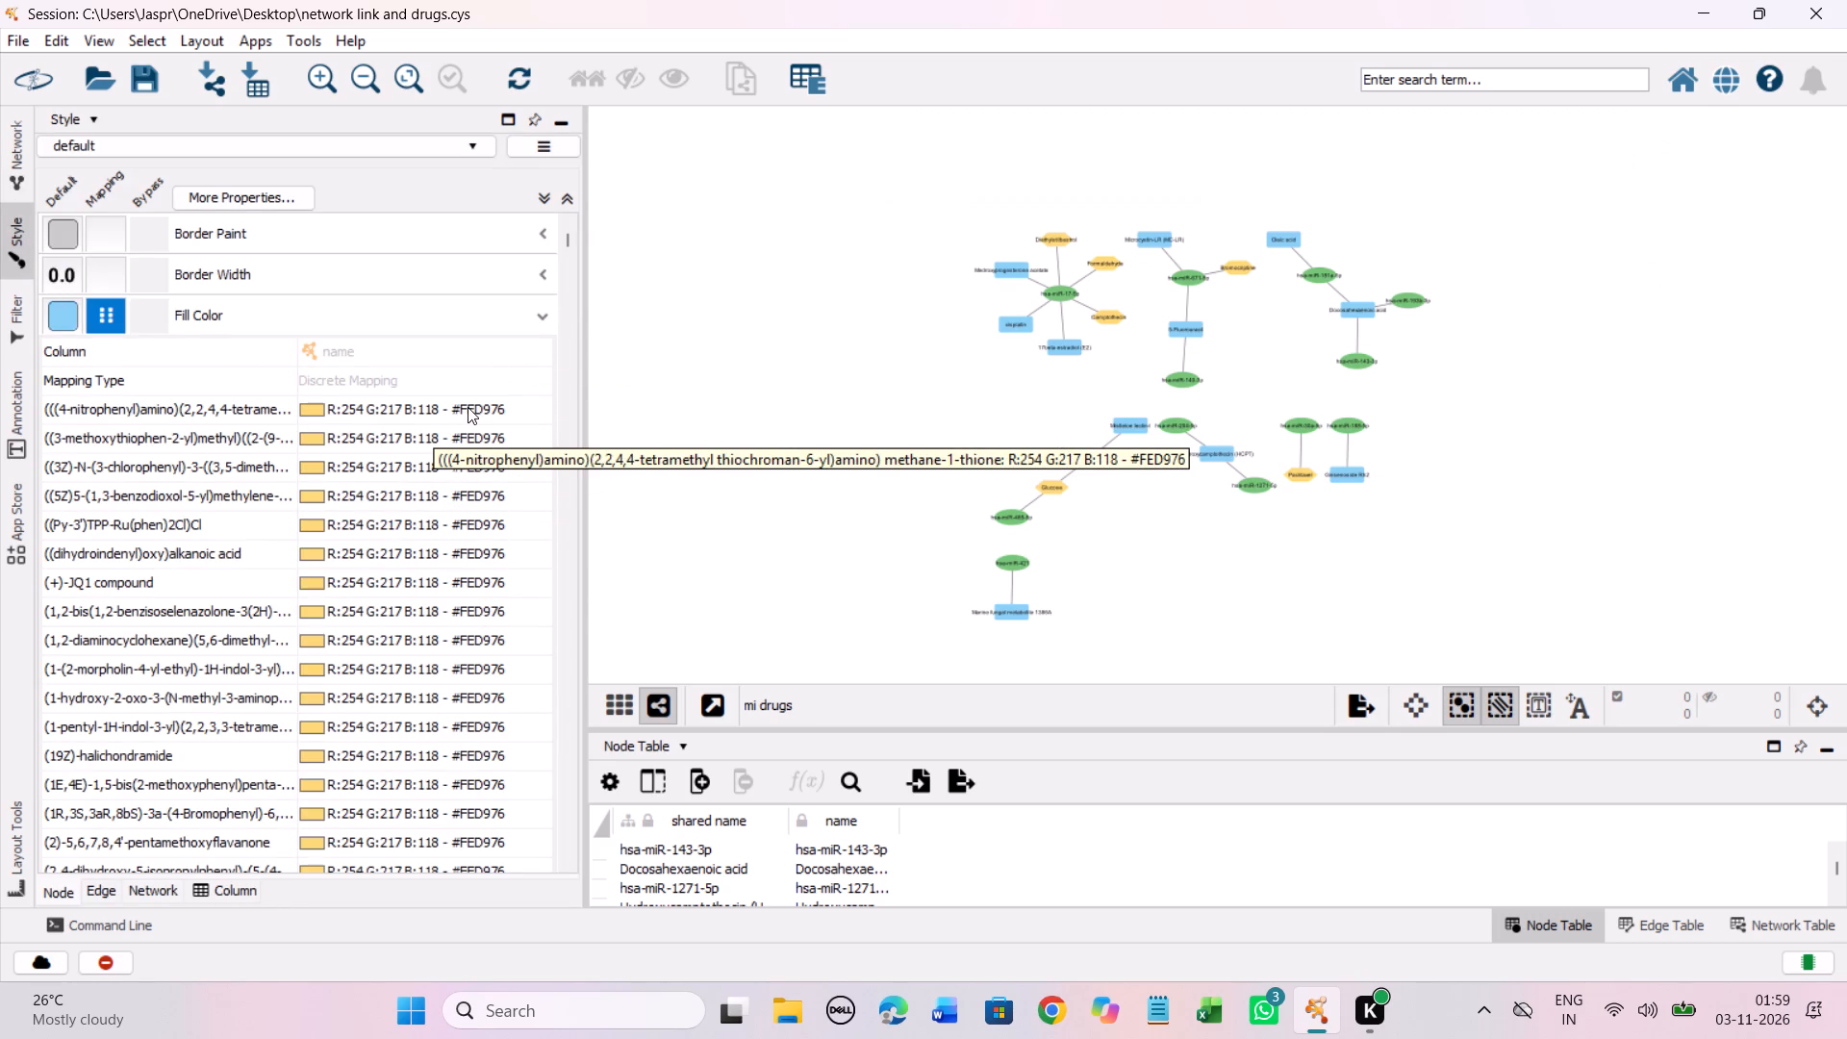
{"action": "scroll", "coordinate": [468, 407], "scroll_direction": "down", "scroll_amount": 9}
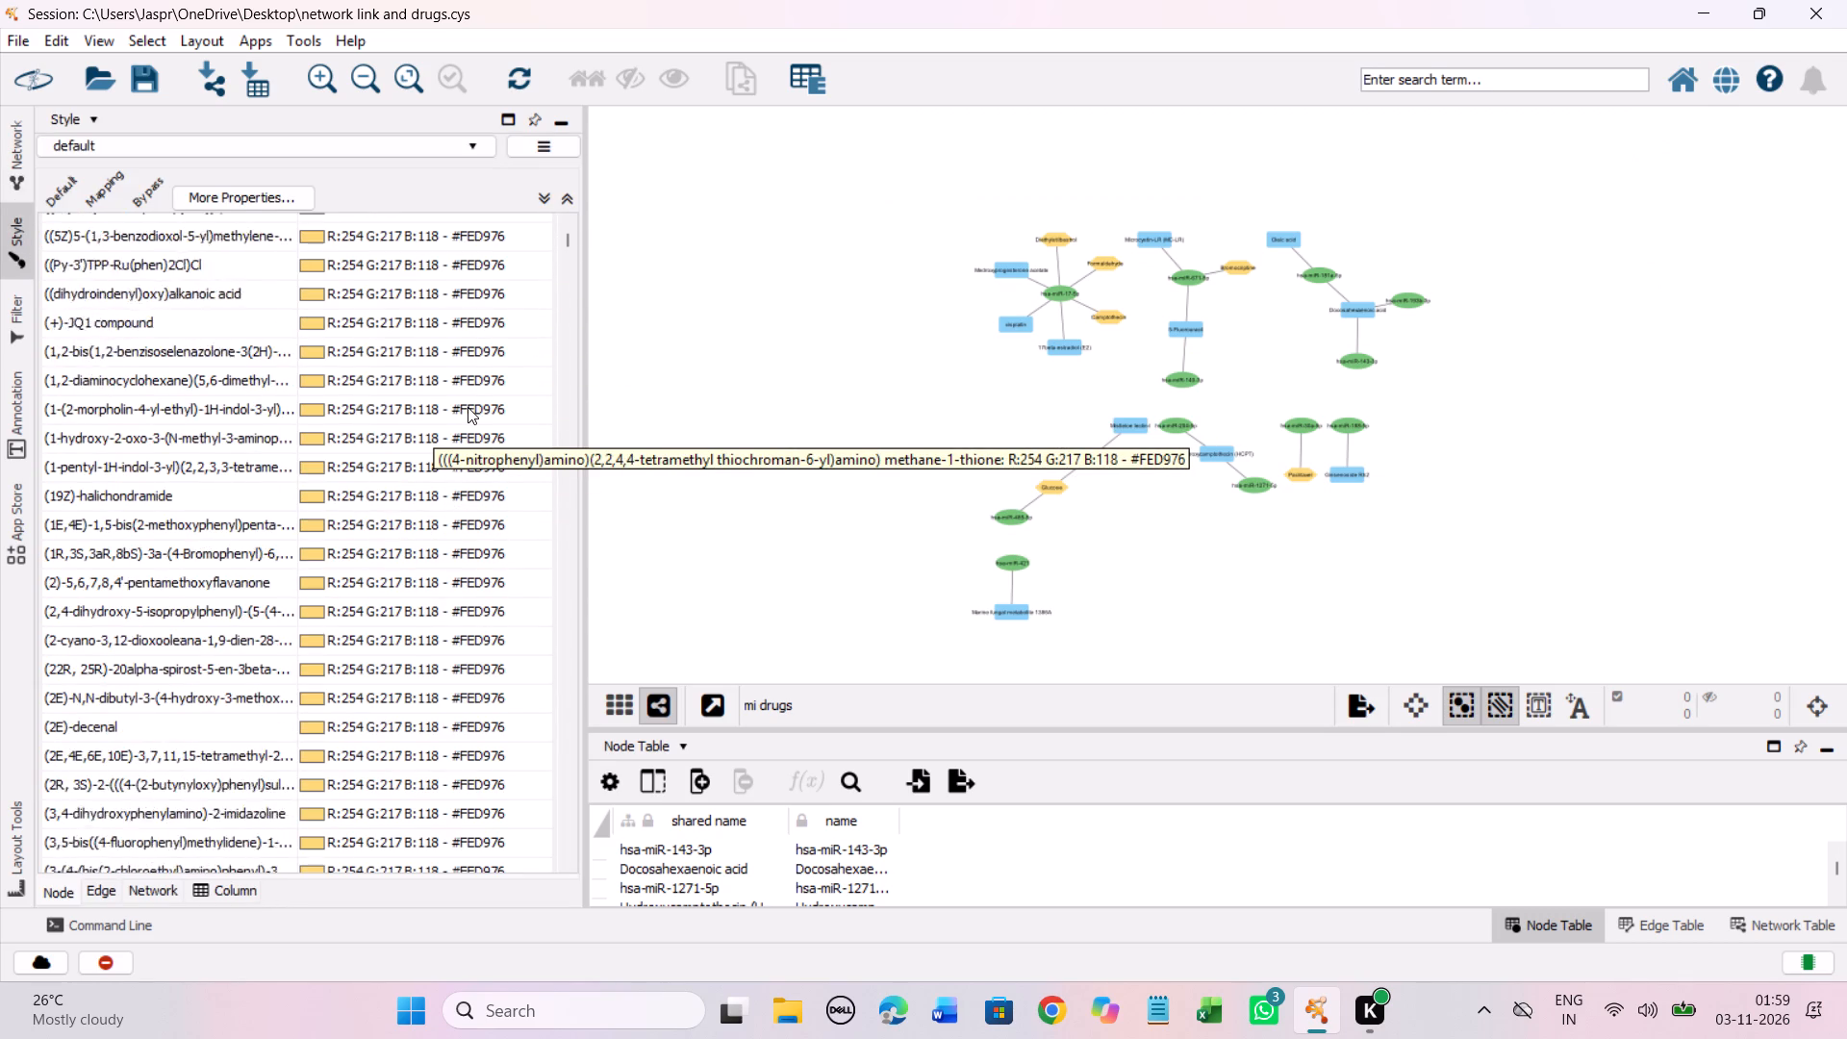
{"action": "scroll", "coordinate": [468, 407], "scroll_direction": "down", "scroll_amount": 2}
{"action": "scroll", "coordinate": [468, 407], "scroll_direction": "down", "scroll_amount": 20}
{"action": "scroll", "coordinate": [468, 407], "scroll_direction": "down", "scroll_amount": 18}
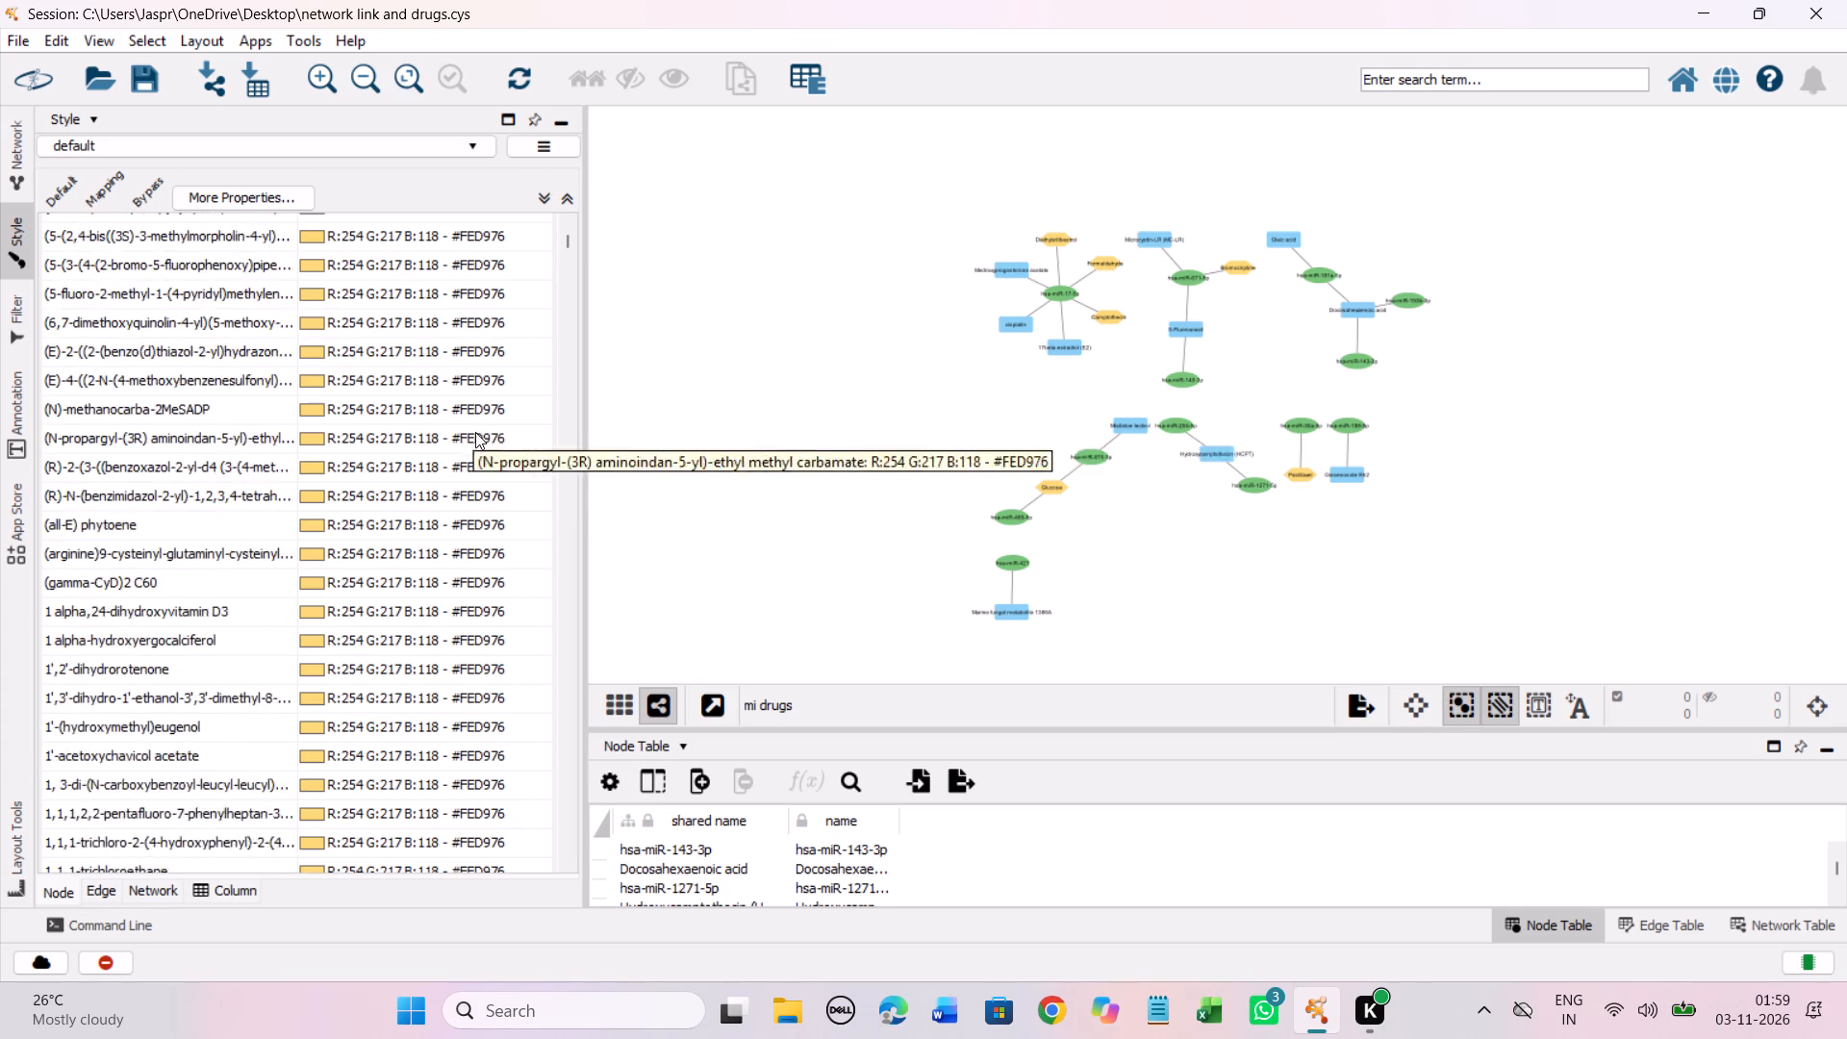
{"action": "scroll", "coordinate": [475, 432], "scroll_direction": "down", "scroll_amount": 20}
{"action": "scroll", "coordinate": [475, 432], "scroll_direction": "down", "scroll_amount": 20}
{"action": "scroll", "coordinate": [475, 432], "scroll_direction": "down", "scroll_amount": 6}
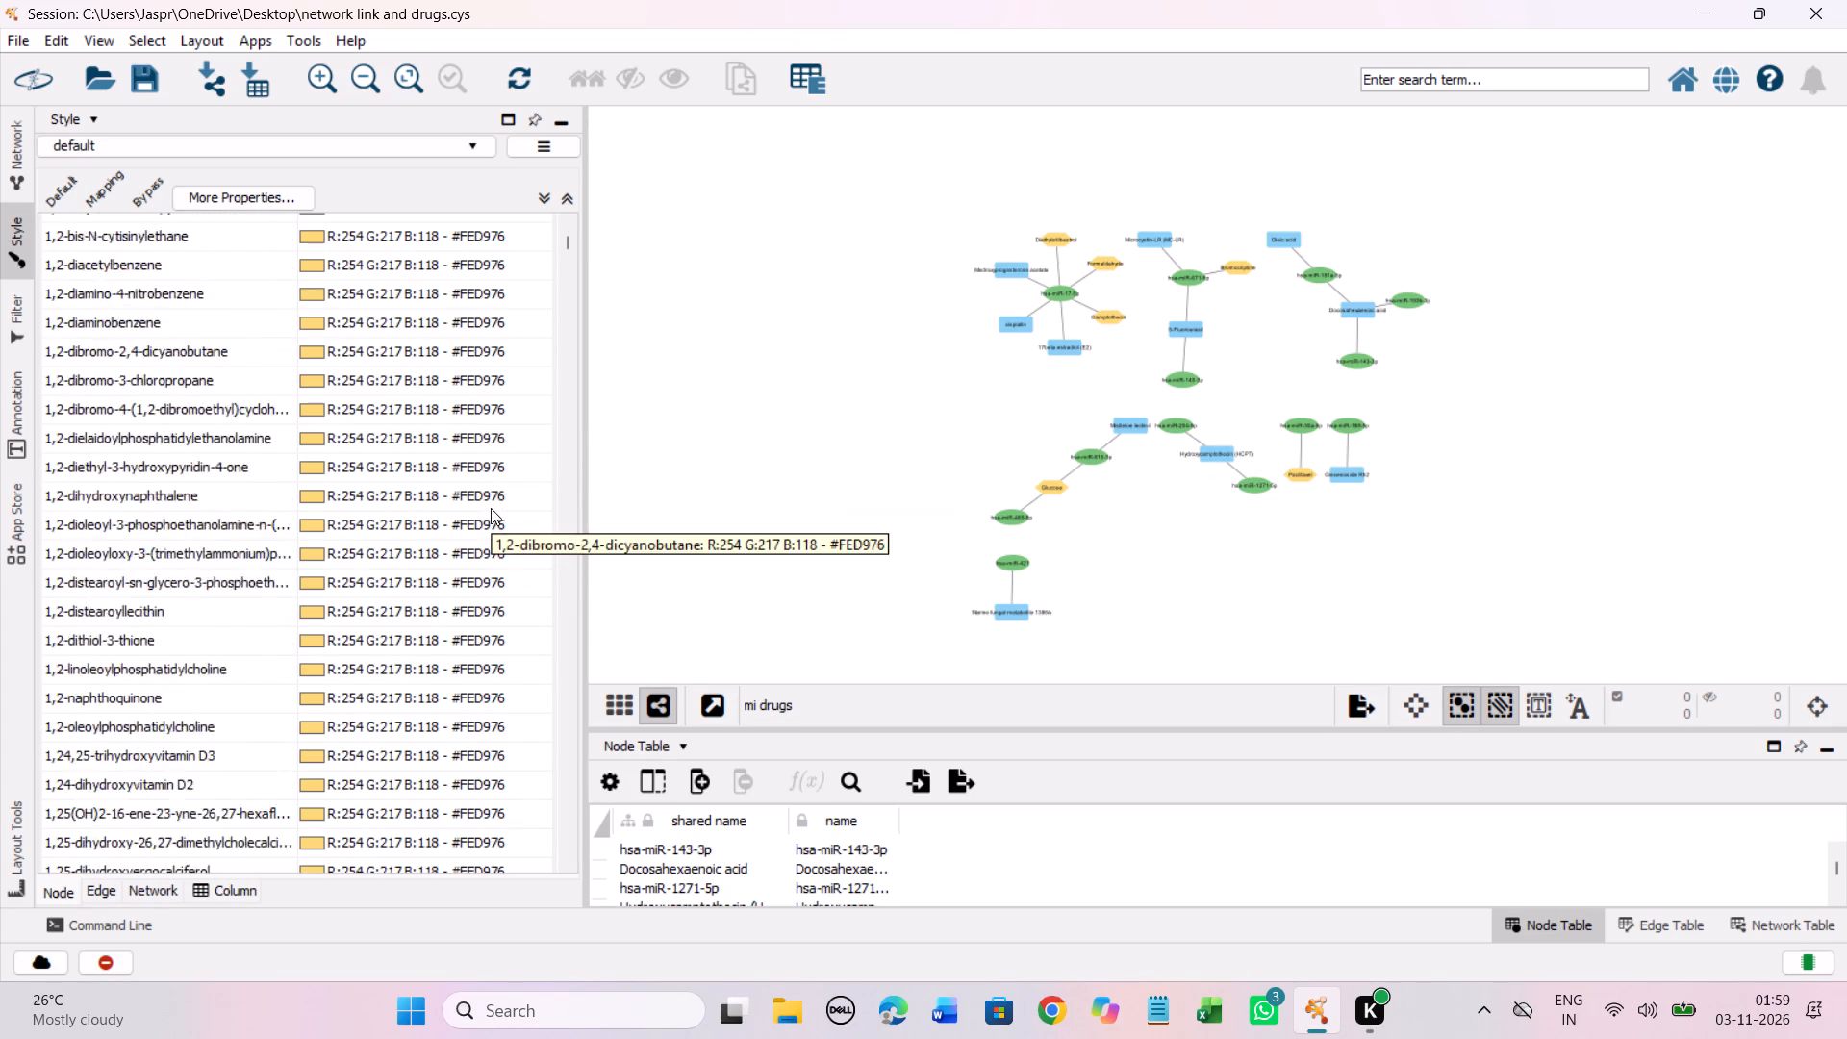
{"action": "scroll", "coordinate": [491, 508], "scroll_direction": "down", "scroll_amount": 20}
{"action": "scroll", "coordinate": [491, 508], "scroll_direction": "down", "scroll_amount": 20}
{"action": "scroll", "coordinate": [491, 508], "scroll_direction": "down", "scroll_amount": 5}
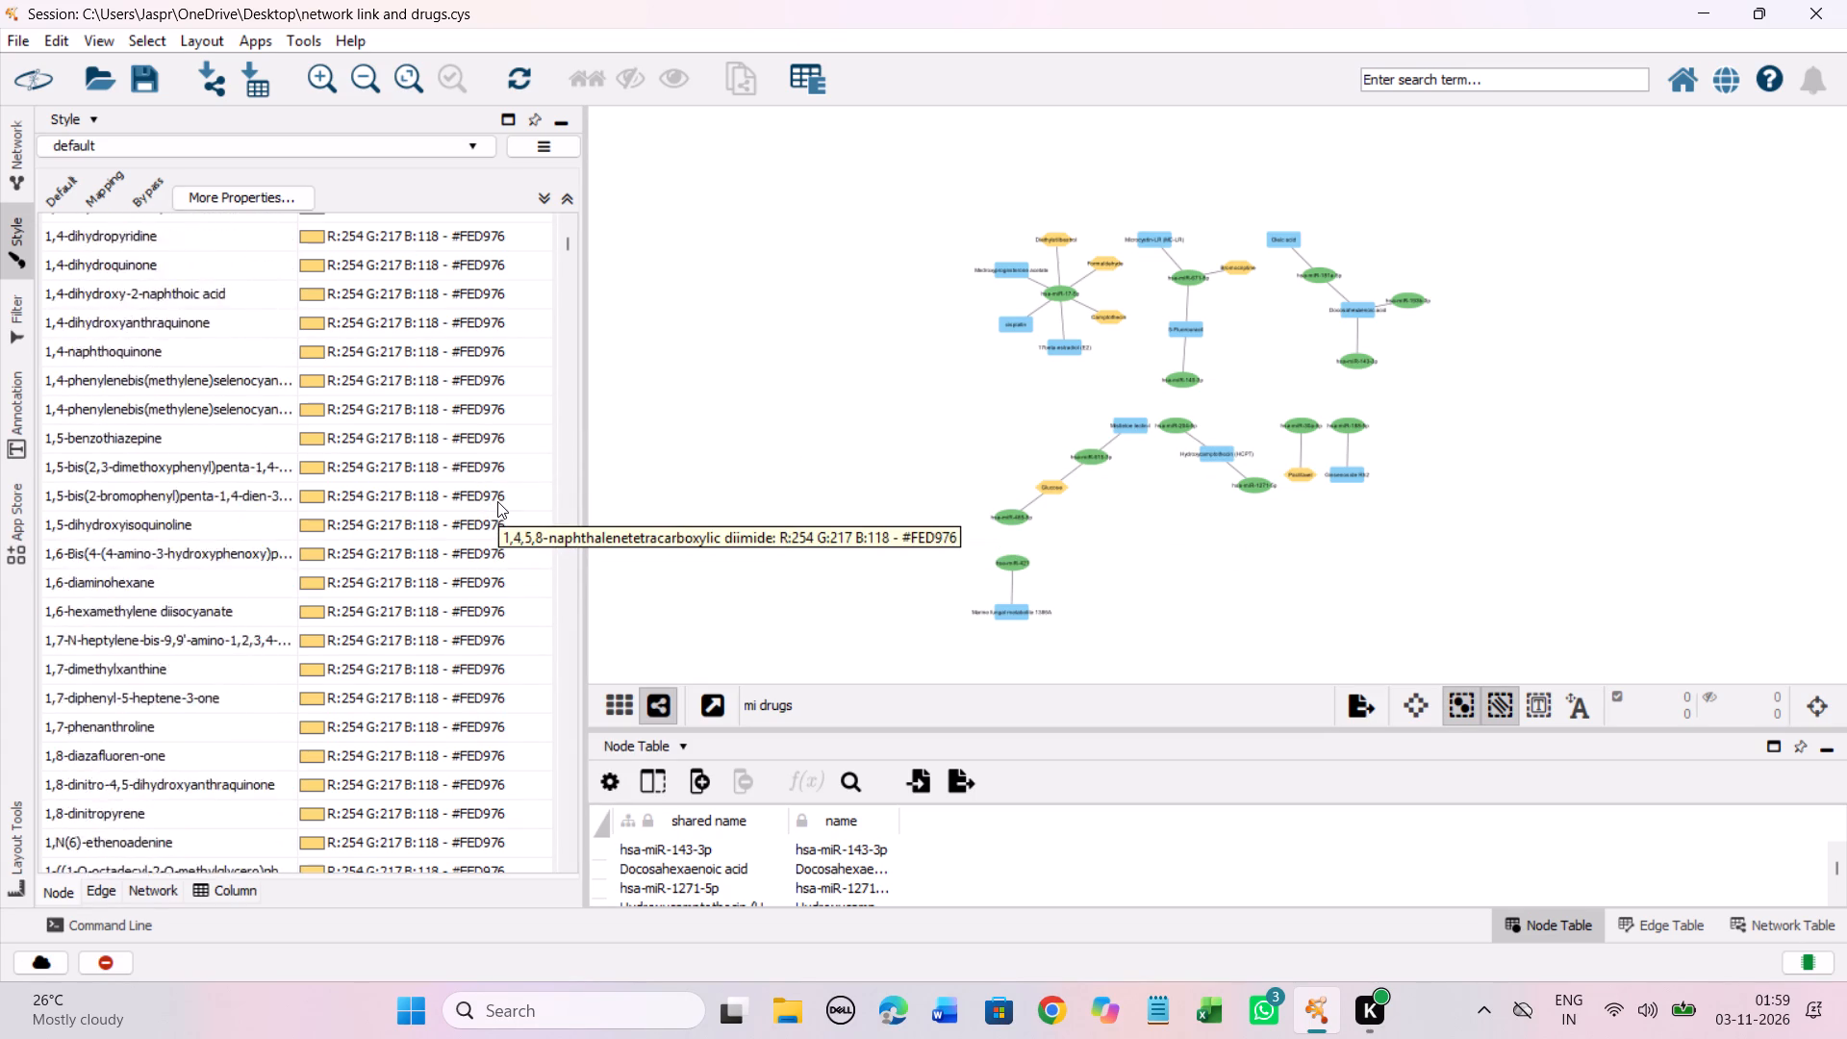
{"action": "scroll", "coordinate": [497, 501], "scroll_direction": "down", "scroll_amount": 20}
{"action": "scroll", "coordinate": [497, 501], "scroll_direction": "down", "scroll_amount": 12}
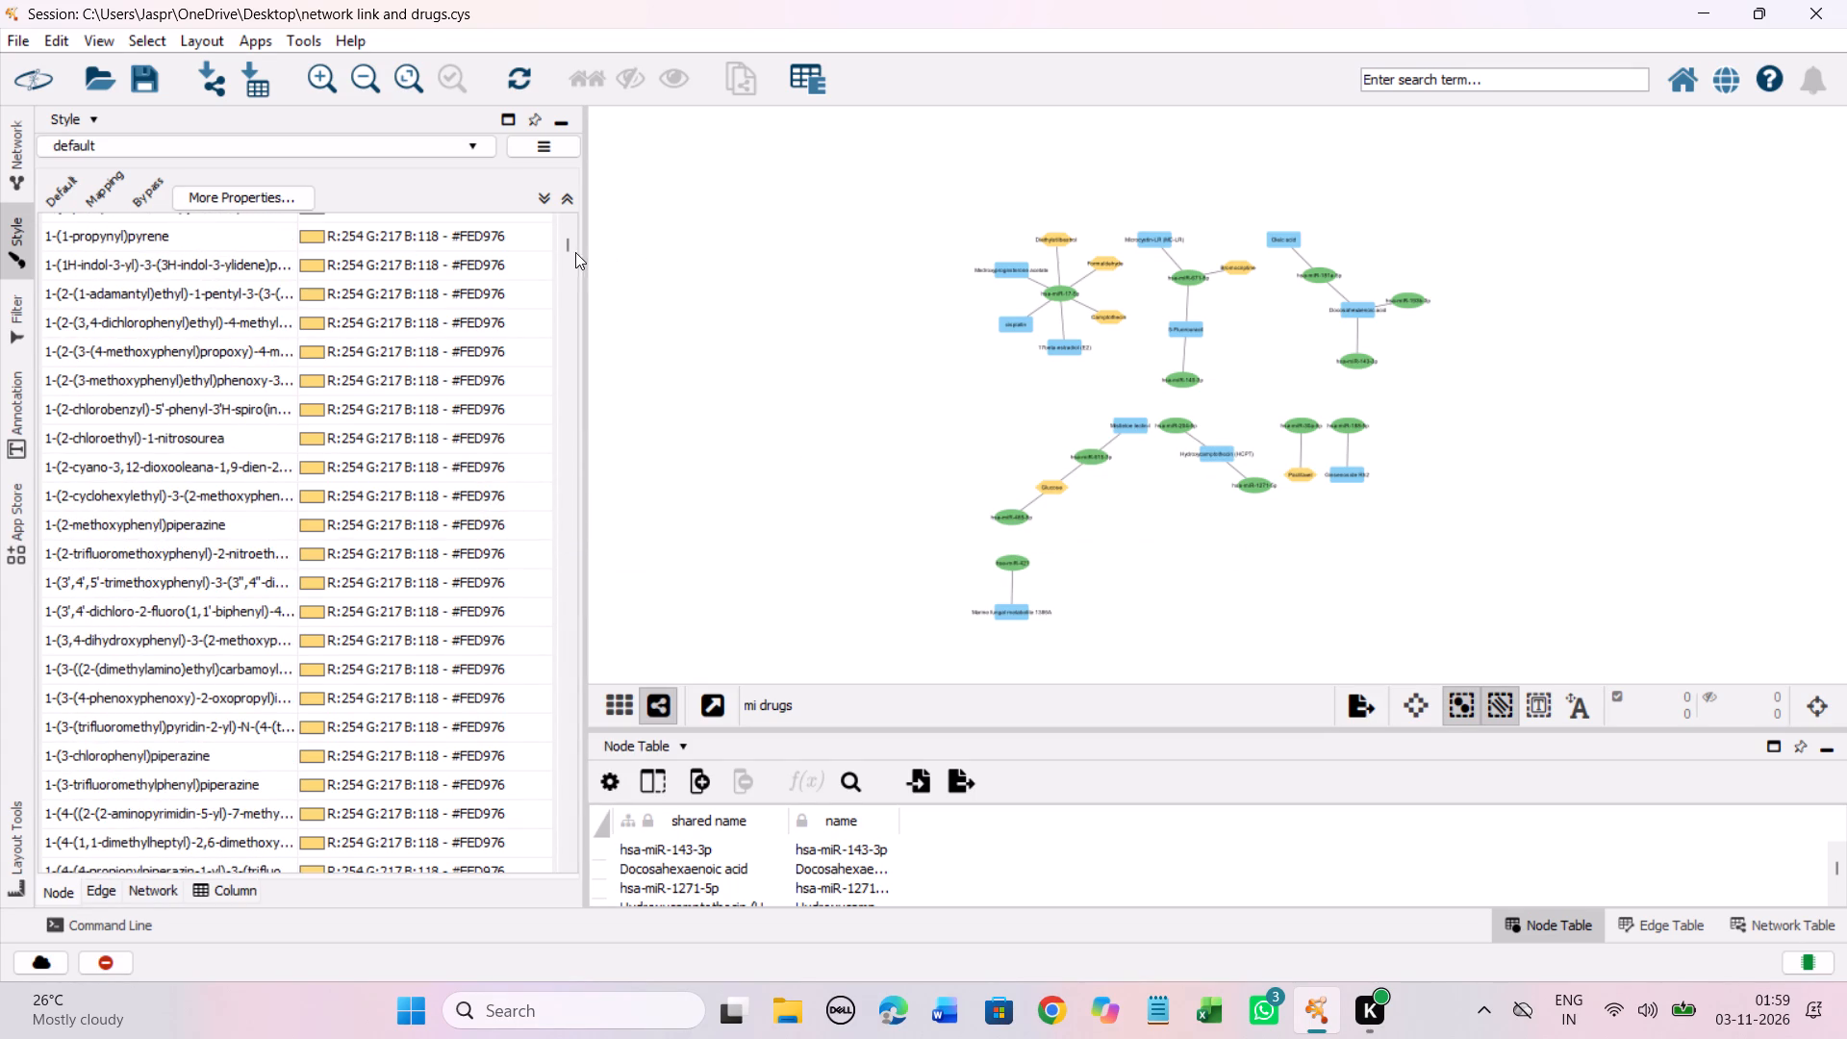
In the discrete node color mapping for the mi drugs network, find the unmapped entry 5-Fluorouracil and set its color to #FED976.
{"action": "left_click_drag", "start_coordinate": [567, 241], "coordinate": [567, 268]}
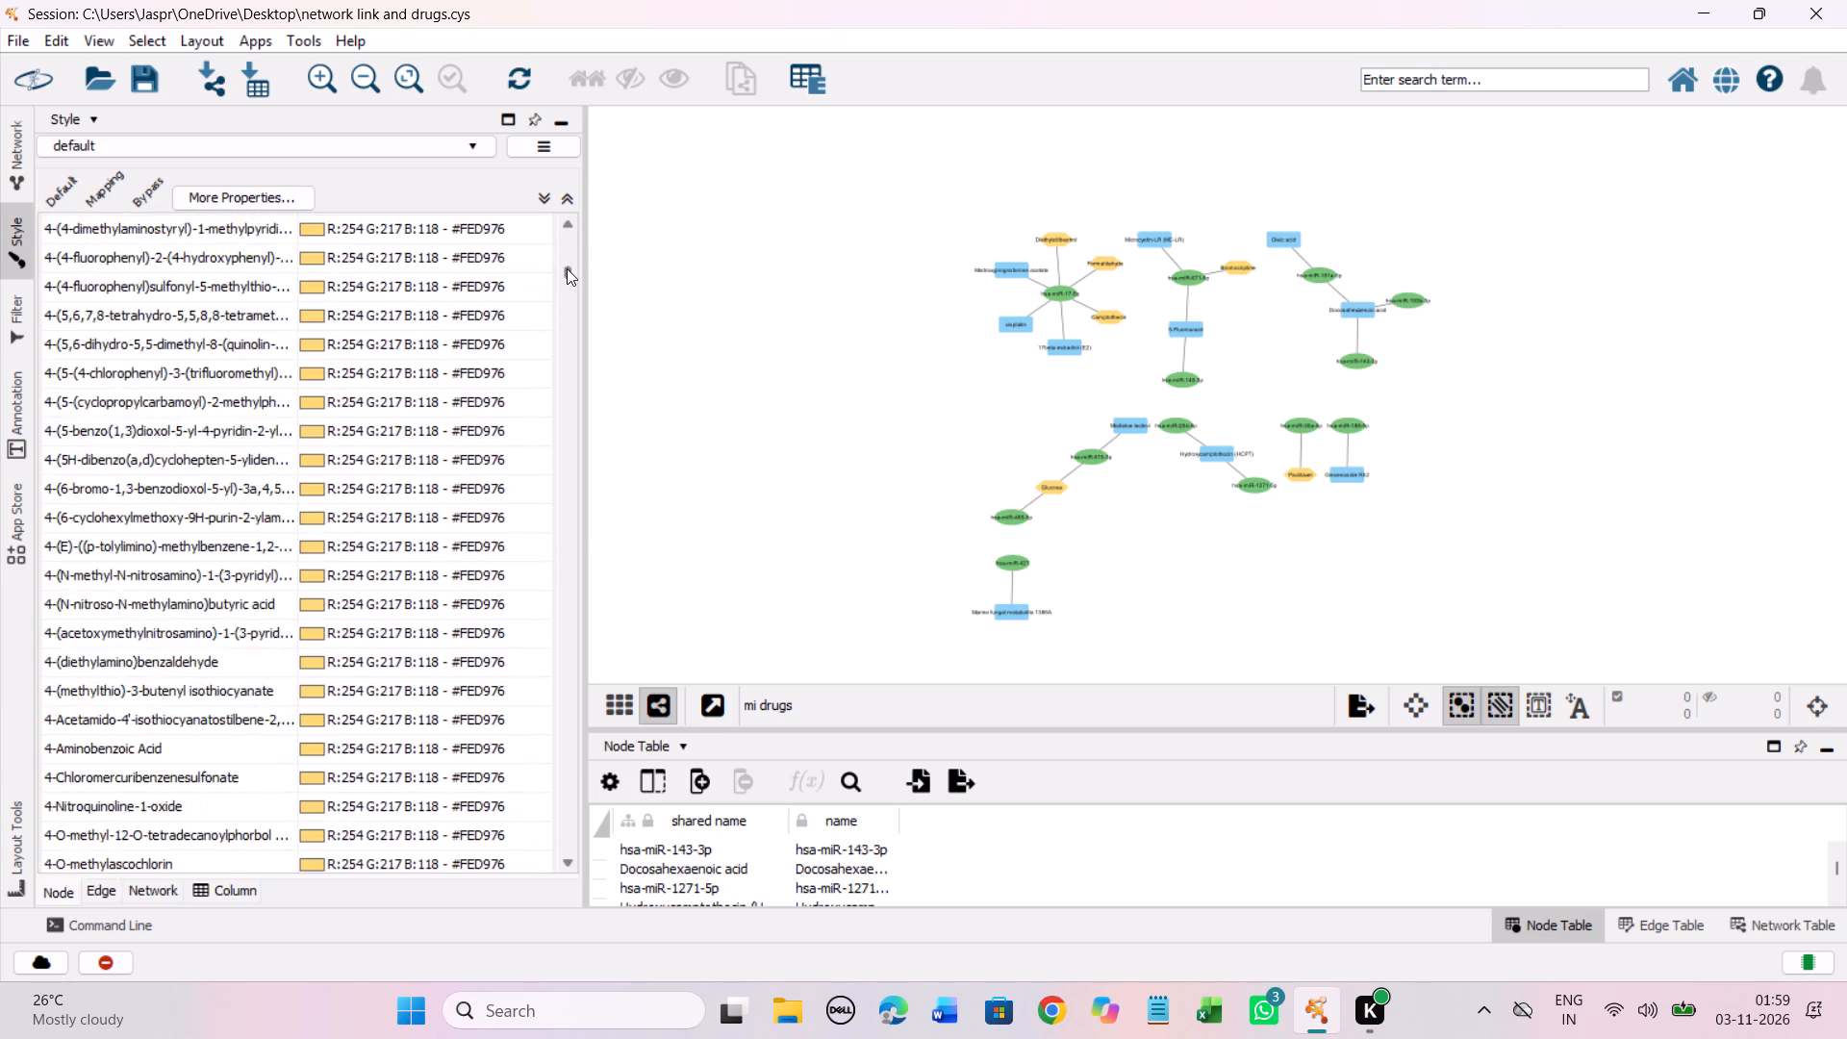
{"action": "left_click_drag", "start_coordinate": [567, 268], "coordinate": [567, 280]}
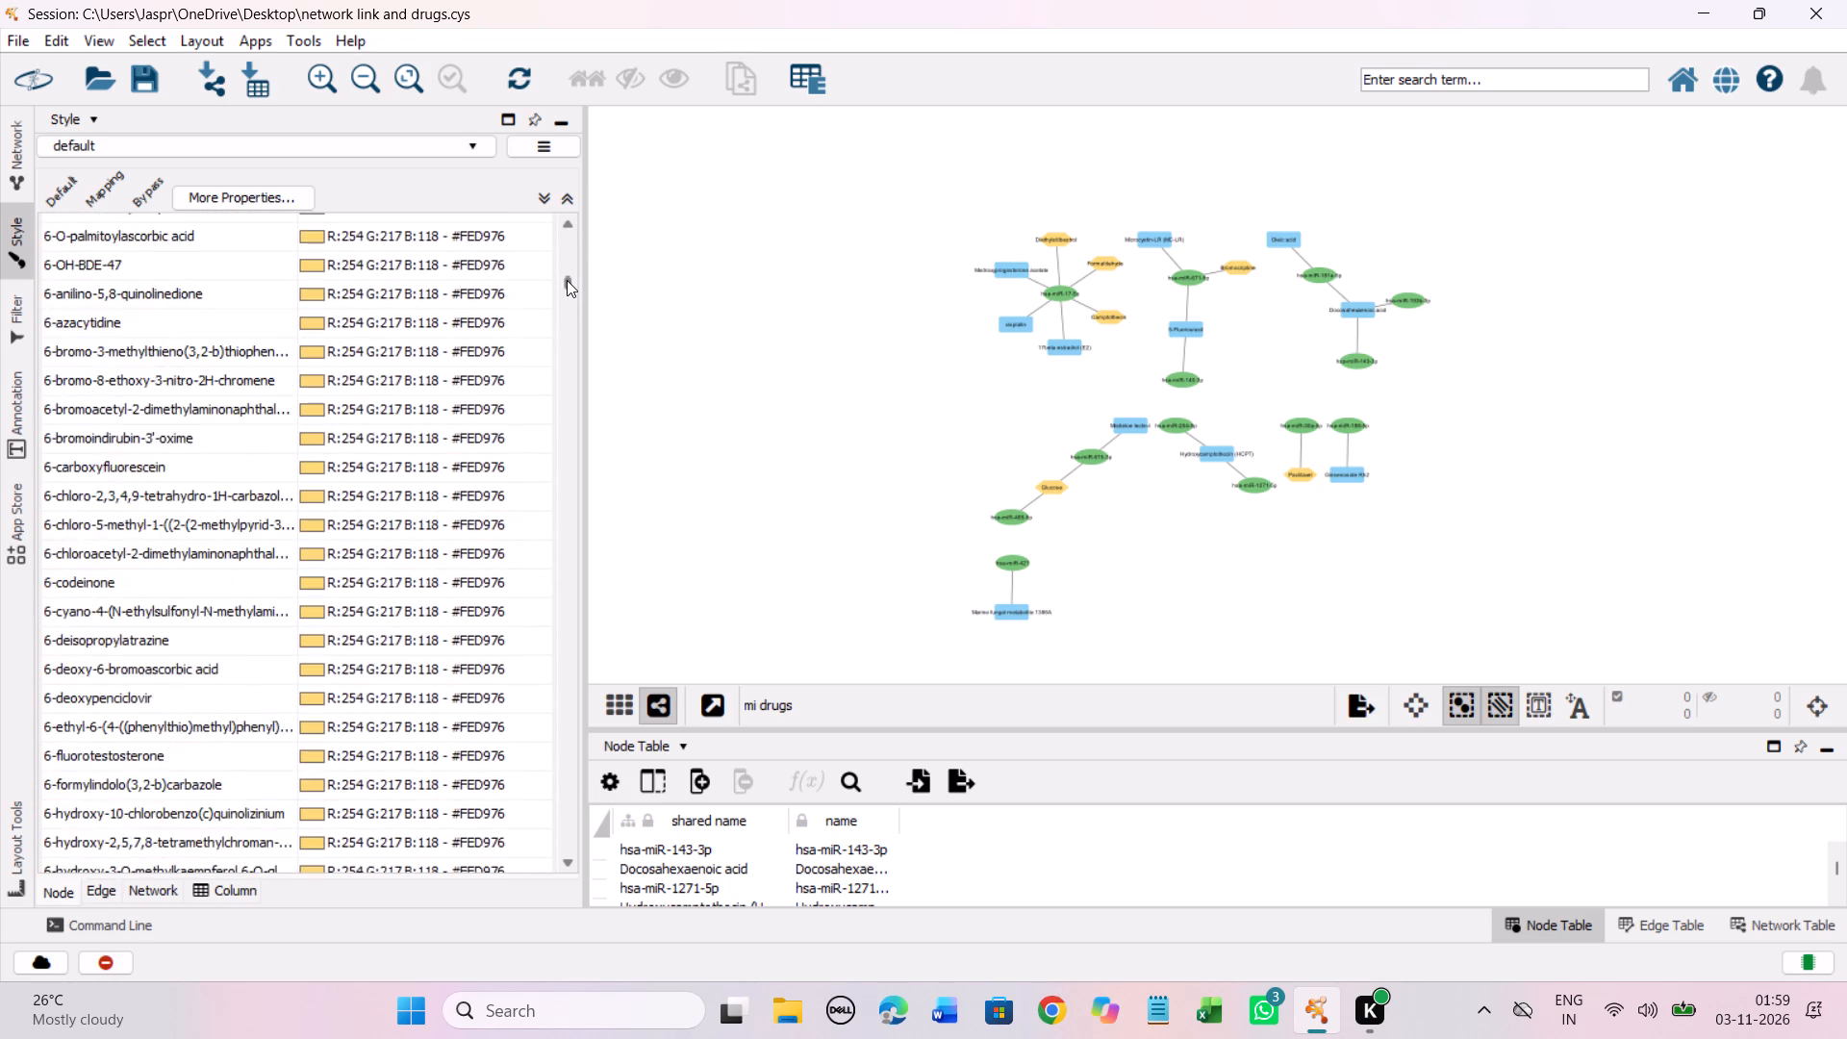
{"action": "left_click_drag", "start_coordinate": [567, 280], "coordinate": [567, 273]}
{"action": "scroll", "coordinate": [368, 367], "scroll_direction": "down", "scroll_amount": 14}
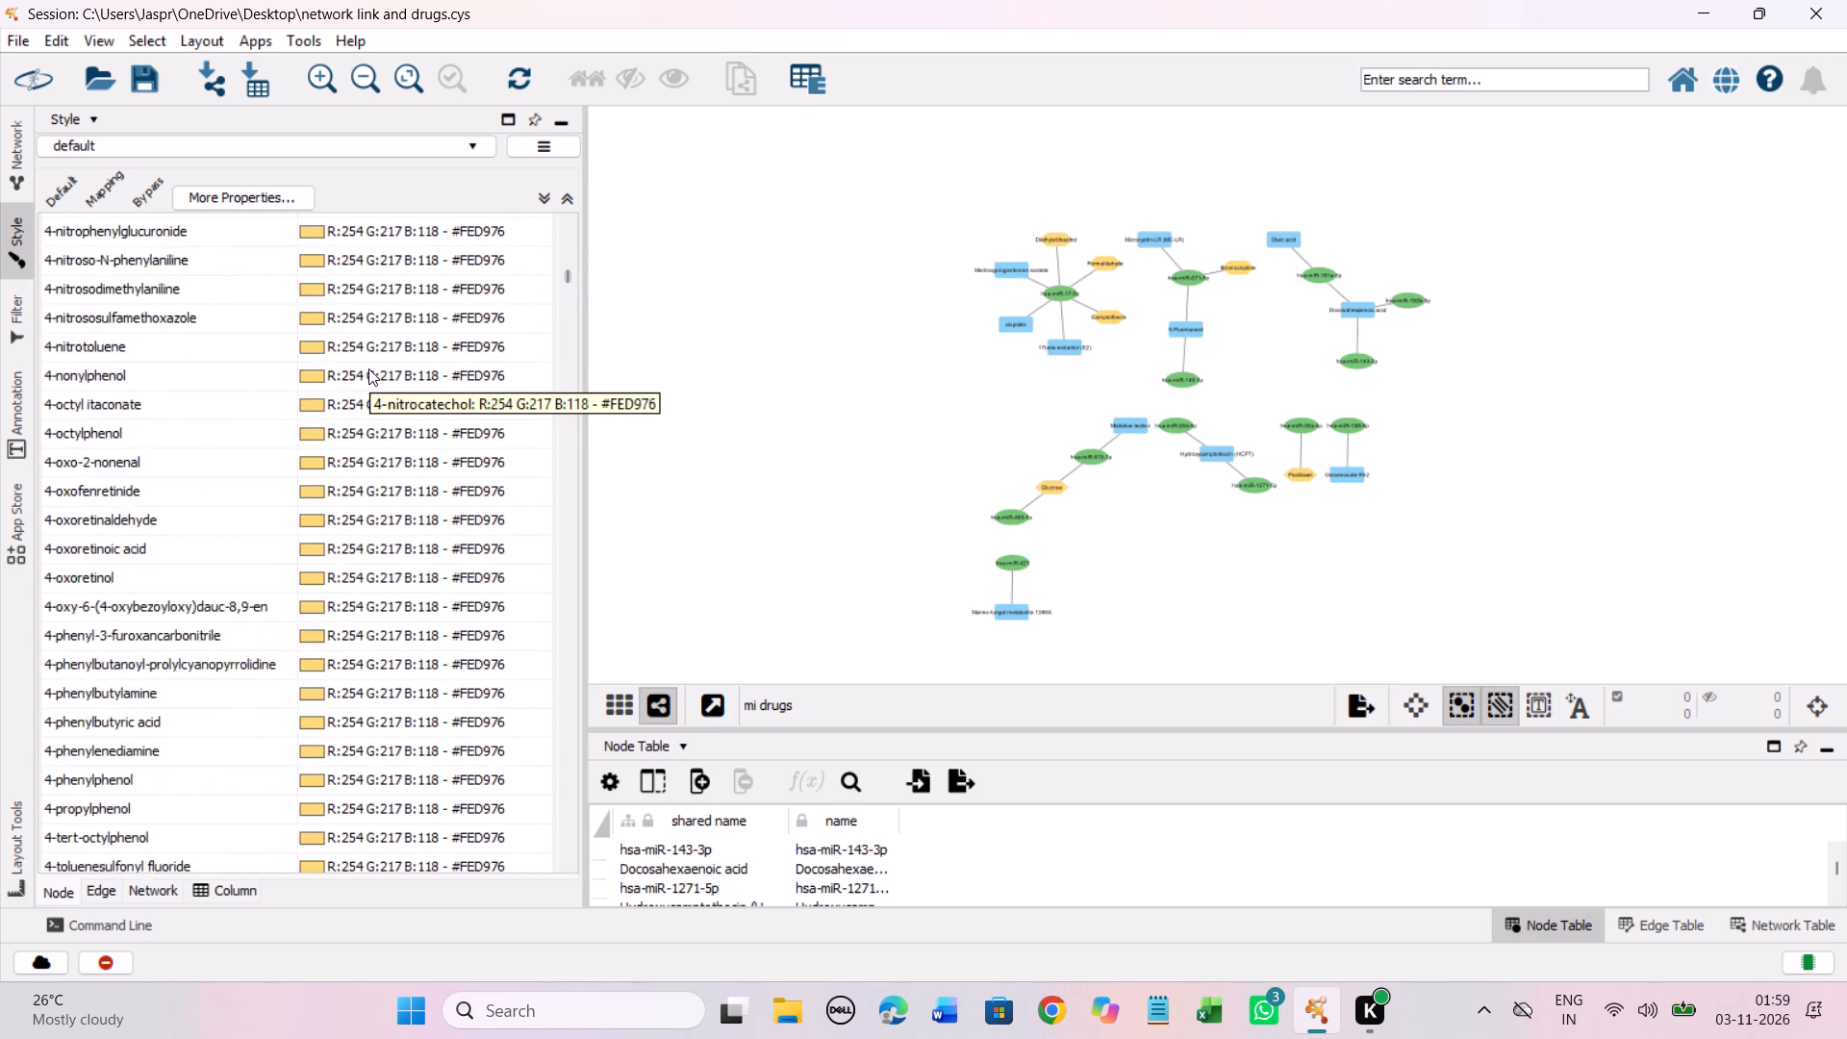
{"action": "scroll", "coordinate": [368, 368], "scroll_direction": "down", "scroll_amount": 20}
{"action": "scroll", "coordinate": [368, 368], "scroll_direction": "down", "scroll_amount": 20}
{"action": "scroll", "coordinate": [368, 368], "scroll_direction": "down", "scroll_amount": 7}
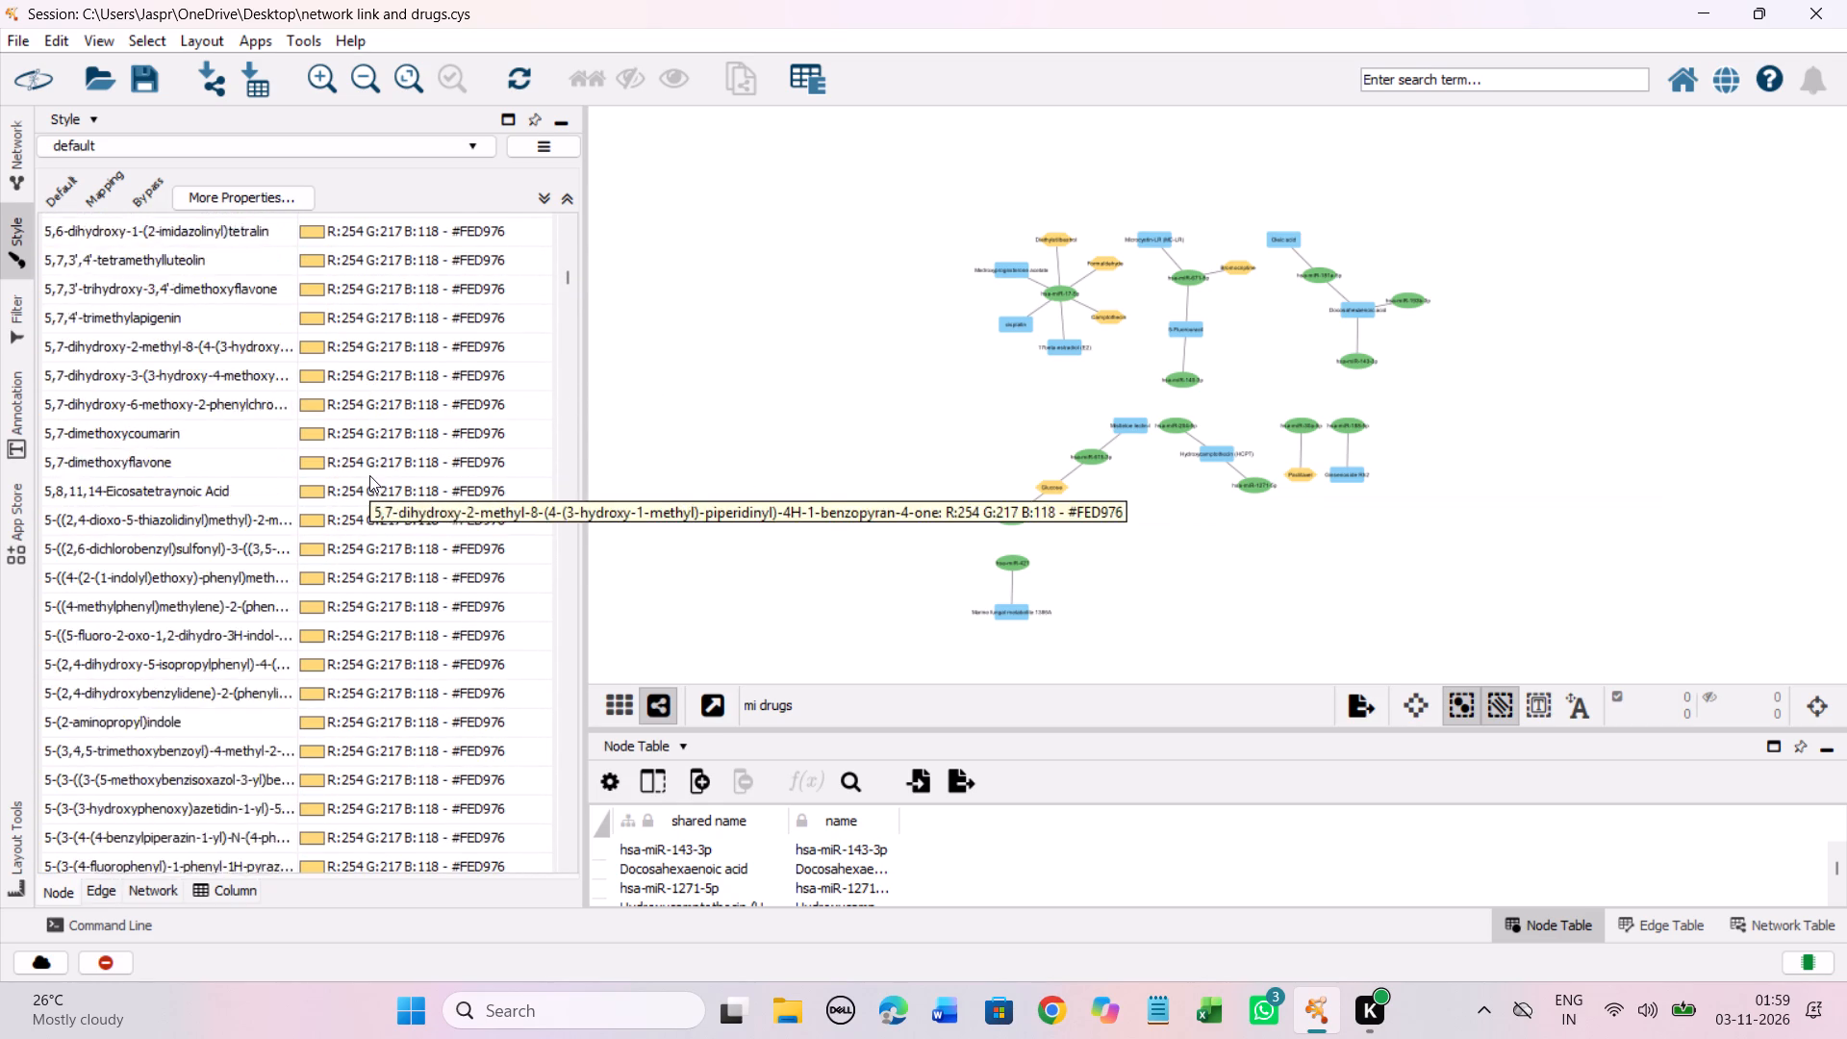
{"action": "scroll", "coordinate": [369, 475], "scroll_direction": "down", "scroll_amount": 20}
{"action": "scroll", "coordinate": [369, 475], "scroll_direction": "down", "scroll_amount": 3}
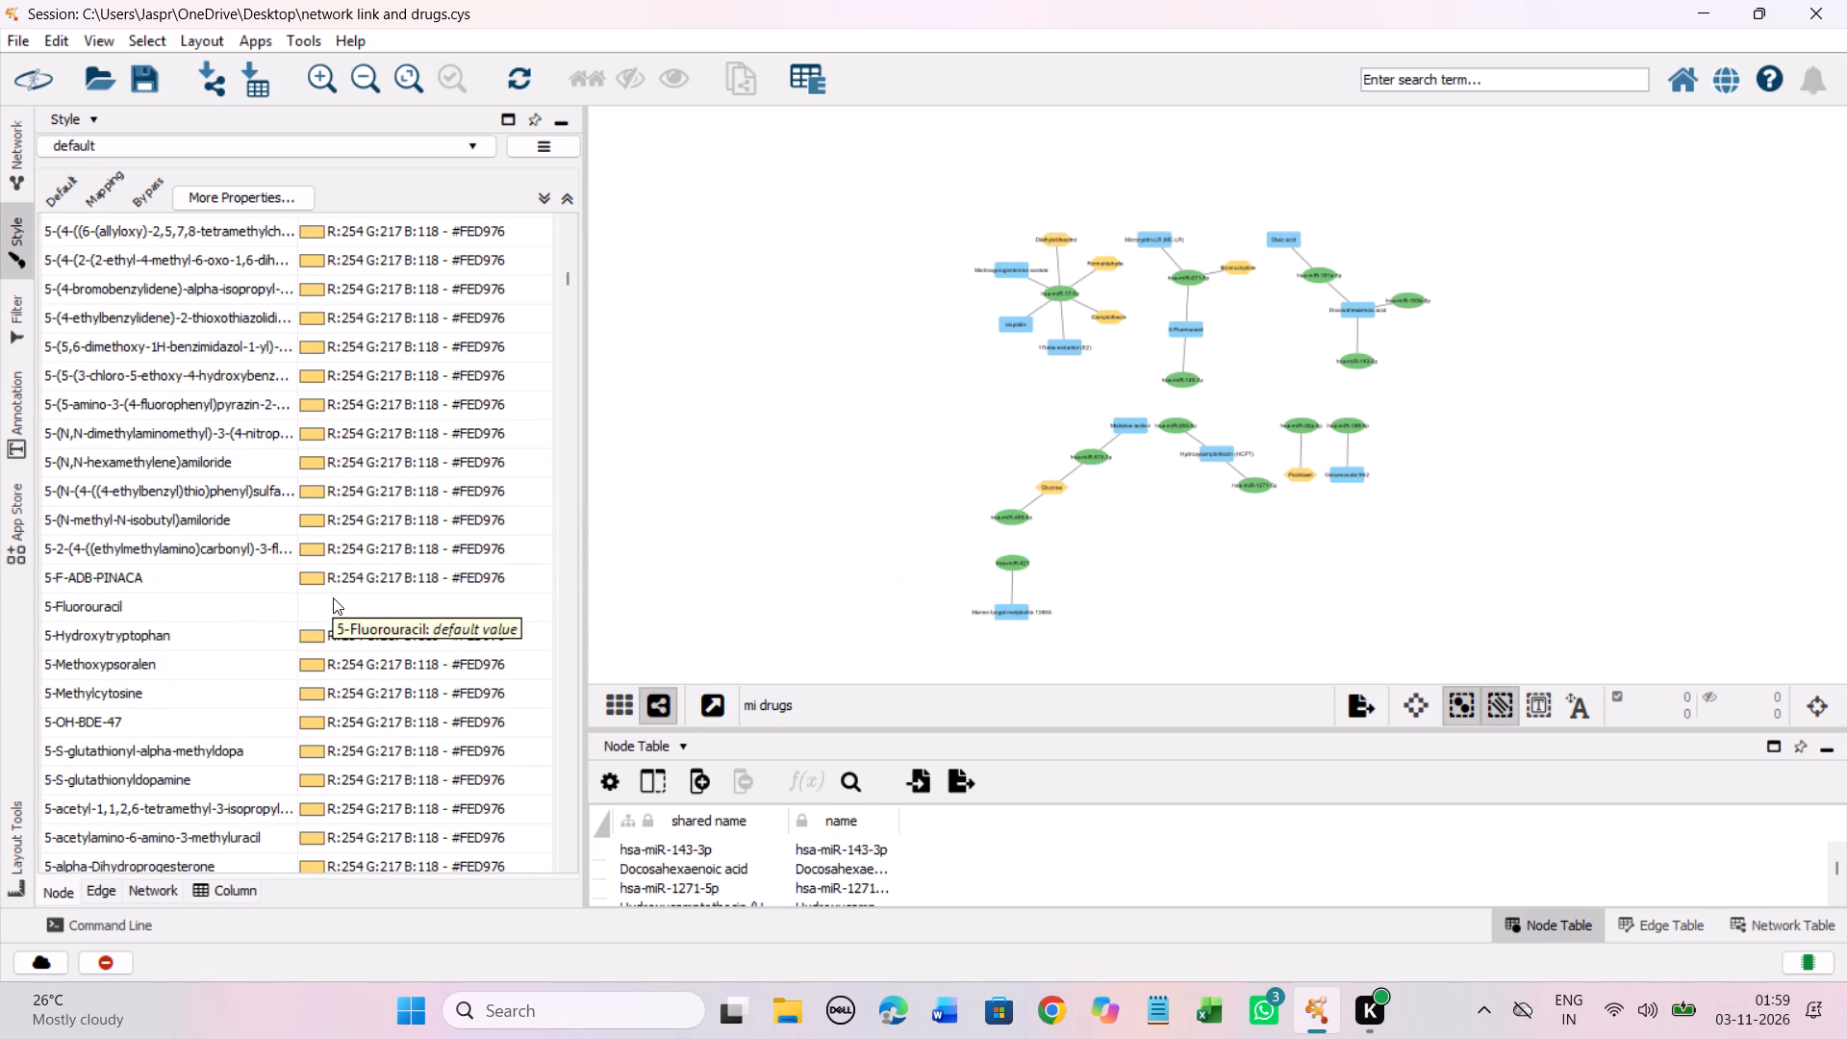
{"action": "left_click", "coordinate": [333, 597]}
{"action": "right_click", "coordinate": [333, 597]}
{"action": "left_click", "coordinate": [451, 612]}
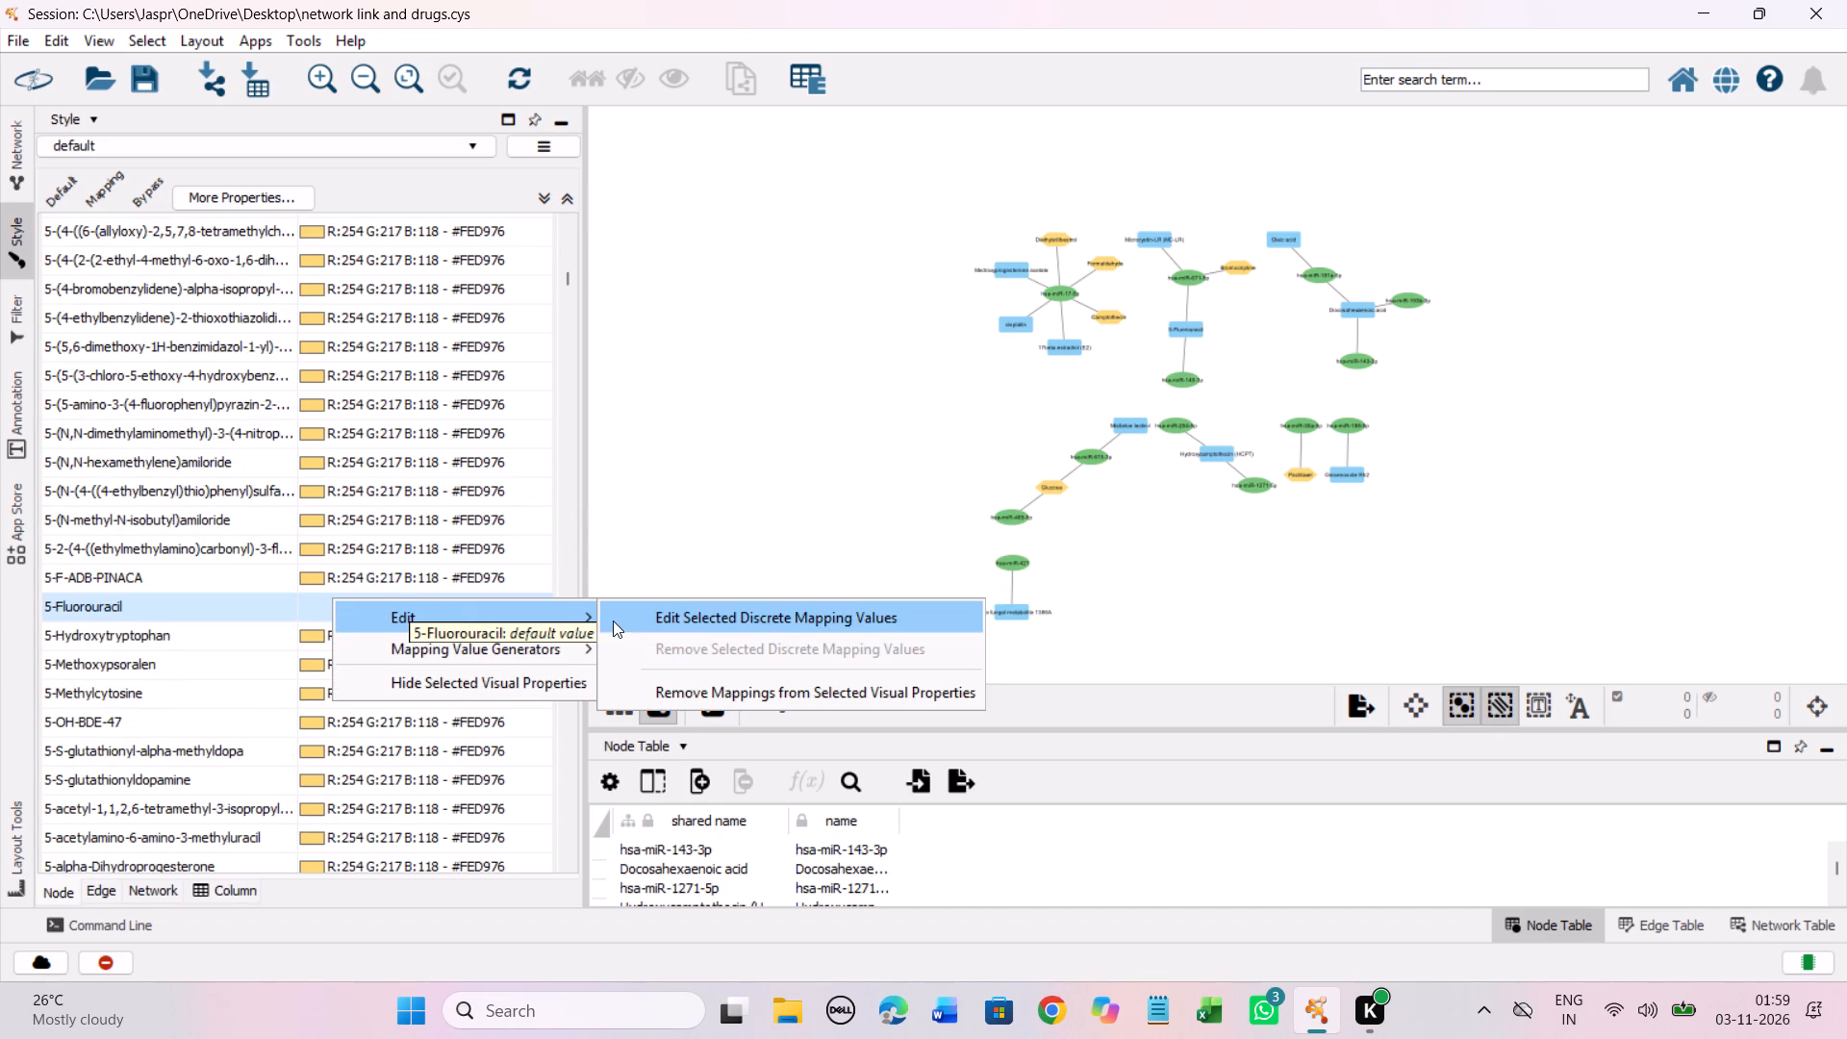
{"action": "left_click", "coordinate": [629, 624]}
{"action": "left_click_drag", "start_coordinate": [399, 533], "coordinate": [343, 385]}
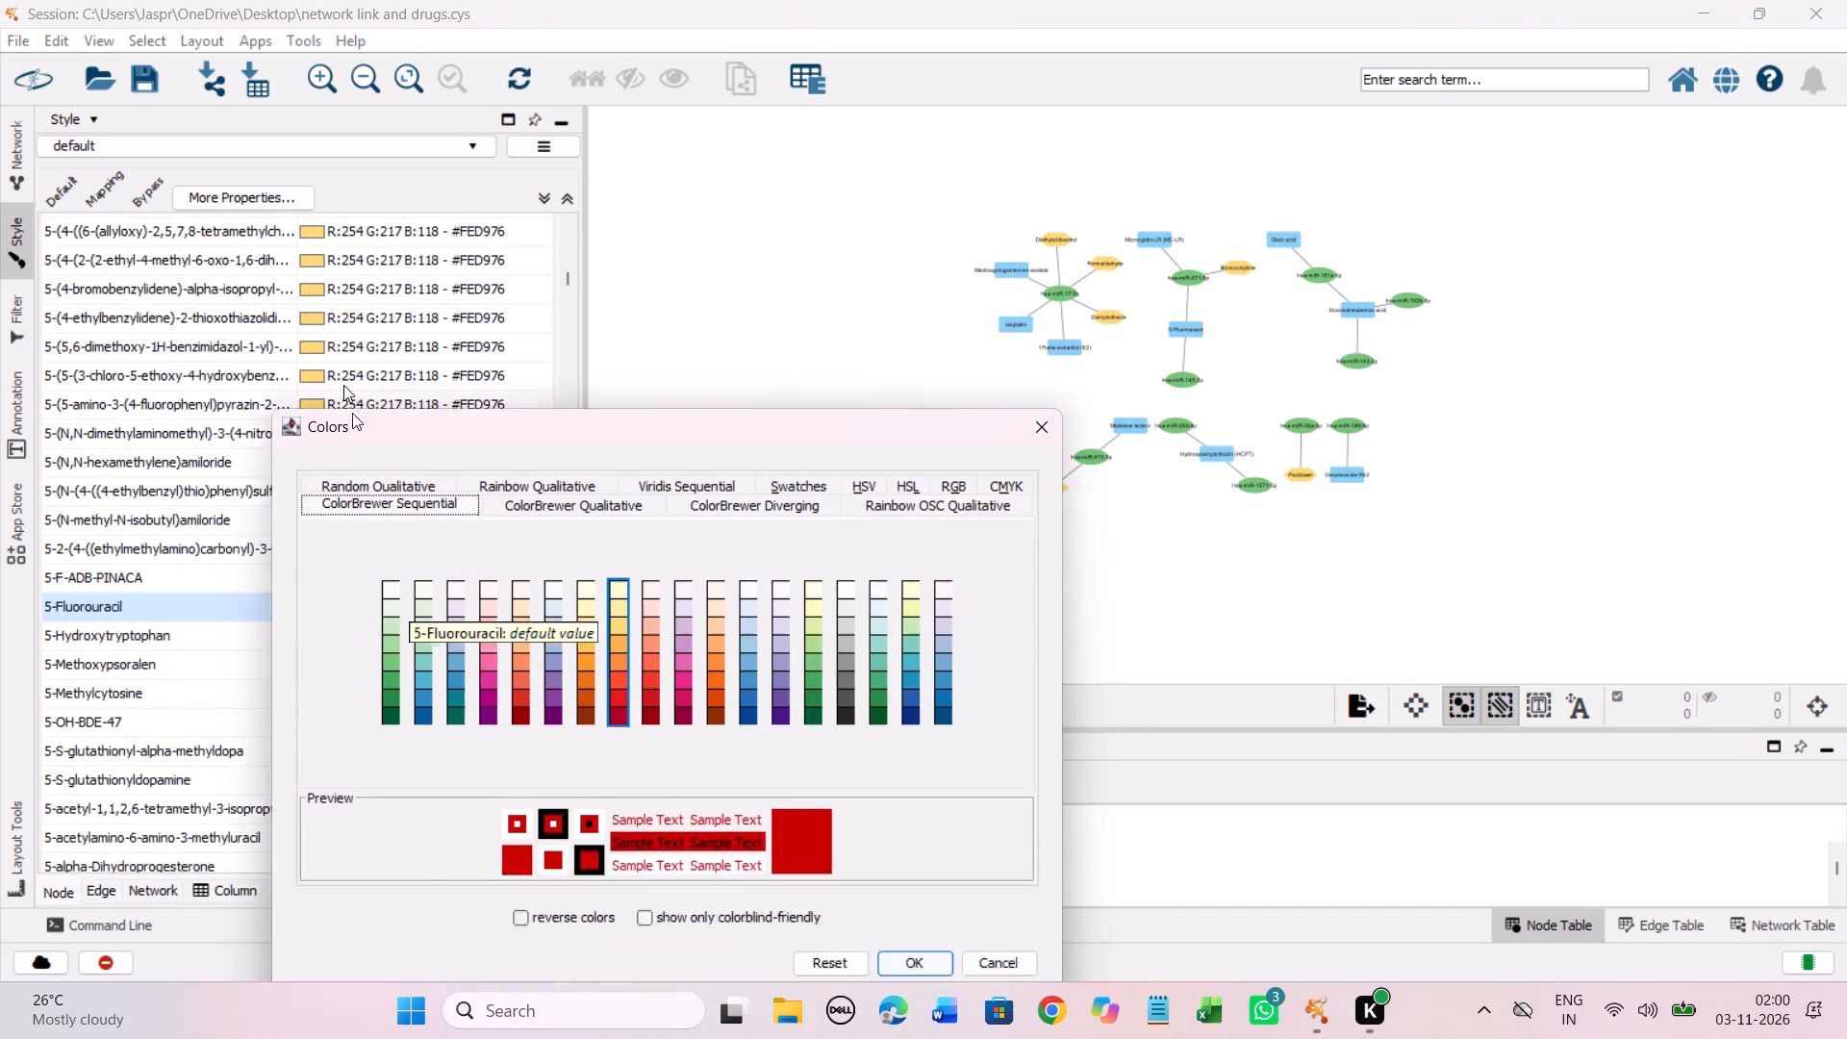
{"action": "left_click_drag", "start_coordinate": [343, 385], "coordinate": [291, 231]}
{"action": "left_click", "coordinate": [554, 439]}
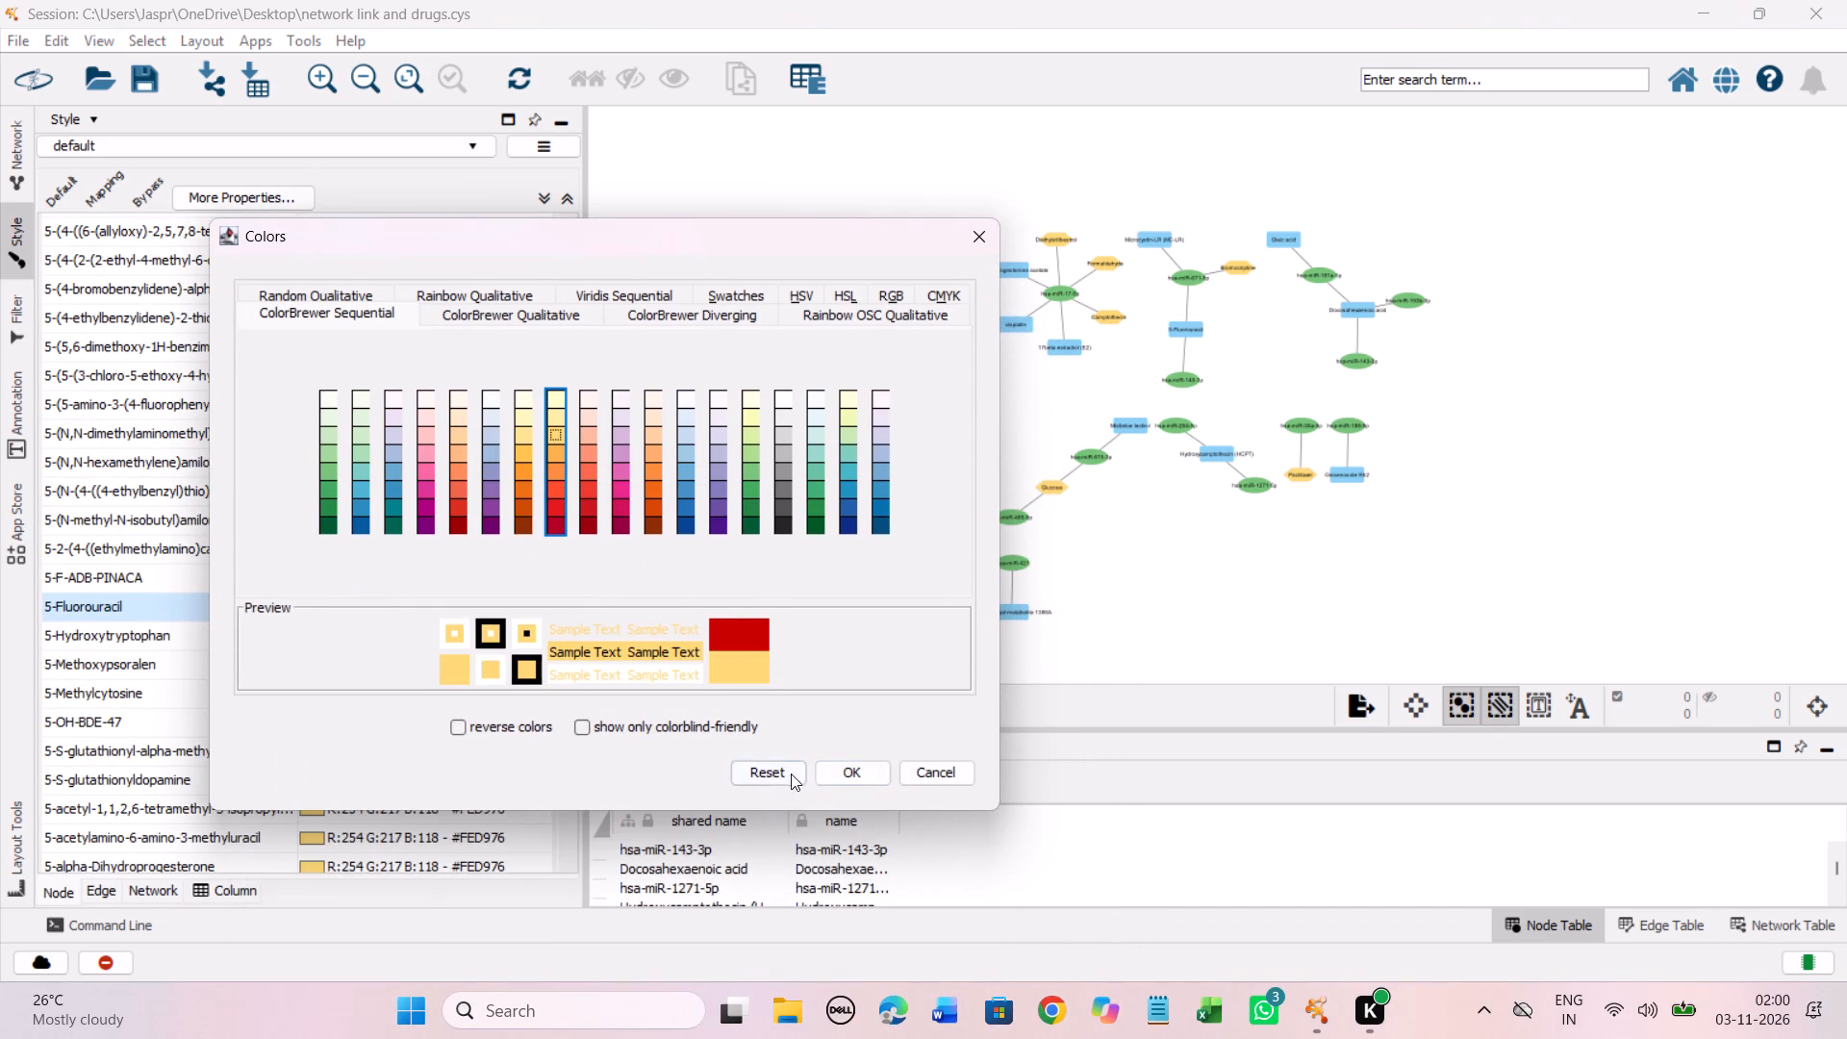
{"action": "left_click", "coordinate": [850, 769]}
Review the discrete node color mapping list from 5-Fluorouracil through the final entry zymosterol for entries still without a color.
{"action": "scroll", "coordinate": [321, 441], "scroll_direction": "down", "scroll_amount": 7}
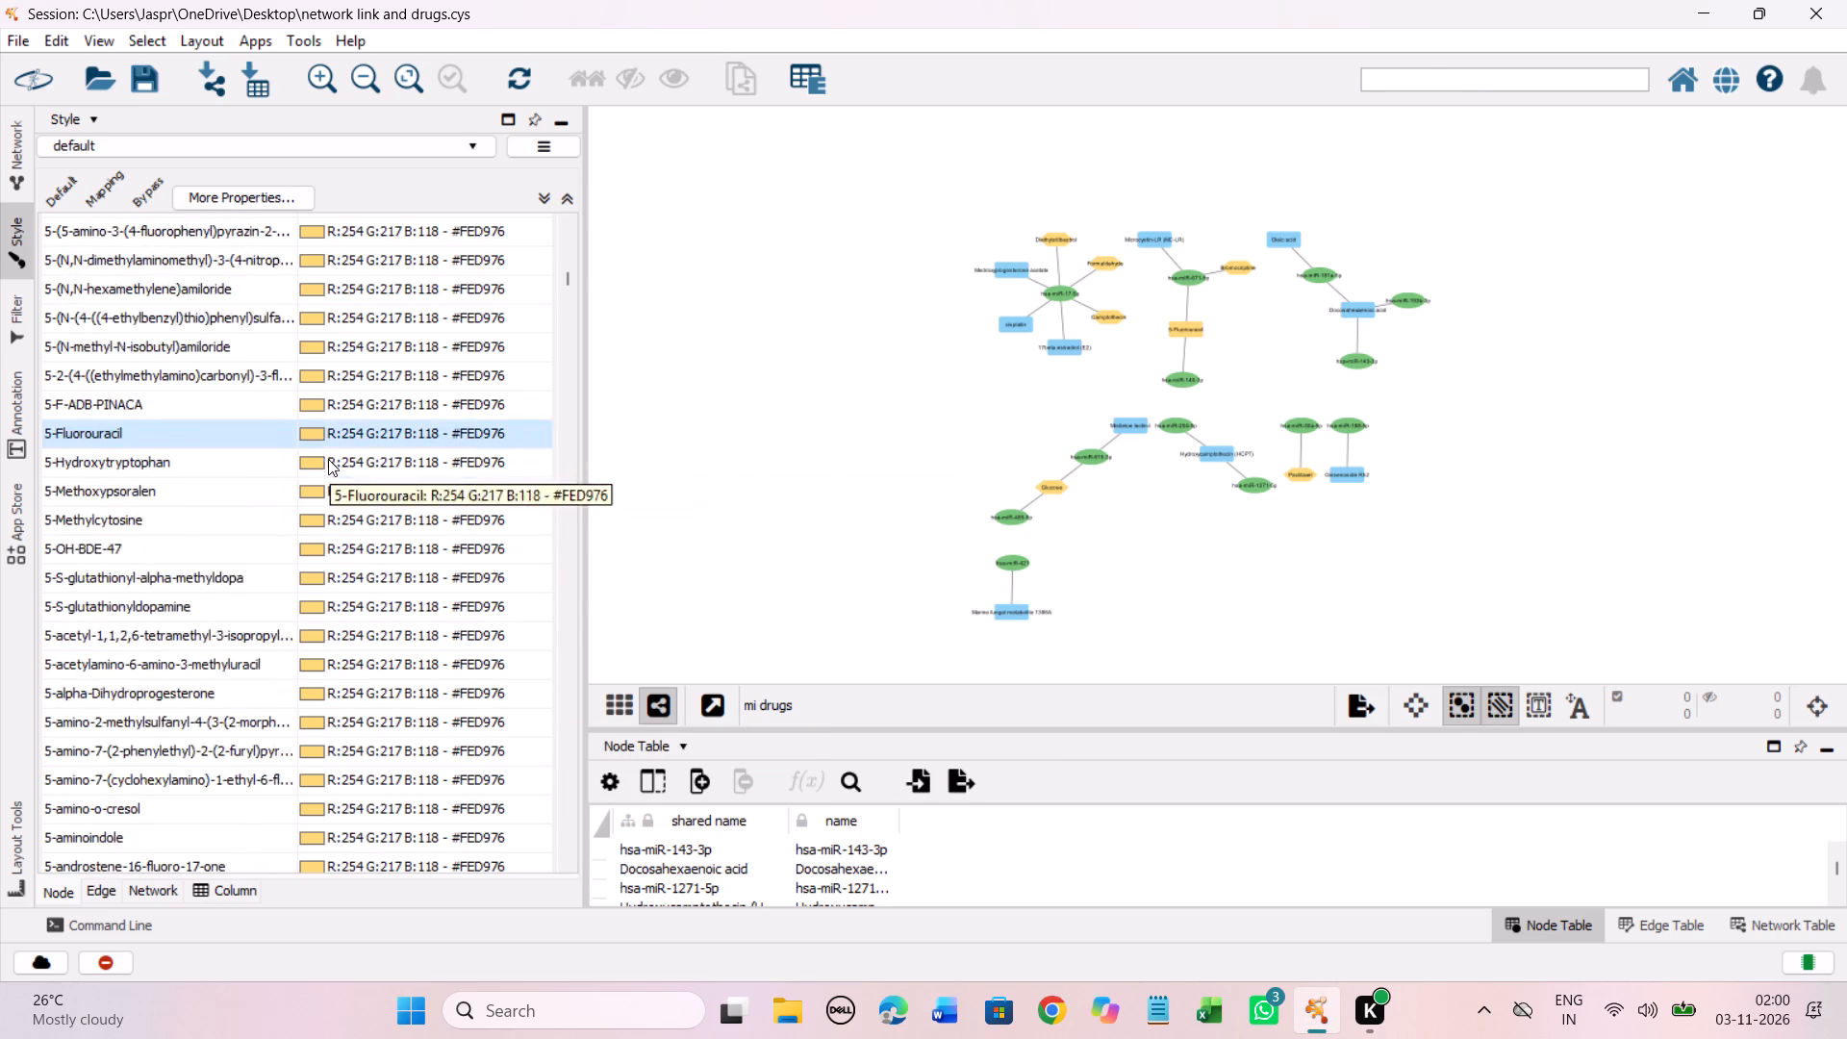
{"action": "scroll", "coordinate": [328, 459], "scroll_direction": "down", "scroll_amount": 20}
{"action": "scroll", "coordinate": [328, 459], "scroll_direction": "down", "scroll_amount": 8}
{"action": "scroll", "coordinate": [350, 623], "scroll_direction": "down", "scroll_amount": 3}
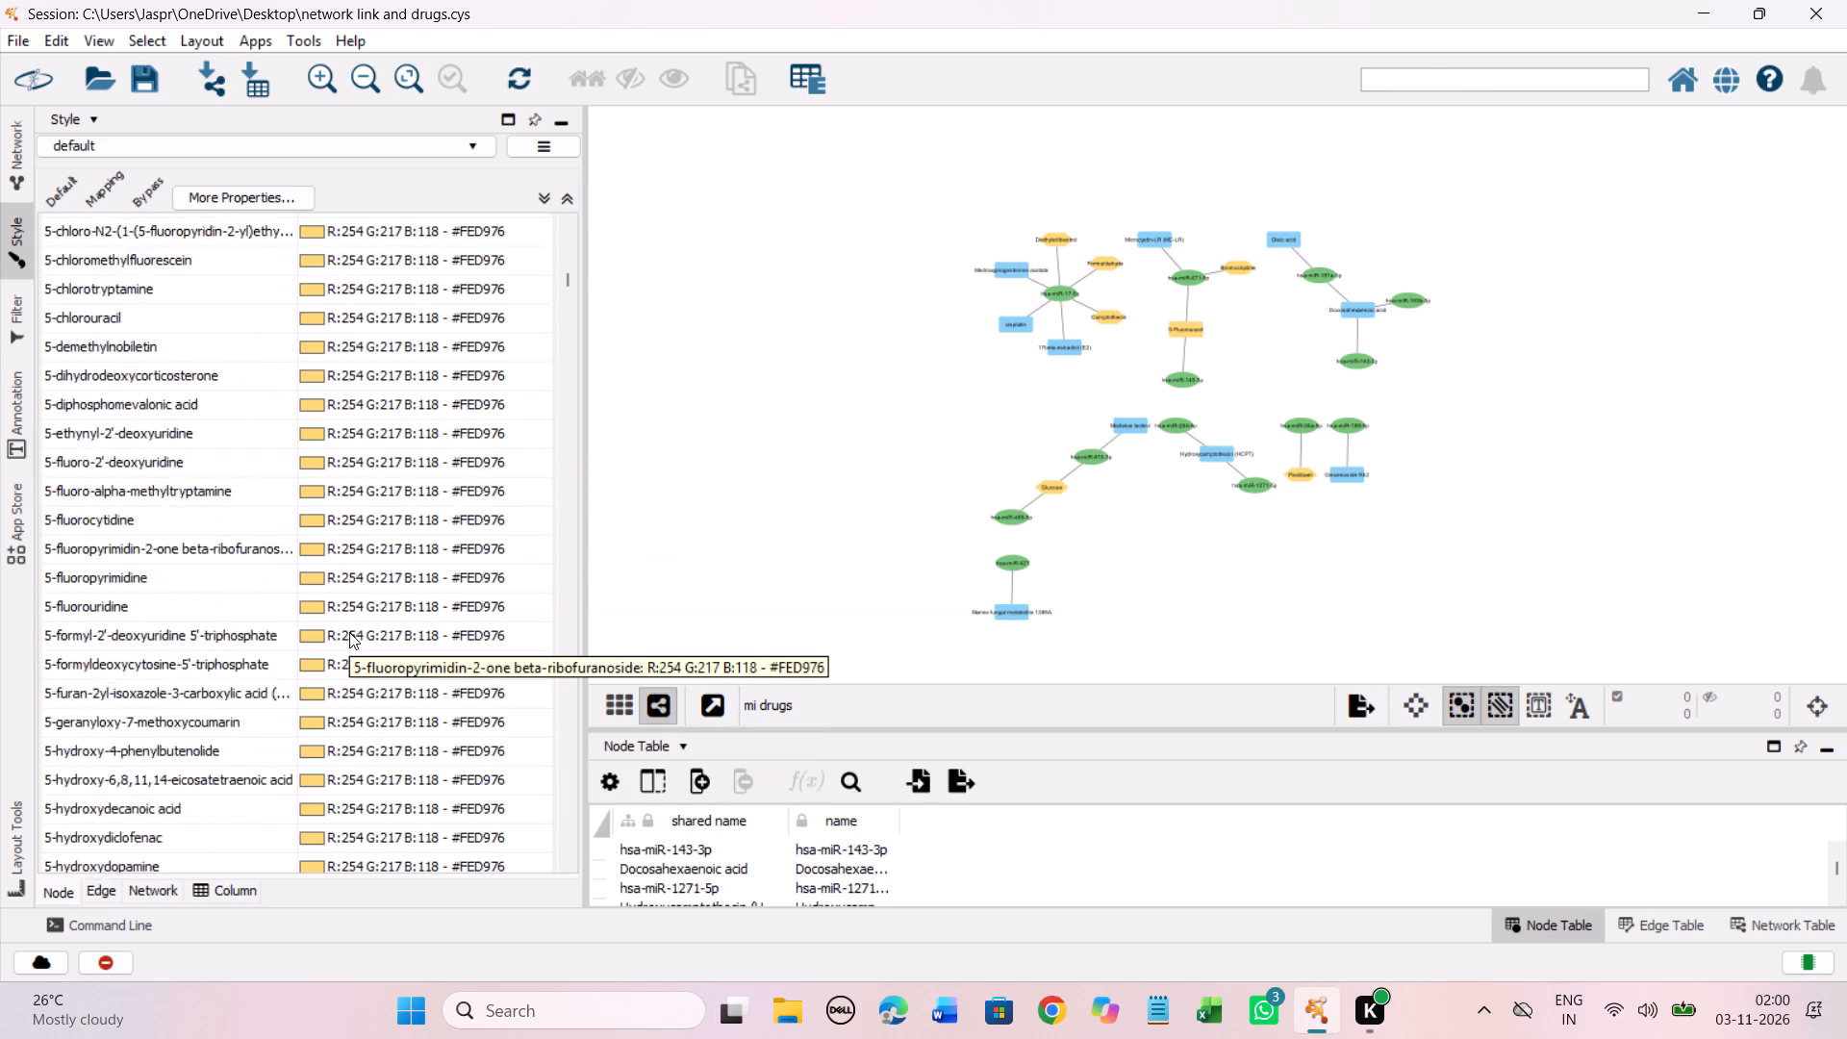
{"action": "scroll", "coordinate": [349, 632], "scroll_direction": "down", "scroll_amount": 20}
{"action": "scroll", "coordinate": [349, 632], "scroll_direction": "down", "scroll_amount": 12}
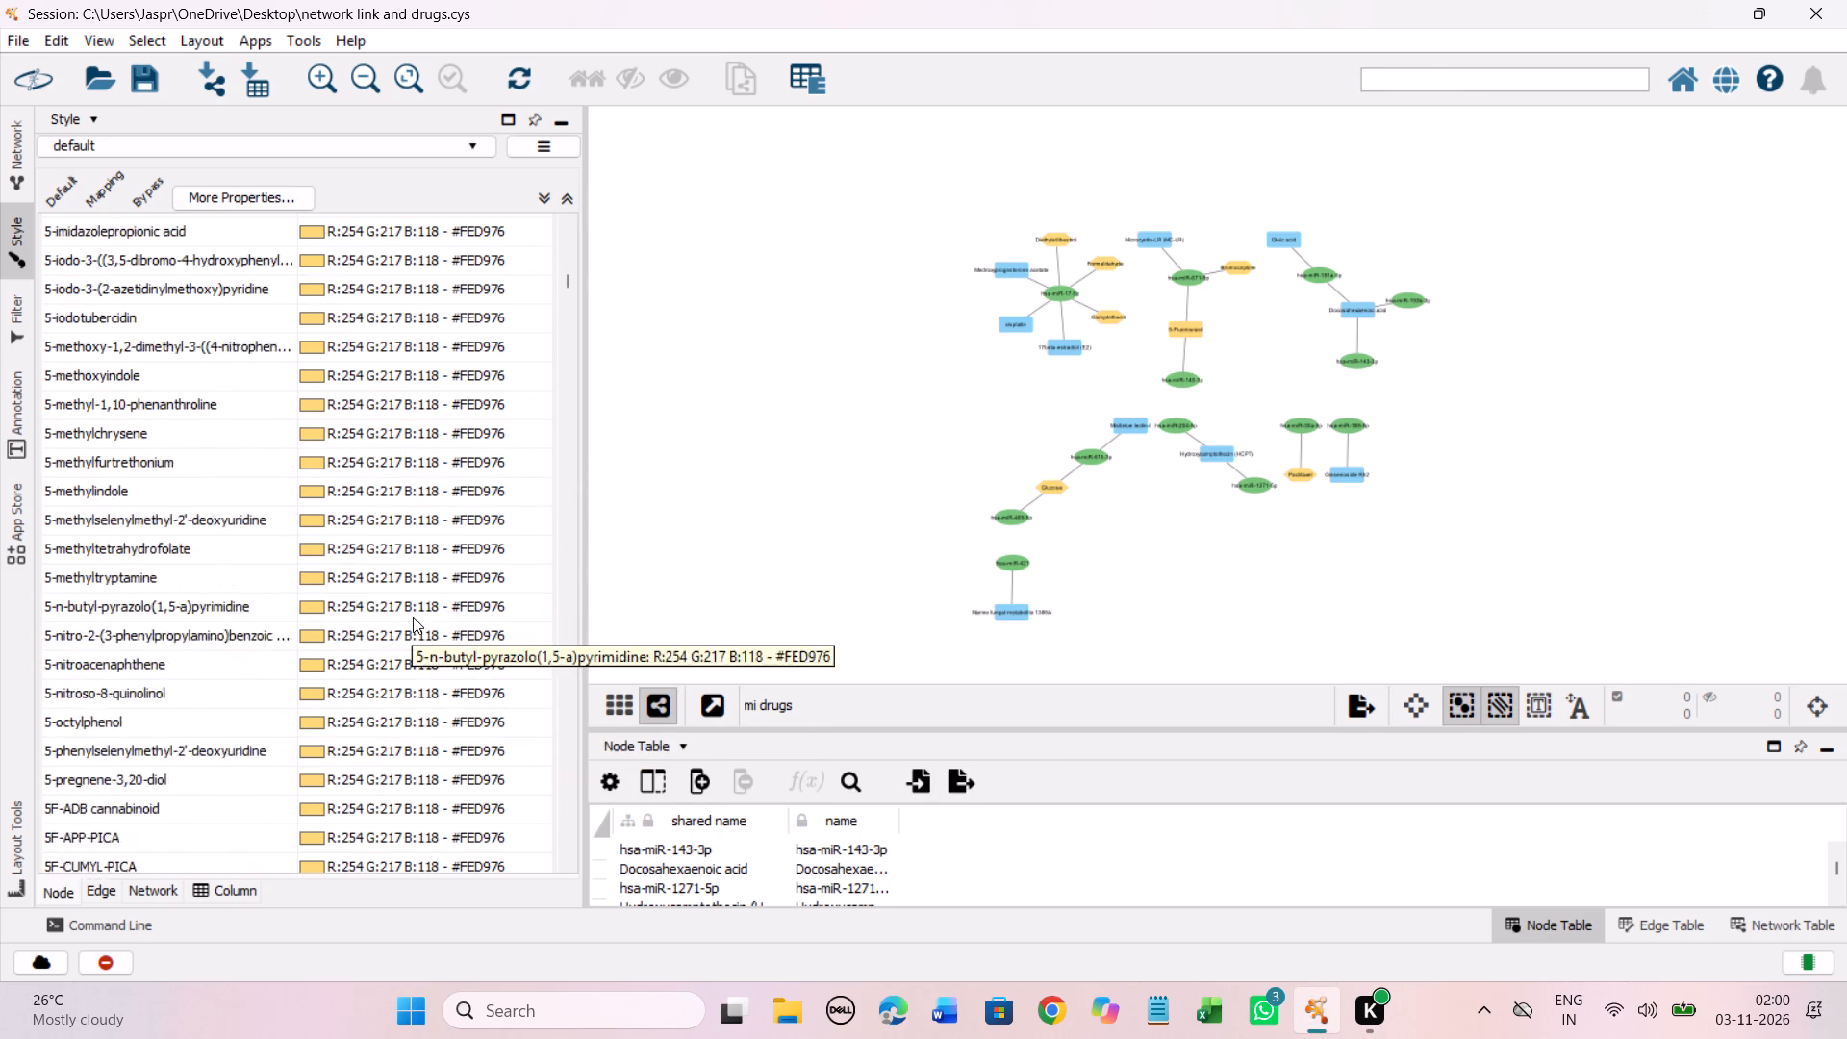
{"action": "scroll", "coordinate": [413, 617], "scroll_direction": "down", "scroll_amount": 8}
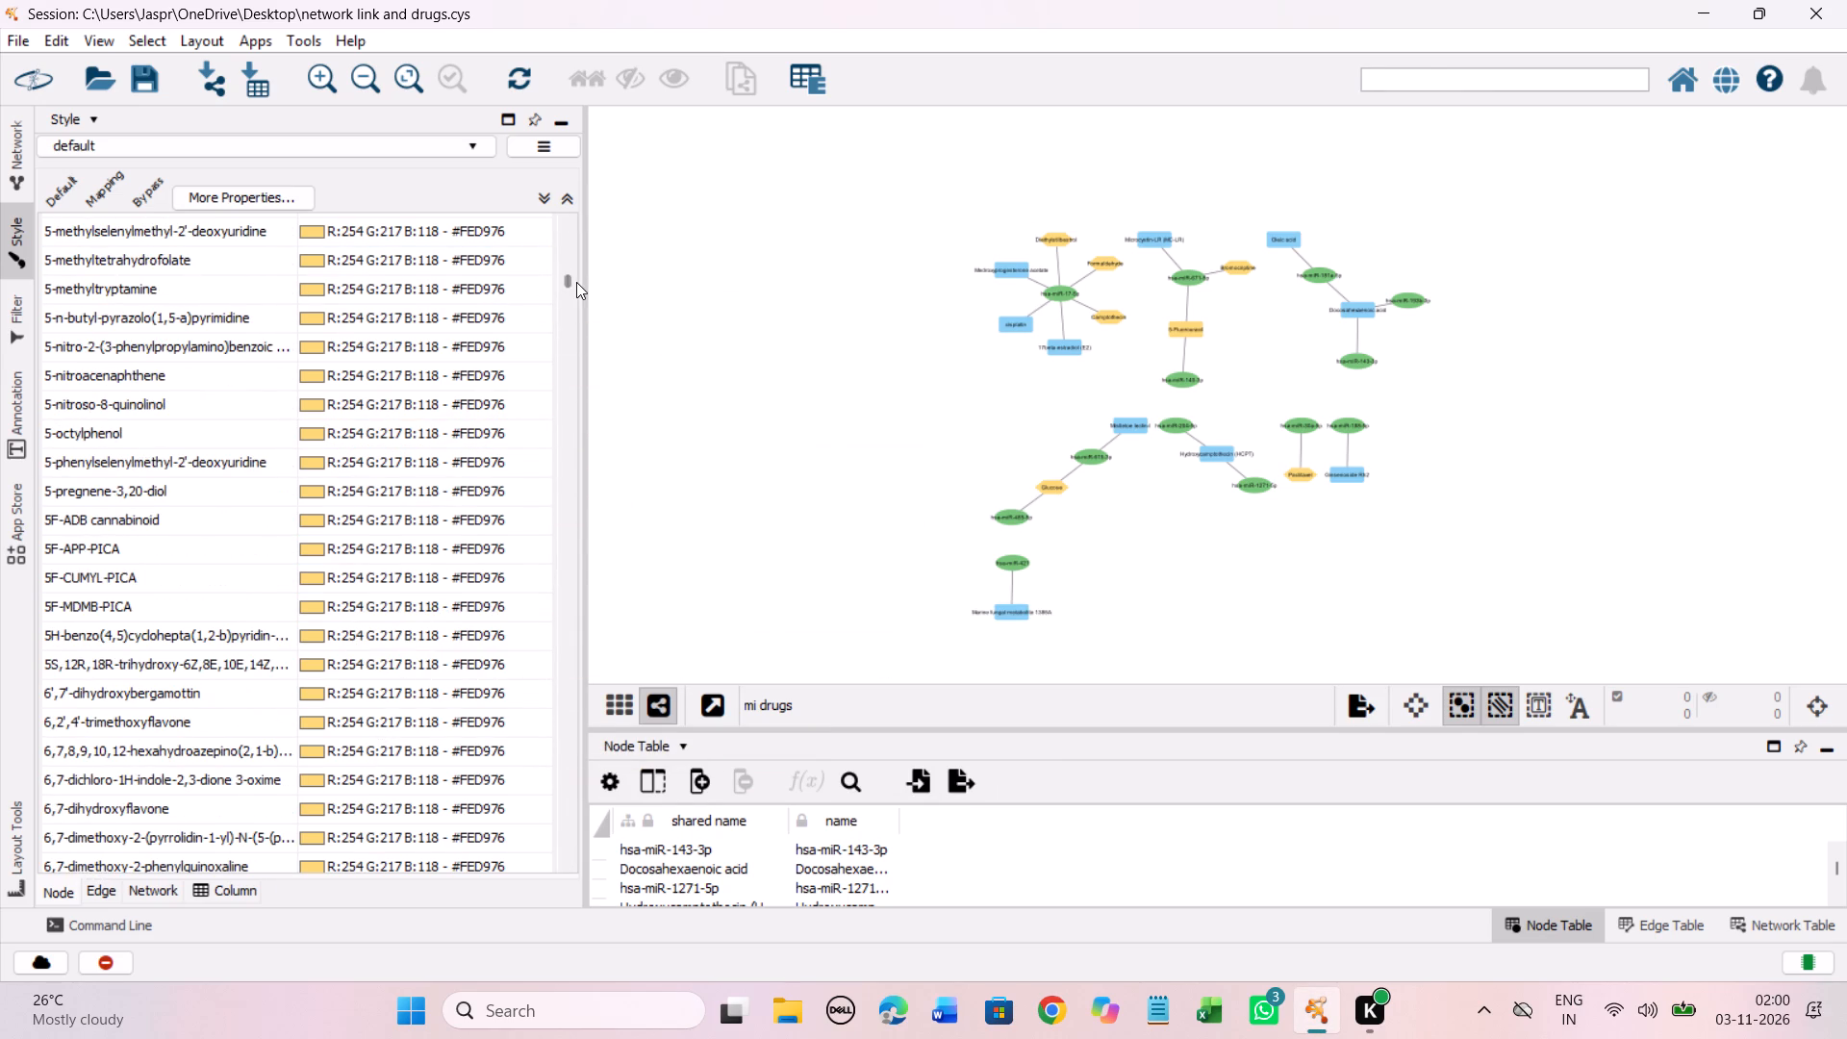
{"action": "left_click_drag", "start_coordinate": [566, 280], "coordinate": [566, 287]}
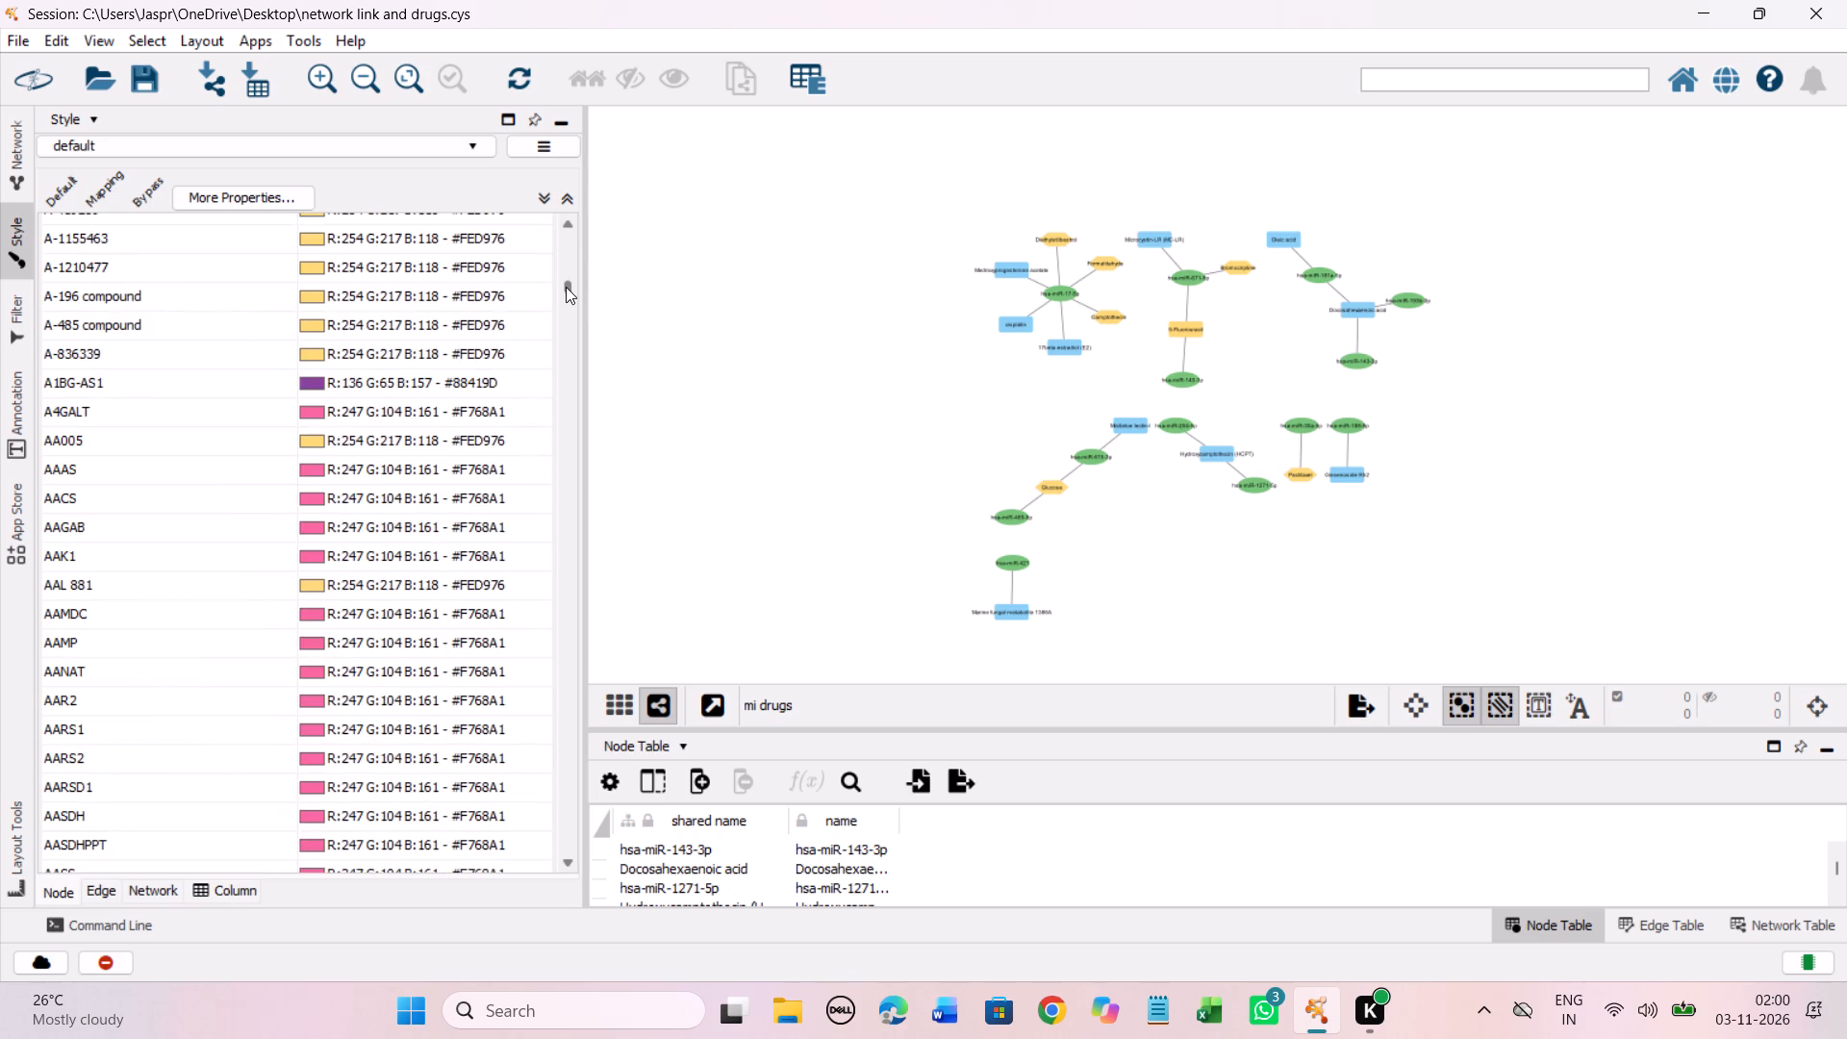
{"action": "left_click_drag", "start_coordinate": [566, 287], "coordinate": [566, 293]}
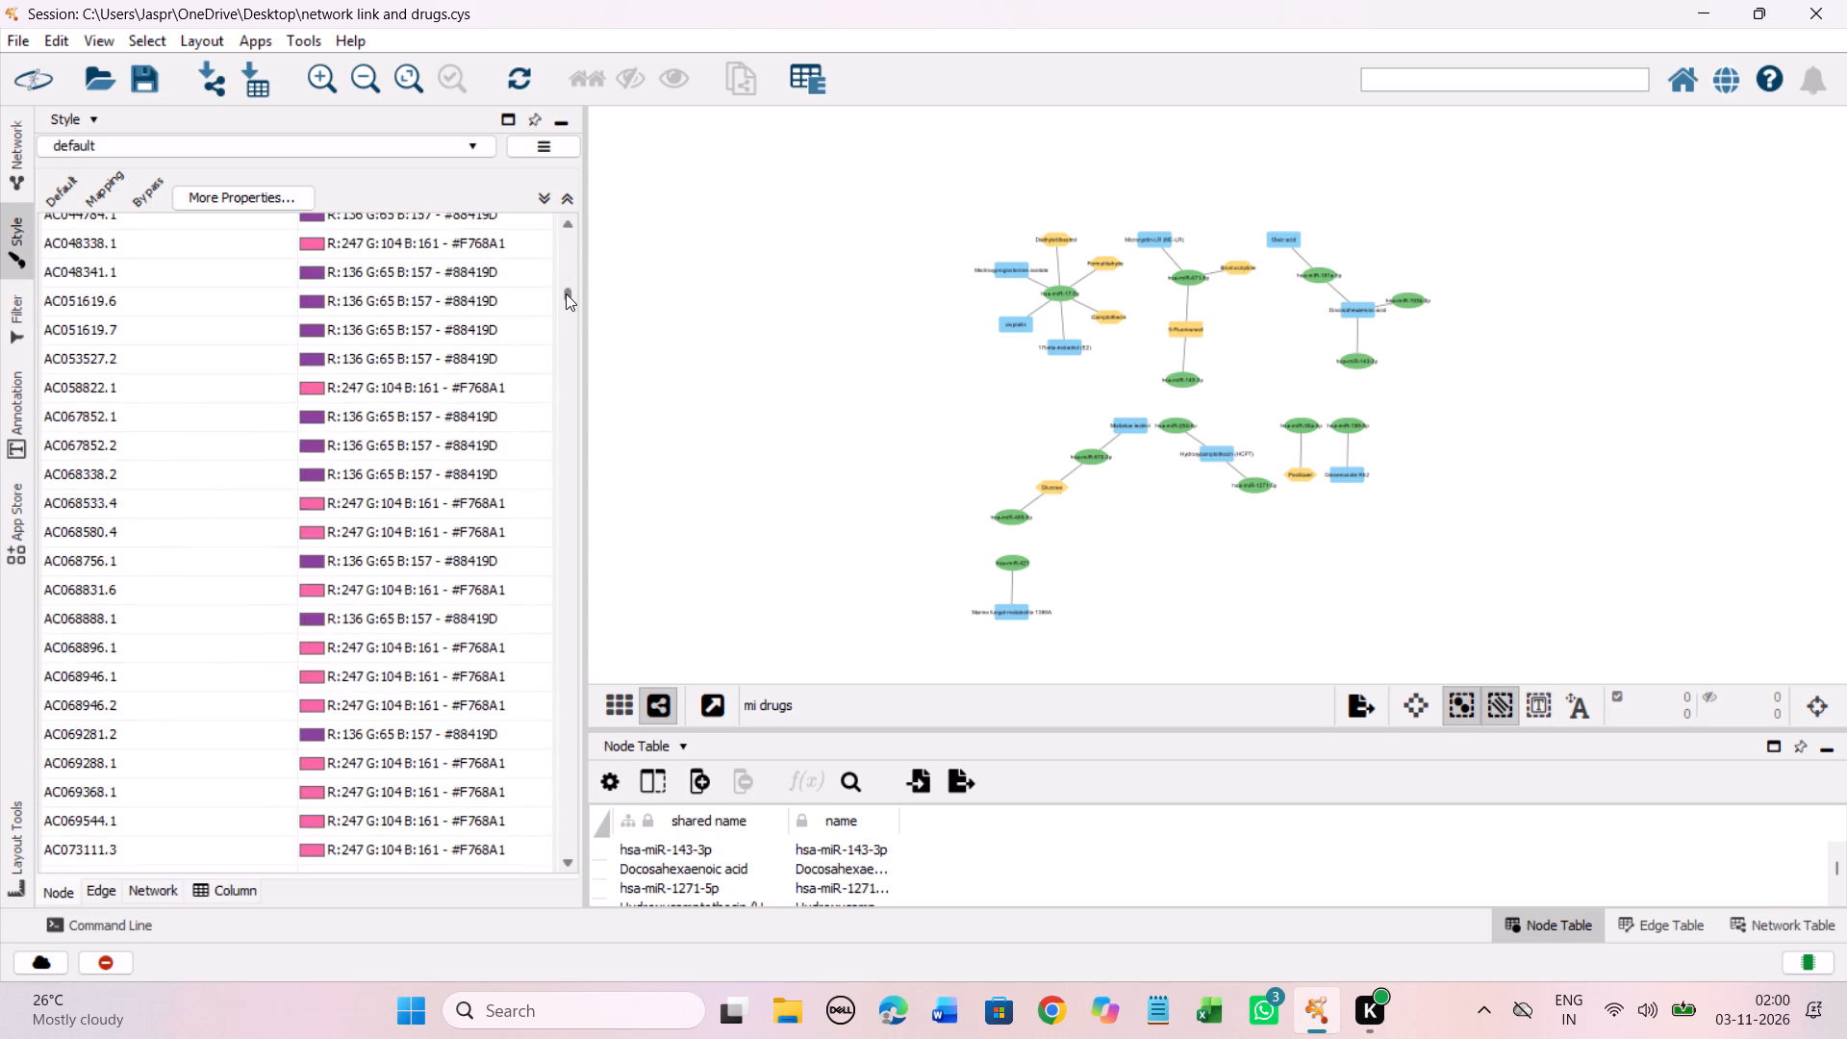
{"action": "left_click_drag", "start_coordinate": [566, 293], "coordinate": [568, 308]}
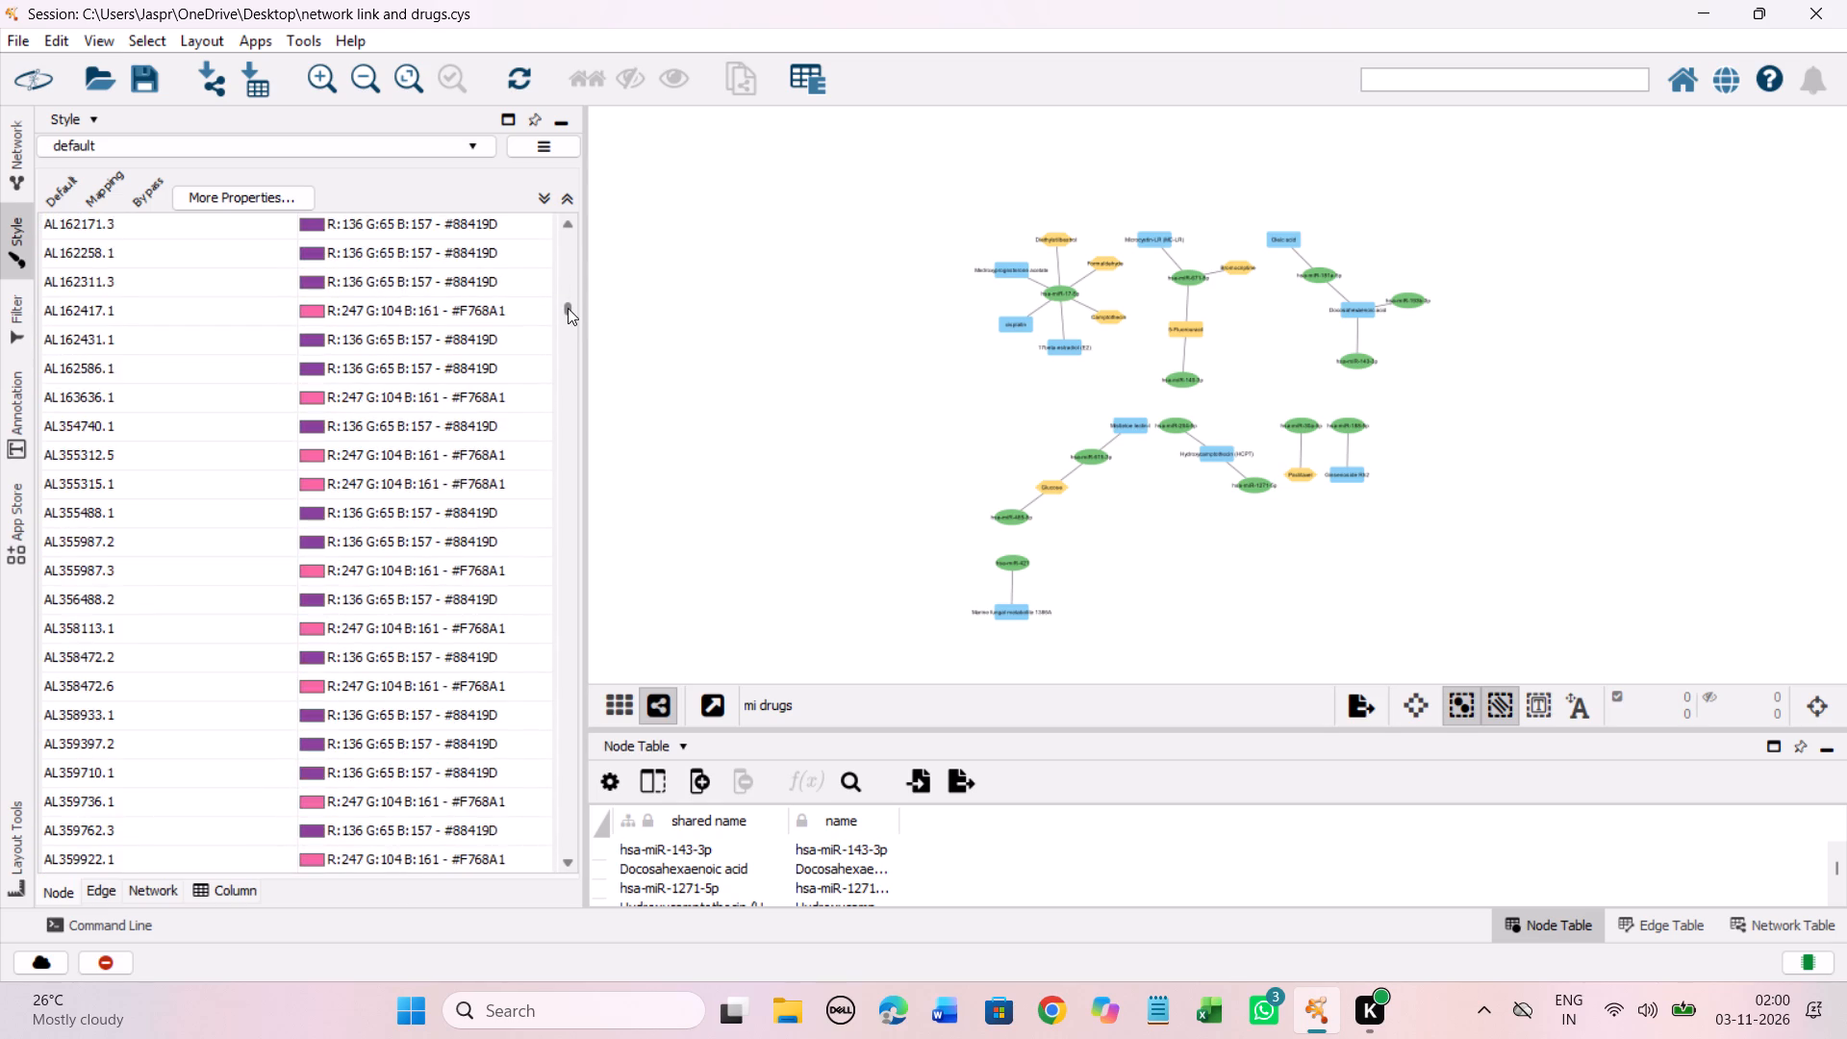
{"action": "left_click_drag", "start_coordinate": [568, 308], "coordinate": [572, 324]}
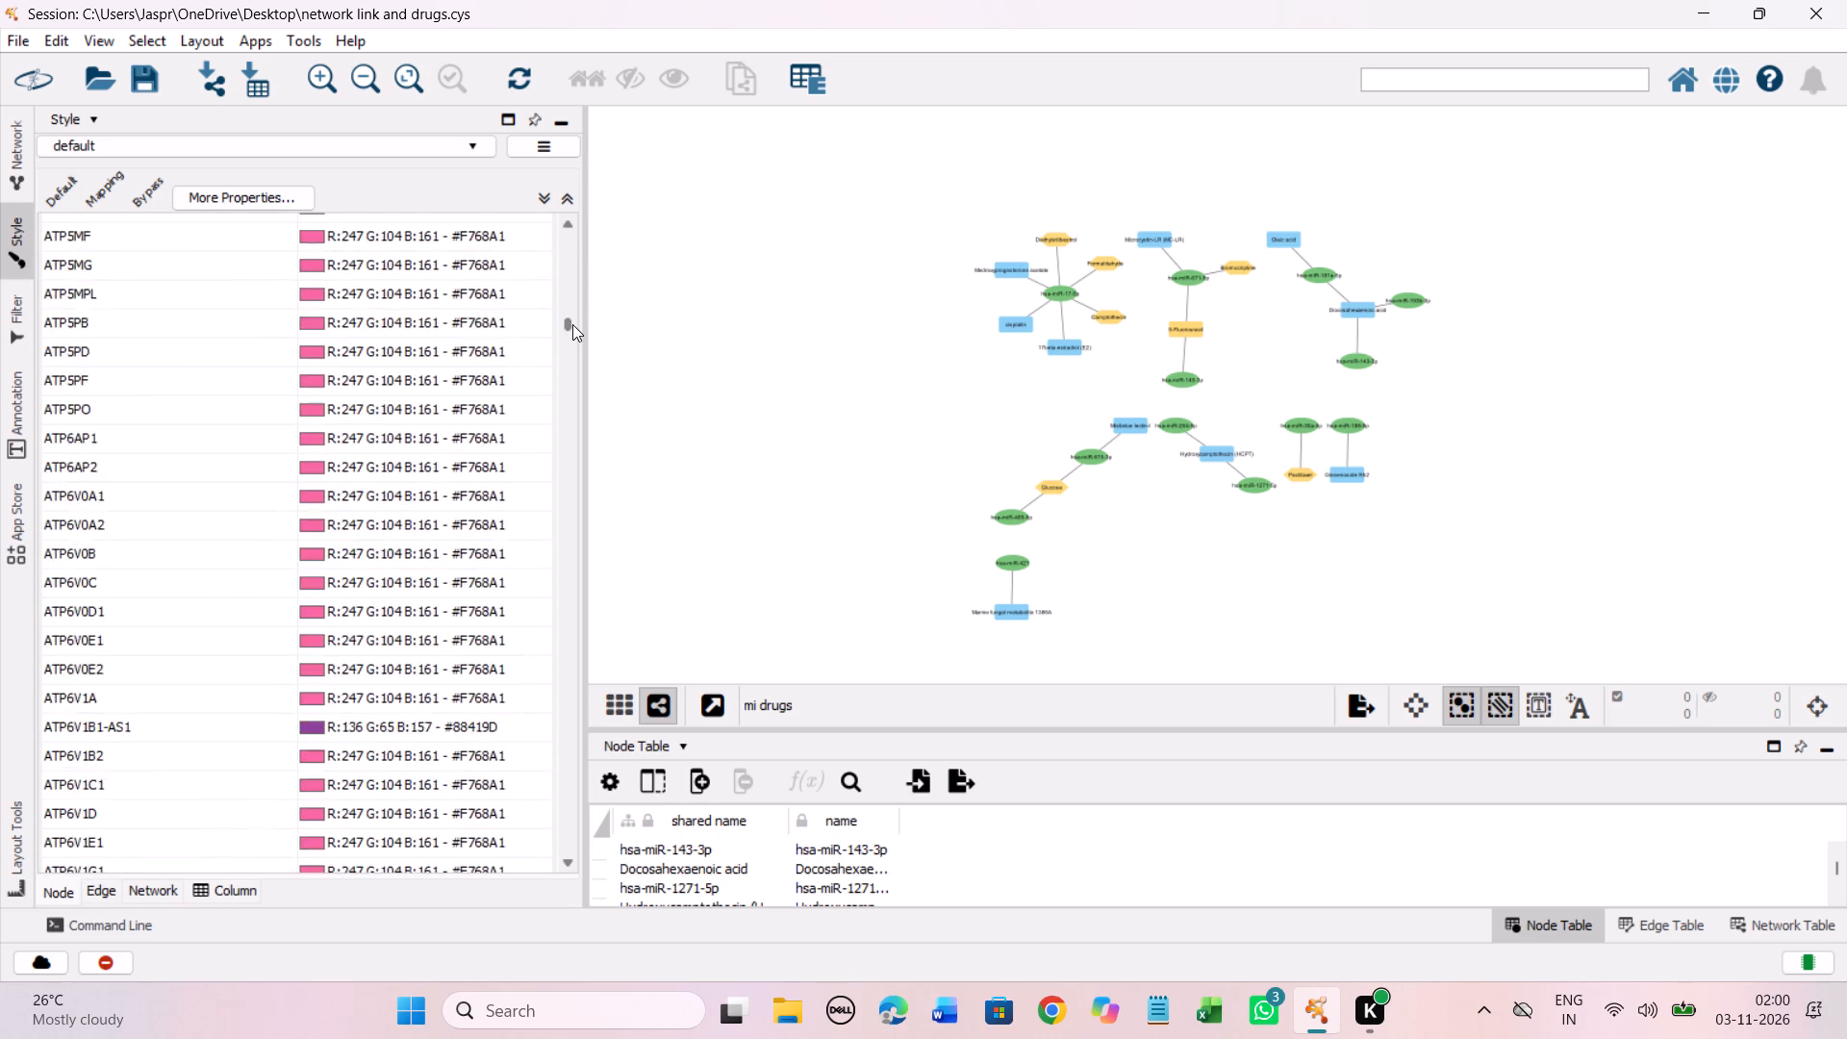
{"action": "left_click_drag", "start_coordinate": [572, 324], "coordinate": [577, 331]}
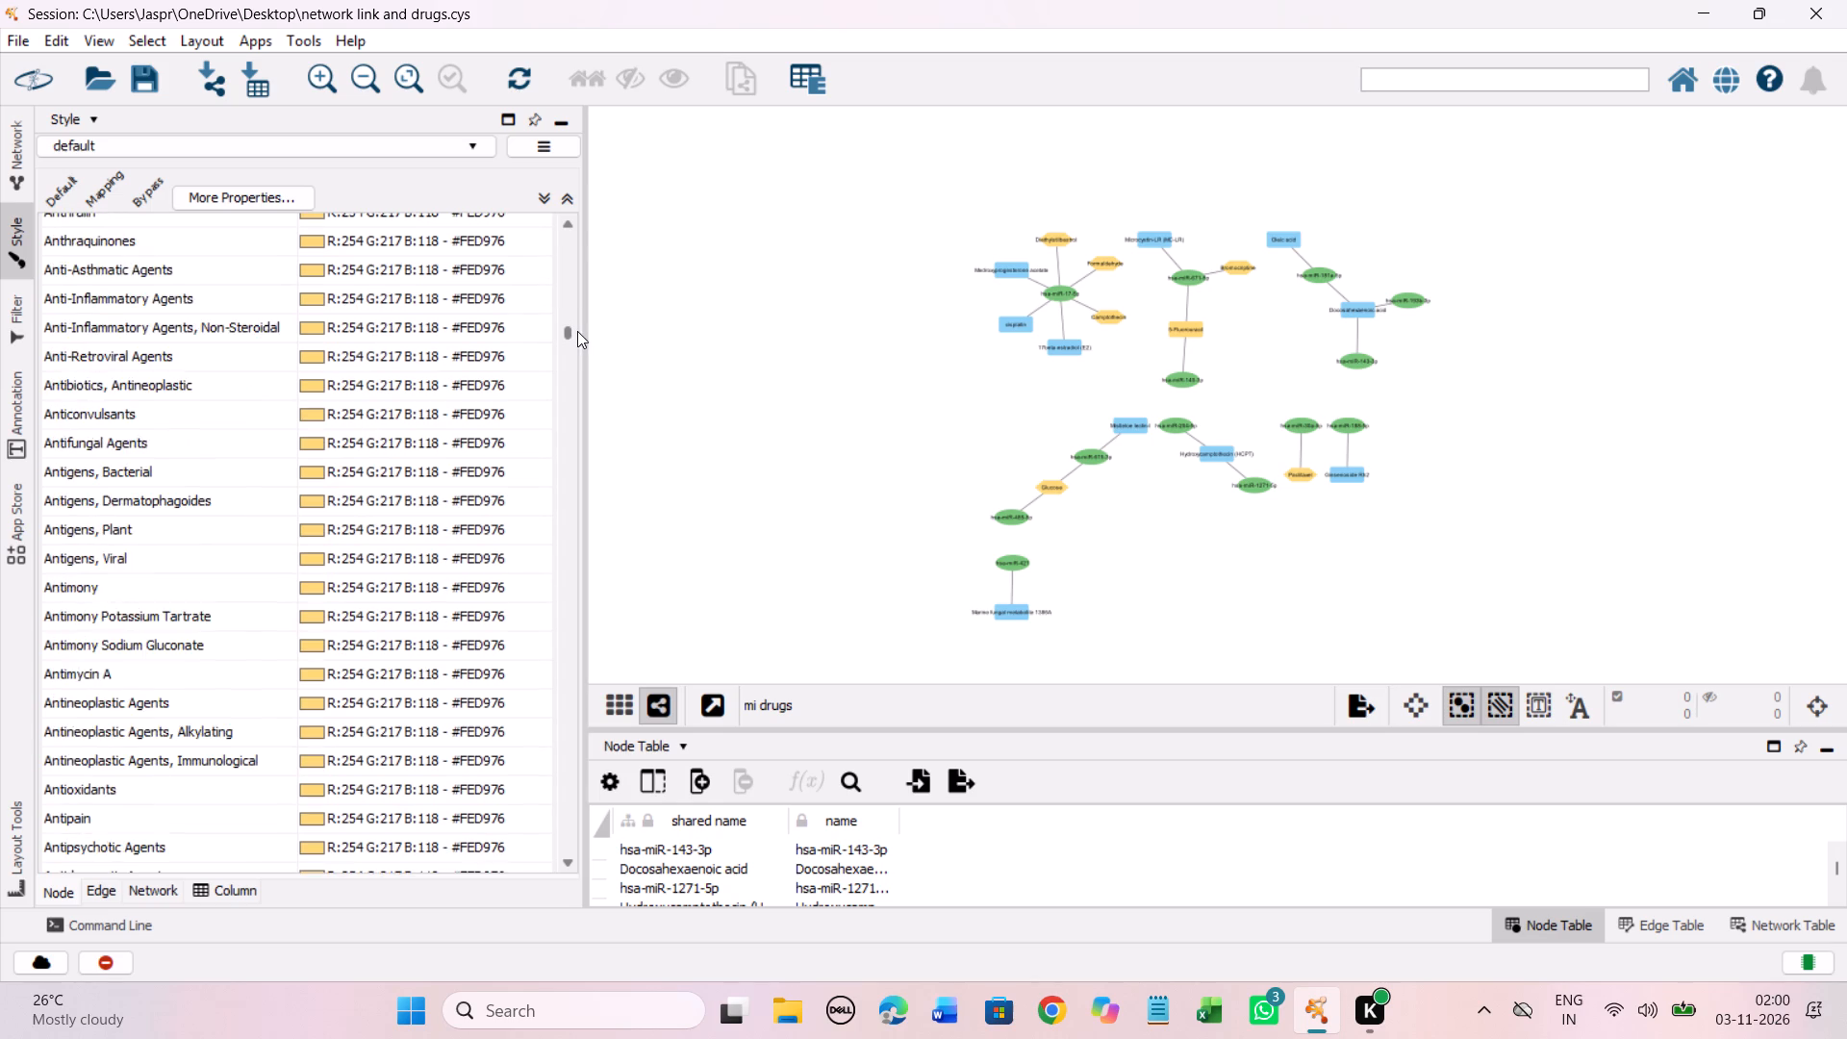
{"action": "left_click_drag", "start_coordinate": [577, 331], "coordinate": [584, 346]}
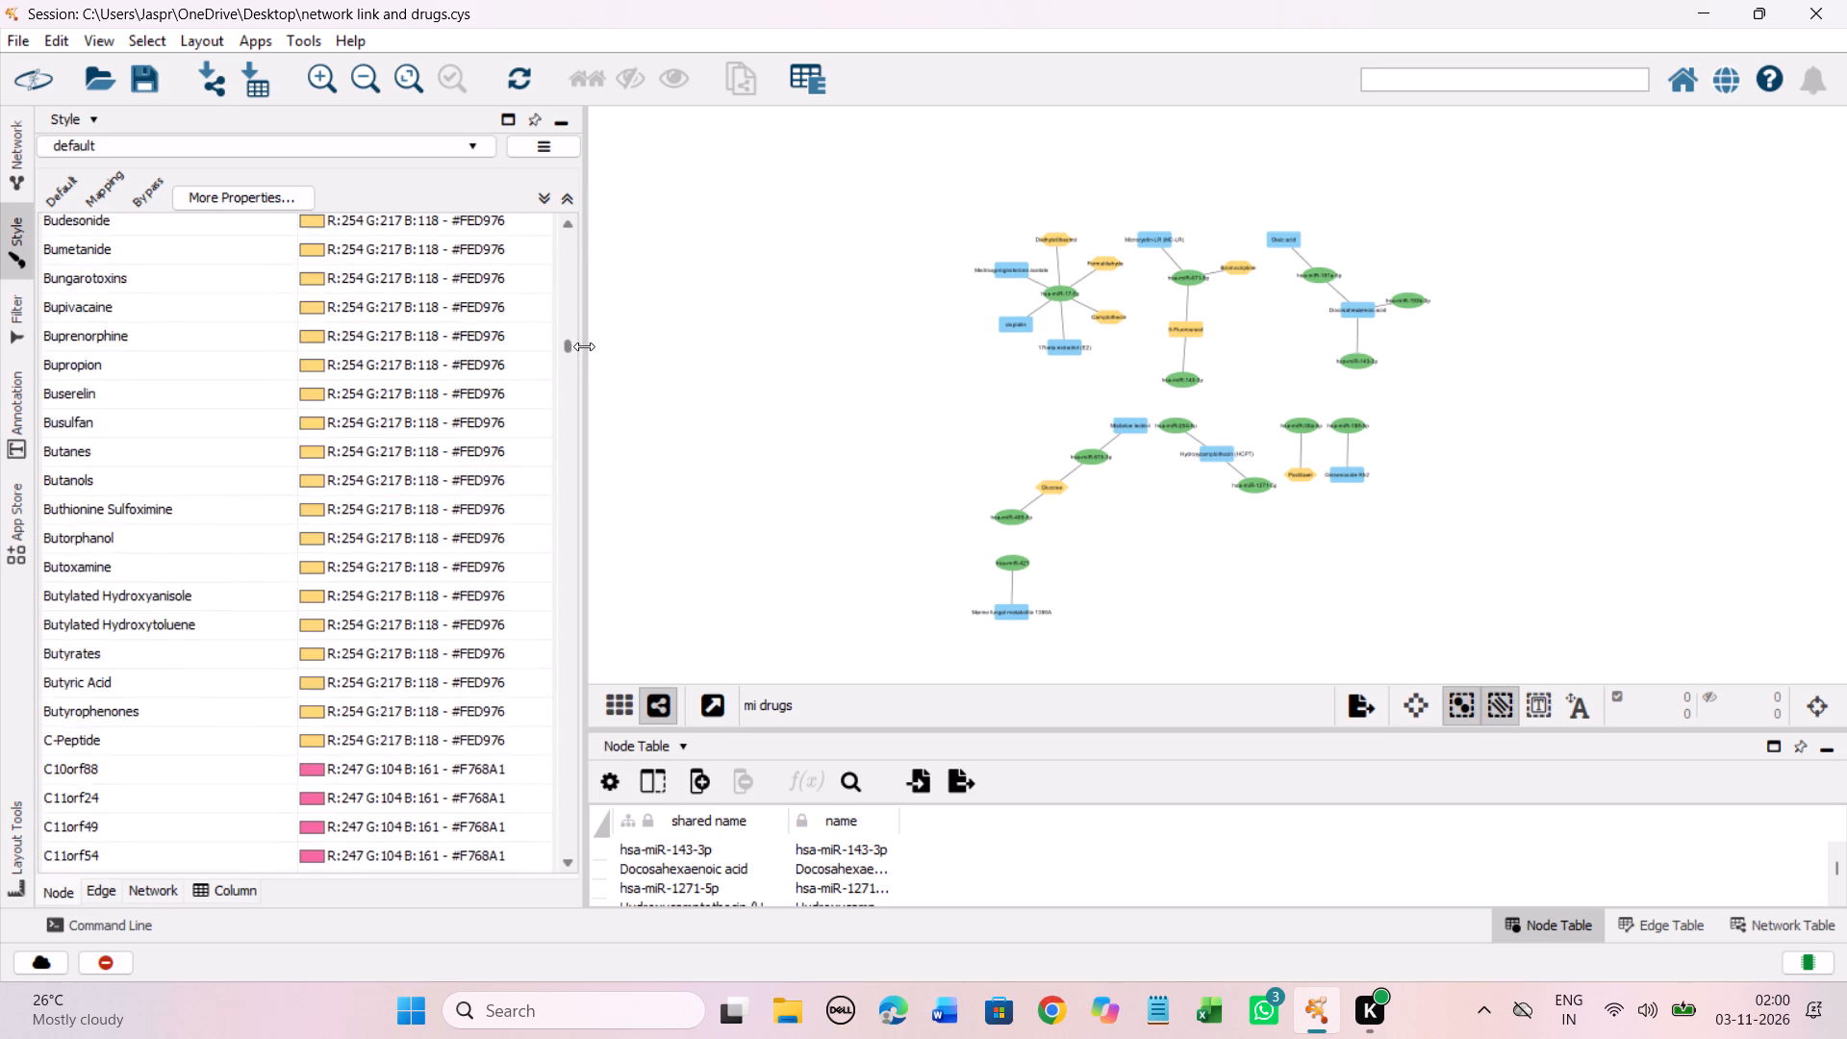
{"action": "left_click_drag", "start_coordinate": [584, 346], "coordinate": [595, 362]}
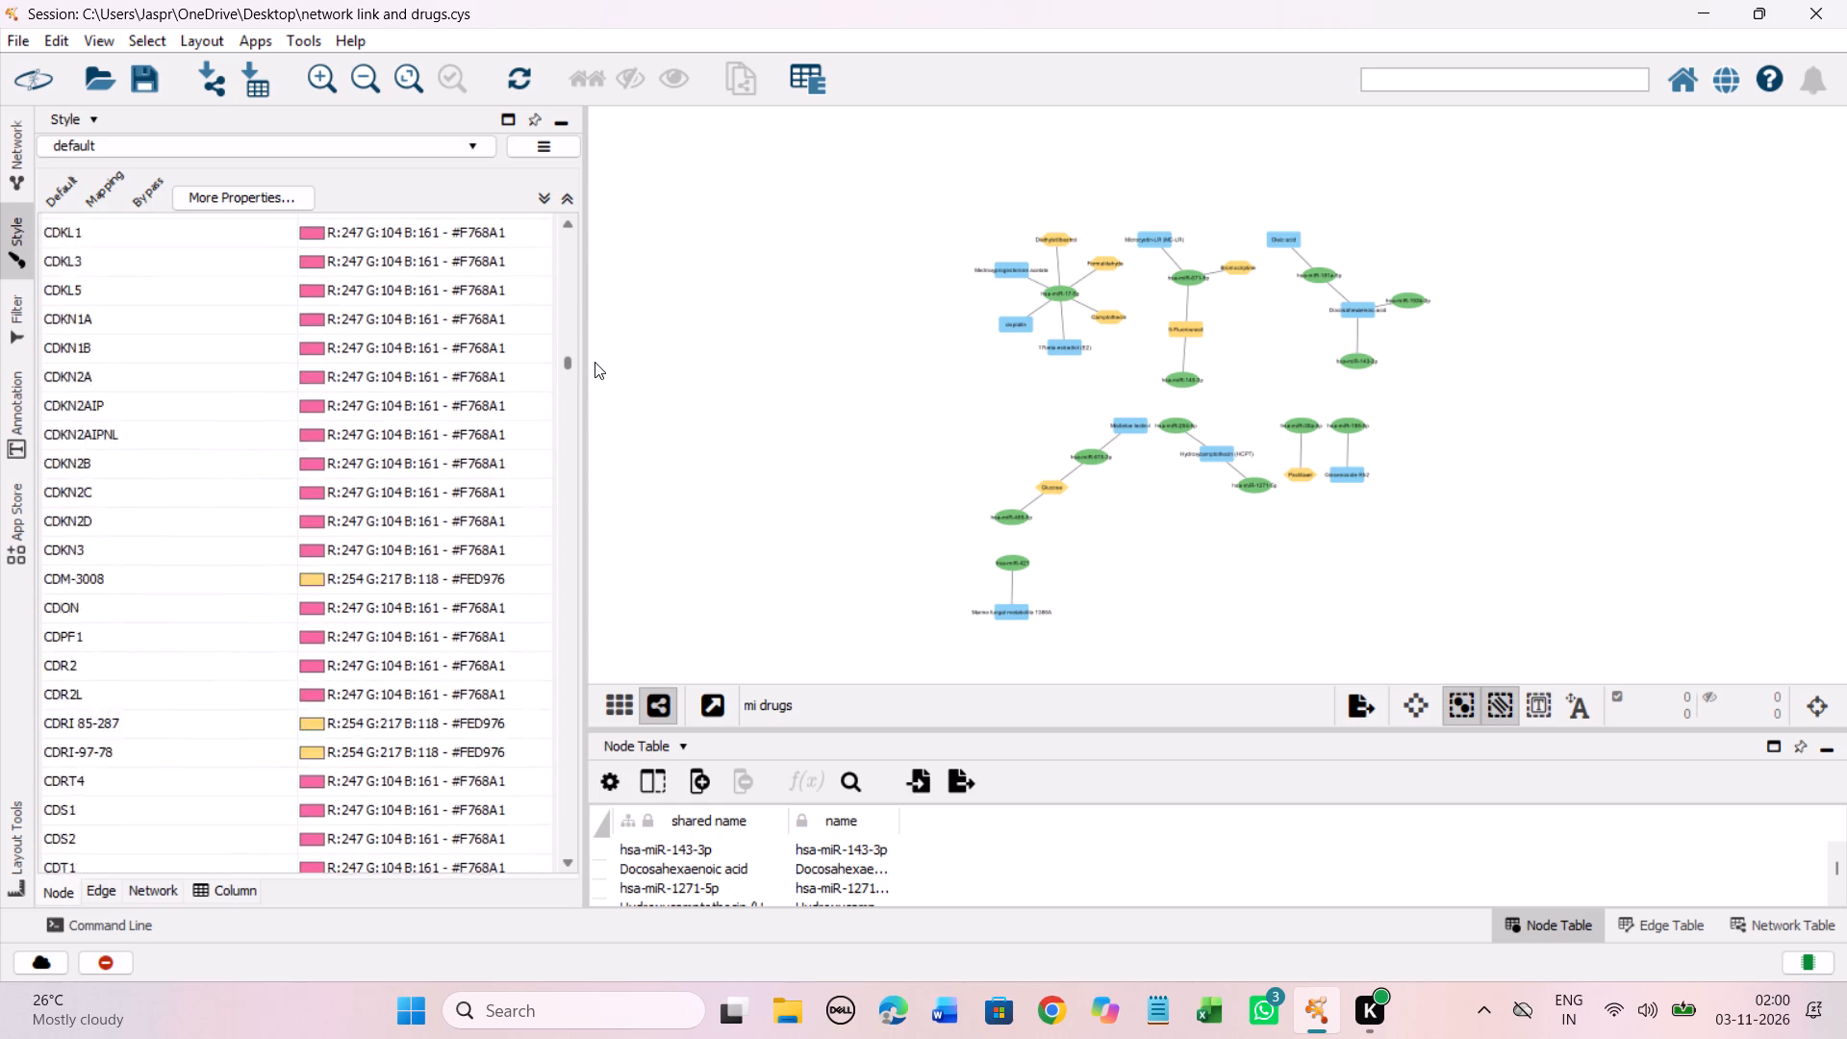
{"action": "left_click_drag", "start_coordinate": [595, 362], "coordinate": [599, 386]}
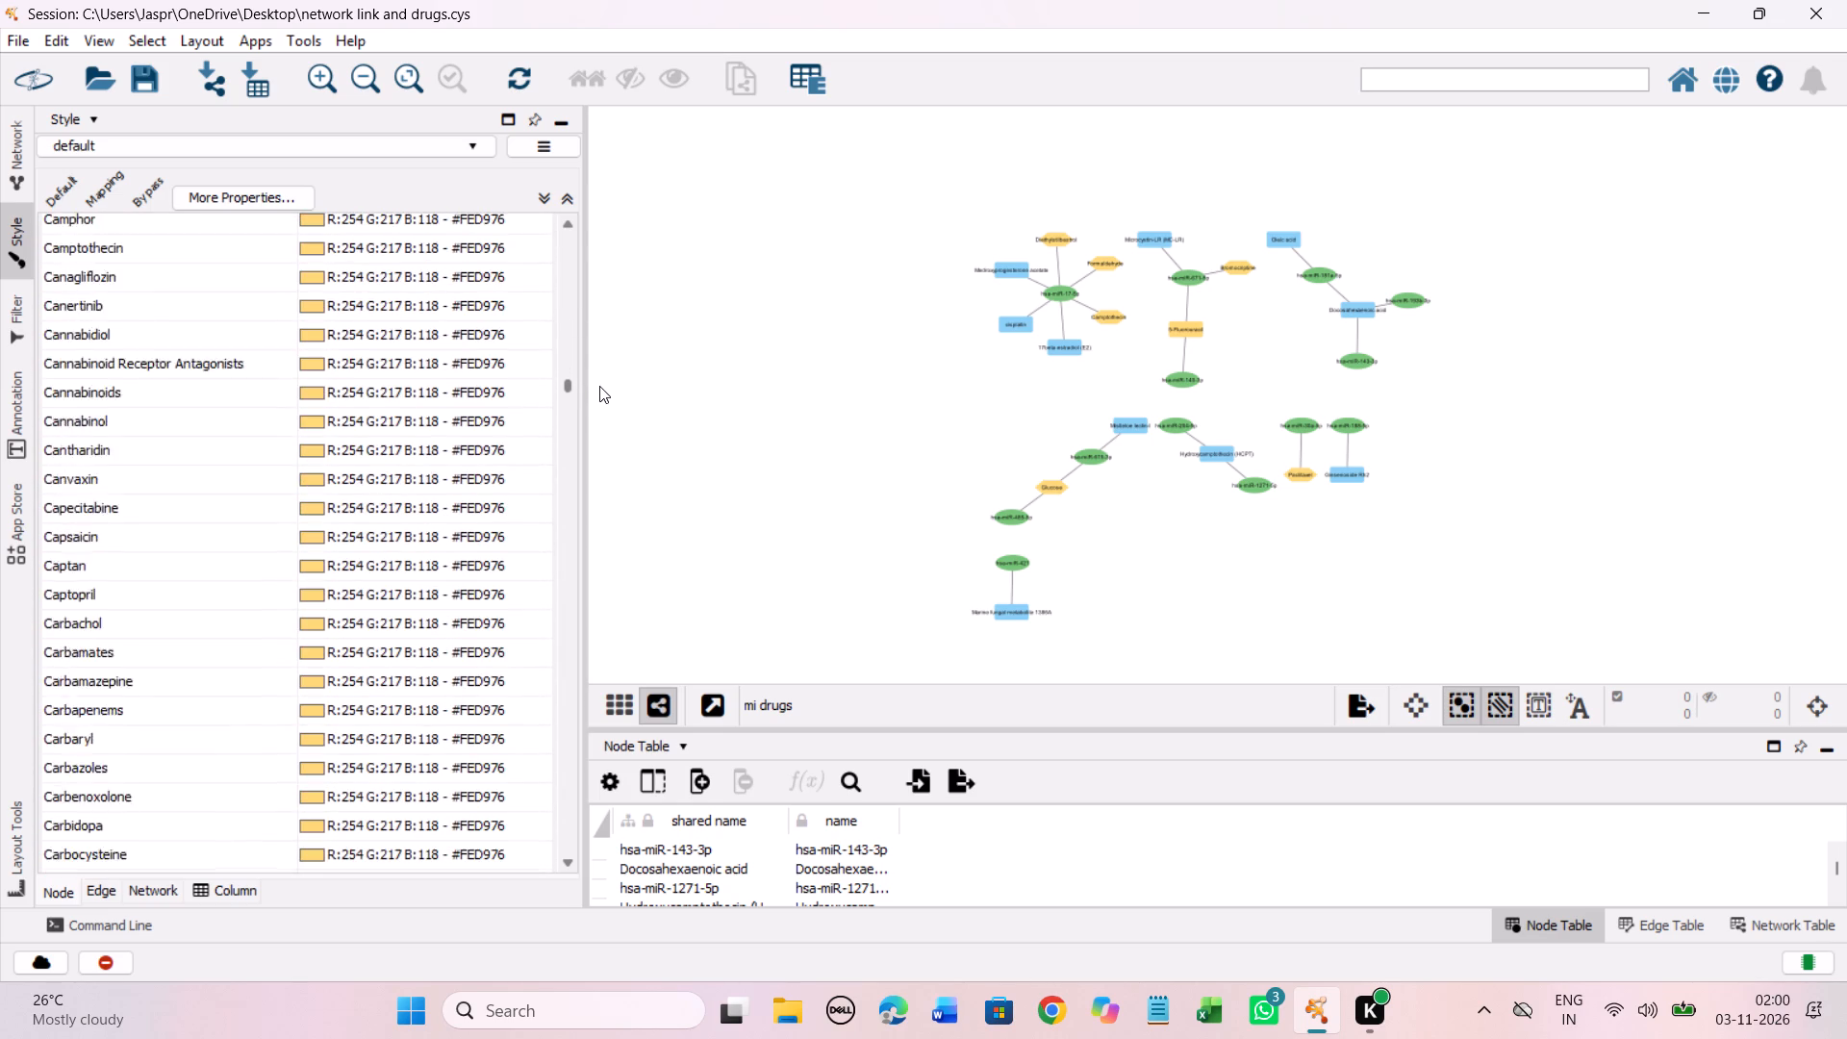
{"action": "left_click_drag", "start_coordinate": [599, 386], "coordinate": [600, 397]}
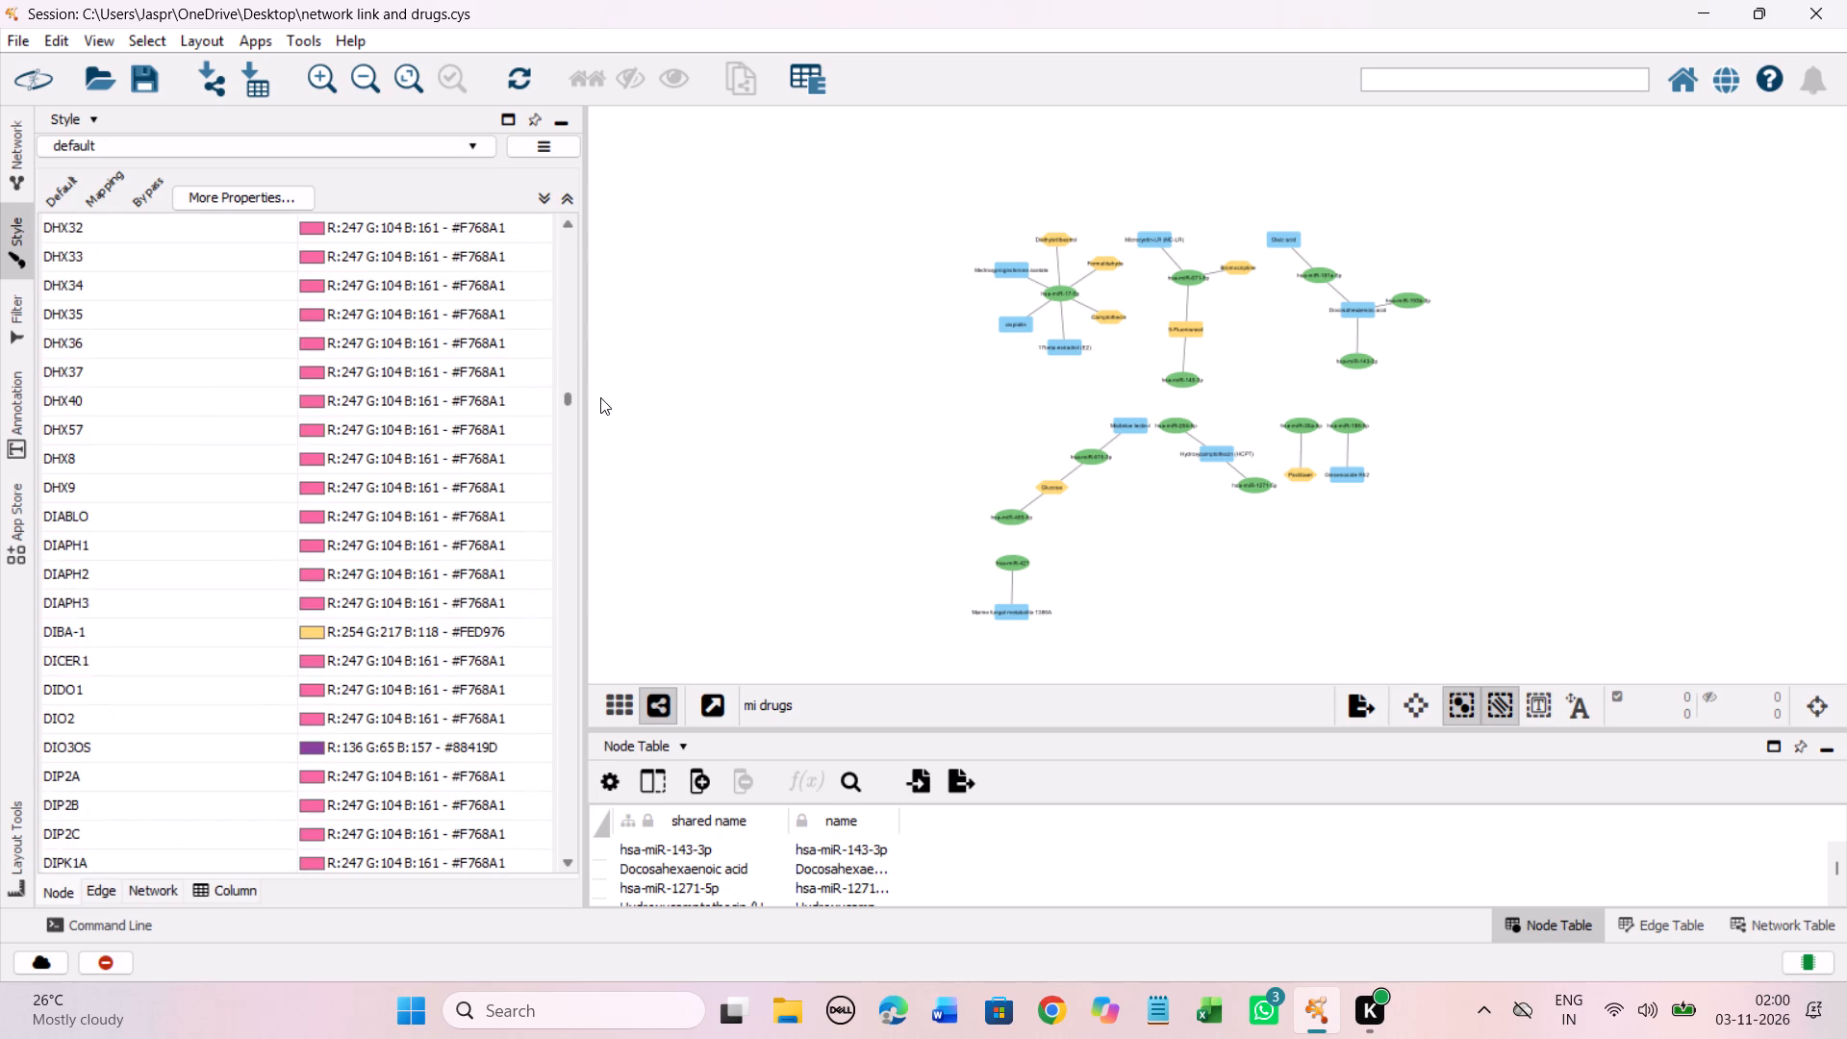
{"action": "left_click_drag", "start_coordinate": [600, 397], "coordinate": [600, 414]}
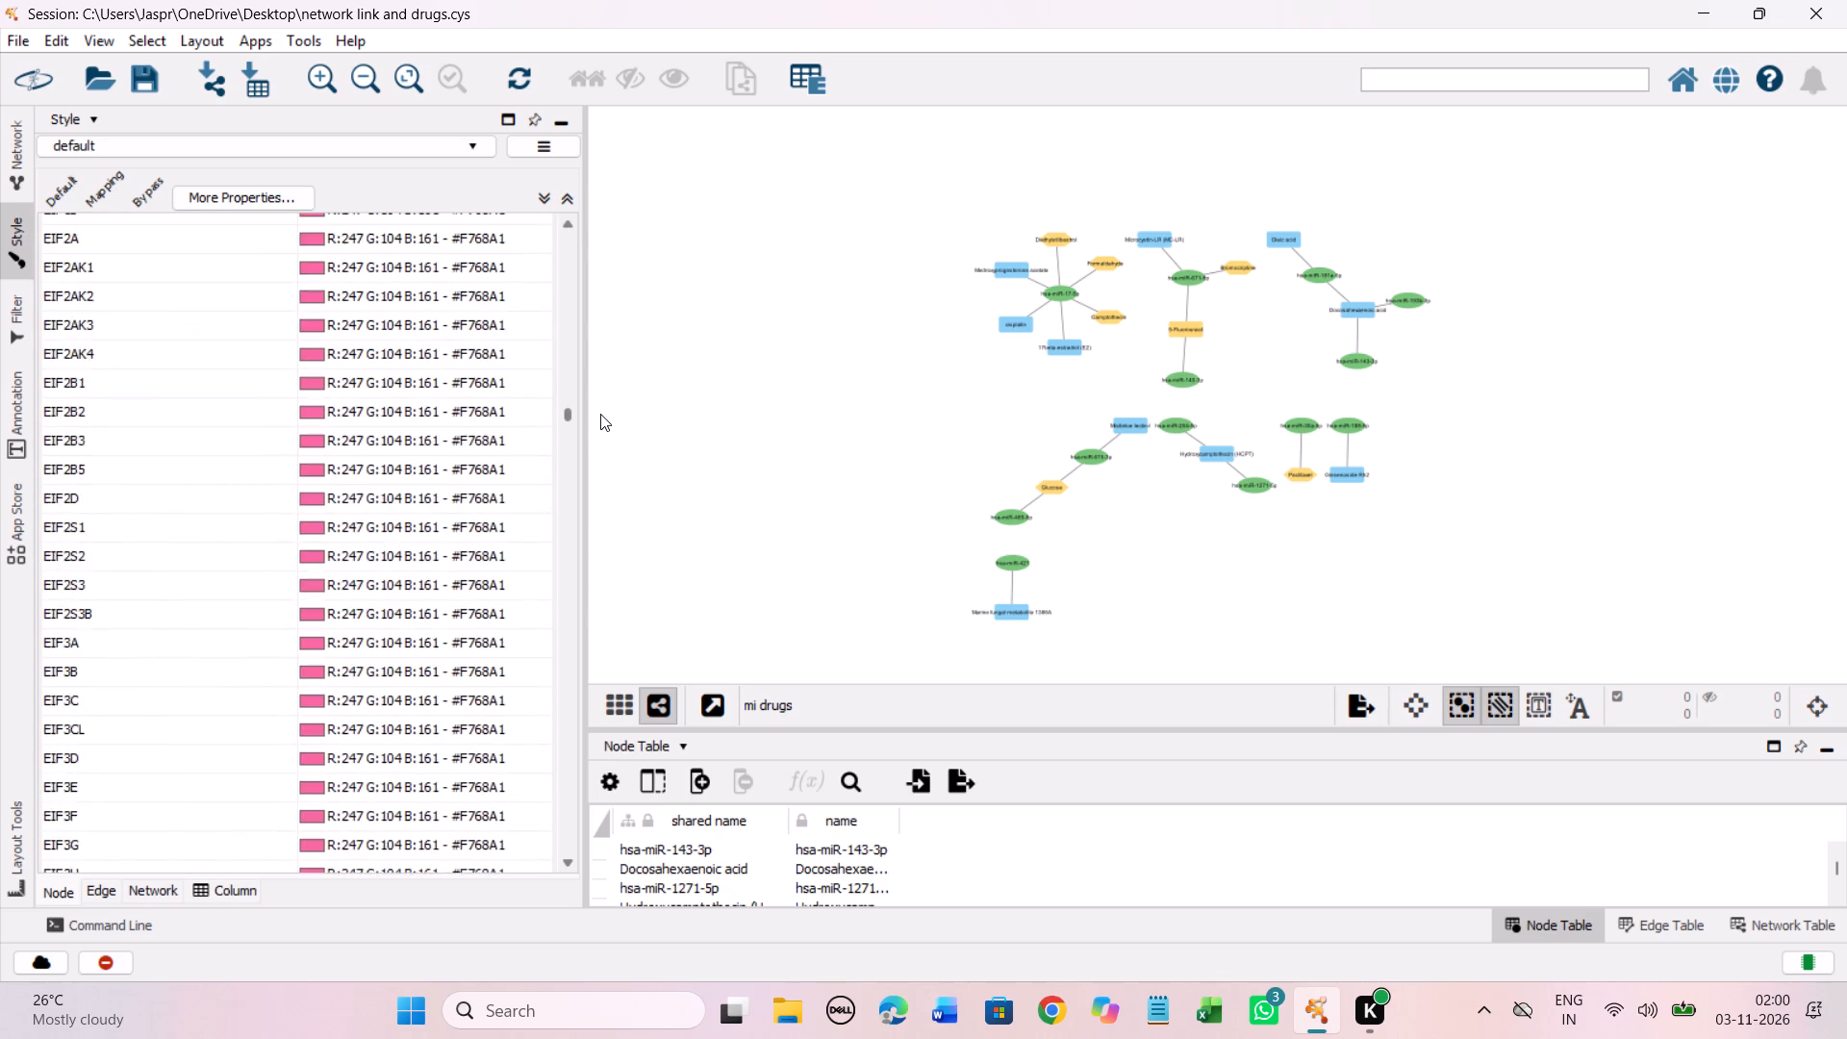
{"action": "left_click_drag", "start_coordinate": [600, 414], "coordinate": [600, 432]}
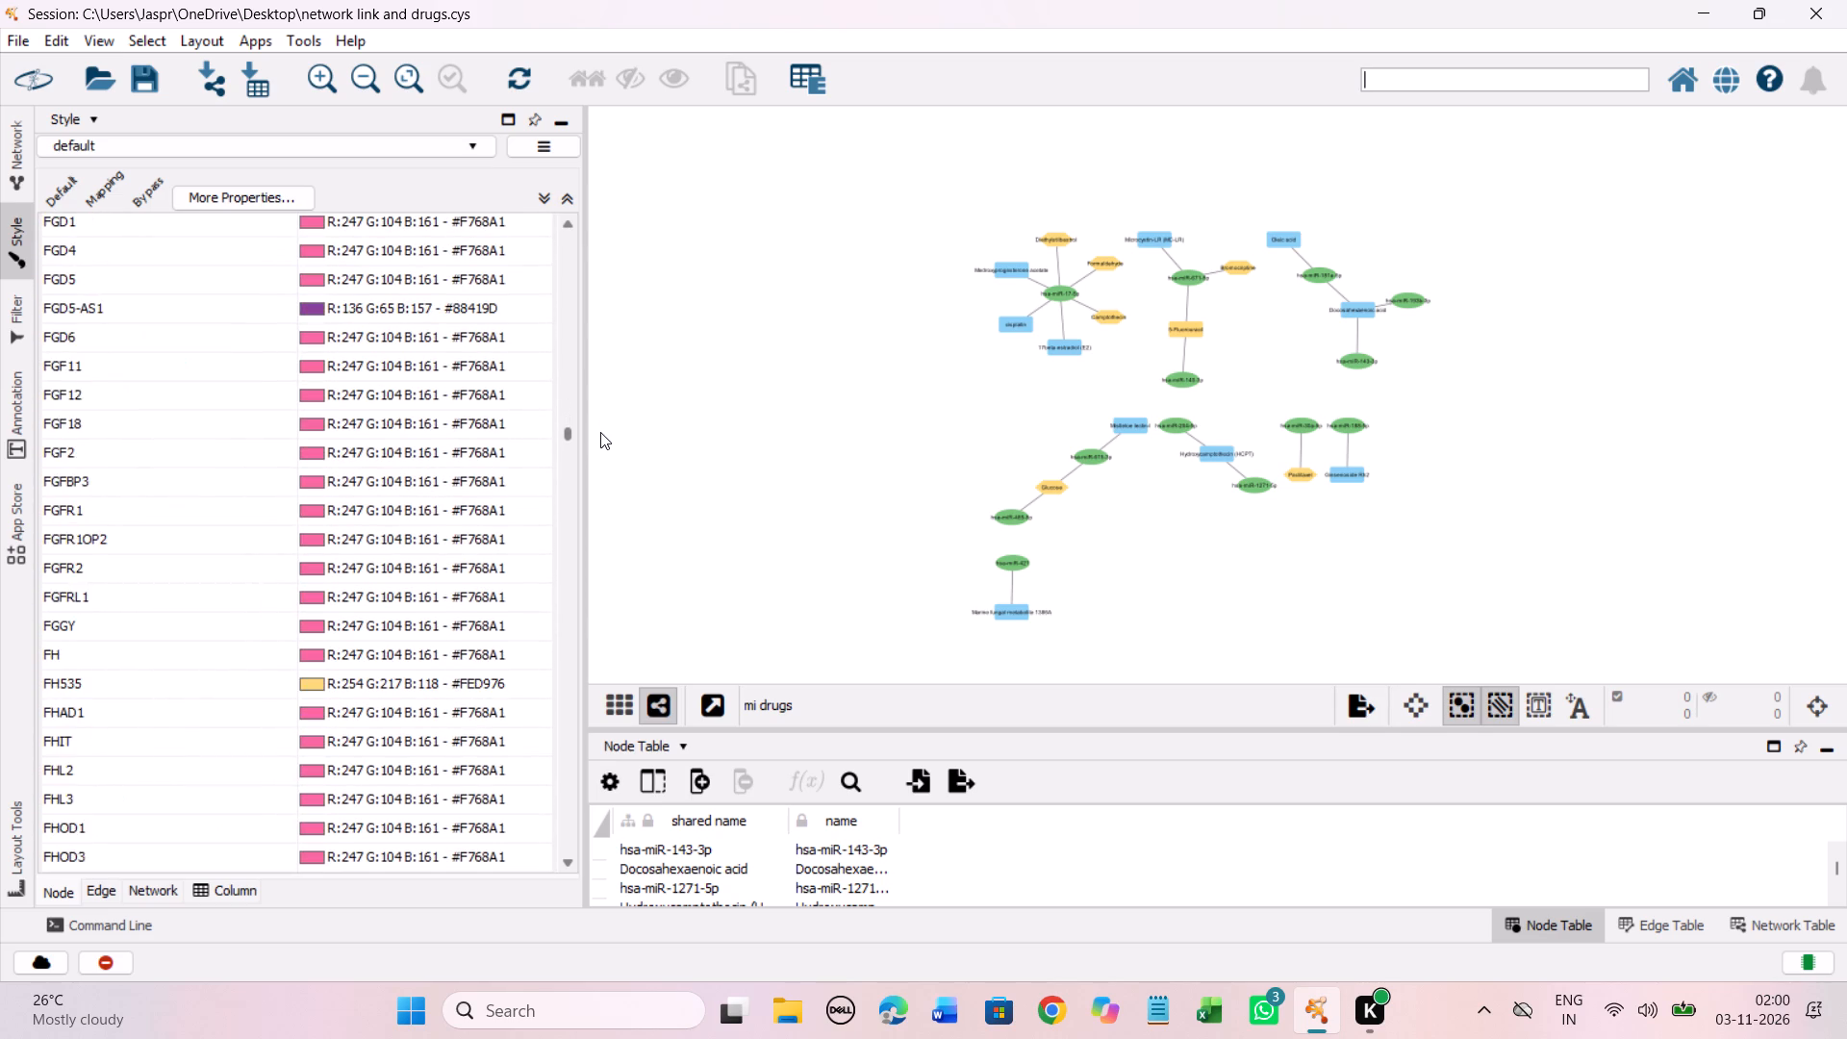
{"action": "left_click_drag", "start_coordinate": [600, 432], "coordinate": [599, 460]}
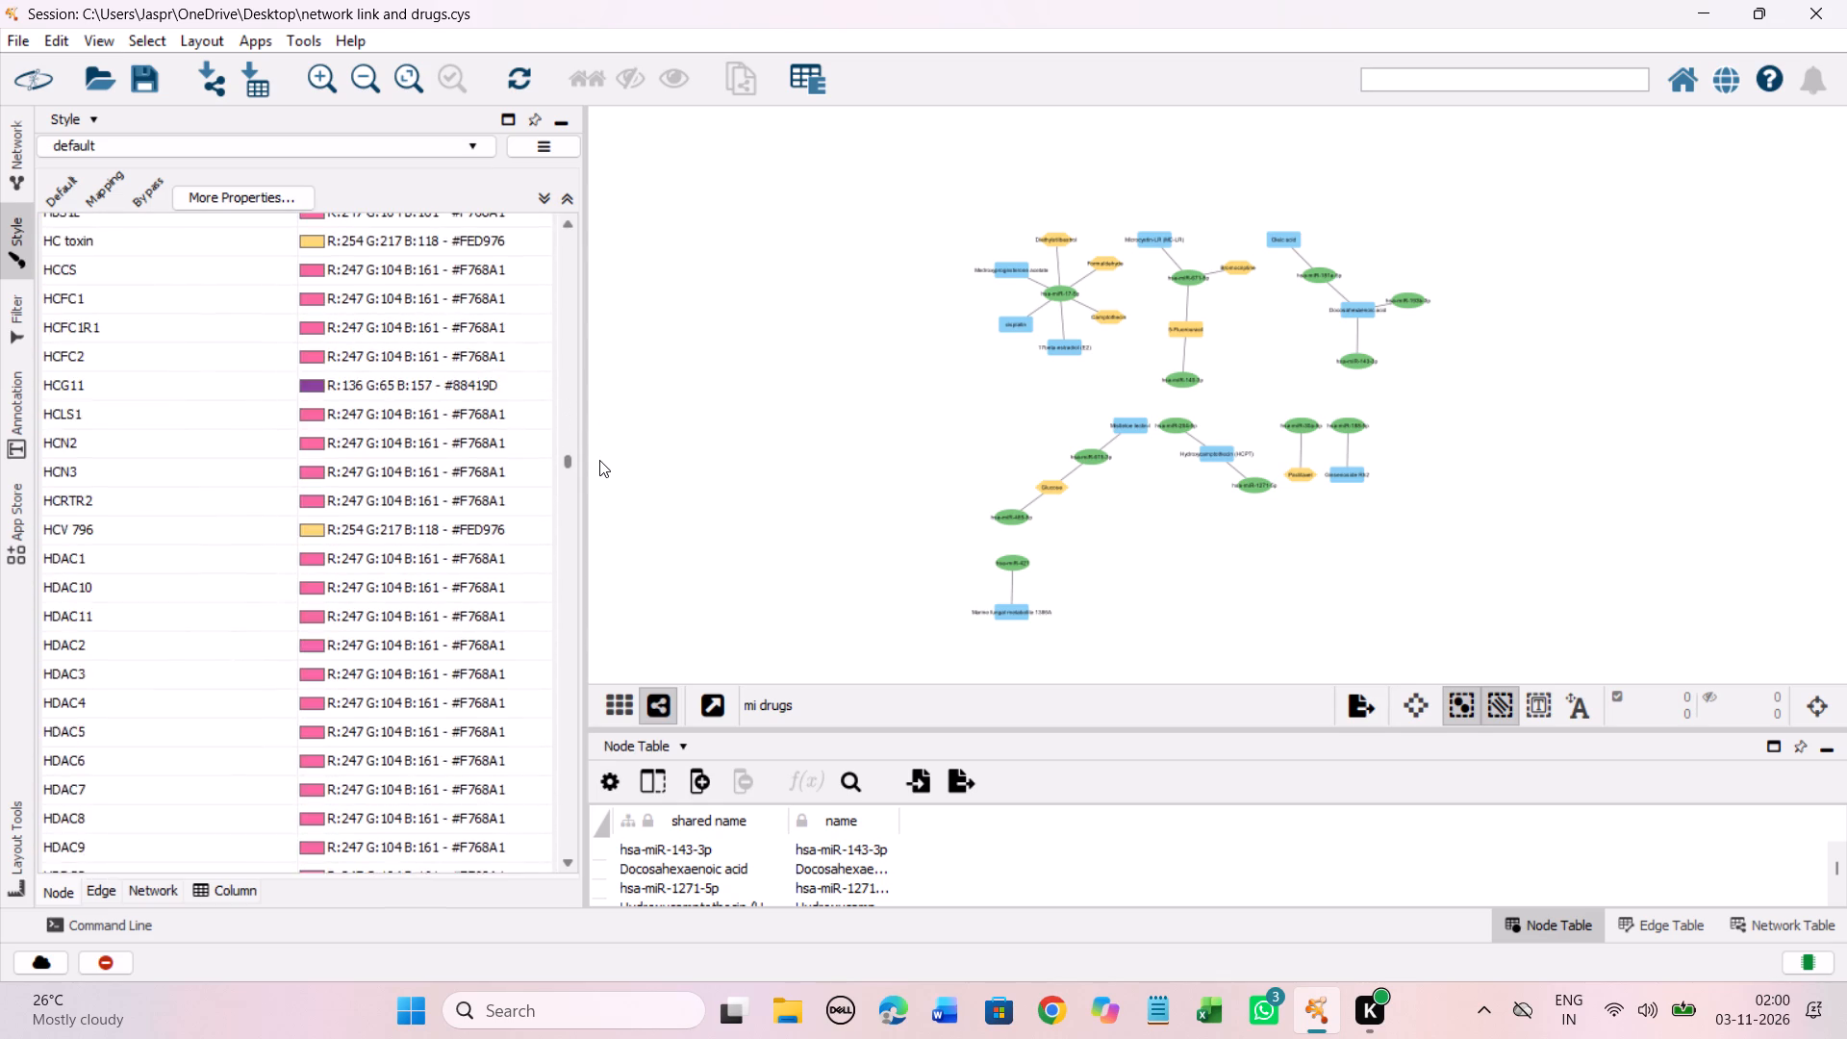
{"action": "left_click_drag", "start_coordinate": [599, 460], "coordinate": [596, 491]}
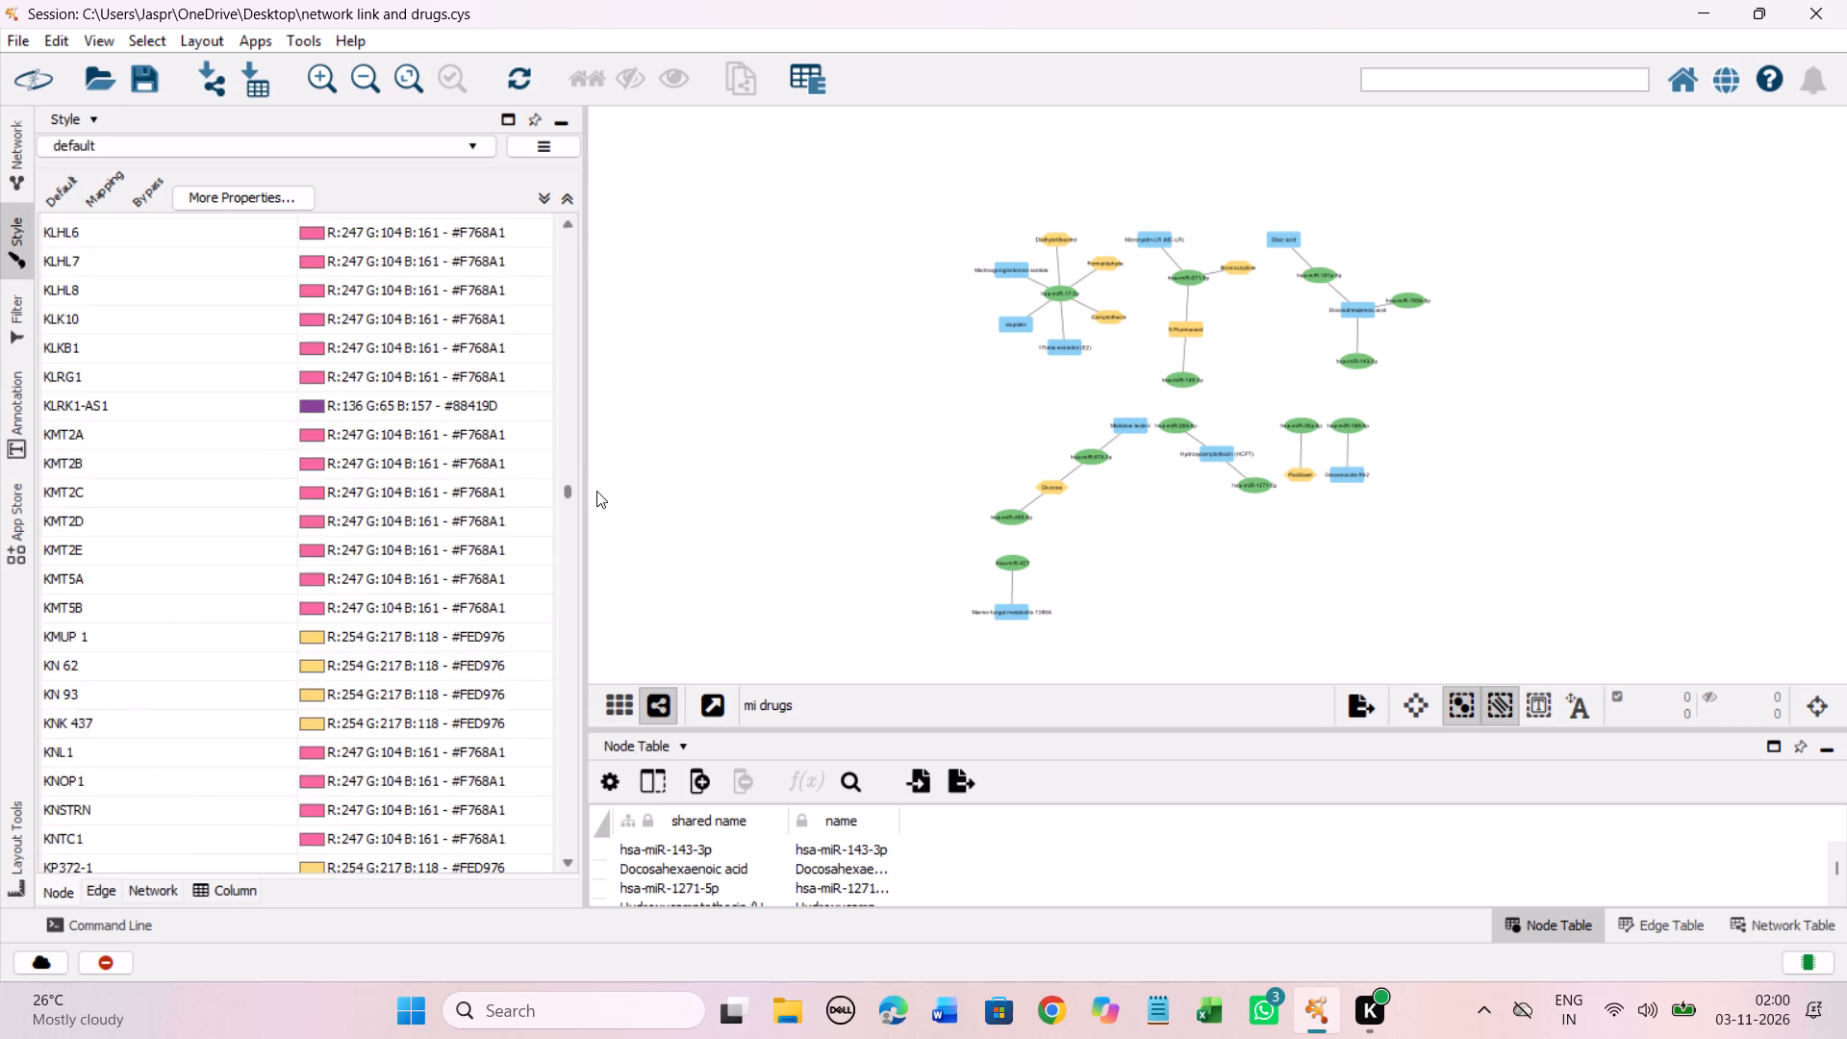
{"action": "left_click_drag", "start_coordinate": [596, 491], "coordinate": [595, 516]}
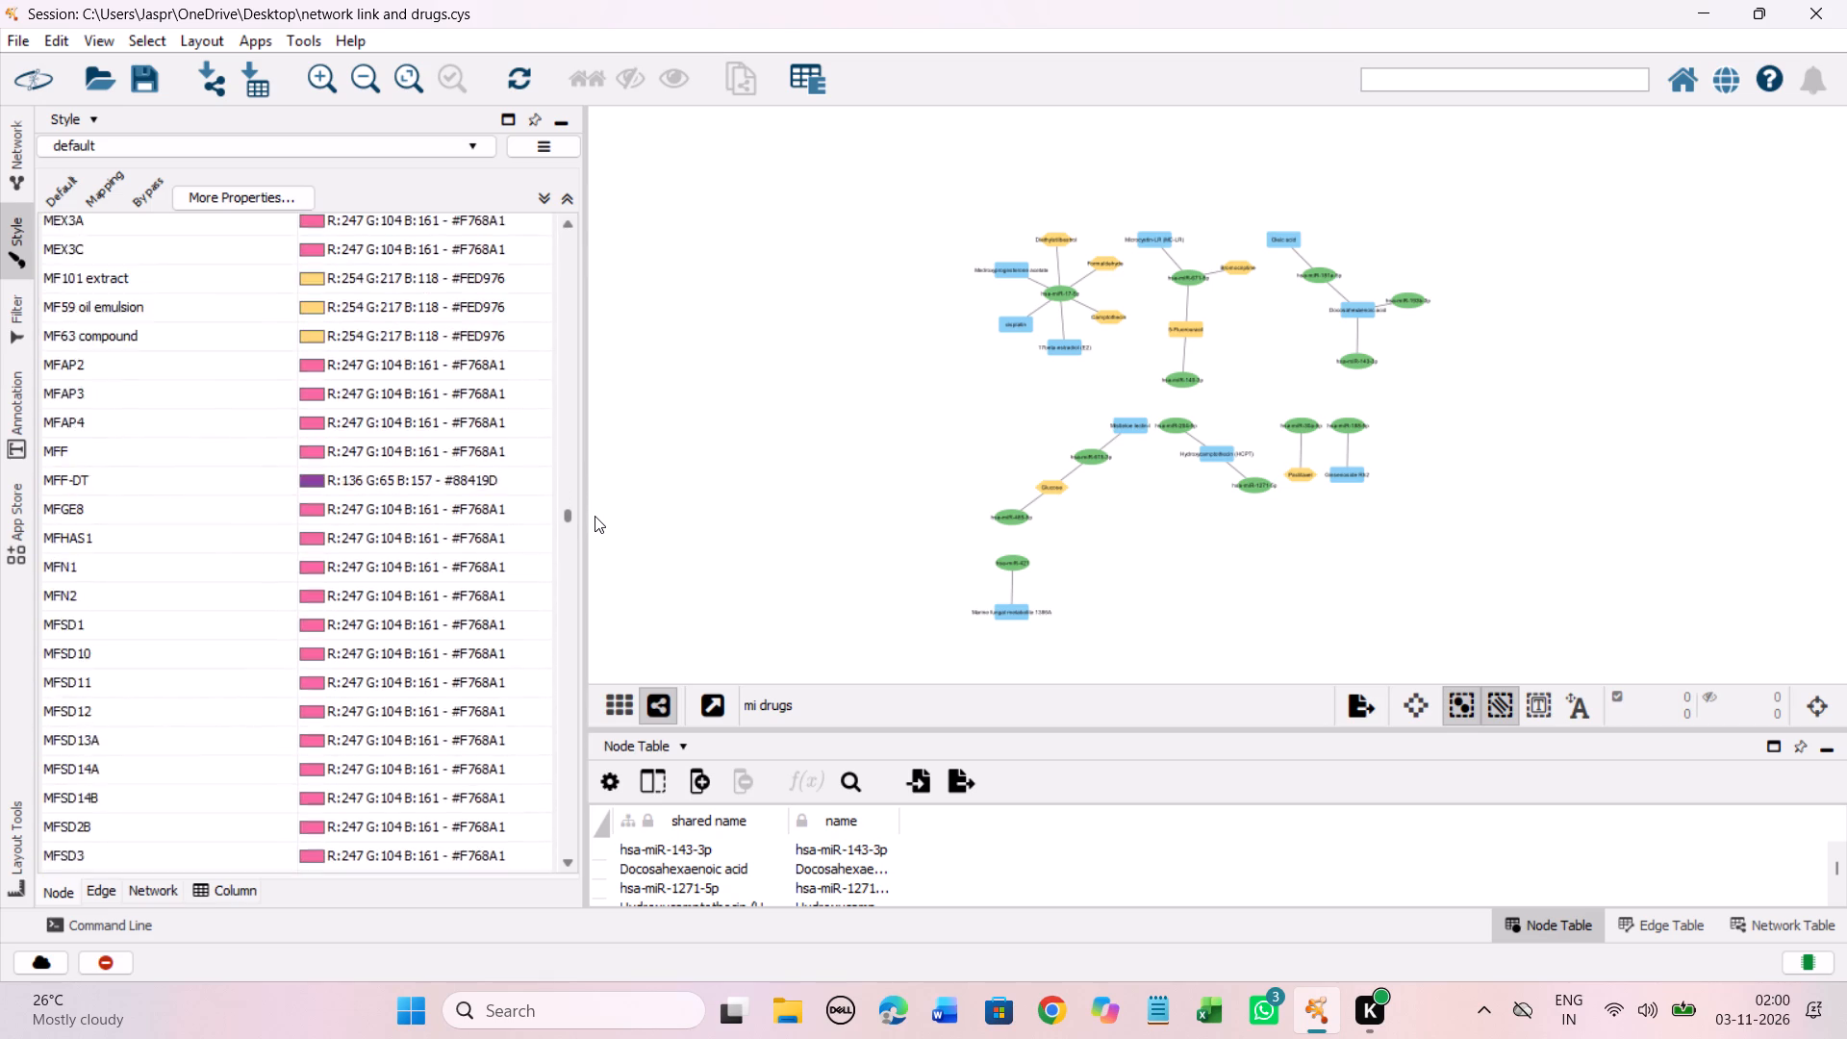
{"action": "left_click_drag", "start_coordinate": [595, 516], "coordinate": [583, 543]}
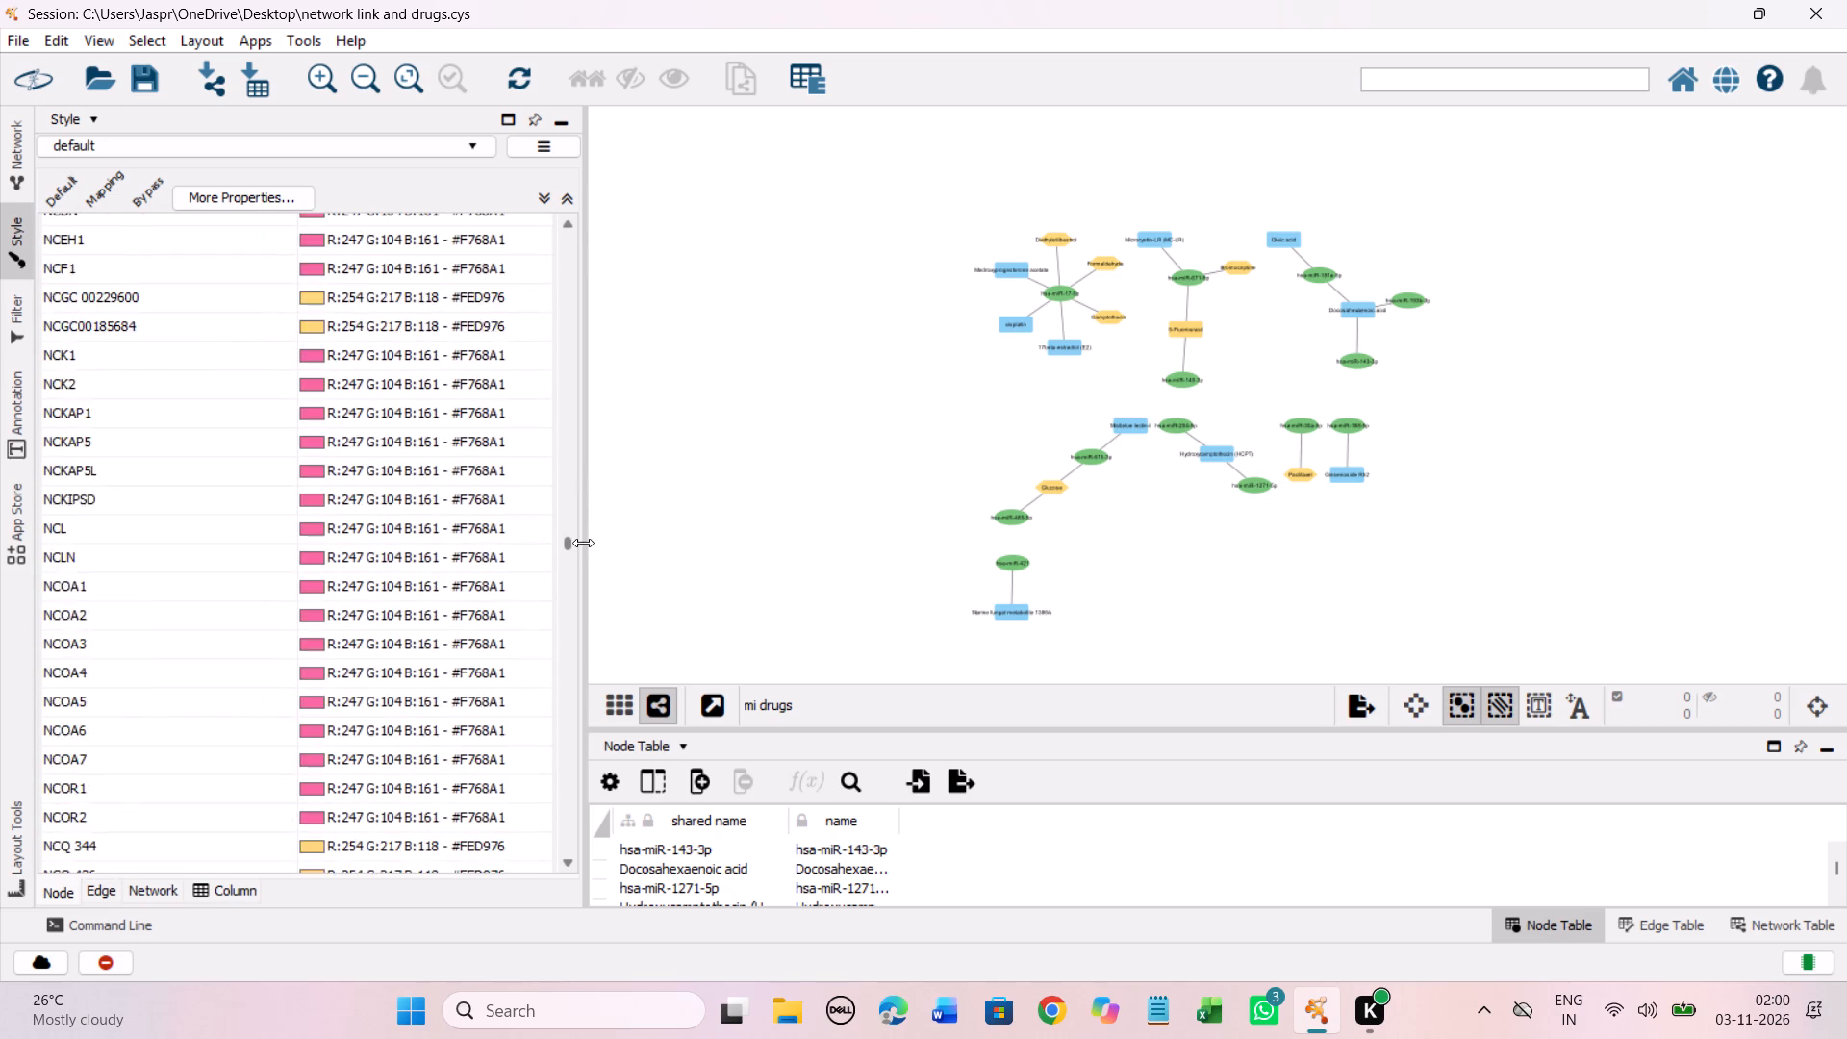
{"action": "left_click_drag", "start_coordinate": [583, 543], "coordinate": [590, 573]}
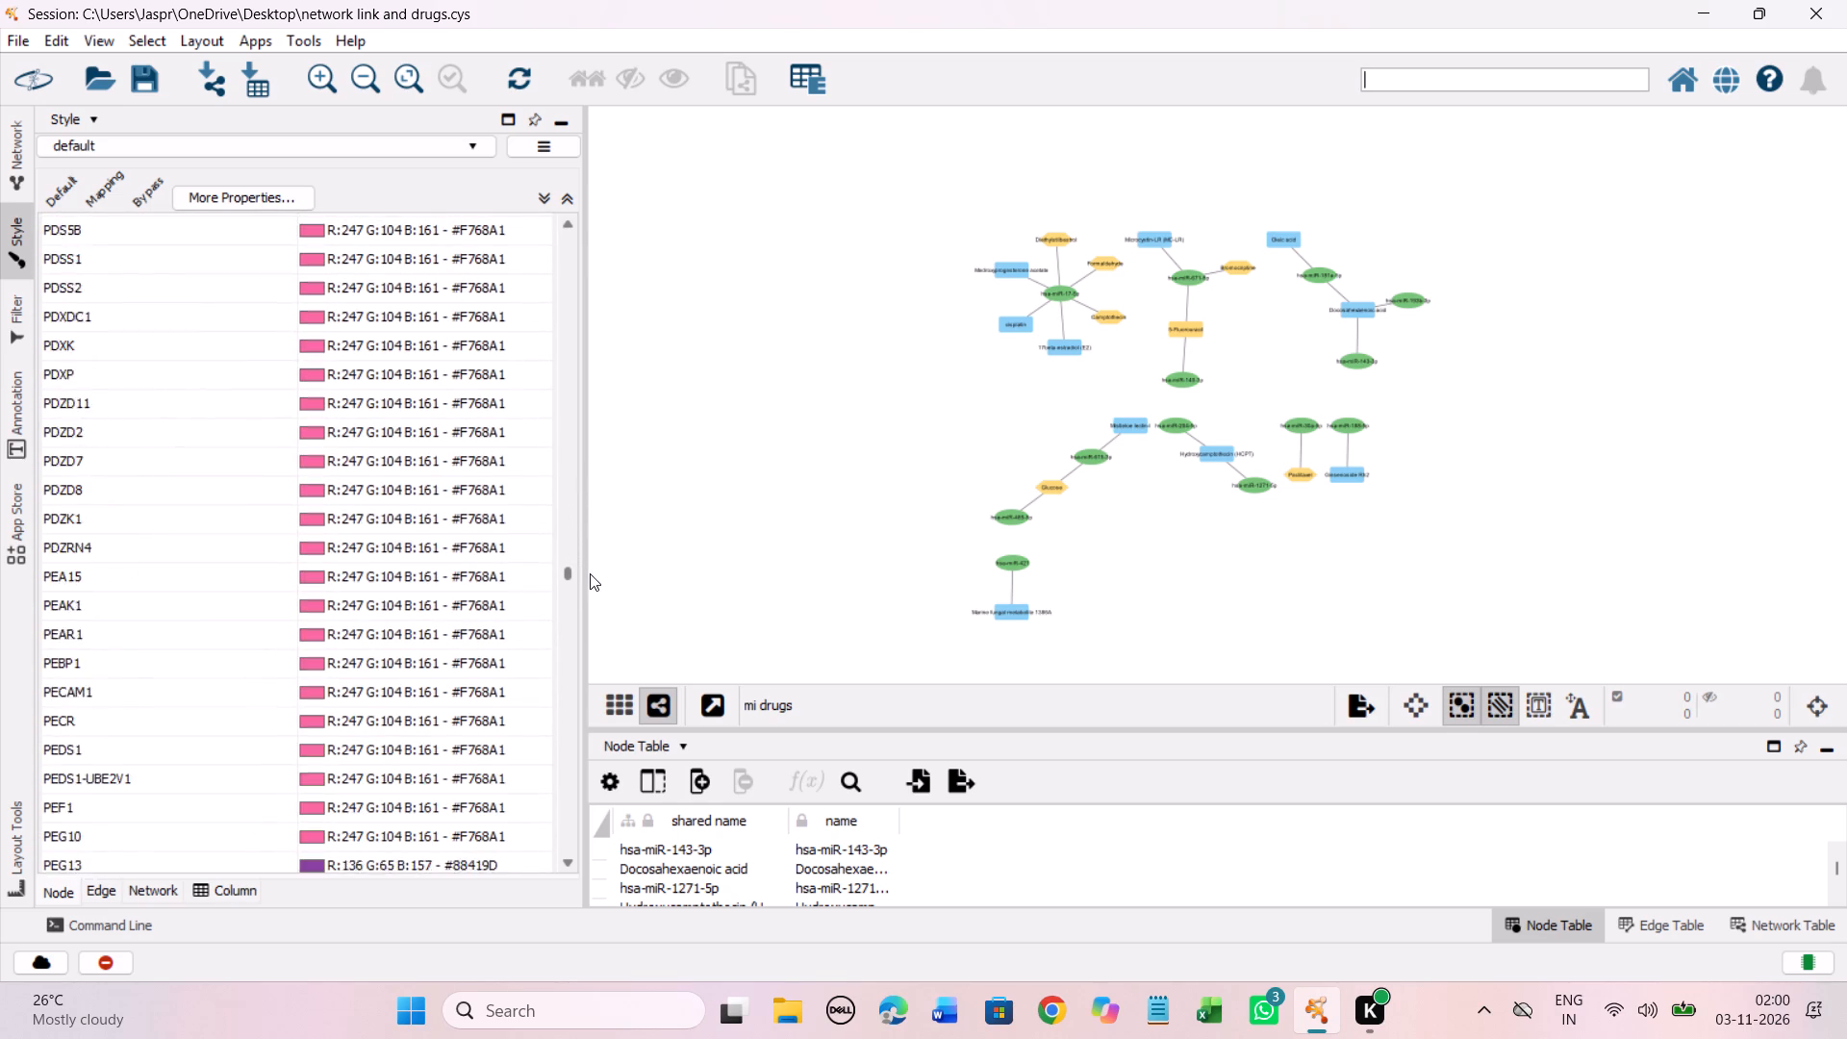
{"action": "left_click_drag", "start_coordinate": [590, 573], "coordinate": [594, 597]}
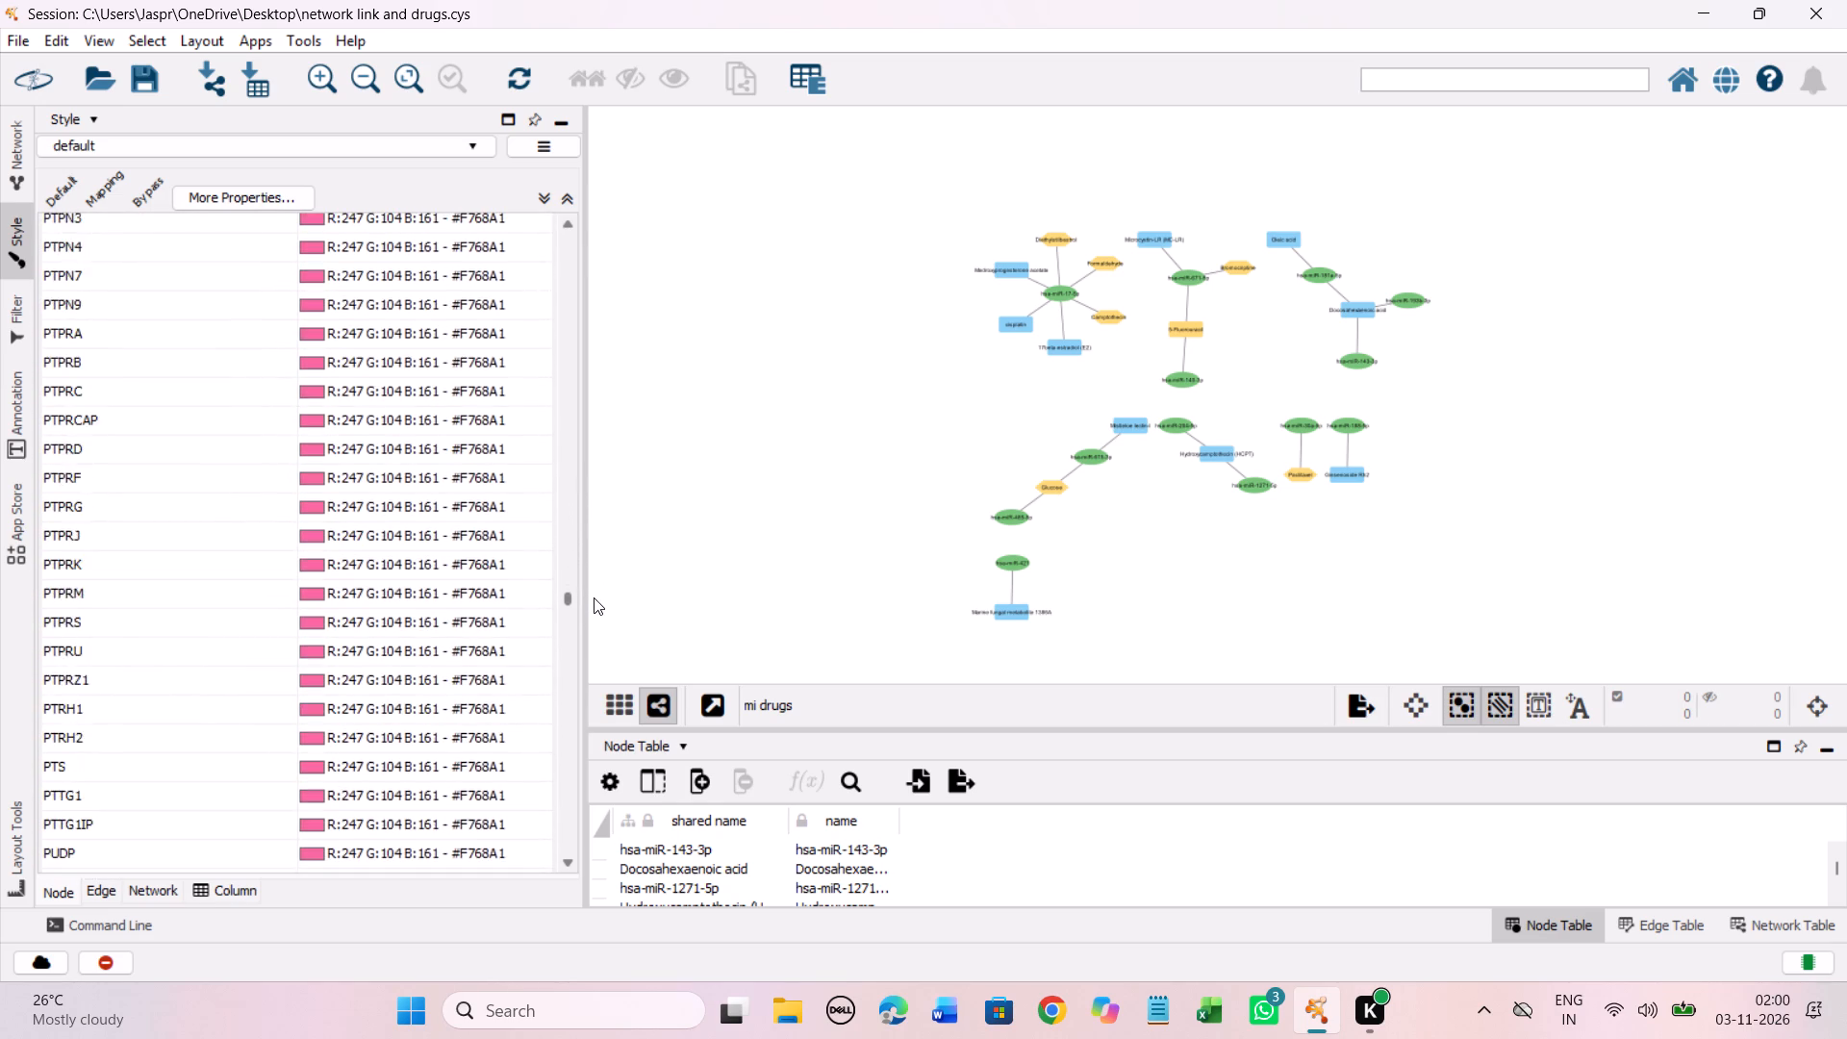
{"action": "left_click_drag", "start_coordinate": [594, 597], "coordinate": [589, 635]}
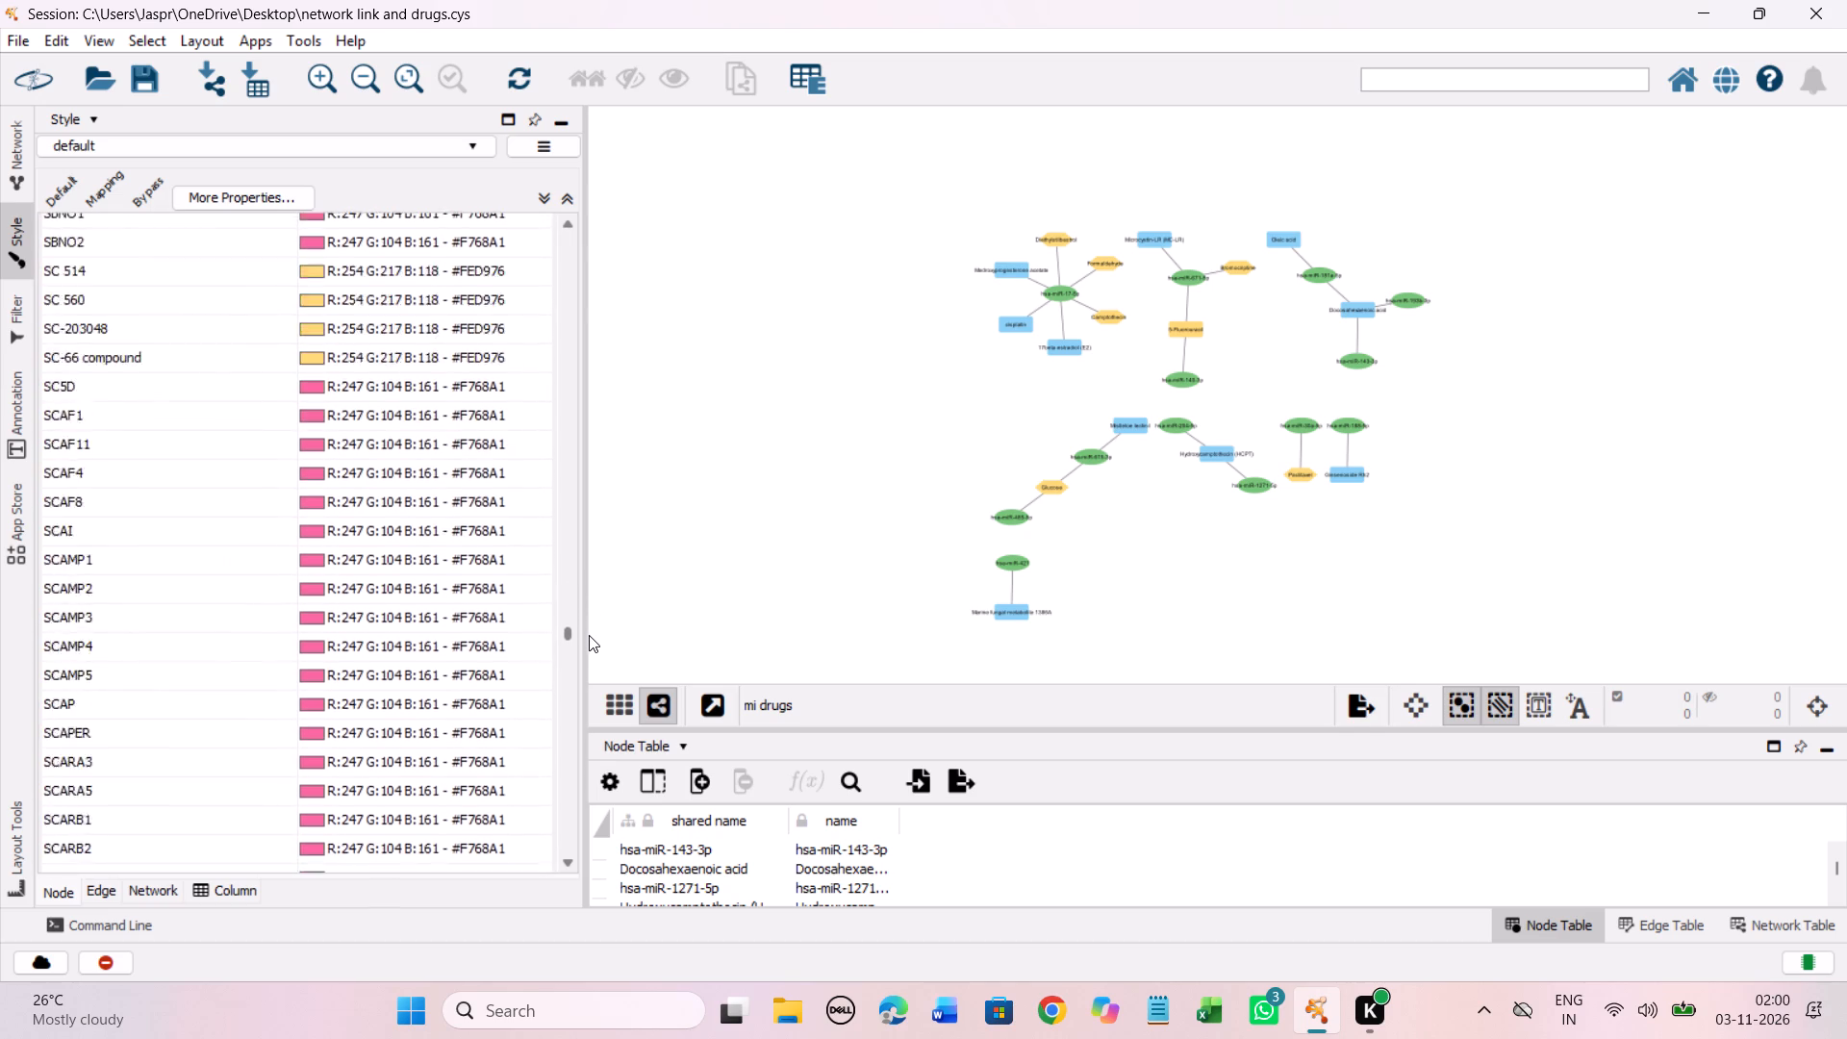
{"action": "left_click_drag", "start_coordinate": [589, 635], "coordinate": [588, 665]}
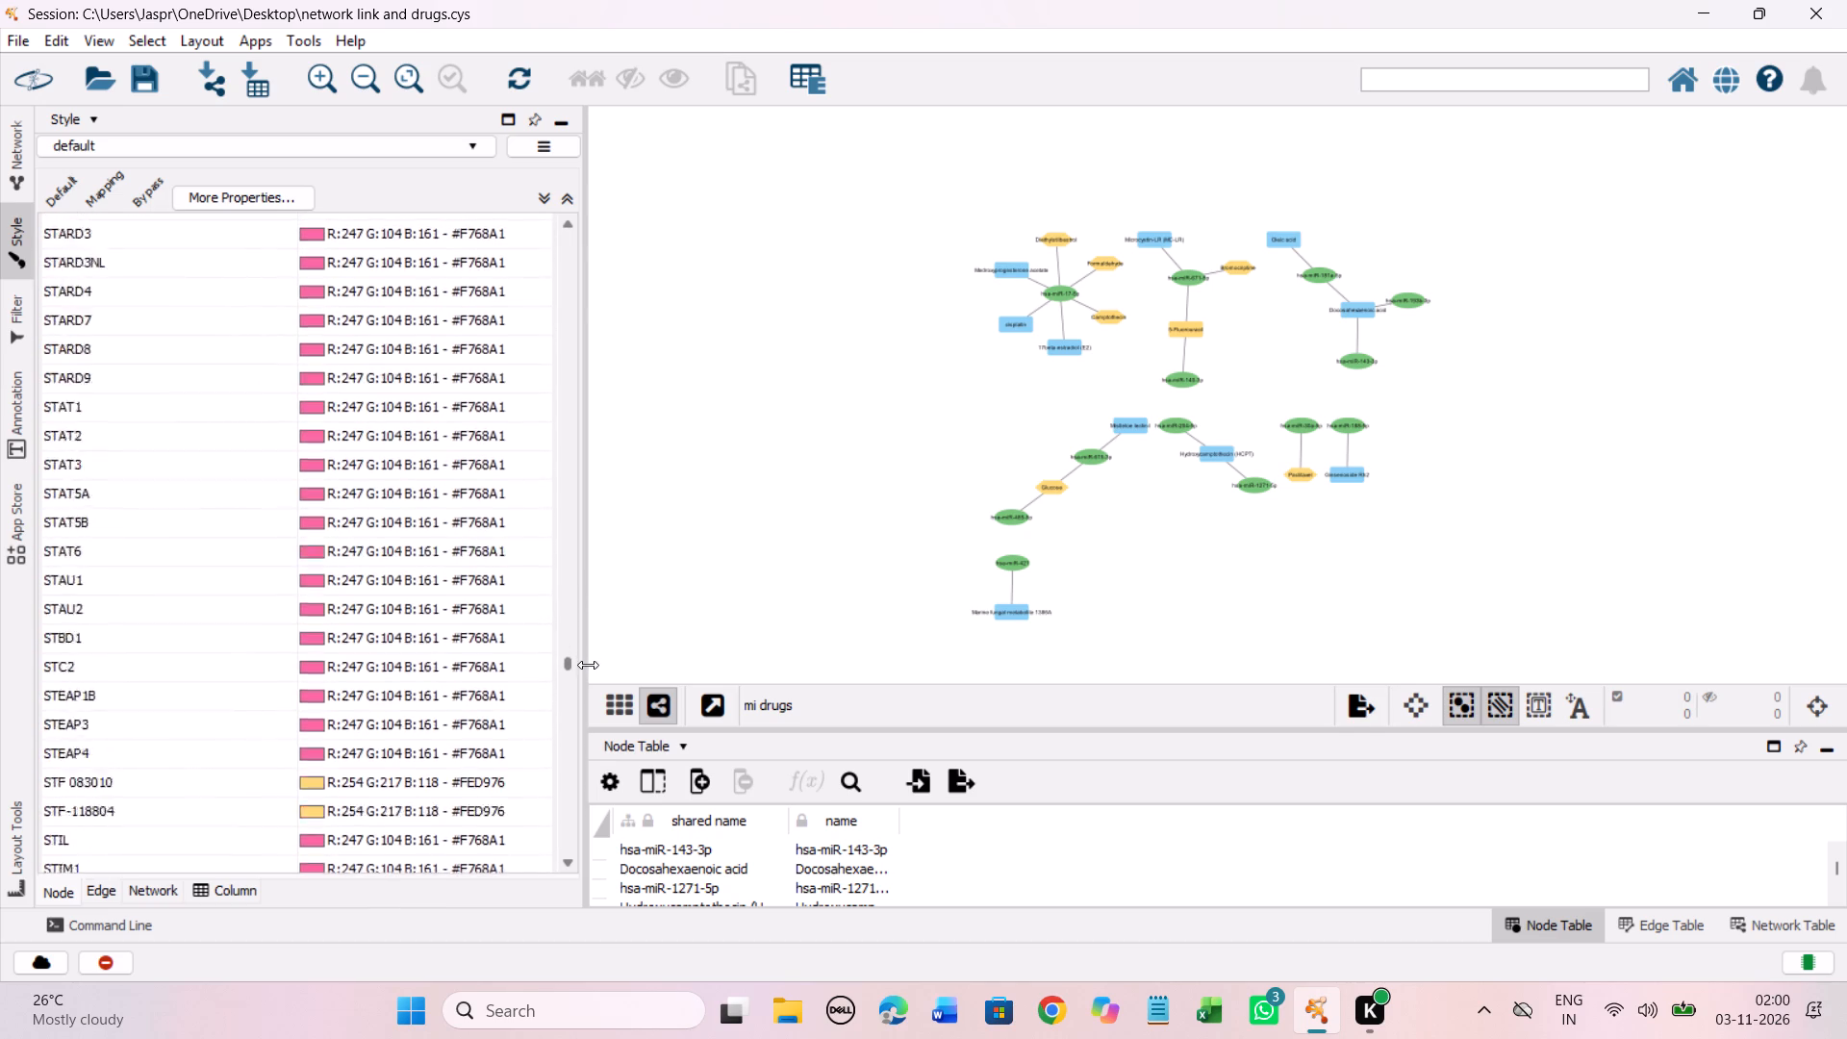
{"action": "left_click_drag", "start_coordinate": [588, 665], "coordinate": [578, 706]}
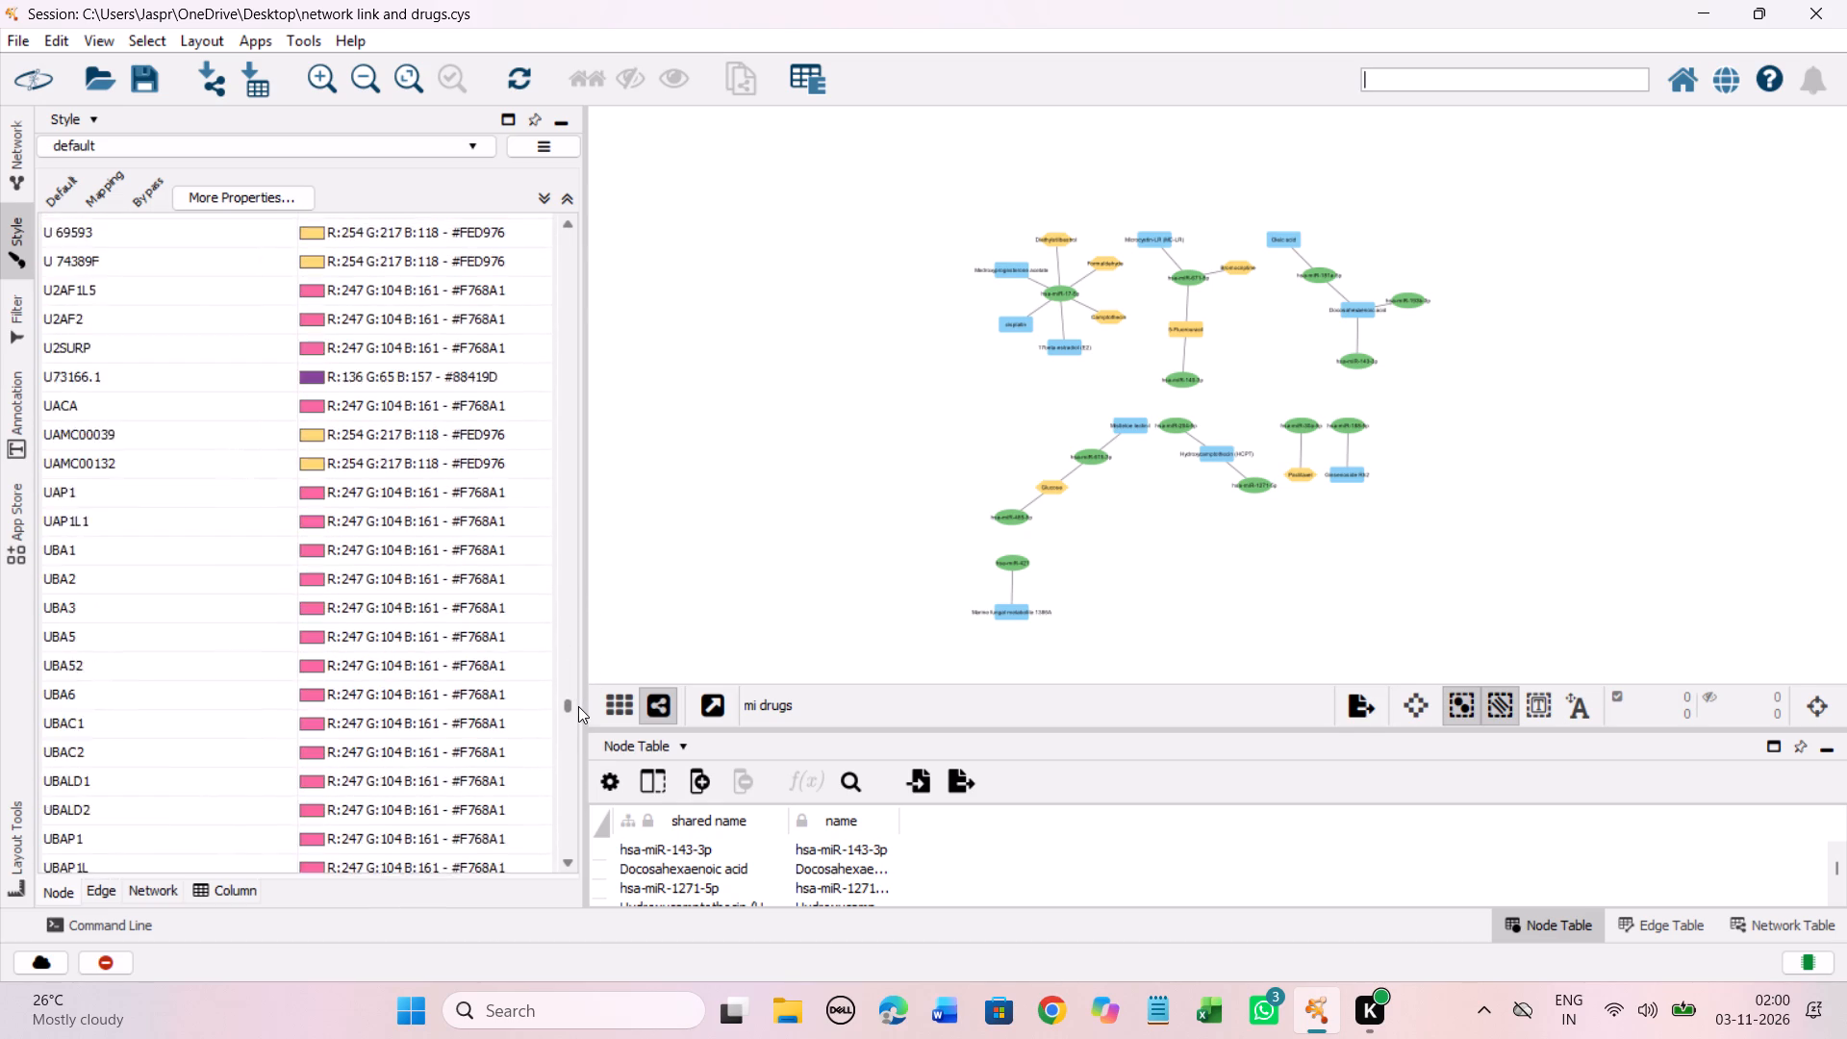
{"action": "left_click_drag", "start_coordinate": [578, 706], "coordinate": [581, 737]}
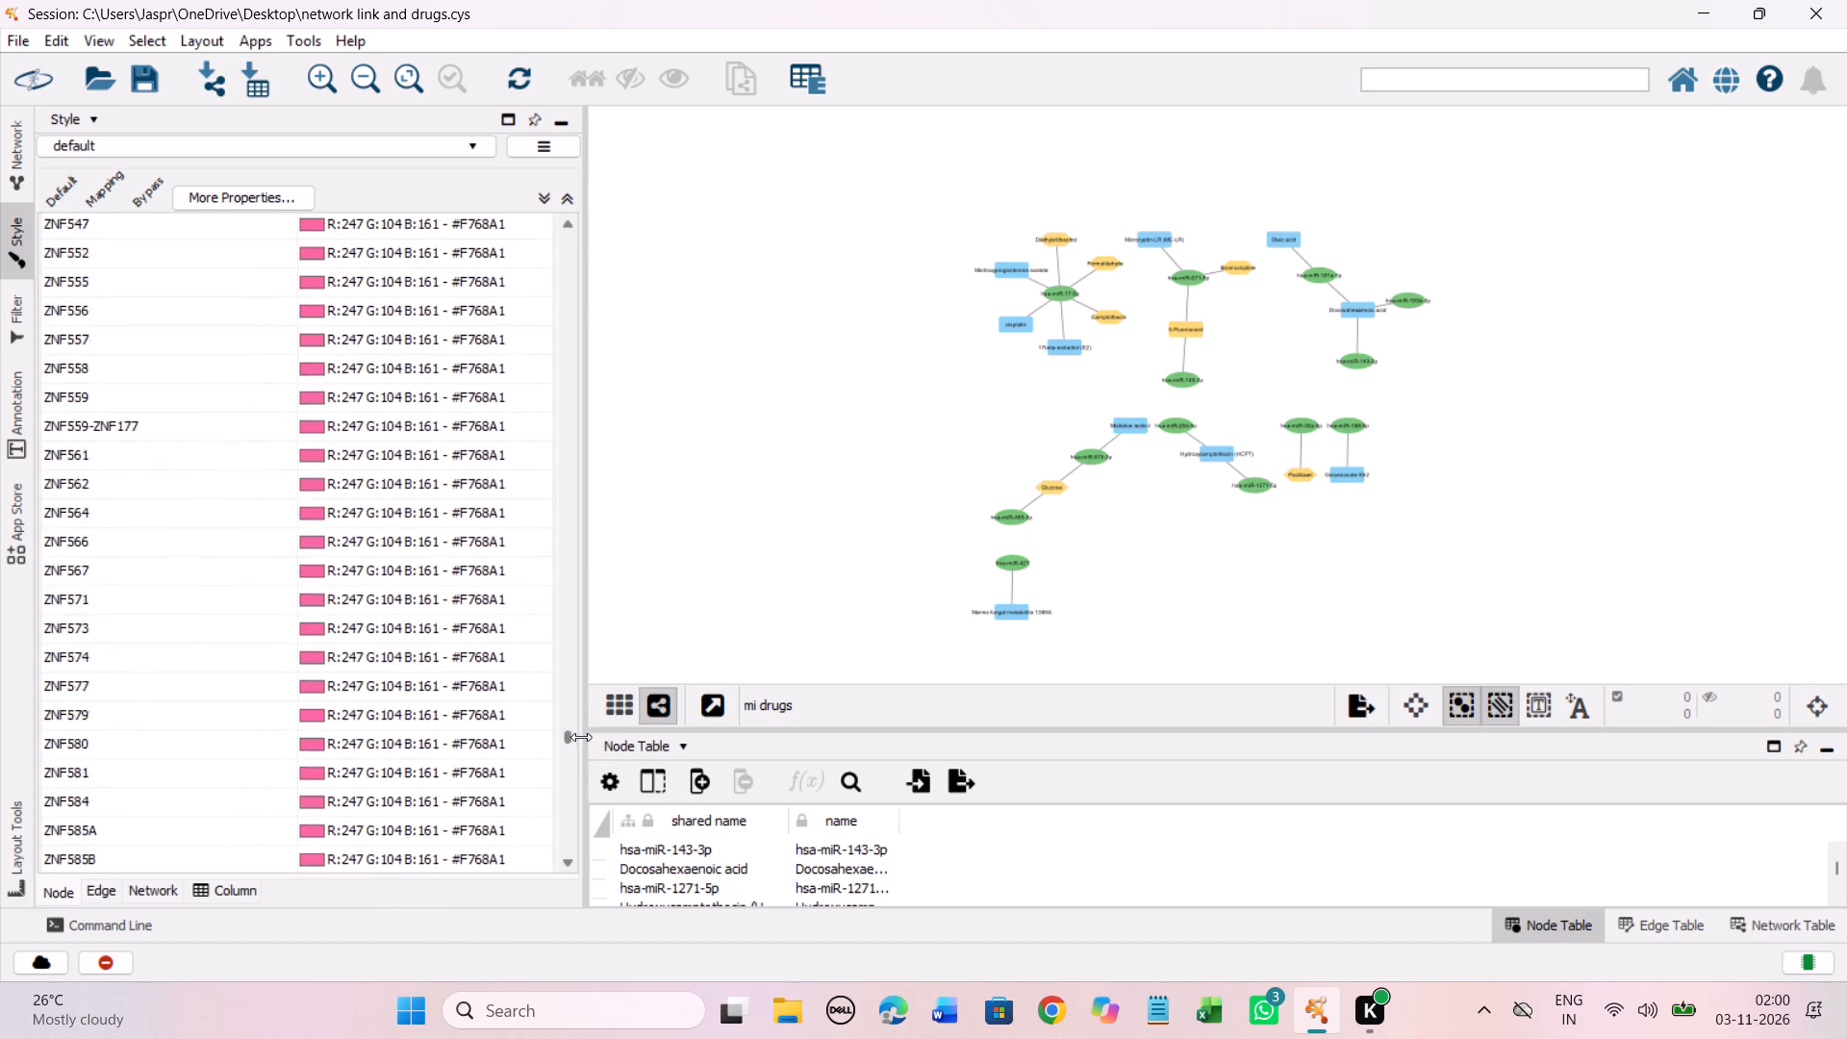
{"action": "left_click_drag", "start_coordinate": [581, 737], "coordinate": [576, 774]}
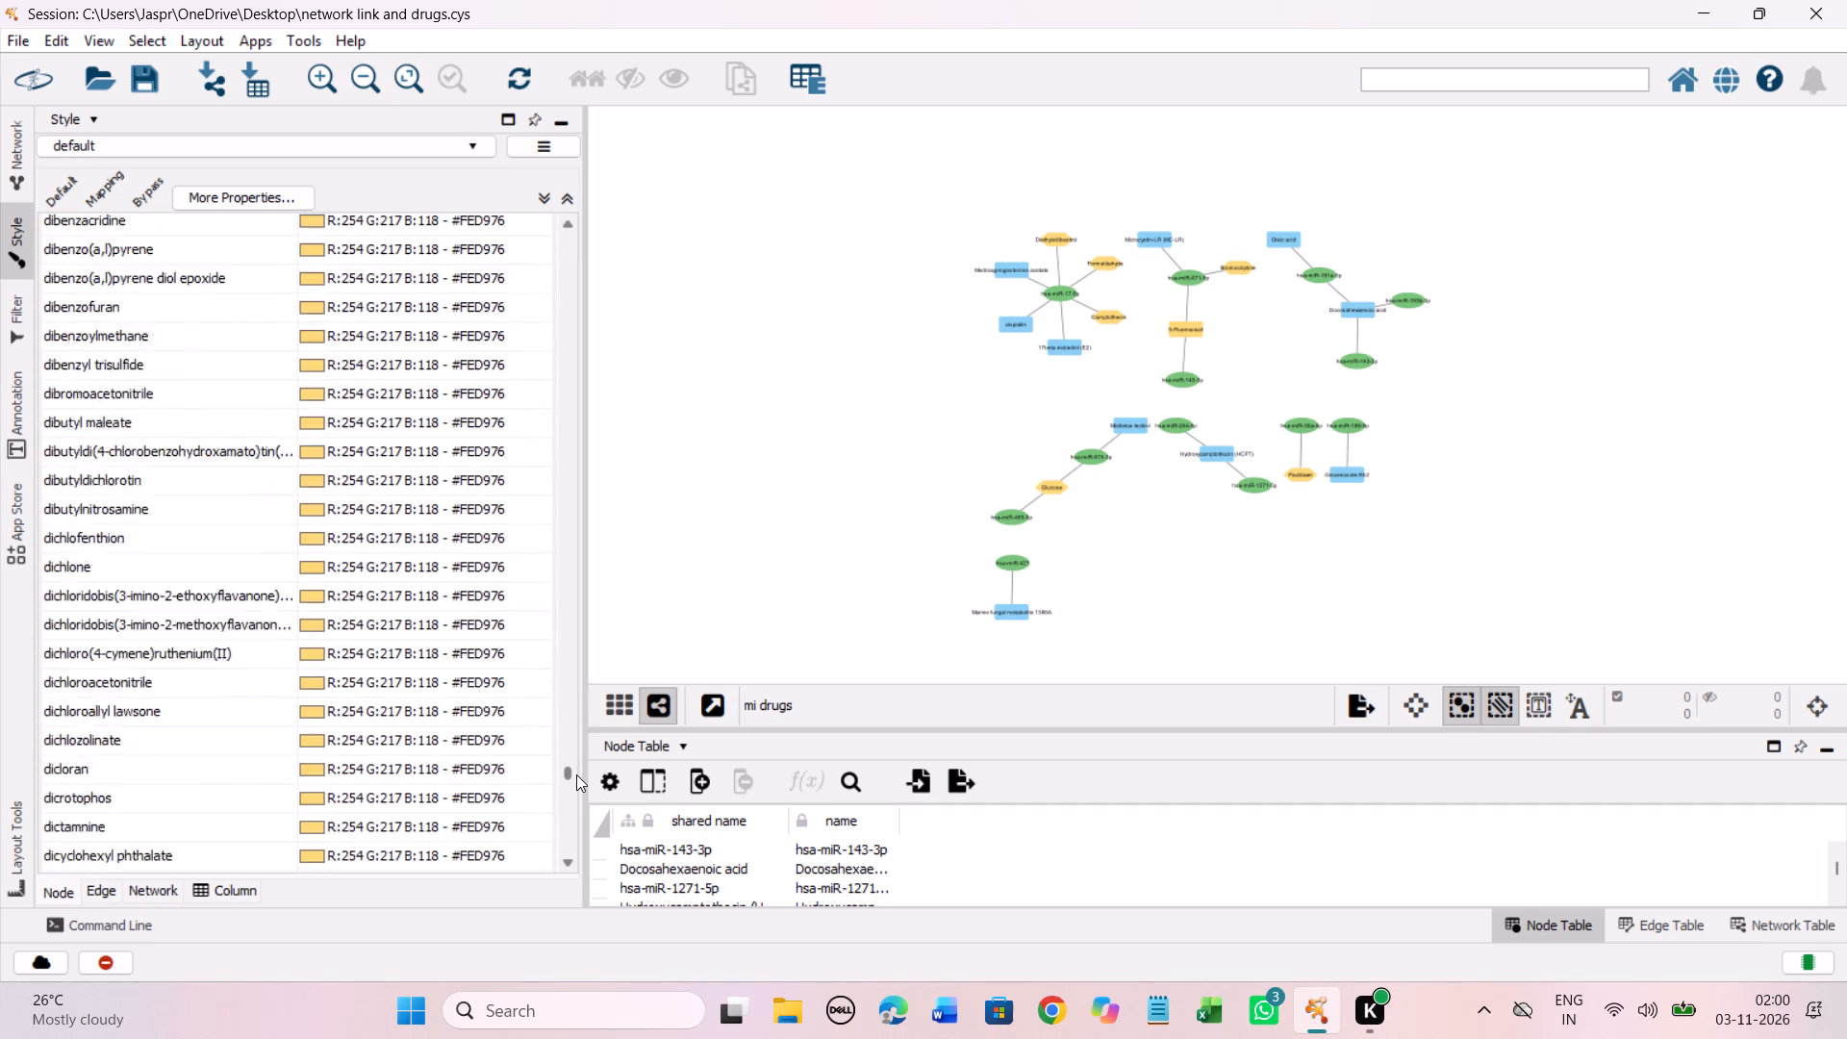
{"action": "left_click_drag", "start_coordinate": [576, 774], "coordinate": [571, 805]}
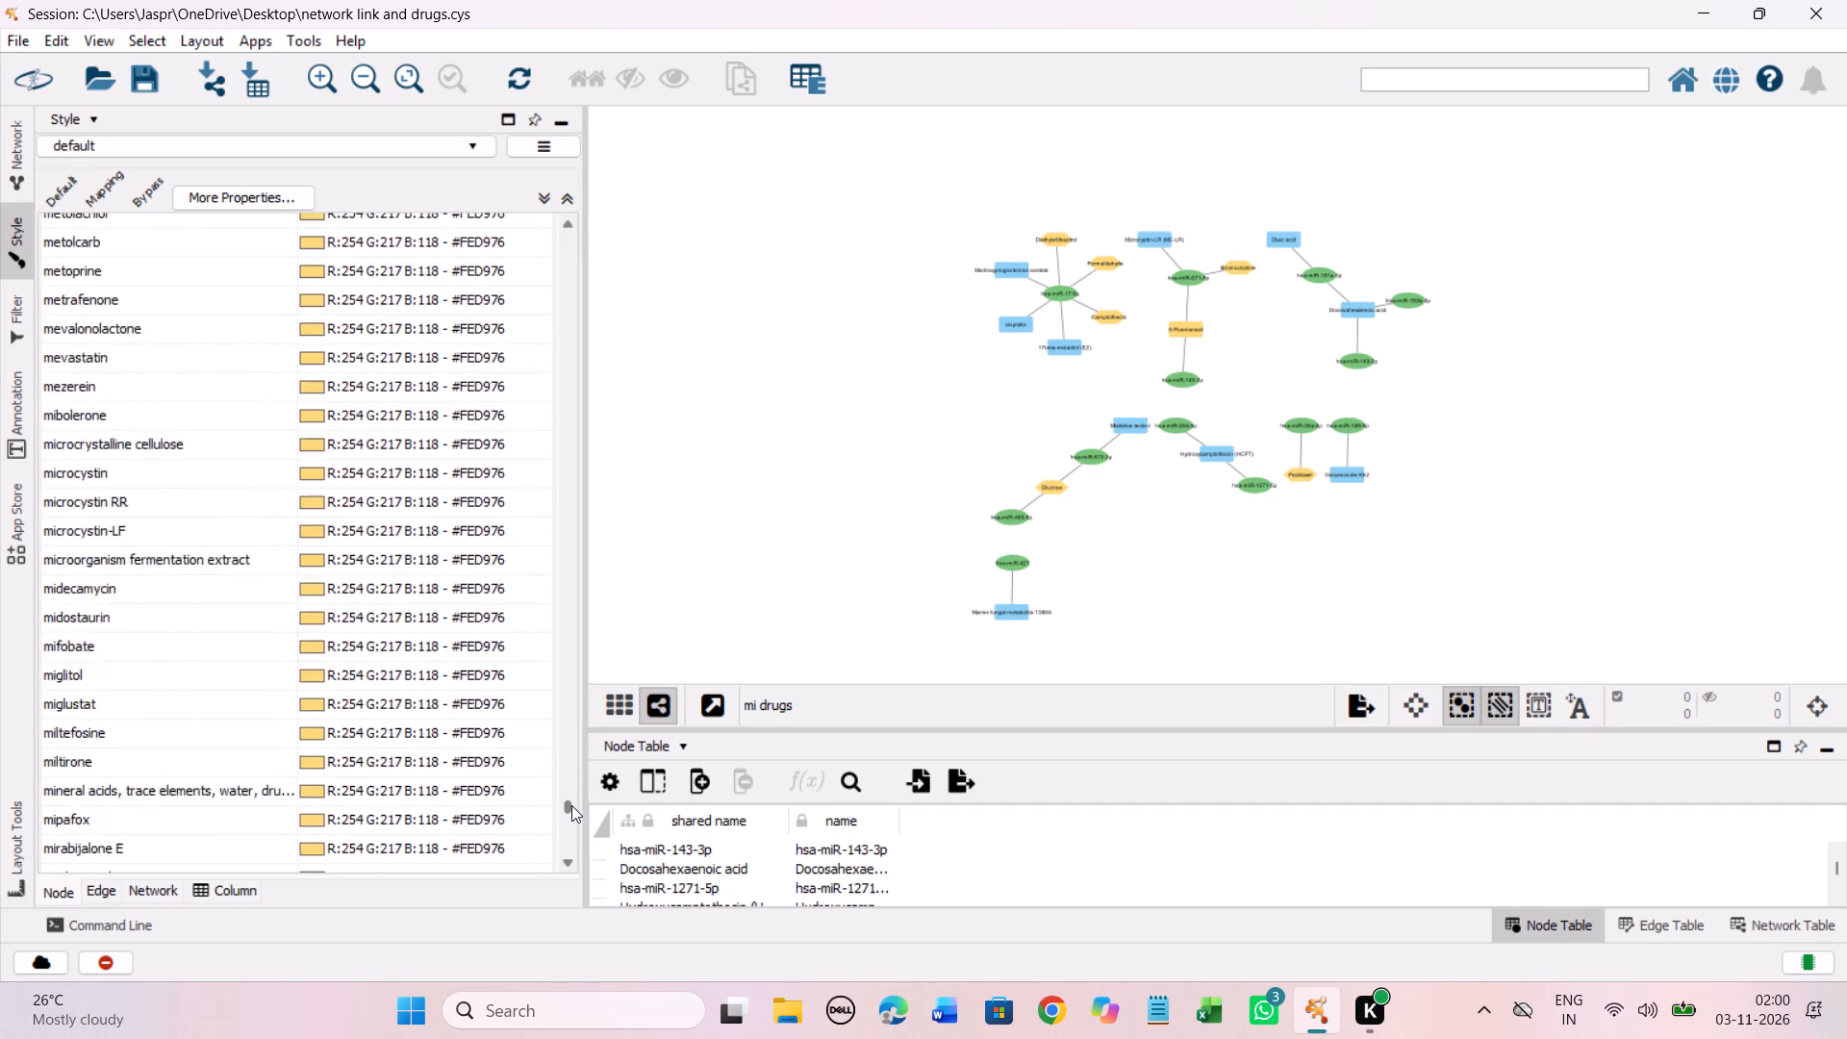
{"action": "left_click_drag", "start_coordinate": [571, 805], "coordinate": [567, 835]}
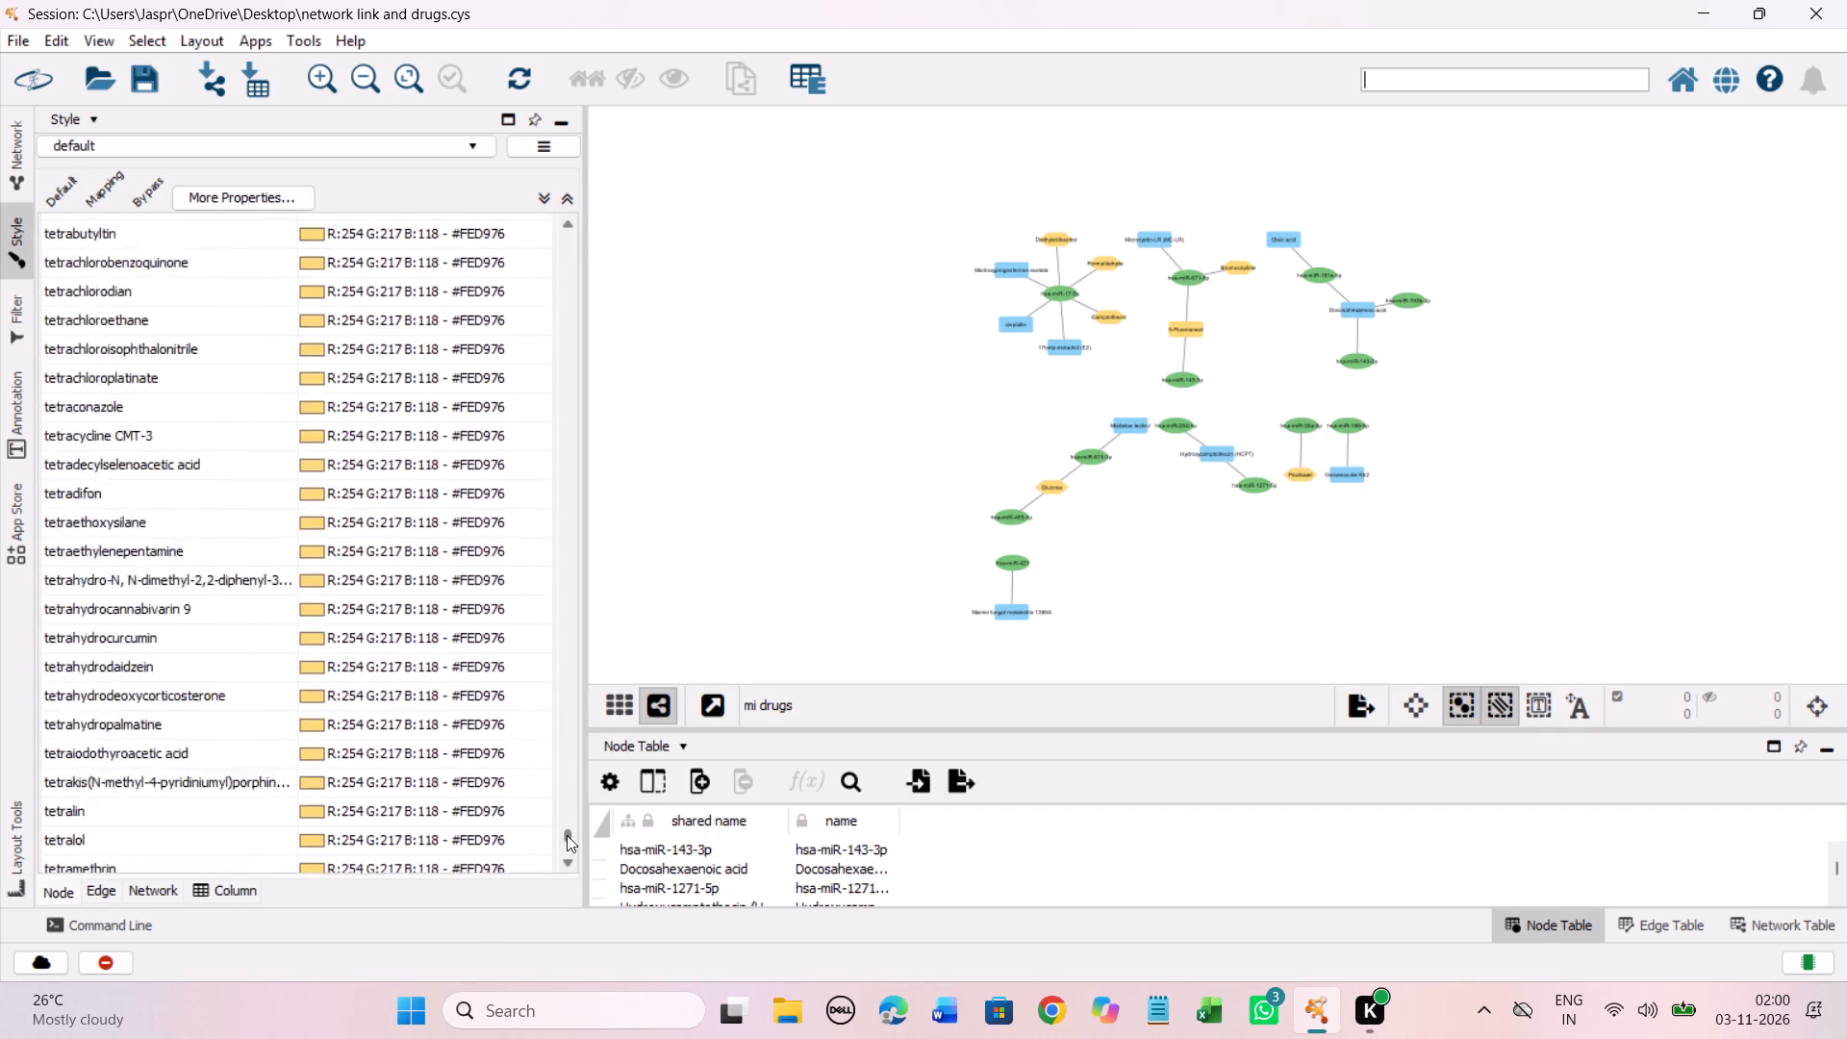
{"action": "left_click_drag", "start_coordinate": [567, 835], "coordinate": [563, 842]}
{"action": "scroll", "coordinate": [501, 625], "scroll_direction": "down", "scroll_amount": 2}
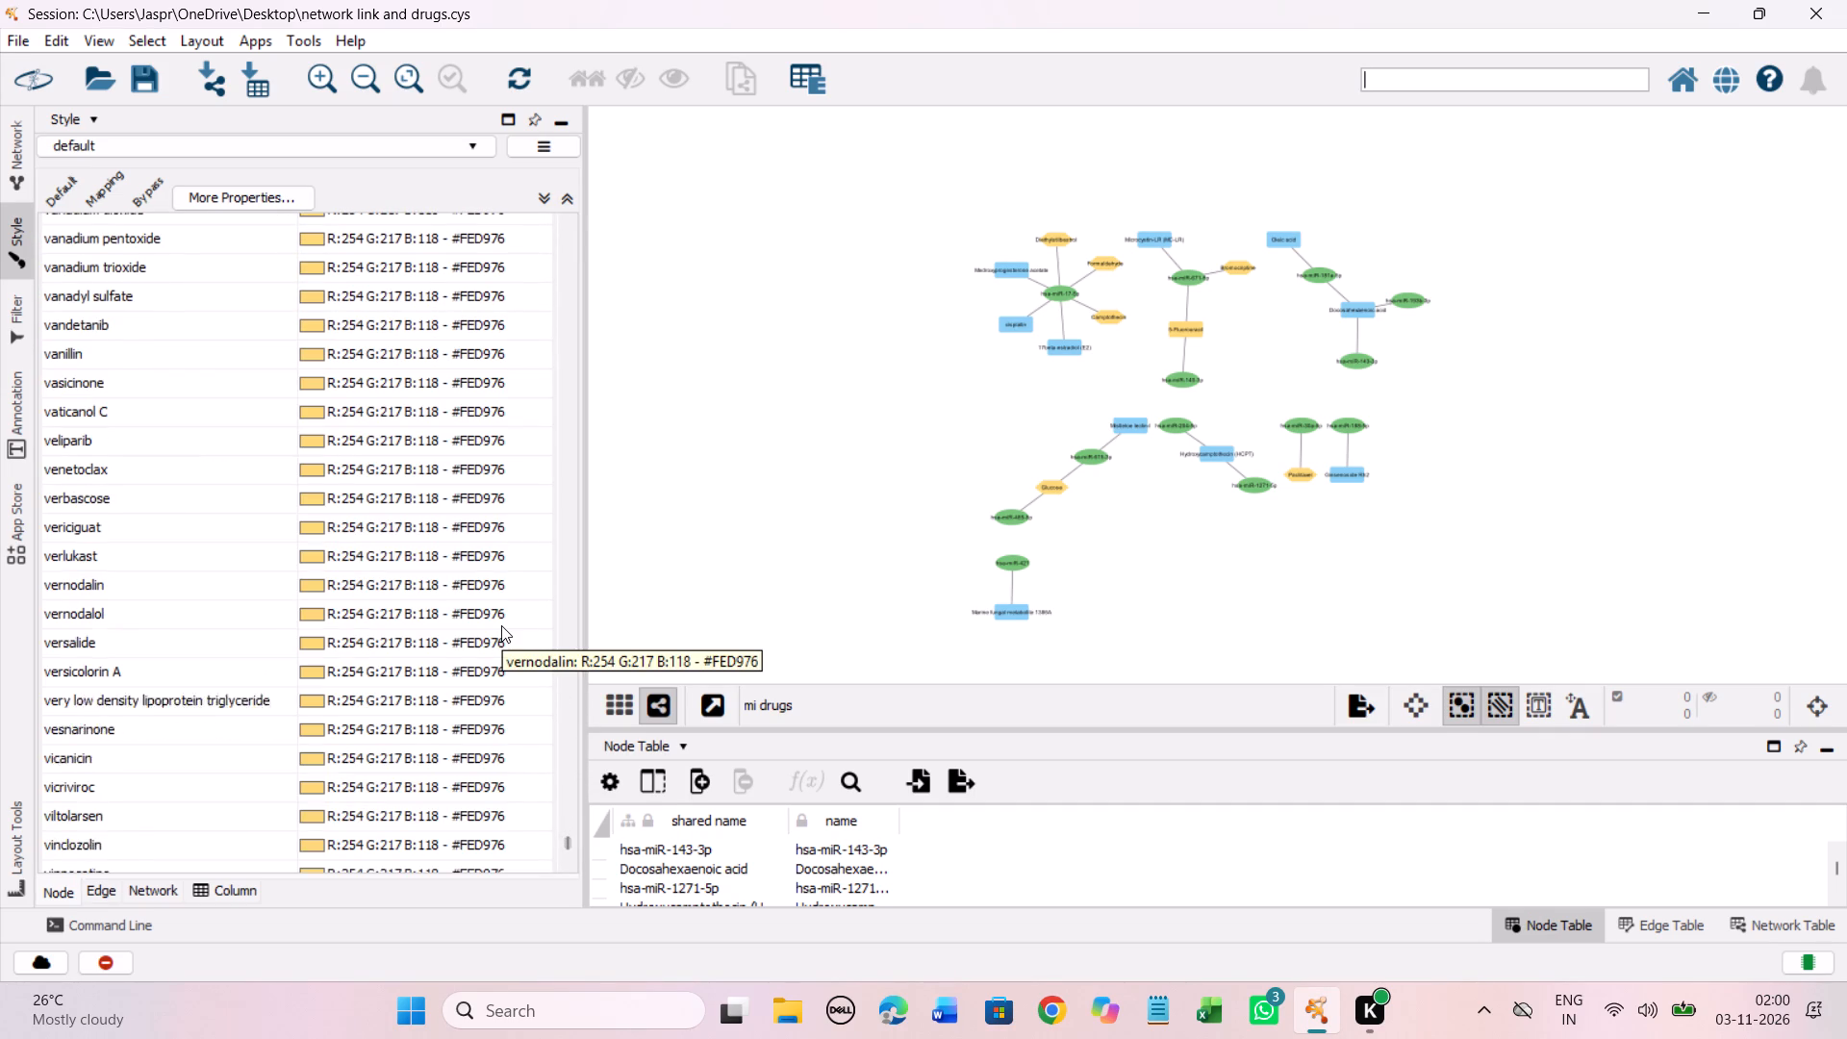
{"action": "scroll", "coordinate": [501, 625], "scroll_direction": "down", "scroll_amount": 5}
{"action": "scroll", "coordinate": [502, 621], "scroll_direction": "down", "scroll_amount": 20}
{"action": "scroll", "coordinate": [502, 621], "scroll_direction": "down", "scroll_amount": 14}
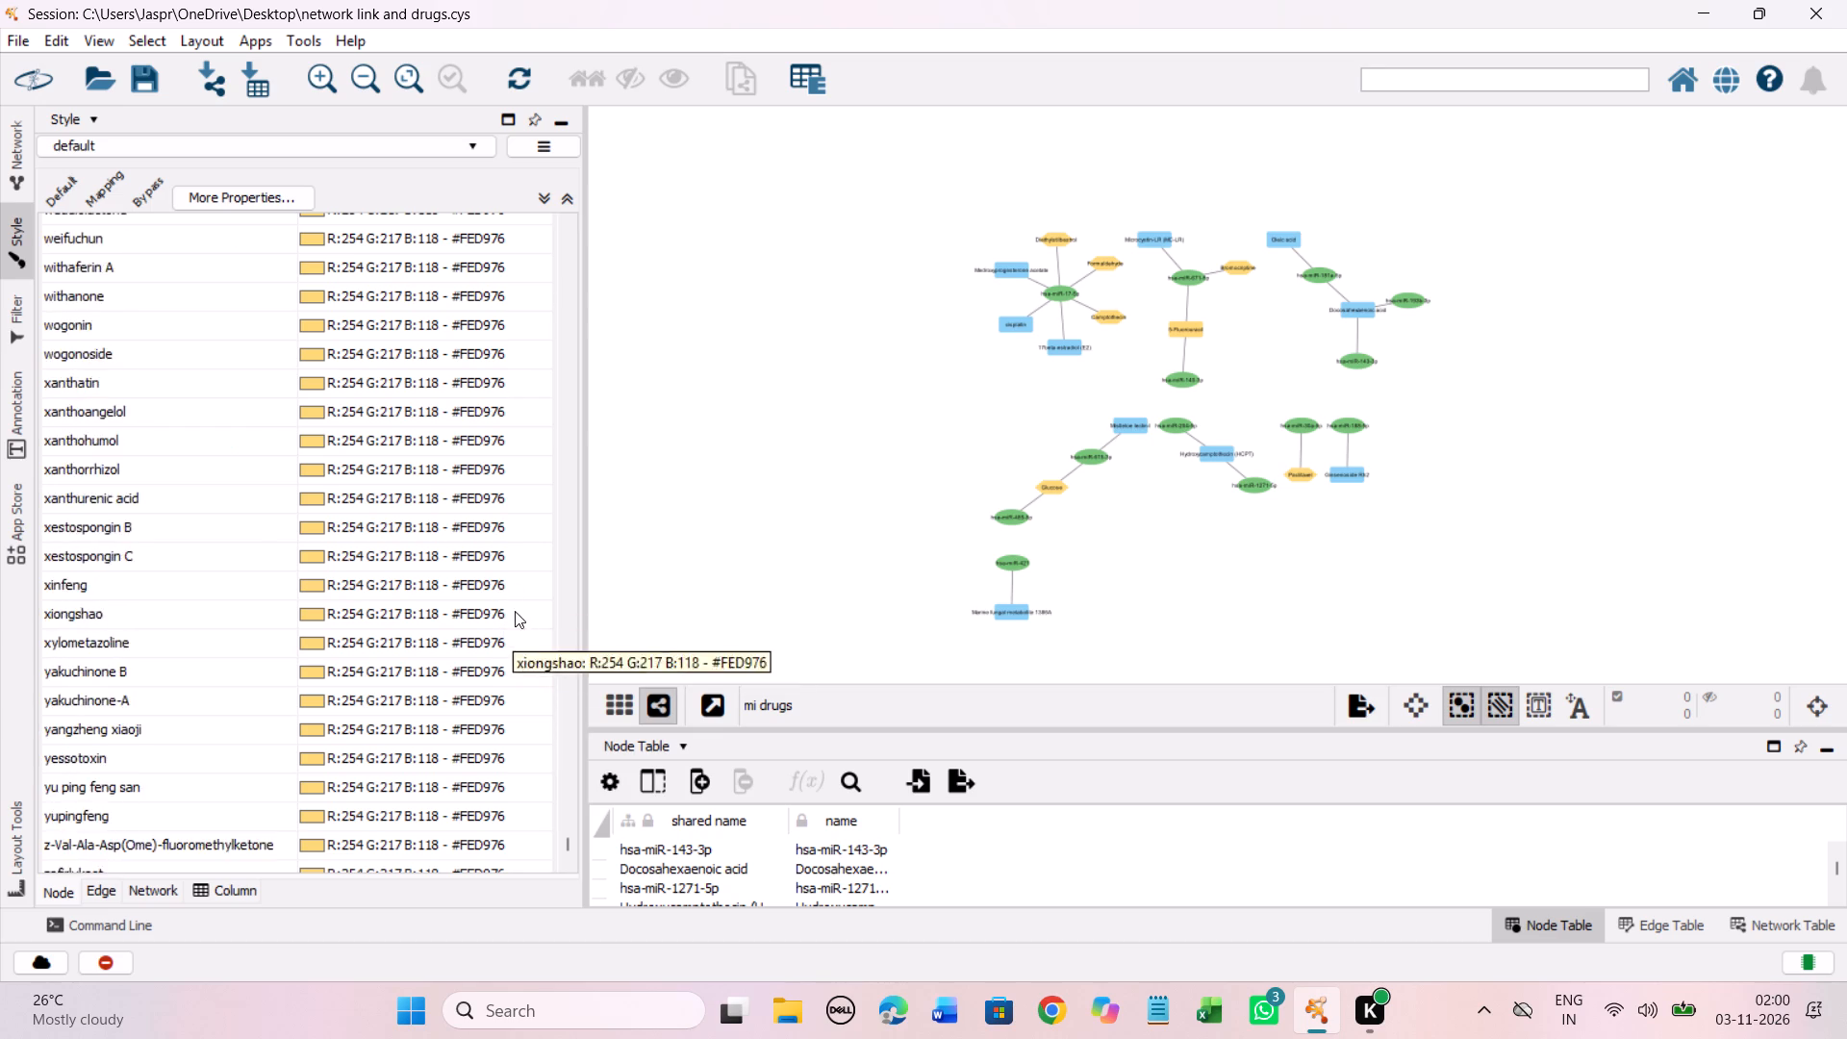
{"action": "scroll", "coordinate": [515, 611], "scroll_direction": "down", "scroll_amount": 18}
{"action": "left_click", "coordinate": [564, 845]}
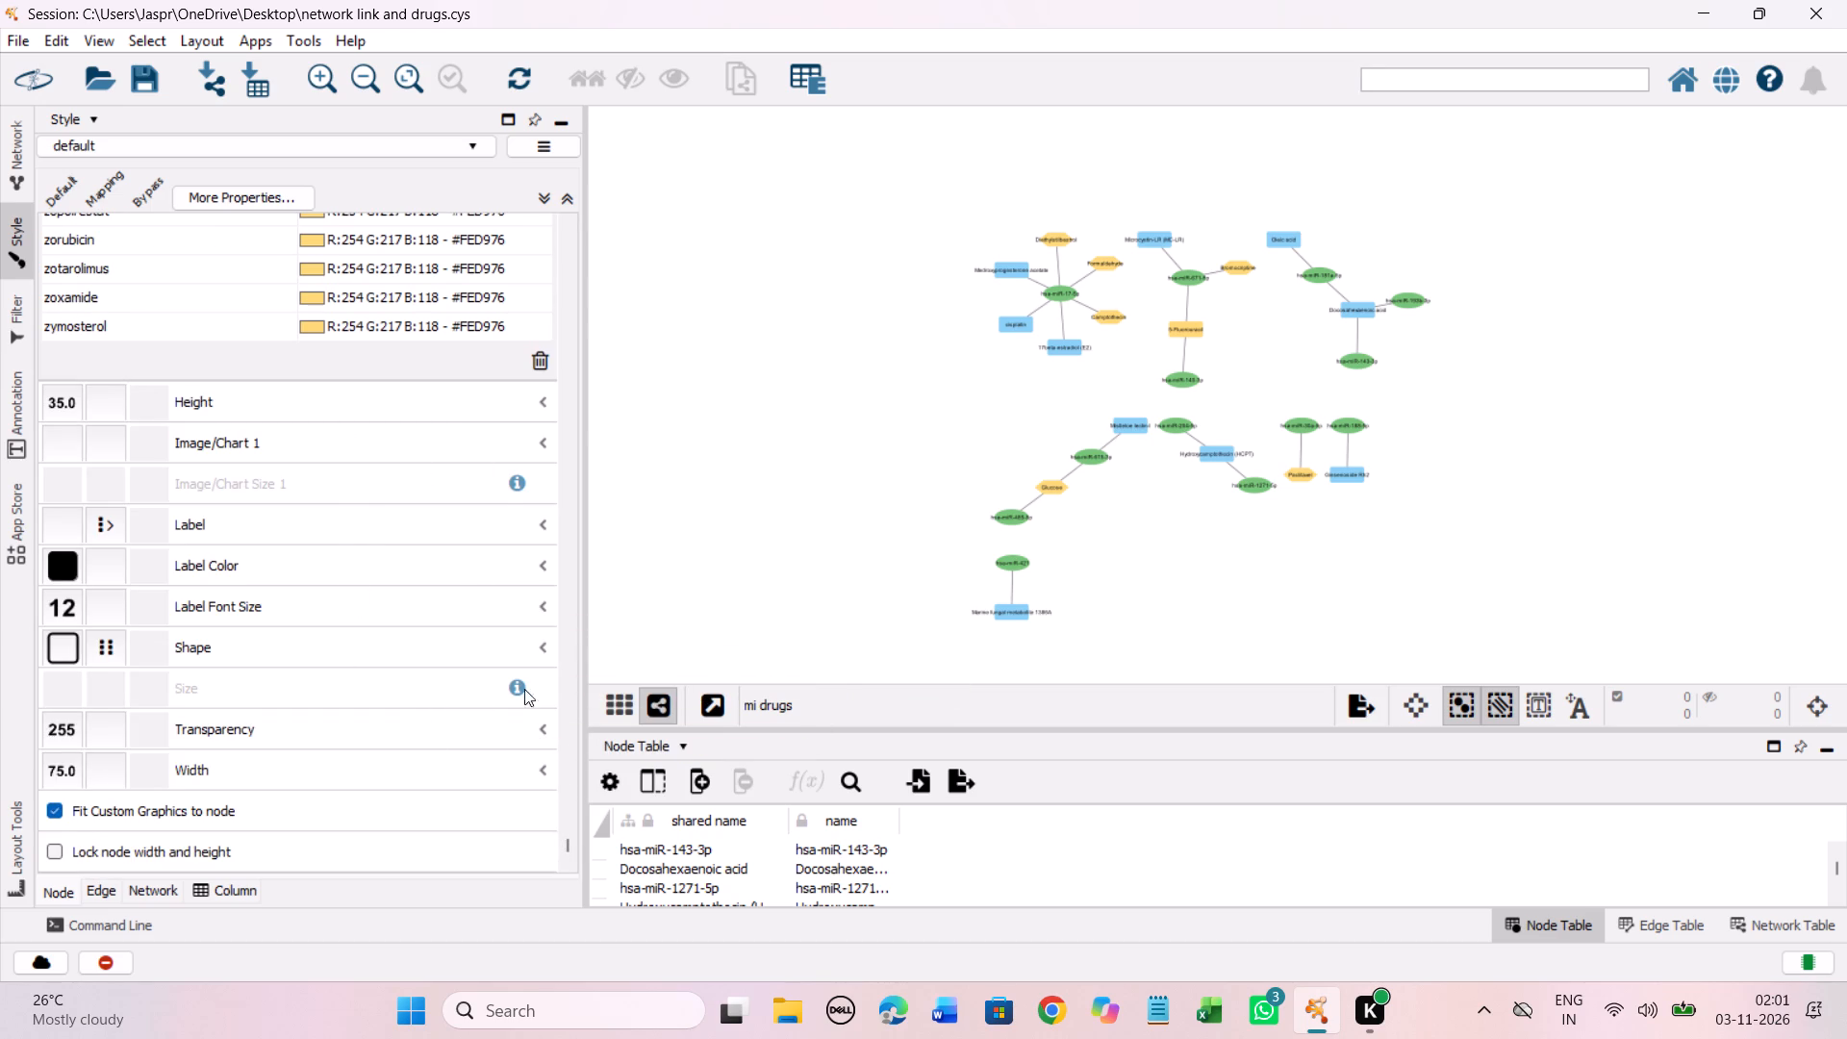
Open the discrete Node Shape mapping and review its entries backwards from the 1- chemicals to the first entry for missing shapes.
{"action": "left_click", "coordinate": [545, 639]}
{"action": "scroll", "coordinate": [538, 620], "scroll_direction": "down", "scroll_amount": 11}
{"action": "left_click_drag", "start_coordinate": [564, 543], "coordinate": [564, 550]}
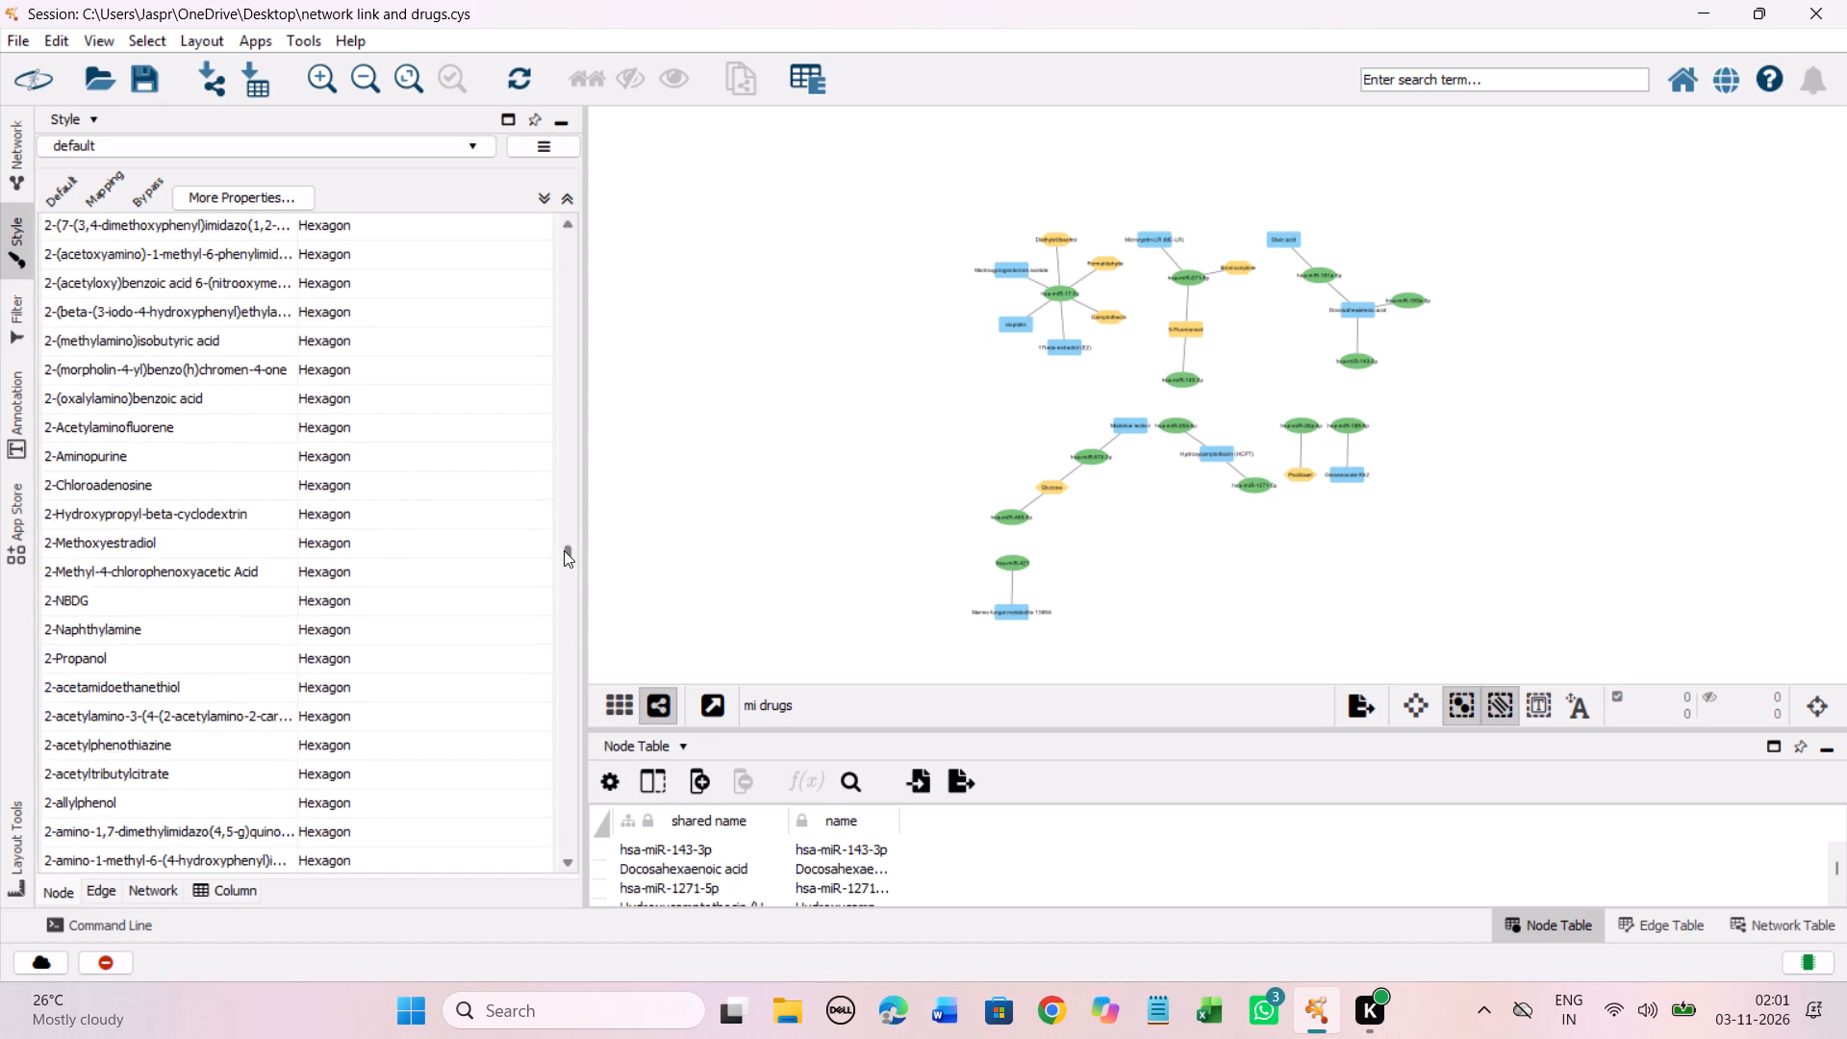
{"action": "left_click_drag", "start_coordinate": [564, 550], "coordinate": [567, 566]}
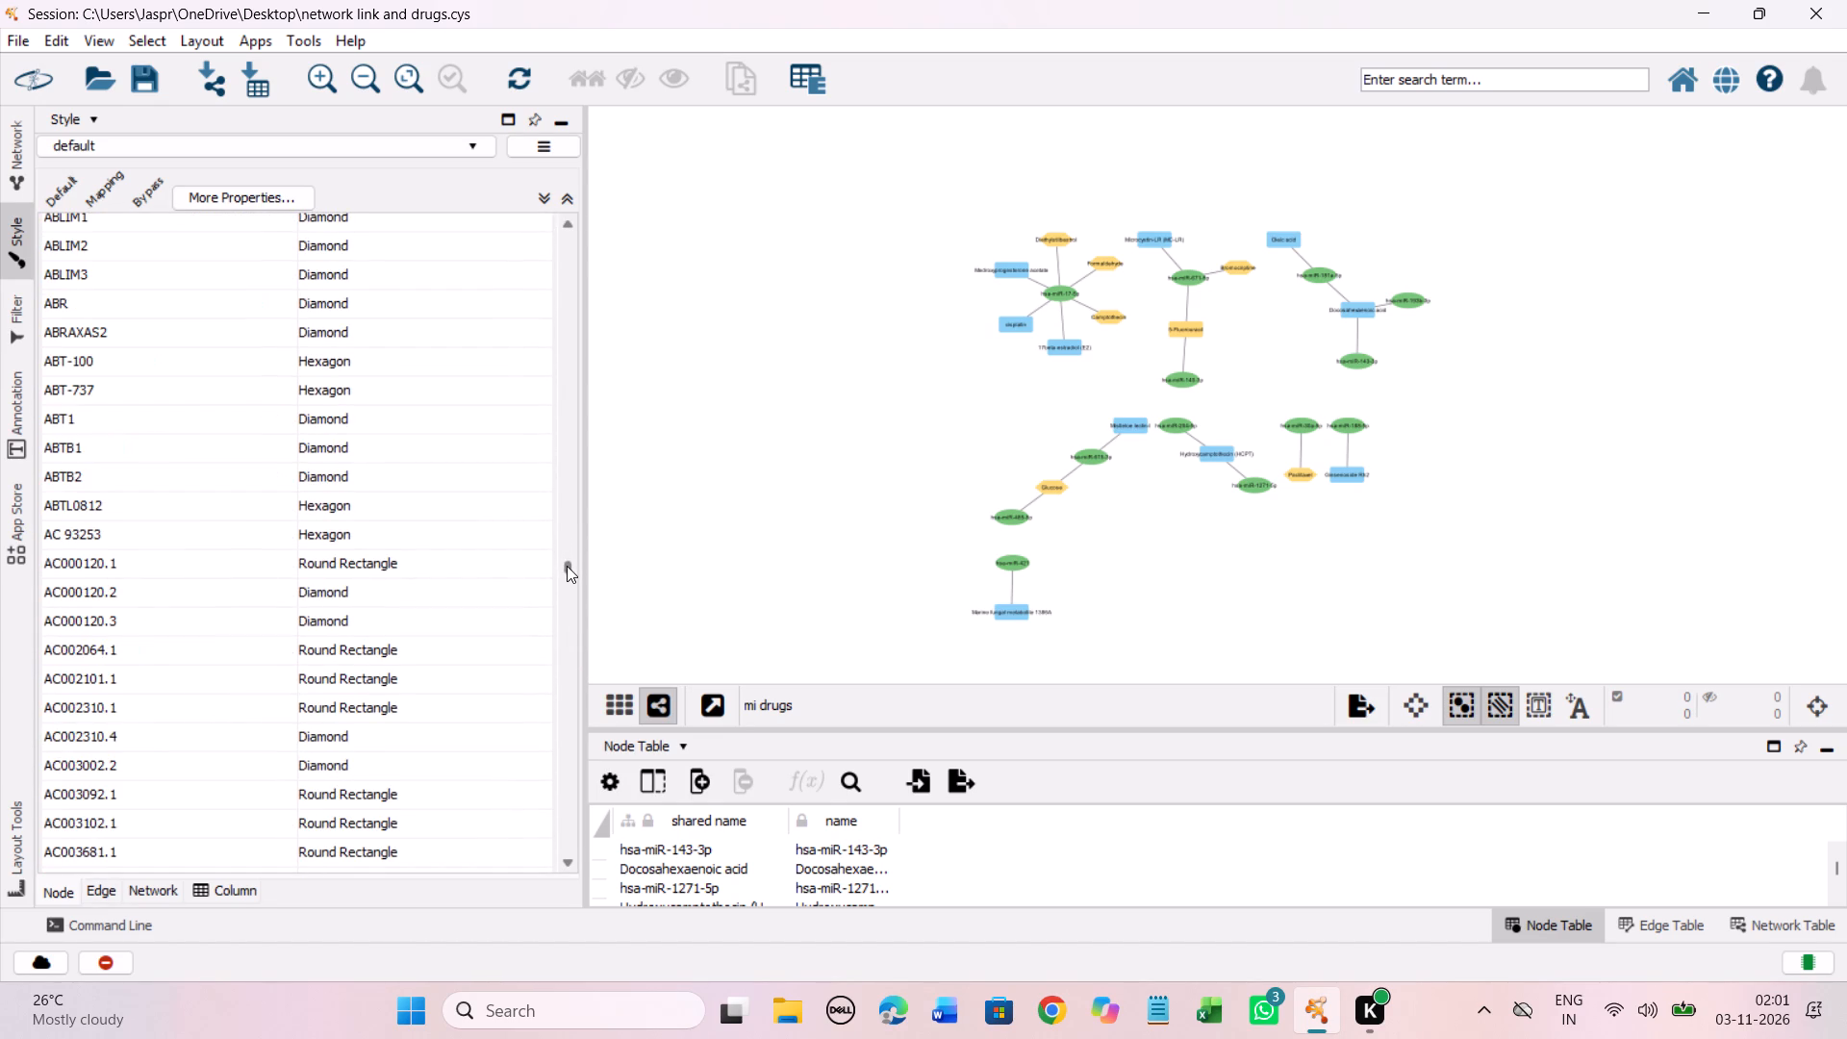
{"action": "left_click_drag", "start_coordinate": [567, 566], "coordinate": [568, 570]}
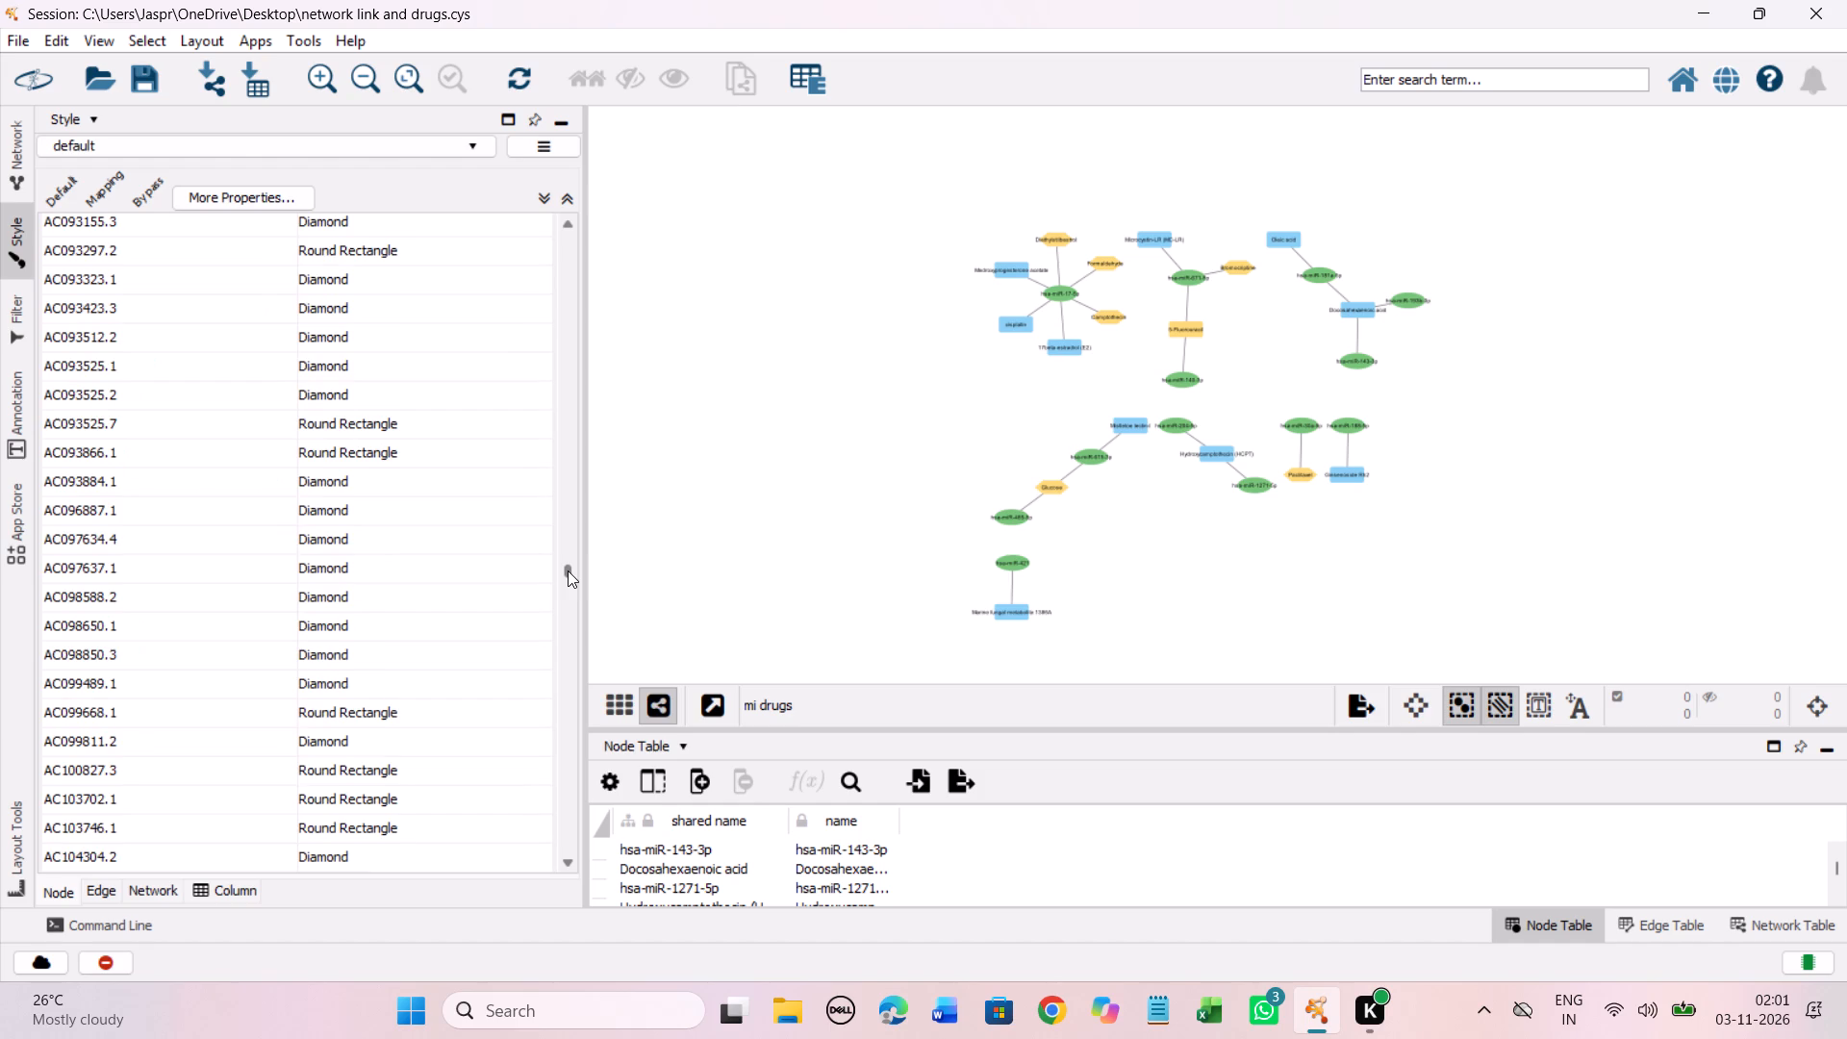
{"action": "left_click_drag", "start_coordinate": [568, 570], "coordinate": [570, 528]}
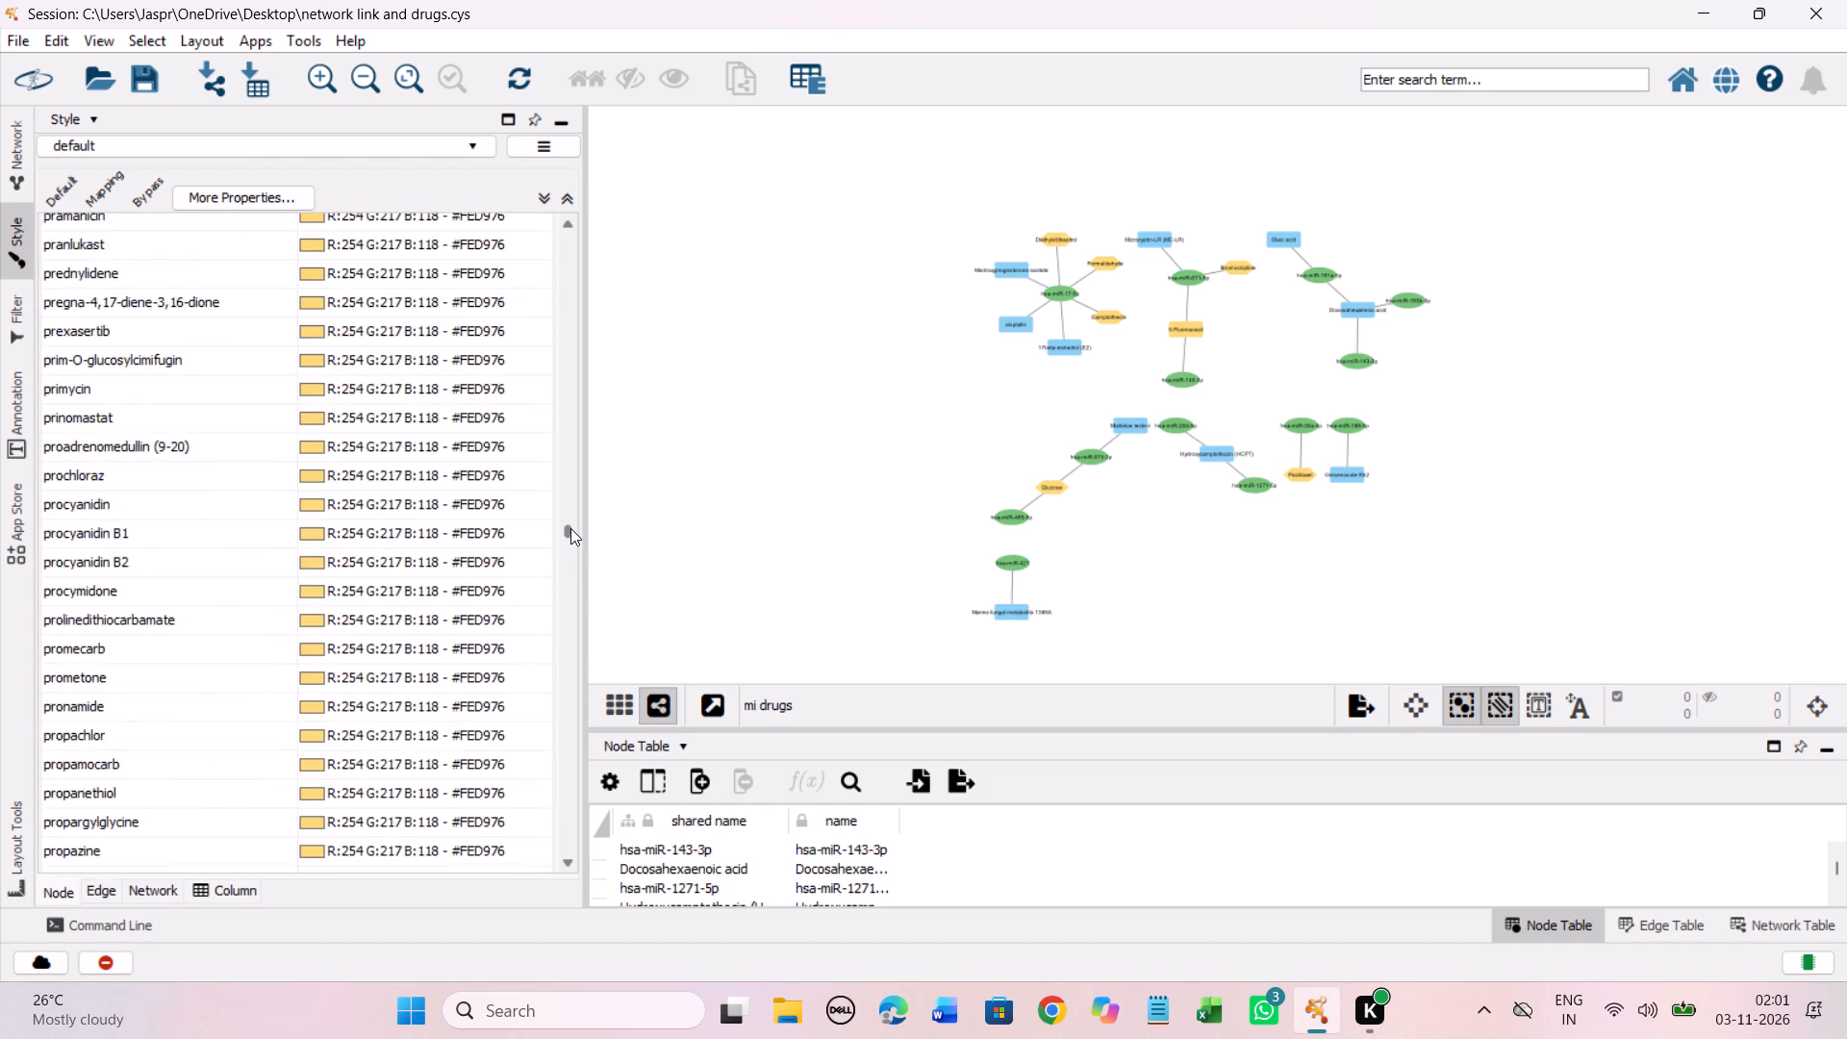
{"action": "left_click_drag", "start_coordinate": [570, 528], "coordinate": [574, 545]}
{"action": "scroll", "coordinate": [443, 515], "scroll_direction": "up", "scroll_amount": 7}
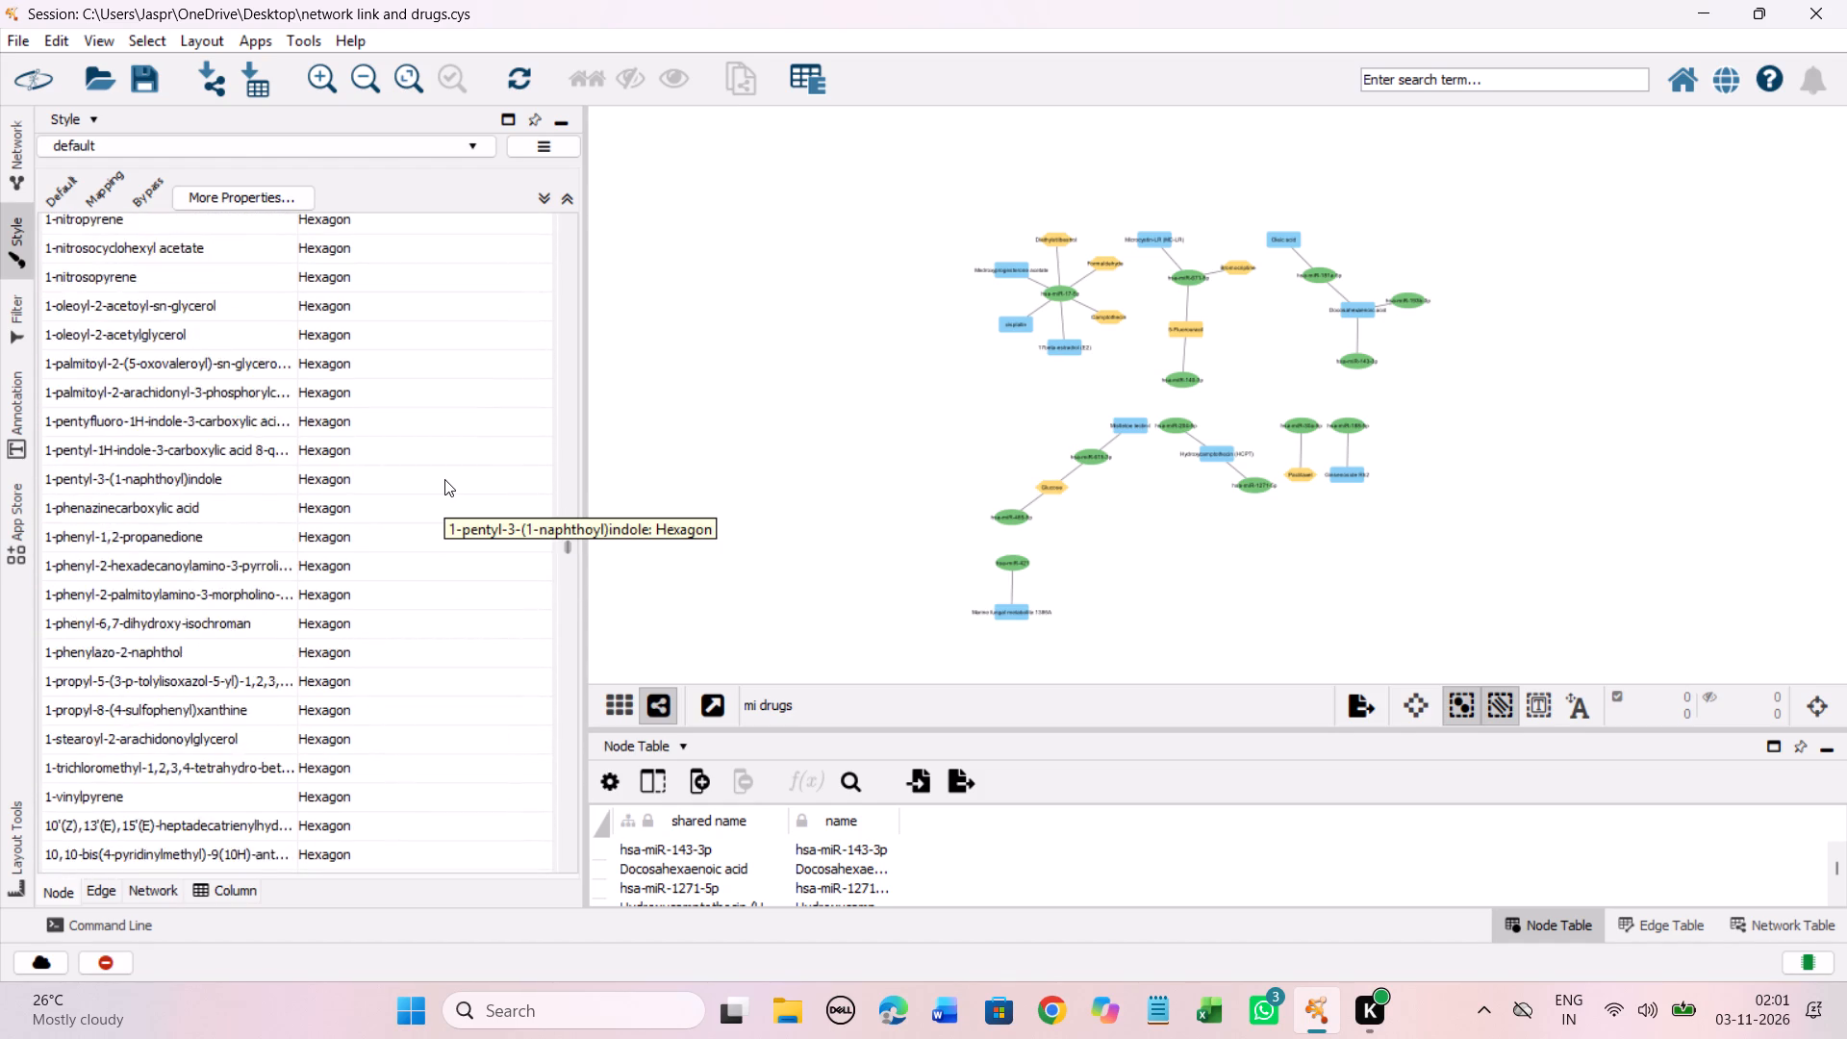
{"action": "scroll", "coordinate": [444, 479], "scroll_direction": "up", "scroll_amount": 20}
{"action": "scroll", "coordinate": [444, 479], "scroll_direction": "up", "scroll_amount": 19}
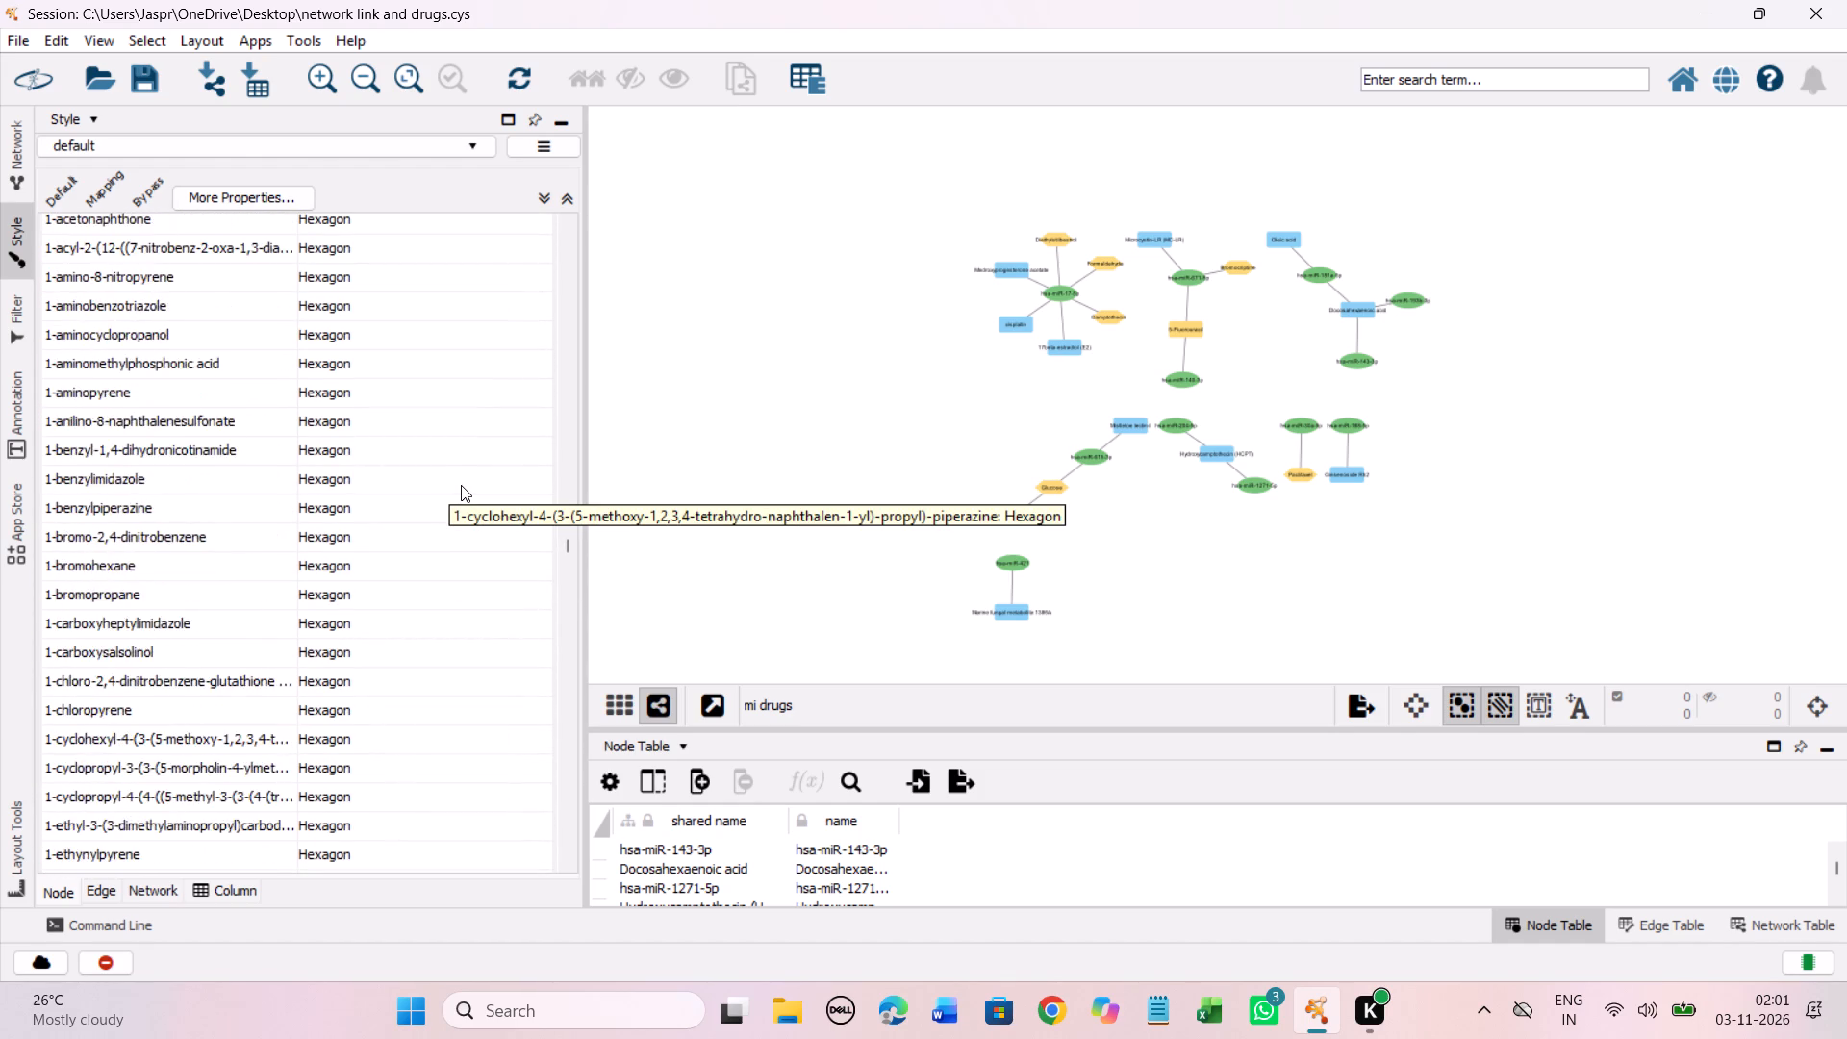
{"action": "scroll", "coordinate": [461, 485], "scroll_direction": "up", "scroll_amount": 20}
{"action": "scroll", "coordinate": [461, 485], "scroll_direction": "up", "scroll_amount": 19}
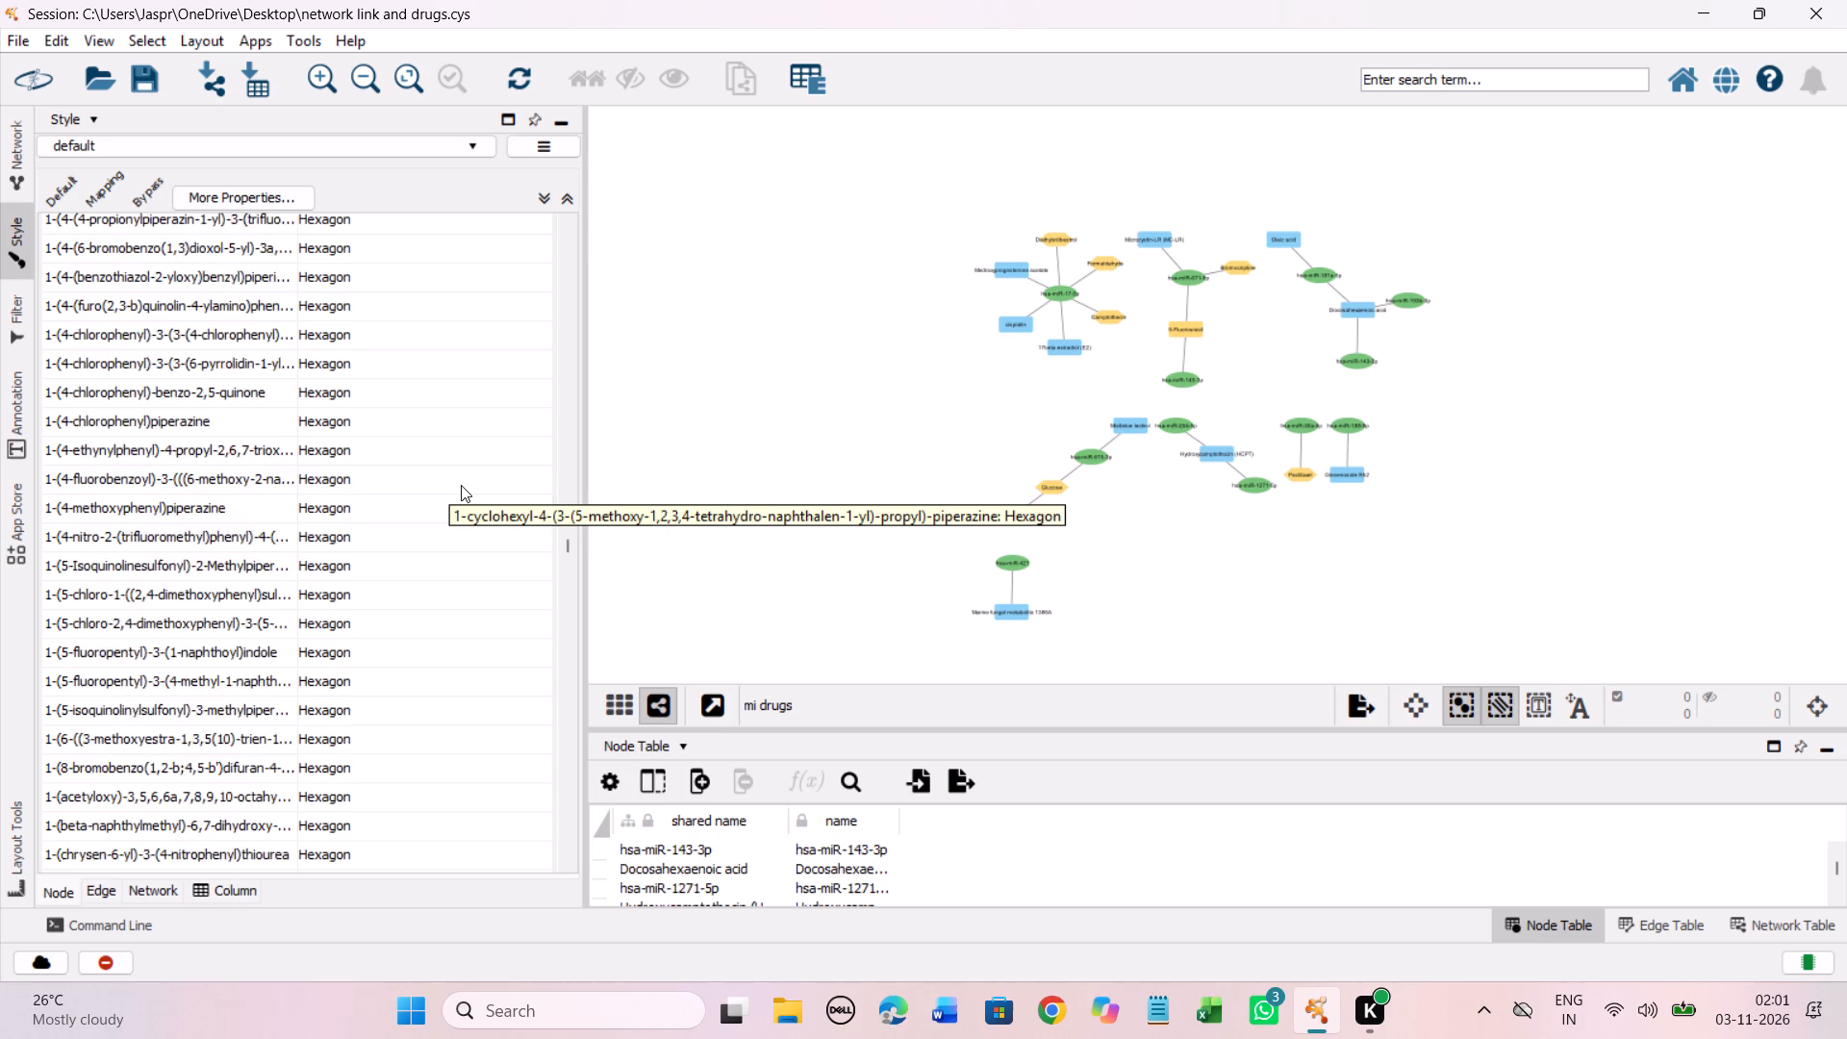
{"action": "scroll", "coordinate": [461, 485], "scroll_direction": "up", "scroll_amount": 20}
{"action": "scroll", "coordinate": [461, 485], "scroll_direction": "up", "scroll_amount": 18}
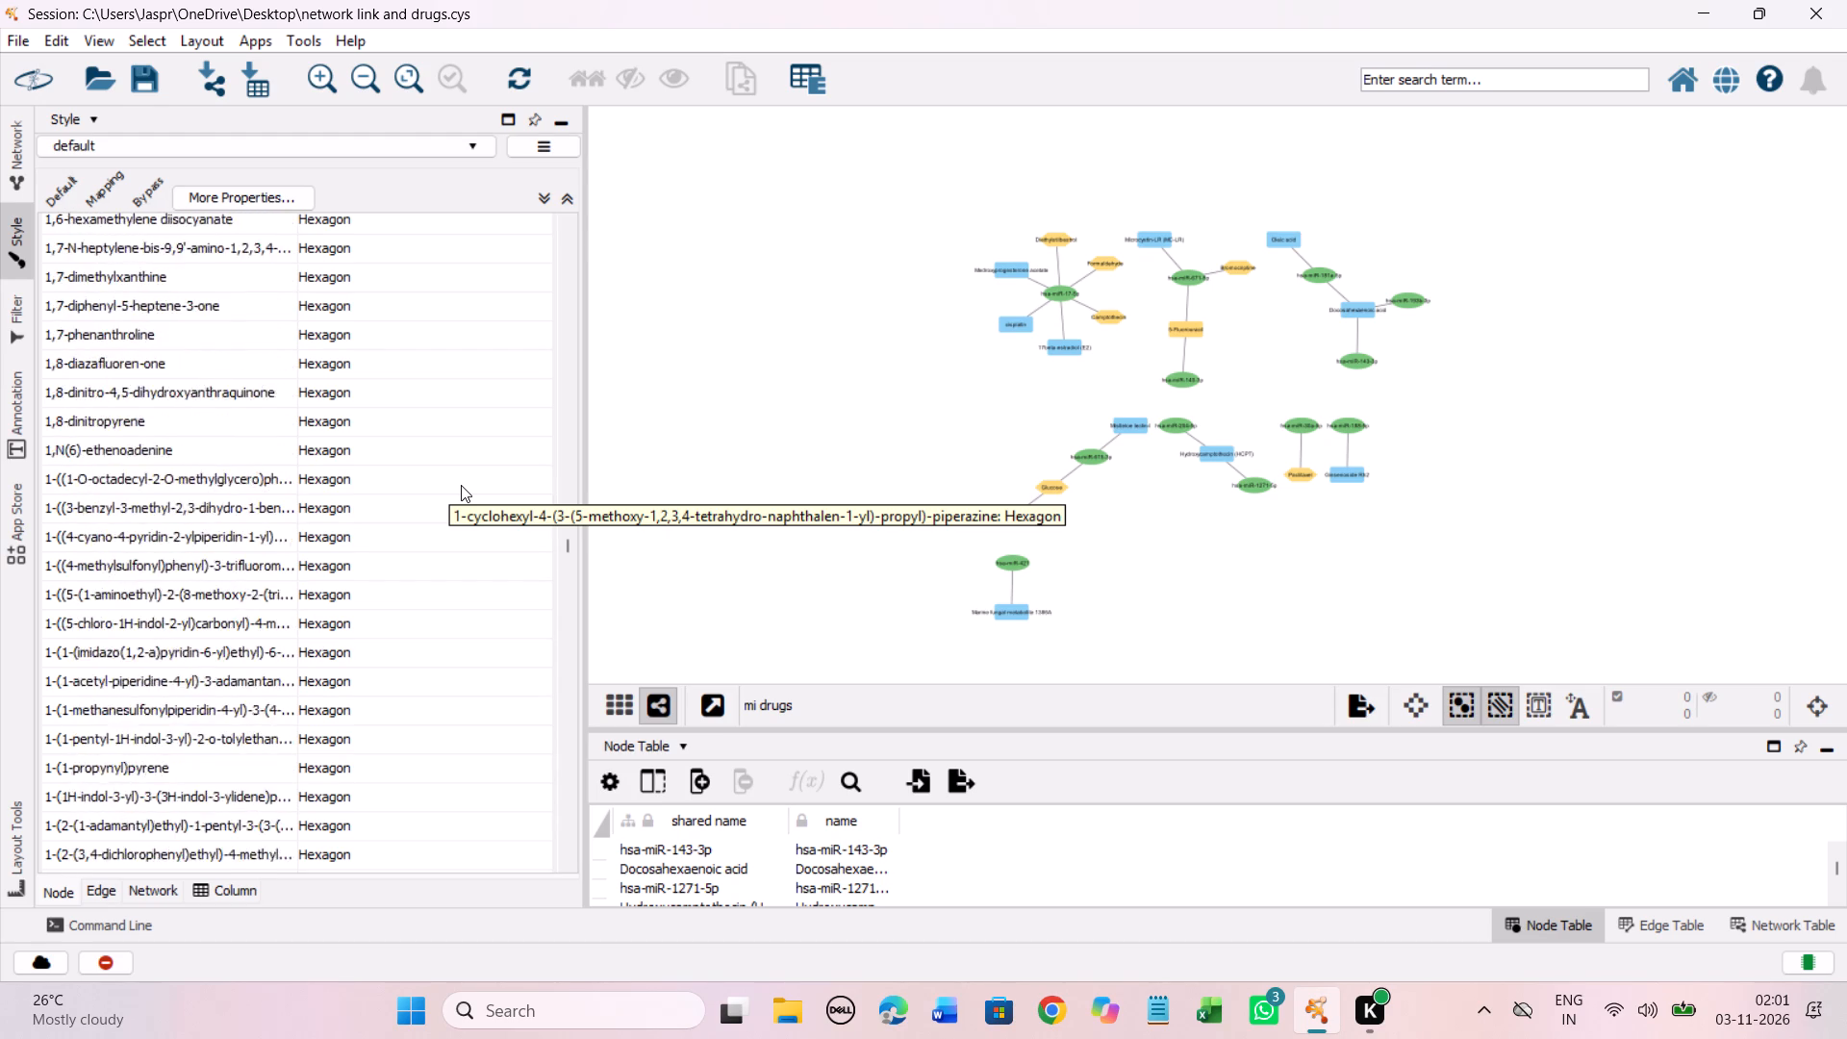
{"action": "scroll", "coordinate": [461, 485], "scroll_direction": "up", "scroll_amount": 20}
{"action": "scroll", "coordinate": [461, 485], "scroll_direction": "up", "scroll_amount": 18}
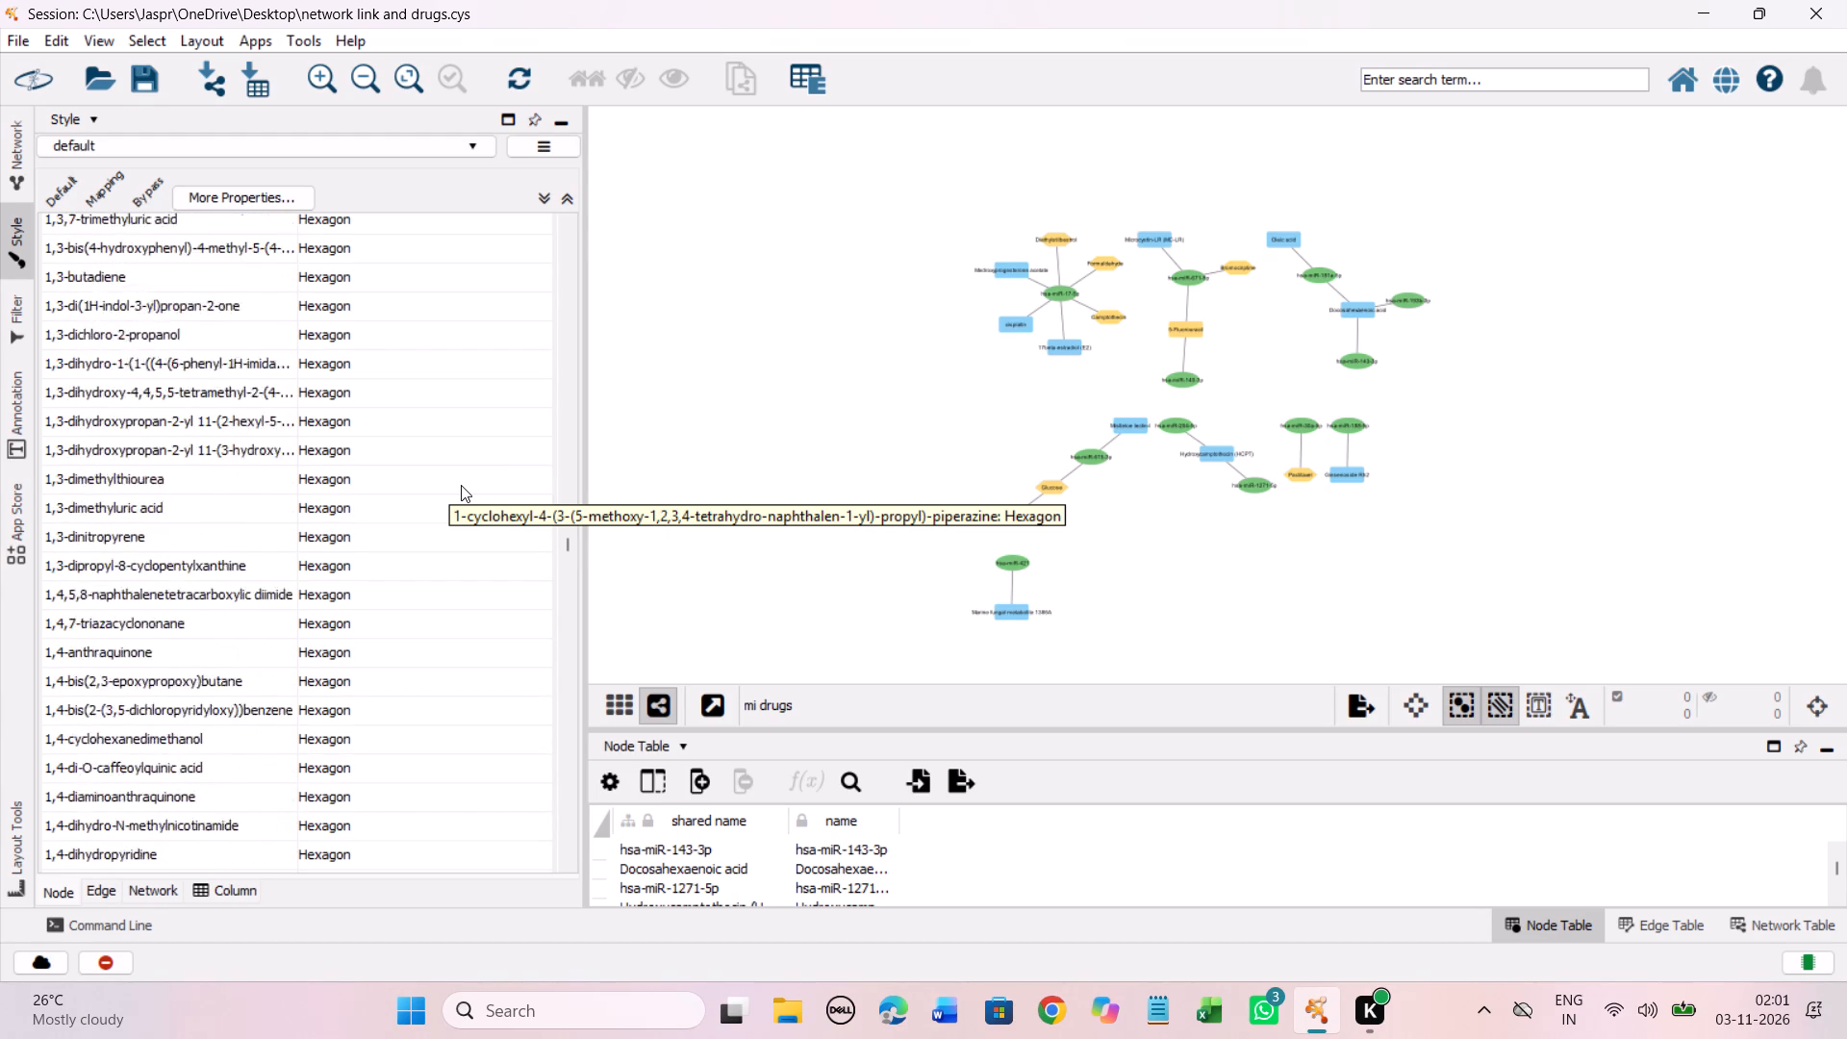
{"action": "scroll", "coordinate": [461, 485], "scroll_direction": "up", "scroll_amount": 20}
{"action": "scroll", "coordinate": [461, 485], "scroll_direction": "up", "scroll_amount": 18}
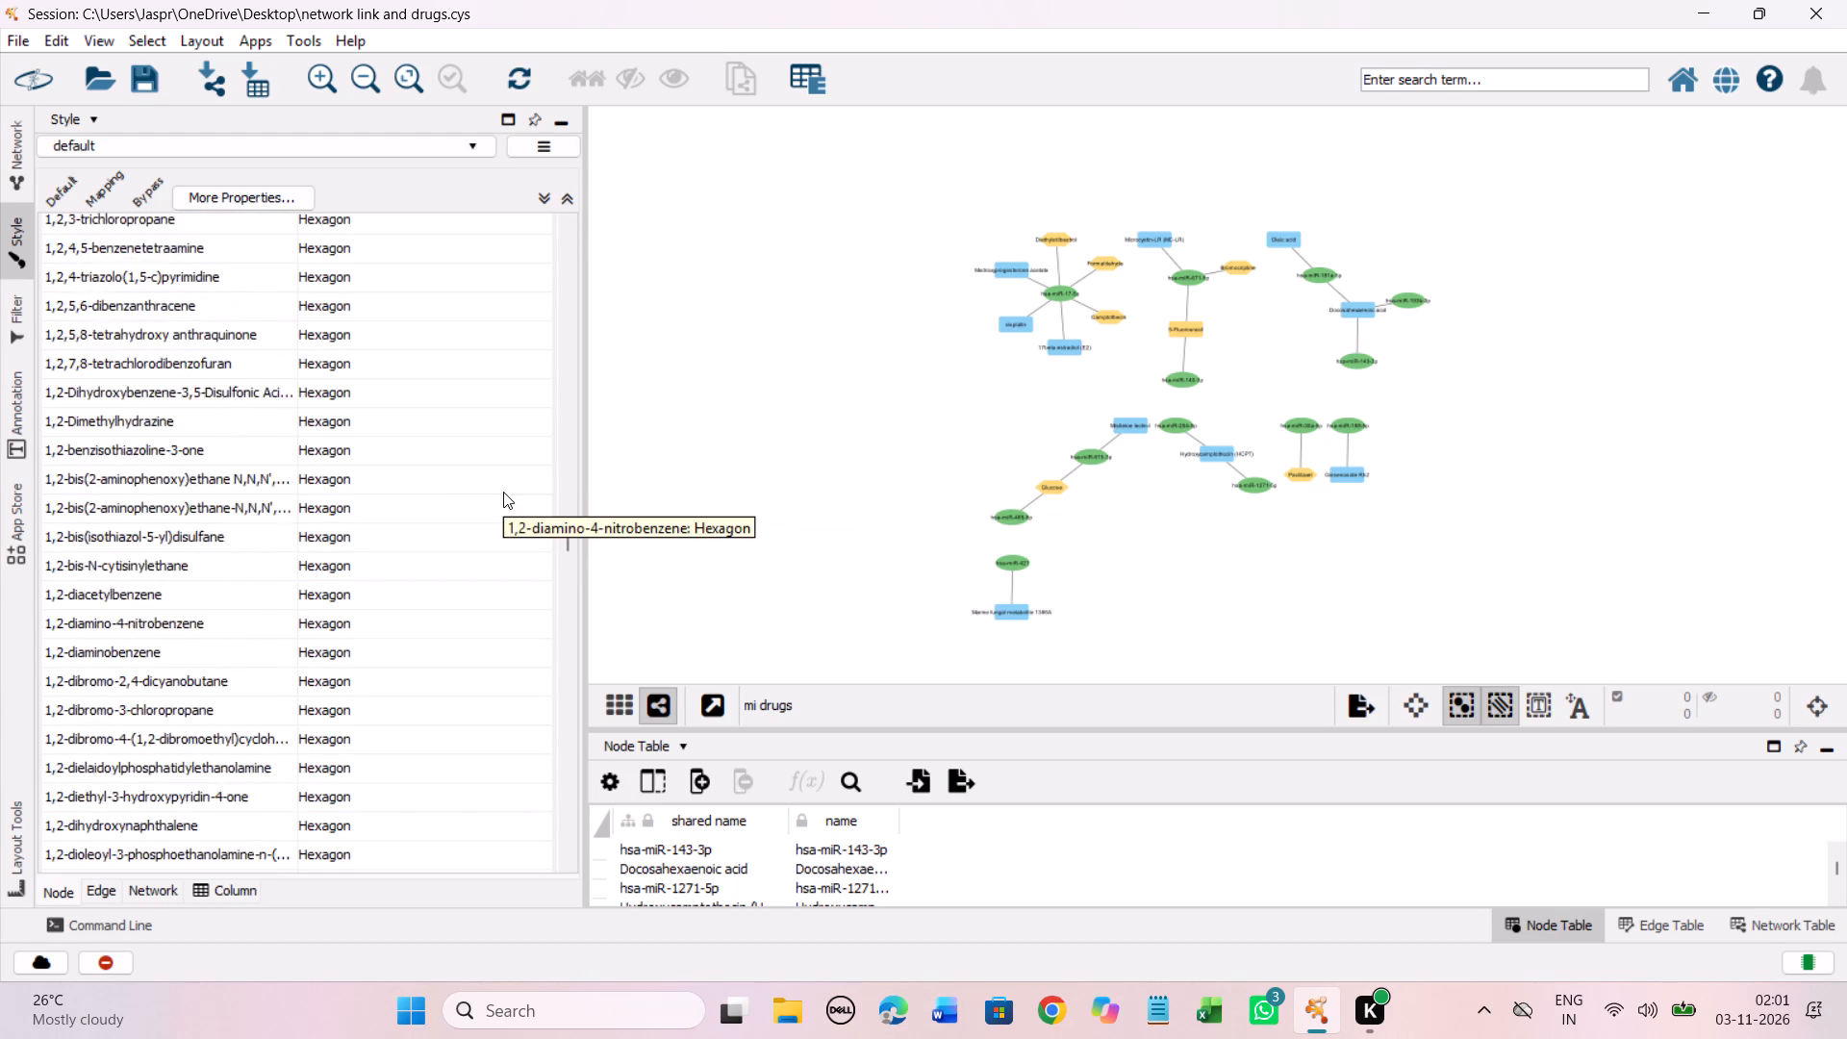
{"action": "scroll", "coordinate": [503, 492], "scroll_direction": "up", "scroll_amount": 20}
{"action": "scroll", "coordinate": [503, 492], "scroll_direction": "up", "scroll_amount": 18}
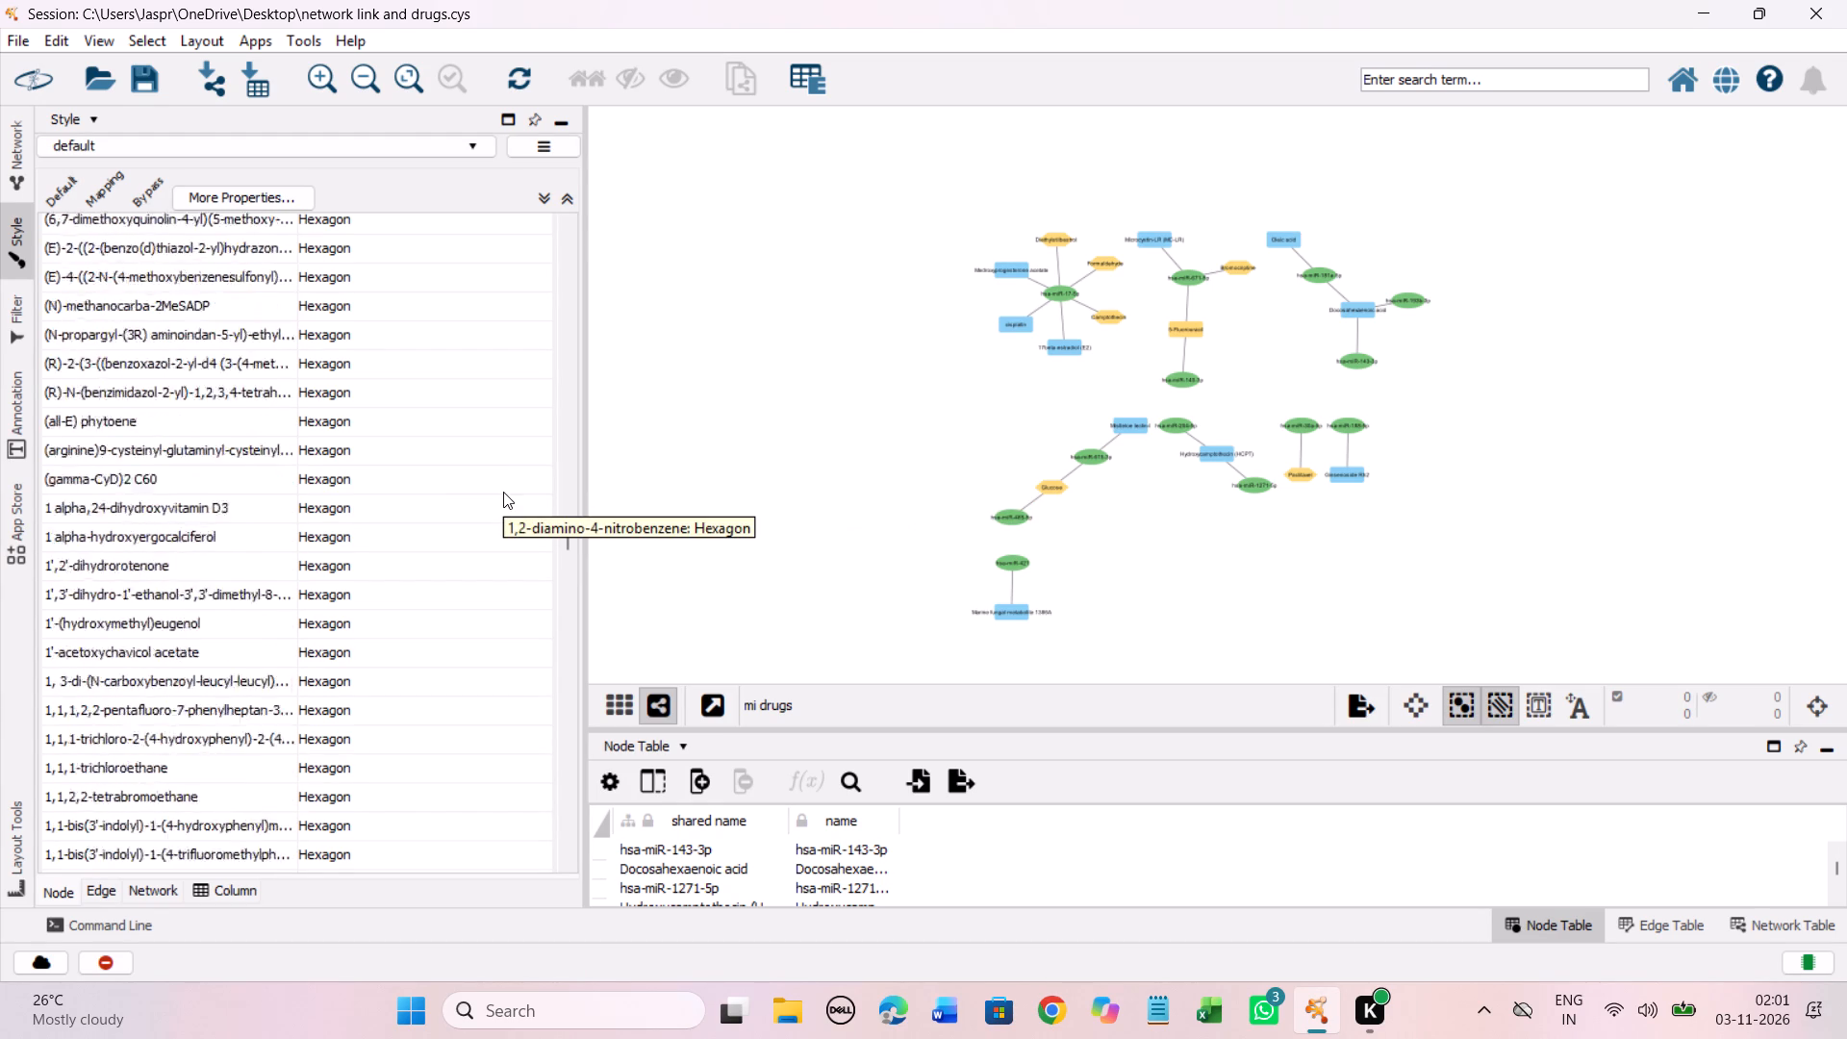
{"action": "scroll", "coordinate": [503, 492], "scroll_direction": "up", "scroll_amount": 20}
{"action": "scroll", "coordinate": [503, 492], "scroll_direction": "up", "scroll_amount": 18}
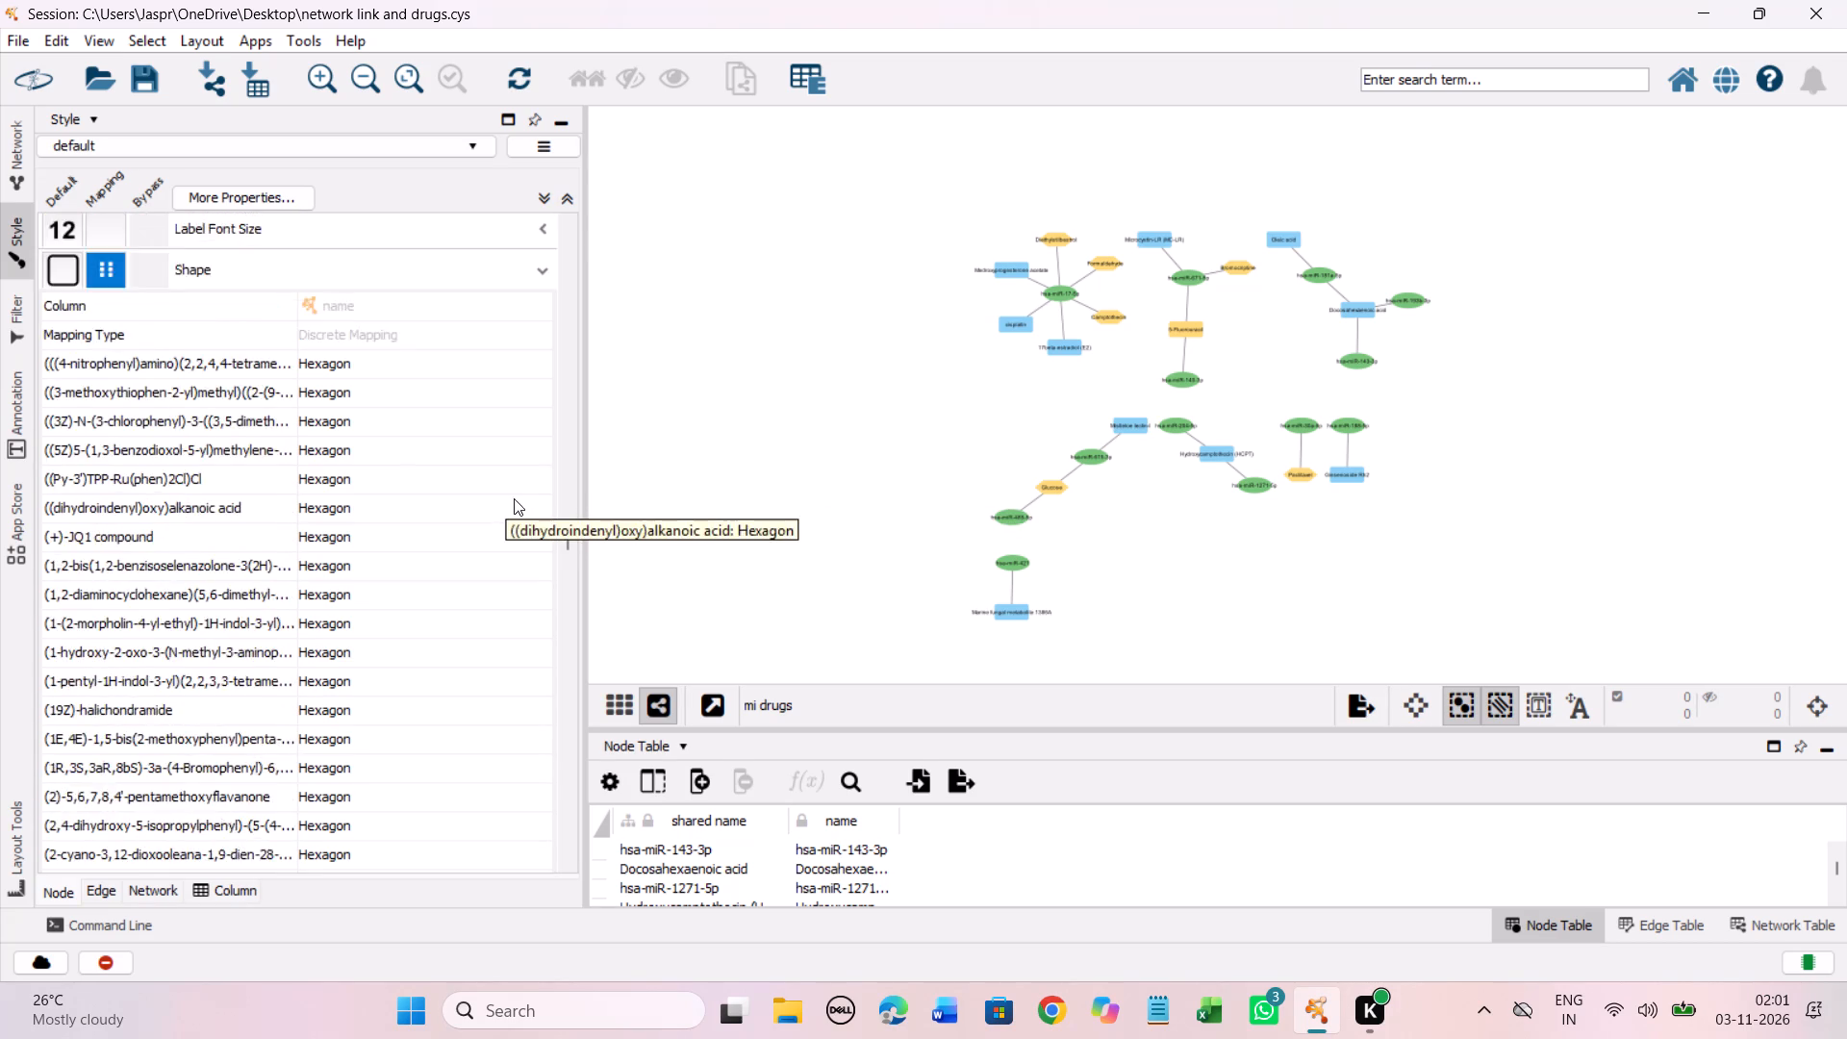
Review the discrete Node Shape mapping from the first parenthesised chemical names through the 1-(2- and 1-(3- chemicals for entries without a shape.
{"action": "scroll", "coordinate": [514, 498], "scroll_direction": "up", "scroll_amount": 4}
{"action": "scroll", "coordinate": [534, 510], "scroll_direction": "down", "scroll_amount": 7}
{"action": "scroll", "coordinate": [532, 516], "scroll_direction": "up", "scroll_amount": 1}
{"action": "scroll", "coordinate": [530, 528], "scroll_direction": "down", "scroll_amount": 20}
{"action": "scroll", "coordinate": [530, 528], "scroll_direction": "down", "scroll_amount": 5}
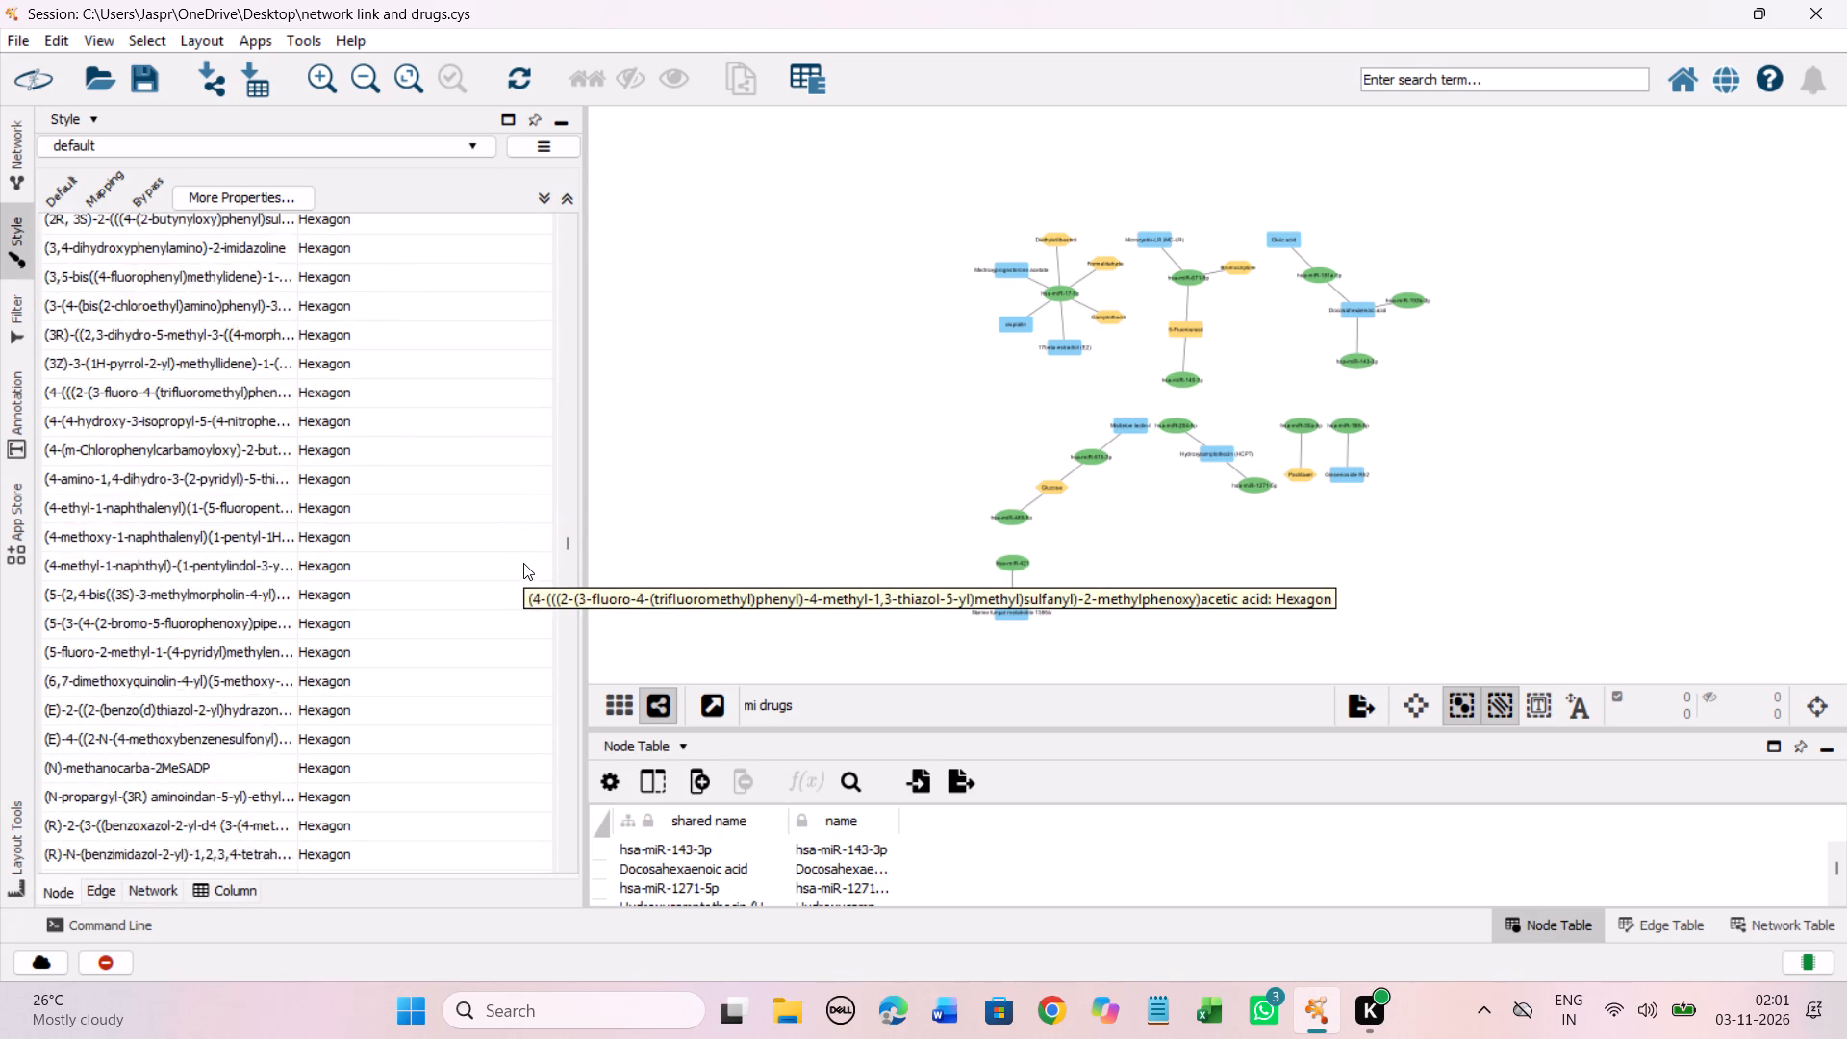
{"action": "scroll", "coordinate": [523, 563], "scroll_direction": "down", "scroll_amount": 20}
{"action": "scroll", "coordinate": [523, 563], "scroll_direction": "down", "scroll_amount": 20}
{"action": "scroll", "coordinate": [523, 563], "scroll_direction": "down", "scroll_amount": 10}
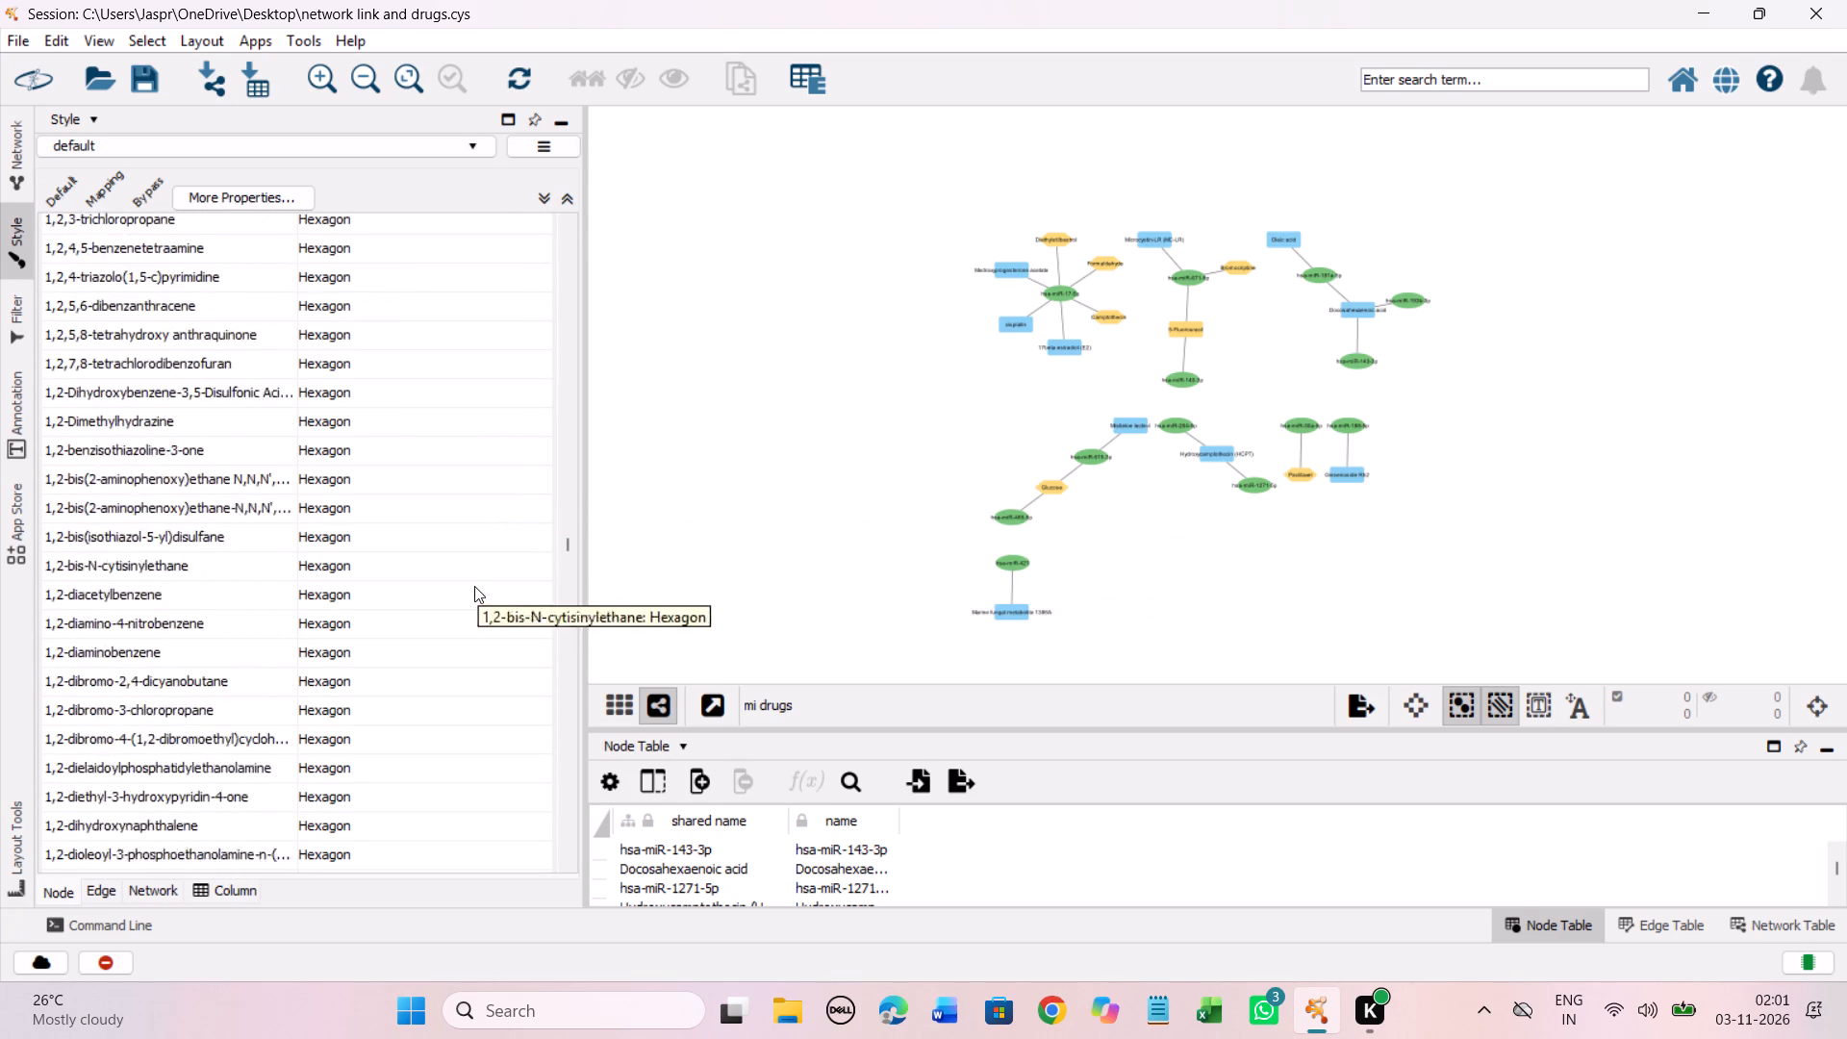
{"action": "scroll", "coordinate": [474, 586], "scroll_direction": "down", "scroll_amount": 20}
{"action": "scroll", "coordinate": [474, 586], "scroll_direction": "down", "scroll_amount": 20}
{"action": "scroll", "coordinate": [474, 586], "scroll_direction": "down", "scroll_amount": 10}
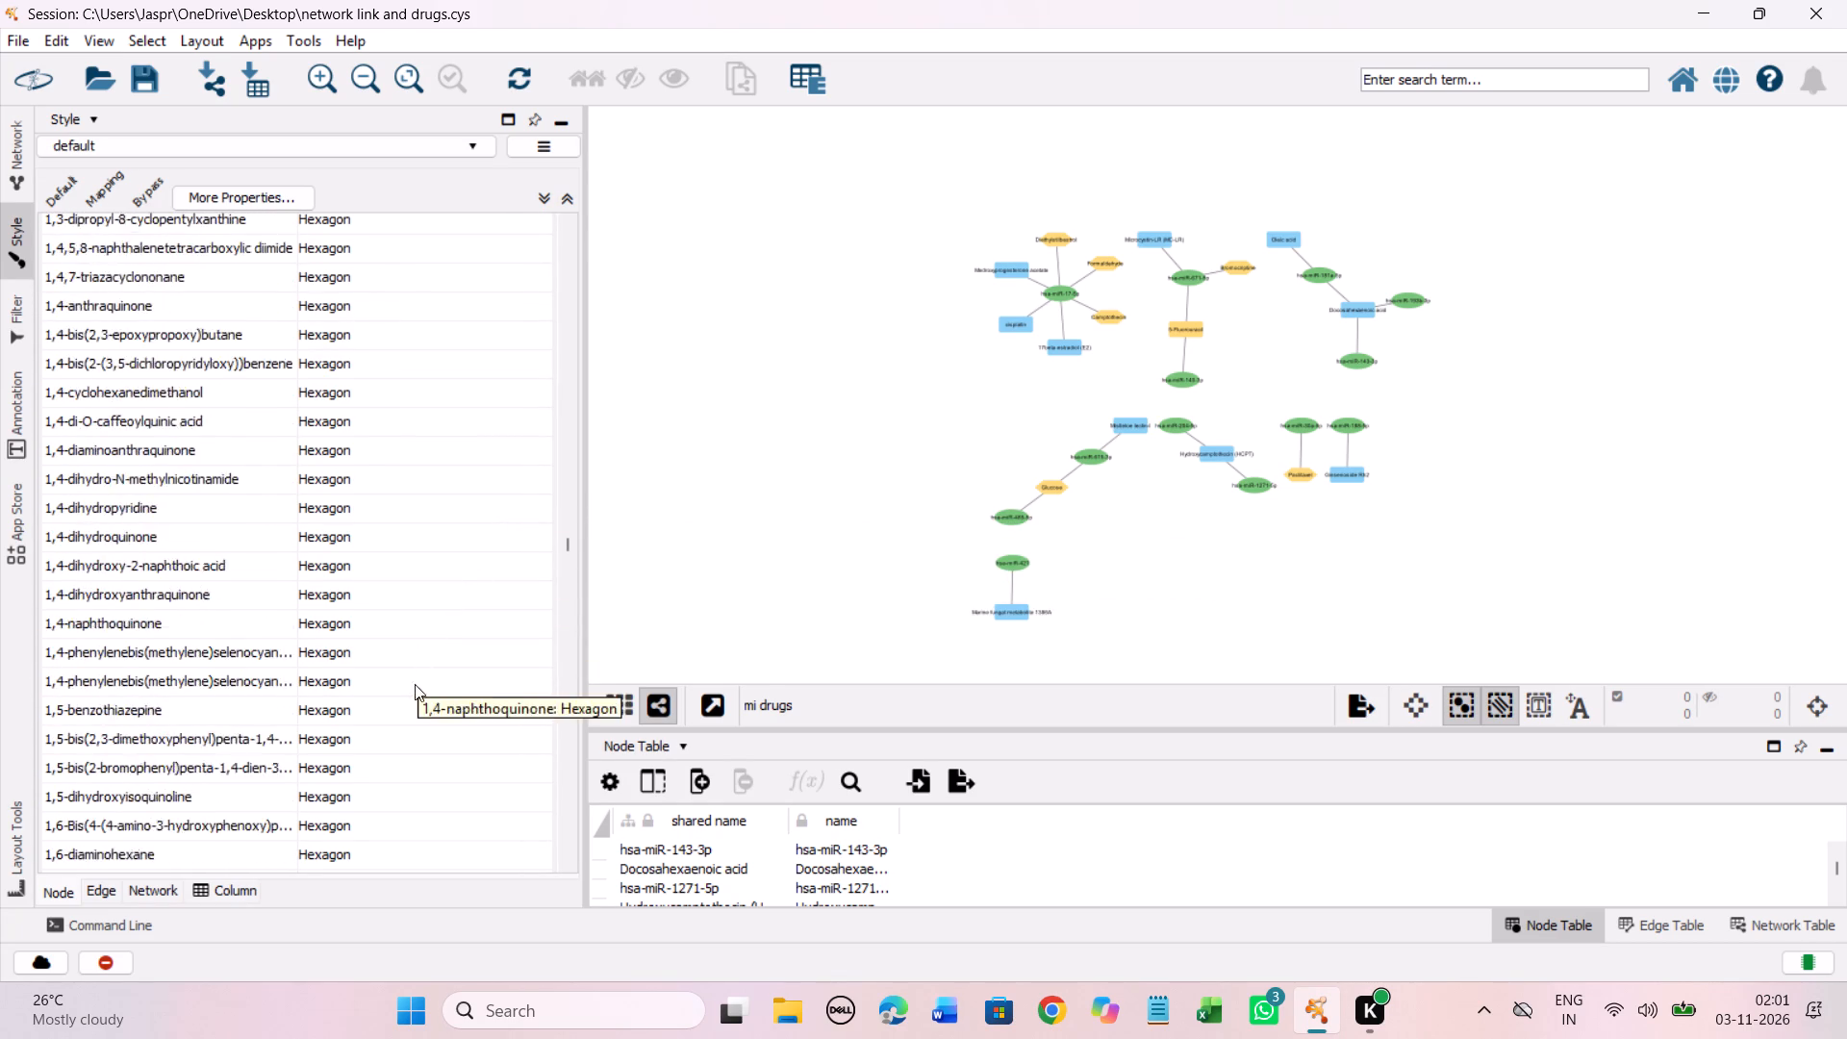
{"action": "scroll", "coordinate": [415, 684], "scroll_direction": "down", "scroll_amount": 18}
{"action": "scroll", "coordinate": [480, 706], "scroll_direction": "down", "scroll_amount": 8}
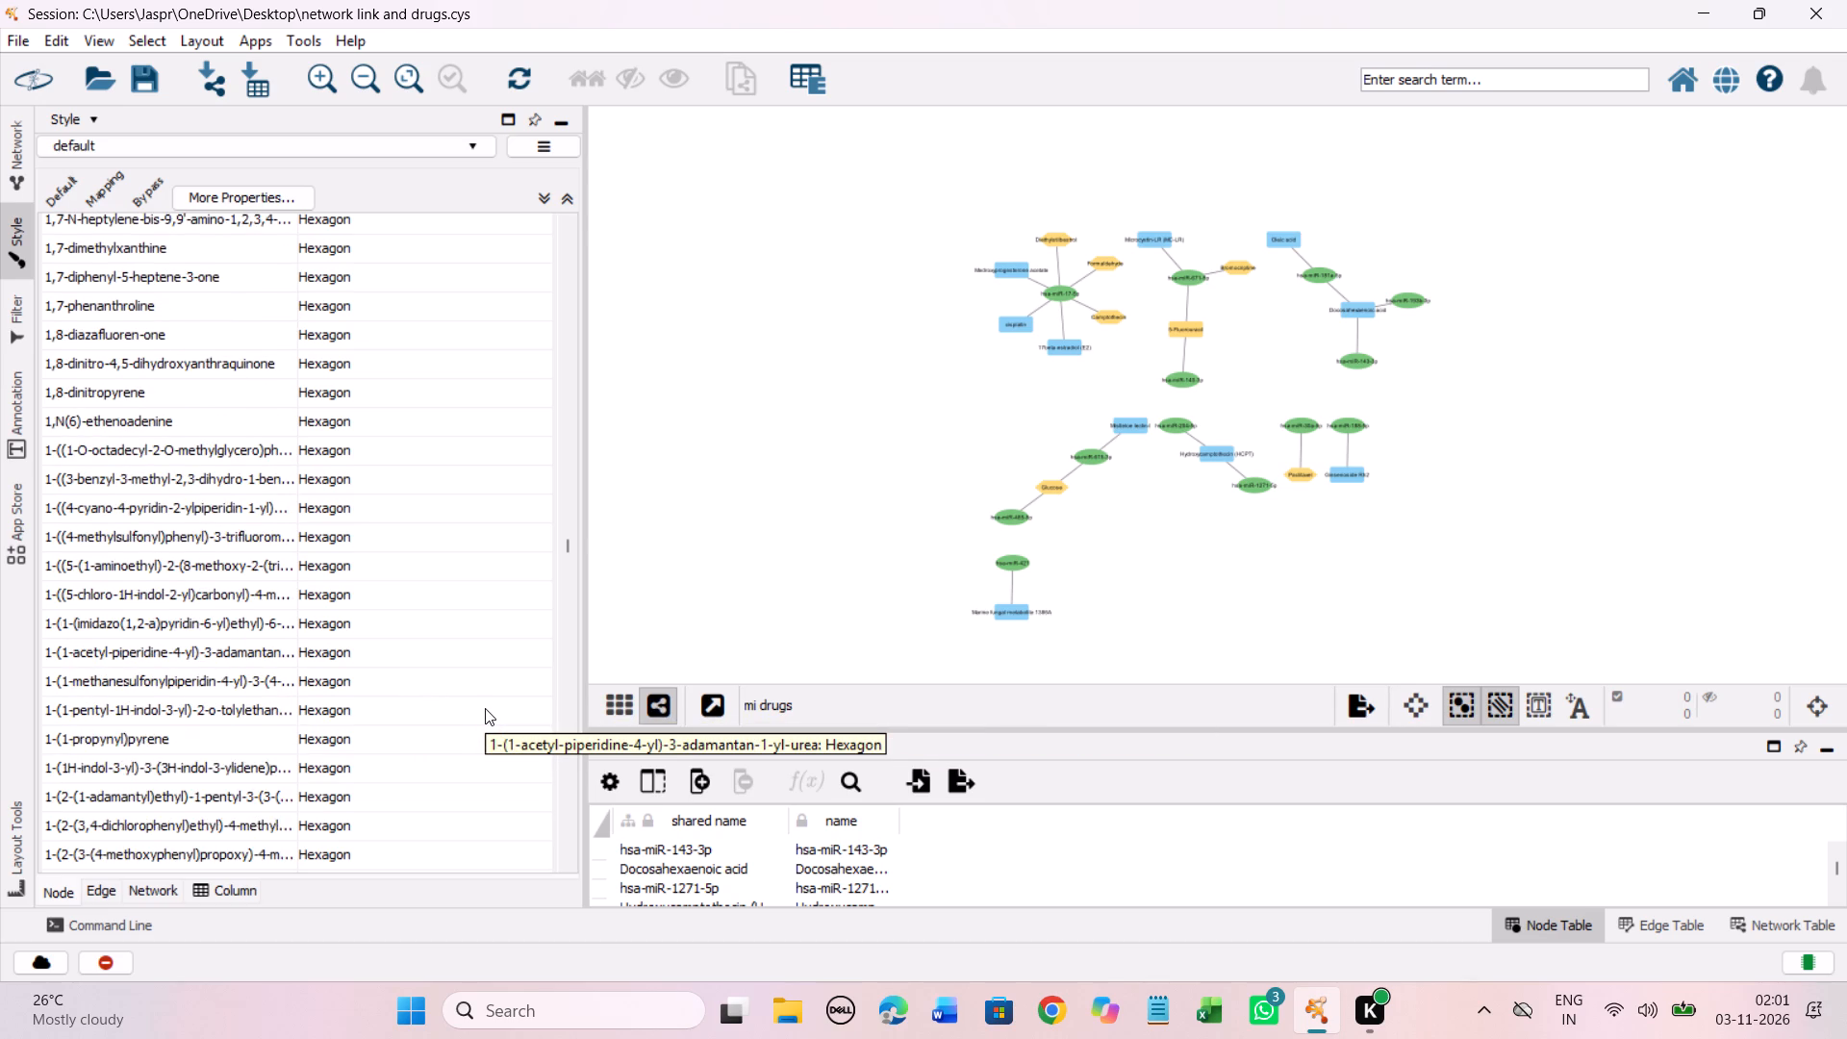
{"action": "scroll", "coordinate": [485, 708], "scroll_direction": "down", "scroll_amount": 8}
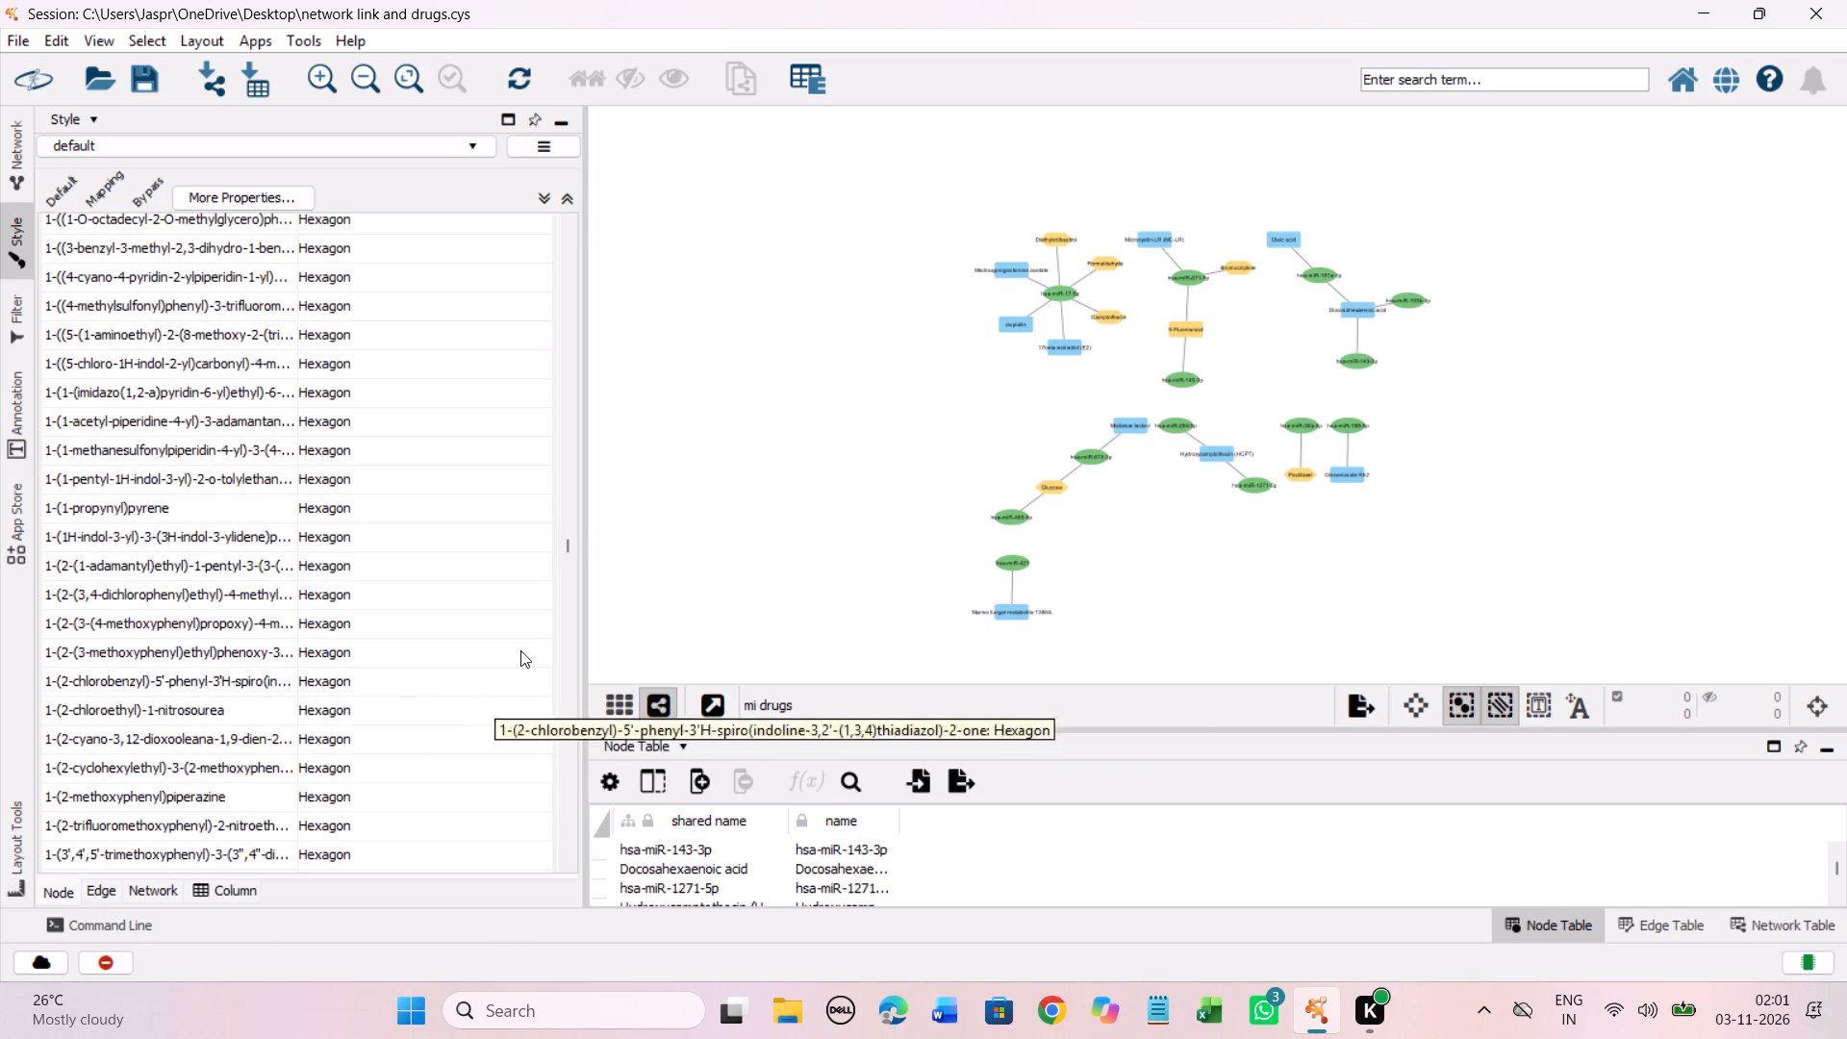
Review the discrete Node Shape mapping from 2-pyridine-3-yl-methylene-indan-1,3-dione through the 3- chemicals for entries without a shape.
{"action": "left_click", "coordinate": [563, 542]}
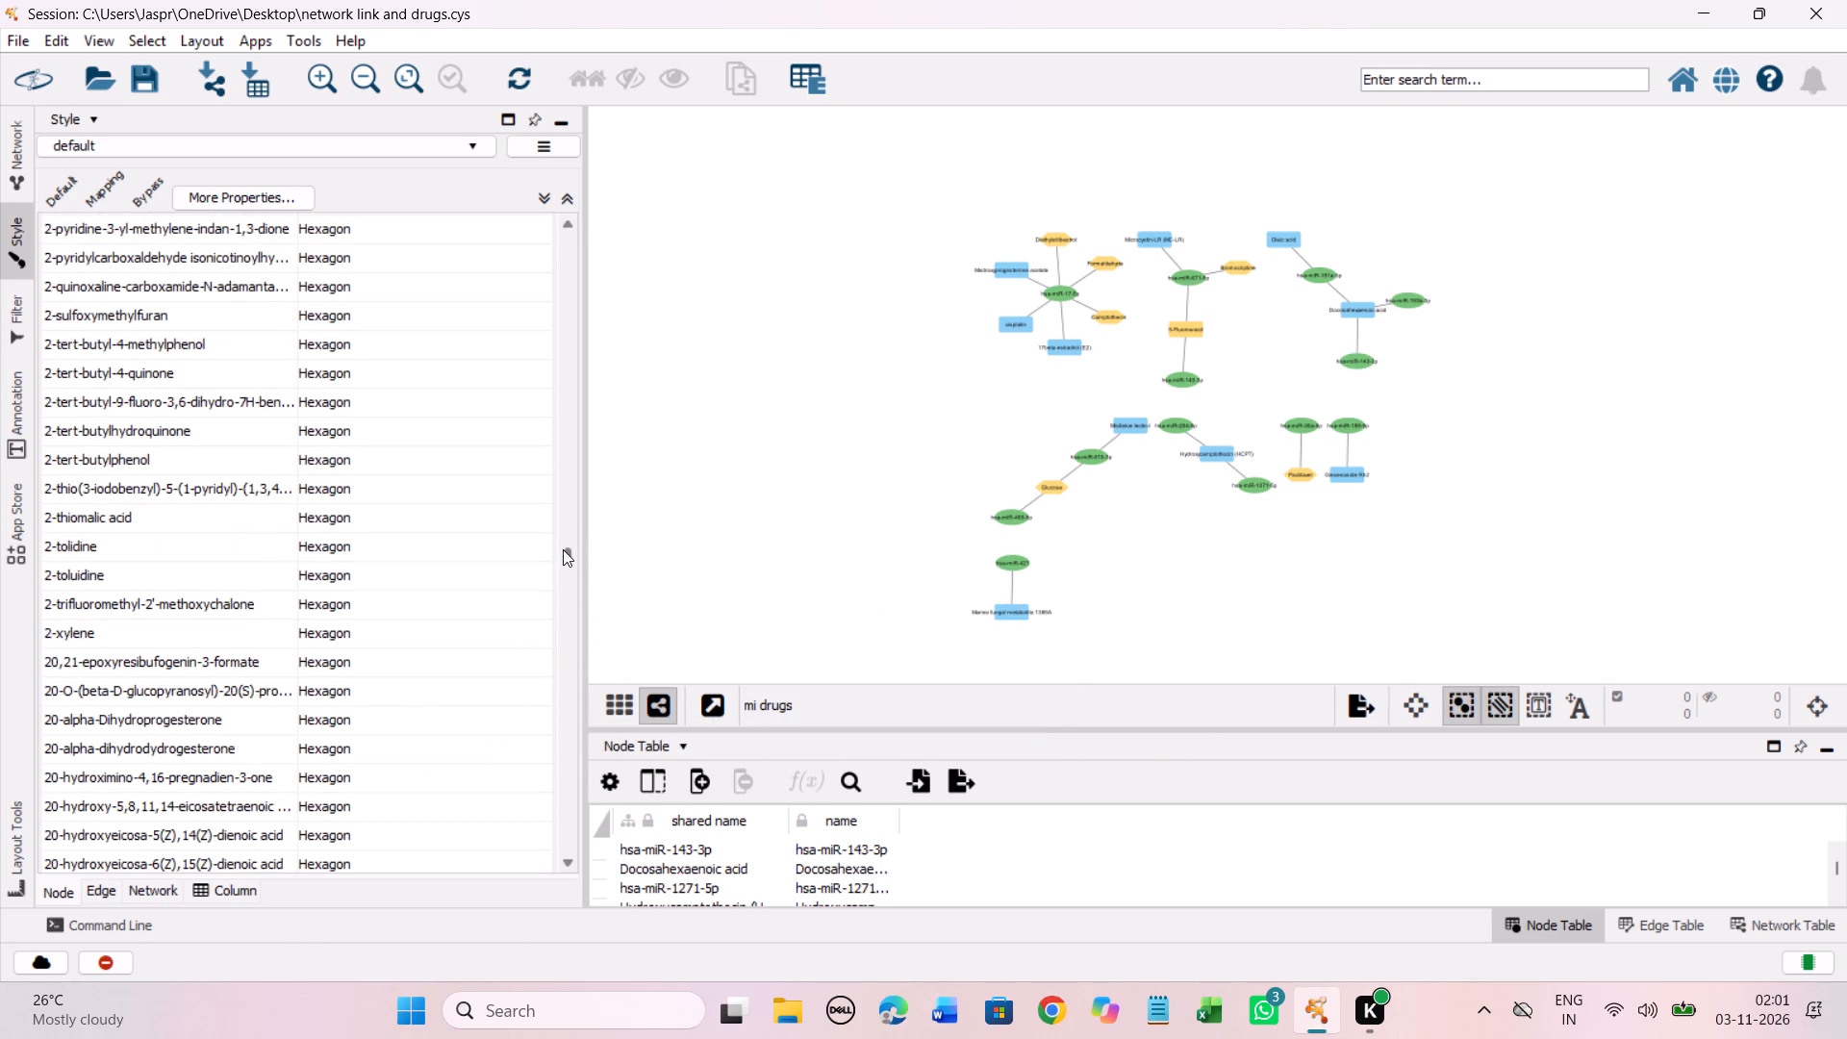
{"action": "scroll", "coordinate": [523, 542], "scroll_direction": "down", "scroll_amount": 20}
{"action": "scroll", "coordinate": [523, 542], "scroll_direction": "down", "scroll_amount": 6}
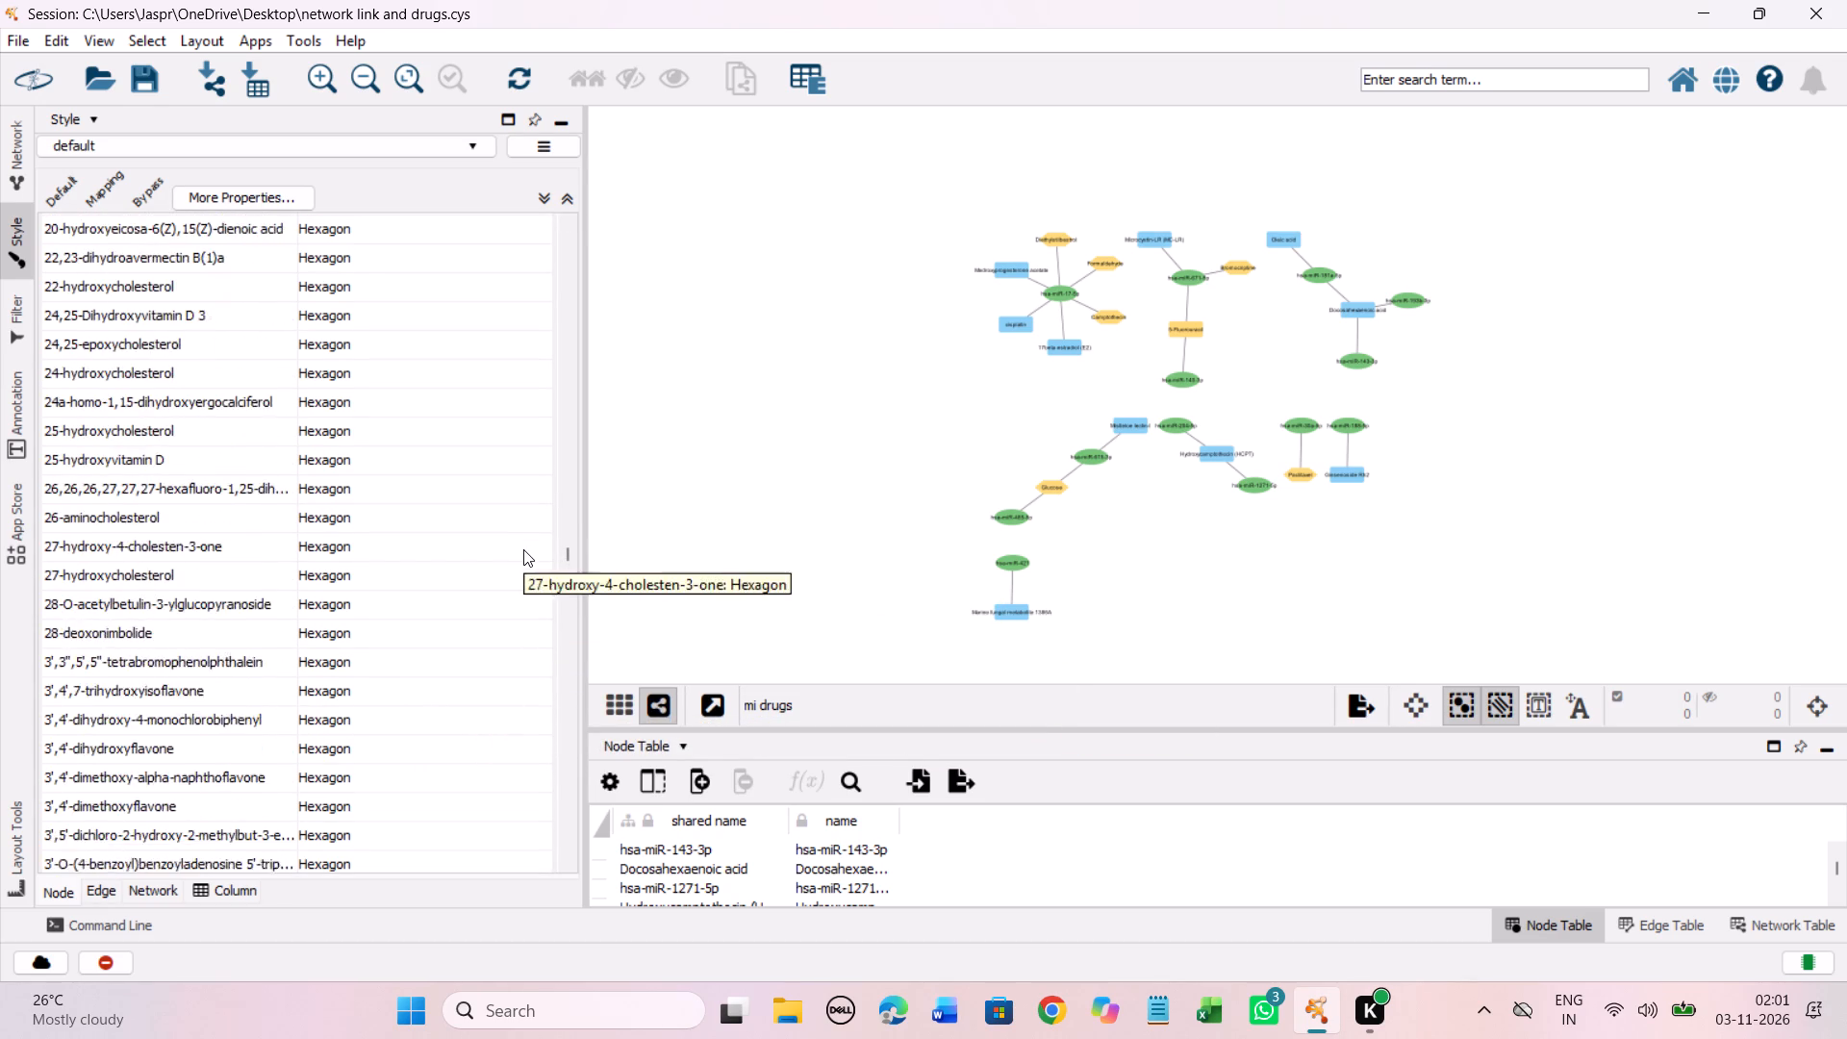
{"action": "scroll", "coordinate": [523, 549], "scroll_direction": "down", "scroll_amount": 20}
{"action": "scroll", "coordinate": [523, 549], "scroll_direction": "down", "scroll_amount": 15}
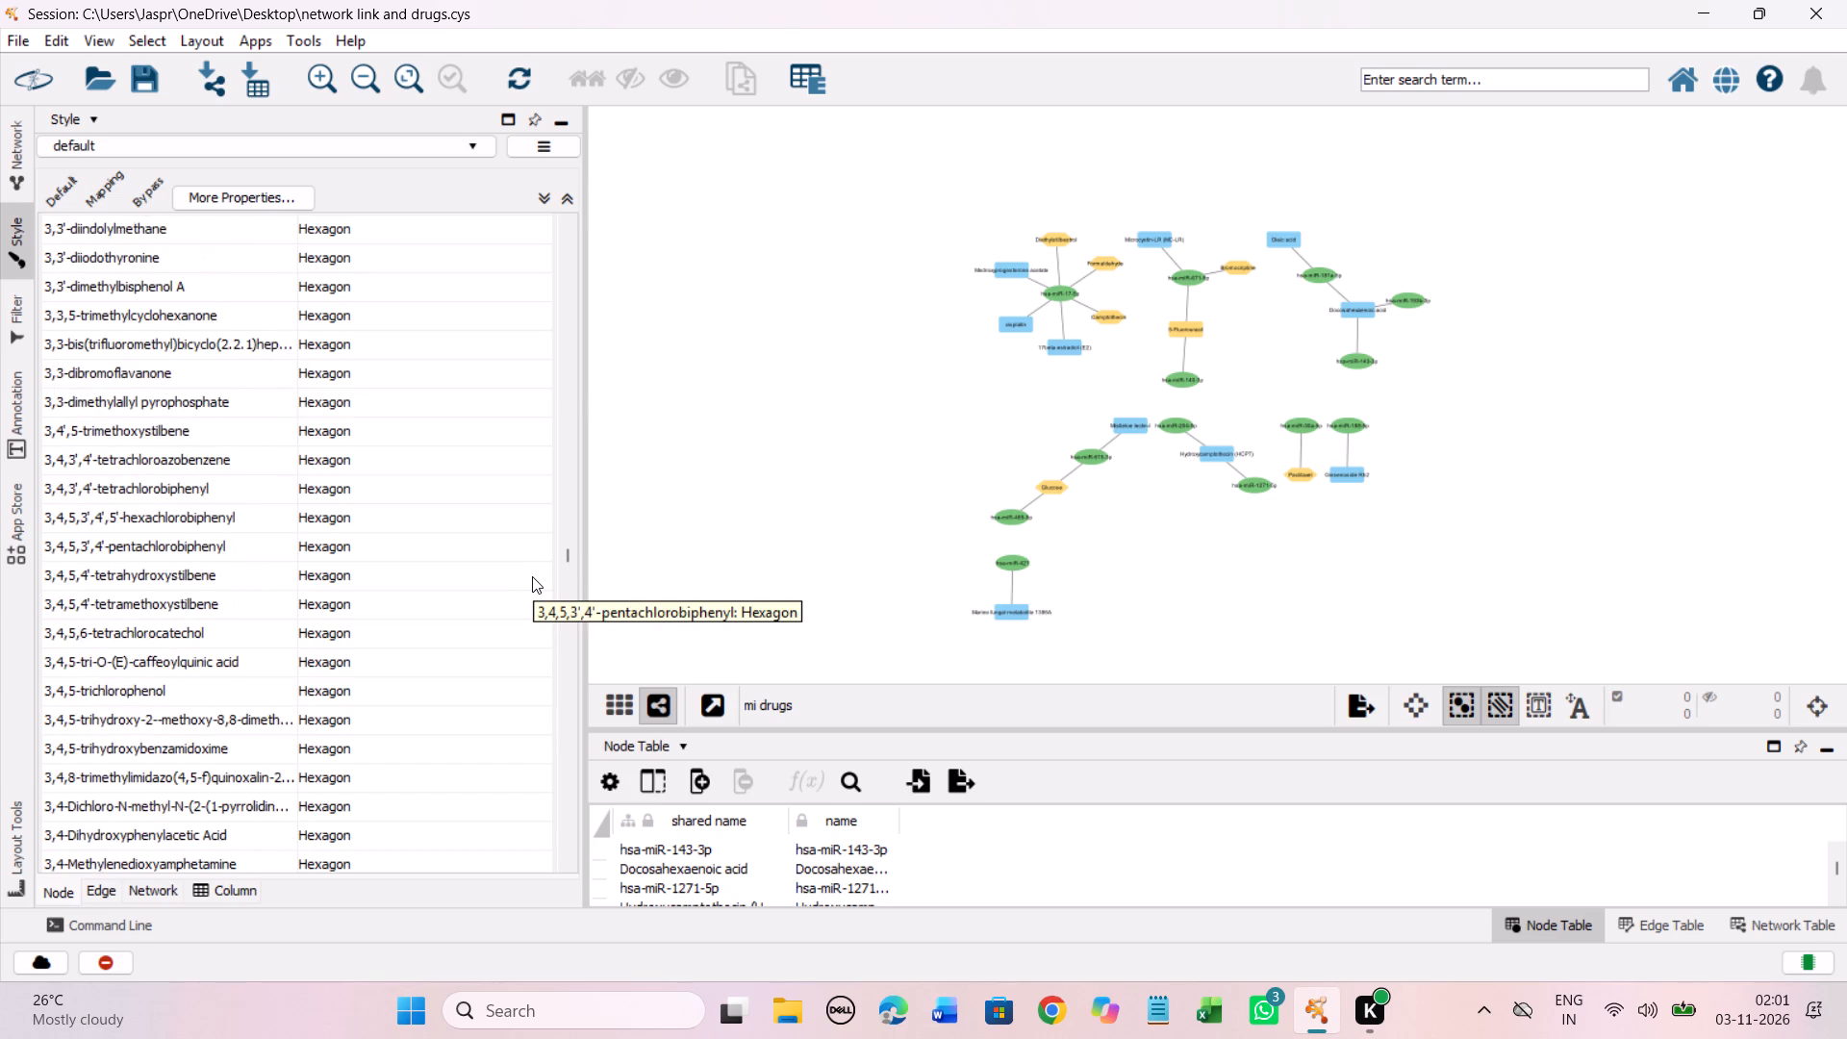
{"action": "scroll", "coordinate": [532, 576], "scroll_direction": "down", "scroll_amount": 4}
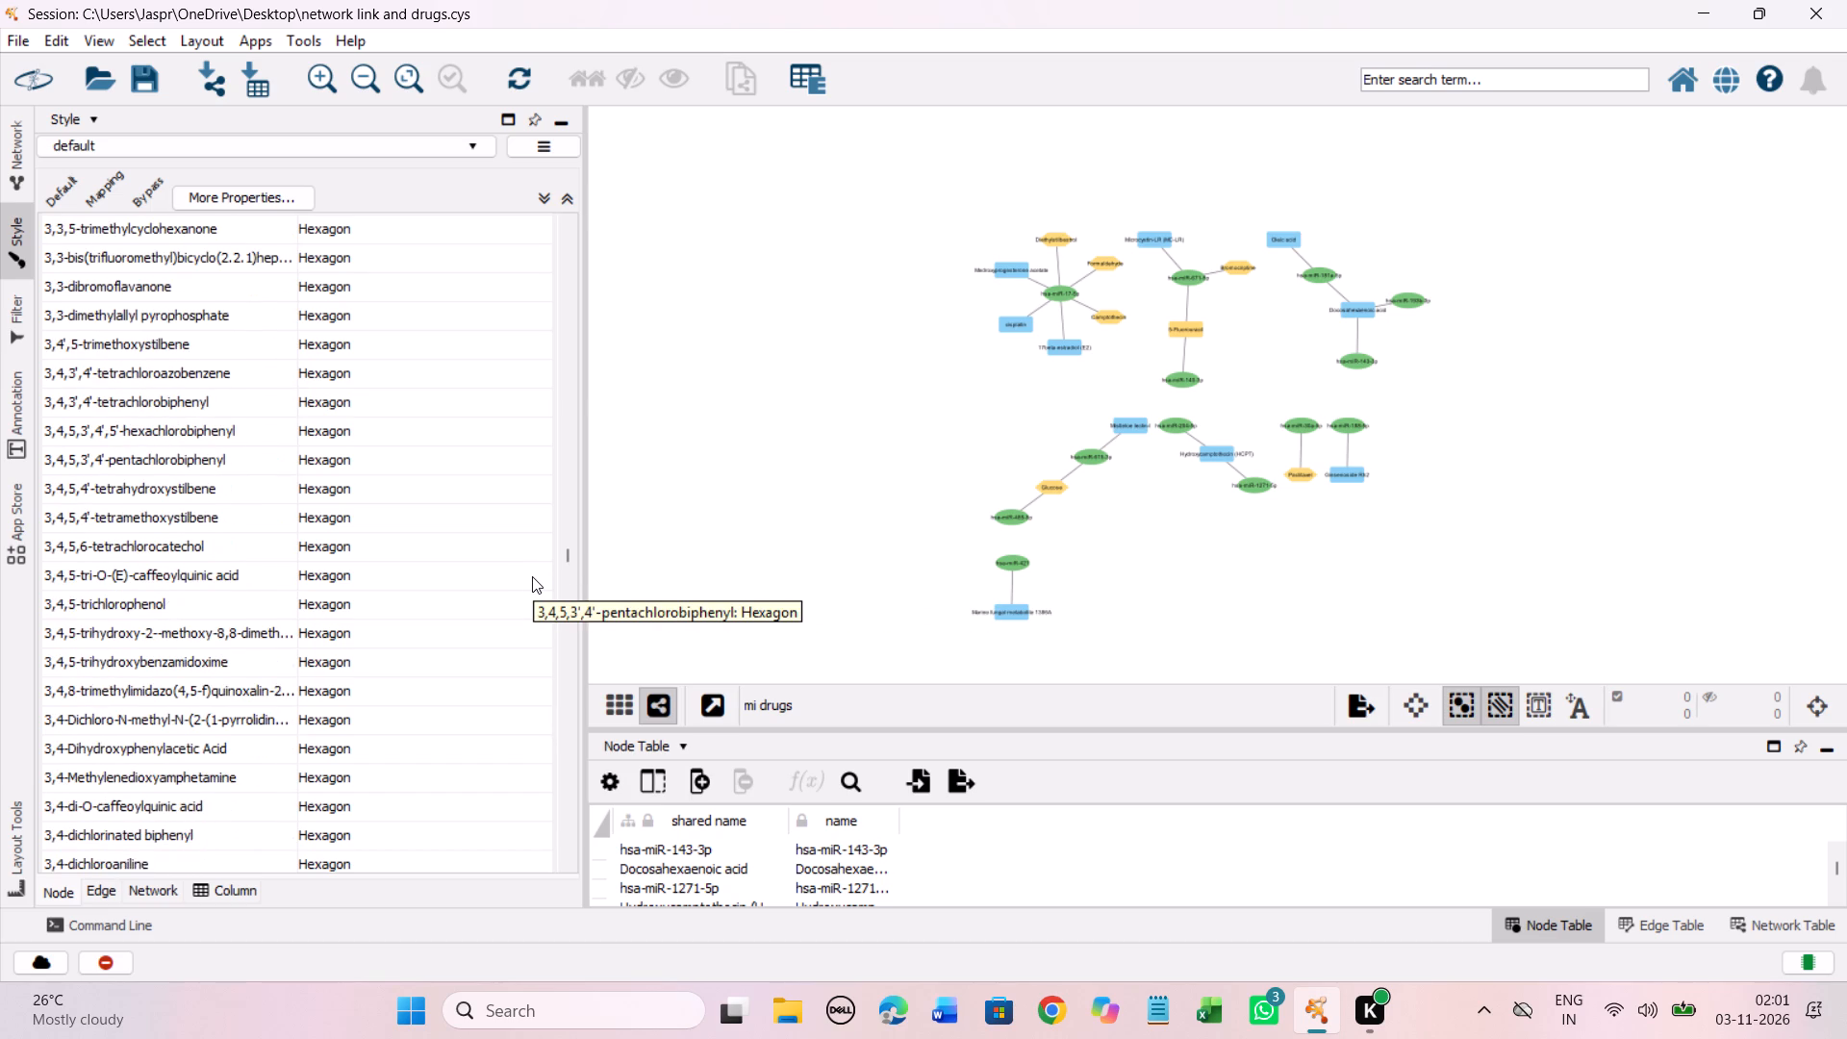
{"action": "scroll", "coordinate": [532, 576], "scroll_direction": "down", "scroll_amount": 3}
{"action": "scroll", "coordinate": [532, 576], "scroll_direction": "down", "scroll_amount": 20}
{"action": "scroll", "coordinate": [532, 576], "scroll_direction": "down", "scroll_amount": 1}
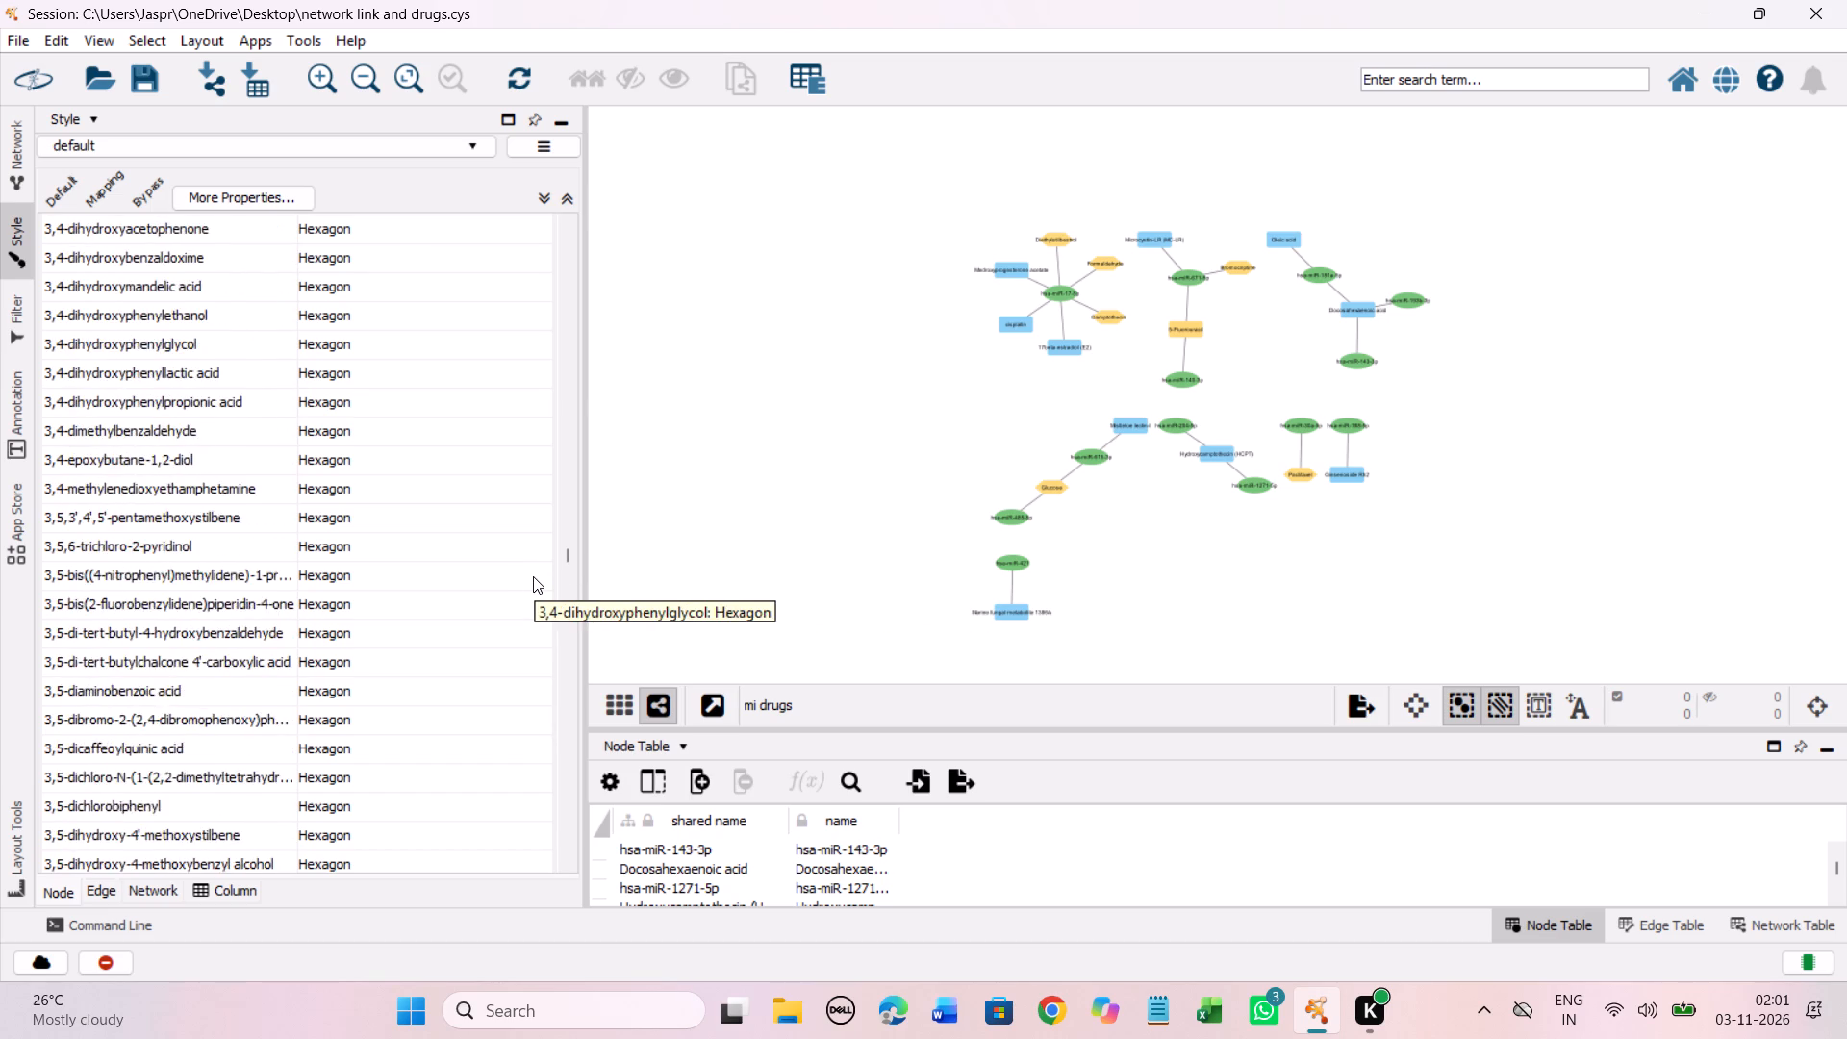
{"action": "scroll", "coordinate": [533, 576], "scroll_direction": "down", "scroll_amount": 20}
{"action": "scroll", "coordinate": [533, 576], "scroll_direction": "down", "scroll_amount": 7}
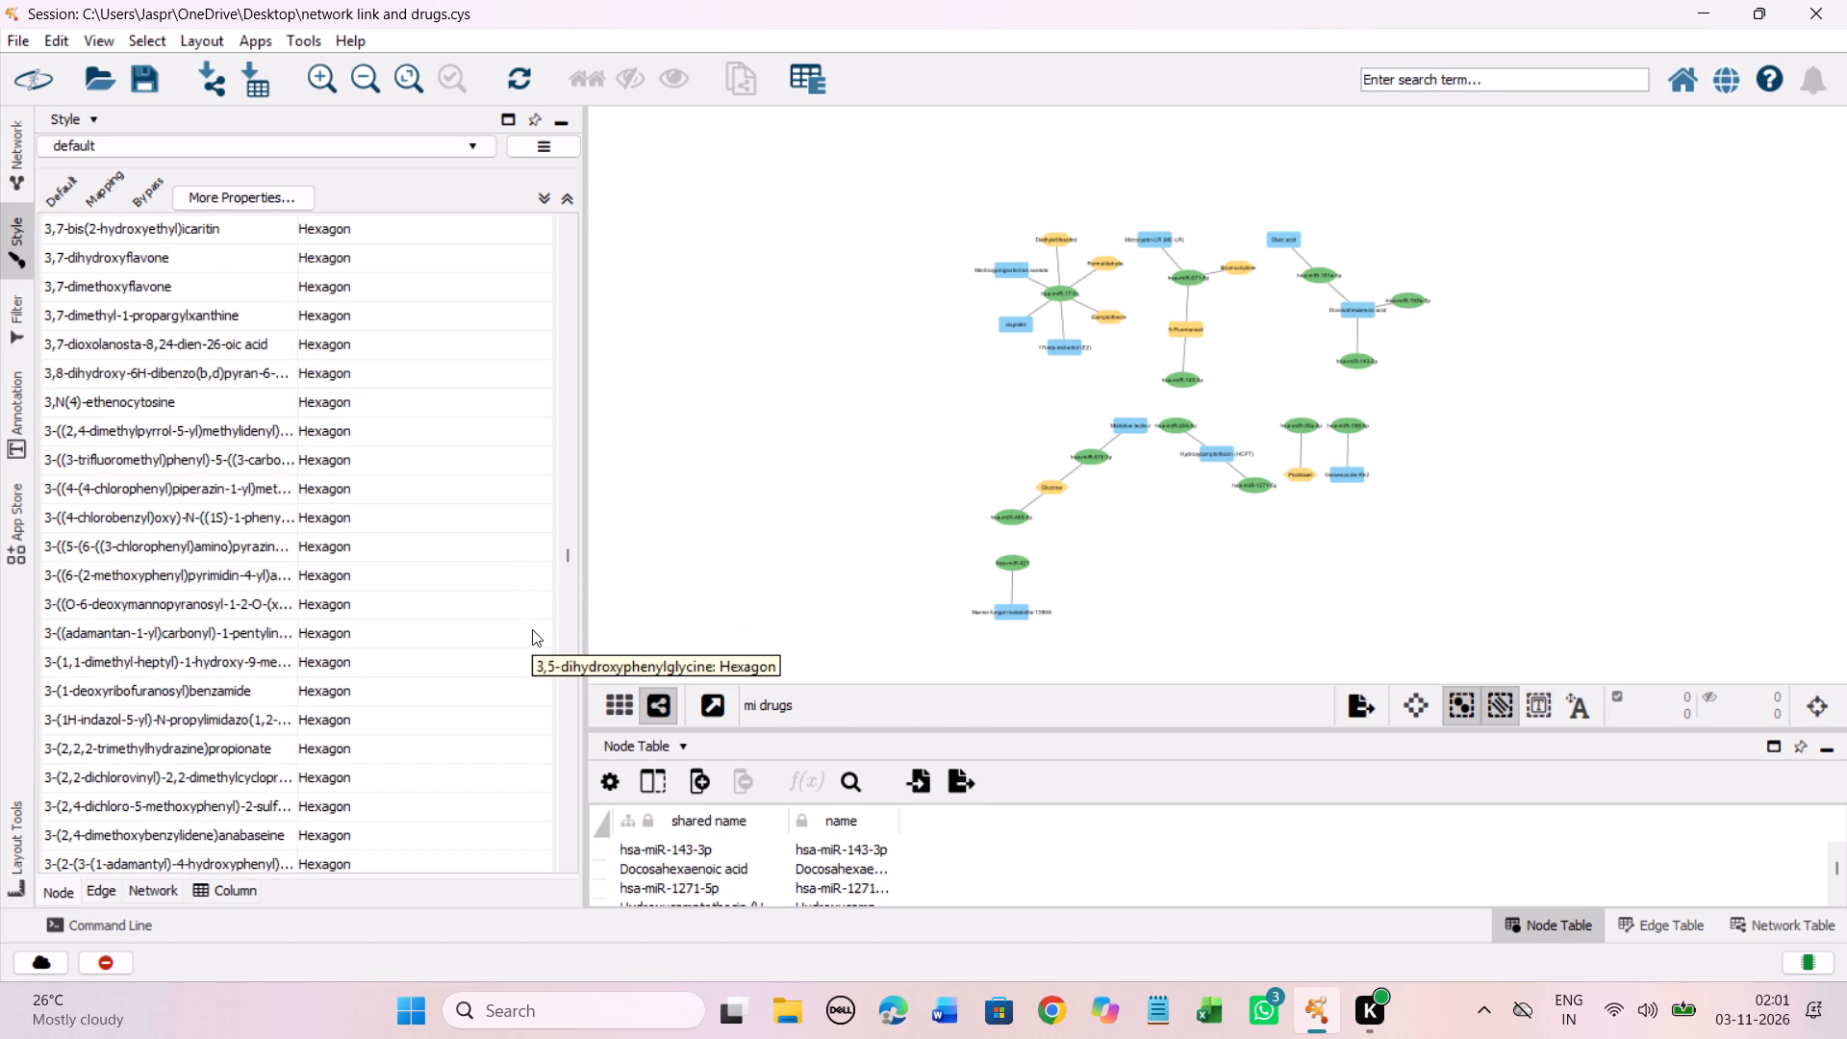
{"action": "scroll", "coordinate": [530, 652], "scroll_direction": "down", "scroll_amount": 14}
{"action": "scroll", "coordinate": [528, 635], "scroll_direction": "up", "scroll_amount": 1}
{"action": "scroll", "coordinate": [528, 635], "scroll_direction": "down", "scroll_amount": 19}
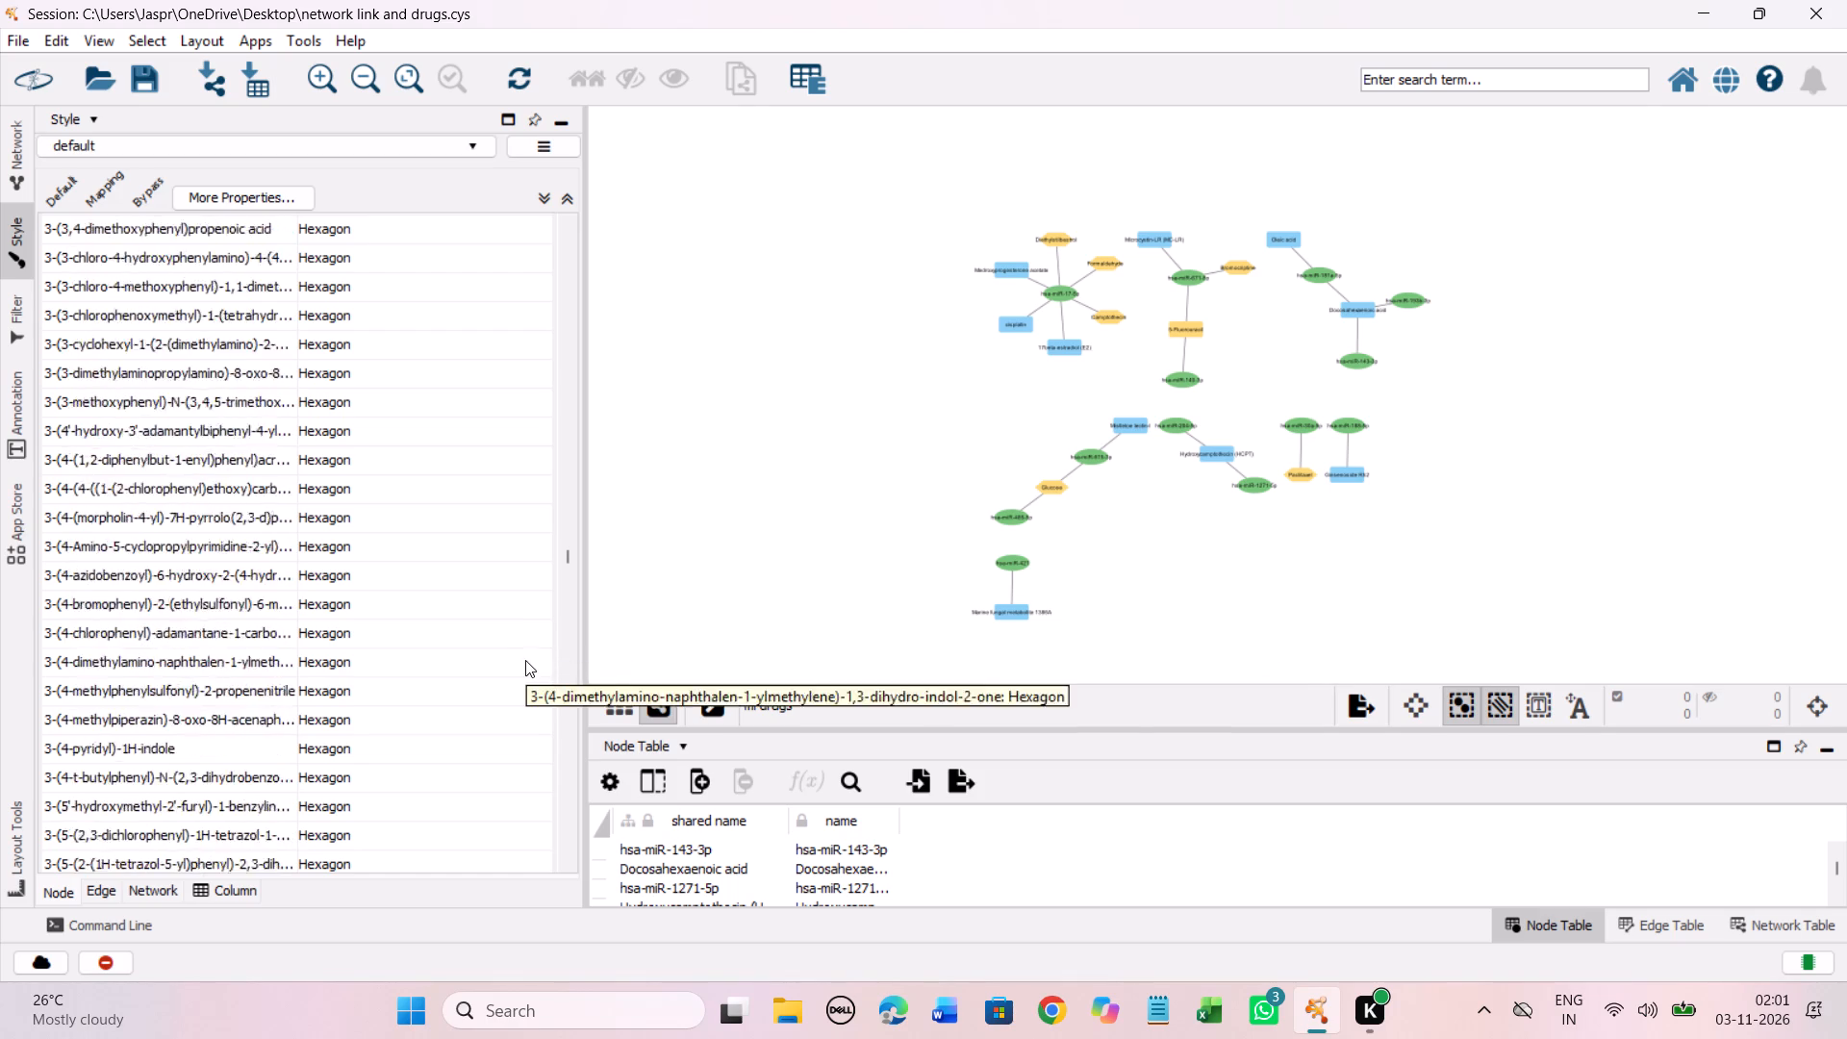
{"action": "scroll", "coordinate": [525, 660], "scroll_direction": "down", "scroll_amount": 20}
{"action": "scroll", "coordinate": [525, 660], "scroll_direction": "down", "scroll_amount": 14}
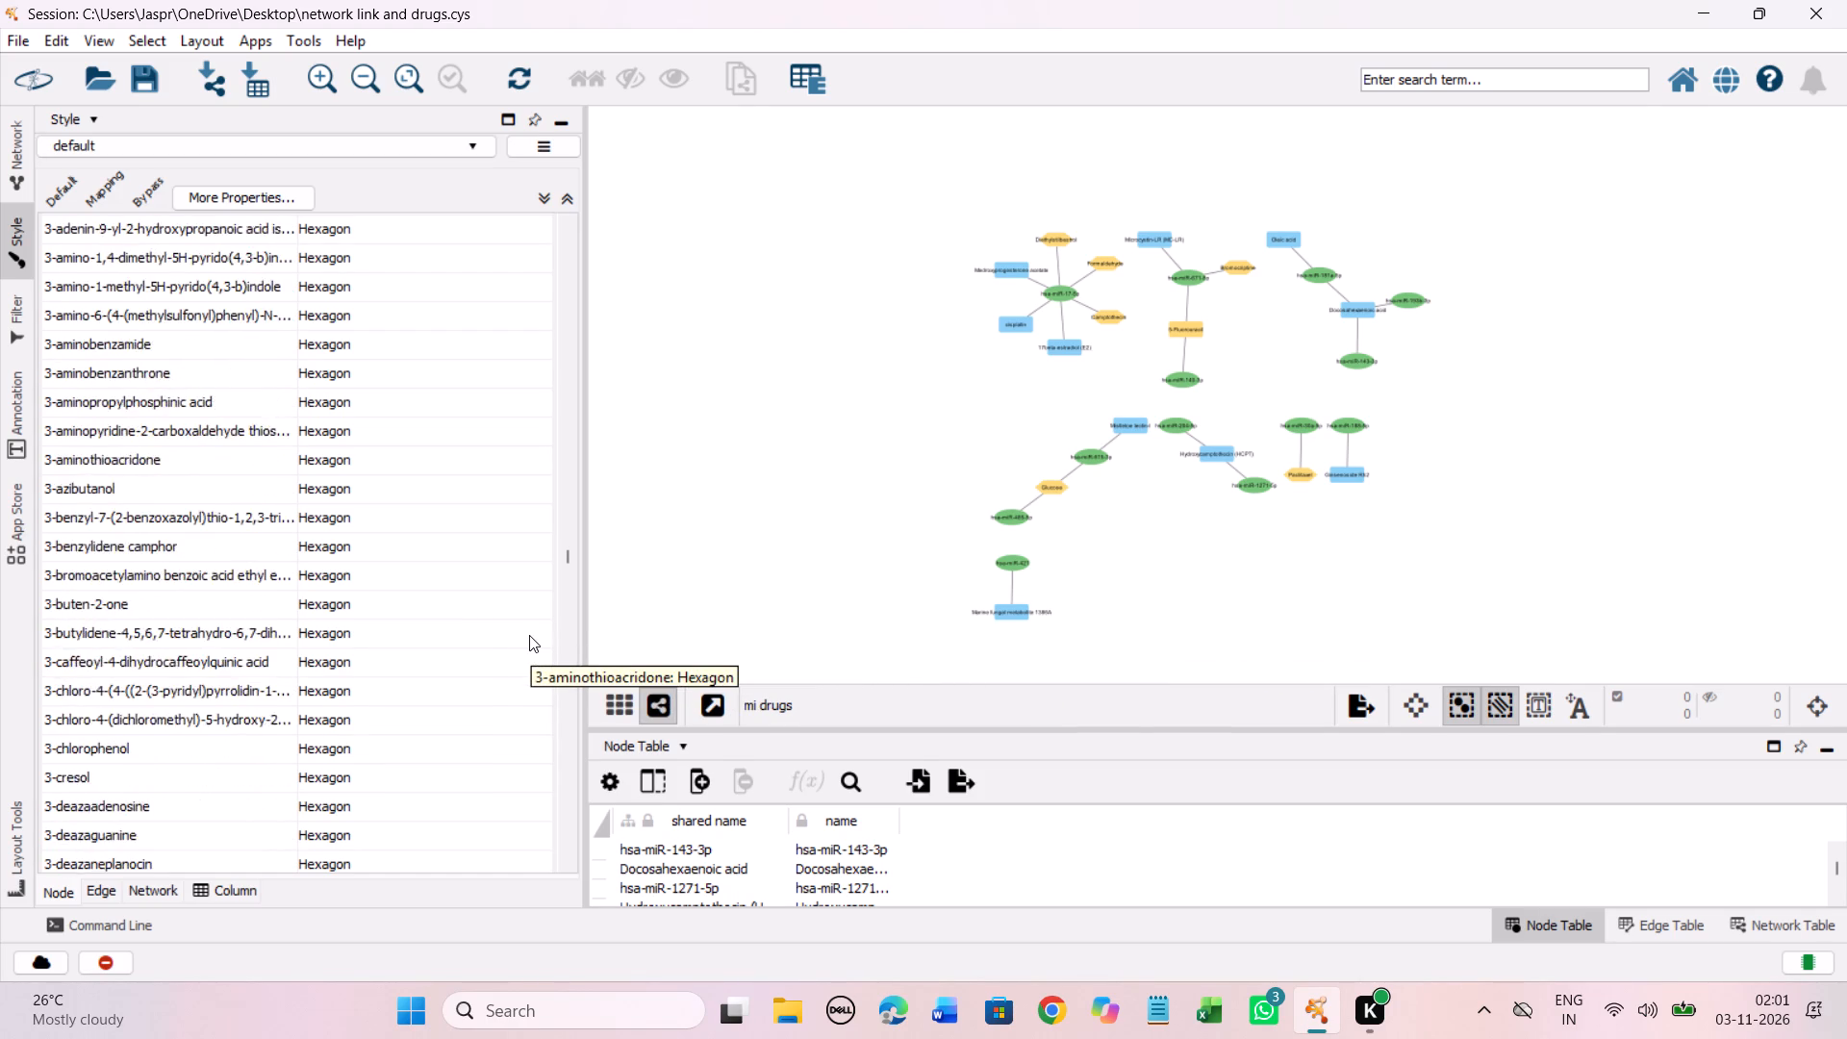
{"action": "scroll", "coordinate": [529, 635], "scroll_direction": "down", "scroll_amount": 20}
{"action": "scroll", "coordinate": [529, 635], "scroll_direction": "down", "scroll_amount": 14}
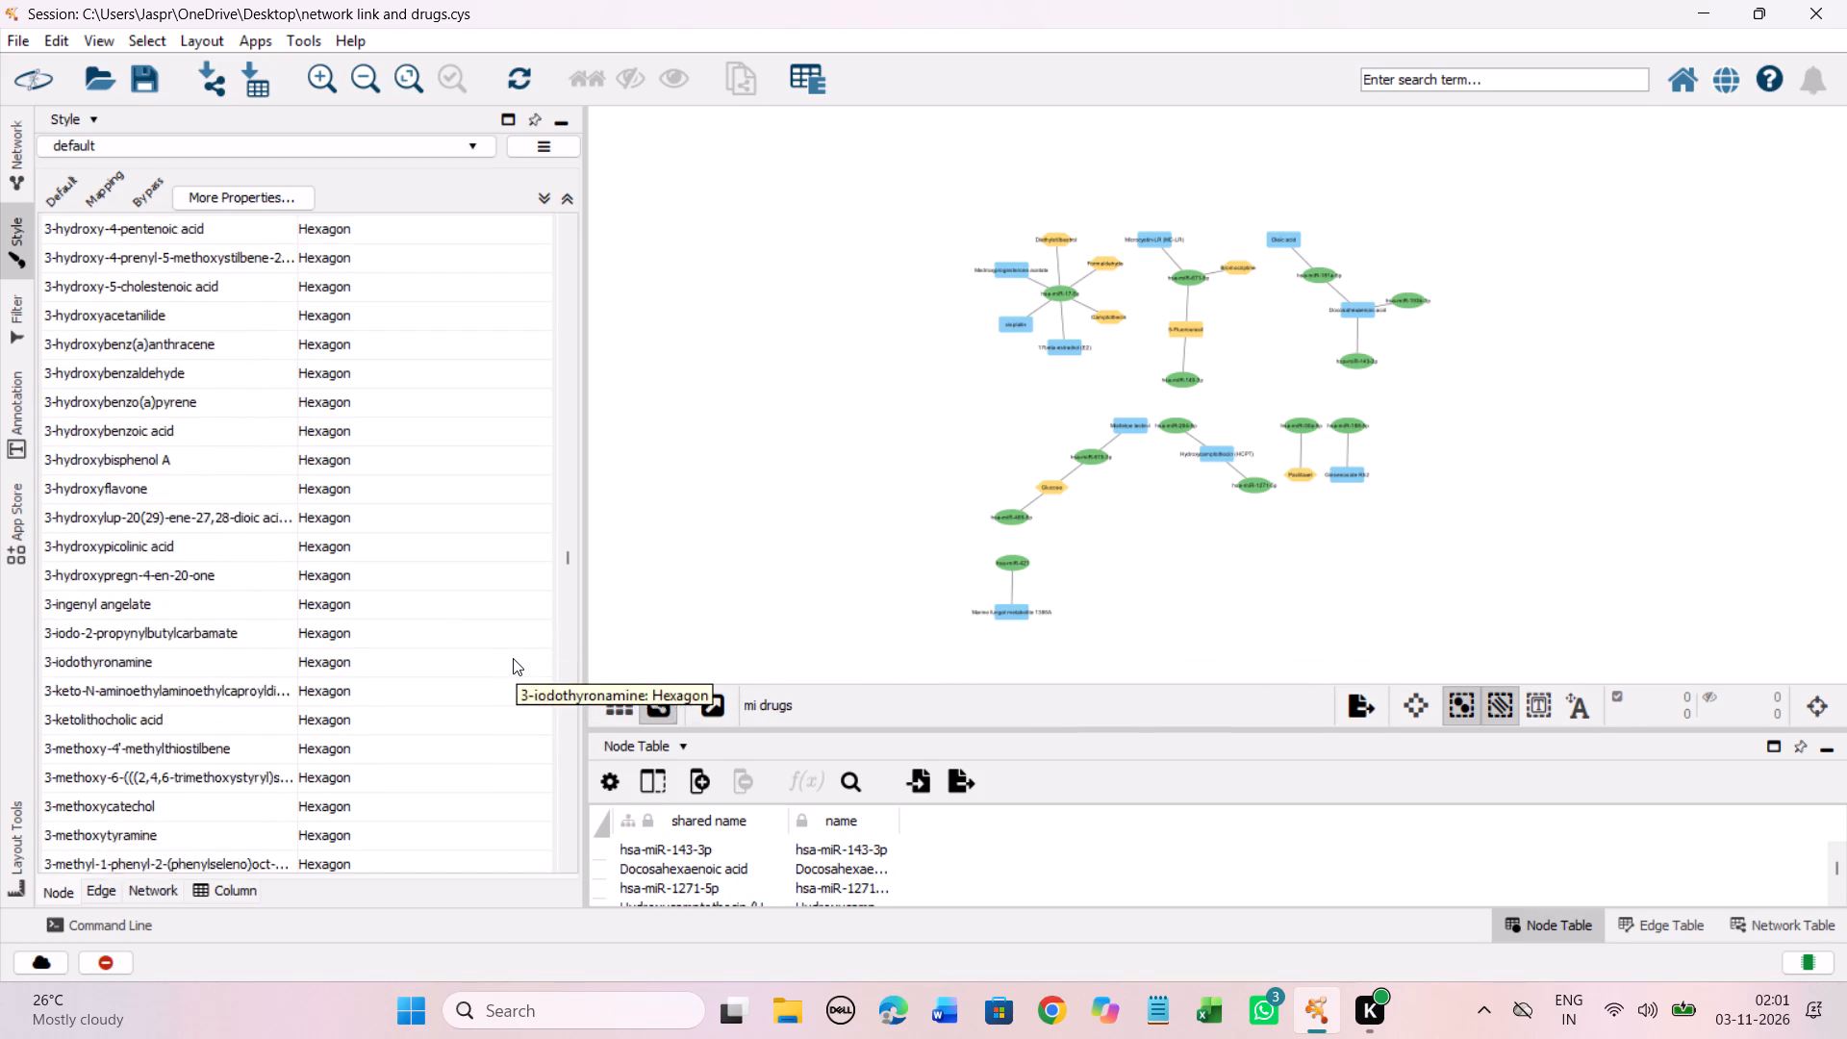
{"action": "scroll", "coordinate": [513, 658], "scroll_direction": "down", "scroll_amount": 9}
{"action": "scroll", "coordinate": [506, 668], "scroll_direction": "down", "scroll_amount": 20}
{"action": "scroll", "coordinate": [506, 668], "scroll_direction": "down", "scroll_amount": 1}
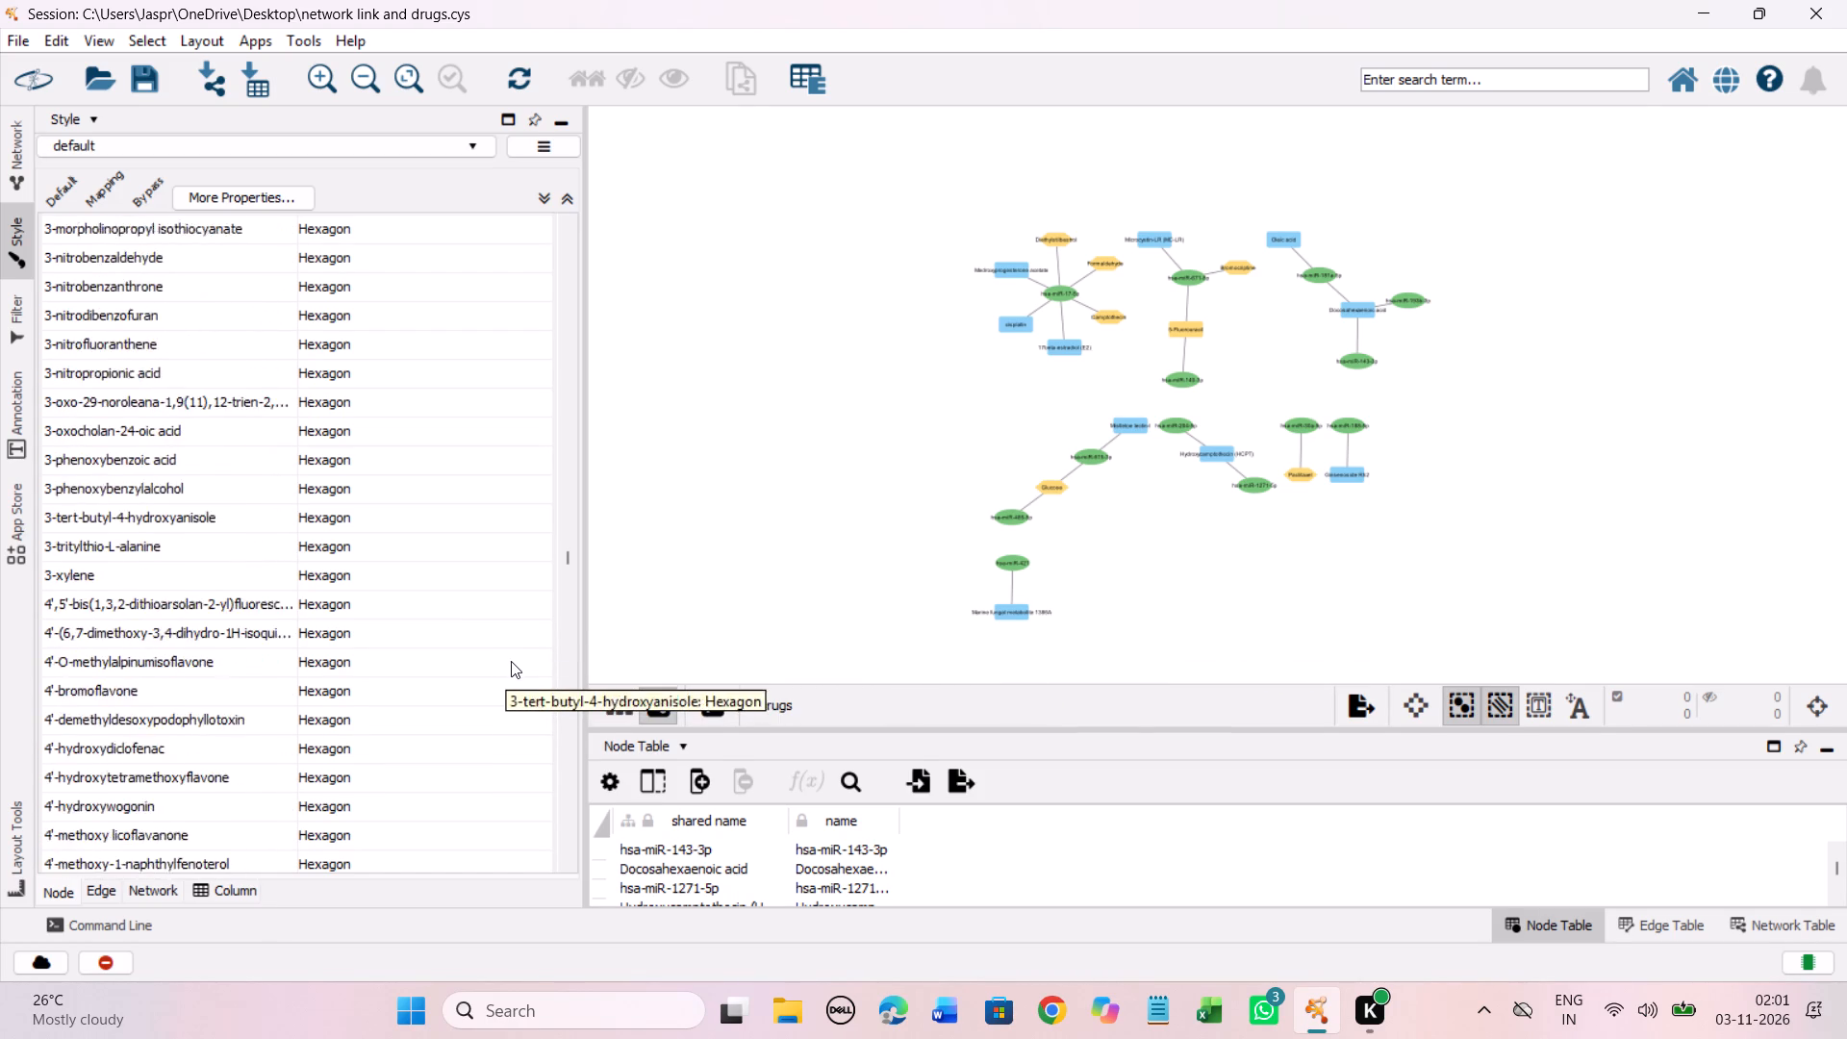
Review the discrete Node Shape mapping through the 4- chemicals and the first 5- chemicals for entries without a shape.
{"action": "scroll", "coordinate": [511, 661], "scroll_direction": "down", "scroll_amount": 20}
{"action": "scroll", "coordinate": [511, 661], "scroll_direction": "down", "scroll_amount": 18}
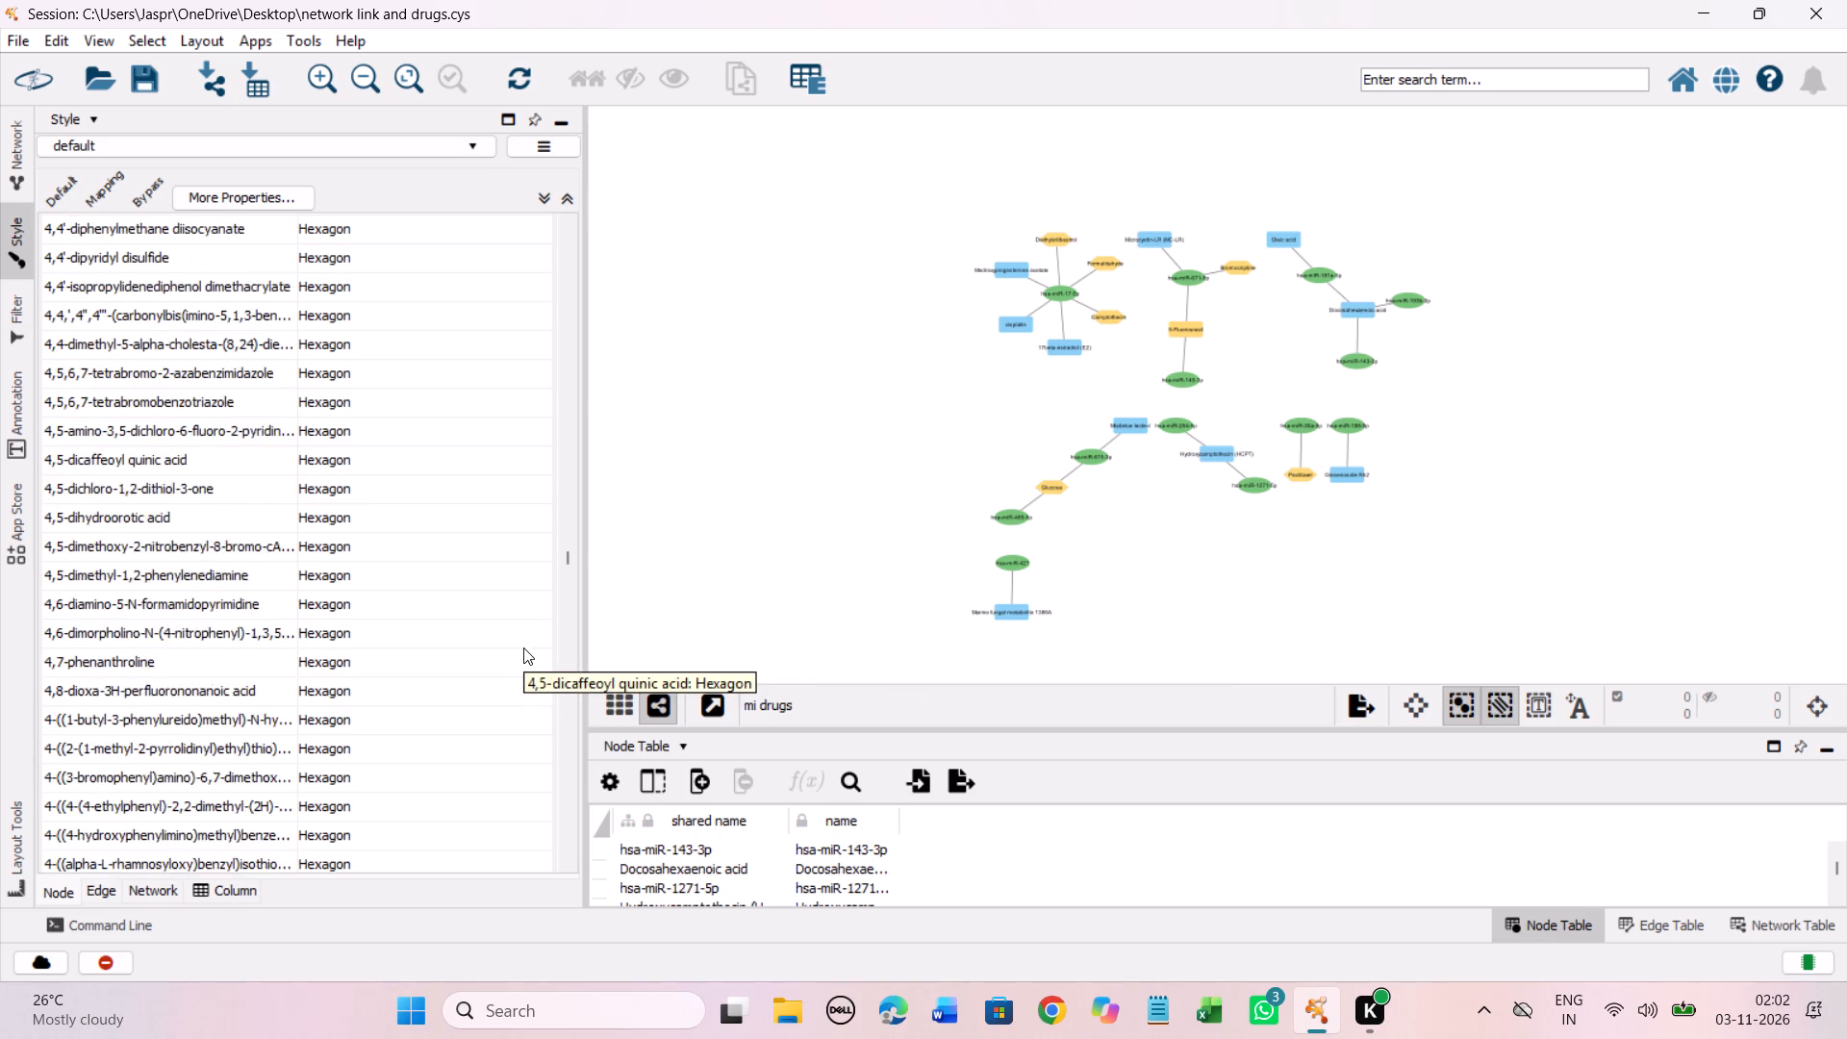
{"action": "scroll", "coordinate": [505, 693], "scroll_direction": "down", "scroll_amount": 20}
{"action": "scroll", "coordinate": [505, 693], "scroll_direction": "down", "scroll_amount": 11}
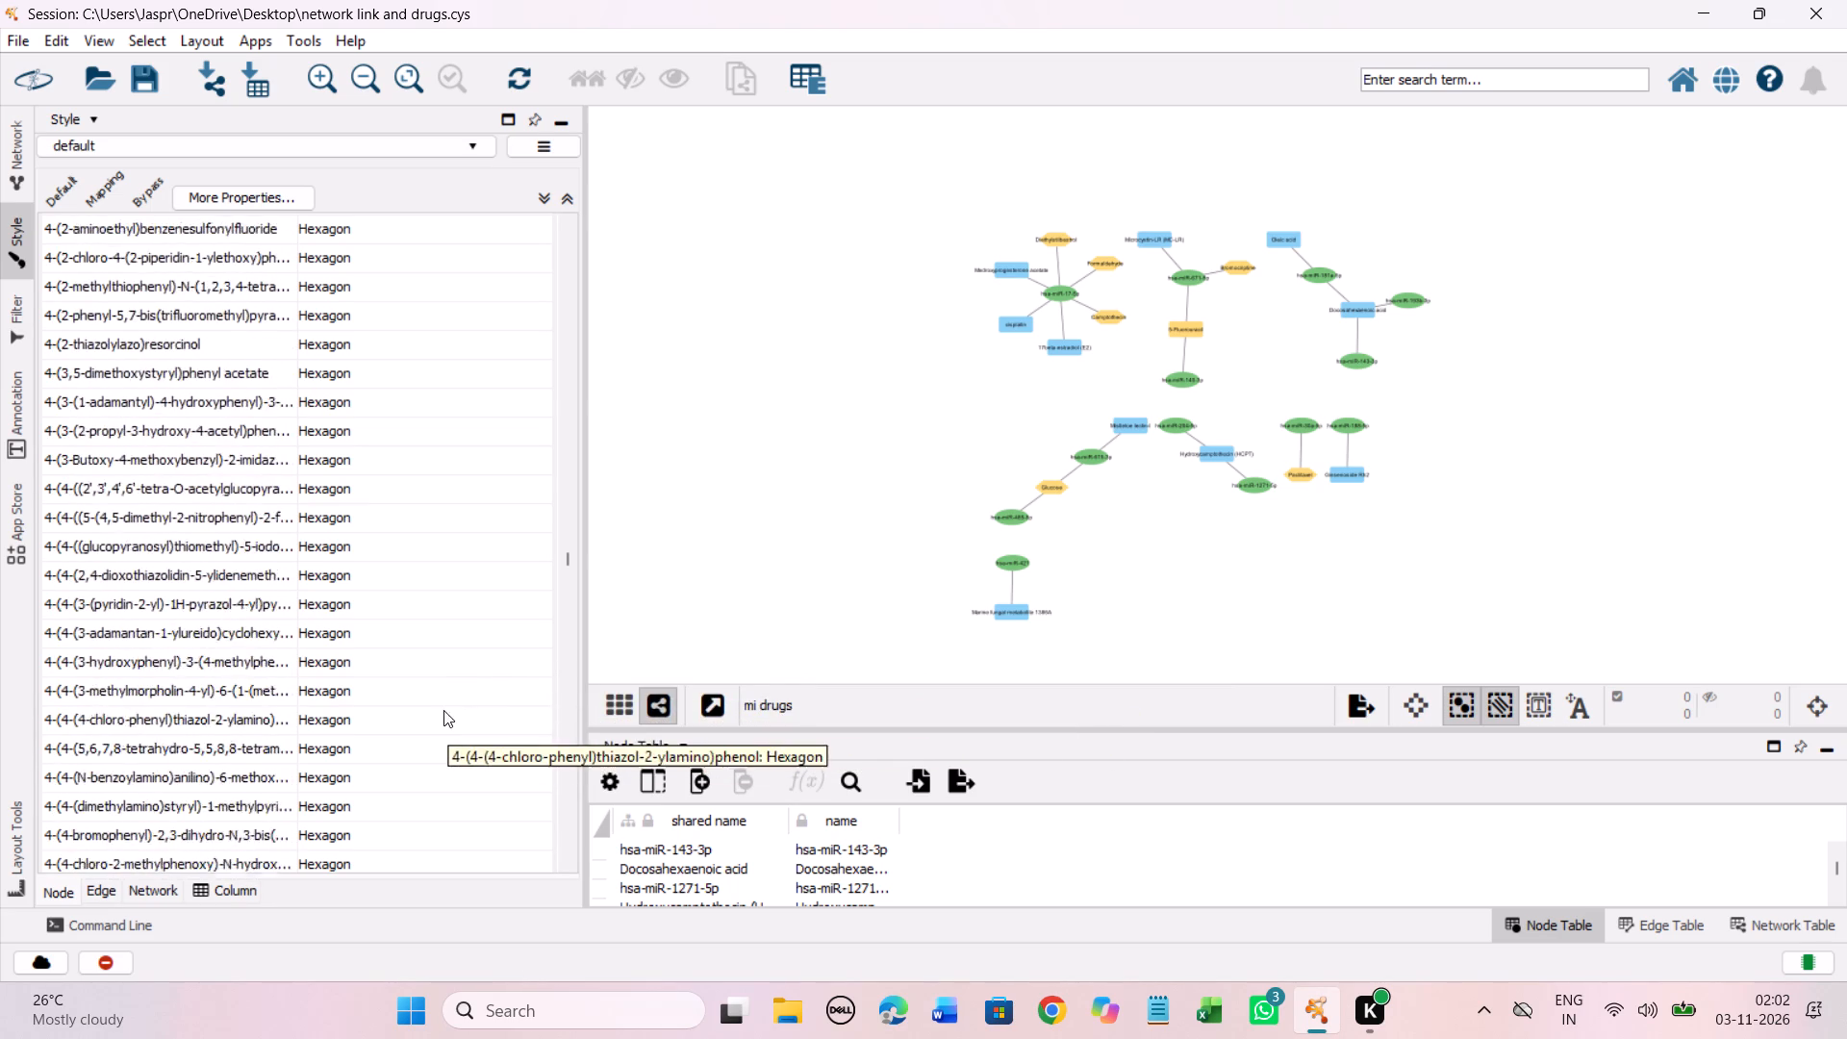
{"action": "scroll", "coordinate": [443, 710], "scroll_direction": "down", "scroll_amount": 20}
{"action": "scroll", "coordinate": [443, 710], "scroll_direction": "down", "scroll_amount": 15}
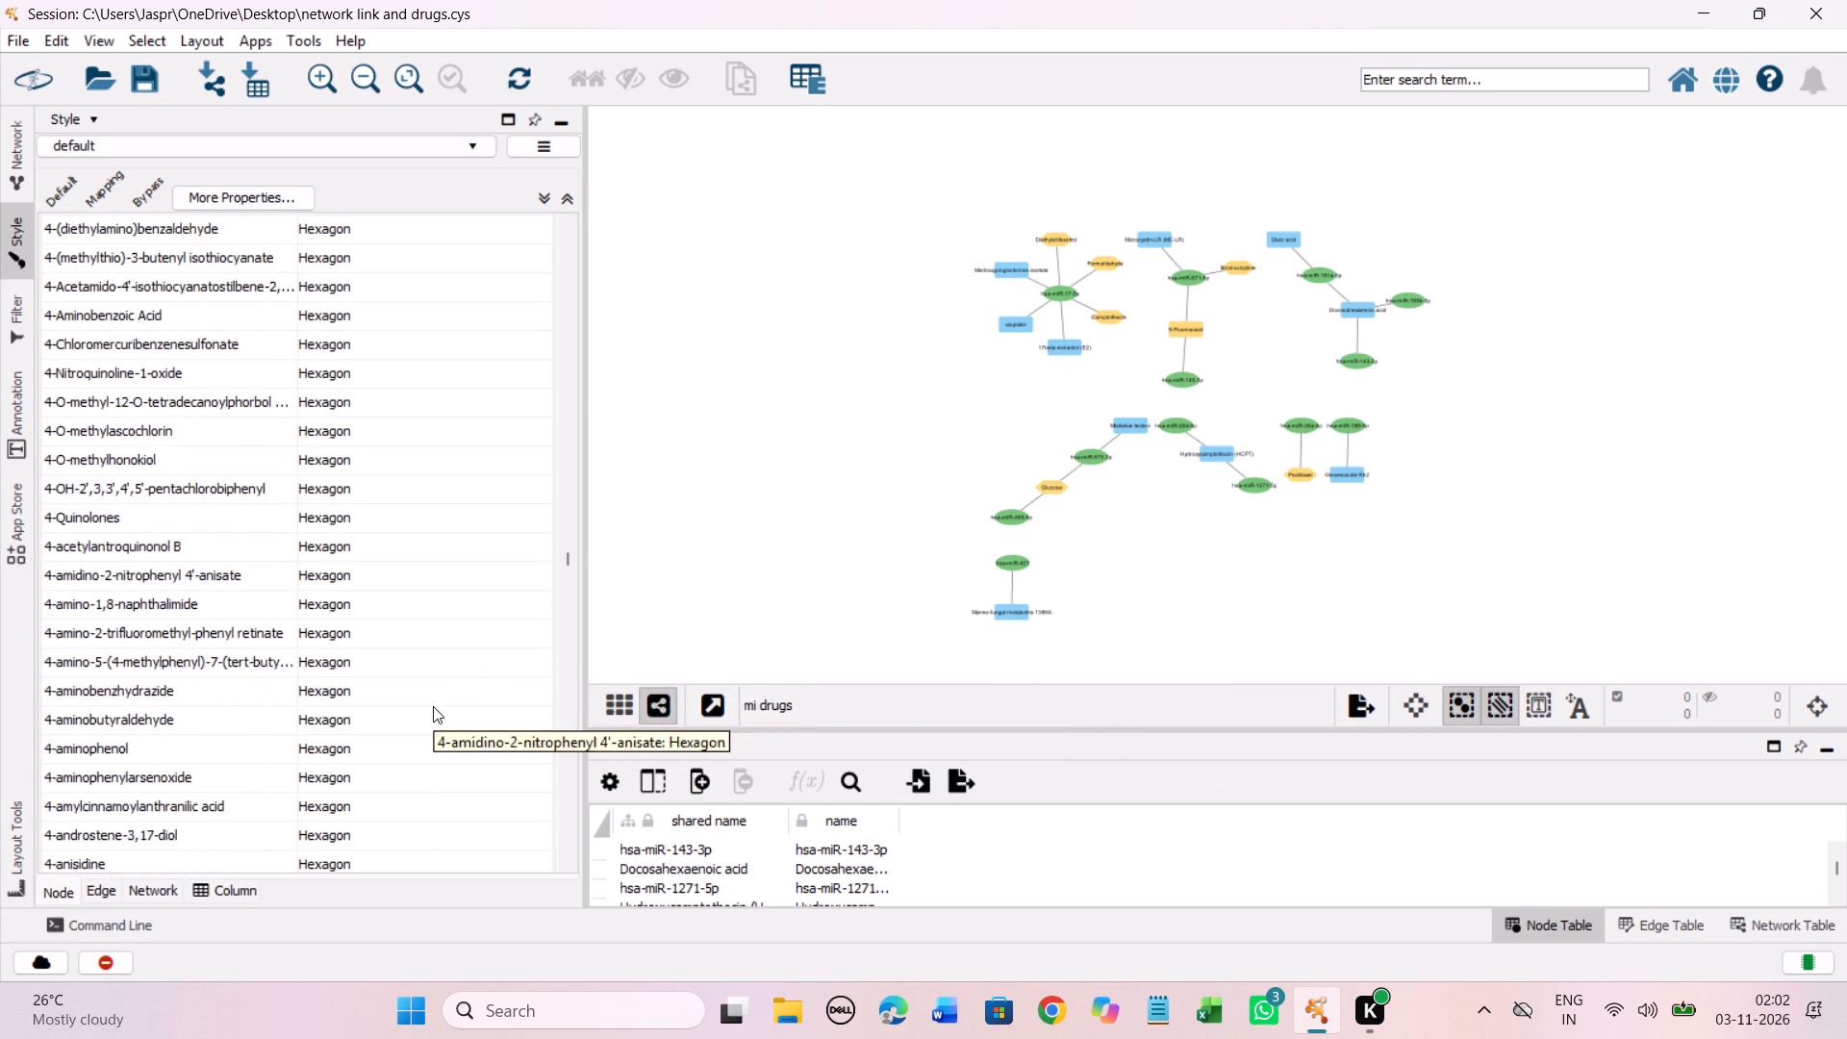
{"action": "scroll", "coordinate": [433, 706], "scroll_direction": "down", "scroll_amount": 11}
{"action": "scroll", "coordinate": [431, 731], "scroll_direction": "down", "scroll_amount": 17}
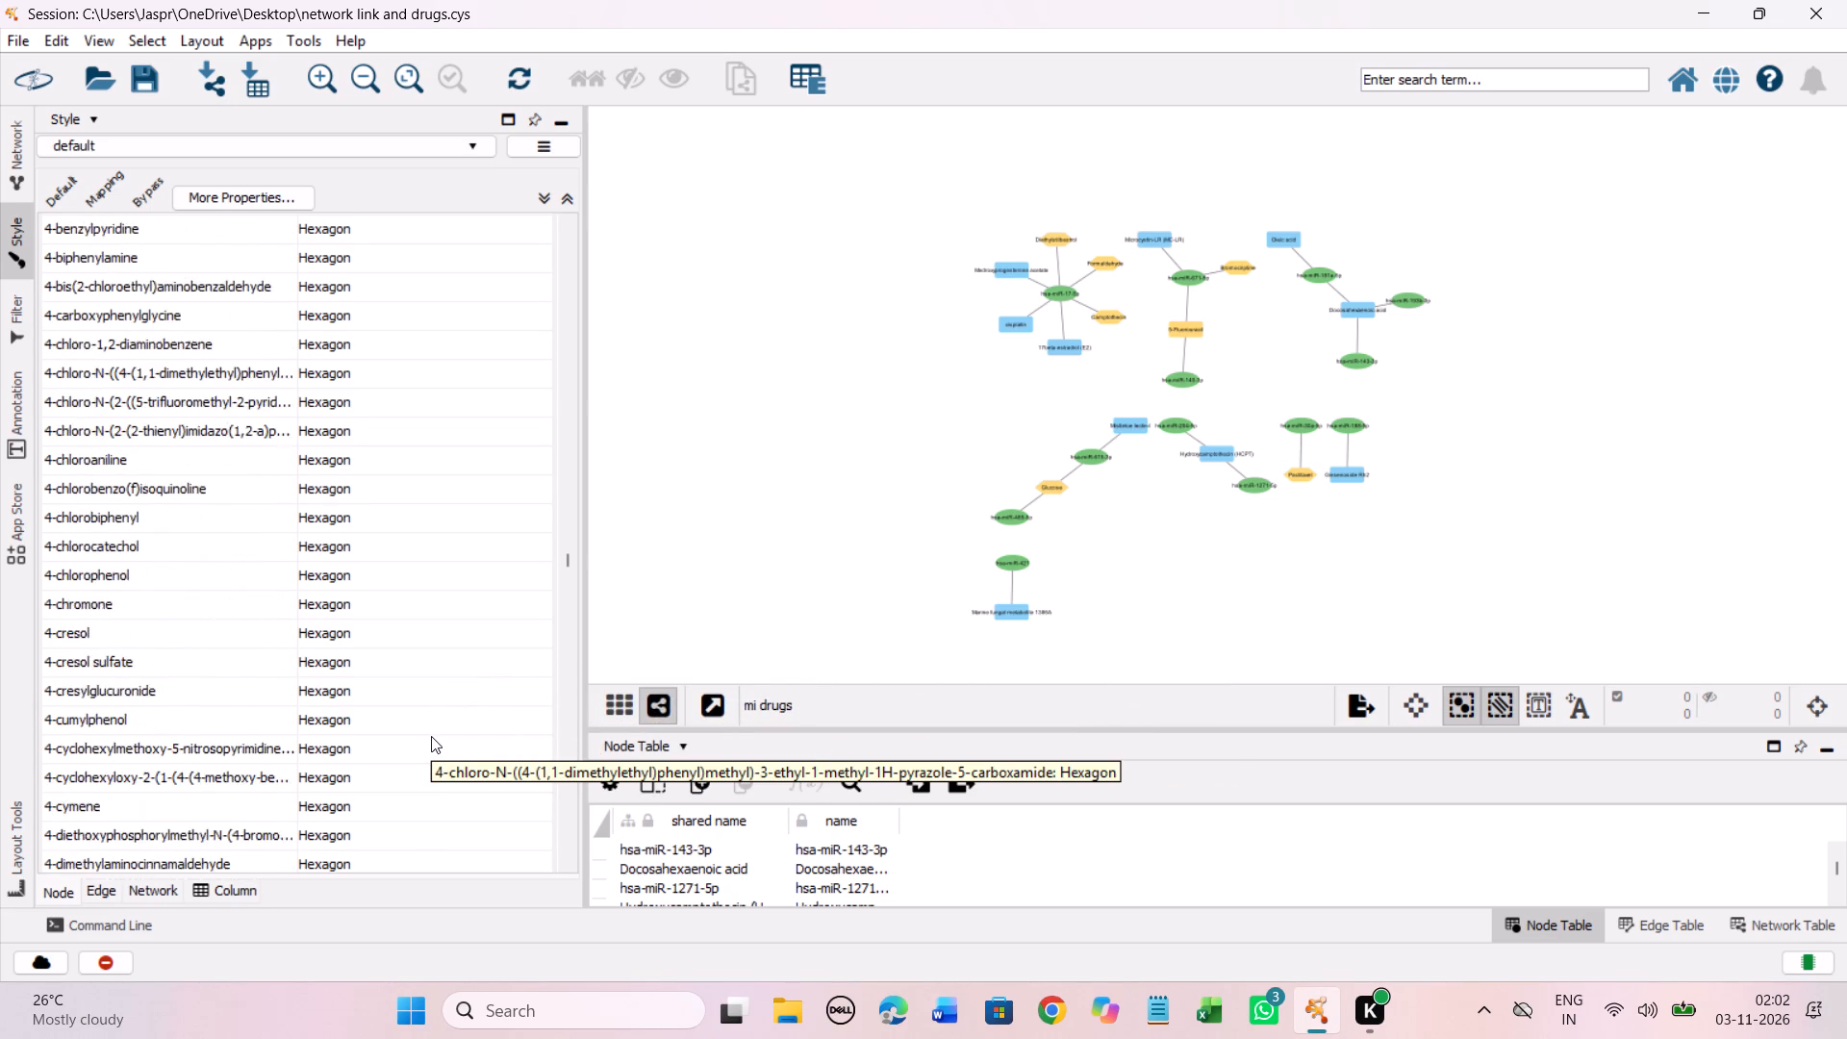
{"action": "scroll", "coordinate": [431, 736], "scroll_direction": "down", "scroll_amount": 20}
{"action": "scroll", "coordinate": [431, 736], "scroll_direction": "down", "scroll_amount": 9}
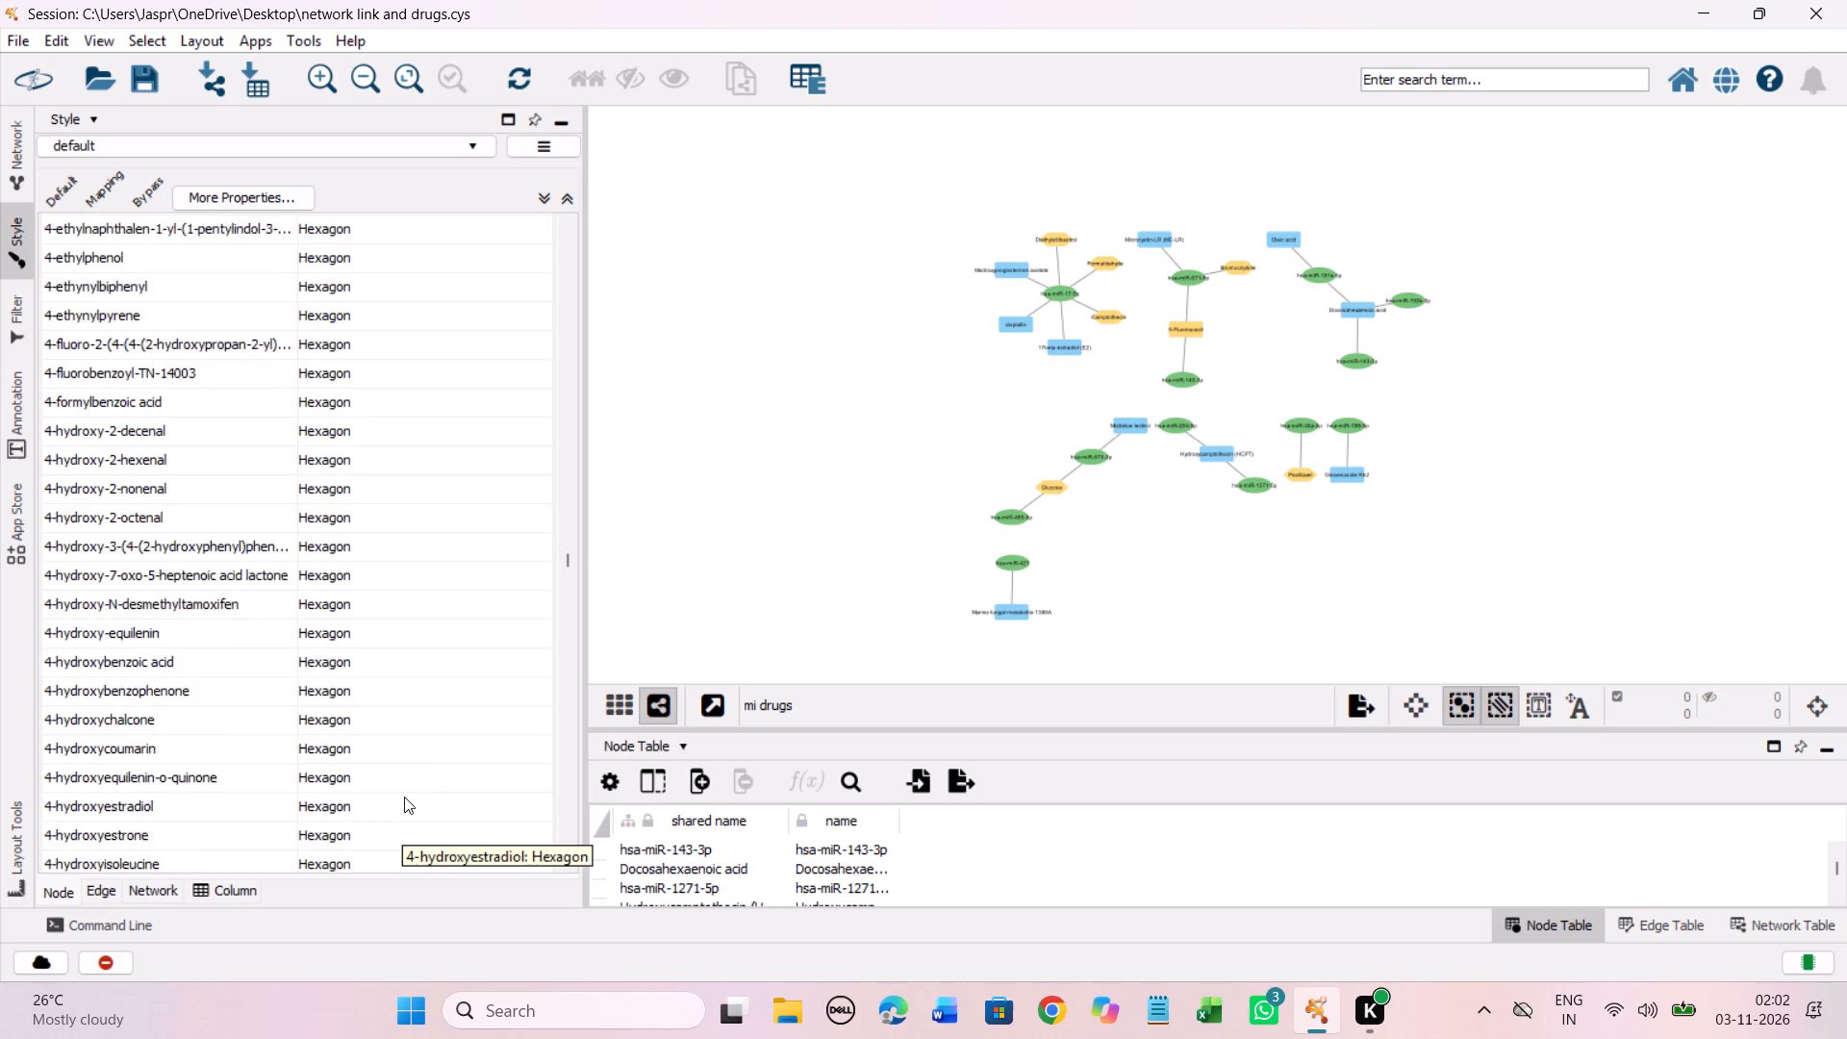
{"action": "scroll", "coordinate": [404, 797], "scroll_direction": "down", "scroll_amount": 4}
{"action": "scroll", "coordinate": [404, 795], "scroll_direction": "down", "scroll_amount": 20}
{"action": "scroll", "coordinate": [404, 795], "scroll_direction": "down", "scroll_amount": 6}
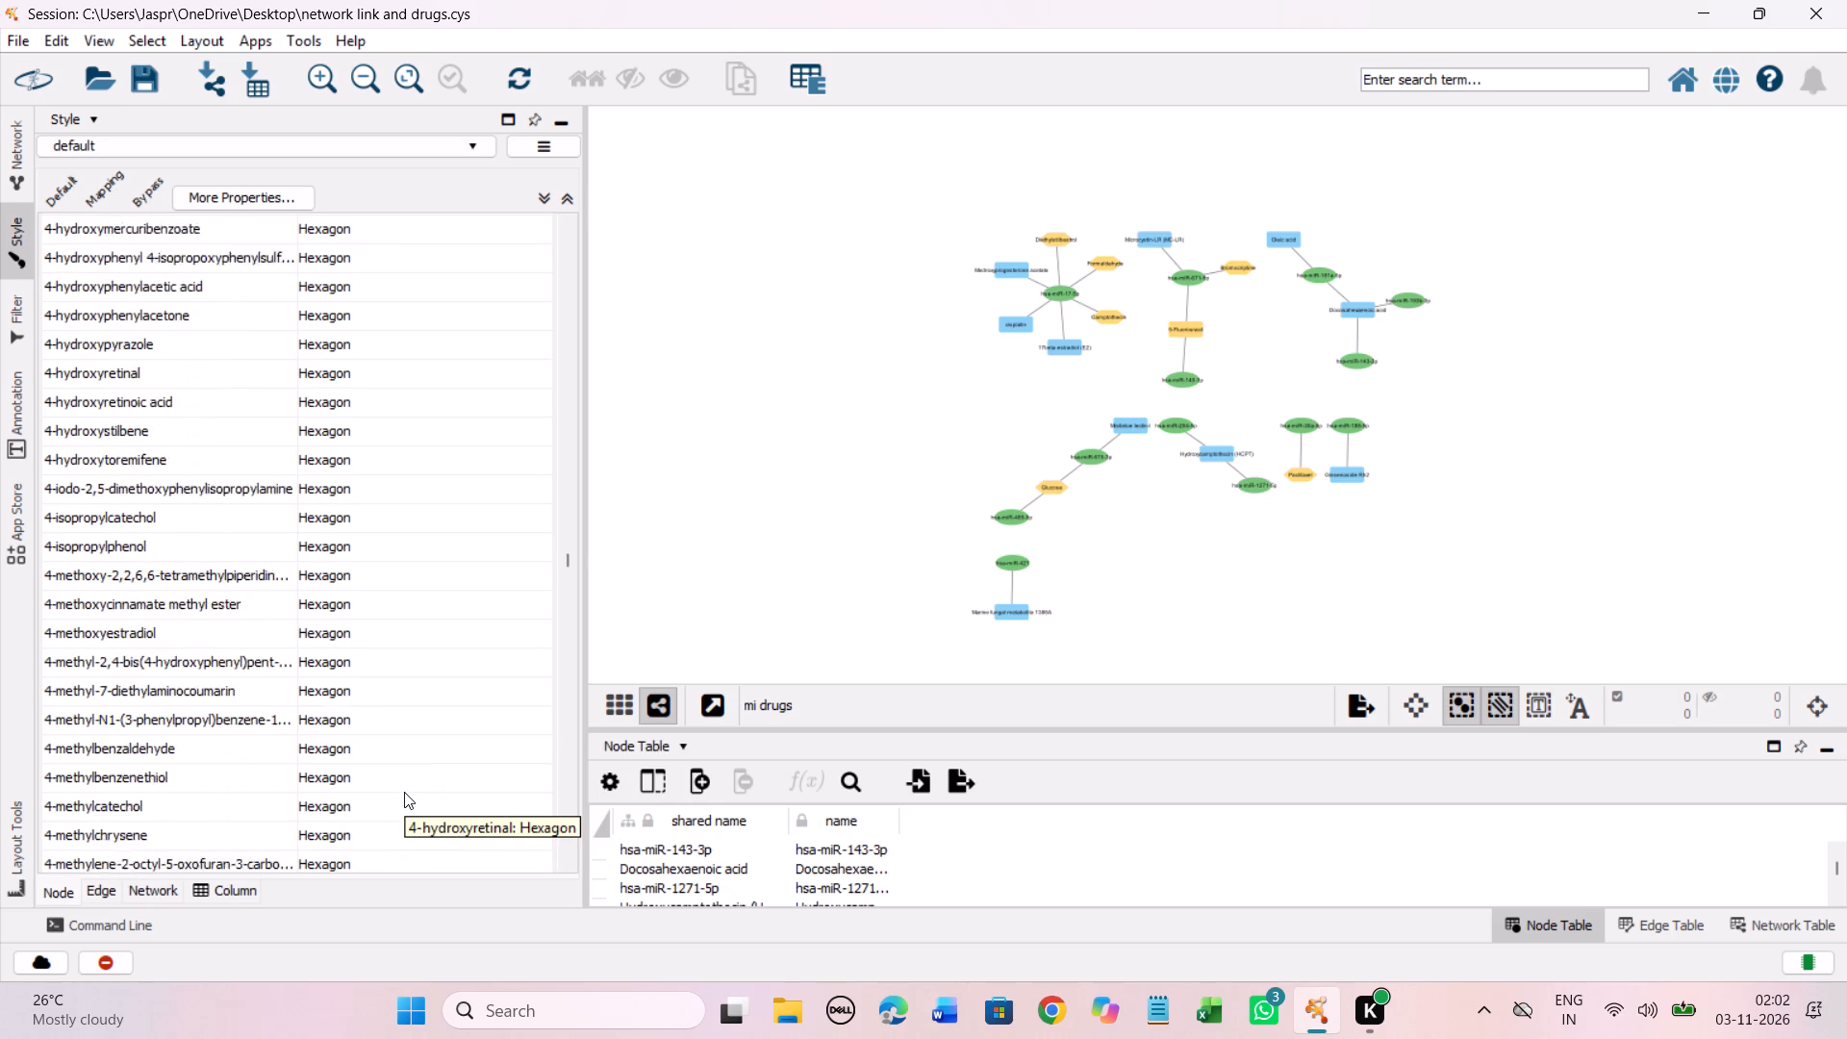
{"action": "scroll", "coordinate": [404, 792], "scroll_direction": "down", "scroll_amount": 20}
{"action": "scroll", "coordinate": [404, 792], "scroll_direction": "down", "scroll_amount": 12}
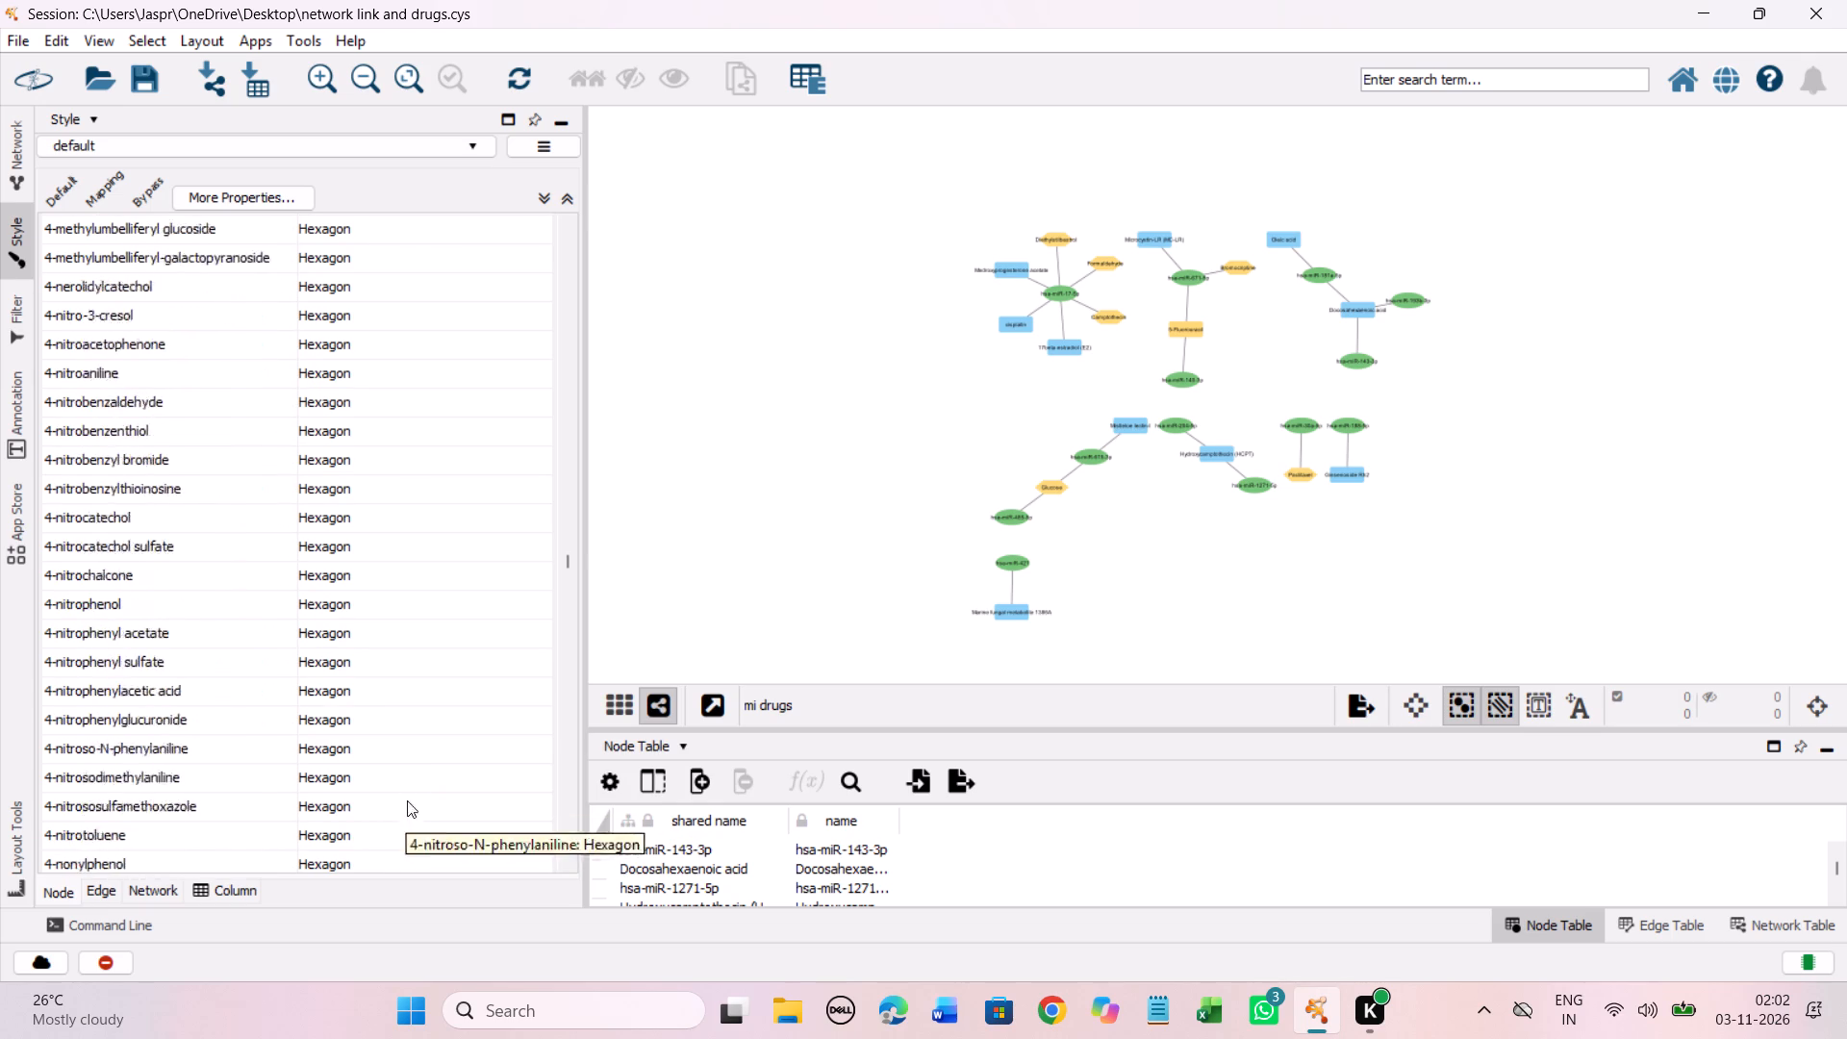
{"action": "scroll", "coordinate": [407, 800], "scroll_direction": "down", "scroll_amount": 20}
{"action": "scroll", "coordinate": [407, 800], "scroll_direction": "down", "scroll_amount": 12}
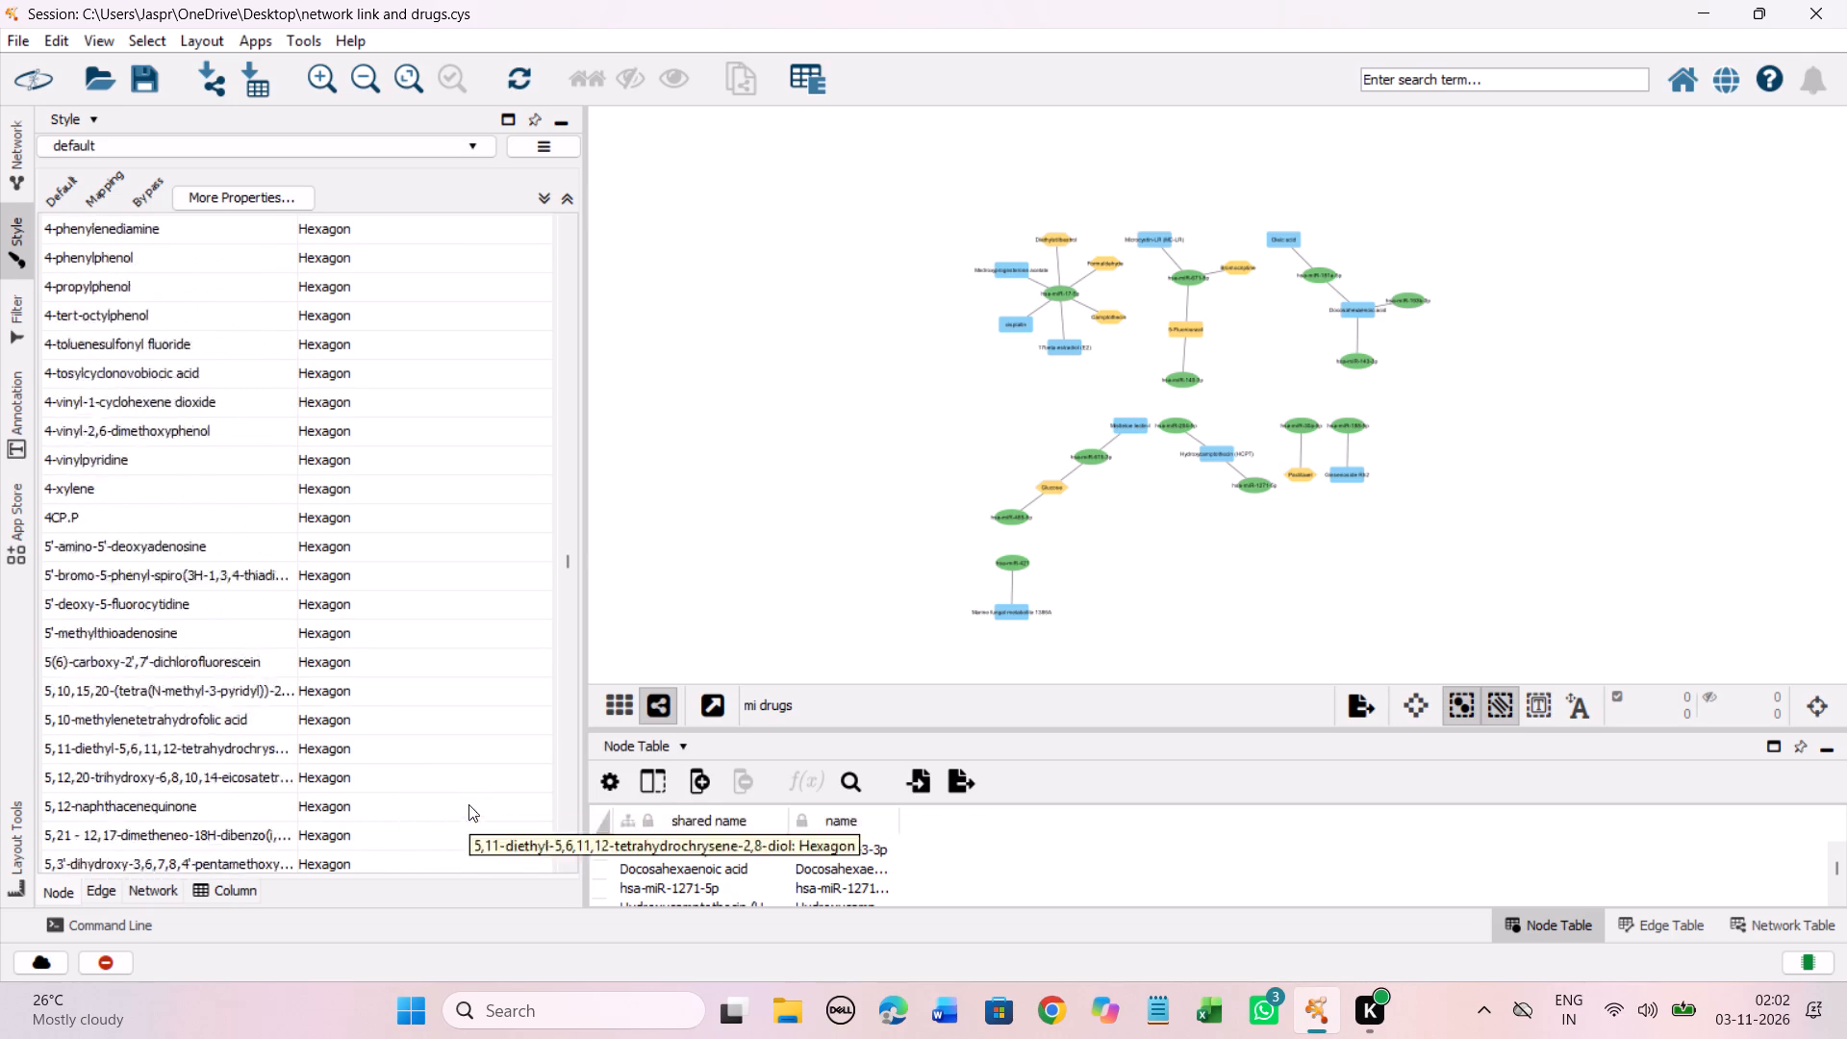
{"action": "scroll", "coordinate": [468, 804], "scroll_direction": "down", "scroll_amount": 20}
{"action": "scroll", "coordinate": [468, 804], "scroll_direction": "down", "scroll_amount": 12}
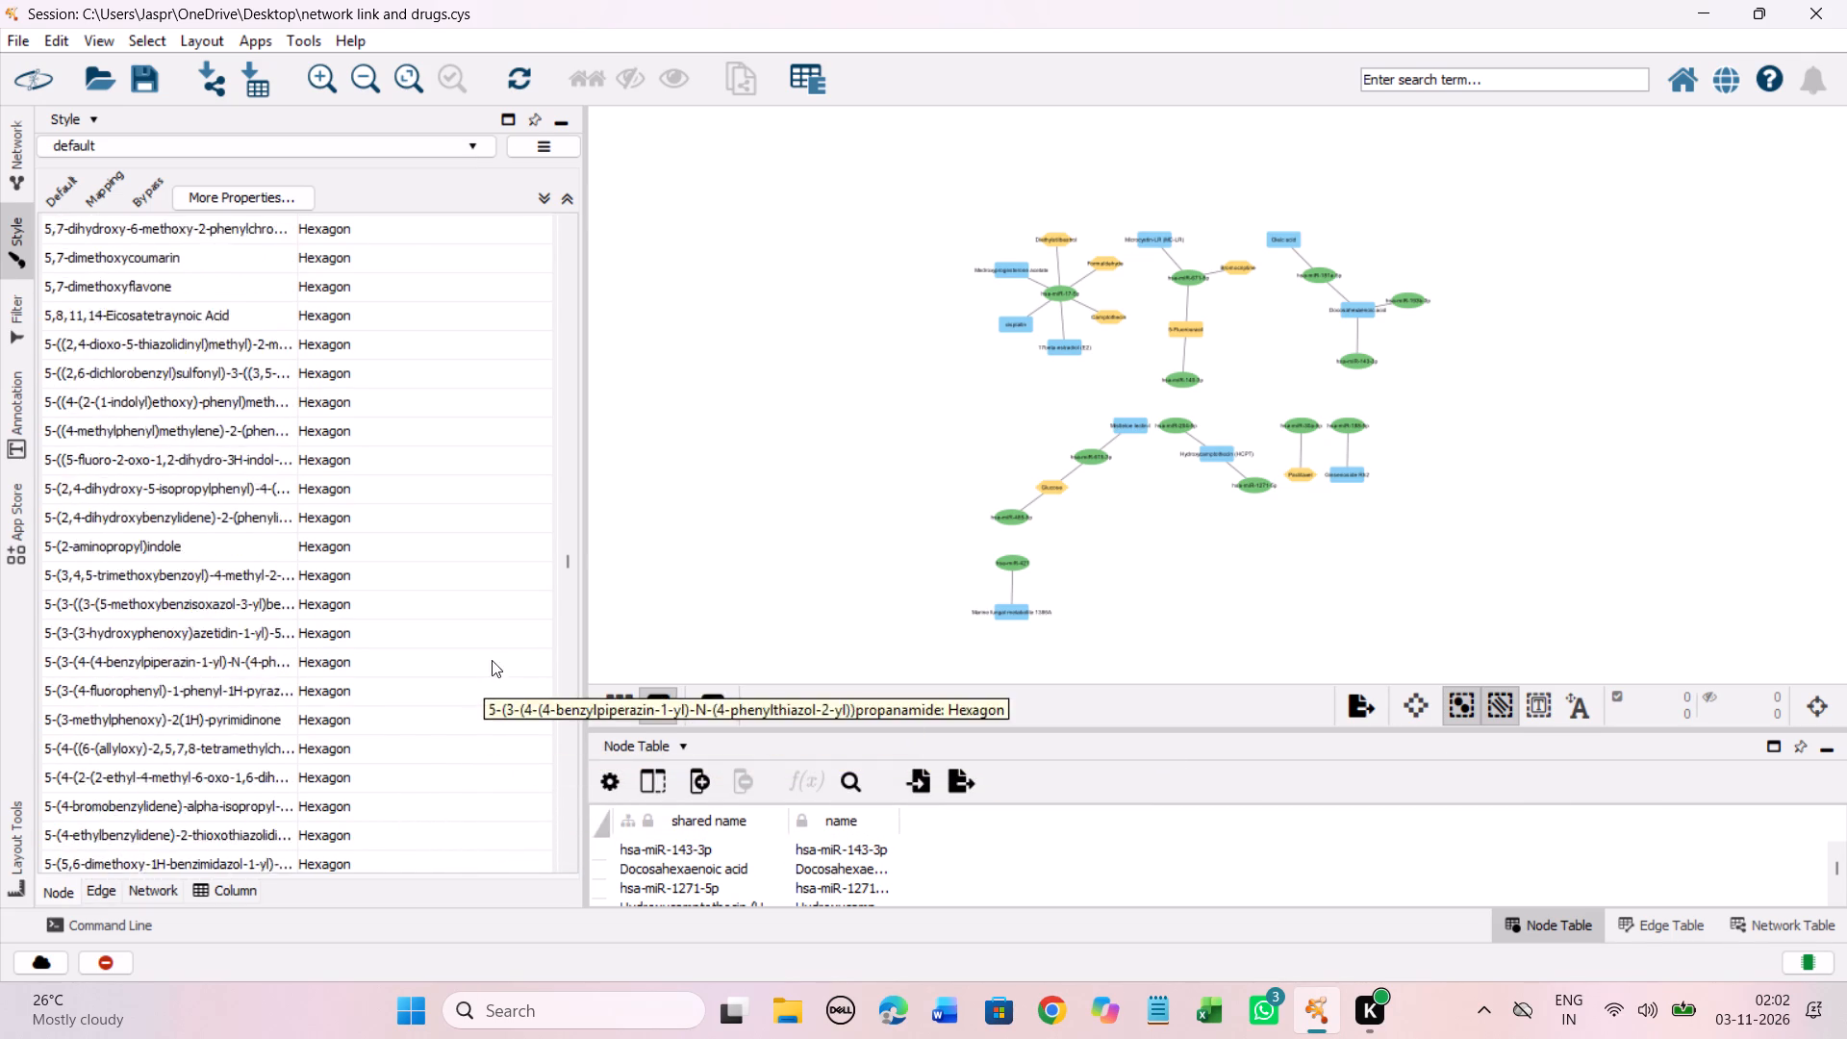
In the discrete Node Shape mapping, find the unmapped entry 5-Fluorouracil and set its shape to Hexagon.
{"action": "scroll", "coordinate": [492, 660], "scroll_direction": "down", "scroll_amount": 13}
{"action": "left_click", "coordinate": [360, 598]}
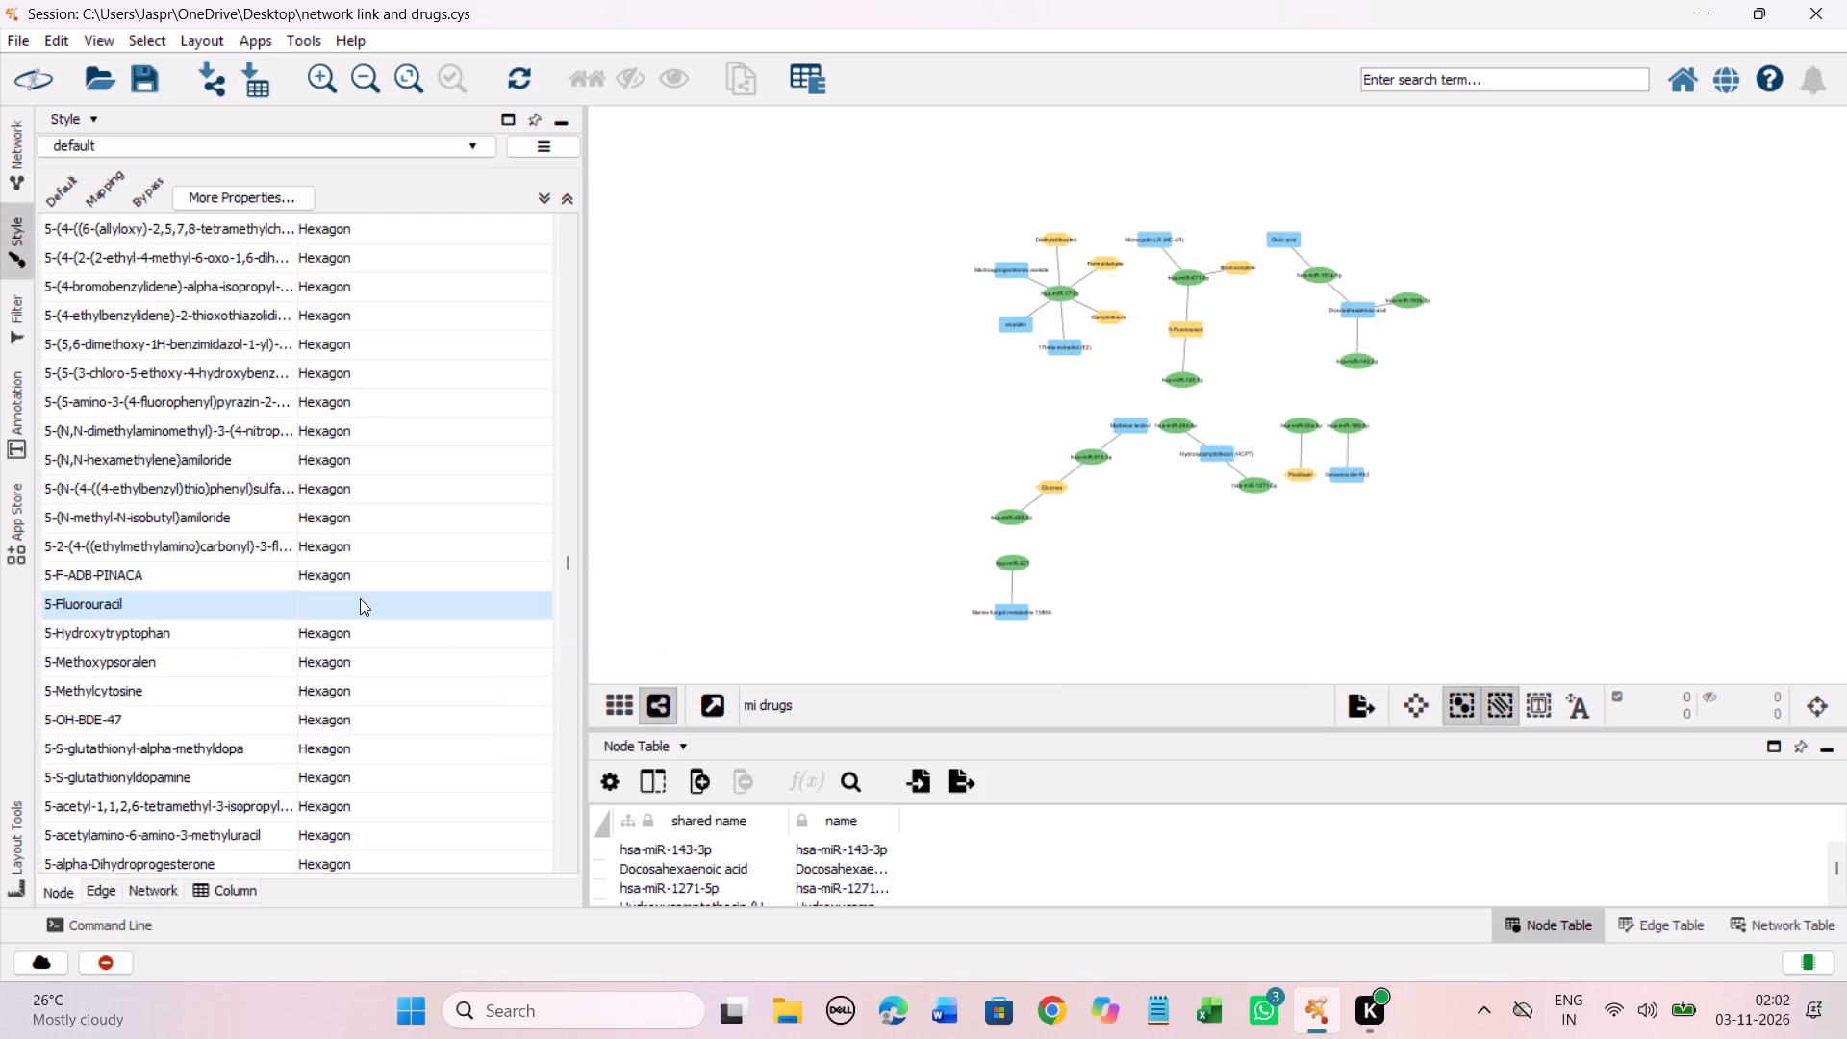
{"action": "right_click", "coordinate": [360, 598]}
{"action": "left_click", "coordinate": [735, 621]}
{"action": "left_click", "coordinate": [294, 472]}
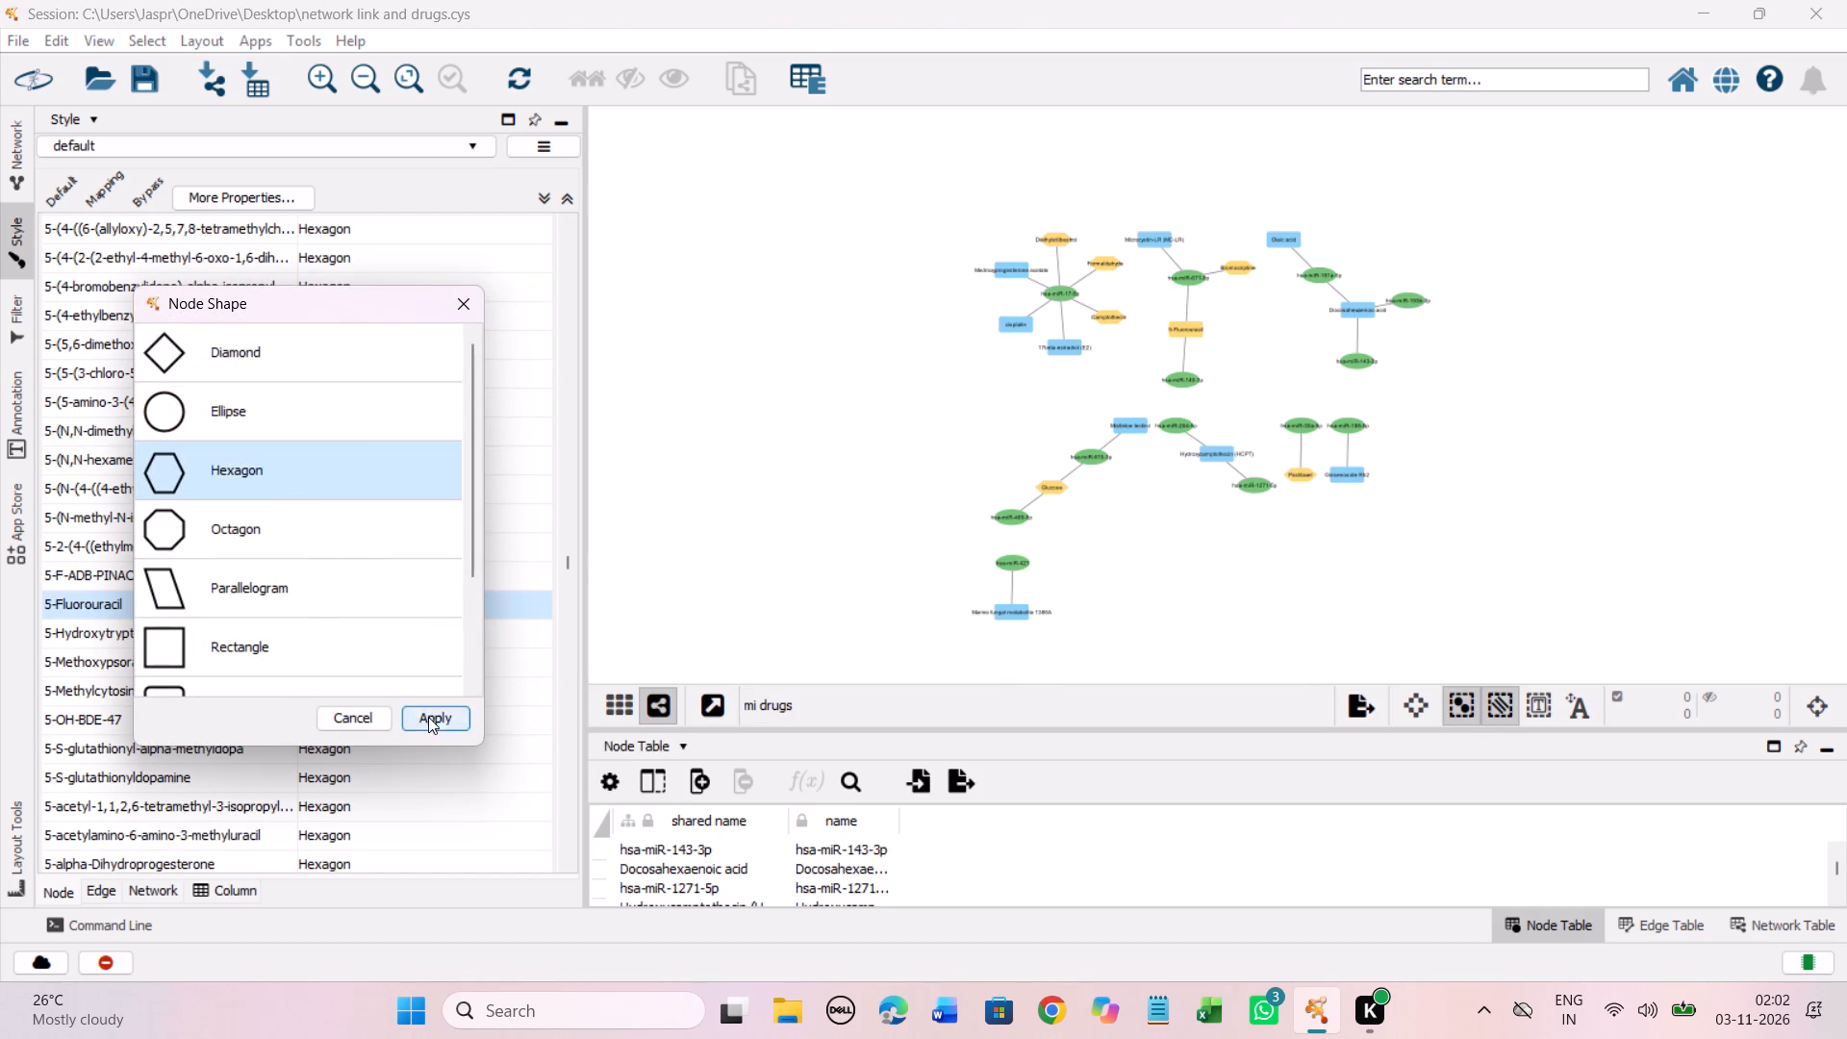
{"action": "left_click", "coordinate": [428, 717]}
Skim the rest of the discrete Node Shape mapping, from the AF gene names to the tetra- chemicals, for missing shapes.
{"action": "left_click_drag", "start_coordinate": [569, 567], "coordinate": [565, 578]}
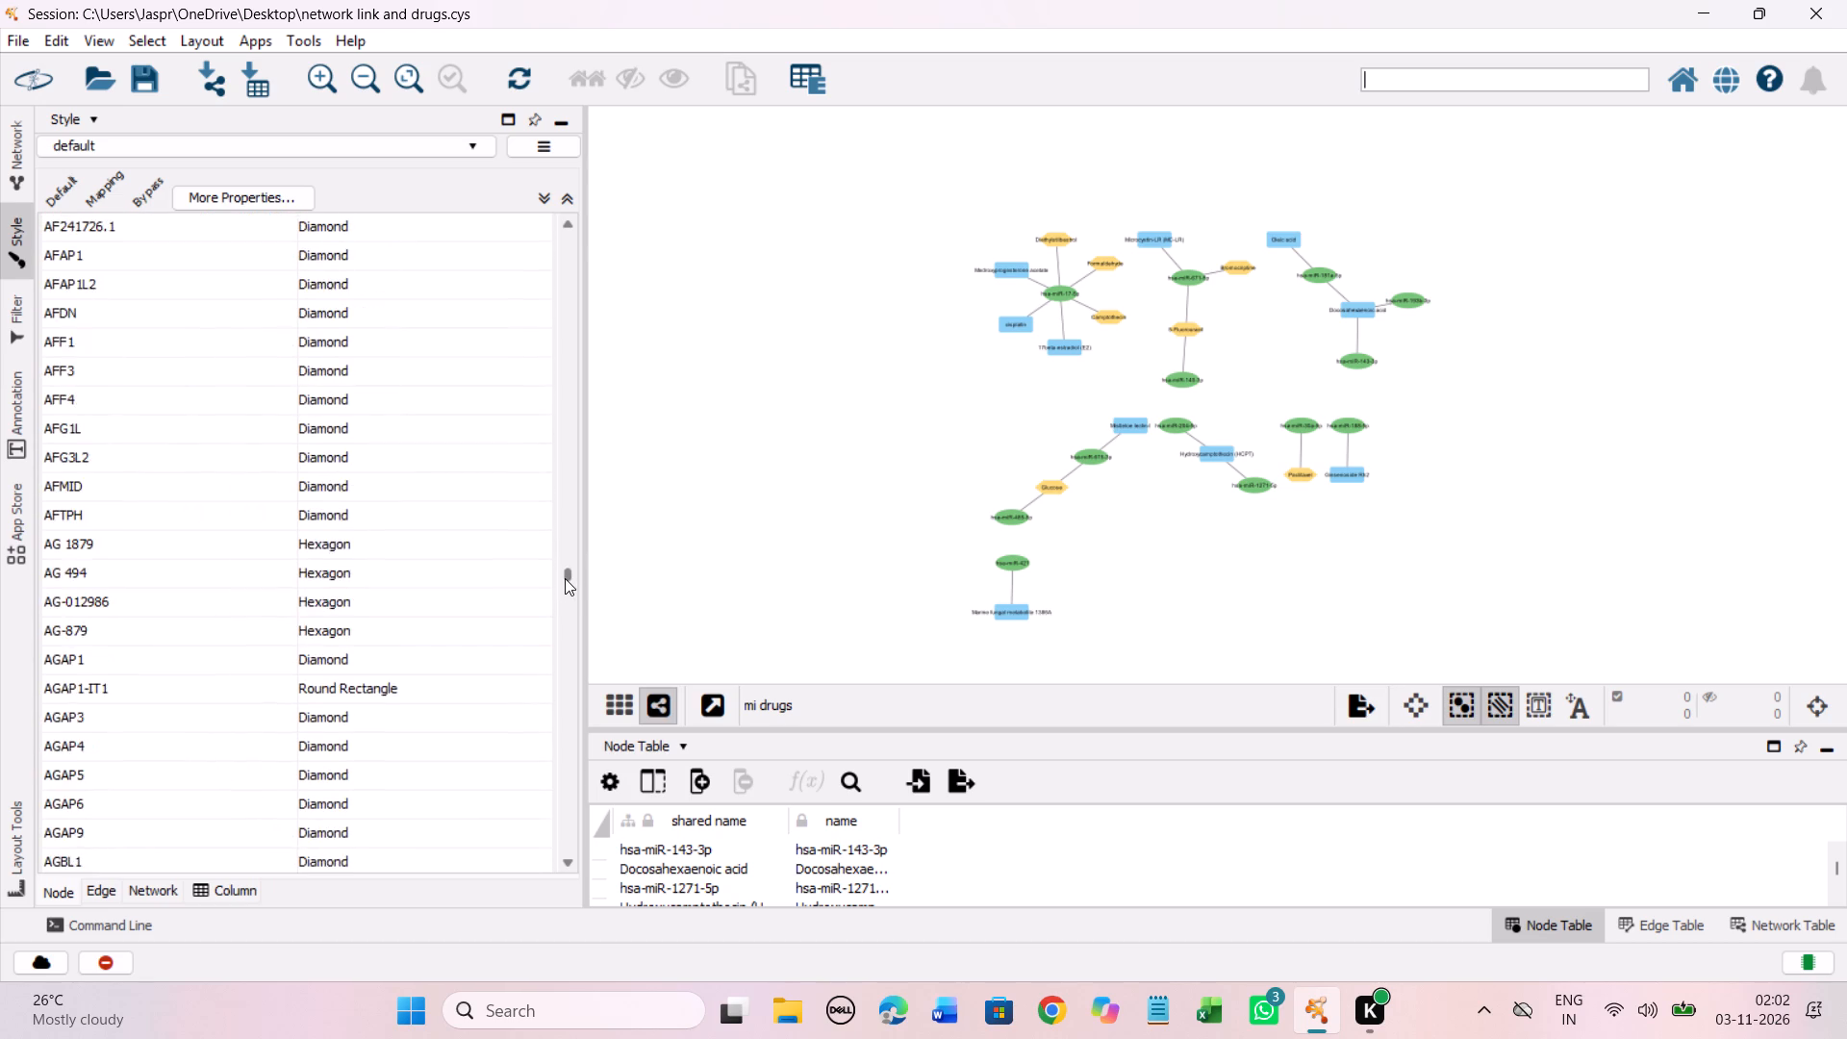
{"action": "left_click_drag", "start_coordinate": [565, 578], "coordinate": [557, 596]}
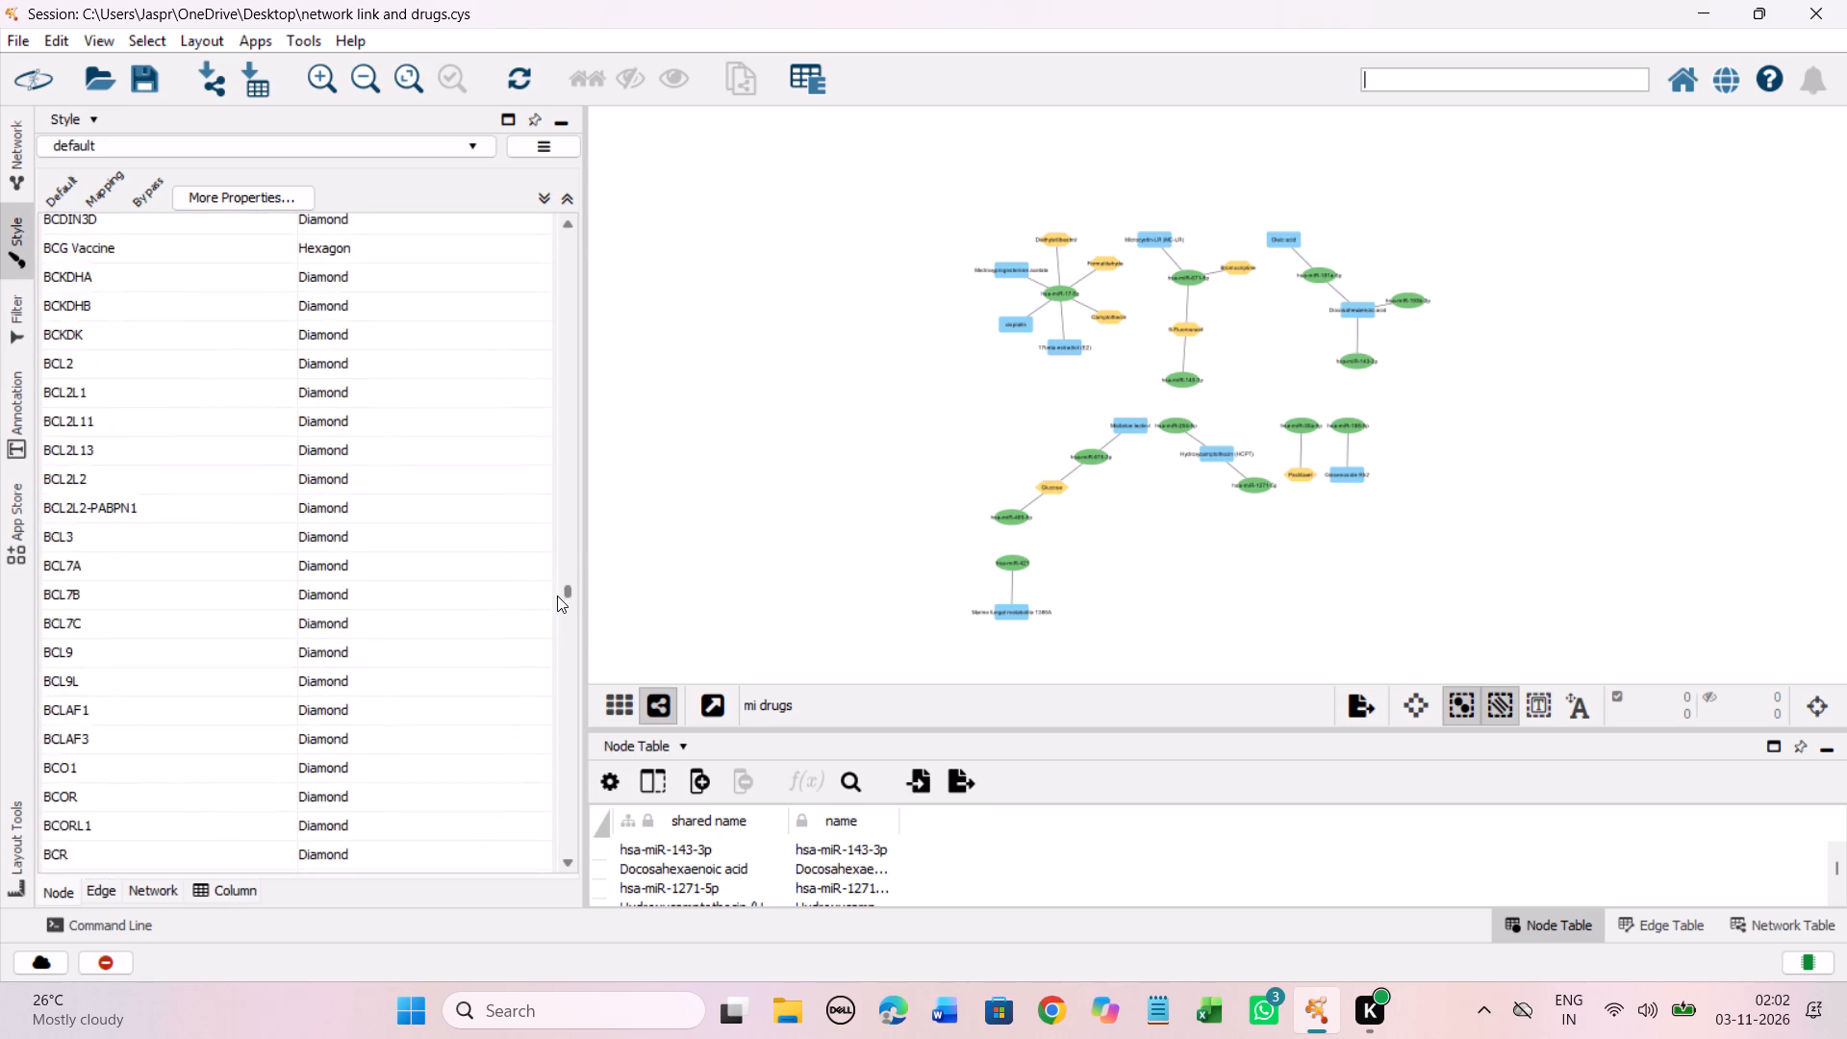
{"action": "left_click_drag", "start_coordinate": [557, 596], "coordinate": [552, 663]}
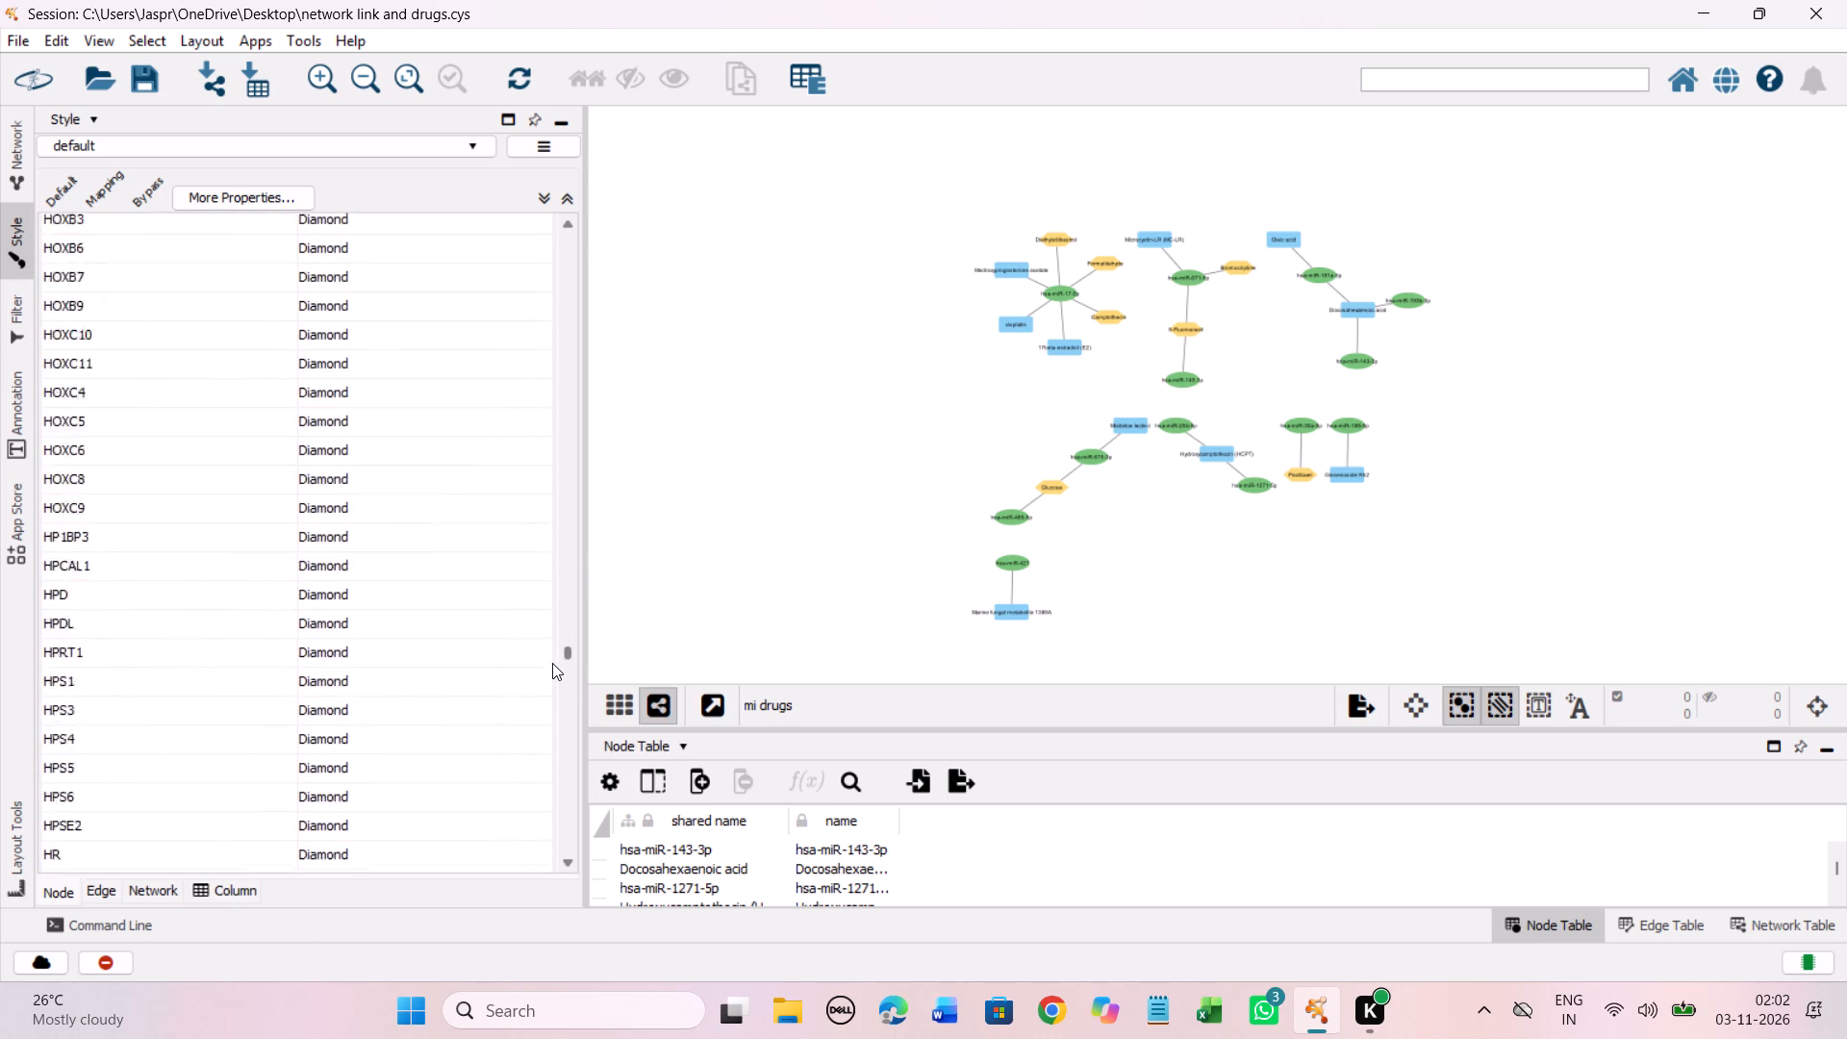
{"action": "left_click_drag", "start_coordinate": [552, 663], "coordinate": [552, 720]}
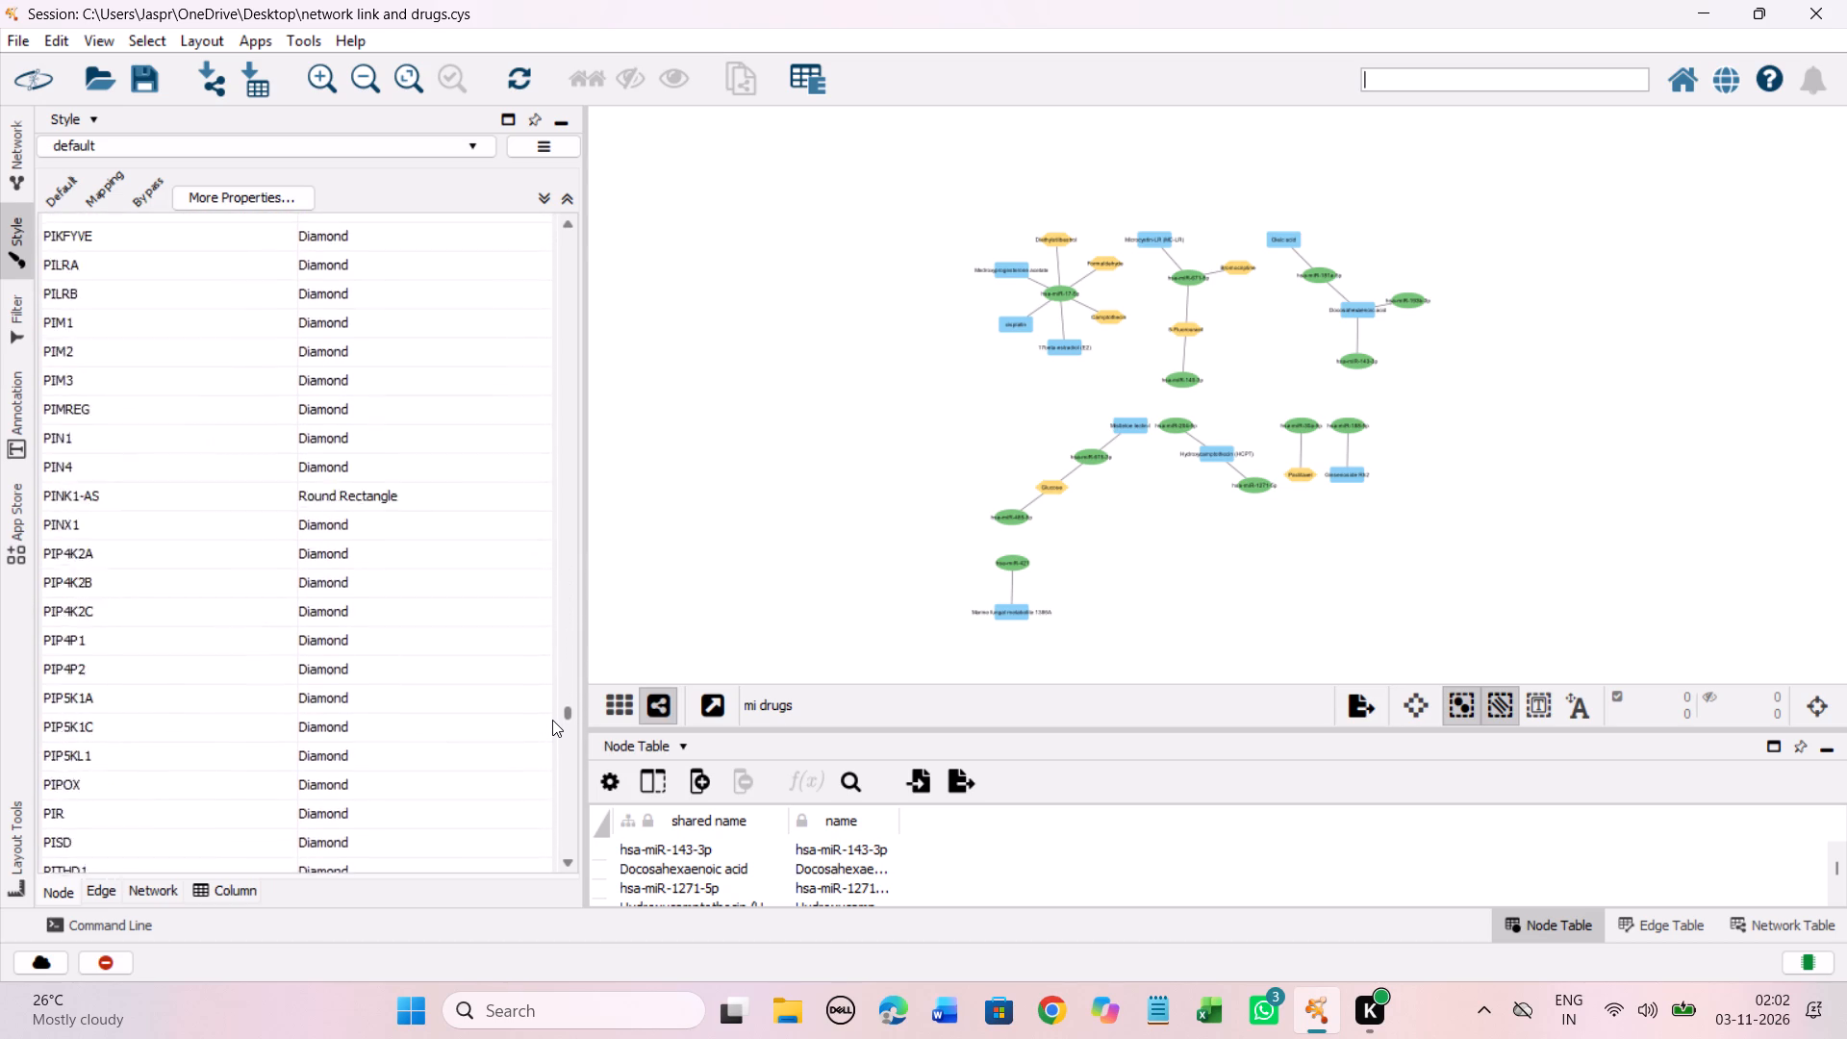
{"action": "left_click_drag", "start_coordinate": [552, 720], "coordinate": [559, 777]}
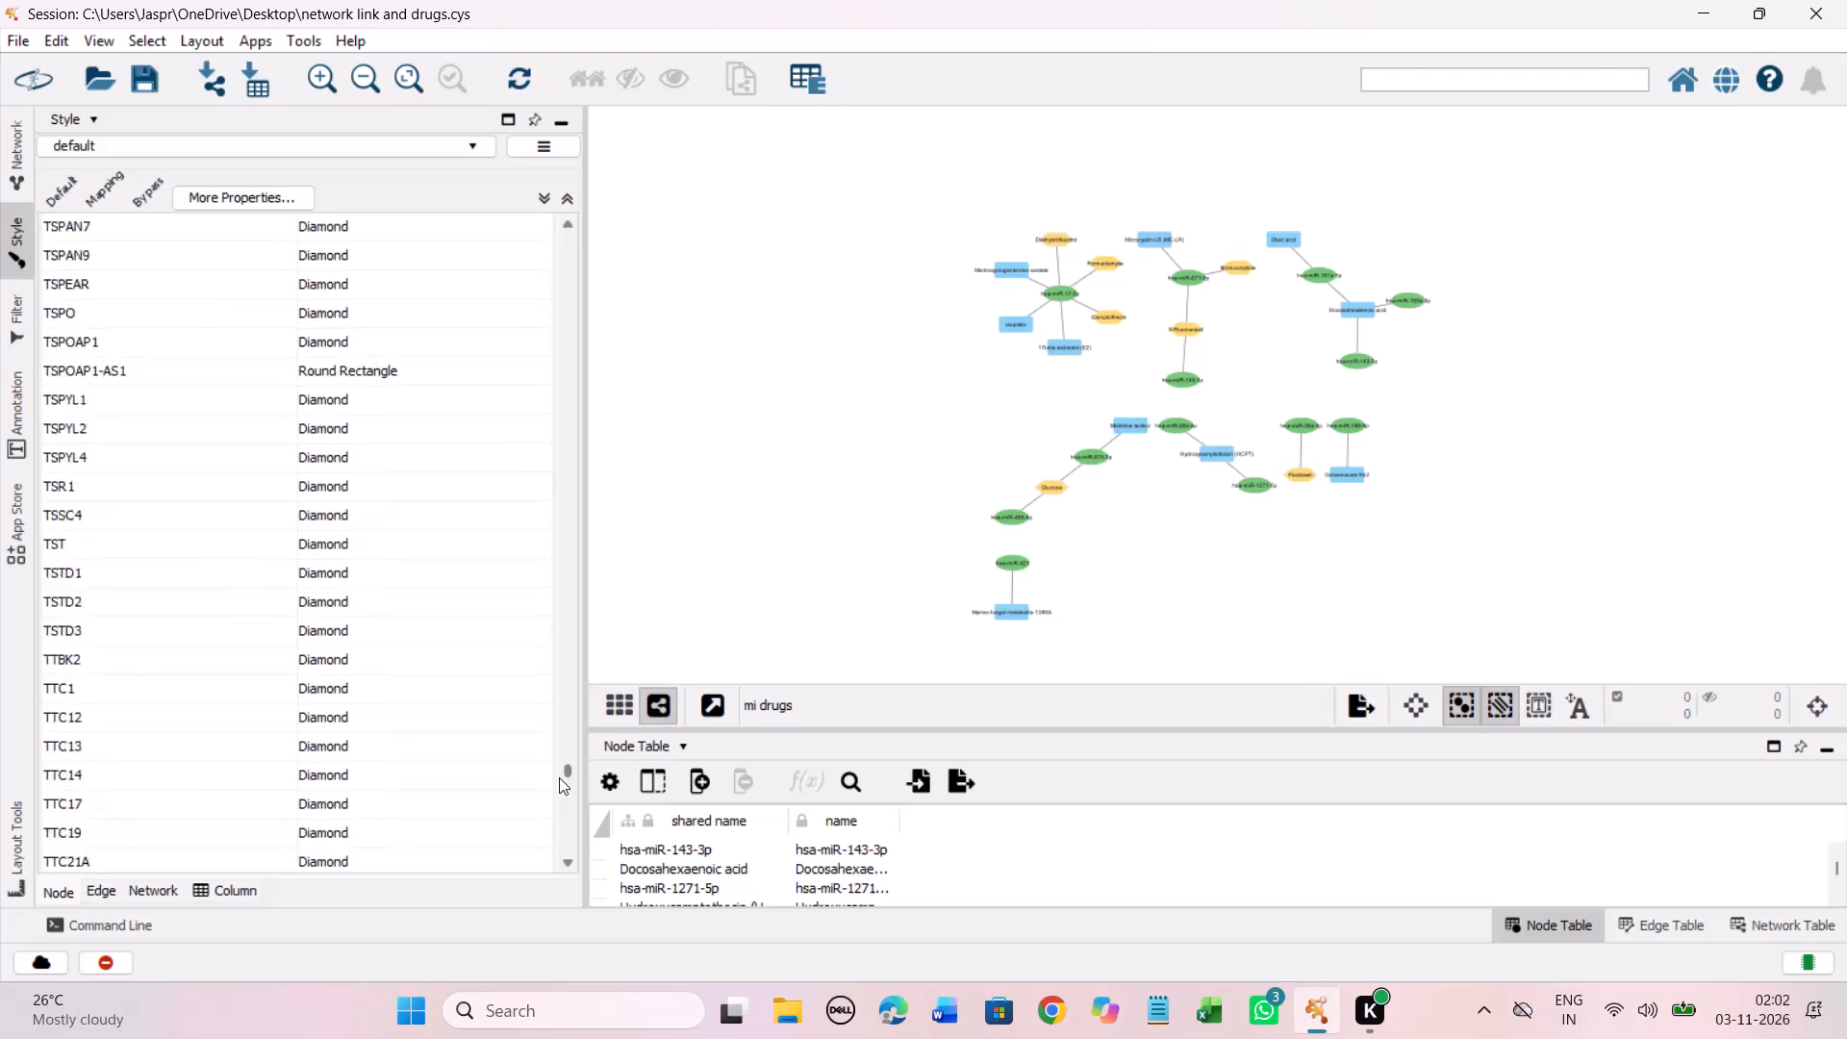
{"action": "left_click_drag", "start_coordinate": [559, 777], "coordinate": [561, 822]}
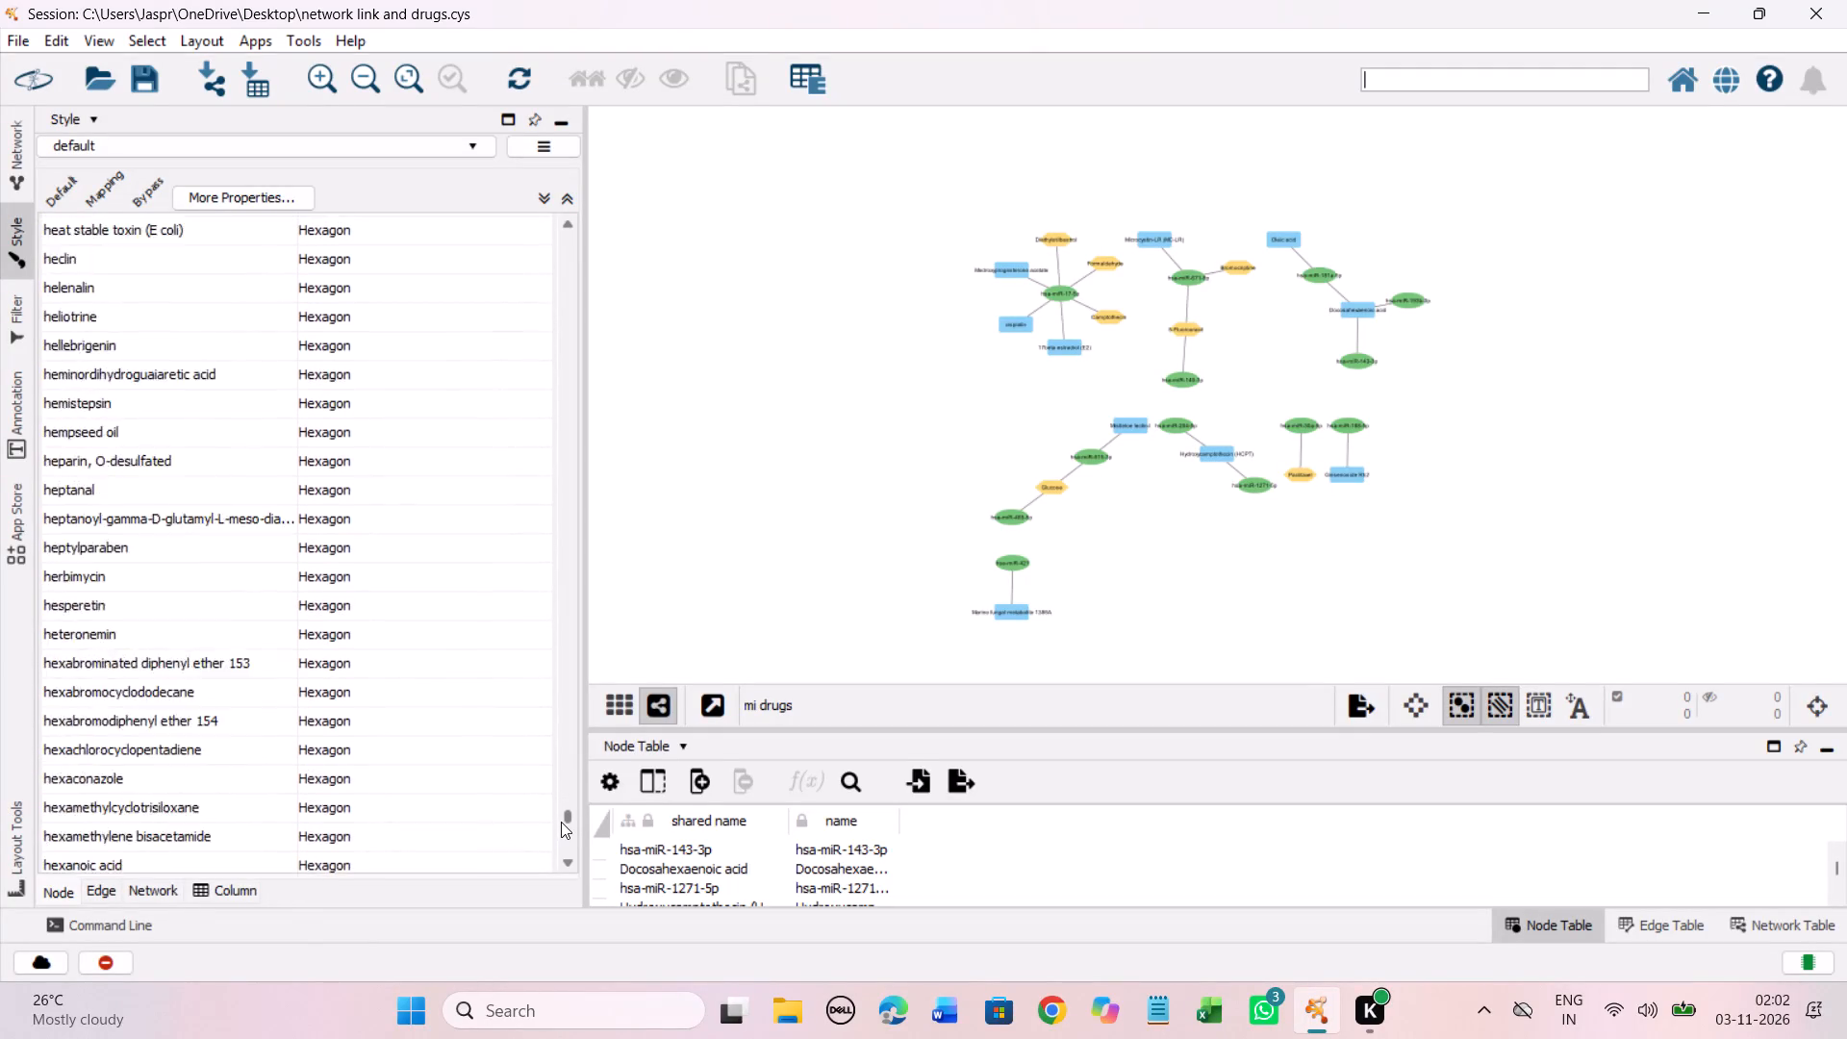
{"action": "left_click_drag", "start_coordinate": [561, 822], "coordinate": [561, 845]}
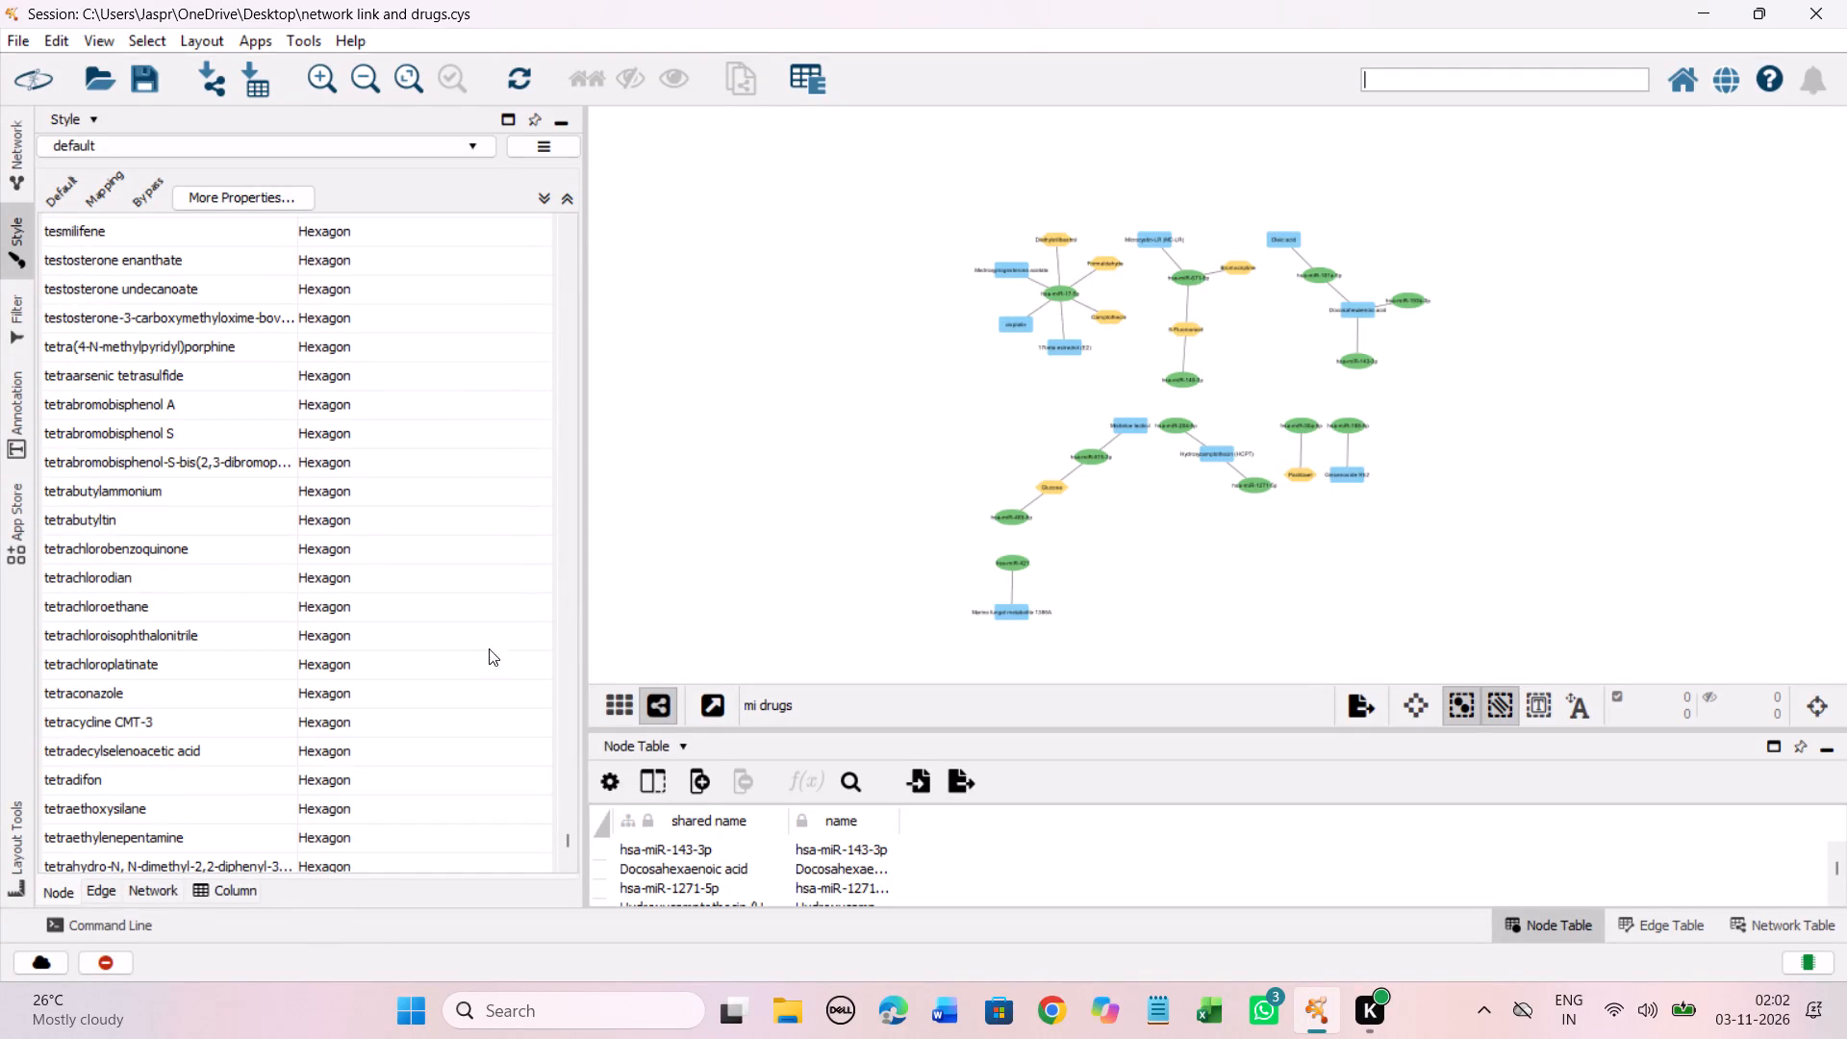
Switch to the lnc drugs network.
{"action": "left_click", "coordinate": [3, 170]}
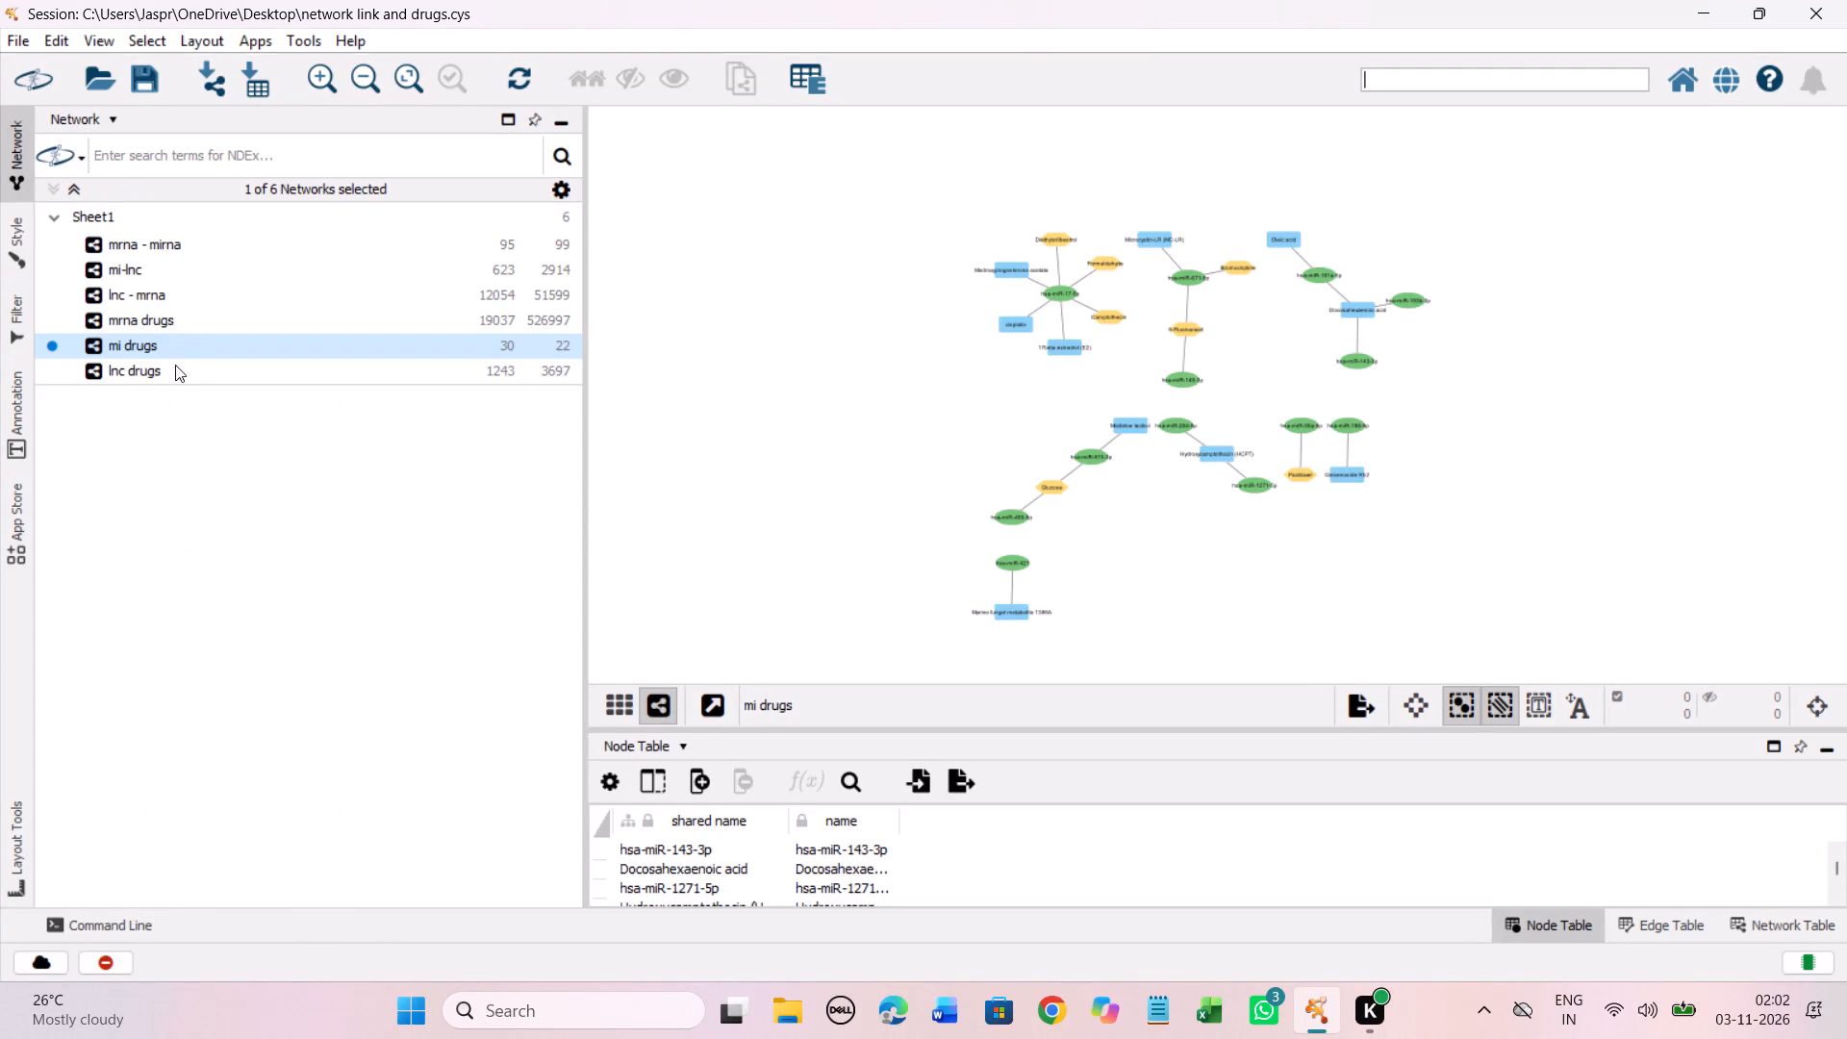
{"action": "left_click", "coordinate": [178, 375]}
{"action": "left_click", "coordinate": [185, 367]}
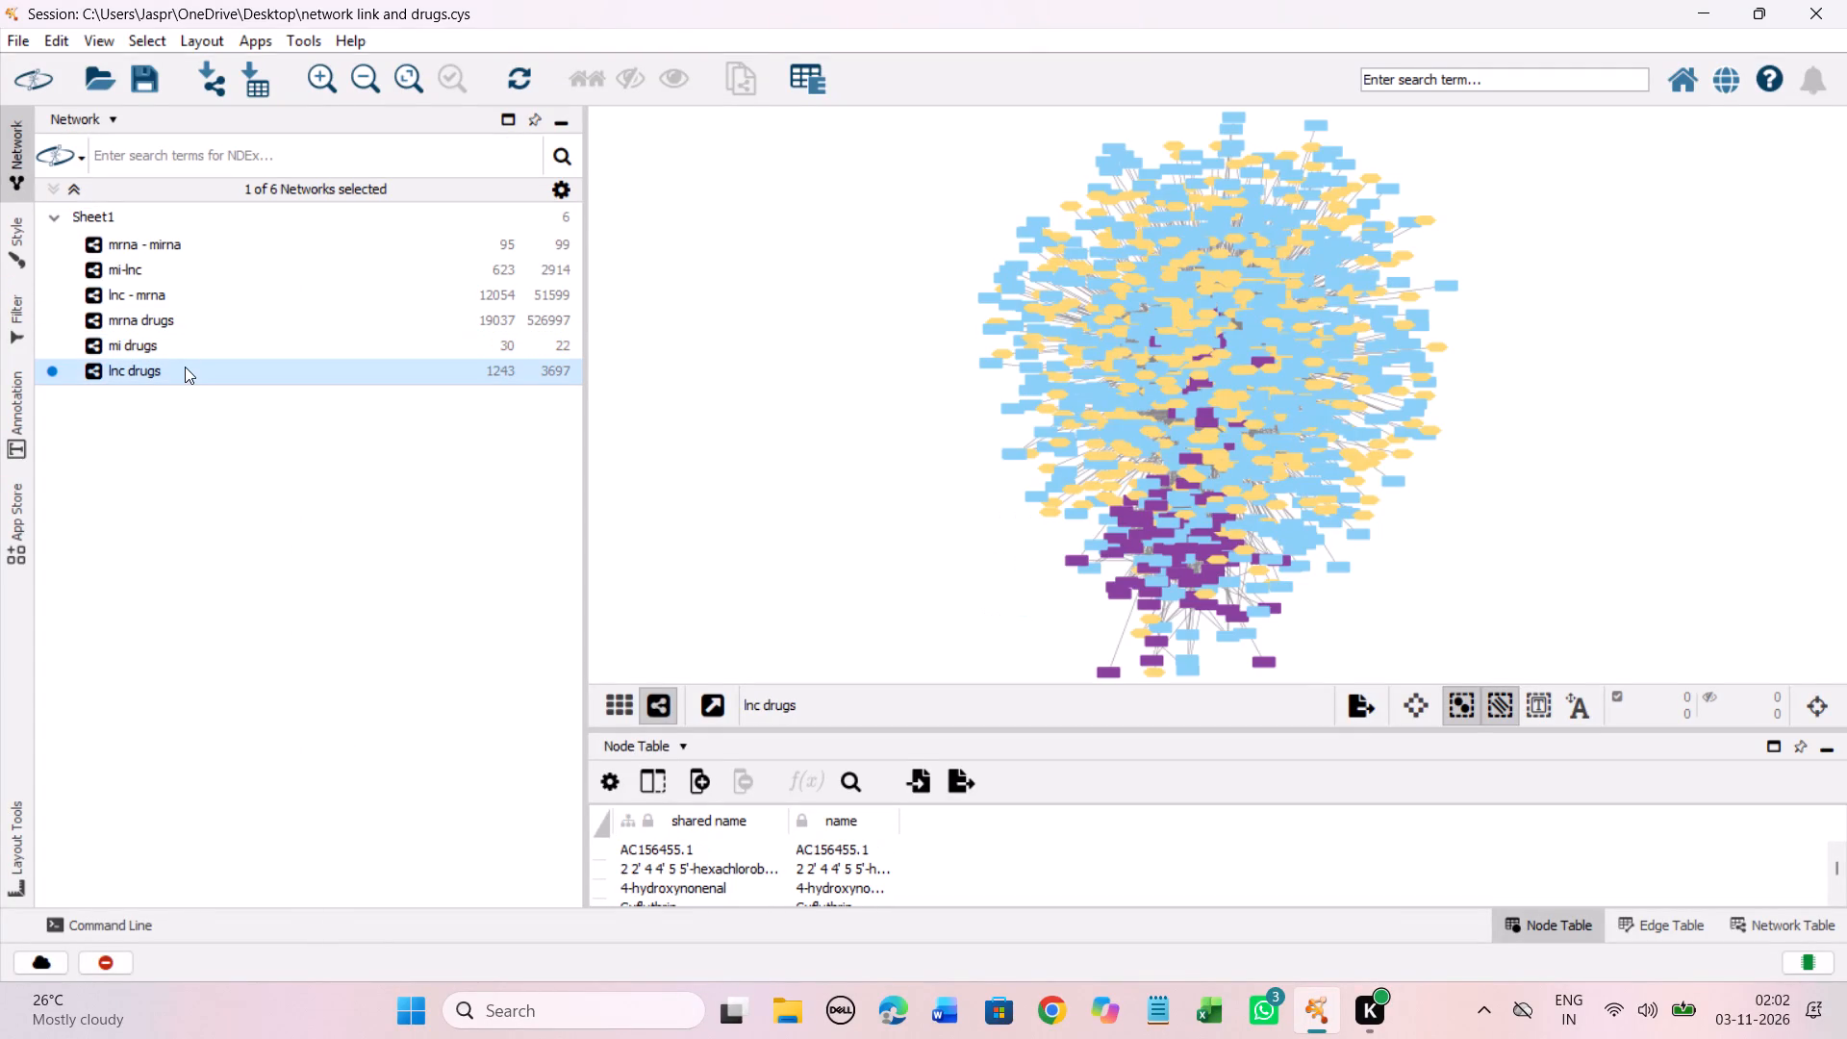
In the discrete node color mapping, set the unmapped entries from (+)-chelidonine to (-)-isoprenaline to #FED976.
{"action": "left_click", "coordinate": [17, 231]}
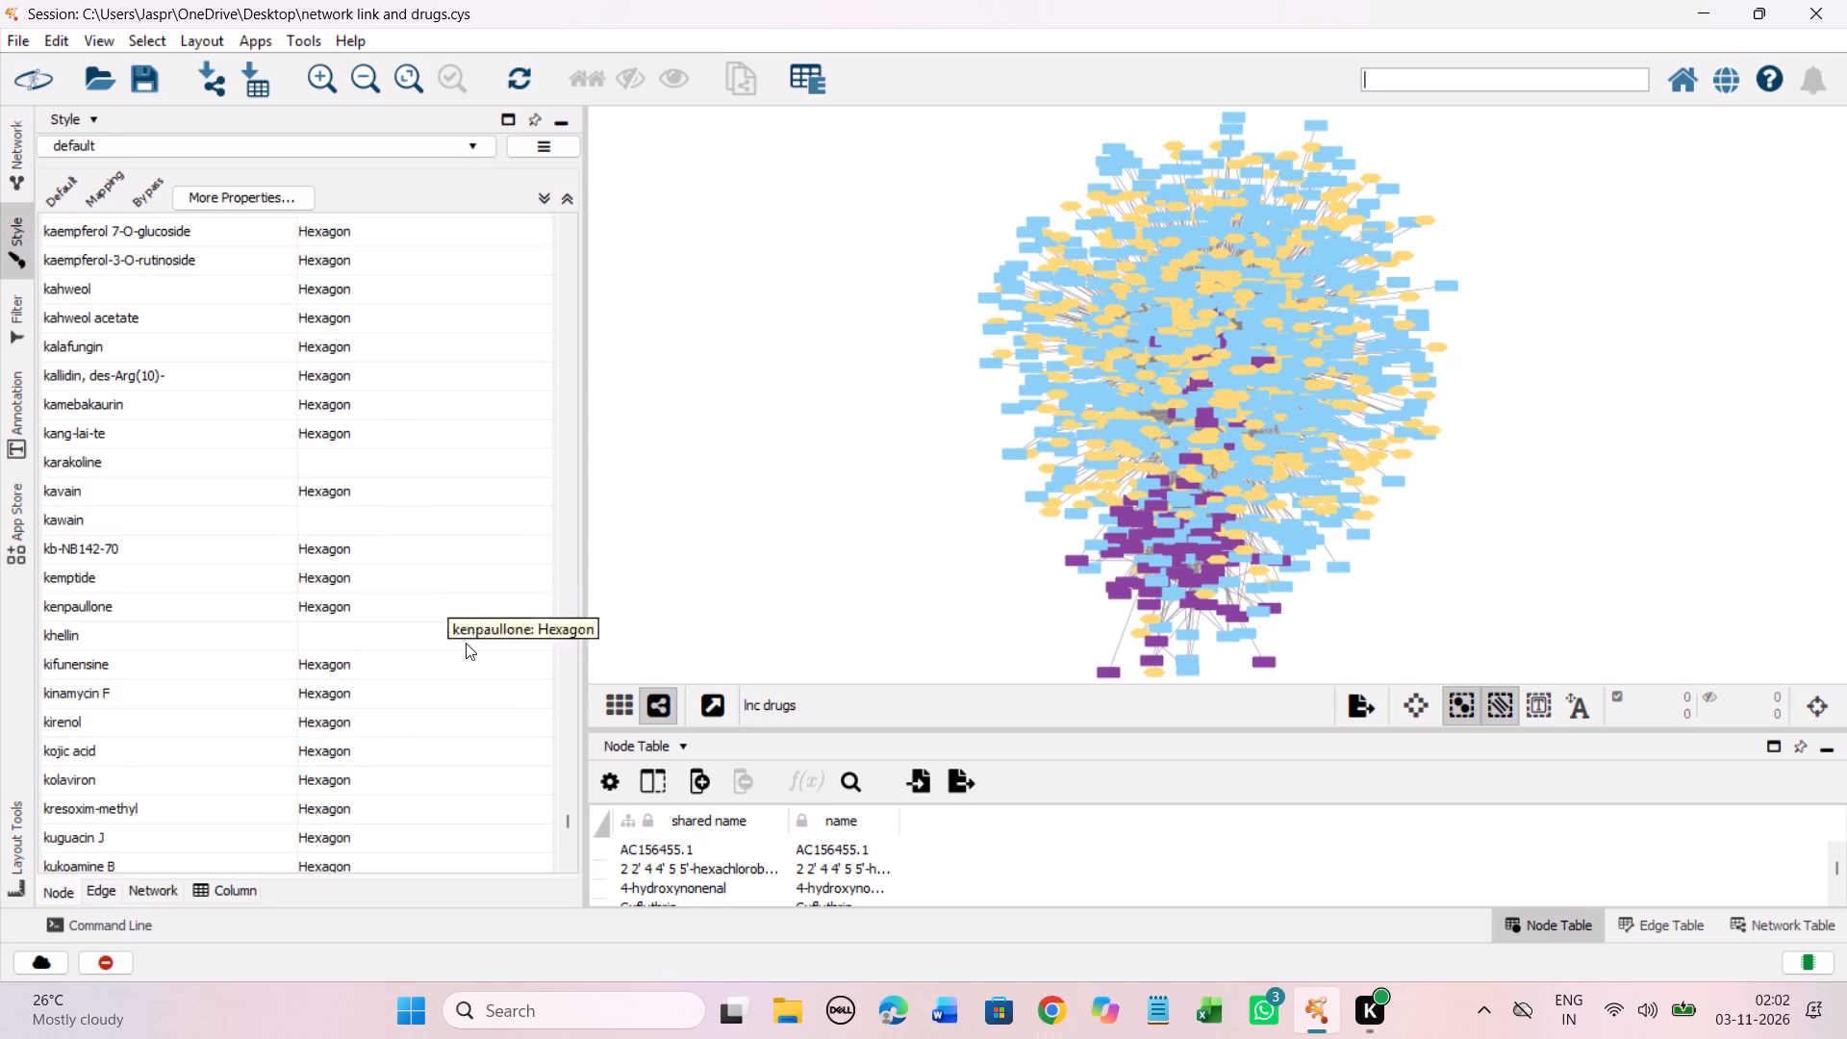
{"action": "left_click_drag", "start_coordinate": [563, 816], "coordinate": [565, 762]}
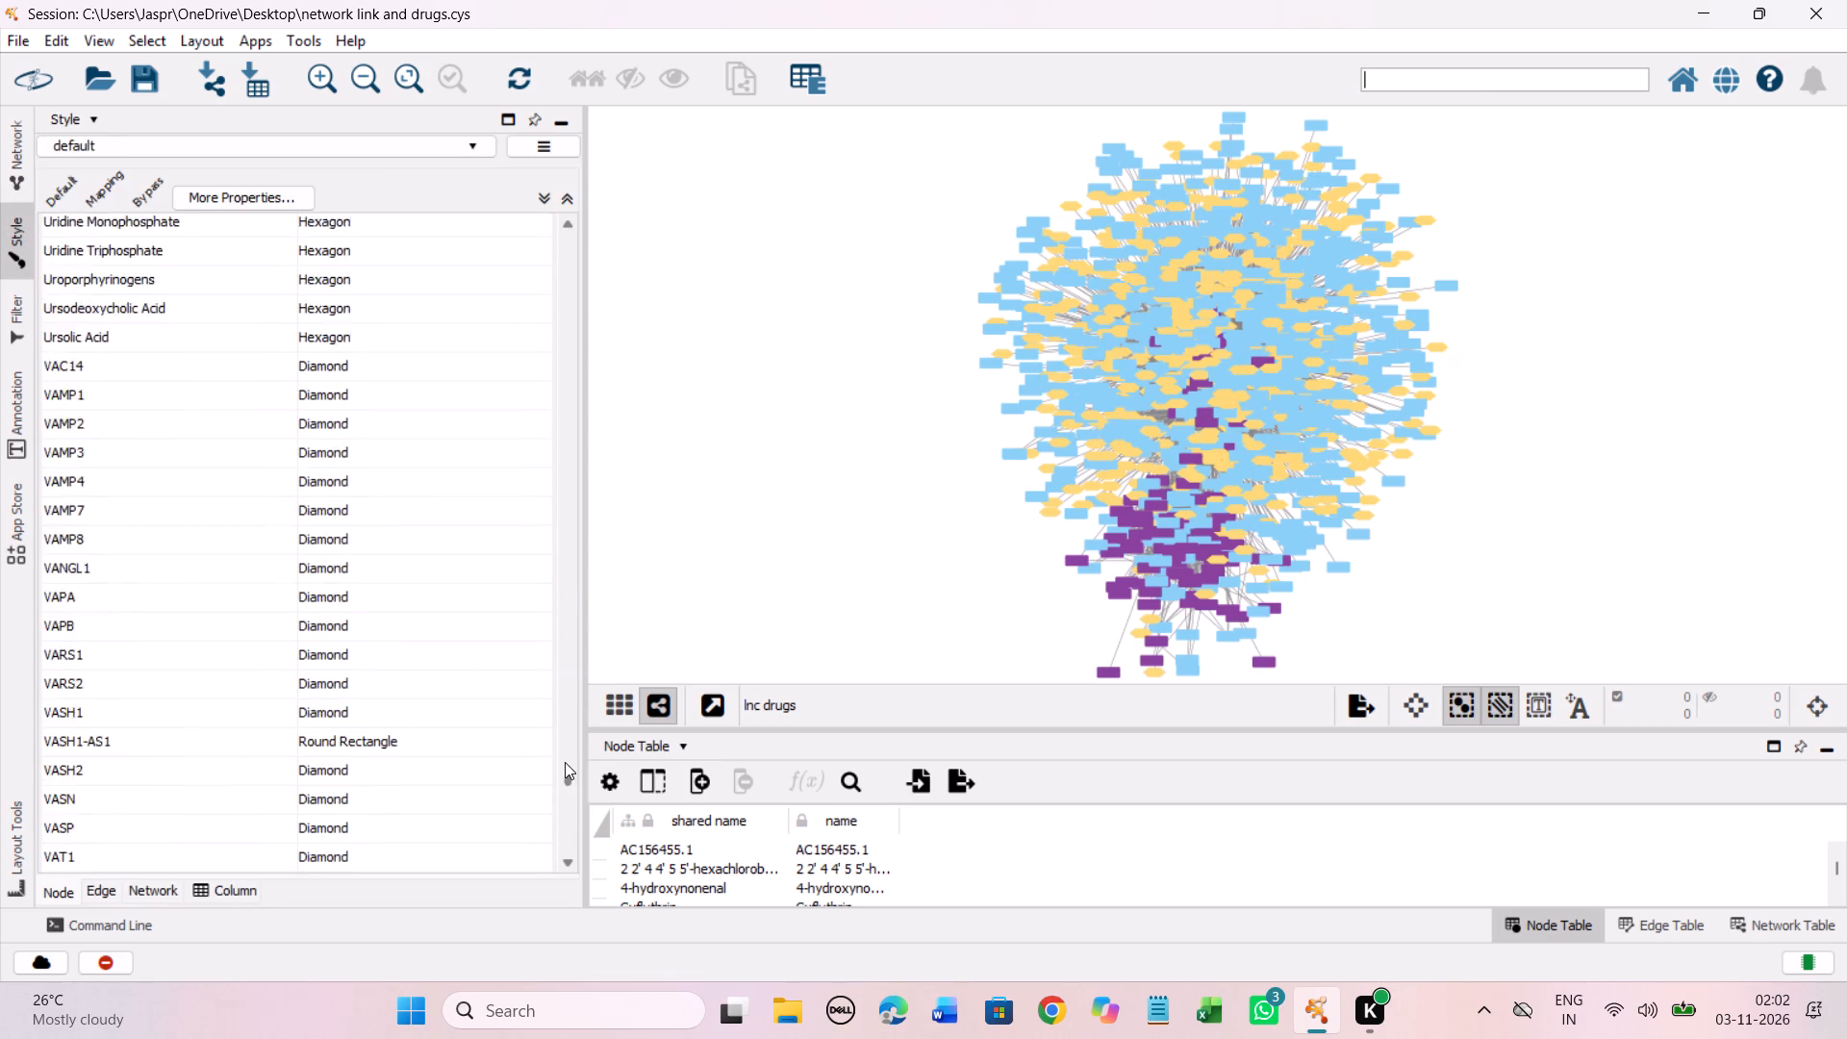
{"action": "left_click_drag", "start_coordinate": [565, 762], "coordinate": [573, 242]}
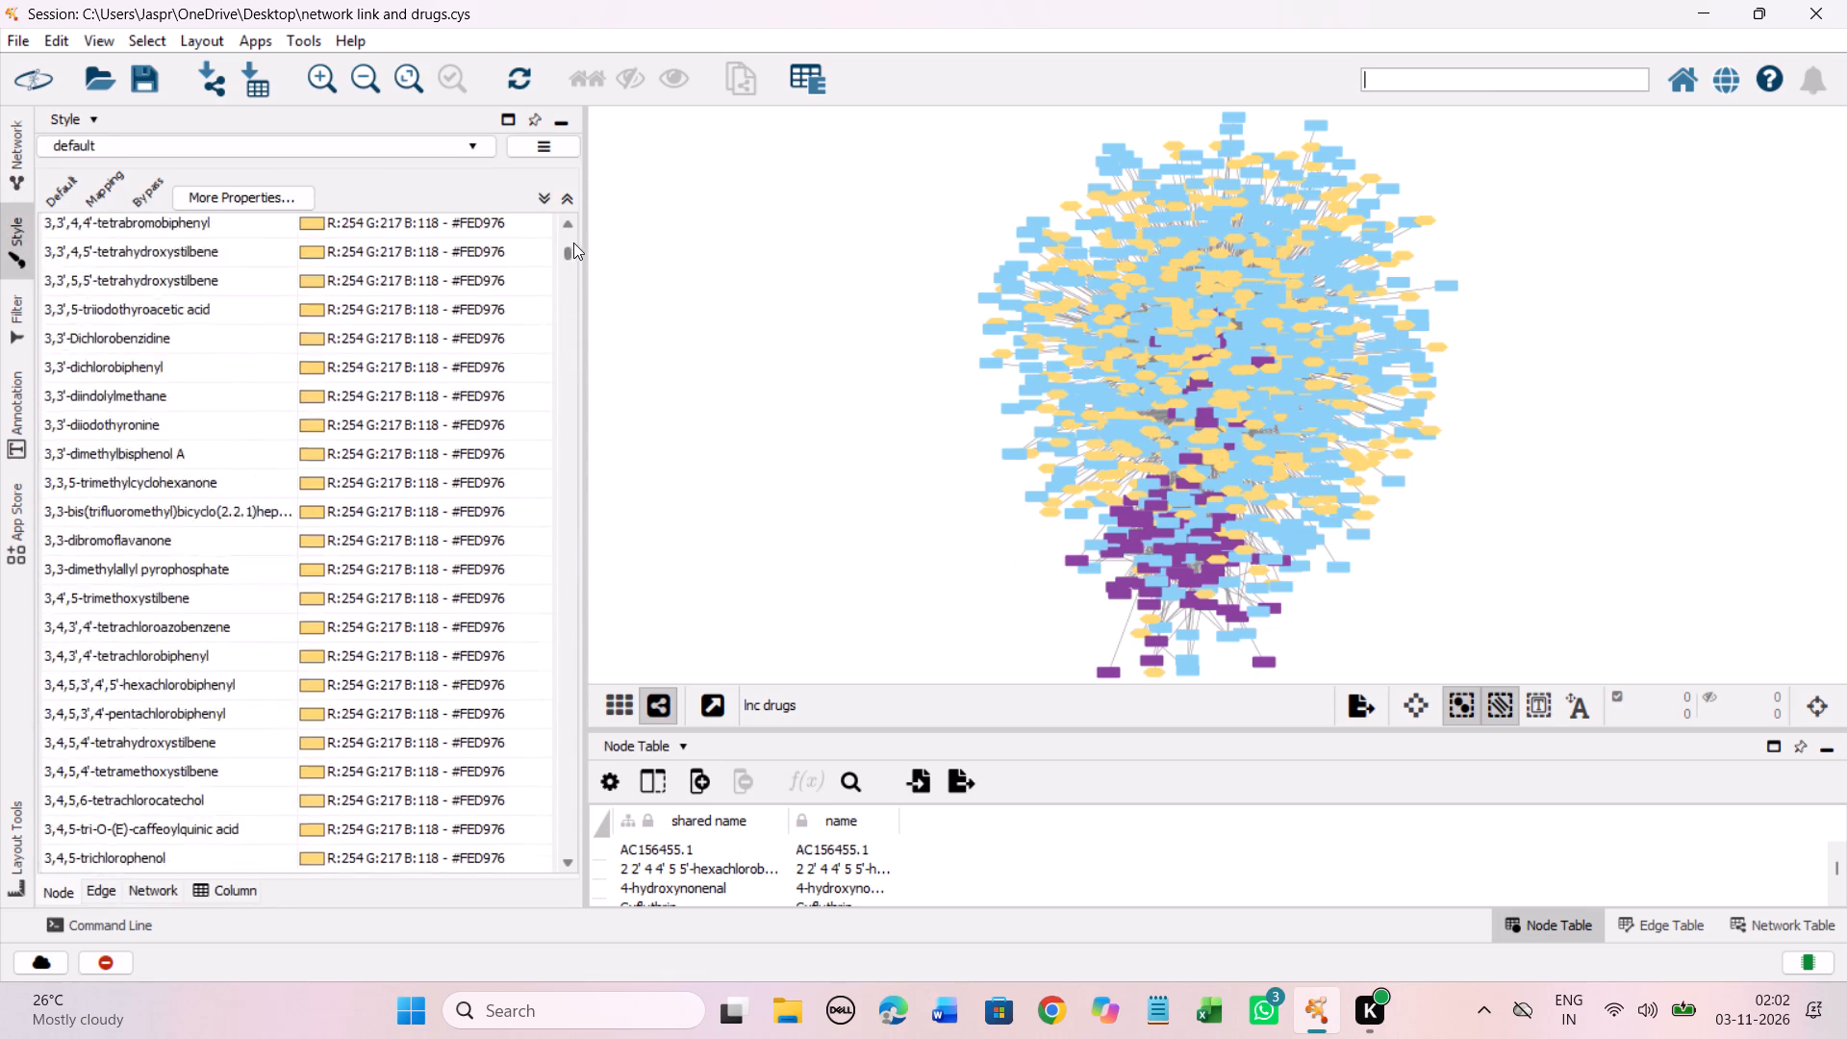
{"action": "left_click_drag", "start_coordinate": [573, 242], "coordinate": [574, 222]}
{"action": "scroll", "coordinate": [392, 534], "scroll_direction": "down", "scroll_amount": 5}
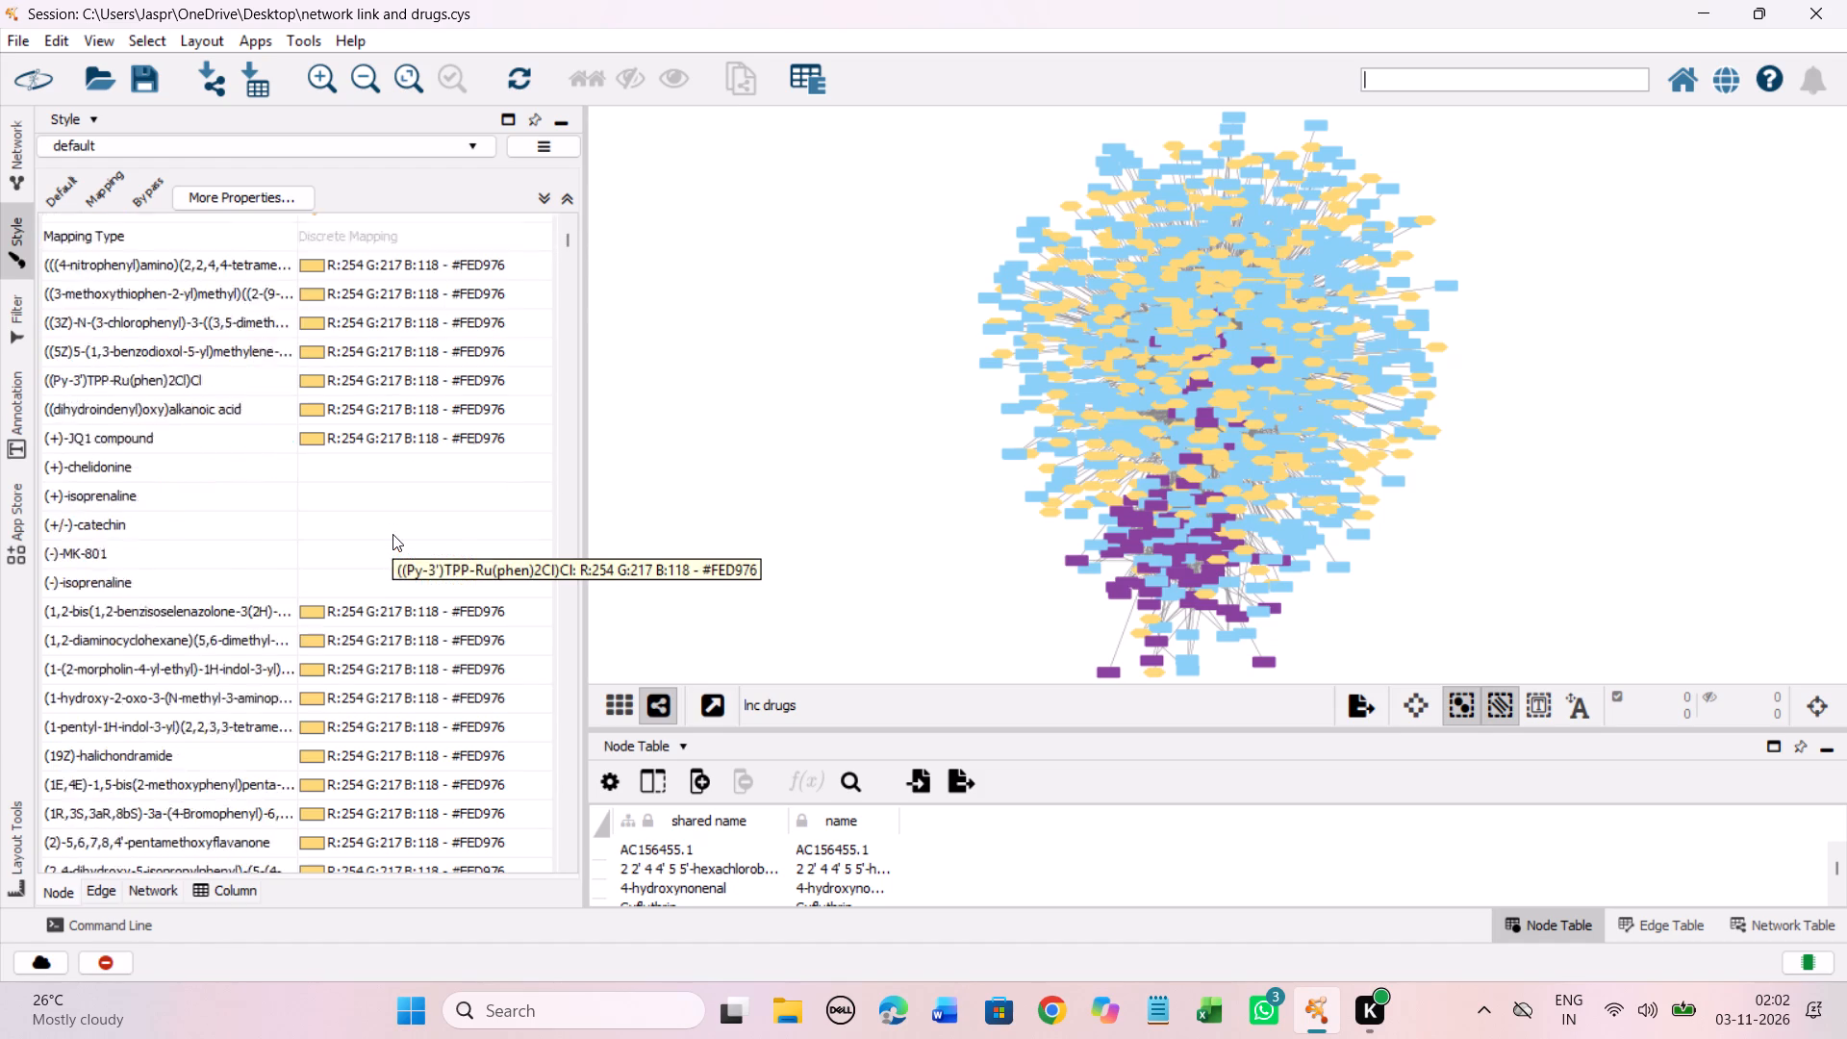
{"action": "scroll", "coordinate": [392, 534], "scroll_direction": "down", "scroll_amount": 2}
{"action": "left_click_drag", "start_coordinate": [325, 402], "coordinate": [336, 519]}
{"action": "right_click", "coordinate": [336, 519]}
{"action": "left_click", "coordinate": [644, 547]}
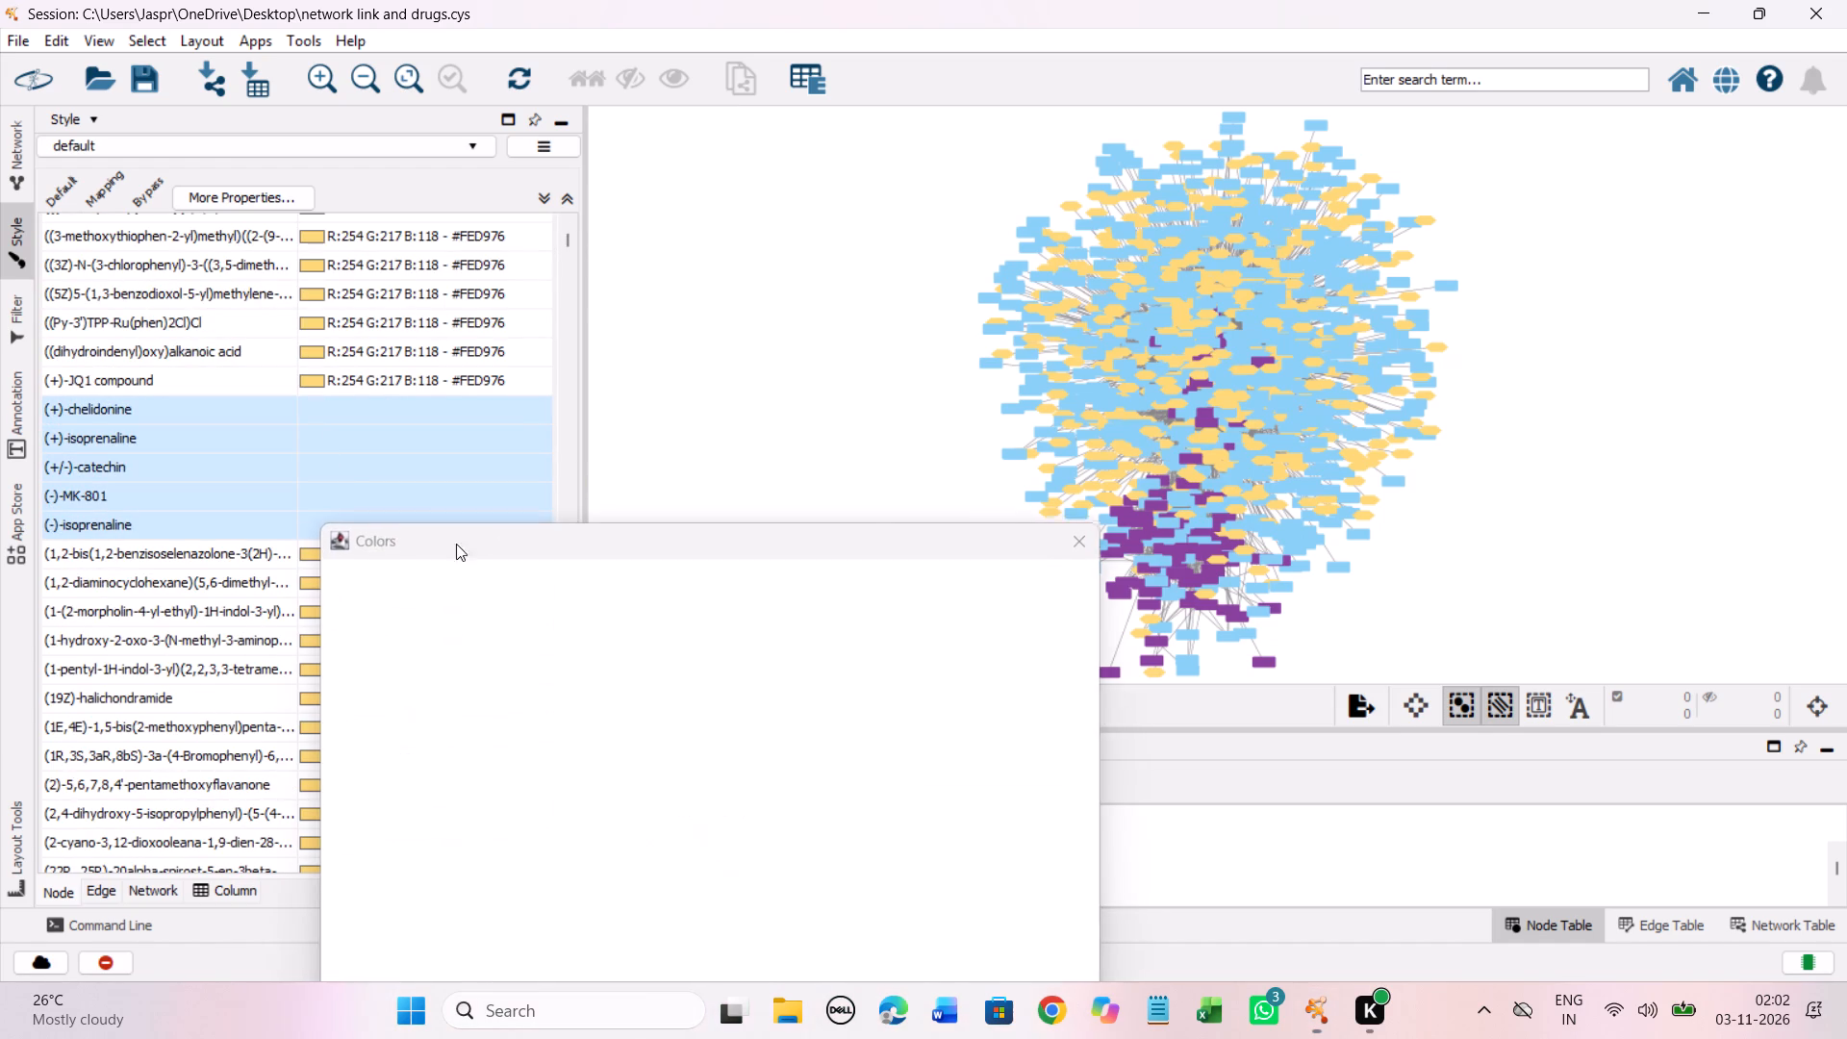
{"action": "left_click_drag", "start_coordinate": [456, 545], "coordinate": [289, 232]}
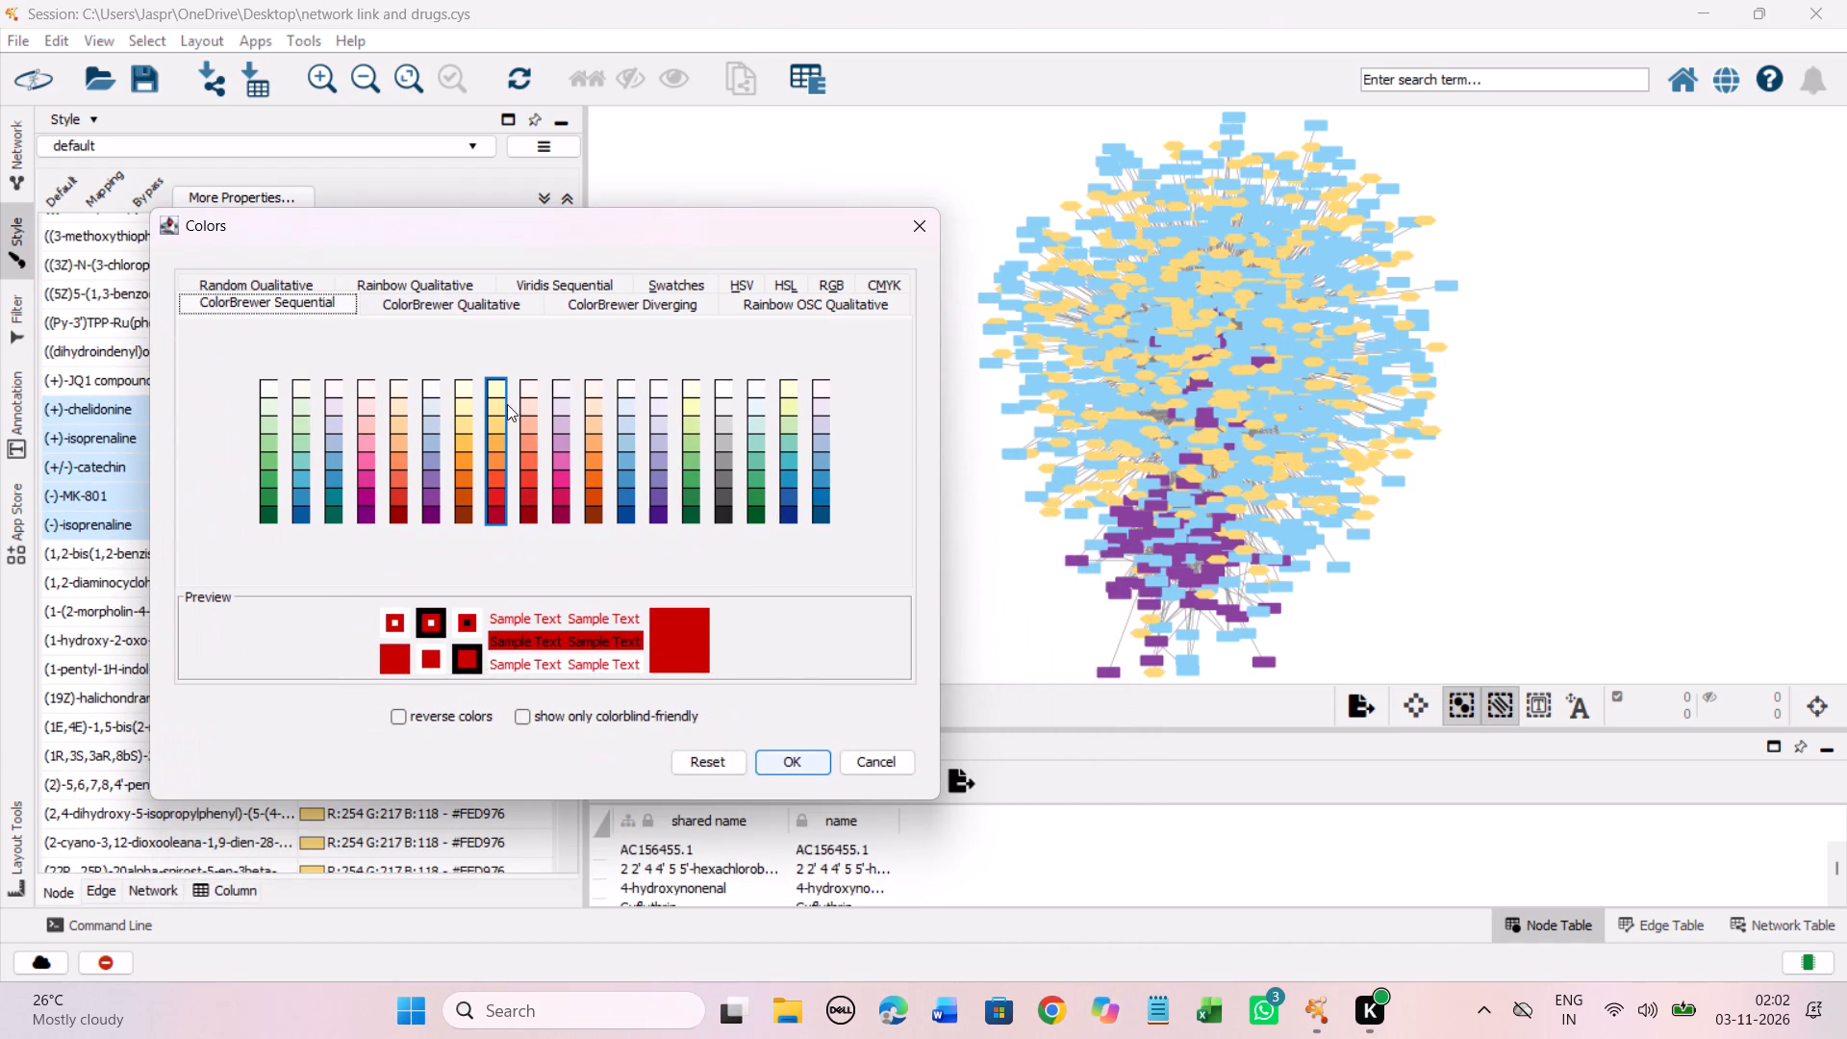
{"action": "left_click", "coordinate": [495, 422]}
{"action": "left_click", "coordinate": [772, 756]}
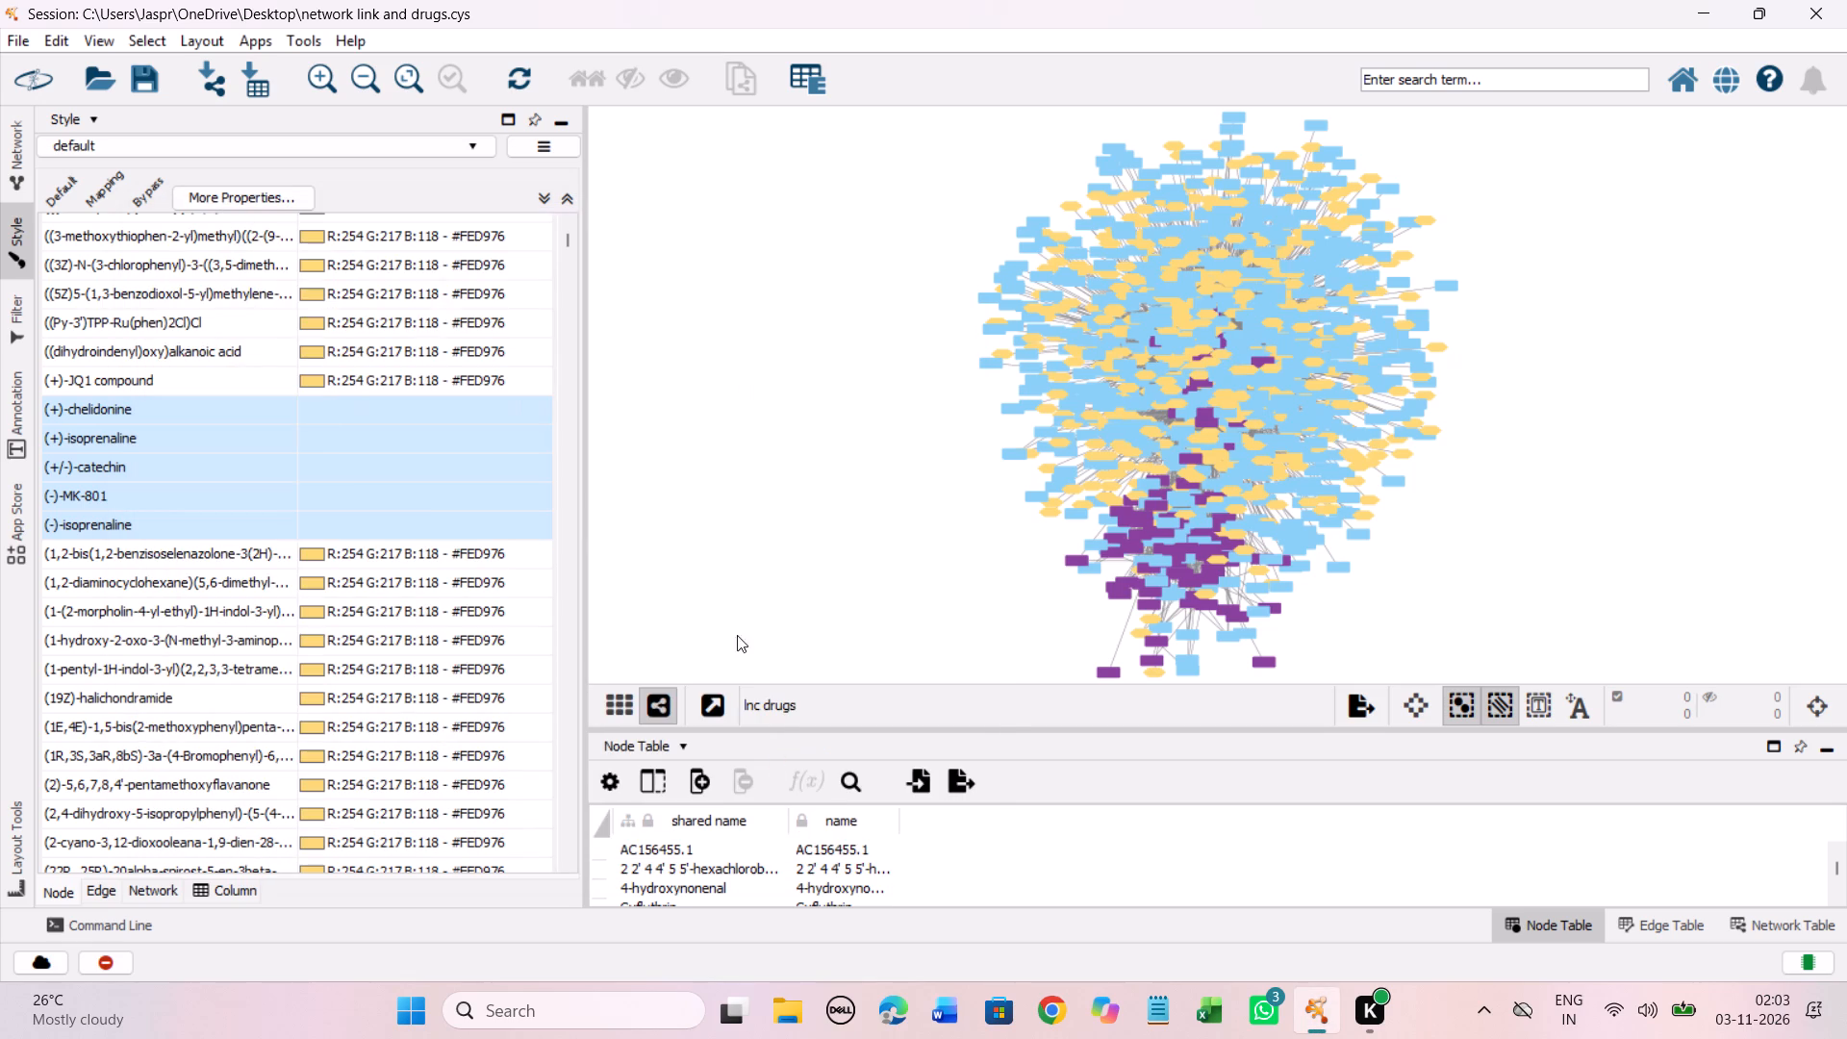
{"action": "scroll", "coordinate": [534, 508], "scroll_direction": "down", "scroll_amount": 20}
{"action": "scroll", "coordinate": [534, 508], "scroll_direction": "down", "scroll_amount": 11}
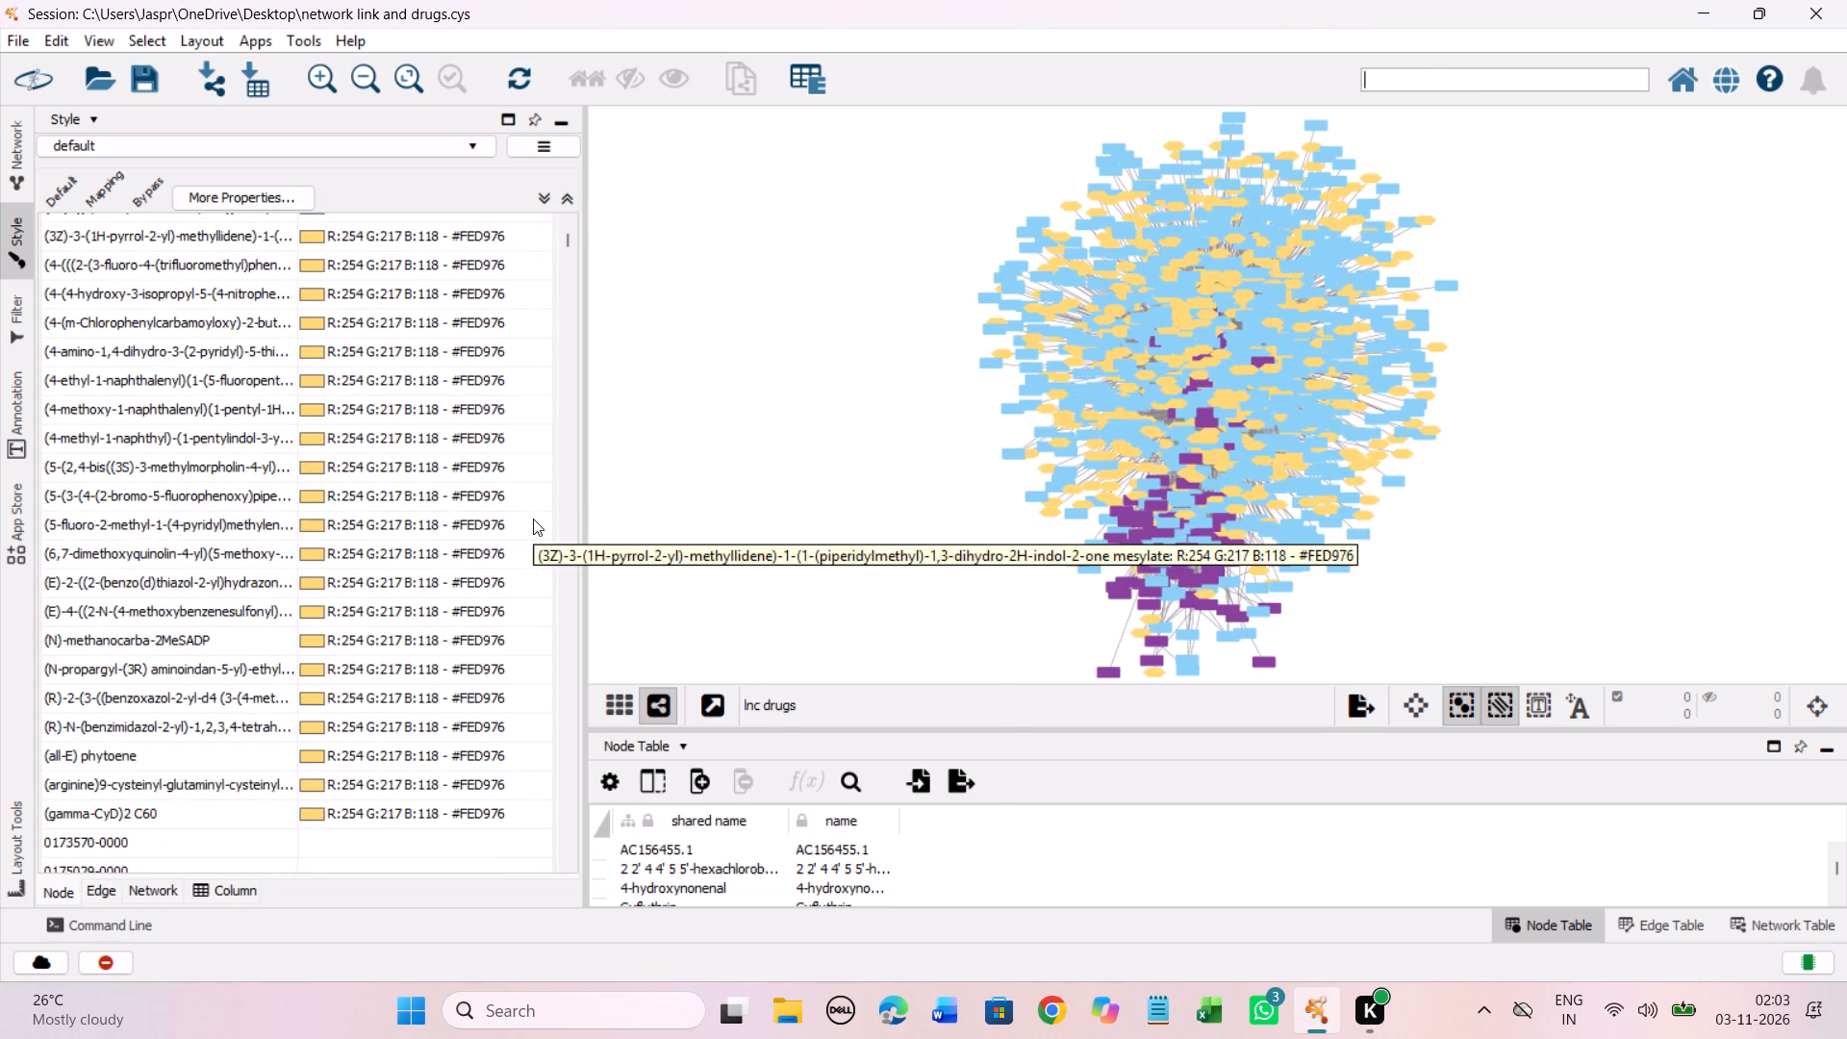
{"action": "scroll", "coordinate": [473, 458], "scroll_direction": "down", "scroll_amount": 18}
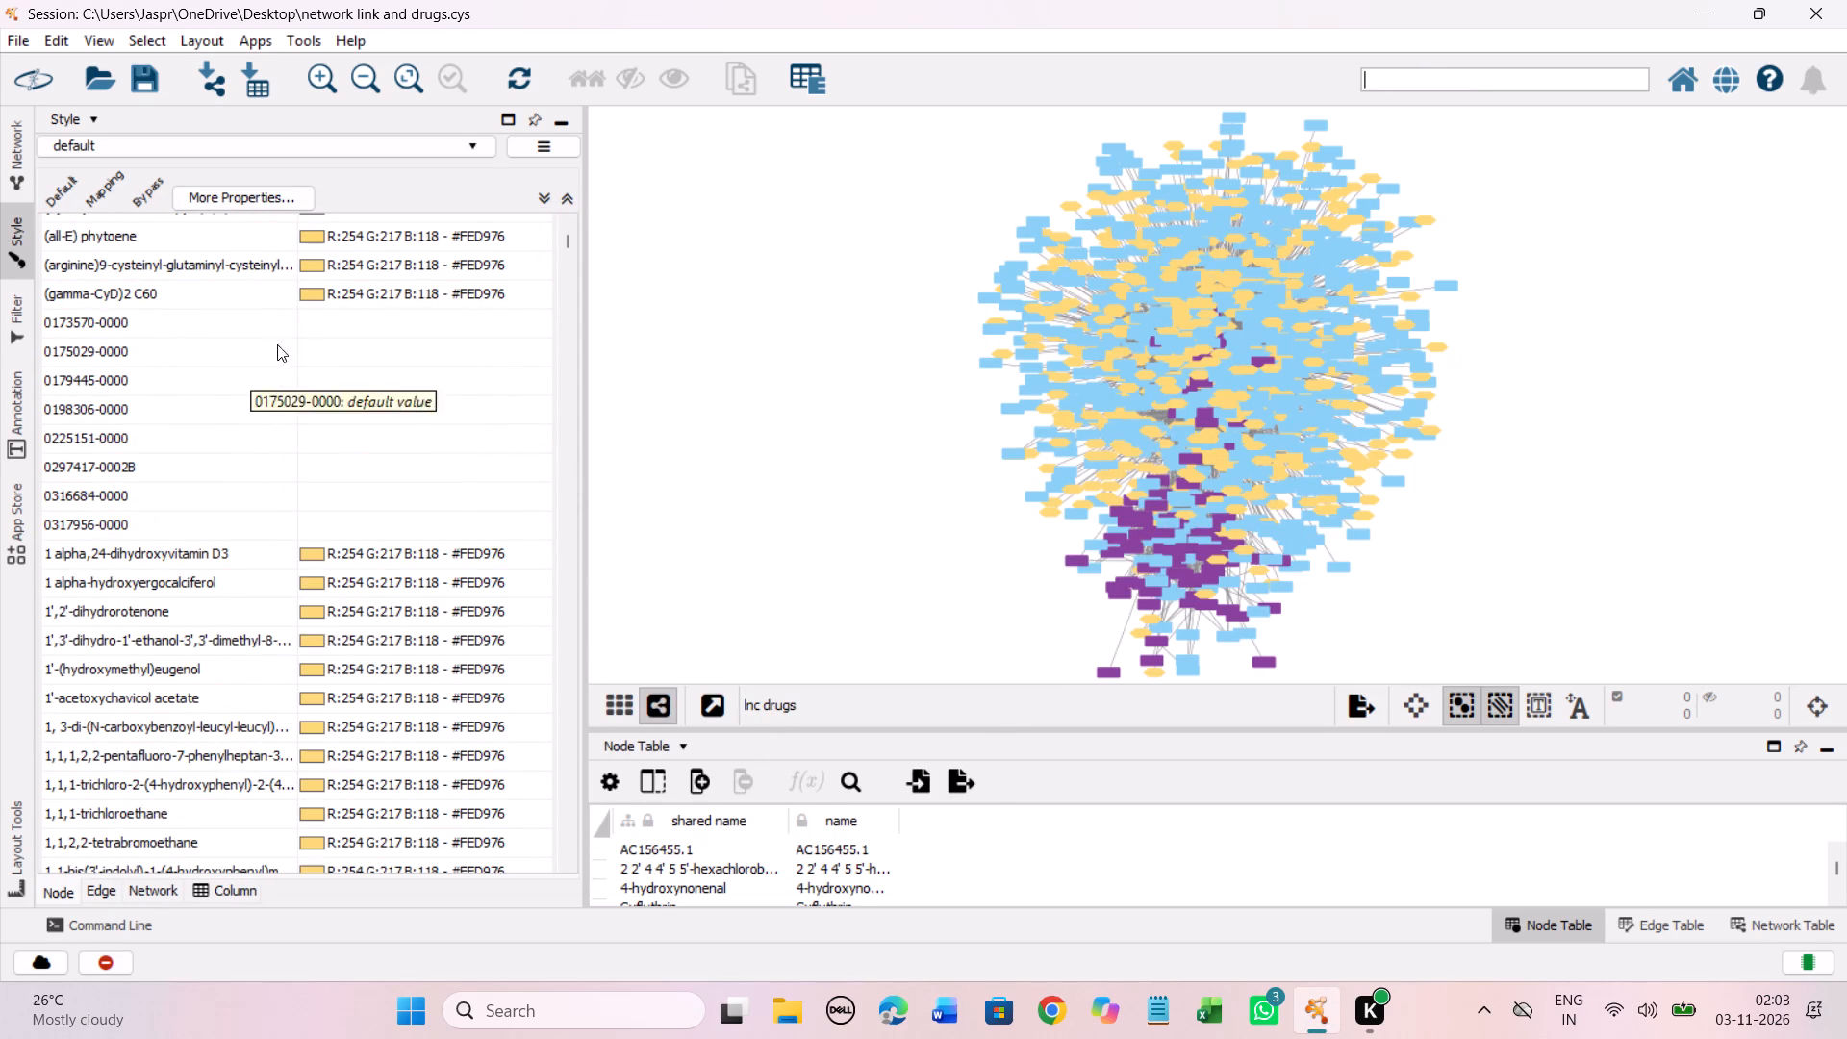
{"action": "left_click_drag", "start_coordinate": [351, 322], "coordinate": [372, 504]}
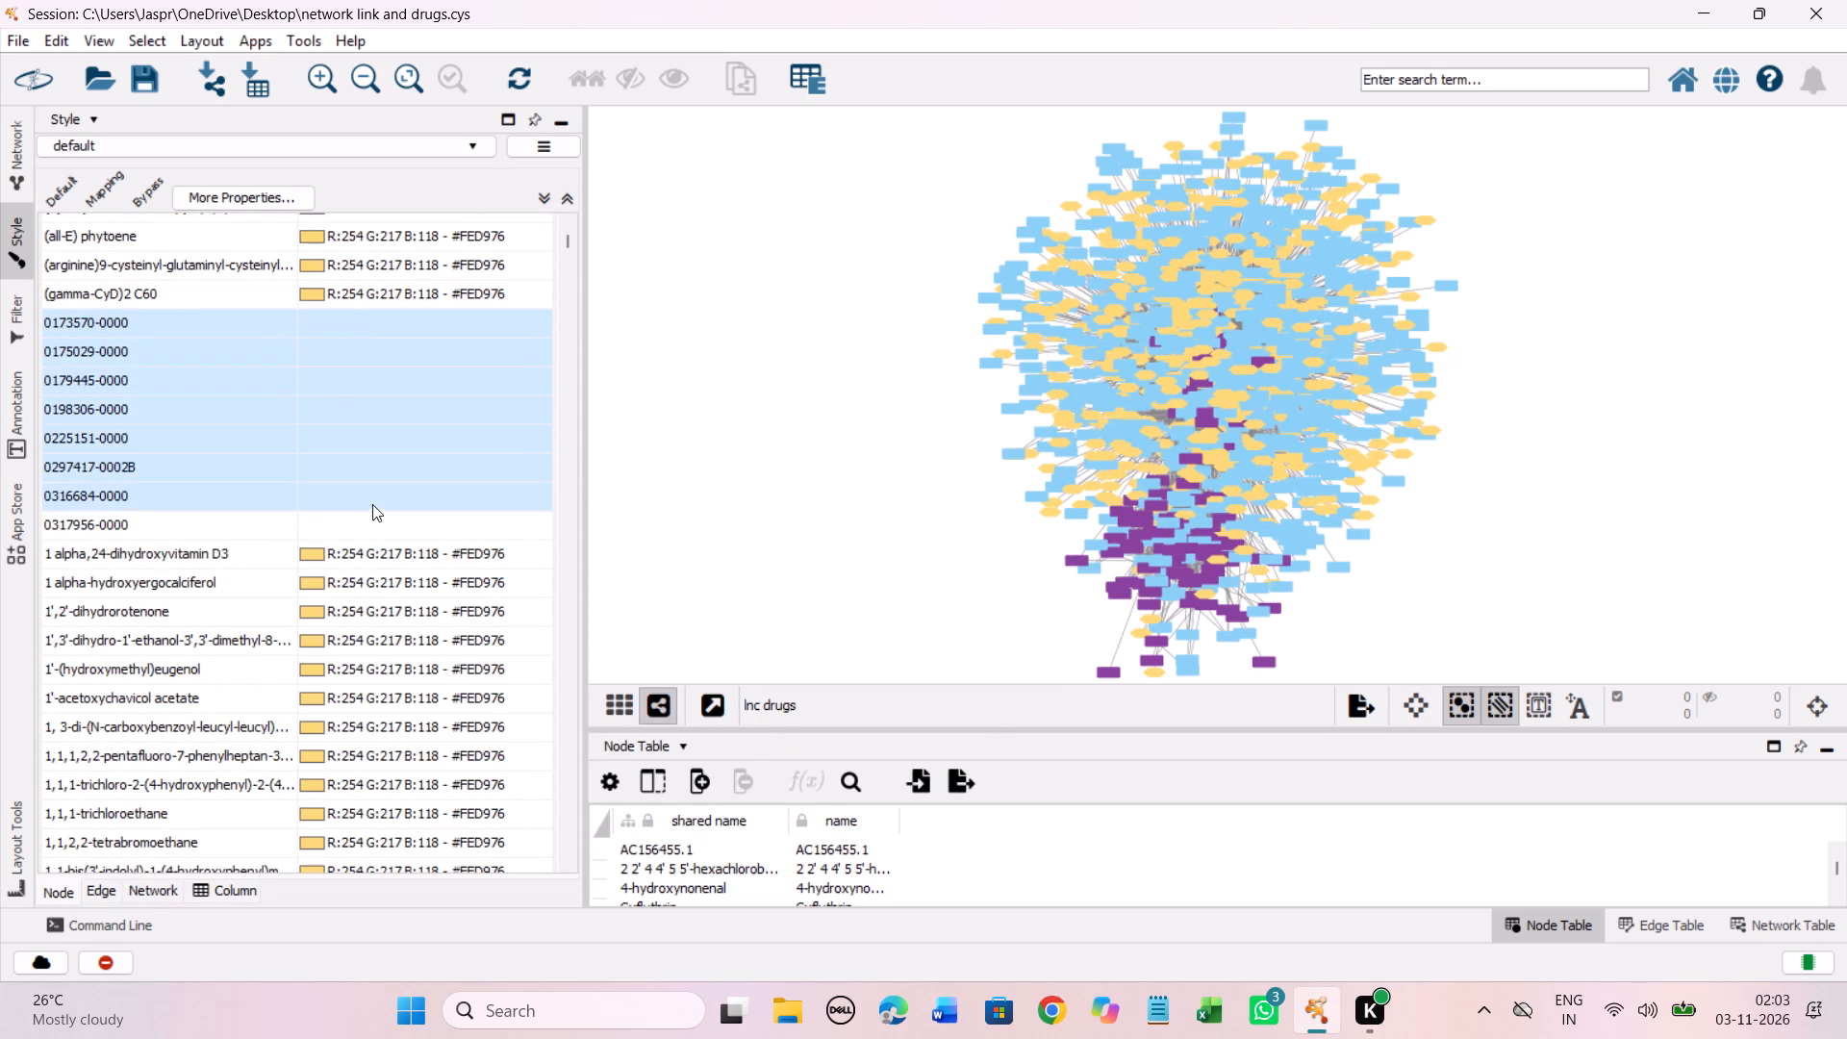
{"action": "left_click_drag", "start_coordinate": [372, 504], "coordinate": [372, 520]}
{"action": "right_click", "coordinate": [374, 519]}
{"action": "left_click", "coordinate": [657, 529]}
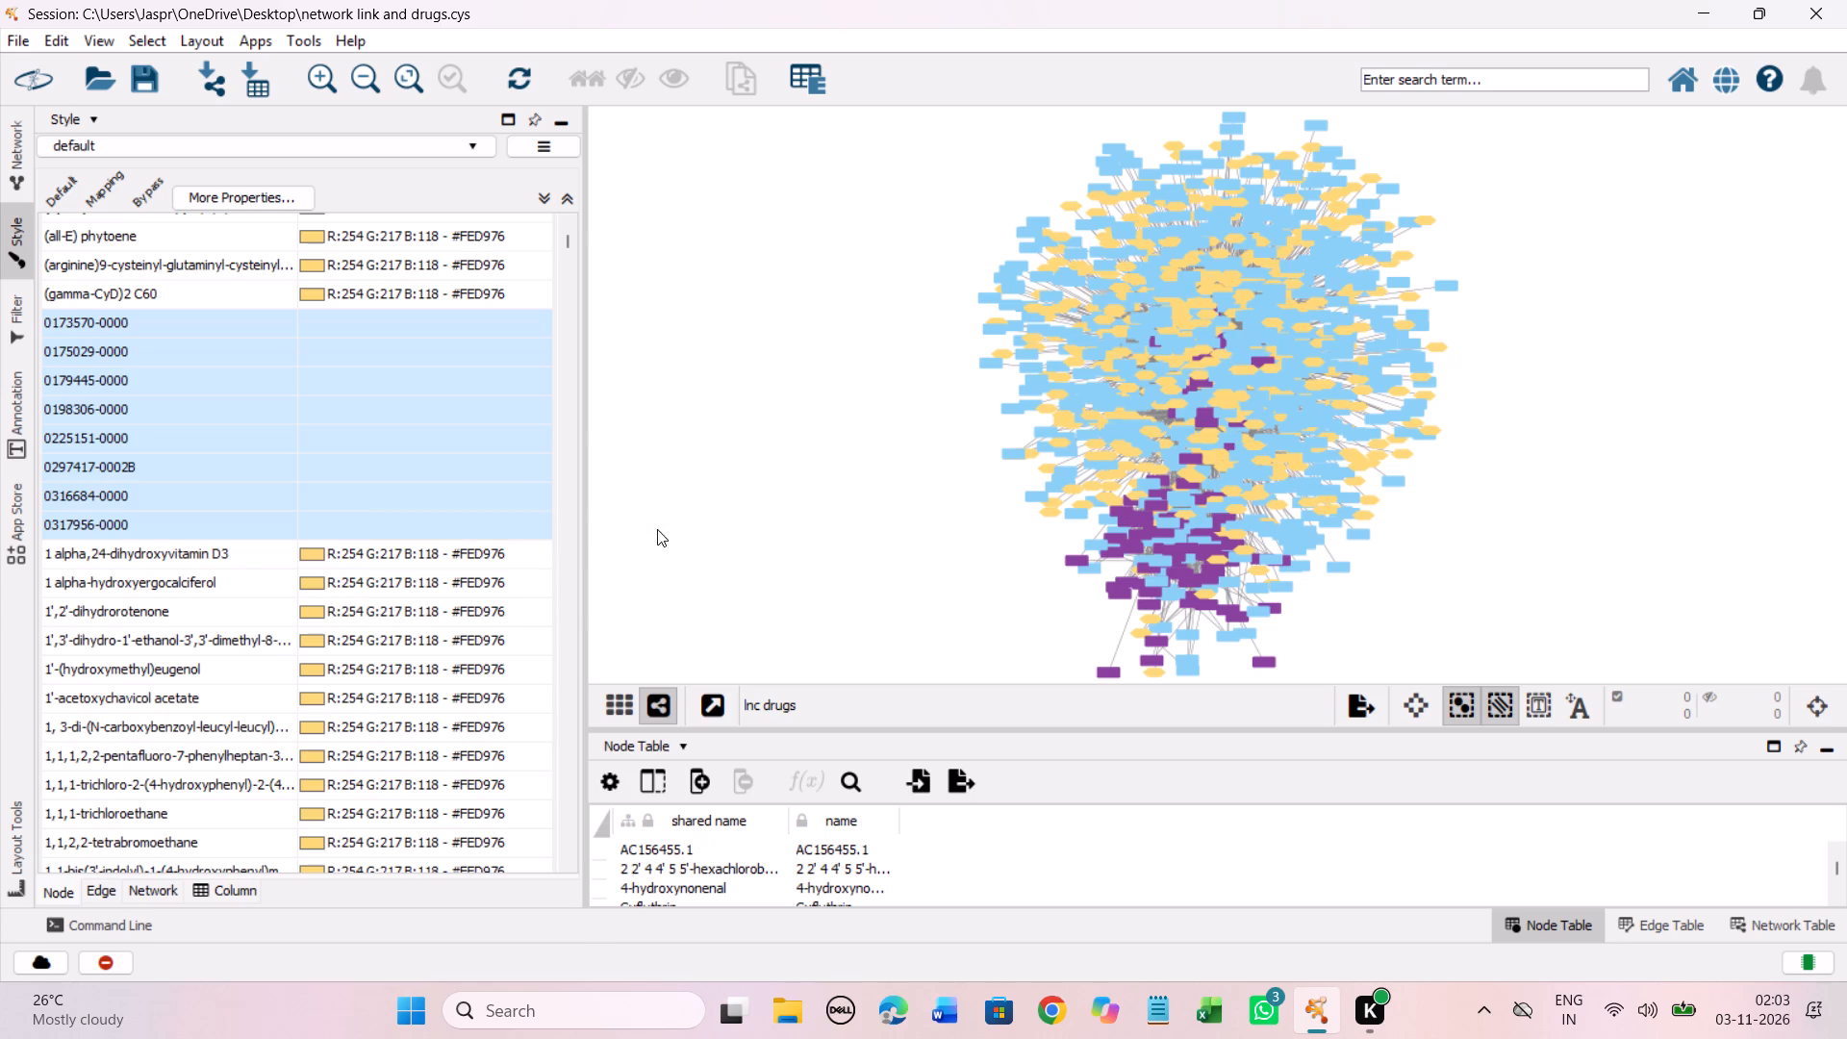
{"action": "left_click_drag", "start_coordinate": [437, 533], "coordinate": [291, 215]}
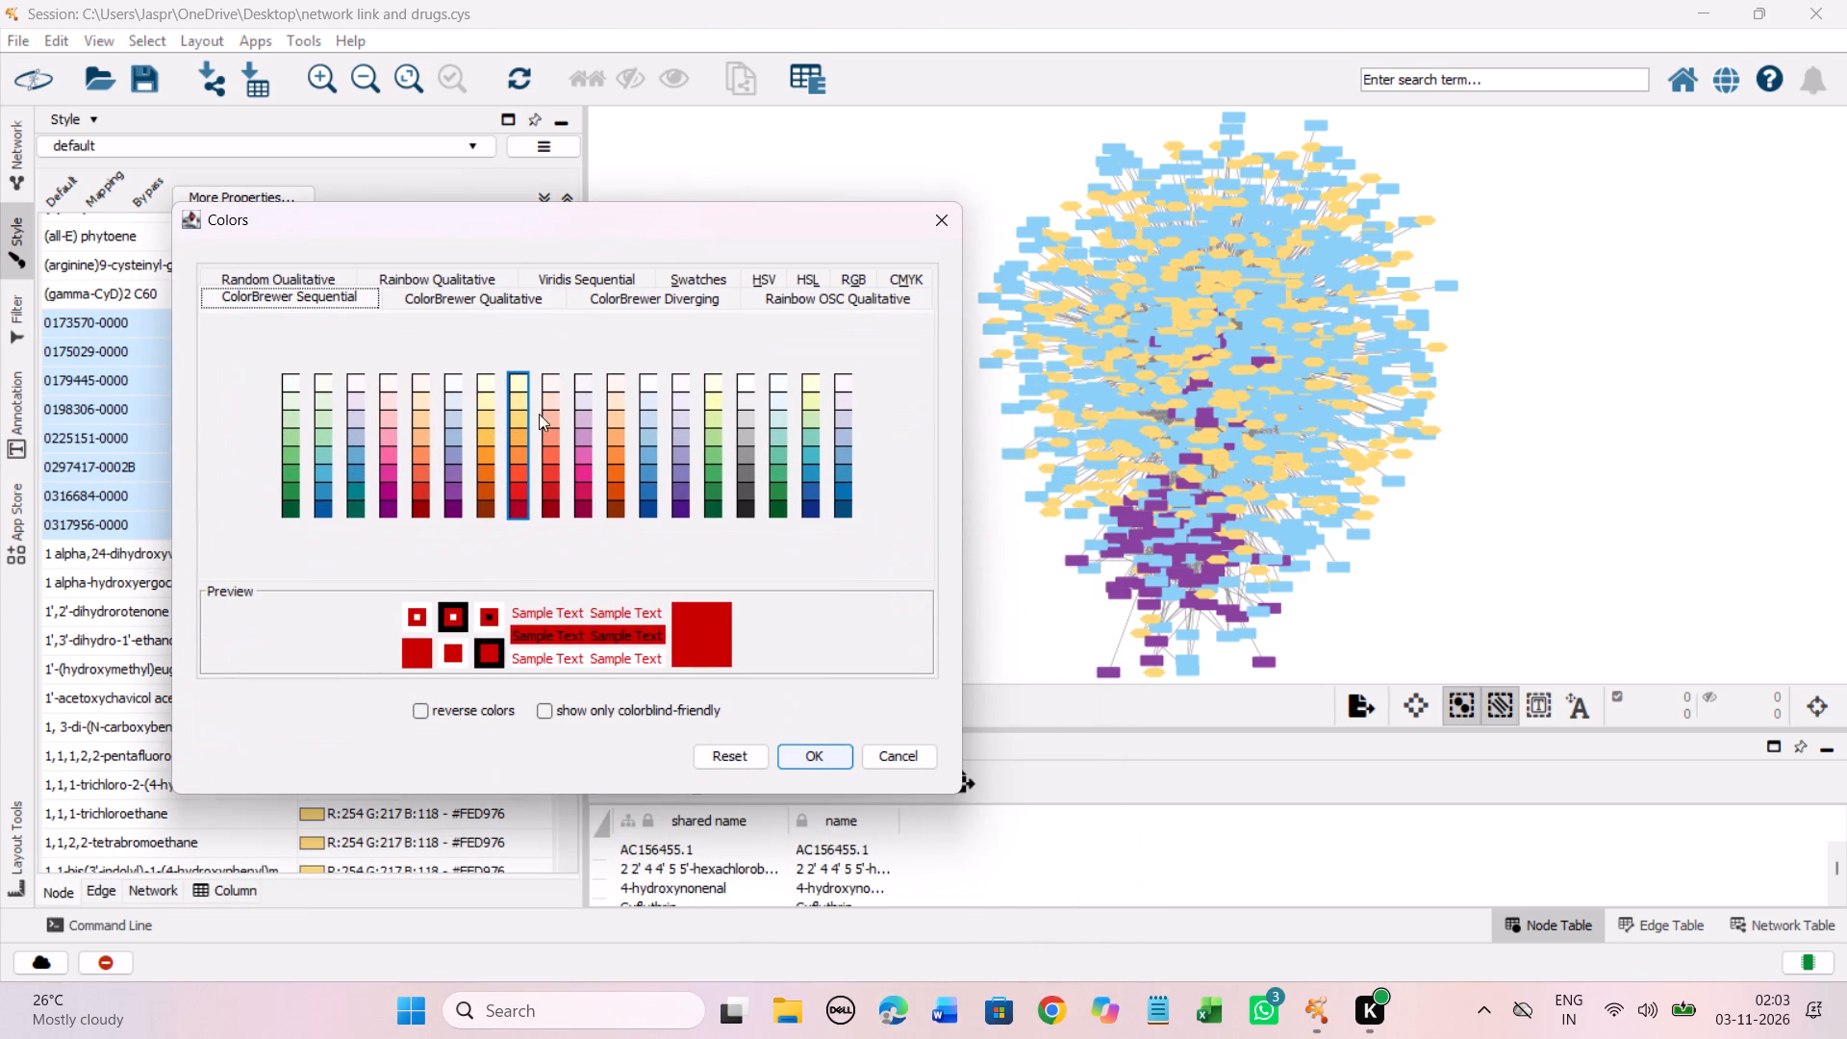
{"action": "left_click", "coordinate": [518, 416]}
{"action": "left_click", "coordinate": [822, 765]}
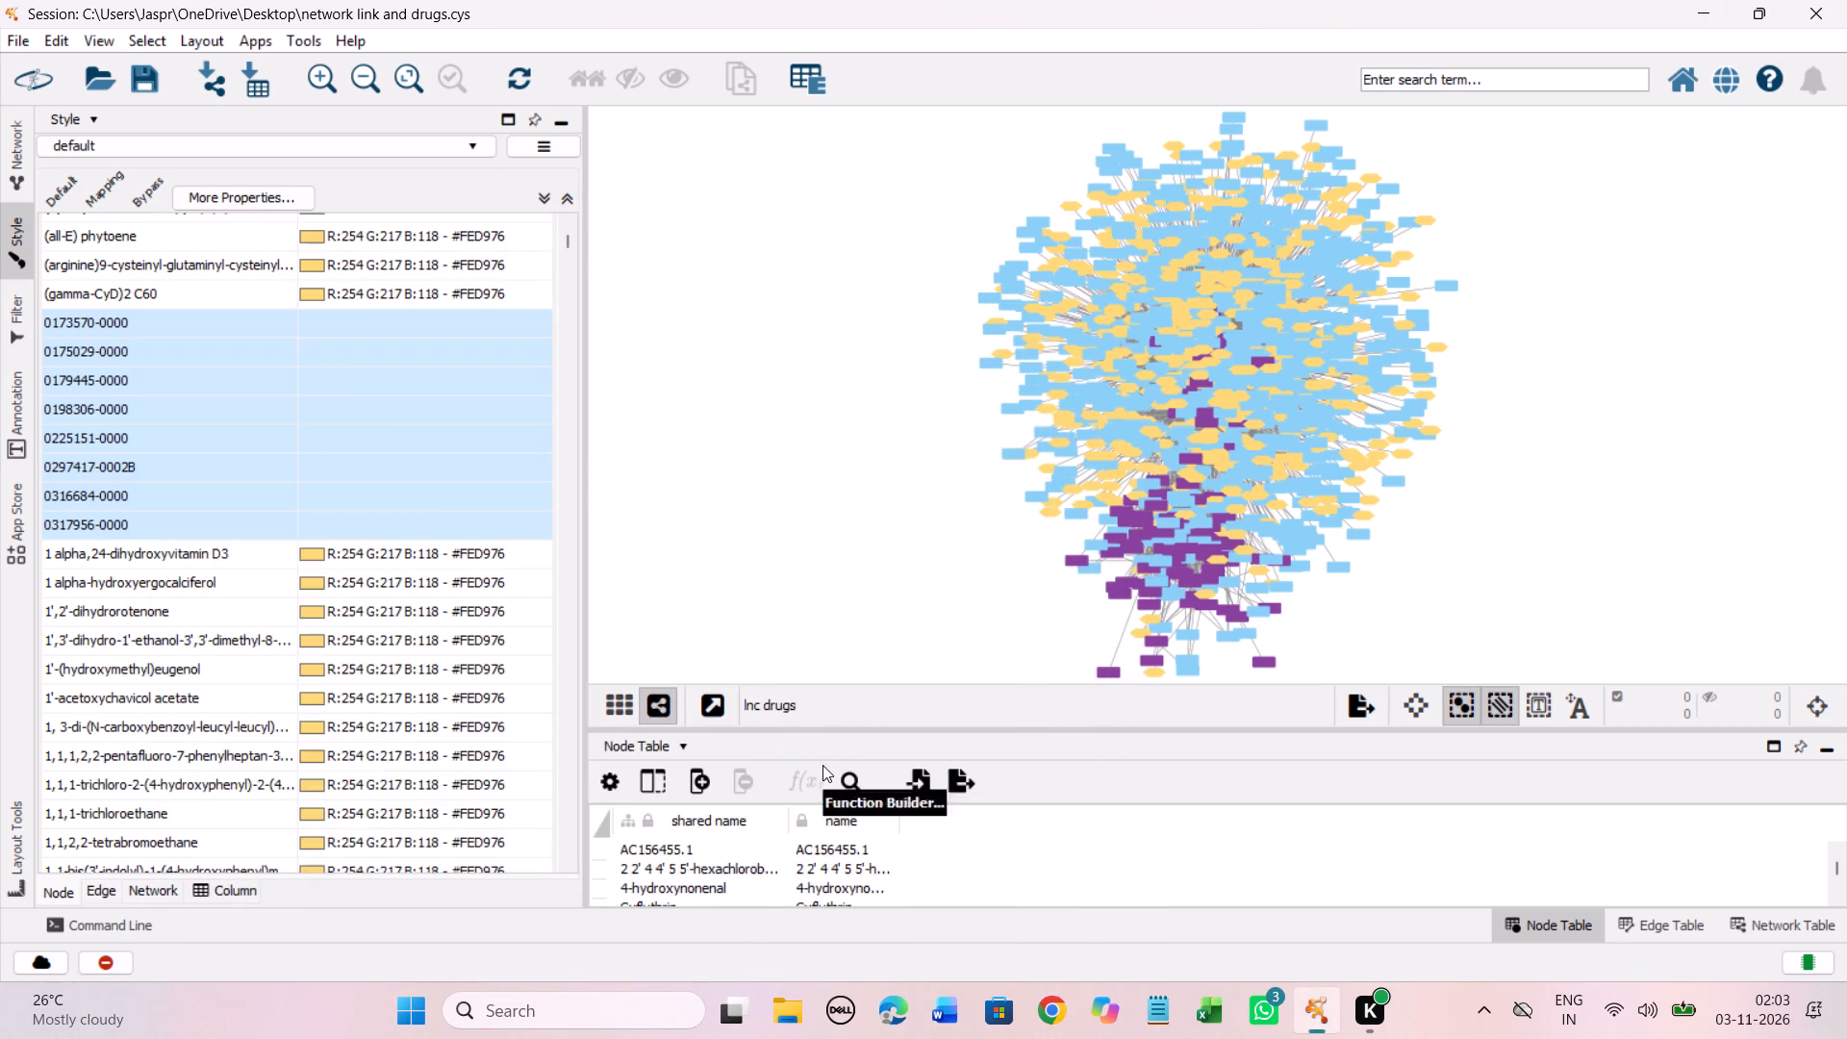
Find the unmapped entry 1,4-chrysenequinone in the discrete node color mapping and set its color to #FED976.
{"action": "scroll", "coordinate": [391, 464], "scroll_direction": "down", "scroll_amount": 12}
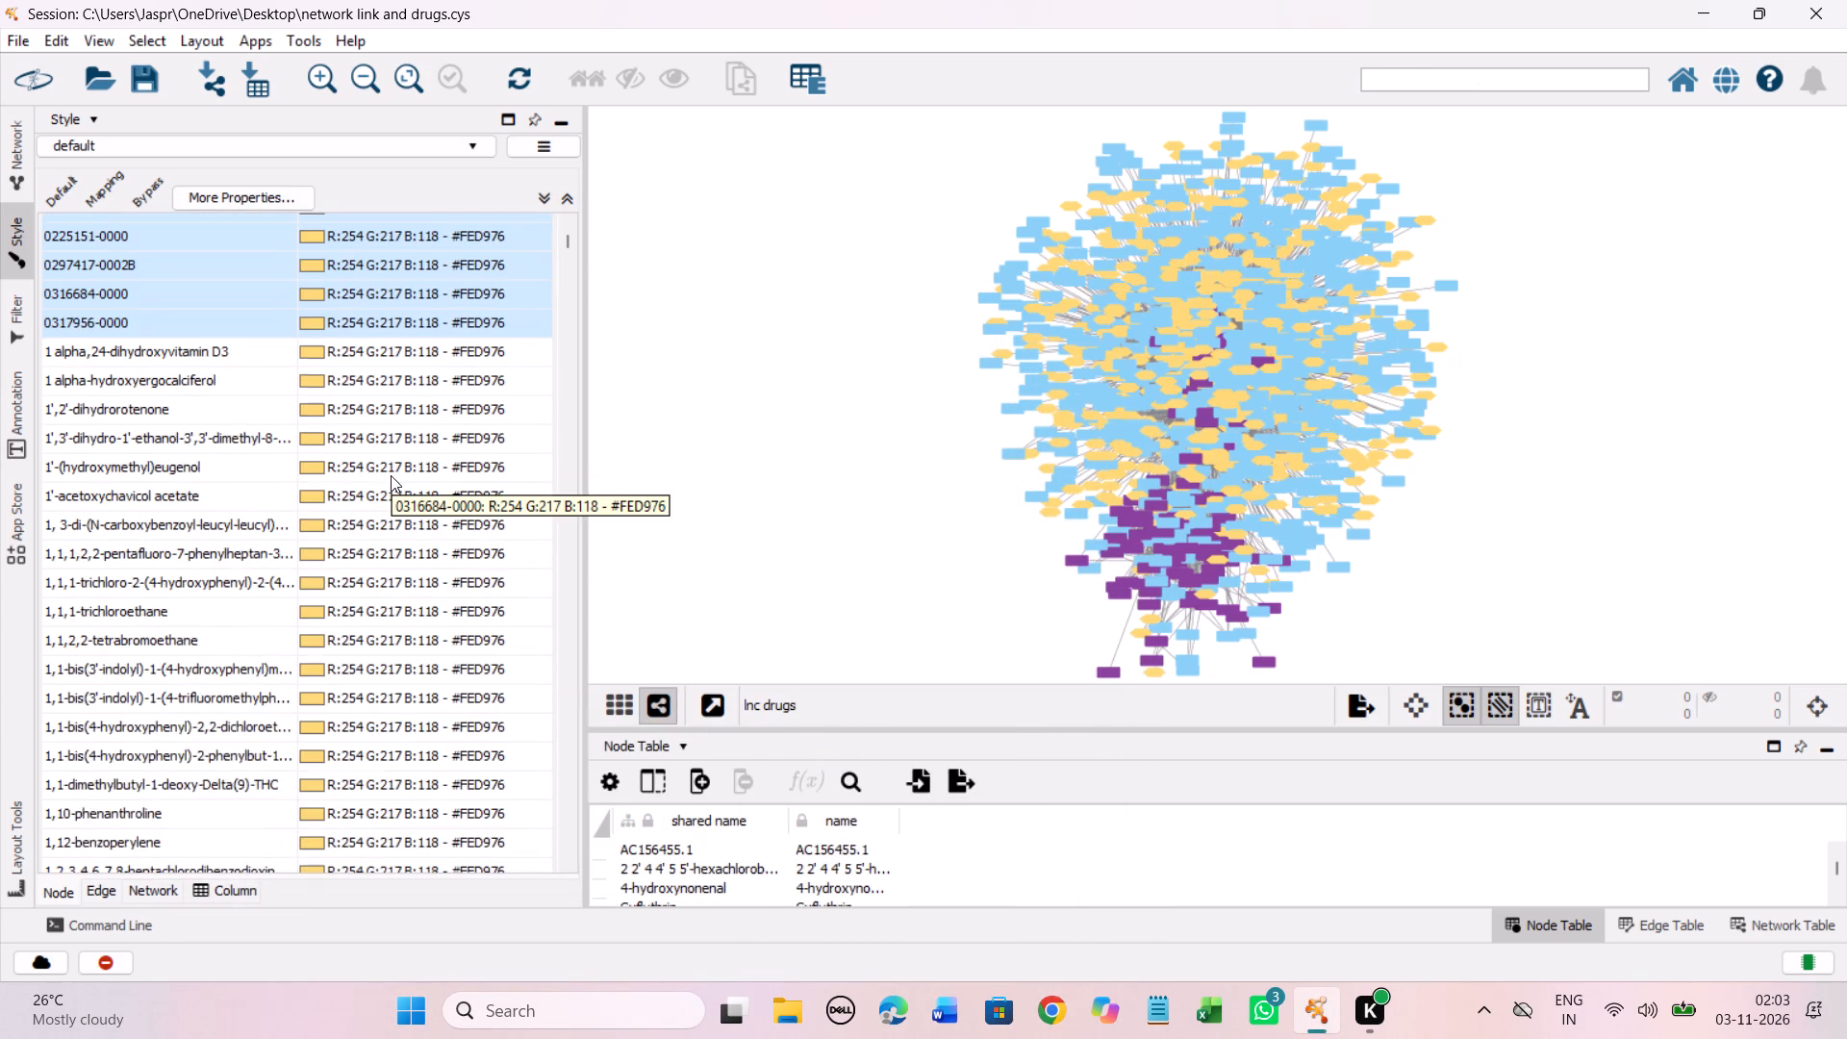
{"action": "scroll", "coordinate": [391, 475], "scroll_direction": "down", "scroll_amount": 20}
{"action": "scroll", "coordinate": [391, 475], "scroll_direction": "down", "scroll_amount": 20}
{"action": "scroll", "coordinate": [391, 475], "scroll_direction": "down", "scroll_amount": 2}
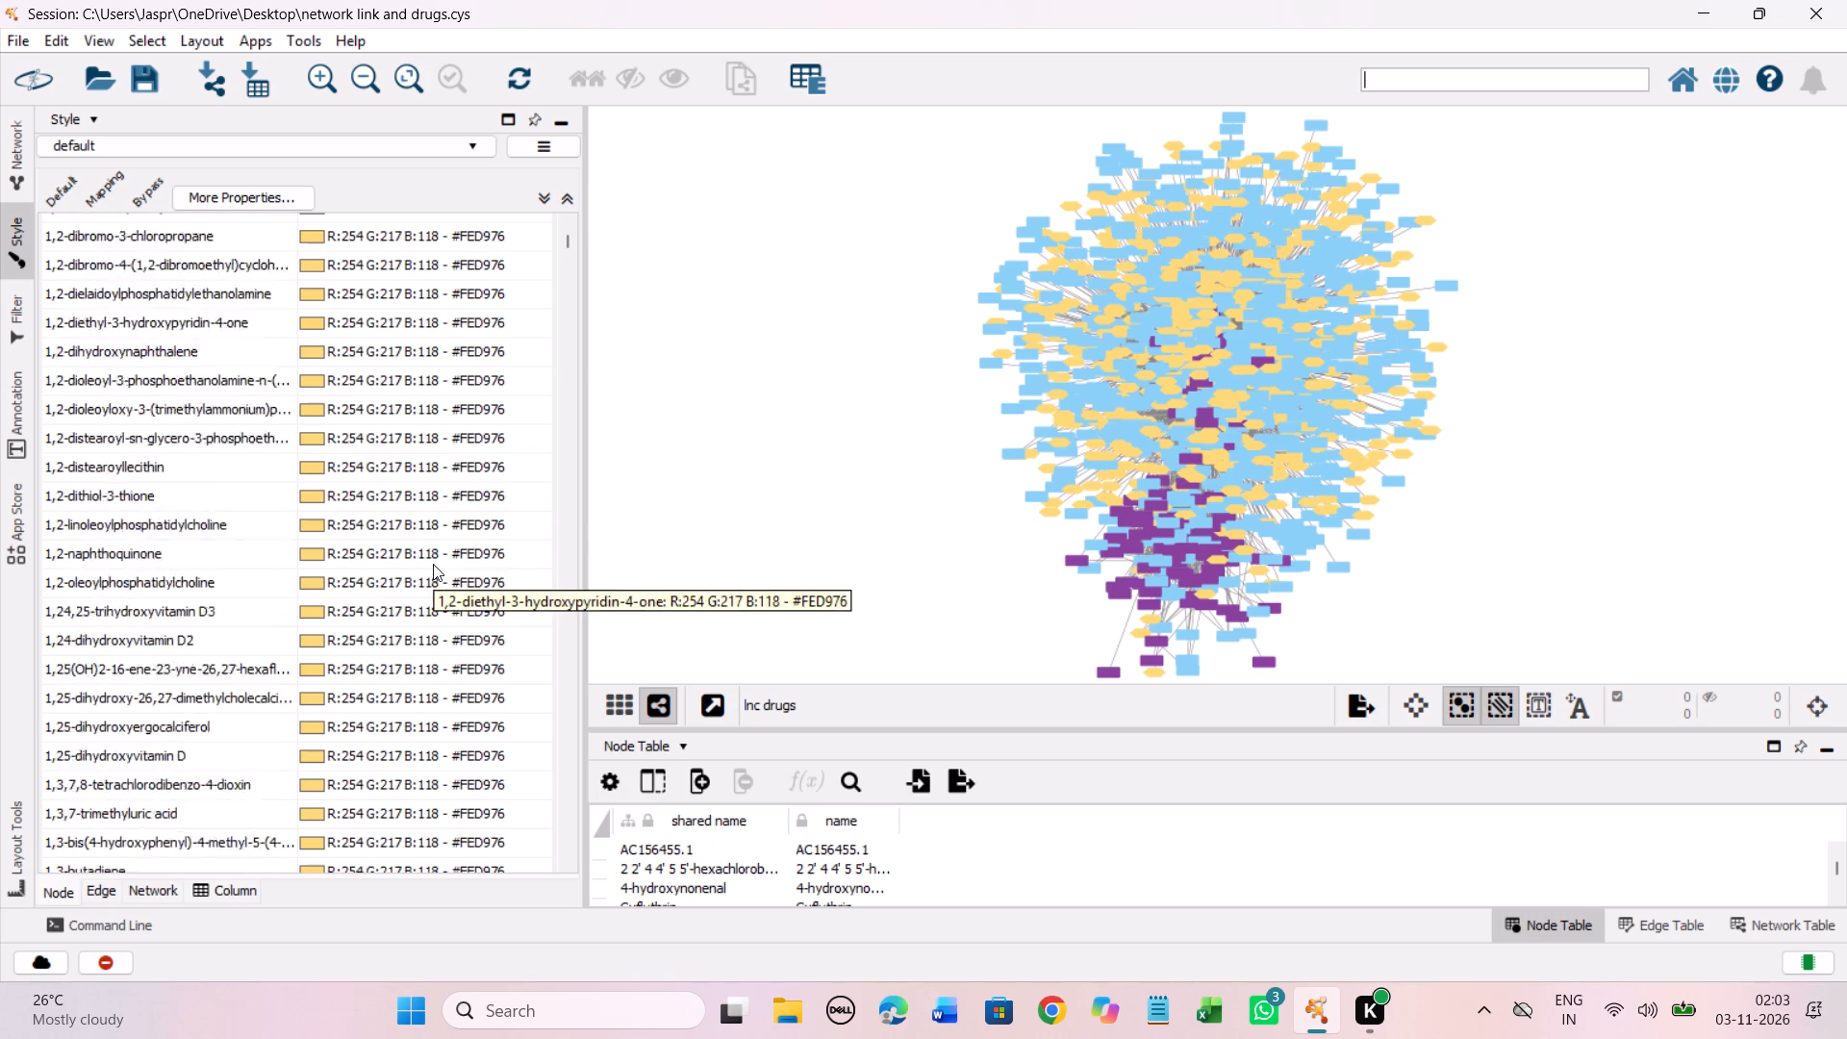
{"action": "scroll", "coordinate": [433, 564], "scroll_direction": "down", "scroll_amount": 20}
{"action": "scroll", "coordinate": [433, 564], "scroll_direction": "down", "scroll_amount": 12}
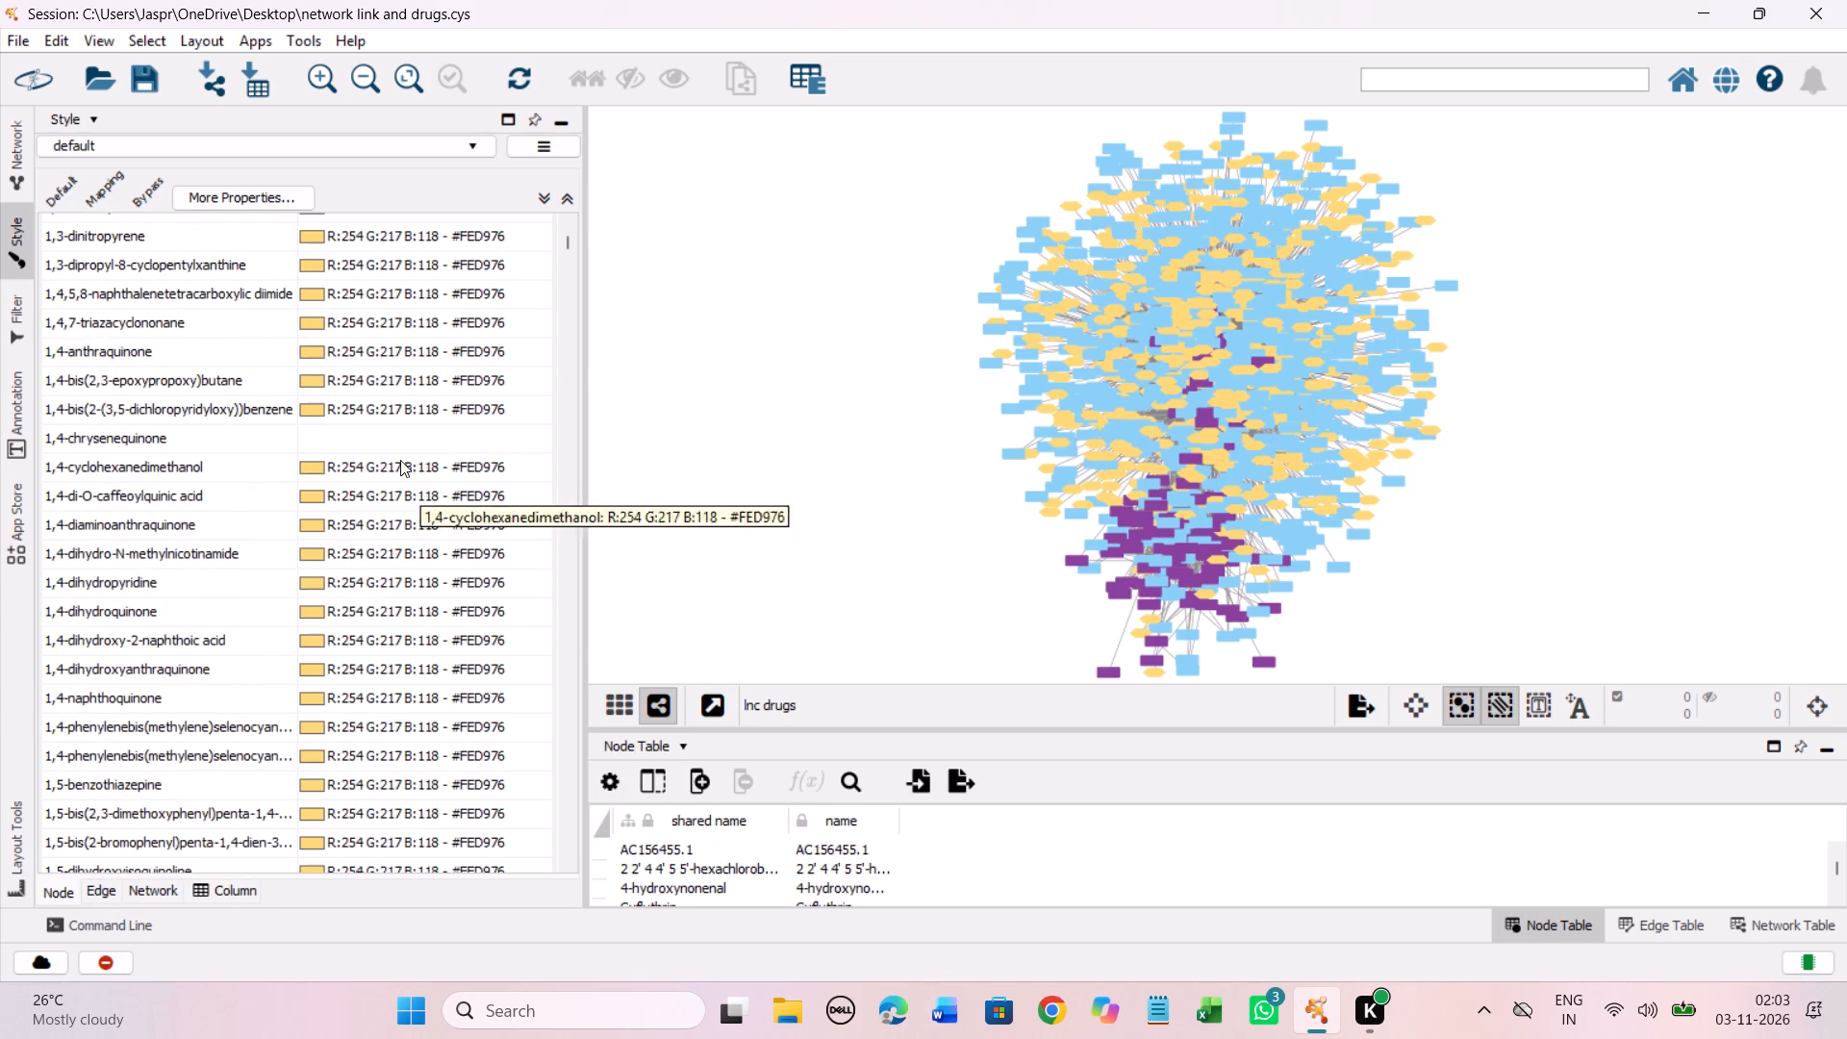
{"action": "left_click", "coordinate": [351, 438]}
{"action": "right_click", "coordinate": [351, 438]}
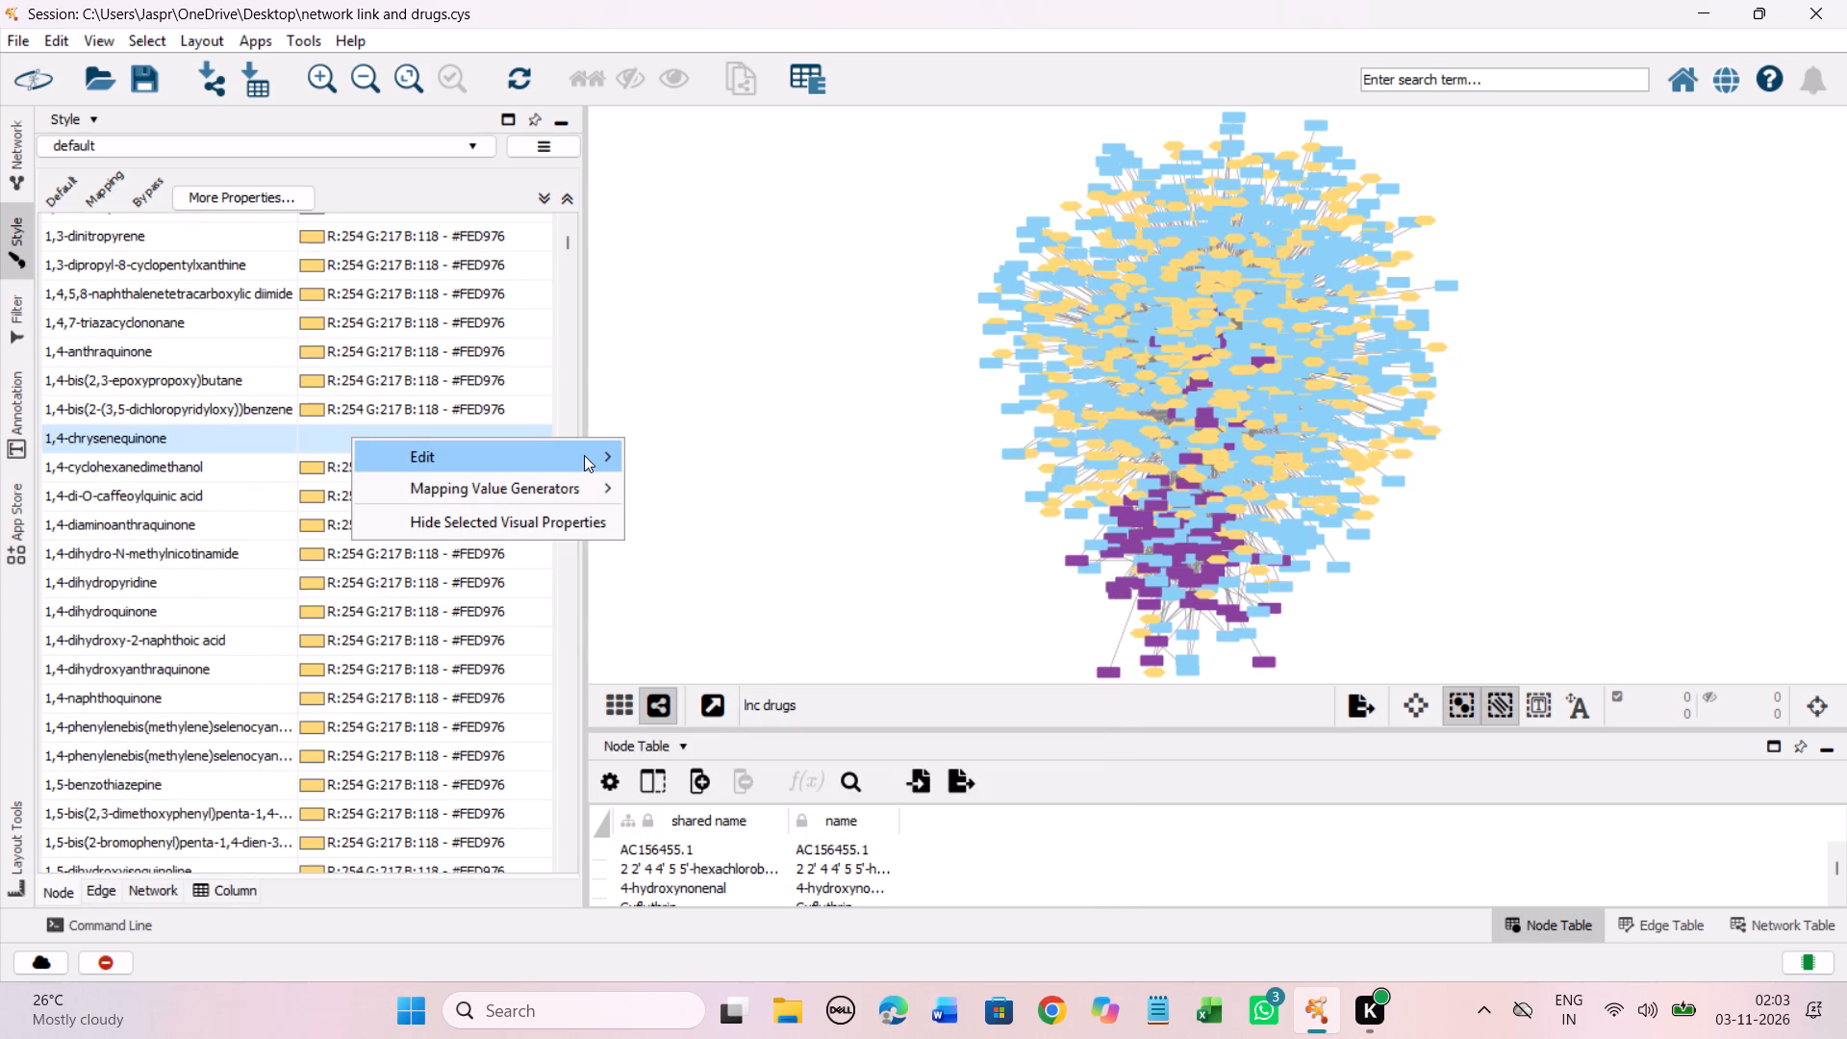
{"action": "left_click", "coordinate": [683, 459]}
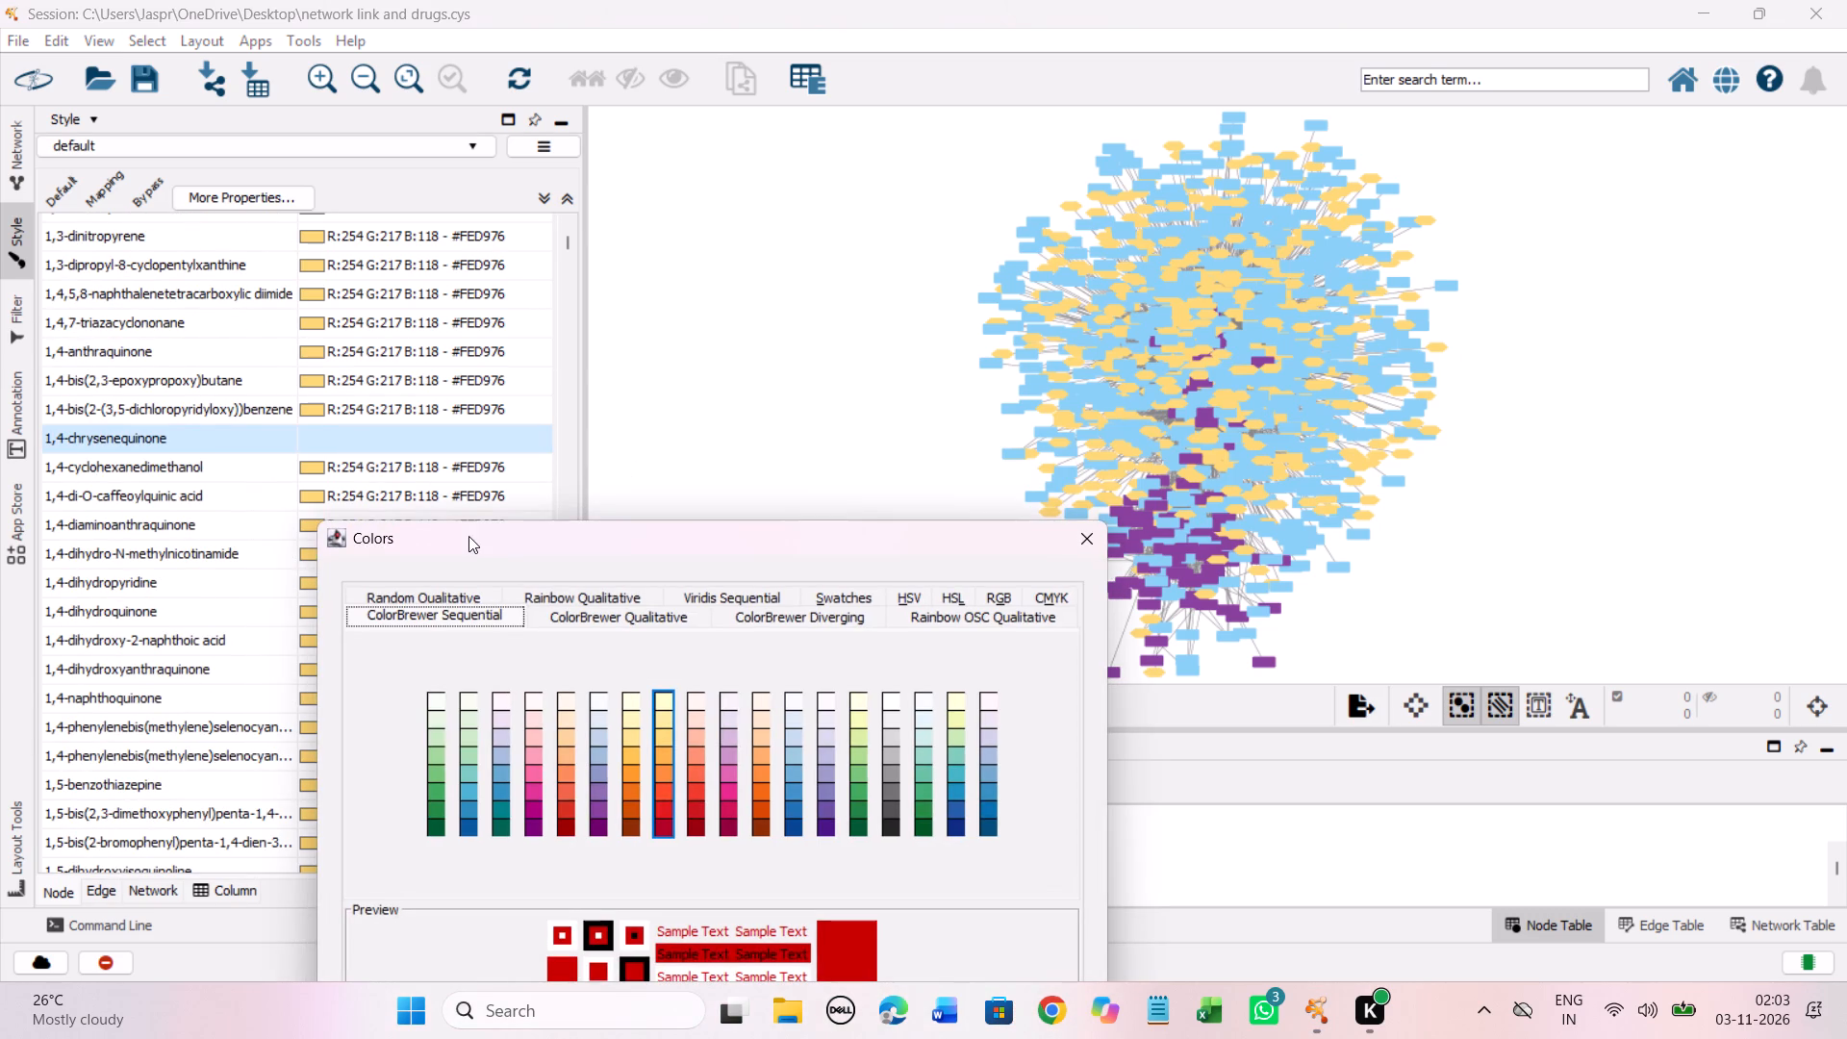
{"action": "left_click_drag", "start_coordinate": [468, 537], "coordinate": [324, 239]}
{"action": "left_click", "coordinate": [526, 439]}
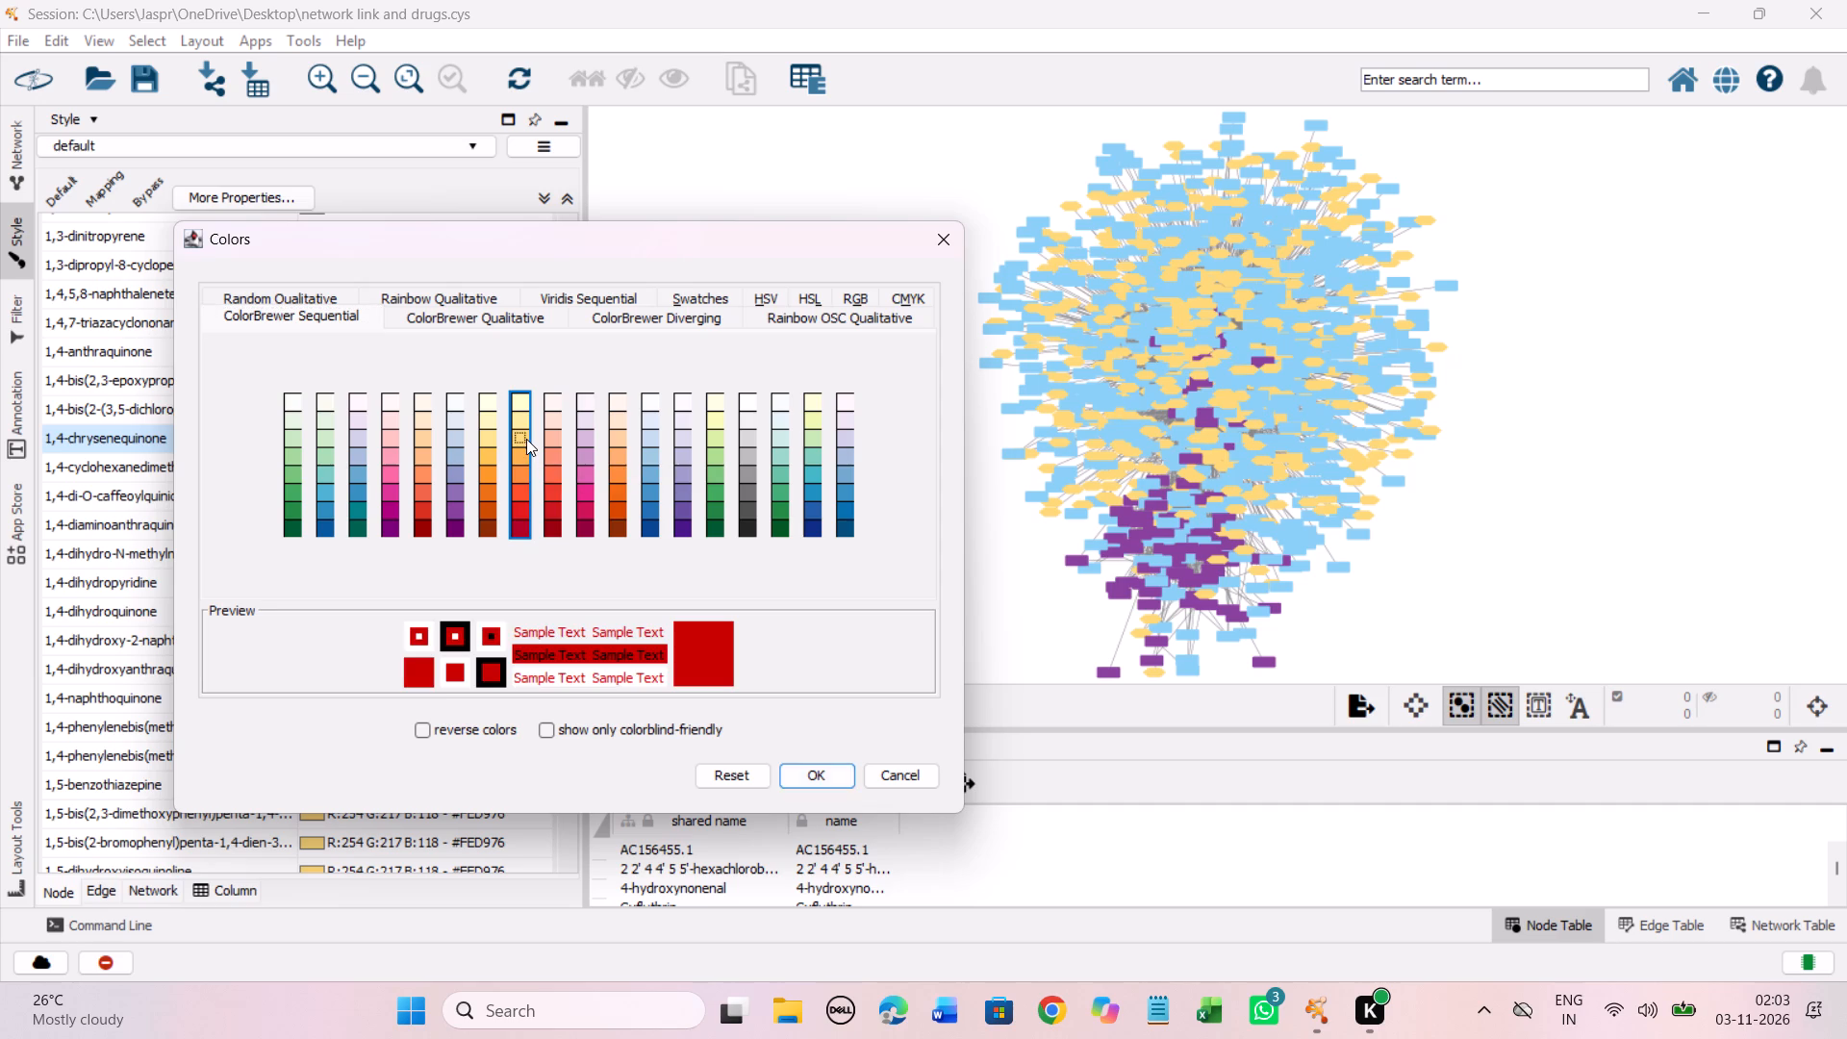
{"action": "left_click", "coordinate": [808, 774]}
Find the unmapped entry 1,5-isoquinolinediol in the discrete node color mapping and set its color to #FED976.
{"action": "scroll", "coordinate": [452, 554], "scroll_direction": "down", "scroll_amount": 12}
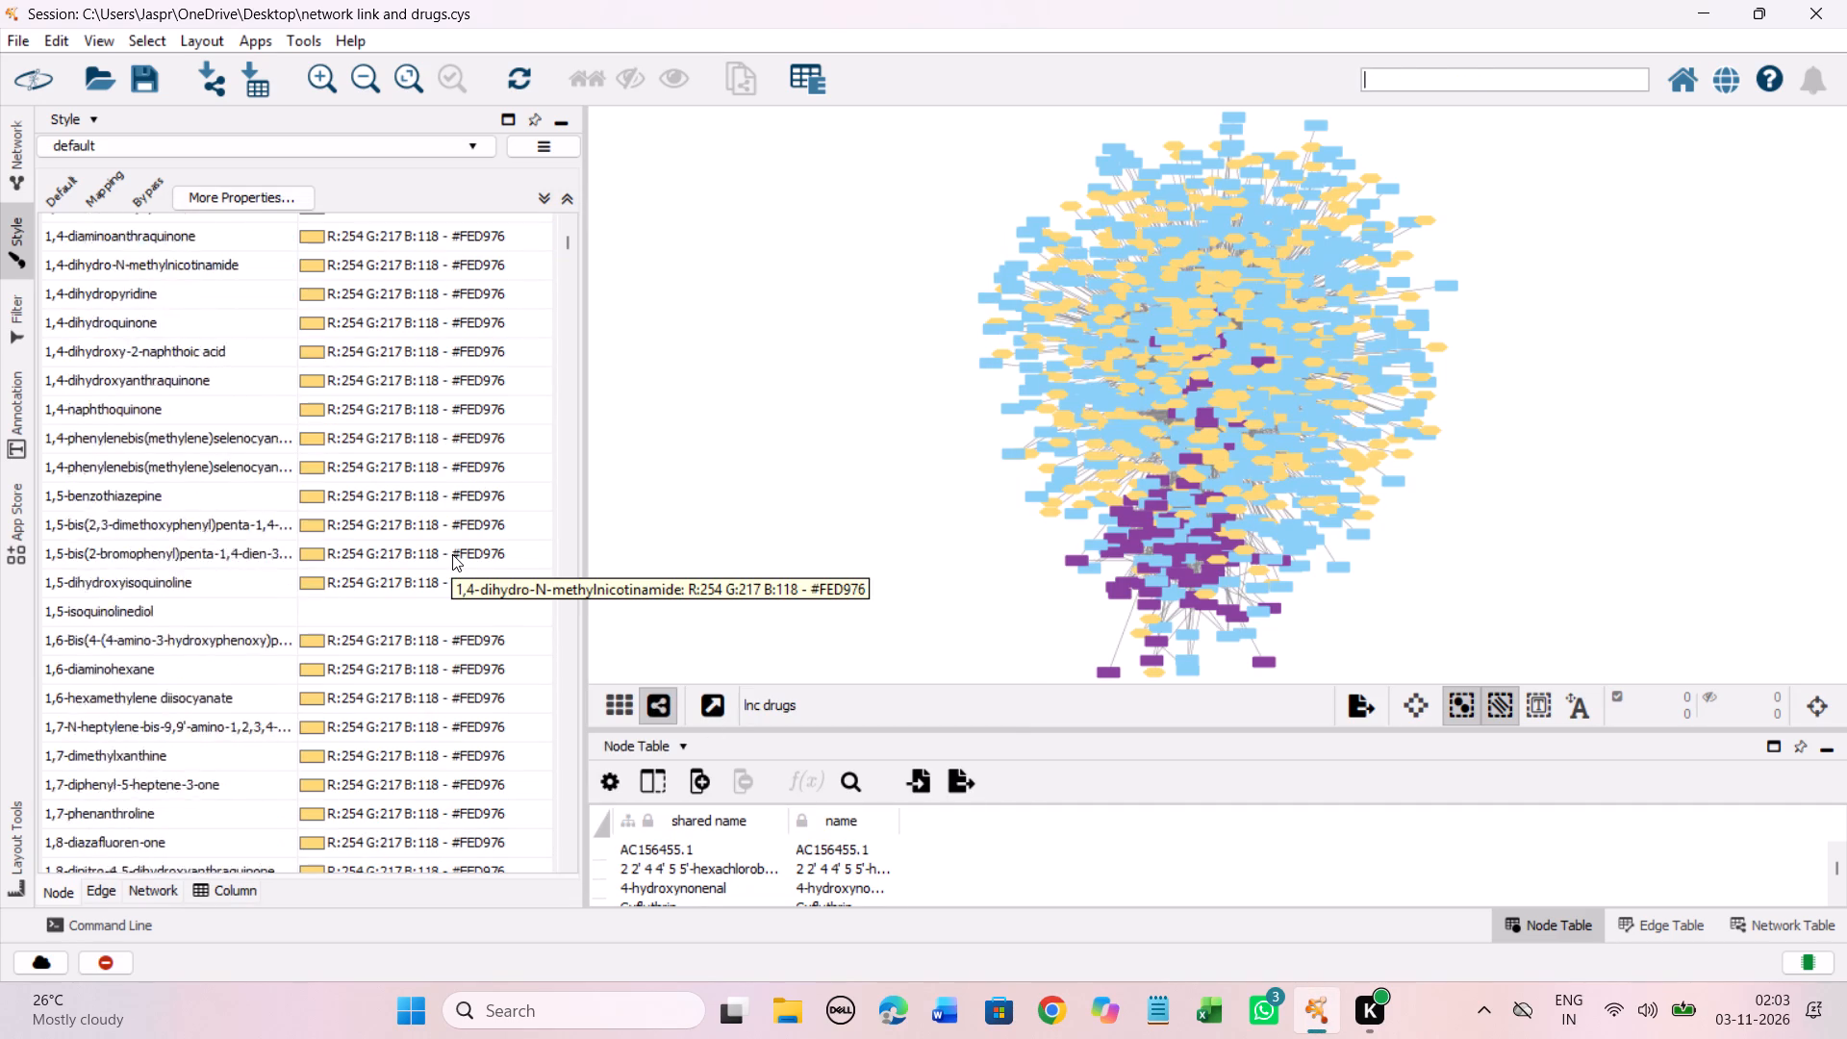
{"action": "scroll", "coordinate": [452, 554], "scroll_direction": "down", "scroll_amount": 1}
{"action": "left_click", "coordinate": [336, 520]}
{"action": "right_click", "coordinate": [336, 520]}
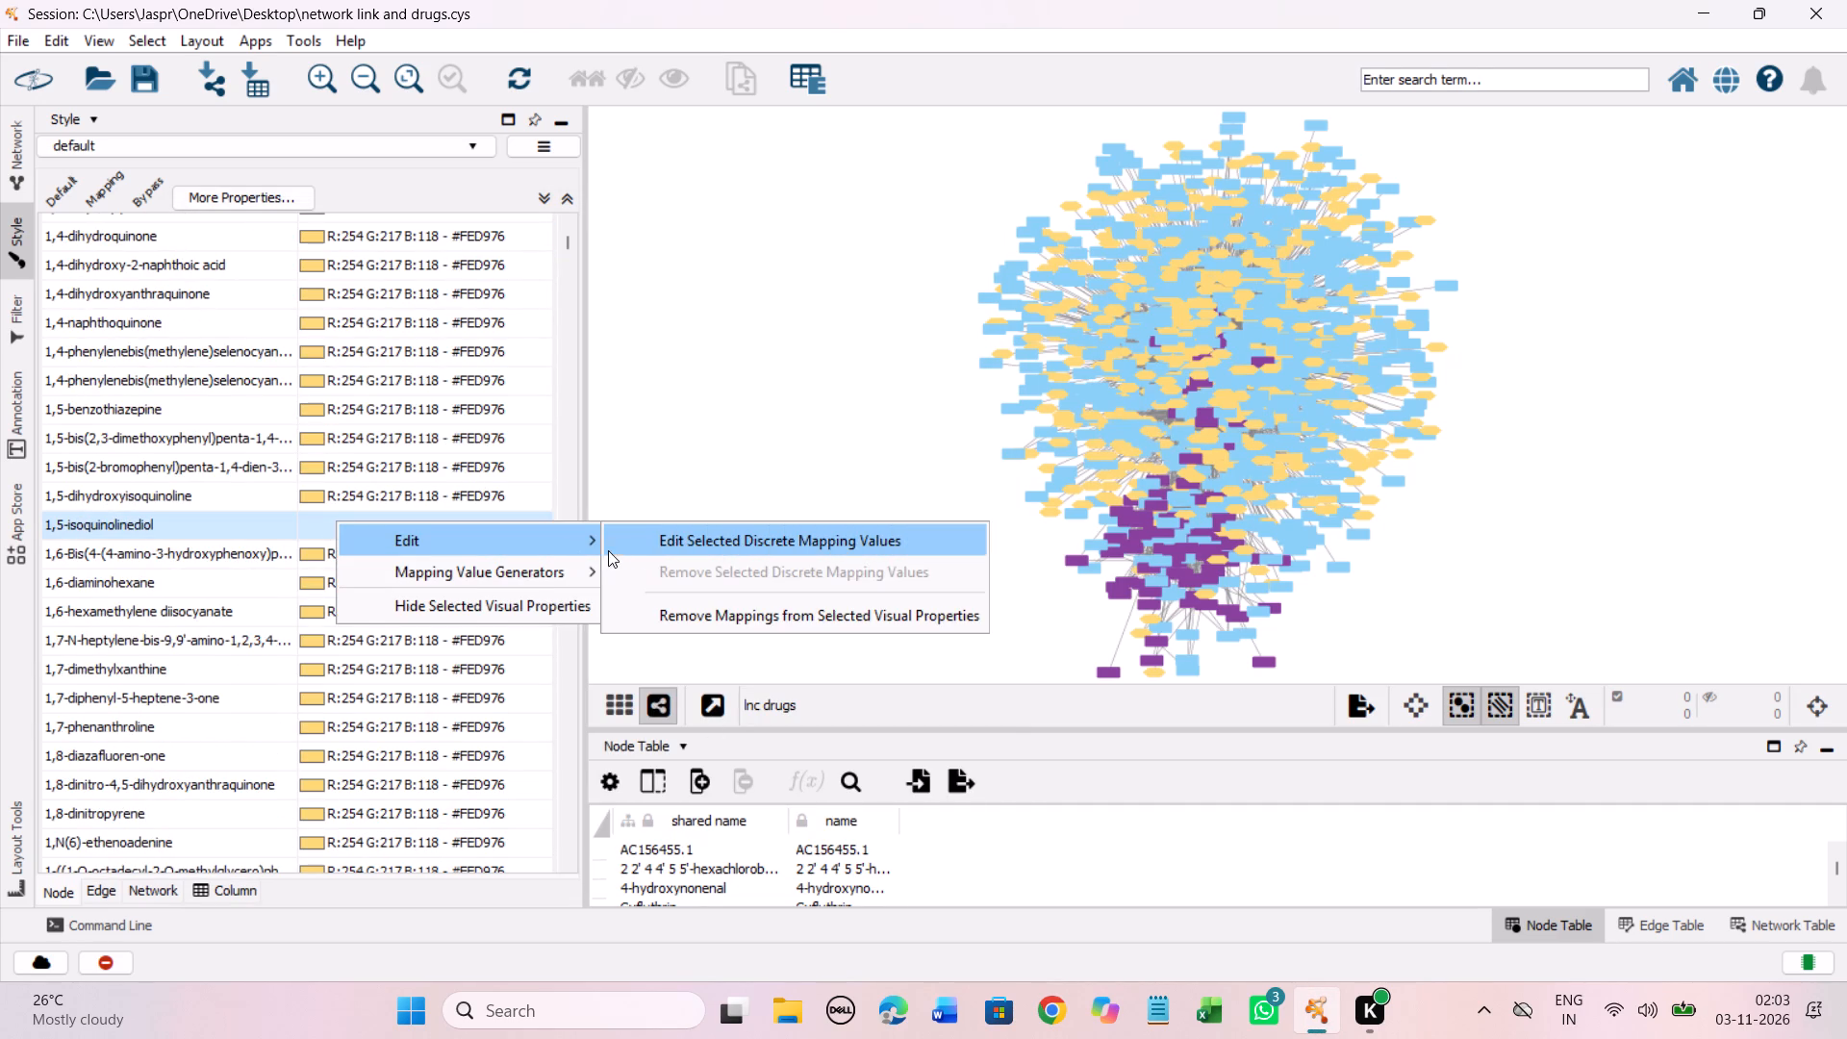
{"action": "left_click", "coordinate": [720, 542]}
{"action": "left_click_drag", "start_coordinate": [416, 539], "coordinate": [304, 247]}
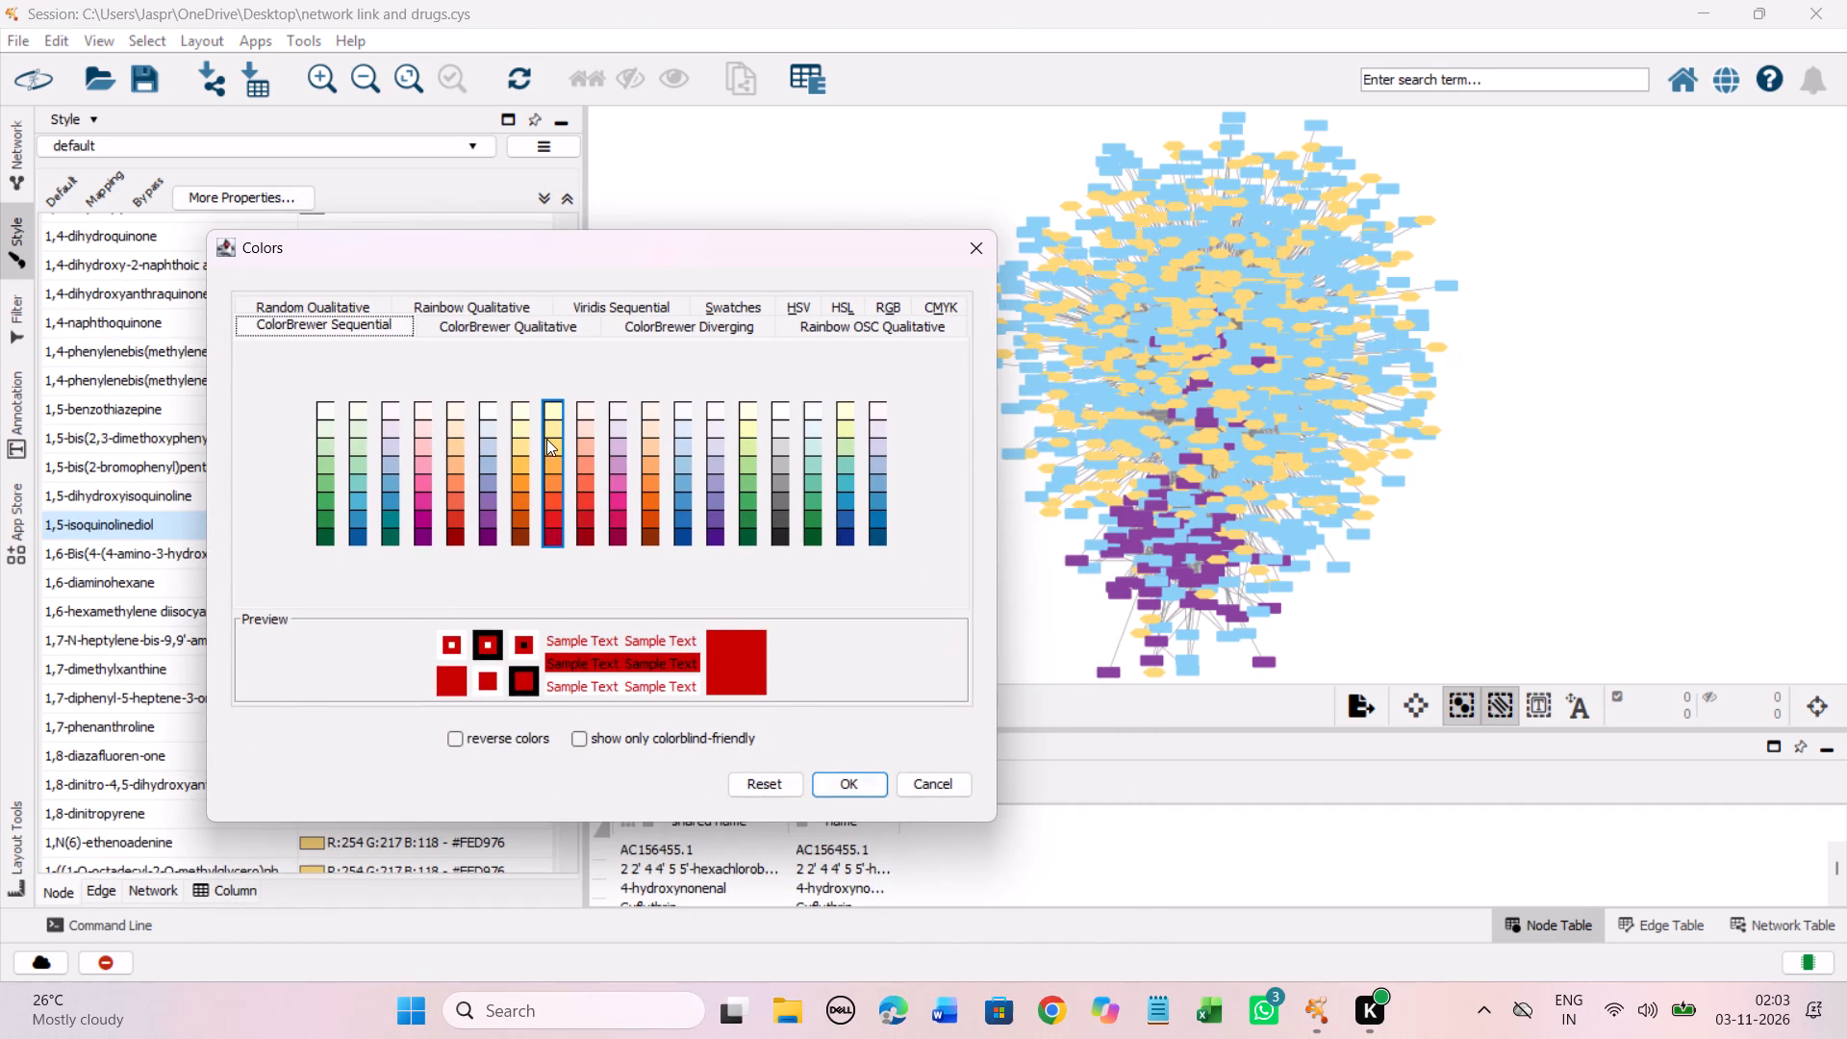
{"action": "left_click", "coordinate": [549, 439]}
{"action": "left_click", "coordinate": [853, 773]}
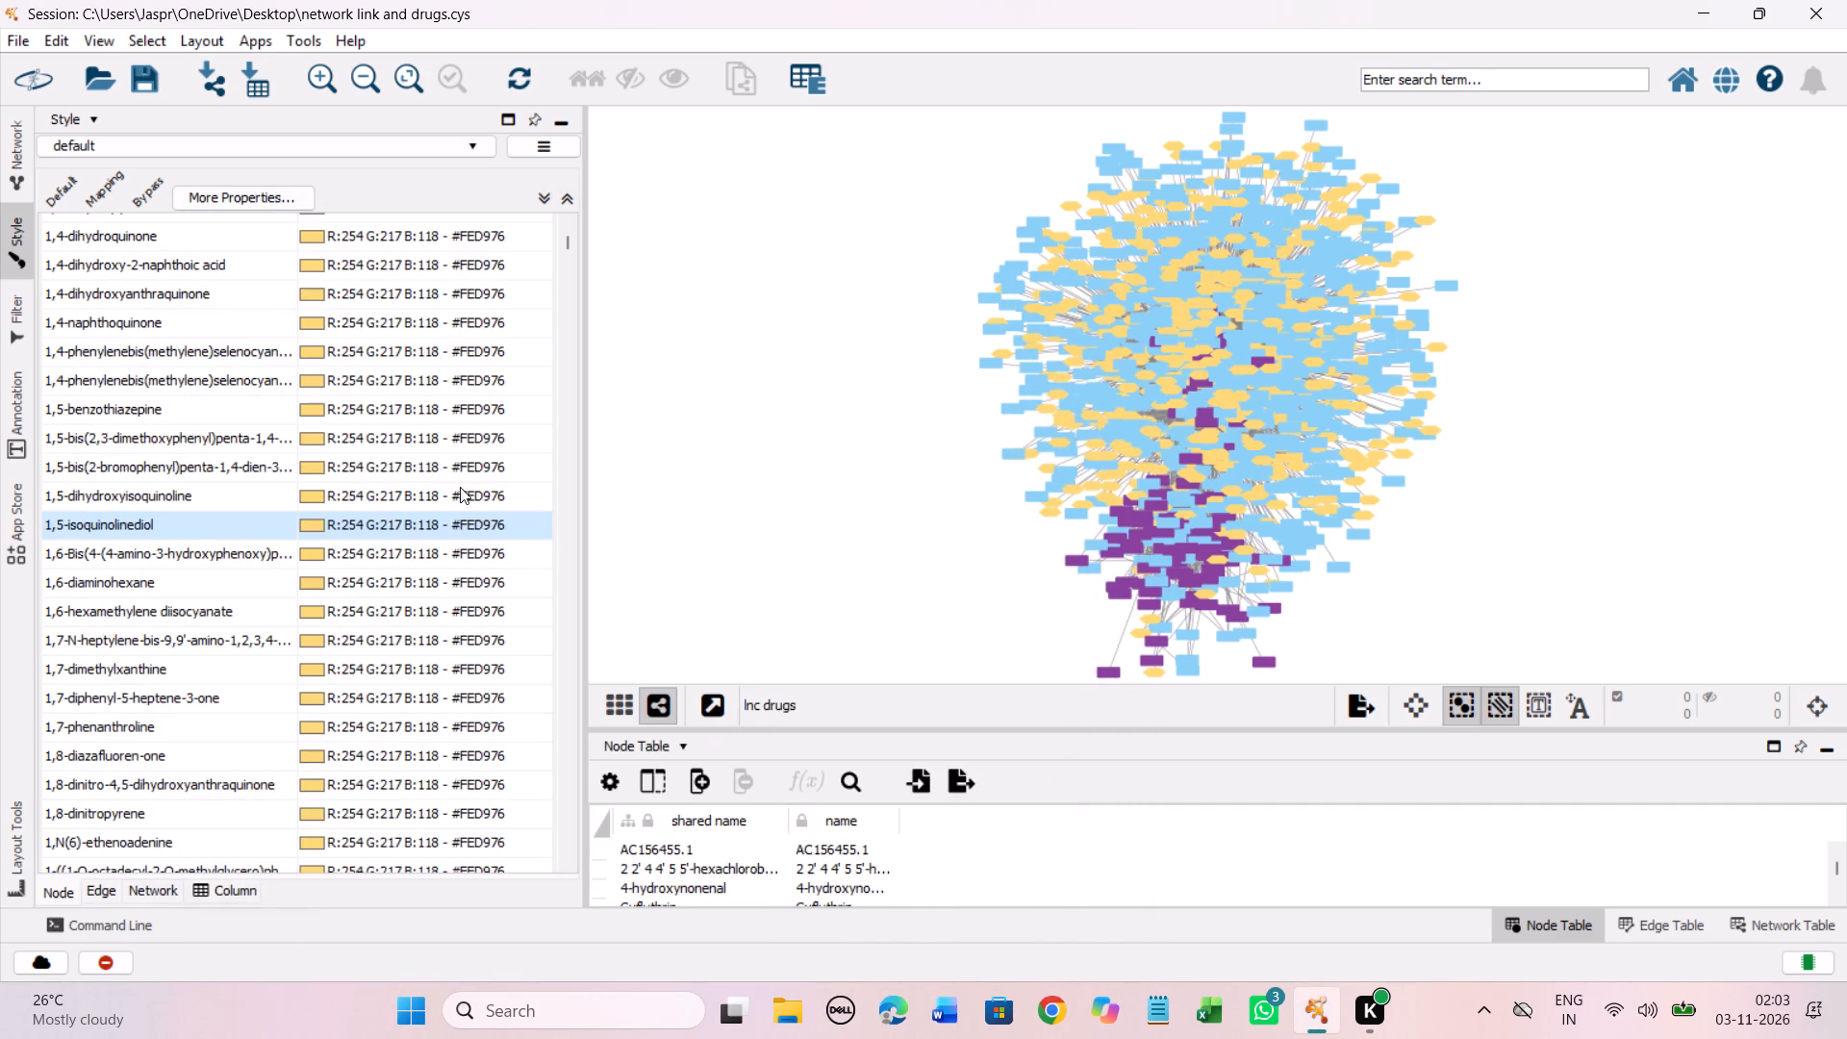
Check the color mapping through the 1- and 10- chemicals and set the unmapped 11-deoxy-16,16-dimethylprostaglandin E2 to #FED976.
{"action": "scroll", "coordinate": [435, 473], "scroll_direction": "down", "scroll_amount": 20}
{"action": "scroll", "coordinate": [435, 473], "scroll_direction": "down", "scroll_amount": 20}
{"action": "scroll", "coordinate": [435, 473], "scroll_direction": "down", "scroll_amount": 2}
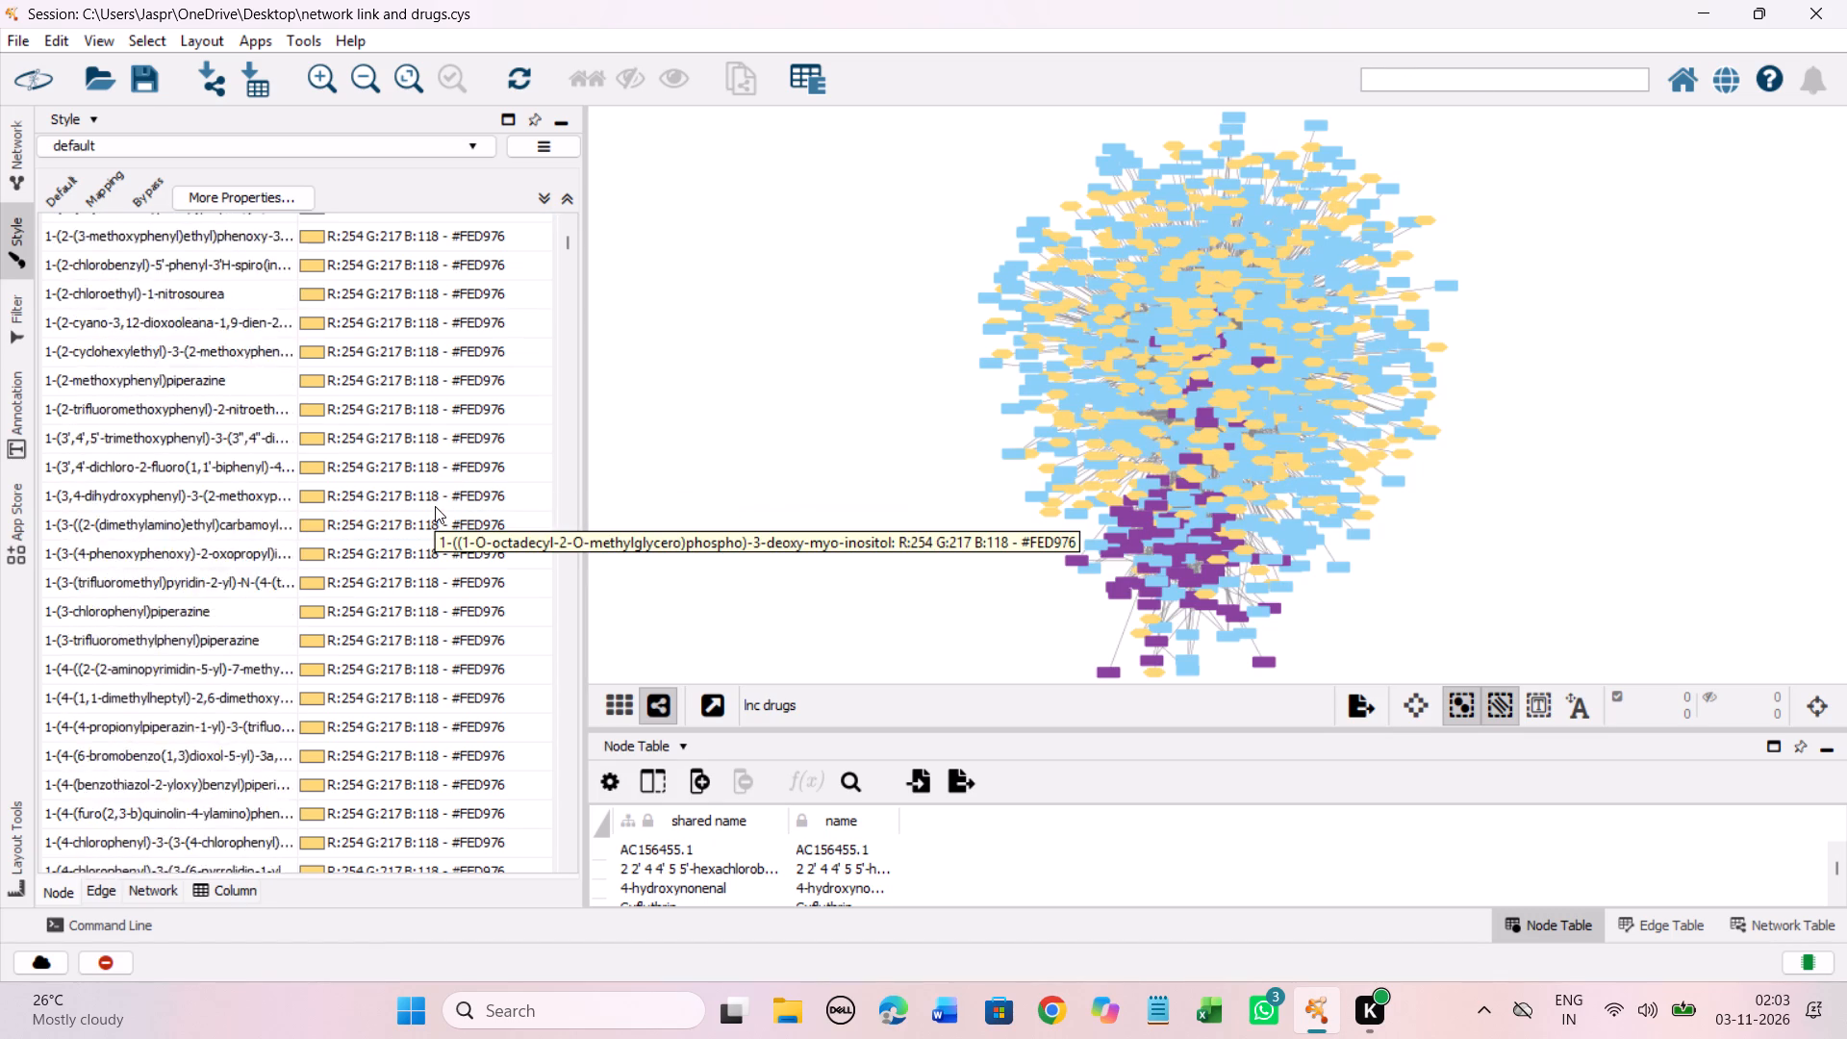
{"action": "scroll", "coordinate": [435, 506], "scroll_direction": "down", "scroll_amount": 20}
{"action": "scroll", "coordinate": [435, 506], "scroll_direction": "down", "scroll_amount": 20}
{"action": "scroll", "coordinate": [435, 506], "scroll_direction": "down", "scroll_amount": 6}
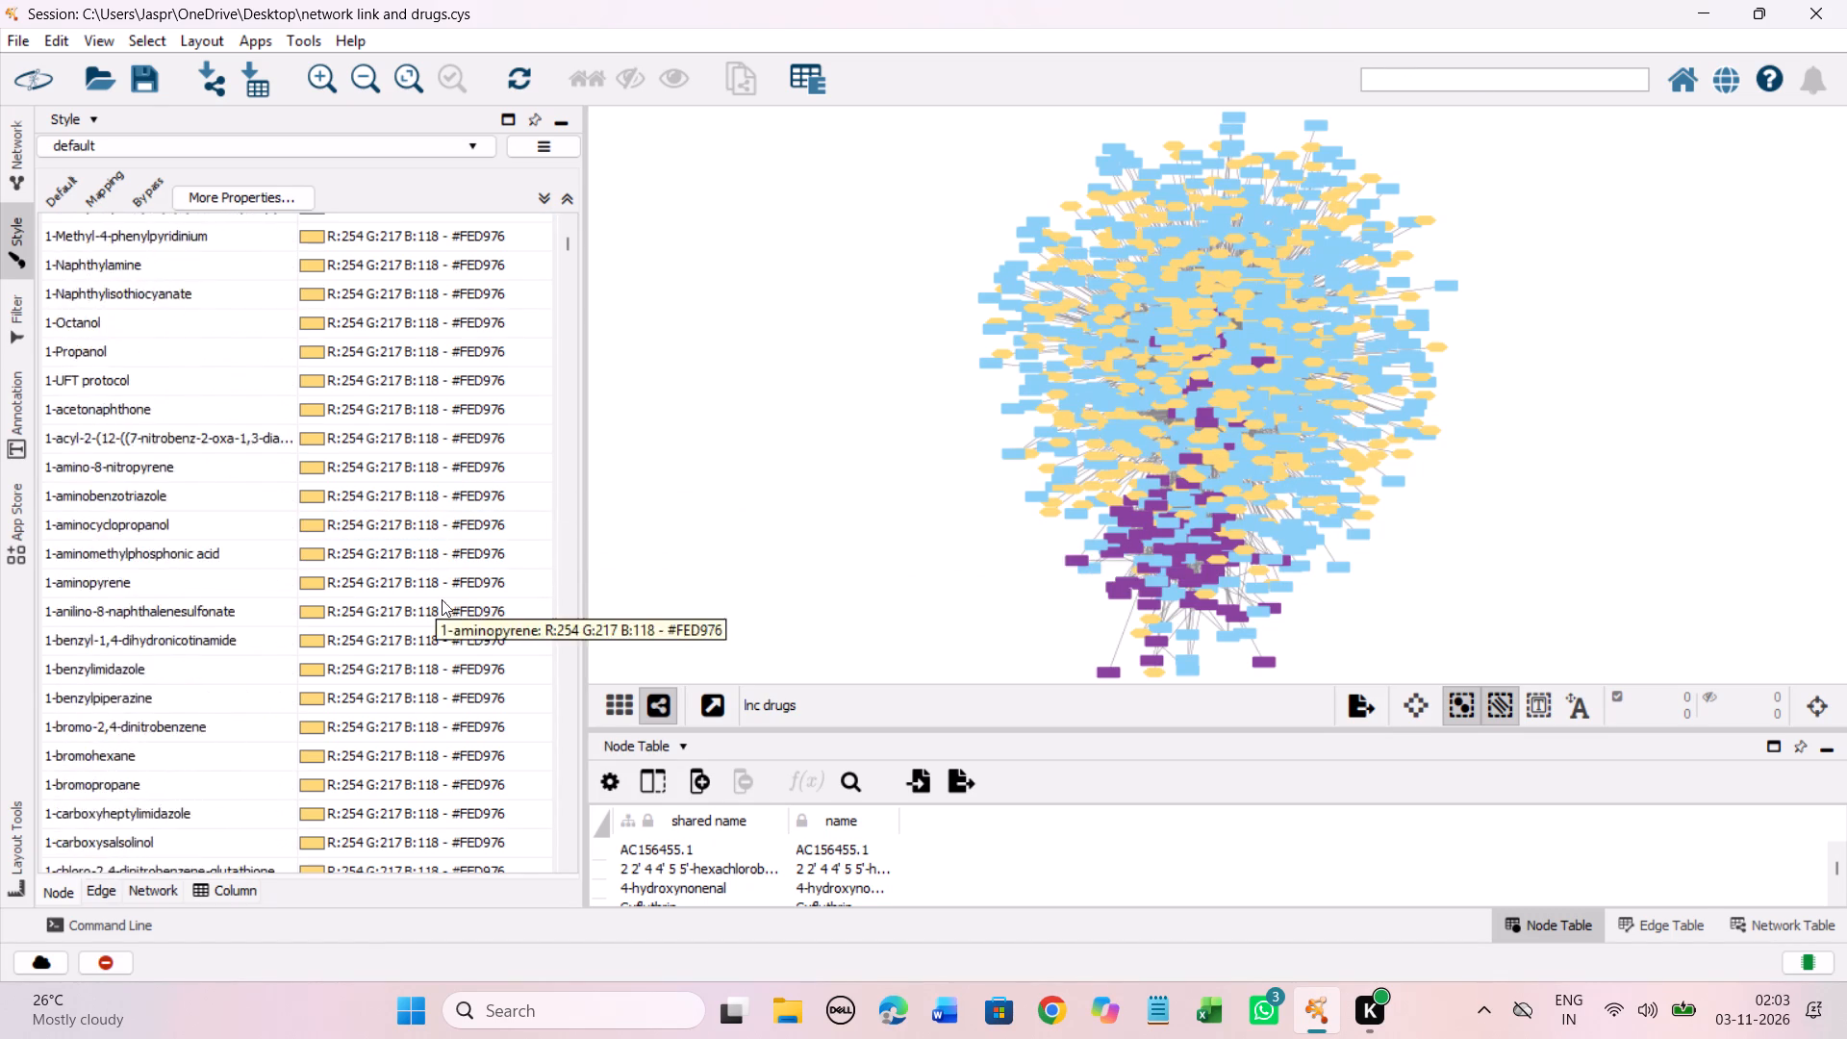
{"action": "scroll", "coordinate": [442, 599], "scroll_direction": "down", "scroll_amount": 20}
{"action": "scroll", "coordinate": [442, 599], "scroll_direction": "down", "scroll_amount": 20}
{"action": "scroll", "coordinate": [442, 599], "scroll_direction": "down", "scroll_amount": 5}
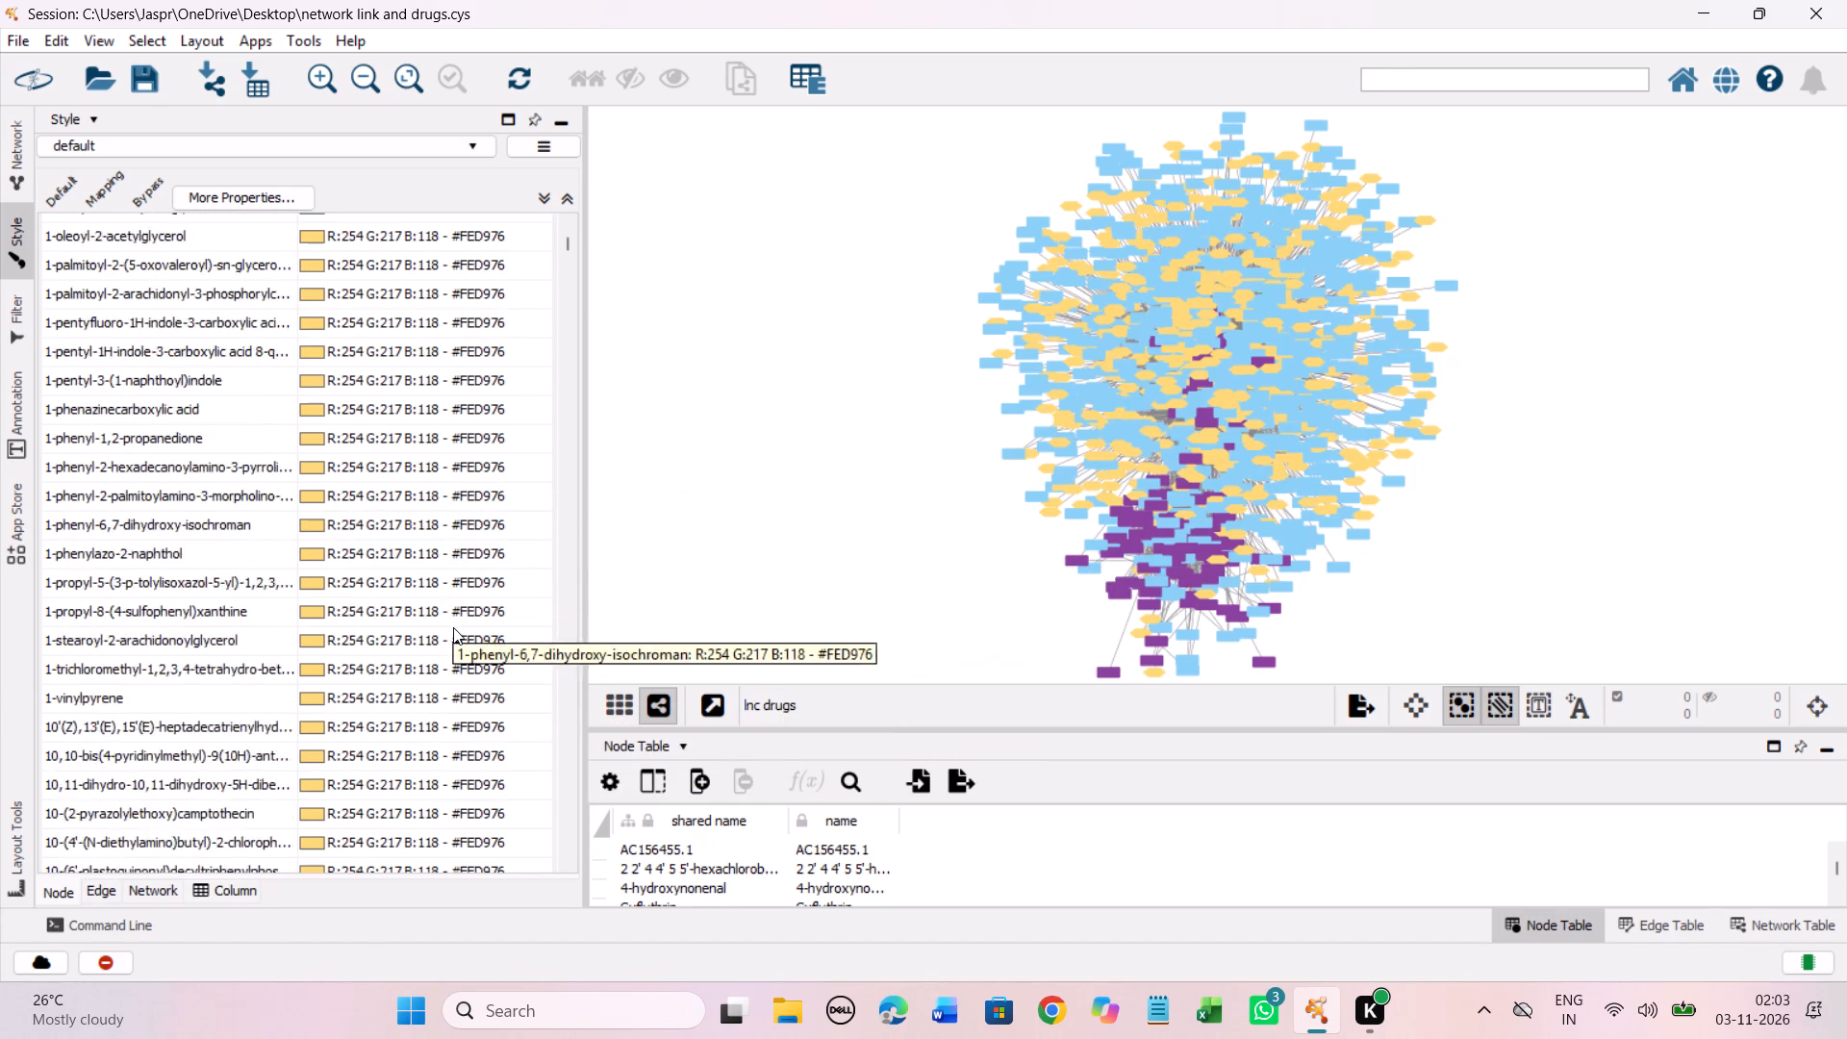
{"action": "scroll", "coordinate": [453, 627], "scroll_direction": "down", "scroll_amount": 20}
{"action": "scroll", "coordinate": [453, 627], "scroll_direction": "down", "scroll_amount": 7}
{"action": "left_click", "coordinate": [450, 544]}
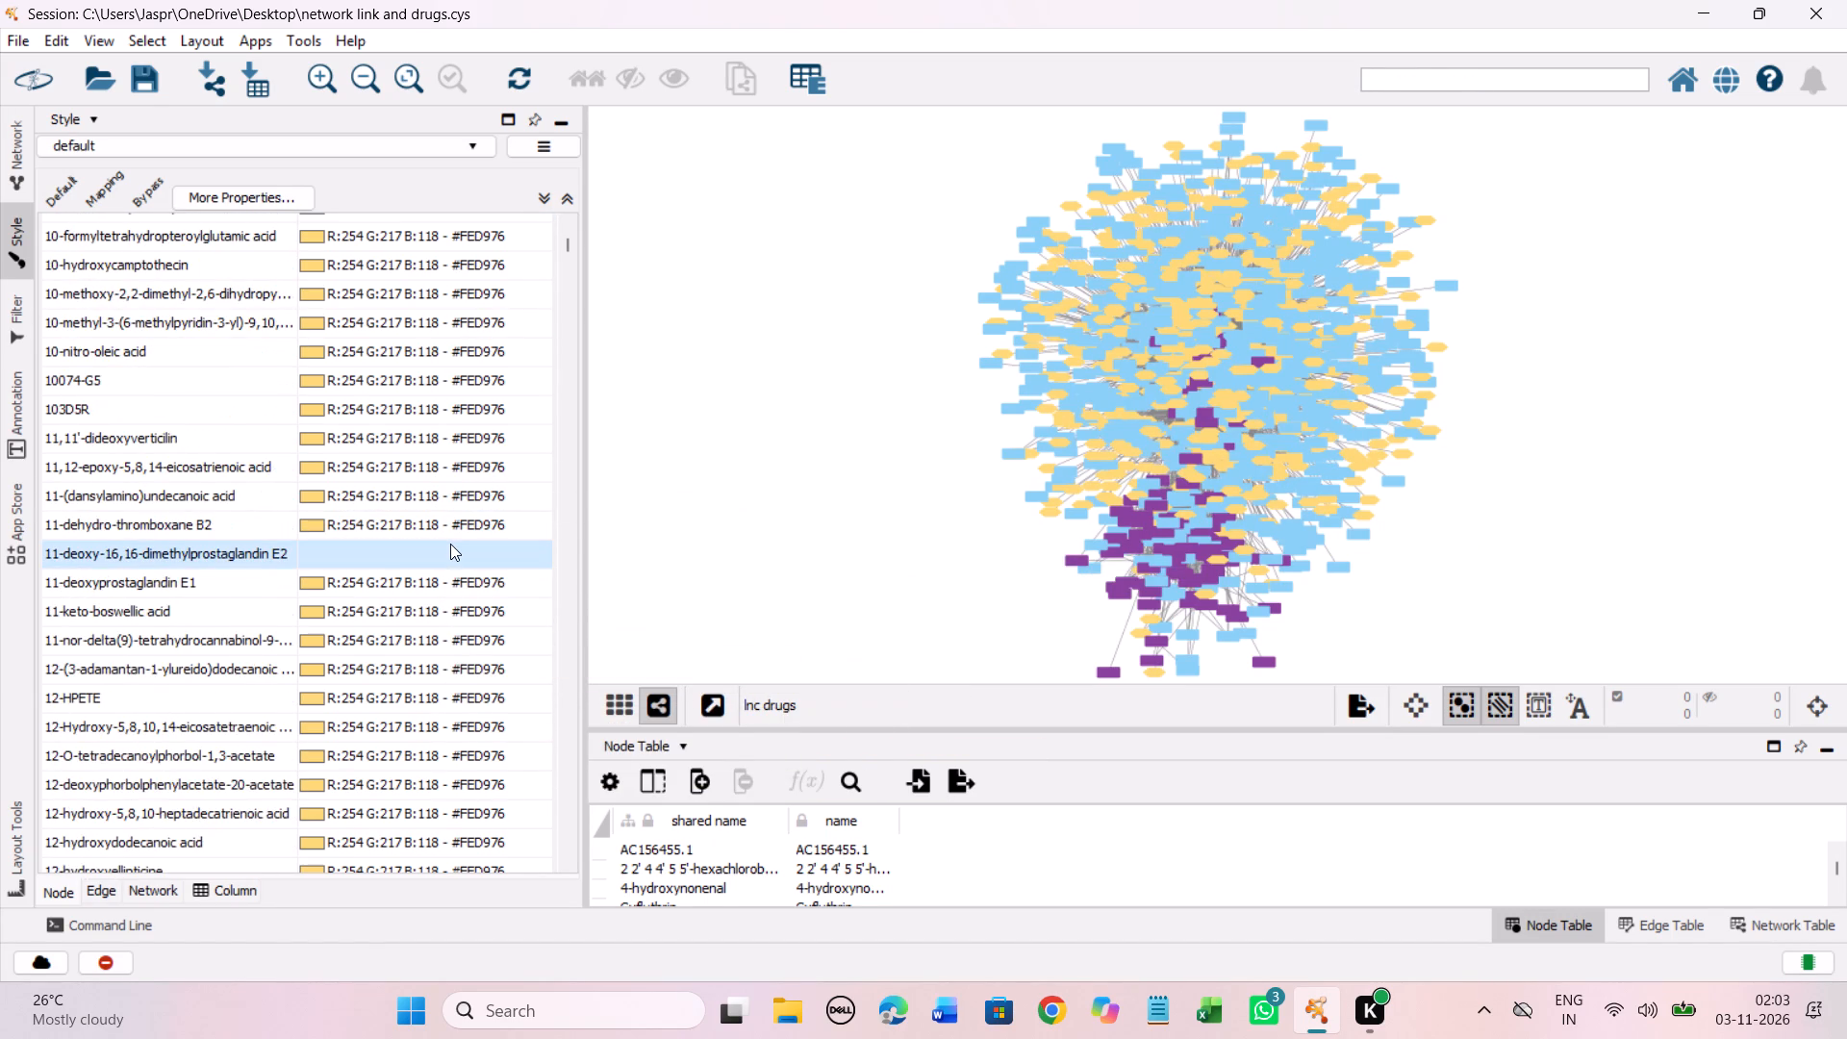
{"action": "right_click", "coordinate": [450, 544]}
{"action": "left_click", "coordinate": [819, 568]}
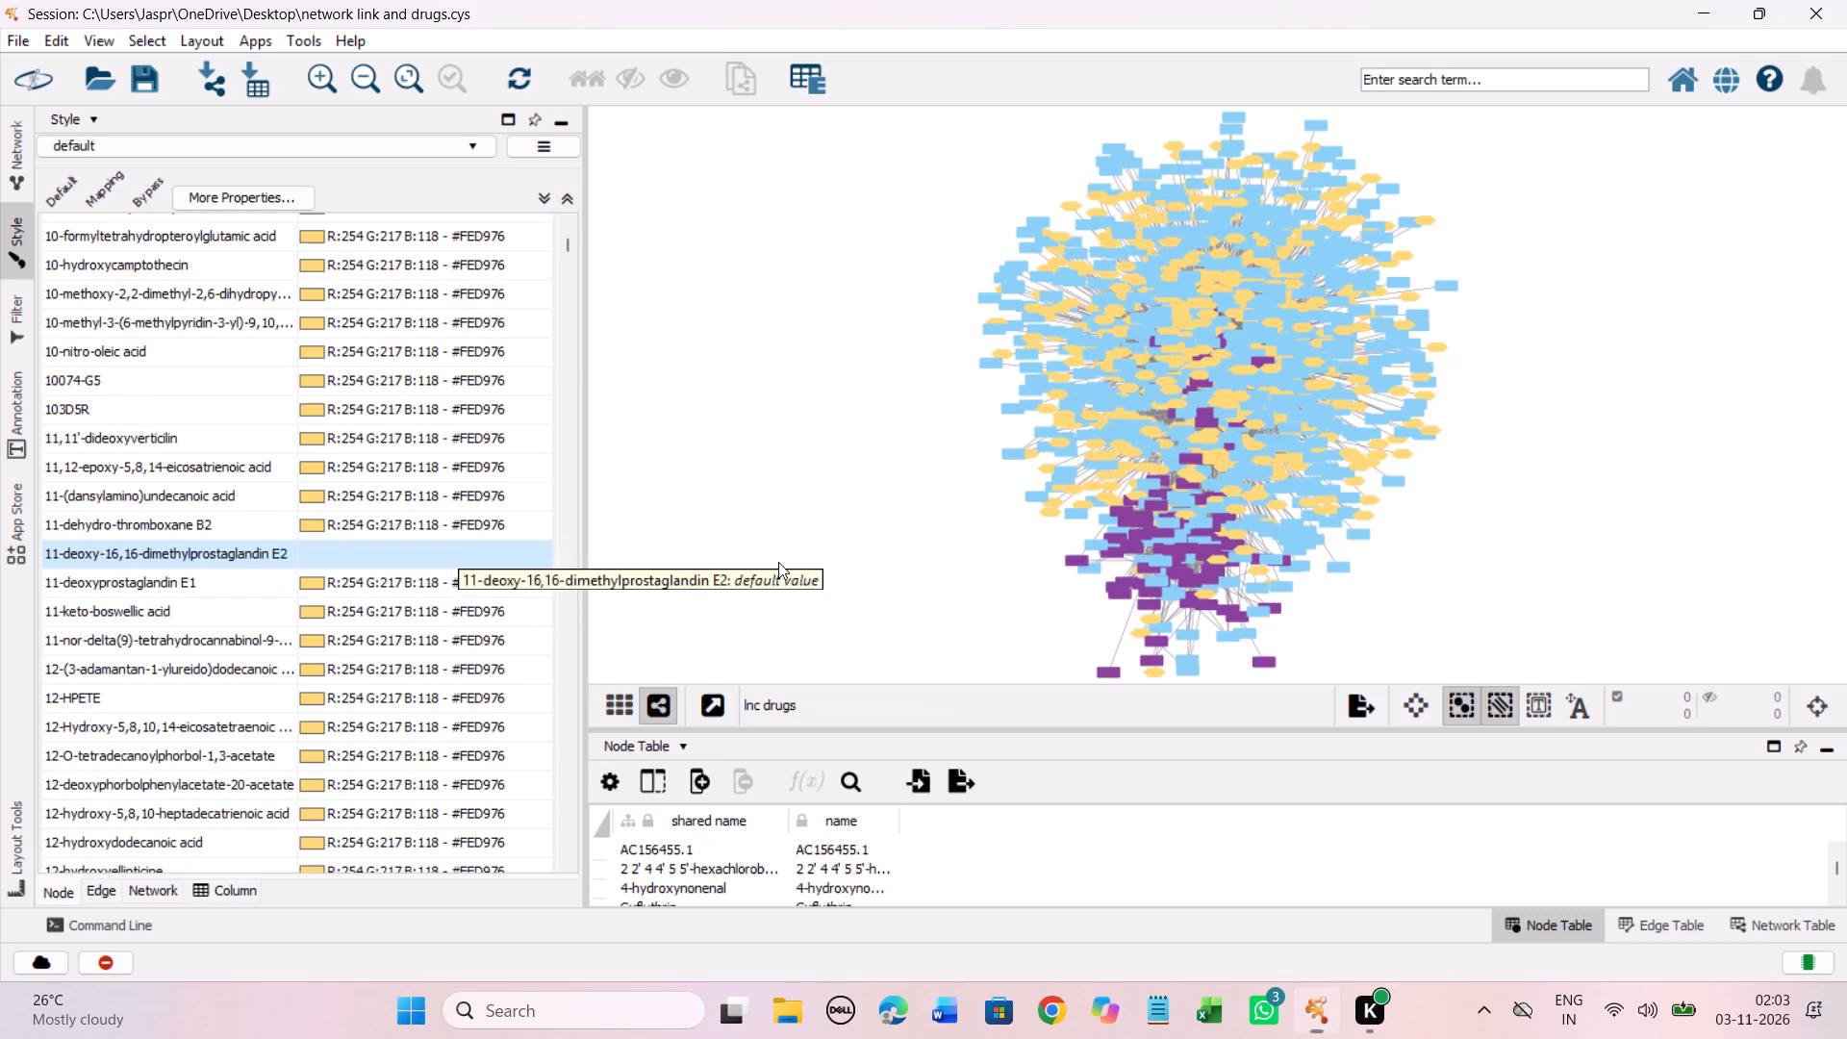
{"action": "left_click_drag", "start_coordinate": [386, 547], "coordinate": [300, 249]}
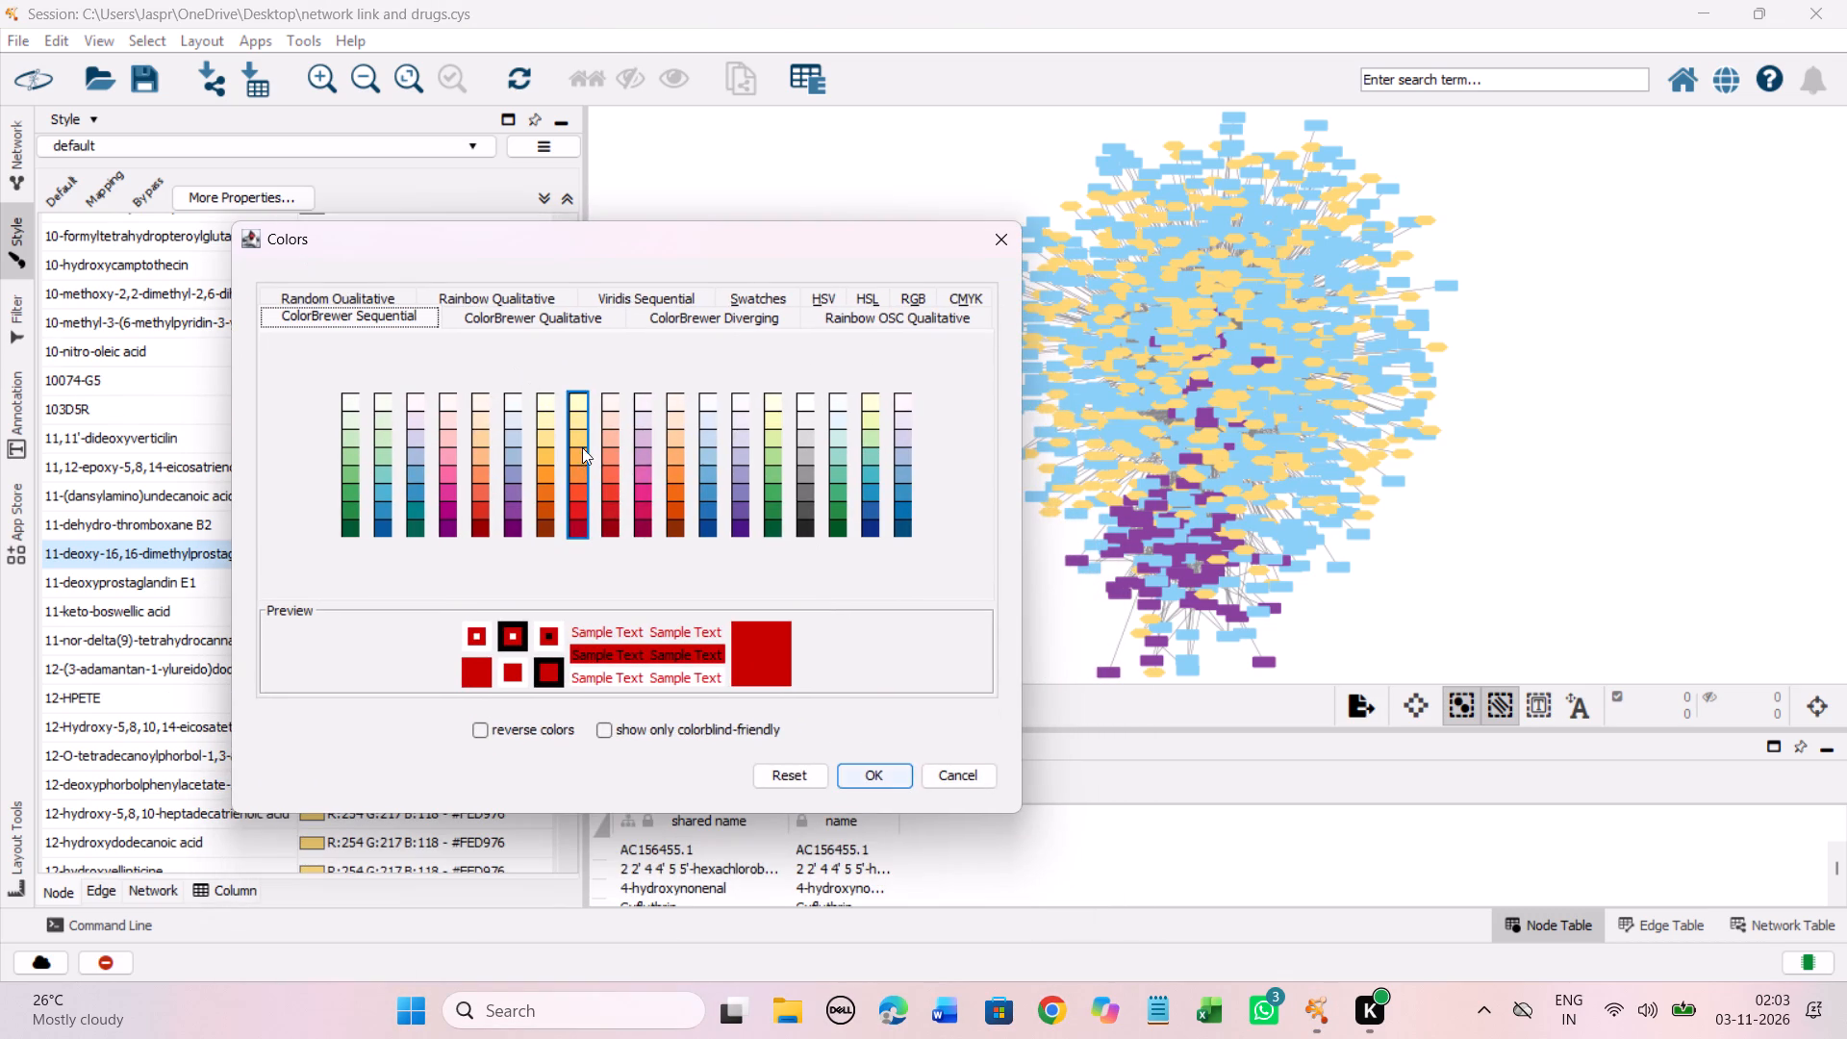
{"action": "left_click", "coordinate": [582, 436]}
{"action": "left_click", "coordinate": [865, 773]}
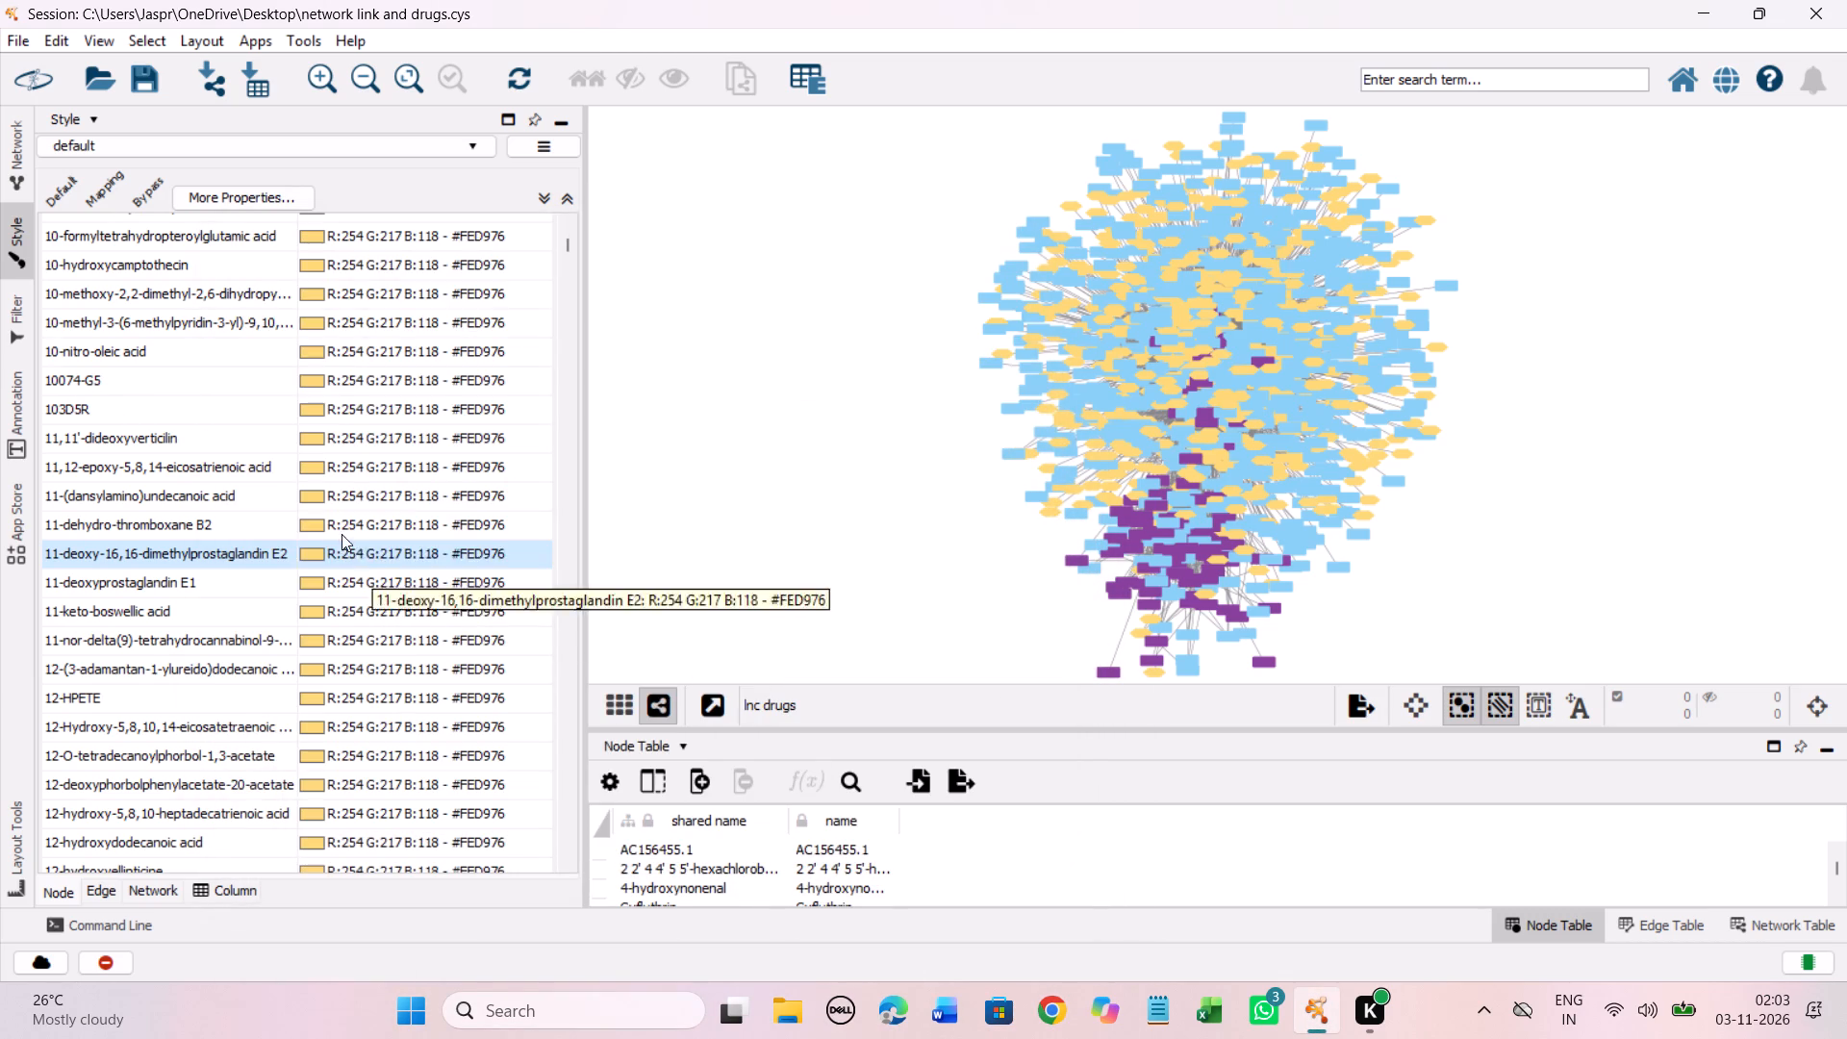
Find the unmapped entry 15(S)-15-methylprostaglandin E2 in the discrete node color mapping and set its color to #FED976.
{"action": "scroll", "coordinate": [337, 527], "scroll_direction": "down", "scroll_amount": 20}
{"action": "scroll", "coordinate": [337, 527], "scroll_direction": "down", "scroll_amount": 7}
{"action": "scroll", "coordinate": [355, 528], "scroll_direction": "up", "scroll_amount": 2}
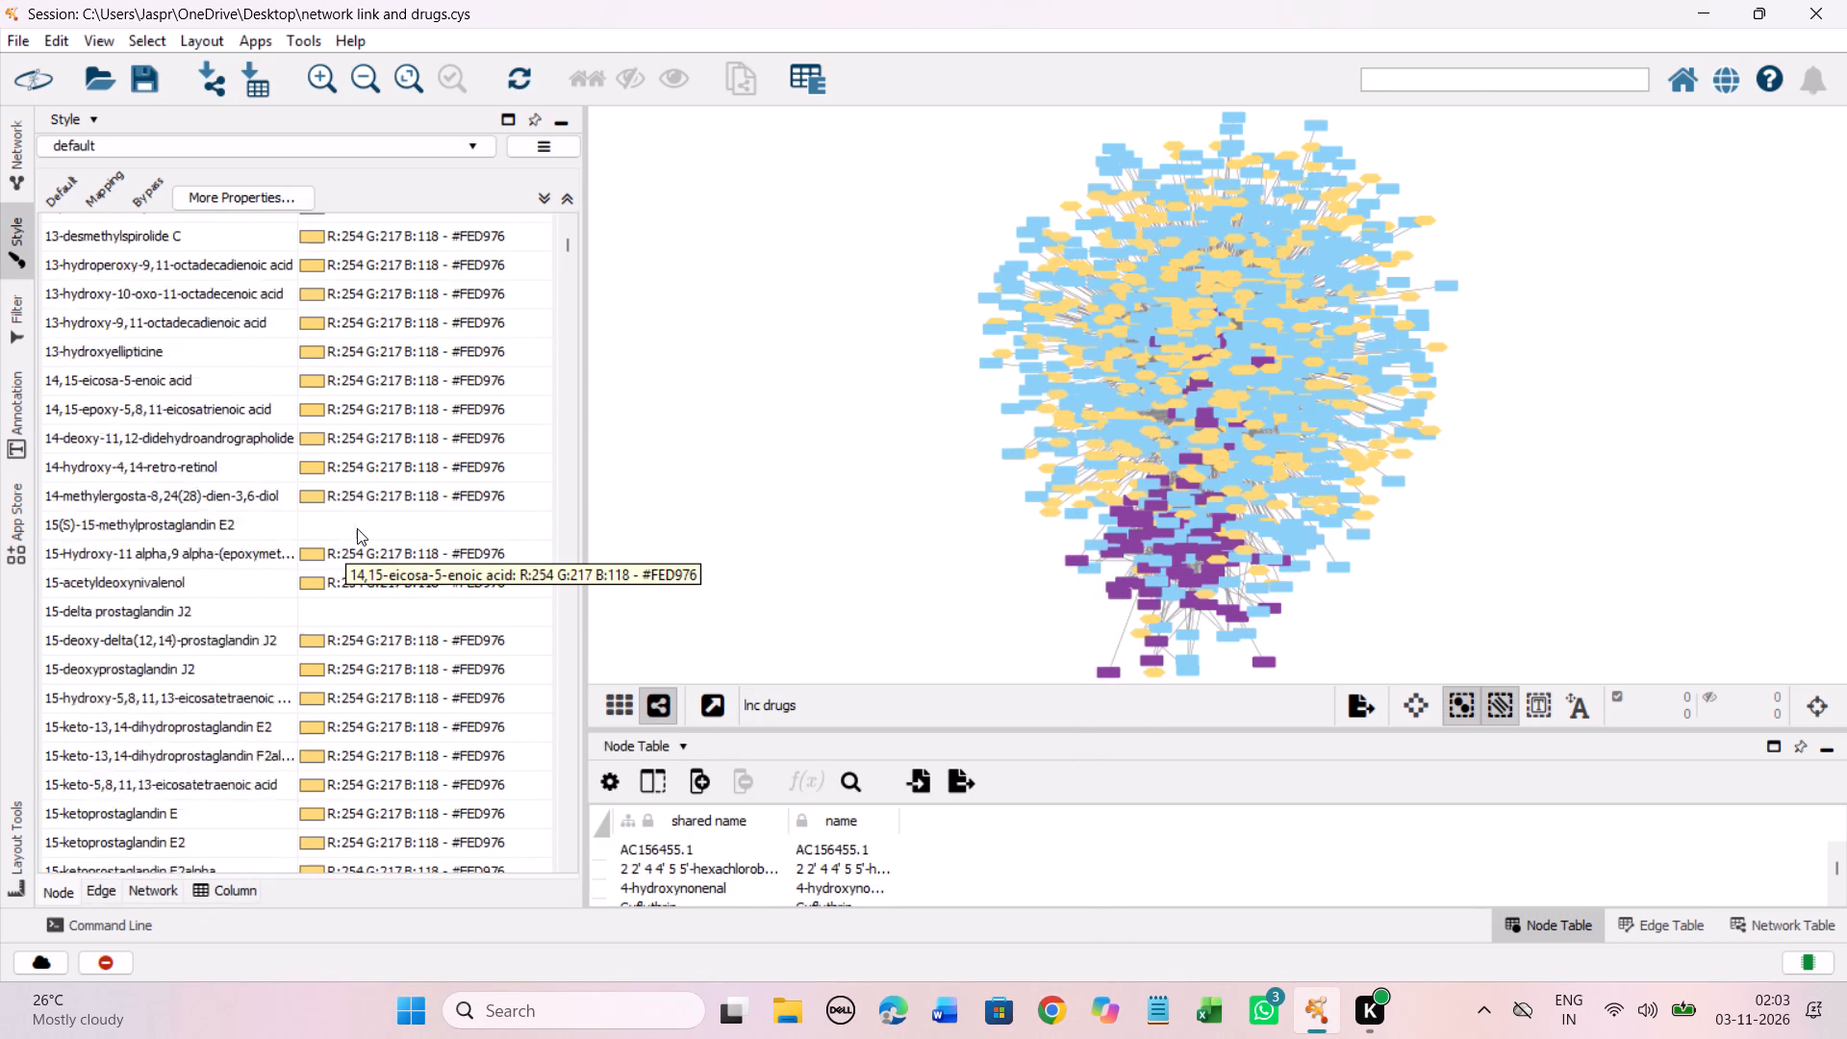
{"action": "scroll", "coordinate": [357, 528], "scroll_direction": "up", "scroll_amount": 5}
{"action": "scroll", "coordinate": [357, 528], "scroll_direction": "down", "scroll_amount": 13}
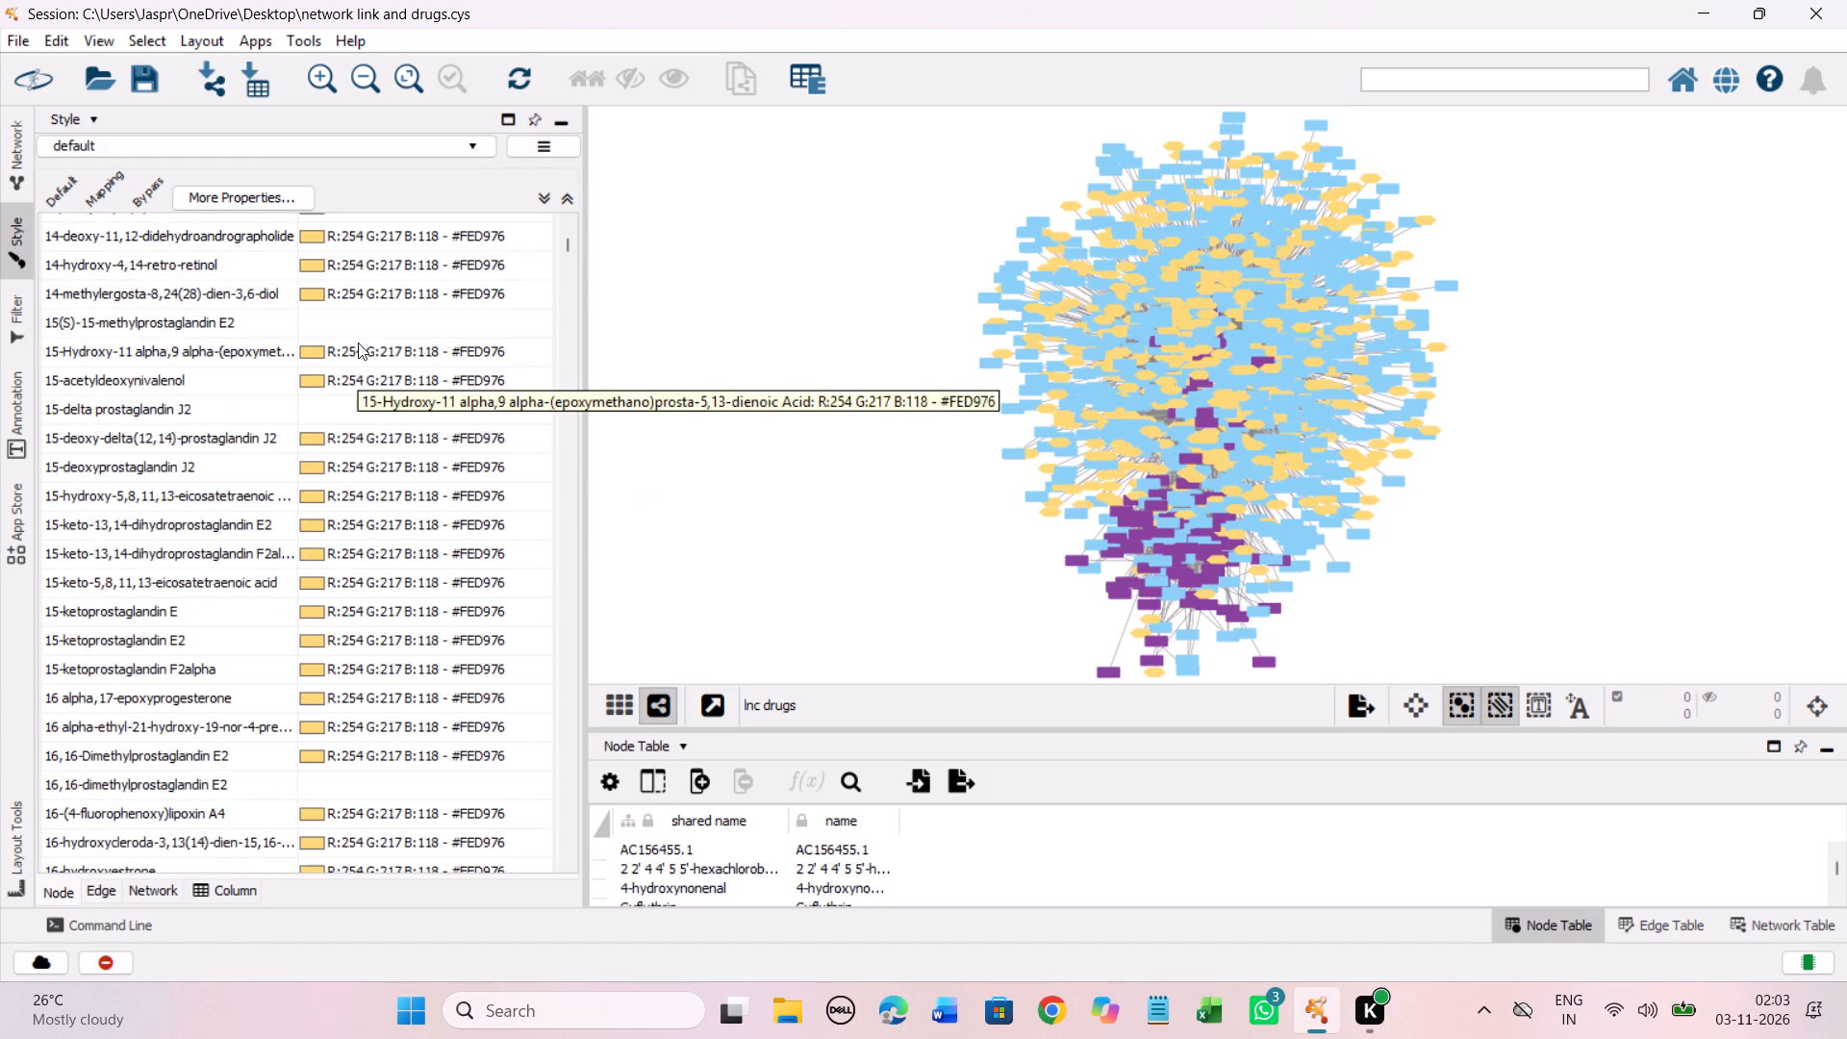
{"action": "left_click", "coordinate": [349, 325]}
{"action": "right_click", "coordinate": [349, 325]}
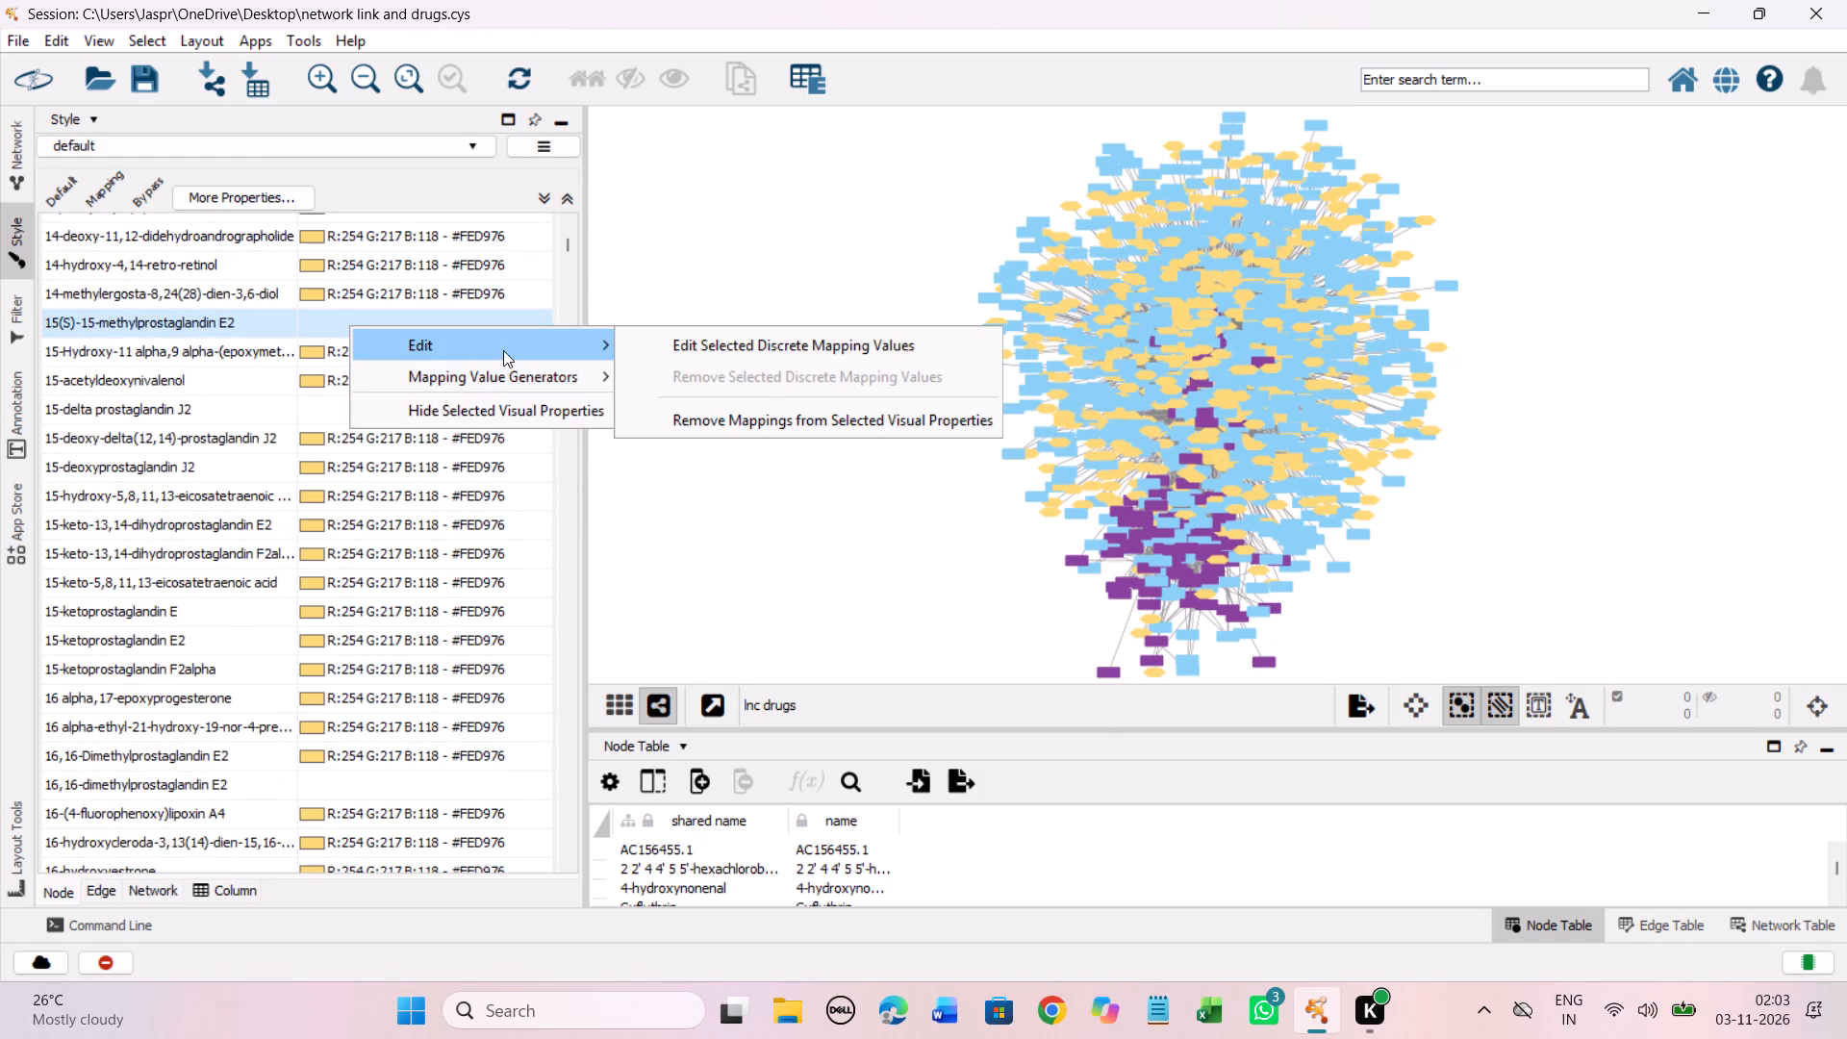
{"action": "left_click", "coordinate": [672, 344]}
{"action": "left_click_drag", "start_coordinate": [517, 558], "coordinate": [481, 423]}
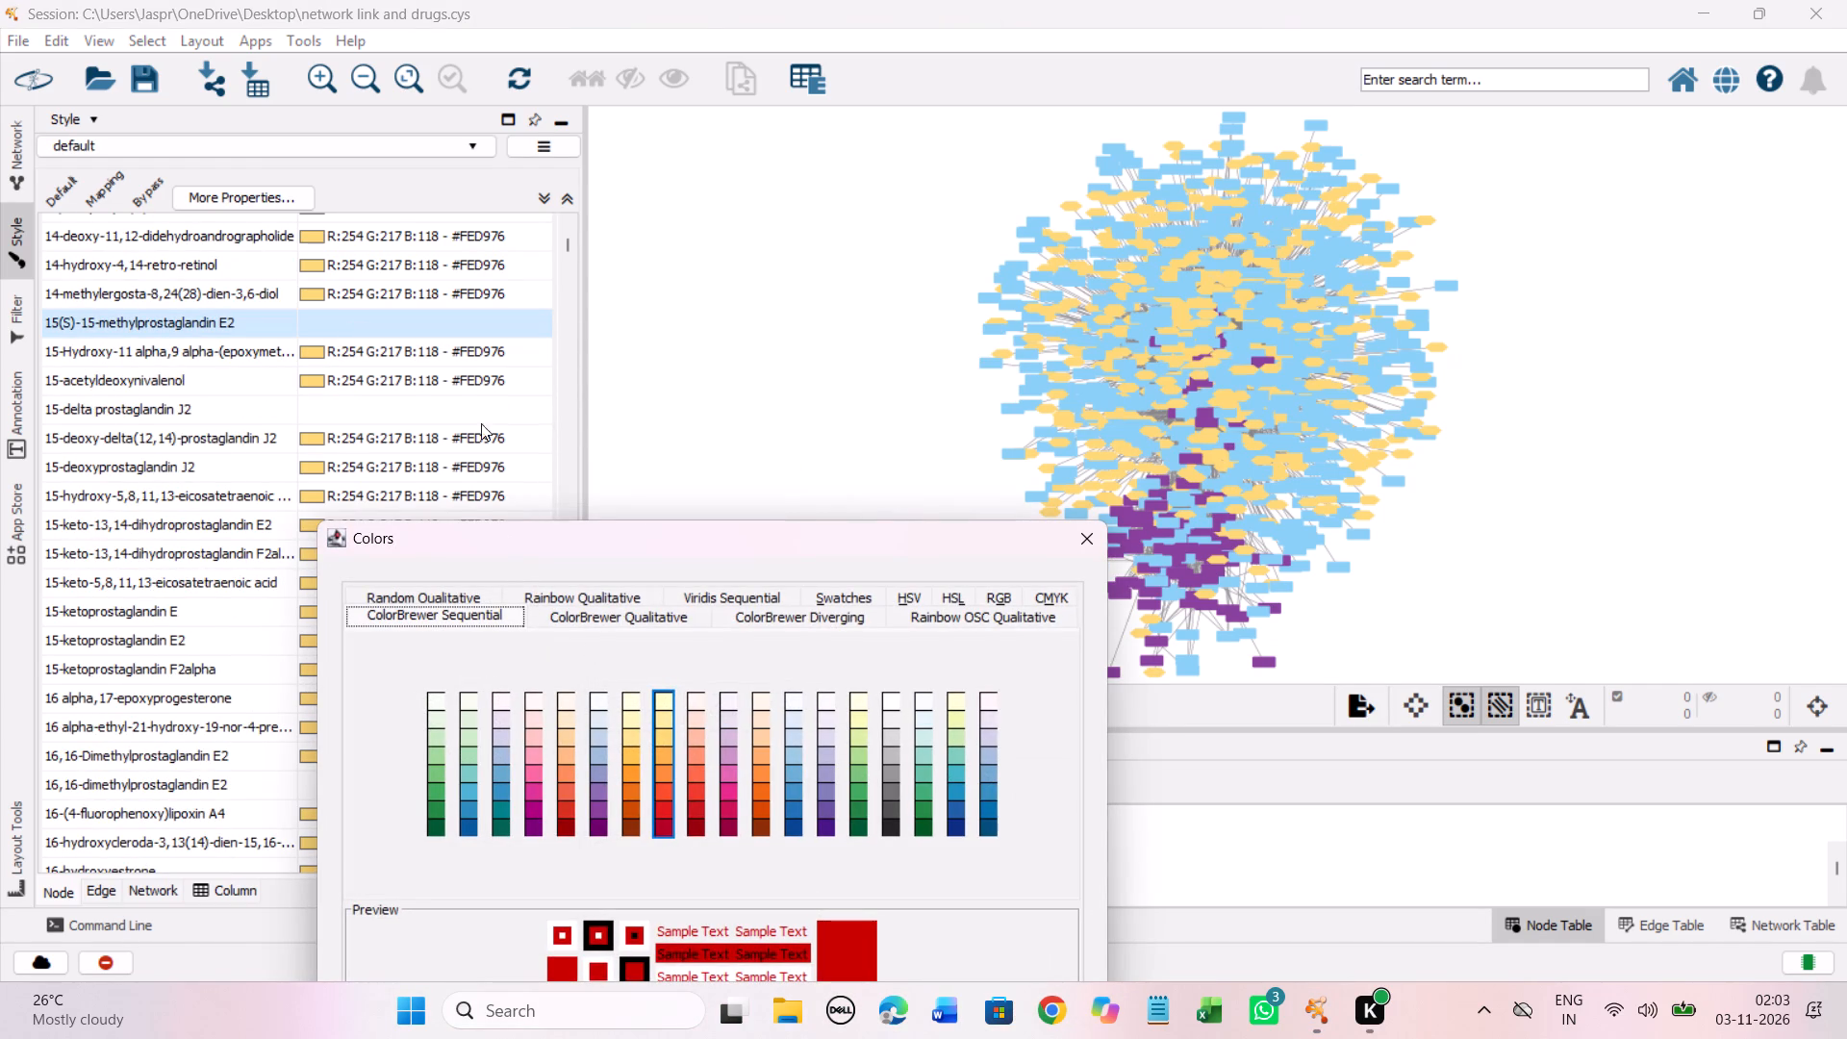
{"action": "left_click_drag", "start_coordinate": [481, 423], "coordinate": [424, 242]}
{"action": "left_click_drag", "start_coordinate": [426, 552], "coordinate": [210, 251]}
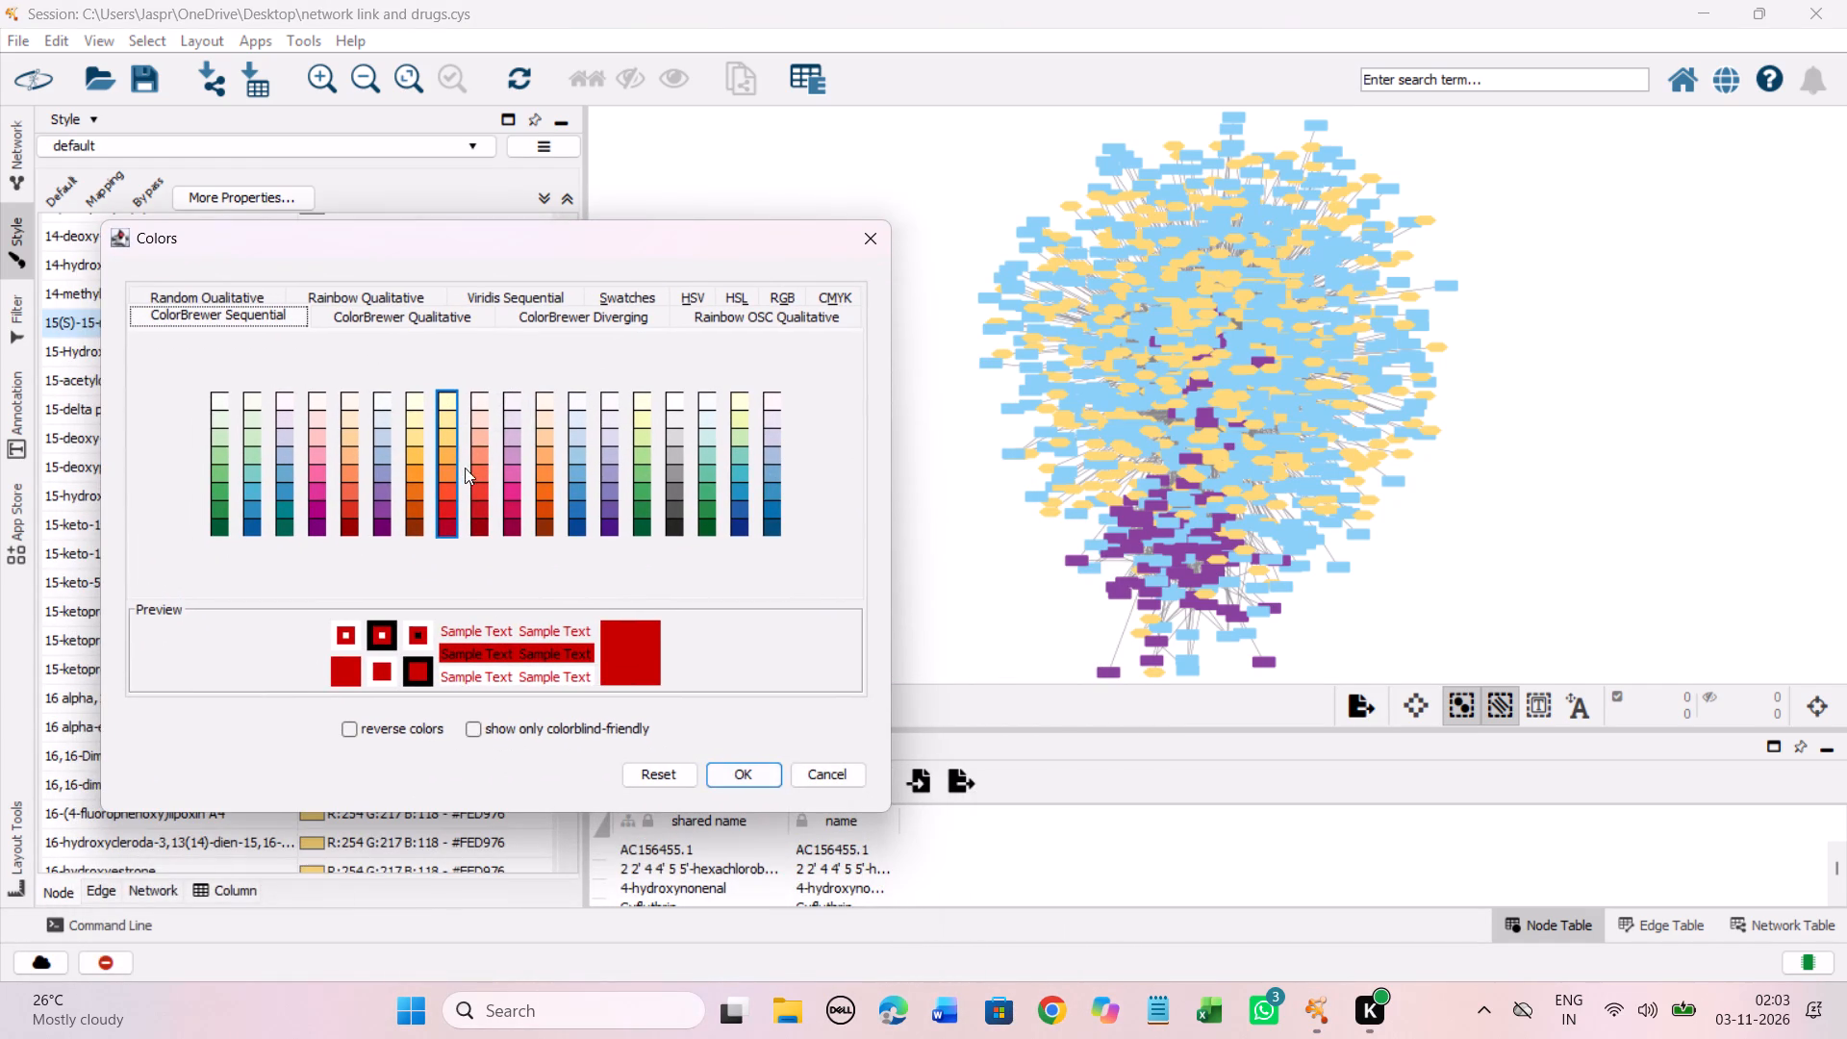
{"action": "left_click", "coordinate": [443, 436]}
{"action": "left_click", "coordinate": [737, 771]}
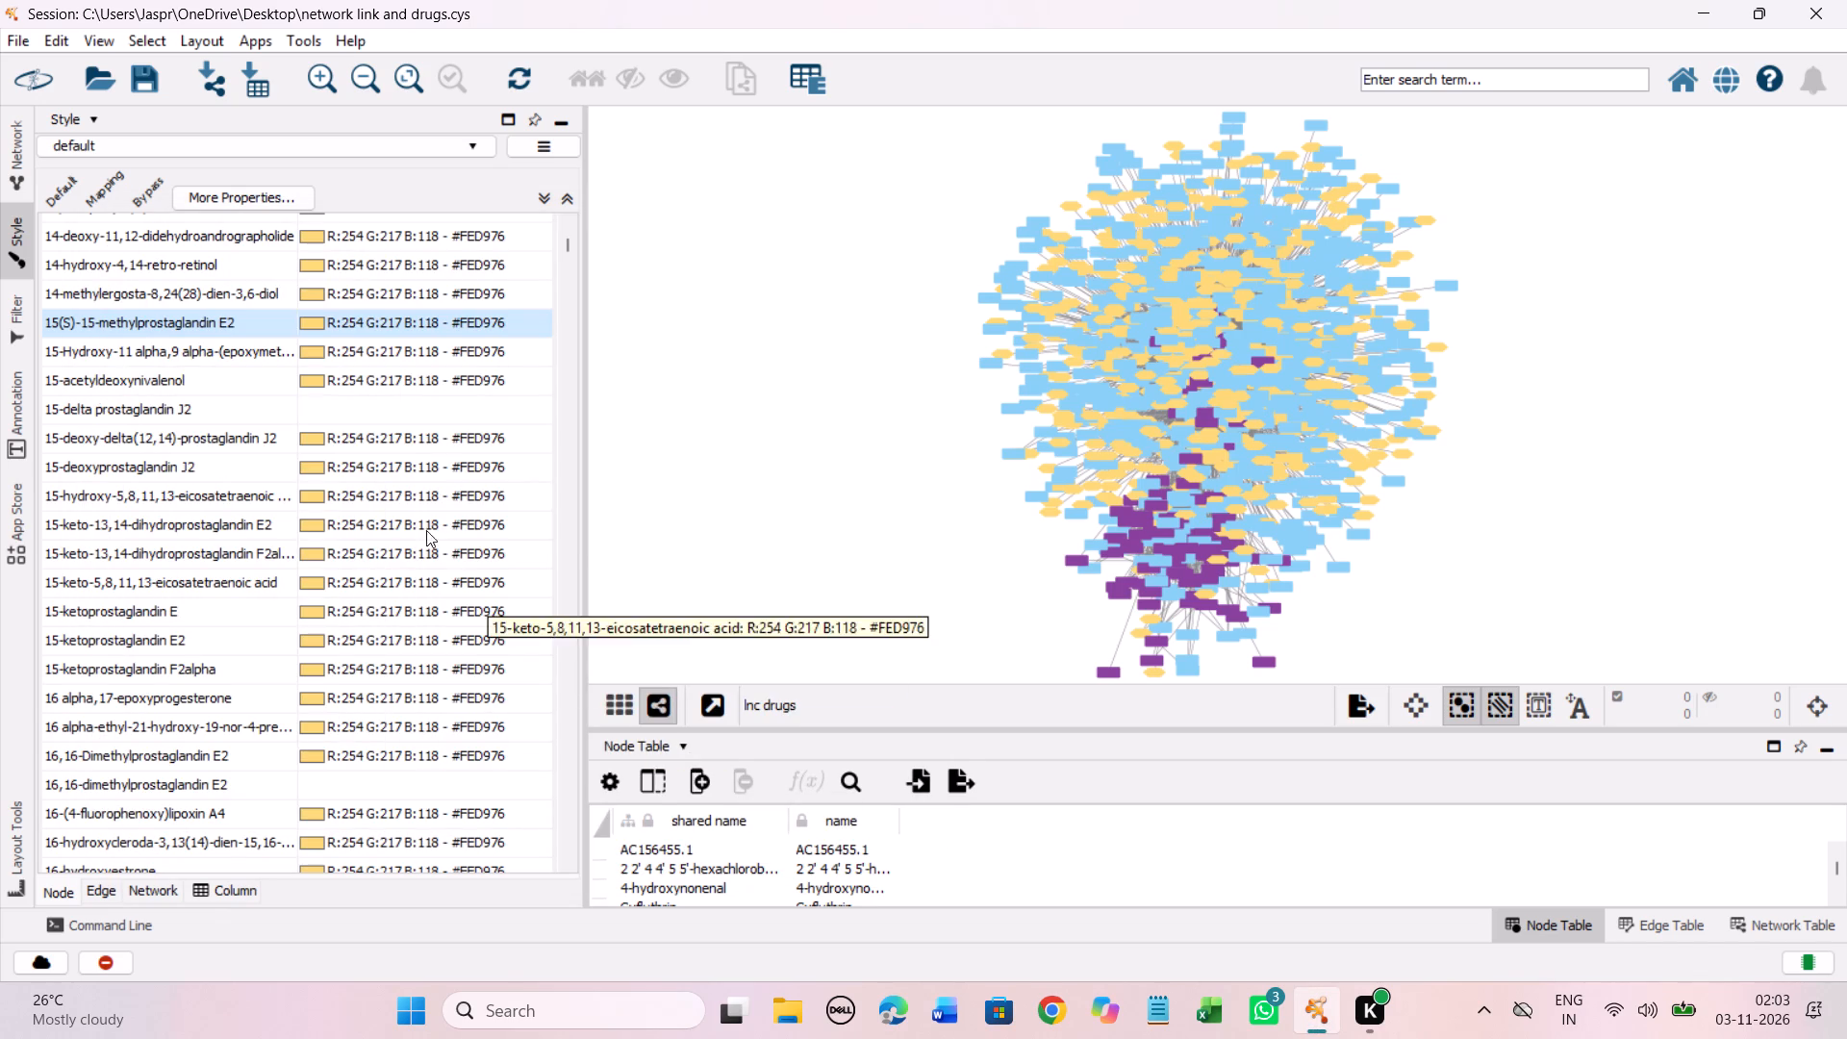
Set the color of the unmapped entry 15-delta prostaglandin J2 to #FED976.
{"action": "left_click", "coordinate": [371, 406]}
{"action": "right_click", "coordinate": [370, 406]}
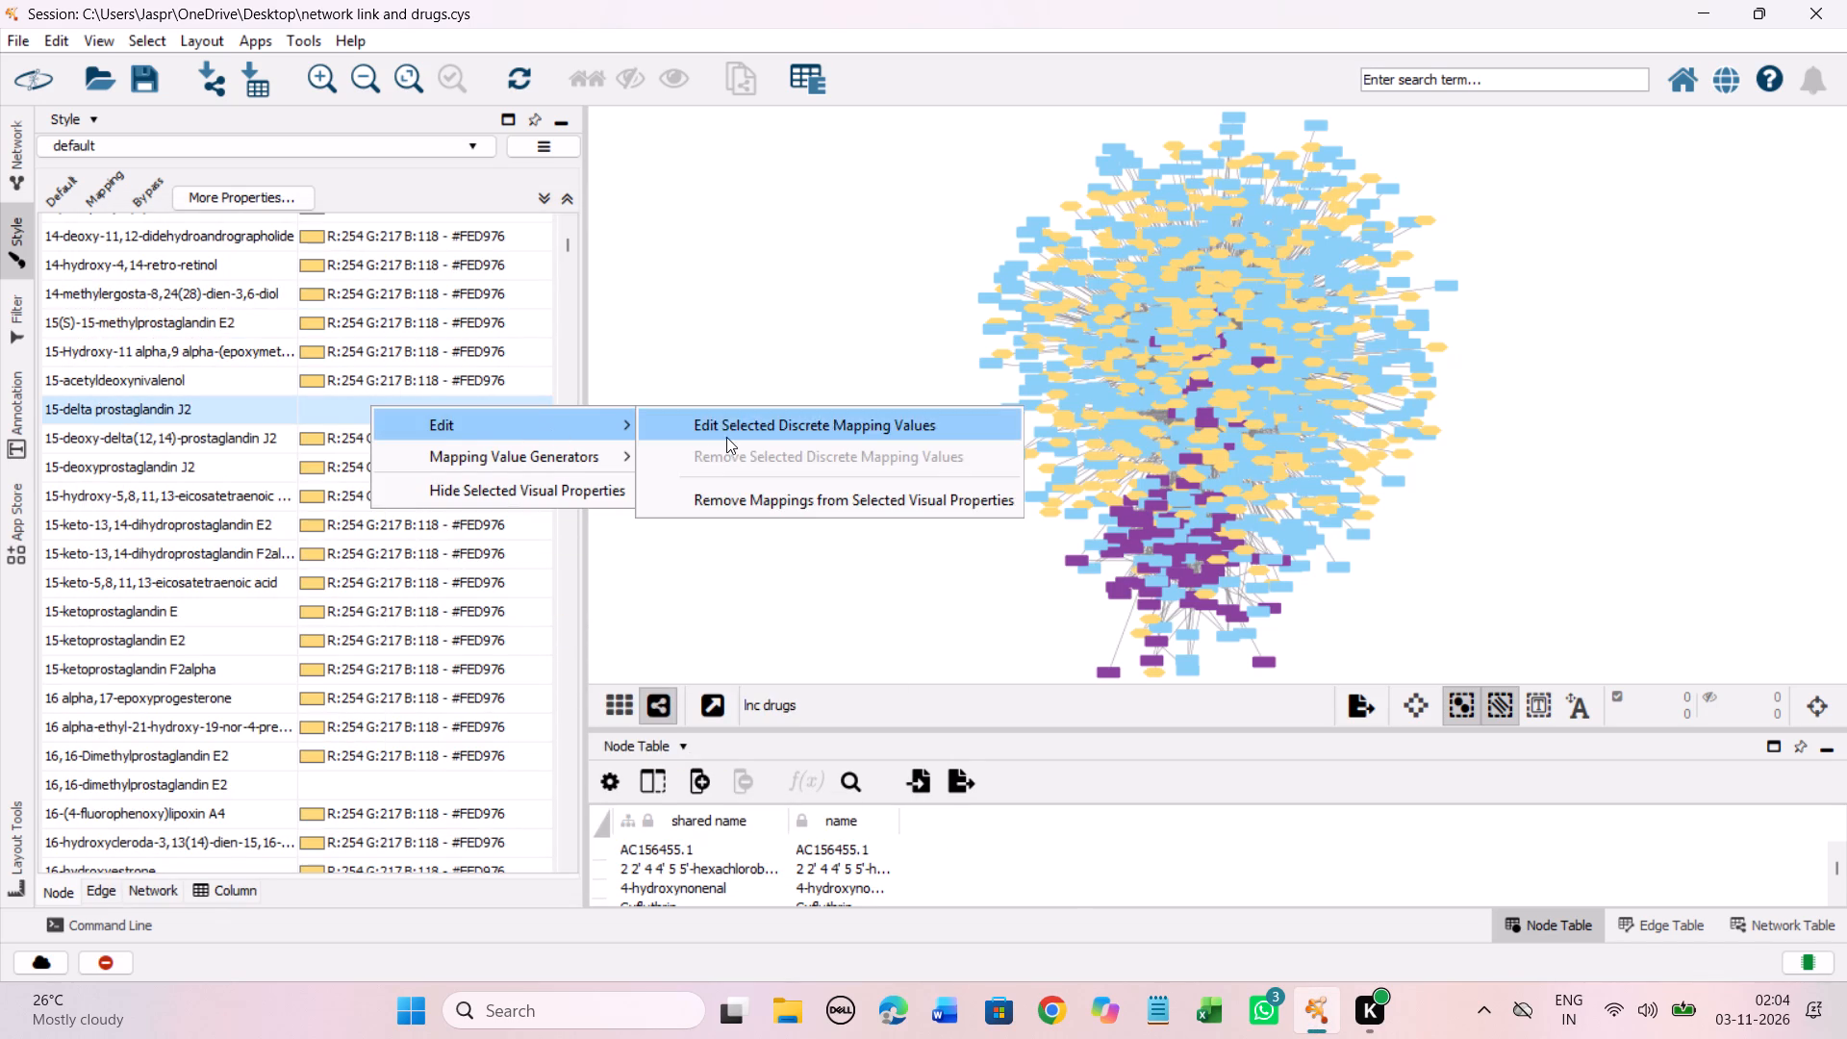
{"action": "left_click", "coordinate": [727, 437]}
{"action": "left_click_drag", "start_coordinate": [452, 554], "coordinate": [351, 304]}
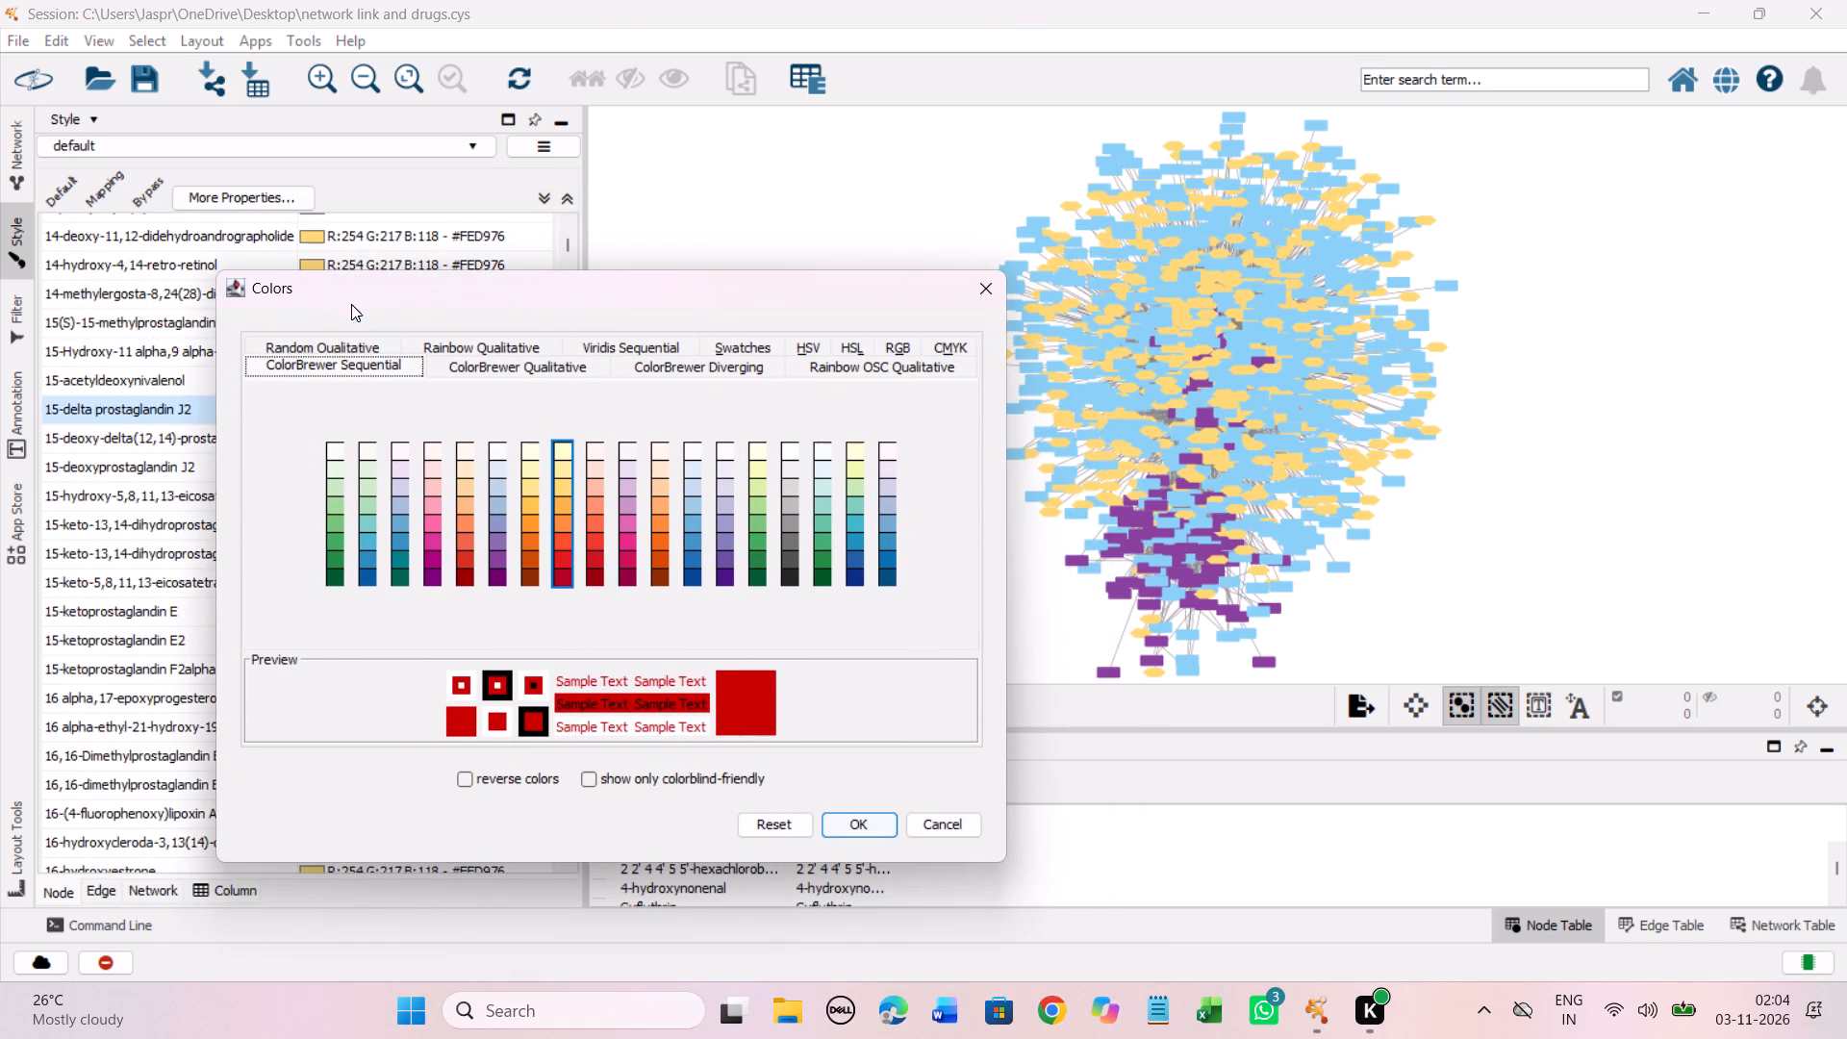
{"action": "left_click", "coordinate": [562, 482]}
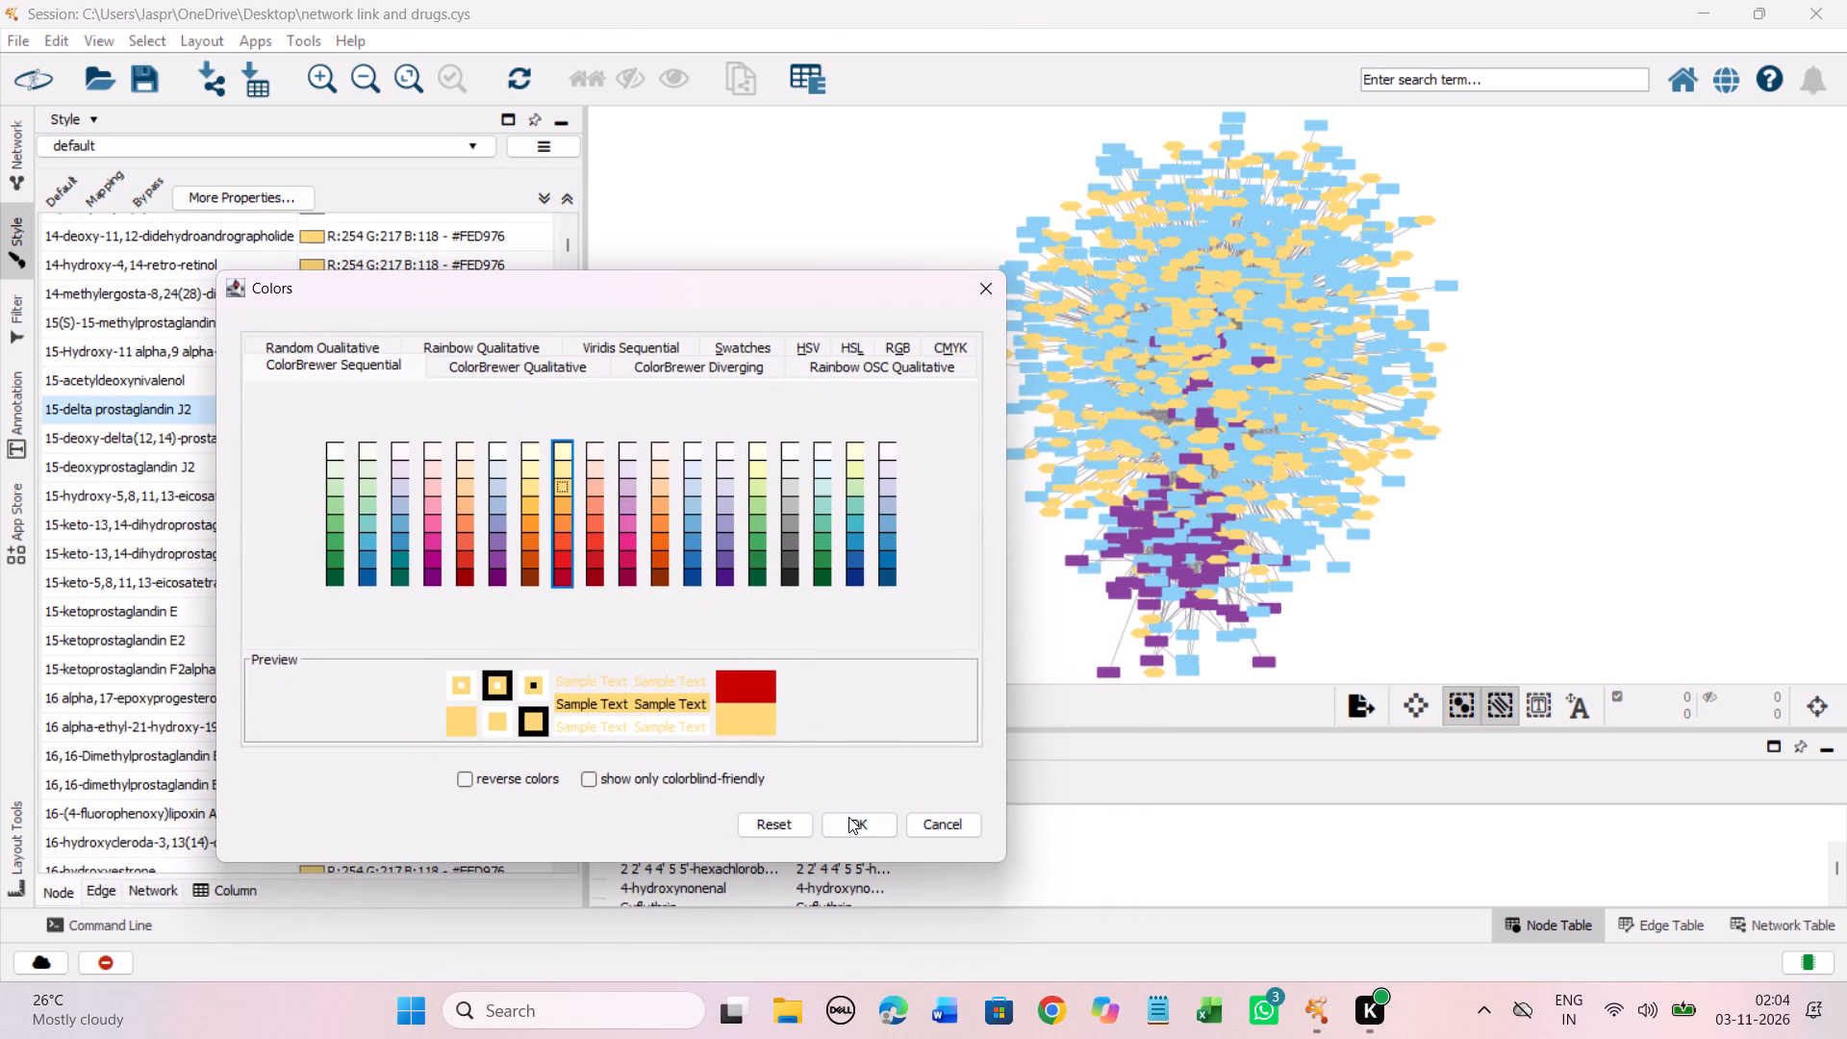
{"action": "left_click", "coordinate": [852, 822]}
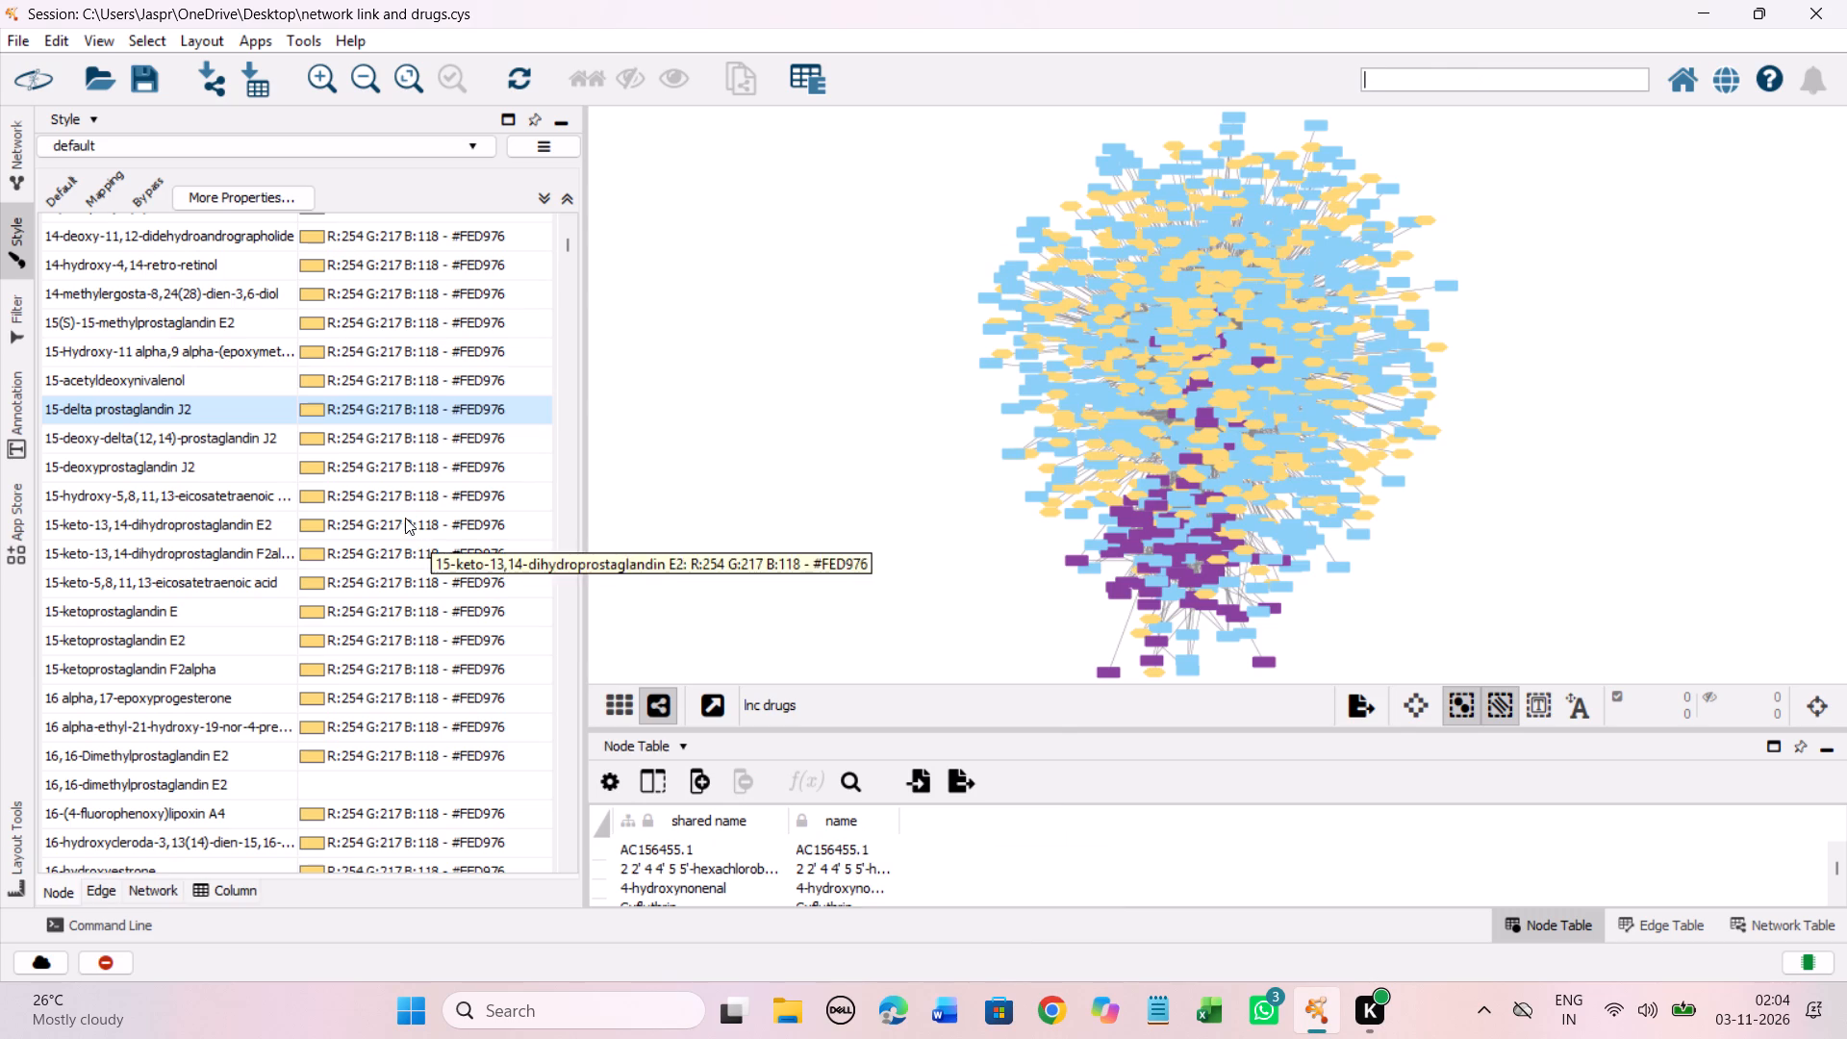
Set the color of all entries from the unmapped 16,16-dimethylprostaglandin E2 through 2 3 7 8-tetrachlorodibenzo-p-dioxin to #FED976.
{"action": "scroll", "coordinate": [416, 545], "scroll_direction": "down", "scroll_amount": 17}
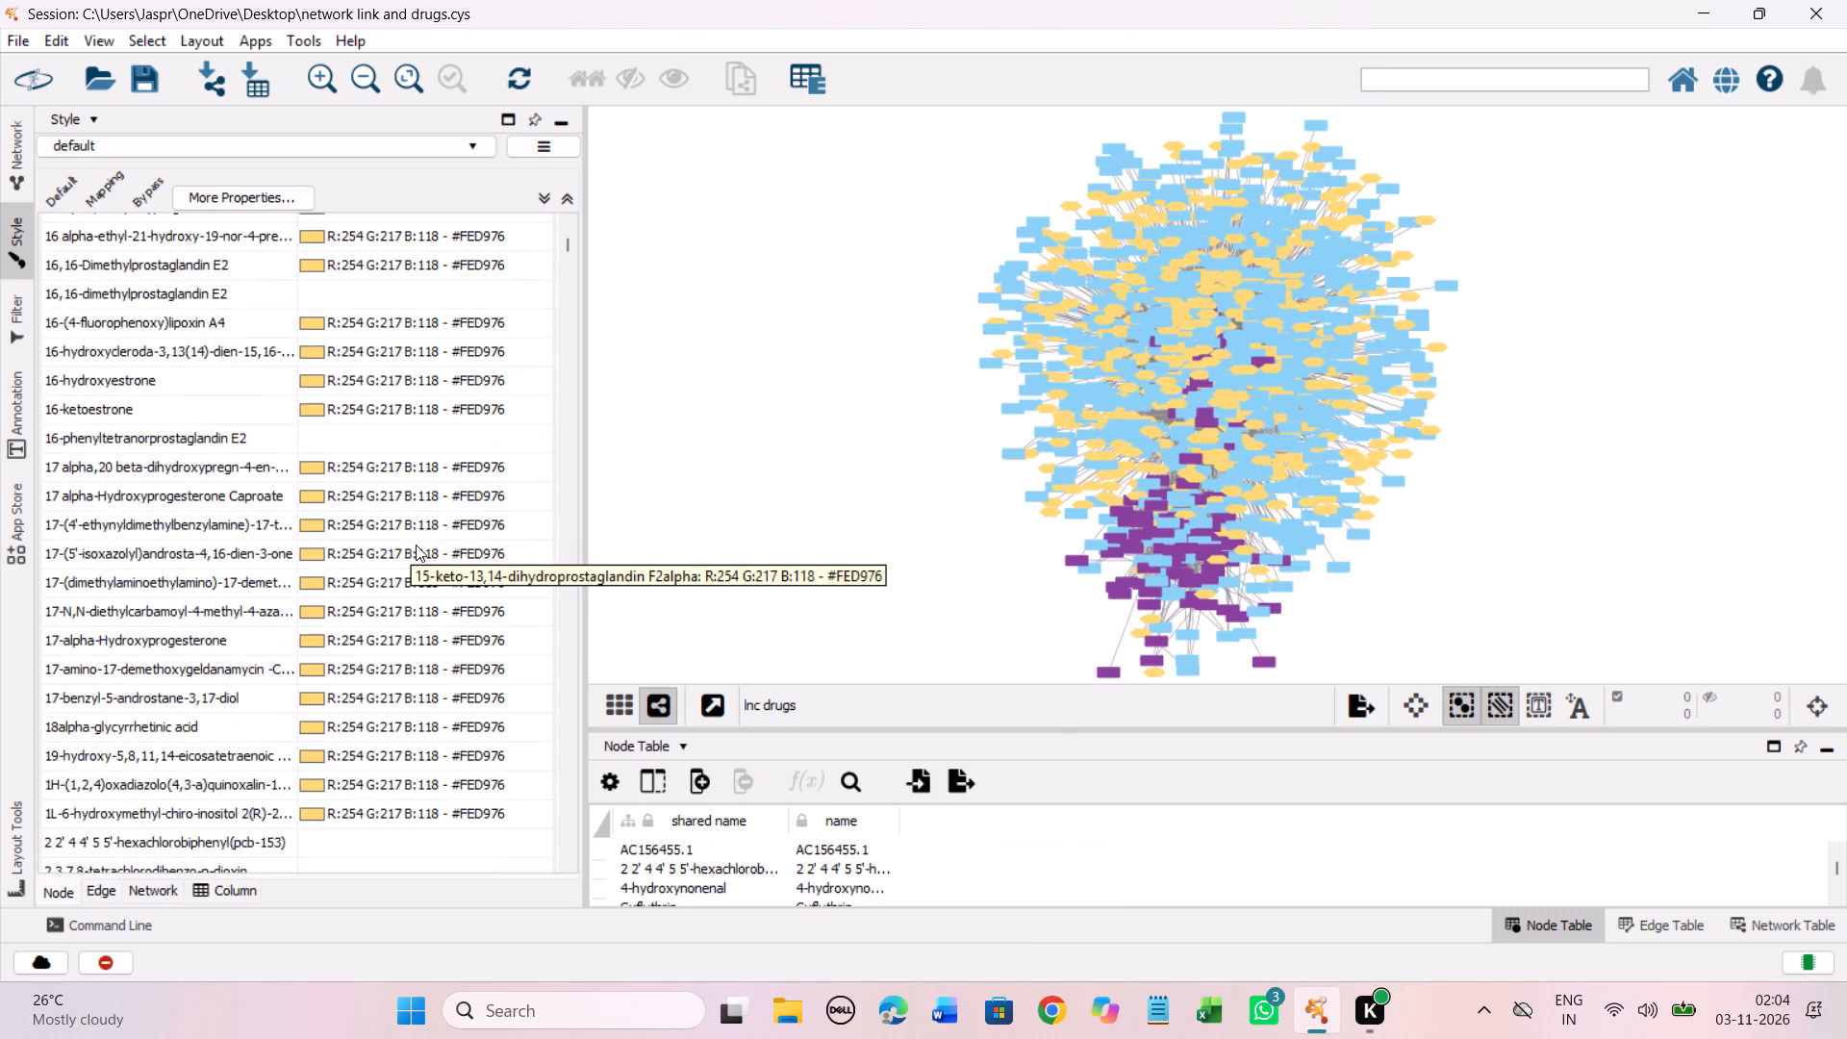
{"action": "scroll", "coordinate": [416, 545], "scroll_direction": "down", "scroll_amount": 1}
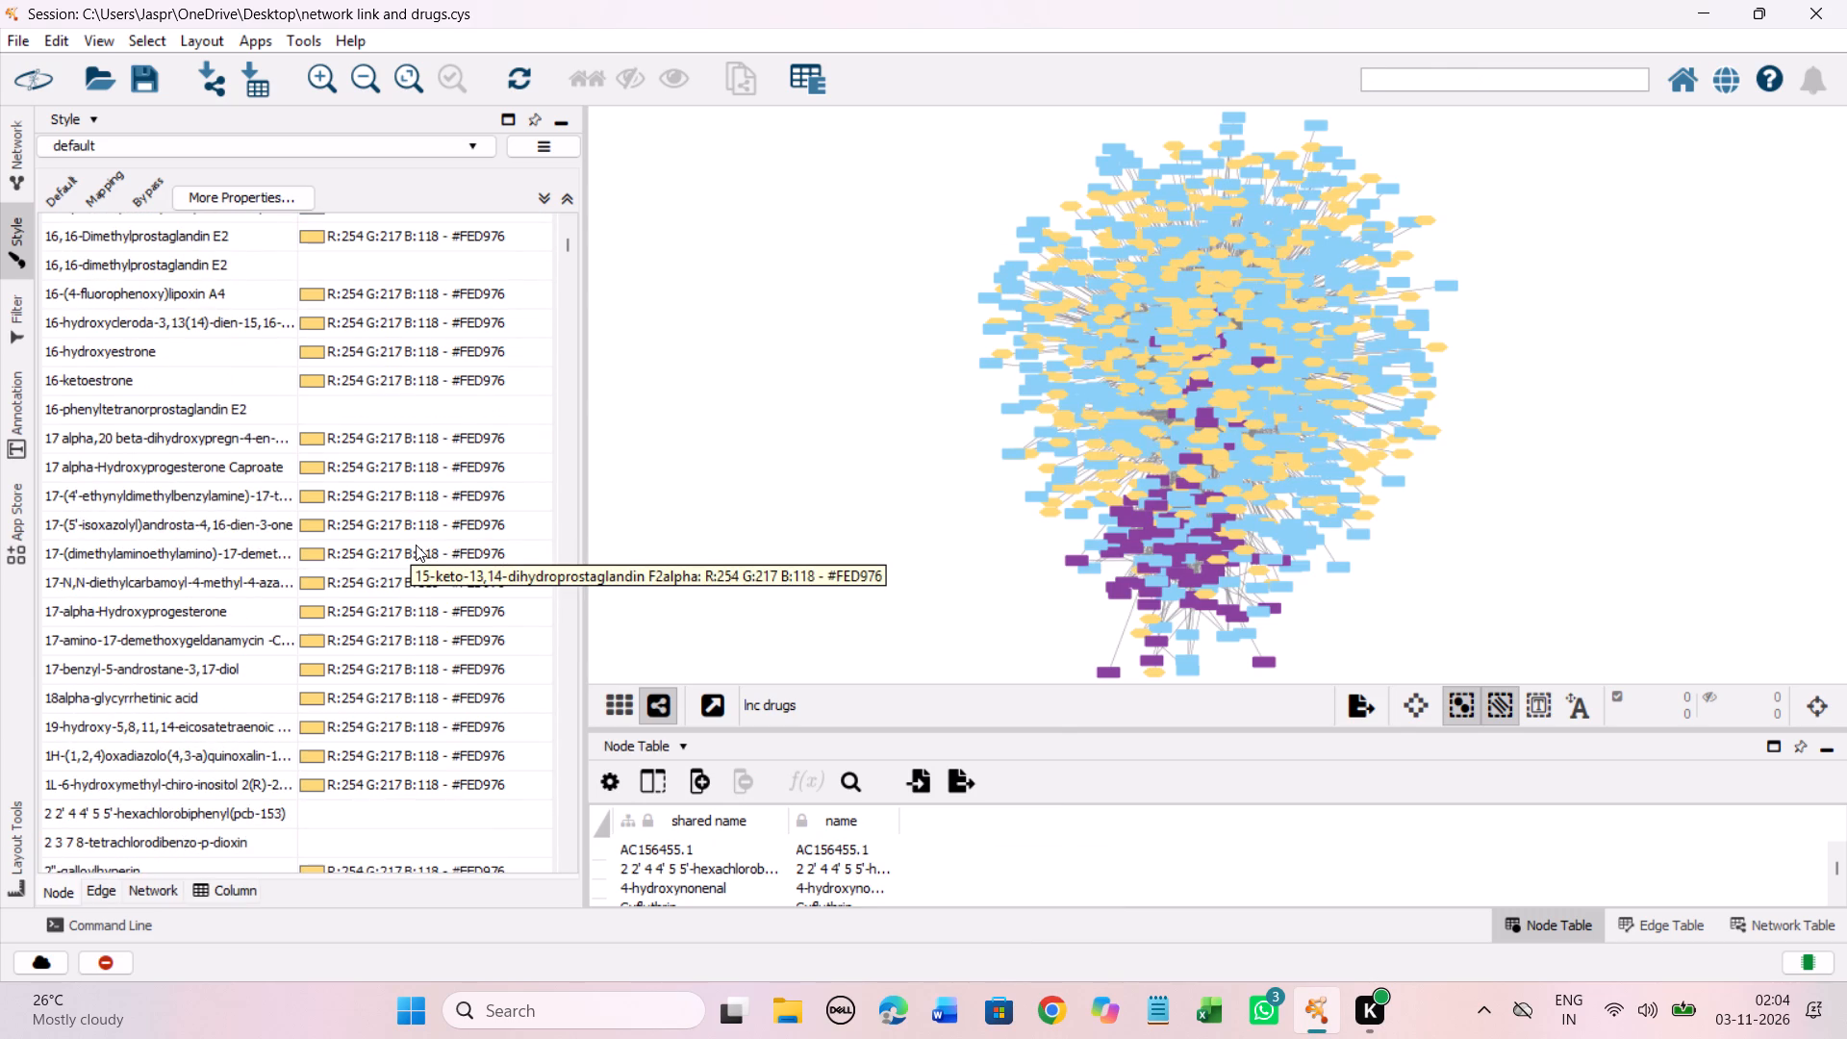
{"action": "left_click_drag", "start_coordinate": [326, 256], "coordinate": [346, 544]}
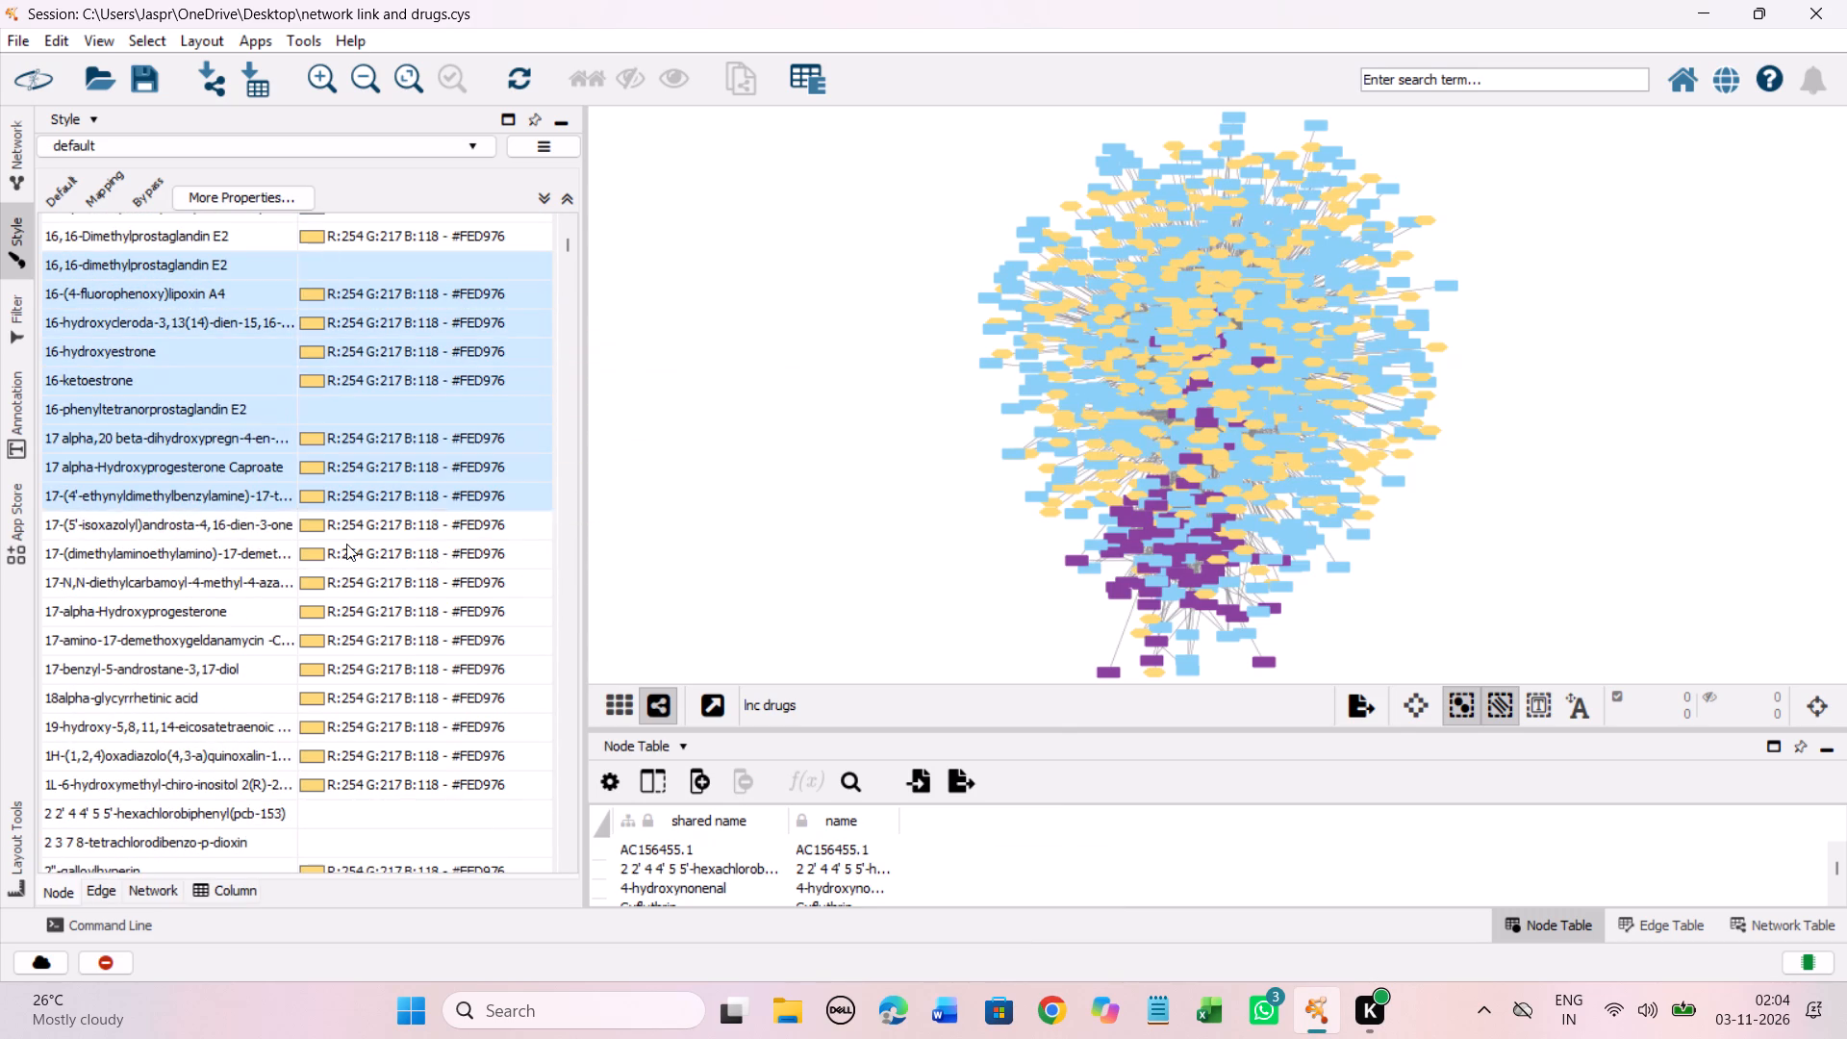
{"action": "left_click_drag", "start_coordinate": [346, 544], "coordinate": [379, 834]}
{"action": "right_click", "coordinate": [379, 834]}
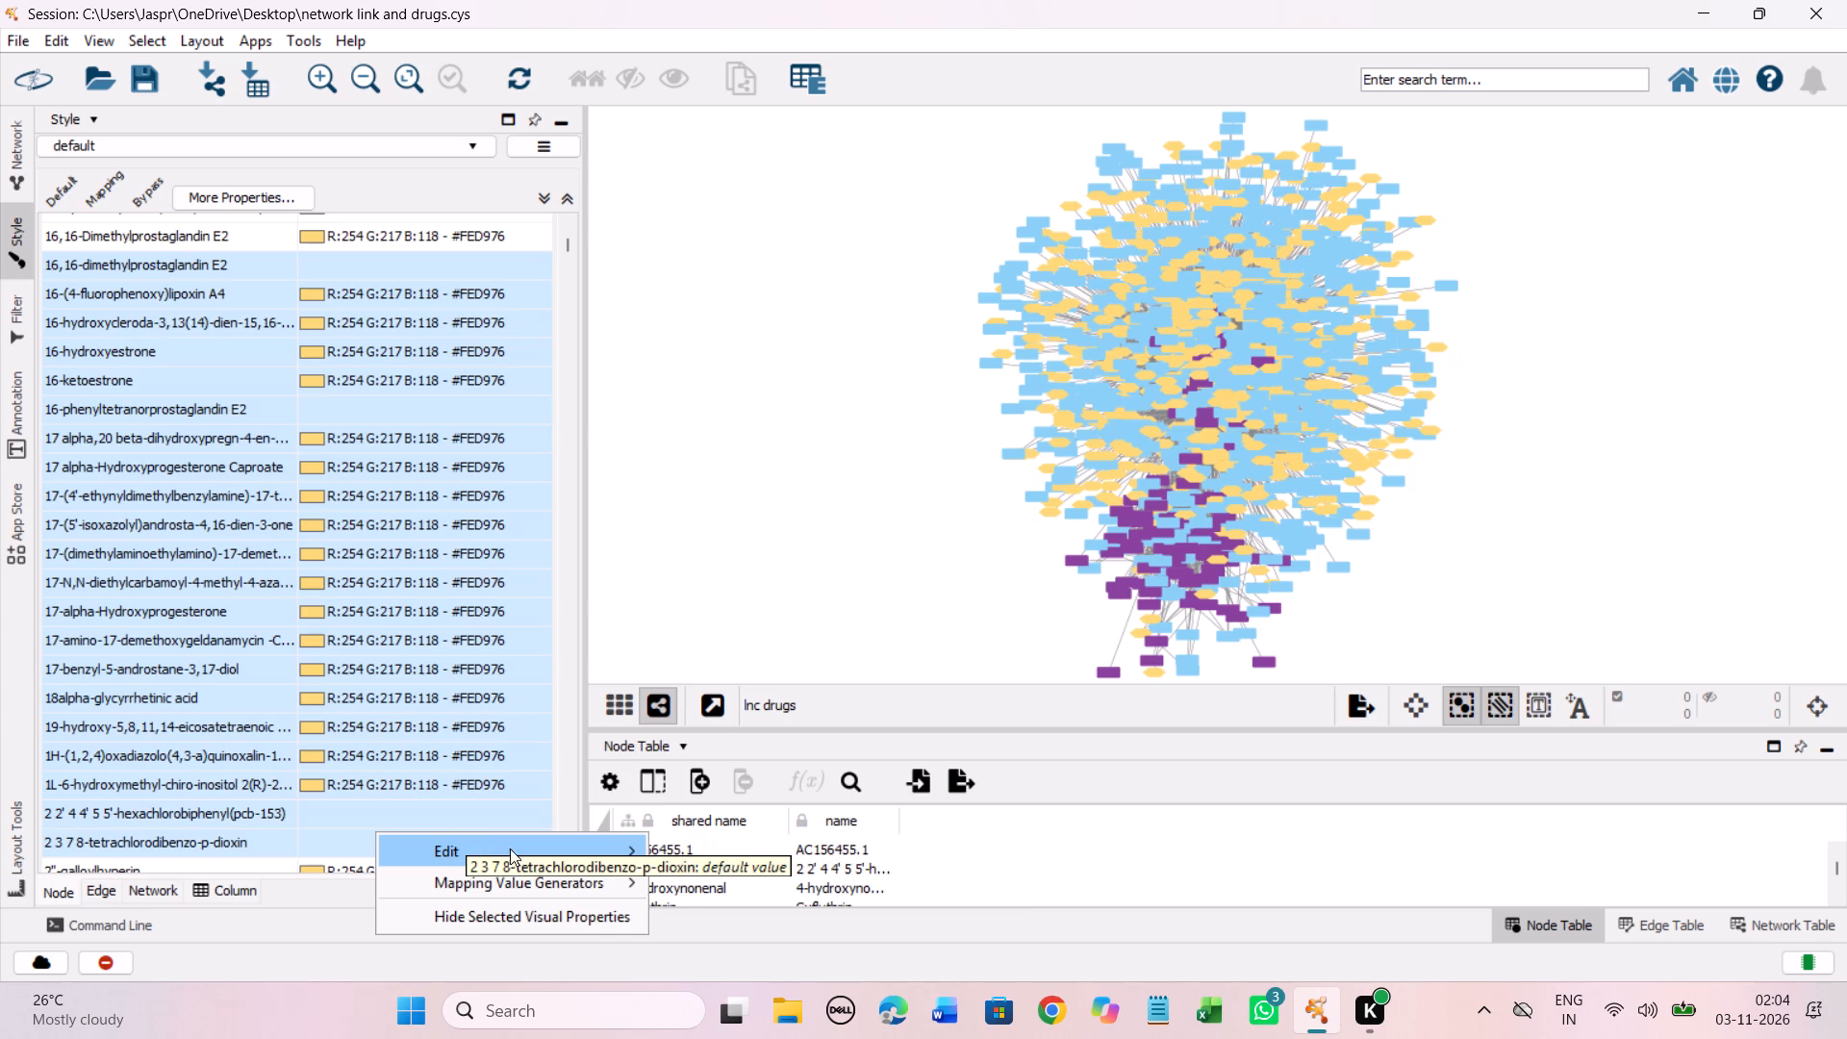
{"action": "left_click", "coordinate": [698, 849]}
{"action": "left_click_drag", "start_coordinate": [512, 547], "coordinate": [328, 229]}
{"action": "left_click", "coordinate": [478, 416]}
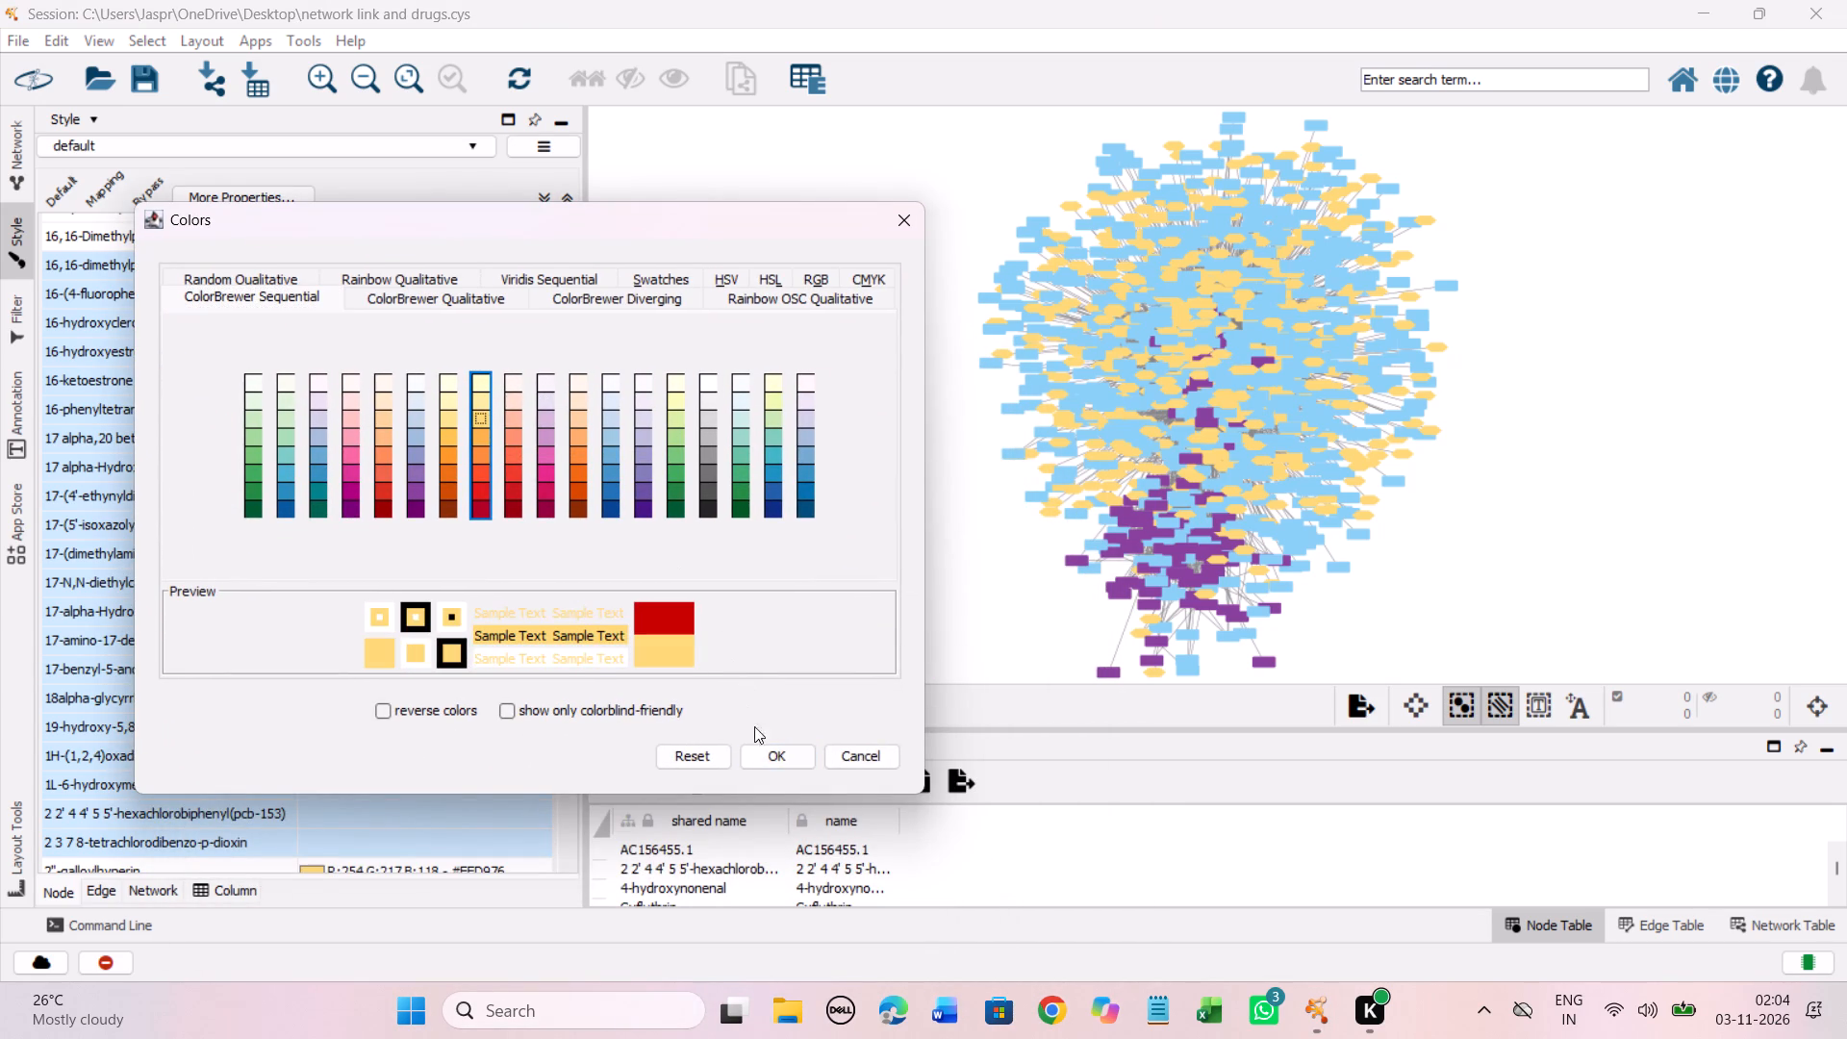
{"action": "left_click", "coordinate": [775, 753]}
Check the color mapping through the 2,2'- to 2,6- chemicals and set the unmapped 2,6-dimethylpiperidine to #FED976.
{"action": "scroll", "coordinate": [399, 557], "scroll_direction": "down", "scroll_amount": 9}
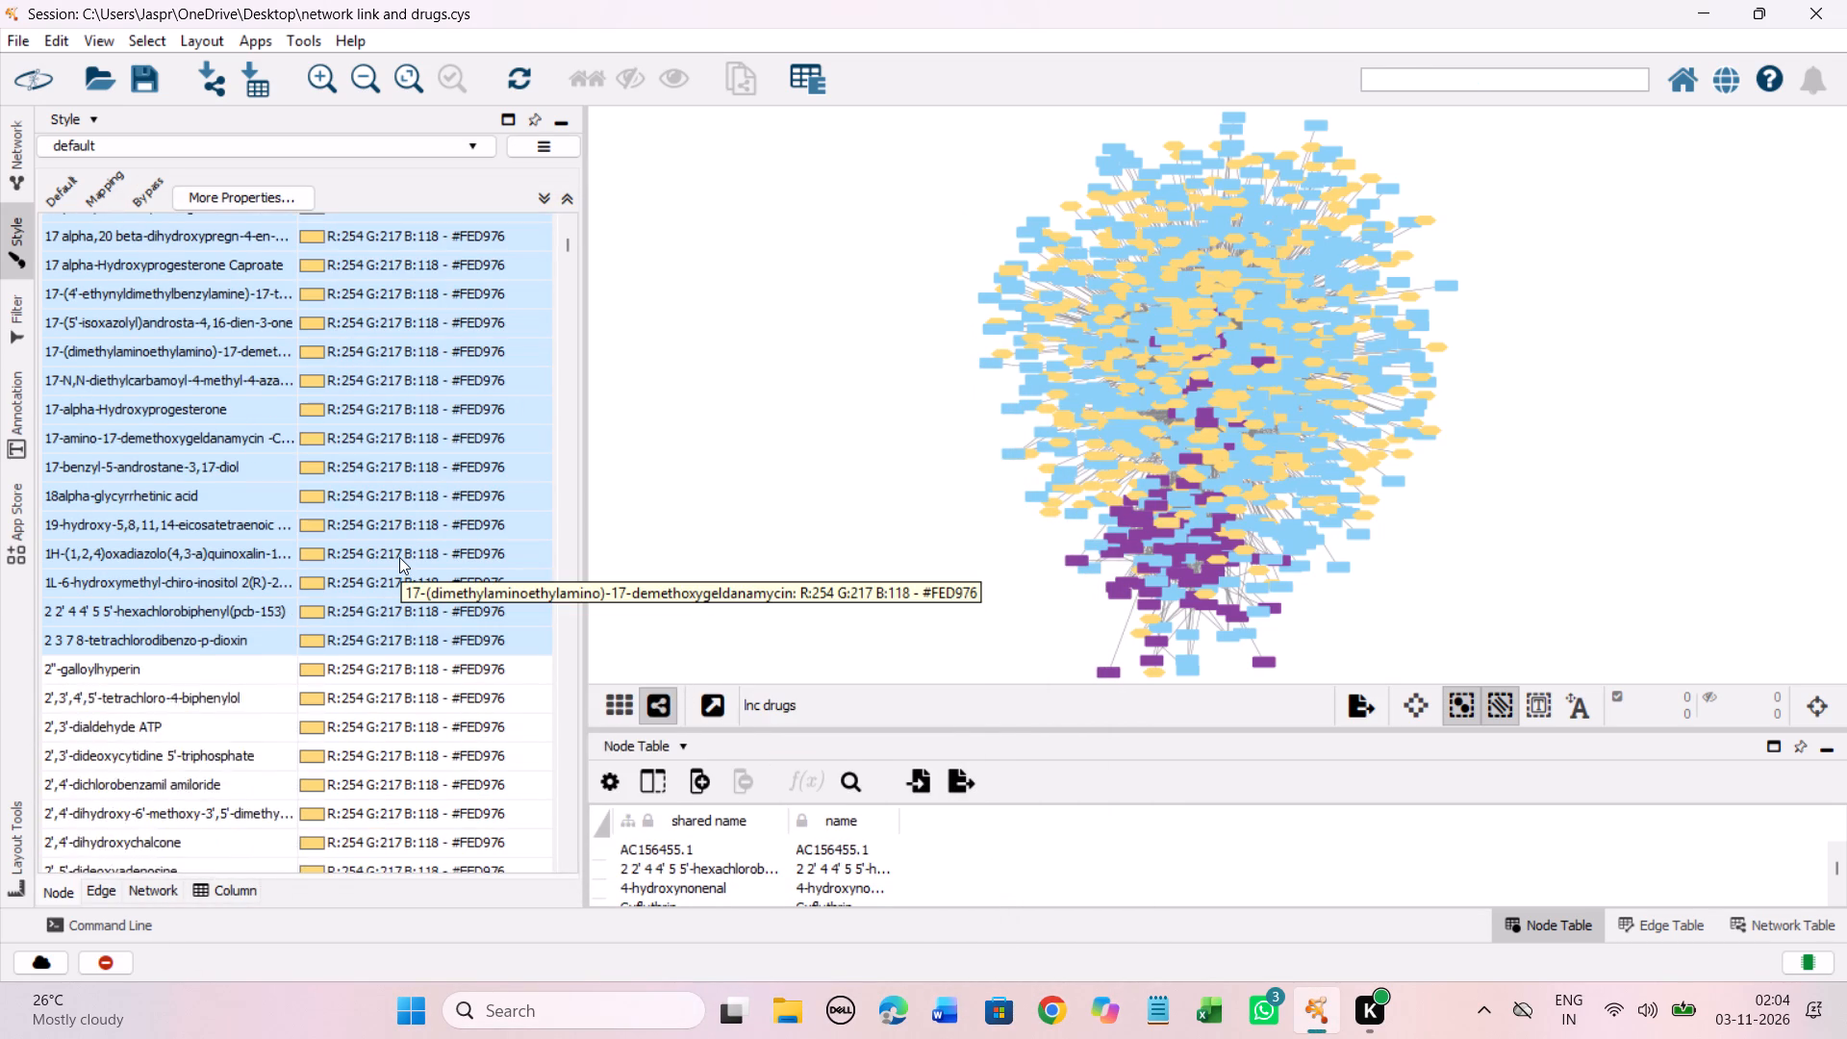
{"action": "scroll", "coordinate": [399, 557], "scroll_direction": "down", "scroll_amount": 20}
{"action": "scroll", "coordinate": [399, 557], "scroll_direction": "down", "scroll_amount": 20}
{"action": "scroll", "coordinate": [399, 557], "scroll_direction": "down", "scroll_amount": 4}
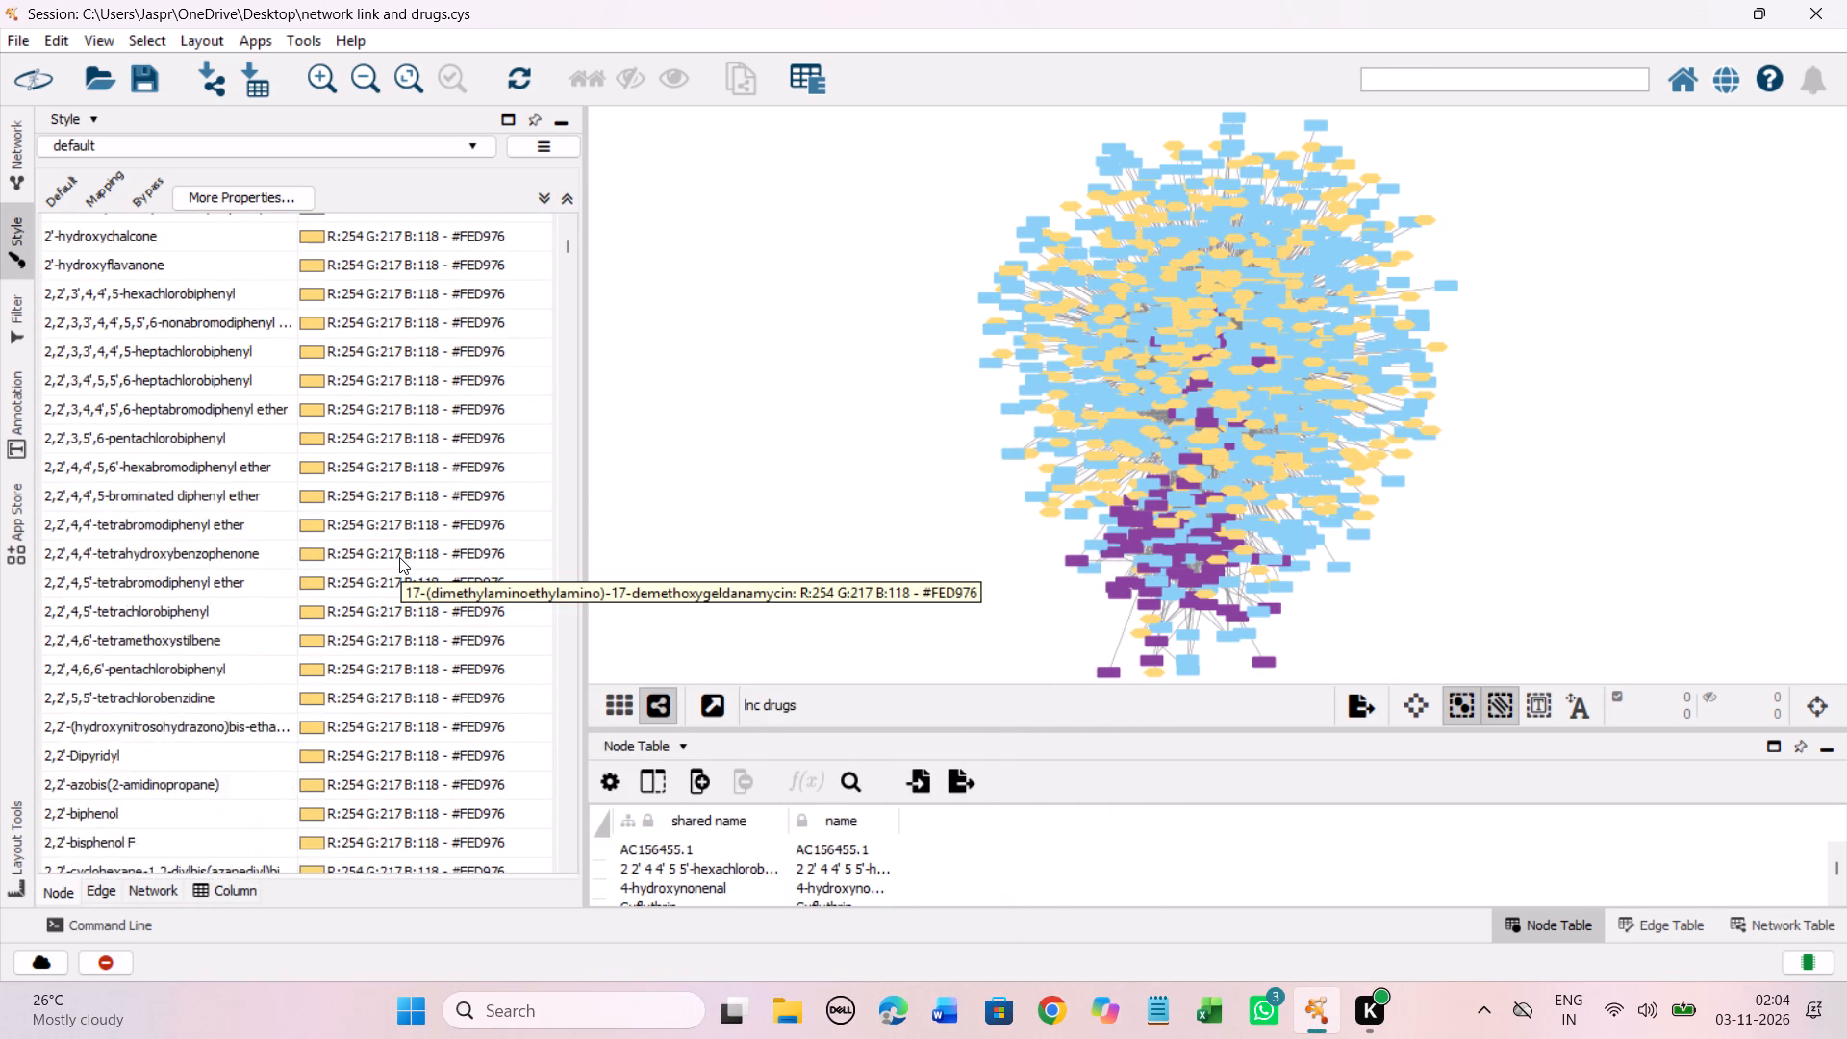
{"action": "scroll", "coordinate": [399, 557], "scroll_direction": "down", "scroll_amount": 20}
{"action": "scroll", "coordinate": [399, 557], "scroll_direction": "down", "scroll_amount": 20}
{"action": "scroll", "coordinate": [399, 557], "scroll_direction": "down", "scroll_amount": 4}
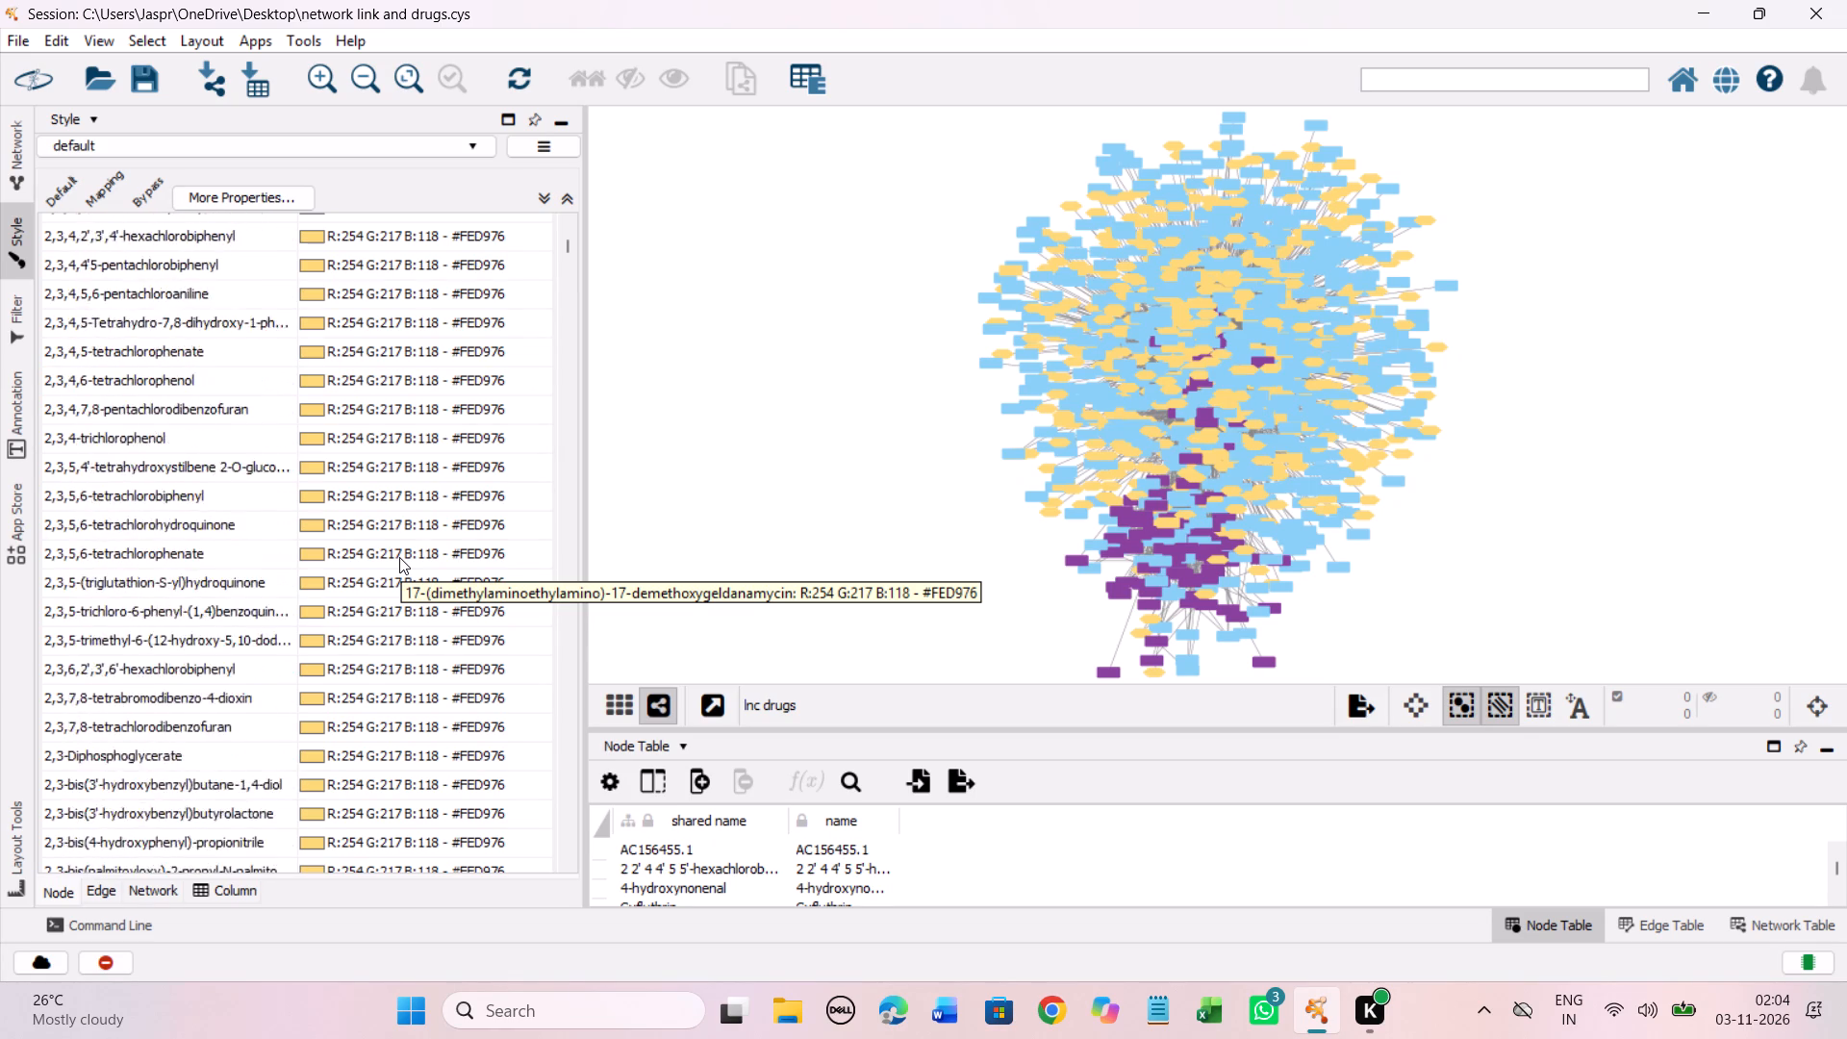
{"action": "scroll", "coordinate": [399, 557], "scroll_direction": "down", "scroll_amount": 20}
{"action": "scroll", "coordinate": [399, 557], "scroll_direction": "down", "scroll_amount": 20}
{"action": "scroll", "coordinate": [399, 557], "scroll_direction": "down", "scroll_amount": 4}
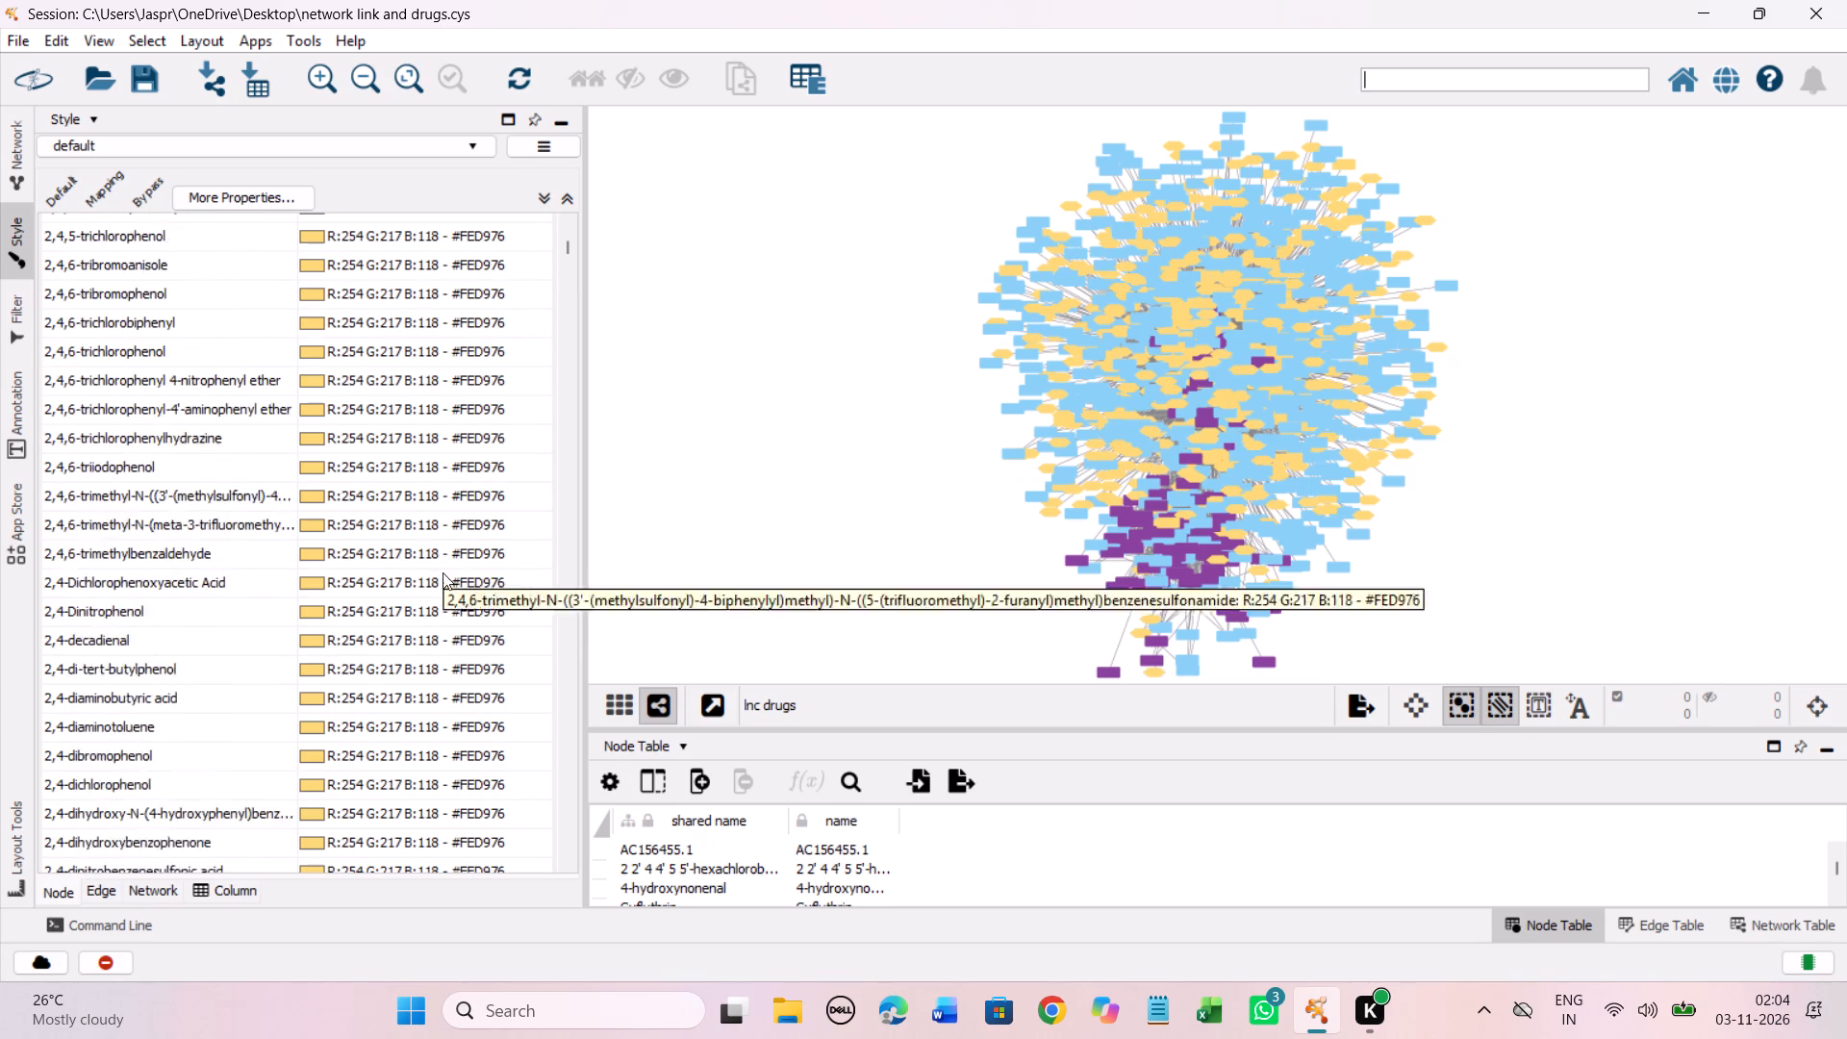
{"action": "scroll", "coordinate": [443, 572], "scroll_direction": "down", "scroll_amount": 20}
{"action": "scroll", "coordinate": [443, 572], "scroll_direction": "down", "scroll_amount": 20}
{"action": "scroll", "coordinate": [443, 572], "scroll_direction": "down", "scroll_amount": 4}
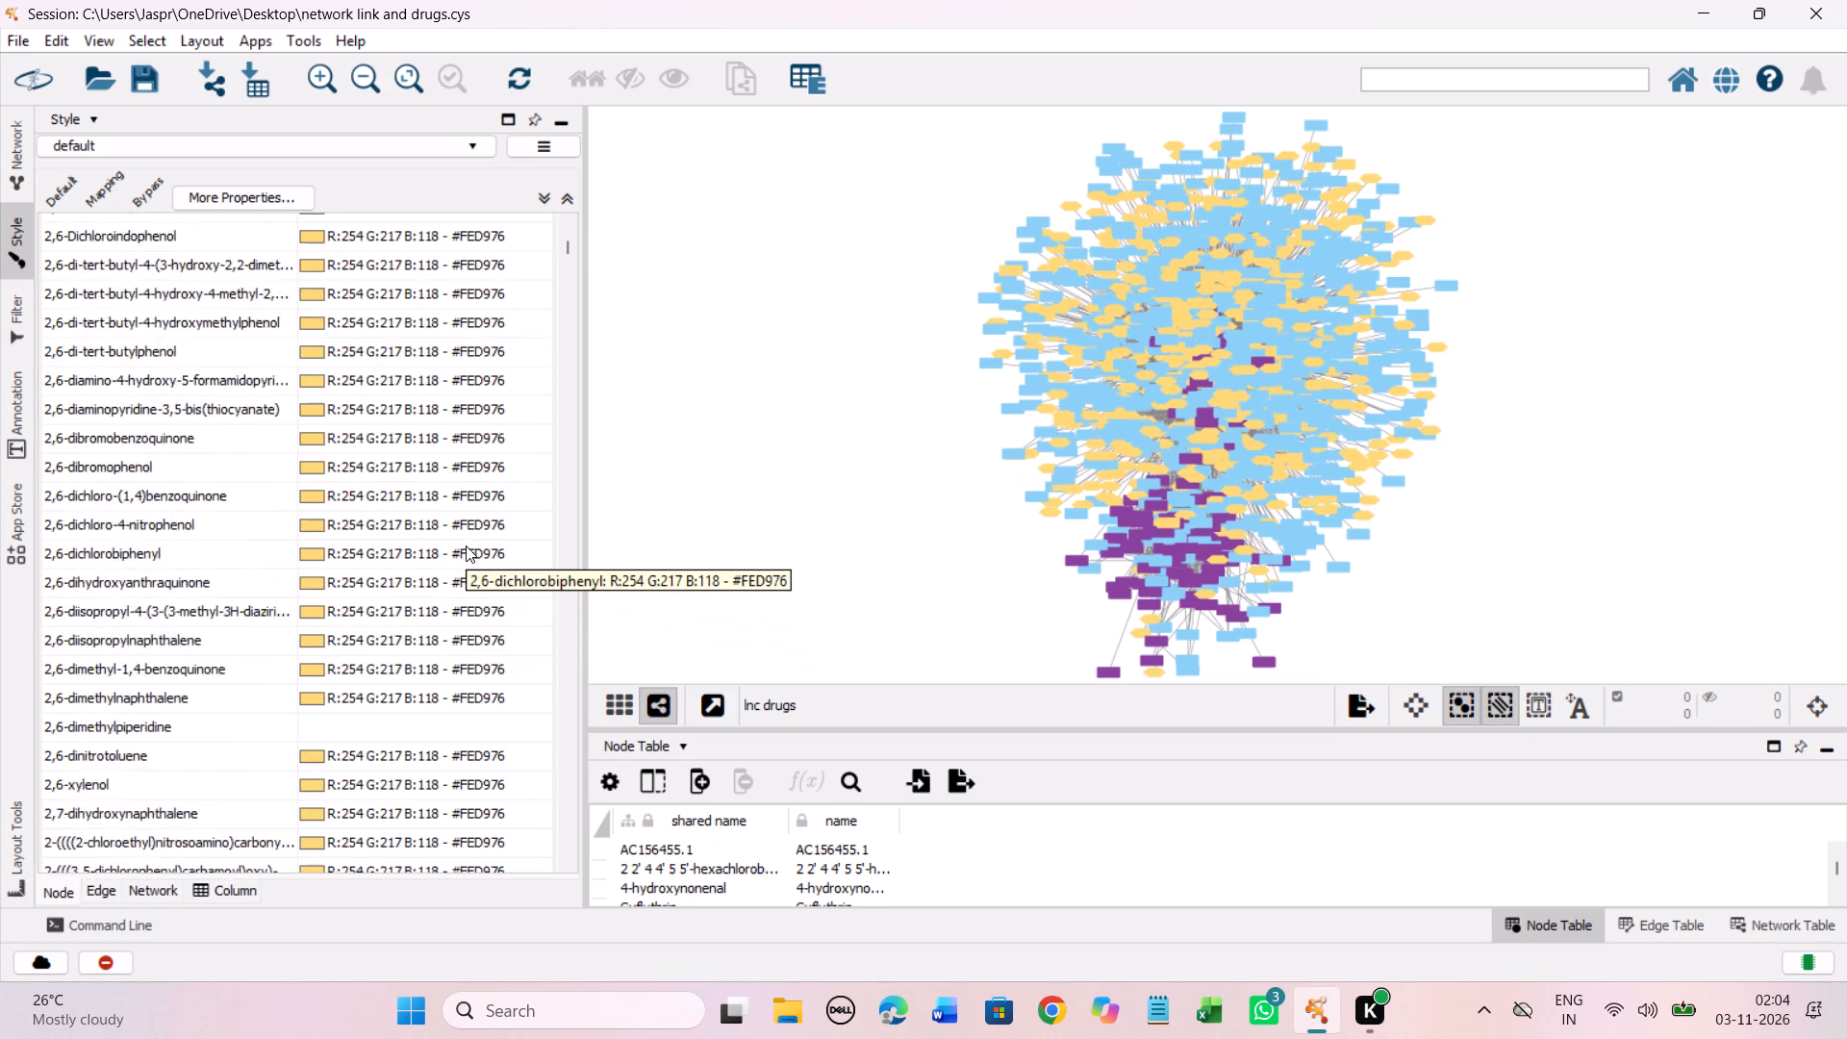
{"action": "scroll", "coordinate": [466, 545], "scroll_direction": "down", "scroll_amount": 11}
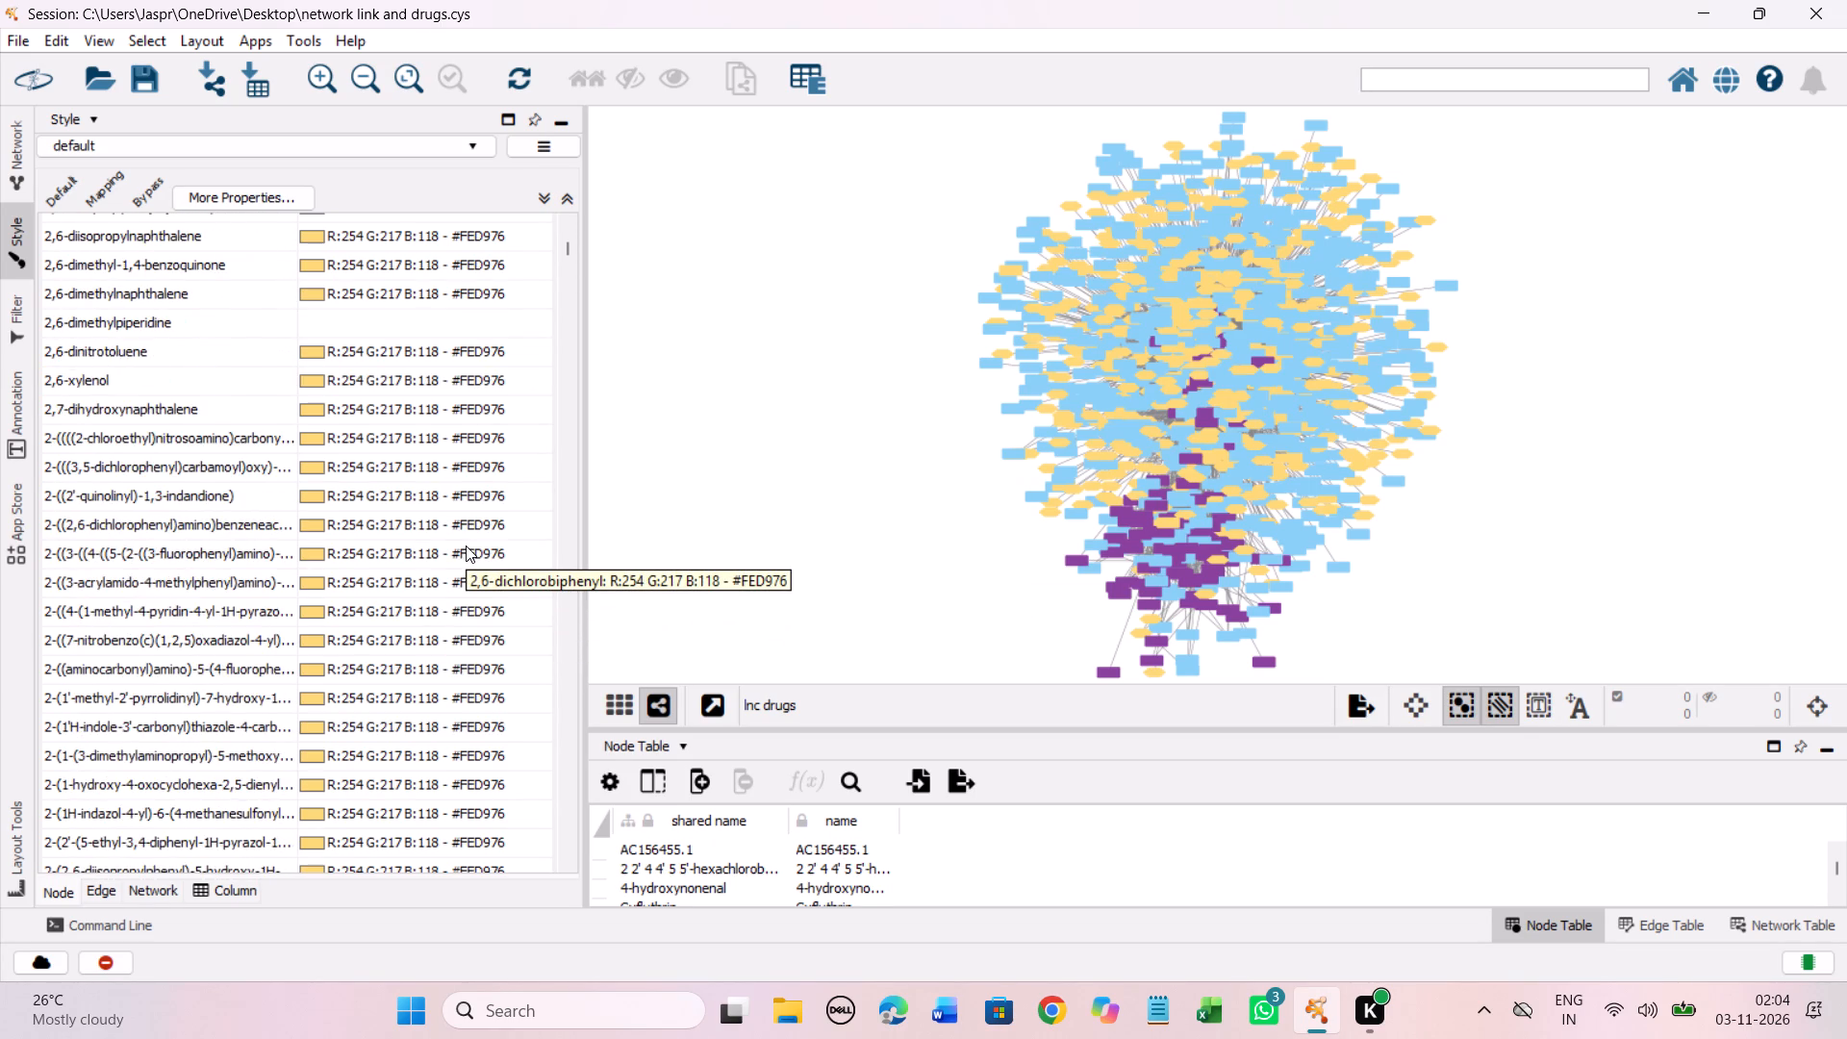
{"action": "scroll", "coordinate": [466, 545], "scroll_direction": "up", "scroll_amount": 5}
{"action": "left_click", "coordinate": [382, 468]}
{"action": "right_click", "coordinate": [382, 468]}
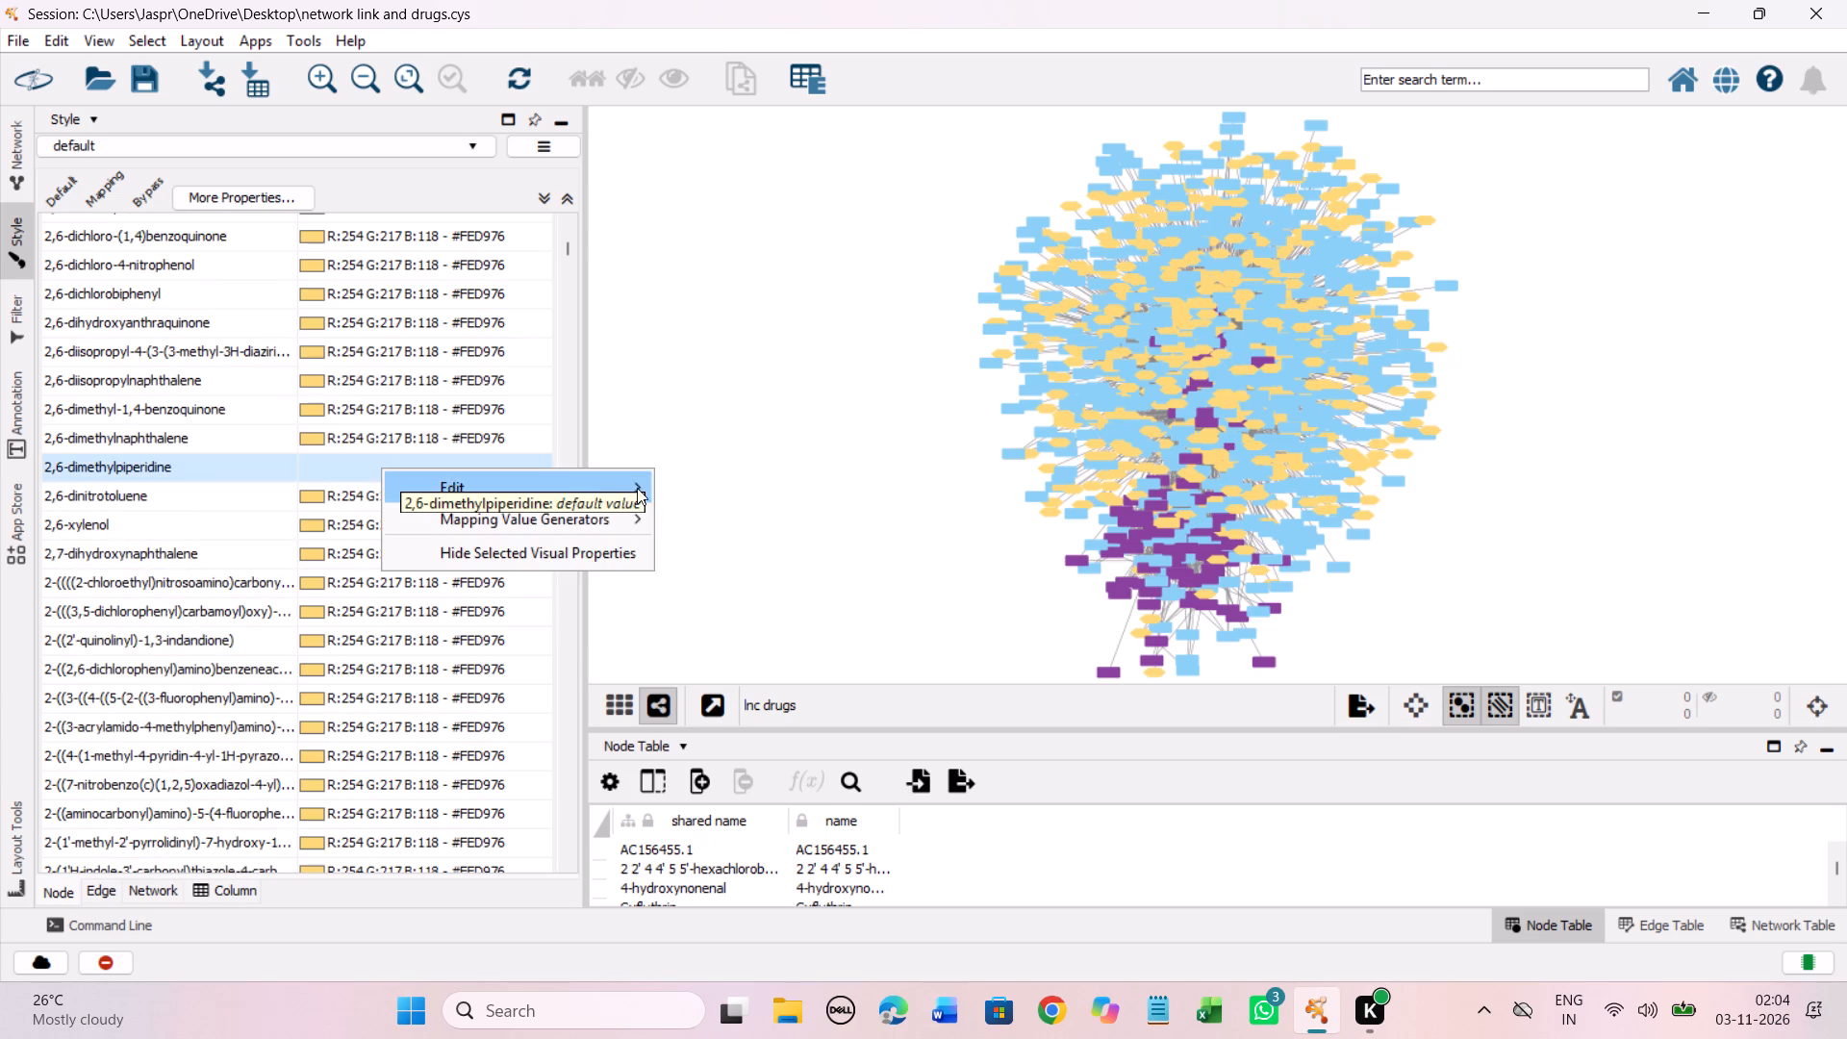
{"action": "left_click", "coordinate": [731, 491]}
{"action": "left_click_drag", "start_coordinate": [413, 545], "coordinate": [251, 309]}
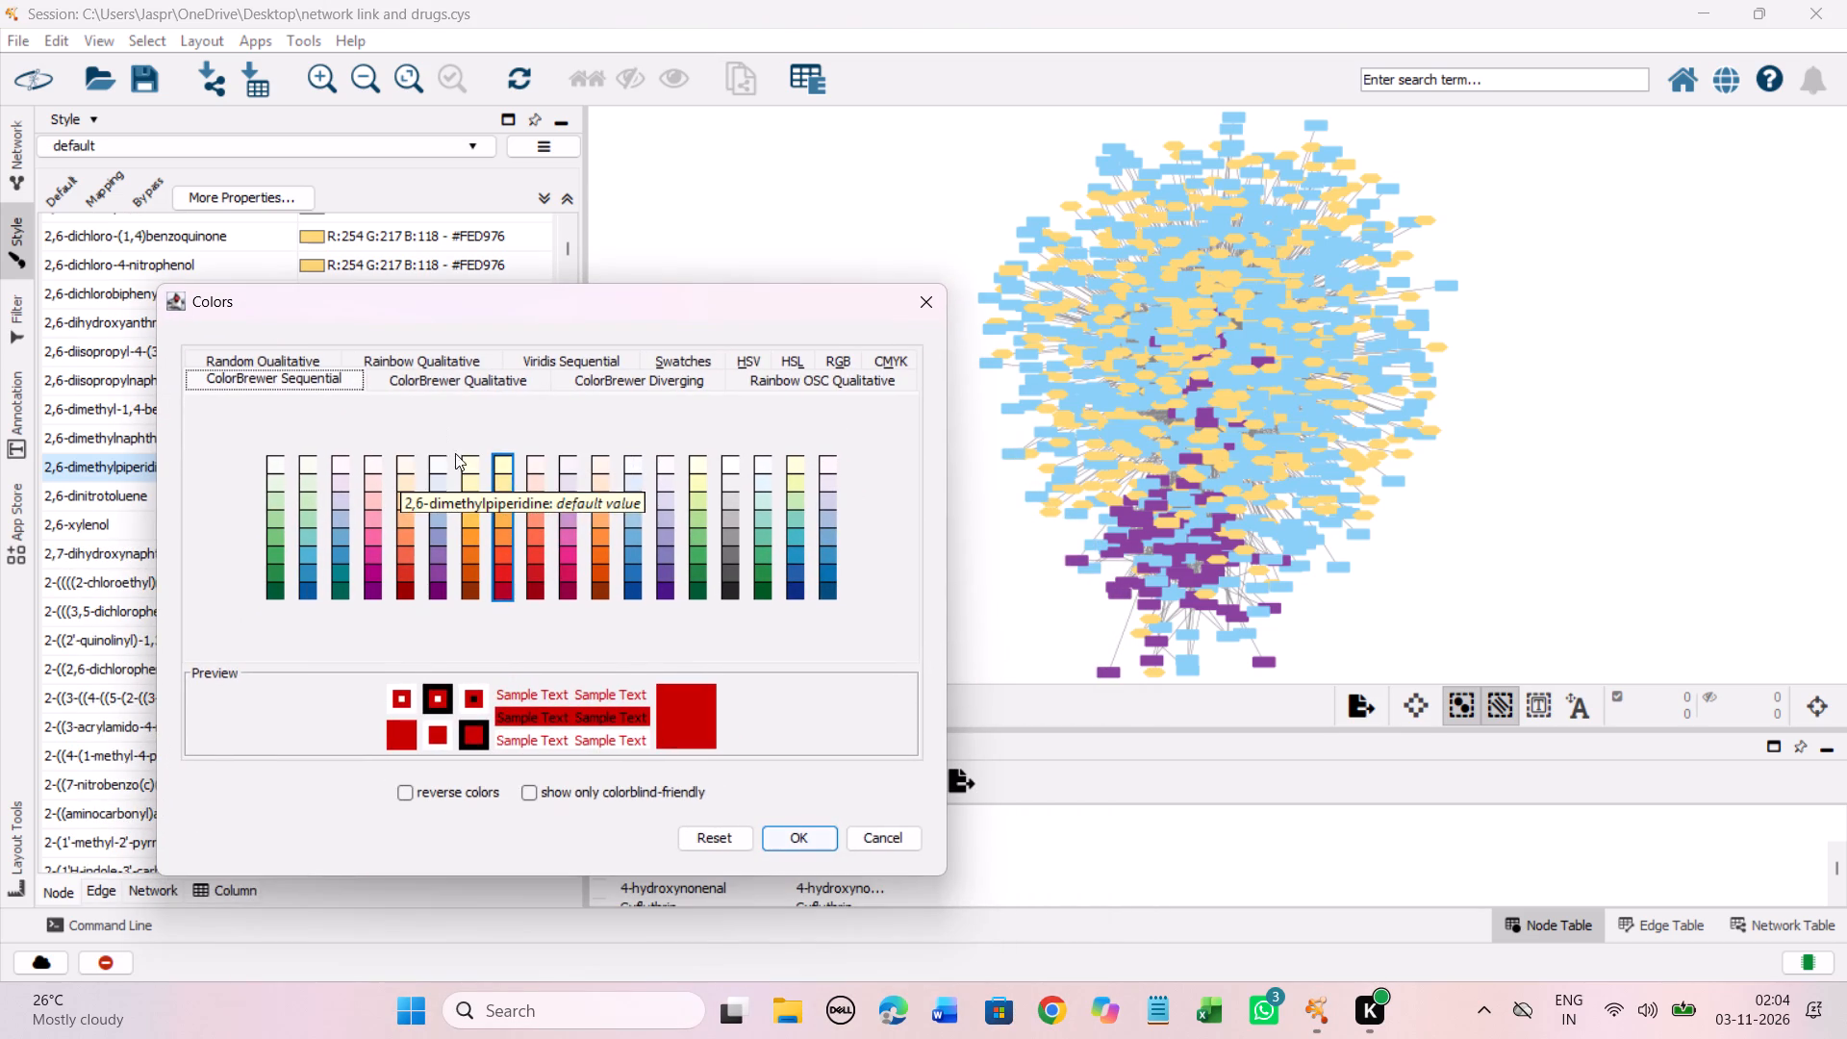
{"action": "left_click", "coordinate": [503, 501]}
{"action": "left_click", "coordinate": [785, 829]}
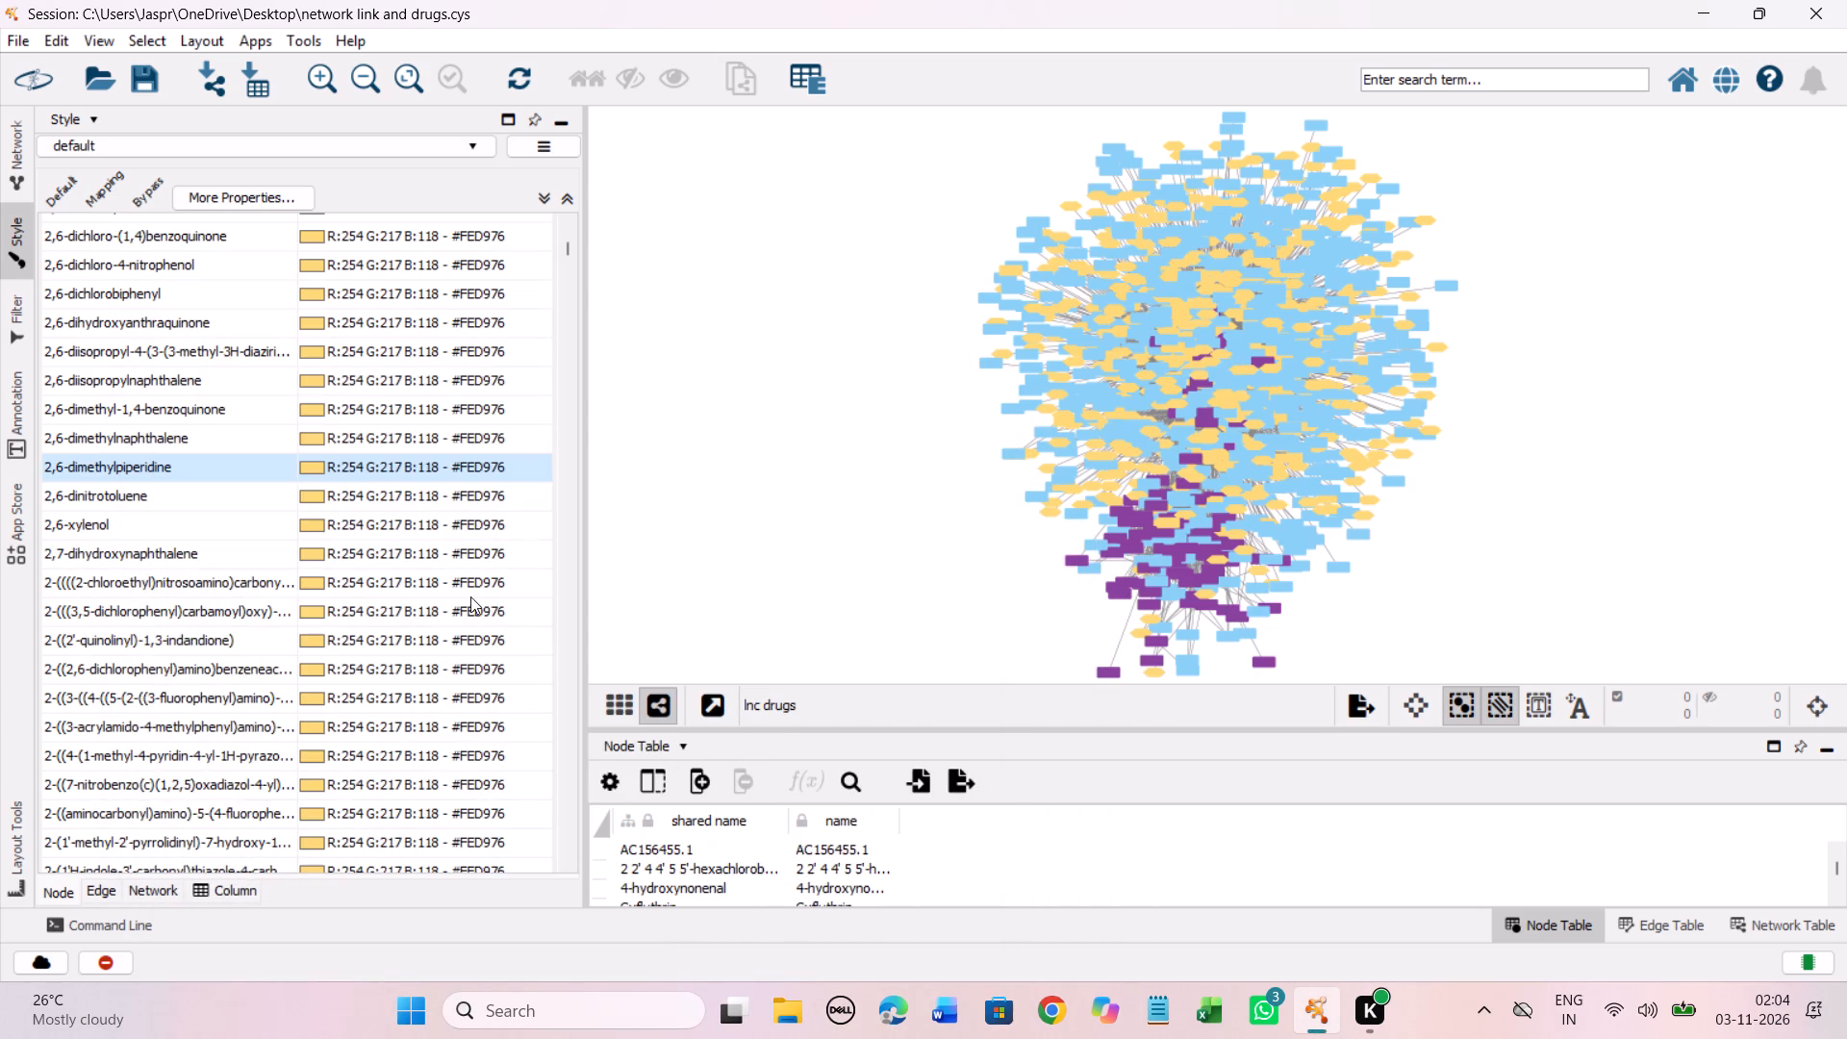
Find the unmapped entry 2-aminobenzenesulfonamide among the 2- chemicals and set its color to #FED976.
{"action": "scroll", "coordinate": [454, 574], "scroll_direction": "down", "scroll_amount": 20}
{"action": "scroll", "coordinate": [454, 574], "scroll_direction": "down", "scroll_amount": 20}
{"action": "scroll", "coordinate": [454, 574], "scroll_direction": "down", "scroll_amount": 1}
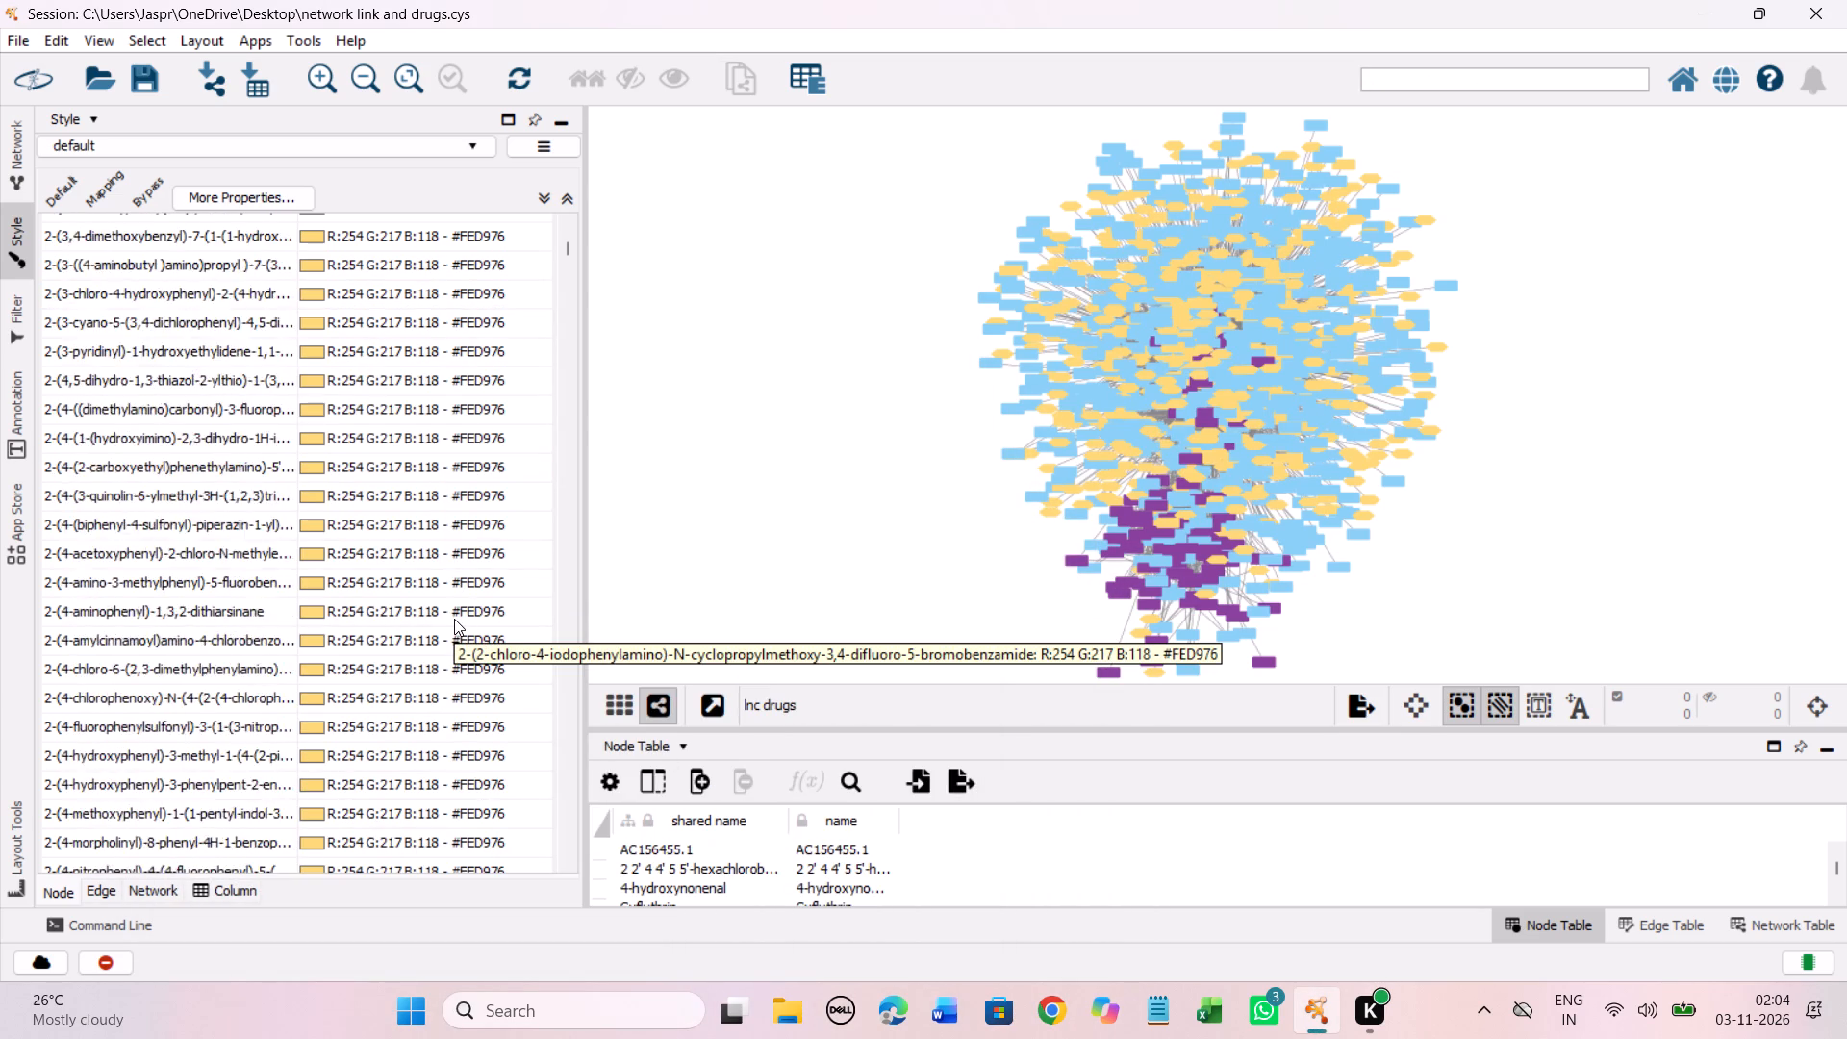
{"action": "scroll", "coordinate": [454, 619], "scroll_direction": "down", "scroll_amount": 20}
{"action": "scroll", "coordinate": [454, 619], "scroll_direction": "down", "scroll_amount": 20}
{"action": "scroll", "coordinate": [454, 619], "scroll_direction": "down", "scroll_amount": 5}
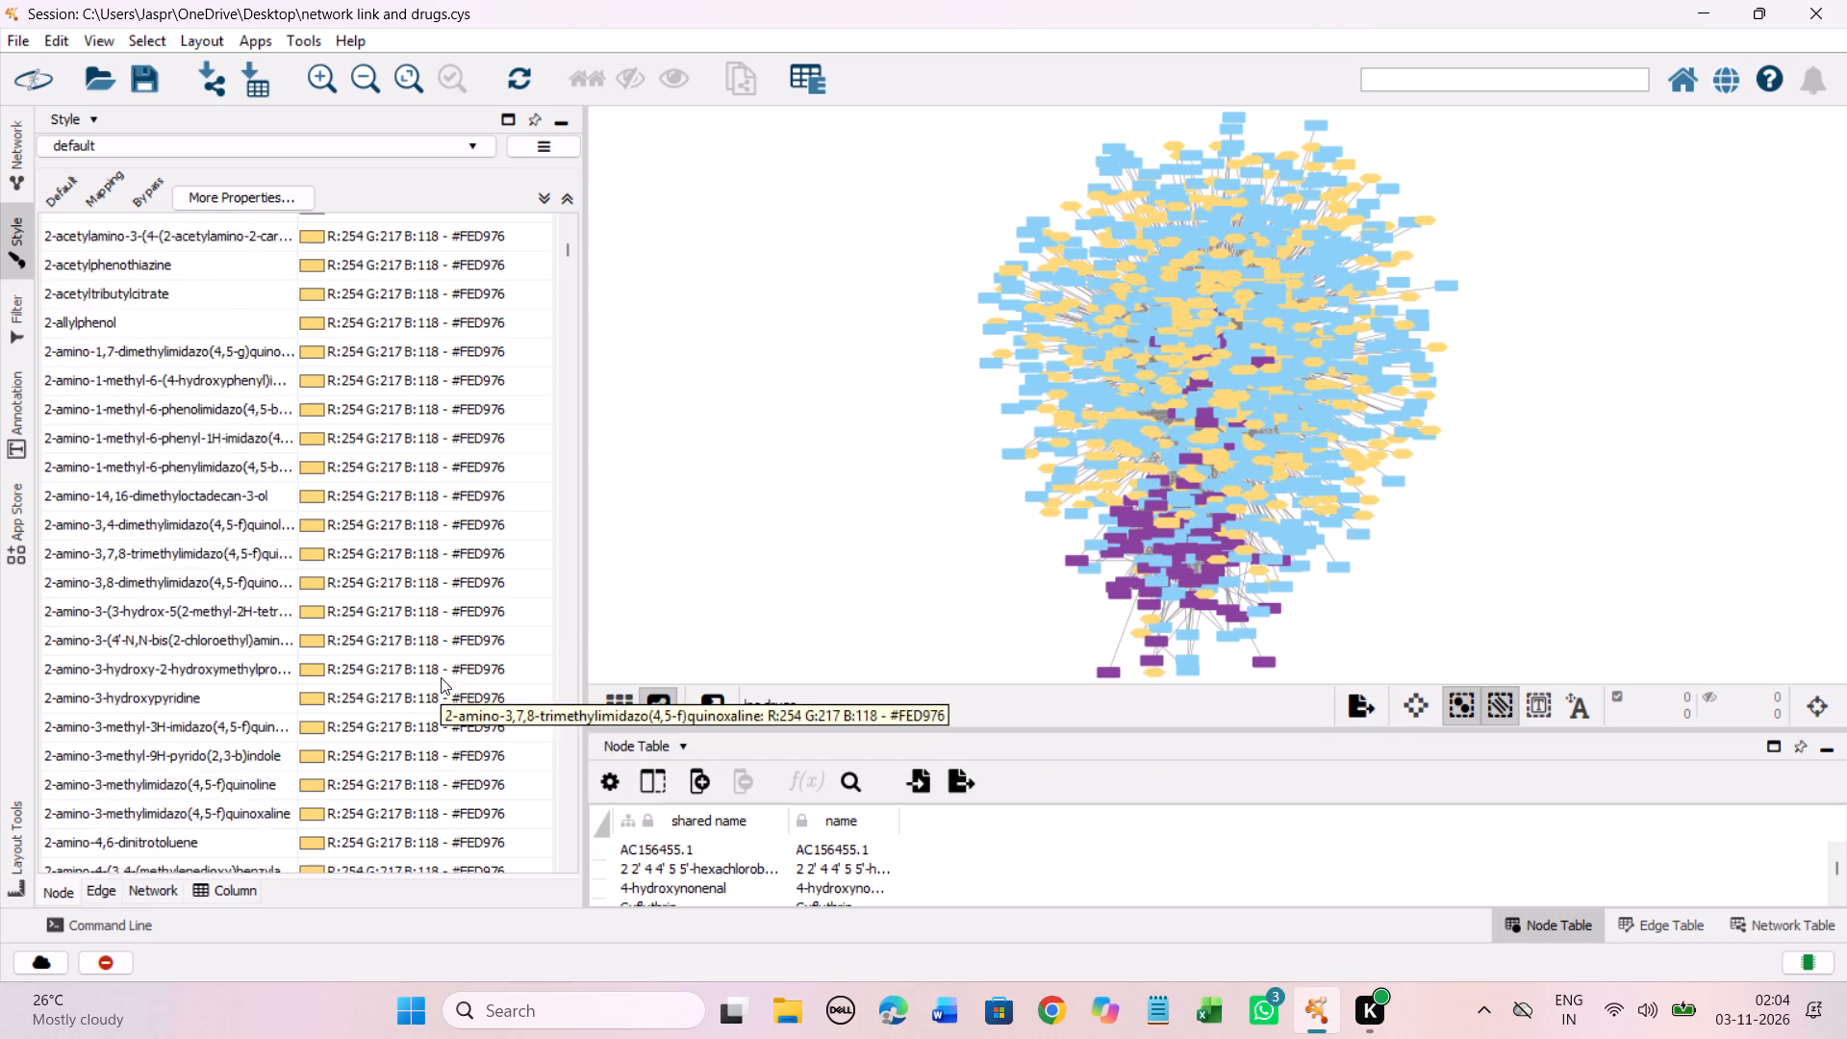
{"action": "scroll", "coordinate": [441, 677], "scroll_direction": "down", "scroll_amount": 16}
{"action": "scroll", "coordinate": [399, 567], "scroll_direction": "up", "scroll_amount": 1}
{"action": "scroll", "coordinate": [399, 567], "scroll_direction": "down", "scroll_amount": 13}
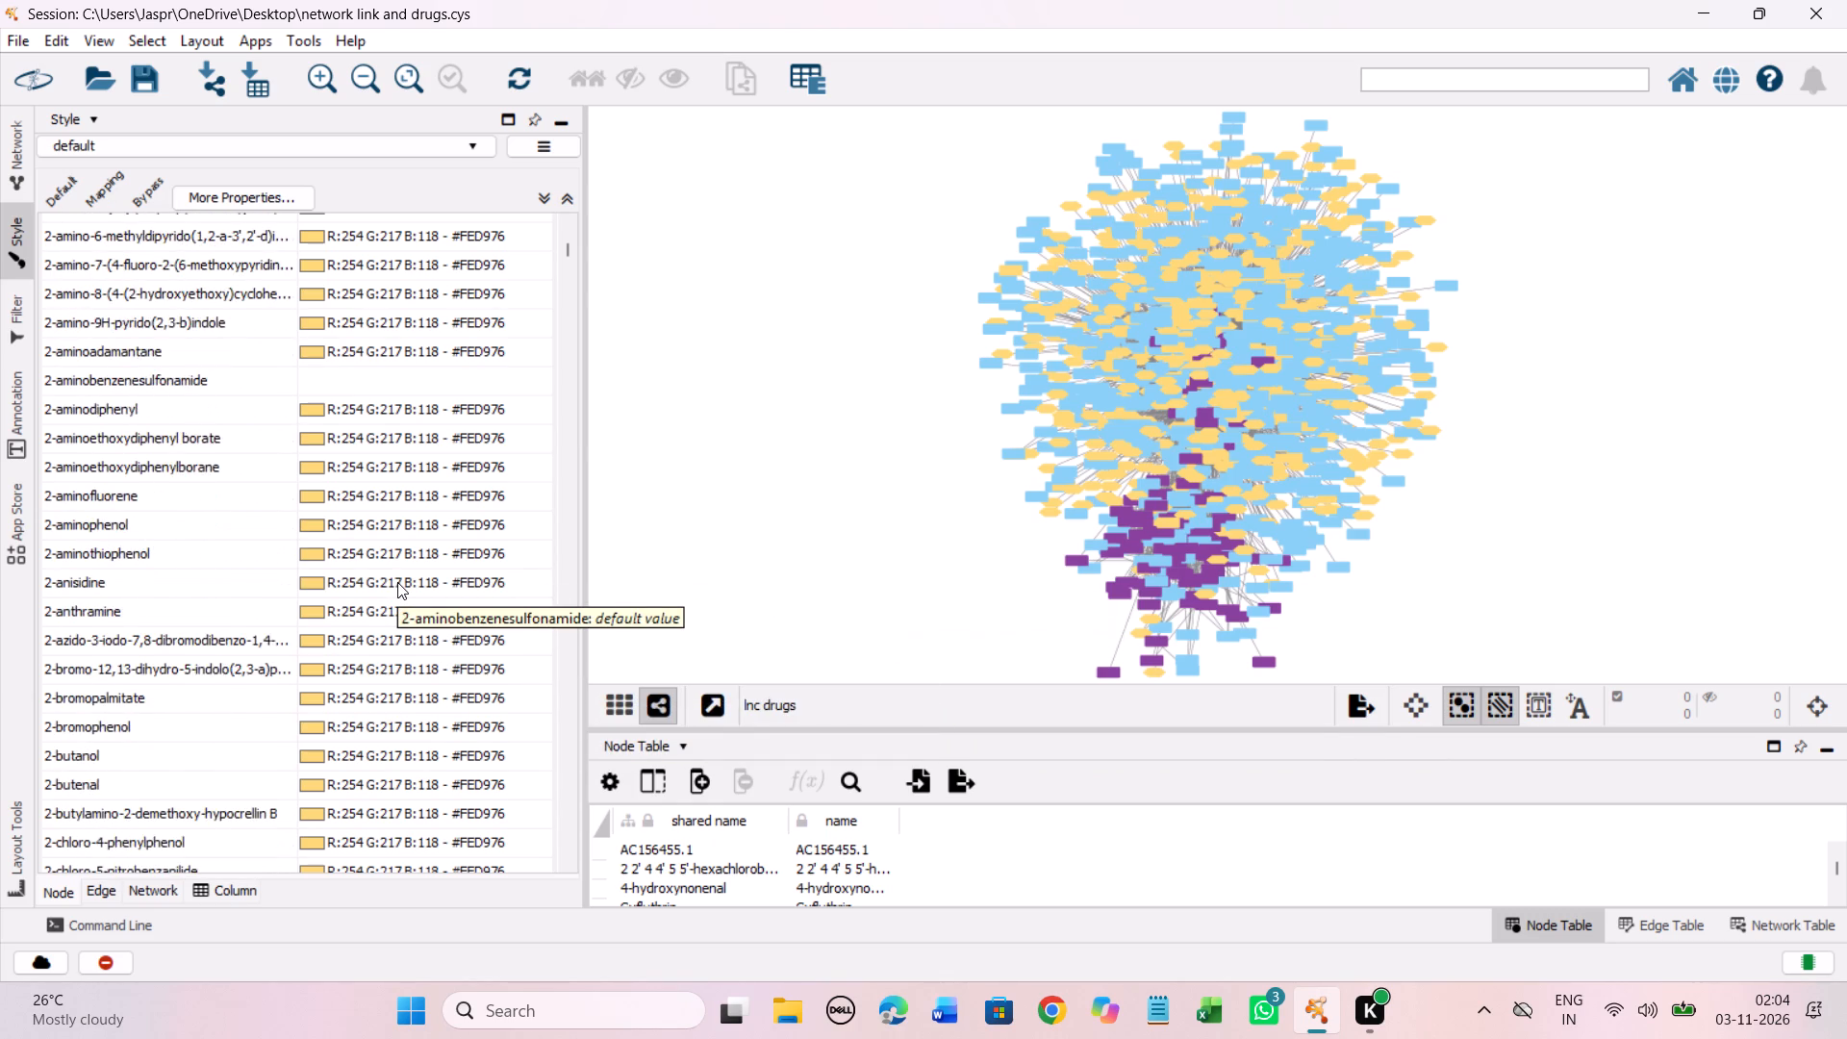
{"action": "scroll", "coordinate": [397, 582], "scroll_direction": "down", "scroll_amount": 3}
{"action": "left_click", "coordinate": [424, 300]}
{"action": "right_click", "coordinate": [424, 300]}
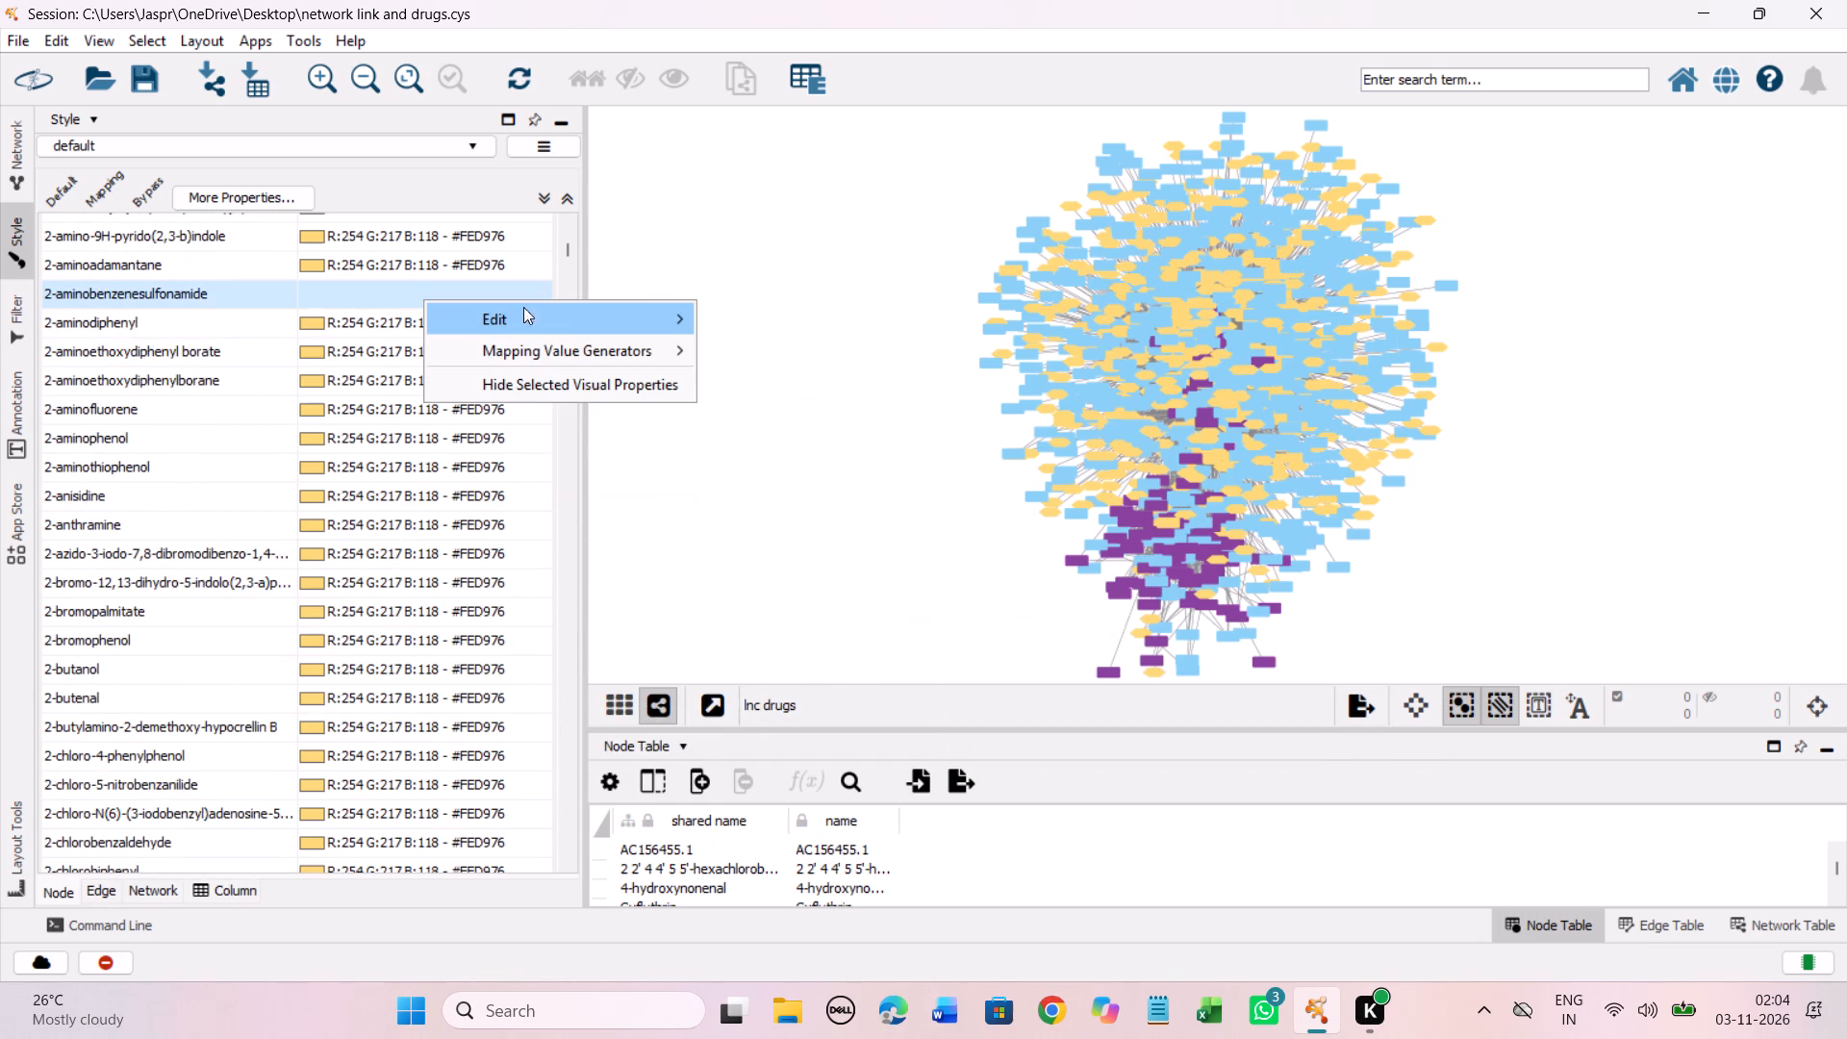
{"action": "left_click", "coordinate": [787, 327]}
{"action": "left_click_drag", "start_coordinate": [501, 529], "coordinate": [367, 270]}
{"action": "left_click", "coordinate": [536, 472]}
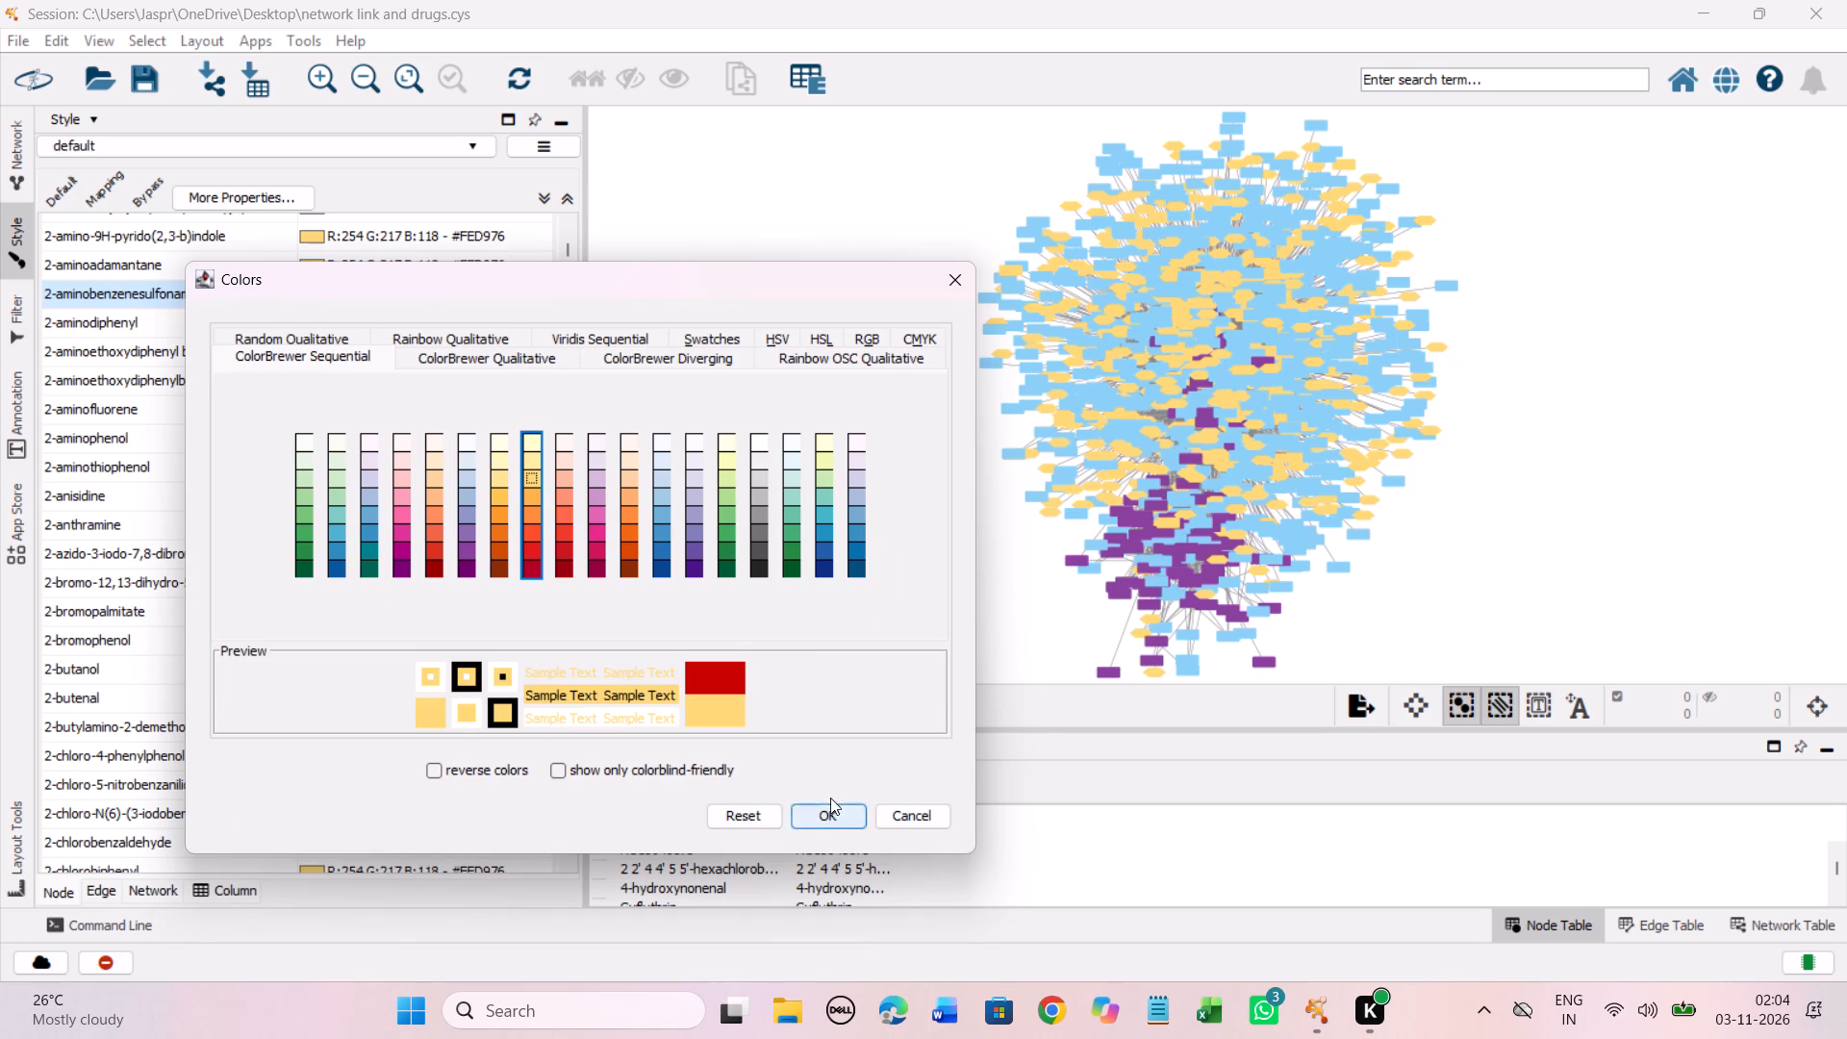
{"action": "left_click", "coordinate": [829, 804]}
Find the unmapped entry 3 3' 4 4'-tetrachlorobiphenyl after the 2- chemicals and set its color to #FED976.
{"action": "scroll", "coordinate": [461, 441], "scroll_direction": "down", "scroll_amount": 7}
{"action": "scroll", "coordinate": [461, 441], "scroll_direction": "up", "scroll_amount": 1}
{"action": "scroll", "coordinate": [461, 441], "scroll_direction": "down", "scroll_amount": 8}
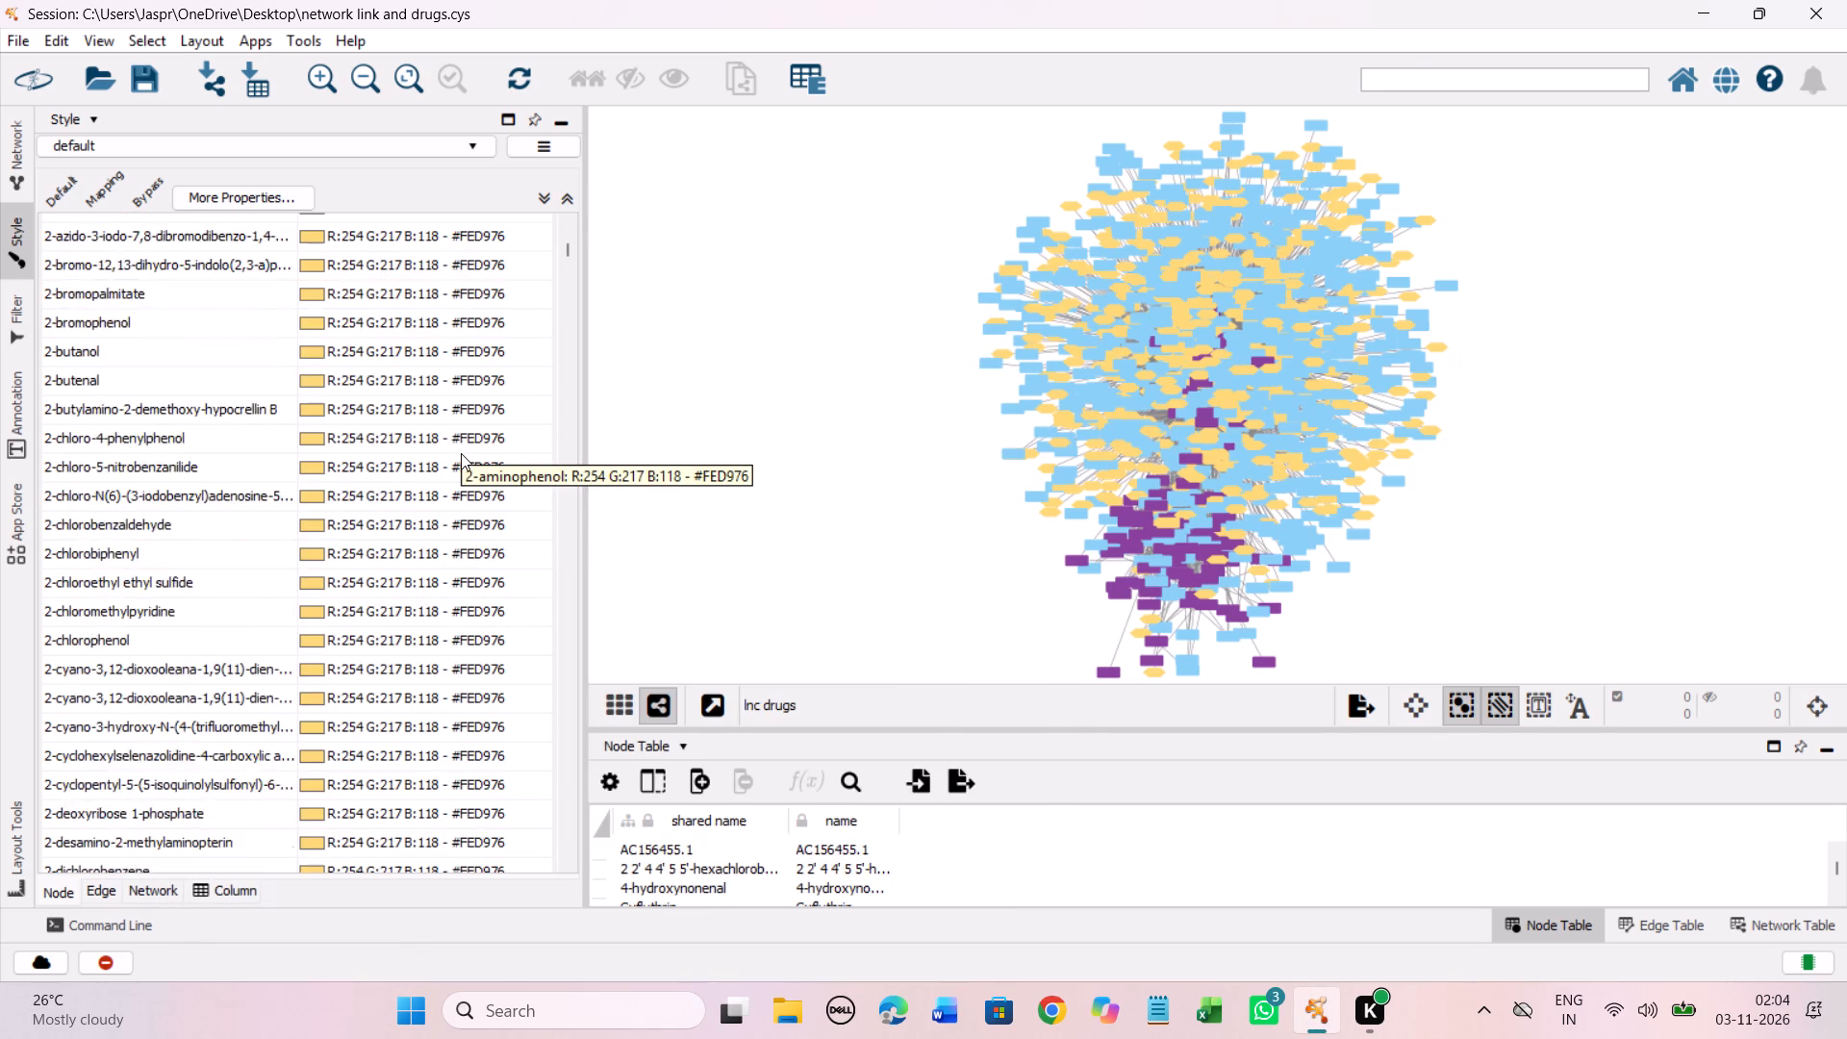
{"action": "scroll", "coordinate": [461, 453], "scroll_direction": "down", "scroll_amount": 20}
{"action": "scroll", "coordinate": [461, 453], "scroll_direction": "down", "scroll_amount": 20}
{"action": "scroll", "coordinate": [461, 453], "scroll_direction": "down", "scroll_amount": 7}
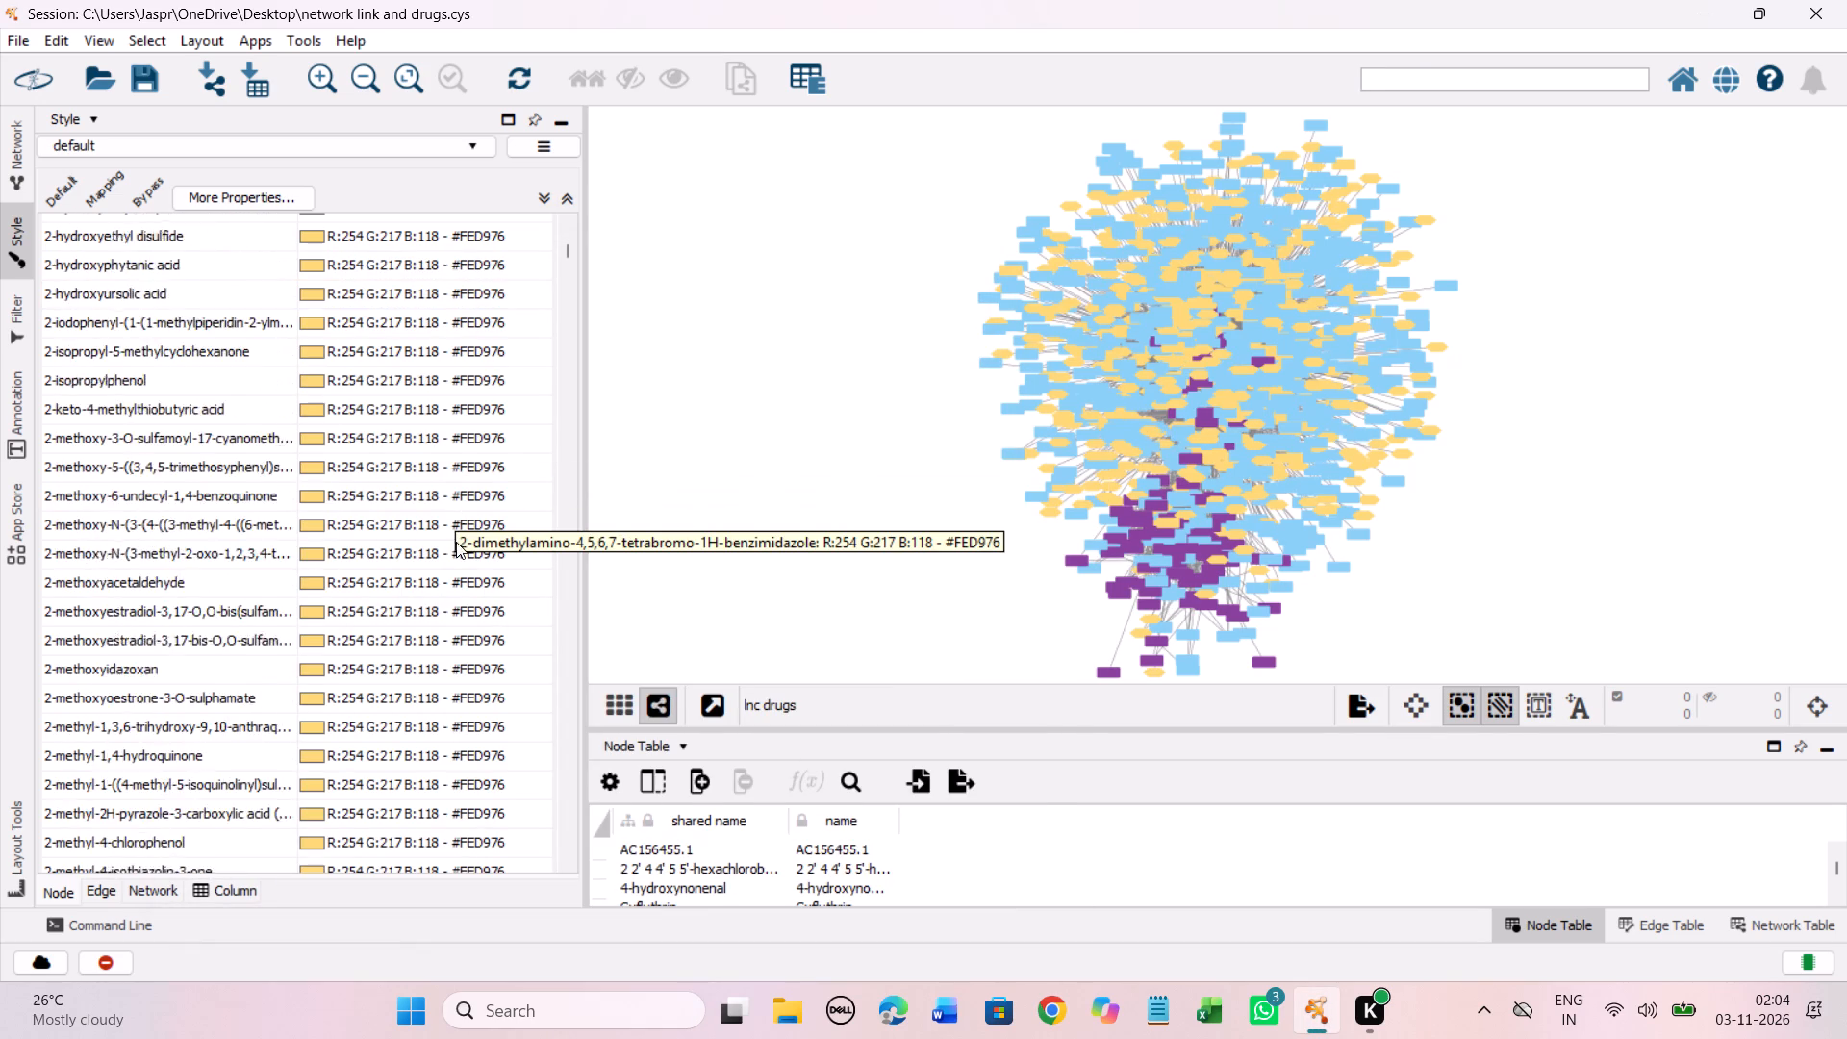
{"action": "scroll", "coordinate": [456, 542], "scroll_direction": "down", "scroll_amount": 20}
{"action": "scroll", "coordinate": [456, 542], "scroll_direction": "down", "scroll_amount": 20}
{"action": "scroll", "coordinate": [456, 542], "scroll_direction": "down", "scroll_amount": 6}
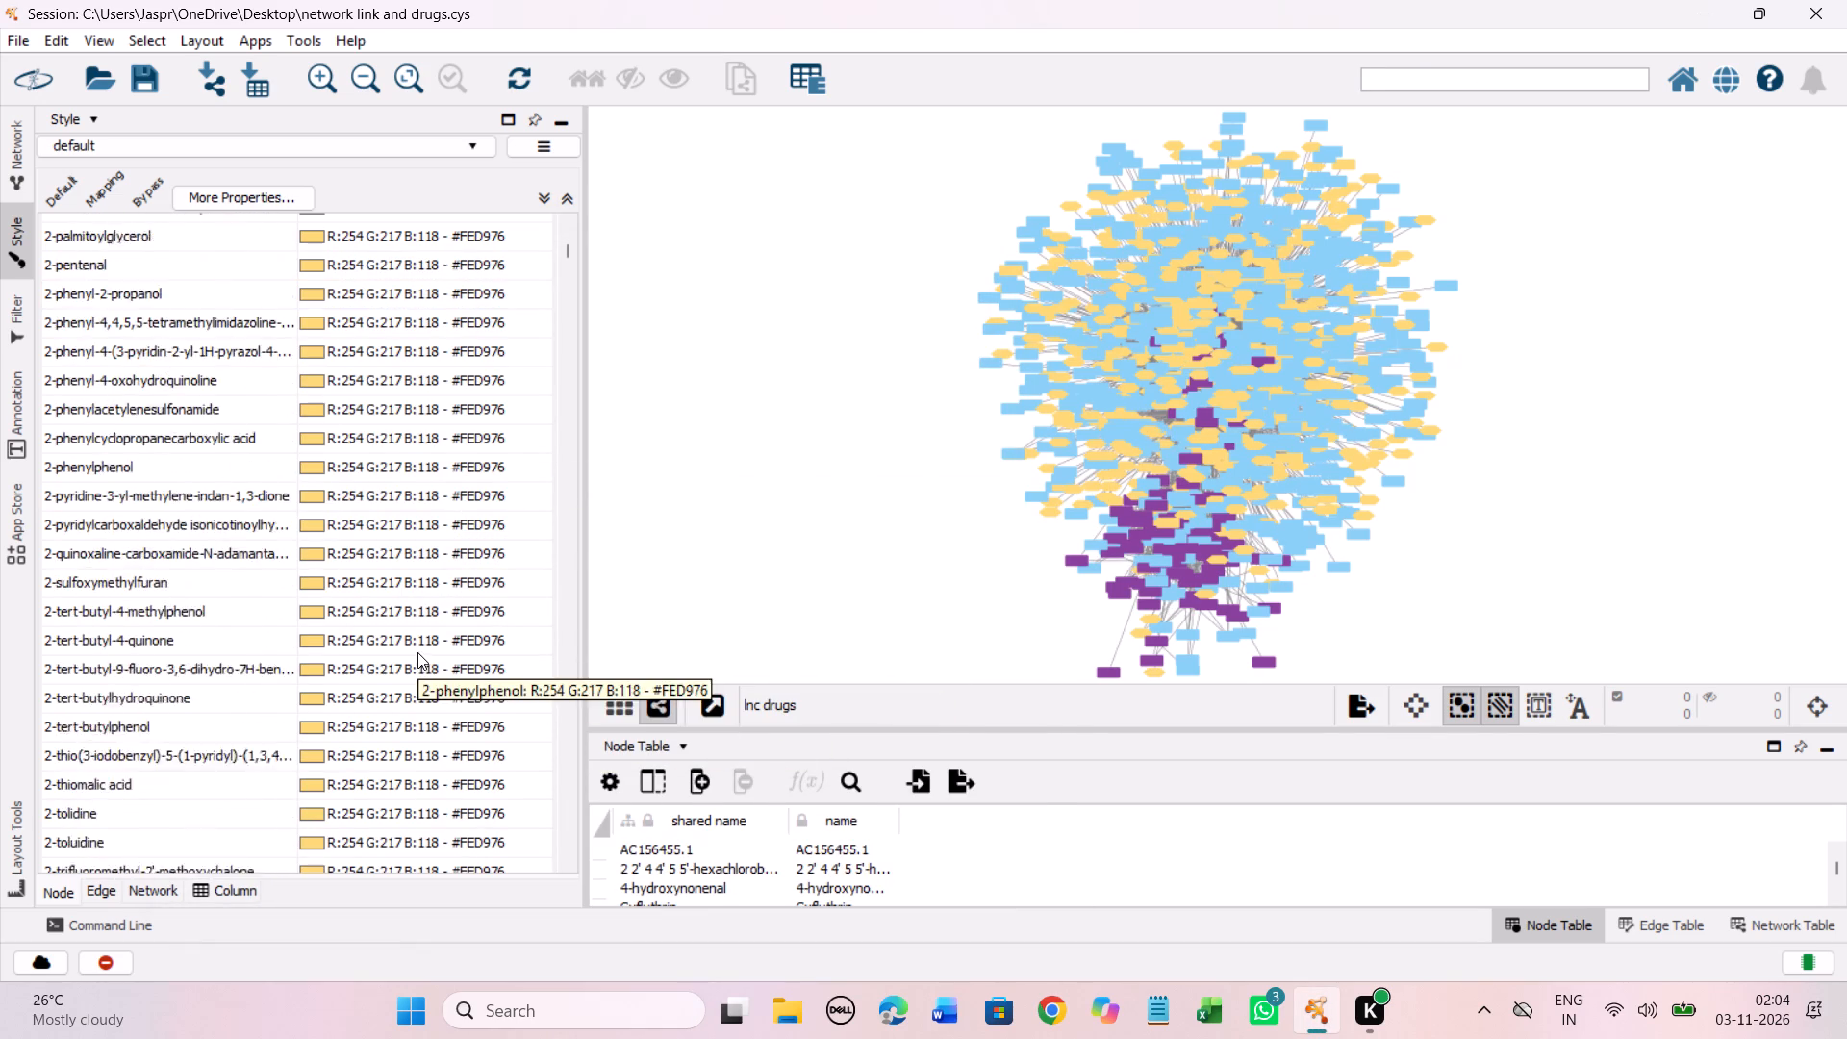
{"action": "scroll", "coordinate": [417, 652], "scroll_direction": "down", "scroll_amount": 20}
{"action": "scroll", "coordinate": [417, 652], "scroll_direction": "down", "scroll_amount": 19}
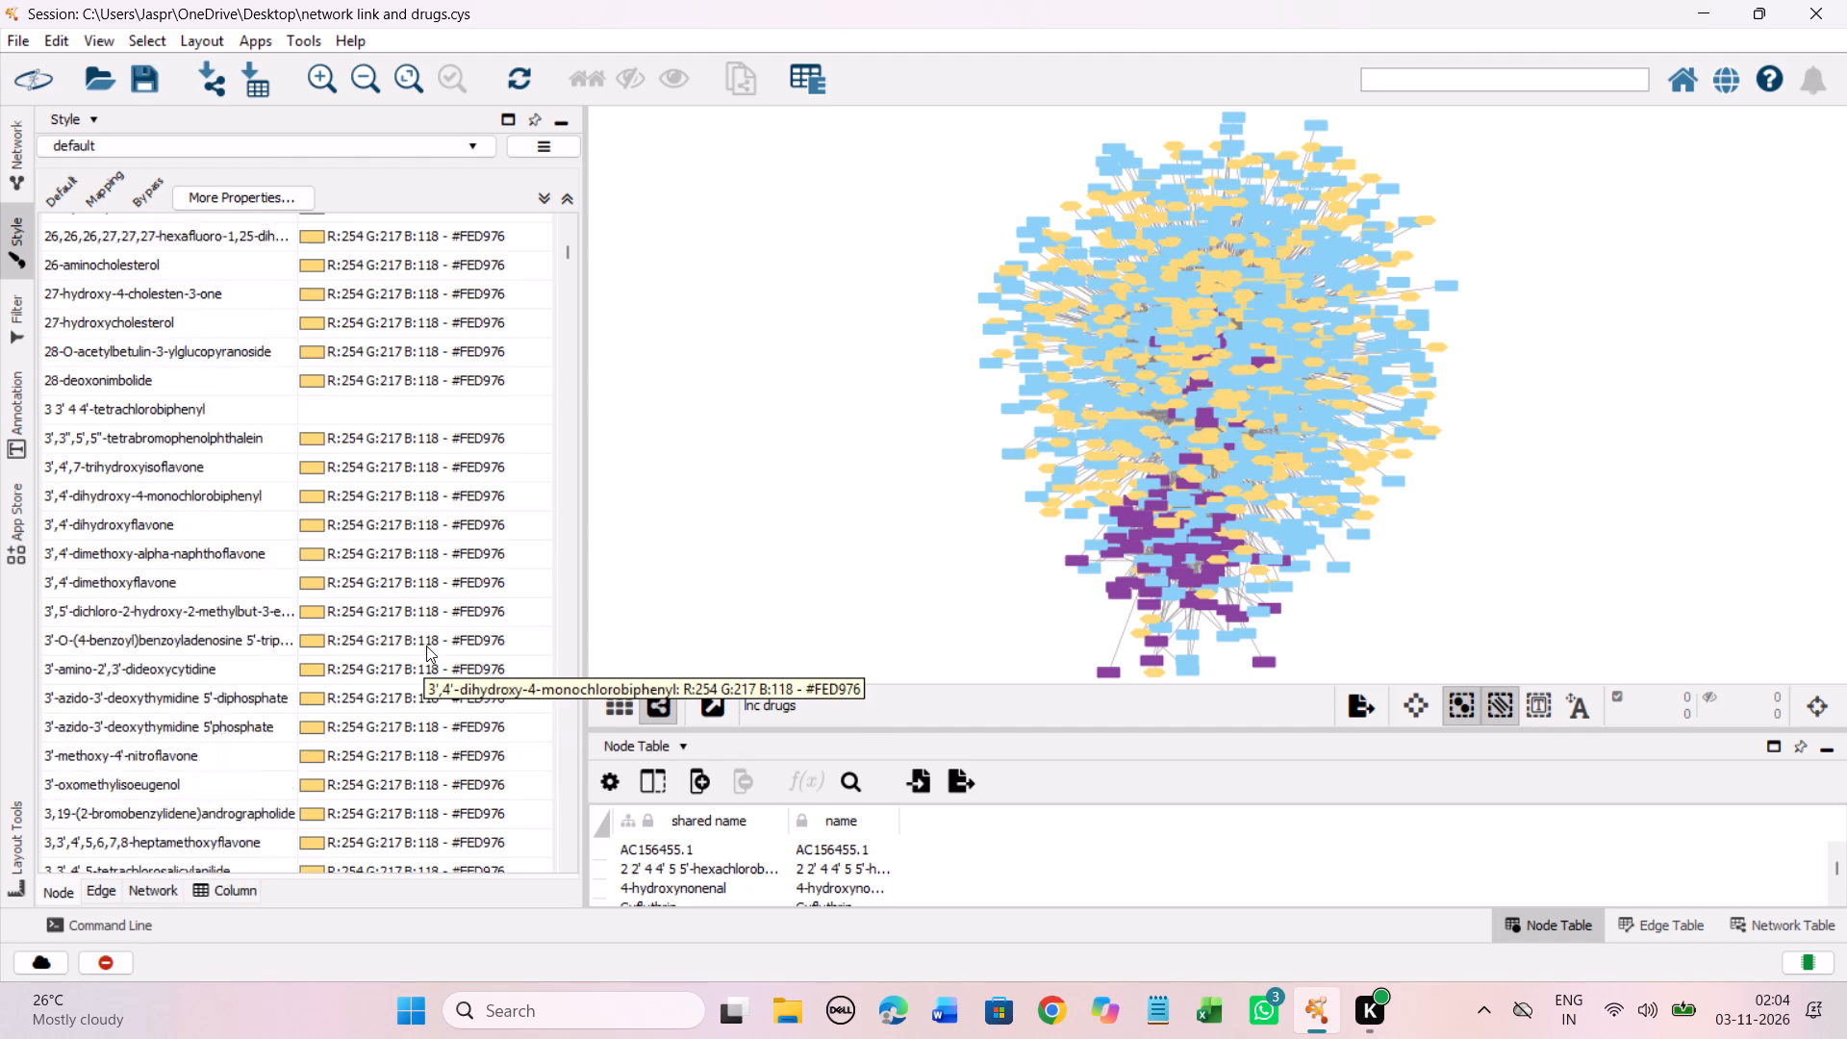
{"action": "scroll", "coordinate": [426, 646], "scroll_direction": "down", "scroll_amount": 3}
{"action": "left_click", "coordinate": [360, 341]}
{"action": "right_click", "coordinate": [360, 341]}
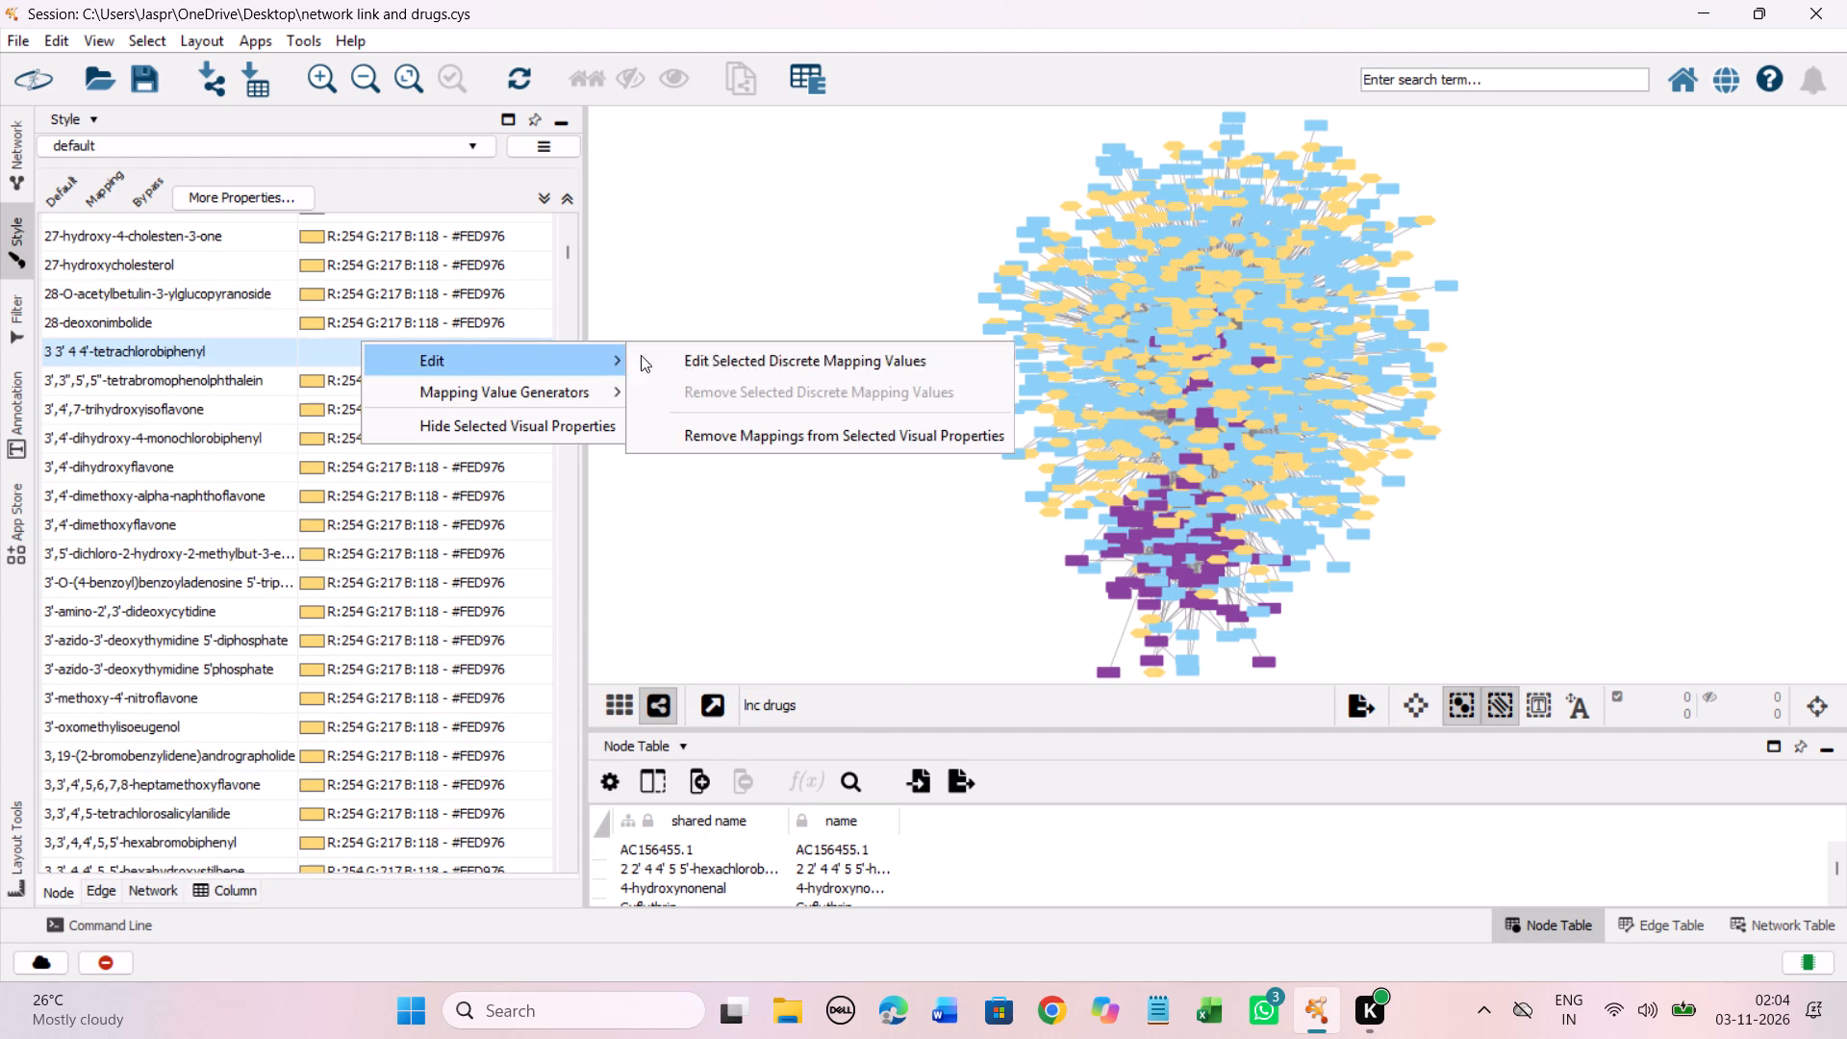
{"action": "left_click", "coordinate": [769, 355]}
{"action": "left_click_drag", "start_coordinate": [464, 543], "coordinate": [373, 368]}
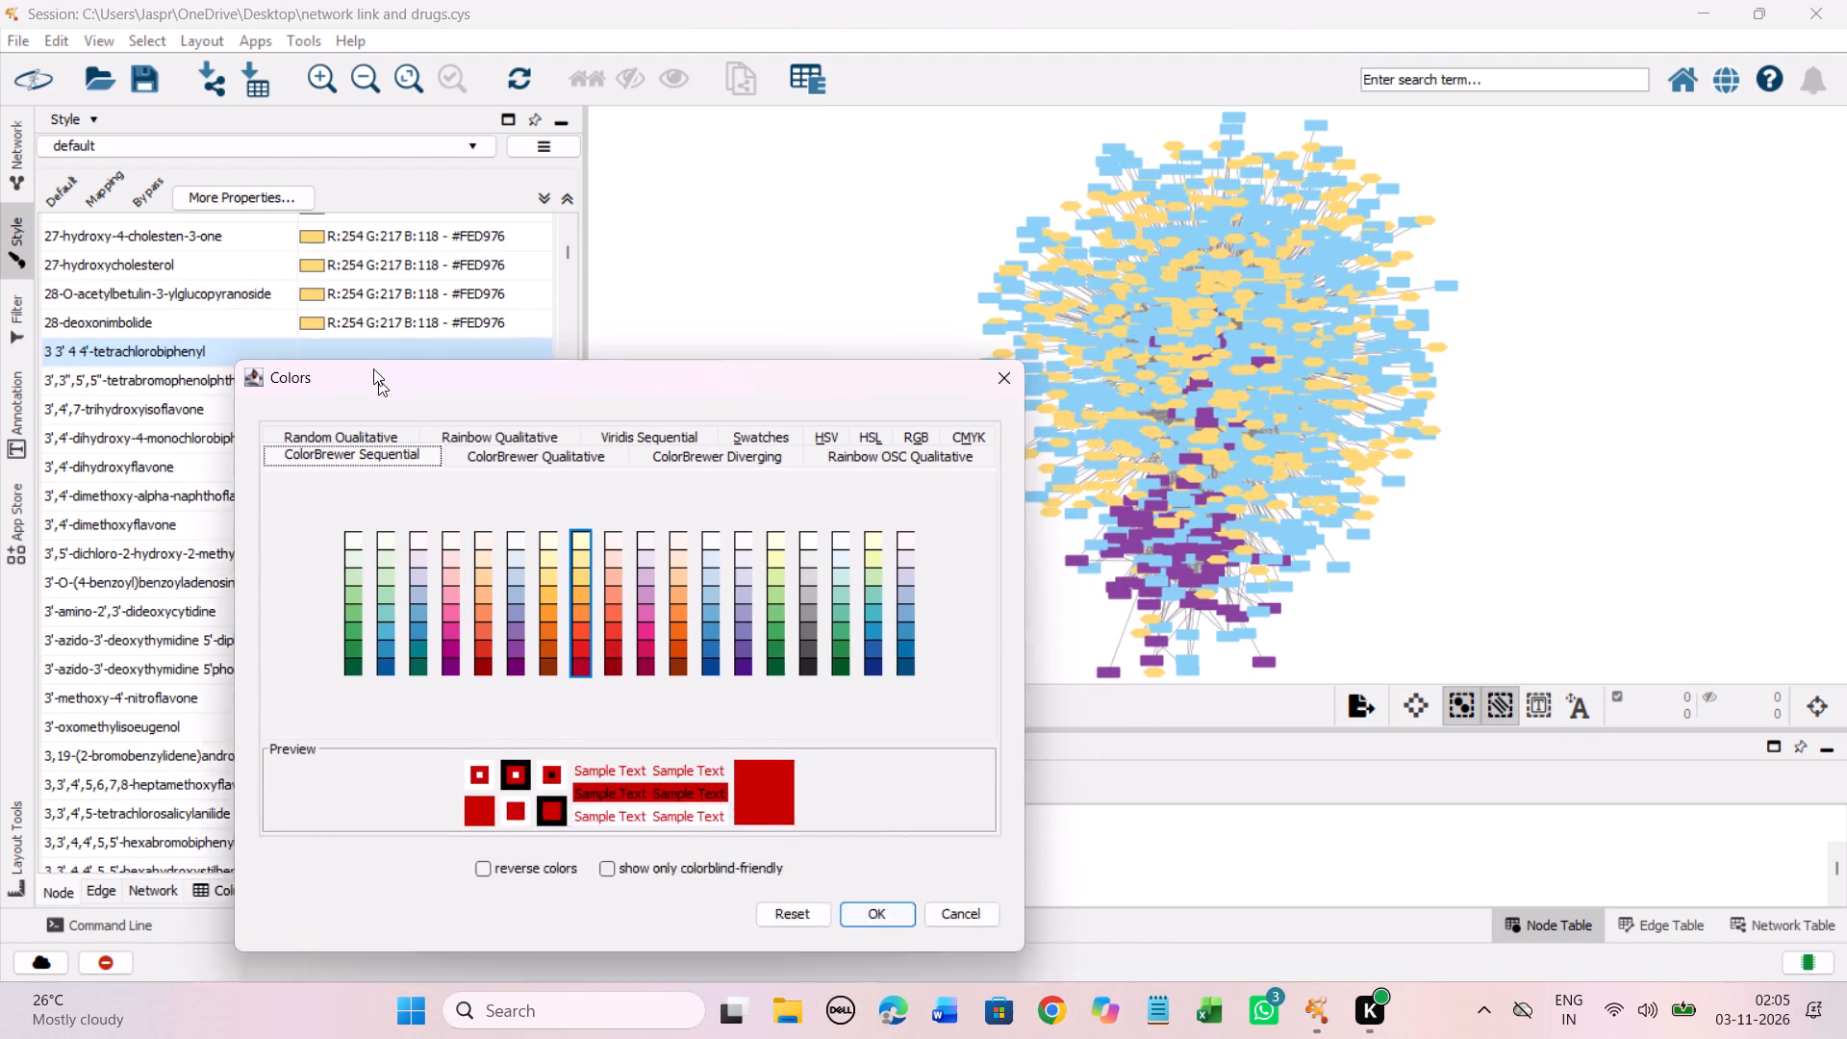
{"action": "left_click_drag", "start_coordinate": [373, 368], "coordinate": [326, 262]}
{"action": "left_click", "coordinate": [533, 457]}
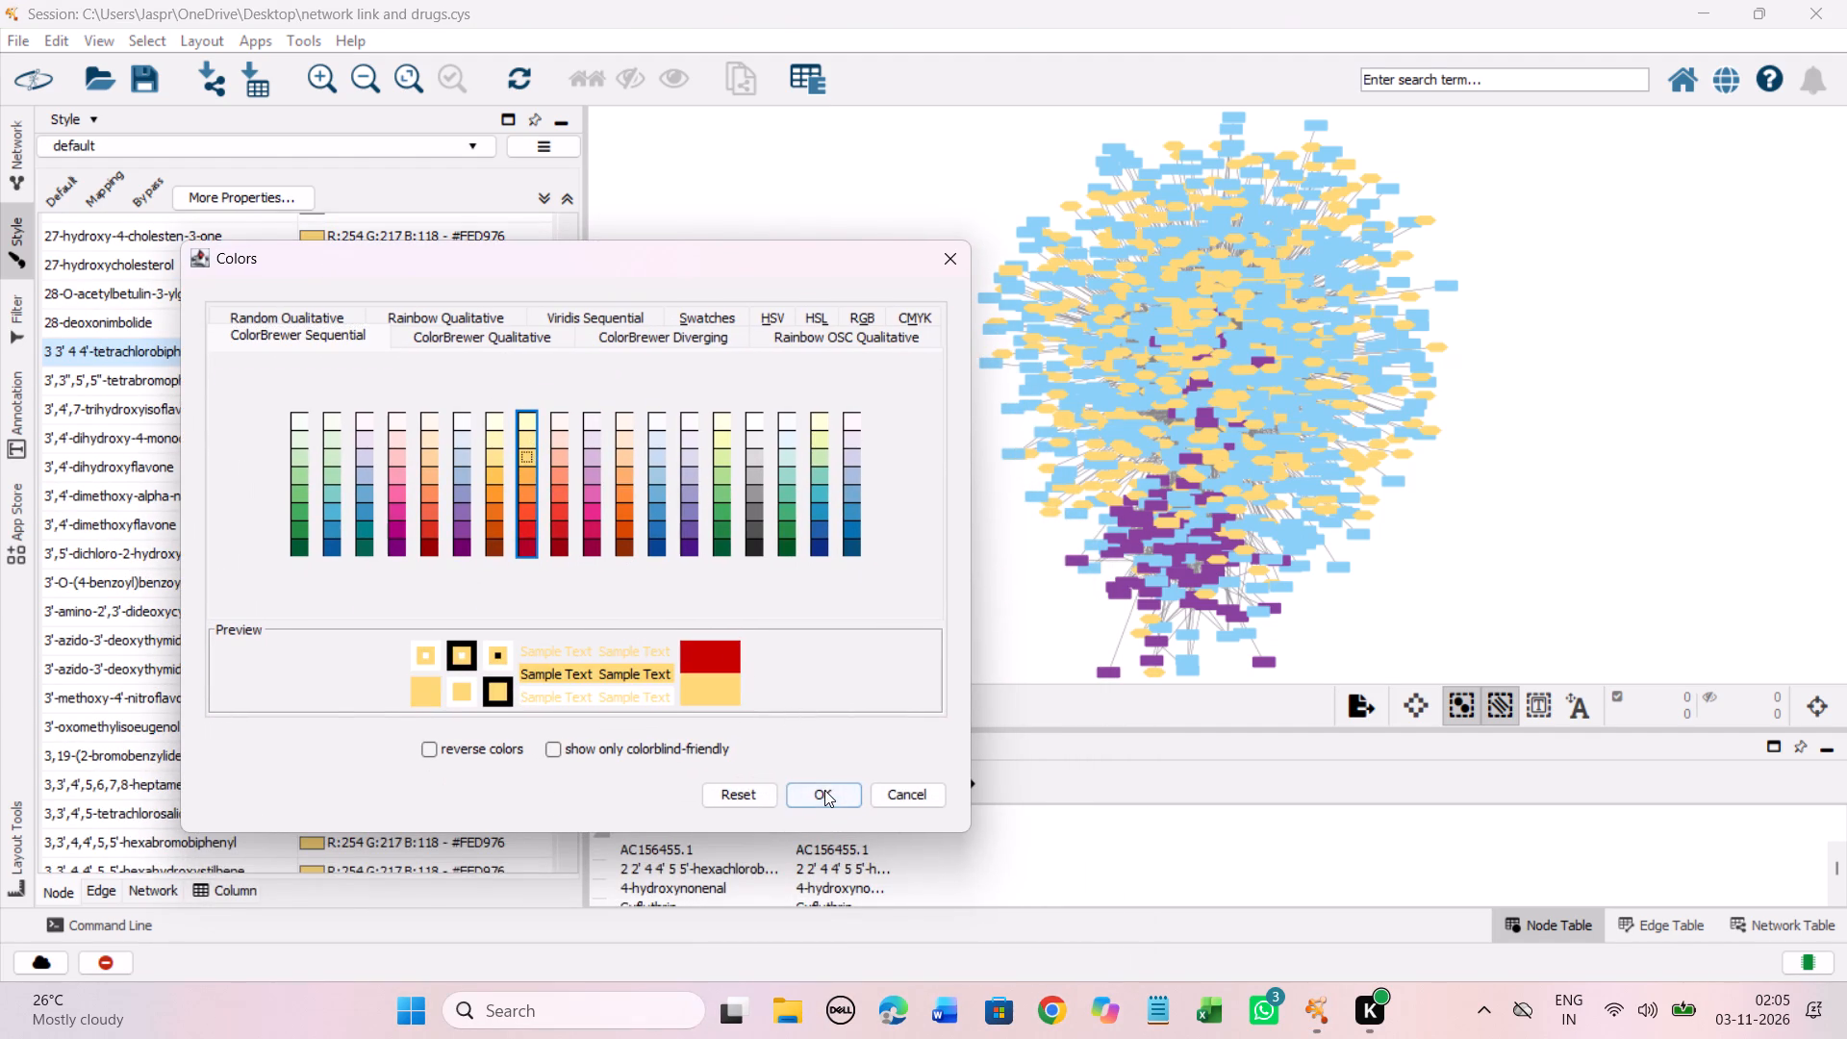
{"action": "left_click", "coordinate": [824, 790]}
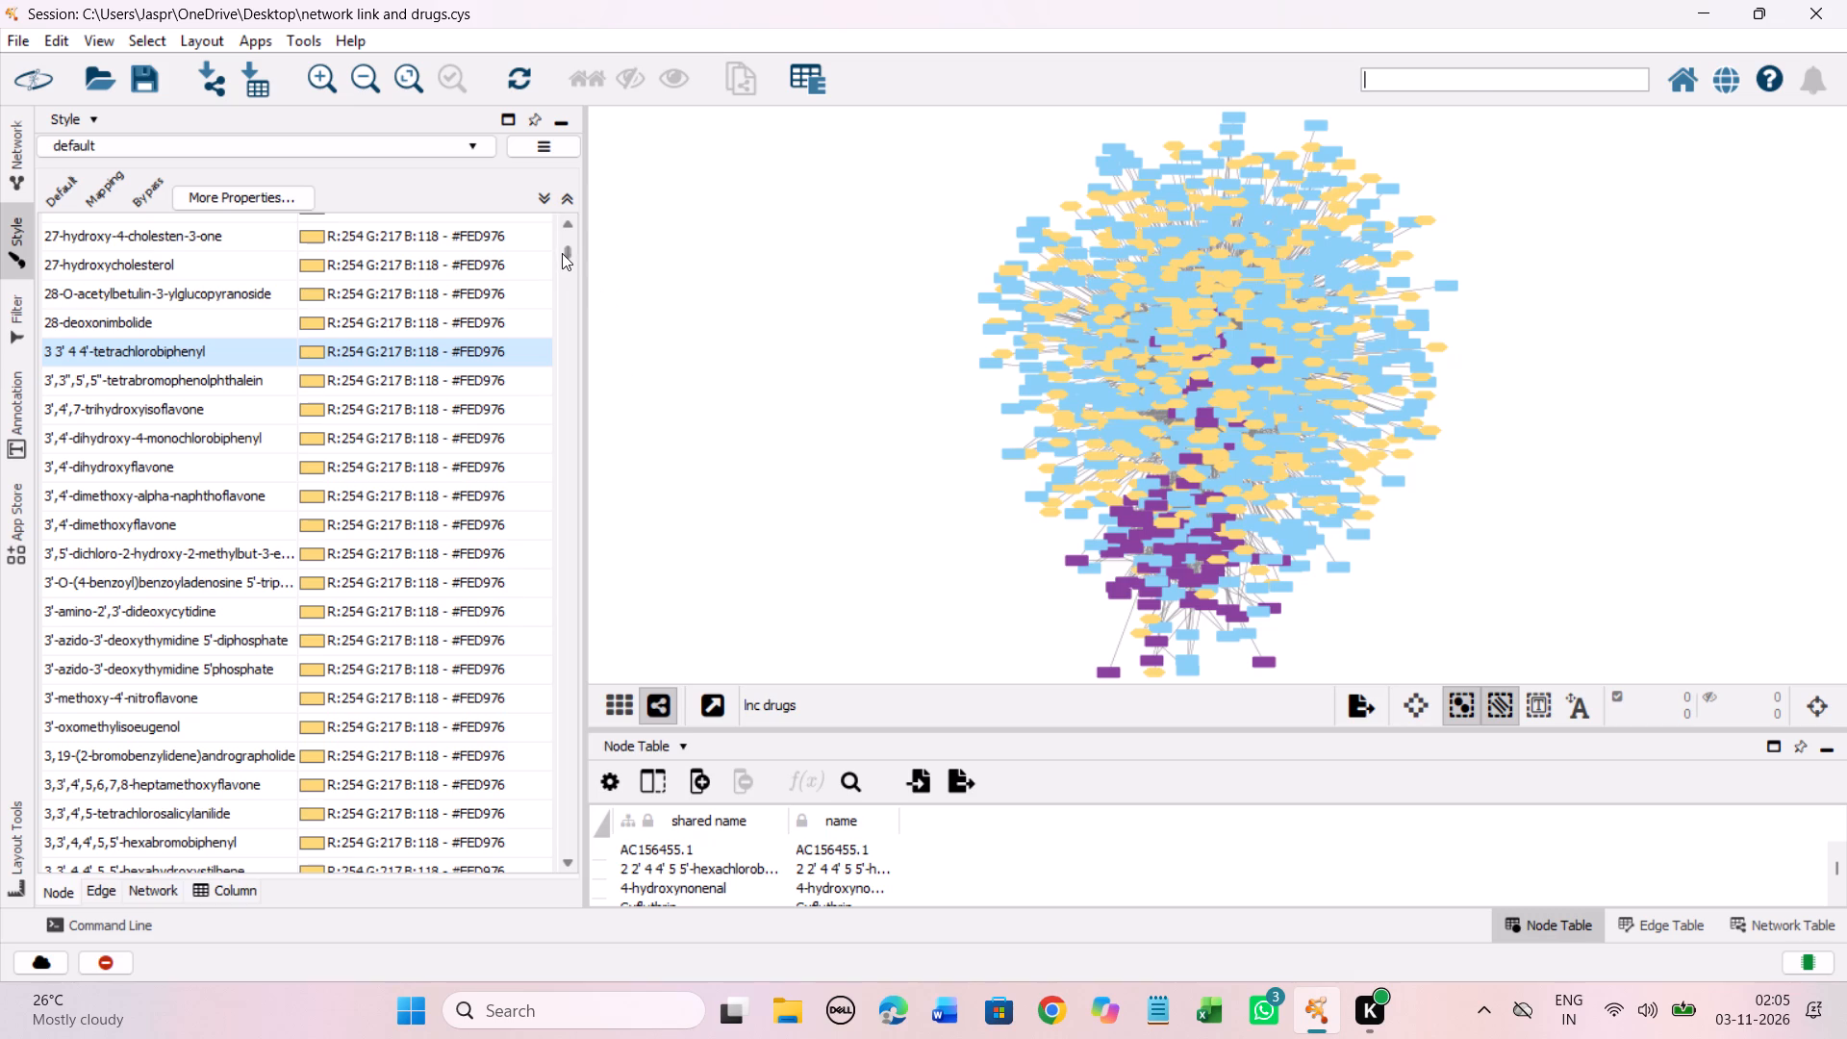
Check the color mapping from the 4-nitro chemicals through the 5- chemicals for unmapped entries.
{"action": "left_click", "coordinate": [562, 253]}
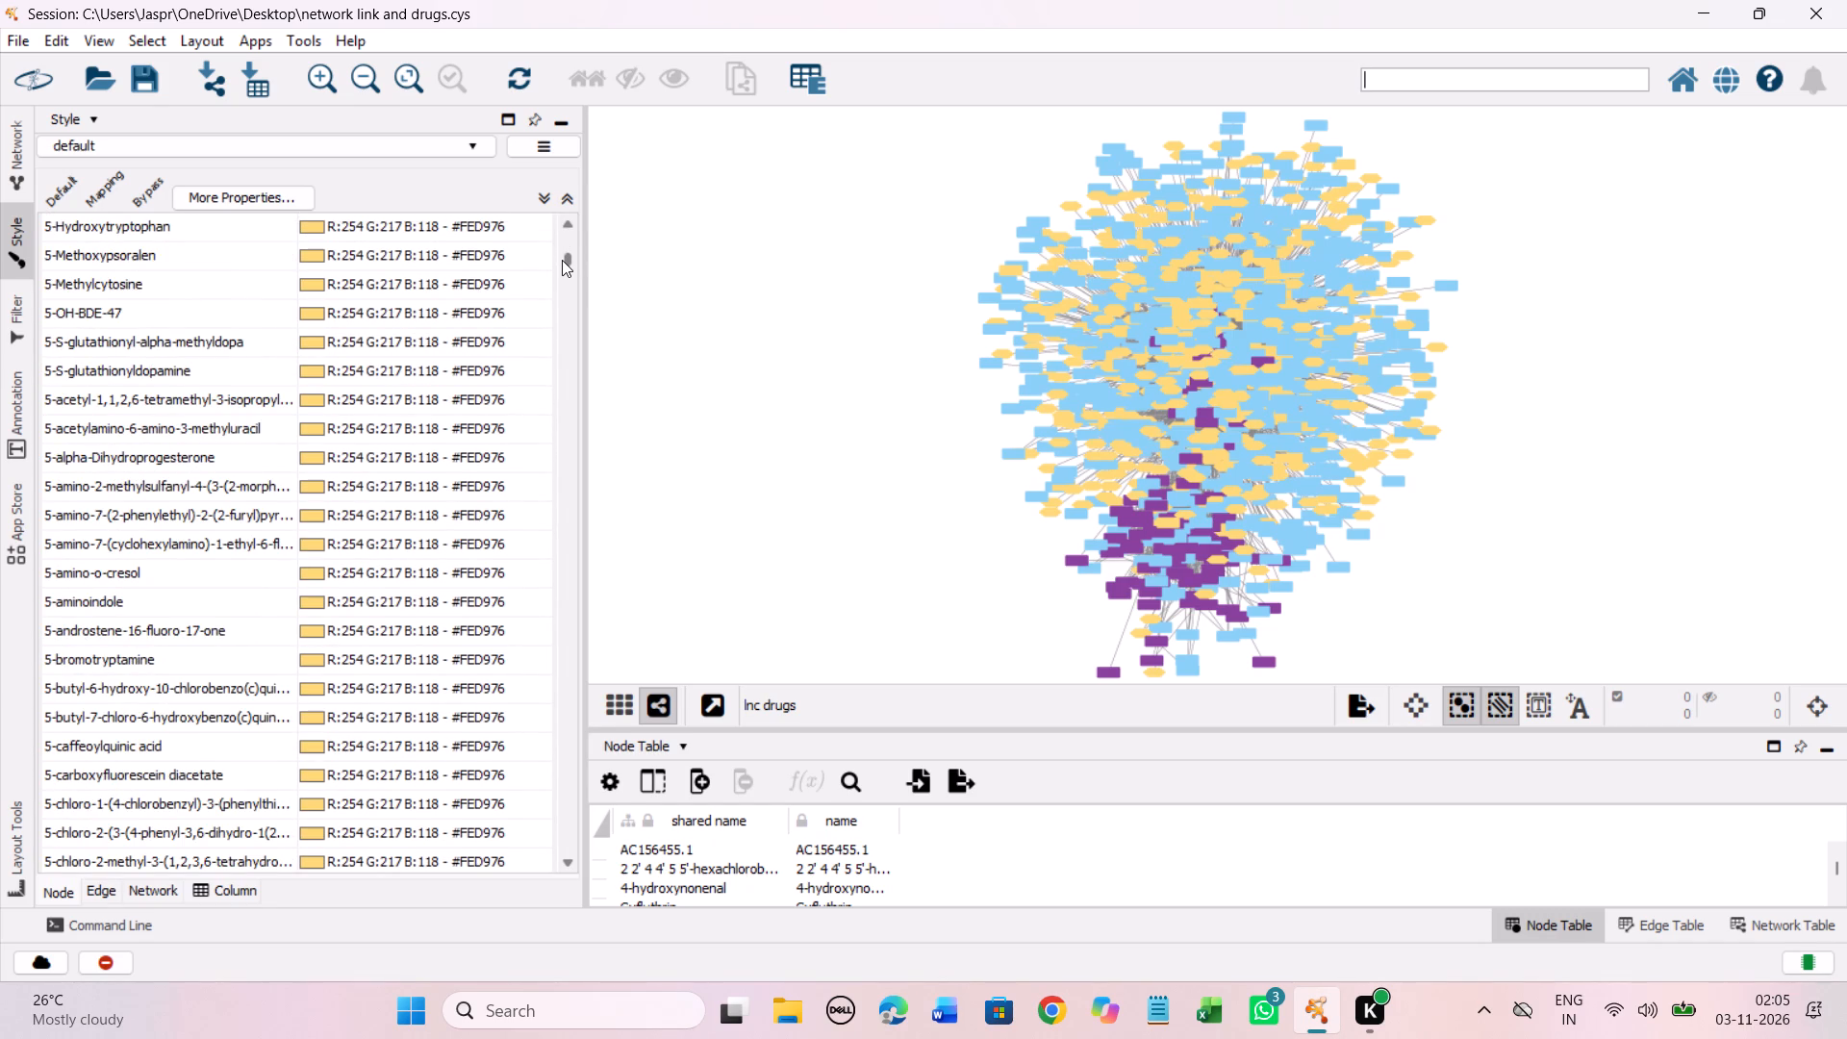
{"action": "left_click", "coordinate": [569, 260]}
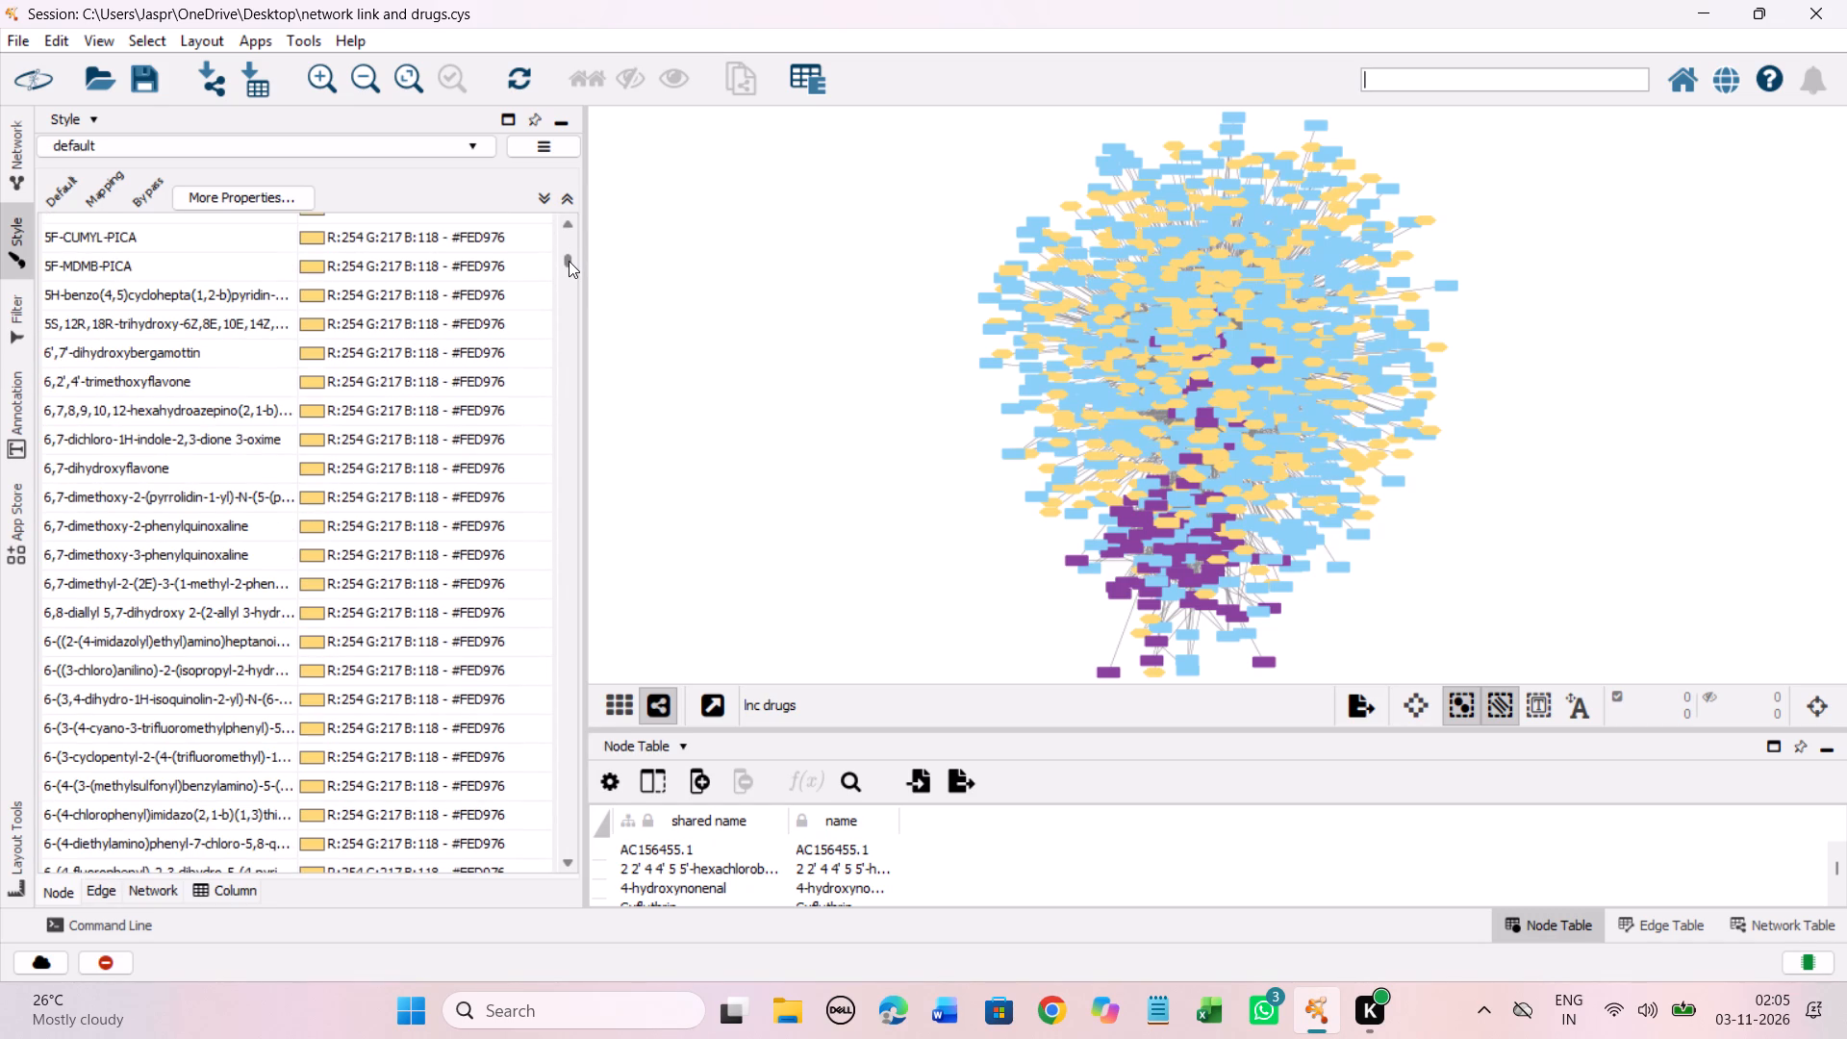
{"action": "scroll", "coordinate": [408, 307], "scroll_direction": "up", "scroll_amount": 18}
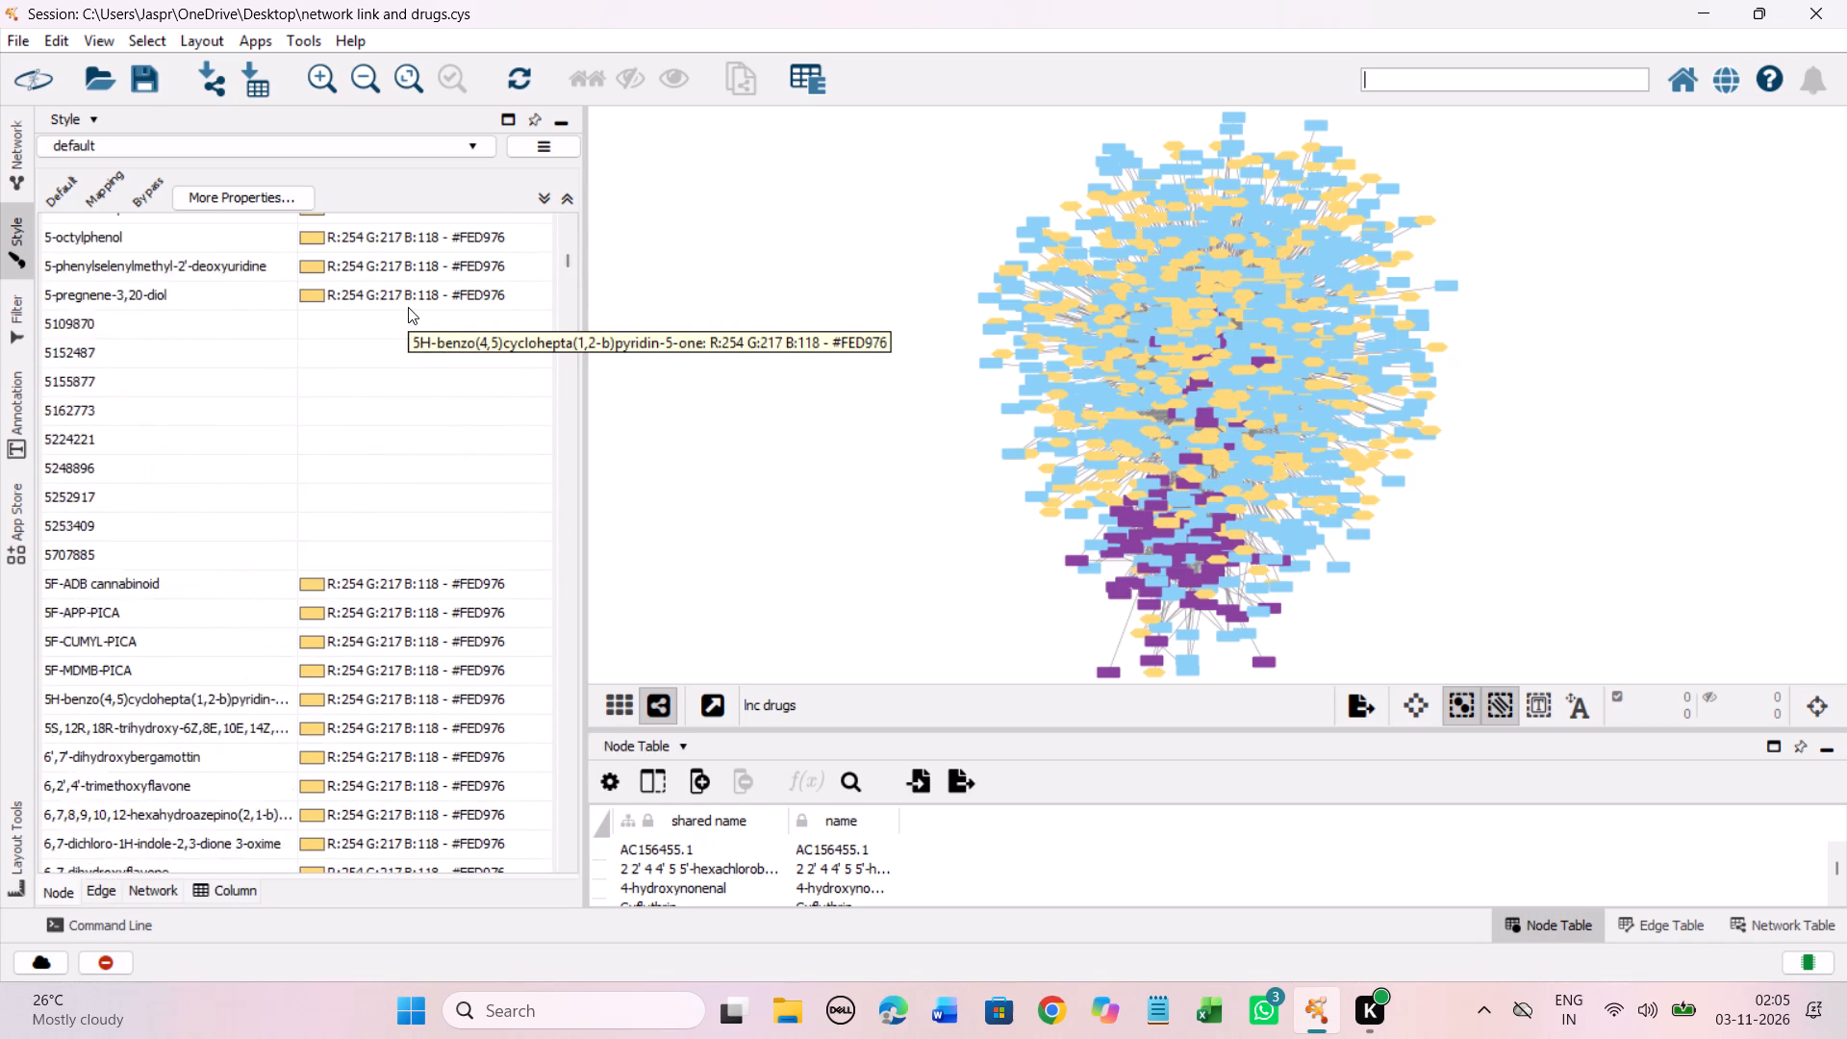
{"action": "scroll", "coordinate": [408, 307], "scroll_direction": "up", "scroll_amount": 20}
{"action": "scroll", "coordinate": [408, 307], "scroll_direction": "up", "scroll_amount": 20}
{"action": "scroll", "coordinate": [408, 307], "scroll_direction": "up", "scroll_amount": 1}
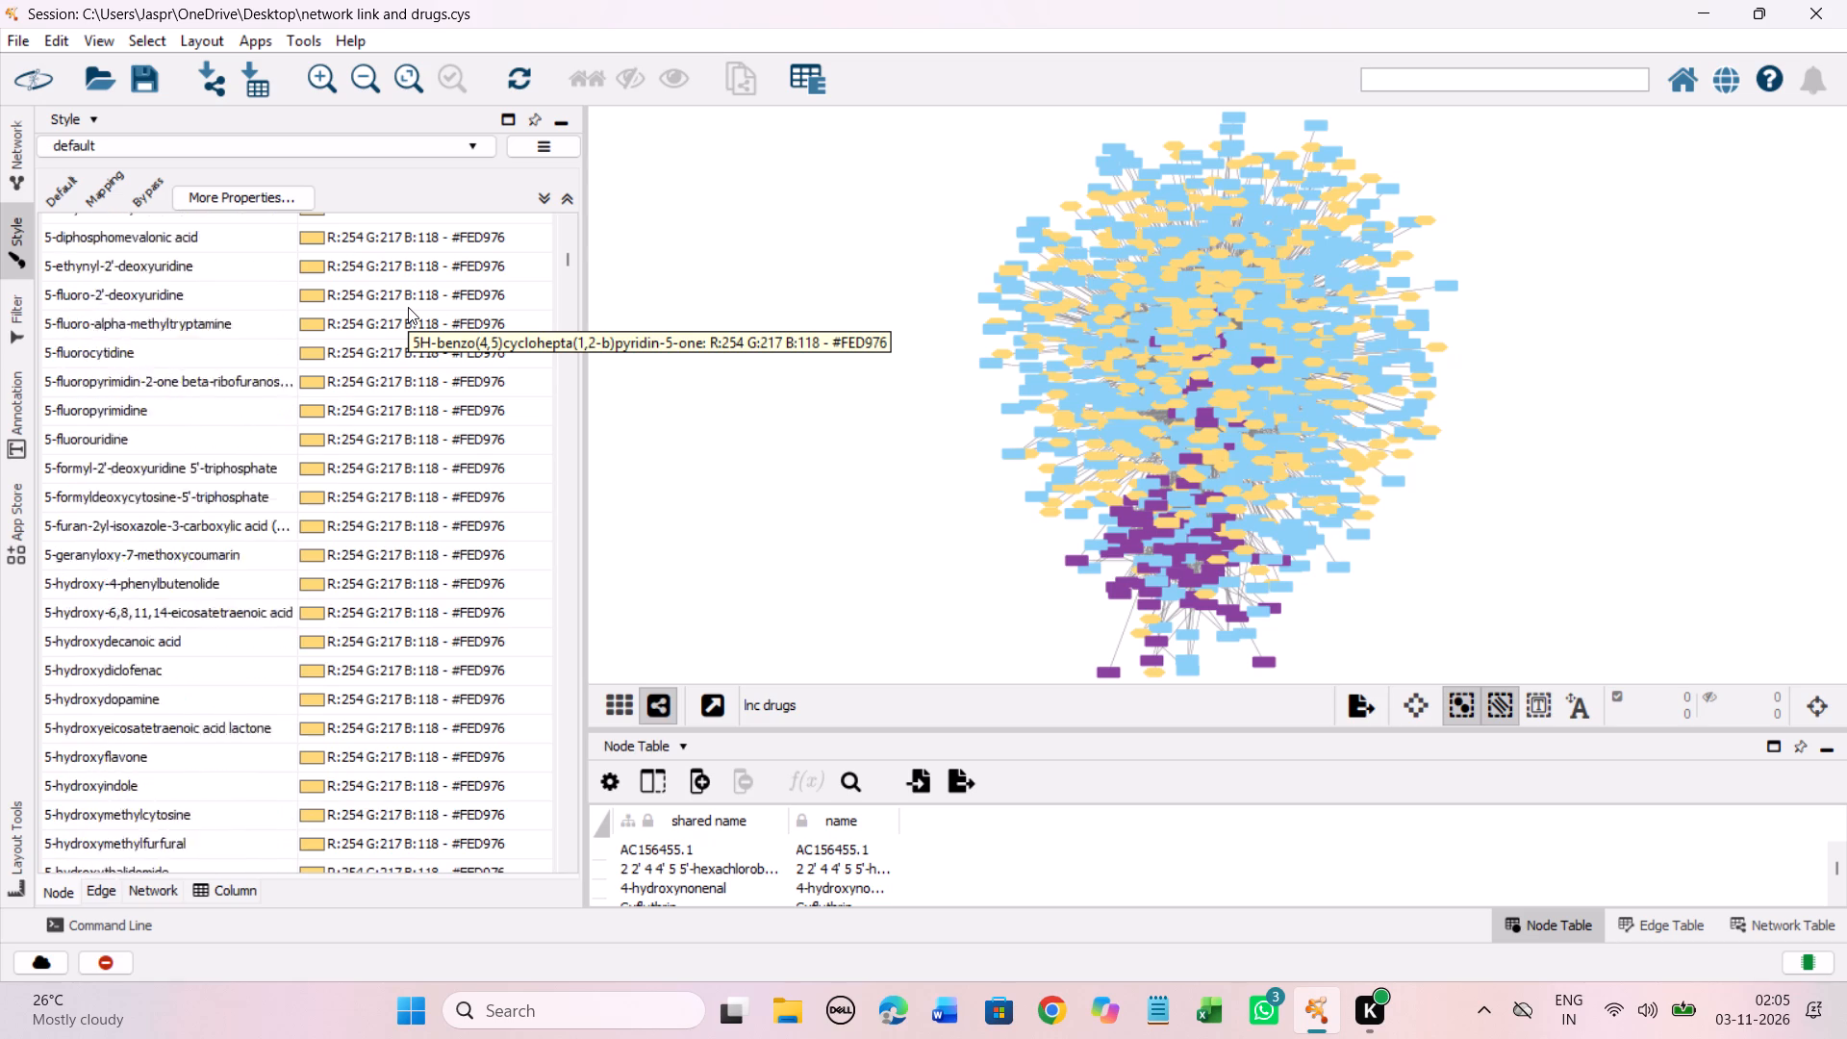
{"action": "scroll", "coordinate": [408, 307], "scroll_direction": "up", "scroll_amount": 20}
{"action": "scroll", "coordinate": [408, 307], "scroll_direction": "up", "scroll_amount": 17}
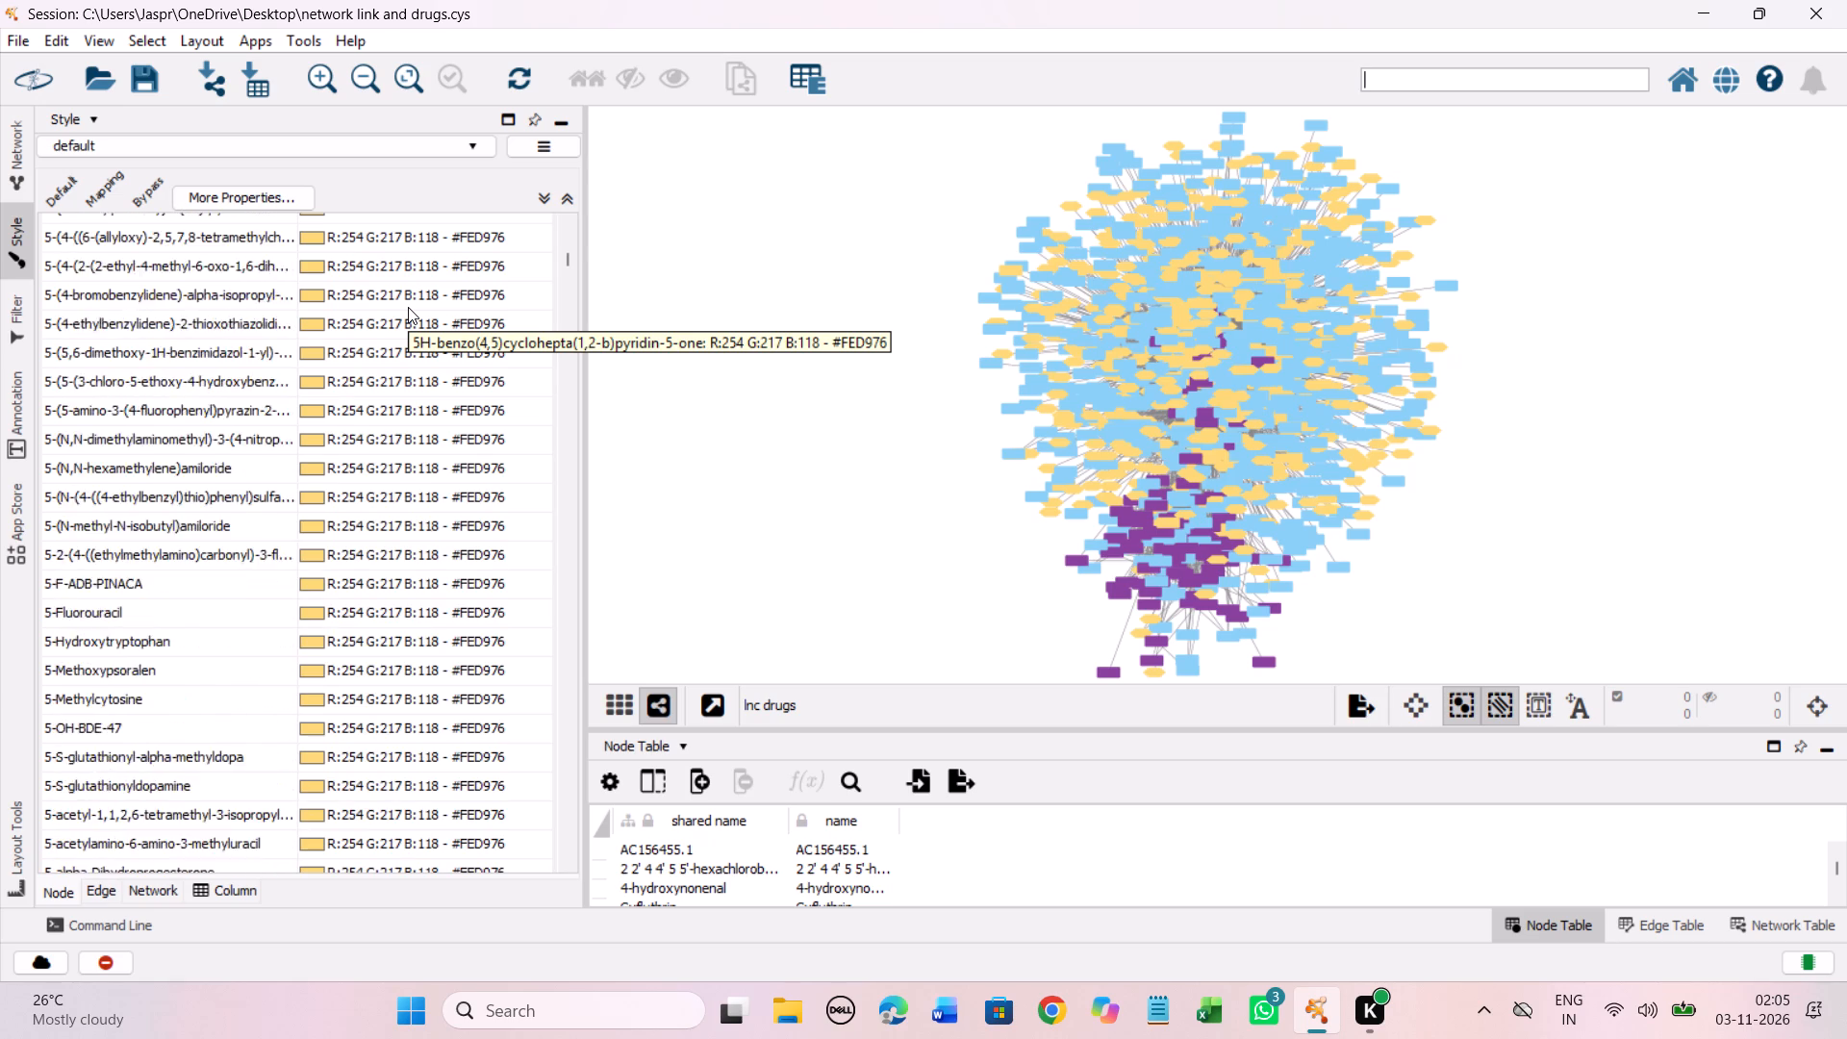
{"action": "scroll", "coordinate": [408, 307], "scroll_direction": "up", "scroll_amount": 20}
{"action": "scroll", "coordinate": [408, 307], "scroll_direction": "up", "scroll_amount": 20}
{"action": "scroll", "coordinate": [408, 307], "scroll_direction": "up", "scroll_amount": 6}
{"action": "middle_click", "coordinate": [408, 307]}
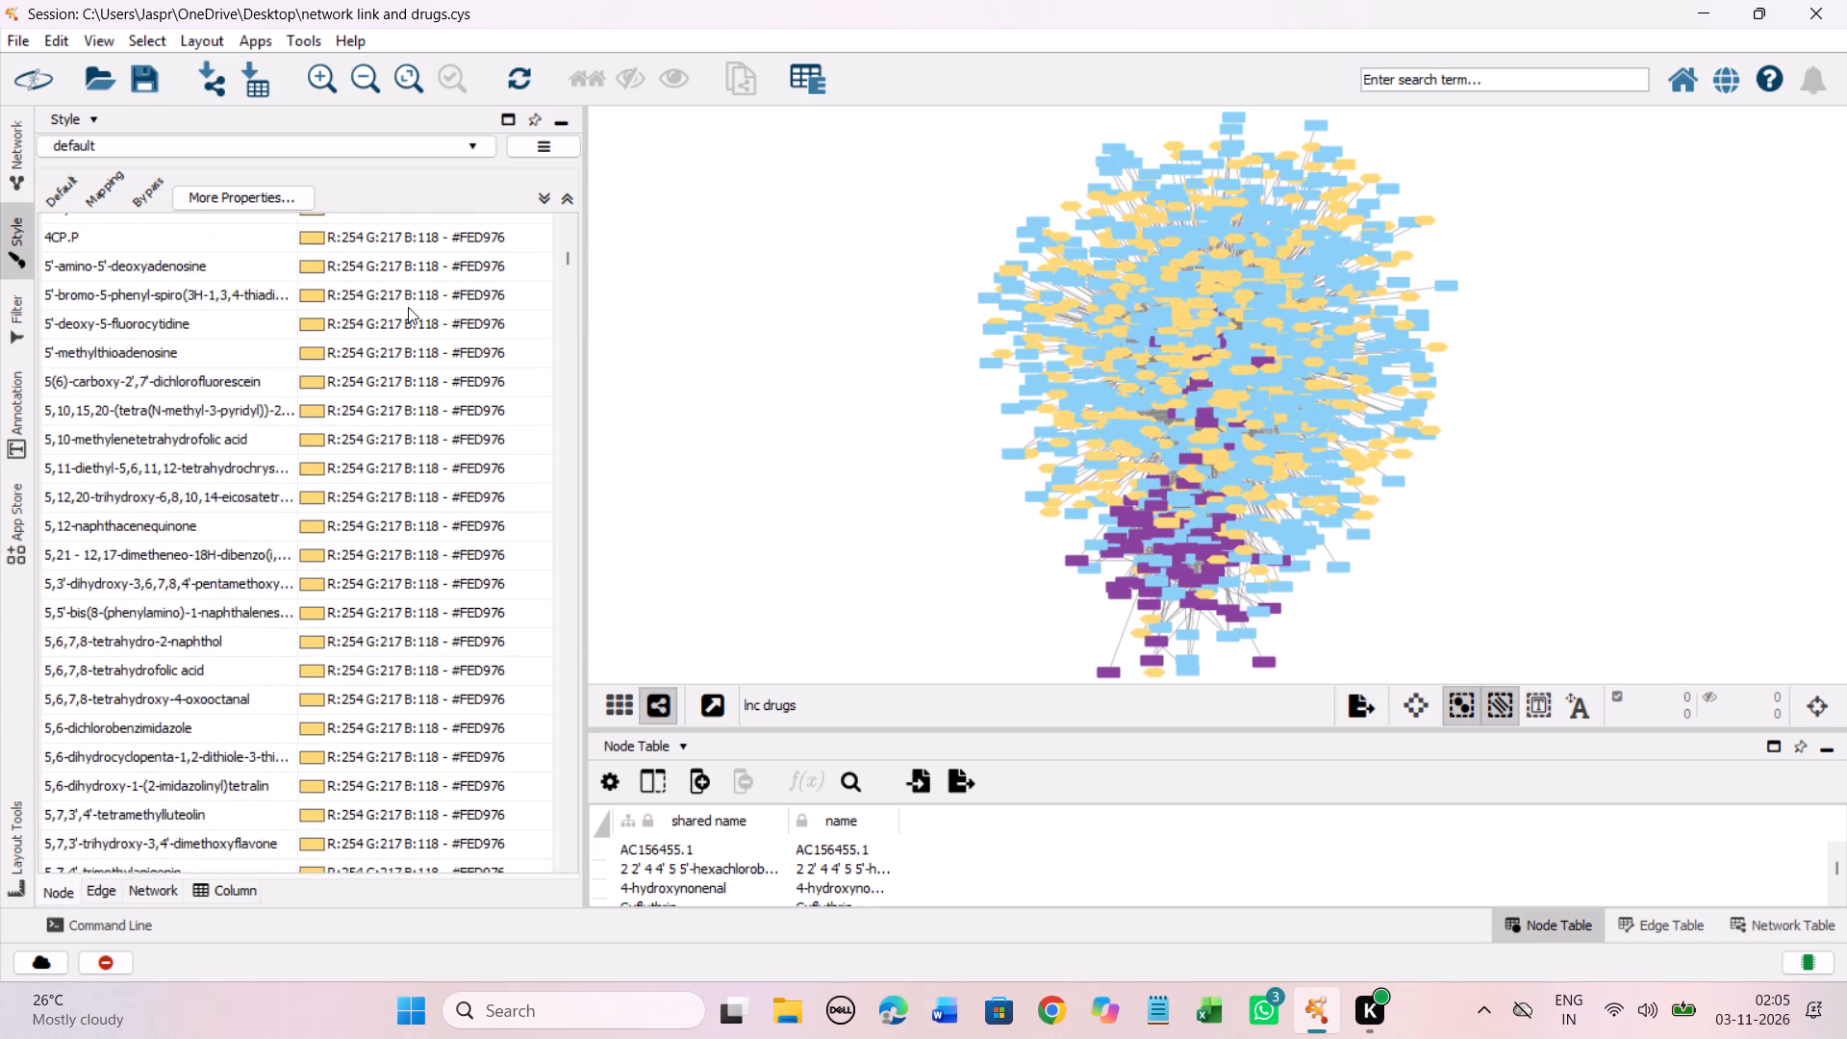
{"action": "scroll", "coordinate": [408, 307], "scroll_direction": "up", "scroll_amount": 20}
{"action": "scroll", "coordinate": [408, 307], "scroll_direction": "up", "scroll_amount": 20}
{"action": "scroll", "coordinate": [408, 307], "scroll_direction": "up", "scroll_amount": 6}
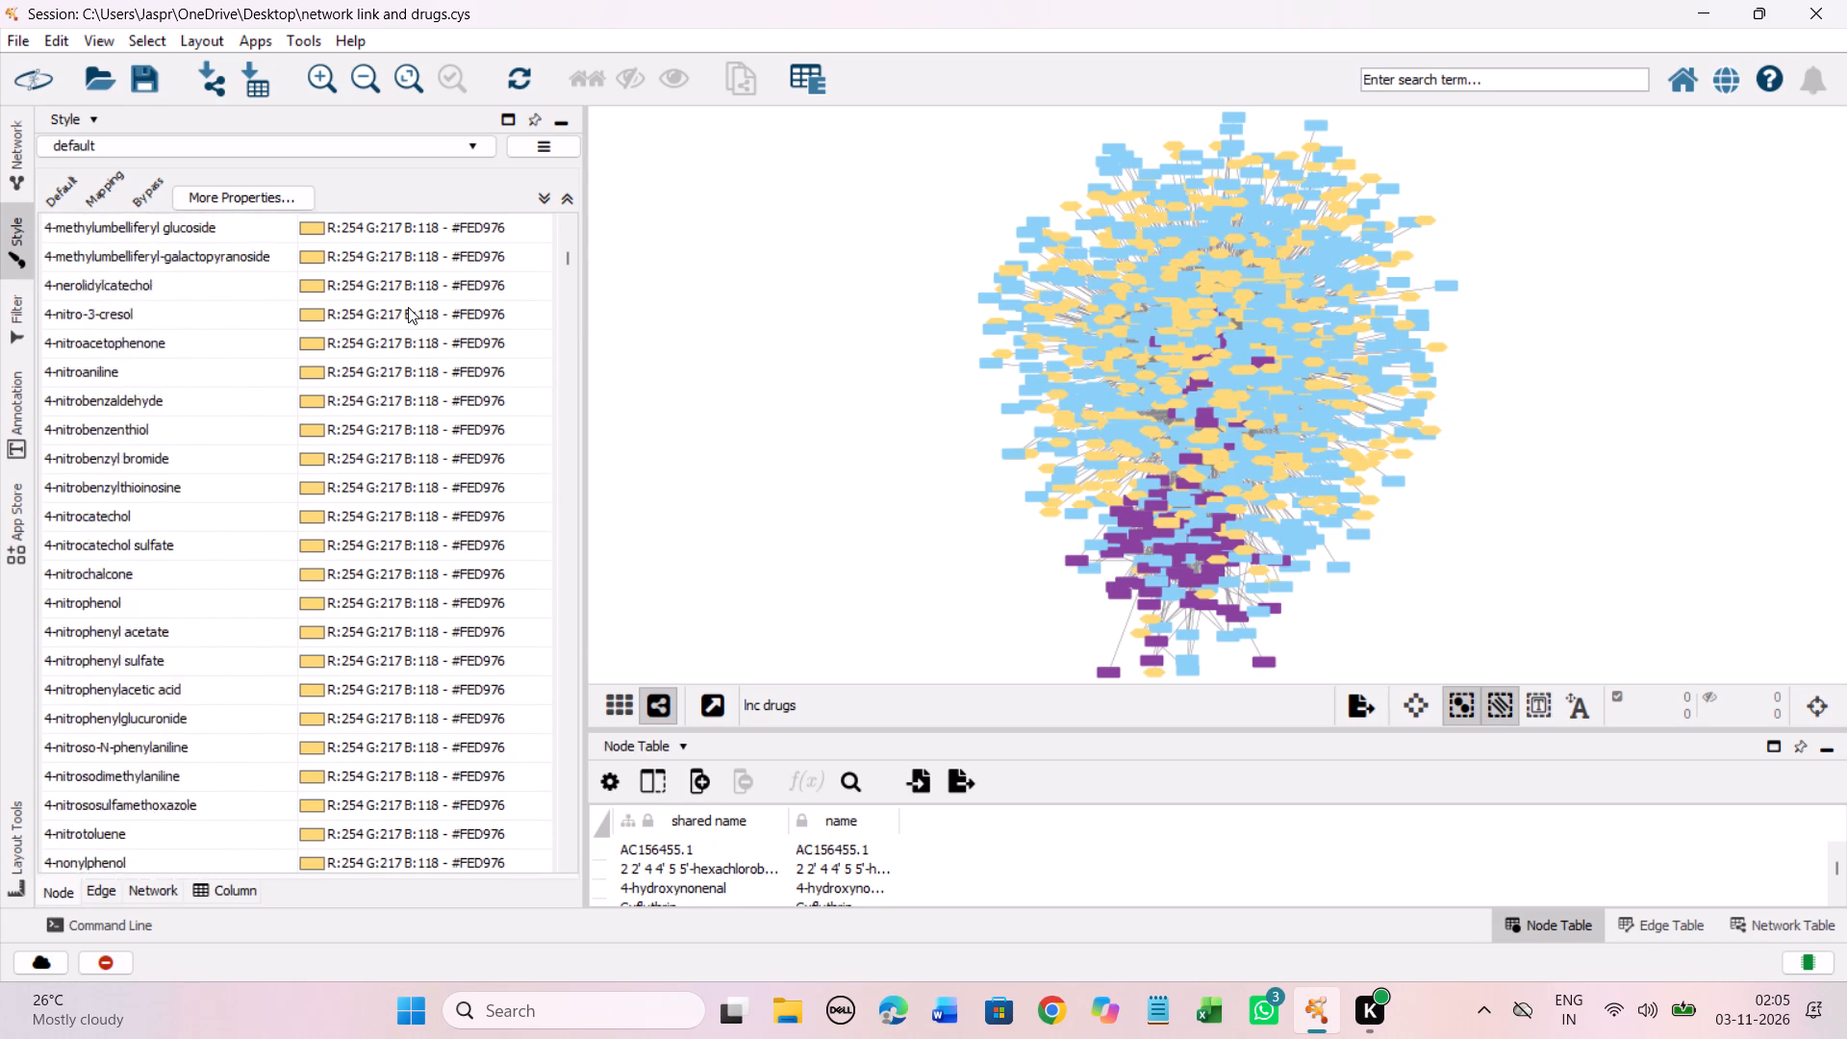
{"action": "scroll", "coordinate": [408, 307], "scroll_direction": "up", "scroll_amount": 17}
{"action": "scroll", "coordinate": [408, 307], "scroll_direction": "down", "scroll_amount": 20}
{"action": "scroll", "coordinate": [408, 307], "scroll_direction": "down", "scroll_amount": 2}
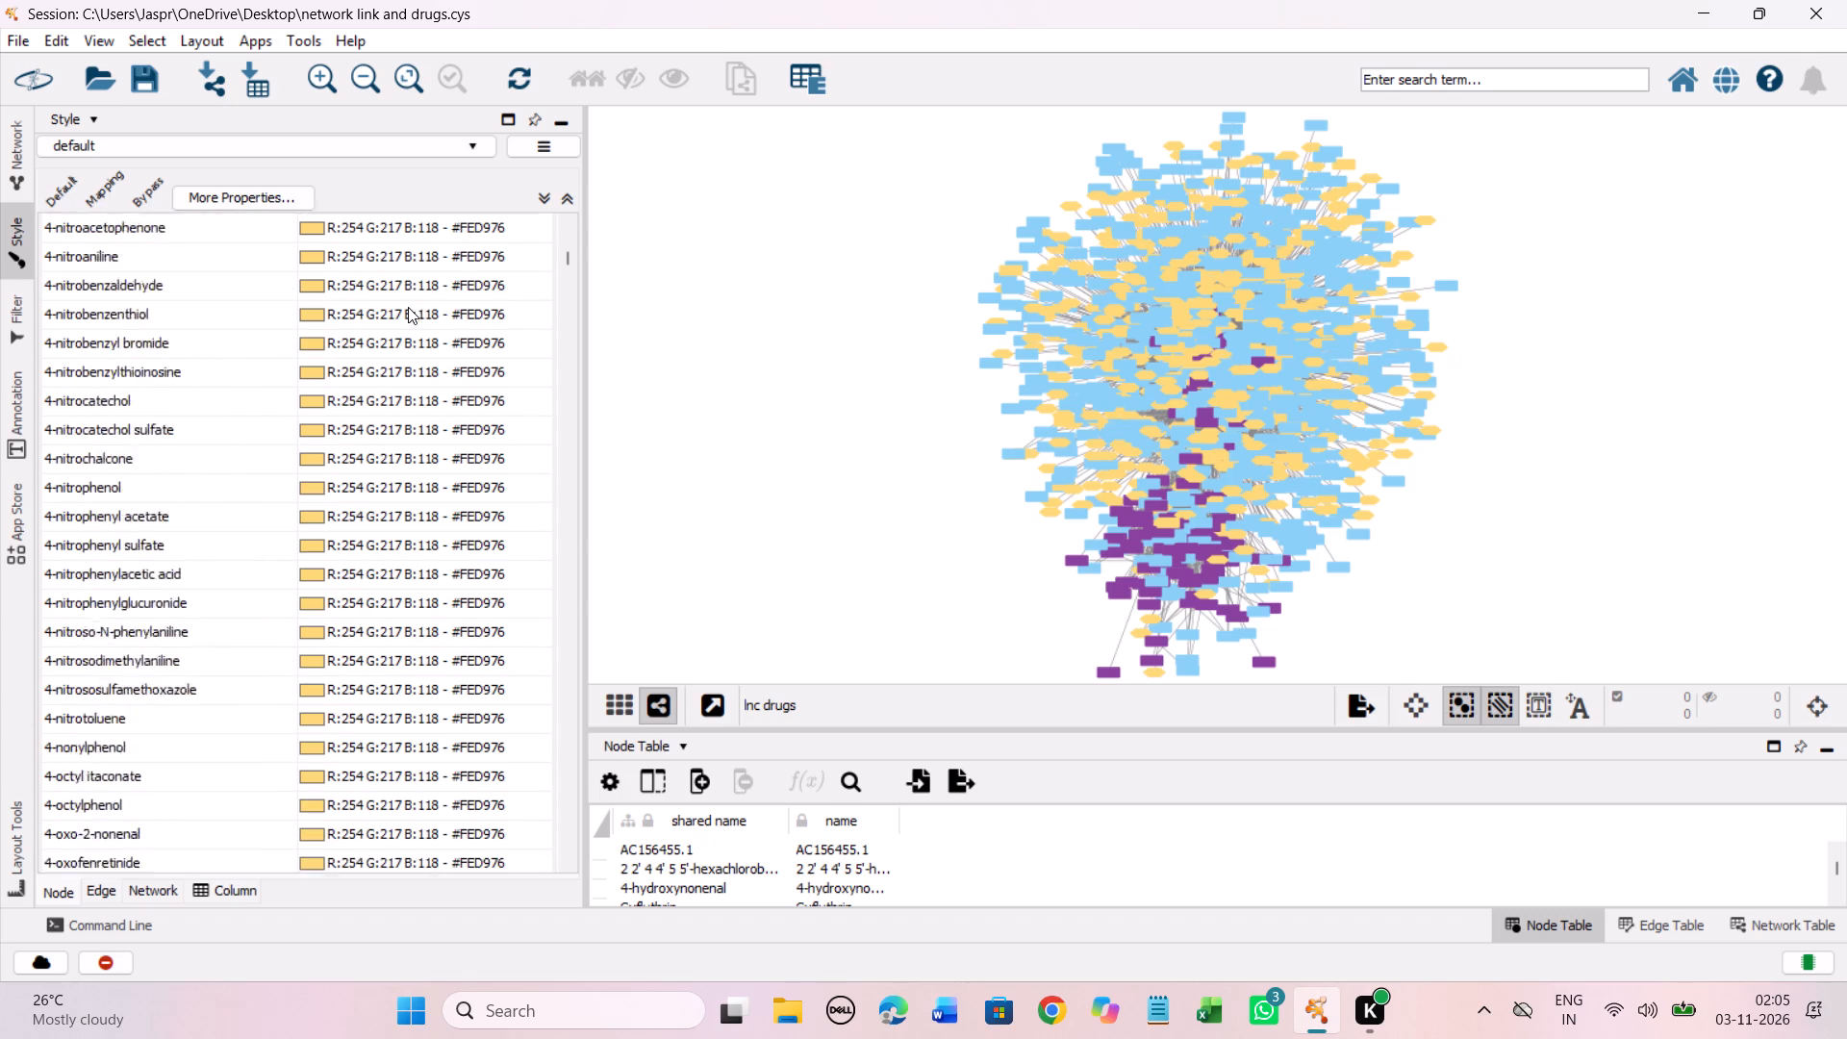
{"action": "scroll", "coordinate": [408, 307], "scroll_direction": "down", "scroll_amount": 20}
{"action": "scroll", "coordinate": [408, 307], "scroll_direction": "down", "scroll_amount": 20}
{"action": "scroll", "coordinate": [408, 307], "scroll_direction": "down", "scroll_amount": 7}
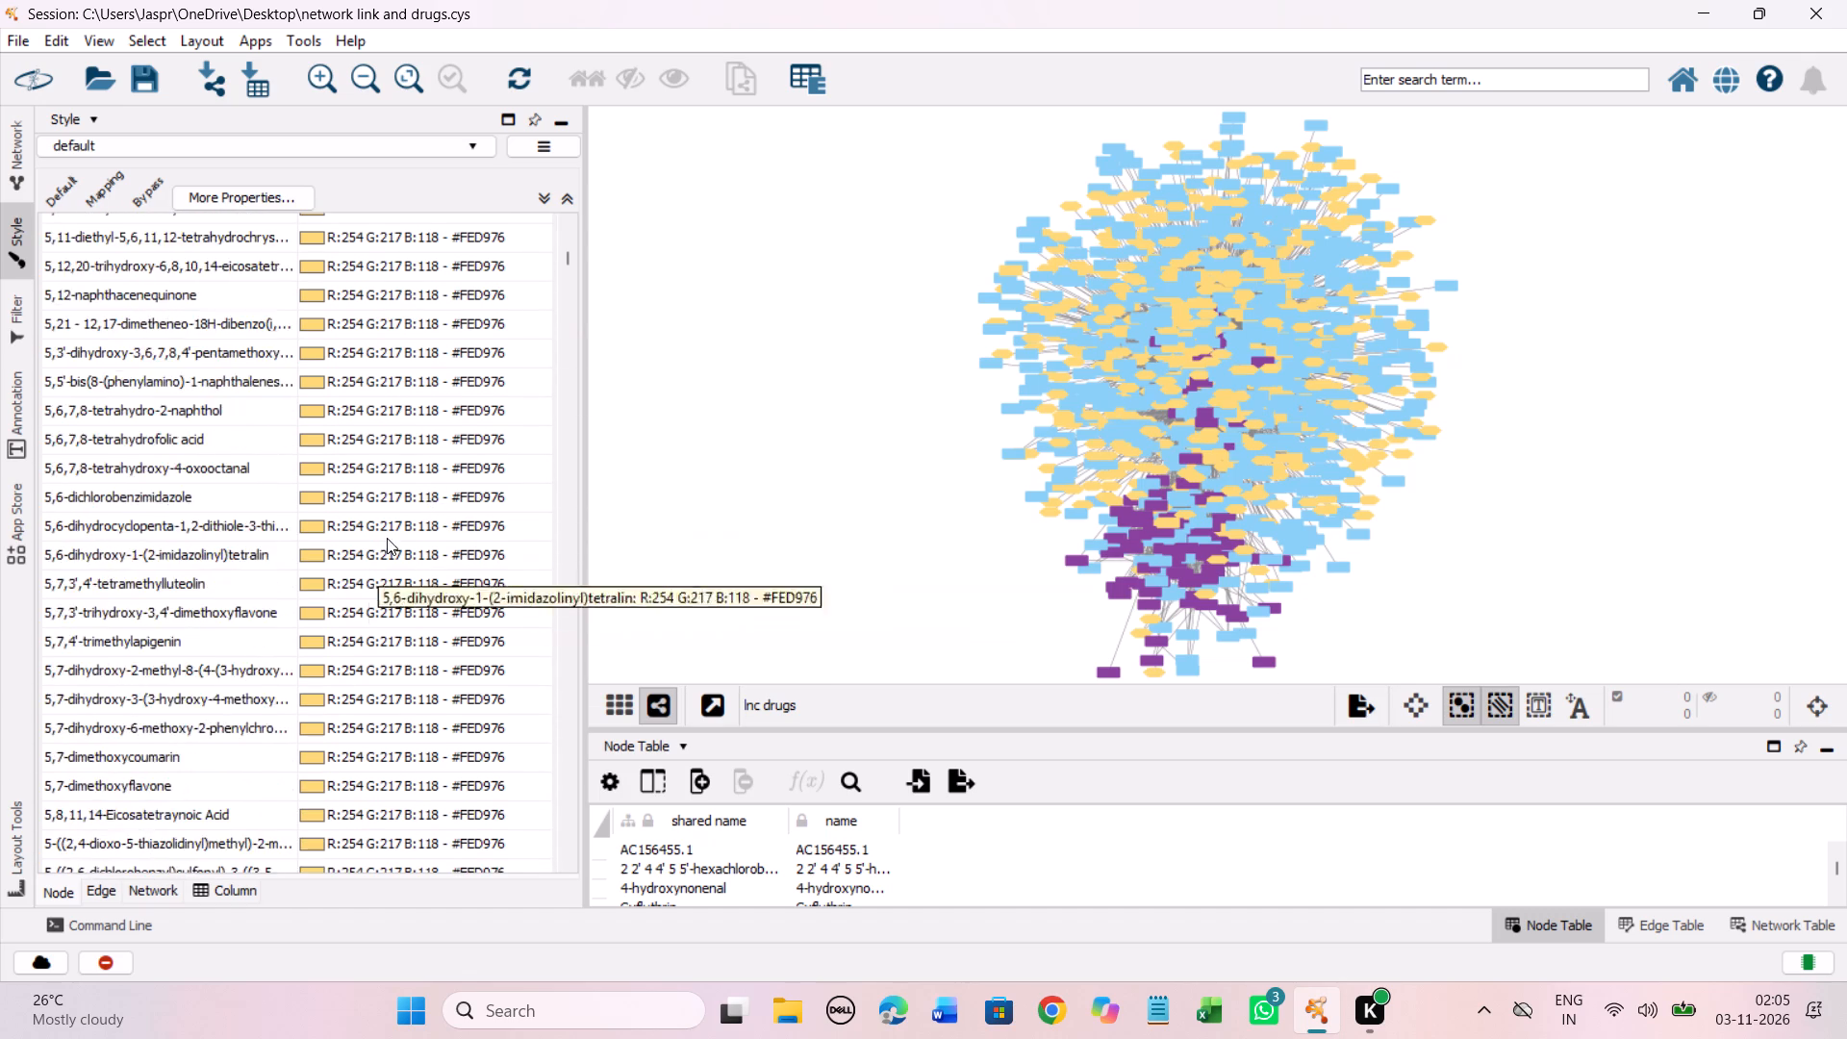
{"action": "scroll", "coordinate": [387, 538], "scroll_direction": "down", "scroll_amount": 20}
{"action": "scroll", "coordinate": [387, 538], "scroll_direction": "down", "scroll_amount": 20}
{"action": "scroll", "coordinate": [387, 538], "scroll_direction": "down", "scroll_amount": 7}
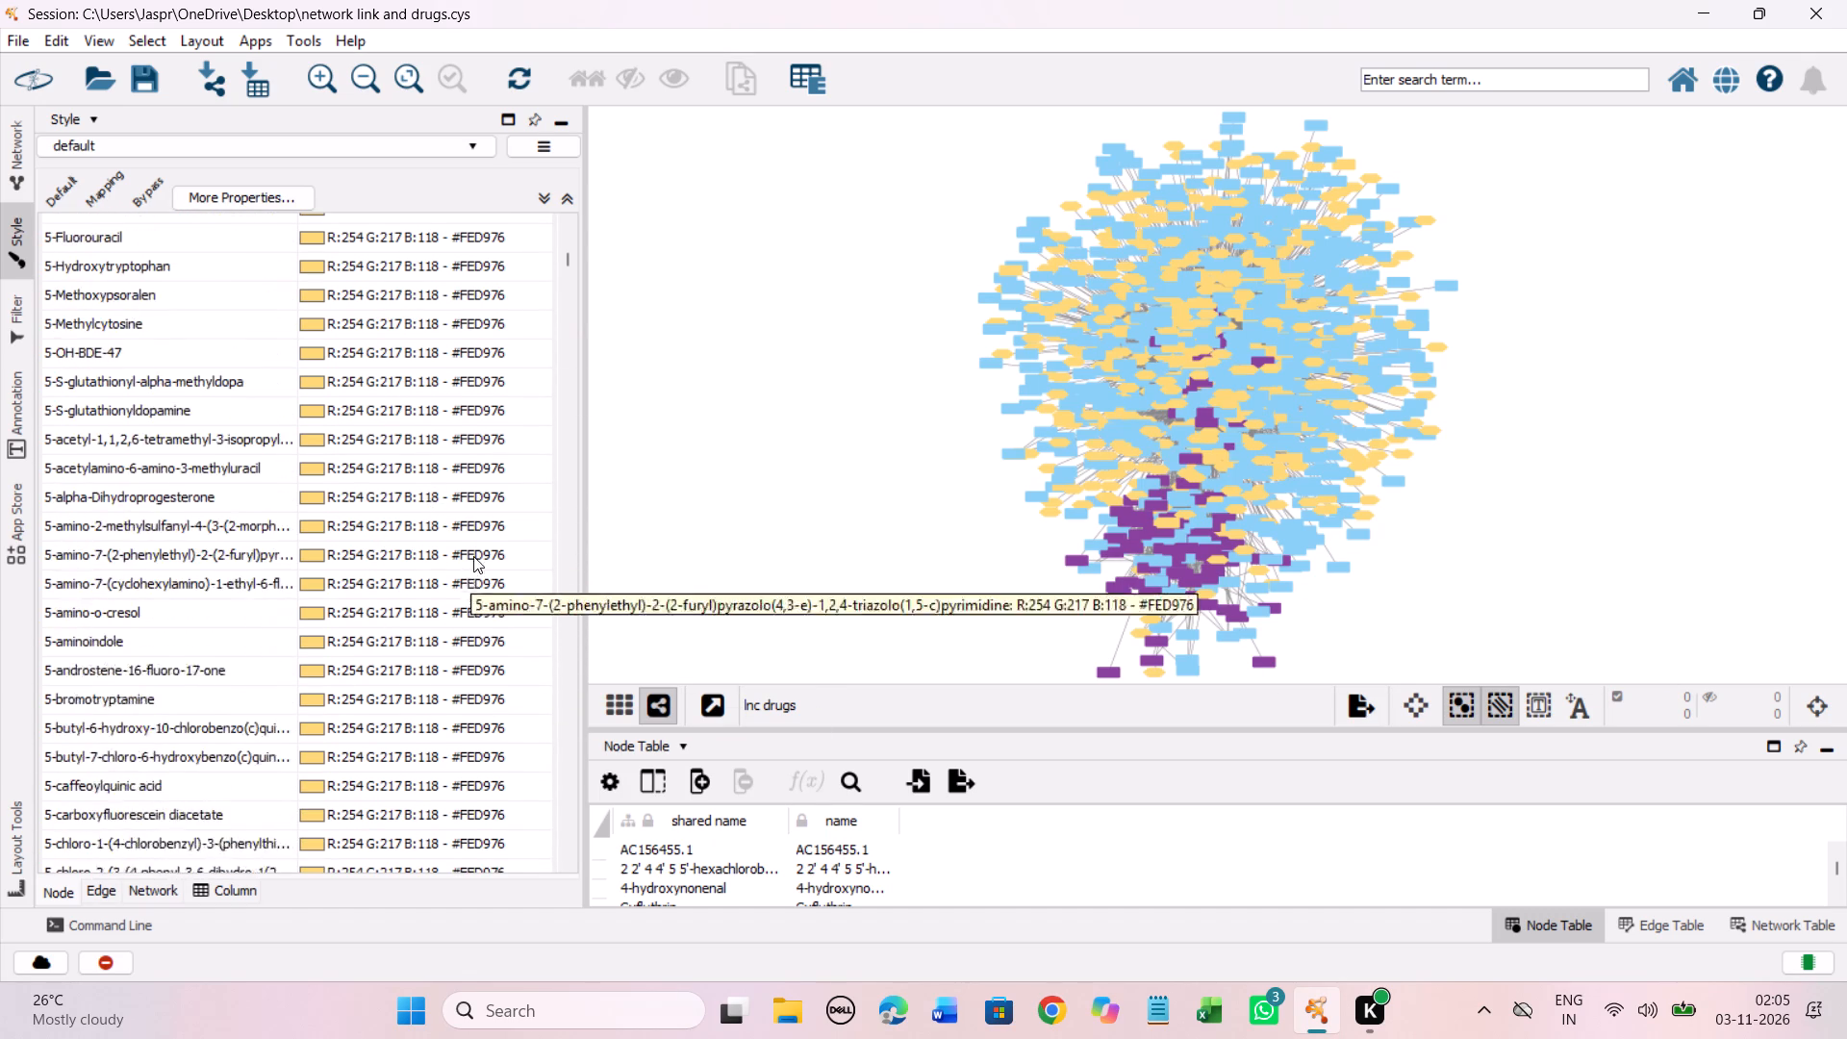
{"action": "scroll", "coordinate": [473, 556], "scroll_direction": "down", "scroll_amount": 20}
{"action": "scroll", "coordinate": [473, 556], "scroll_direction": "down", "scroll_amount": 20}
{"action": "scroll", "coordinate": [473, 556], "scroll_direction": "down", "scroll_amount": 7}
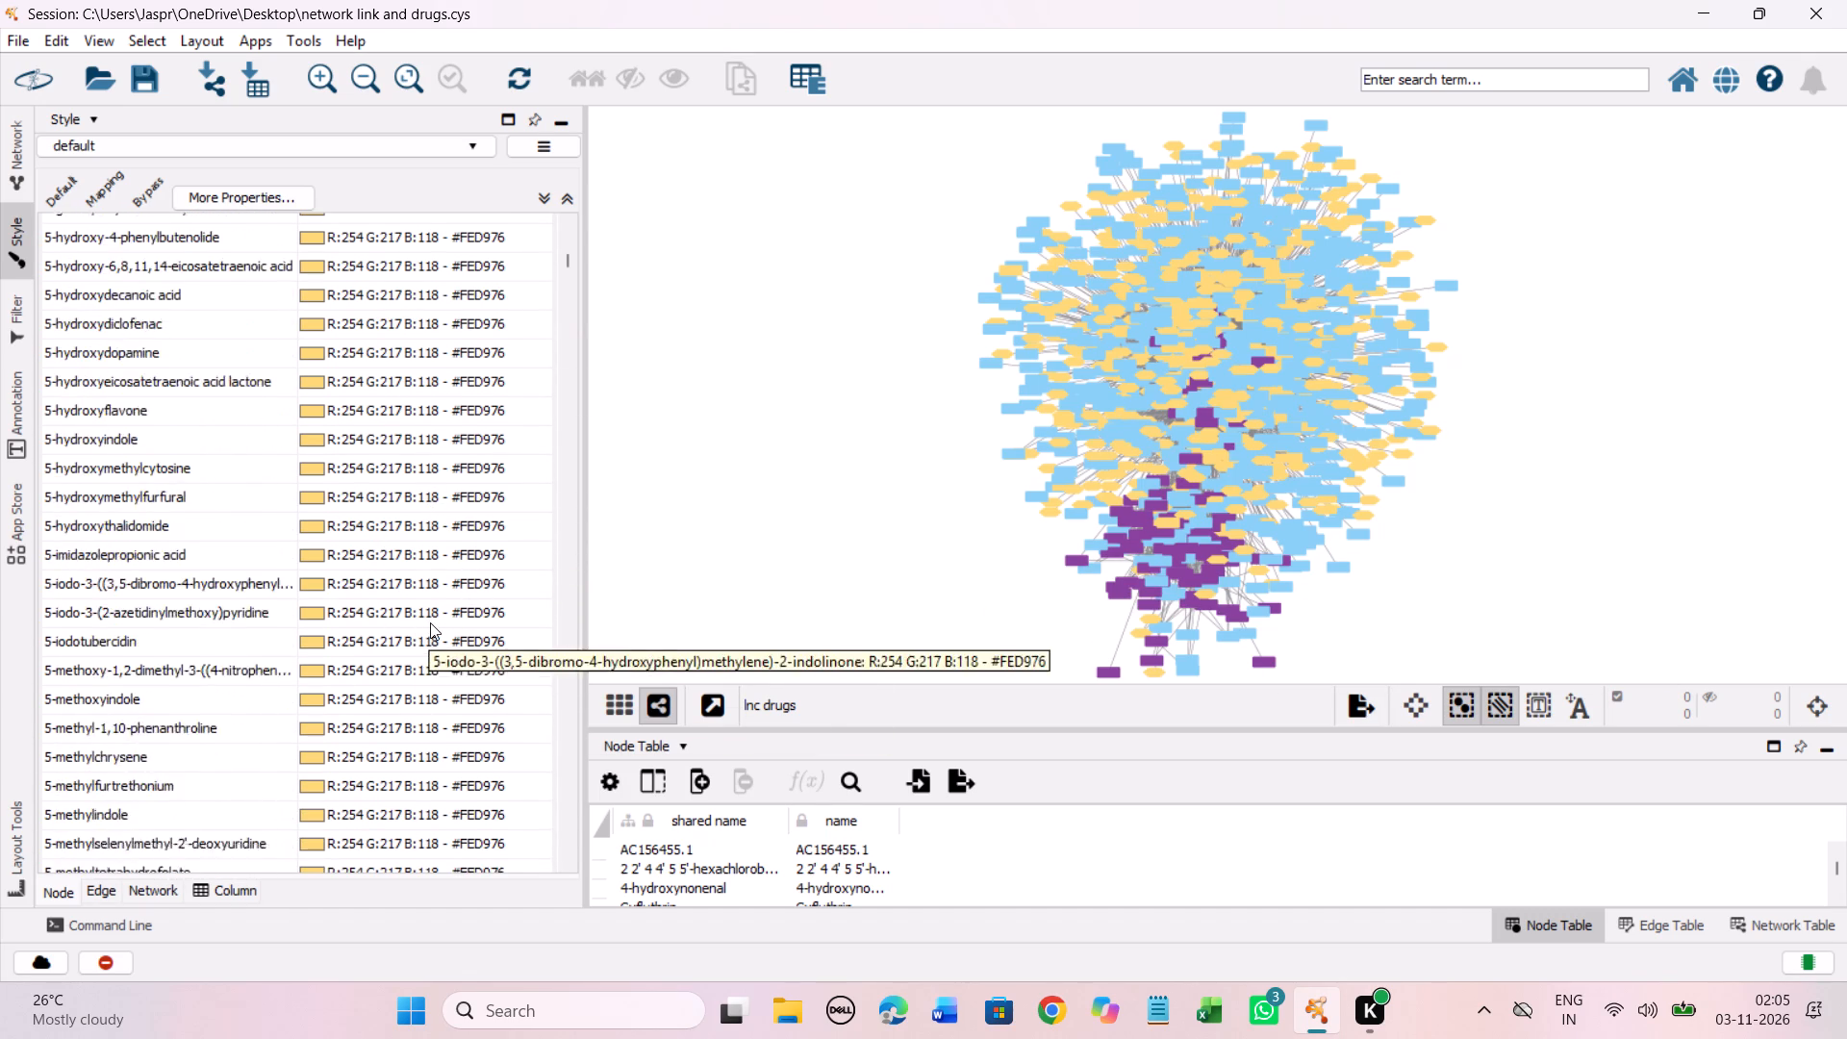
{"action": "scroll", "coordinate": [430, 622], "scroll_direction": "down", "scroll_amount": 20}
{"action": "scroll", "coordinate": [430, 622], "scroll_direction": "down", "scroll_amount": 9}
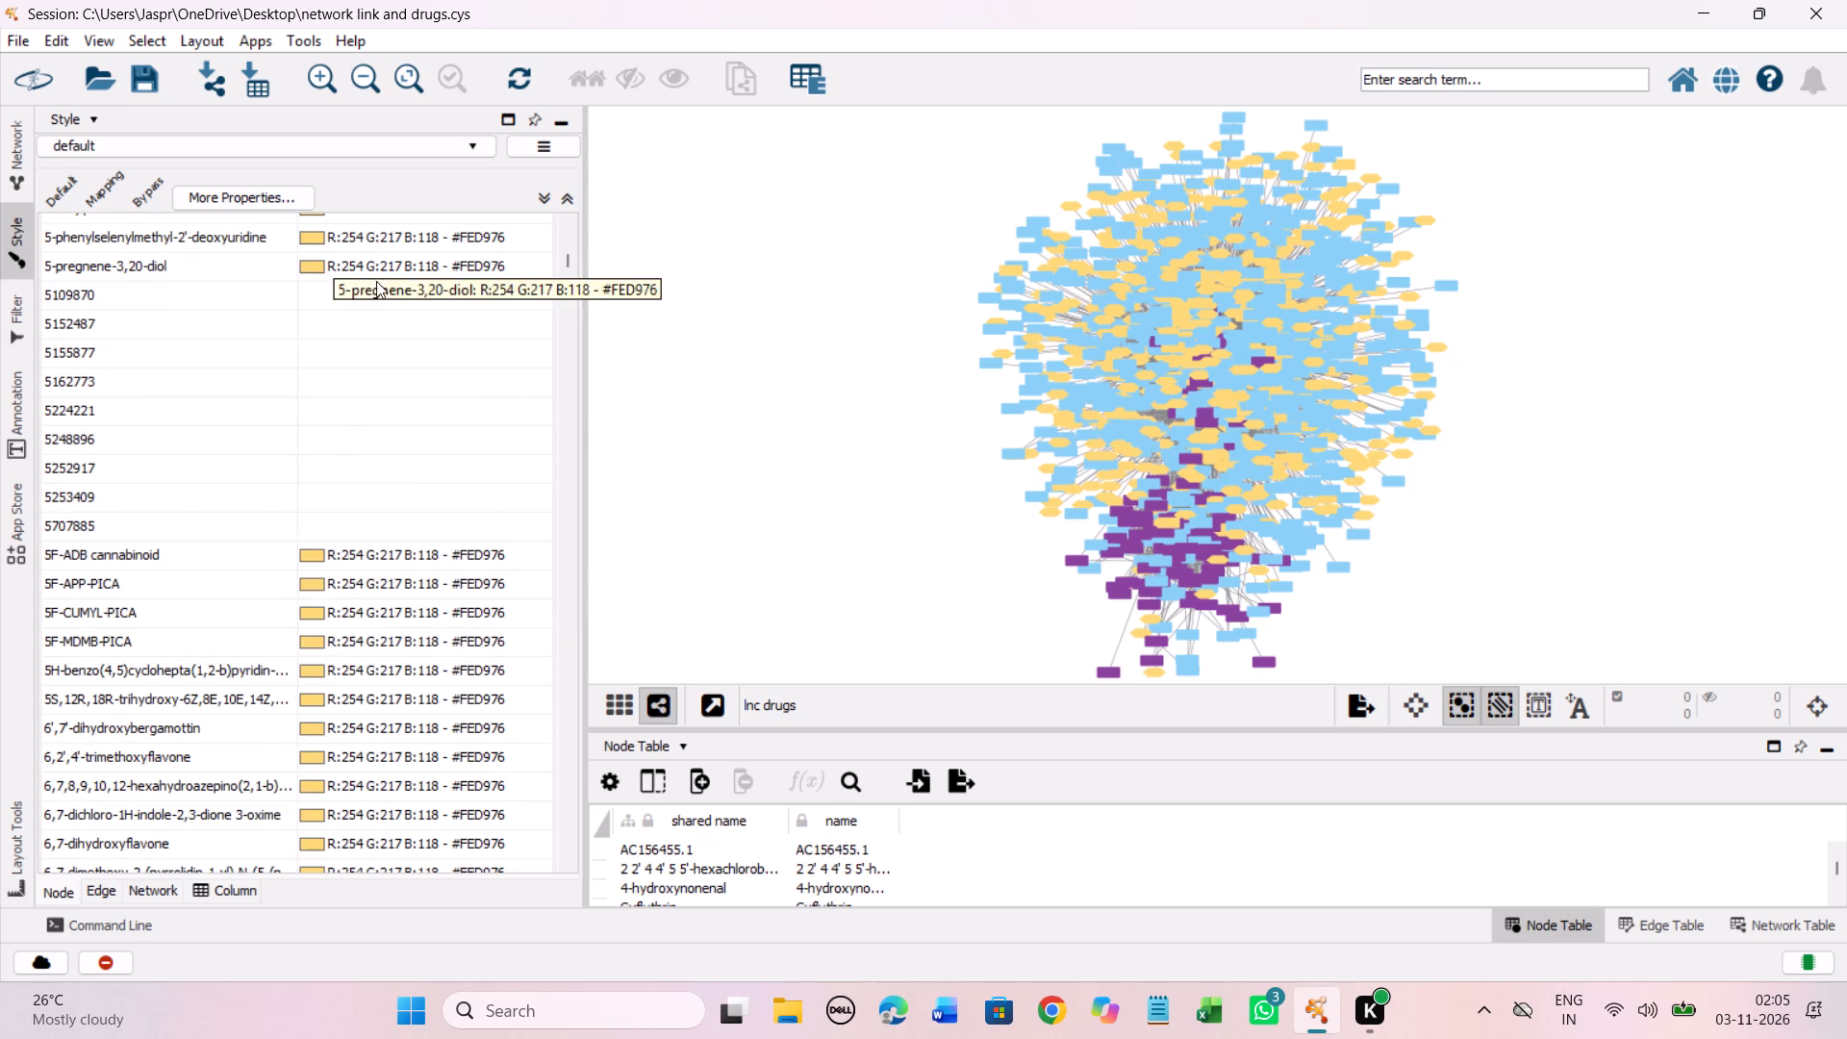
Set the color of all entries from 5-pregnene-3,20-diol through the unmapped 5707885 to #FED976.
{"action": "left_click_drag", "start_coordinate": [317, 278], "coordinate": [349, 539]}
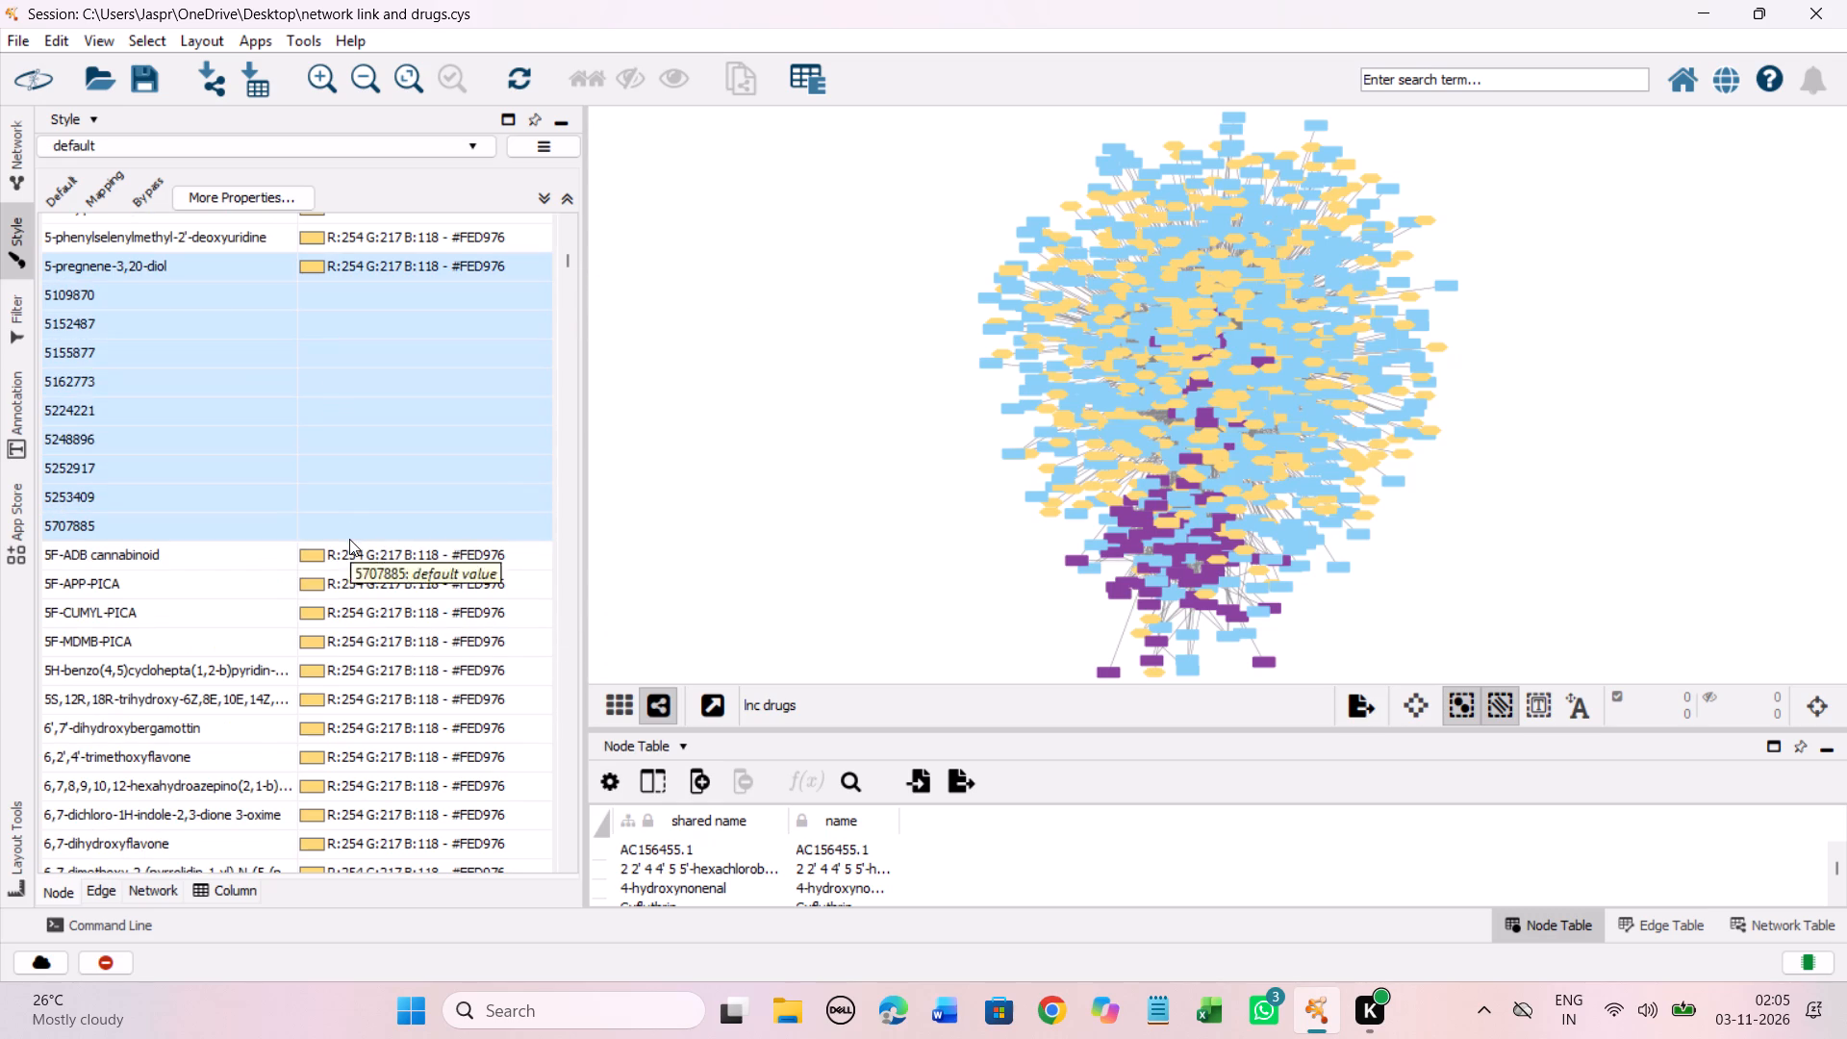
{"action": "right_click", "coordinate": [349, 539]}
{"action": "left_click", "coordinate": [688, 551]}
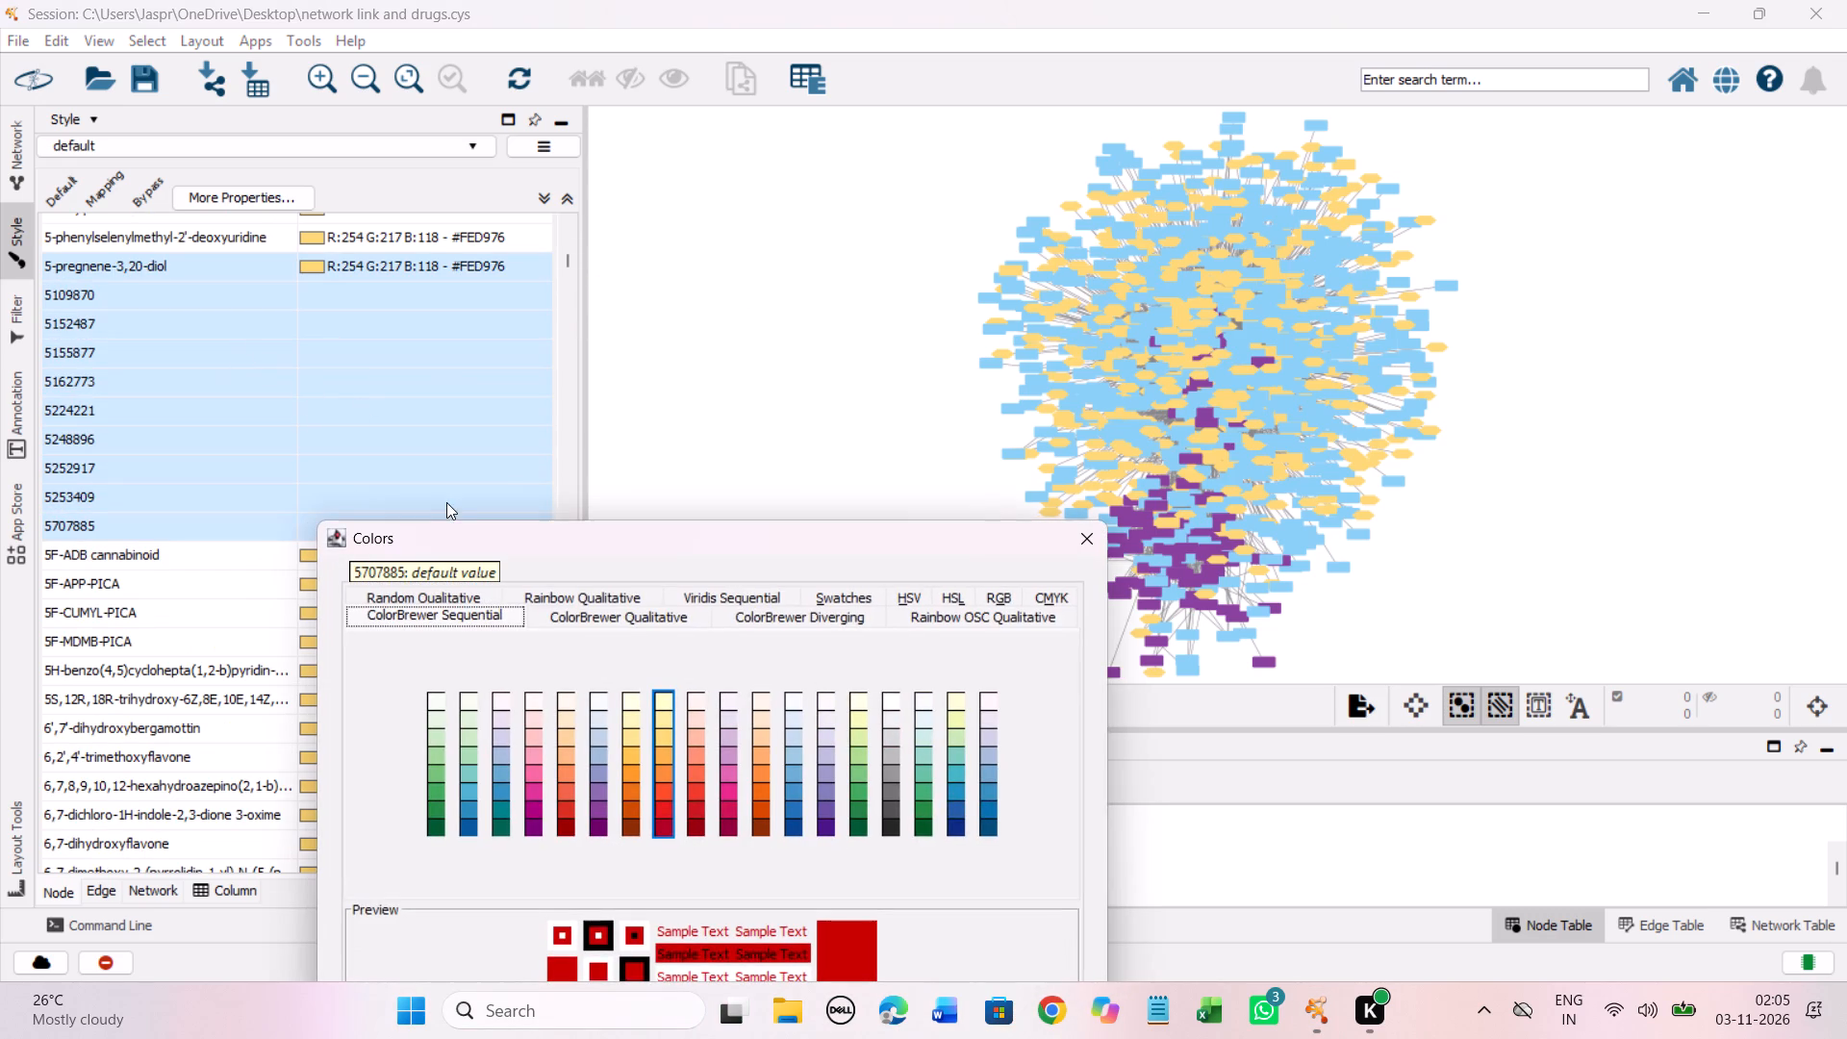
{"action": "left_click_drag", "start_coordinate": [422, 545], "coordinate": [218, 189]}
{"action": "left_click", "coordinate": [458, 375]}
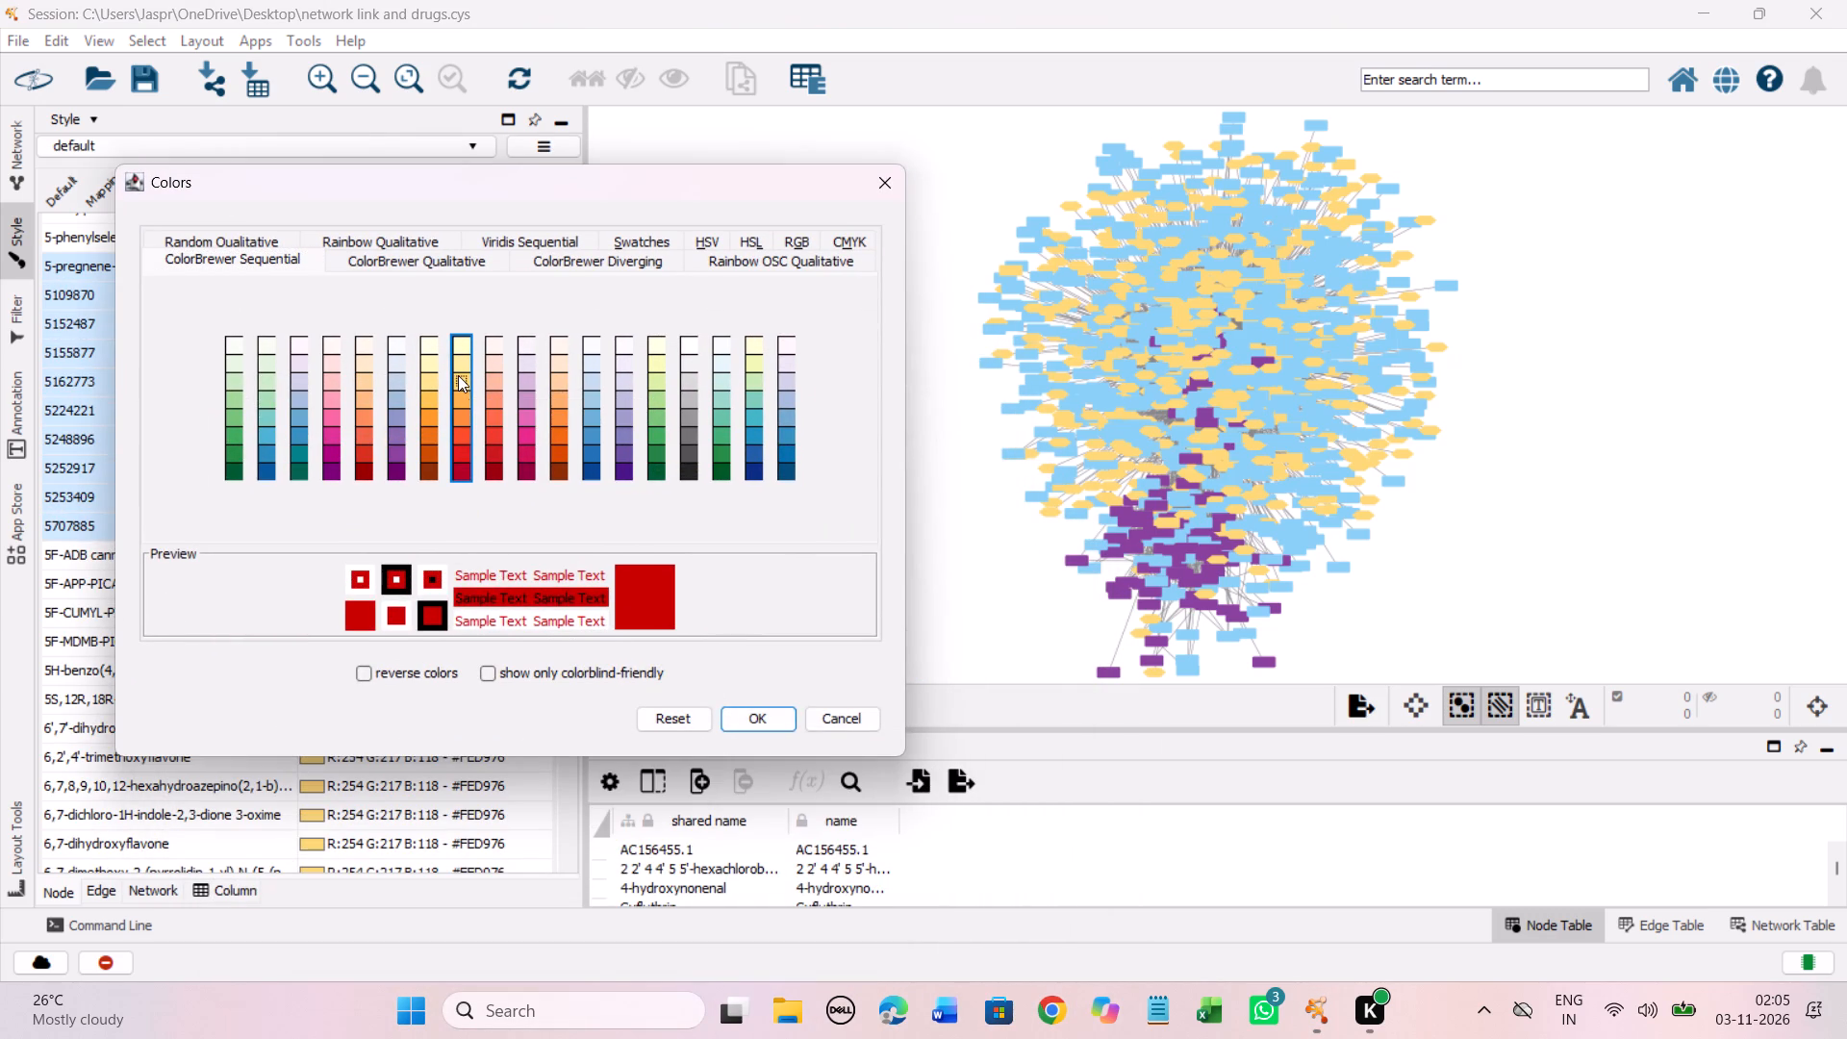
{"action": "left_click", "coordinate": [747, 719]}
Find the unmapped entry 6-benzylaminopurine among the 6- chemicals and set its color to #FED976.
{"action": "scroll", "coordinate": [352, 542], "scroll_direction": "down", "scroll_amount": 8}
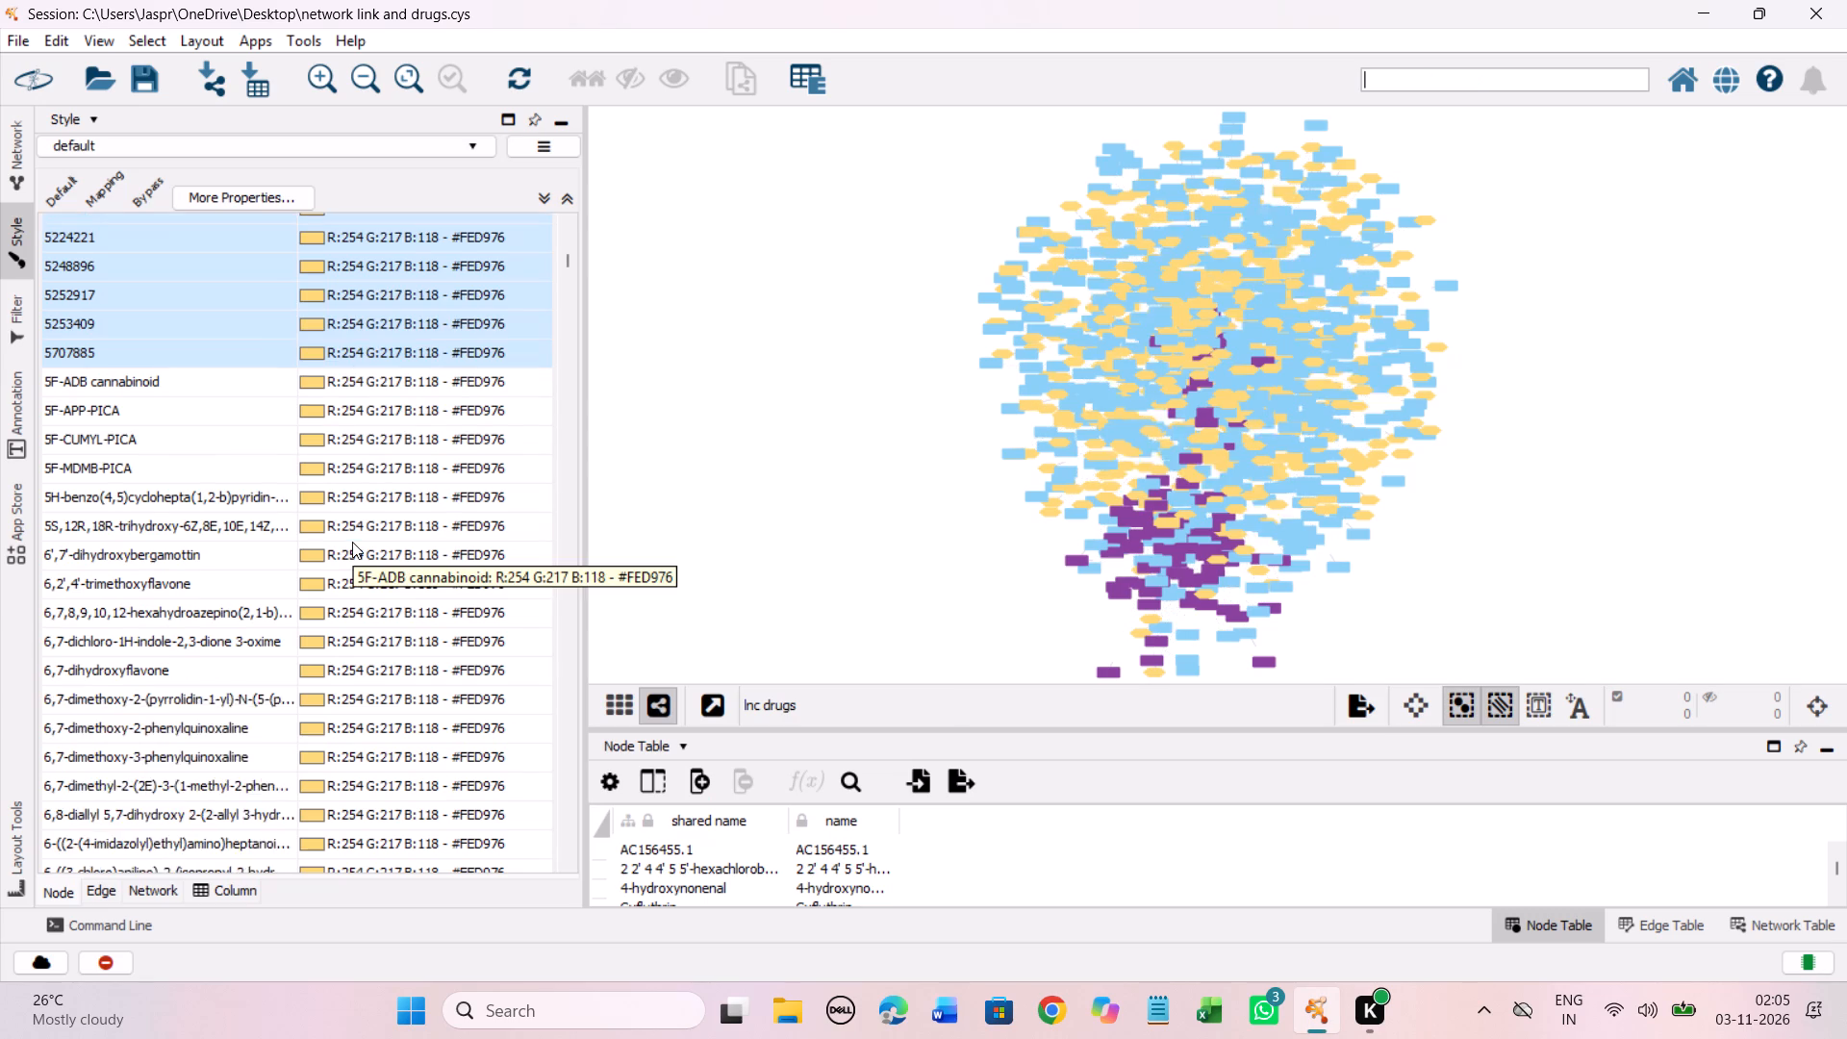
{"action": "scroll", "coordinate": [352, 542], "scroll_direction": "down", "scroll_amount": 20}
{"action": "scroll", "coordinate": [352, 542], "scroll_direction": "down", "scroll_amount": 20}
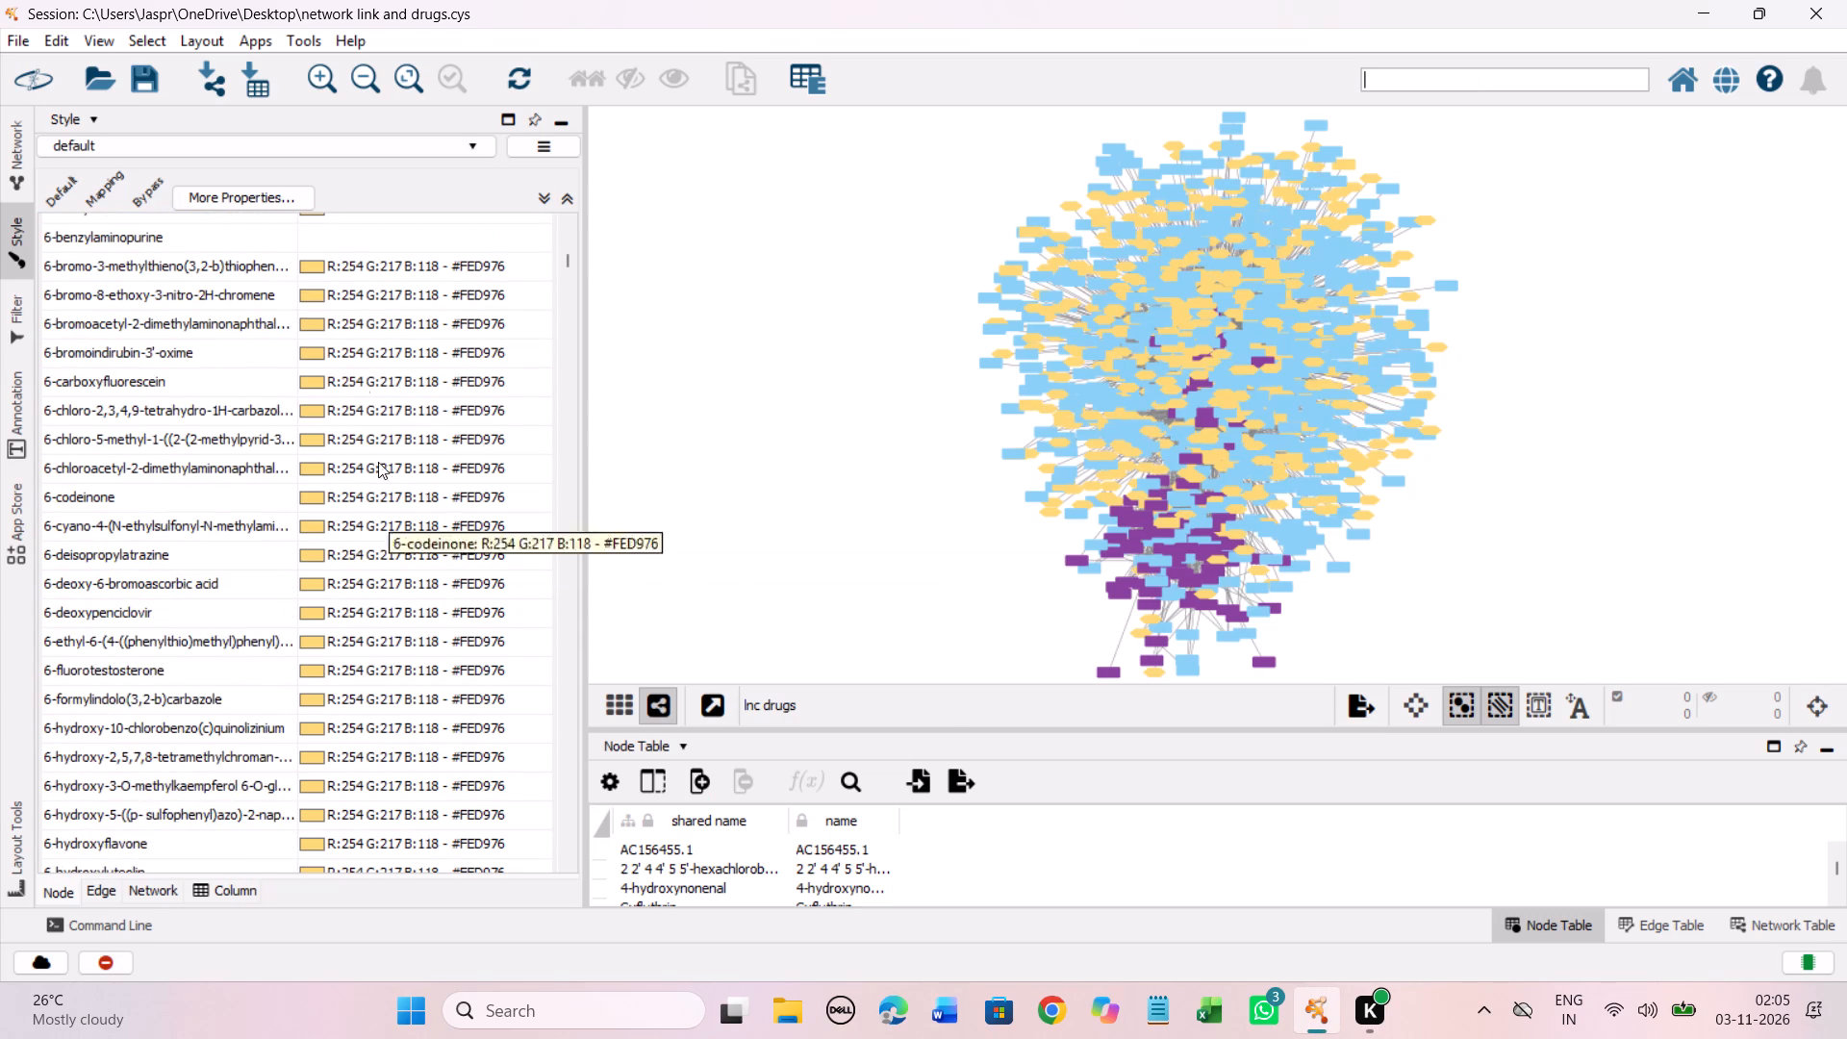
{"action": "scroll", "coordinate": [334, 299], "scroll_direction": "up", "scroll_amount": 4}
{"action": "left_click", "coordinate": [344, 344]}
{"action": "right_click", "coordinate": [344, 344]}
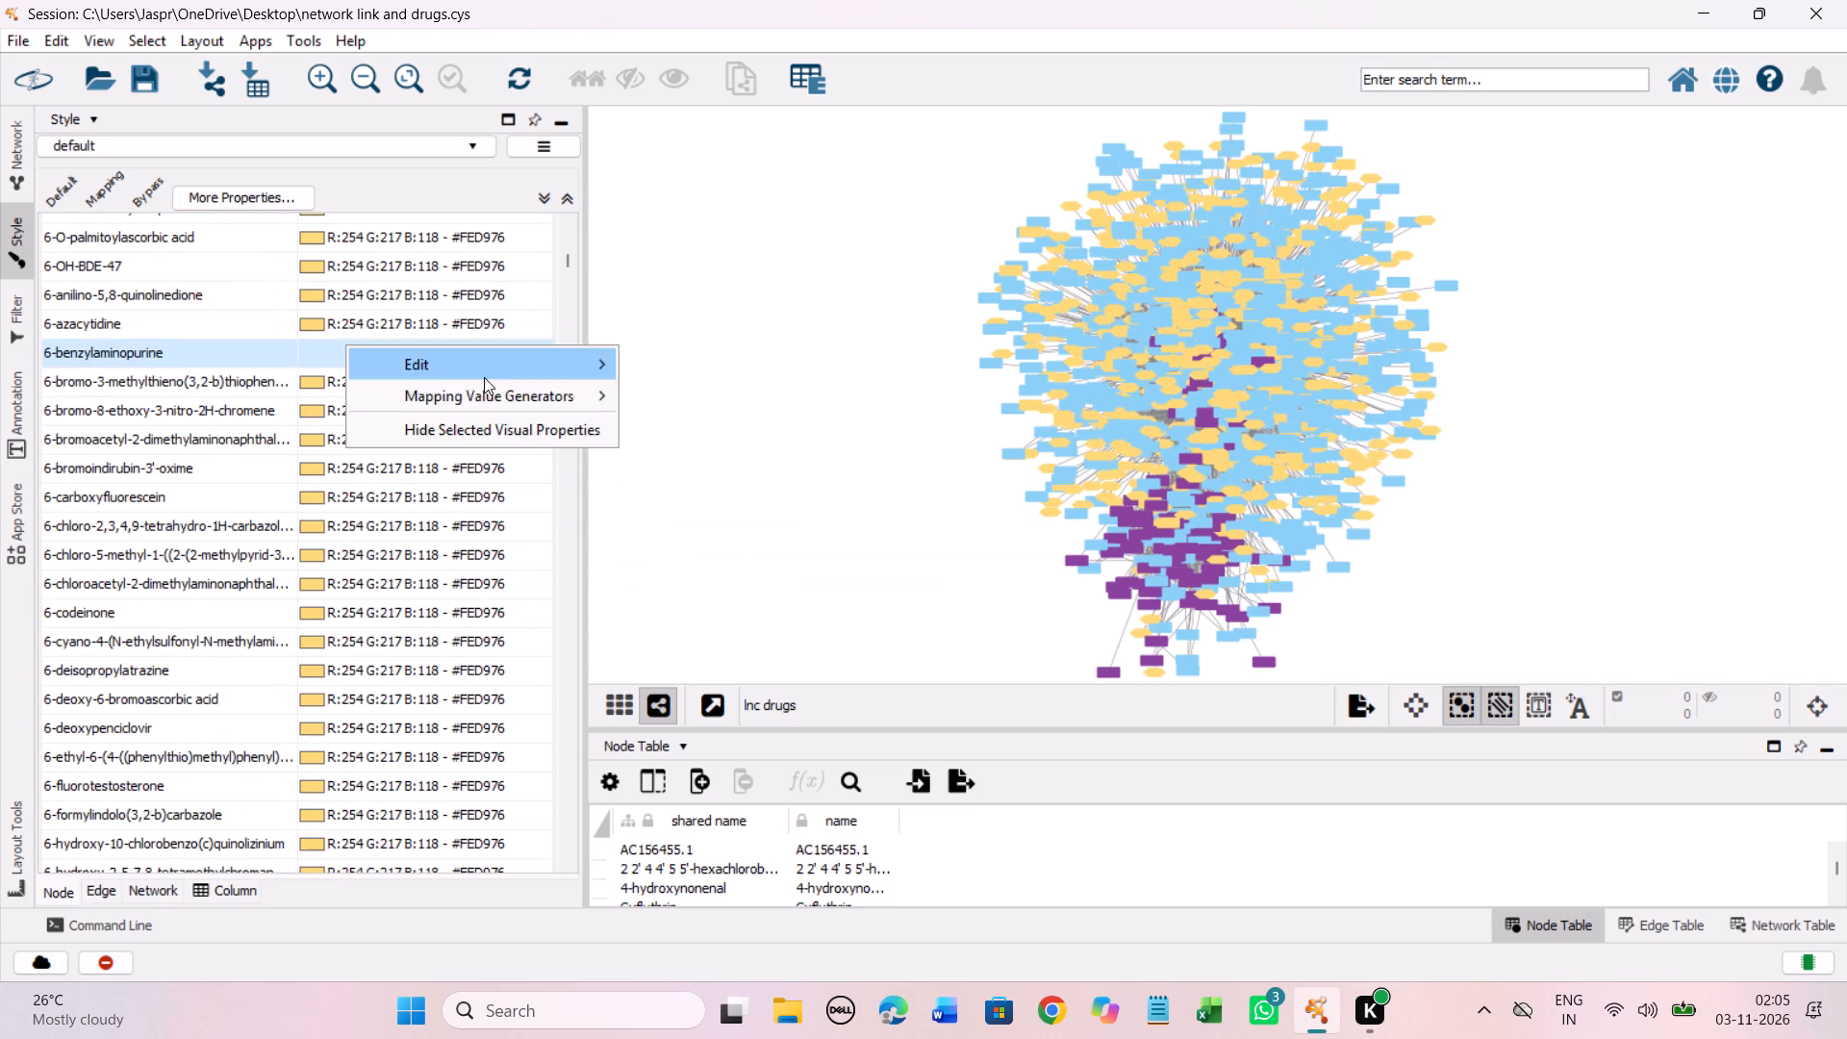
{"action": "left_click", "coordinate": [669, 364]}
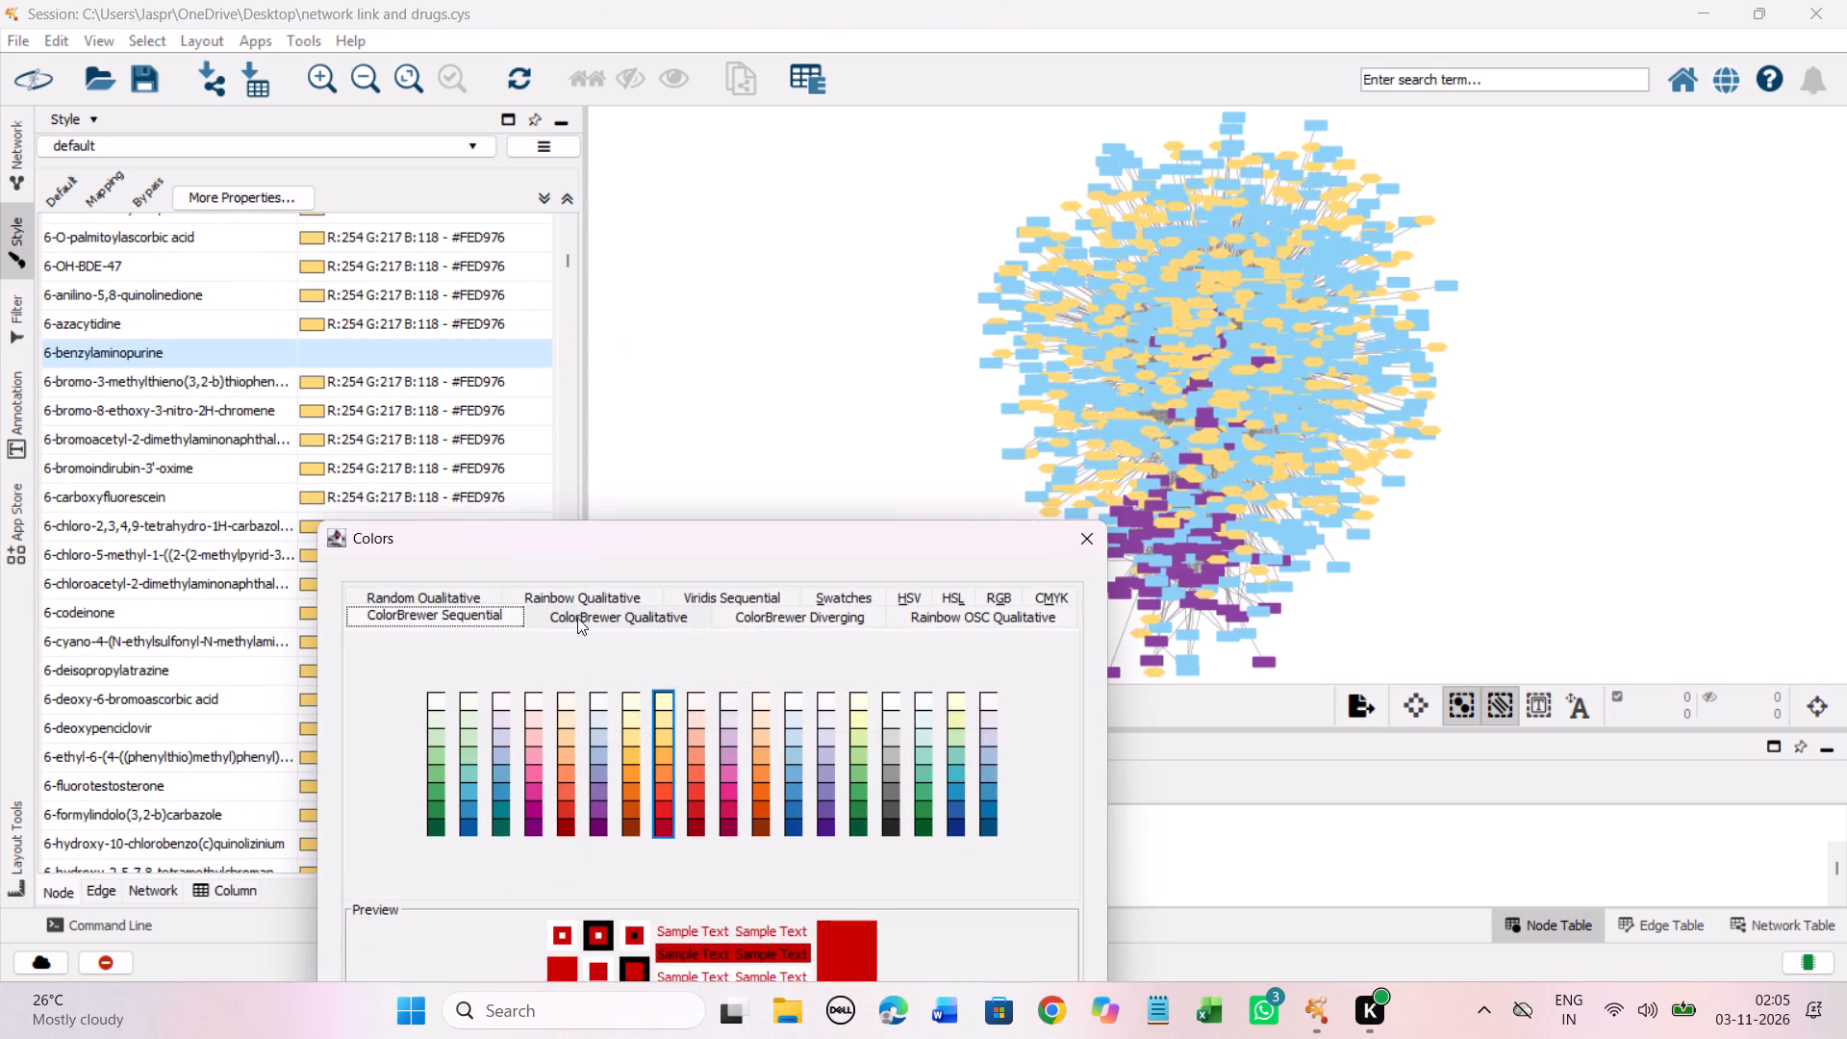
{"action": "left_click_drag", "start_coordinate": [529, 550], "coordinate": [248, 190]}
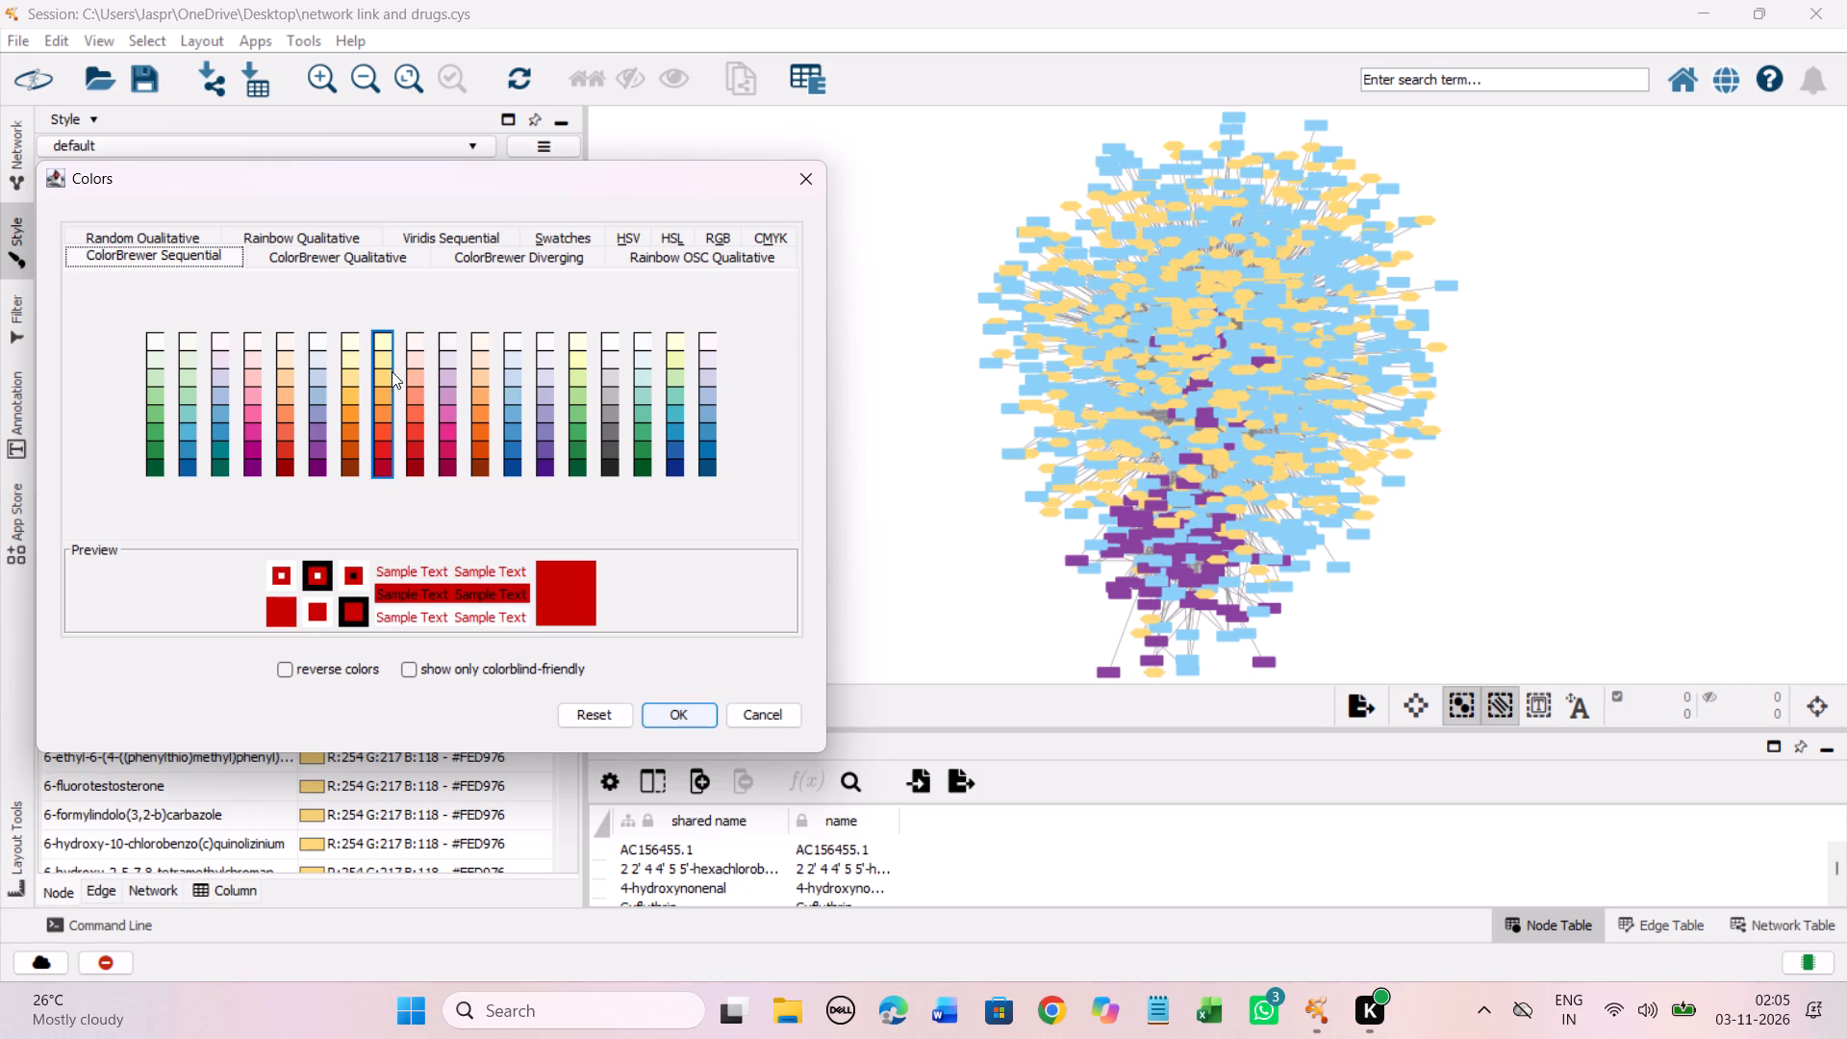
{"action": "left_click", "coordinate": [389, 371]}
{"action": "left_click", "coordinate": [672, 701]}
Check the color mapping through the 7- and 8- chemicals and set the unmapped 8-azaguanine to #FED976.
{"action": "scroll", "coordinate": [234, 337], "scroll_direction": "down", "scroll_amount": 5}
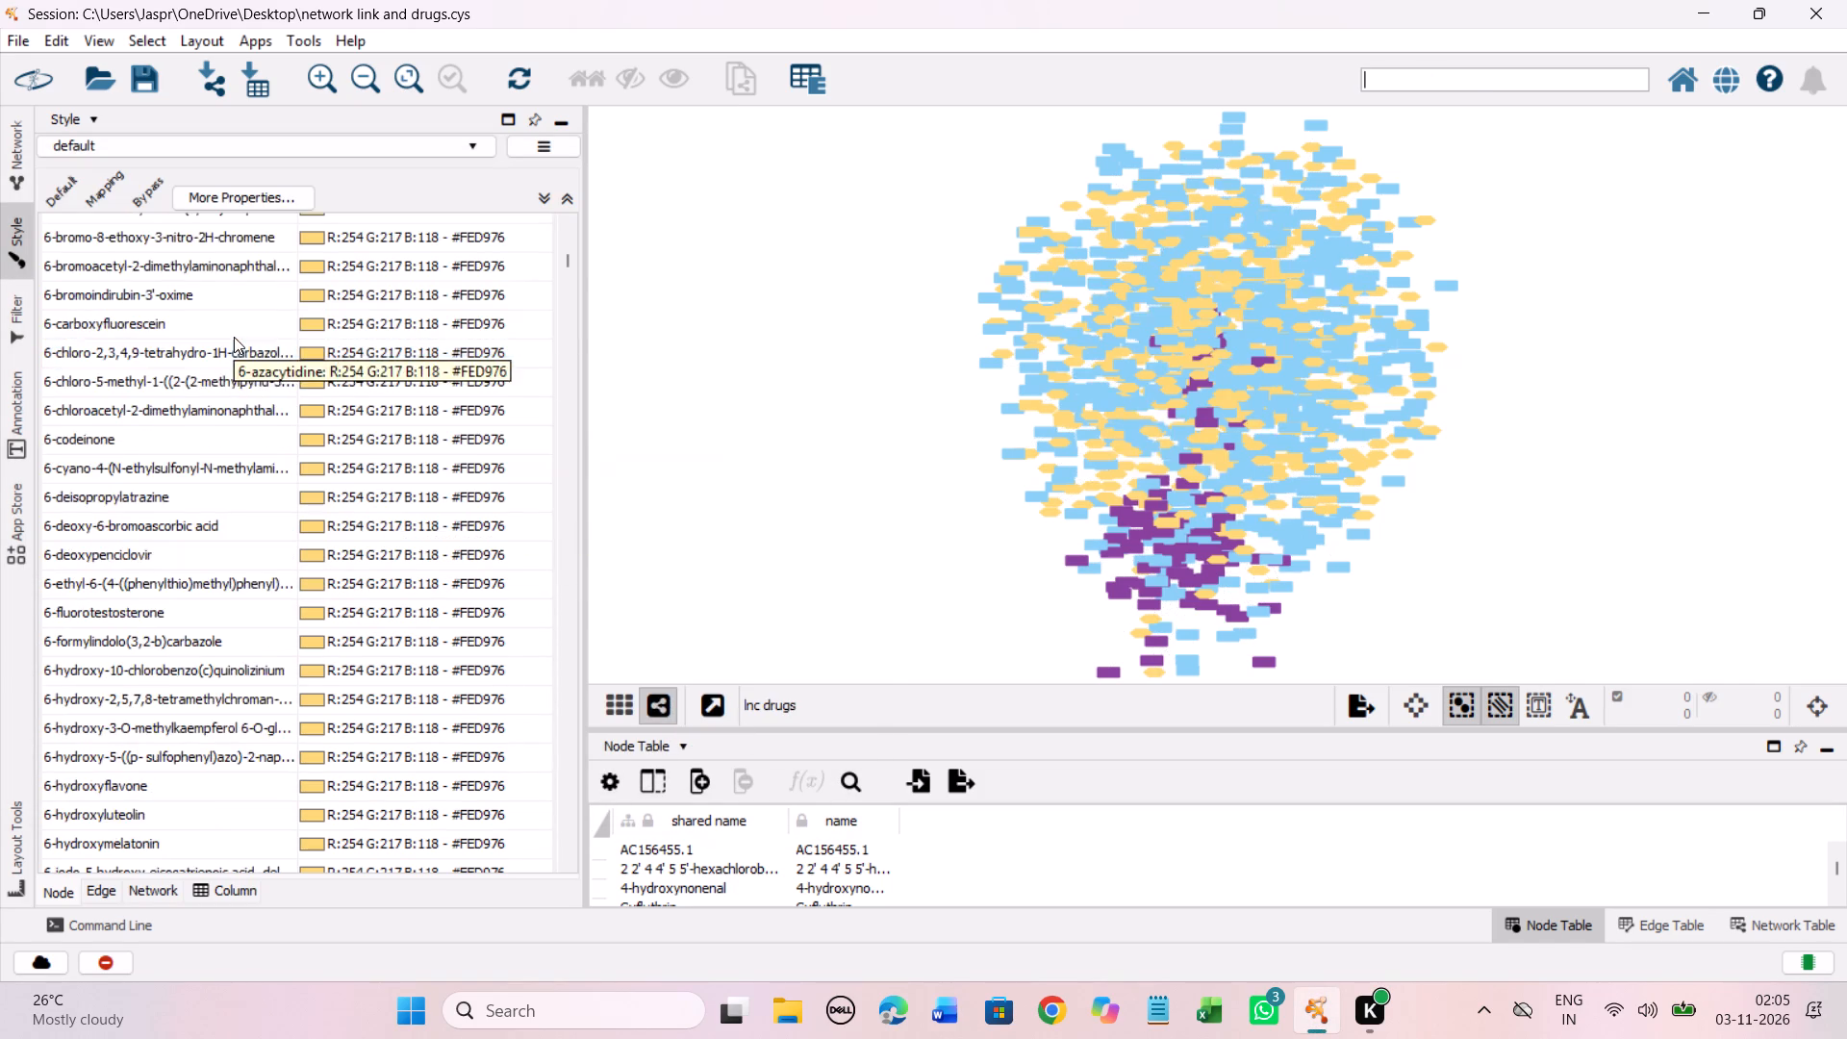
{"action": "scroll", "coordinate": [234, 337], "scroll_direction": "down", "scroll_amount": 20}
{"action": "scroll", "coordinate": [234, 337], "scroll_direction": "down", "scroll_amount": 20}
{"action": "scroll", "coordinate": [234, 337], "scroll_direction": "down", "scroll_amount": 2}
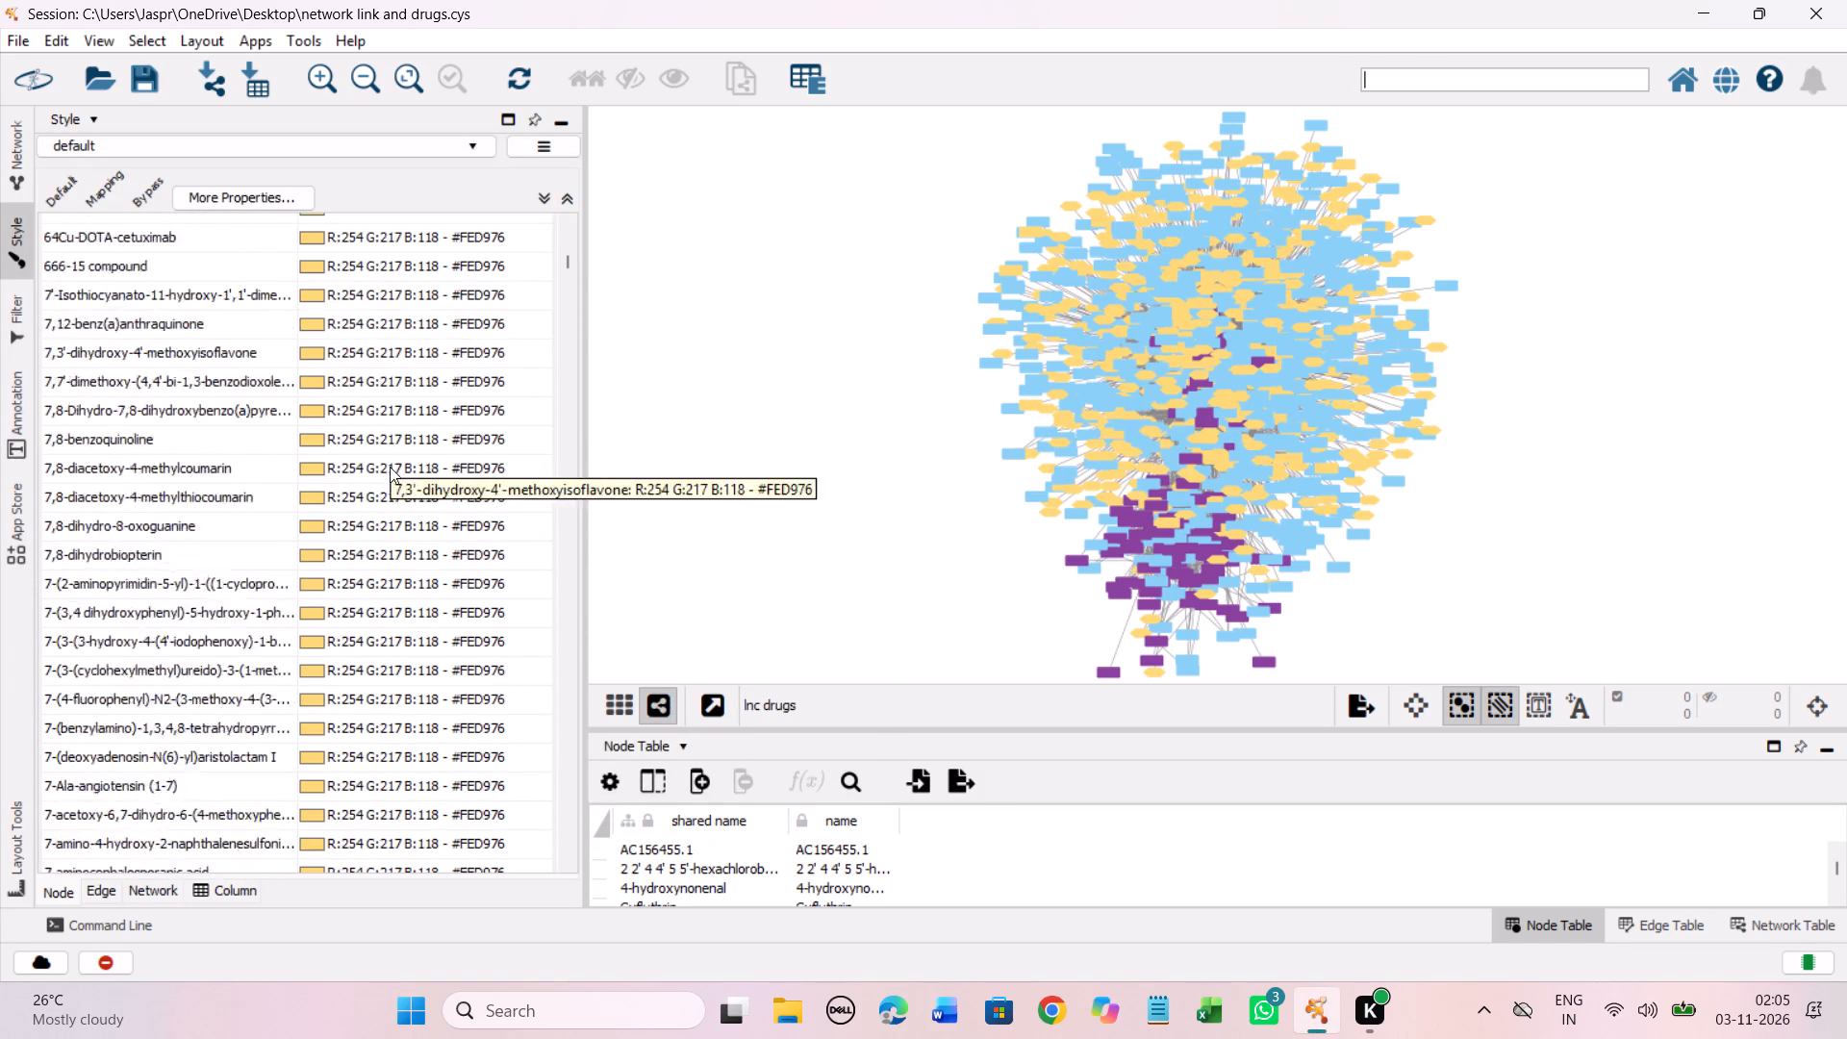
{"action": "scroll", "coordinate": [390, 467], "scroll_direction": "down", "scroll_amount": 20}
{"action": "scroll", "coordinate": [390, 467], "scroll_direction": "down", "scroll_amount": 20}
{"action": "scroll", "coordinate": [390, 467], "scroll_direction": "down", "scroll_amount": 1}
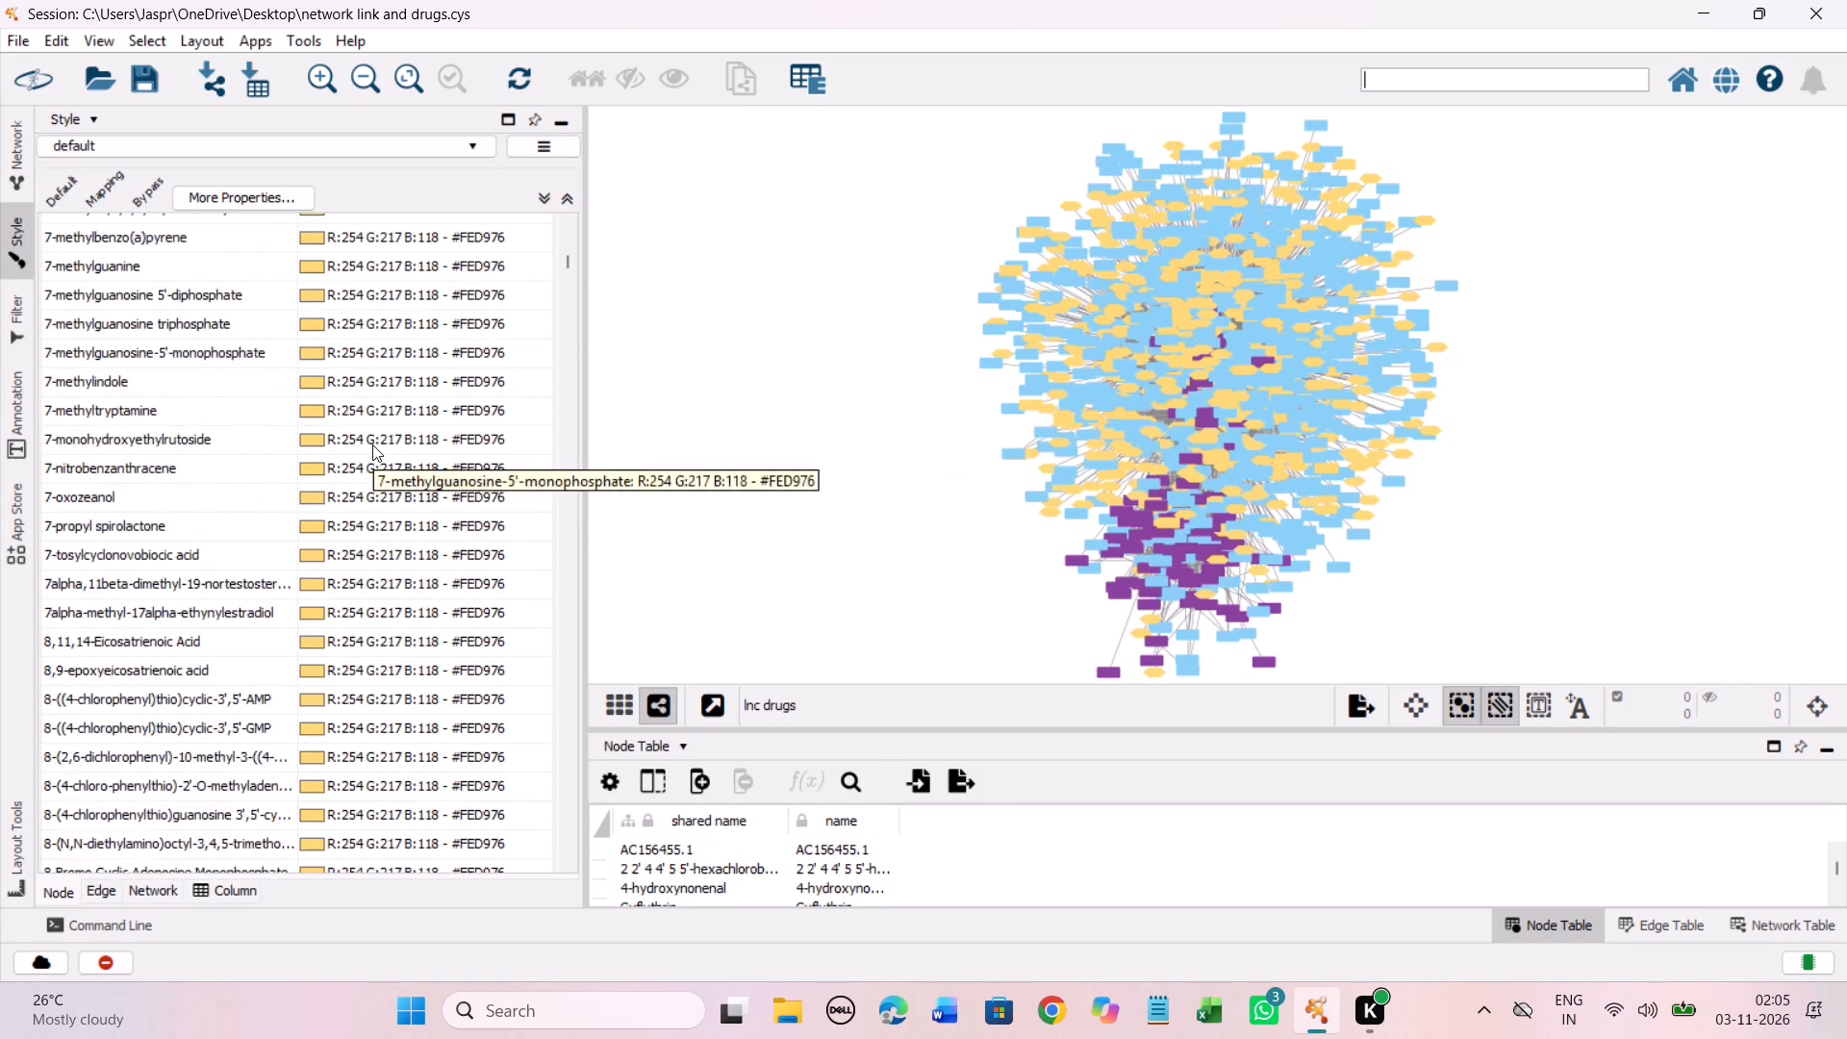
{"action": "scroll", "coordinate": [372, 444], "scroll_direction": "down", "scroll_amount": 18}
{"action": "left_click", "coordinate": [358, 416]}
{"action": "right_click", "coordinate": [358, 416]}
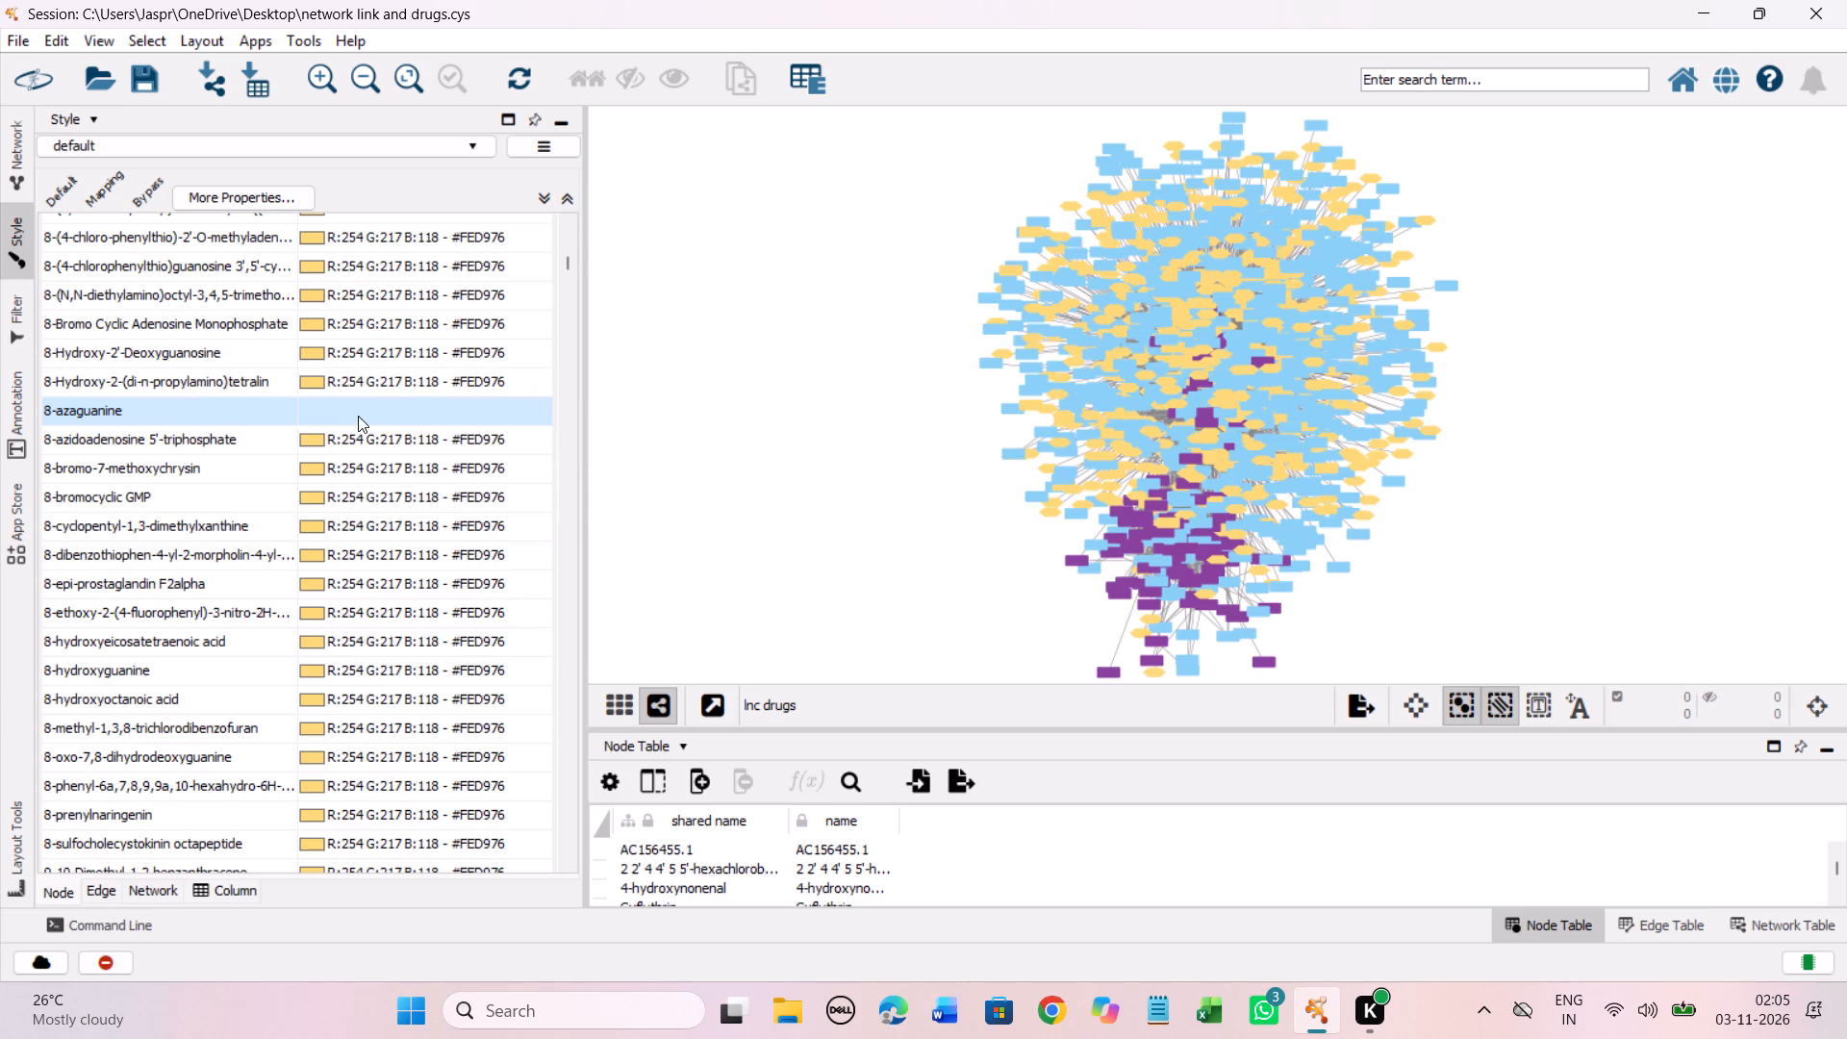
{"action": "left_click", "coordinate": [723, 434]}
{"action": "left_click_drag", "start_coordinate": [449, 560], "coordinate": [431, 522]}
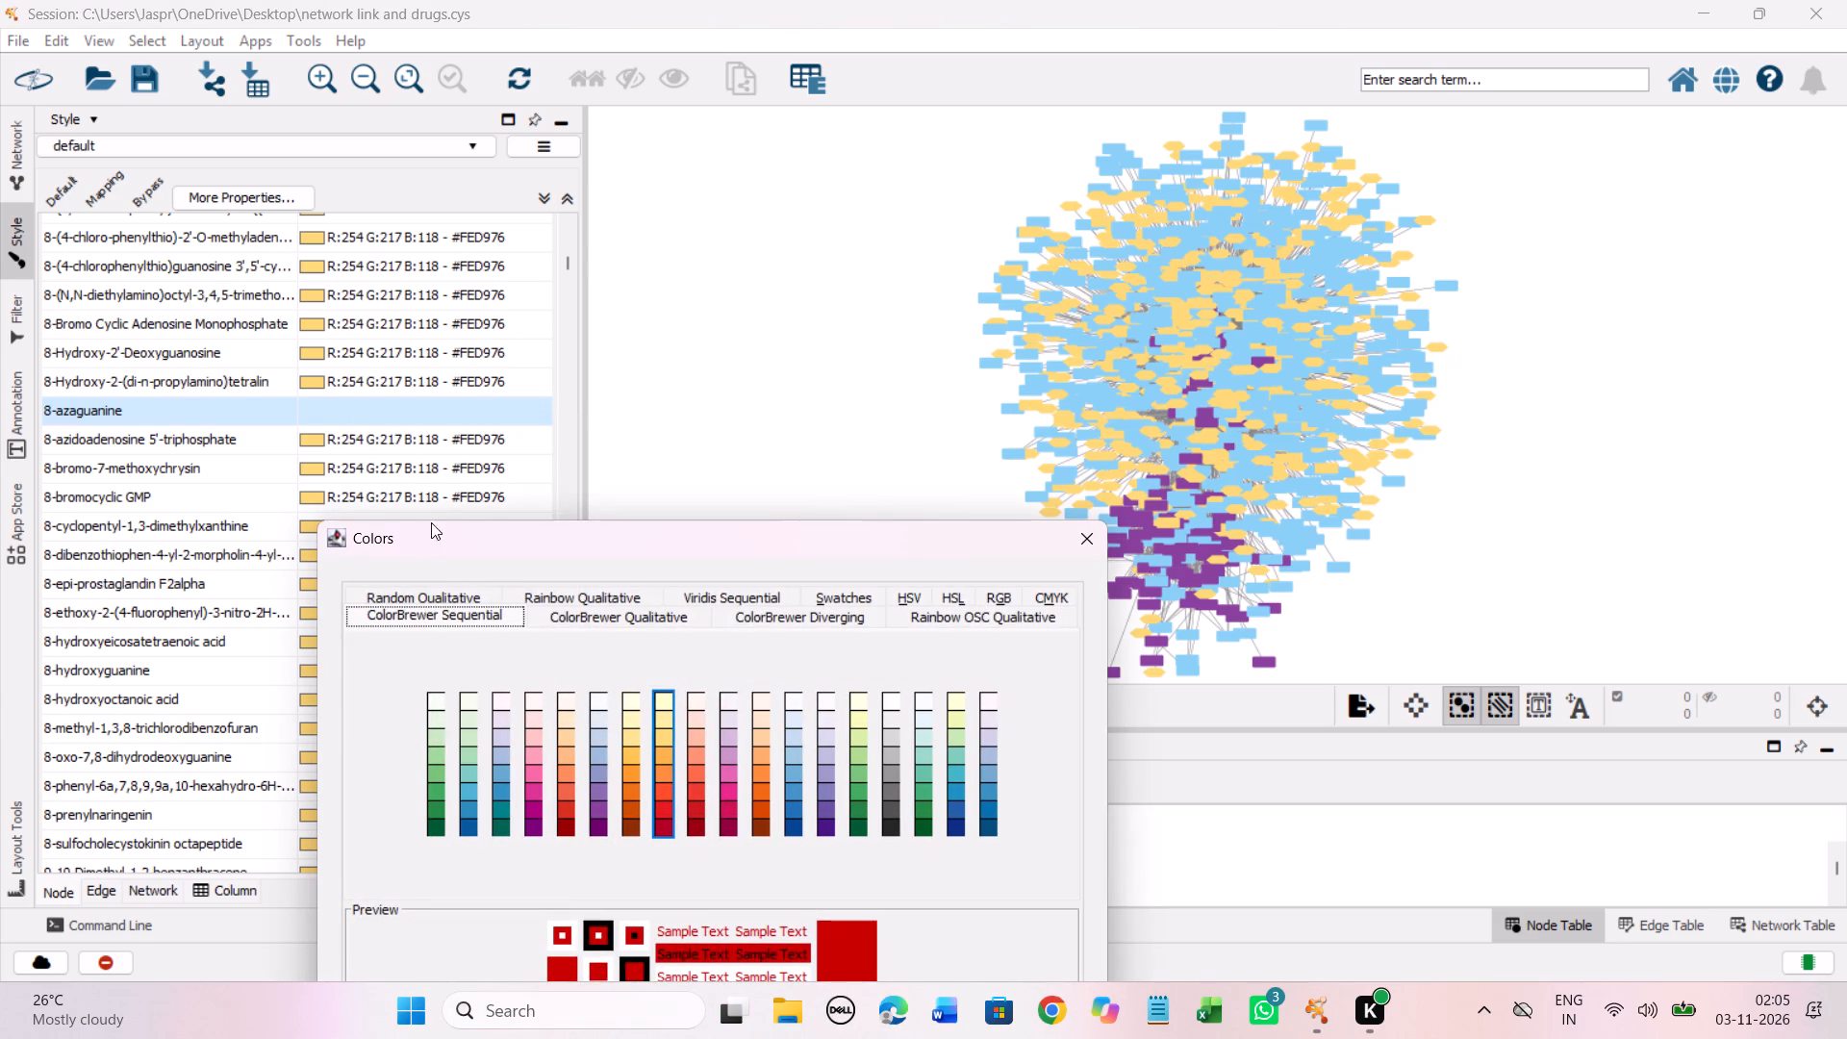
{"action": "left_click_drag", "start_coordinate": [431, 522], "coordinate": [217, 254]}
{"action": "left_click_drag", "start_coordinate": [402, 539], "coordinate": [139, 184]}
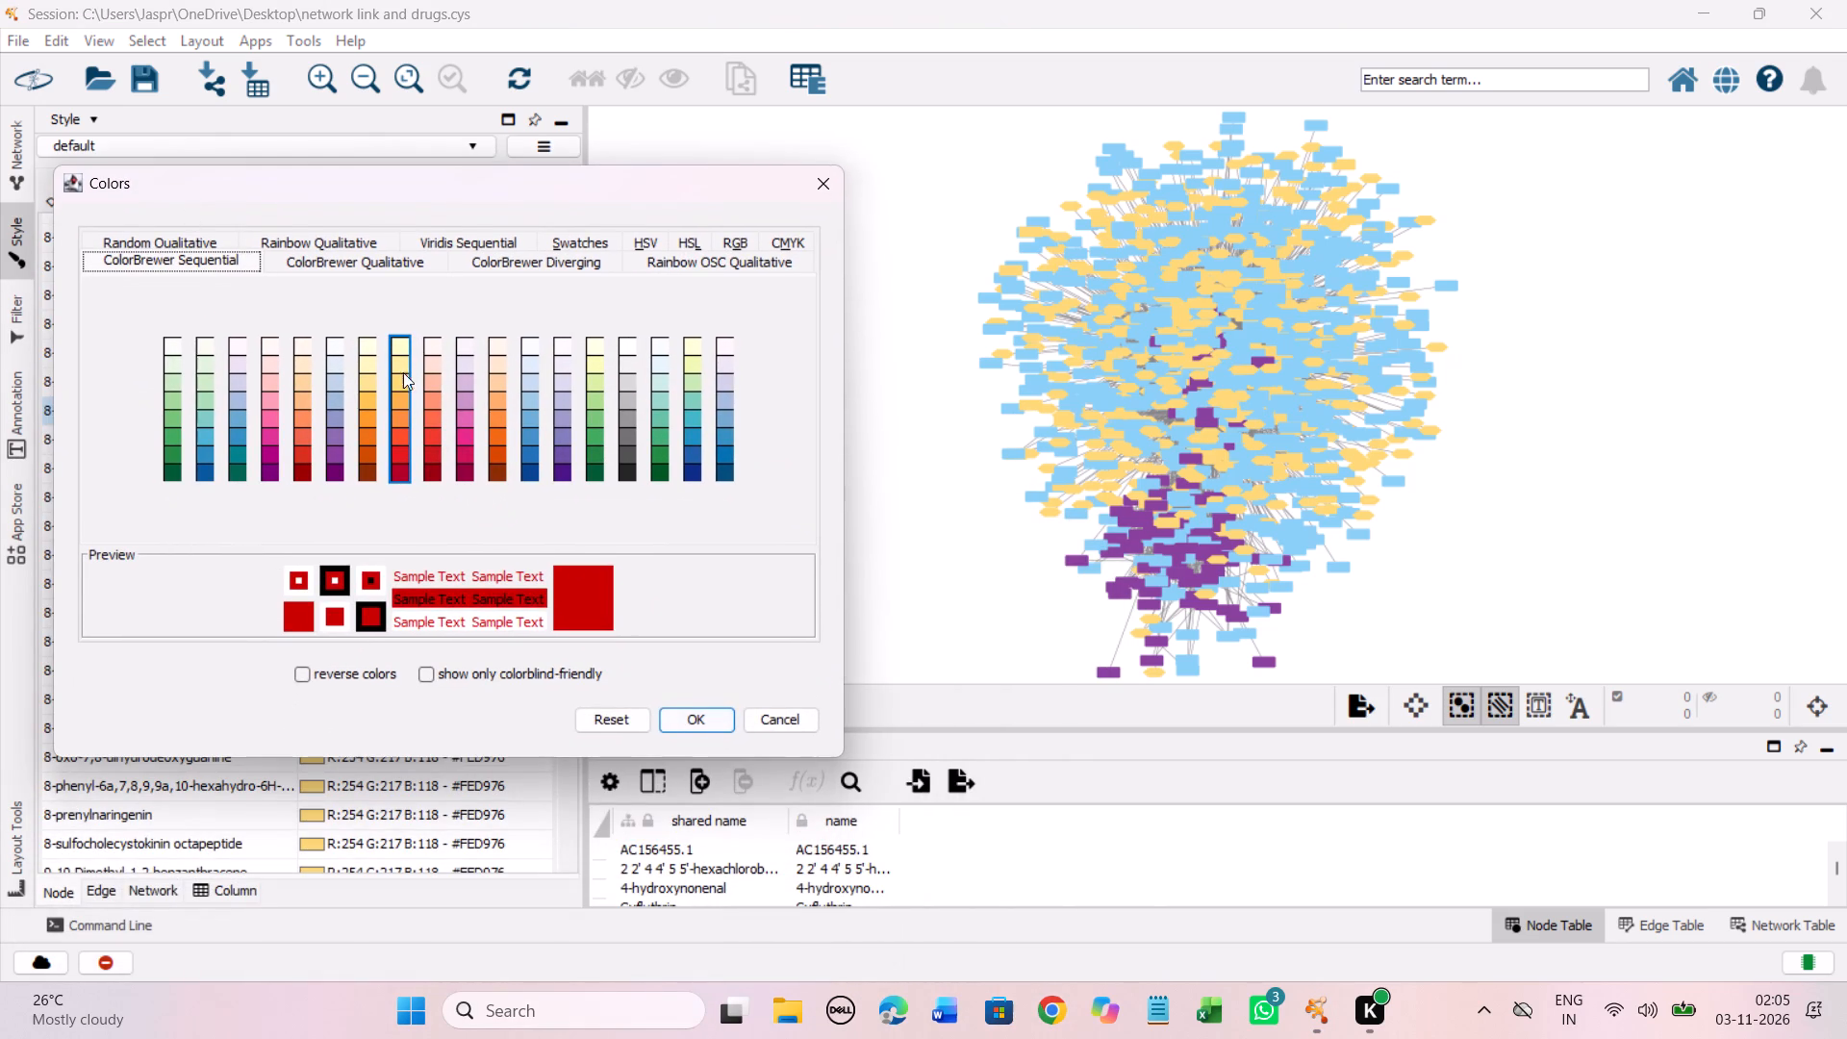
{"action": "left_click", "coordinate": [398, 384]}
{"action": "left_click", "coordinate": [686, 715]}
{"action": "scroll", "coordinate": [395, 494], "scroll_direction": "down", "scroll_amount": 9}
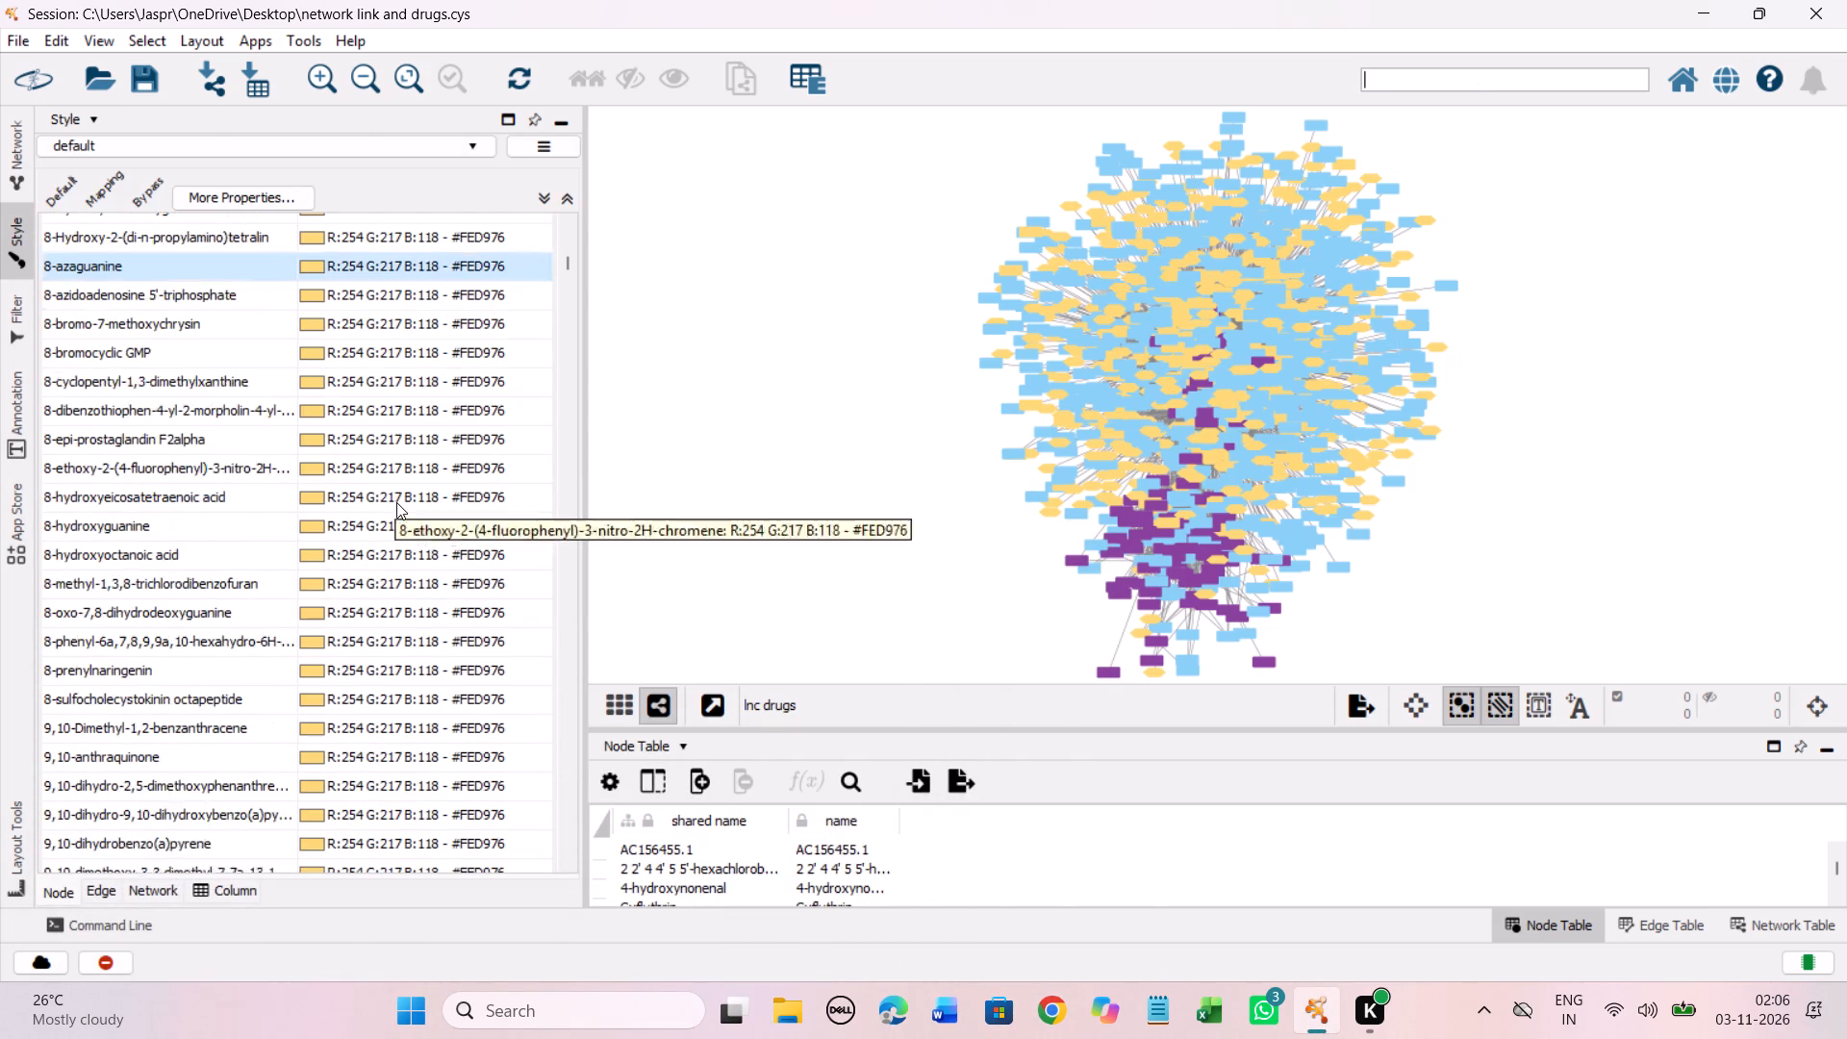
Check the color mapping from the 8- and 9- chemicals through the AC0 entries for unmapped drugs.
{"action": "scroll", "coordinate": [396, 502], "scroll_direction": "down", "scroll_amount": 19}
{"action": "scroll", "coordinate": [396, 502], "scroll_direction": "down", "scroll_amount": 11}
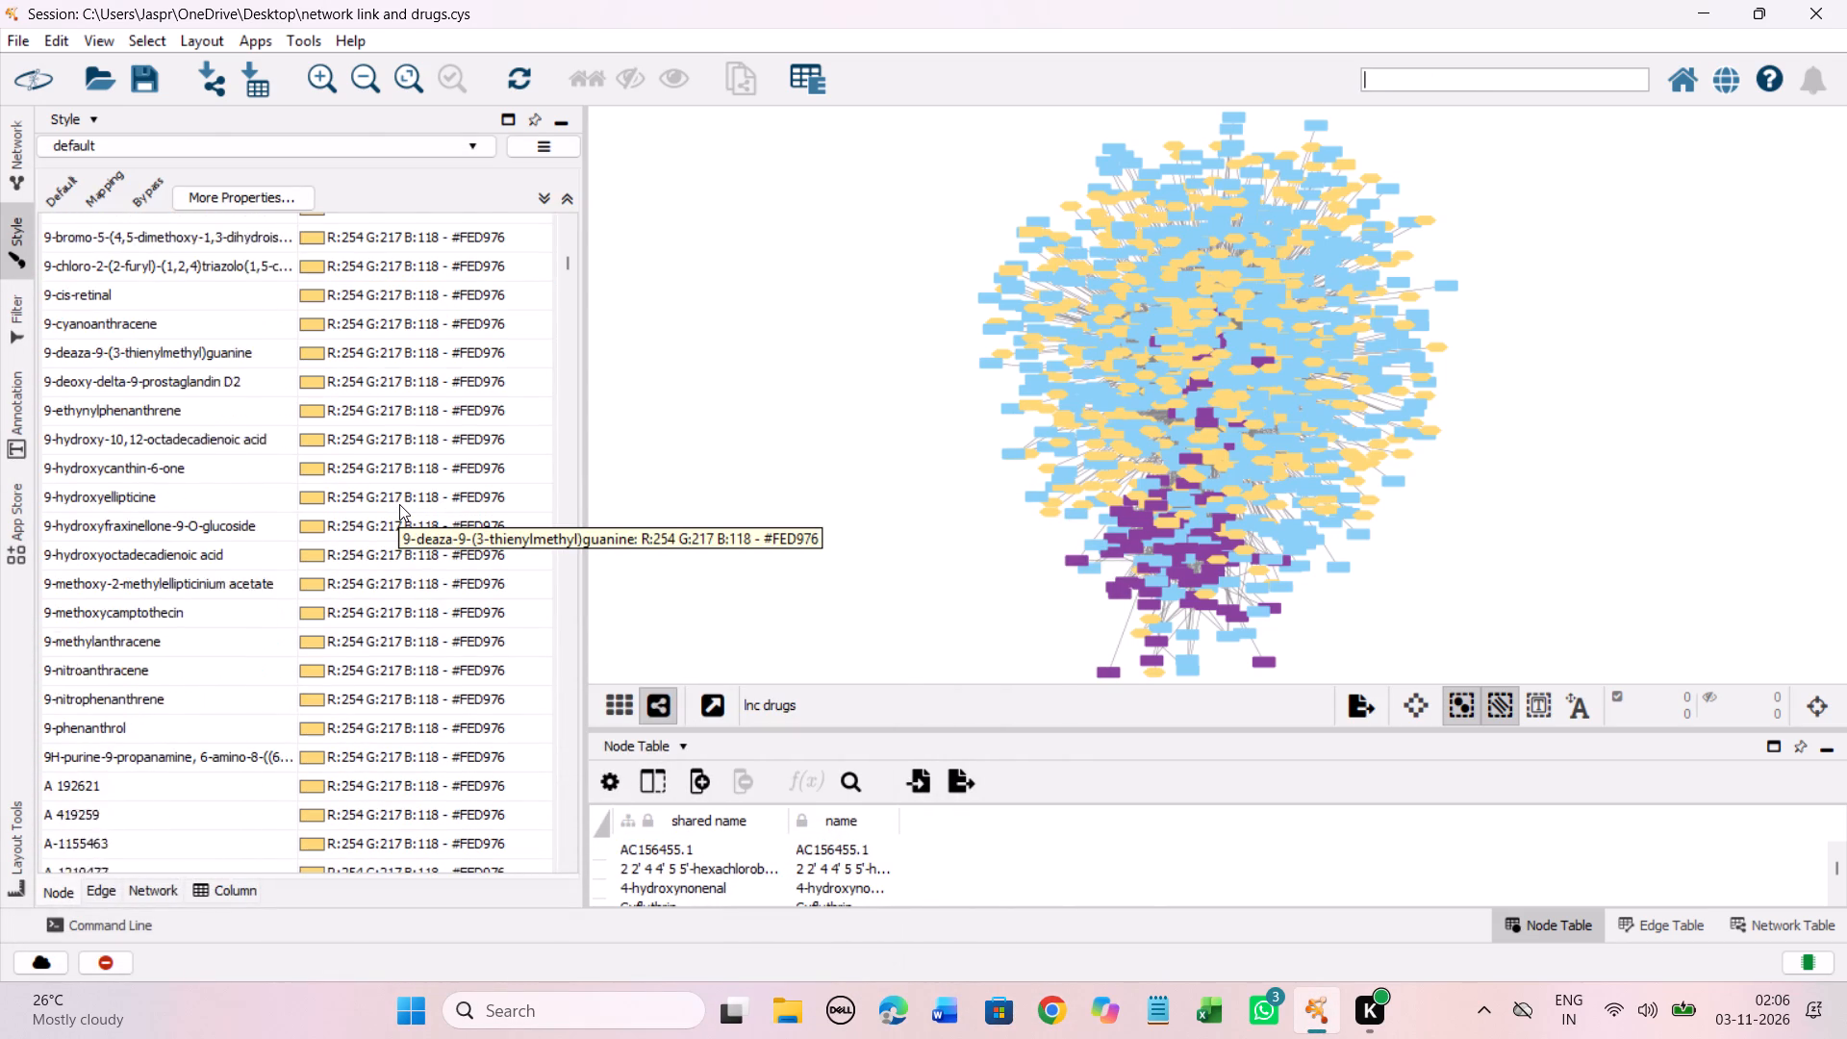
{"action": "scroll", "coordinate": [399, 504], "scroll_direction": "down", "scroll_amount": 20}
{"action": "scroll", "coordinate": [399, 504], "scroll_direction": "down", "scroll_amount": 19}
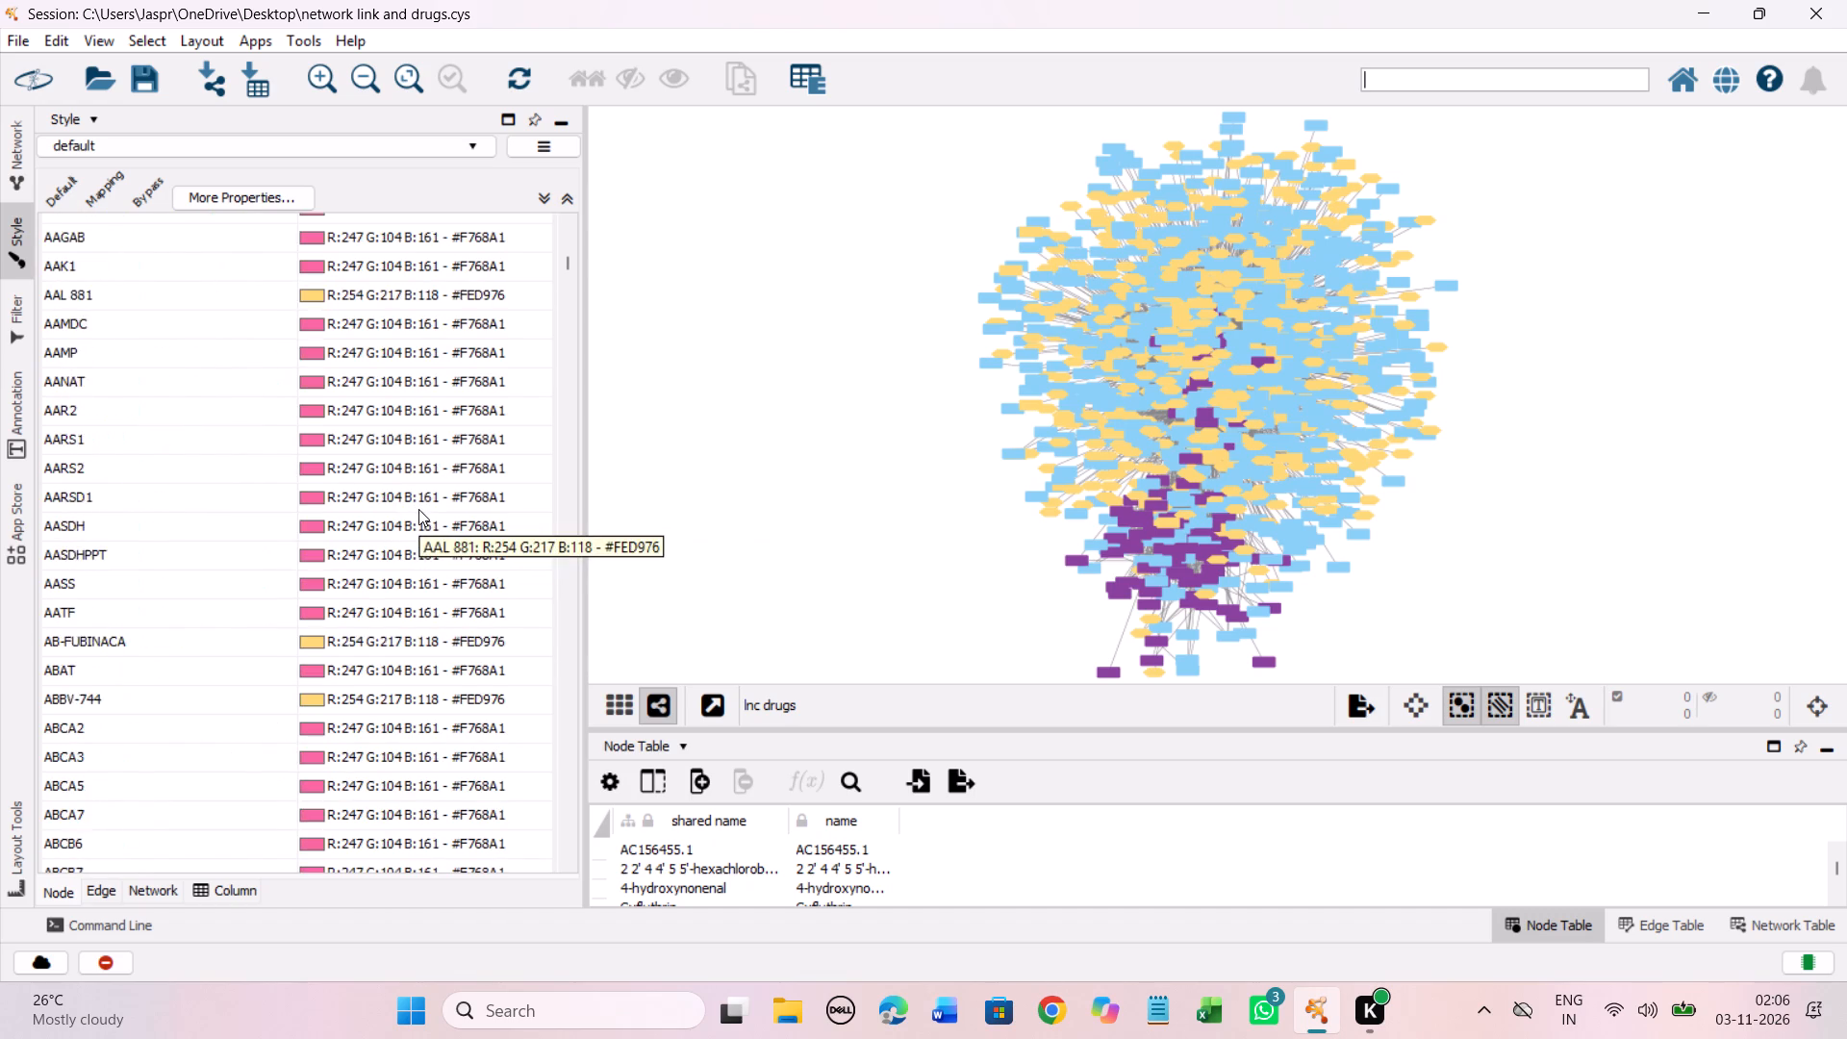
{"action": "scroll", "coordinate": [418, 509], "scroll_direction": "down", "scroll_amount": 20}
{"action": "scroll", "coordinate": [418, 509], "scroll_direction": "down", "scroll_amount": 19}
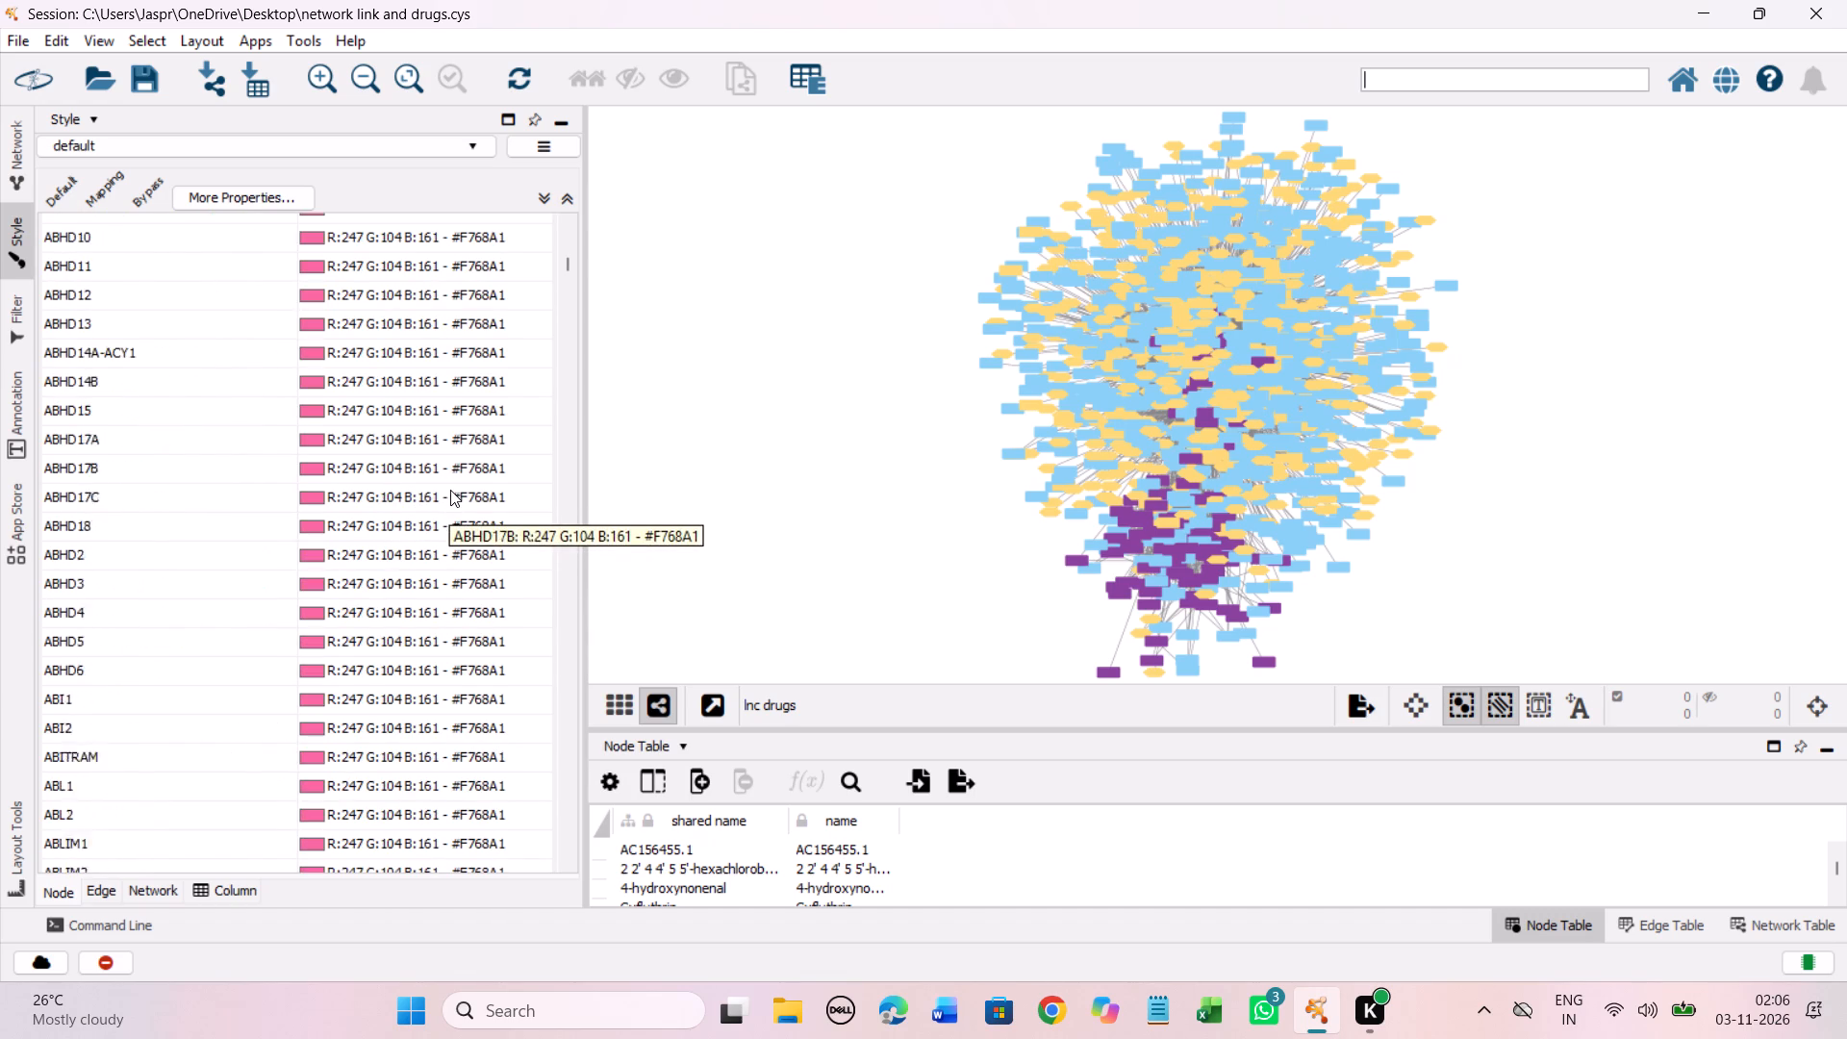
{"action": "scroll", "coordinate": [450, 490], "scroll_direction": "down", "scroll_amount": 20}
{"action": "scroll", "coordinate": [450, 490], "scroll_direction": "down", "scroll_amount": 19}
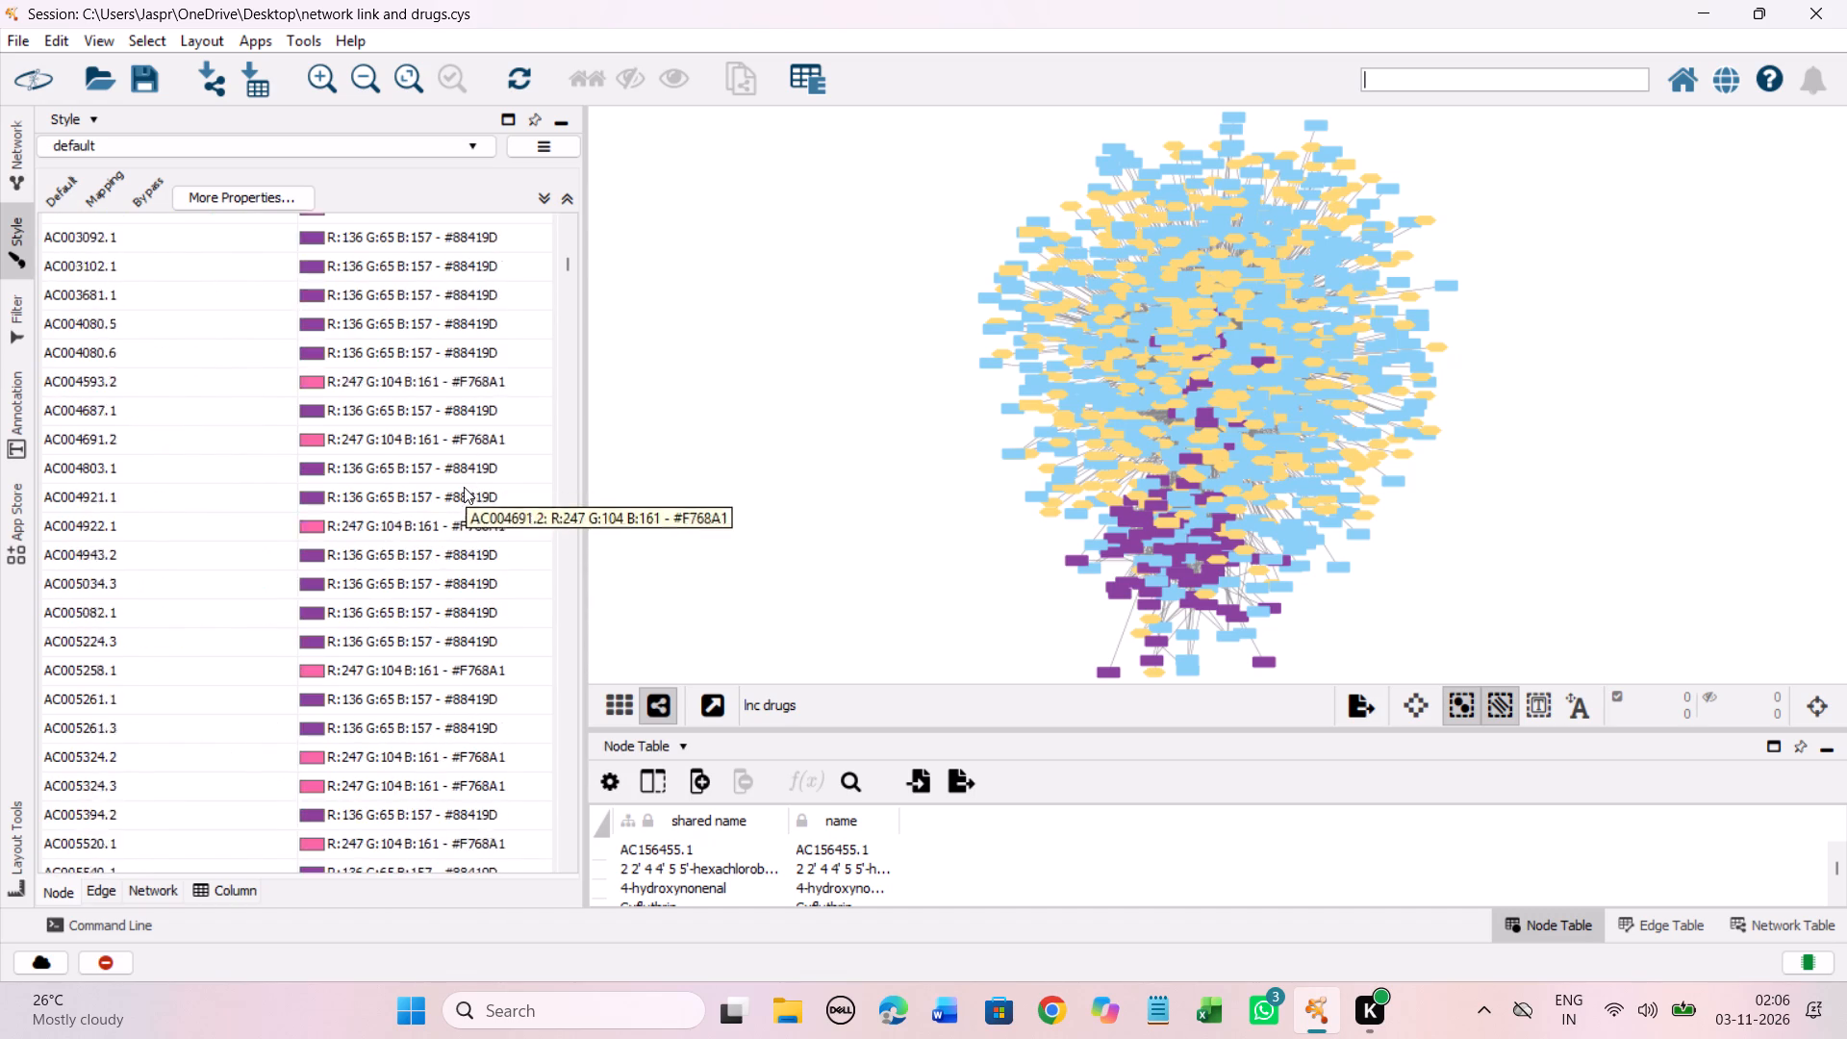
{"action": "scroll", "coordinate": [464, 487], "scroll_direction": "down", "scroll_amount": 20}
{"action": "scroll", "coordinate": [464, 487], "scroll_direction": "down", "scroll_amount": 19}
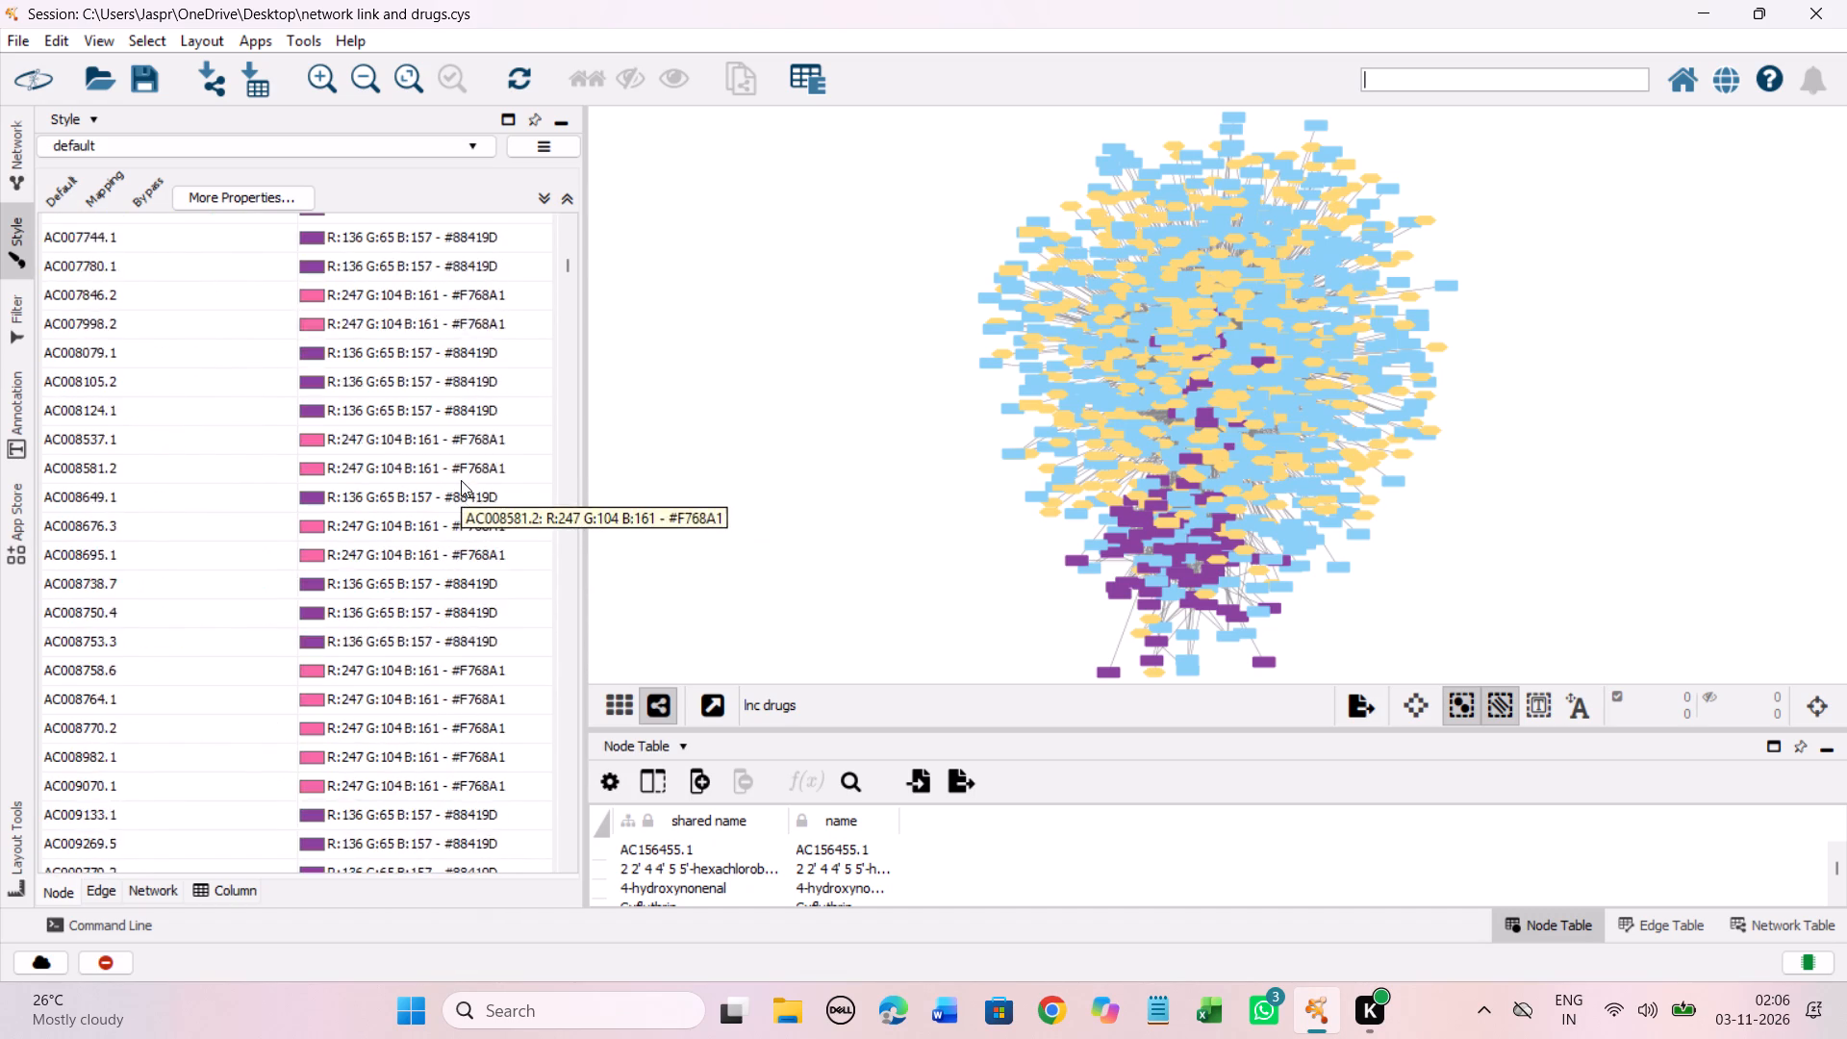
{"action": "scroll", "coordinate": [461, 480], "scroll_direction": "down", "scroll_amount": 20}
{"action": "scroll", "coordinate": [461, 480], "scroll_direction": "down", "scroll_amount": 19}
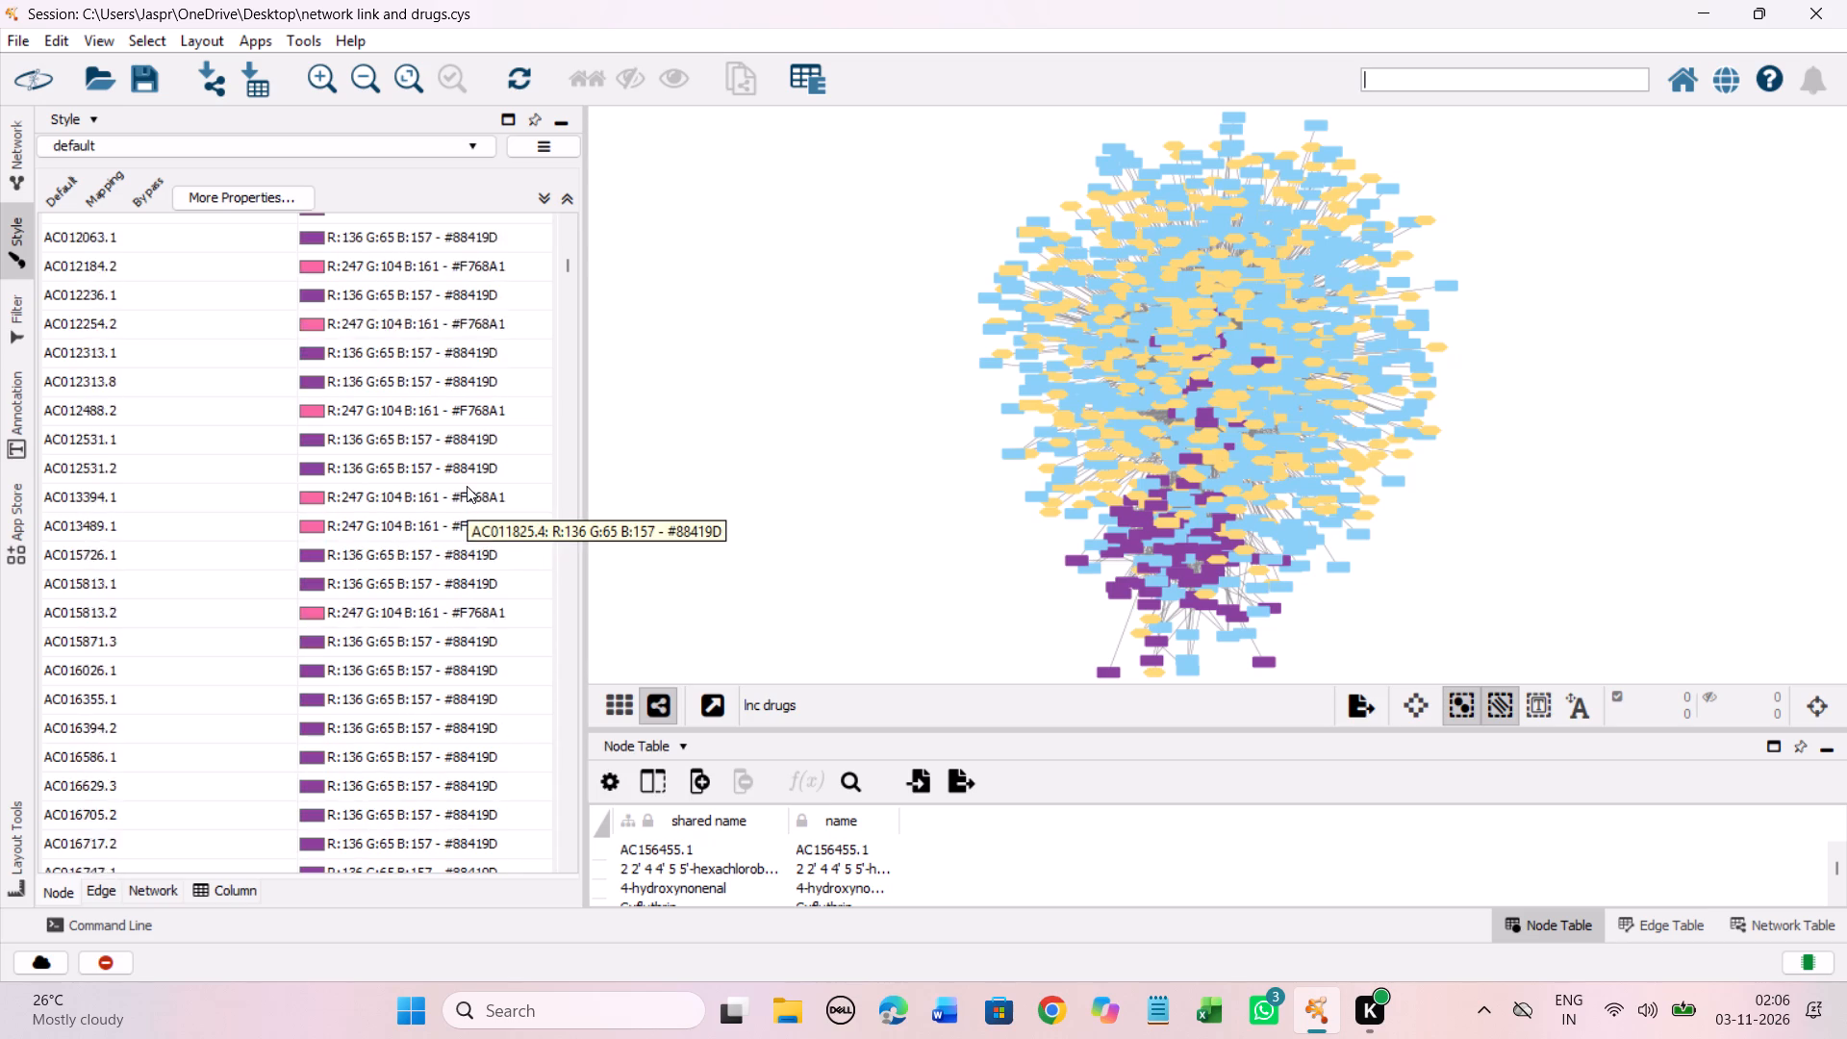
{"action": "scroll", "coordinate": [467, 486], "scroll_direction": "down", "scroll_amount": 20}
{"action": "scroll", "coordinate": [467, 486], "scroll_direction": "down", "scroll_amount": 18}
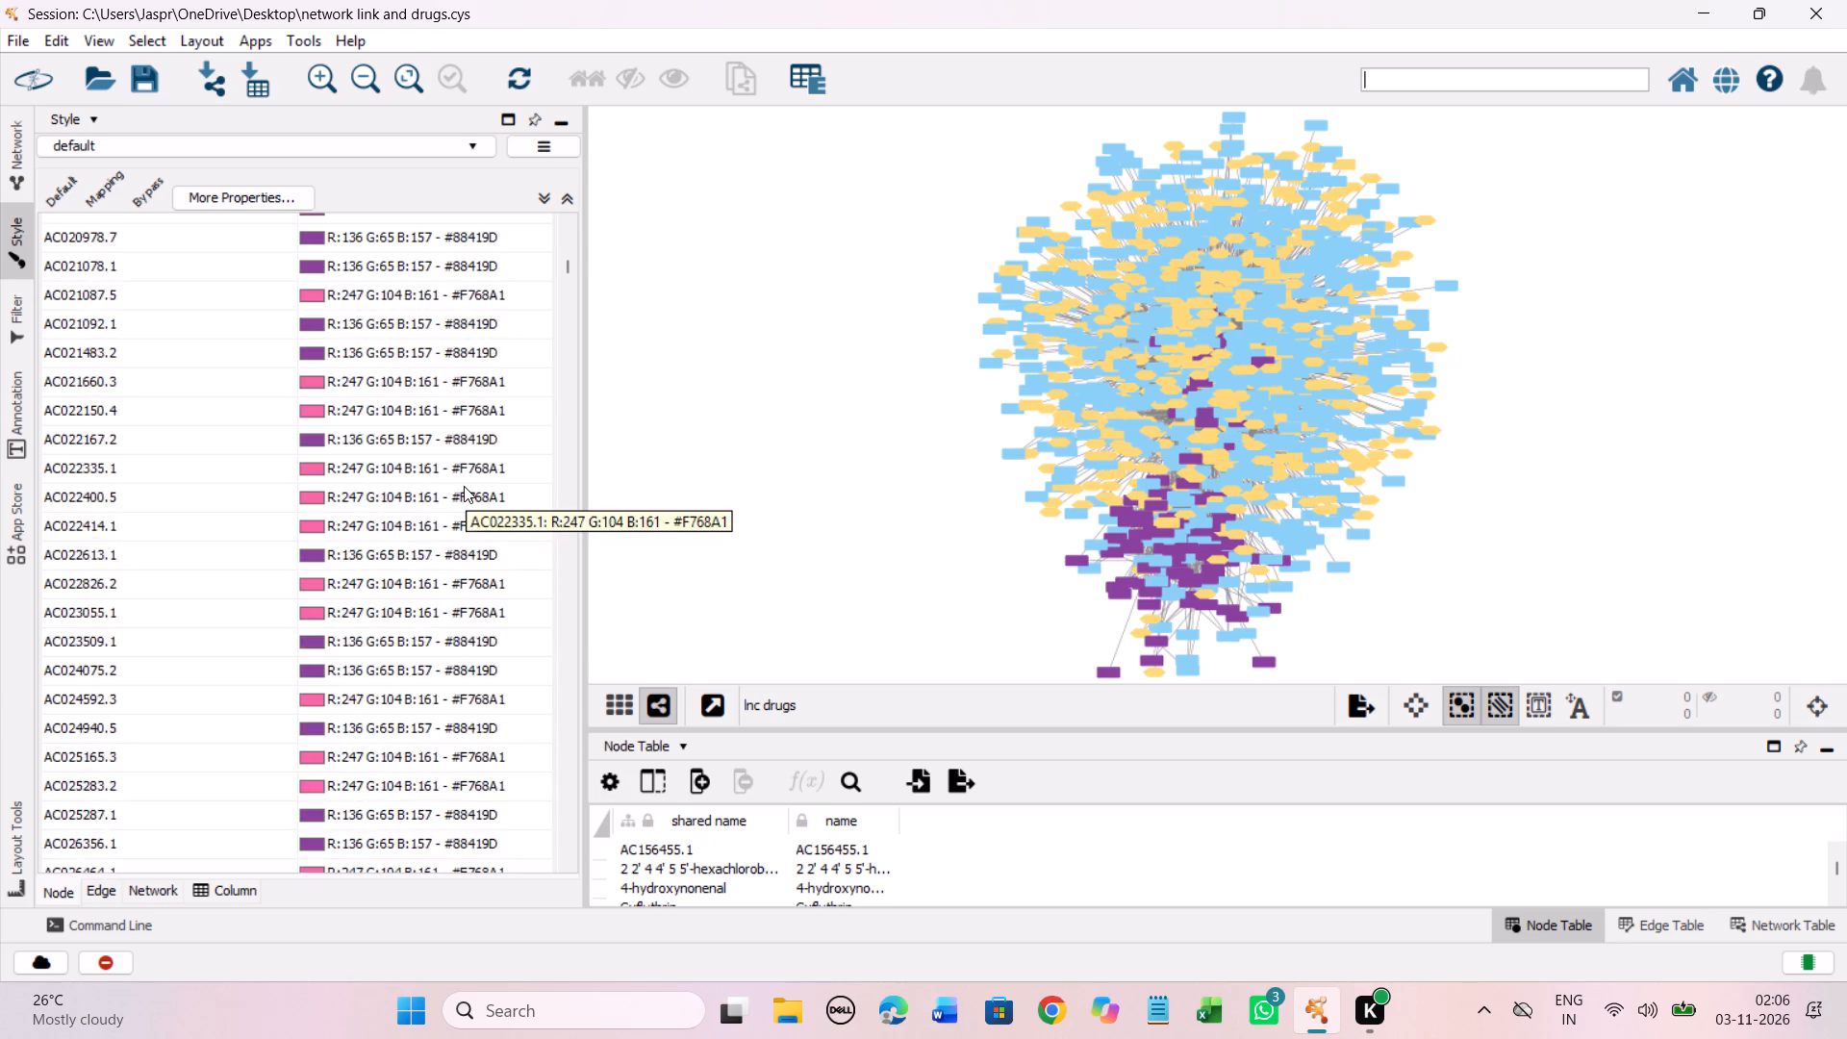
{"action": "scroll", "coordinate": [464, 486], "scroll_direction": "down", "scroll_amount": 5}
Find the unmapped entry AR-A014418 among the AR entries and set its color to #FED976.
{"action": "left_click_drag", "start_coordinate": [567, 270], "coordinate": [567, 285]}
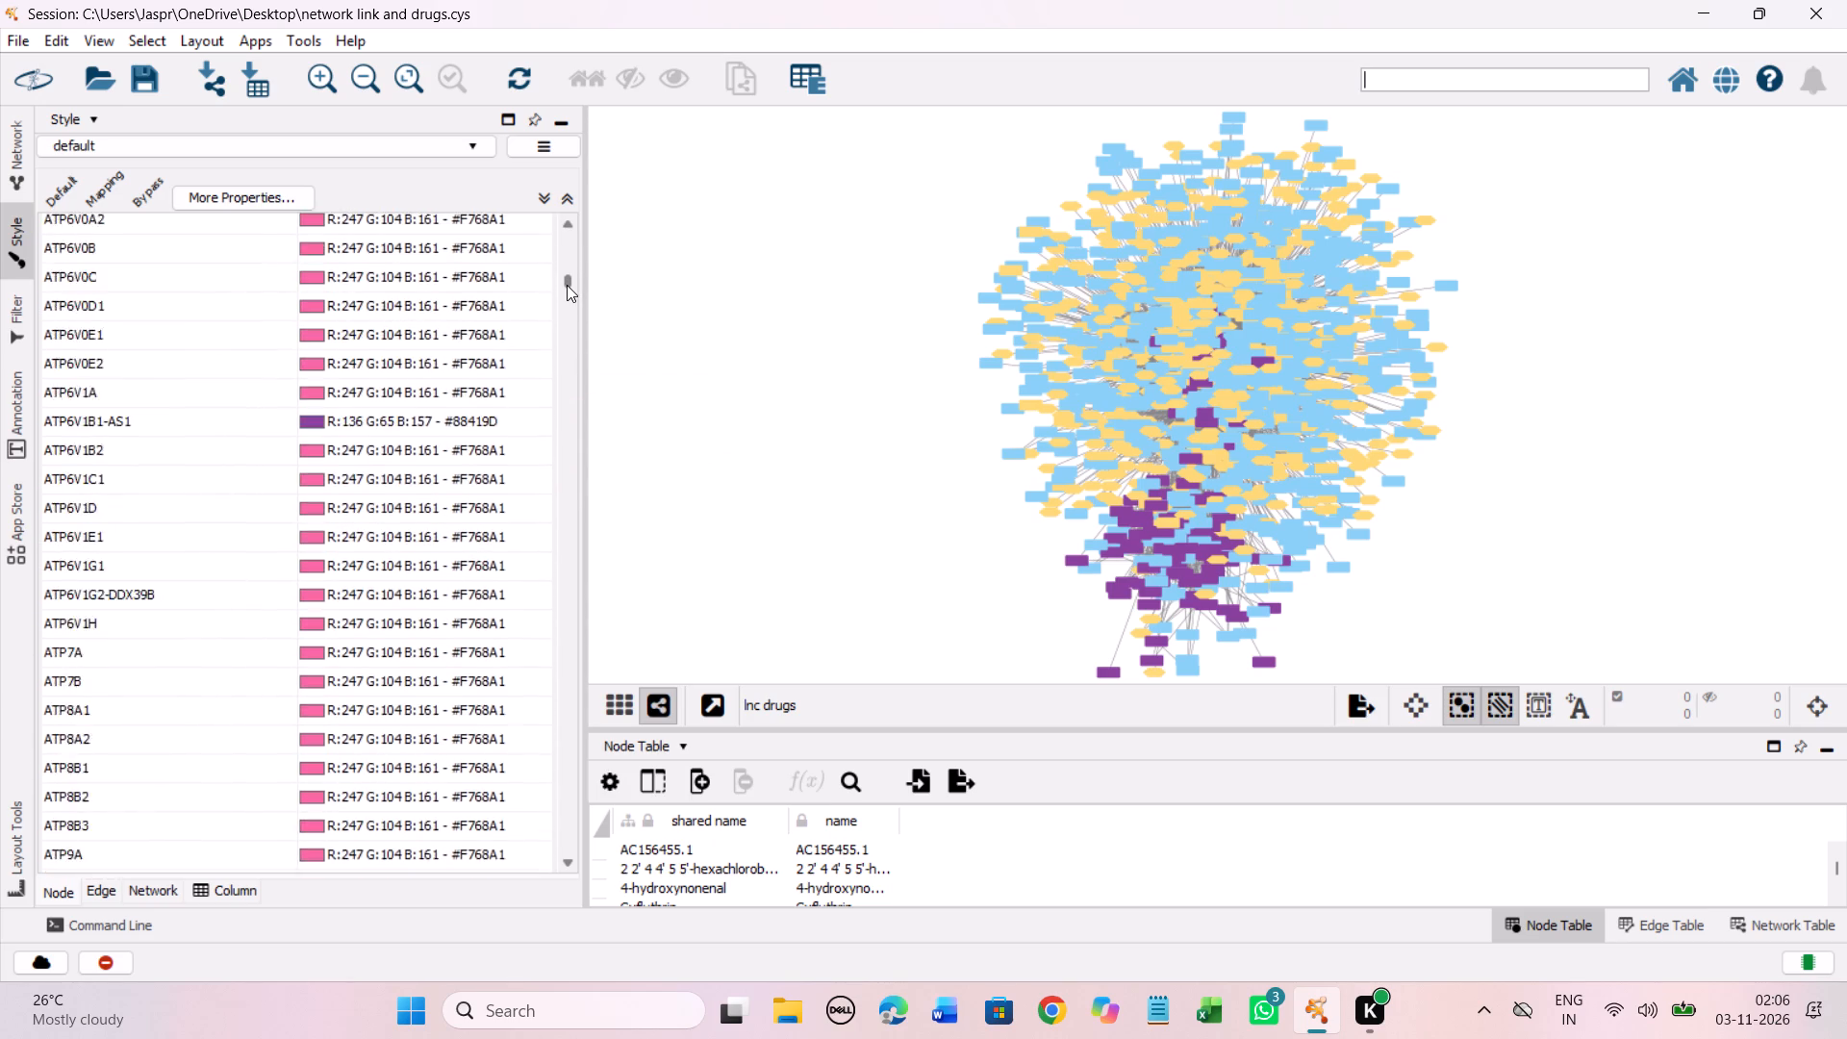
{"action": "left_click_drag", "start_coordinate": [567, 285], "coordinate": [567, 279]}
{"action": "scroll", "coordinate": [239, 358], "scroll_direction": "down", "scroll_amount": 20}
{"action": "scroll", "coordinate": [239, 358], "scroll_direction": "down", "scroll_amount": 9}
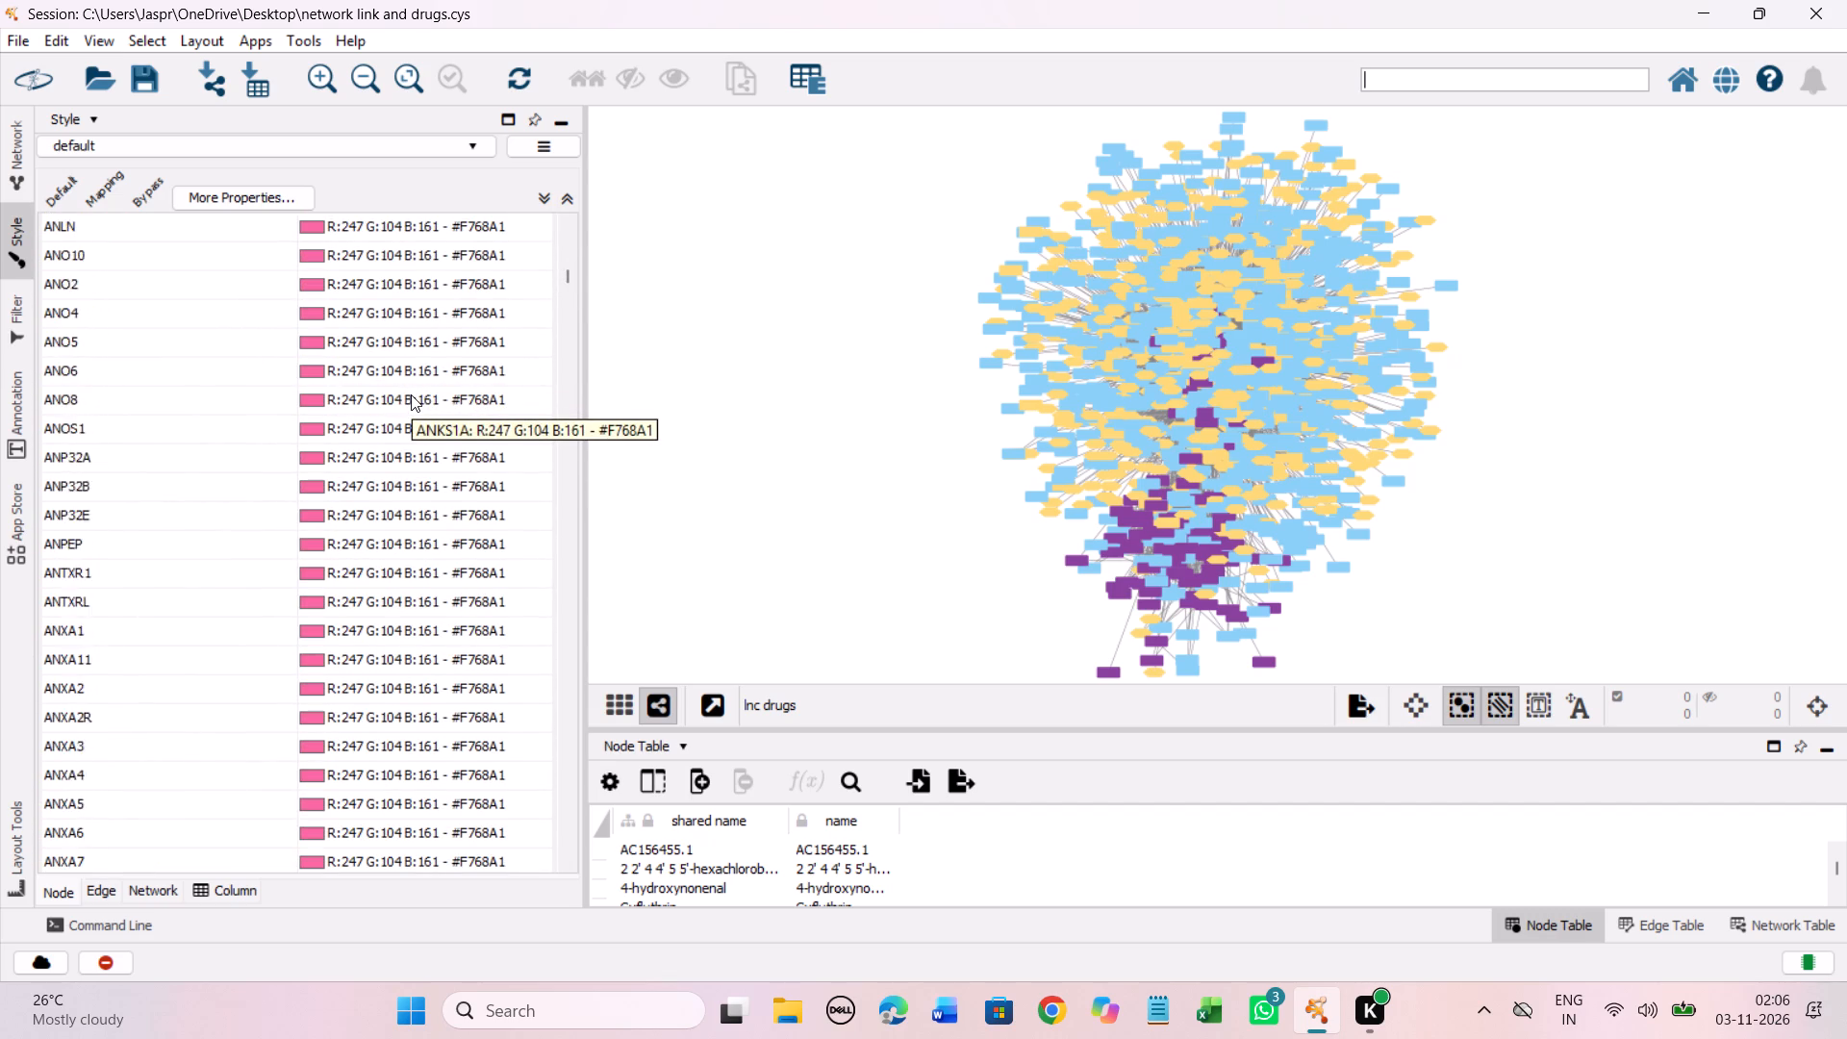
{"action": "scroll", "coordinate": [411, 394], "scroll_direction": "down", "scroll_amount": 20}
{"action": "scroll", "coordinate": [411, 394], "scroll_direction": "down", "scroll_amount": 20}
{"action": "scroll", "coordinate": [411, 394], "scroll_direction": "down", "scroll_amount": 1}
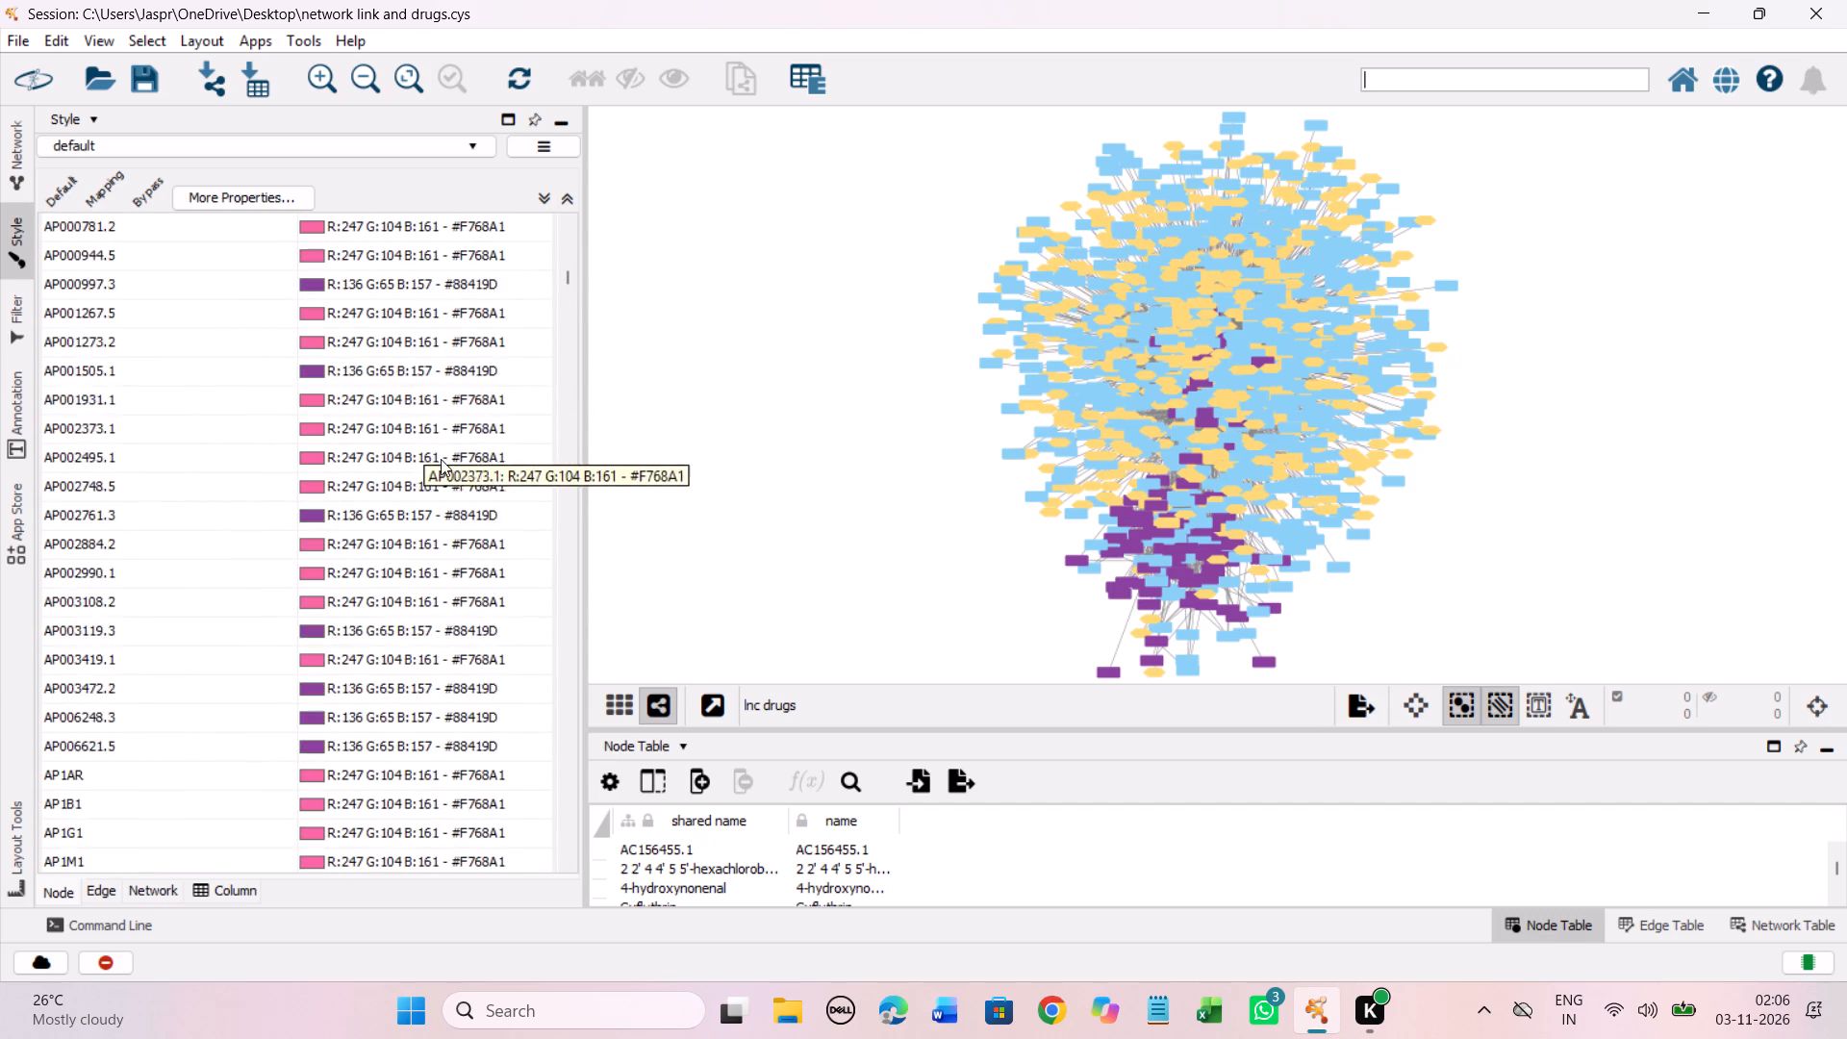
{"action": "scroll", "coordinate": [441, 459], "scroll_direction": "down", "scroll_amount": 20}
{"action": "scroll", "coordinate": [441, 459], "scroll_direction": "down", "scroll_amount": 20}
{"action": "scroll", "coordinate": [441, 459], "scroll_direction": "down", "scroll_amount": 1}
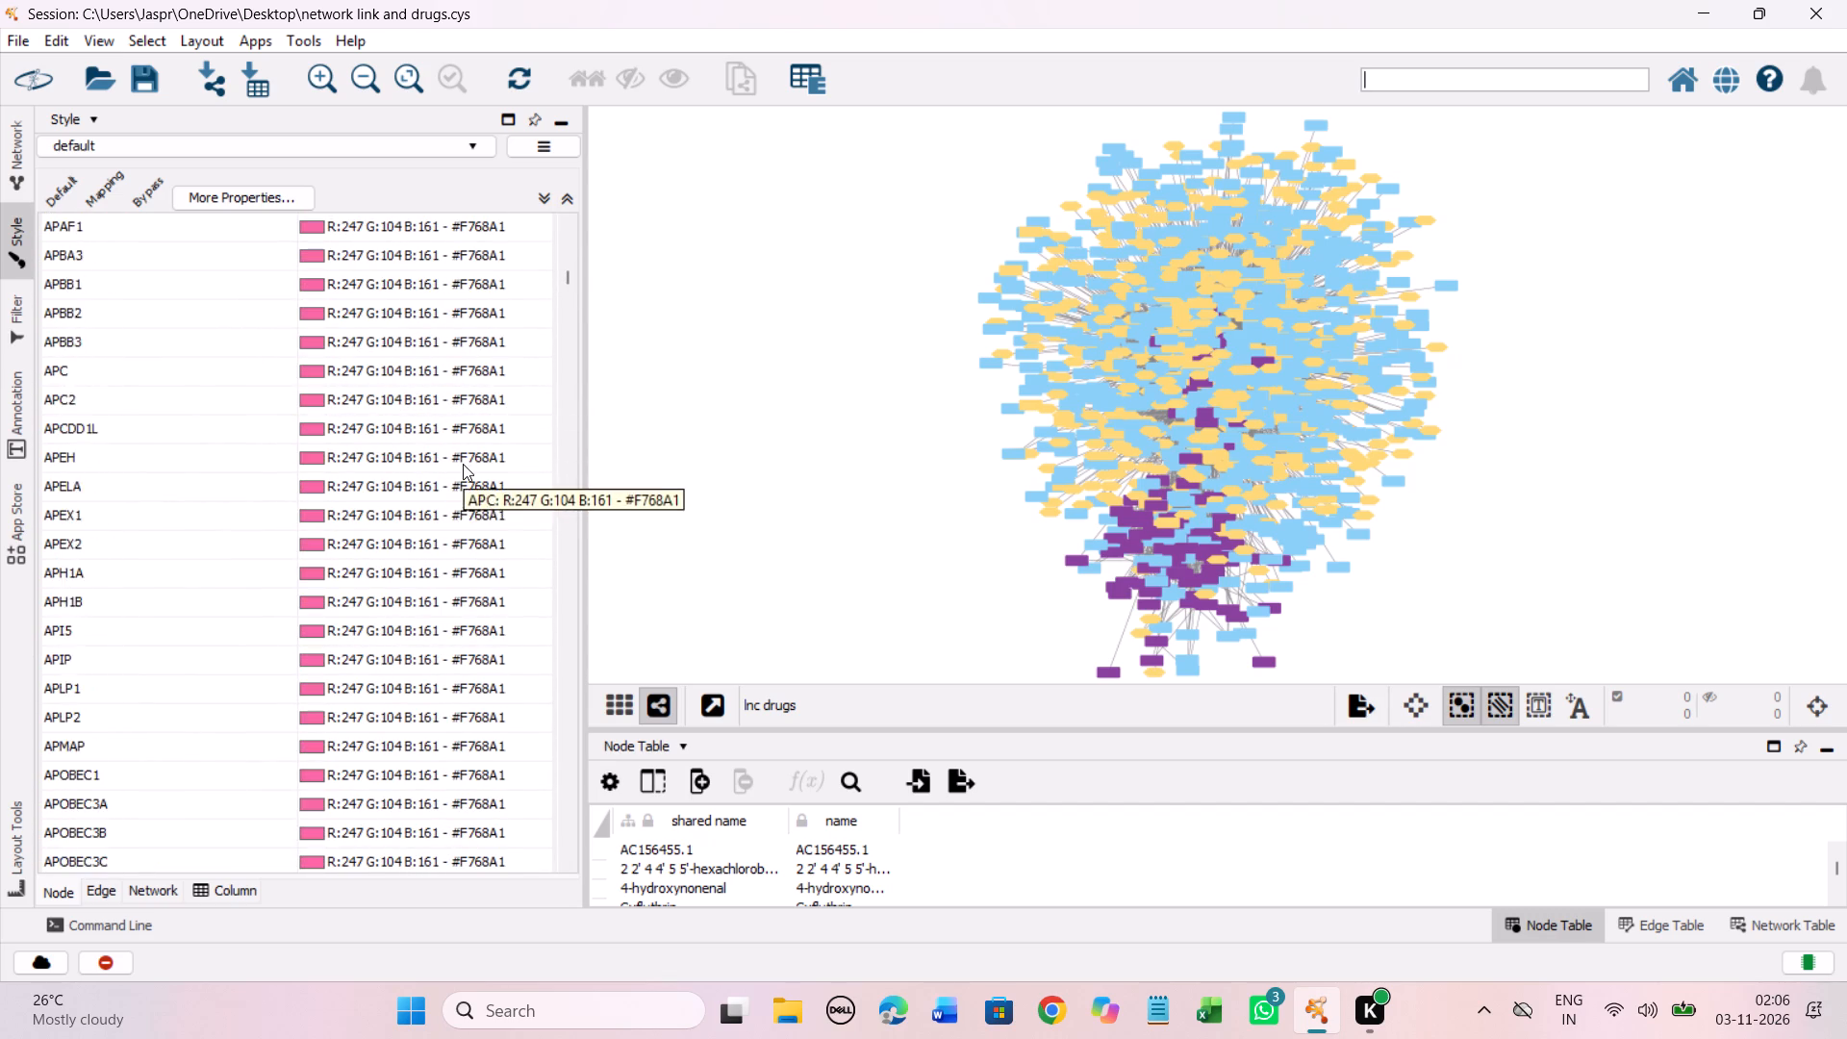
{"action": "scroll", "coordinate": [463, 464], "scroll_direction": "down", "scroll_amount": 20}
{"action": "scroll", "coordinate": [463, 464], "scroll_direction": "down", "scroll_amount": 15}
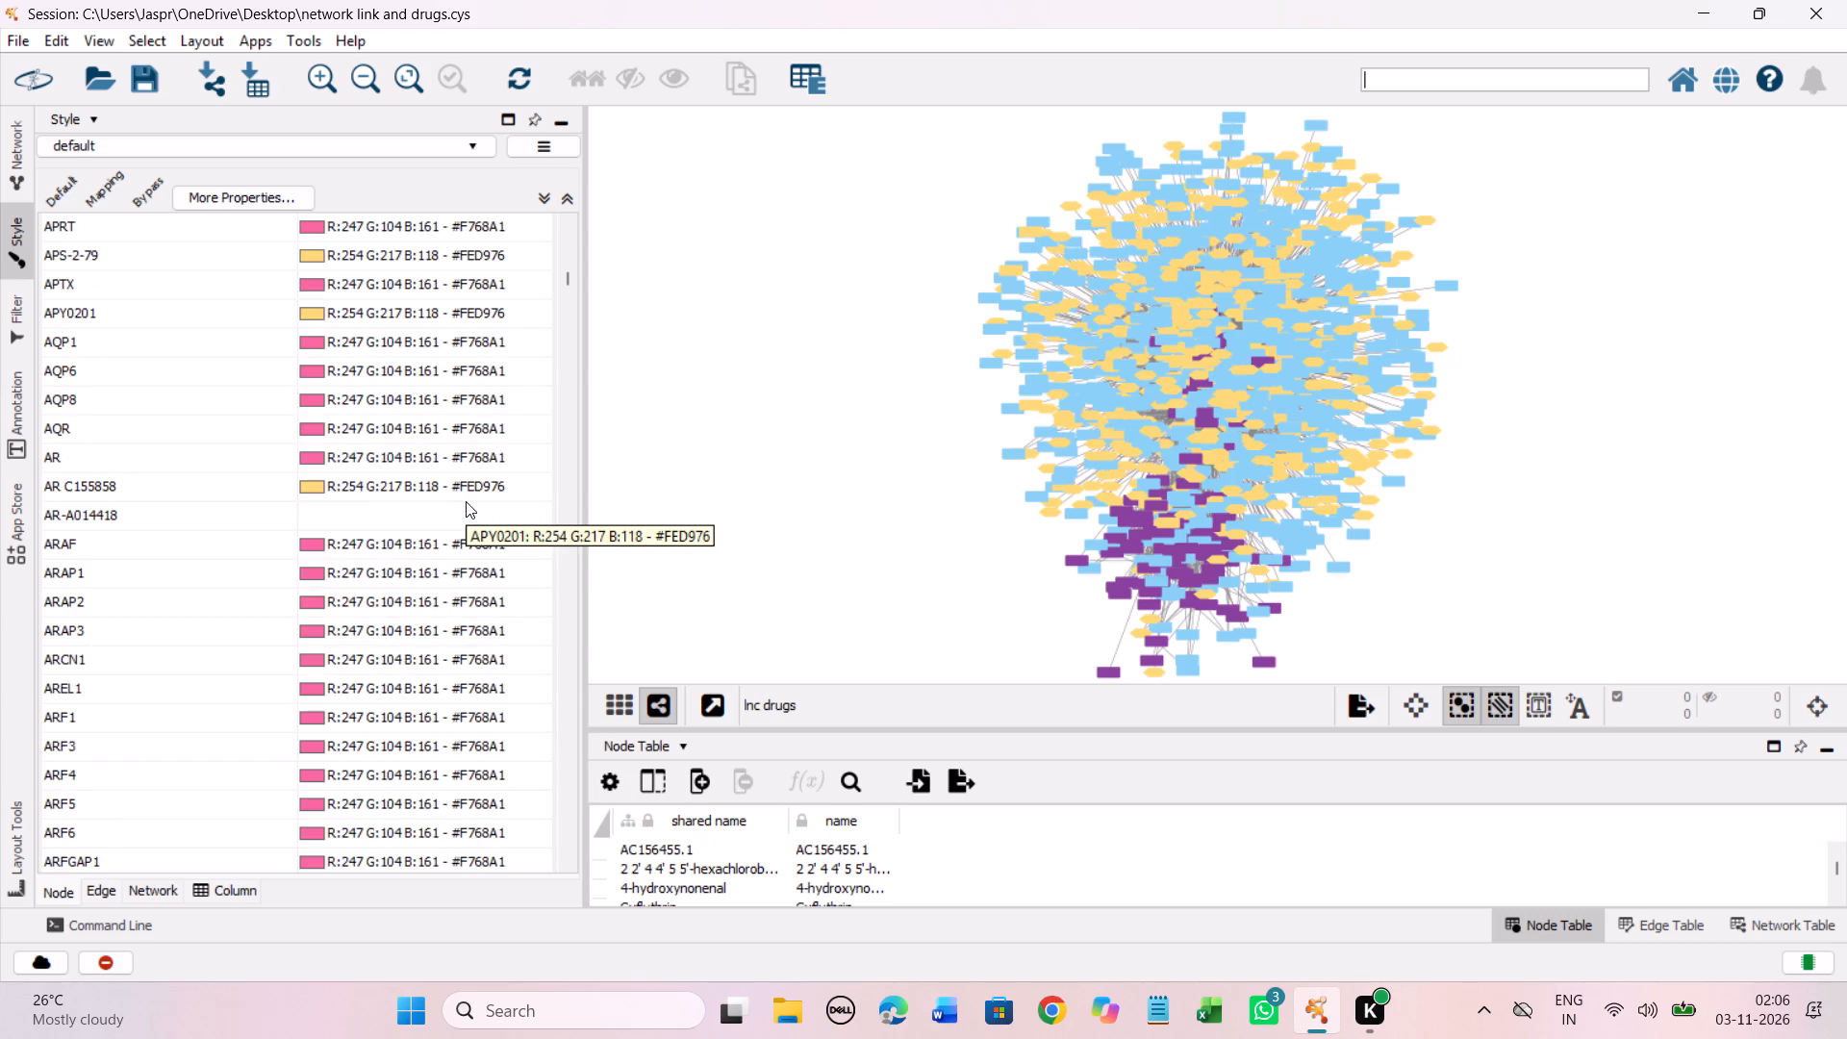
{"action": "left_click", "coordinate": [374, 513]}
{"action": "right_click", "coordinate": [374, 513]}
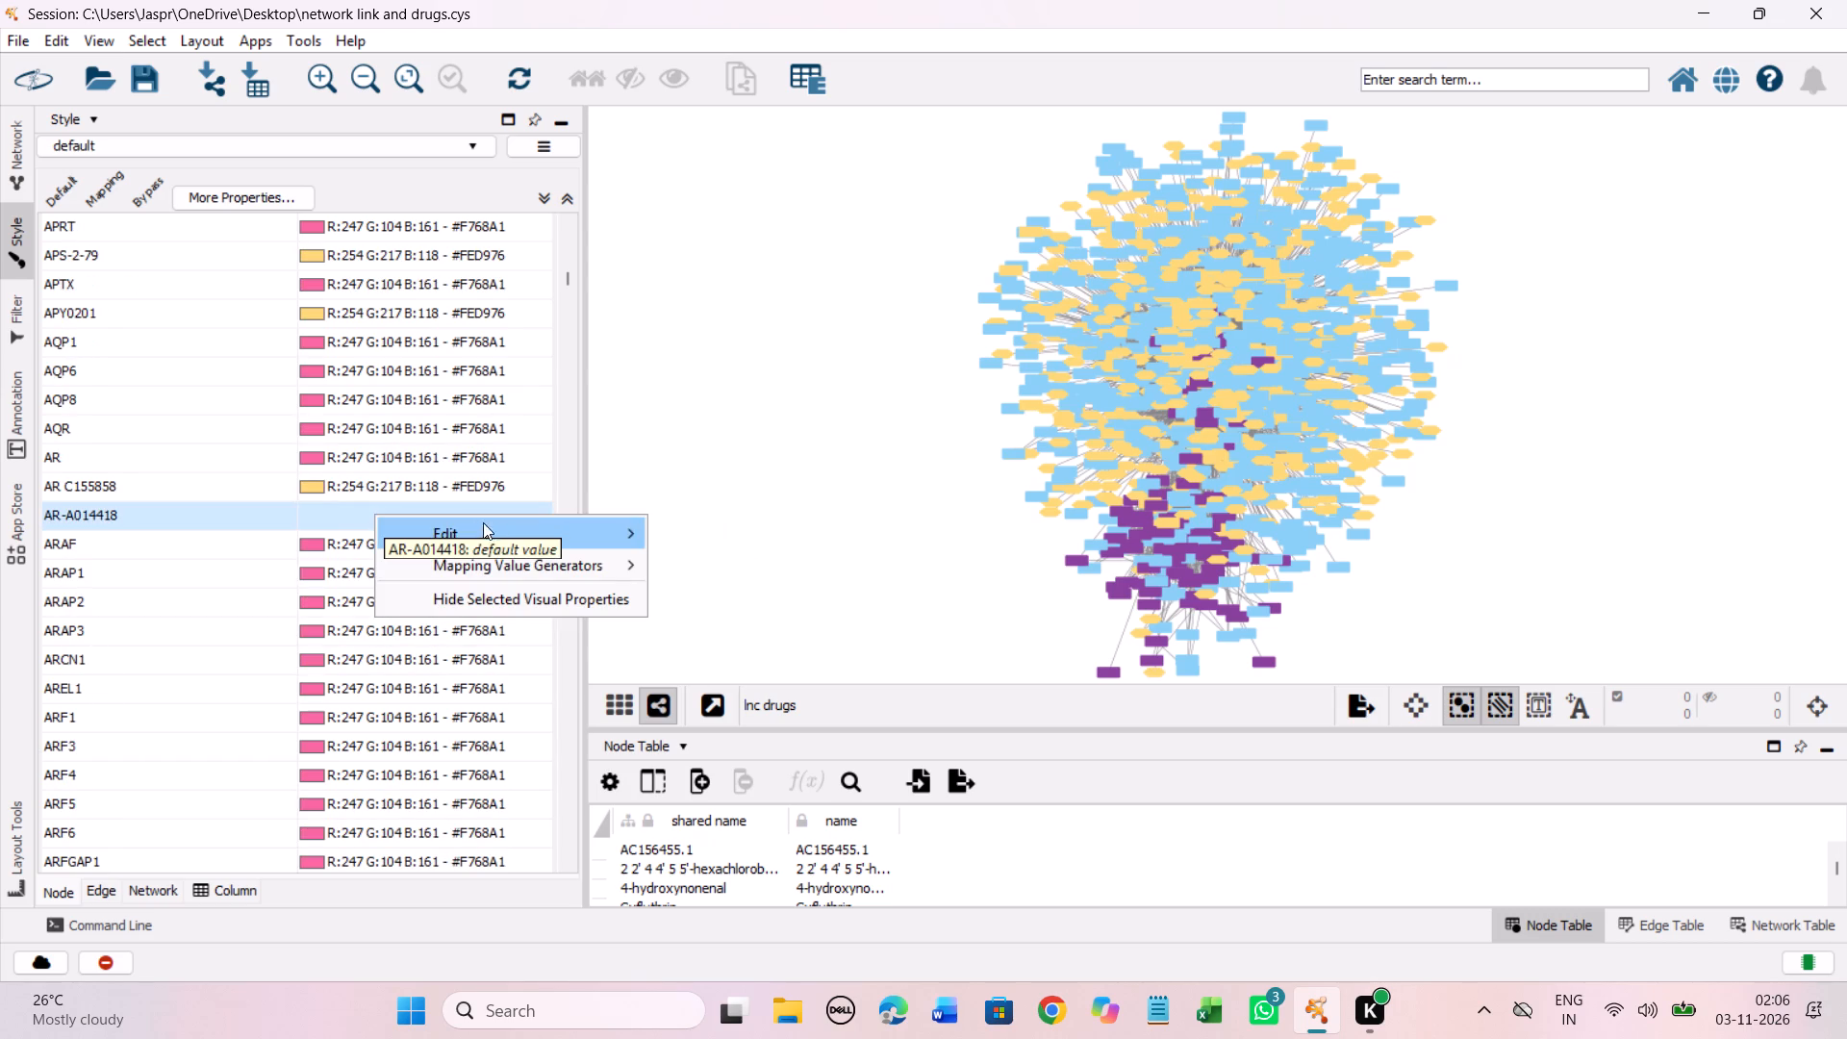
{"action": "left_click", "coordinate": [772, 532]}
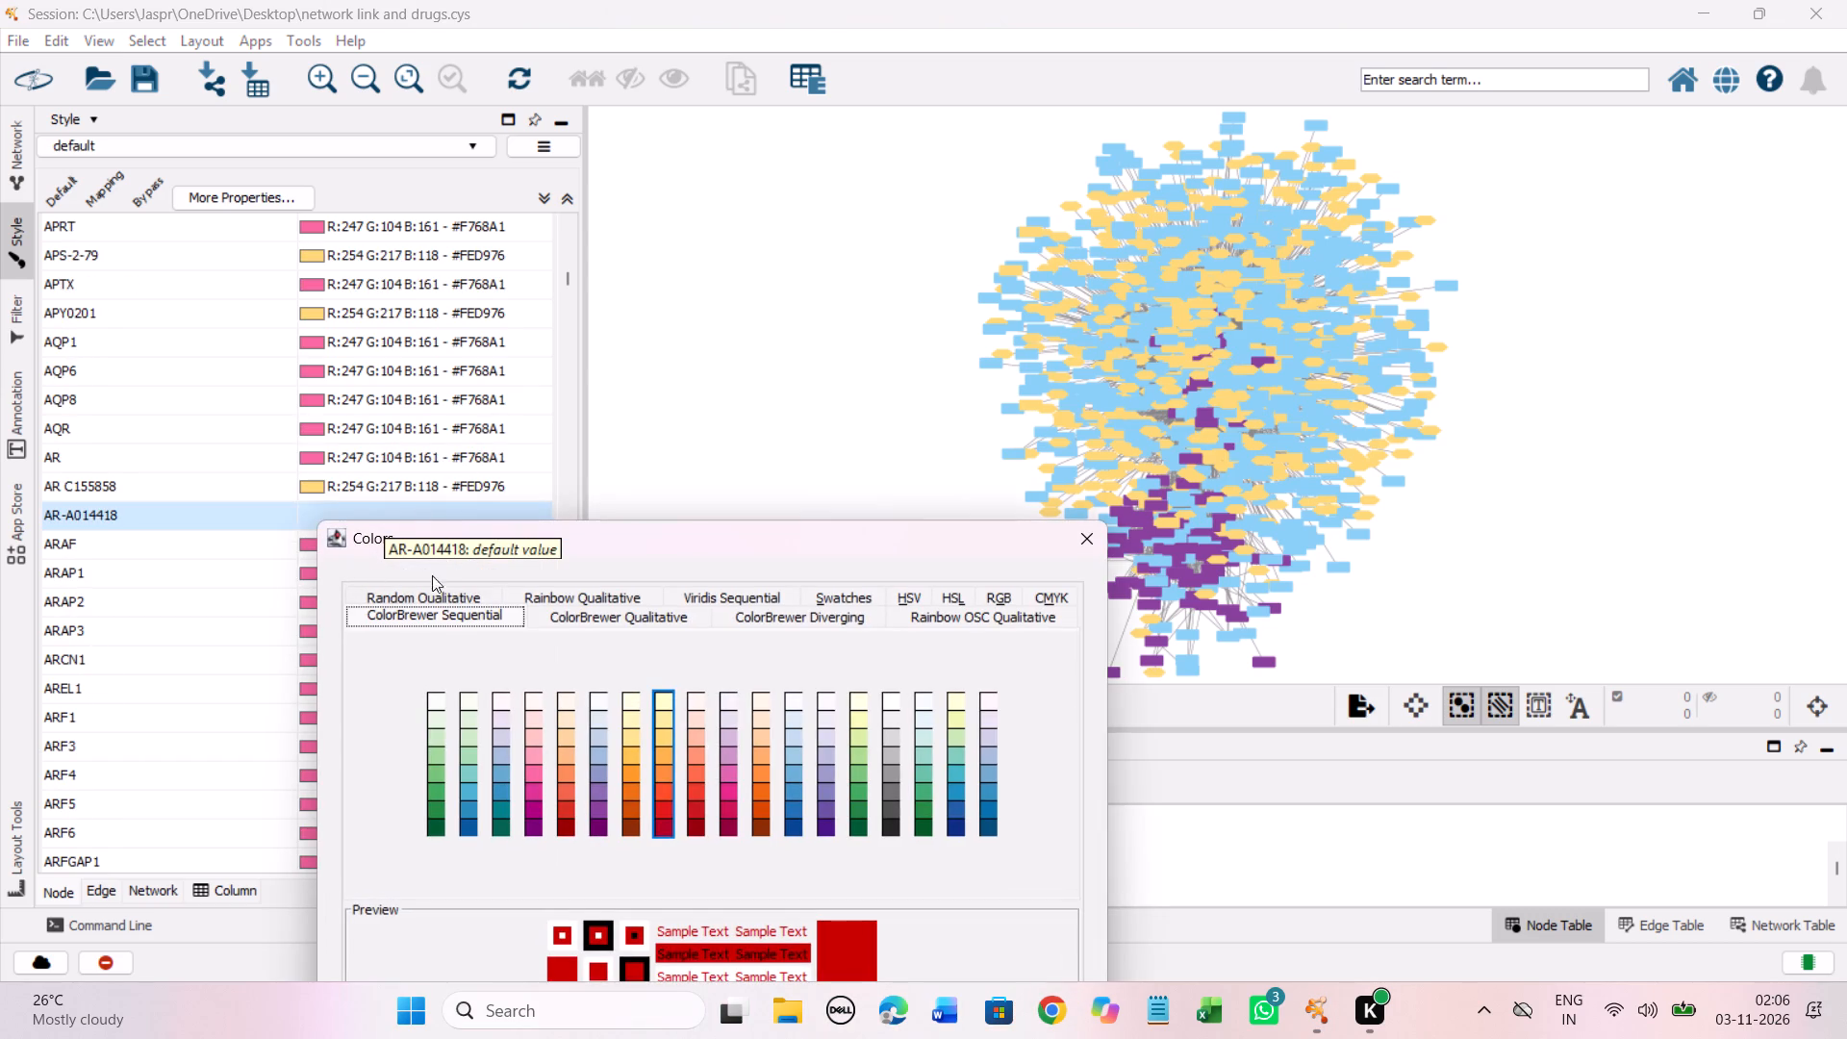
{"action": "left_click_drag", "start_coordinate": [345, 533], "coordinate": [284, 418]}
{"action": "left_click_drag", "start_coordinate": [355, 537], "coordinate": [355, 545]}
{"action": "left_click_drag", "start_coordinate": [355, 545], "coordinate": [165, 279]}
{"action": "left_click", "coordinate": [473, 478]}
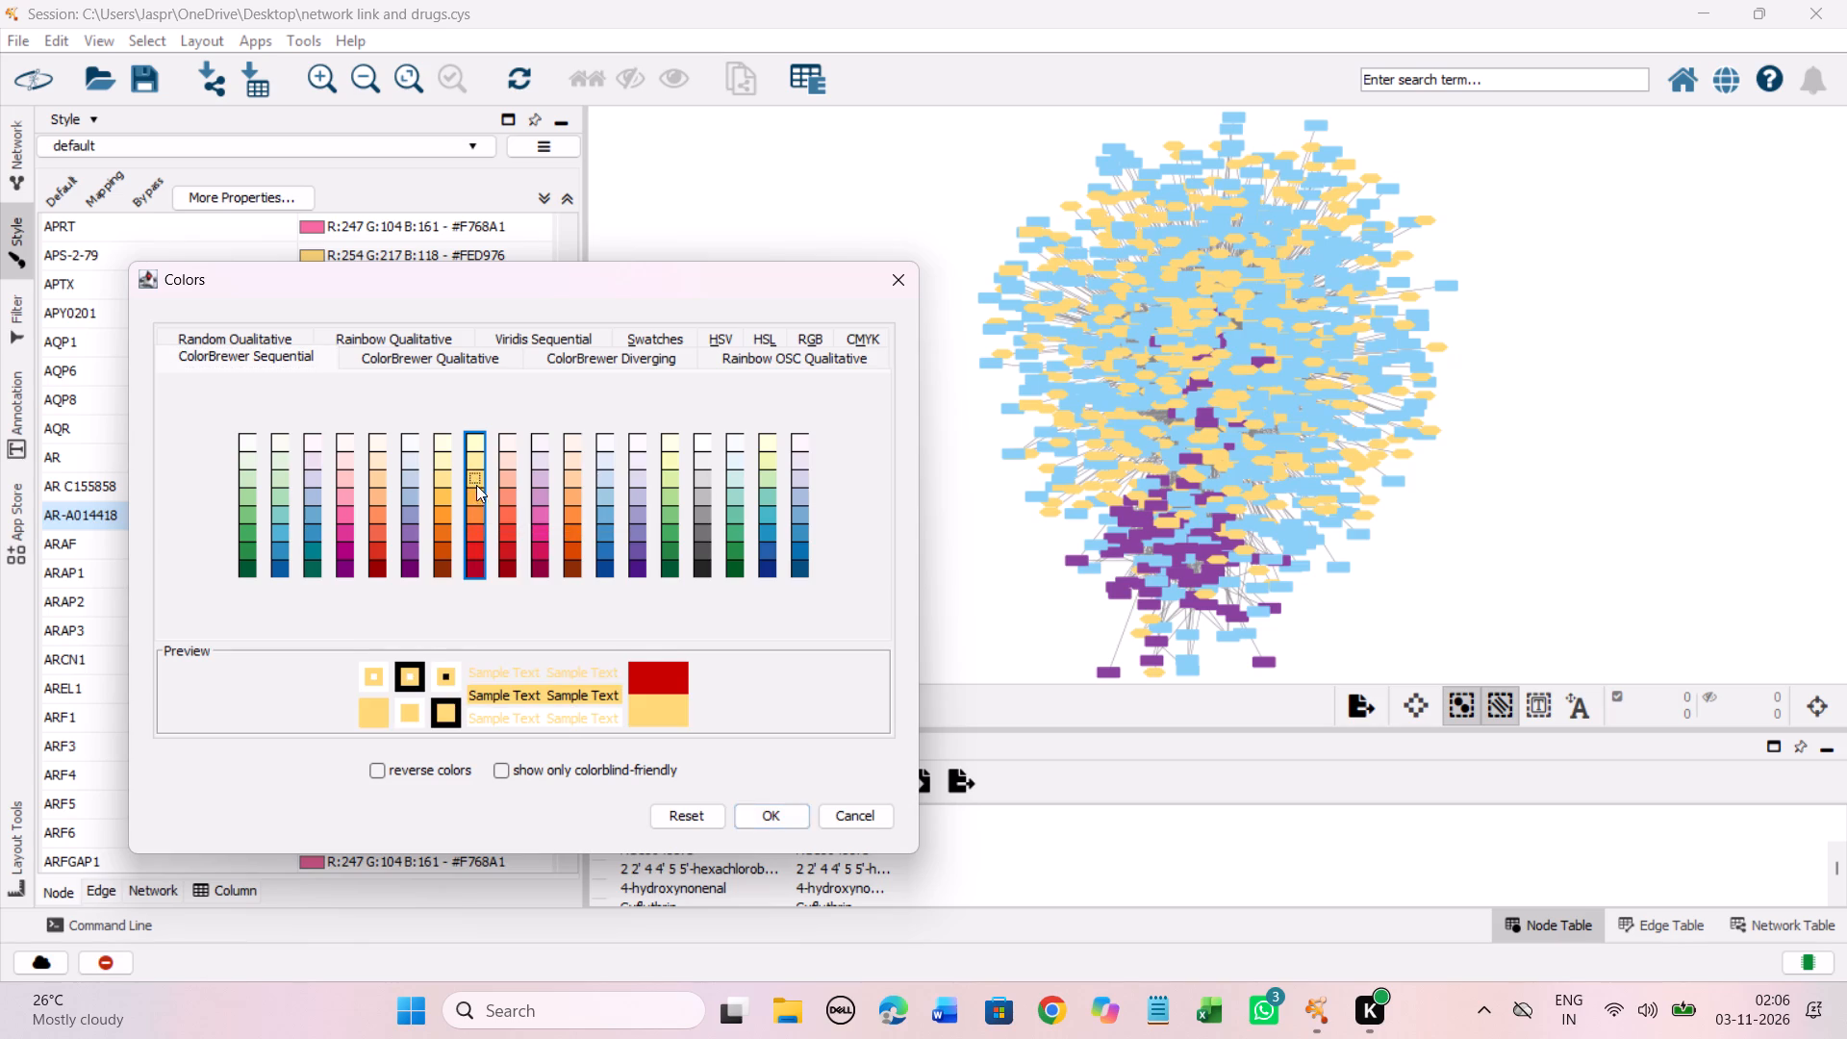
{"action": "left_click", "coordinate": [749, 808]}
Check the color mapping from the ARAF gene entries through the AZD drugs and first Ace- names for unmapped entries.
{"action": "scroll", "coordinate": [333, 503], "scroll_direction": "down", "scroll_amount": 9}
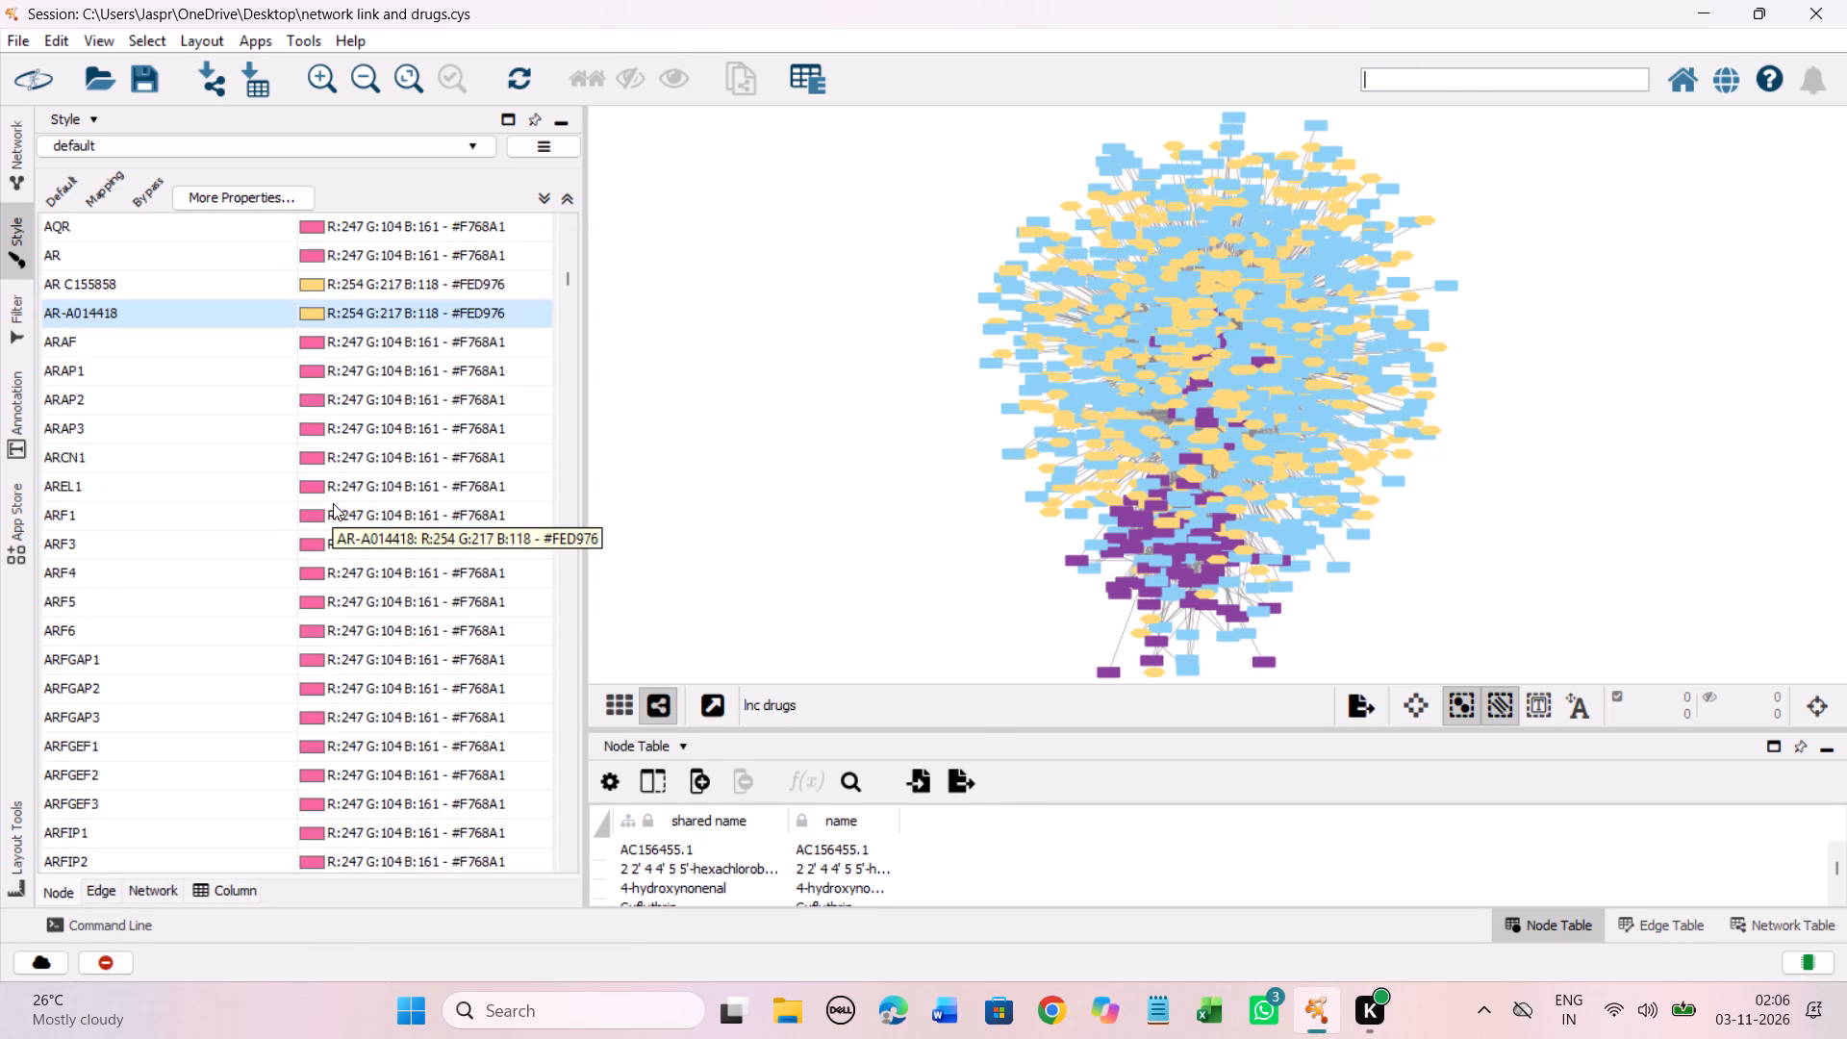
{"action": "scroll", "coordinate": [333, 503], "scroll_direction": "down", "scroll_amount": 20}
{"action": "scroll", "coordinate": [333, 503], "scroll_direction": "down", "scroll_amount": 20}
{"action": "scroll", "coordinate": [333, 503], "scroll_direction": "down", "scroll_amount": 3}
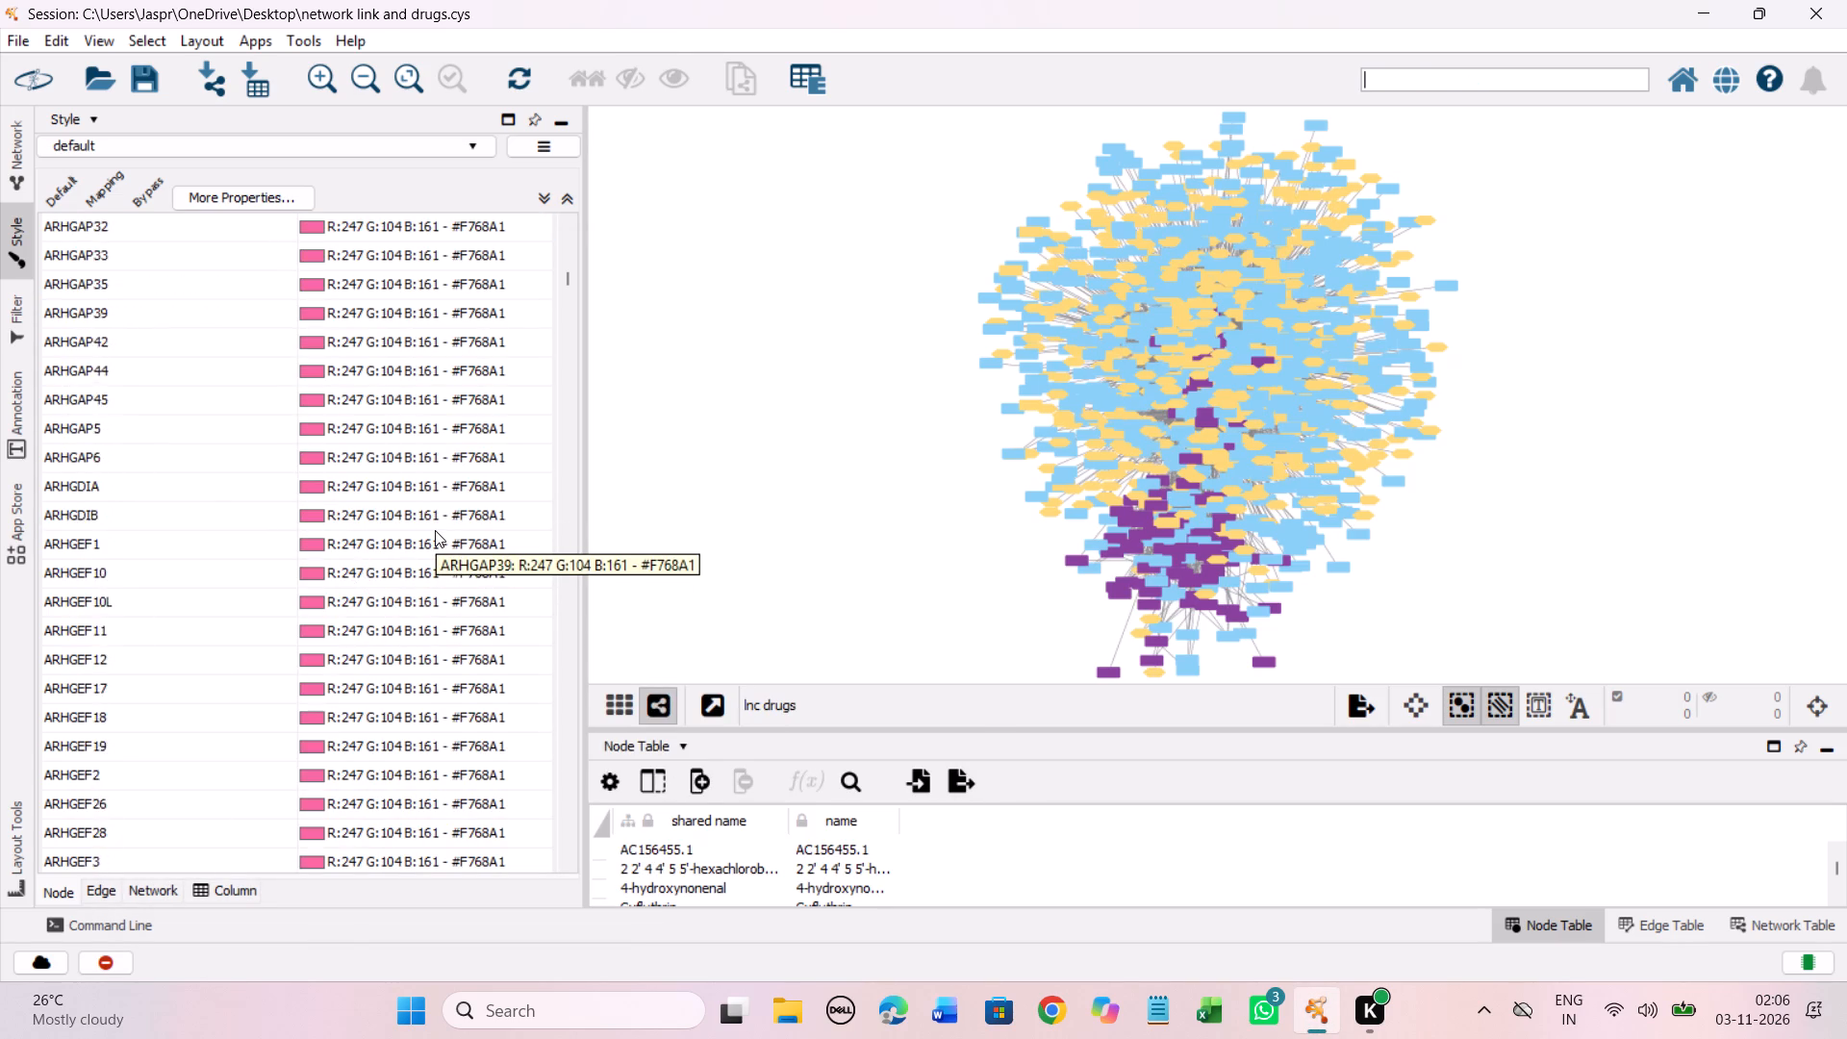
{"action": "scroll", "coordinate": [435, 530], "scroll_direction": "down", "scroll_amount": 20}
{"action": "scroll", "coordinate": [435, 530], "scroll_direction": "down", "scroll_amount": 20}
{"action": "scroll", "coordinate": [435, 530], "scroll_direction": "down", "scroll_amount": 3}
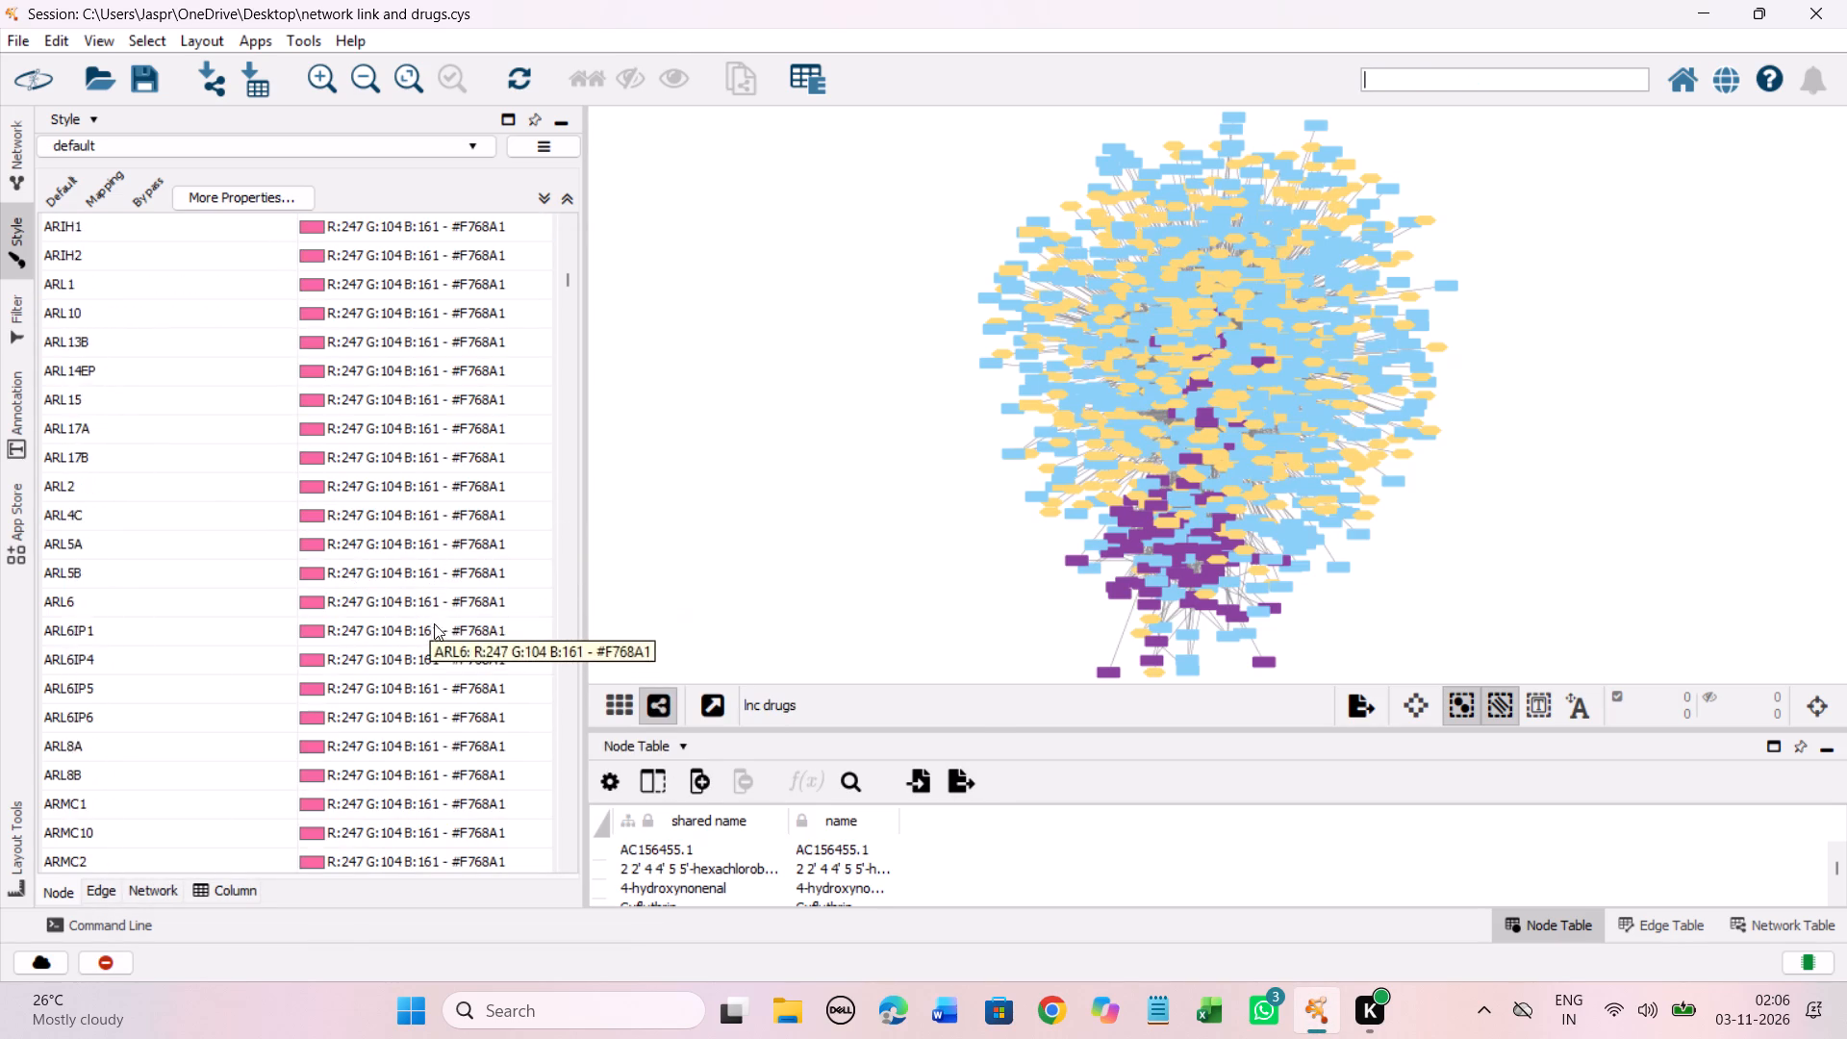
{"action": "scroll", "coordinate": [434, 623], "scroll_direction": "down", "scroll_amount": 20}
{"action": "scroll", "coordinate": [434, 623], "scroll_direction": "down", "scroll_amount": 20}
{"action": "scroll", "coordinate": [434, 623], "scroll_direction": "down", "scroll_amount": 2}
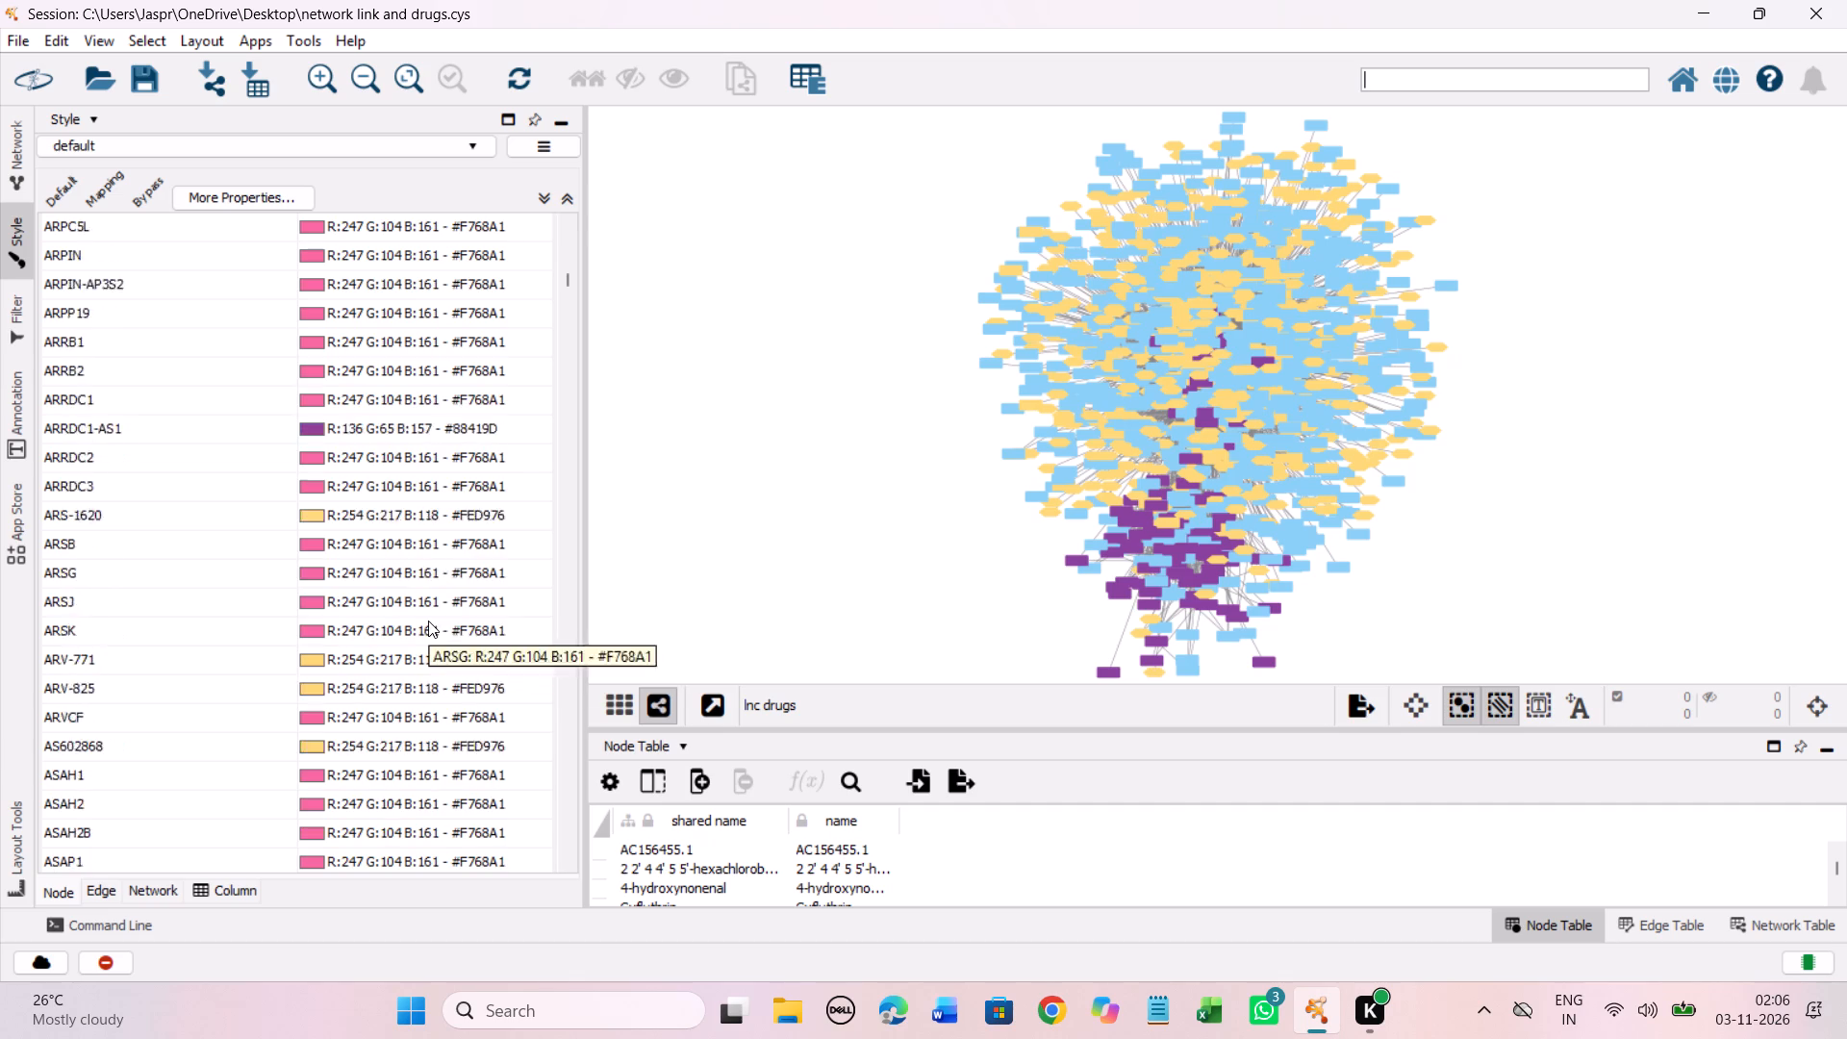
{"action": "scroll", "coordinate": [428, 621], "scroll_direction": "down", "scroll_amount": 20}
{"action": "scroll", "coordinate": [428, 621], "scroll_direction": "down", "scroll_amount": 20}
{"action": "scroll", "coordinate": [428, 621], "scroll_direction": "down", "scroll_amount": 2}
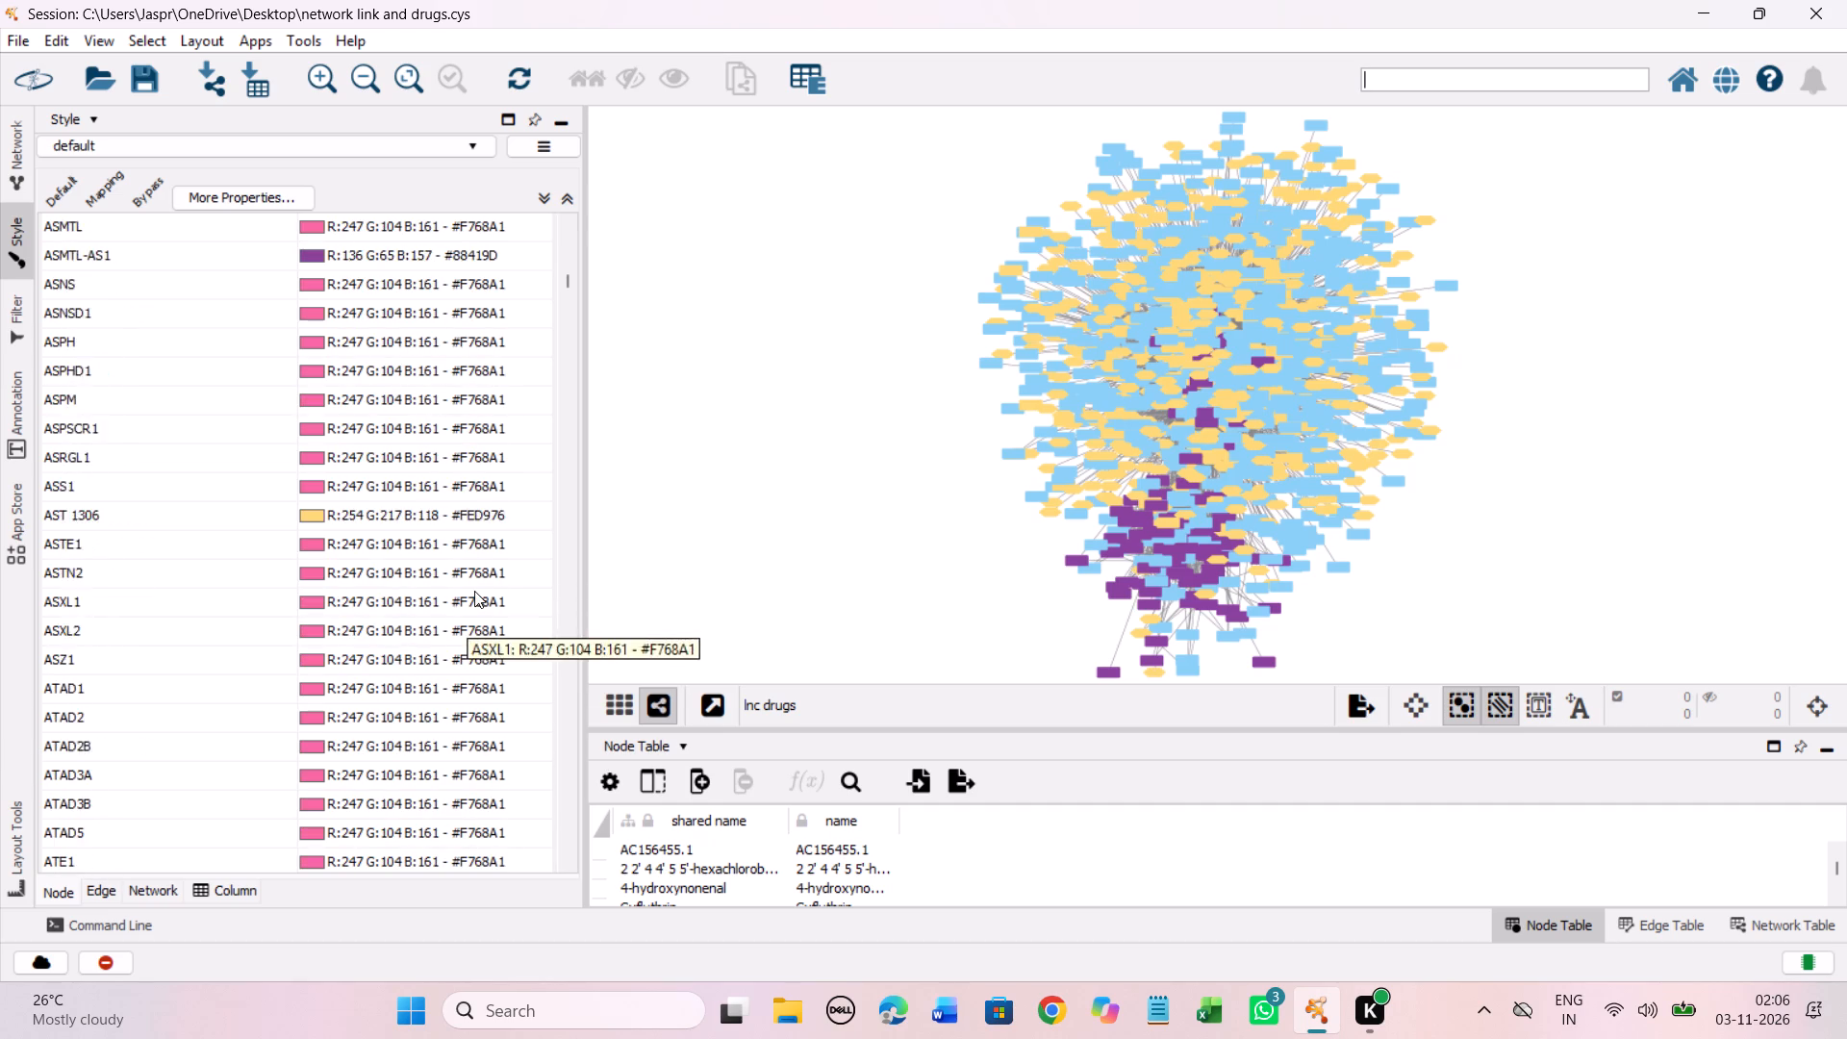
{"action": "scroll", "coordinate": [474, 591], "scroll_direction": "down", "scroll_amount": 20}
{"action": "scroll", "coordinate": [474, 591], "scroll_direction": "down", "scroll_amount": 20}
{"action": "scroll", "coordinate": [474, 591], "scroll_direction": "down", "scroll_amount": 2}
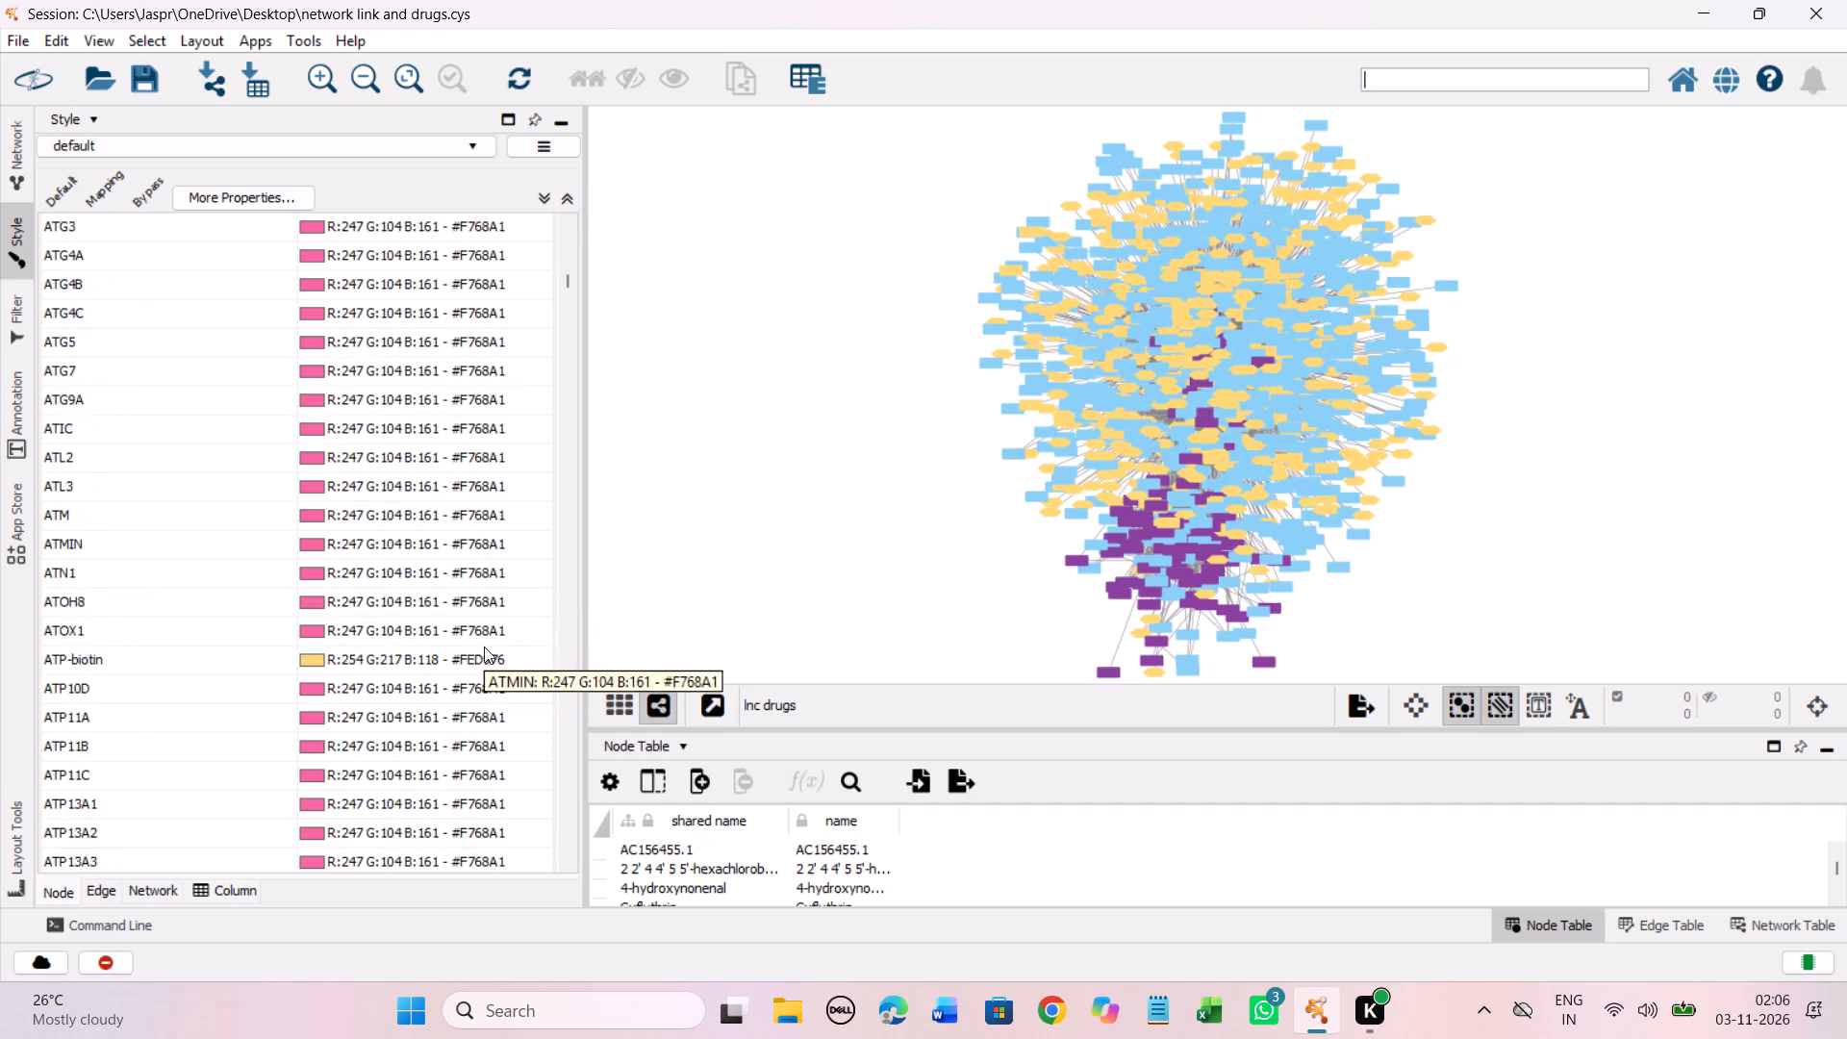
{"action": "scroll", "coordinate": [484, 646], "scroll_direction": "down", "scroll_amount": 20}
{"action": "scroll", "coordinate": [484, 646], "scroll_direction": "down", "scroll_amount": 20}
{"action": "scroll", "coordinate": [484, 646], "scroll_direction": "down", "scroll_amount": 2}
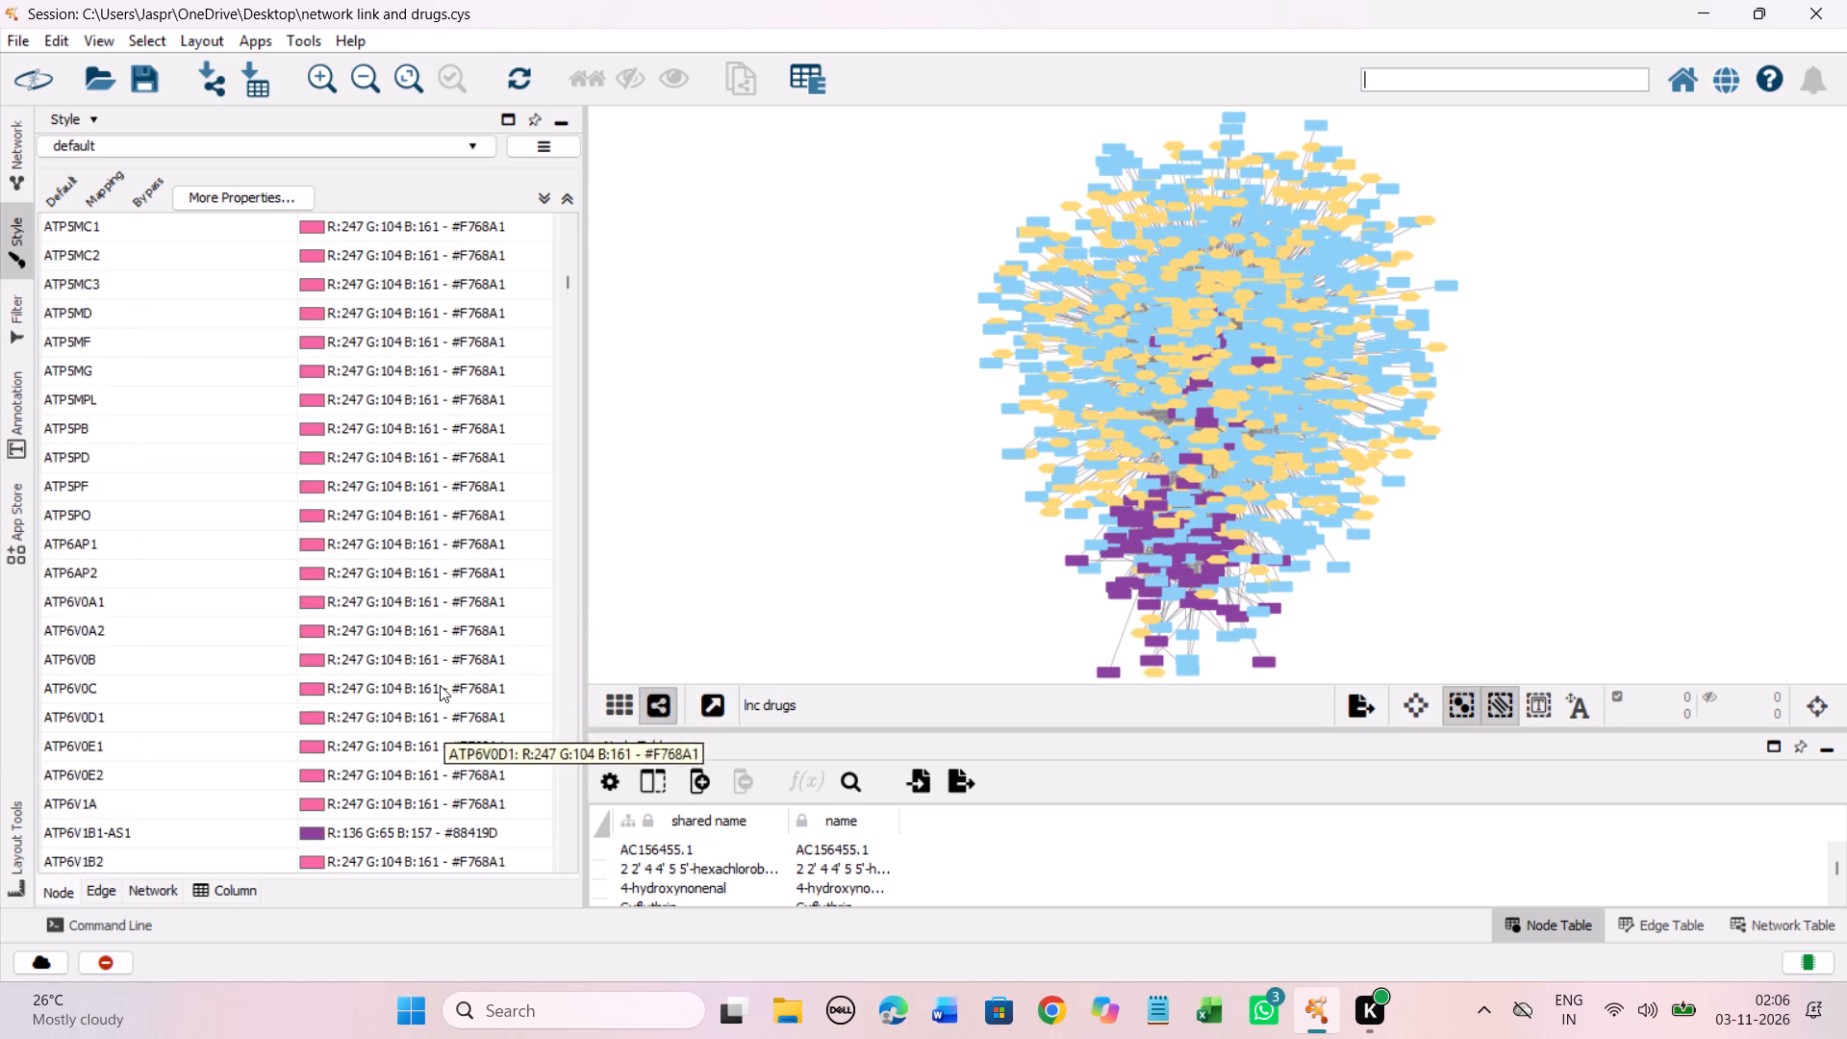
{"action": "scroll", "coordinate": [440, 685], "scroll_direction": "down", "scroll_amount": 20}
{"action": "scroll", "coordinate": [440, 685], "scroll_direction": "down", "scroll_amount": 20}
{"action": "scroll", "coordinate": [440, 685], "scroll_direction": "down", "scroll_amount": 2}
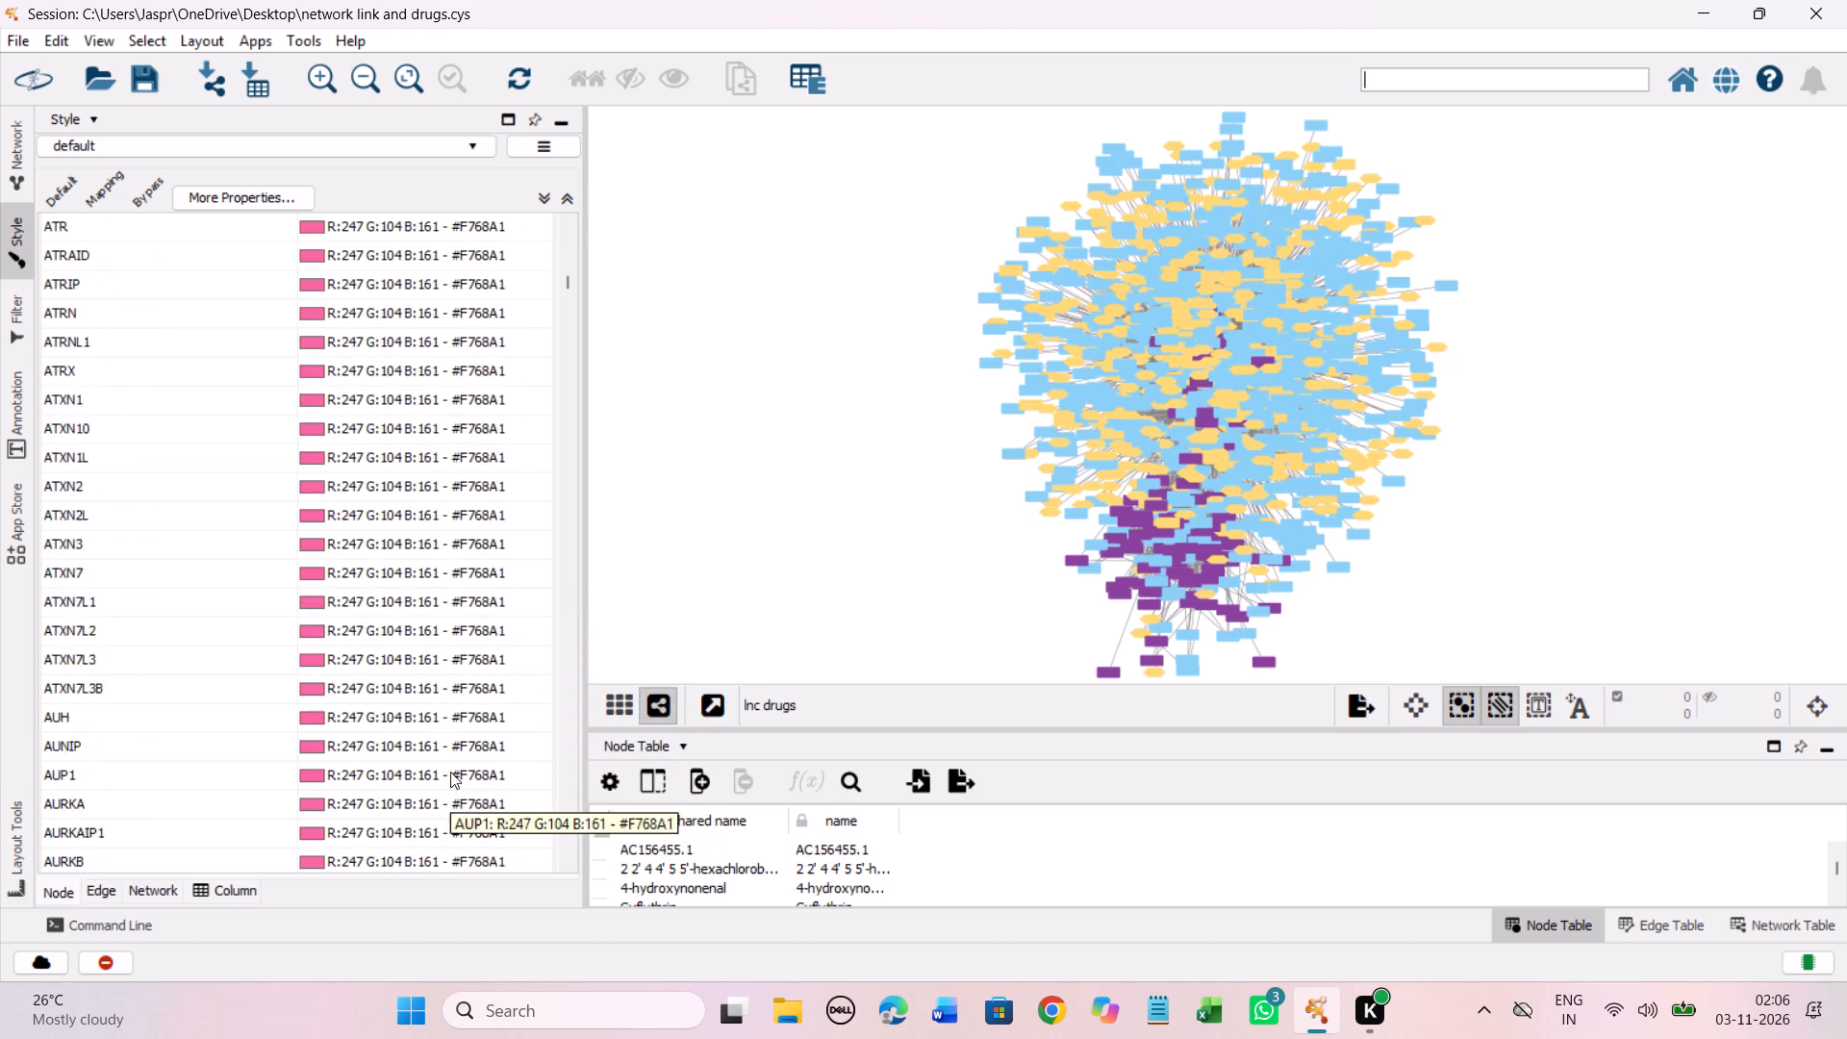
{"action": "scroll", "coordinate": [450, 772], "scroll_direction": "down", "scroll_amount": 20}
{"action": "scroll", "coordinate": [450, 772], "scroll_direction": "down", "scroll_amount": 16}
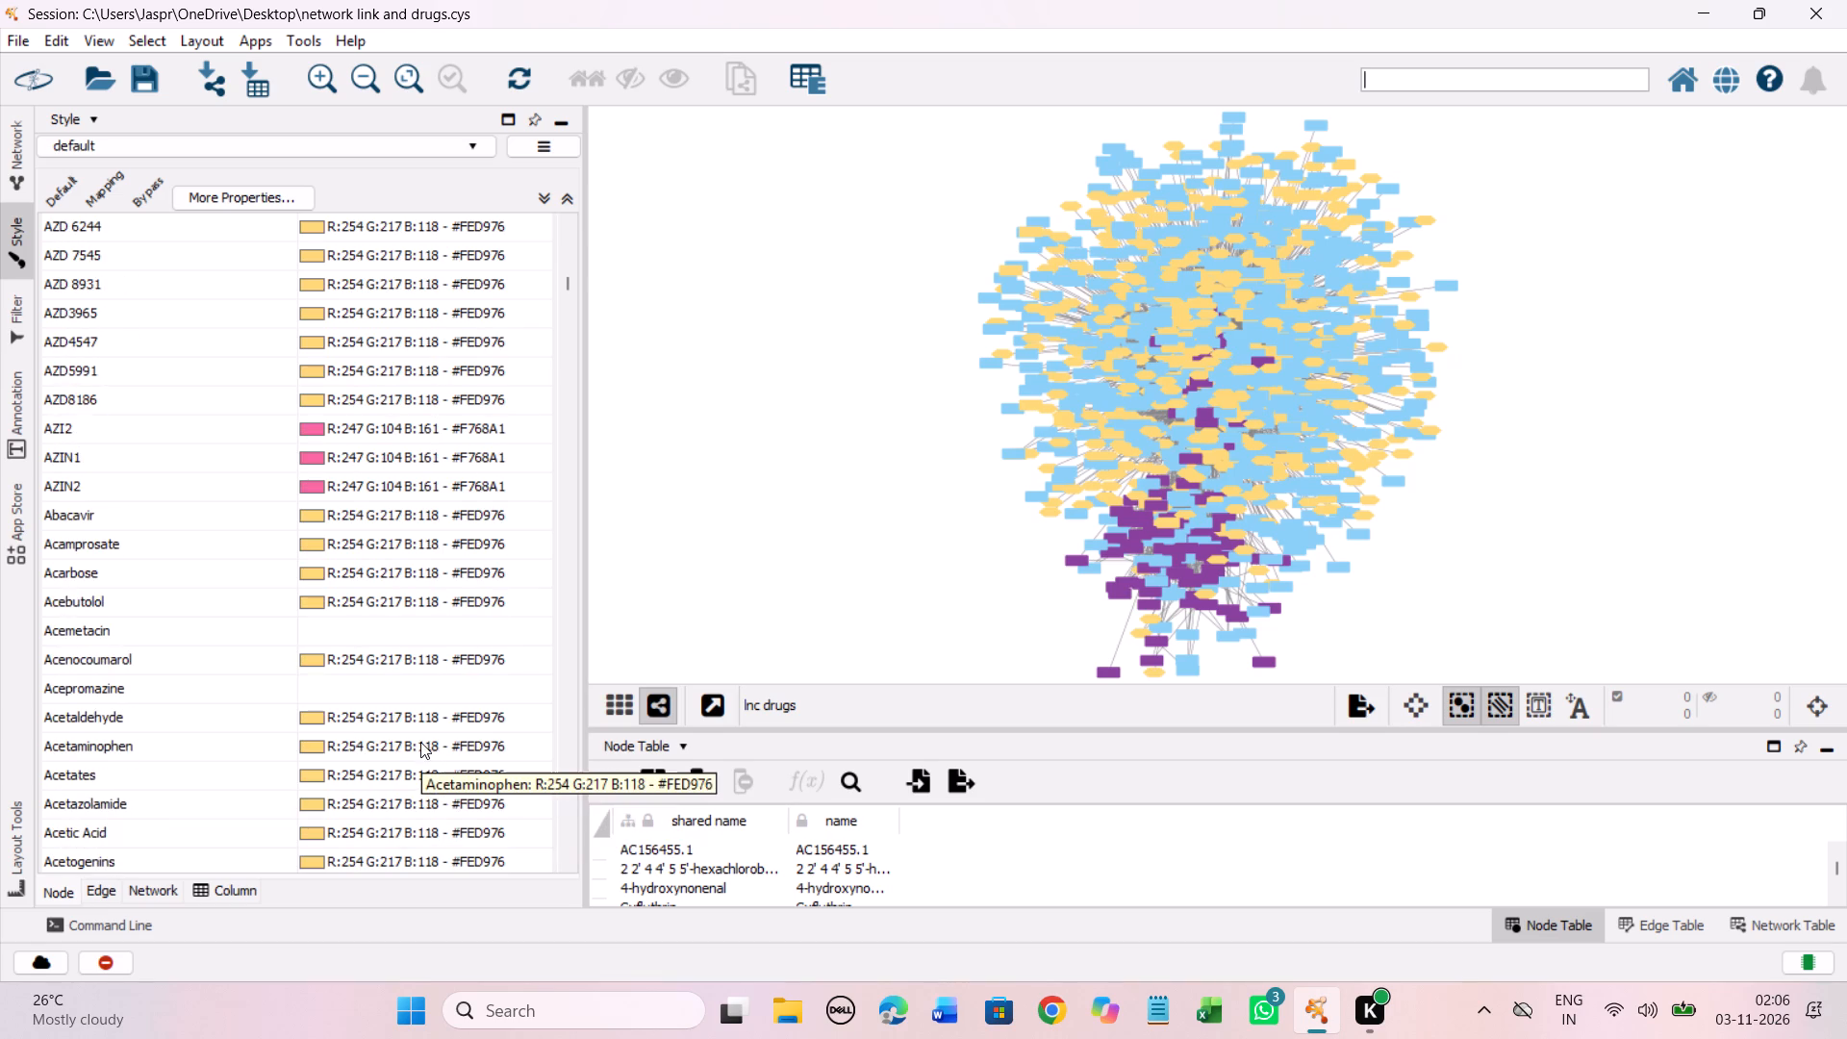
Set the color of the unmapped drug Acemetacin to #FED976.
{"action": "scroll", "coordinate": [420, 736], "scroll_direction": "down", "scroll_amount": 5}
{"action": "left_click", "coordinate": [386, 480]}
{"action": "right_click", "coordinate": [386, 480]}
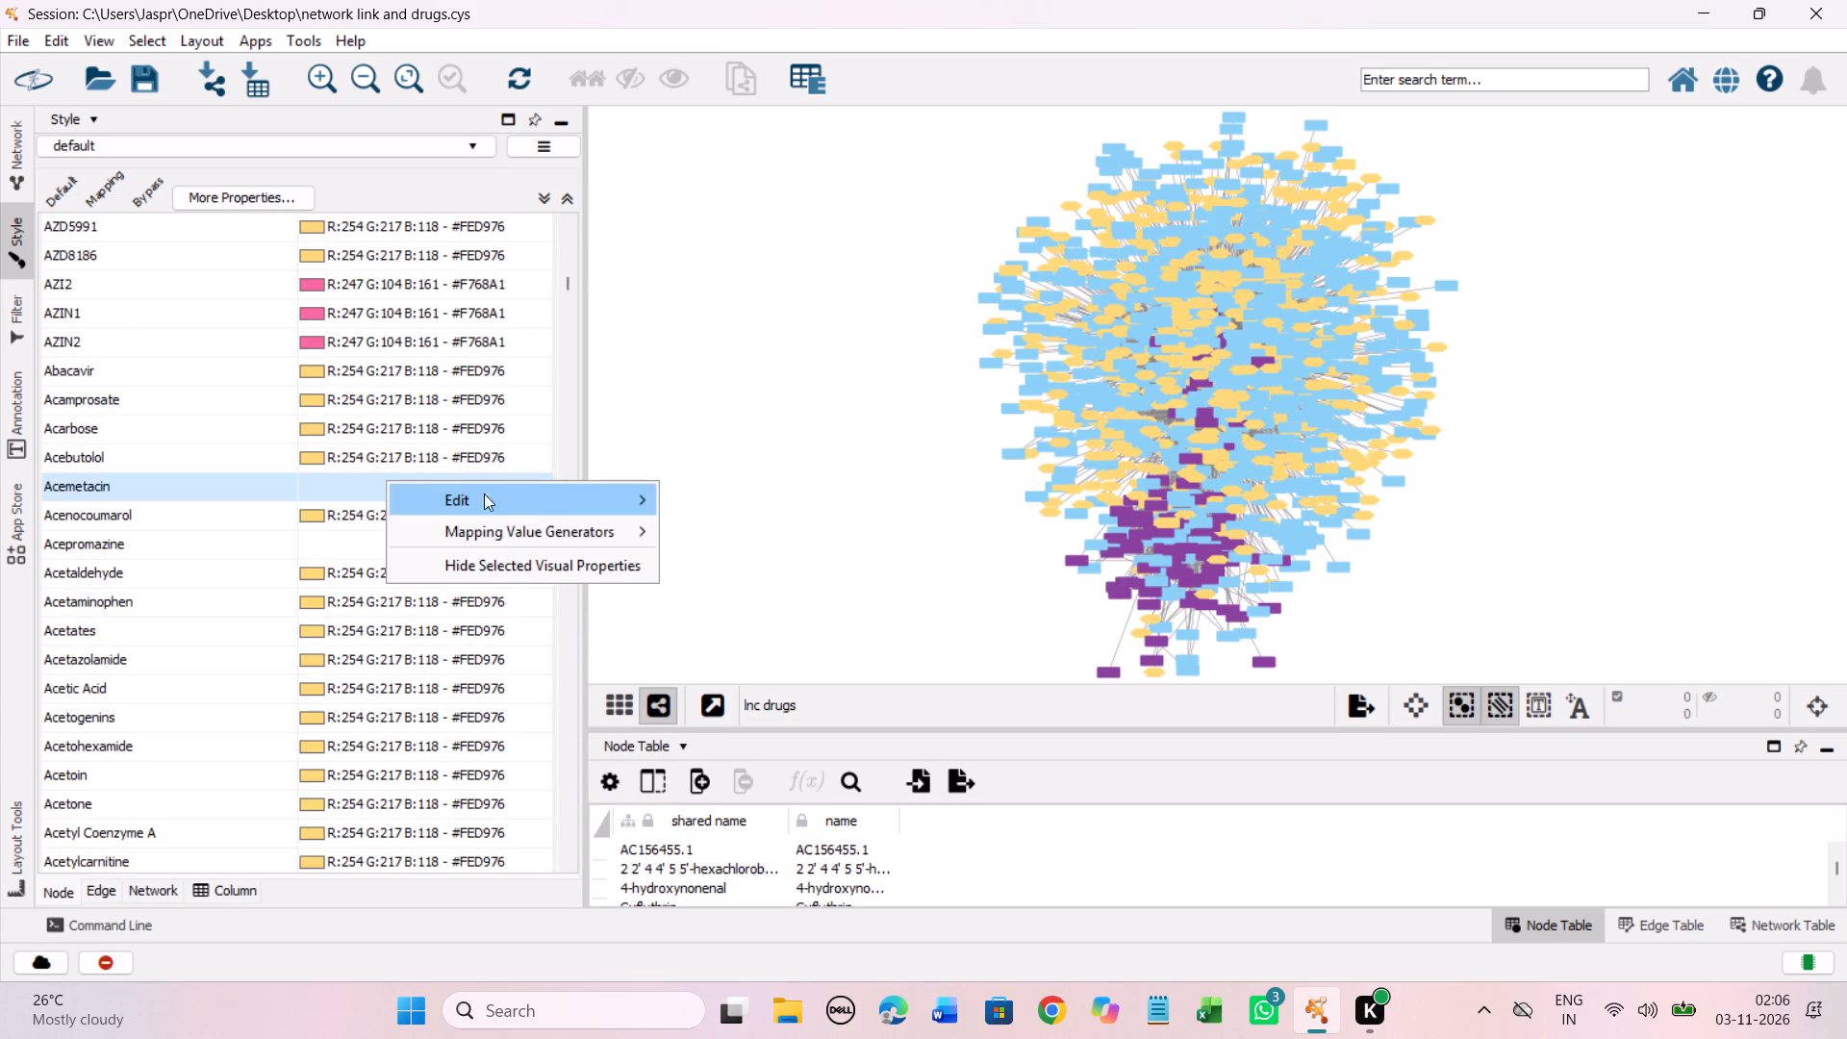
{"action": "left_click", "coordinate": [740, 494]}
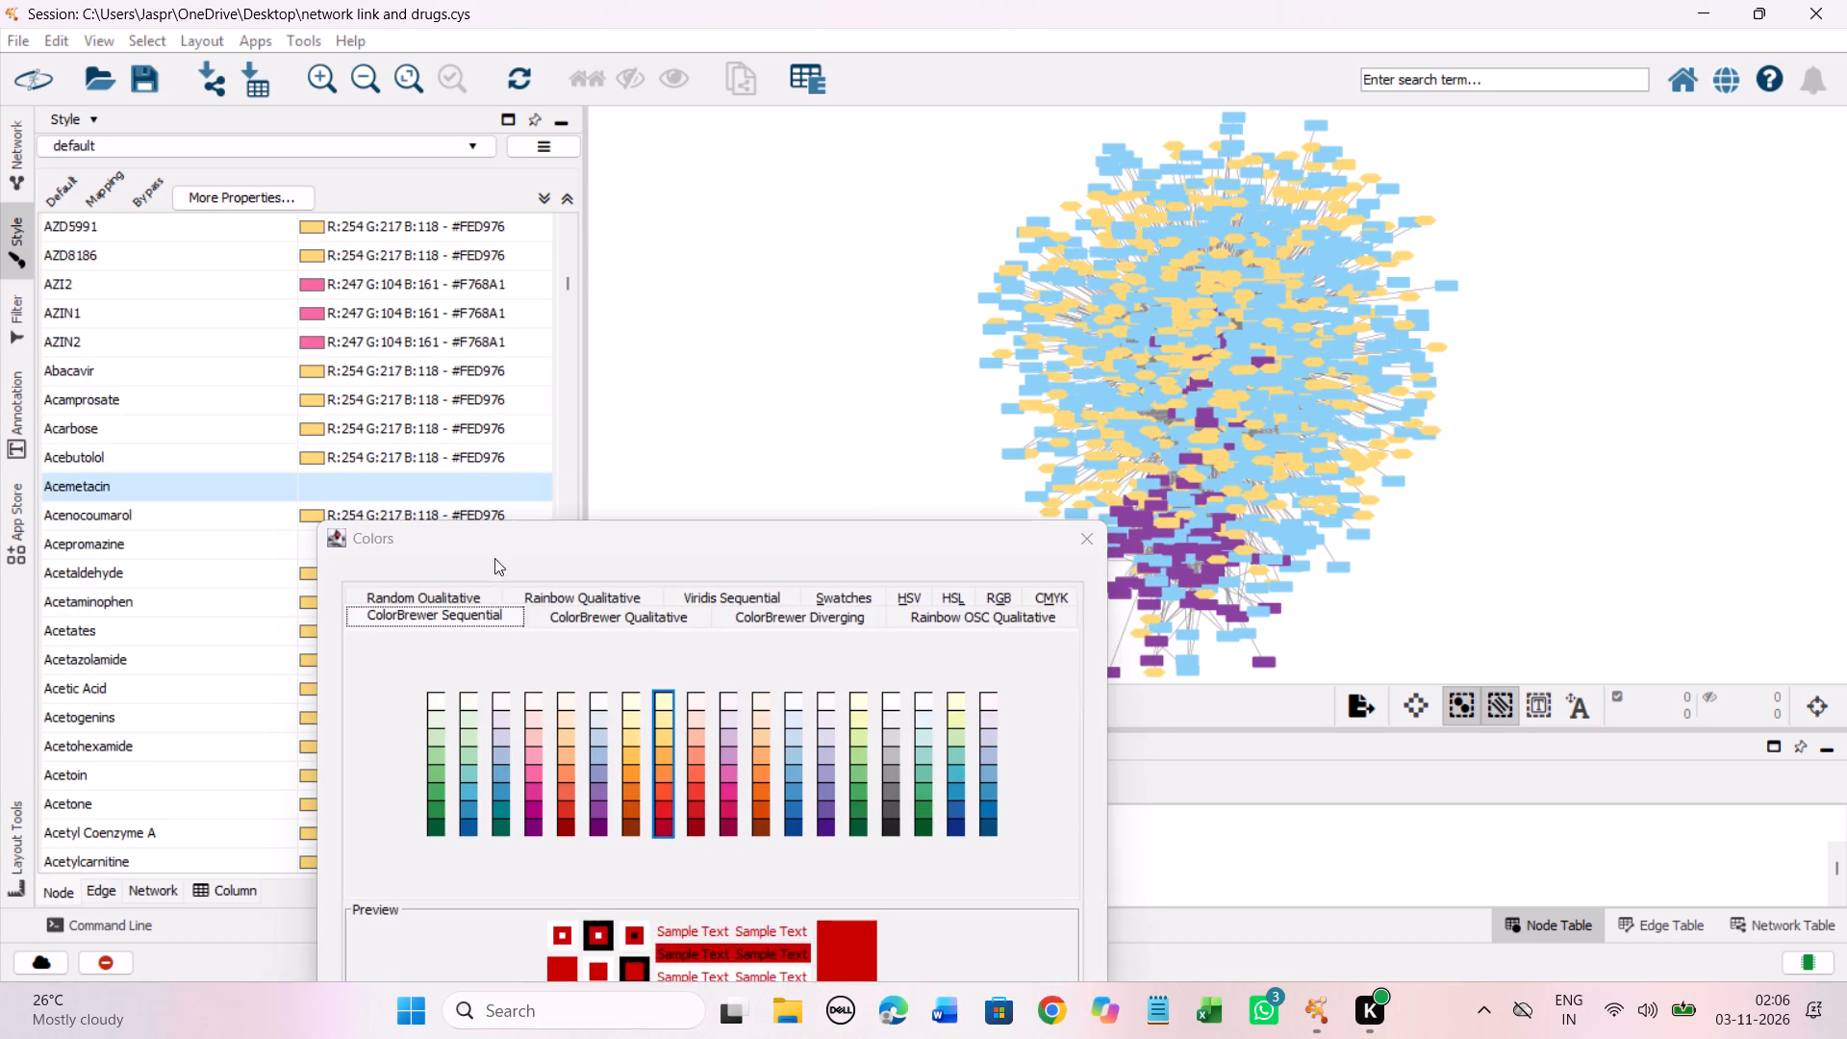
{"action": "left_click_drag", "start_coordinate": [479, 534], "coordinate": [298, 319]}
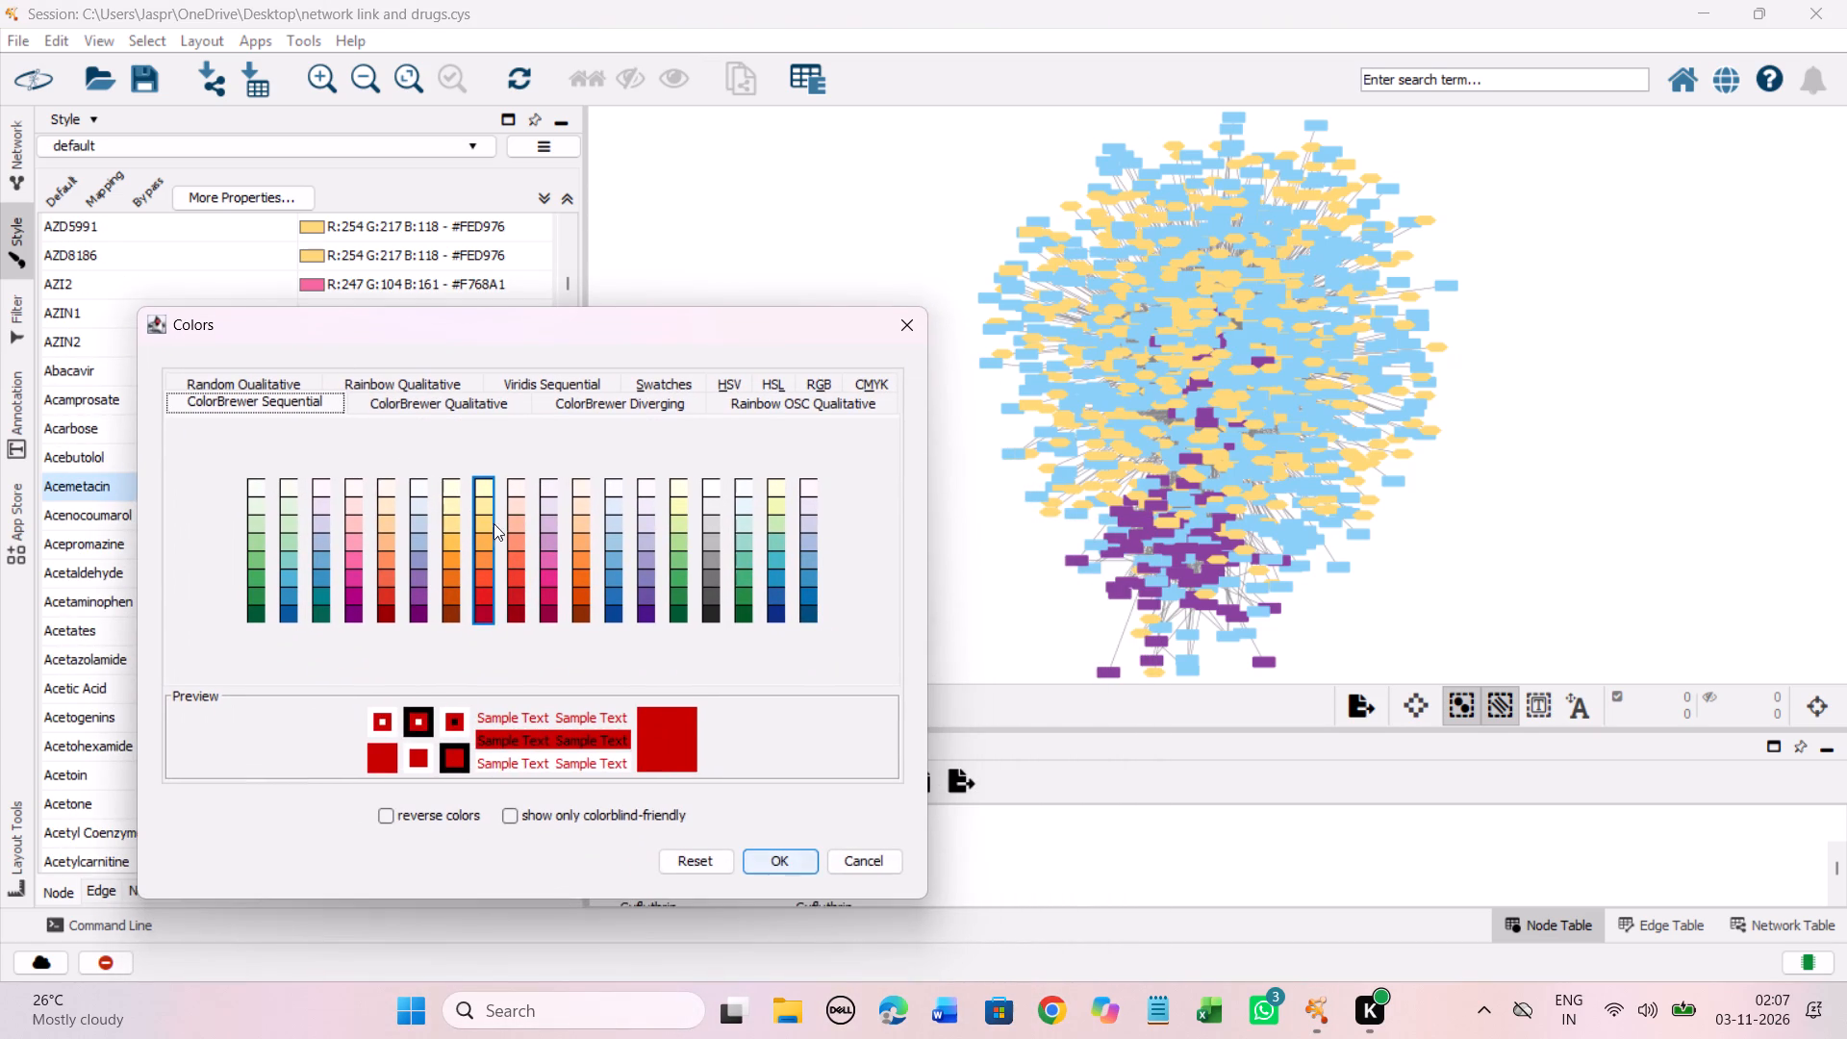
{"action": "left_click", "coordinate": [475, 519]}
{"action": "left_click", "coordinate": [778, 853]}
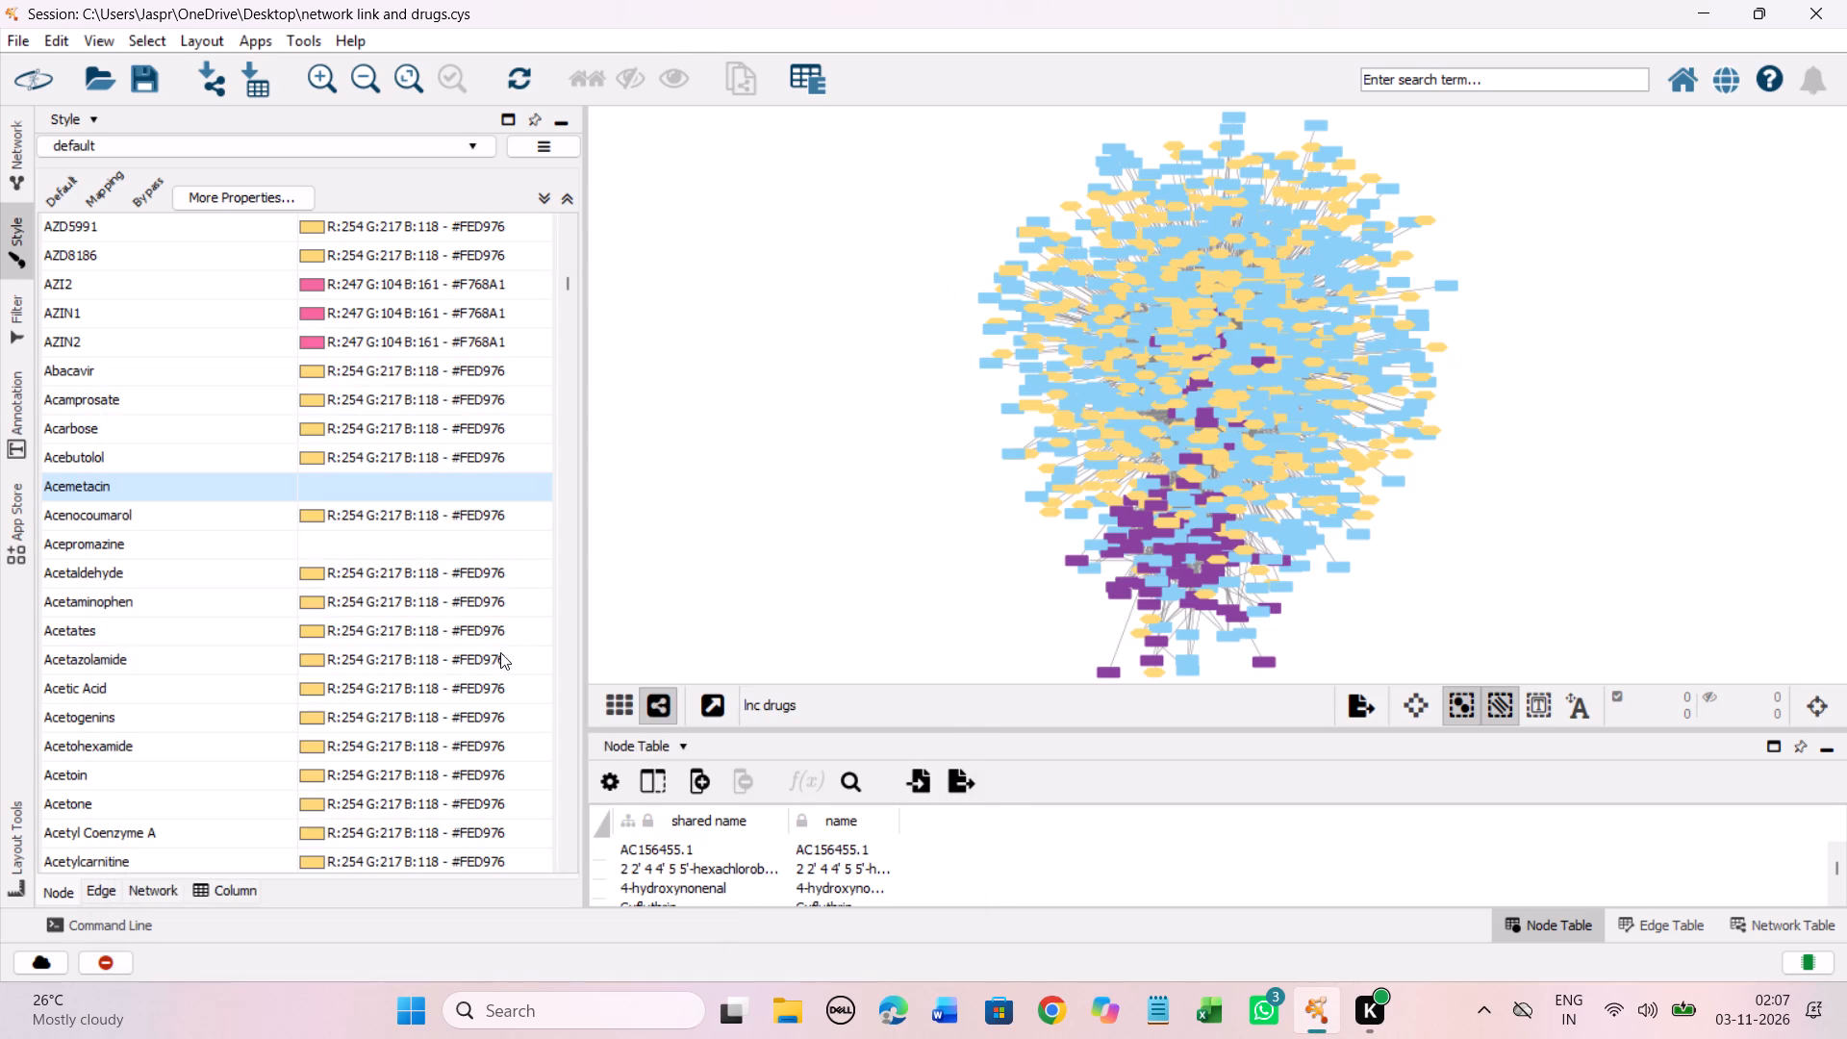
Set the color of the unmapped drug Acepromazine to #FED976.
{"action": "left_click", "coordinate": [367, 537]}
{"action": "right_click", "coordinate": [367, 537]}
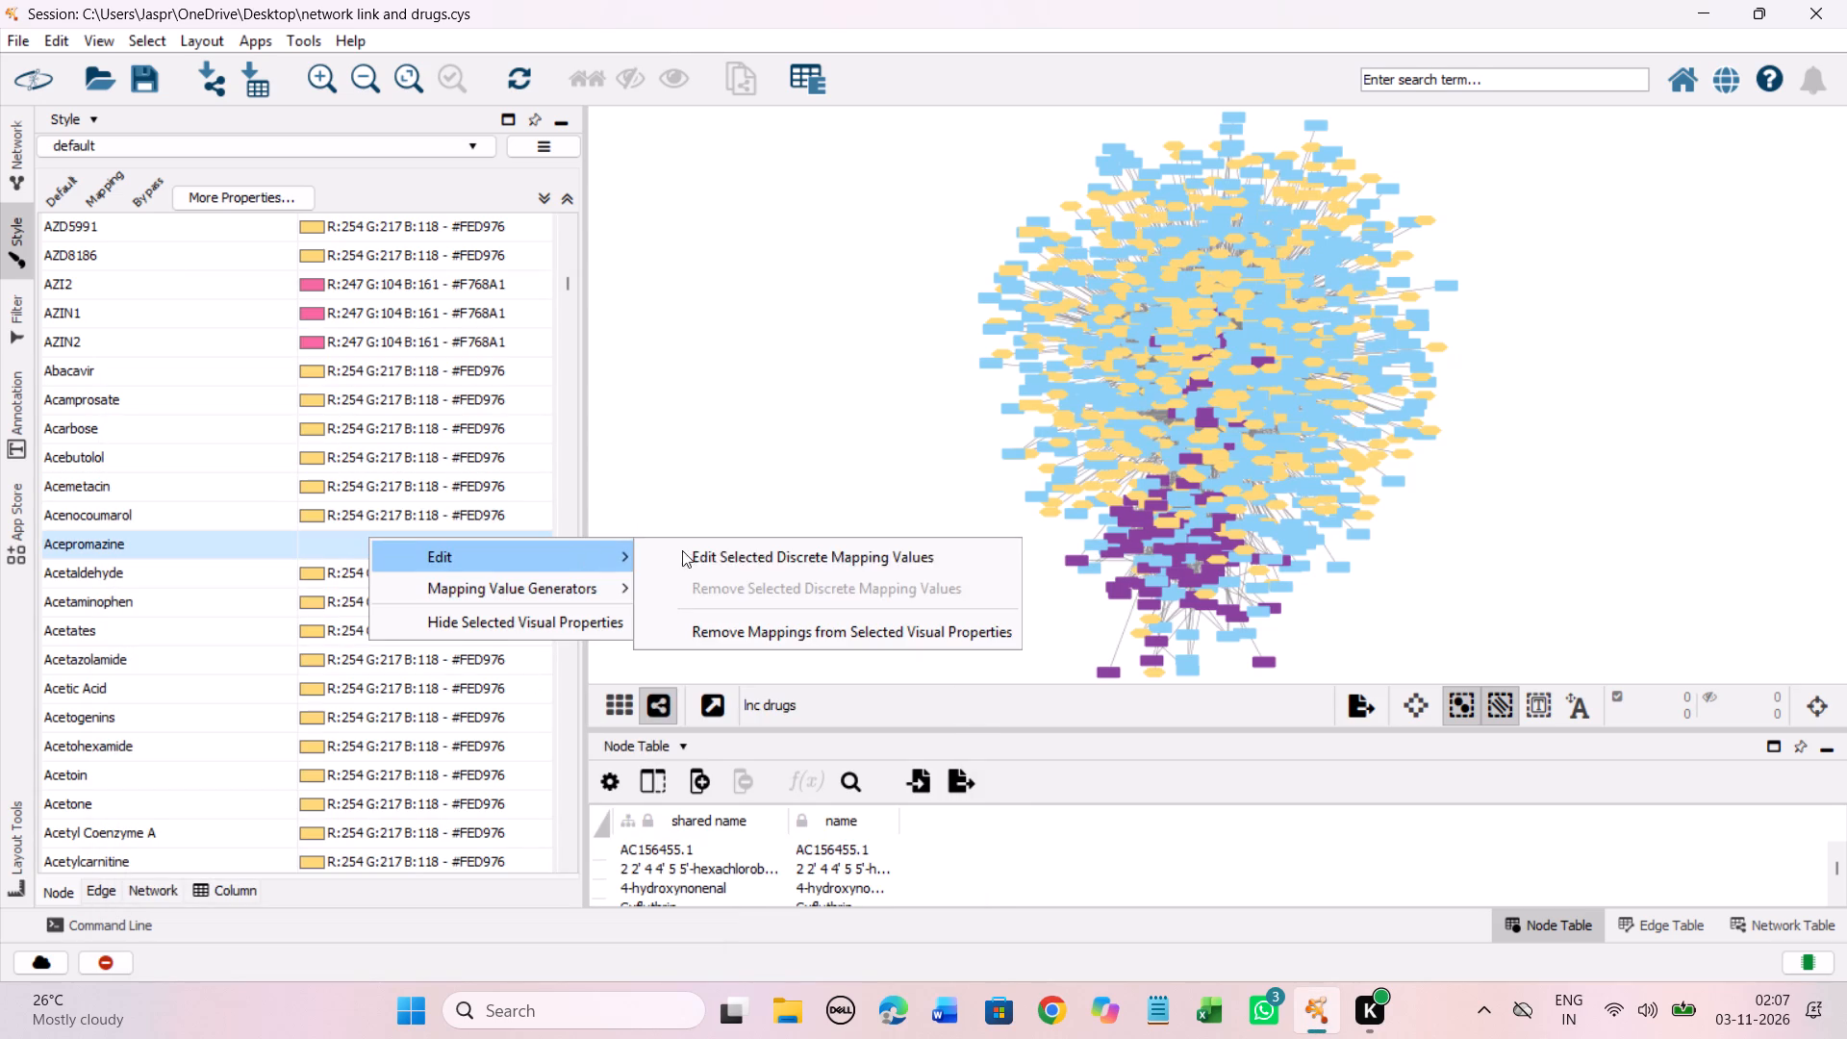
{"action": "left_click", "coordinate": [702, 553]}
{"action": "left_click_drag", "start_coordinate": [431, 538], "coordinate": [287, 350]}
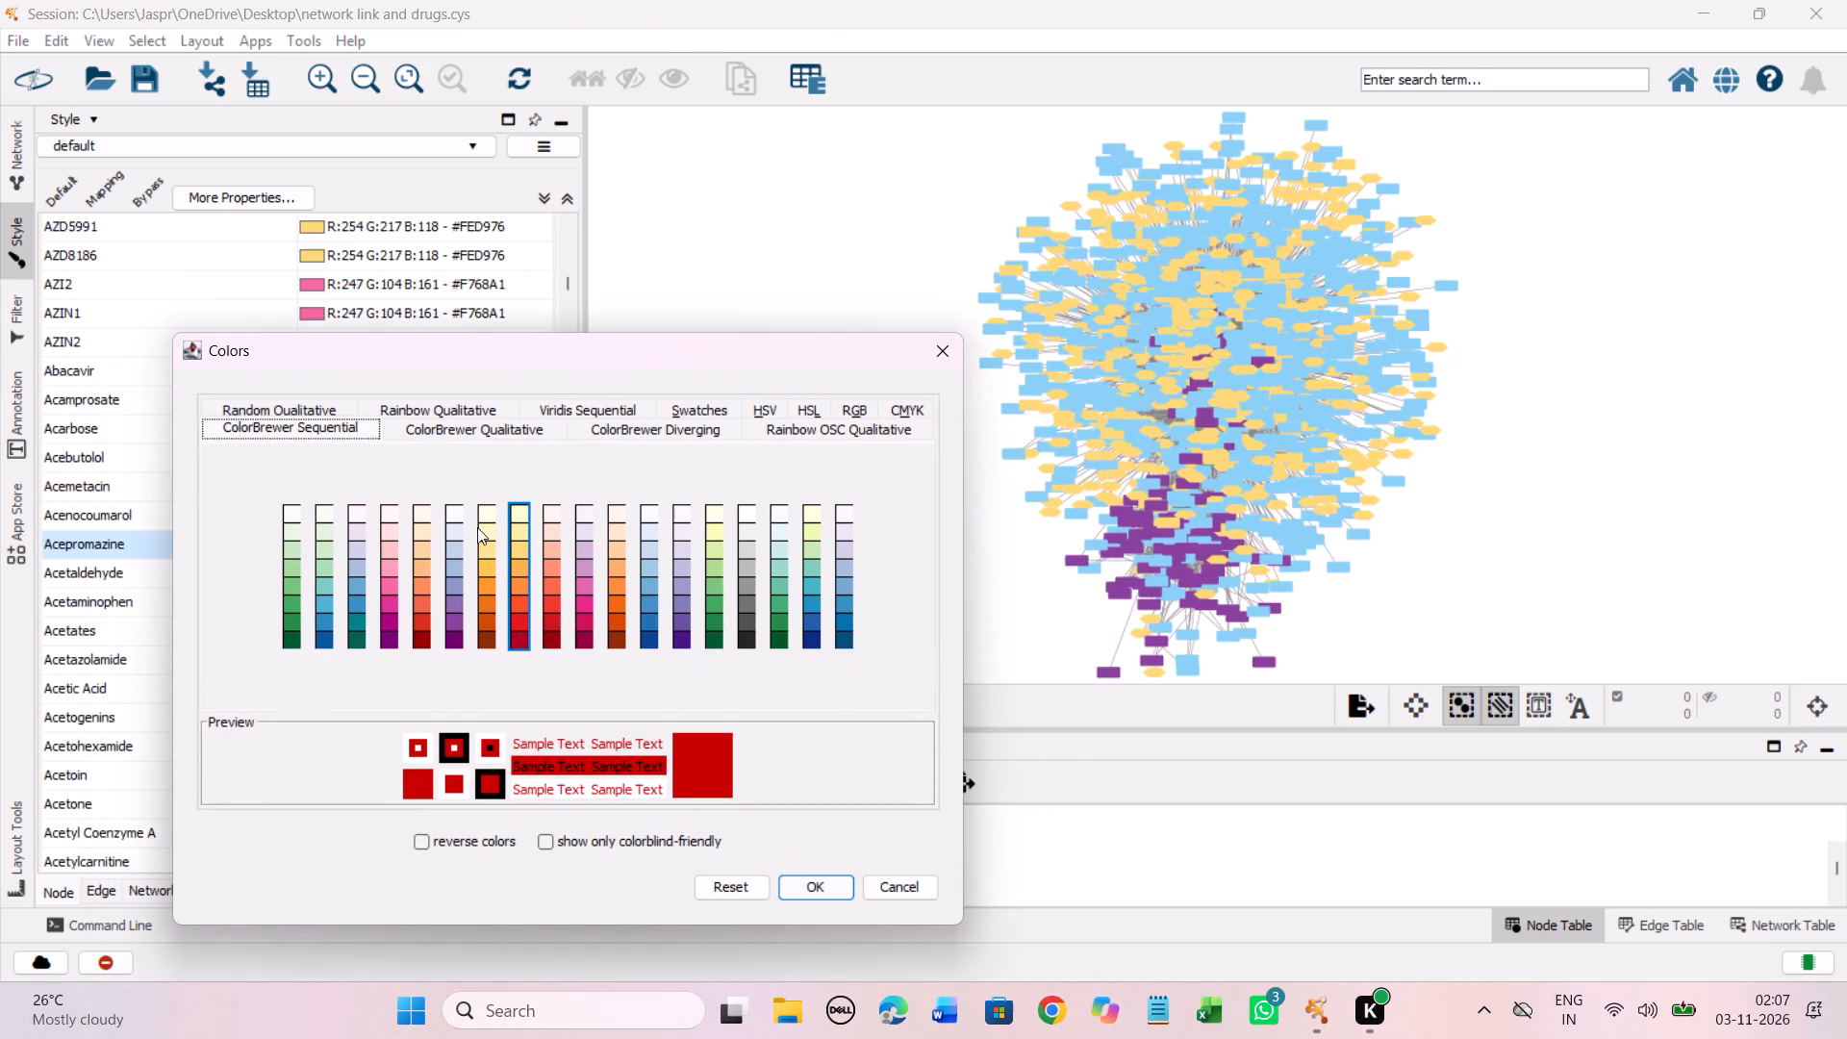
{"action": "left_click", "coordinate": [521, 545]}
{"action": "left_click", "coordinate": [821, 880]}
Set the color of all entries from the unmapped Acetylsalicylic acid through the unmapped Actinomycind to #FED976.
{"action": "scroll", "coordinate": [473, 536], "scroll_direction": "down", "scroll_amount": 19}
{"action": "scroll", "coordinate": [360, 456], "scroll_direction": "down", "scroll_amount": 4}
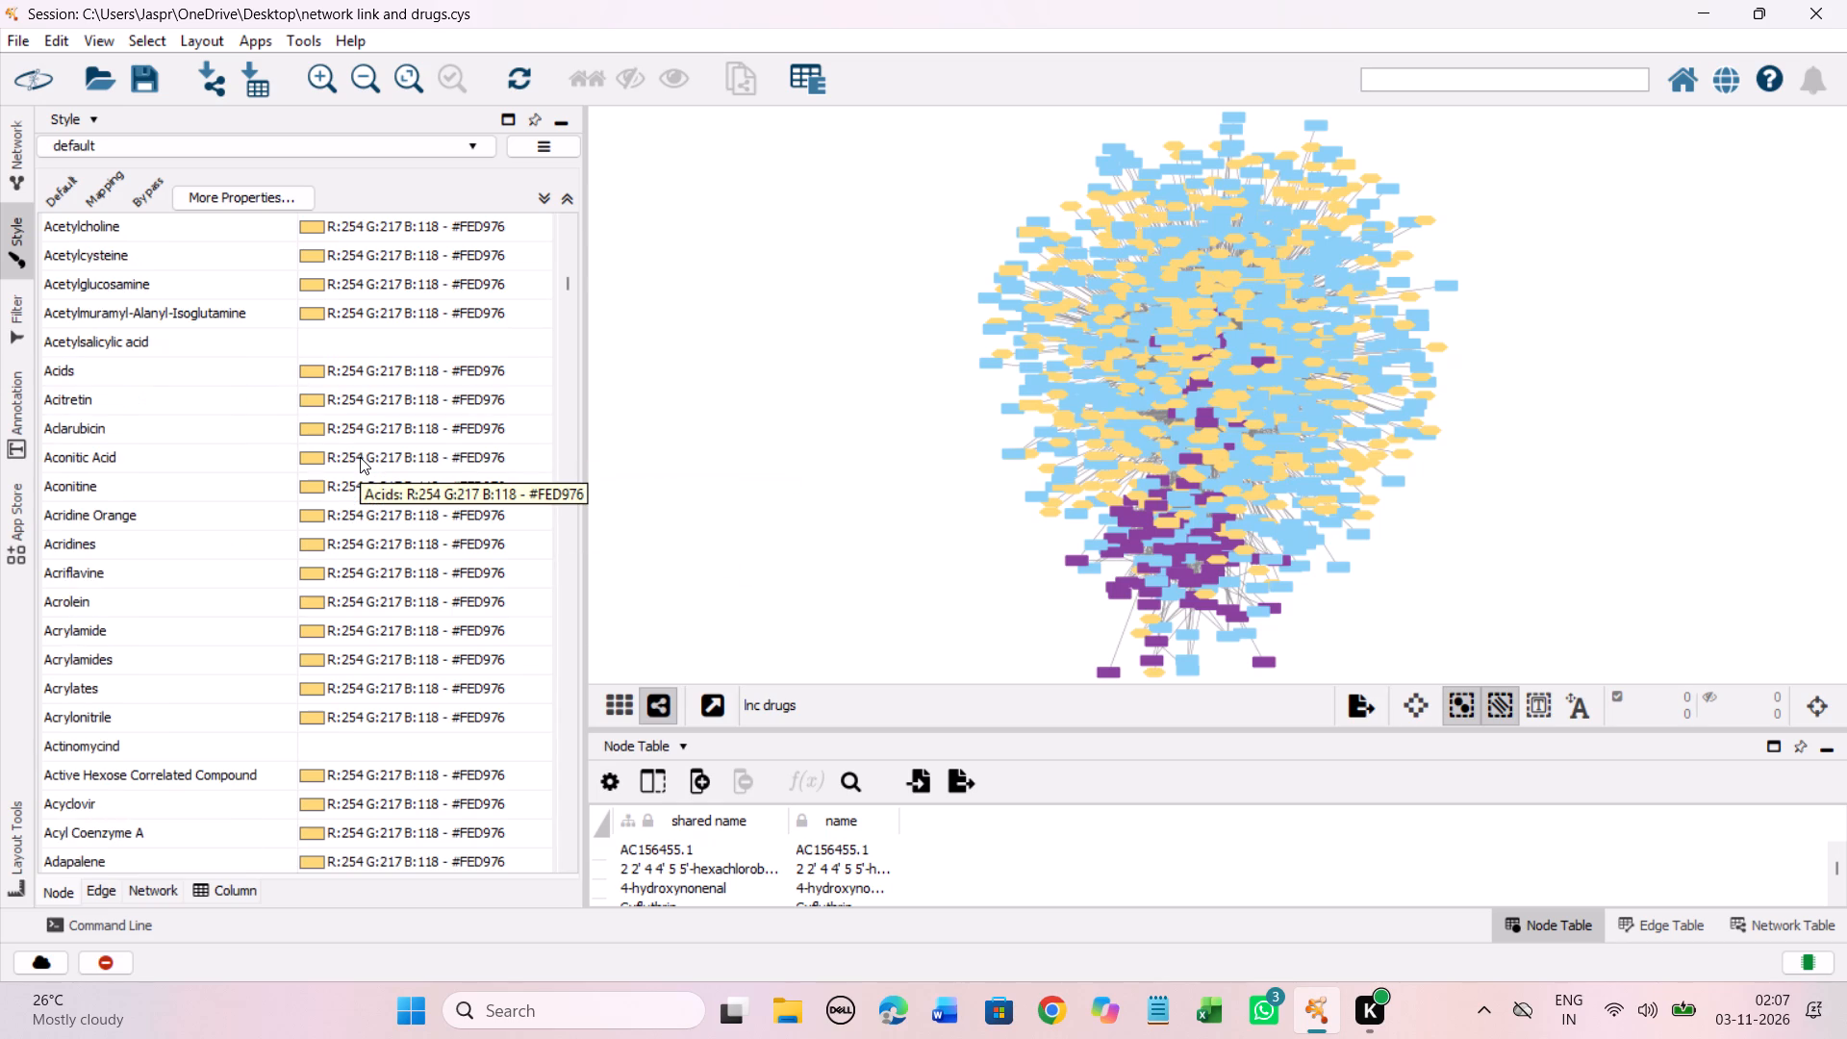
{"action": "left_click_drag", "start_coordinate": [347, 331], "coordinate": [409, 744]}
{"action": "right_click", "coordinate": [409, 744]}
{"action": "left_click", "coordinate": [713, 752]}
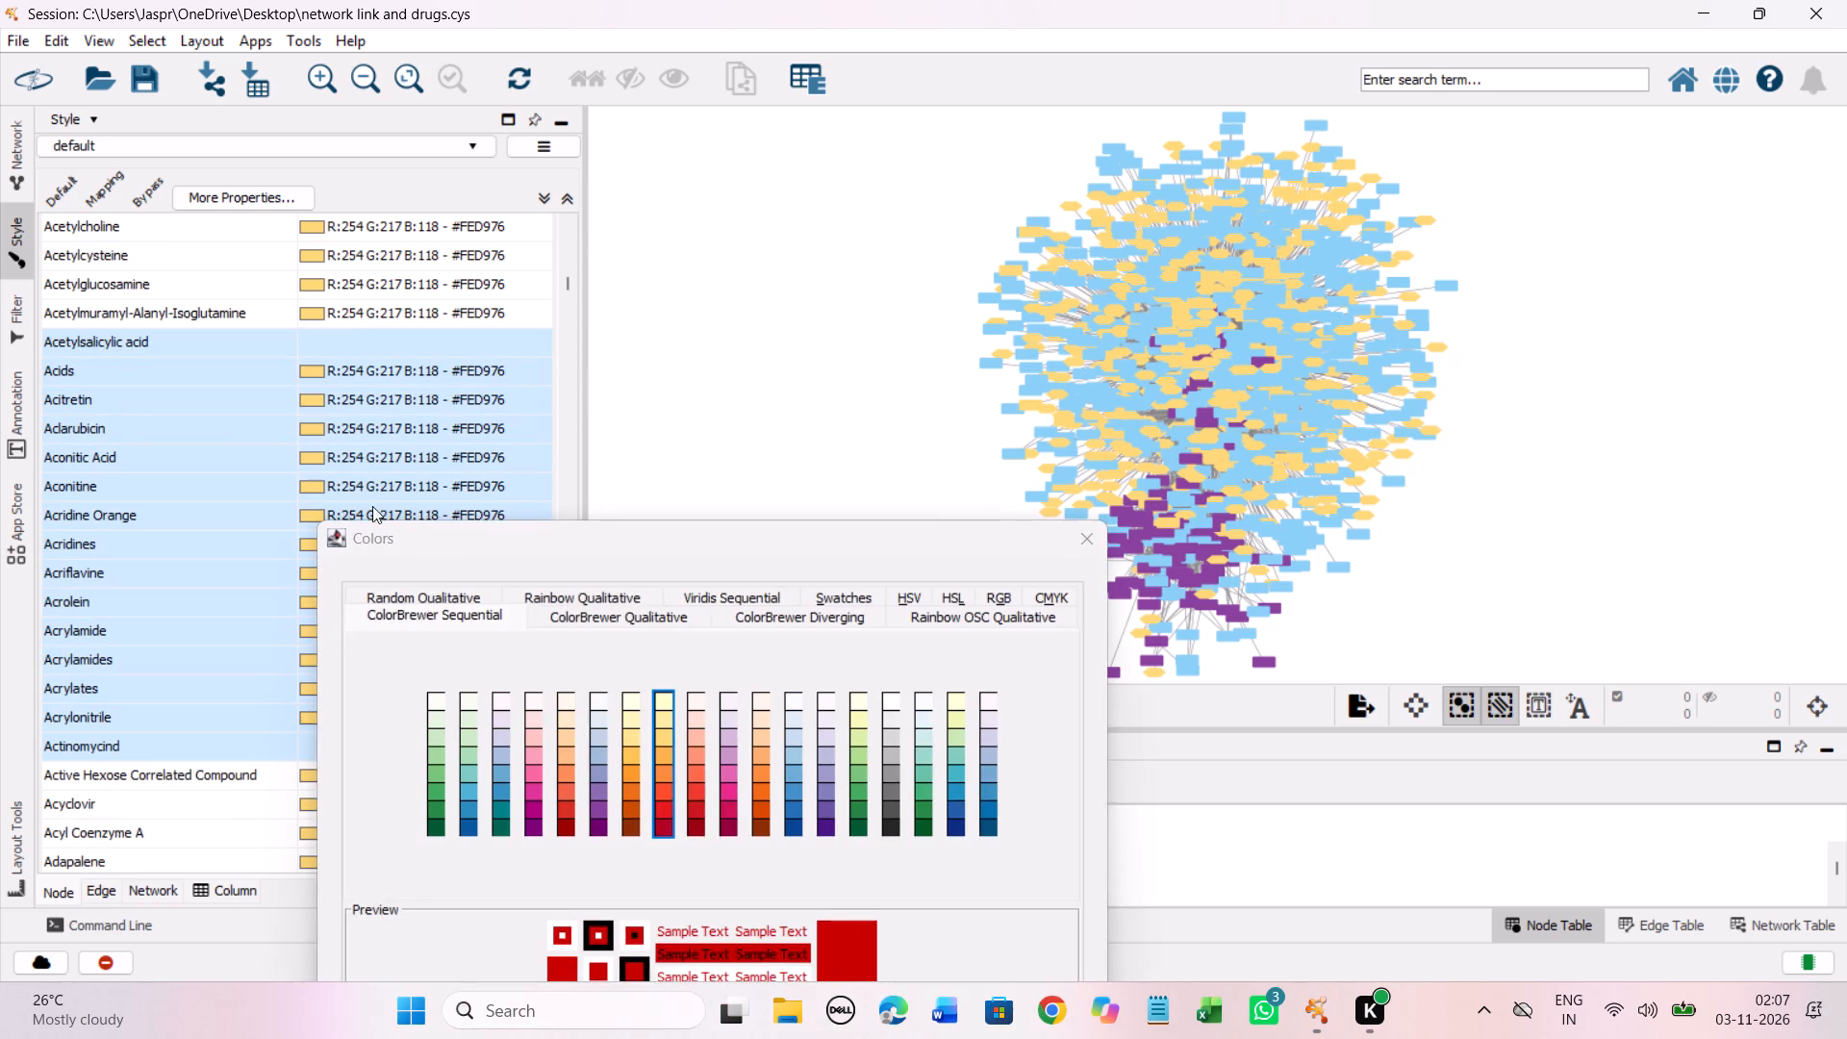
{"action": "left_click_drag", "start_coordinate": [388, 536], "coordinate": [232, 266]}
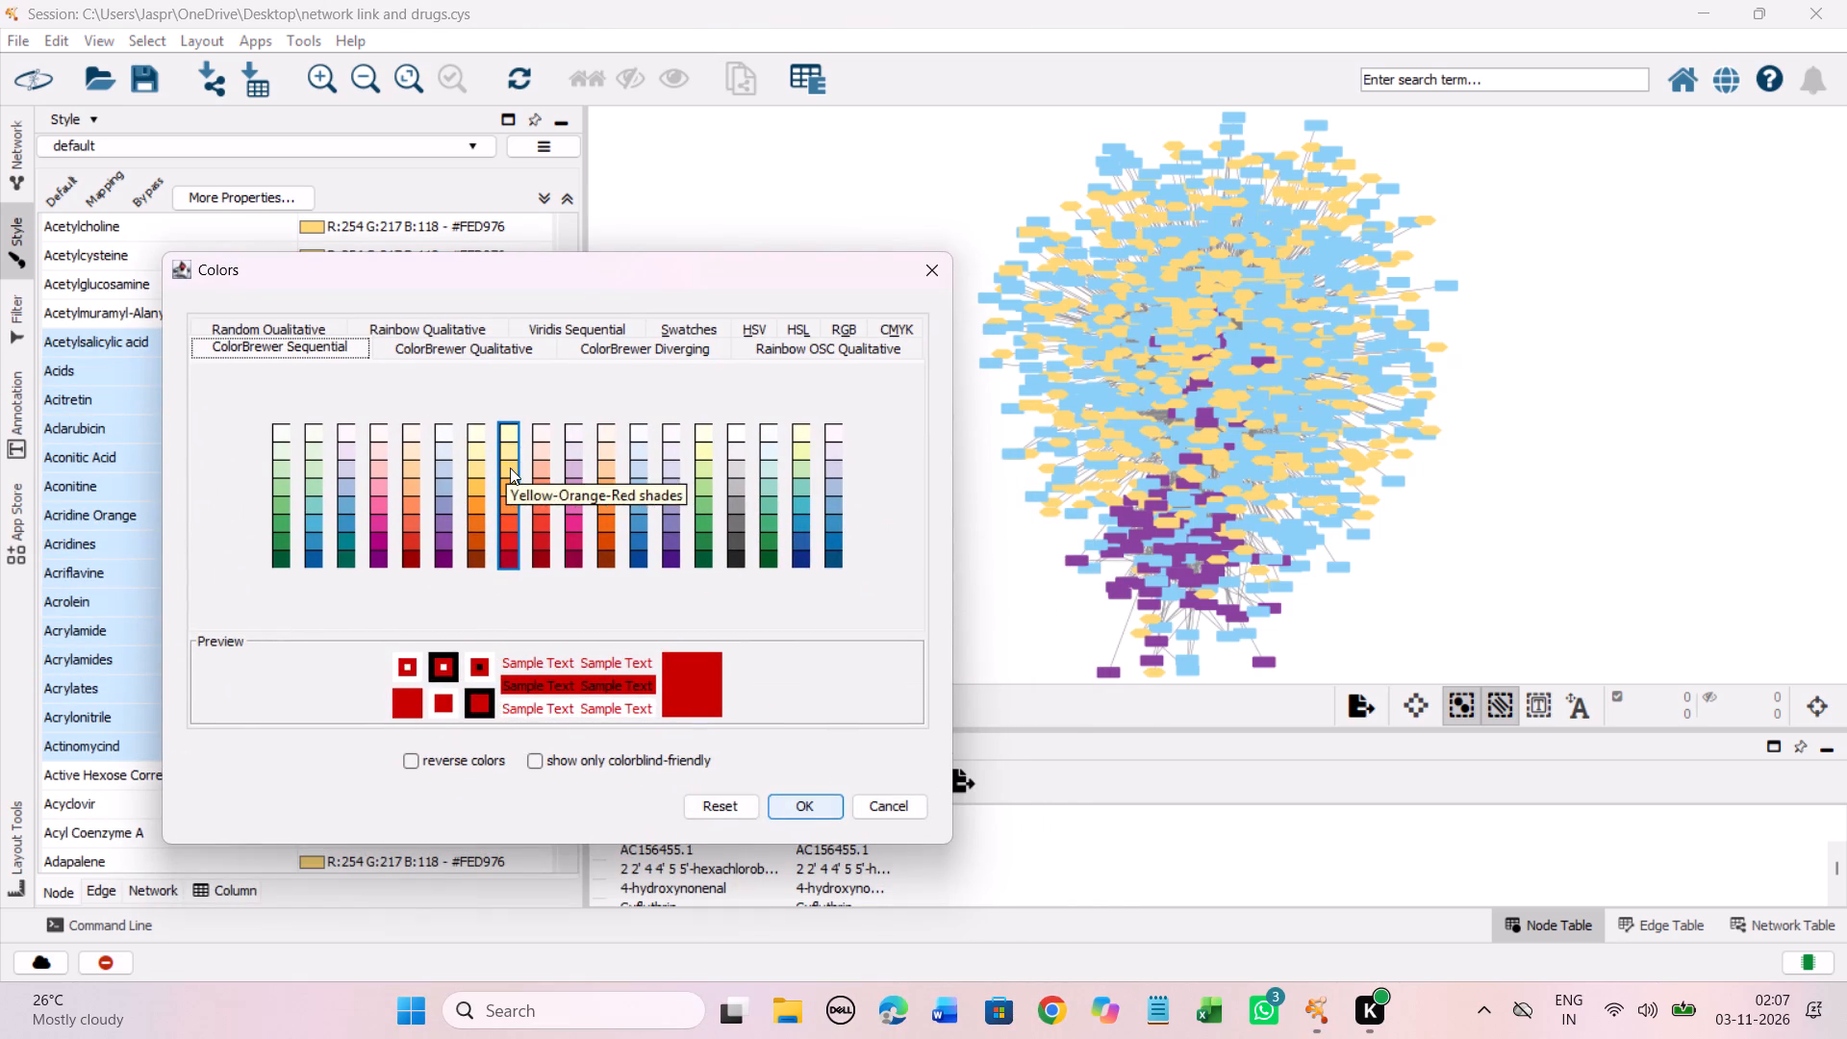
{"action": "left_click", "coordinate": [510, 468]}
{"action": "left_click", "coordinate": [801, 811]}
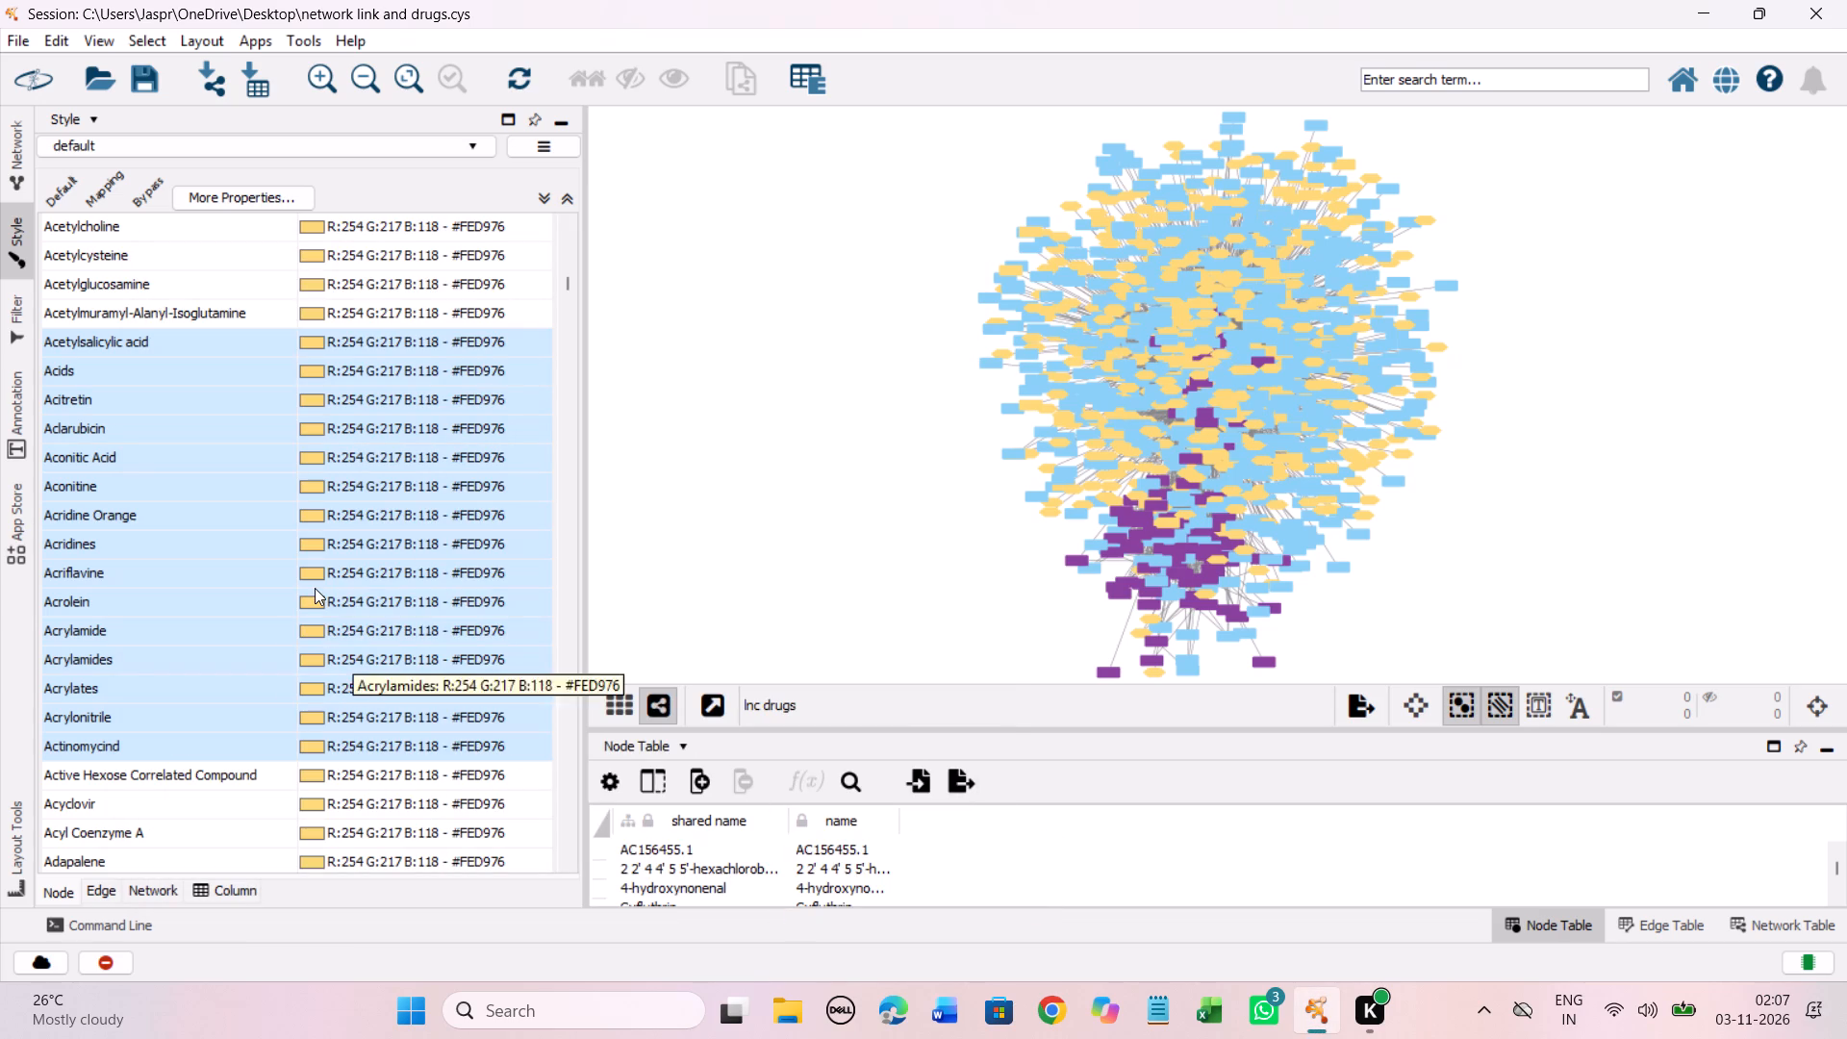
Set the color of the entries from Adenosine Monophosphate through Adenovirus E1 Proteins, including the unmapped adenosine phosphates, to #FED976.
{"action": "scroll", "coordinate": [315, 588], "scroll_direction": "down", "scroll_amount": 5}
{"action": "scroll", "coordinate": [315, 588], "scroll_direction": "down", "scroll_amount": 19}
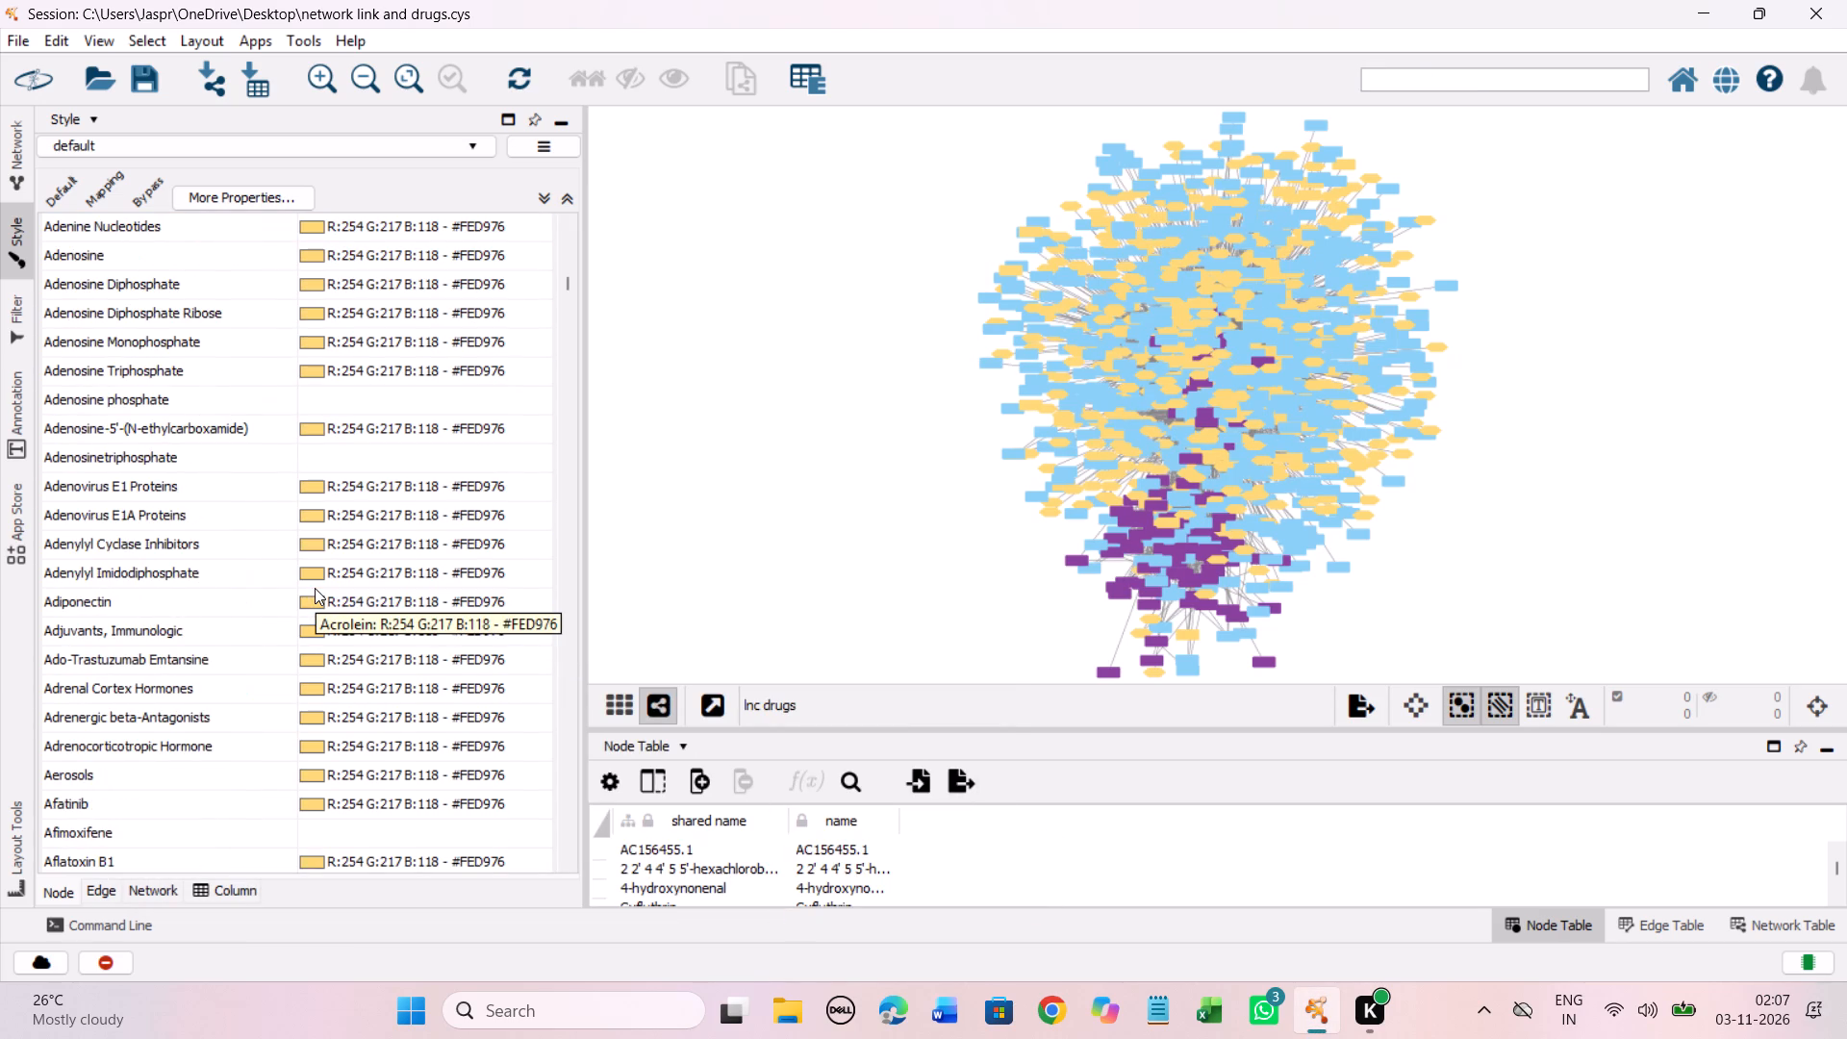
{"action": "left_click_drag", "start_coordinate": [352, 351], "coordinate": [373, 466]}
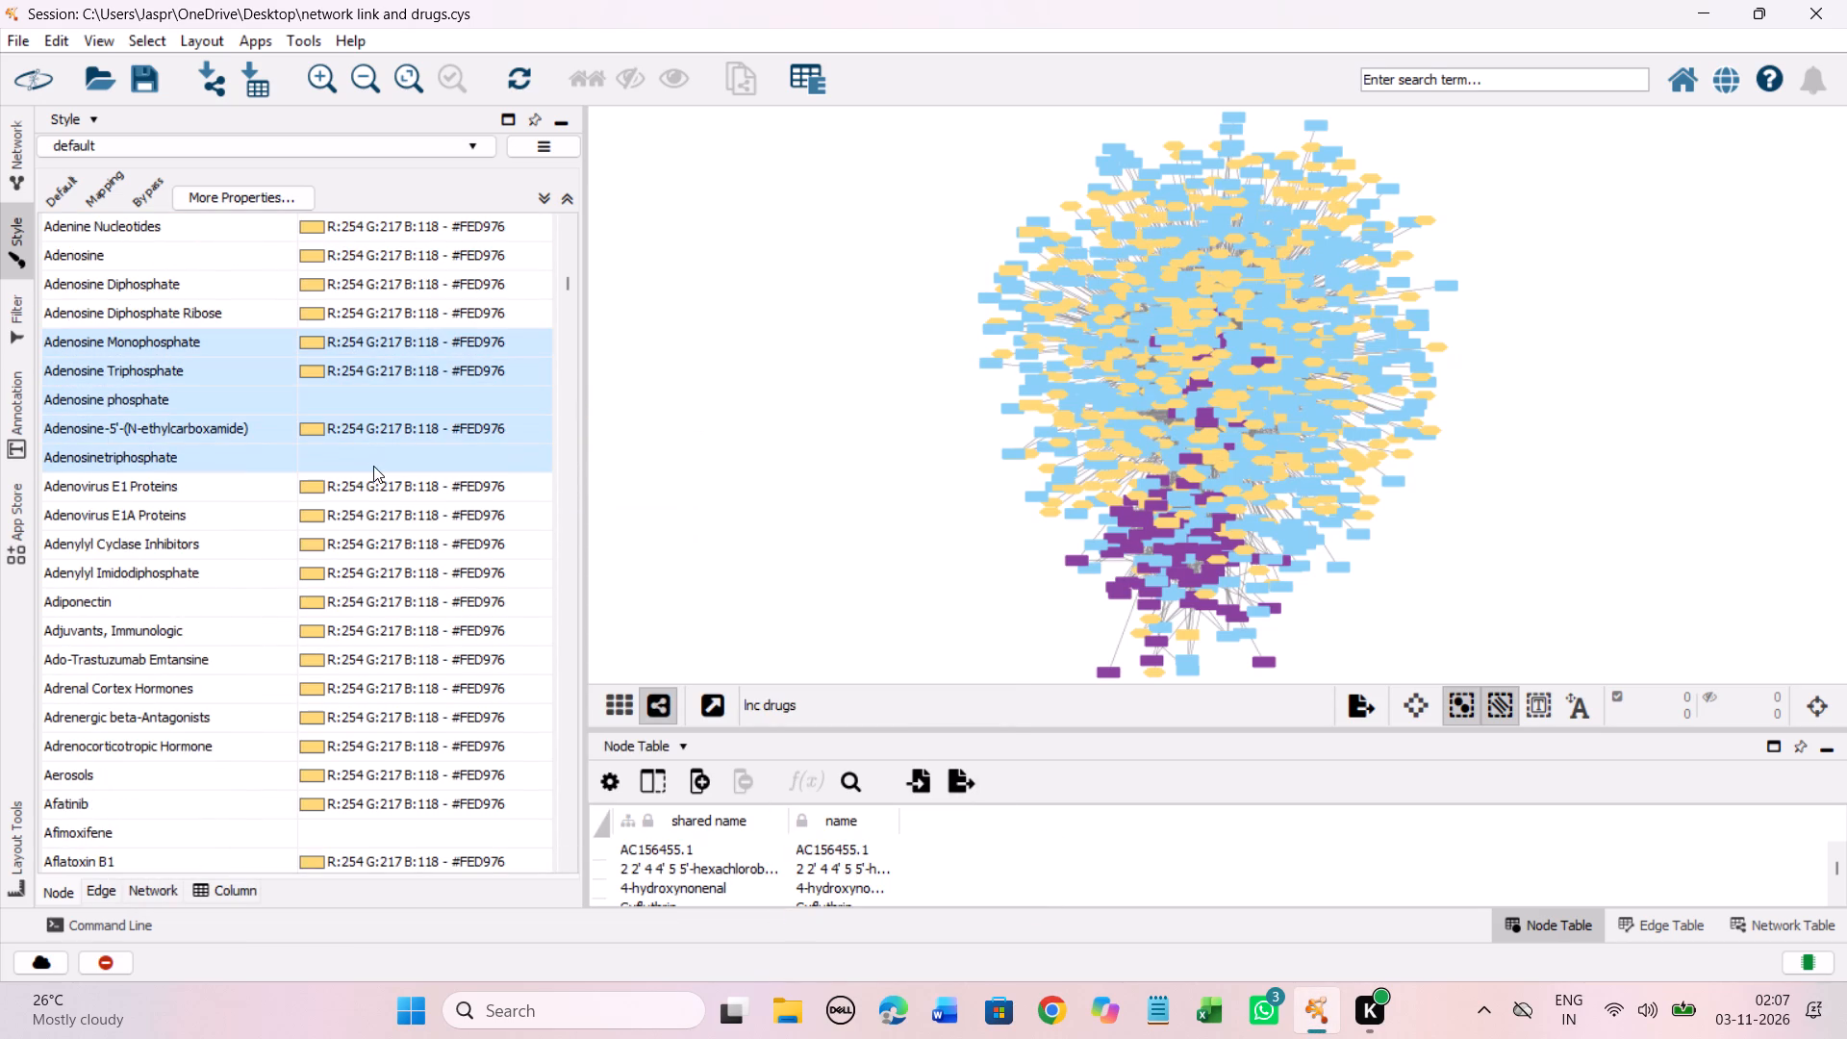
{"action": "left_click_drag", "start_coordinate": [373, 466], "coordinate": [375, 485]}
{"action": "right_click", "coordinate": [375, 485]}
{"action": "left_click", "coordinate": [706, 500]}
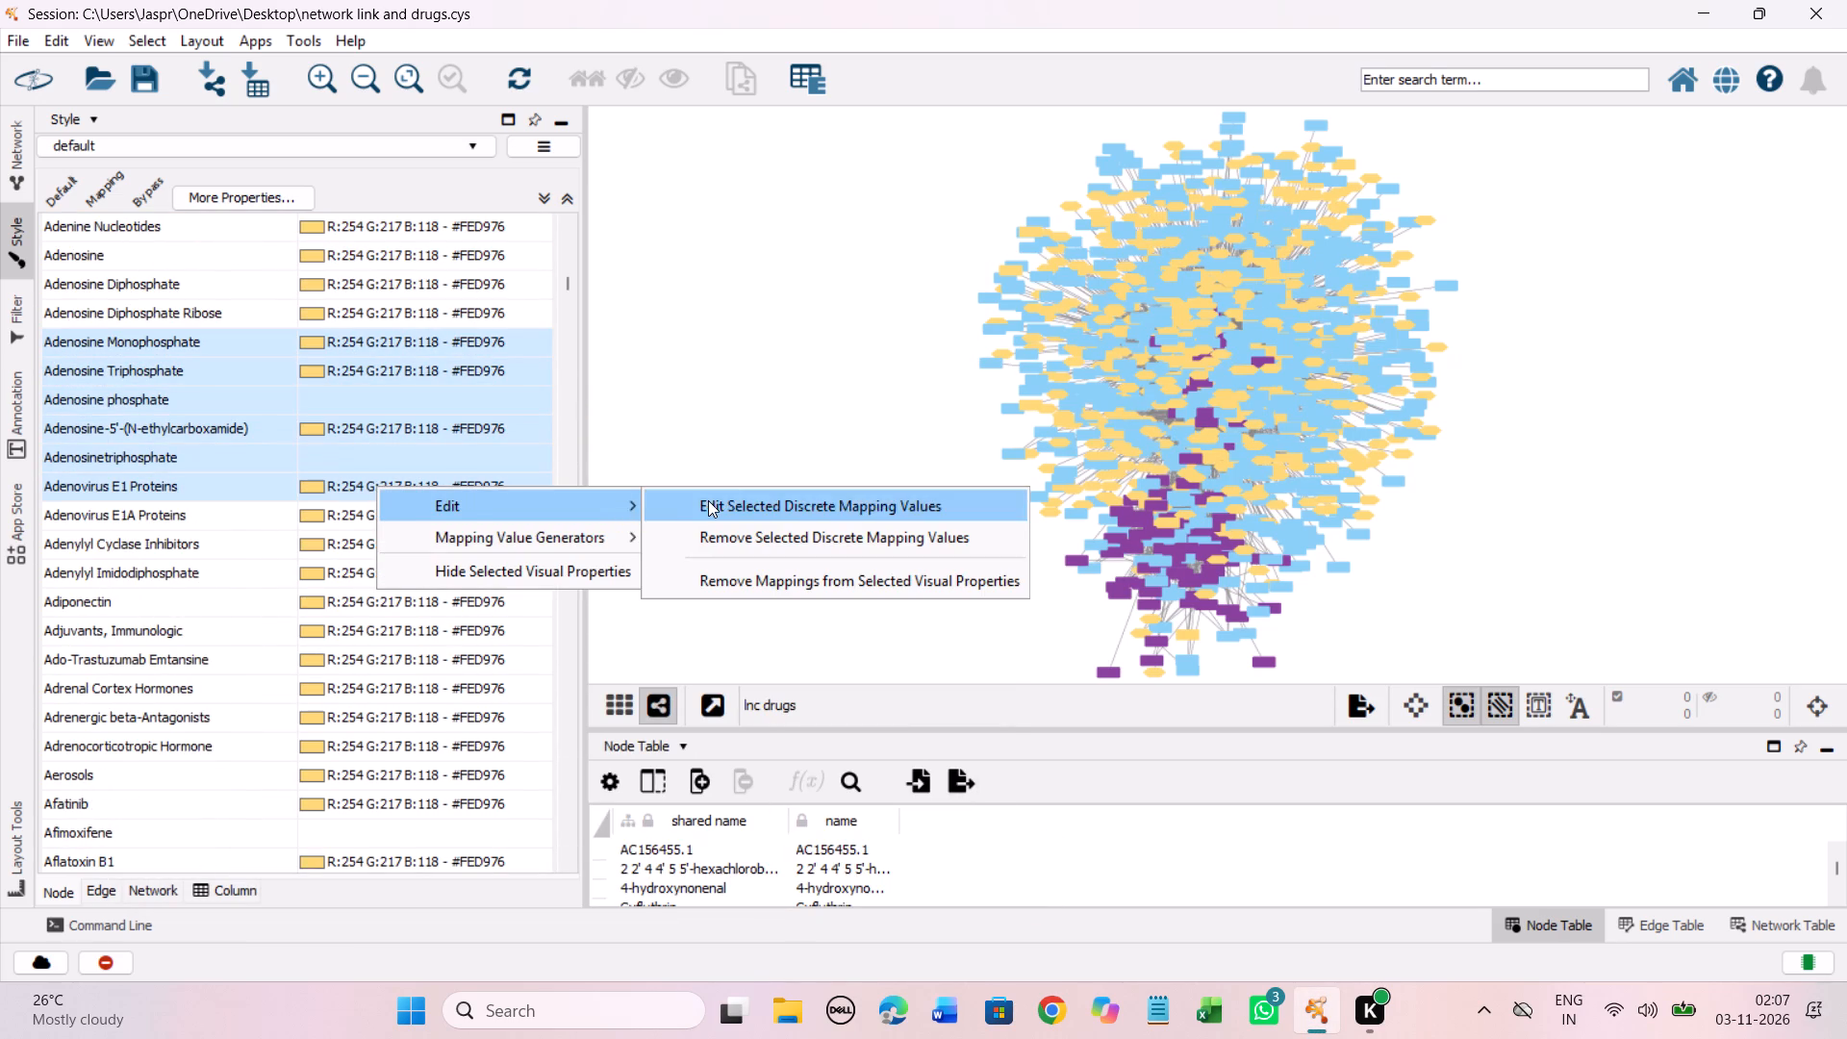
{"action": "left_click_drag", "start_coordinate": [445, 537], "coordinate": [314, 341]}
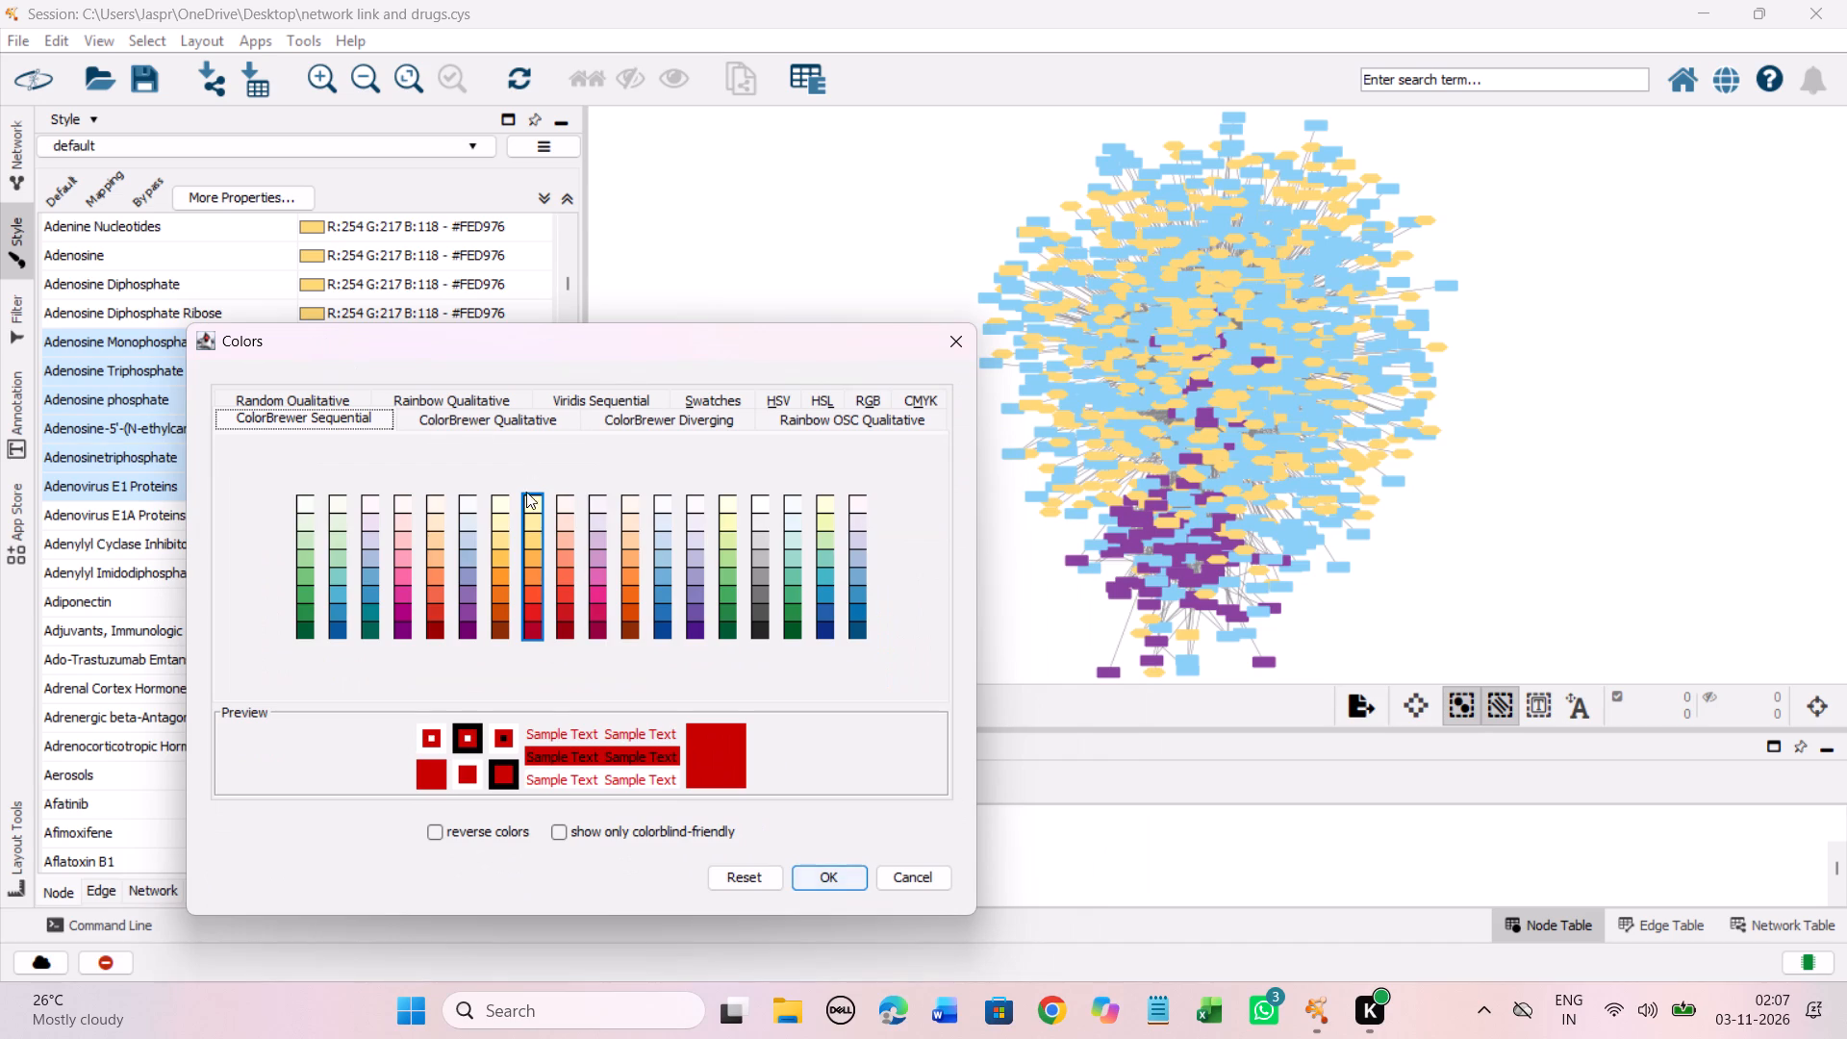
{"action": "left_click", "coordinate": [538, 540]}
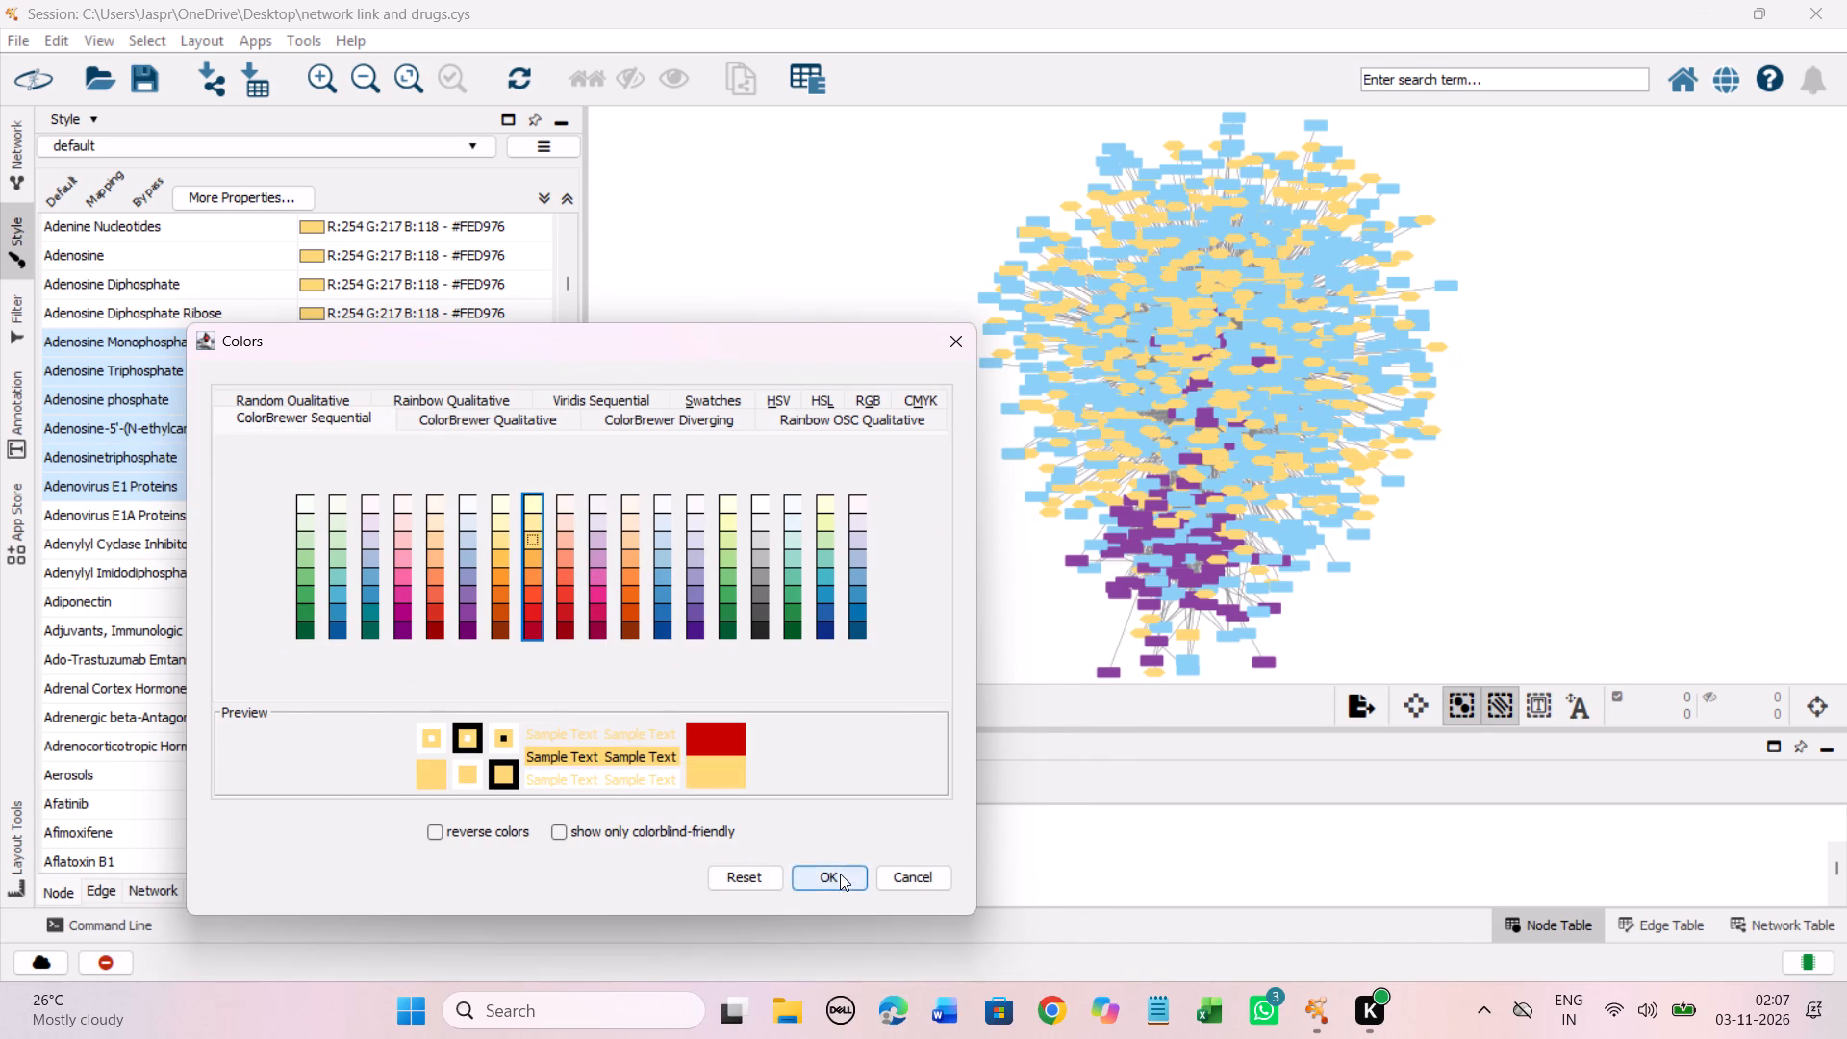
{"action": "left_click", "coordinate": [840, 874]}
Set the color of the unmapped drug Afimoxifene to #FED976.
{"action": "scroll", "coordinate": [344, 519], "scroll_direction": "down", "scroll_amount": 16}
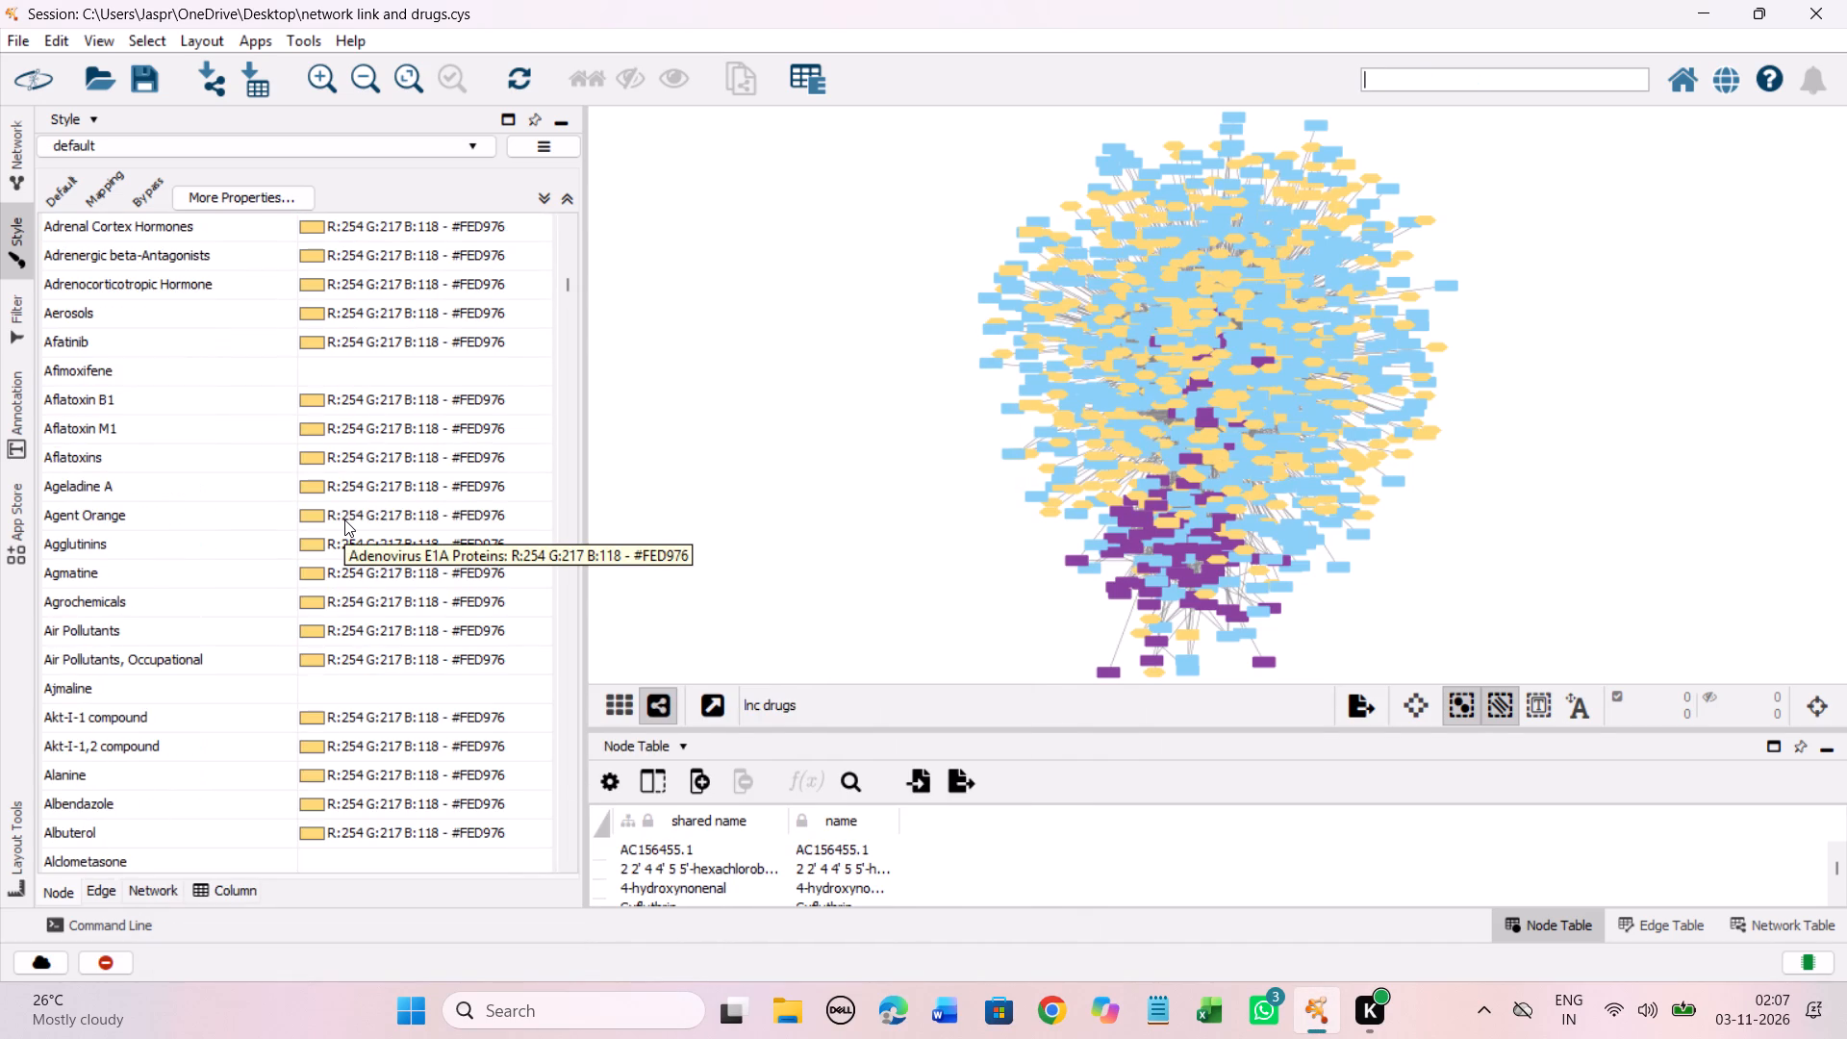
{"action": "left_click", "coordinate": [376, 382]}
{"action": "right_click", "coordinate": [376, 382]}
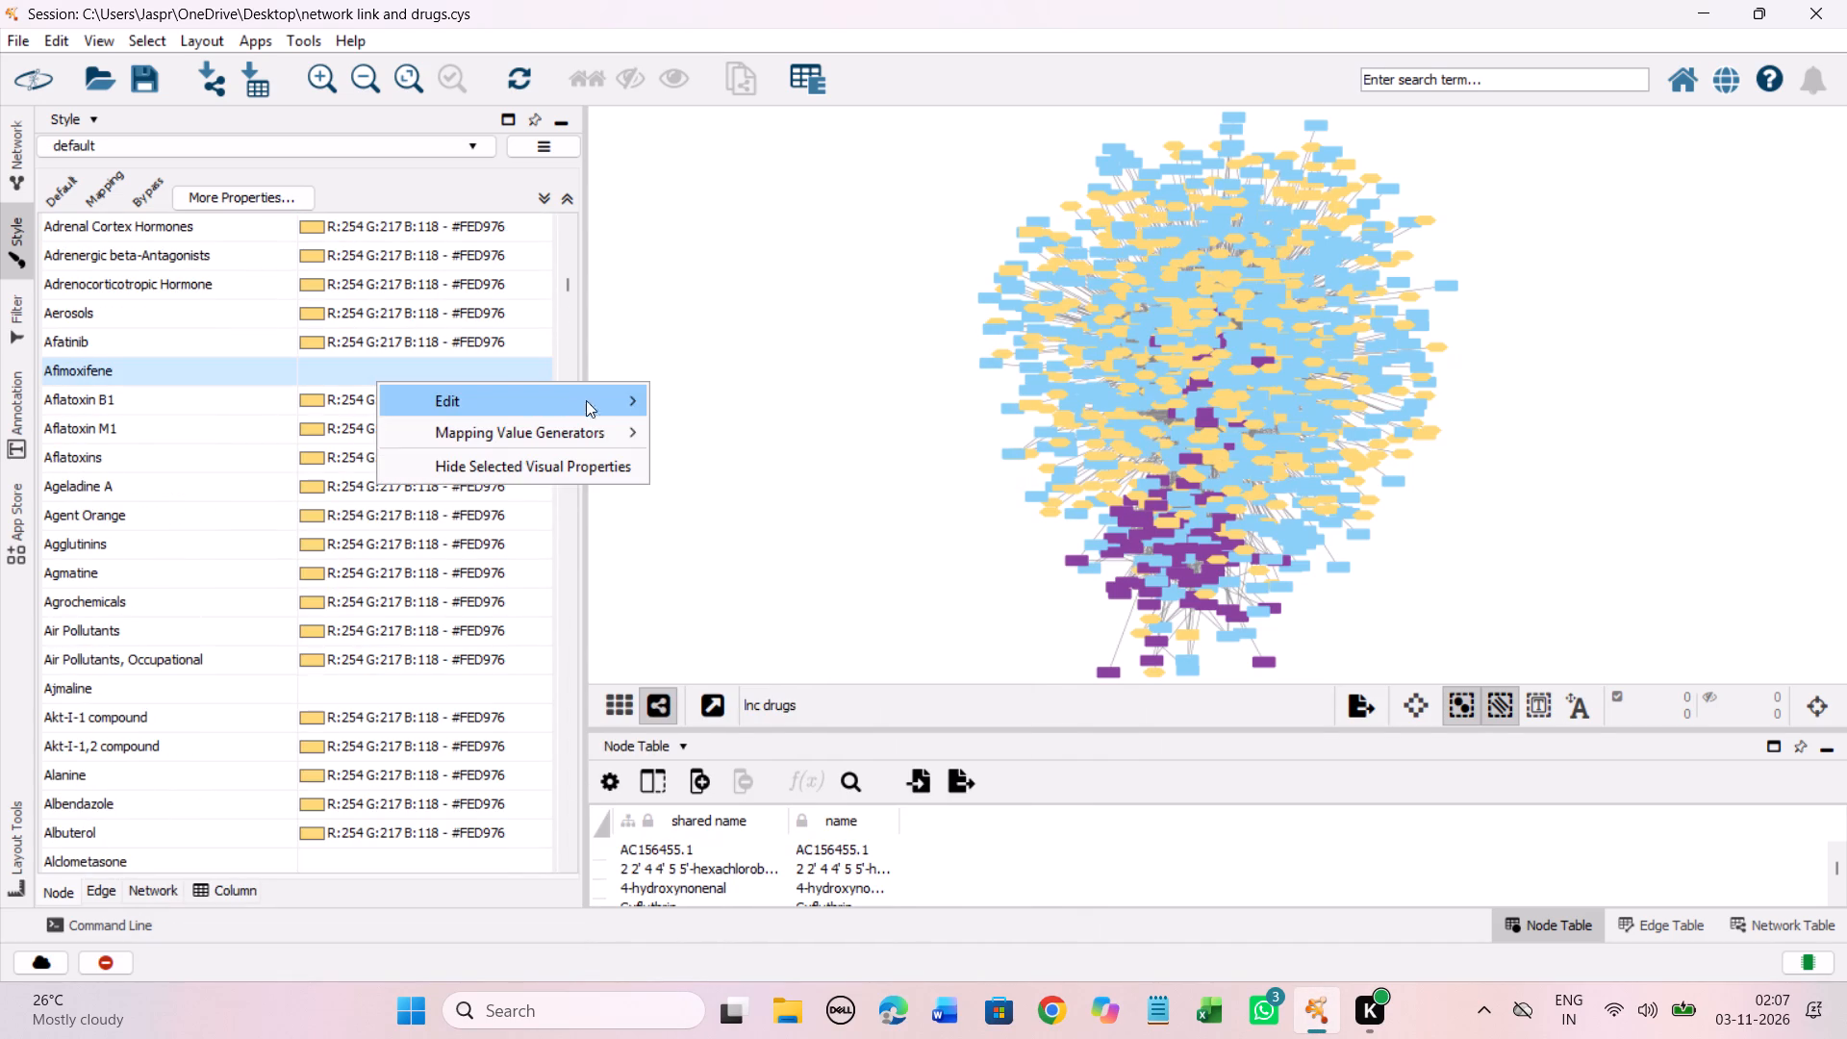
{"action": "left_click", "coordinate": [689, 401]}
{"action": "left_click_drag", "start_coordinate": [514, 551], "coordinate": [374, 349]}
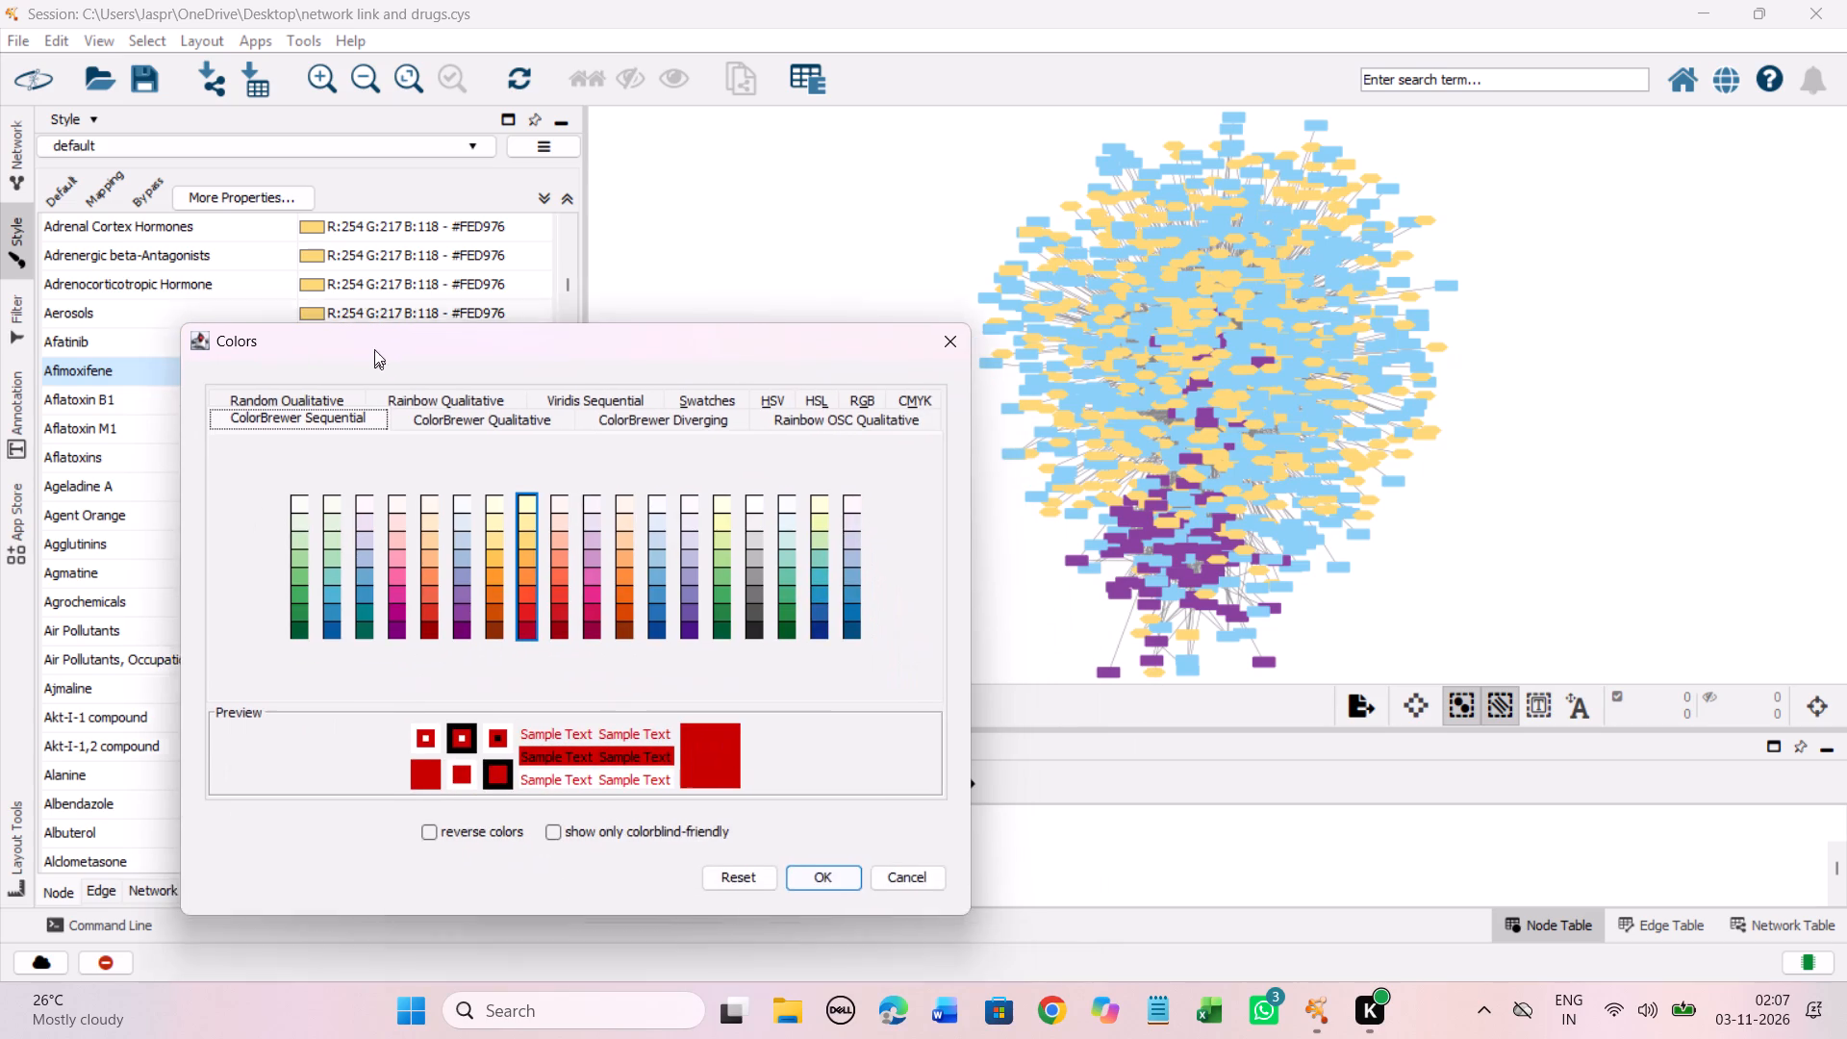
{"action": "left_click_drag", "start_coordinate": [374, 349], "coordinate": [373, 344]}
{"action": "left_click", "coordinate": [522, 523]}
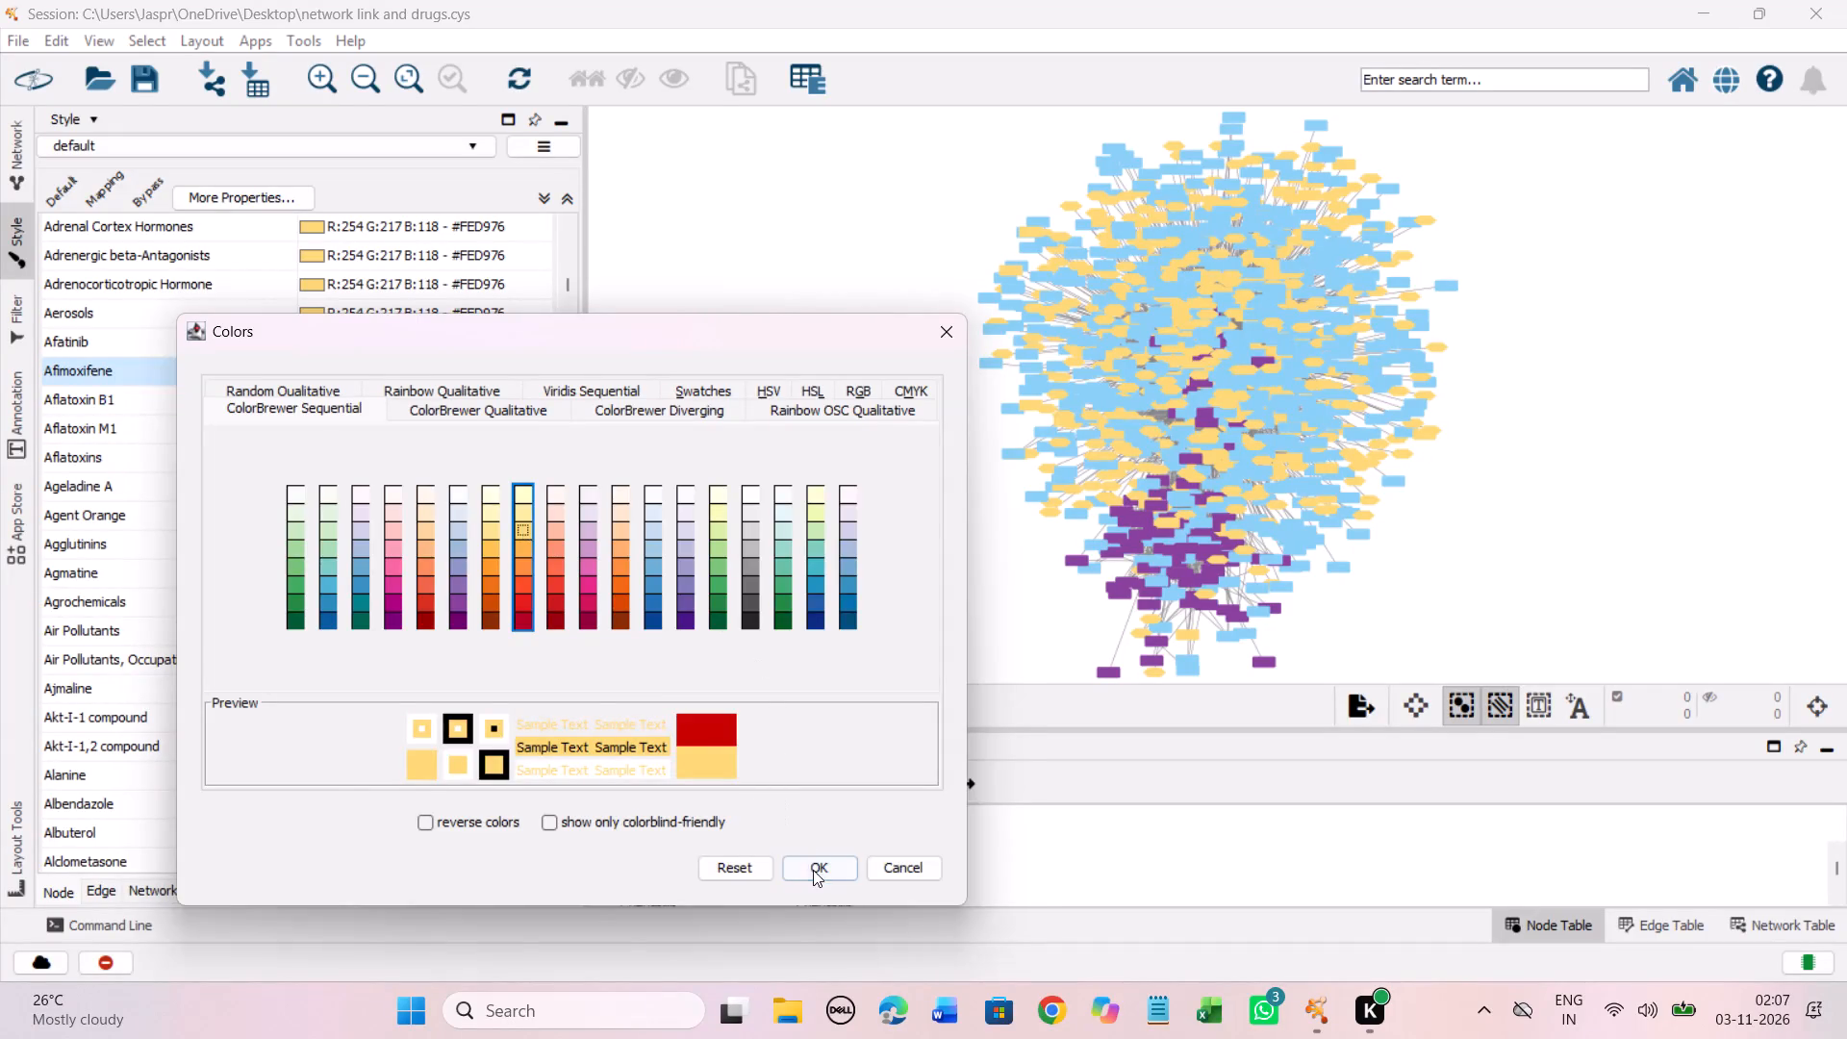
{"action": "left_click", "coordinate": [813, 870]}
Set the color of the unmapped drug Ajmaline to #FED976.
{"action": "left_click", "coordinate": [384, 683]}
{"action": "right_click", "coordinate": [384, 683]}
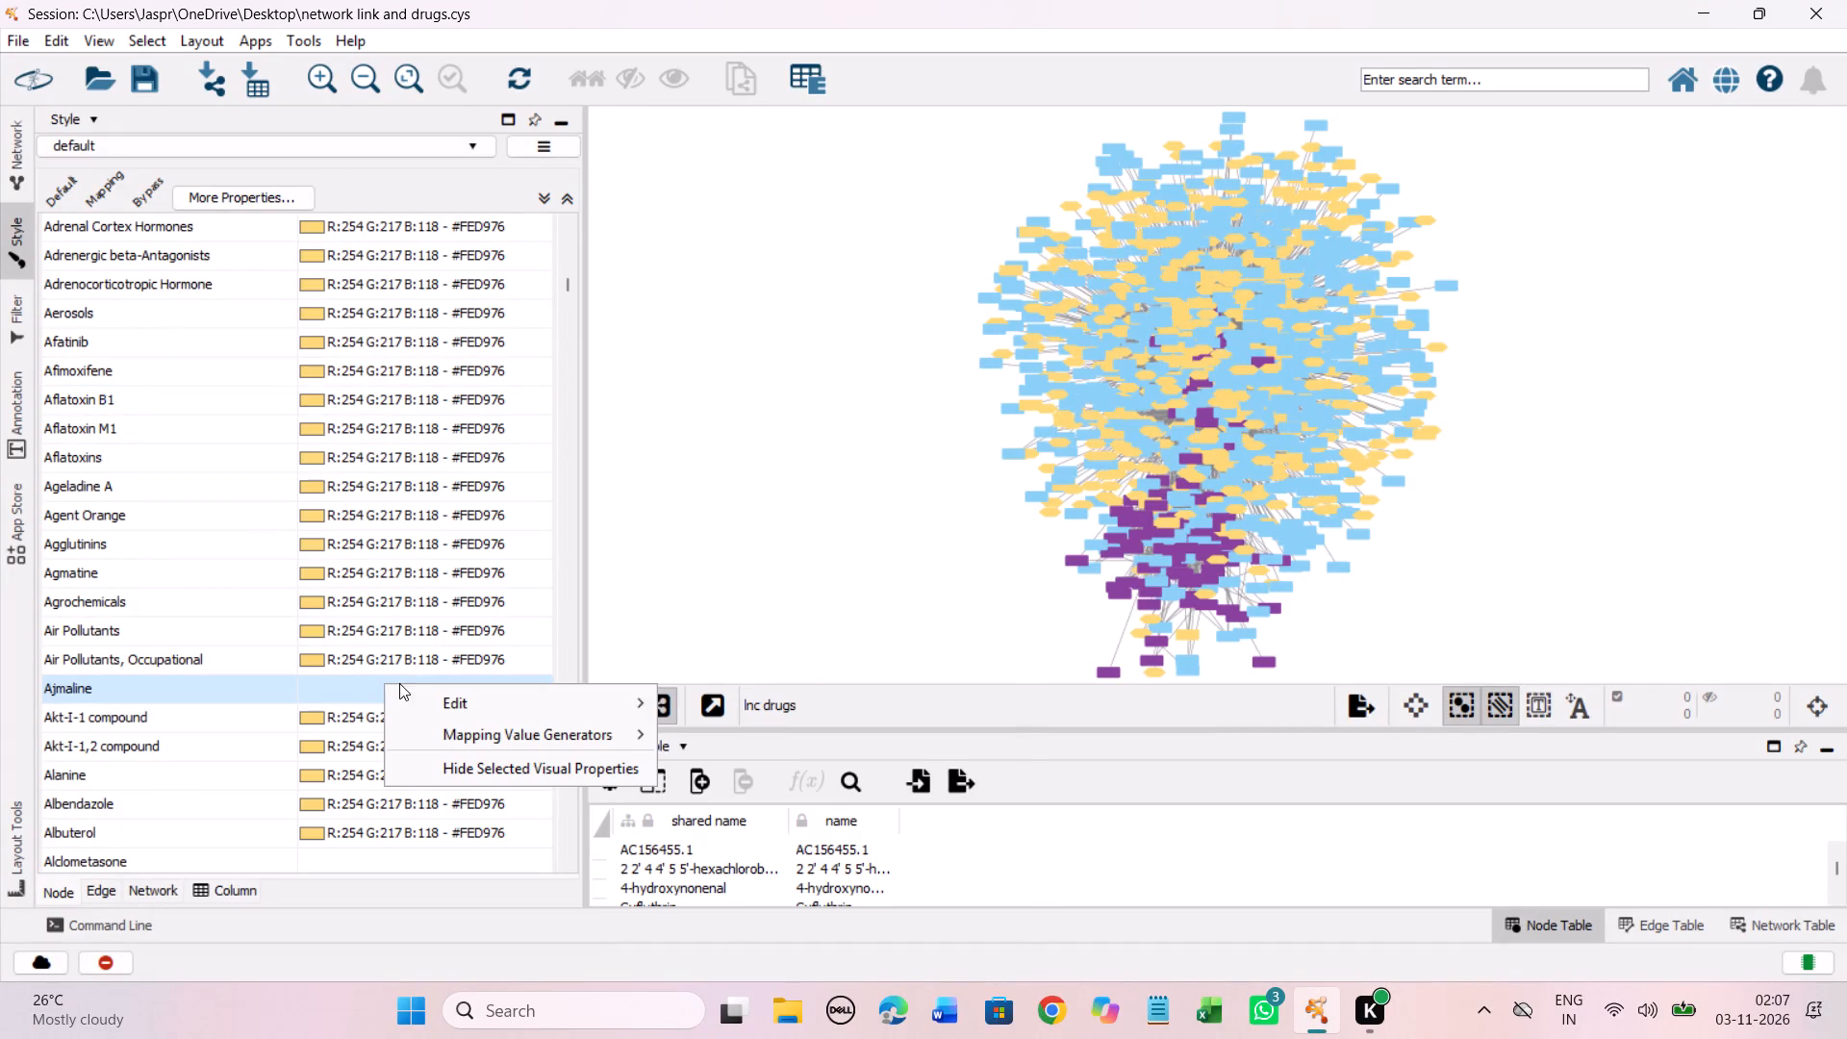
{"action": "left_click", "coordinate": [514, 703]}
{"action": "left_click", "coordinate": [733, 700]}
{"action": "left_click_drag", "start_coordinate": [349, 547], "coordinate": [331, 508]}
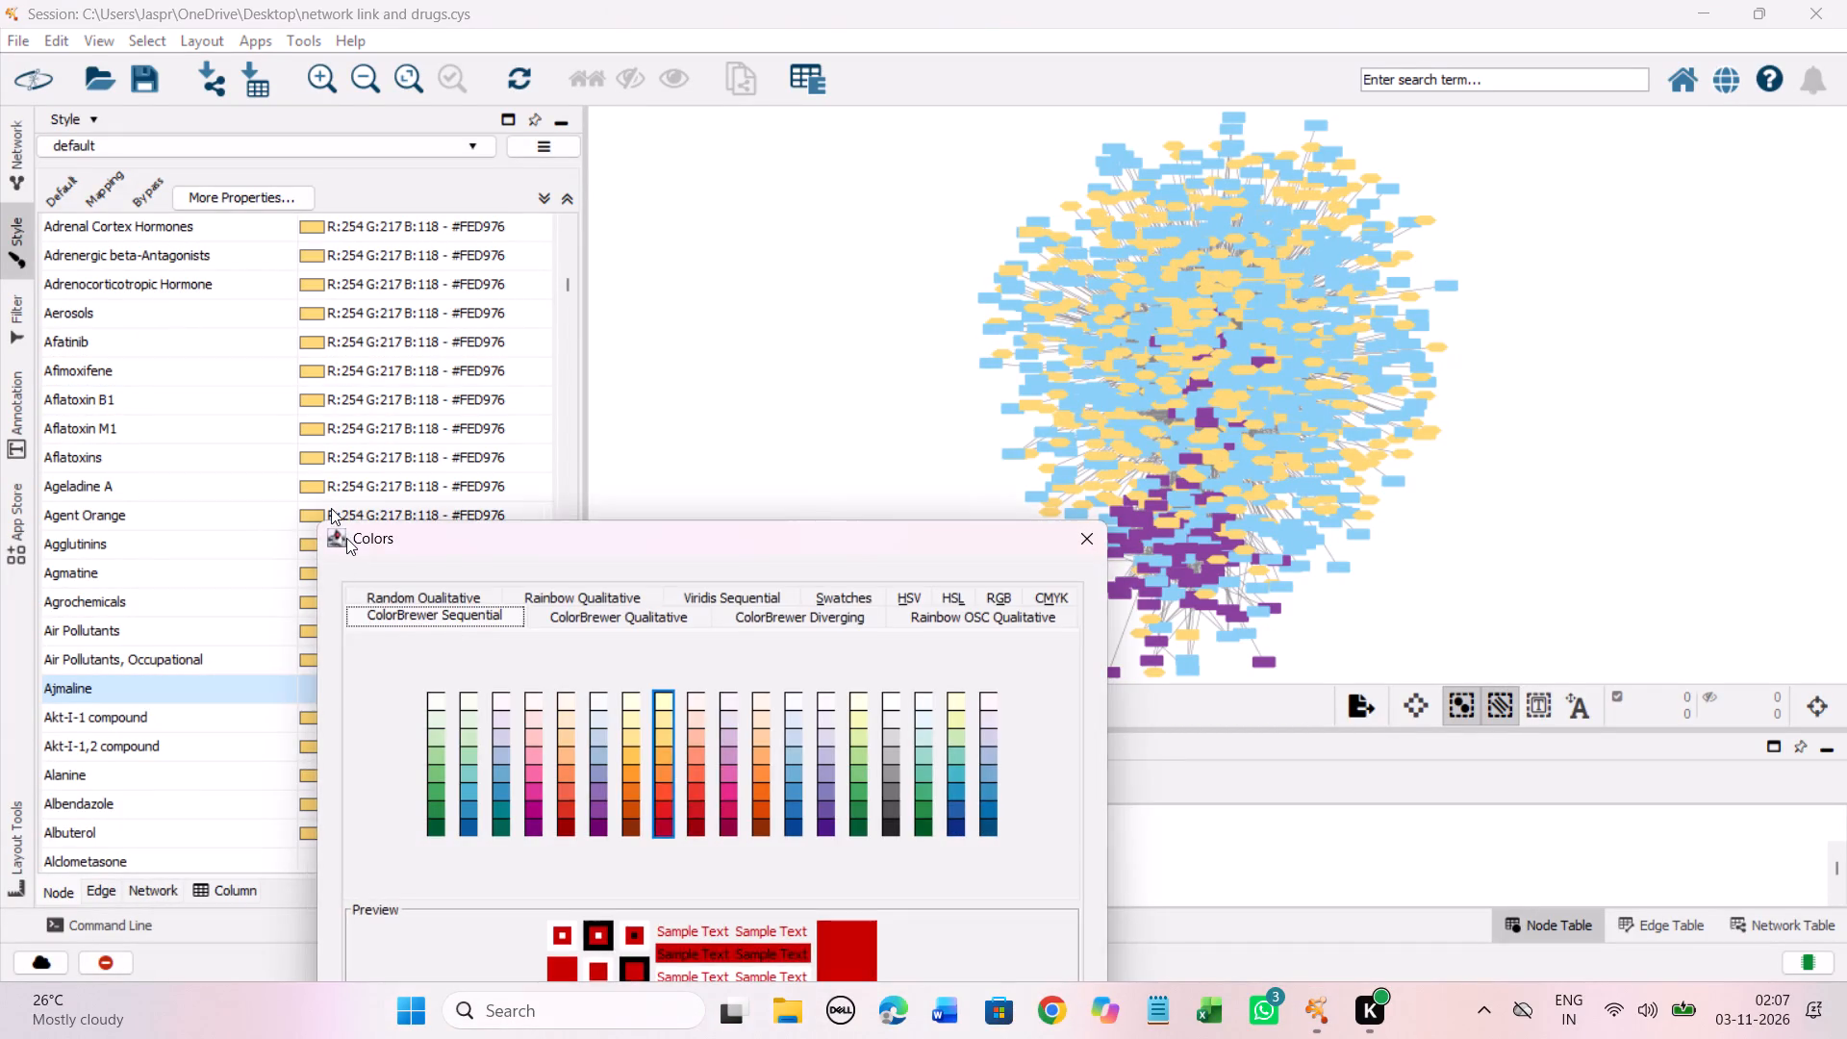
{"action": "left_click_drag", "start_coordinate": [331, 508], "coordinate": [219, 242]}
{"action": "left_click", "coordinate": [535, 429]}
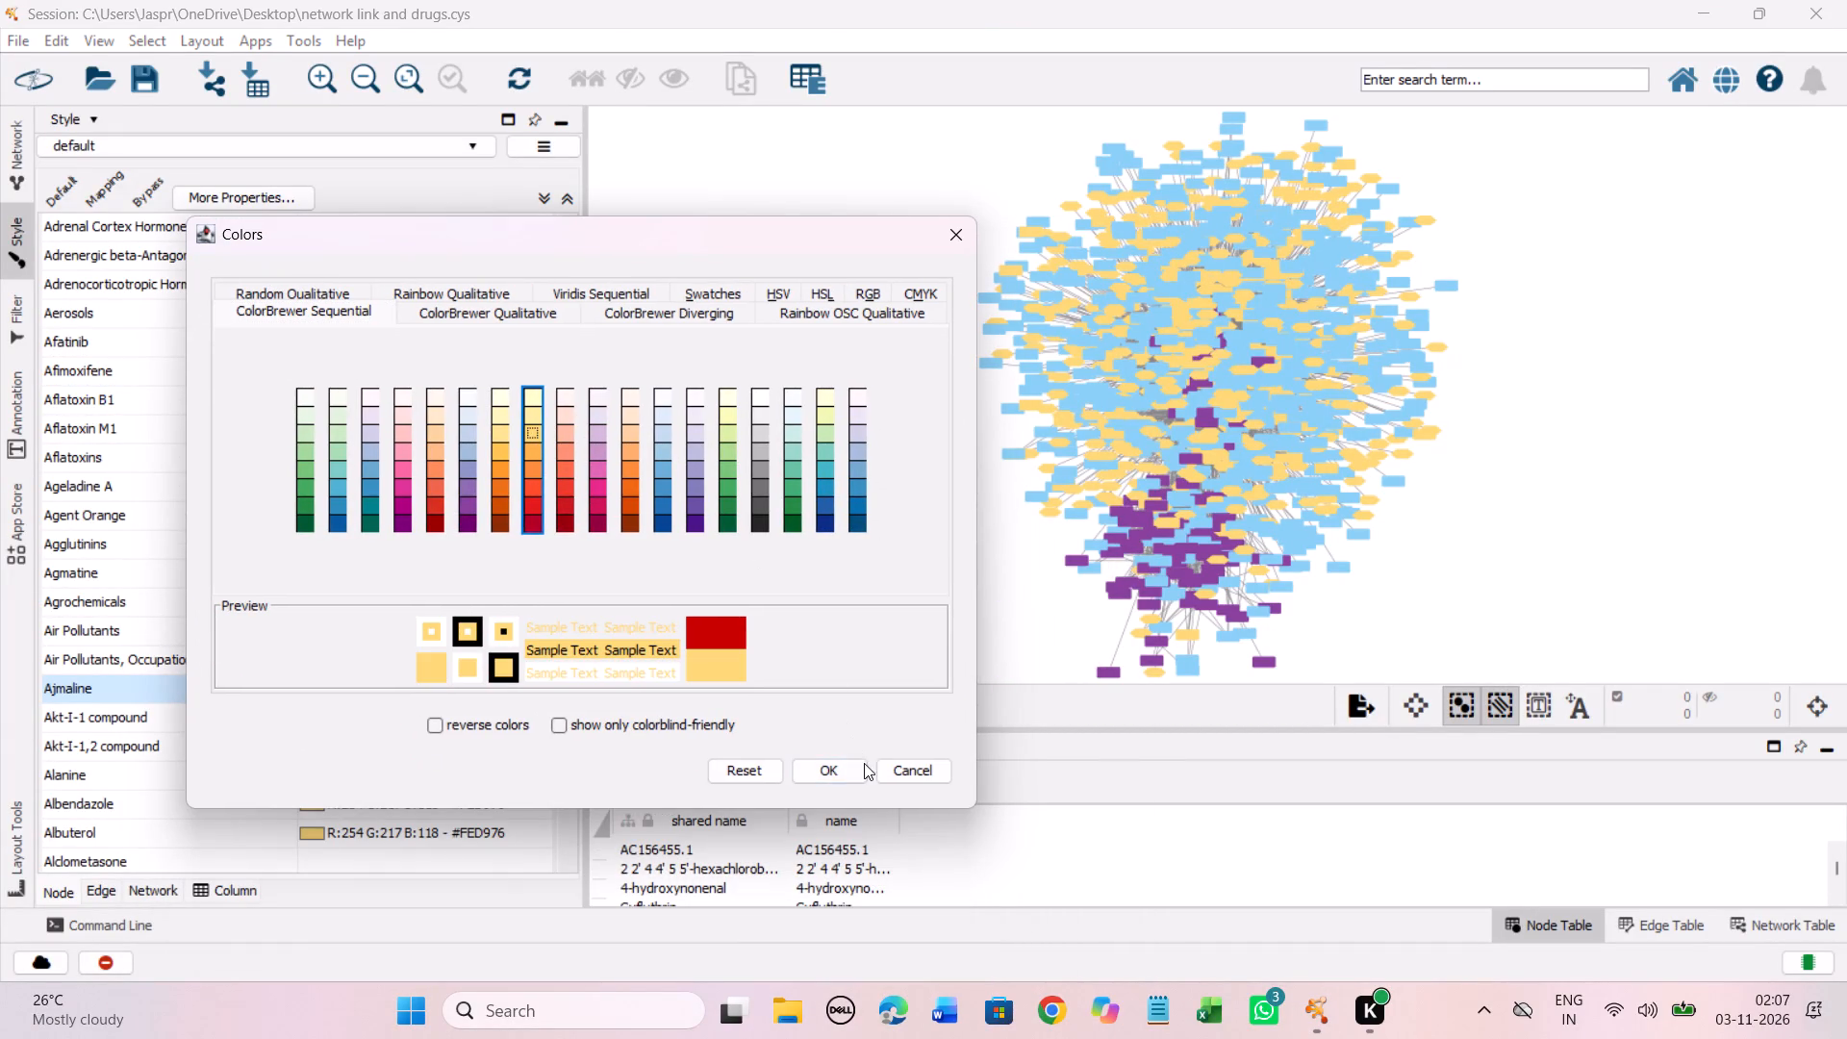
{"action": "left_click", "coordinate": [841, 764]}
Set the color of all entries from Albendazole through Alkanes, including unmapped Aldometasone, Alfacalcidol, Alfaxalone, Alfuzosin and Alimemazine, to #FED976.
{"action": "scroll", "coordinate": [306, 461], "scroll_direction": "down", "scroll_amount": 16}
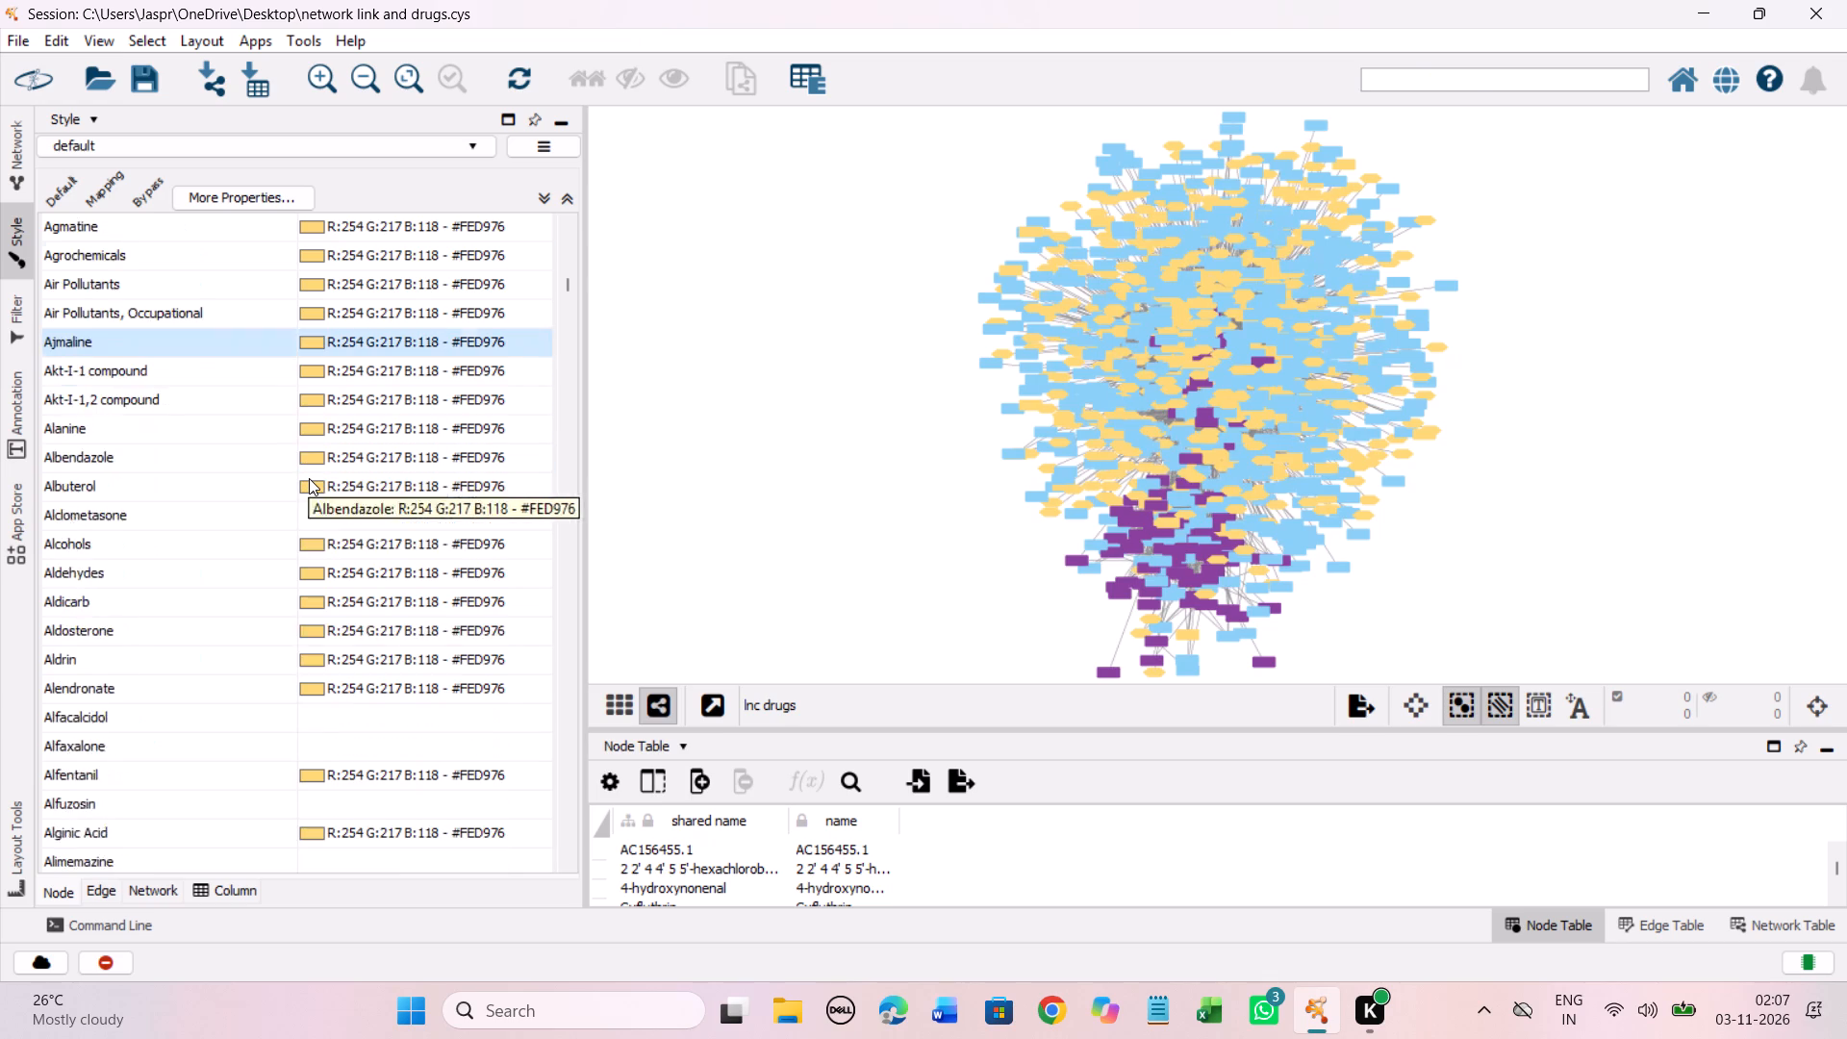
{"action": "scroll", "coordinate": [309, 478], "scroll_direction": "down", "scroll_amount": 3}
{"action": "left_click_drag", "start_coordinate": [430, 244], "coordinate": [466, 552]}
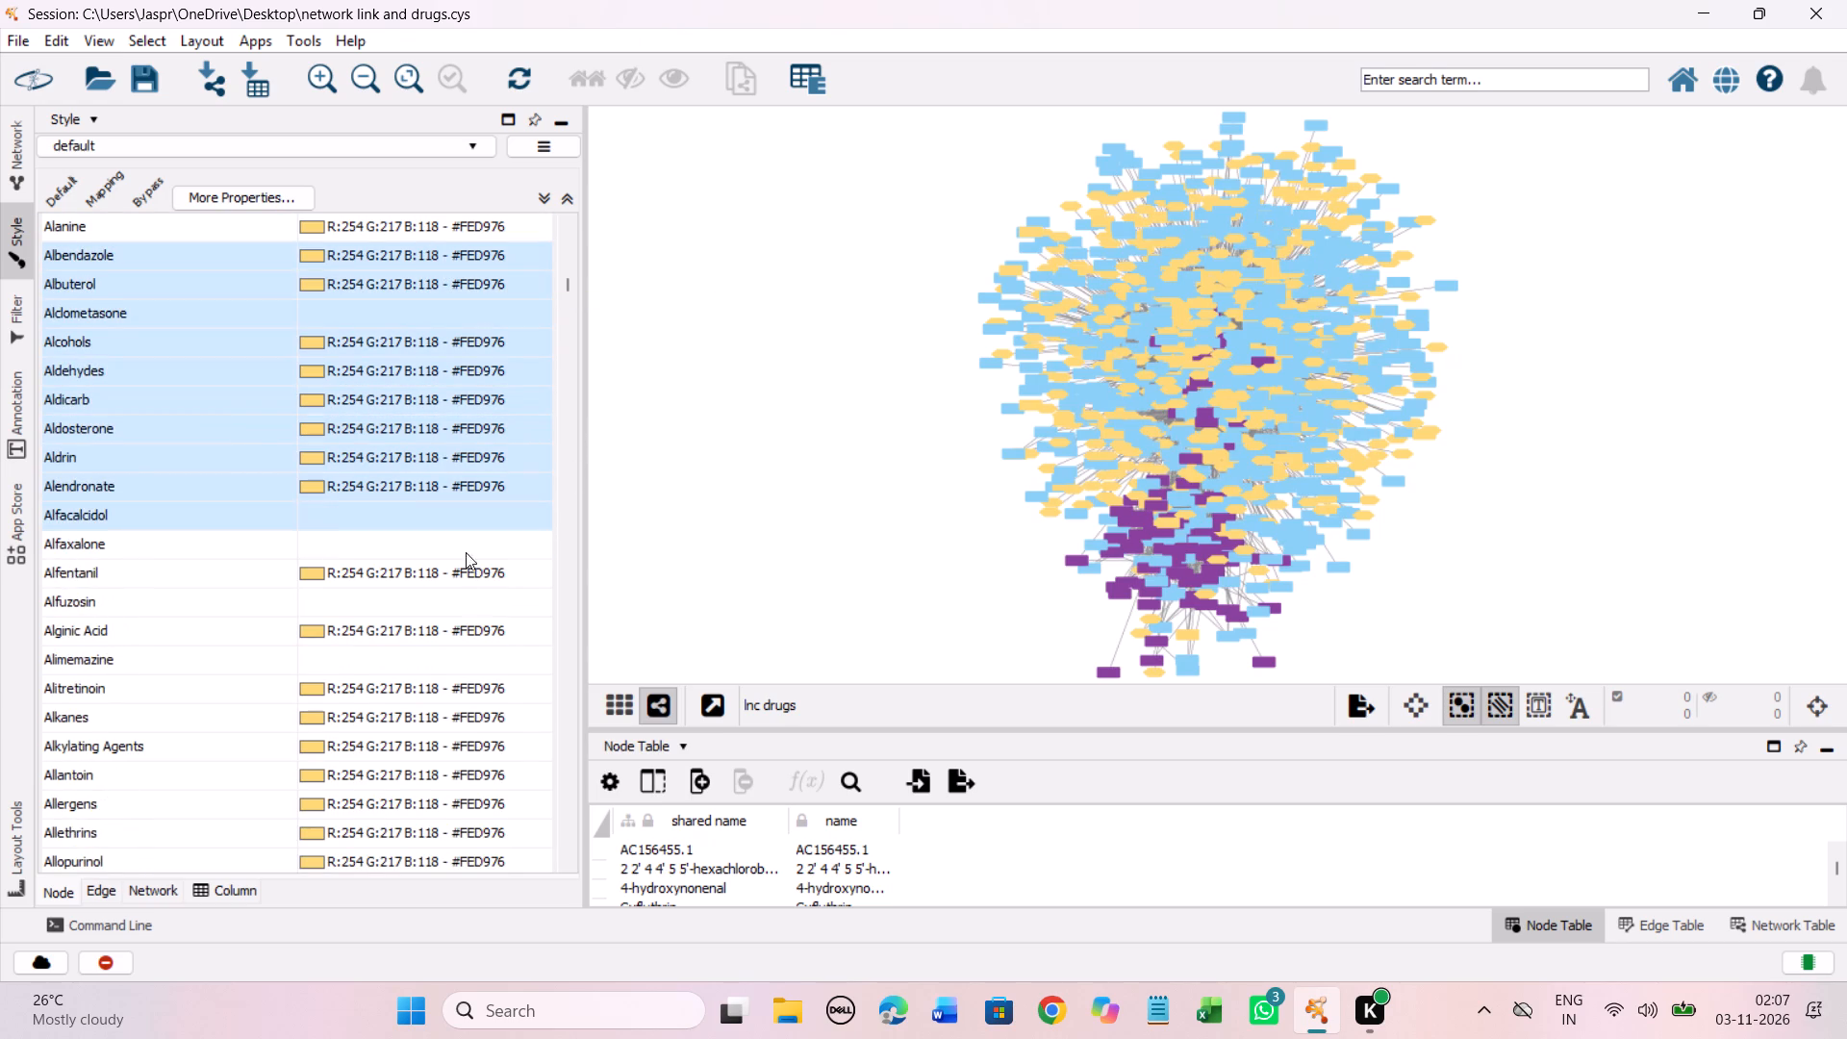
{"action": "left_click_drag", "start_coordinate": [466, 552], "coordinate": [466, 710]}
{"action": "right_click", "coordinate": [464, 702]}
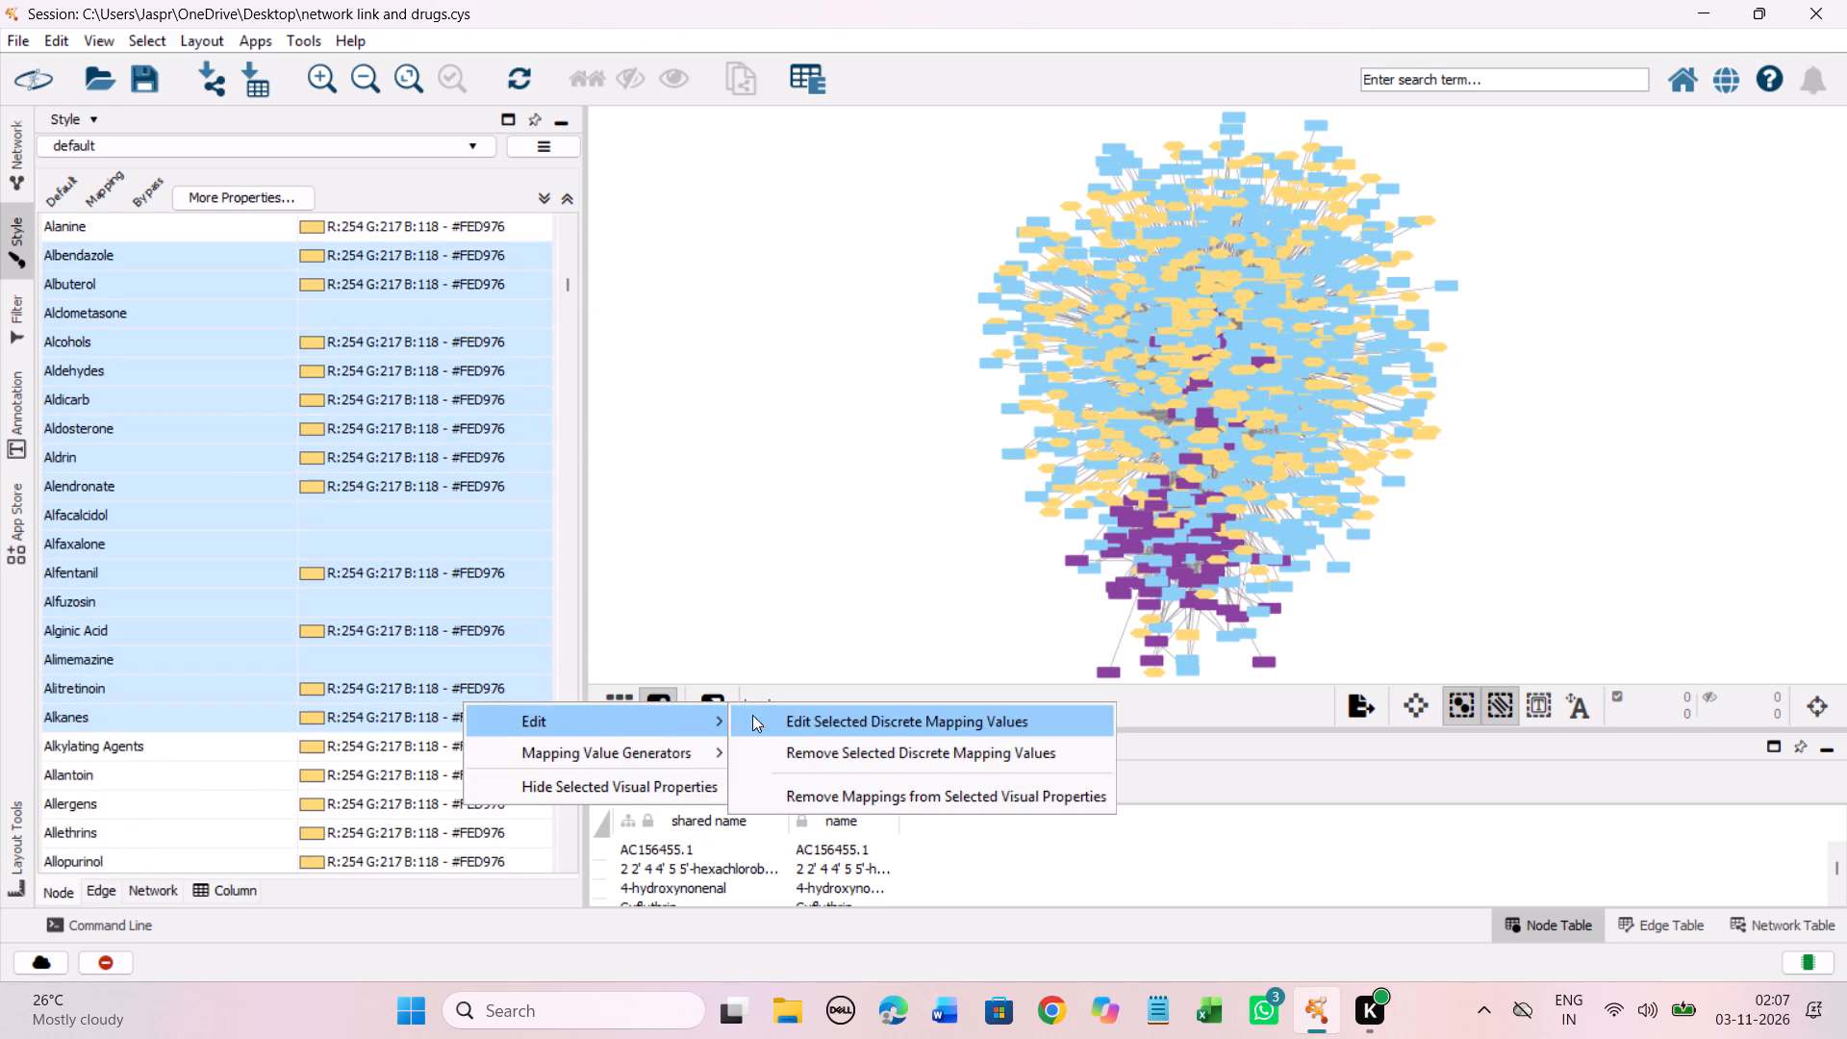
{"action": "left_click", "coordinate": [782, 715]}
{"action": "left_click_drag", "start_coordinate": [397, 542], "coordinate": [204, 203]}
{"action": "left_click", "coordinate": [476, 396]}
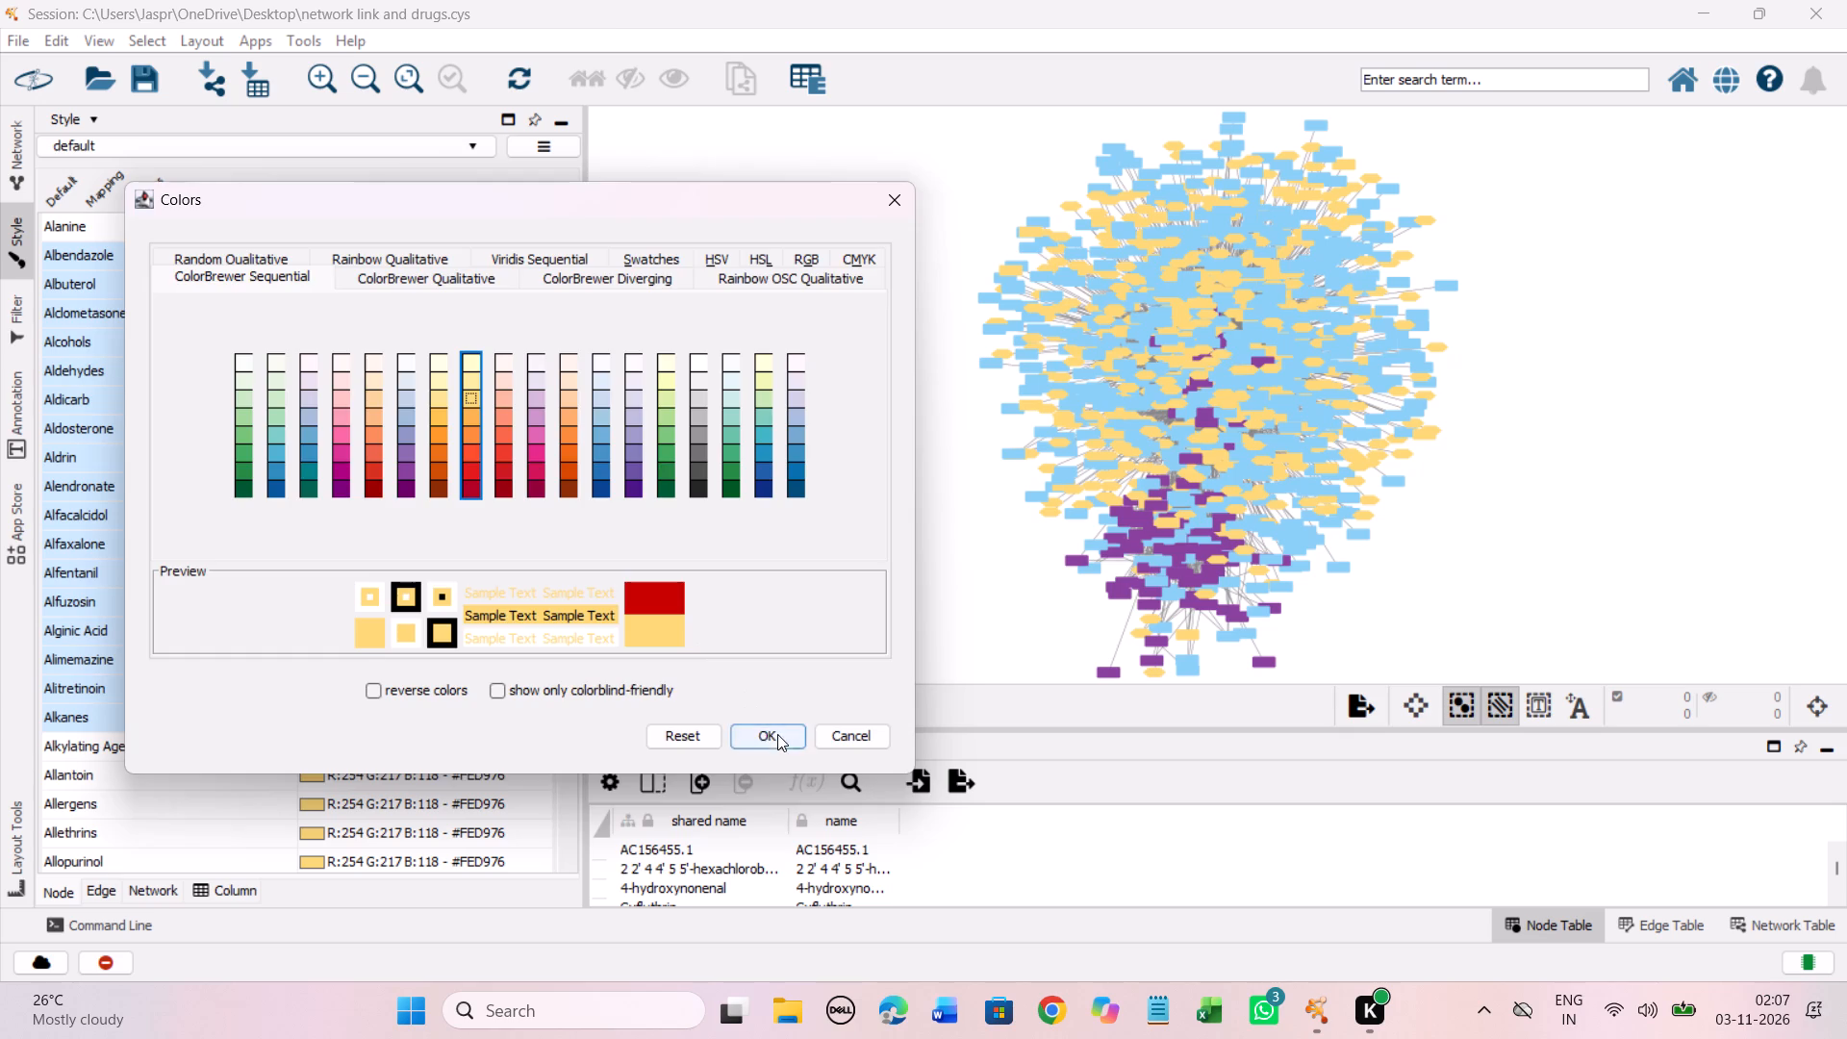
{"action": "left_click", "coordinate": [775, 734]}
Set the color of all entries from Alprazolam through Amidines, including the unmapped Alsterpaullone, Altretamine and Alvespimycin, to #FED976.
{"action": "scroll", "coordinate": [367, 484], "scroll_direction": "down", "scroll_amount": 19}
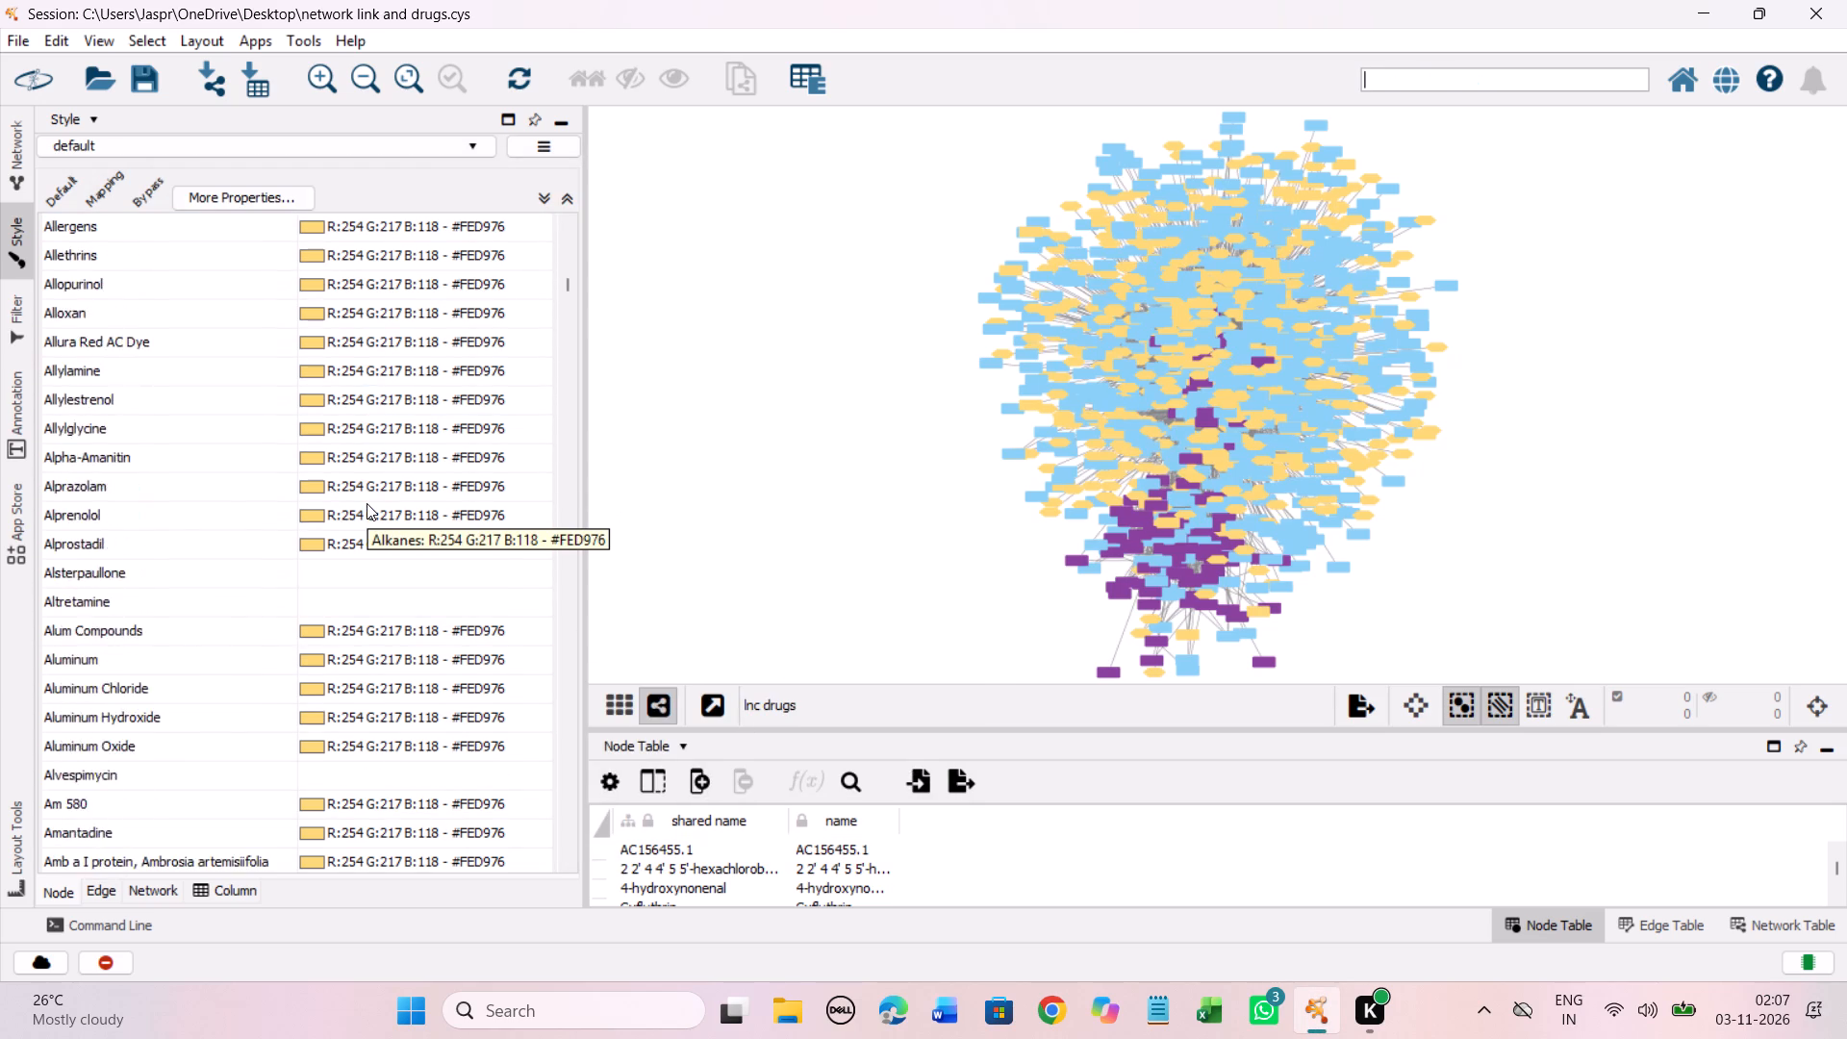
{"action": "scroll", "coordinate": [367, 503], "scroll_direction": "down", "scroll_amount": 8}
{"action": "left_click_drag", "start_coordinate": [349, 296], "coordinate": [434, 743]}
{"action": "right_click", "coordinate": [434, 743]}
{"action": "left_click", "coordinate": [725, 748]}
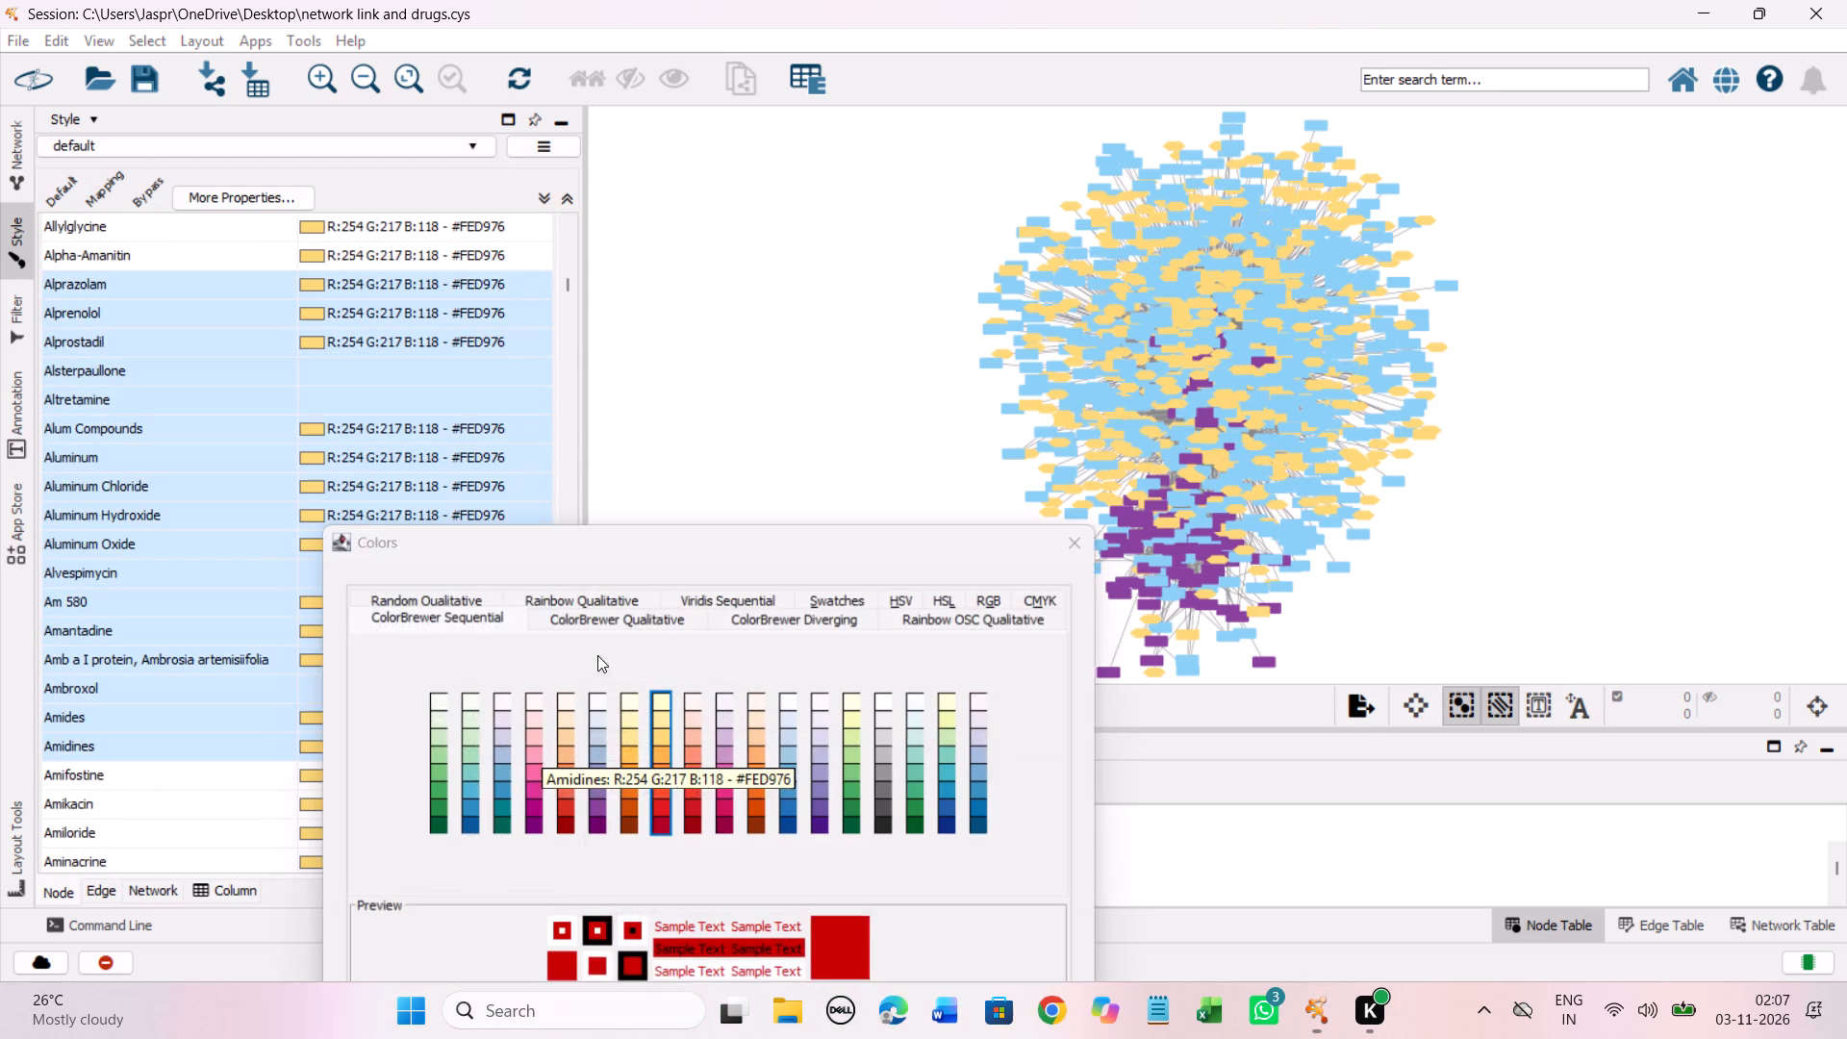
{"action": "left_click_drag", "start_coordinate": [403, 533], "coordinate": [208, 212]}
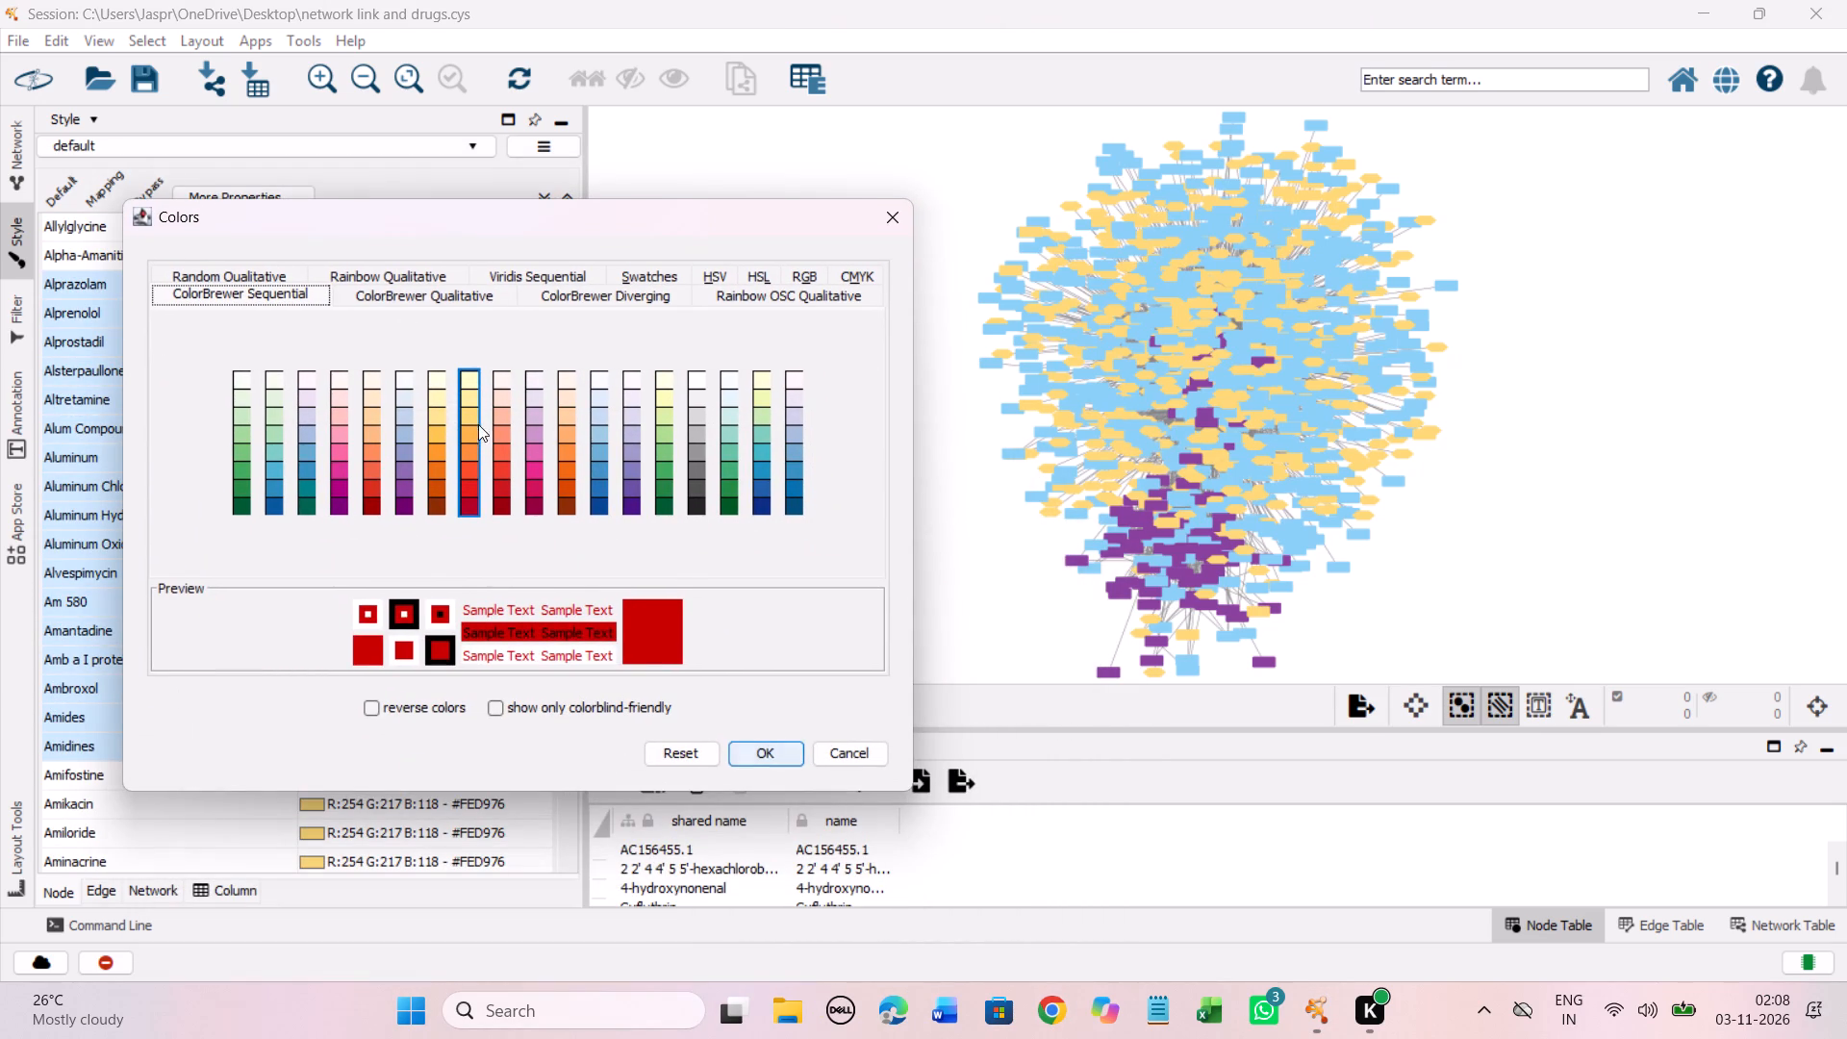
{"action": "left_click", "coordinate": [469, 418]}
{"action": "left_click", "coordinate": [756, 744]}
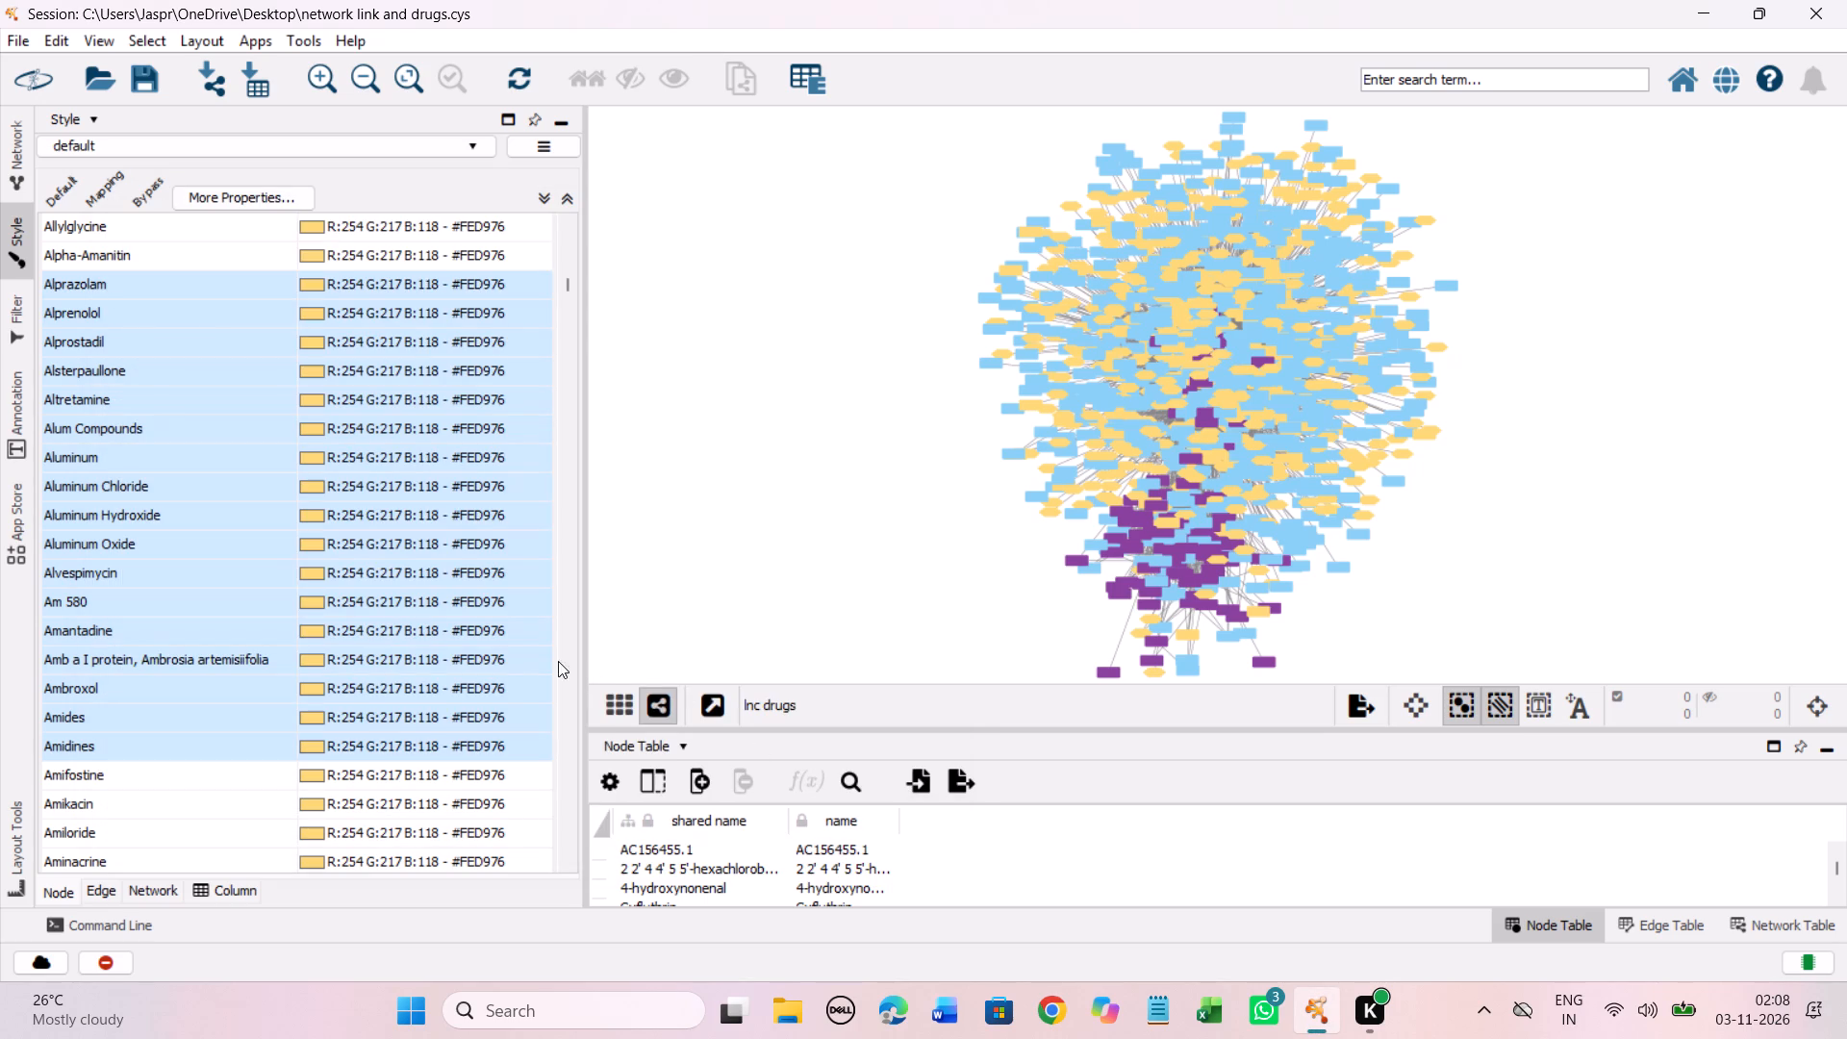
Set the color of the entries from Amino Acids, Peptides, and Proteins through Aminophylline, including unmapped Aminohippuric acid and Aminophenazone, to #FED976.
{"action": "scroll", "coordinate": [381, 608], "scroll_direction": "down", "scroll_amount": 20}
{"action": "scroll", "coordinate": [381, 608], "scroll_direction": "down", "scroll_amount": 3}
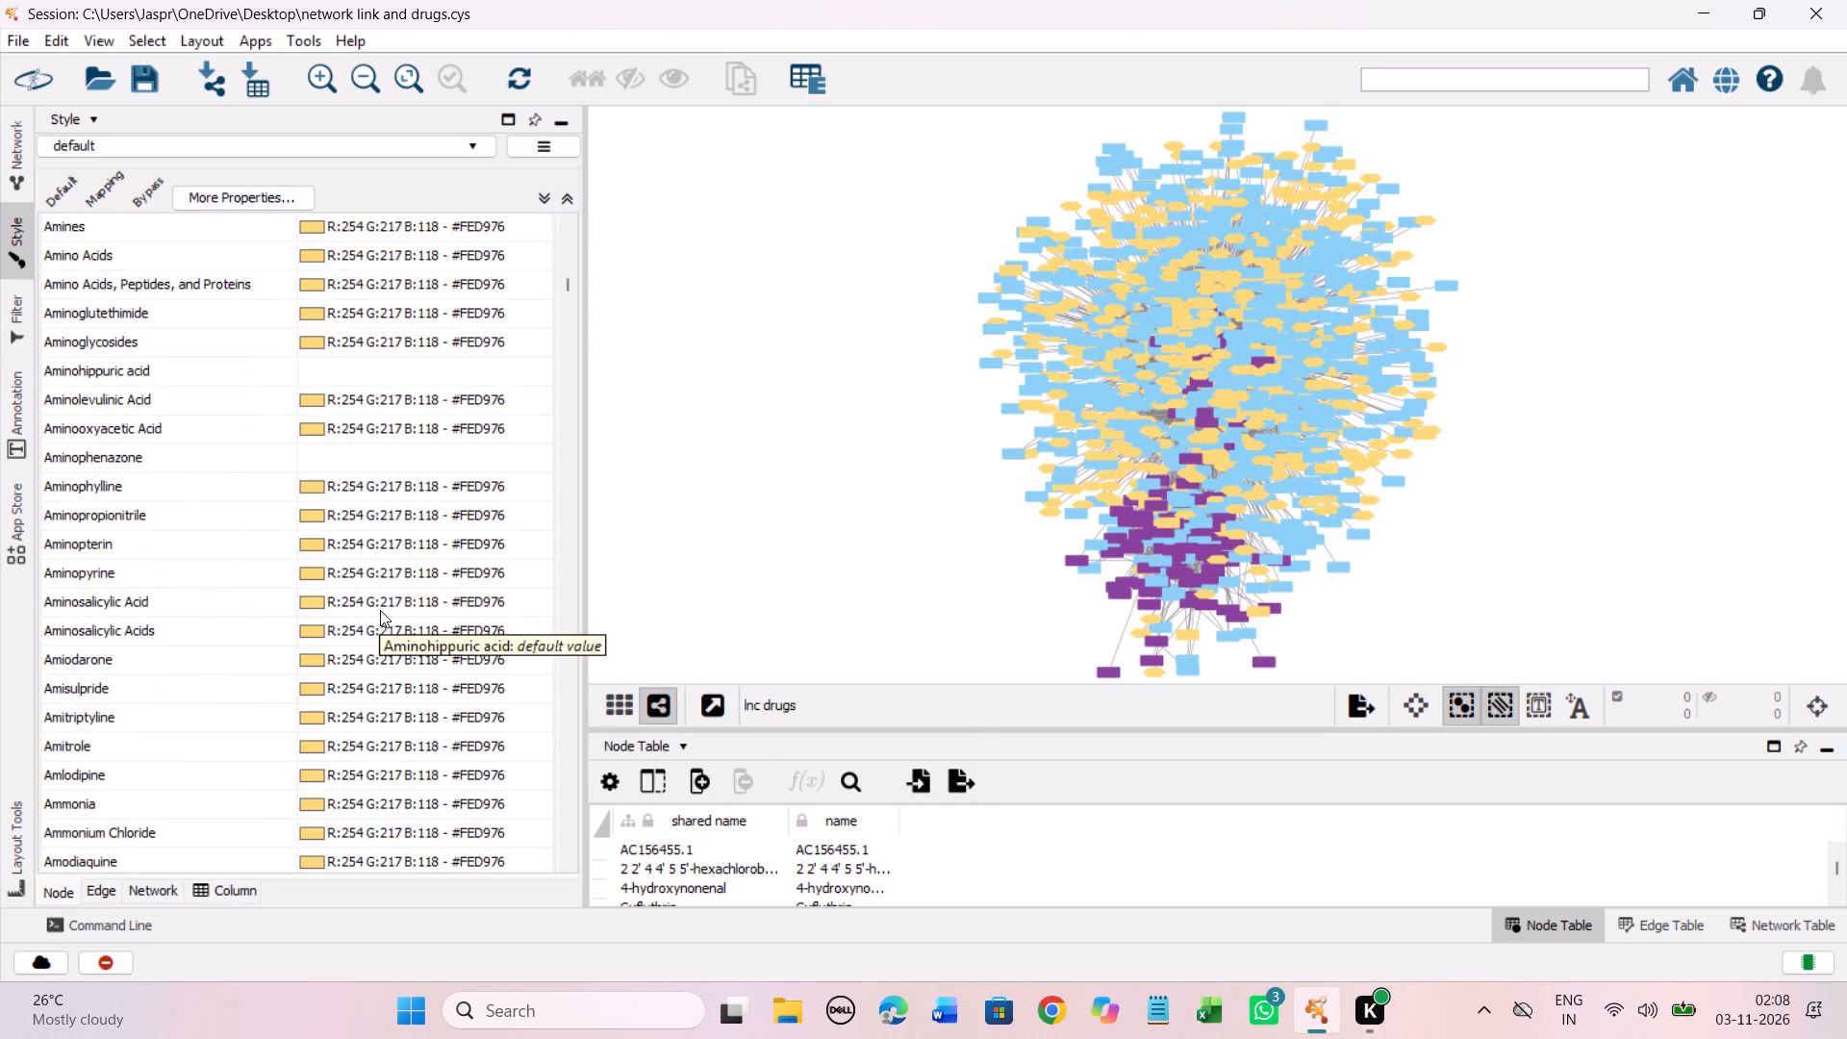
{"action": "left_click_drag", "start_coordinate": [340, 277], "coordinate": [376, 490]}
{"action": "right_click", "coordinate": [376, 490]}
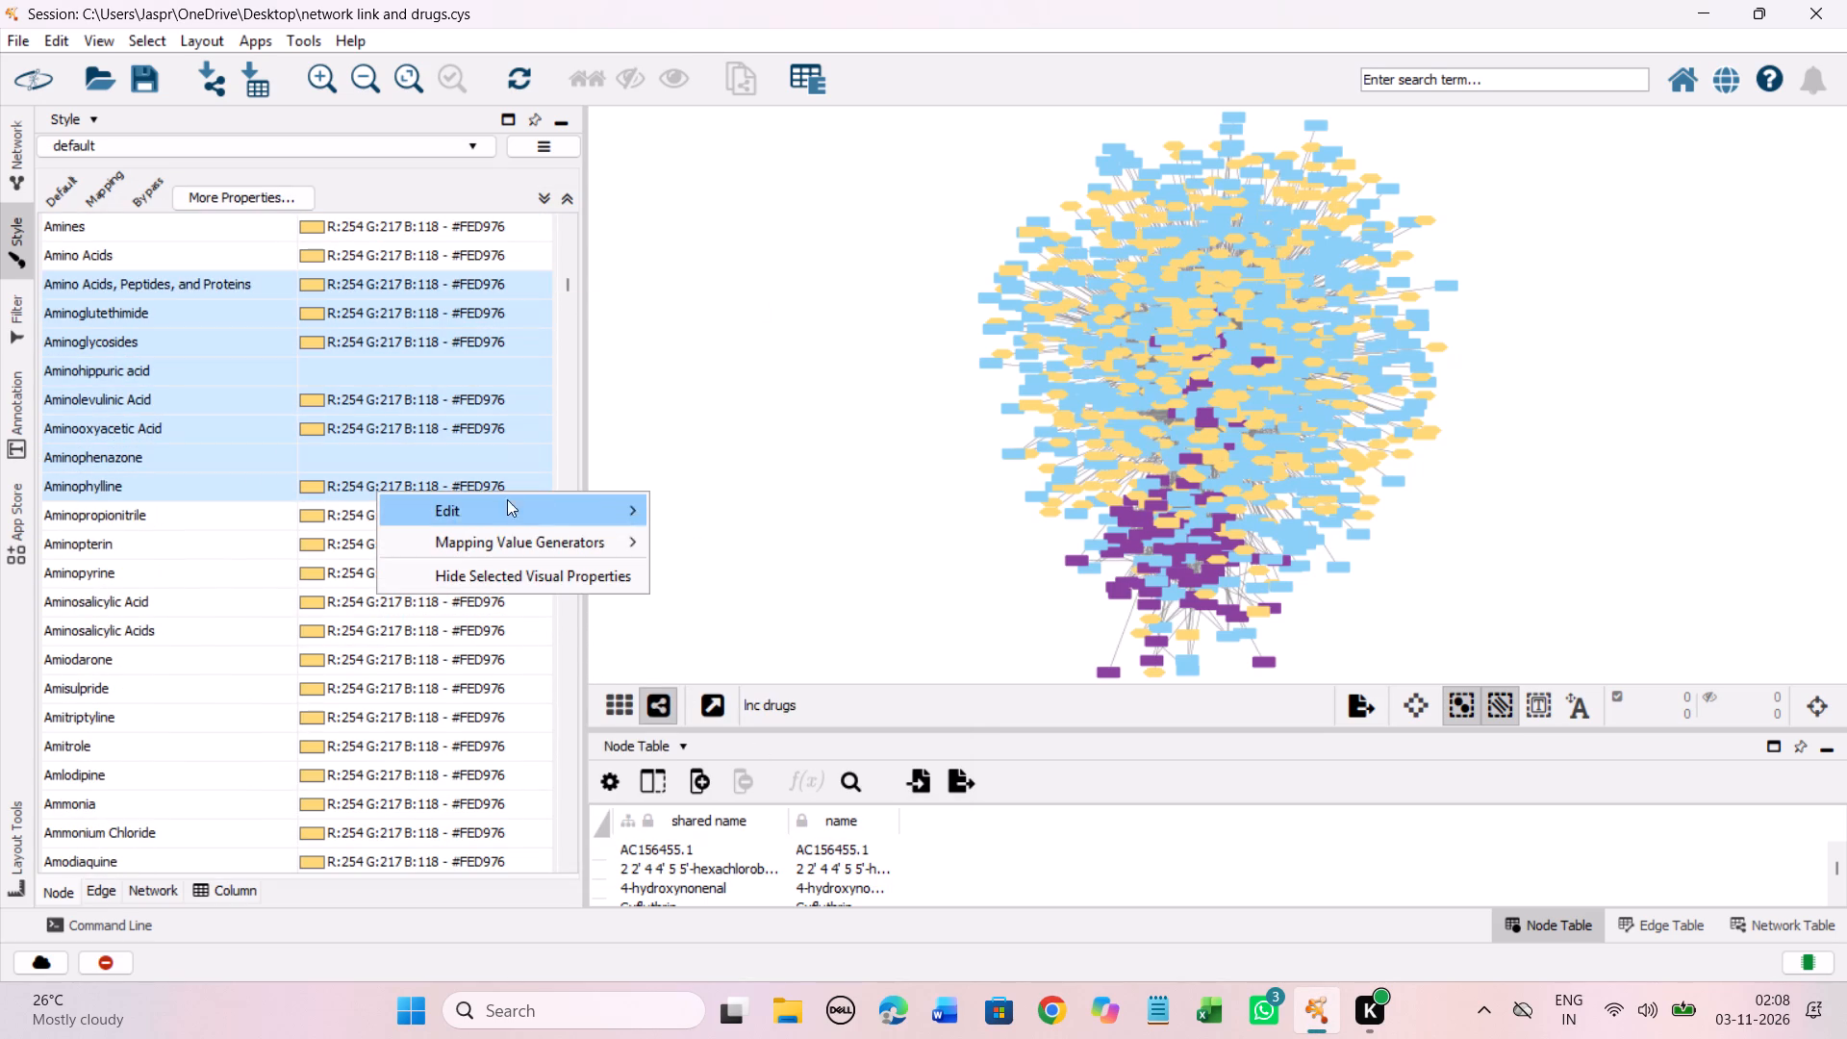
{"action": "left_click", "coordinate": [760, 502]}
{"action": "left_click_drag", "start_coordinate": [422, 543], "coordinate": [238, 276]}
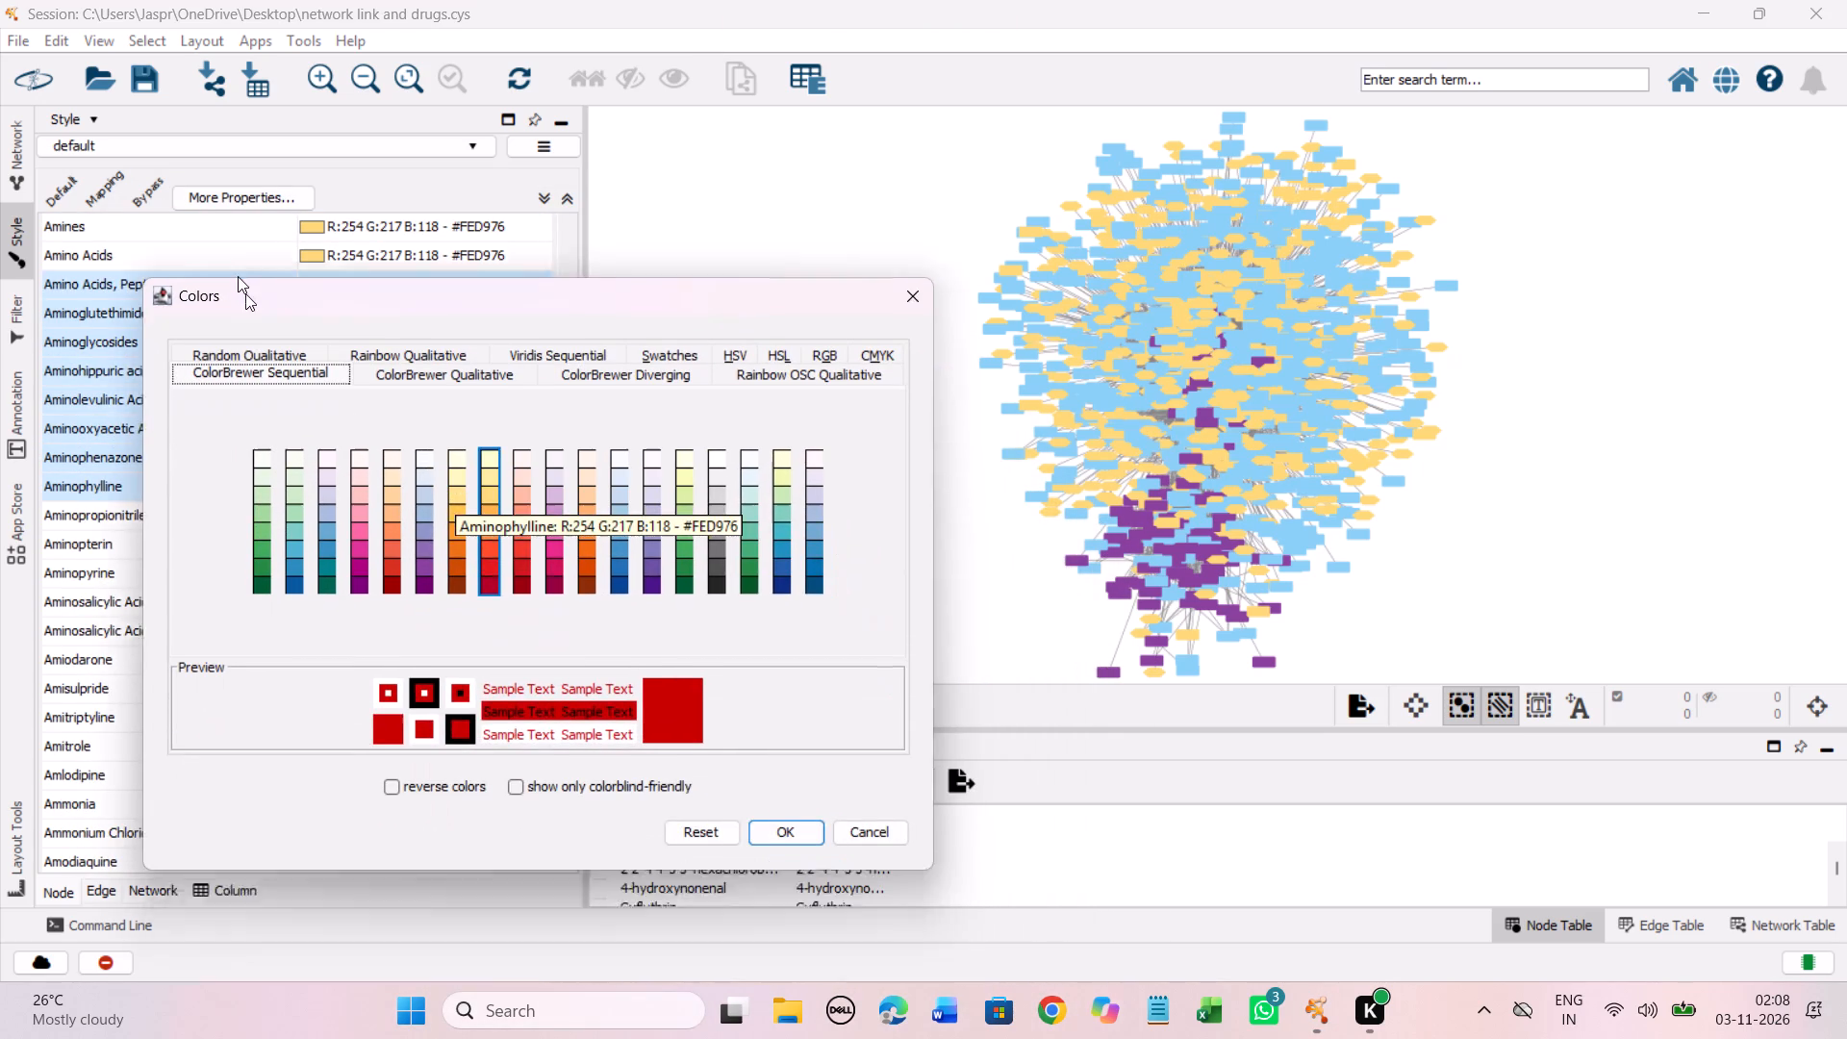
{"action": "left_click_drag", "start_coordinate": [238, 276], "coordinate": [226, 239]}
{"action": "left_click", "coordinate": [468, 426]}
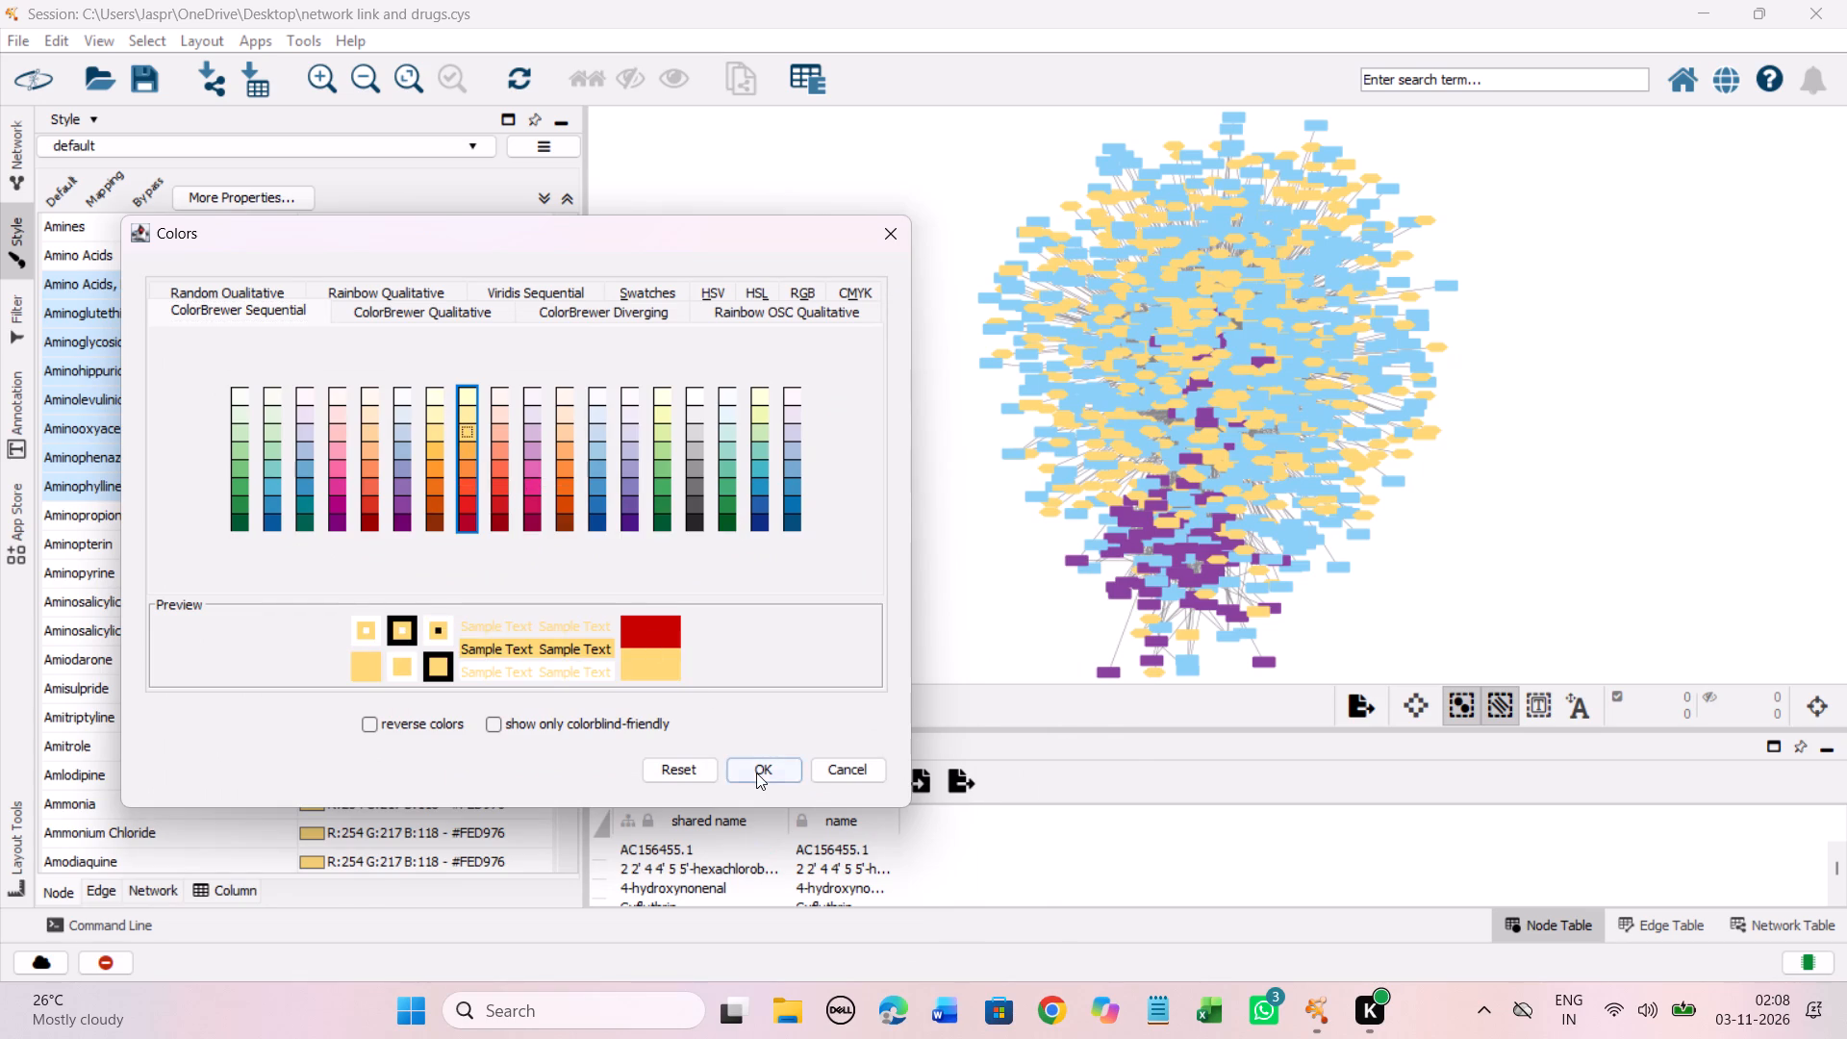
{"action": "left_click", "coordinate": [756, 773]}
Set the color of all entries from Ammonium Chloride through Analgesics, Opioid, including the unmapped Amoxapine and Amylocaine, to #FED976.
{"action": "scroll", "coordinate": [264, 402], "scroll_direction": "down", "scroll_amount": 15}
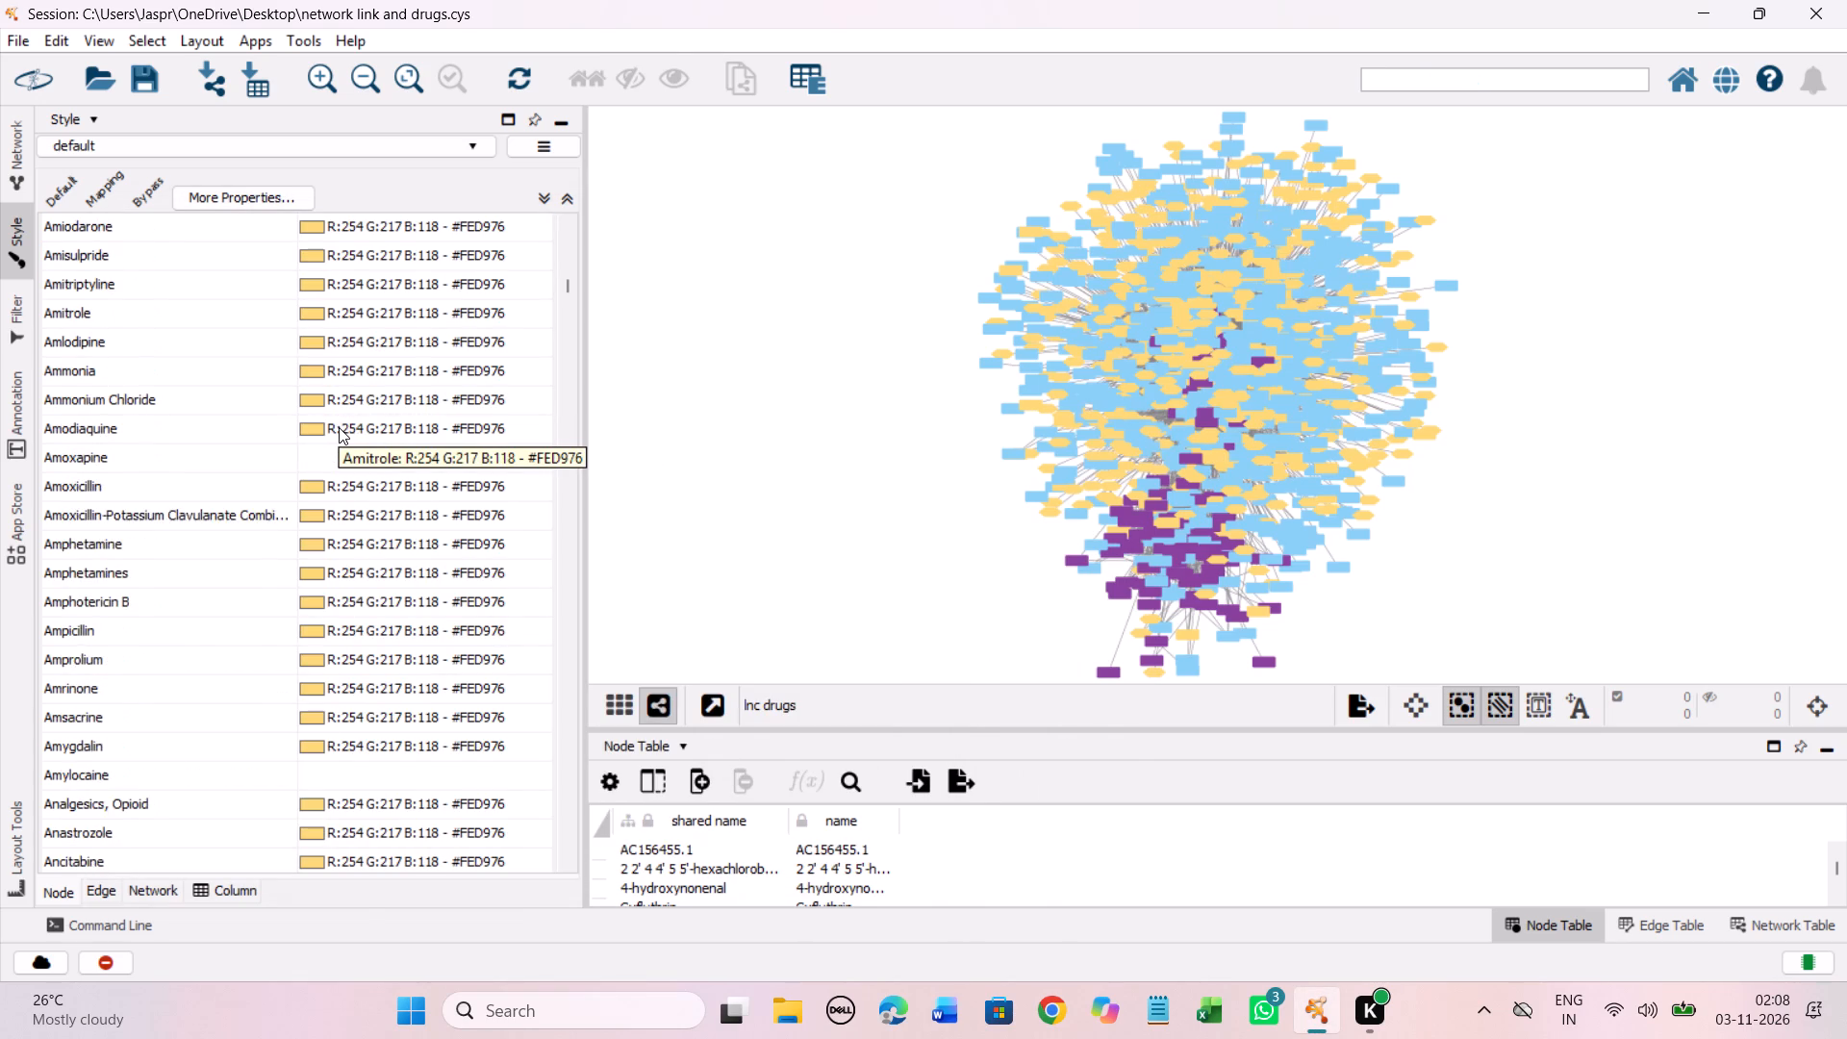
{"action": "scroll", "coordinate": [339, 427], "scroll_direction": "down", "scroll_amount": 3}
{"action": "scroll", "coordinate": [339, 427], "scroll_direction": "up", "scroll_amount": 17}
{"action": "scroll", "coordinate": [339, 427], "scroll_direction": "down", "scroll_amount": 7}
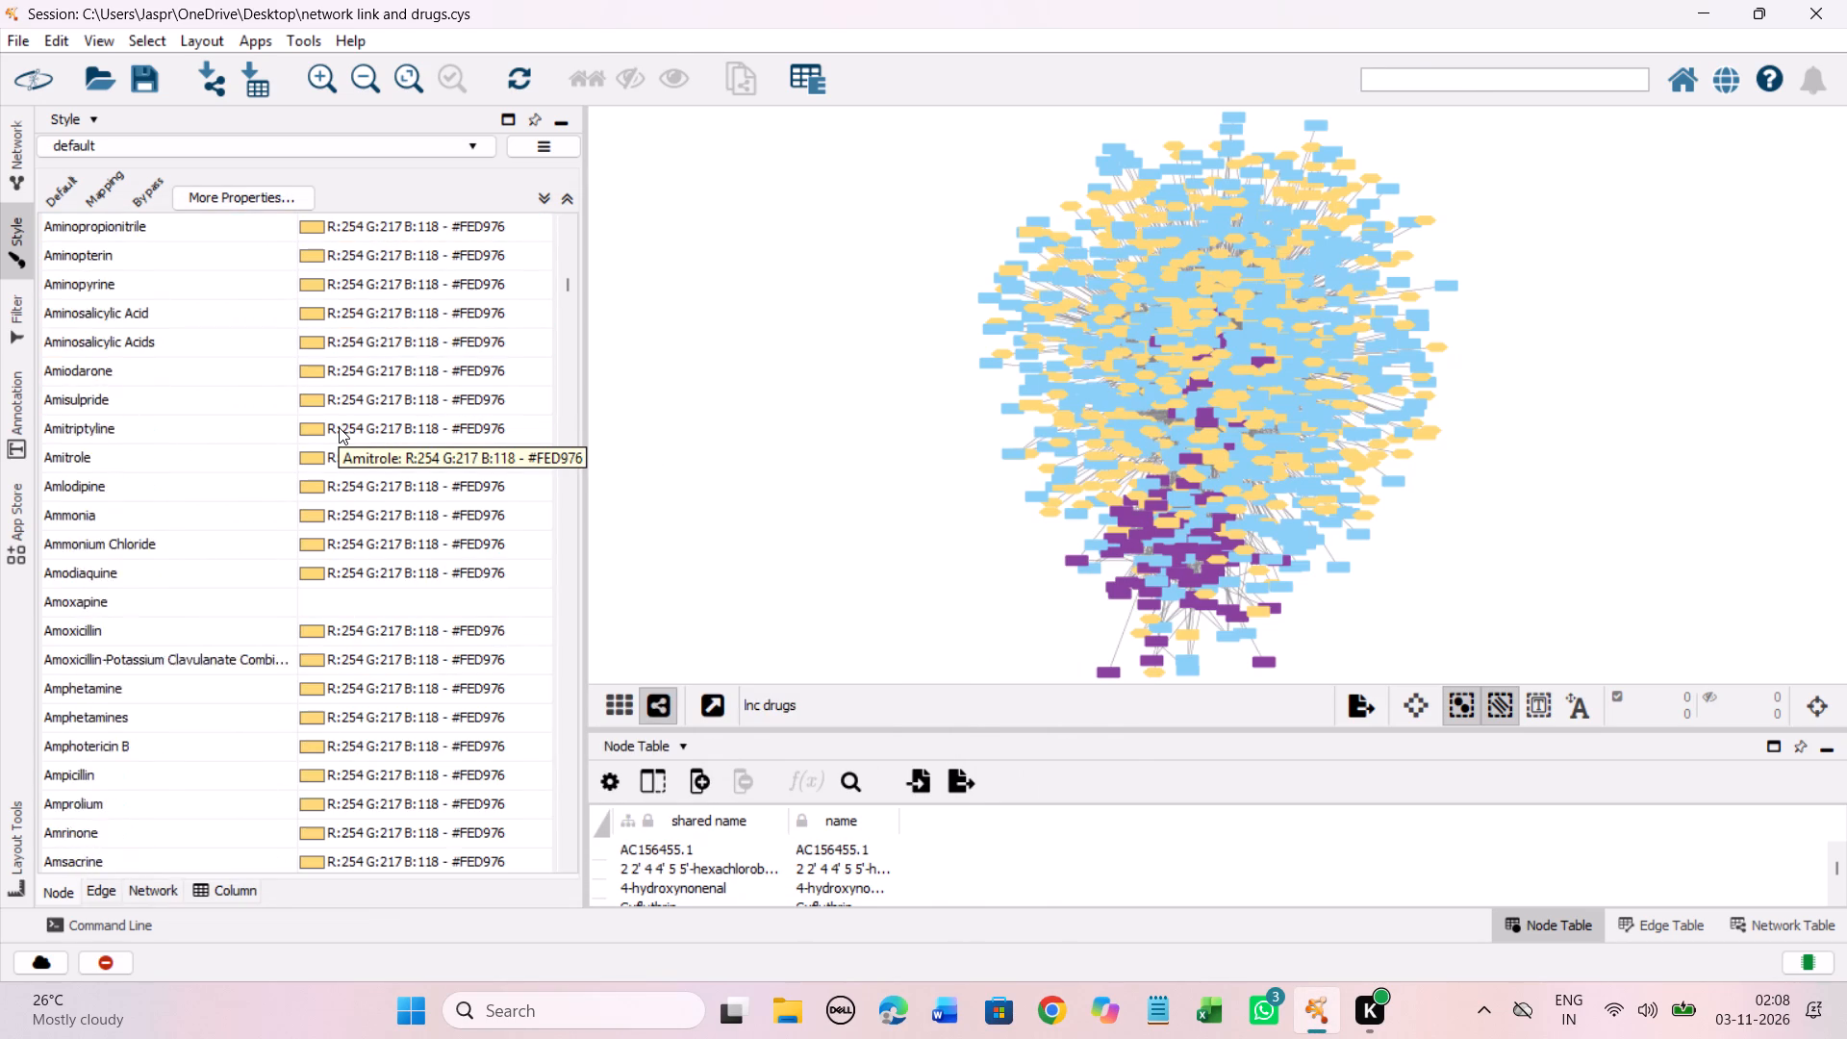
{"action": "scroll", "coordinate": [339, 427], "scroll_direction": "down", "scroll_amount": 12}
{"action": "left_click_drag", "start_coordinate": [344, 266], "coordinate": [345, 305]}
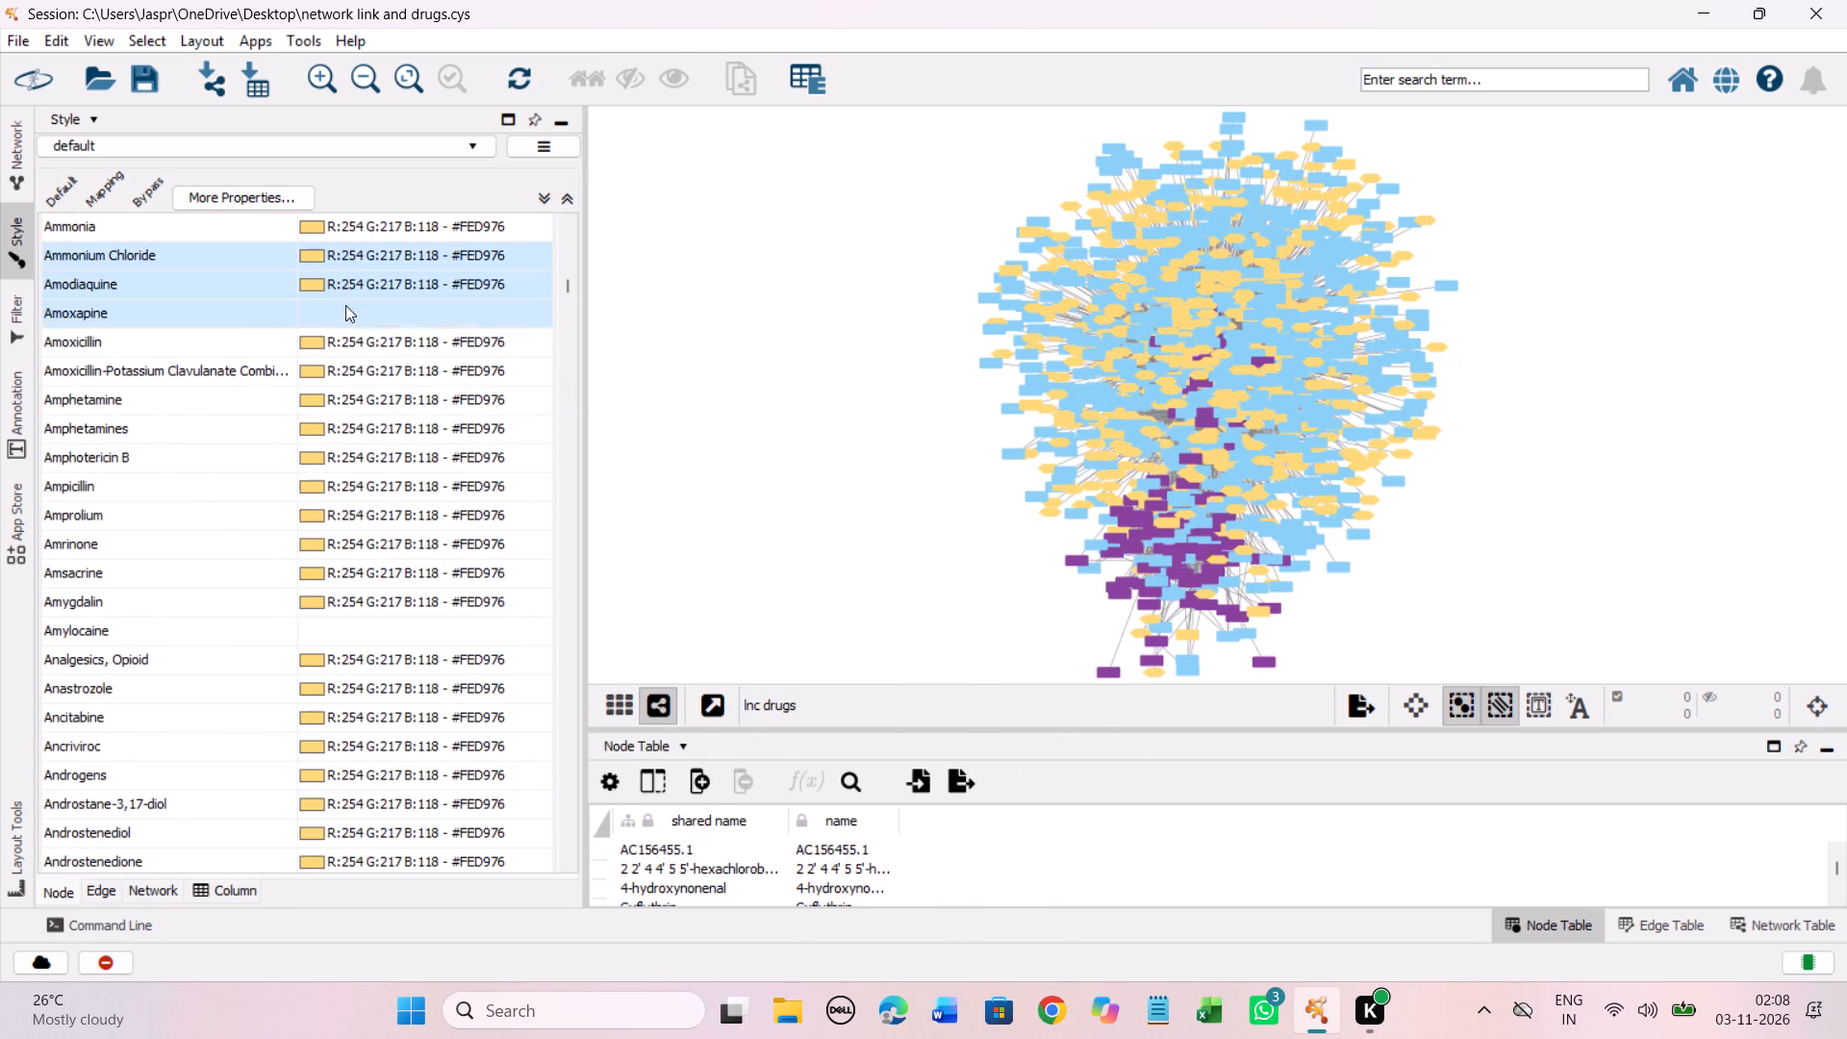
{"action": "left_click_drag", "start_coordinate": [345, 305], "coordinate": [362, 665]}
{"action": "right_click", "coordinate": [362, 665]}
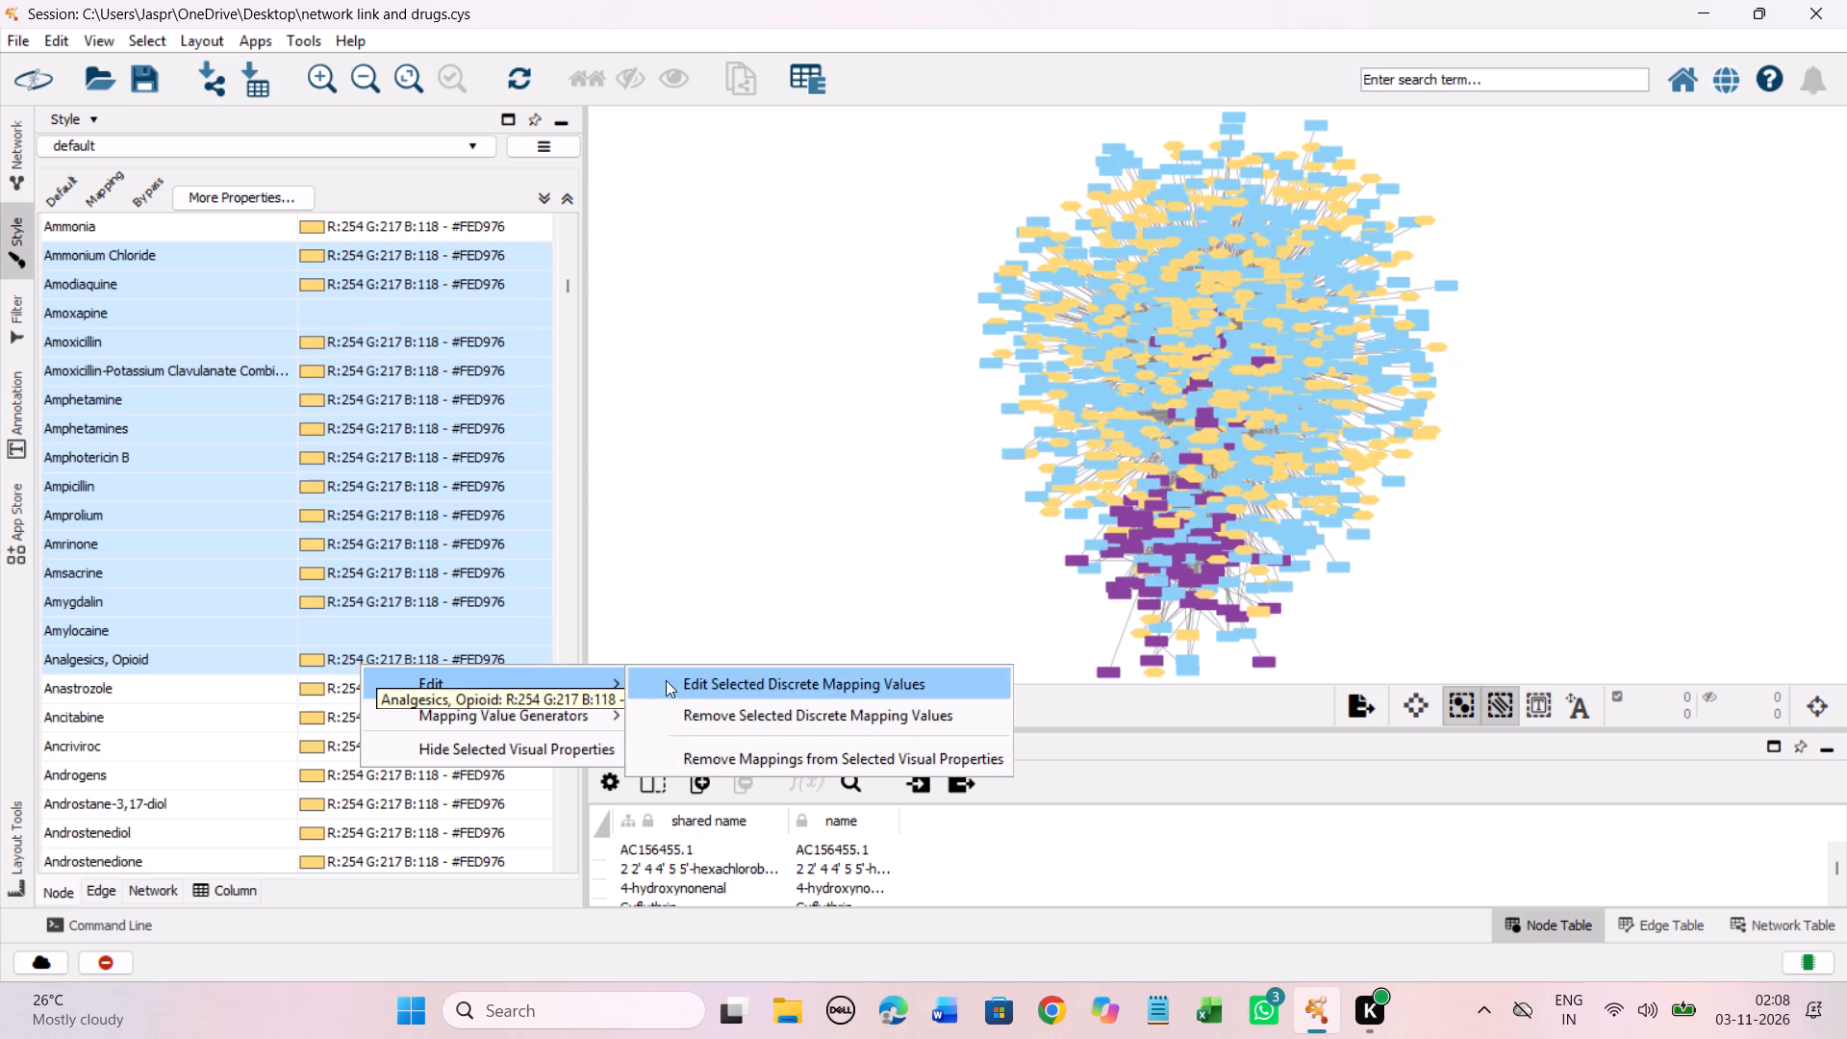
{"action": "left_click", "coordinate": [691, 684]}
{"action": "left_click_drag", "start_coordinate": [423, 529], "coordinate": [154, 232]}
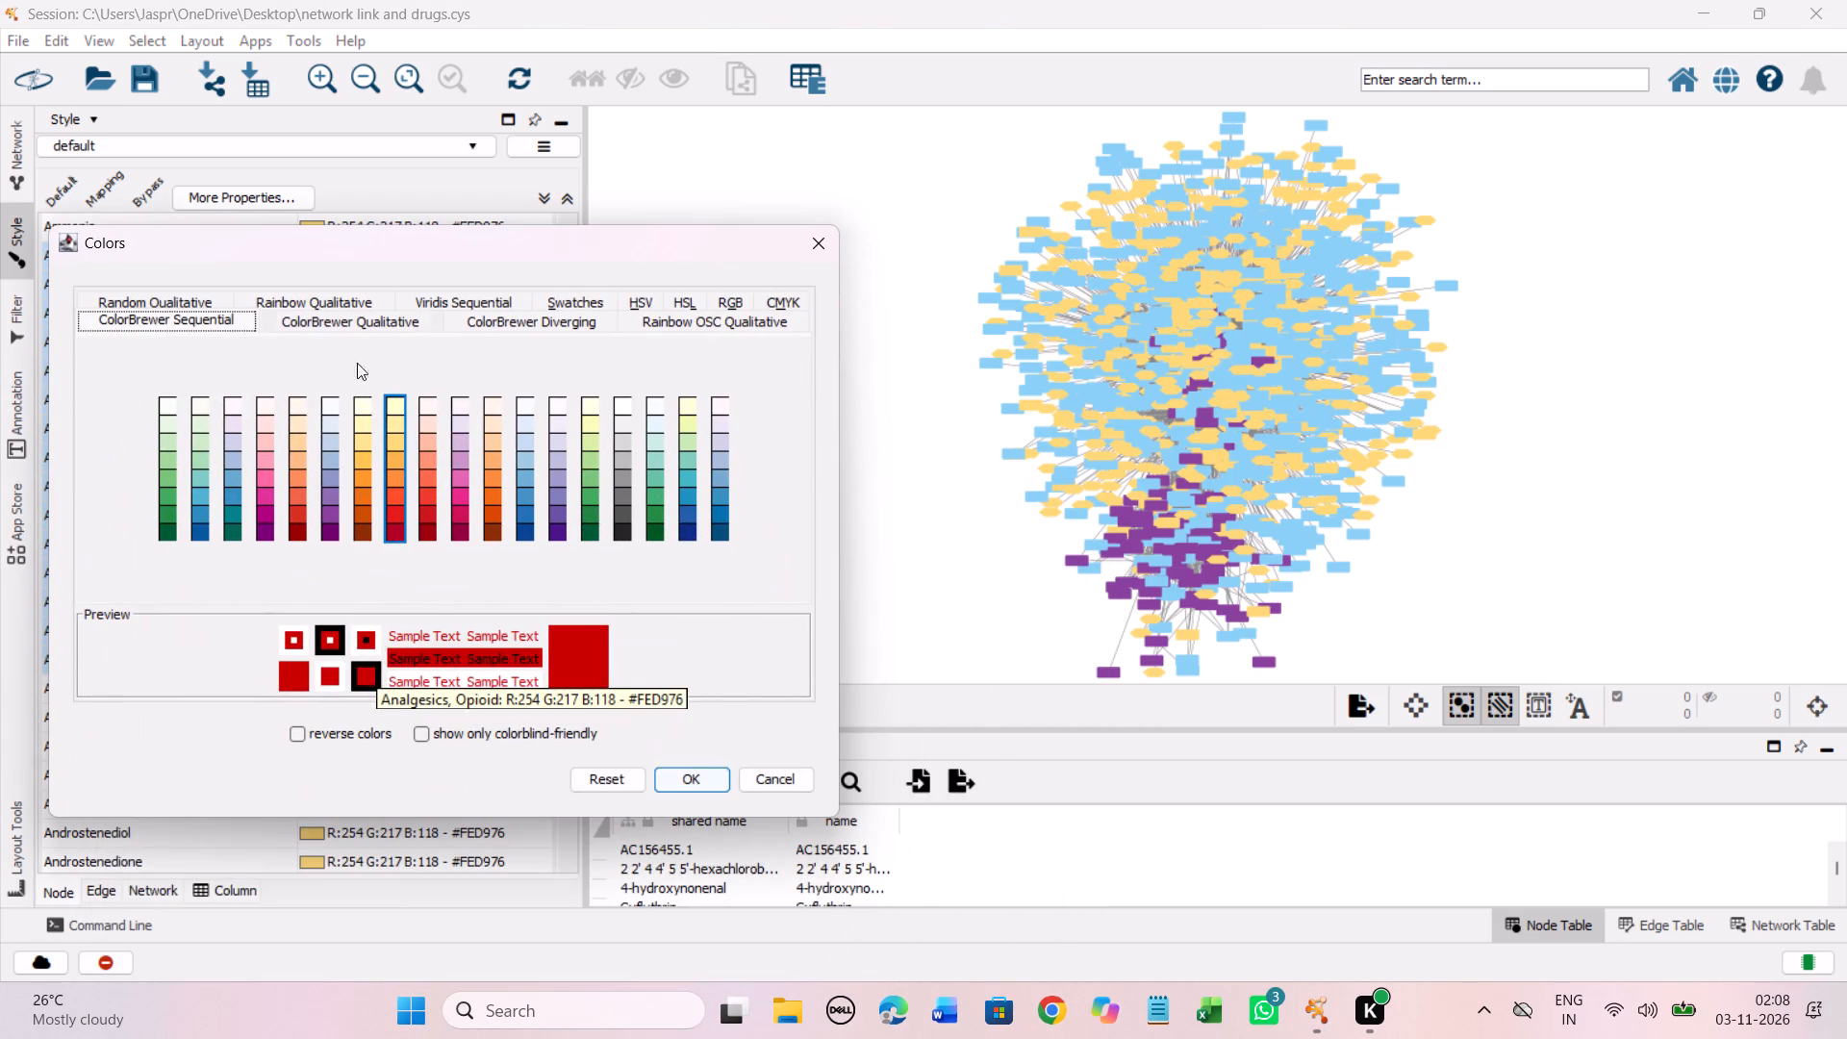
{"action": "left_click", "coordinate": [401, 443]}
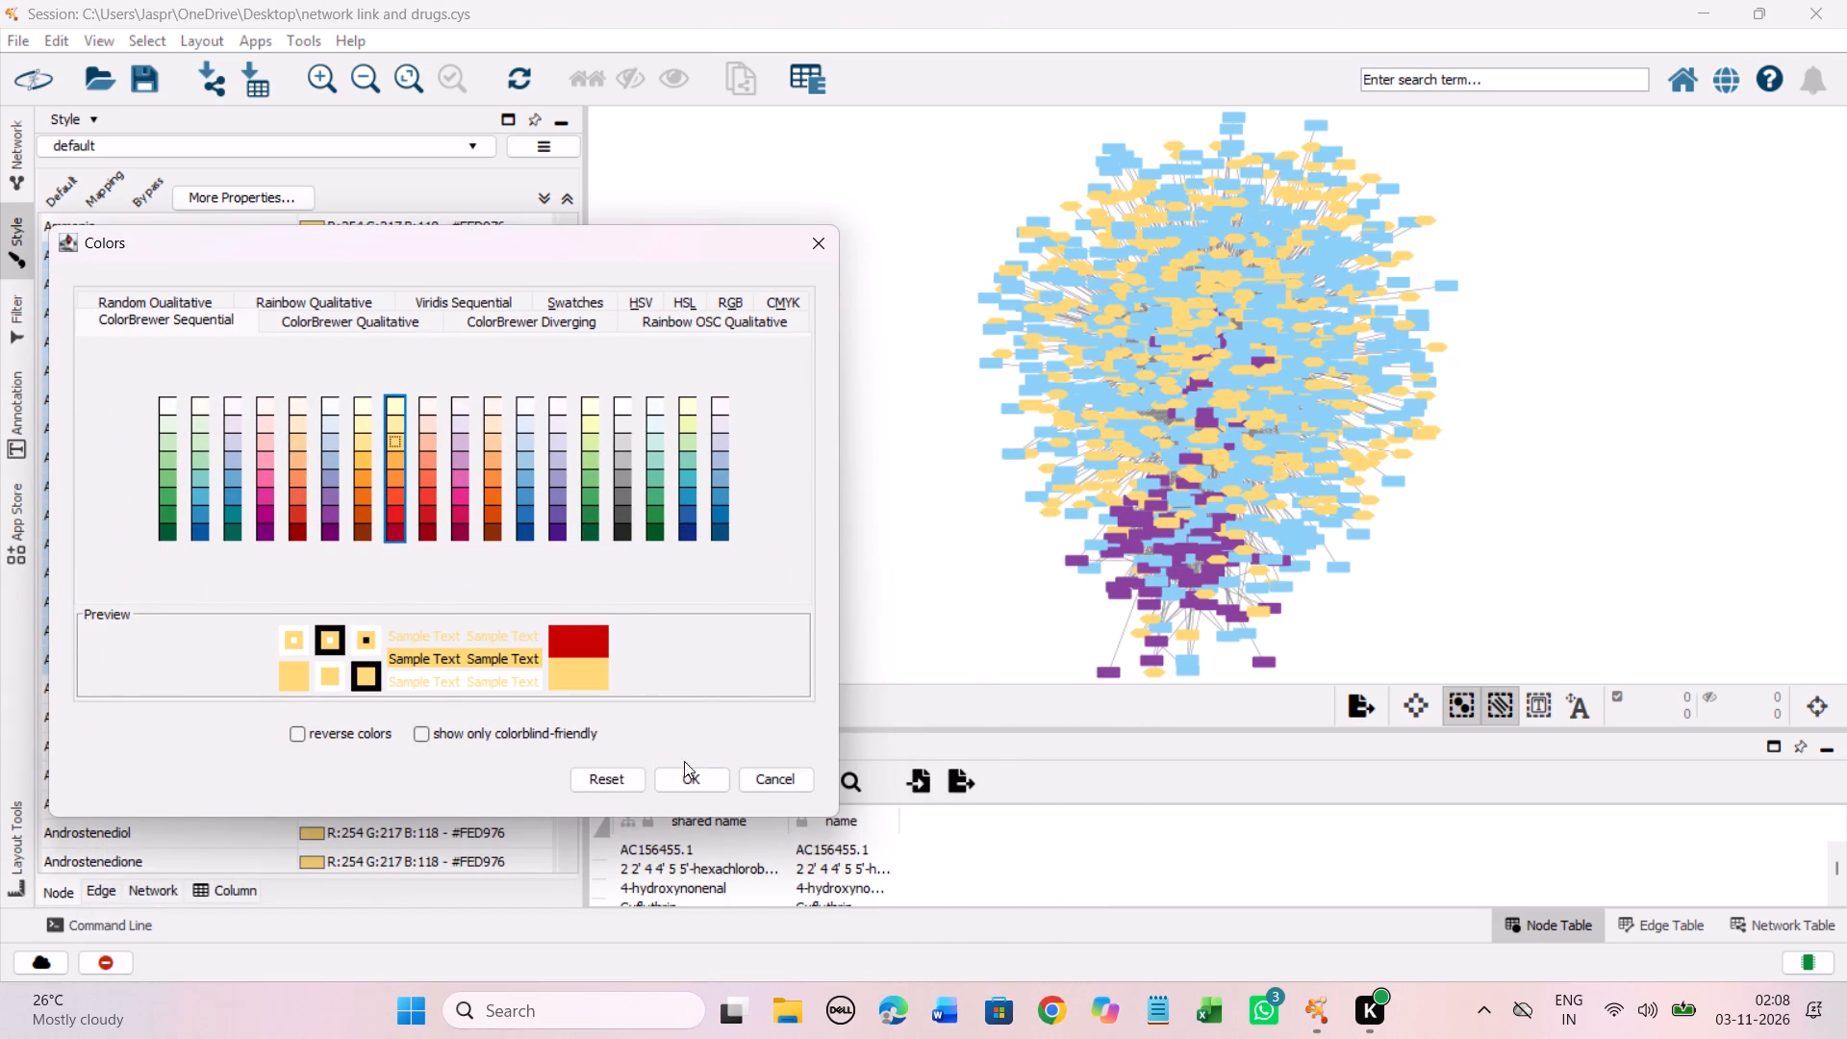
{"action": "left_click", "coordinate": [704, 773]}
Set the color of the unmapped drug Antazoline to #FED976.
{"action": "scroll", "coordinate": [256, 458], "scroll_direction": "down", "scroll_amount": 20}
{"action": "scroll", "coordinate": [256, 458], "scroll_direction": "down", "scroll_amount": 1}
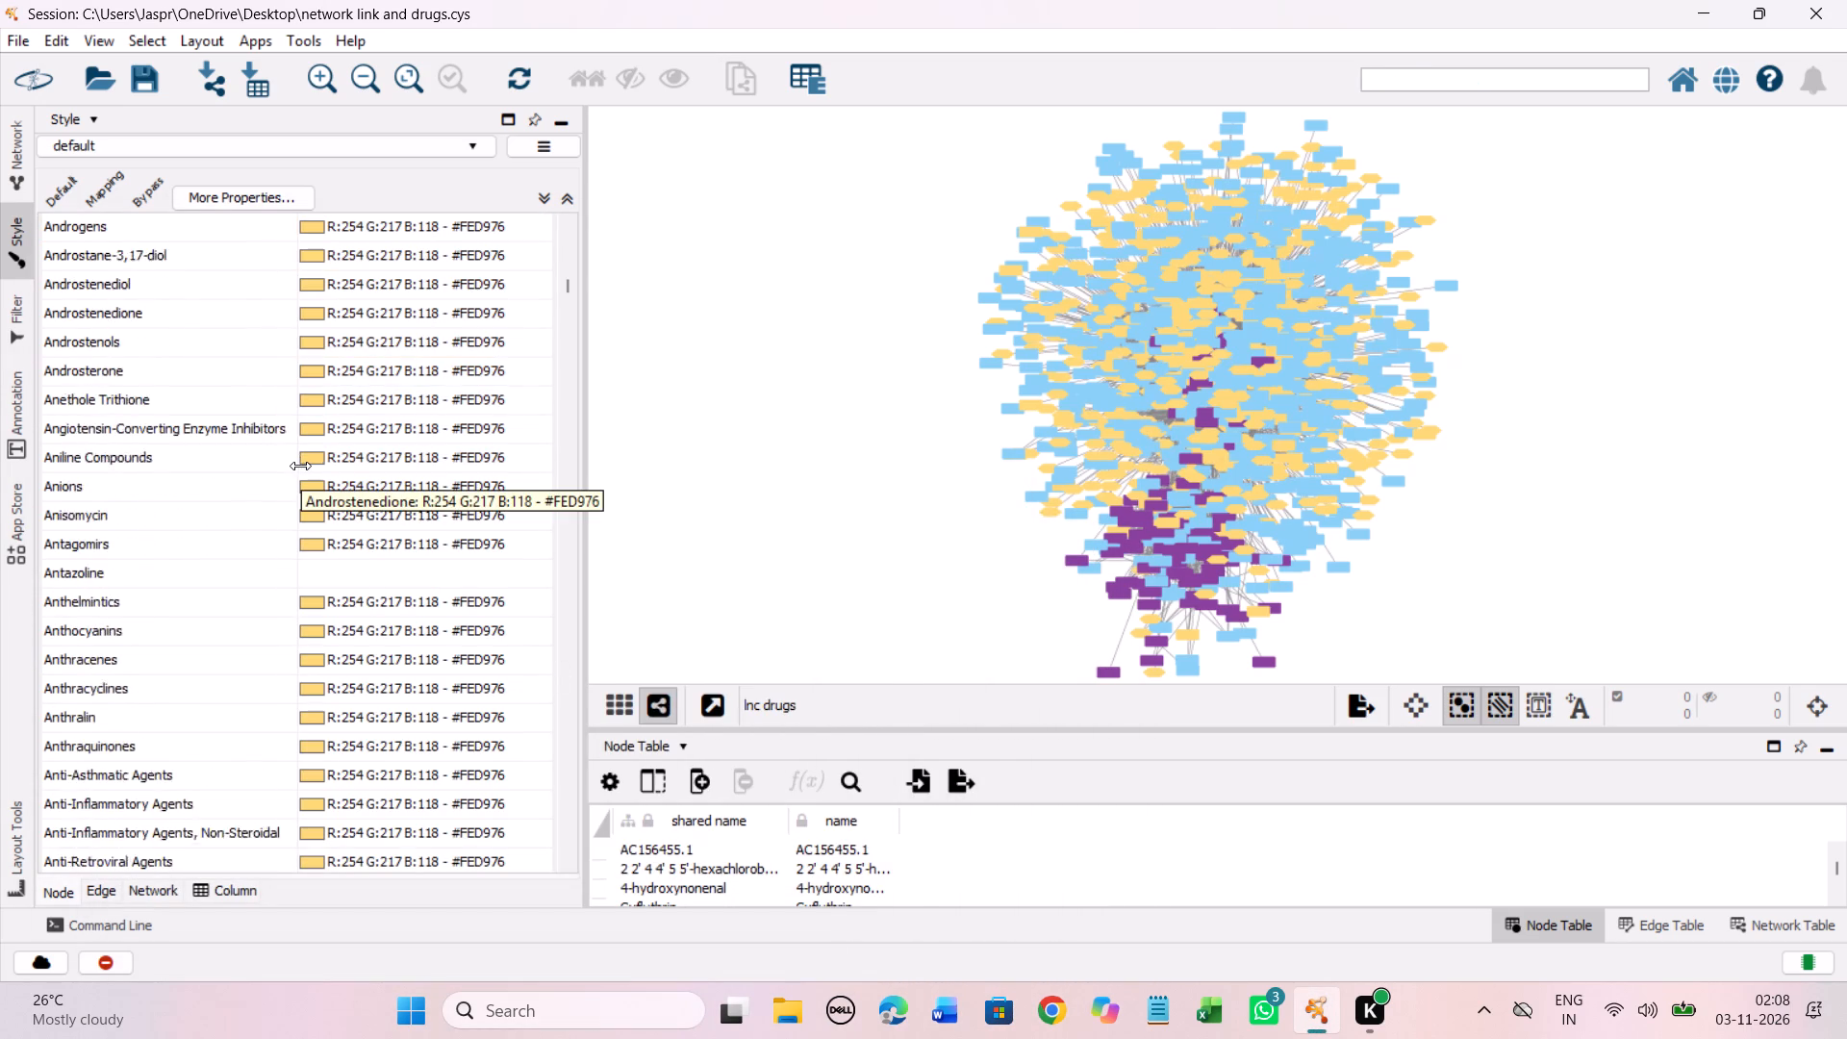
{"action": "scroll", "coordinate": [300, 466], "scroll_direction": "down", "scroll_amount": 2}
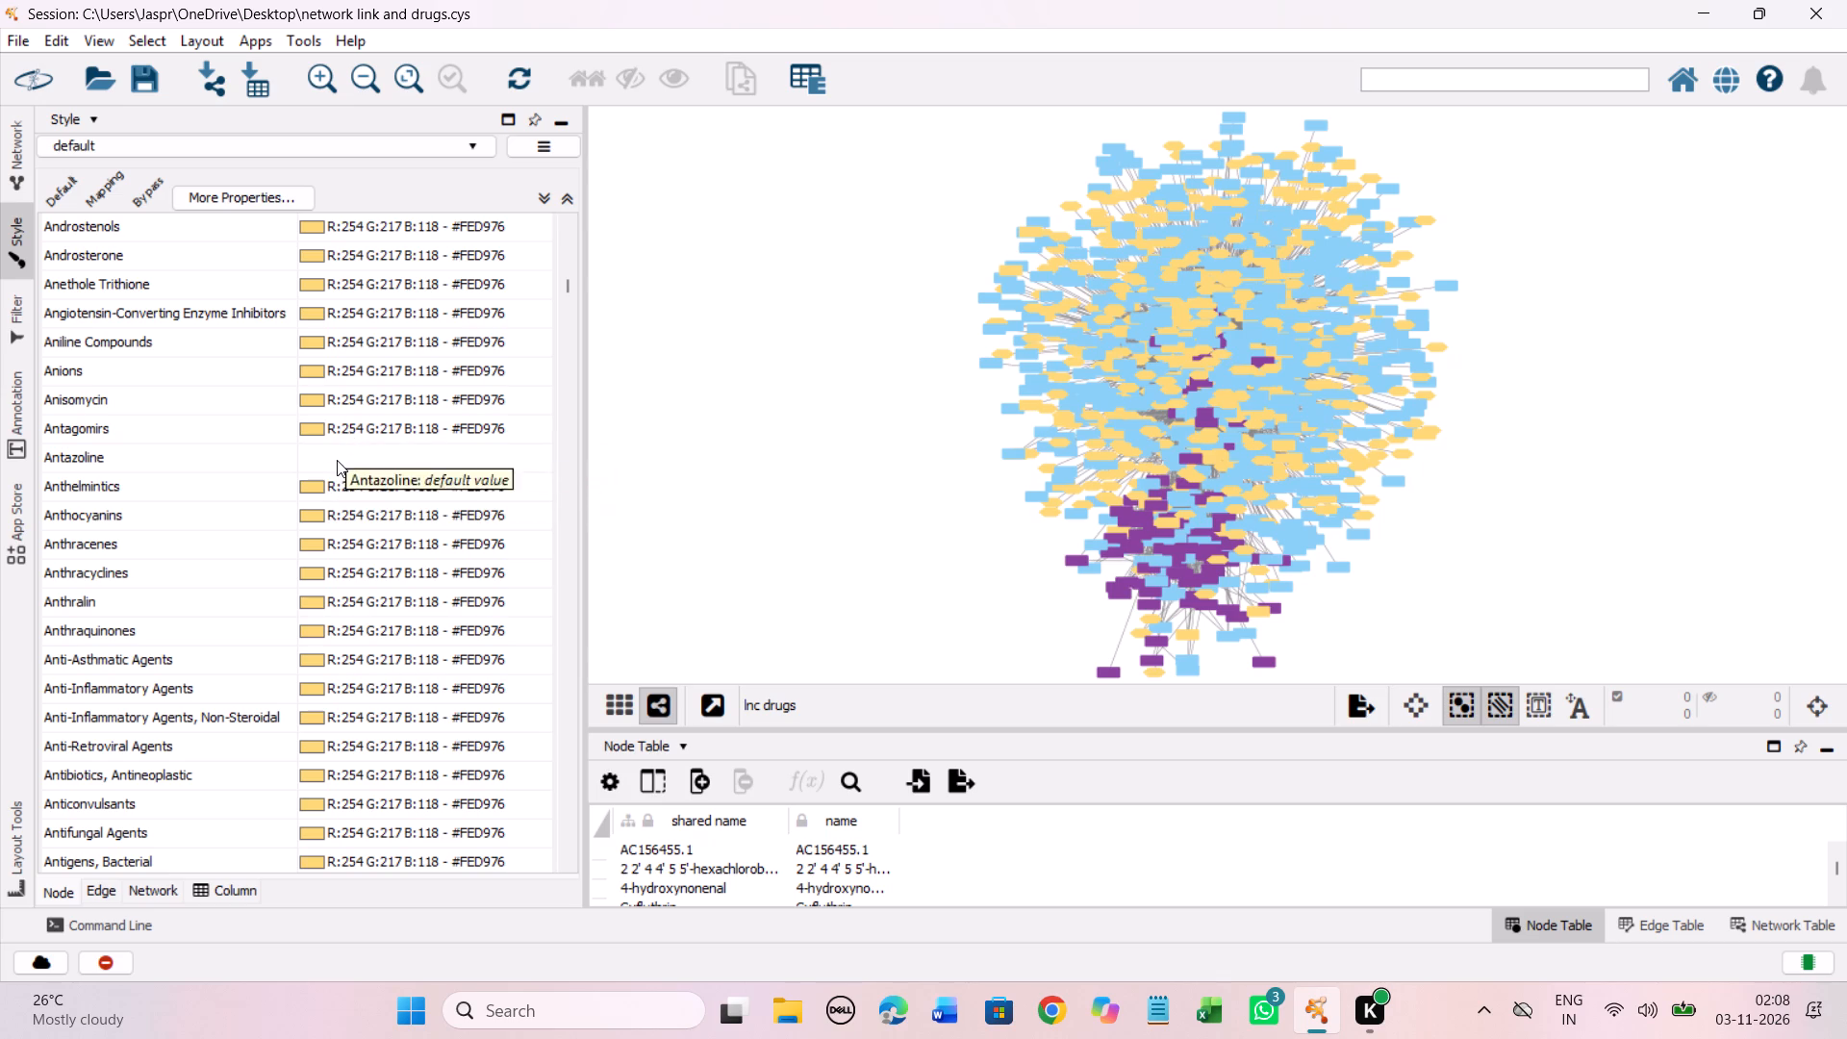
{"action": "left_click", "coordinate": [337, 460]}
{"action": "right_click", "coordinate": [337, 460]}
{"action": "left_click", "coordinate": [675, 469]}
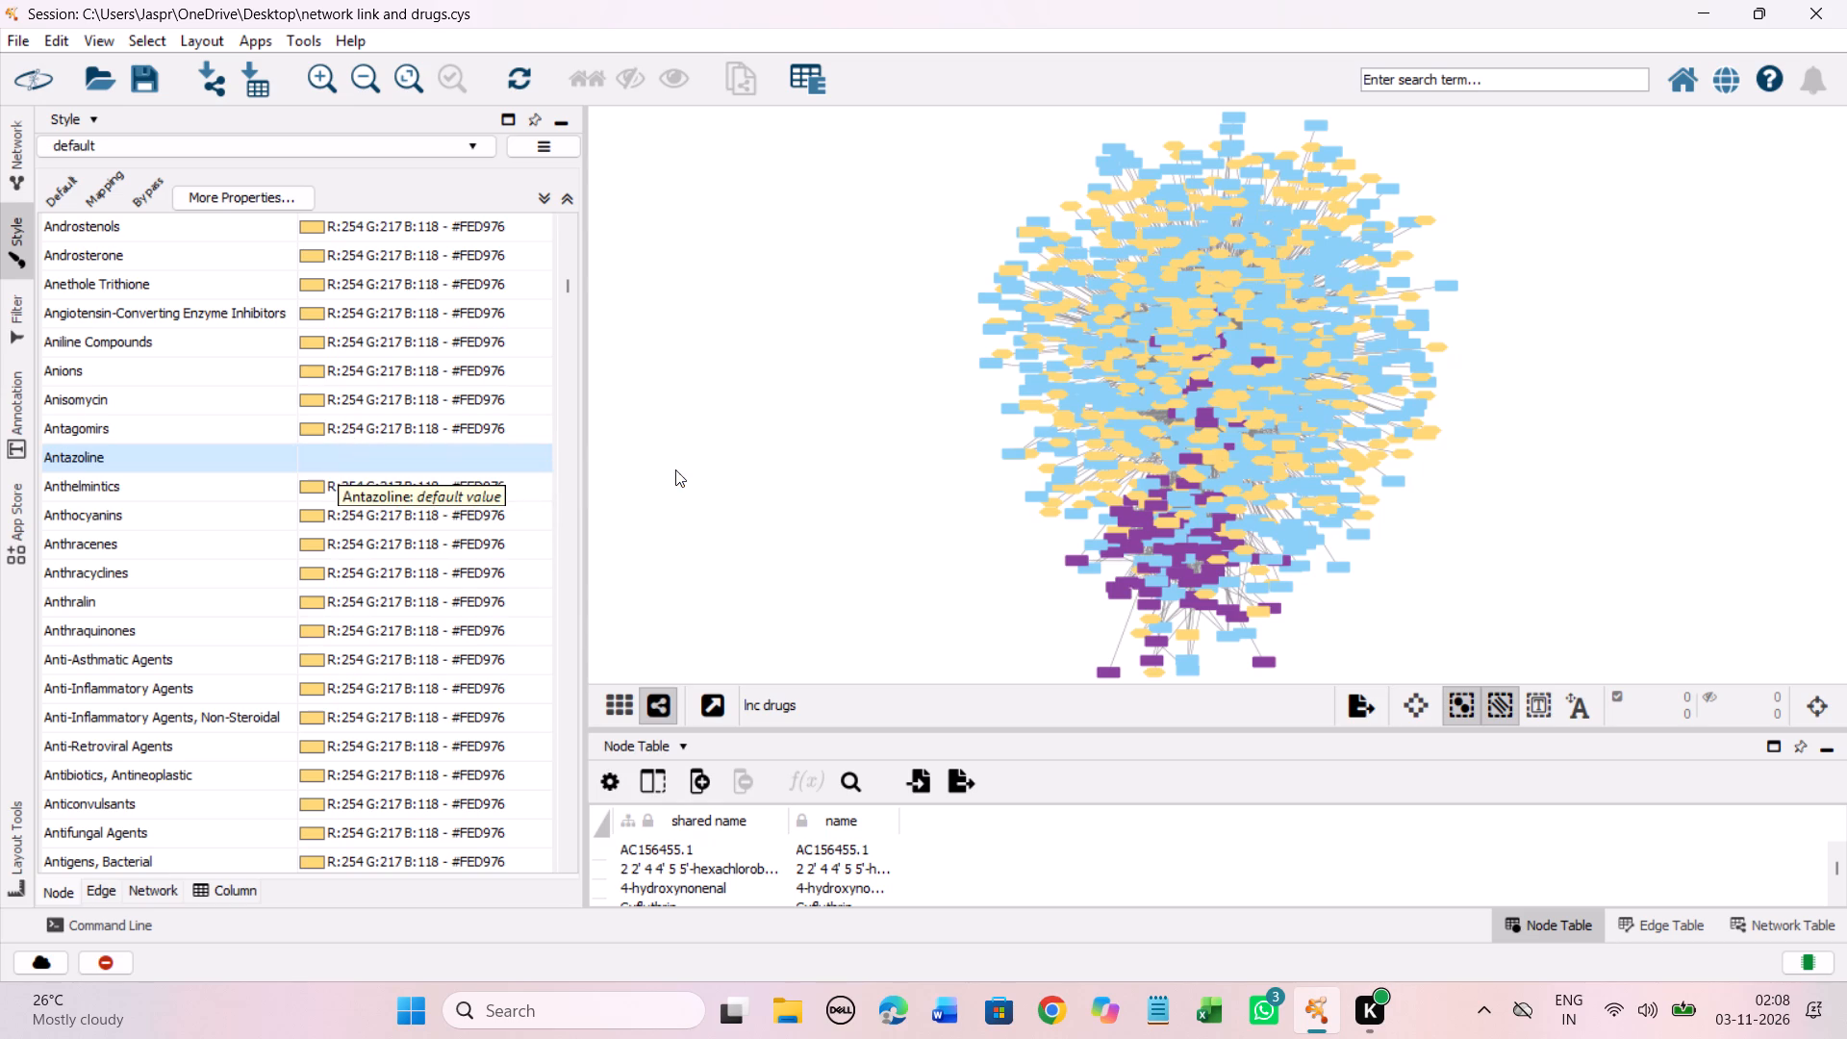
{"action": "left_click_drag", "start_coordinate": [356, 533], "coordinate": [153, 218]}
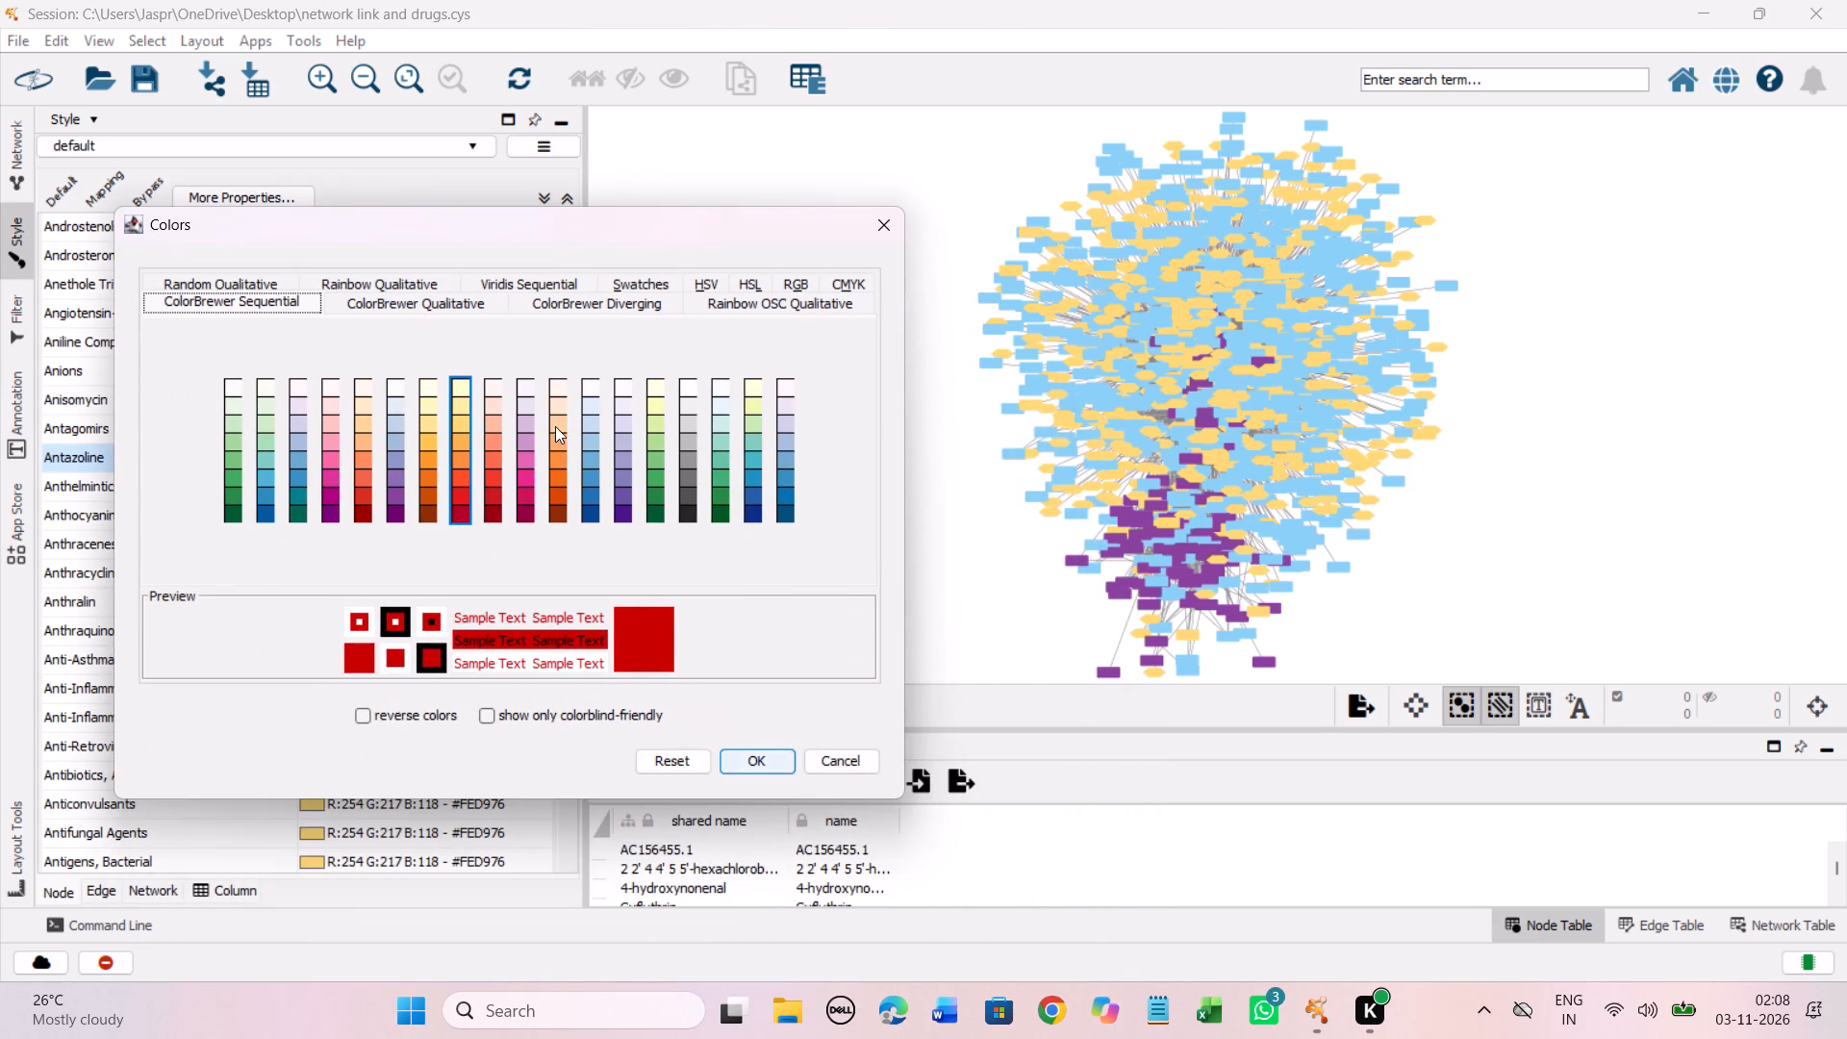
{"action": "left_click", "coordinate": [458, 418]}
{"action": "left_click", "coordinate": [750, 747]}
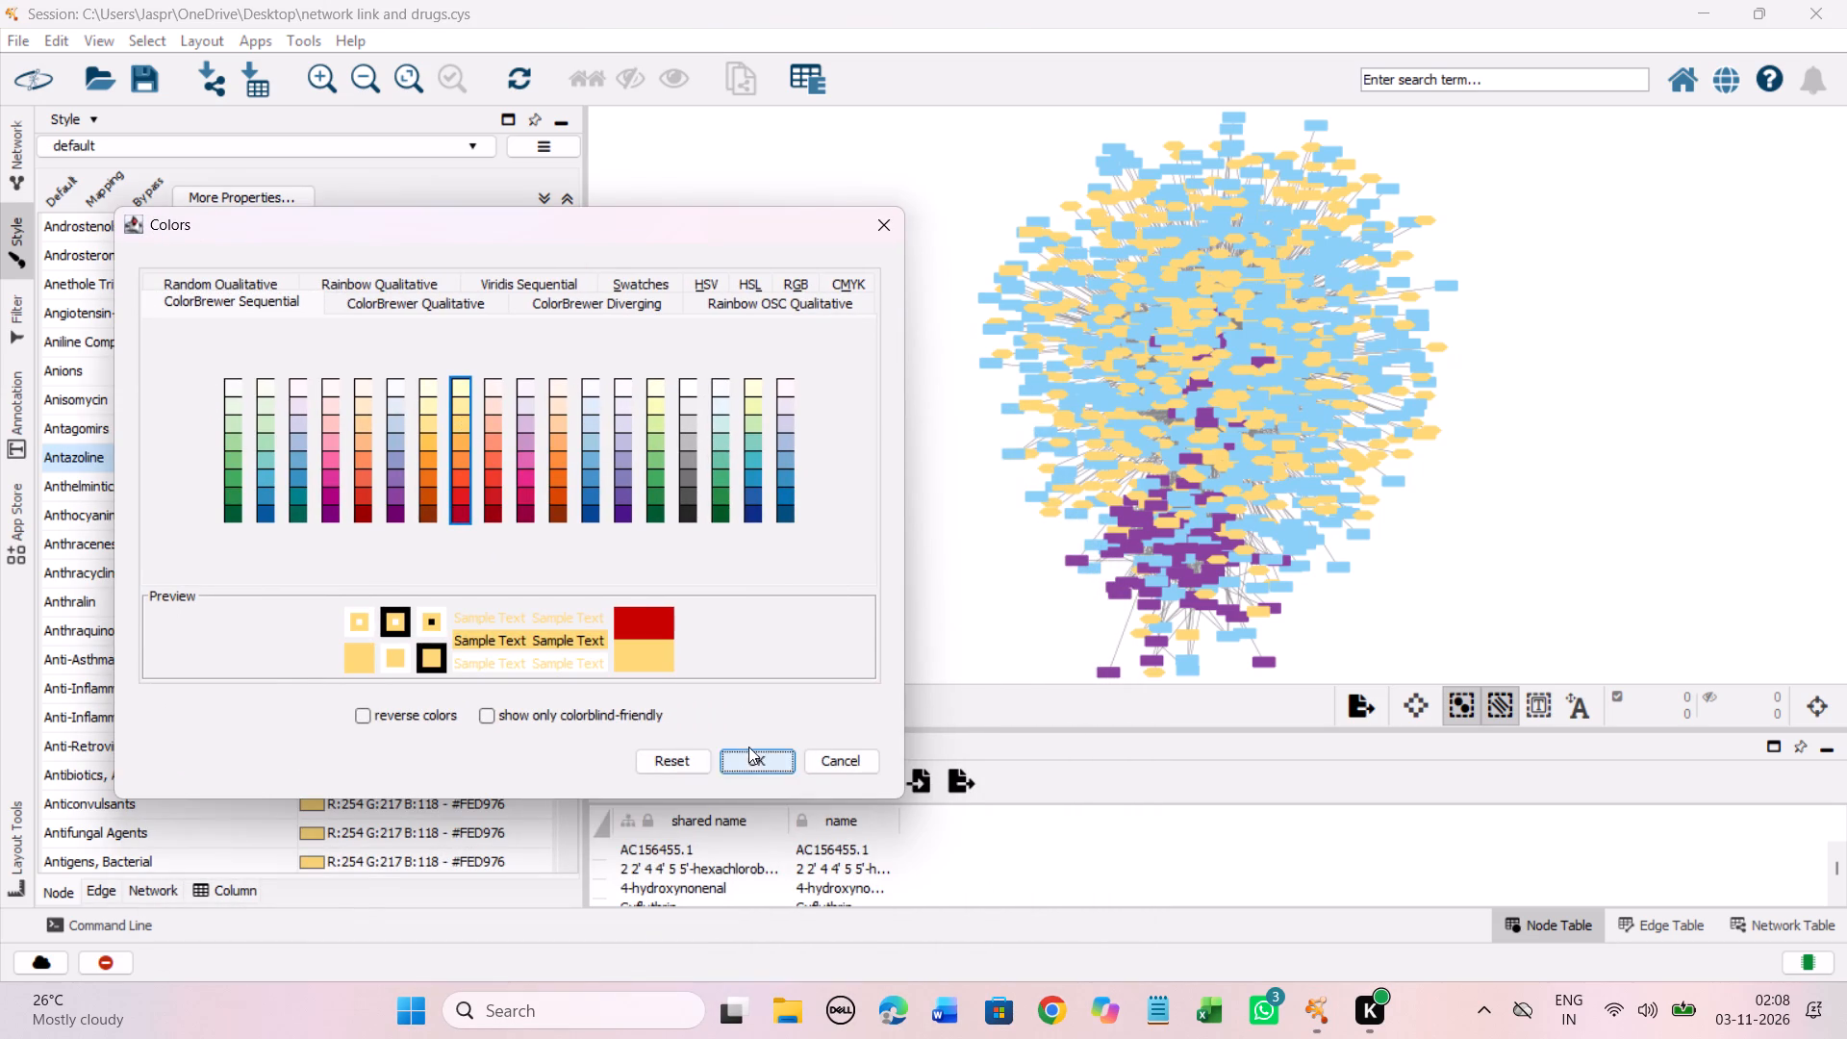
Set the color of all entries from Antioxidants through Arachidonicacid, including the unmapped Antipyrine, Aplidin, Apramycin and Apratoxina, to #FED976.
{"action": "scroll", "coordinate": [426, 496], "scroll_direction": "down", "scroll_amount": 20}
{"action": "scroll", "coordinate": [426, 496], "scroll_direction": "down", "scroll_amount": 3}
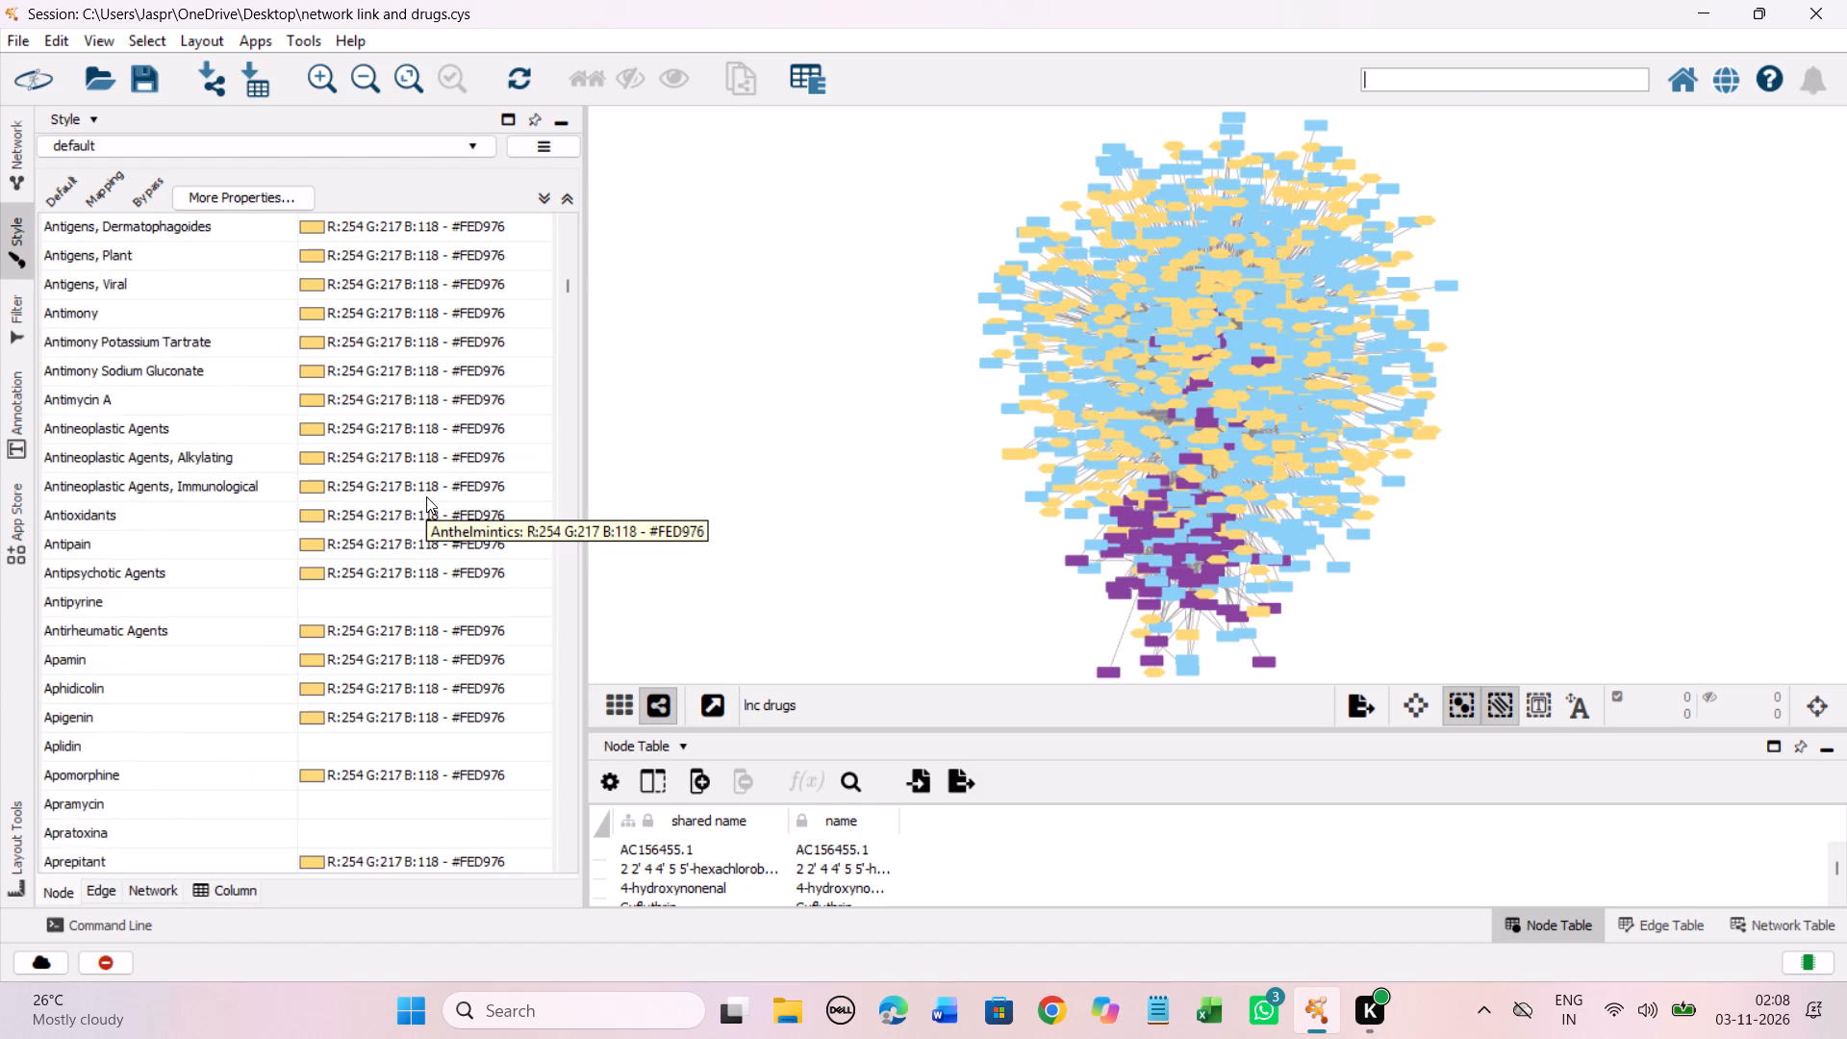
{"action": "scroll", "coordinate": [426, 496], "scroll_direction": "down", "scroll_amount": 6}
{"action": "left_click_drag", "start_coordinate": [391, 356], "coordinate": [389, 705]}
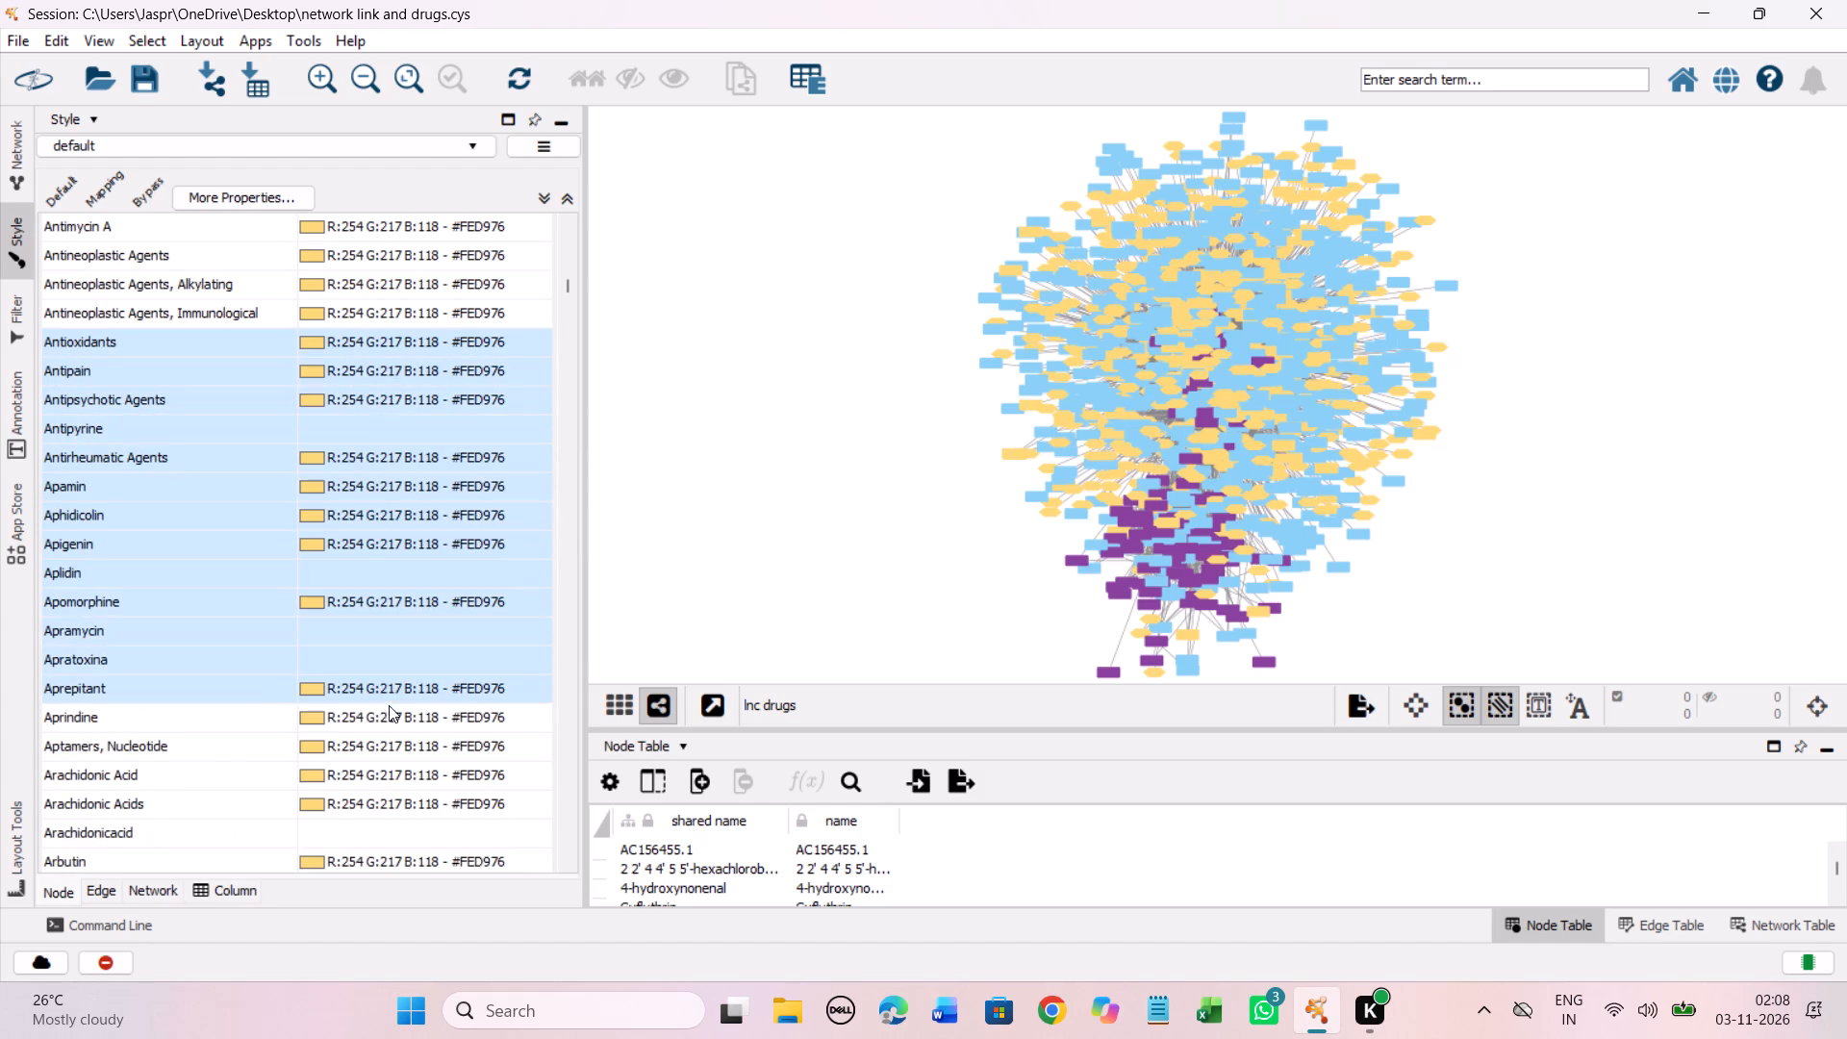
{"action": "left_click_drag", "start_coordinate": [389, 705], "coordinate": [392, 833]}
{"action": "right_click", "coordinate": [409, 637]}
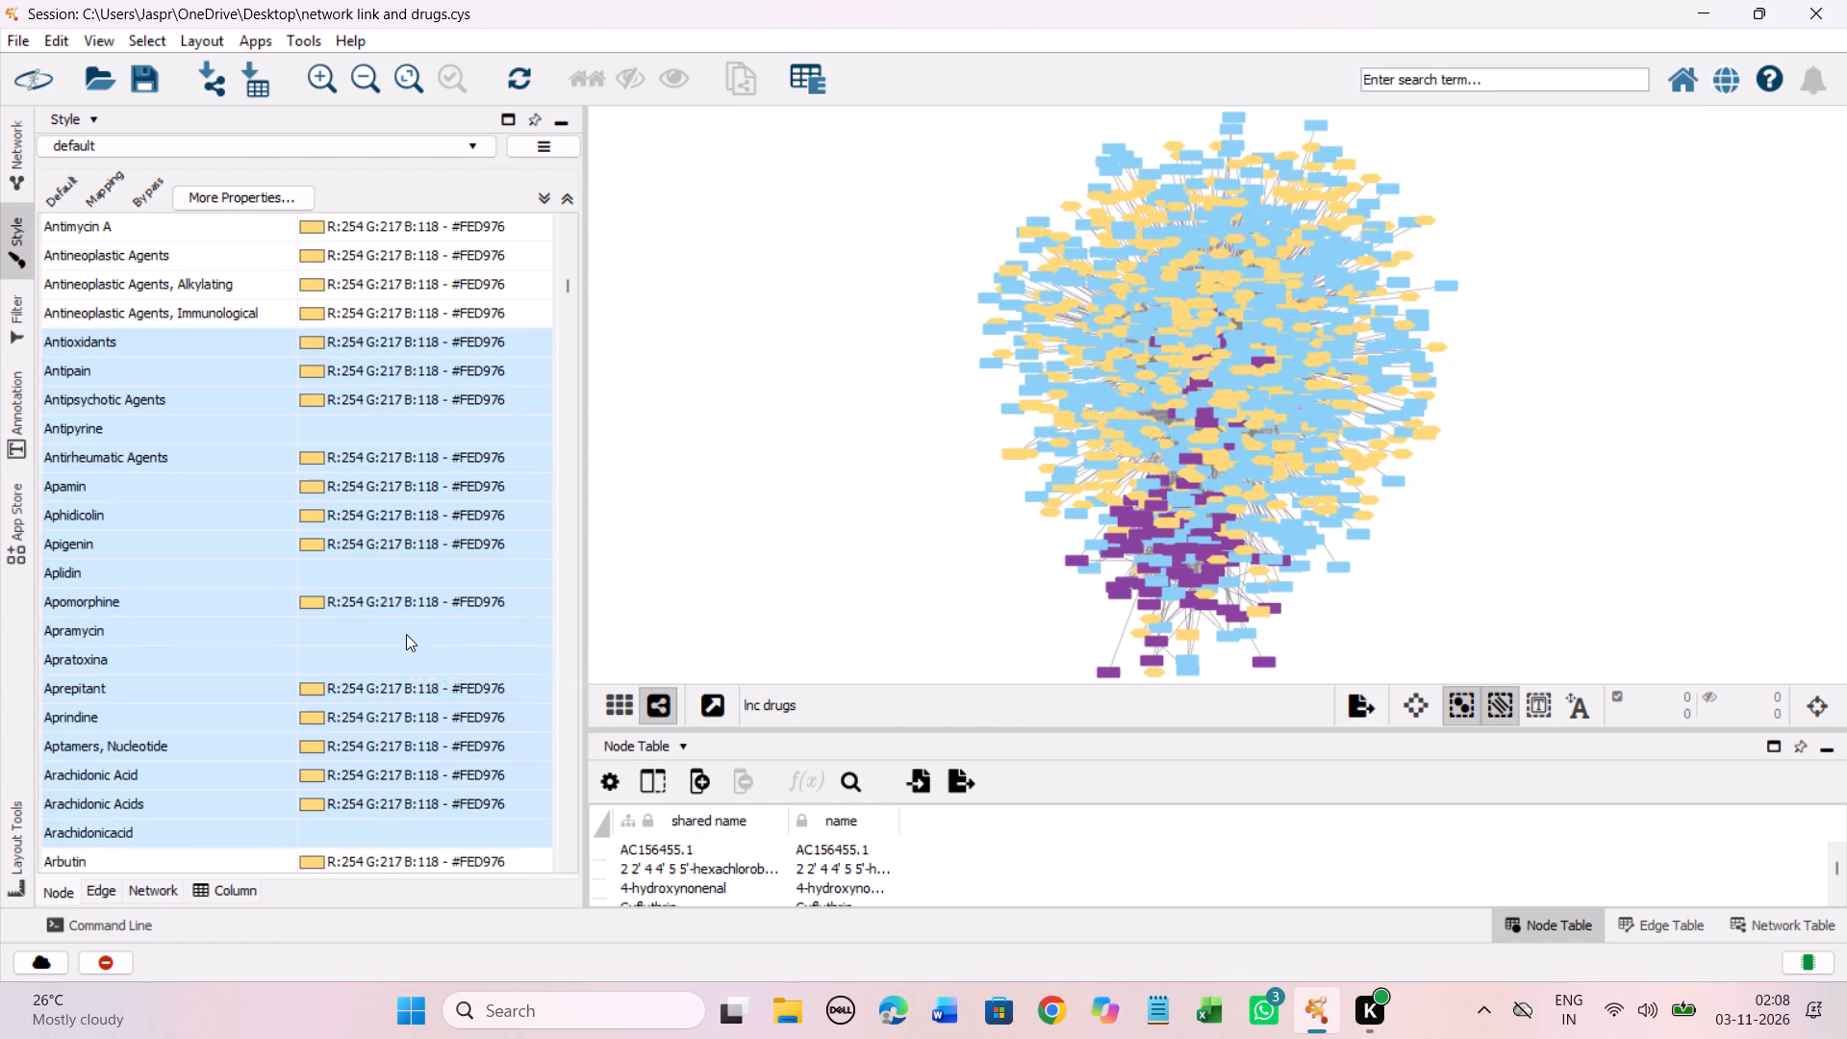
{"action": "left_click", "coordinate": [719, 651]}
{"action": "left_click_drag", "start_coordinate": [400, 555], "coordinate": [182, 245]}
{"action": "left_click", "coordinate": [440, 429]}
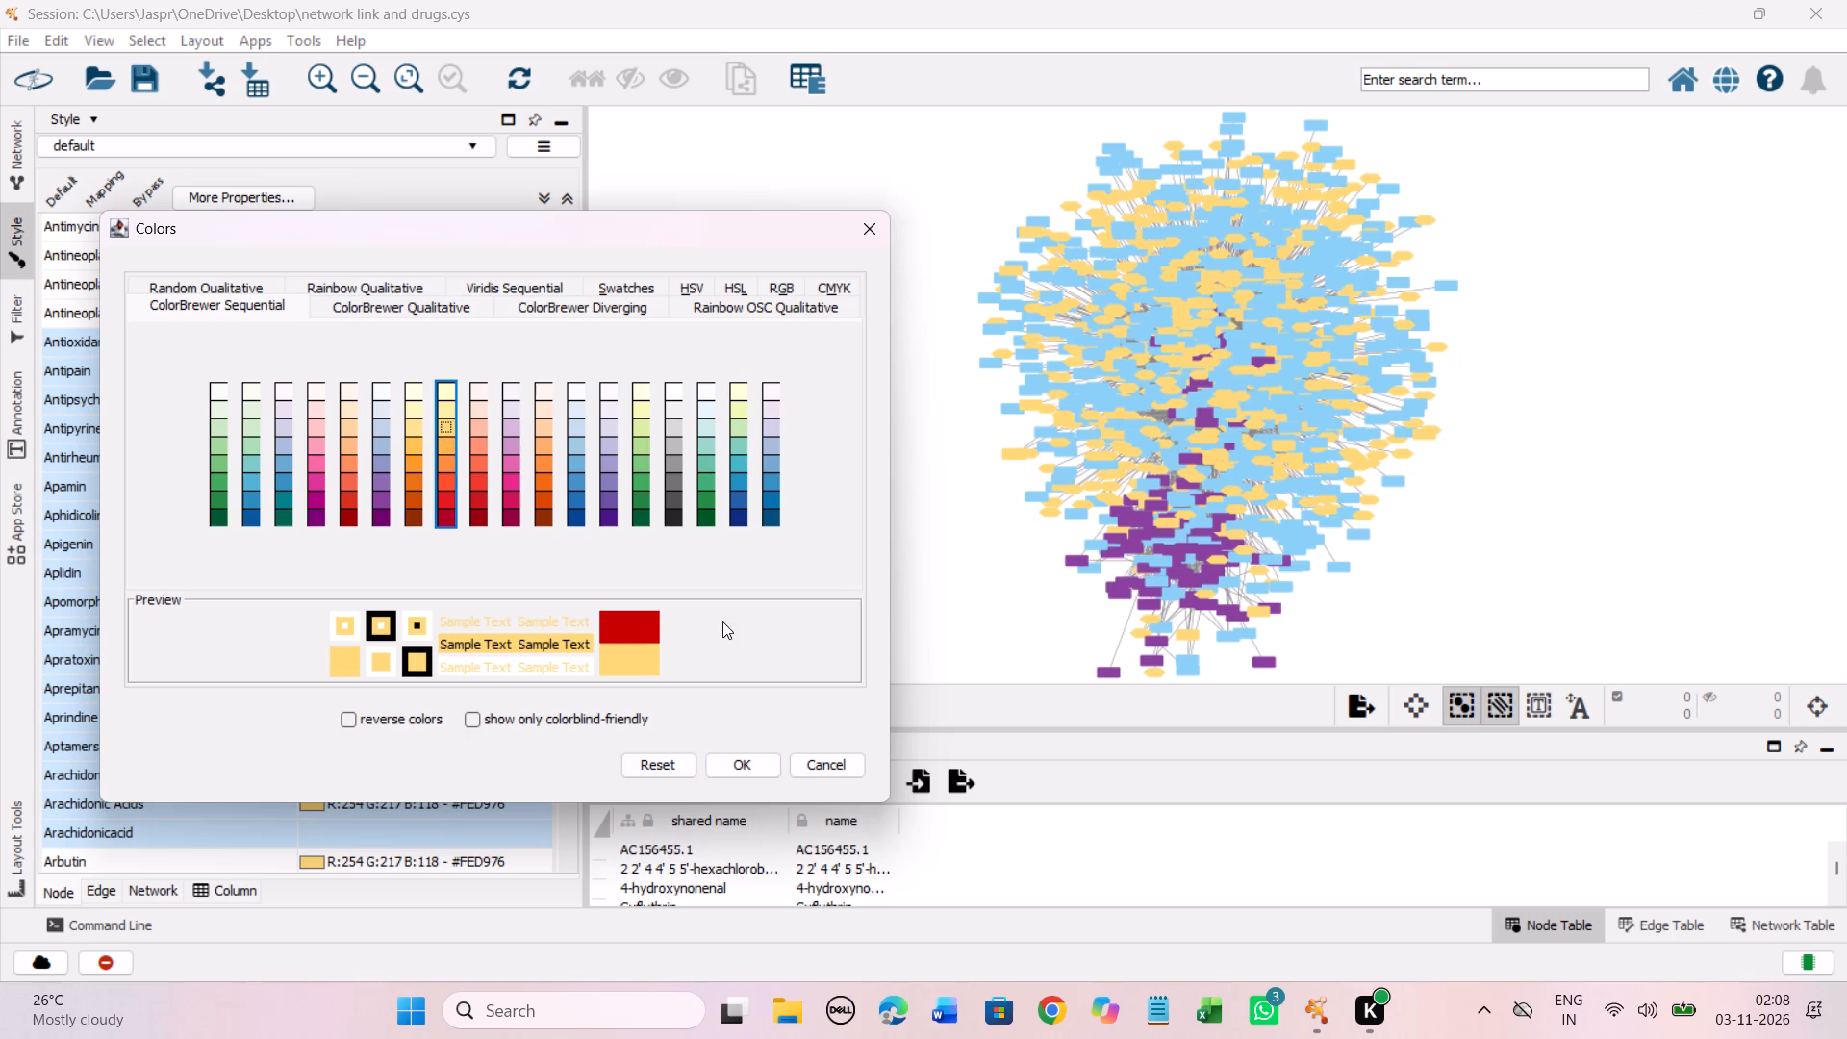
{"action": "left_click", "coordinate": [747, 761]}
Set the color of all entries from Arc(nsc188491) through Aztreonam, including the unmapped Argyrina, Articaine, Azaperone, Azapropazone and Azlocillin, to #FED976.
{"action": "scroll", "coordinate": [353, 385], "scroll_direction": "down", "scroll_amount": 14}
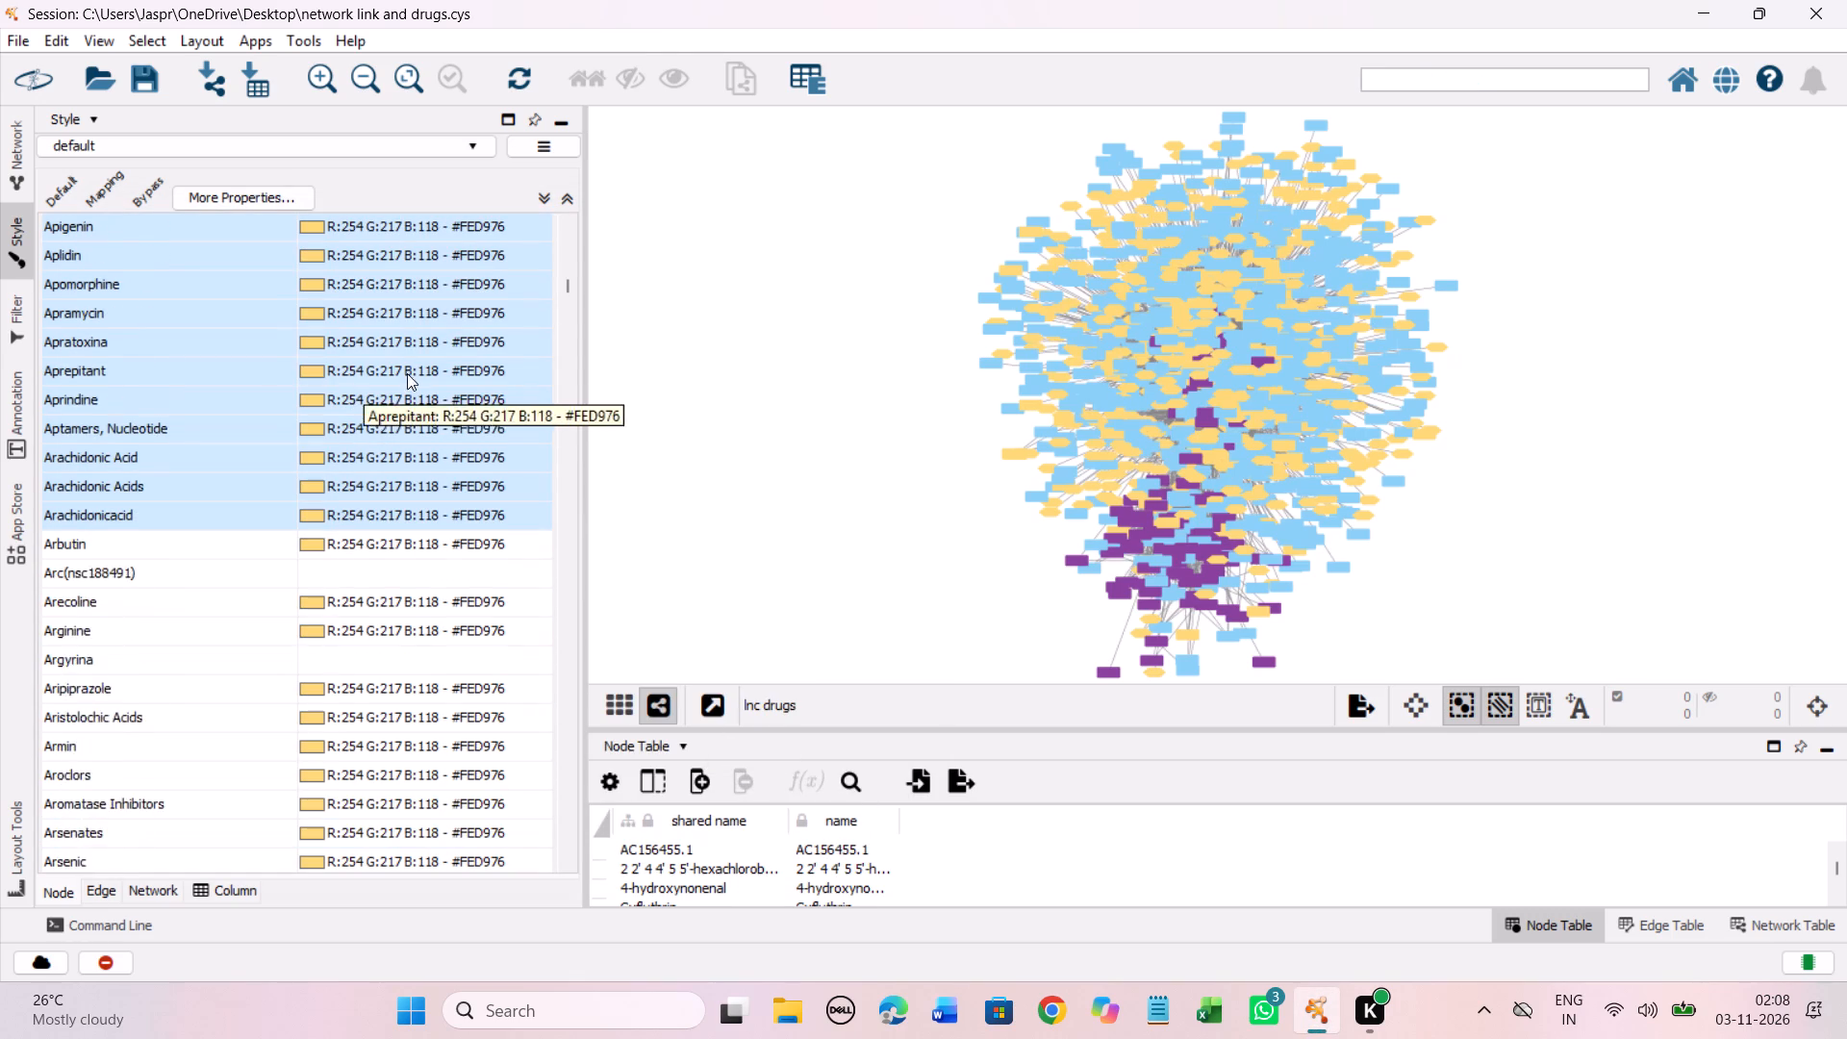
{"action": "scroll", "coordinate": [407, 373], "scroll_direction": "down", "scroll_amount": 5}
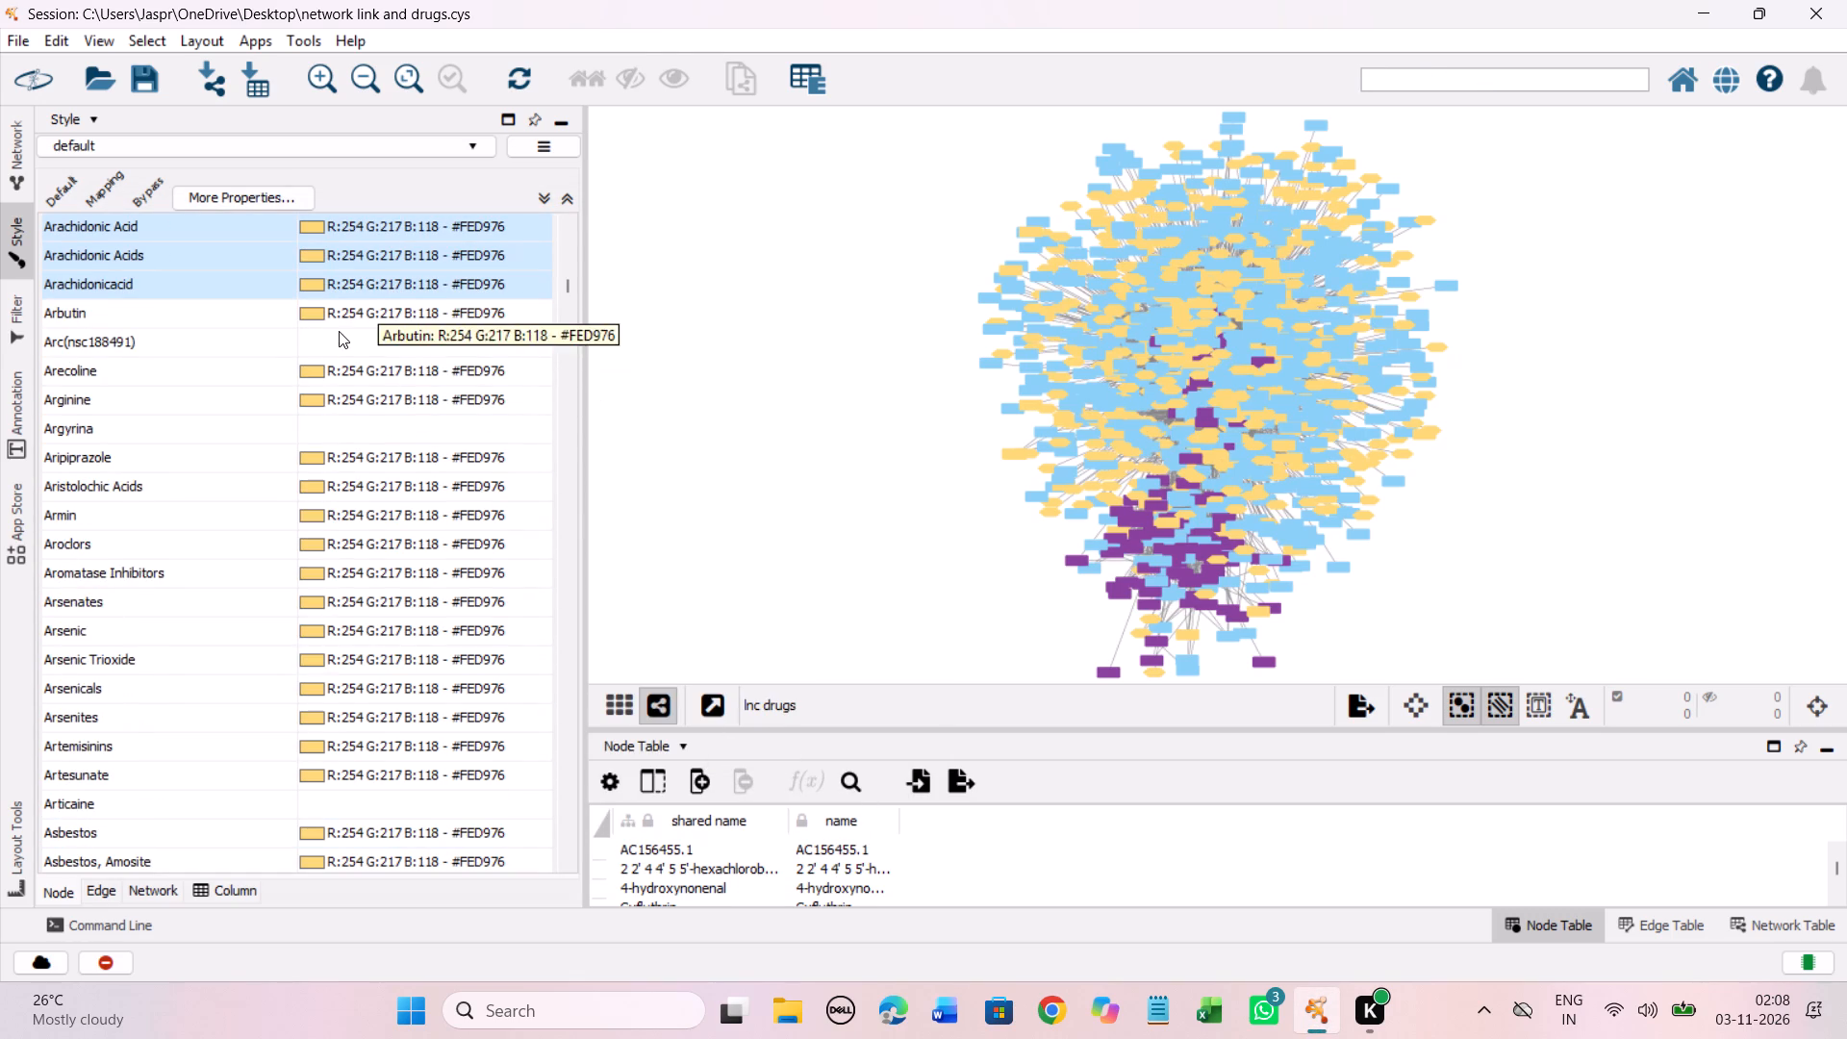
{"action": "left_click", "coordinate": [335, 335]}
{"action": "scroll", "coordinate": [343, 404], "scroll_direction": "down", "scroll_amount": 5}
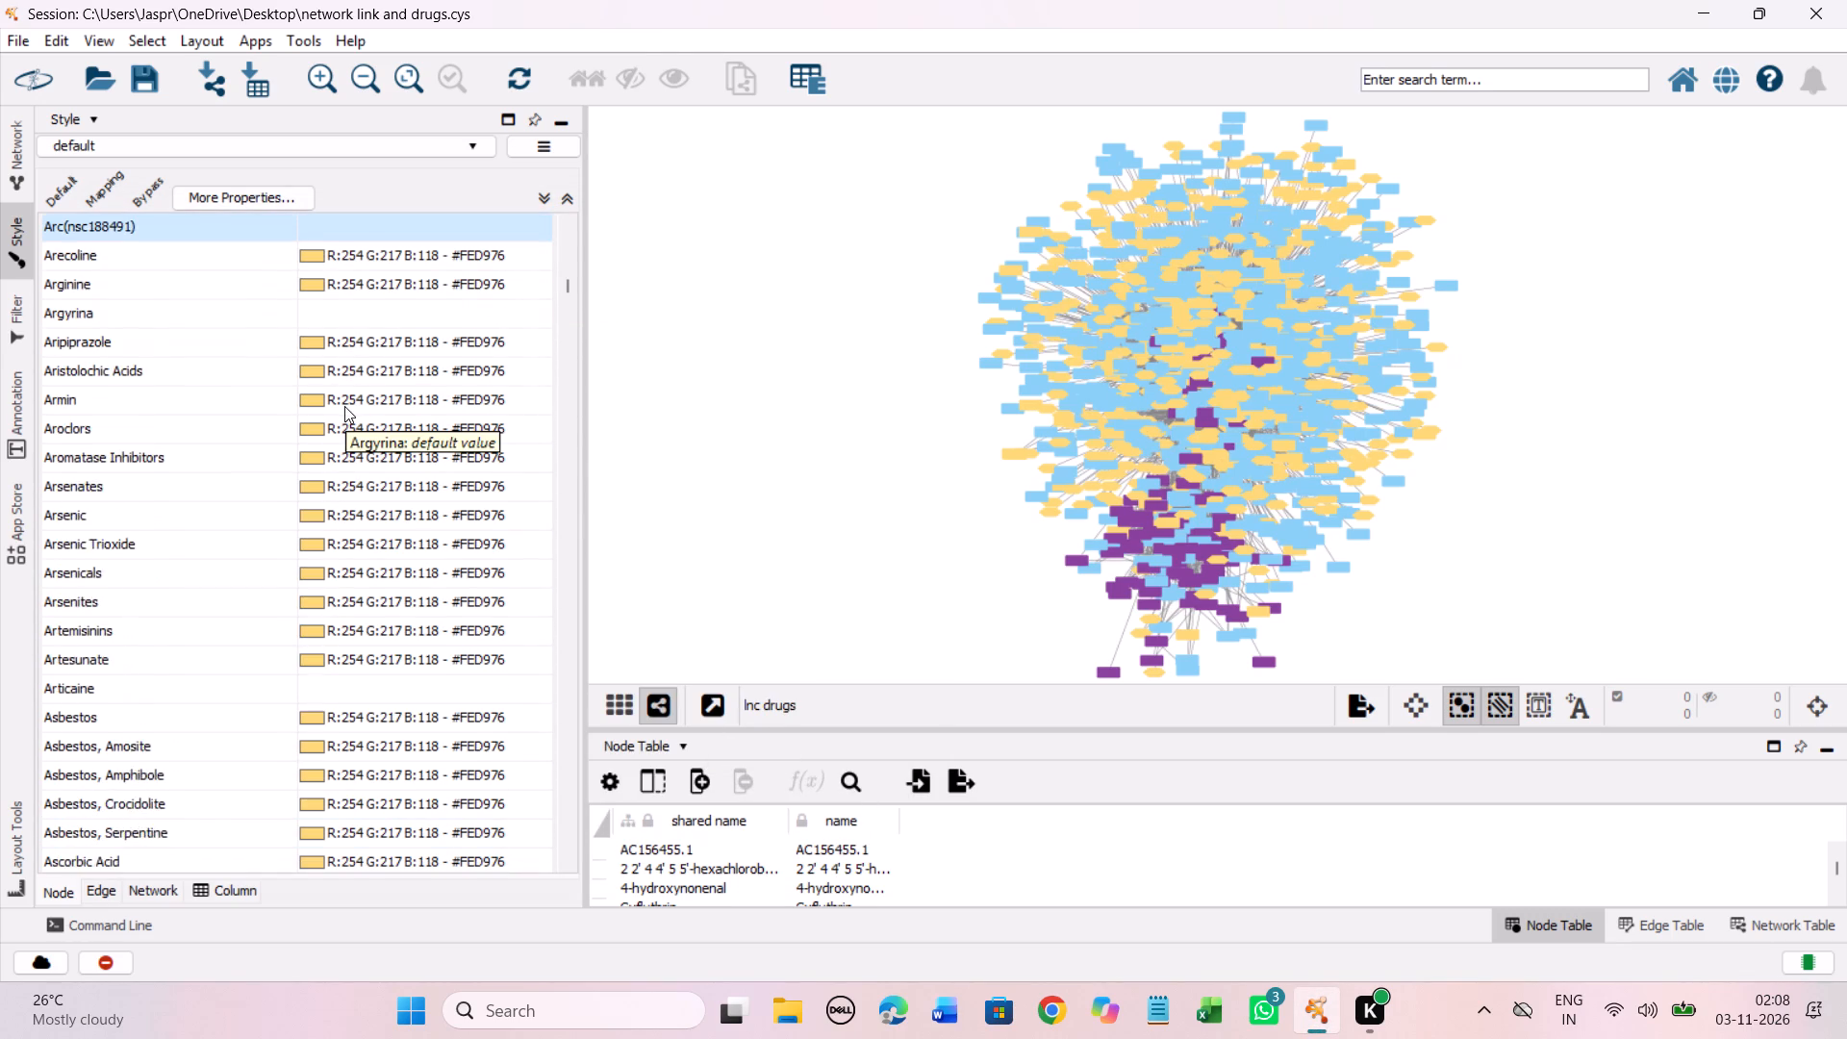
{"action": "scroll", "coordinate": [344, 406], "scroll_direction": "down", "scroll_amount": 1}
{"action": "scroll", "coordinate": [344, 410], "scroll_direction": "down", "scroll_amount": 20}
{"action": "scroll", "coordinate": [344, 410], "scroll_direction": "down", "scroll_amount": 4}
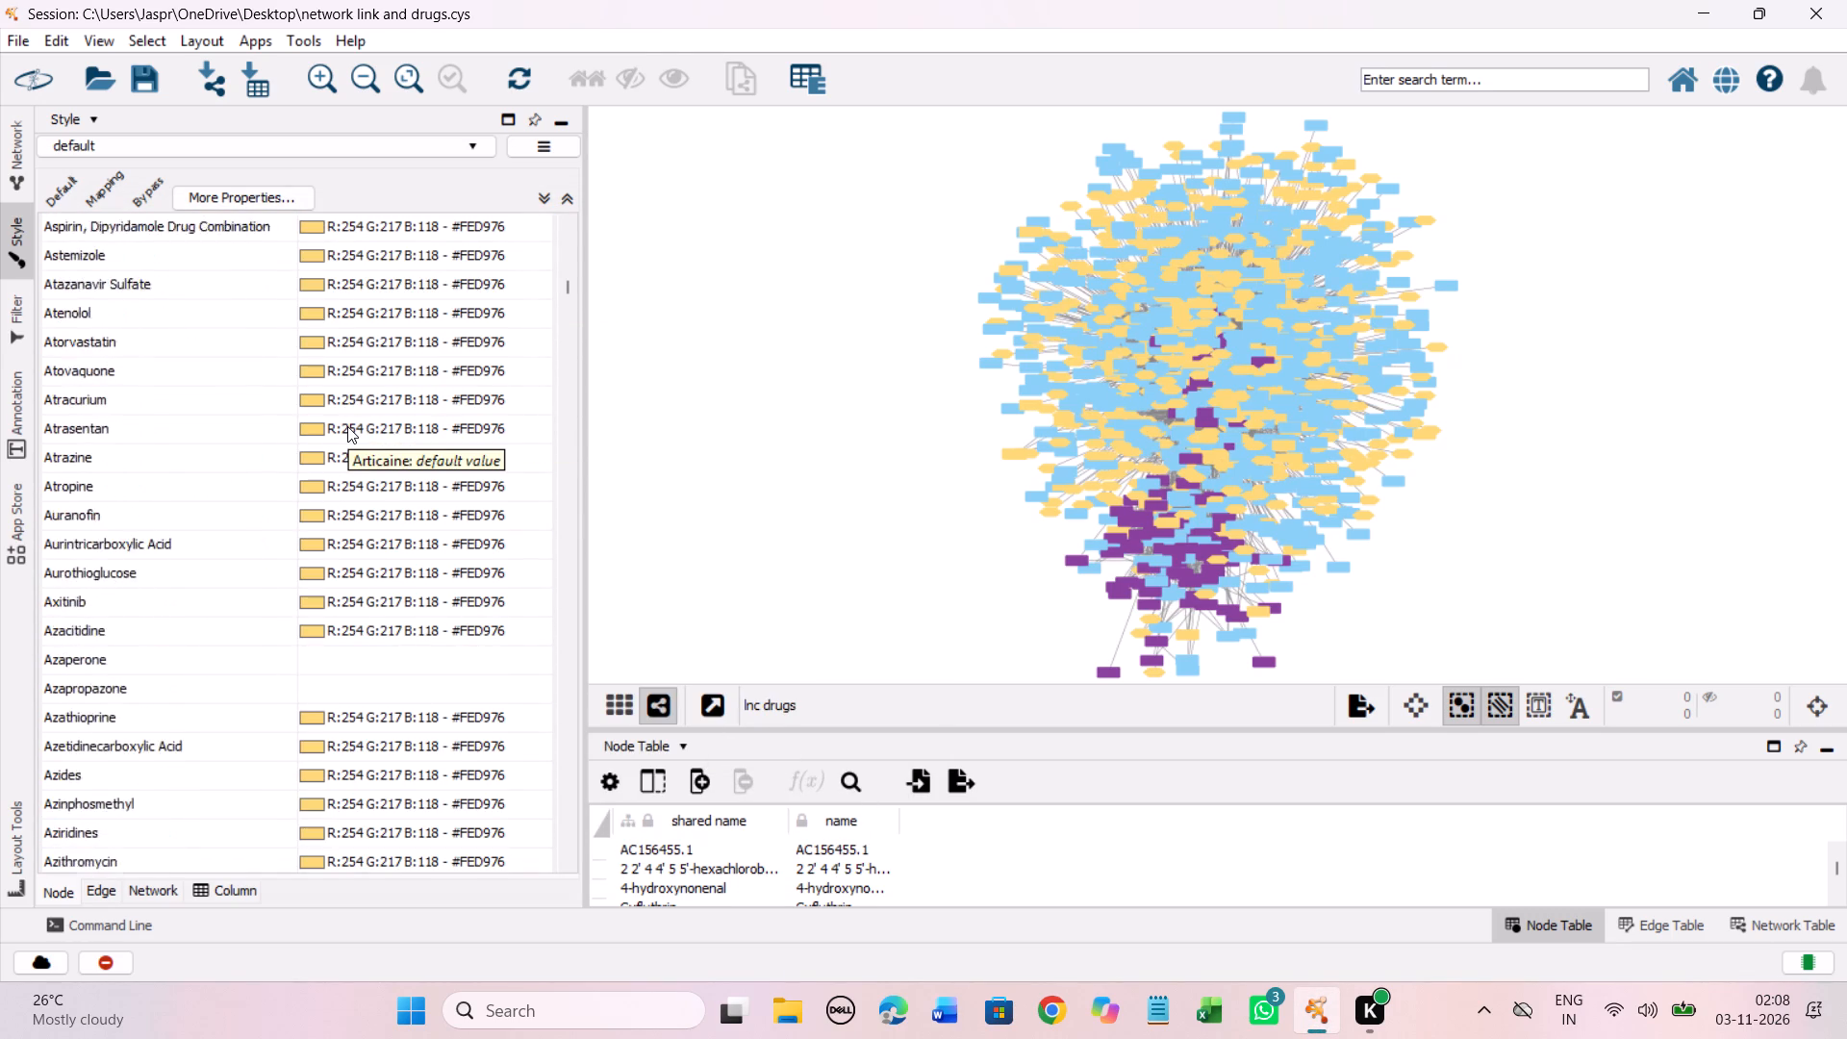
{"action": "scroll", "coordinate": [347, 426], "scroll_direction": "down", "scroll_amount": 15}
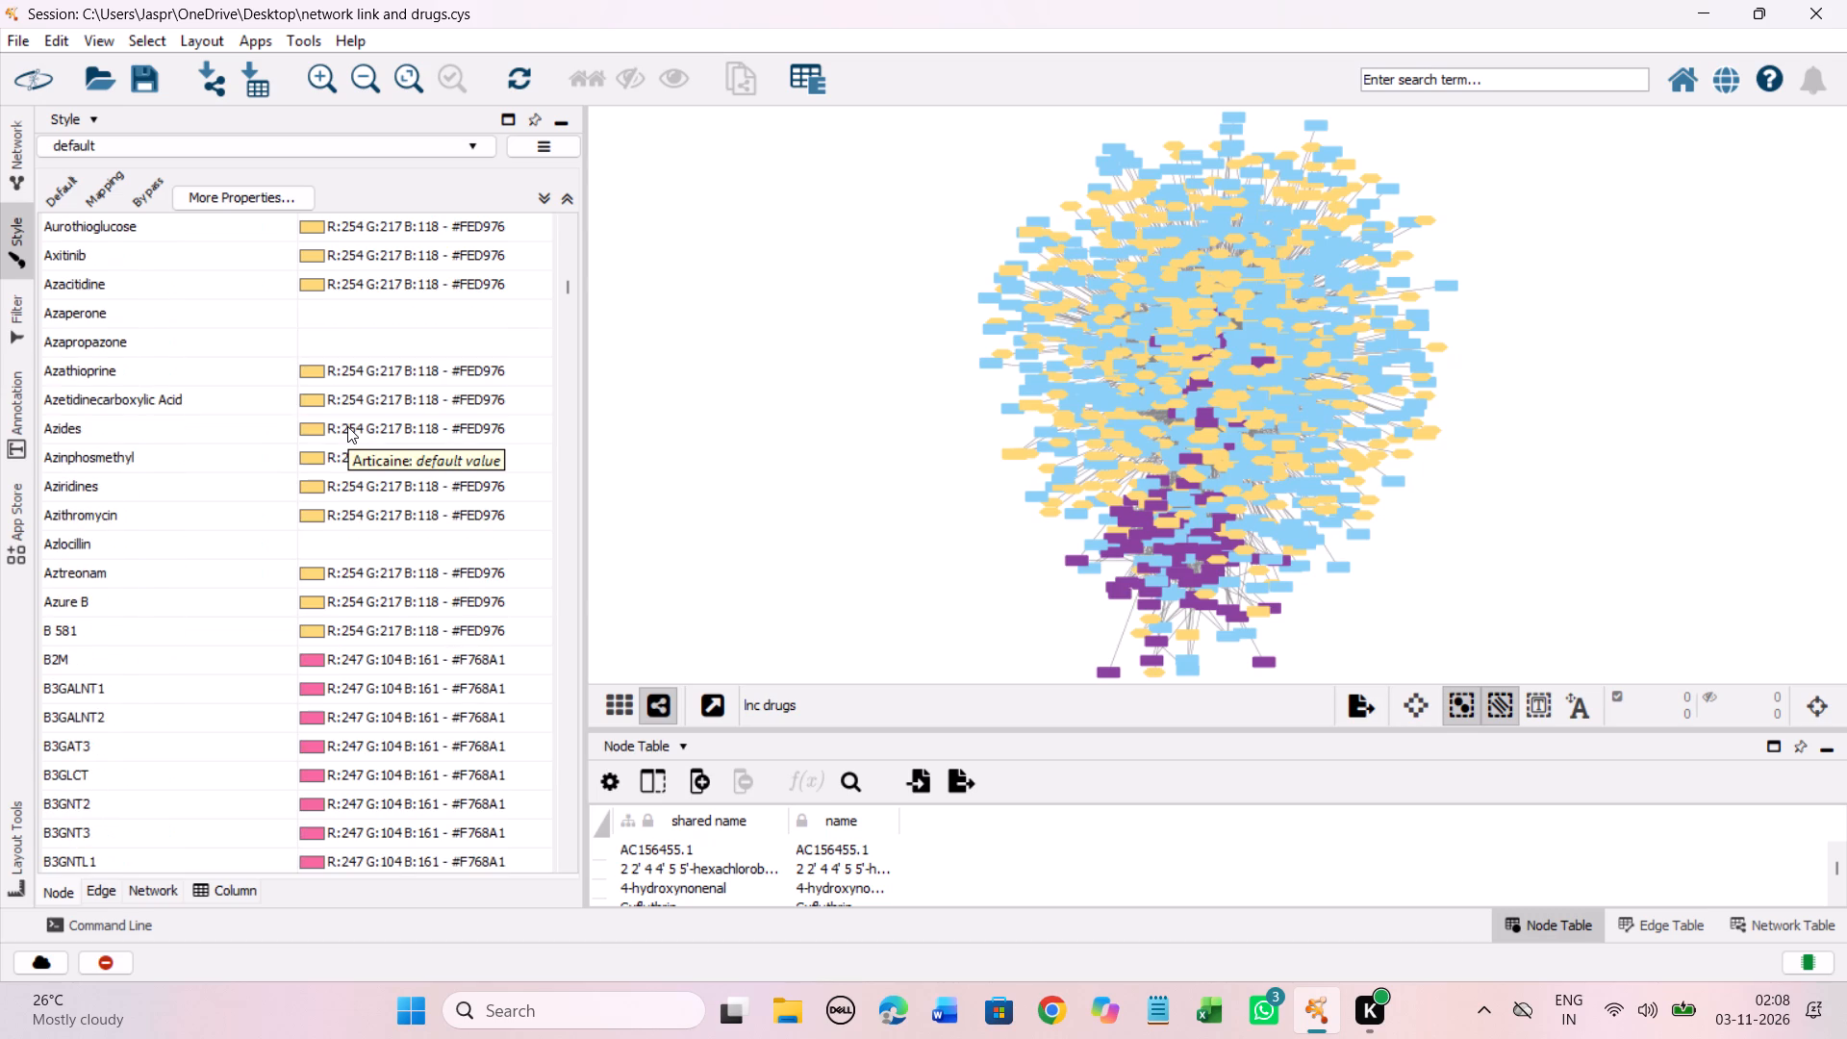
{"action": "left_click", "coordinate": [383, 577], "text": "shift"}
{"action": "right_click", "coordinate": [383, 577]}
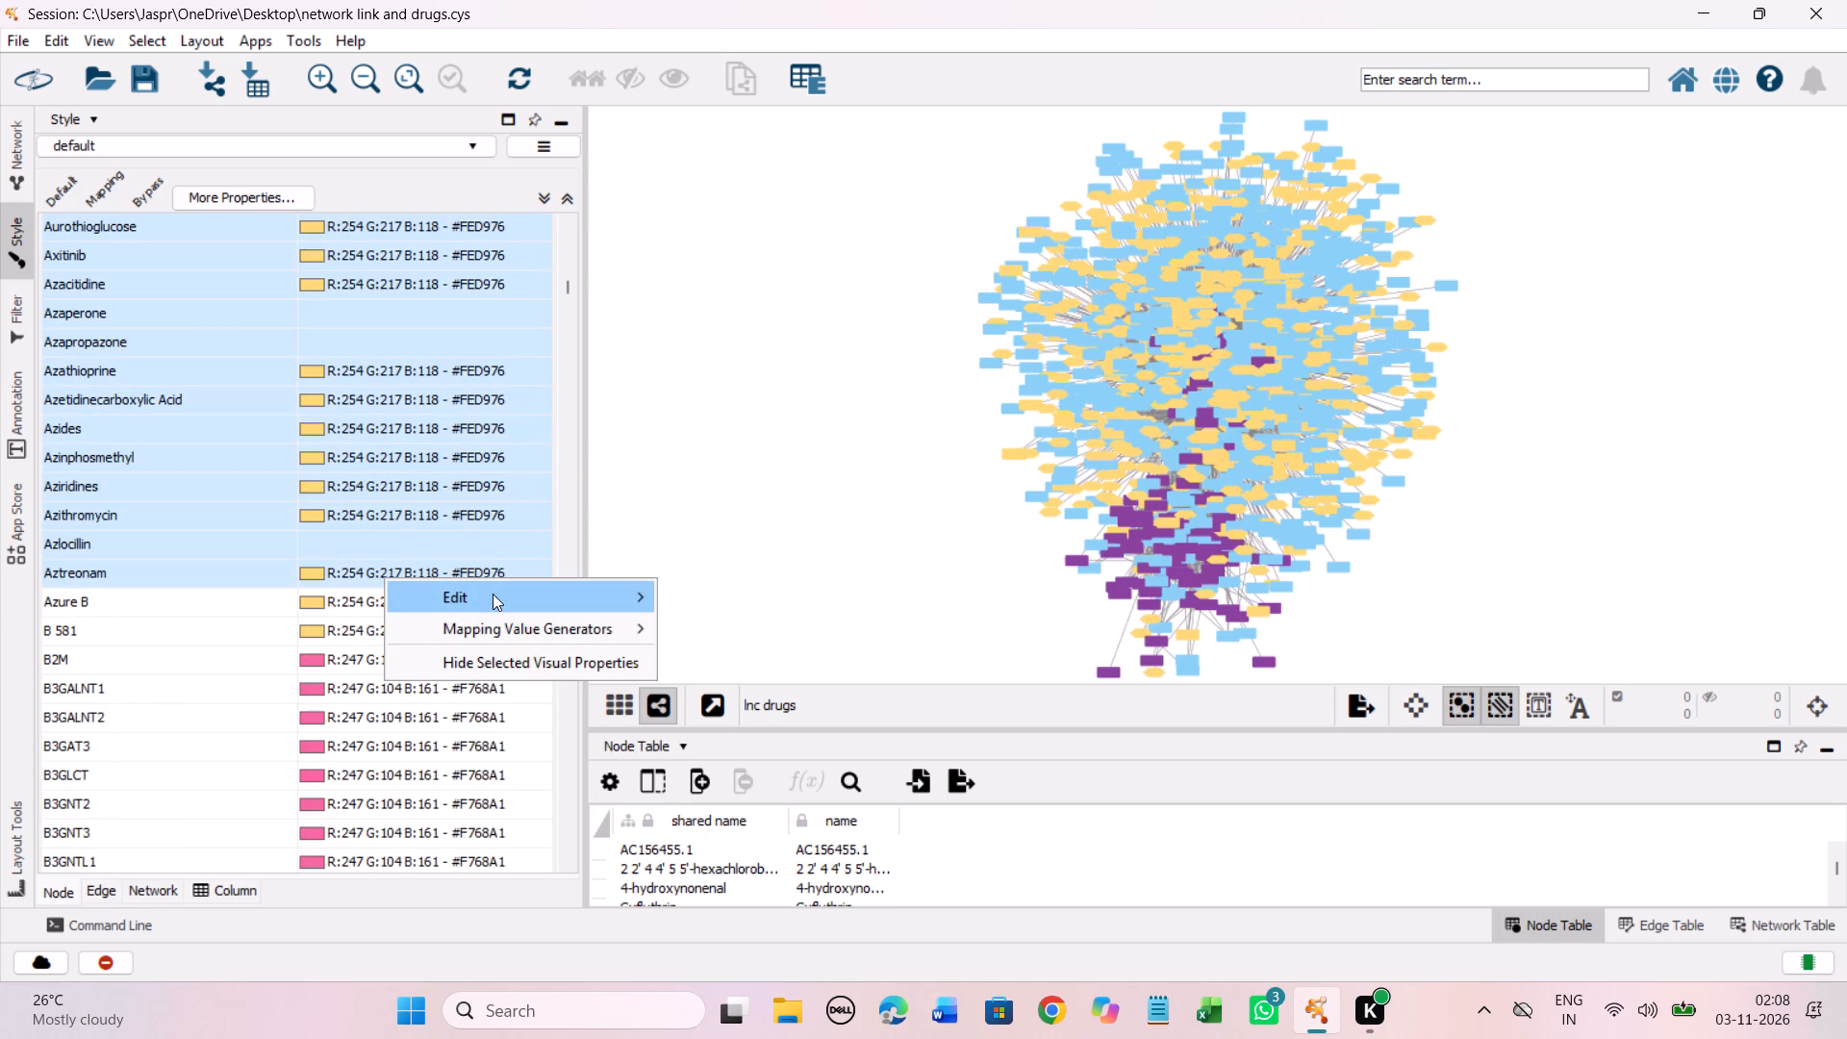
{"action": "left_click", "coordinate": [683, 585]}
{"action": "left_click_drag", "start_coordinate": [394, 558], "coordinate": [347, 506]}
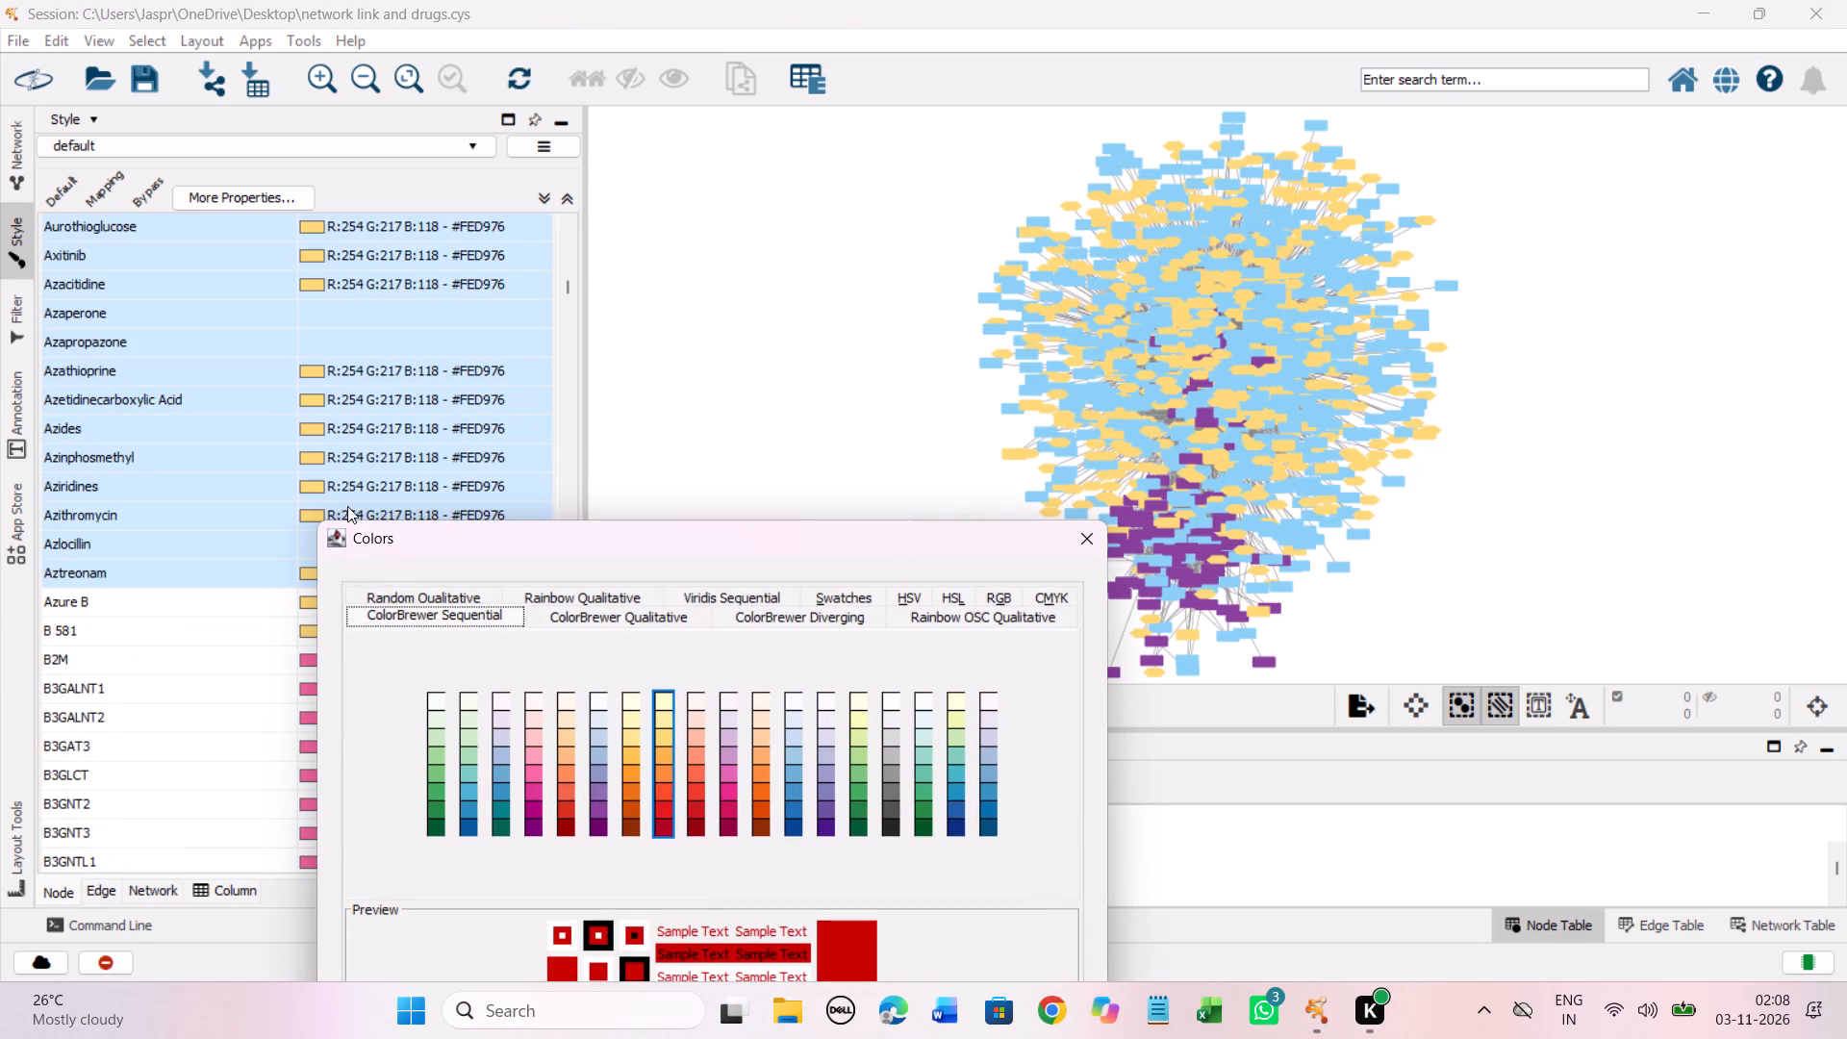
{"action": "left_click_drag", "start_coordinate": [347, 506], "coordinate": [264, 402]}
{"action": "left_click_drag", "start_coordinate": [392, 544], "coordinate": [216, 196]}
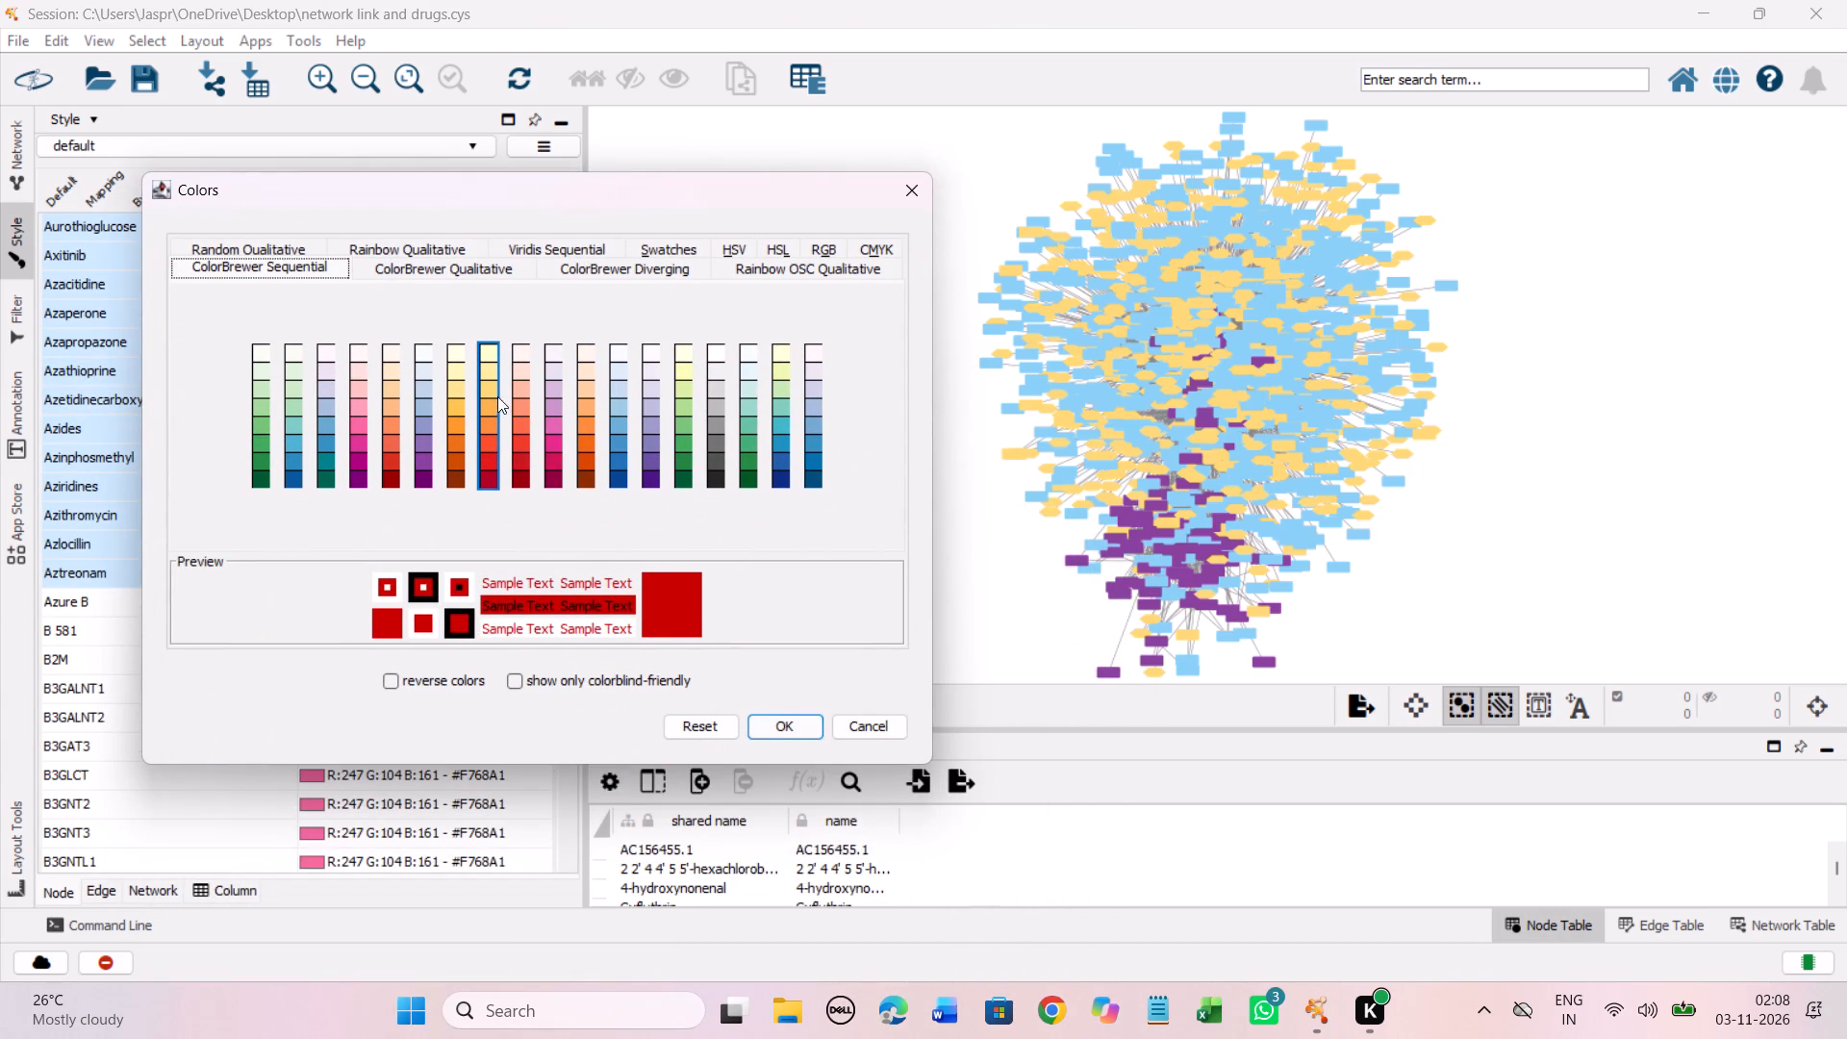
{"action": "left_click", "coordinate": [482, 388]}
{"action": "left_click", "coordinate": [776, 720]}
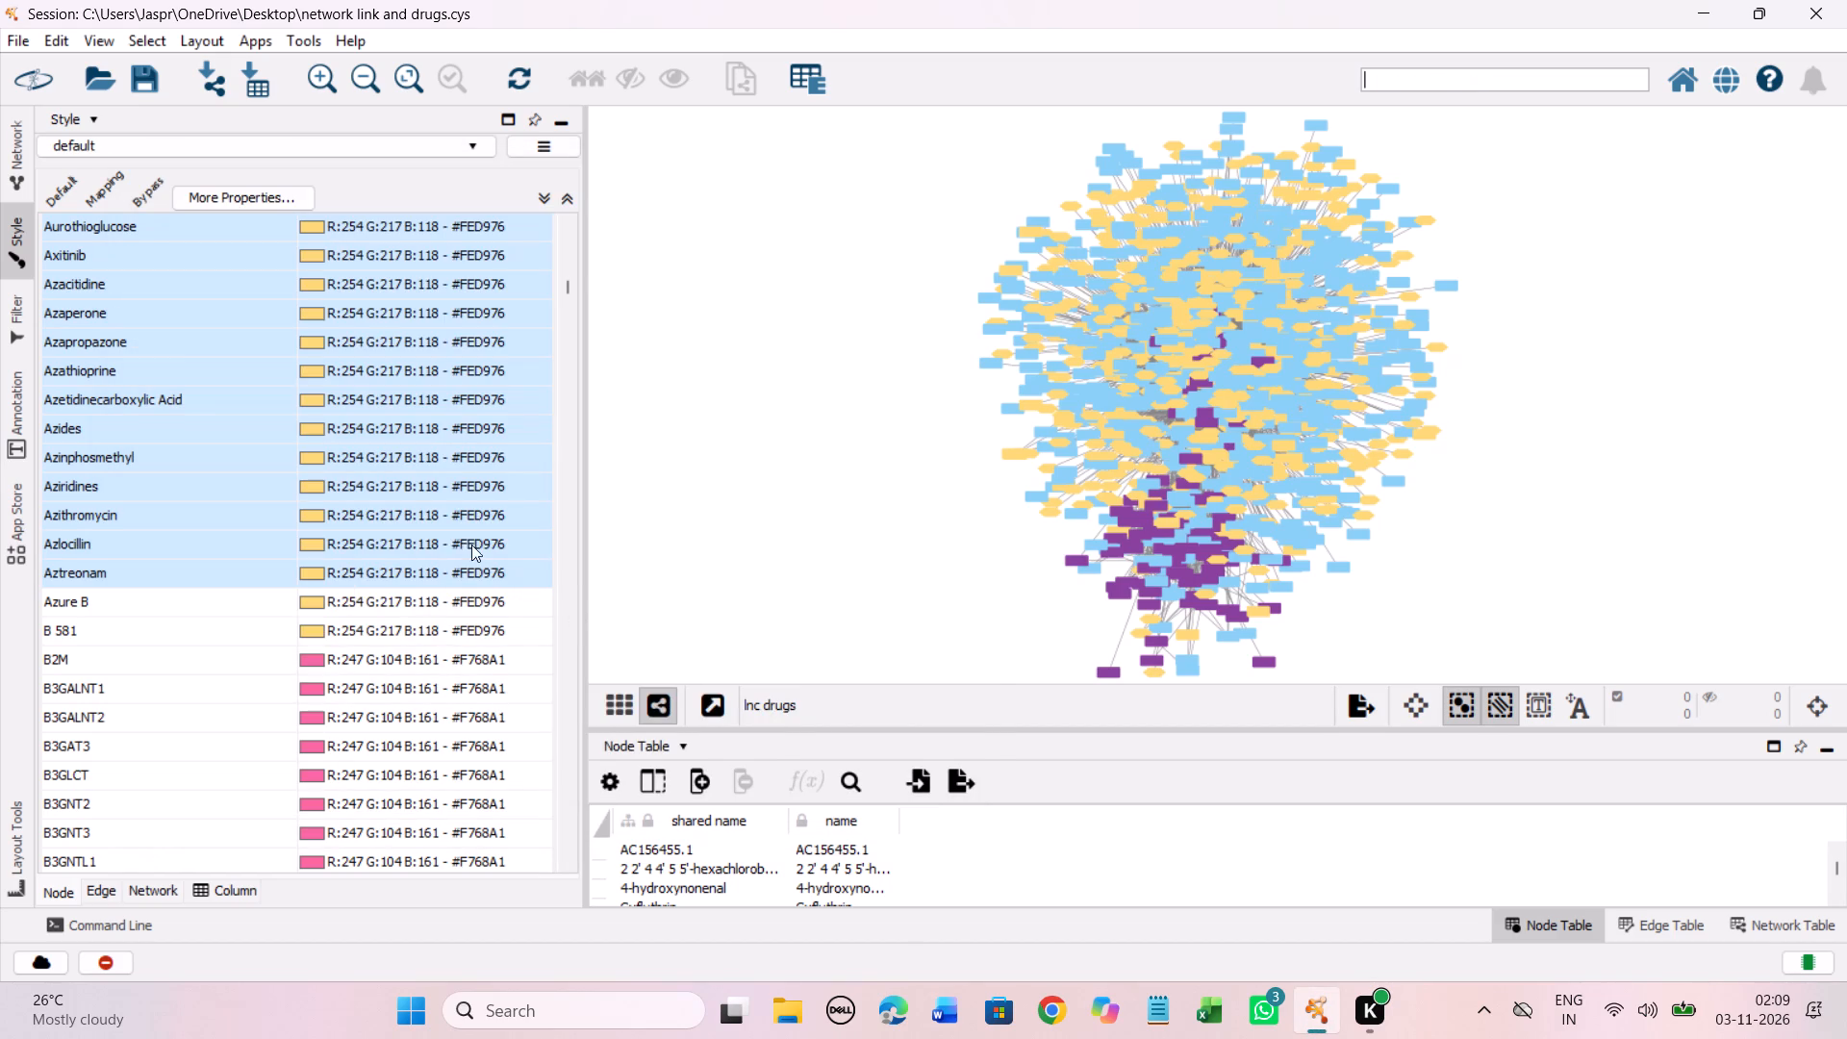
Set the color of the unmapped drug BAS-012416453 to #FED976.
{"action": "scroll", "coordinate": [457, 538], "scroll_direction": "down", "scroll_amount": 20}
{"action": "scroll", "coordinate": [457, 538], "scroll_direction": "down", "scroll_amount": 15}
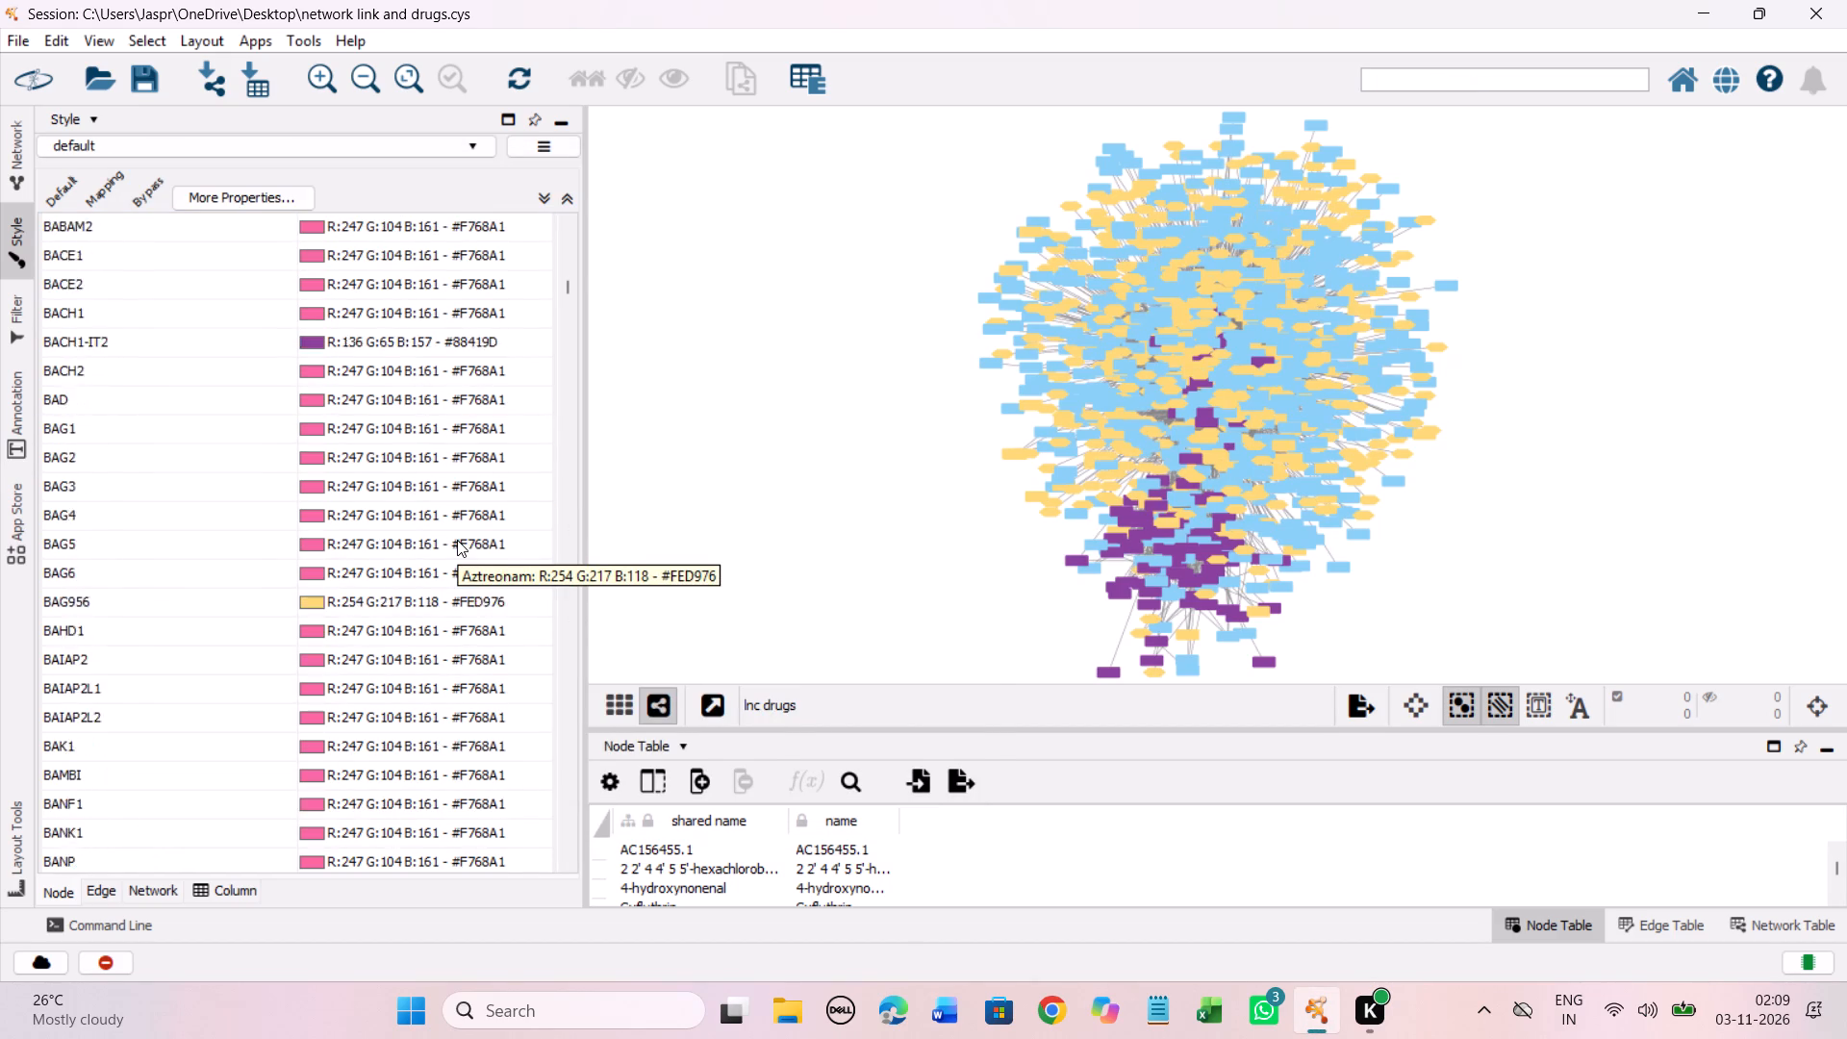
{"action": "scroll", "coordinate": [457, 540], "scroll_direction": "down", "scroll_amount": 14}
{"action": "left_click", "coordinate": [345, 458]}
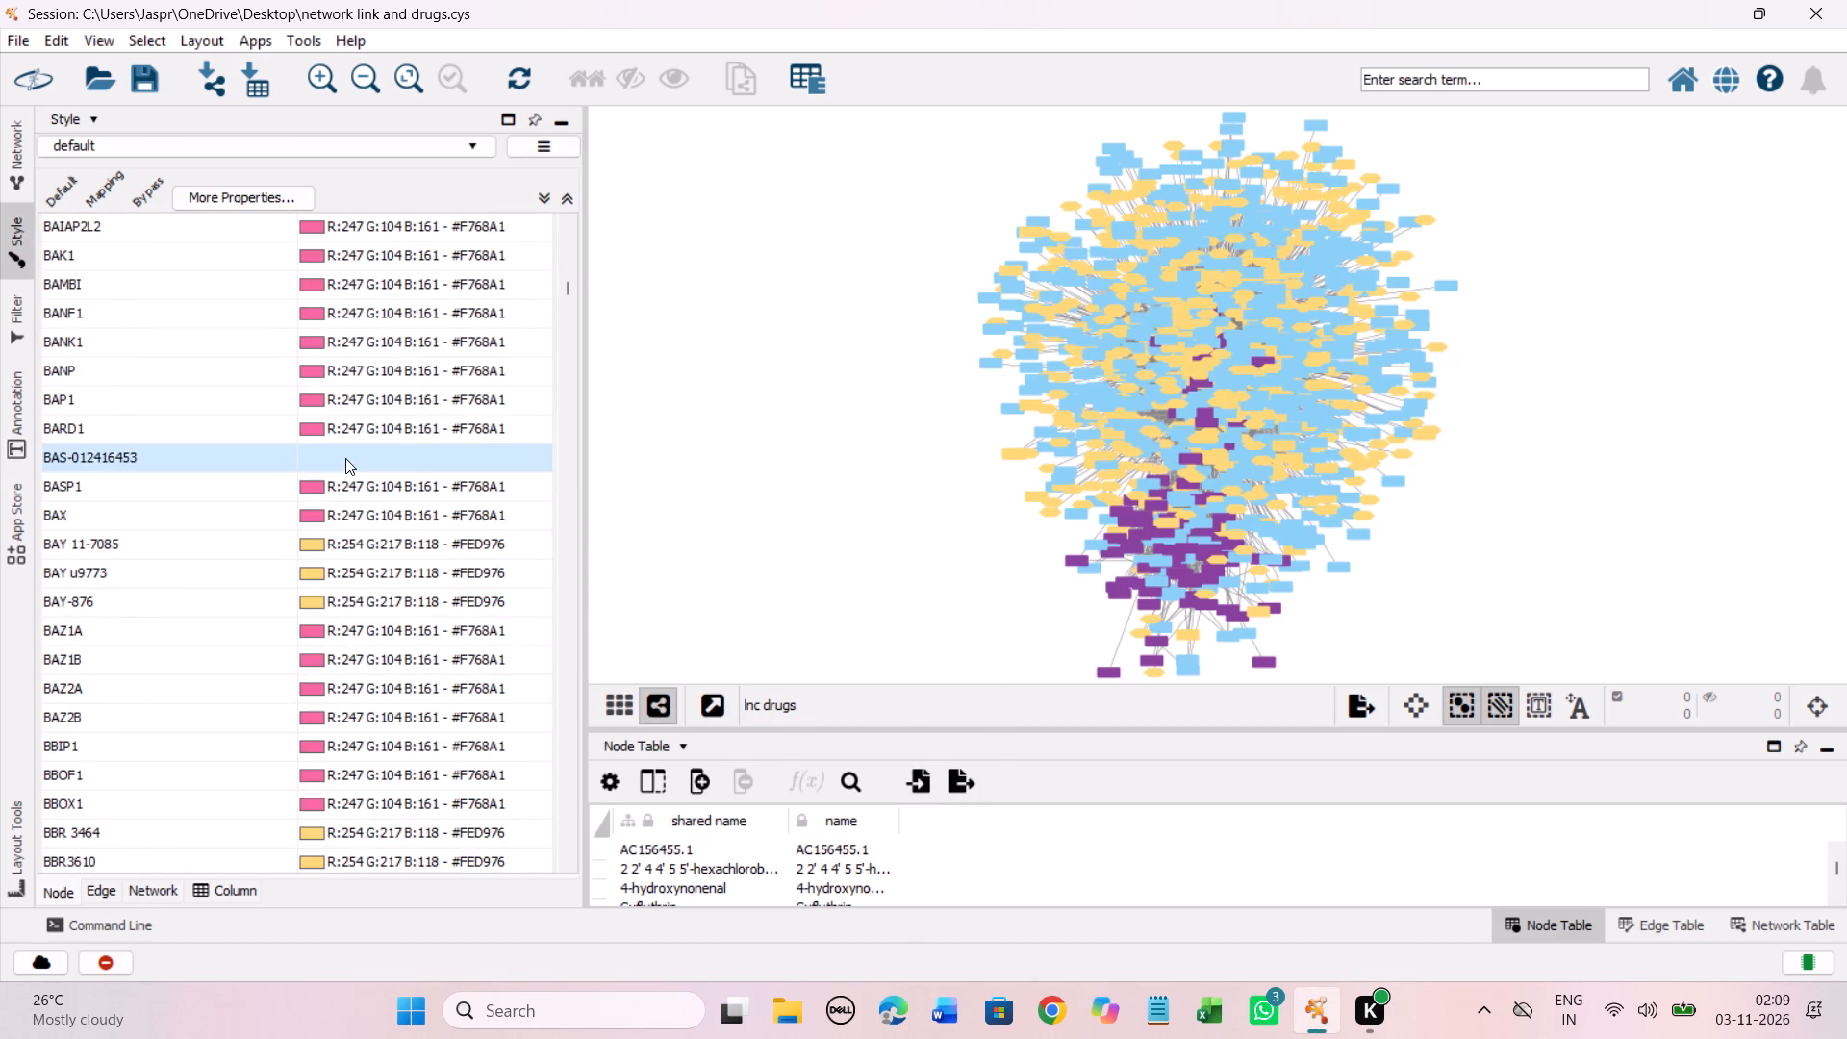
{"action": "right_click", "coordinate": [345, 458]}
{"action": "left_click", "coordinate": [747, 472]}
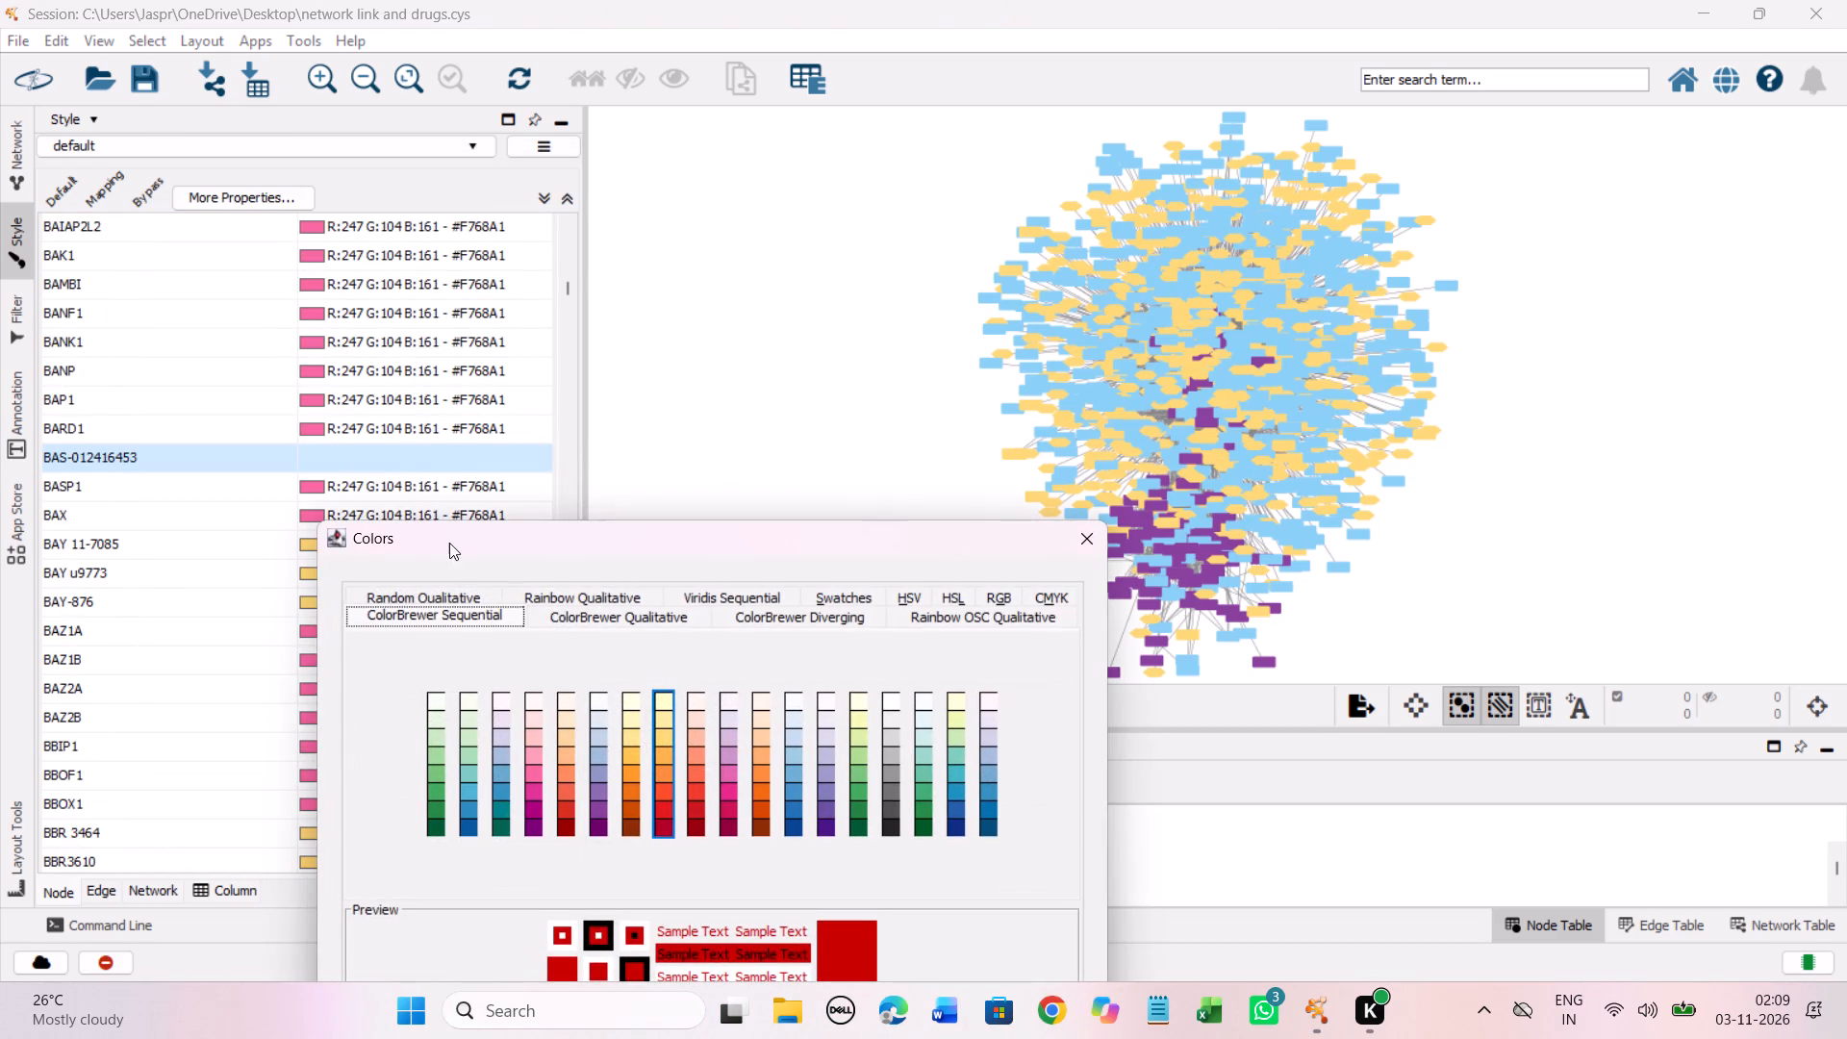
{"action": "left_click_drag", "start_coordinate": [448, 542], "coordinate": [252, 254]}
{"action": "left_click", "coordinate": [470, 451]}
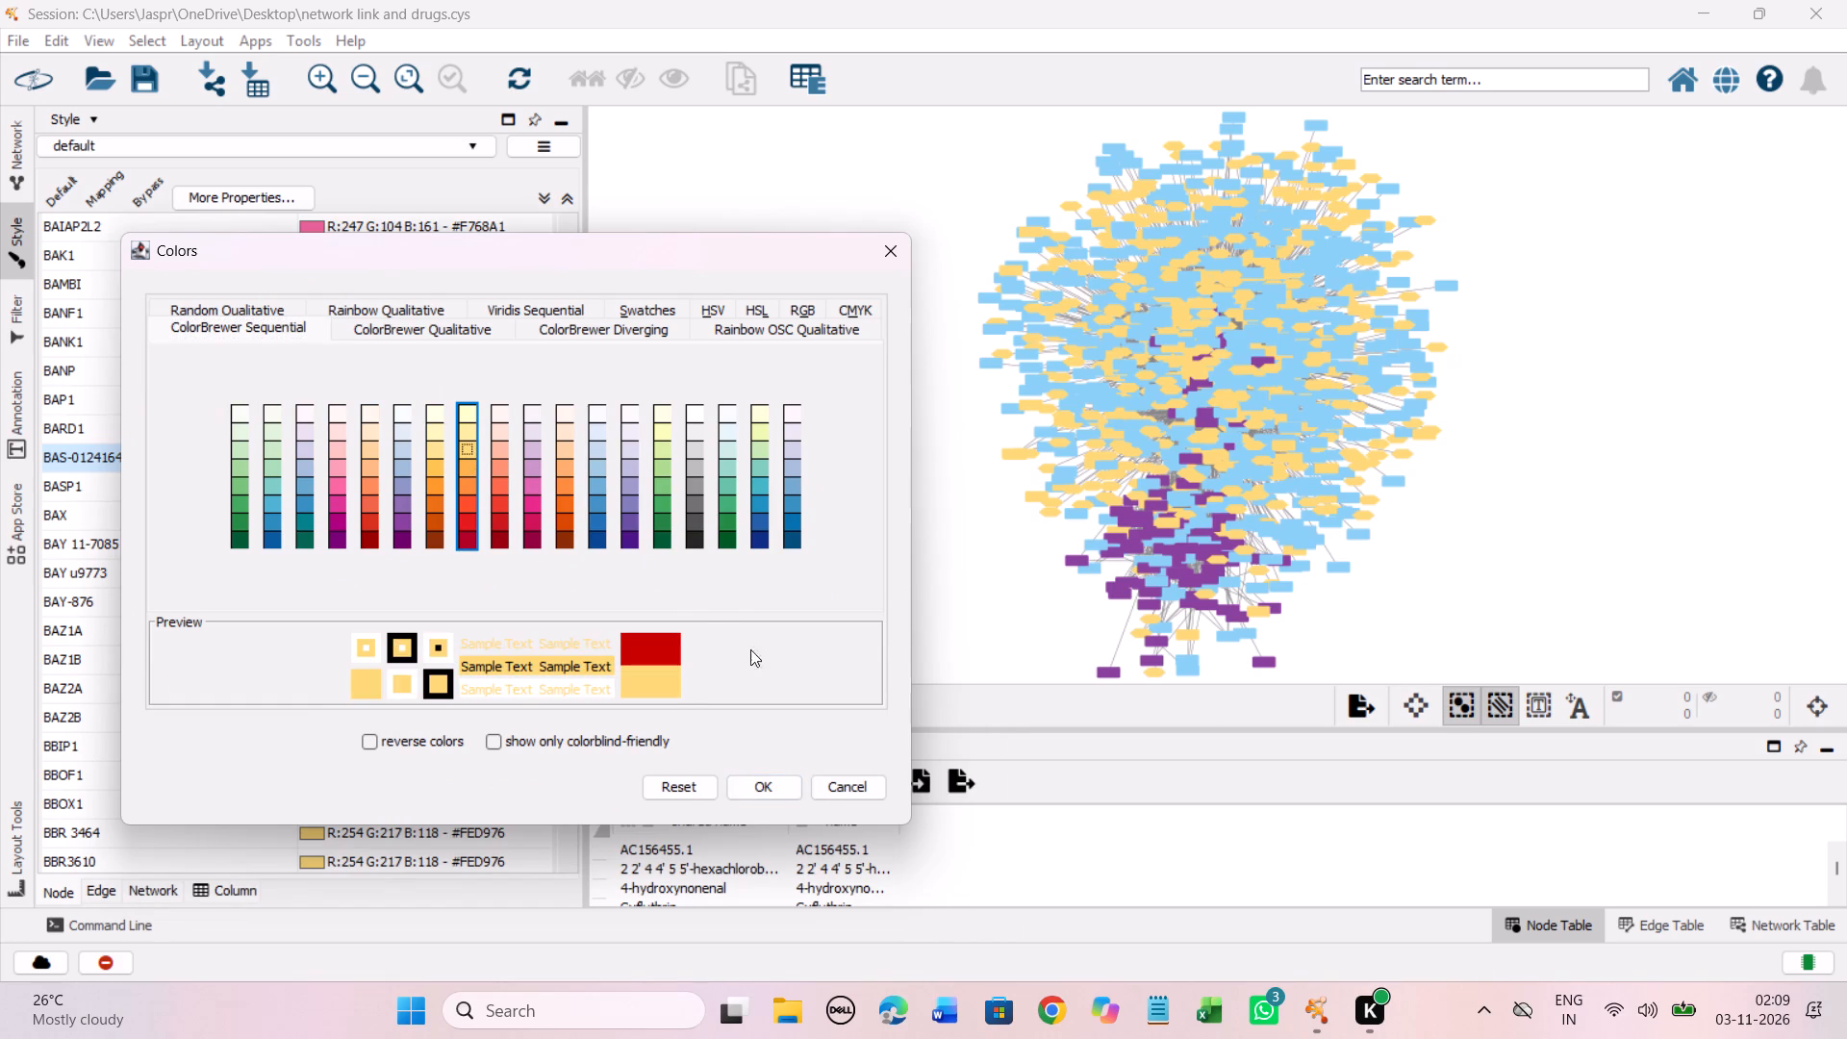
{"action": "left_click", "coordinate": [752, 787]}
Set the color of the unmapped entries BCB000038, BCB000039 and BCB000040 to #FED976.
{"action": "scroll", "coordinate": [386, 506], "scroll_direction": "down", "scroll_amount": 11}
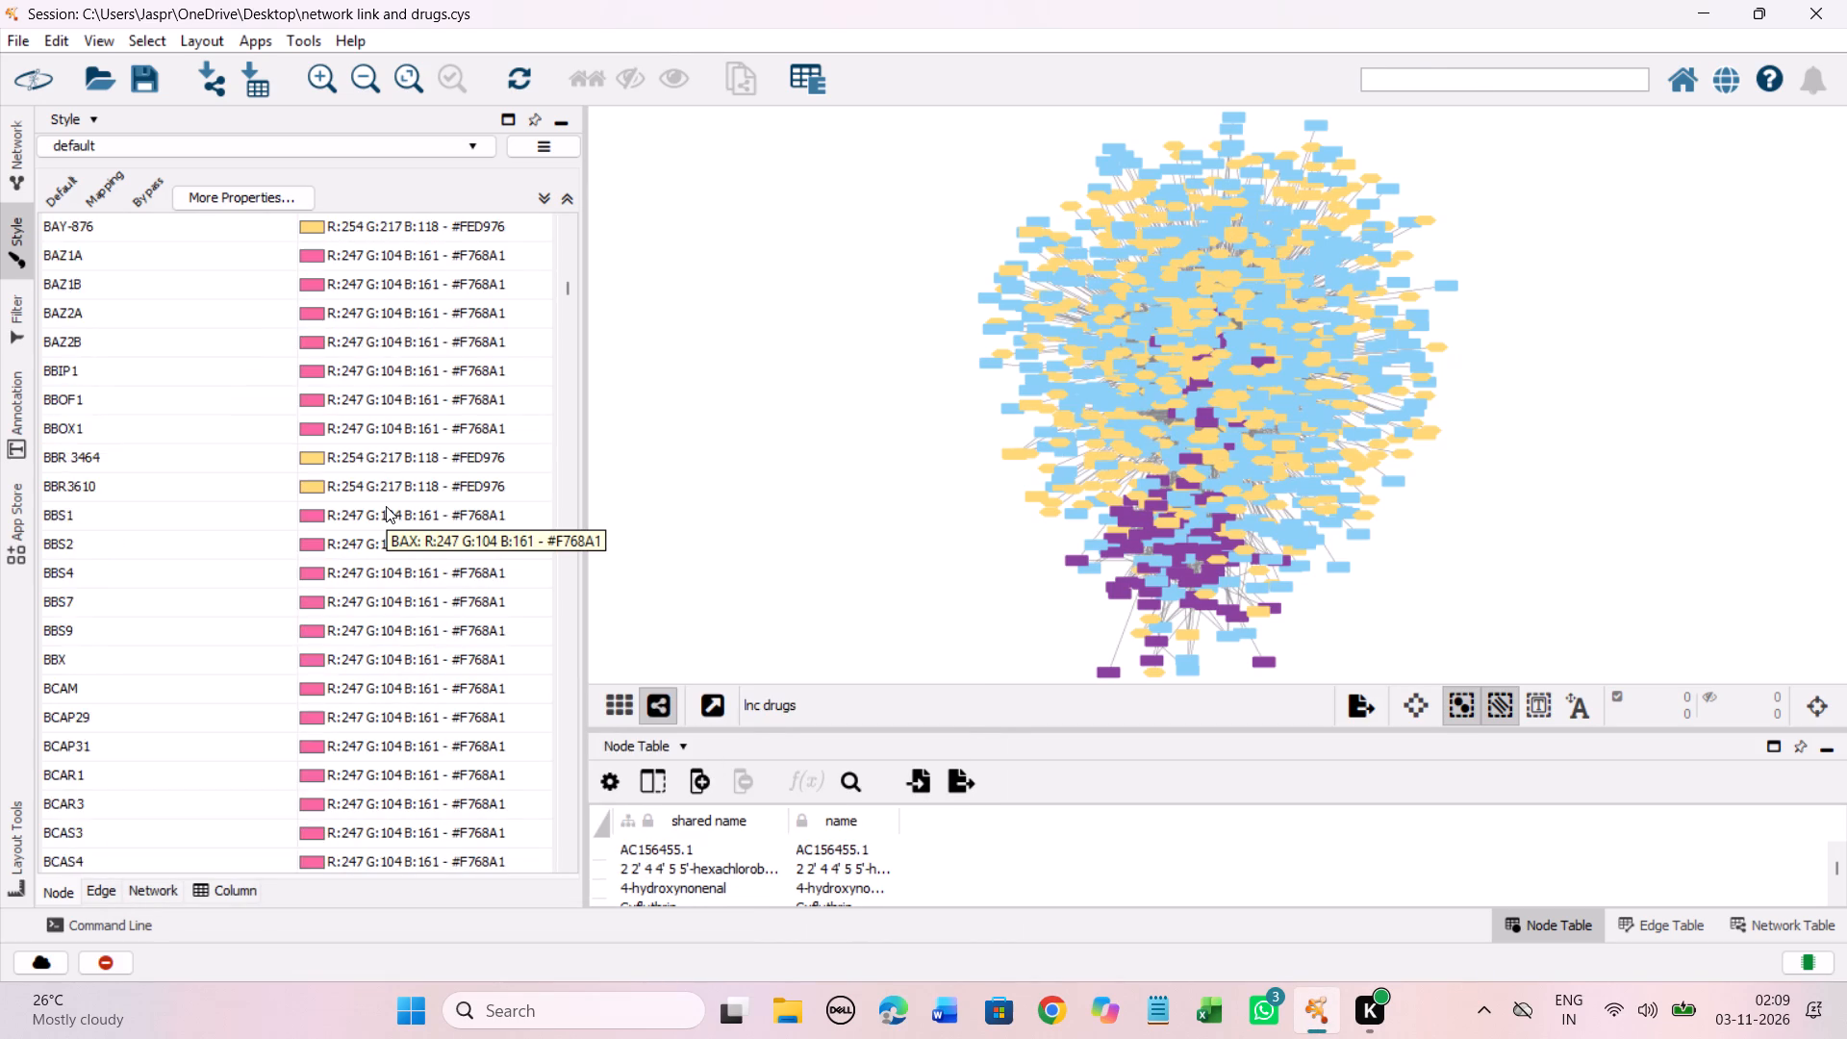
{"action": "scroll", "coordinate": [386, 506], "scroll_direction": "down", "scroll_amount": 20}
{"action": "scroll", "coordinate": [386, 506], "scroll_direction": "down", "scroll_amount": 4}
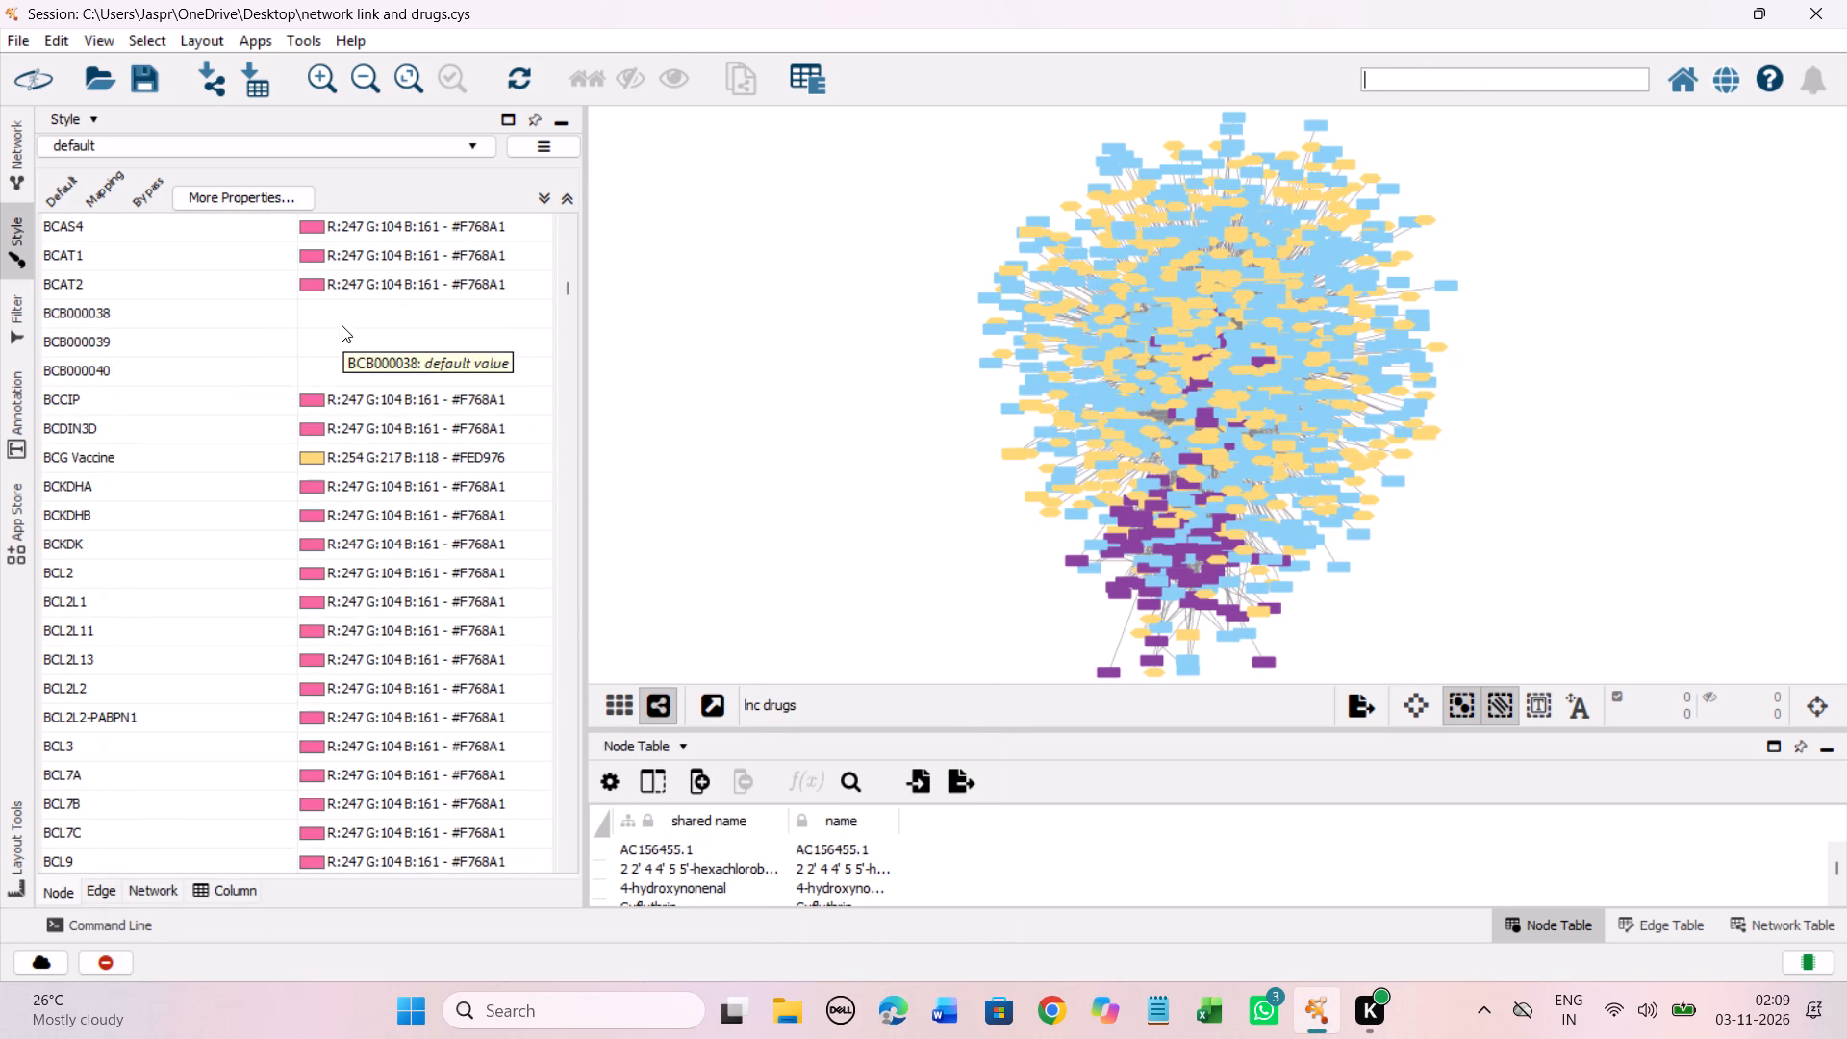
{"action": "left_click_drag", "start_coordinate": [342, 316], "coordinate": [354, 380]}
{"action": "right_click", "coordinate": [354, 380]}
{"action": "left_click", "coordinate": [756, 393]}
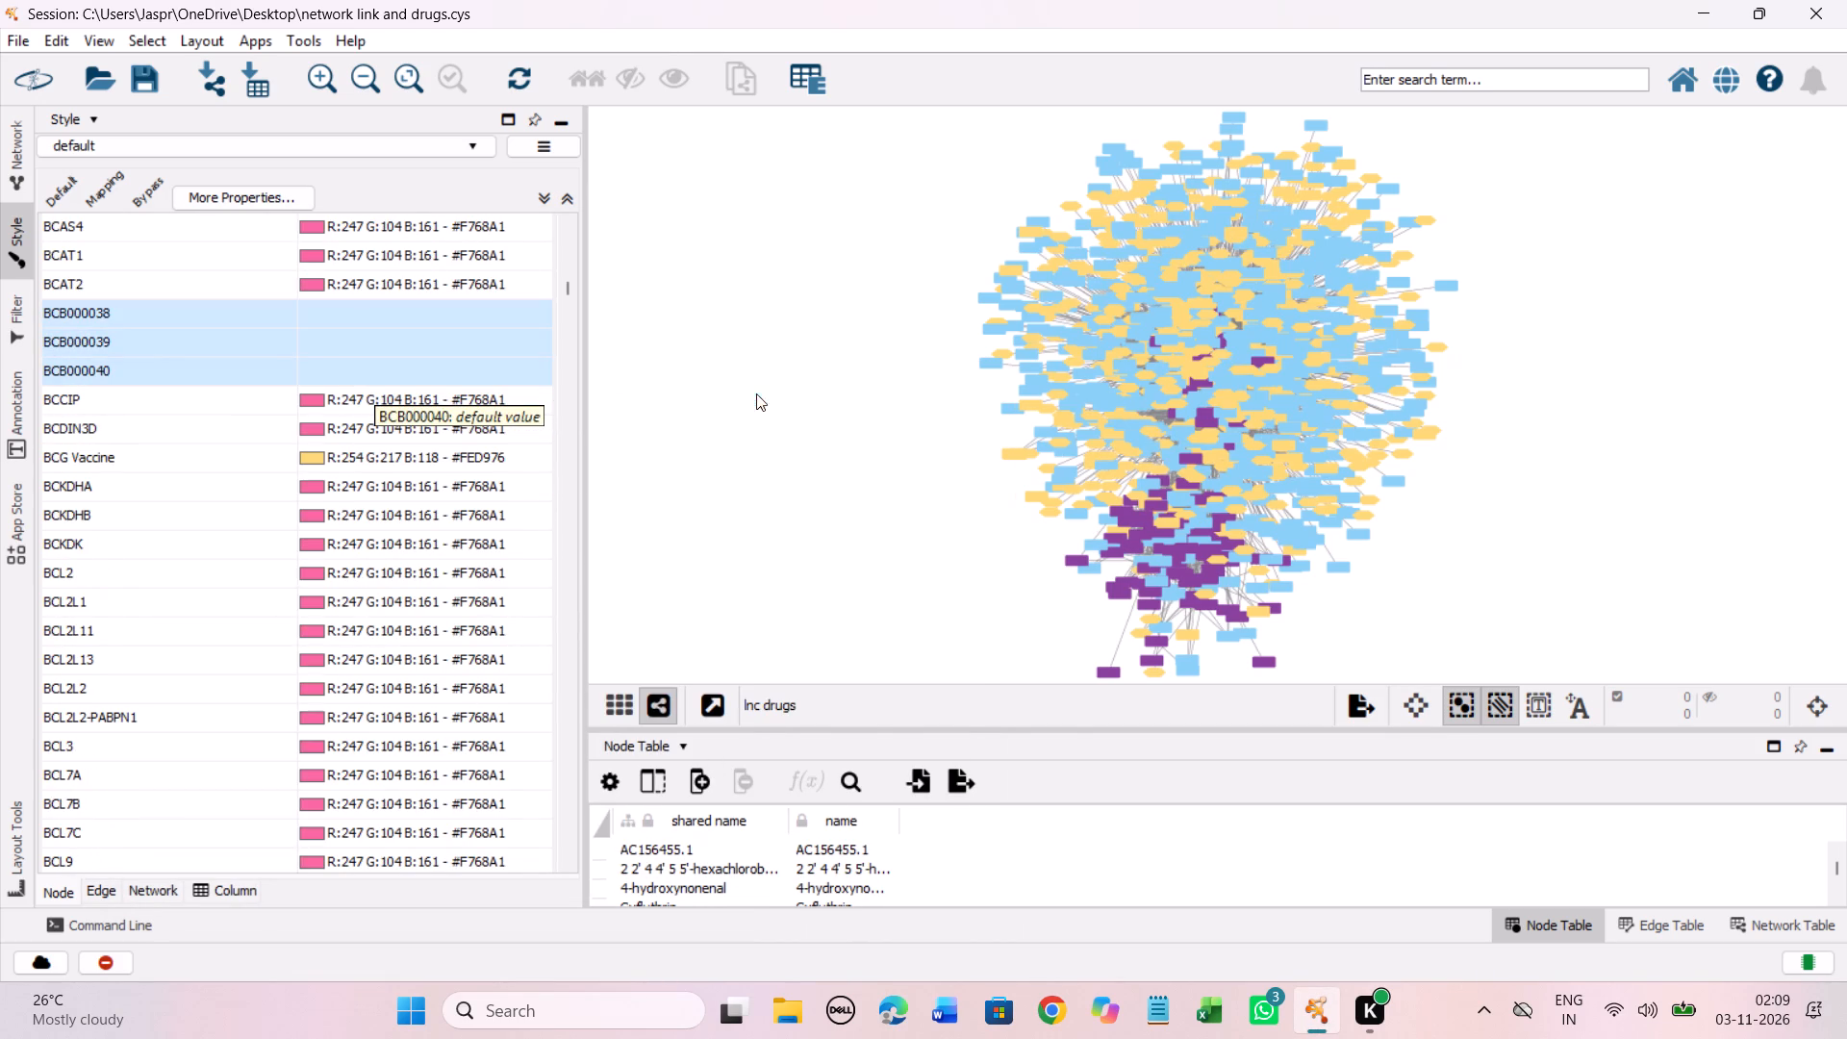
{"action": "left_click_drag", "start_coordinate": [392, 540], "coordinate": [286, 204]}
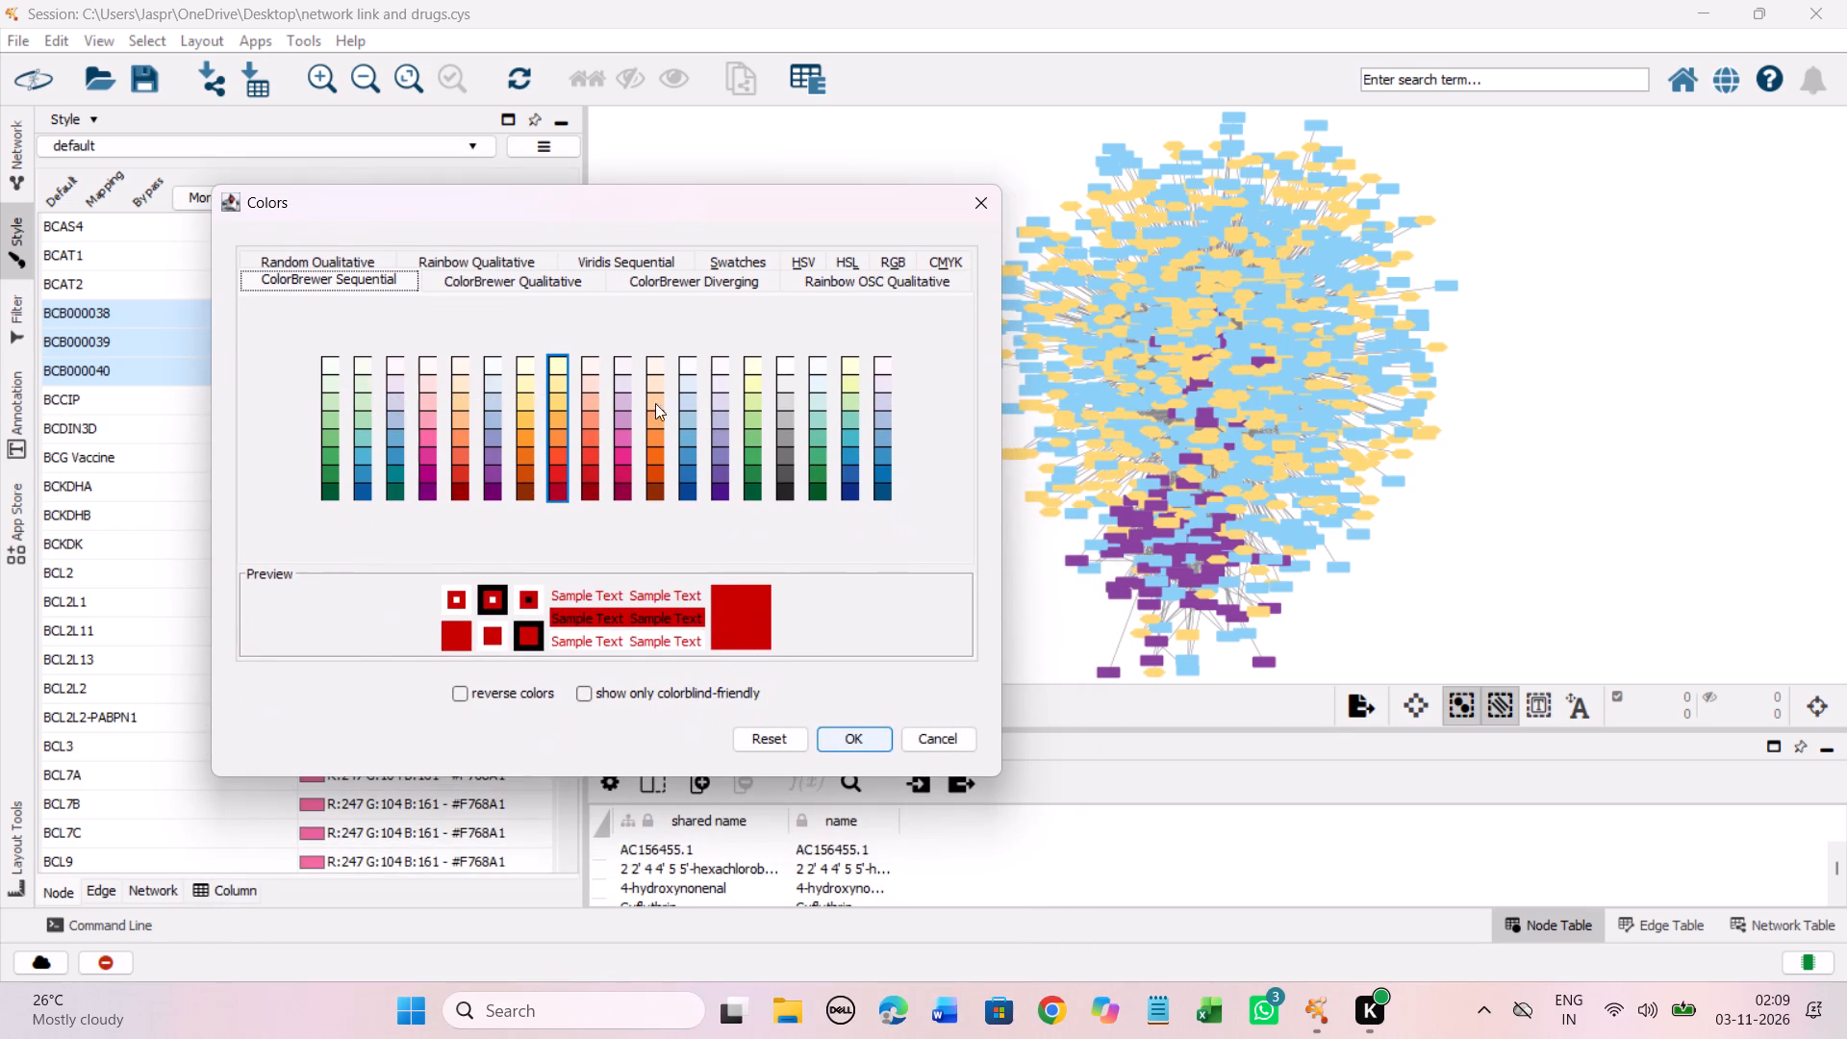
{"action": "left_click", "coordinate": [563, 408]}
{"action": "left_click", "coordinate": [839, 741]}
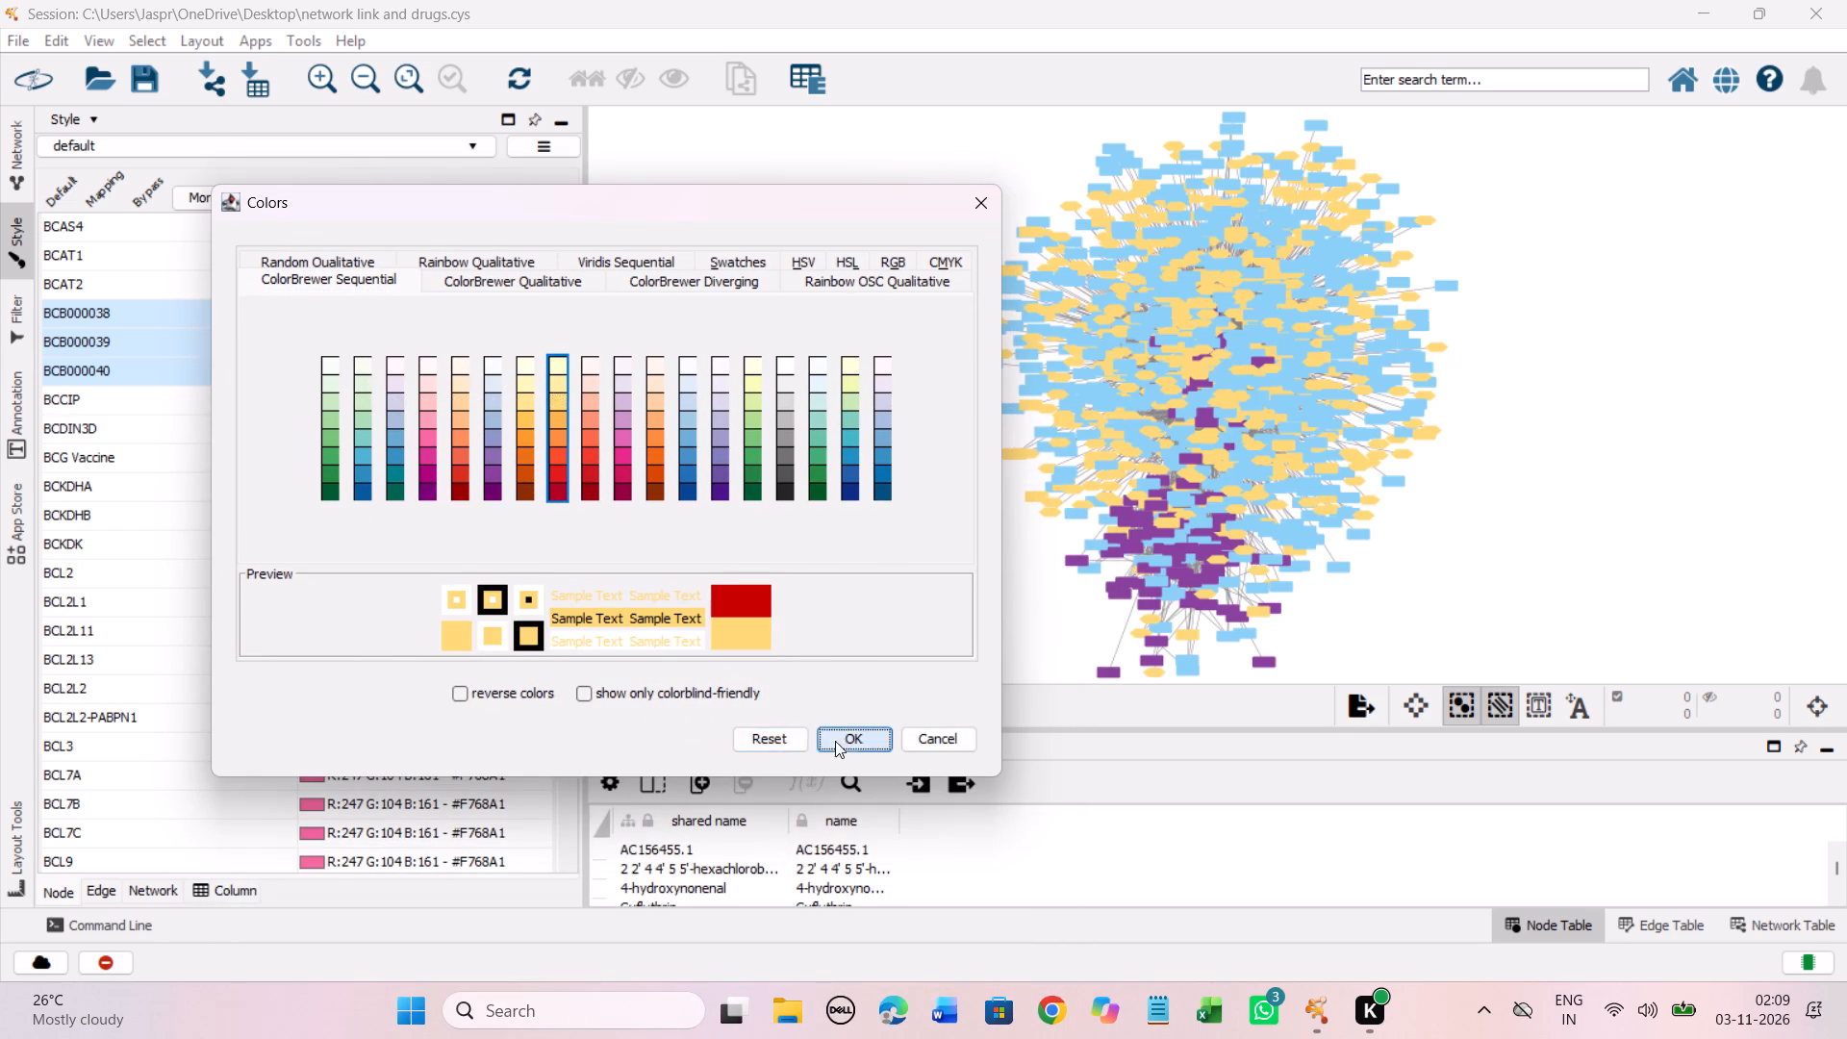
Set the color of all entries from Bacitracin through C-Peptide, including the unmapped Bambuterol, Benzocaine, Bicalutamide, Buspirone, Butylparaben and C-75, to #FED976.
{"action": "scroll", "coordinate": [464, 476], "scroll_direction": "down", "scroll_amount": 20}
{"action": "scroll", "coordinate": [464, 476], "scroll_direction": "down", "scroll_amount": 9}
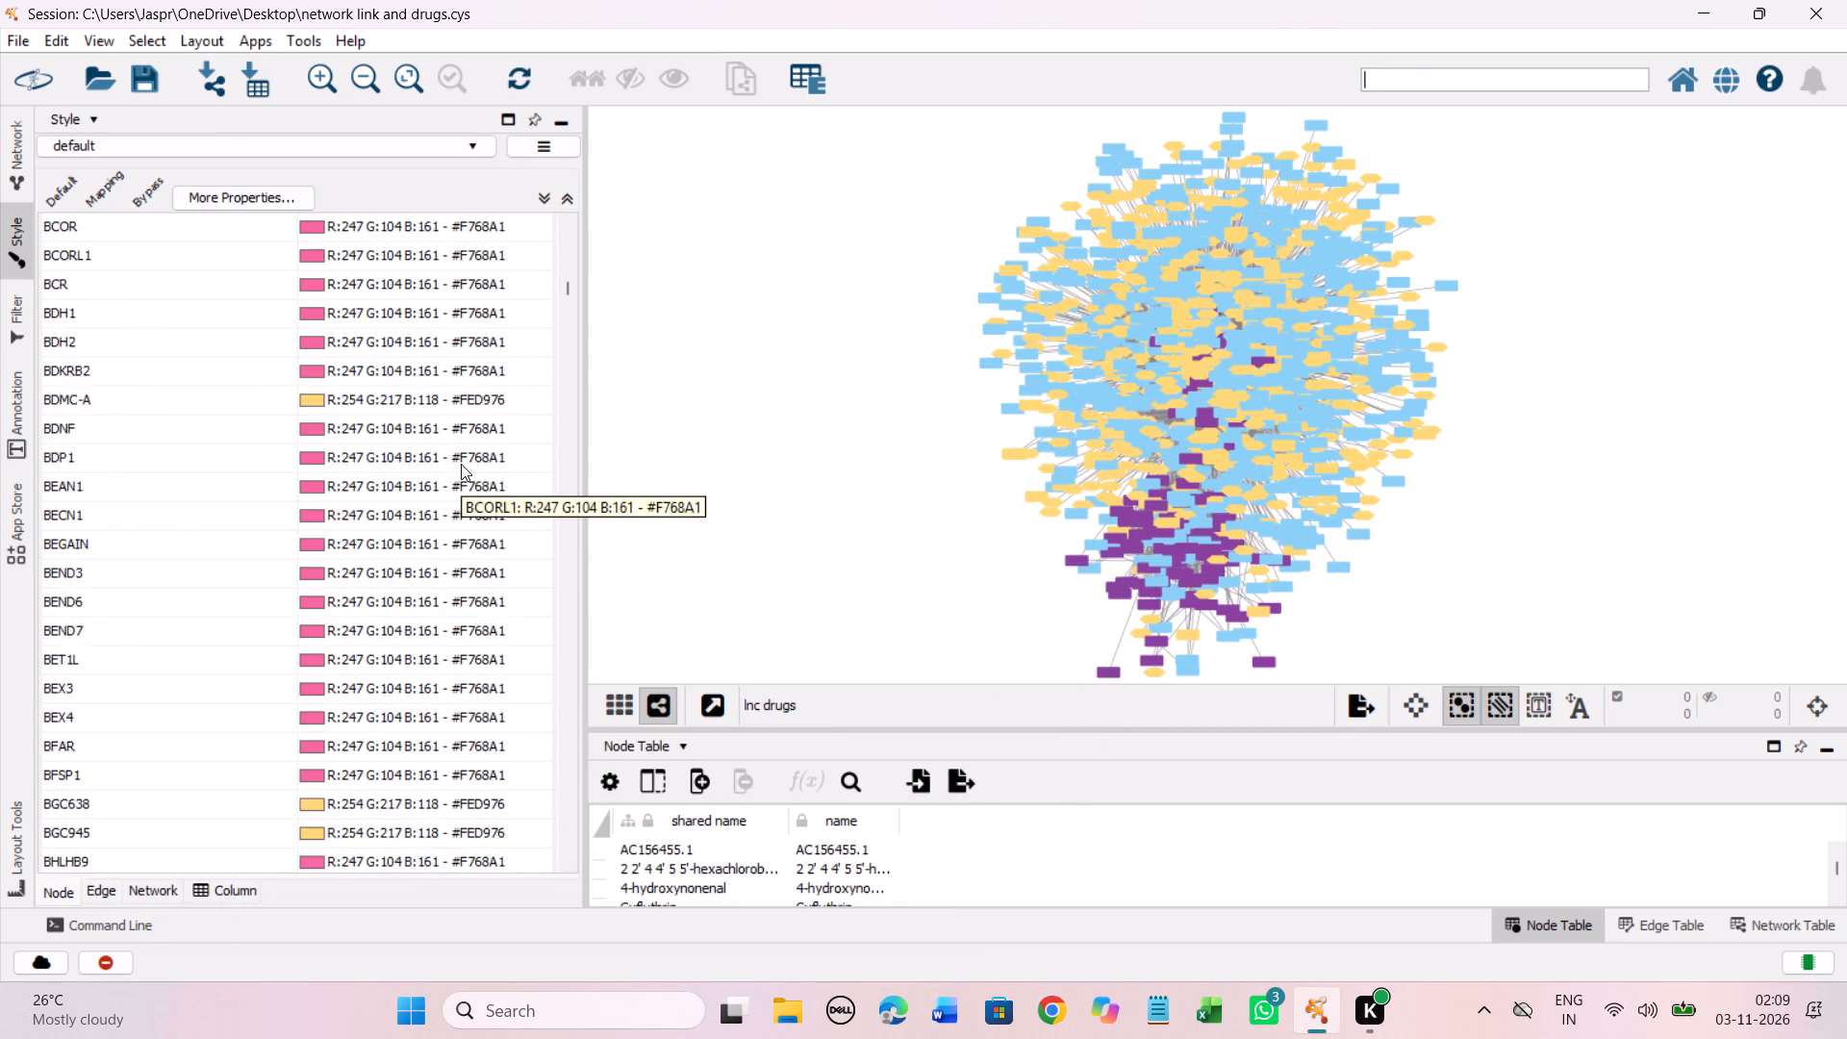
{"action": "scroll", "coordinate": [461, 464], "scroll_direction": "down", "scroll_amount": 20}
{"action": "scroll", "coordinate": [461, 464], "scroll_direction": "down", "scroll_amount": 20}
{"action": "scroll", "coordinate": [461, 464], "scroll_direction": "down", "scroll_amount": 3}
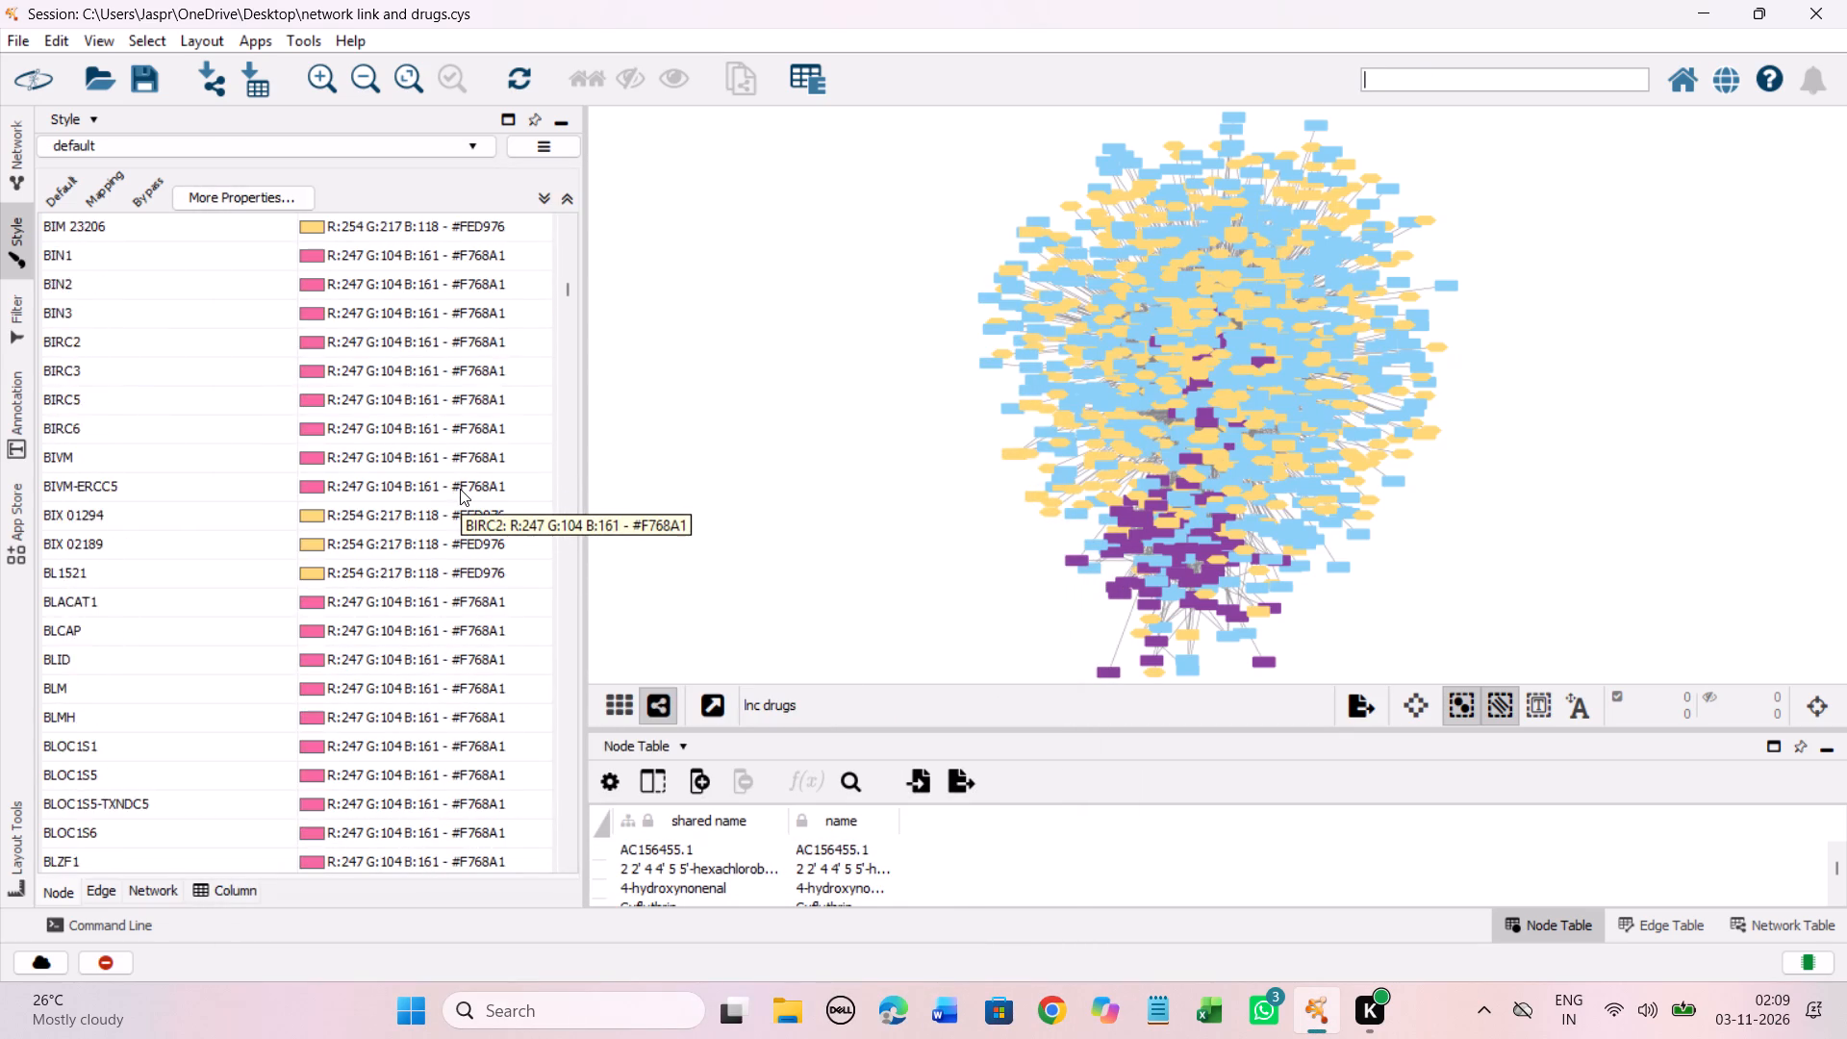
{"action": "scroll", "coordinate": [460, 489], "scroll_direction": "down", "scroll_amount": 20}
{"action": "scroll", "coordinate": [460, 489], "scroll_direction": "down", "scroll_amount": 20}
{"action": "scroll", "coordinate": [460, 489], "scroll_direction": "down", "scroll_amount": 3}
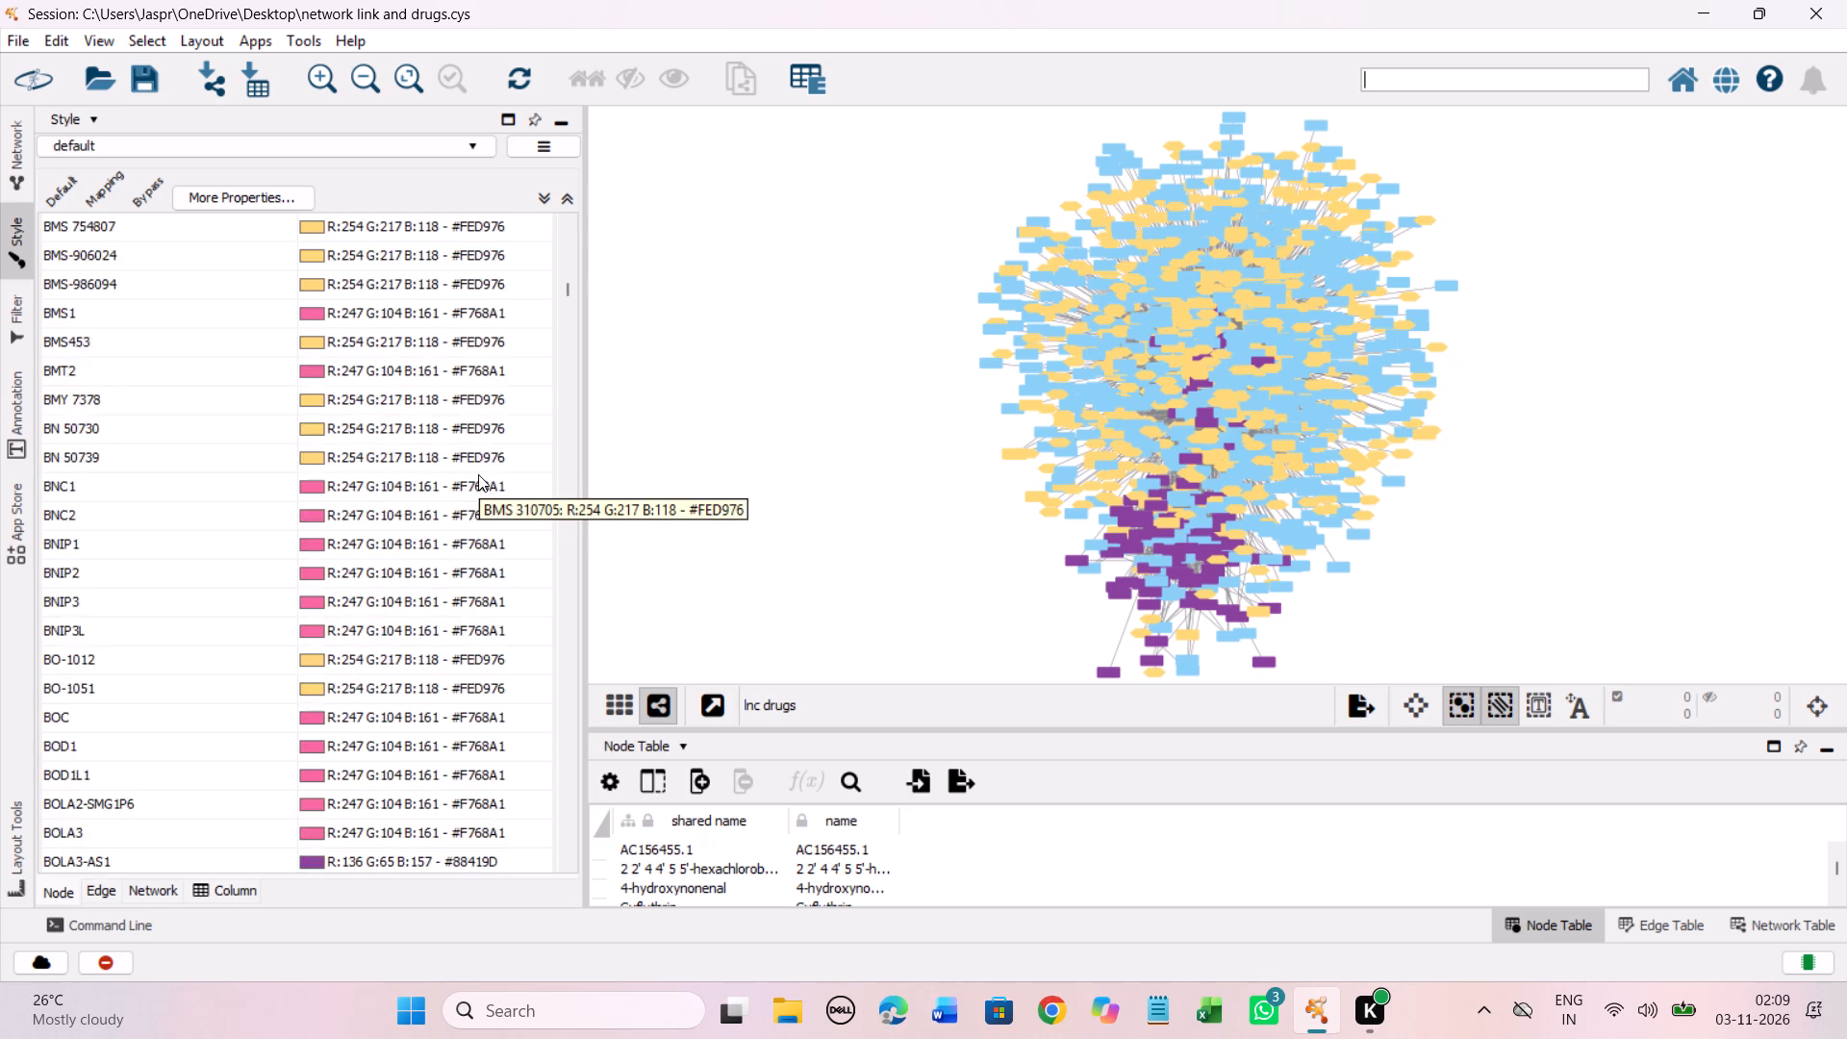
{"action": "scroll", "coordinate": [478, 474], "scroll_direction": "down", "scroll_amount": 20}
{"action": "scroll", "coordinate": [478, 474], "scroll_direction": "down", "scroll_amount": 20}
{"action": "scroll", "coordinate": [478, 474], "scroll_direction": "down", "scroll_amount": 3}
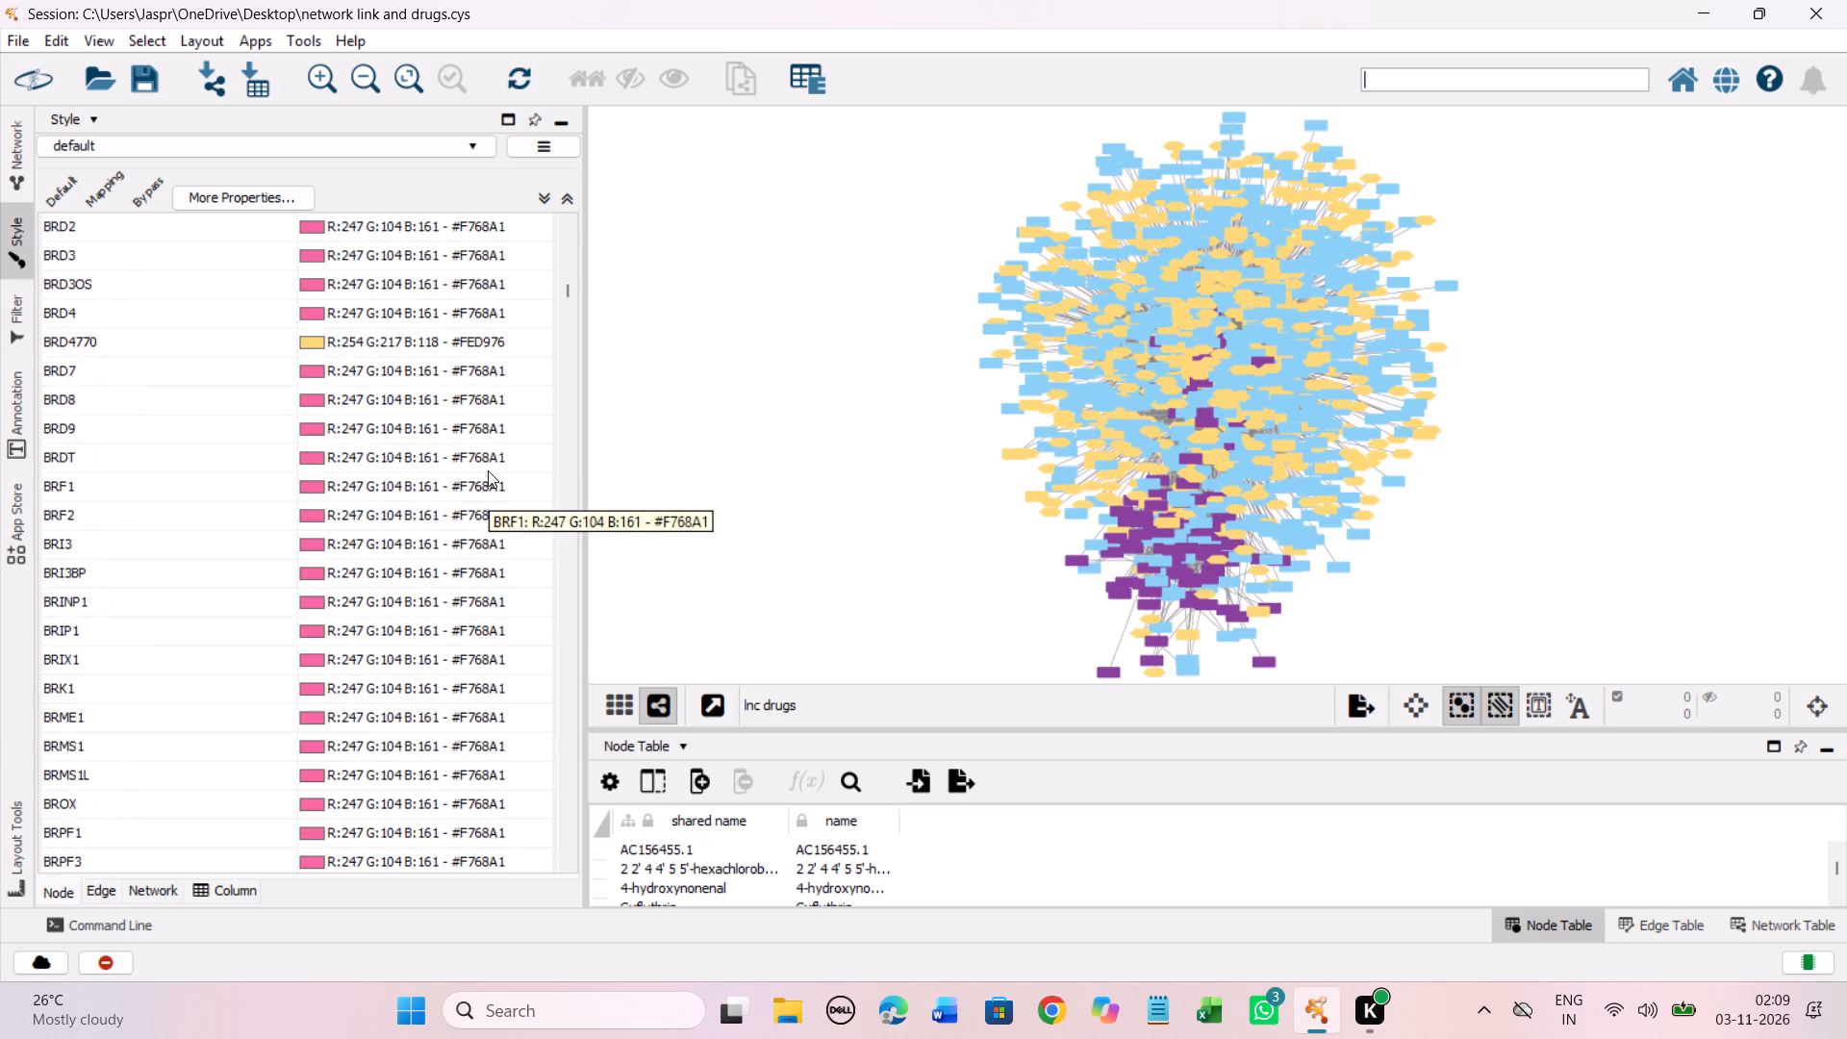
{"action": "scroll", "coordinate": [488, 470], "scroll_direction": "down", "scroll_amount": 20}
{"action": "scroll", "coordinate": [488, 470], "scroll_direction": "down", "scroll_amount": 20}
{"action": "scroll", "coordinate": [488, 470], "scroll_direction": "down", "scroll_amount": 3}
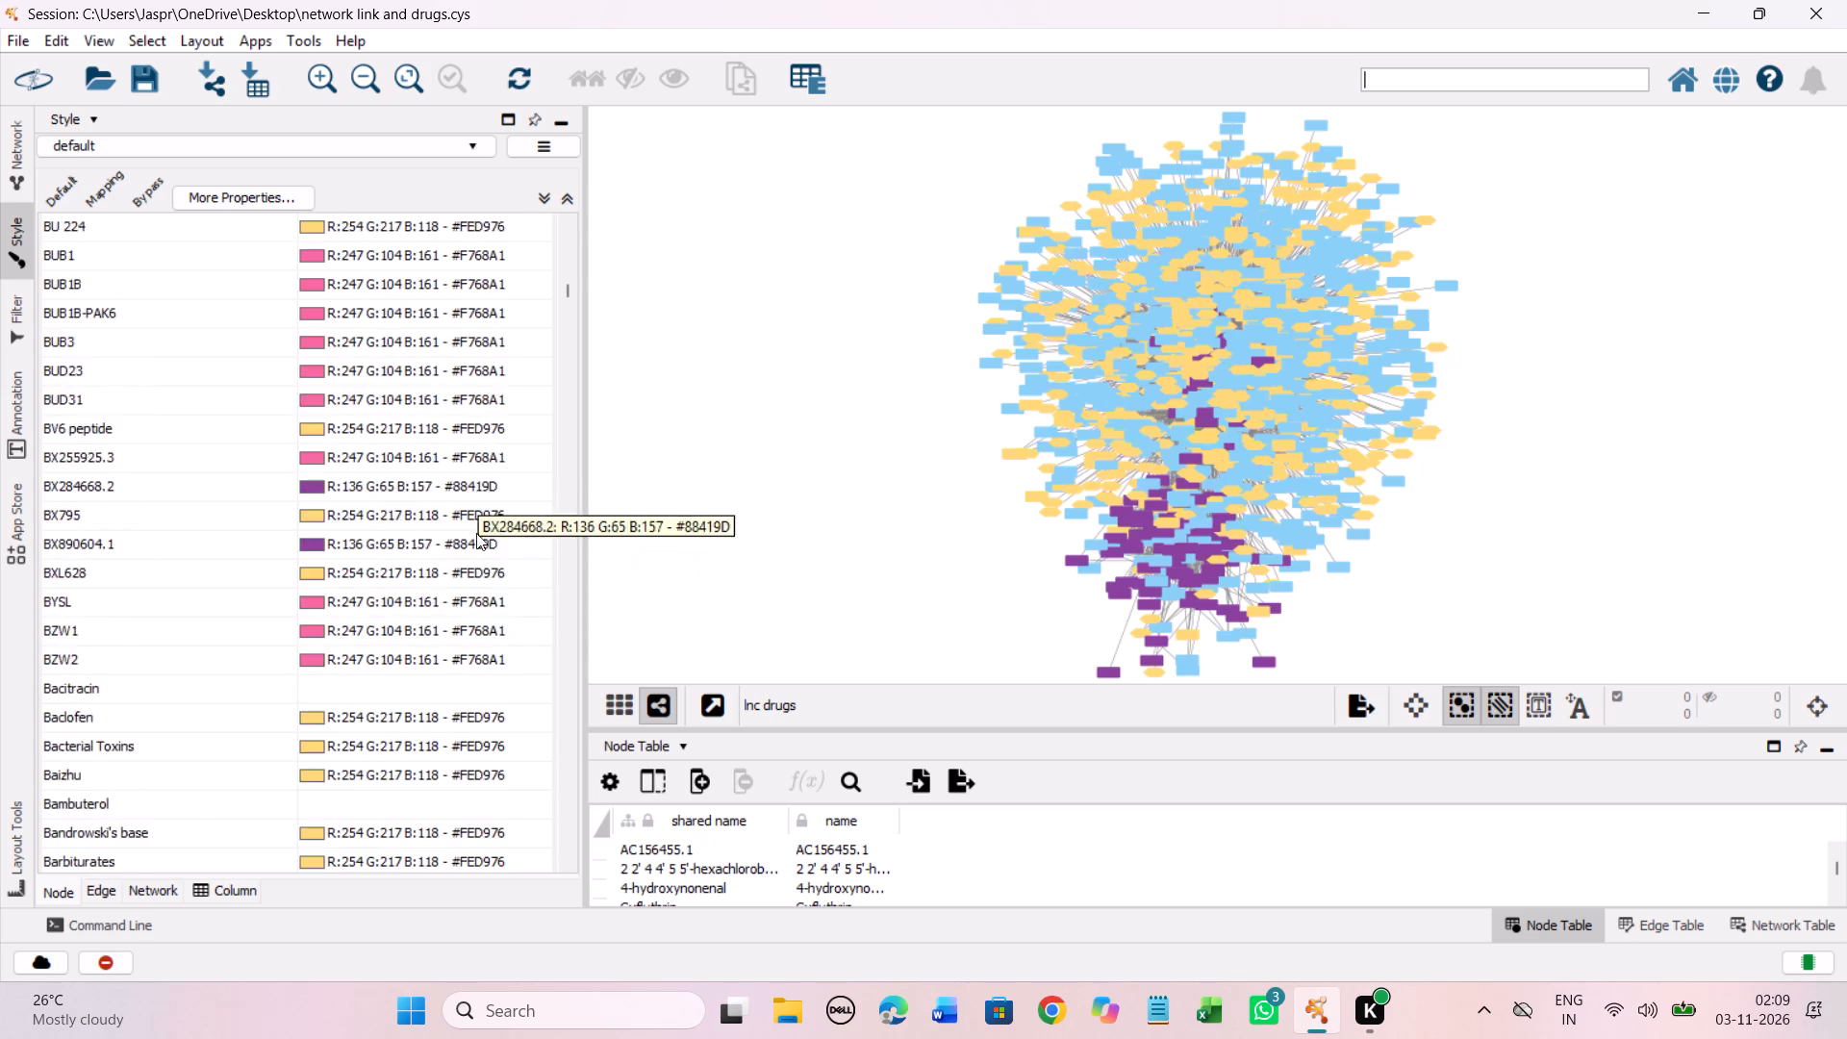
{"action": "scroll", "coordinate": [476, 533], "scroll_direction": "down", "scroll_amount": 8}
{"action": "scroll", "coordinate": [473, 516], "scroll_direction": "up", "scroll_amount": 7}
{"action": "scroll", "coordinate": [473, 516], "scroll_direction": "down", "scroll_amount": 2}
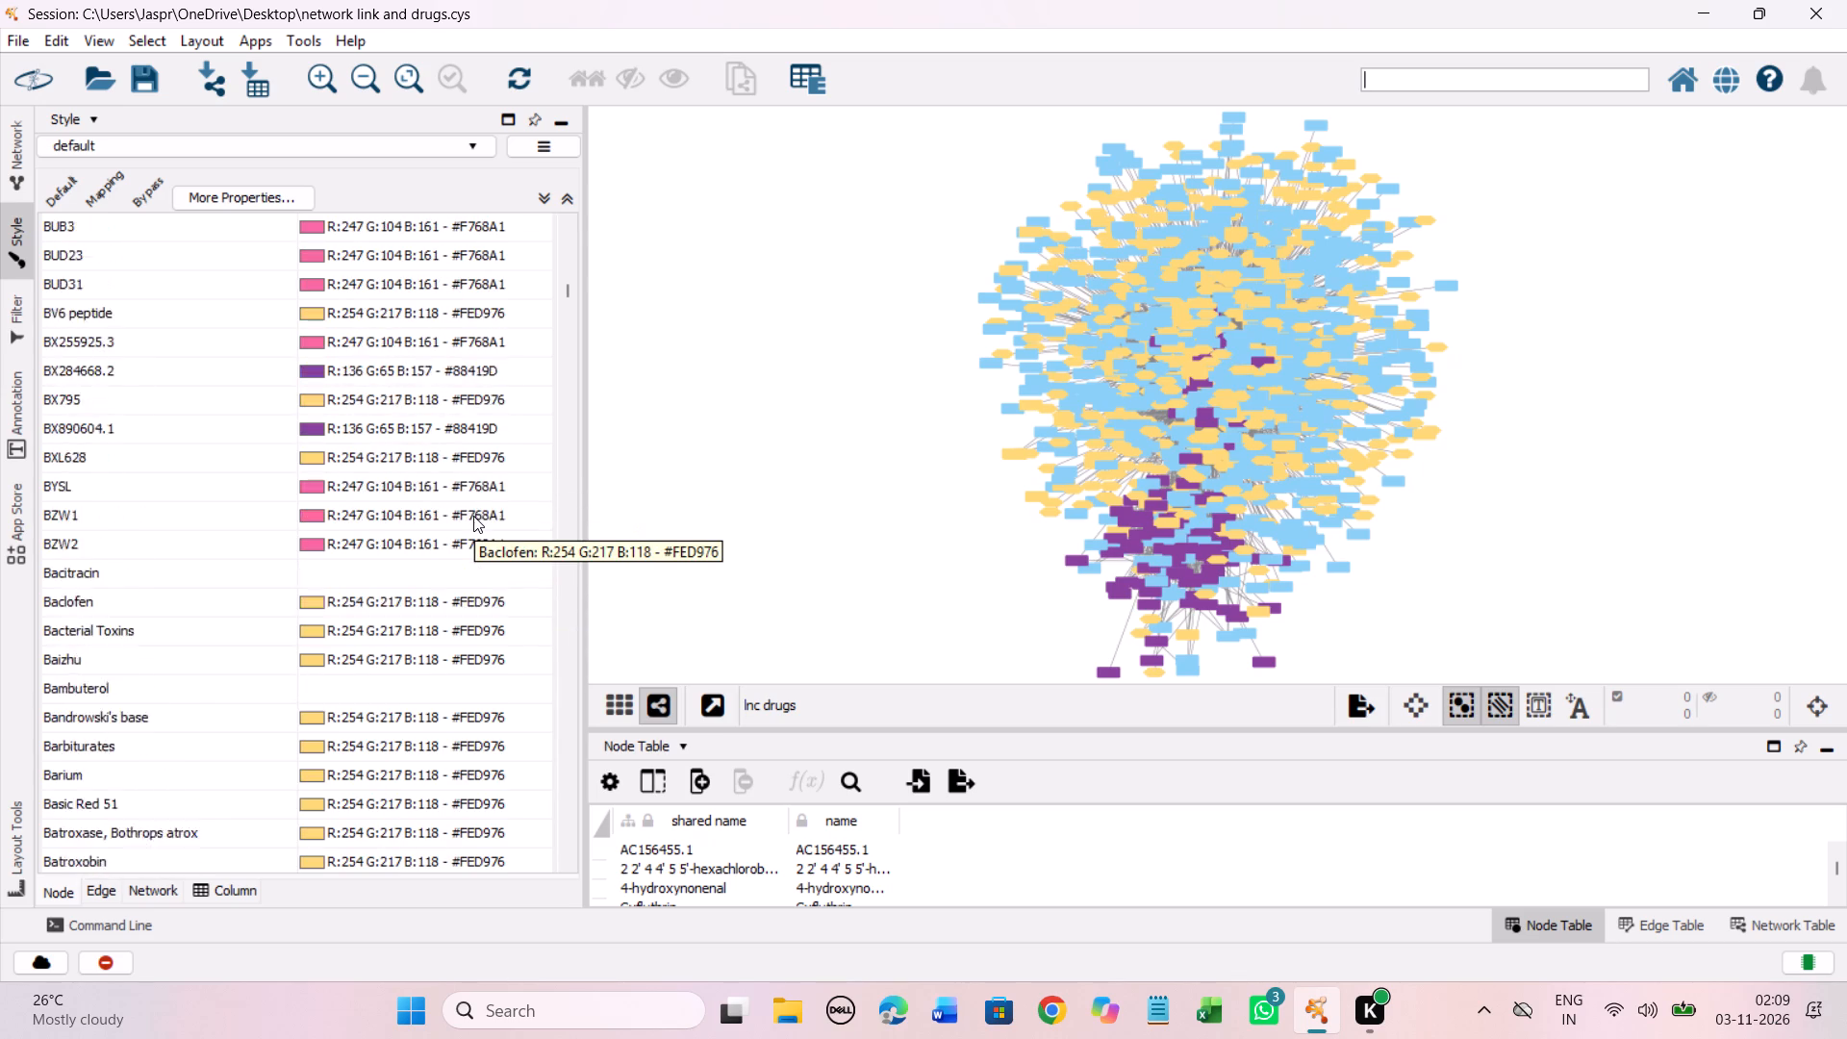
{"action": "scroll", "coordinate": [473, 516], "scroll_direction": "down", "scroll_amount": 5}
{"action": "left_click", "coordinate": [348, 428]}
{"action": "scroll", "coordinate": [397, 466], "scroll_direction": "down", "scroll_amount": 5}
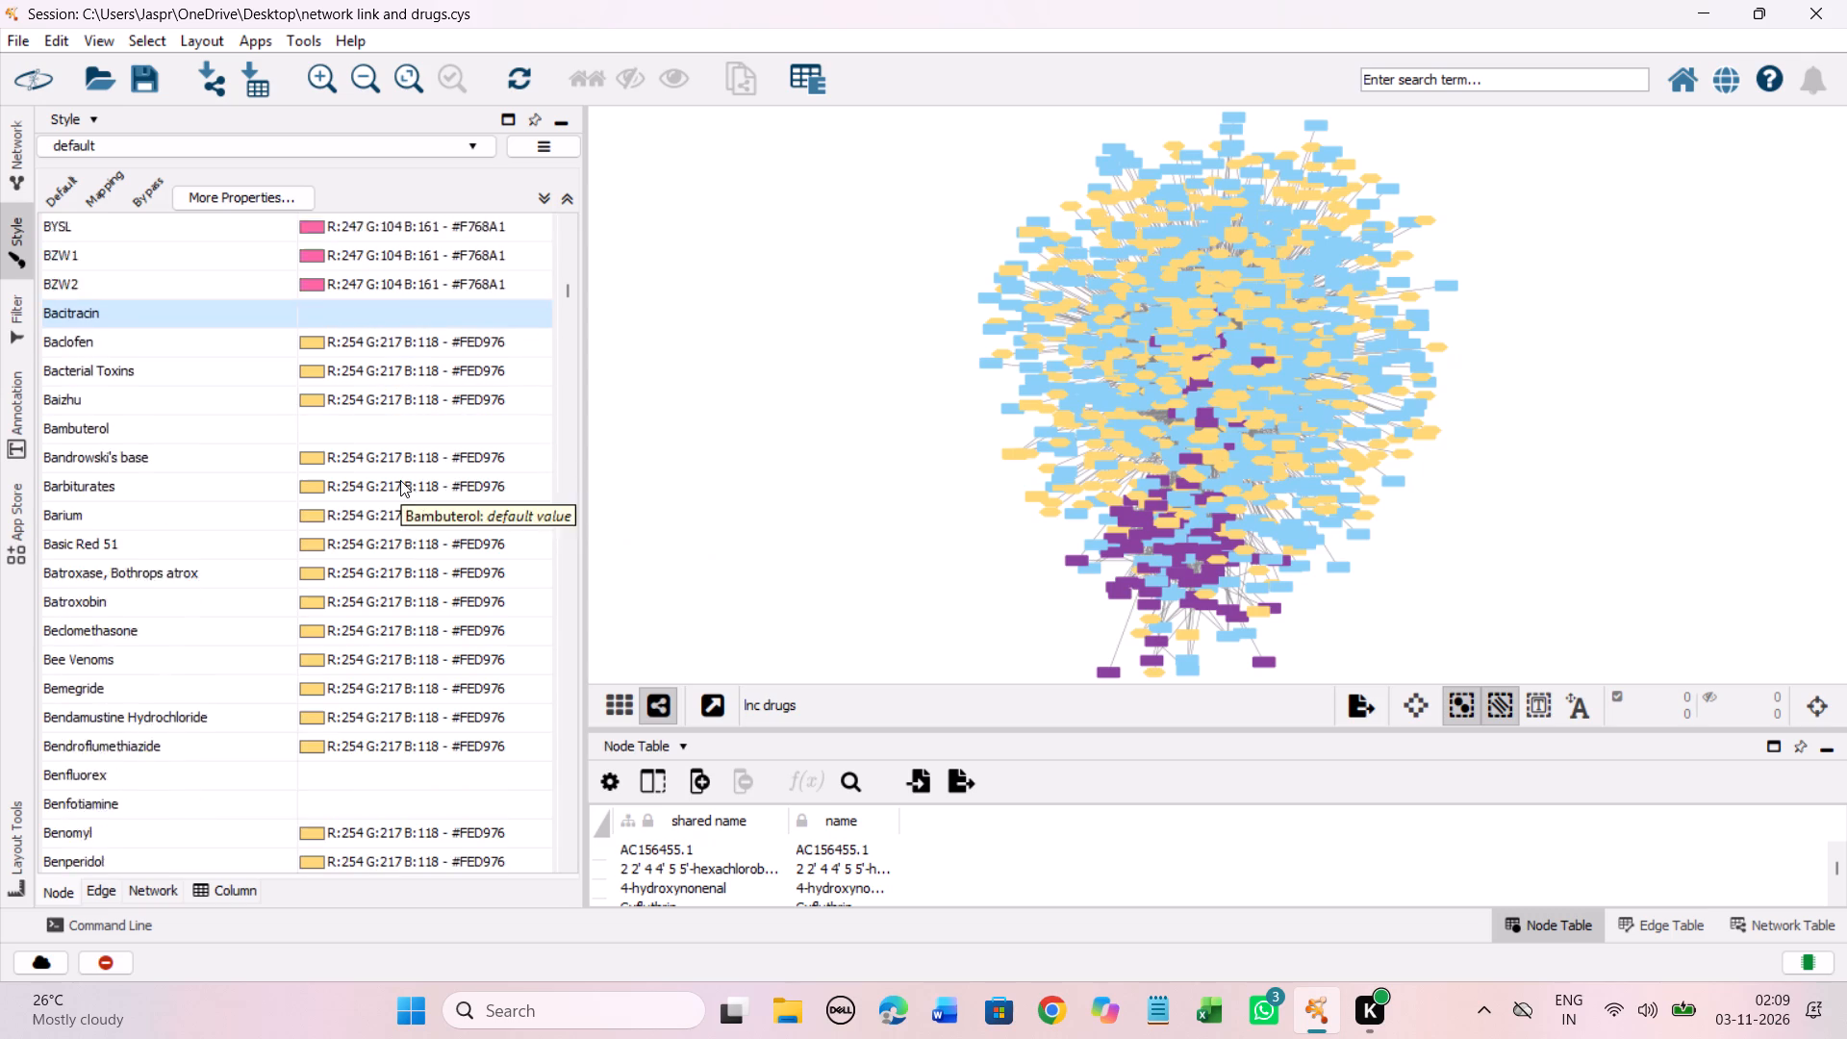
{"action": "scroll", "coordinate": [400, 480], "scroll_direction": "down", "scroll_amount": 15}
{"action": "scroll", "coordinate": [411, 496], "scroll_direction": "down", "scroll_amount": 11}
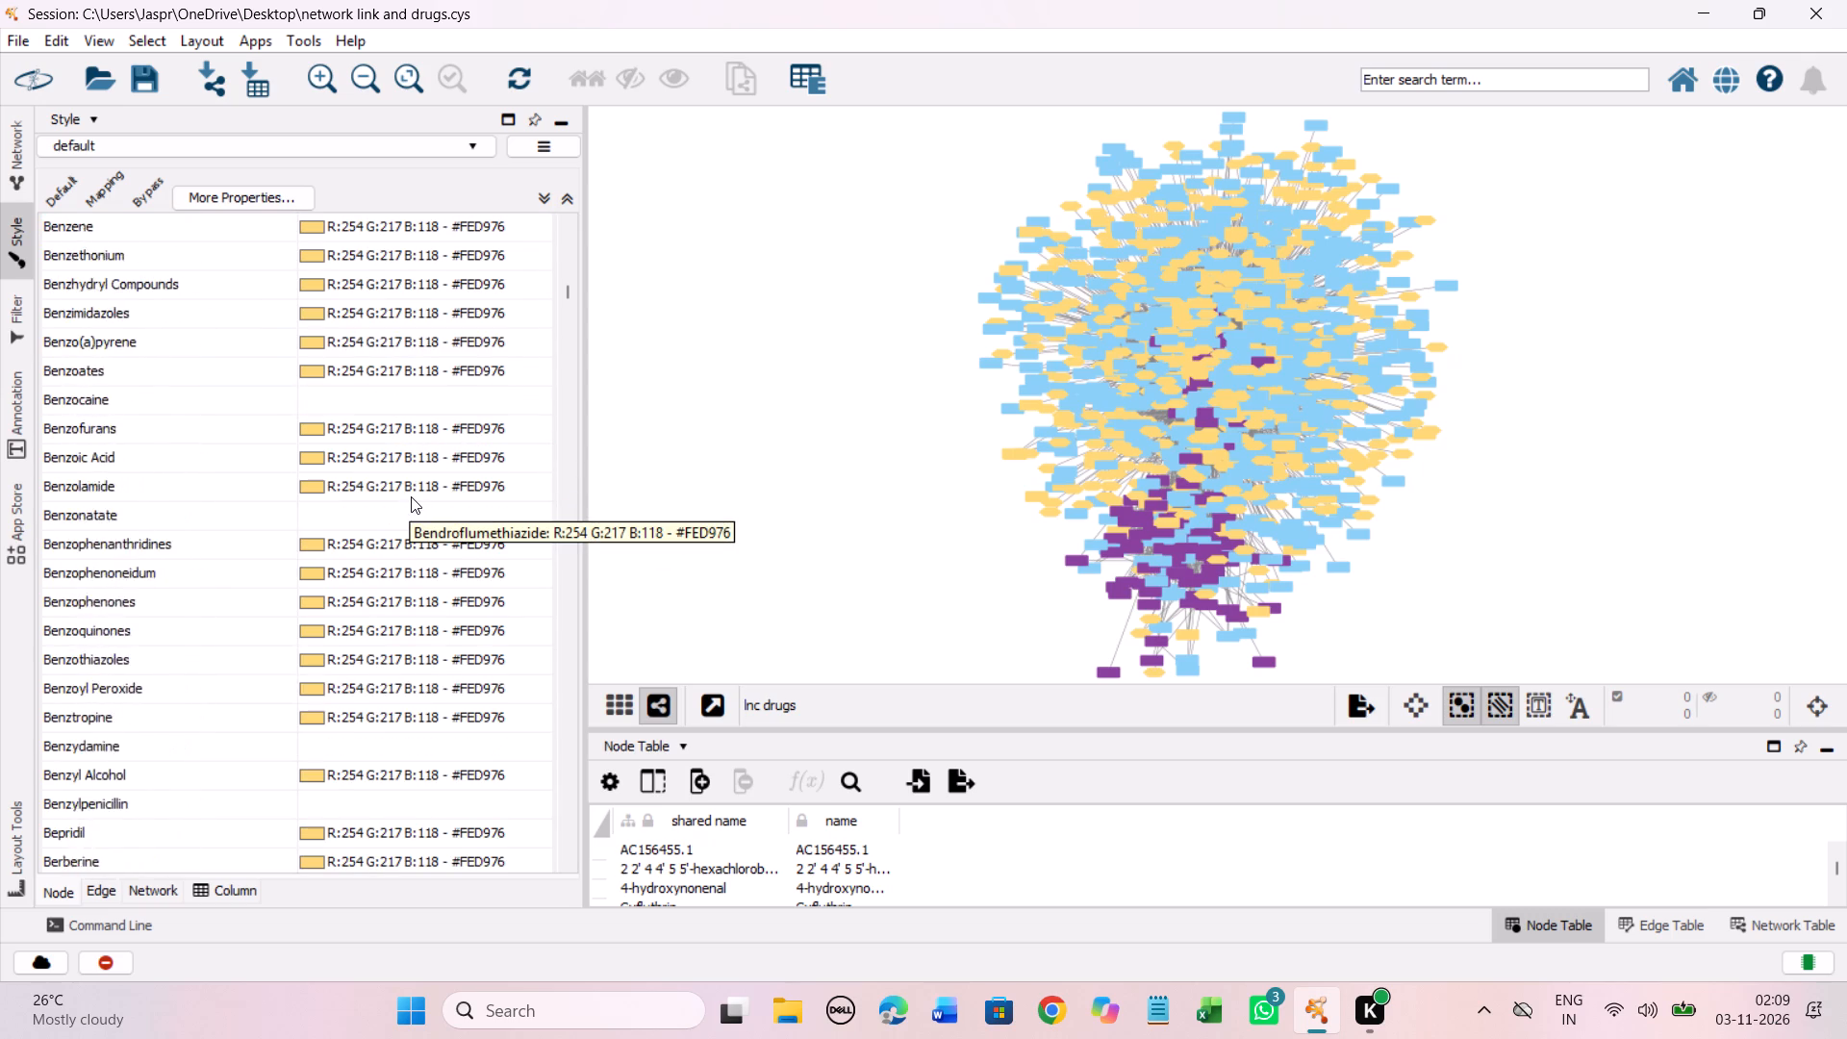
{"action": "scroll", "coordinate": [411, 496], "scroll_direction": "down", "scroll_amount": 20}
{"action": "scroll", "coordinate": [411, 496], "scroll_direction": "down", "scroll_amount": 18}
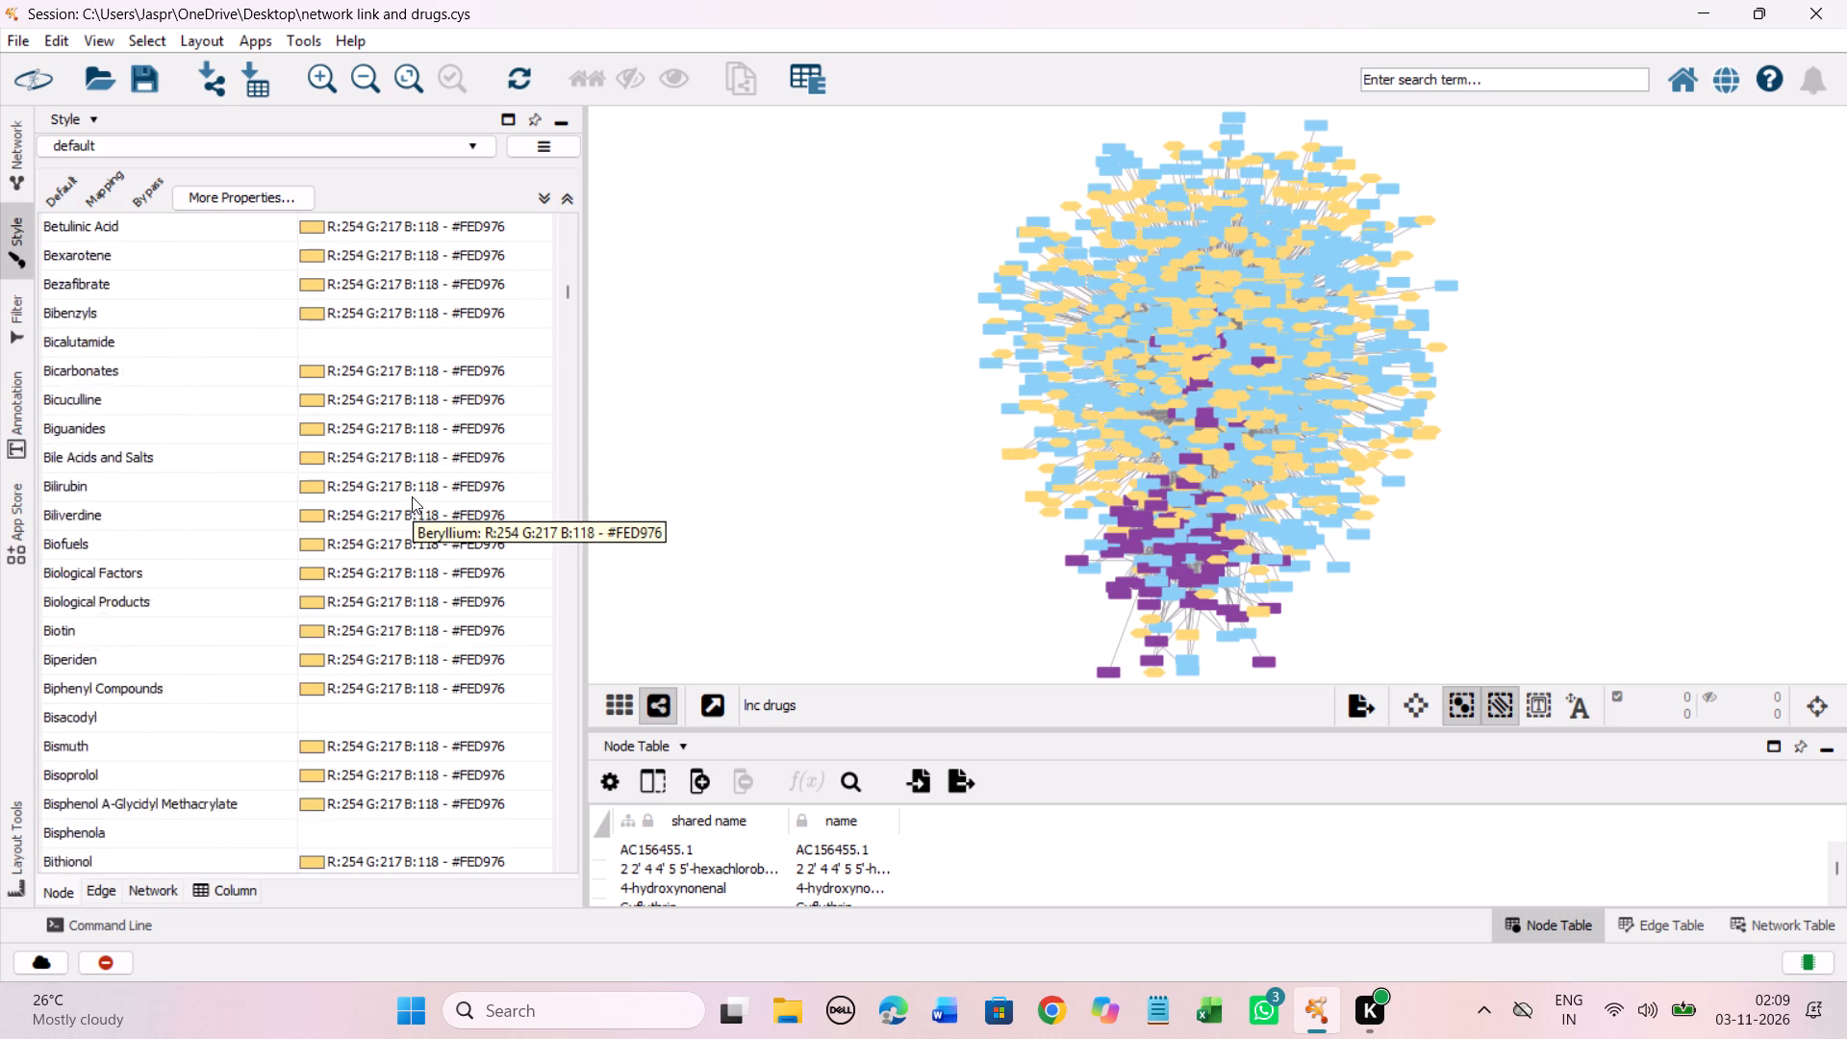
{"action": "scroll", "coordinate": [412, 496], "scroll_direction": "down", "scroll_amount": 20}
{"action": "scroll", "coordinate": [412, 496], "scroll_direction": "down", "scroll_amount": 17}
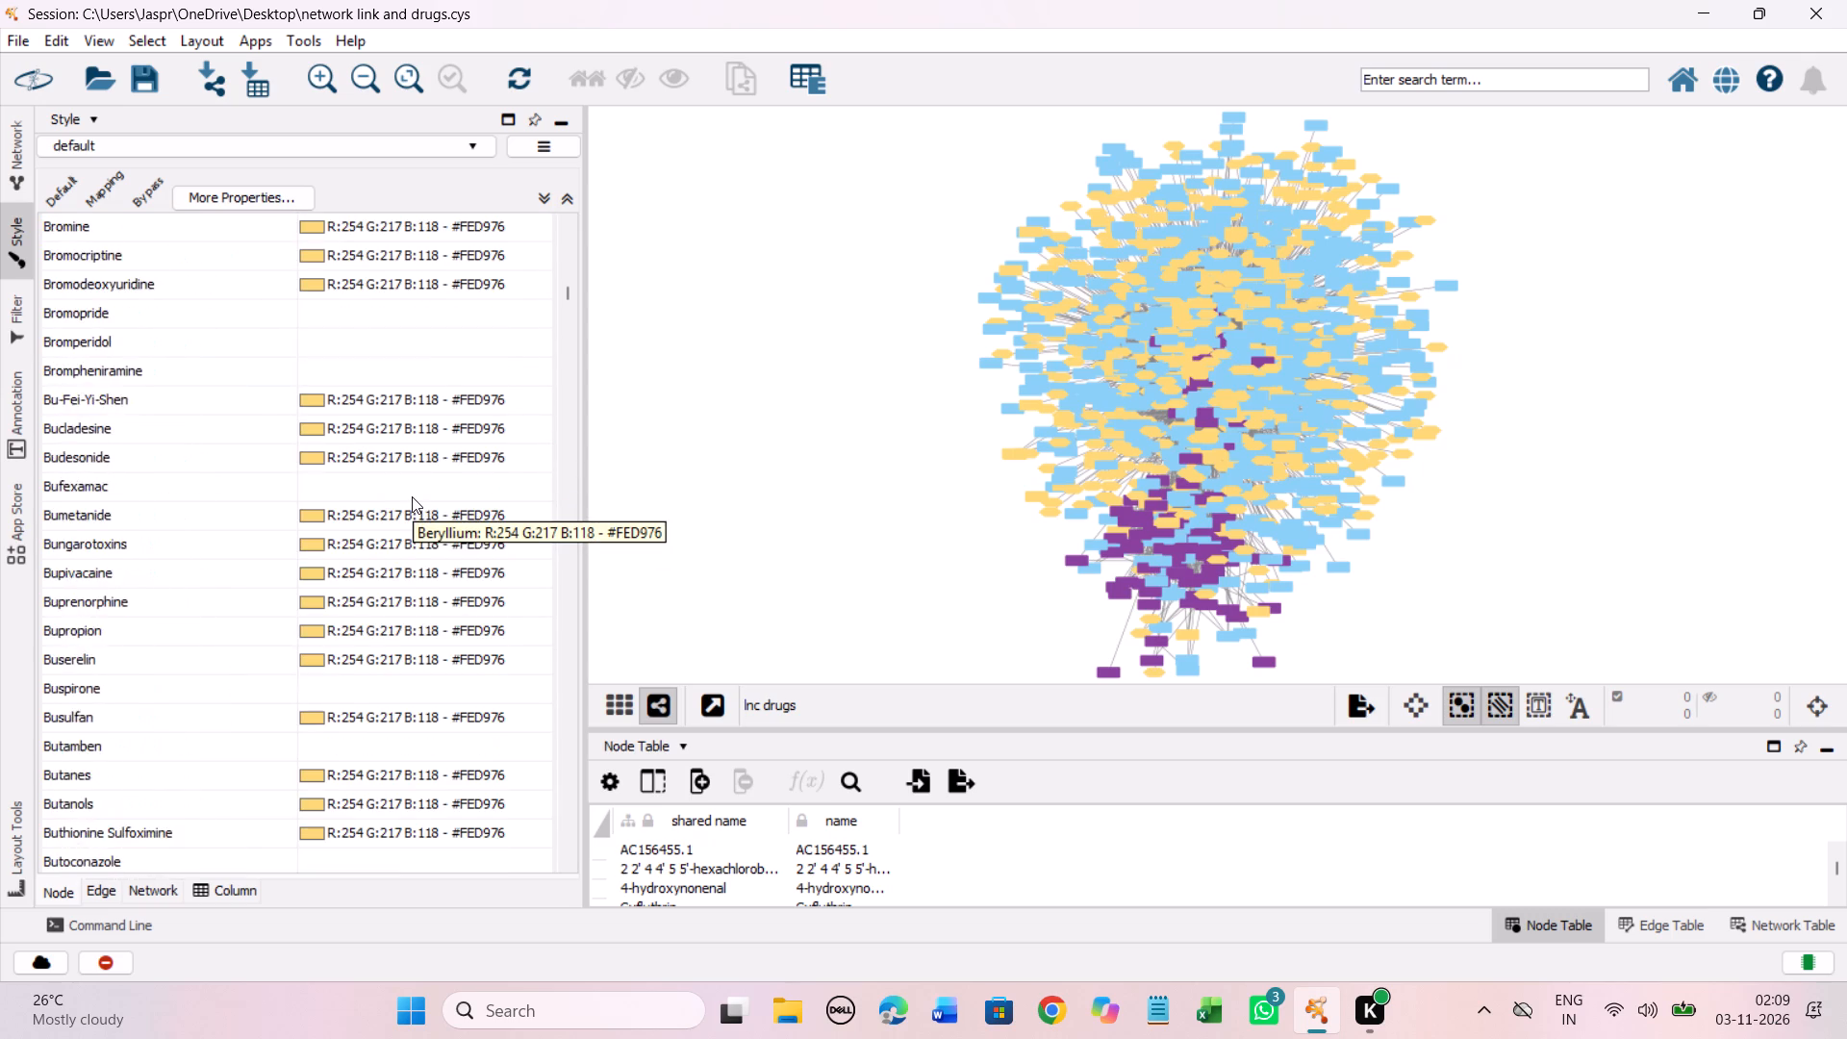
{"action": "scroll", "coordinate": [412, 496], "scroll_direction": "down", "scroll_amount": 19}
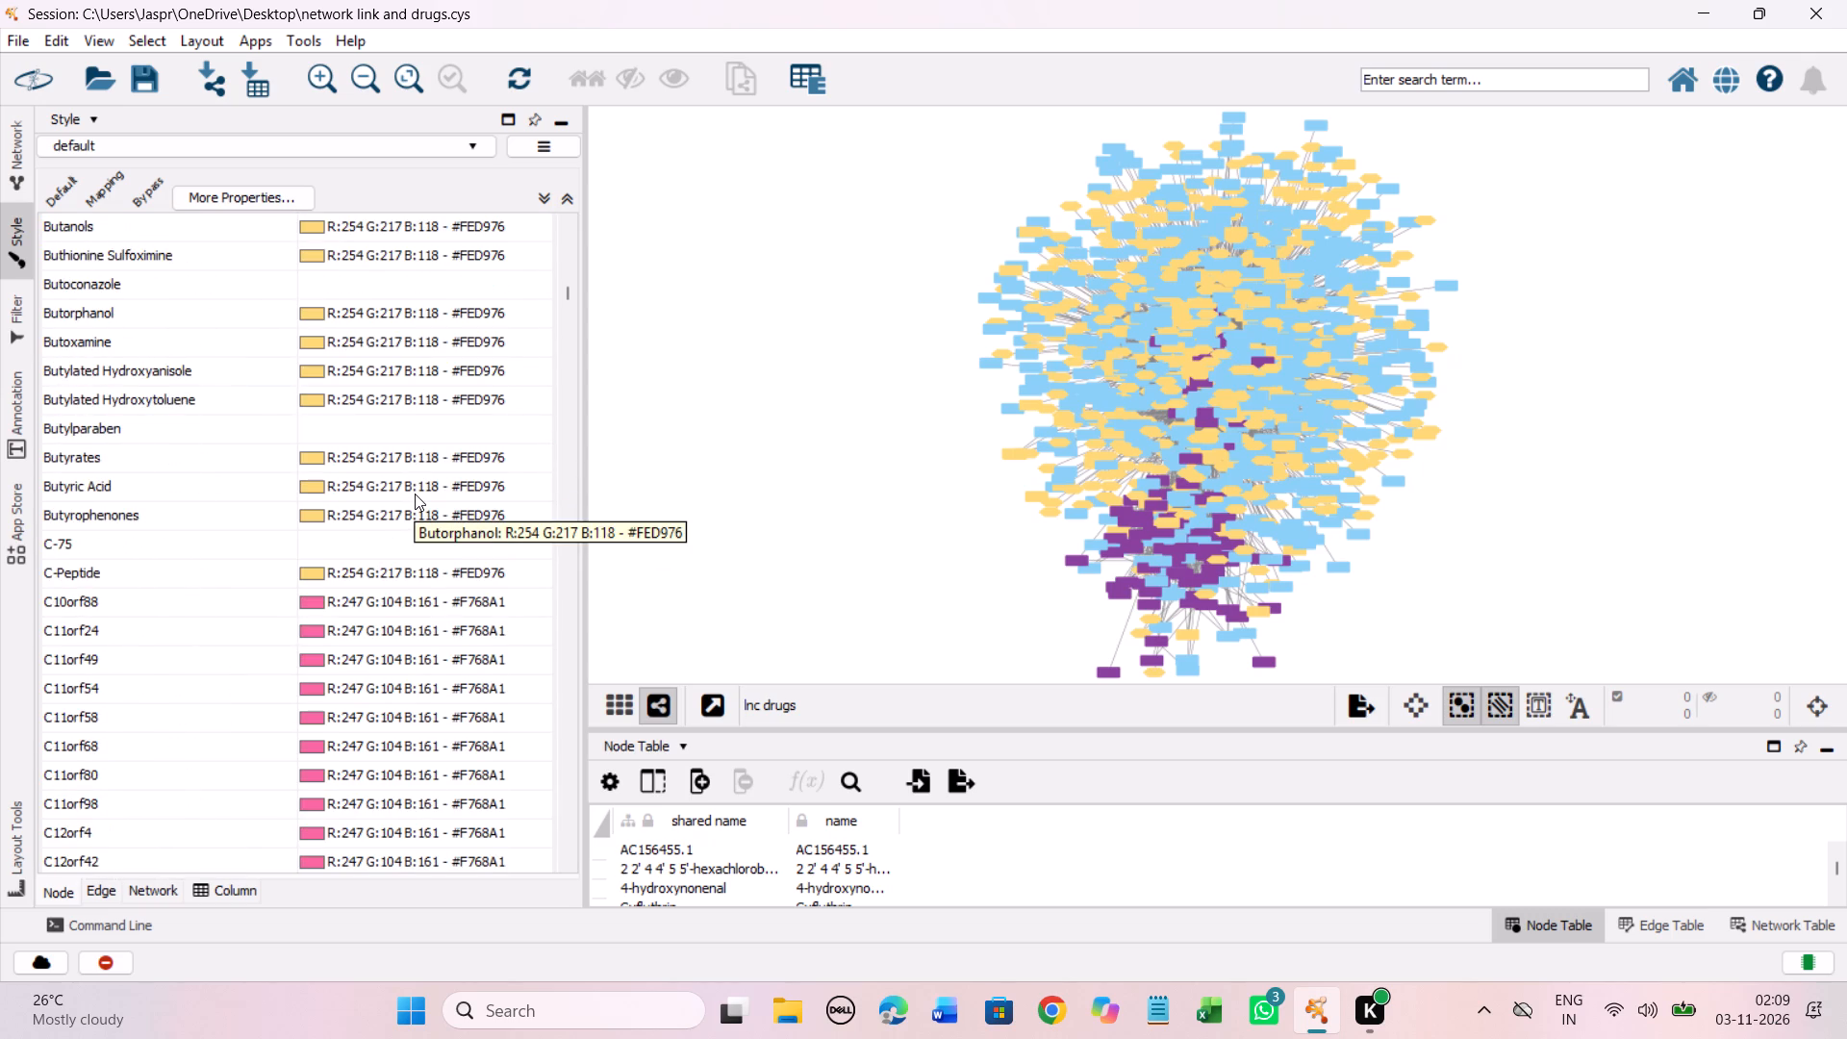
{"action": "left_click", "coordinate": [363, 568], "text": "shift"}
{"action": "right_click", "coordinate": [363, 568]}
{"action": "left_click", "coordinate": [745, 600]}
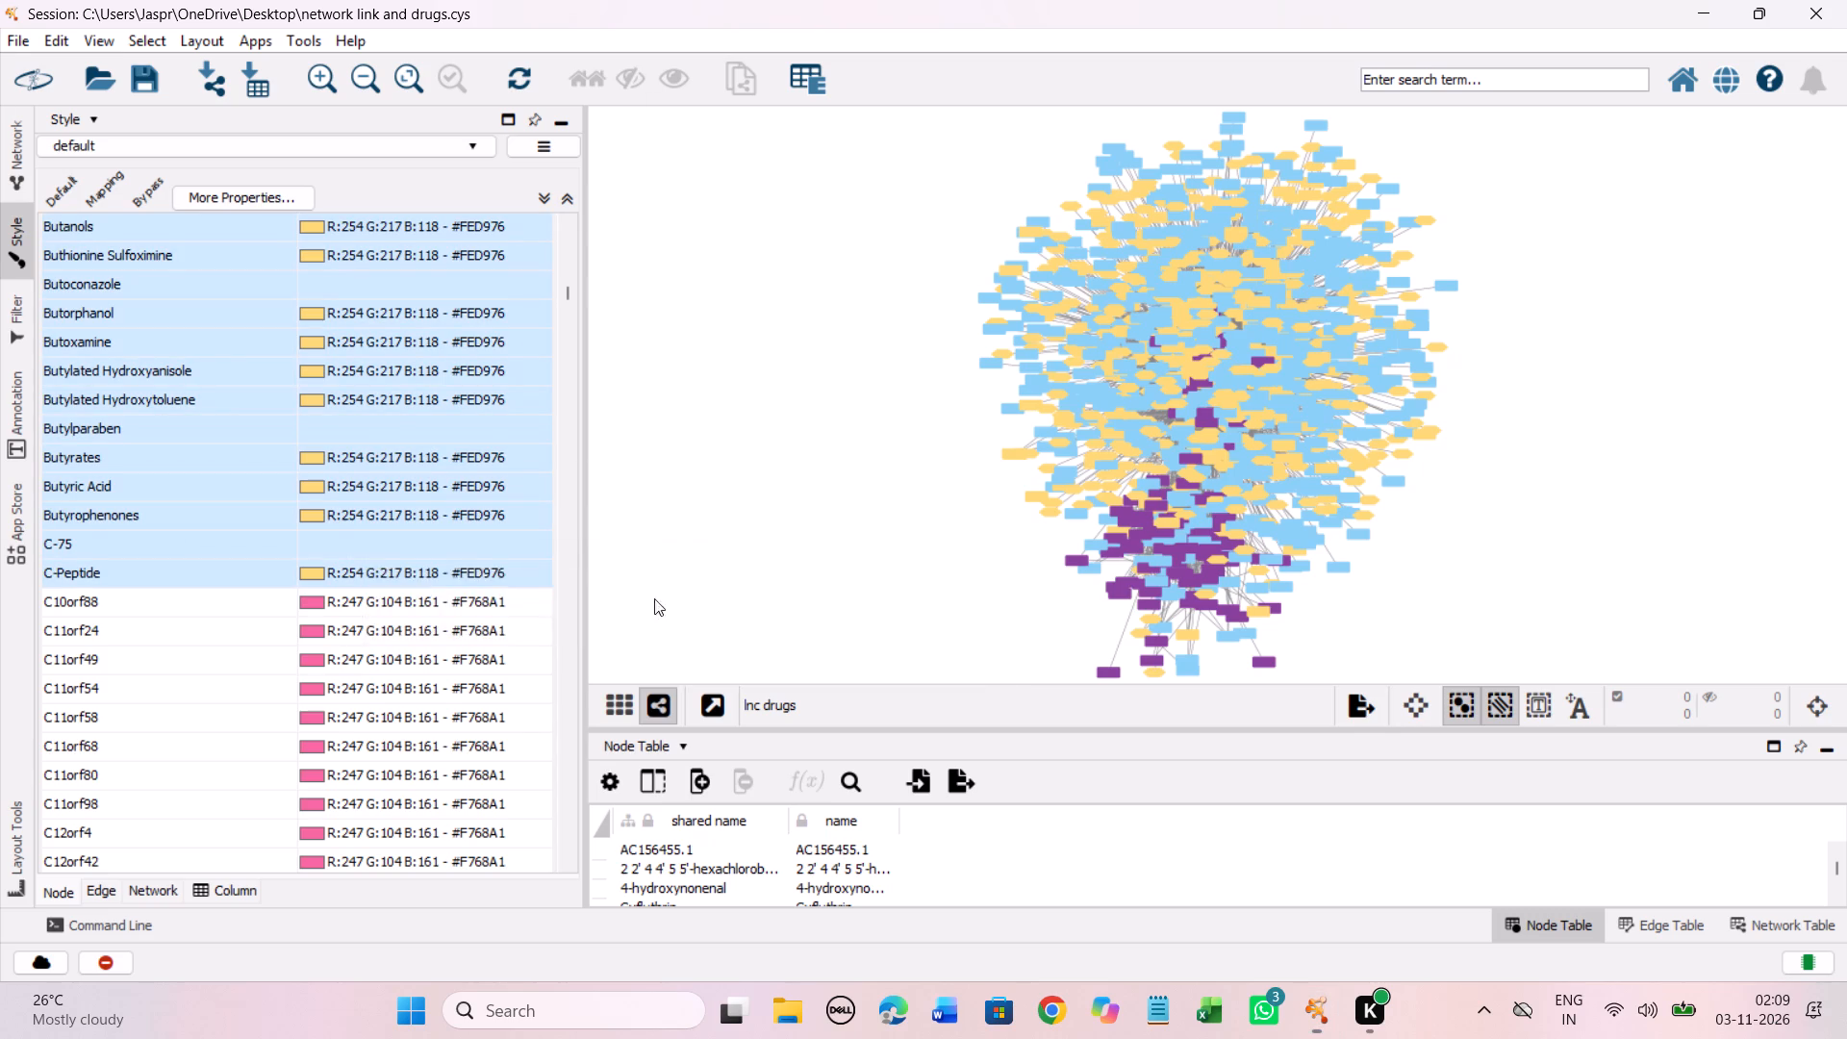
{"action": "left_click_drag", "start_coordinate": [431, 545], "coordinate": [242, 140]}
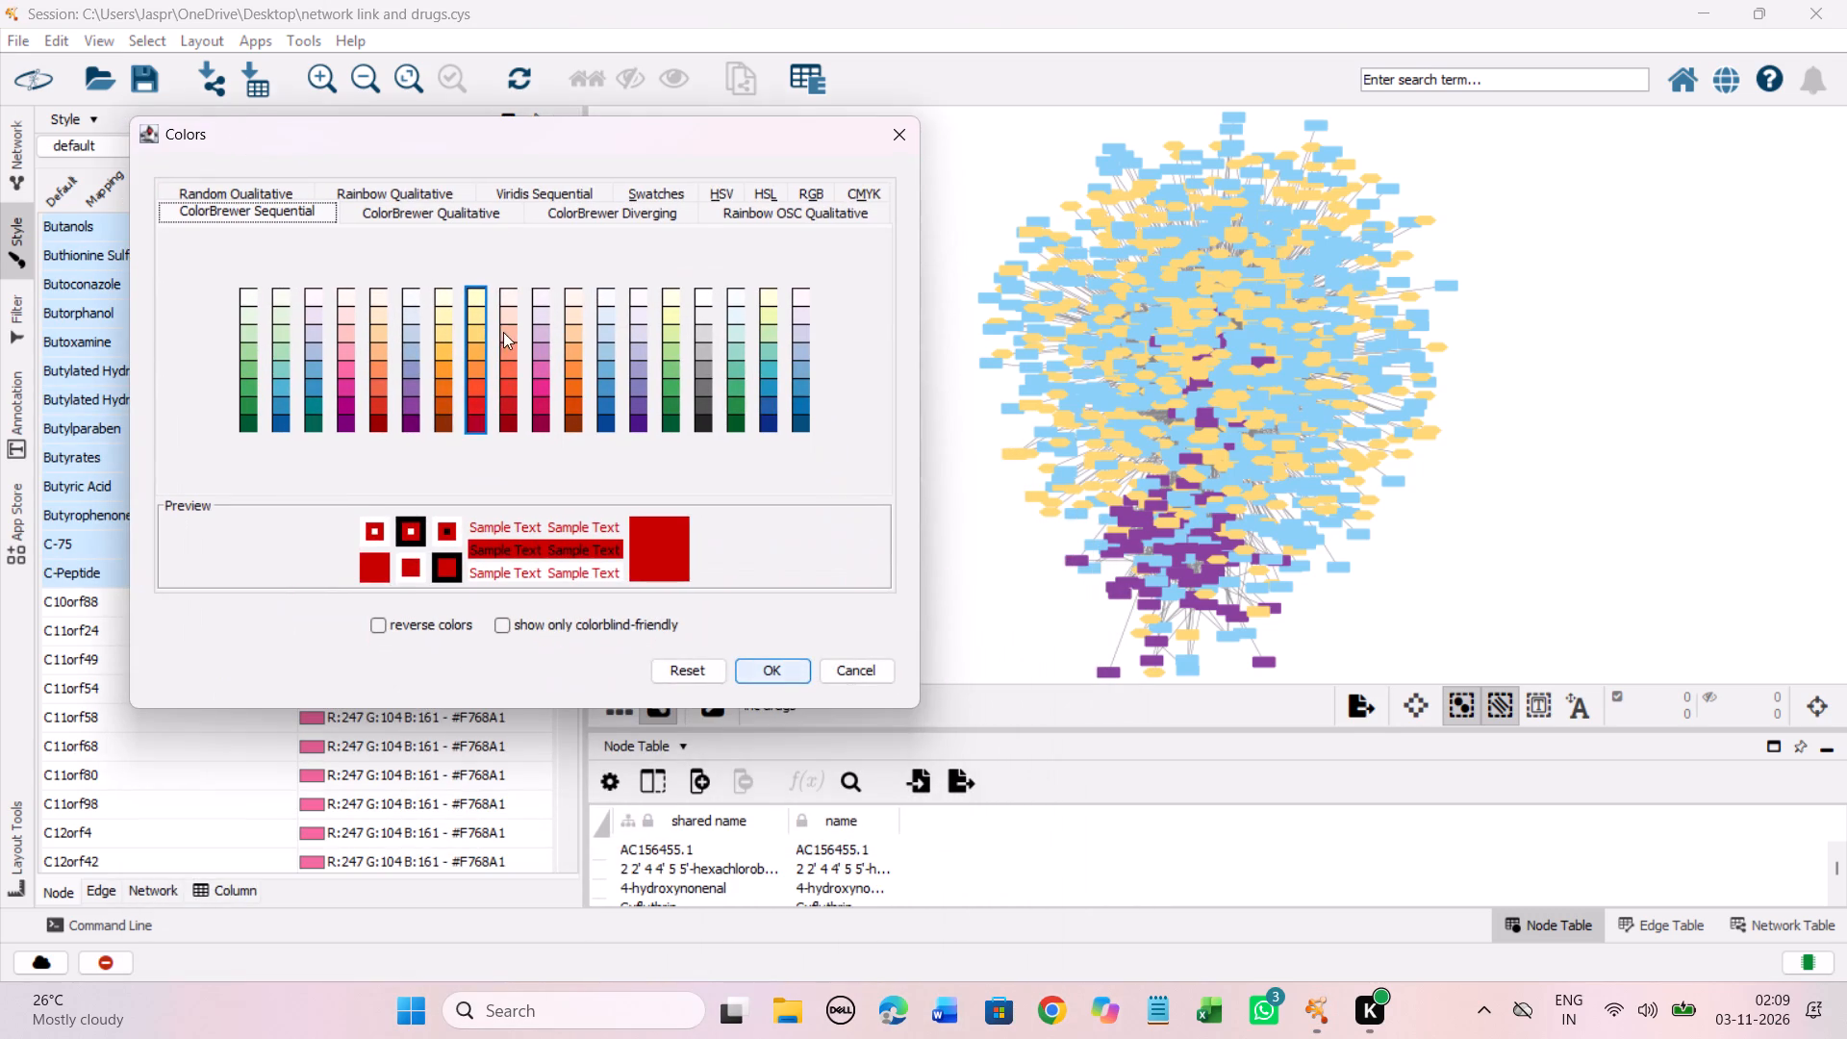
{"action": "left_click", "coordinate": [469, 333]}
{"action": "left_click", "coordinate": [763, 671]}
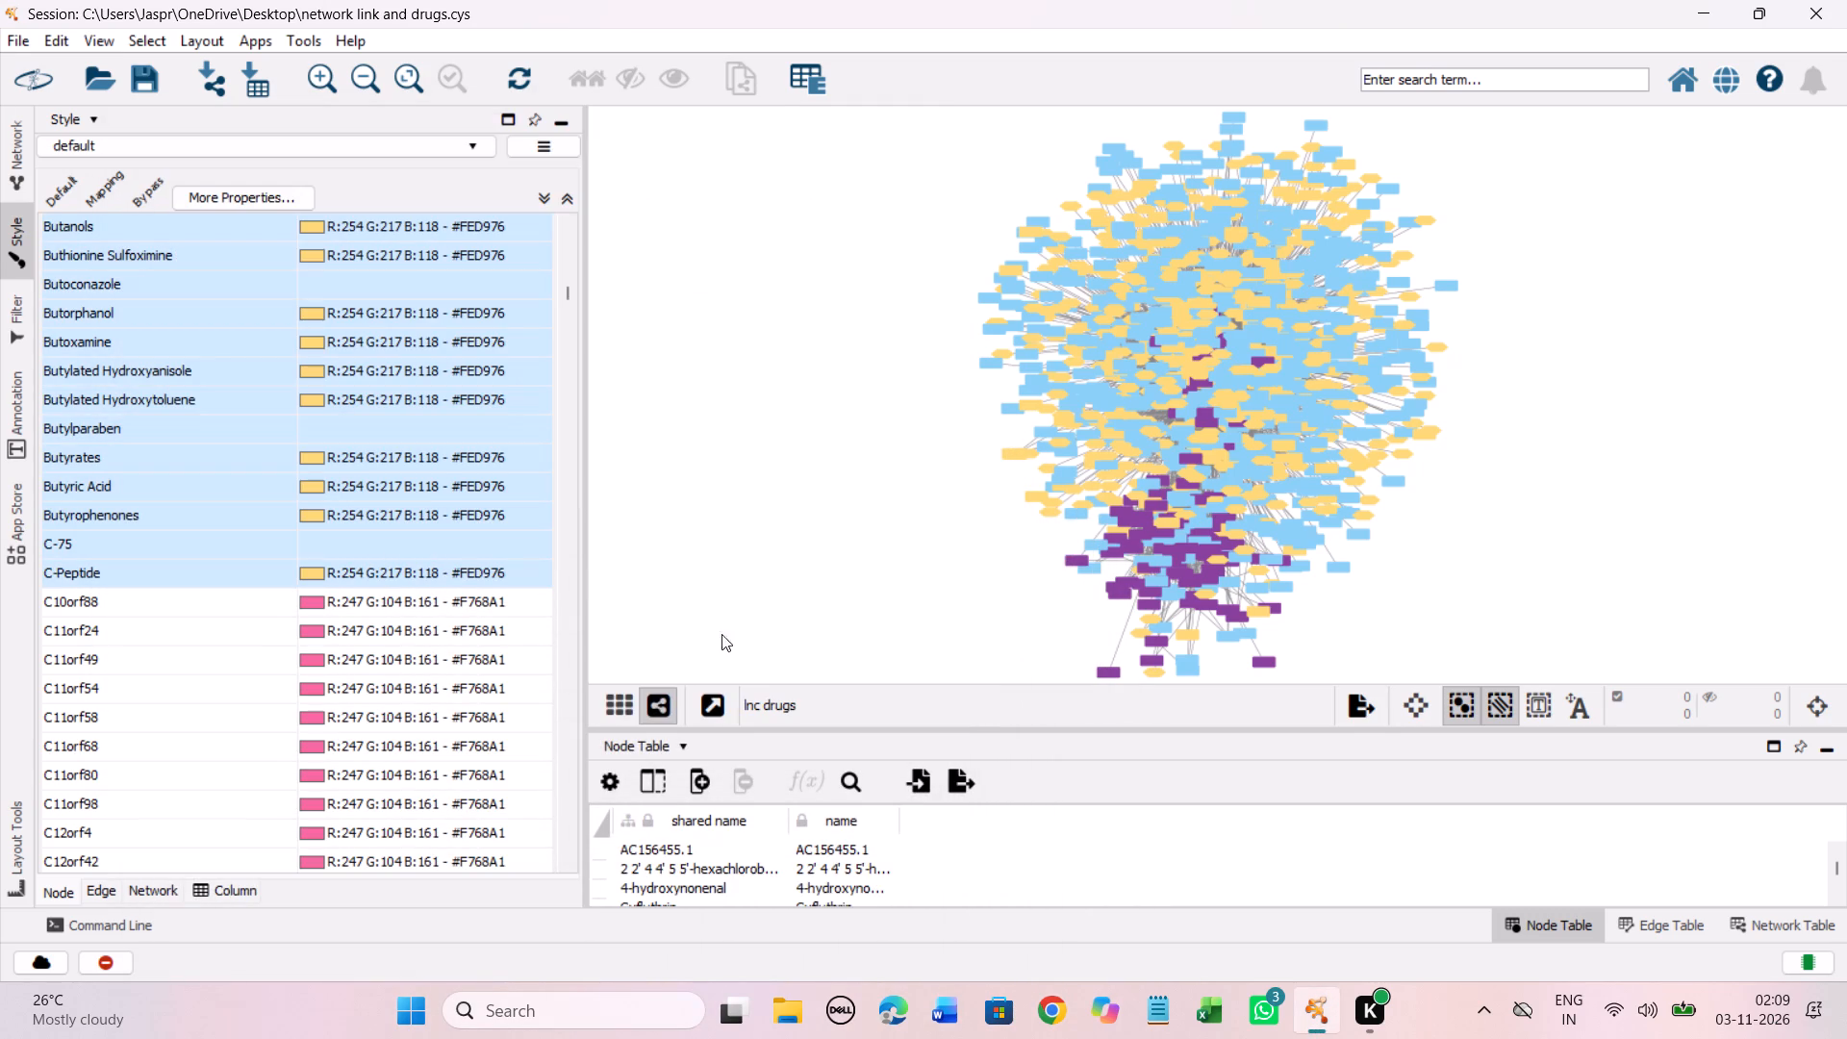
Set the color of the unmapped drug CAY-10397 to #FED976.
{"action": "scroll", "coordinate": [435, 494], "scroll_direction": "down", "scroll_amount": 20}
{"action": "scroll", "coordinate": [435, 494], "scroll_direction": "down", "scroll_amount": 7}
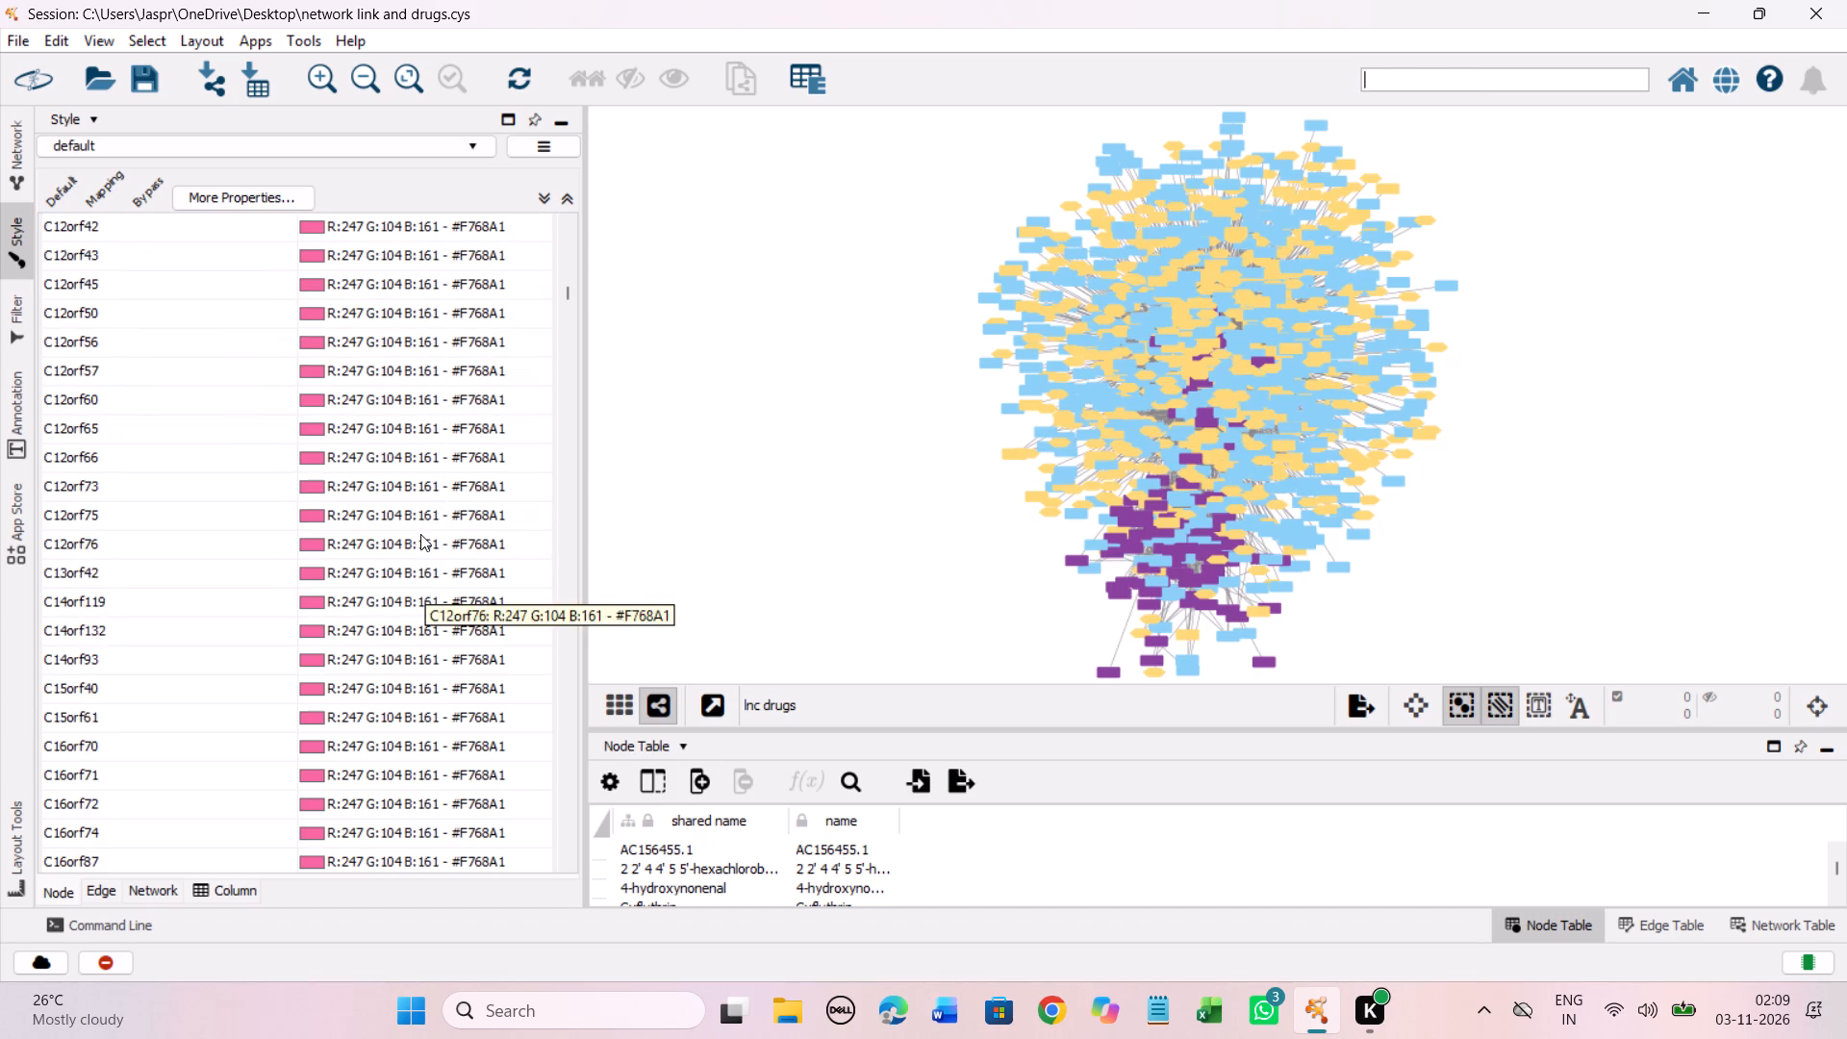
{"action": "scroll", "coordinate": [420, 534], "scroll_direction": "down", "scroll_amount": 20}
{"action": "scroll", "coordinate": [420, 534], "scroll_direction": "down", "scroll_amount": 20}
{"action": "scroll", "coordinate": [420, 534], "scroll_direction": "down", "scroll_amount": 8}
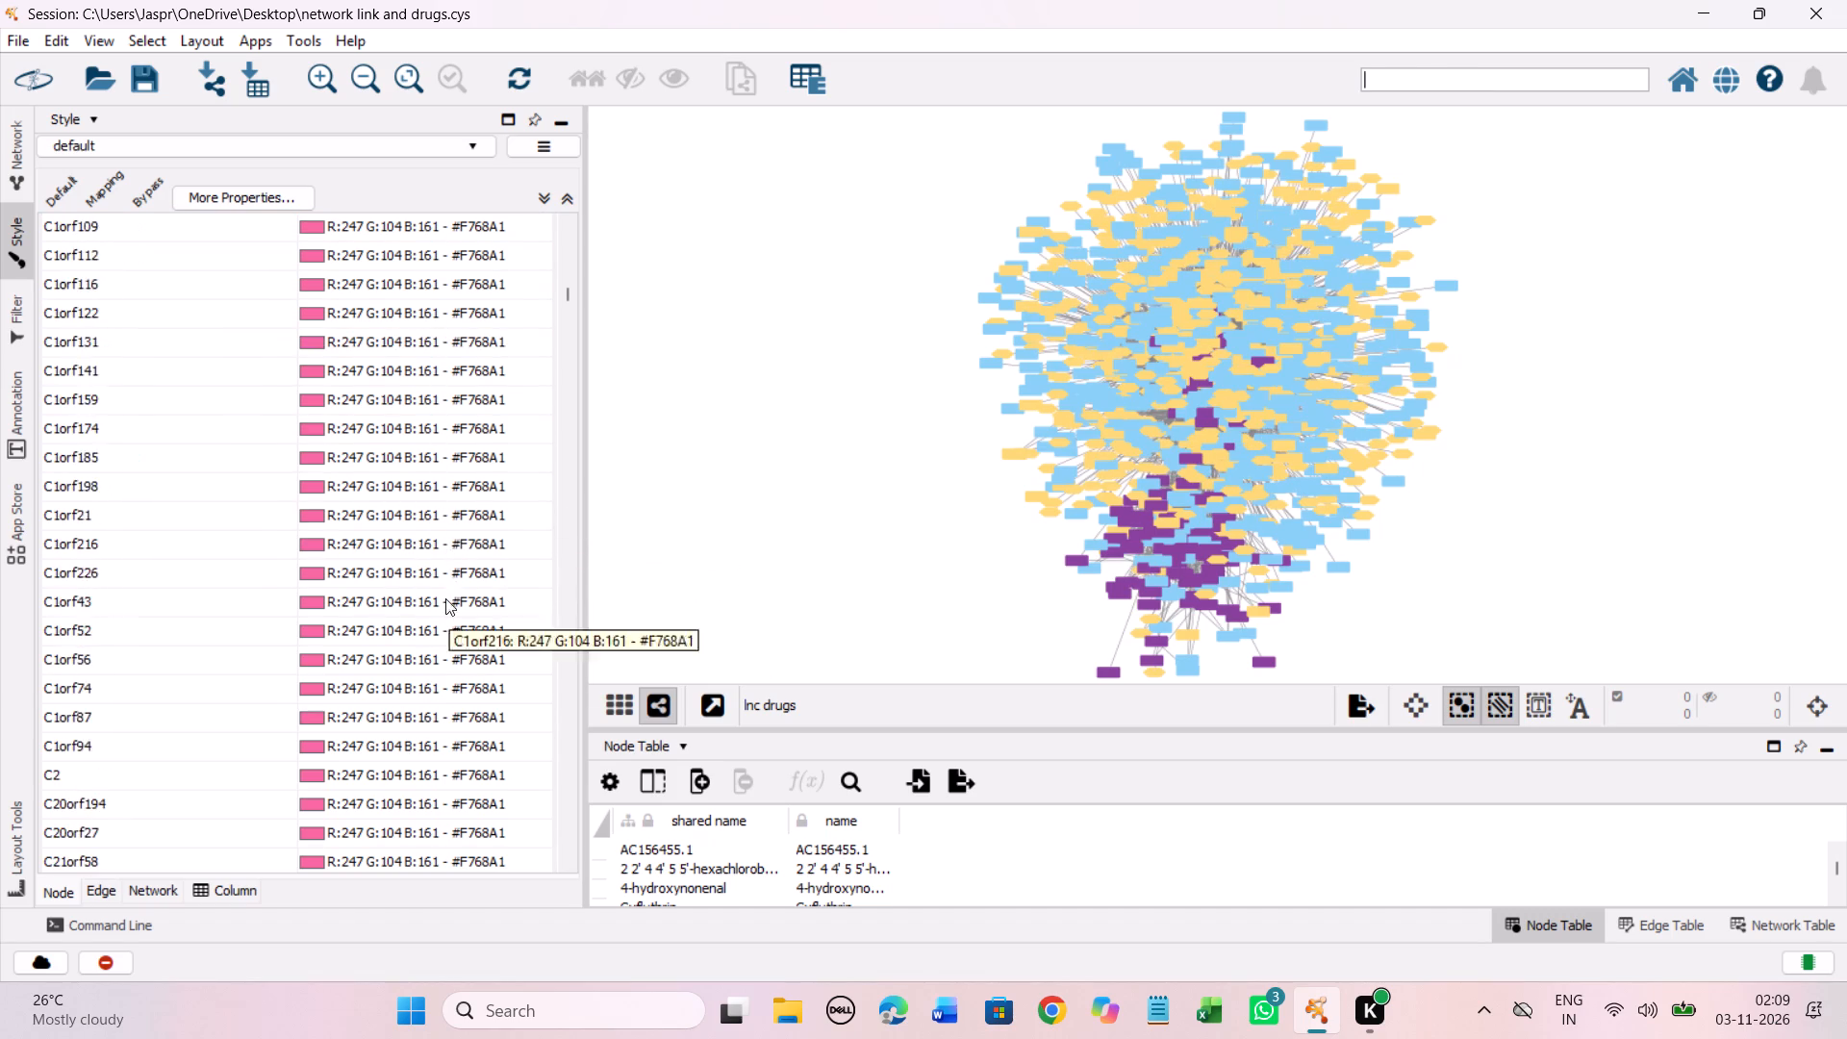
{"action": "scroll", "coordinate": [445, 598], "scroll_direction": "down", "scroll_amount": 20}
{"action": "scroll", "coordinate": [445, 598], "scroll_direction": "down", "scroll_amount": 20}
{"action": "scroll", "coordinate": [445, 598], "scroll_direction": "down", "scroll_amount": 8}
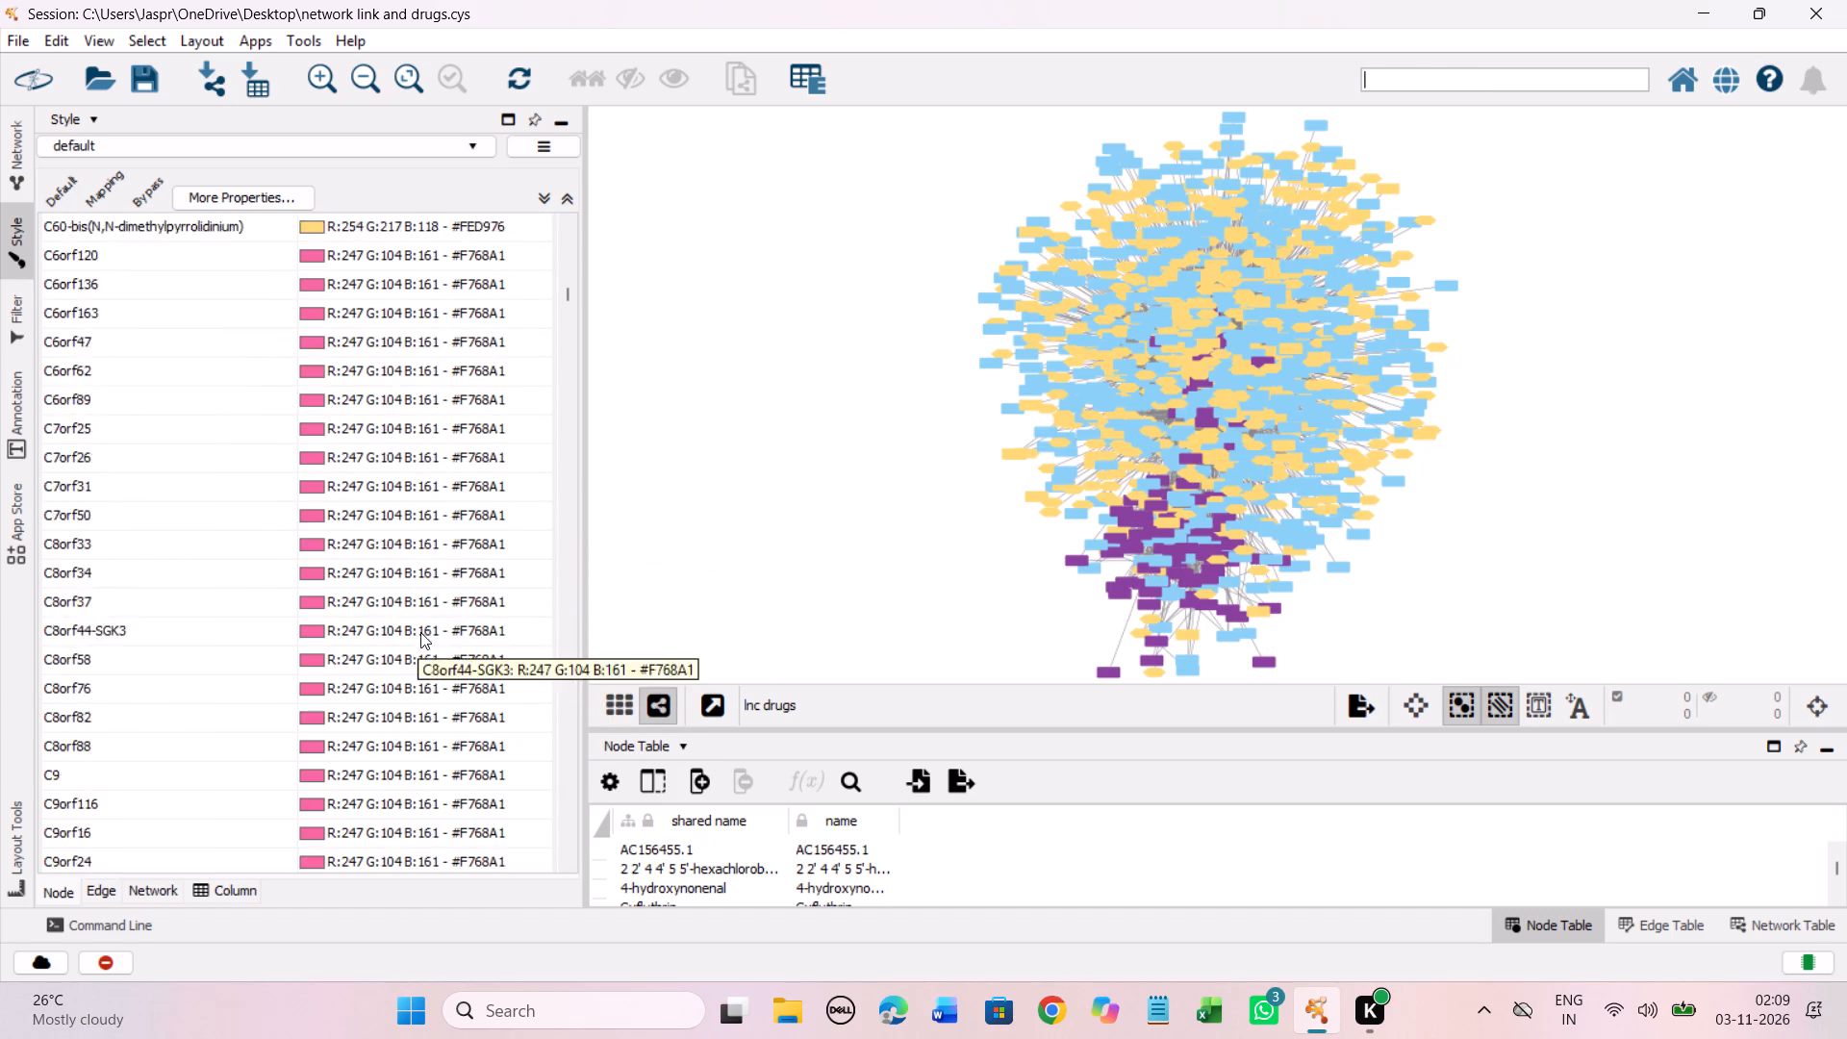
{"action": "scroll", "coordinate": [420, 632], "scroll_direction": "down", "scroll_amount": 20}
{"action": "scroll", "coordinate": [420, 632], "scroll_direction": "down", "scroll_amount": 20}
{"action": "scroll", "coordinate": [420, 632], "scroll_direction": "down", "scroll_amount": 8}
{"action": "left_click_drag", "start_coordinate": [449, 571], "coordinate": [439, 642]}
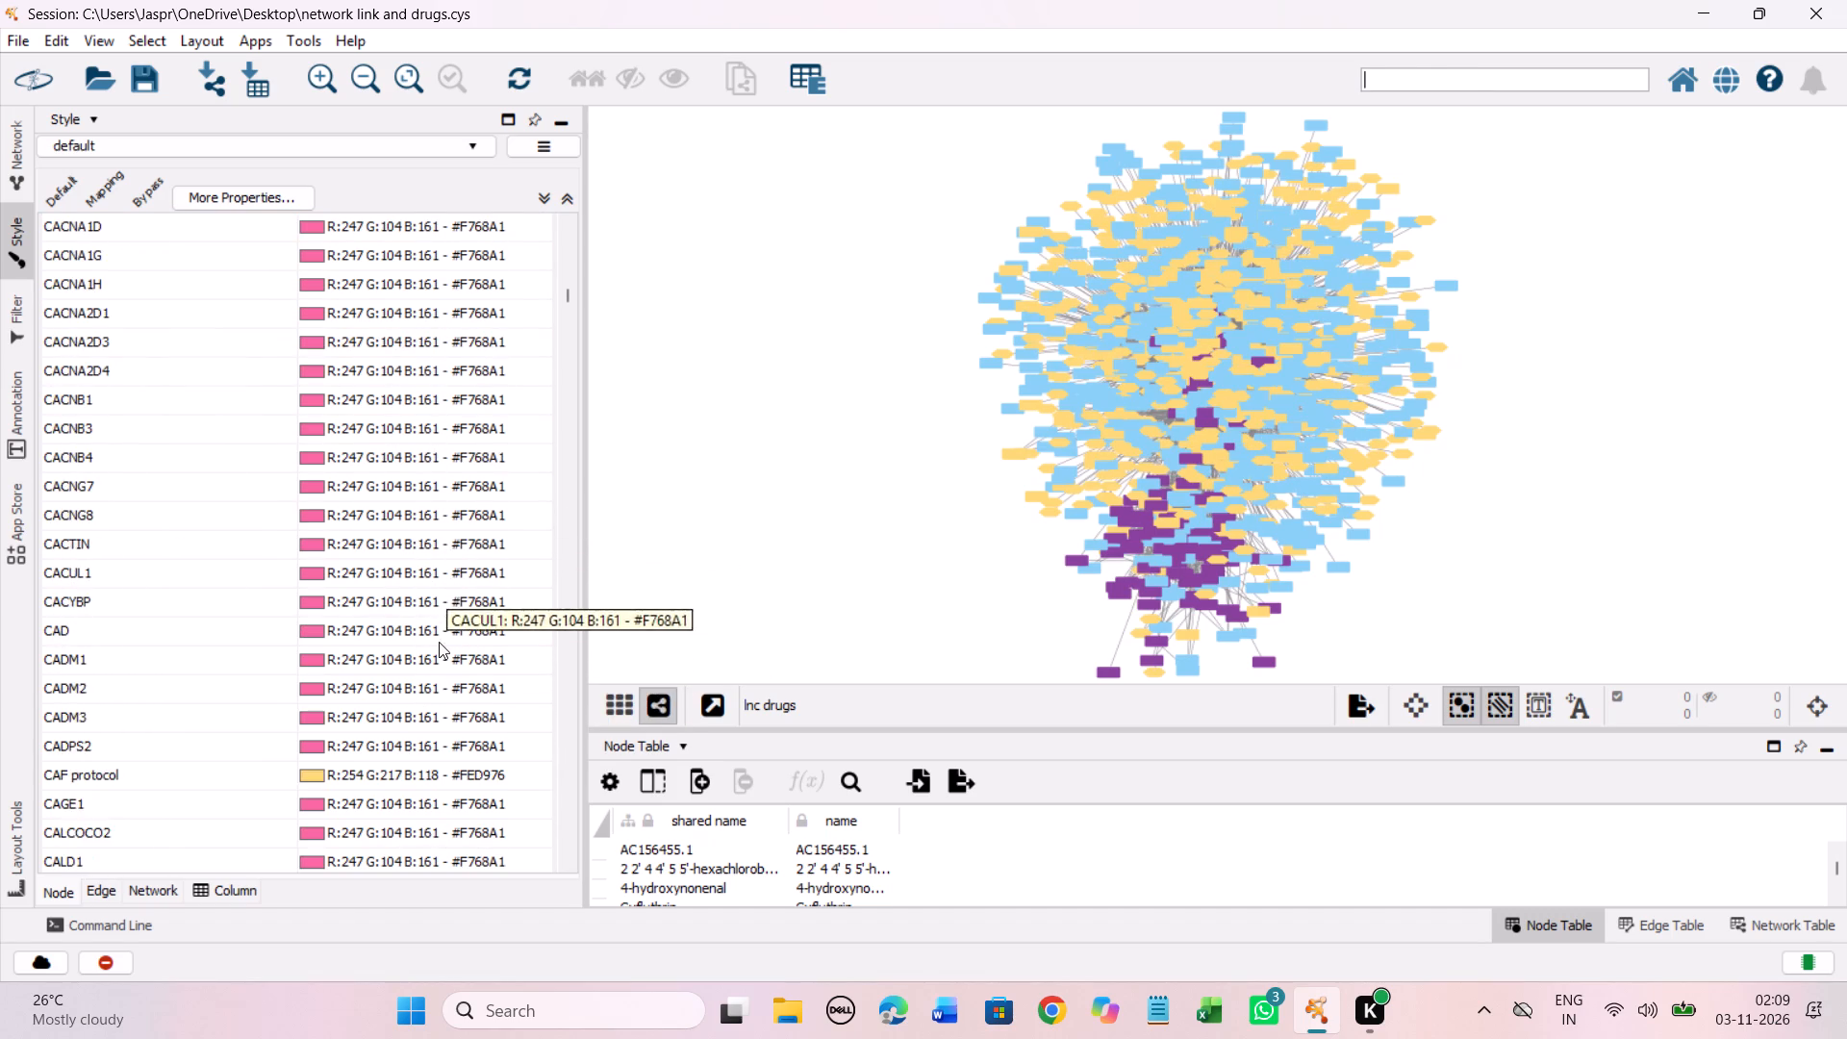
{"action": "left_click_drag", "start_coordinate": [439, 642], "coordinate": [434, 670]}
{"action": "scroll", "coordinate": [439, 642], "scroll_direction": "down", "scroll_amount": 7}
{"action": "scroll", "coordinate": [357, 609], "scroll_direction": "down", "scroll_amount": 3}
{"action": "left_click", "coordinate": [356, 591]}
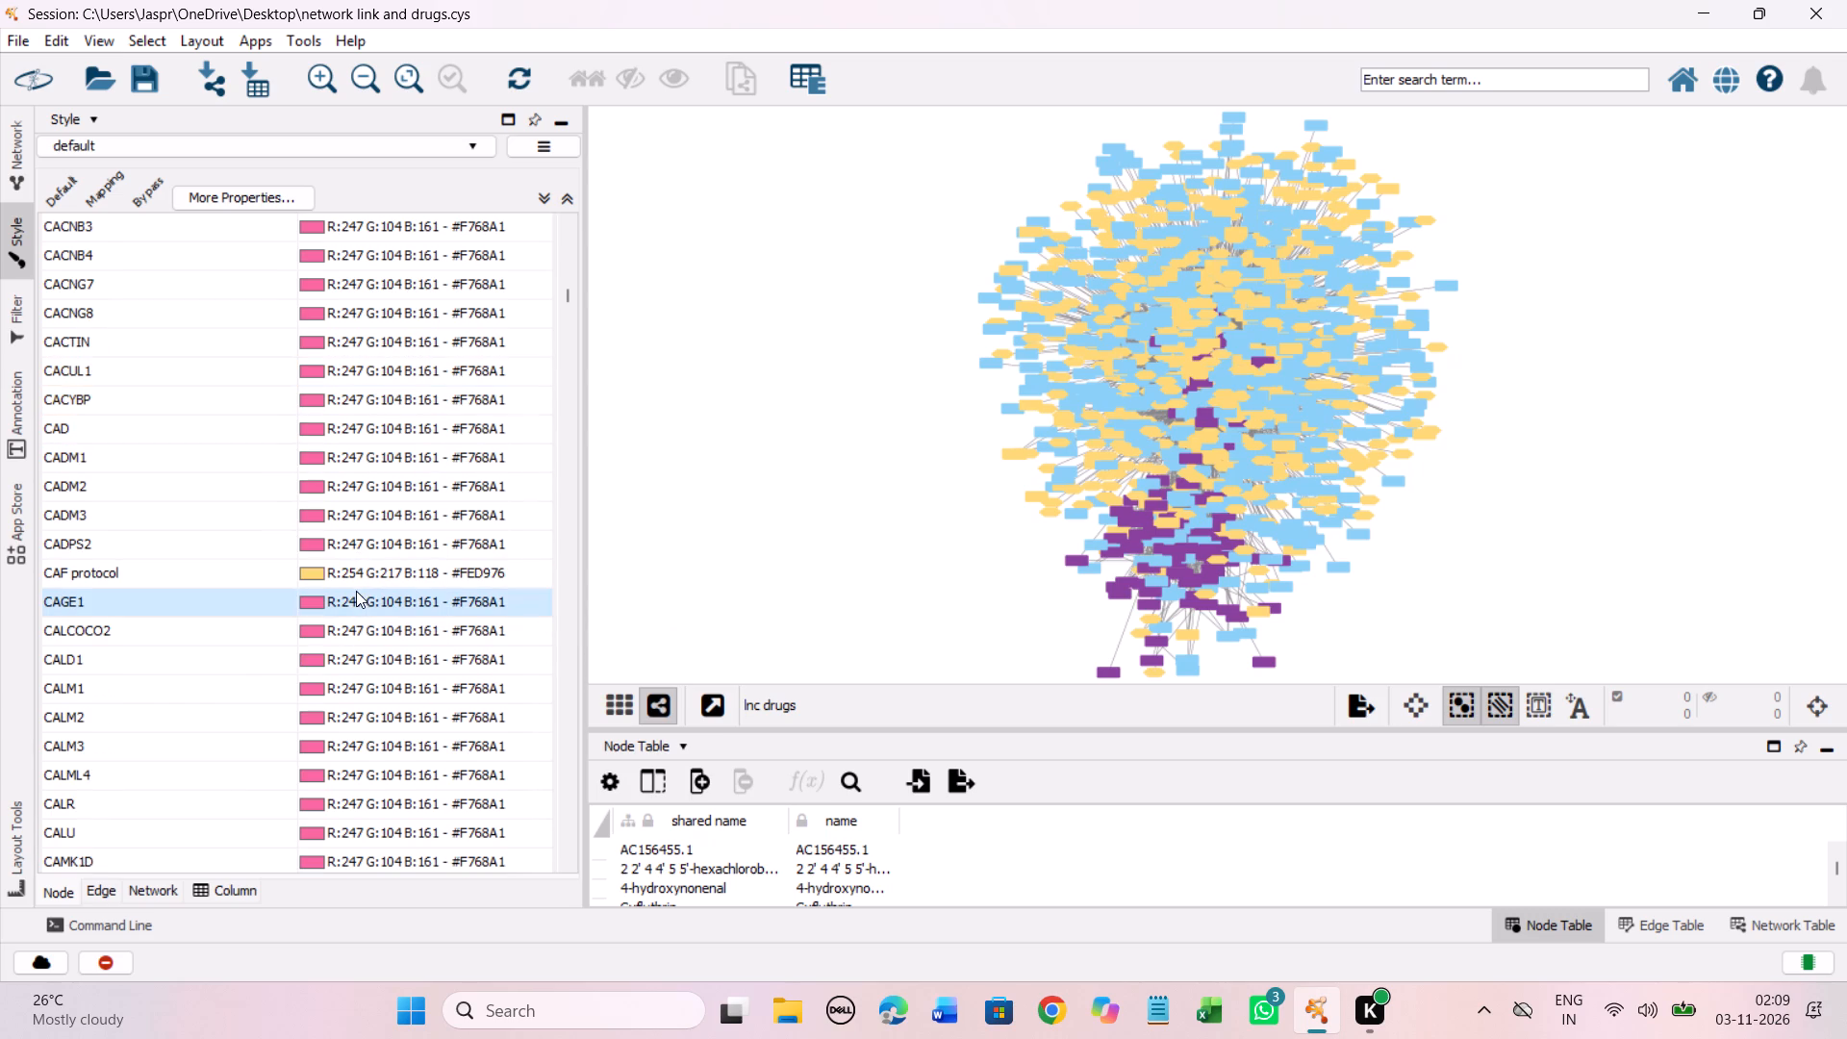
{"action": "scroll", "coordinate": [356, 591], "scroll_direction": "down", "scroll_amount": 20}
{"action": "scroll", "coordinate": [356, 591], "scroll_direction": "down", "scroll_amount": 20}
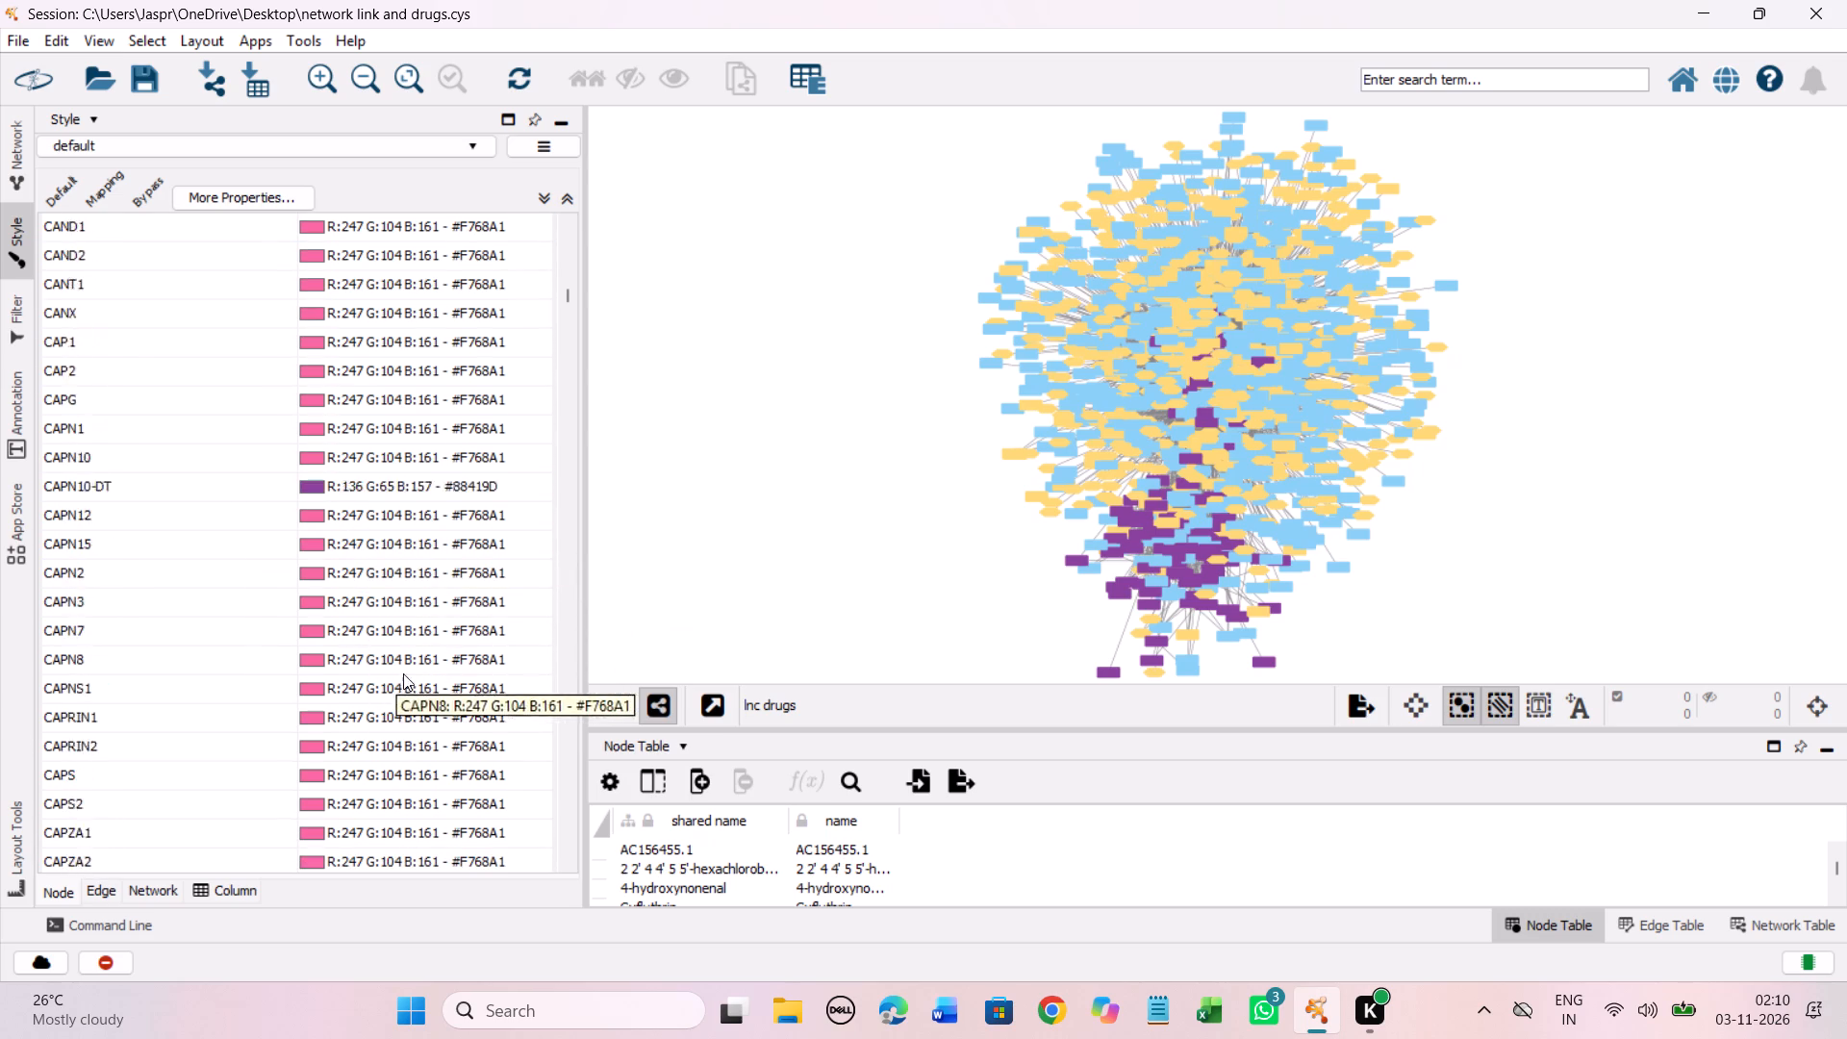
{"action": "scroll", "coordinate": [403, 673], "scroll_direction": "down", "scroll_amount": 20}
{"action": "scroll", "coordinate": [403, 673], "scroll_direction": "down", "scroll_amount": 20}
{"action": "scroll", "coordinate": [403, 673], "scroll_direction": "down", "scroll_amount": 2}
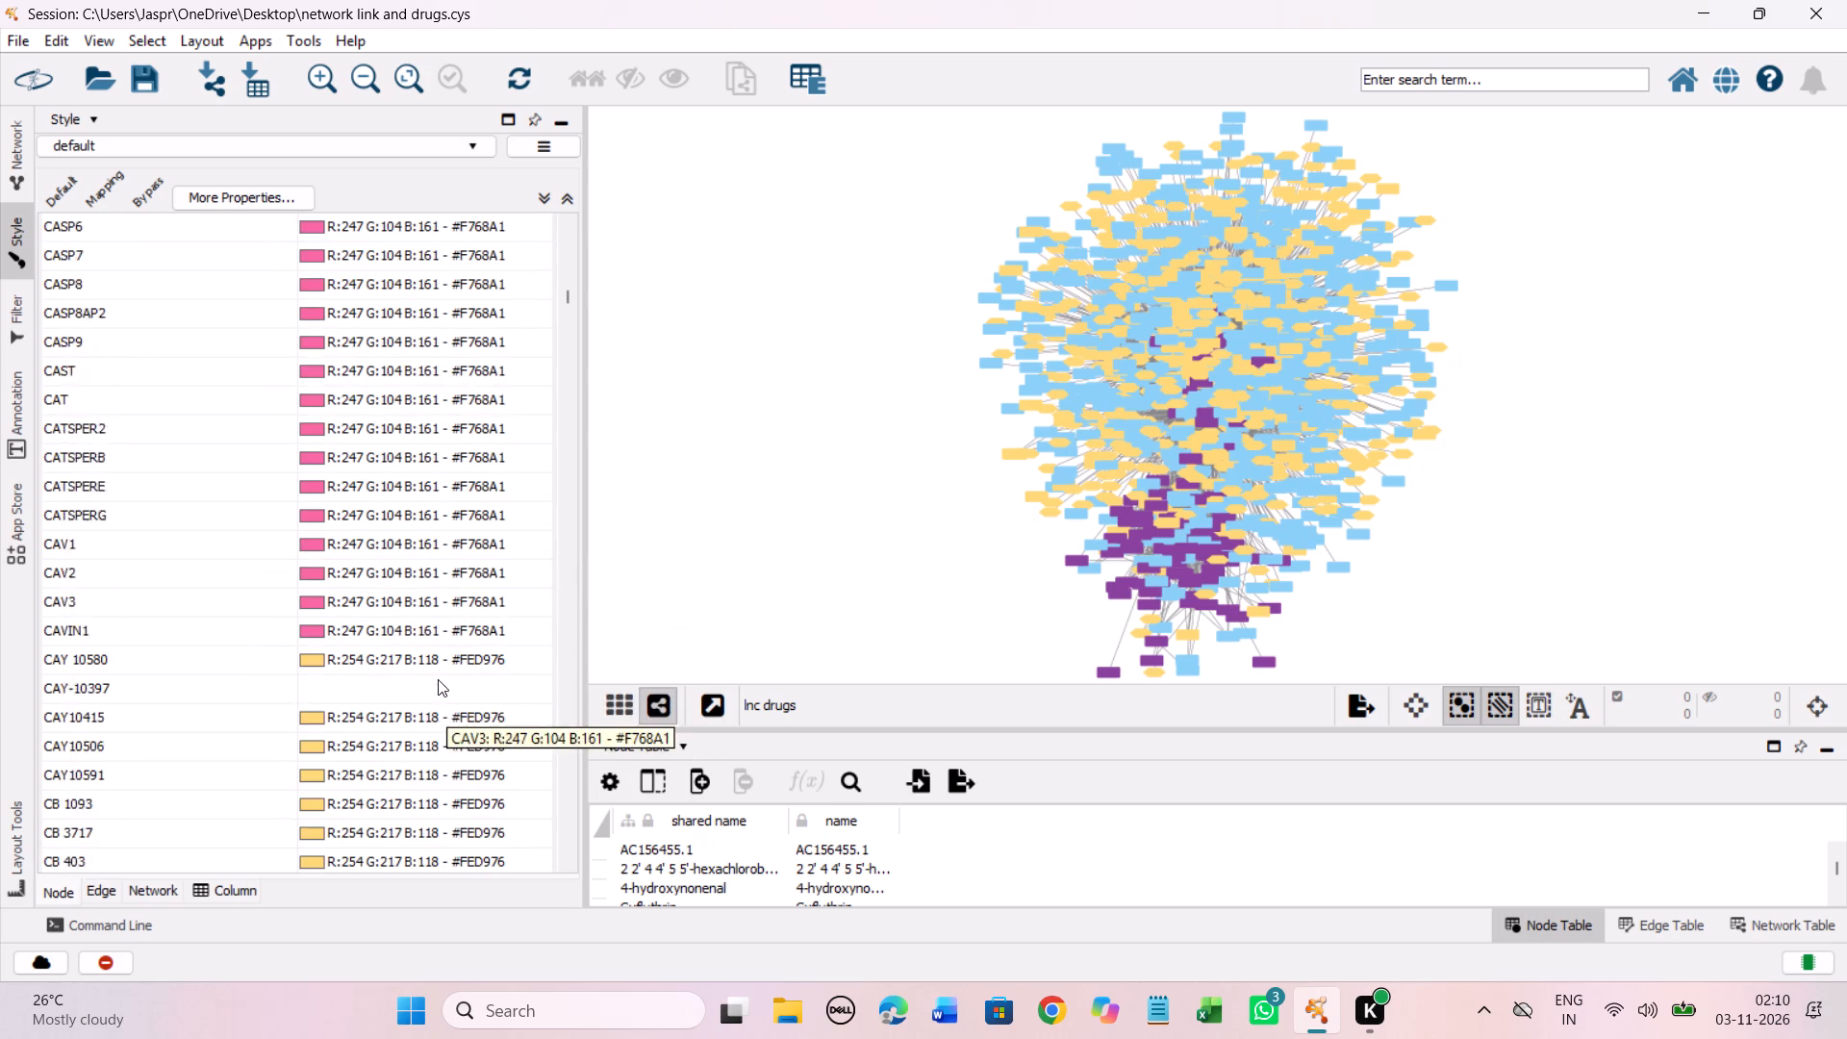
{"action": "scroll", "coordinate": [394, 590], "scroll_direction": "down", "scroll_amount": 4}
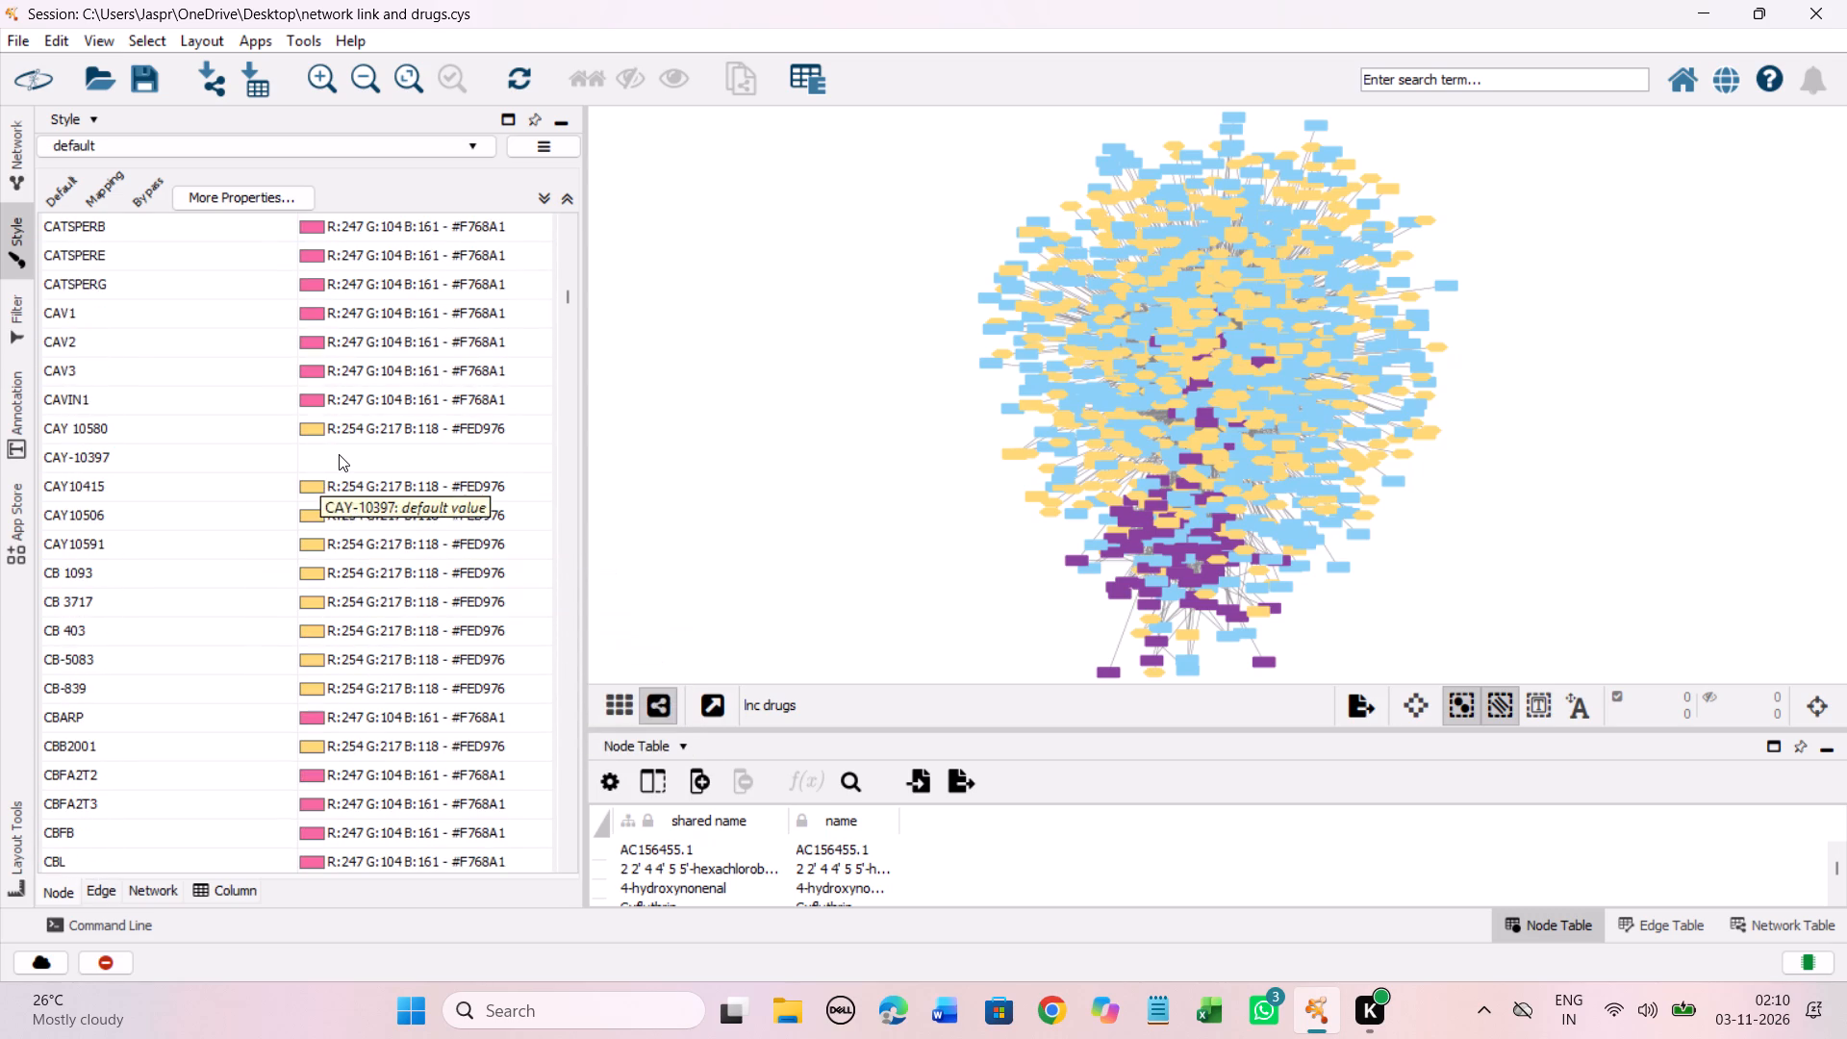
{"action": "left_click", "coordinate": [339, 454]}
{"action": "right_click", "coordinate": [339, 454]}
{"action": "left_click", "coordinate": [721, 465]}
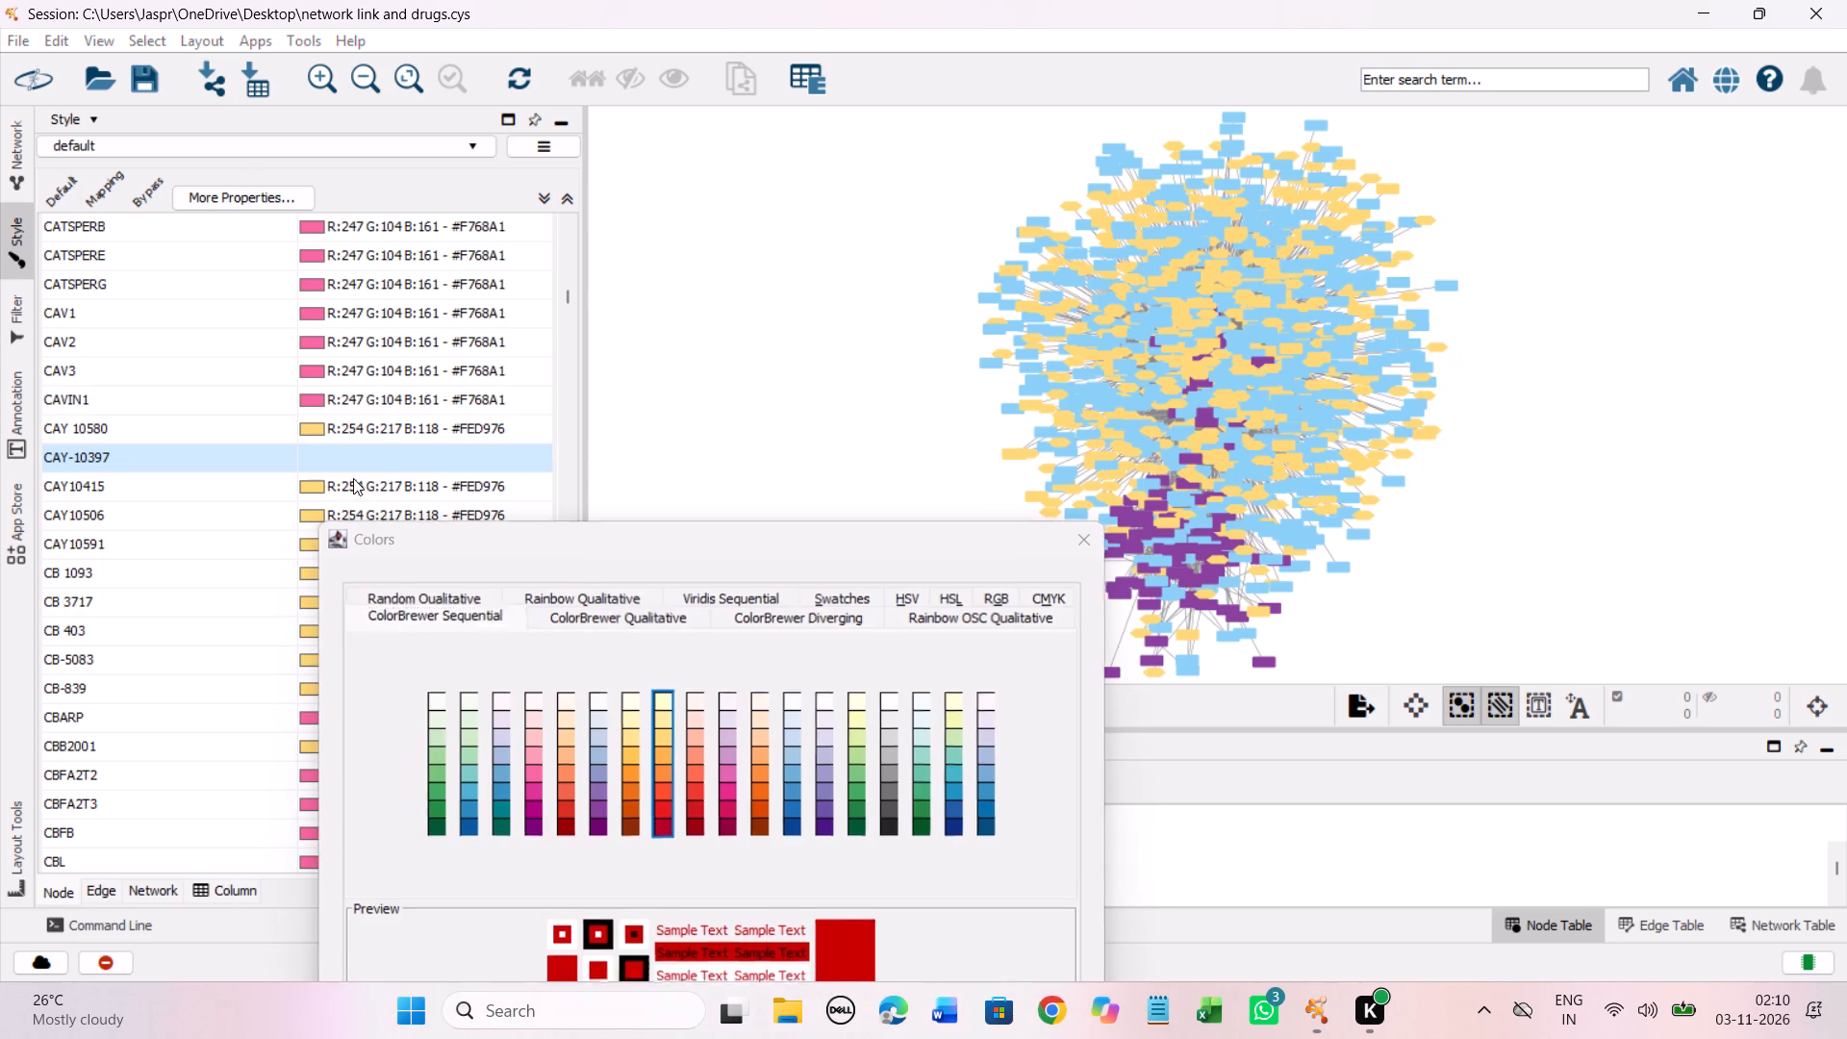
{"action": "left_click_drag", "start_coordinate": [387, 552], "coordinate": [310, 321]}
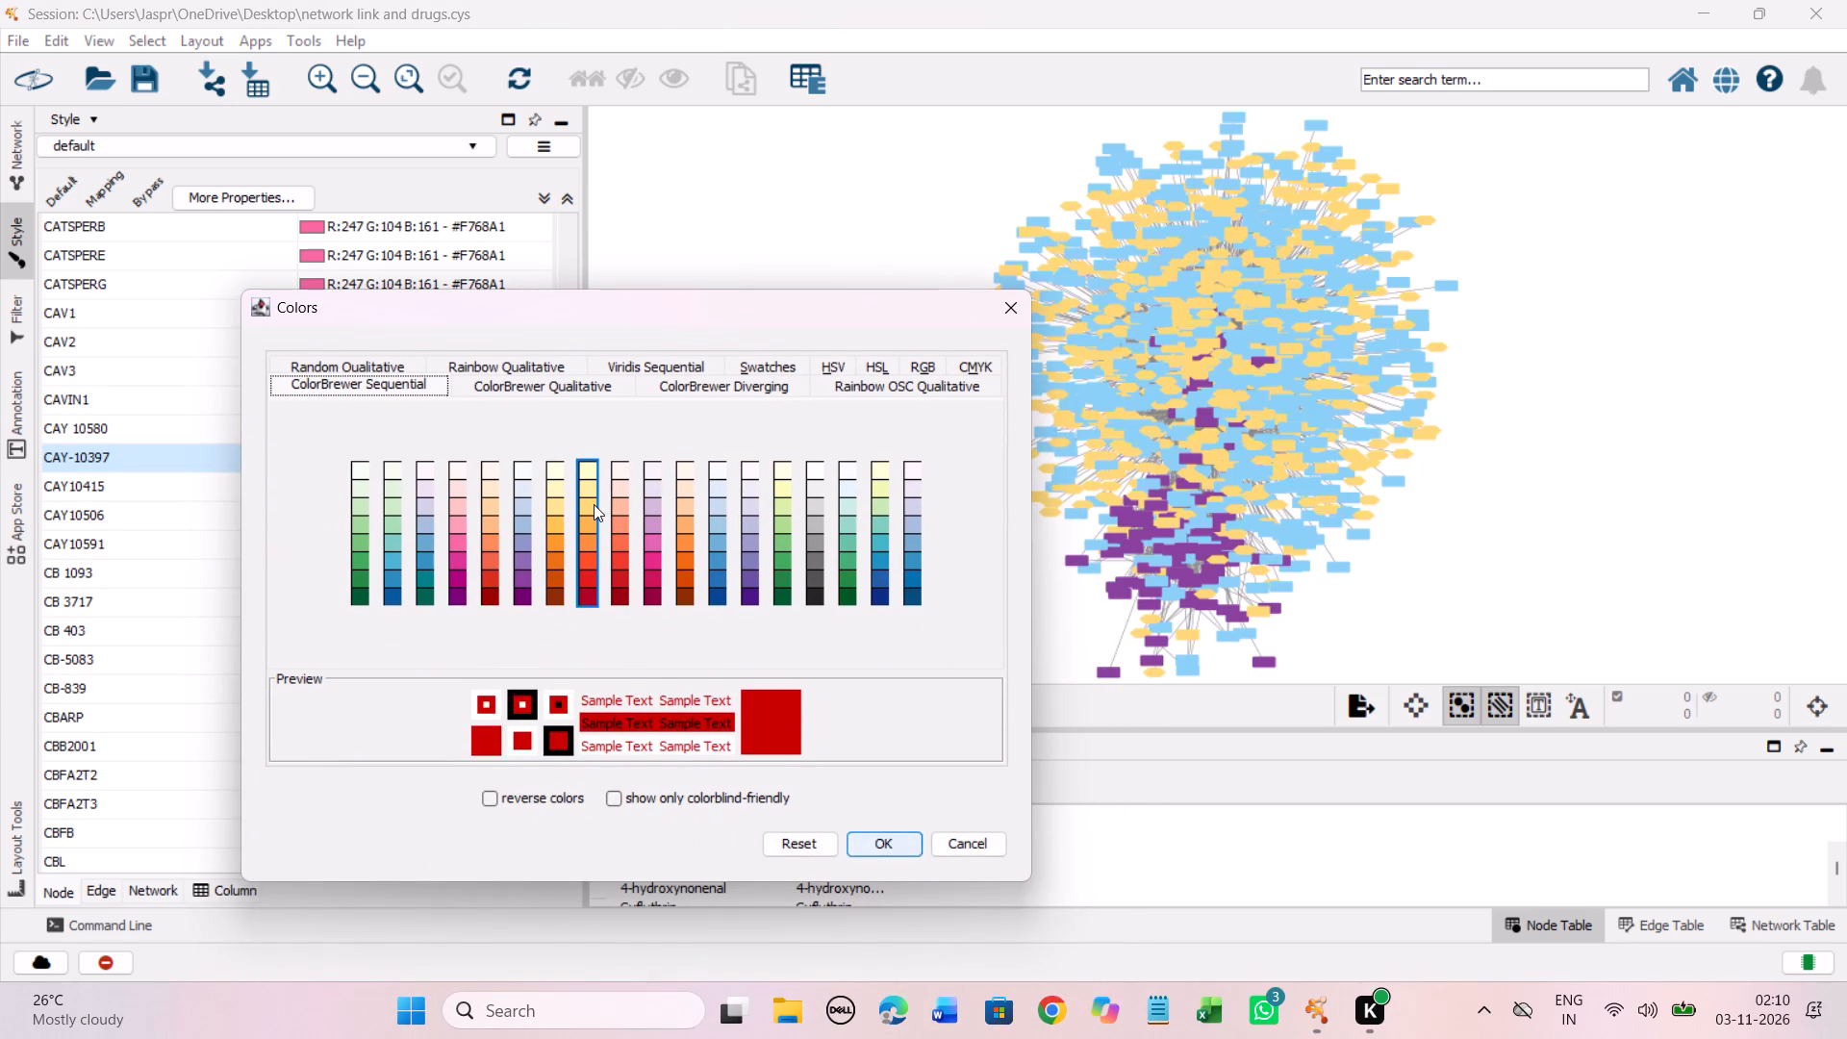
{"action": "left_click", "coordinate": [594, 504]}
{"action": "left_click", "coordinate": [873, 836]}
Check the color mapping entries after CAY-10397, from the CB drugs through CITED2, for unmapped drugs.
{"action": "scroll", "coordinate": [321, 574], "scroll_direction": "down", "scroll_amount": 5}
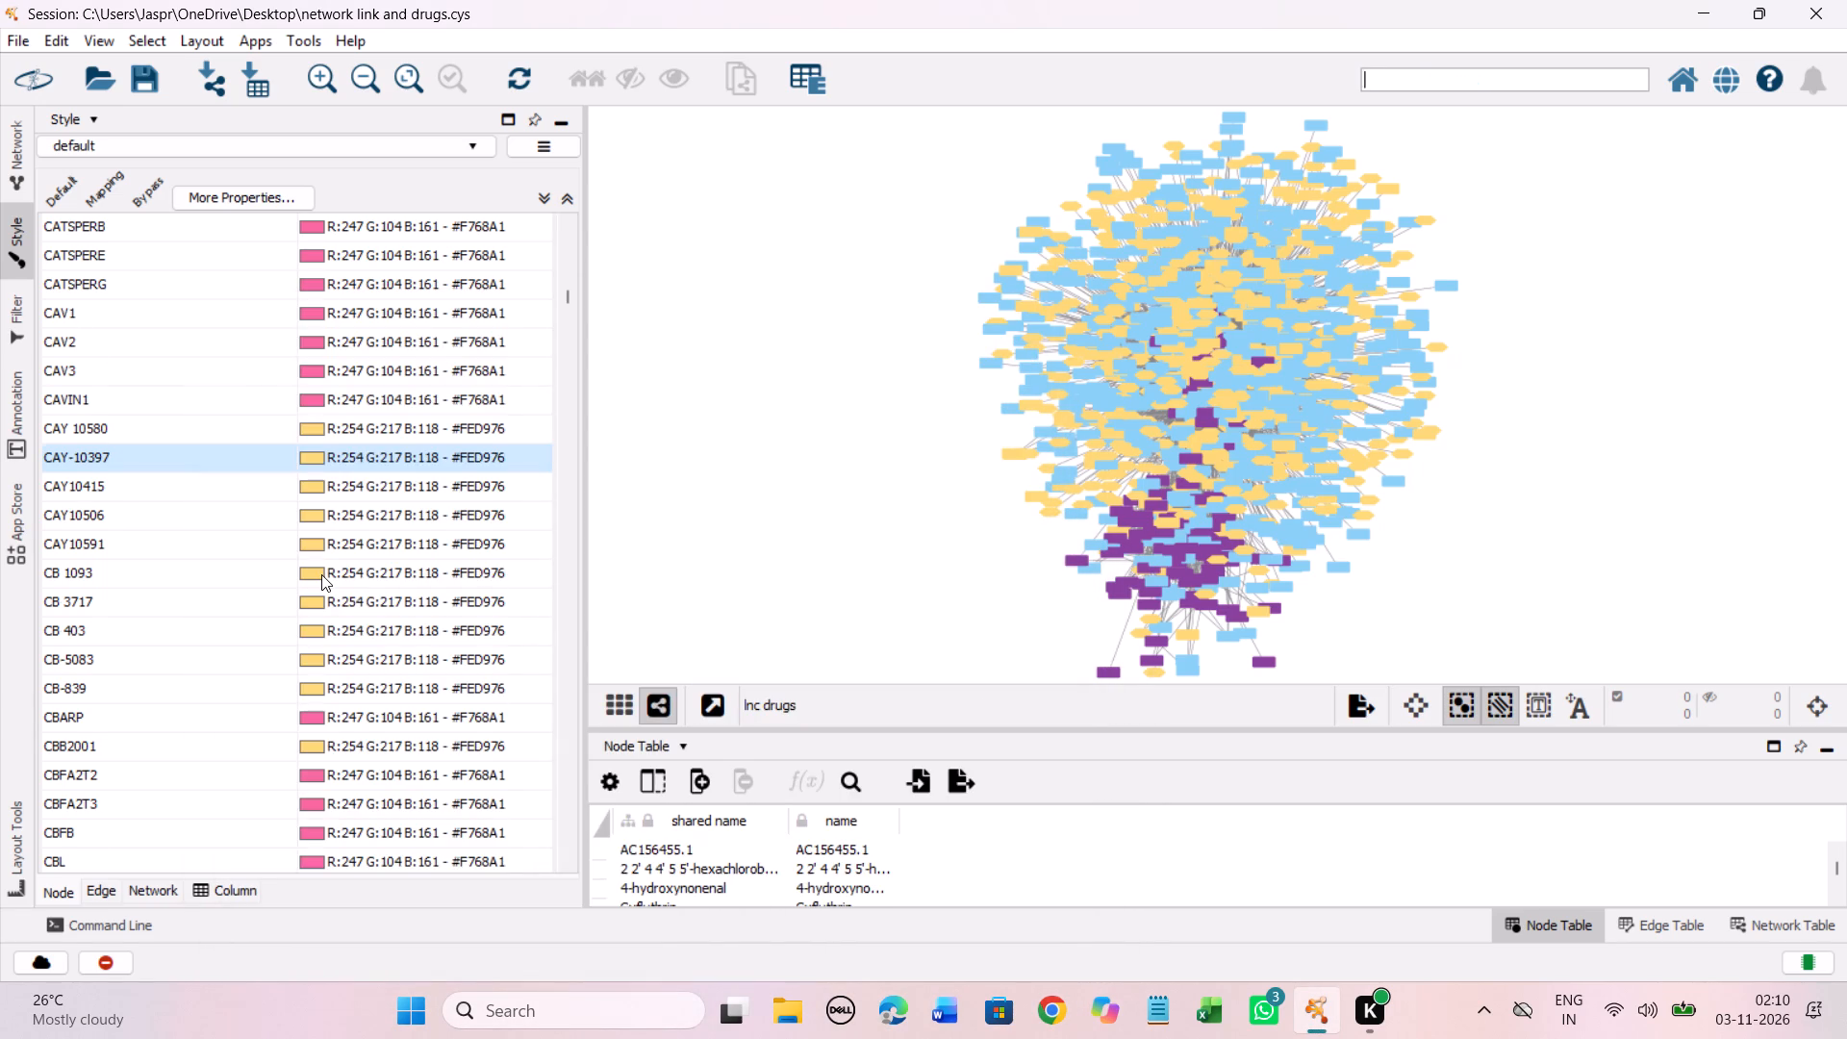
{"action": "scroll", "coordinate": [321, 574], "scroll_direction": "down", "scroll_amount": 20}
{"action": "scroll", "coordinate": [321, 574], "scroll_direction": "down", "scroll_amount": 20}
{"action": "scroll", "coordinate": [321, 574], "scroll_direction": "down", "scroll_amount": 3}
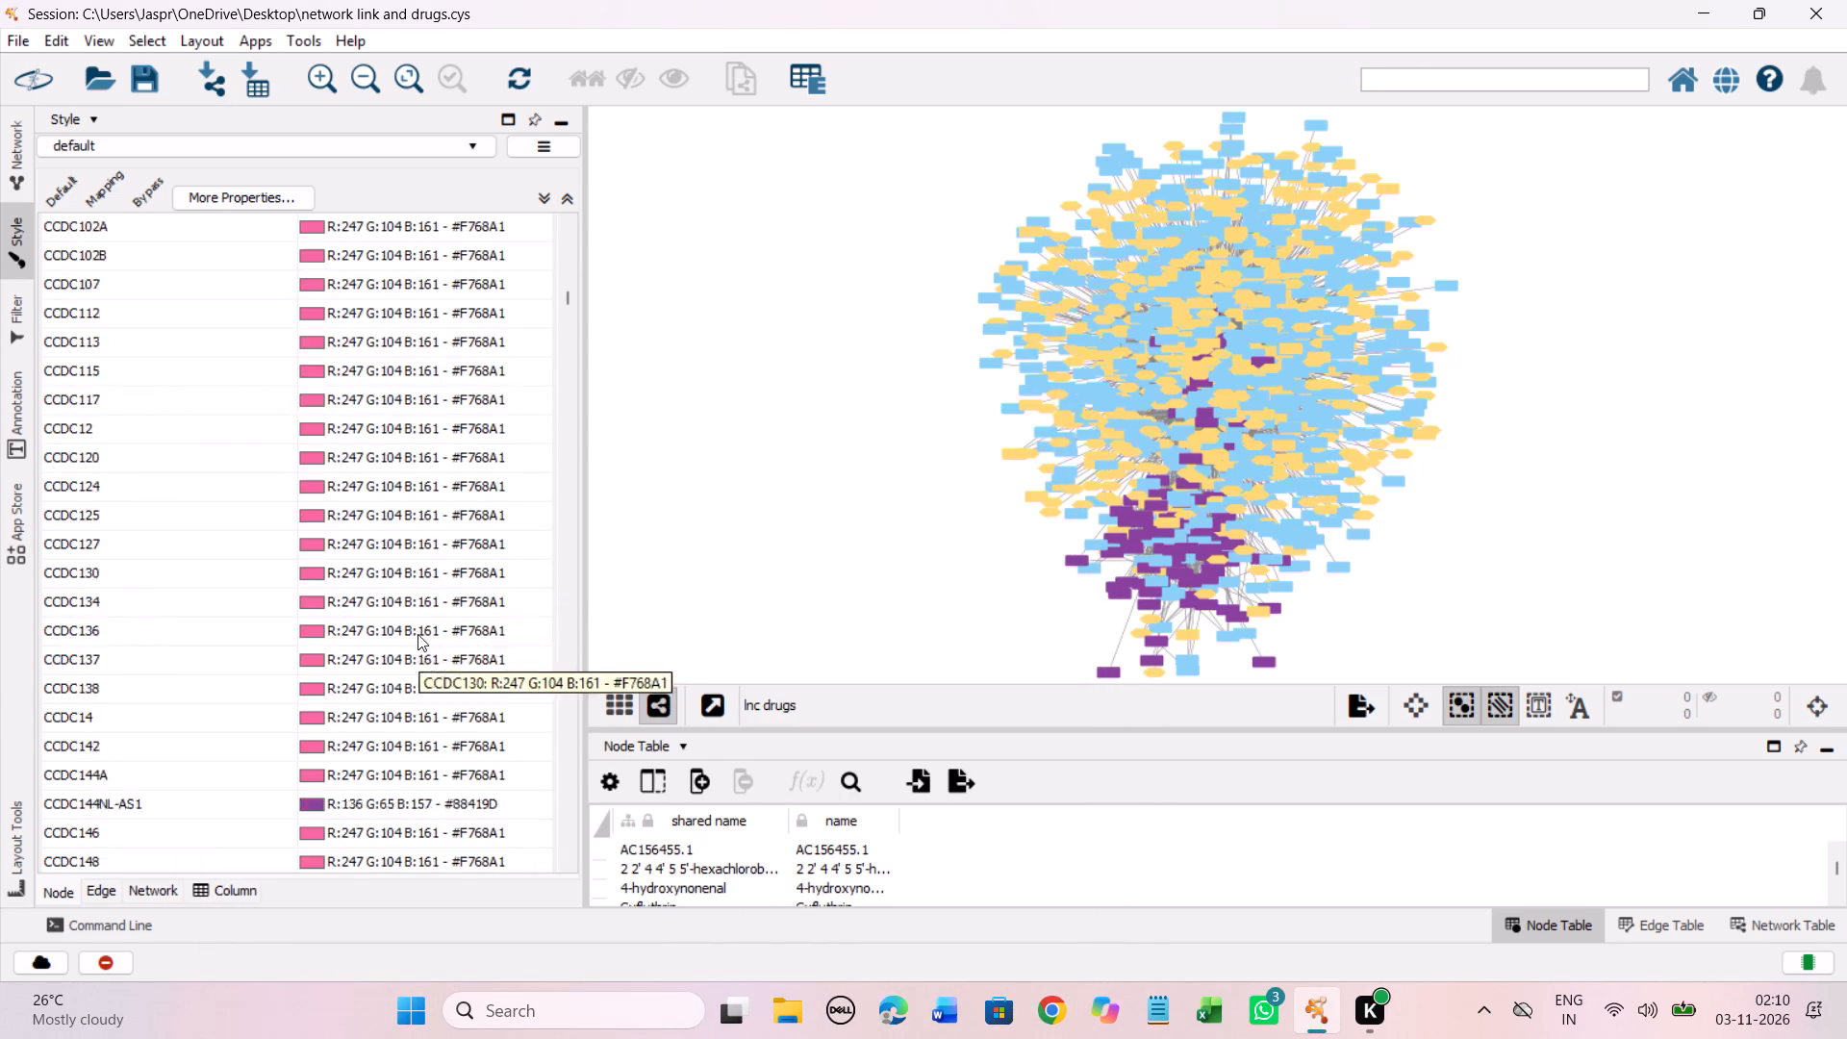
{"action": "scroll", "coordinate": [417, 634], "scroll_direction": "down", "scroll_amount": 20}
{"action": "scroll", "coordinate": [417, 634], "scroll_direction": "down", "scroll_amount": 20}
{"action": "scroll", "coordinate": [417, 634], "scroll_direction": "down", "scroll_amount": 3}
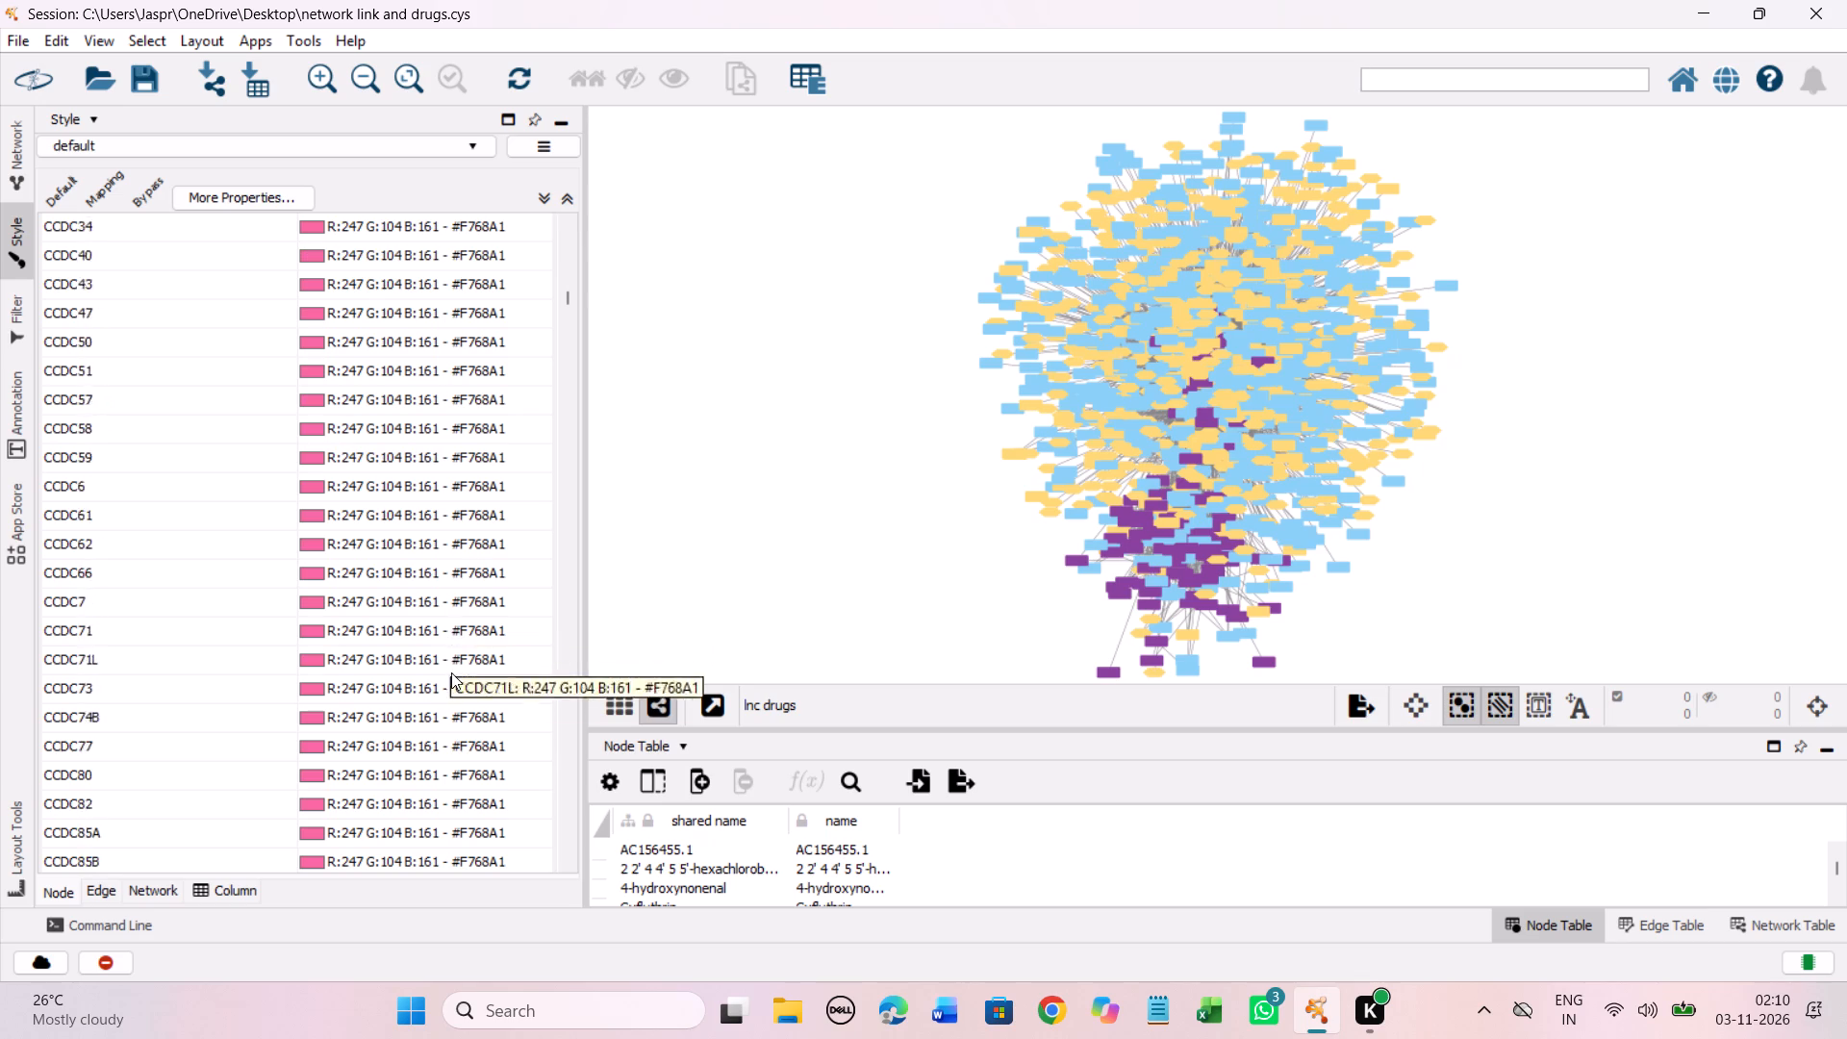
{"action": "scroll", "coordinate": [451, 672], "scroll_direction": "down", "scroll_amount": 20}
{"action": "scroll", "coordinate": [451, 672], "scroll_direction": "down", "scroll_amount": 20}
{"action": "scroll", "coordinate": [451, 672], "scroll_direction": "down", "scroll_amount": 3}
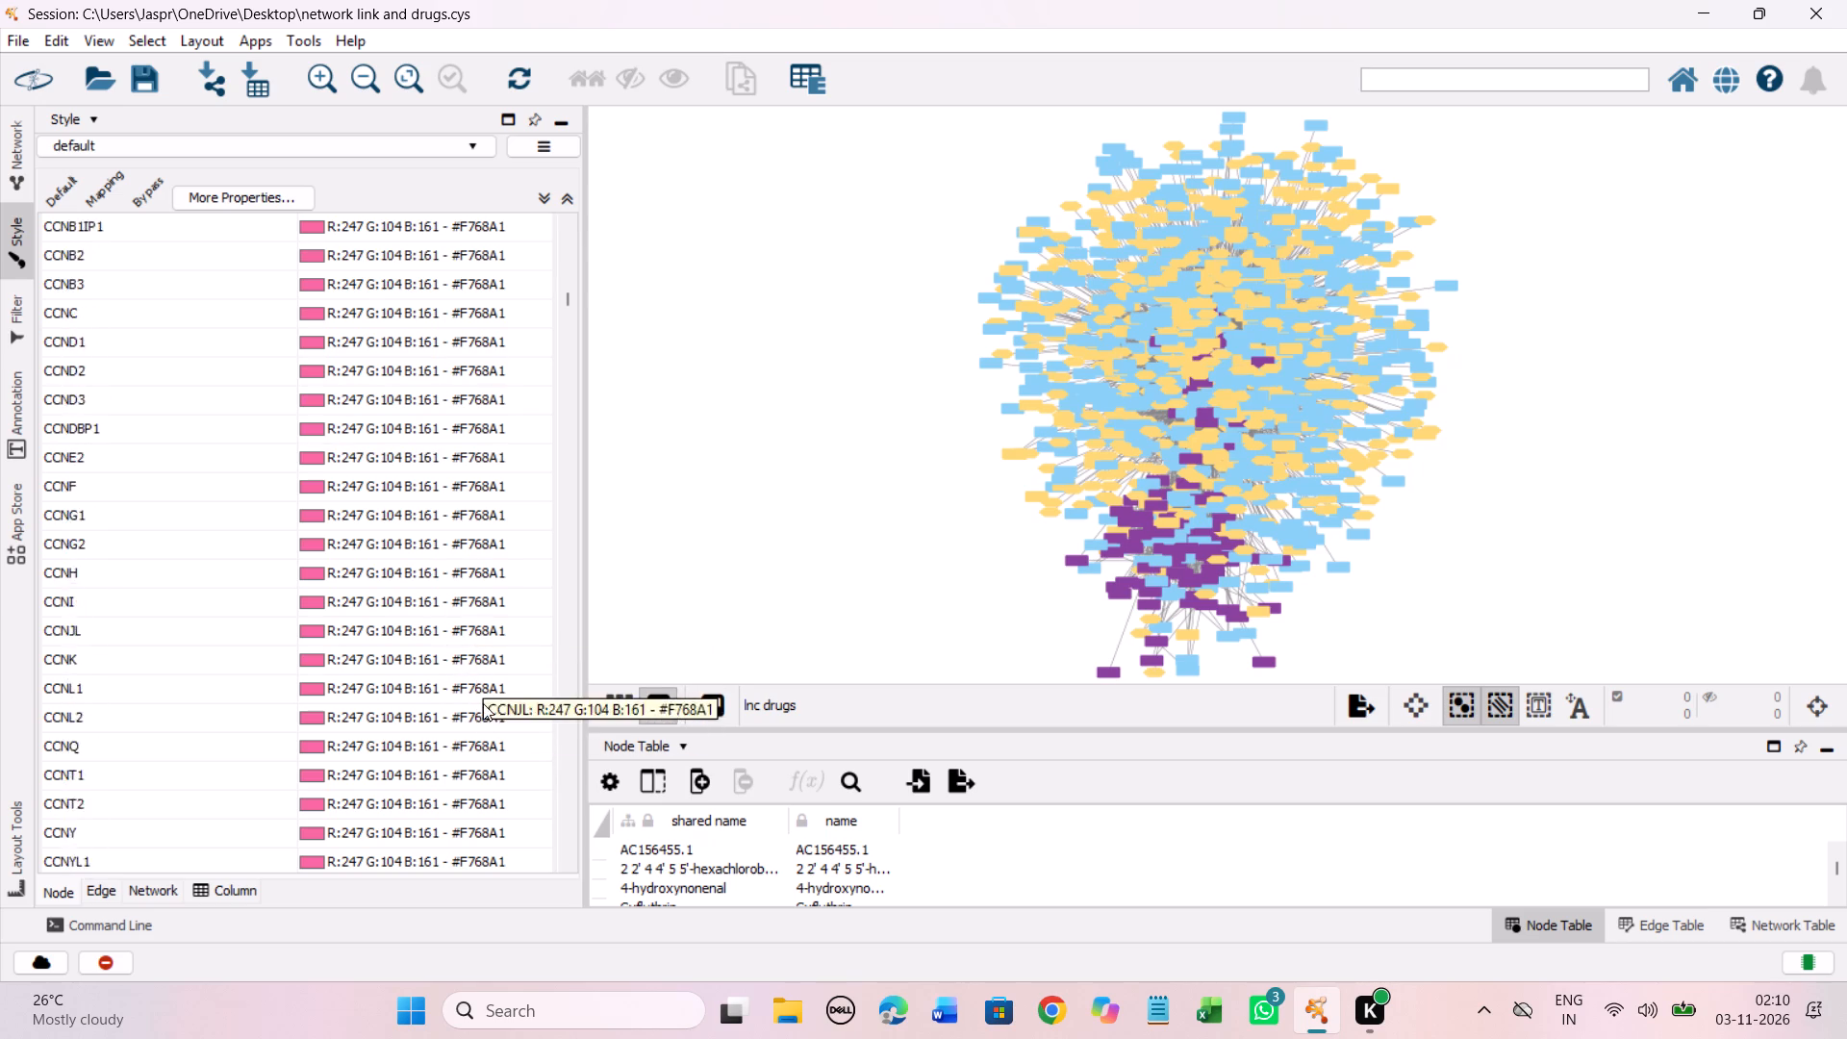
{"action": "scroll", "coordinate": [483, 703], "scroll_direction": "down", "scroll_amount": 20}
{"action": "scroll", "coordinate": [483, 703], "scroll_direction": "down", "scroll_amount": 20}
{"action": "scroll", "coordinate": [483, 703], "scroll_direction": "down", "scroll_amount": 3}
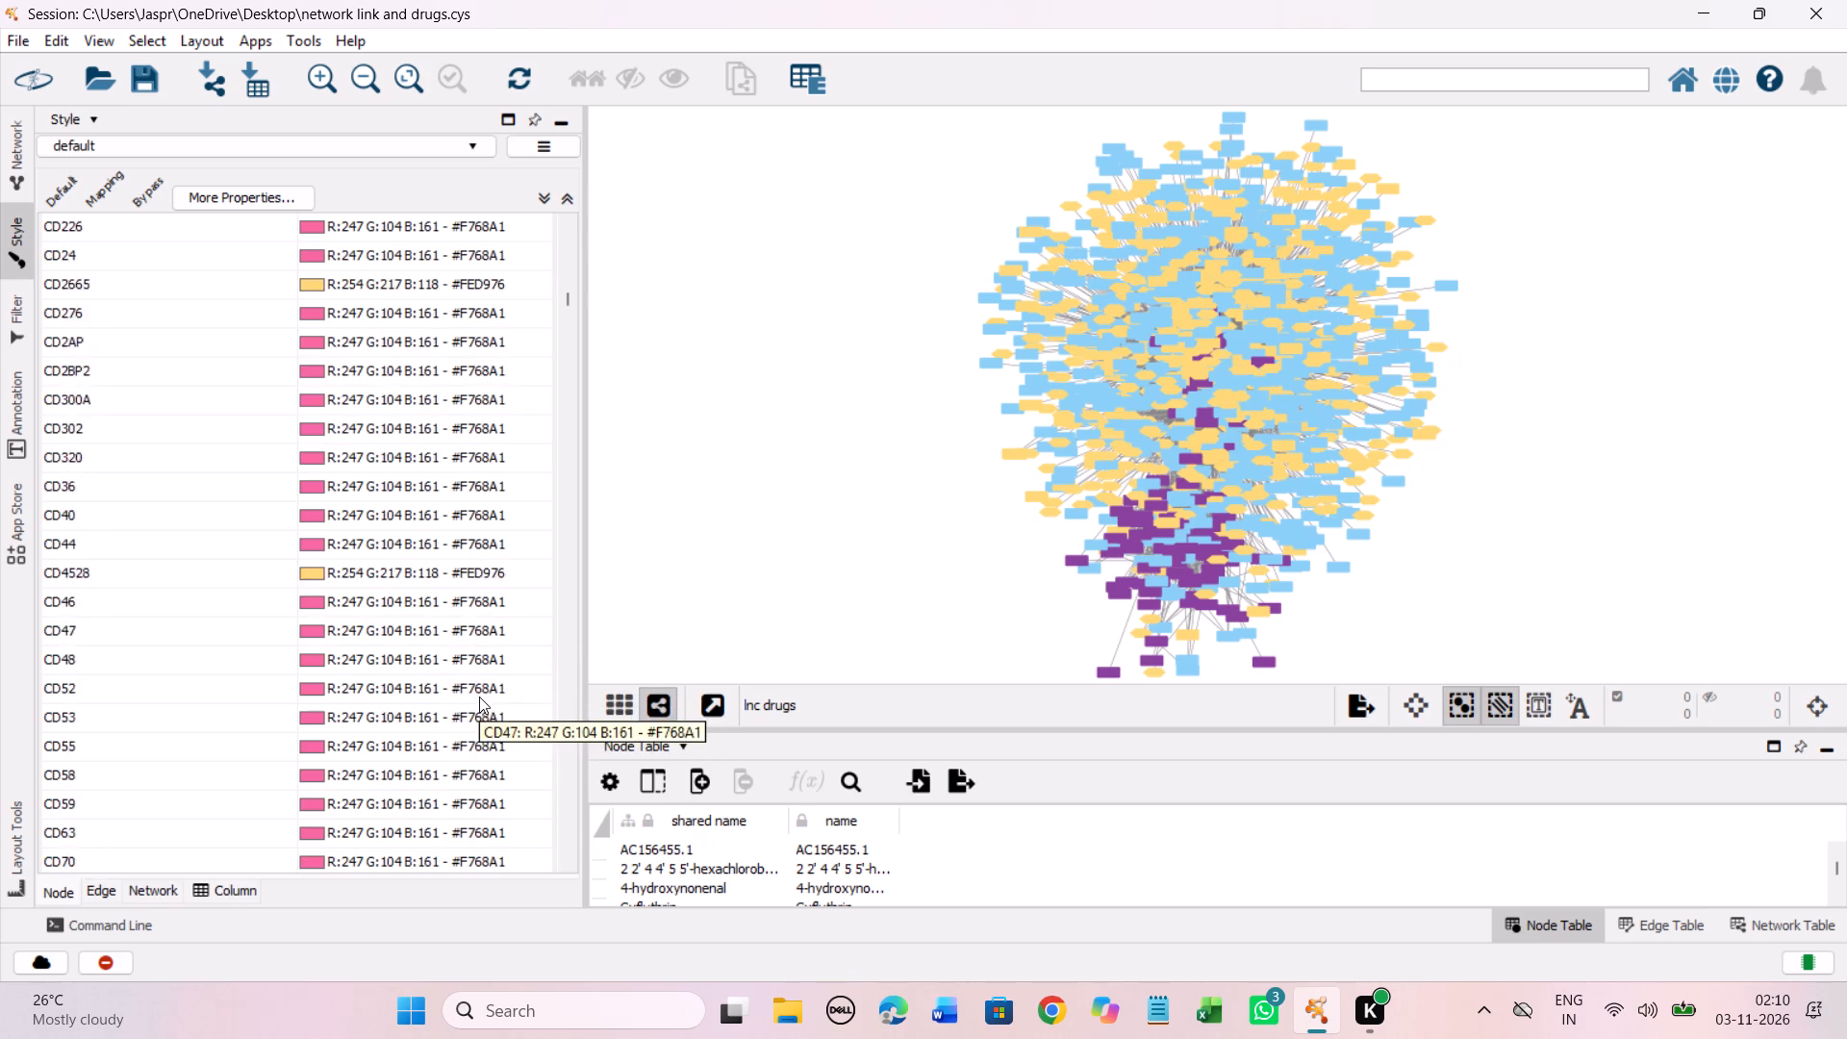
{"action": "scroll", "coordinate": [479, 697], "scroll_direction": "down", "scroll_amount": 20}
{"action": "scroll", "coordinate": [479, 697], "scroll_direction": "down", "scroll_amount": 20}
{"action": "scroll", "coordinate": [479, 697], "scroll_direction": "down", "scroll_amount": 3}
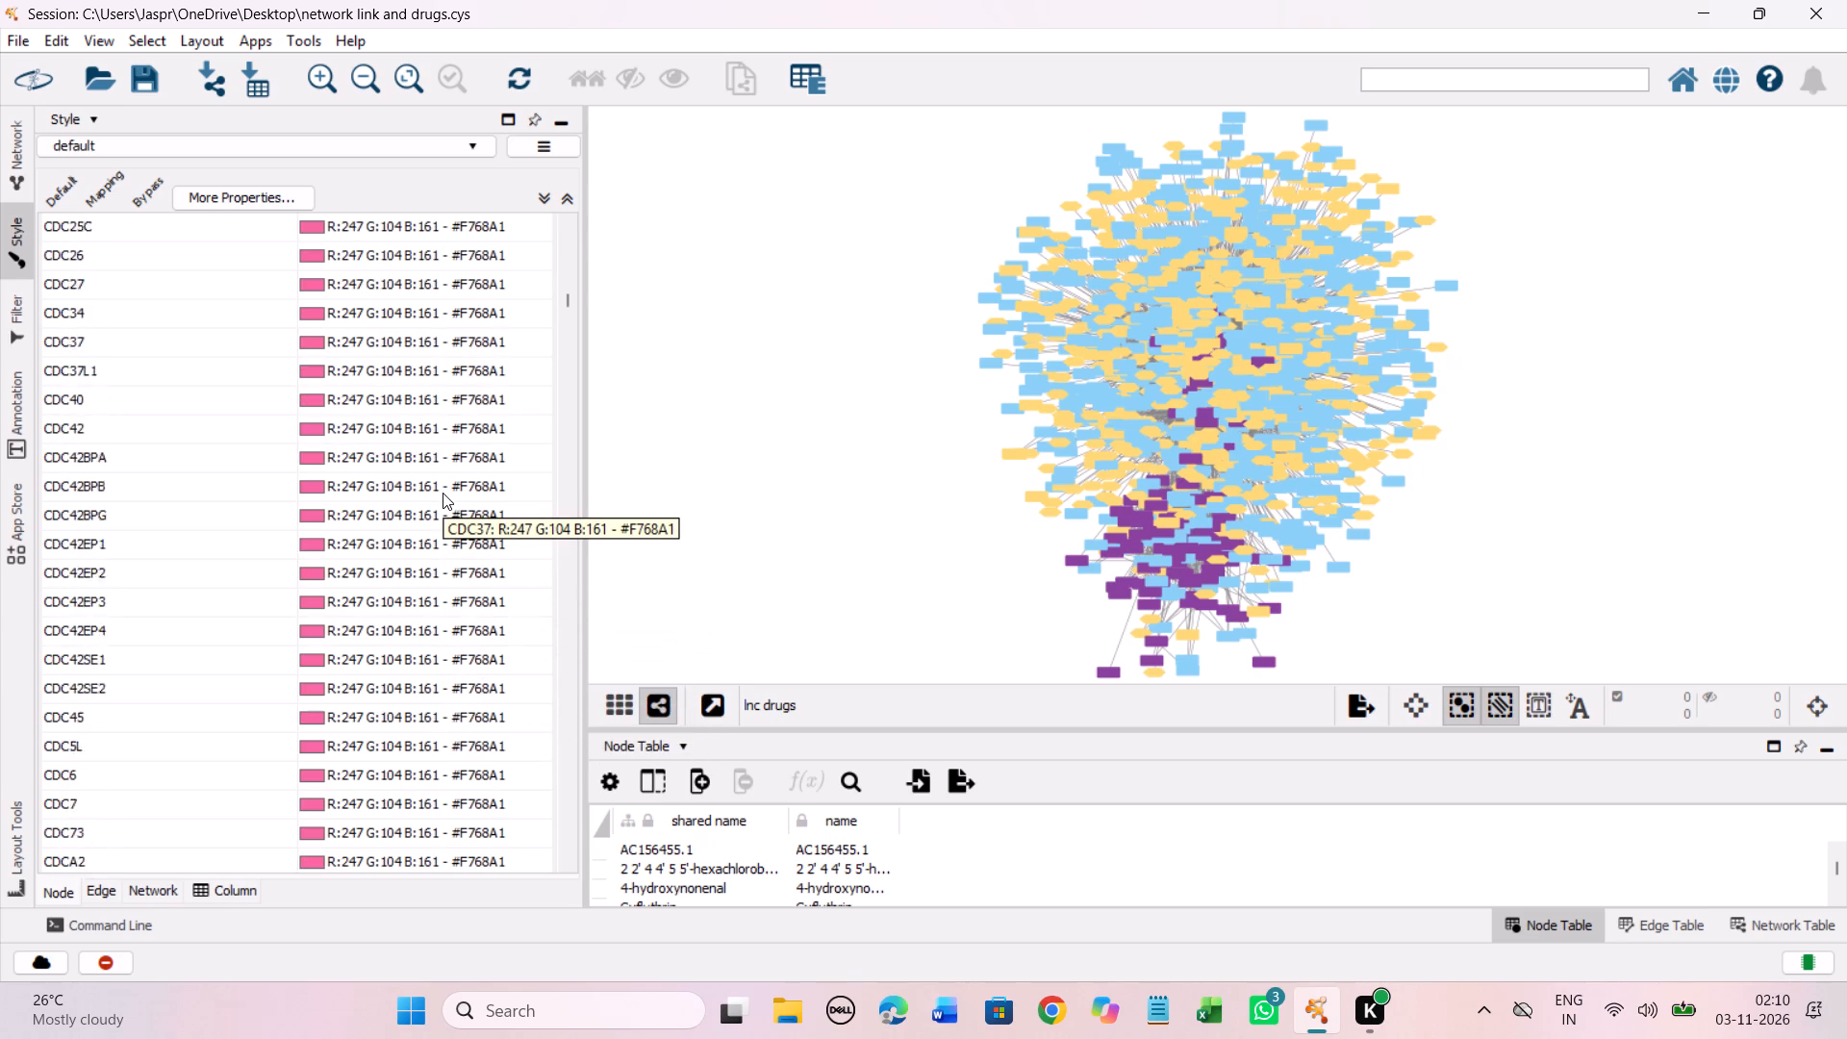
{"action": "scroll", "coordinate": [443, 493], "scroll_direction": "down", "scroll_amount": 20}
{"action": "scroll", "coordinate": [443, 493], "scroll_direction": "down", "scroll_amount": 20}
{"action": "scroll", "coordinate": [443, 493], "scroll_direction": "down", "scroll_amount": 3}
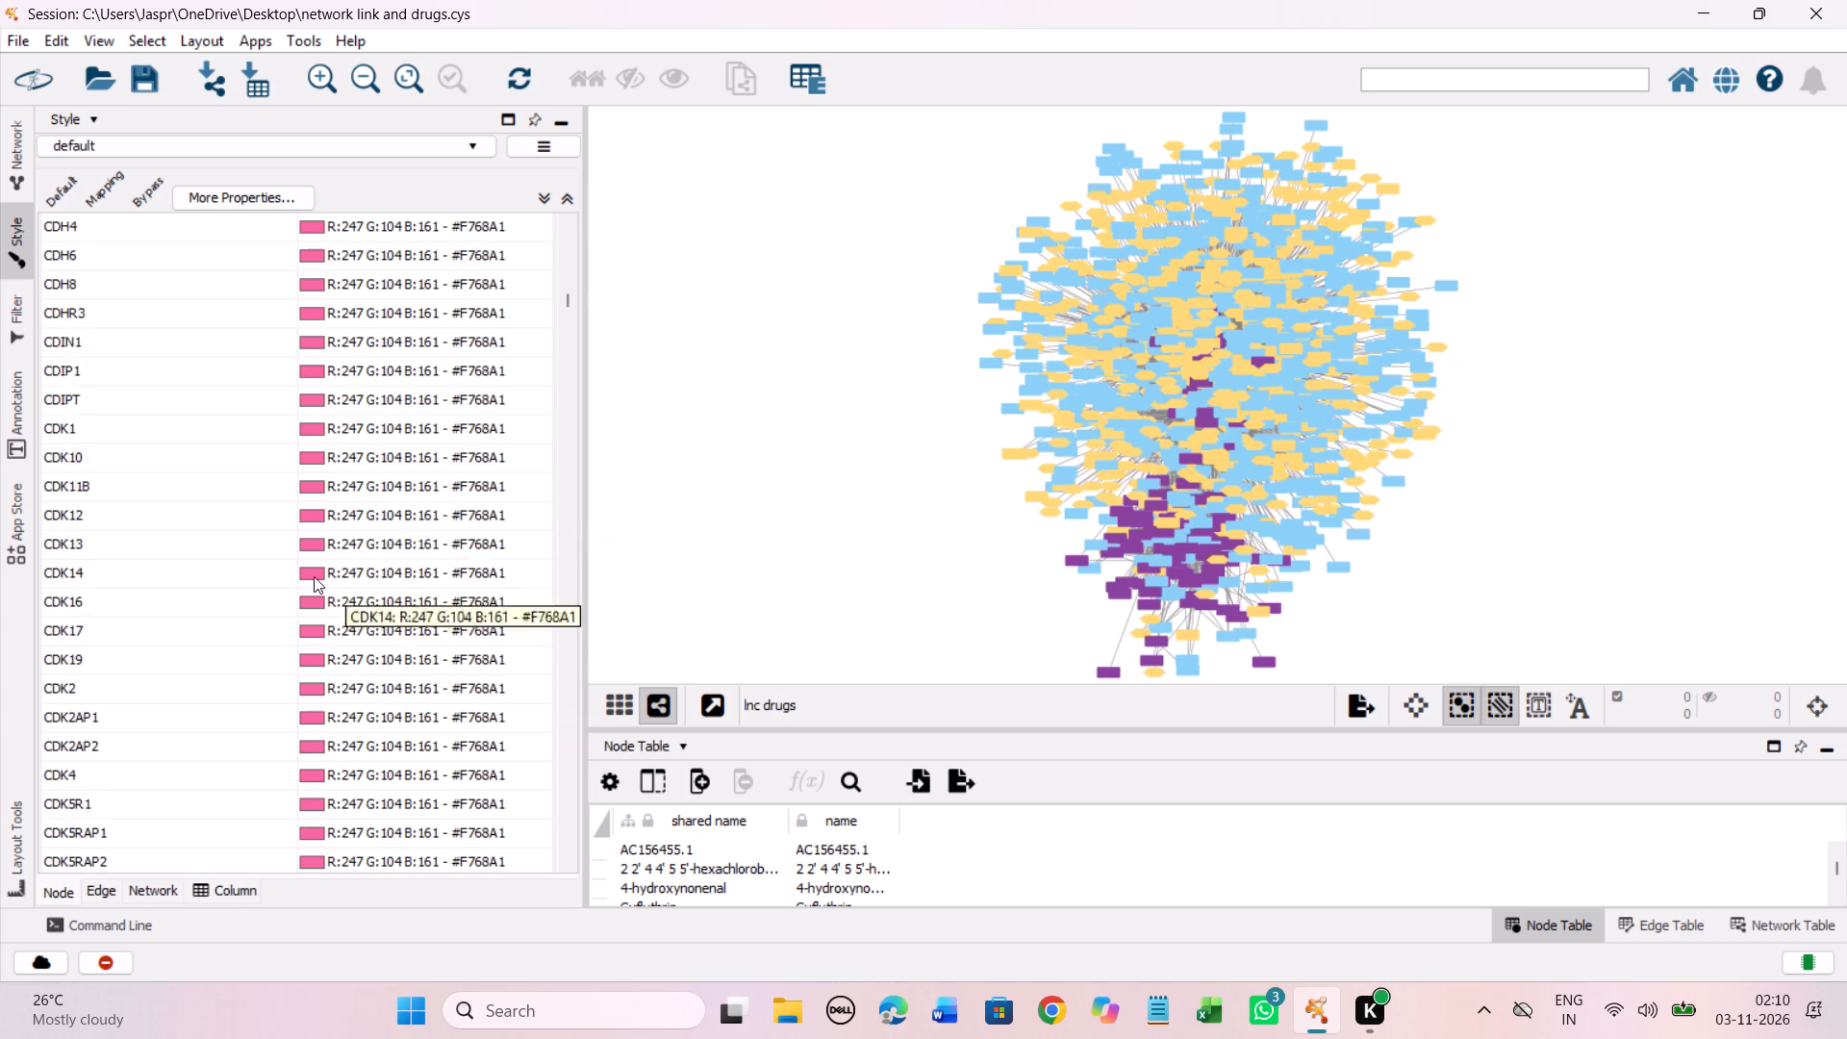
{"action": "scroll", "coordinate": [314, 576], "scroll_direction": "down", "scroll_amount": 20}
{"action": "scroll", "coordinate": [314, 576], "scroll_direction": "down", "scroll_amount": 20}
{"action": "scroll", "coordinate": [314, 576], "scroll_direction": "down", "scroll_amount": 3}
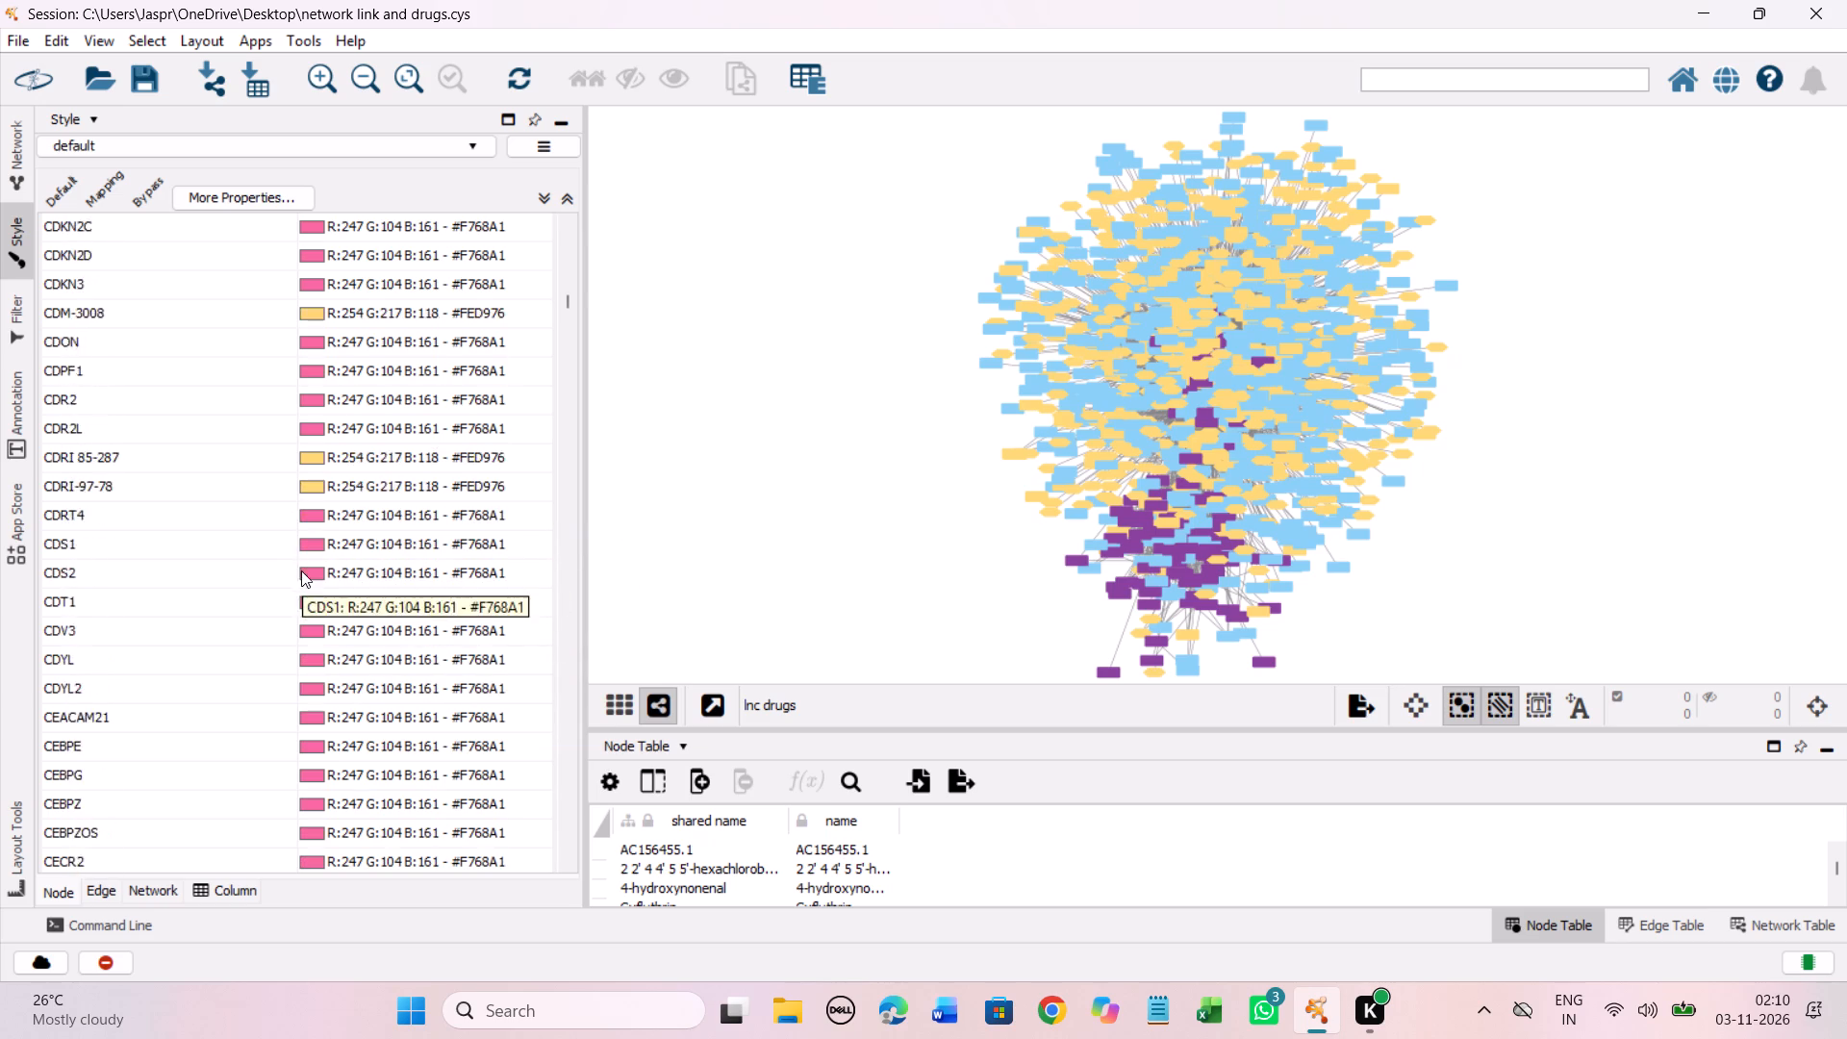
{"action": "scroll", "coordinate": [301, 570], "scroll_direction": "down", "scroll_amount": 20}
{"action": "scroll", "coordinate": [301, 570], "scroll_direction": "down", "scroll_amount": 17}
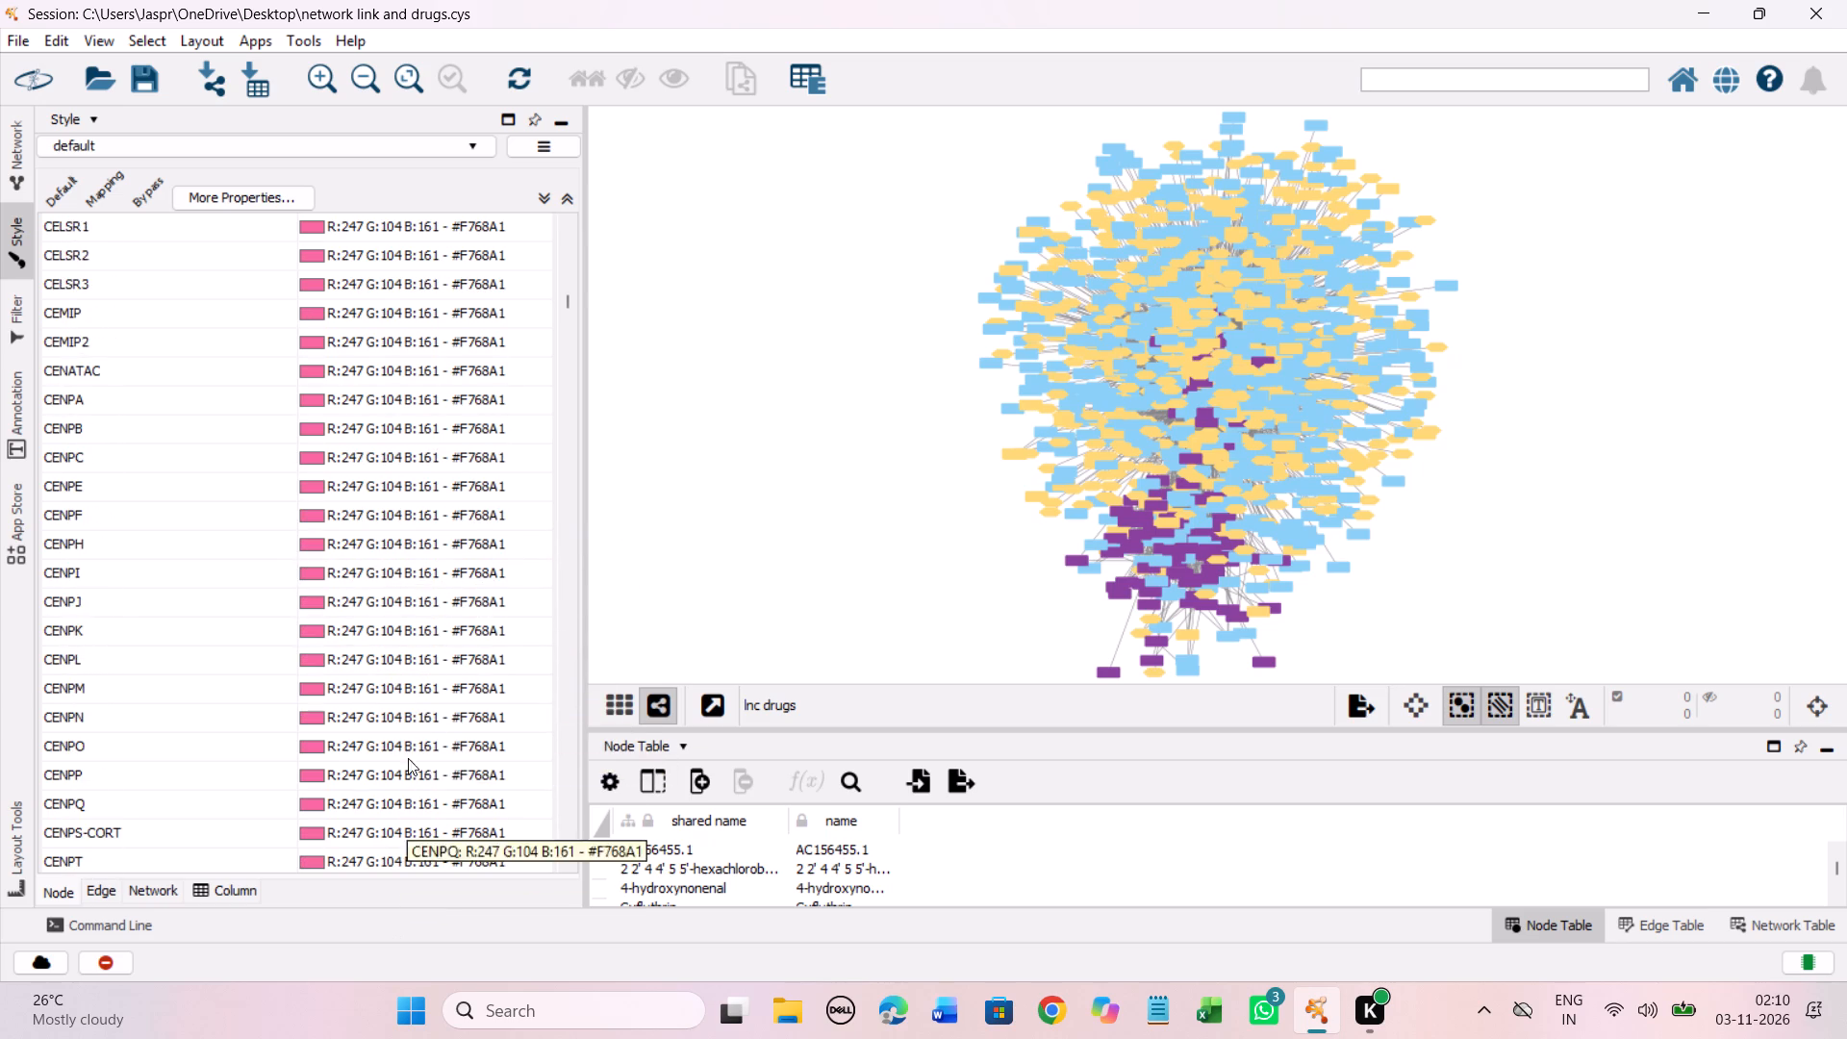
{"action": "scroll", "coordinate": [410, 700], "scroll_direction": "down", "scroll_amount": 5}
{"action": "scroll", "coordinate": [410, 700], "scroll_direction": "down", "scroll_amount": 20}
{"action": "scroll", "coordinate": [410, 700], "scroll_direction": "down", "scroll_amount": 10}
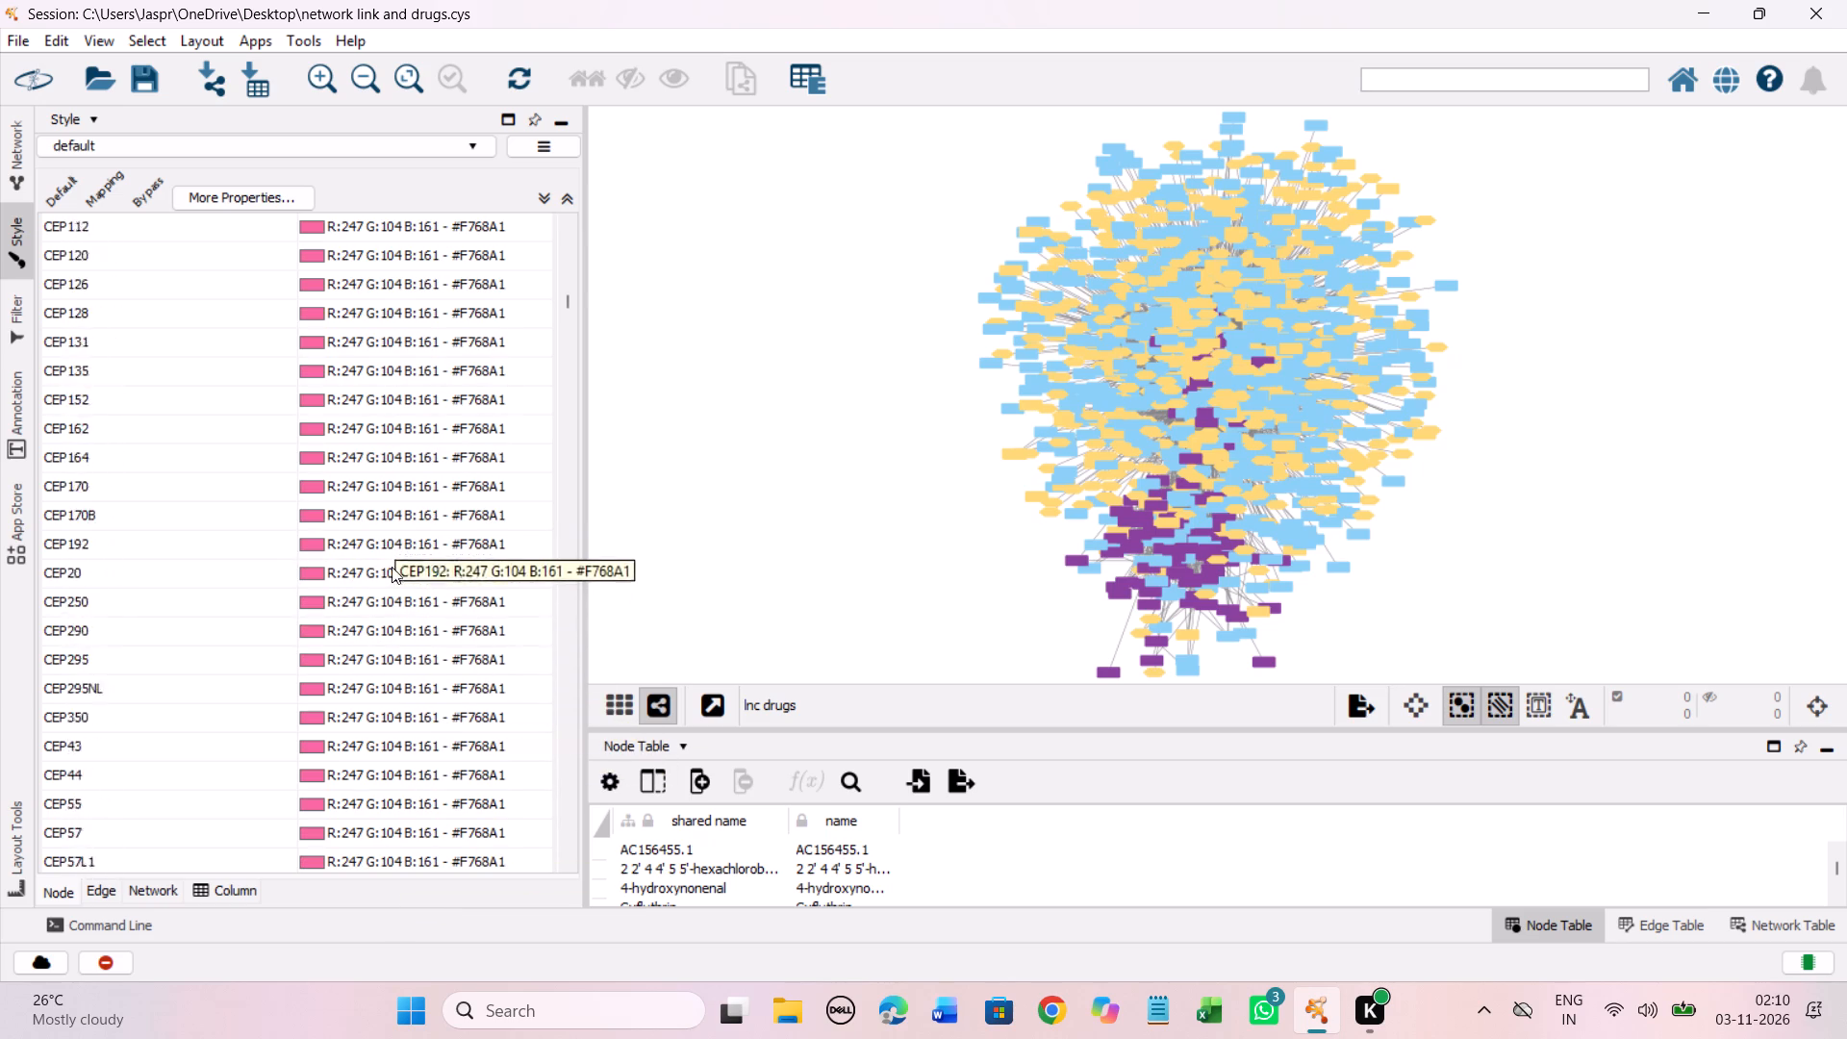
{"action": "scroll", "coordinate": [392, 567], "scroll_direction": "down", "scroll_amount": 20}
{"action": "scroll", "coordinate": [392, 567], "scroll_direction": "down", "scroll_amount": 20}
{"action": "scroll", "coordinate": [392, 567], "scroll_direction": "down", "scroll_amount": 4}
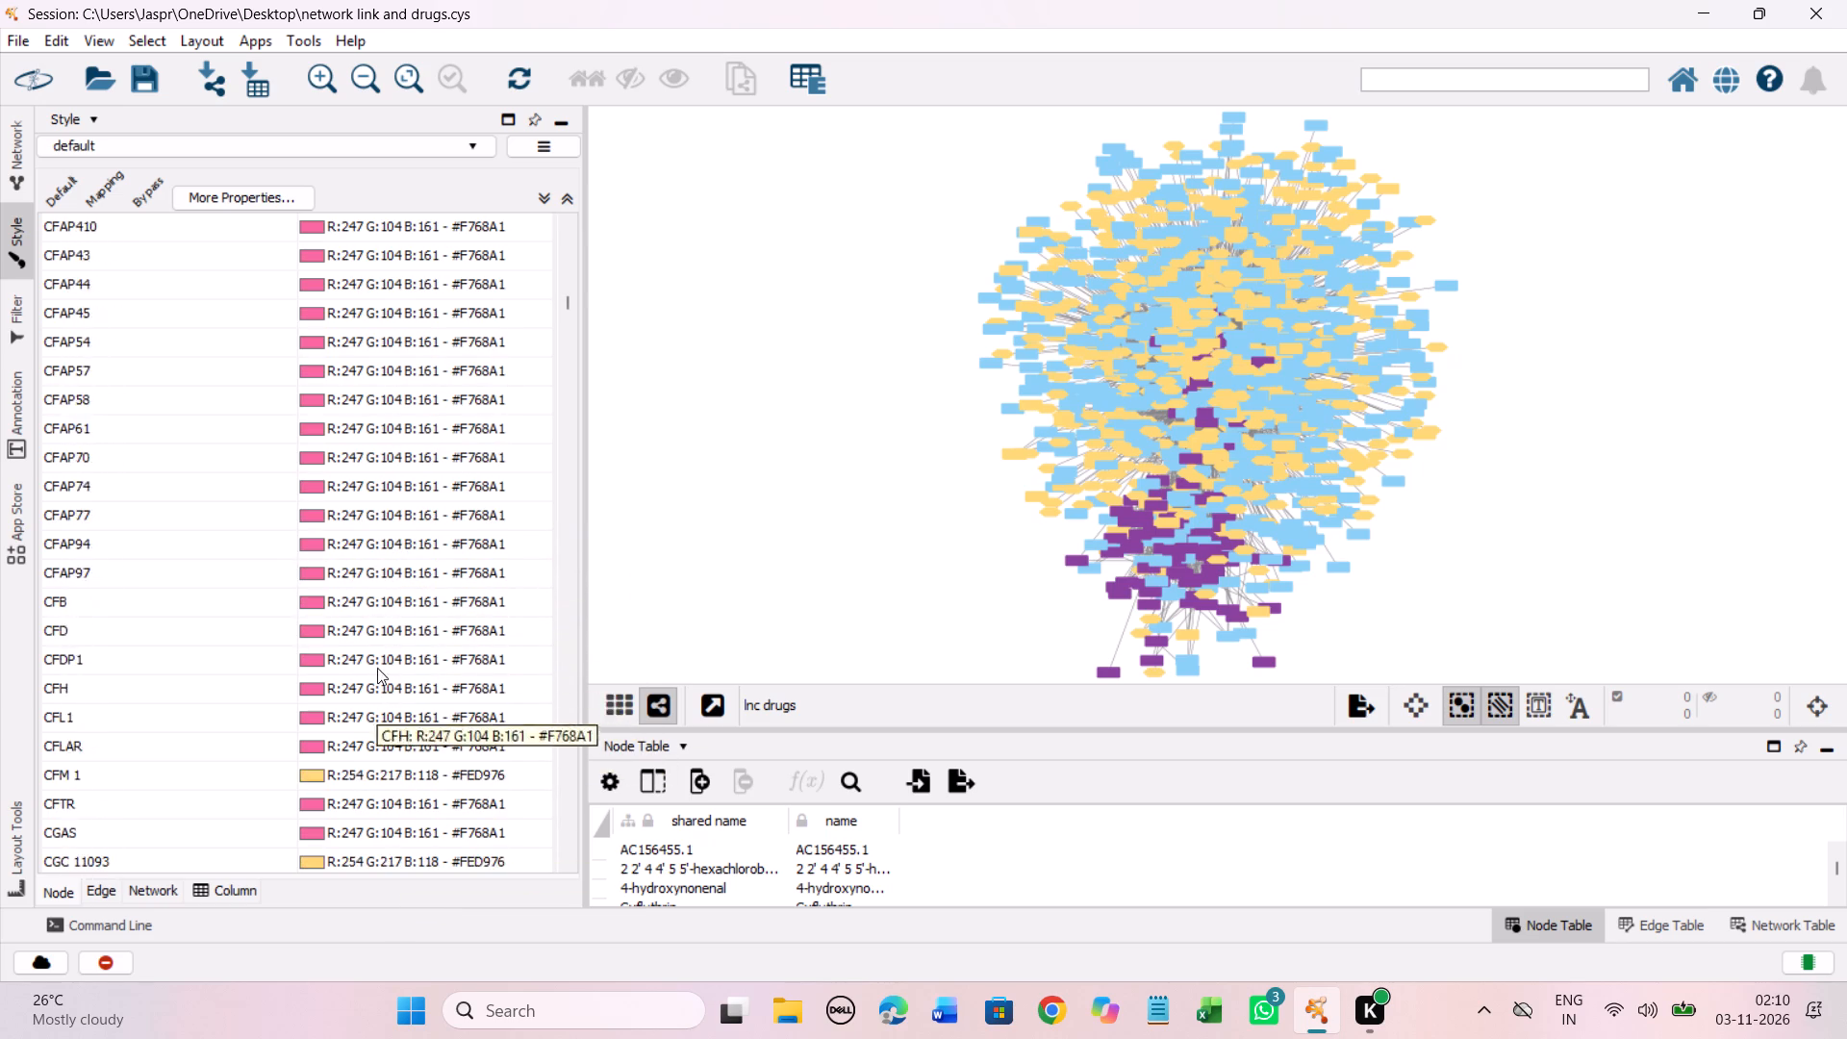
{"action": "scroll", "coordinate": [377, 668], "scroll_direction": "down", "scroll_amount": 20}
{"action": "scroll", "coordinate": [377, 668], "scroll_direction": "down", "scroll_amount": 20}
{"action": "scroll", "coordinate": [377, 668], "scroll_direction": "down", "scroll_amount": 4}
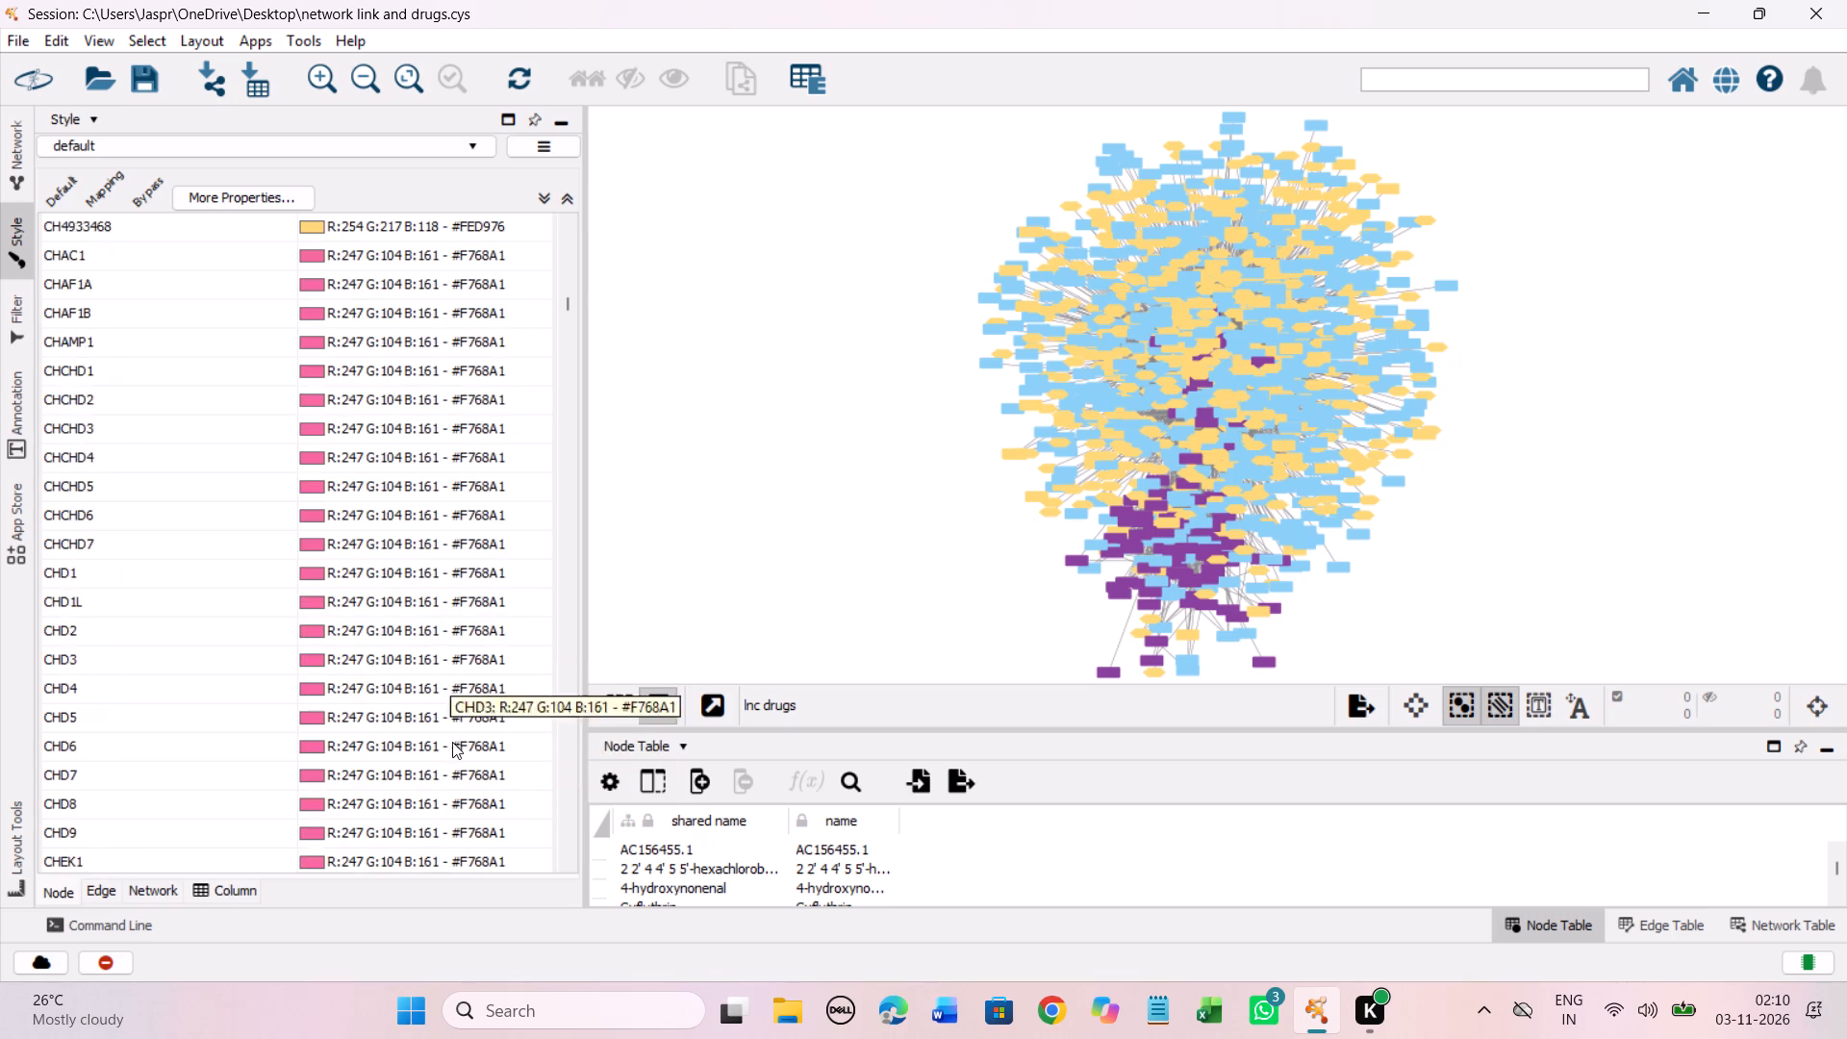
{"action": "scroll", "coordinate": [452, 742], "scroll_direction": "down", "scroll_amount": 19}
{"action": "scroll", "coordinate": [456, 710], "scroll_direction": "down", "scroll_amount": 18}
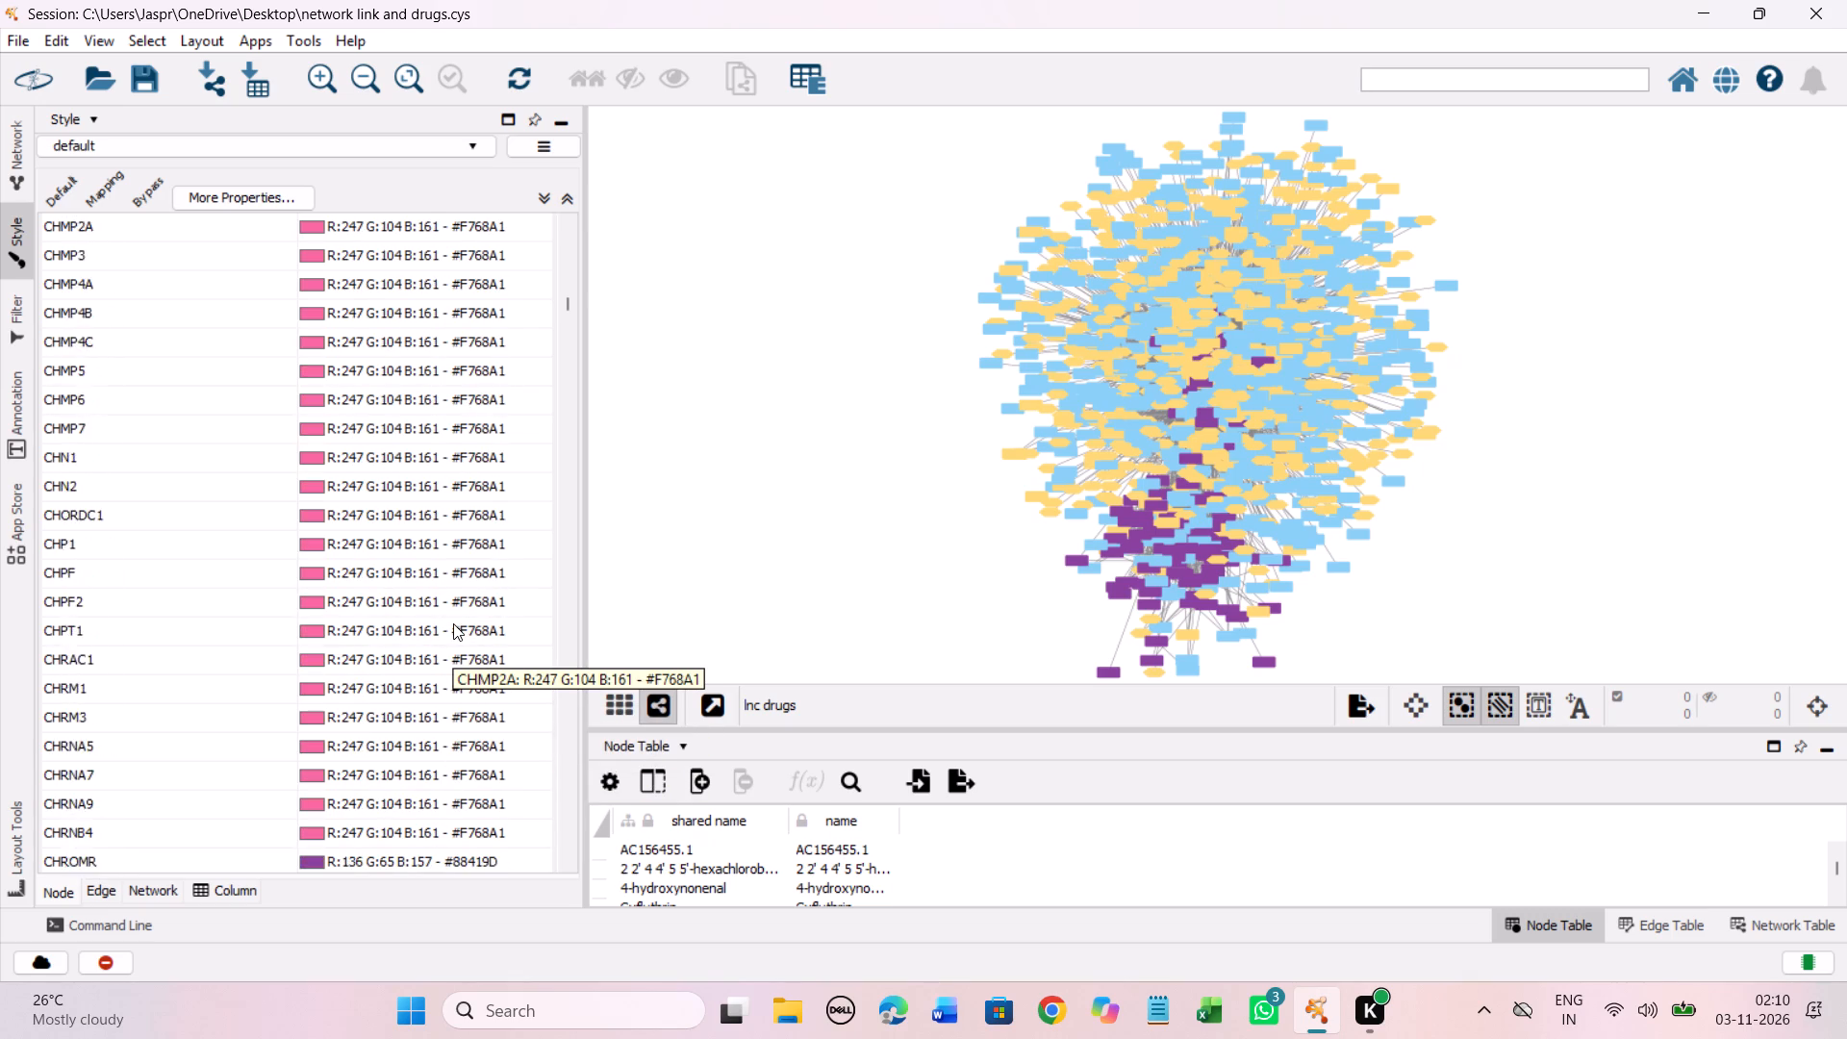
{"action": "scroll", "coordinate": [453, 623], "scroll_direction": "down", "scroll_amount": 20}
{"action": "scroll", "coordinate": [453, 623], "scroll_direction": "down", "scroll_amount": 13}
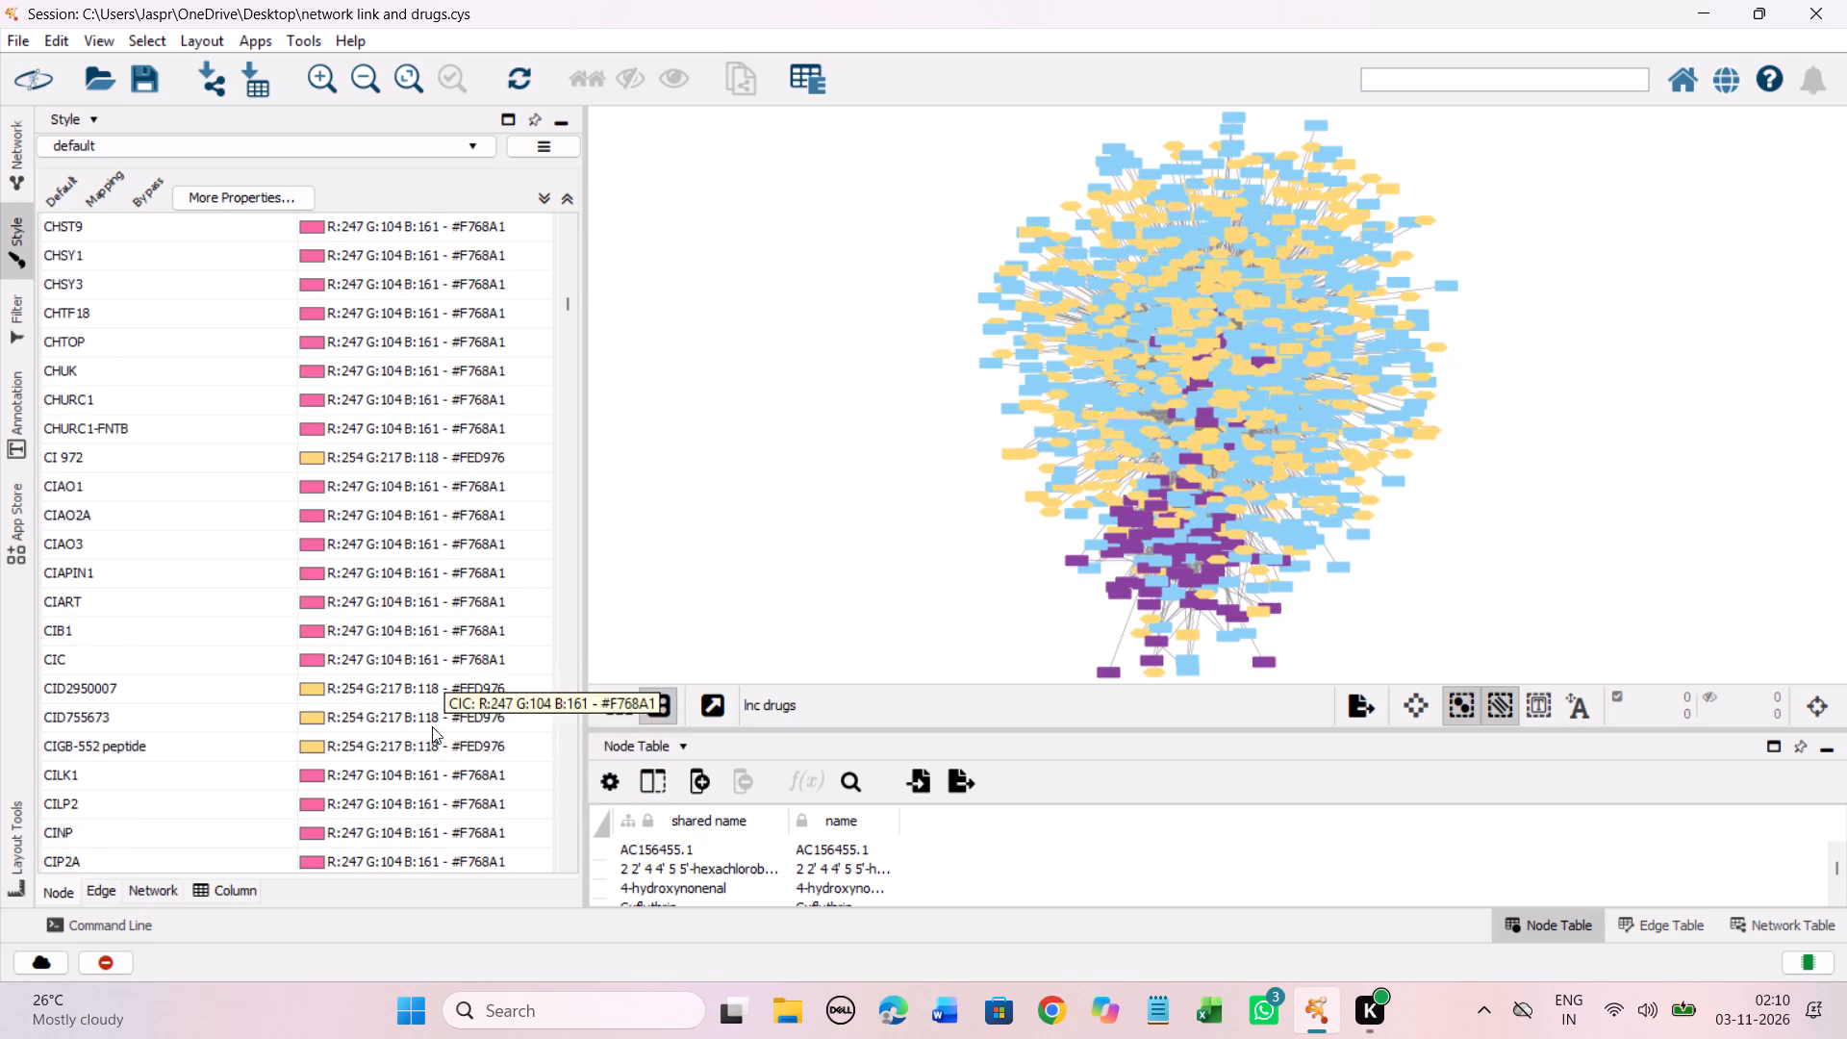
{"action": "scroll", "coordinate": [453, 577], "scroll_direction": "down", "scroll_amount": 7}
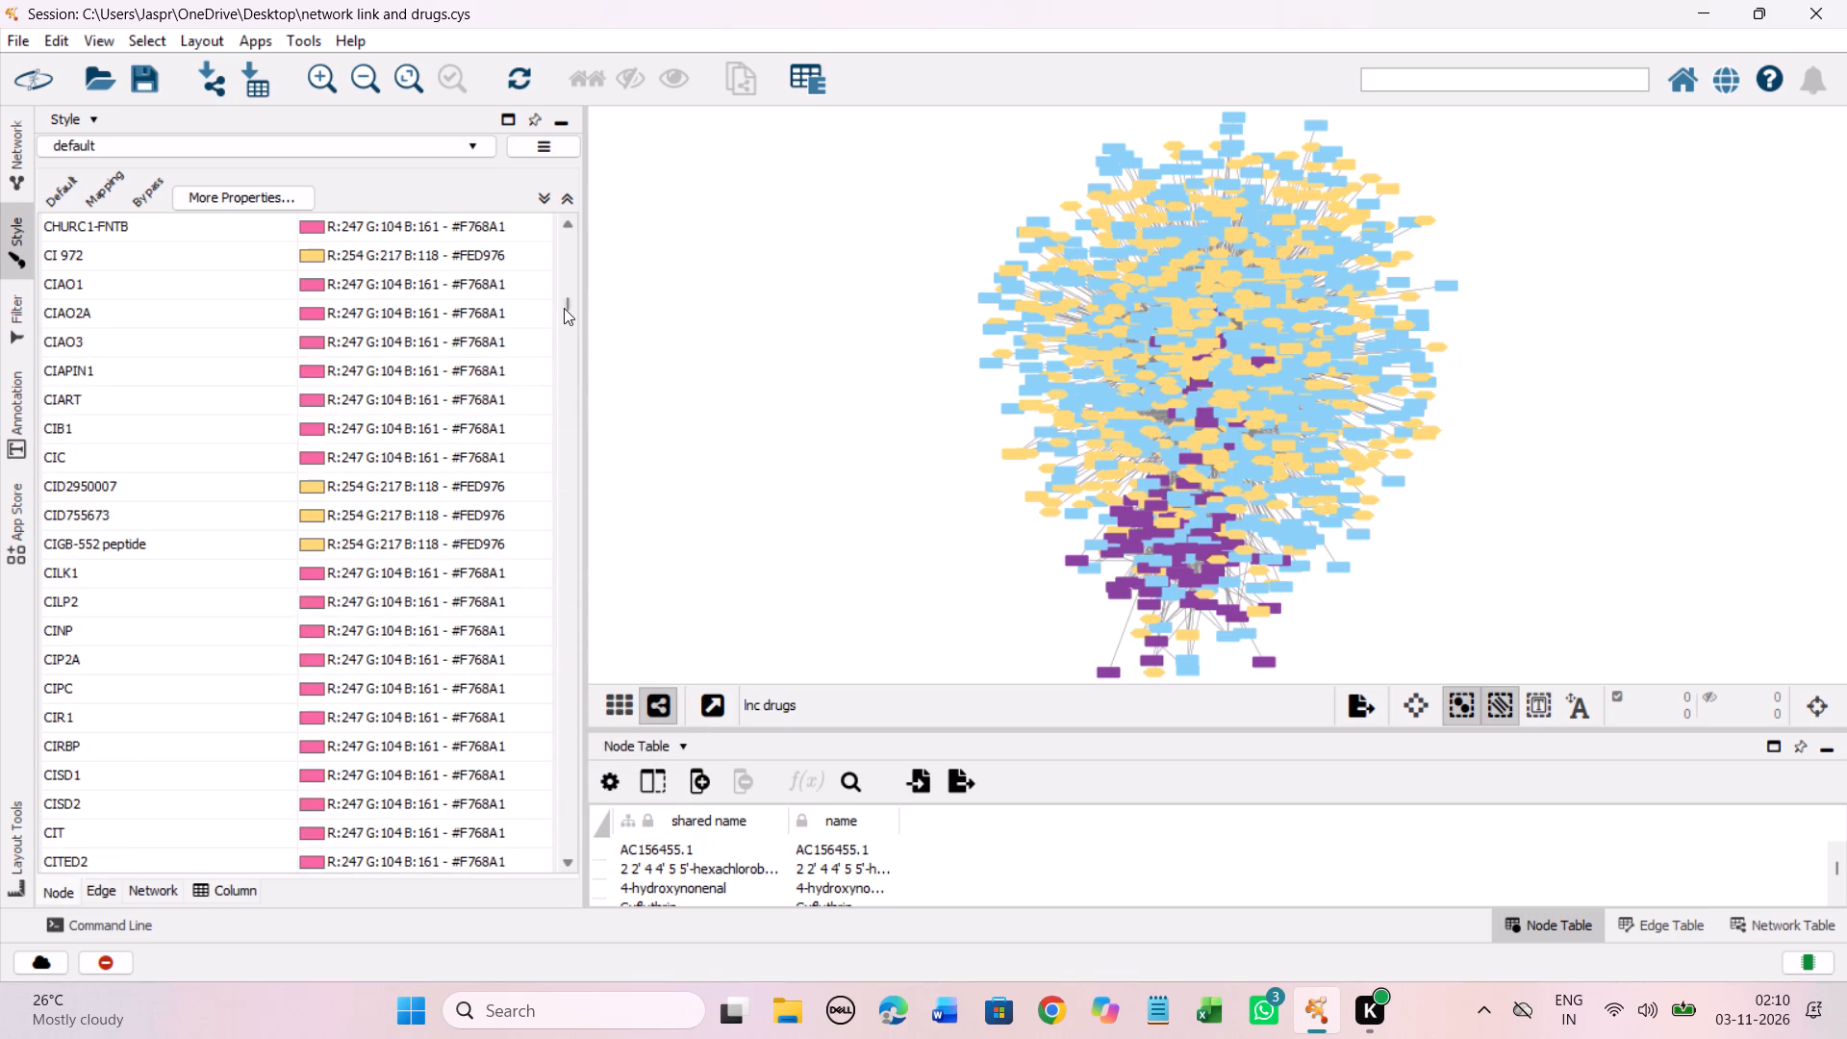
Set the color of all entries from CP 105696 through CP-944629, including the unmapped CP drugs, to #FED976.
{"action": "left_click", "coordinate": [564, 305]}
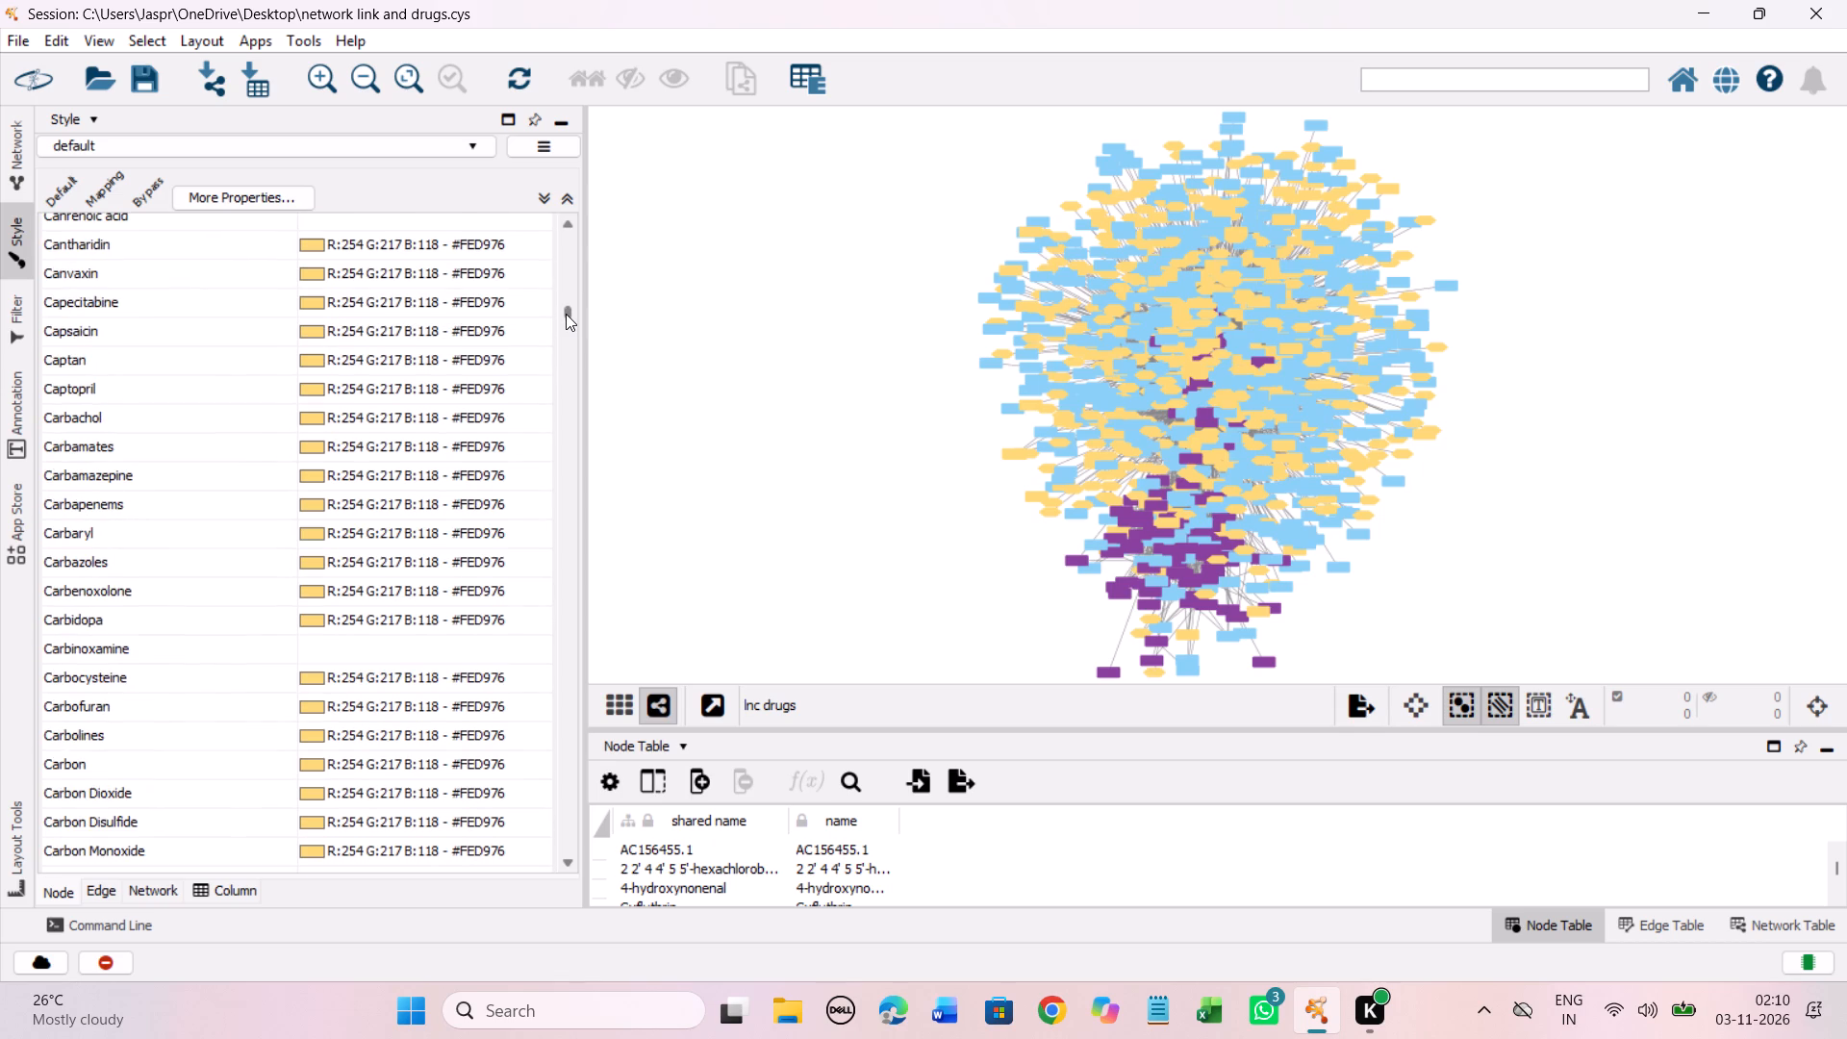
{"action": "scroll", "coordinate": [367, 401], "scroll_direction": "down", "scroll_amount": 20}
{"action": "scroll", "coordinate": [367, 401], "scroll_direction": "down", "scroll_amount": 3}
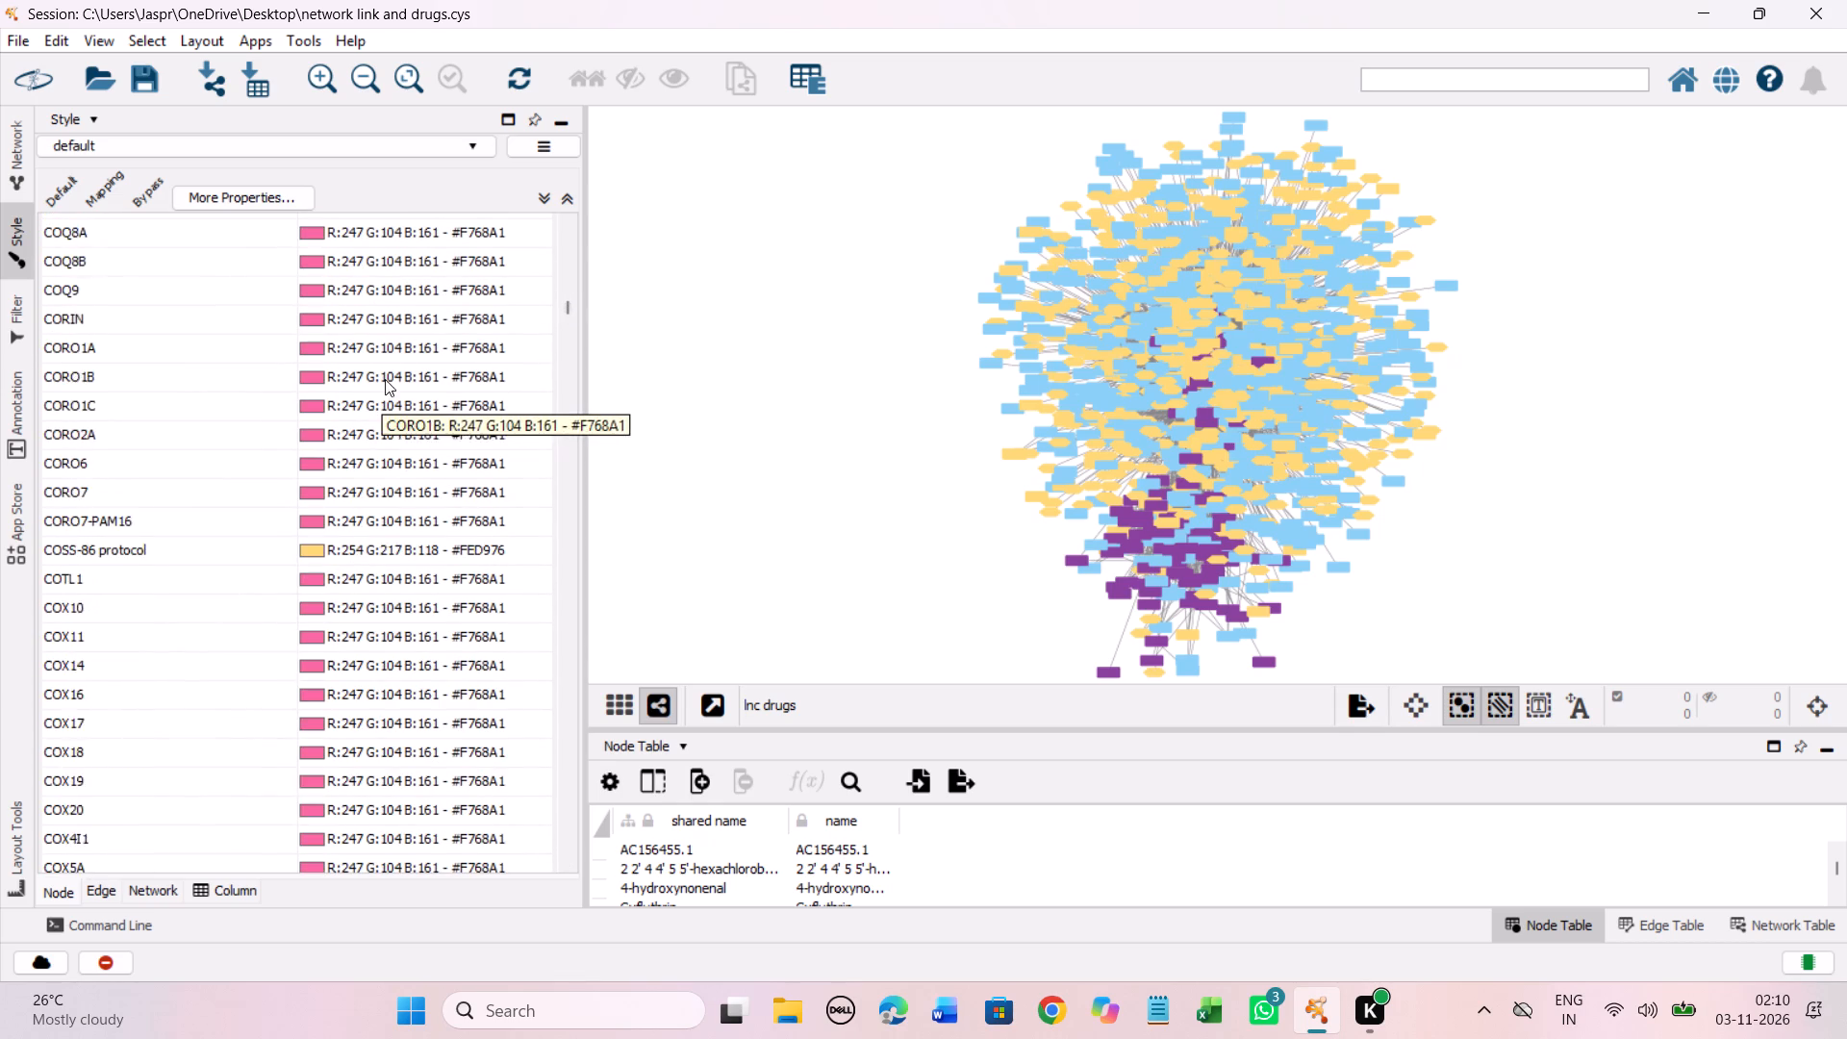
{"action": "scroll", "coordinate": [385, 379], "scroll_direction": "down", "scroll_amount": 20}
{"action": "scroll", "coordinate": [385, 379], "scroll_direction": "down", "scroll_amount": 7}
{"action": "left_click", "coordinate": [383, 367]}
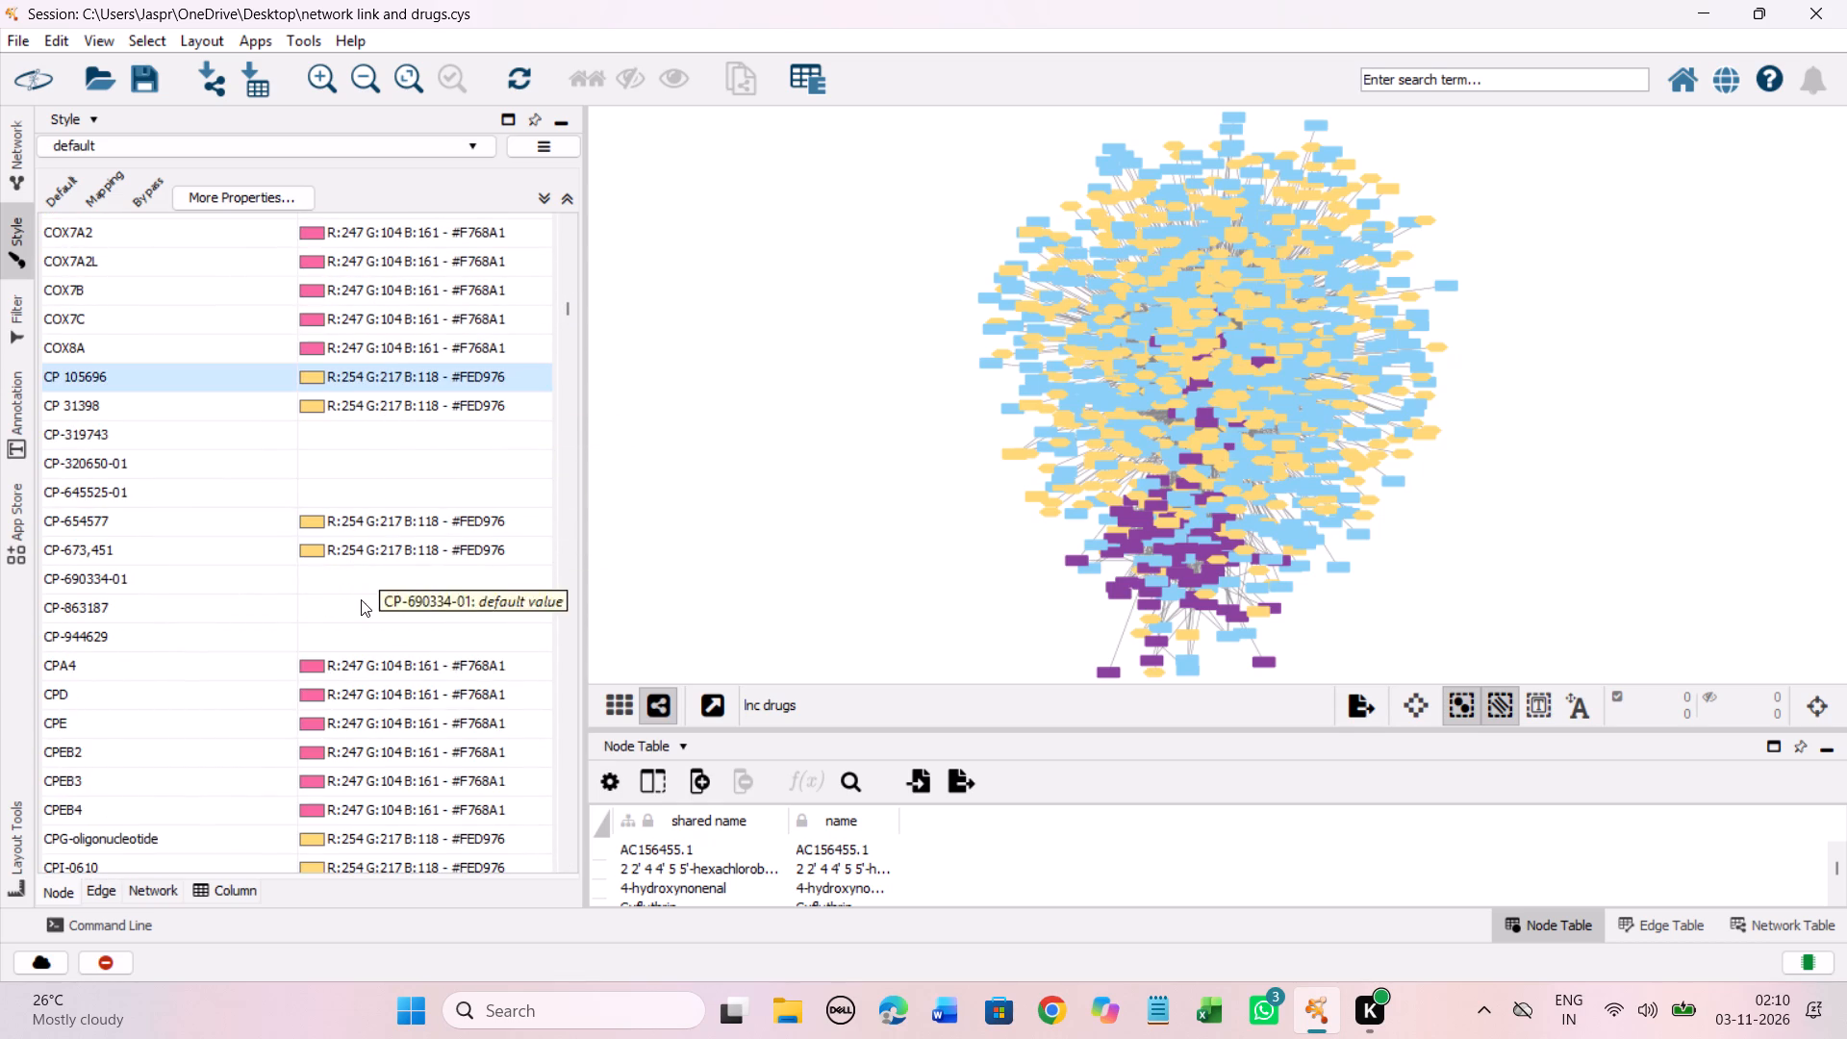
{"action": "left_click", "coordinate": [342, 641], "text": "shift"}
{"action": "right_click", "coordinate": [342, 641]}
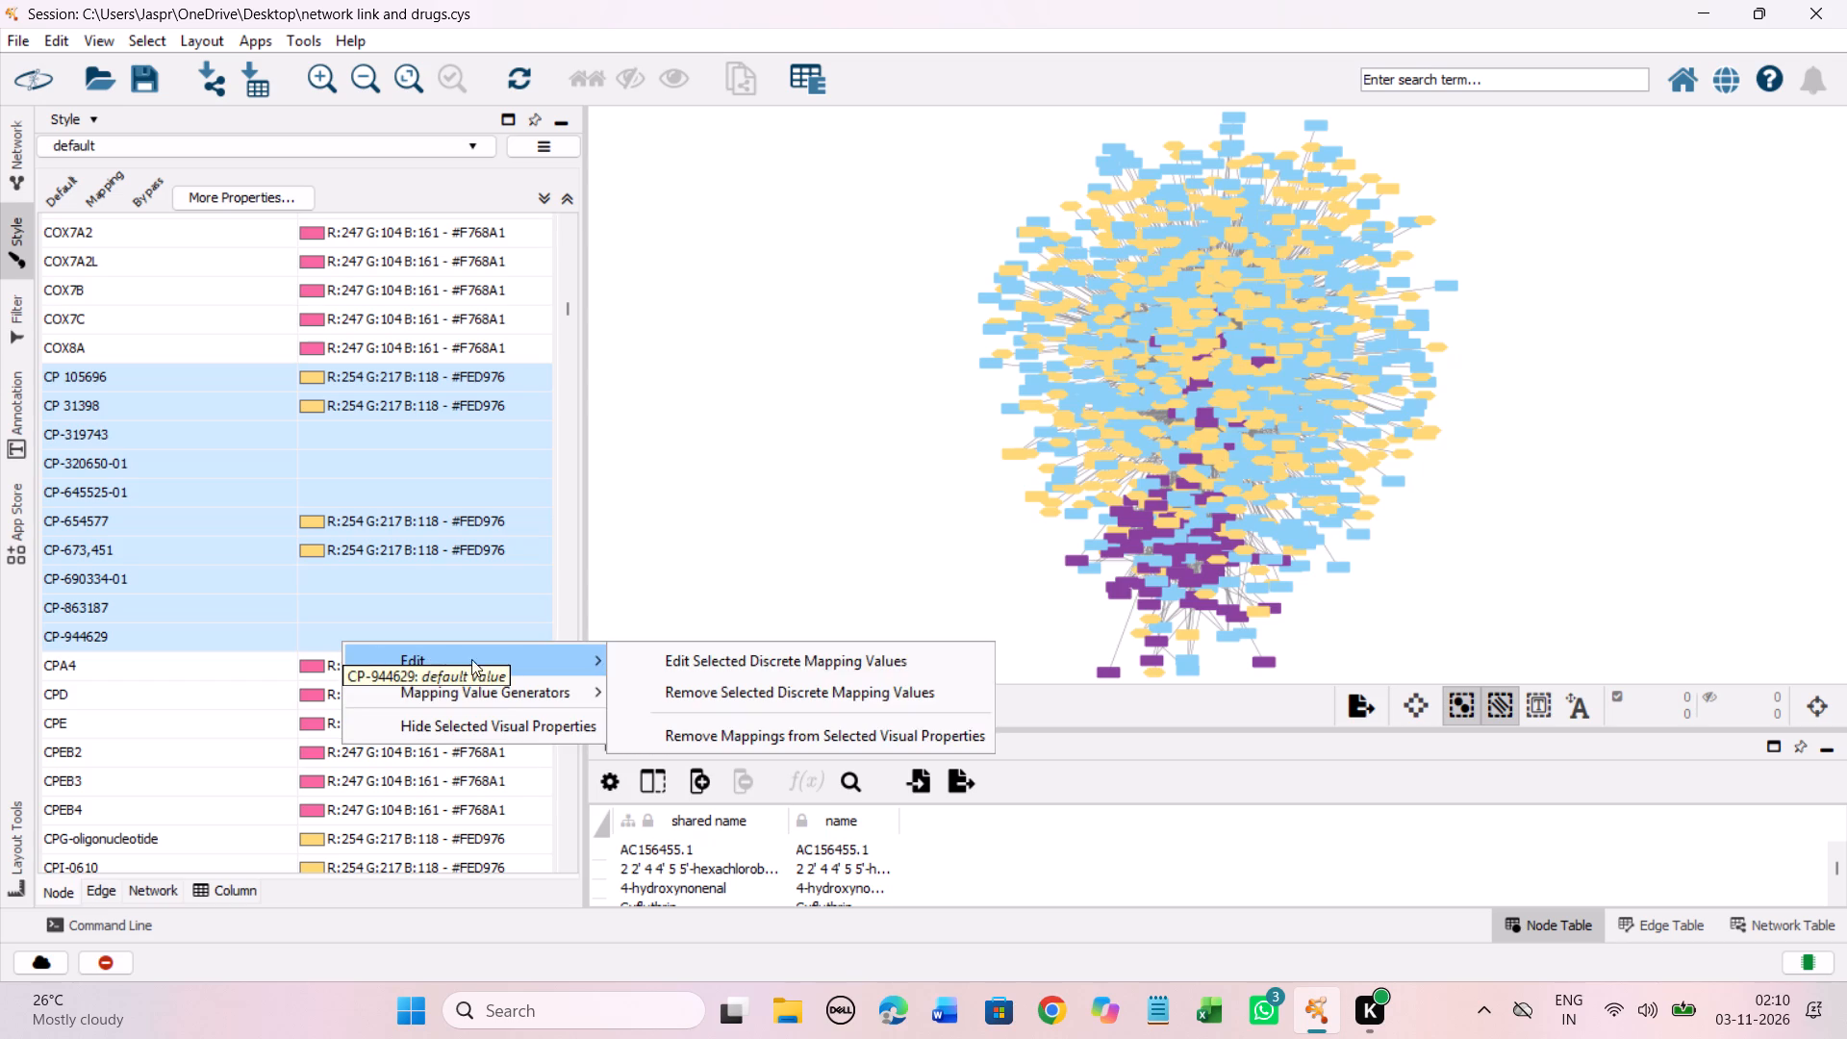
{"action": "left_click", "coordinate": [646, 662]}
{"action": "left_click_drag", "start_coordinate": [420, 539], "coordinate": [291, 294]}
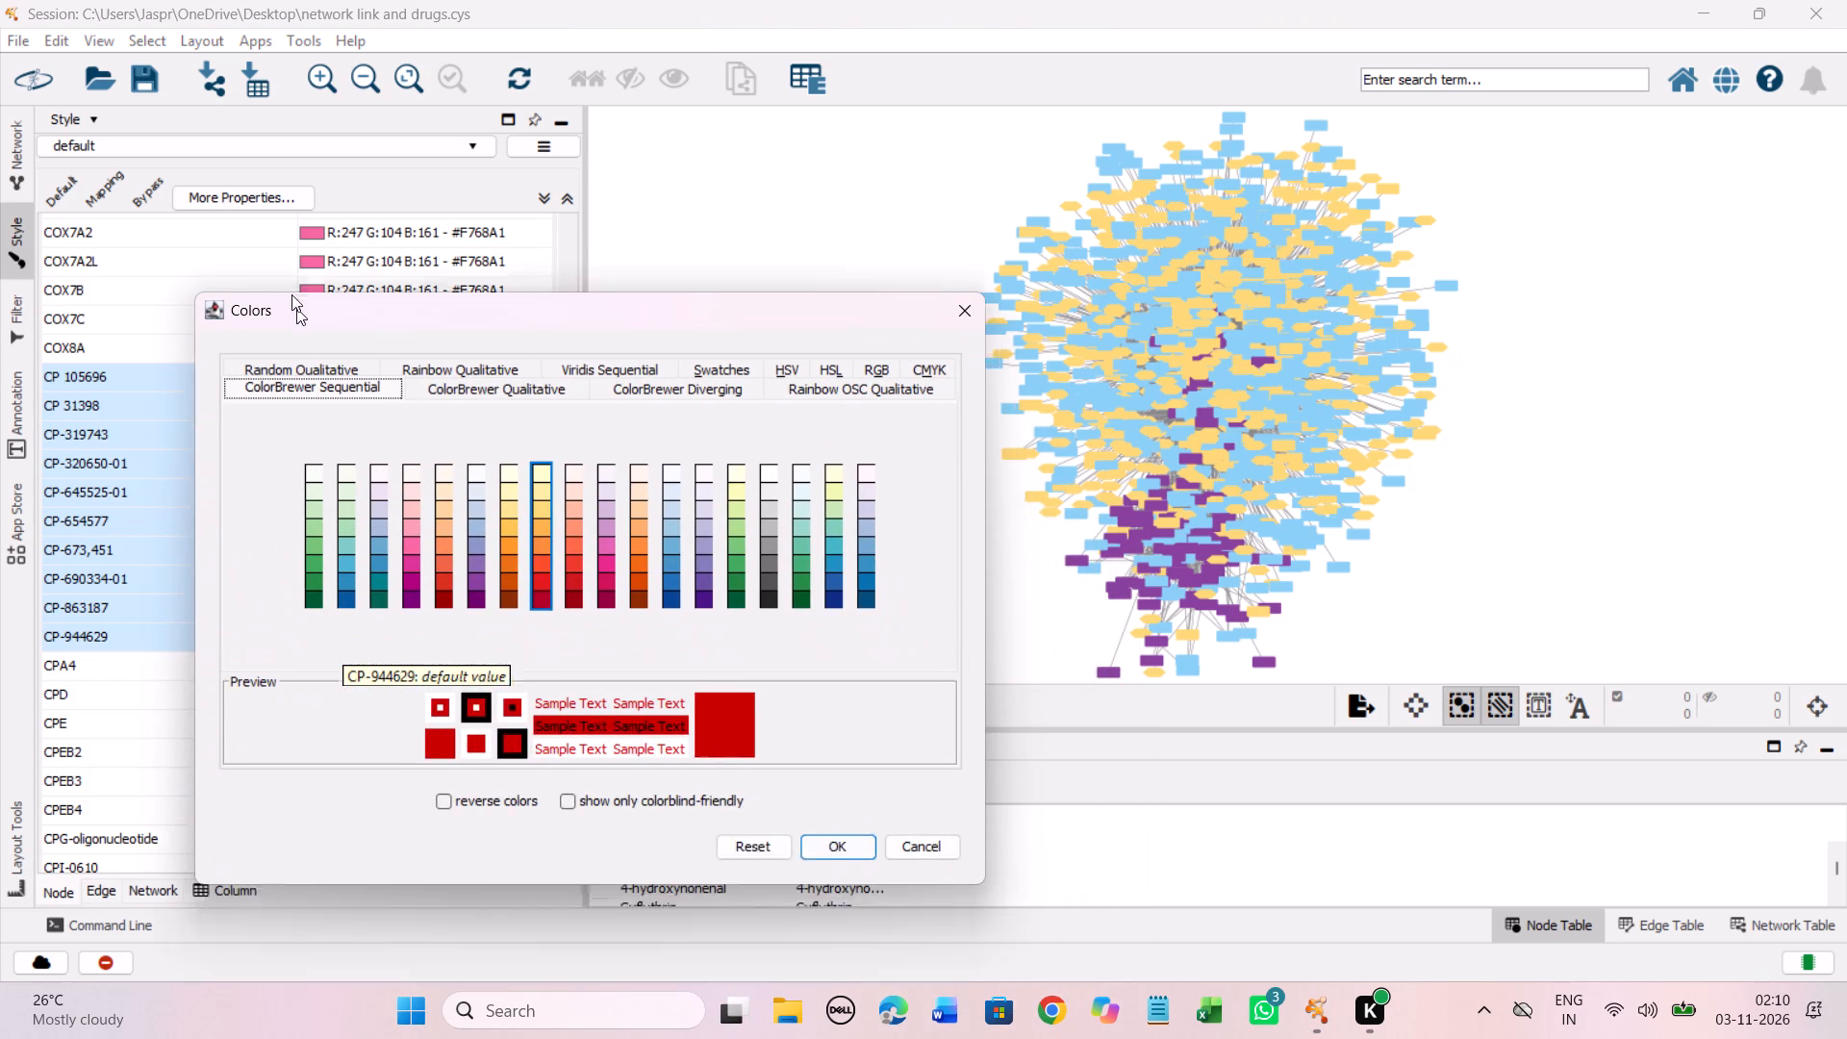
{"action": "left_click_drag", "start_coordinate": [291, 294], "coordinate": [284, 275]}
{"action": "left_click", "coordinate": [528, 471]}
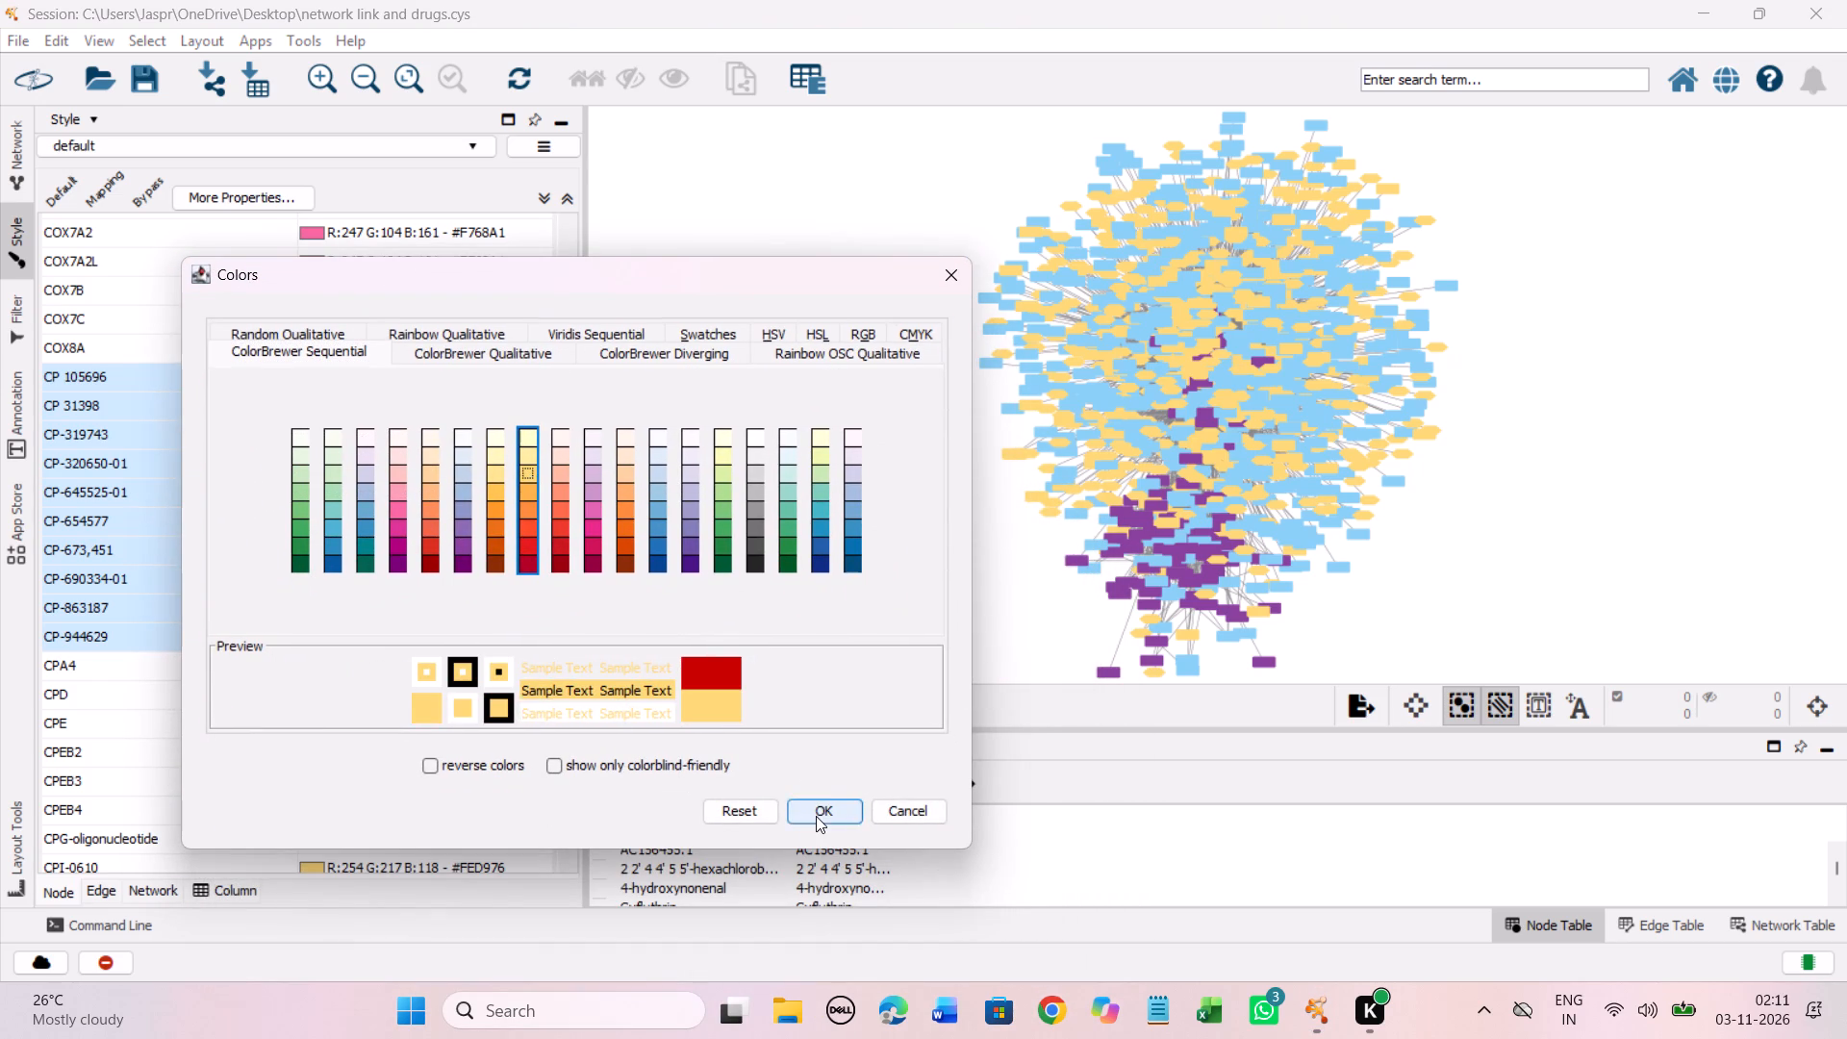
{"action": "left_click", "coordinate": [816, 816]}
Set the color of all entries from Cannabinoids through Cytidine Triphosphate, including unmapped drugs such as Canrenoic acid, Carbinoxamine, Cediranib and Cisapride, to #FED976.
{"action": "scroll", "coordinate": [391, 485], "scroll_direction": "down", "scroll_amount": 20}
{"action": "scroll", "coordinate": [391, 485], "scroll_direction": "down", "scroll_amount": 8}
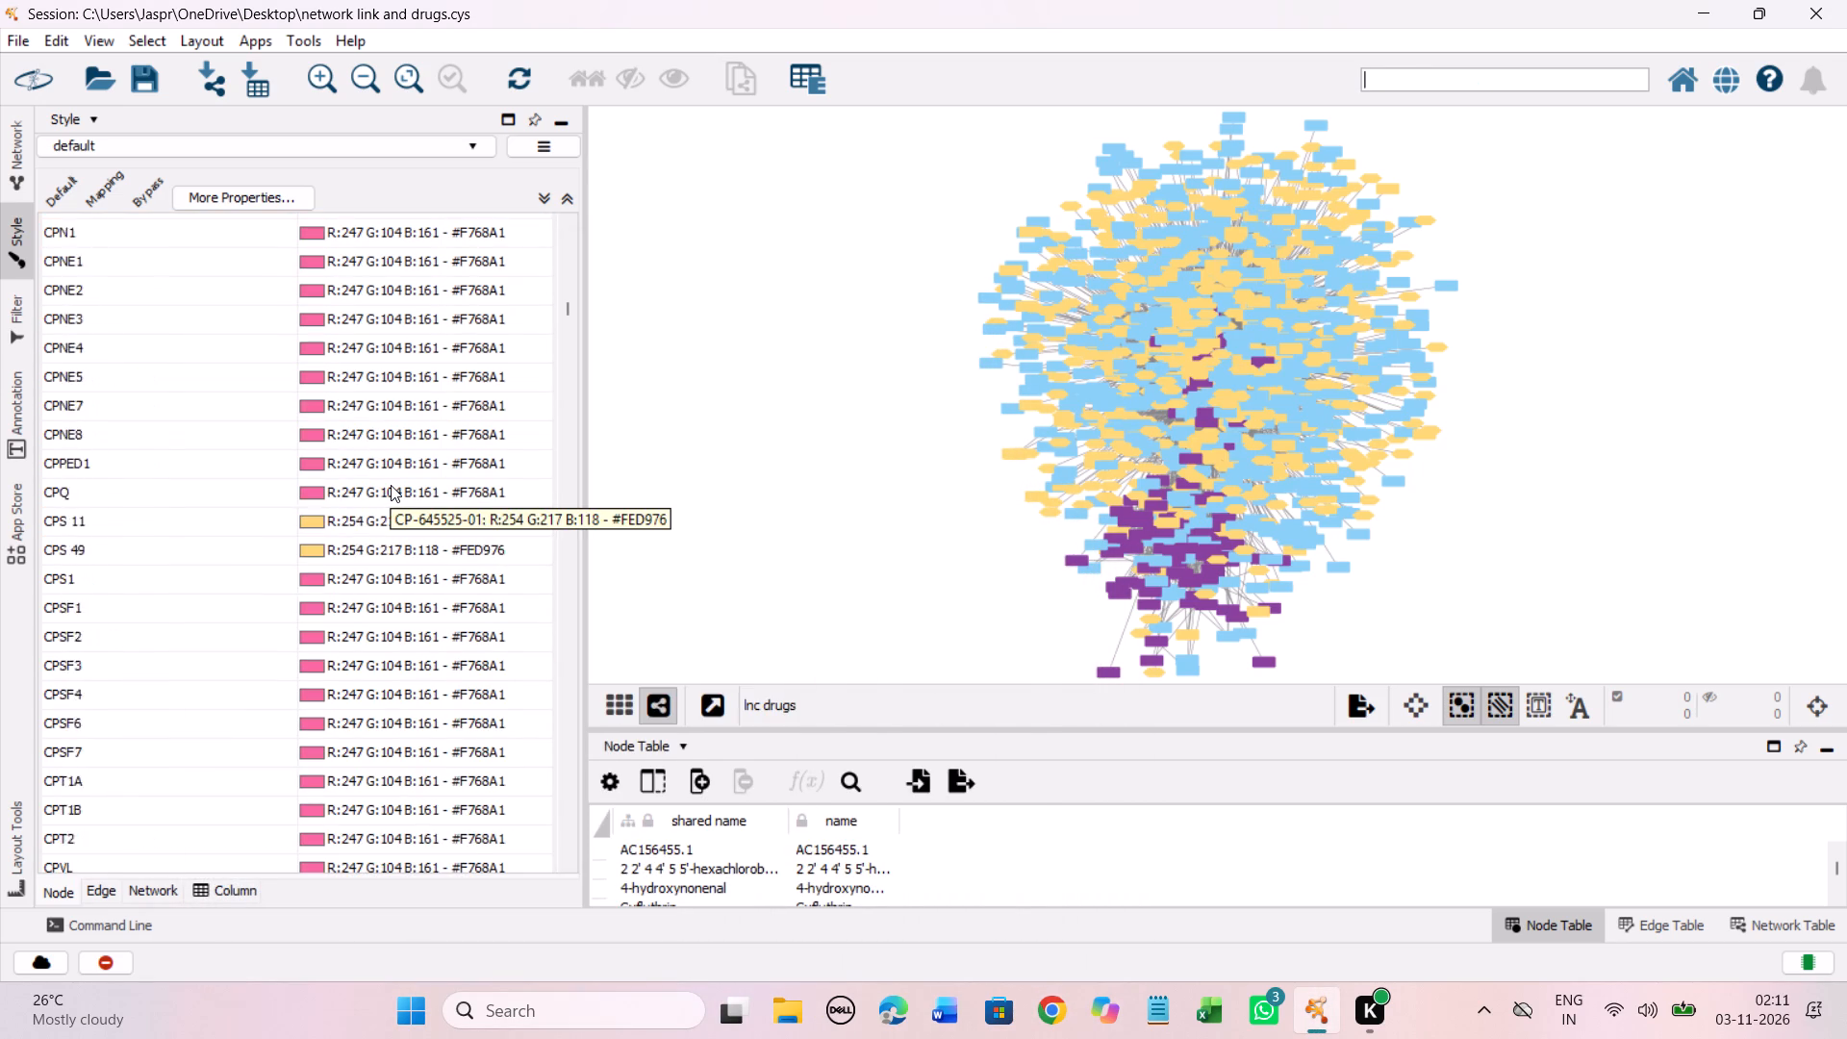
{"action": "scroll", "coordinate": [391, 485], "scroll_direction": "down", "scroll_amount": 20}
{"action": "scroll", "coordinate": [391, 485], "scroll_direction": "down", "scroll_amount": 20}
{"action": "scroll", "coordinate": [391, 485], "scroll_direction": "down", "scroll_amount": 8}
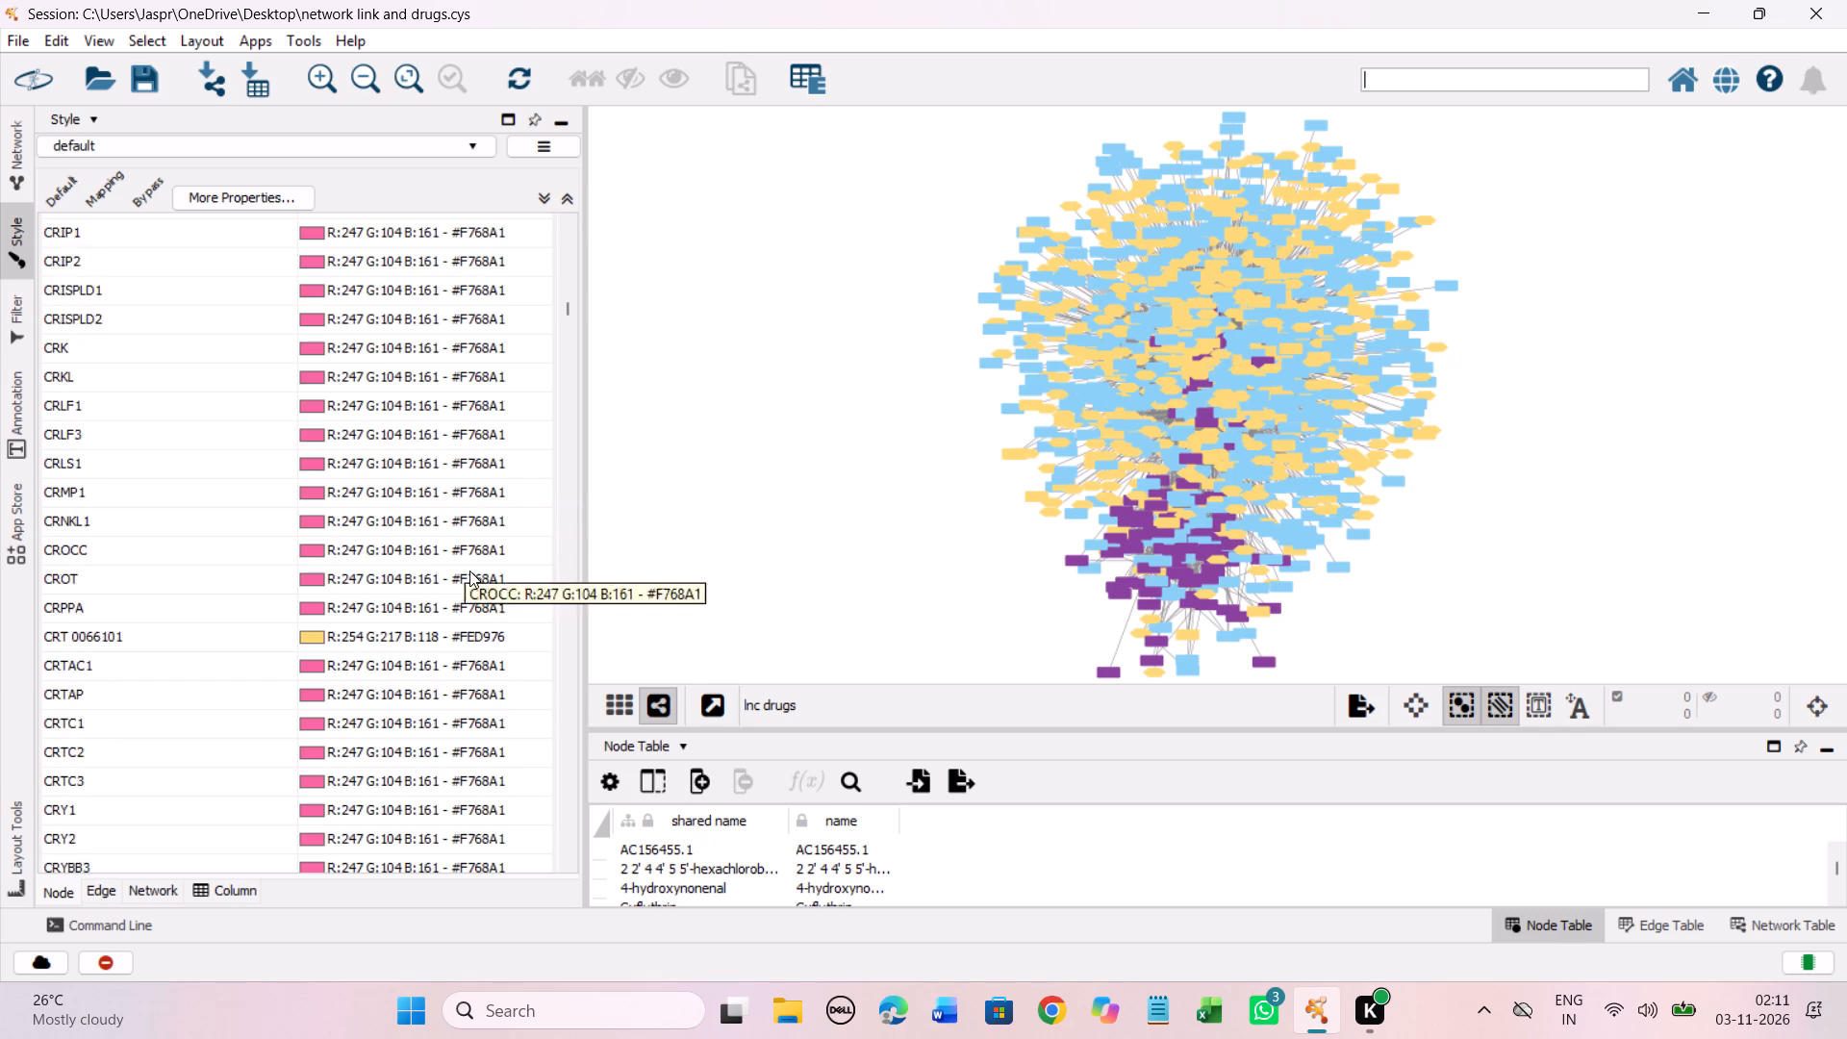
{"action": "scroll", "coordinate": [469, 570], "scroll_direction": "down", "scroll_amount": 20}
{"action": "scroll", "coordinate": [469, 570], "scroll_direction": "down", "scroll_amount": 20}
{"action": "scroll", "coordinate": [469, 570], "scroll_direction": "down", "scroll_amount": 7}
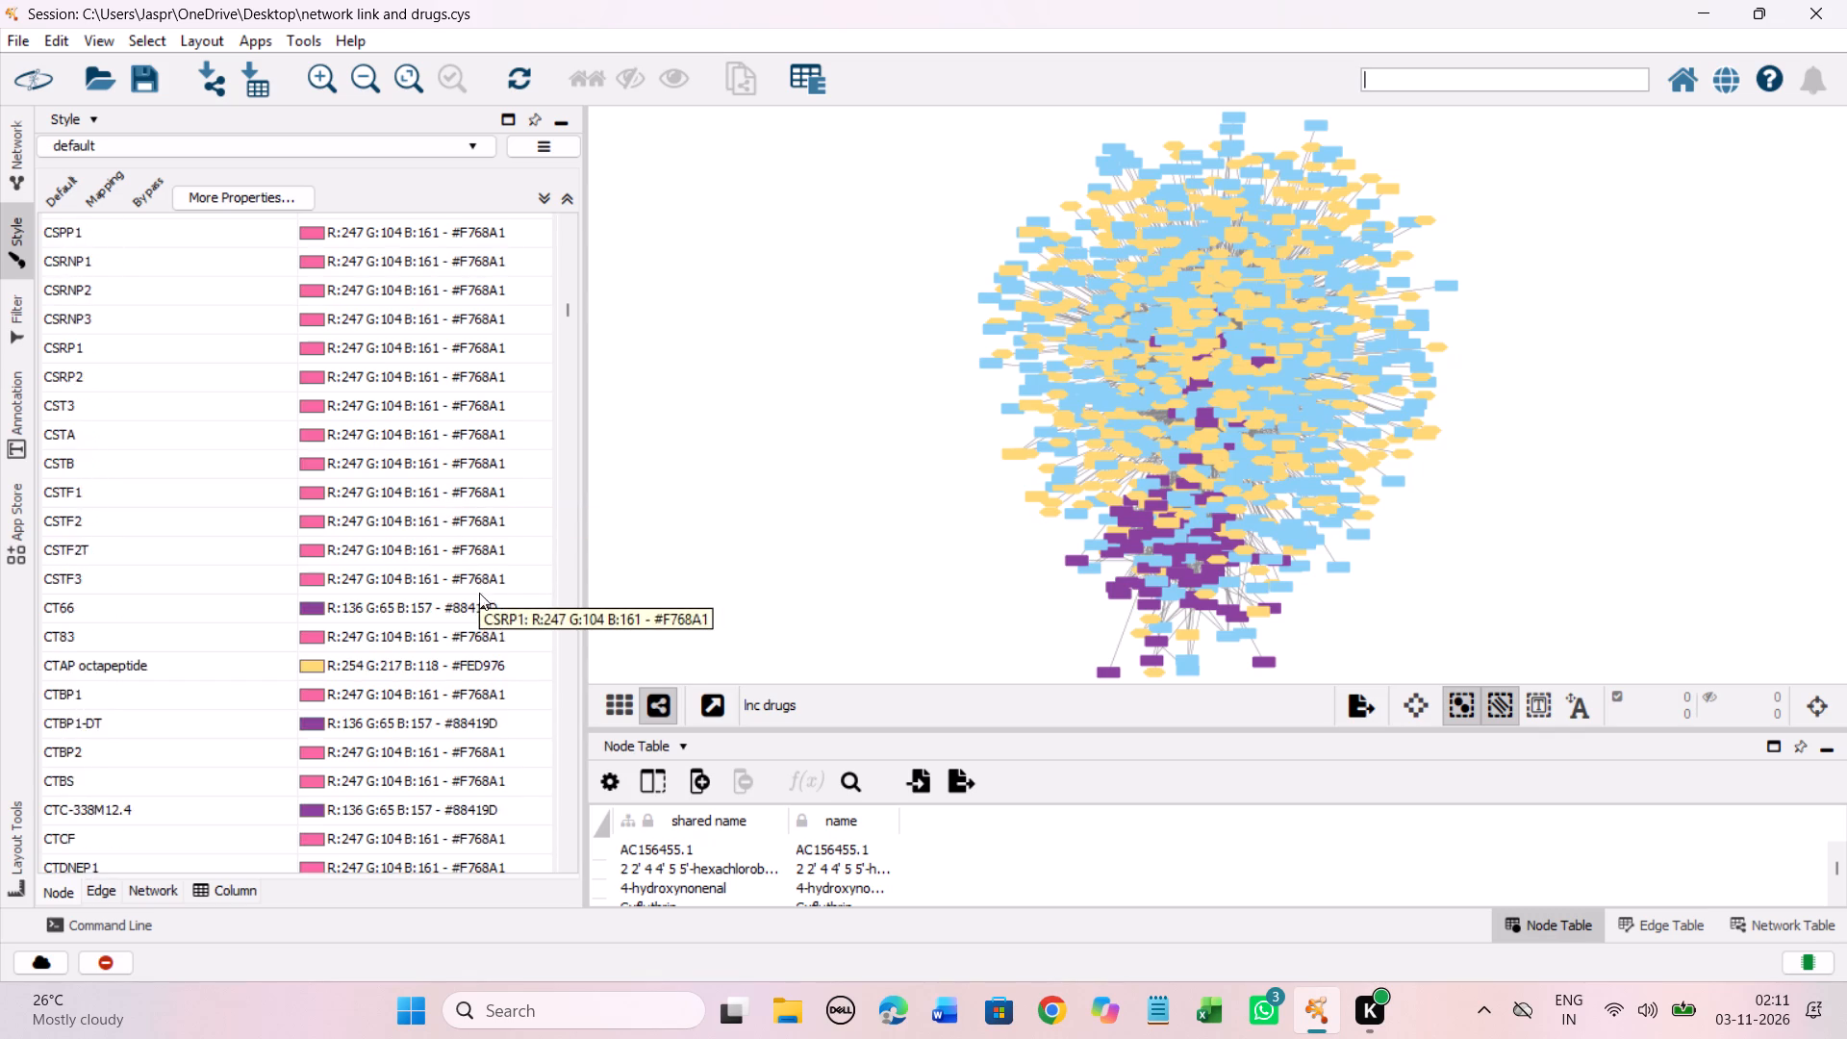
{"action": "scroll", "coordinate": [479, 593], "scroll_direction": "down", "scroll_amount": 20}
{"action": "scroll", "coordinate": [479, 593], "scroll_direction": "down", "scroll_amount": 20}
{"action": "scroll", "coordinate": [479, 593], "scroll_direction": "down", "scroll_amount": 7}
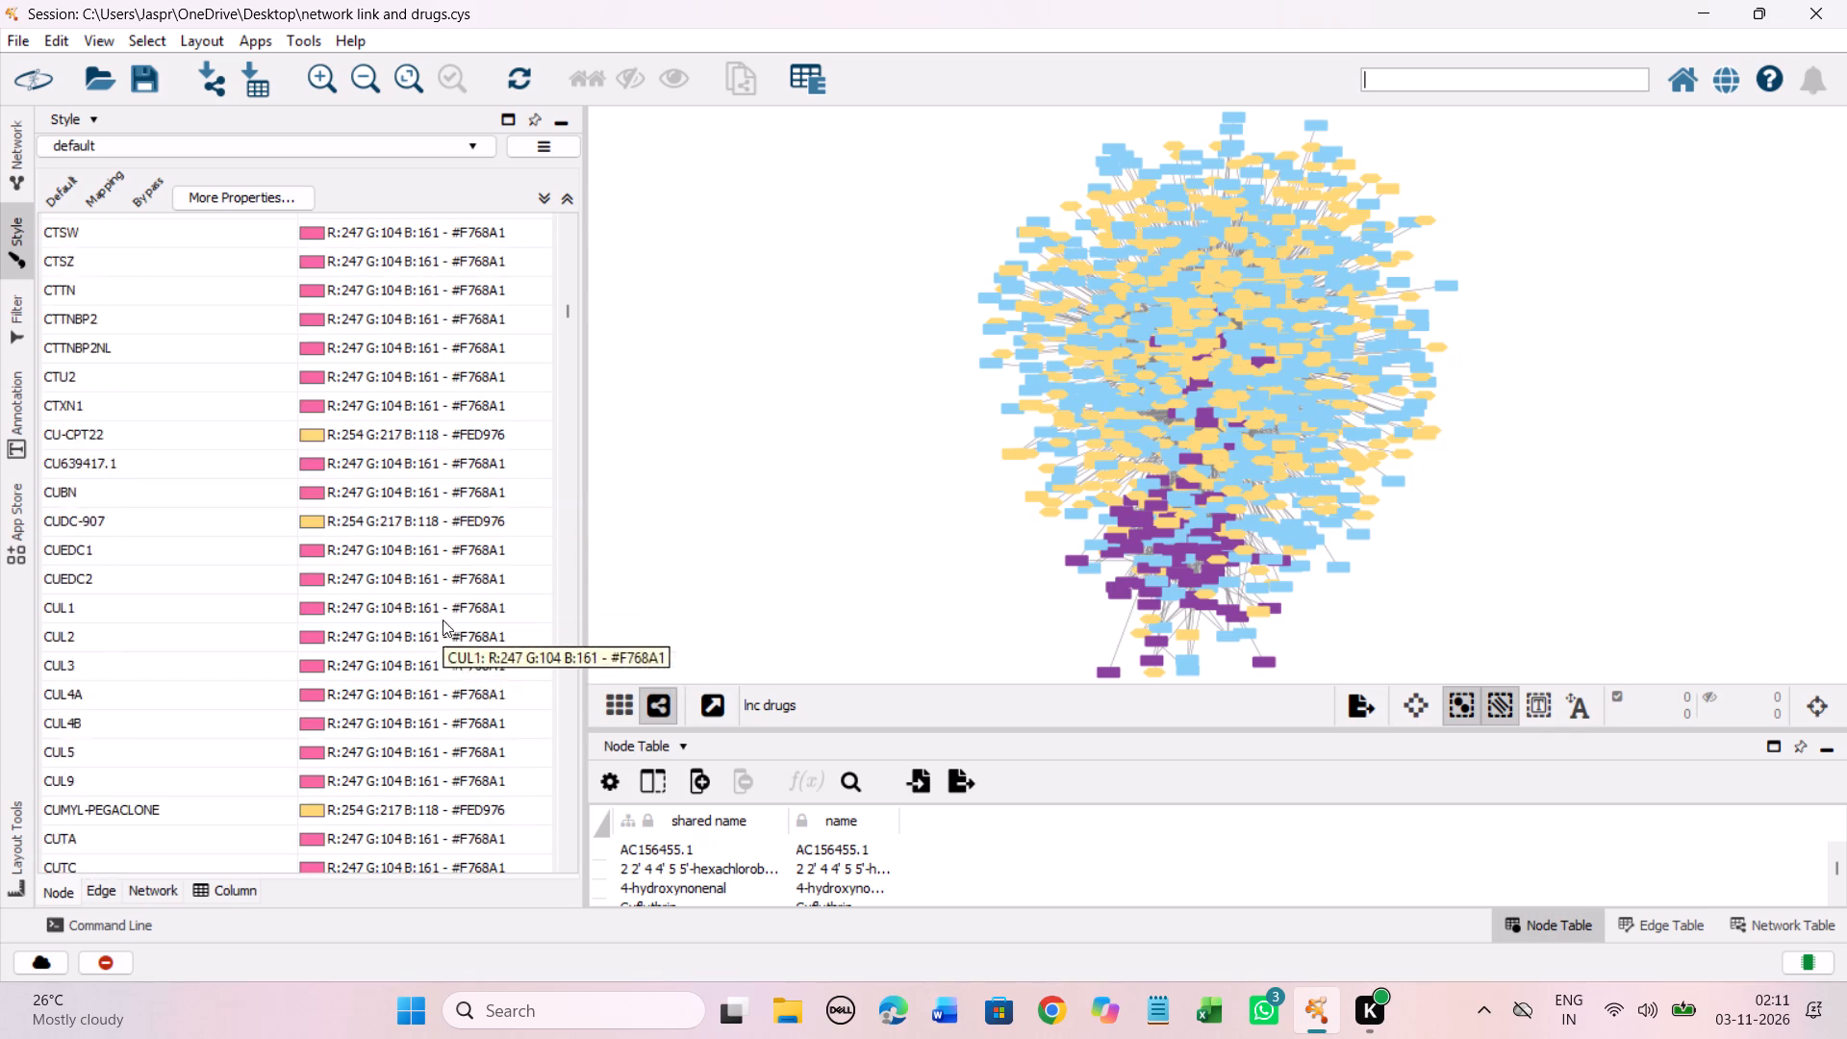
{"action": "scroll", "coordinate": [443, 620], "scroll_direction": "down", "scroll_amount": 20}
{"action": "scroll", "coordinate": [443, 620], "scroll_direction": "down", "scroll_amount": 20}
{"action": "scroll", "coordinate": [443, 620], "scroll_direction": "down", "scroll_amount": 7}
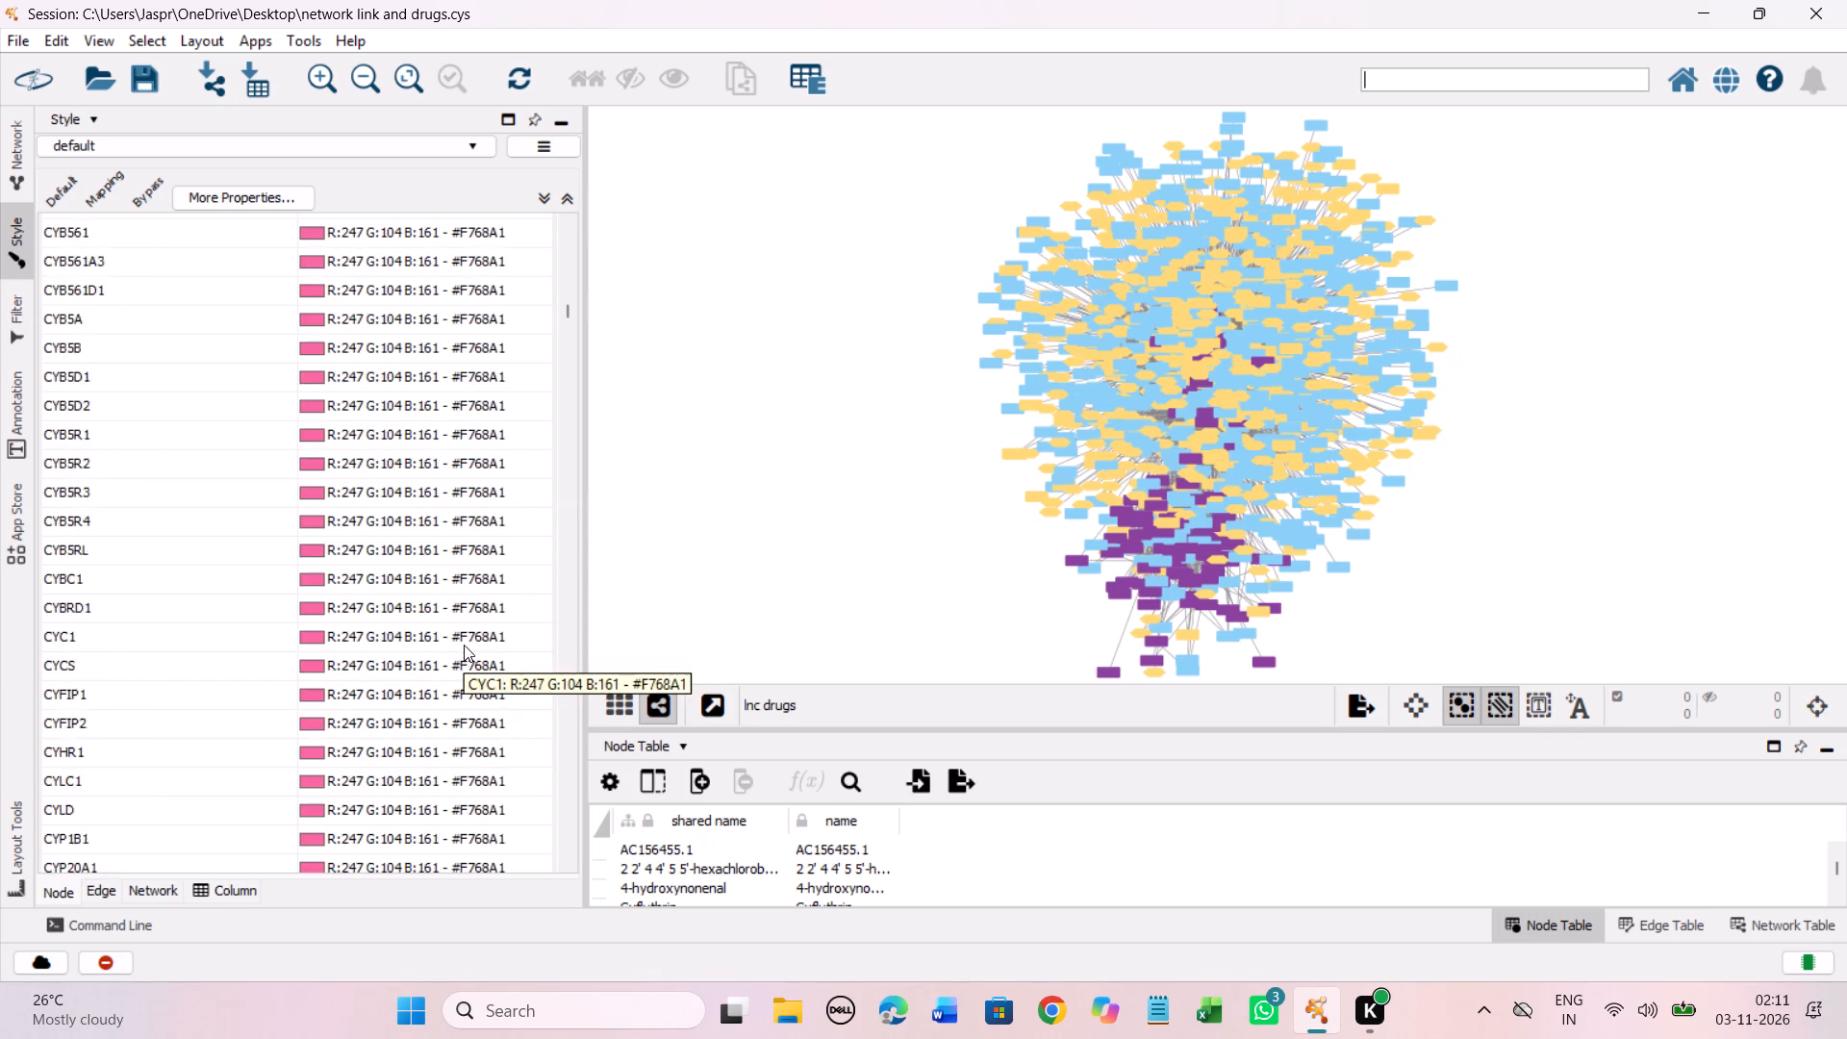
{"action": "scroll", "coordinate": [464, 645], "scroll_direction": "down", "scroll_amount": 20}
{"action": "scroll", "coordinate": [464, 645], "scroll_direction": "down", "scroll_amount": 20}
{"action": "scroll", "coordinate": [464, 645], "scroll_direction": "down", "scroll_amount": 7}
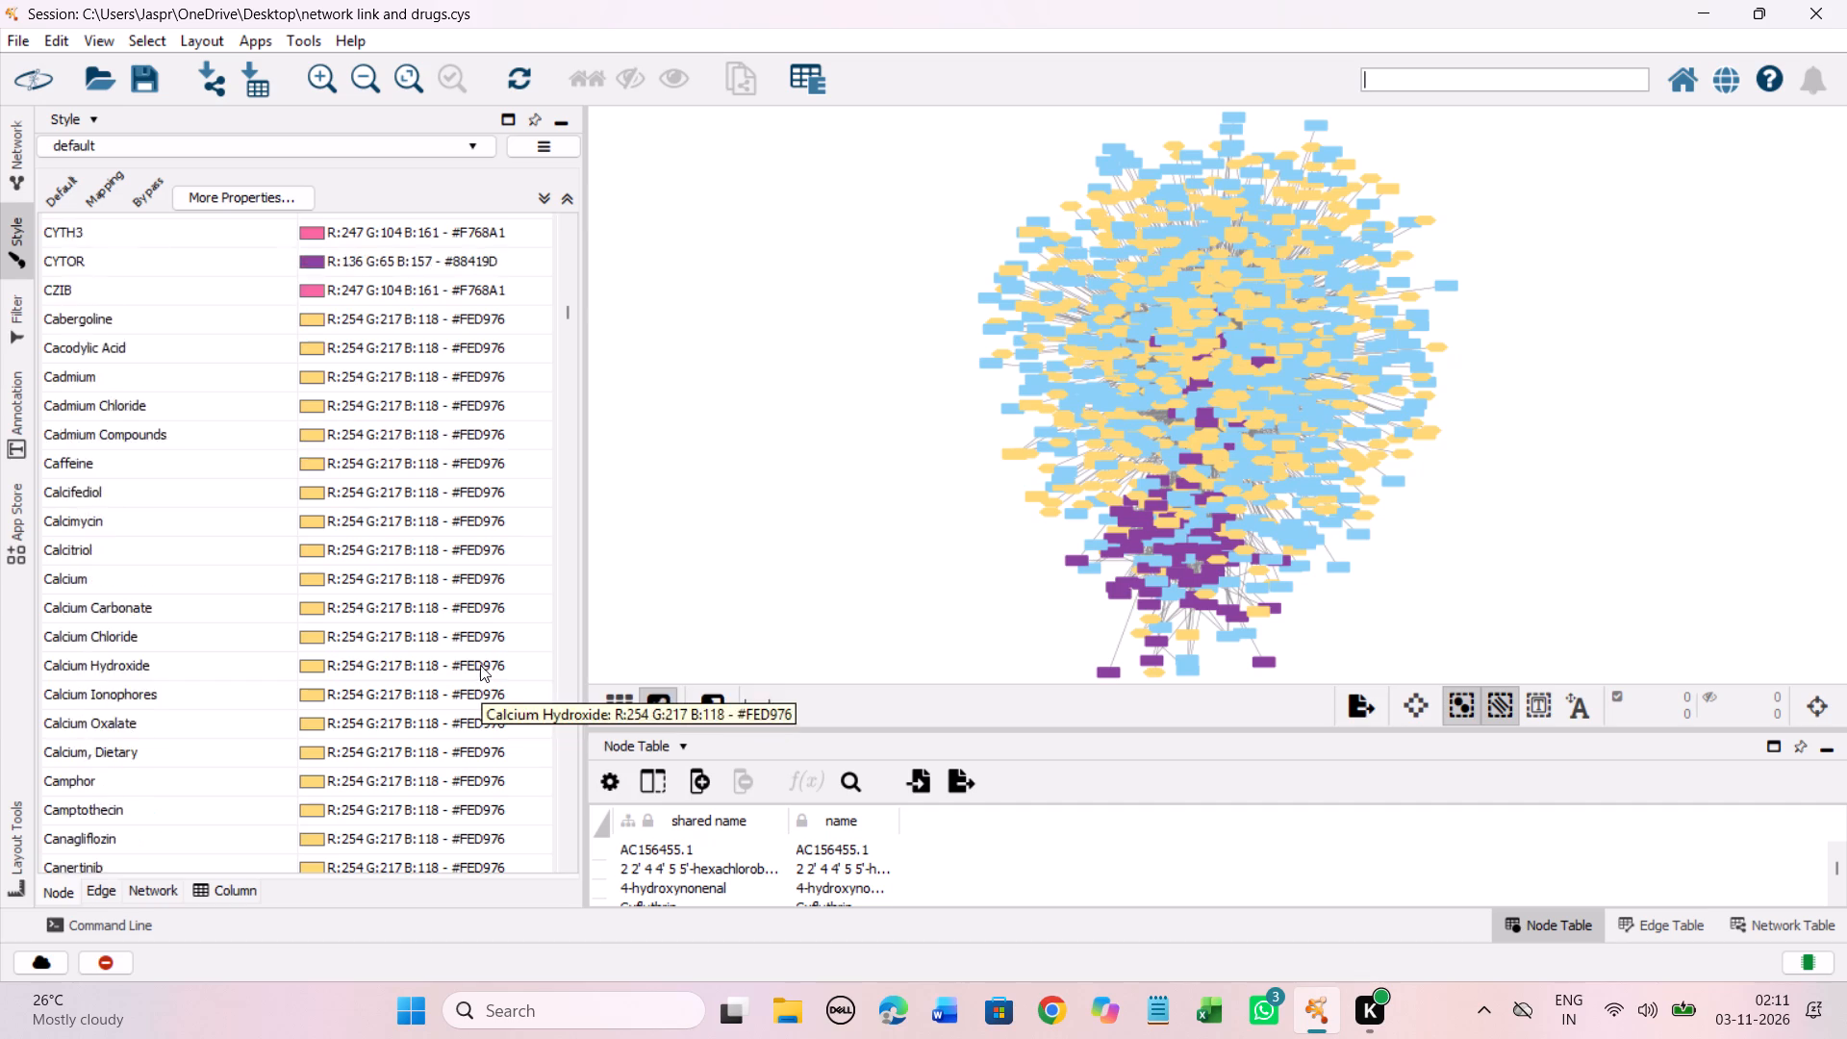
{"action": "scroll", "coordinate": [480, 665], "scroll_direction": "down", "scroll_amount": 19}
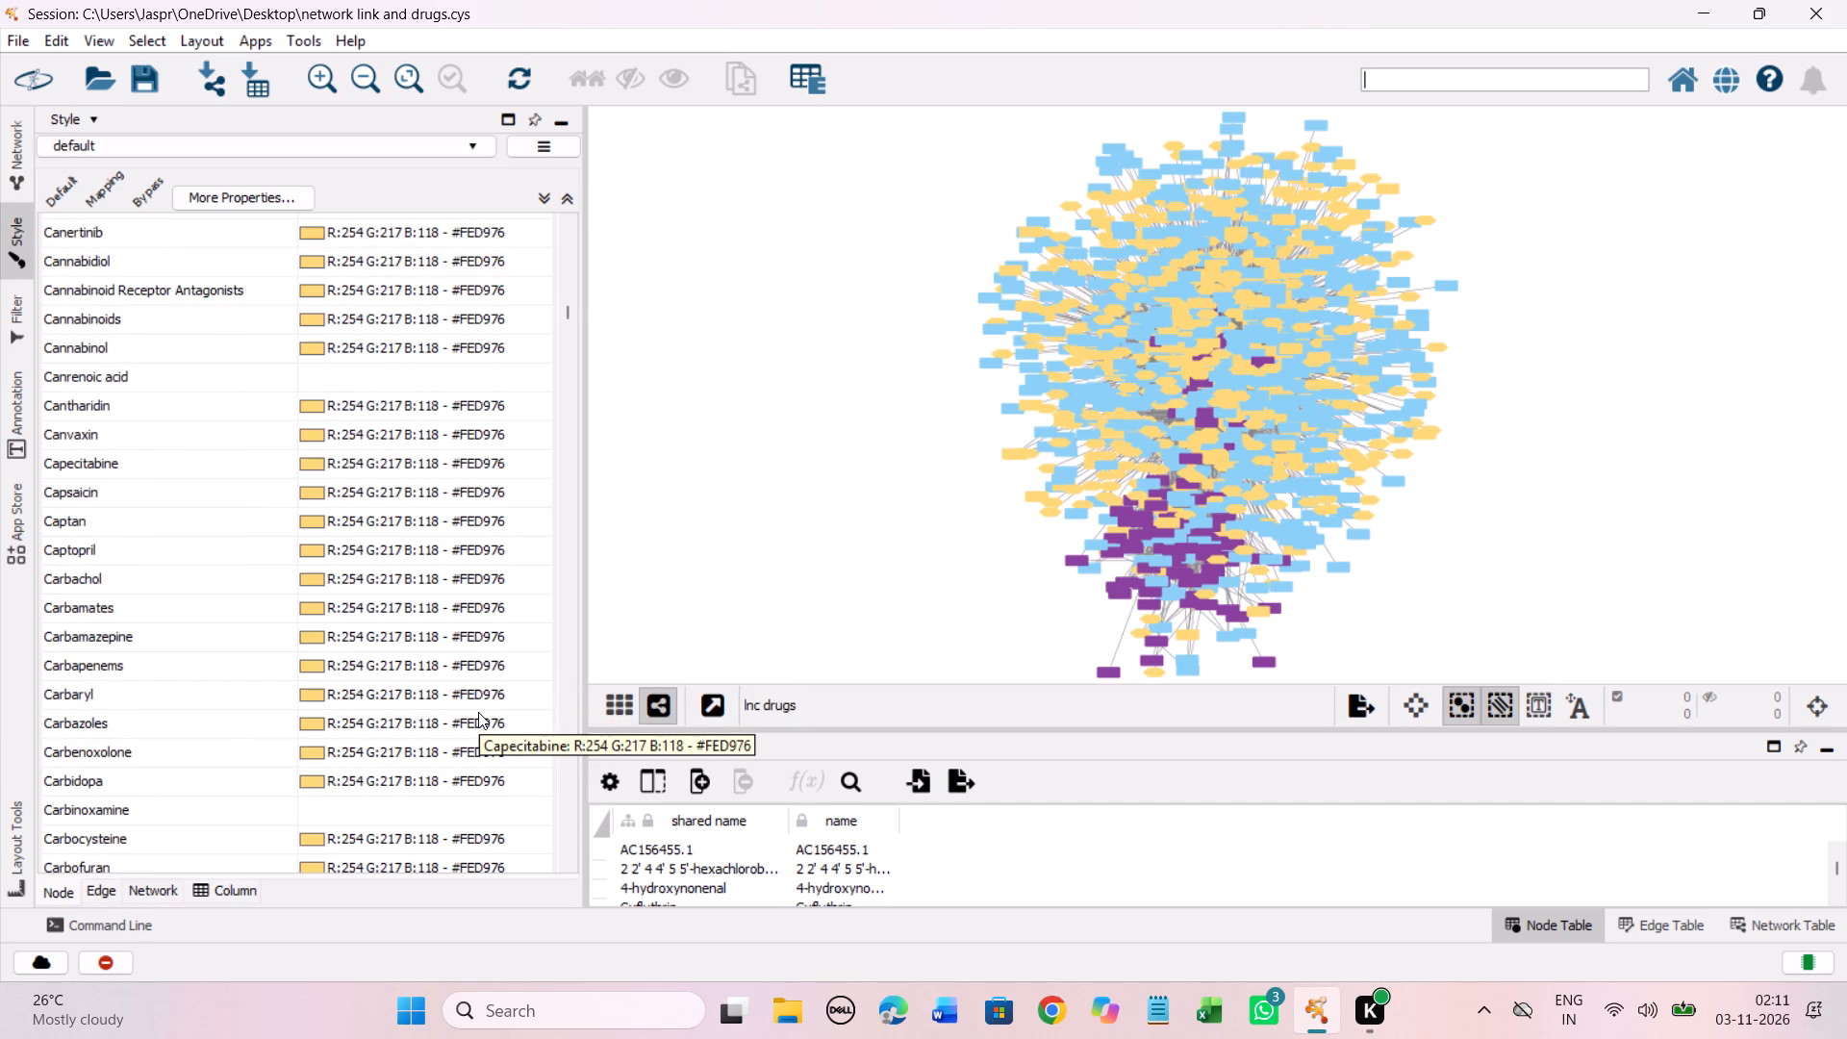
{"action": "scroll", "coordinate": [478, 712], "scroll_direction": "down", "scroll_amount": 4}
{"action": "scroll", "coordinate": [478, 712], "scroll_direction": "up", "scroll_amount": 11}
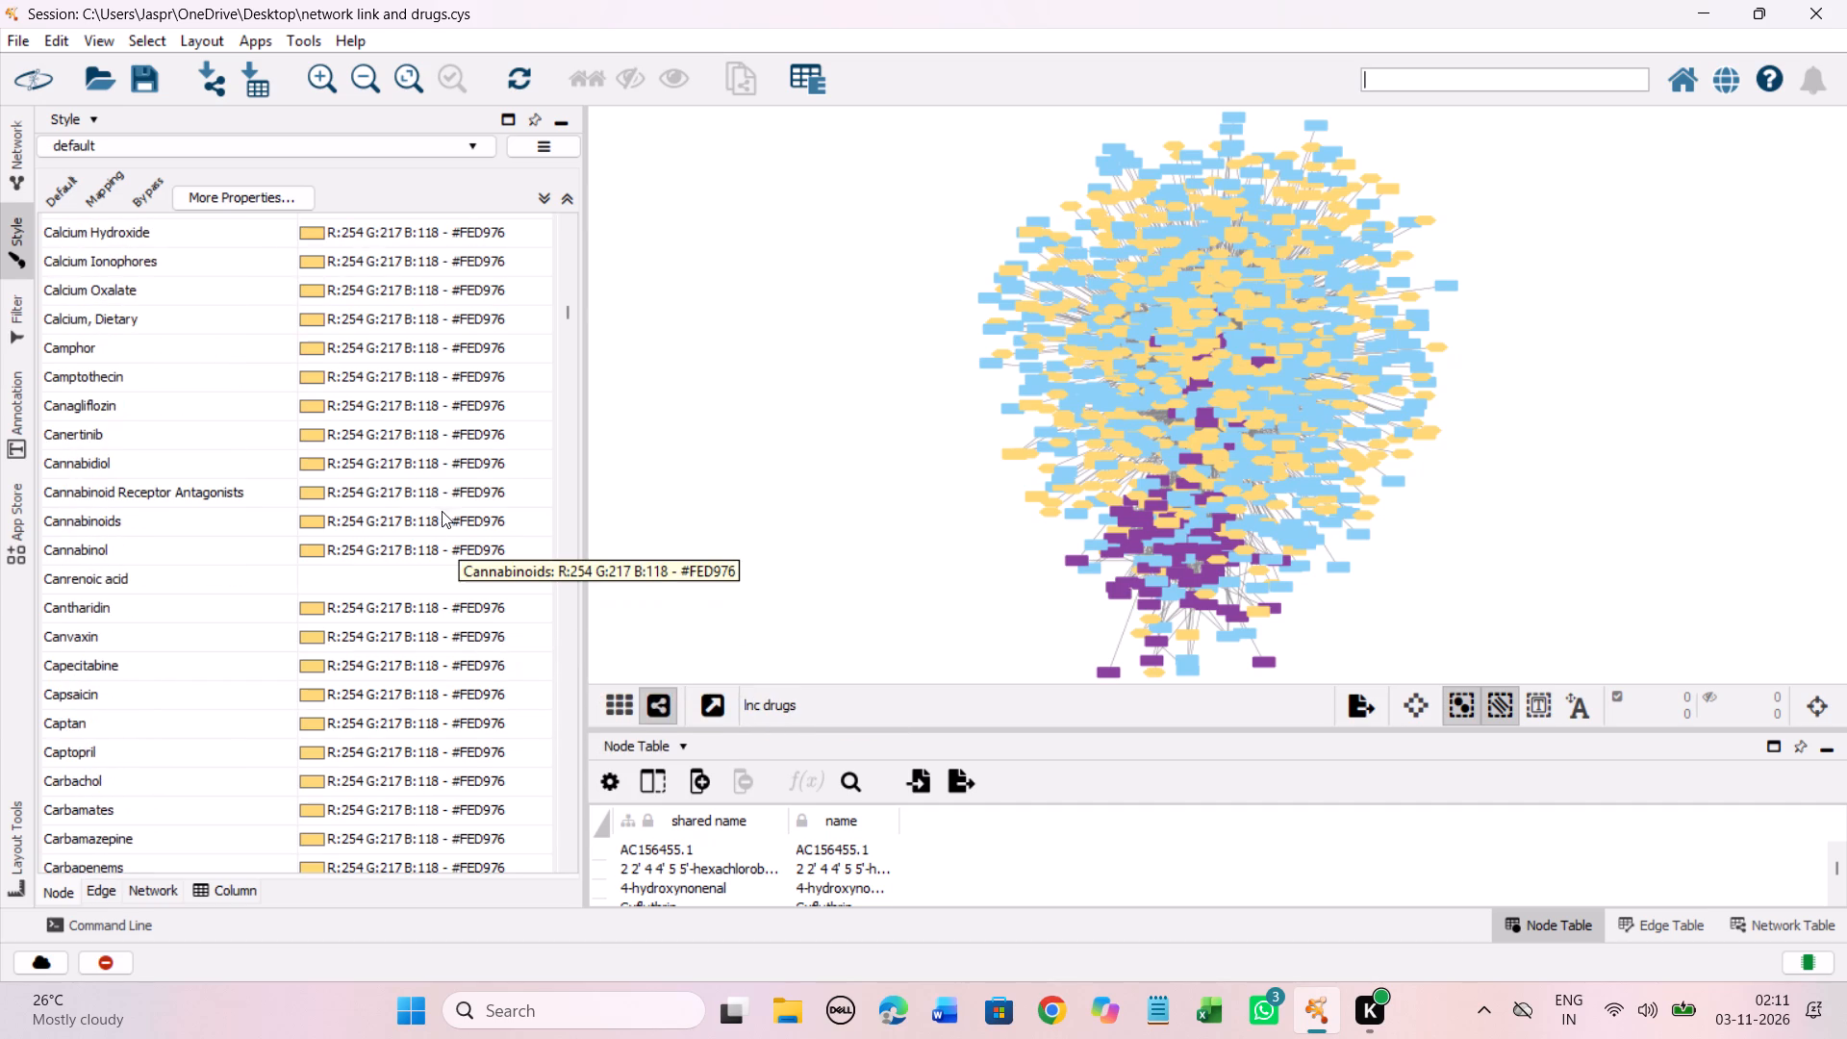
{"action": "left_click", "coordinate": [410, 534]}
{"action": "scroll", "coordinate": [413, 573], "scroll_direction": "down", "scroll_amount": 20}
{"action": "scroll", "coordinate": [413, 573], "scroll_direction": "down", "scroll_amount": 3}
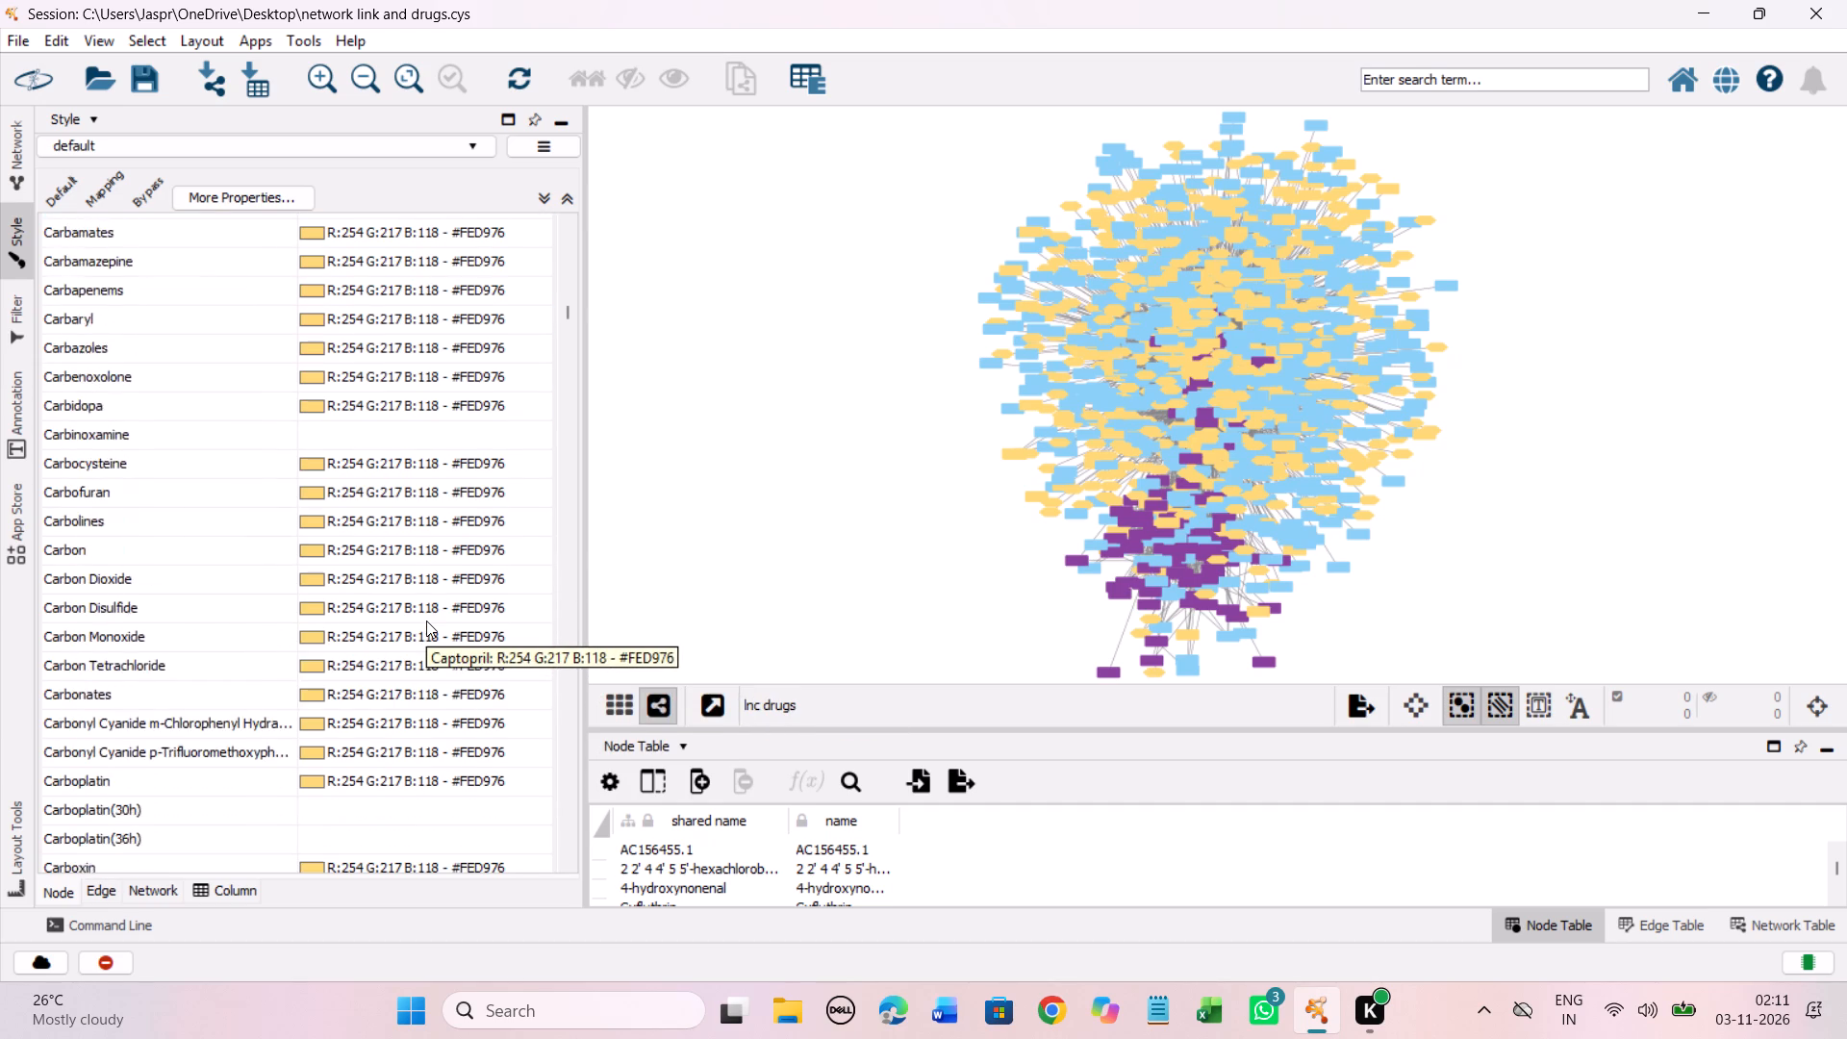
{"action": "scroll", "coordinate": [426, 621], "scroll_direction": "down", "scroll_amount": 20}
{"action": "scroll", "coordinate": [426, 621], "scroll_direction": "down", "scroll_amount": 17}
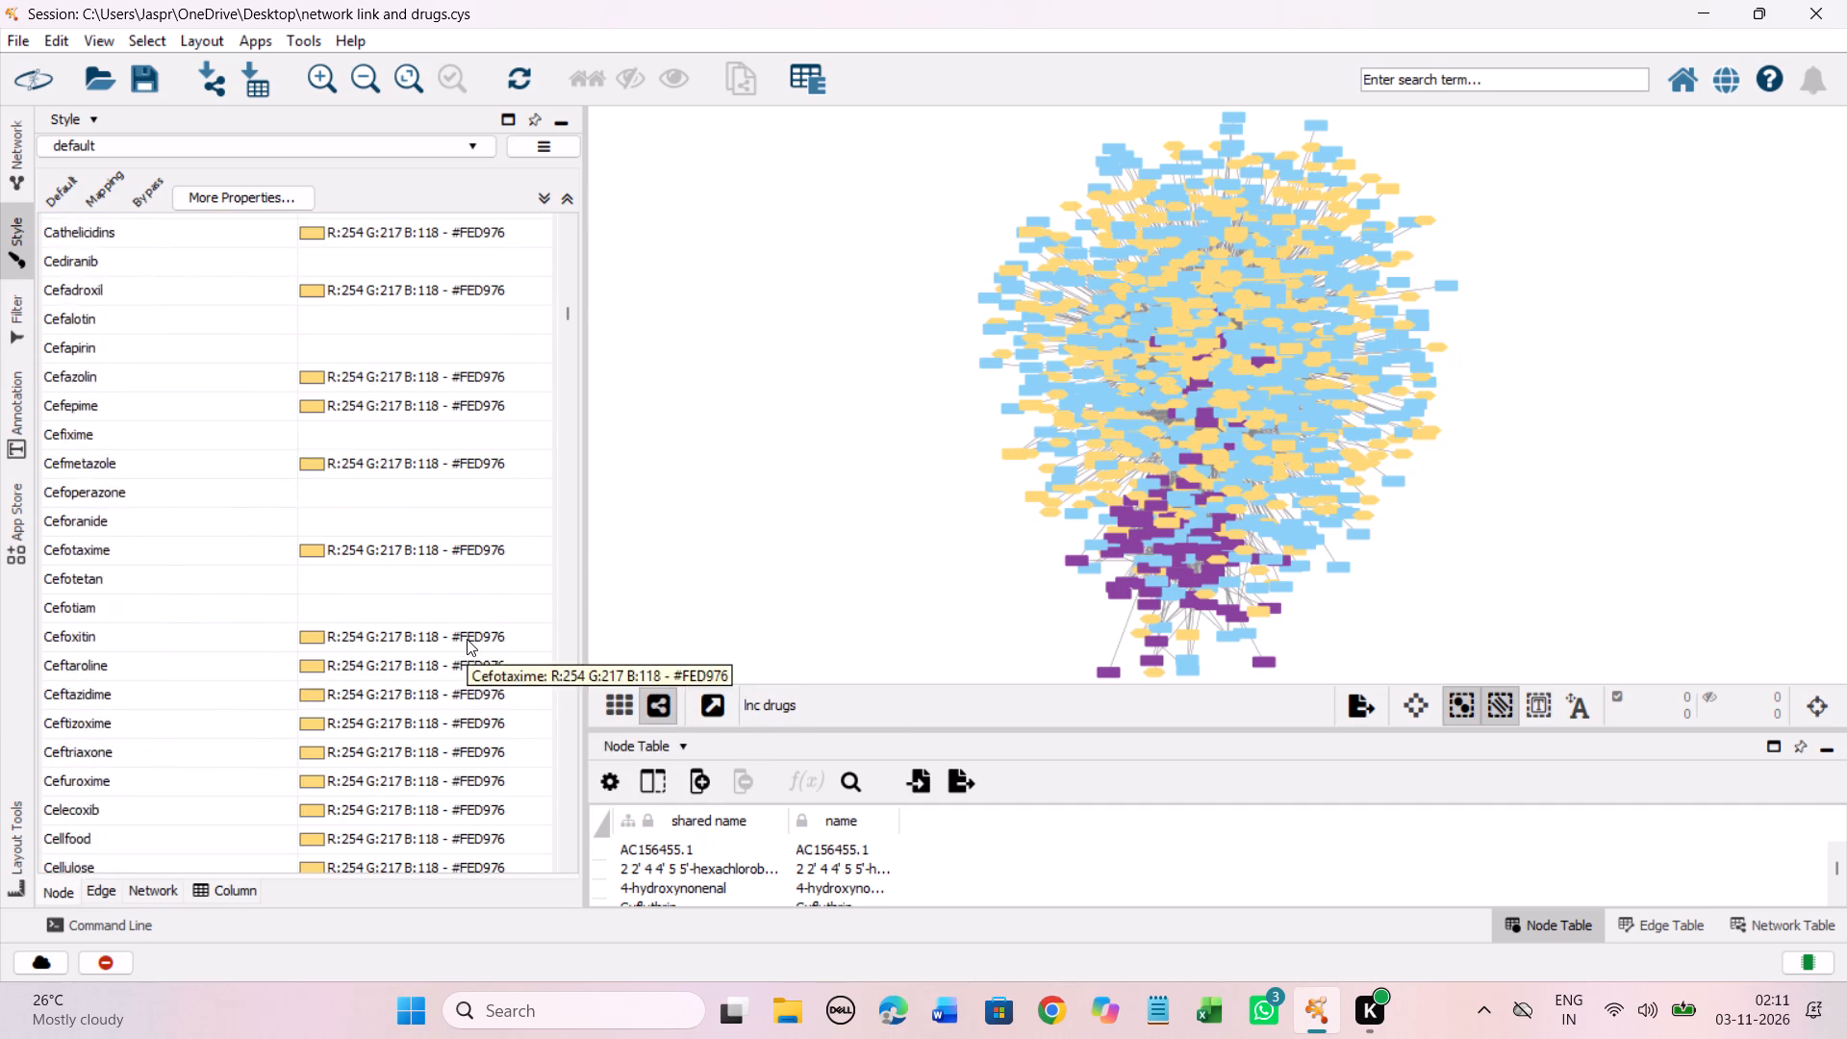
{"action": "scroll", "coordinate": [467, 639], "scroll_direction": "down", "scroll_amount": 20}
{"action": "scroll", "coordinate": [467, 639], "scroll_direction": "down", "scroll_amount": 17}
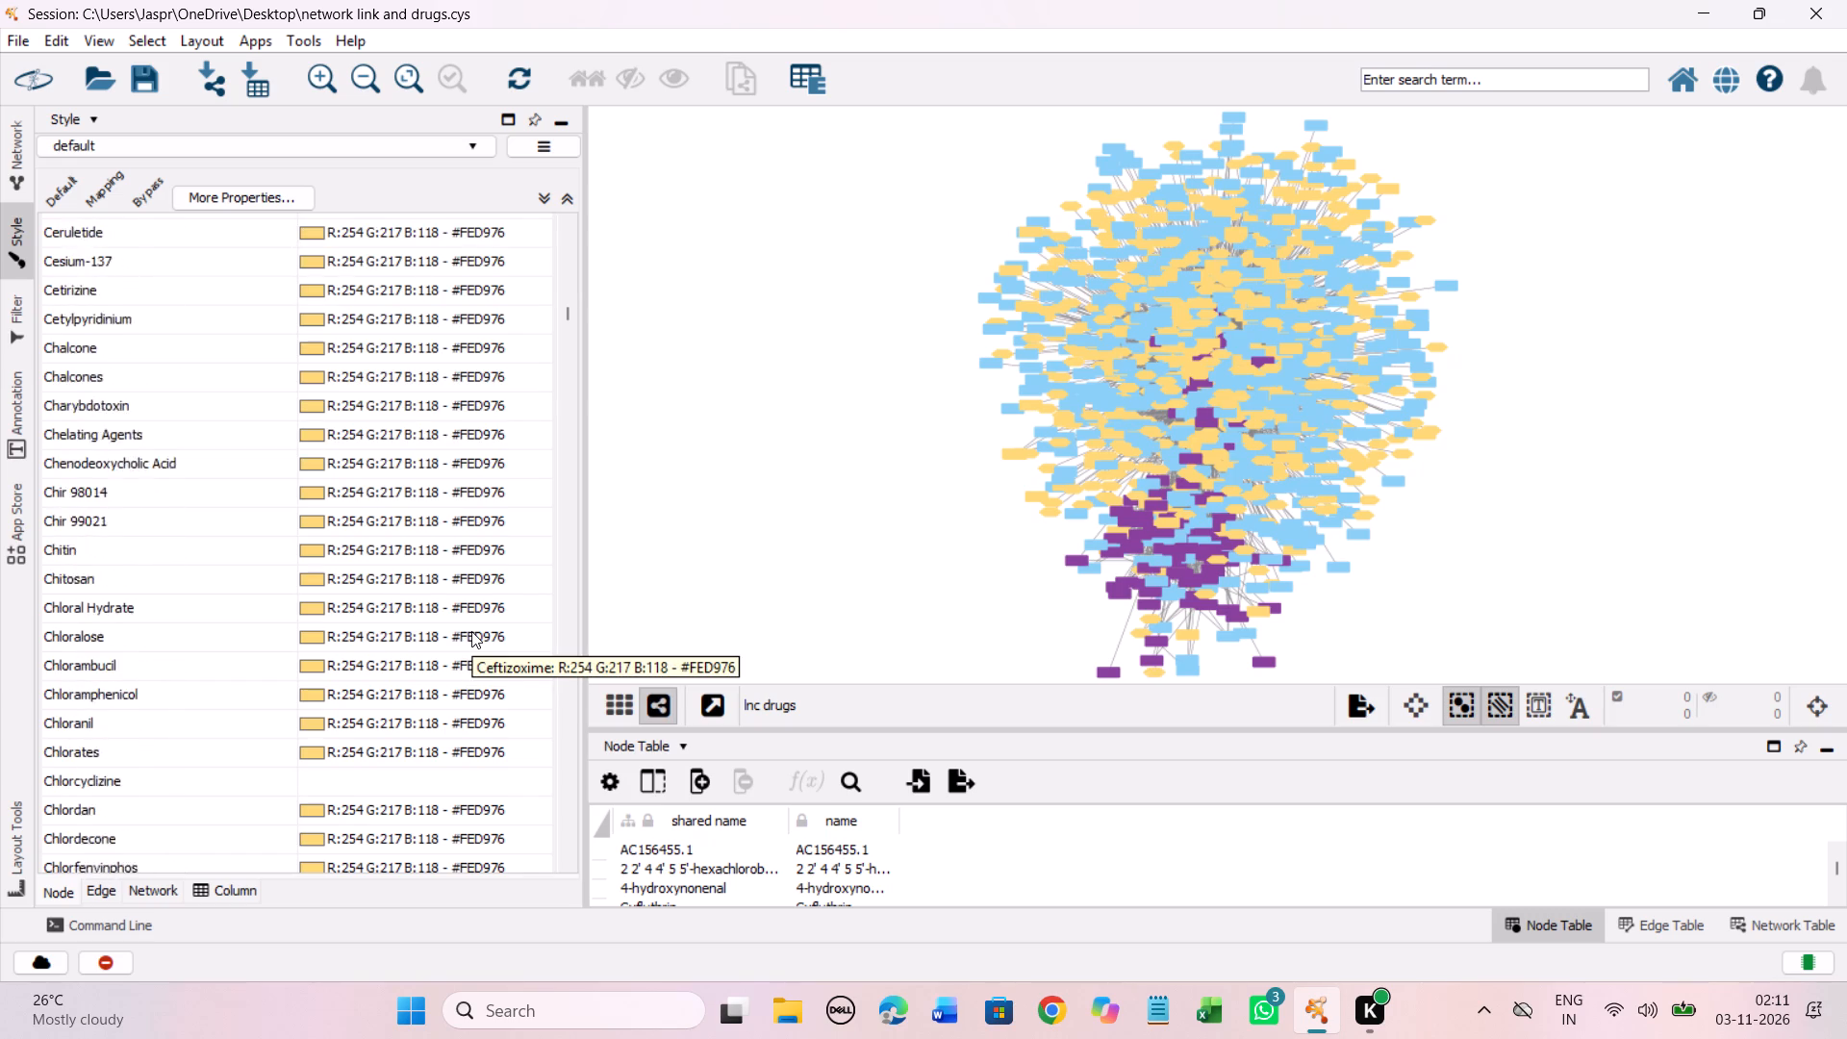
{"action": "scroll", "coordinate": [471, 631], "scroll_direction": "down", "scroll_amount": 20}
{"action": "scroll", "coordinate": [471, 631], "scroll_direction": "down", "scroll_amount": 17}
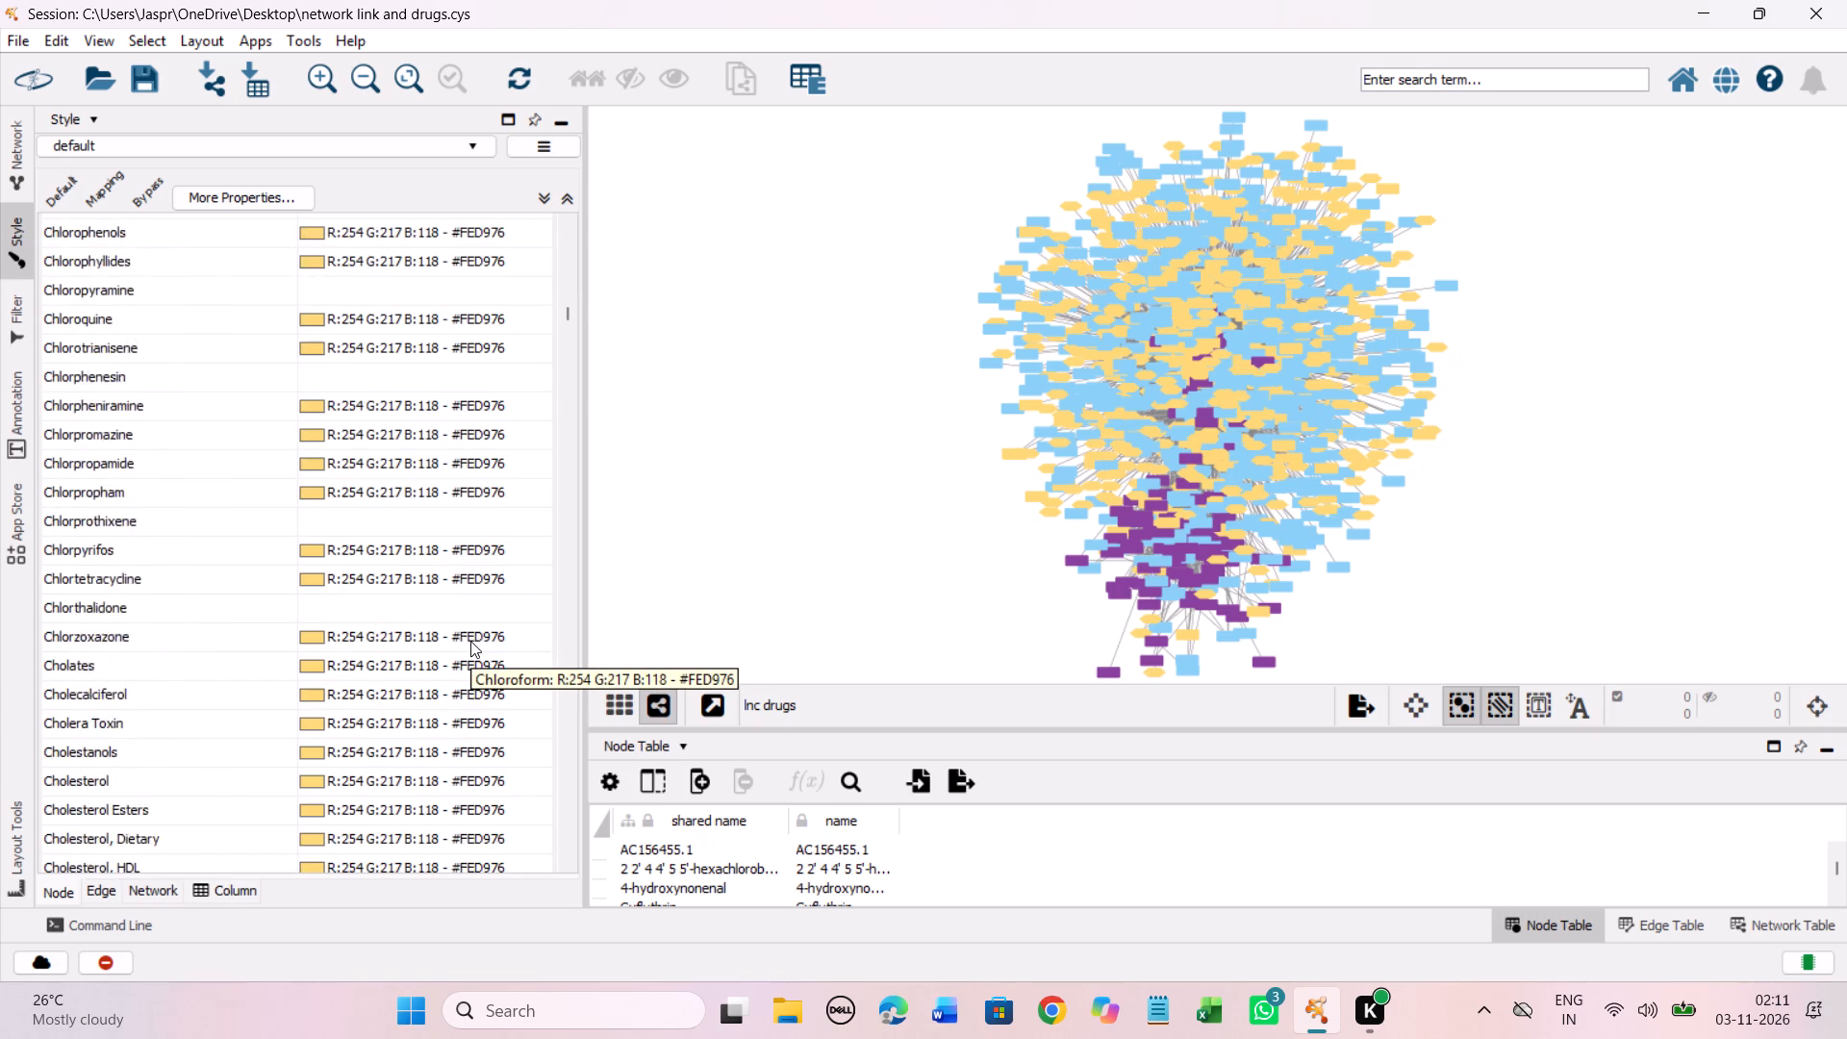
{"action": "scroll", "coordinate": [470, 641], "scroll_direction": "down", "scroll_amount": 20}
{"action": "scroll", "coordinate": [470, 641], "scroll_direction": "down", "scroll_amount": 16}
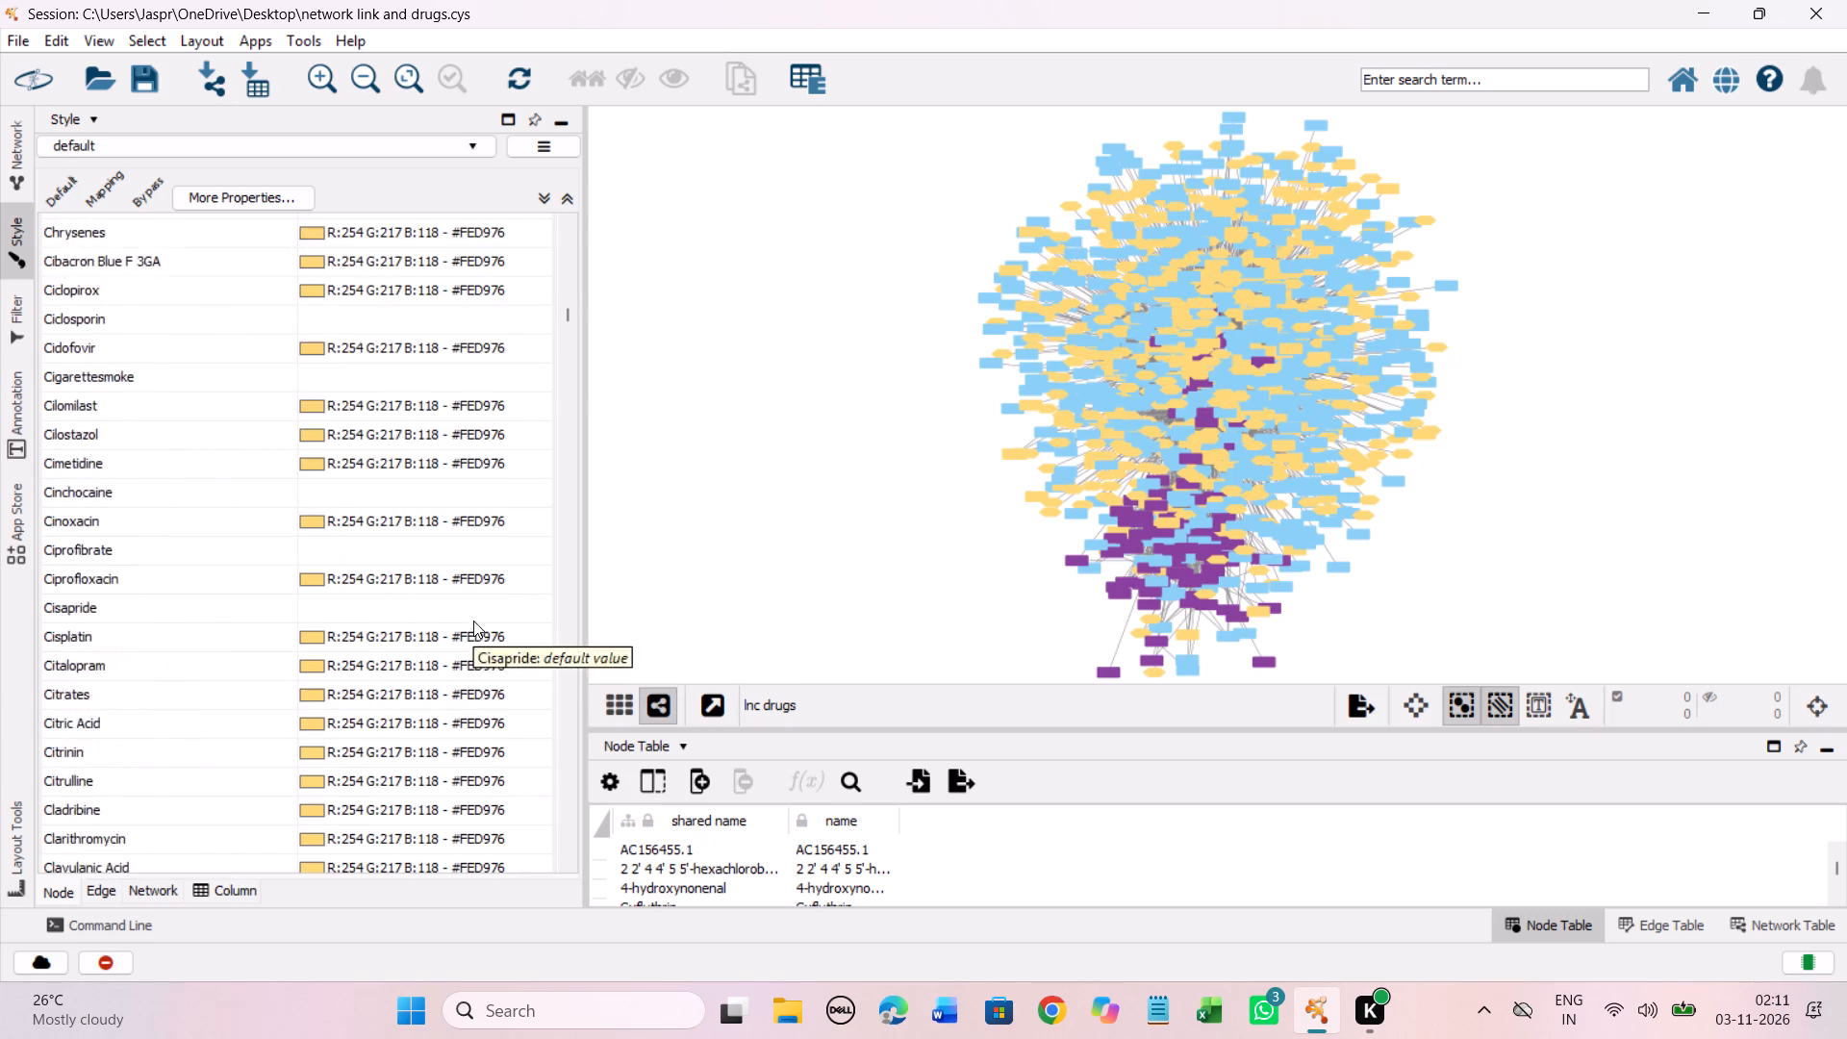
{"action": "scroll", "coordinate": [473, 621], "scroll_direction": "down", "scroll_amount": 20}
{"action": "scroll", "coordinate": [473, 621], "scroll_direction": "down", "scroll_amount": 16}
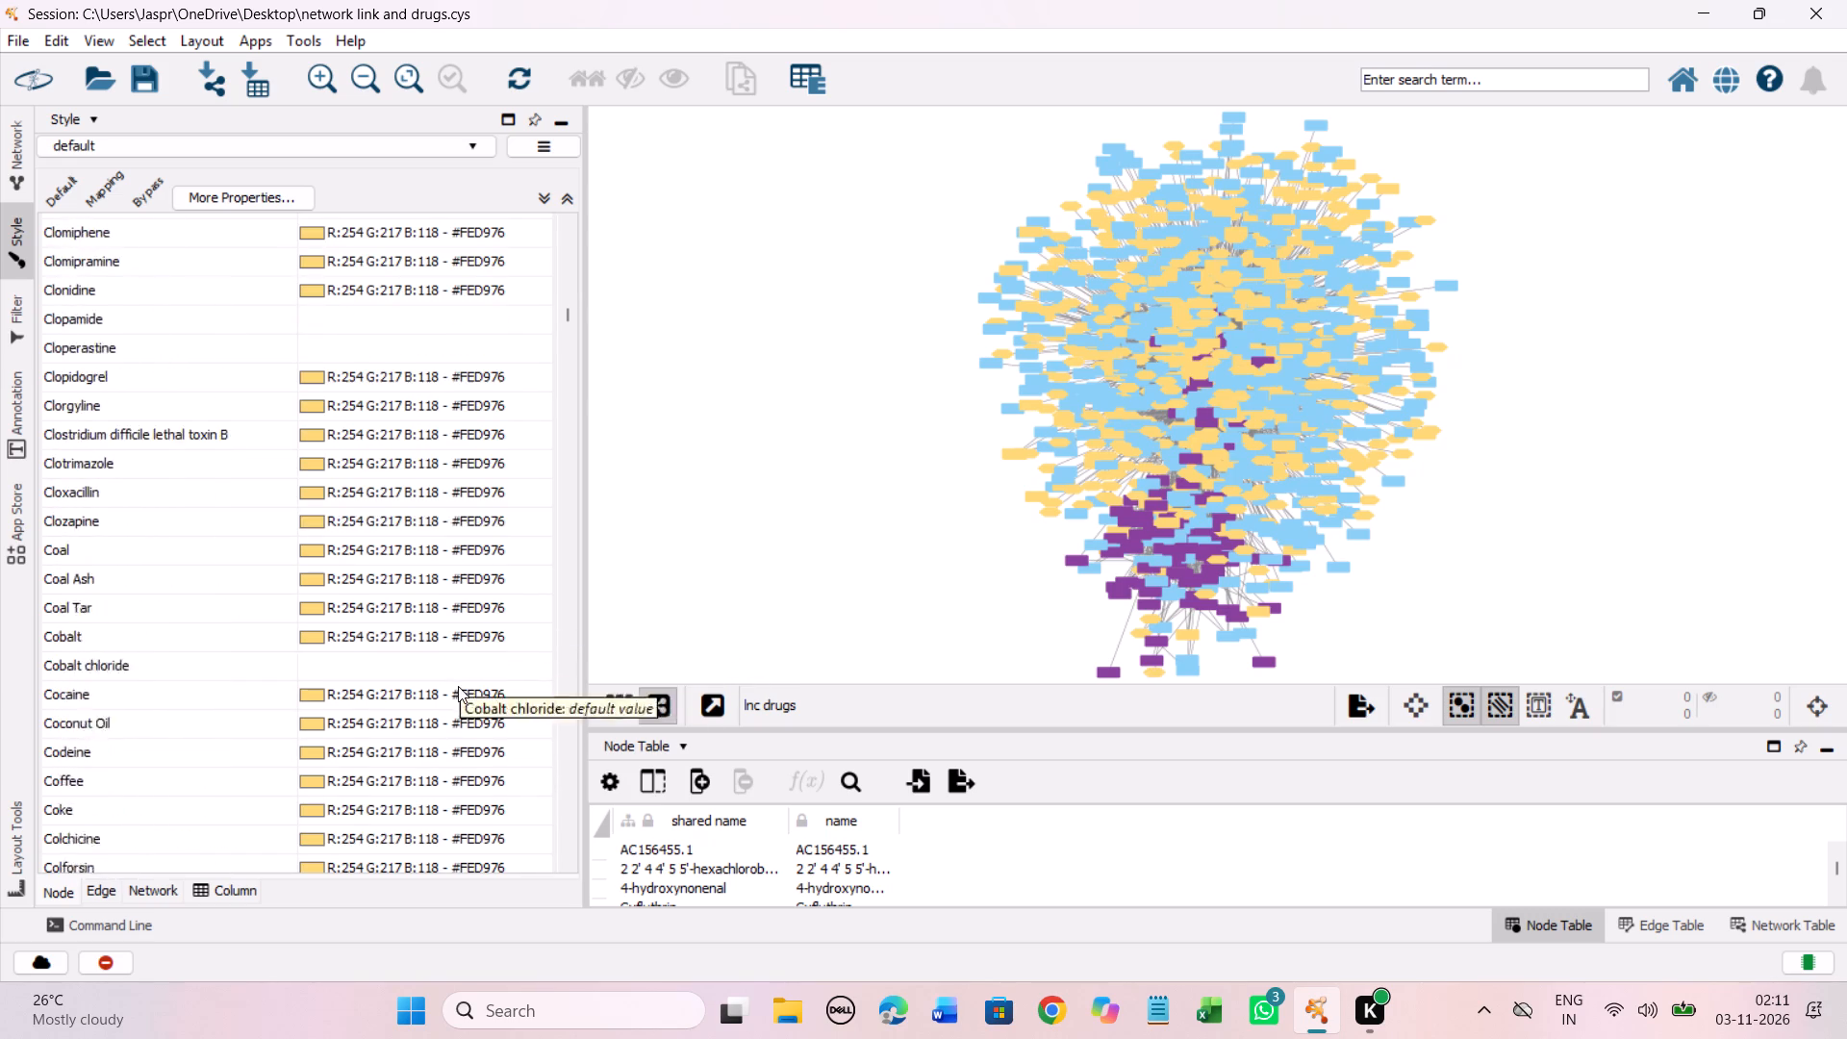
{"action": "scroll", "coordinate": [458, 686], "scroll_direction": "down", "scroll_amount": 20}
{"action": "scroll", "coordinate": [458, 686], "scroll_direction": "down", "scroll_amount": 16}
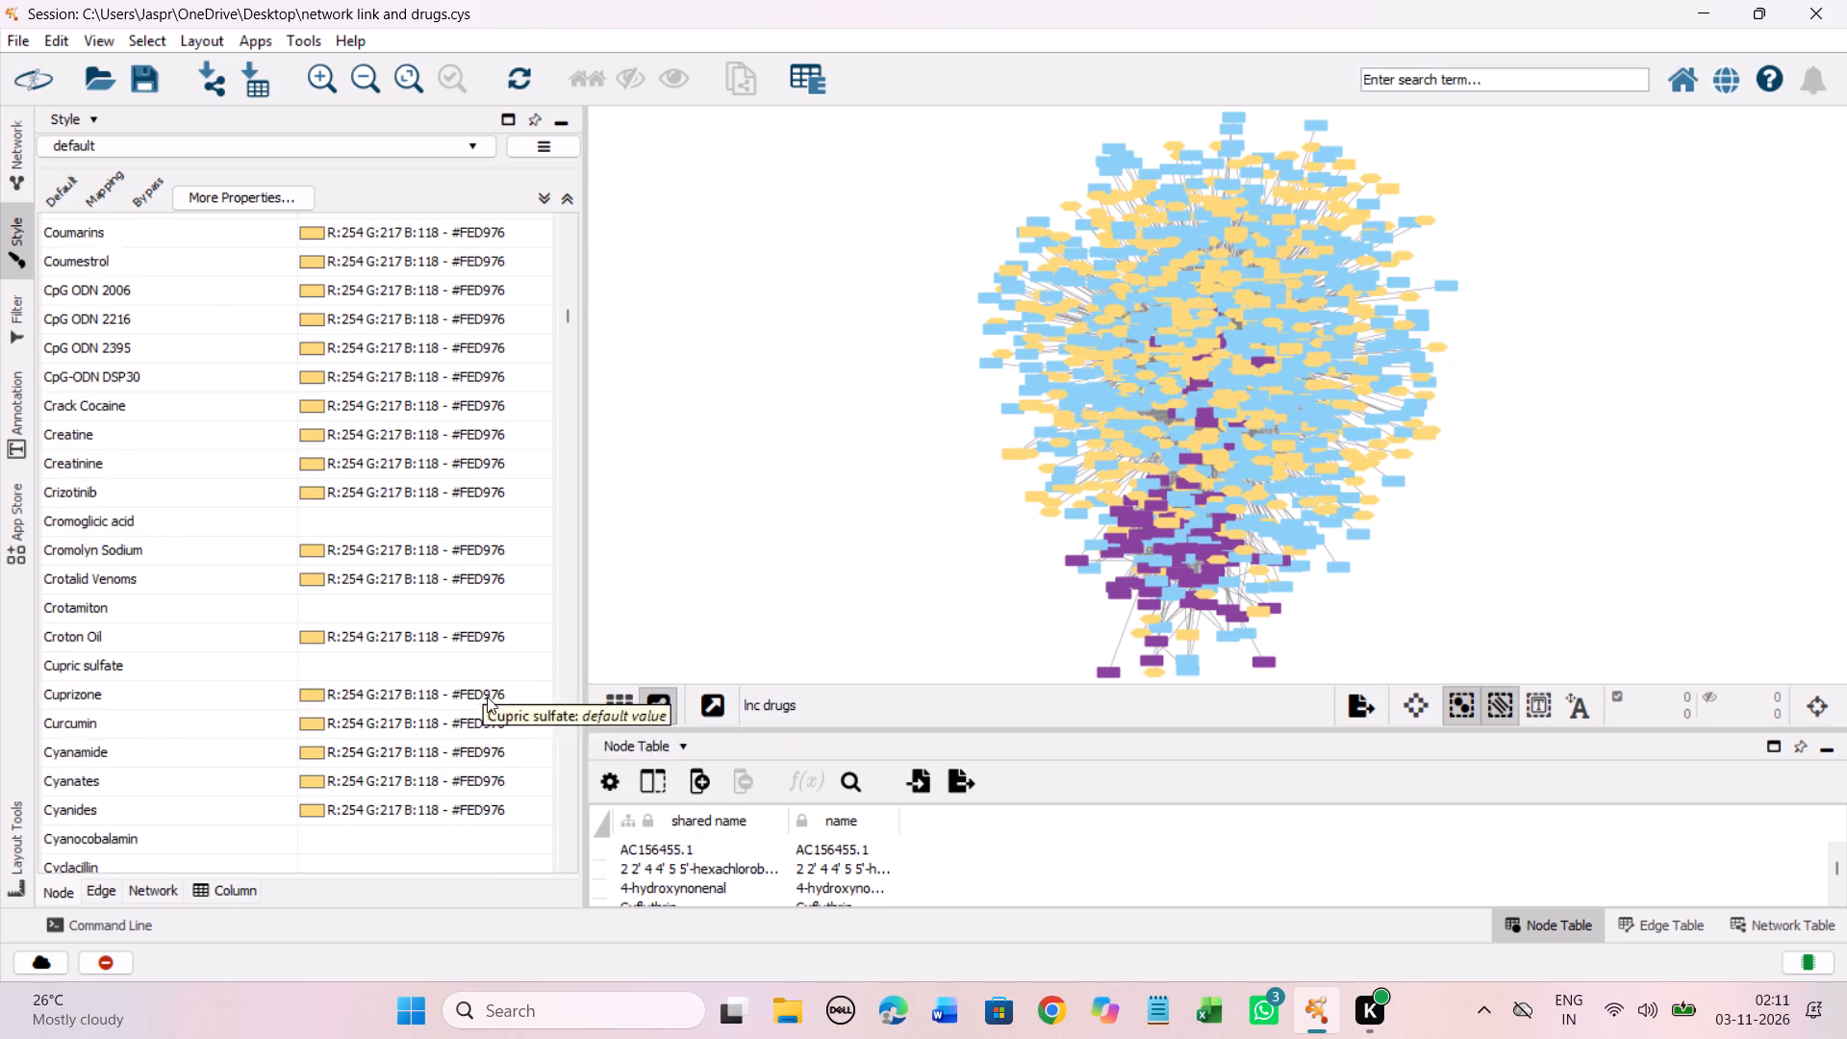
{"action": "scroll", "coordinate": [487, 697], "scroll_direction": "down", "scroll_amount": 20}
{"action": "scroll", "coordinate": [487, 697], "scroll_direction": "down", "scroll_amount": 15}
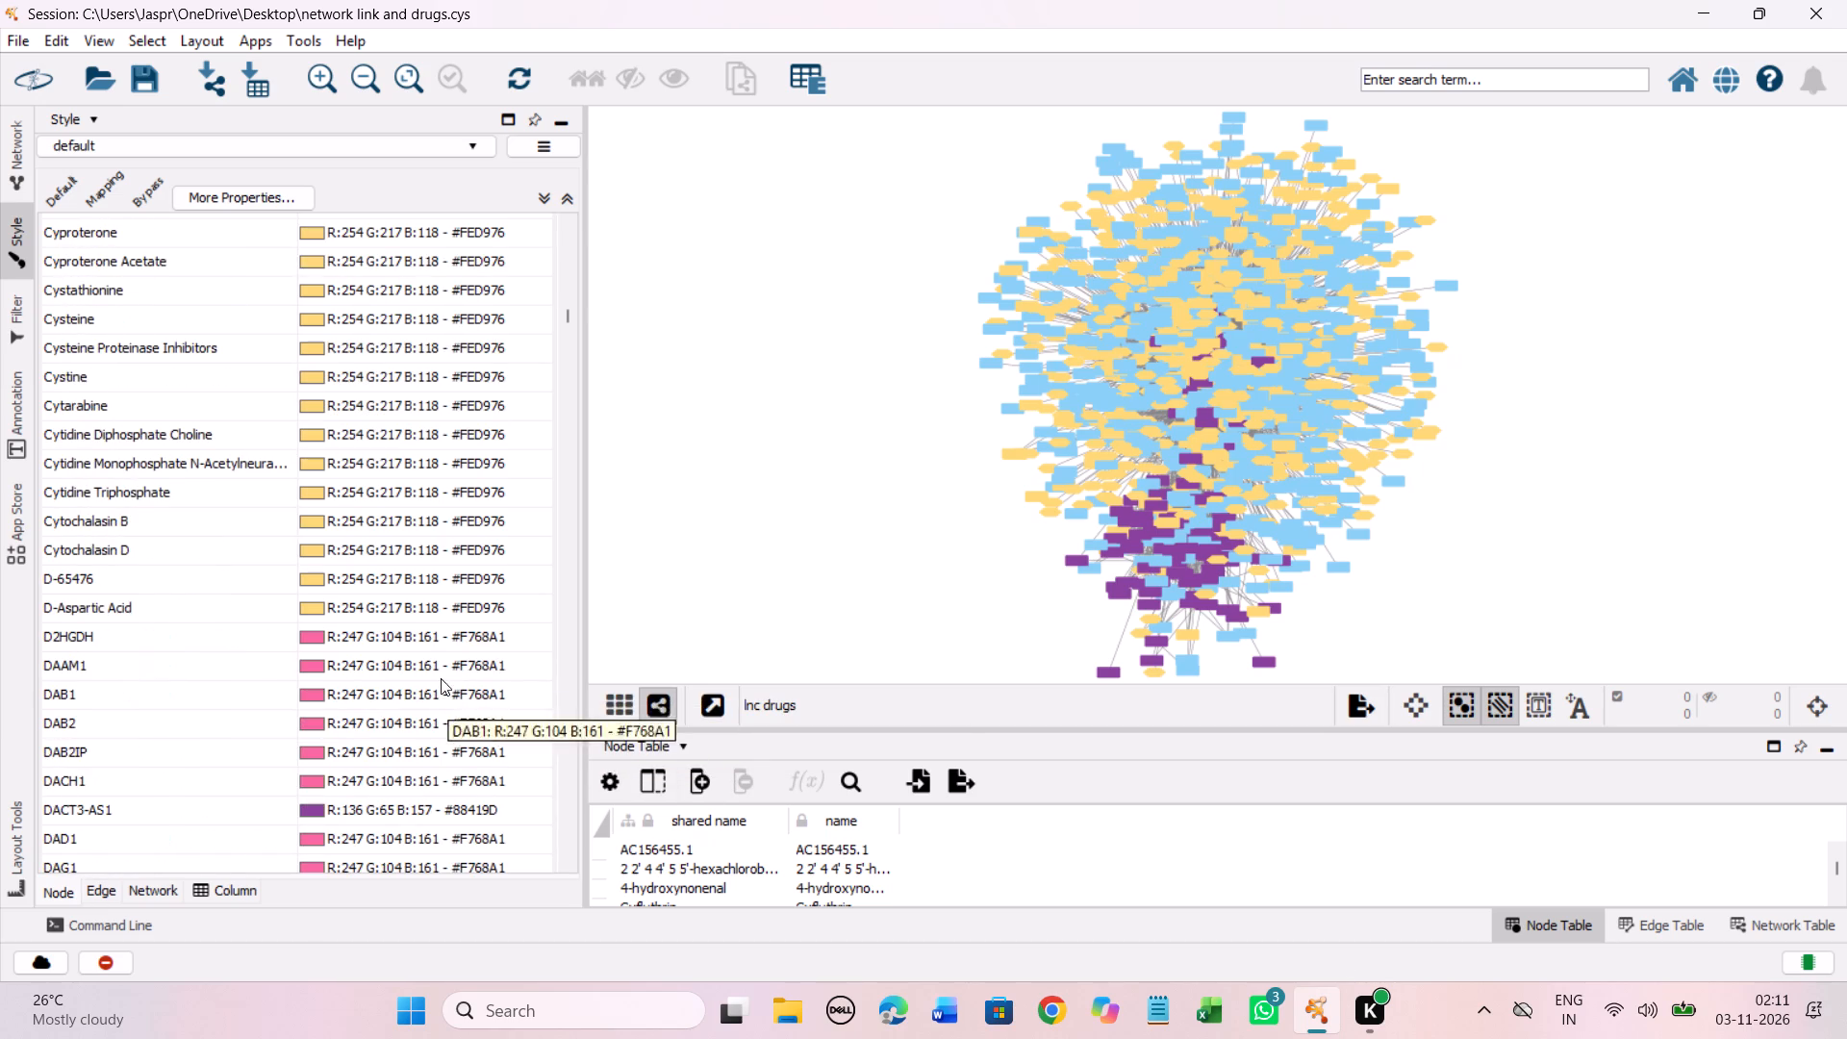
{"action": "left_click", "coordinate": [347, 506], "text": "shift"}
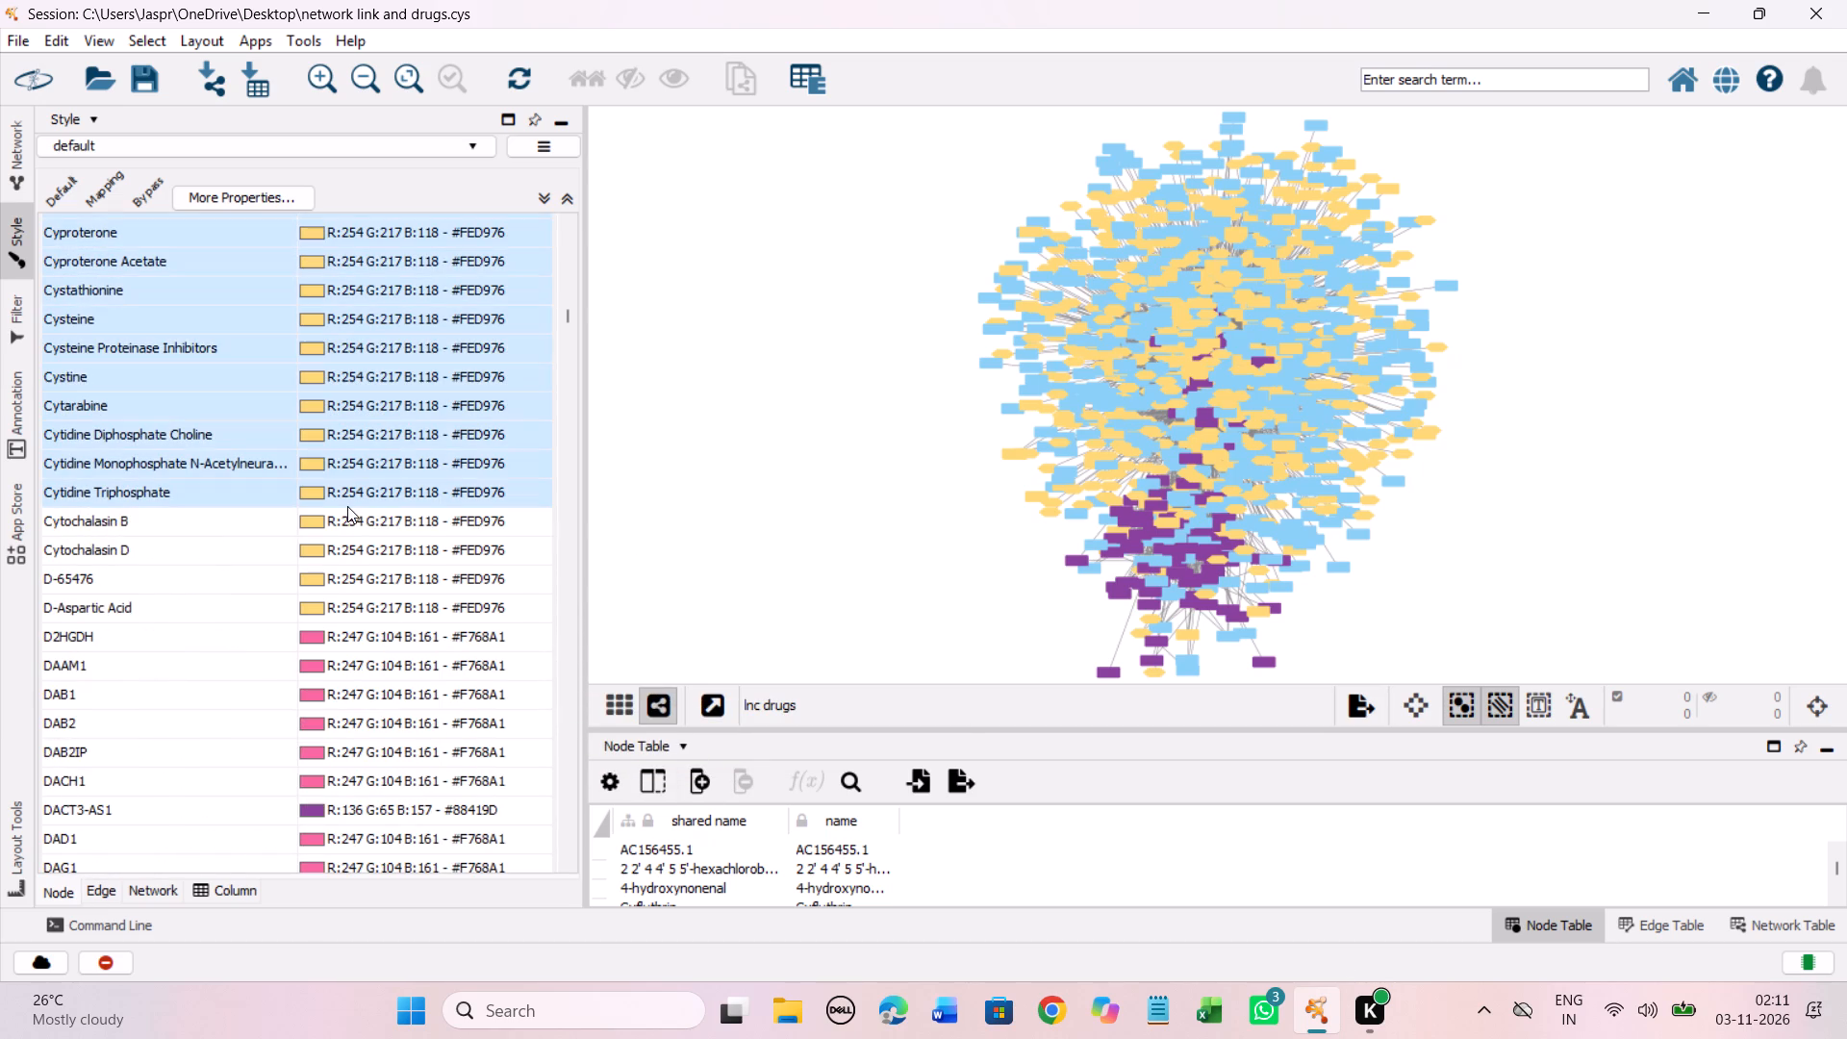
{"action": "right_click", "coordinate": [347, 506]}
{"action": "left_click", "coordinate": [712, 518]}
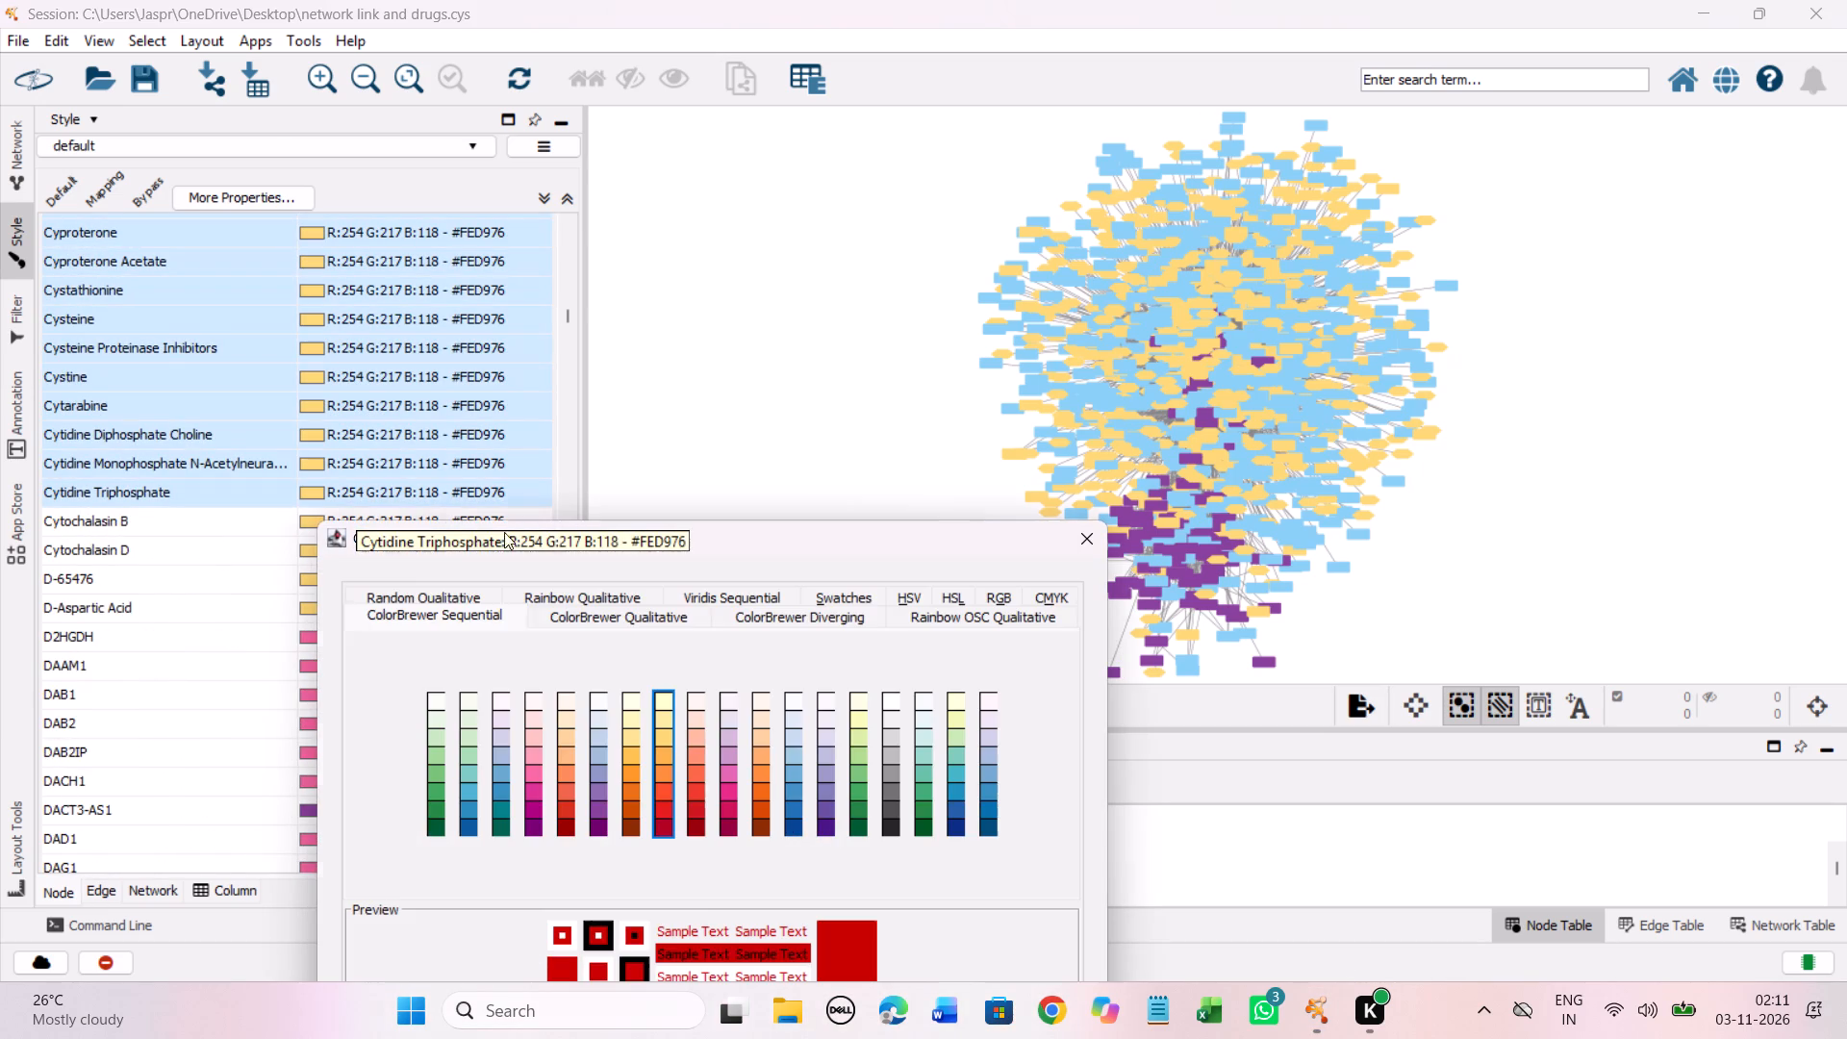
{"action": "left_click_drag", "start_coordinate": [330, 536], "coordinate": [320, 436]}
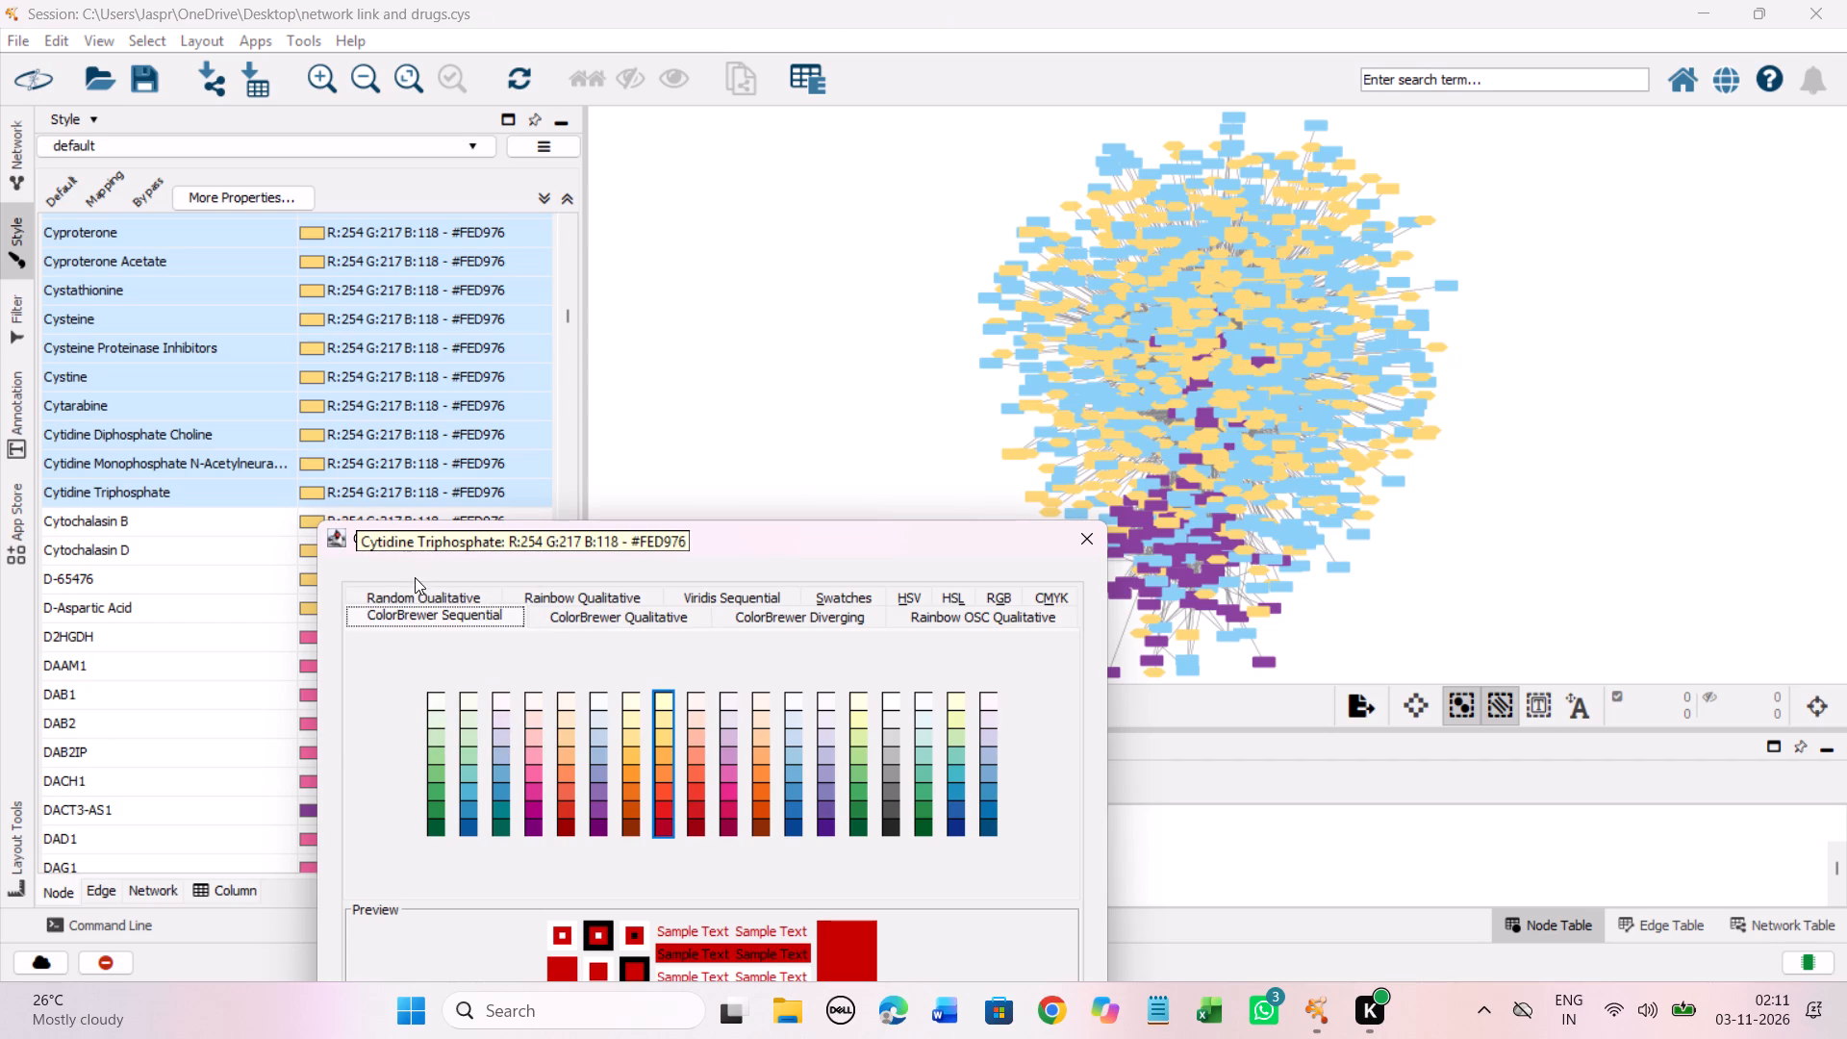
{"action": "left_click_drag", "start_coordinate": [411, 570], "coordinate": [306, 529]}
{"action": "left_click_drag", "start_coordinate": [398, 566], "coordinate": [383, 608]}
{"action": "left_click_drag", "start_coordinate": [705, 555], "coordinate": [459, 291]}
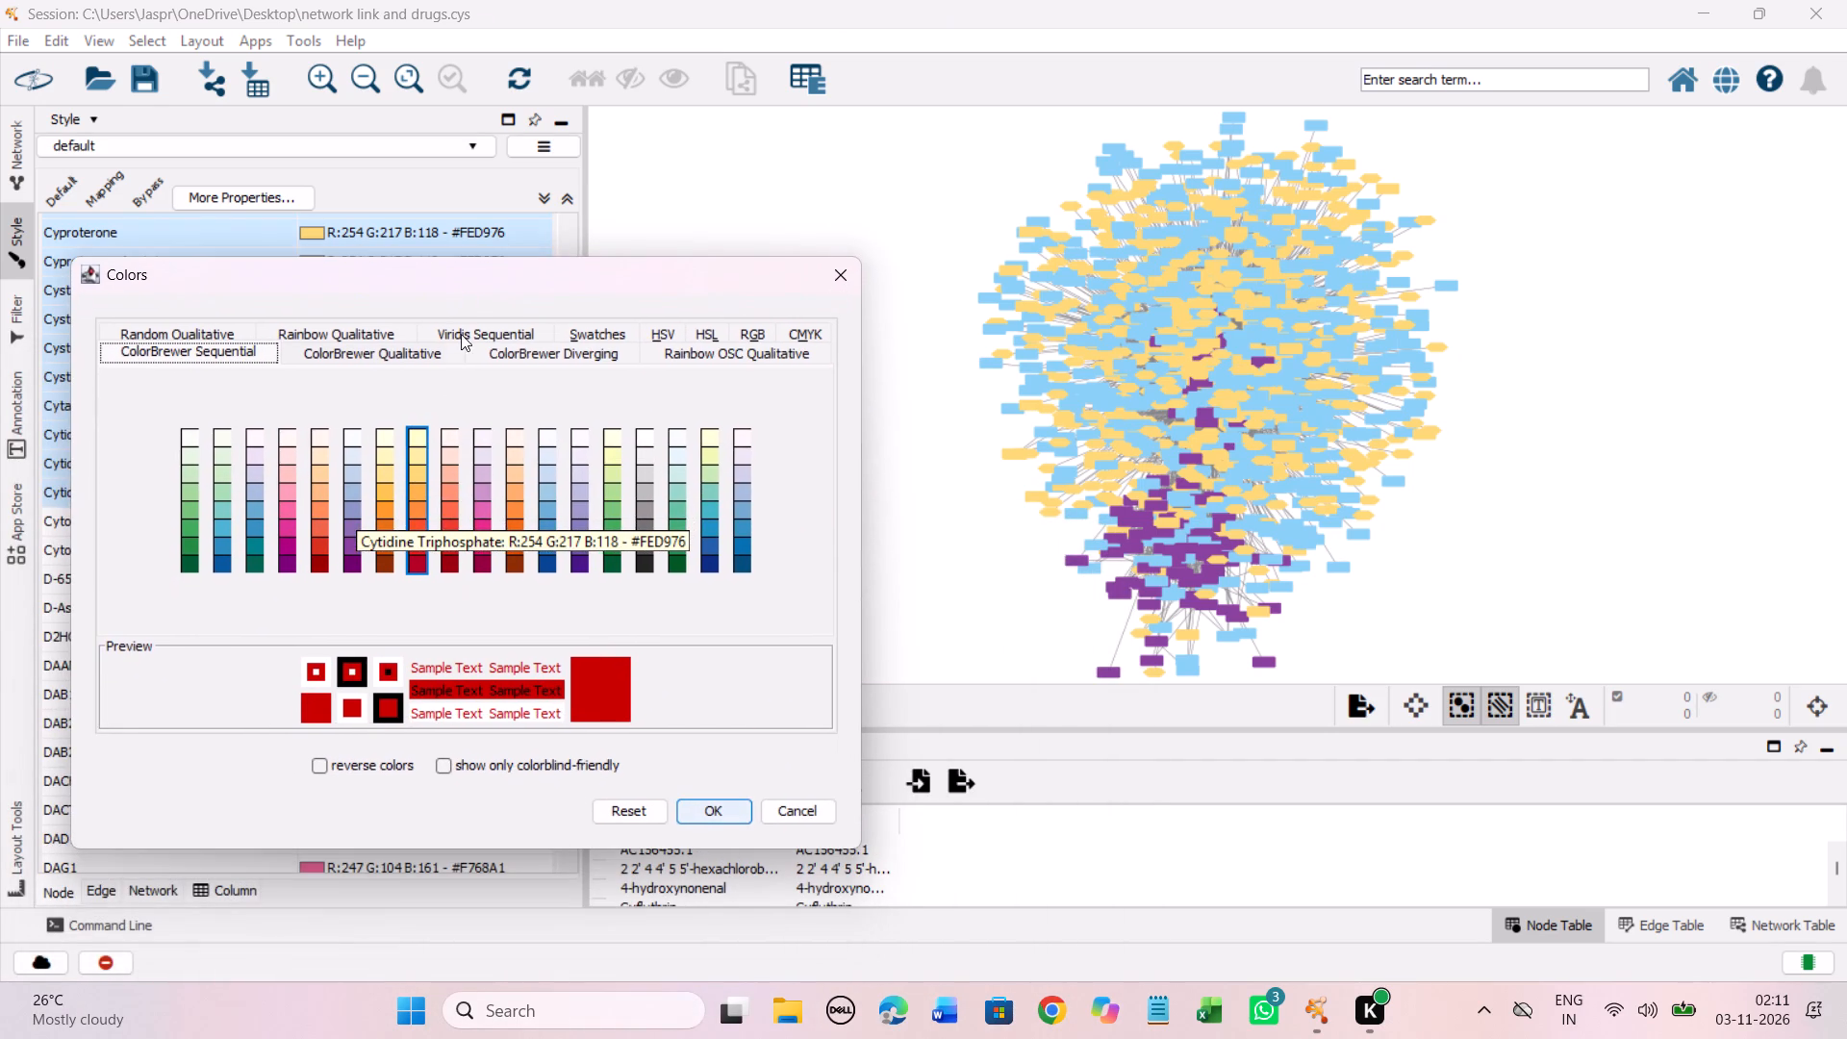
{"action": "left_click", "coordinate": [419, 473]}
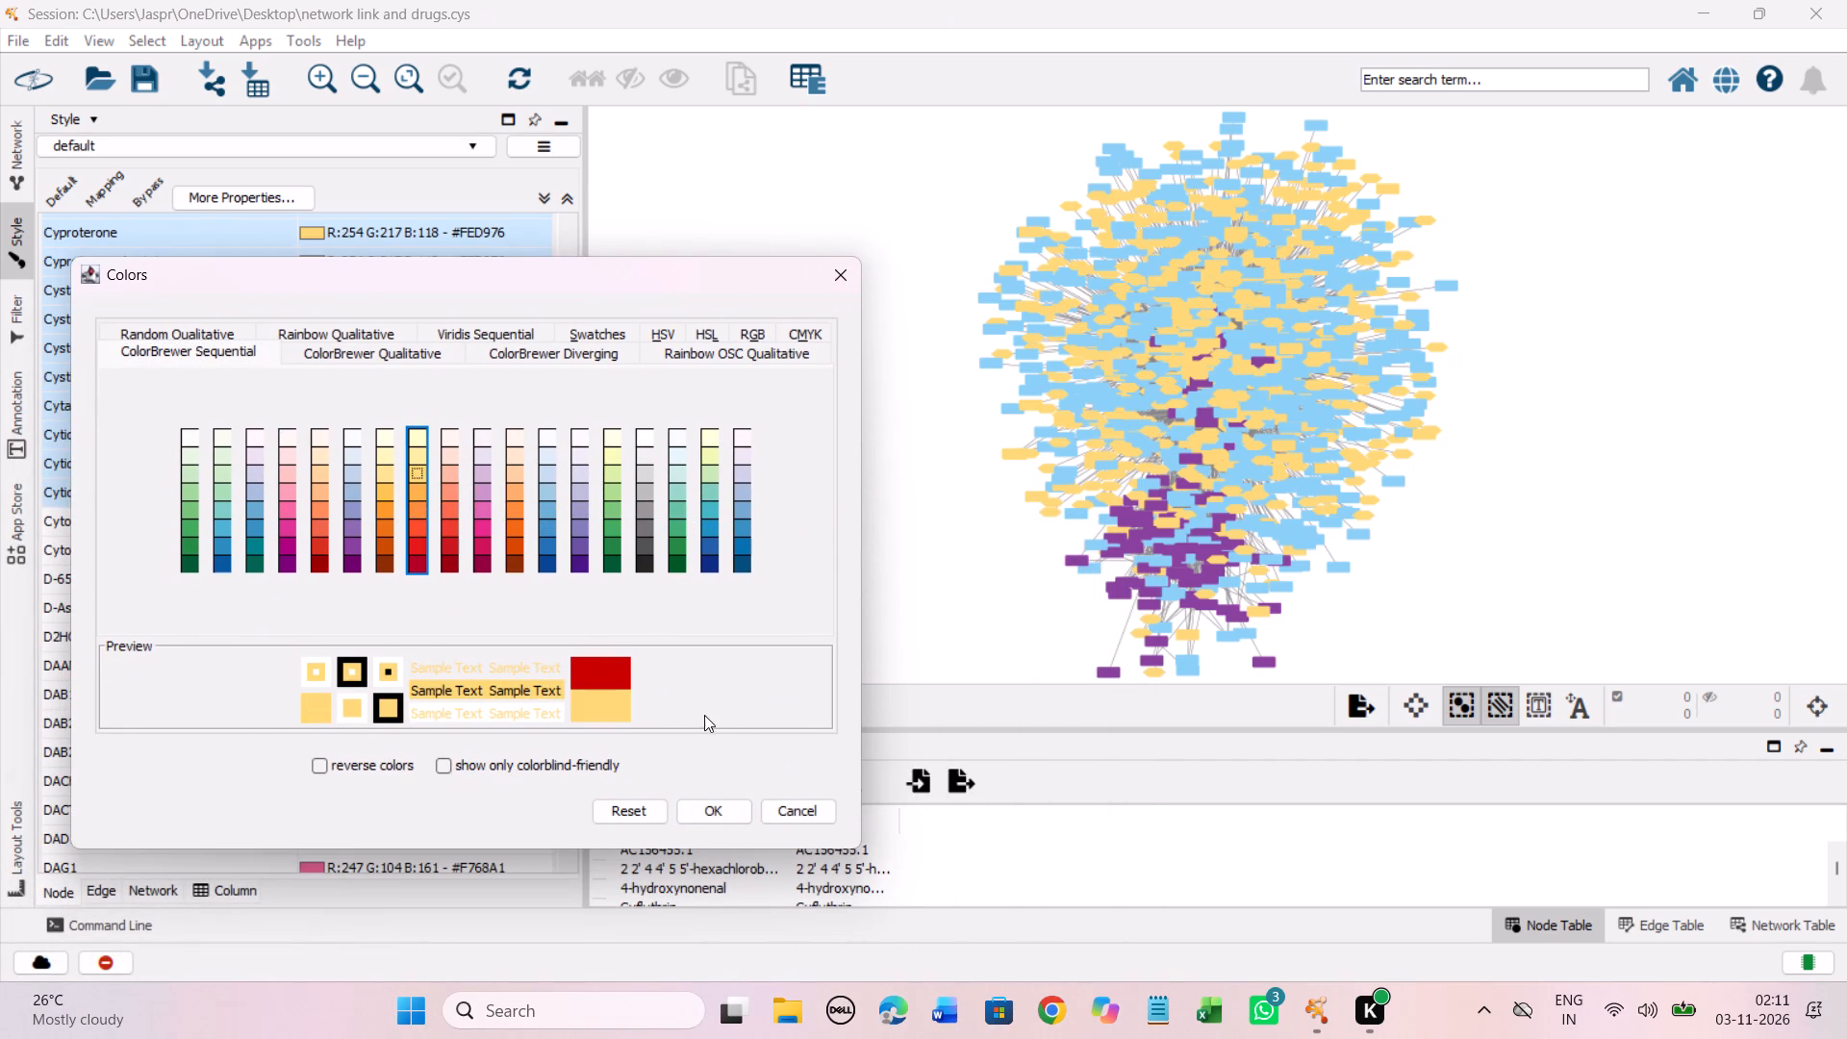
{"action": "left_click", "coordinate": [718, 810]}
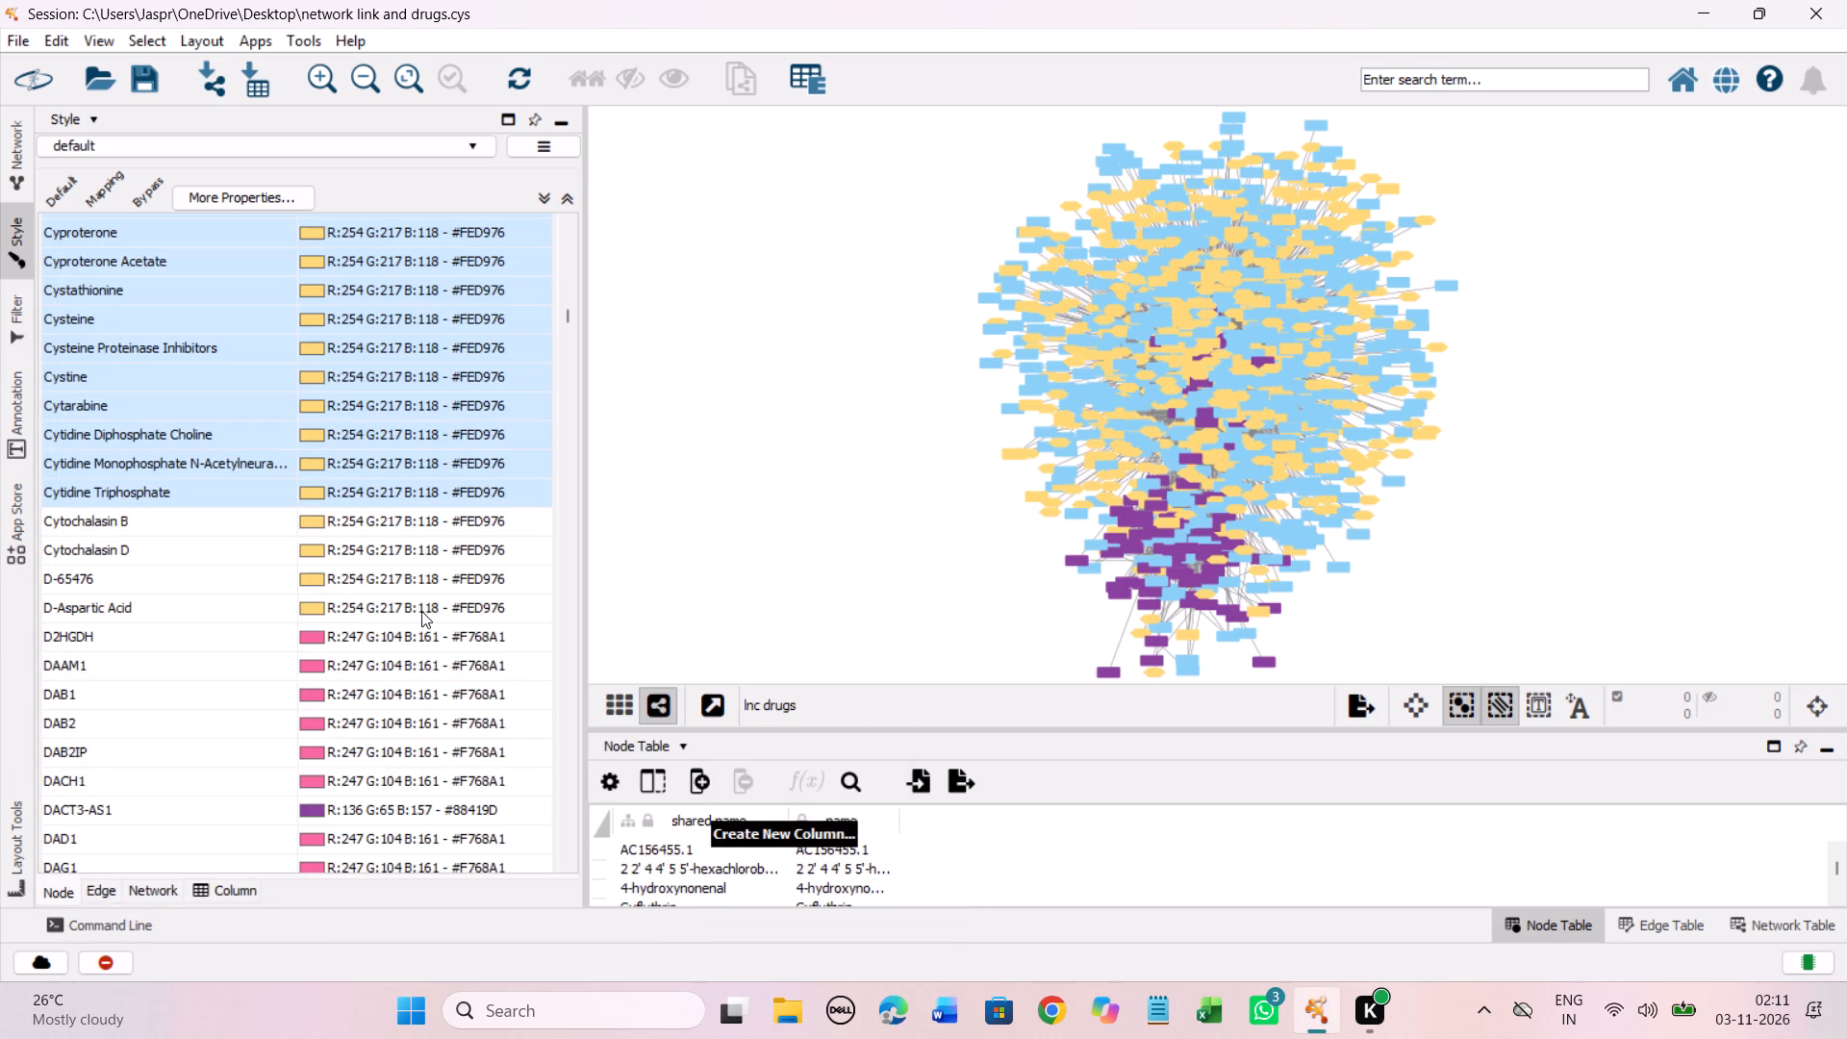
Set the color of the unmapped drug DL-thiorphan, among the D entries between DKK4 and DLAT, to #FED976.
{"action": "scroll", "coordinate": [421, 611], "scroll_direction": "down", "scroll_amount": 14}
{"action": "scroll", "coordinate": [408, 665], "scroll_direction": "down", "scroll_amount": 18}
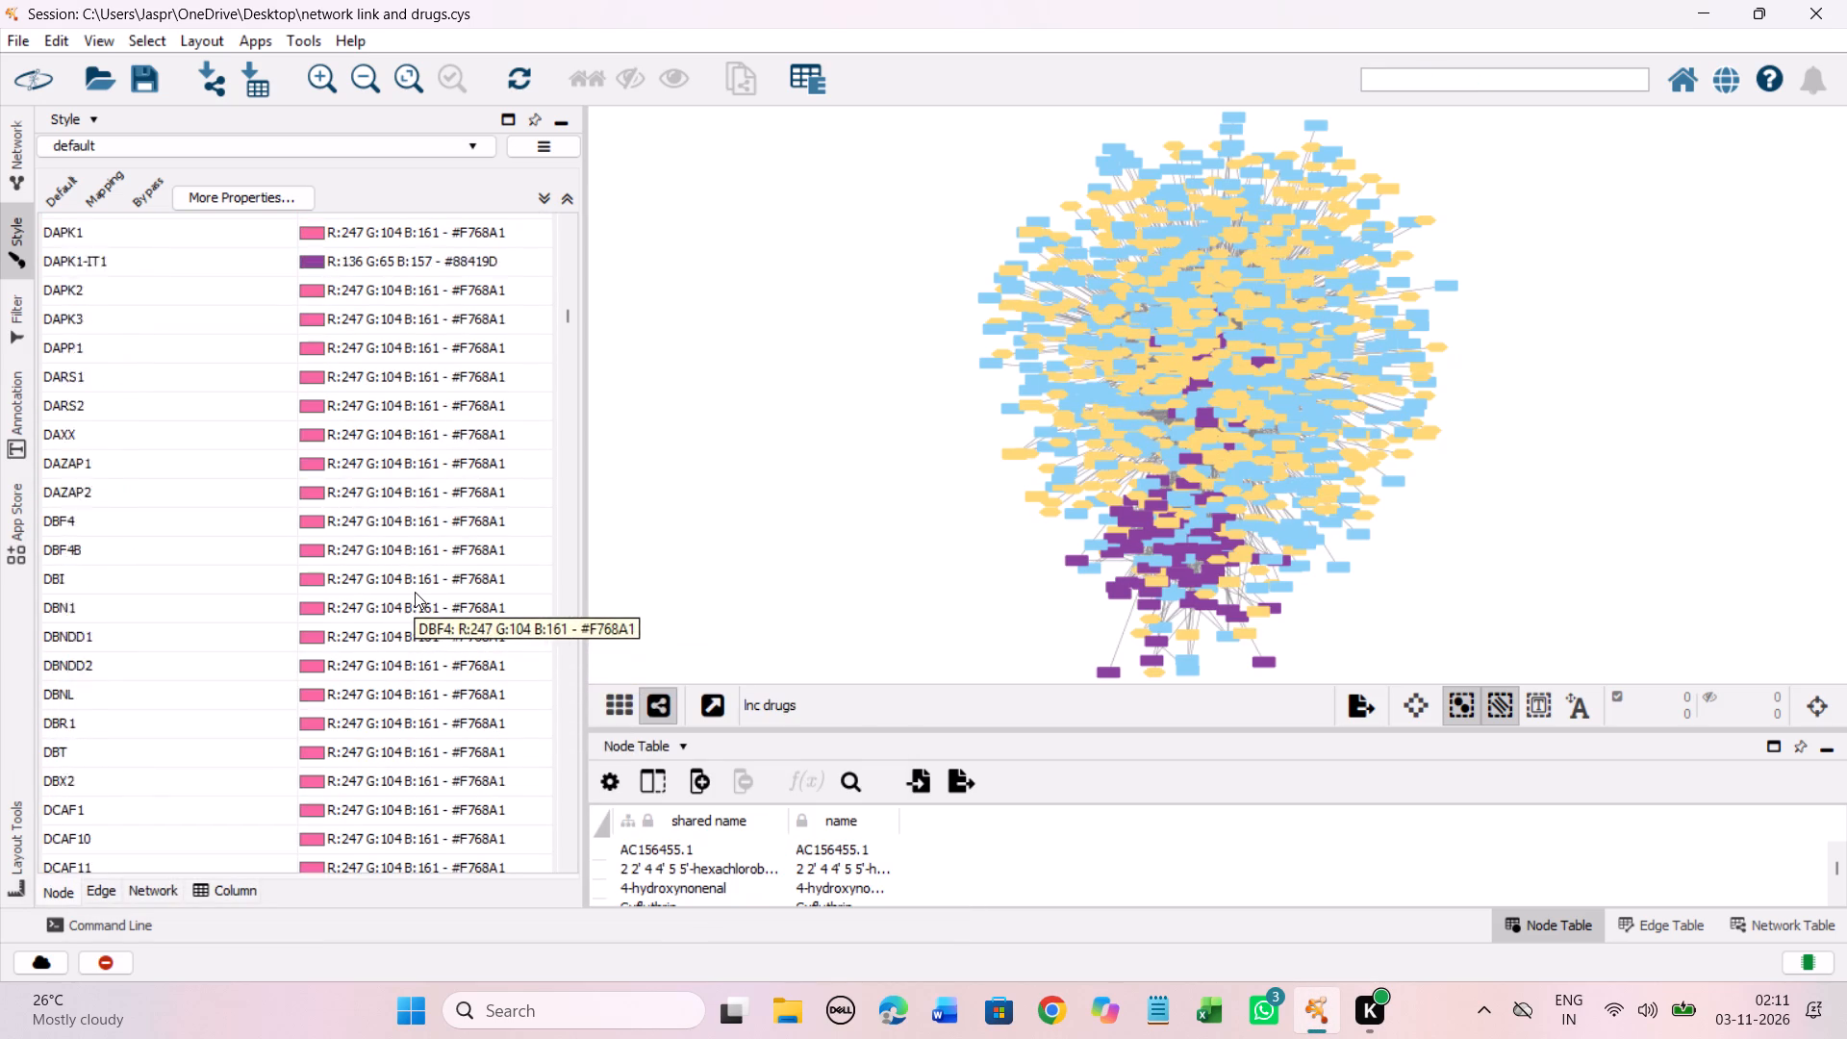
{"action": "scroll", "coordinate": [415, 592], "scroll_direction": "down", "scroll_amount": 20}
{"action": "scroll", "coordinate": [415, 592], "scroll_direction": "down", "scroll_amount": 20}
{"action": "scroll", "coordinate": [415, 592], "scroll_direction": "down", "scroll_amount": 8}
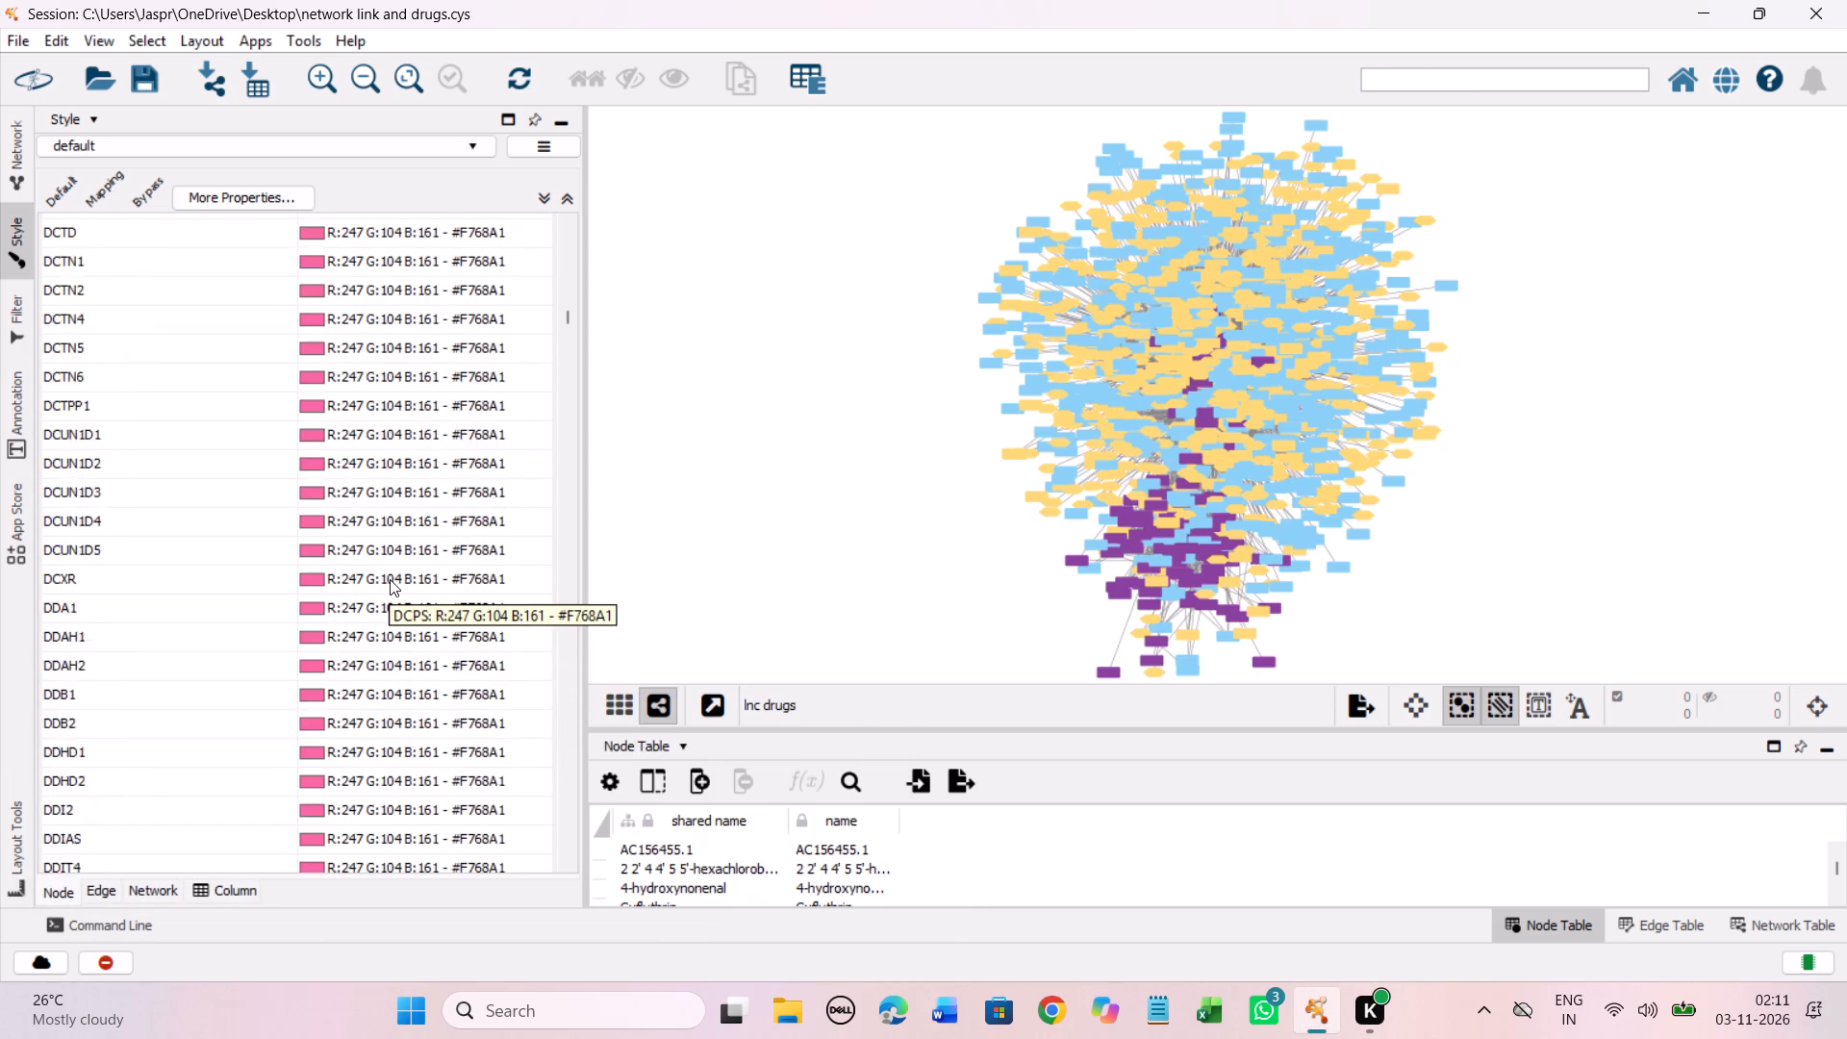
{"action": "scroll", "coordinate": [390, 579], "scroll_direction": "down", "scroll_amount": 12}
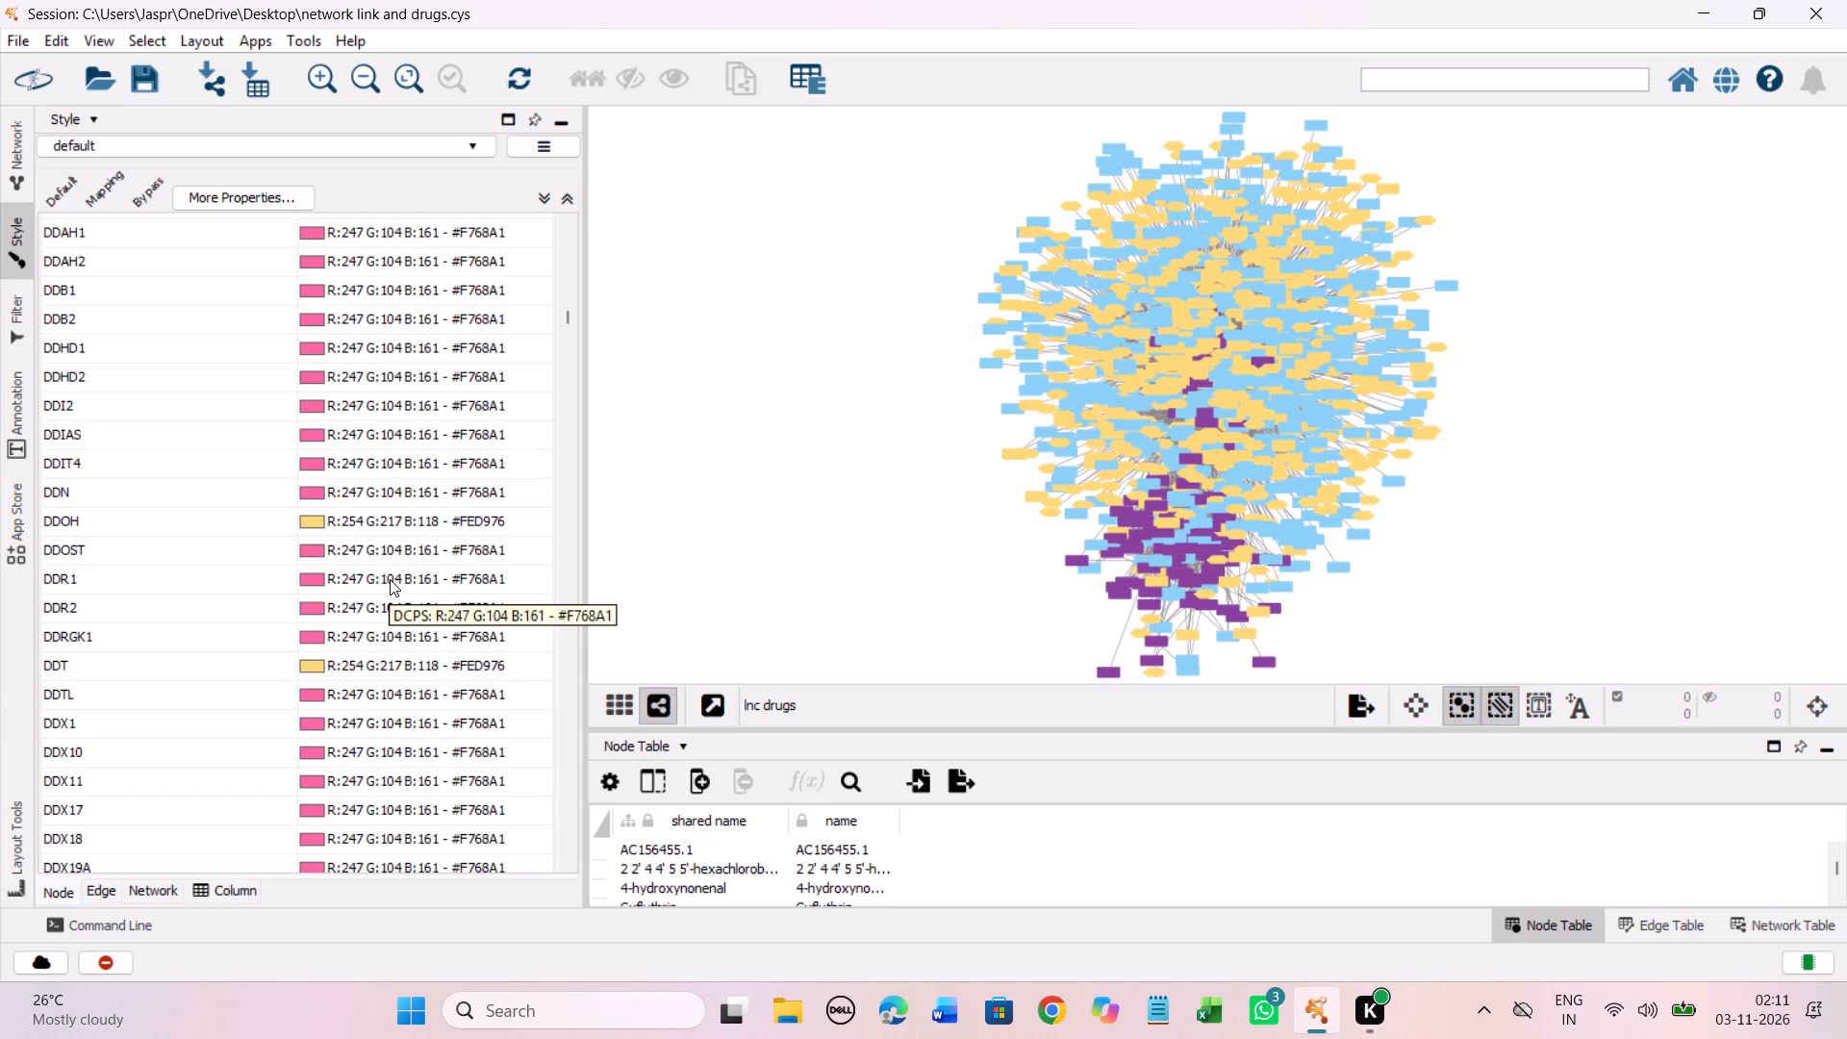
{"action": "scroll", "coordinate": [390, 579], "scroll_direction": "down", "scroll_amount": 20}
{"action": "scroll", "coordinate": [390, 579], "scroll_direction": "down", "scroll_amount": 19}
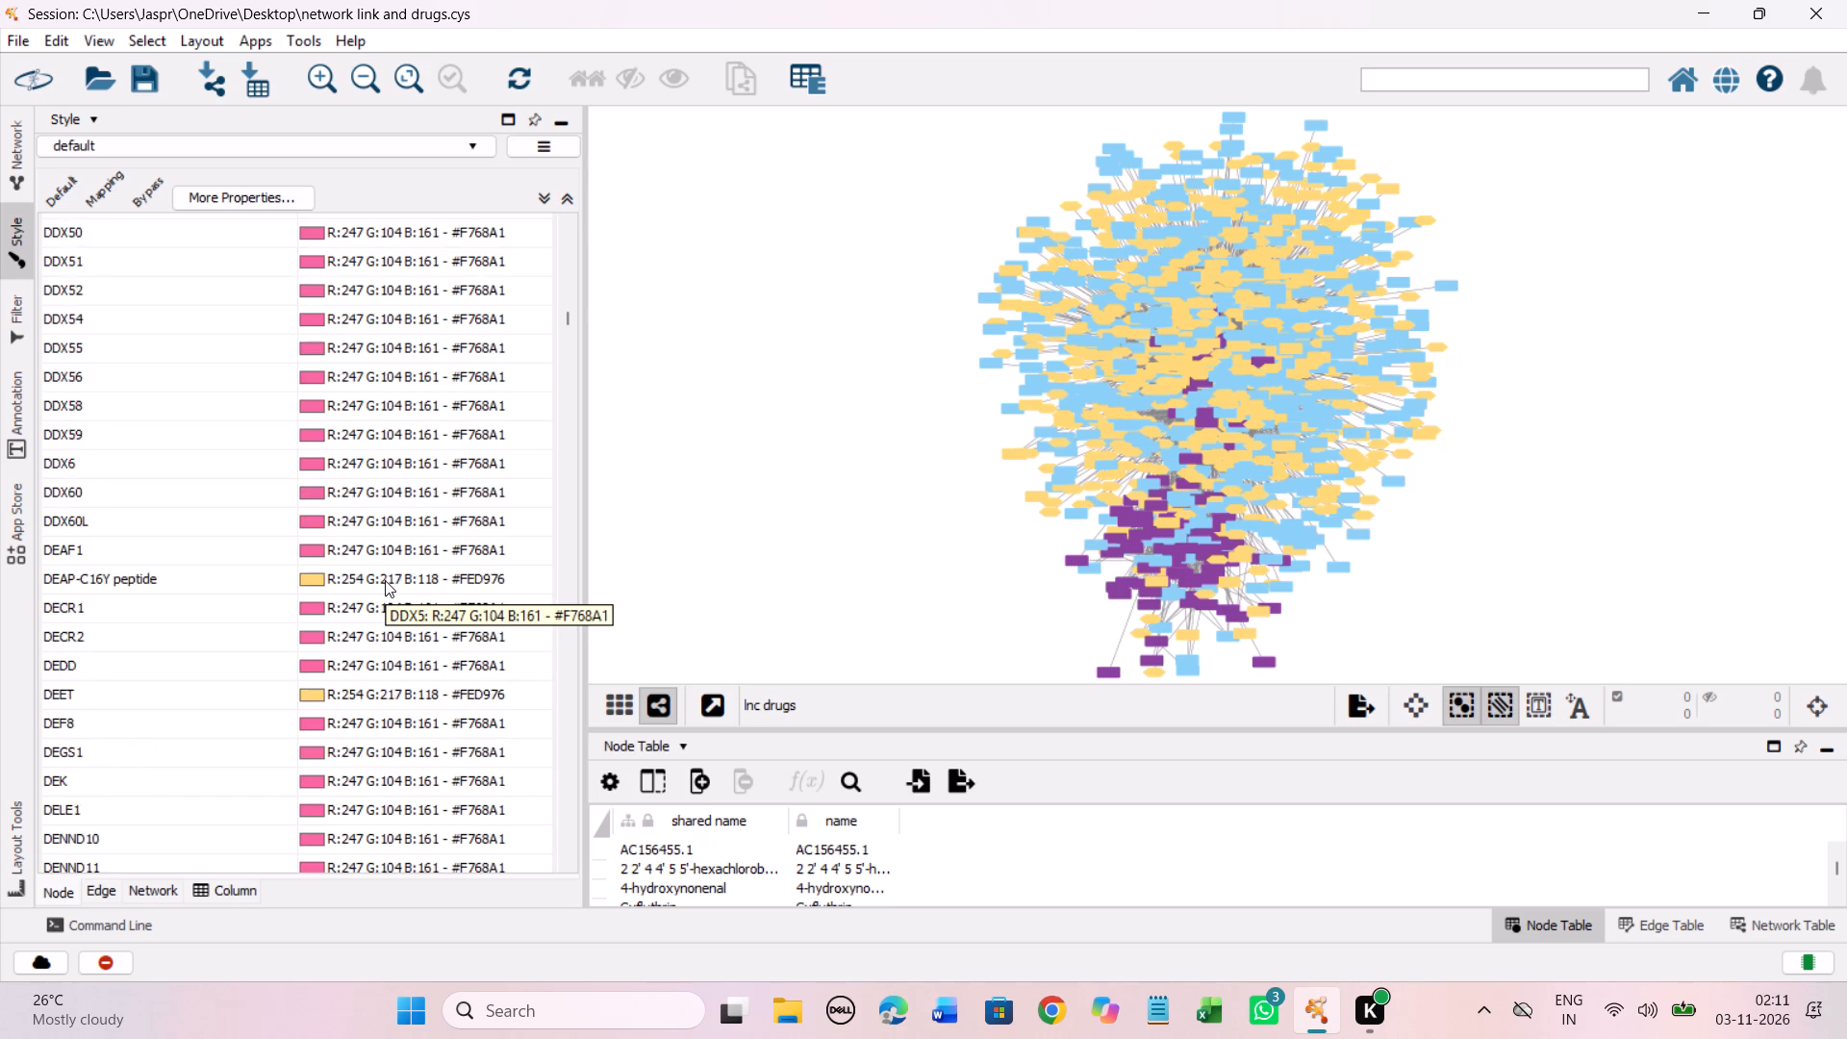
{"action": "scroll", "coordinate": [385, 580], "scroll_direction": "down", "scroll_amount": 20}
{"action": "scroll", "coordinate": [385, 580], "scroll_direction": "down", "scroll_amount": 20}
{"action": "scroll", "coordinate": [385, 580], "scroll_direction": "down", "scroll_amount": 4}
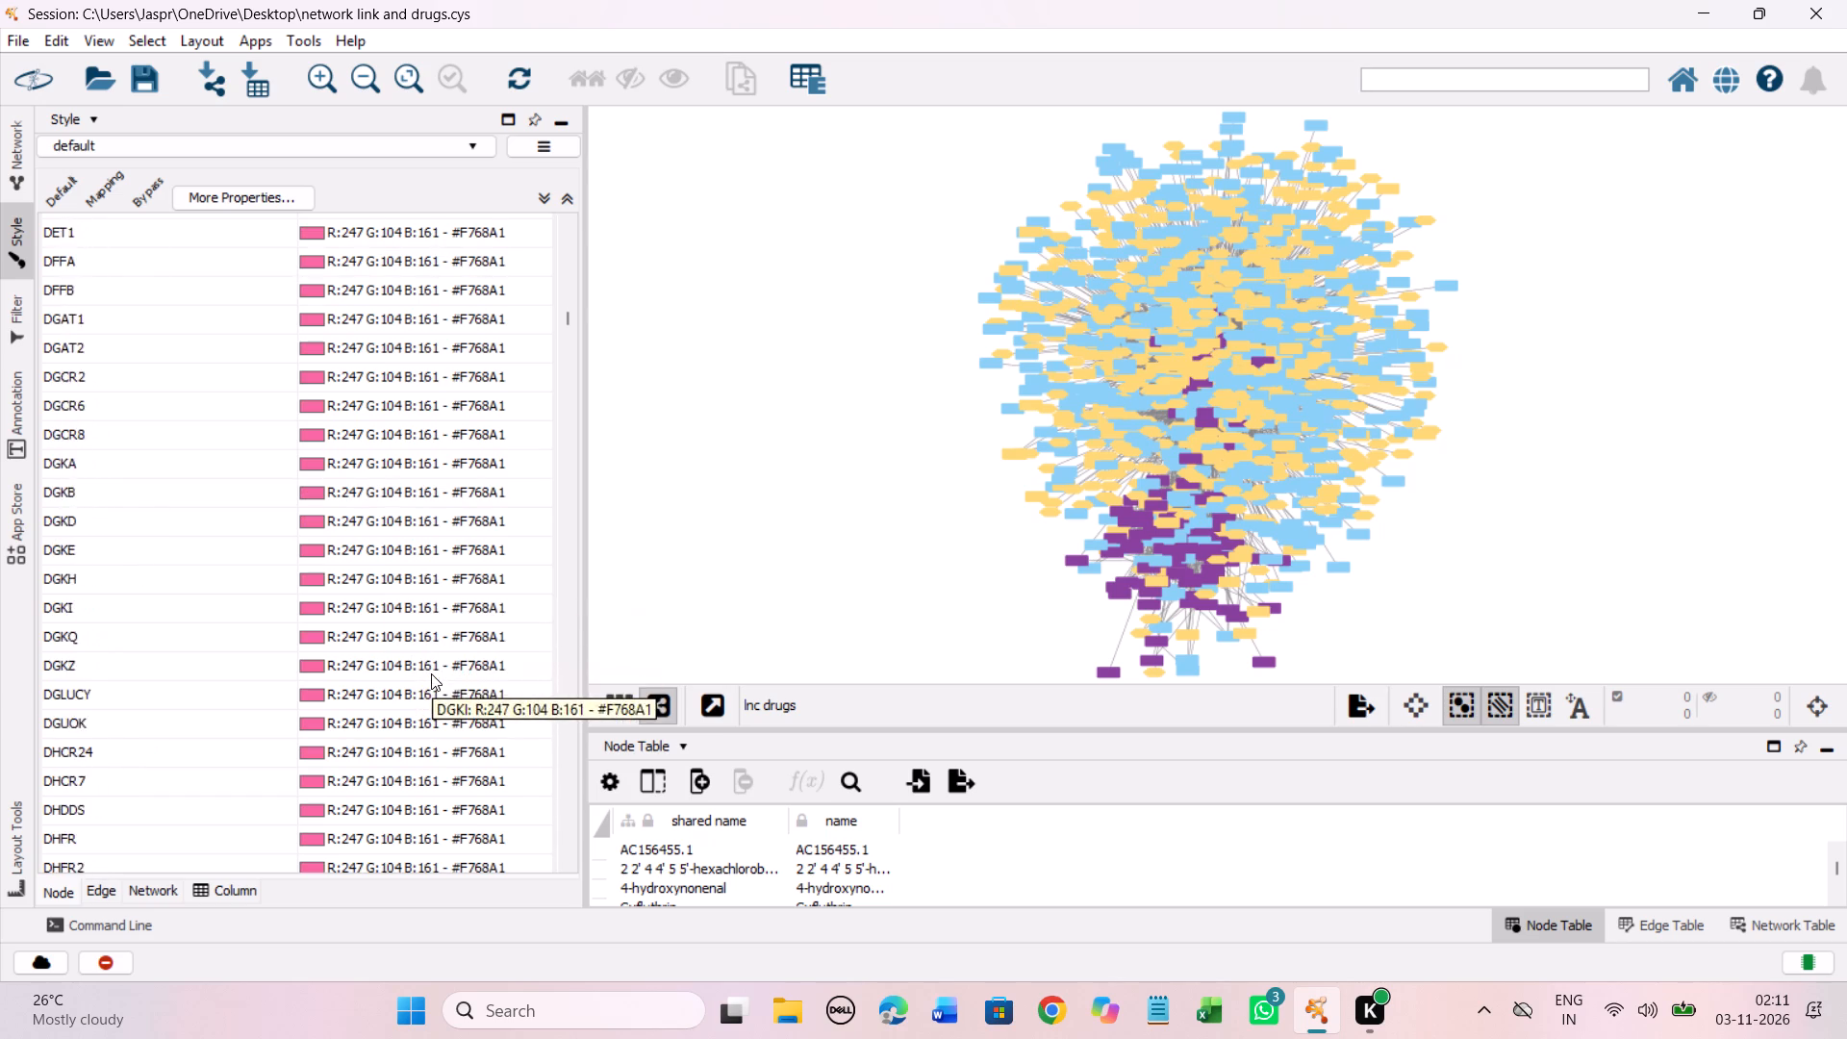
{"action": "scroll", "coordinate": [431, 673], "scroll_direction": "down", "scroll_amount": 20}
{"action": "scroll", "coordinate": [431, 673], "scroll_direction": "down", "scroll_amount": 20}
{"action": "scroll", "coordinate": [431, 673], "scroll_direction": "down", "scroll_amount": 4}
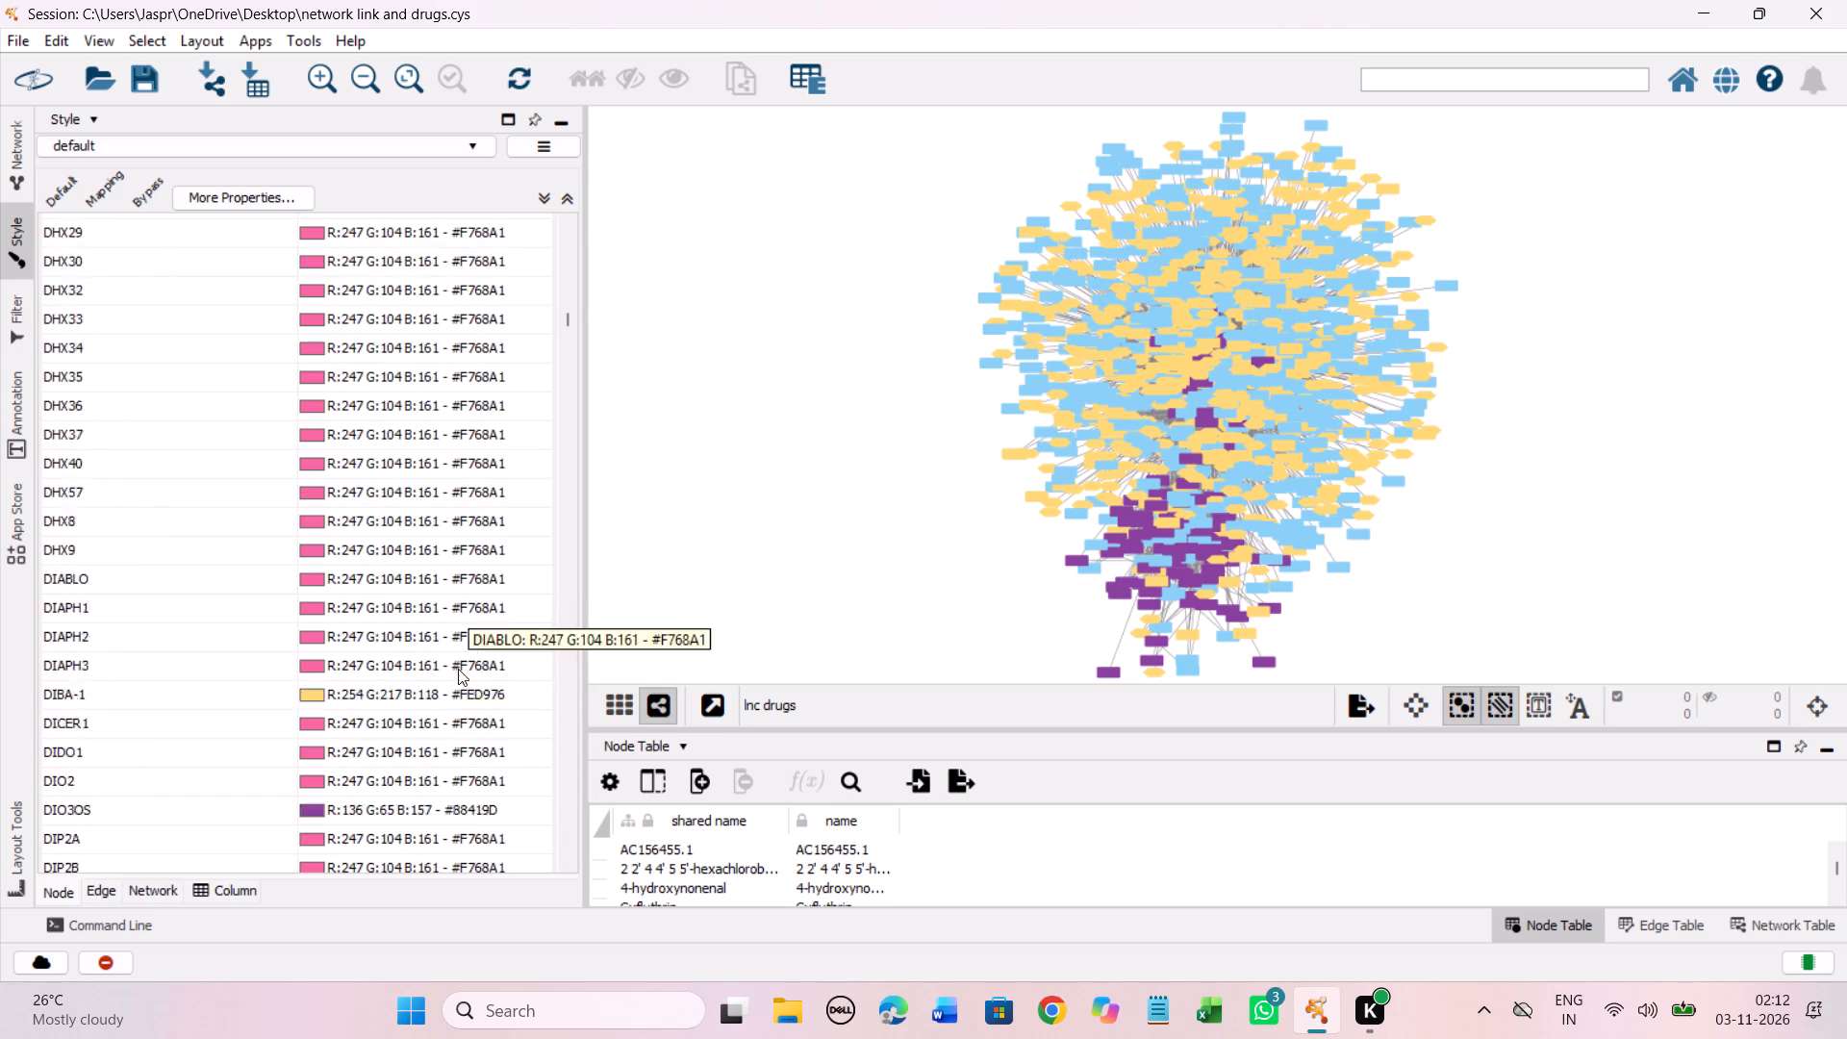
{"action": "scroll", "coordinate": [458, 669], "scroll_direction": "down", "scroll_amount": 20}
{"action": "scroll", "coordinate": [458, 669], "scroll_direction": "down", "scroll_amount": 3}
{"action": "scroll", "coordinate": [418, 596], "scroll_direction": "down", "scroll_amount": 6}
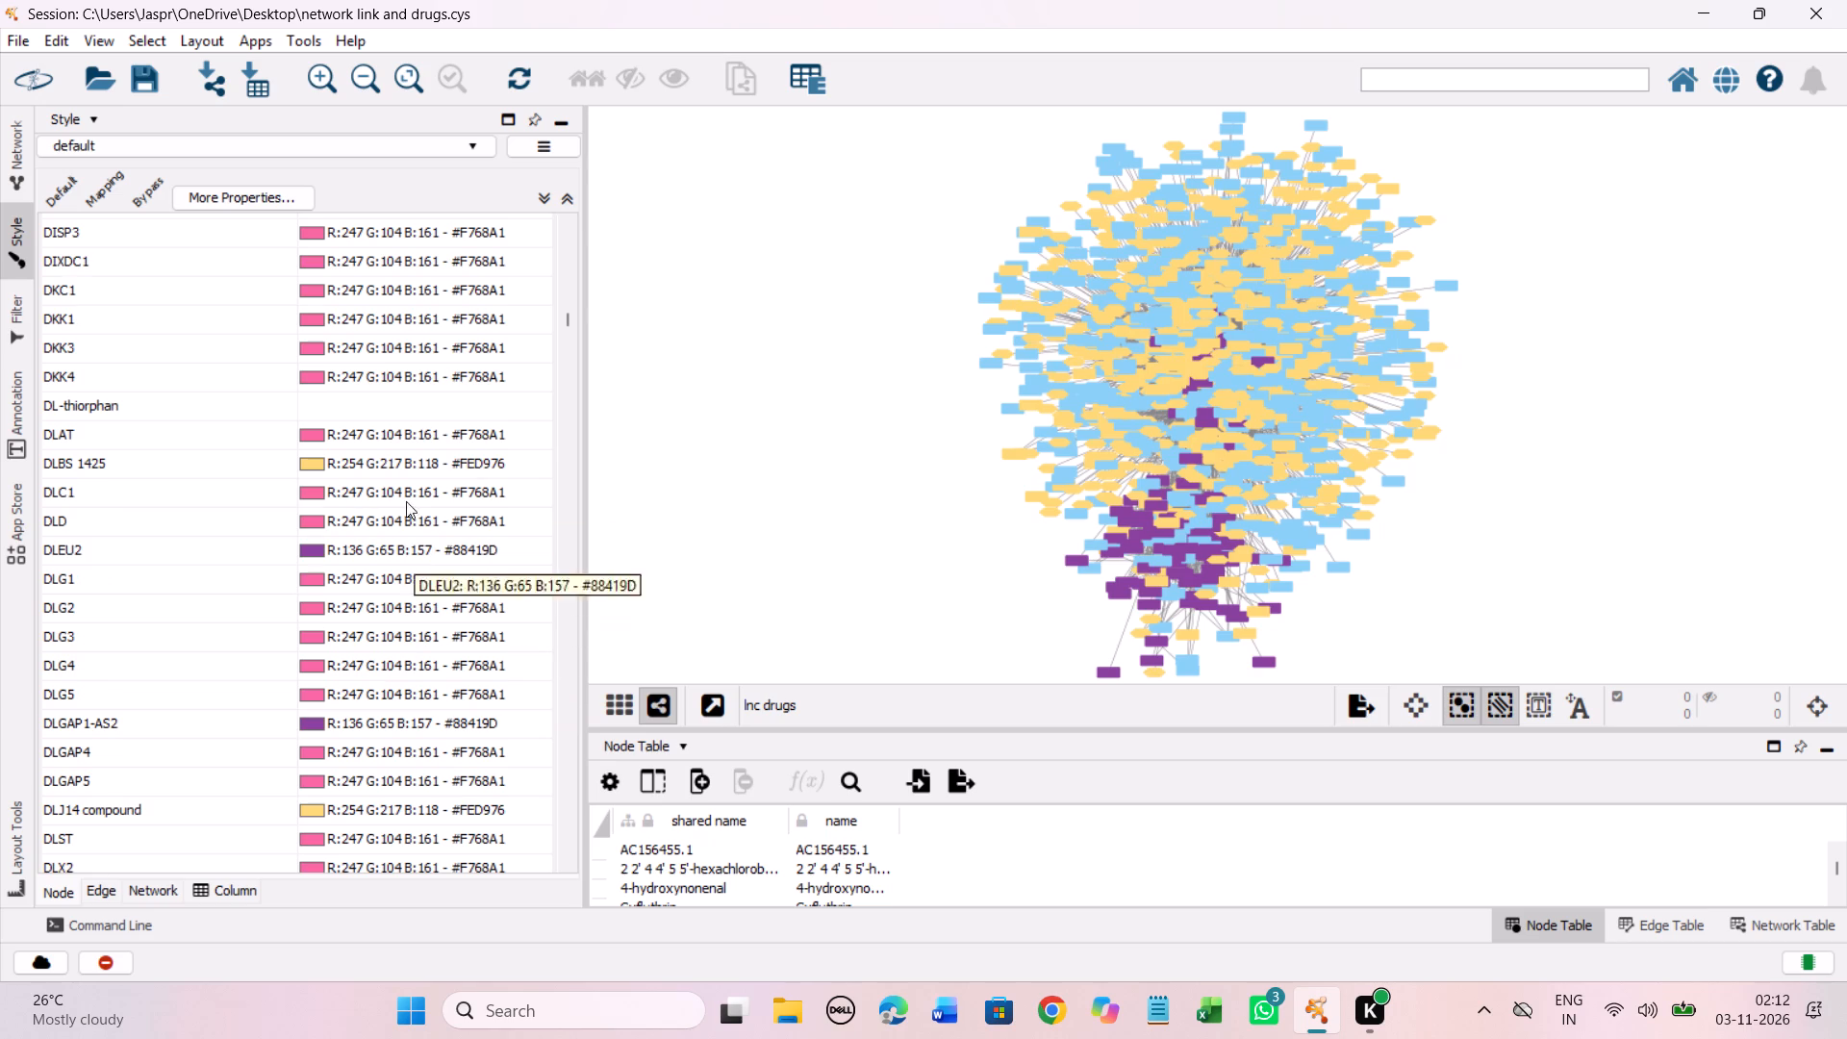
{"action": "left_click", "coordinate": [361, 395]}
{"action": "right_click", "coordinate": [361, 395]}
{"action": "left_click", "coordinate": [696, 407]}
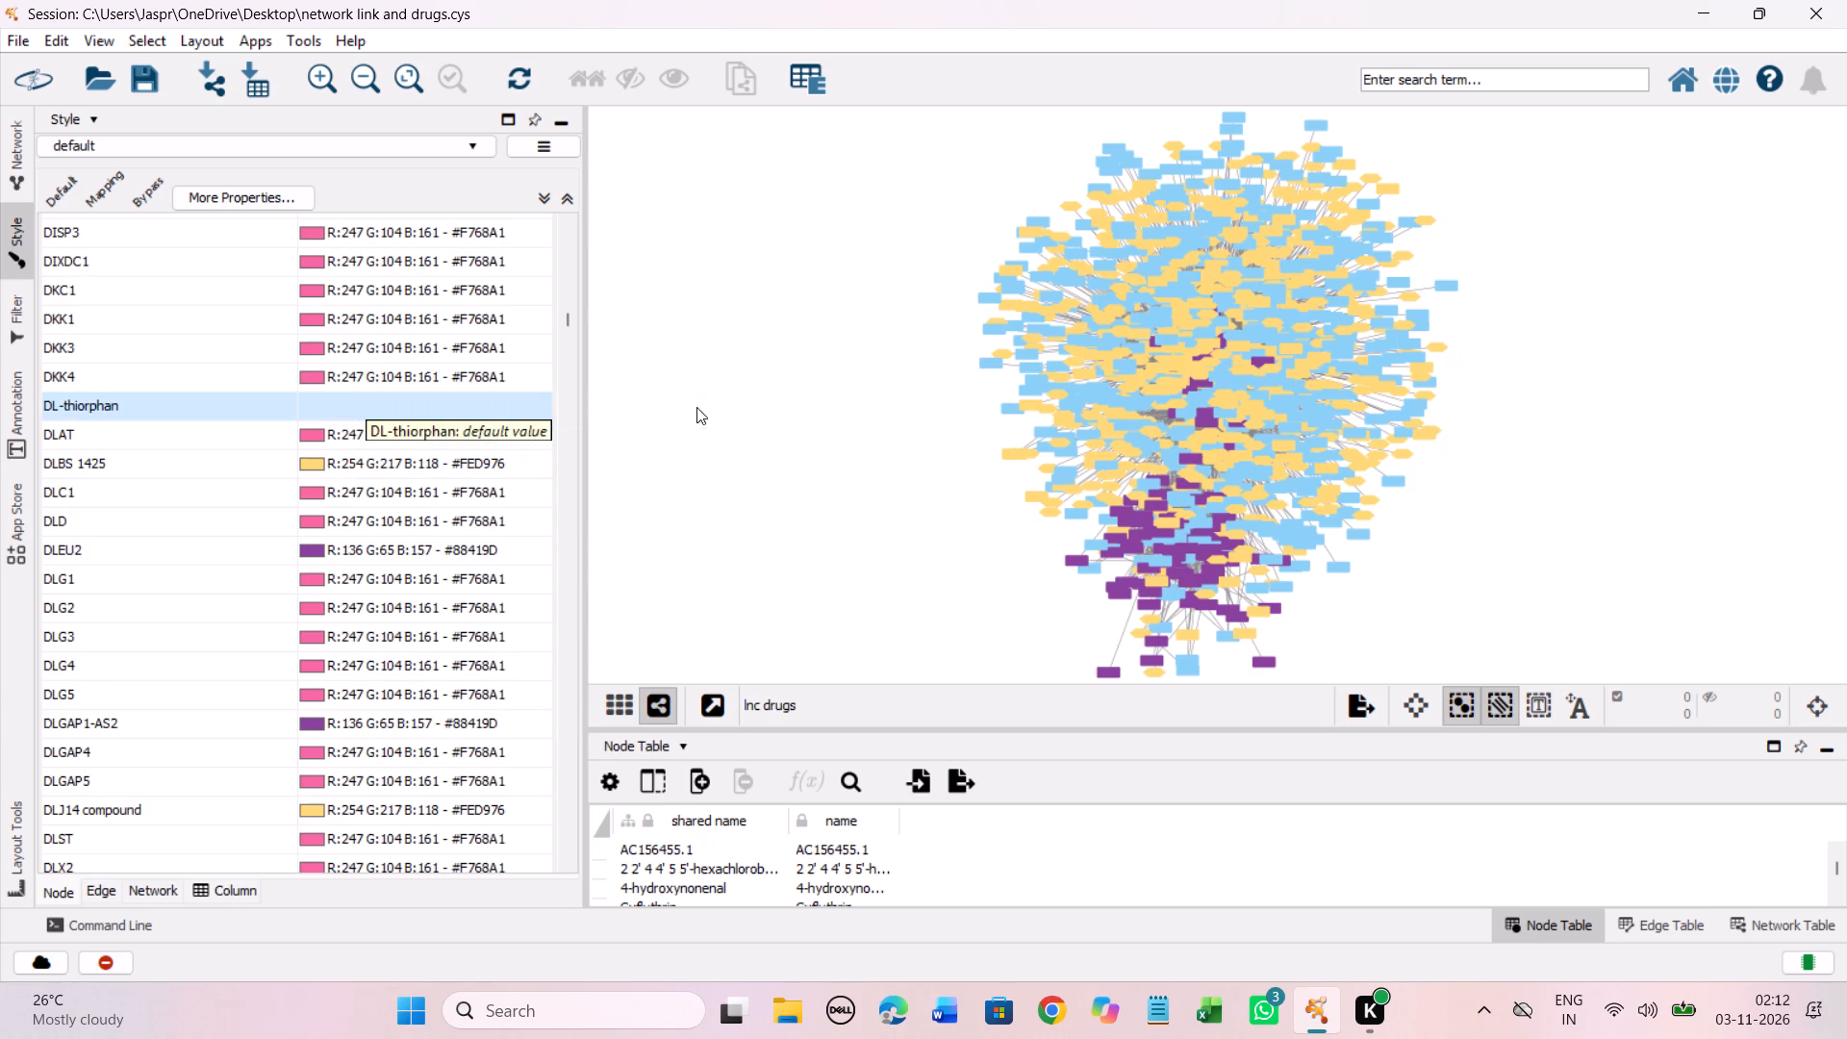
{"action": "left_click_drag", "start_coordinate": [396, 545], "coordinate": [317, 244]}
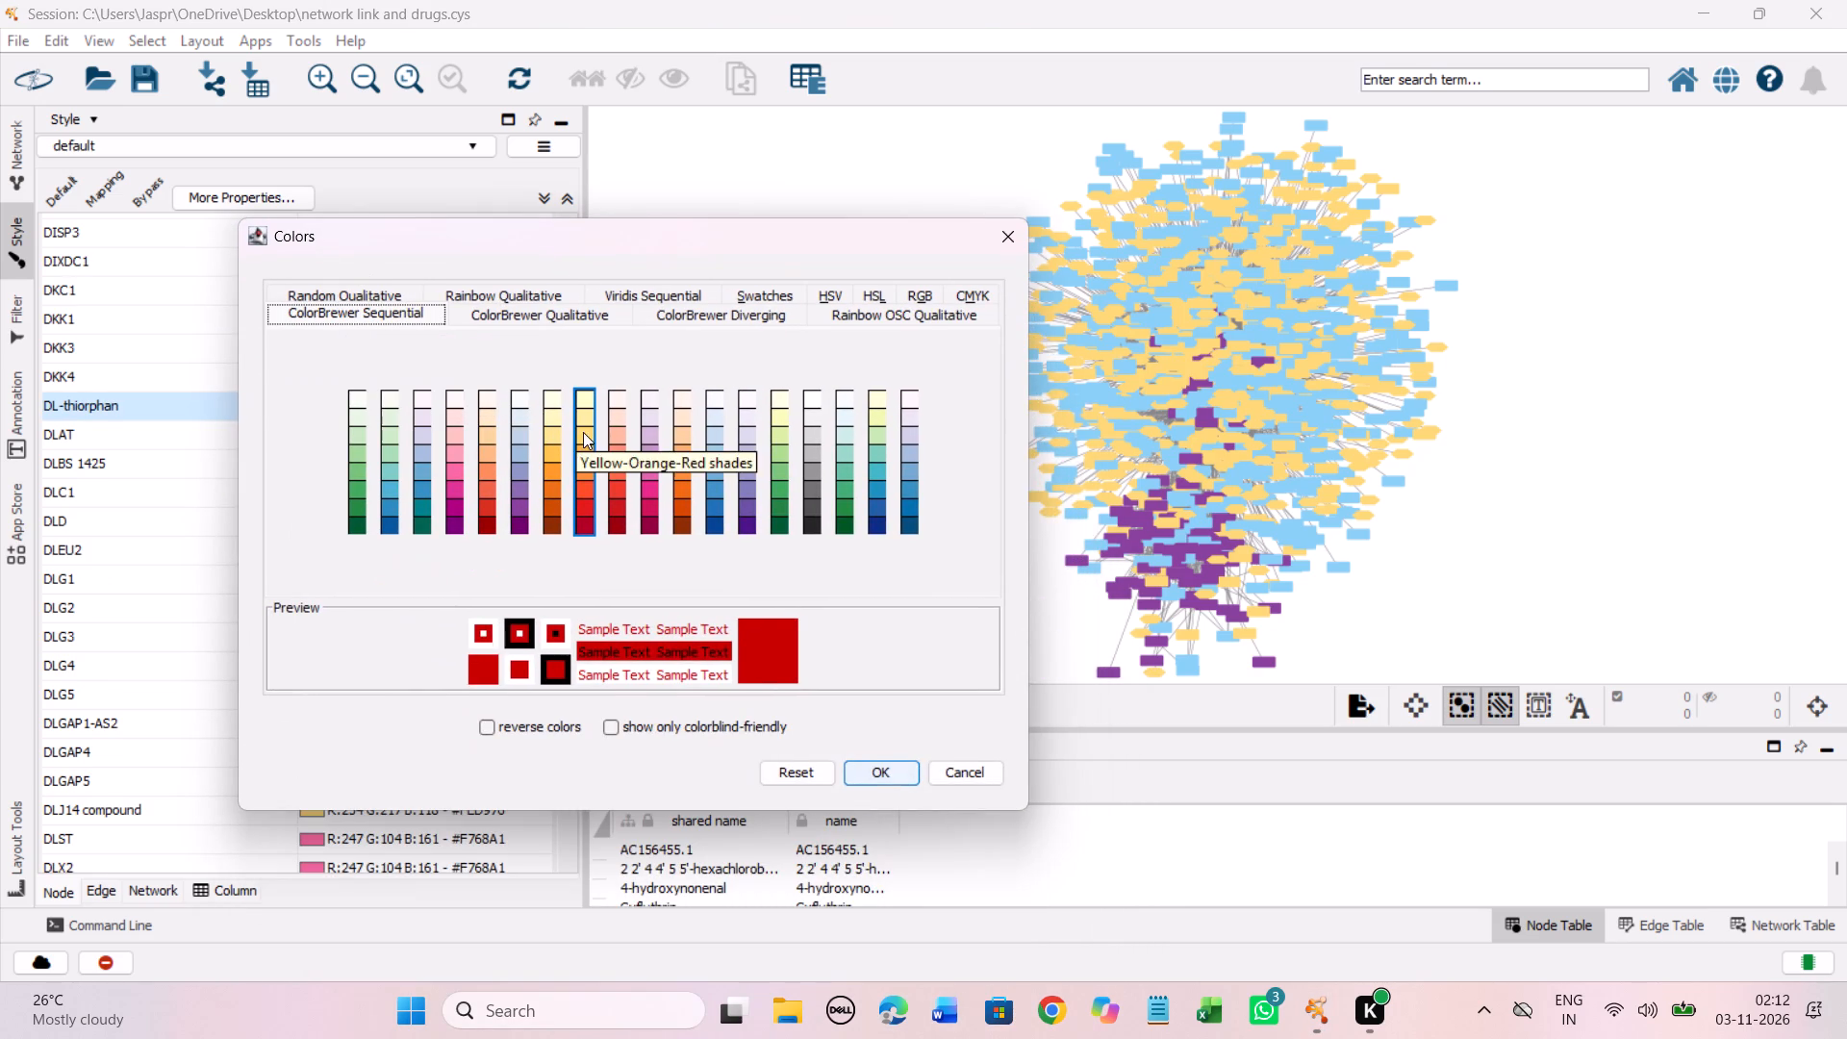
{"action": "left_click", "coordinate": [579, 434]}
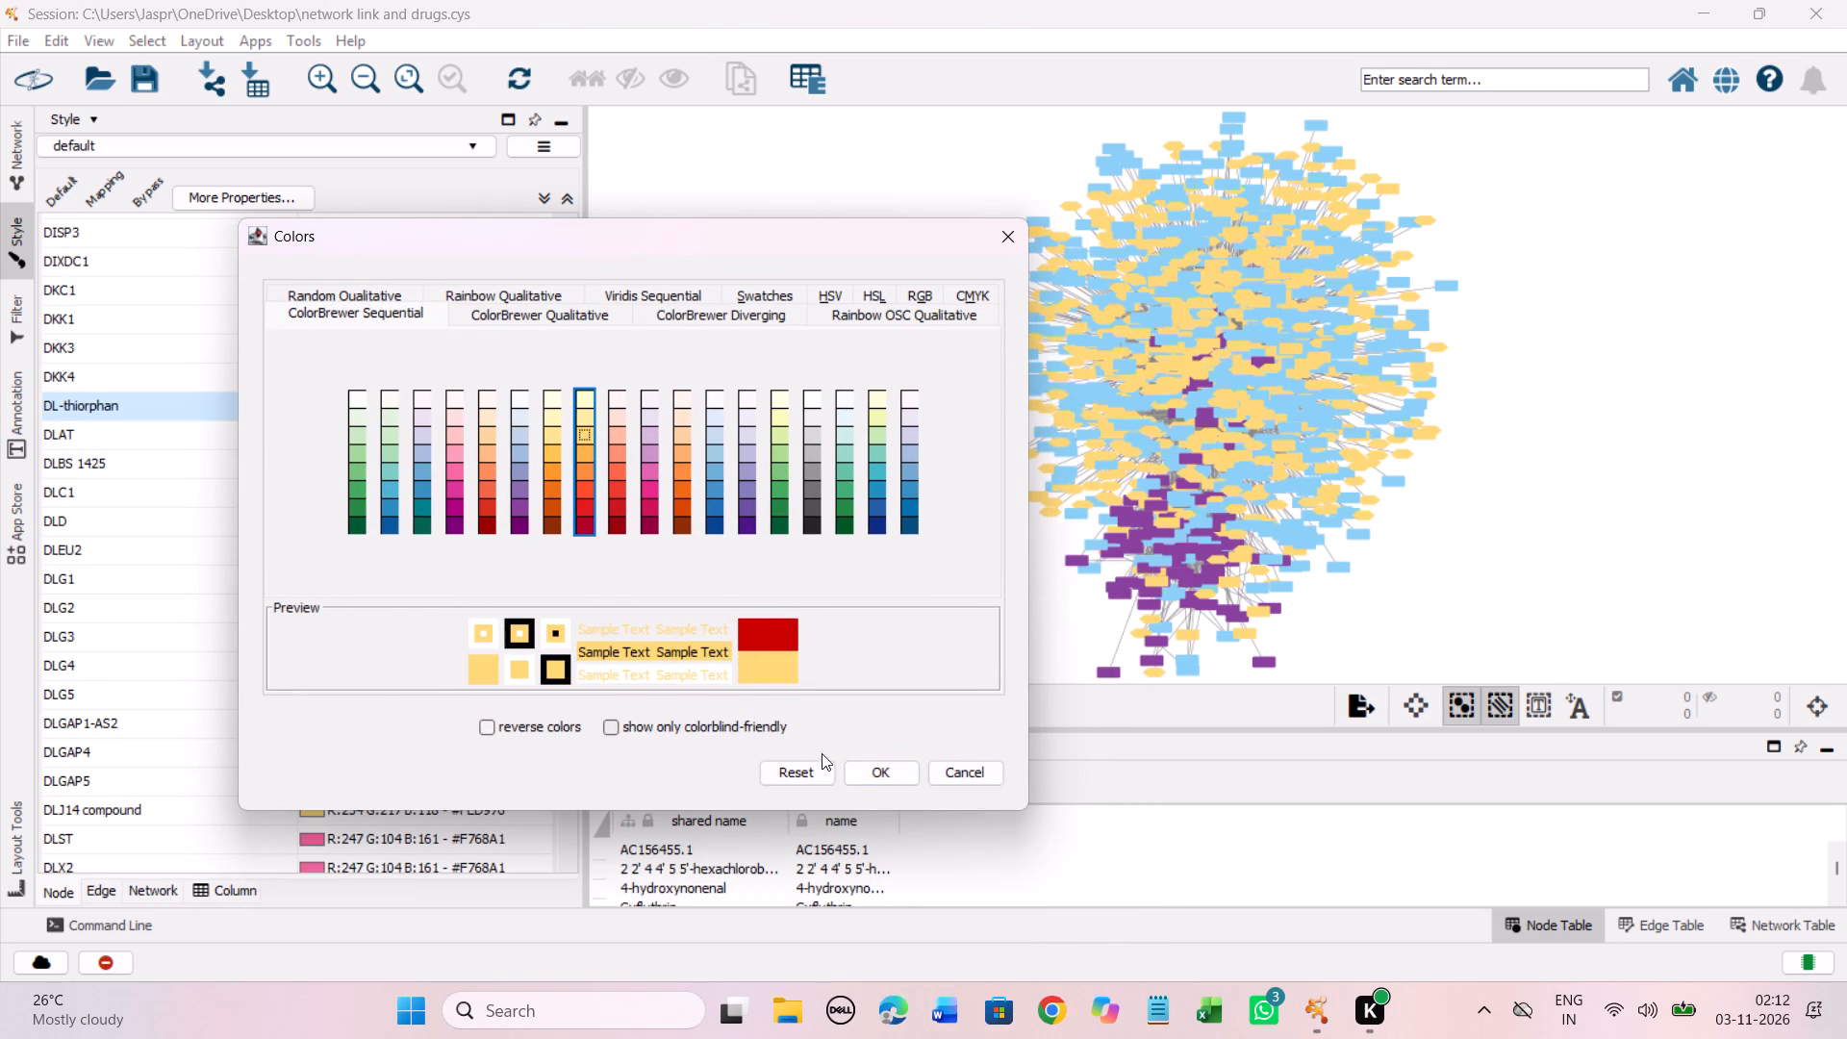
{"action": "left_click", "coordinate": [872, 769]}
{"action": "scroll", "coordinate": [343, 574], "scroll_direction": "down", "scroll_amount": 6}
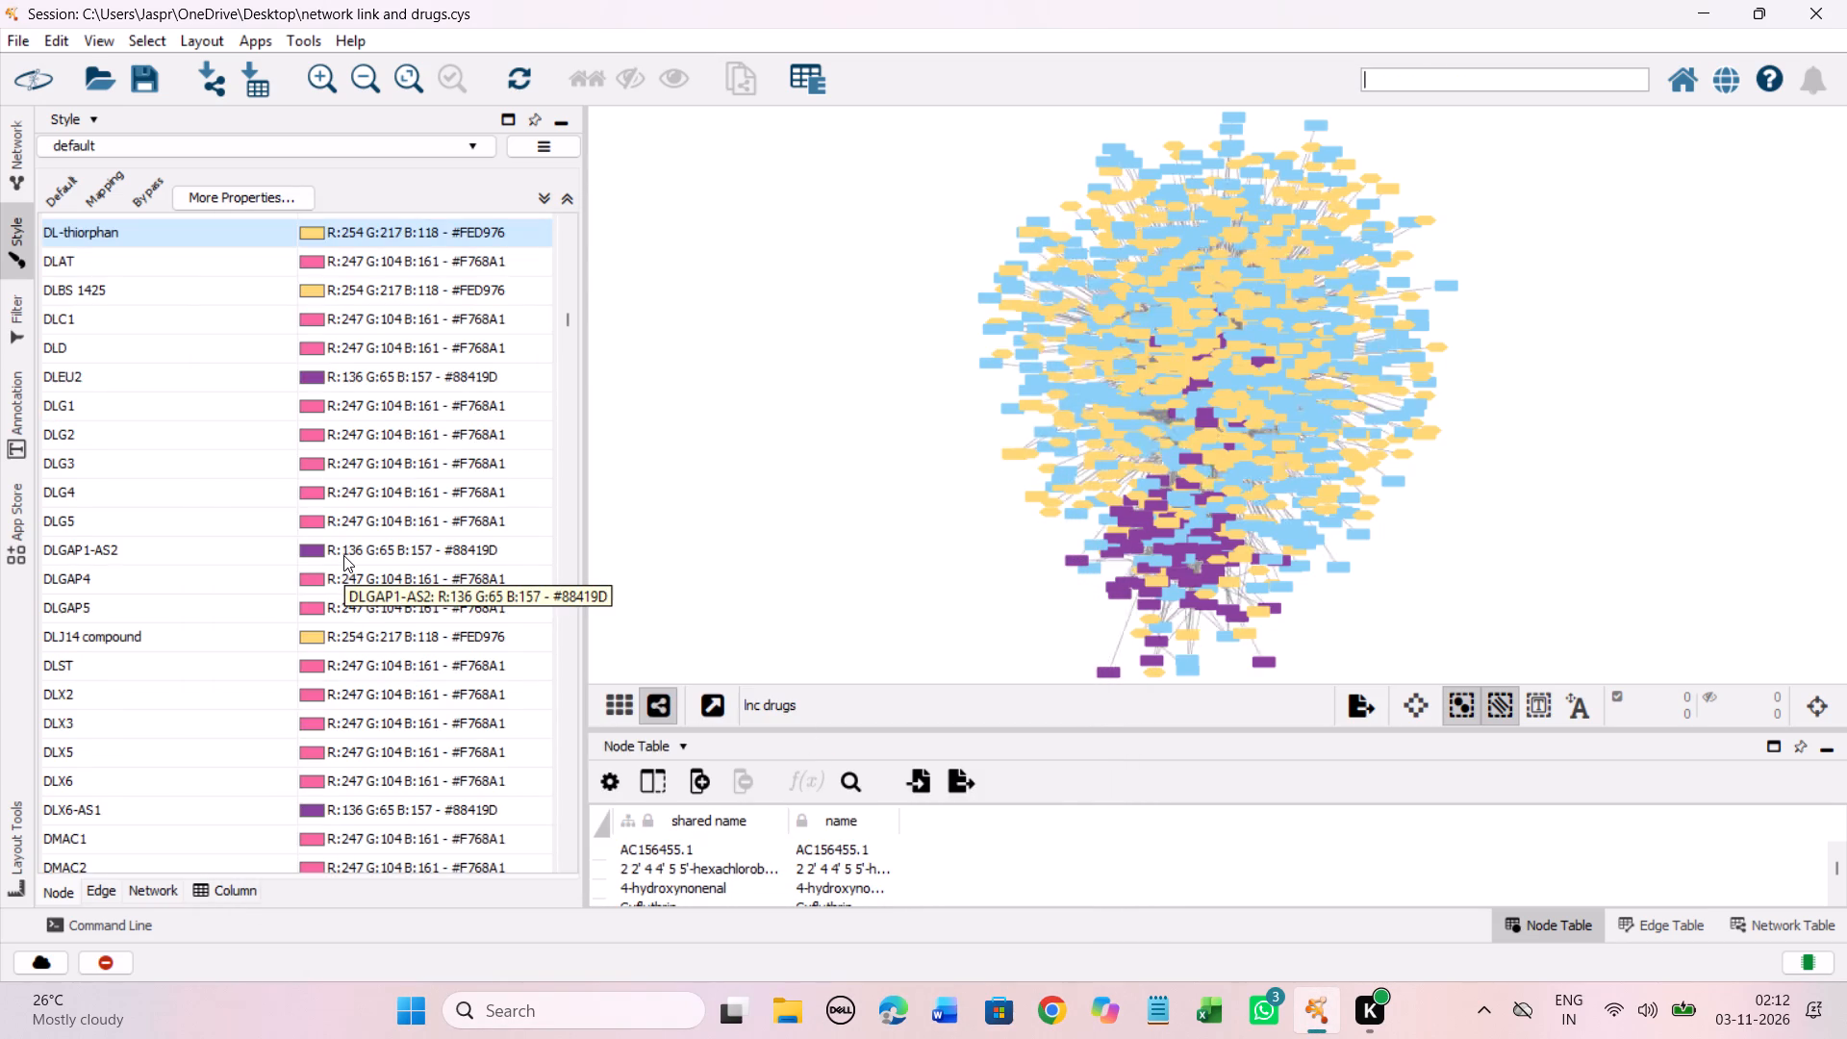
{"action": "scroll", "coordinate": [343, 555], "scroll_direction": "up", "scroll_amount": 4}
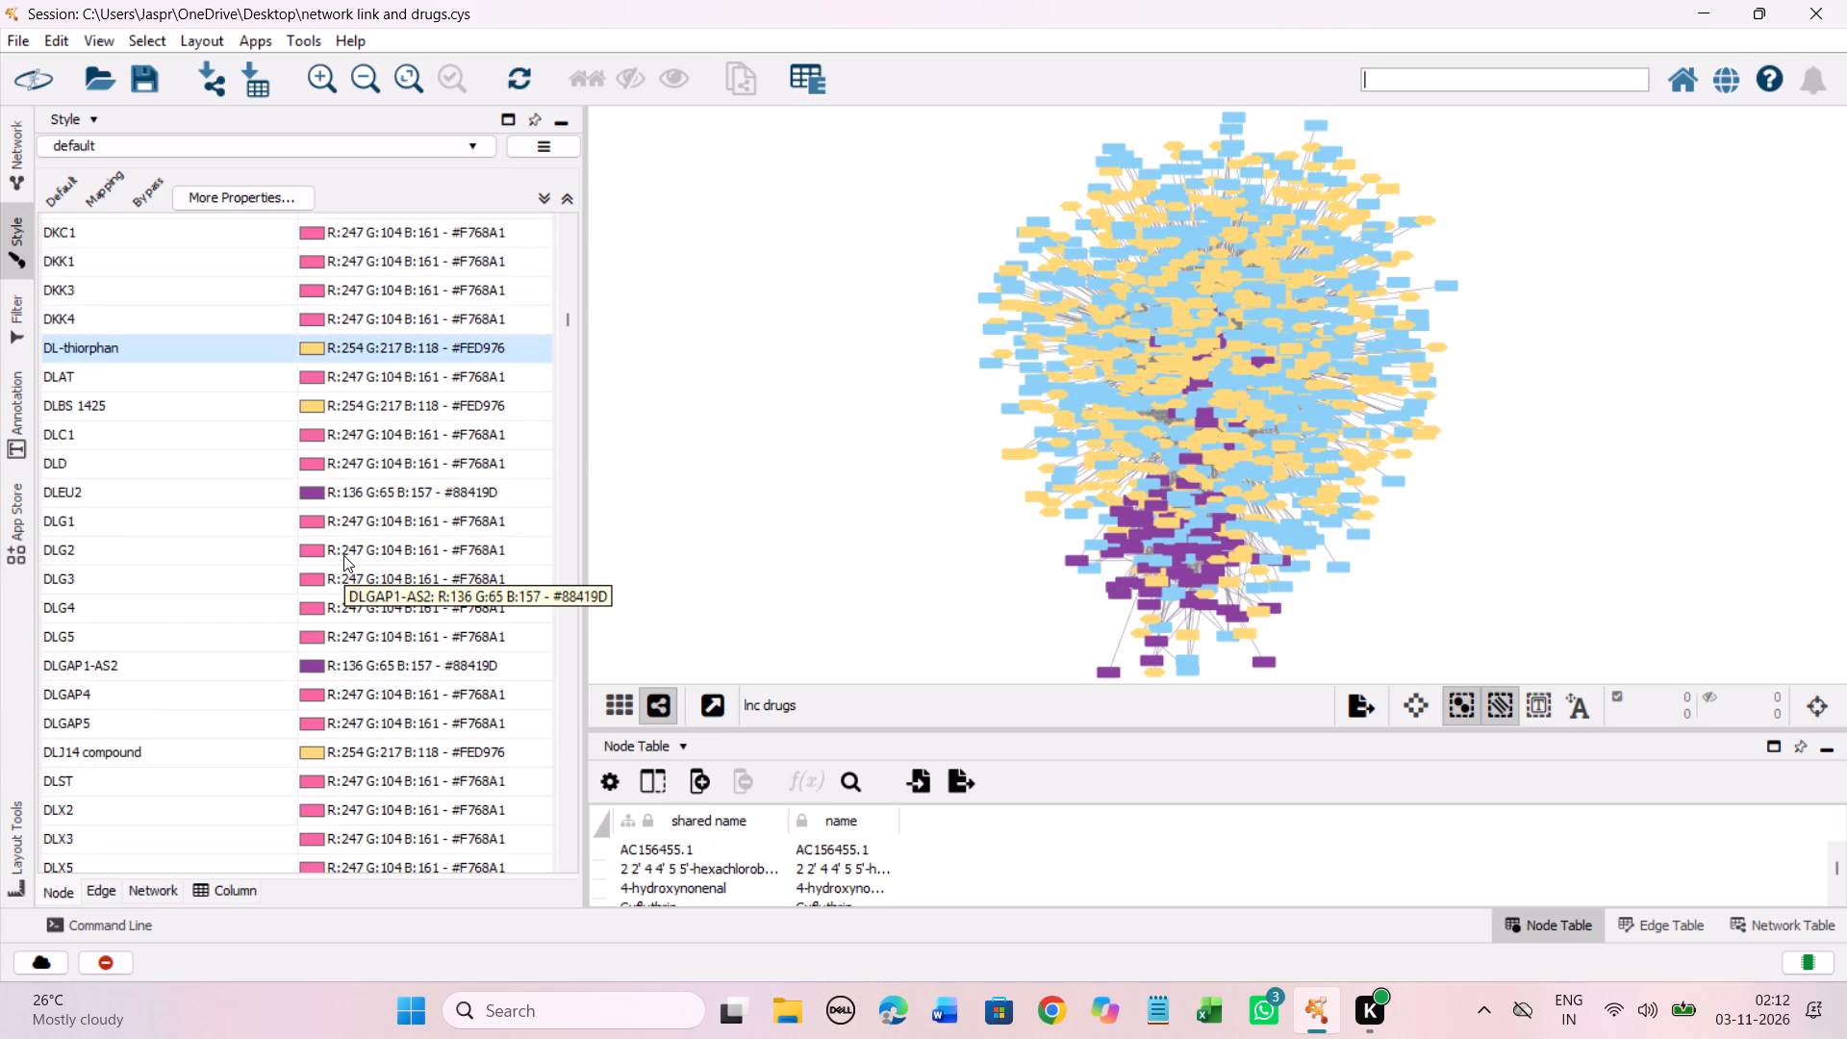
Check the color mapping entries after DL-thiorphan, from DLAT through the DN, DP, DS and DY genes, for unmapped drugs.
{"action": "scroll", "coordinate": [343, 555], "scroll_direction": "down", "scroll_amount": 20}
{"action": "scroll", "coordinate": [343, 555], "scroll_direction": "down", "scroll_amount": 2}
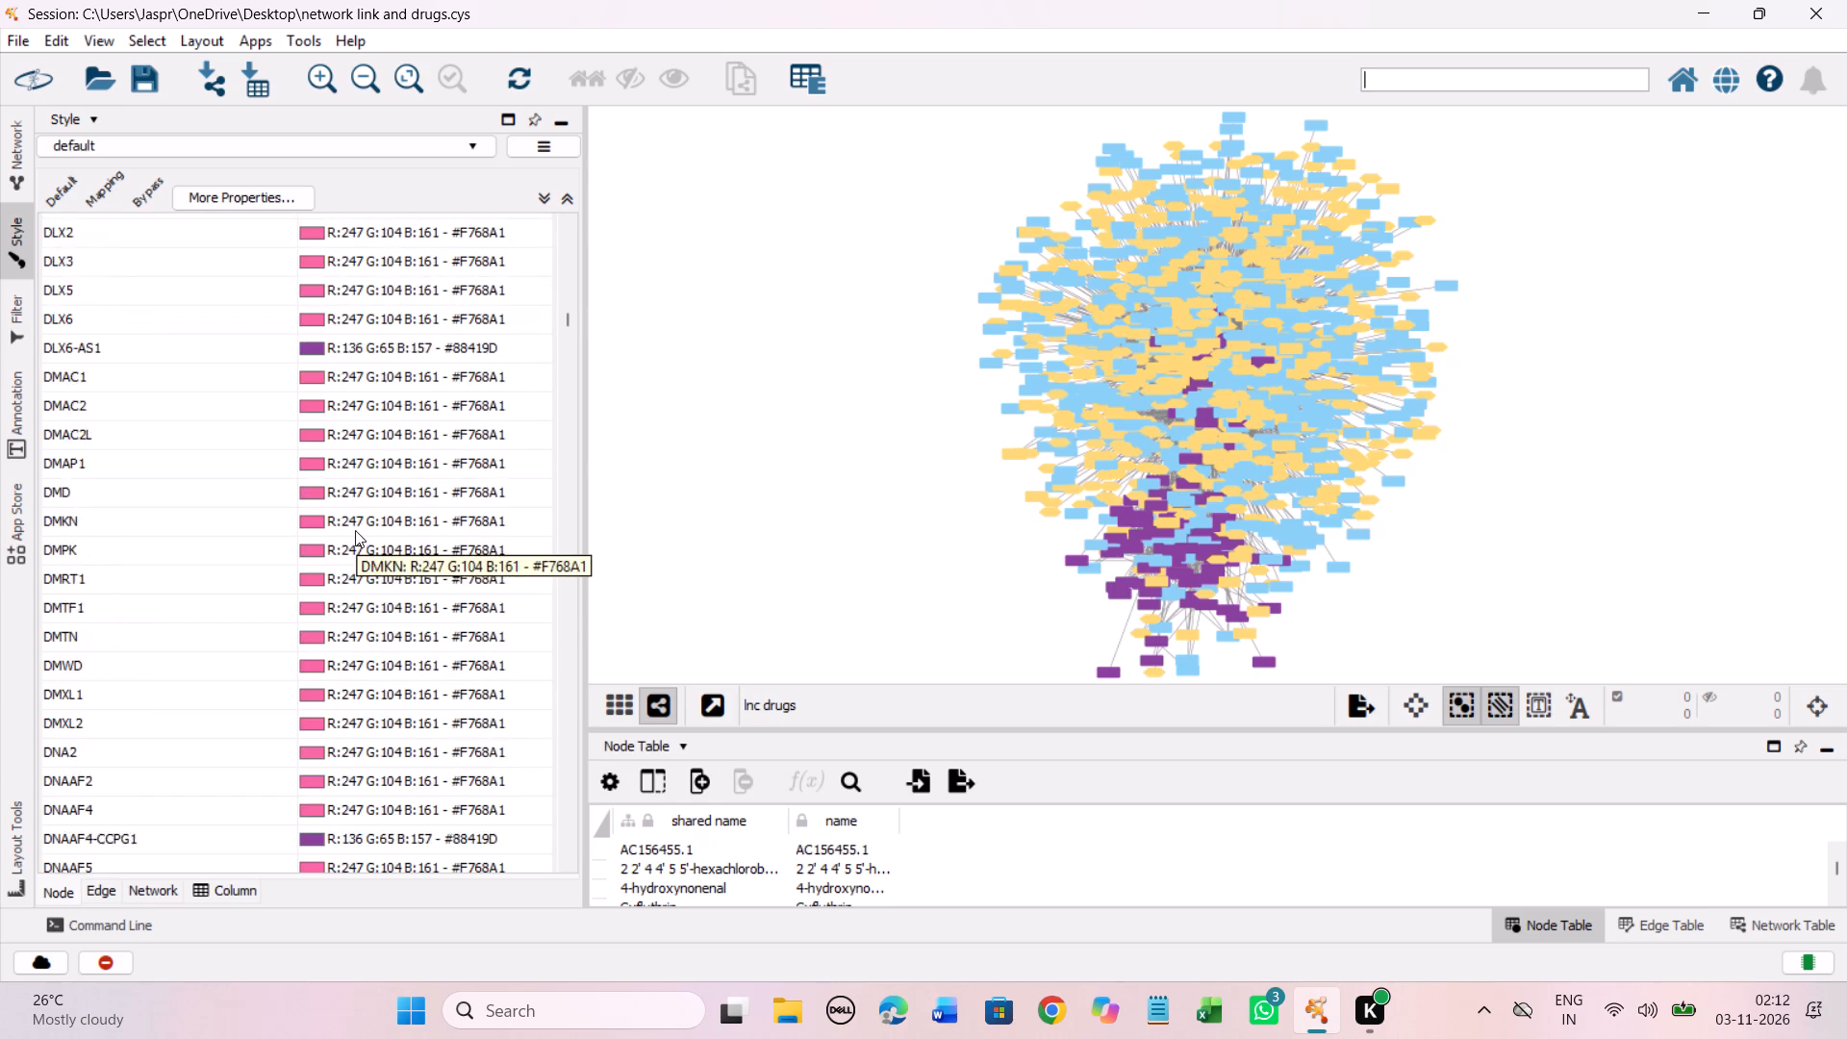
{"action": "scroll", "coordinate": [355, 530], "scroll_direction": "down", "scroll_amount": 20}
{"action": "scroll", "coordinate": [355, 530], "scroll_direction": "down", "scroll_amount": 20}
{"action": "scroll", "coordinate": [355, 530], "scroll_direction": "down", "scroll_amount": 12}
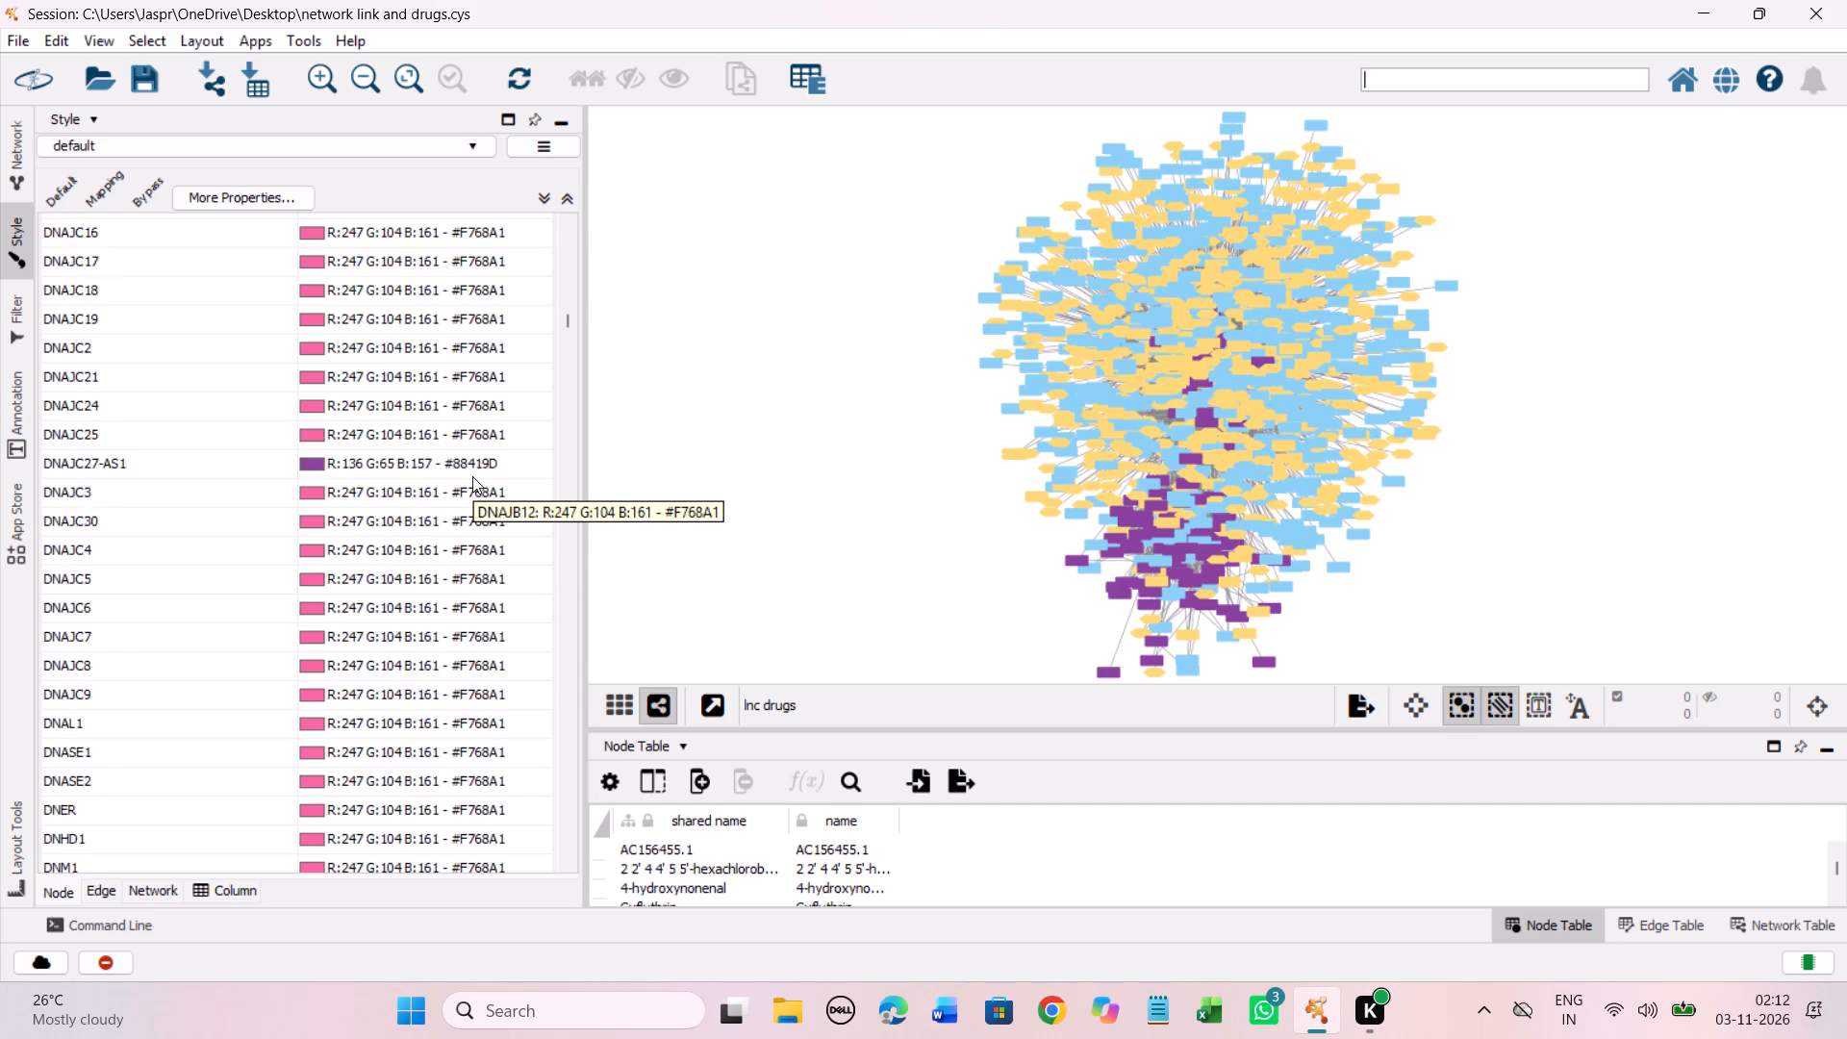
{"action": "scroll", "coordinate": [472, 476], "scroll_direction": "down", "scroll_amount": 6}
{"action": "scroll", "coordinate": [472, 479], "scroll_direction": "up", "scroll_amount": 1}
{"action": "scroll", "coordinate": [472, 484], "scroll_direction": "down", "scroll_amount": 20}
{"action": "scroll", "coordinate": [472, 484], "scroll_direction": "down", "scroll_amount": 17}
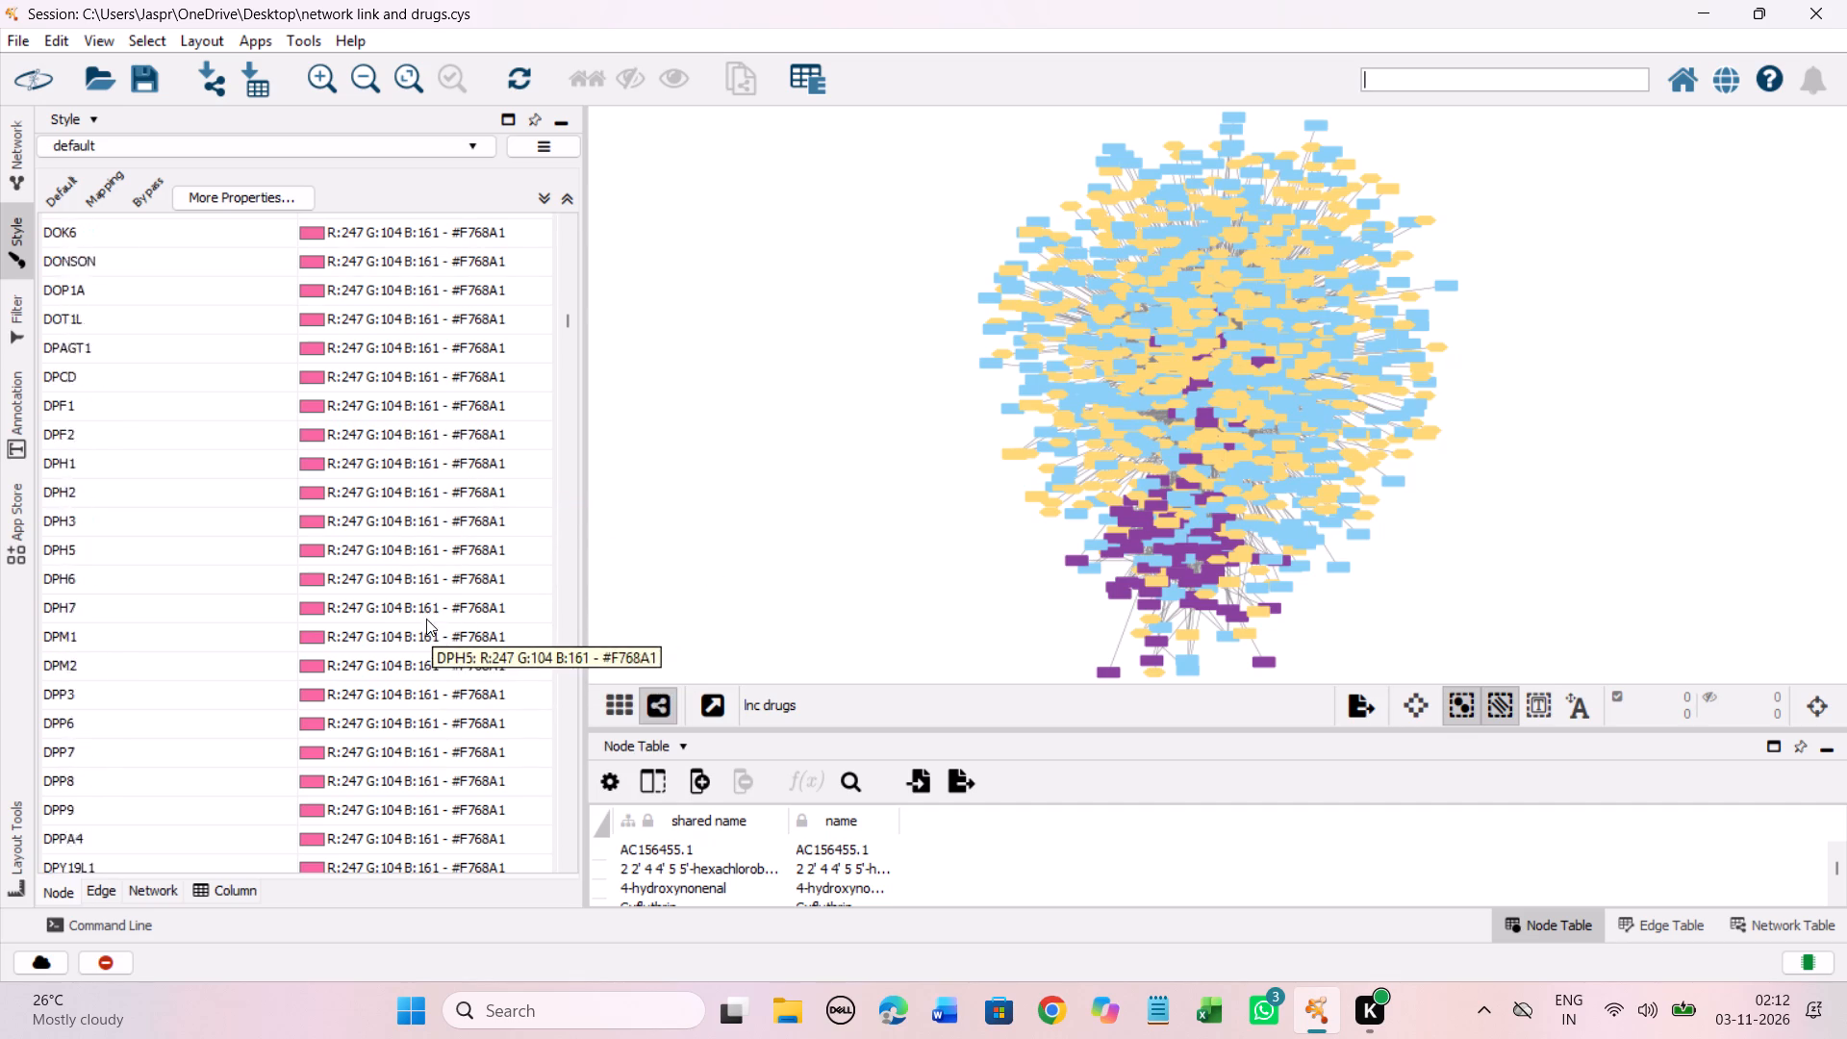
{"action": "scroll", "coordinate": [426, 619], "scroll_direction": "down", "scroll_amount": 20}
{"action": "scroll", "coordinate": [426, 619], "scroll_direction": "down", "scroll_amount": 20}
{"action": "scroll", "coordinate": [426, 619], "scroll_direction": "down", "scroll_amount": 7}
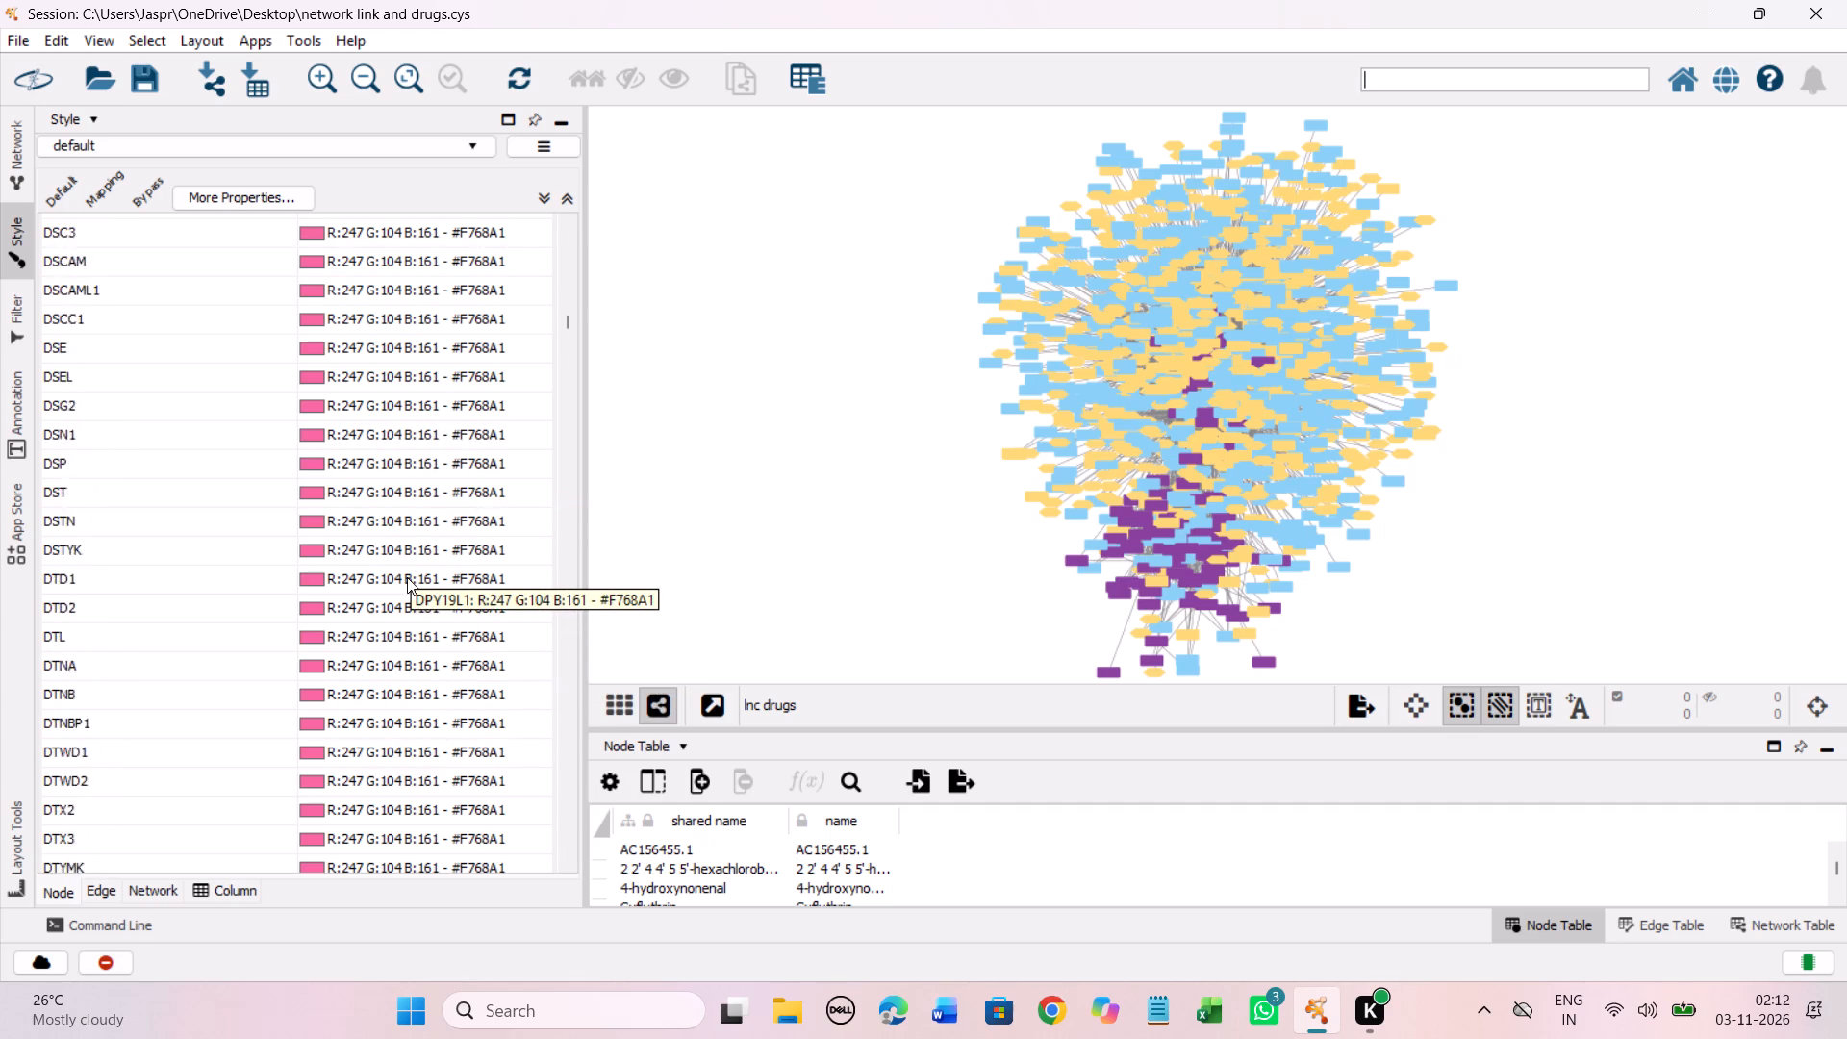
{"action": "scroll", "coordinate": [407, 577], "scroll_direction": "down", "scroll_amount": 20}
{"action": "scroll", "coordinate": [407, 577], "scroll_direction": "down", "scroll_amount": 20}
{"action": "scroll", "coordinate": [407, 577], "scroll_direction": "down", "scroll_amount": 6}
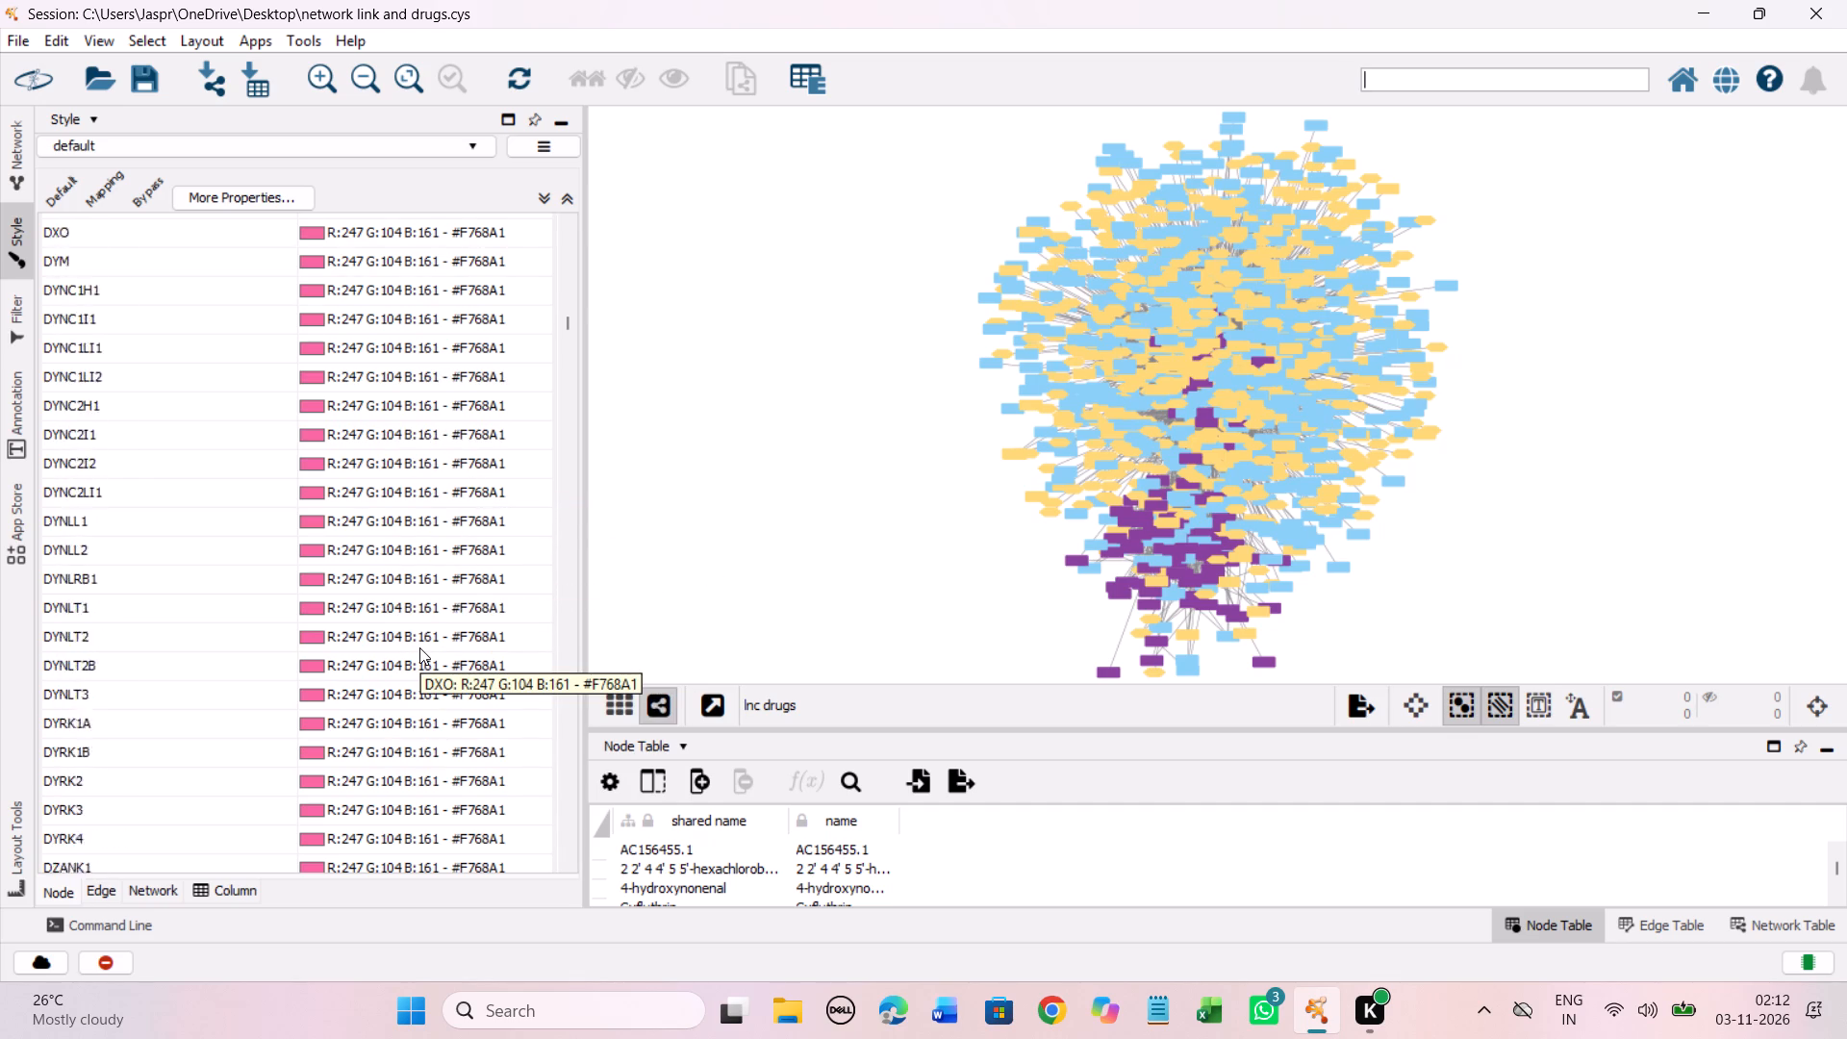
{"action": "scroll", "coordinate": [419, 647], "scroll_direction": "down", "scroll_amount": 20}
{"action": "scroll", "coordinate": [419, 647], "scroll_direction": "down", "scroll_amount": 11}
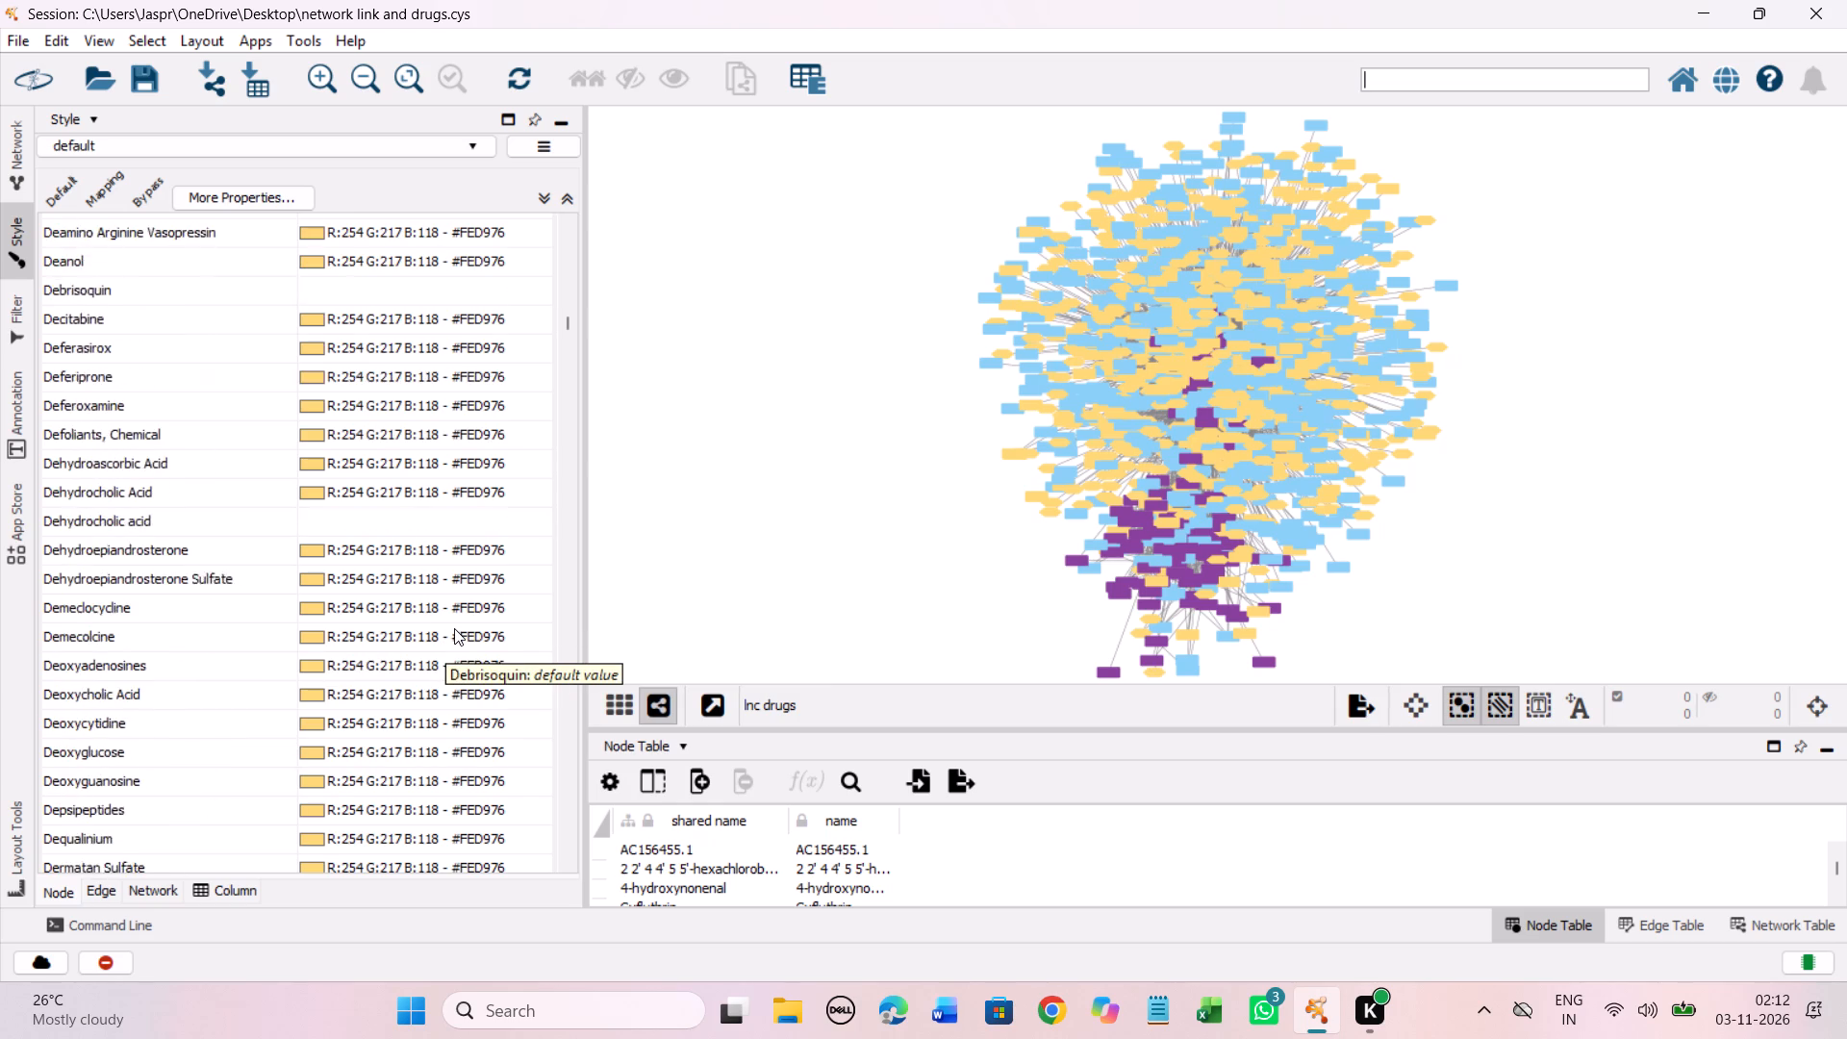
Set the color of all entries from Deanol through Drupanin, including unmapped drugs such as Debrisoquin, Diloxanide, Dimenhydrinate, Dorzolamide and Droperidol, to #FED976.
{"action": "scroll", "coordinate": [454, 628], "scroll_direction": "up", "scroll_amount": 5}
{"action": "left_click", "coordinate": [438, 409]}
{"action": "scroll", "coordinate": [438, 474], "scroll_direction": "down", "scroll_amount": 8}
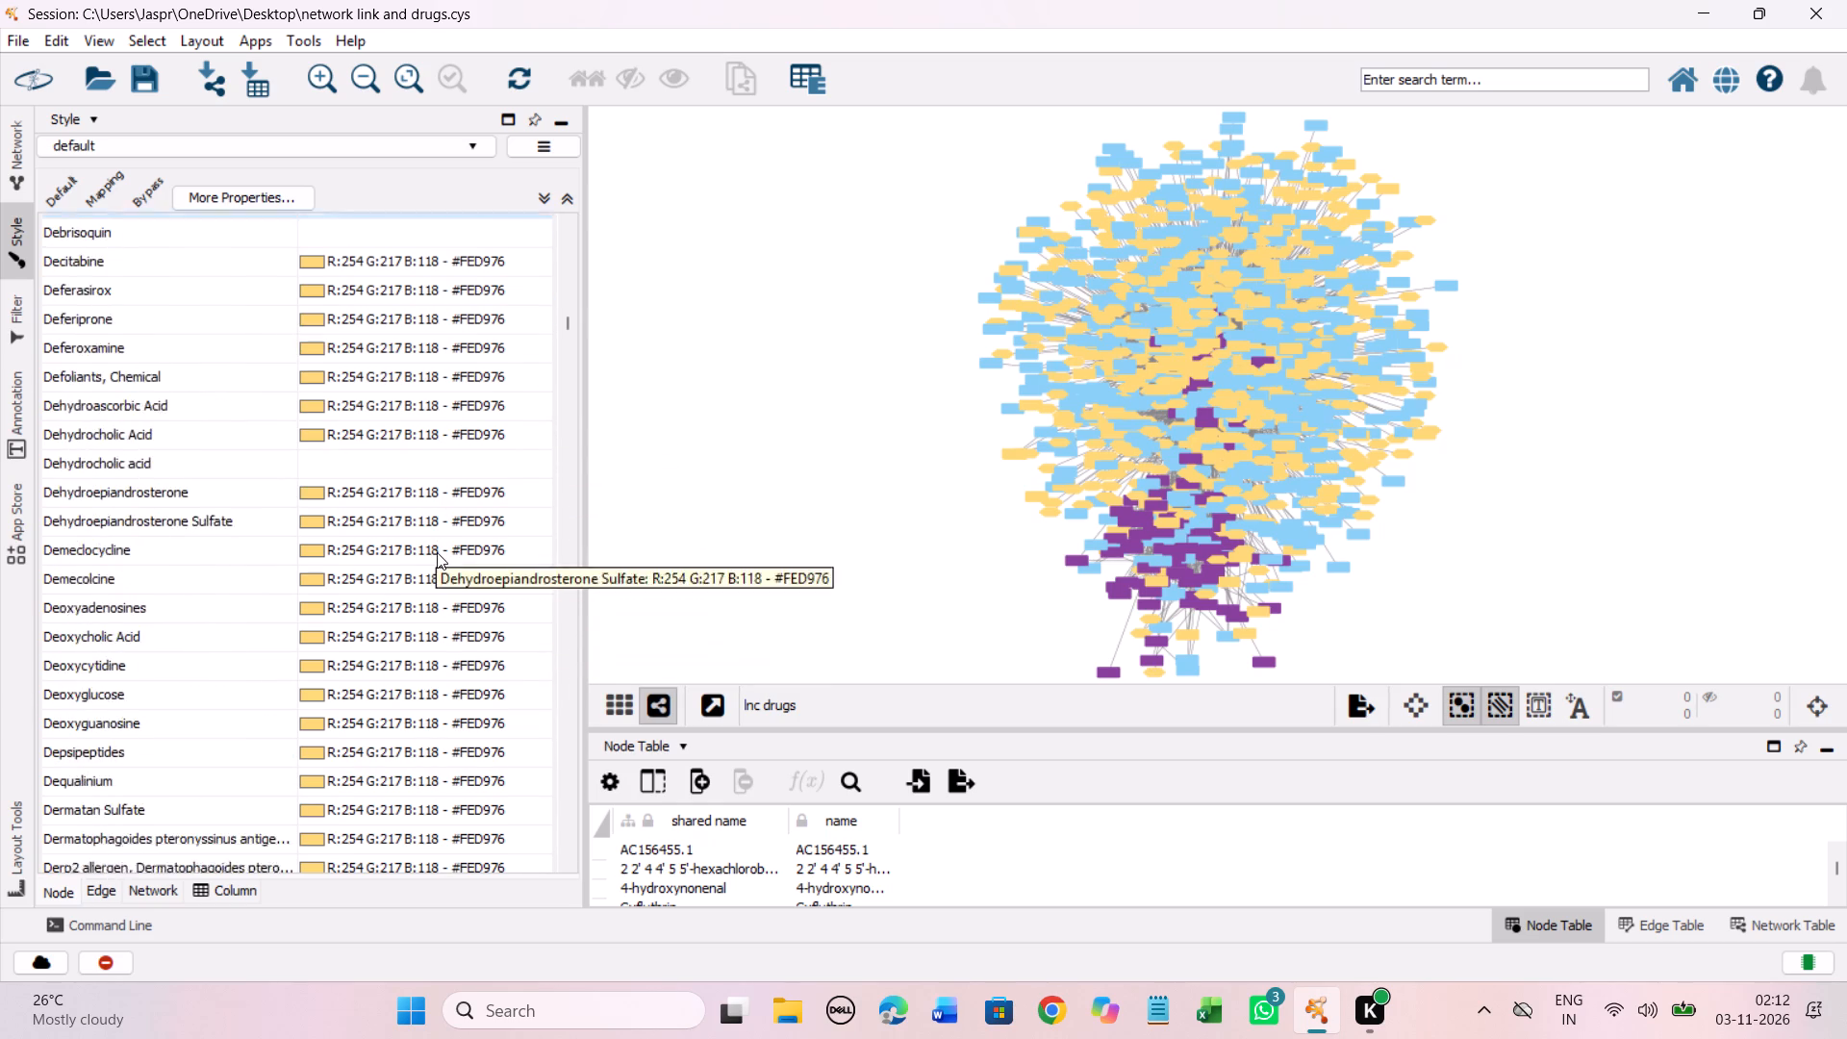
{"action": "scroll", "coordinate": [437, 552], "scroll_direction": "down", "scroll_amount": 20}
{"action": "scroll", "coordinate": [437, 552], "scroll_direction": "down", "scroll_amount": 20}
{"action": "scroll", "coordinate": [437, 552], "scroll_direction": "down", "scroll_amount": 4}
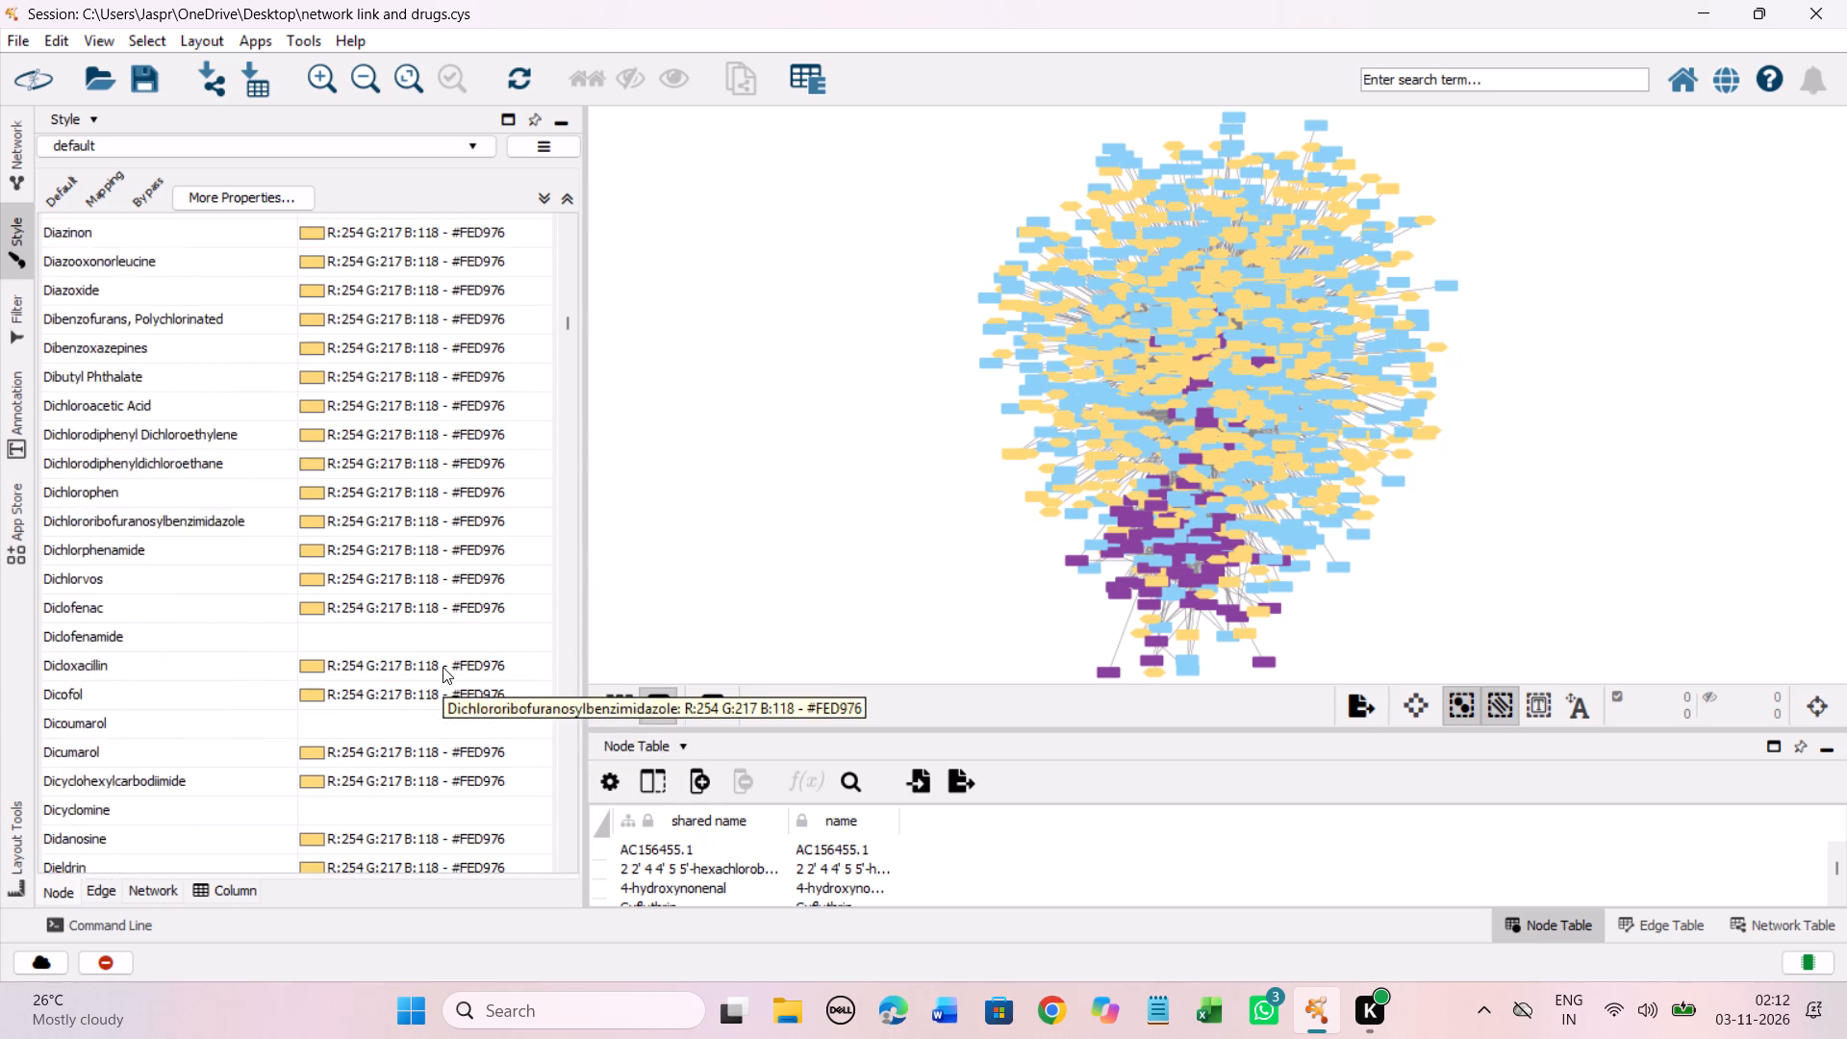
{"action": "scroll", "coordinate": [443, 667], "scroll_direction": "down", "scroll_amount": 20}
{"action": "scroll", "coordinate": [443, 667], "scroll_direction": "down", "scroll_amount": 20}
{"action": "scroll", "coordinate": [443, 667], "scroll_direction": "down", "scroll_amount": 4}
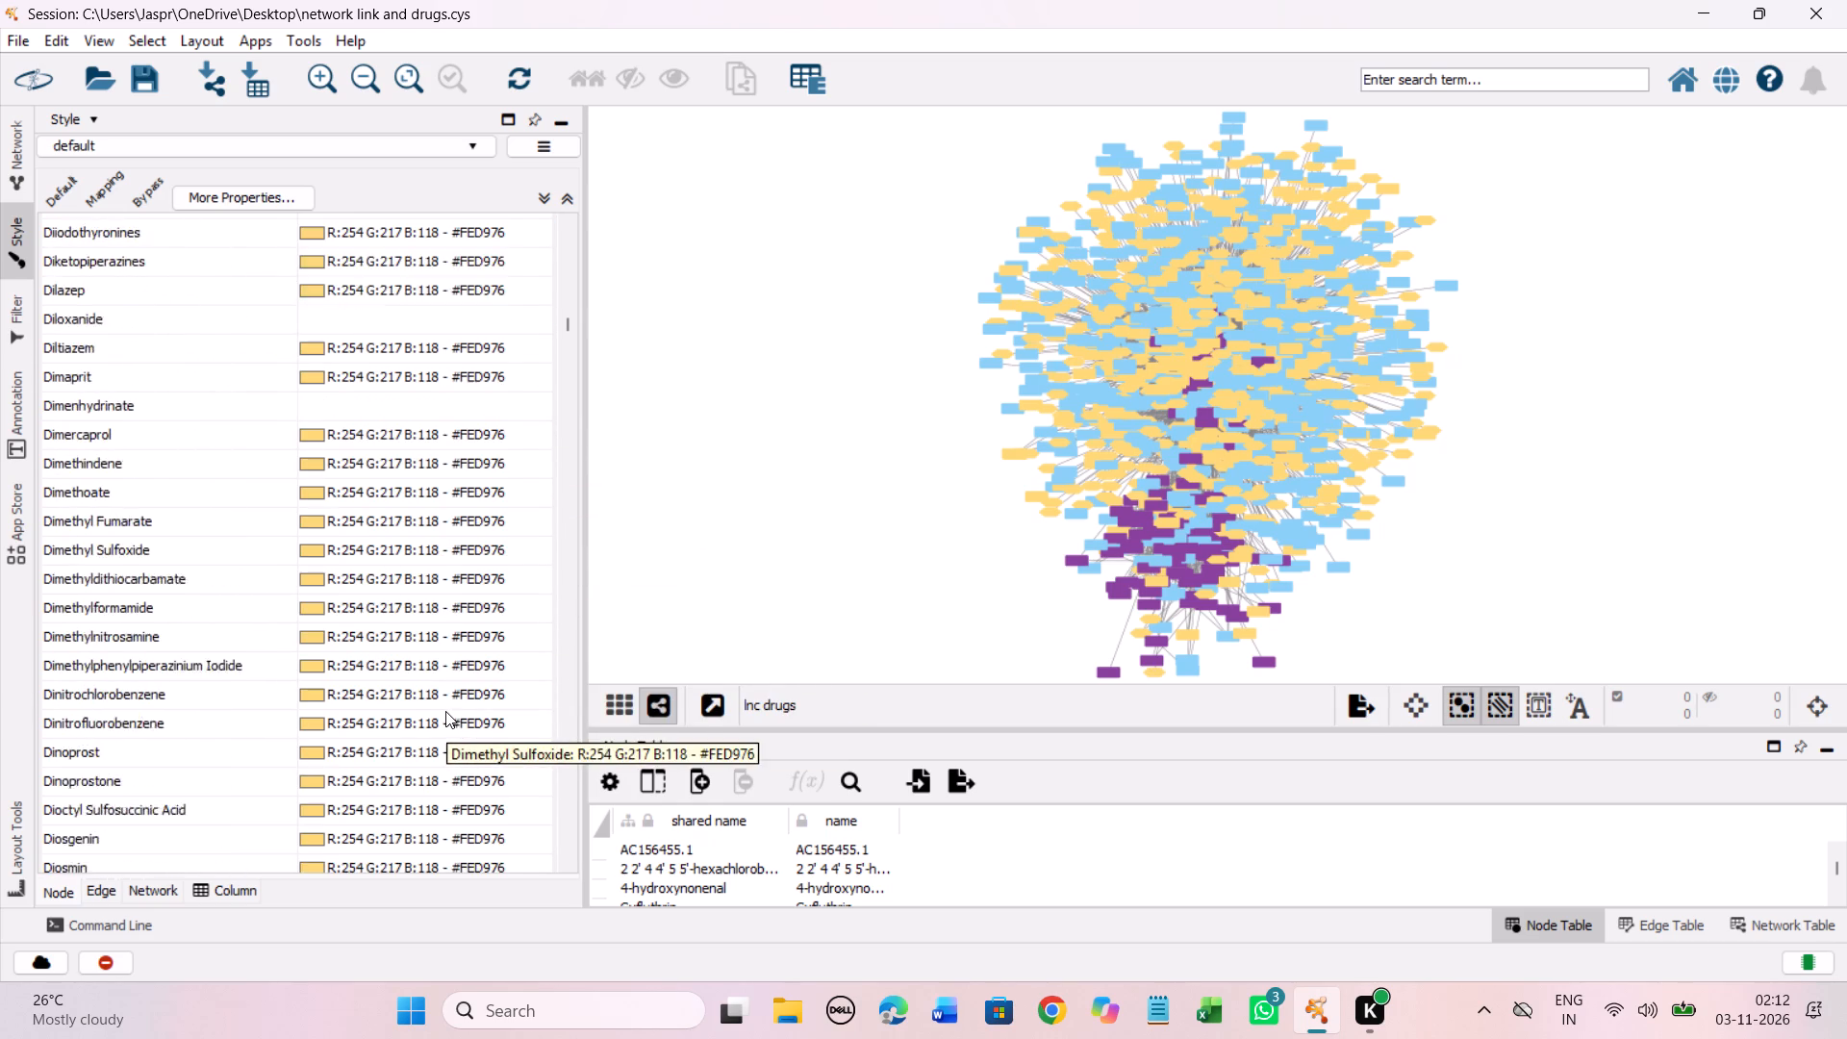
{"action": "scroll", "coordinate": [445, 711], "scroll_direction": "down", "scroll_amount": 20}
{"action": "scroll", "coordinate": [445, 711], "scroll_direction": "down", "scroll_amount": 20}
{"action": "scroll", "coordinate": [445, 711], "scroll_direction": "down", "scroll_amount": 4}
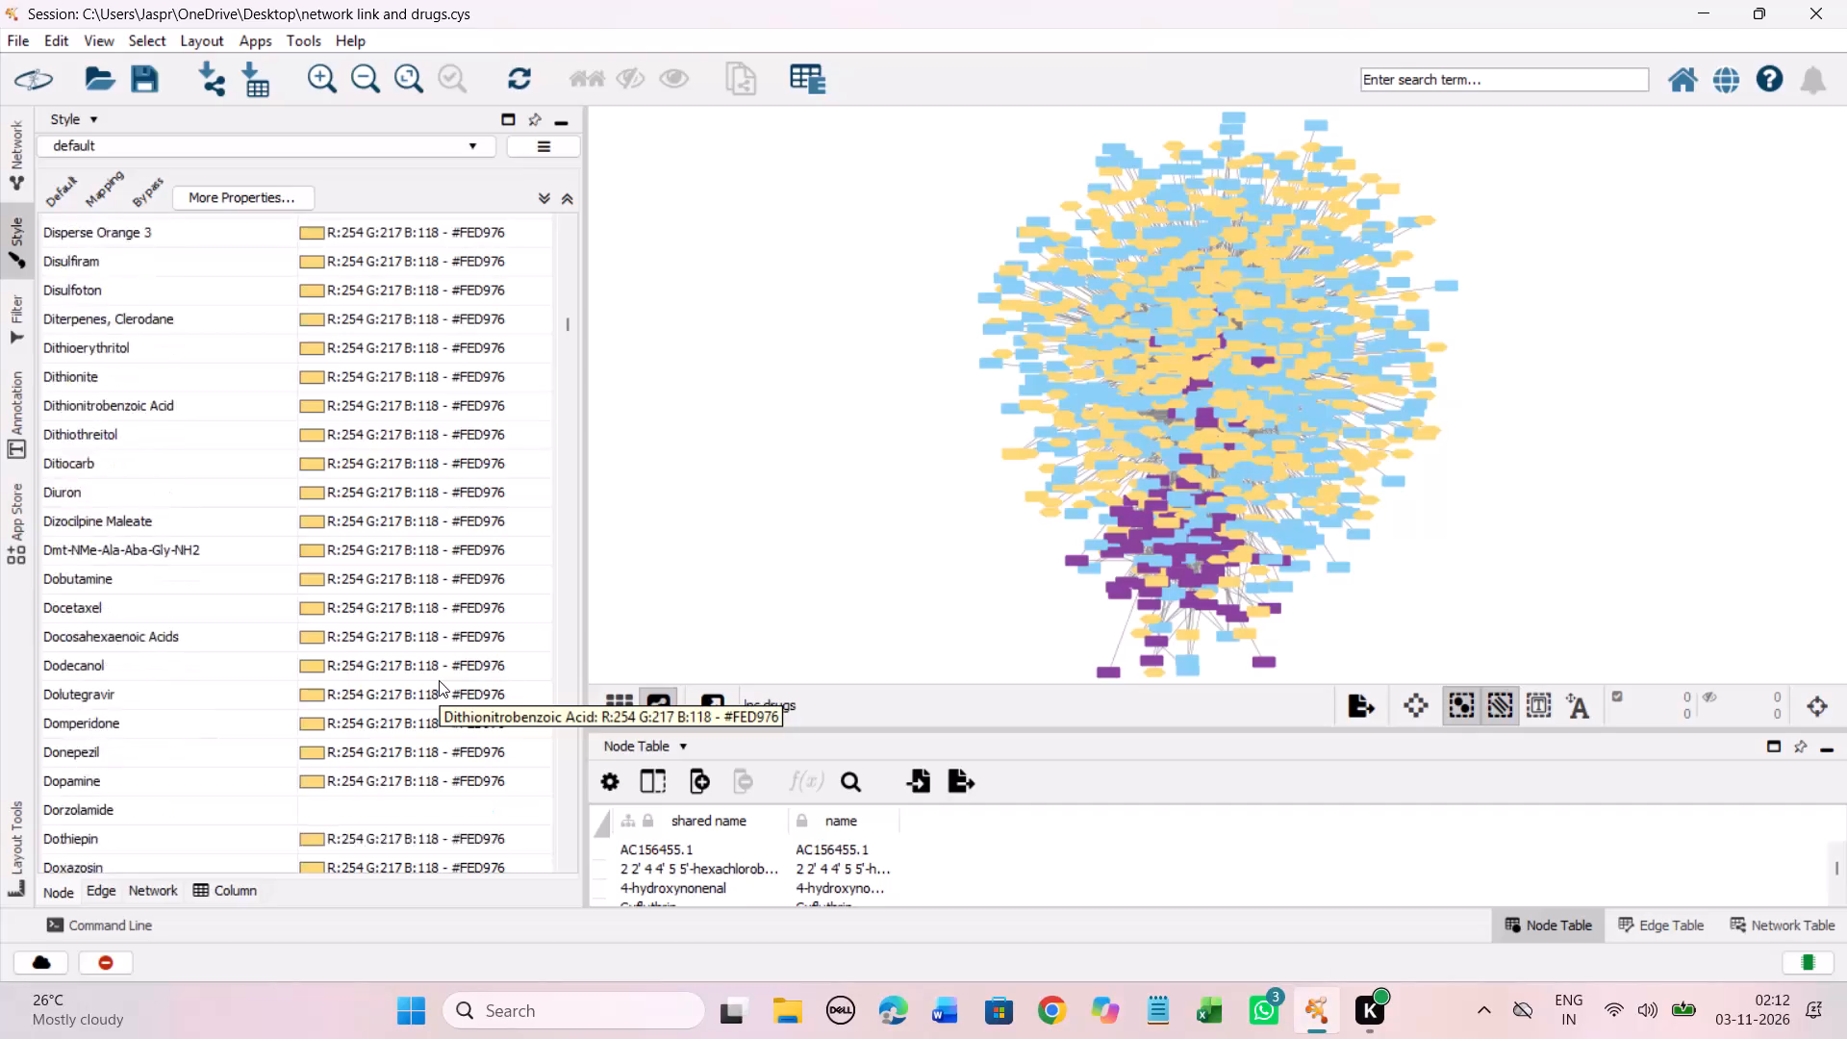
{"action": "scroll", "coordinate": [439, 680], "scroll_direction": "down", "scroll_amount": 20}
{"action": "scroll", "coordinate": [439, 680], "scroll_direction": "down", "scroll_amount": 9}
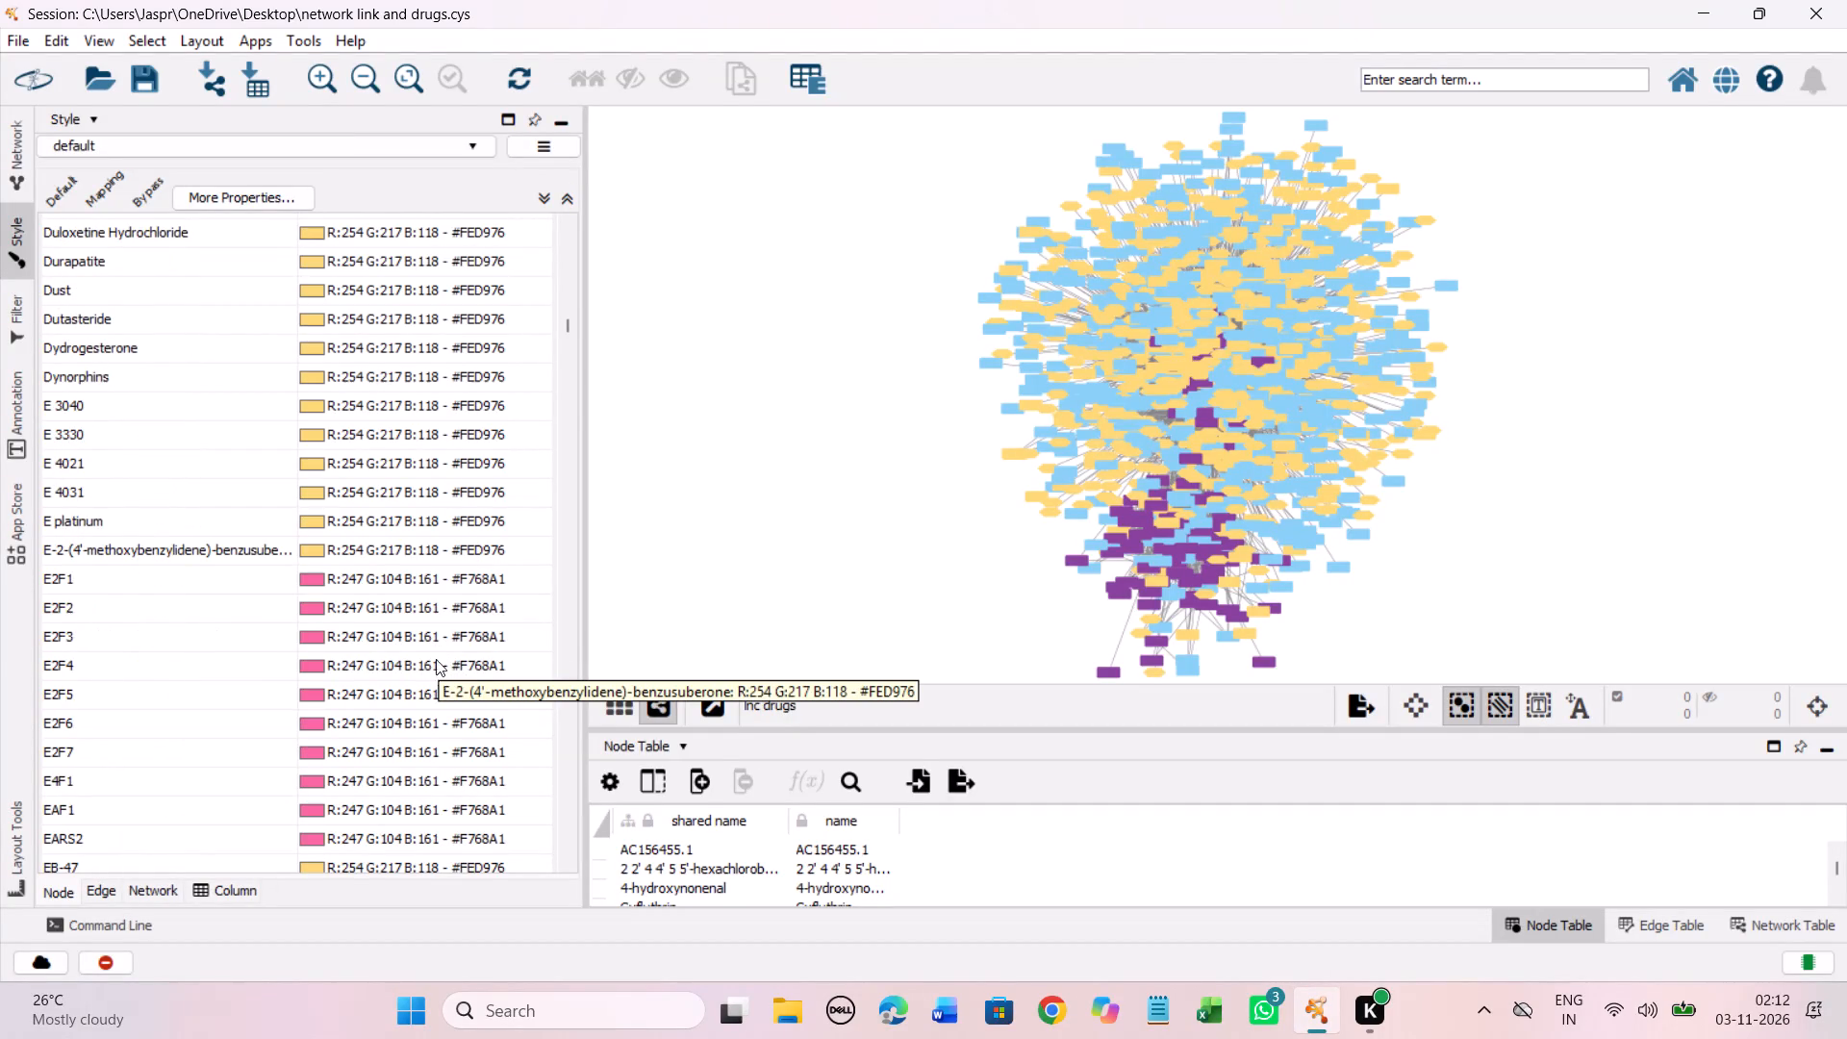
{"action": "scroll", "coordinate": [412, 540], "scroll_direction": "up", "scroll_amount": 7}
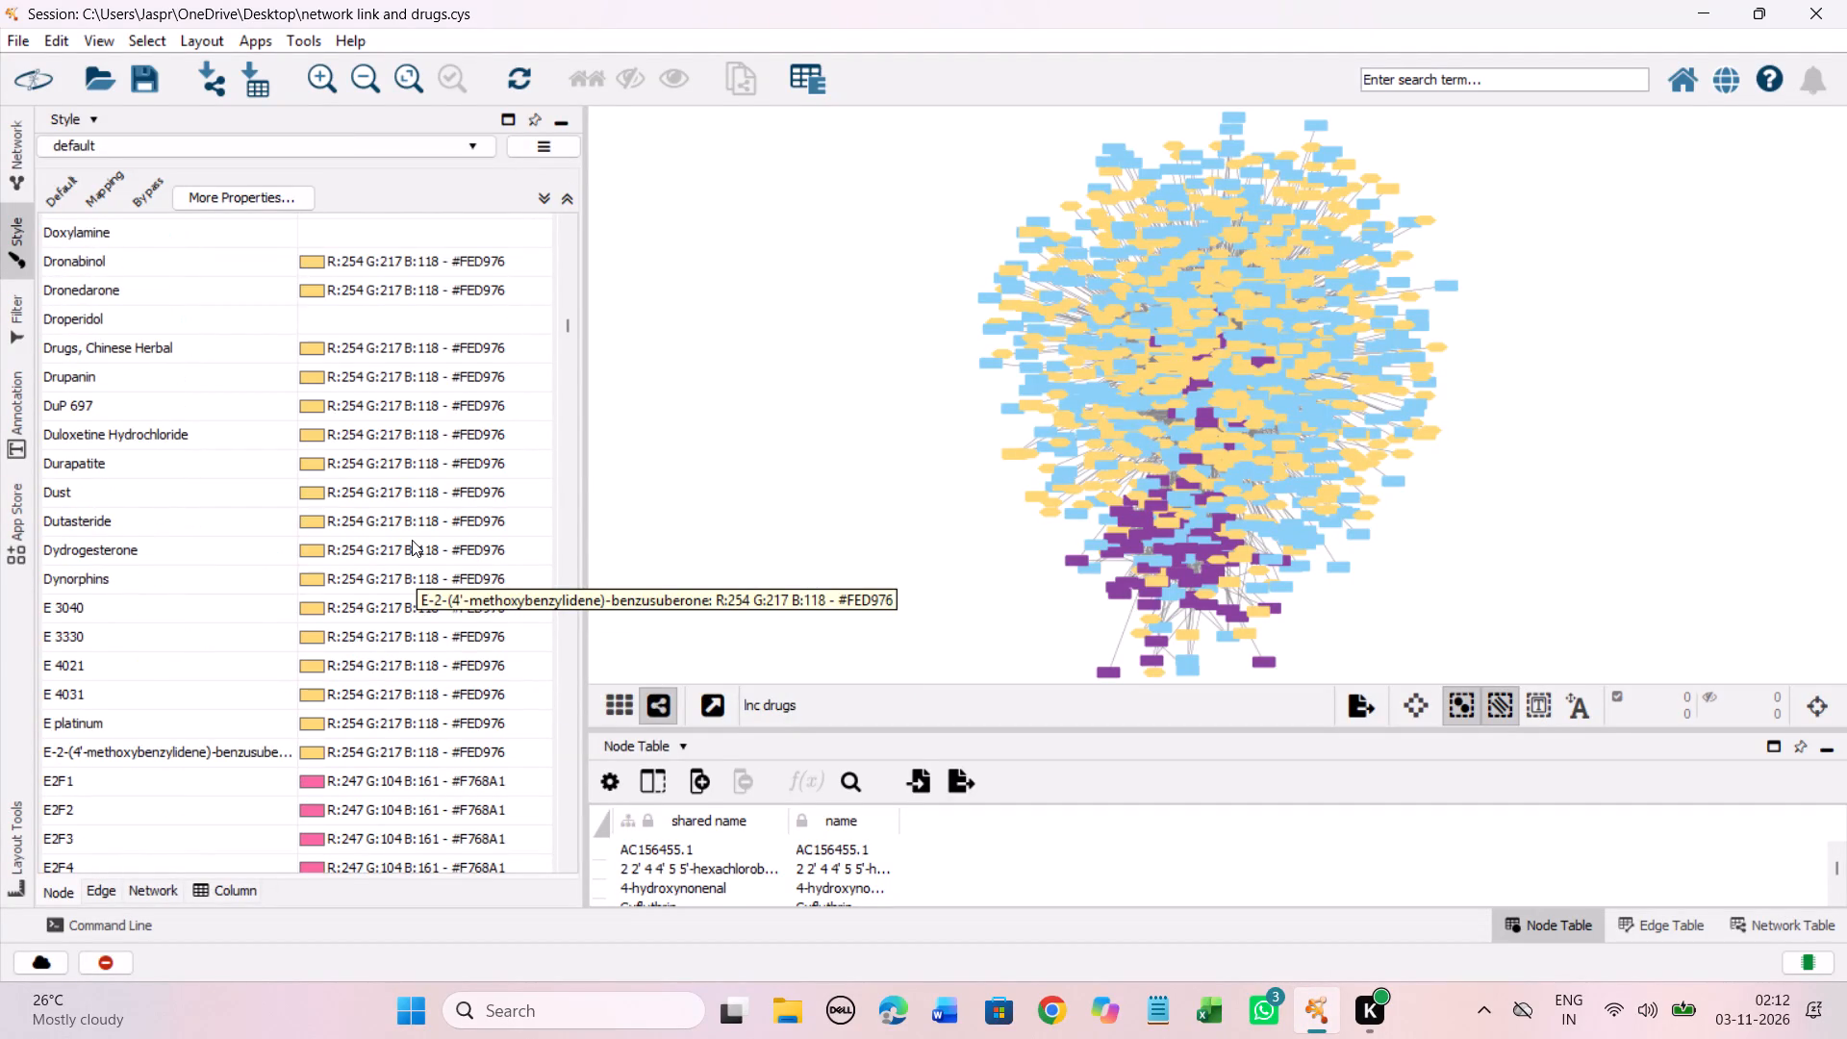
{"action": "left_click", "coordinate": [375, 380], "text": "shift"}
{"action": "right_click", "coordinate": [375, 380]}
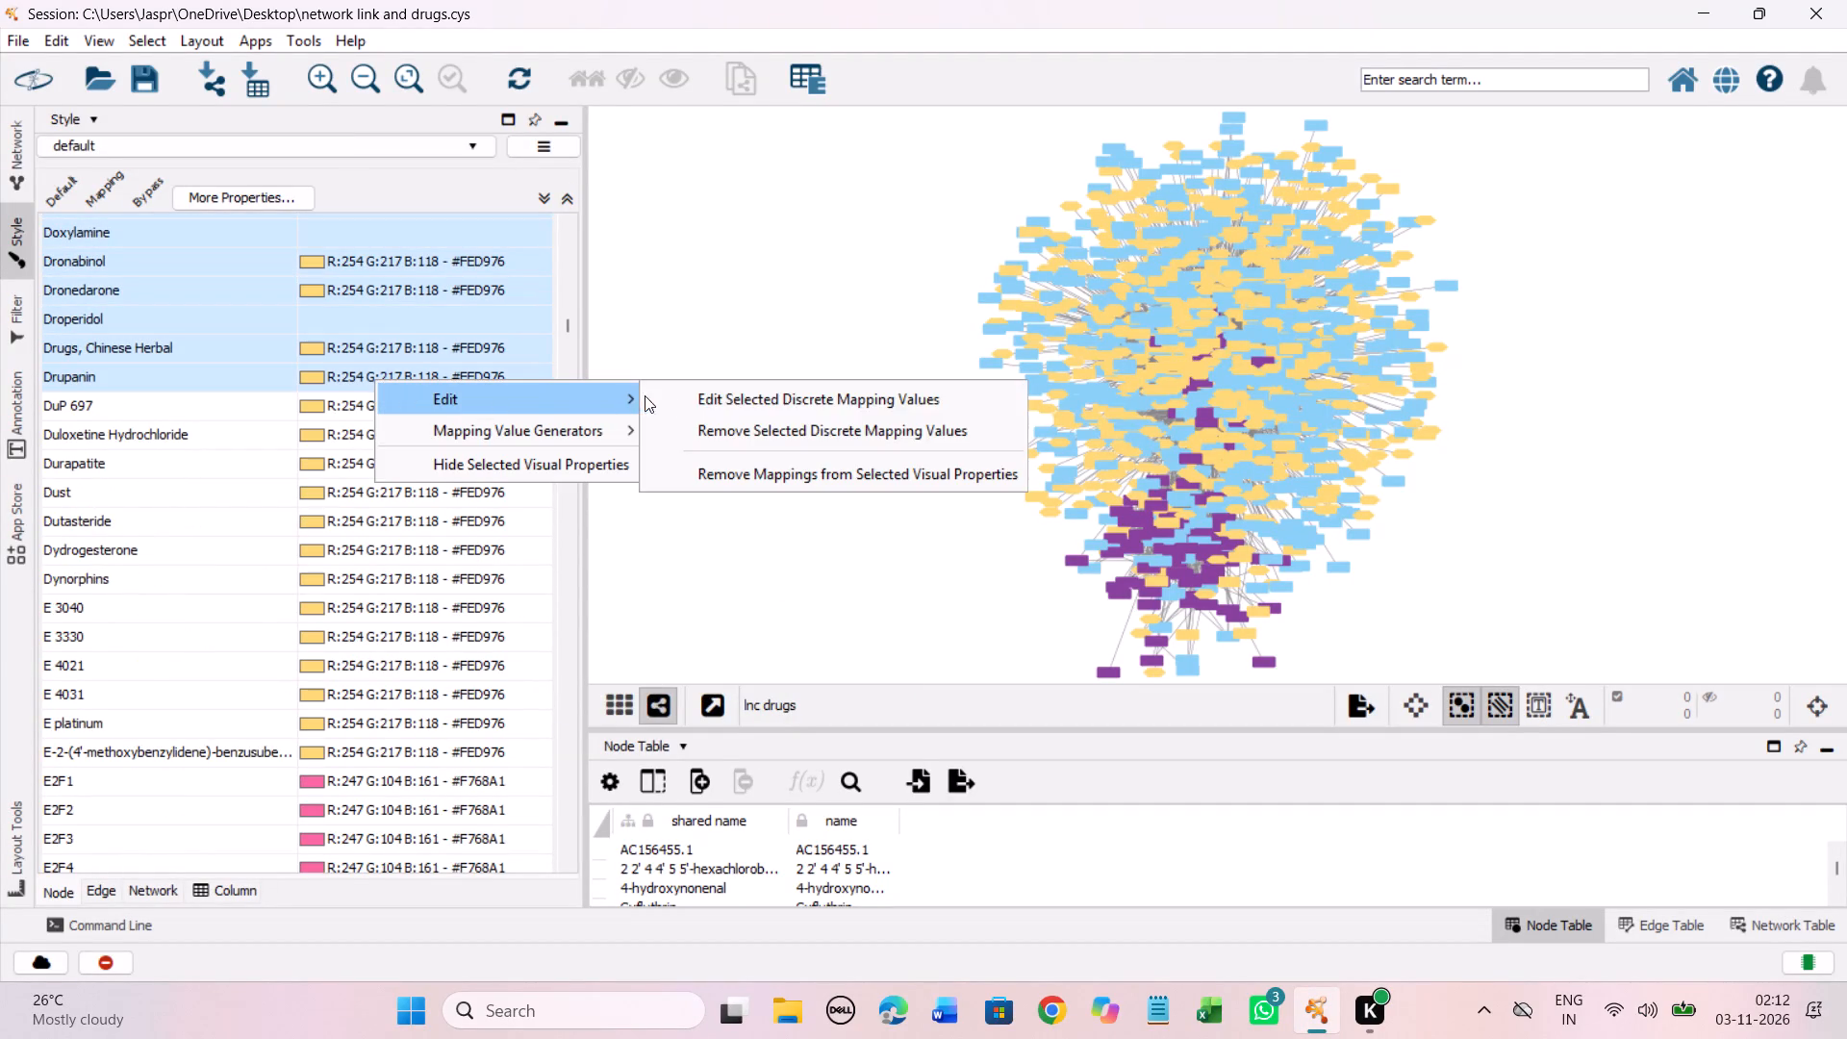
{"action": "left_click", "coordinate": [736, 394]}
{"action": "left_click_drag", "start_coordinate": [399, 543], "coordinate": [291, 228]}
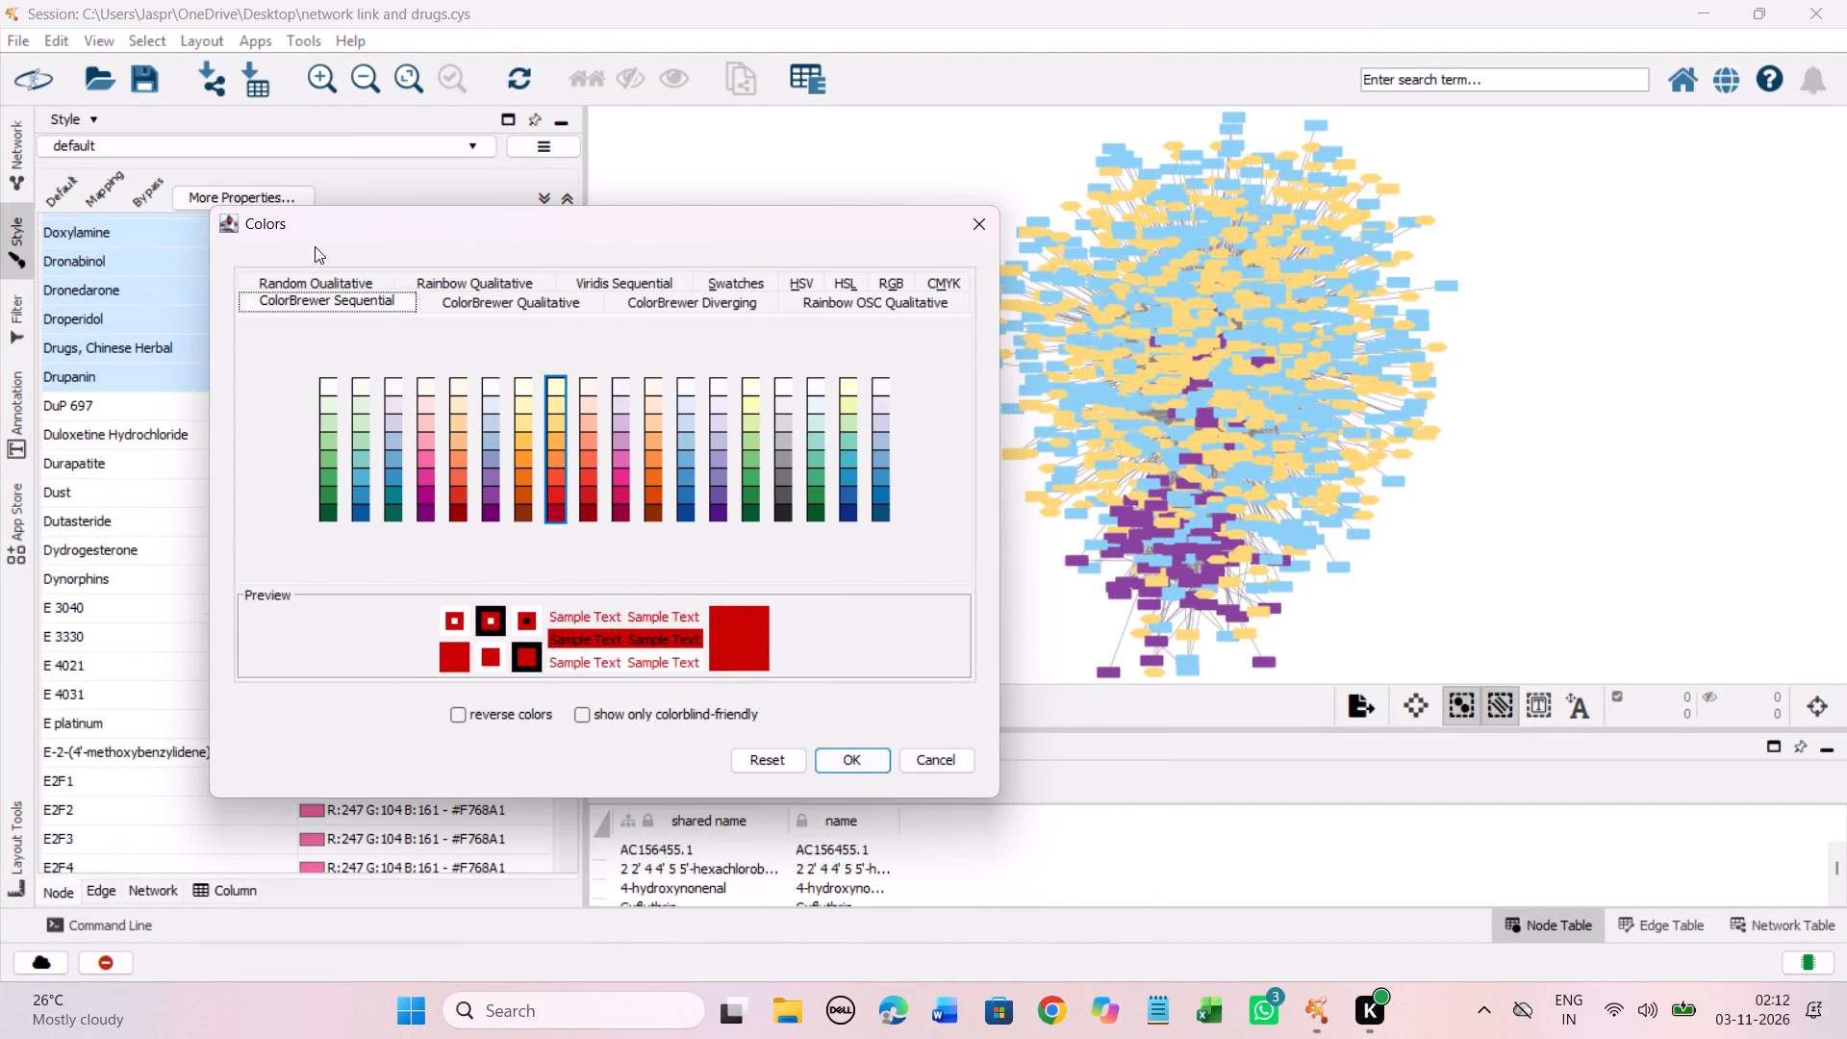
{"action": "left_click", "coordinate": [552, 418]}
{"action": "left_click", "coordinate": [852, 757]}
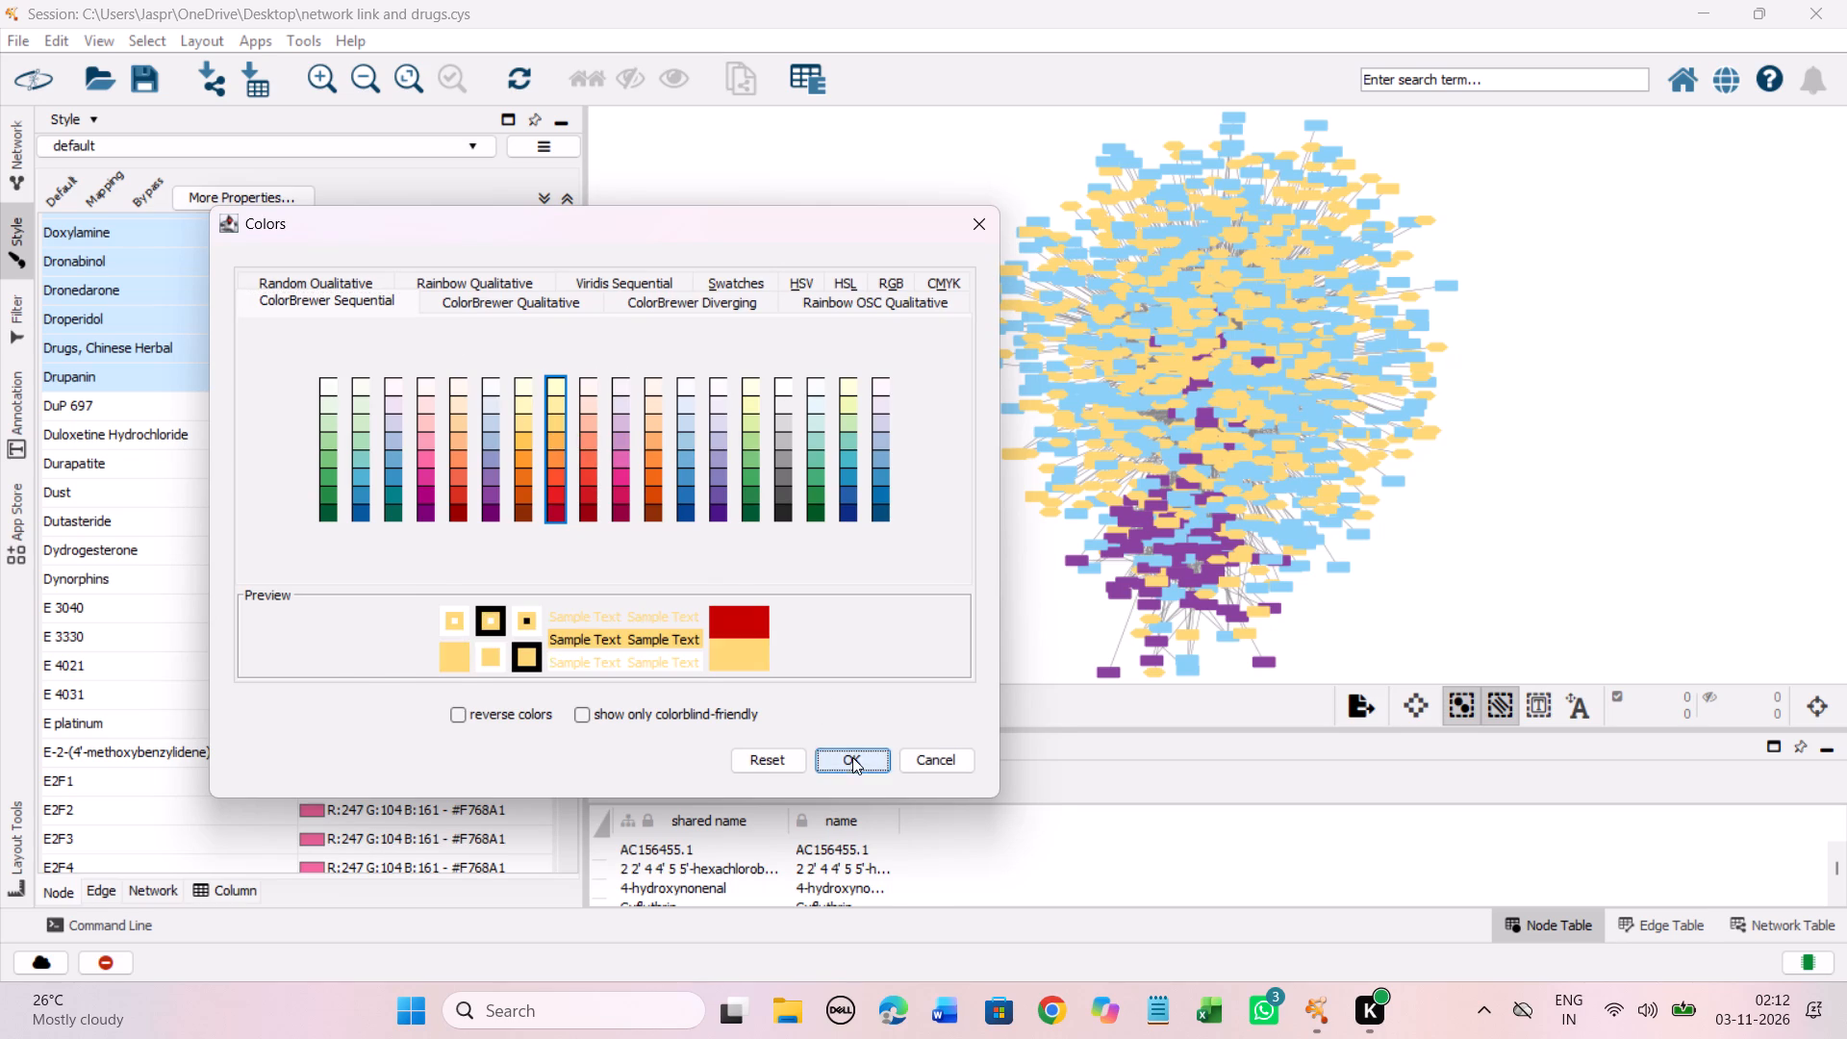
Check the color mapping entries after Drupanin, through the E compounds and E genes up to EZR, for unmapped drugs.
{"action": "scroll", "coordinate": [427, 551], "scroll_direction": "down", "scroll_amount": 11}
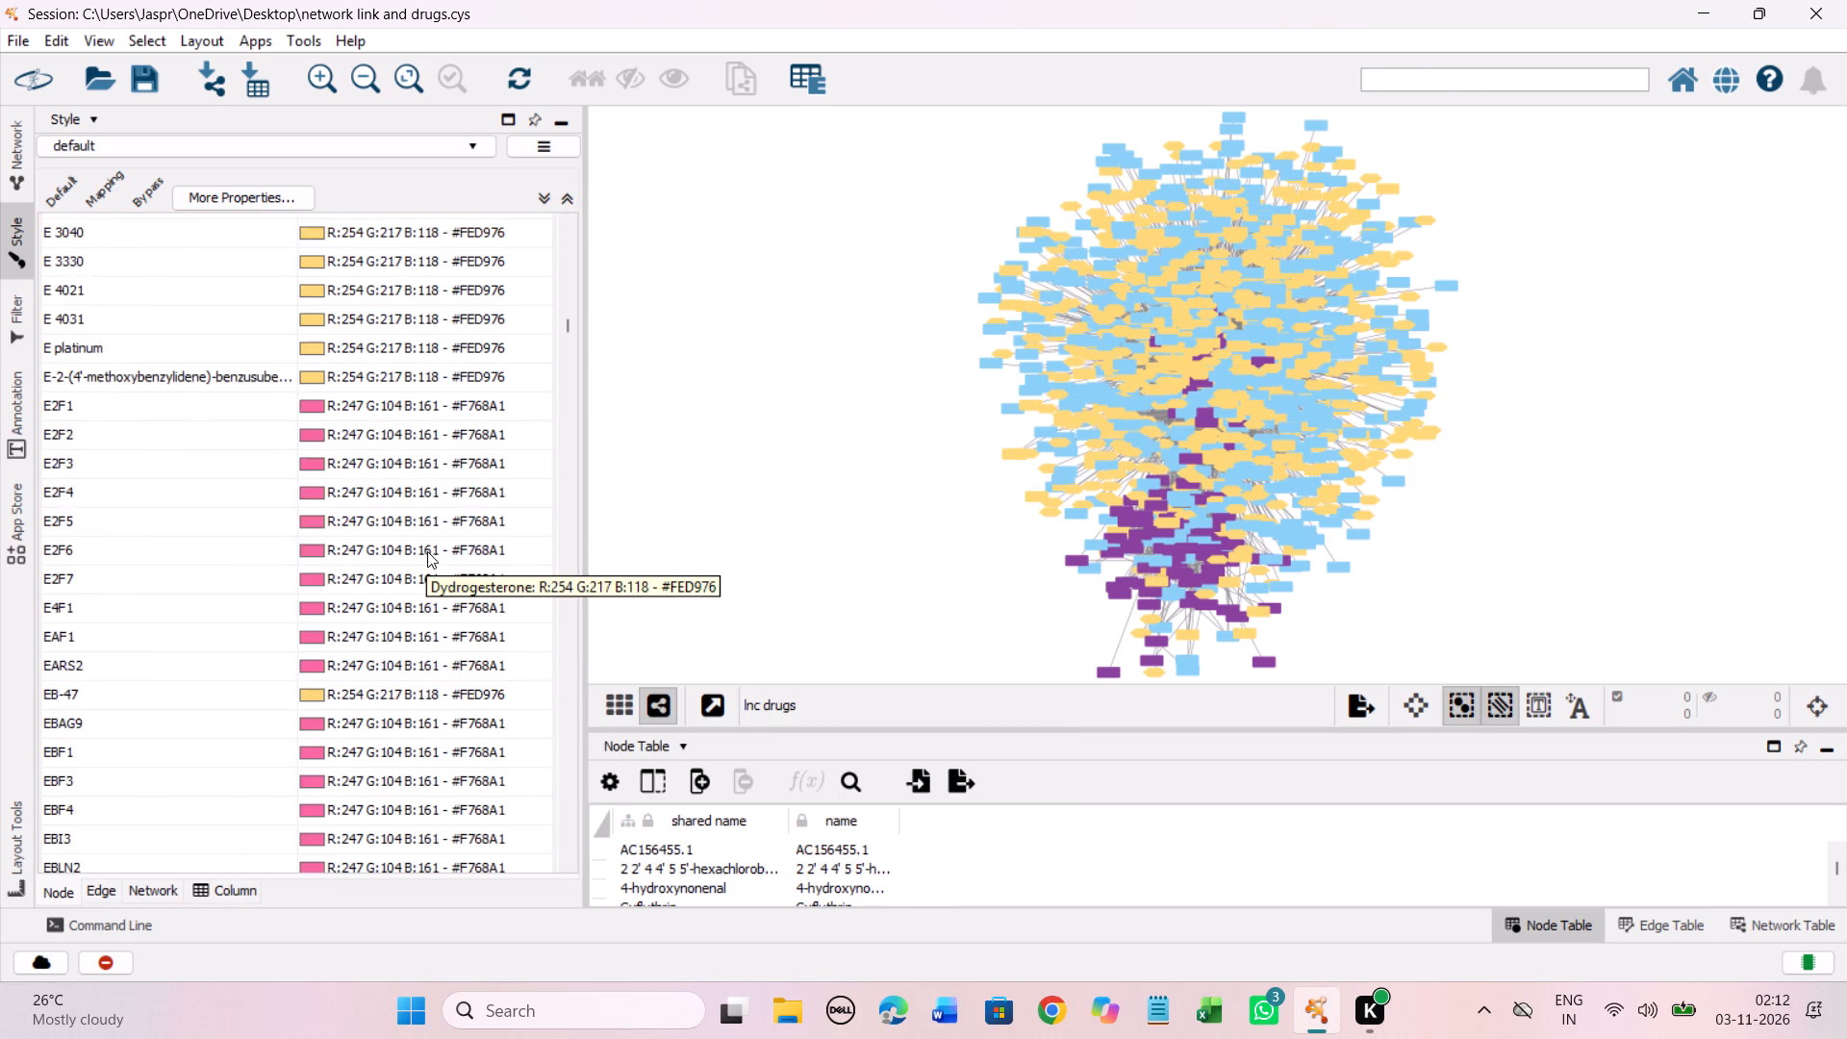
{"action": "scroll", "coordinate": [427, 551], "scroll_direction": "down", "scroll_amount": 20}
{"action": "scroll", "coordinate": [427, 551], "scroll_direction": "down", "scroll_amount": 20}
{"action": "scroll", "coordinate": [427, 551], "scroll_direction": "down", "scroll_amount": 7}
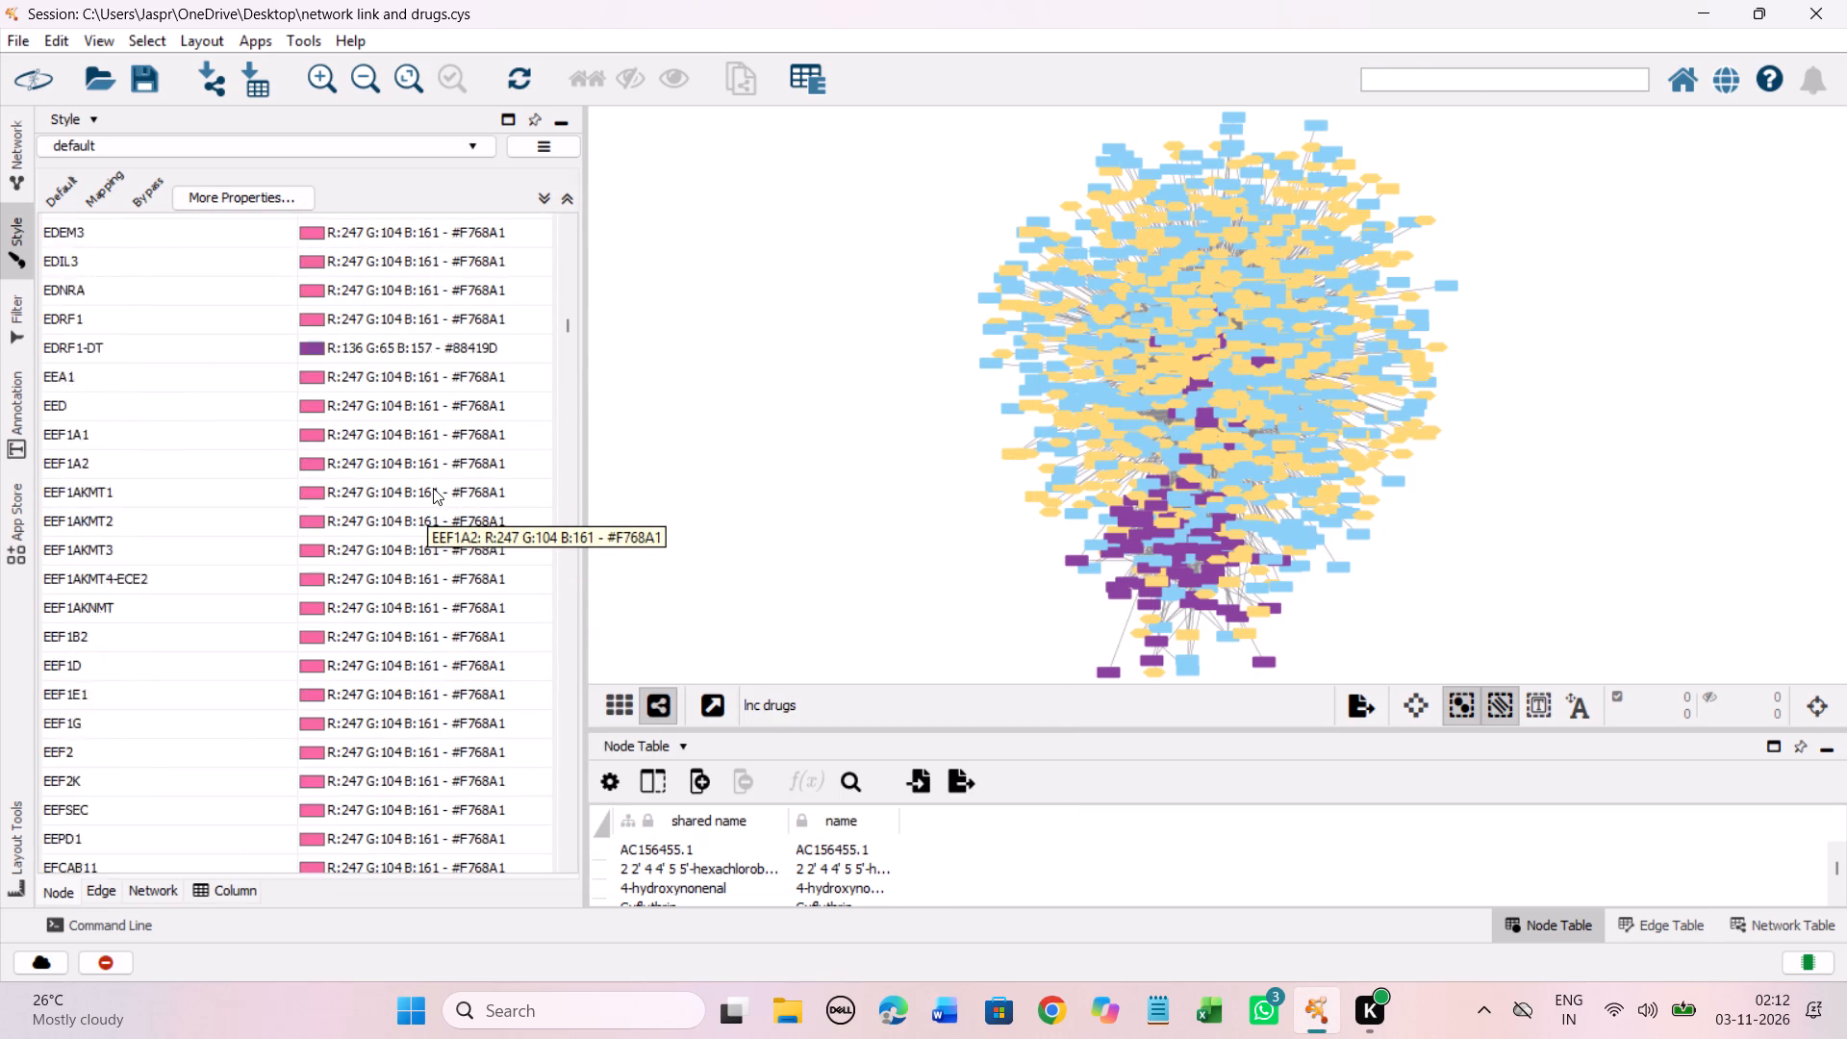
{"action": "scroll", "coordinate": [433, 488], "scroll_direction": "down", "scroll_amount": 20}
{"action": "scroll", "coordinate": [433, 488], "scroll_direction": "down", "scroll_amount": 20}
{"action": "scroll", "coordinate": [433, 488], "scroll_direction": "down", "scroll_amount": 7}
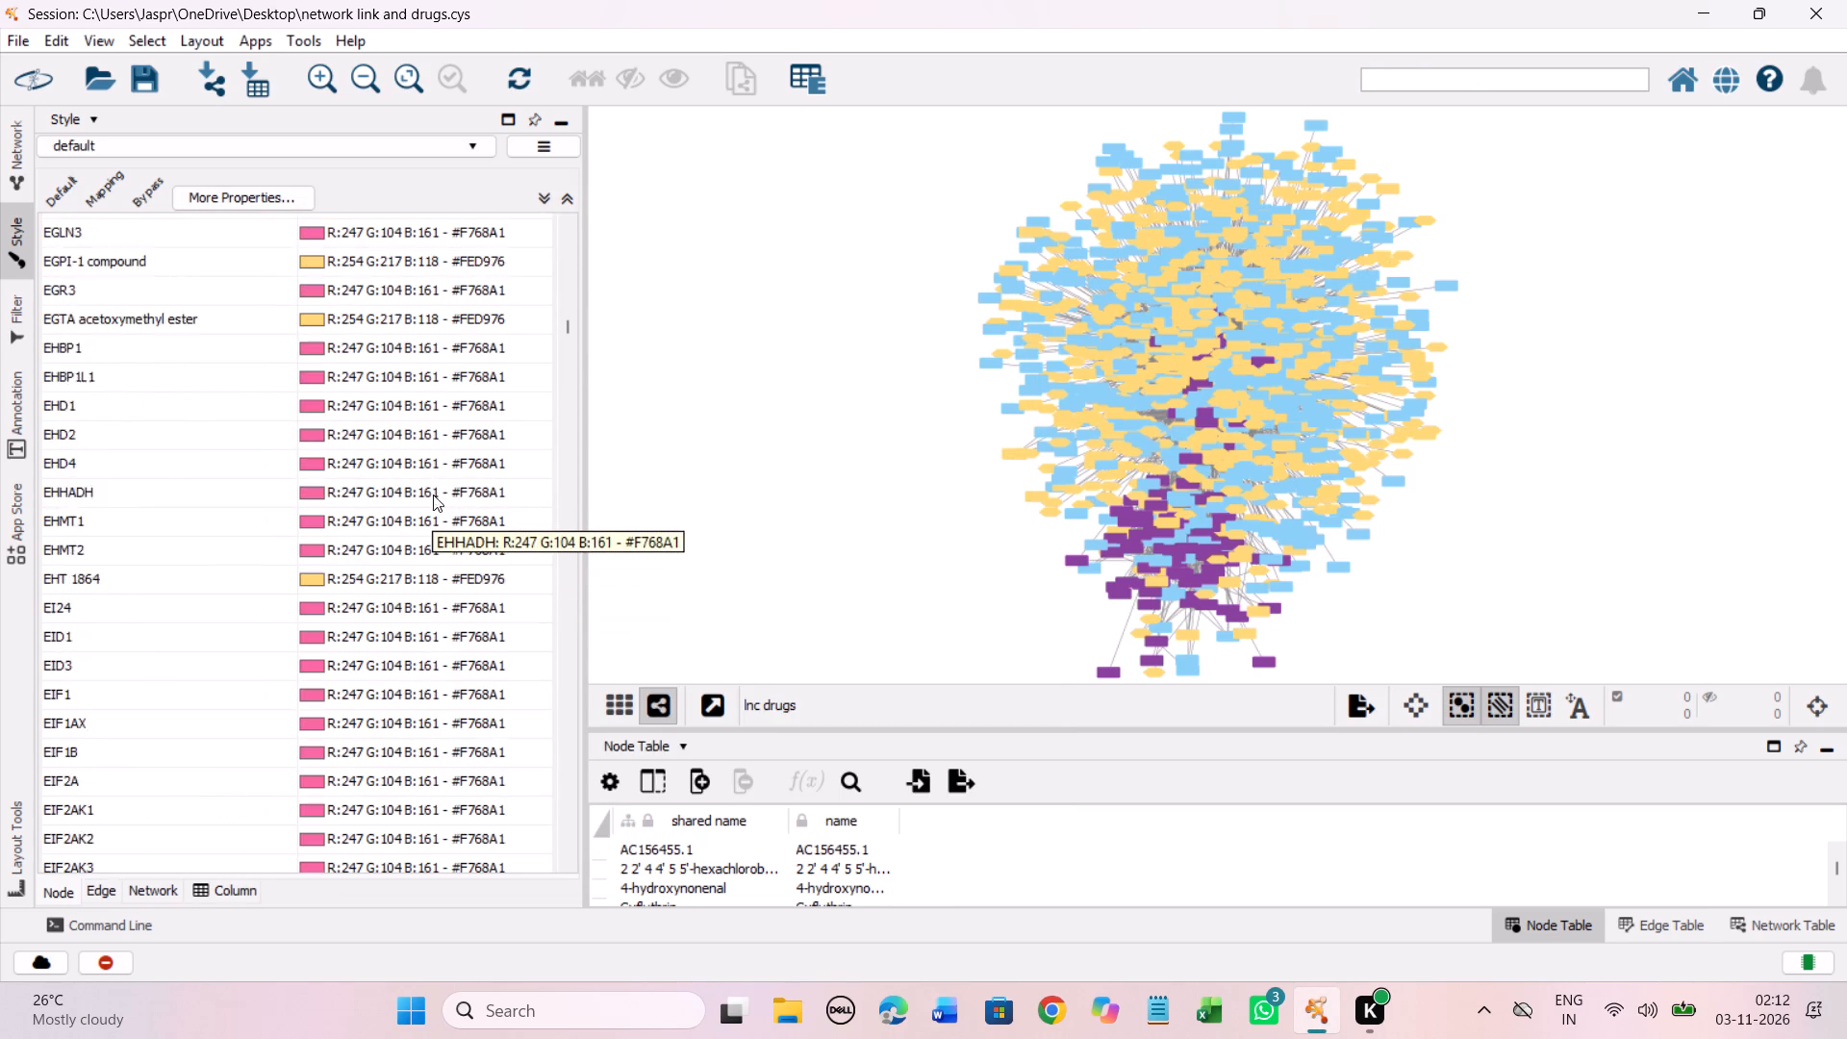
{"action": "scroll", "coordinate": [433, 494], "scroll_direction": "down", "scroll_amount": 20}
{"action": "scroll", "coordinate": [433, 494], "scroll_direction": "down", "scroll_amount": 20}
{"action": "scroll", "coordinate": [433, 494], "scroll_direction": "down", "scroll_amount": 7}
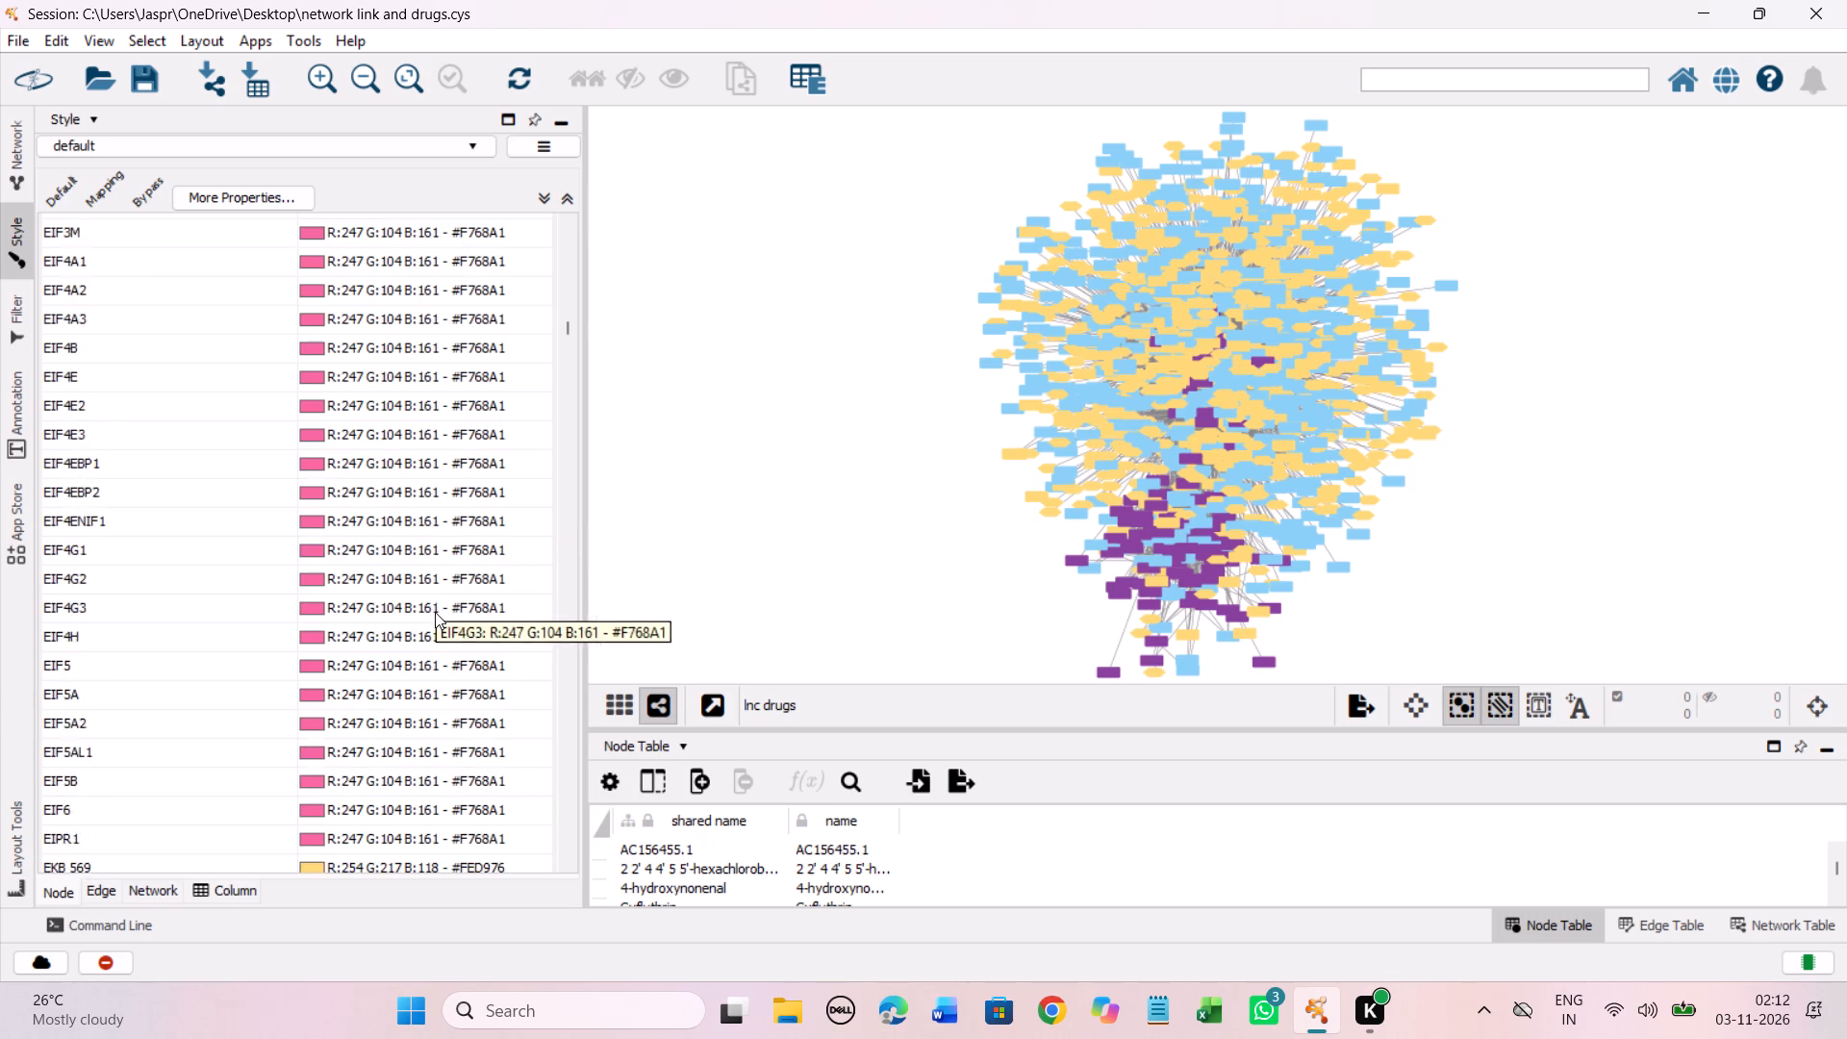
{"action": "scroll", "coordinate": [435, 612], "scroll_direction": "down", "scroll_amount": 20}
{"action": "scroll", "coordinate": [435, 612], "scroll_direction": "down", "scroll_amount": 20}
{"action": "scroll", "coordinate": [435, 612], "scroll_direction": "down", "scroll_amount": 7}
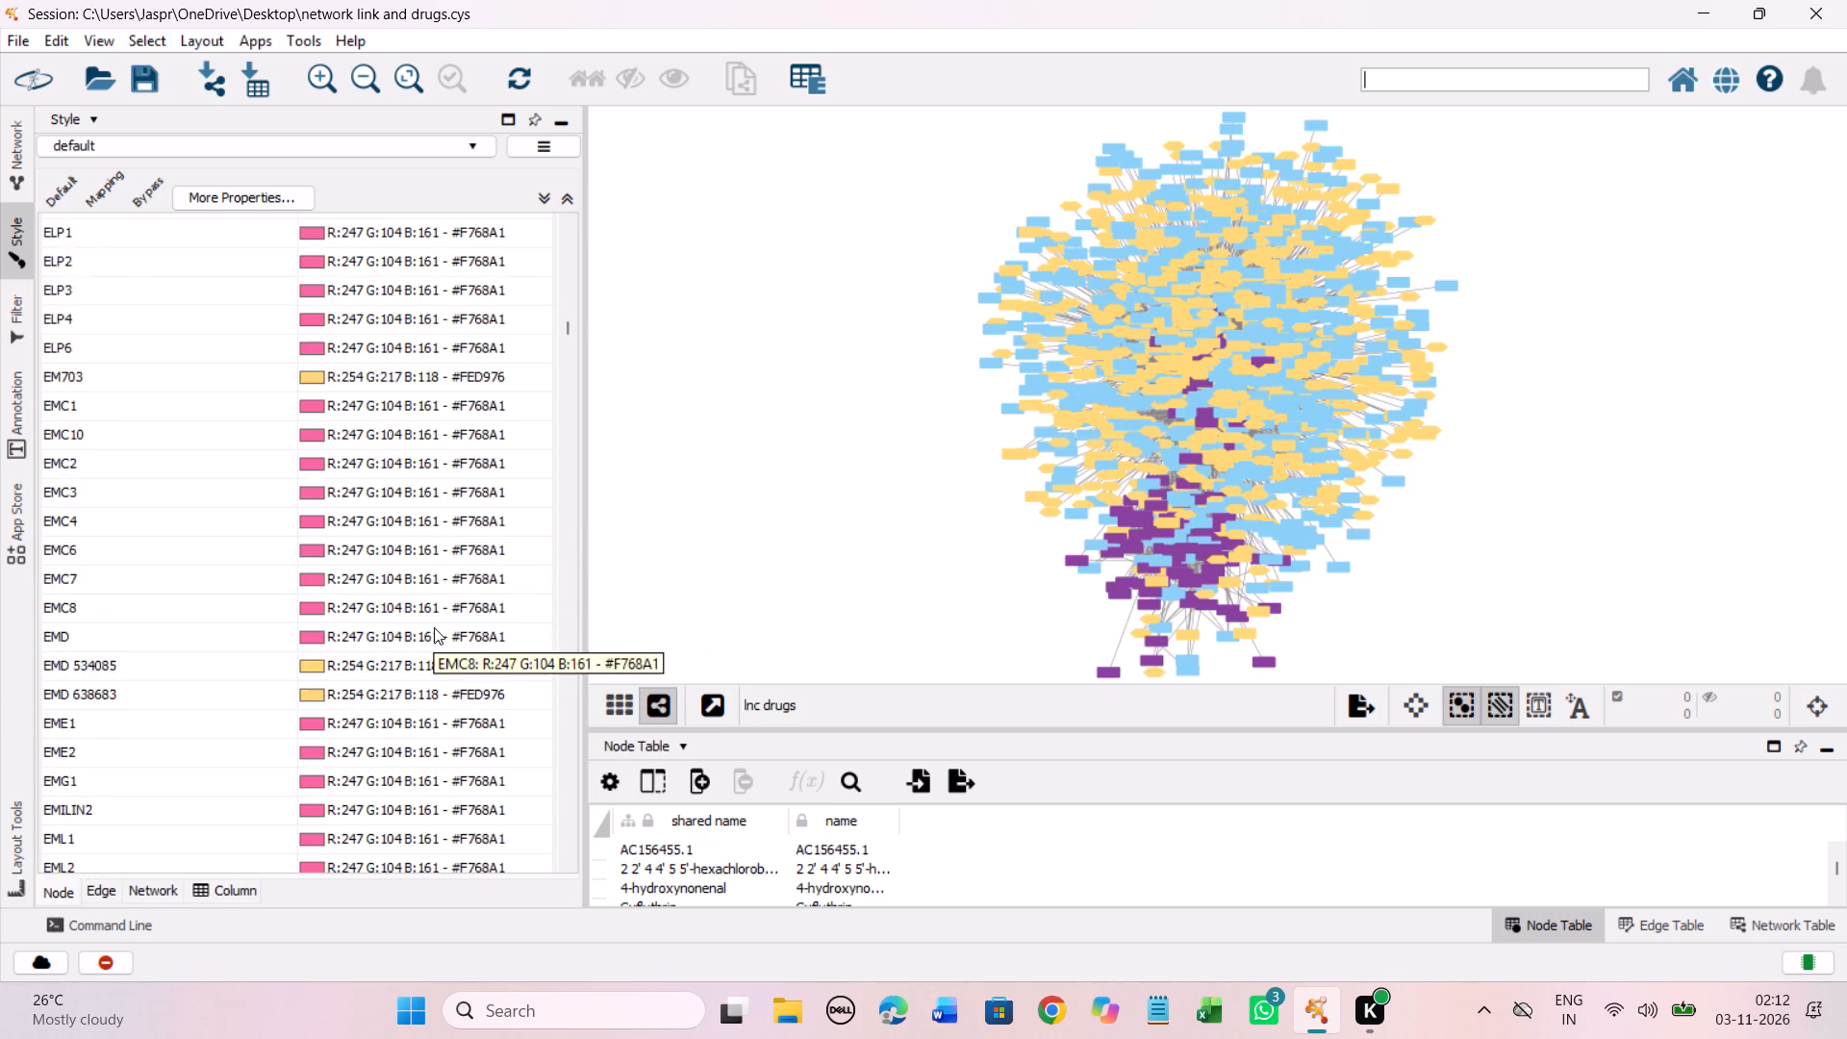
{"action": "scroll", "coordinate": [434, 627], "scroll_direction": "down", "scroll_amount": 20}
{"action": "scroll", "coordinate": [434, 627], "scroll_direction": "down", "scroll_amount": 20}
{"action": "scroll", "coordinate": [434, 627], "scroll_direction": "down", "scroll_amount": 7}
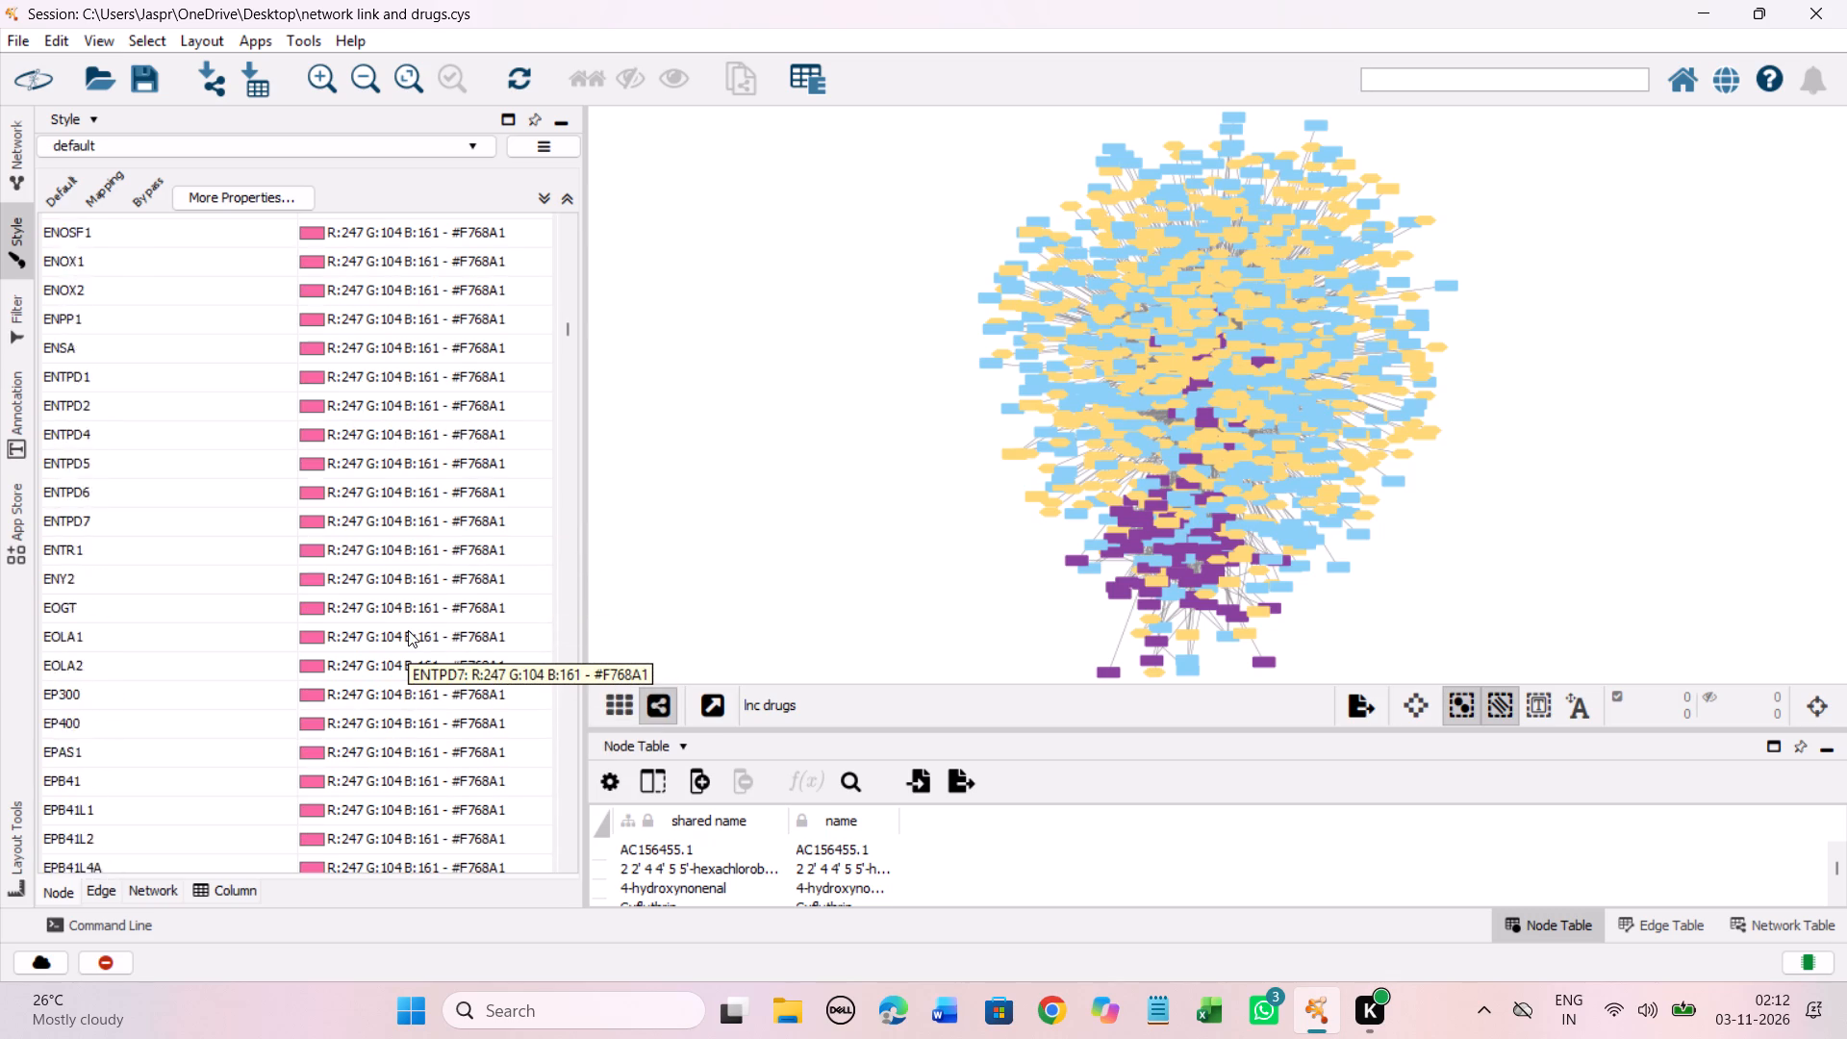
{"action": "scroll", "coordinate": [408, 630], "scroll_direction": "down", "scroll_amount": 20}
{"action": "scroll", "coordinate": [408, 630], "scroll_direction": "down", "scroll_amount": 20}
{"action": "scroll", "coordinate": [408, 630], "scroll_direction": "down", "scroll_amount": 7}
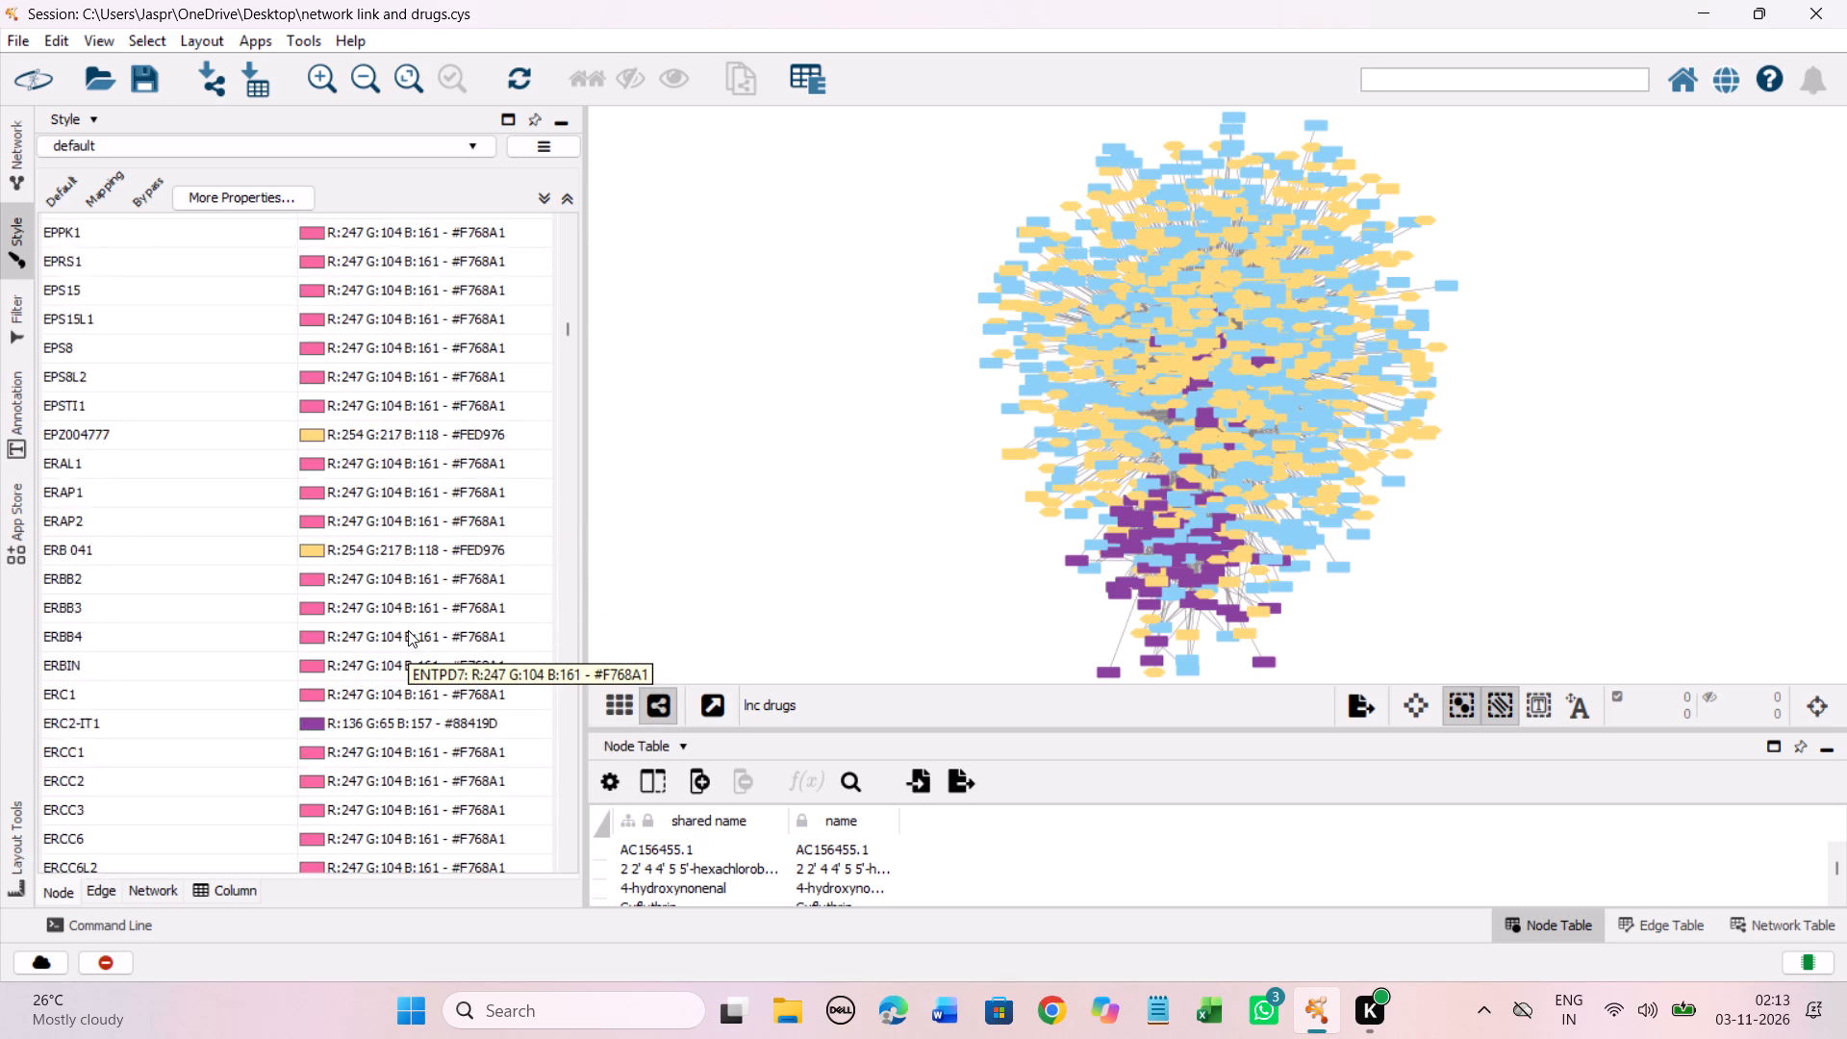
{"action": "scroll", "coordinate": [408, 630], "scroll_direction": "down", "scroll_amount": 20}
{"action": "scroll", "coordinate": [408, 630], "scroll_direction": "down", "scroll_amount": 20}
{"action": "scroll", "coordinate": [408, 630], "scroll_direction": "down", "scroll_amount": 7}
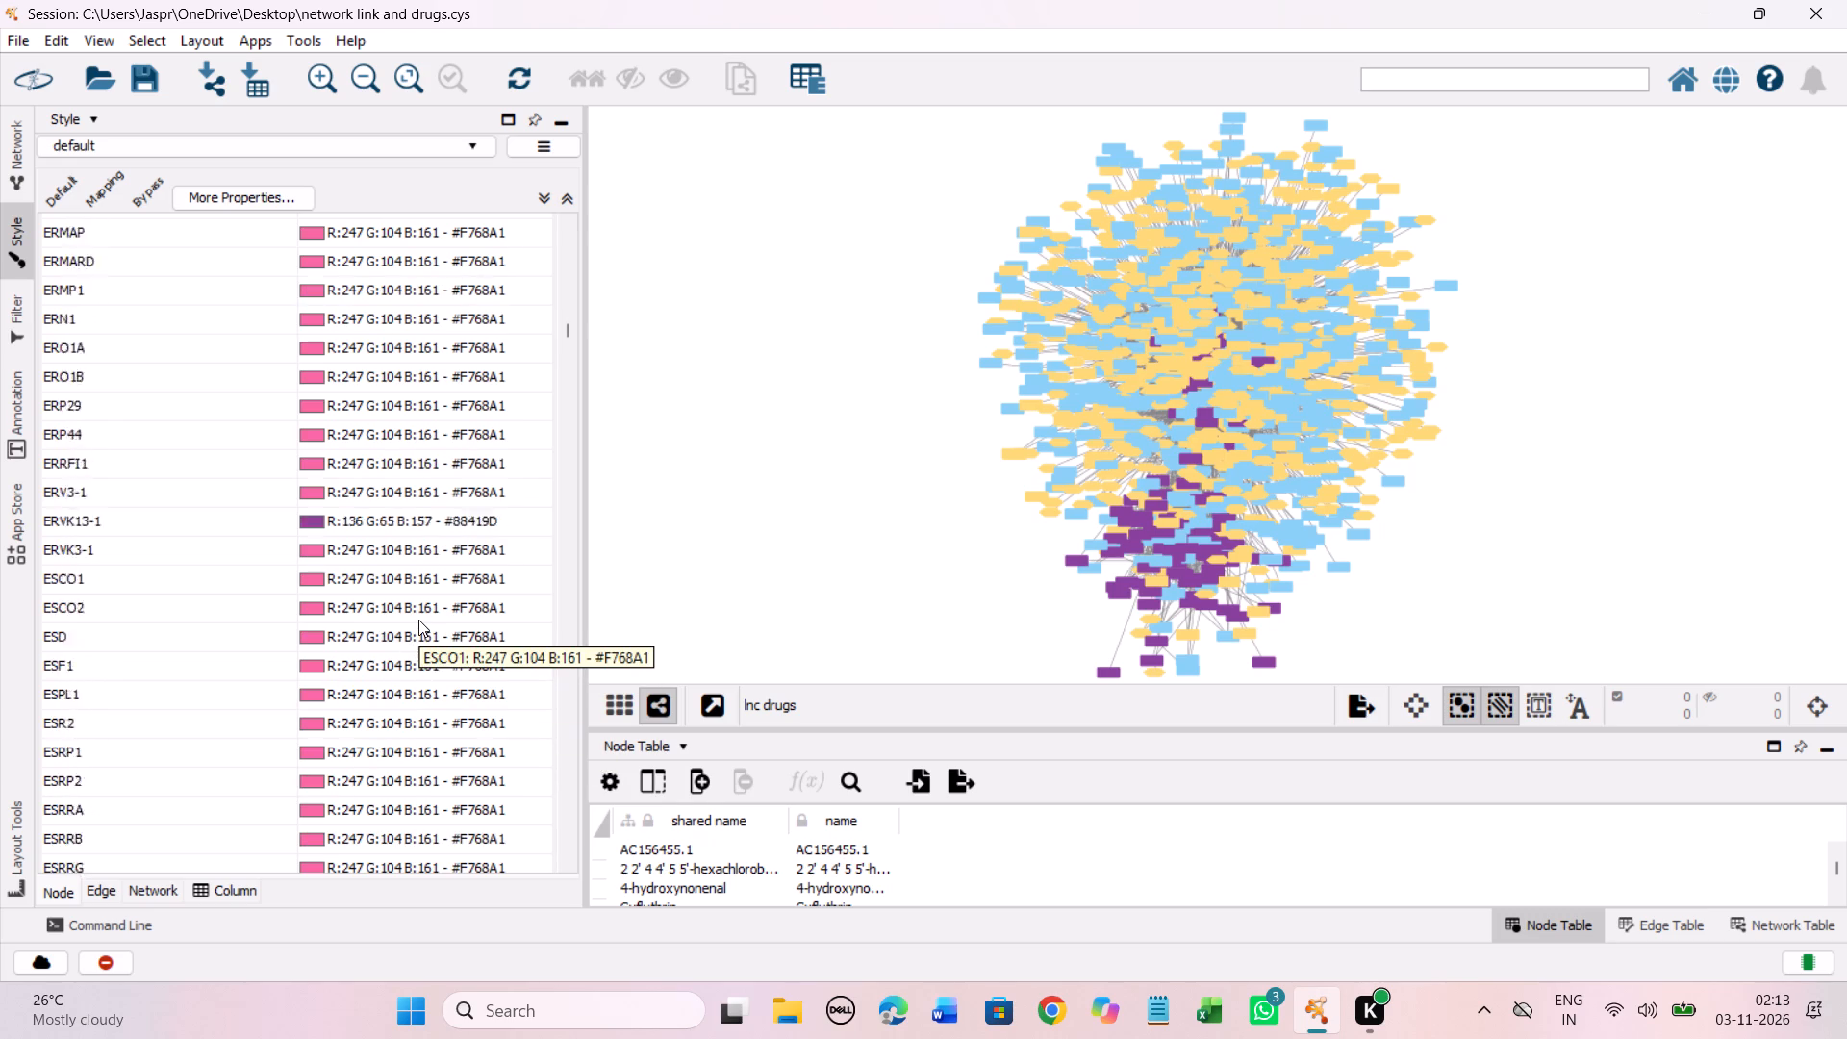
{"action": "scroll", "coordinate": [418, 620], "scroll_direction": "down", "scroll_amount": 20}
{"action": "scroll", "coordinate": [418, 620], "scroll_direction": "down", "scroll_amount": 20}
{"action": "scroll", "coordinate": [418, 620], "scroll_direction": "down", "scroll_amount": 7}
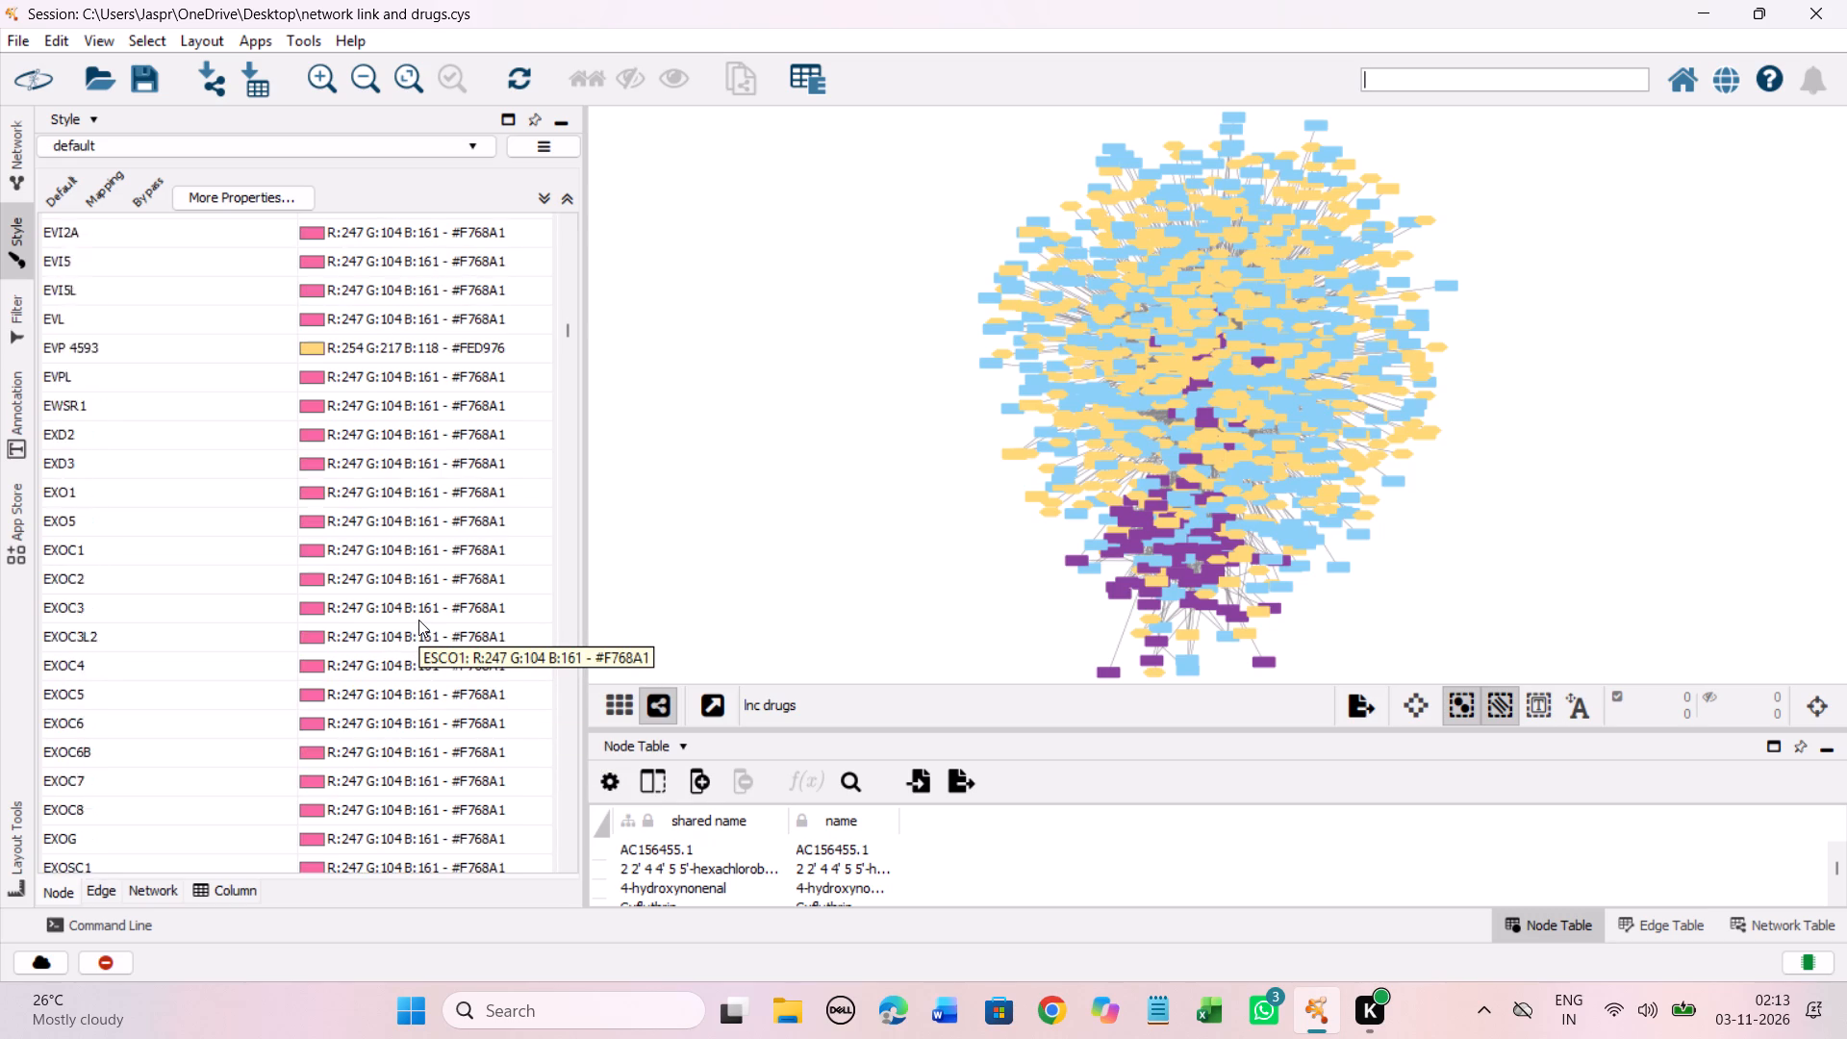
{"action": "scroll", "coordinate": [418, 620], "scroll_direction": "down", "scroll_amount": 20}
{"action": "scroll", "coordinate": [418, 620], "scroll_direction": "down", "scroll_amount": 15}
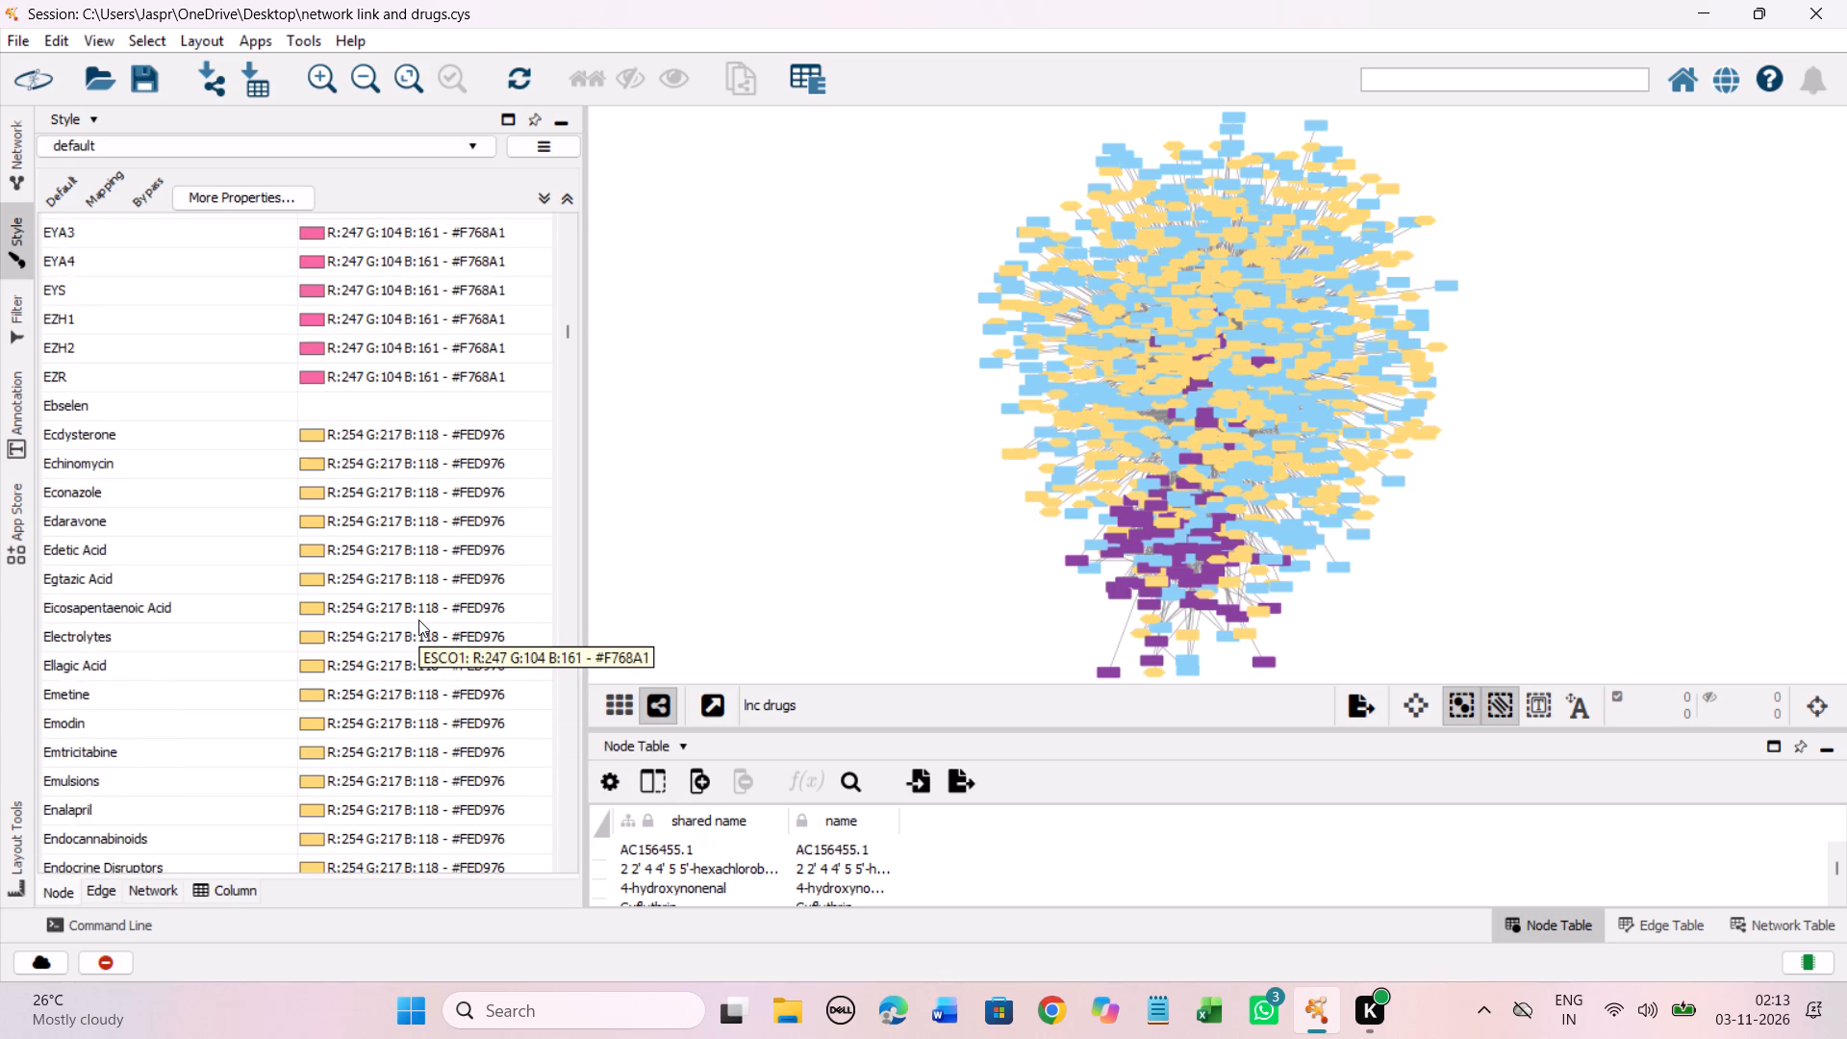
Set the color of all entries from Ebselen through F0447-0125, including unmapped drugs such as Epirizole, Etacrynic acid, Etanercept and Etofenamate, to #FED976.
{"action": "scroll", "coordinate": [418, 620], "scroll_direction": "down", "scroll_amount": 4}
{"action": "left_click", "coordinate": [412, 291]}
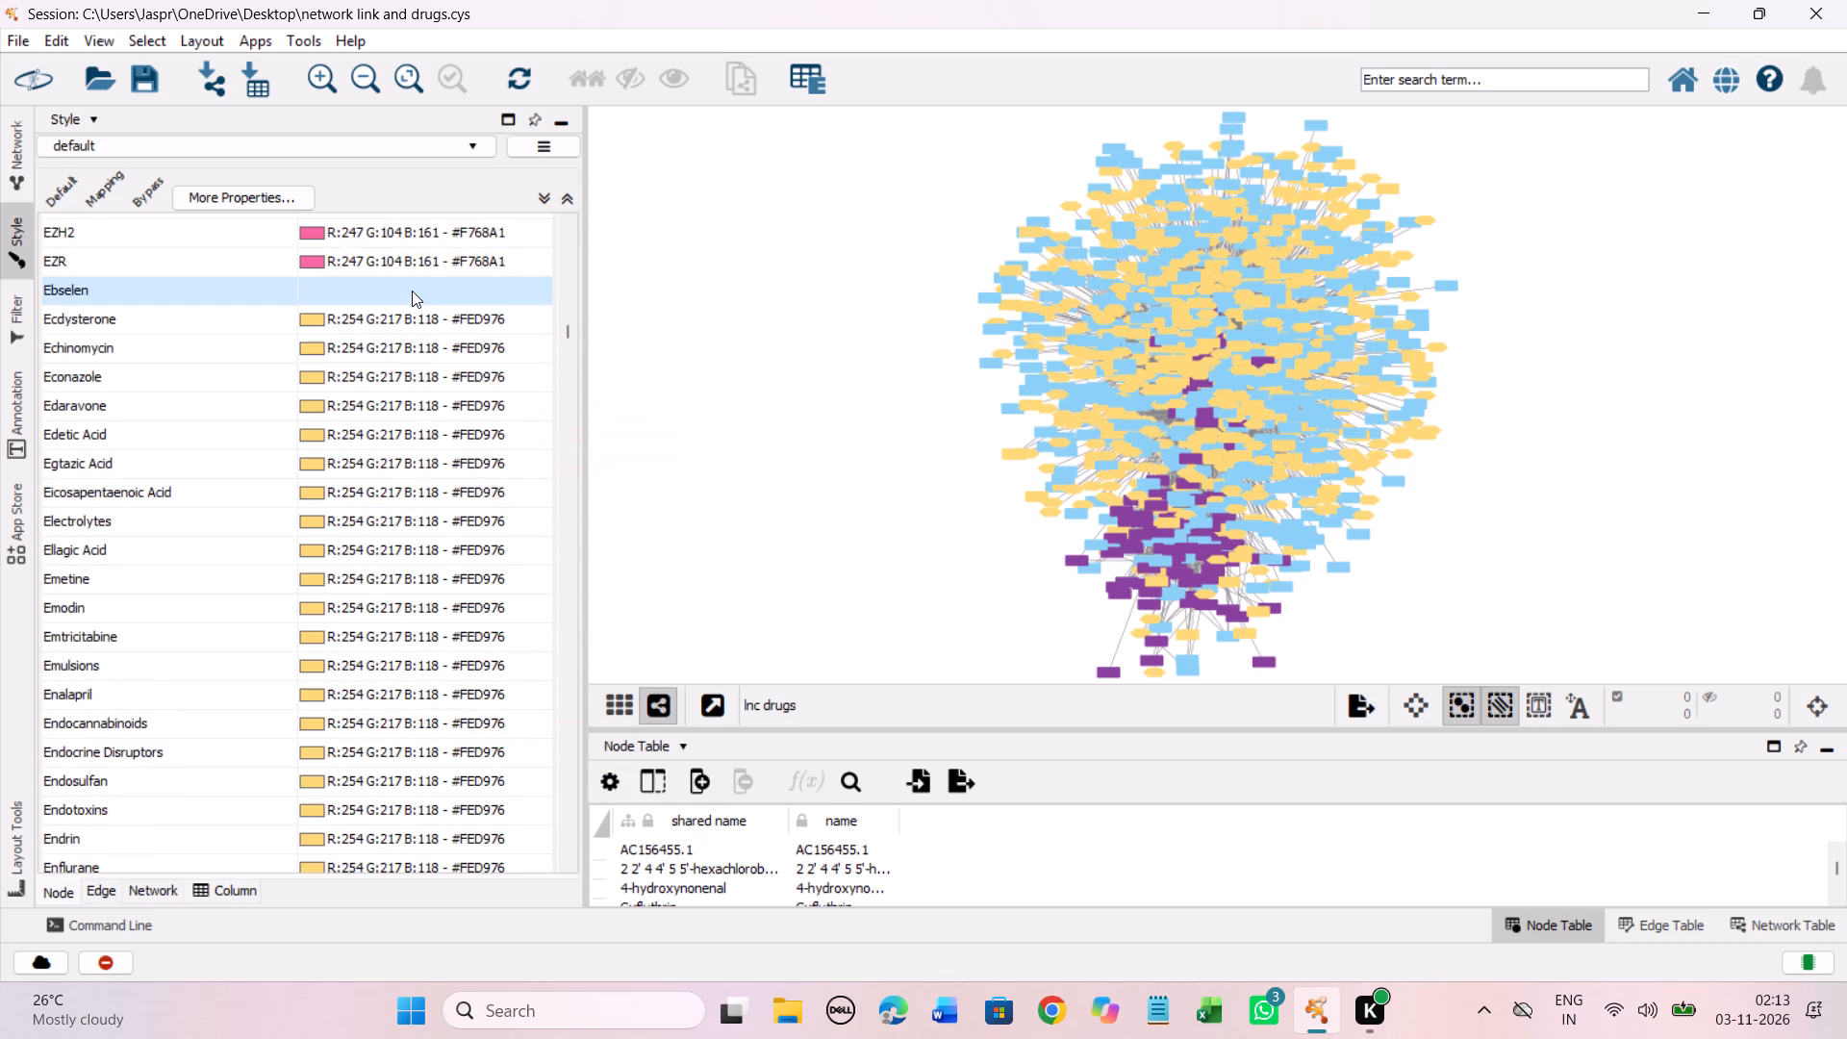
{"action": "scroll", "coordinate": [442, 461], "scroll_direction": "down", "scroll_amount": 20}
{"action": "scroll", "coordinate": [442, 461], "scroll_direction": "down", "scroll_amount": 6}
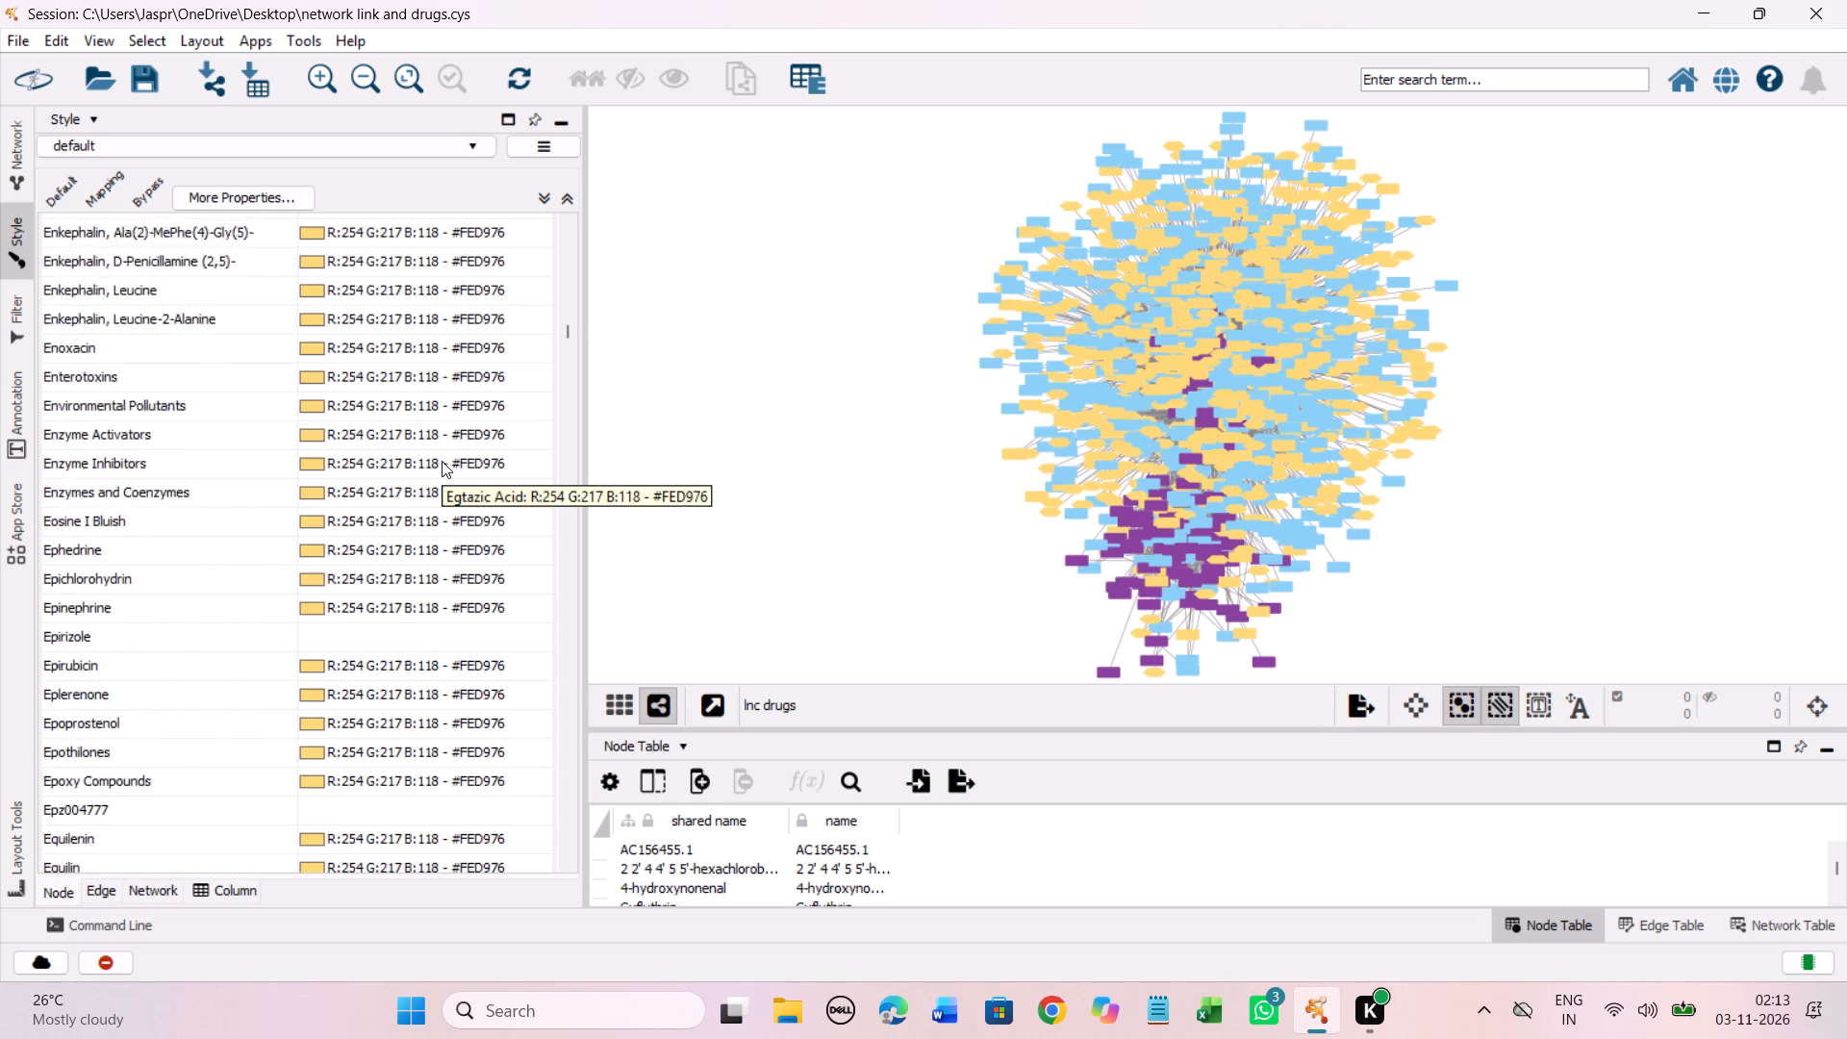
{"action": "scroll", "coordinate": [442, 461], "scroll_direction": "down", "scroll_amount": 20}
{"action": "scroll", "coordinate": [442, 461], "scroll_direction": "down", "scroll_amount": 20}
{"action": "scroll", "coordinate": [442, 461], "scroll_direction": "down", "scroll_amount": 1}
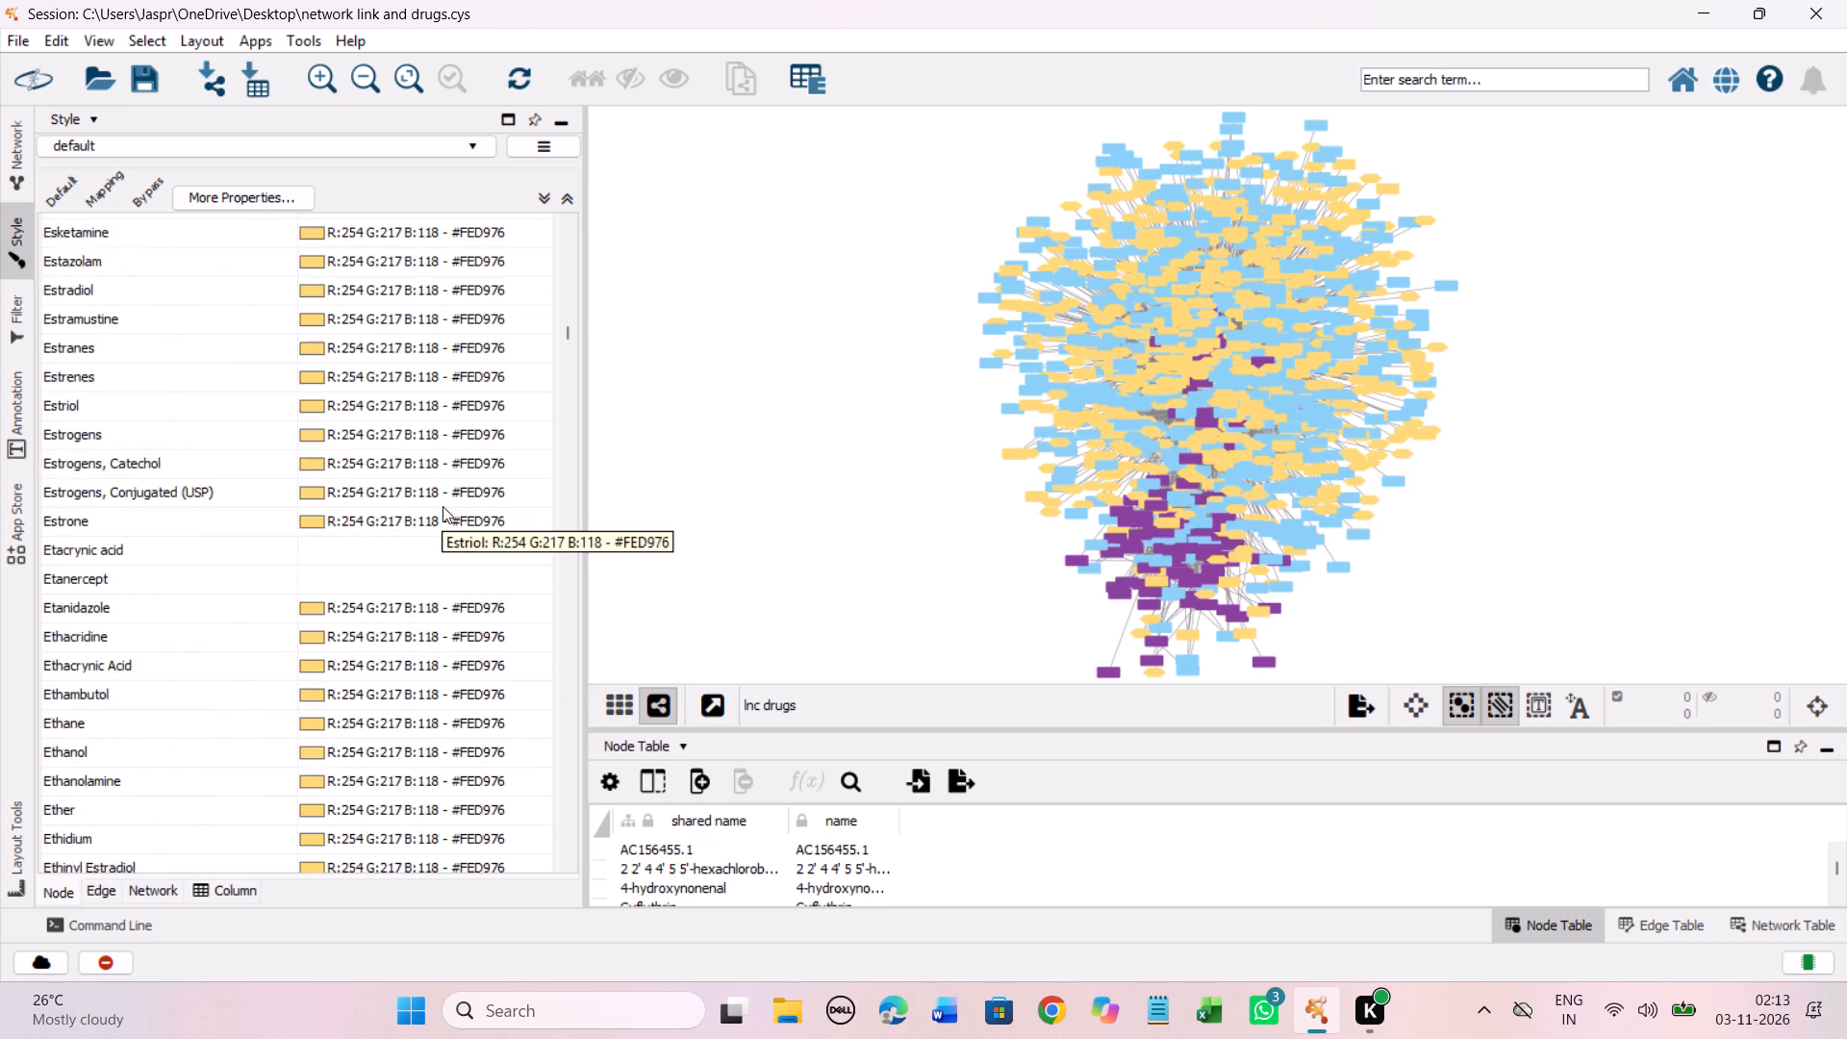
{"action": "scroll", "coordinate": [443, 506], "scroll_direction": "down", "scroll_amount": 20}
{"action": "scroll", "coordinate": [443, 506], "scroll_direction": "down", "scroll_amount": 20}
{"action": "scroll", "coordinate": [443, 506], "scroll_direction": "down", "scroll_amount": 1}
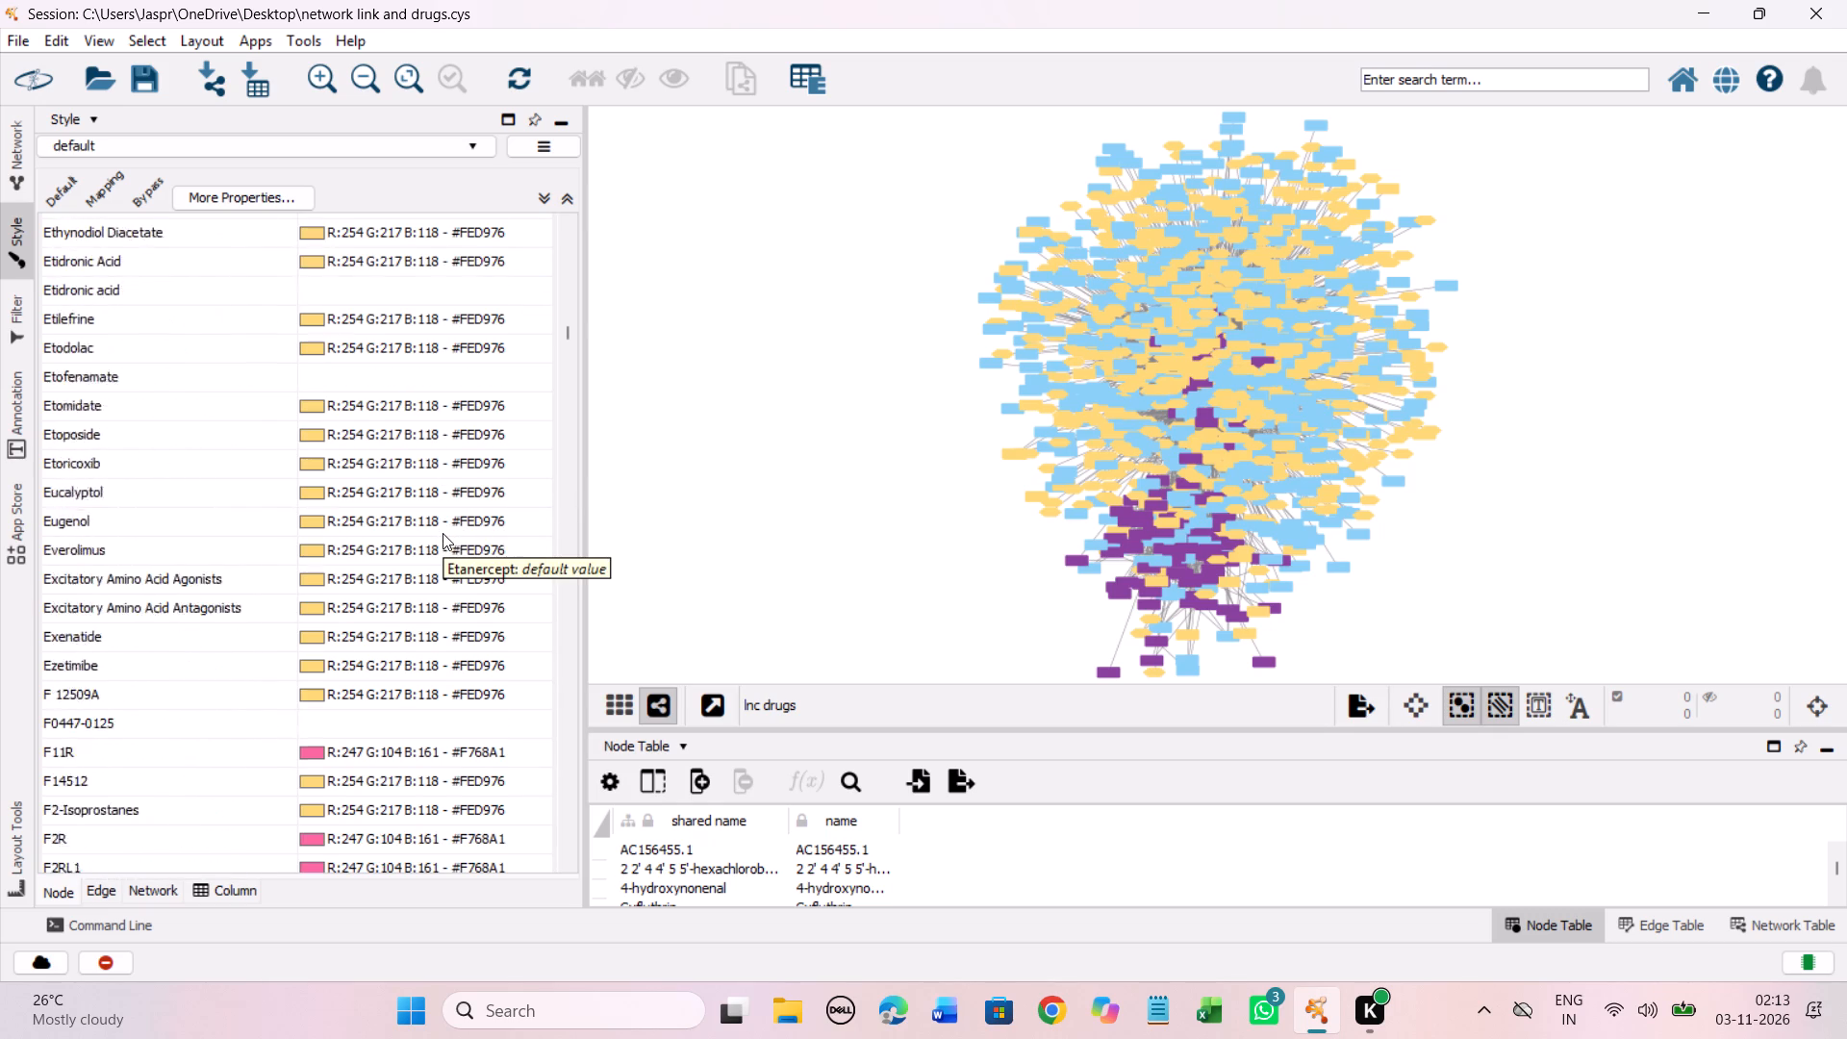
{"action": "scroll", "coordinate": [443, 533], "scroll_direction": "down", "scroll_amount": 2}
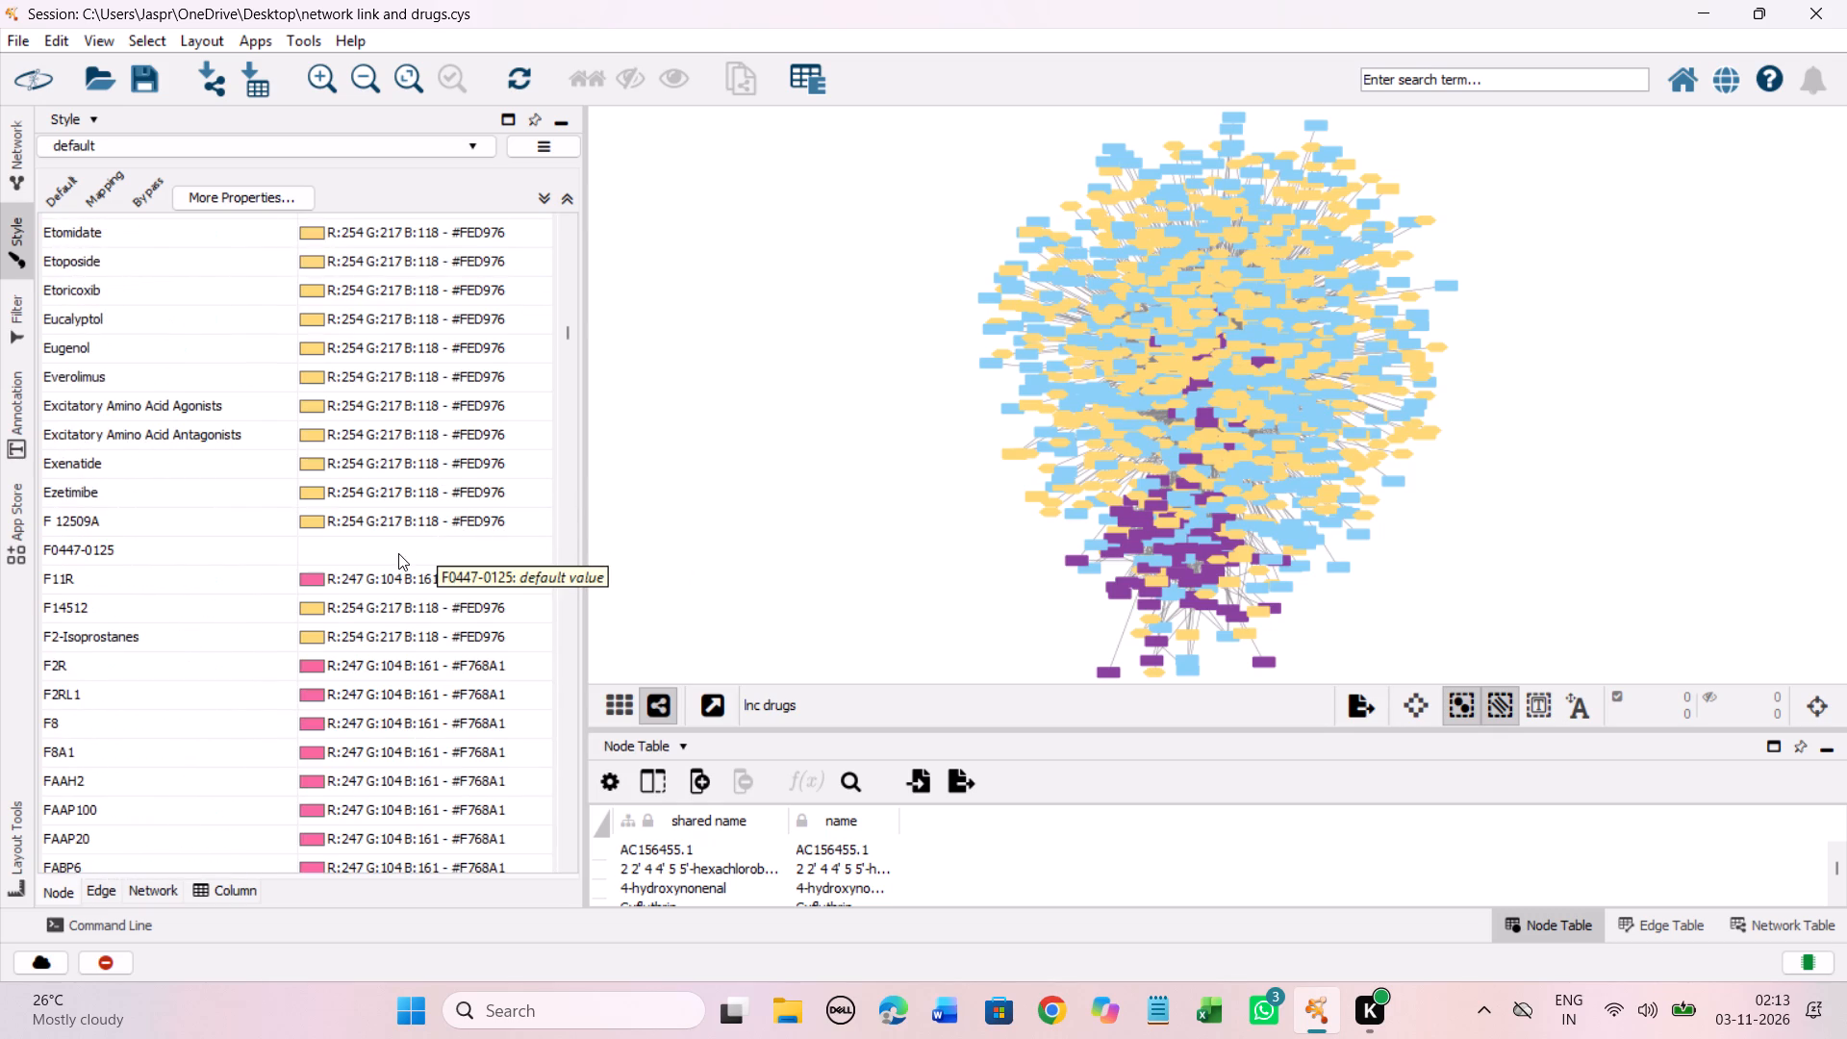
{"action": "left_click", "coordinate": [398, 553], "text": "shift"}
{"action": "right_click", "coordinate": [398, 553]}
{"action": "left_click", "coordinate": [727, 567]}
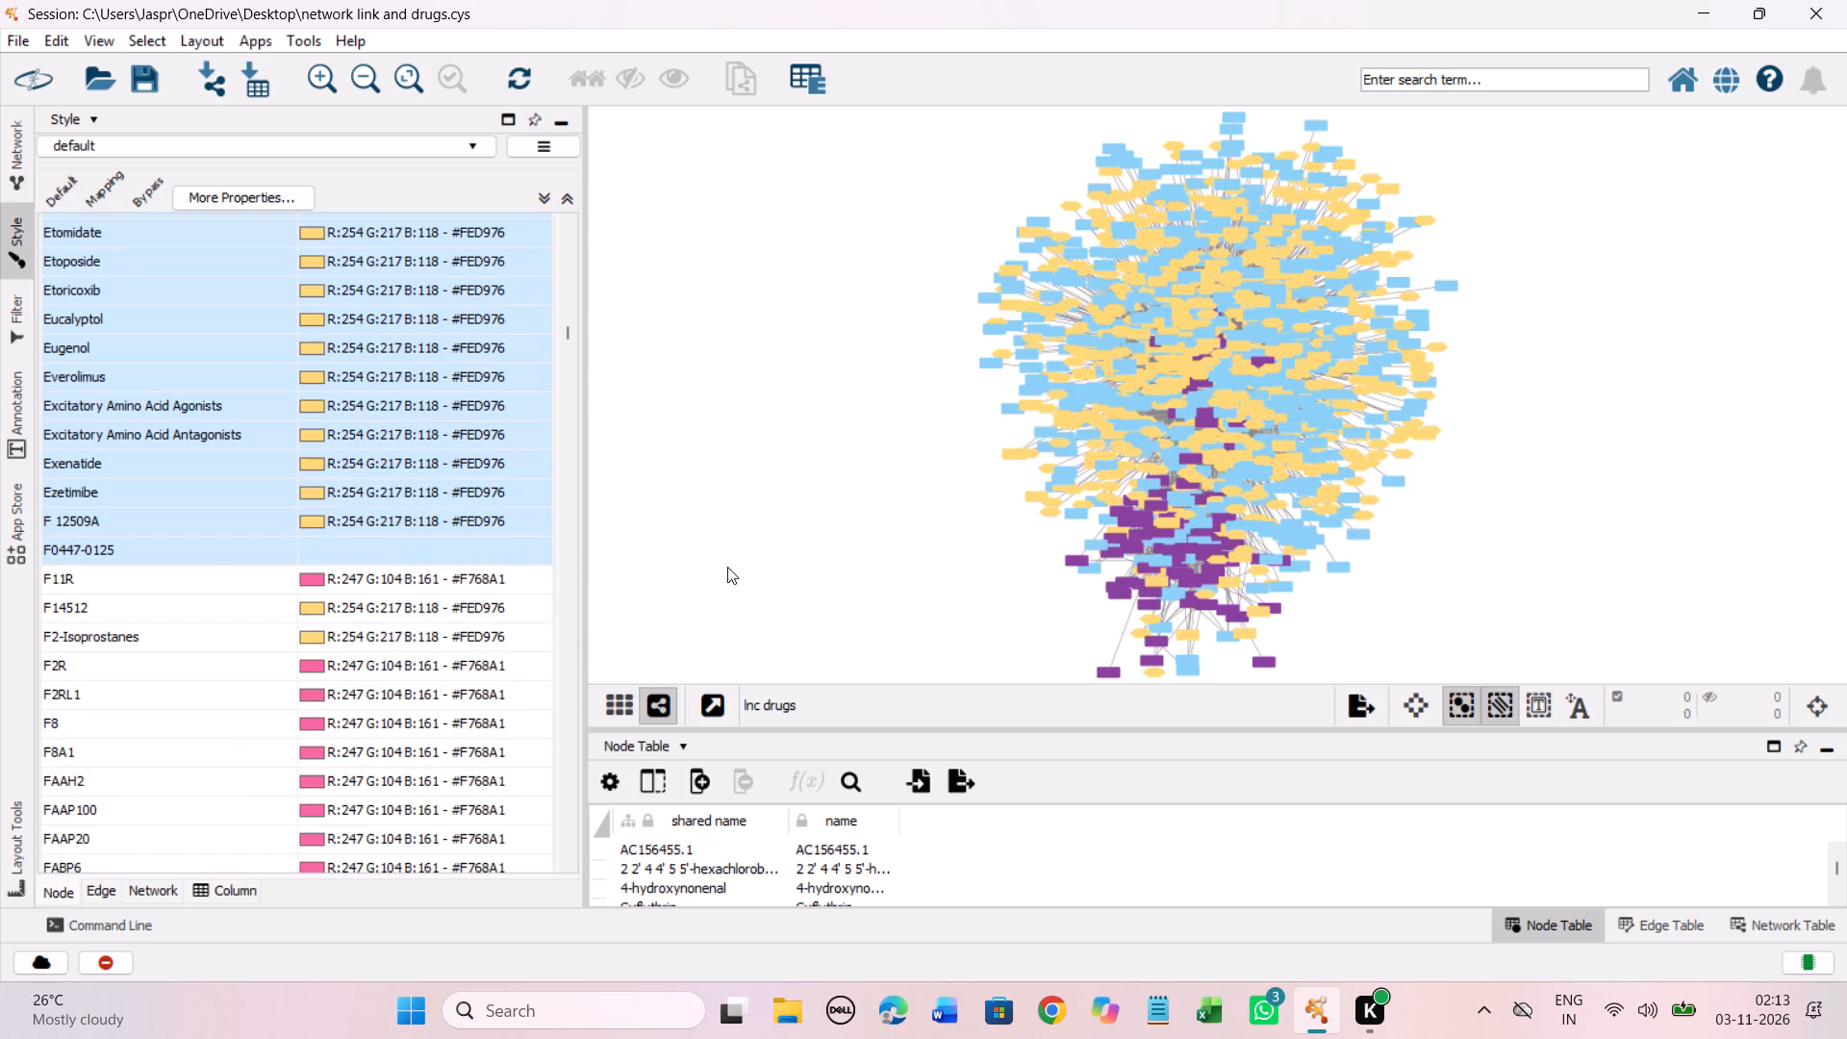
{"action": "left_click_drag", "start_coordinate": [451, 543], "coordinate": [345, 334]}
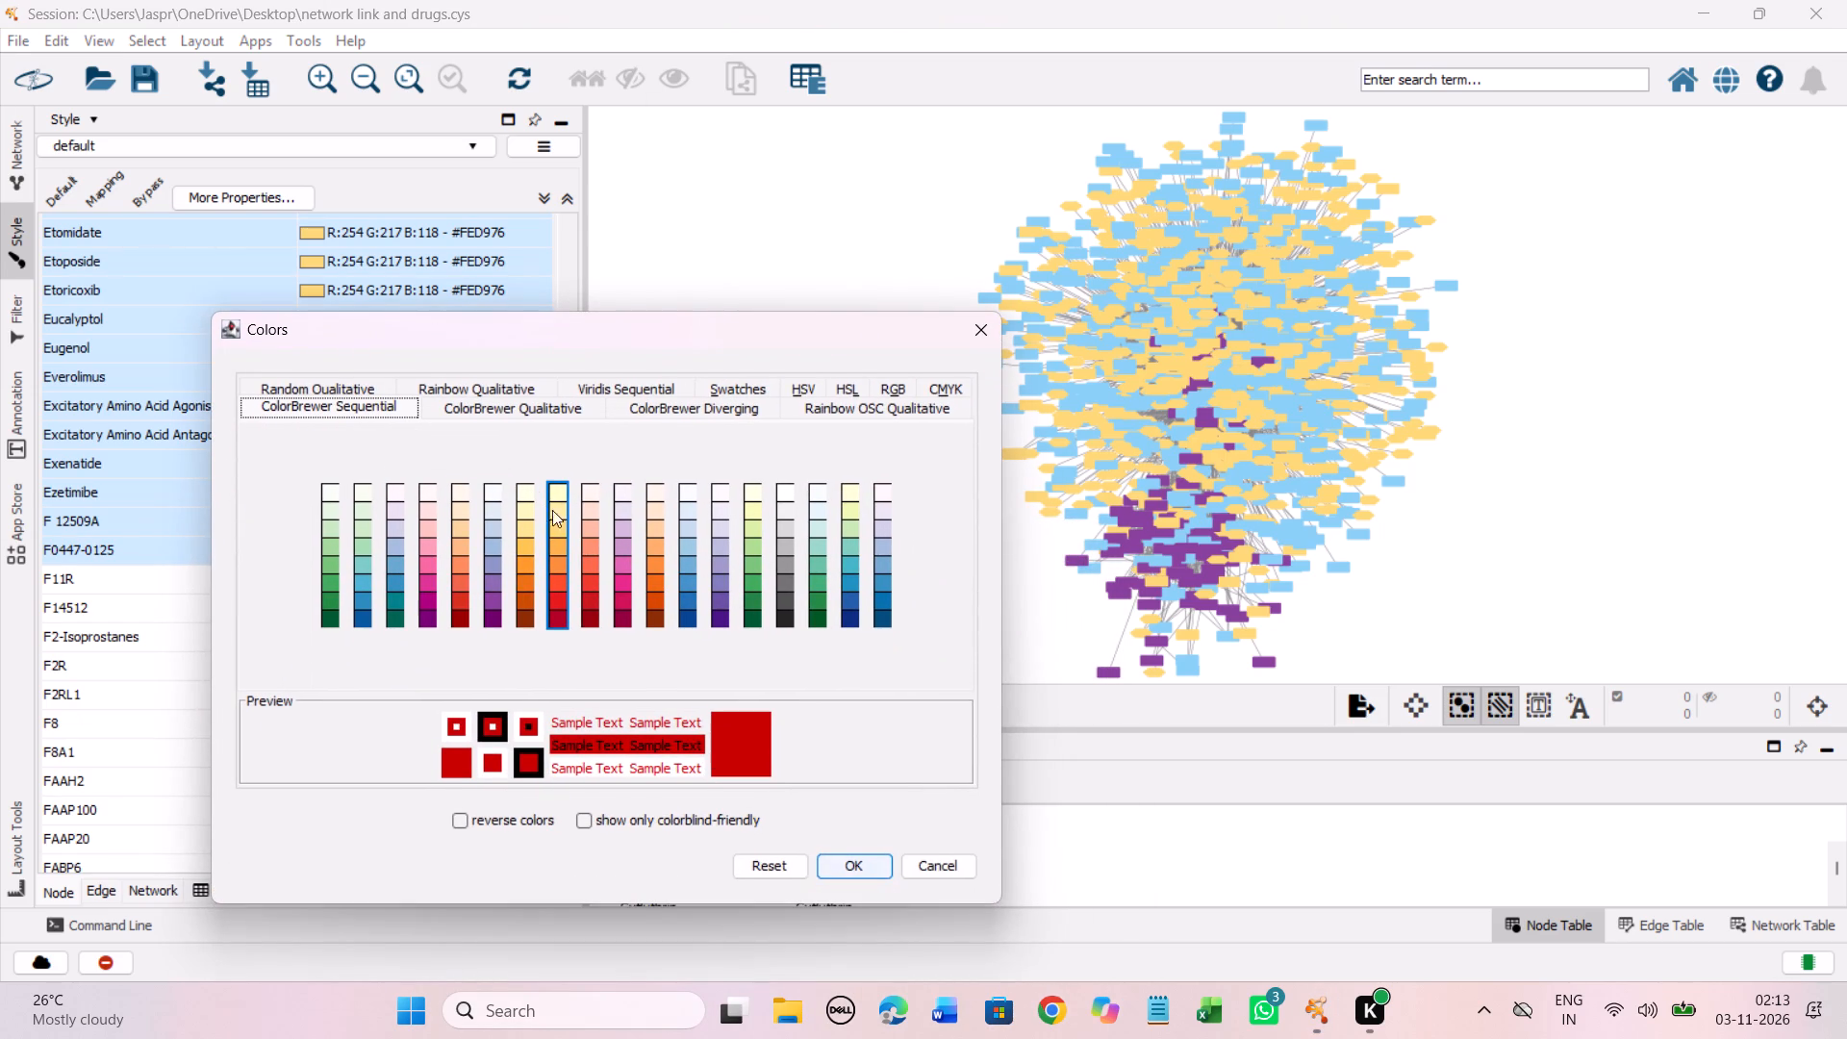
{"action": "left_click", "coordinate": [556, 530]}
{"action": "left_click", "coordinate": [849, 870]}
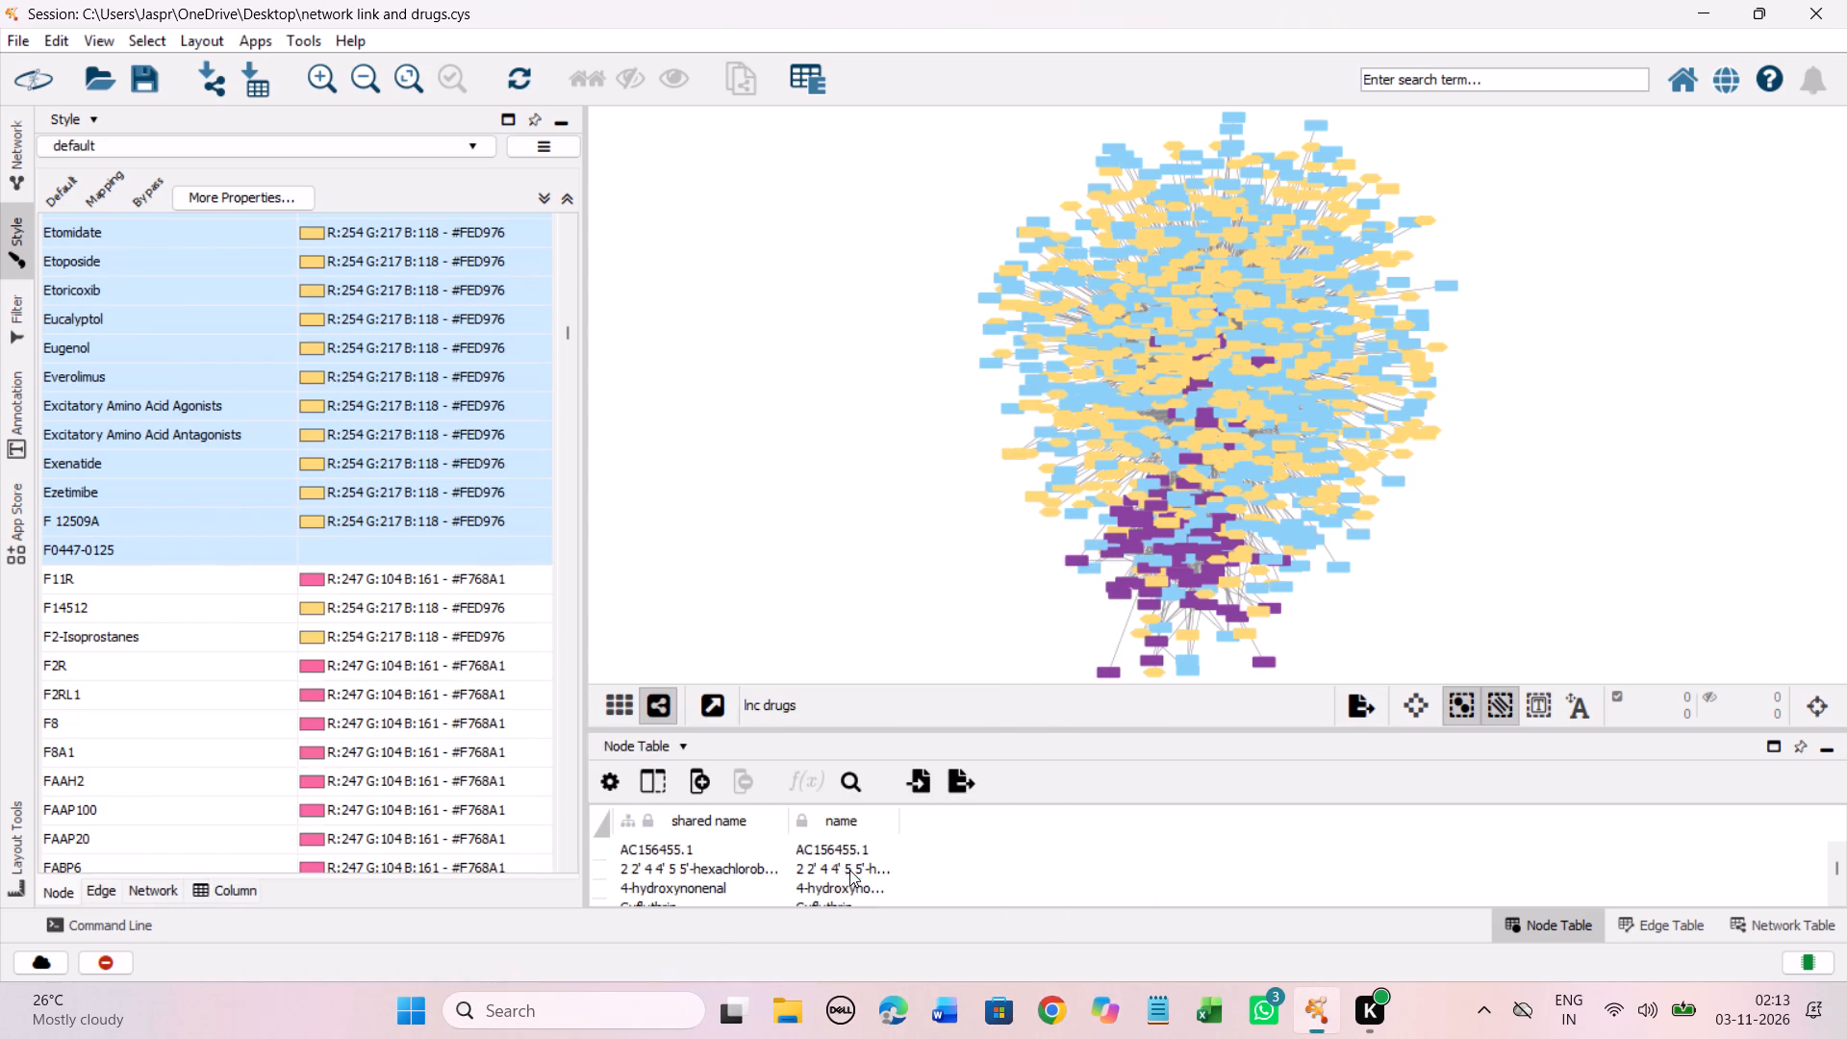
Check the color mapping entries after F0447-0125, from F11R through the F genes up to FZR1, for unmapped drugs.
{"action": "scroll", "coordinate": [432, 600], "scroll_direction": "down", "scroll_amount": 16}
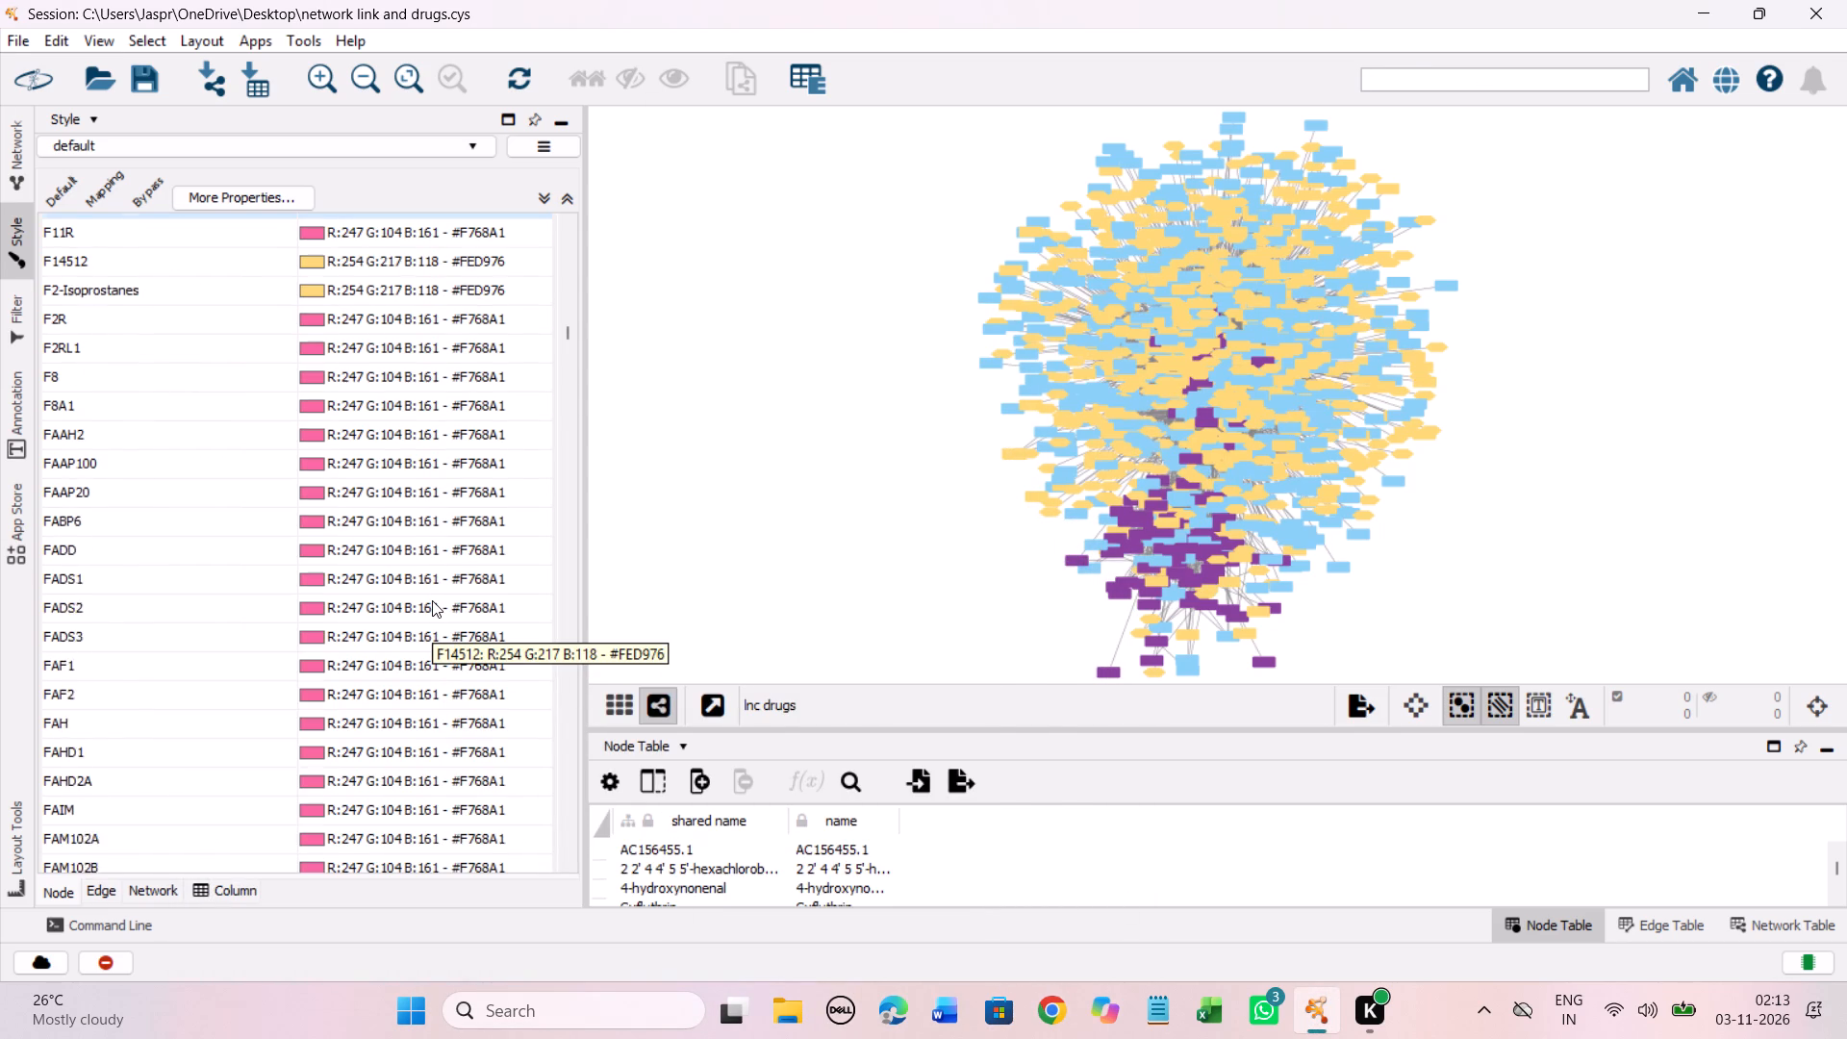
{"action": "scroll", "coordinate": [432, 600], "scroll_direction": "down", "scroll_amount": 20}
{"action": "scroll", "coordinate": [432, 600], "scroll_direction": "down", "scroll_amount": 20}
{"action": "scroll", "coordinate": [432, 600], "scroll_direction": "down", "scroll_amount": 6}
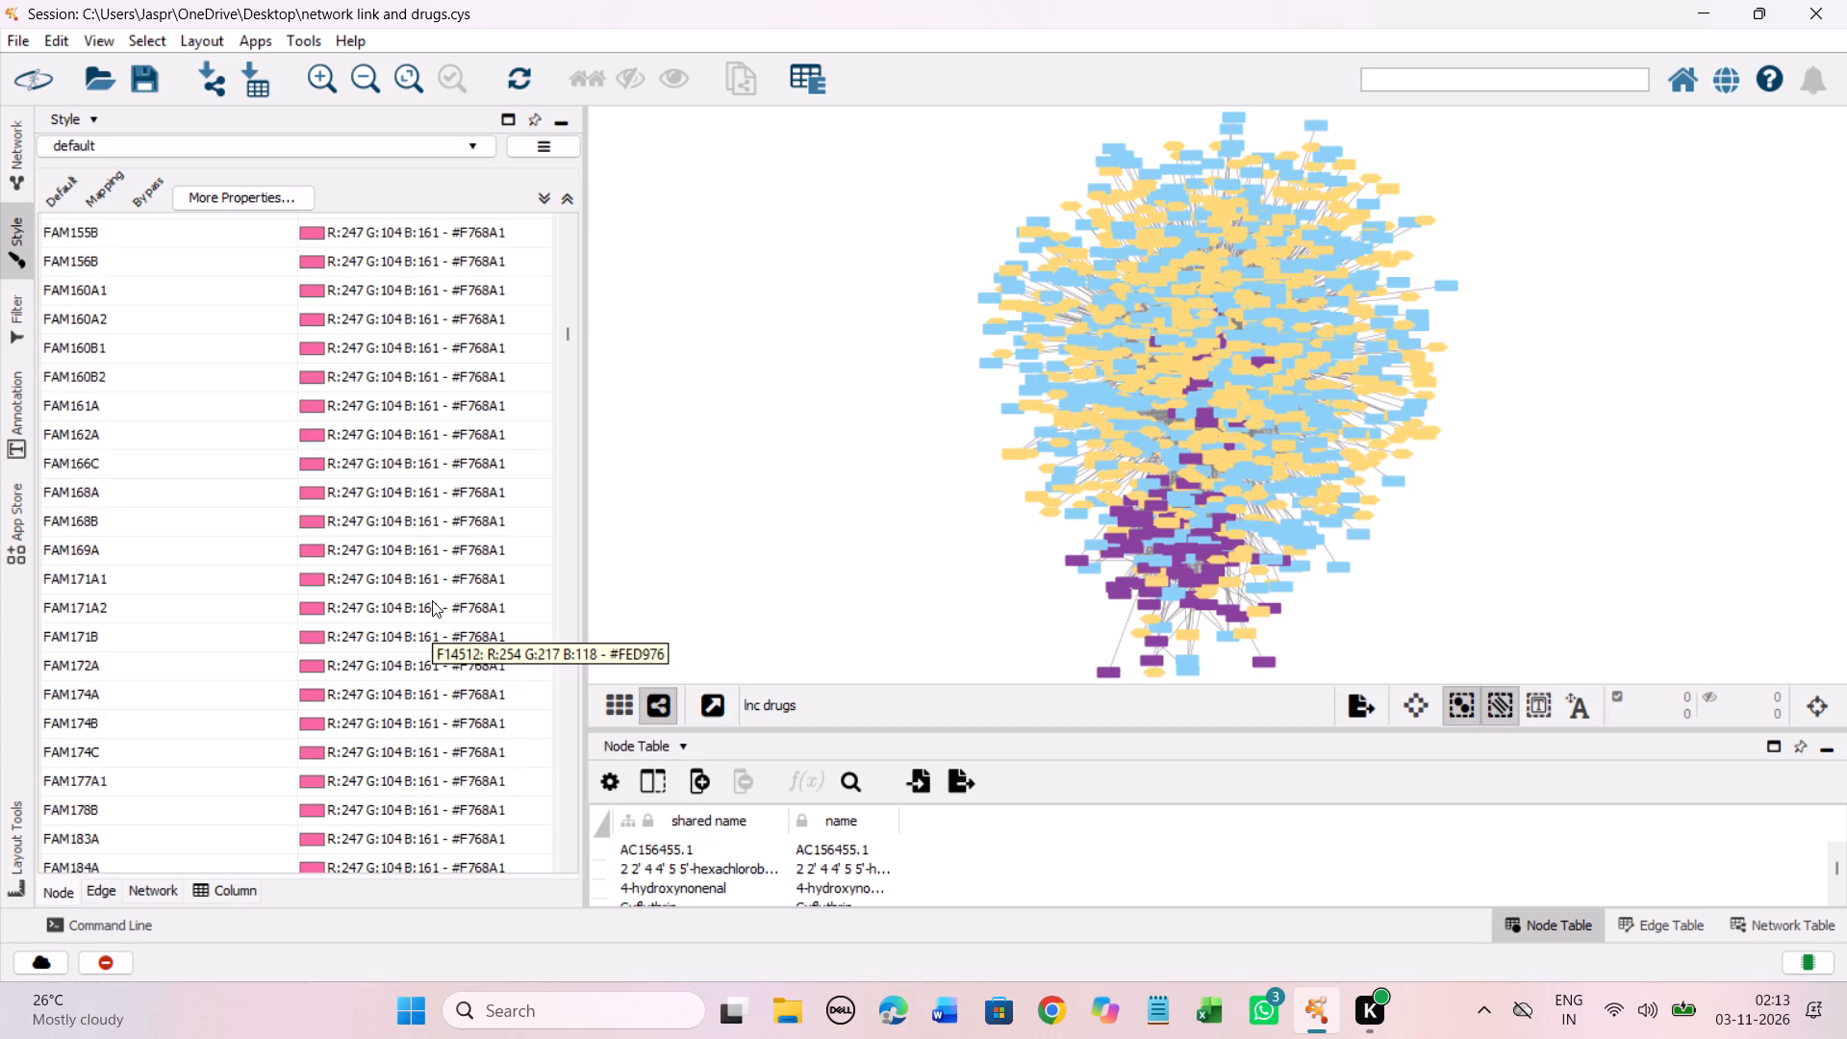
{"action": "scroll", "coordinate": [432, 600], "scroll_direction": "down", "scroll_amount": 20}
{"action": "scroll", "coordinate": [432, 600], "scroll_direction": "down", "scroll_amount": 20}
{"action": "scroll", "coordinate": [432, 600], "scroll_direction": "down", "scroll_amount": 6}
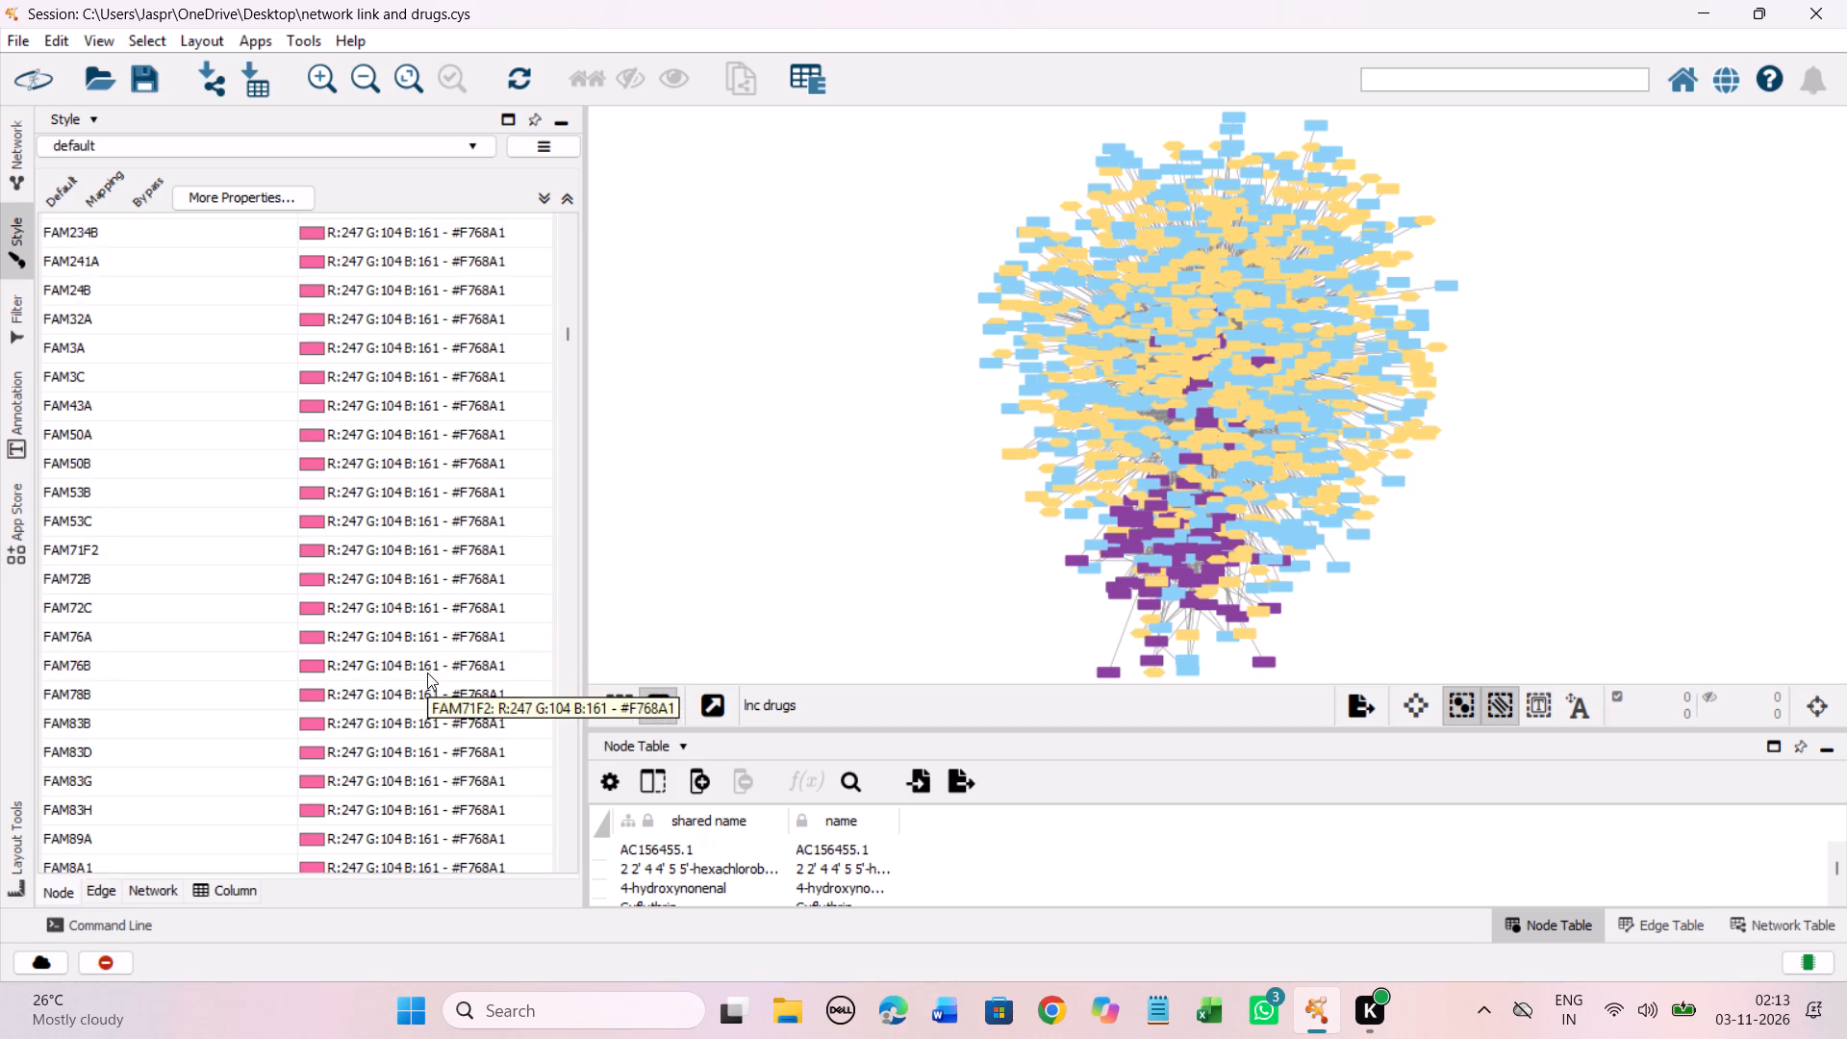
{"action": "scroll", "coordinate": [427, 672], "scroll_direction": "down", "scroll_amount": 20}
{"action": "scroll", "coordinate": [427, 672], "scroll_direction": "down", "scroll_amount": 20}
{"action": "scroll", "coordinate": [427, 672], "scroll_direction": "down", "scroll_amount": 6}
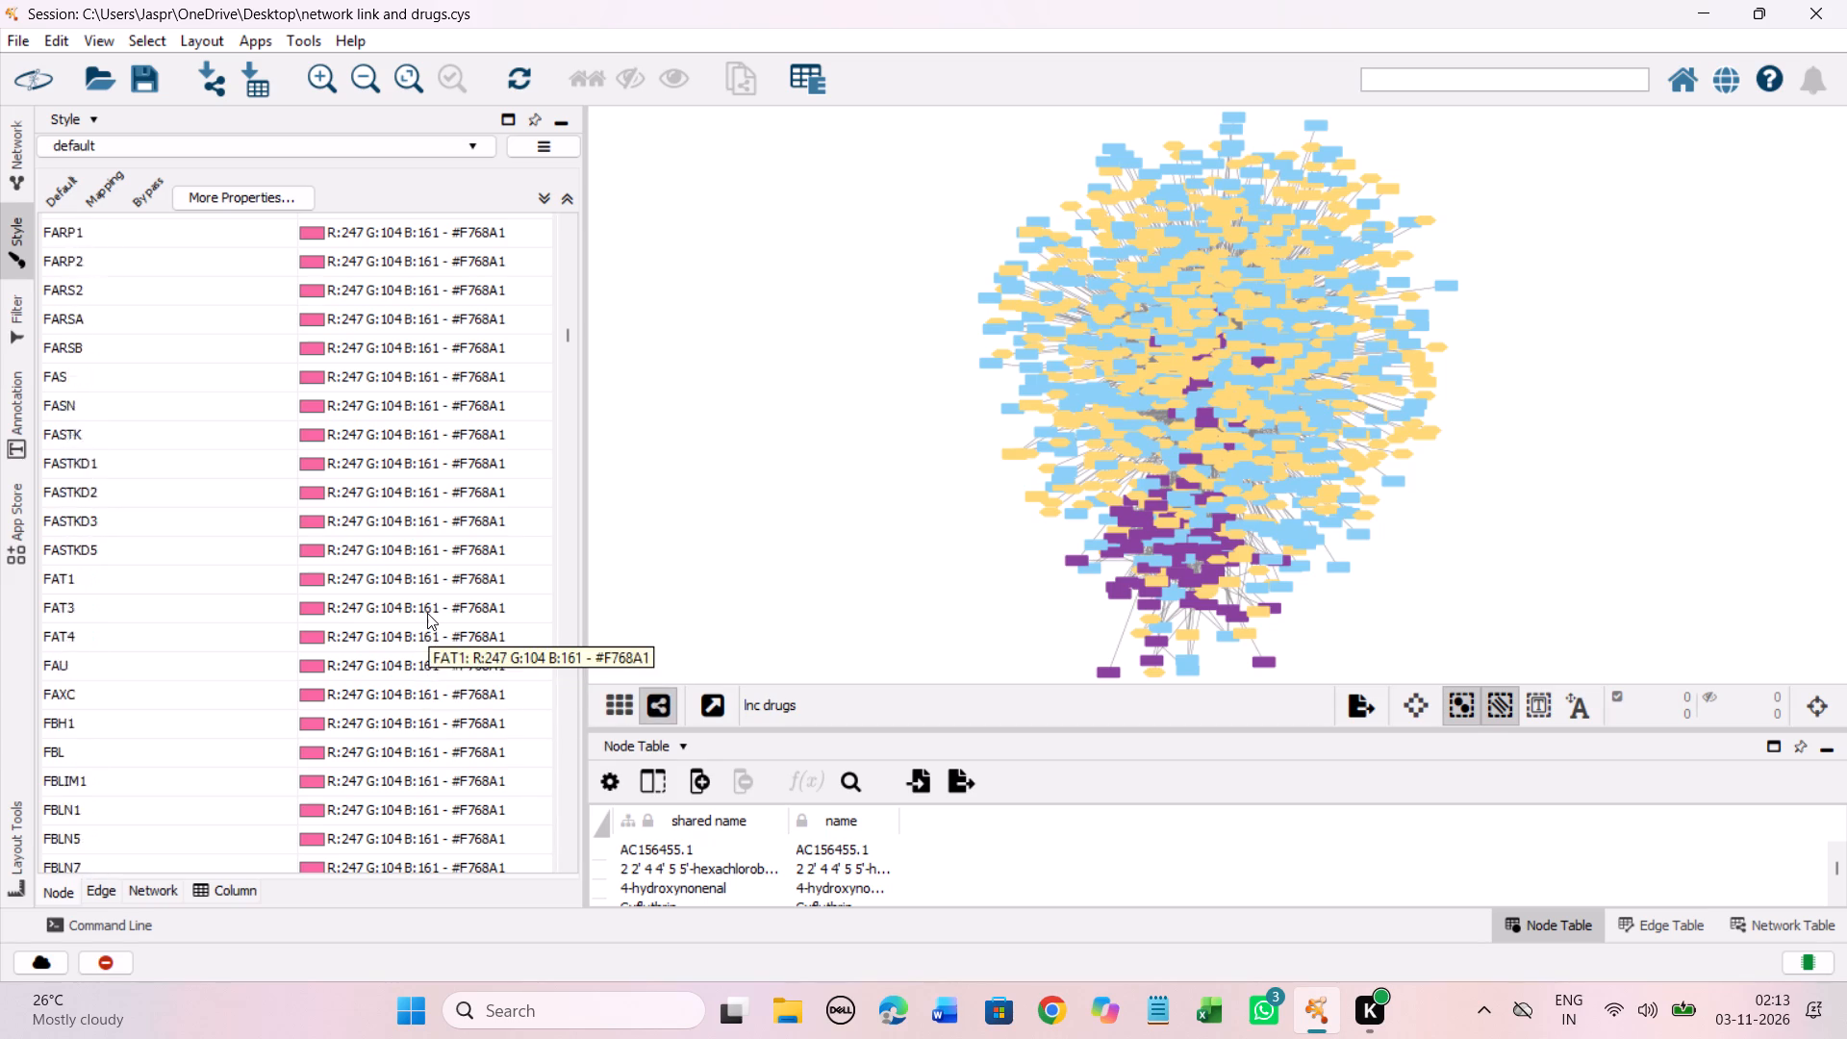
{"action": "scroll", "coordinate": [427, 613], "scroll_direction": "down", "scroll_amount": 20}
{"action": "scroll", "coordinate": [427, 613], "scroll_direction": "down", "scroll_amount": 20}
{"action": "scroll", "coordinate": [427, 613], "scroll_direction": "down", "scroll_amount": 6}
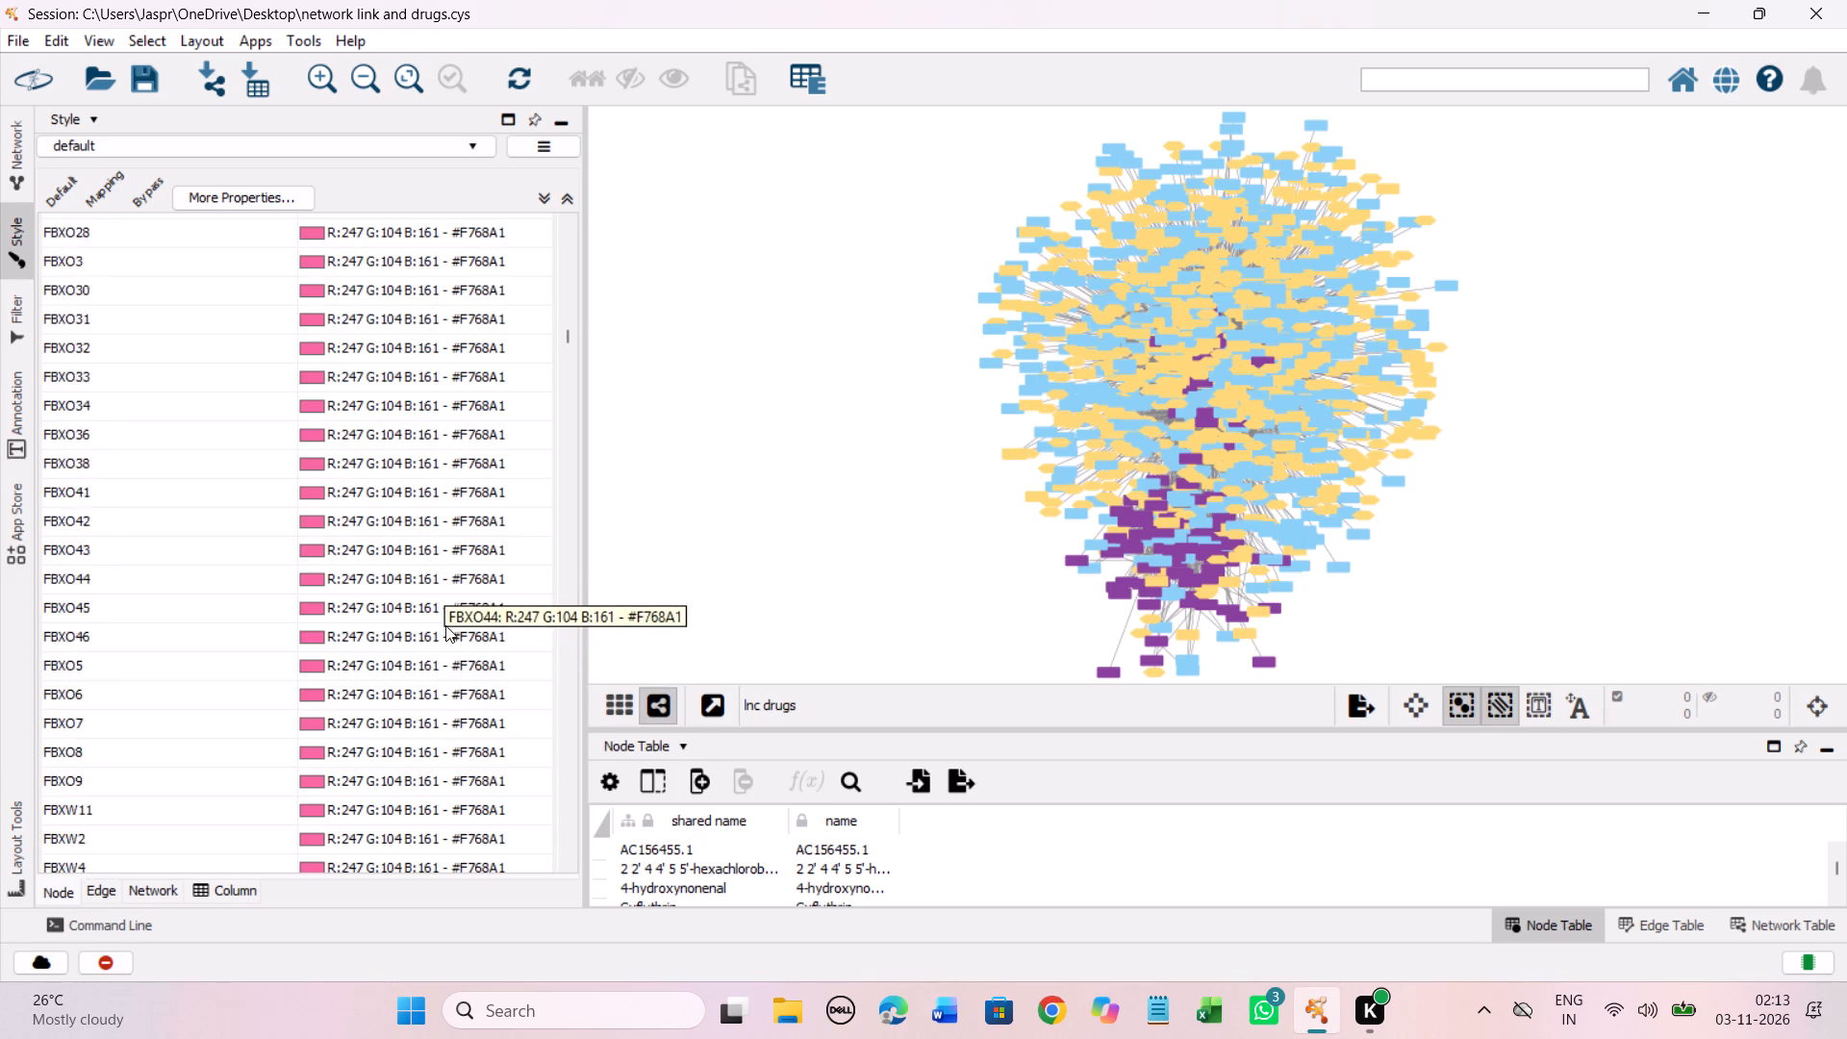
{"action": "scroll", "coordinate": [445, 625], "scroll_direction": "down", "scroll_amount": 20}
{"action": "scroll", "coordinate": [445, 625], "scroll_direction": "down", "scroll_amount": 20}
{"action": "scroll", "coordinate": [445, 625], "scroll_direction": "down", "scroll_amount": 6}
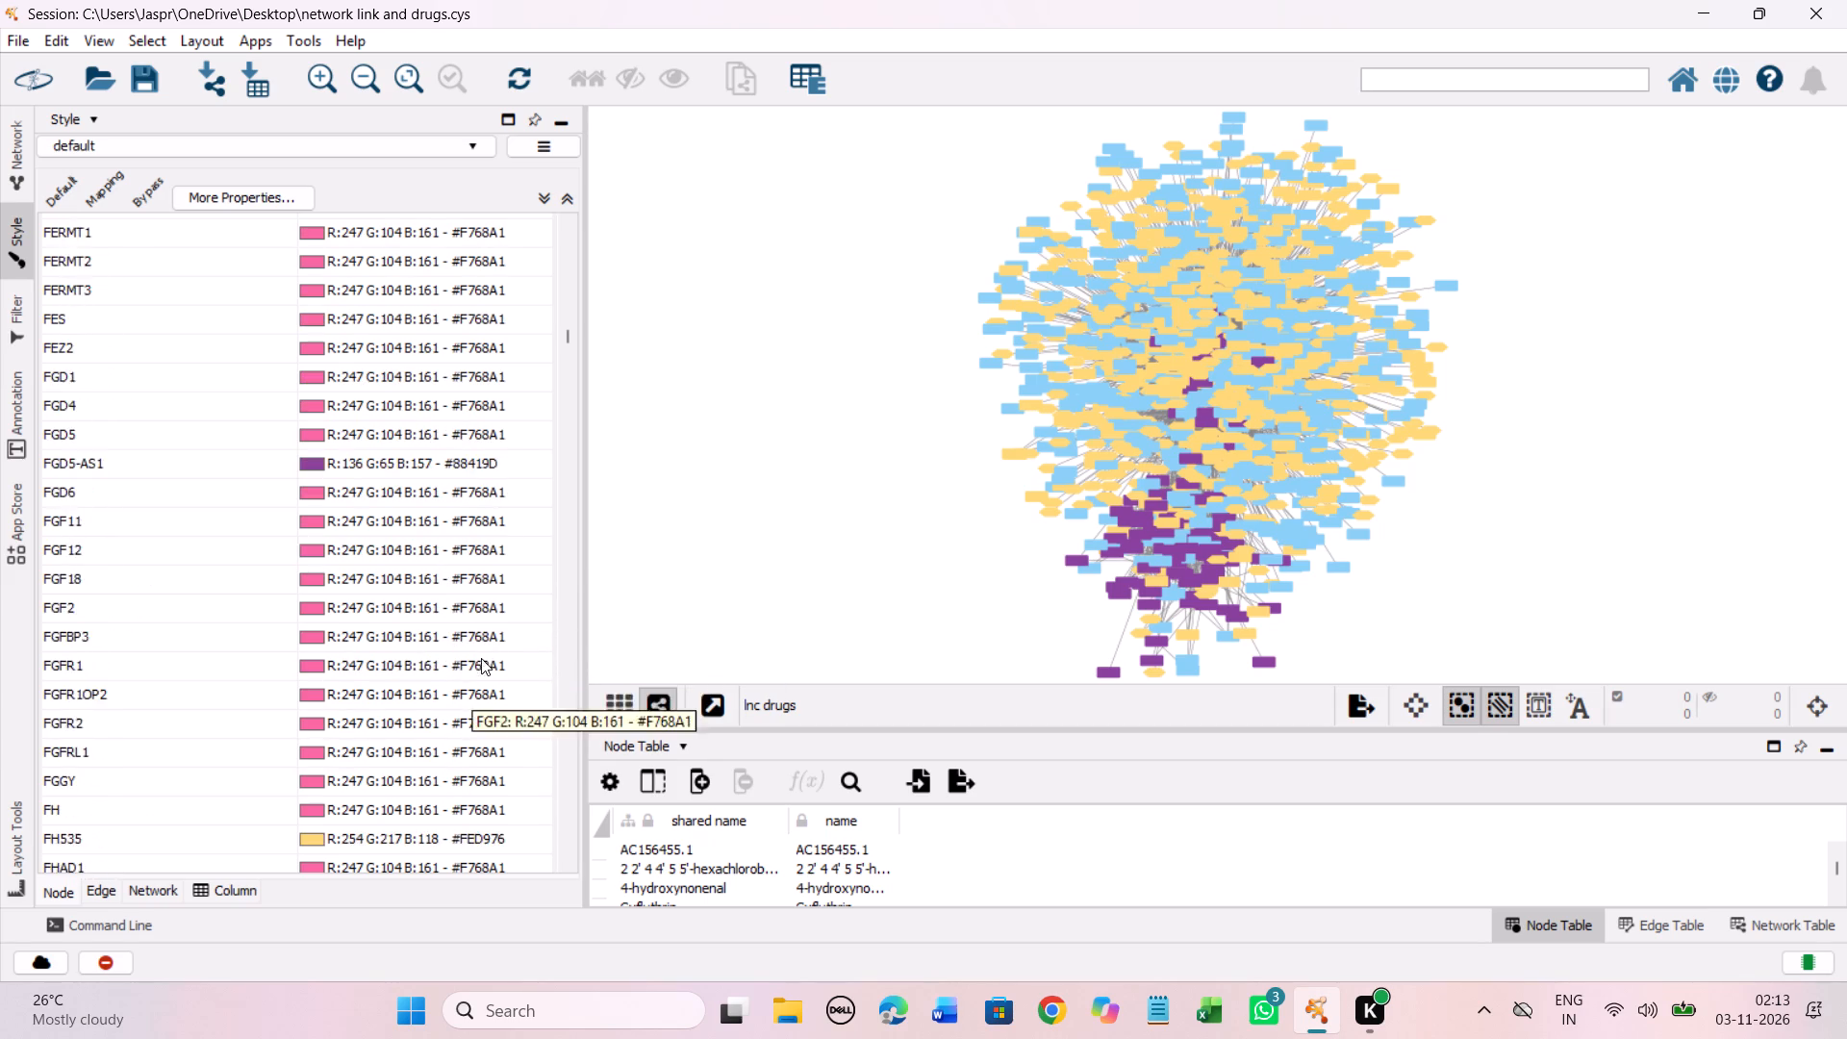
{"action": "scroll", "coordinate": [481, 658], "scroll_direction": "down", "scroll_amount": 20}
{"action": "scroll", "coordinate": [481, 658], "scroll_direction": "down", "scroll_amount": 20}
{"action": "scroll", "coordinate": [481, 658], "scroll_direction": "down", "scroll_amount": 6}
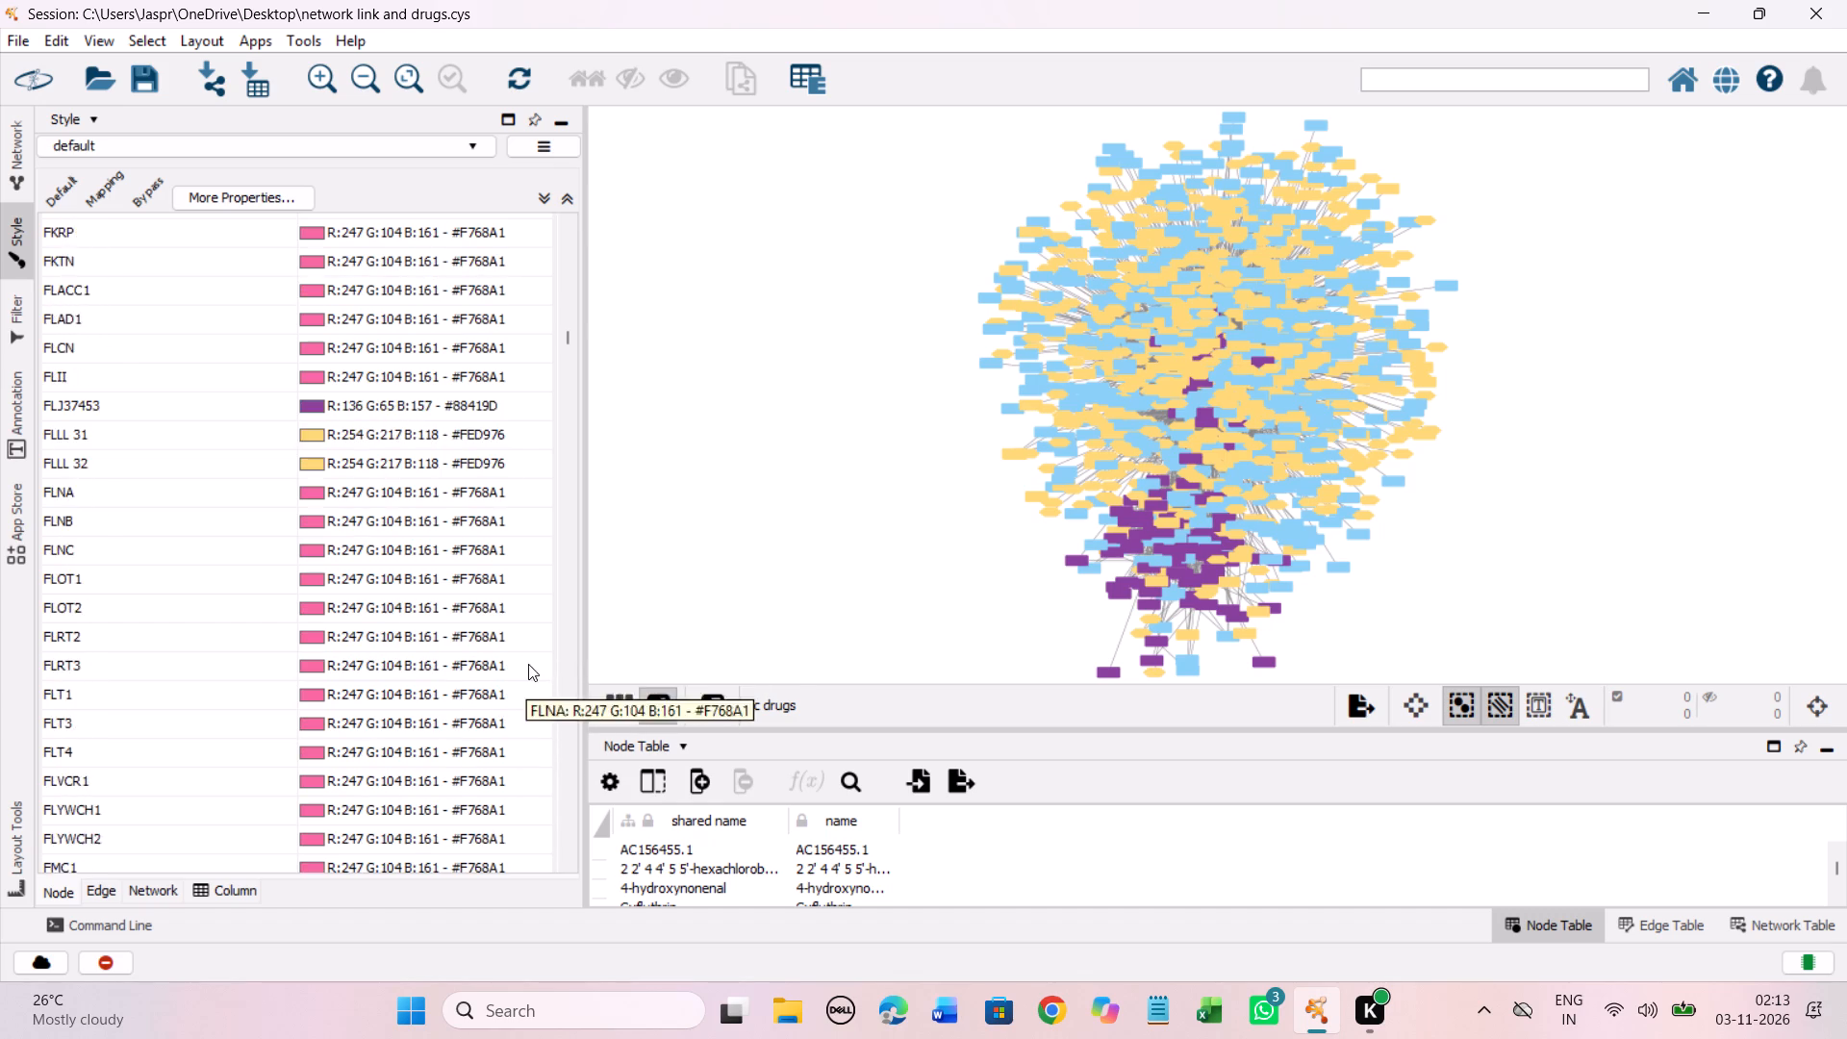
{"action": "scroll", "coordinate": [528, 664], "scroll_direction": "down", "scroll_amount": 20}
{"action": "scroll", "coordinate": [528, 664], "scroll_direction": "down", "scroll_amount": 20}
{"action": "scroll", "coordinate": [528, 664], "scroll_direction": "down", "scroll_amount": 6}
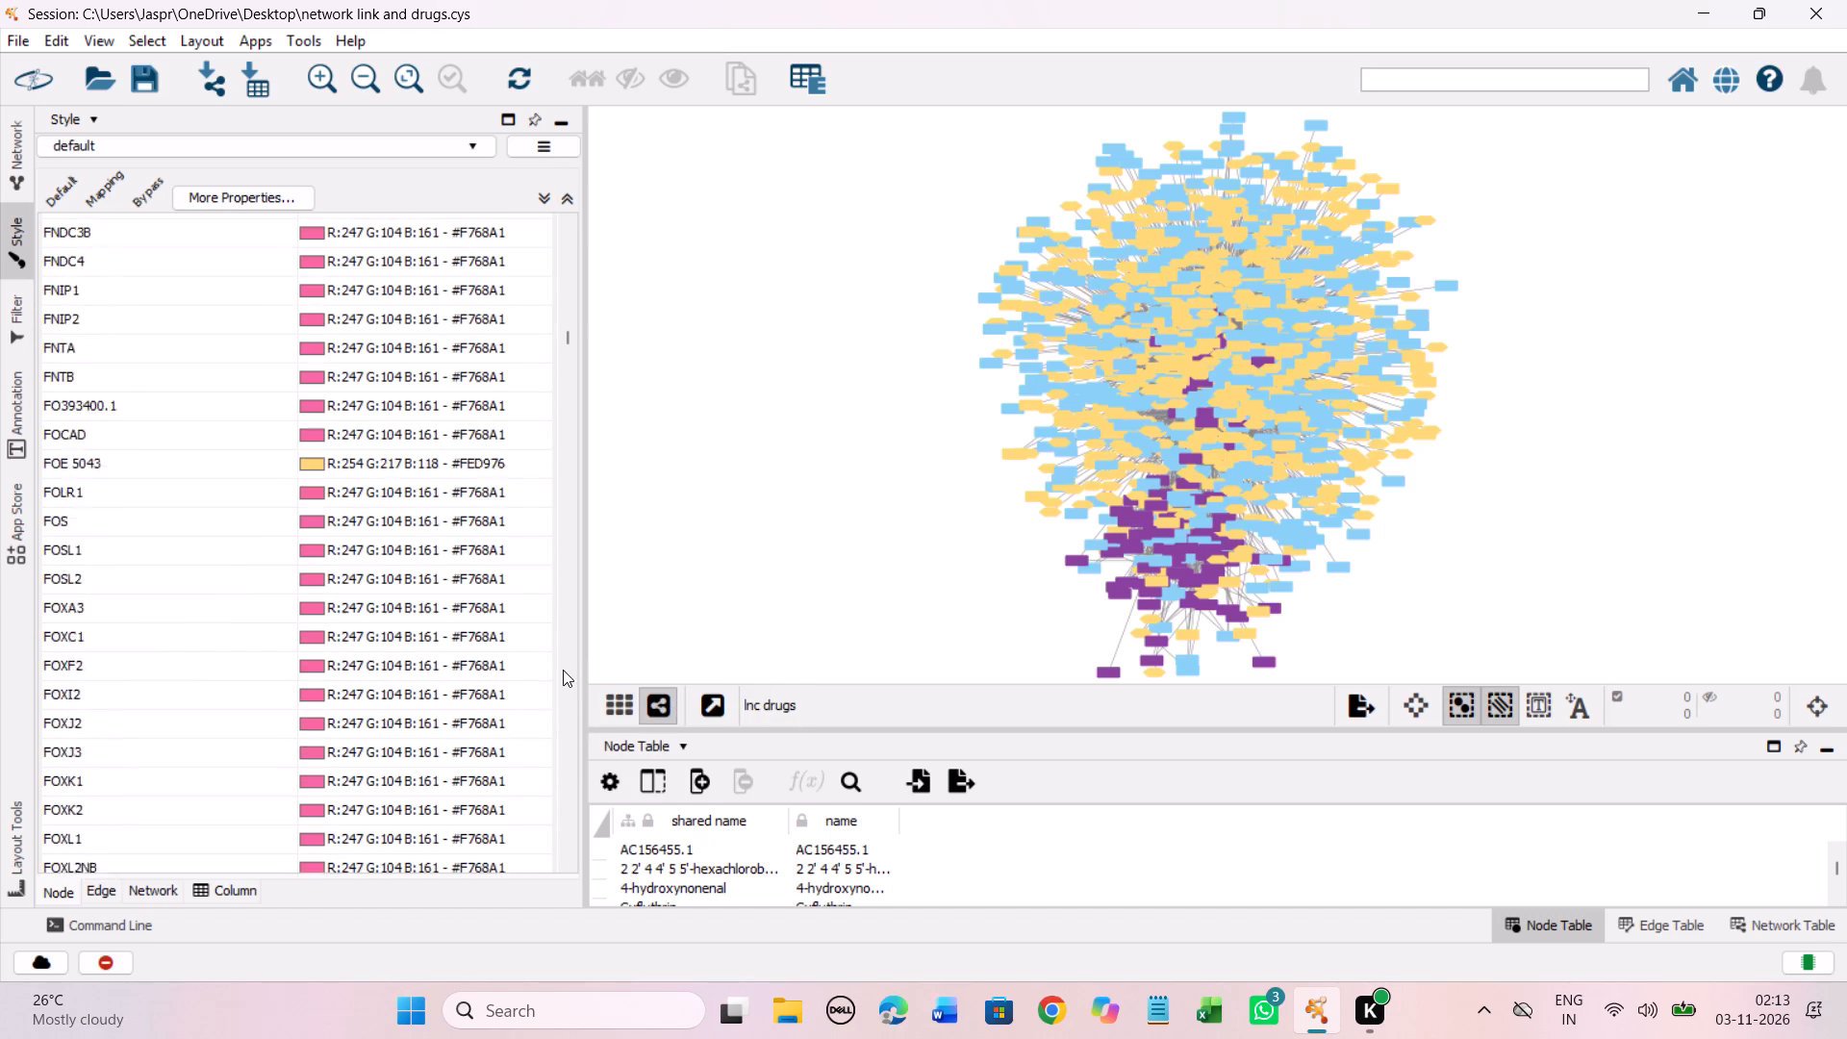
{"action": "scroll", "coordinate": [563, 670], "scroll_direction": "down", "scroll_amount": 9}
{"action": "scroll", "coordinate": [565, 638], "scroll_direction": "down", "scroll_amount": 20}
{"action": "scroll", "coordinate": [565, 638], "scroll_direction": "down", "scroll_amount": 5}
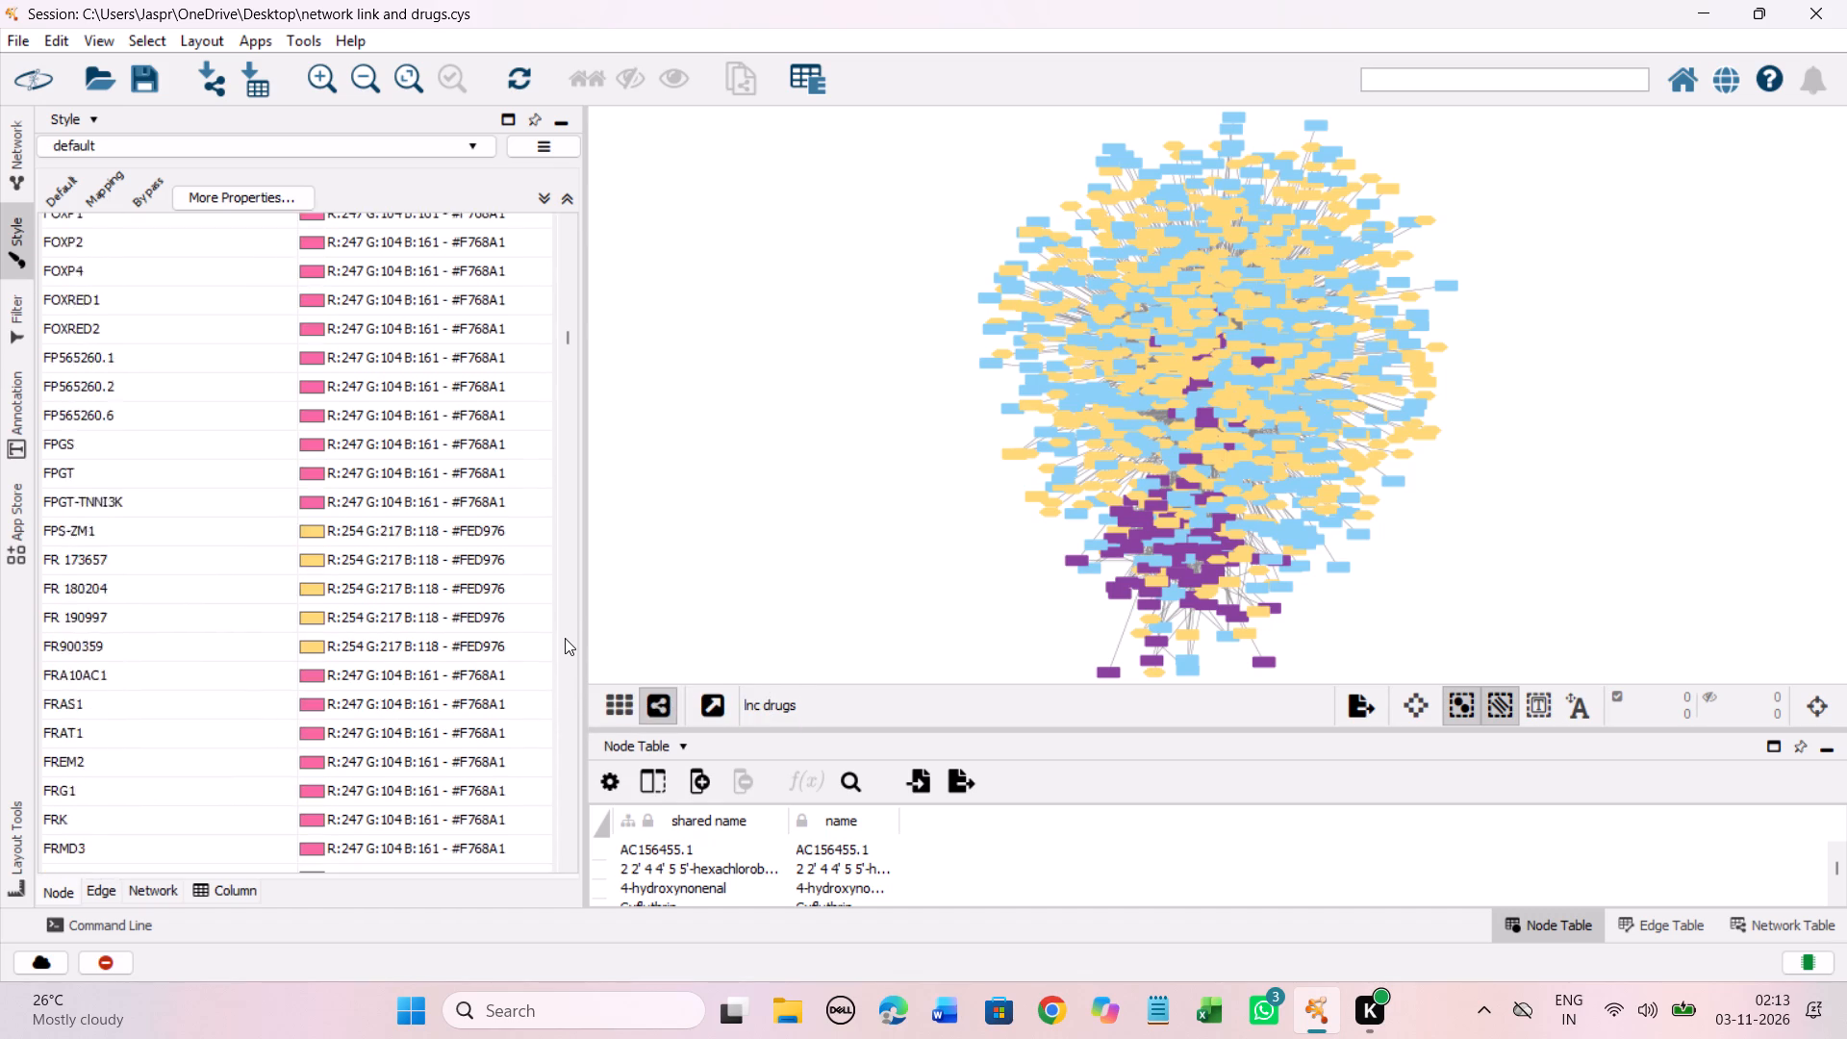
{"action": "scroll", "coordinate": [565, 638], "scroll_direction": "down", "scroll_amount": 20}
{"action": "scroll", "coordinate": [565, 638], "scroll_direction": "down", "scroll_amount": 16}
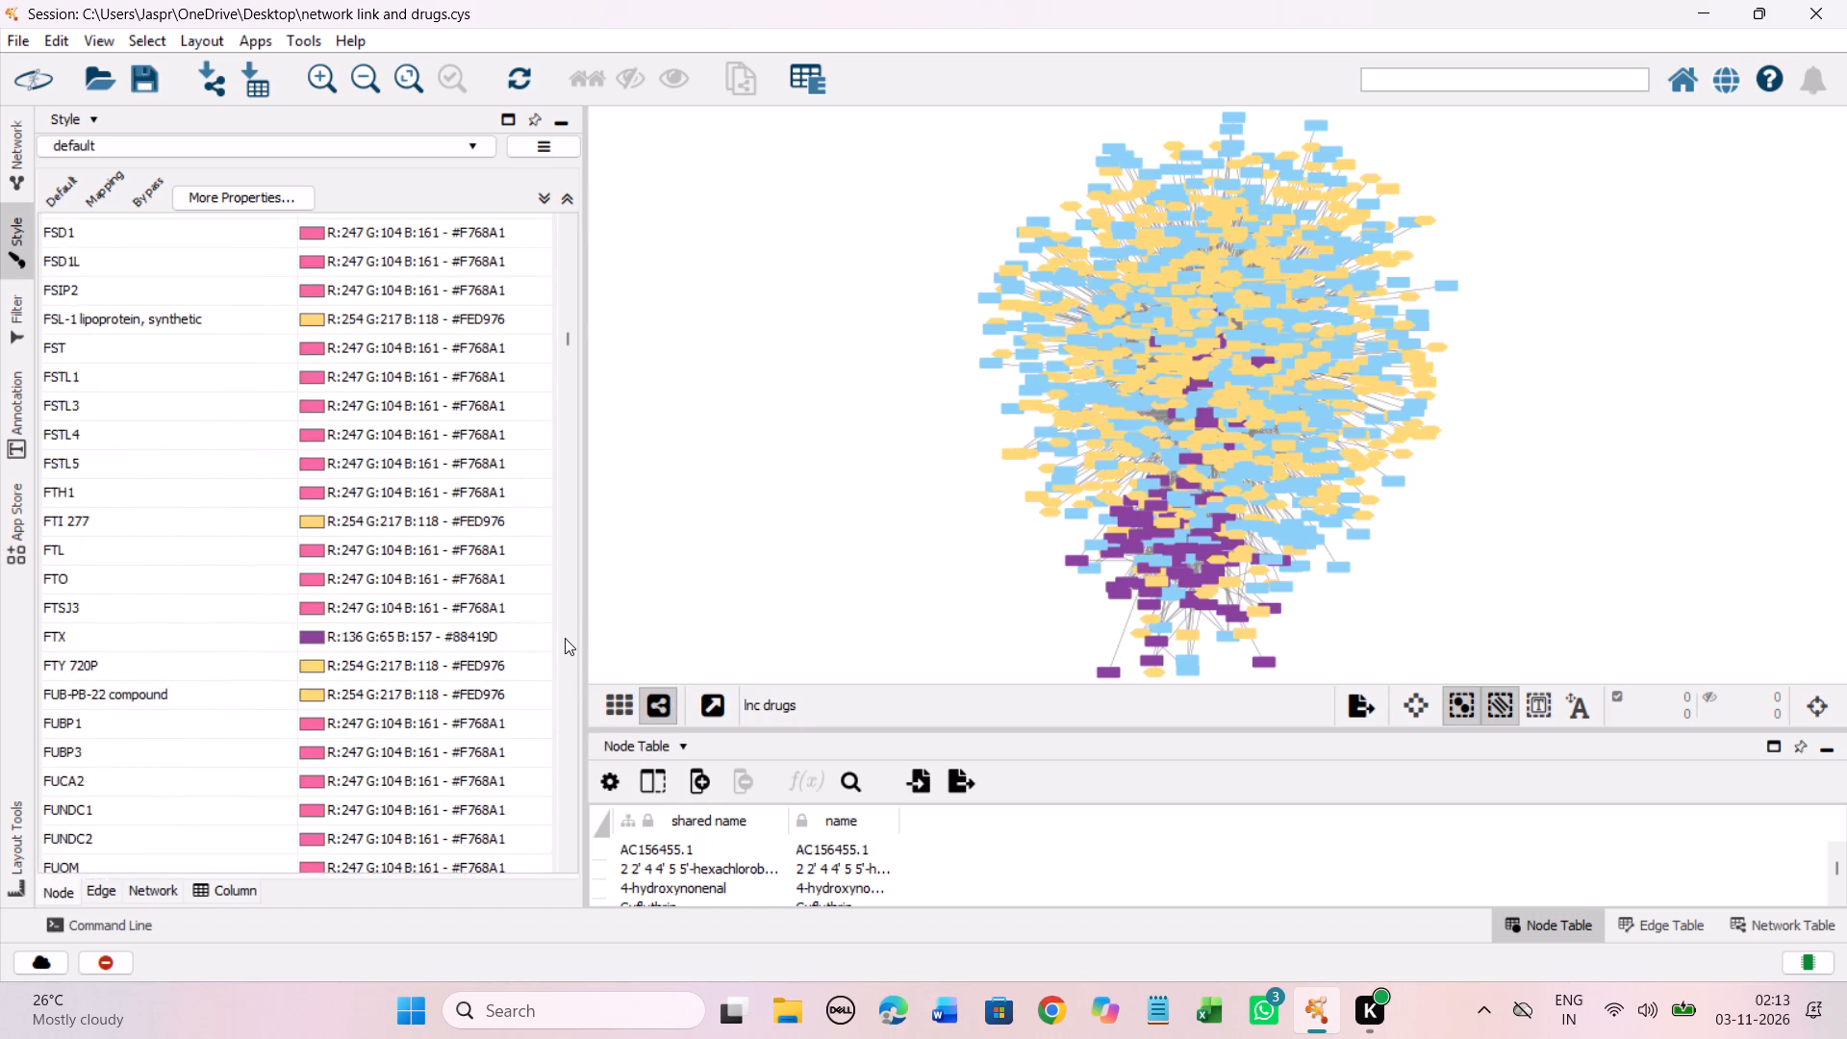
{"action": "scroll", "coordinate": [565, 638], "scroll_direction": "down", "scroll_amount": 20}
{"action": "scroll", "coordinate": [565, 638], "scroll_direction": "down", "scroll_amount": 16}
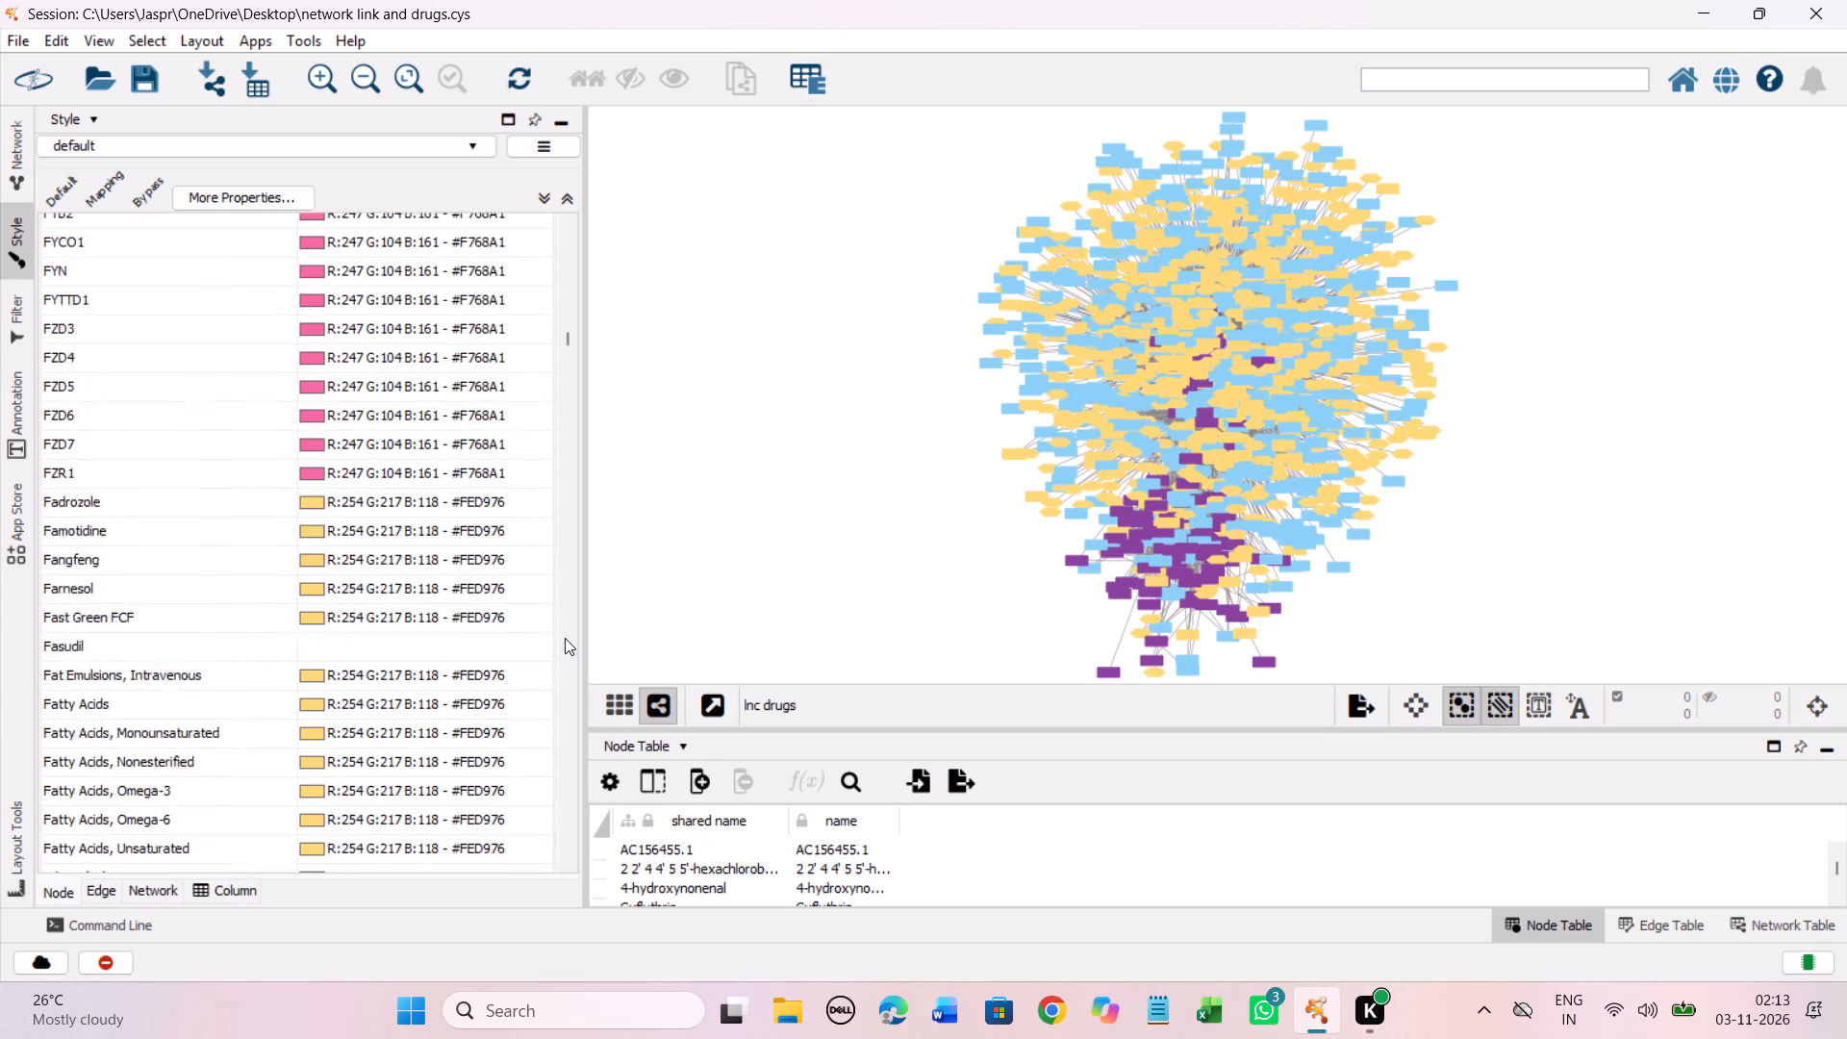
Set the color of all entries from Fast Green FCF through Fusaric Acid, including unmapped drugs such as Fasudil, Felbinac, Flavoxate, Flupentixol and Fursultiamine, to #FED976.
{"action": "scroll", "coordinate": [565, 638], "scroll_direction": "down", "scroll_amount": 7}
{"action": "left_click", "coordinate": [434, 343]}
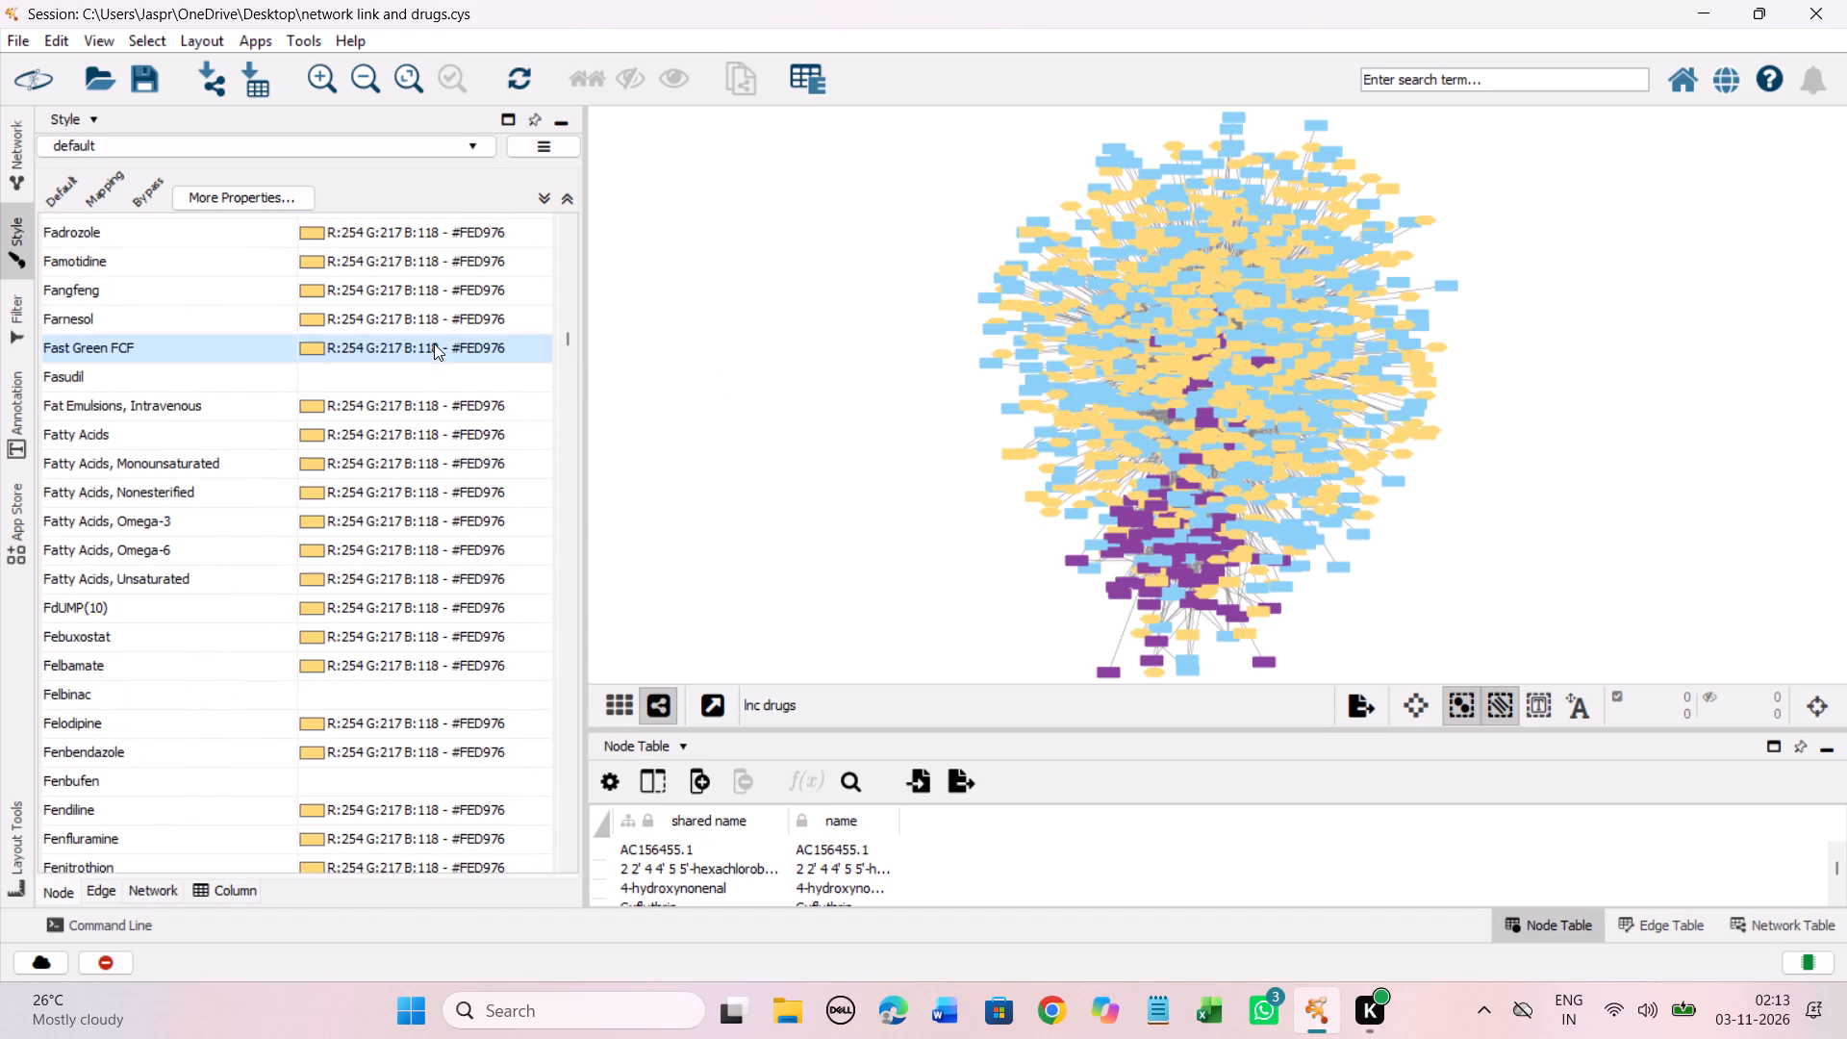
{"action": "scroll", "coordinate": [468, 434], "scroll_direction": "down", "scroll_amount": 20}
{"action": "scroll", "coordinate": [468, 434], "scroll_direction": "down", "scroll_amount": 17}
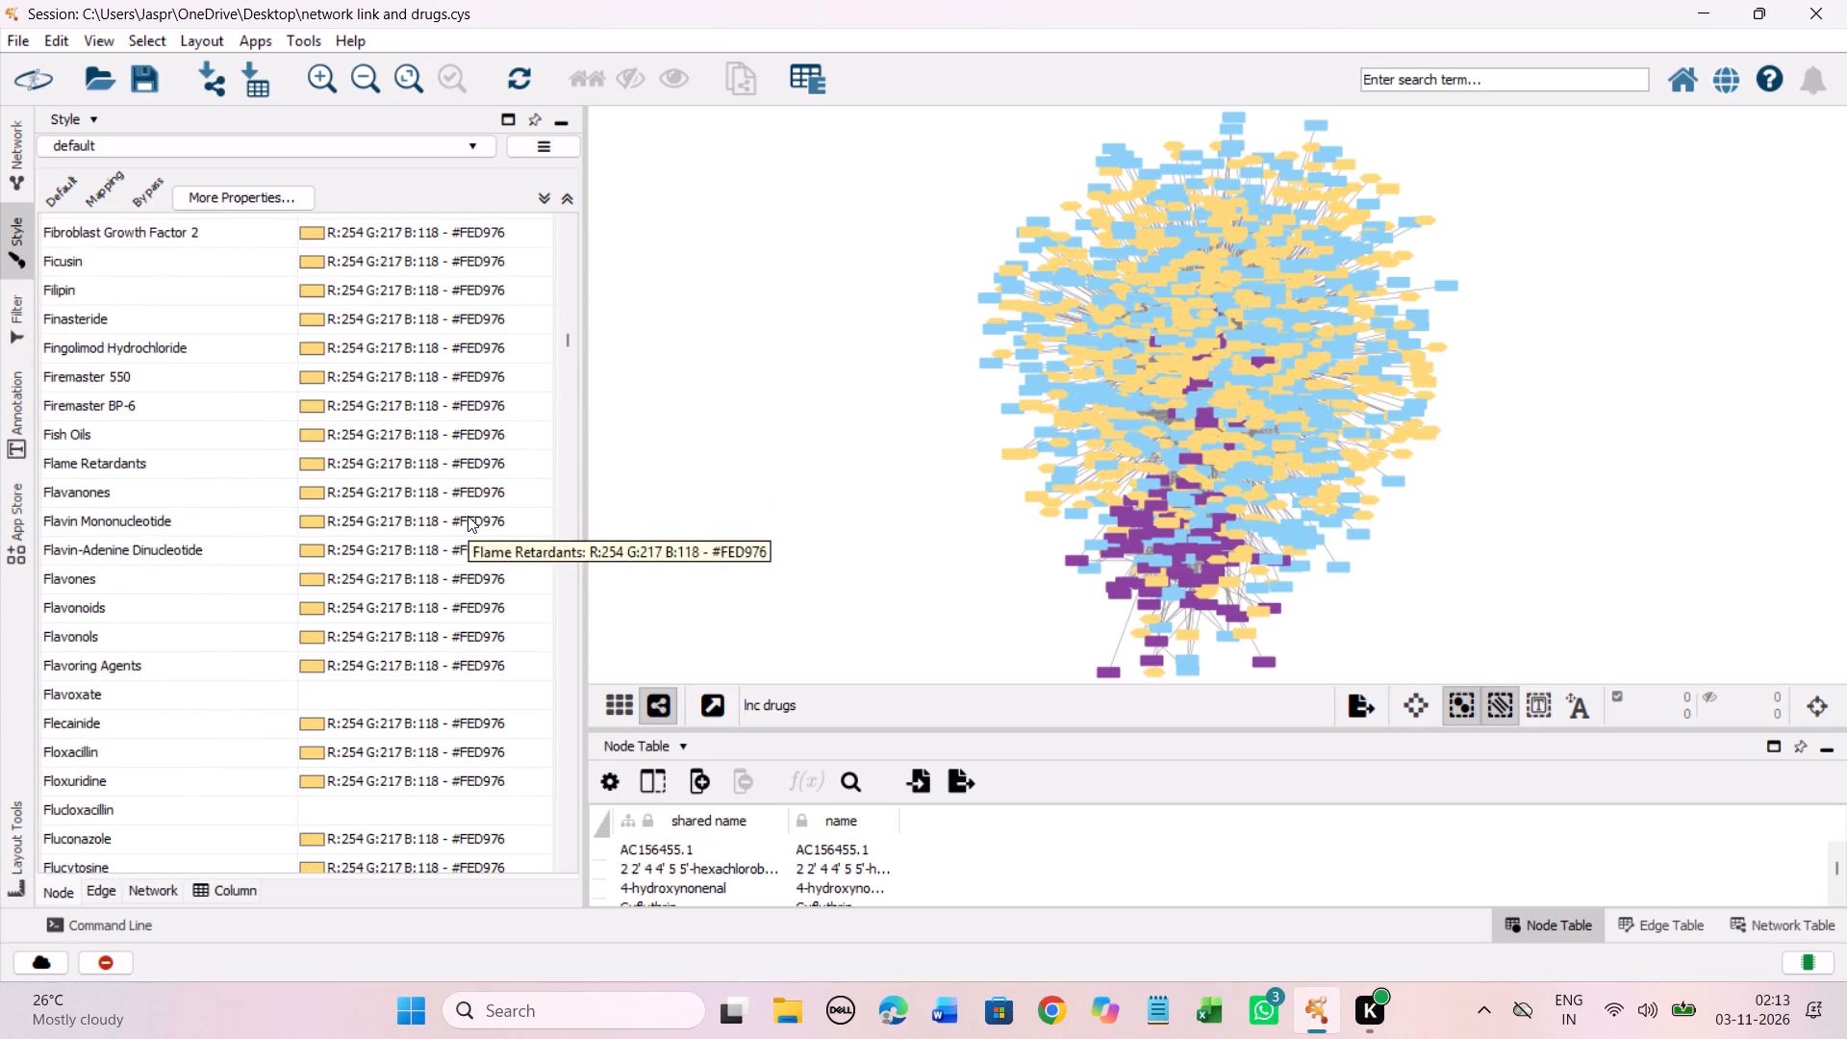
{"action": "scroll", "coordinate": [468, 516], "scroll_direction": "down", "scroll_amount": 20}
{"action": "scroll", "coordinate": [468, 516], "scroll_direction": "down", "scroll_amount": 20}
{"action": "scroll", "coordinate": [468, 516], "scroll_direction": "down", "scroll_amount": 4}
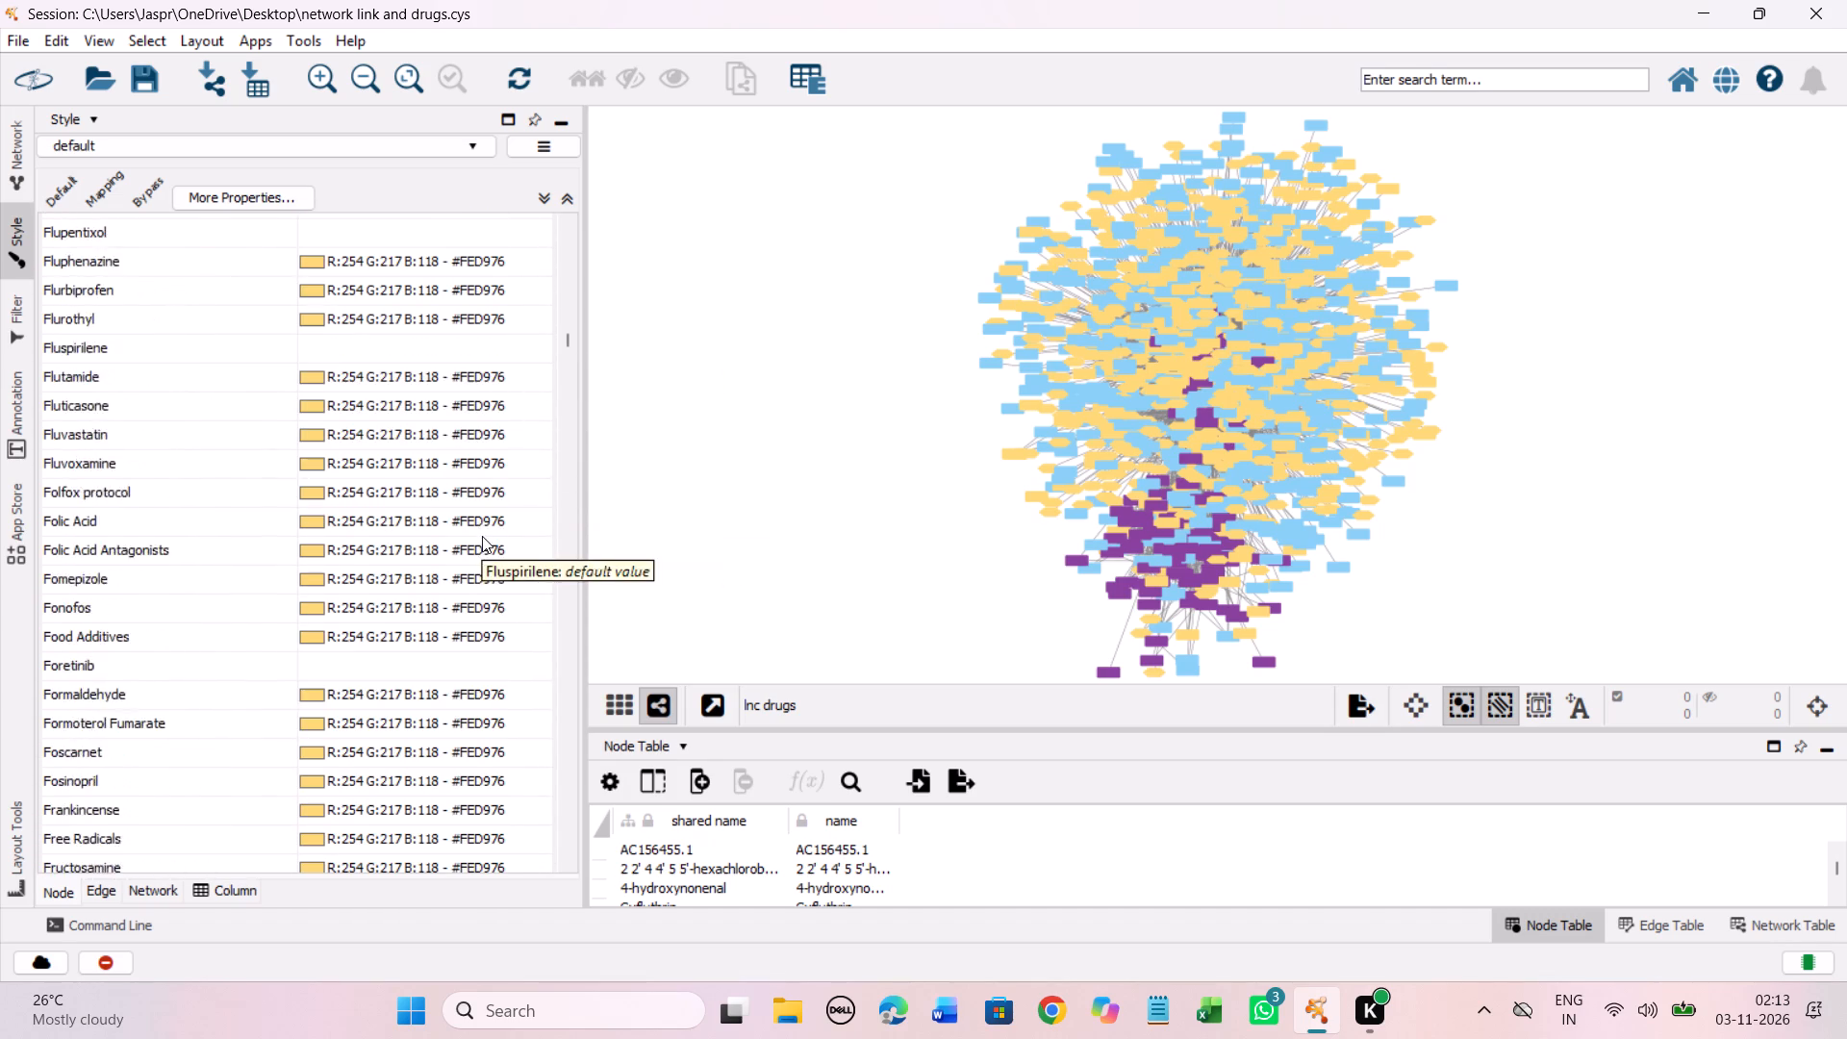
{"action": "scroll", "coordinate": [482, 536], "scroll_direction": "down", "scroll_amount": 20}
{"action": "scroll", "coordinate": [482, 536], "scroll_direction": "down", "scroll_amount": 8}
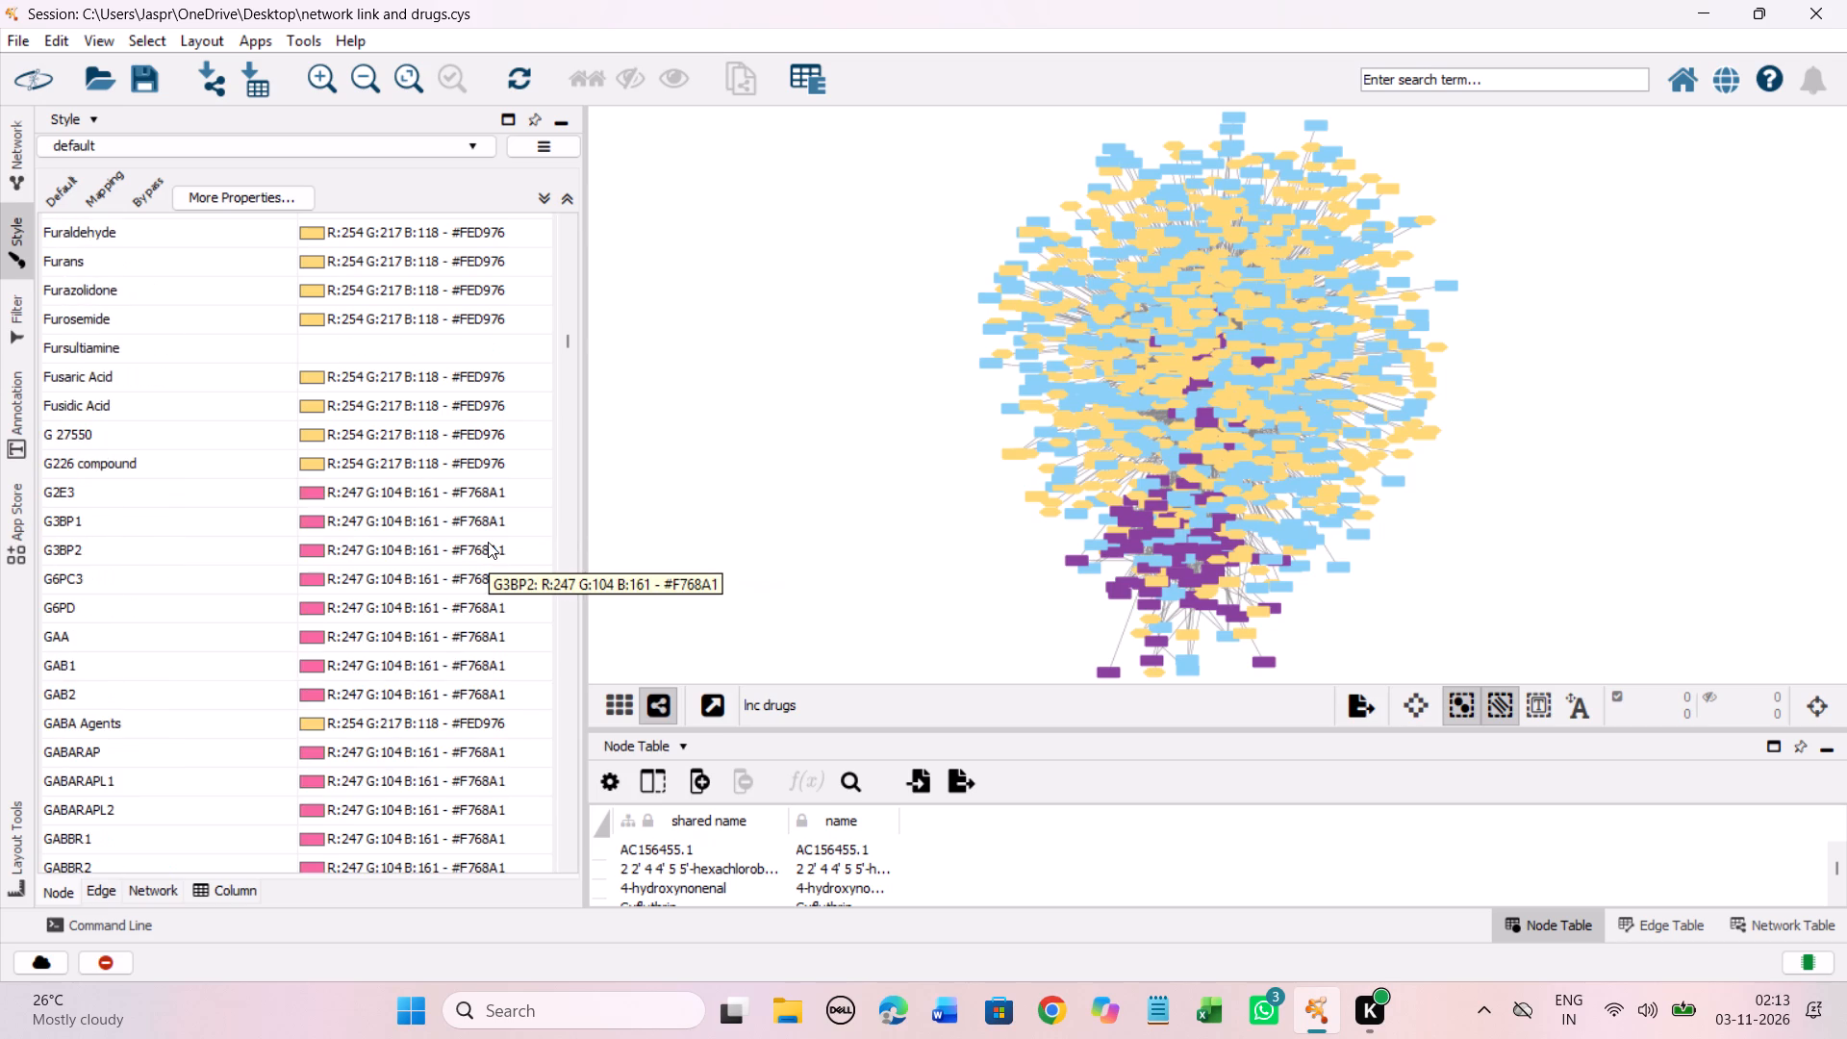
{"action": "scroll", "coordinate": [488, 542], "scroll_direction": "up", "scroll_amount": 2}
{"action": "left_click", "coordinate": [409, 447], "text": "shift"}
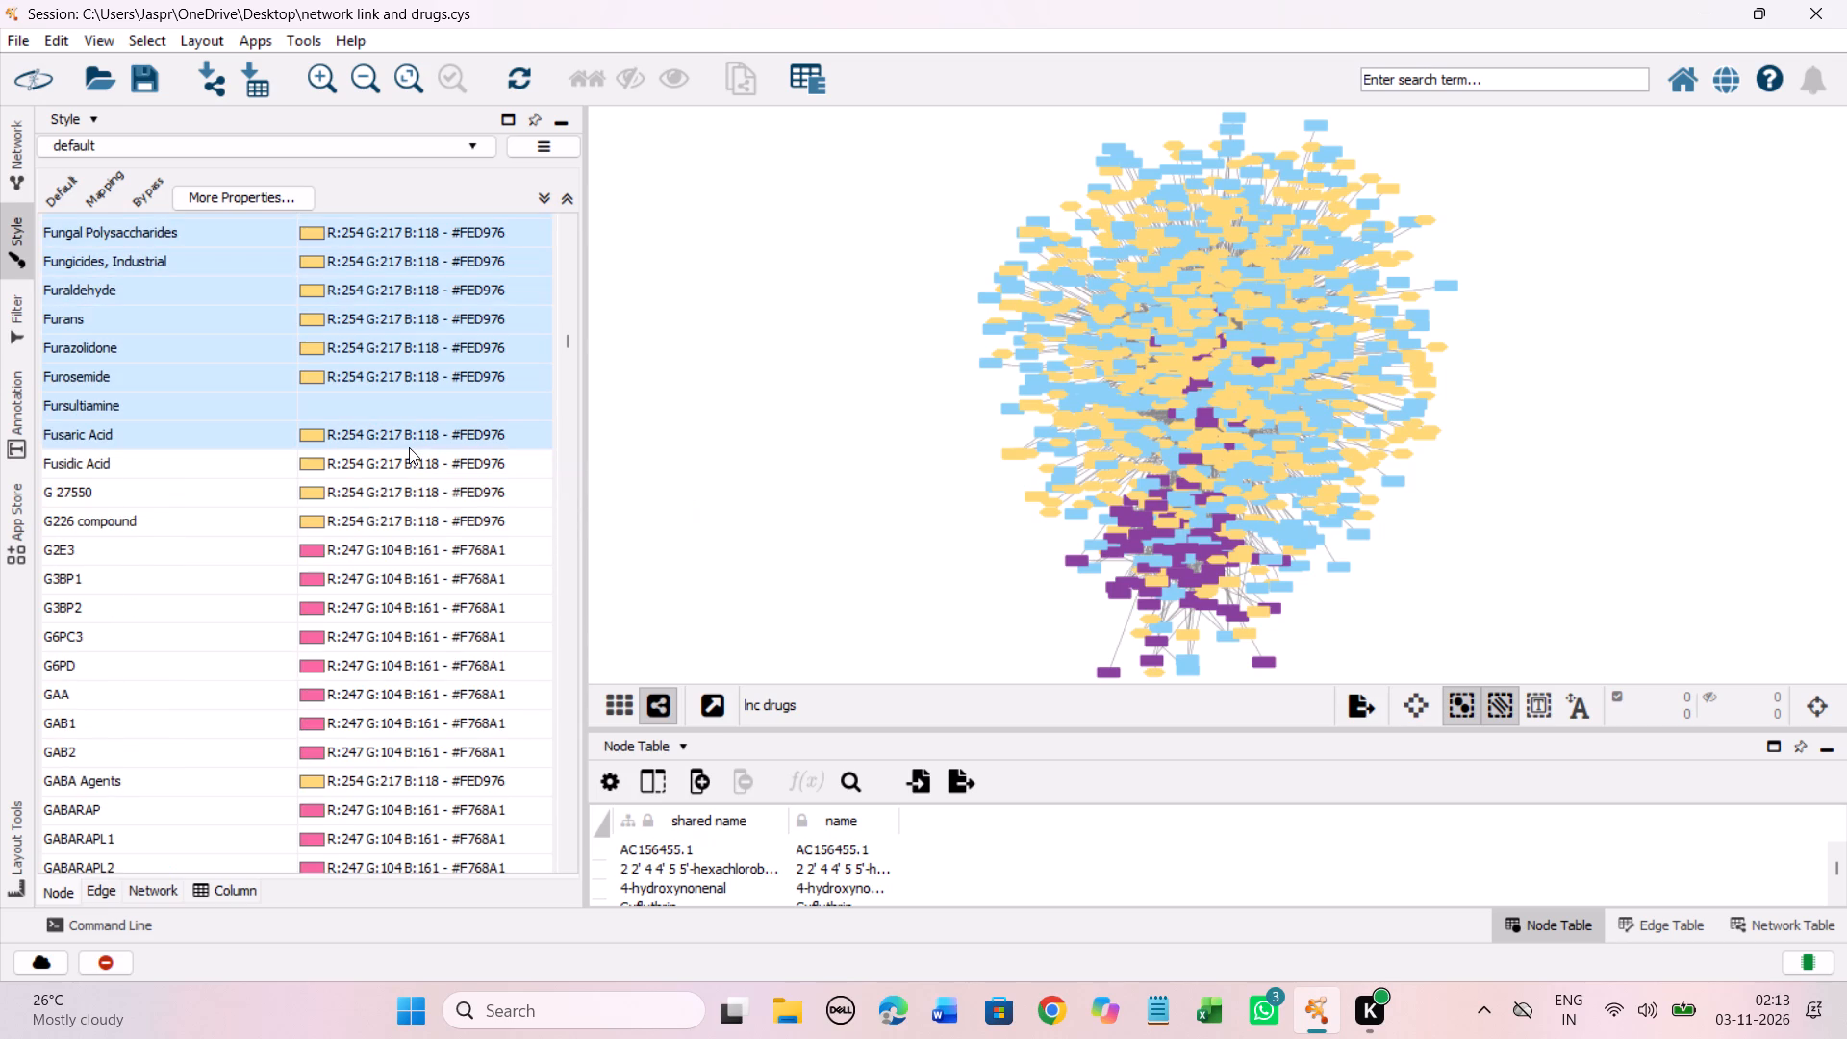
{"action": "right_click", "coordinate": [409, 447]}
{"action": "left_click", "coordinate": [730, 463]}
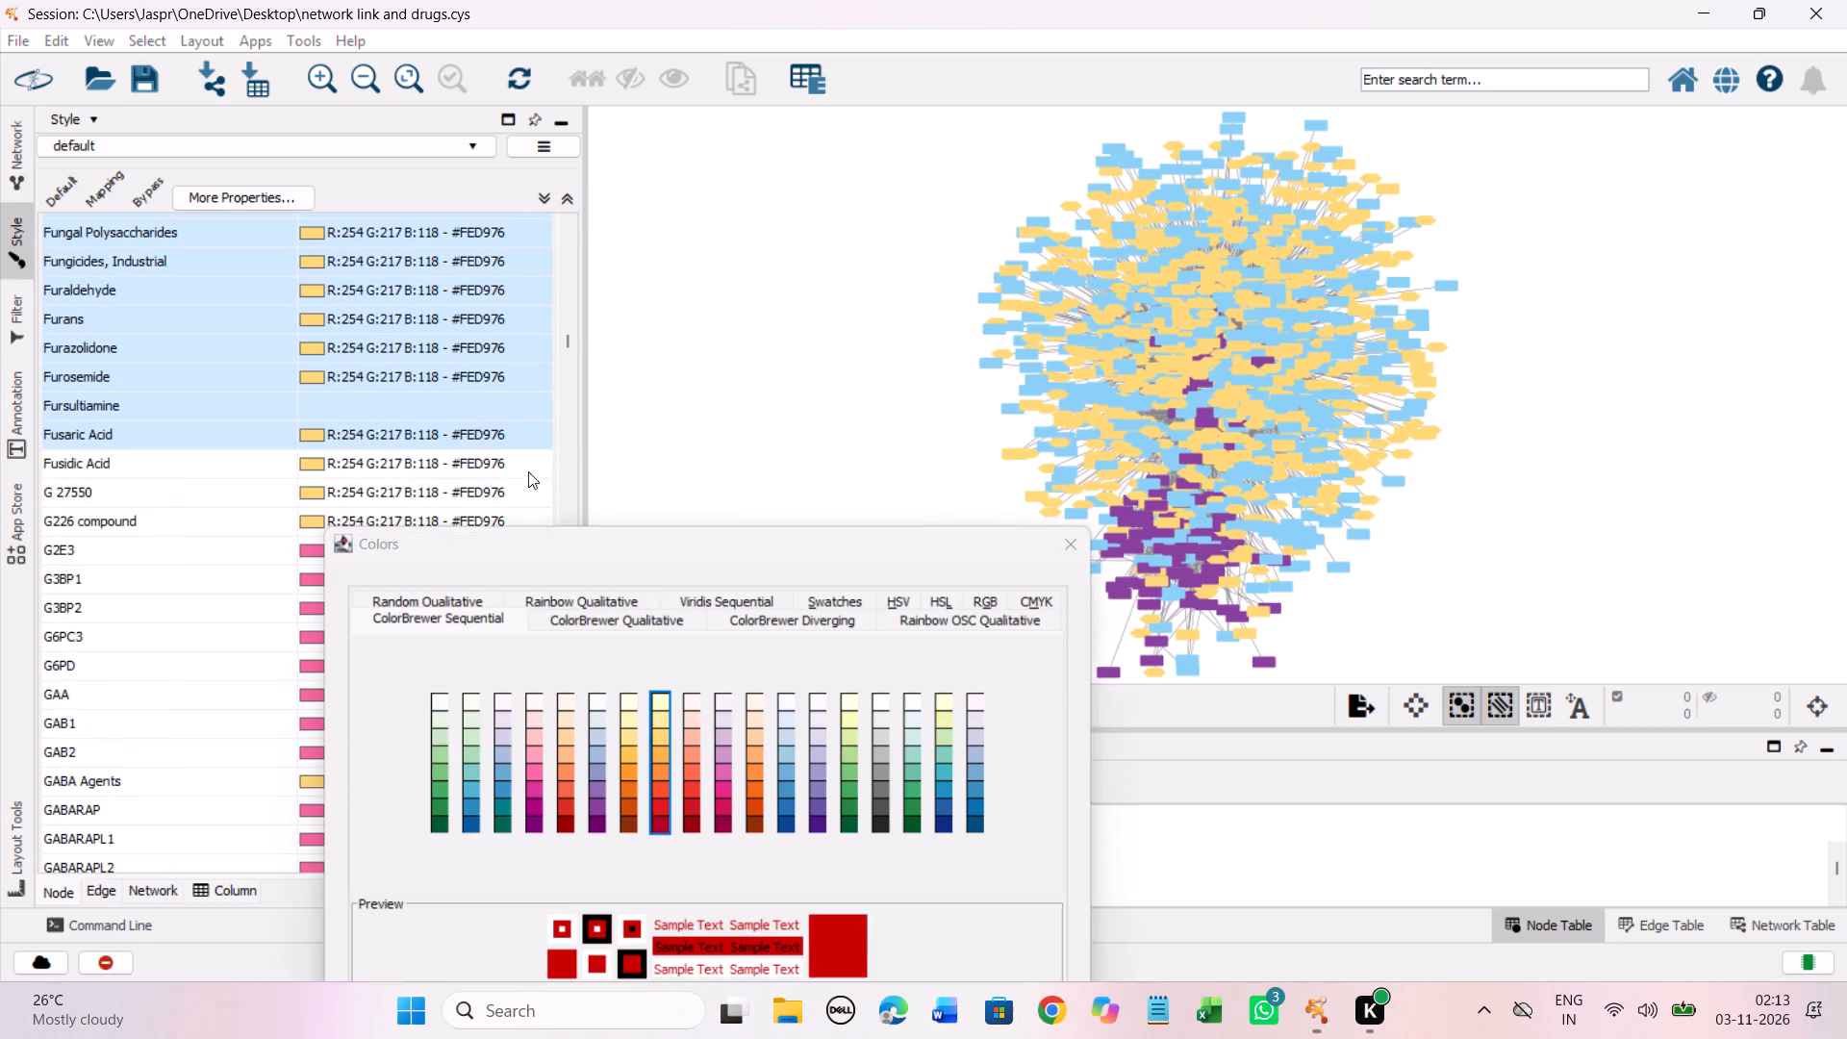
{"action": "left_click_drag", "start_coordinate": [475, 541], "coordinate": [347, 291]}
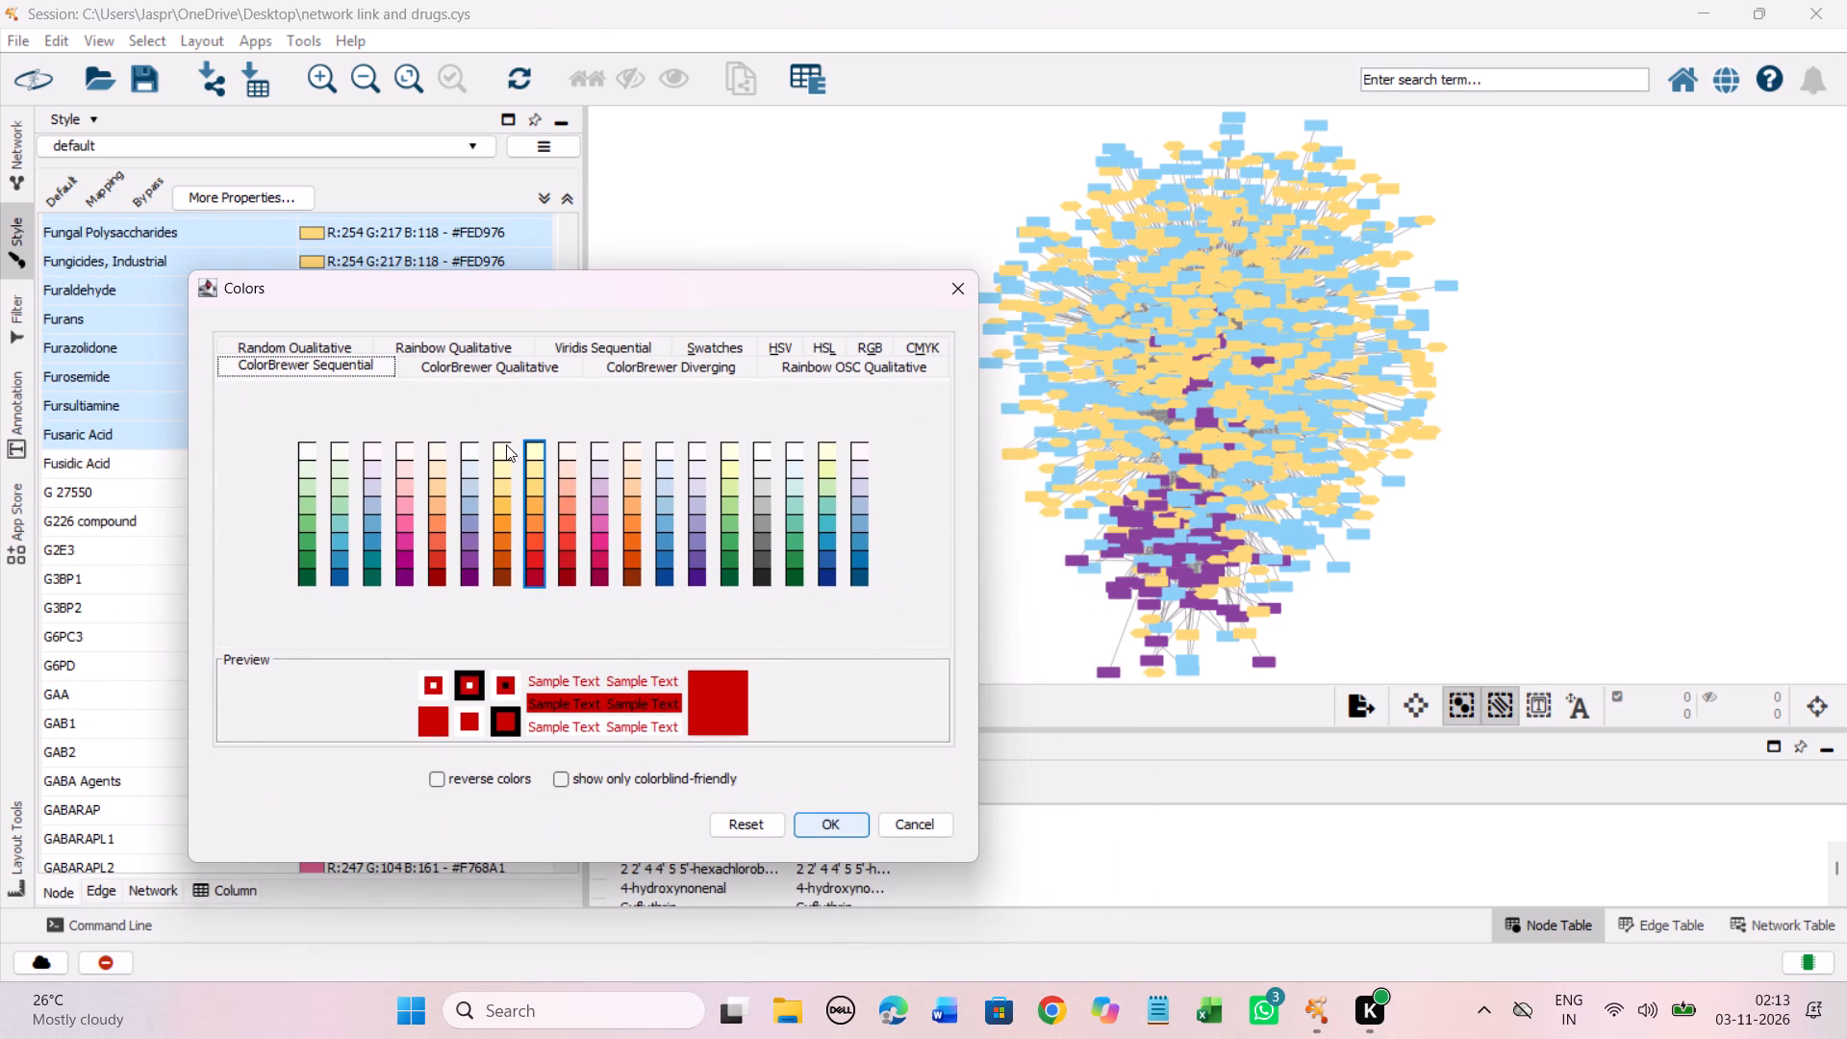
{"action": "left_click", "coordinate": [536, 484]}
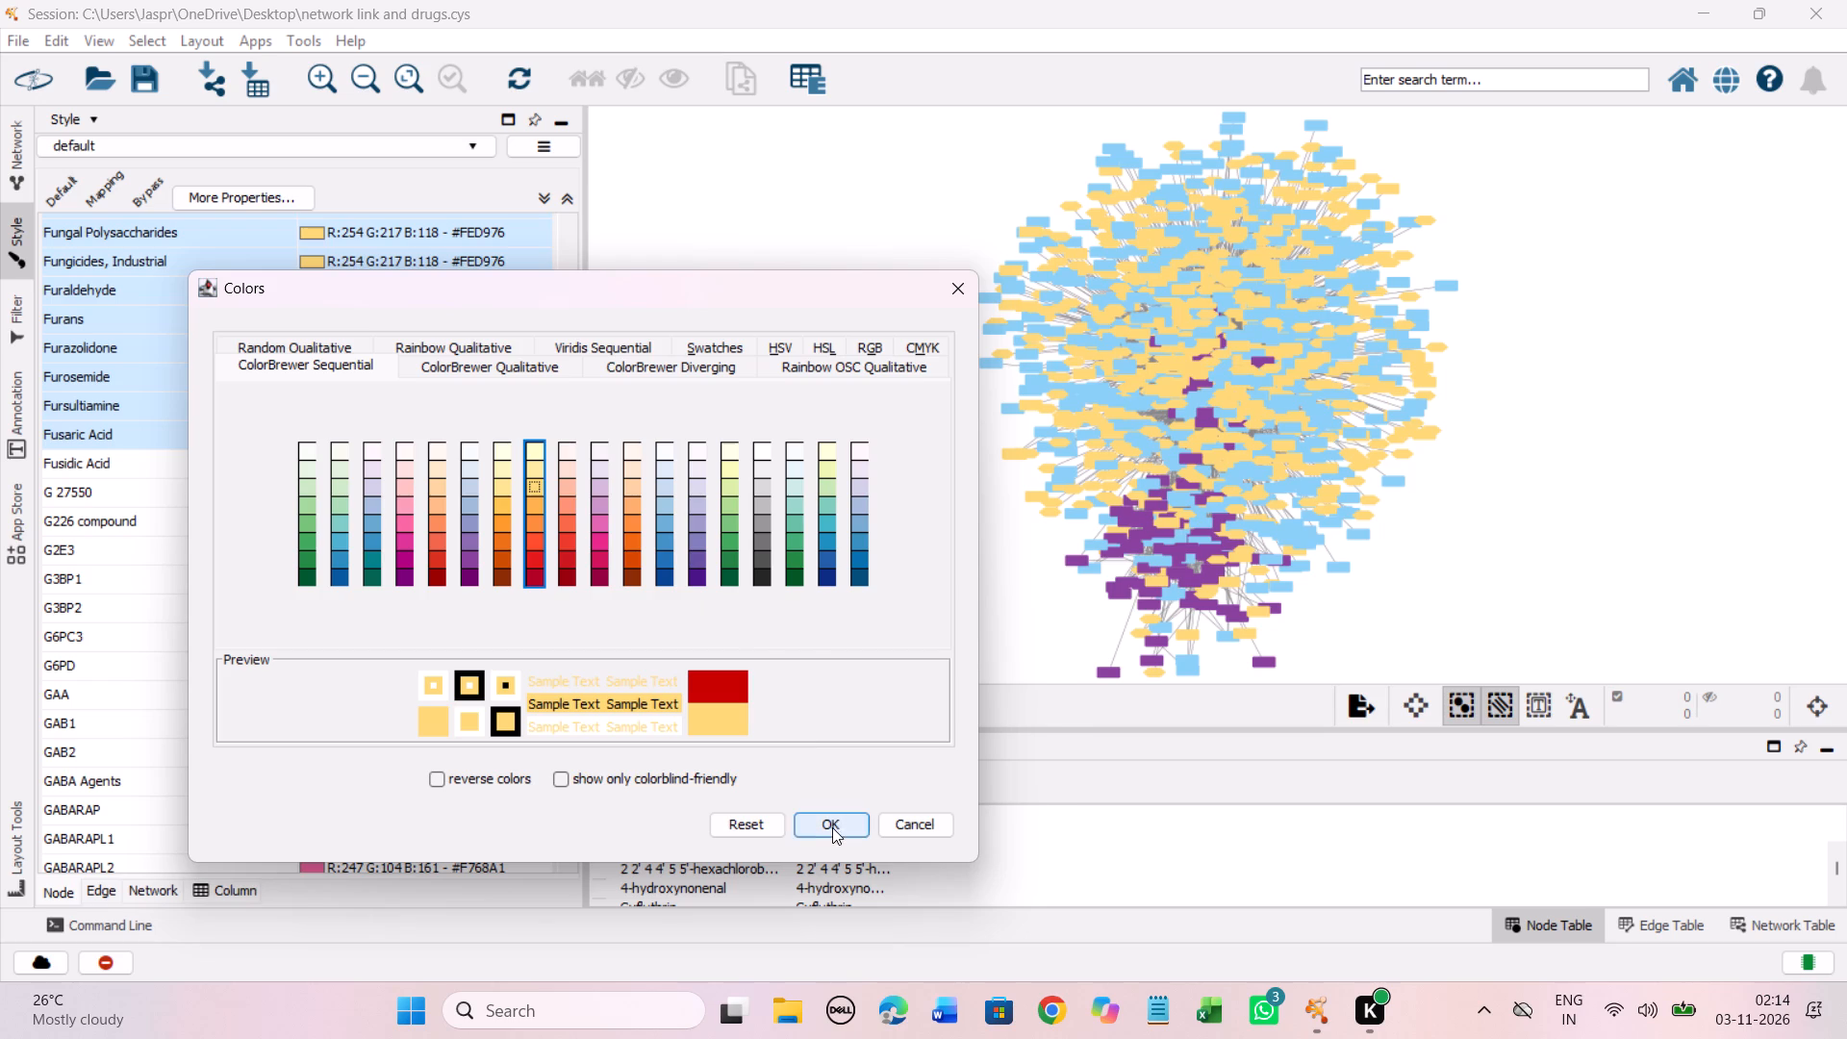
{"action": "left_click", "coordinate": [832, 827]}
Check the color mapping entries after Fusaric Acid, through the G genes and the GSK and GW compounds, for unmapped drugs.
{"action": "scroll", "coordinate": [458, 492], "scroll_direction": "down", "scroll_amount": 4}
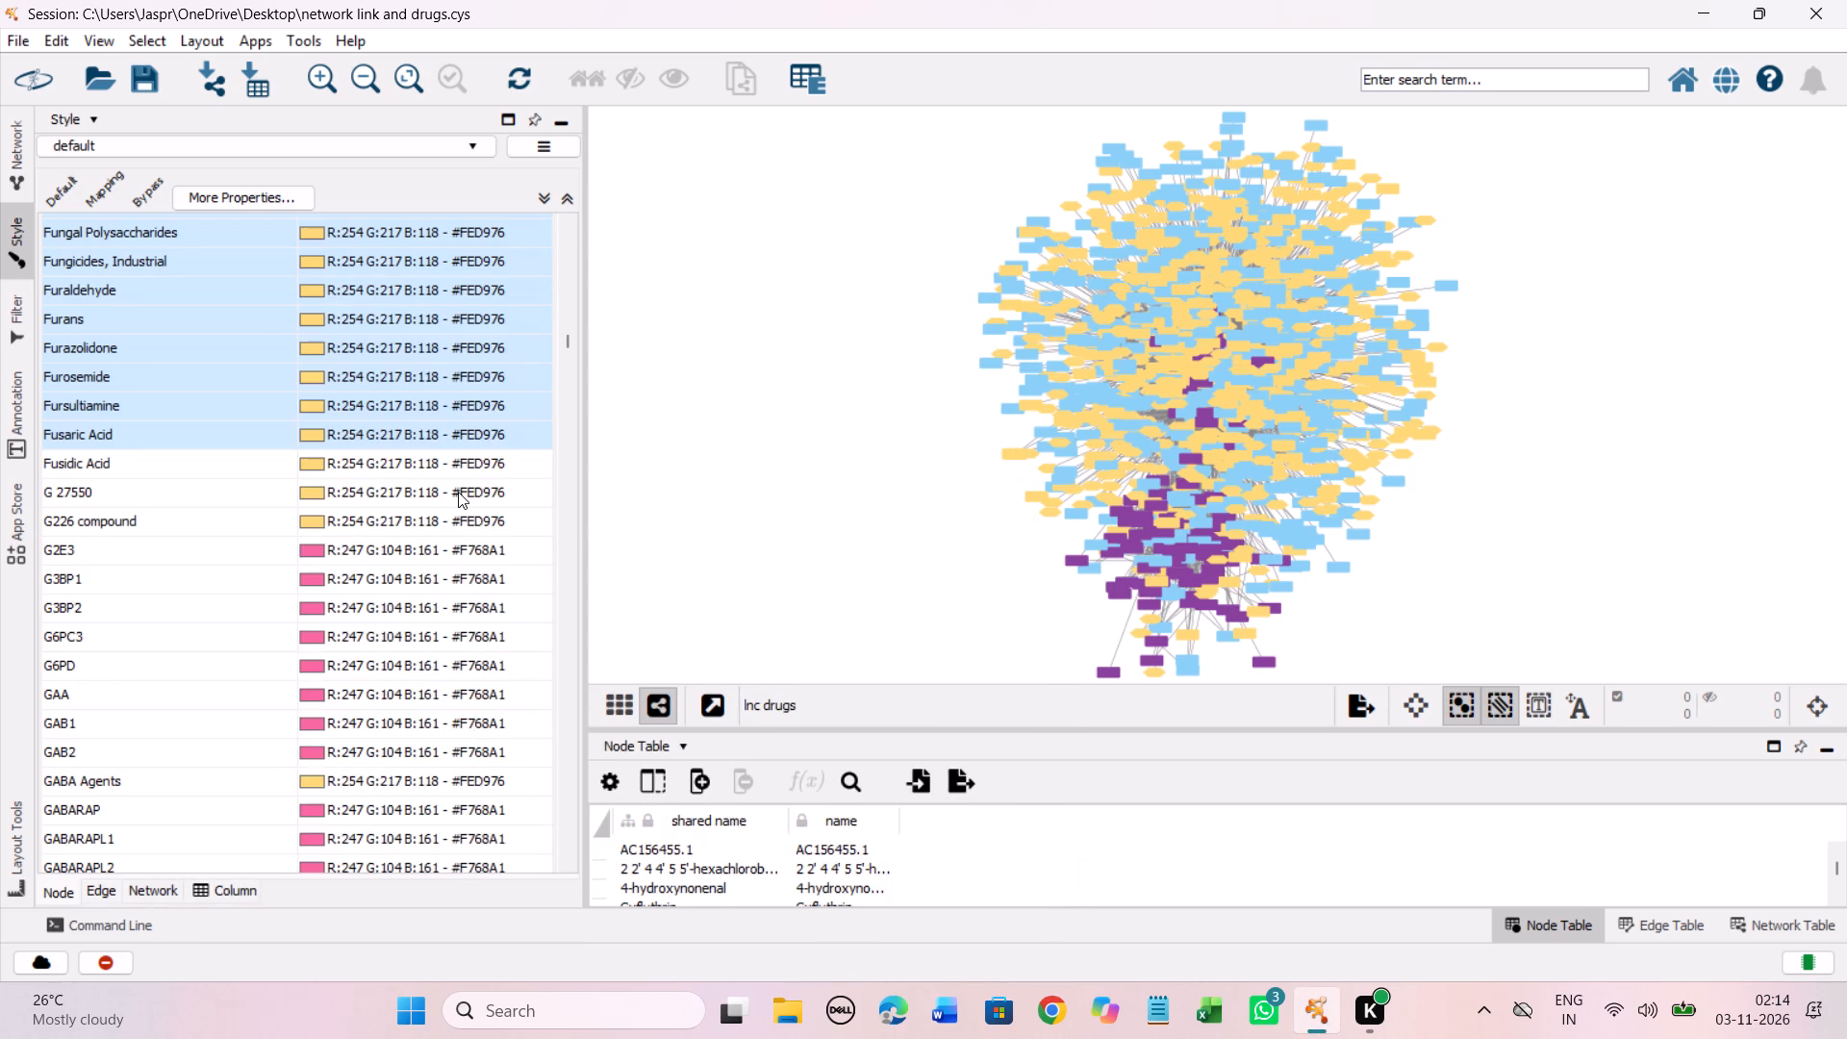
{"action": "scroll", "coordinate": [458, 492], "scroll_direction": "down", "scroll_amount": 18}
{"action": "scroll", "coordinate": [515, 530], "scroll_direction": "down", "scroll_amount": 6}
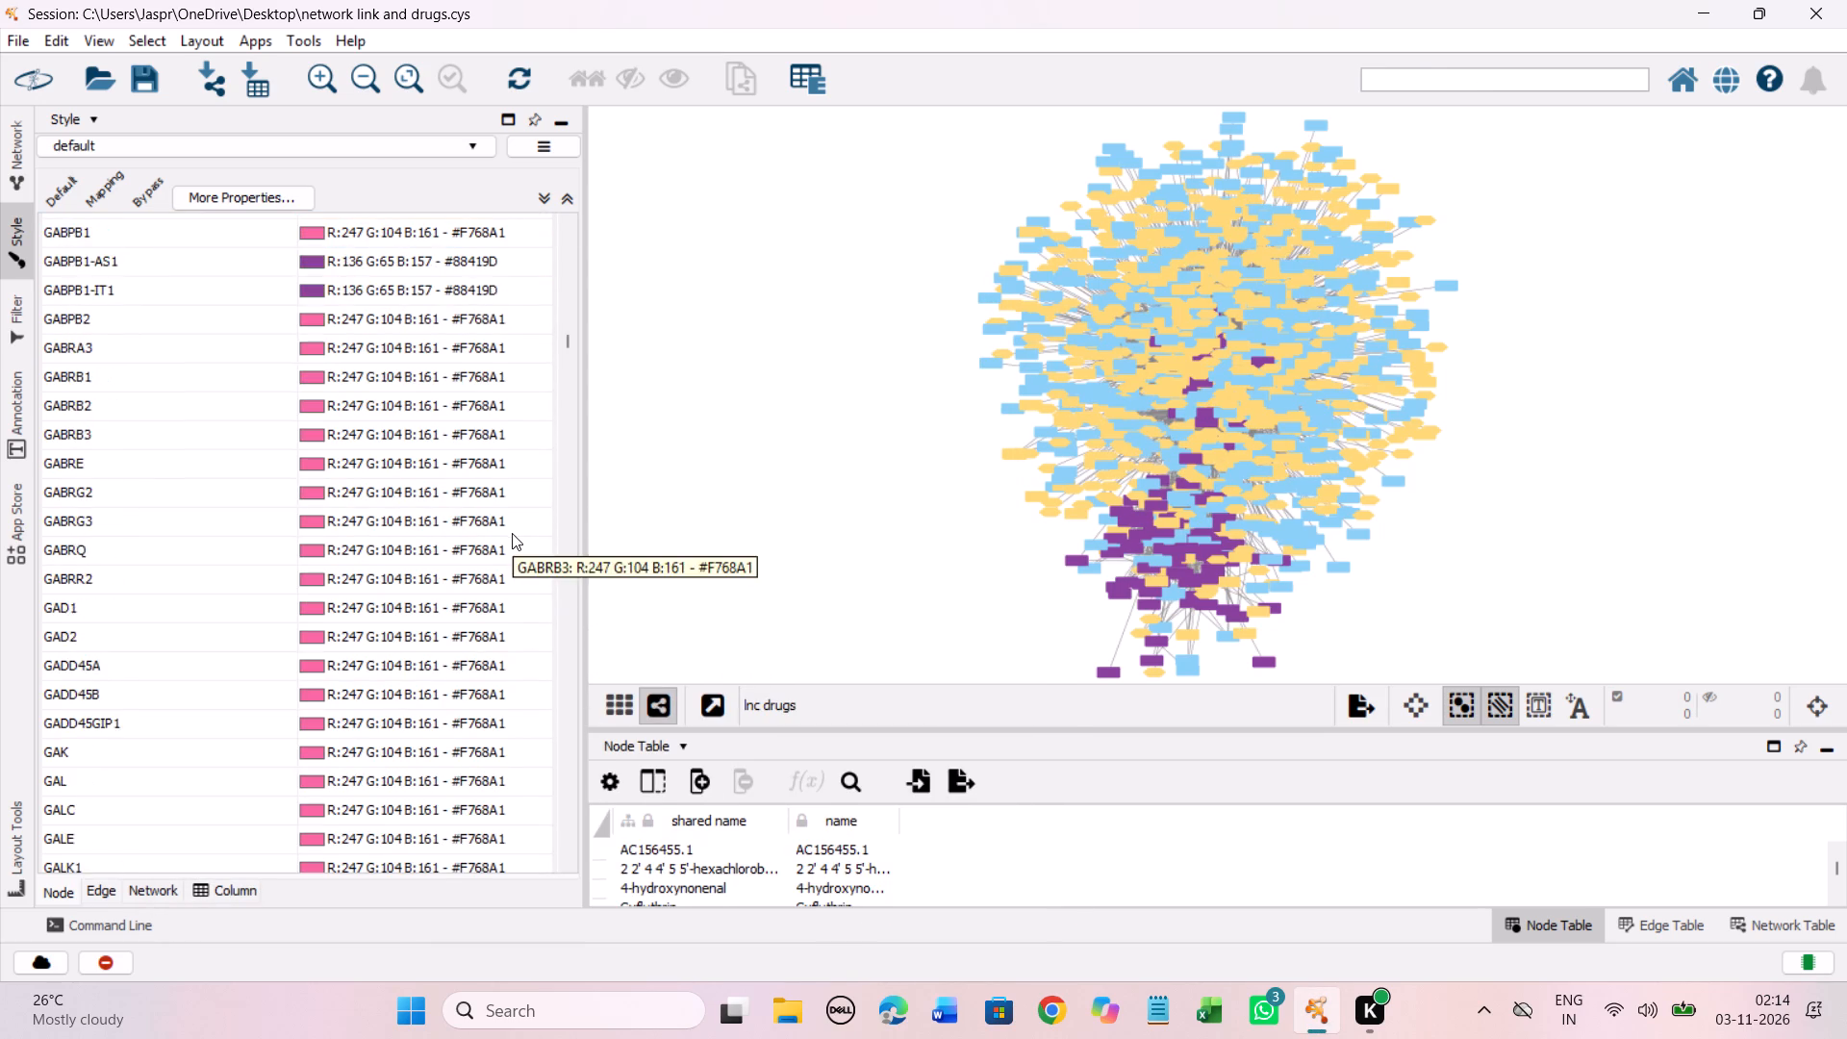
{"action": "scroll", "coordinate": [512, 533], "scroll_direction": "down", "scroll_amount": 20}
{"action": "scroll", "coordinate": [512, 533], "scroll_direction": "down", "scroll_amount": 20}
{"action": "scroll", "coordinate": [512, 533], "scroll_direction": "down", "scroll_amount": 5}
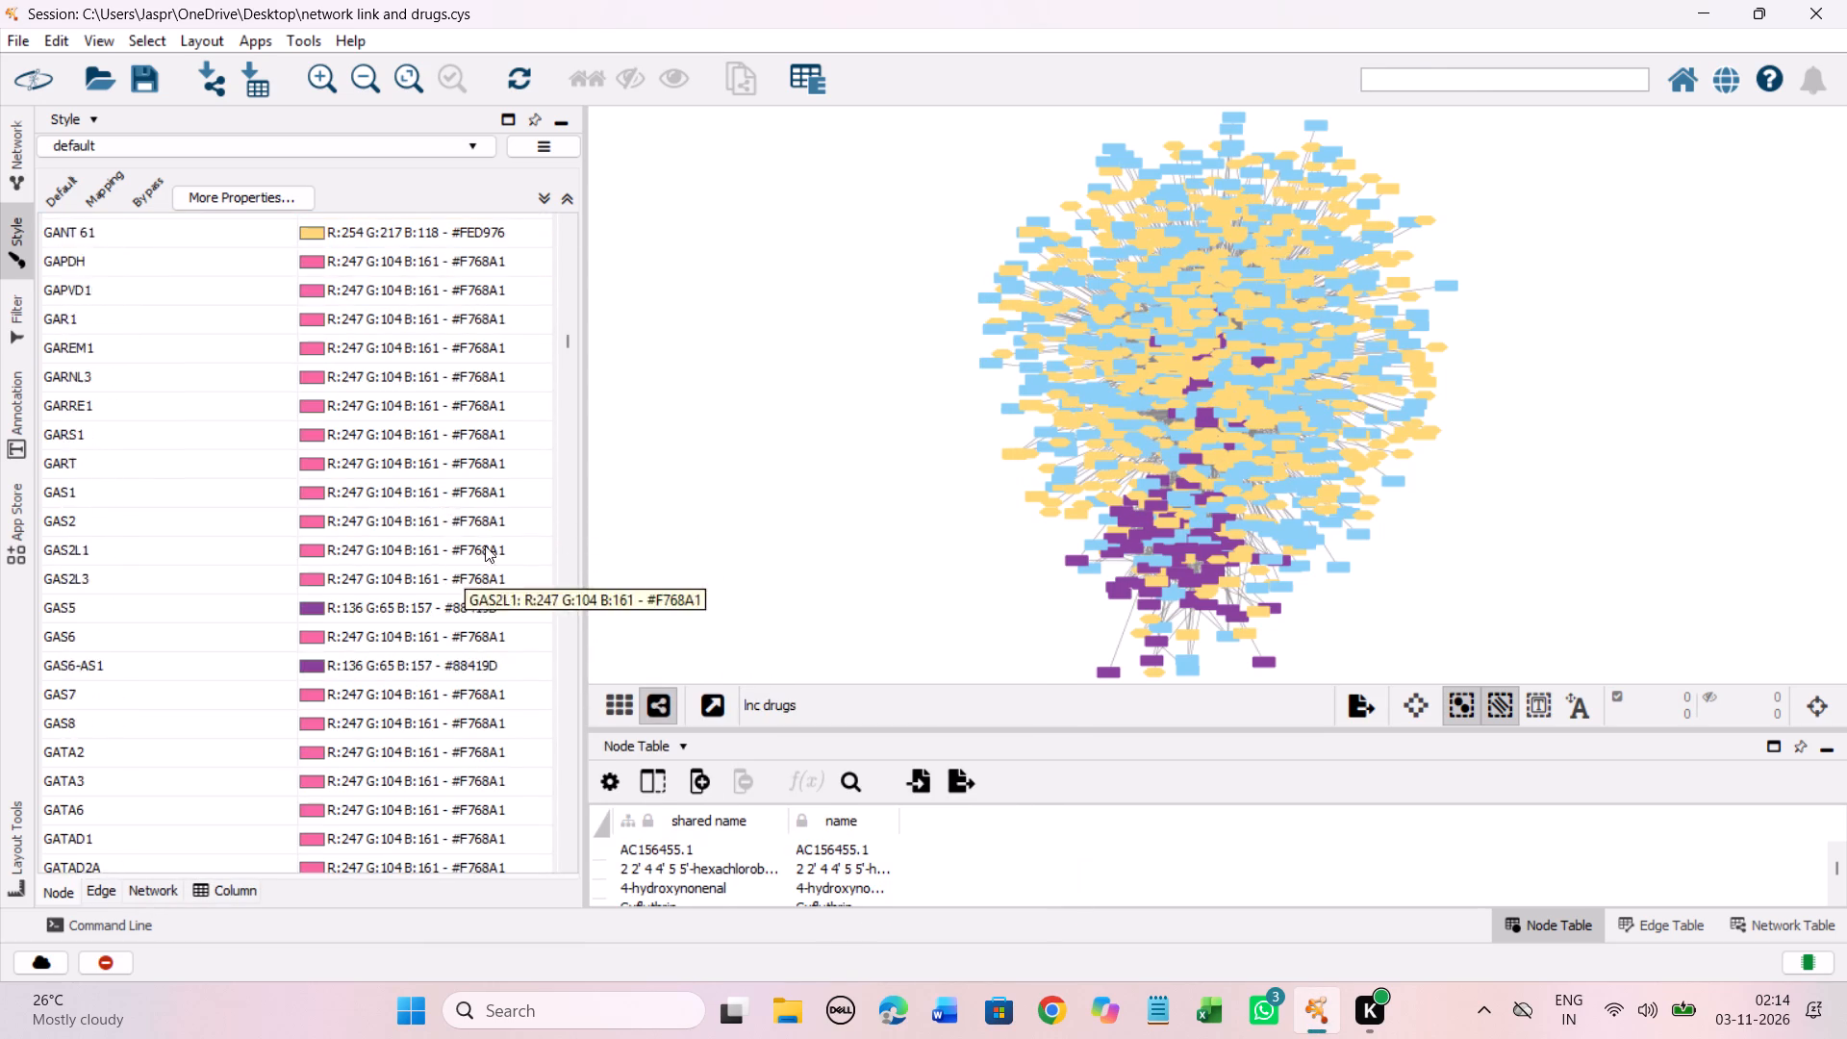
{"action": "scroll", "coordinate": [485, 545], "scroll_direction": "down", "scroll_amount": 20}
{"action": "scroll", "coordinate": [485, 545], "scroll_direction": "down", "scroll_amount": 20}
{"action": "scroll", "coordinate": [485, 545], "scroll_direction": "down", "scroll_amount": 5}
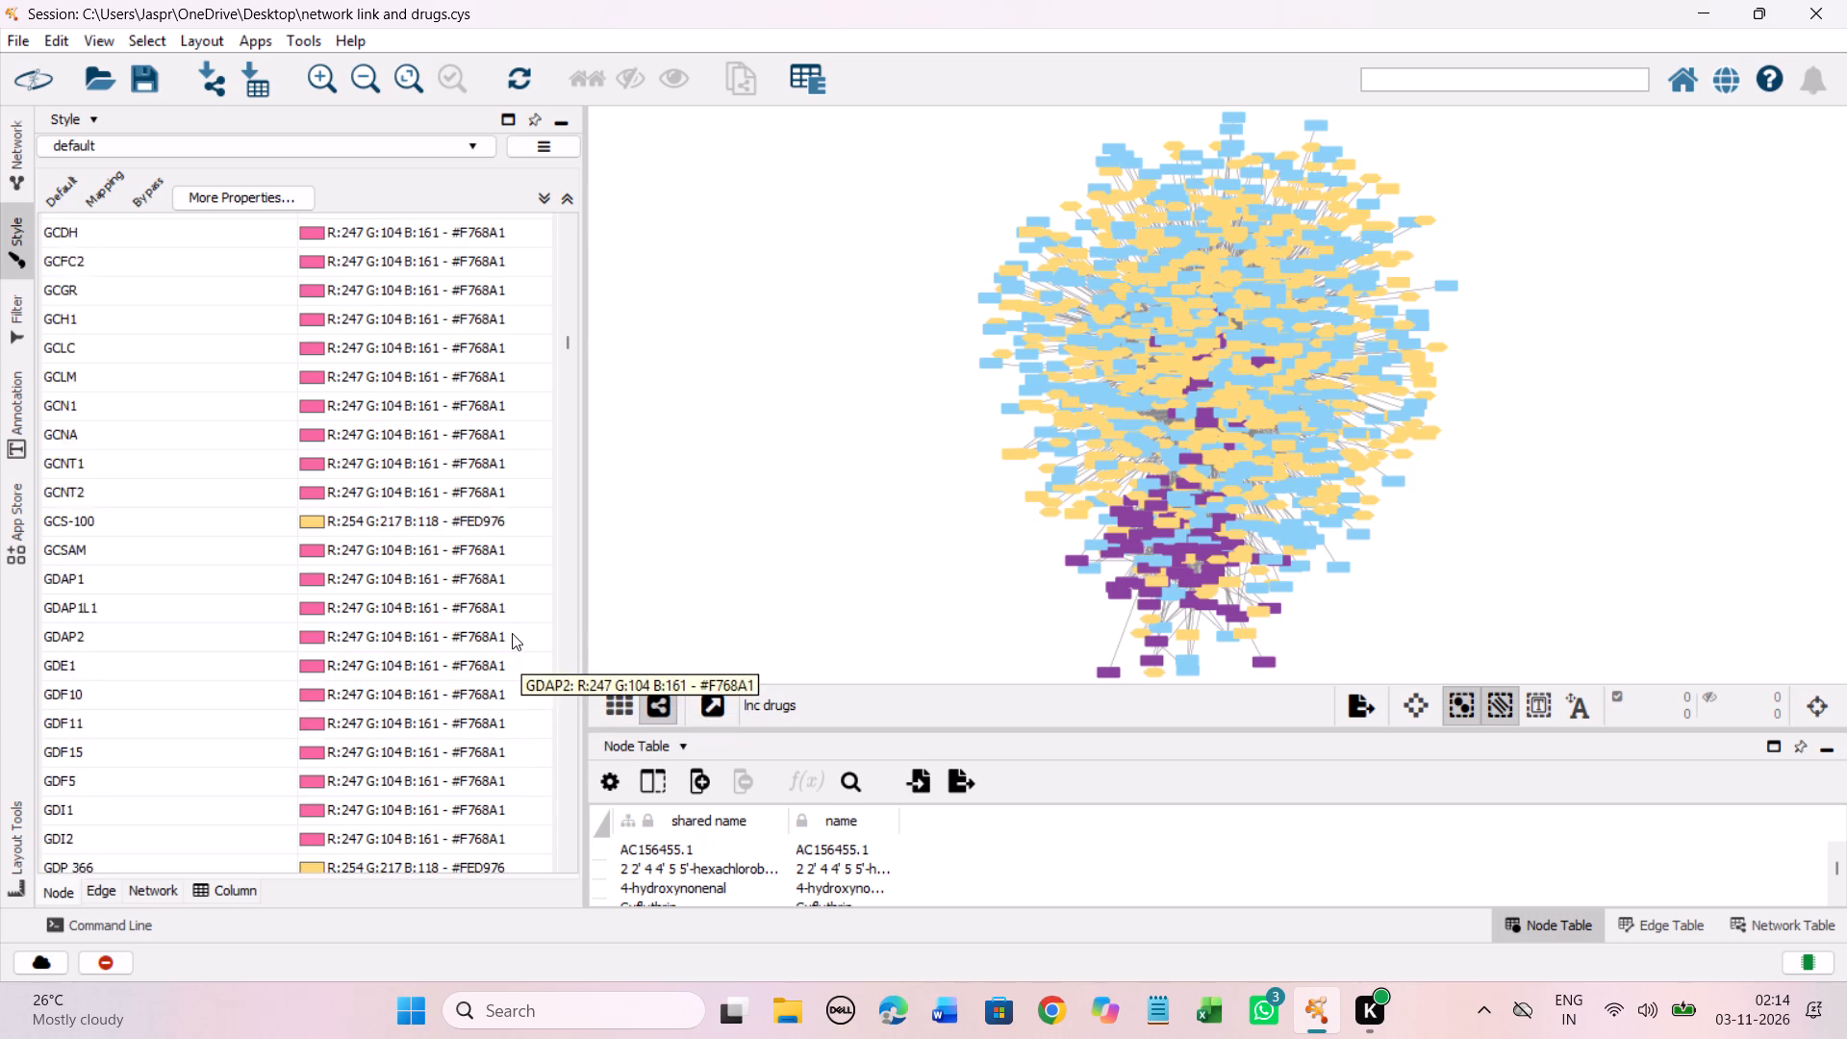
{"action": "scroll", "coordinate": [512, 633], "scroll_direction": "down", "scroll_amount": 20}
{"action": "scroll", "coordinate": [512, 633], "scroll_direction": "down", "scroll_amount": 20}
{"action": "scroll", "coordinate": [512, 633], "scroll_direction": "down", "scroll_amount": 5}
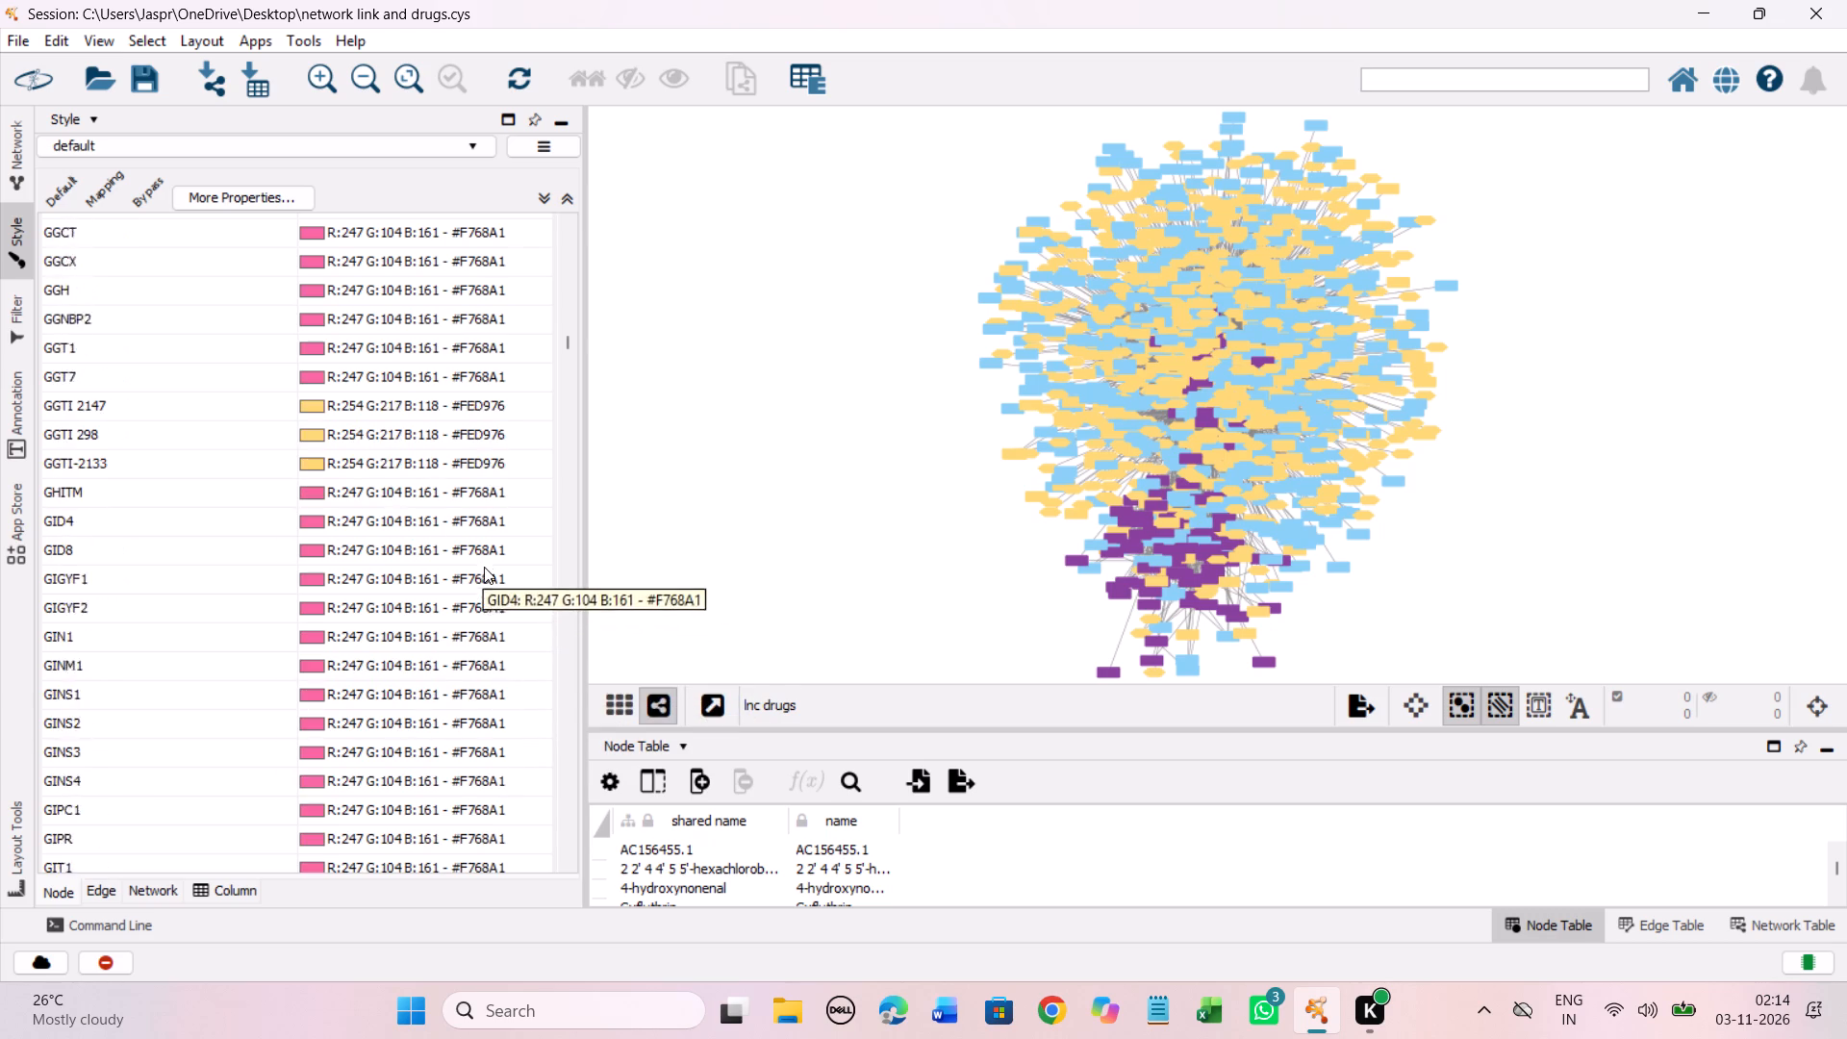
{"action": "scroll", "coordinate": [484, 567], "scroll_direction": "down", "scroll_amount": 20}
{"action": "scroll", "coordinate": [484, 567], "scroll_direction": "down", "scroll_amount": 20}
{"action": "scroll", "coordinate": [484, 567], "scroll_direction": "down", "scroll_amount": 5}
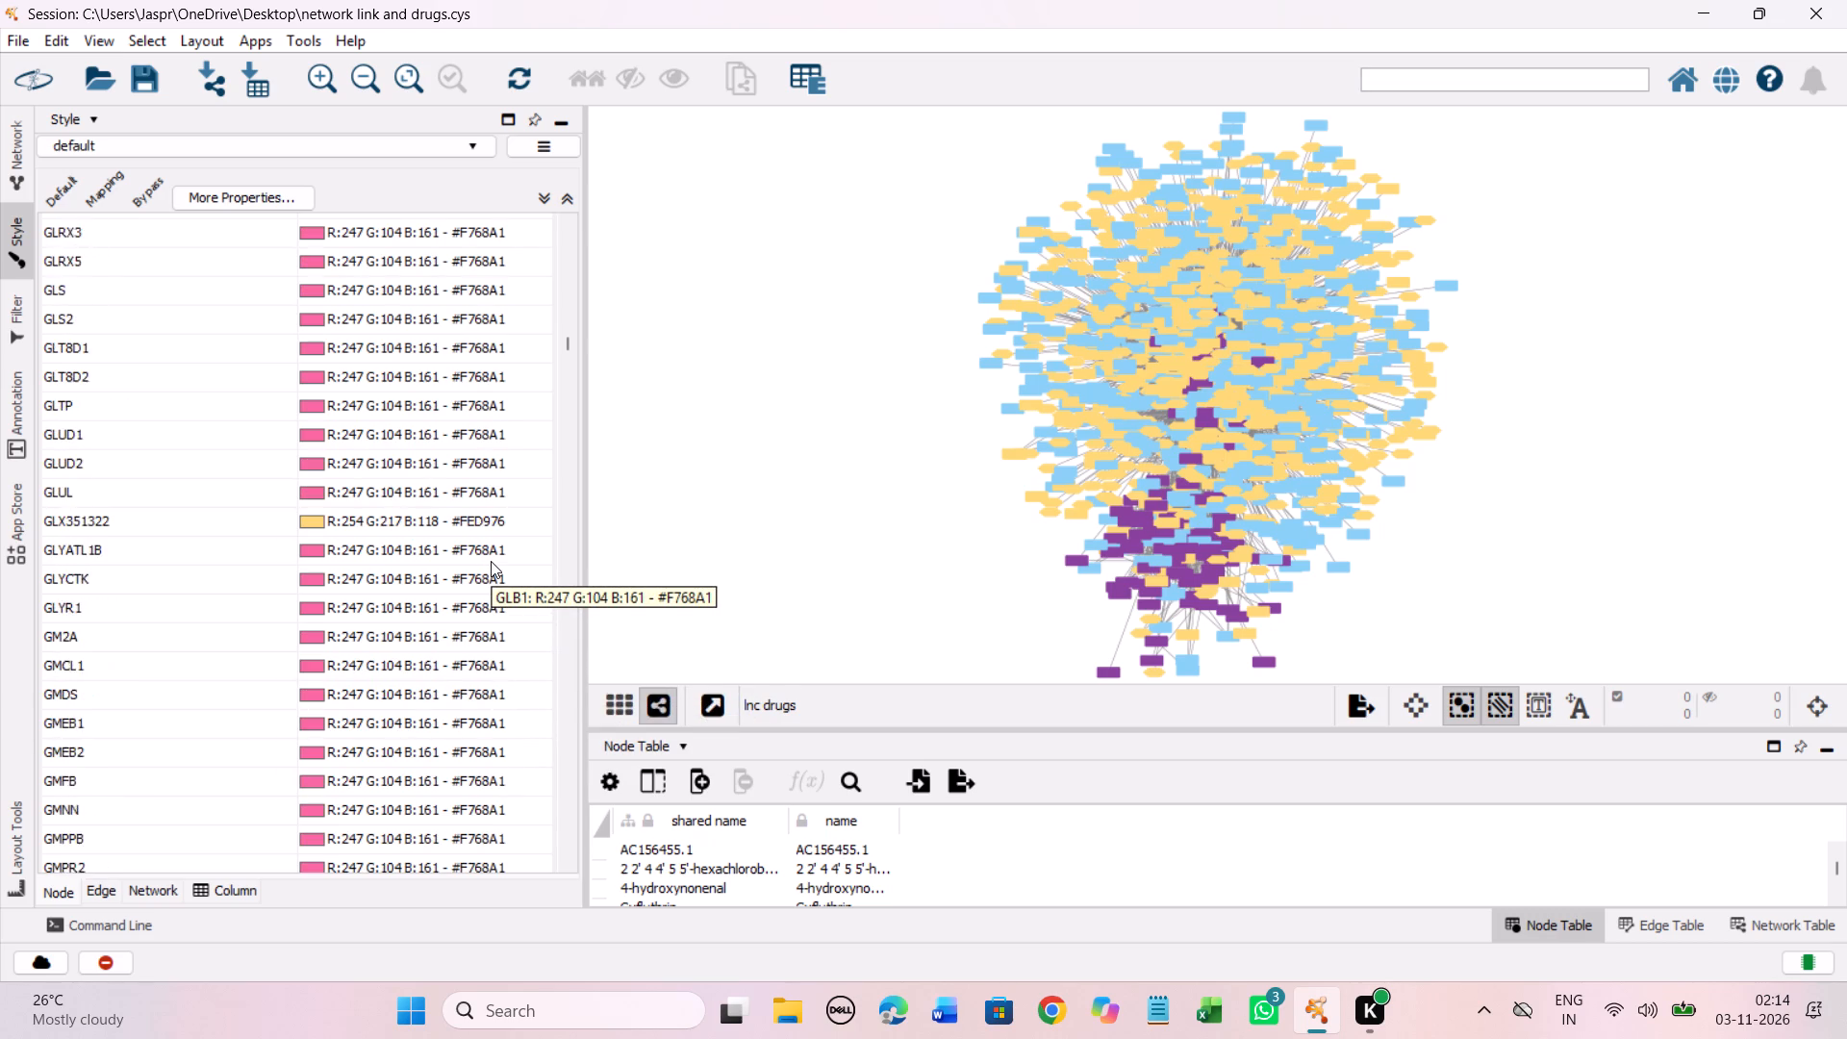
{"action": "scroll", "coordinate": [491, 561], "scroll_direction": "down", "scroll_amount": 20}
{"action": "scroll", "coordinate": [491, 561], "scroll_direction": "down", "scroll_amount": 20}
{"action": "scroll", "coordinate": [491, 561], "scroll_direction": "down", "scroll_amount": 5}
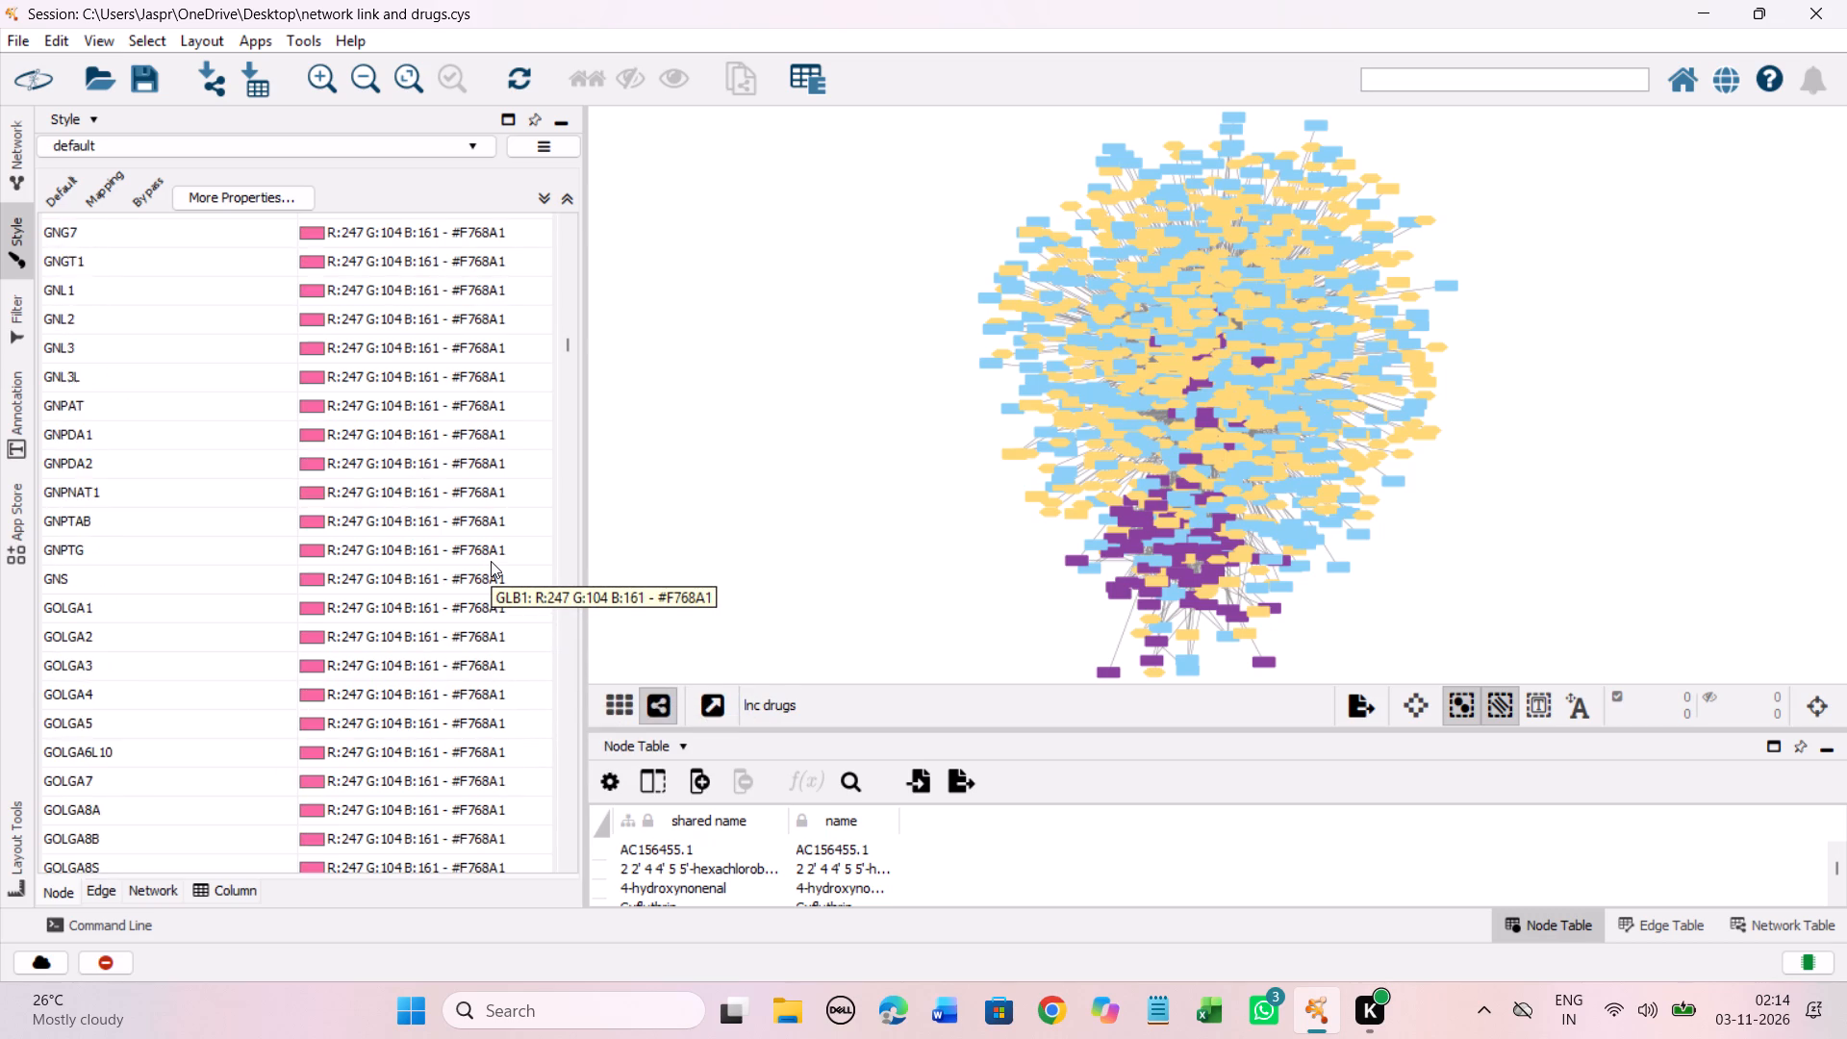
{"action": "scroll", "coordinate": [491, 561], "scroll_direction": "down", "scroll_amount": 20}
{"action": "scroll", "coordinate": [491, 561], "scroll_direction": "down", "scroll_amount": 20}
{"action": "scroll", "coordinate": [491, 561], "scroll_direction": "down", "scroll_amount": 5}
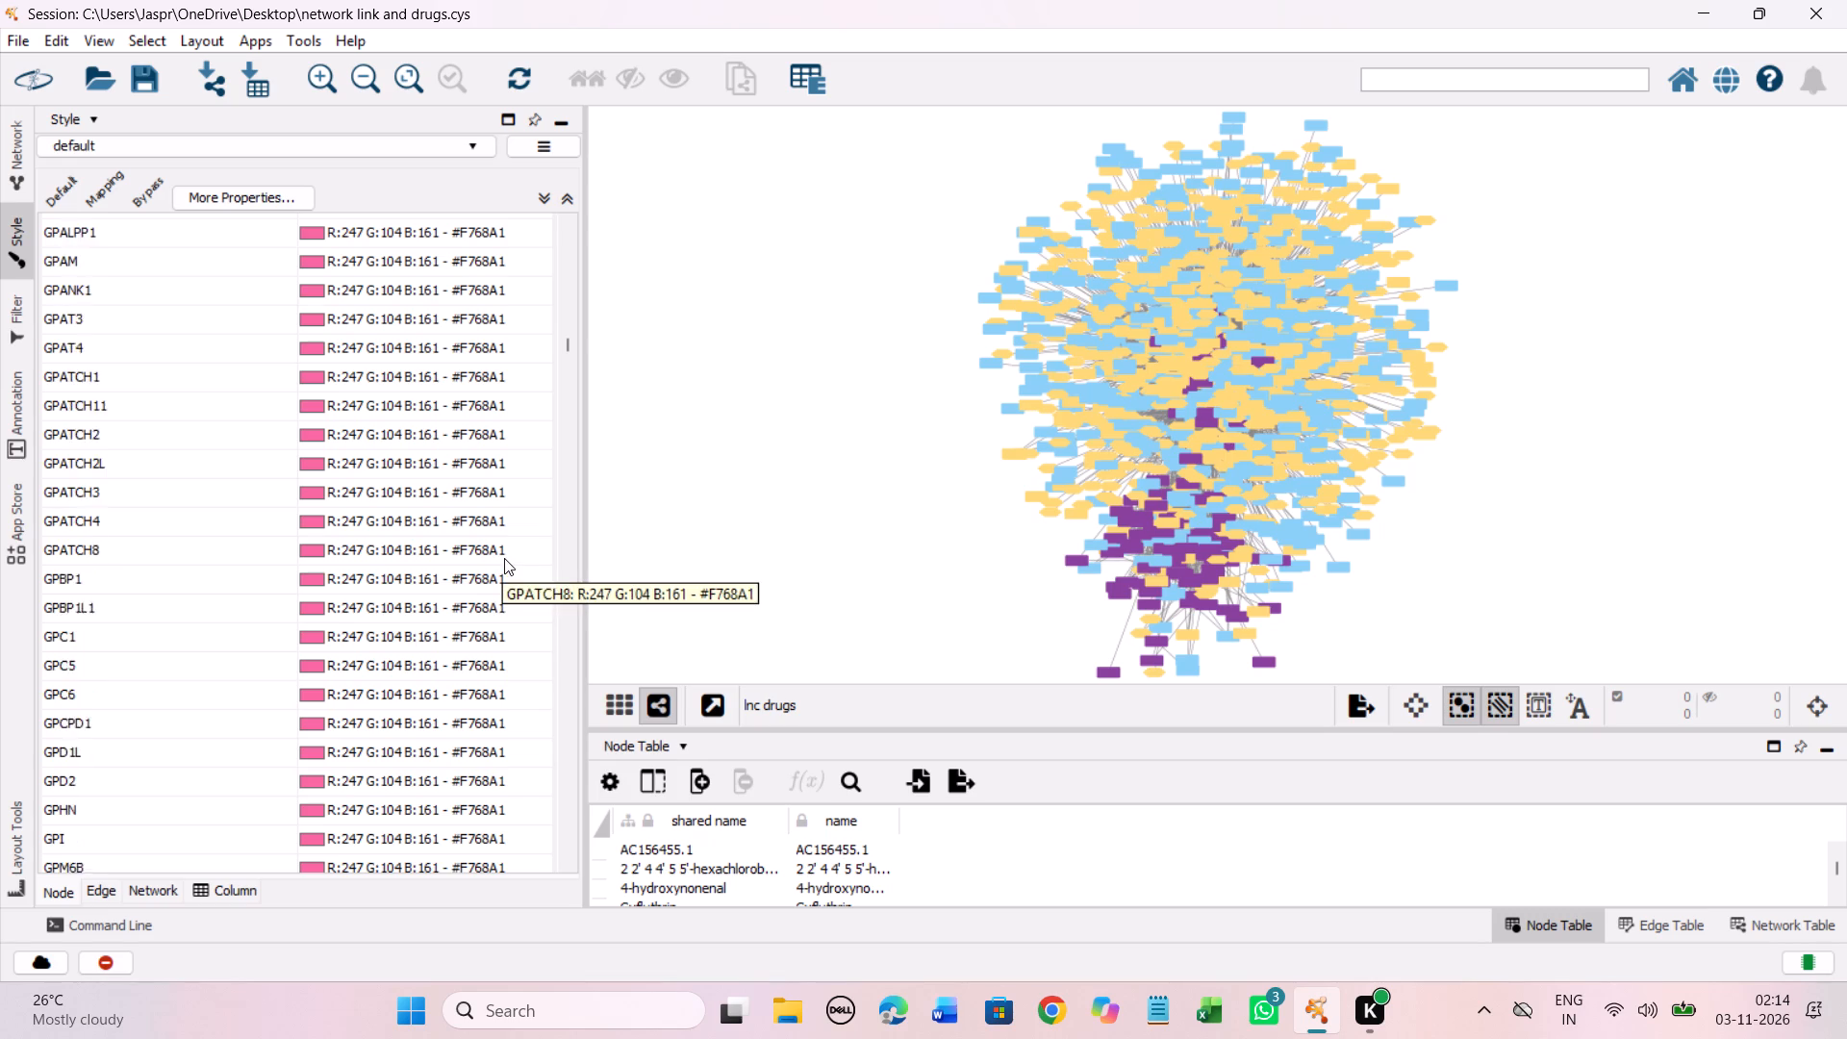
{"action": "scroll", "coordinate": [504, 558], "scroll_direction": "down", "scroll_amount": 20}
{"action": "scroll", "coordinate": [504, 558], "scroll_direction": "down", "scroll_amount": 20}
{"action": "scroll", "coordinate": [504, 558], "scroll_direction": "down", "scroll_amount": 5}
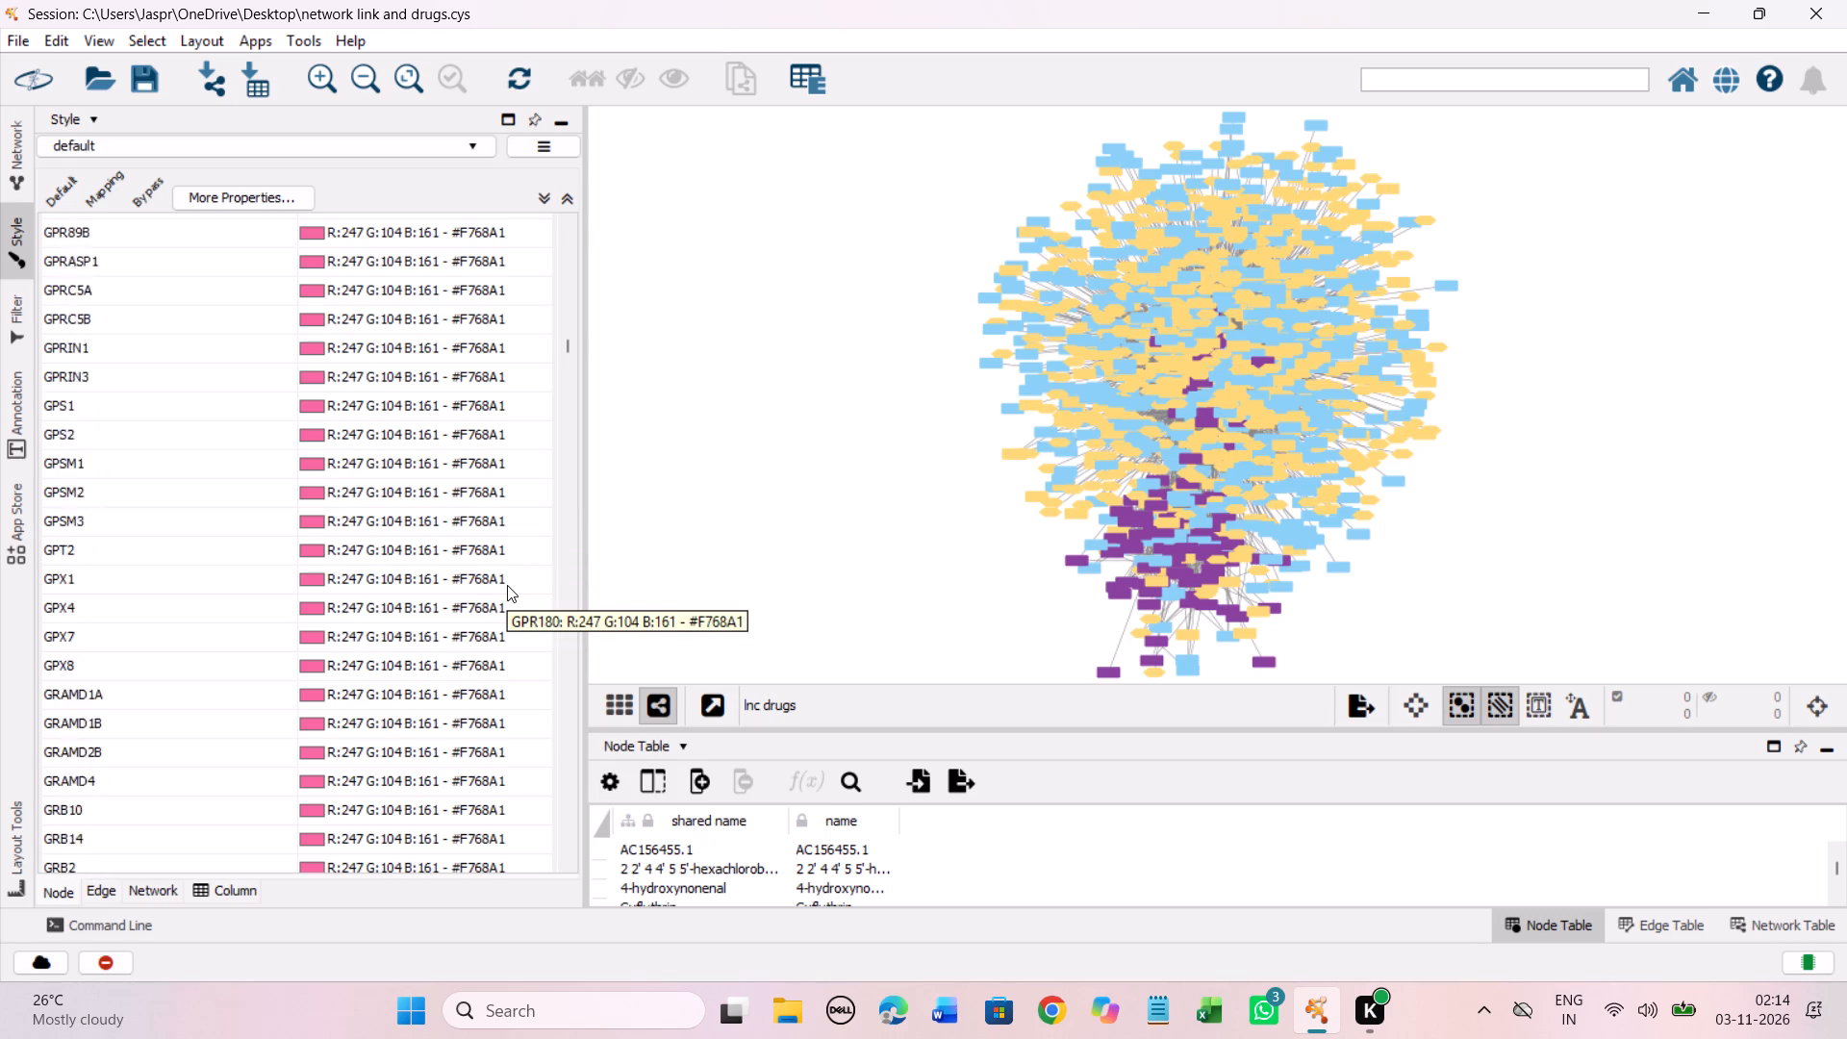
{"action": "scroll", "coordinate": [507, 585], "scroll_direction": "down", "scroll_amount": 20}
{"action": "scroll", "coordinate": [507, 585], "scroll_direction": "down", "scroll_amount": 20}
{"action": "scroll", "coordinate": [507, 585], "scroll_direction": "down", "scroll_amount": 5}
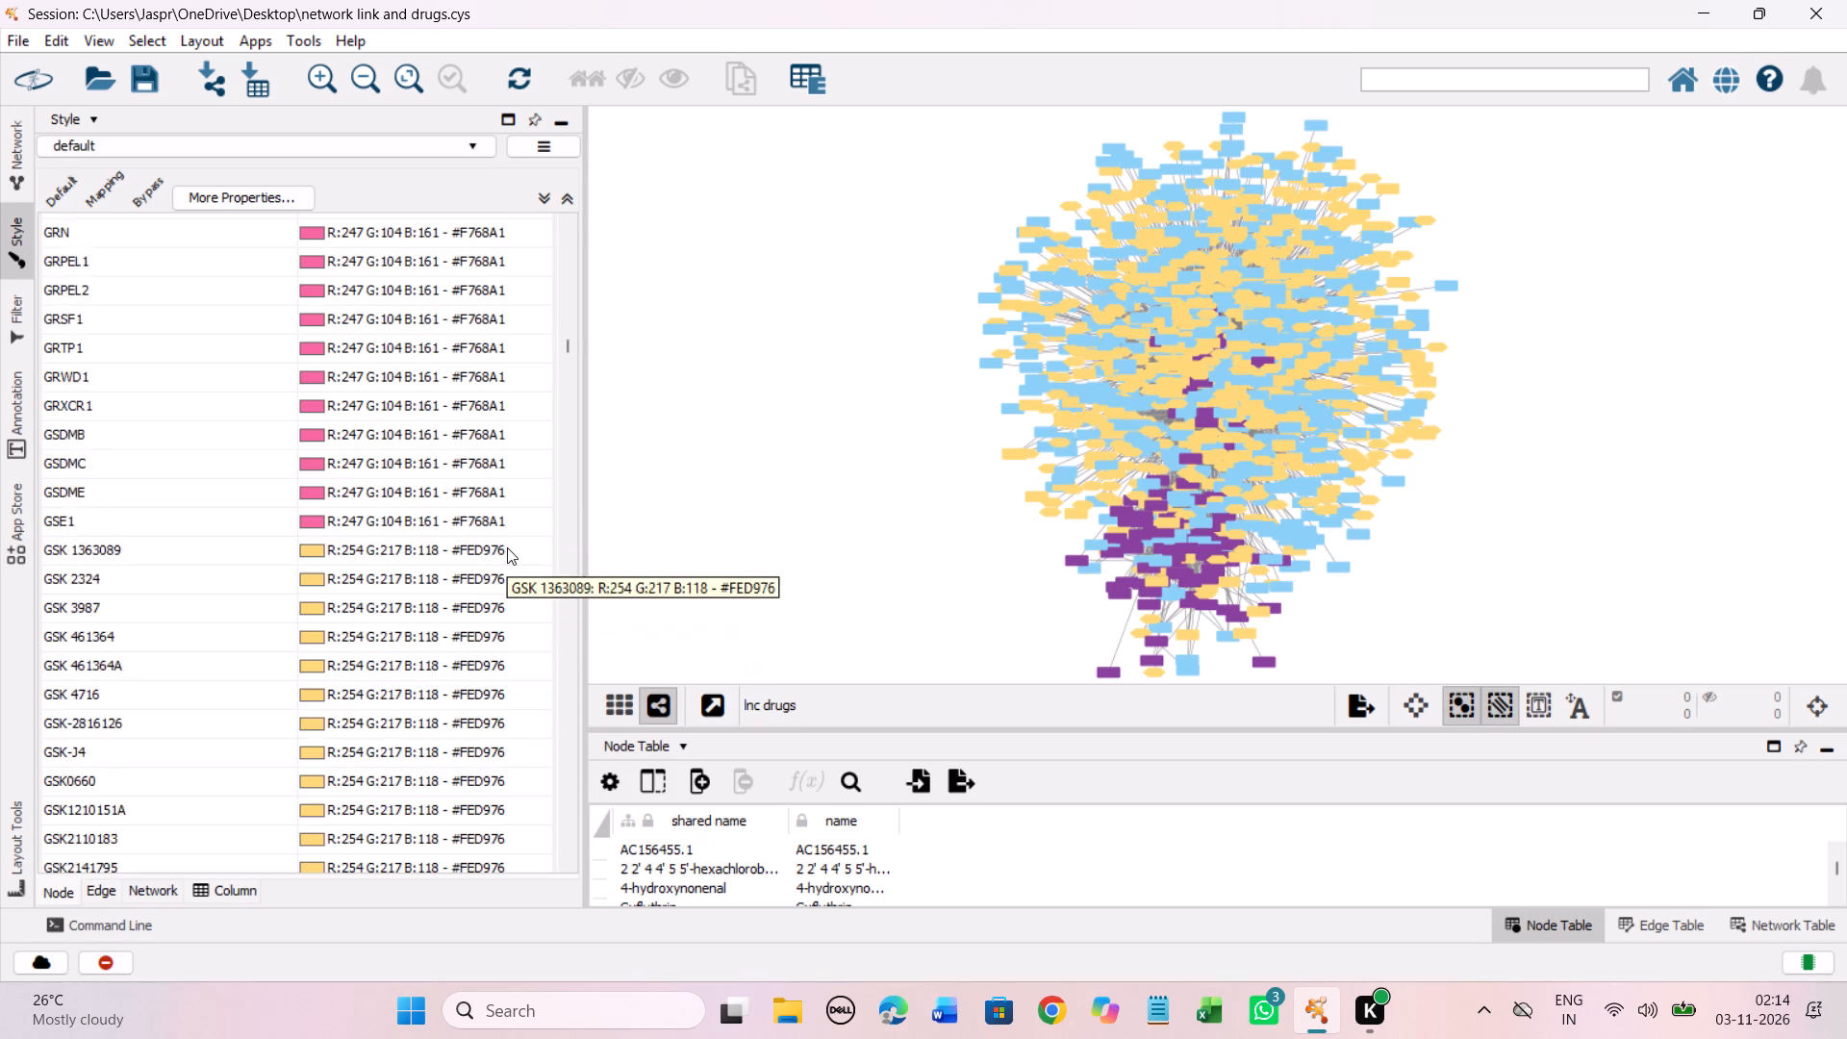
{"action": "scroll", "coordinate": [507, 547], "scroll_direction": "down", "scroll_amount": 20}
{"action": "scroll", "coordinate": [507, 547], "scroll_direction": "down", "scroll_amount": 20}
{"action": "scroll", "coordinate": [507, 547], "scroll_direction": "down", "scroll_amount": 5}
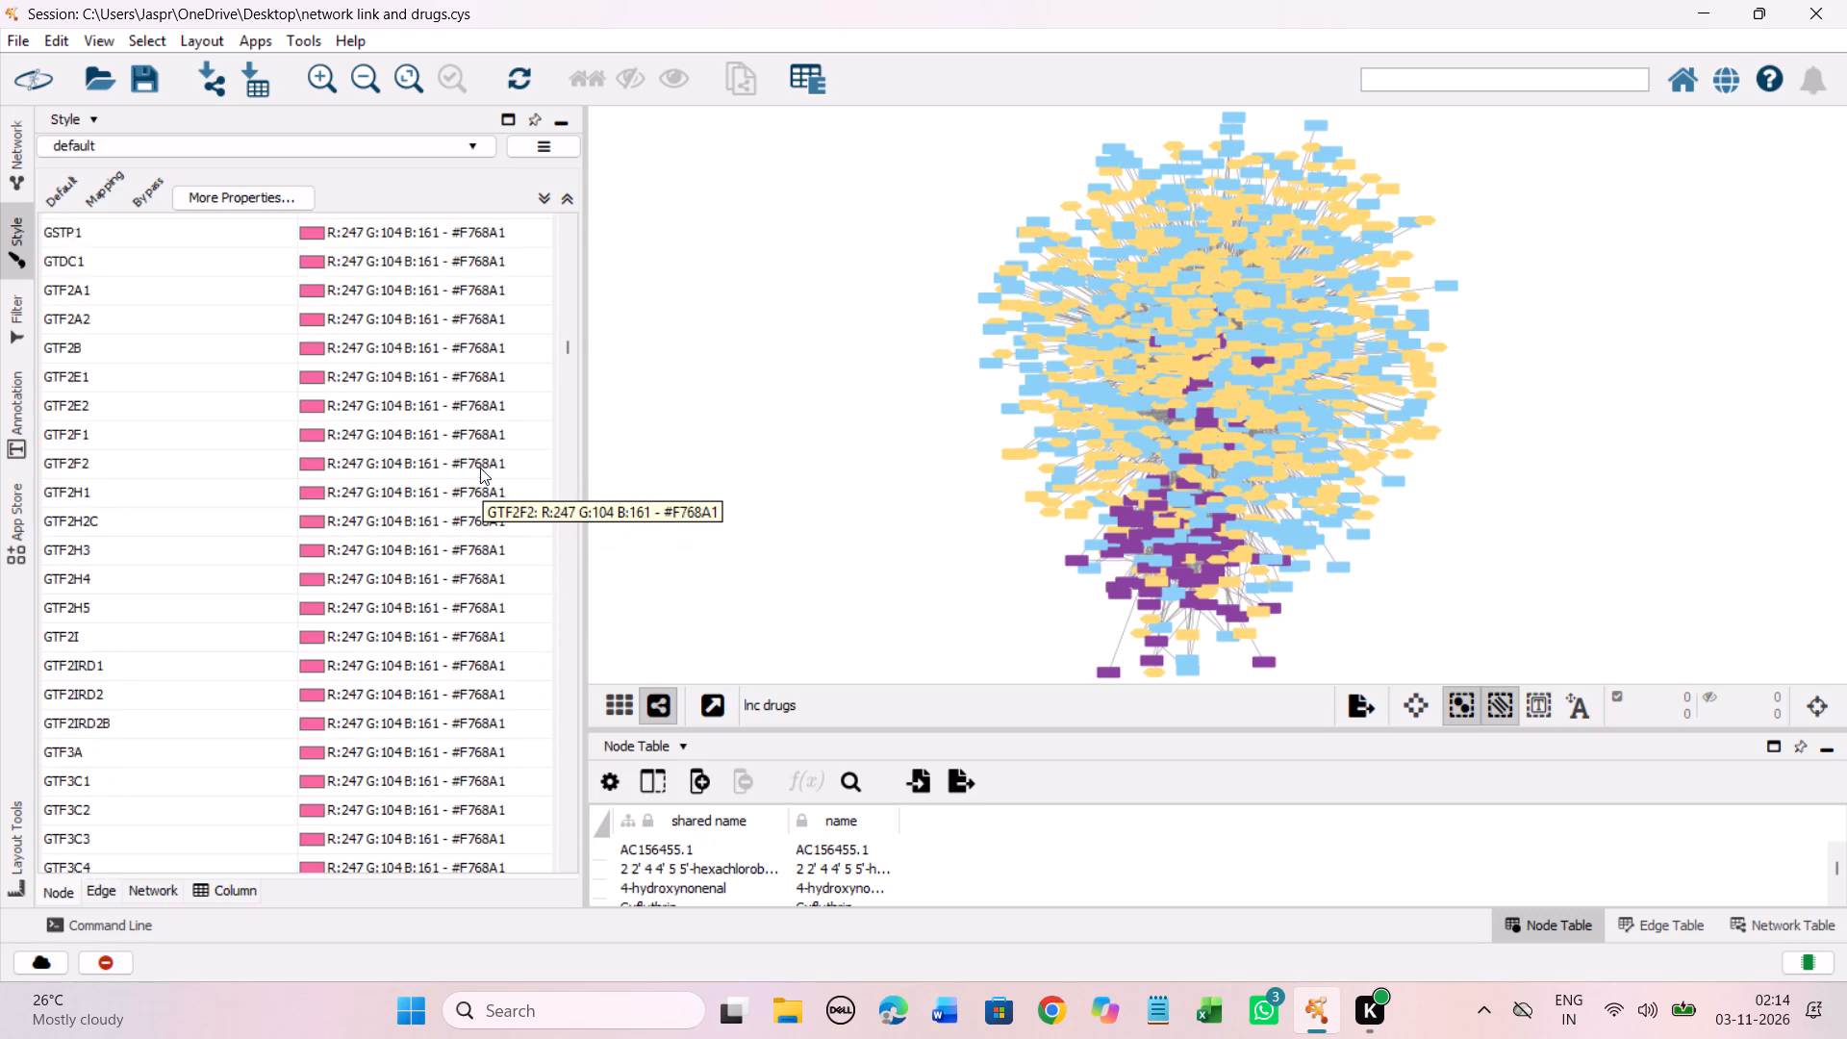
{"action": "scroll", "coordinate": [480, 468], "scroll_direction": "down", "scroll_amount": 20}
{"action": "scroll", "coordinate": [480, 468], "scroll_direction": "down", "scroll_amount": 20}
{"action": "scroll", "coordinate": [480, 468], "scroll_direction": "down", "scroll_amount": 4}
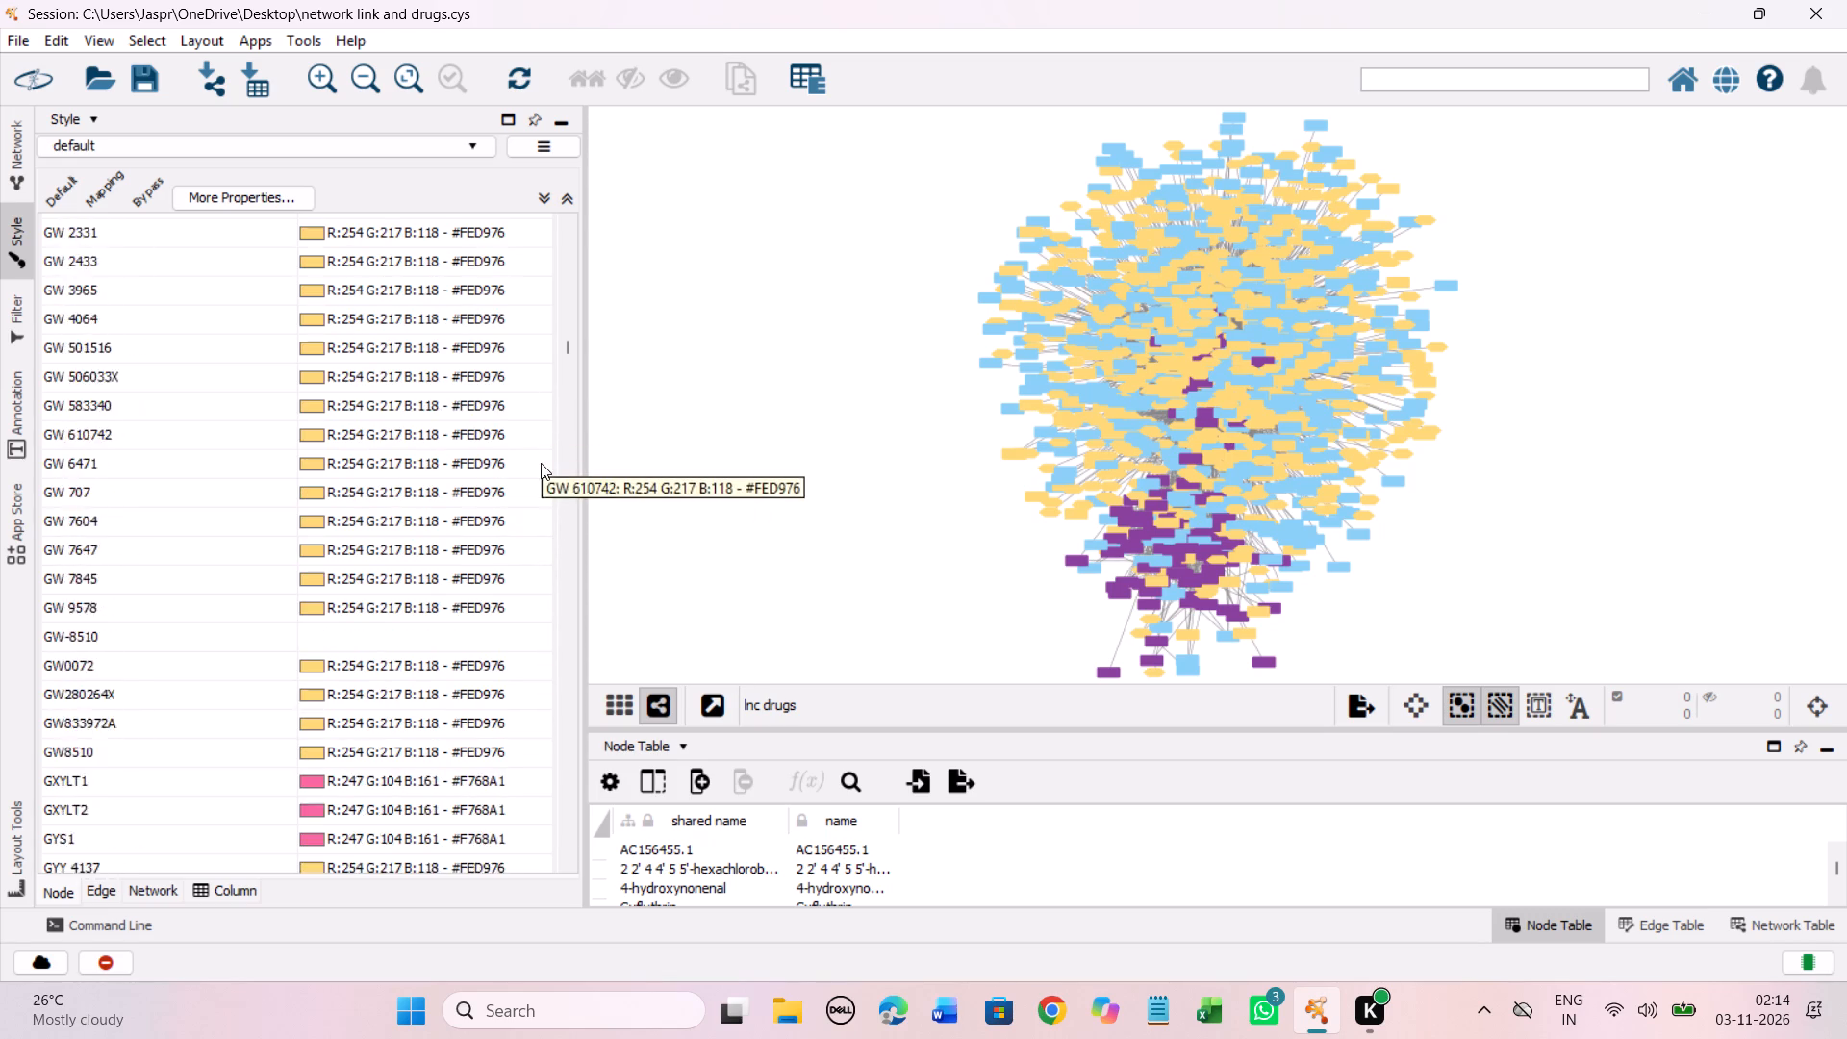
Set the color of the unmapped GW-8510 entry to #FED976.
{"action": "scroll", "coordinate": [541, 463], "scroll_direction": "down", "scroll_amount": 5}
{"action": "scroll", "coordinate": [519, 555], "scroll_direction": "up", "scroll_amount": 1}
{"action": "scroll", "coordinate": [511, 306], "scroll_direction": "up", "scroll_amount": 14}
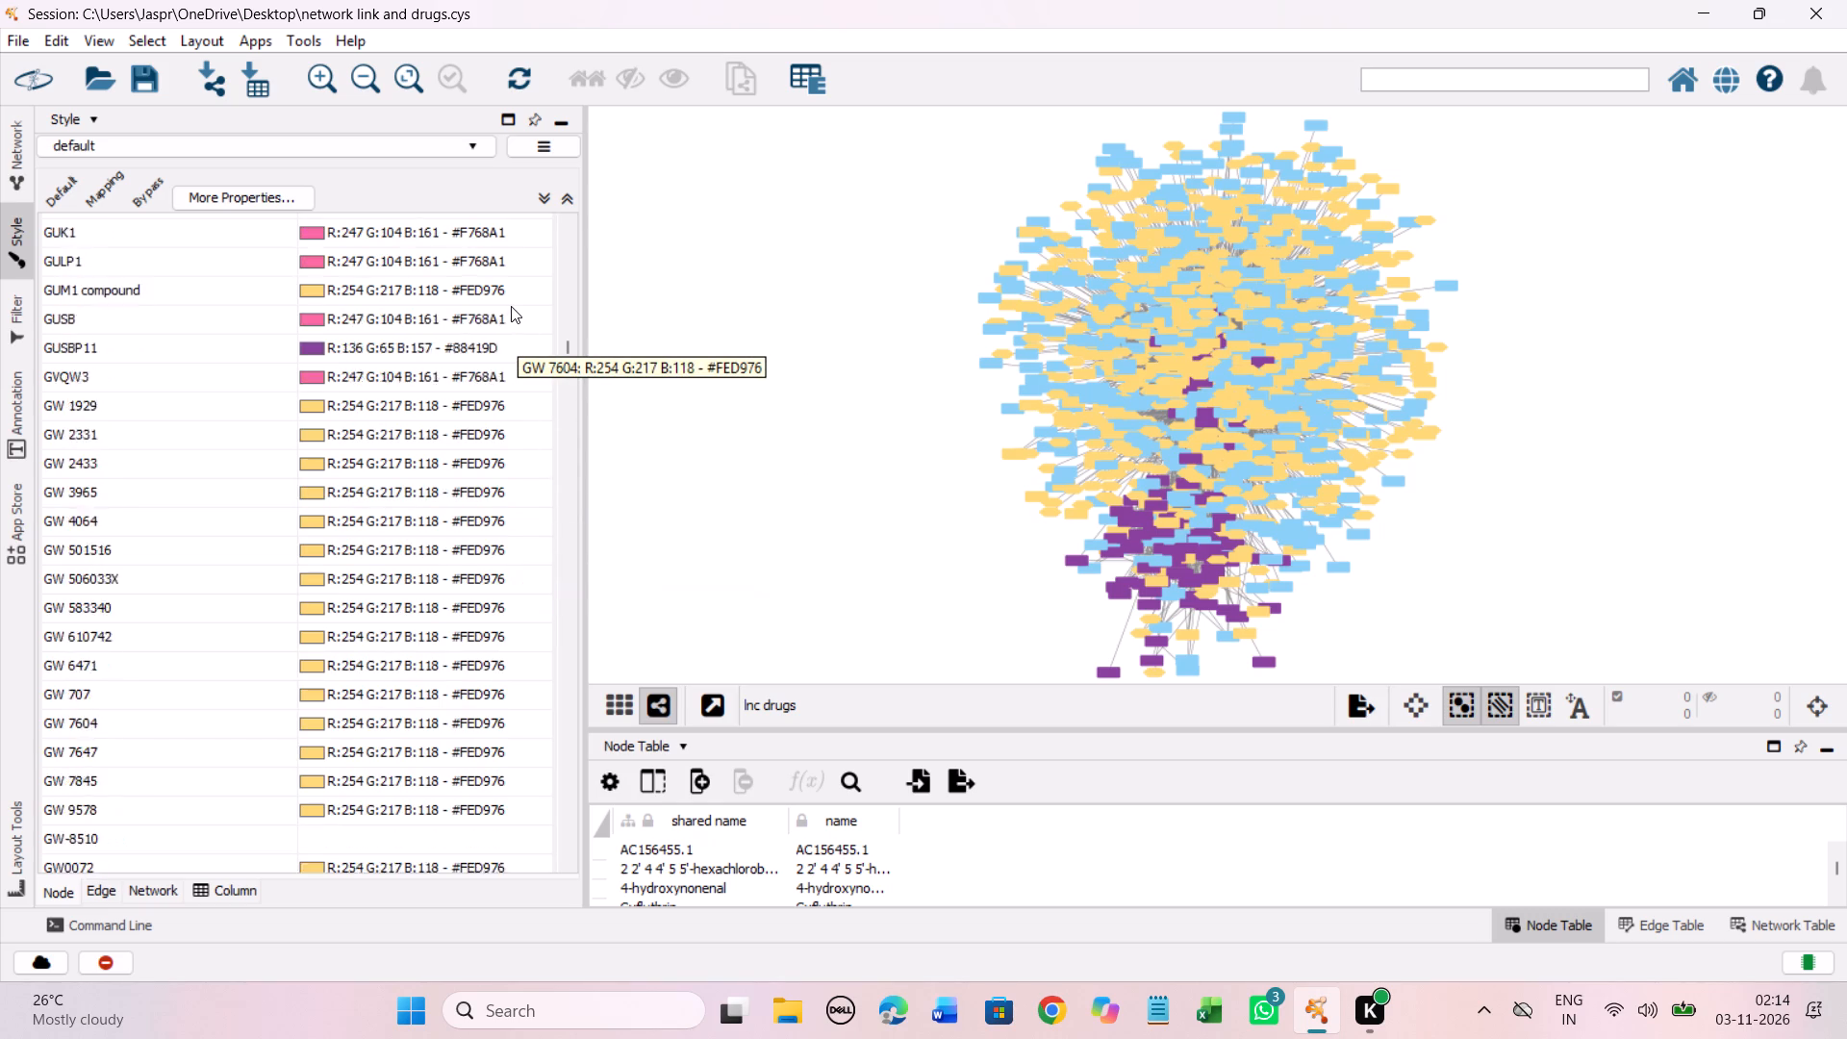
{"action": "scroll", "coordinate": [511, 306], "scroll_direction": "up", "scroll_amount": 4}
{"action": "scroll", "coordinate": [511, 306], "scroll_direction": "down", "scroll_amount": 15}
{"action": "scroll", "coordinate": [421, 426], "scroll_direction": "down", "scroll_amount": 2}
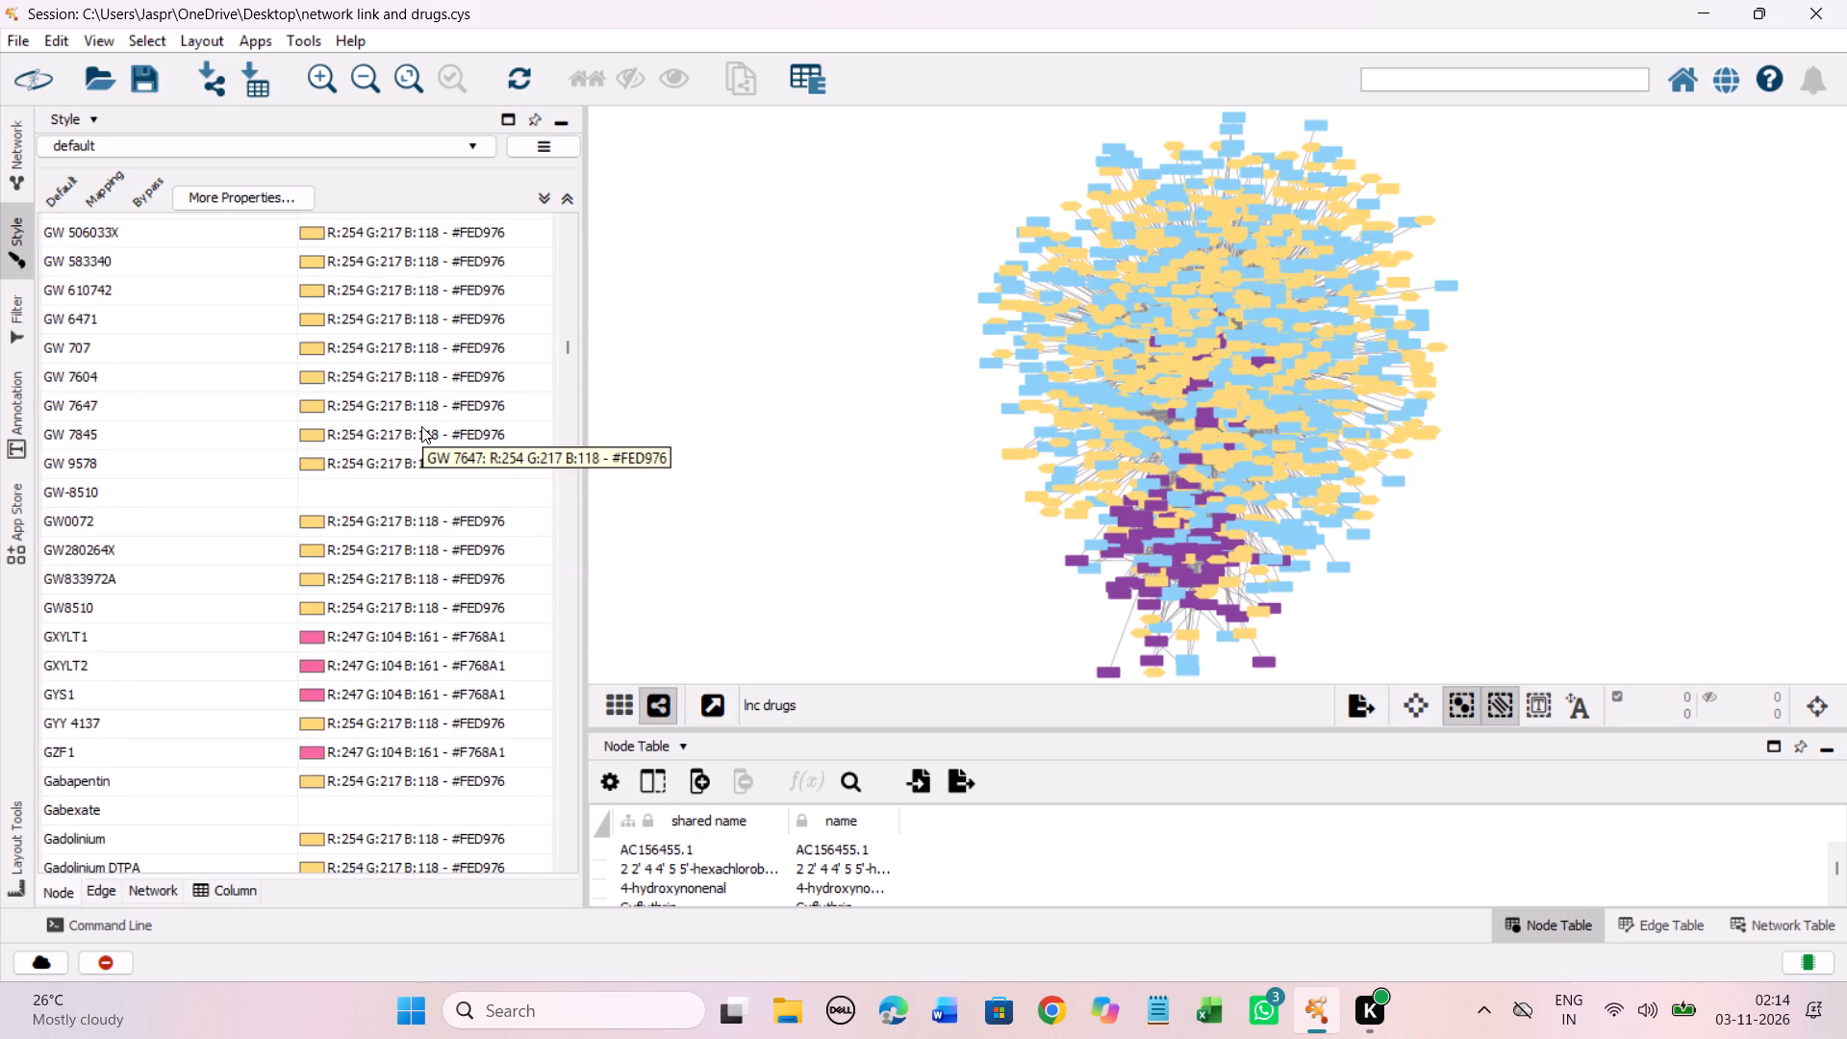
{"action": "scroll", "coordinate": [421, 426], "scroll_direction": "down", "scroll_amount": 2}
{"action": "left_click", "coordinate": [352, 401]}
{"action": "right_click", "coordinate": [352, 401]}
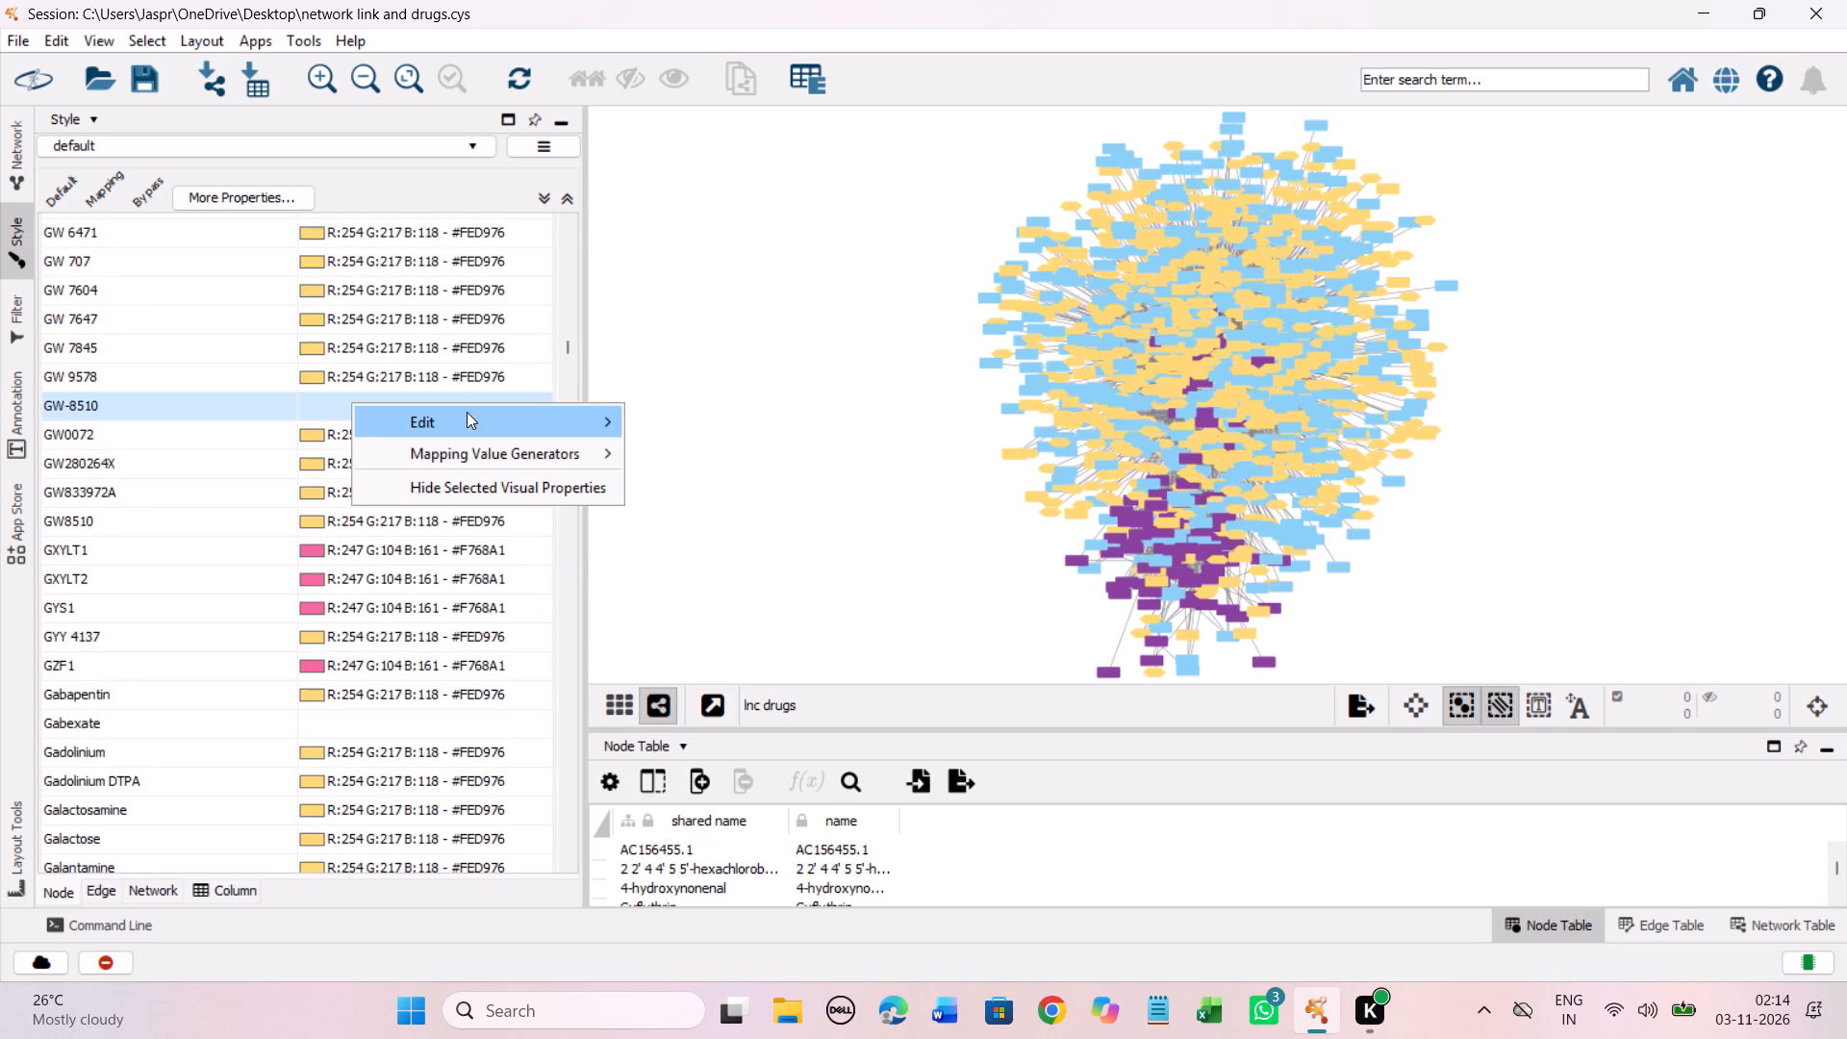
{"action": "left_click", "coordinate": [728, 419]}
{"action": "left_click_drag", "start_coordinate": [441, 550], "coordinate": [438, 550]}
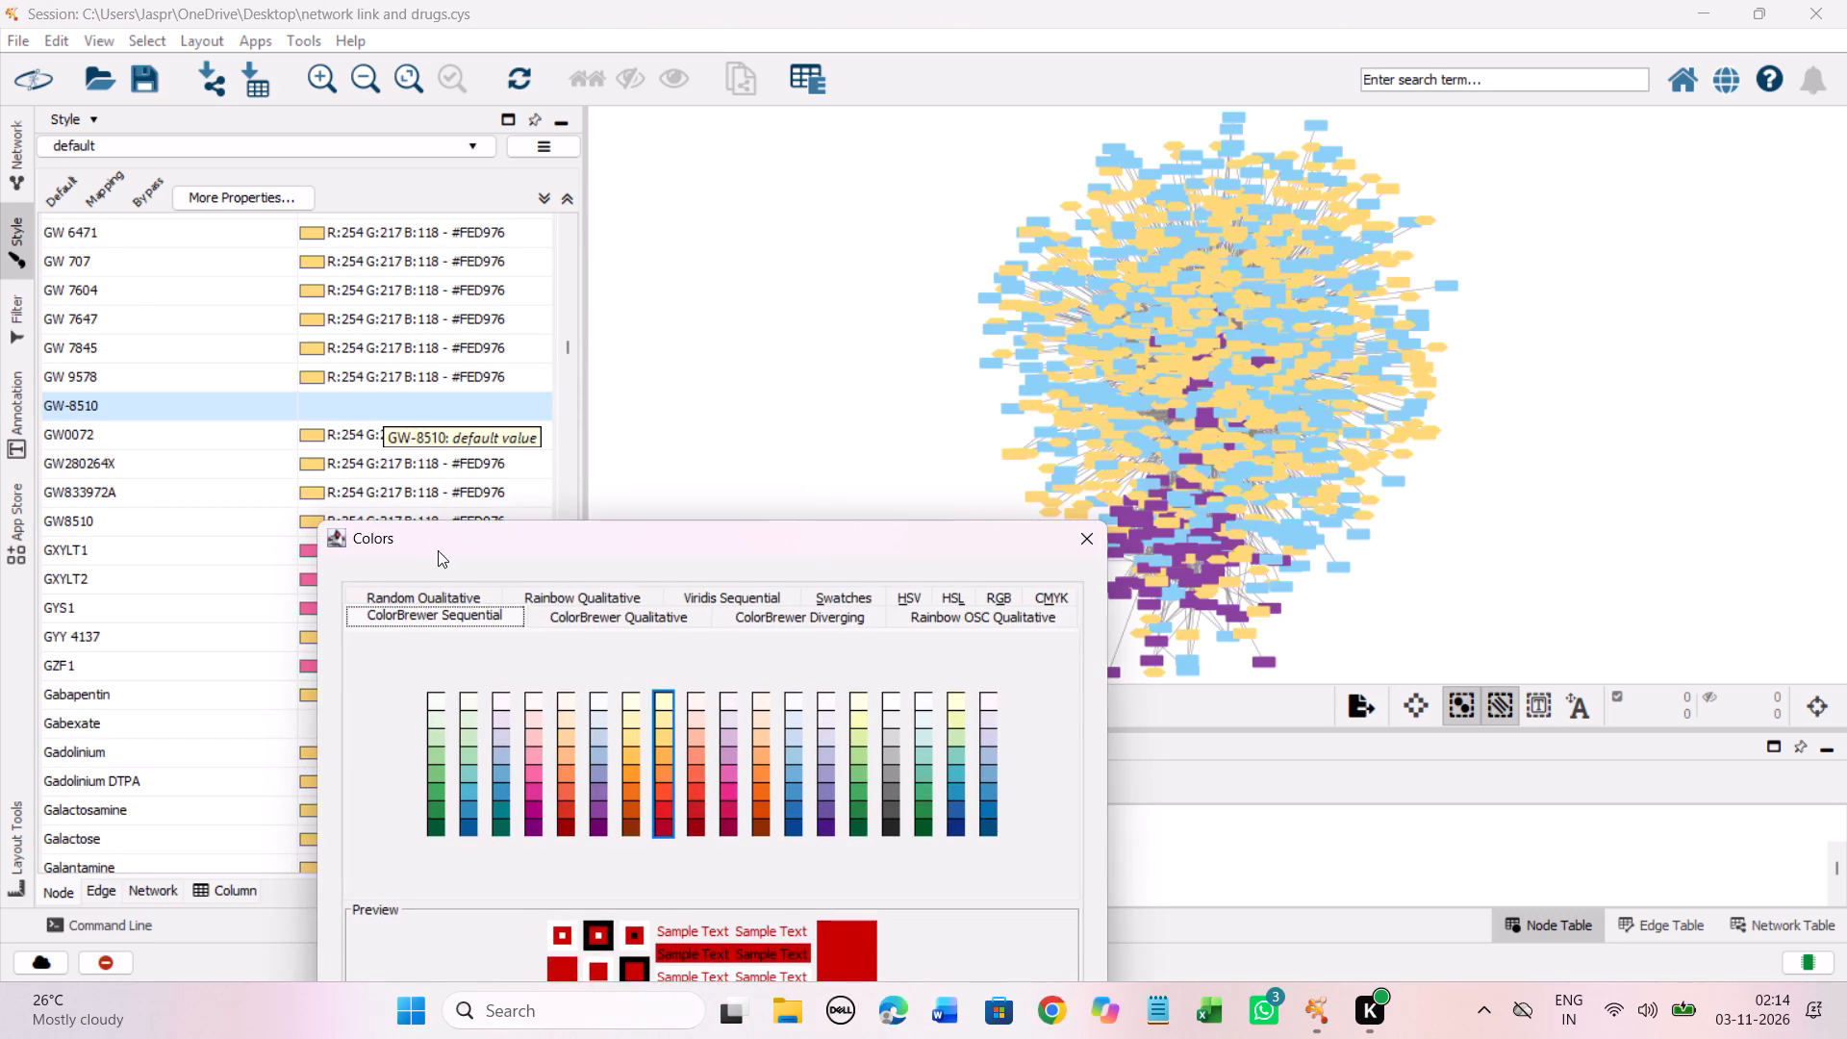
{"action": "left_click_drag", "start_coordinate": [438, 550], "coordinate": [344, 244]}
{"action": "left_click", "coordinate": [561, 428]}
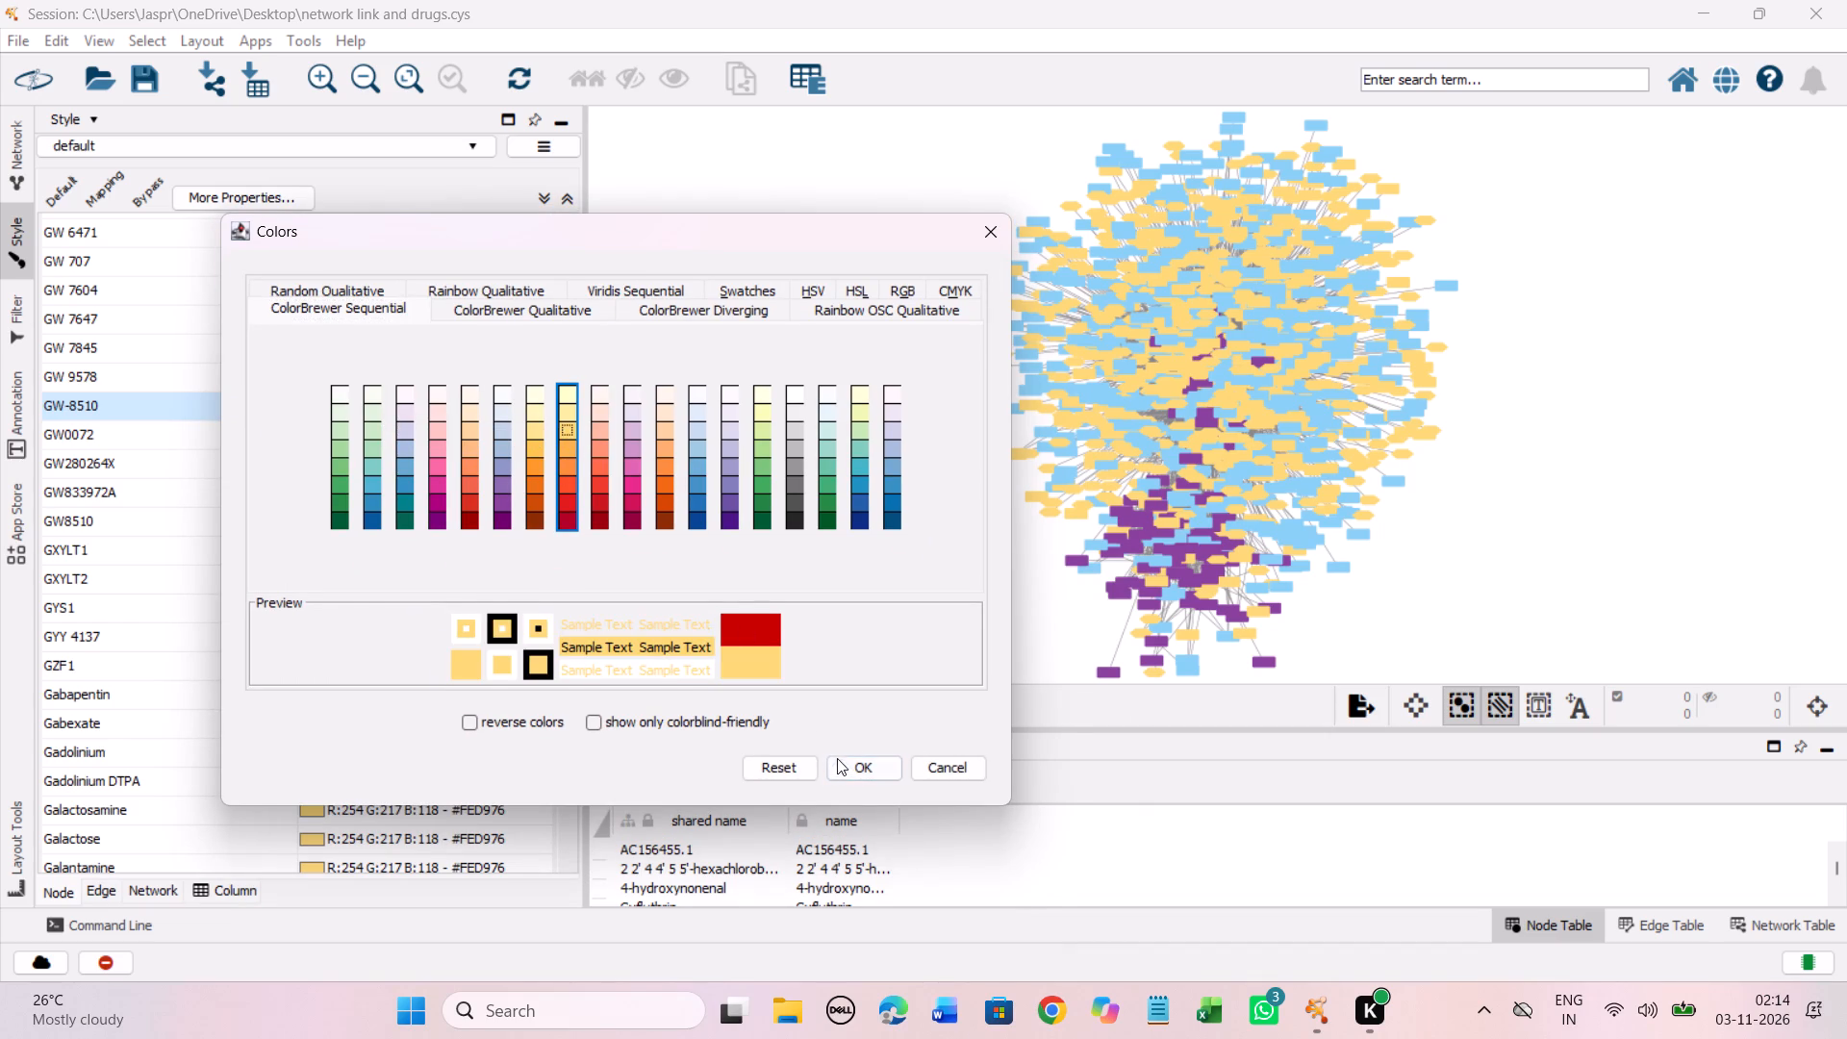
{"action": "left_click", "coordinate": [845, 765]}
Set the color of all entries from Gabexate through H-89, including unmapped drugs such as Gamma-tocotrienol, Gatifloxacin, Geldanamycin, Gentamicin and H-7, to #FED976.
{"action": "scroll", "coordinate": [368, 542], "scroll_direction": "down", "scroll_amount": 10}
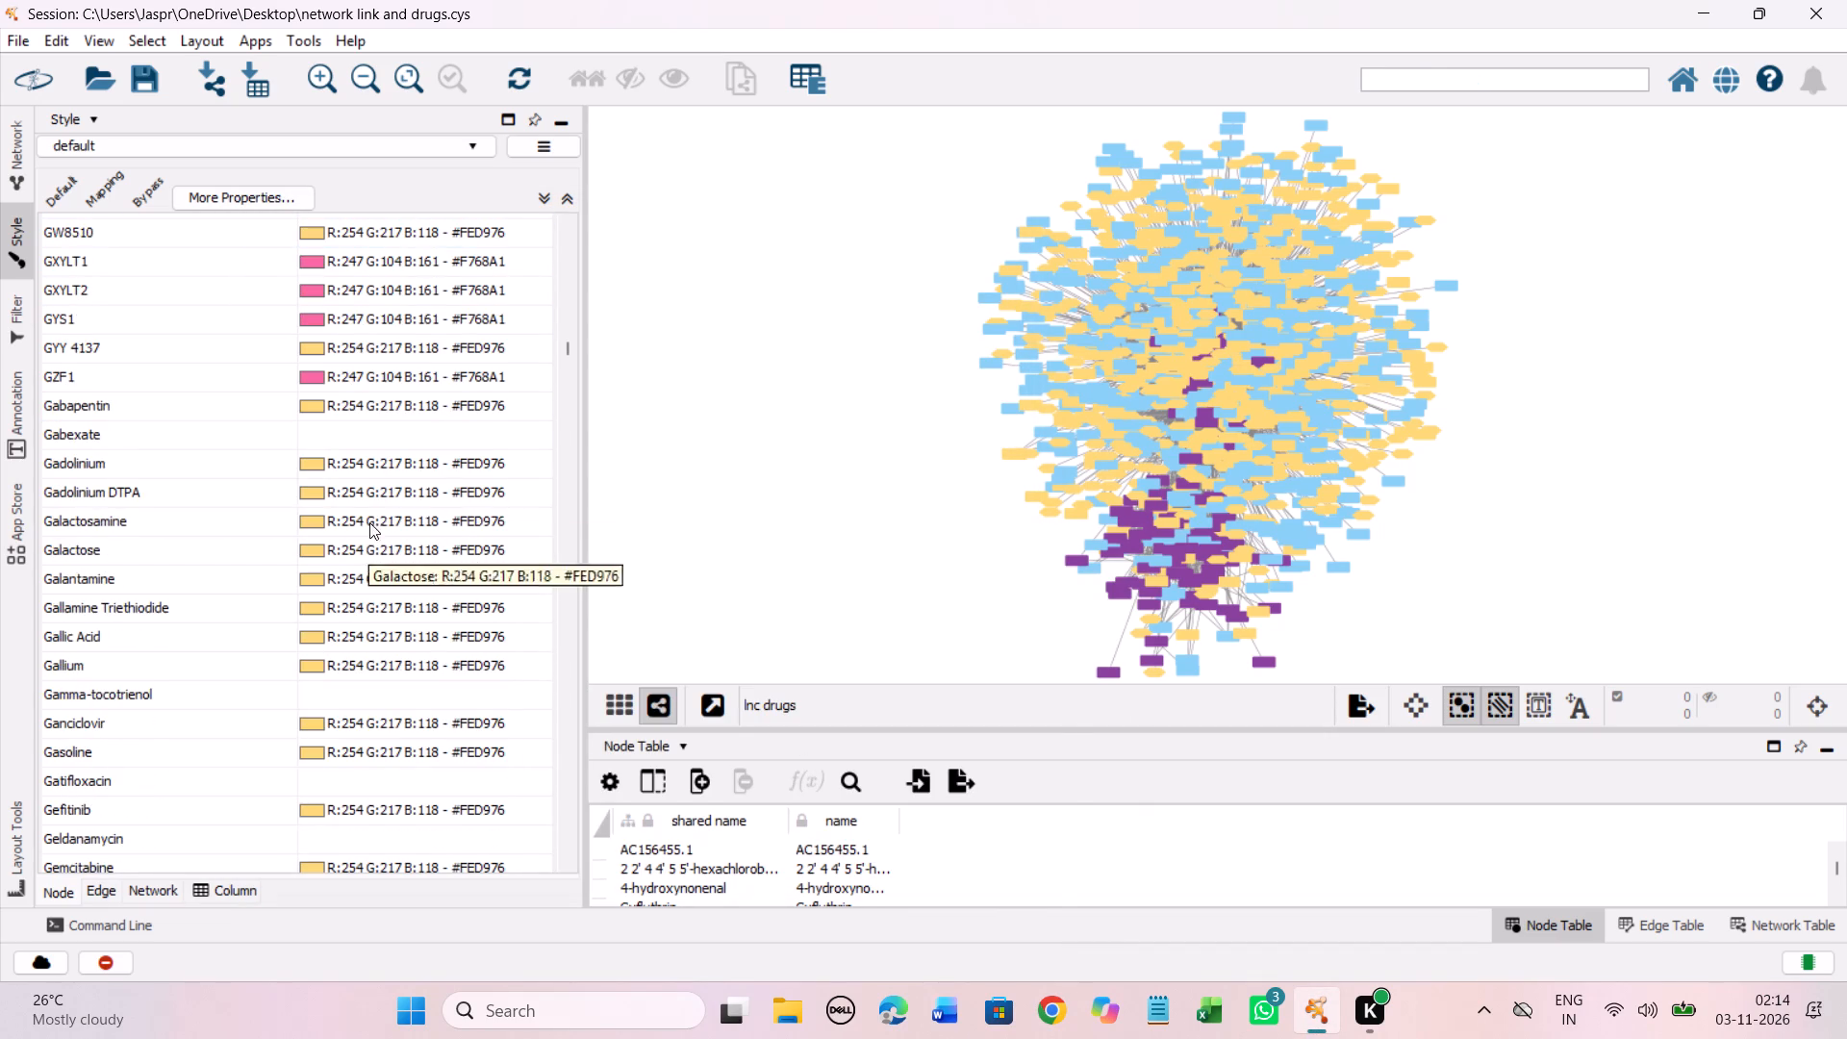
{"action": "left_click", "coordinate": [359, 406]}
{"action": "scroll", "coordinate": [487, 422], "scroll_direction": "down", "scroll_amount": 16}
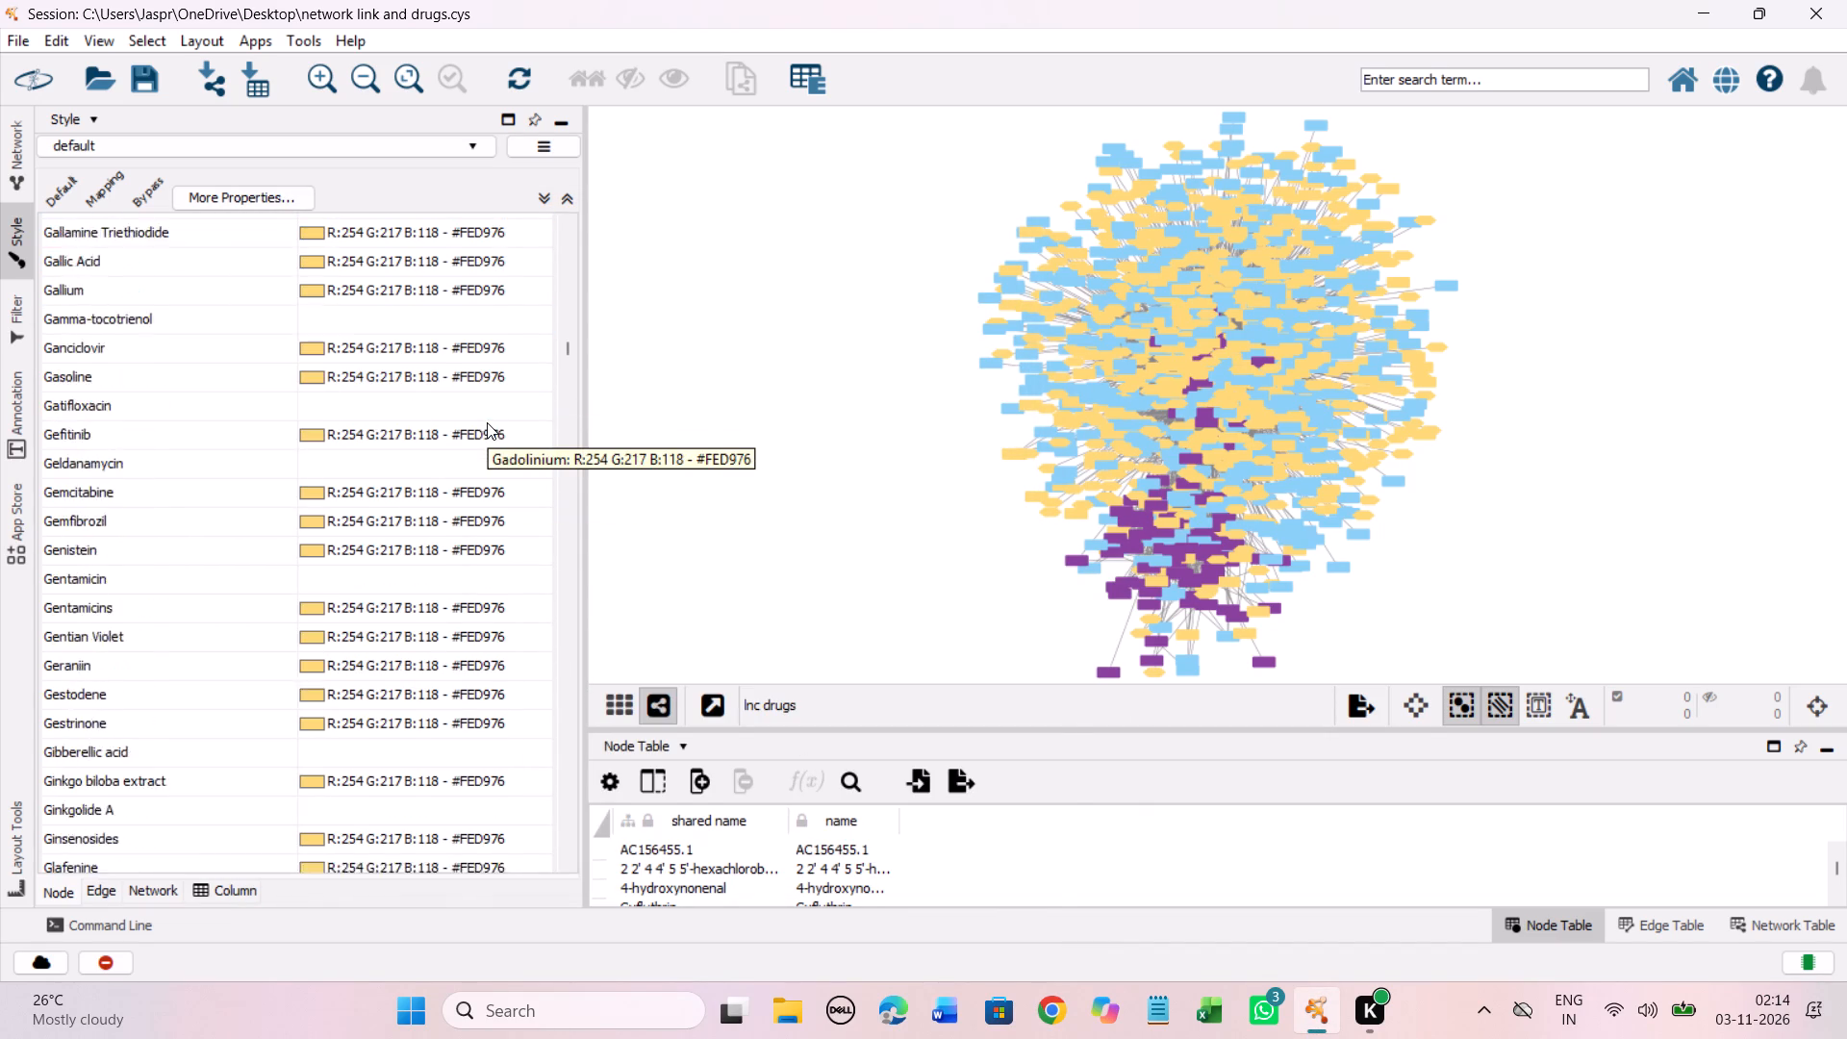
{"action": "scroll", "coordinate": [487, 422], "scroll_direction": "down", "scroll_amount": 20}
{"action": "scroll", "coordinate": [487, 422], "scroll_direction": "down", "scroll_amount": 20}
{"action": "scroll", "coordinate": [487, 422], "scroll_direction": "down", "scroll_amount": 5}
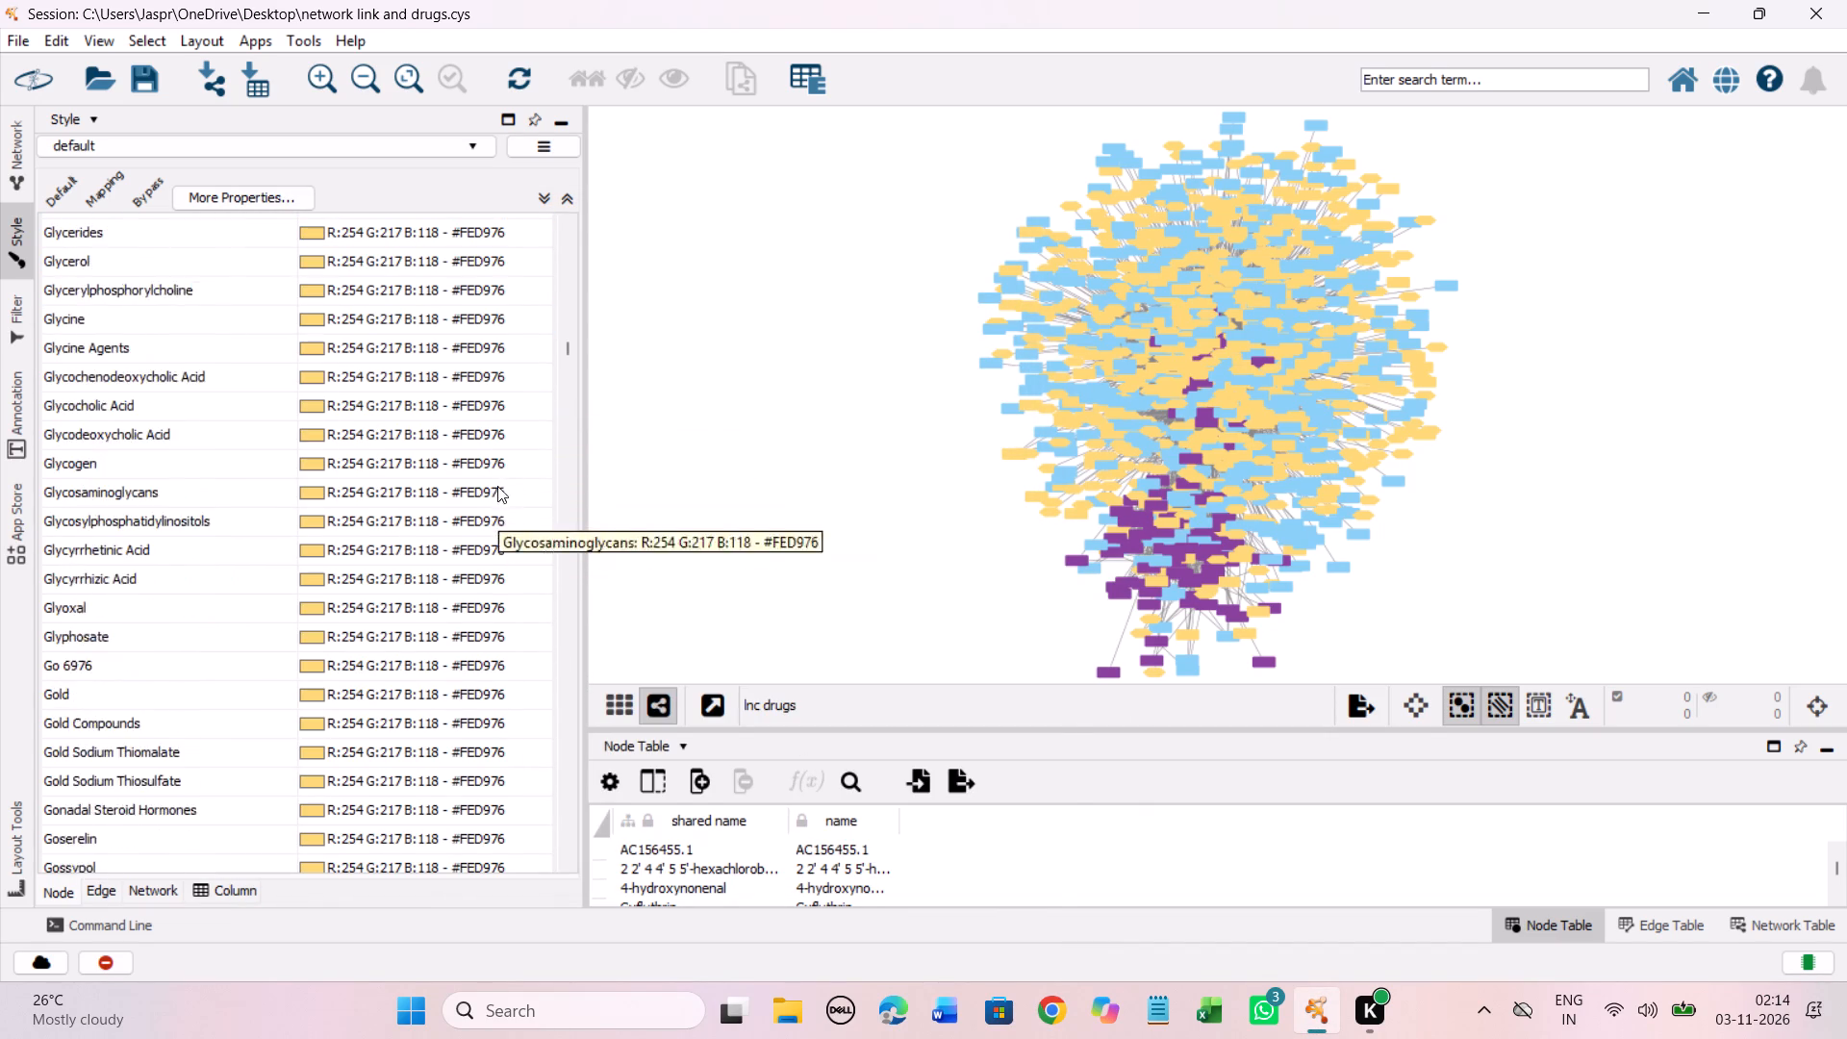
{"action": "scroll", "coordinate": [497, 486], "scroll_direction": "down", "scroll_amount": 16}
{"action": "scroll", "coordinate": [493, 482], "scroll_direction": "down", "scroll_amount": 17}
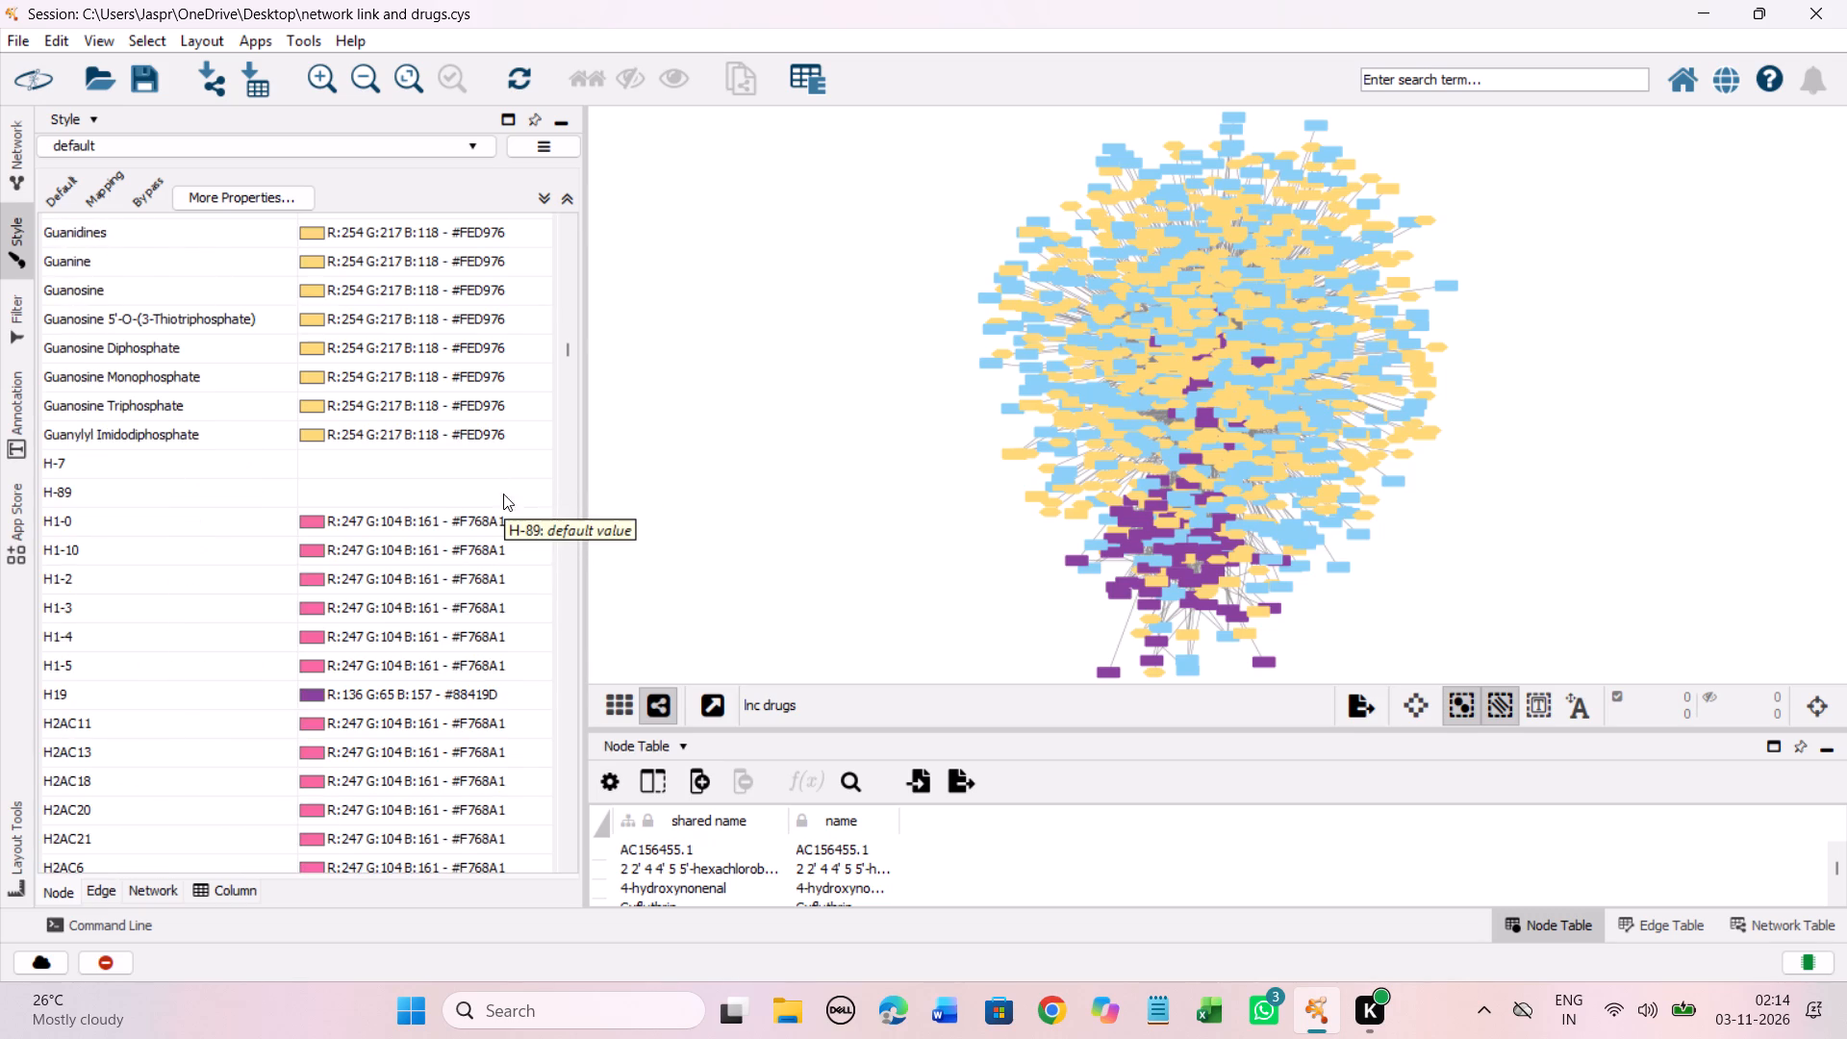
{"action": "left_click", "coordinate": [383, 499], "text": "shift"}
{"action": "right_click", "coordinate": [383, 498]}
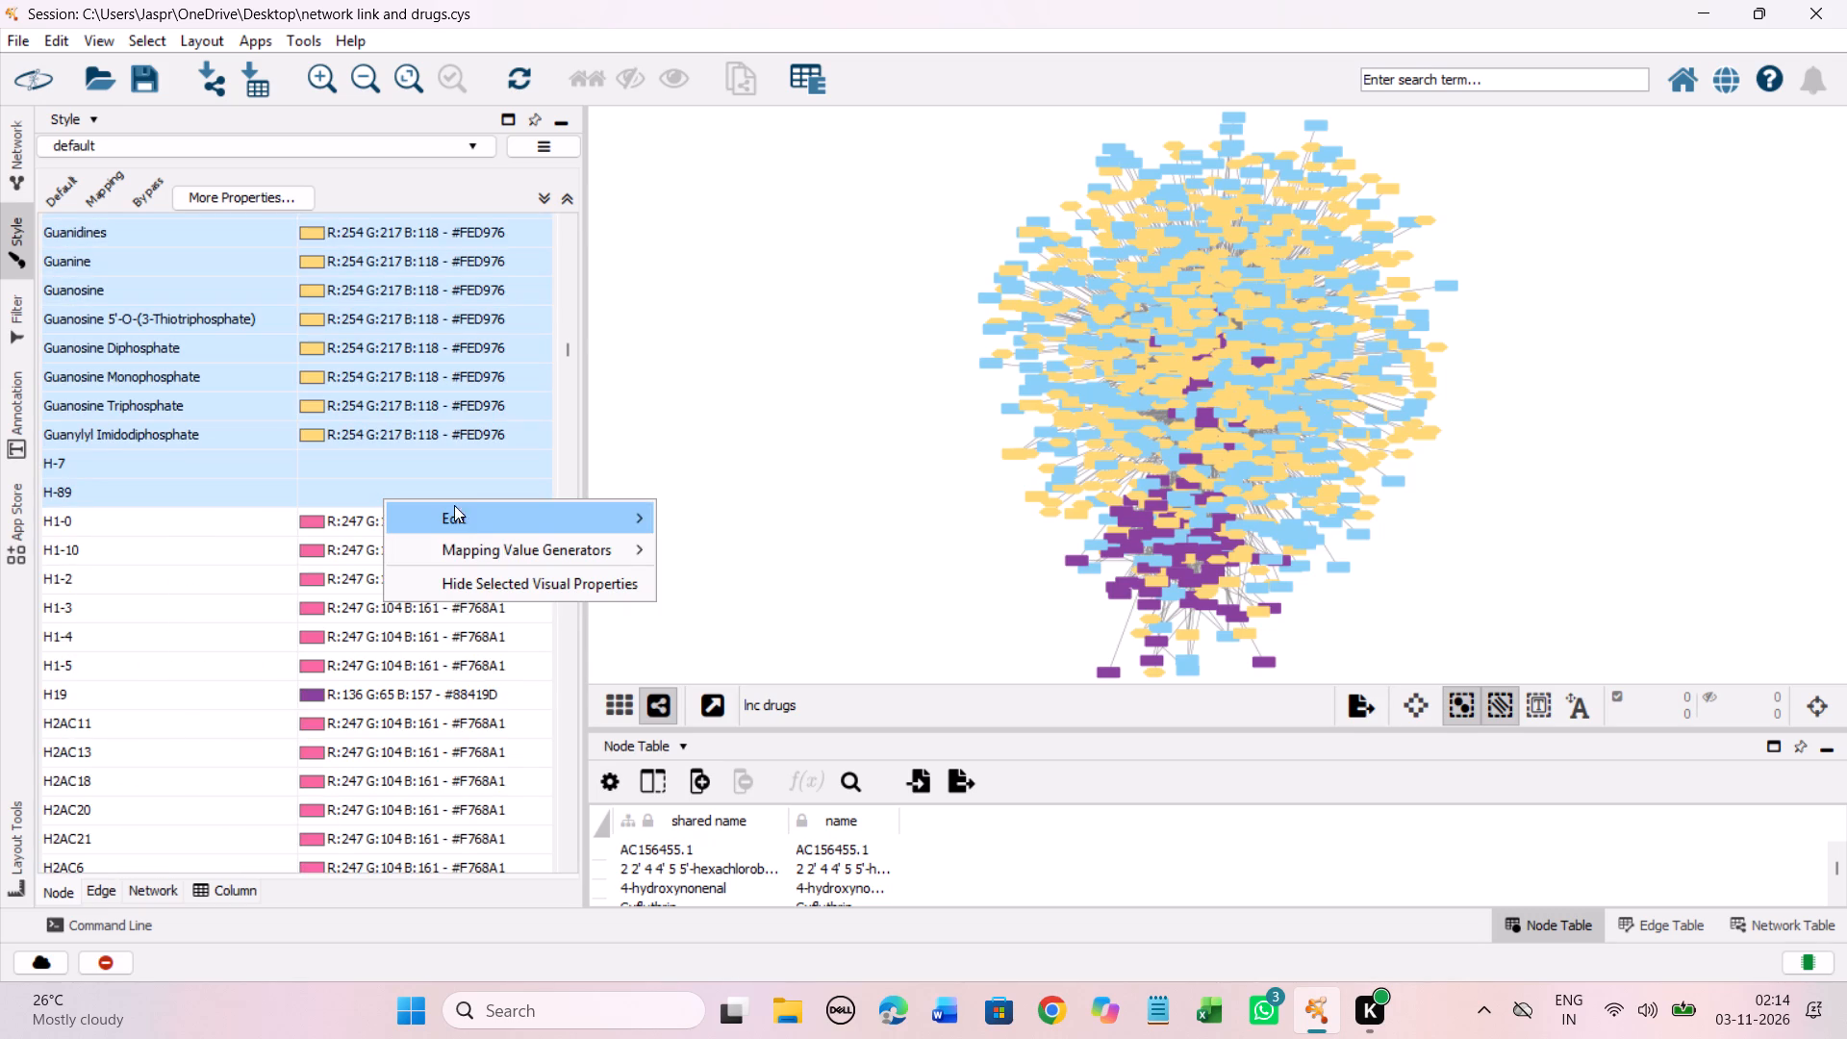
{"action": "left_click", "coordinate": [740, 513]}
{"action": "left_click_drag", "start_coordinate": [476, 551], "coordinate": [465, 520]}
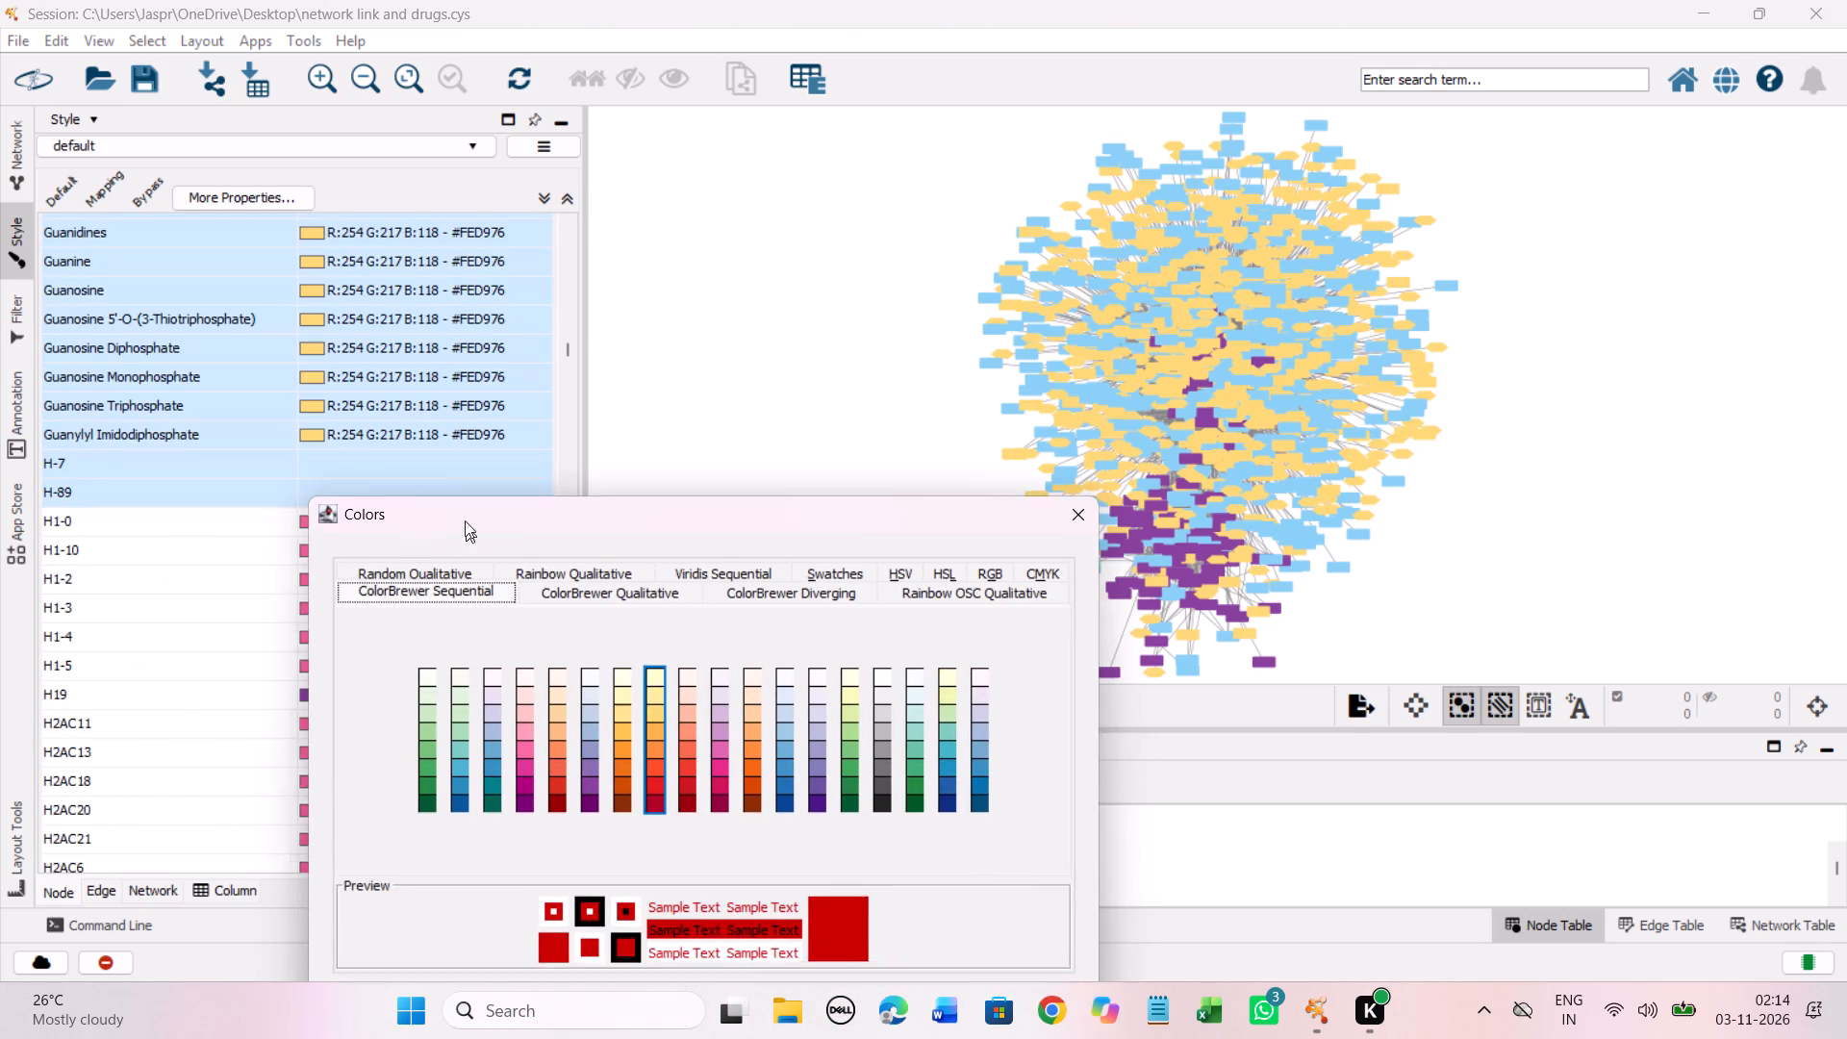
{"action": "left_click_drag", "start_coordinate": [465, 520], "coordinate": [348, 264]}
{"action": "left_click", "coordinate": [532, 451]}
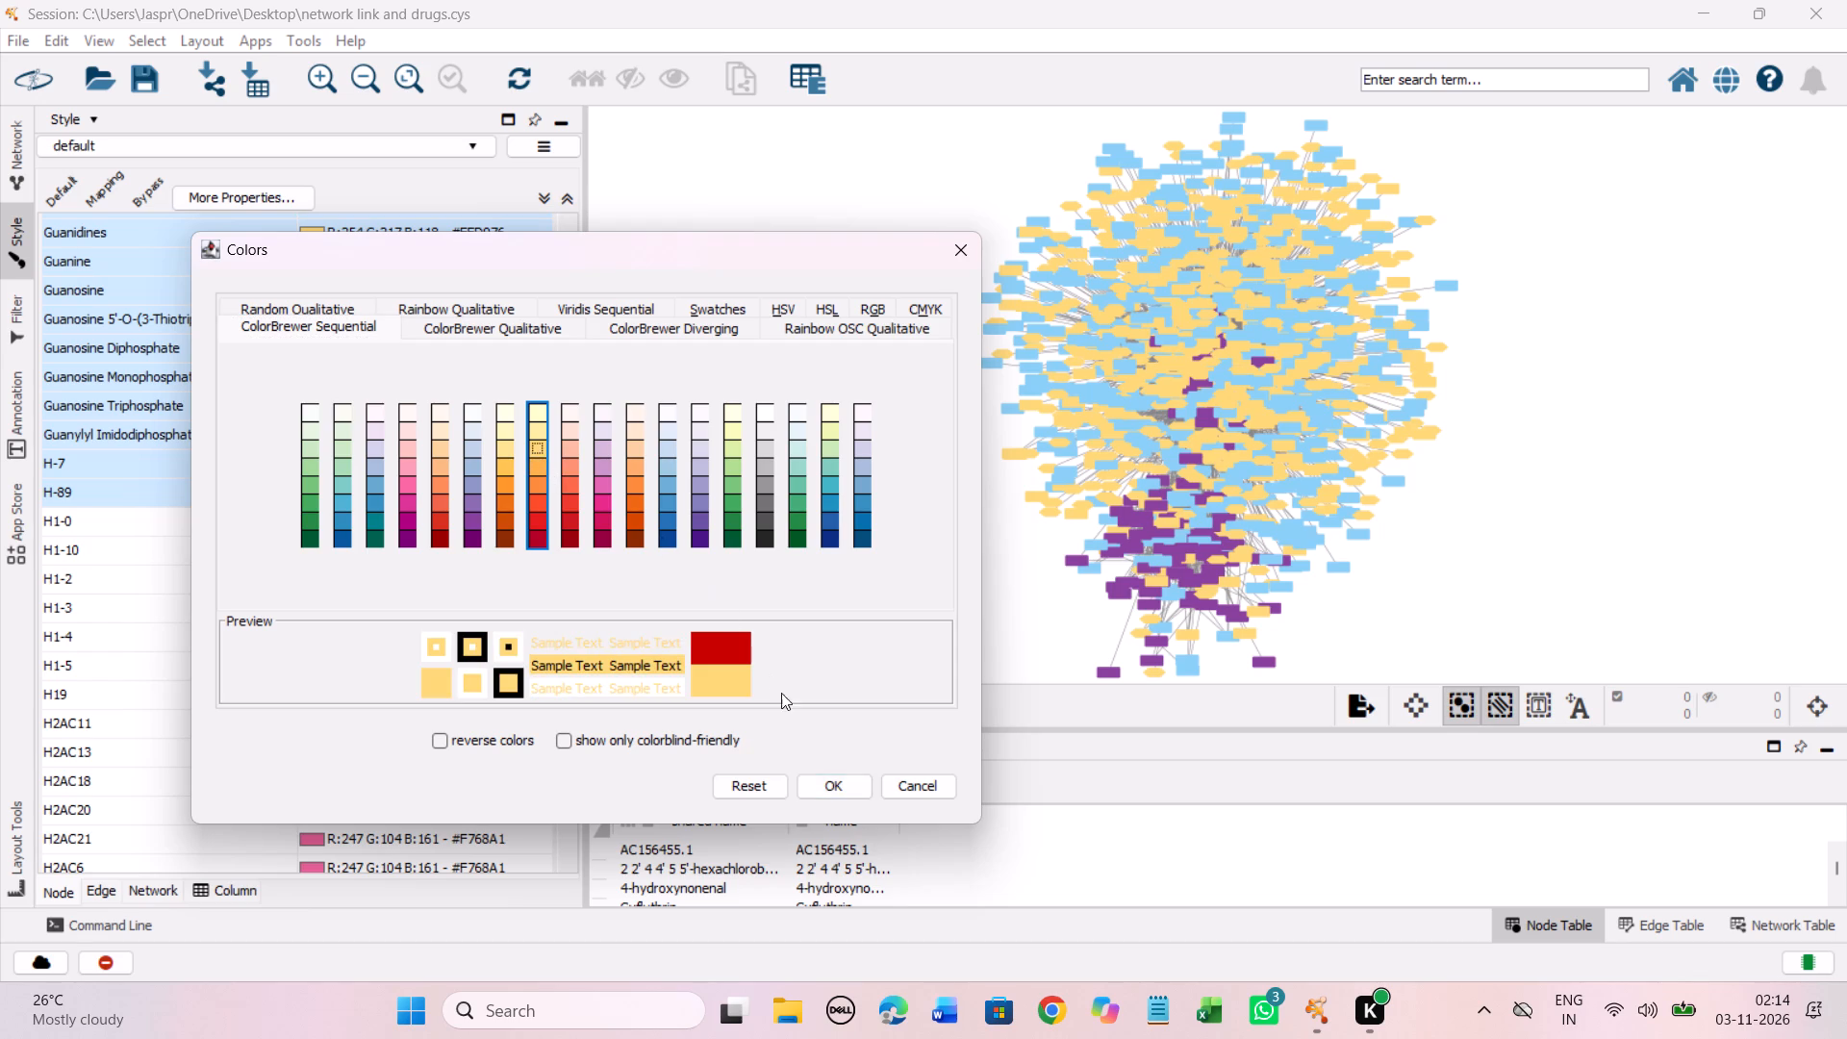
{"action": "left_click", "coordinate": [827, 782]}
Check the color mapping entries after H-89, from H1-0 through the H genes up to HZ-6d compound, for unmapped drugs.
{"action": "scroll", "coordinate": [431, 507], "scroll_direction": "down", "scroll_amount": 13}
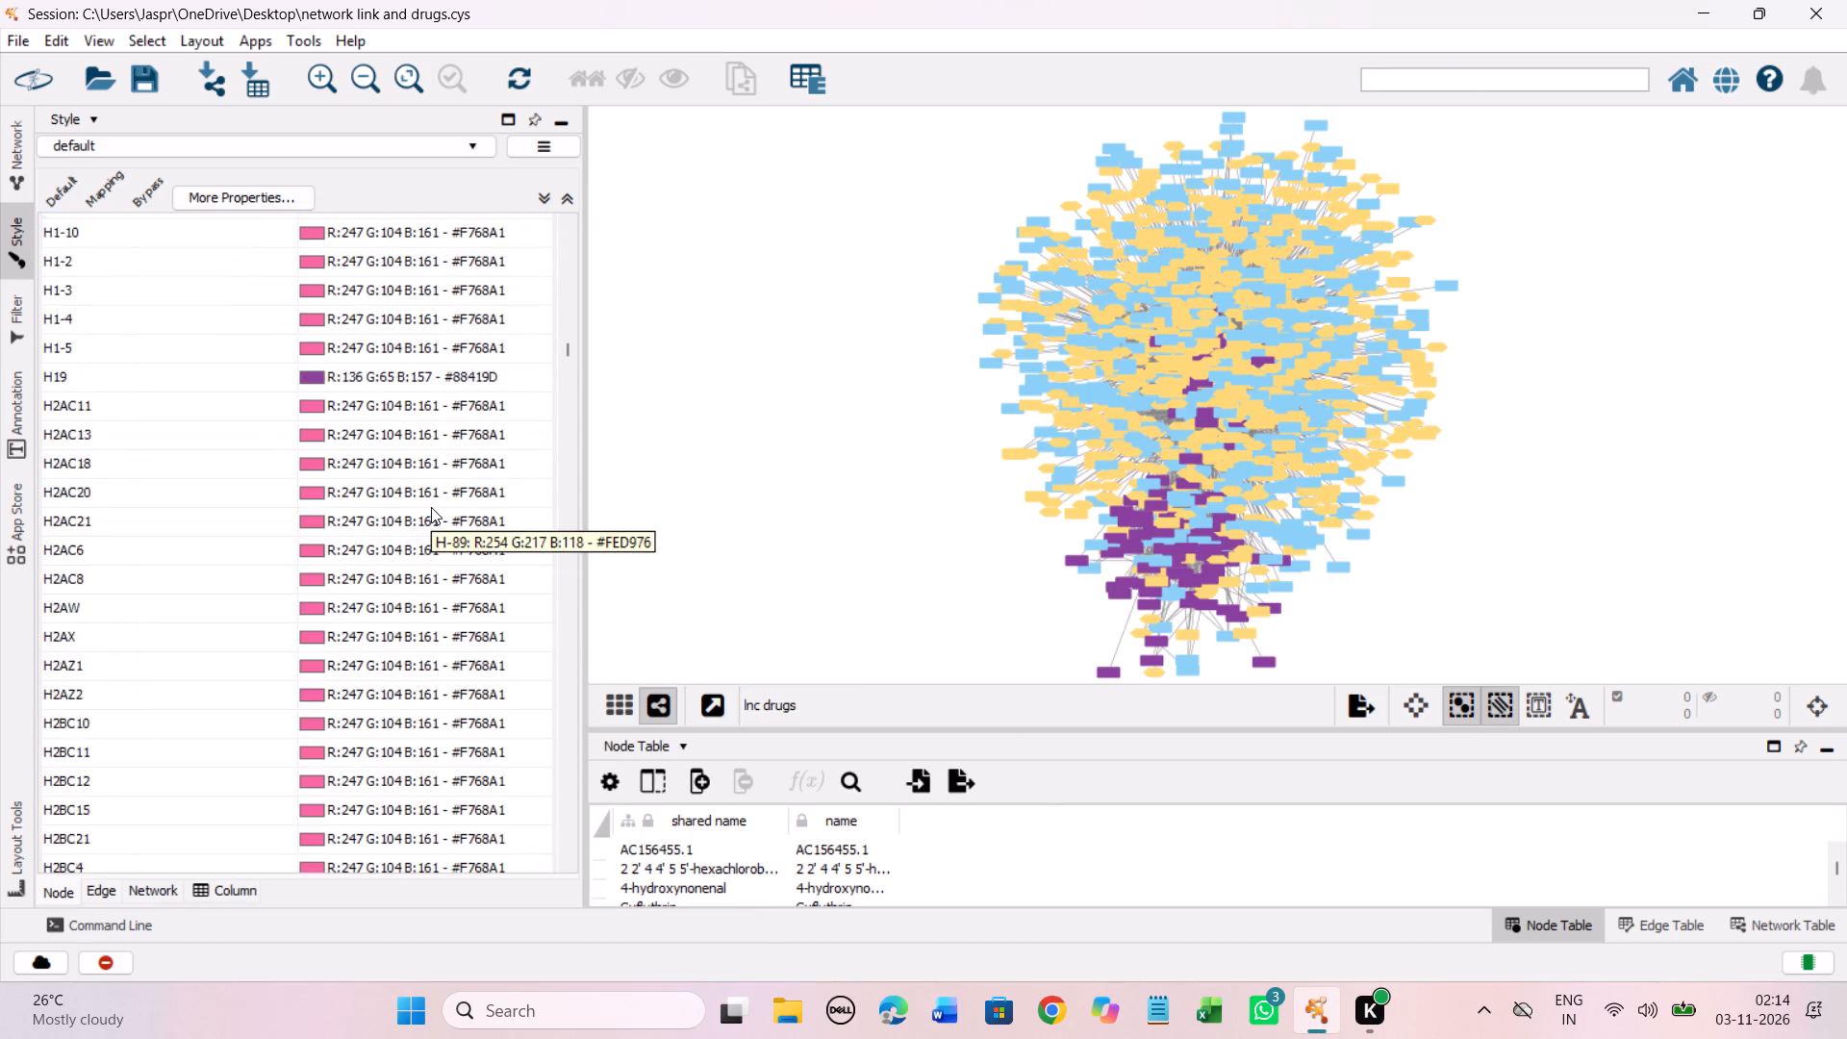
{"action": "scroll", "coordinate": [431, 507], "scroll_direction": "down", "scroll_amount": 20}
{"action": "scroll", "coordinate": [431, 507], "scroll_direction": "down", "scroll_amount": 20}
{"action": "scroll", "coordinate": [431, 507], "scroll_direction": "down", "scroll_amount": 4}
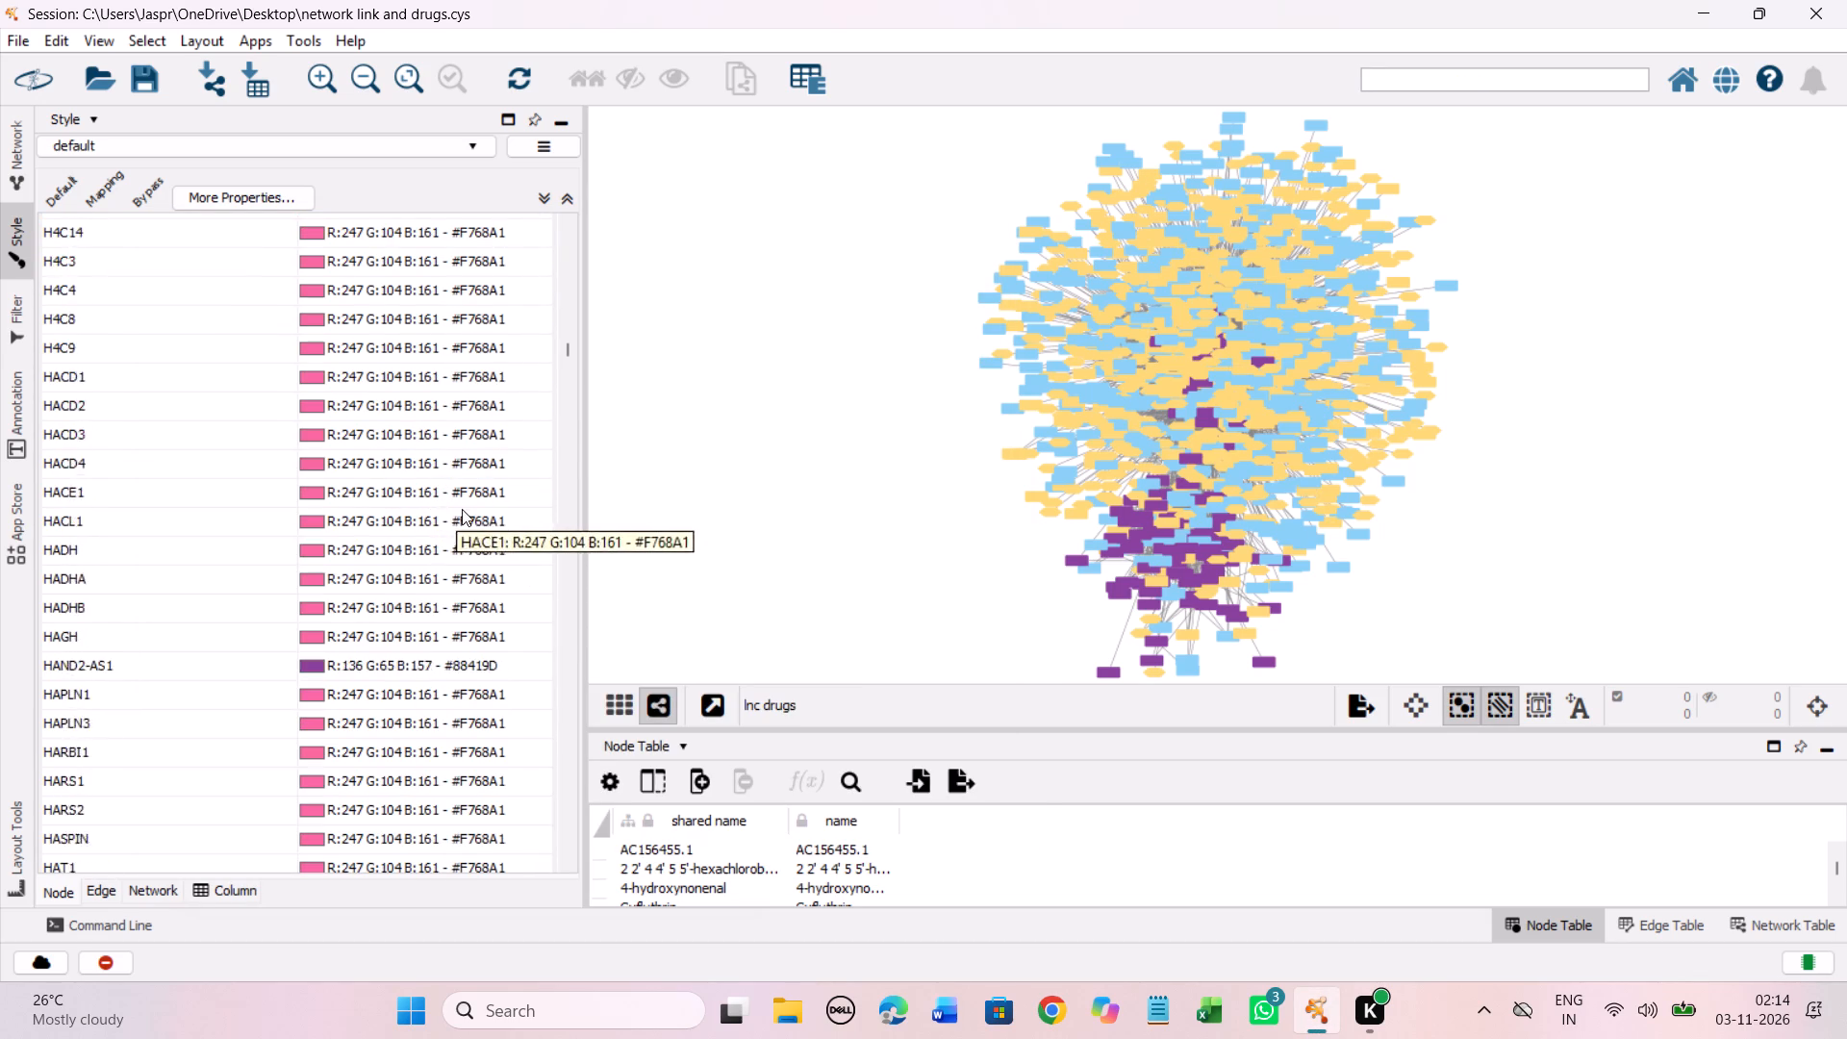
{"action": "scroll", "coordinate": [462, 509], "scroll_direction": "down", "scroll_amount": 20}
{"action": "scroll", "coordinate": [462, 509], "scroll_direction": "down", "scroll_amount": 20}
{"action": "scroll", "coordinate": [462, 509], "scroll_direction": "down", "scroll_amount": 4}
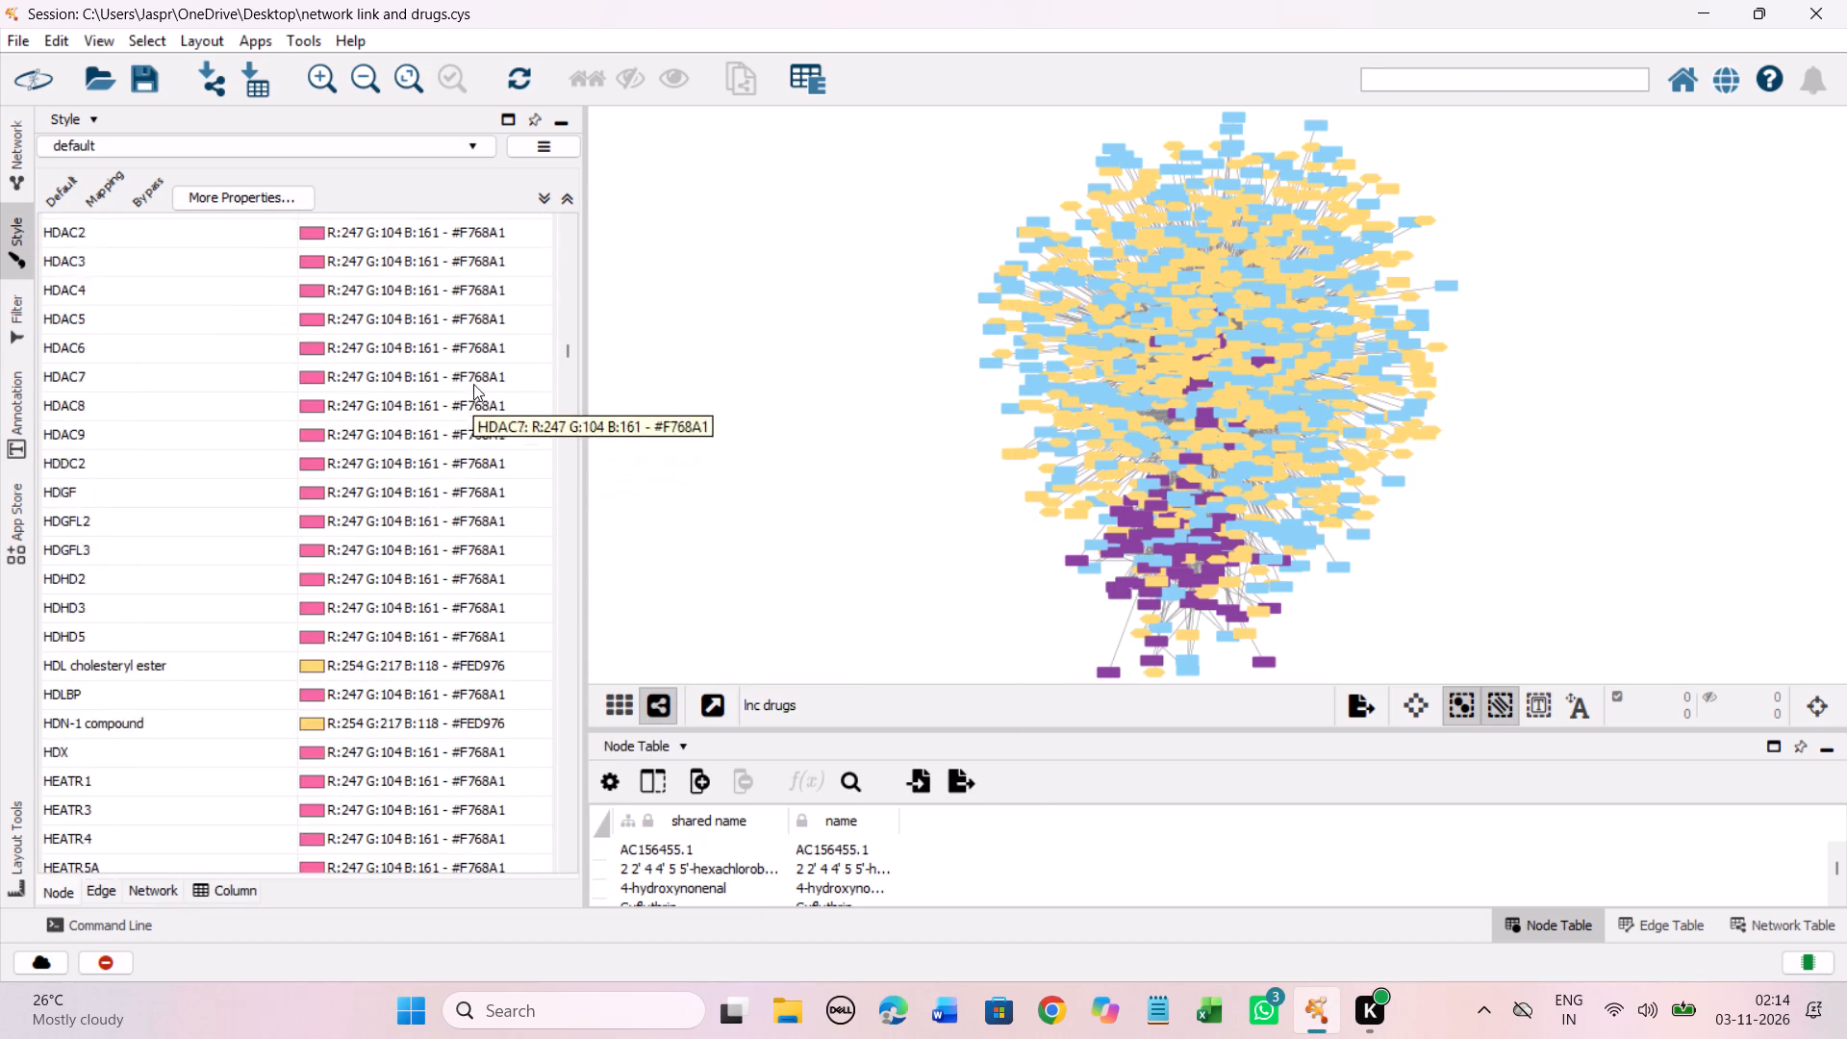
{"action": "scroll", "coordinate": [473, 384], "scroll_direction": "down", "scroll_amount": 20}
{"action": "scroll", "coordinate": [473, 384], "scroll_direction": "down", "scroll_amount": 20}
{"action": "scroll", "coordinate": [473, 384], "scroll_direction": "down", "scroll_amount": 4}
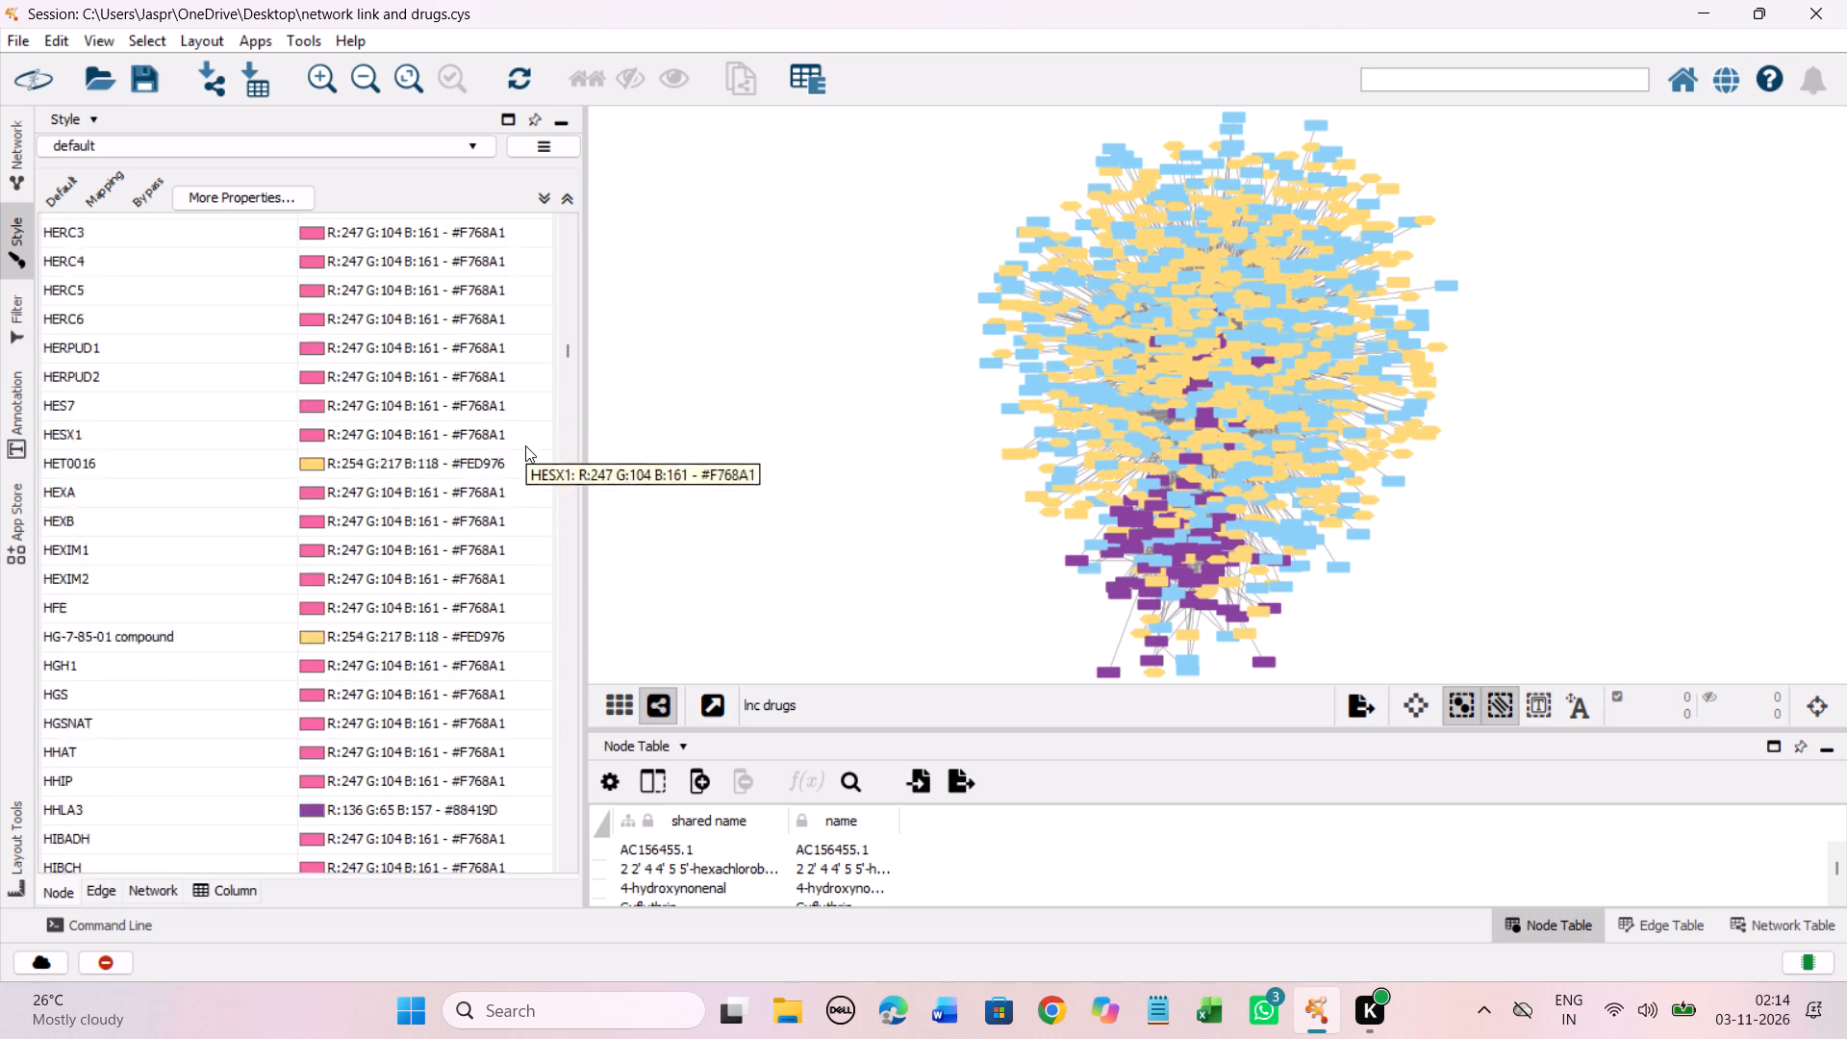
{"action": "scroll", "coordinate": [525, 445], "scroll_direction": "down", "scroll_amount": 20}
{"action": "scroll", "coordinate": [525, 445], "scroll_direction": "down", "scroll_amount": 20}
{"action": "scroll", "coordinate": [525, 445], "scroll_direction": "down", "scroll_amount": 4}
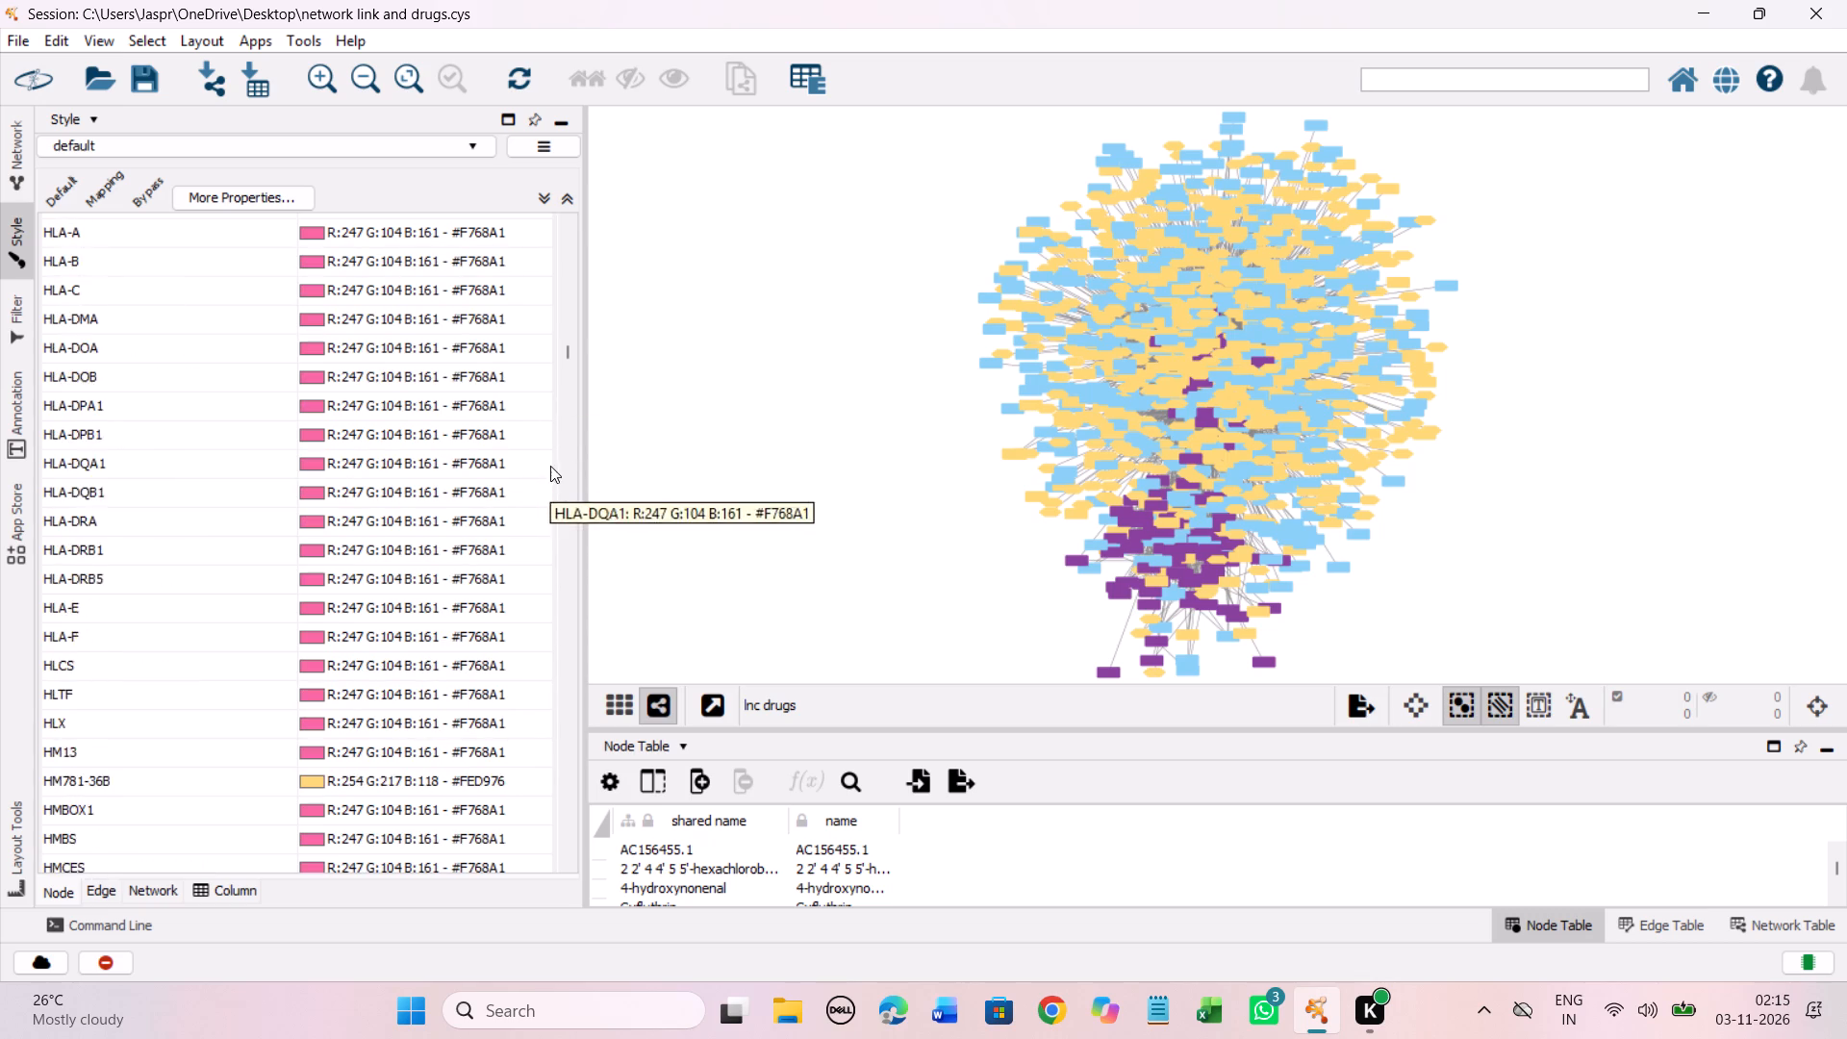
{"action": "scroll", "coordinate": [550, 466], "scroll_direction": "down", "scroll_amount": 20}
{"action": "scroll", "coordinate": [550, 466], "scroll_direction": "down", "scroll_amount": 20}
{"action": "scroll", "coordinate": [550, 466], "scroll_direction": "down", "scroll_amount": 4}
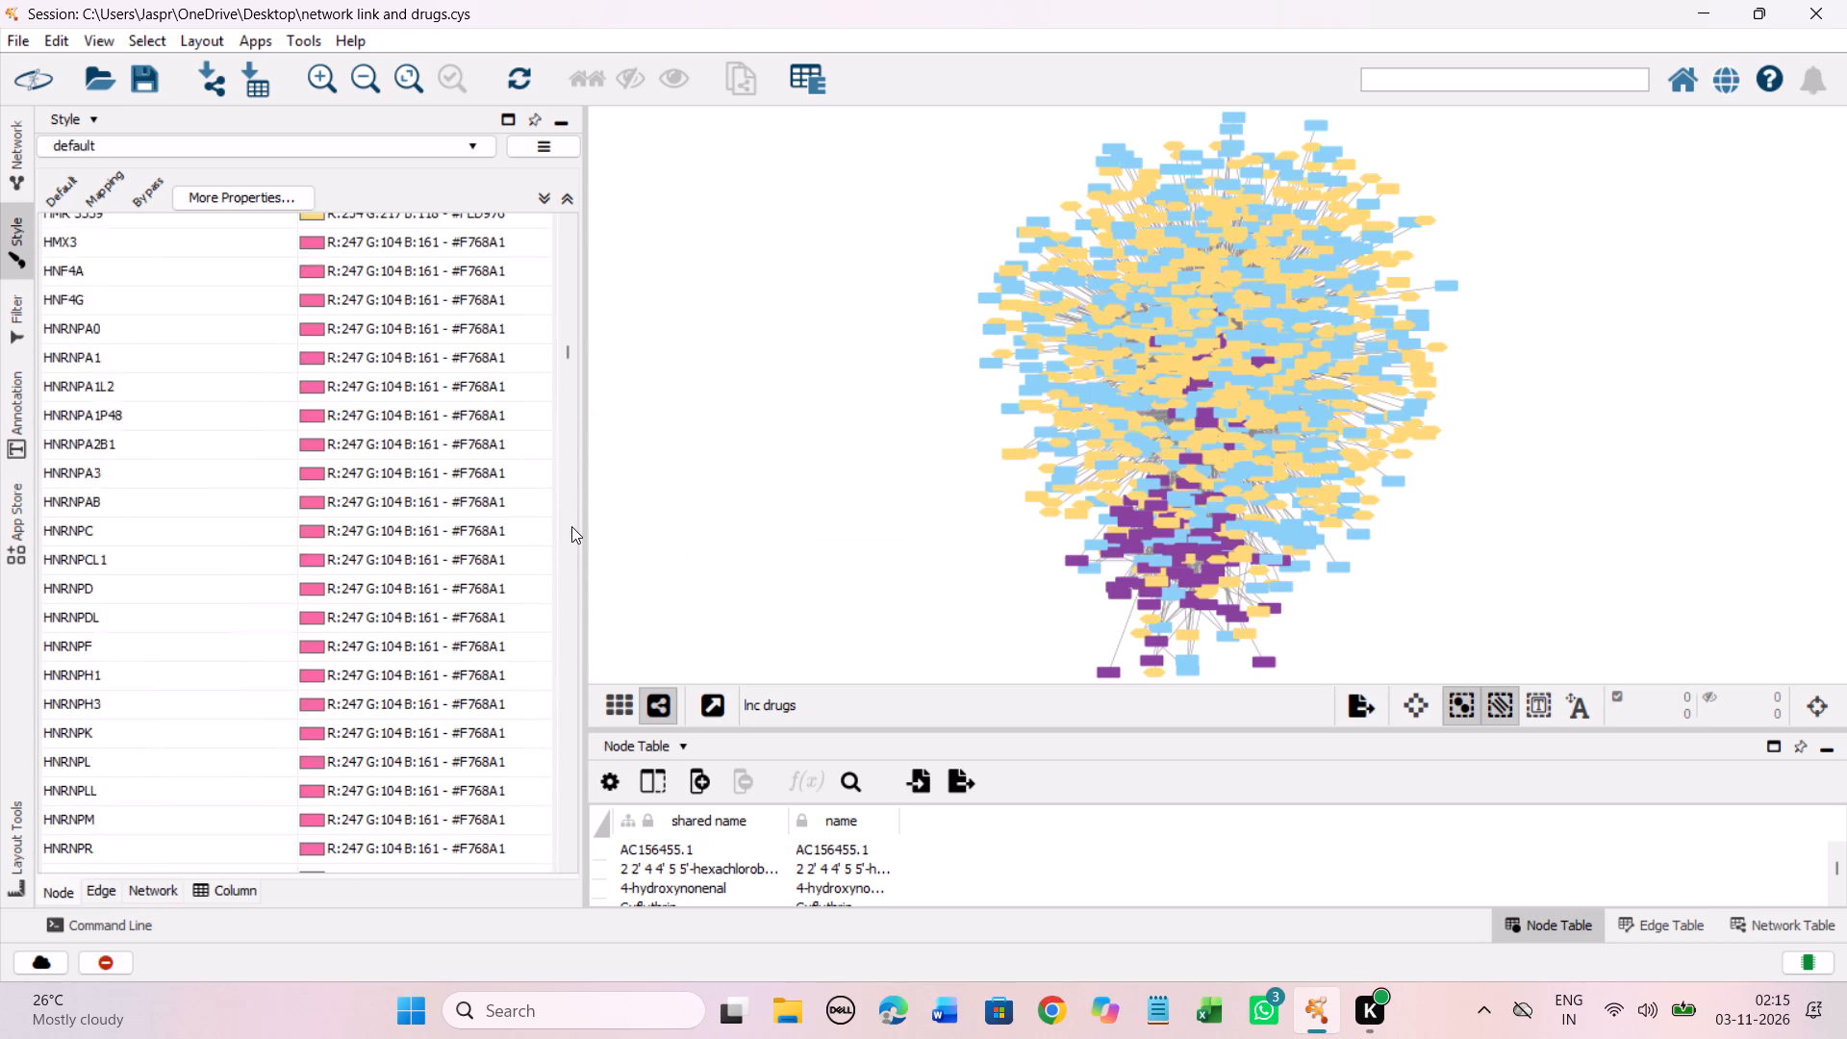
{"action": "scroll", "coordinate": [571, 526], "scroll_direction": "down", "scroll_amount": 20}
{"action": "scroll", "coordinate": [571, 526], "scroll_direction": "down", "scroll_amount": 20}
{"action": "scroll", "coordinate": [571, 526], "scroll_direction": "down", "scroll_amount": 3}
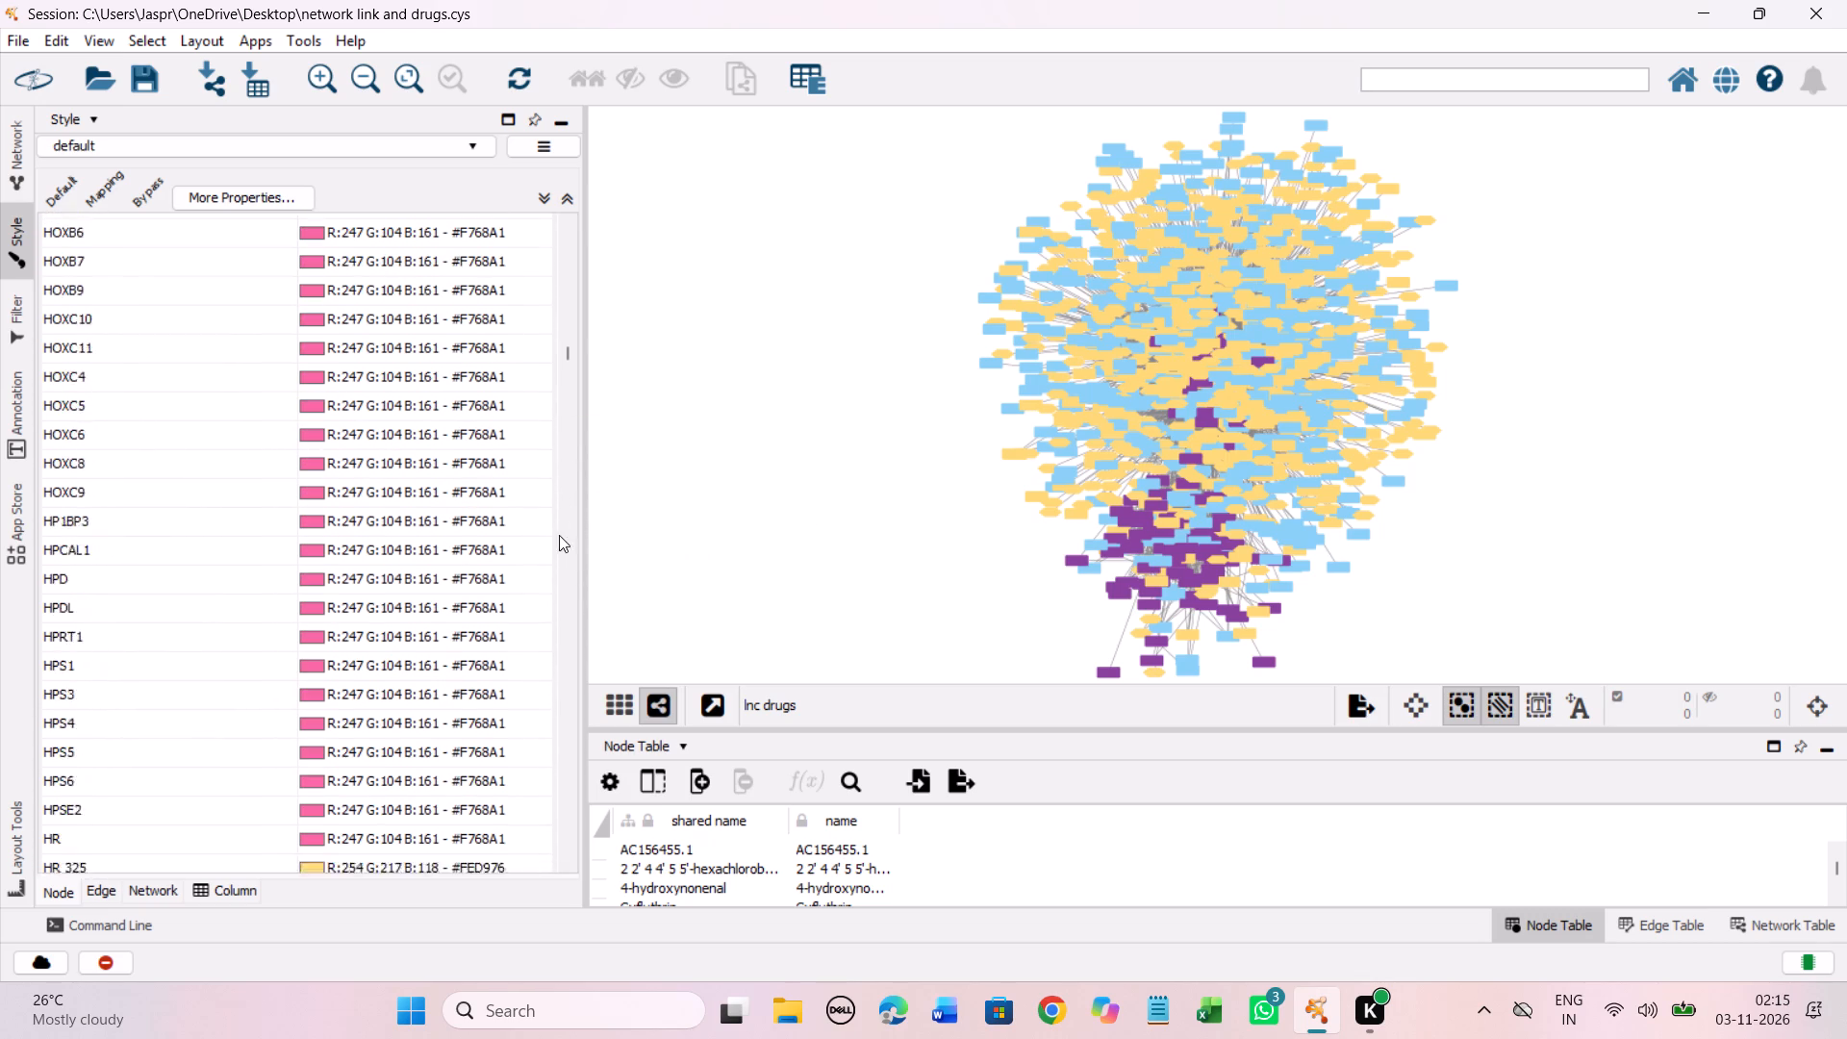
{"action": "scroll", "coordinate": [559, 535], "scroll_direction": "down", "scroll_amount": 20}
{"action": "scroll", "coordinate": [559, 535], "scroll_direction": "down", "scroll_amount": 20}
{"action": "scroll", "coordinate": [559, 535], "scroll_direction": "down", "scroll_amount": 3}
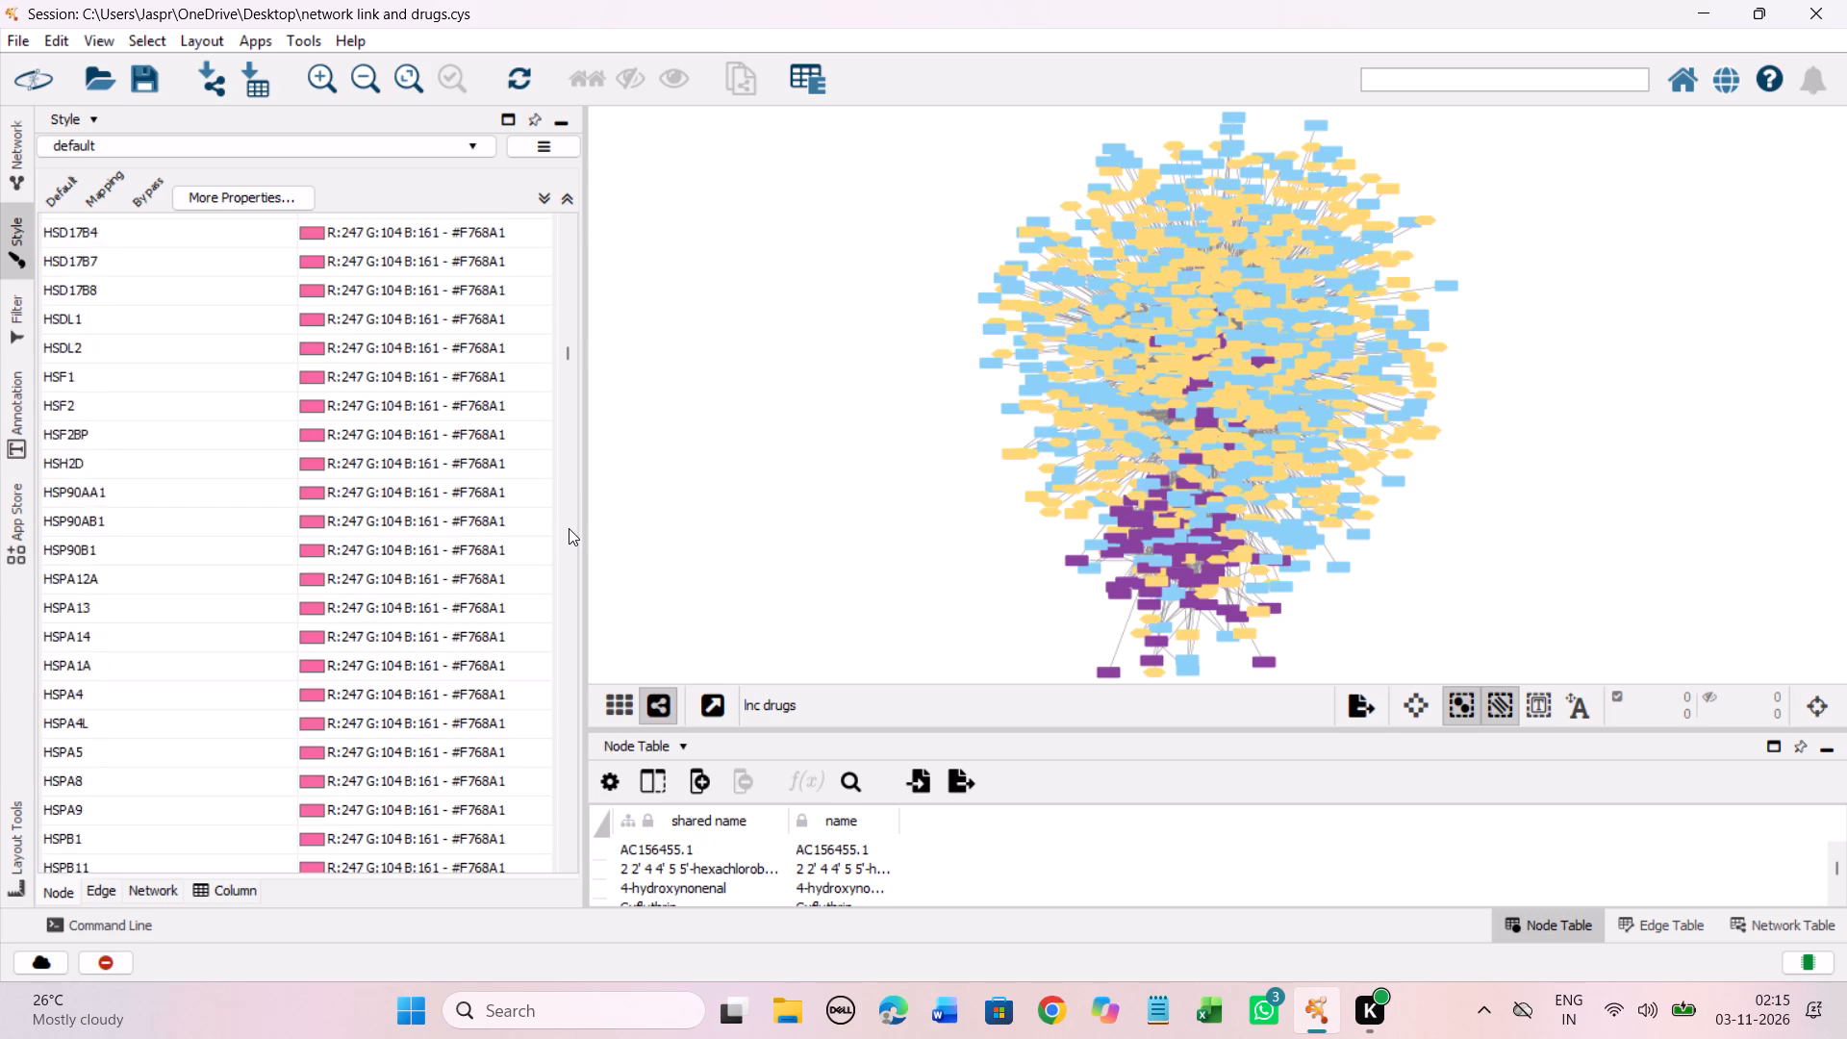
{"action": "scroll", "coordinate": [569, 528], "scroll_direction": "down", "scroll_amount": 20}
{"action": "scroll", "coordinate": [569, 528], "scroll_direction": "down", "scroll_amount": 20}
{"action": "scroll", "coordinate": [569, 528], "scroll_direction": "down", "scroll_amount": 1}
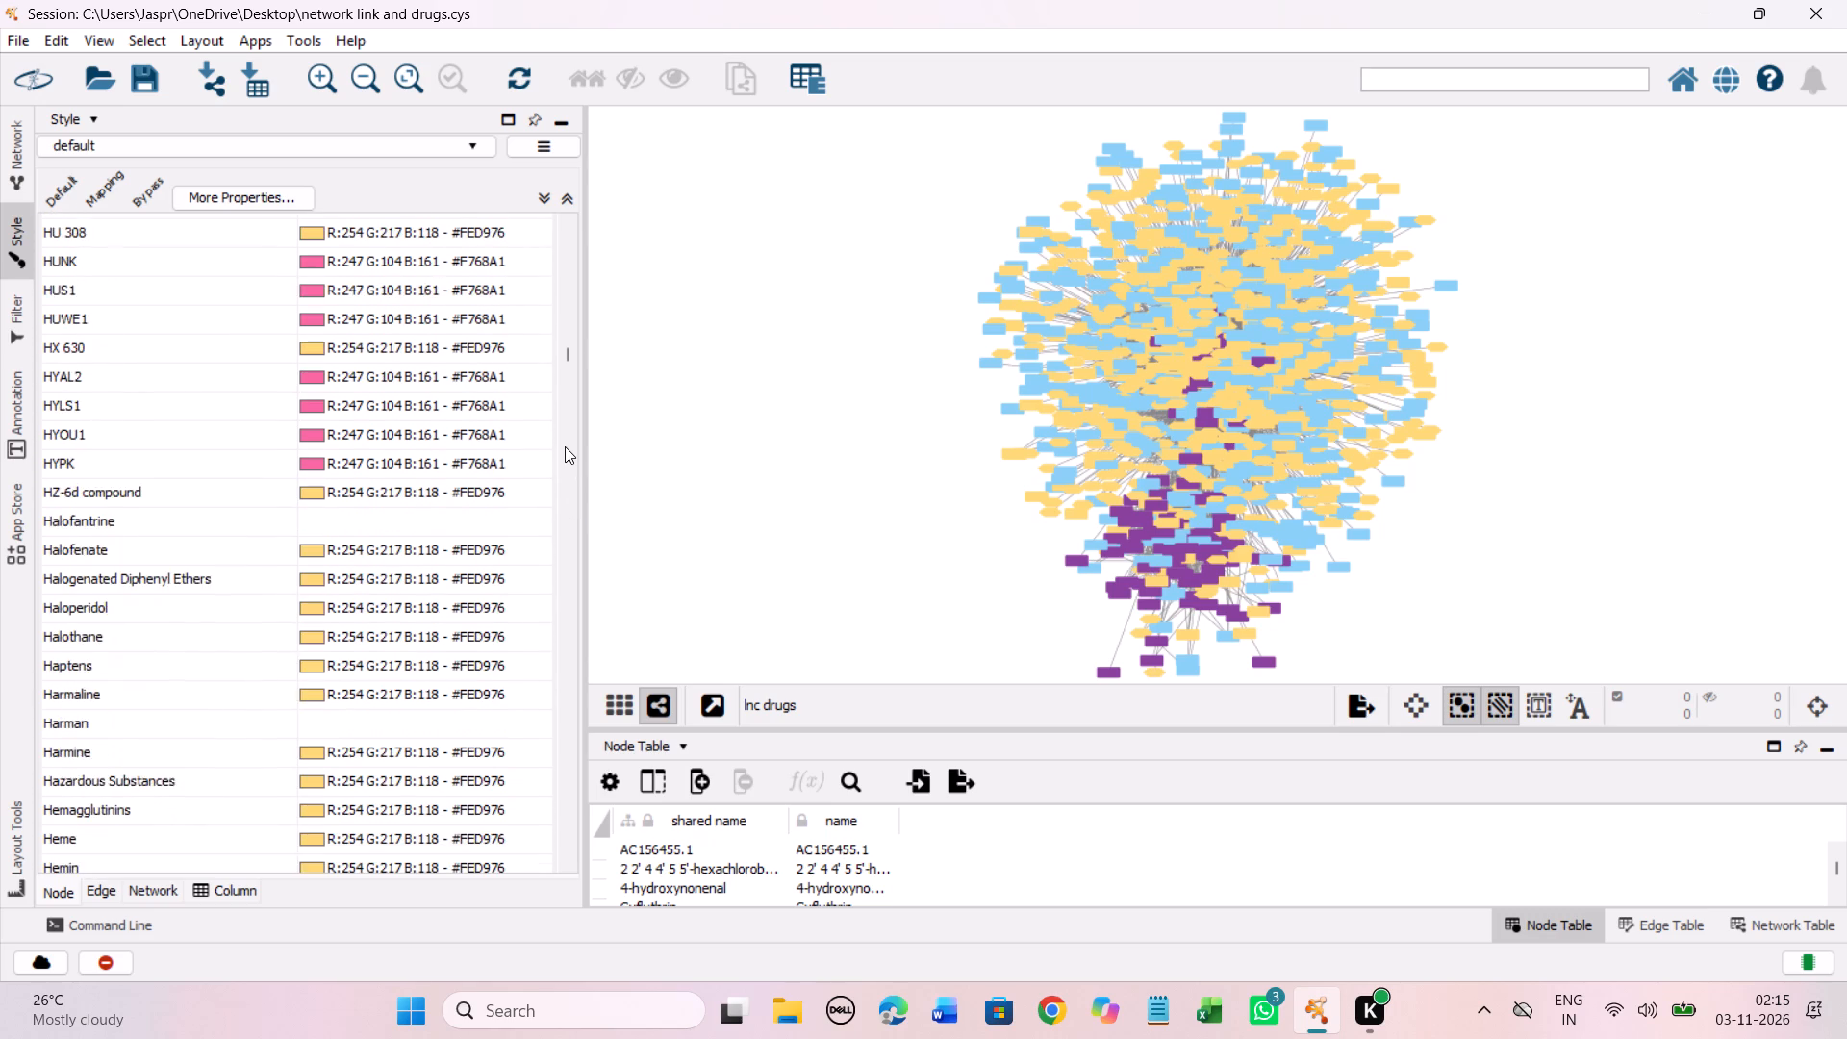
Set the color of all entries from HZ-6d compound through Hypolipidemic Agents, including unmapped drugs such as Halofantrine, Harman, Hexetidine and Homosalate, to #FED976.
{"action": "scroll", "coordinate": [565, 446], "scroll_direction": "down", "scroll_amount": 4}
{"action": "left_click", "coordinate": [463, 382]}
{"action": "scroll", "coordinate": [463, 382], "scroll_direction": "down", "scroll_amount": 6}
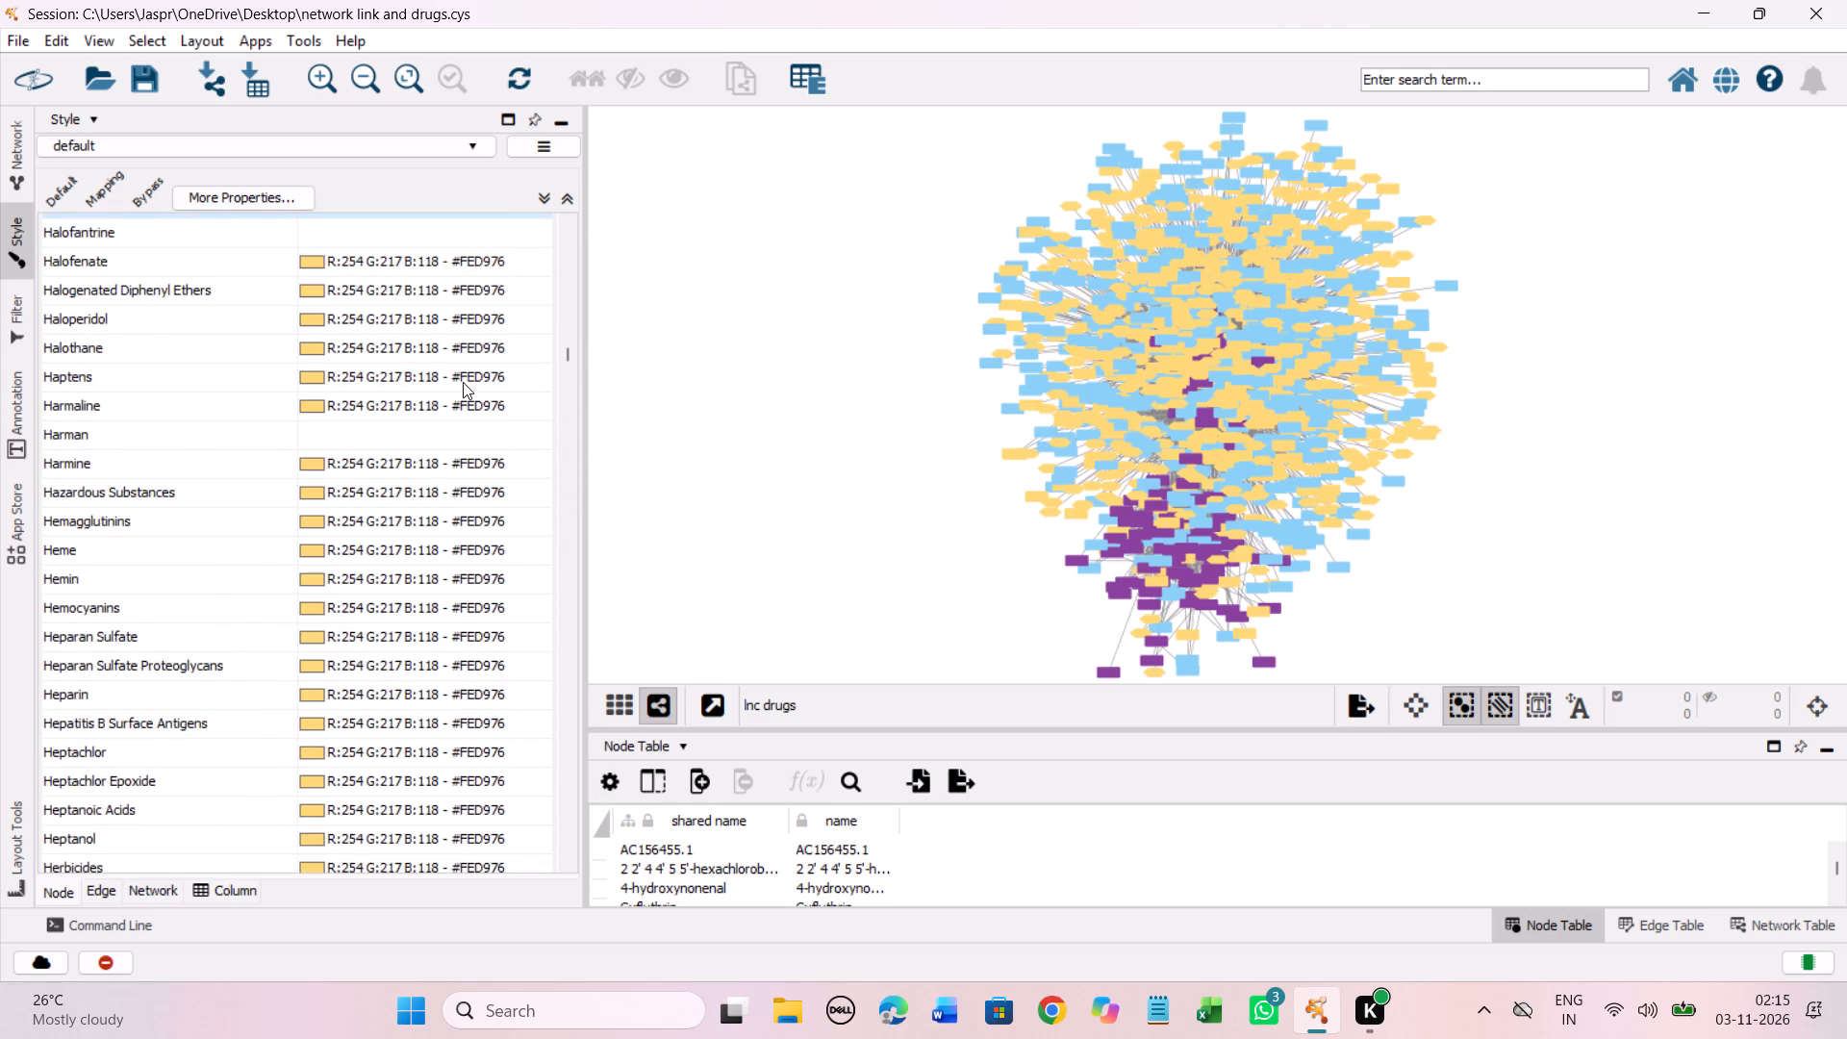
{"action": "scroll", "coordinate": [456, 442], "scroll_direction": "down", "scroll_amount": 20}
{"action": "scroll", "coordinate": [456, 442], "scroll_direction": "down", "scroll_amount": 13}
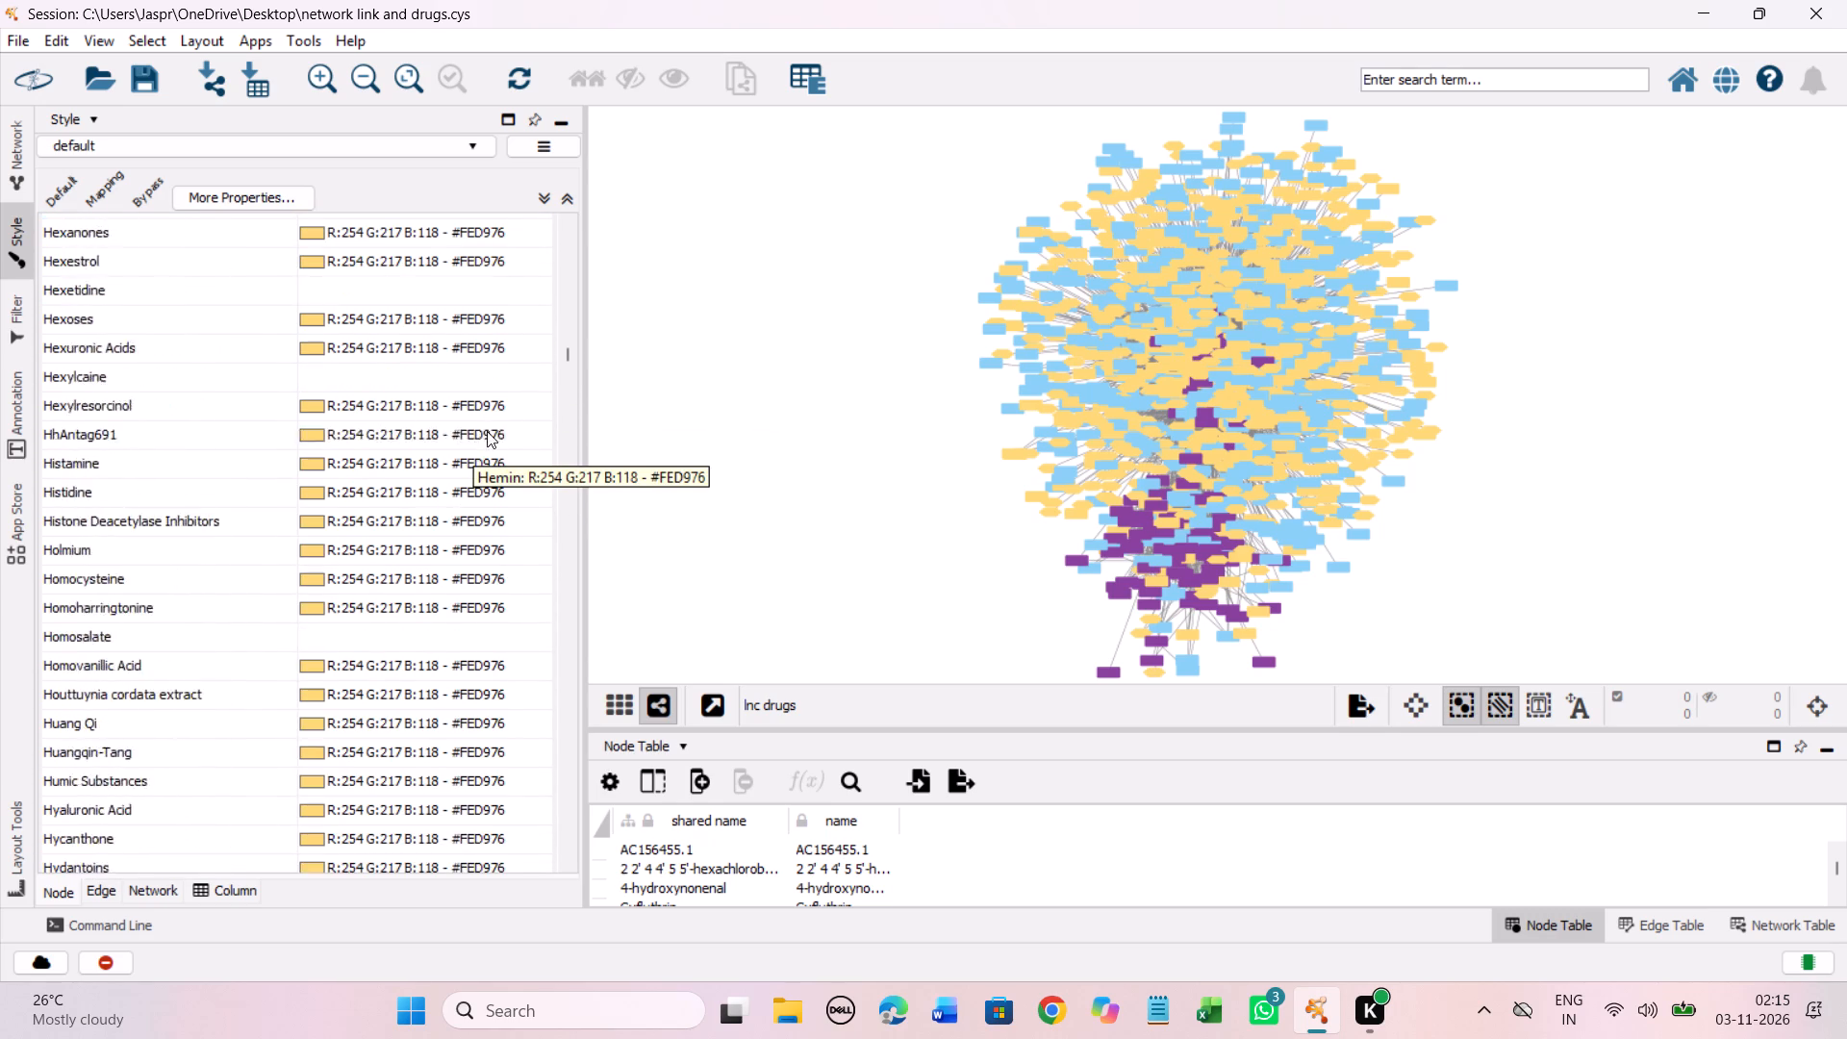
{"action": "scroll", "coordinate": [487, 431], "scroll_direction": "down", "scroll_amount": 20}
{"action": "scroll", "coordinate": [487, 431], "scroll_direction": "down", "scroll_amount": 20}
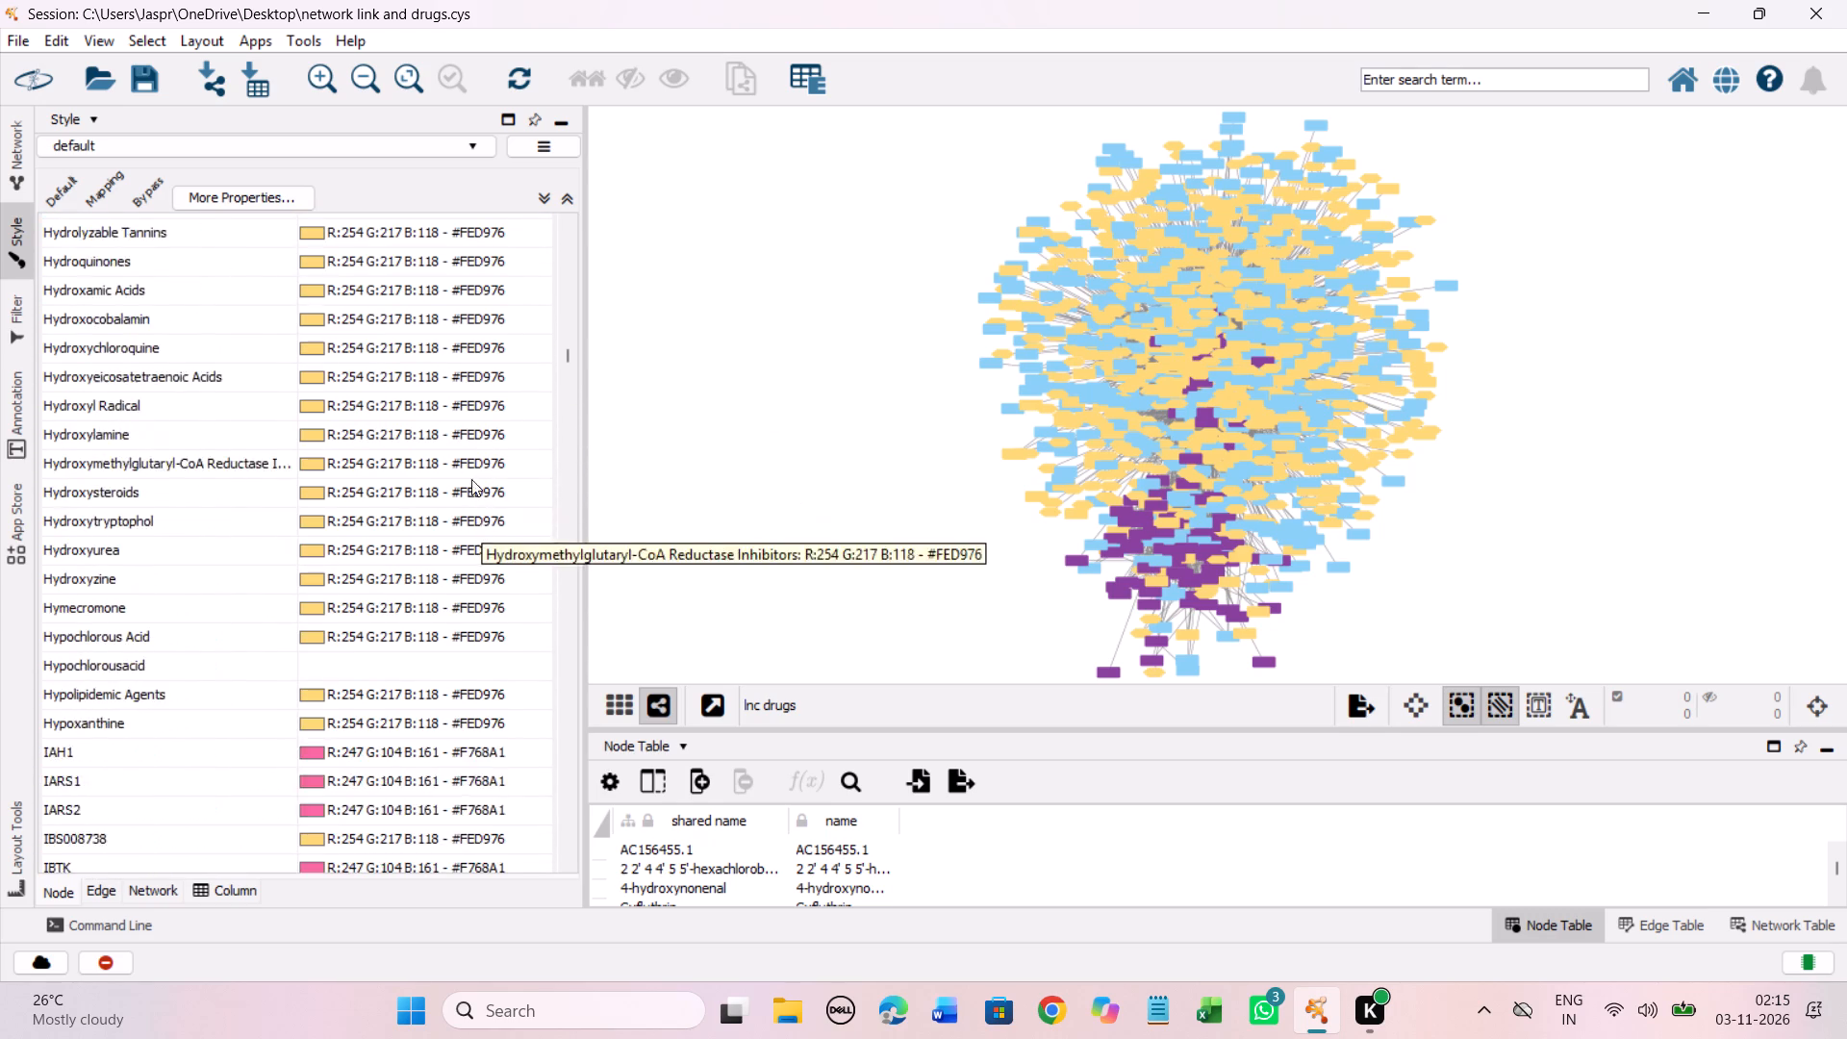
{"action": "scroll", "coordinate": [471, 479], "scroll_direction": "down", "scroll_amount": 10}
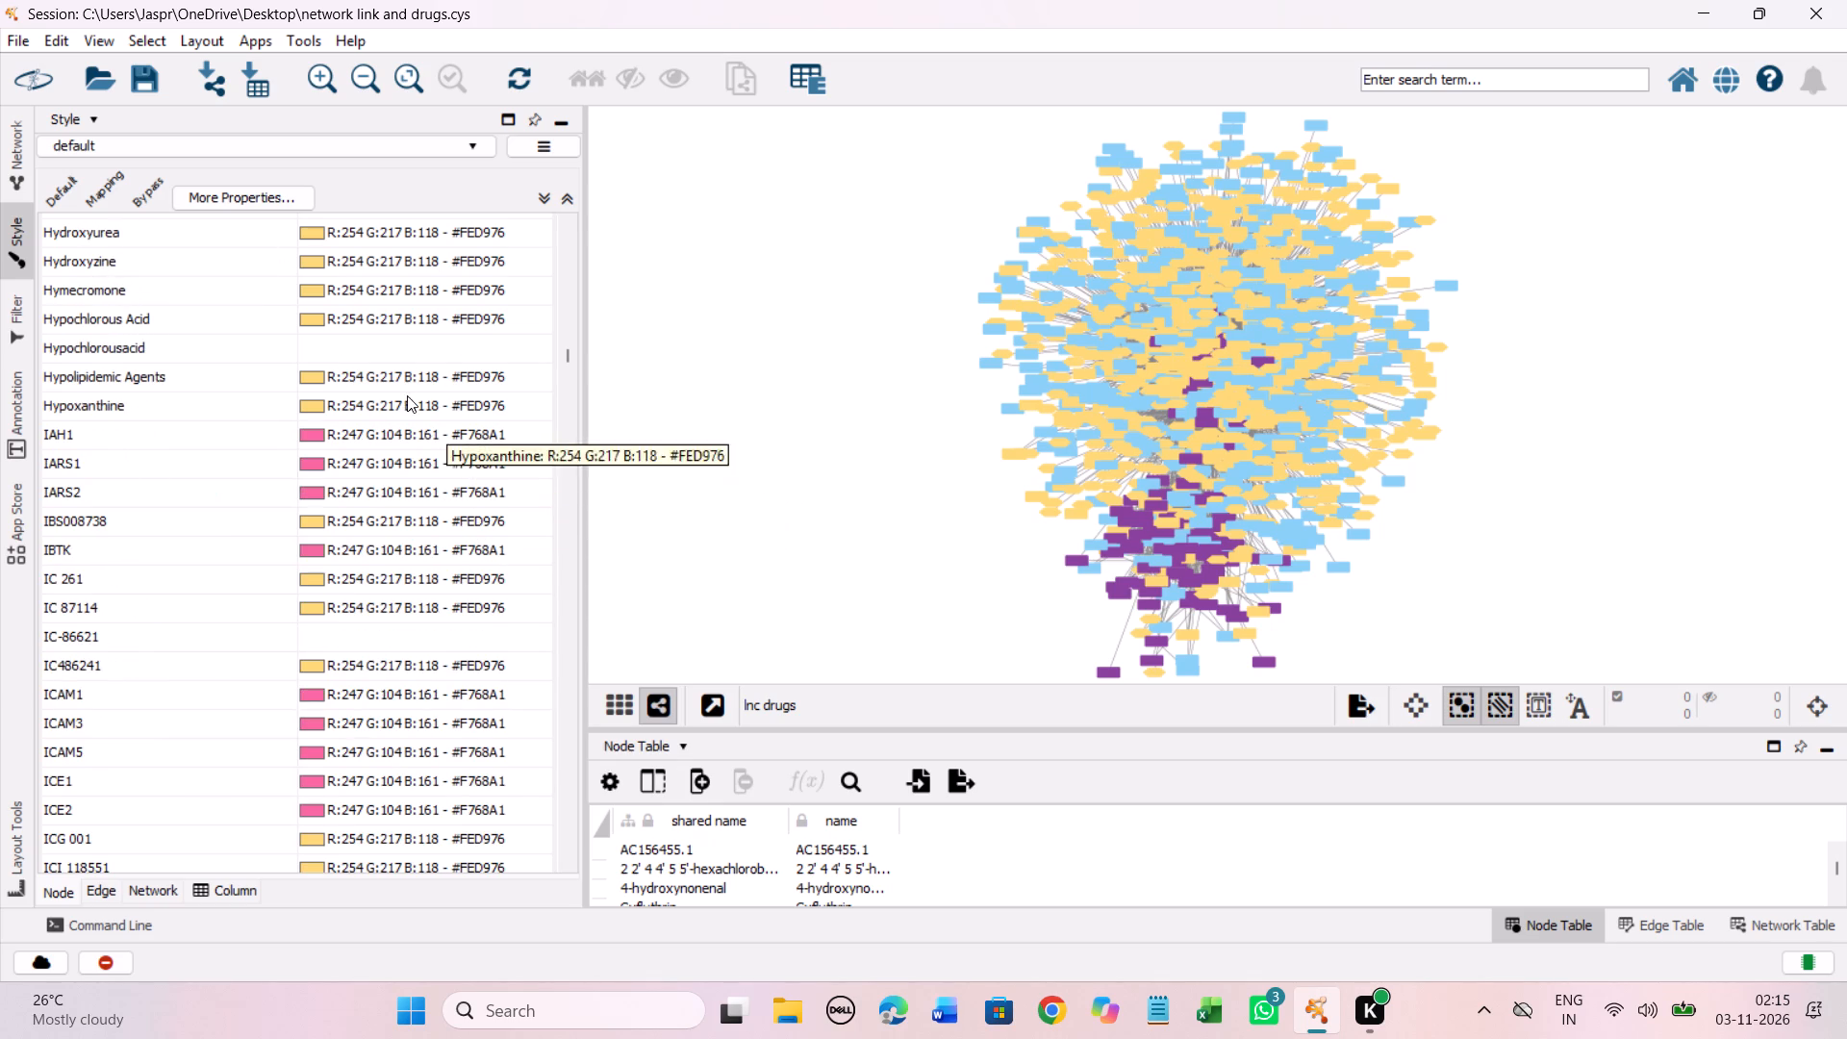
{"action": "left_click", "coordinate": [367, 379], "text": "shift"}
{"action": "right_click", "coordinate": [367, 379]}
{"action": "left_click", "coordinate": [757, 397]}
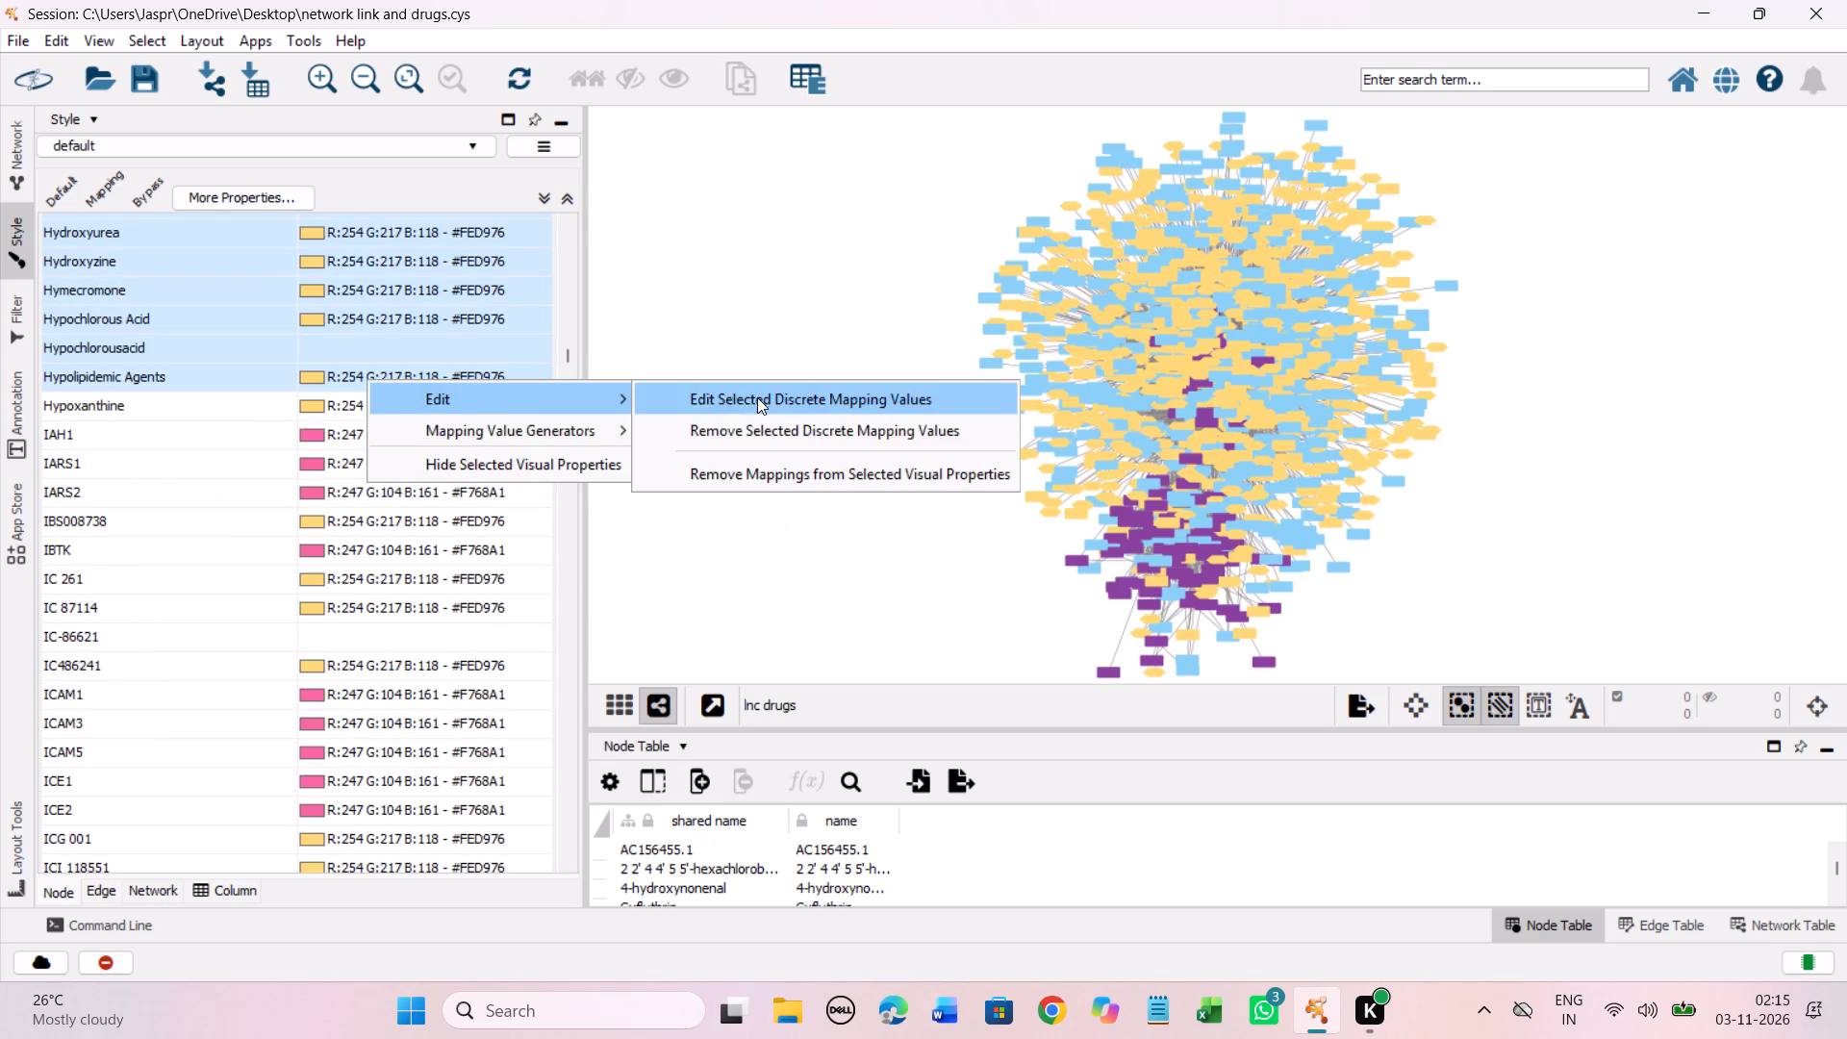
{"action": "left_click_drag", "start_coordinate": [403, 545], "coordinate": [326, 251]}
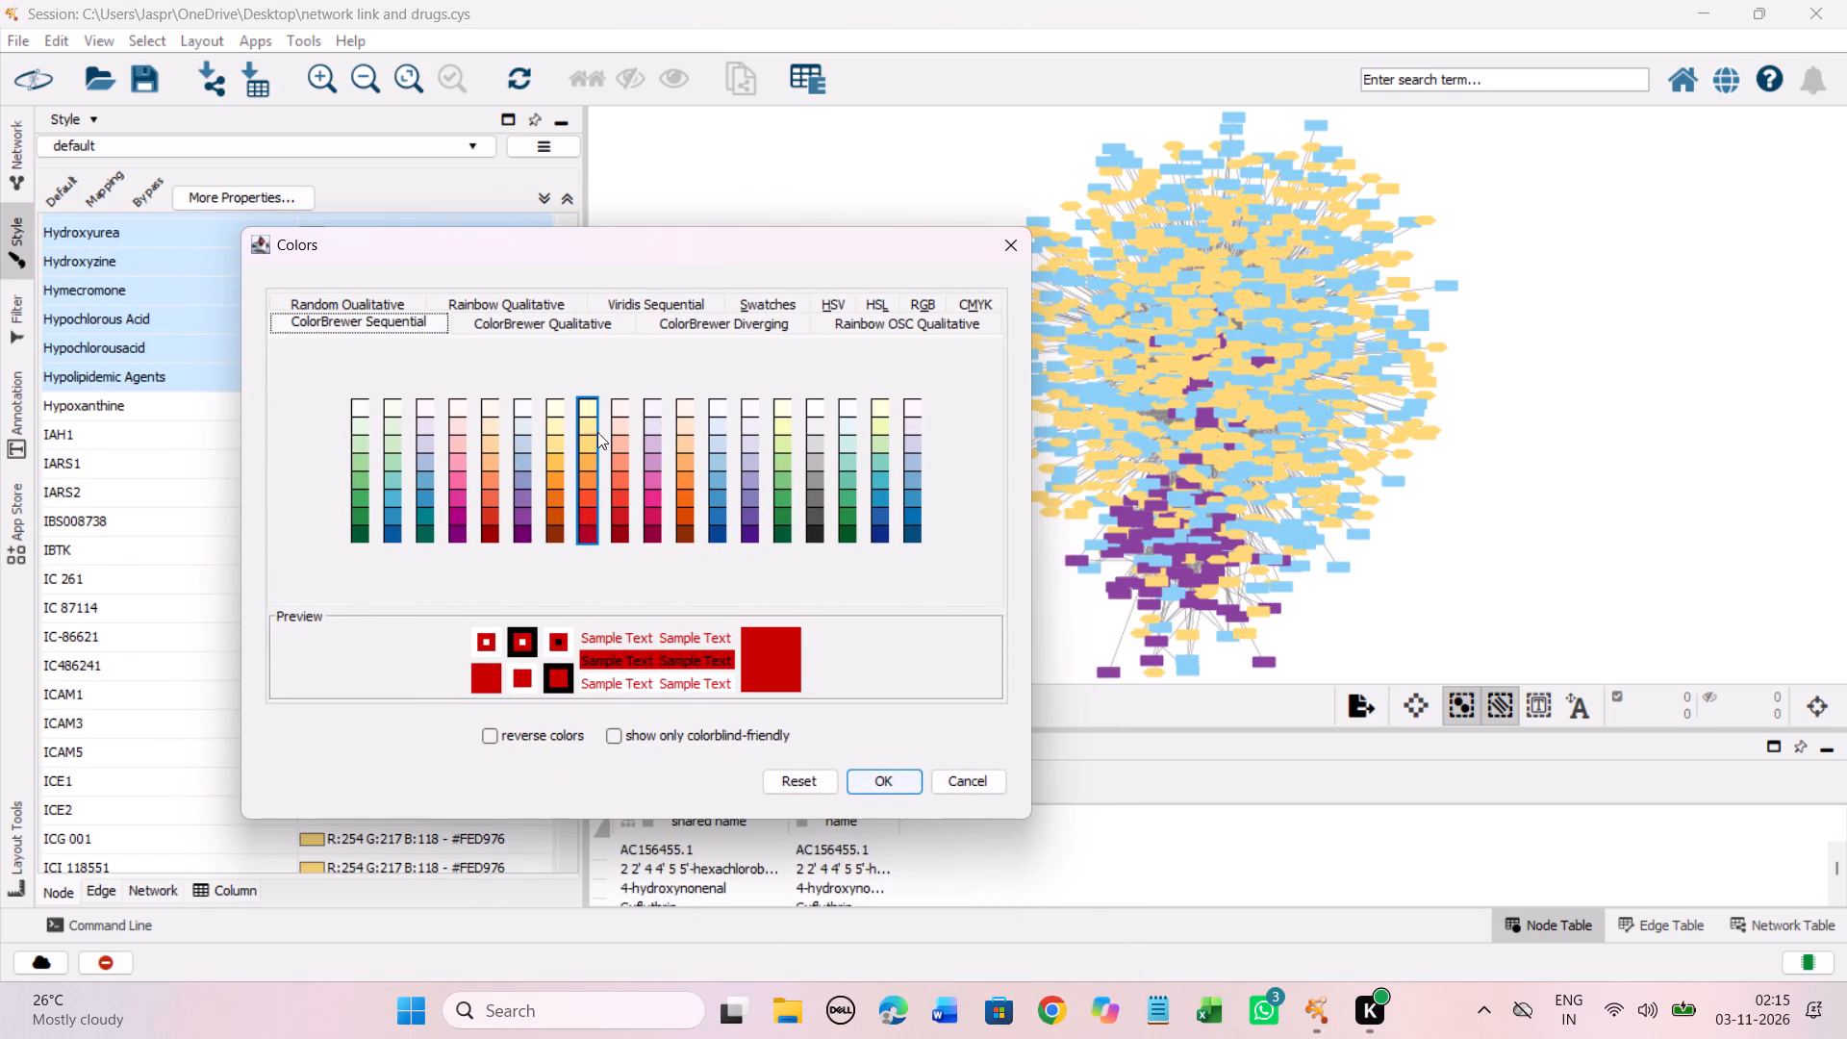
{"action": "left_click", "coordinate": [584, 439]}
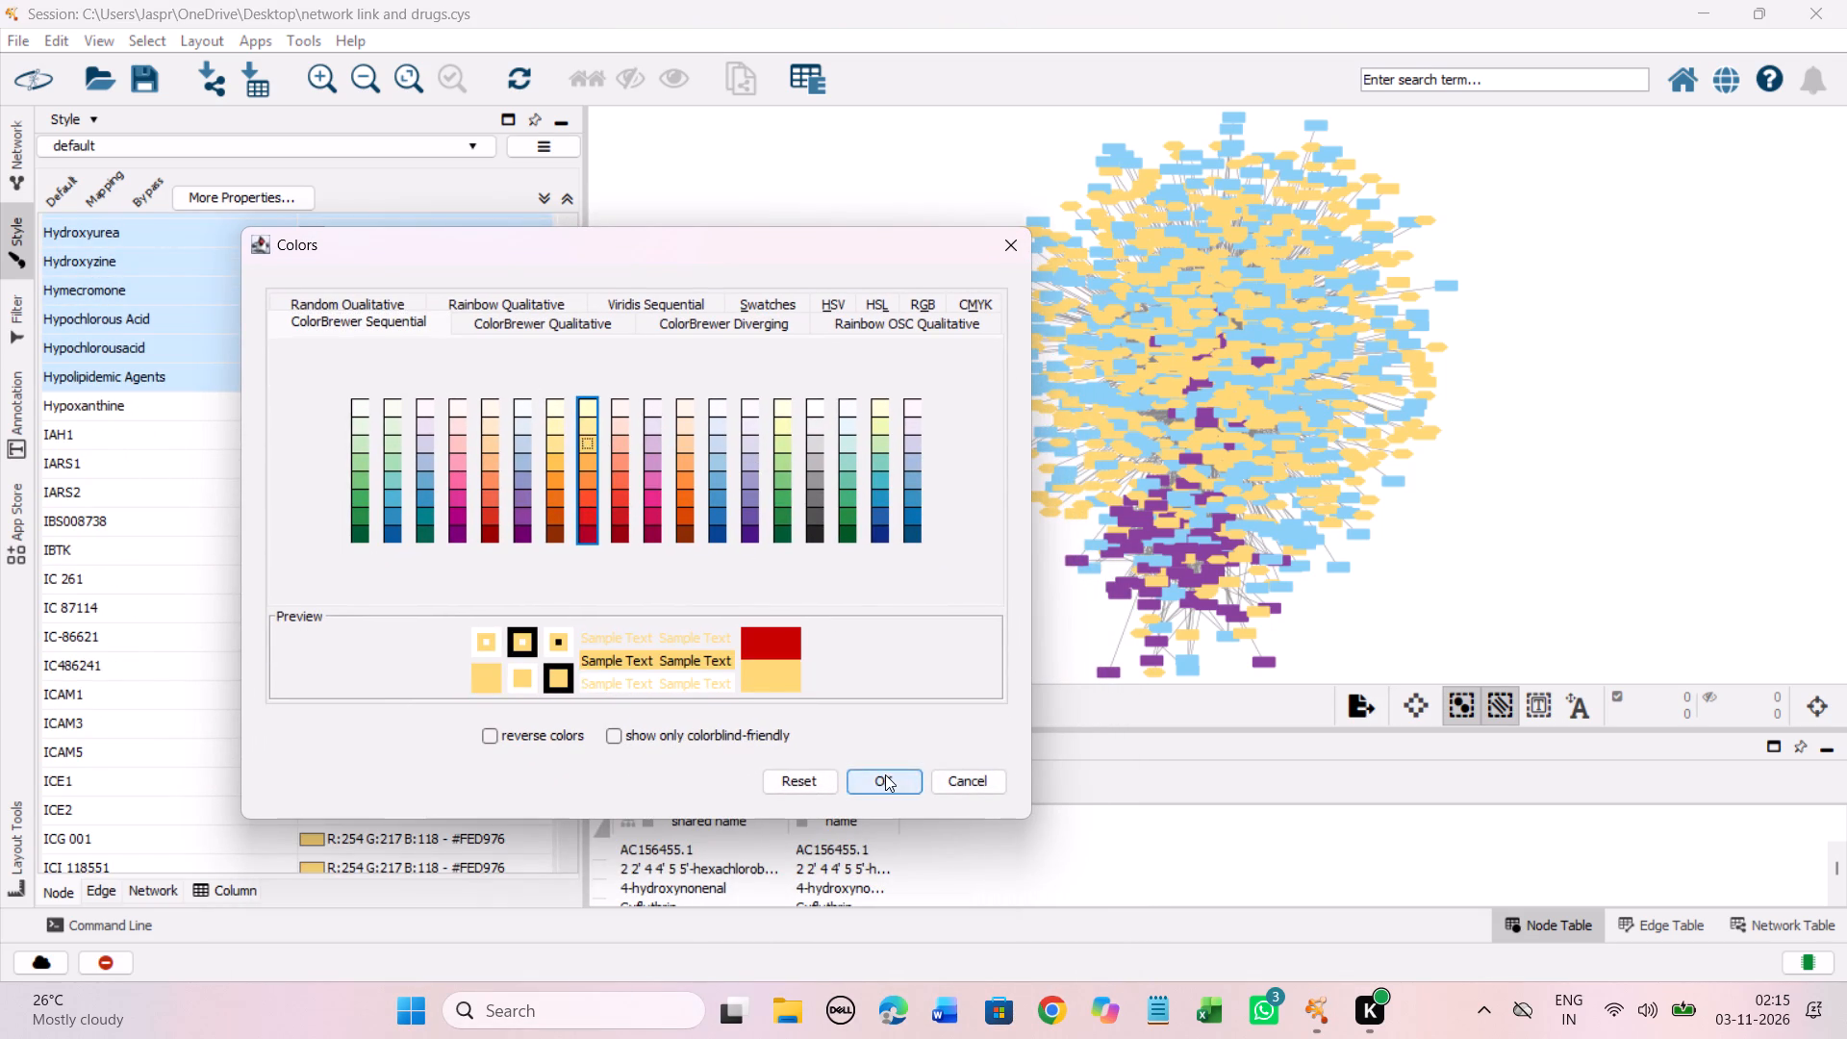
{"action": "left_click", "coordinate": [885, 774]}
Set the color of the unmapped IC-86621 entry to #FED976.
{"action": "scroll", "coordinate": [471, 484], "scroll_direction": "down", "scroll_amount": 6}
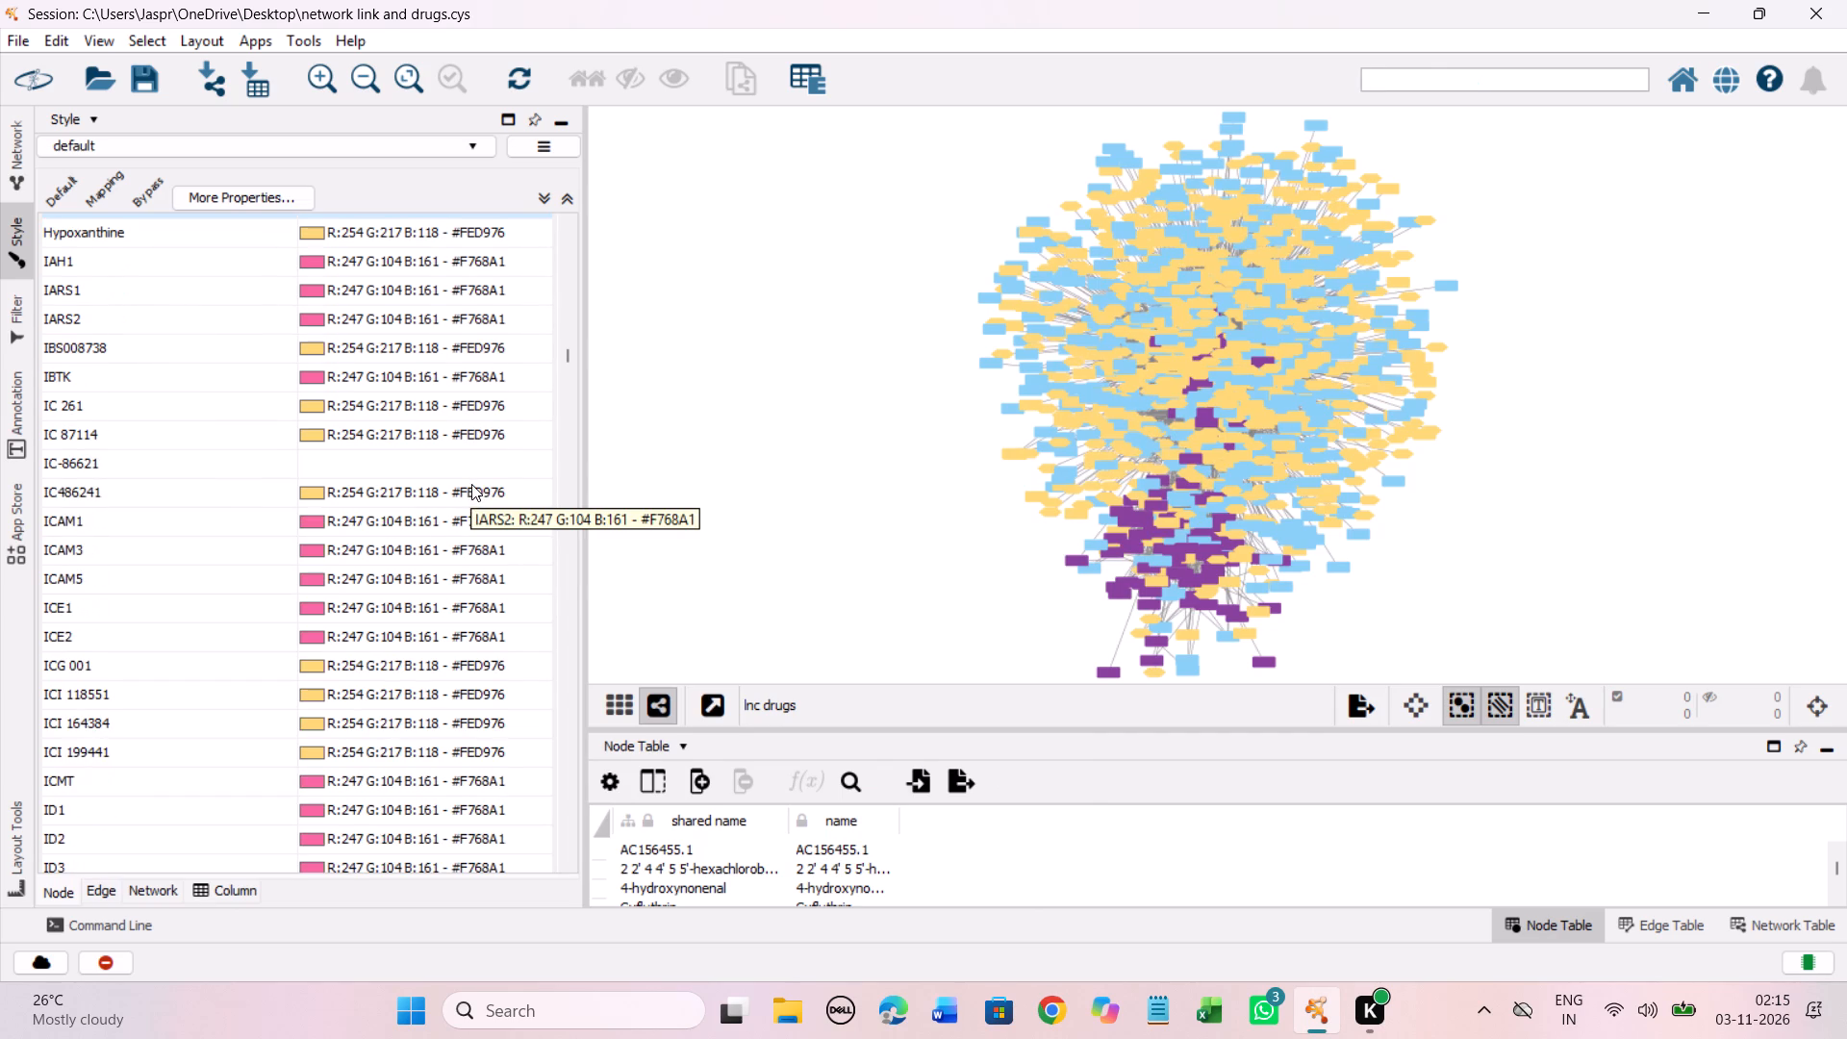
{"action": "scroll", "coordinate": [441, 498], "scroll_direction": "down", "scroll_amount": 1}
{"action": "left_click", "coordinate": [363, 434]}
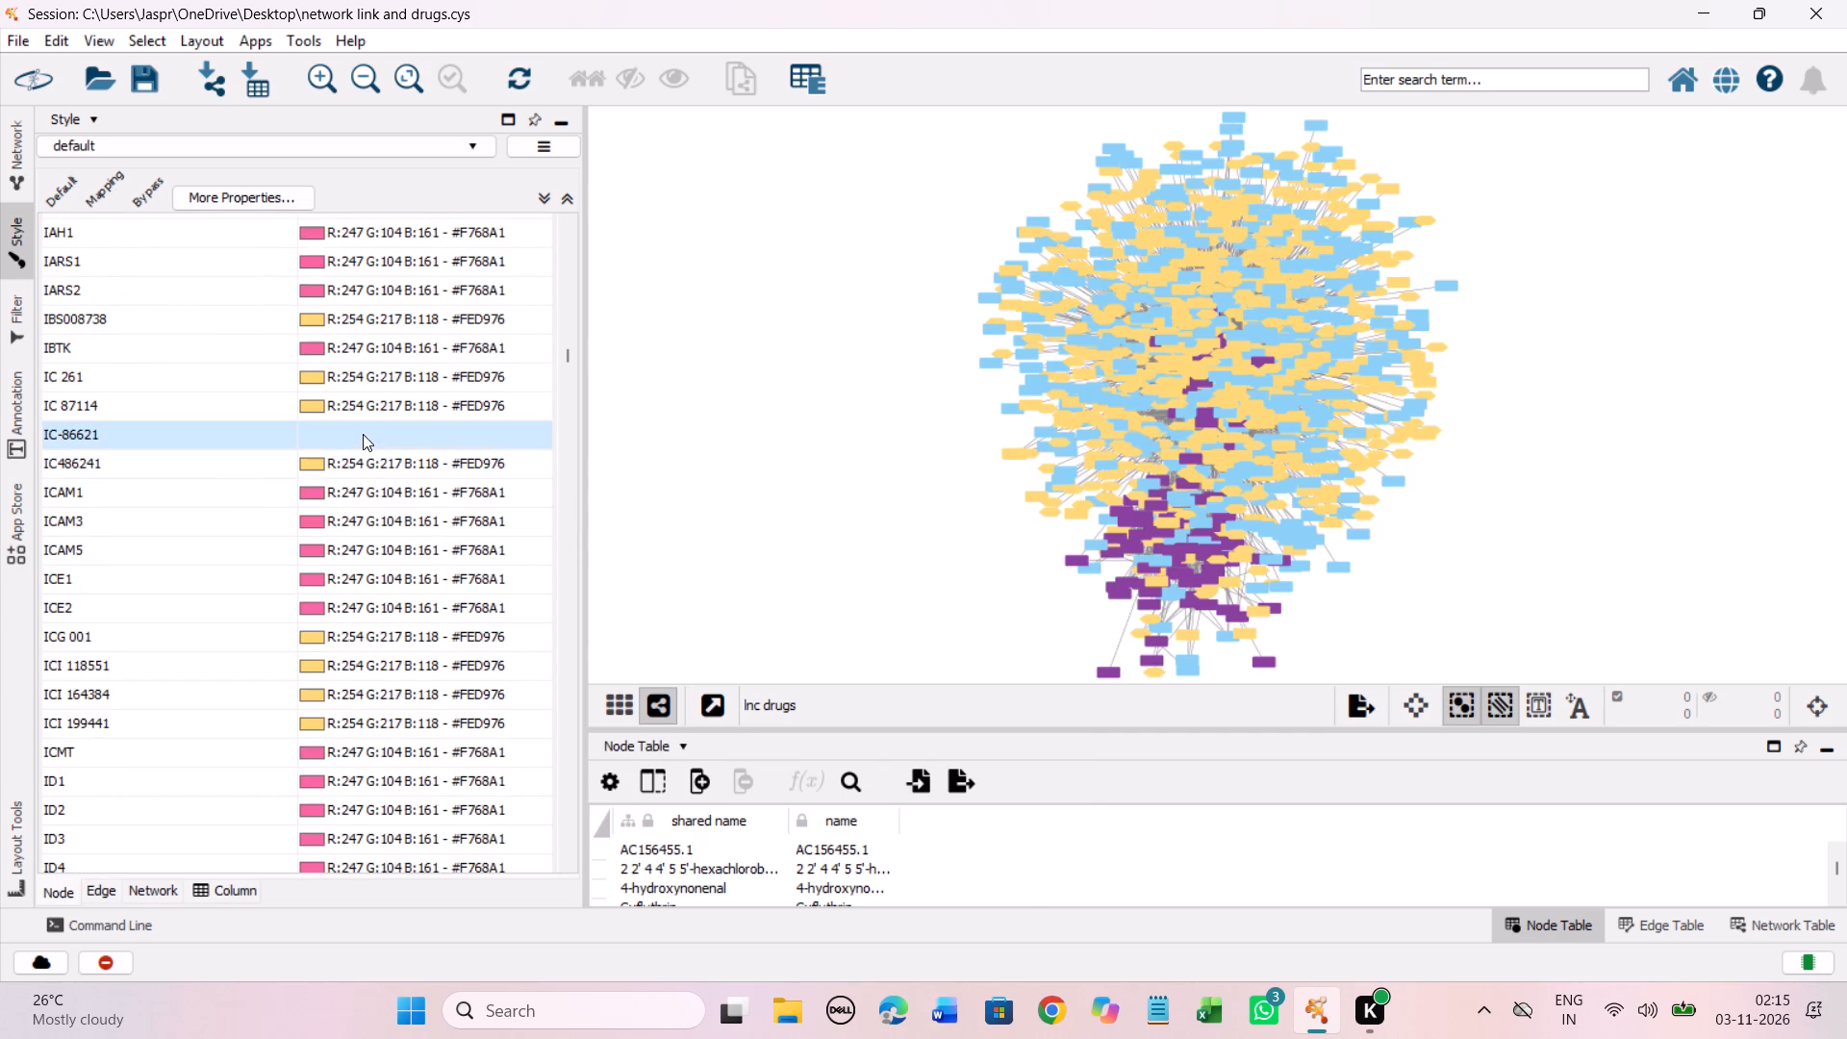
{"action": "right_click", "coordinate": [363, 434]}
{"action": "left_click", "coordinate": [728, 456]}
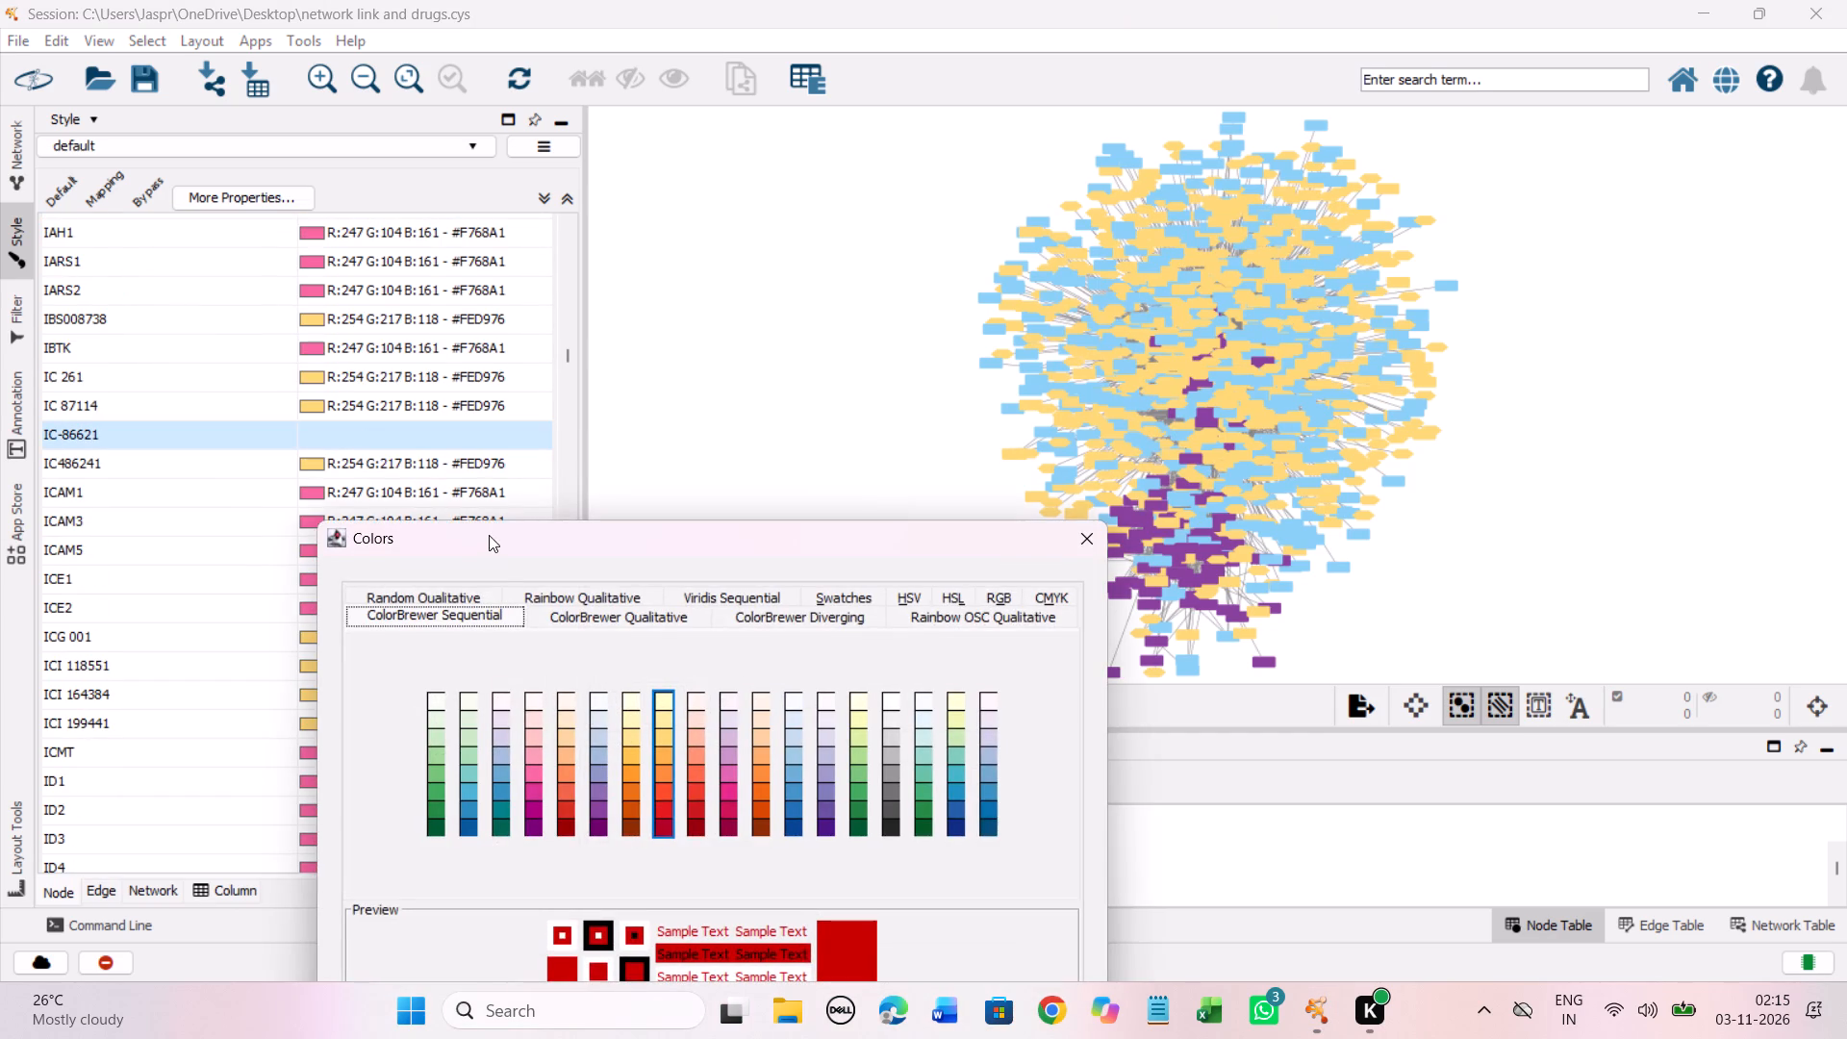
{"action": "left_click_drag", "start_coordinate": [478, 540], "coordinate": [402, 247]}
{"action": "left_click", "coordinate": [582, 446]}
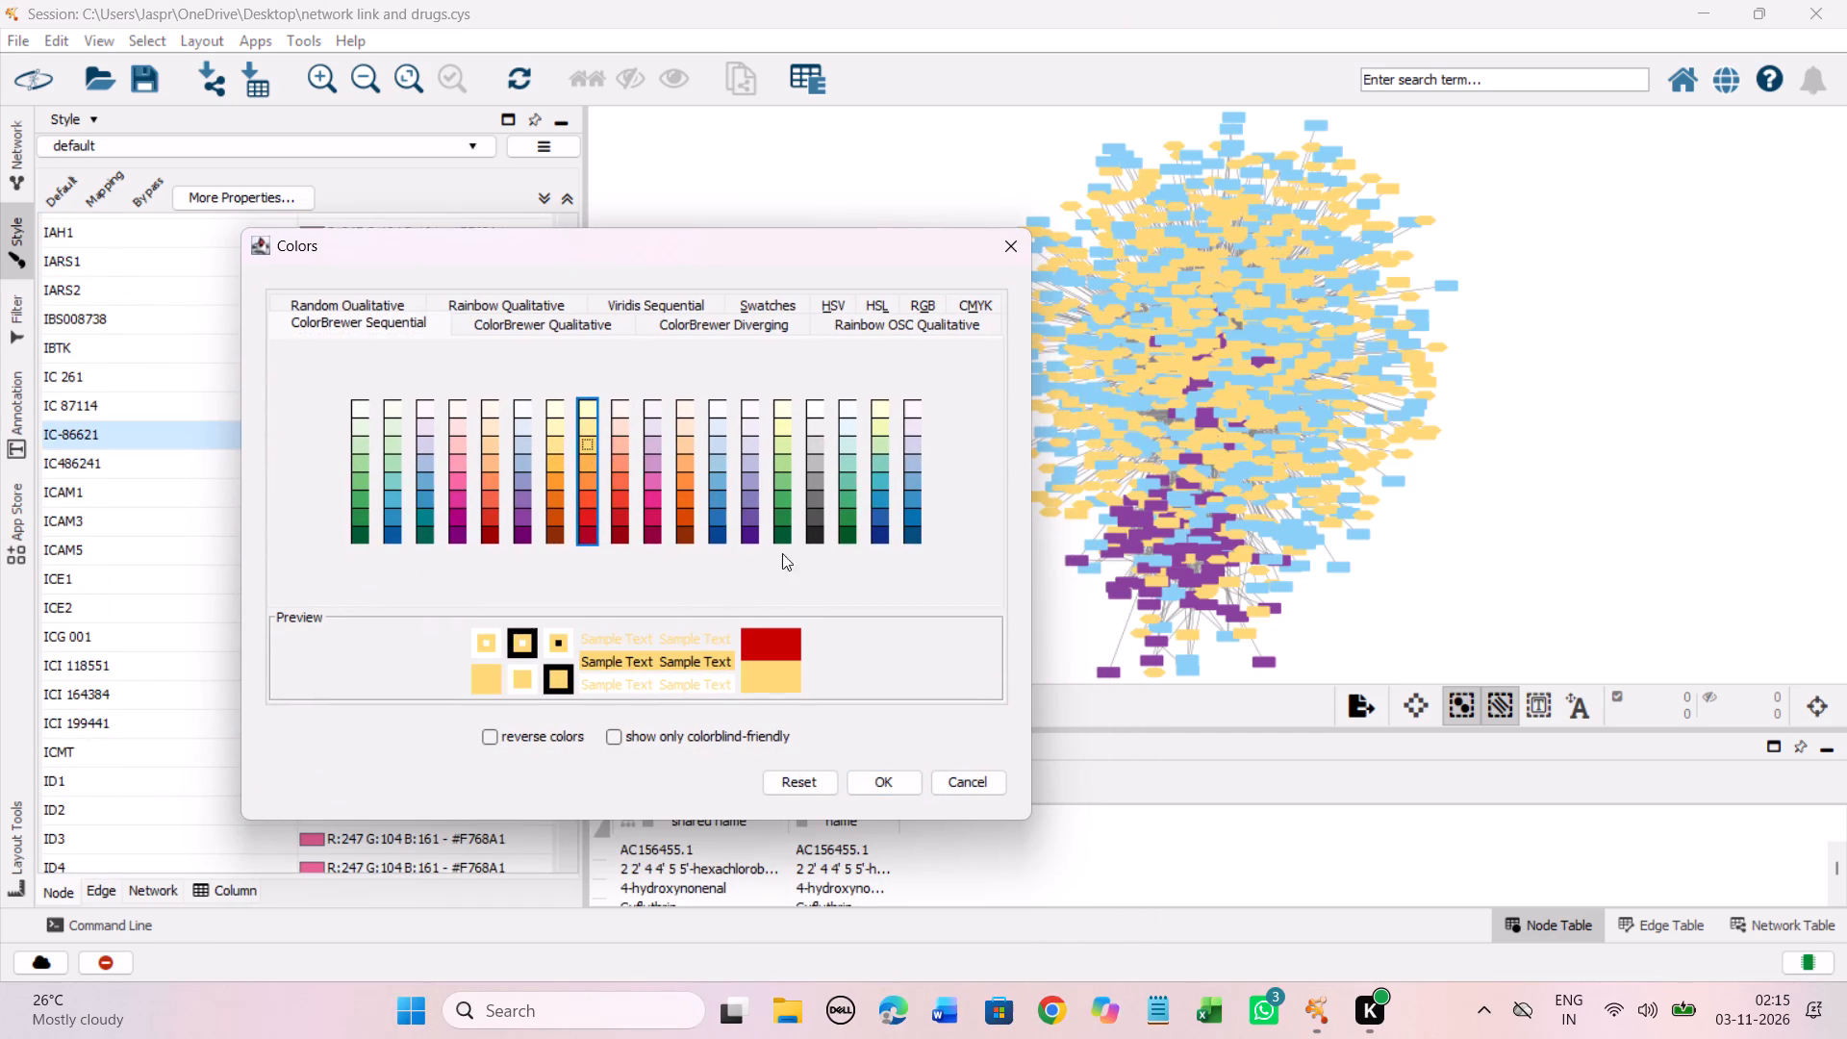
{"action": "left_click", "coordinate": [896, 778]}
Check the color mapping entries after IC-86621, from IC486241 through the I genes up to IWS1, for unmapped drugs.
{"action": "scroll", "coordinate": [483, 420], "scroll_direction": "down", "scroll_amount": 10}
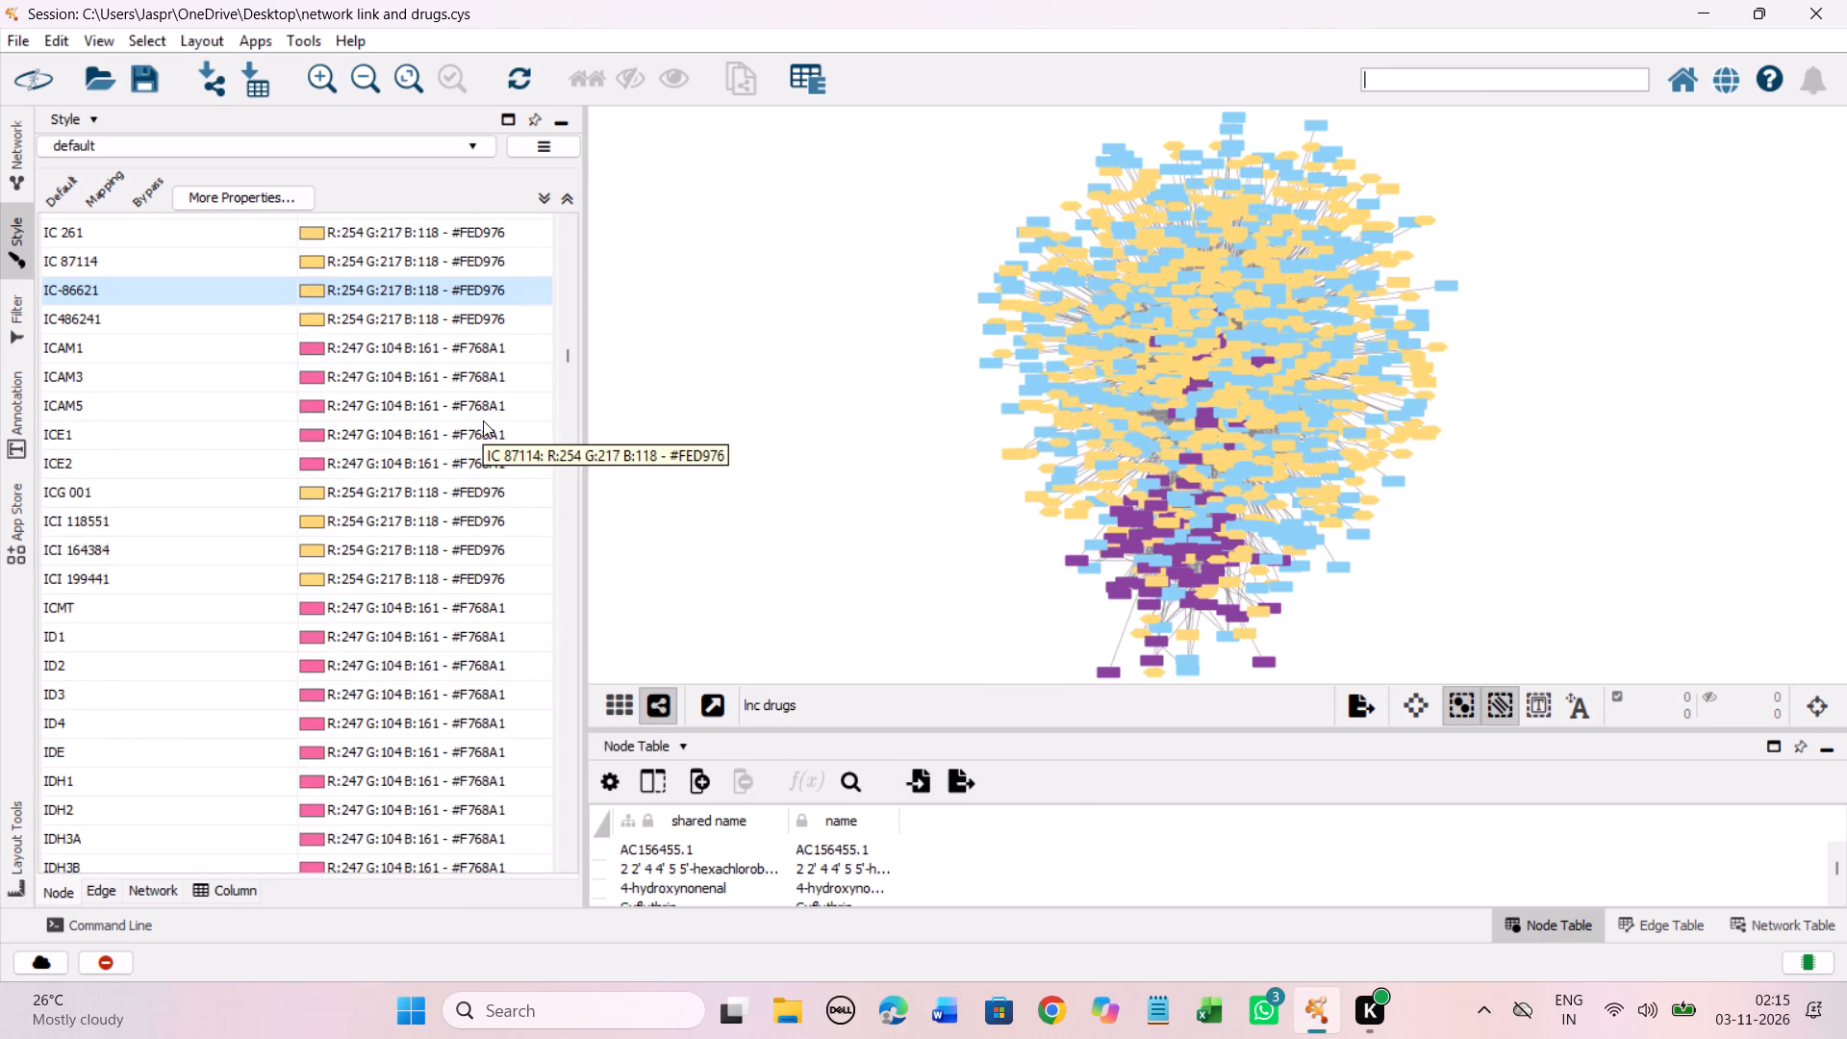
{"action": "scroll", "coordinate": [483, 420], "scroll_direction": "down", "scroll_amount": 20}
{"action": "scroll", "coordinate": [483, 420], "scroll_direction": "down", "scroll_amount": 20}
{"action": "scroll", "coordinate": [483, 420], "scroll_direction": "down", "scroll_amount": 2}
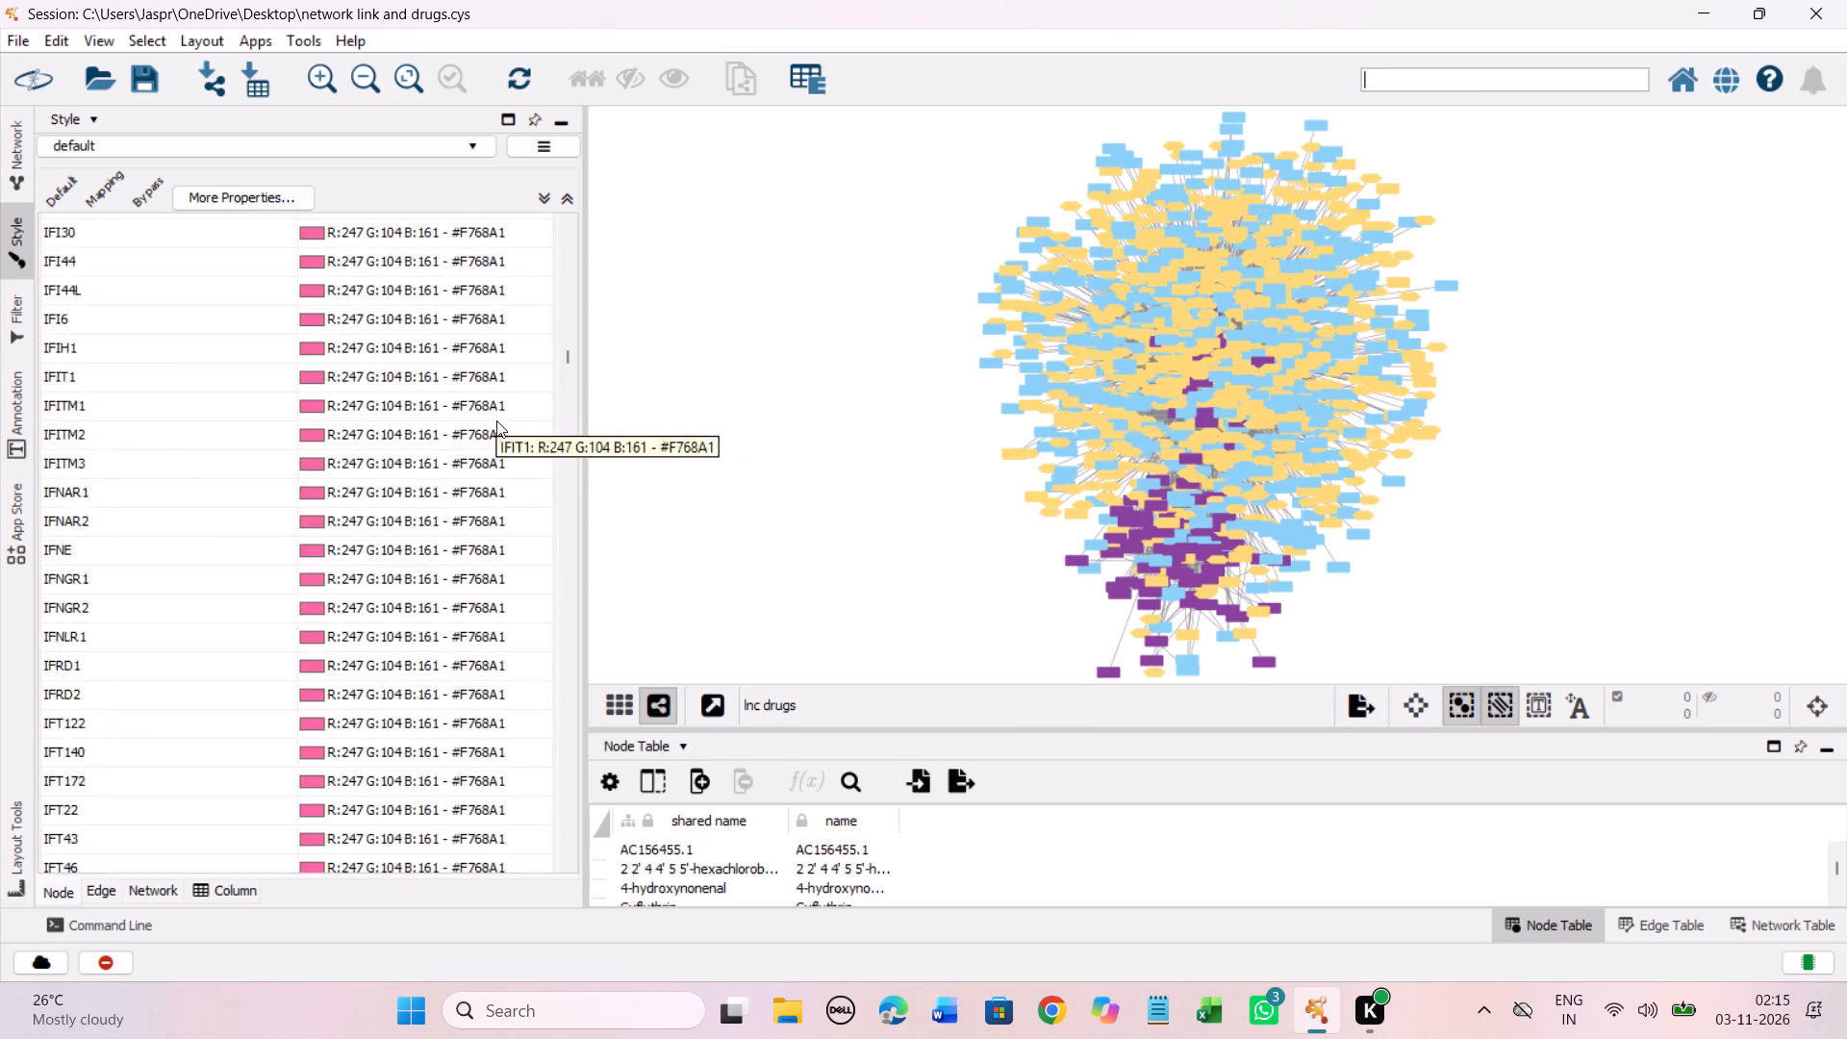
{"action": "scroll", "coordinate": [496, 420], "scroll_direction": "down", "scroll_amount": 20}
{"action": "scroll", "coordinate": [496, 420], "scroll_direction": "down", "scroll_amount": 20}
{"action": "scroll", "coordinate": [496, 420], "scroll_direction": "down", "scroll_amount": 2}
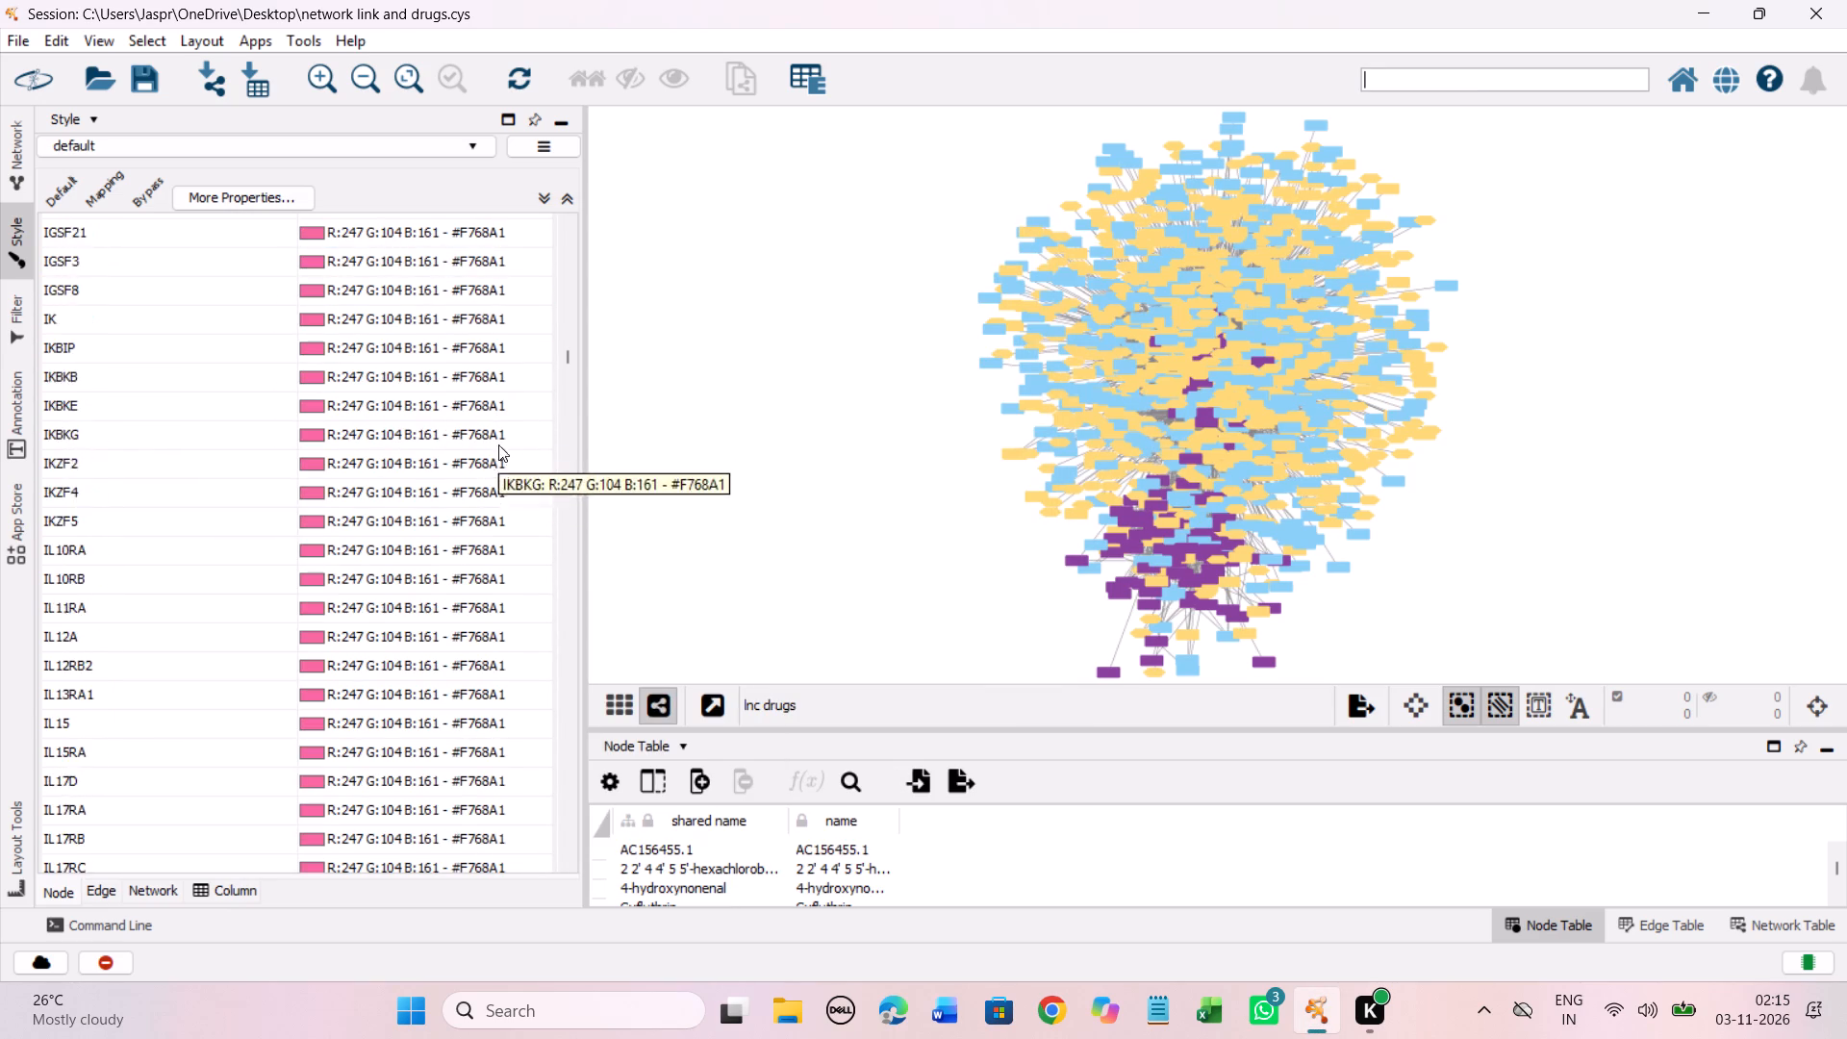
{"action": "scroll", "coordinate": [498, 444], "scroll_direction": "down", "scroll_amount": 20}
{"action": "scroll", "coordinate": [498, 444], "scroll_direction": "down", "scroll_amount": 20}
{"action": "scroll", "coordinate": [498, 444], "scroll_direction": "down", "scroll_amount": 2}
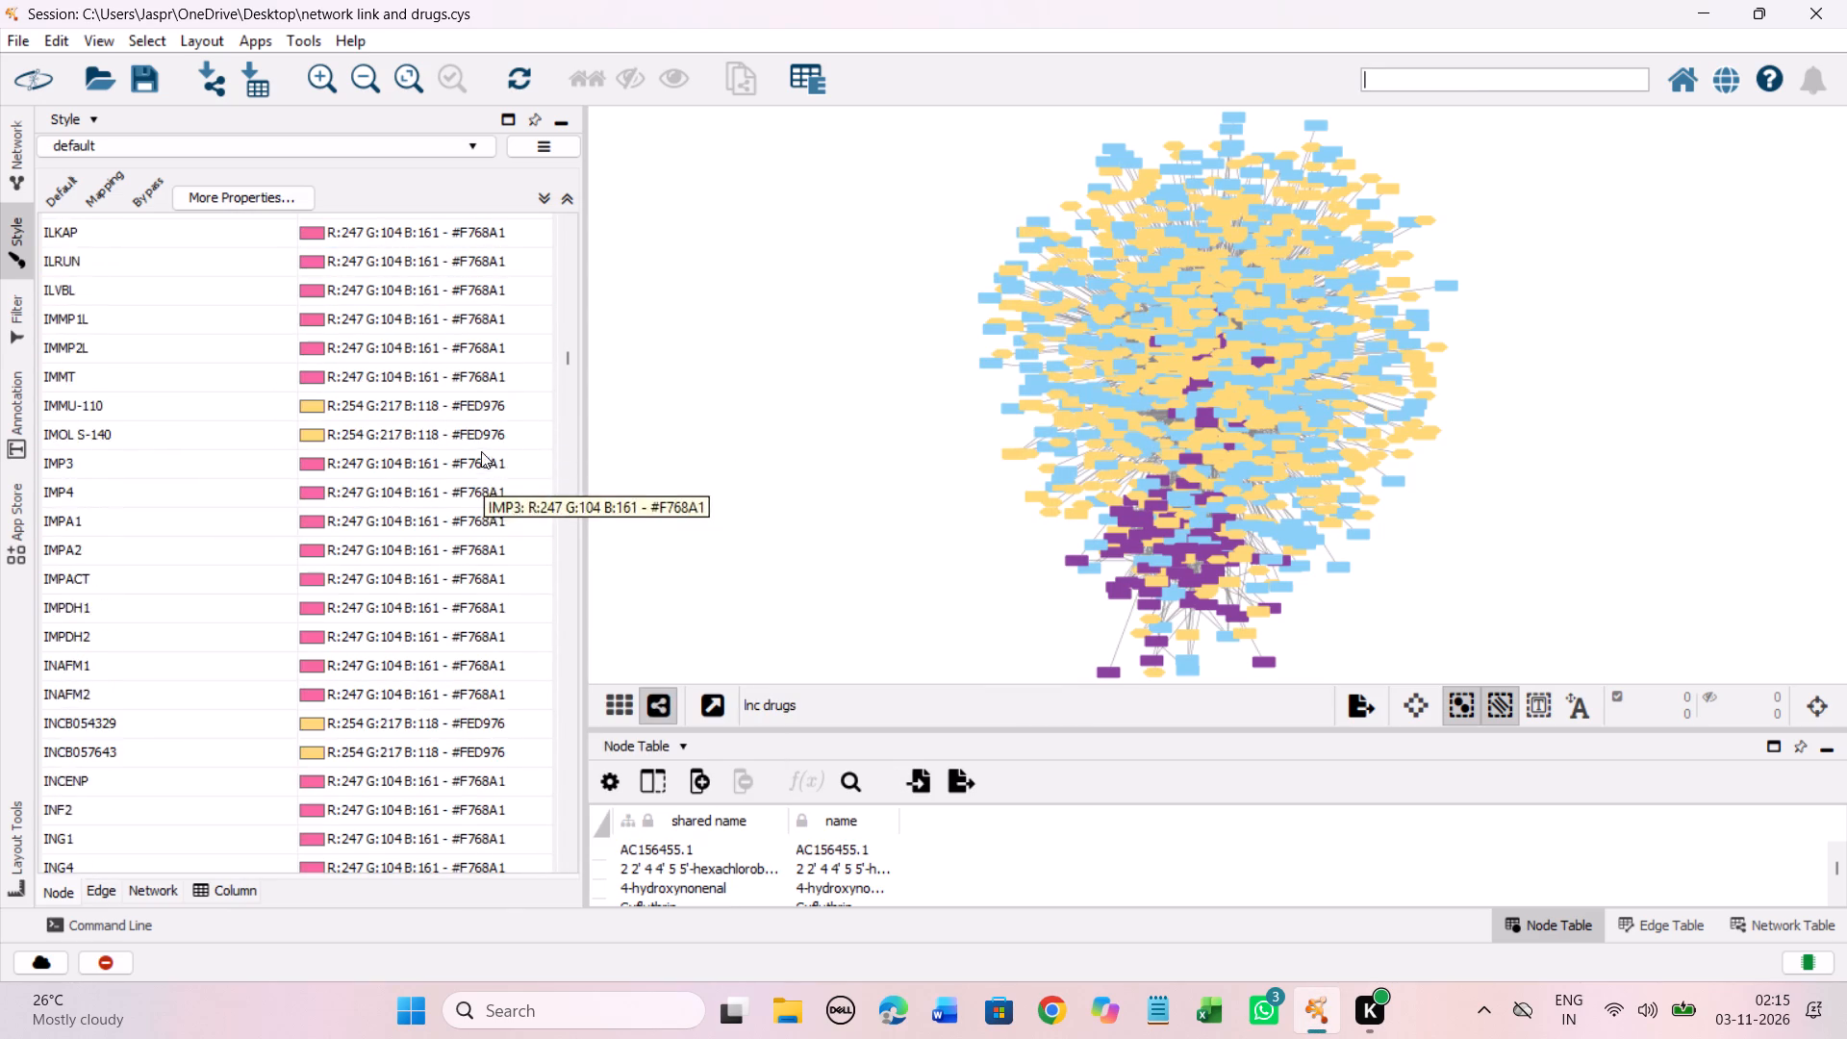
{"action": "scroll", "coordinate": [481, 451], "scroll_direction": "down", "scroll_amount": 17}
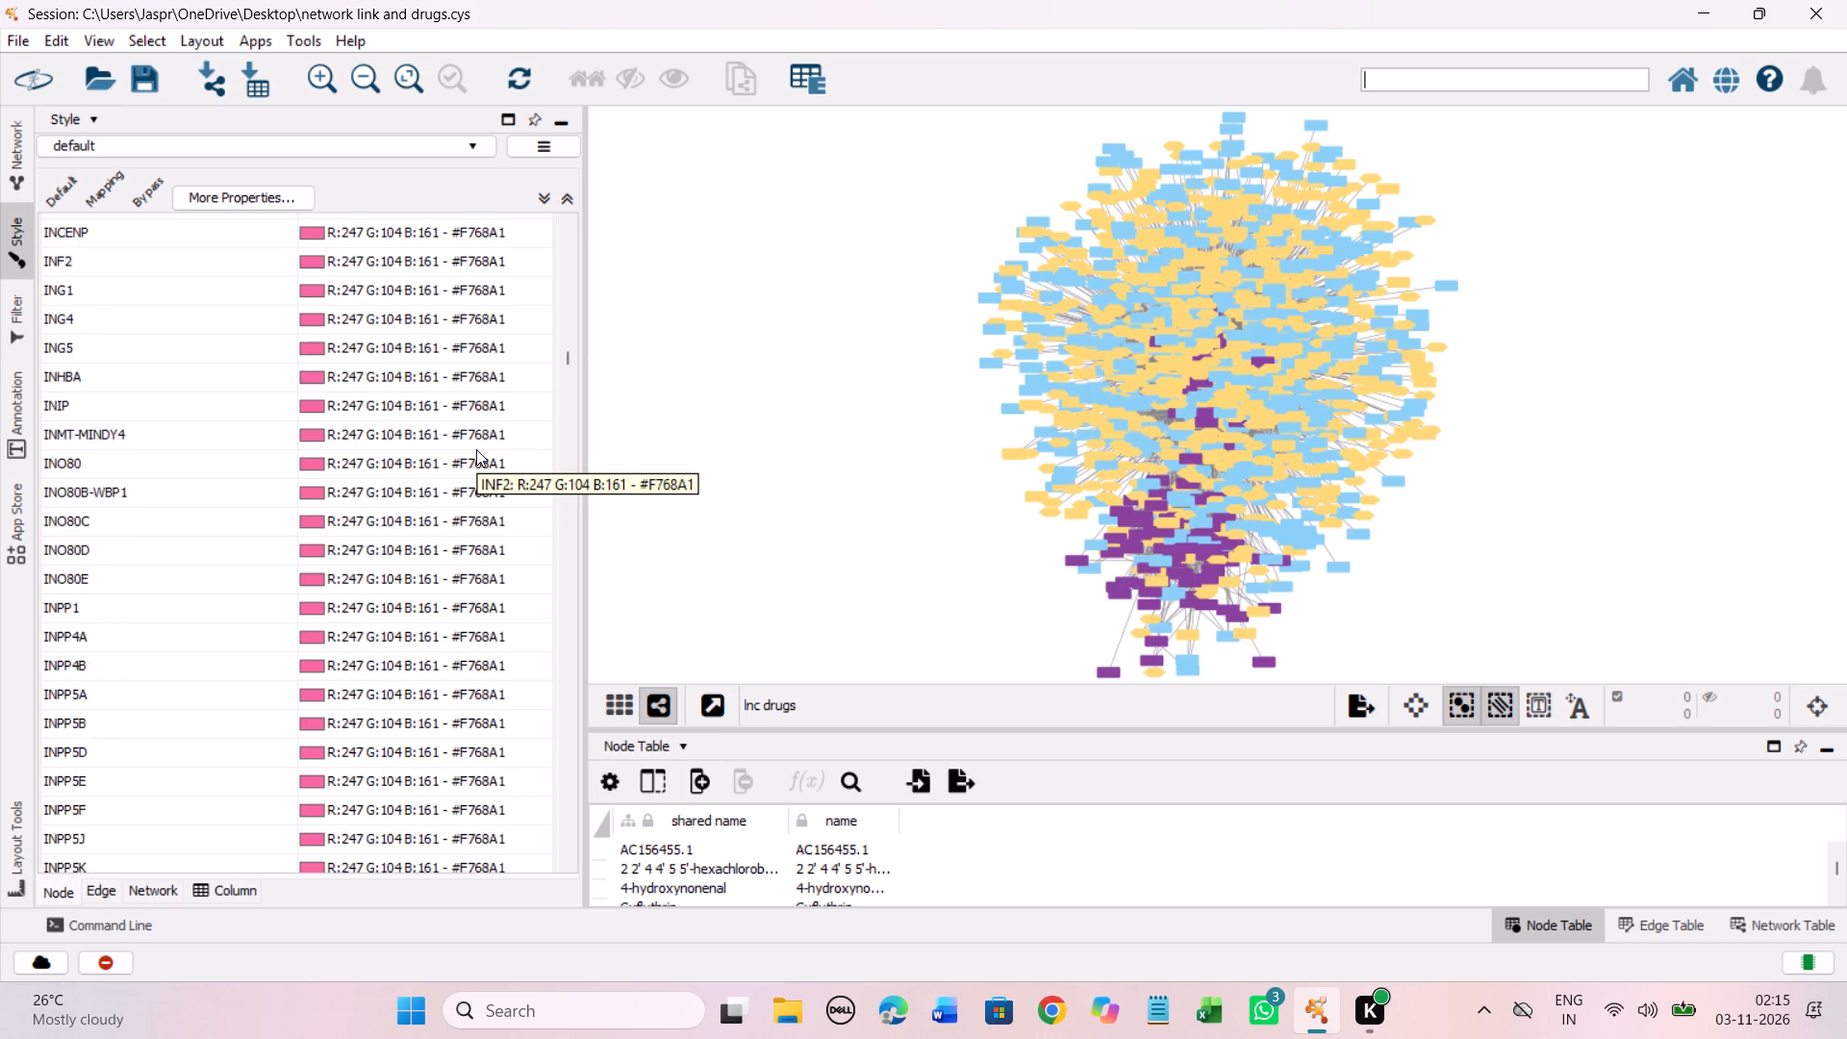
{"action": "scroll", "coordinate": [476, 449], "scroll_direction": "down", "scroll_amount": 20}
{"action": "scroll", "coordinate": [476, 449], "scroll_direction": "down", "scroll_amount": 20}
{"action": "scroll", "coordinate": [476, 449], "scroll_direction": "down", "scroll_amount": 6}
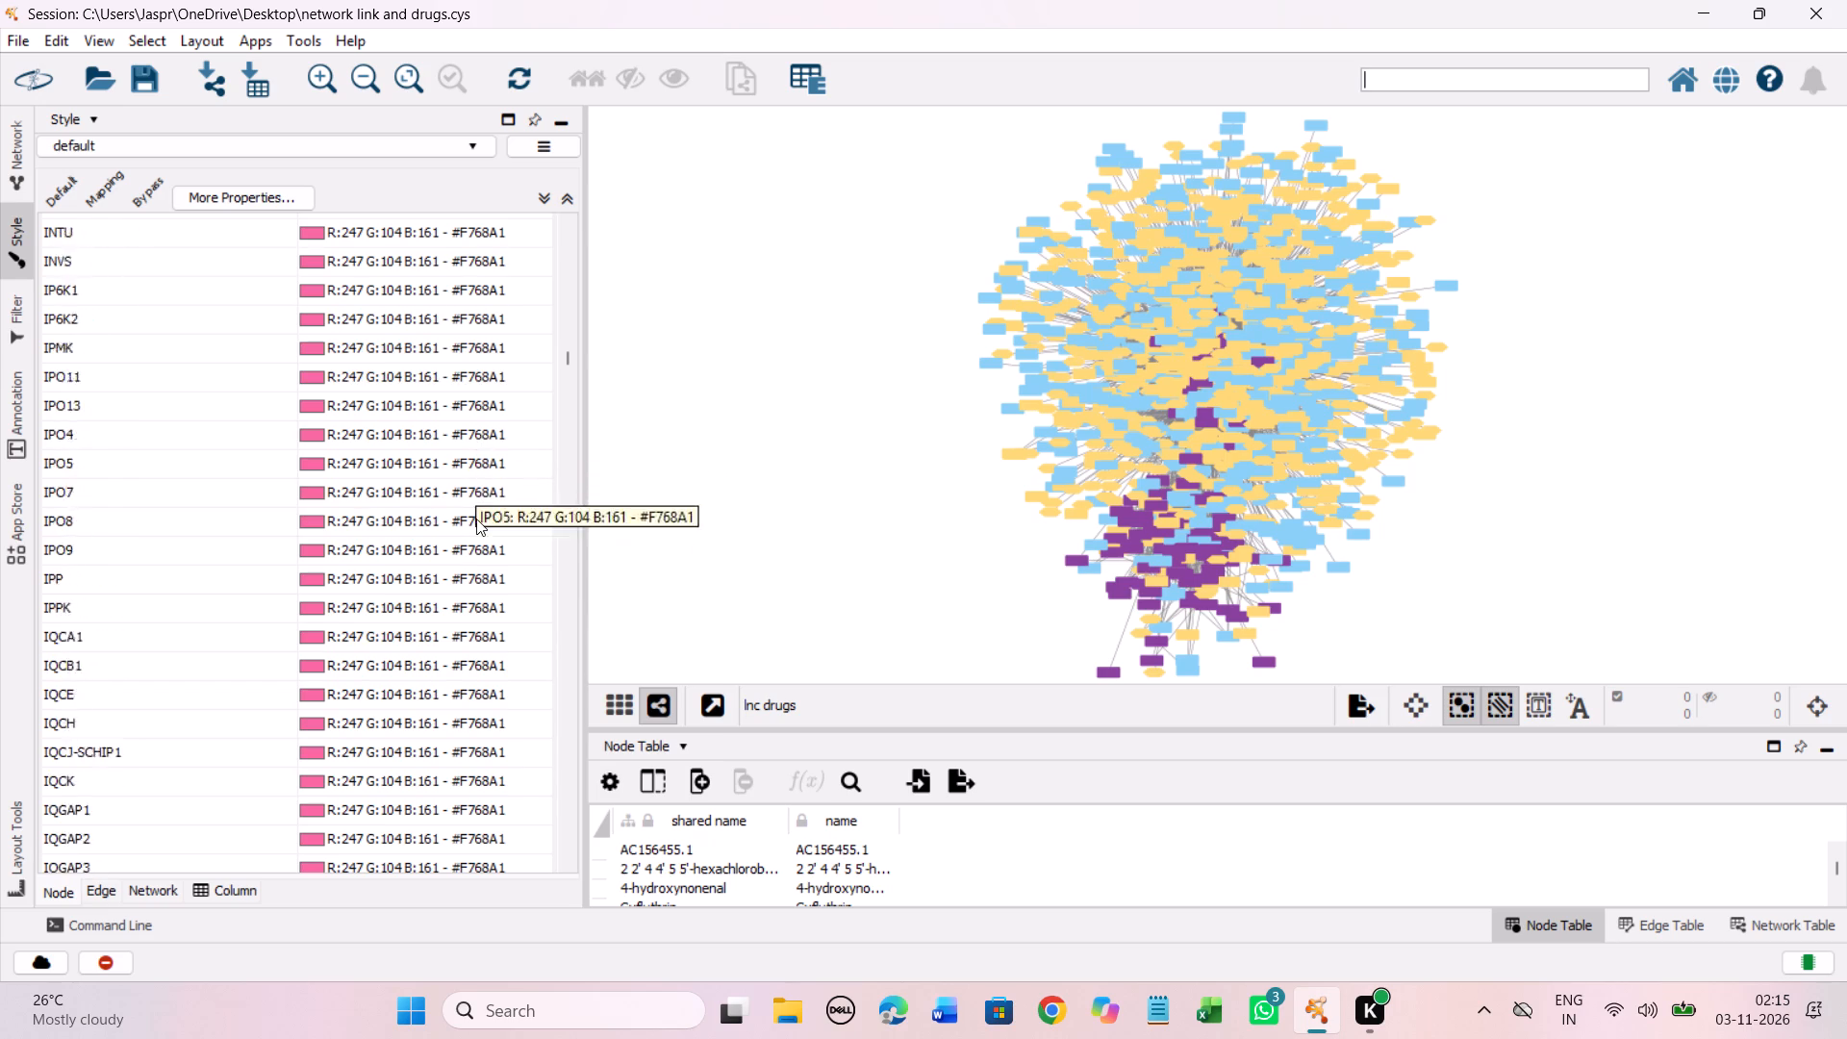
{"action": "scroll", "coordinate": [476, 519], "scroll_direction": "down", "scroll_amount": 20}
{"action": "scroll", "coordinate": [476, 519], "scroll_direction": "down", "scroll_amount": 20}
{"action": "scroll", "coordinate": [476, 519], "scroll_direction": "down", "scroll_amount": 6}
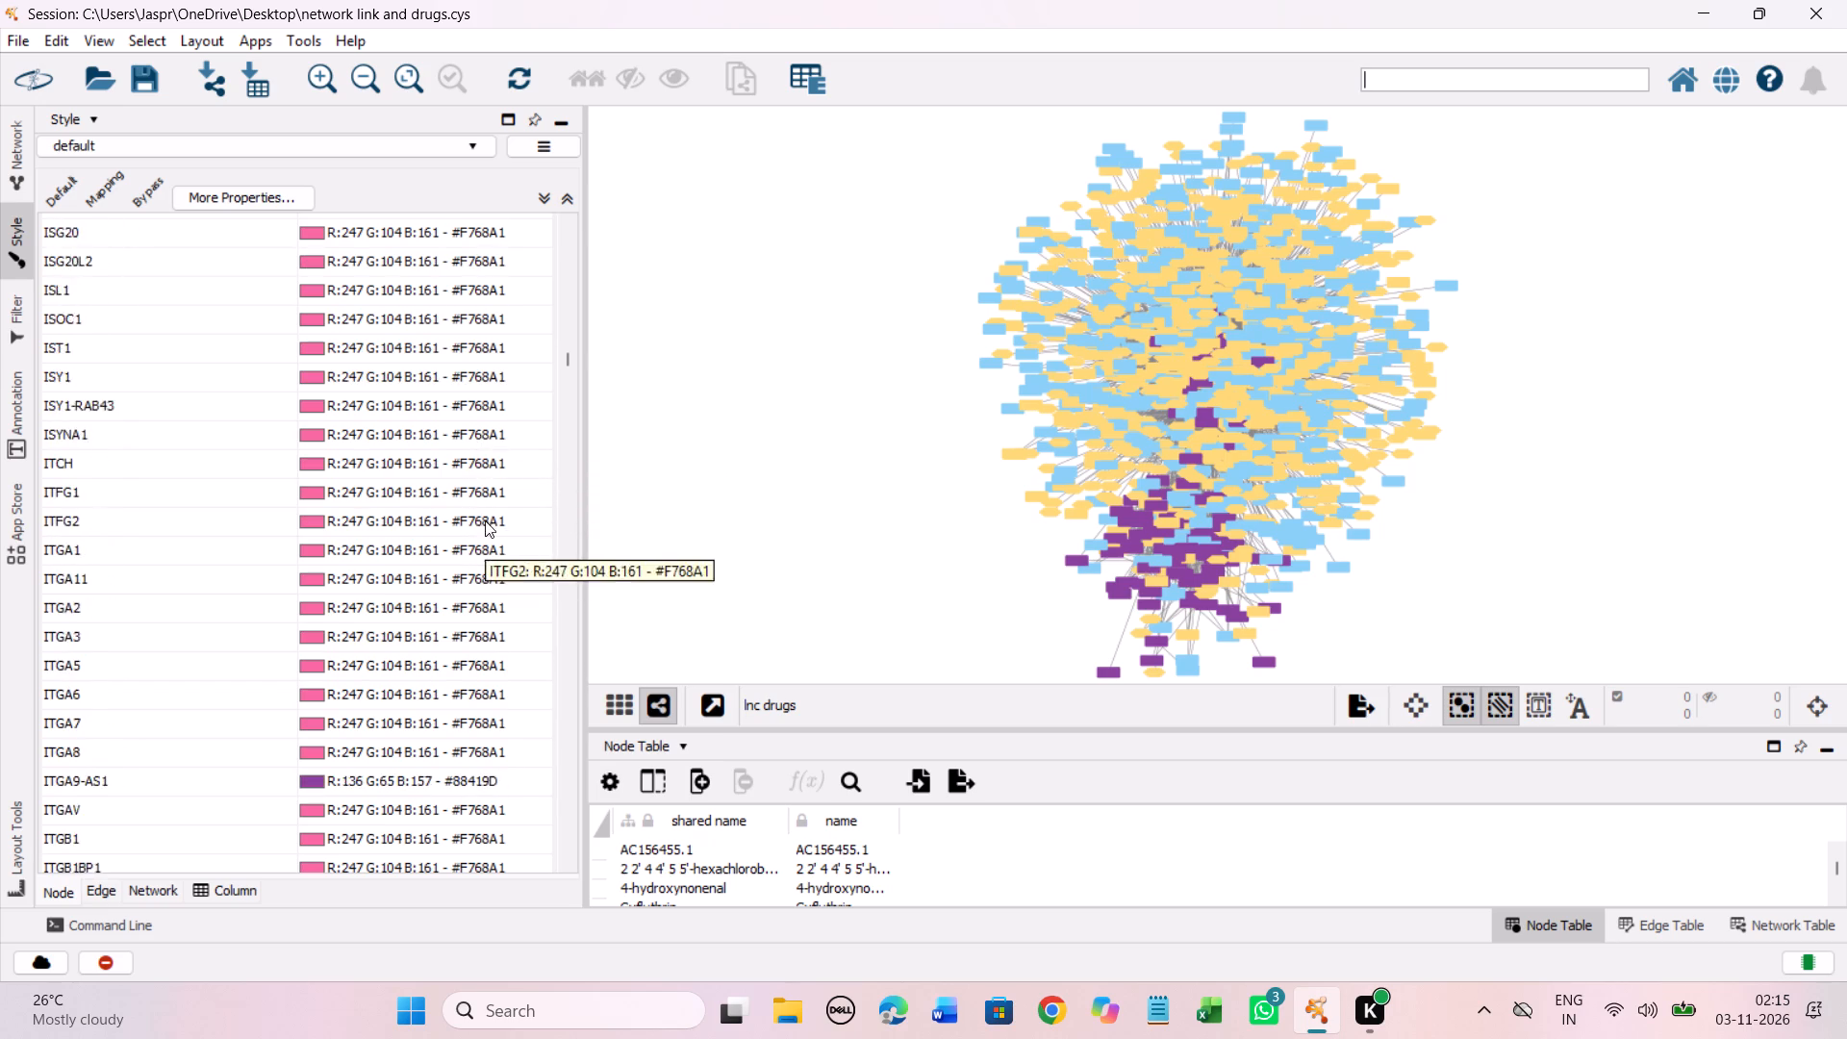
{"action": "scroll", "coordinate": [485, 520], "scroll_direction": "down", "scroll_amount": 20}
{"action": "scroll", "coordinate": [485, 520], "scroll_direction": "down", "scroll_amount": 20}
{"action": "scroll", "coordinate": [485, 520], "scroll_direction": "down", "scroll_amount": 2}
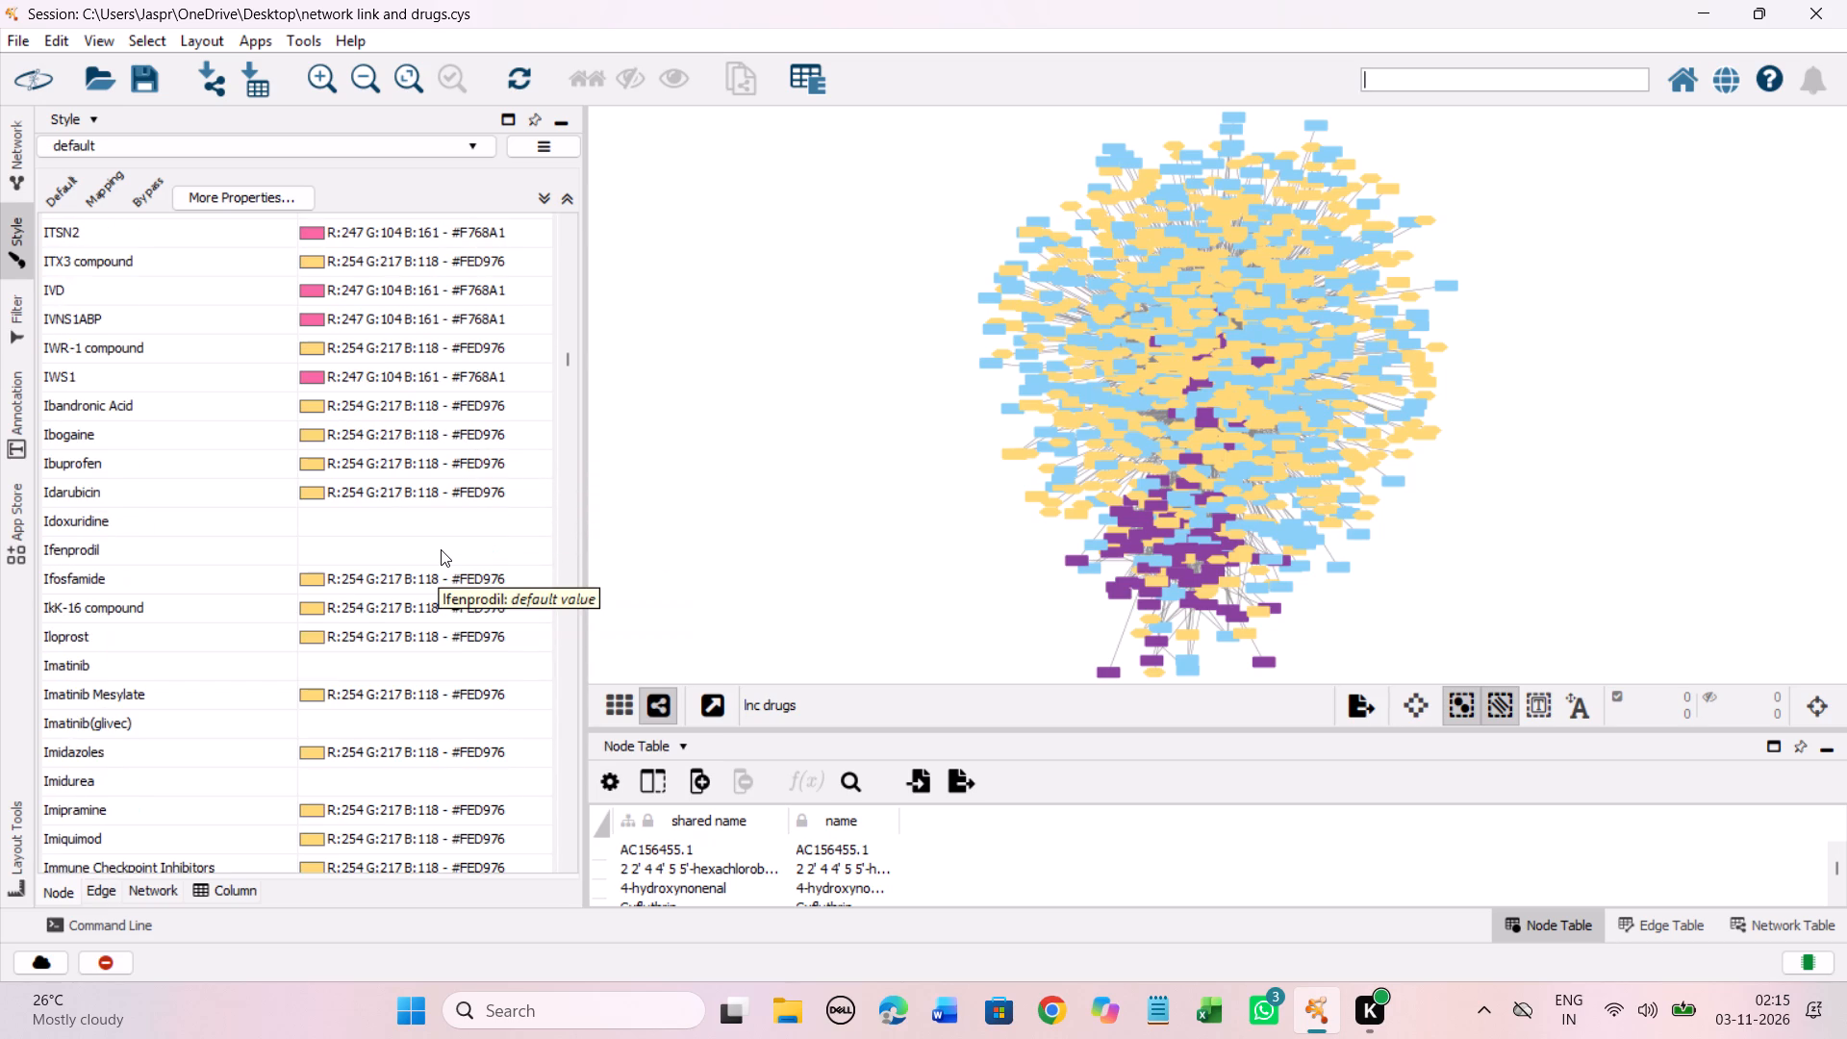
Set the color of all entries from Ibuprofen through Itraconazole, including unmapped drugs such as Idoxuridine, Ifenprodil, Imatinib, Iodixanol and Isoxicam, to #FED976.
{"action": "left_click", "coordinate": [421, 463]}
{"action": "scroll", "coordinate": [421, 464], "scroll_direction": "down", "scroll_amount": 10}
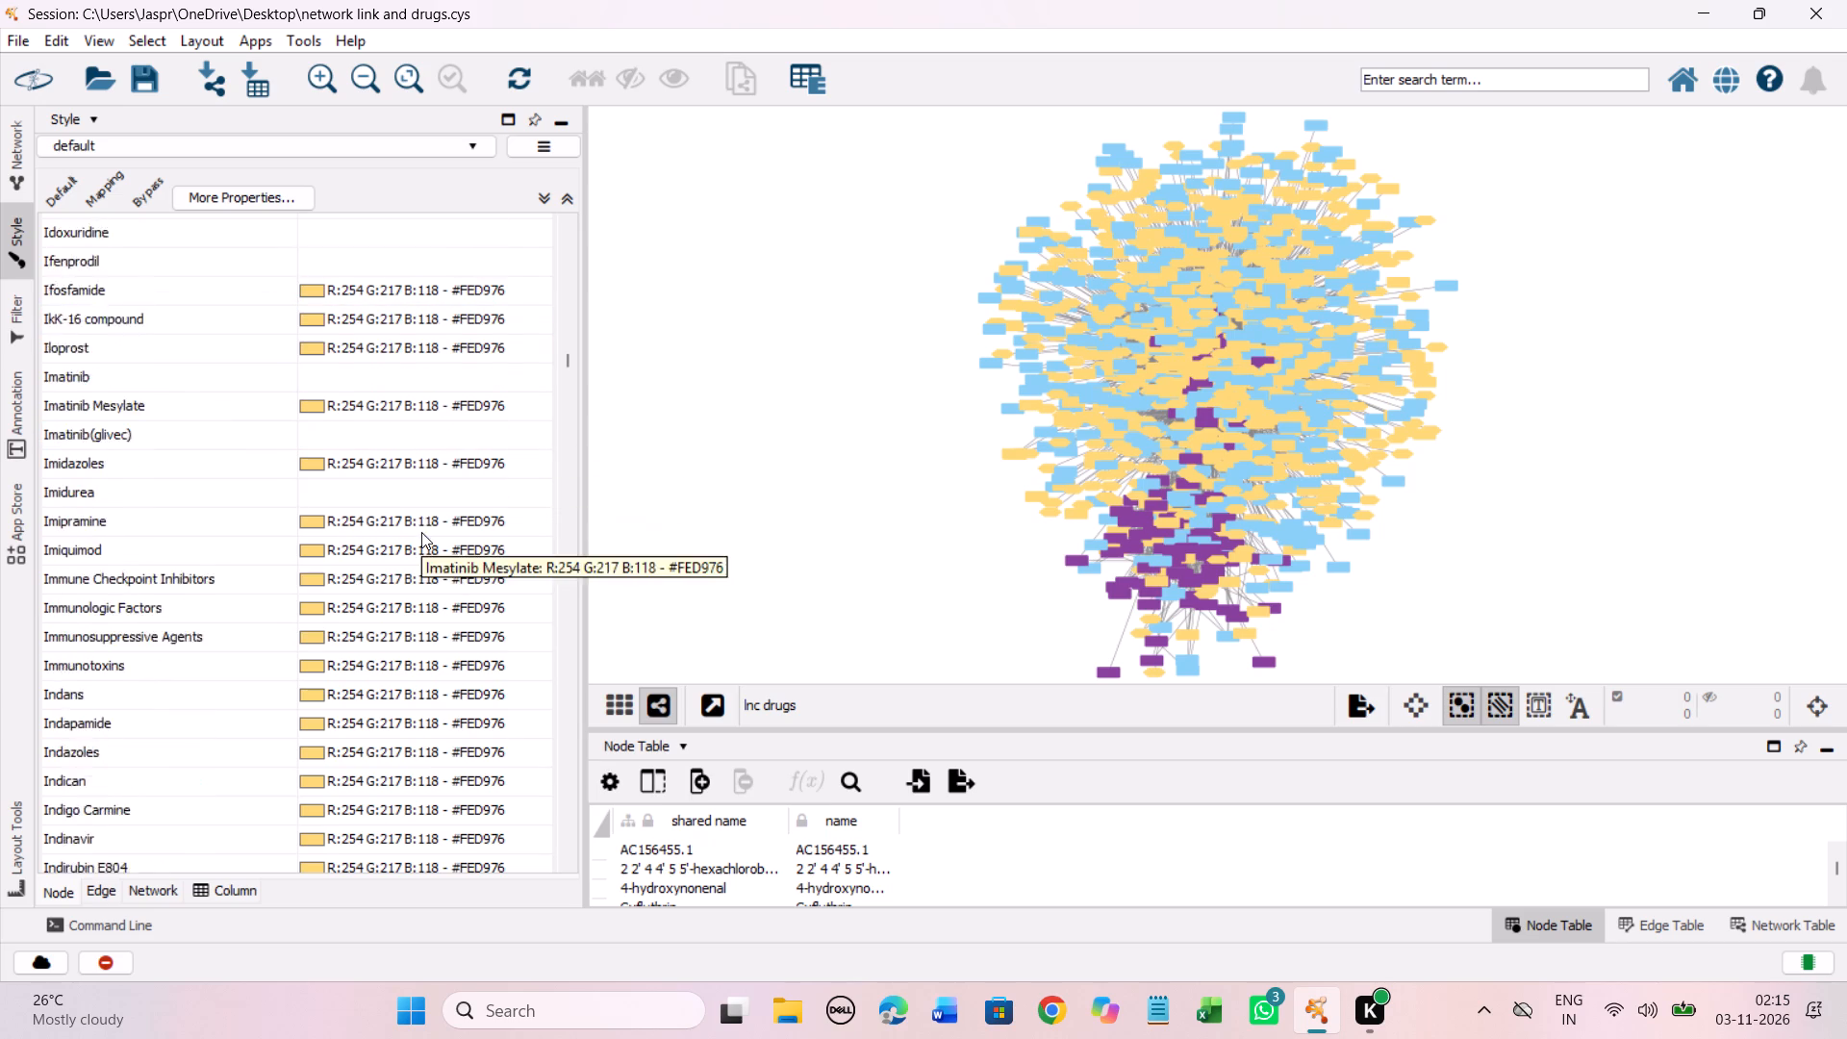
{"action": "scroll", "coordinate": [421, 532], "scroll_direction": "down", "scroll_amount": 20}
{"action": "scroll", "coordinate": [421, 532], "scroll_direction": "down", "scroll_amount": 20}
{"action": "scroll", "coordinate": [421, 532], "scroll_direction": "down", "scroll_amount": 4}
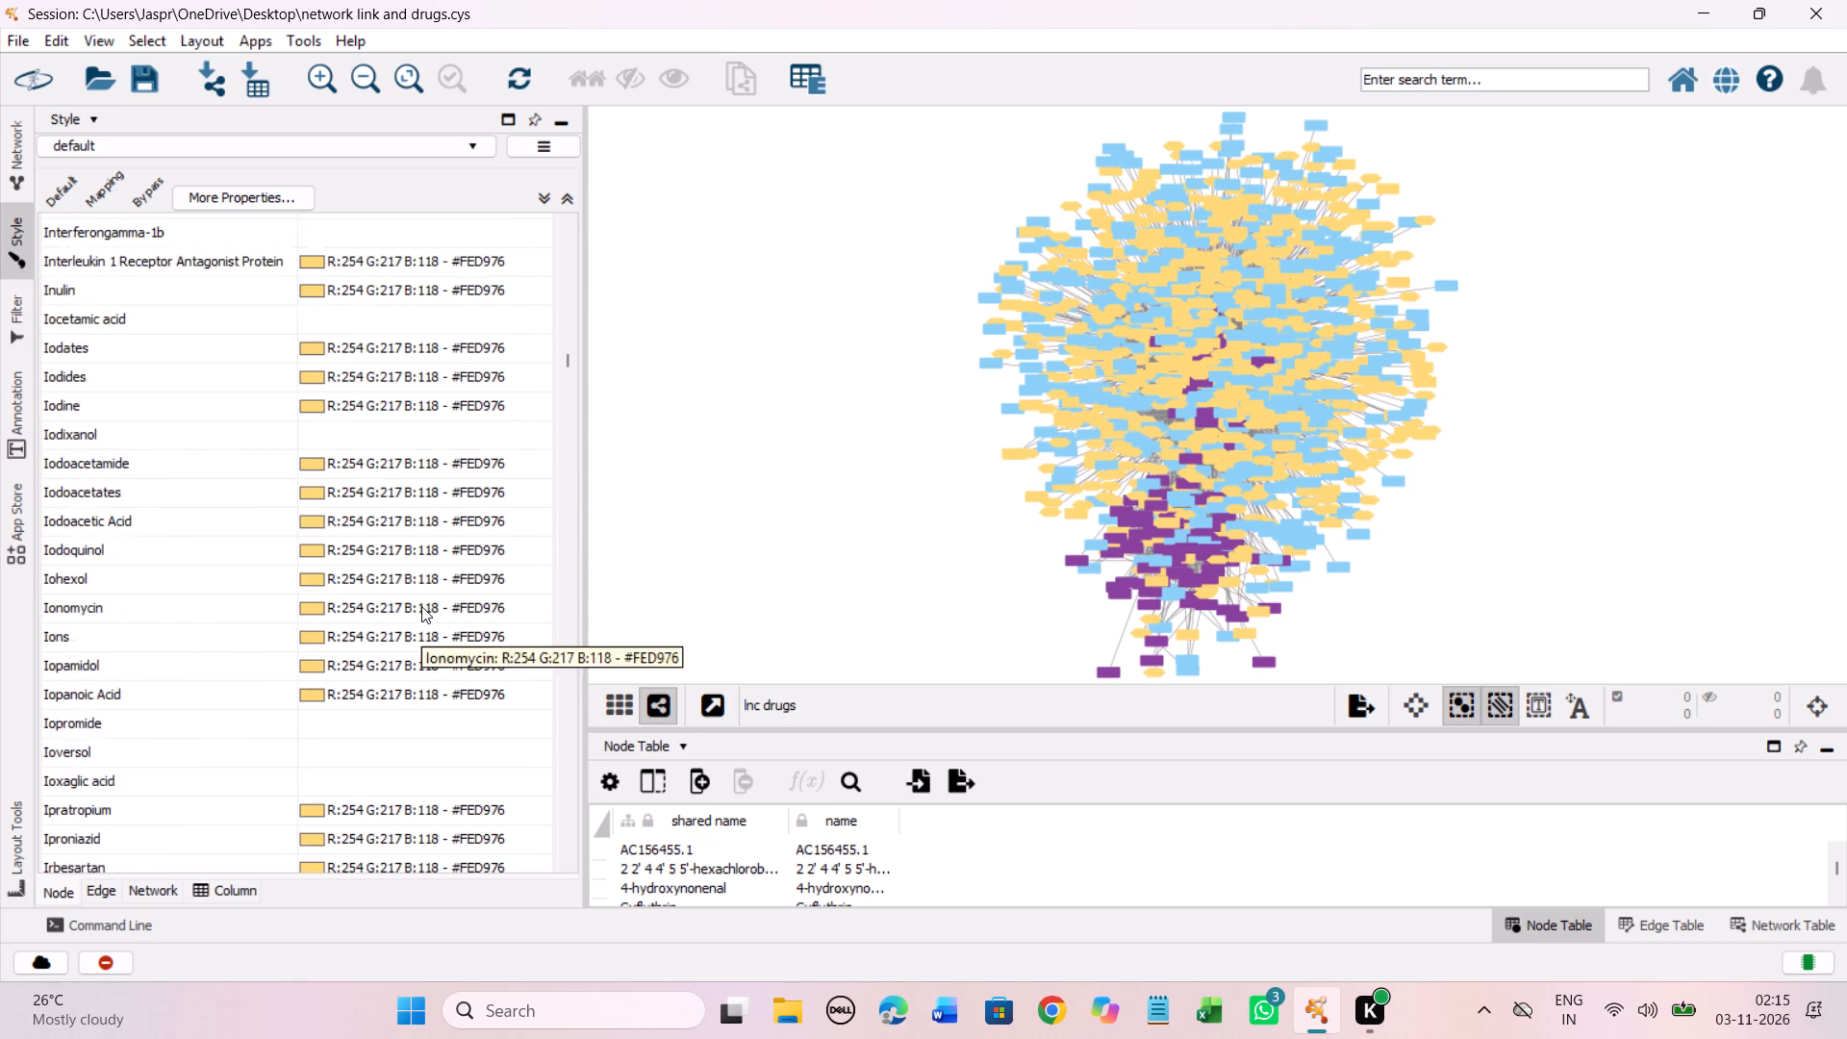
{"action": "scroll", "coordinate": [421, 606], "scroll_direction": "down", "scroll_amount": 20}
{"action": "scroll", "coordinate": [421, 606], "scroll_direction": "down", "scroll_amount": 20}
{"action": "scroll", "coordinate": [421, 606], "scroll_direction": "down", "scroll_amount": 4}
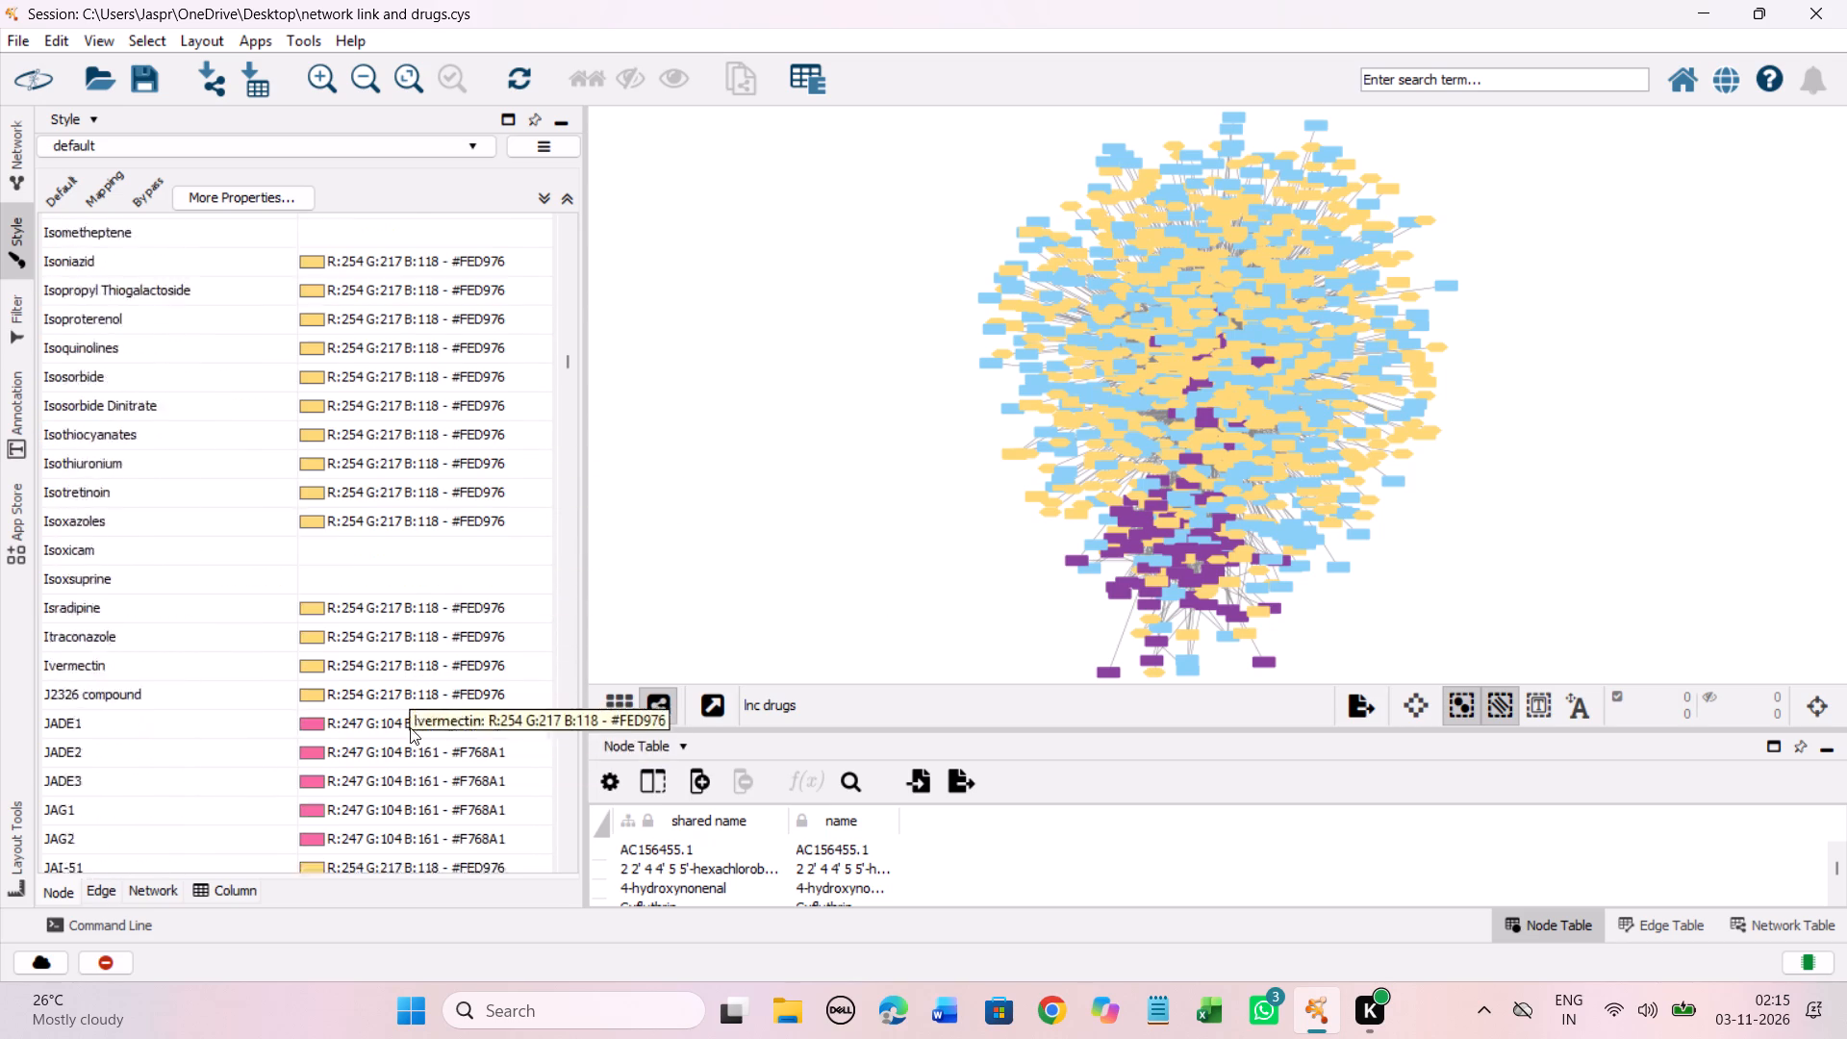
{"action": "left_click", "coordinate": [382, 493], "text": "shift"}
{"action": "right_click", "coordinate": [382, 493]}
{"action": "left_click", "coordinate": [786, 517]}
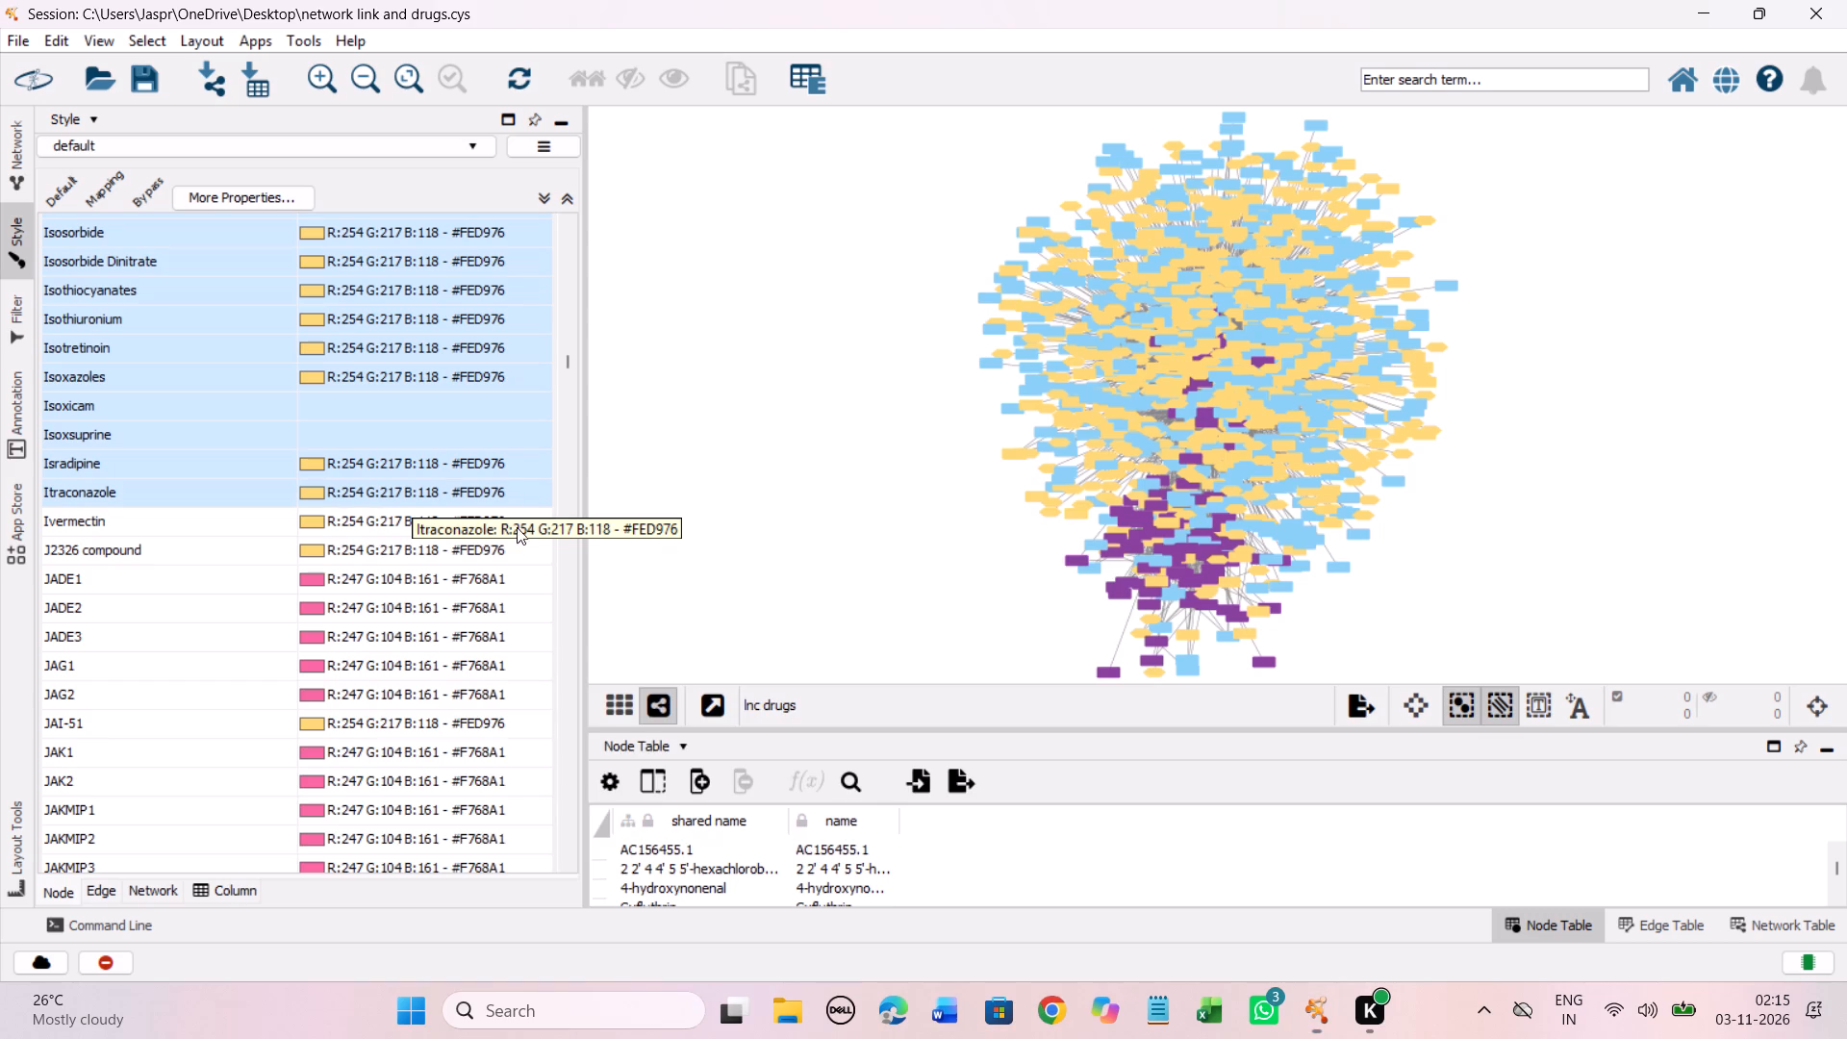
{"action": "left_click_drag", "start_coordinate": [397, 538], "coordinate": [363, 301]}
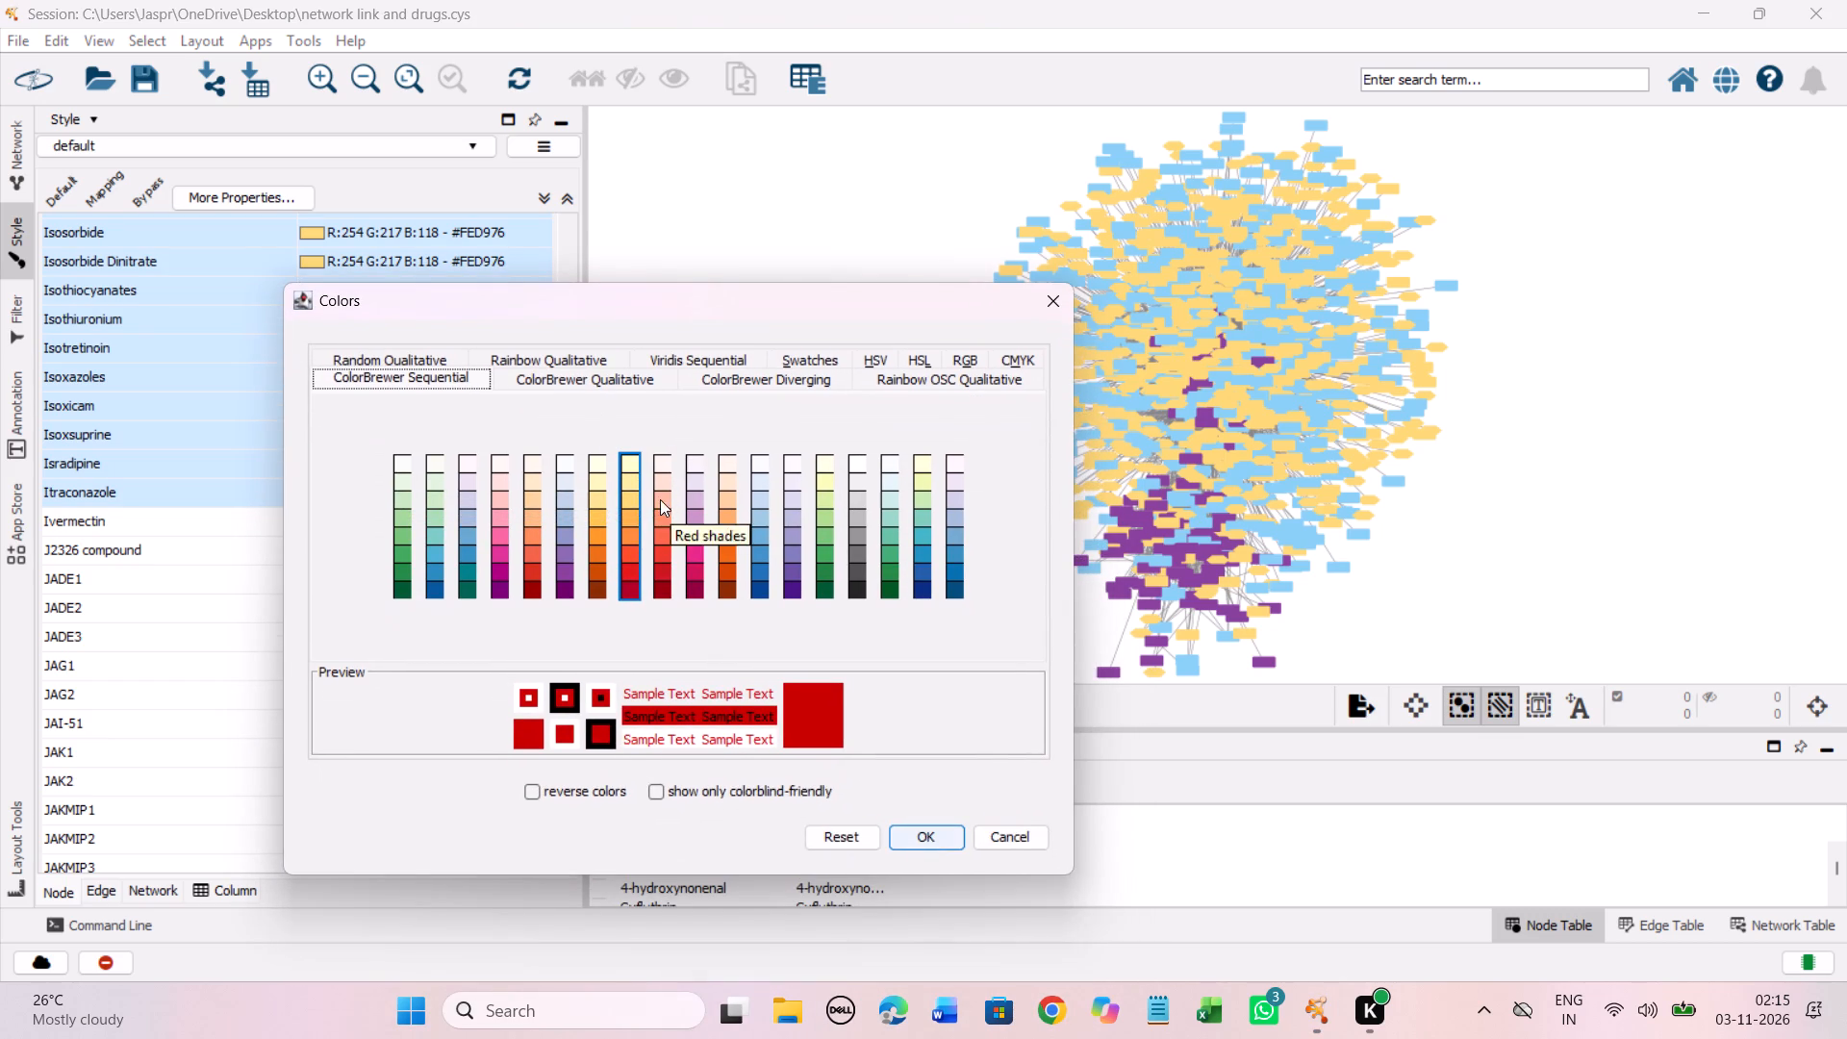
{"action": "left_click", "coordinate": [636, 501]}
{"action": "left_click", "coordinate": [915, 827]}
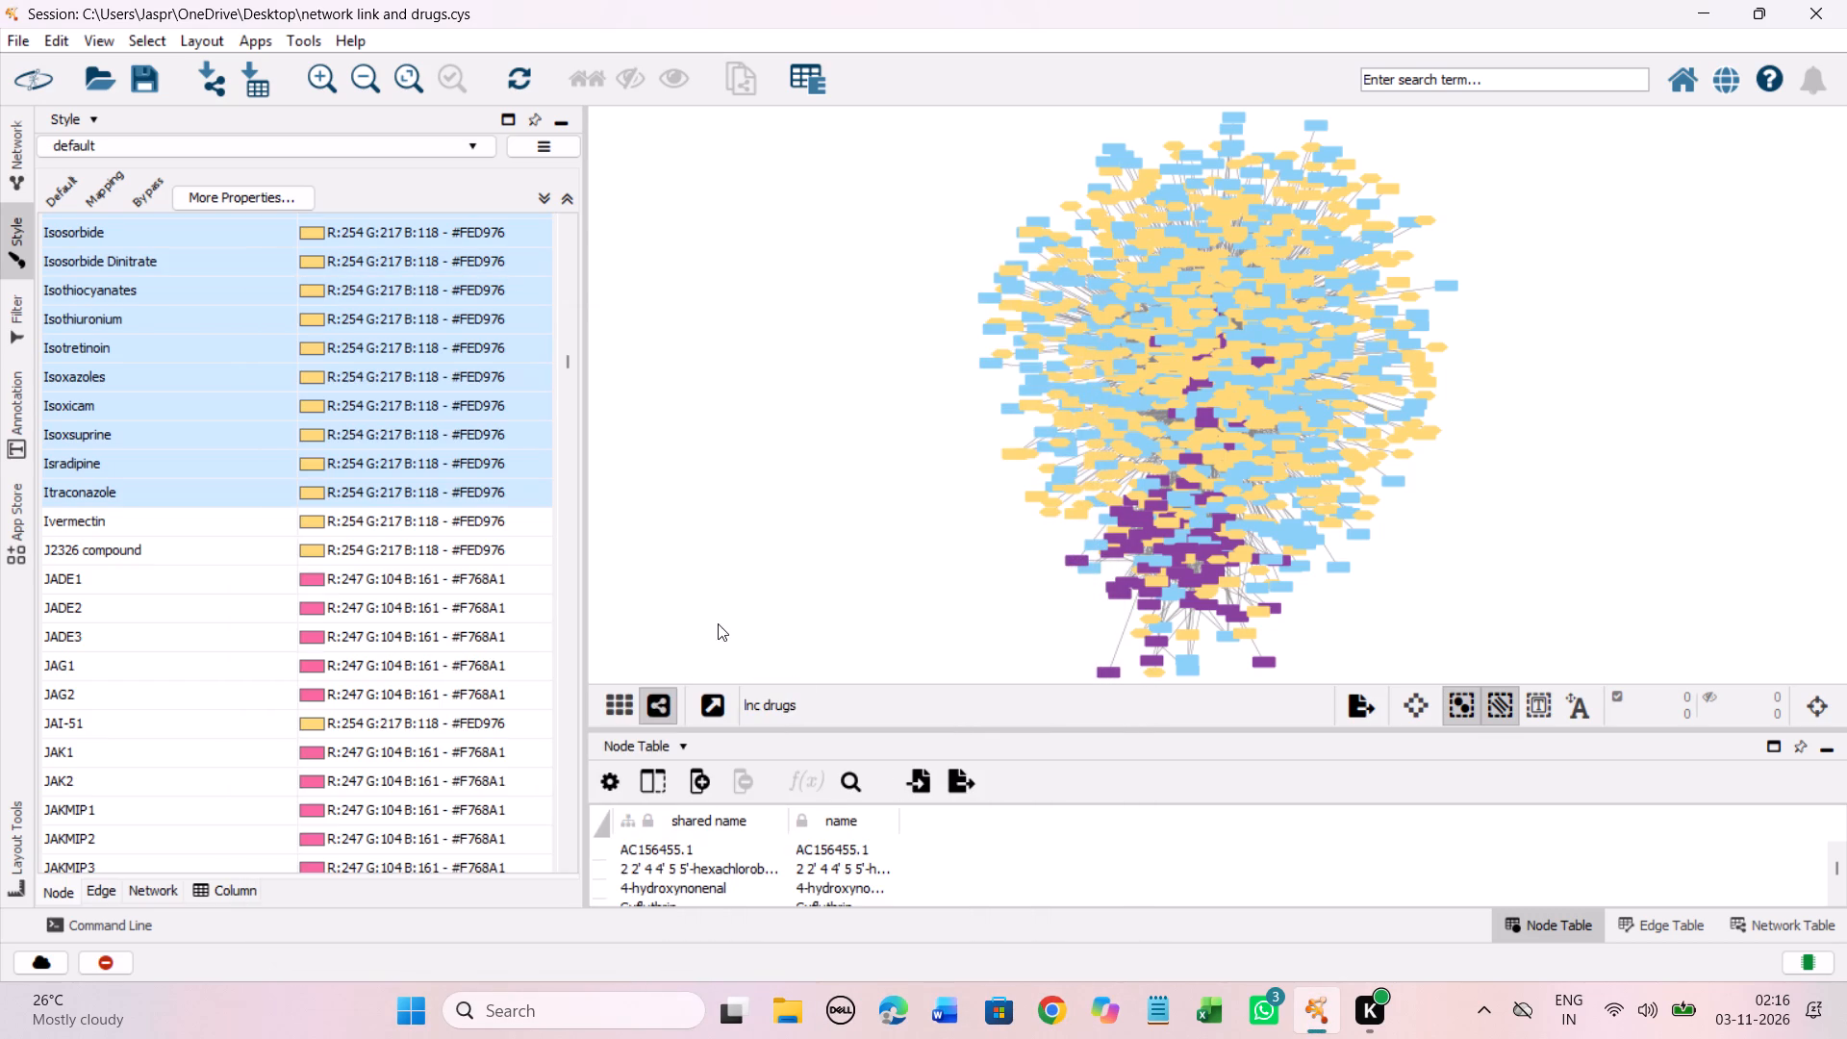
Check the color mapping entries after Itraconazole, through the J and K genes and drugs up to Ketorolac Tromethamine, for unmapped drugs.
{"action": "scroll", "coordinate": [416, 493], "scroll_direction": "down", "scroll_amount": 20}
{"action": "scroll", "coordinate": [416, 493], "scroll_direction": "down", "scroll_amount": 14}
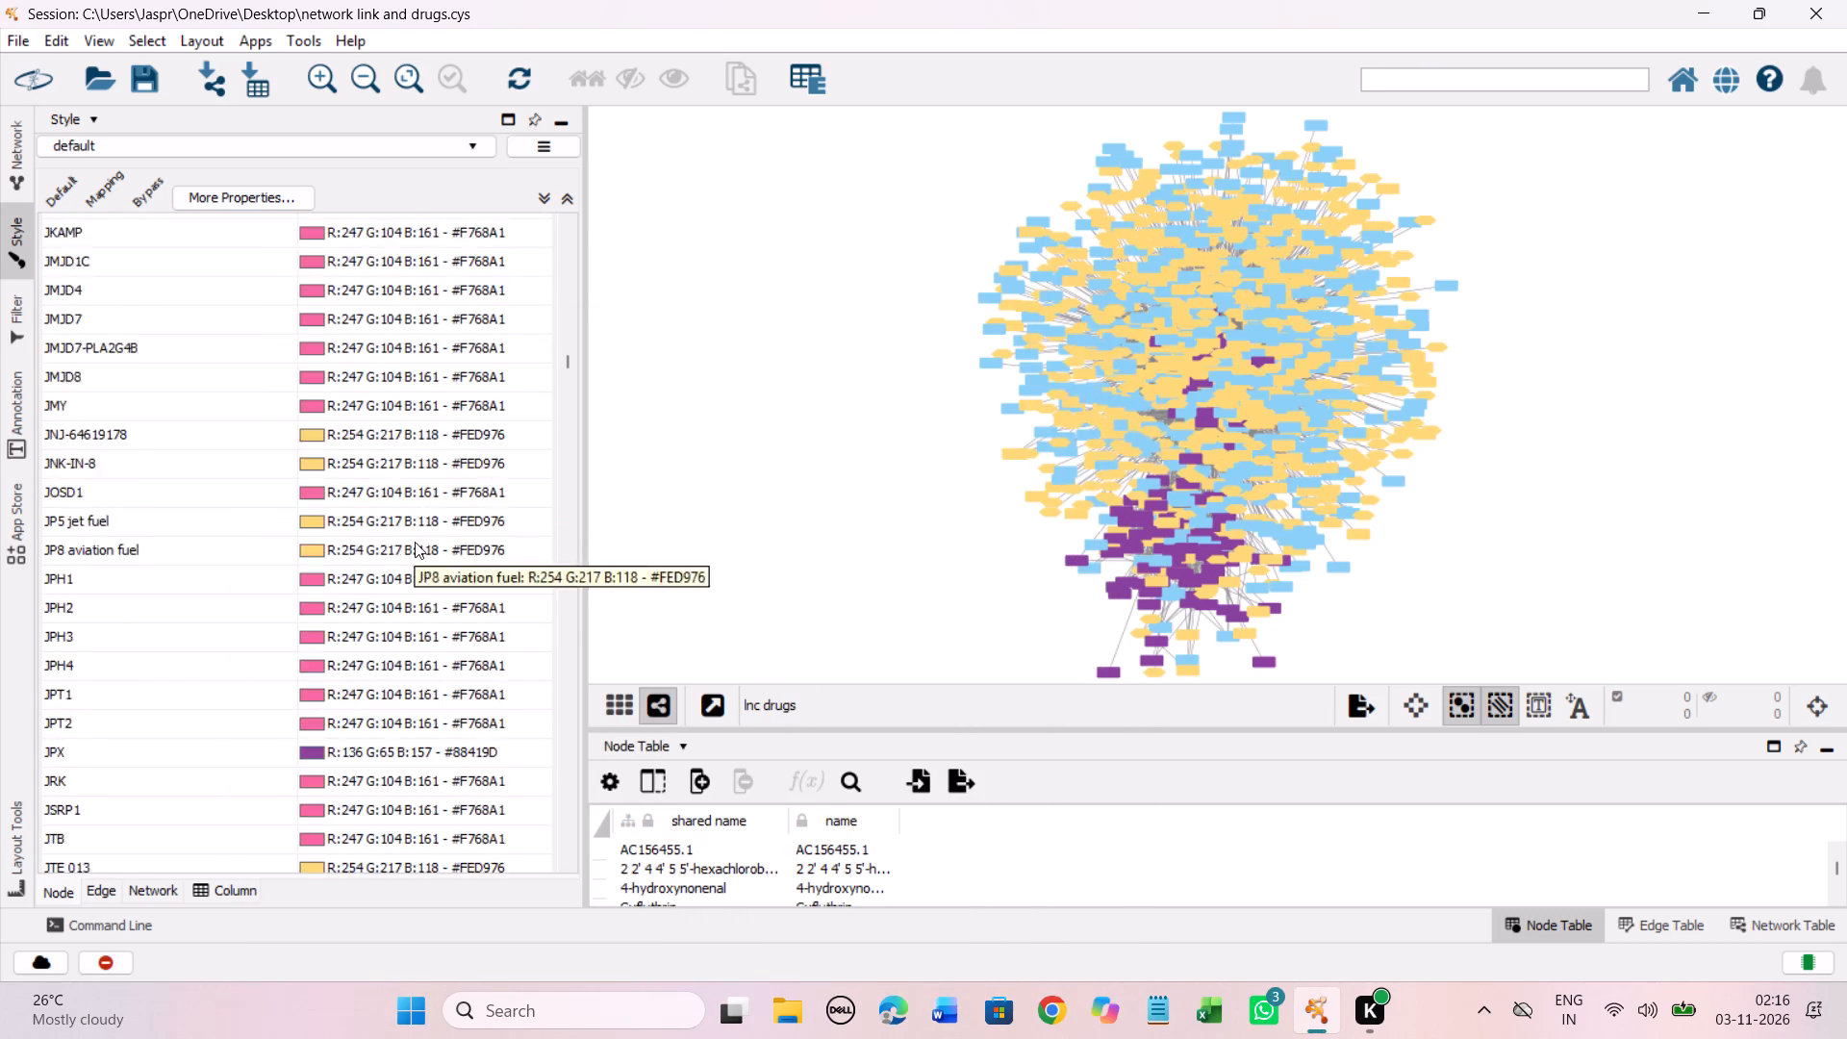
{"action": "scroll", "coordinate": [415, 542], "scroll_direction": "down", "scroll_amount": 20}
{"action": "scroll", "coordinate": [415, 542], "scroll_direction": "down", "scroll_amount": 20}
{"action": "scroll", "coordinate": [415, 542], "scroll_direction": "down", "scroll_amount": 5}
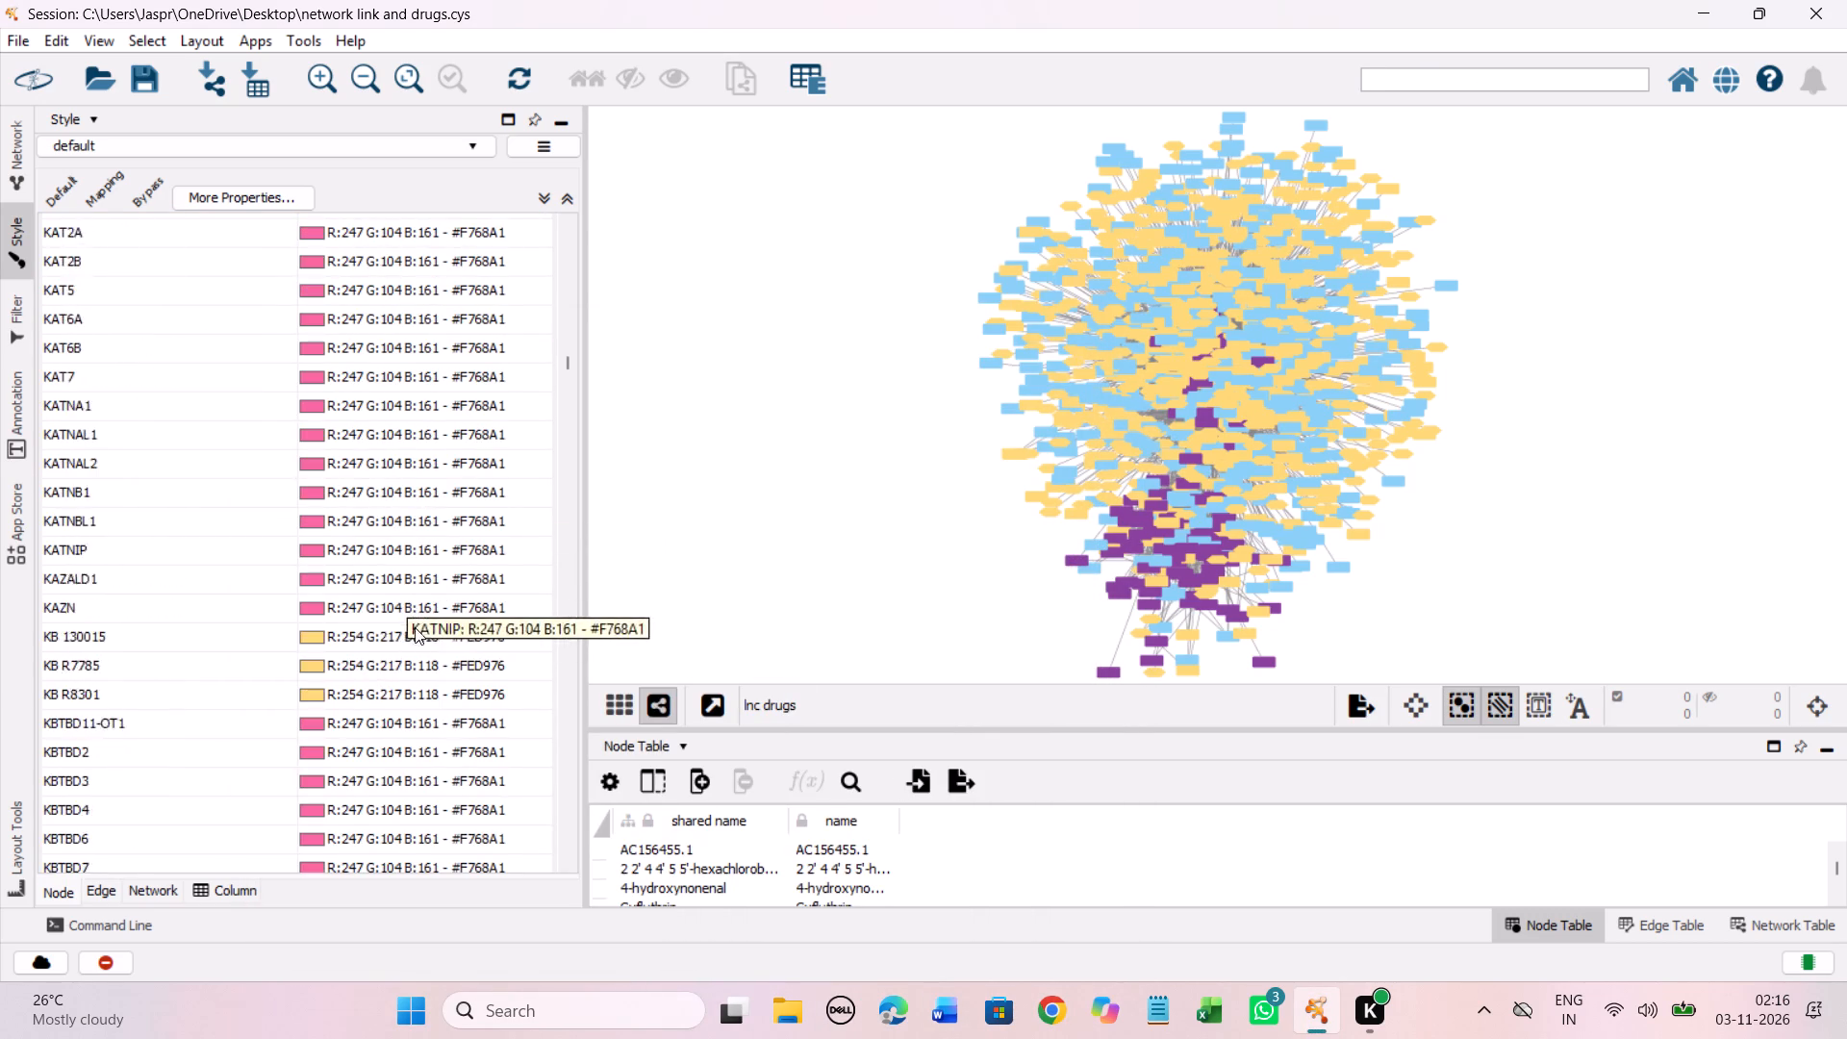
{"action": "scroll", "coordinate": [415, 627], "scroll_direction": "down", "scroll_amount": 20}
{"action": "scroll", "coordinate": [415, 627], "scroll_direction": "down", "scroll_amount": 20}
{"action": "scroll", "coordinate": [415, 627], "scroll_direction": "down", "scroll_amount": 5}
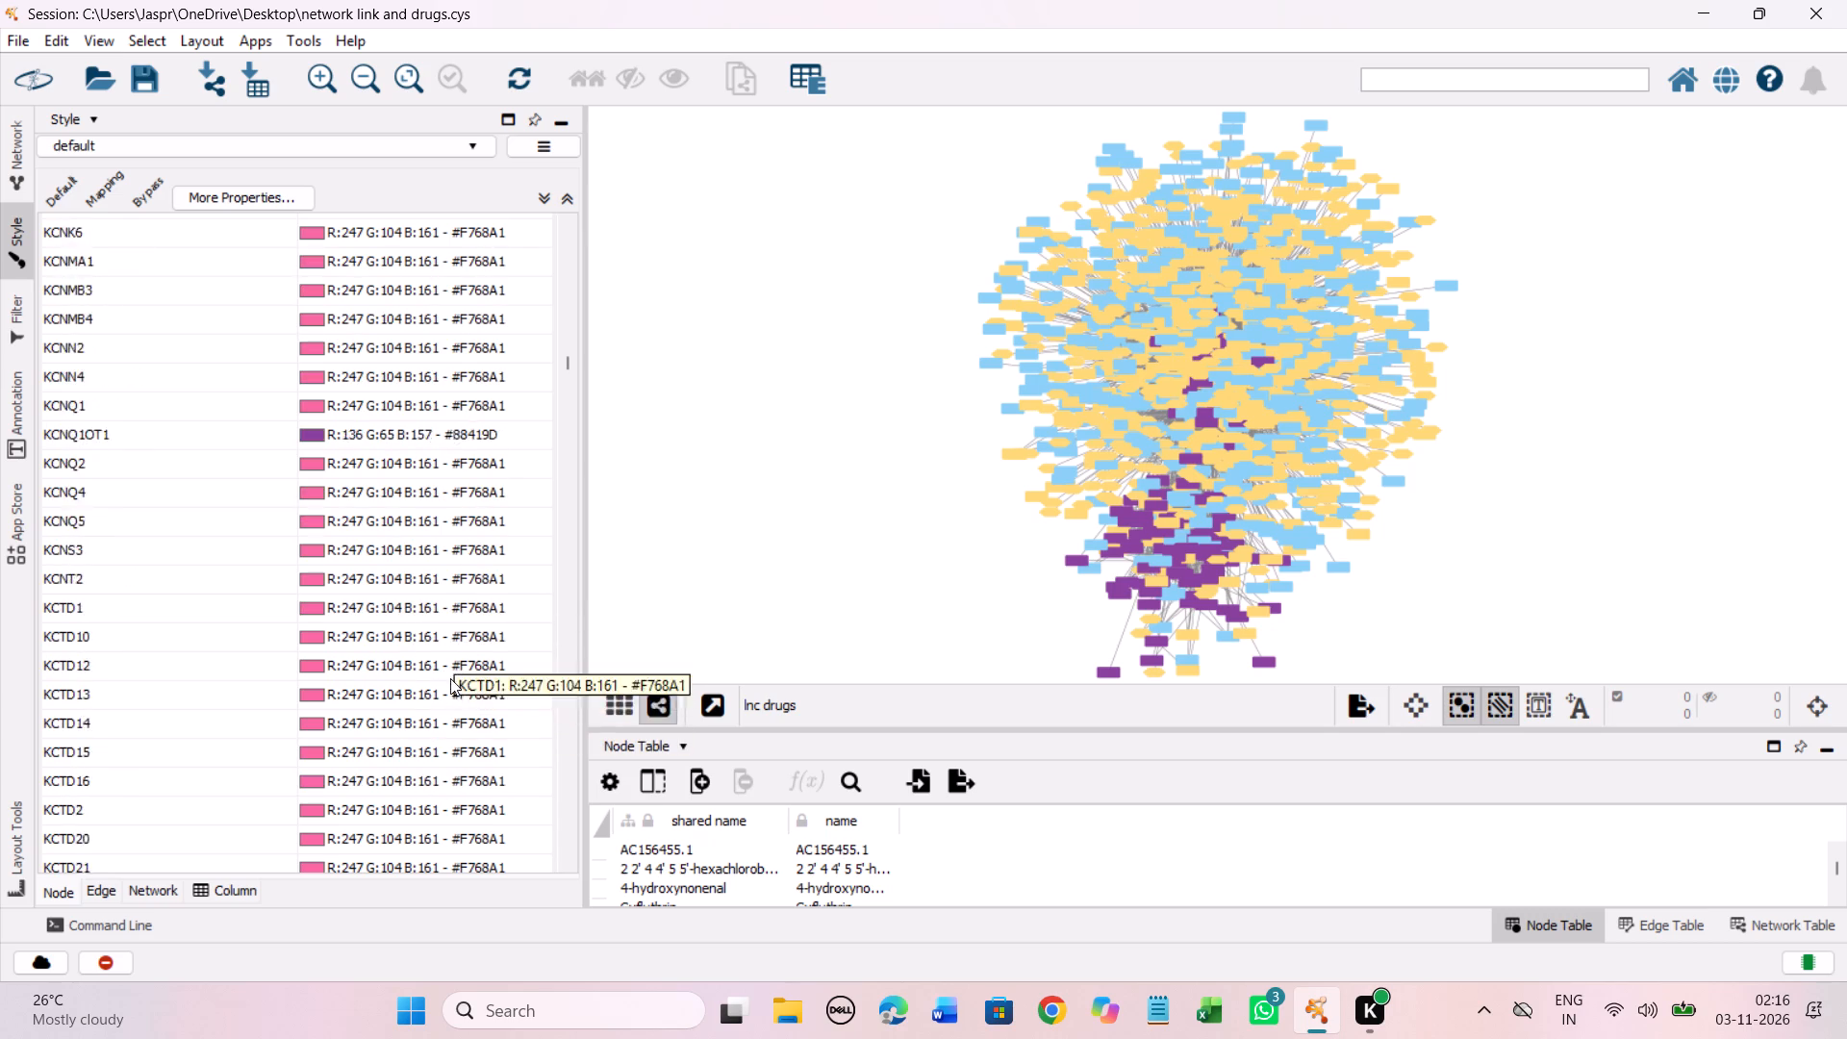
{"action": "scroll", "coordinate": [450, 678], "scroll_direction": "down", "scroll_amount": 6}
{"action": "scroll", "coordinate": [448, 682], "scroll_direction": "up", "scroll_amount": 1}
{"action": "scroll", "coordinate": [448, 683], "scroll_direction": "down", "scroll_amount": 20}
{"action": "scroll", "coordinate": [448, 683], "scroll_direction": "down", "scroll_amount": 16}
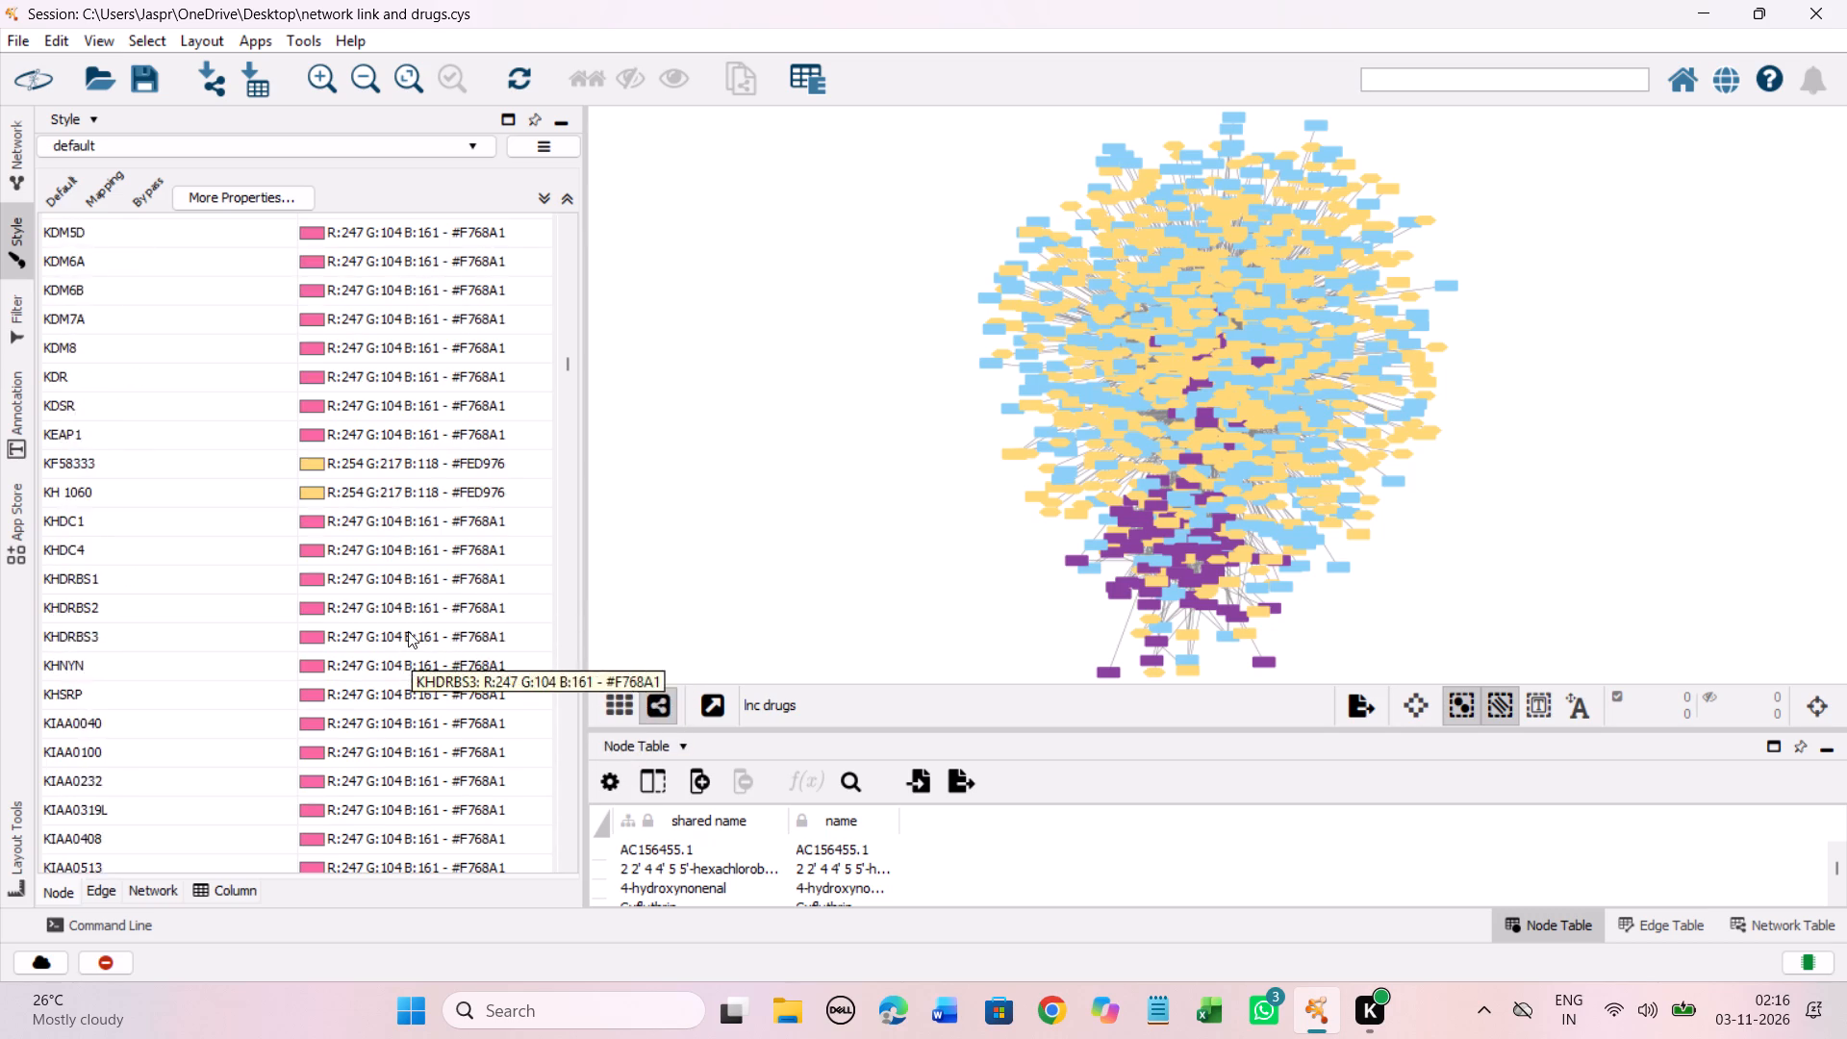
{"action": "scroll", "coordinate": [408, 631], "scroll_direction": "down", "scroll_amount": 20}
{"action": "scroll", "coordinate": [408, 631], "scroll_direction": "down", "scroll_amount": 20}
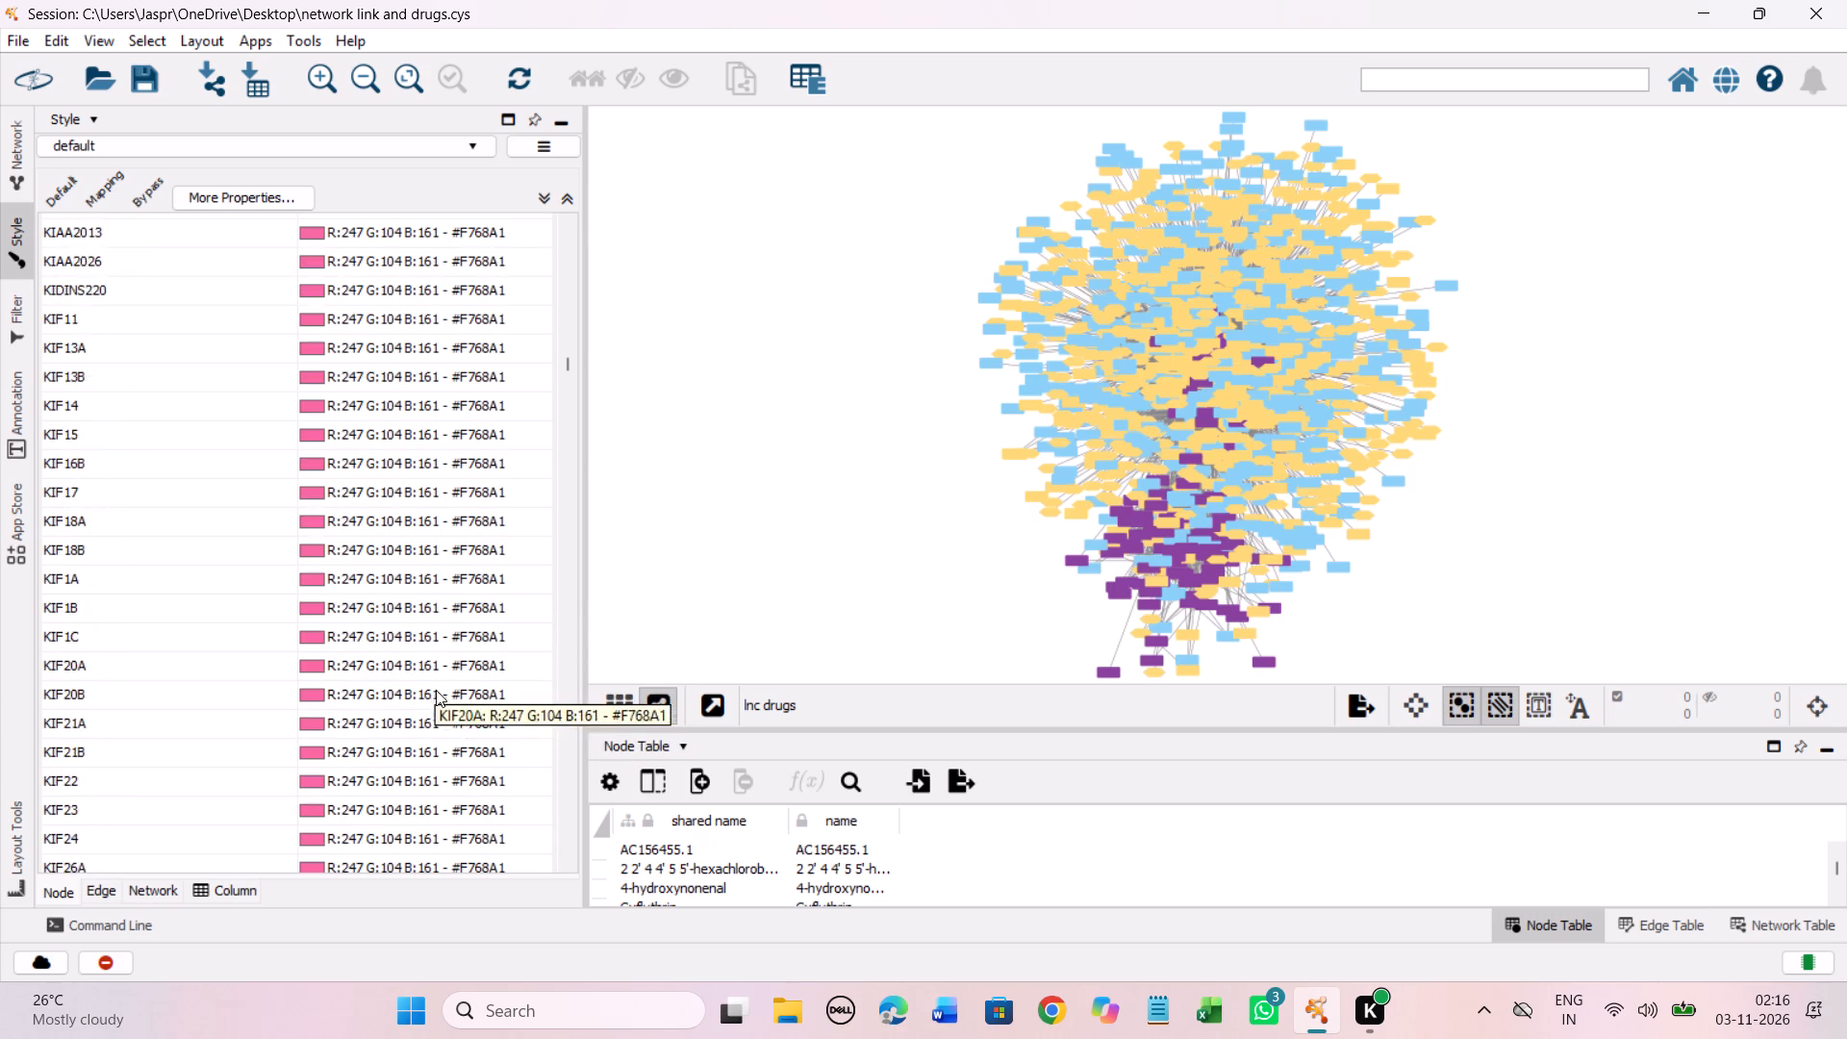
{"action": "scroll", "coordinate": [436, 690], "scroll_direction": "down", "scroll_amount": 13}
{"action": "scroll", "coordinate": [435, 723], "scroll_direction": "down", "scroll_amount": 20}
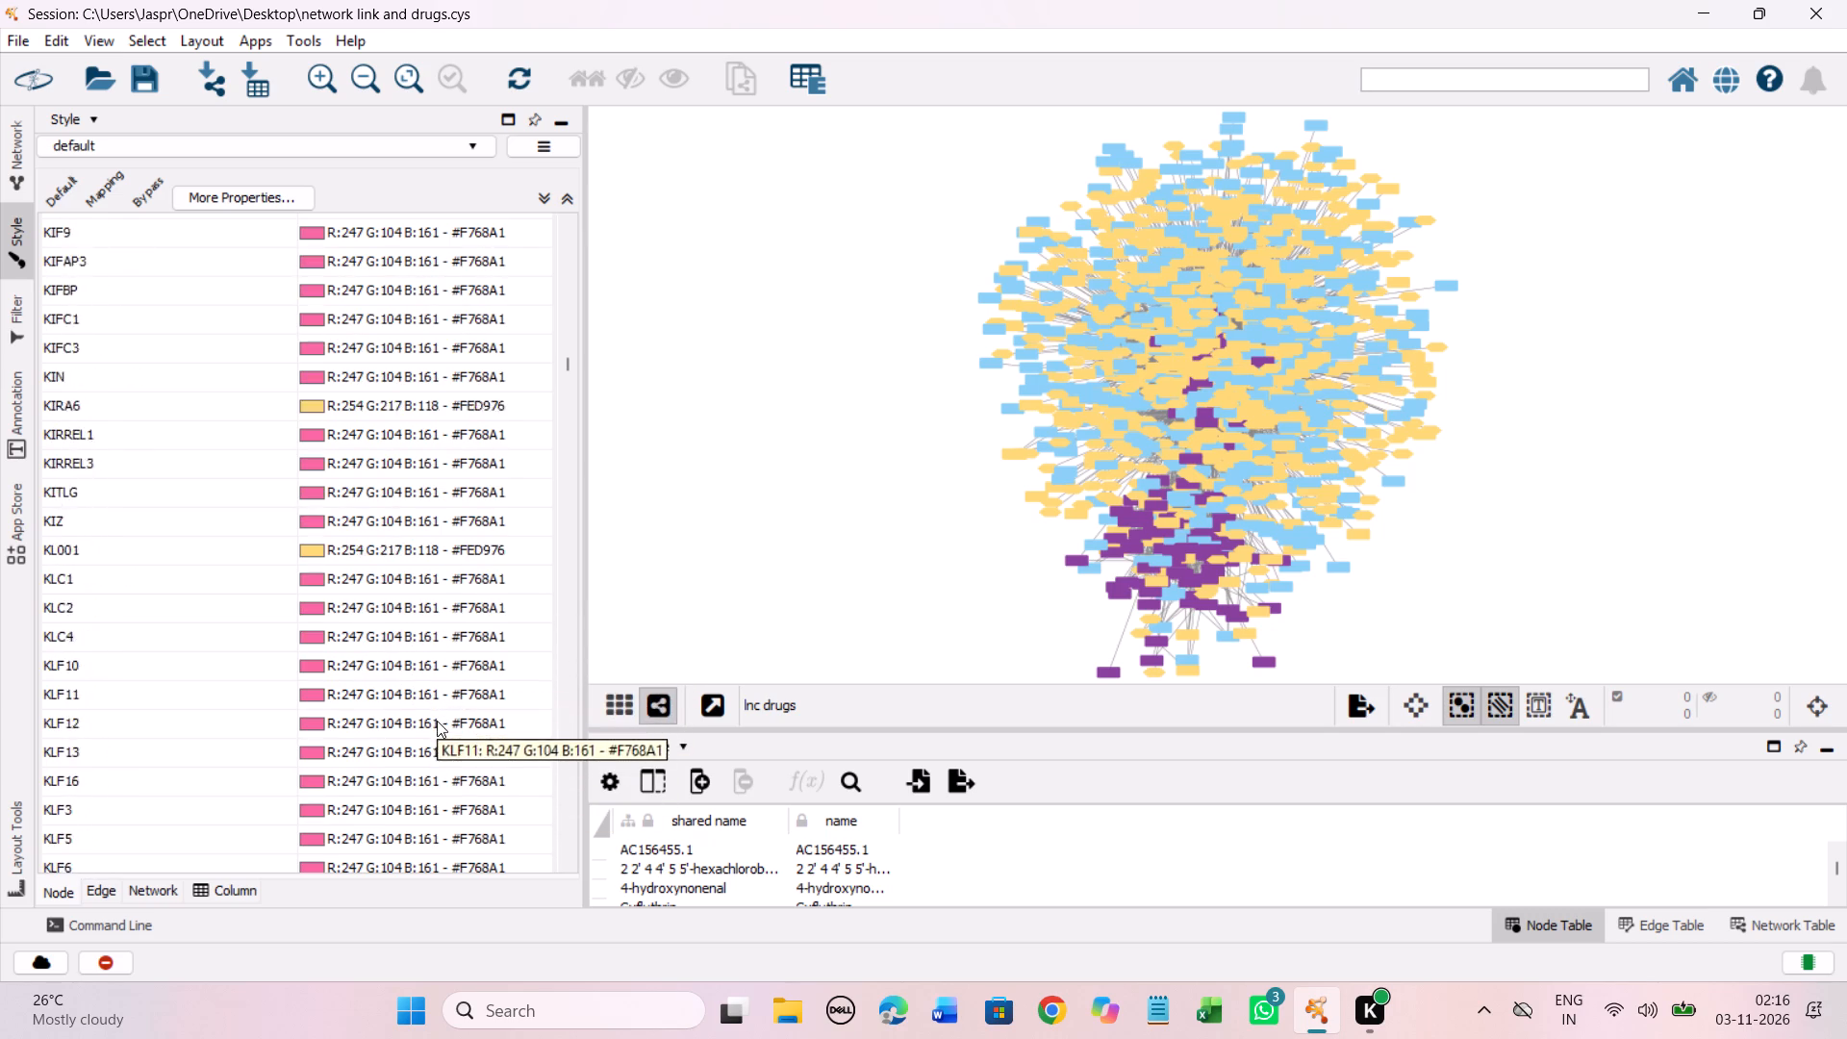
{"action": "scroll", "coordinate": [437, 721], "scroll_direction": "down", "scroll_amount": 5}
{"action": "scroll", "coordinate": [459, 646], "scroll_direction": "down", "scroll_amount": 20}
{"action": "scroll", "coordinate": [459, 646], "scroll_direction": "down", "scroll_amount": 11}
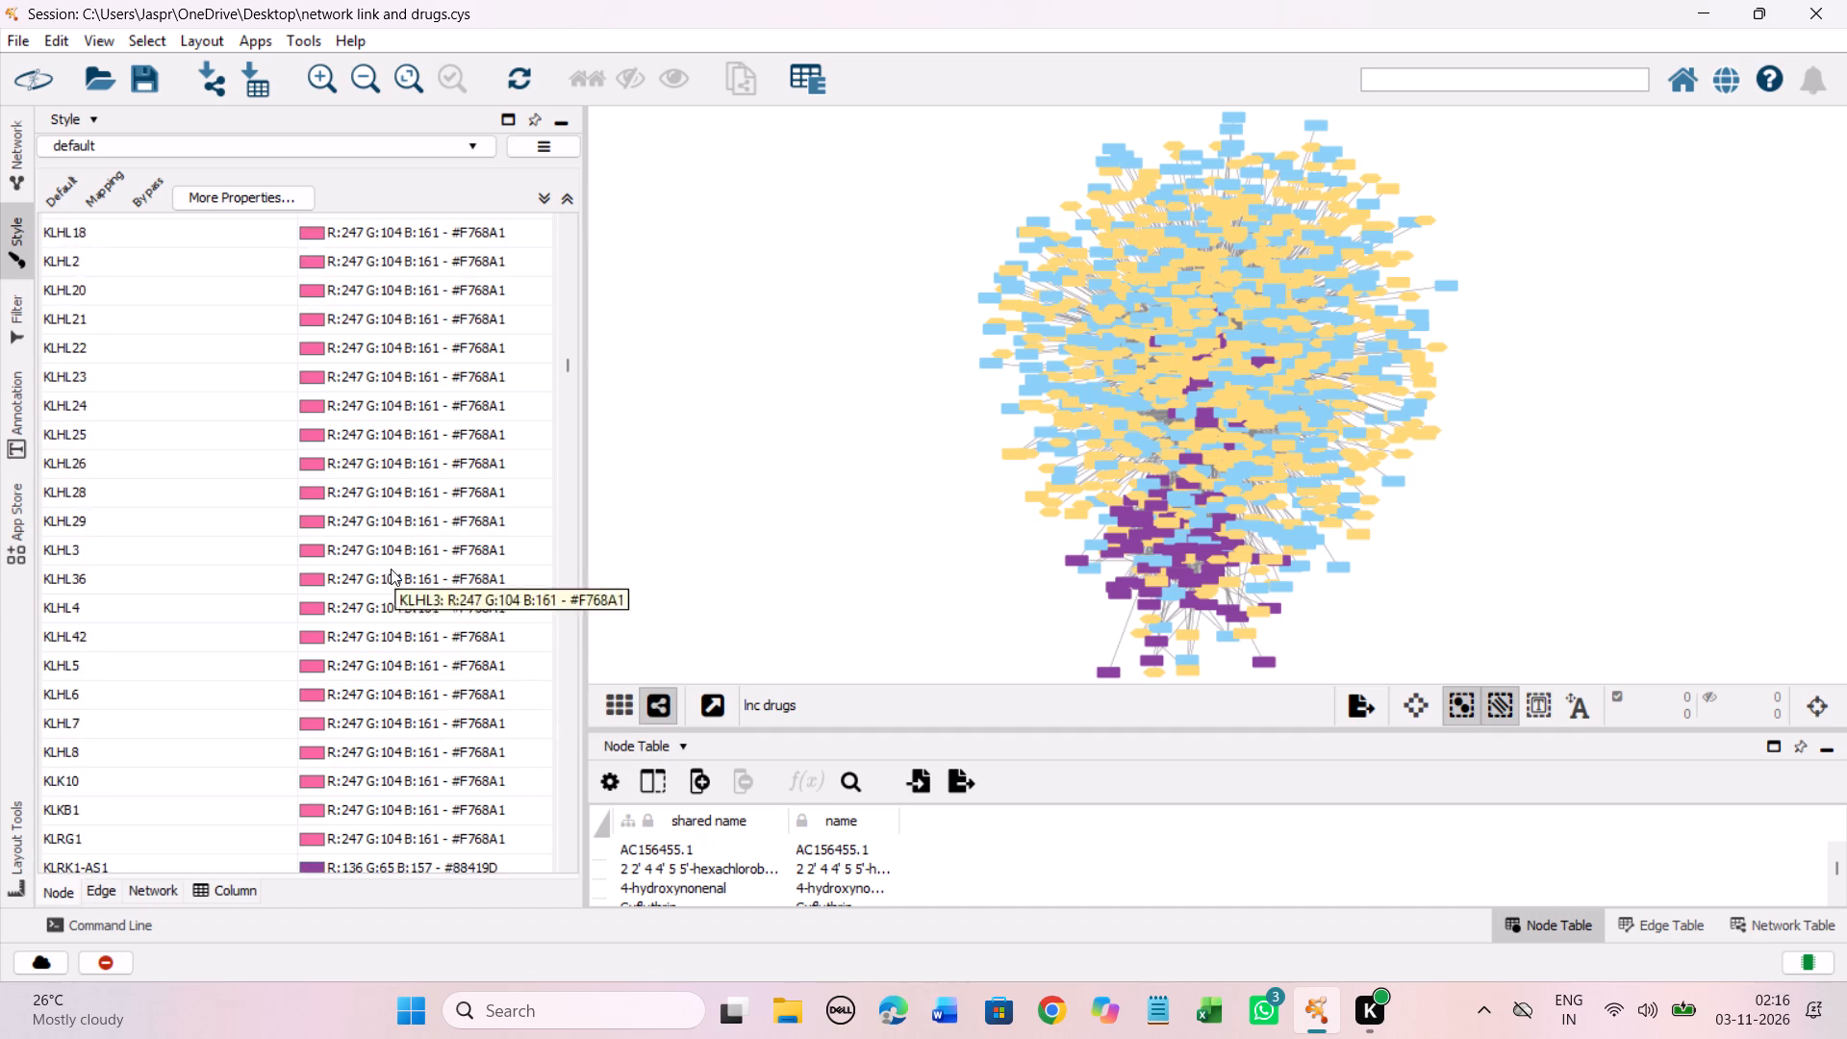
{"action": "scroll", "coordinate": [391, 569], "scroll_direction": "down", "scroll_amount": 20}
{"action": "scroll", "coordinate": [391, 569], "scroll_direction": "down", "scroll_amount": 20}
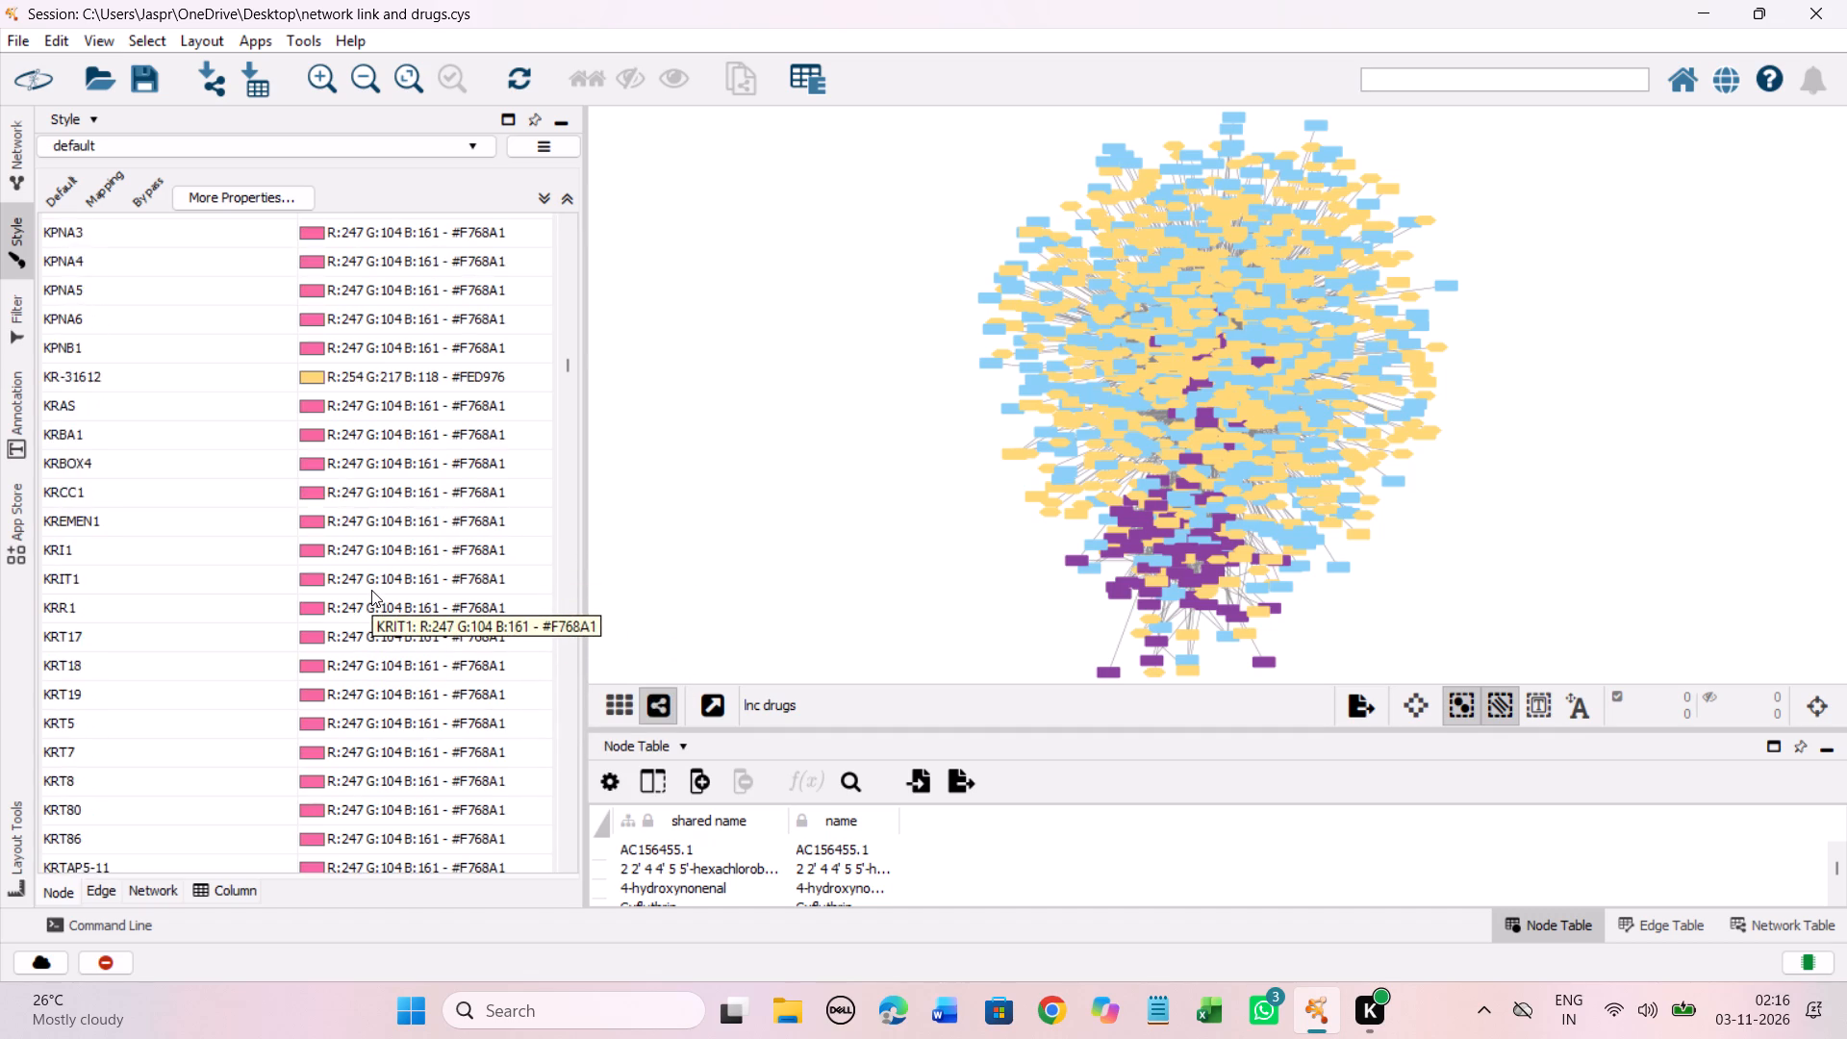
{"action": "scroll", "coordinate": [371, 590], "scroll_direction": "up", "scroll_amount": 7}
{"action": "scroll", "coordinate": [371, 590], "scroll_direction": "down", "scroll_amount": 20}
{"action": "scroll", "coordinate": [371, 590], "scroll_direction": "down", "scroll_amount": 1}
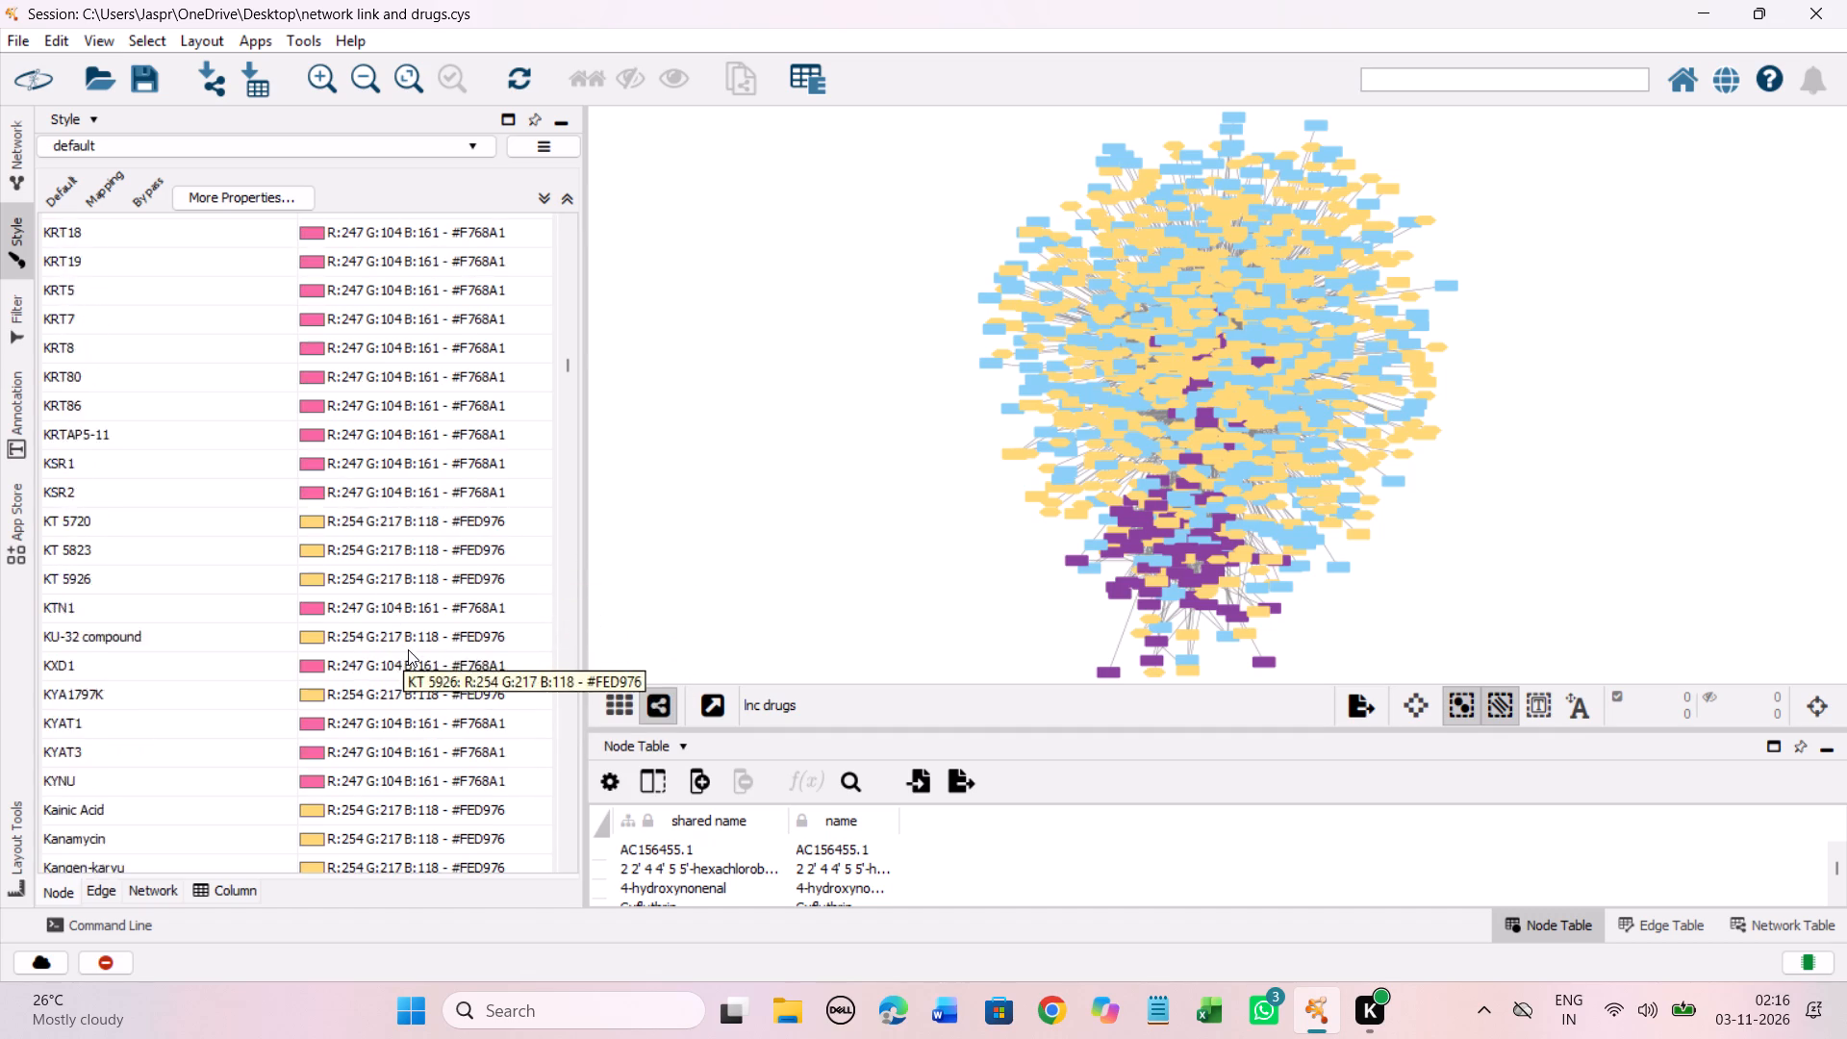
{"action": "scroll", "coordinate": [408, 649], "scroll_direction": "down", "scroll_amount": 20}
{"action": "scroll", "coordinate": [408, 649], "scroll_direction": "down", "scroll_amount": 8}
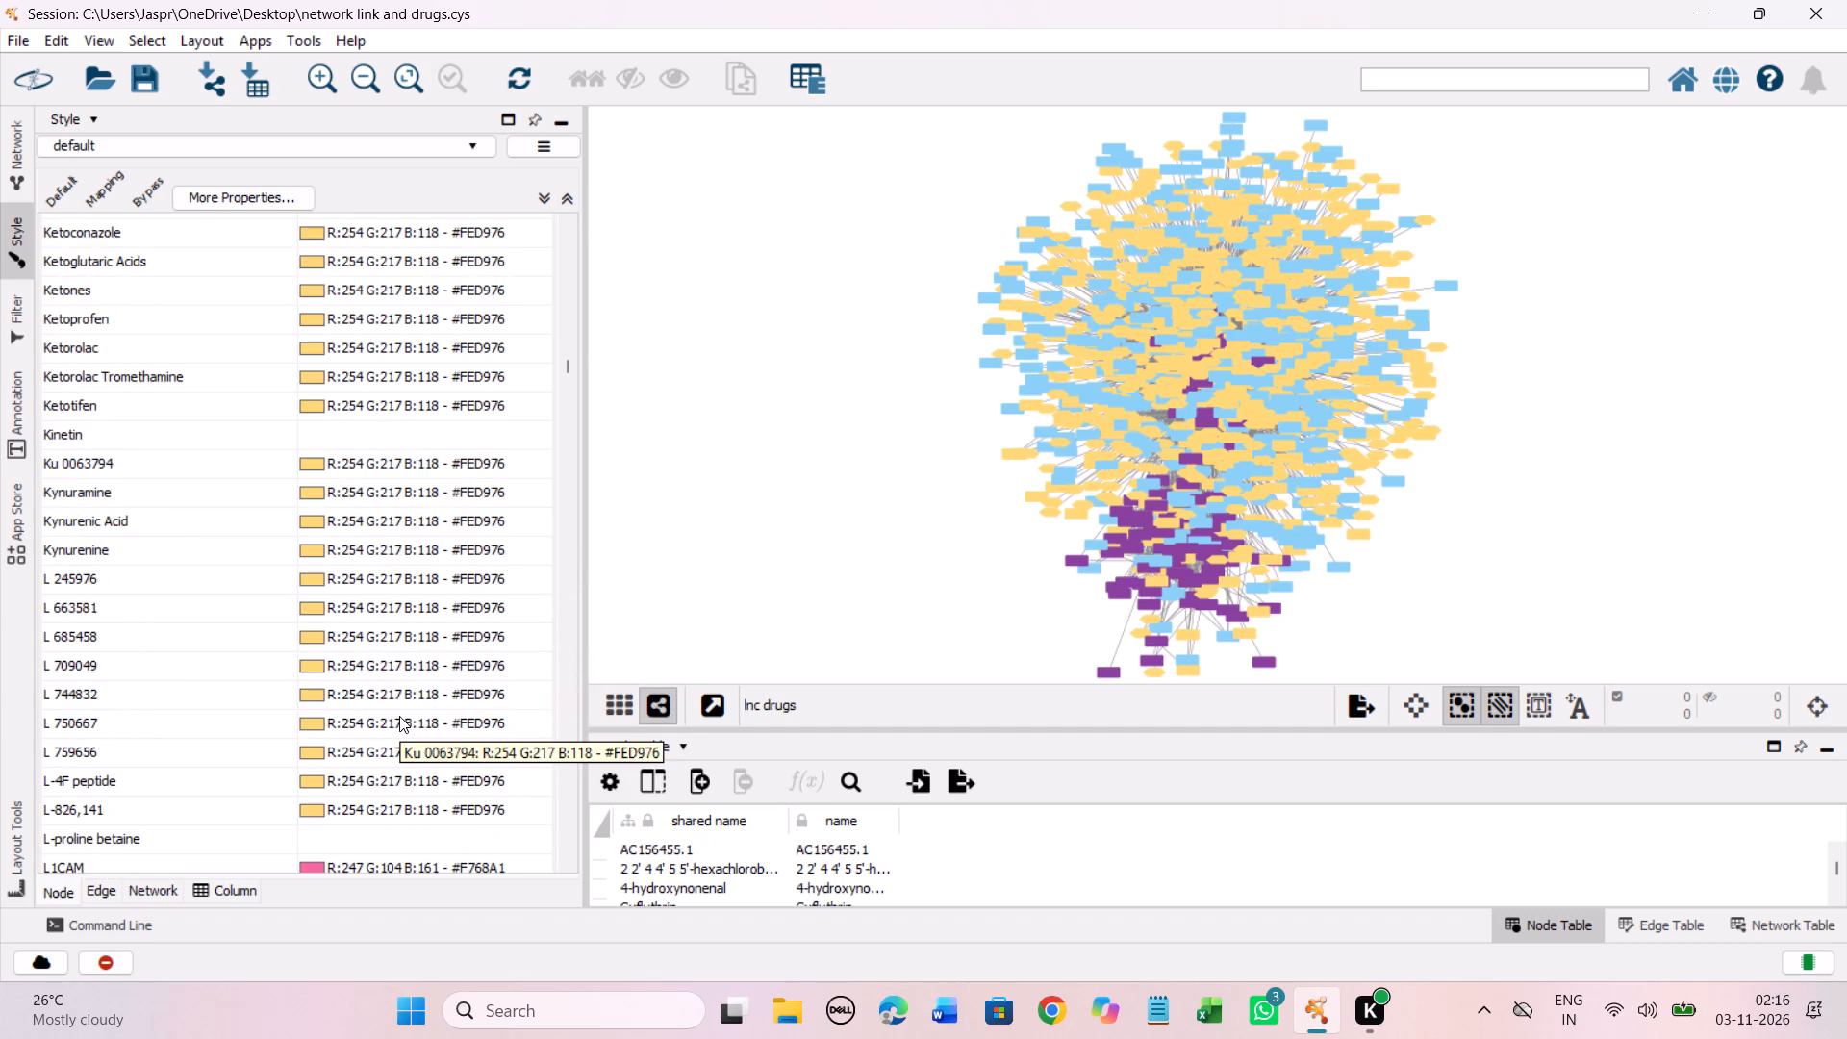
Set the color of all entries from Ketorolac Tromethamine through L-proline betaine, including the unmapped Kinetin and L-proline betaine, to #FED976.
{"action": "left_click", "coordinate": [377, 384]}
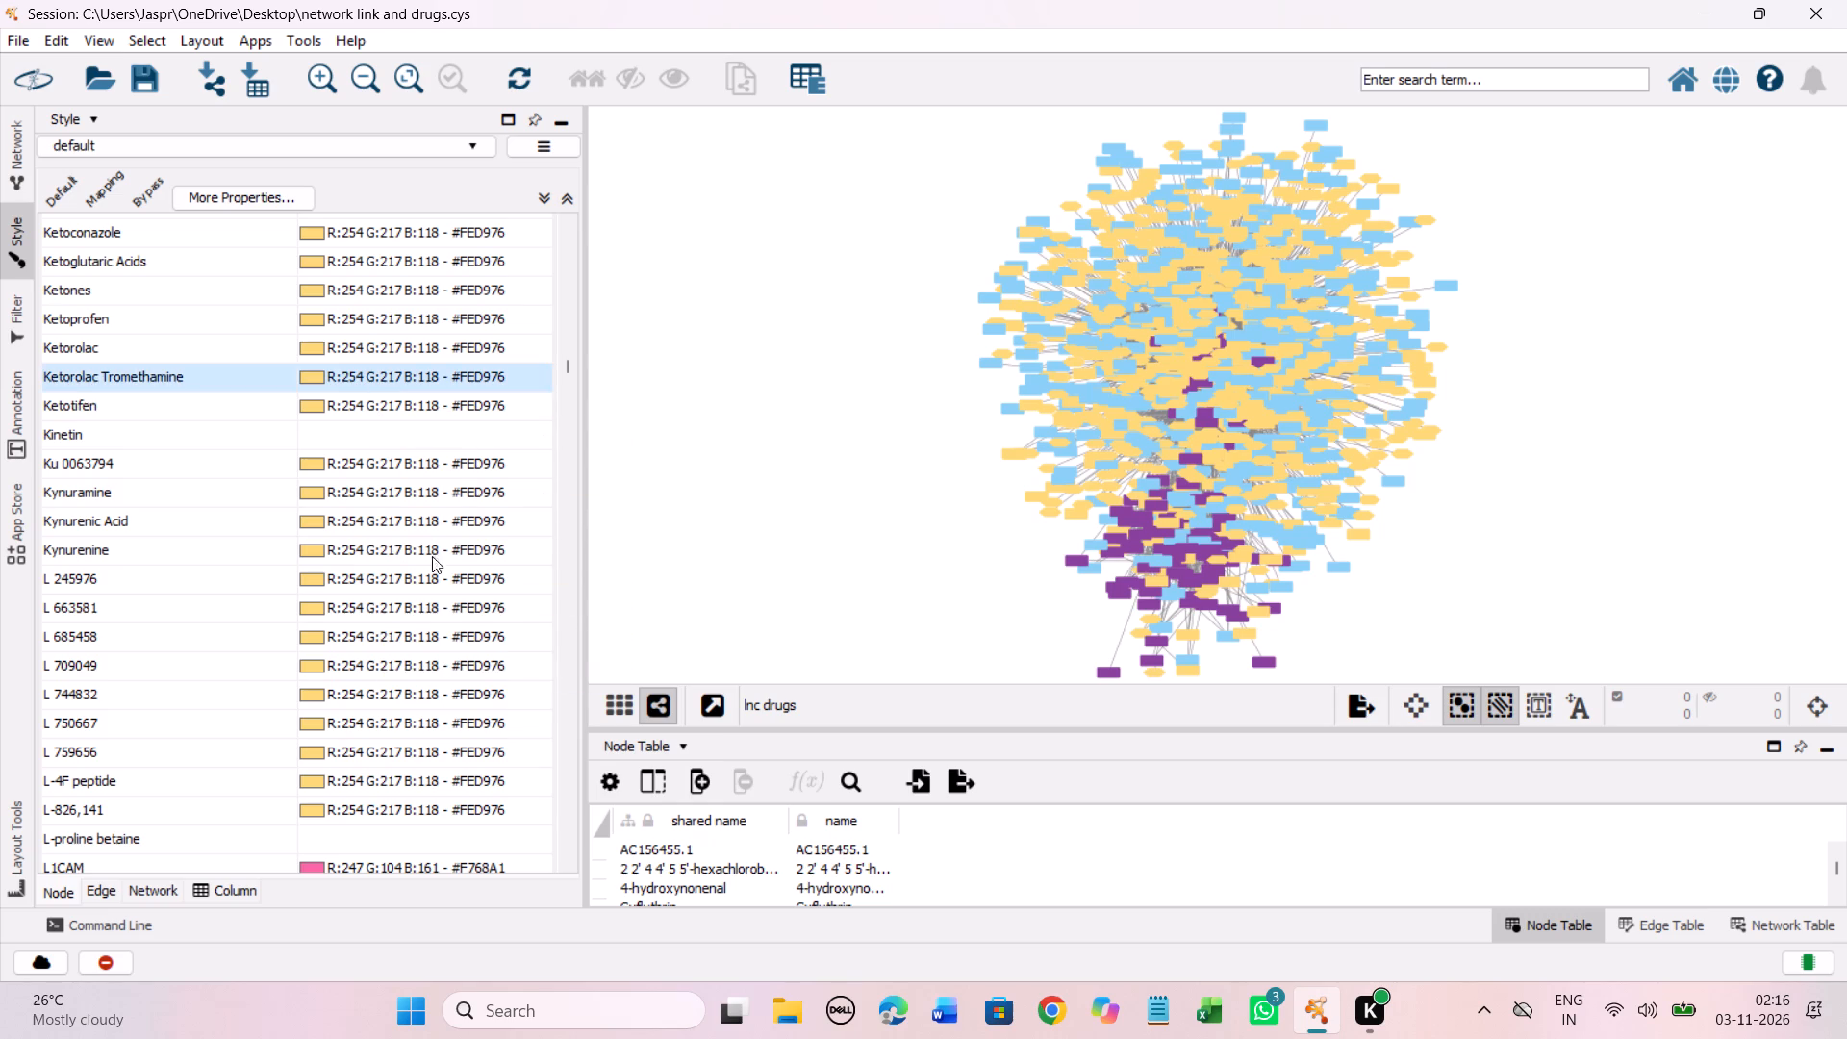
{"action": "scroll", "coordinate": [431, 576], "scroll_direction": "down", "scroll_amount": 8}
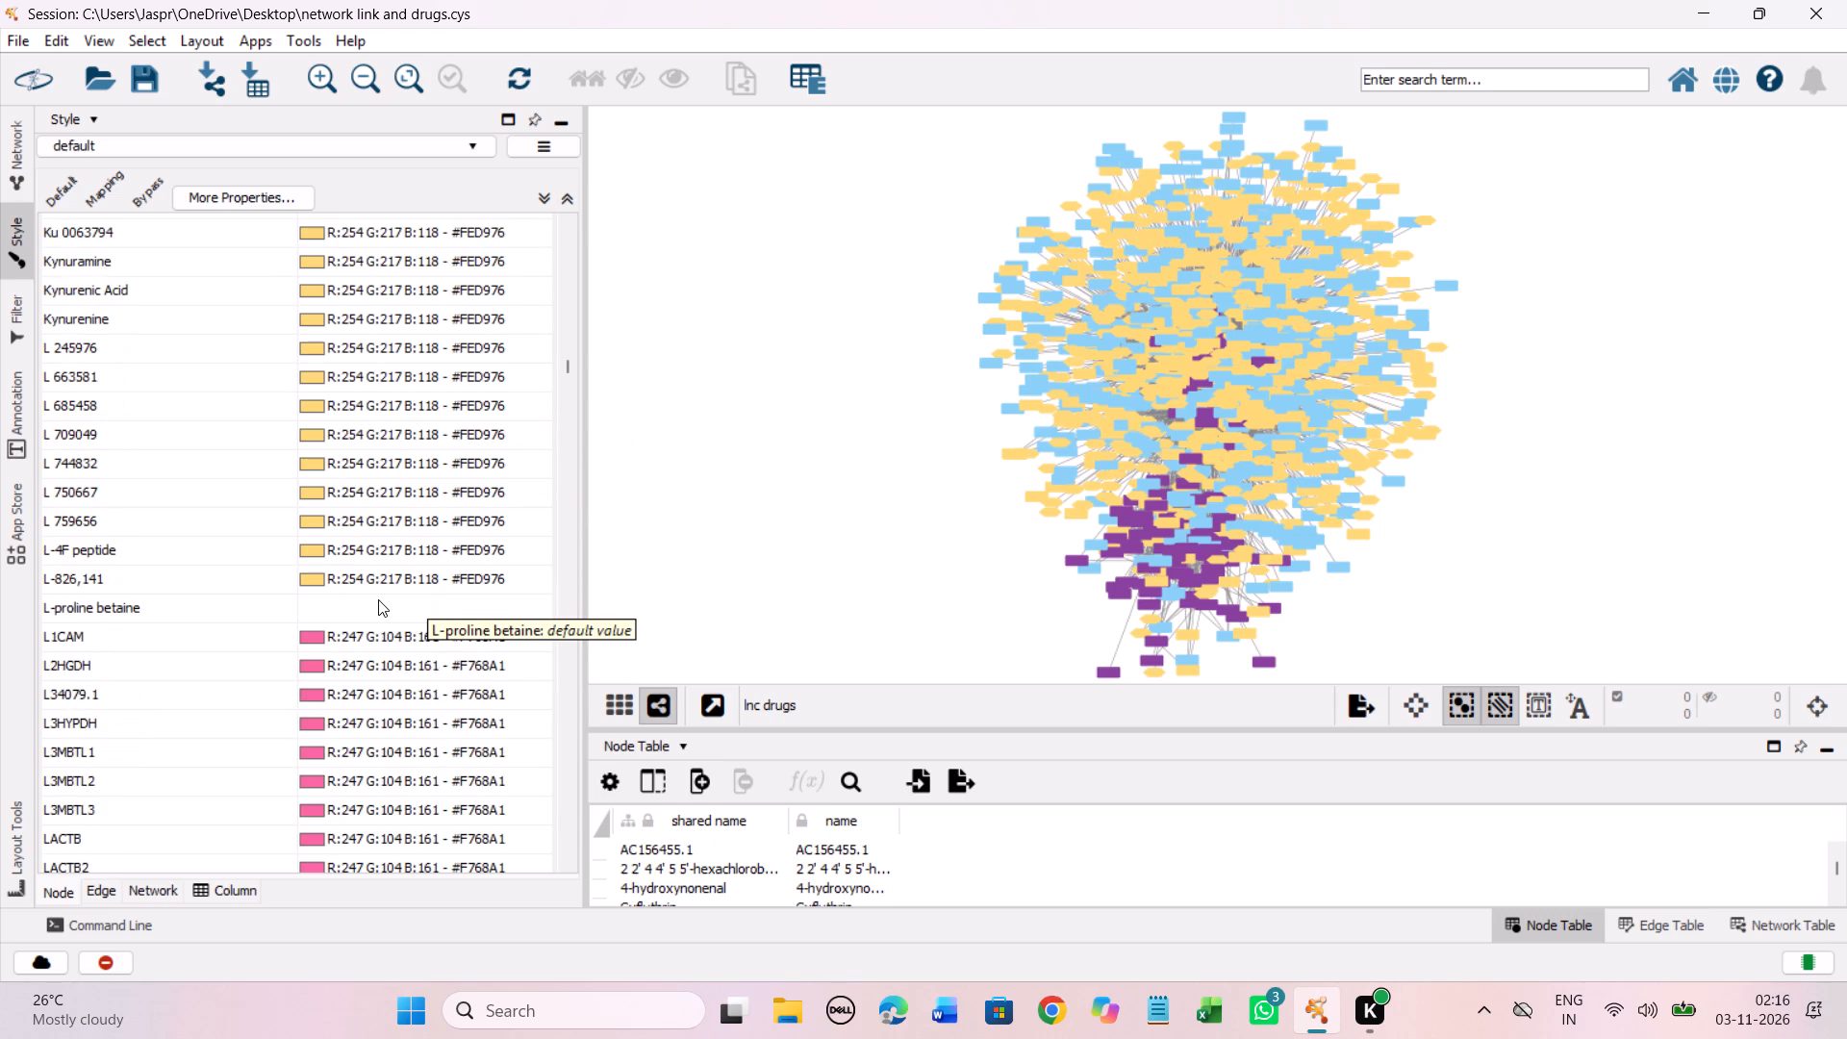
{"action": "left_click", "coordinate": [378, 599], "text": "shift"}
{"action": "right_click", "coordinate": [378, 599]}
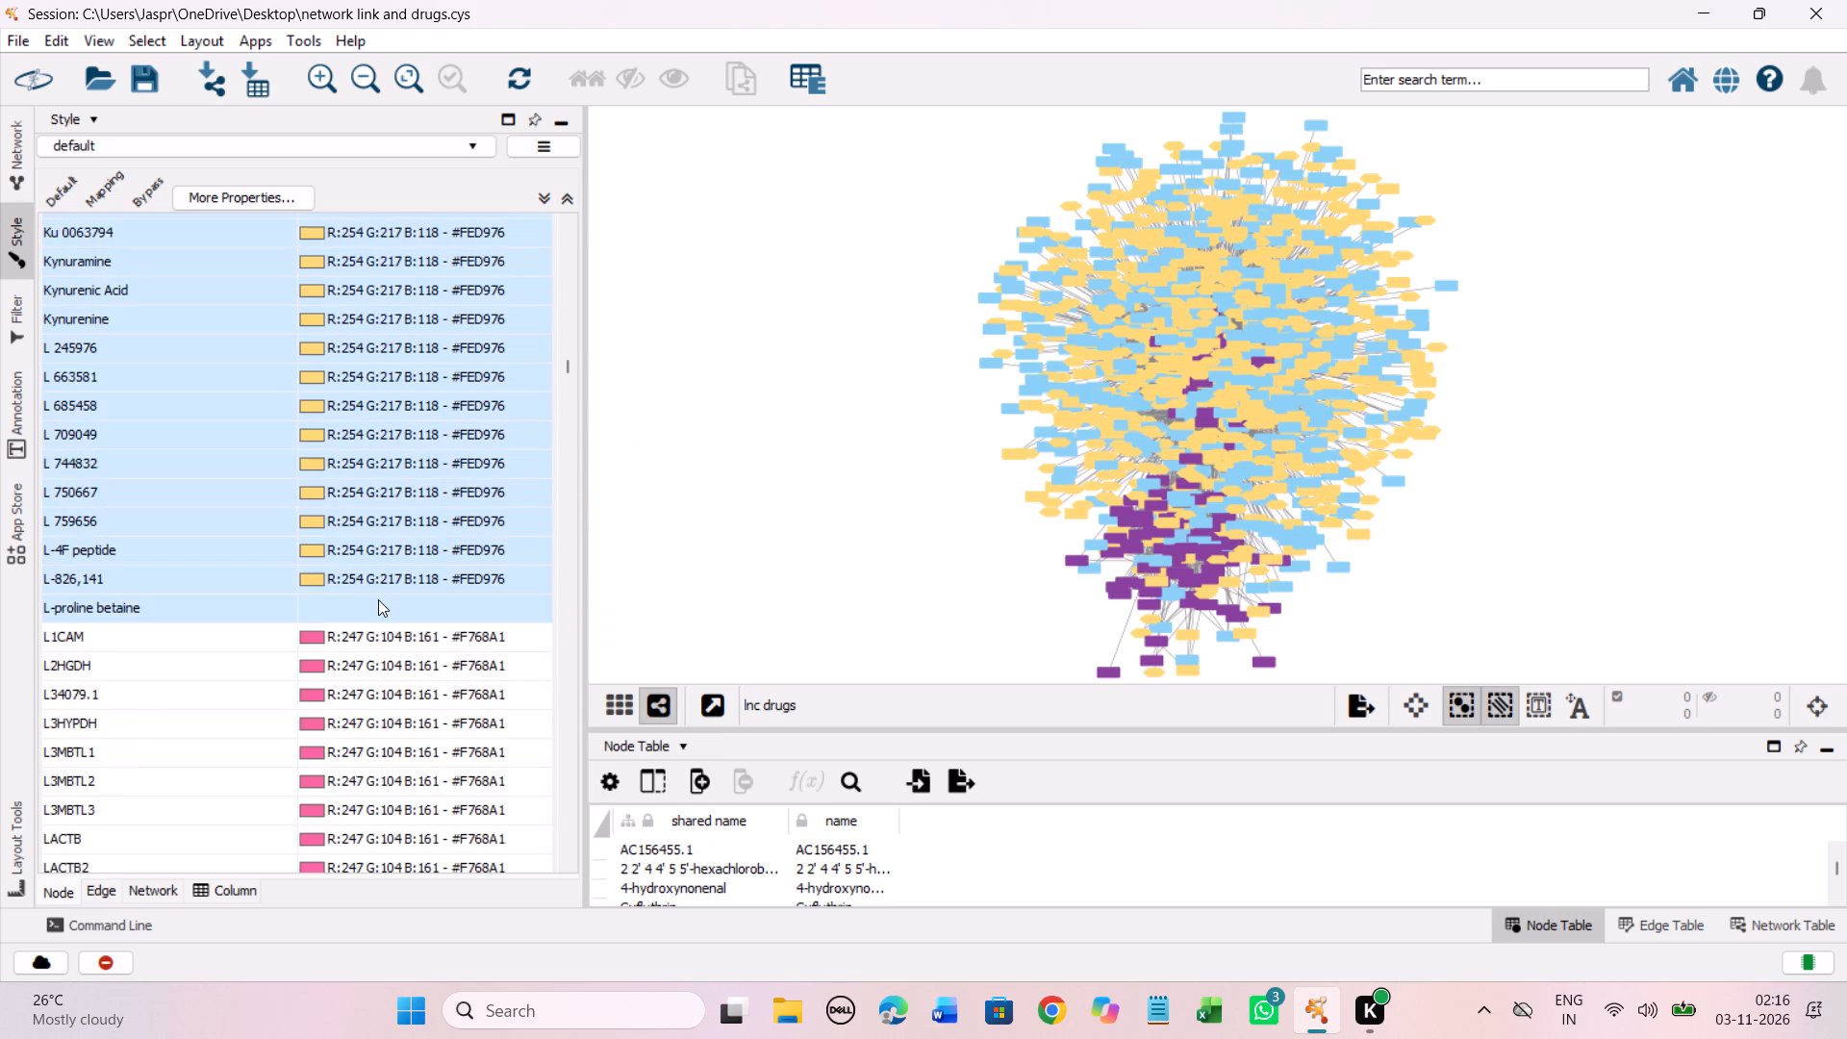
{"action": "left_click", "coordinate": [760, 613]}
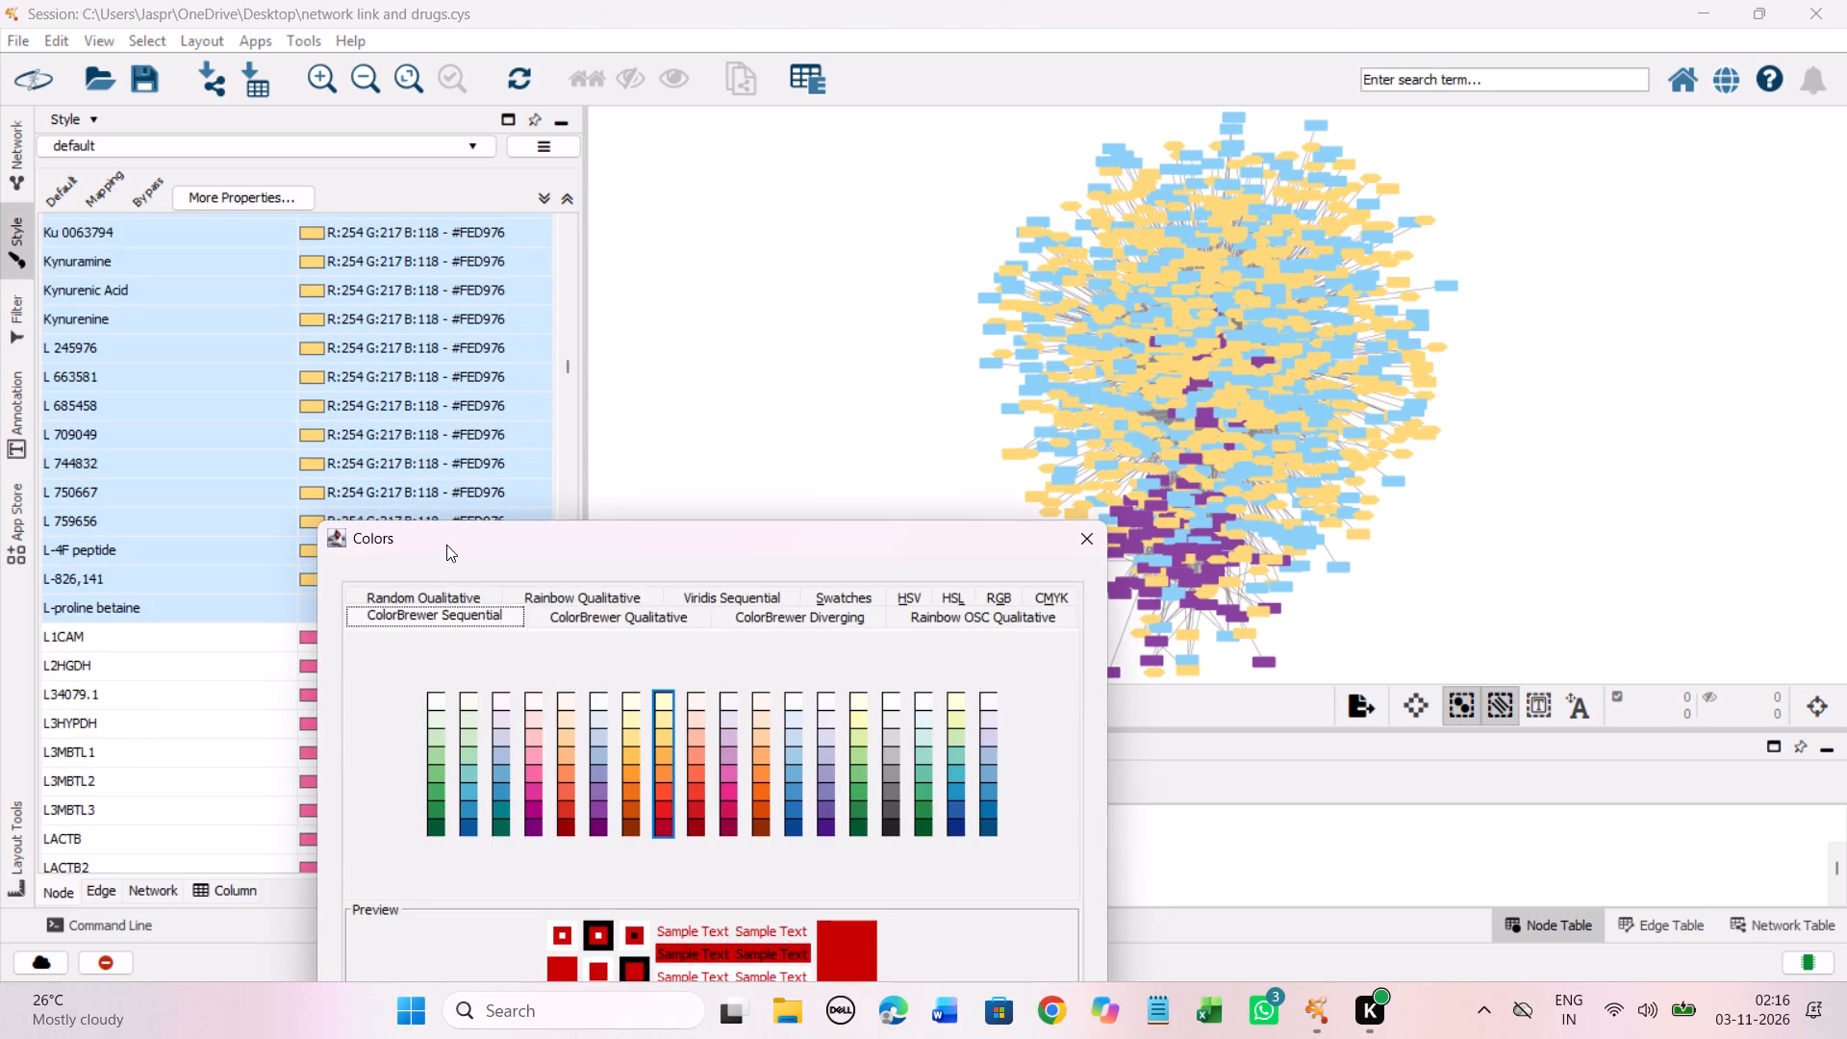
{"action": "left_click_drag", "start_coordinate": [443, 537], "coordinate": [292, 298]}
{"action": "left_click", "coordinate": [508, 497]}
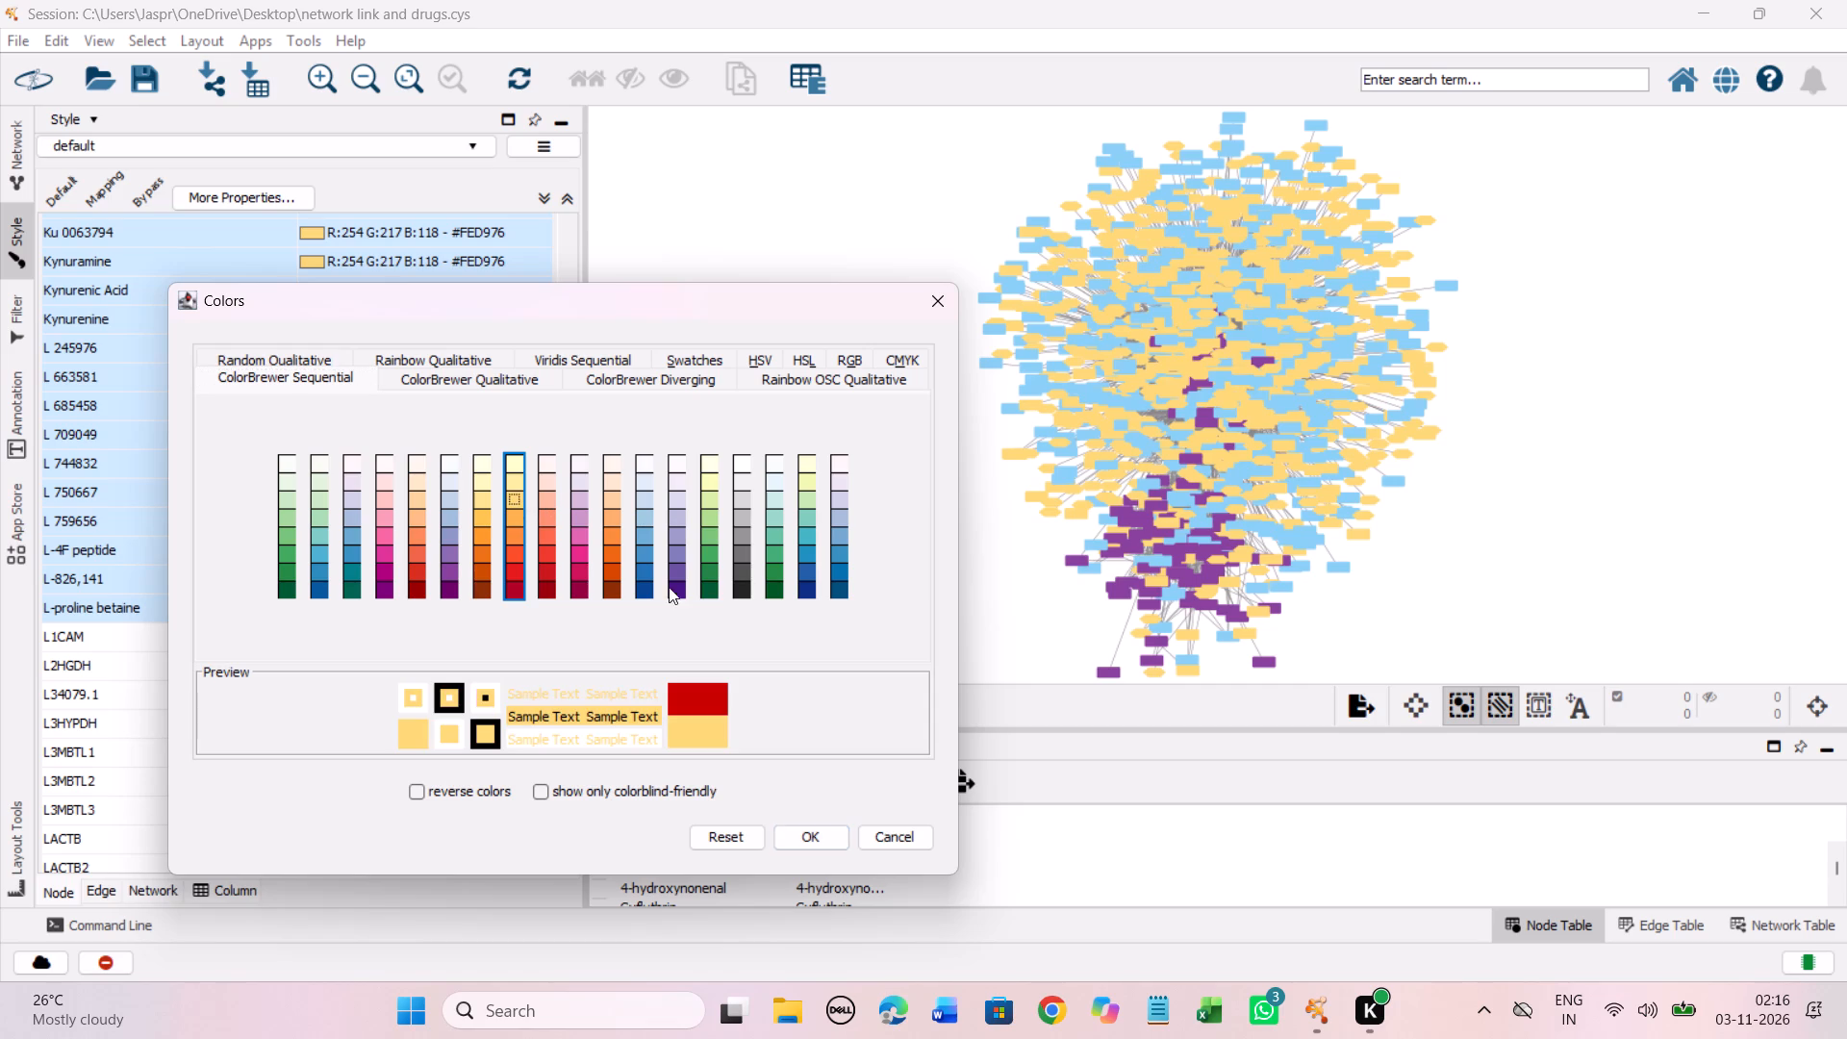
{"action": "left_click", "coordinate": [797, 839]}
Check the color mapping entries after L-proline betaine, from L1CAM through the L genes to the LY compounds, for unmapped drugs.
{"action": "scroll", "coordinate": [365, 541], "scroll_direction": "down", "scroll_amount": 14}
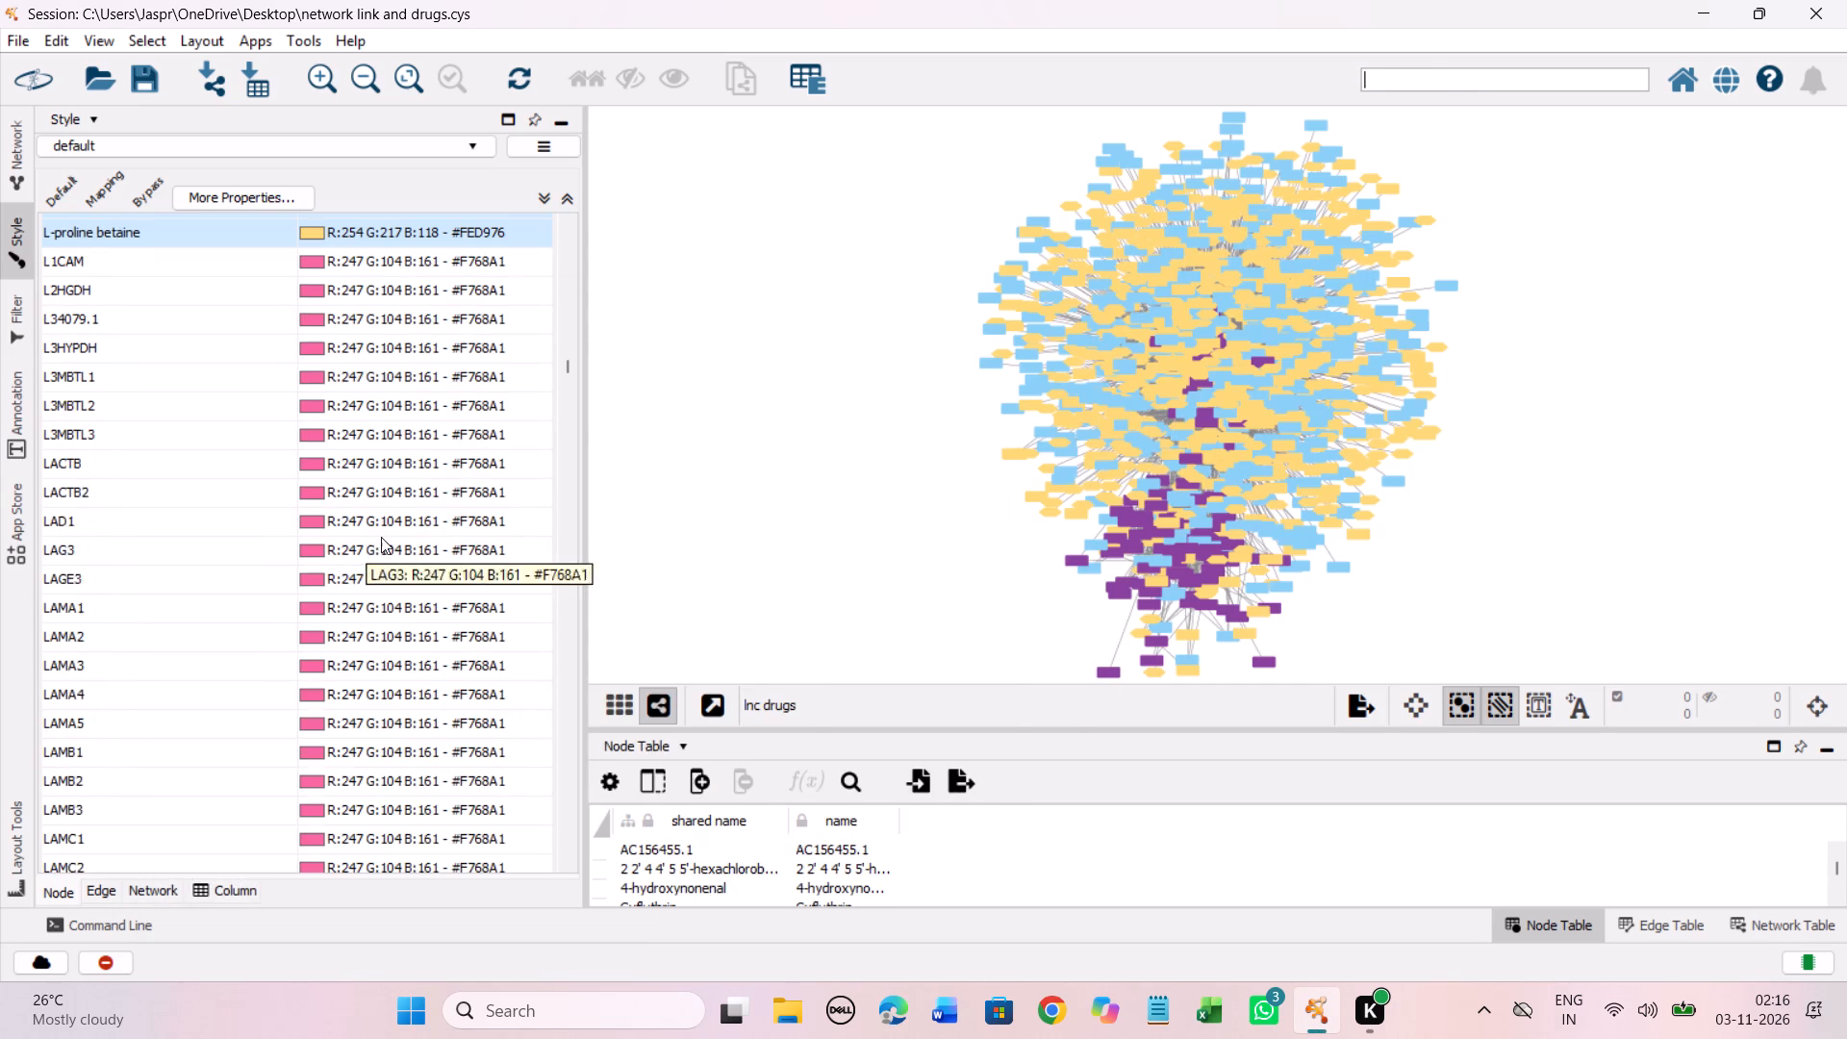
{"action": "scroll", "coordinate": [381, 537], "scroll_direction": "down", "scroll_amount": 20}
{"action": "scroll", "coordinate": [381, 537], "scroll_direction": "down", "scroll_amount": 20}
{"action": "scroll", "coordinate": [381, 537], "scroll_direction": "down", "scroll_amount": 3}
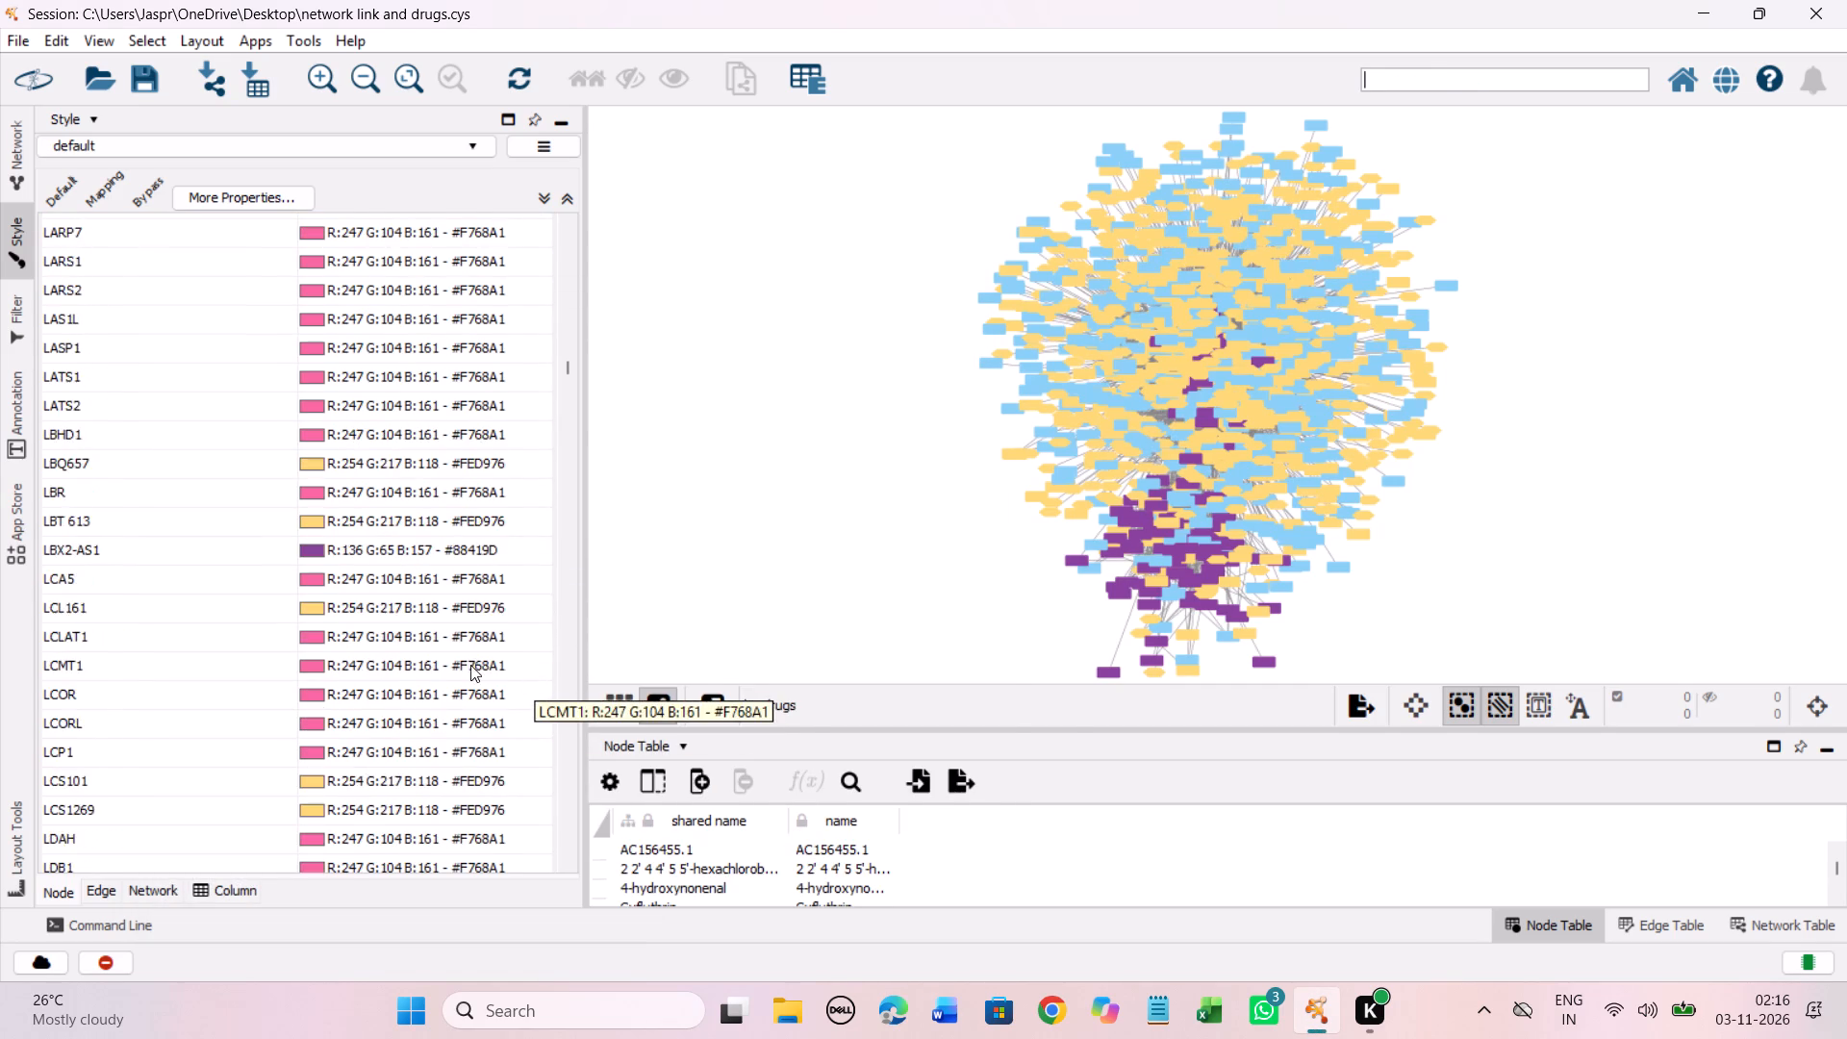
{"action": "scroll", "coordinate": [470, 665], "scroll_direction": "down", "scroll_amount": 20}
{"action": "scroll", "coordinate": [470, 665], "scroll_direction": "down", "scroll_amount": 20}
{"action": "scroll", "coordinate": [470, 665], "scroll_direction": "down", "scroll_amount": 3}
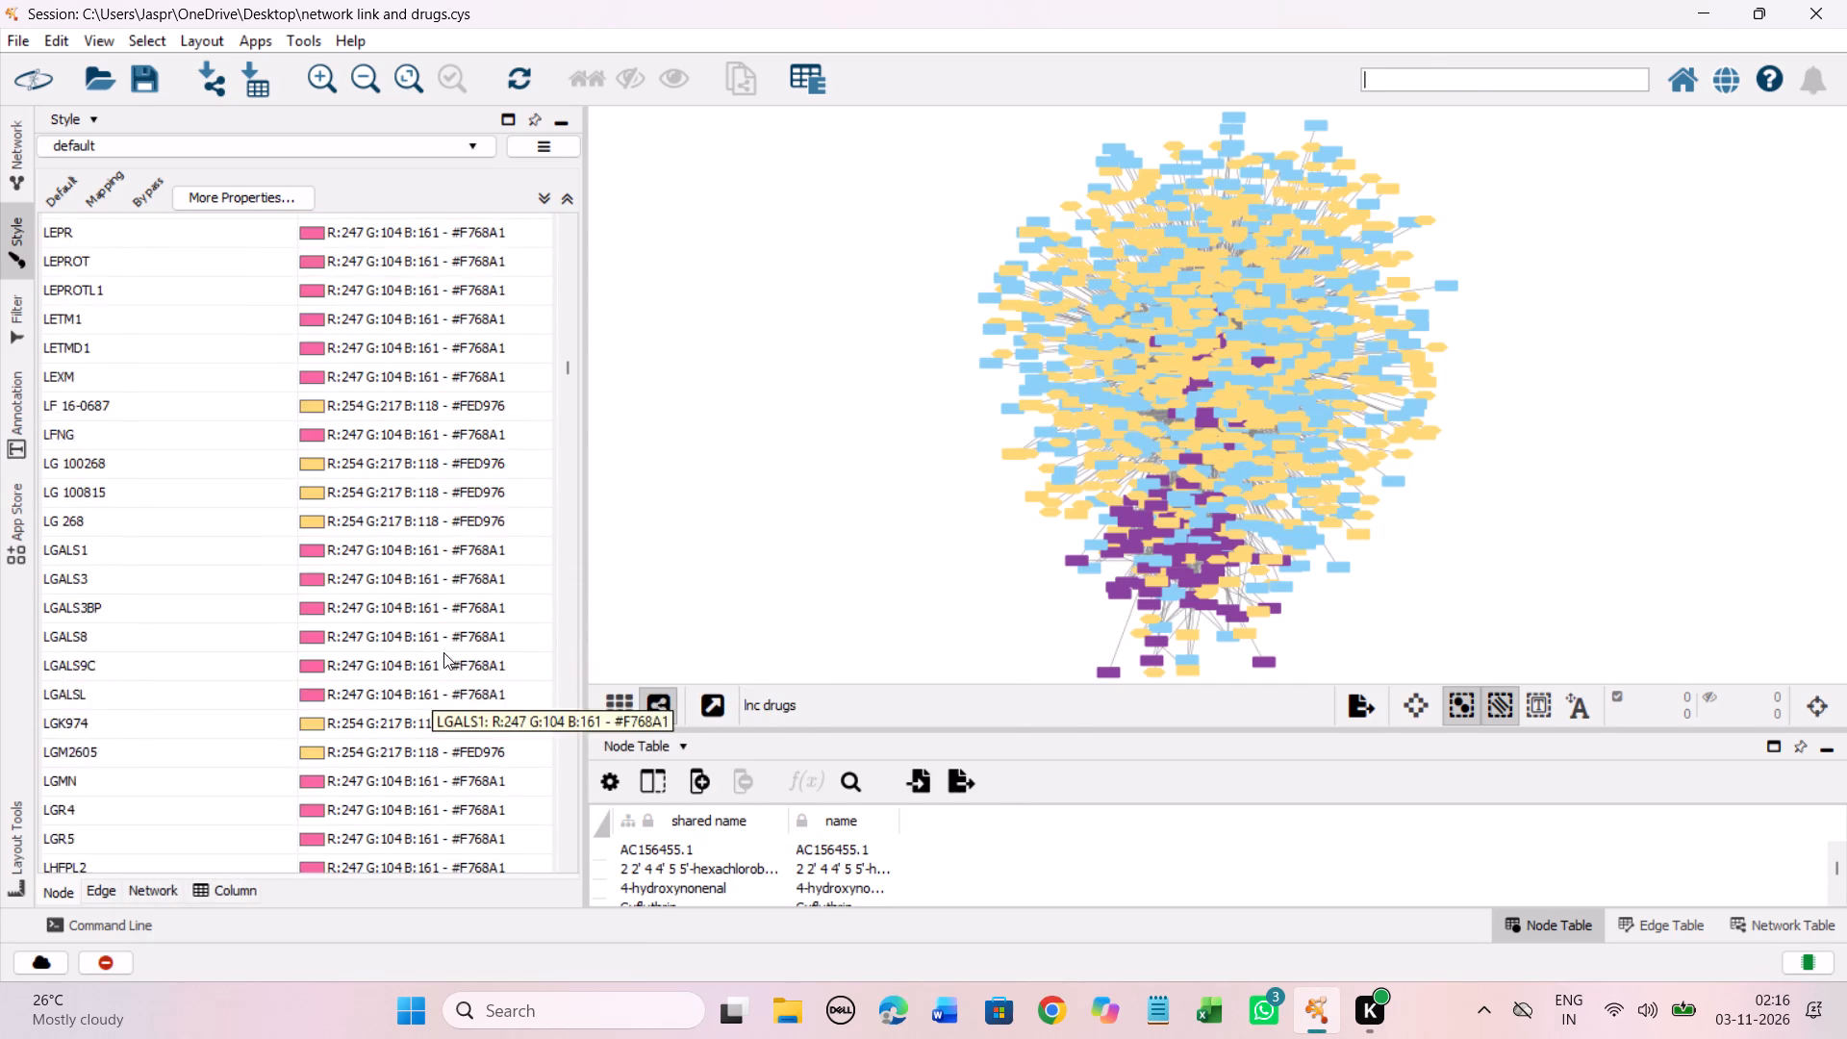
{"action": "scroll", "coordinate": [443, 652], "scroll_direction": "down", "scroll_amount": 20}
{"action": "scroll", "coordinate": [443, 652], "scroll_direction": "down", "scroll_amount": 20}
{"action": "scroll", "coordinate": [443, 652], "scroll_direction": "down", "scroll_amount": 3}
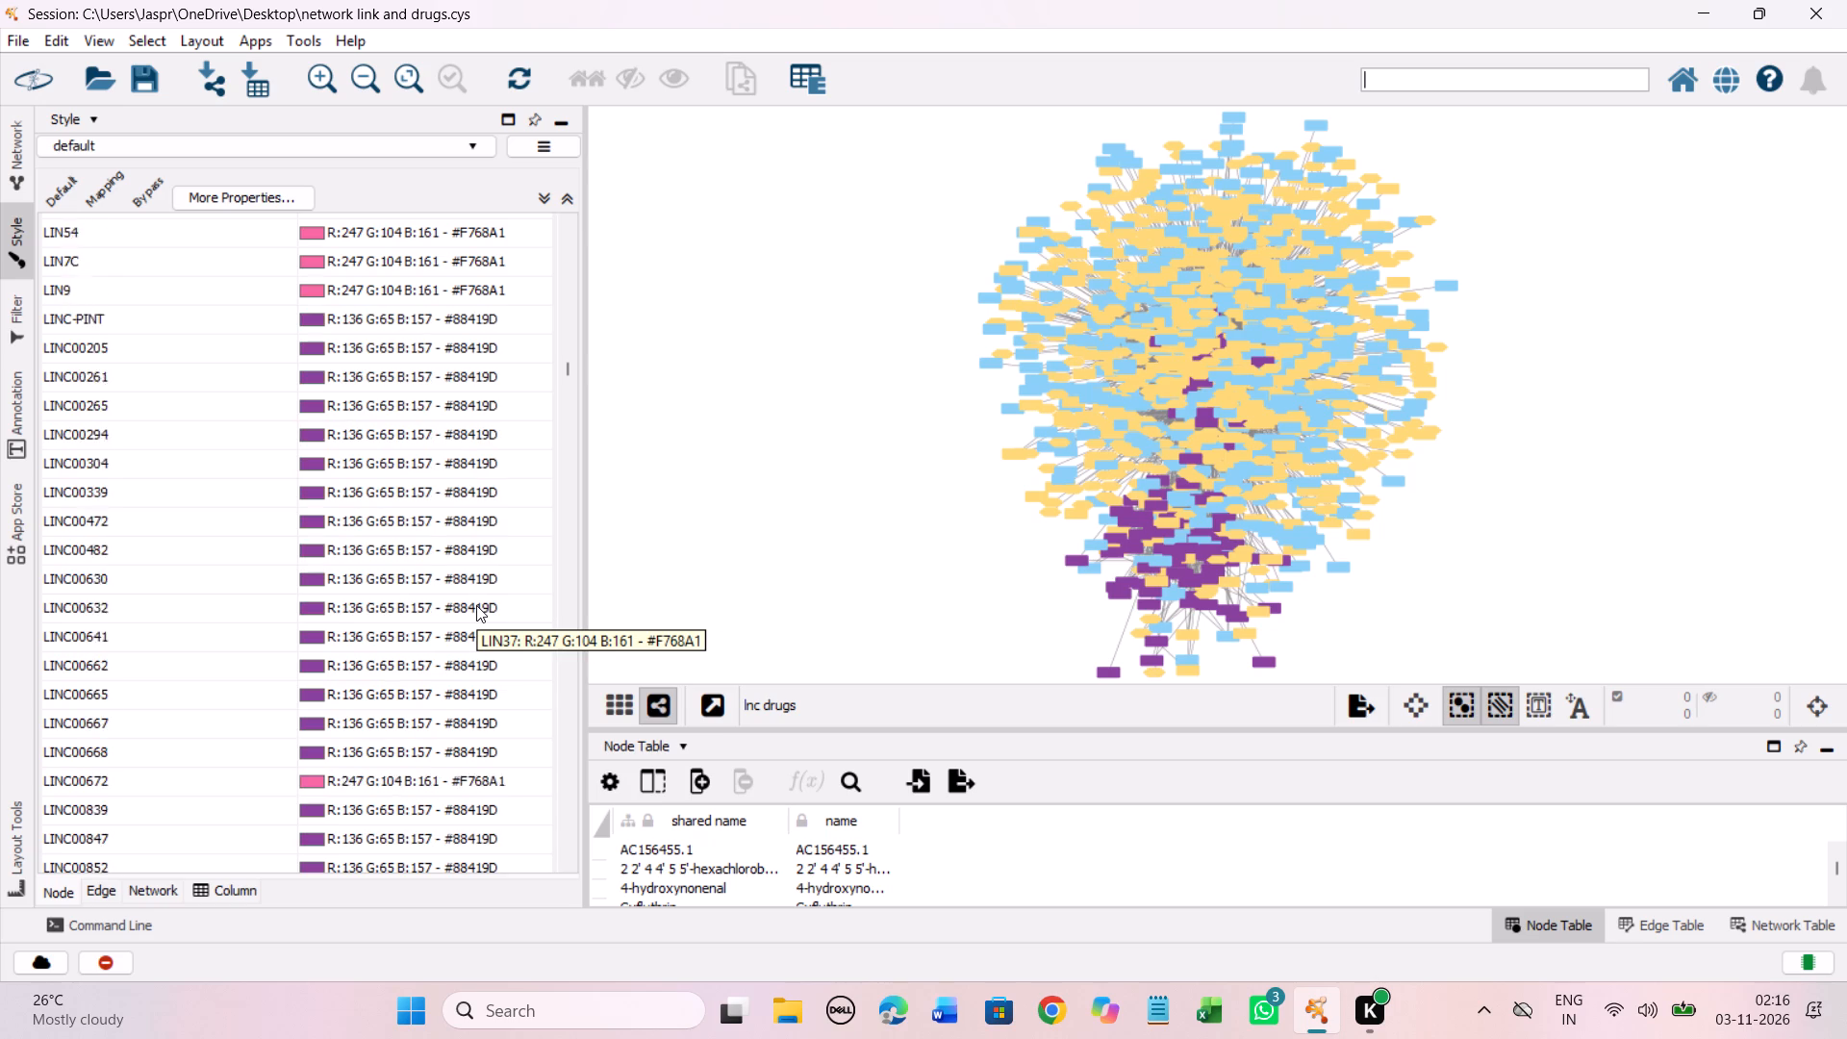
{"action": "scroll", "coordinate": [476, 605], "scroll_direction": "down", "scroll_amount": 20}
{"action": "scroll", "coordinate": [476, 605], "scroll_direction": "down", "scroll_amount": 20}
{"action": "scroll", "coordinate": [476, 605], "scroll_direction": "down", "scroll_amount": 2}
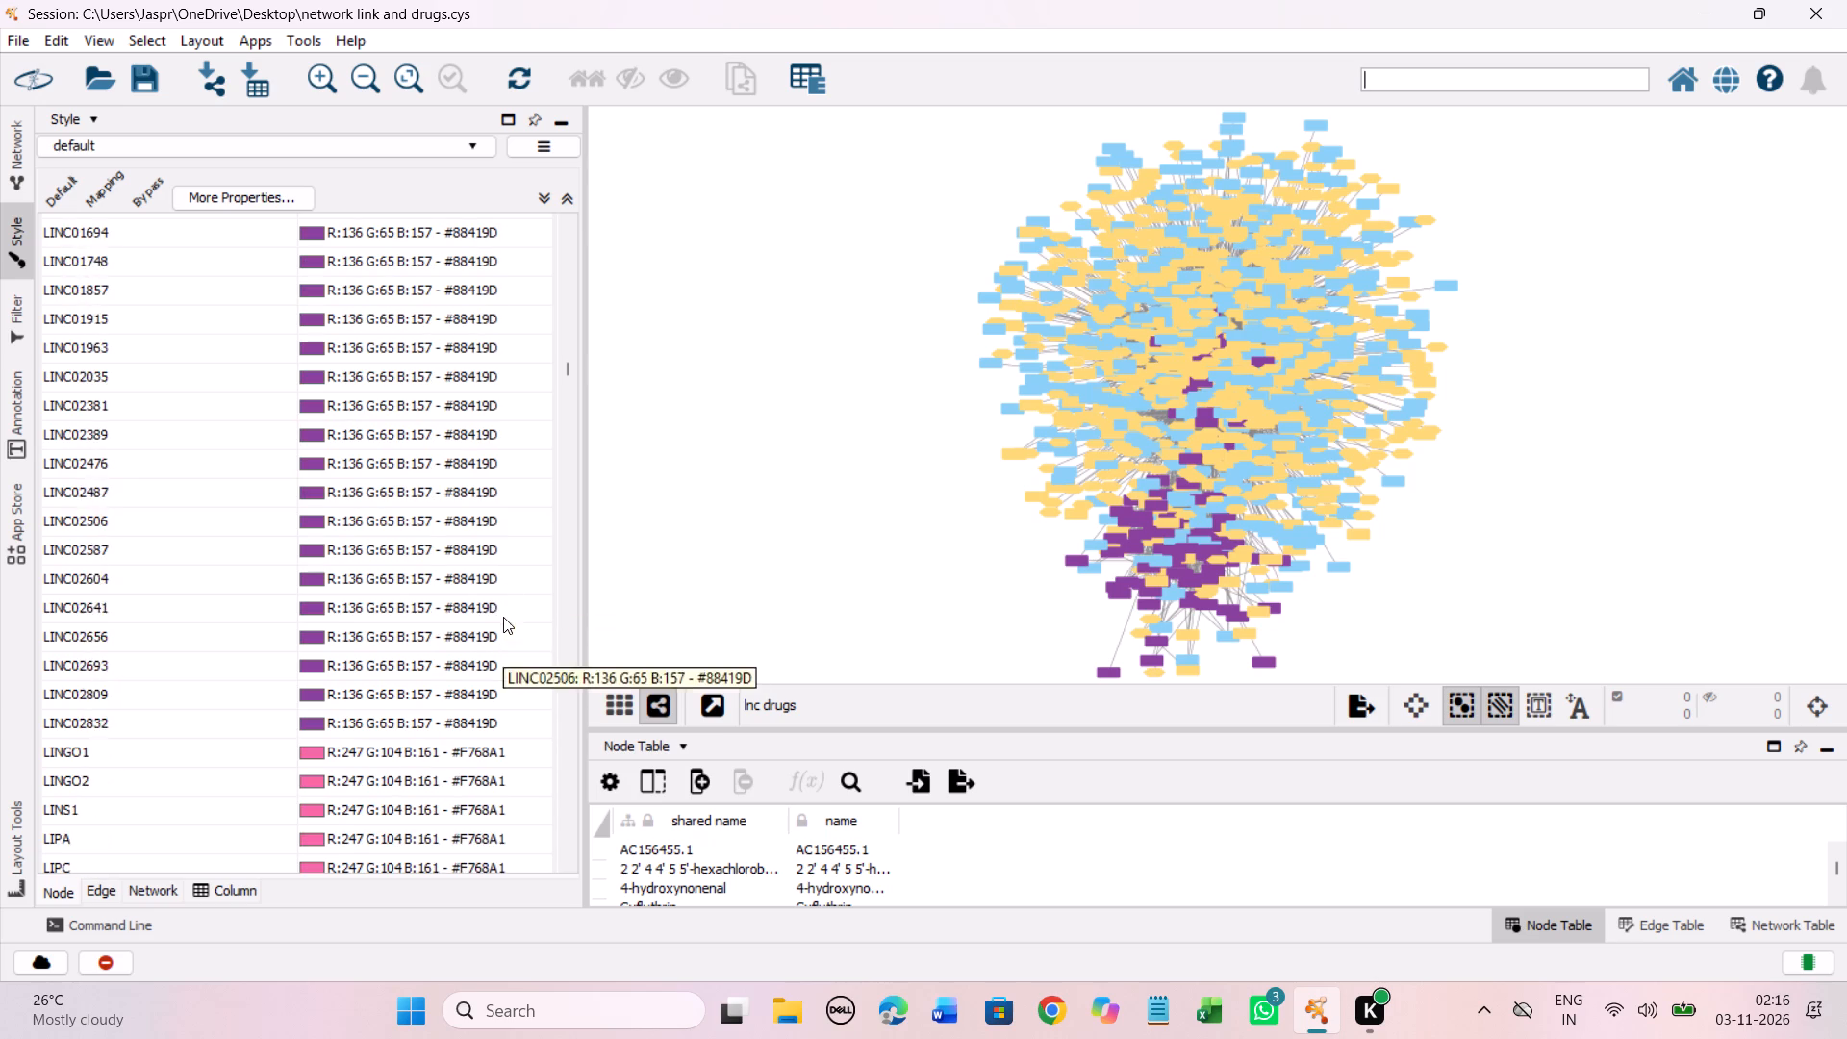
{"action": "scroll", "coordinate": [503, 617], "scroll_direction": "down", "scroll_amount": 20}
{"action": "scroll", "coordinate": [503, 617], "scroll_direction": "down", "scroll_amount": 20}
{"action": "scroll", "coordinate": [503, 617], "scroll_direction": "down", "scroll_amount": 2}
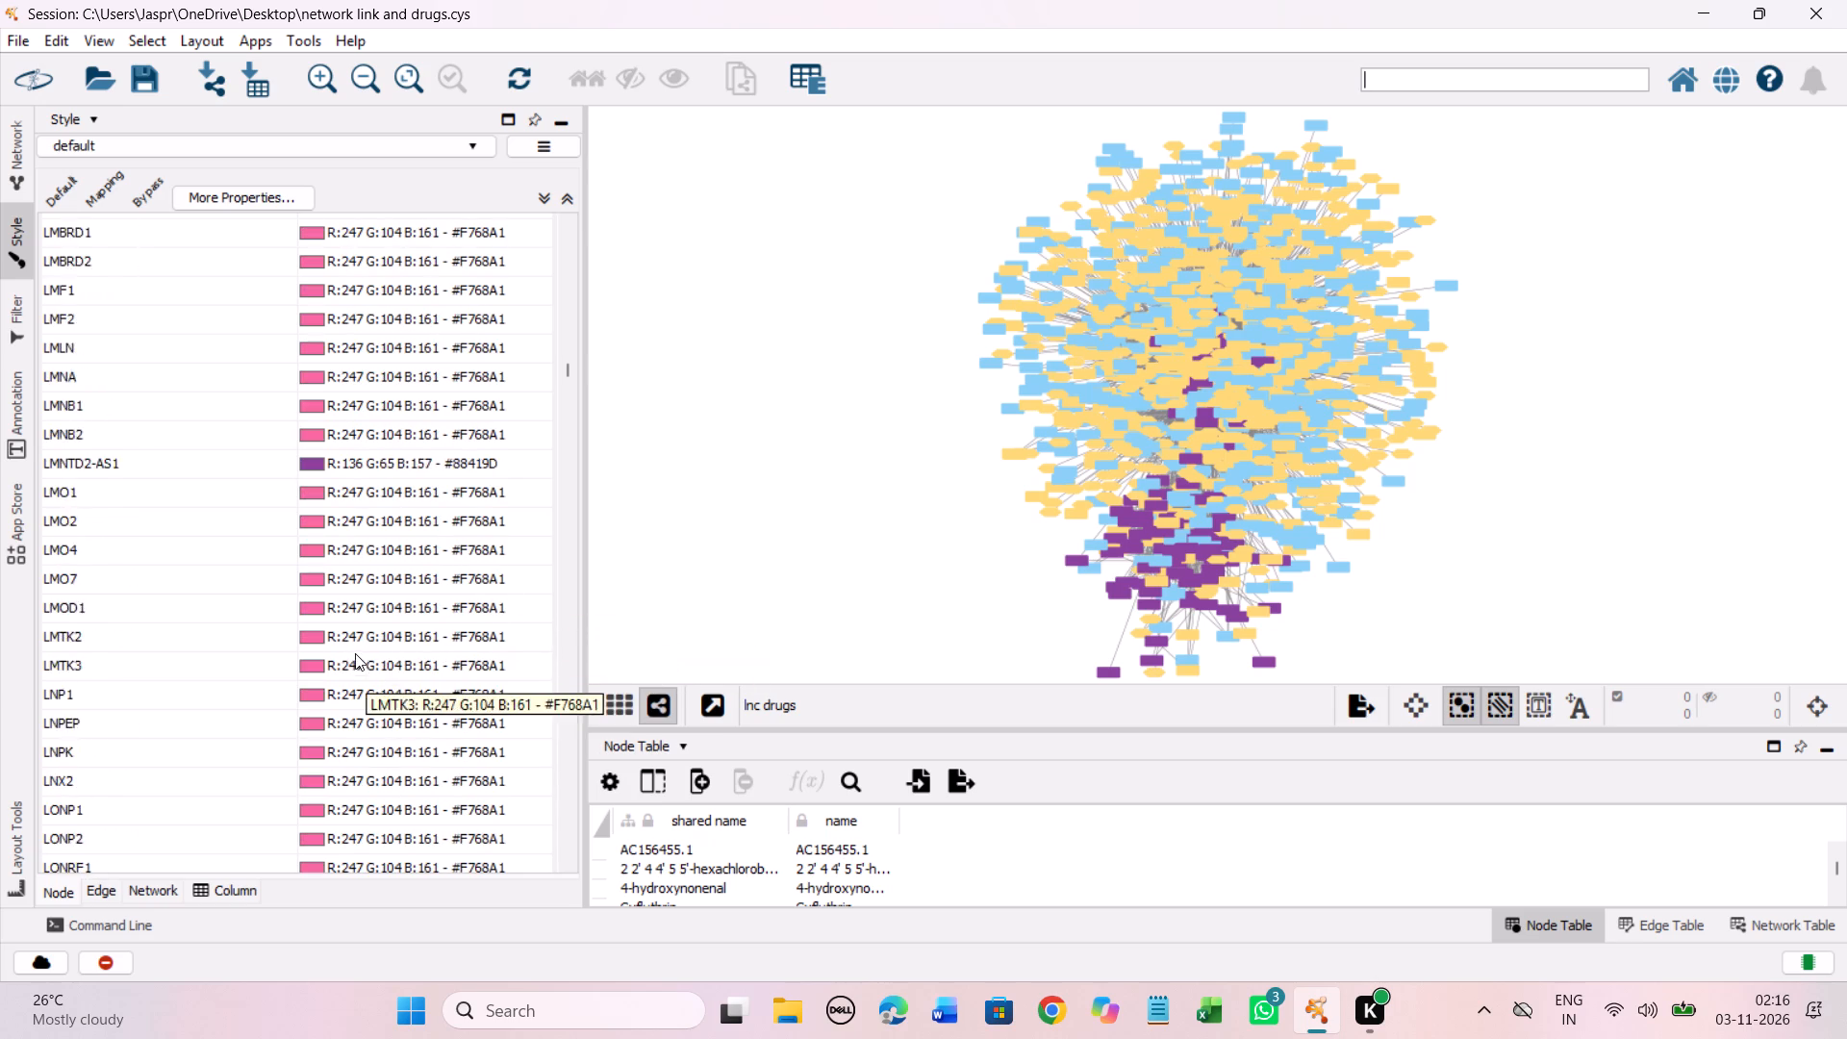
{"action": "scroll", "coordinate": [355, 653], "scroll_direction": "down", "scroll_amount": 17}
{"action": "scroll", "coordinate": [285, 550], "scroll_direction": "down", "scroll_amount": 11}
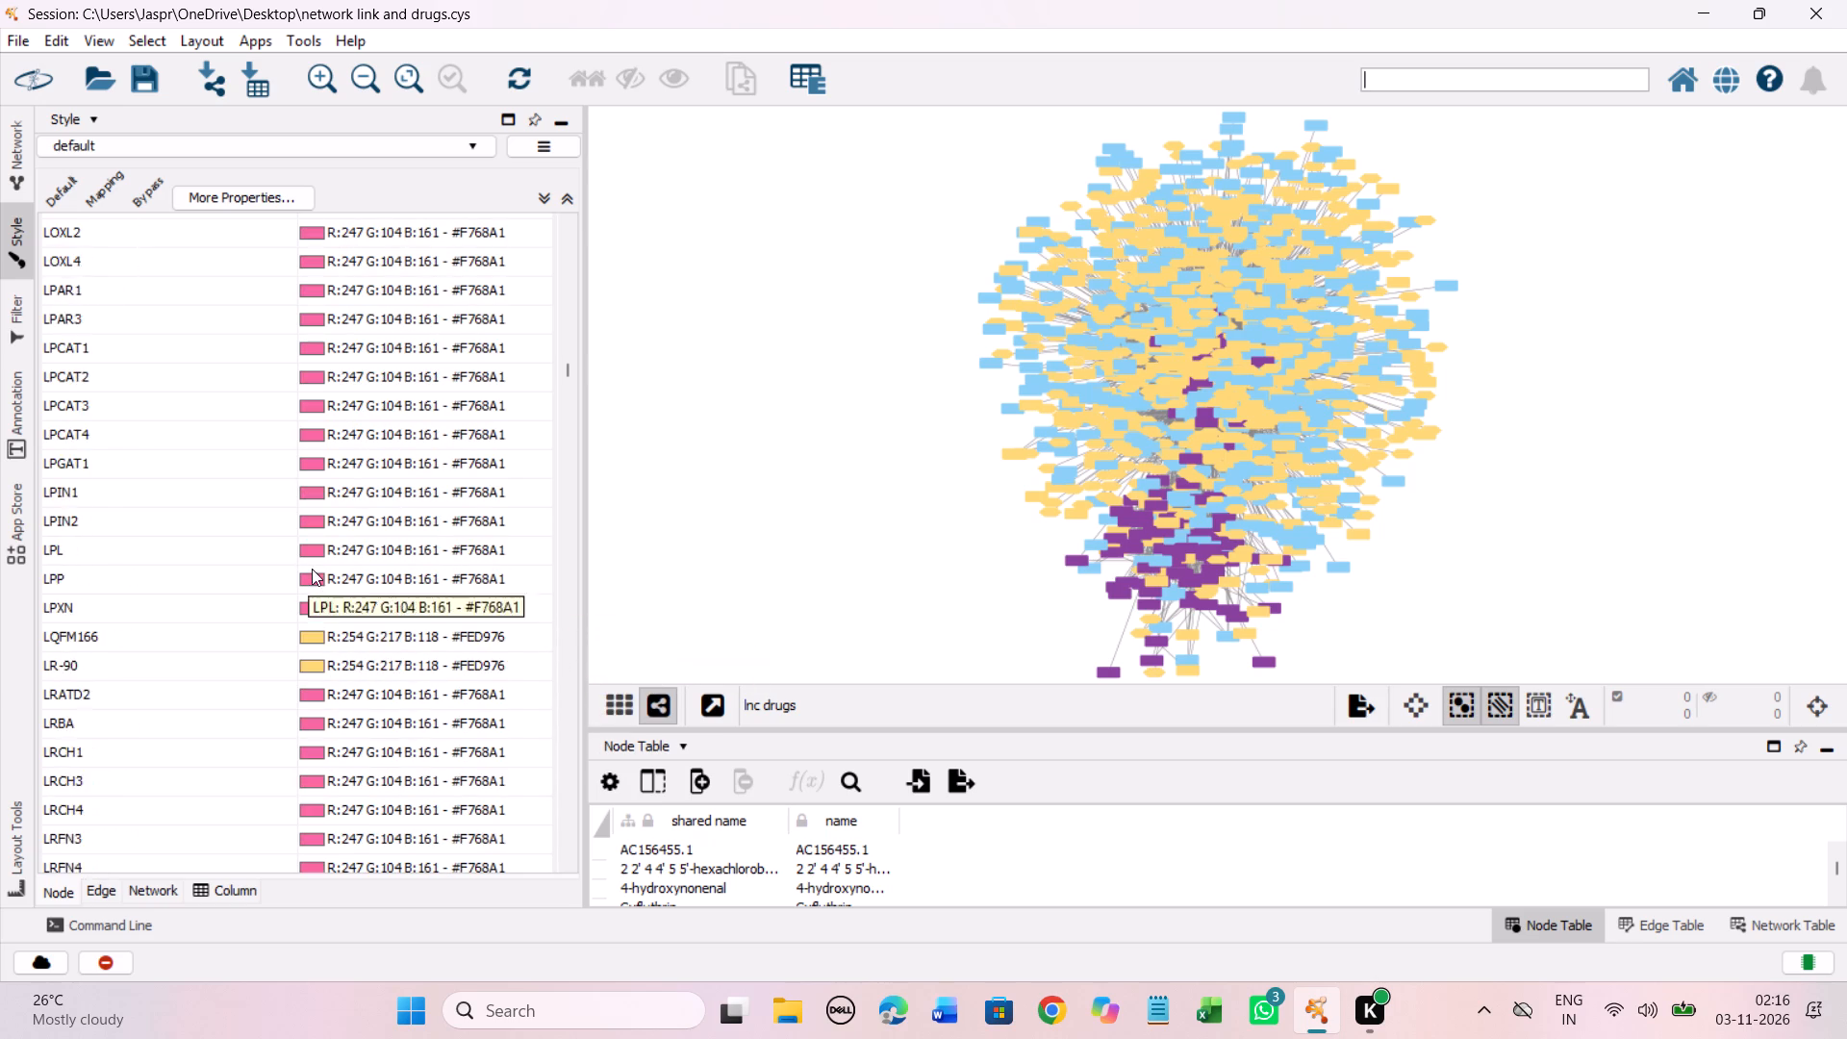
{"action": "scroll", "coordinate": [312, 569], "scroll_direction": "down", "scroll_amount": 20}
{"action": "scroll", "coordinate": [312, 569], "scroll_direction": "down", "scroll_amount": 18}
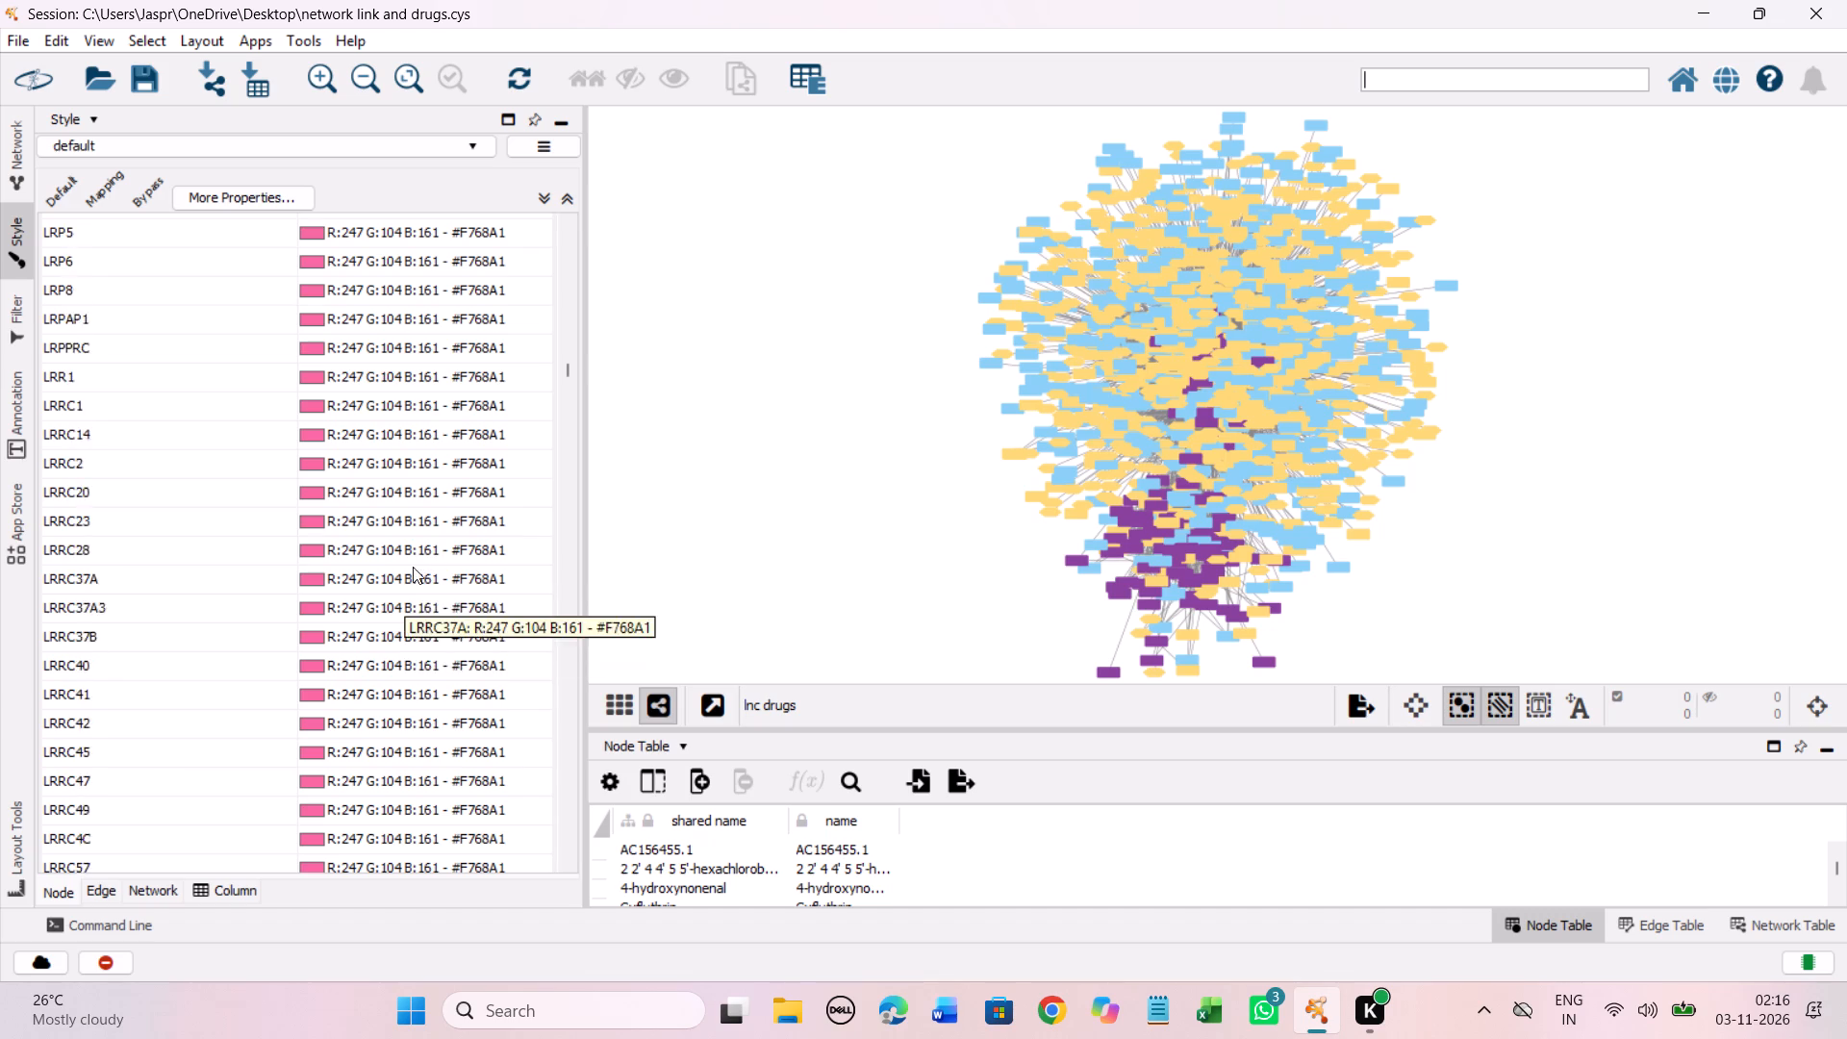
{"action": "scroll", "coordinate": [413, 567], "scroll_direction": "down", "scroll_amount": 20}
{"action": "scroll", "coordinate": [413, 567], "scroll_direction": "down", "scroll_amount": 18}
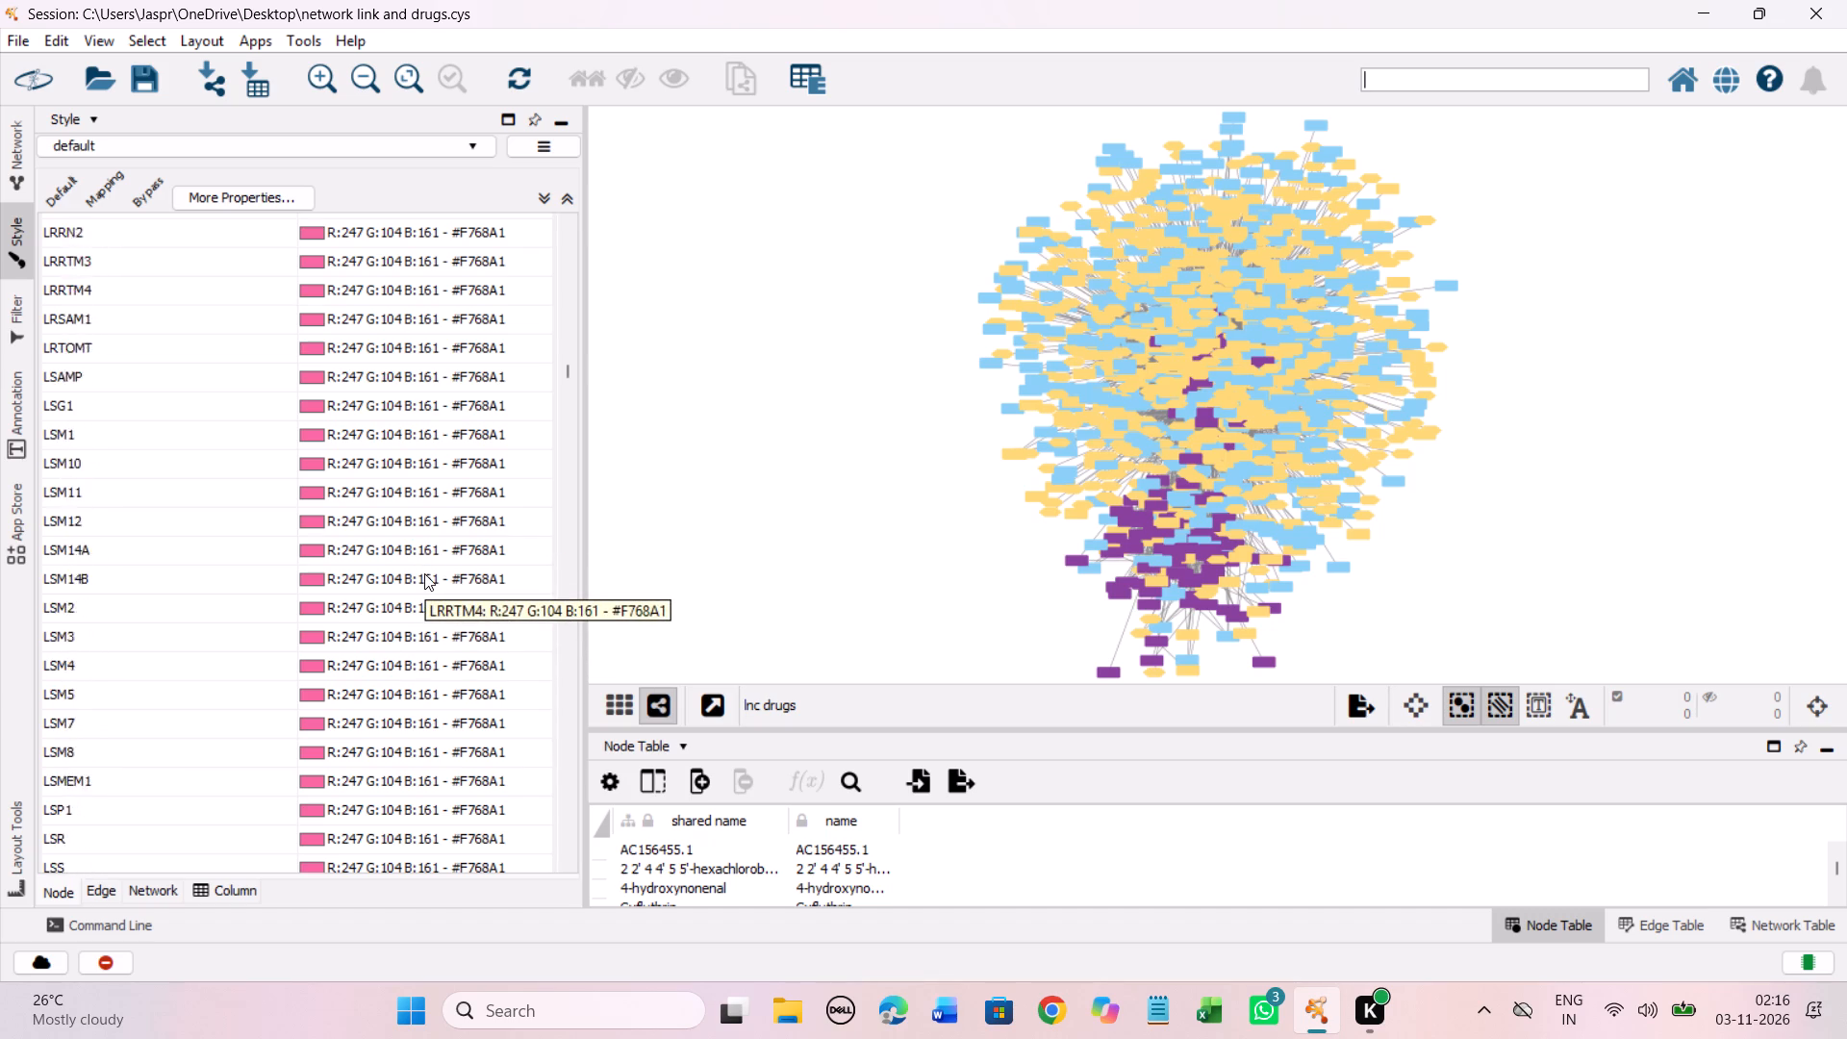
{"action": "scroll", "coordinate": [424, 573], "scroll_direction": "down", "scroll_amount": 20}
{"action": "scroll", "coordinate": [424, 573], "scroll_direction": "down", "scroll_amount": 18}
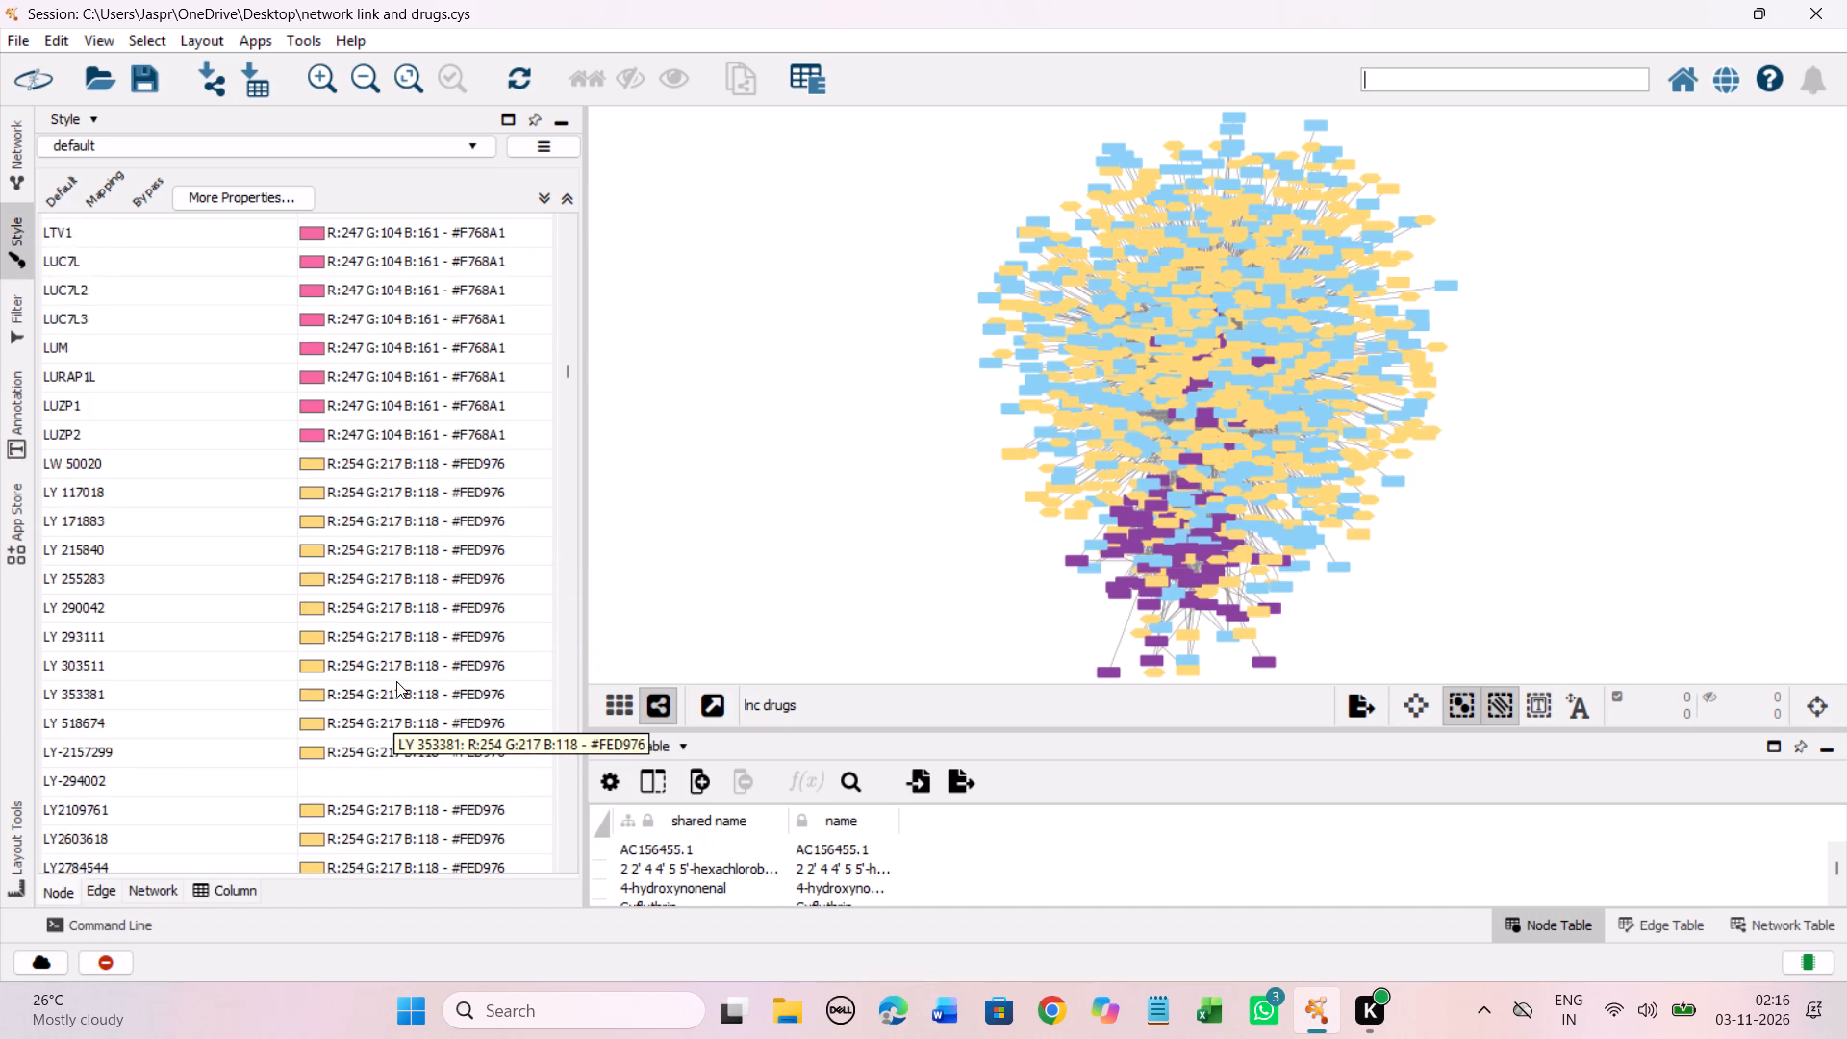
Set the color of the unmapped drug LY-294002 to #FED976.
{"action": "scroll", "coordinate": [396, 681], "scroll_direction": "down", "scroll_amount": 9}
{"action": "scroll", "coordinate": [393, 676], "scroll_direction": "up", "scroll_amount": 7}
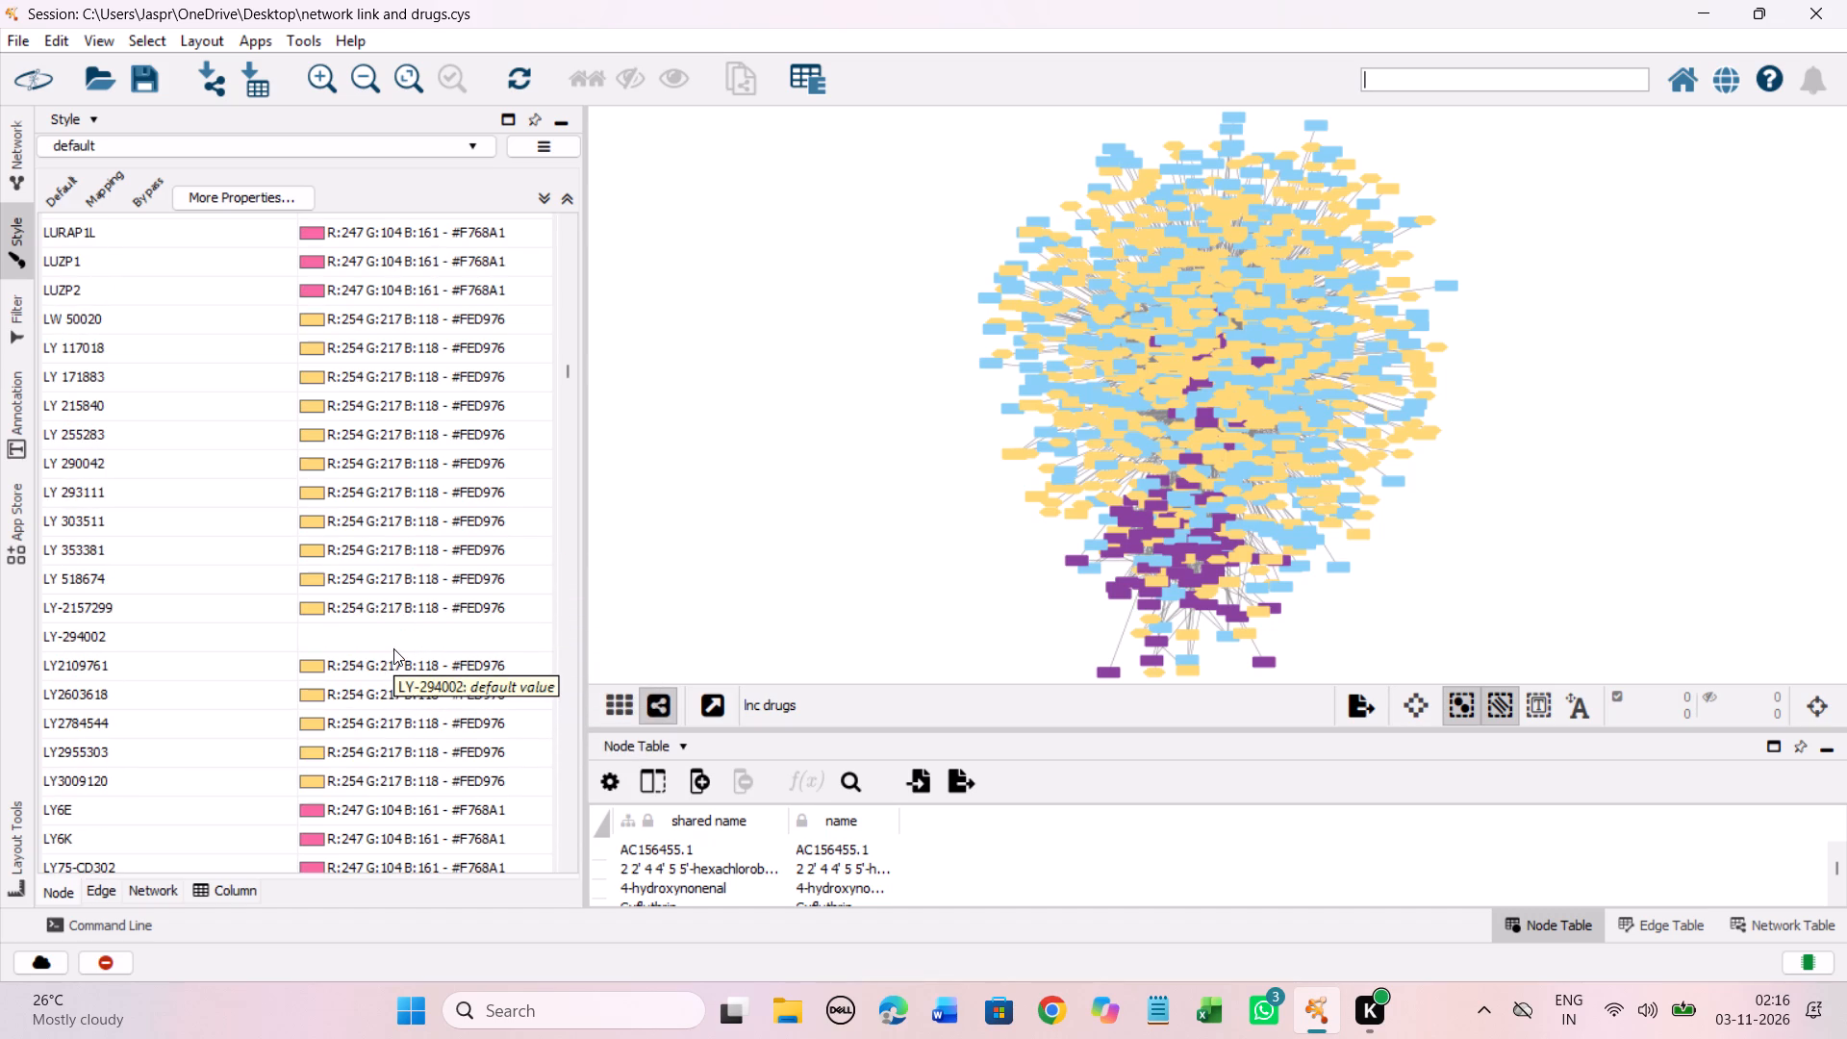
{"action": "left_click", "coordinate": [393, 632]}
{"action": "right_click", "coordinate": [393, 632]}
{"action": "left_click", "coordinate": [799, 646]}
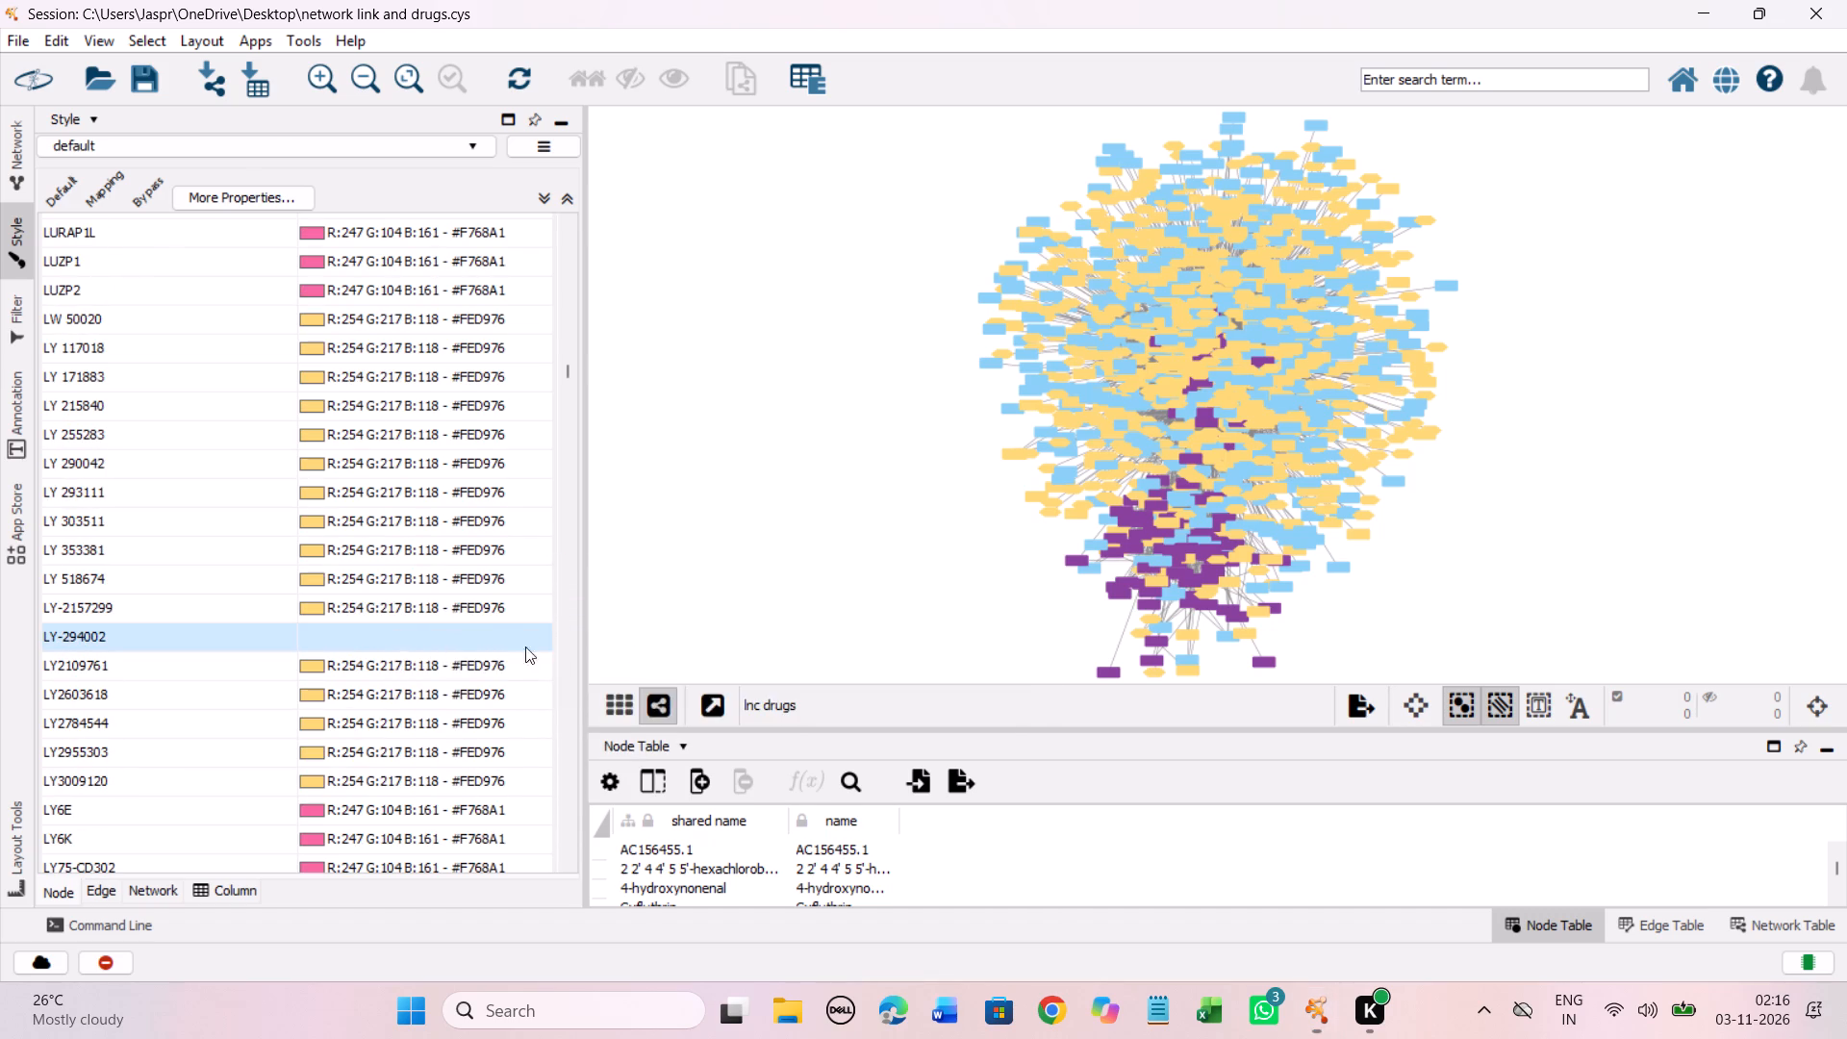
{"action": "left_click_drag", "start_coordinate": [415, 550], "coordinate": [360, 344]}
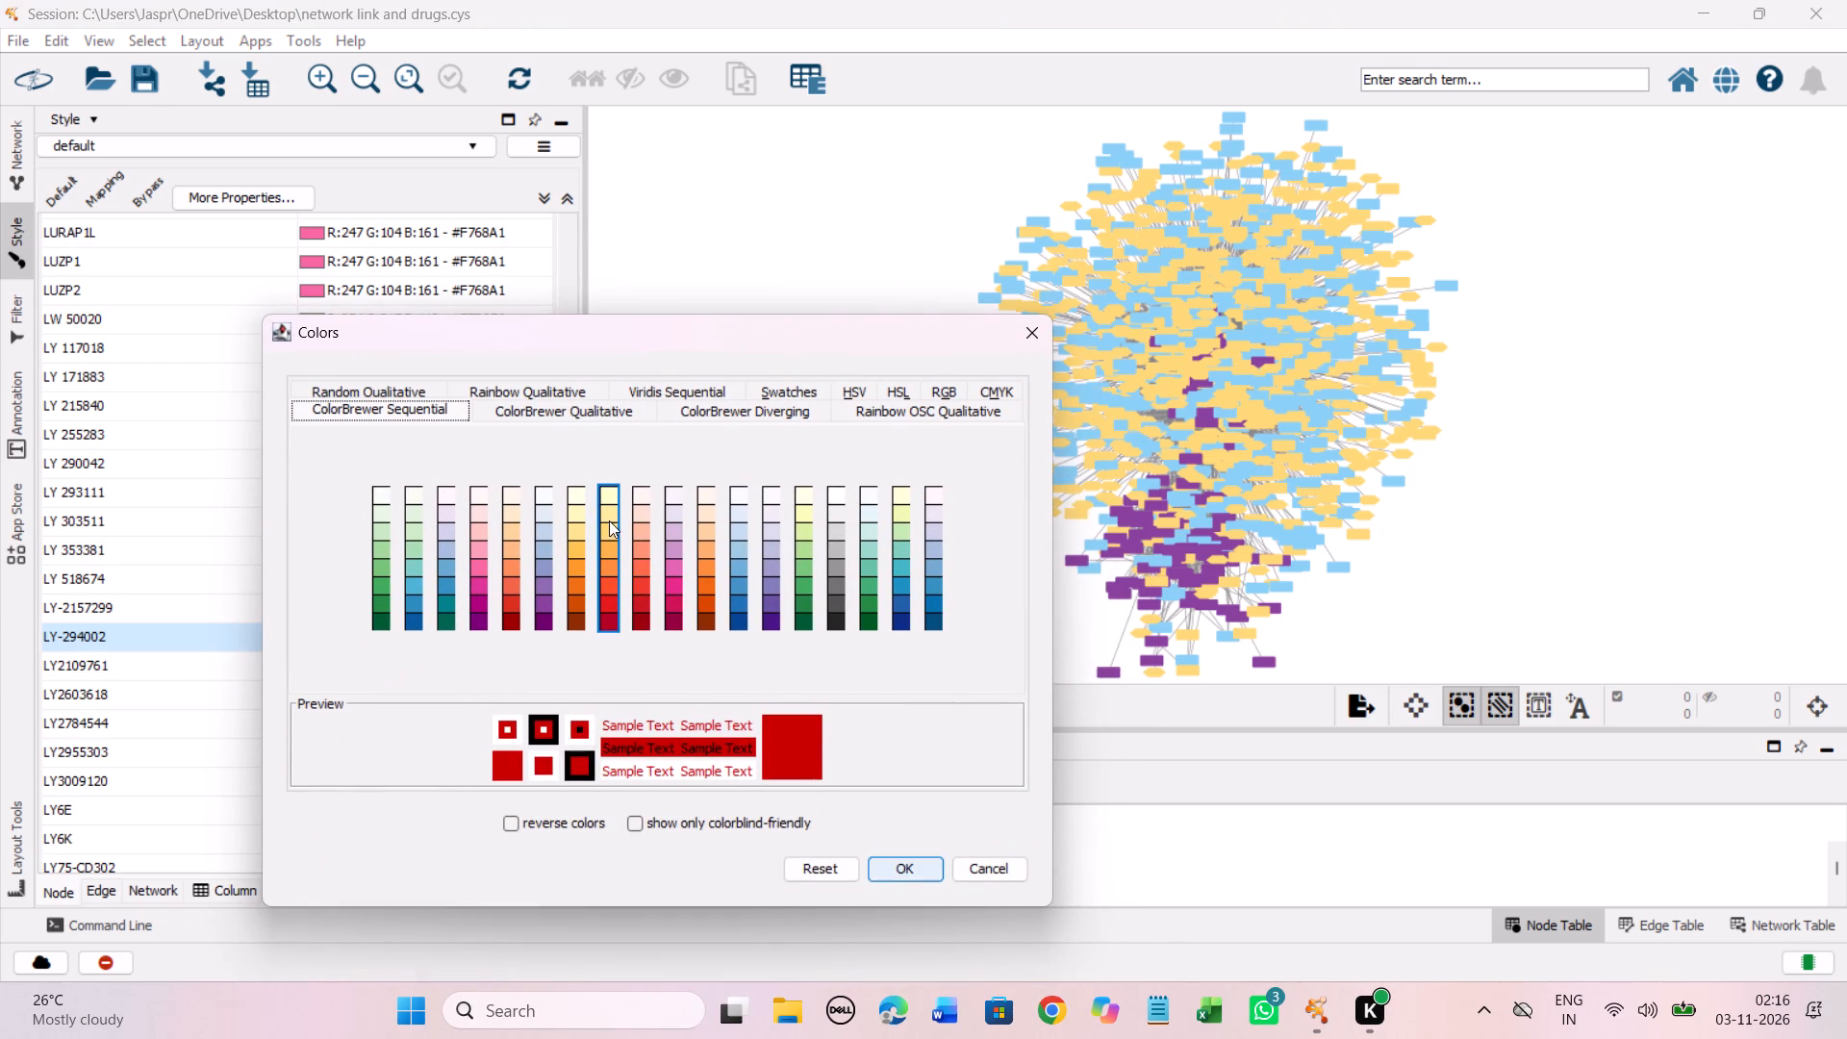
{"action": "left_click", "coordinate": [607, 531]}
{"action": "left_click", "coordinate": [902, 873]}
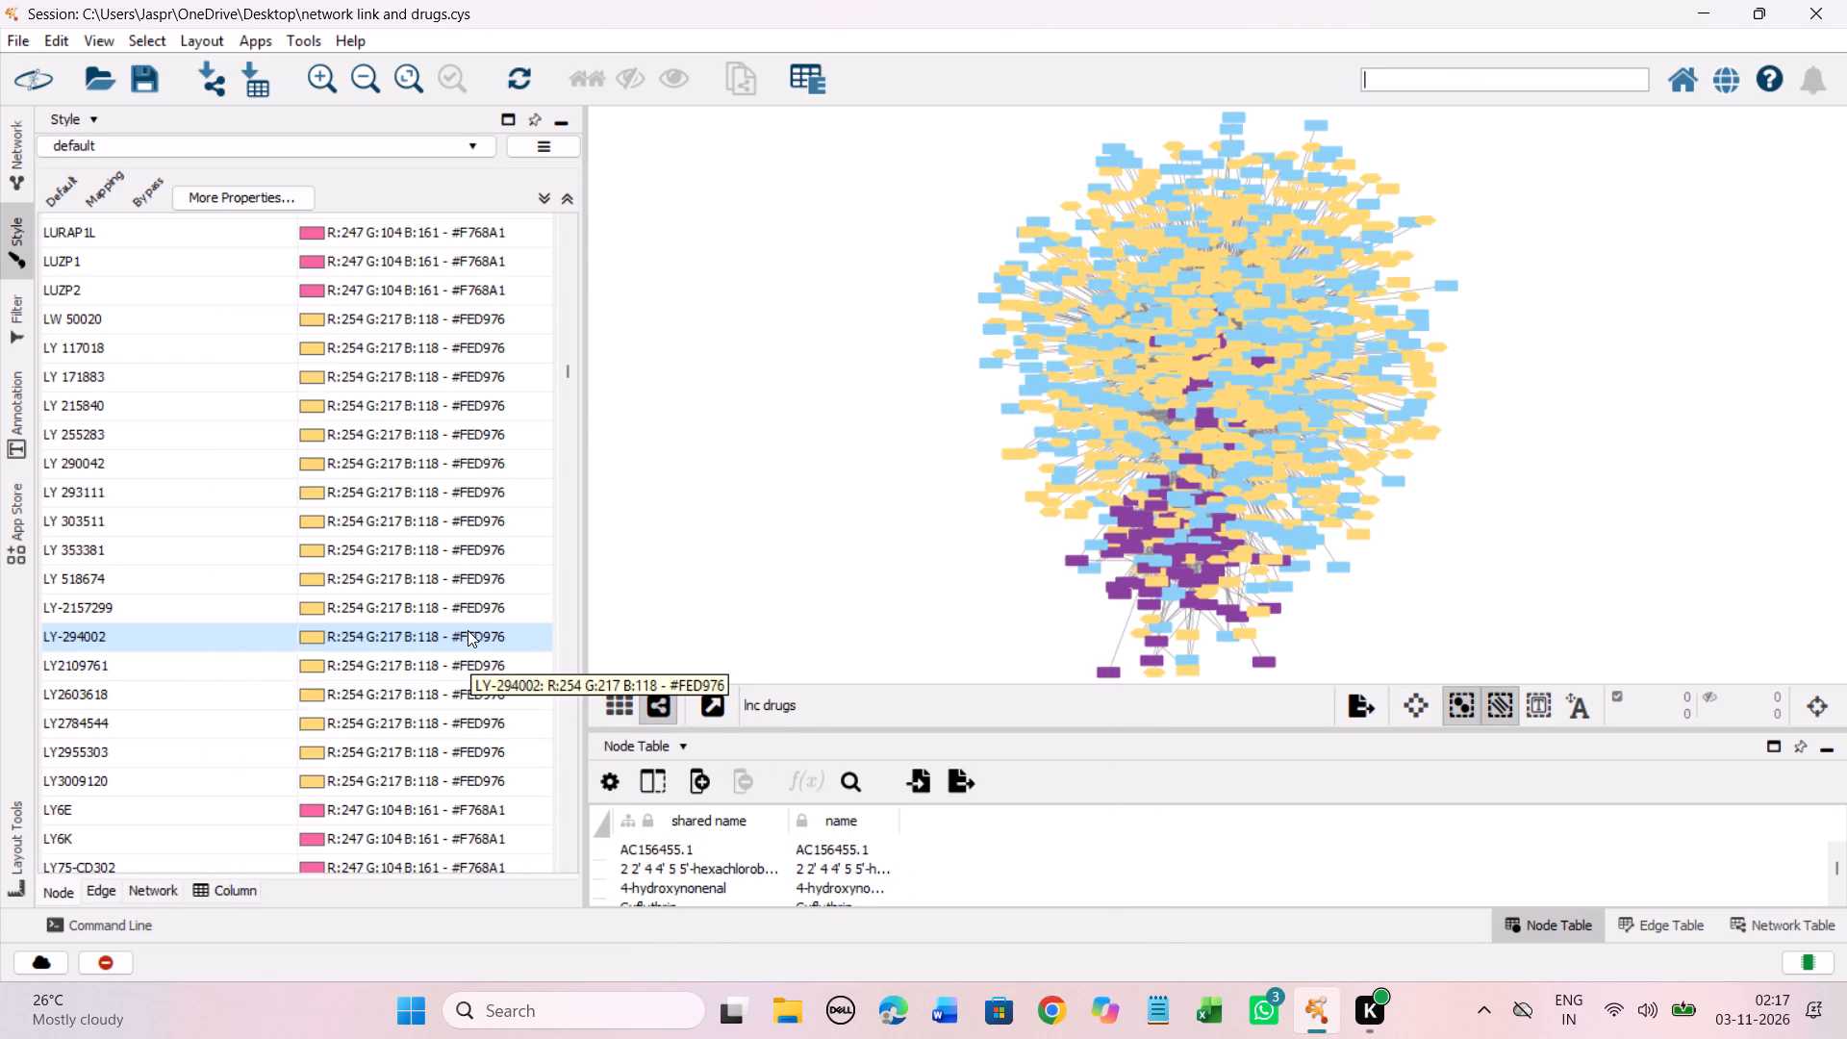
Set the color of all entries from Lapatinib through Lynestrenol, including unmapped drugs such as Latamoxef, Liothyronine, Lisuride, Lomefloxacin and Lymecycline, to #FED976.
{"action": "scroll", "coordinate": [468, 630], "scroll_direction": "down", "scroll_amount": 4}
{"action": "scroll", "coordinate": [468, 630], "scroll_direction": "down", "scroll_amount": 20}
{"action": "scroll", "coordinate": [468, 630], "scroll_direction": "down", "scroll_amount": 12}
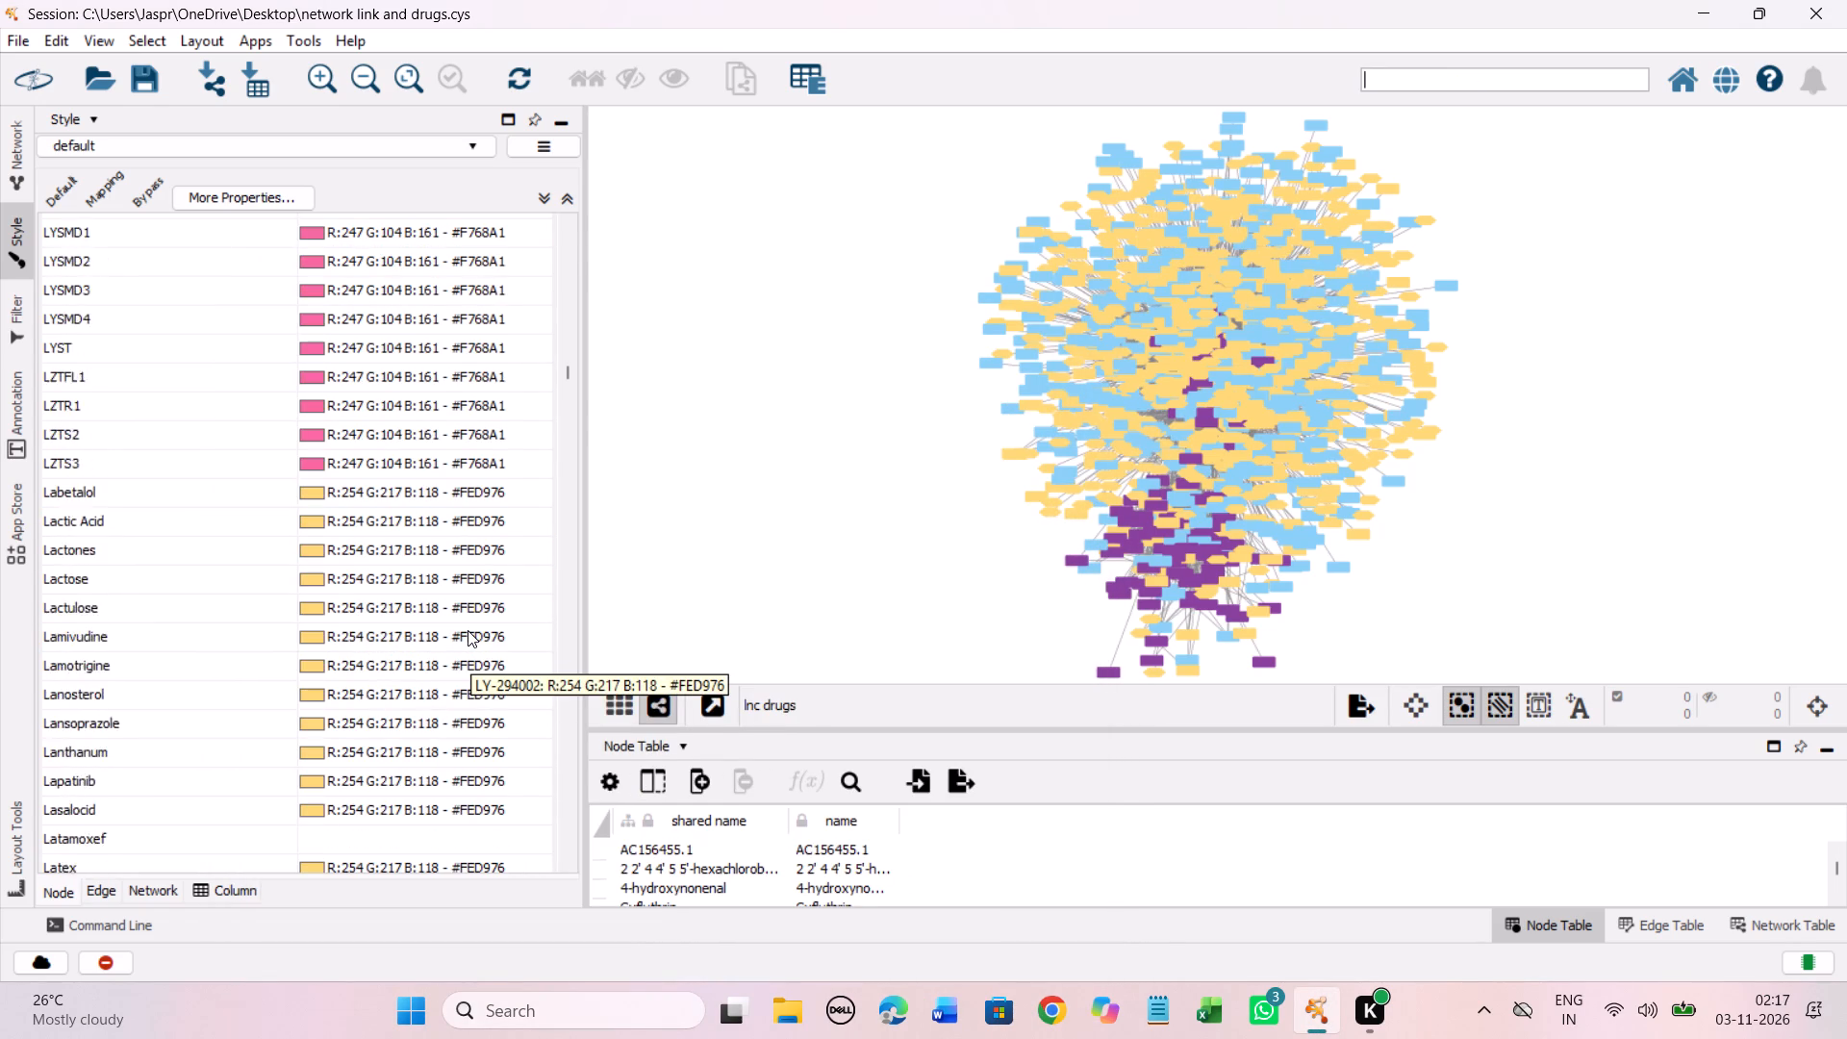
{"action": "scroll", "coordinate": [468, 630], "scroll_direction": "down", "scroll_amount": 13}
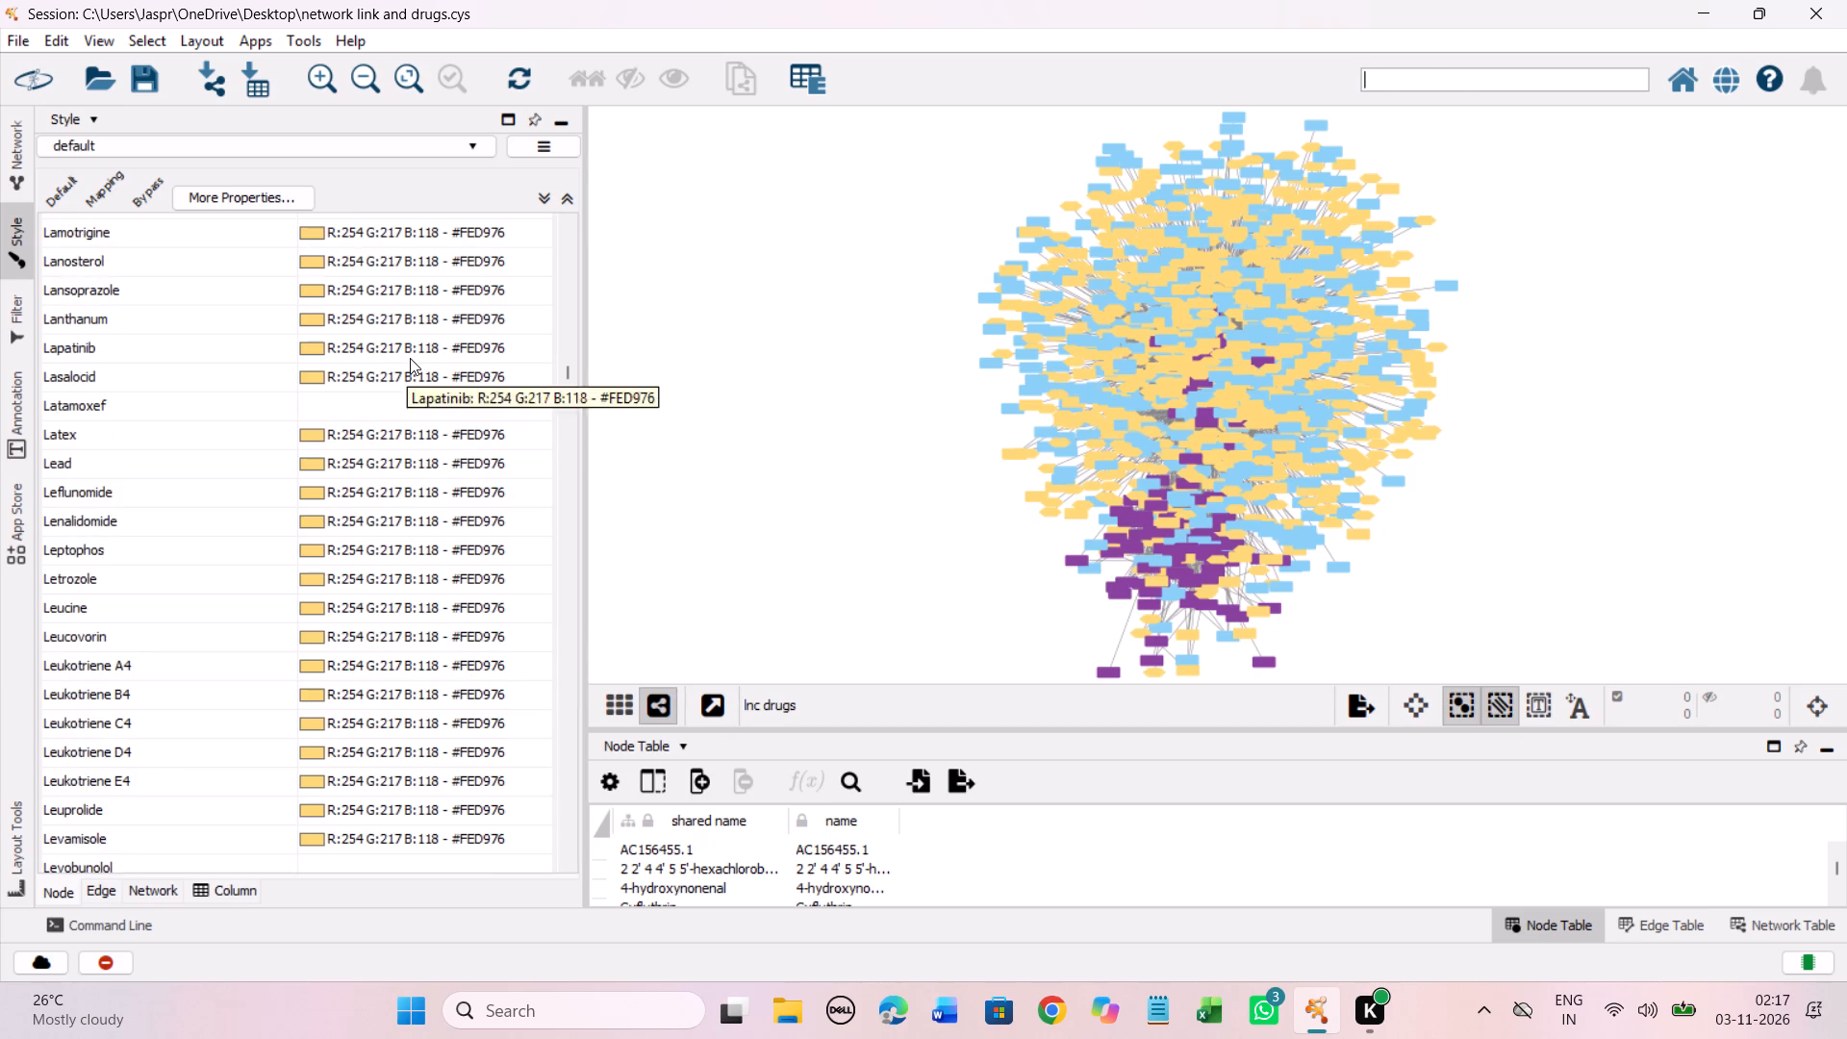
{"action": "left_click", "coordinate": [410, 358]}
{"action": "scroll", "coordinate": [477, 473], "scroll_direction": "down", "scroll_amount": 20}
{"action": "scroll", "coordinate": [477, 473], "scroll_direction": "down", "scroll_amount": 16}
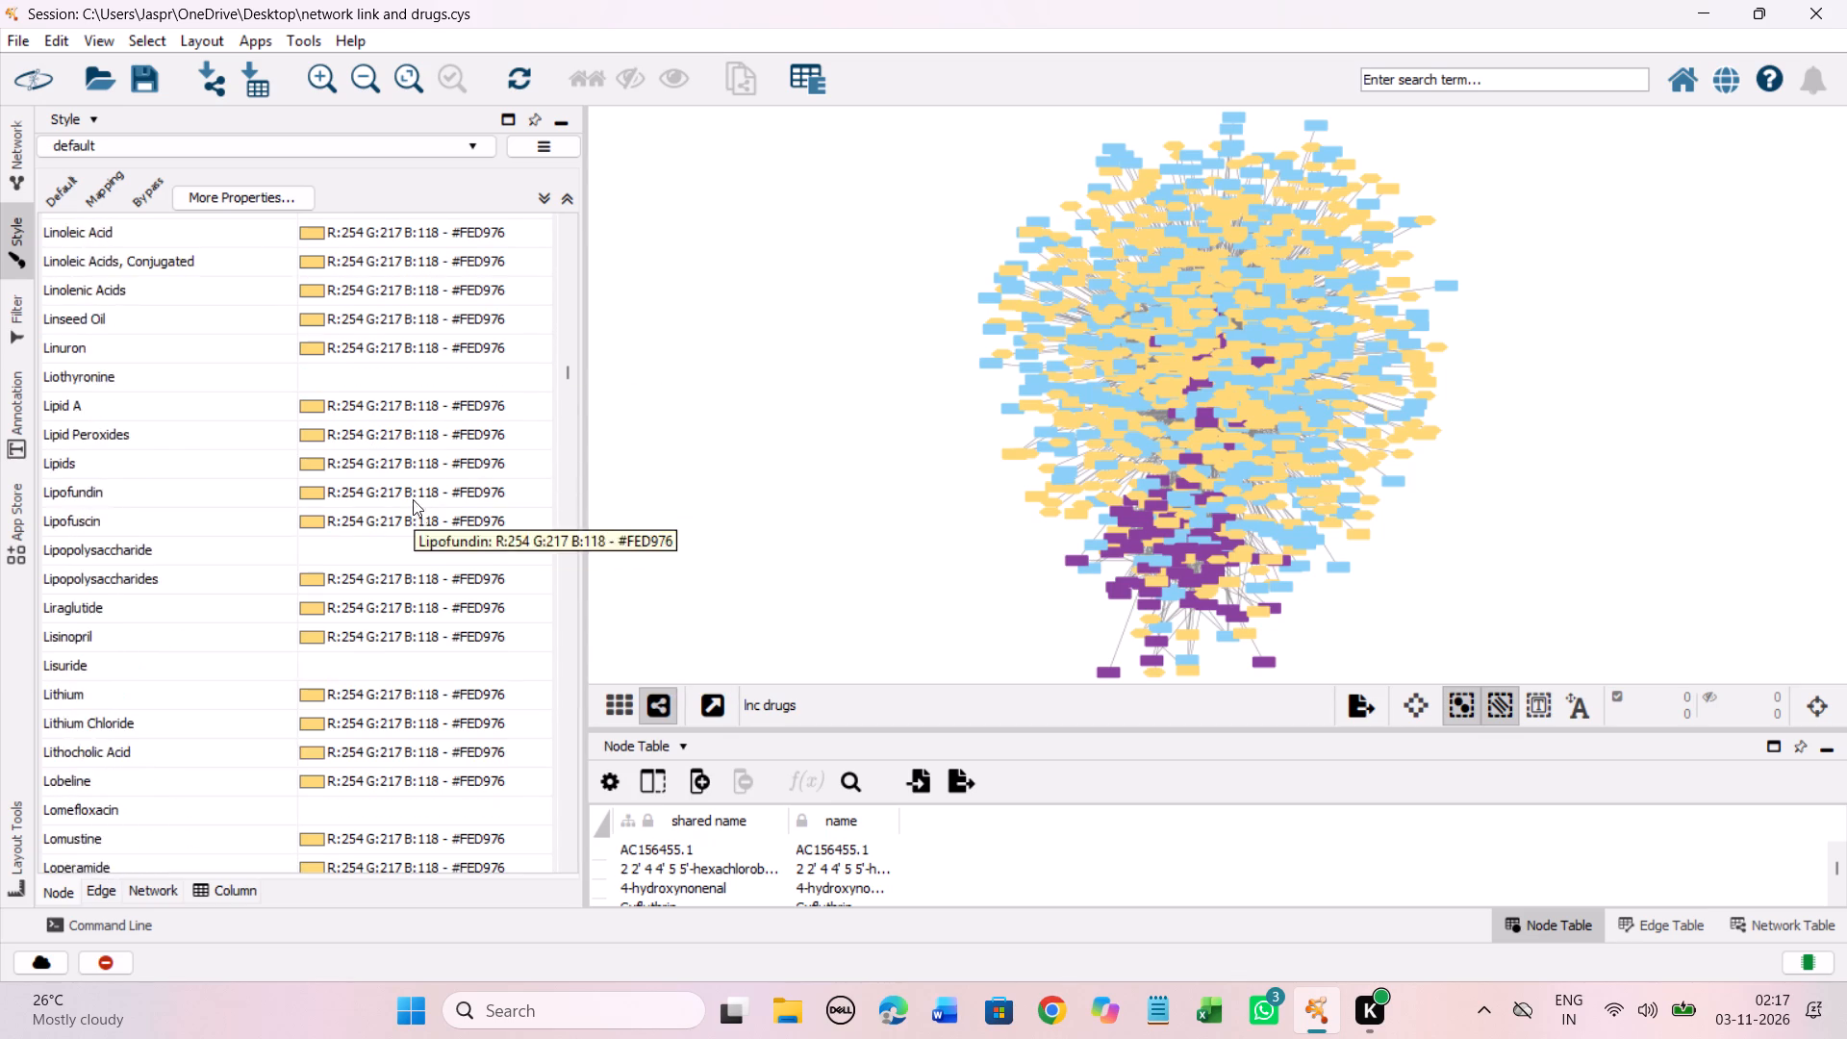
{"action": "scroll", "coordinate": [413, 499], "scroll_direction": "down", "scroll_amount": 20}
{"action": "scroll", "coordinate": [413, 499], "scroll_direction": "down", "scroll_amount": 10}
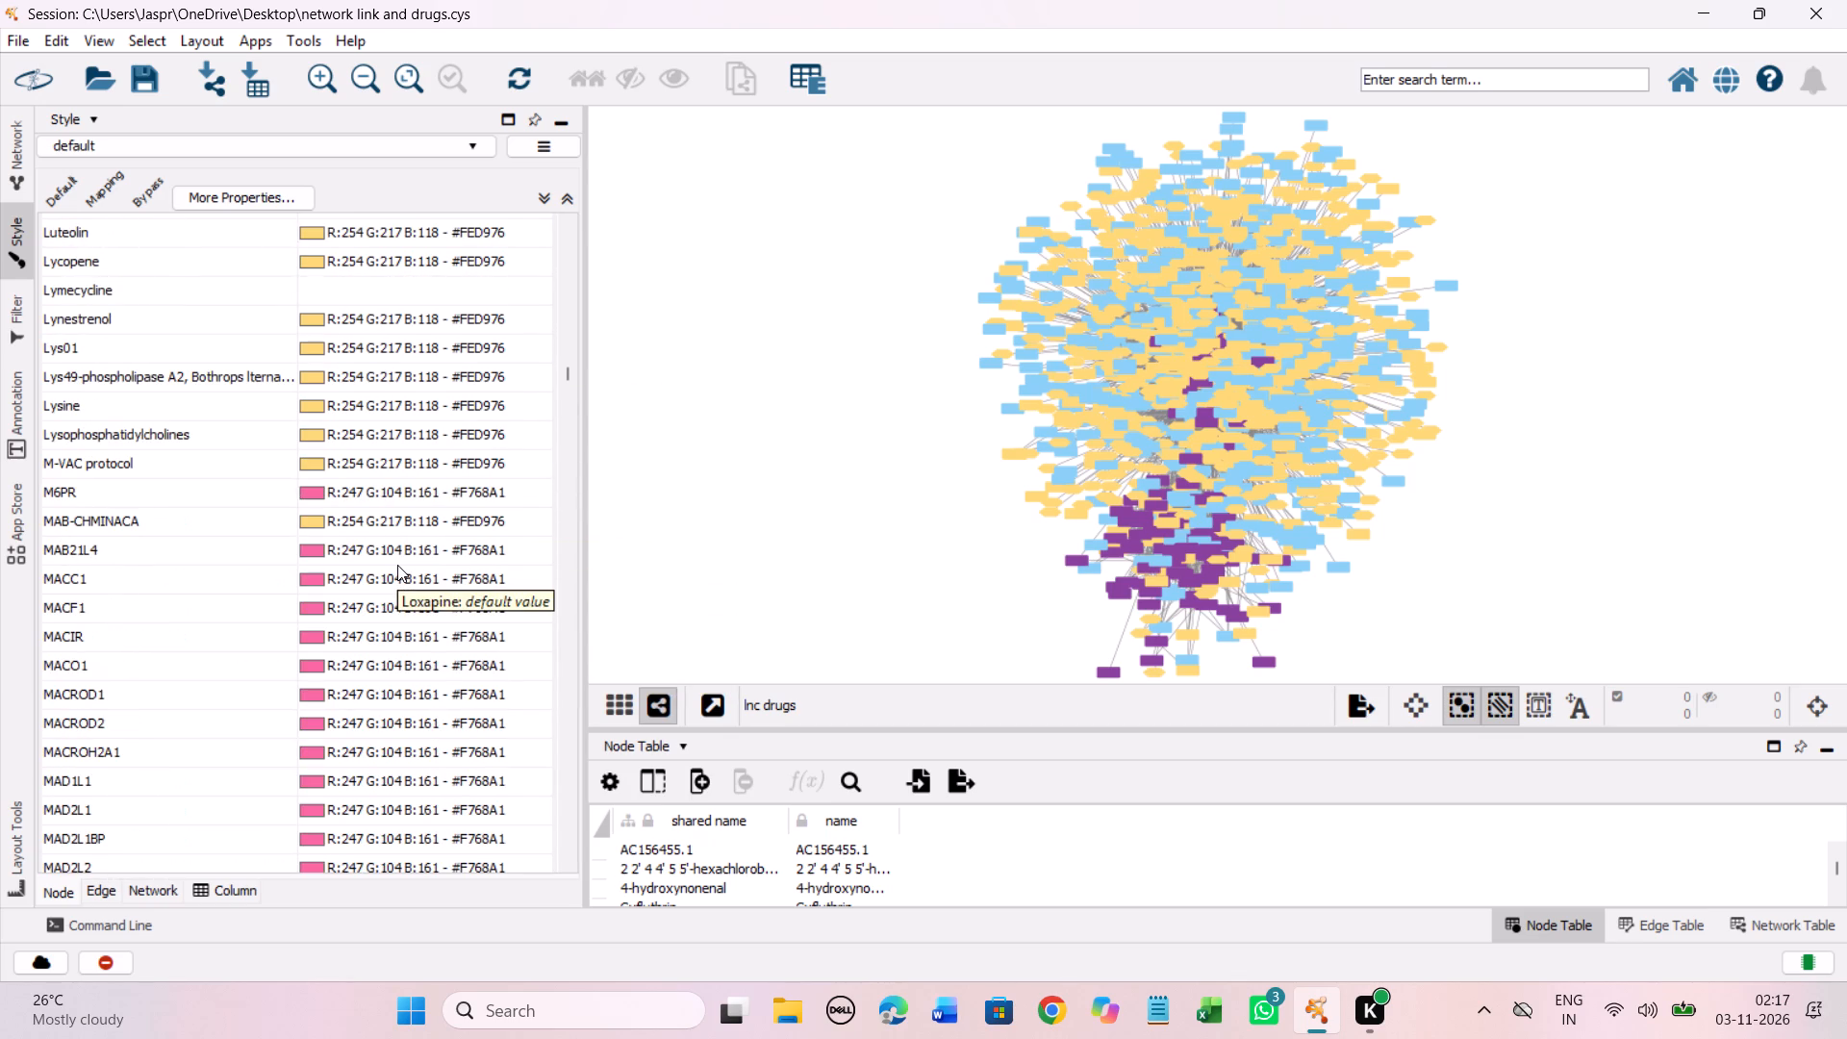
{"action": "left_click", "coordinate": [354, 333], "text": "shift"}
{"action": "right_click", "coordinate": [354, 333]}
{"action": "left_click", "coordinate": [665, 346]}
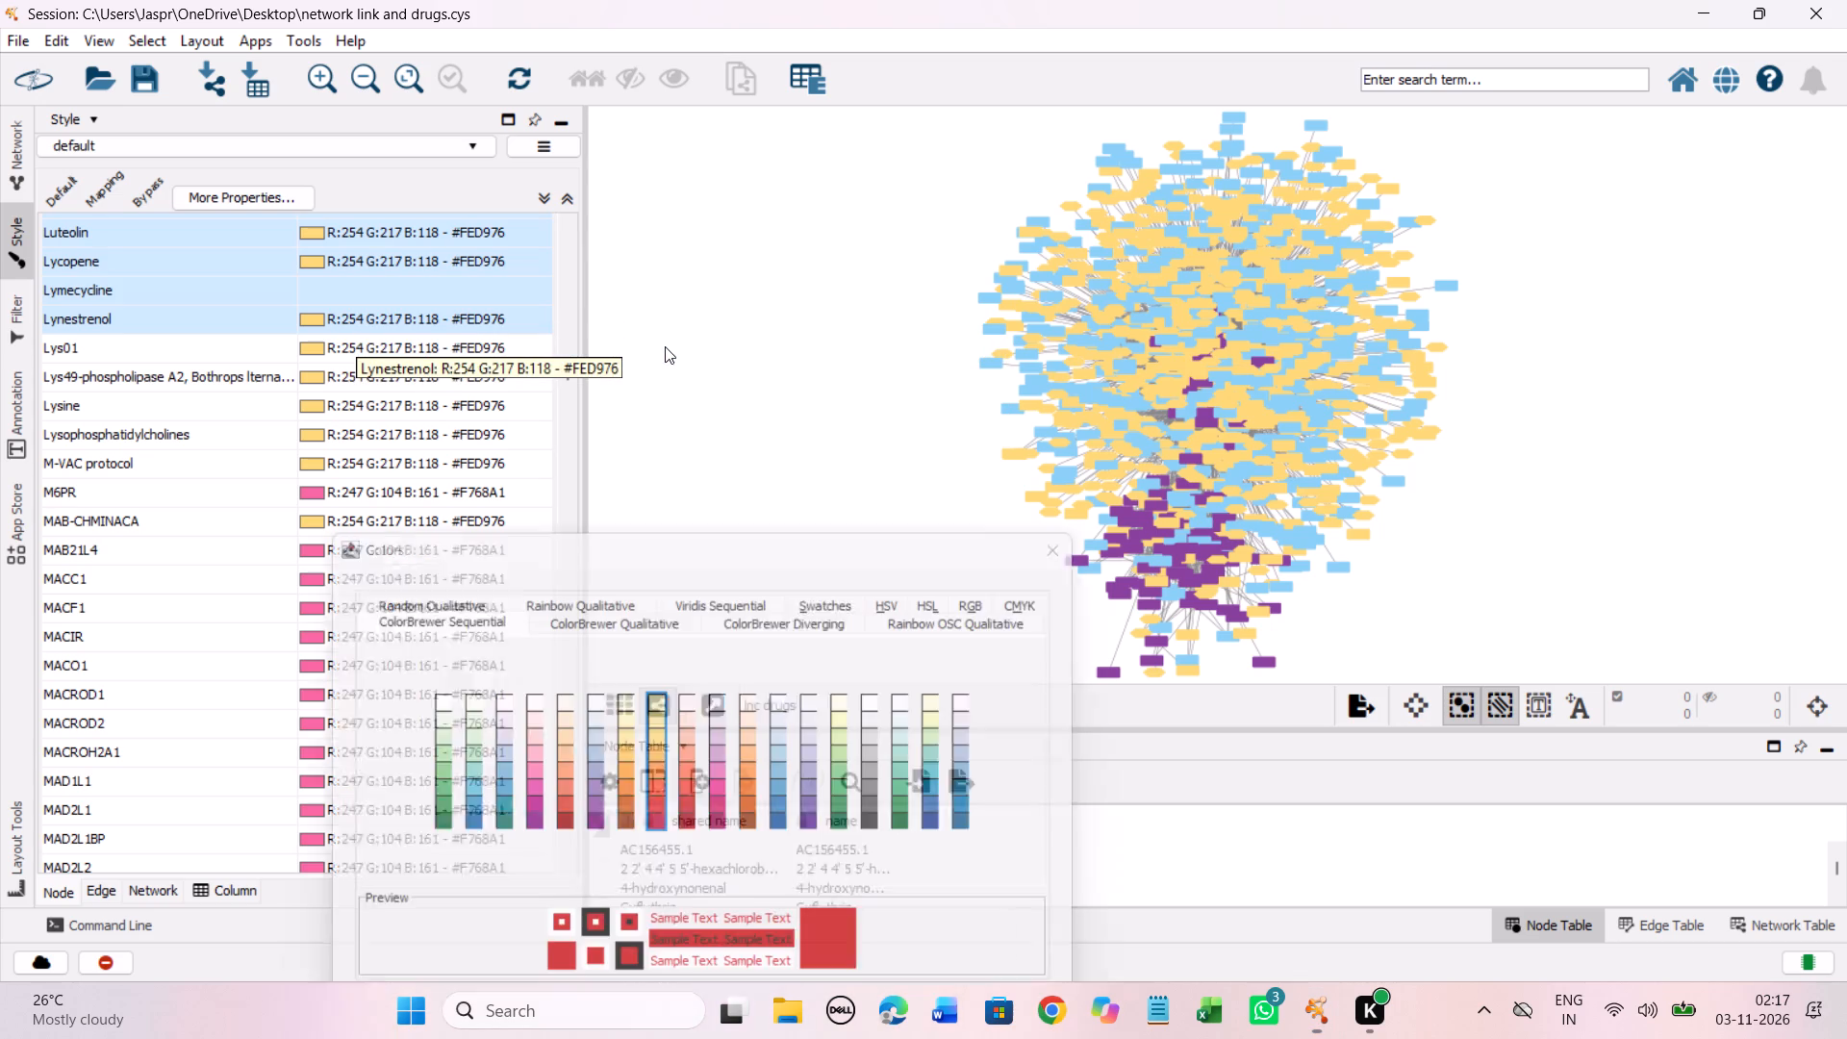
{"action": "left_click_drag", "start_coordinate": [454, 540], "coordinate": [348, 199]}
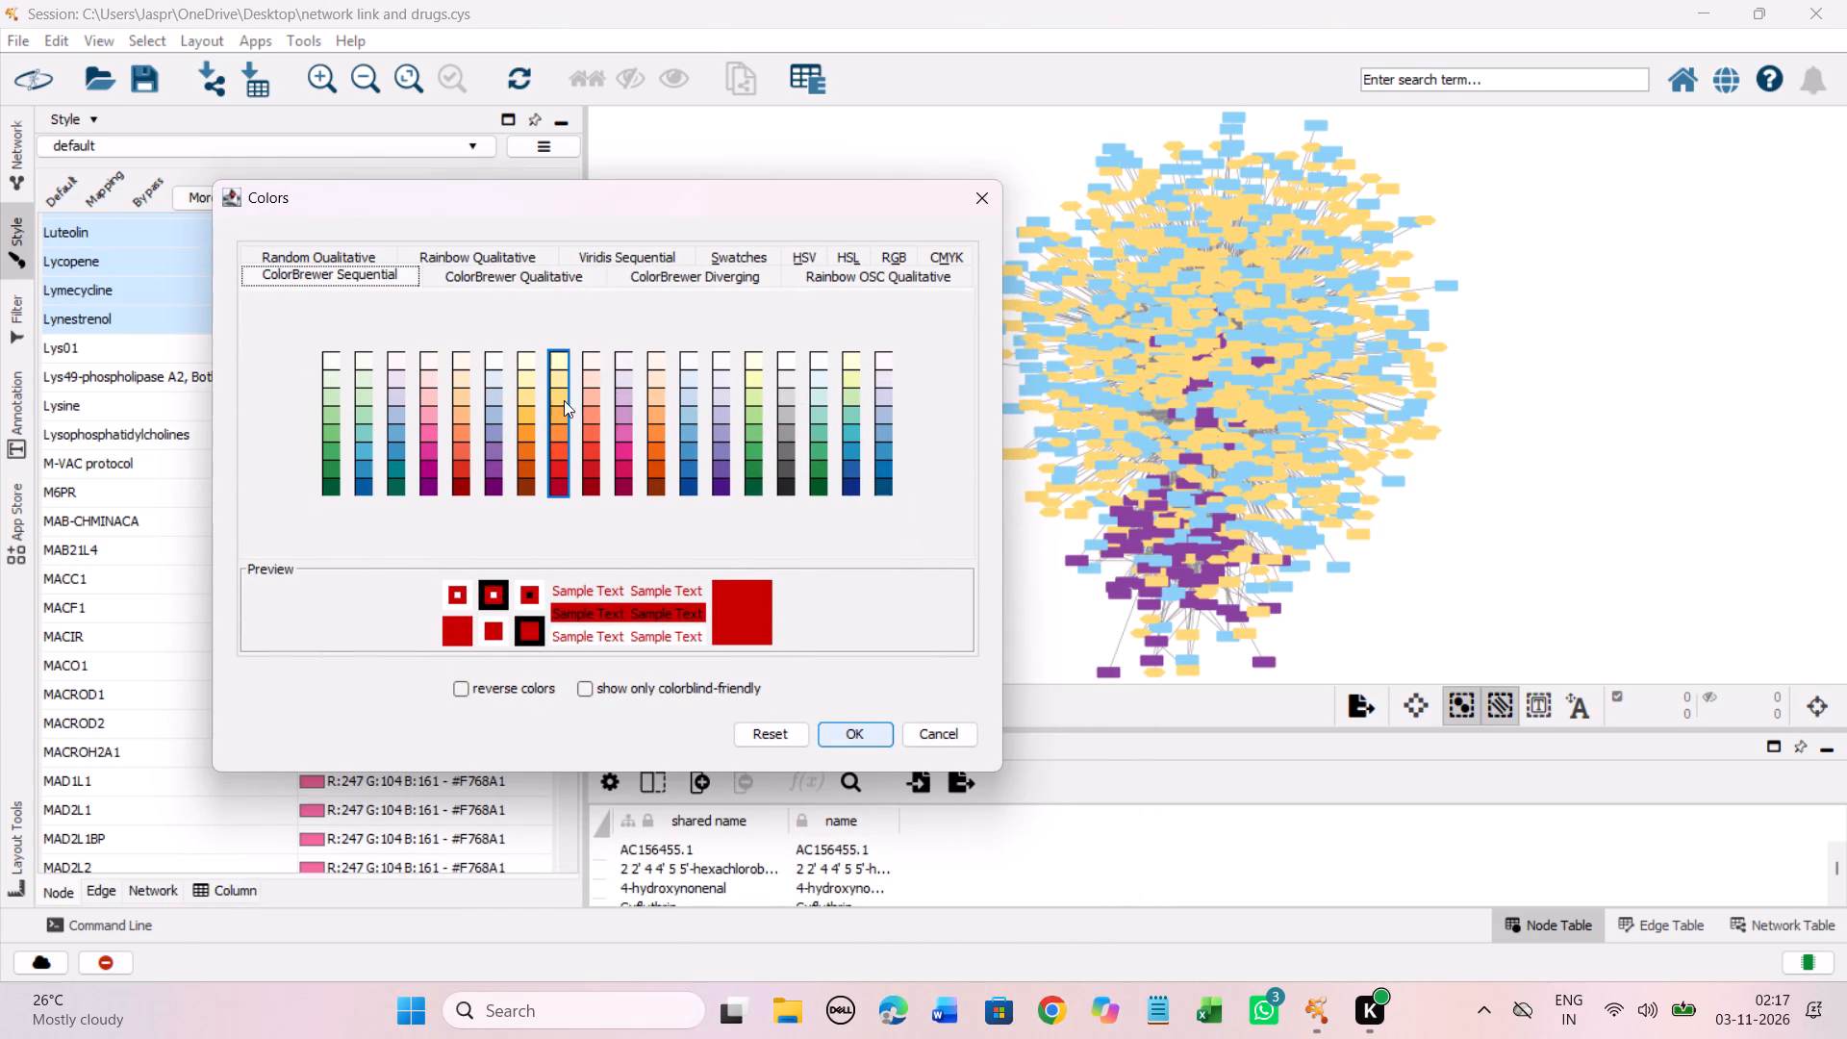
{"action": "left_click", "coordinate": [558, 399]}
{"action": "left_click", "coordinate": [859, 734]}
Check the color mapping entries after Lynestrenol, through the M genes up to the MG compounds, for unmapped drugs.
{"action": "scroll", "coordinate": [385, 491], "scroll_direction": "down", "scroll_amount": 20}
{"action": "scroll", "coordinate": [385, 491], "scroll_direction": "down", "scroll_amount": 20}
{"action": "scroll", "coordinate": [385, 491], "scroll_direction": "down", "scroll_amount": 10}
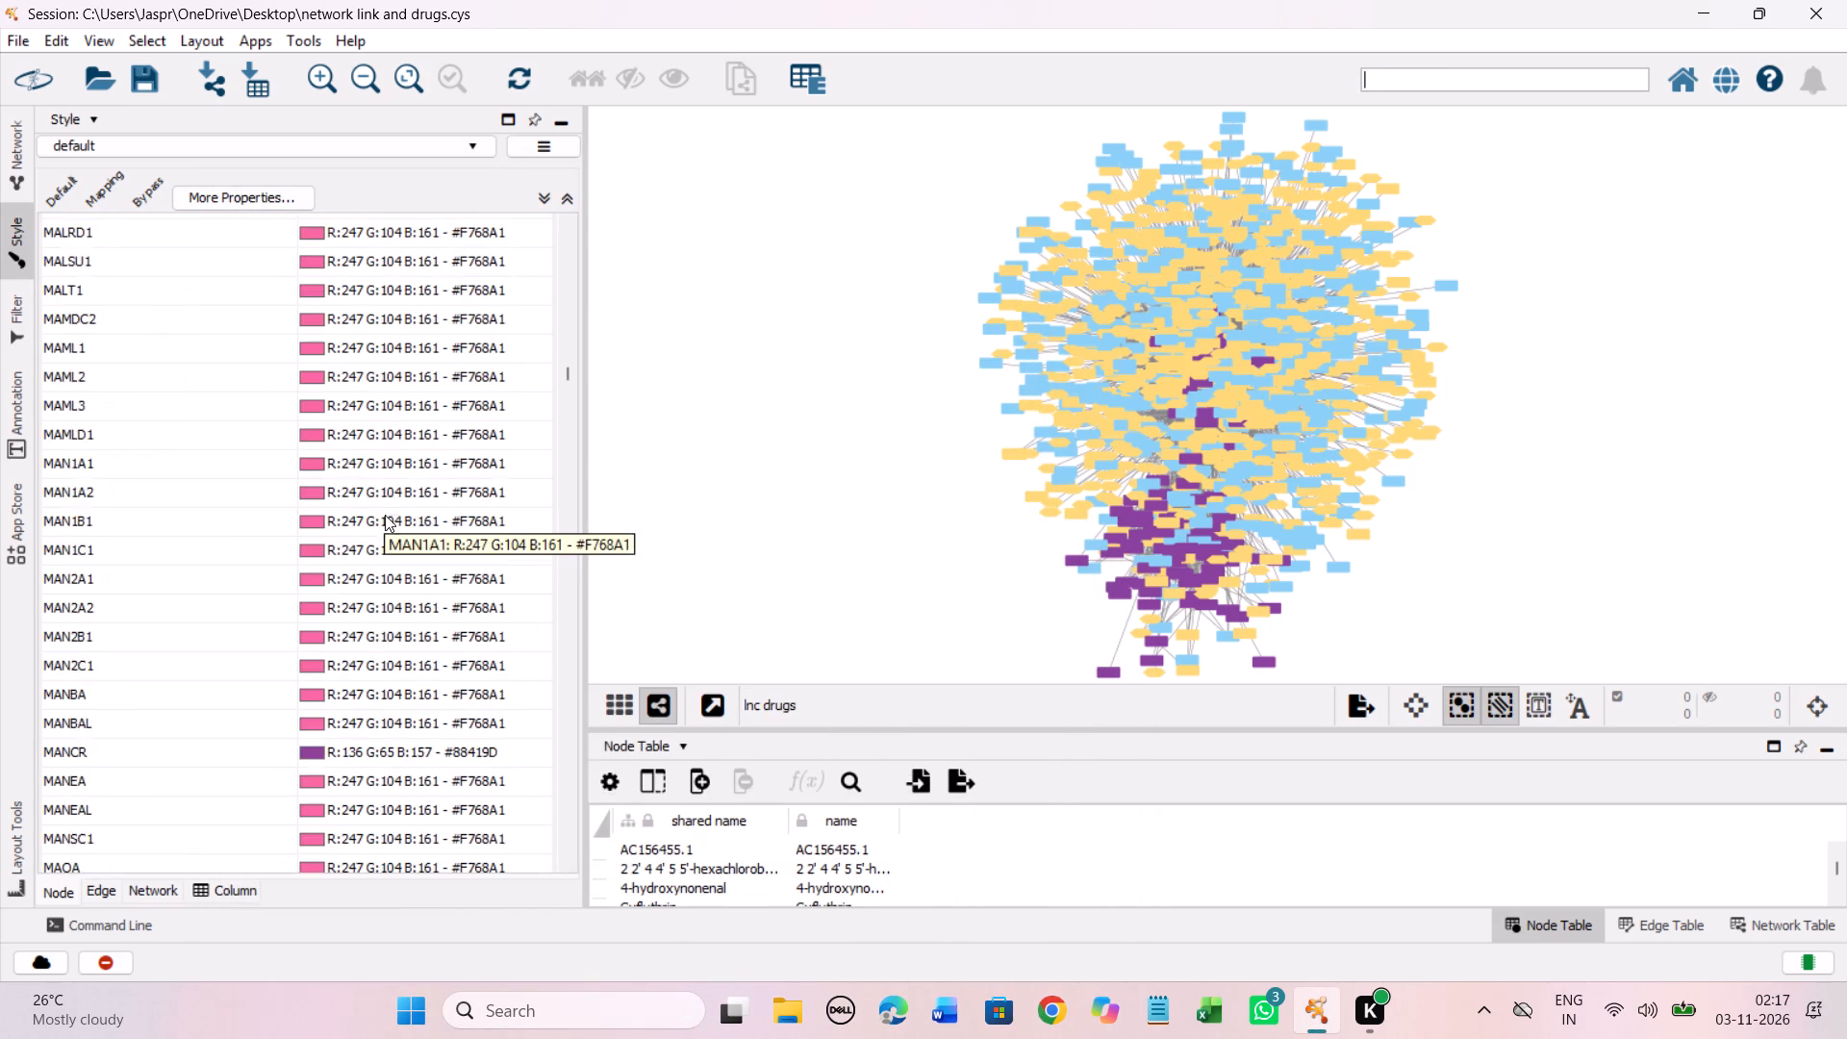
{"action": "scroll", "coordinate": [385, 515], "scroll_direction": "down", "scroll_amount": 20}
{"action": "scroll", "coordinate": [385, 515], "scroll_direction": "down", "scroll_amount": 20}
{"action": "scroll", "coordinate": [385, 515], "scroll_direction": "down", "scroll_amount": 10}
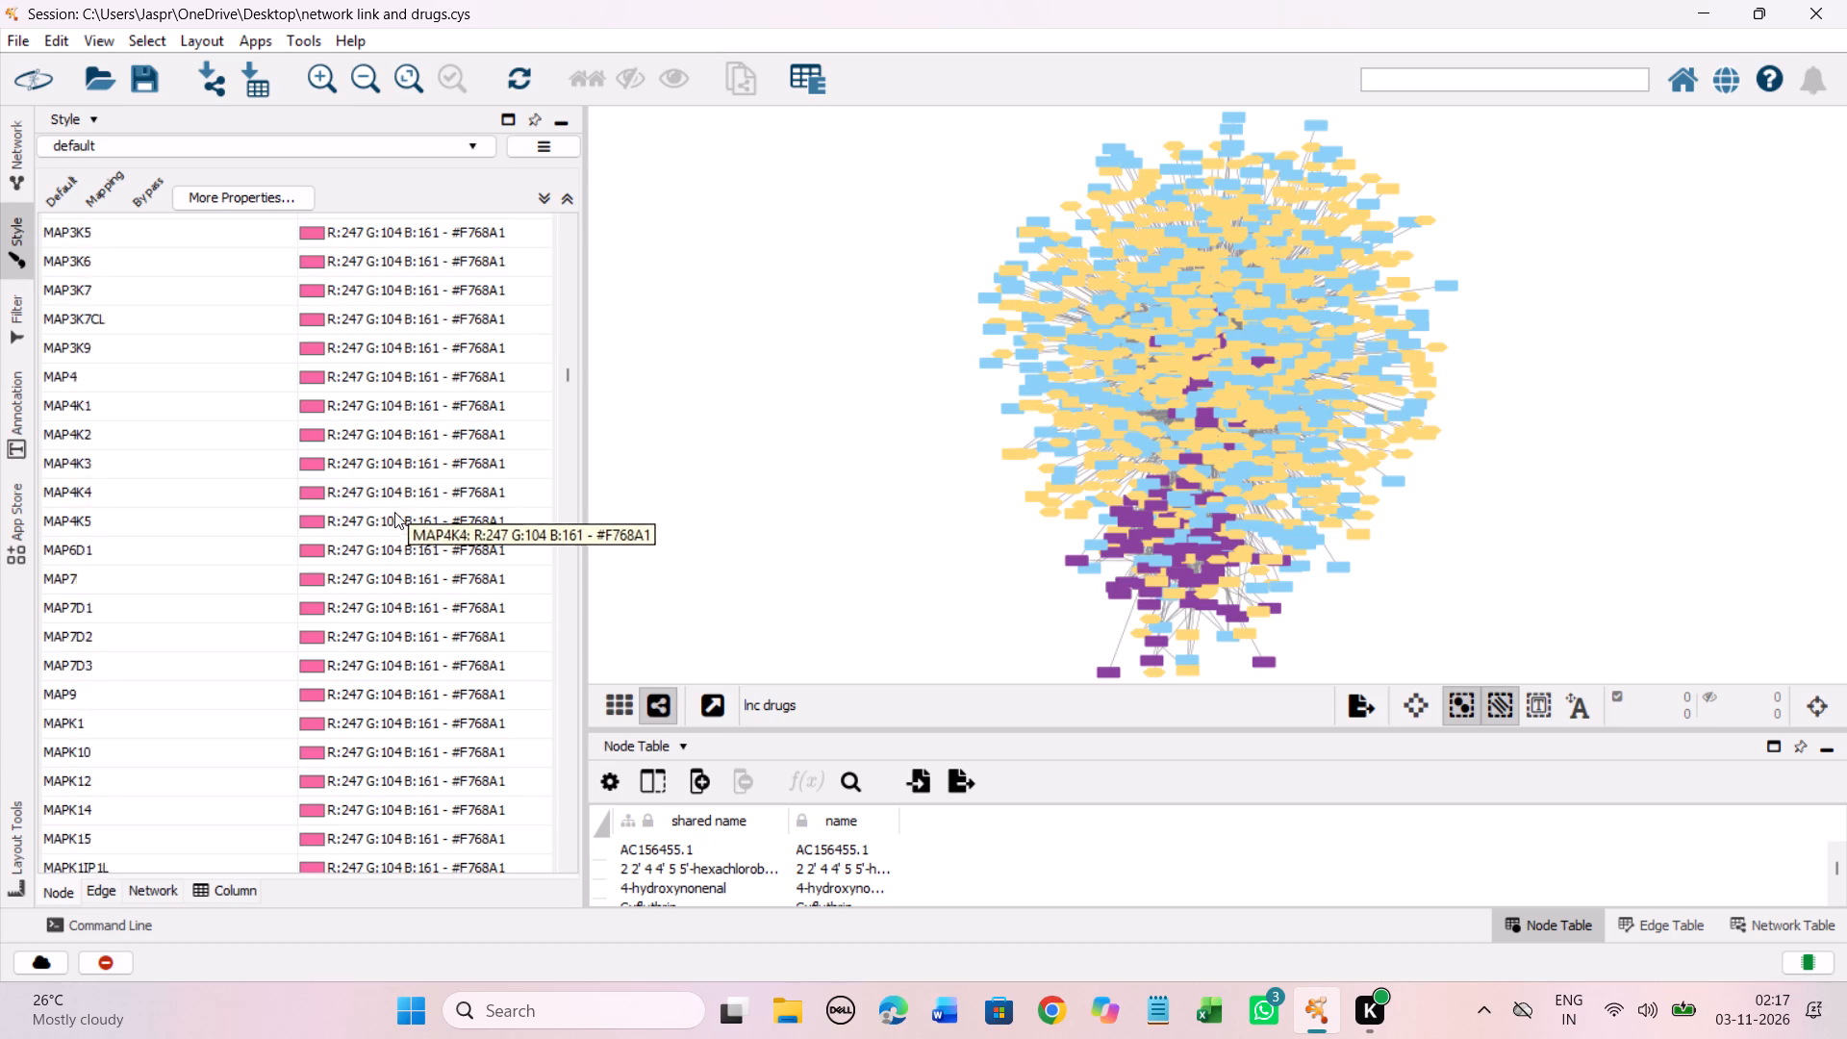
{"action": "scroll", "coordinate": [394, 512], "scroll_direction": "down", "scroll_amount": 20}
{"action": "scroll", "coordinate": [394, 512], "scroll_direction": "down", "scroll_amount": 20}
{"action": "scroll", "coordinate": [394, 512], "scroll_direction": "down", "scroll_amount": 9}
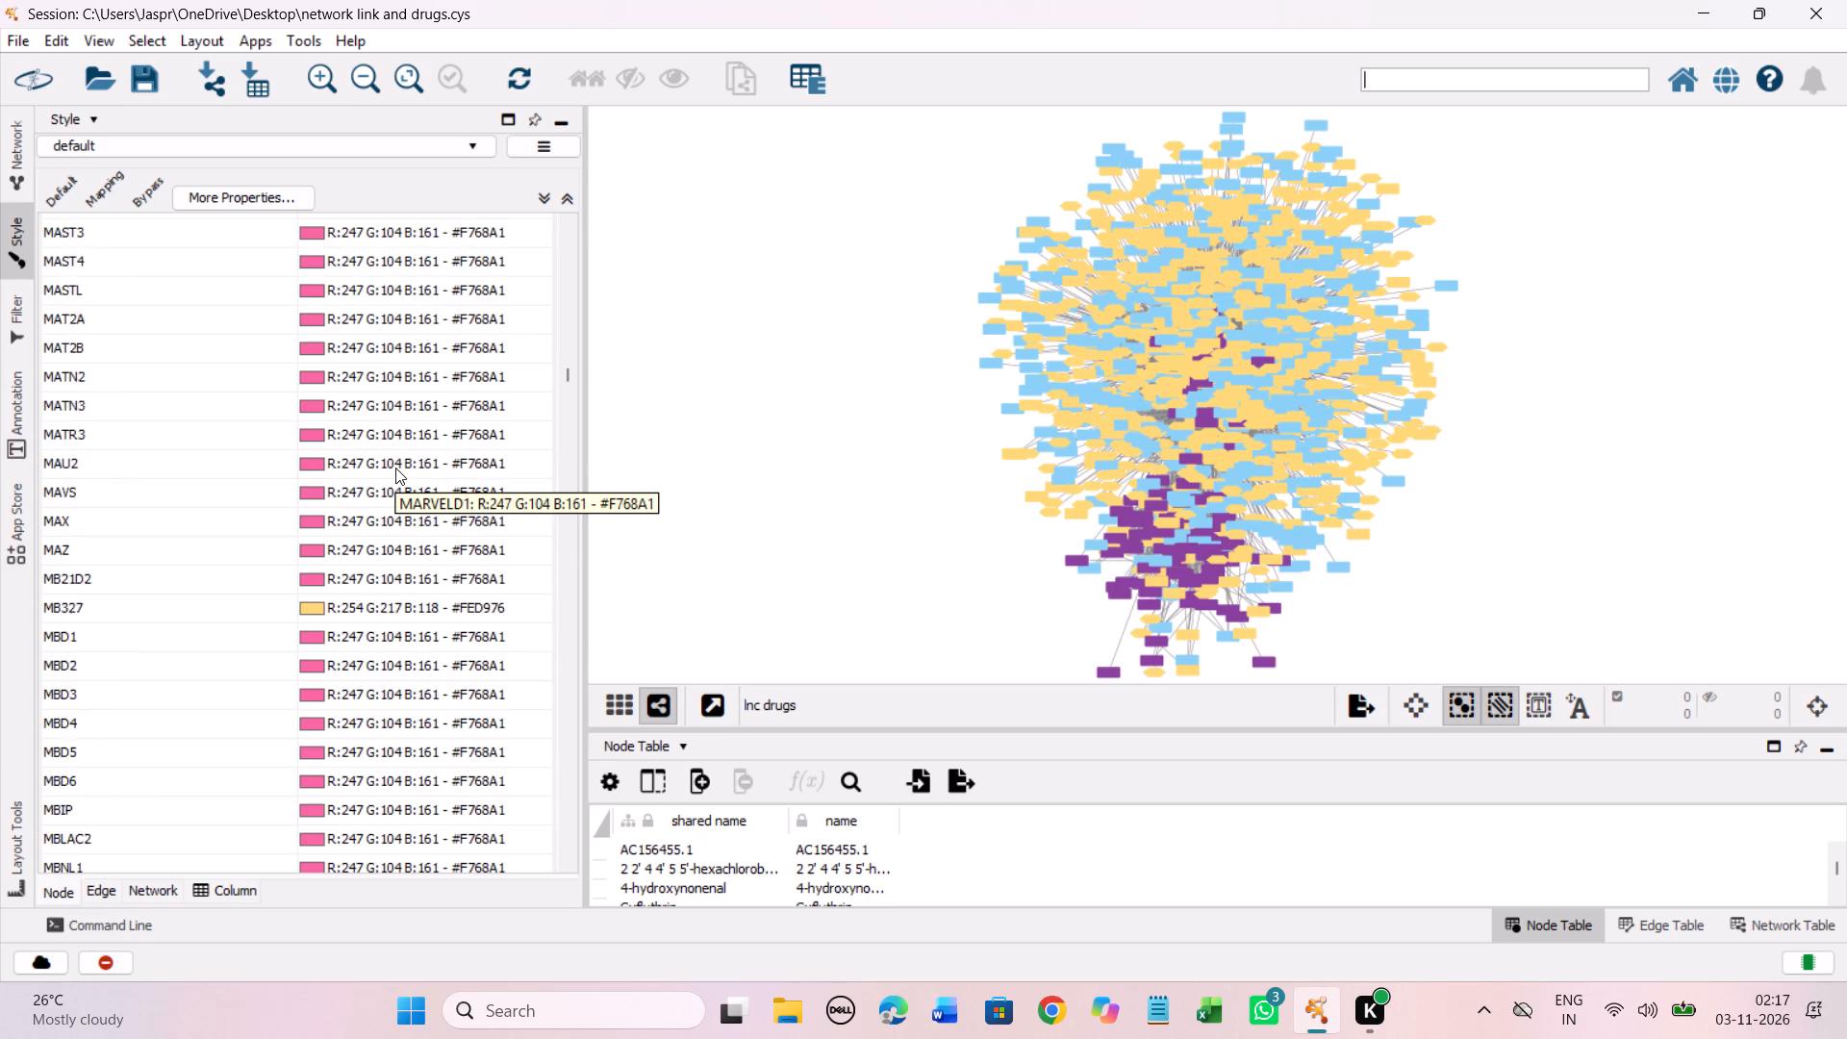
{"action": "scroll", "coordinate": [395, 468], "scroll_direction": "down", "scroll_amount": 20}
{"action": "scroll", "coordinate": [395, 468], "scroll_direction": "down", "scroll_amount": 20}
{"action": "scroll", "coordinate": [395, 468], "scroll_direction": "down", "scroll_amount": 9}
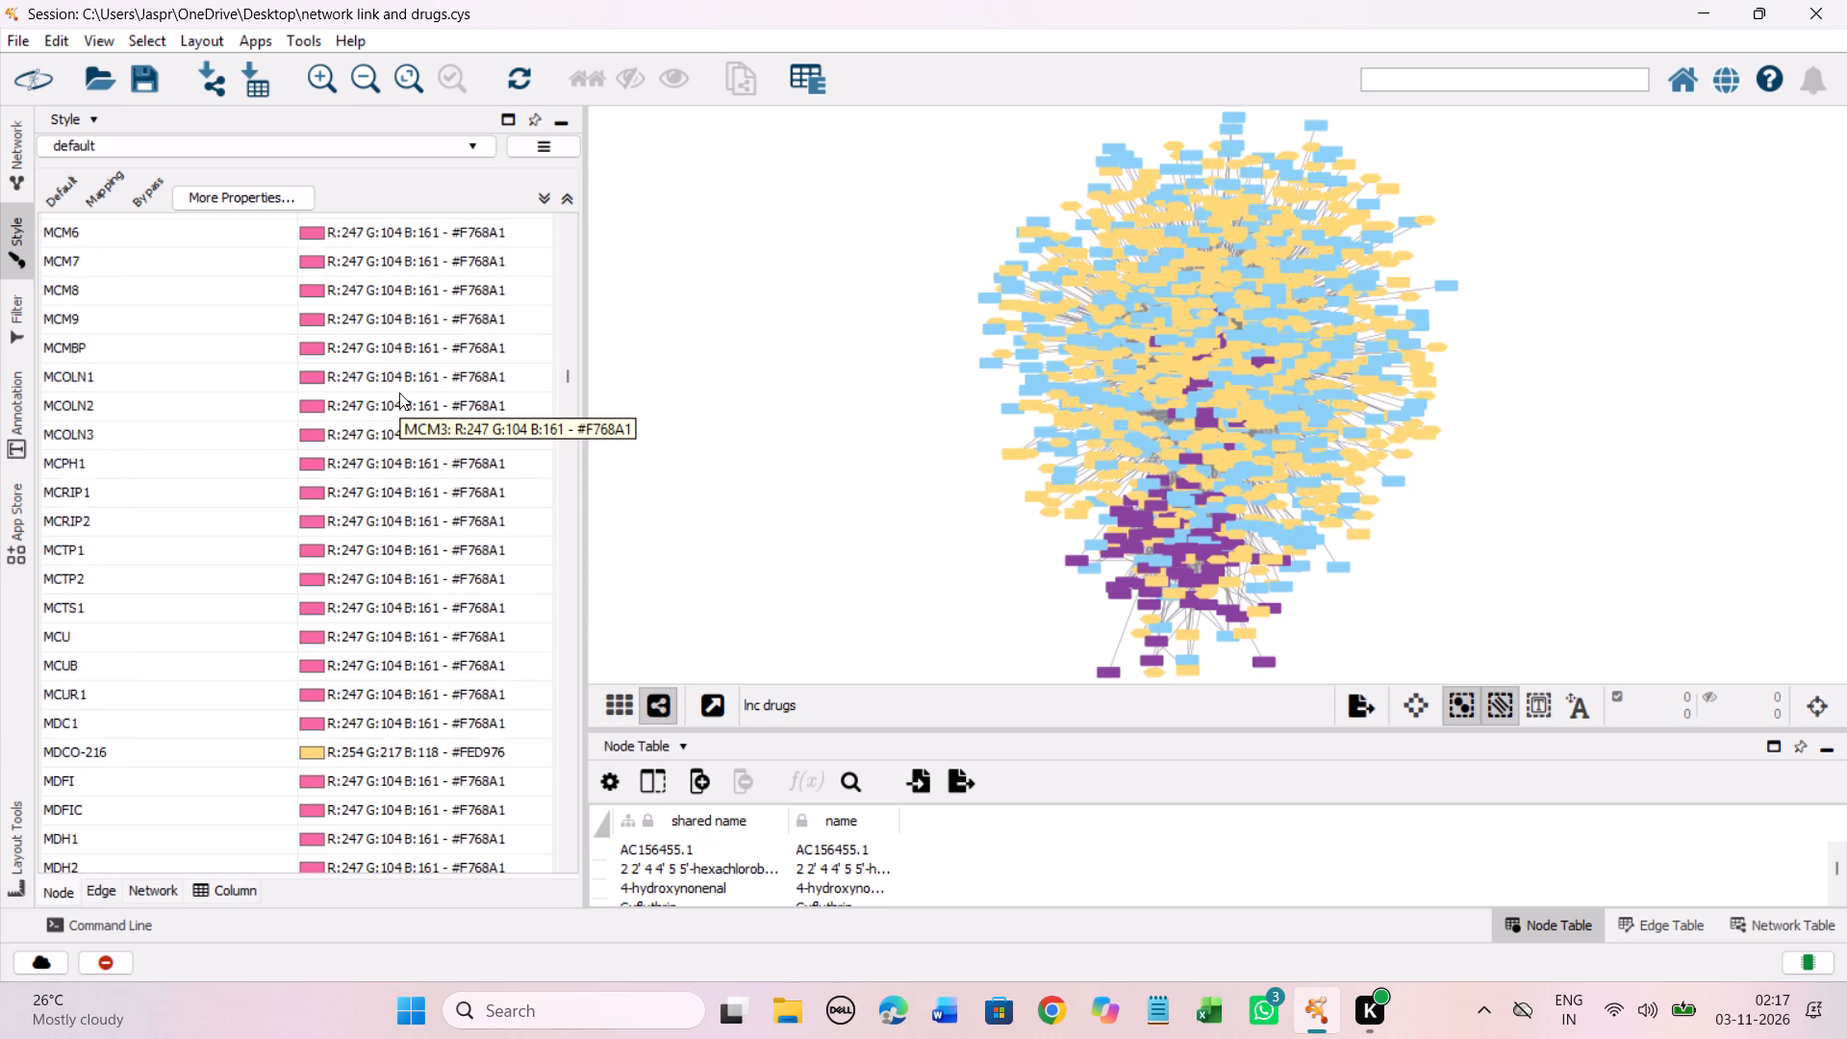
{"action": "scroll", "coordinate": [399, 393], "scroll_direction": "down", "scroll_amount": 20}
{"action": "scroll", "coordinate": [399, 393], "scroll_direction": "down", "scroll_amount": 20}
{"action": "scroll", "coordinate": [399, 393], "scroll_direction": "down", "scroll_amount": 9}
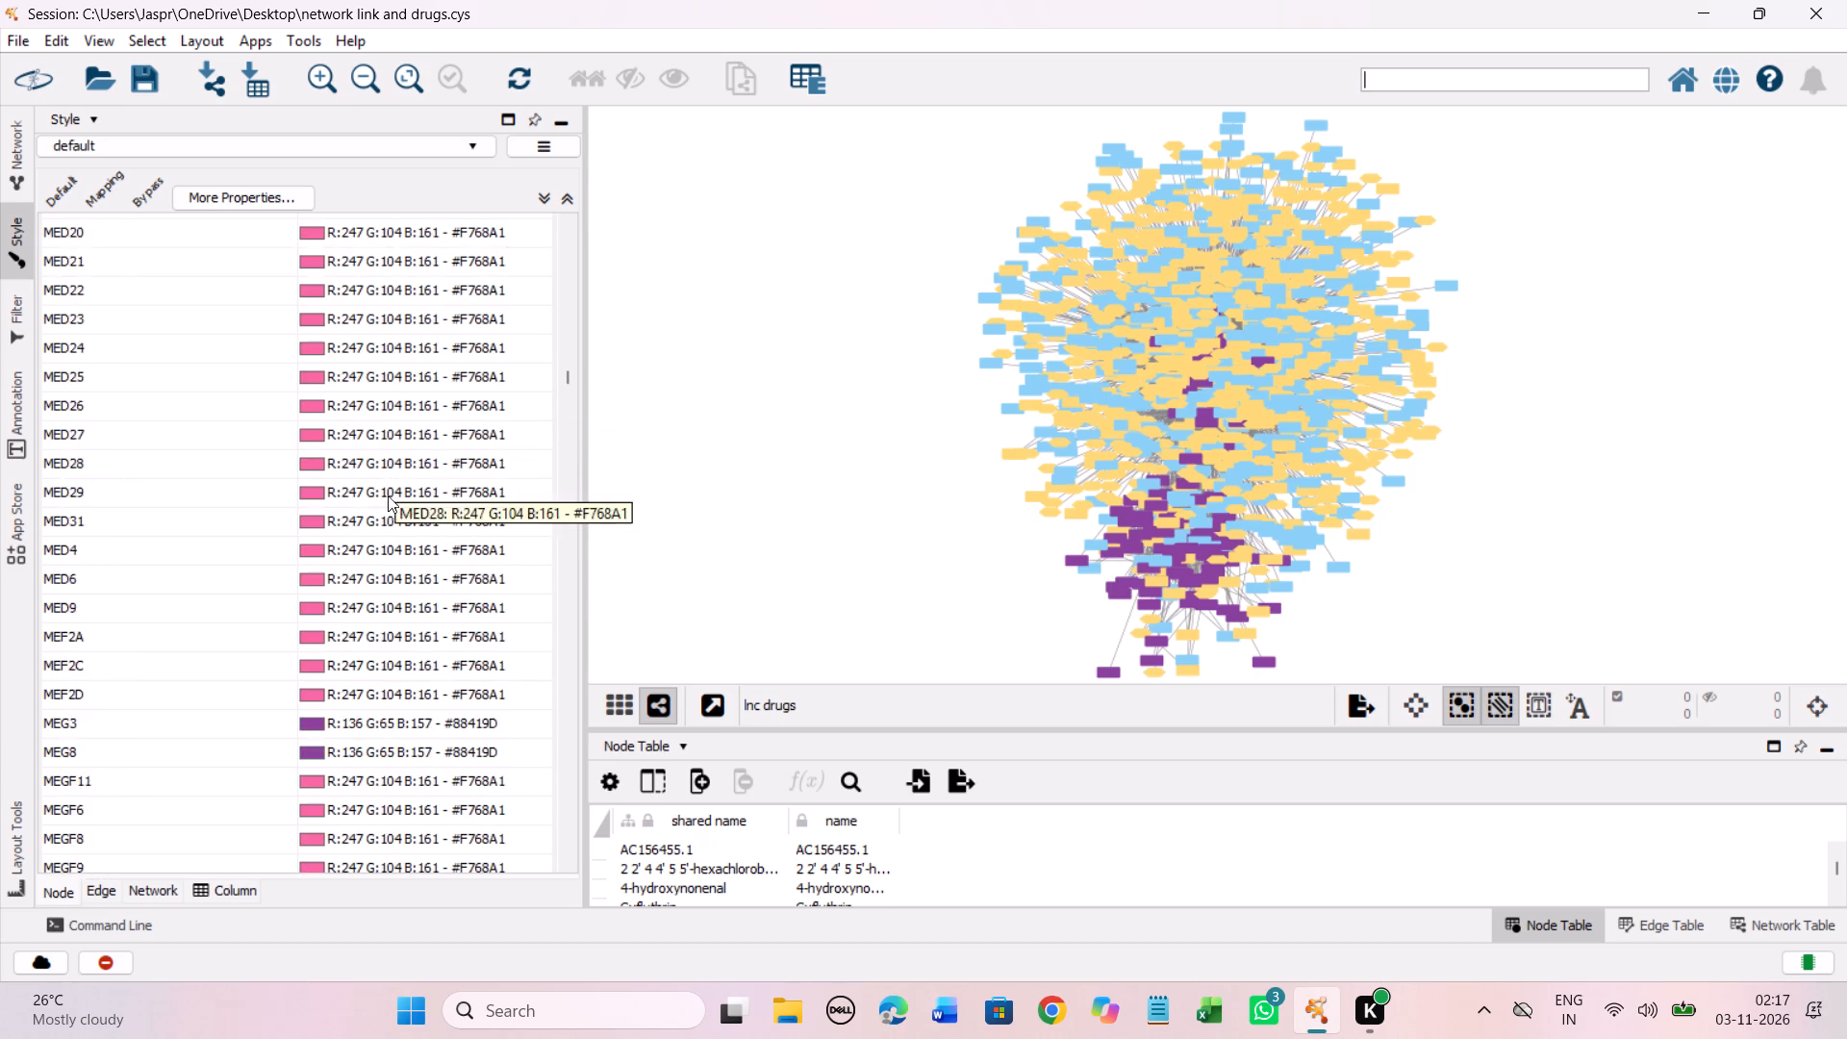
{"action": "scroll", "coordinate": [388, 495], "scroll_direction": "down", "scroll_amount": 20}
{"action": "scroll", "coordinate": [388, 495], "scroll_direction": "down", "scroll_amount": 20}
{"action": "scroll", "coordinate": [388, 495], "scroll_direction": "down", "scroll_amount": 8}
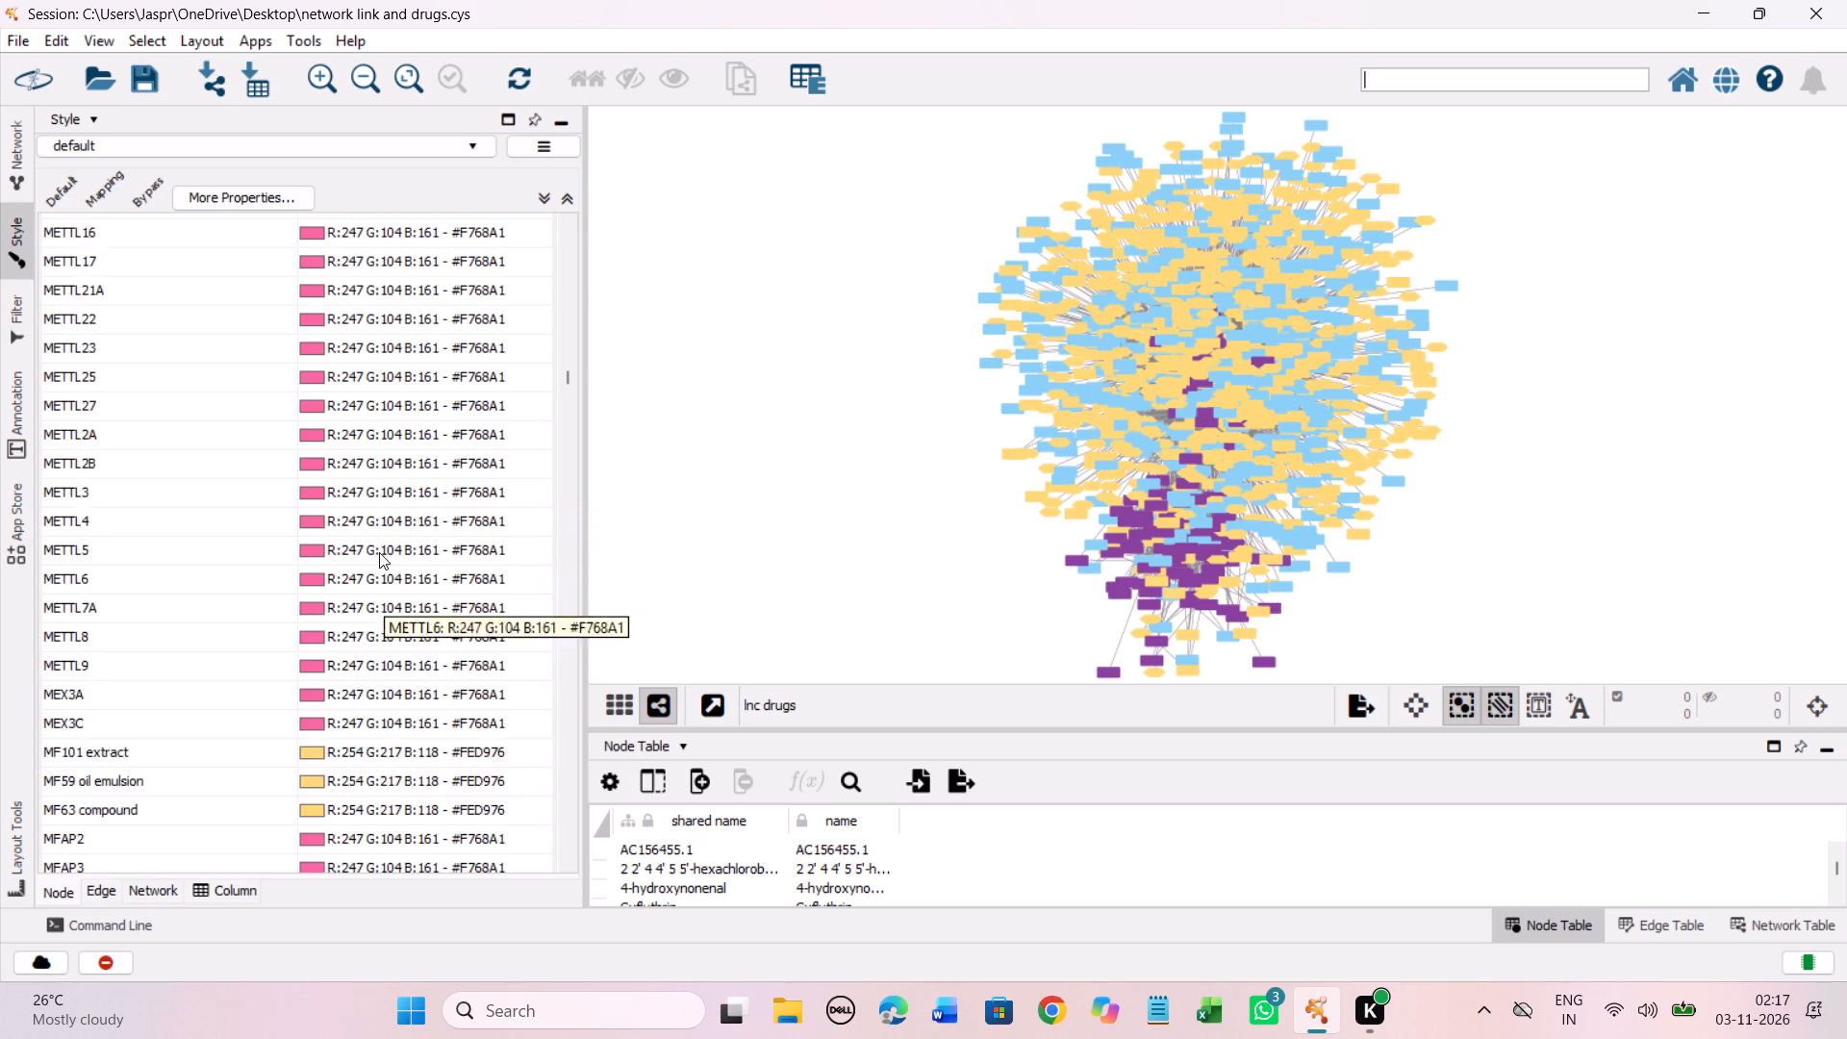
{"action": "scroll", "coordinate": [376, 527], "scroll_direction": "down", "scroll_amount": 20}
{"action": "scroll", "coordinate": [376, 527], "scroll_direction": "down", "scroll_amount": 19}
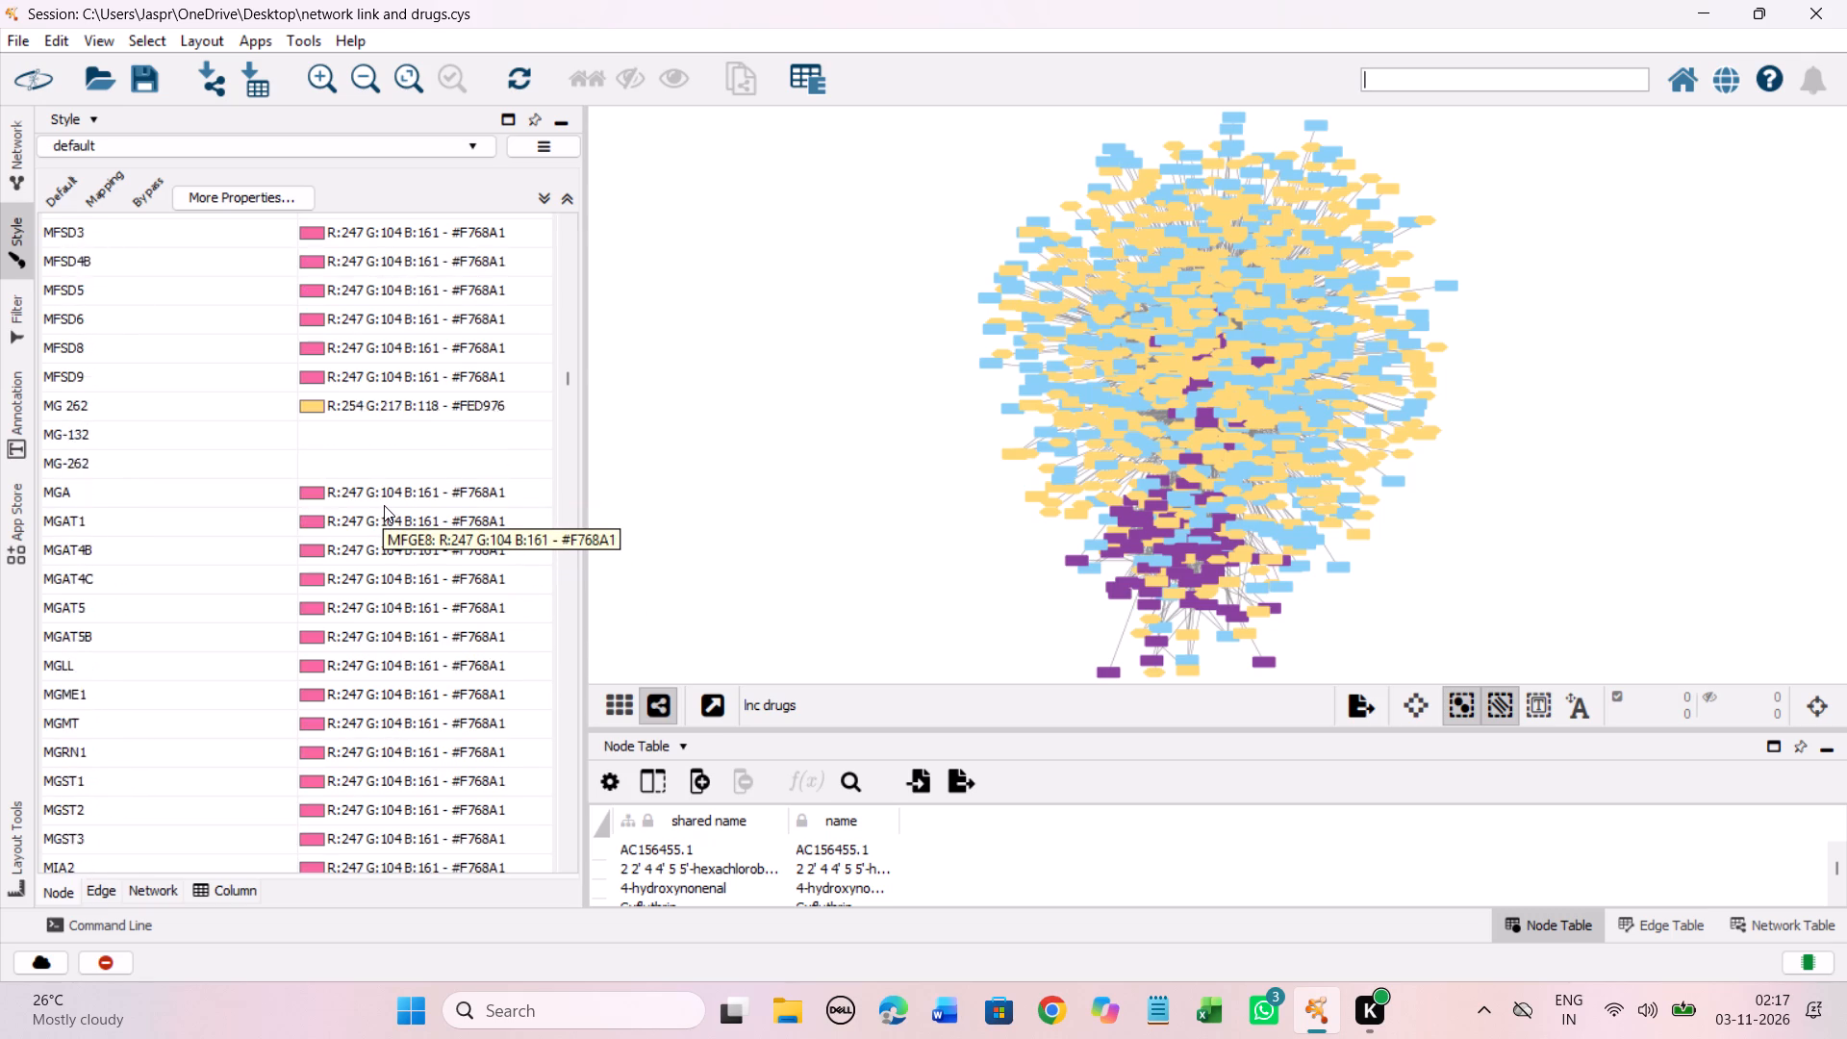
Set the color of MG 262 and the unmapped MG-132 and MG-262 entries to #FED976.
{"action": "scroll", "coordinate": [384, 505], "scroll_direction": "down", "scroll_amount": 5}
{"action": "scroll", "coordinate": [384, 505], "scroll_direction": "up", "scroll_amount": 1}
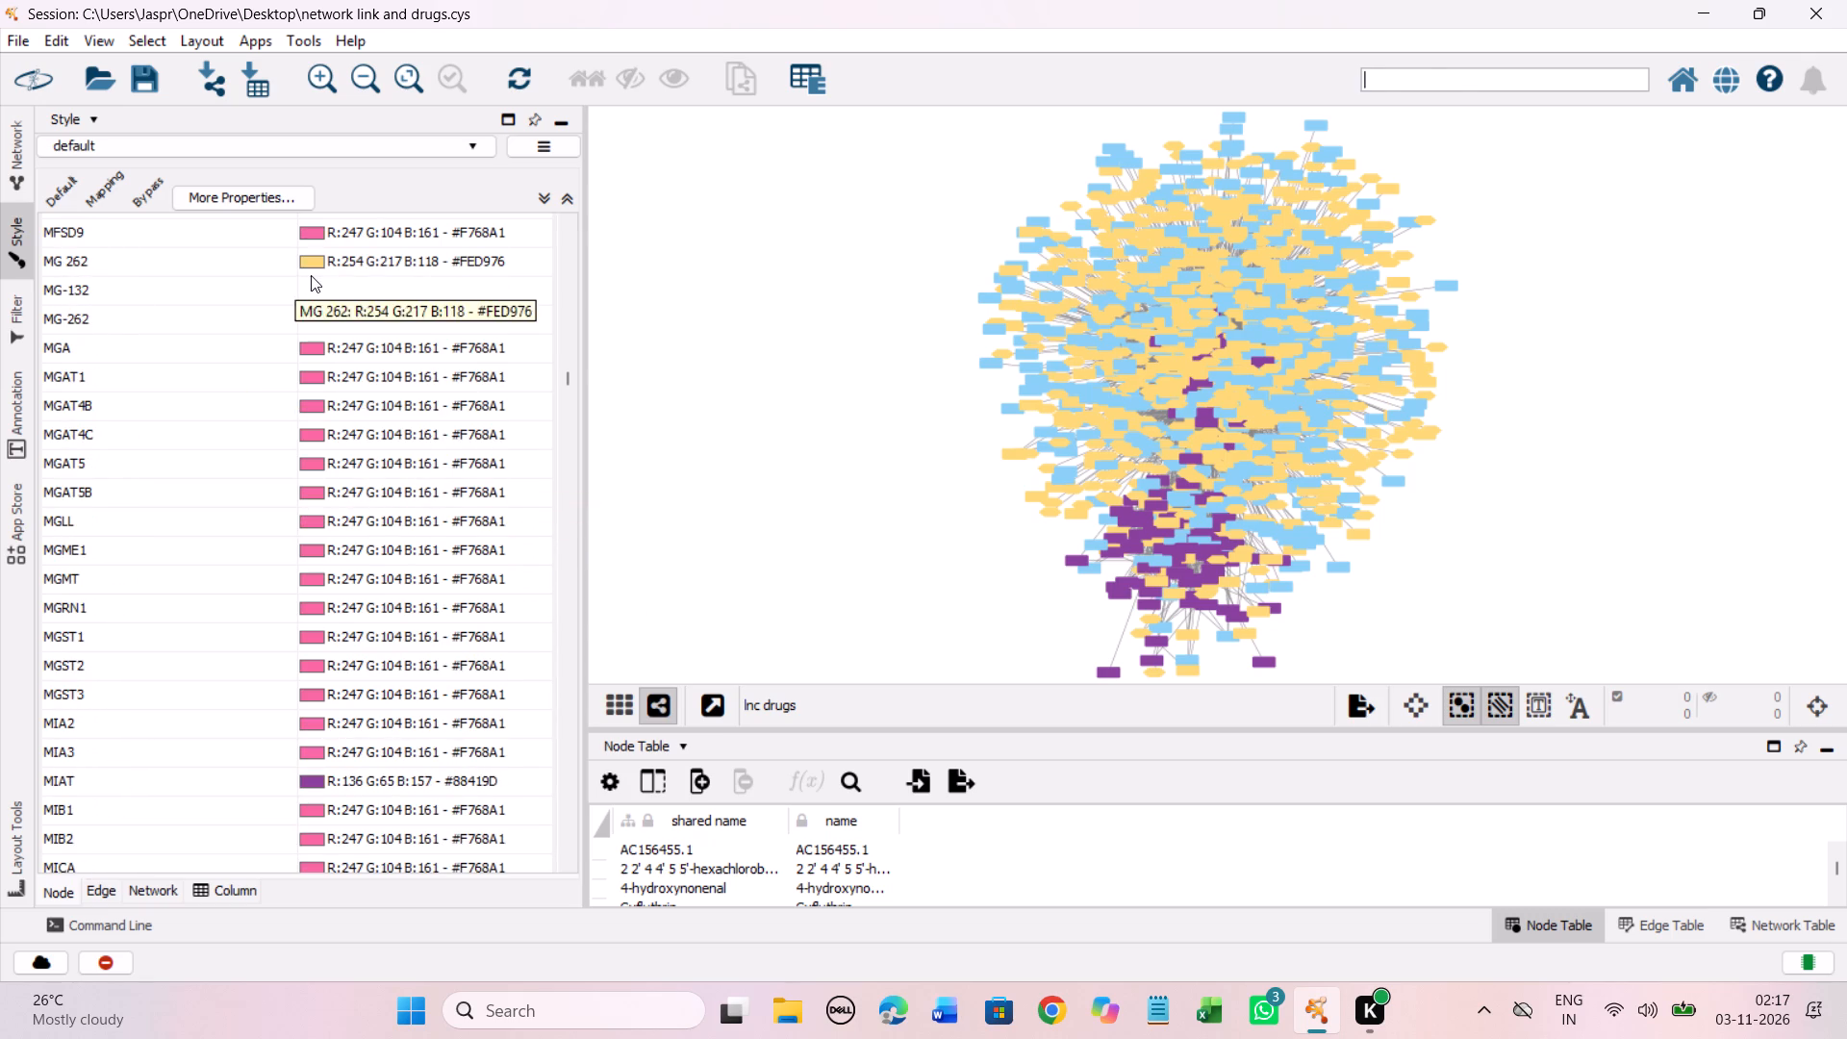
{"action": "left_click_drag", "start_coordinate": [311, 275], "coordinate": [321, 317]}
{"action": "right_click", "coordinate": [321, 317]}
{"action": "left_click", "coordinate": [670, 330]}
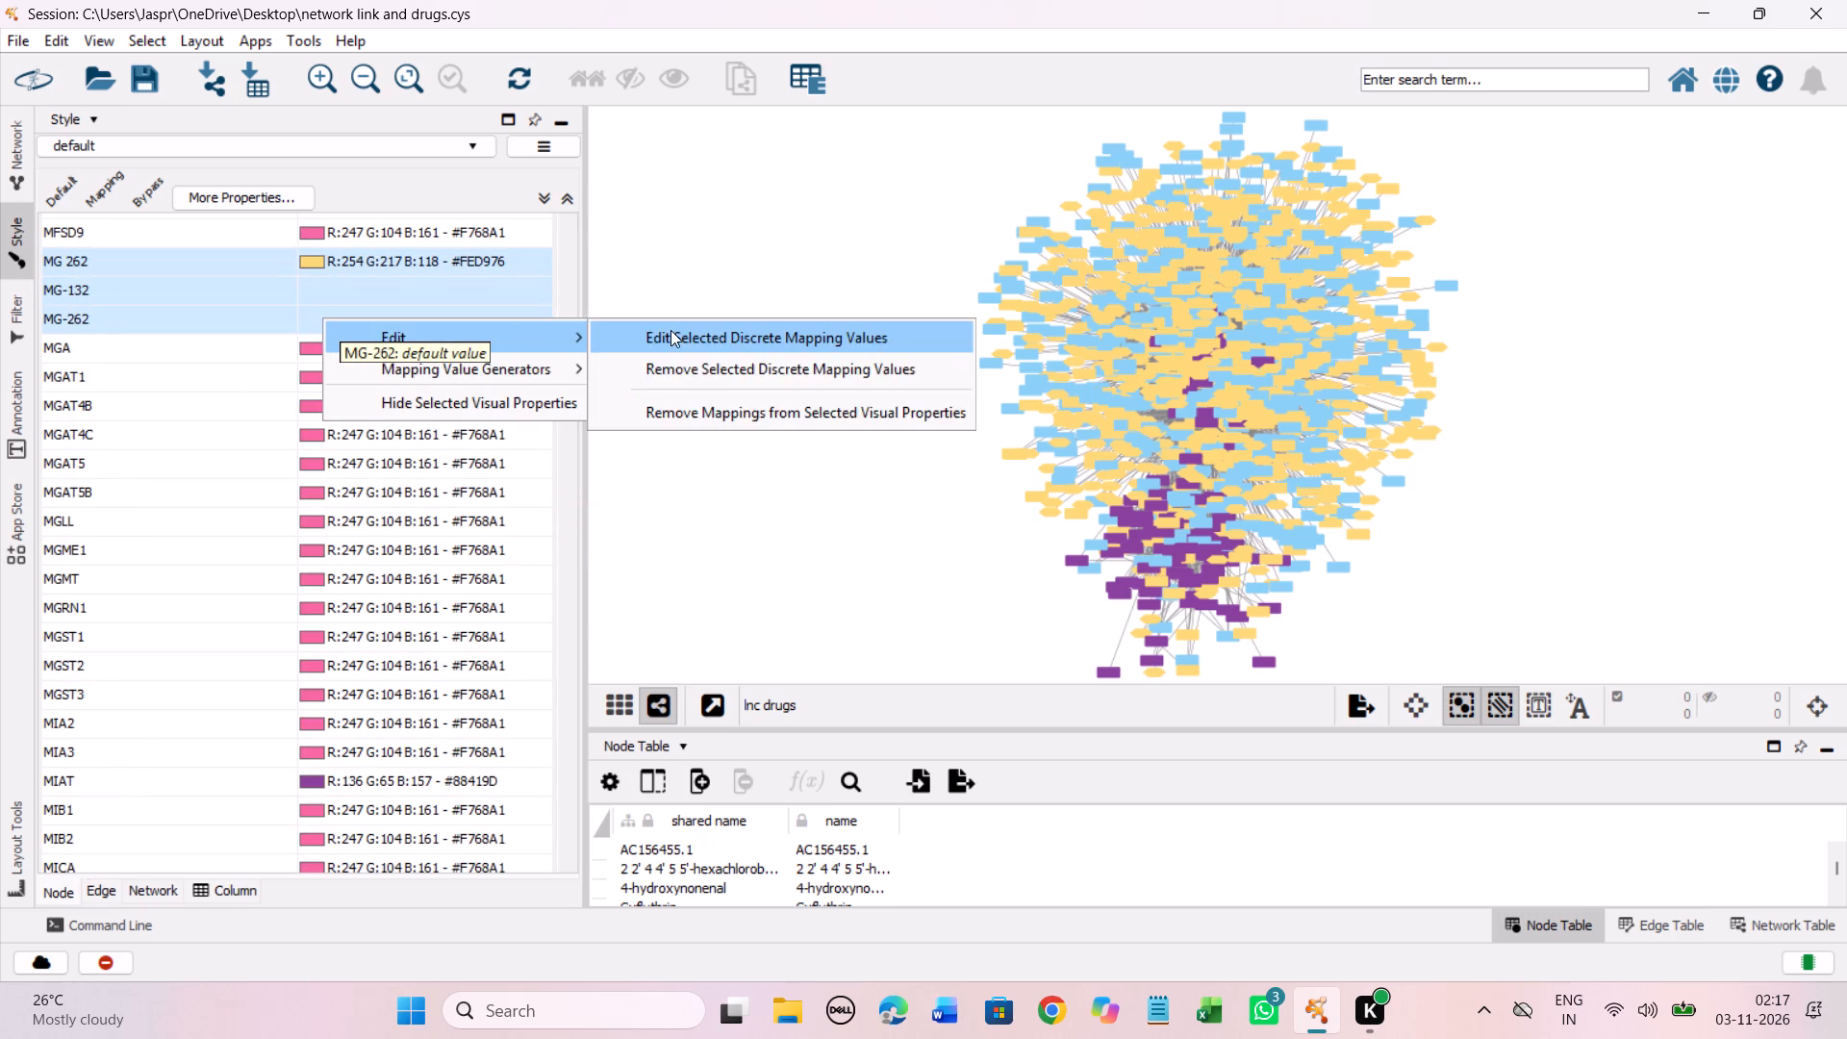
{"action": "left_click_drag", "start_coordinate": [424, 544], "coordinate": [354, 242]}
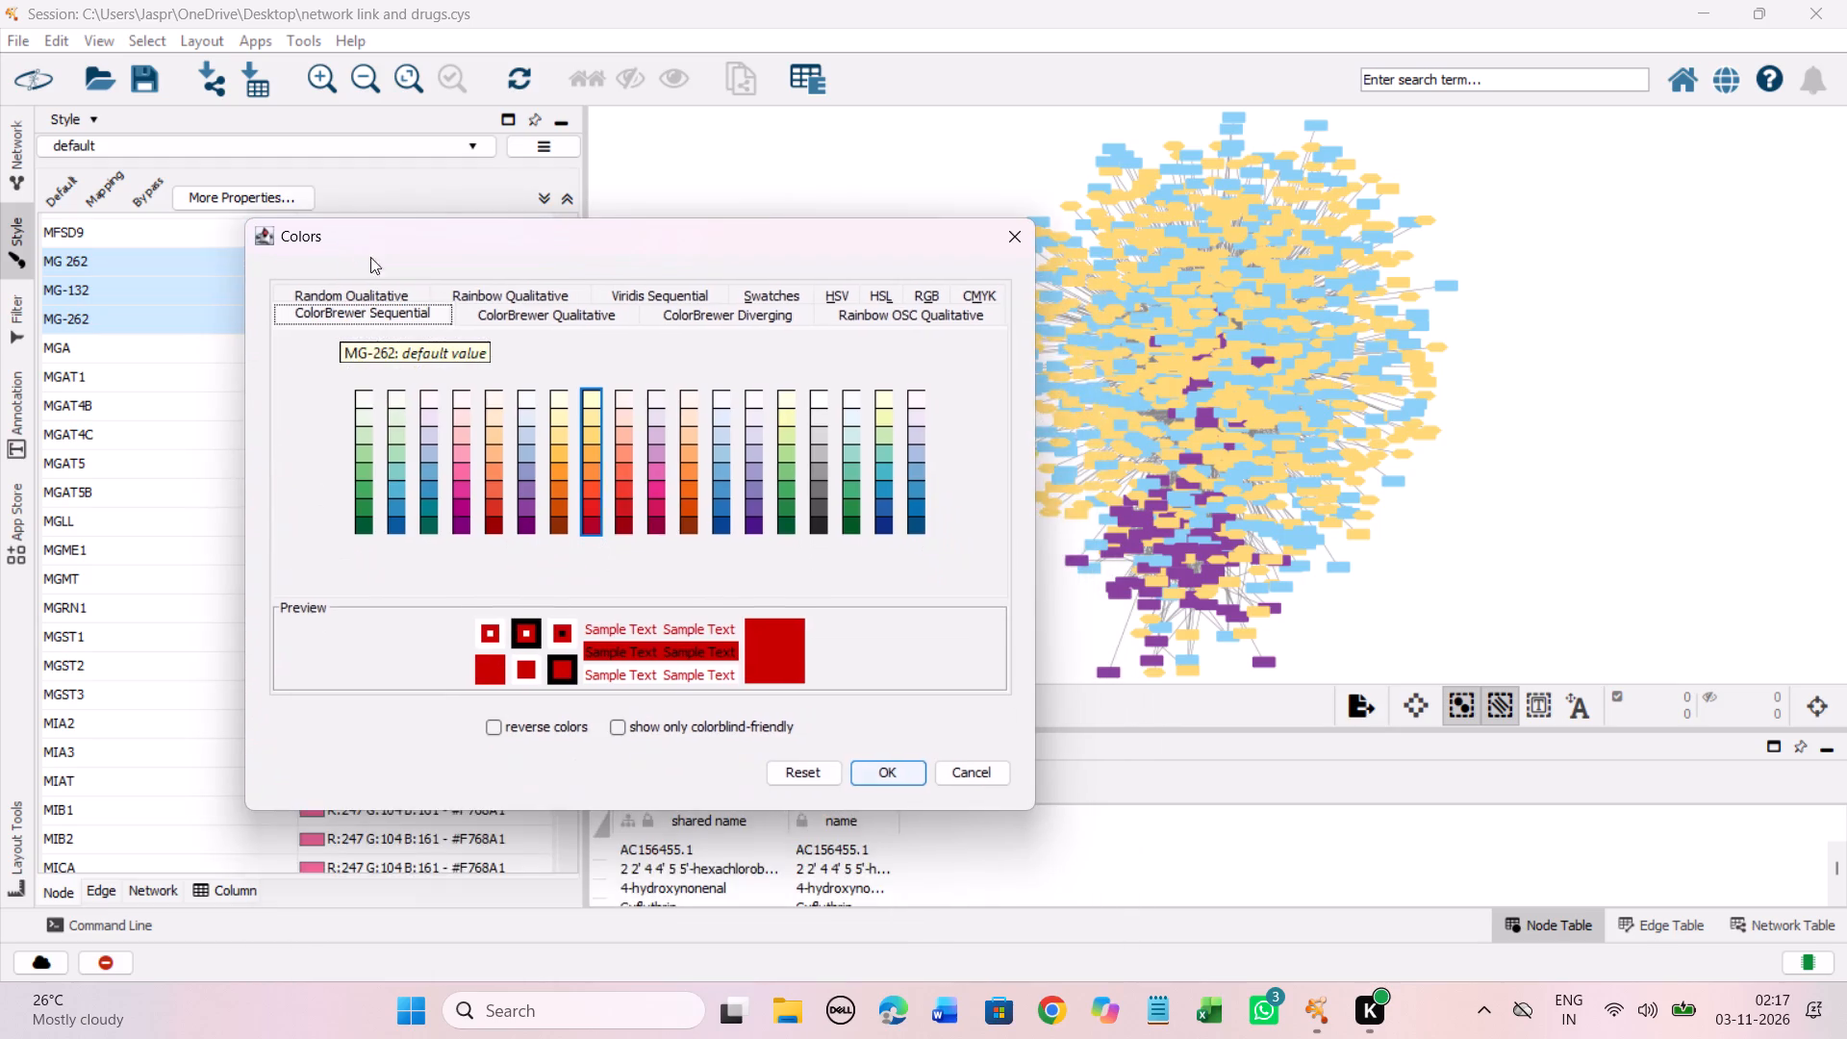
{"action": "left_click", "coordinate": [589, 436]}
{"action": "left_click", "coordinate": [898, 766]}
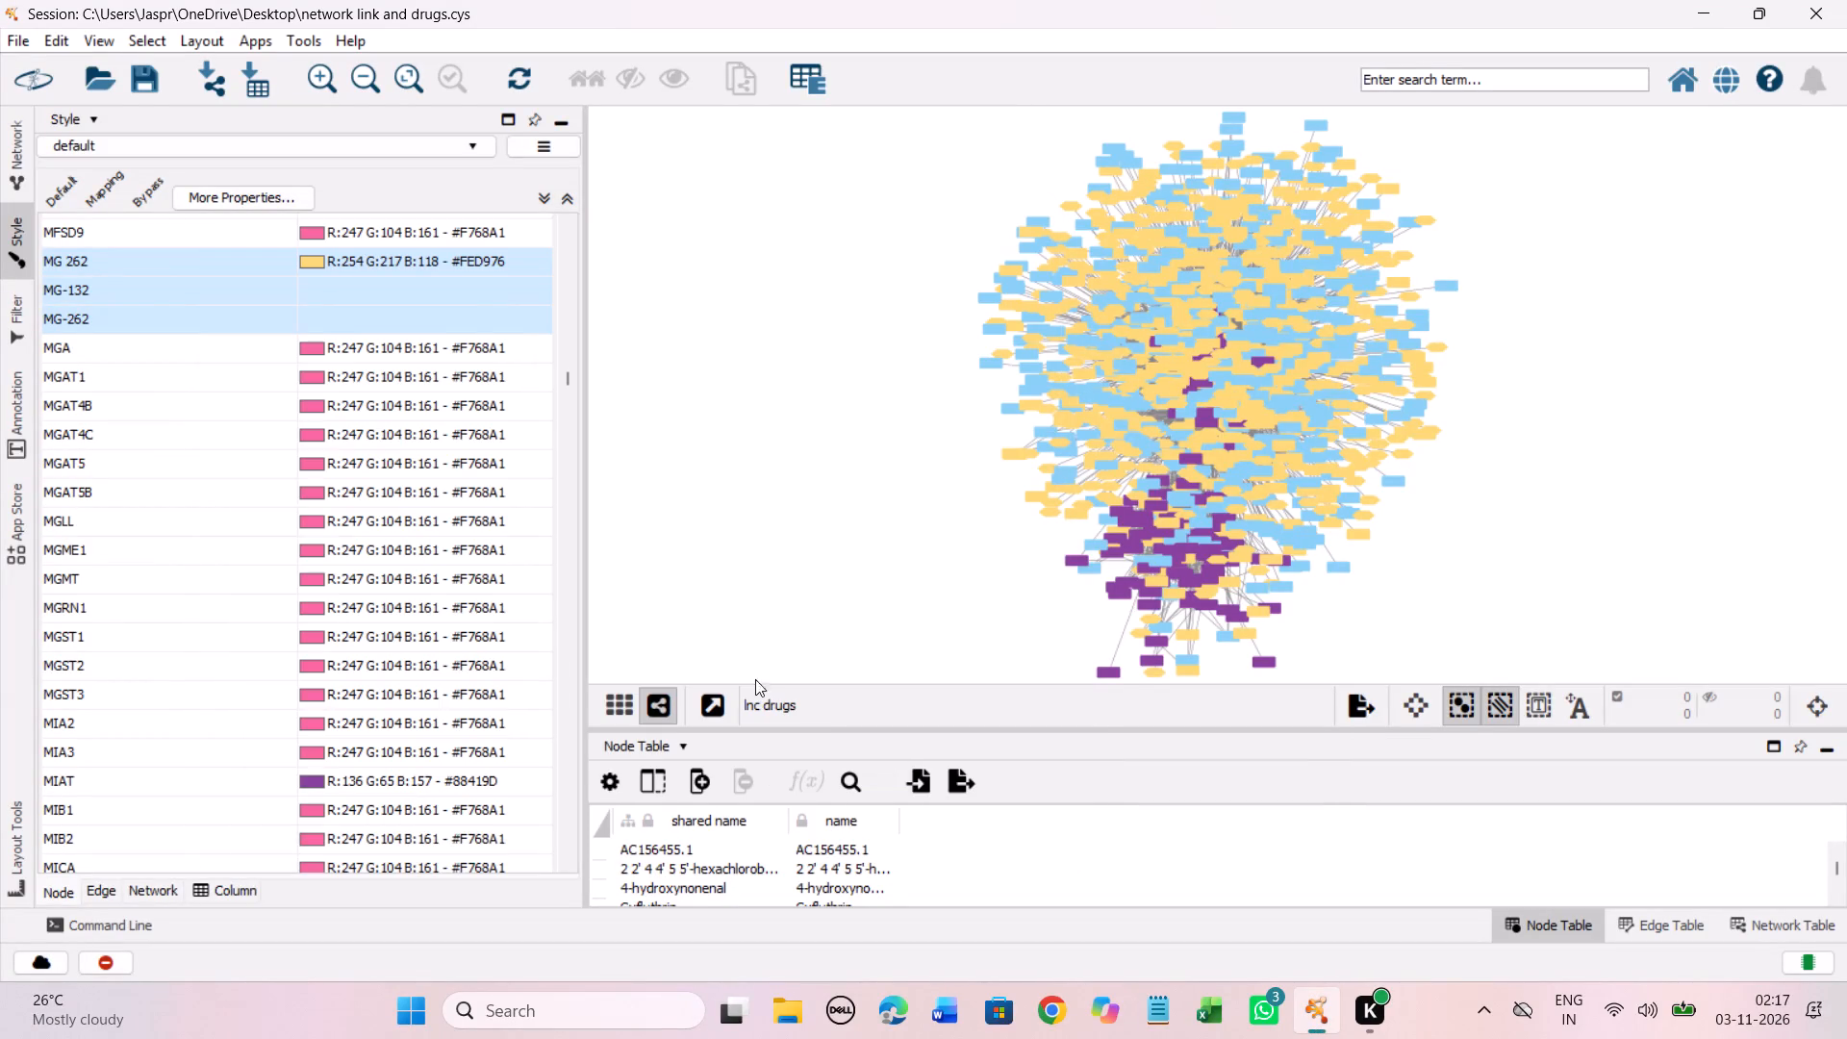
Set the color of the unmapped drug MS-275, listed after the MRPS genes, to #FED976.
{"action": "scroll", "coordinate": [387, 413], "scroll_direction": "down", "scroll_amount": 20}
{"action": "scroll", "coordinate": [387, 413], "scroll_direction": "down", "scroll_amount": 17}
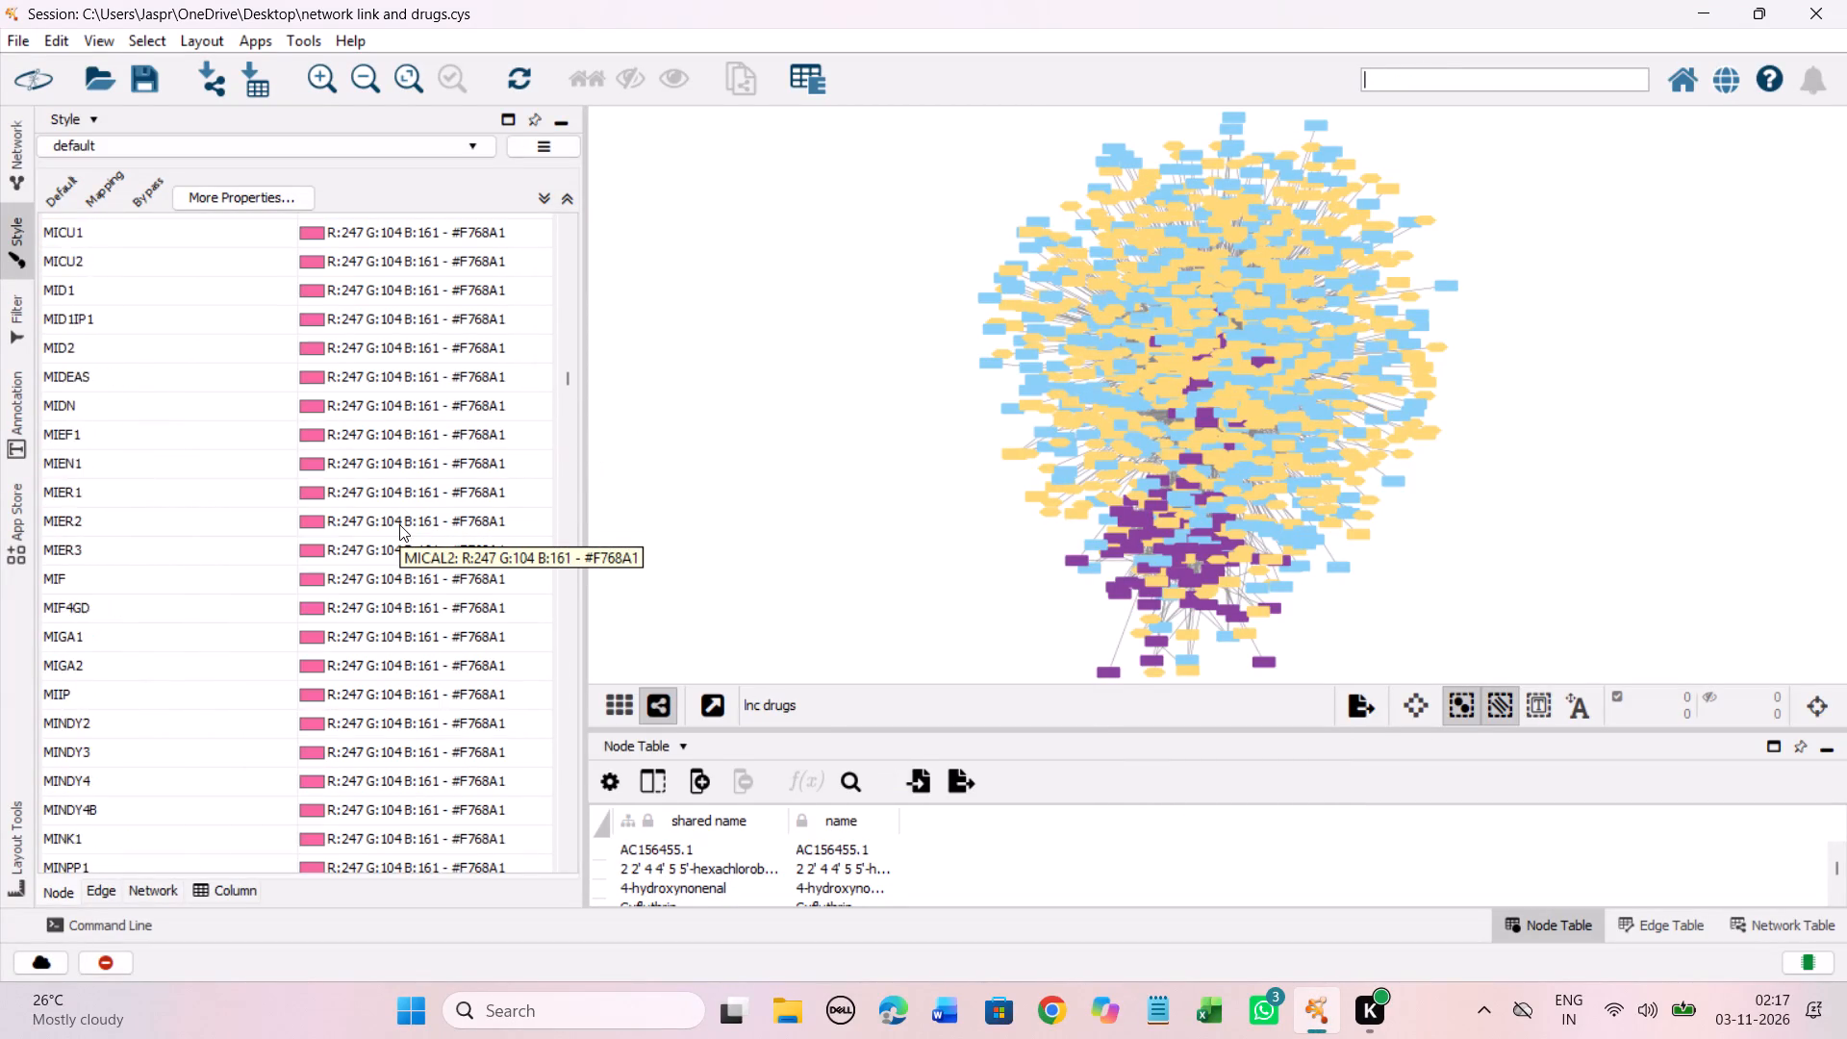
{"action": "scroll", "coordinate": [399, 524], "scroll_direction": "down", "scroll_amount": 20}
{"action": "scroll", "coordinate": [399, 524], "scroll_direction": "down", "scroll_amount": 20}
{"action": "scroll", "coordinate": [399, 524], "scroll_direction": "down", "scroll_amount": 6}
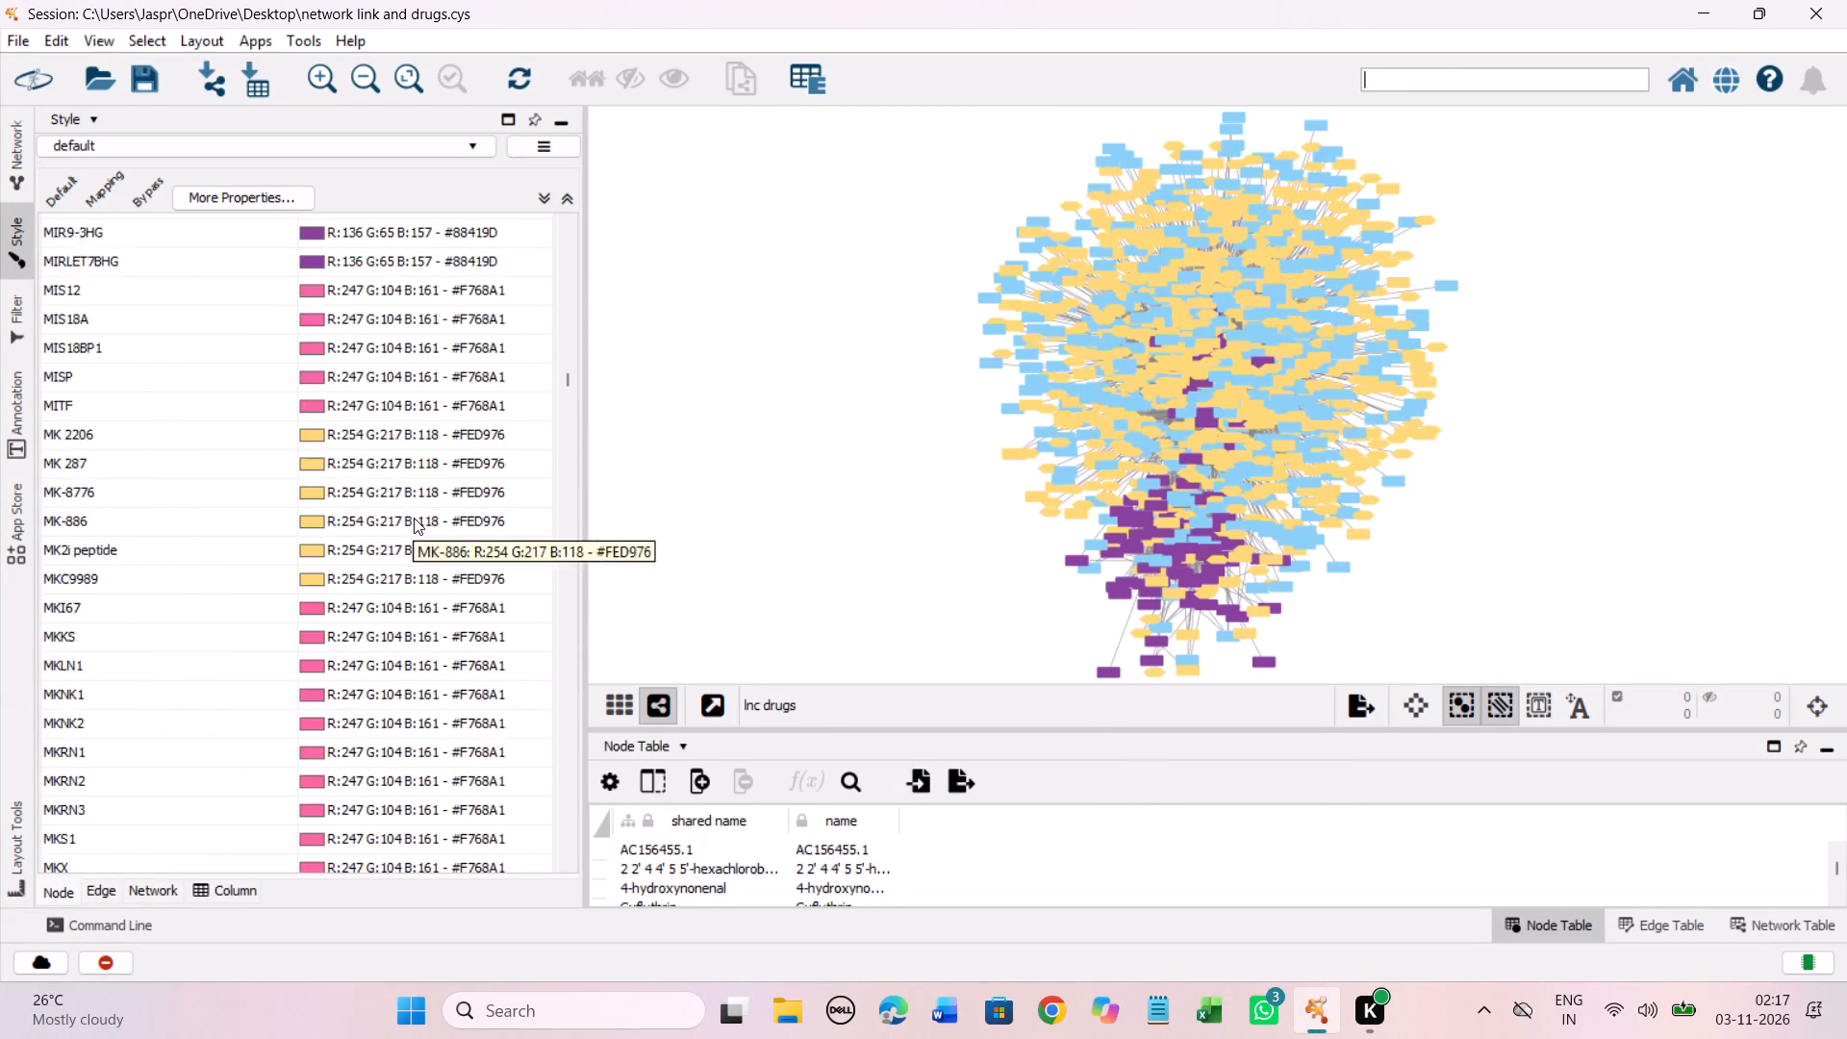
{"action": "scroll", "coordinate": [414, 518], "scroll_direction": "down", "scroll_amount": 20}
{"action": "scroll", "coordinate": [414, 518], "scroll_direction": "down", "scroll_amount": 20}
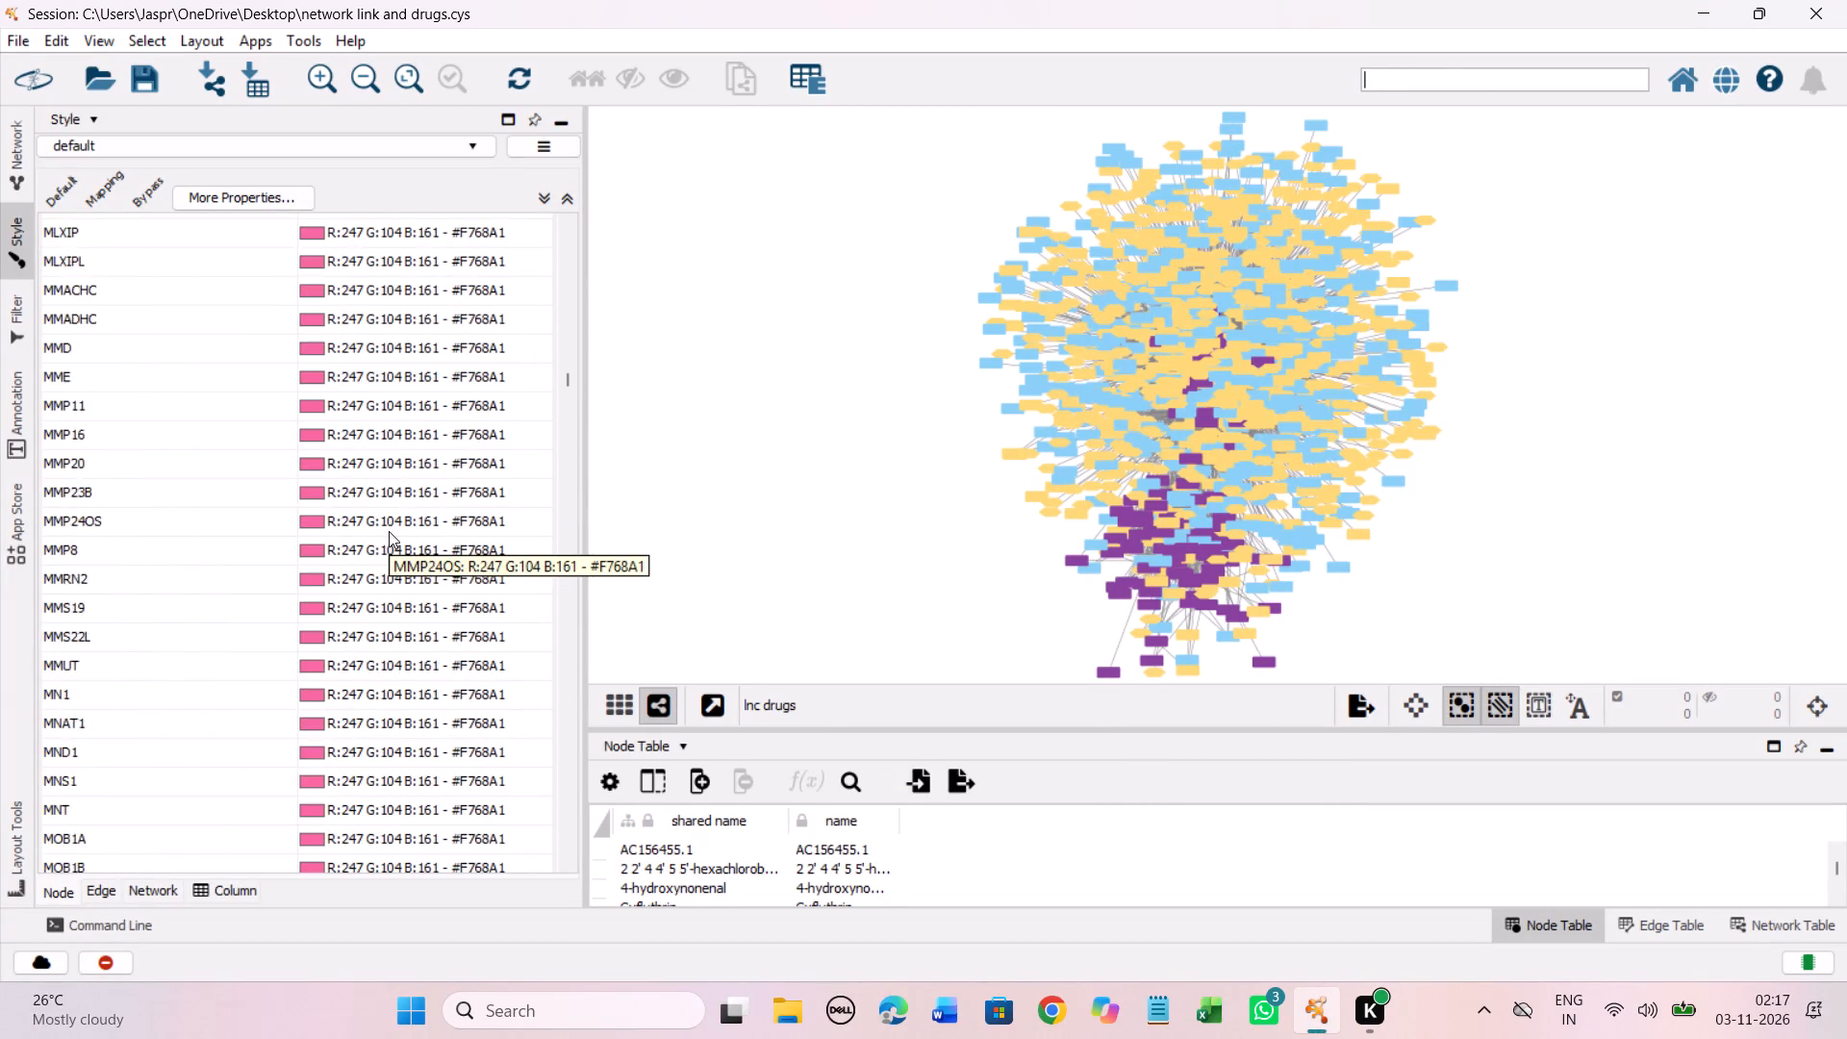
{"action": "scroll", "coordinate": [389, 531], "scroll_direction": "down", "scroll_amount": 20}
{"action": "scroll", "coordinate": [389, 531], "scroll_direction": "down", "scroll_amount": 20}
{"action": "scroll", "coordinate": [389, 531], "scroll_direction": "down", "scroll_amount": 5}
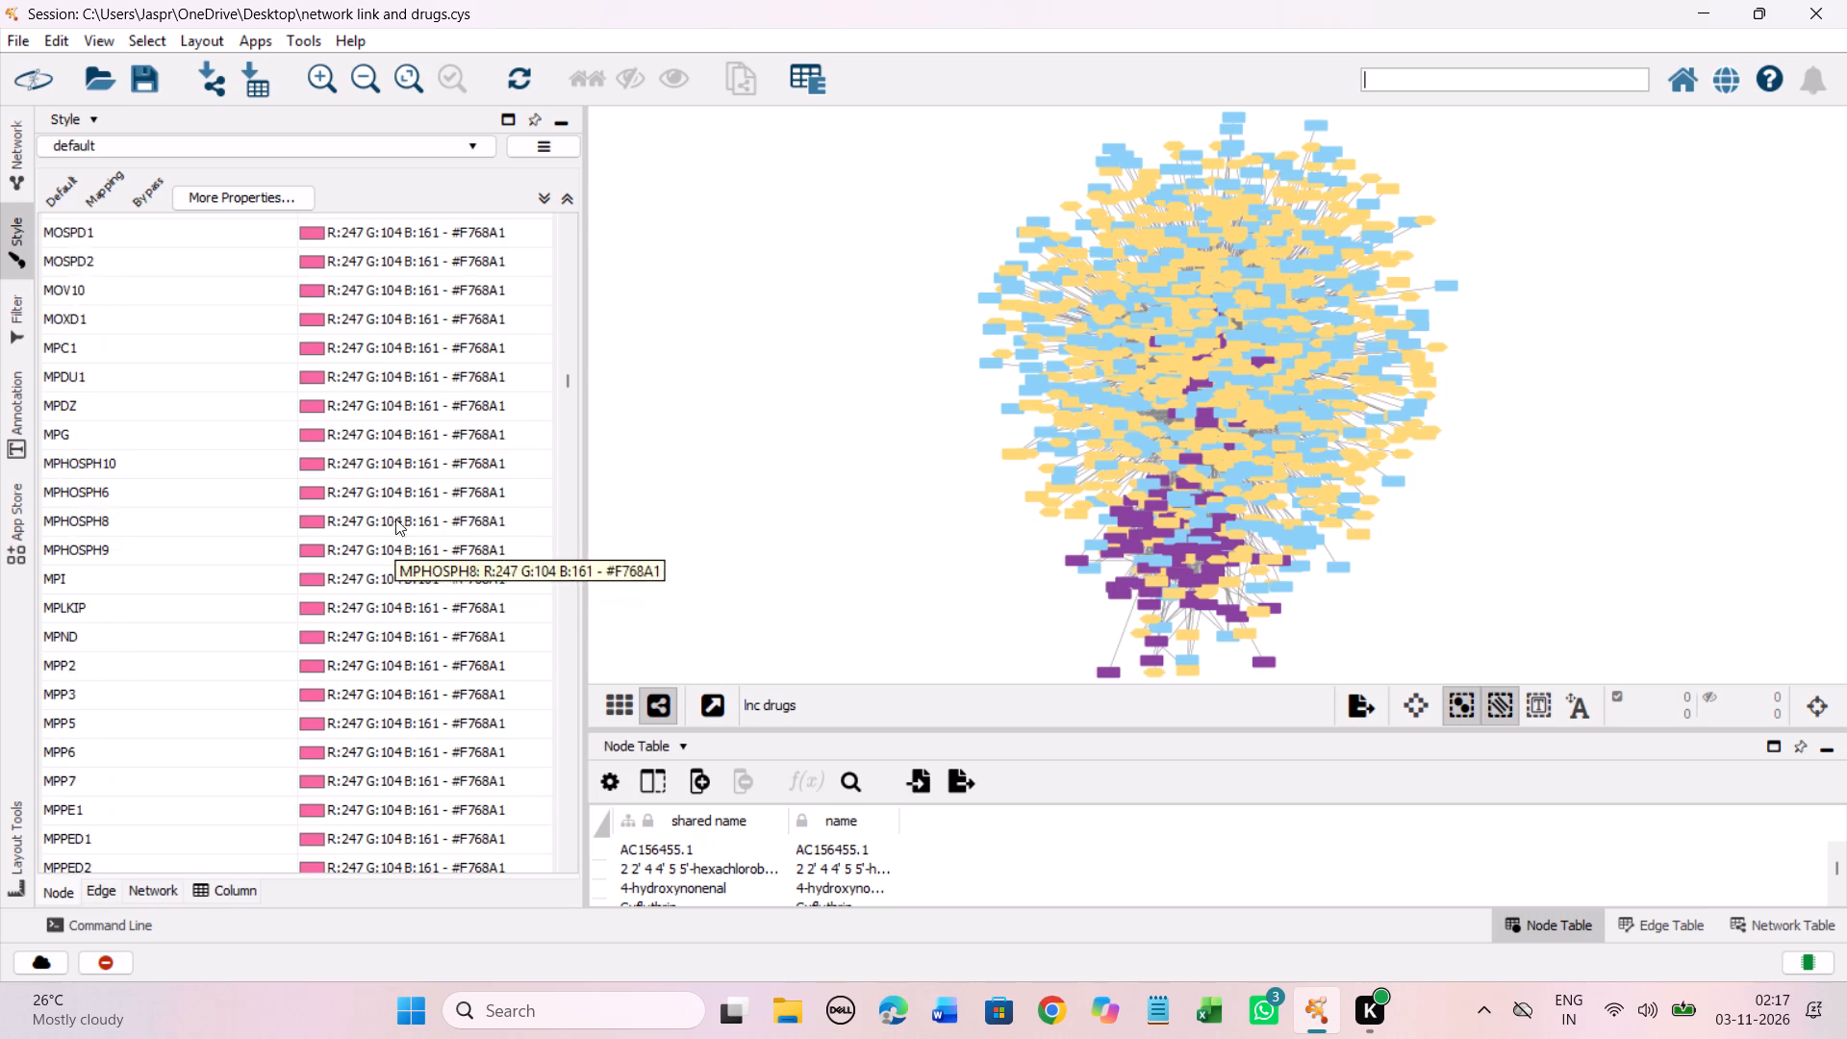
{"action": "scroll", "coordinate": [395, 519], "scroll_direction": "down", "scroll_amount": 20}
{"action": "scroll", "coordinate": [395, 519], "scroll_direction": "down", "scroll_amount": 20}
{"action": "scroll", "coordinate": [395, 519], "scroll_direction": "down", "scroll_amount": 4}
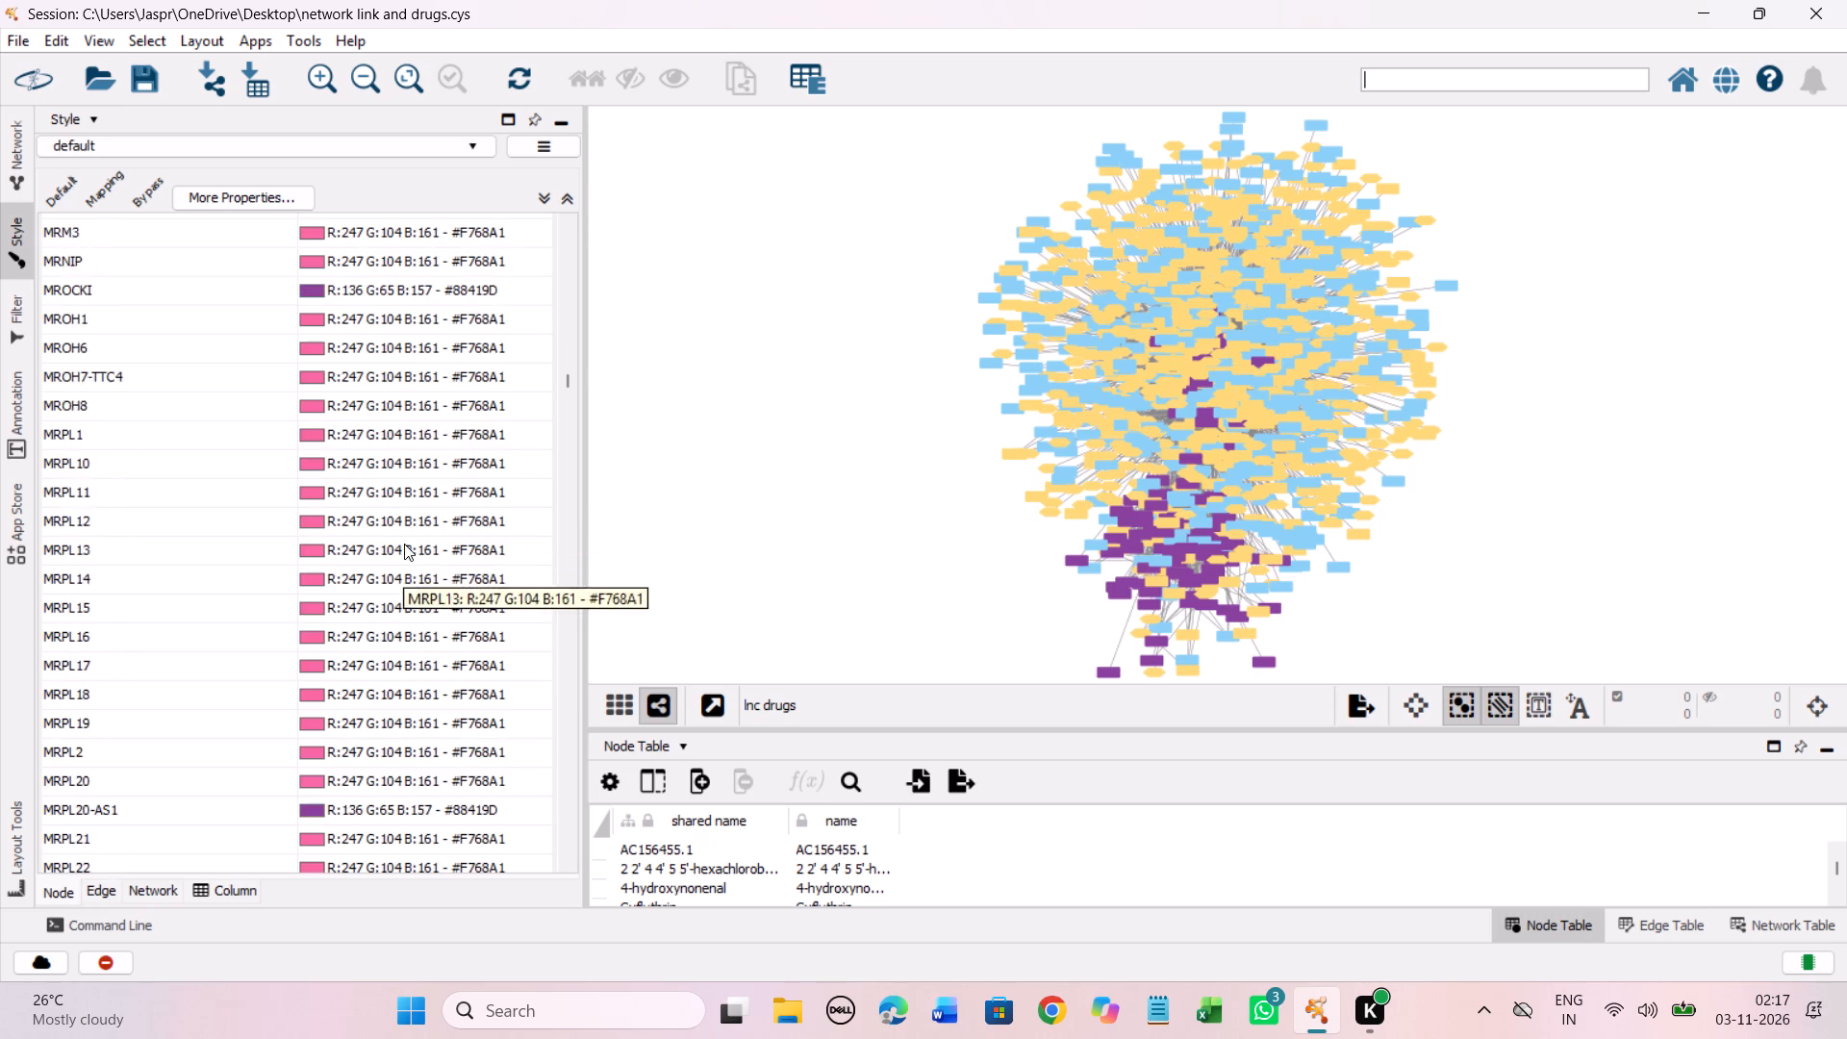
{"action": "scroll", "coordinate": [404, 544], "scroll_direction": "down", "scroll_amount": 20}
{"action": "scroll", "coordinate": [404, 544], "scroll_direction": "down", "scroll_amount": 20}
{"action": "scroll", "coordinate": [404, 544], "scroll_direction": "down", "scroll_amount": 4}
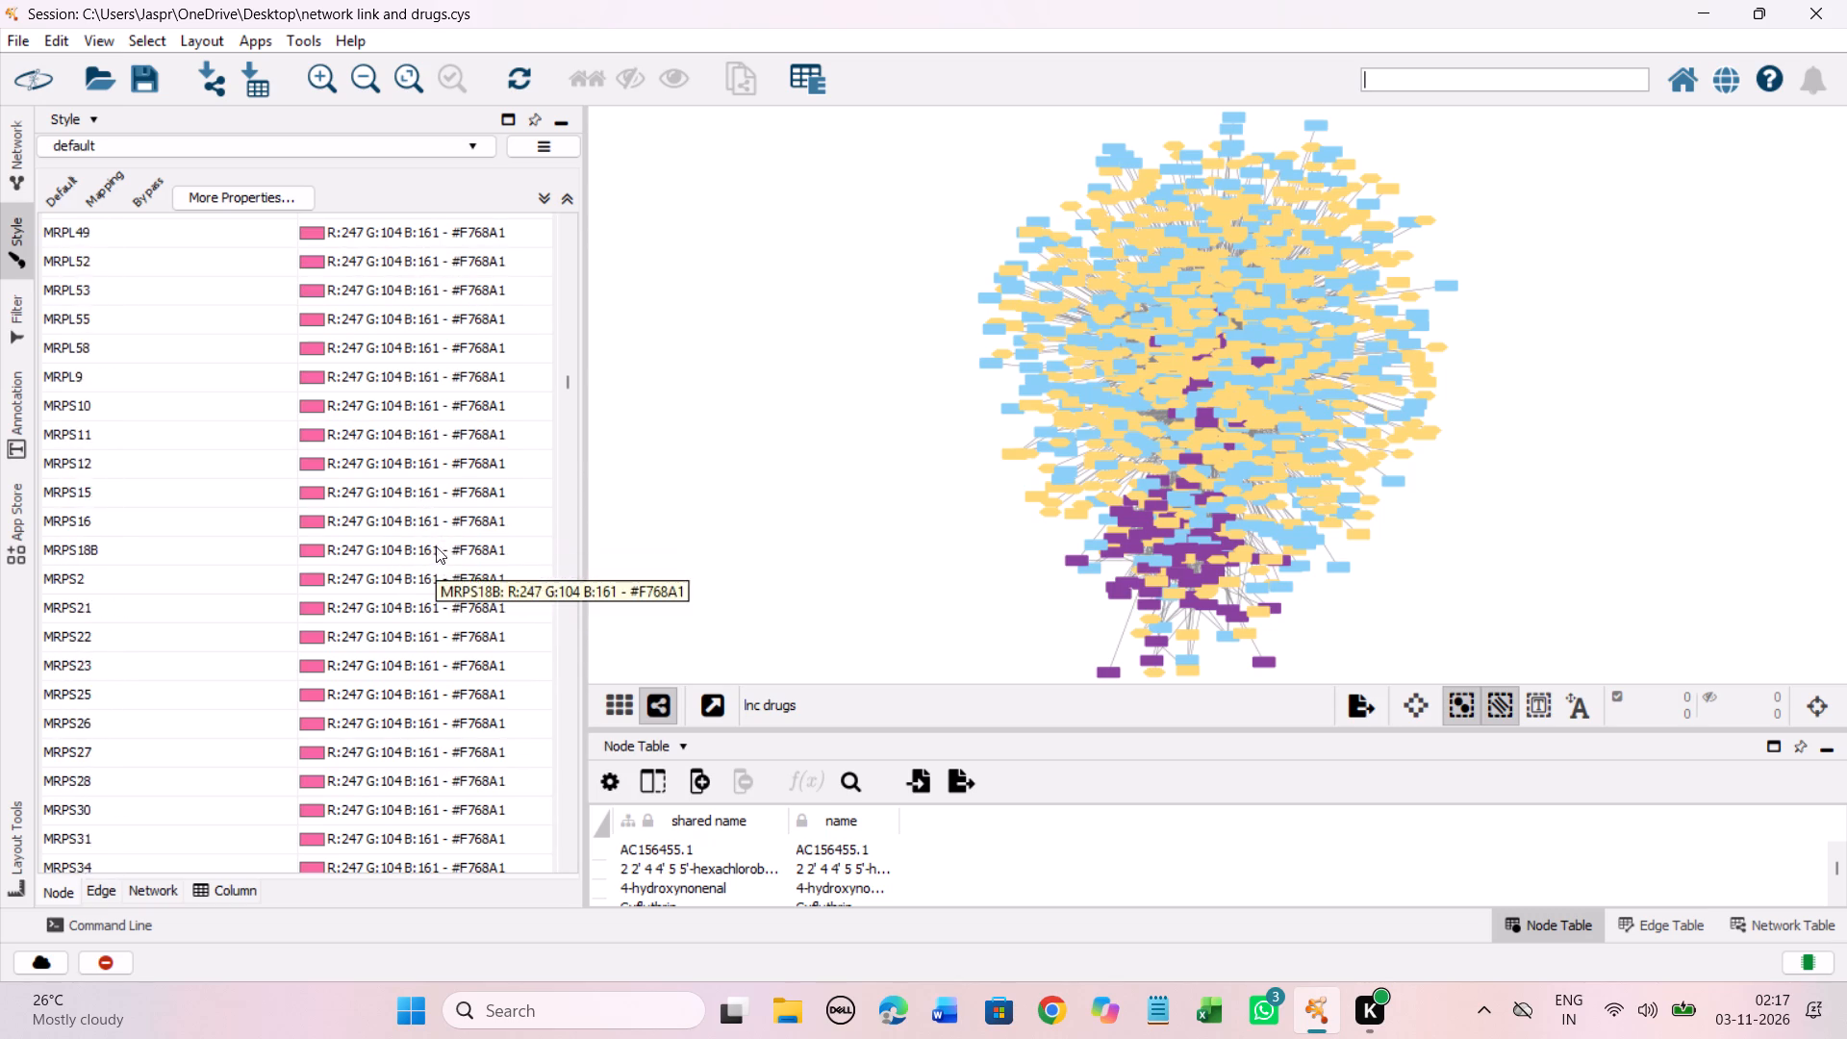
{"action": "scroll", "coordinate": [436, 546], "scroll_direction": "down", "scroll_amount": 19}
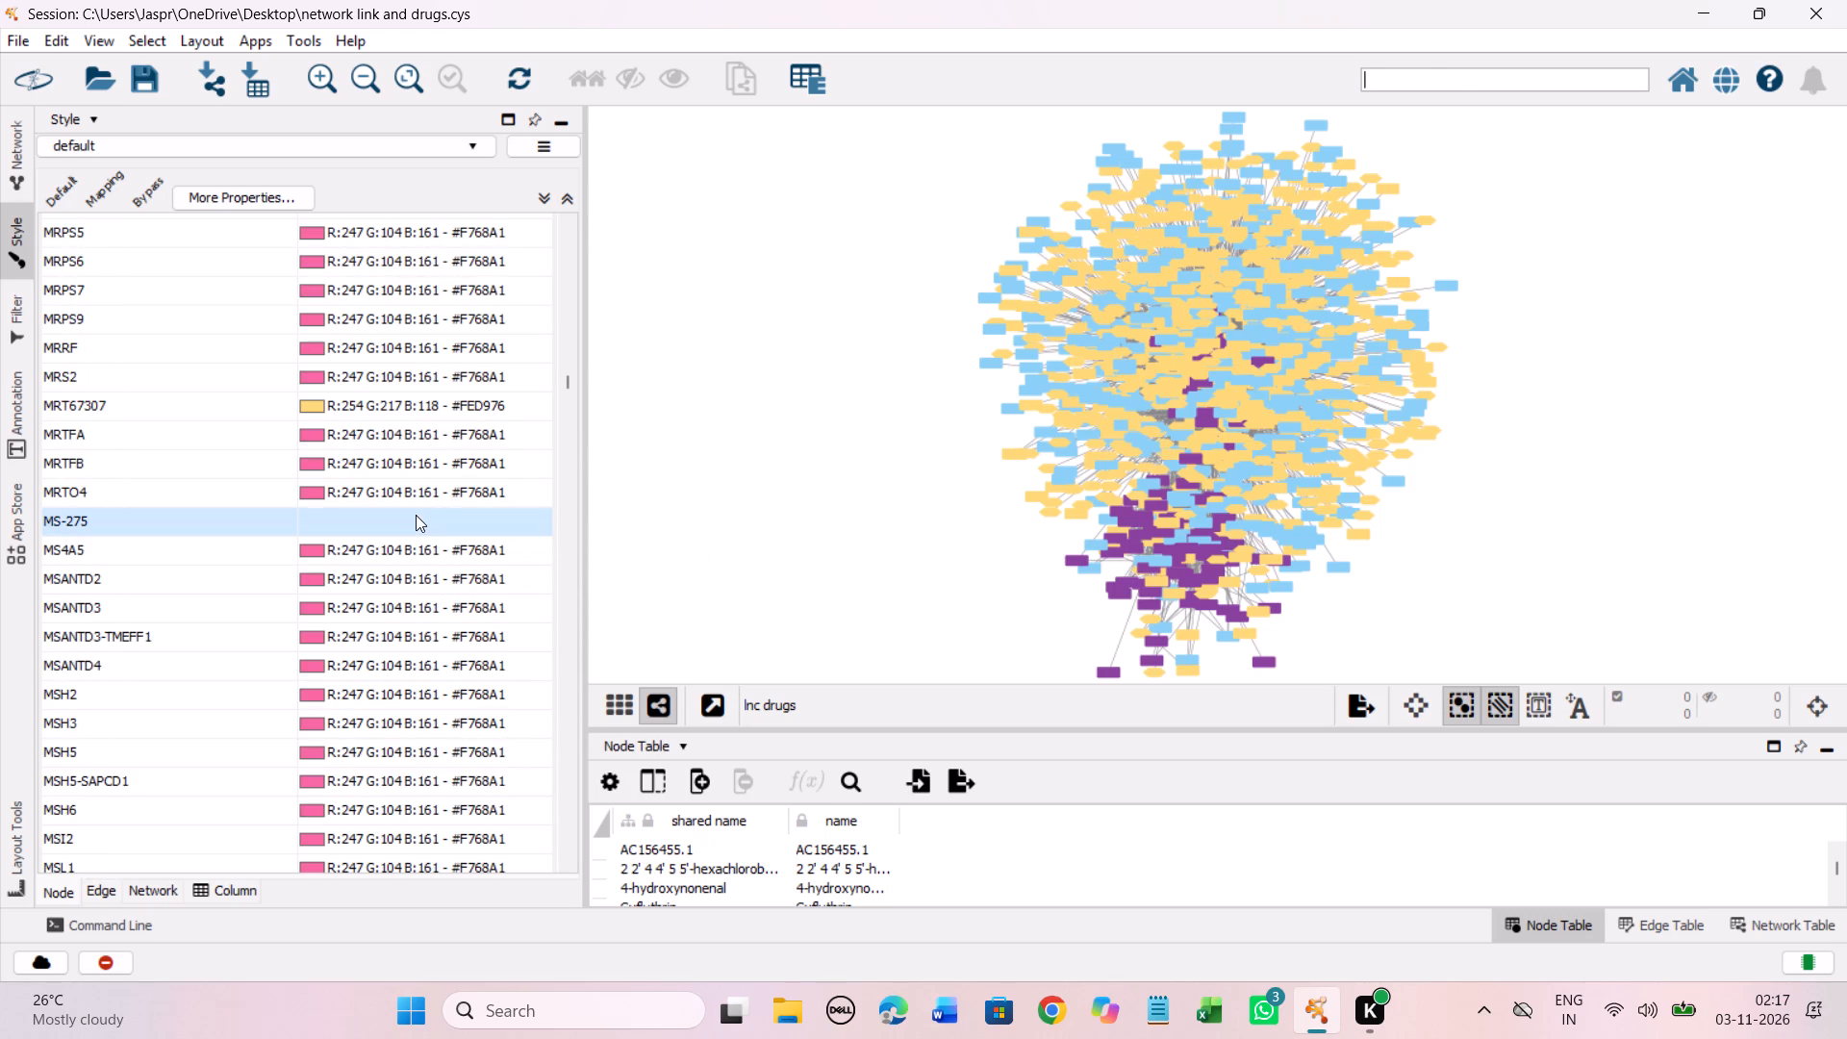
{"action": "left_click", "coordinate": [416, 515]}
{"action": "right_click", "coordinate": [416, 515]}
{"action": "left_click", "coordinate": [802, 535]}
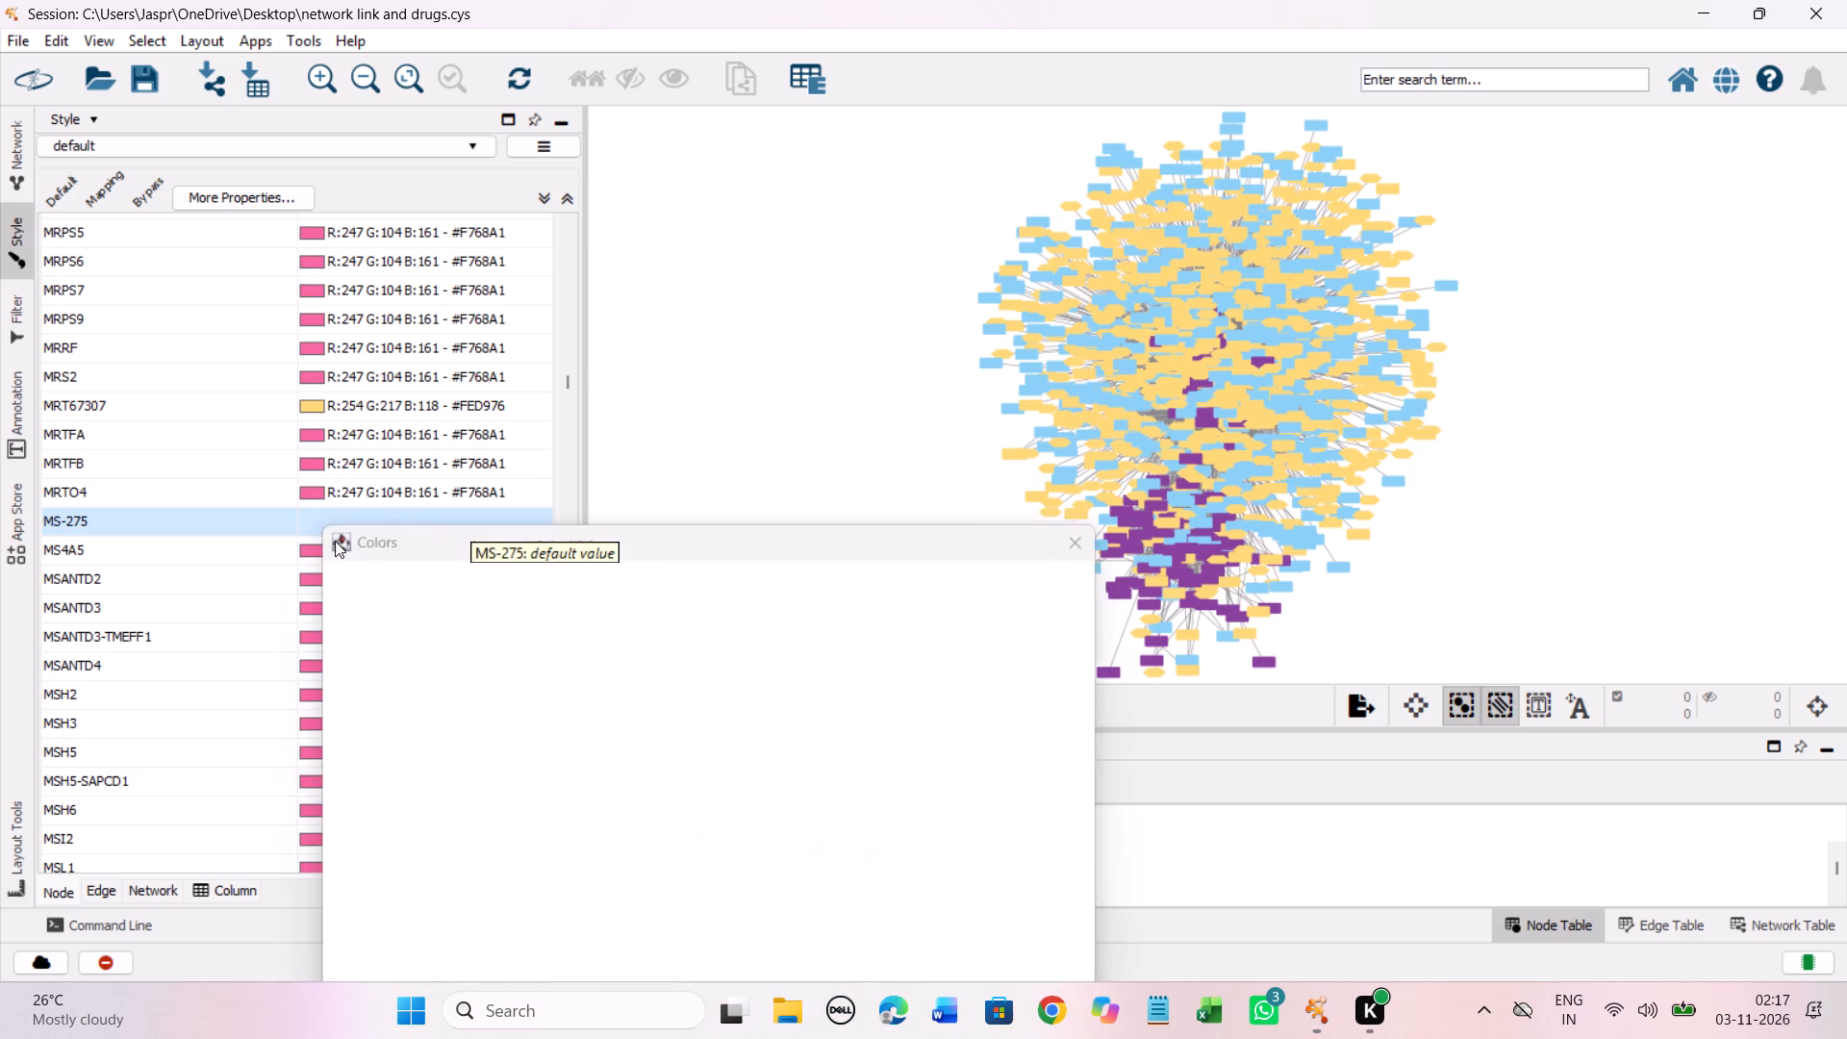
{"action": "left_click_drag", "start_coordinate": [395, 540], "coordinate": [347, 265]}
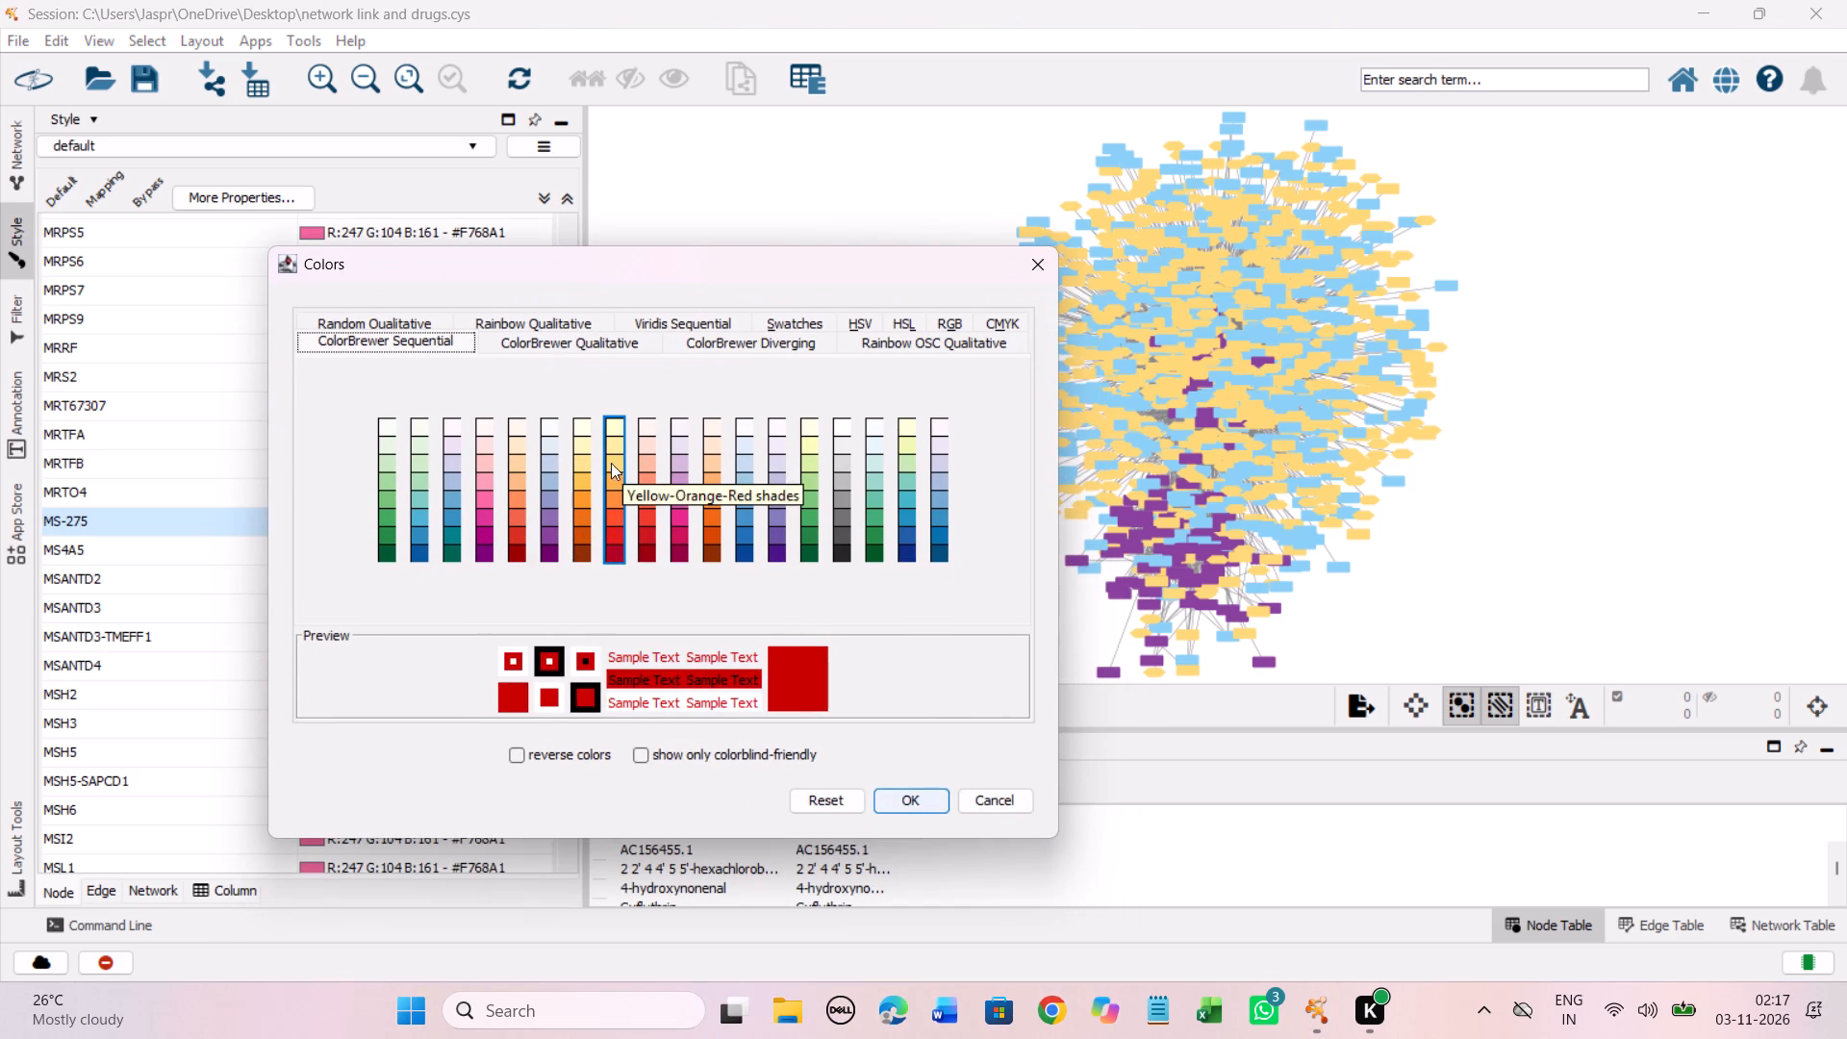
{"action": "left_click", "coordinate": [614, 465]}
{"action": "left_click", "coordinate": [901, 805]}
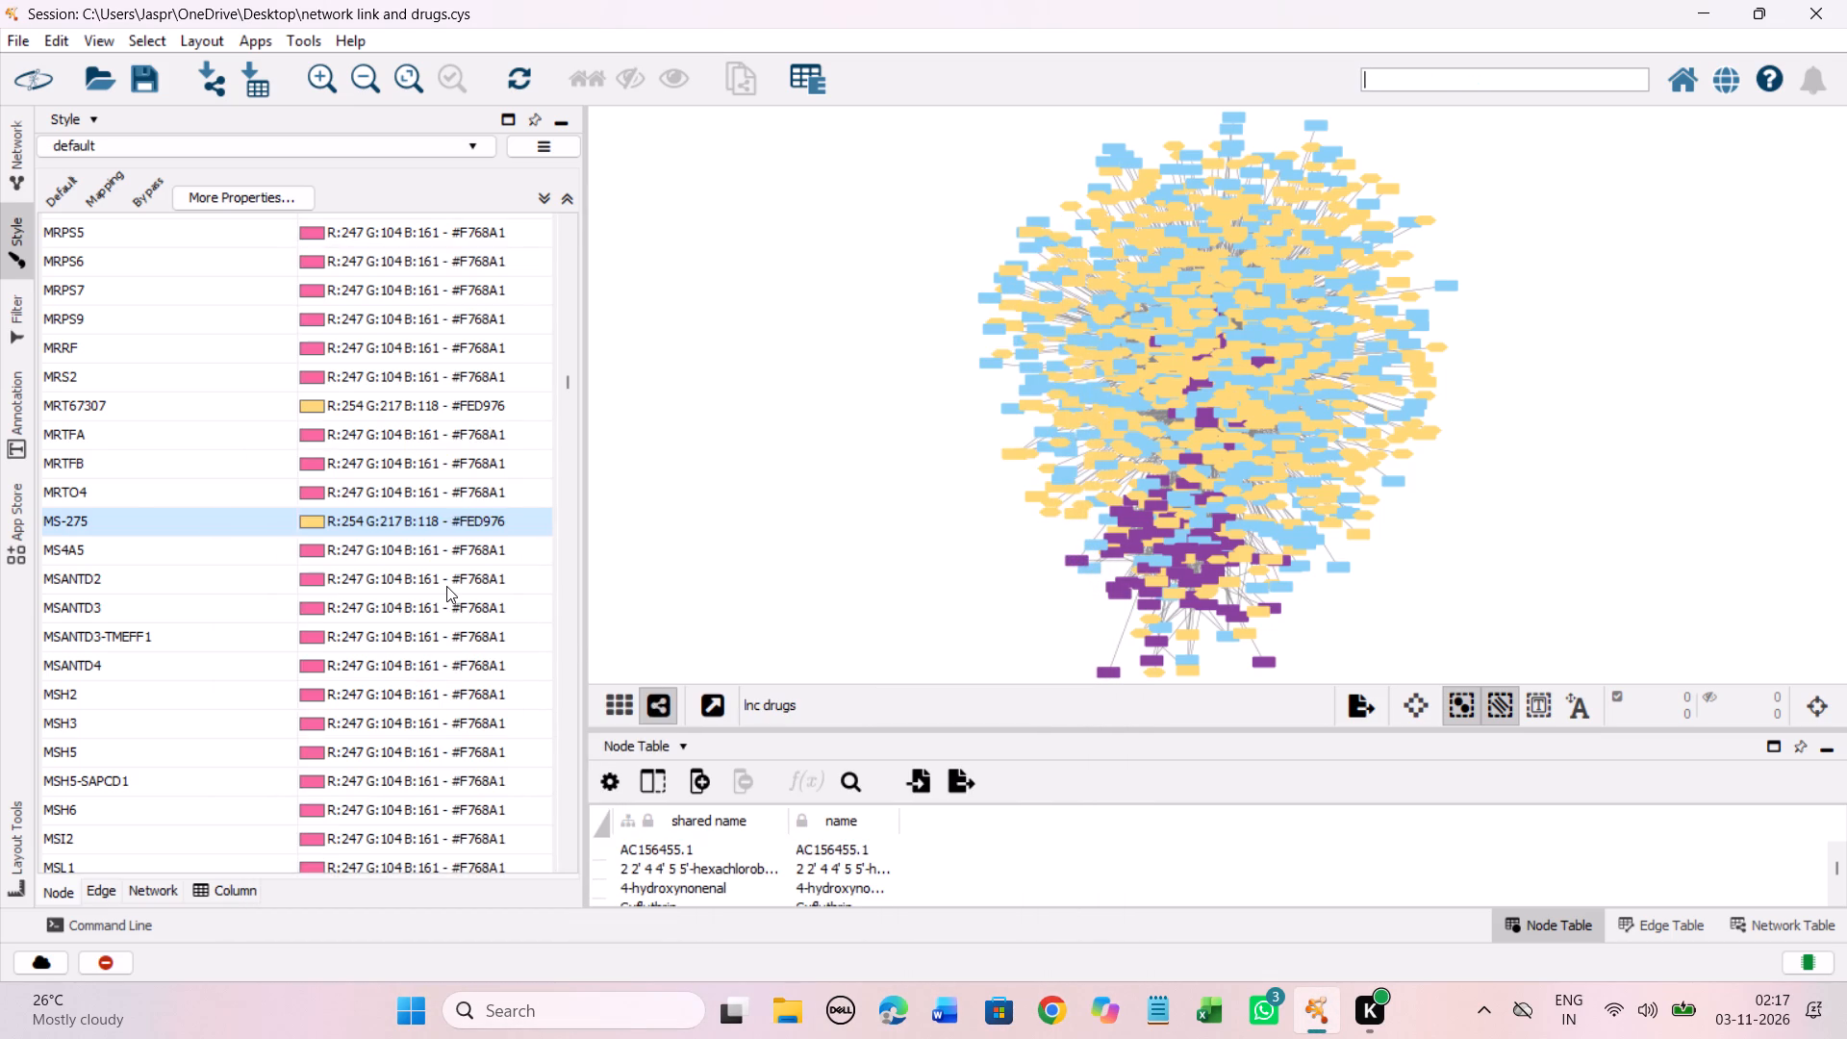
Set the color of all entries from Masoprocol through N3-(4-(4-morpholinocyclohexyl)phenyl)-1..., including unmapped drugs such as Mebeverine, Mepyramine, Metaraminol and Myricetin, to #FED976.
{"action": "scroll", "coordinate": [446, 586], "scroll_direction": "down", "scroll_amount": 11}
{"action": "scroll", "coordinate": [446, 585], "scroll_direction": "down", "scroll_amount": 20}
{"action": "scroll", "coordinate": [446, 585], "scroll_direction": "down", "scroll_amount": 5}
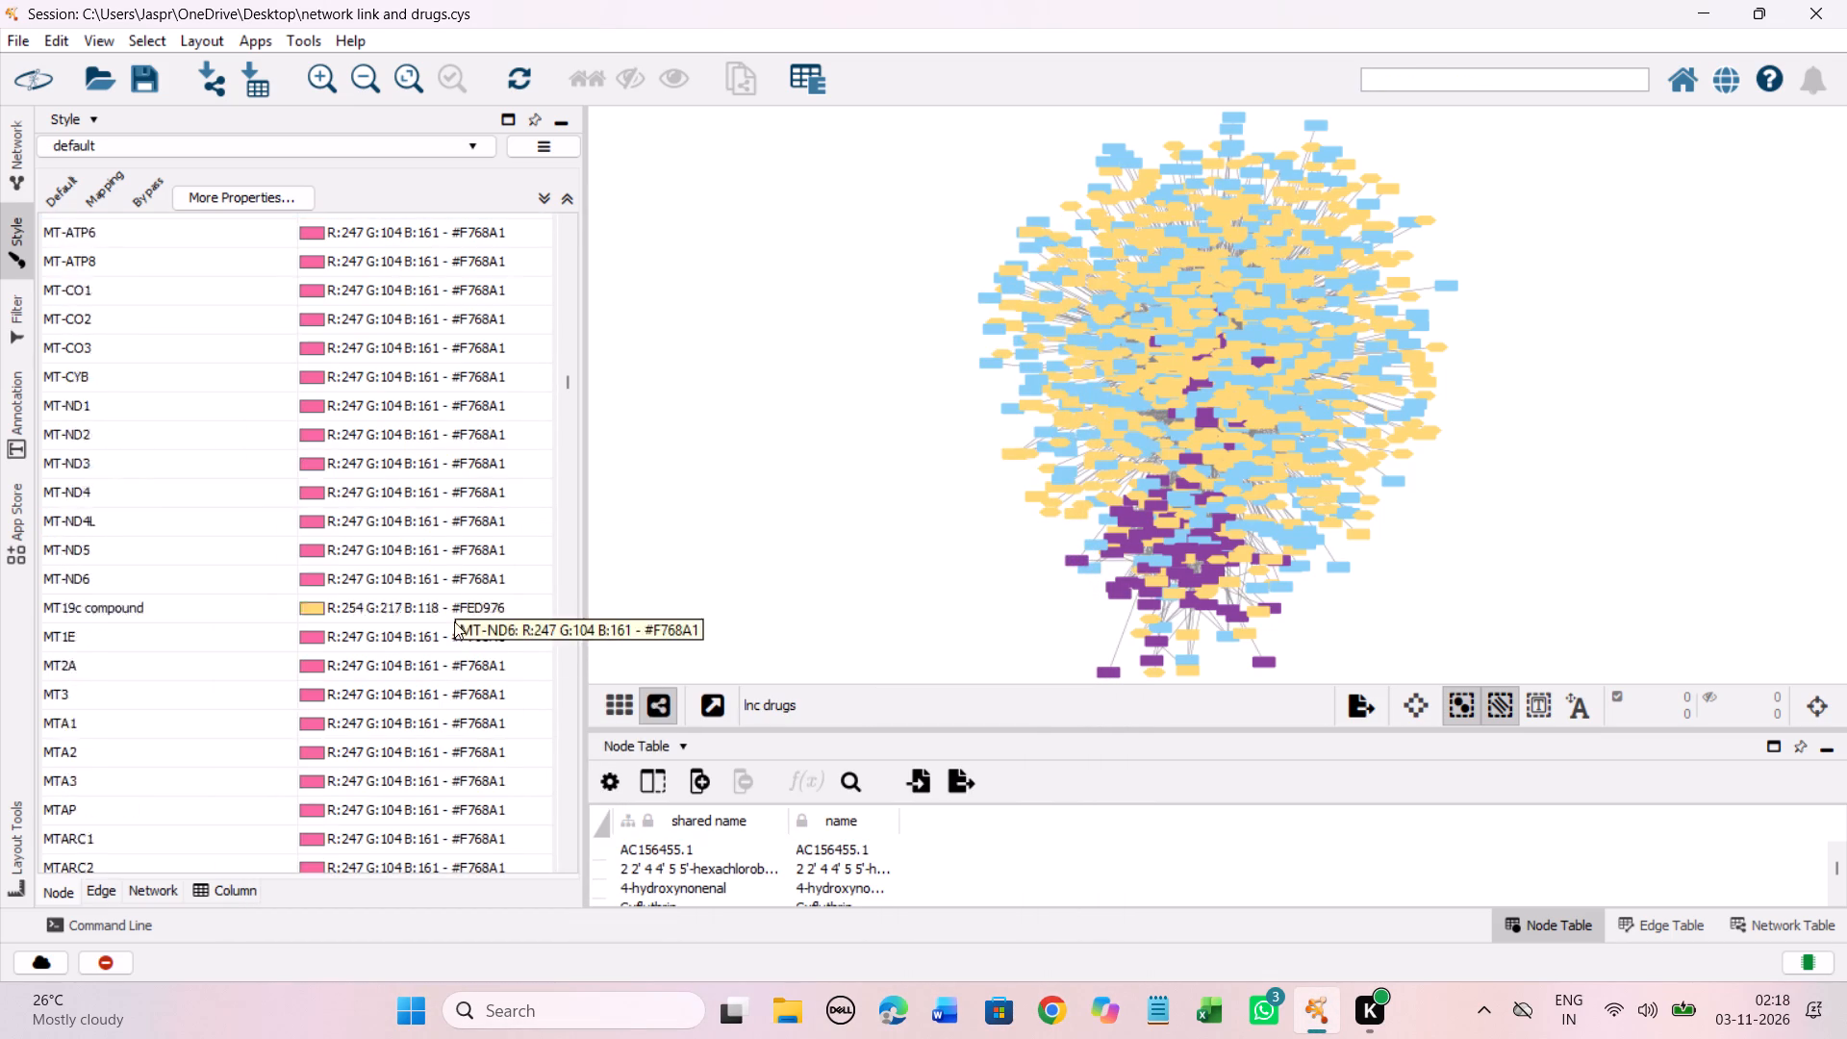
{"action": "scroll", "coordinate": [454, 621], "scroll_direction": "down", "scroll_amount": 20}
{"action": "scroll", "coordinate": [454, 621], "scroll_direction": "down", "scroll_amount": 20}
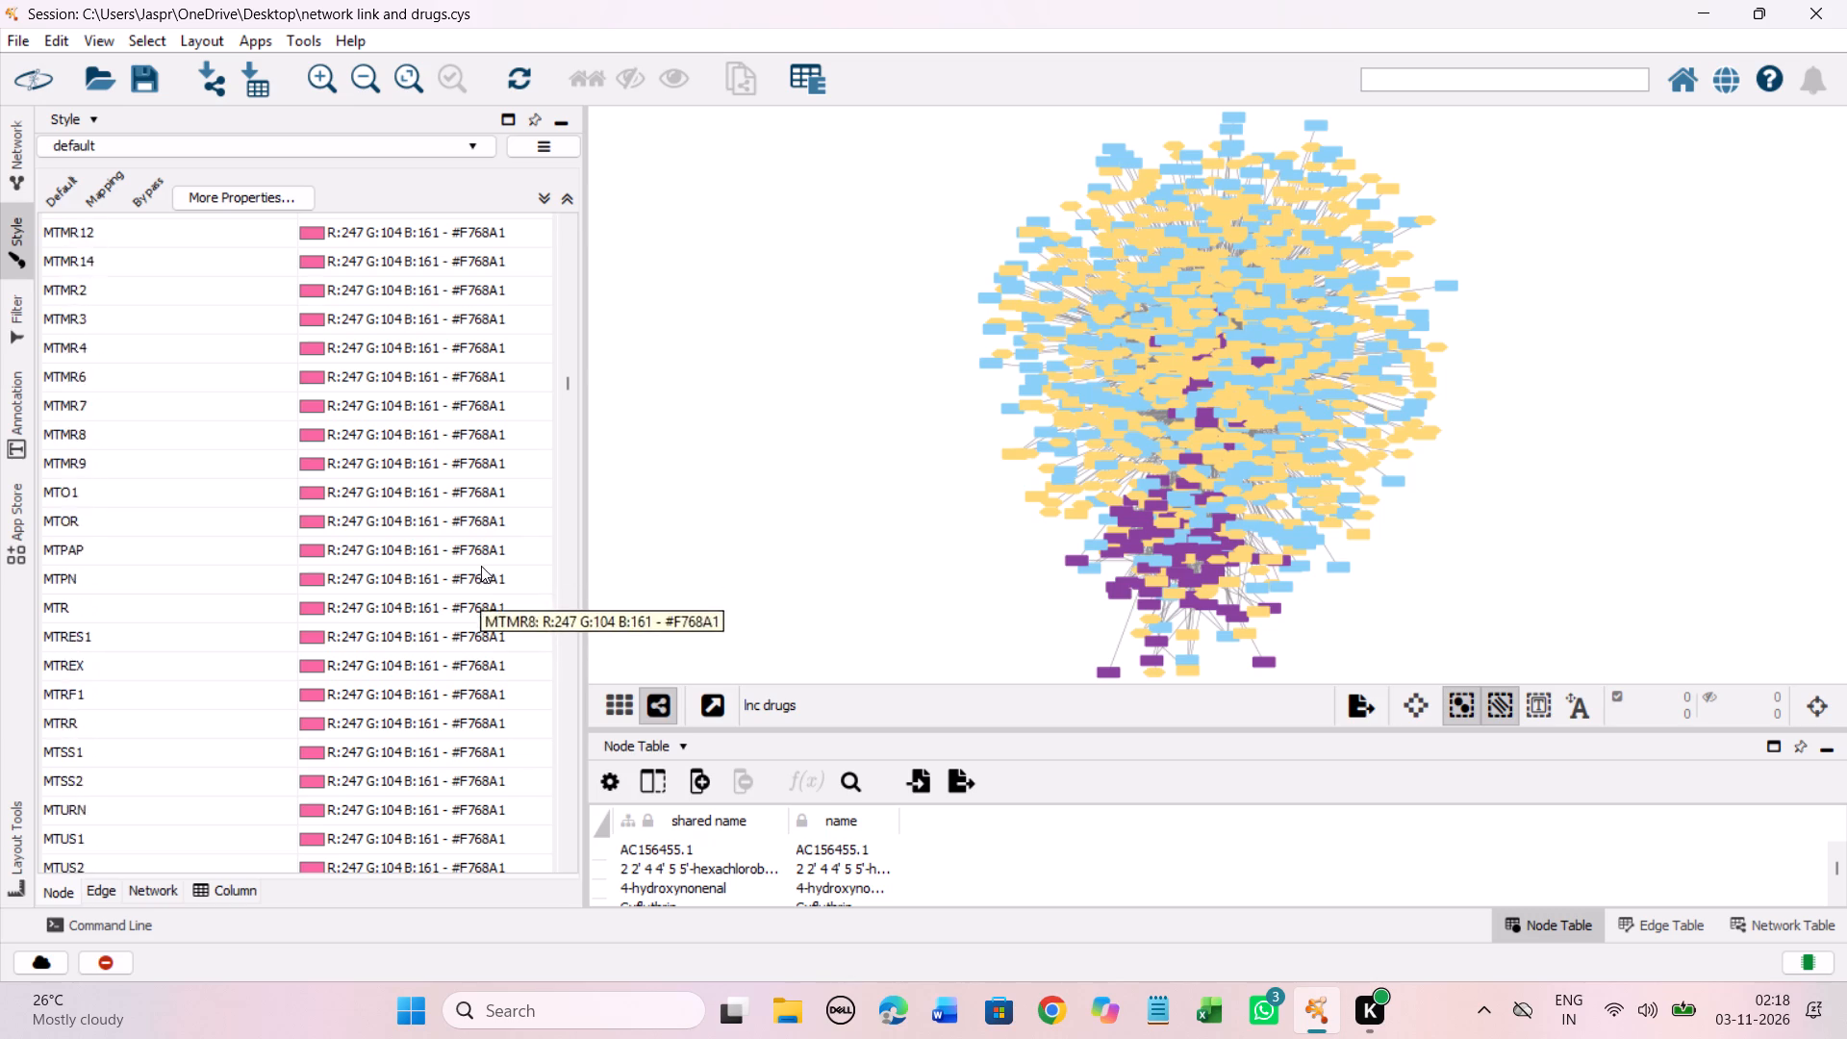
{"action": "scroll", "coordinate": [481, 566], "scroll_direction": "down", "scroll_amount": 20}
{"action": "scroll", "coordinate": [481, 566], "scroll_direction": "down", "scroll_amount": 20}
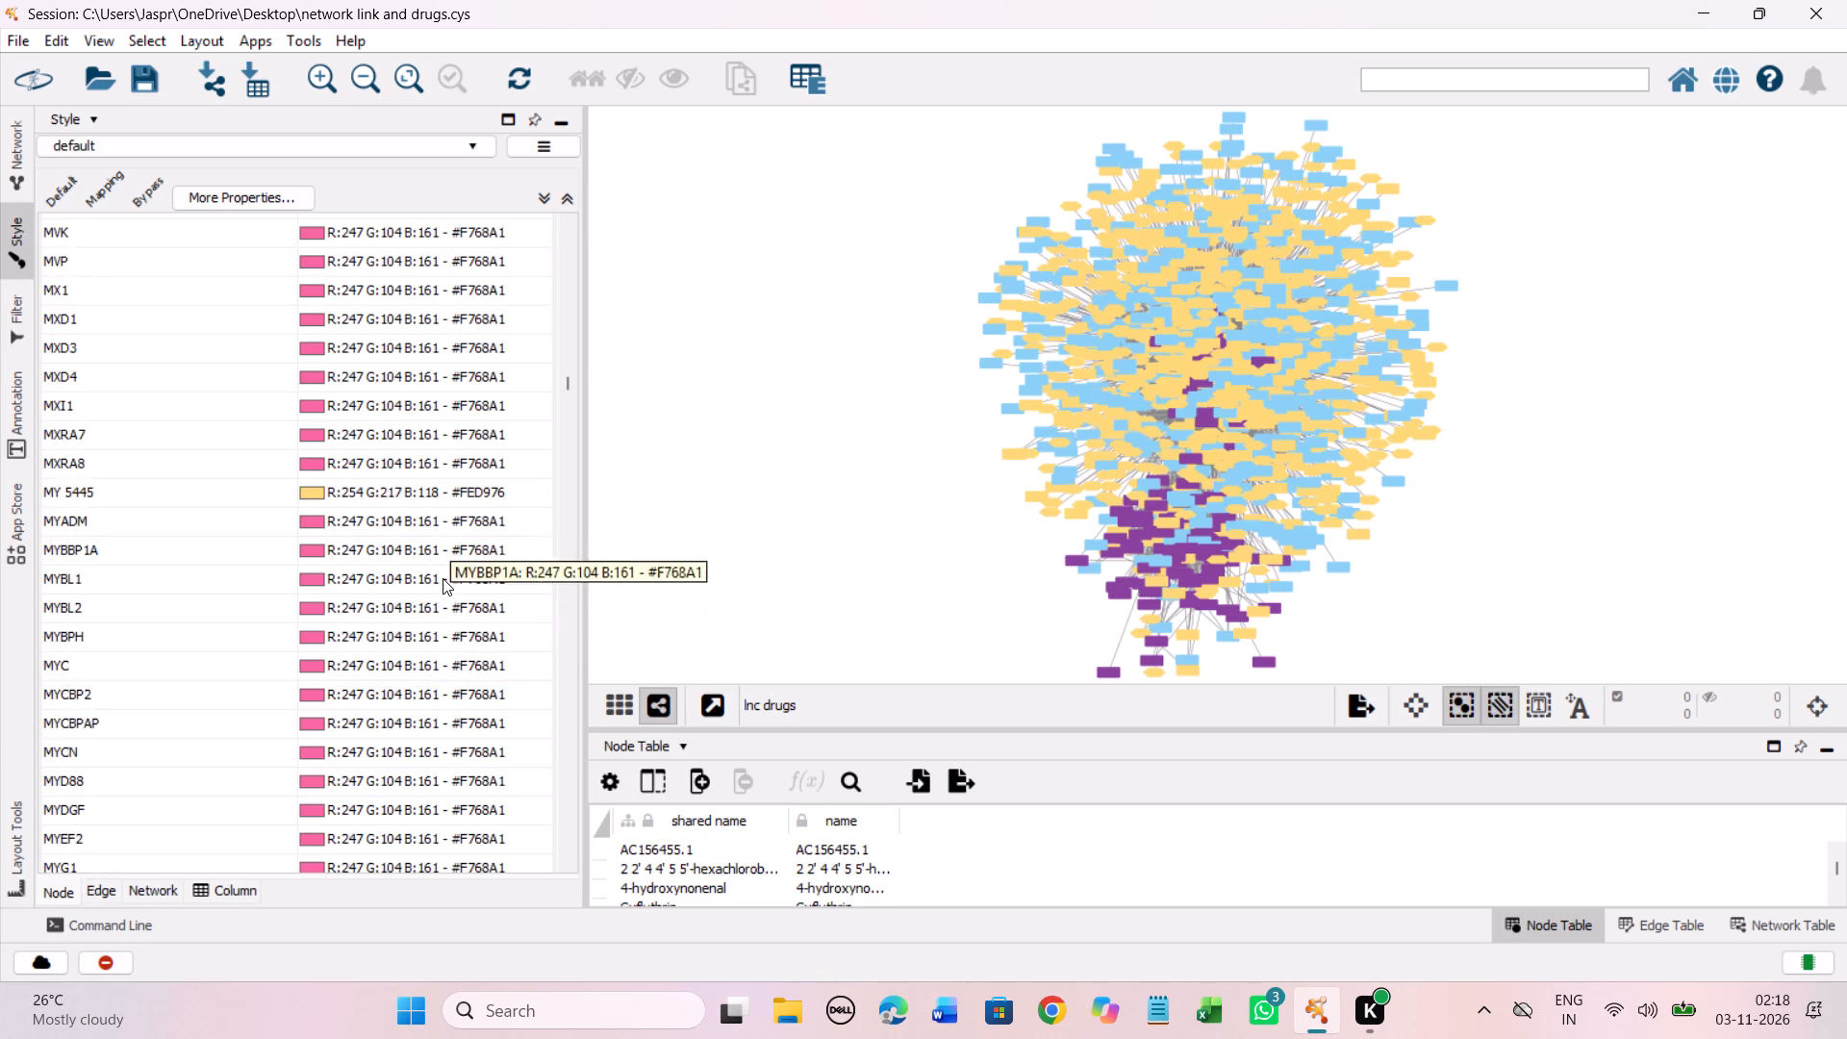
{"action": "scroll", "coordinate": [443, 578], "scroll_direction": "down", "scroll_amount": 20}
{"action": "scroll", "coordinate": [443, 578], "scroll_direction": "down", "scroll_amount": 20}
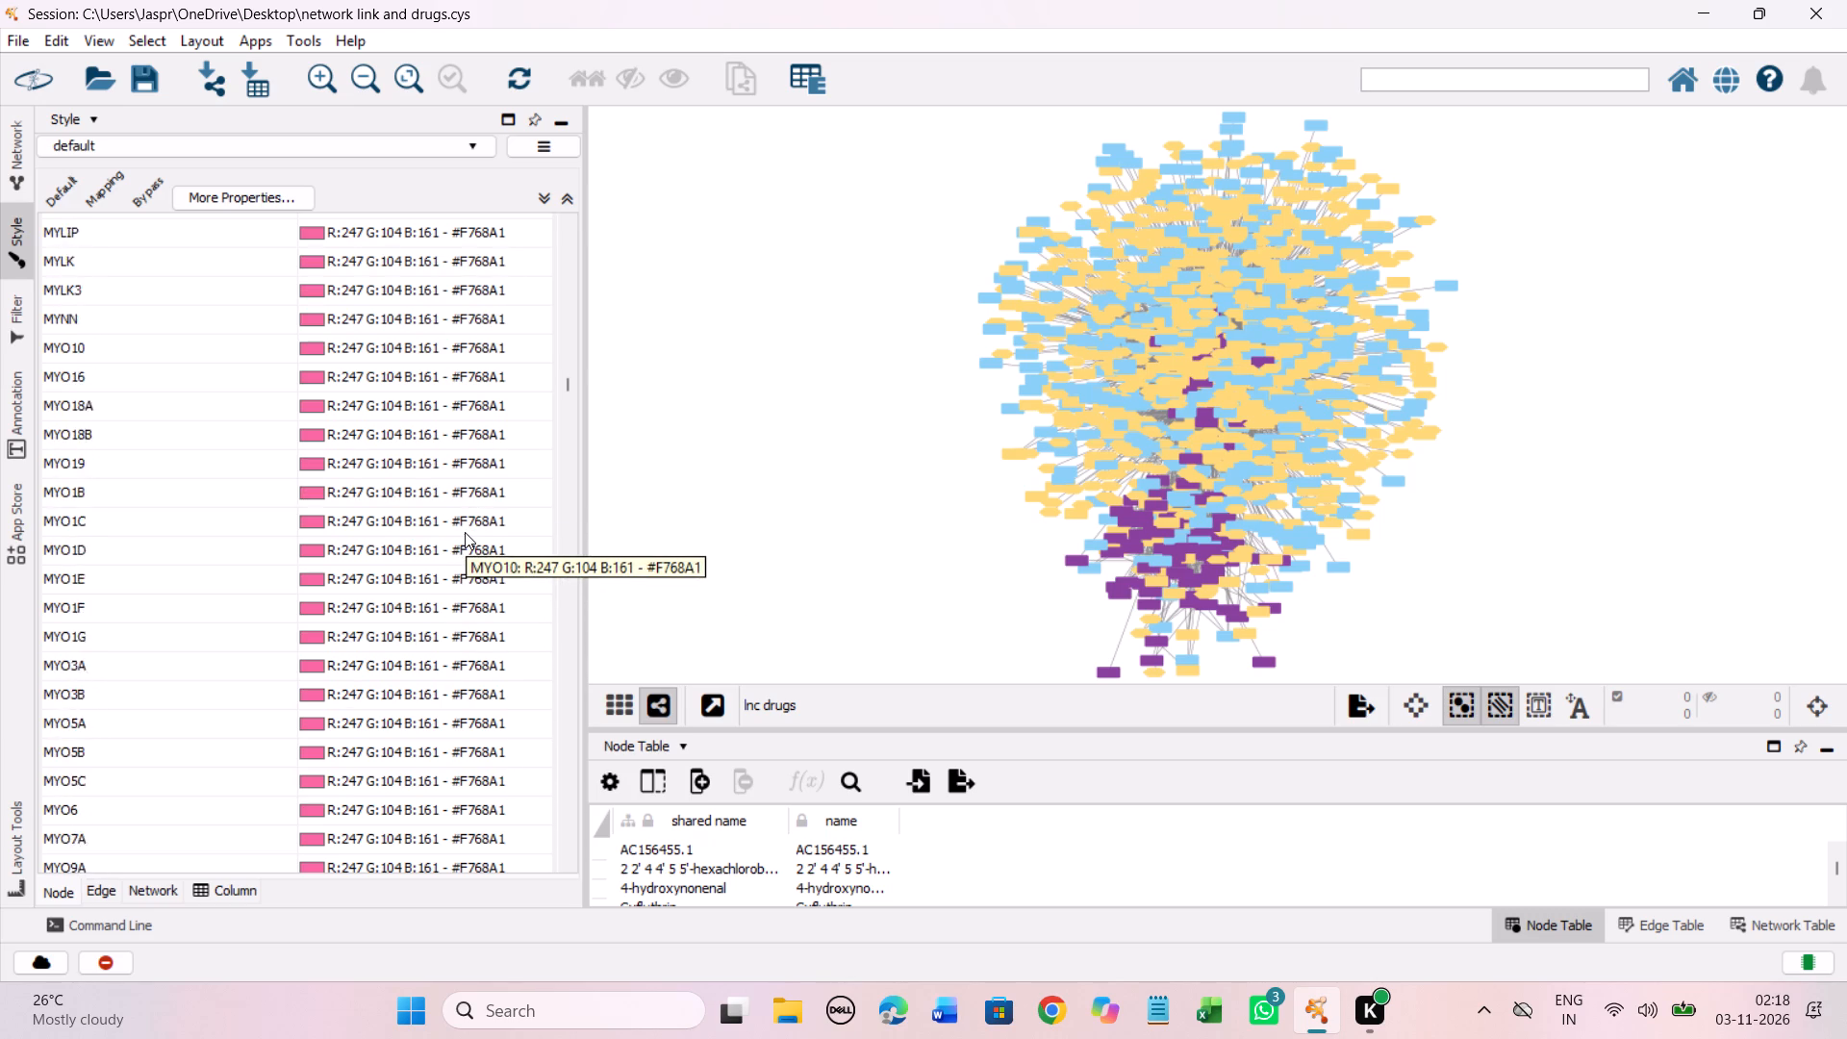
{"action": "scroll", "coordinate": [465, 532], "scroll_direction": "down", "scroll_amount": 20}
{"action": "scroll", "coordinate": [465, 532], "scroll_direction": "down", "scroll_amount": 20}
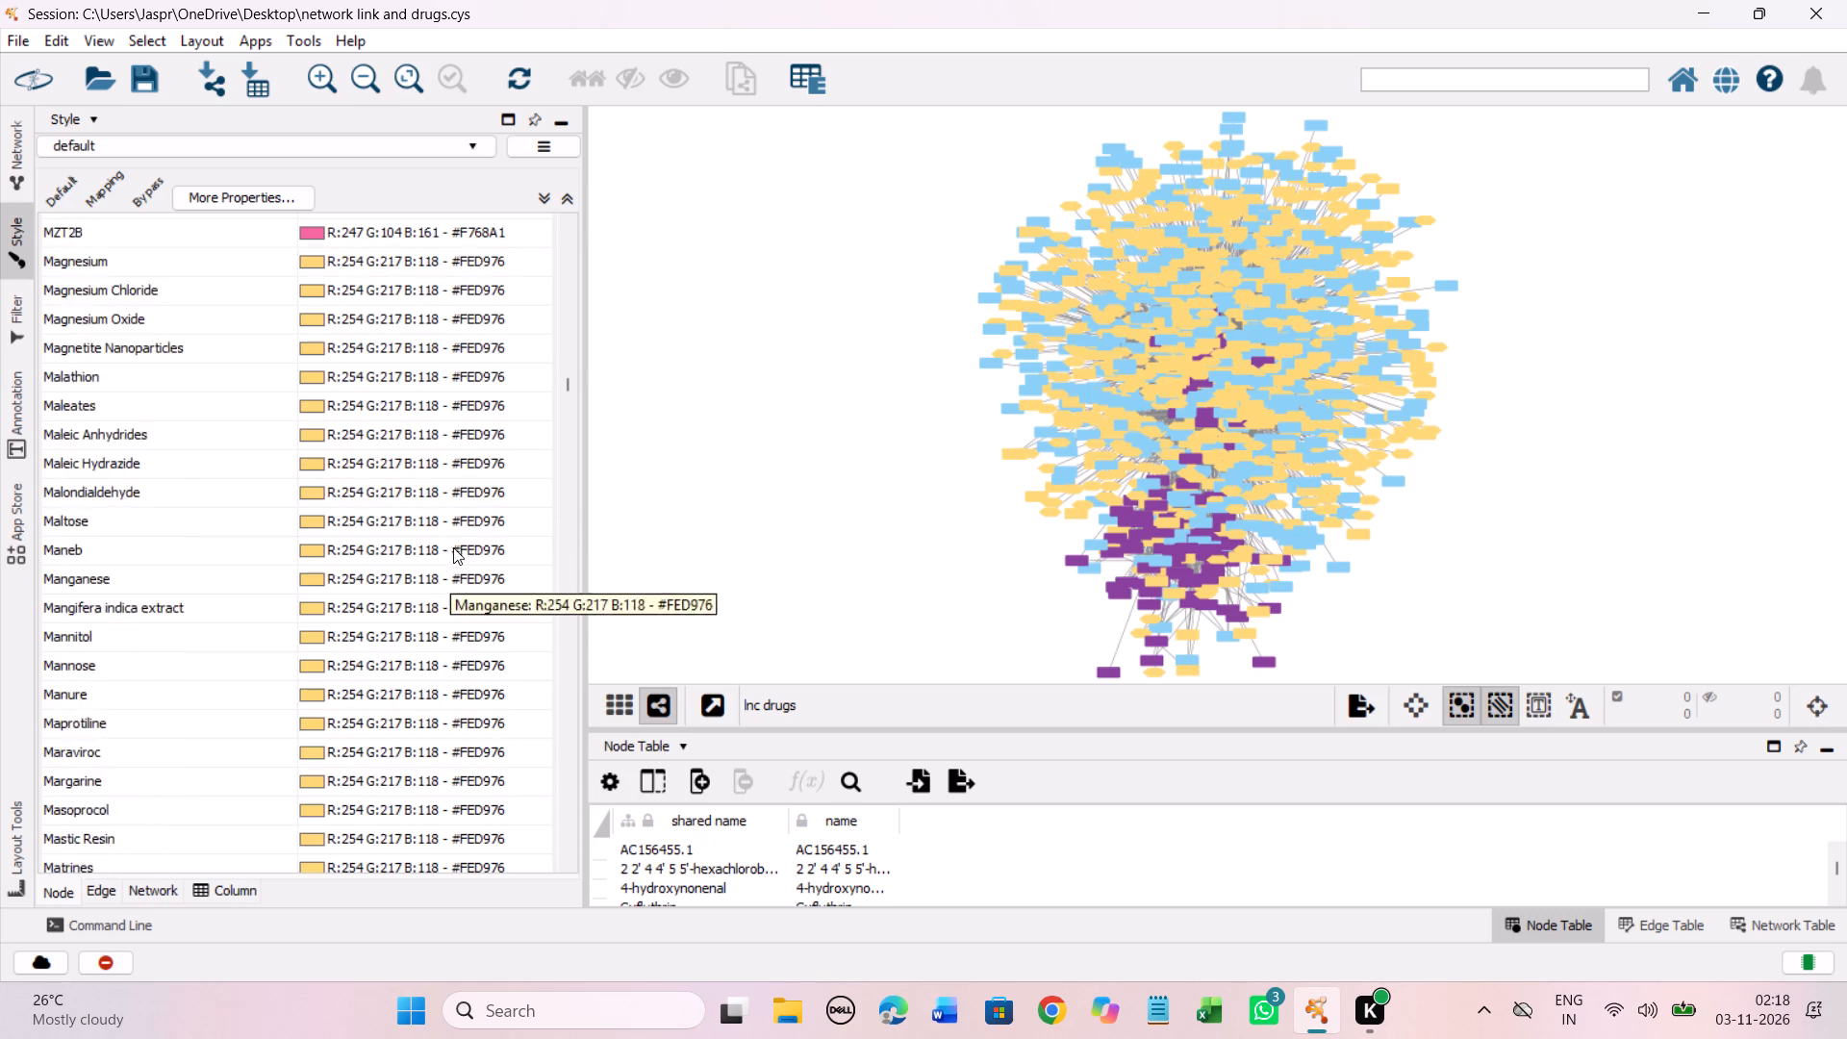
{"action": "scroll", "coordinate": [453, 547], "scroll_direction": "down", "scroll_amount": 12}
{"action": "scroll", "coordinate": [450, 470], "scroll_direction": "up", "scroll_amount": 6}
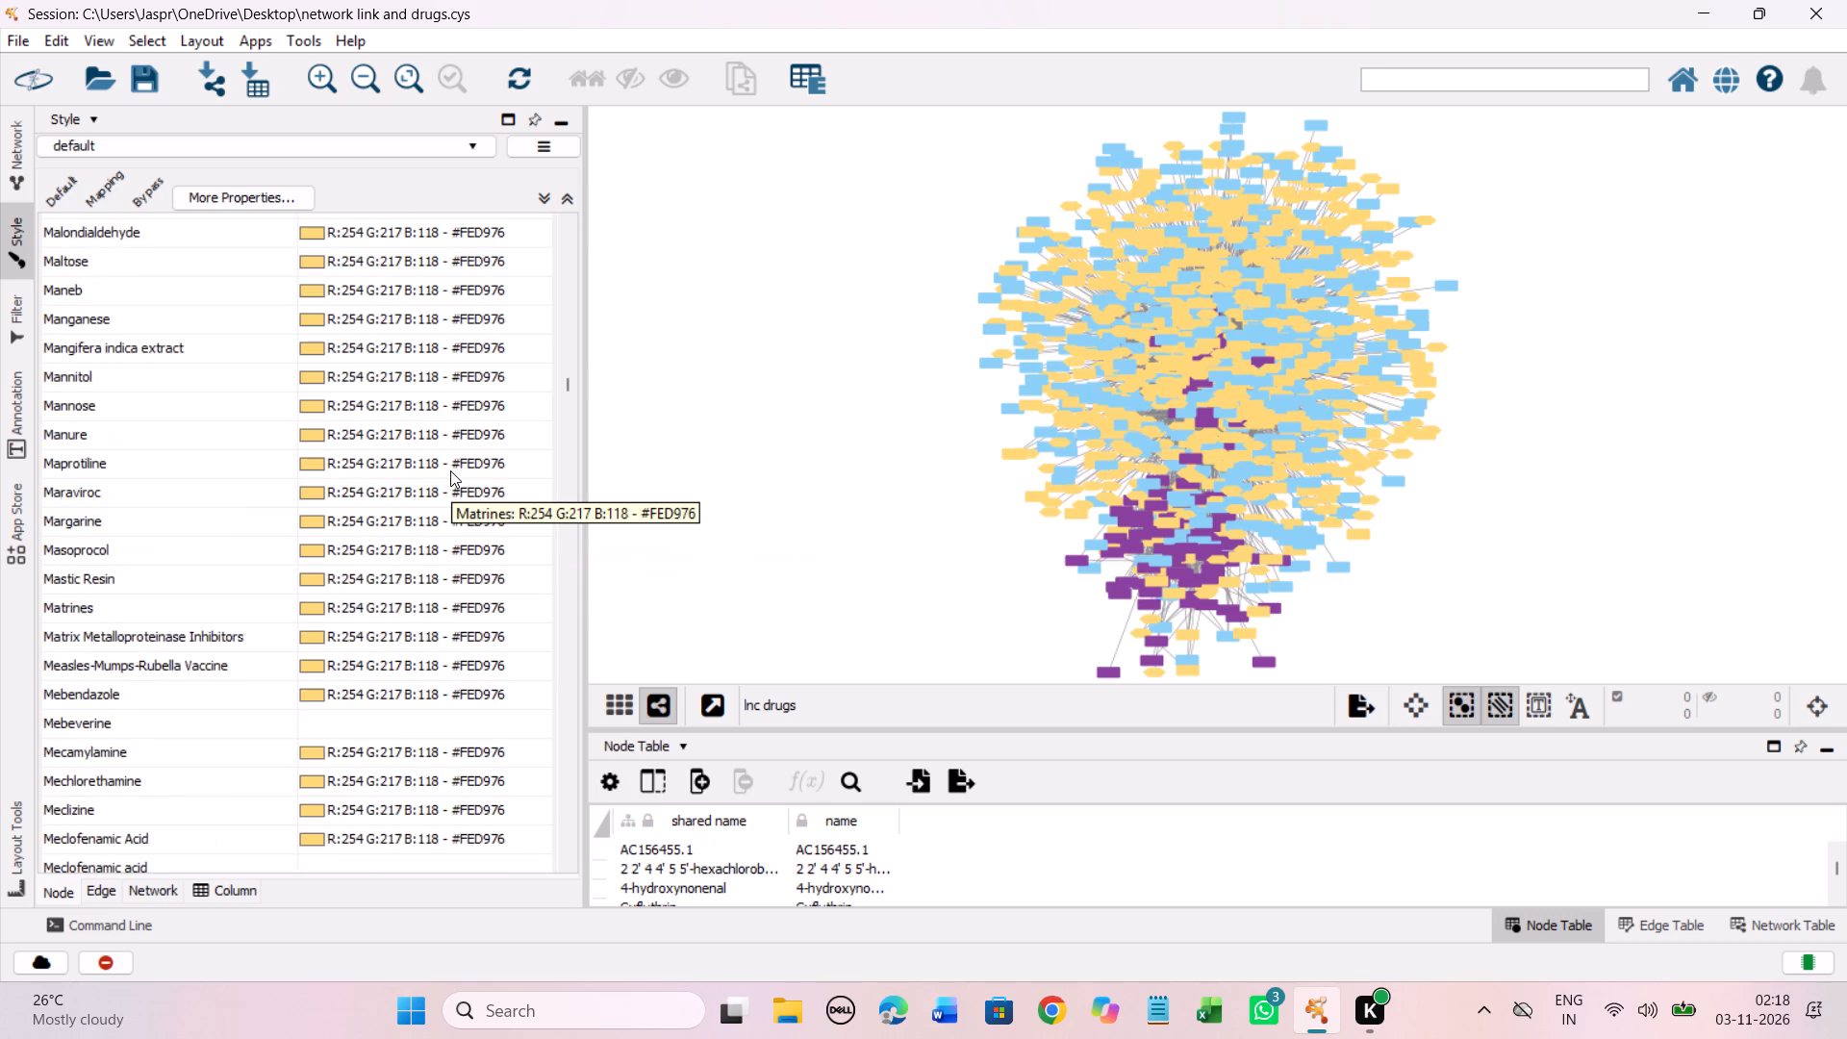
{"action": "left_click", "coordinate": [337, 570]}
{"action": "scroll", "coordinate": [386, 538], "scroll_direction": "down", "scroll_amount": 7}
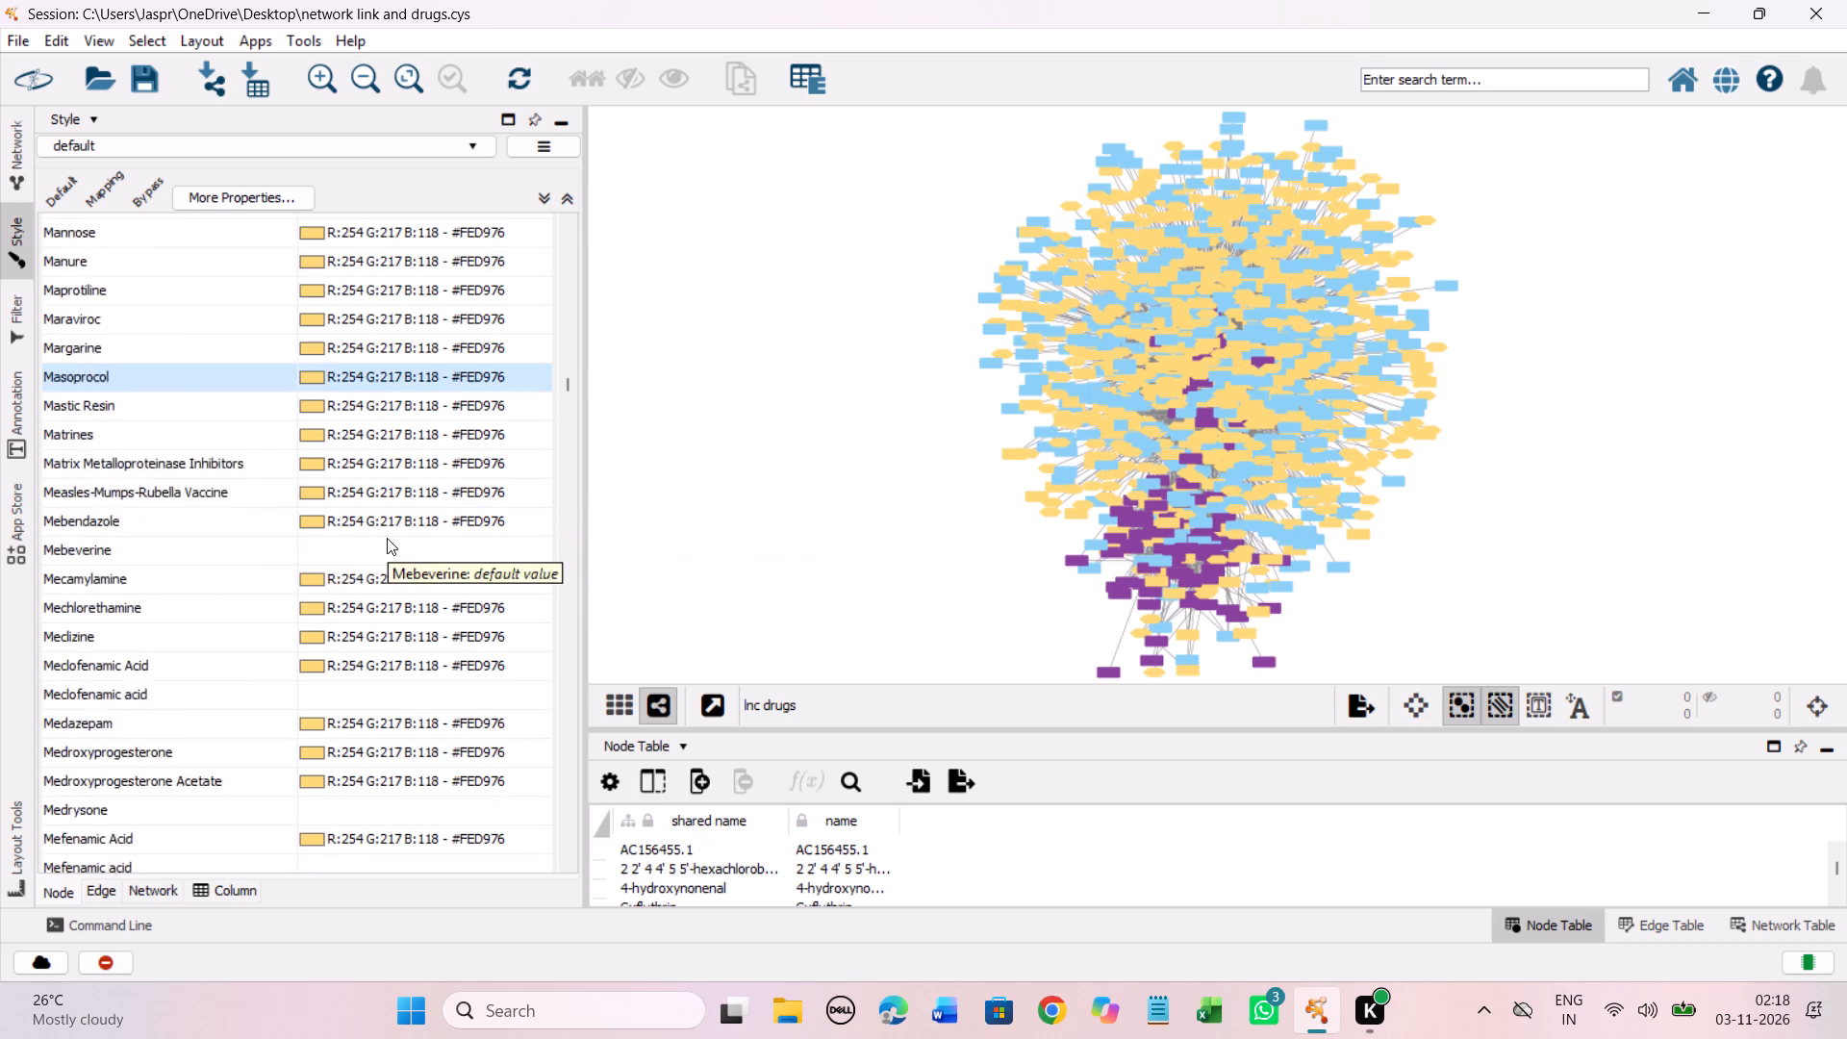
{"action": "scroll", "coordinate": [387, 538], "scroll_direction": "down", "scroll_amount": 20}
{"action": "scroll", "coordinate": [387, 538], "scroll_direction": "down", "scroll_amount": 20}
{"action": "scroll", "coordinate": [387, 538], "scroll_direction": "down", "scroll_amount": 5}
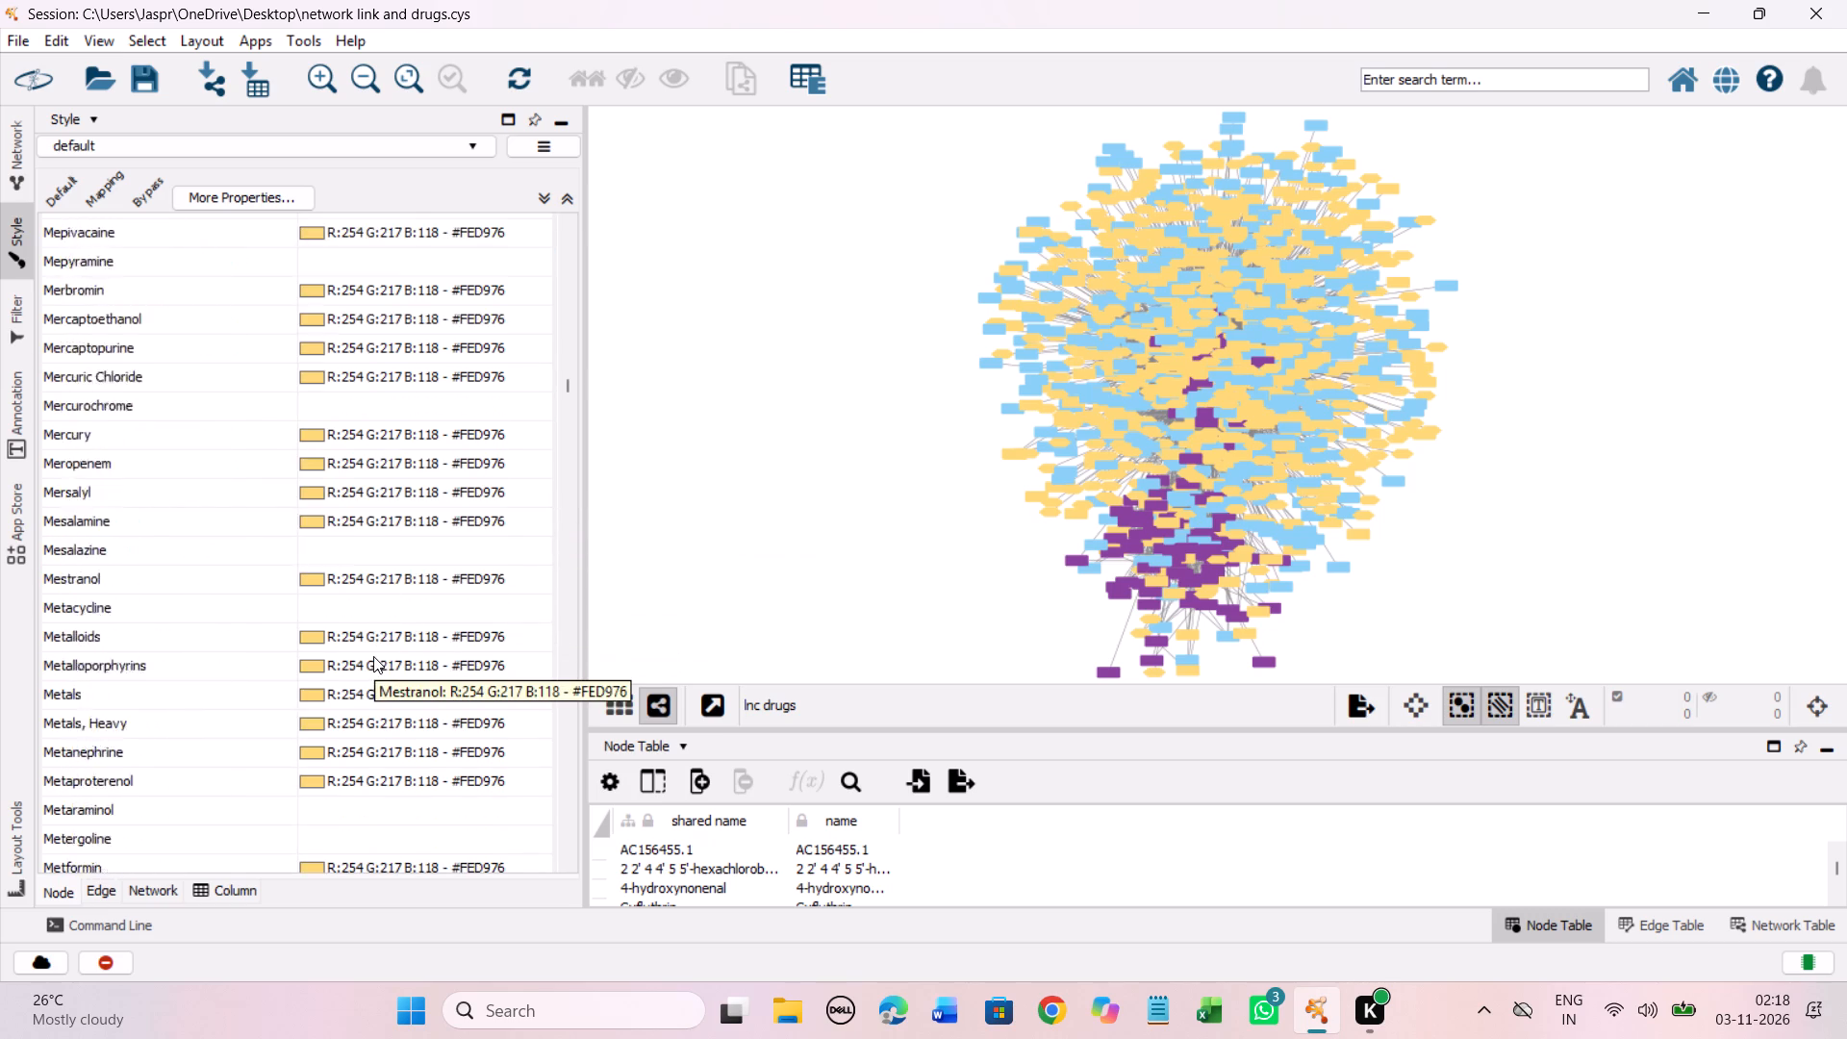
{"action": "scroll", "coordinate": [373, 656], "scroll_direction": "down", "scroll_amount": 20}
{"action": "scroll", "coordinate": [373, 656], "scroll_direction": "down", "scroll_amount": 20}
{"action": "scroll", "coordinate": [373, 656], "scroll_direction": "down", "scroll_amount": 4}
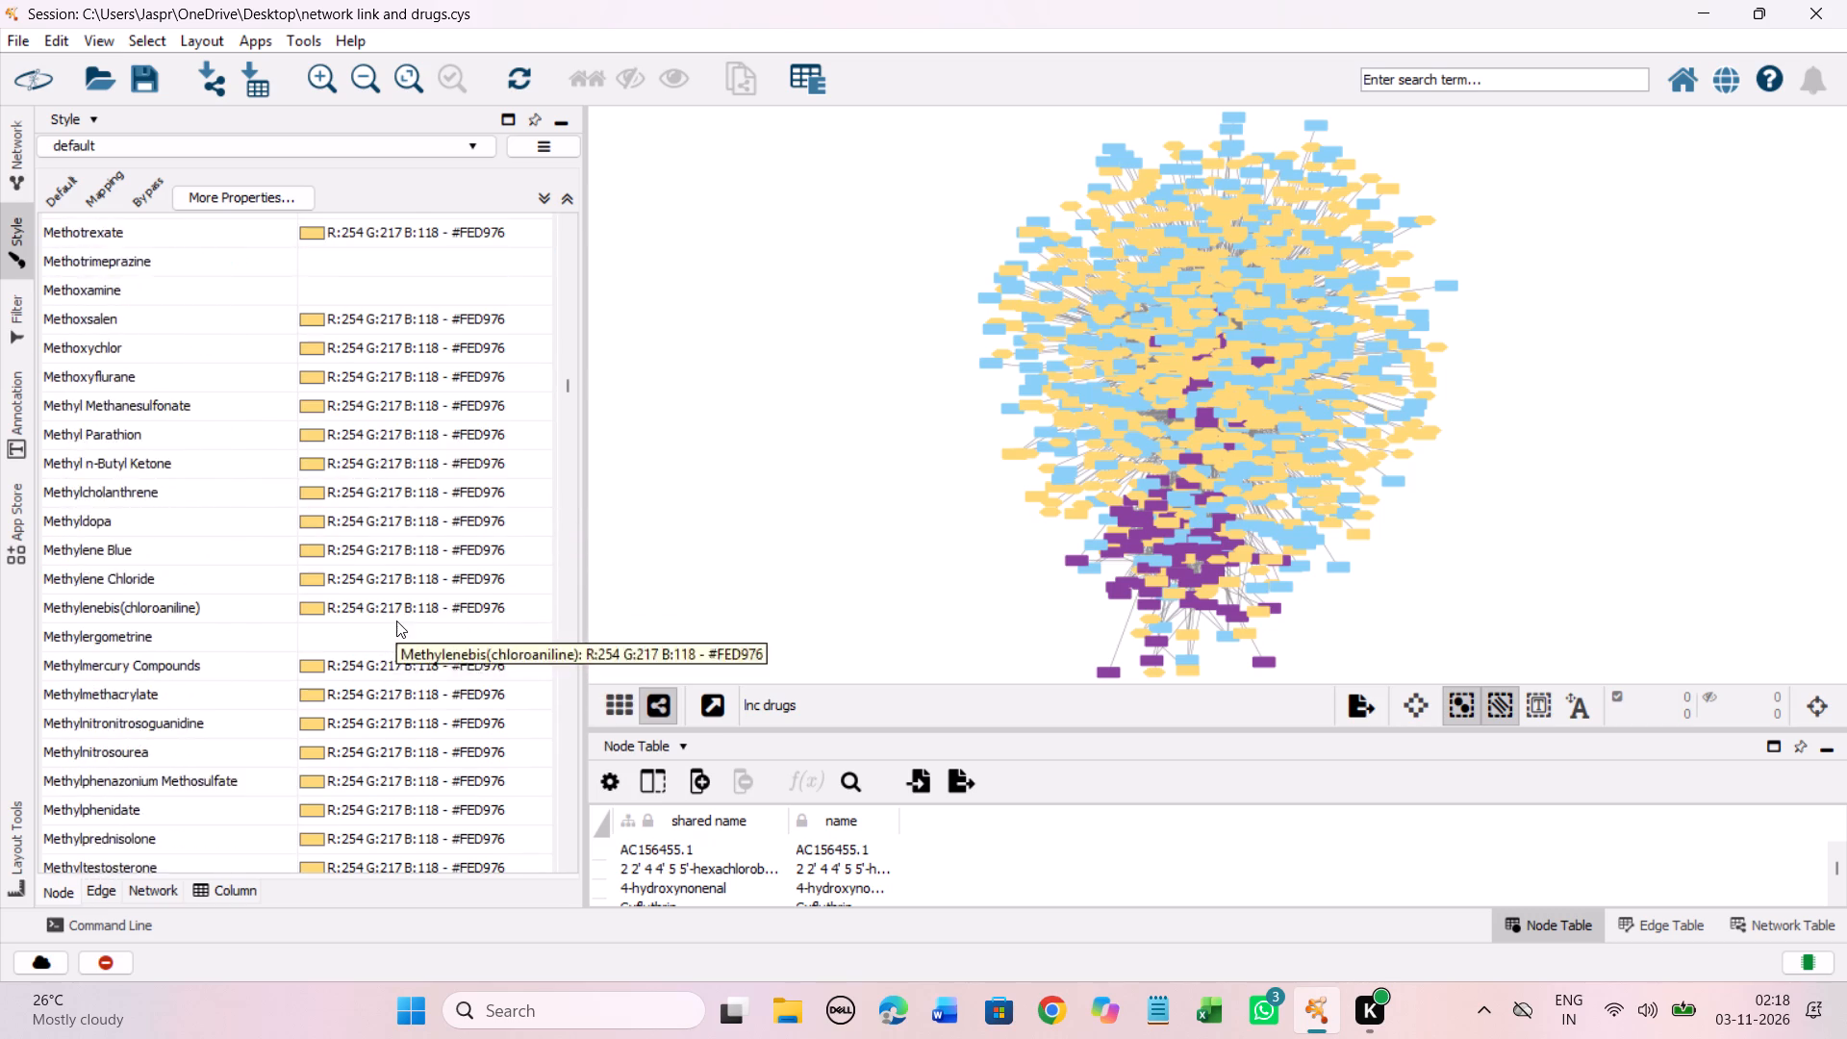
{"action": "scroll", "coordinate": [396, 621], "scroll_direction": "down", "scroll_amount": 20}
{"action": "scroll", "coordinate": [396, 621], "scroll_direction": "down", "scroll_amount": 20}
{"action": "scroll", "coordinate": [396, 621], "scroll_direction": "down", "scroll_amount": 4}
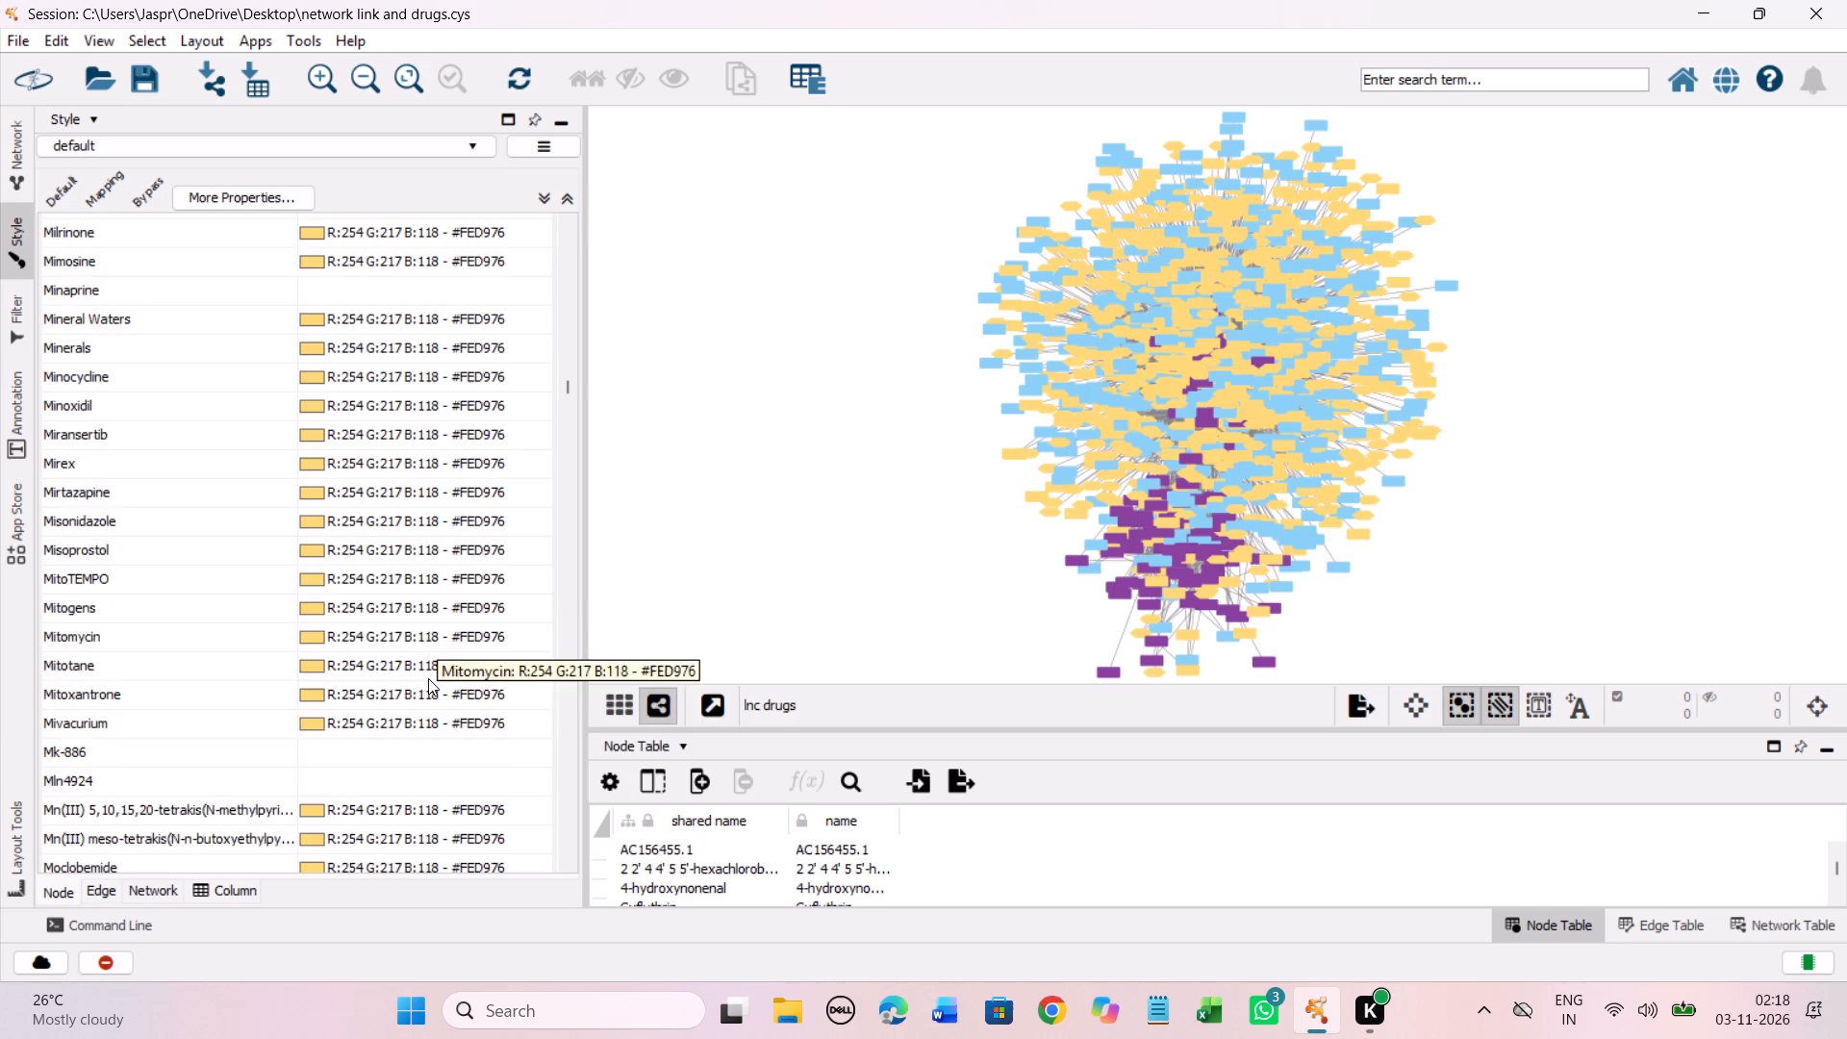
{"action": "scroll", "coordinate": [428, 678], "scroll_direction": "down", "scroll_amount": 20}
{"action": "scroll", "coordinate": [428, 678], "scroll_direction": "down", "scroll_amount": 19}
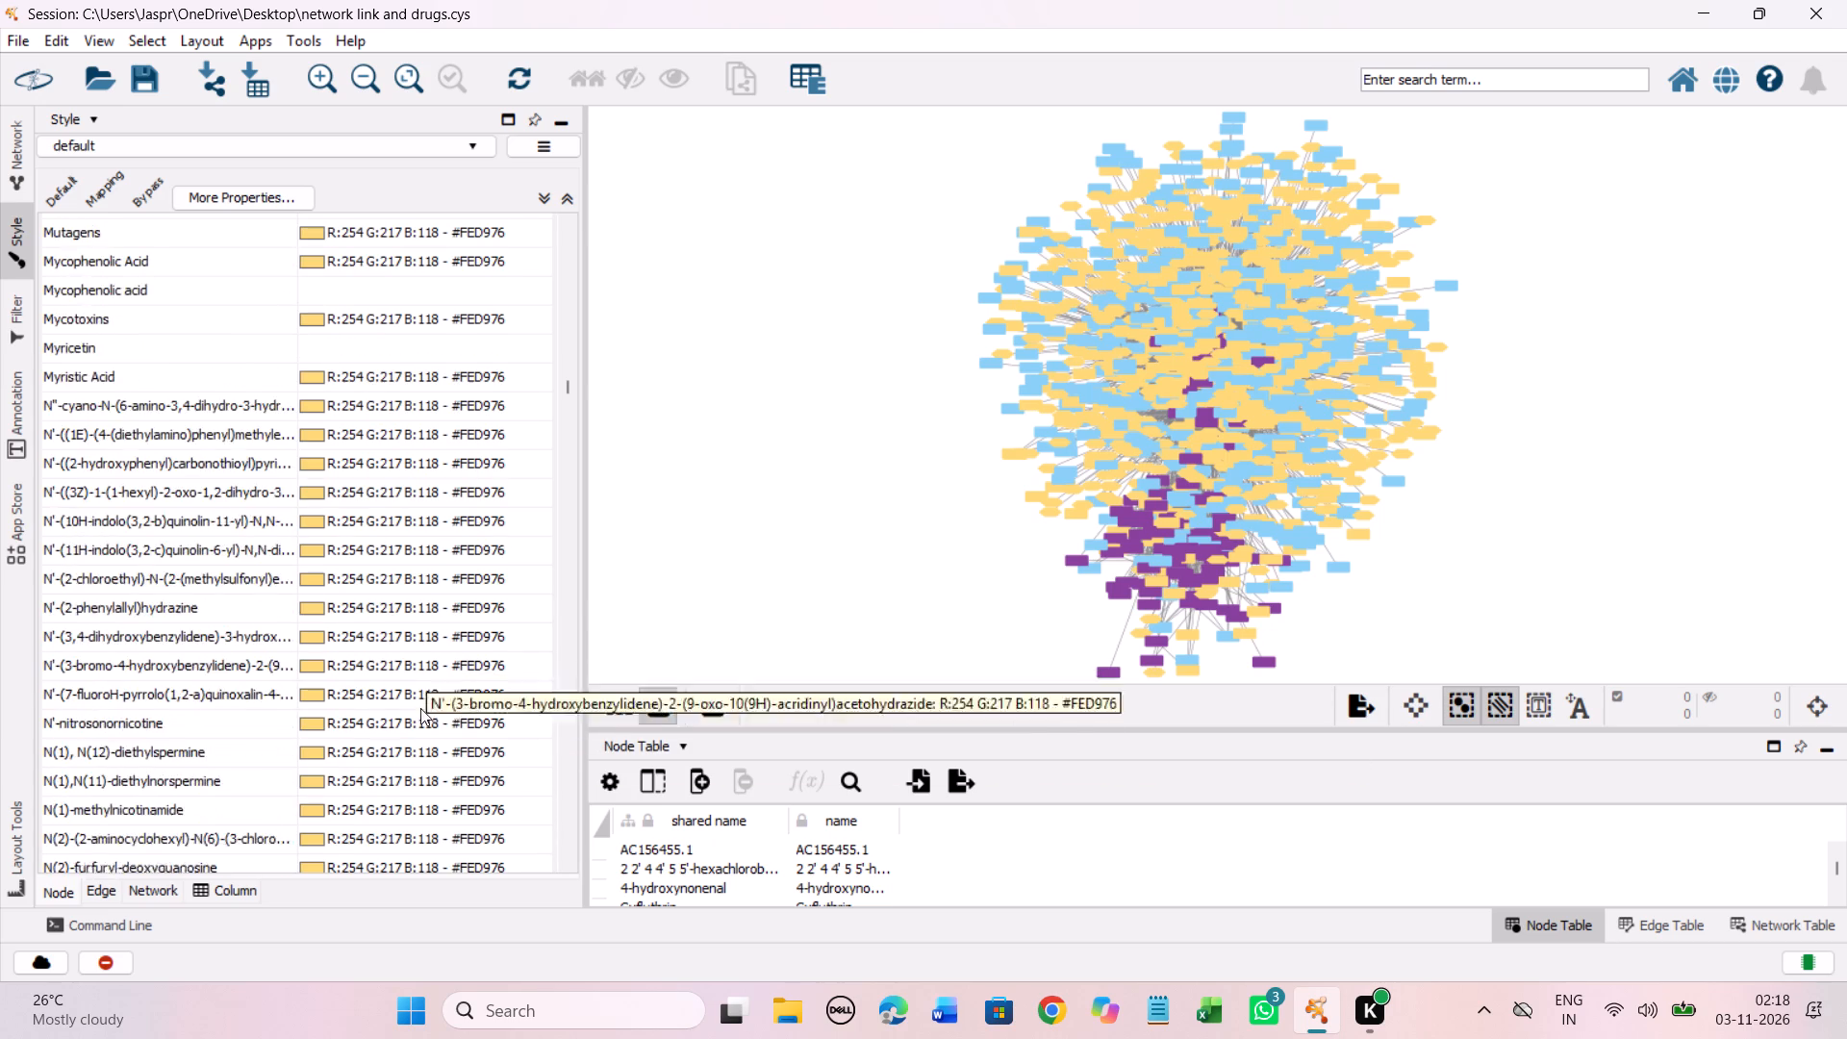
{"action": "scroll", "coordinate": [420, 708], "scroll_direction": "down", "scroll_amount": 20}
{"action": "scroll", "coordinate": [420, 708], "scroll_direction": "down", "scroll_amount": 20}
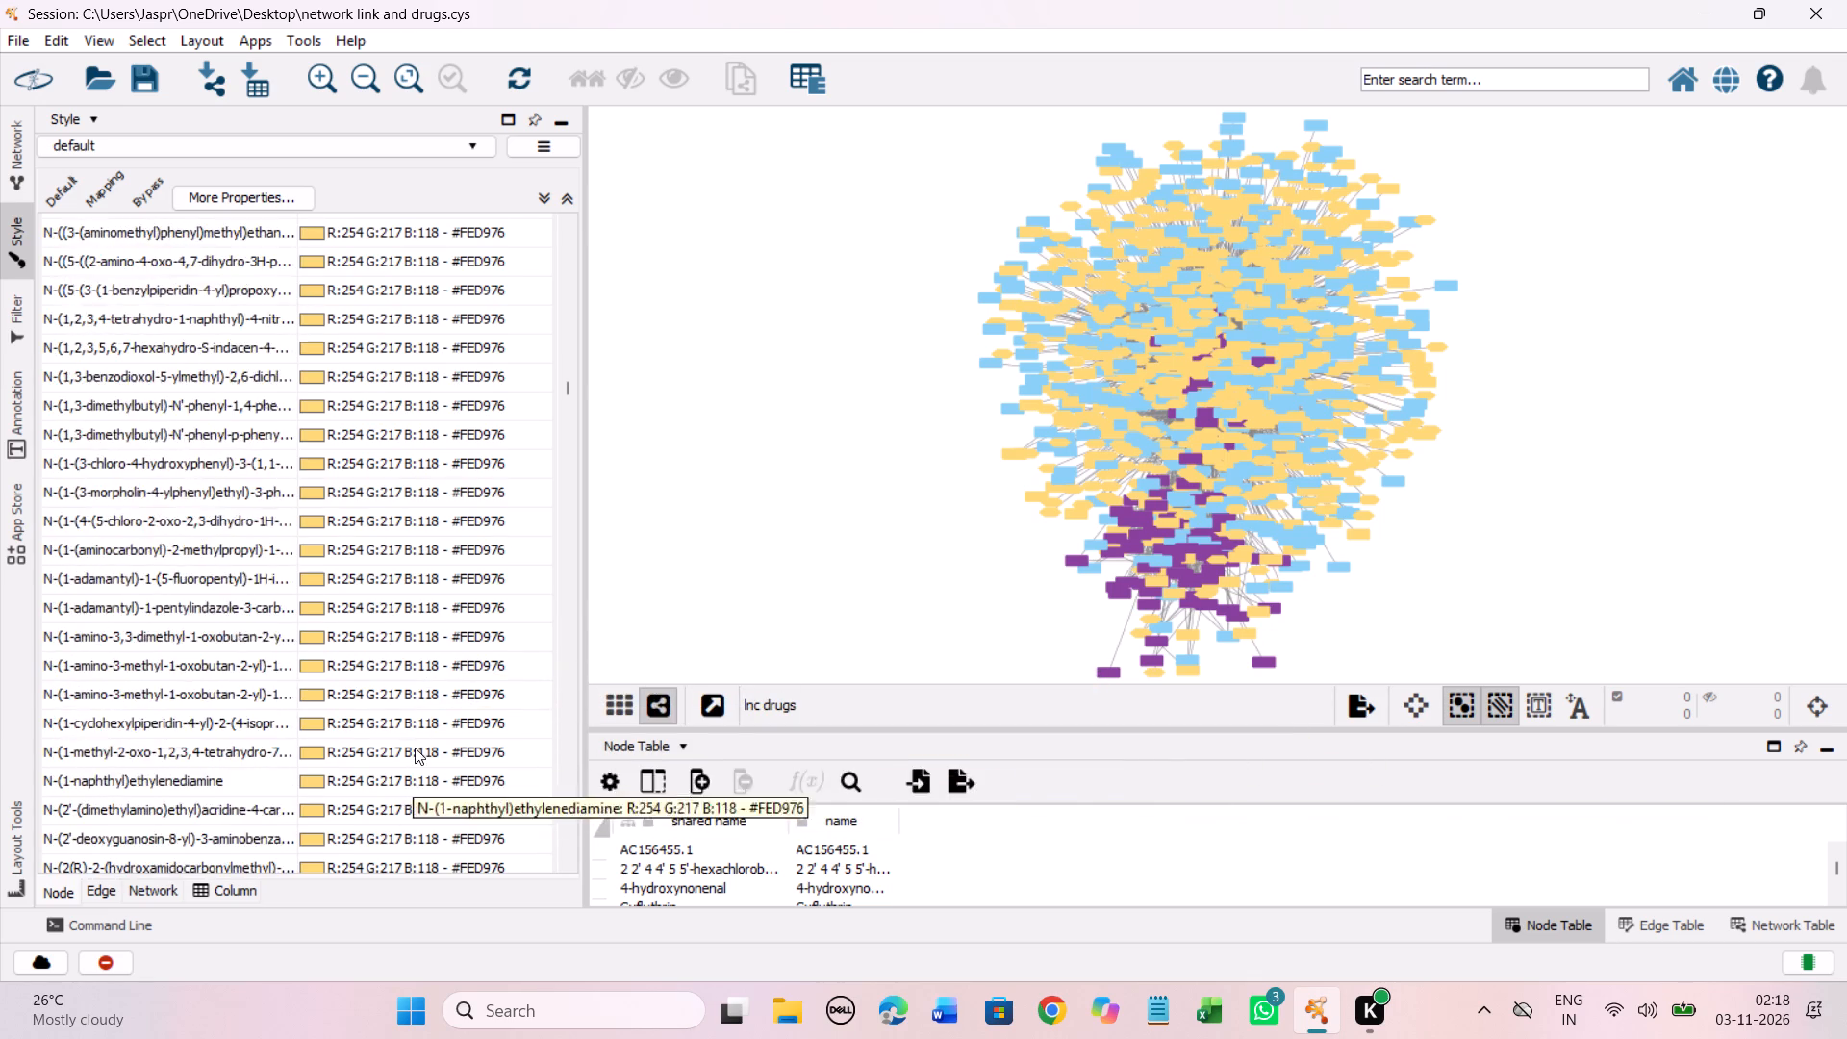
{"action": "scroll", "coordinate": [415, 748], "scroll_direction": "down", "scroll_amount": 20}
{"action": "scroll", "coordinate": [415, 748], "scroll_direction": "down", "scroll_amount": 20}
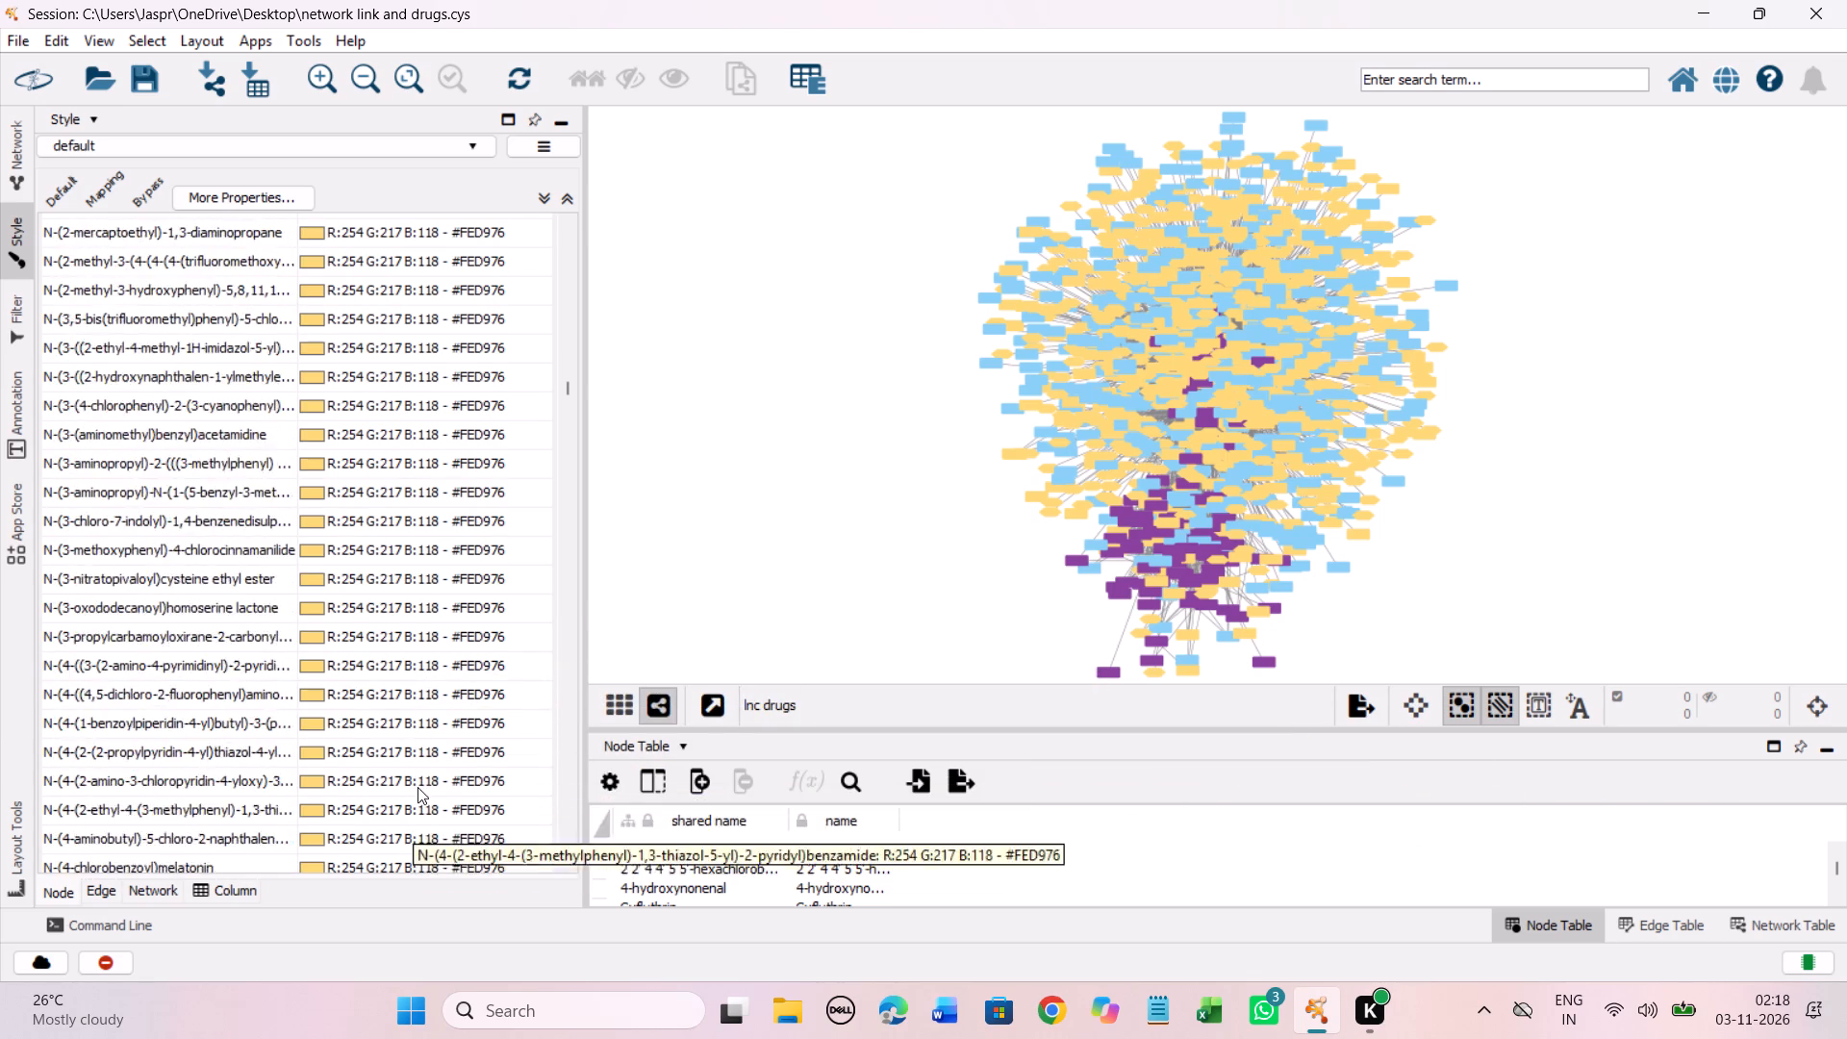
{"action": "scroll", "coordinate": [417, 787], "scroll_direction": "down", "scroll_amount": 20}
{"action": "scroll", "coordinate": [417, 787], "scroll_direction": "down", "scroll_amount": 20}
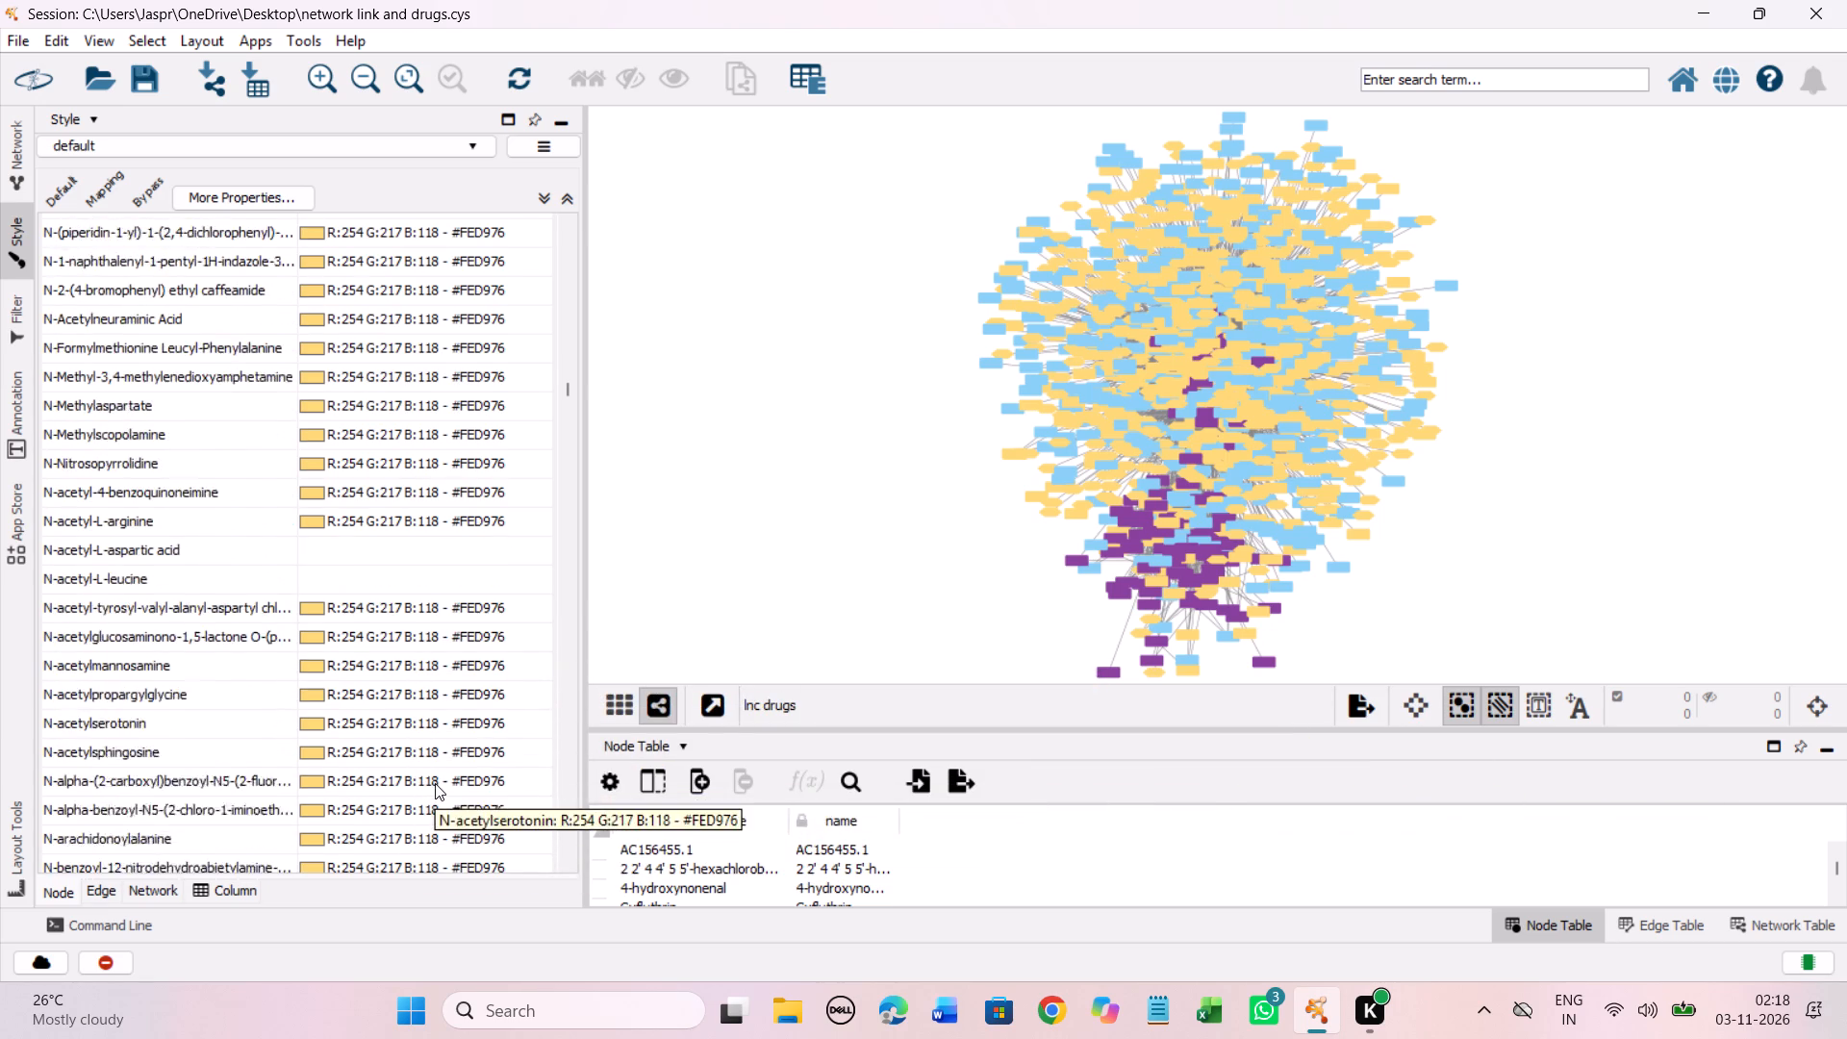
{"action": "scroll", "coordinate": [435, 783], "scroll_direction": "down", "scroll_amount": 20}
{"action": "scroll", "coordinate": [435, 783], "scroll_direction": "down", "scroll_amount": 15}
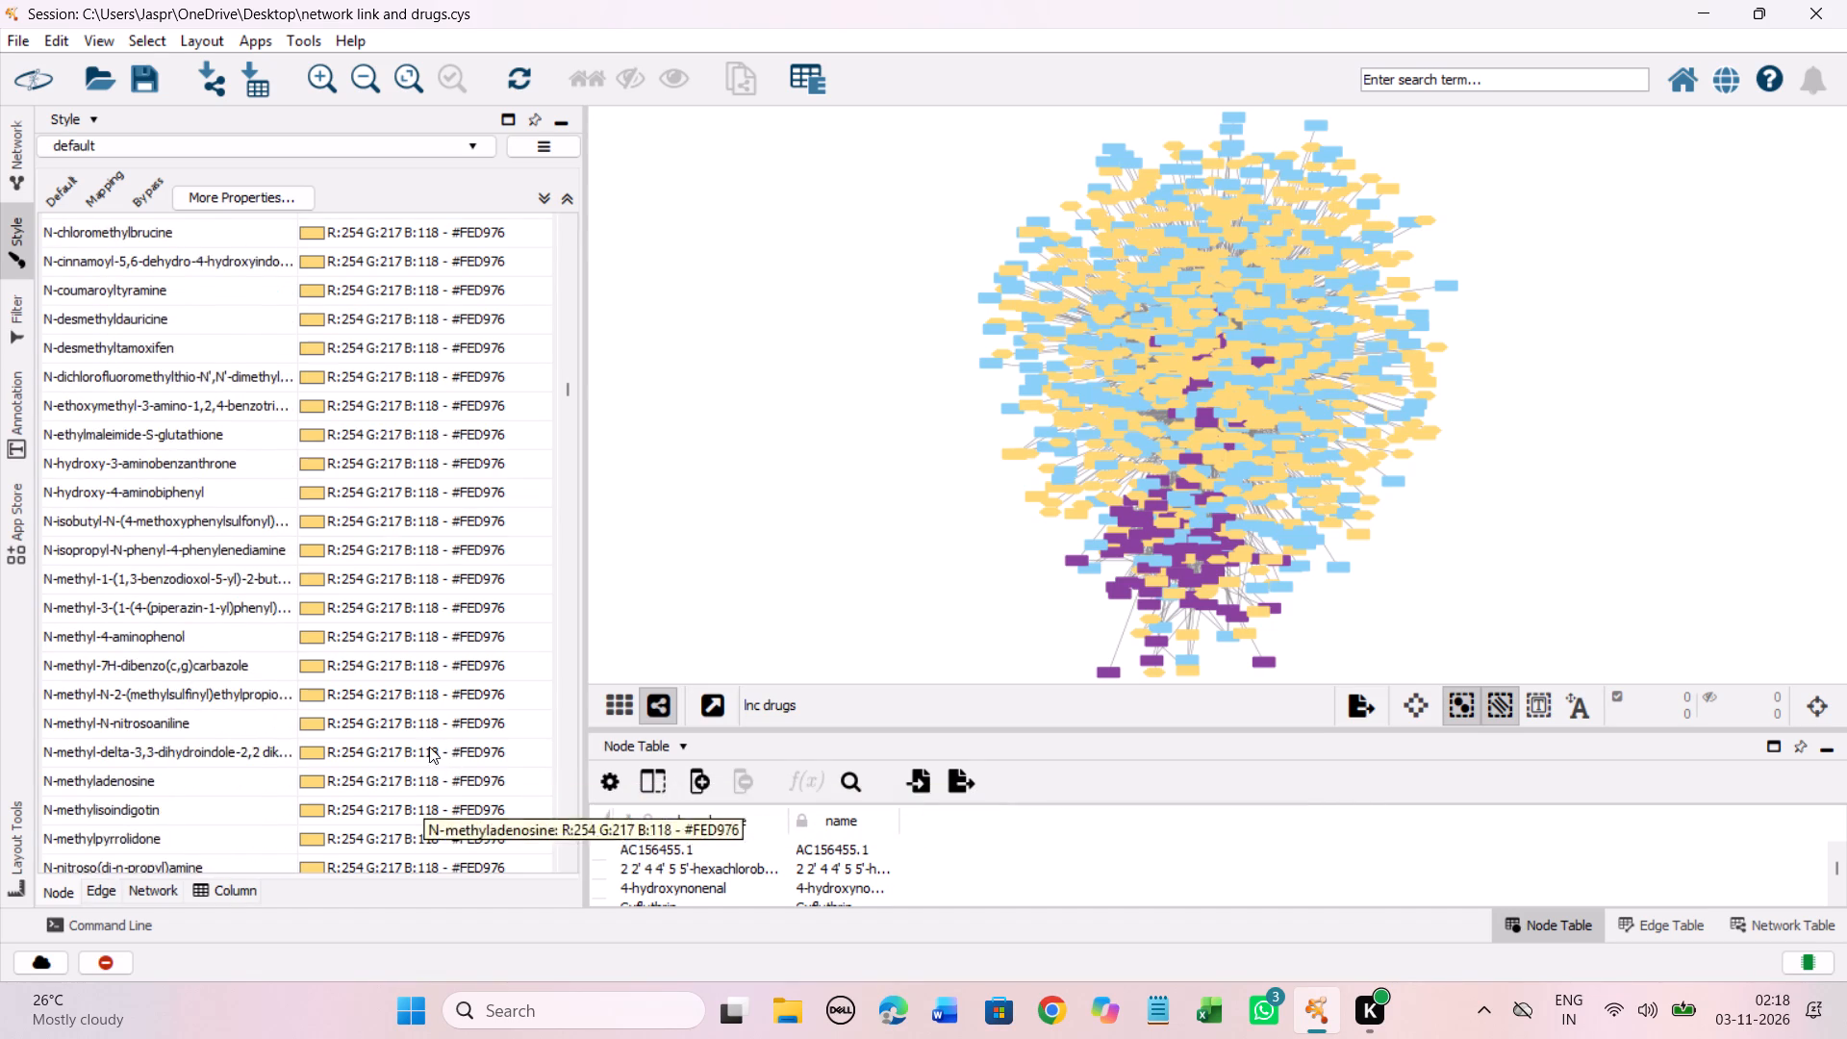
{"action": "scroll", "coordinate": [433, 730], "scroll_direction": "down", "scroll_amount": 18}
{"action": "scroll", "coordinate": [390, 741], "scroll_direction": "down", "scroll_amount": 8}
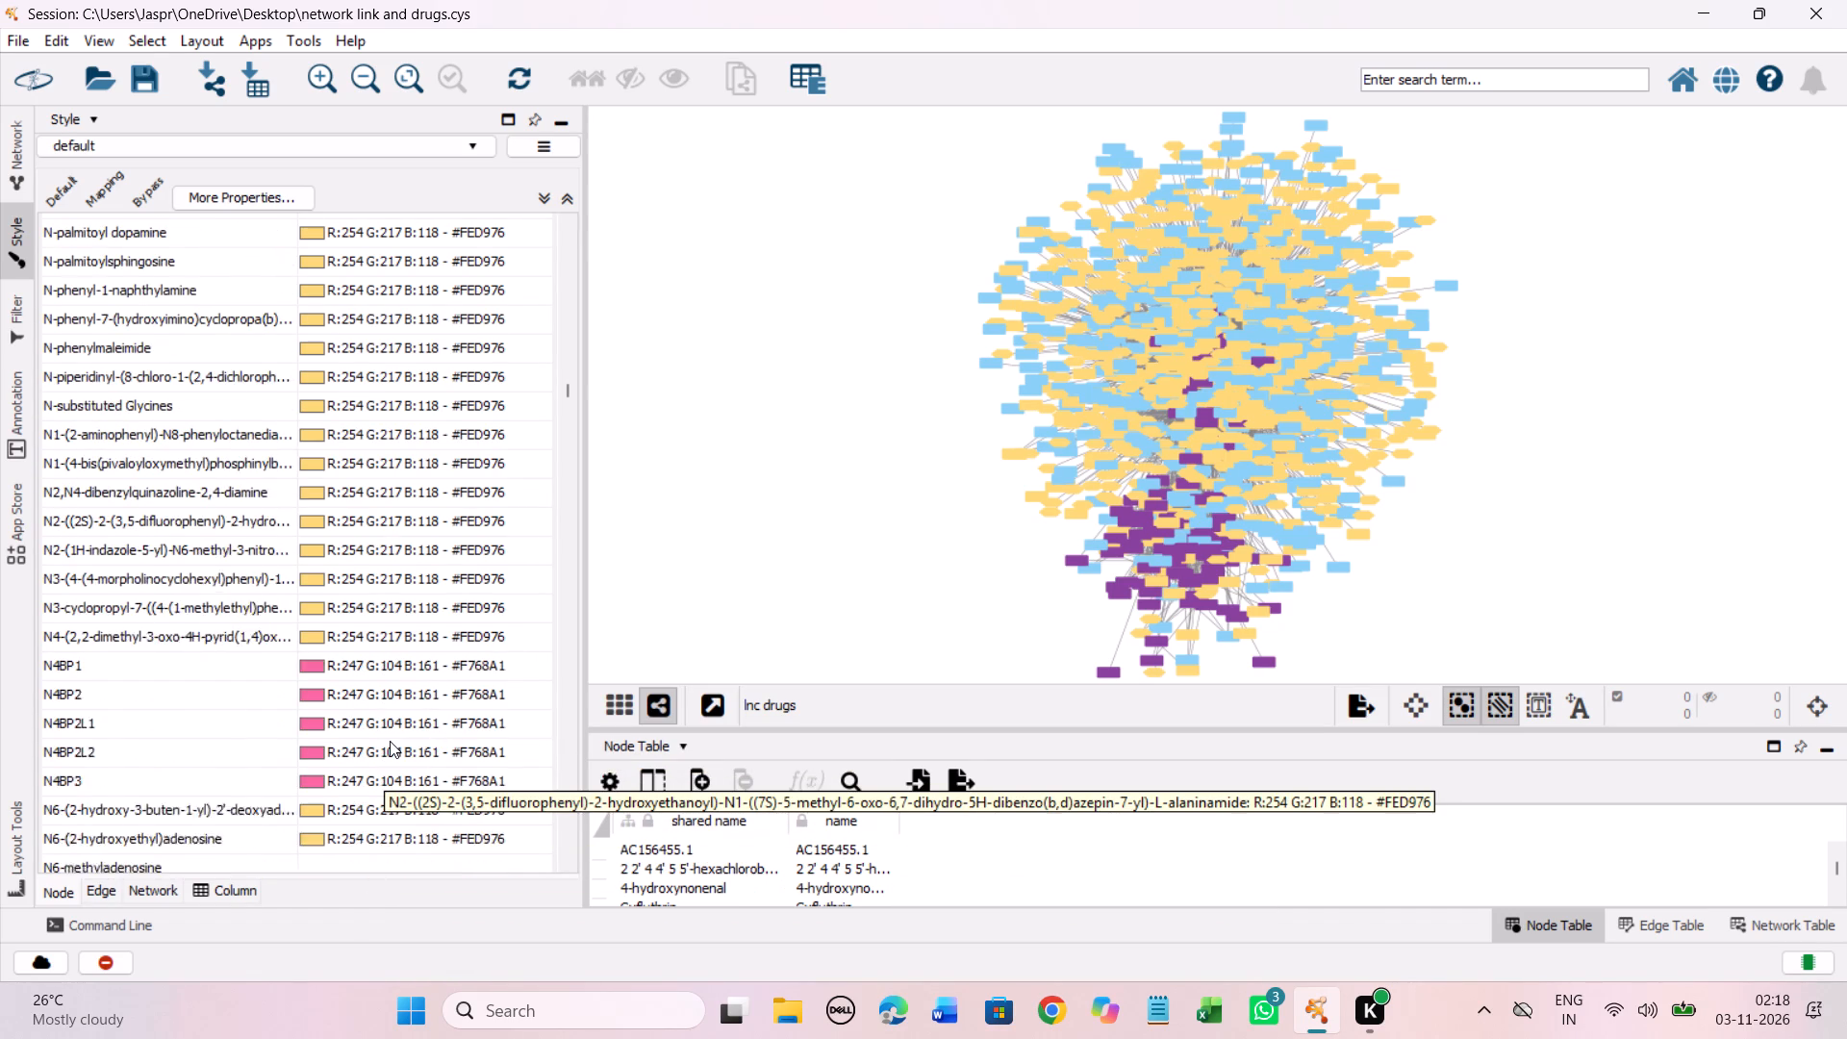
{"action": "scroll", "coordinate": [390, 741], "scroll_direction": "down", "scroll_amount": 1}
{"action": "scroll", "coordinate": [390, 741], "scroll_direction": "up", "scroll_amount": 3}
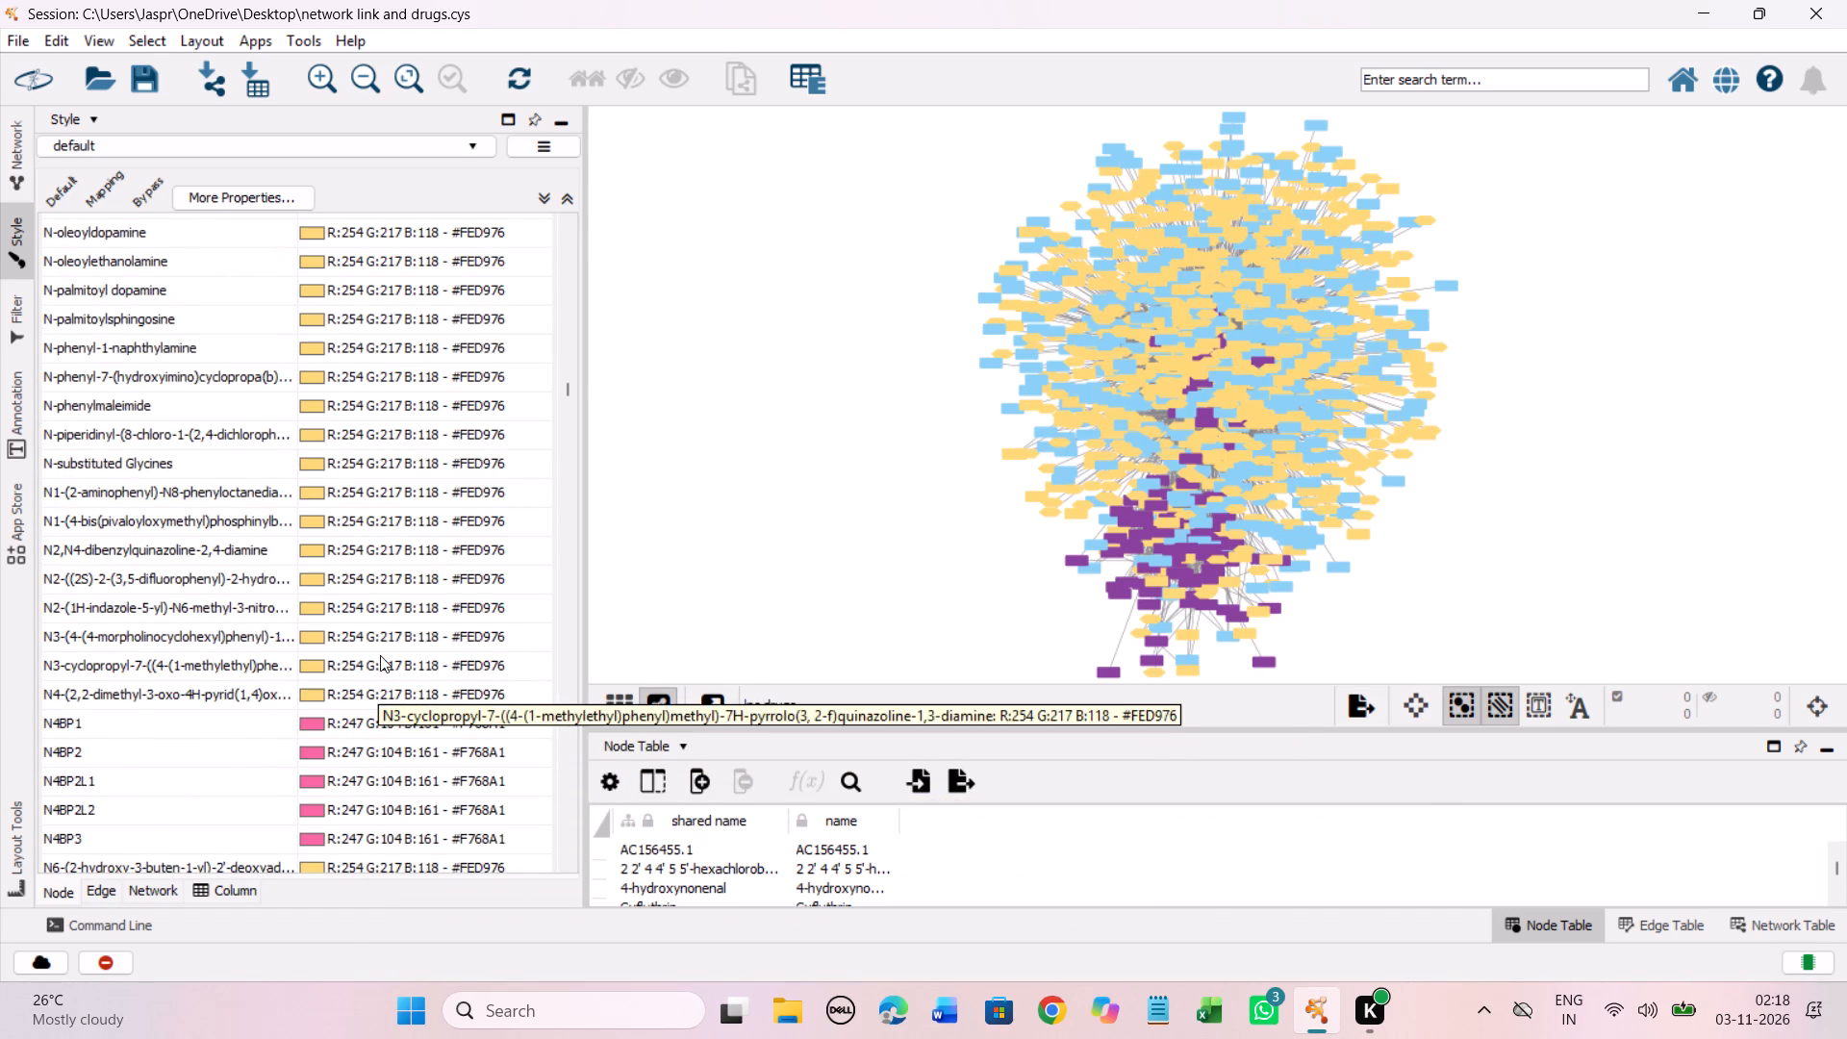
{"action": "left_click", "coordinate": [380, 642], "text": "shift"}
{"action": "right_click", "coordinate": [380, 642]}
{"action": "left_click", "coordinate": [670, 653]}
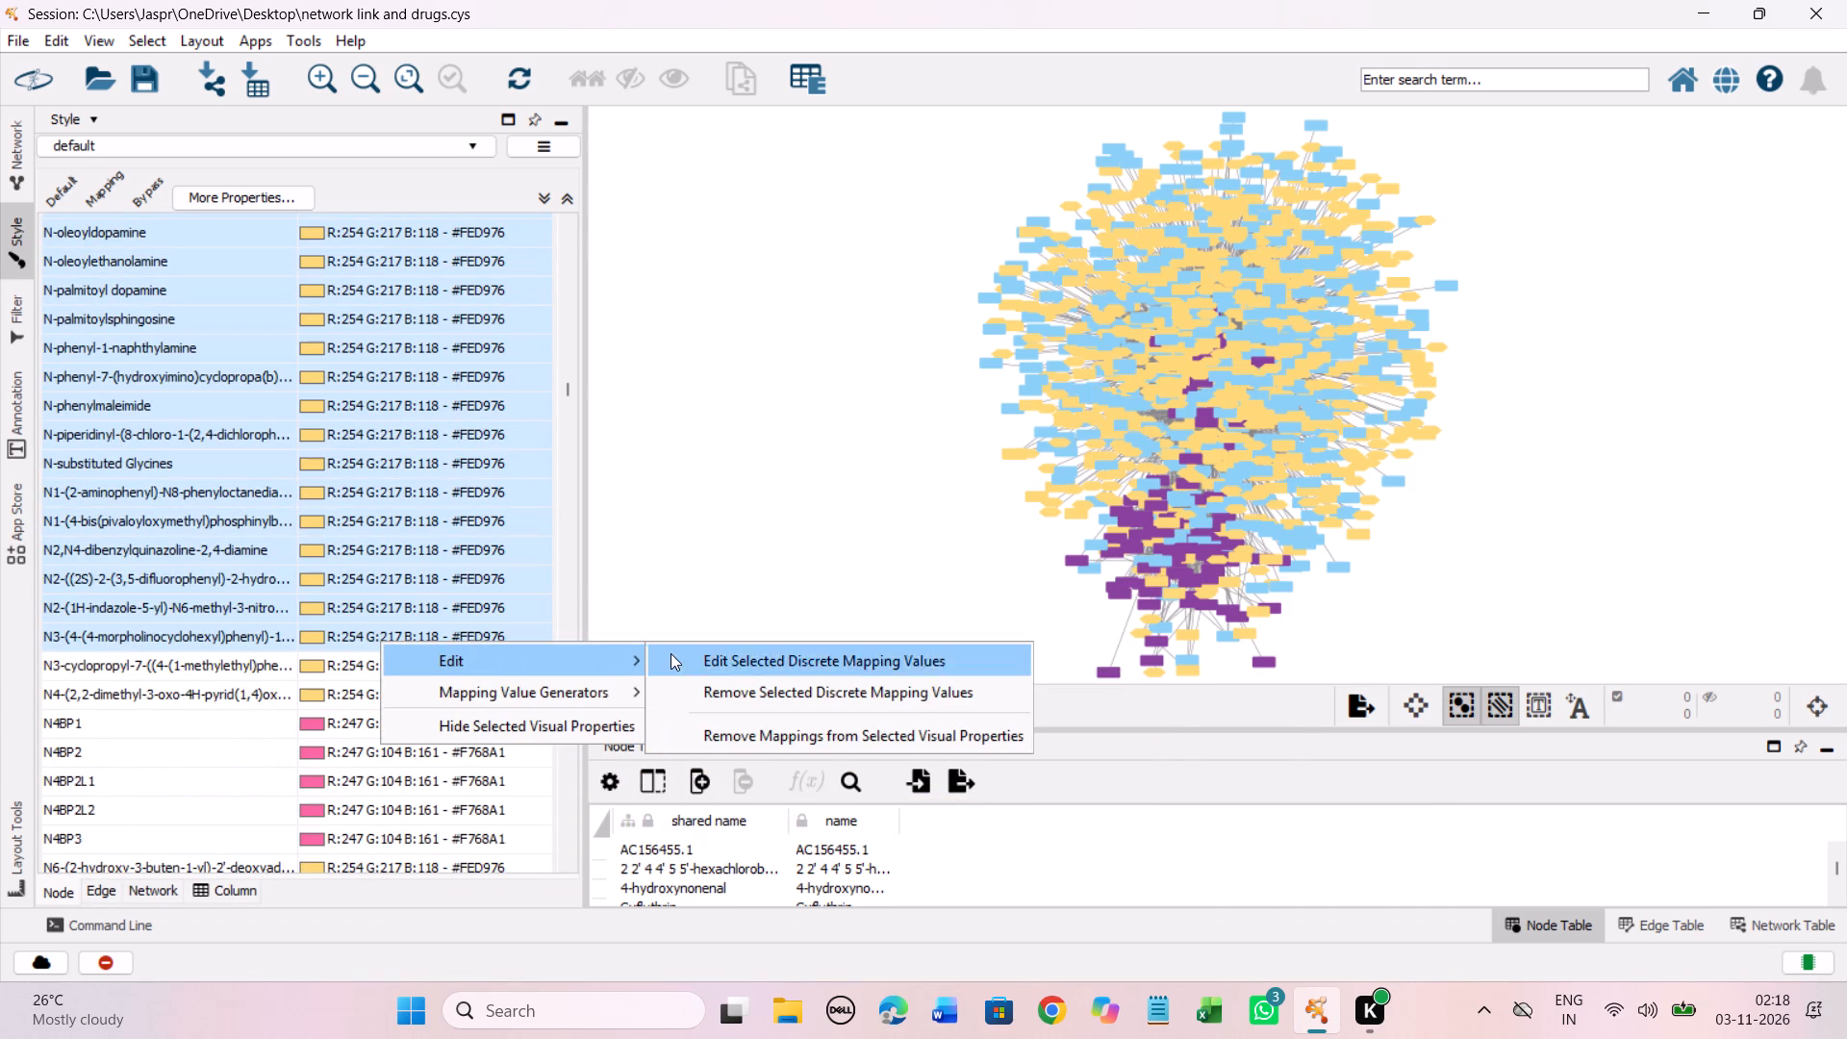
{"action": "left_click_drag", "start_coordinate": [453, 548], "coordinate": [431, 421]}
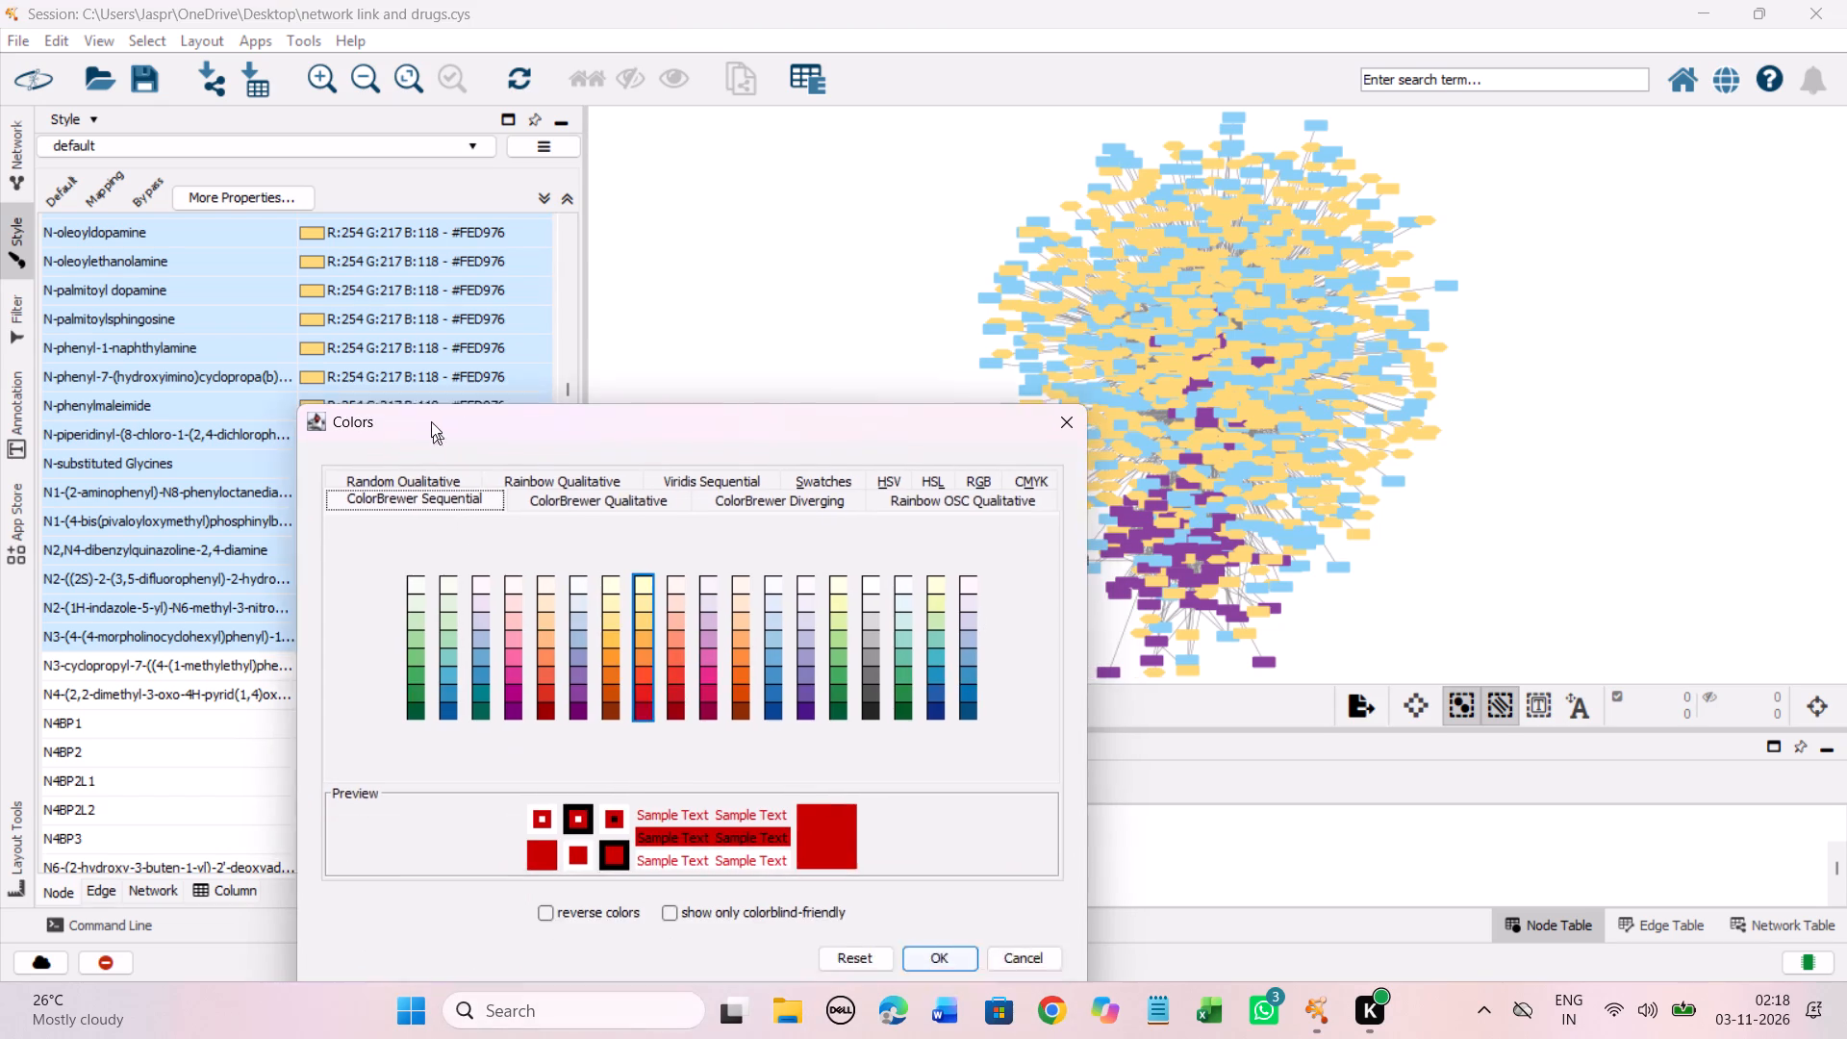
{"action": "left_click_drag", "start_coordinate": [431, 421], "coordinate": [404, 97]}
{"action": "left_click", "coordinate": [611, 283]}
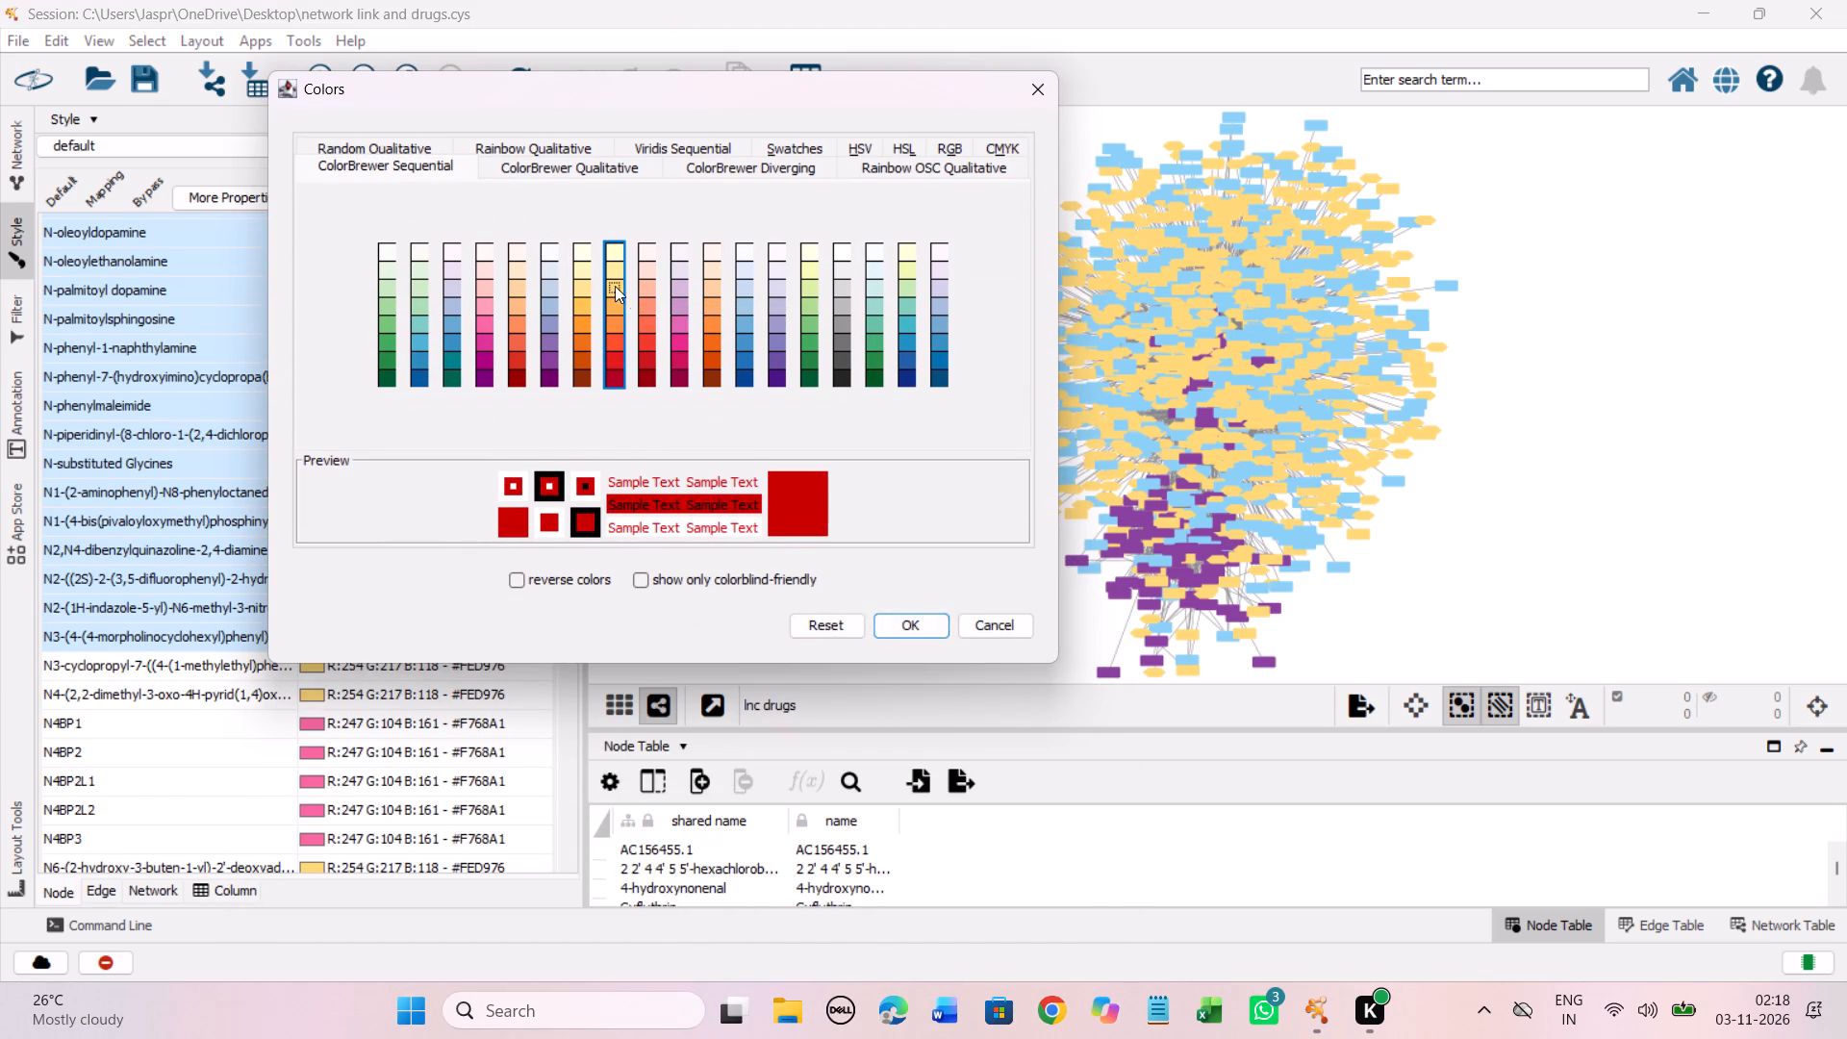
{"action": "left_click", "coordinate": [933, 625]}
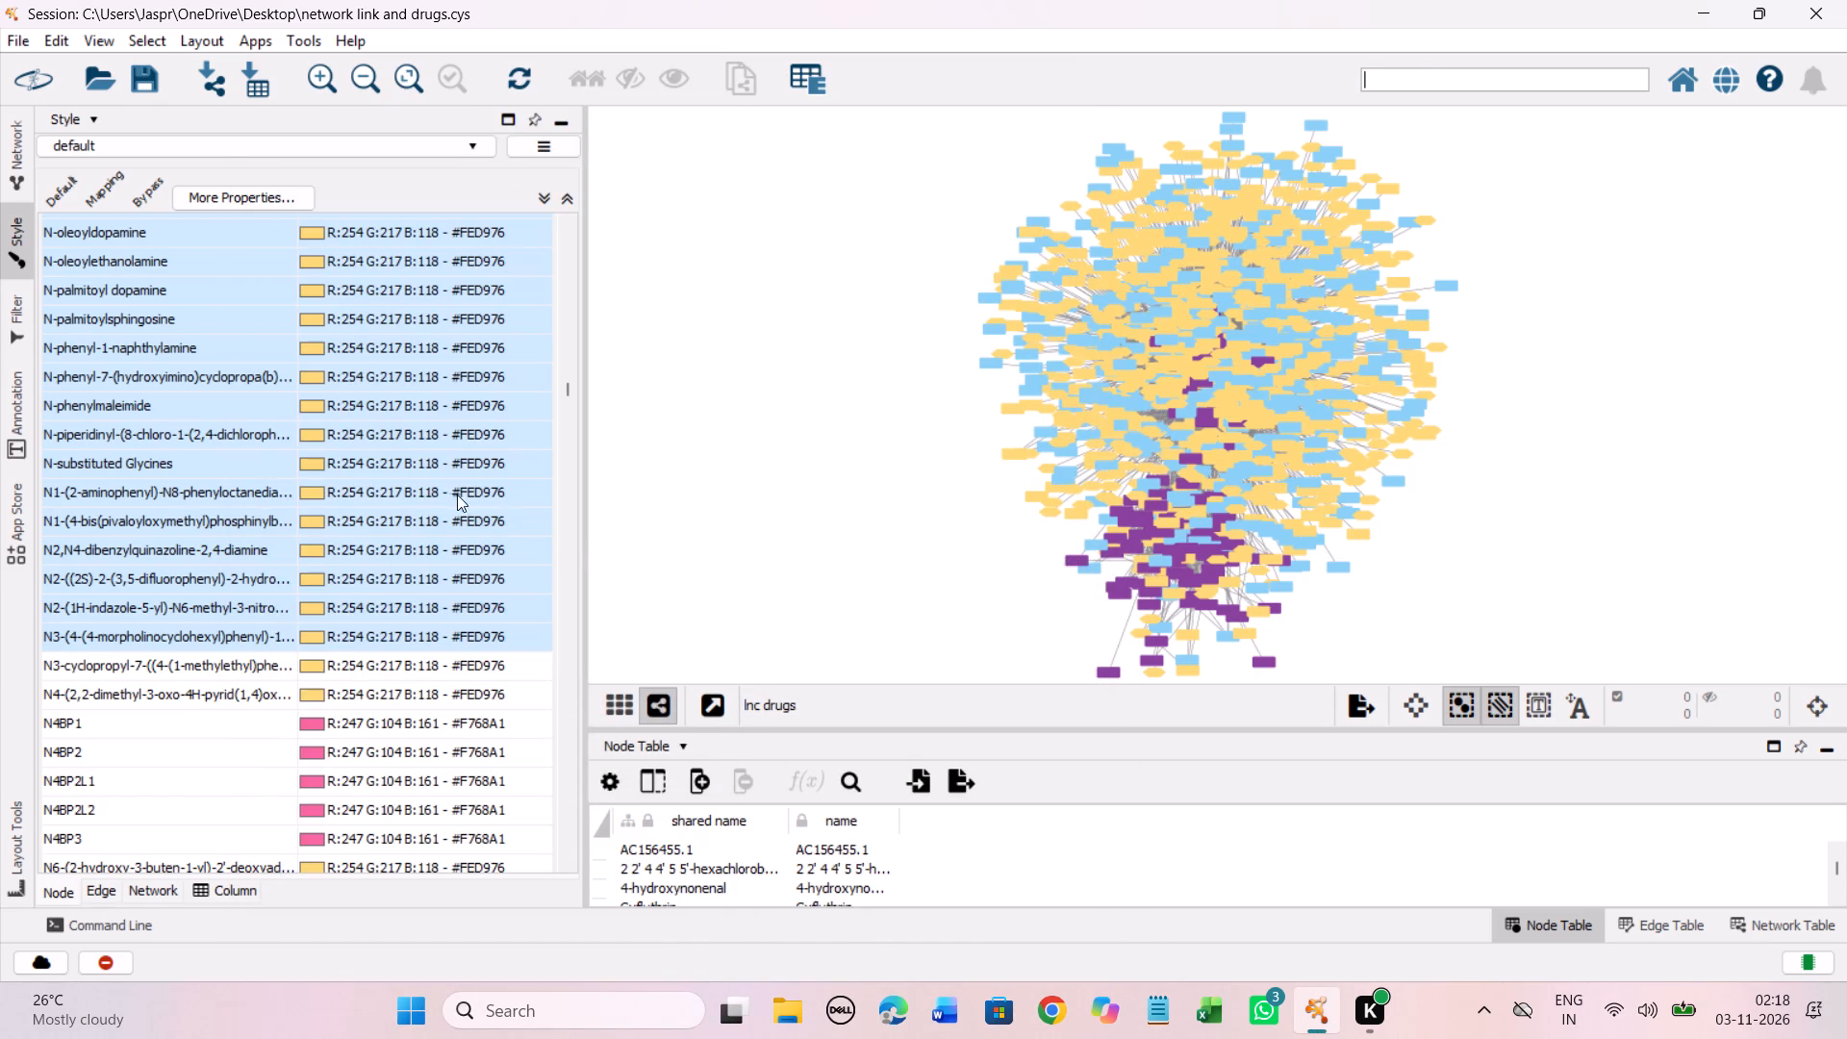
Set the color of the unmapped drug N6-methyladenosine, listed after the N4BP genes, to #FED976.
{"action": "scroll", "coordinate": [450, 494], "scroll_direction": "down", "scroll_amount": 6}
{"action": "scroll", "coordinate": [450, 494], "scroll_direction": "up", "scroll_amount": 1}
{"action": "scroll", "coordinate": [450, 494], "scroll_direction": "down", "scroll_amount": 11}
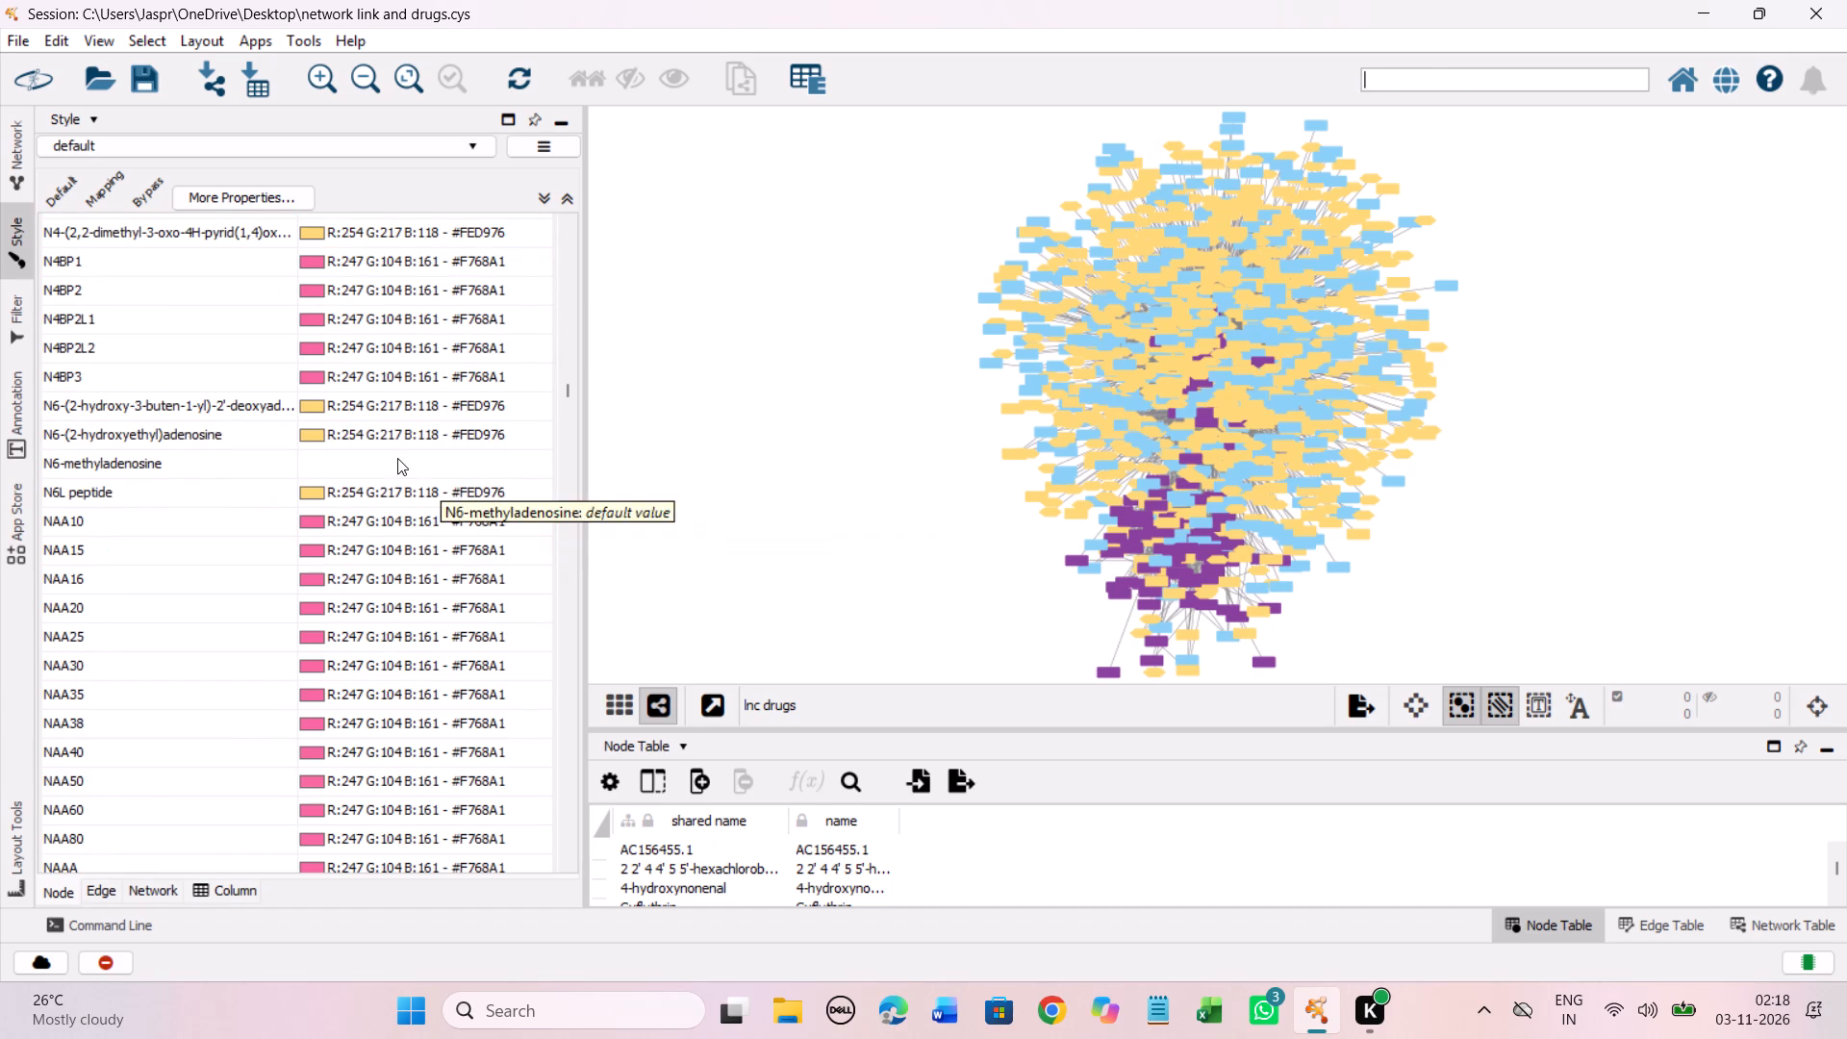
{"action": "left_click", "coordinate": [397, 458]}
{"action": "right_click", "coordinate": [397, 458]}
{"action": "left_click", "coordinate": [769, 469]}
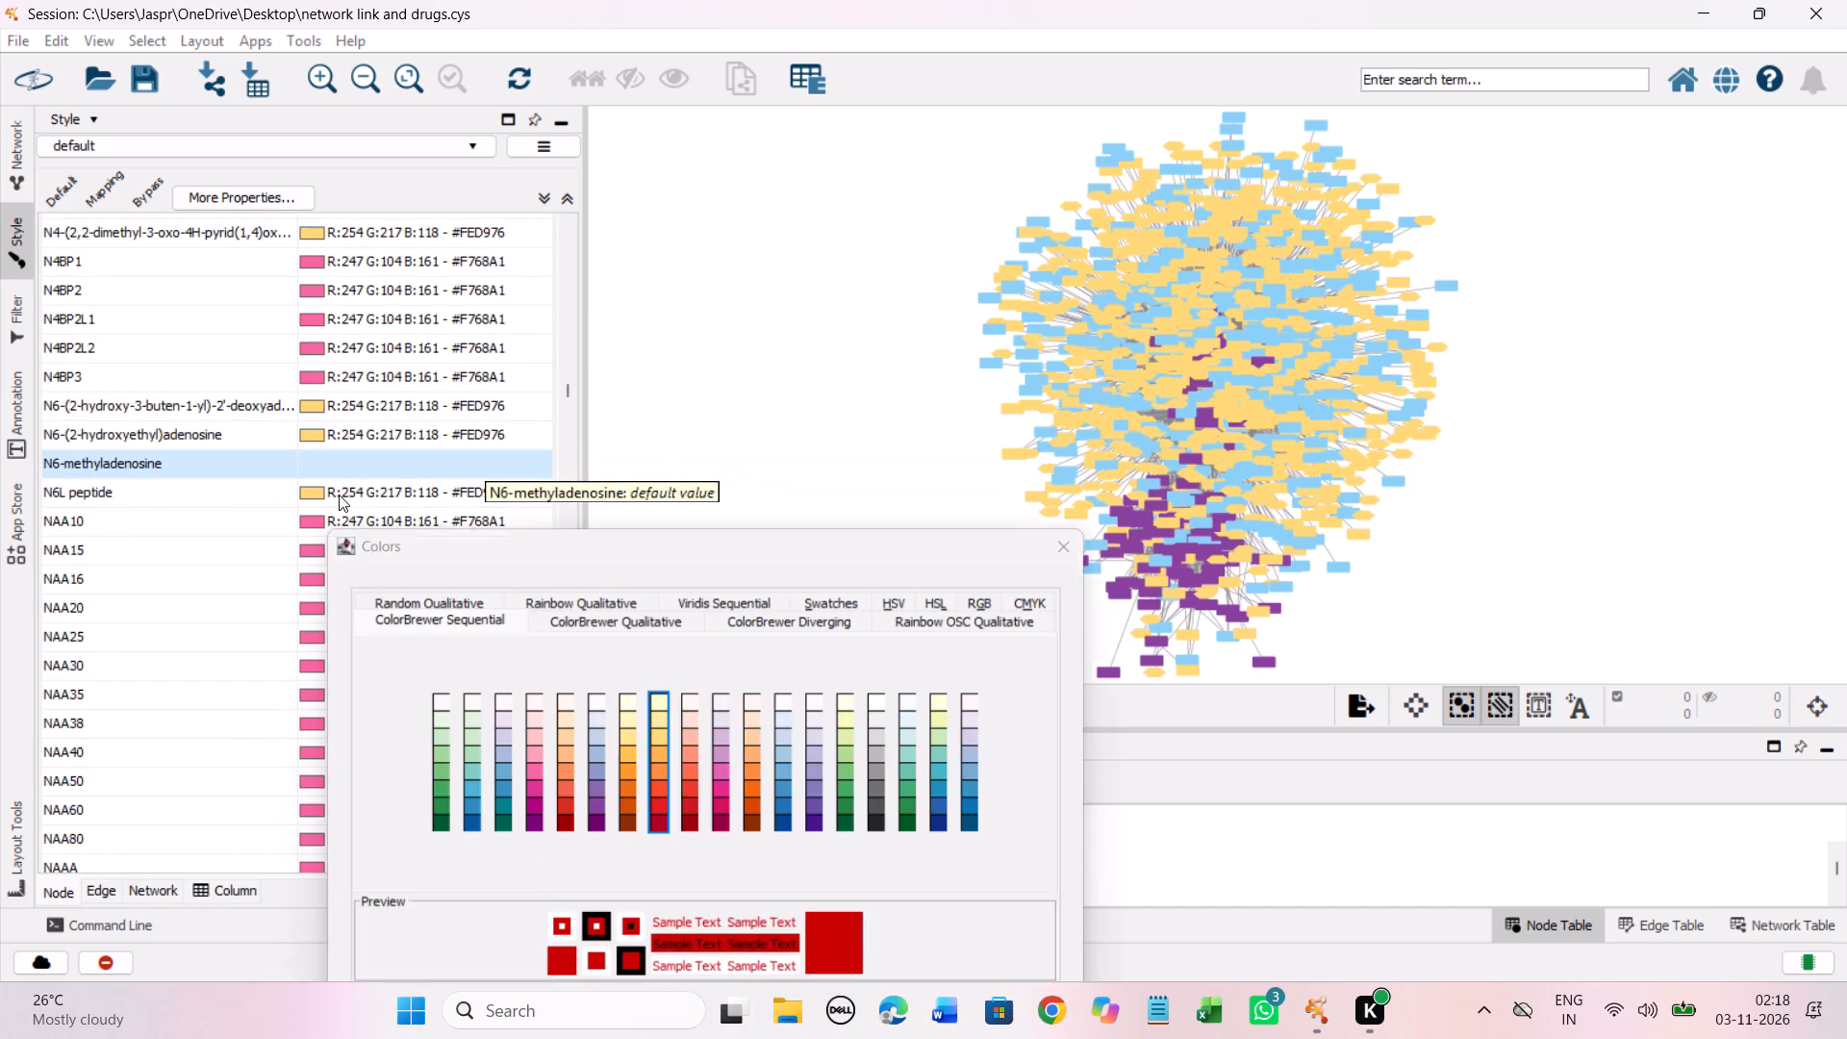
{"action": "left_click_drag", "start_coordinate": [388, 541], "coordinate": [340, 273]}
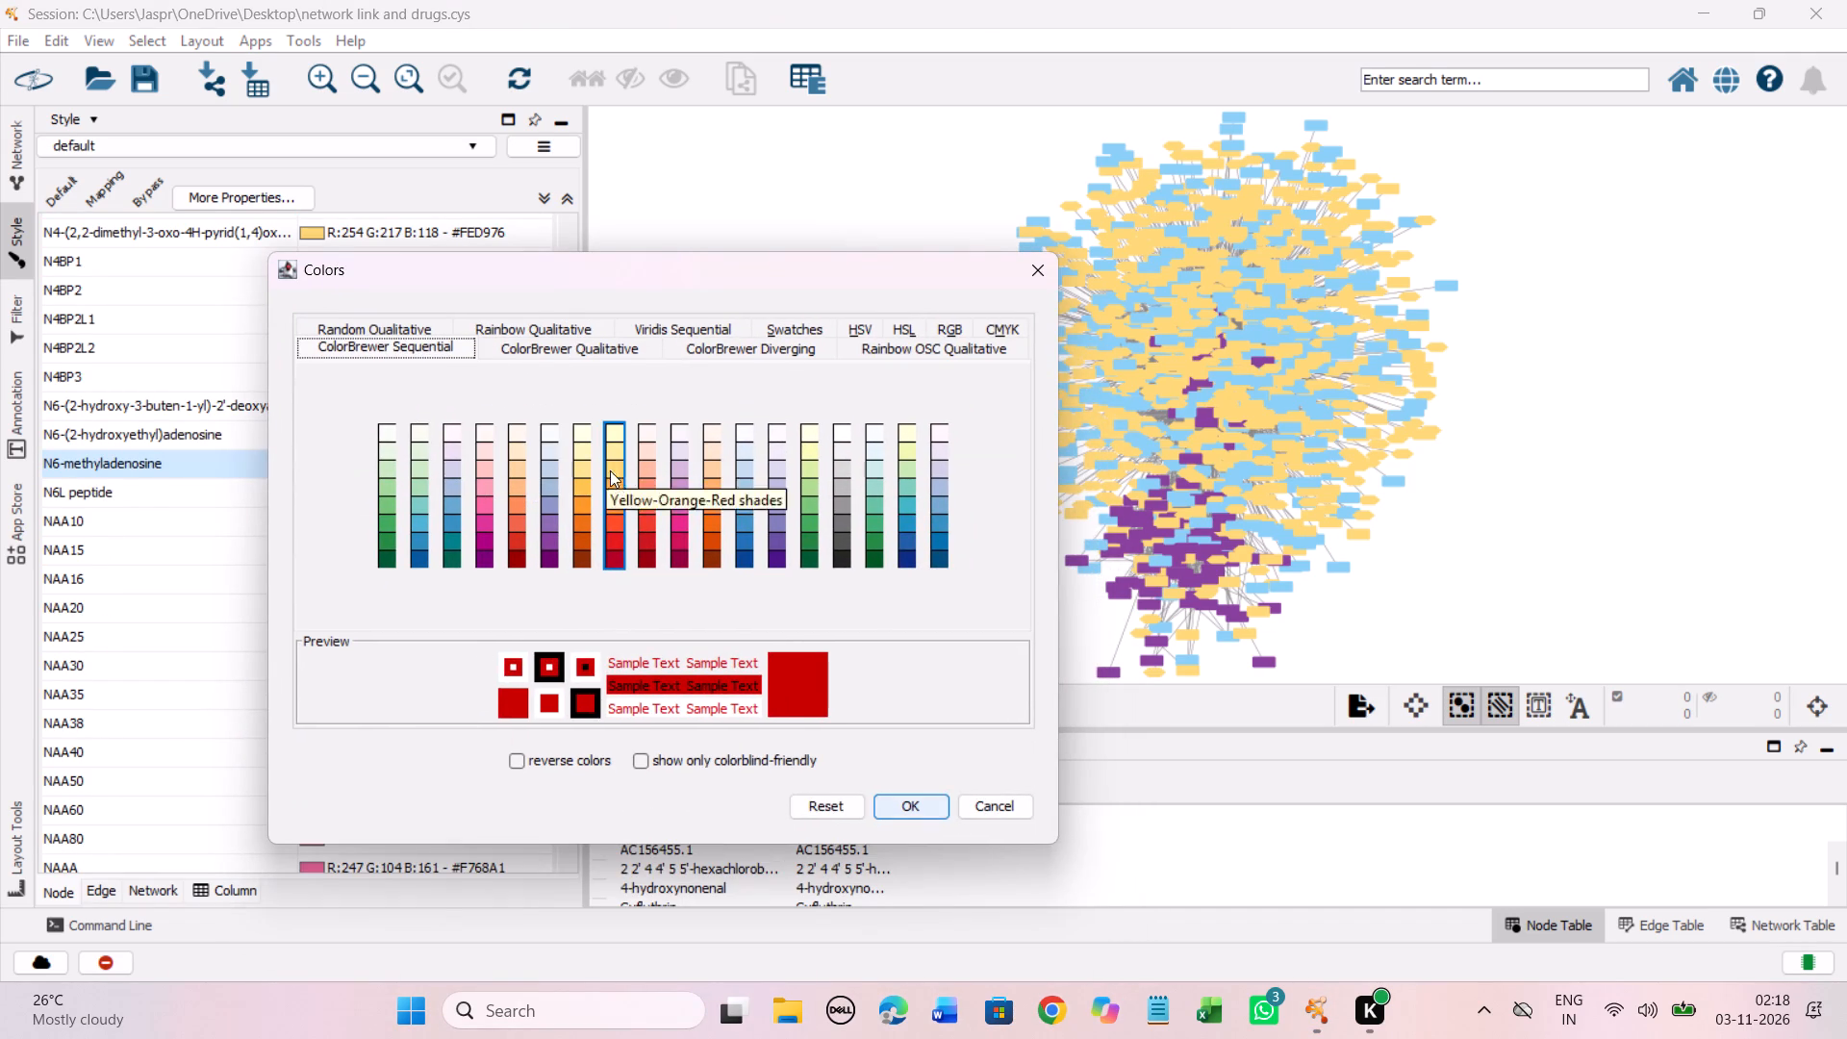
{"action": "left_click", "coordinate": [615, 477]}
{"action": "left_click", "coordinate": [616, 464]}
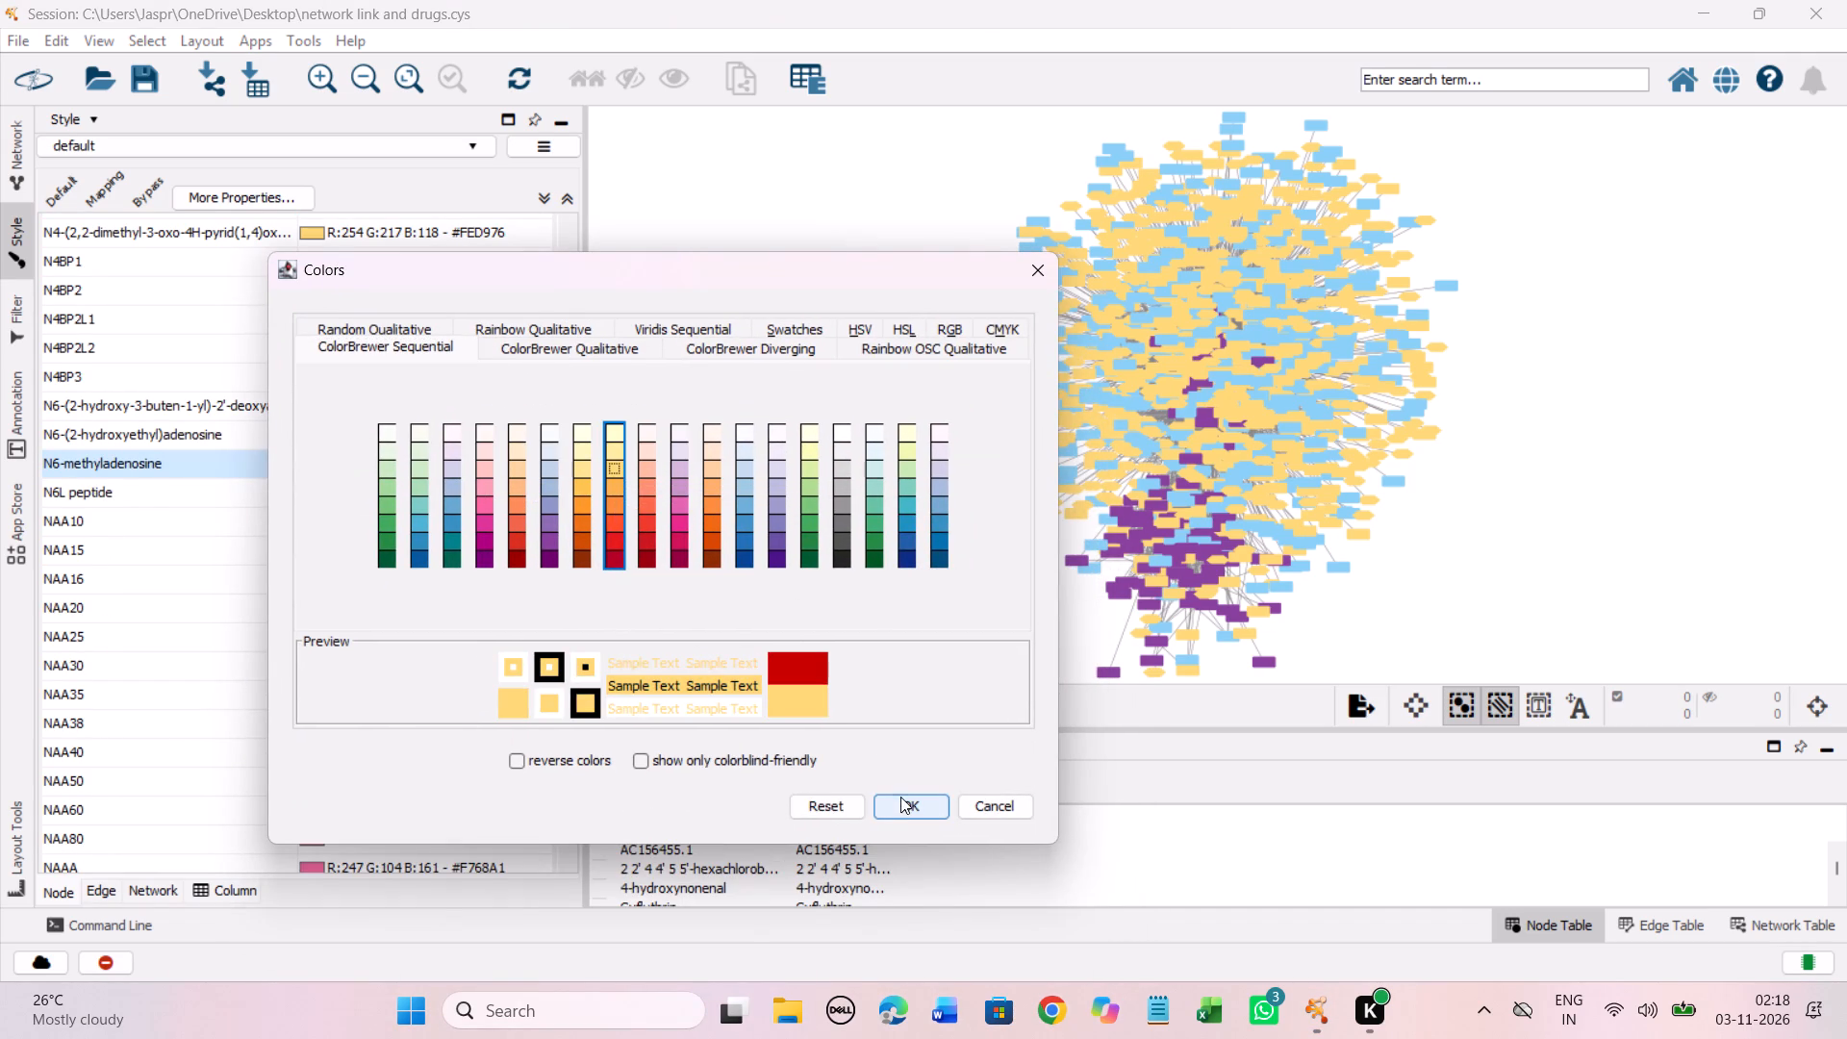
{"action": "left_click", "coordinate": [899, 799]}
Check the color mapping entries after N6-methyladenosine, from the NAA genes through the NRXN genes, for unmapped drugs.
{"action": "scroll", "coordinate": [340, 473], "scroll_direction": "down", "scroll_amount": 19}
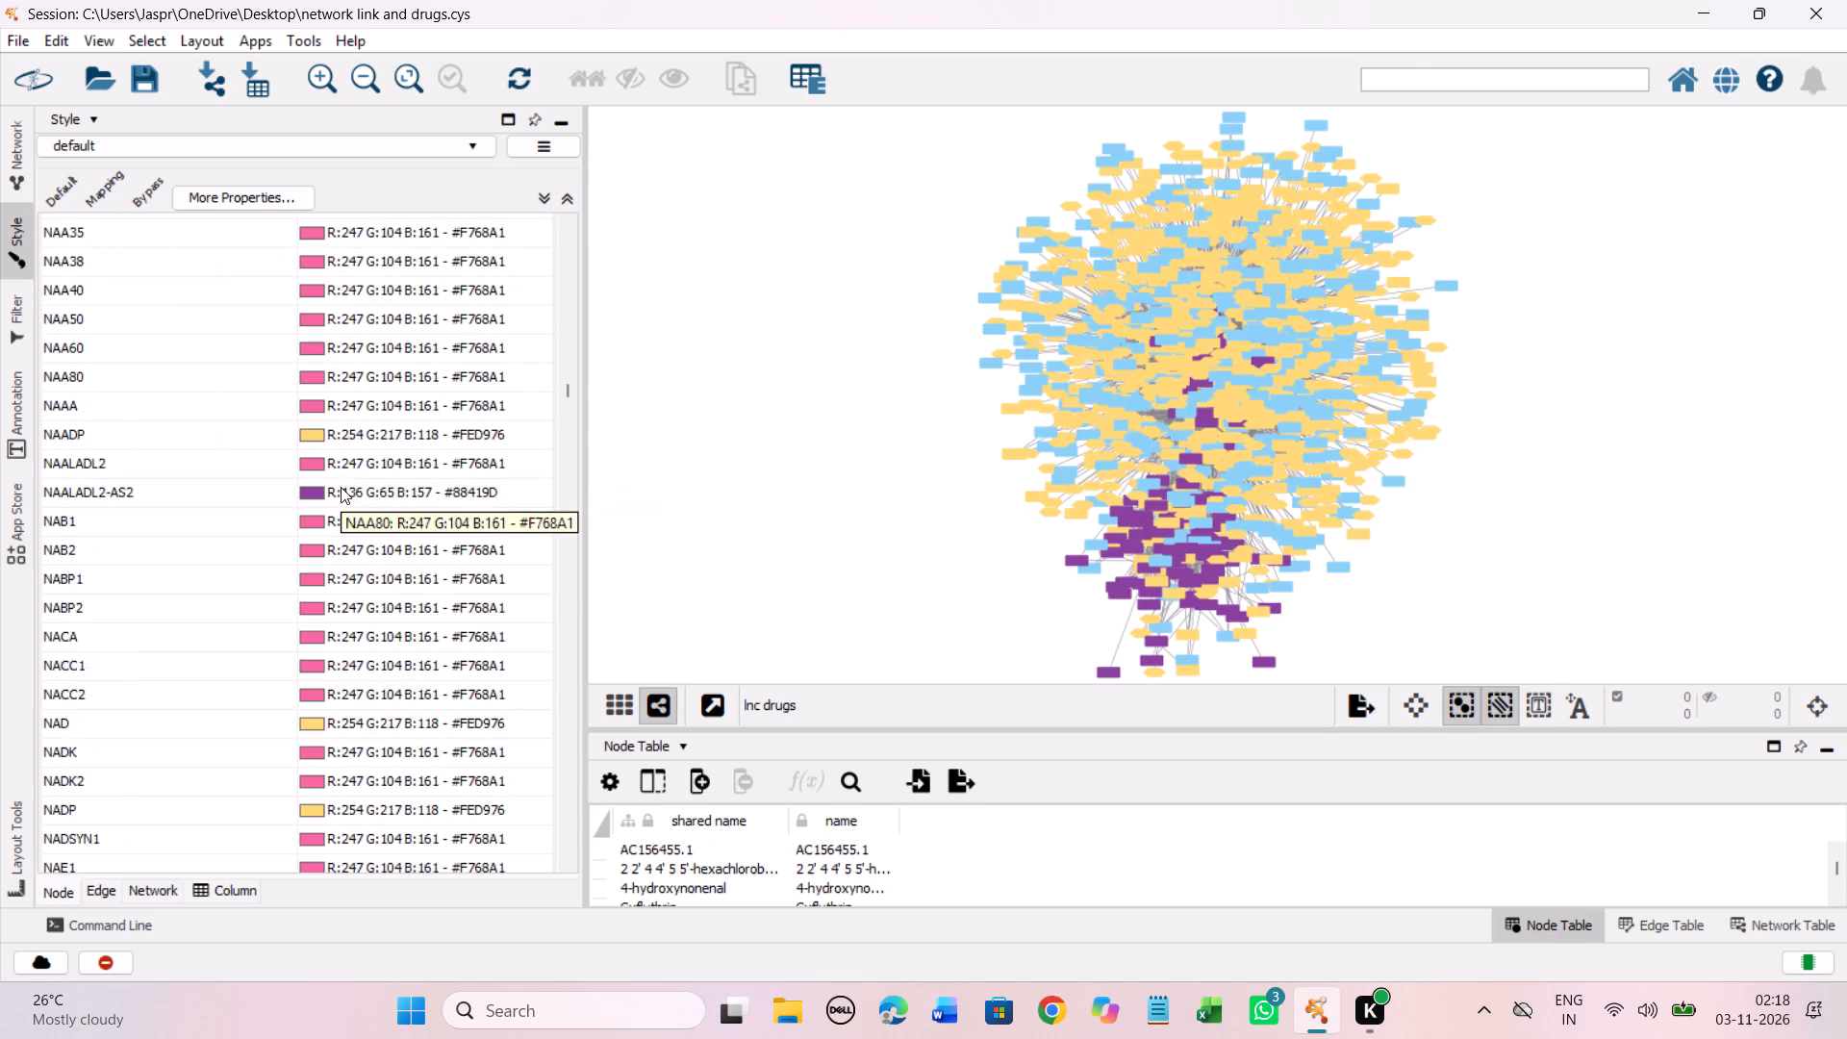
{"action": "scroll", "coordinate": [341, 487], "scroll_direction": "down", "scroll_amount": 16}
{"action": "scroll", "coordinate": [349, 465], "scroll_direction": "up", "scroll_amount": 6}
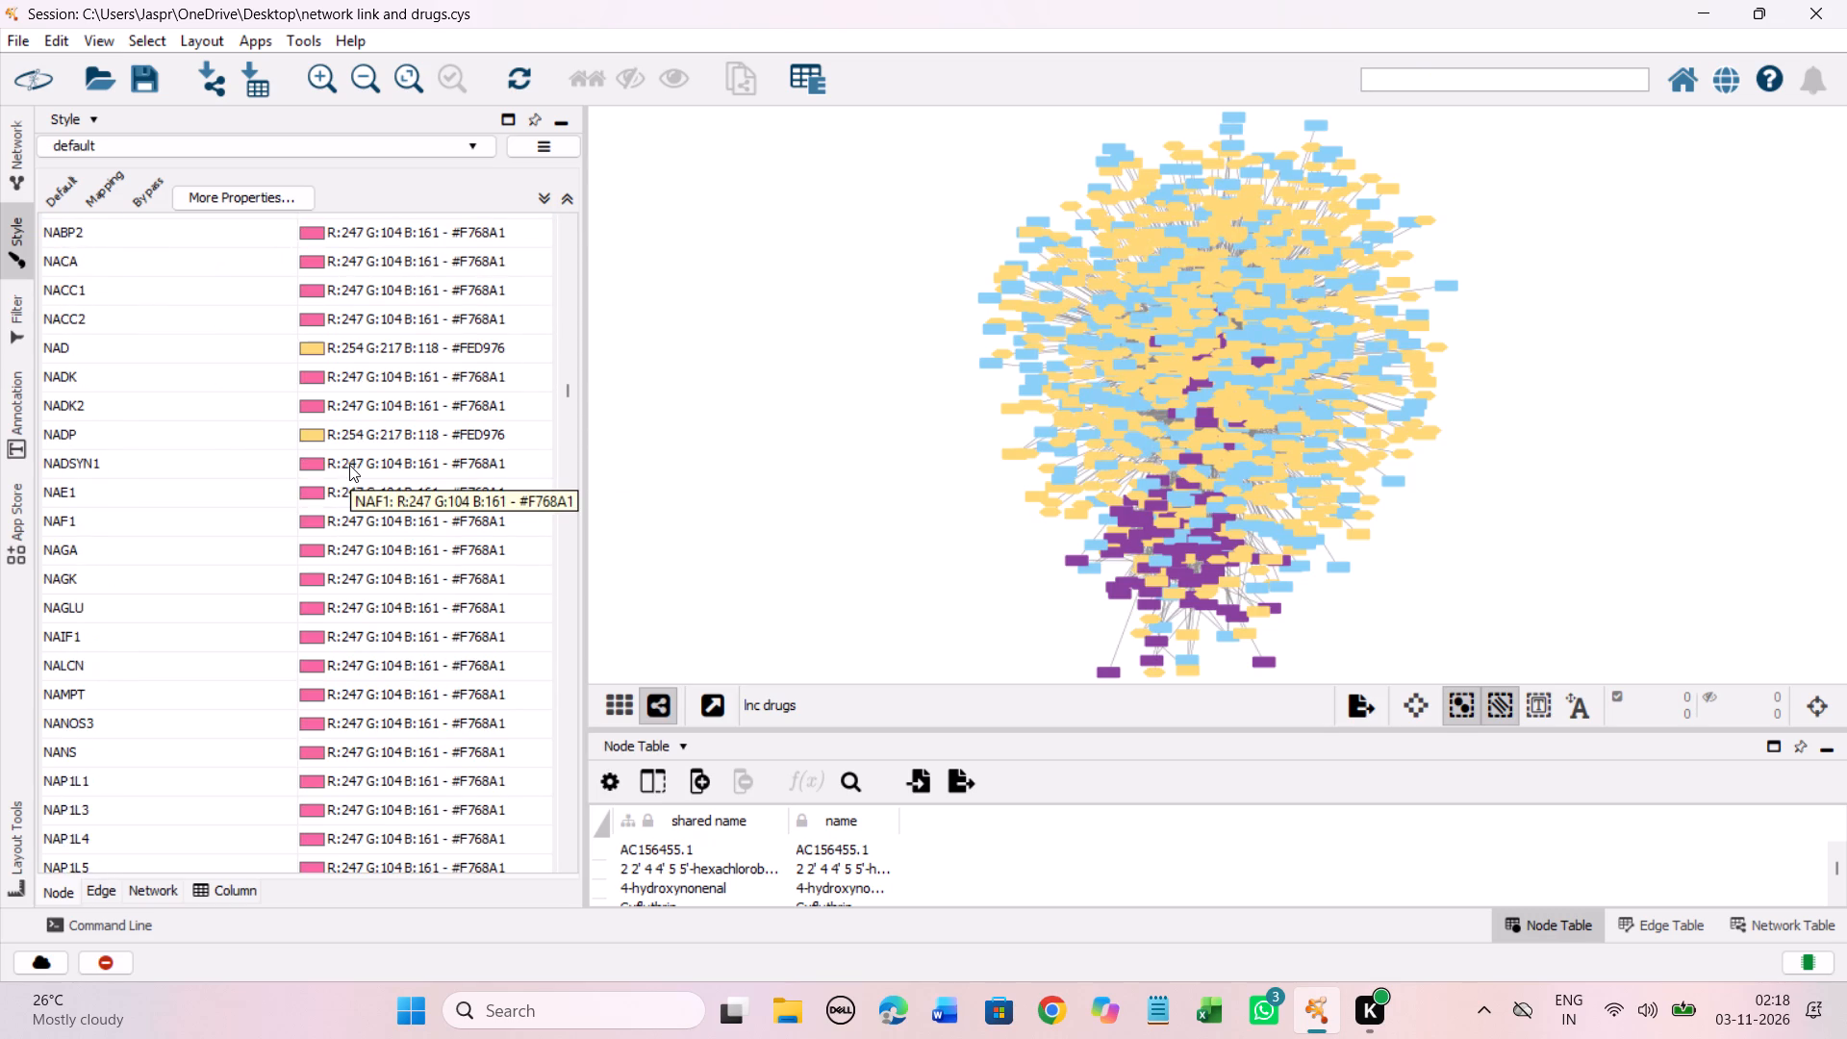
{"action": "scroll", "coordinate": [349, 465], "scroll_direction": "down", "scroll_amount": 20}
{"action": "scroll", "coordinate": [349, 465], "scroll_direction": "down", "scroll_amount": 20}
{"action": "scroll", "coordinate": [349, 465], "scroll_direction": "down", "scroll_amount": 2}
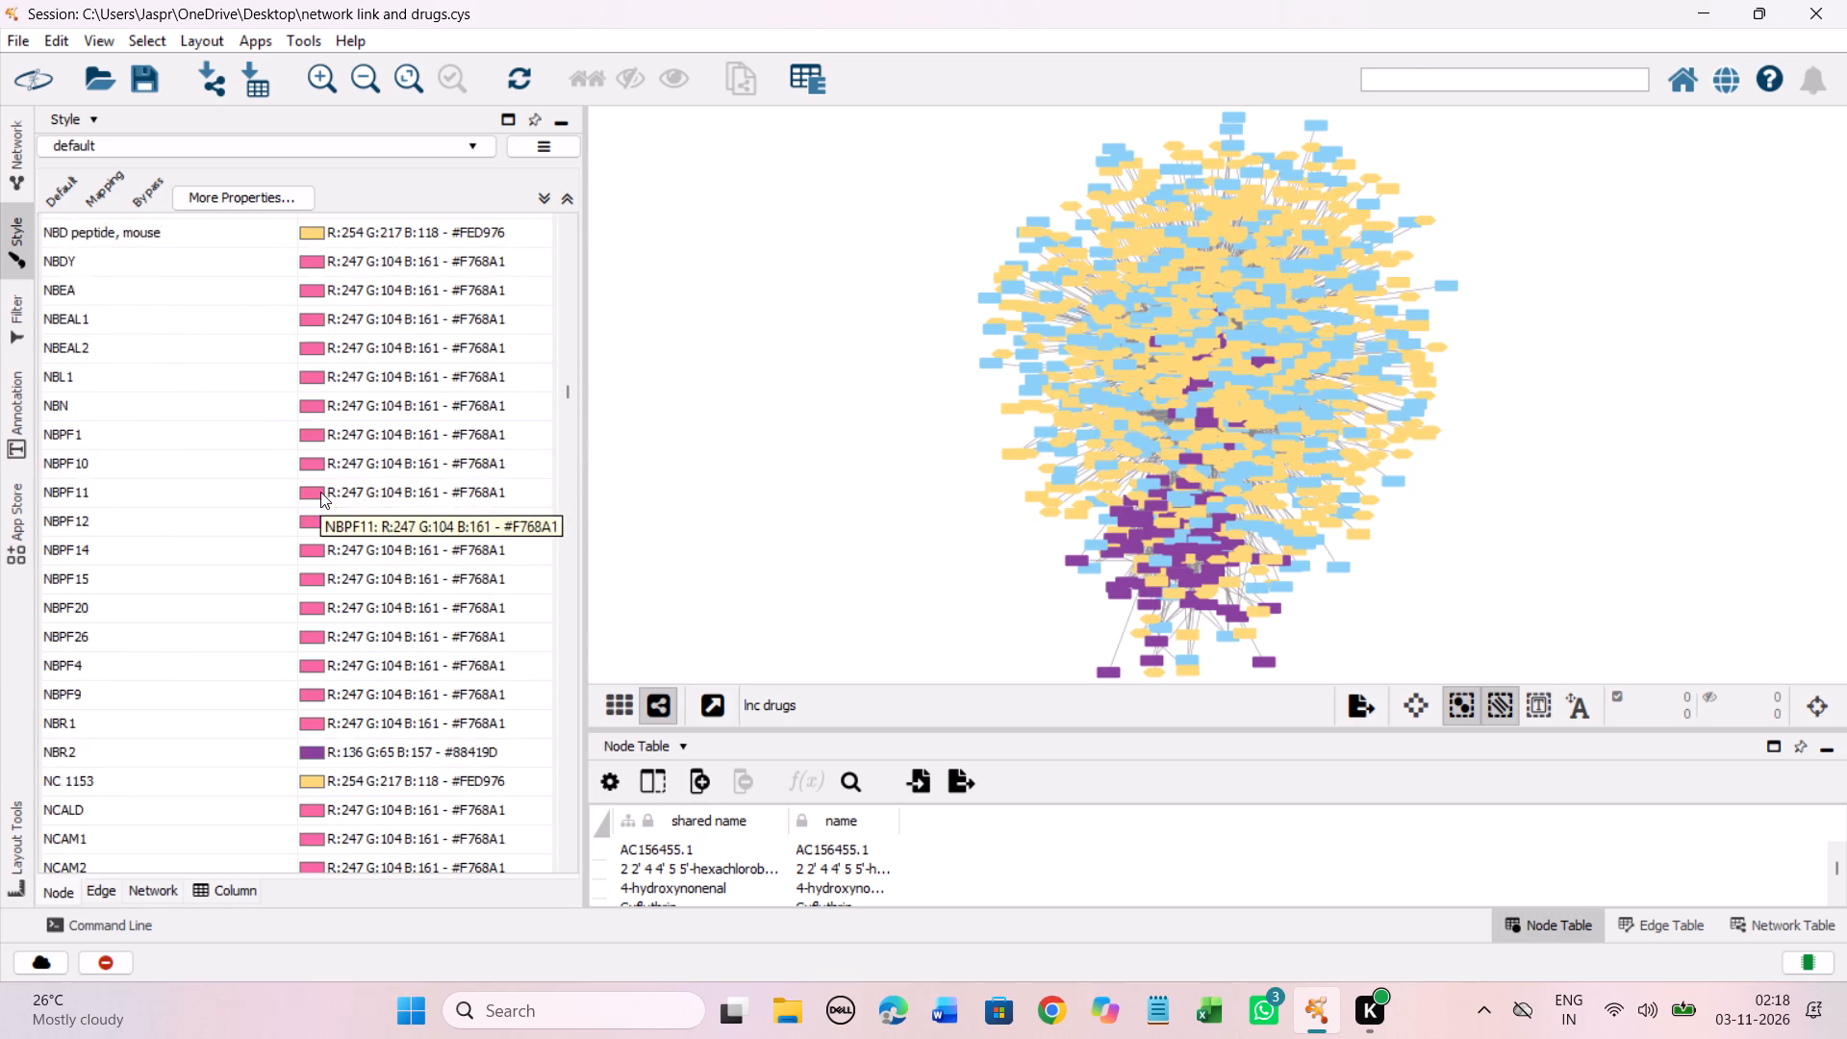
{"action": "scroll", "coordinate": [320, 492], "scroll_direction": "down", "scroll_amount": 20}
{"action": "scroll", "coordinate": [320, 492], "scroll_direction": "down", "scroll_amount": 20}
{"action": "scroll", "coordinate": [320, 492], "scroll_direction": "down", "scroll_amount": 6}
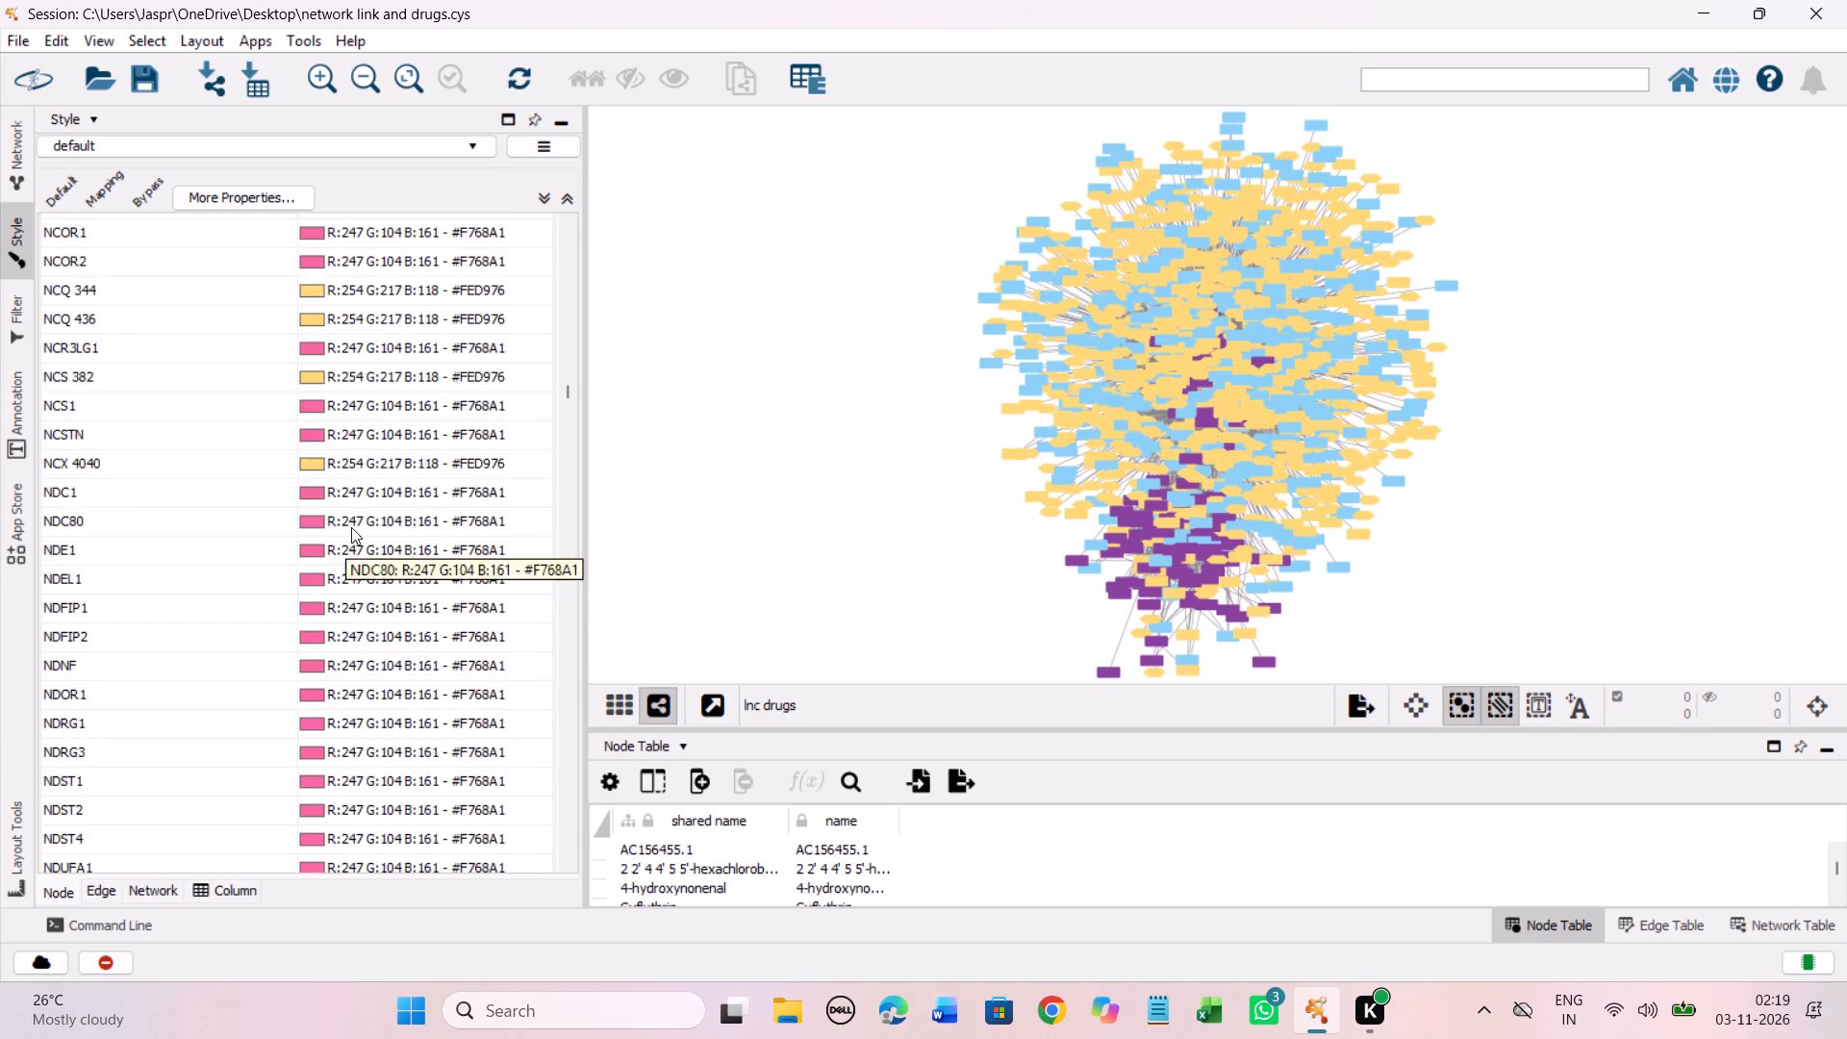
{"action": "scroll", "coordinate": [351, 527], "scroll_direction": "down", "scroll_amount": 20}
{"action": "scroll", "coordinate": [351, 527], "scroll_direction": "down", "scroll_amount": 20}
{"action": "scroll", "coordinate": [351, 527], "scroll_direction": "down", "scroll_amount": 6}
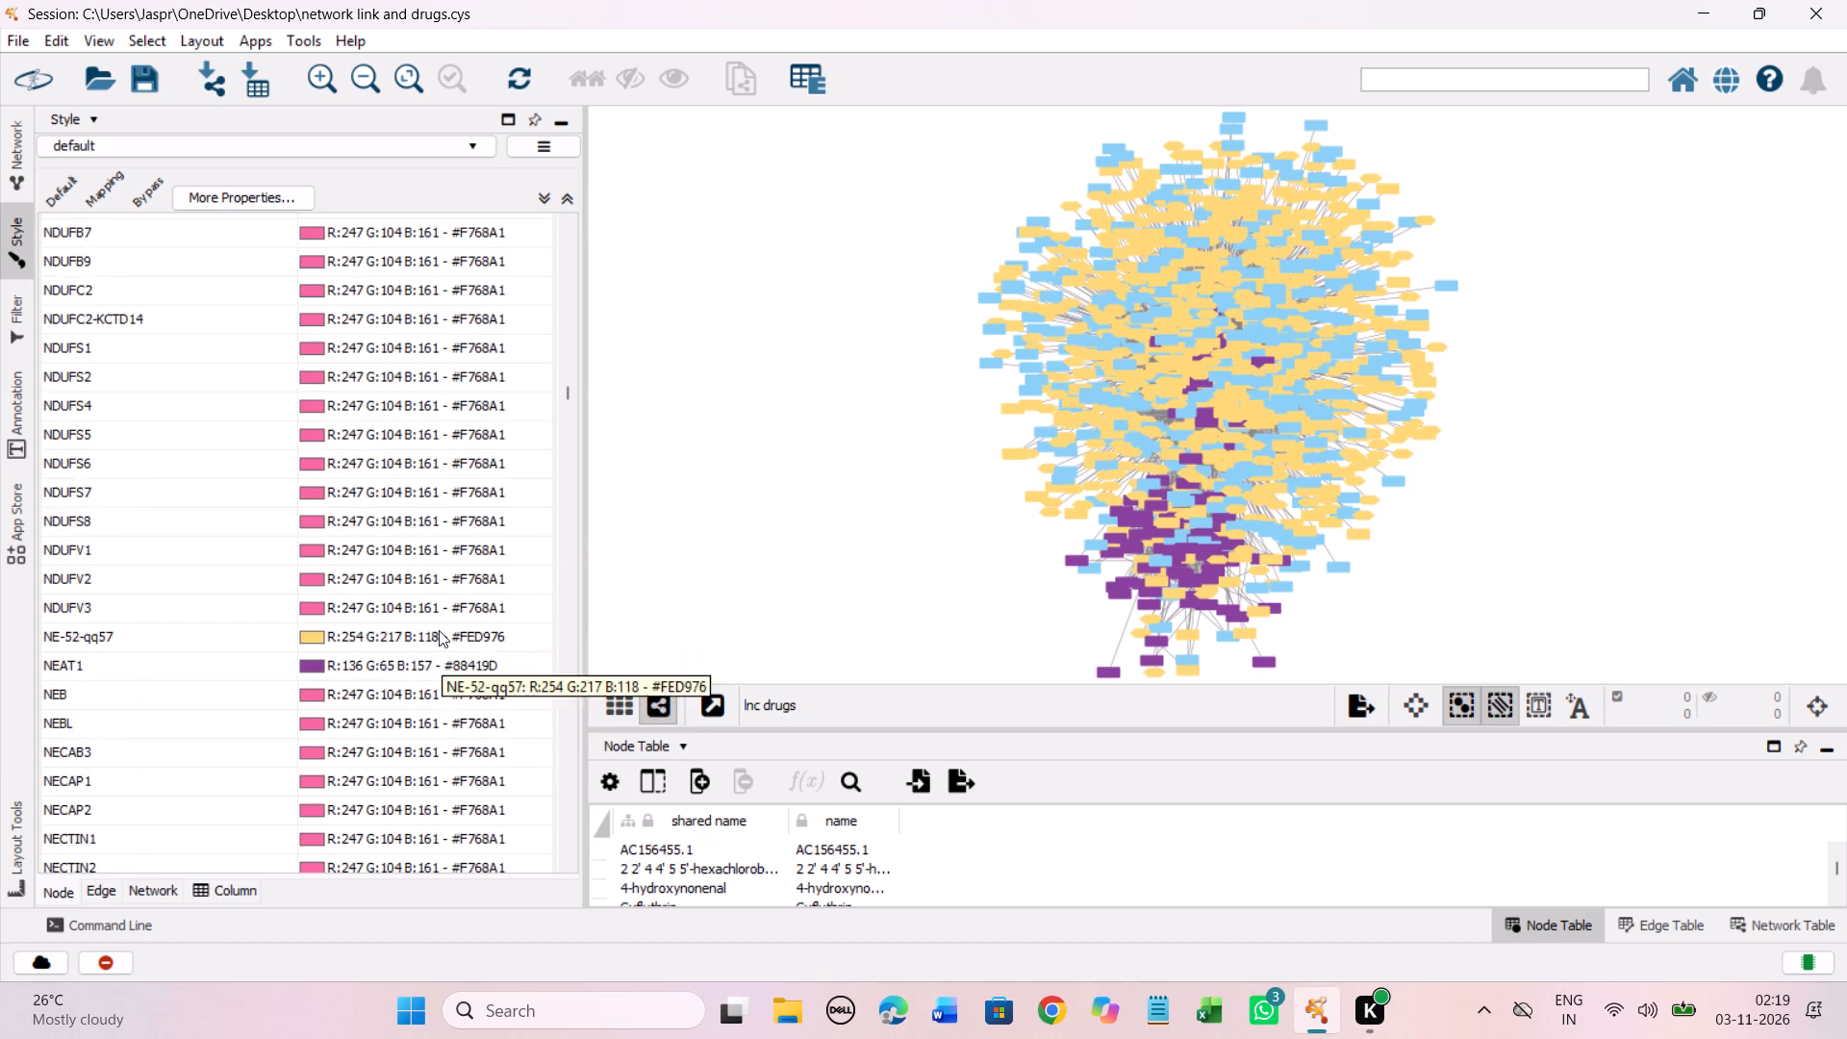
{"action": "scroll", "coordinate": [439, 630], "scroll_direction": "down", "scroll_amount": 20}
{"action": "scroll", "coordinate": [439, 630], "scroll_direction": "down", "scroll_amount": 20}
{"action": "scroll", "coordinate": [439, 630], "scroll_direction": "down", "scroll_amount": 6}
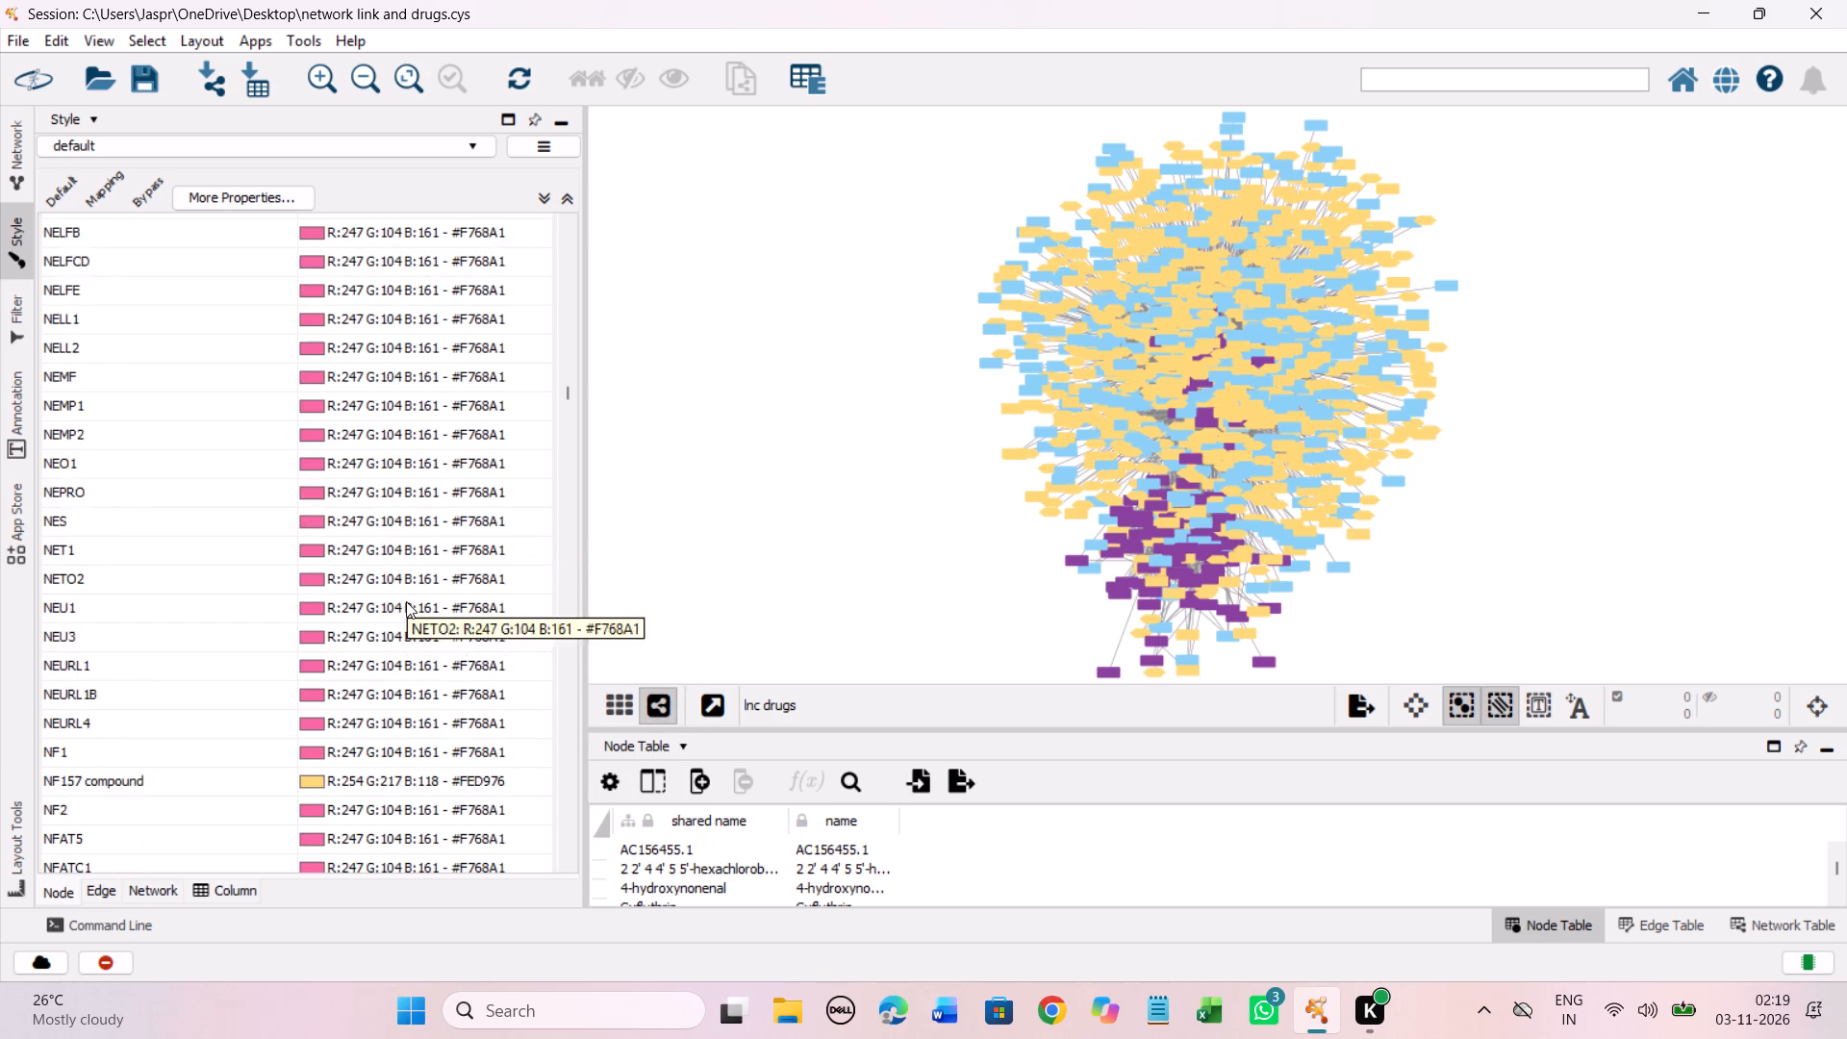
{"action": "scroll", "coordinate": [406, 601], "scroll_direction": "down", "scroll_amount": 20}
{"action": "scroll", "coordinate": [406, 601], "scroll_direction": "down", "scroll_amount": 20}
{"action": "scroll", "coordinate": [406, 601], "scroll_direction": "down", "scroll_amount": 6}
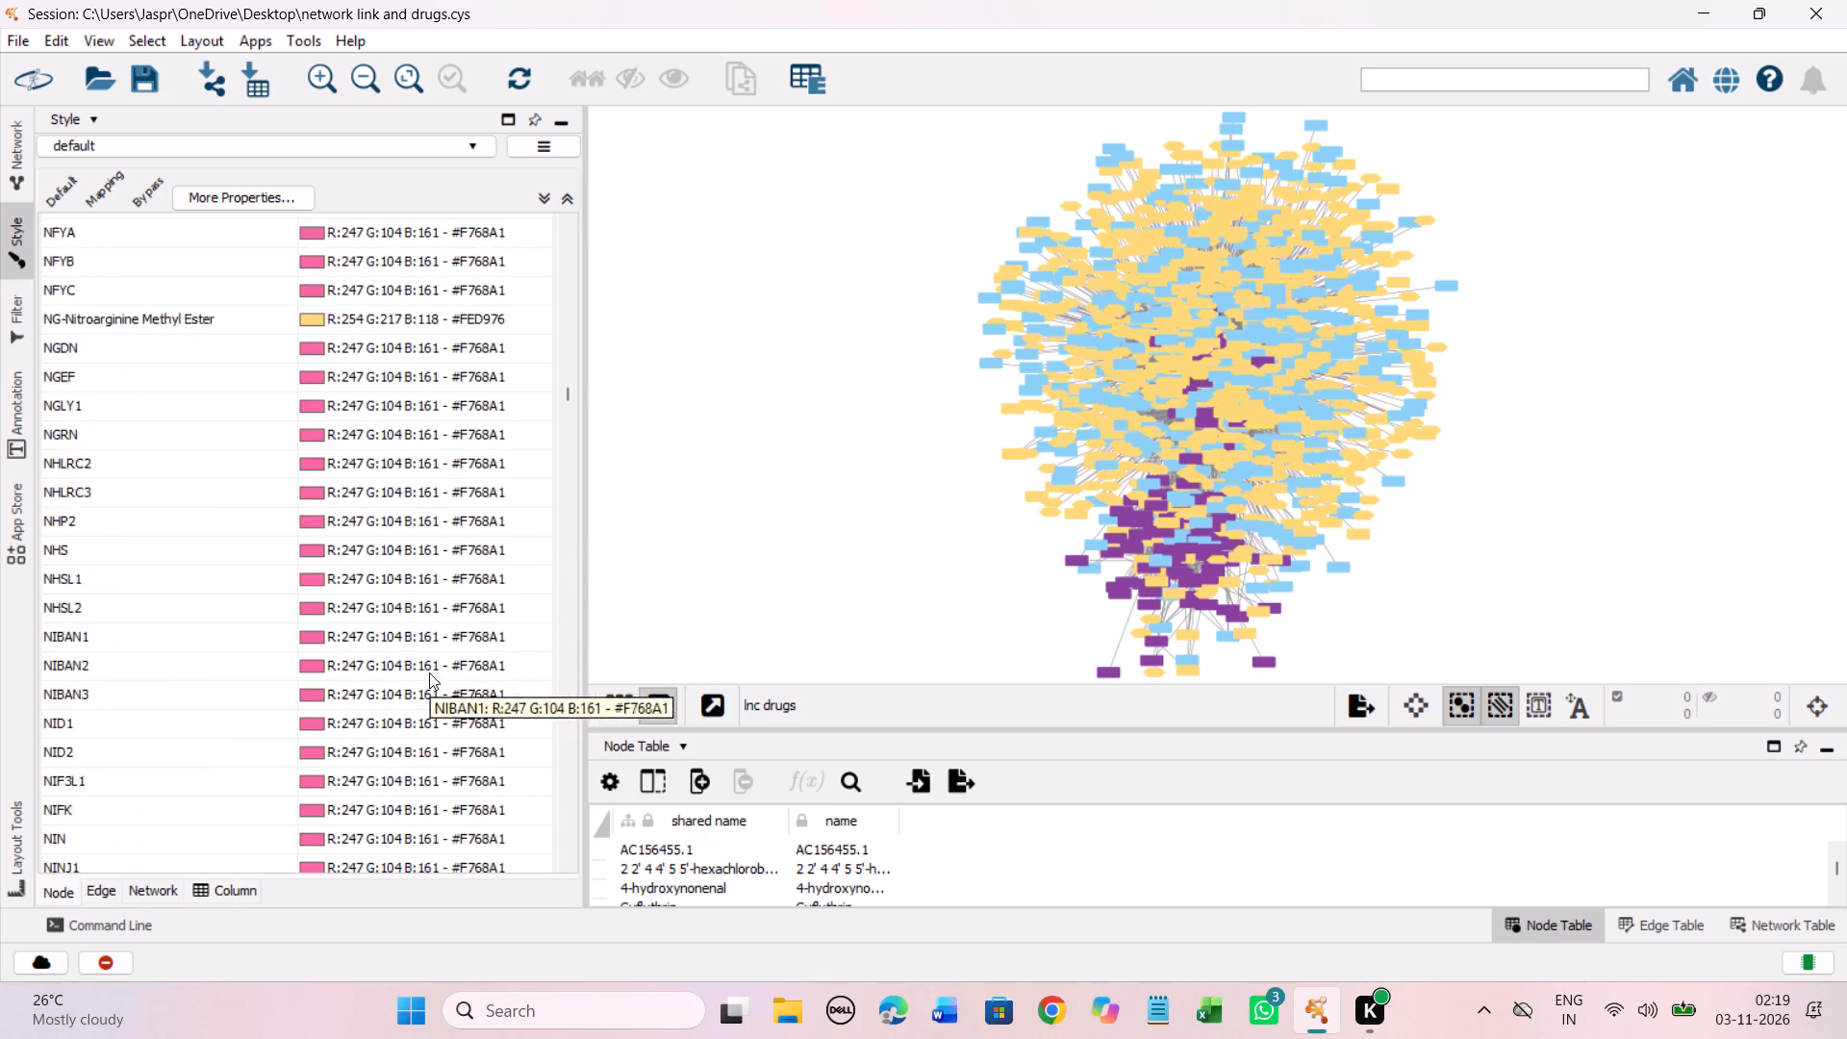
{"action": "scroll", "coordinate": [429, 672], "scroll_direction": "down", "scroll_amount": 20}
{"action": "scroll", "coordinate": [429, 672], "scroll_direction": "down", "scroll_amount": 20}
{"action": "scroll", "coordinate": [429, 672], "scroll_direction": "down", "scroll_amount": 6}
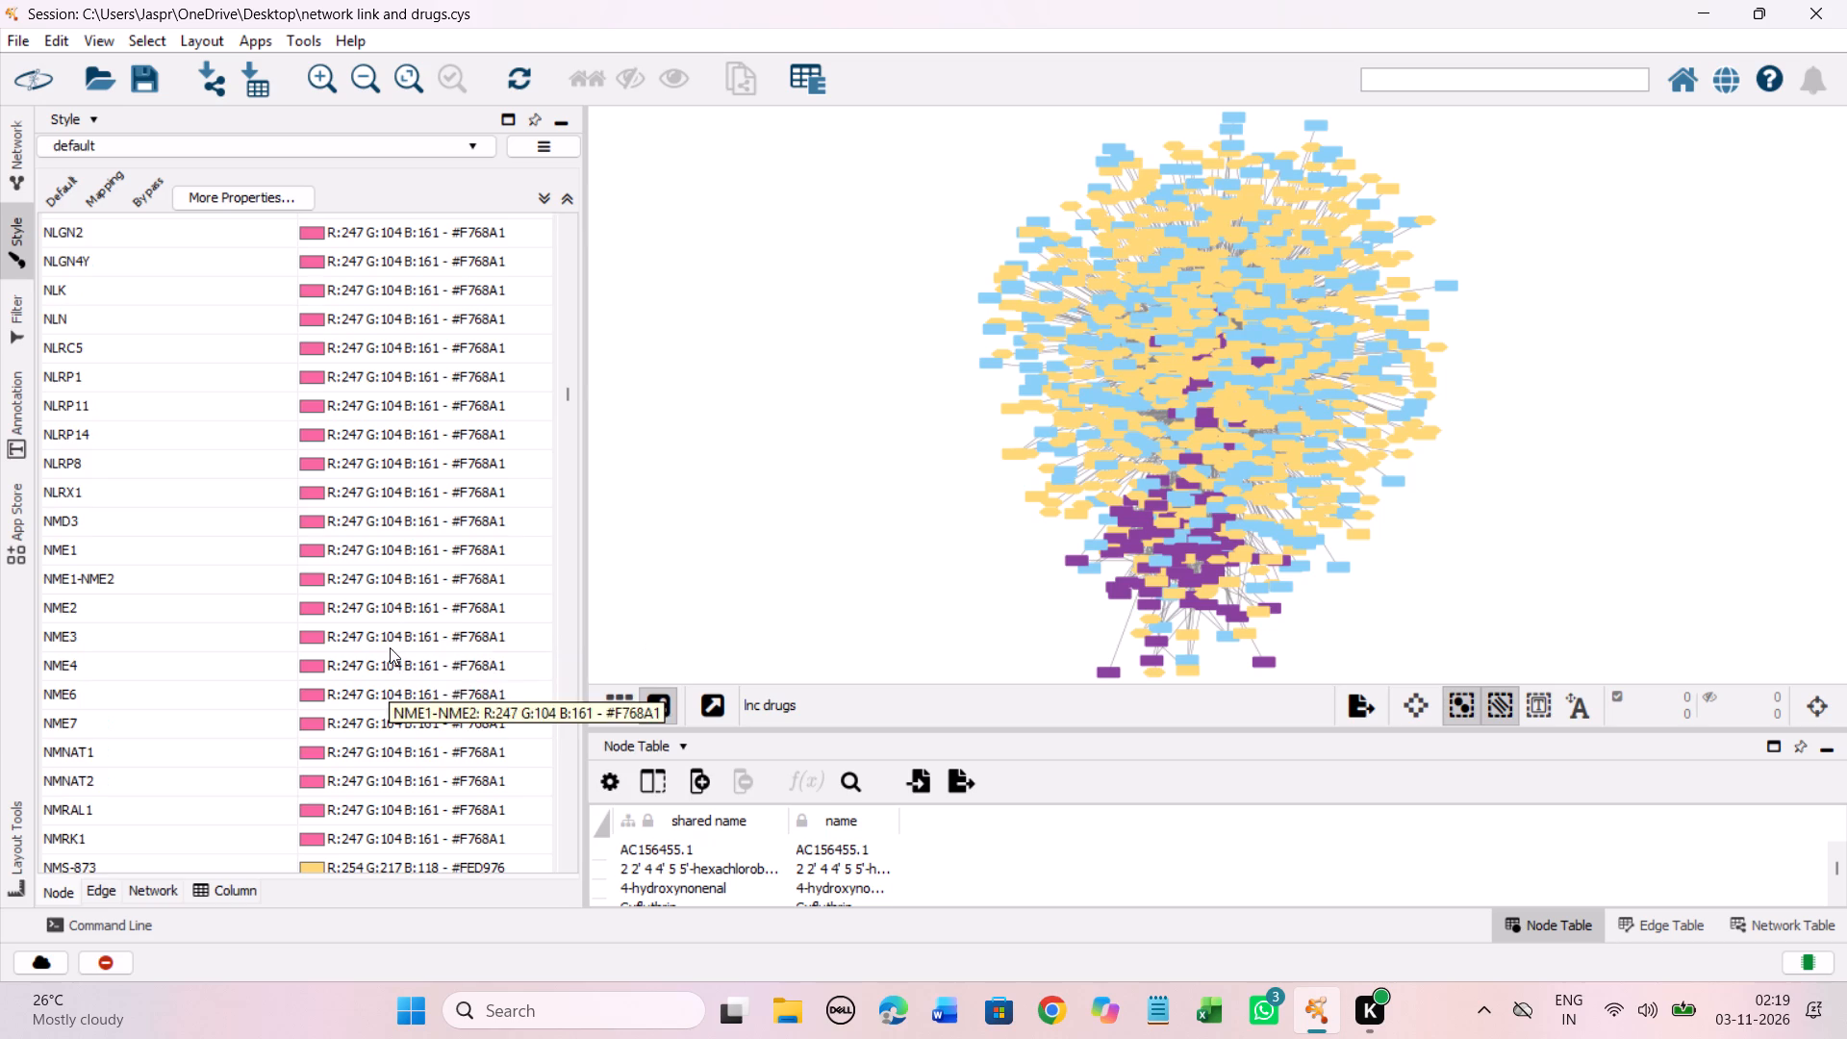
{"action": "scroll", "coordinate": [390, 647], "scroll_direction": "down", "scroll_amount": 20}
{"action": "scroll", "coordinate": [390, 647], "scroll_direction": "down", "scroll_amount": 20}
{"action": "scroll", "coordinate": [390, 647], "scroll_direction": "down", "scroll_amount": 6}
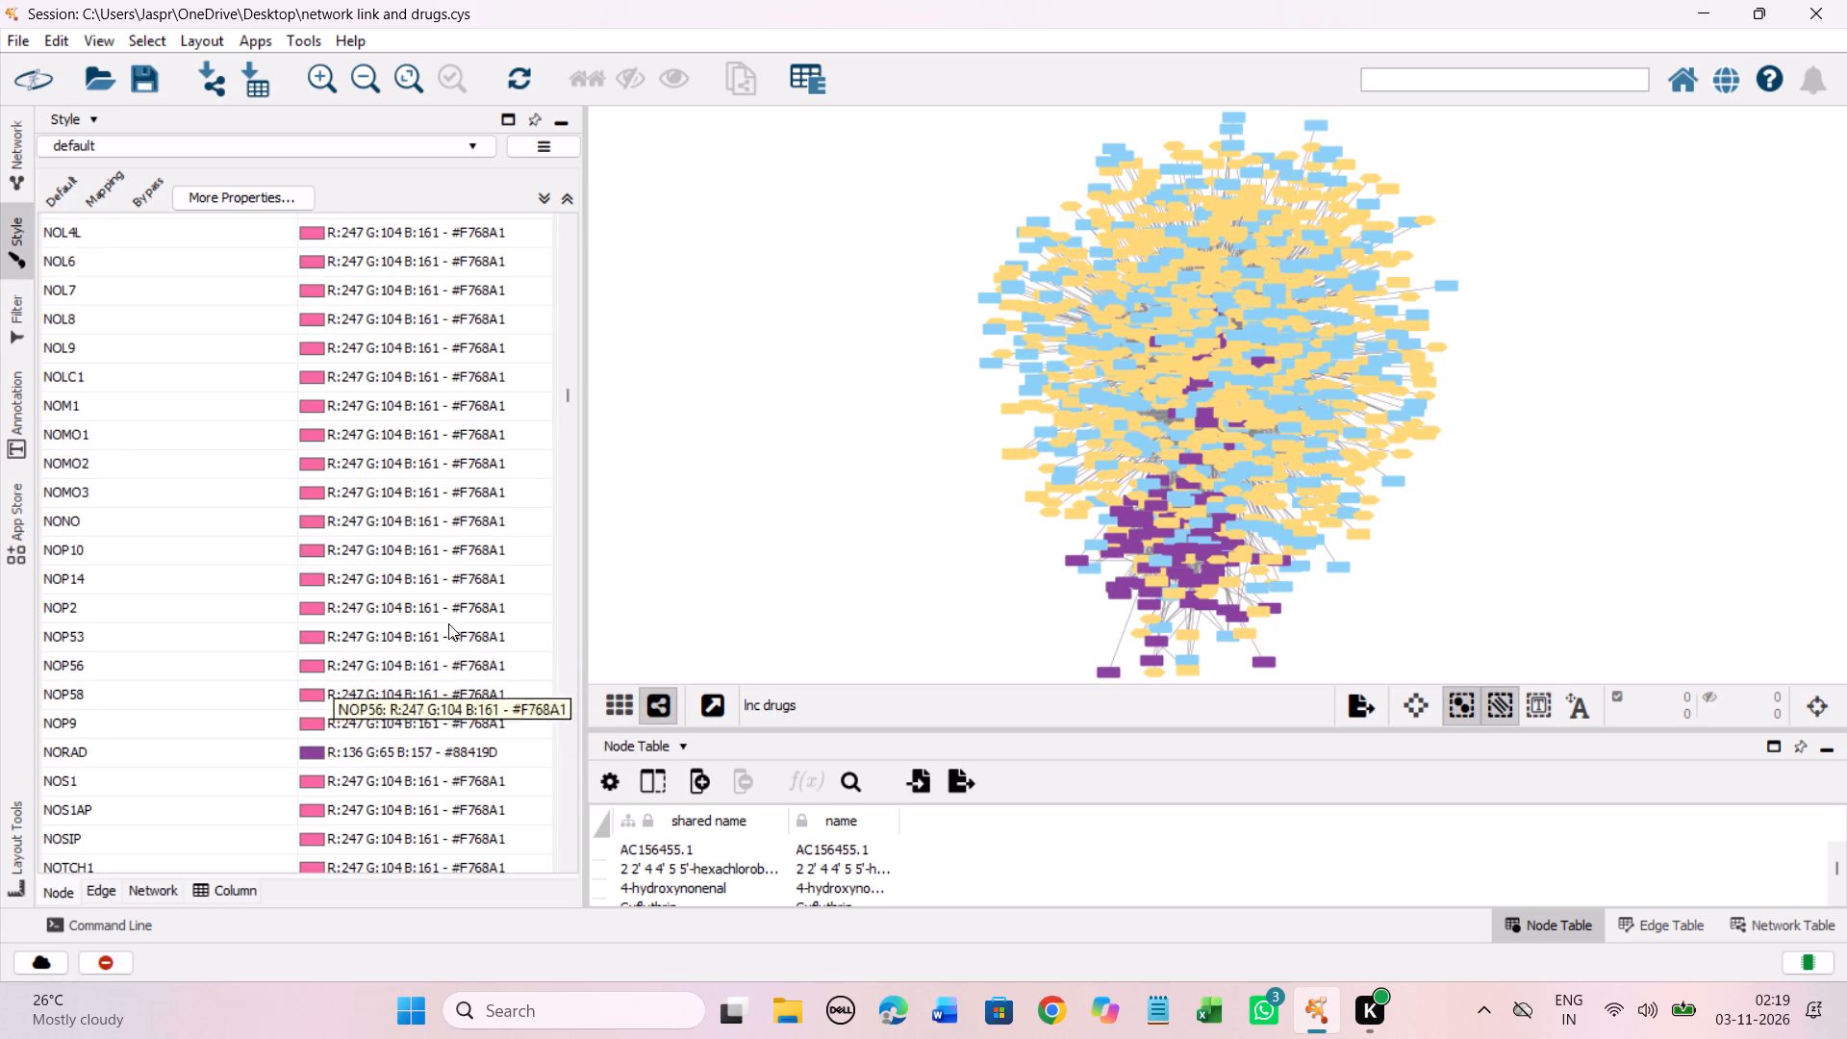
{"action": "scroll", "coordinate": [448, 623], "scroll_direction": "down", "scroll_amount": 20}
{"action": "scroll", "coordinate": [448, 623], "scroll_direction": "down", "scroll_amount": 20}
{"action": "scroll", "coordinate": [448, 623], "scroll_direction": "down", "scroll_amount": 6}
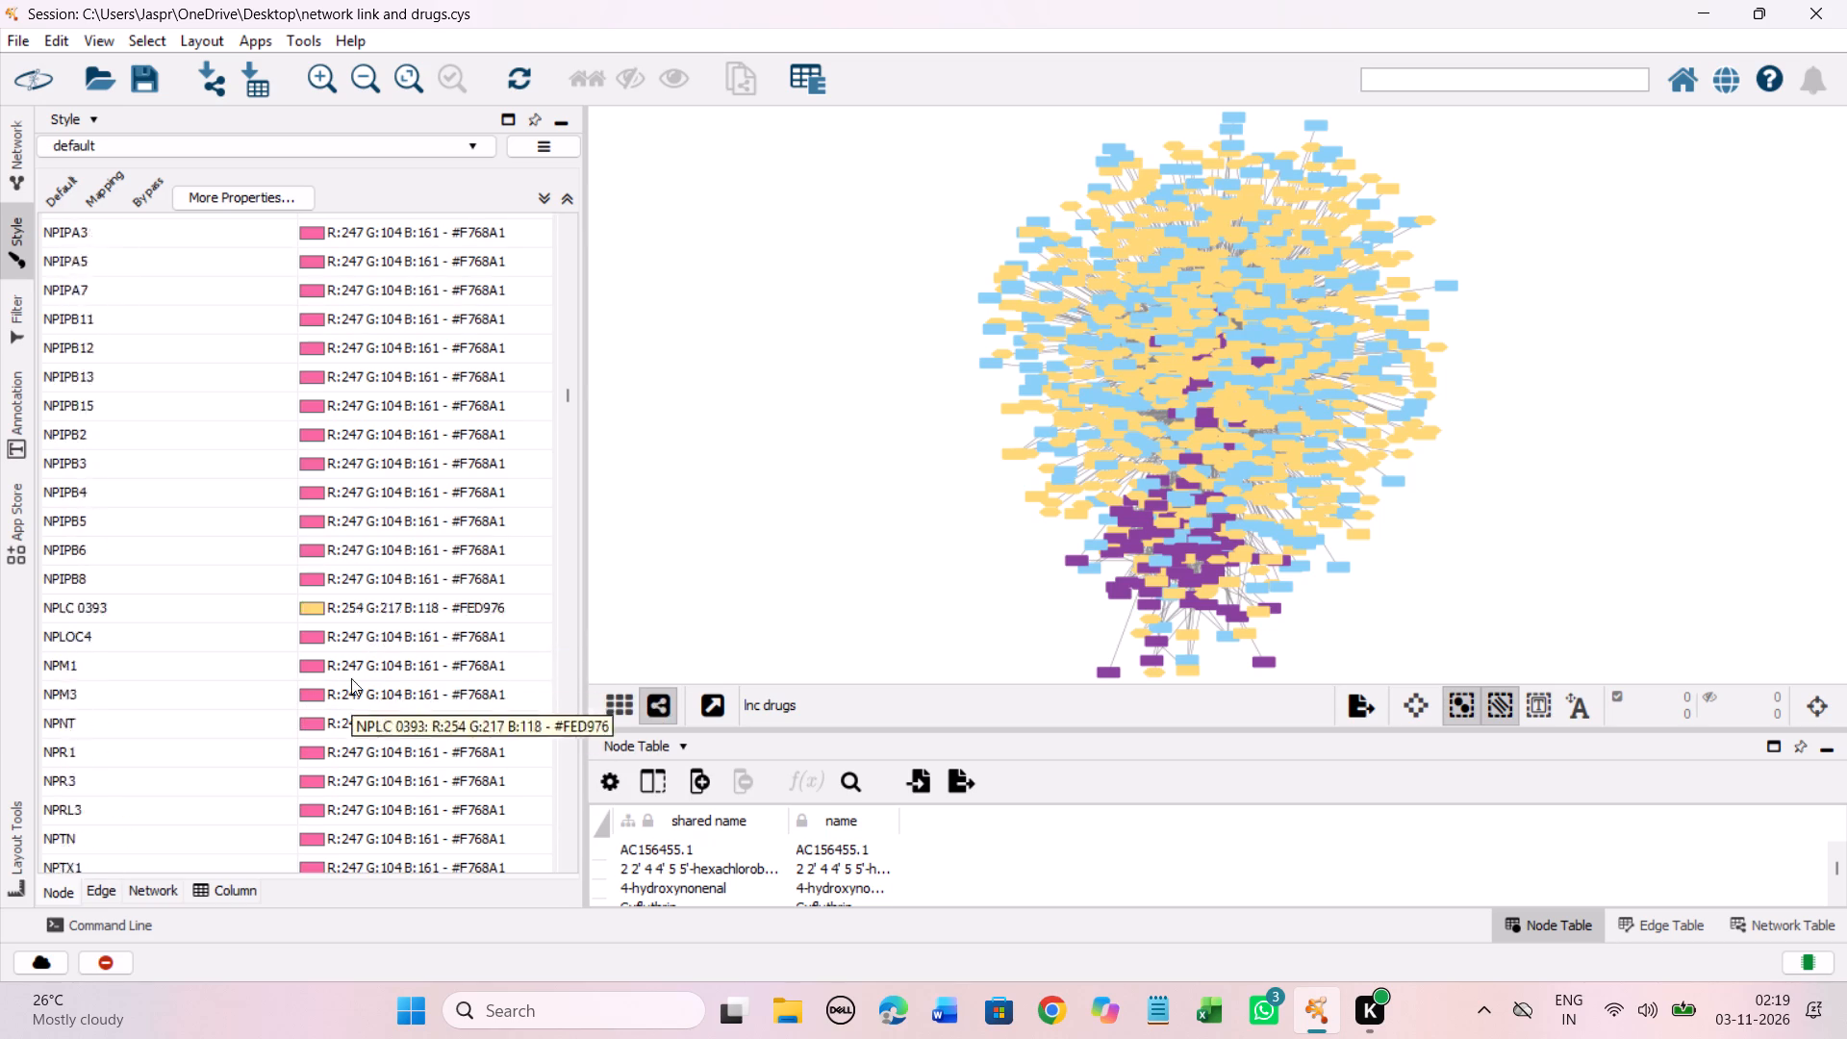
{"action": "scroll", "coordinate": [351, 678], "scroll_direction": "down", "scroll_amount": 20}
{"action": "scroll", "coordinate": [351, 678], "scroll_direction": "down", "scroll_amount": 20}
{"action": "scroll", "coordinate": [351, 678], "scroll_direction": "down", "scroll_amount": 6}
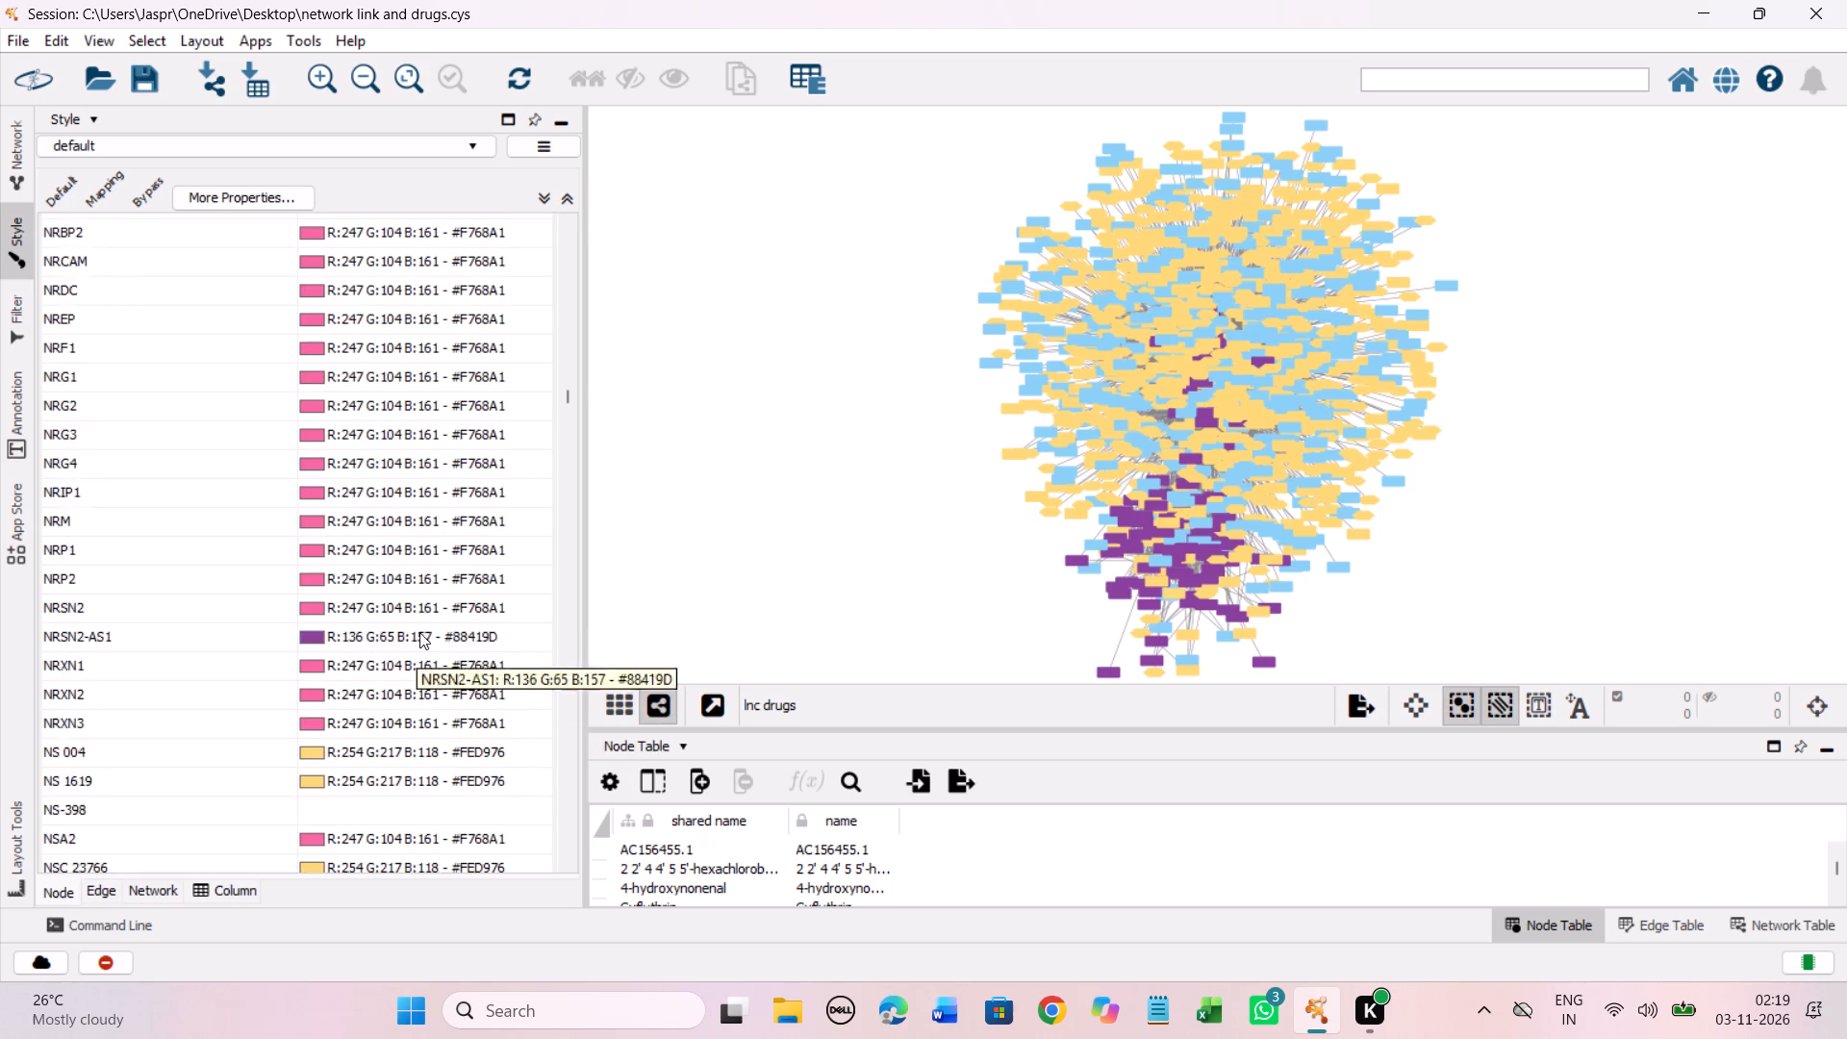
Set the color of the unmapped drug NS-398, listed just before NSA2, to #FED976.
{"action": "scroll", "coordinate": [419, 632], "scroll_direction": "down", "scroll_amount": 10}
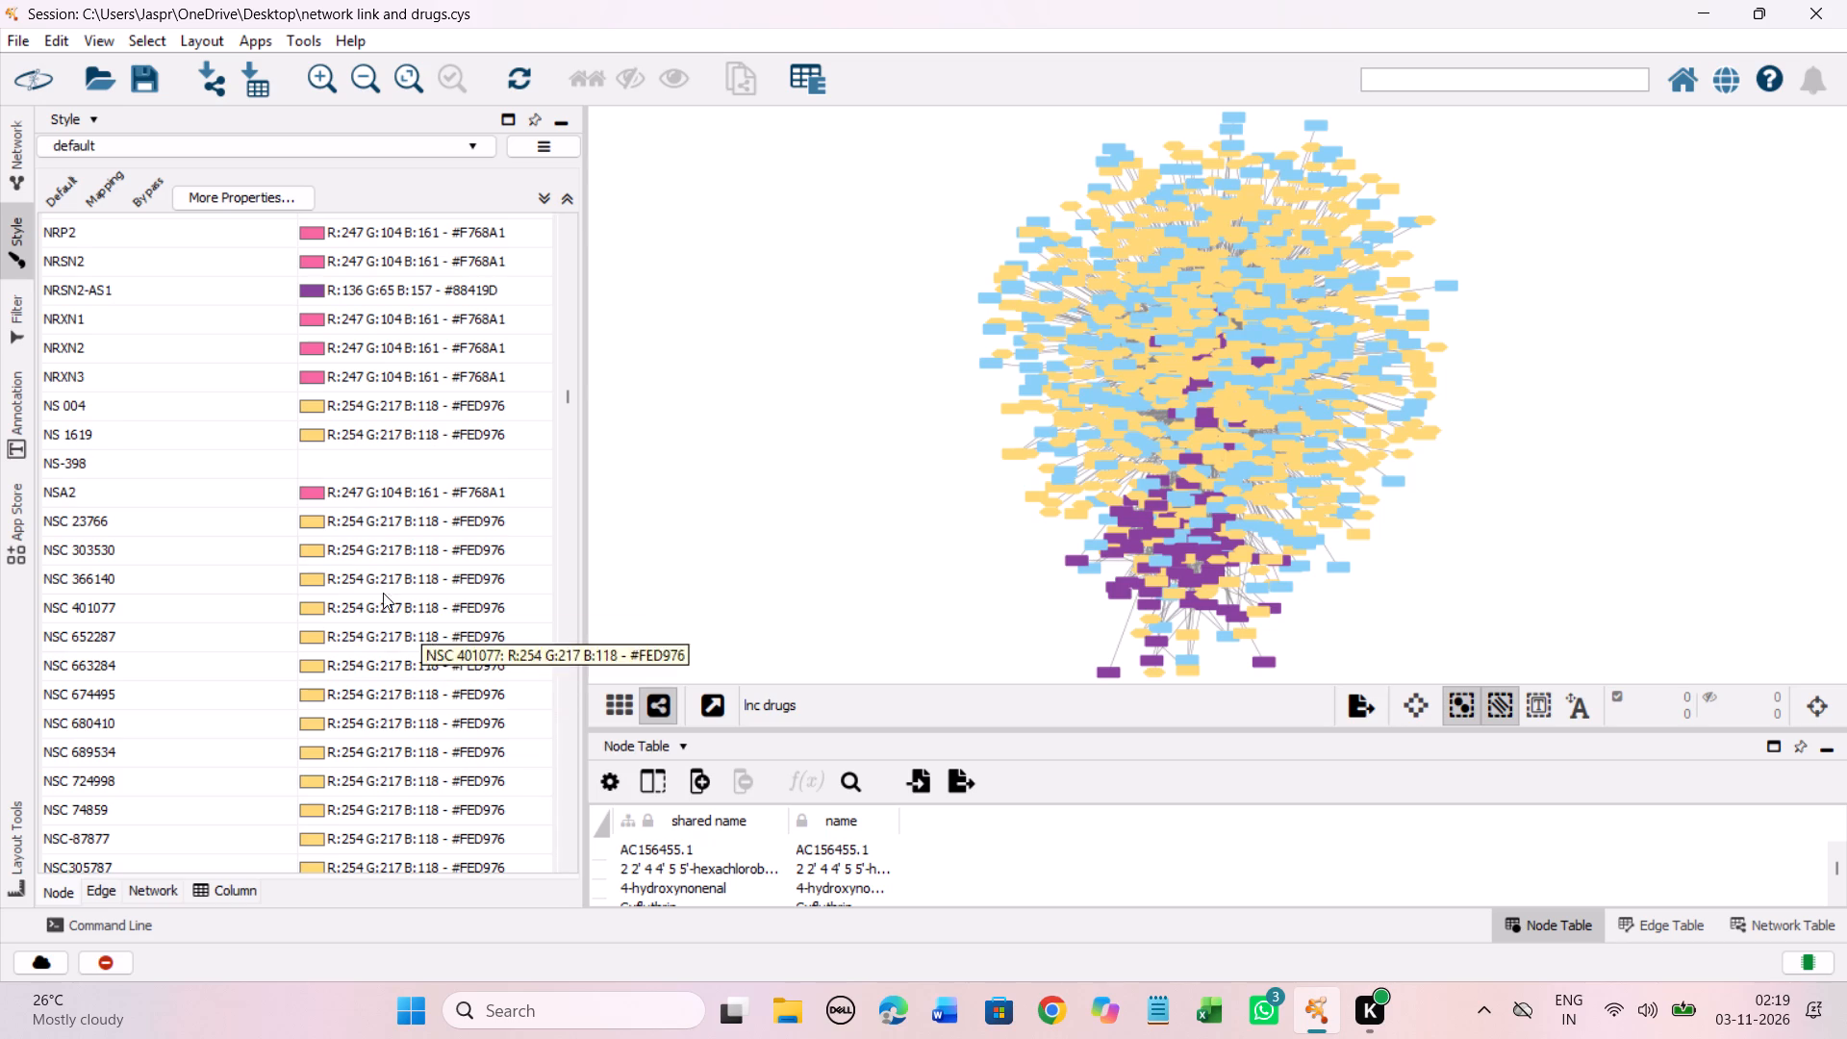
{"action": "left_click", "coordinate": [318, 469]}
{"action": "right_click", "coordinate": [318, 469]}
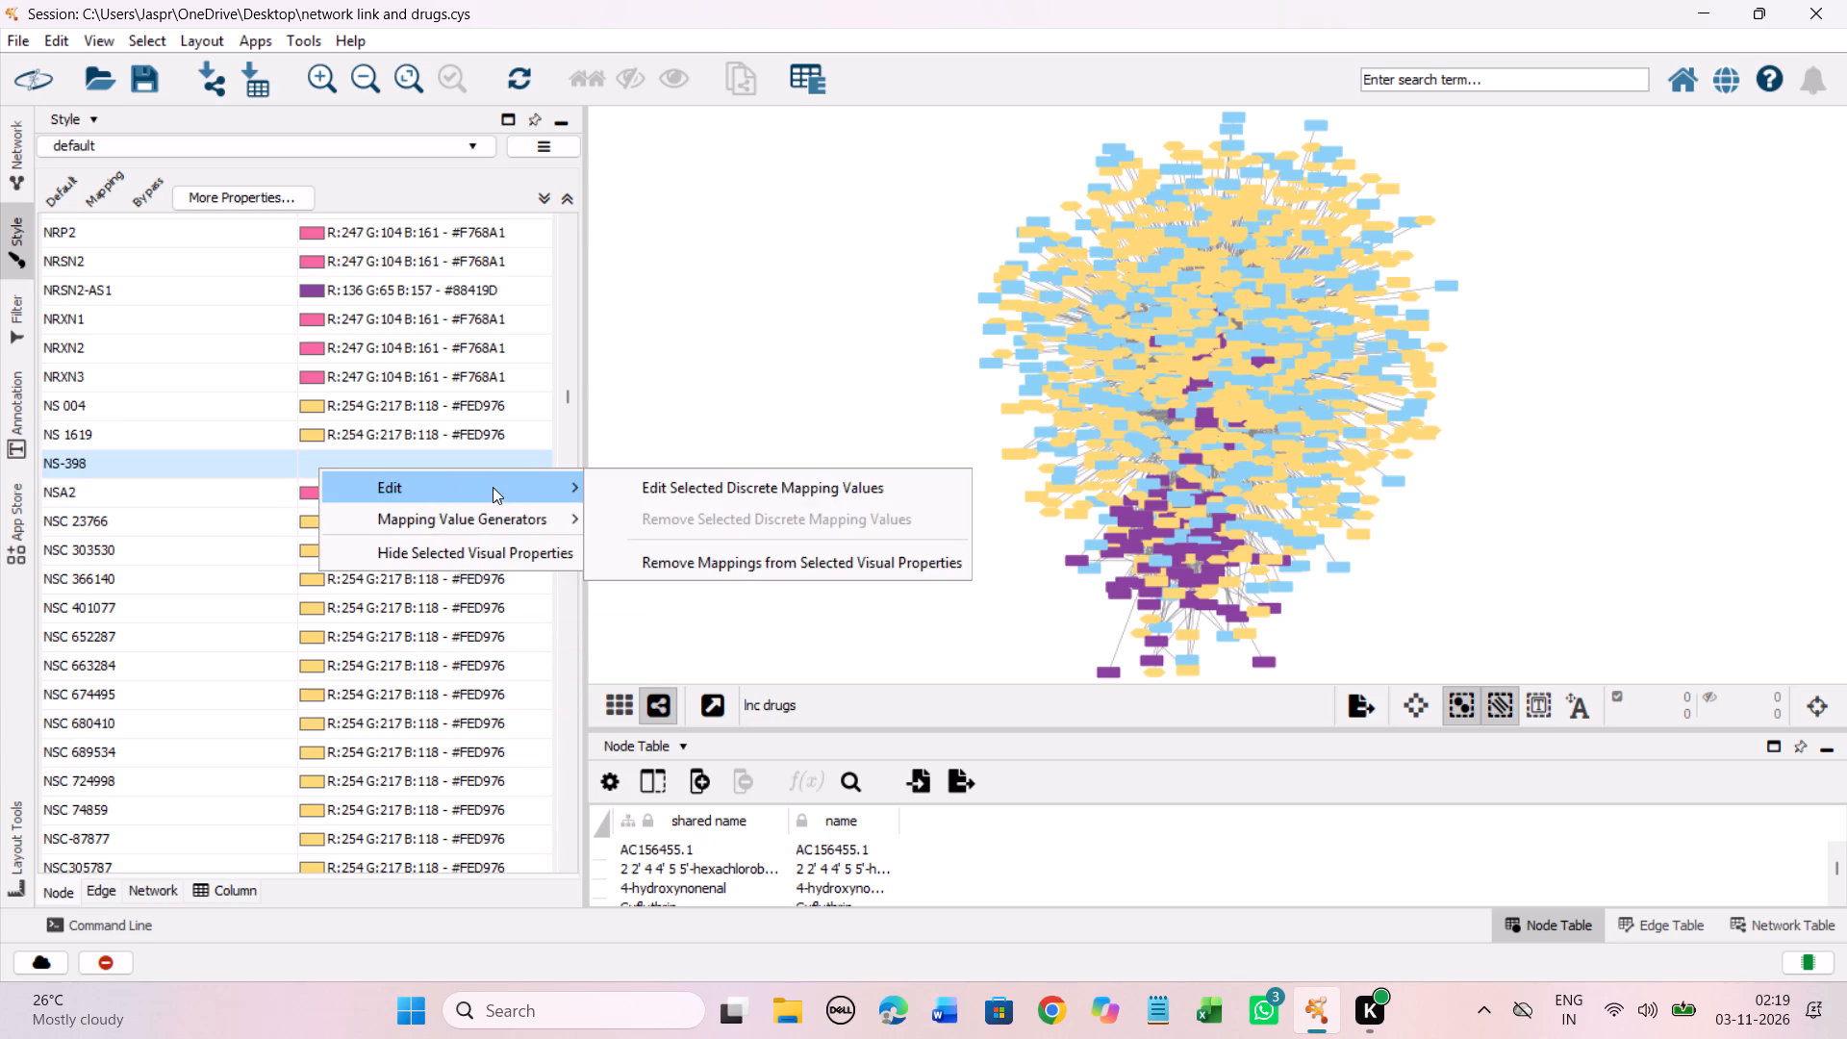
{"action": "left_click", "coordinate": [668, 489]}
{"action": "left_click_drag", "start_coordinate": [472, 542], "coordinate": [455, 286]}
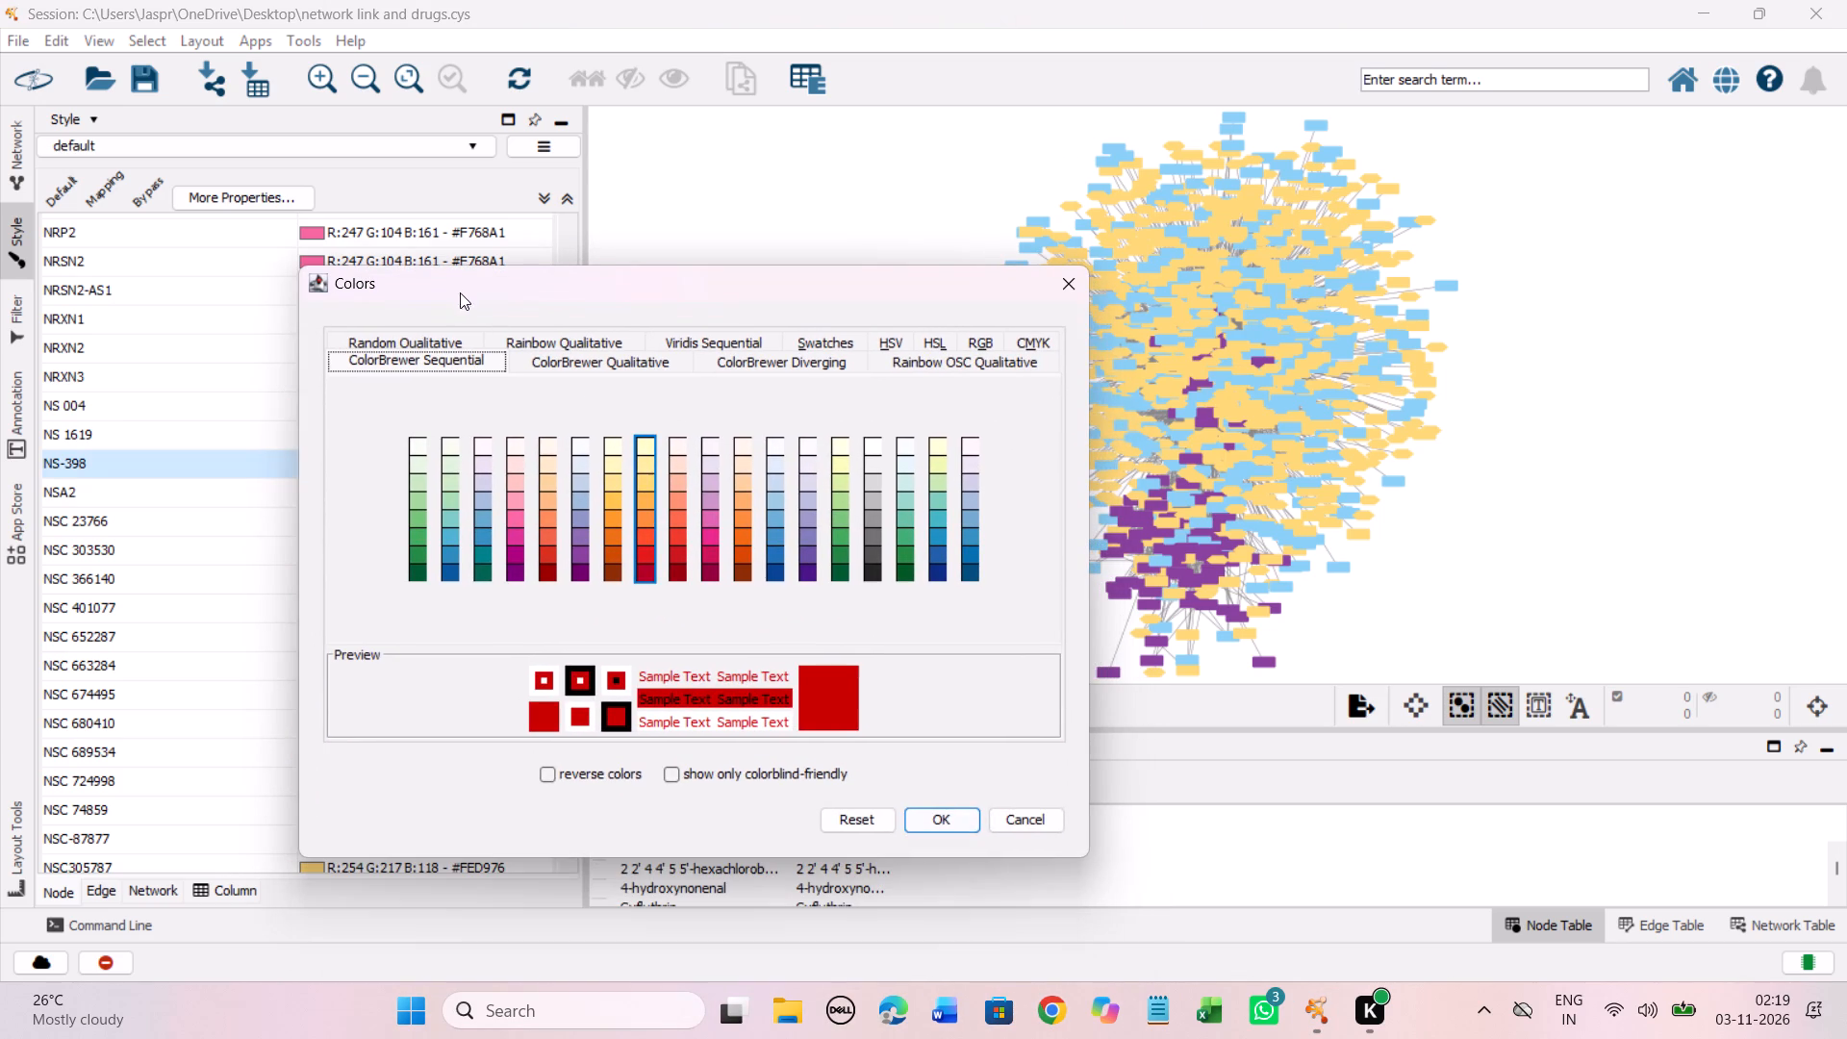
{"action": "left_click", "coordinate": [643, 462]}
{"action": "left_click", "coordinate": [652, 481]}
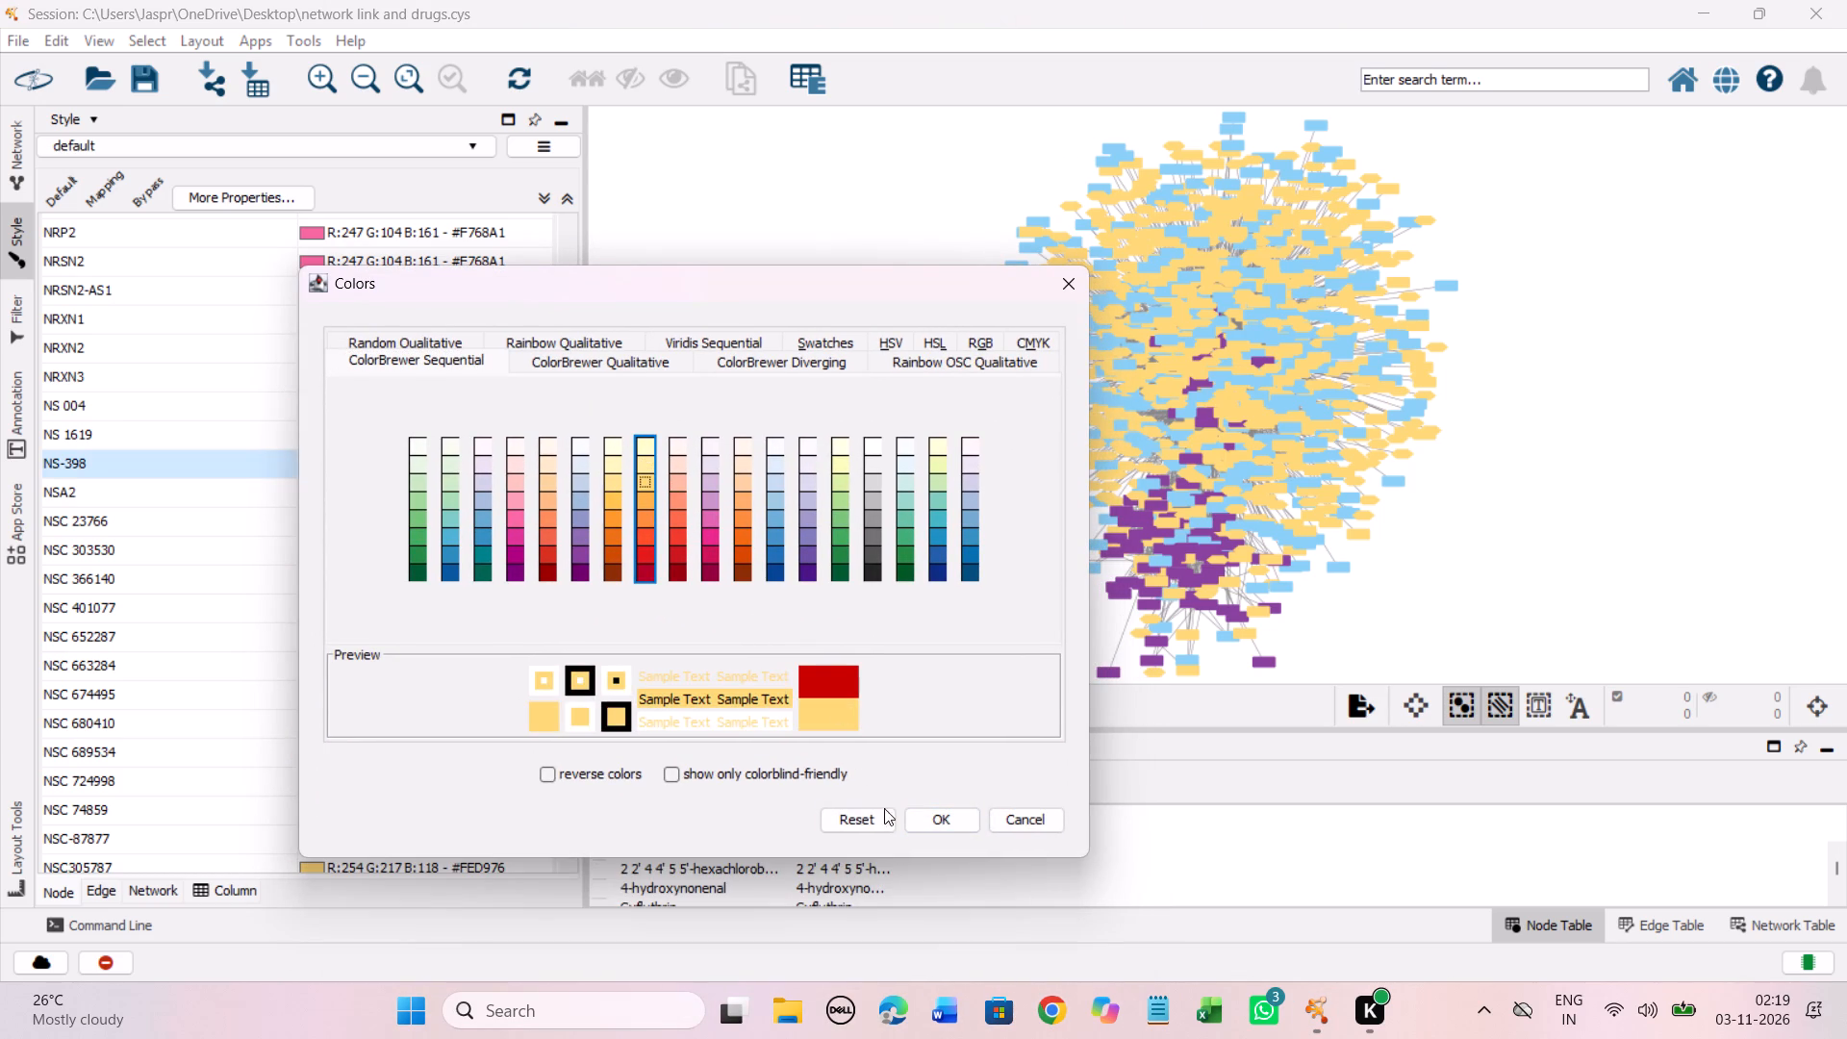
{"action": "left_click", "coordinate": [929, 814]}
Set the color of the unmapped drug NU-1025, listed after NU 1025, to #FED976.
{"action": "scroll", "coordinate": [450, 560], "scroll_direction": "down", "scroll_amount": 9}
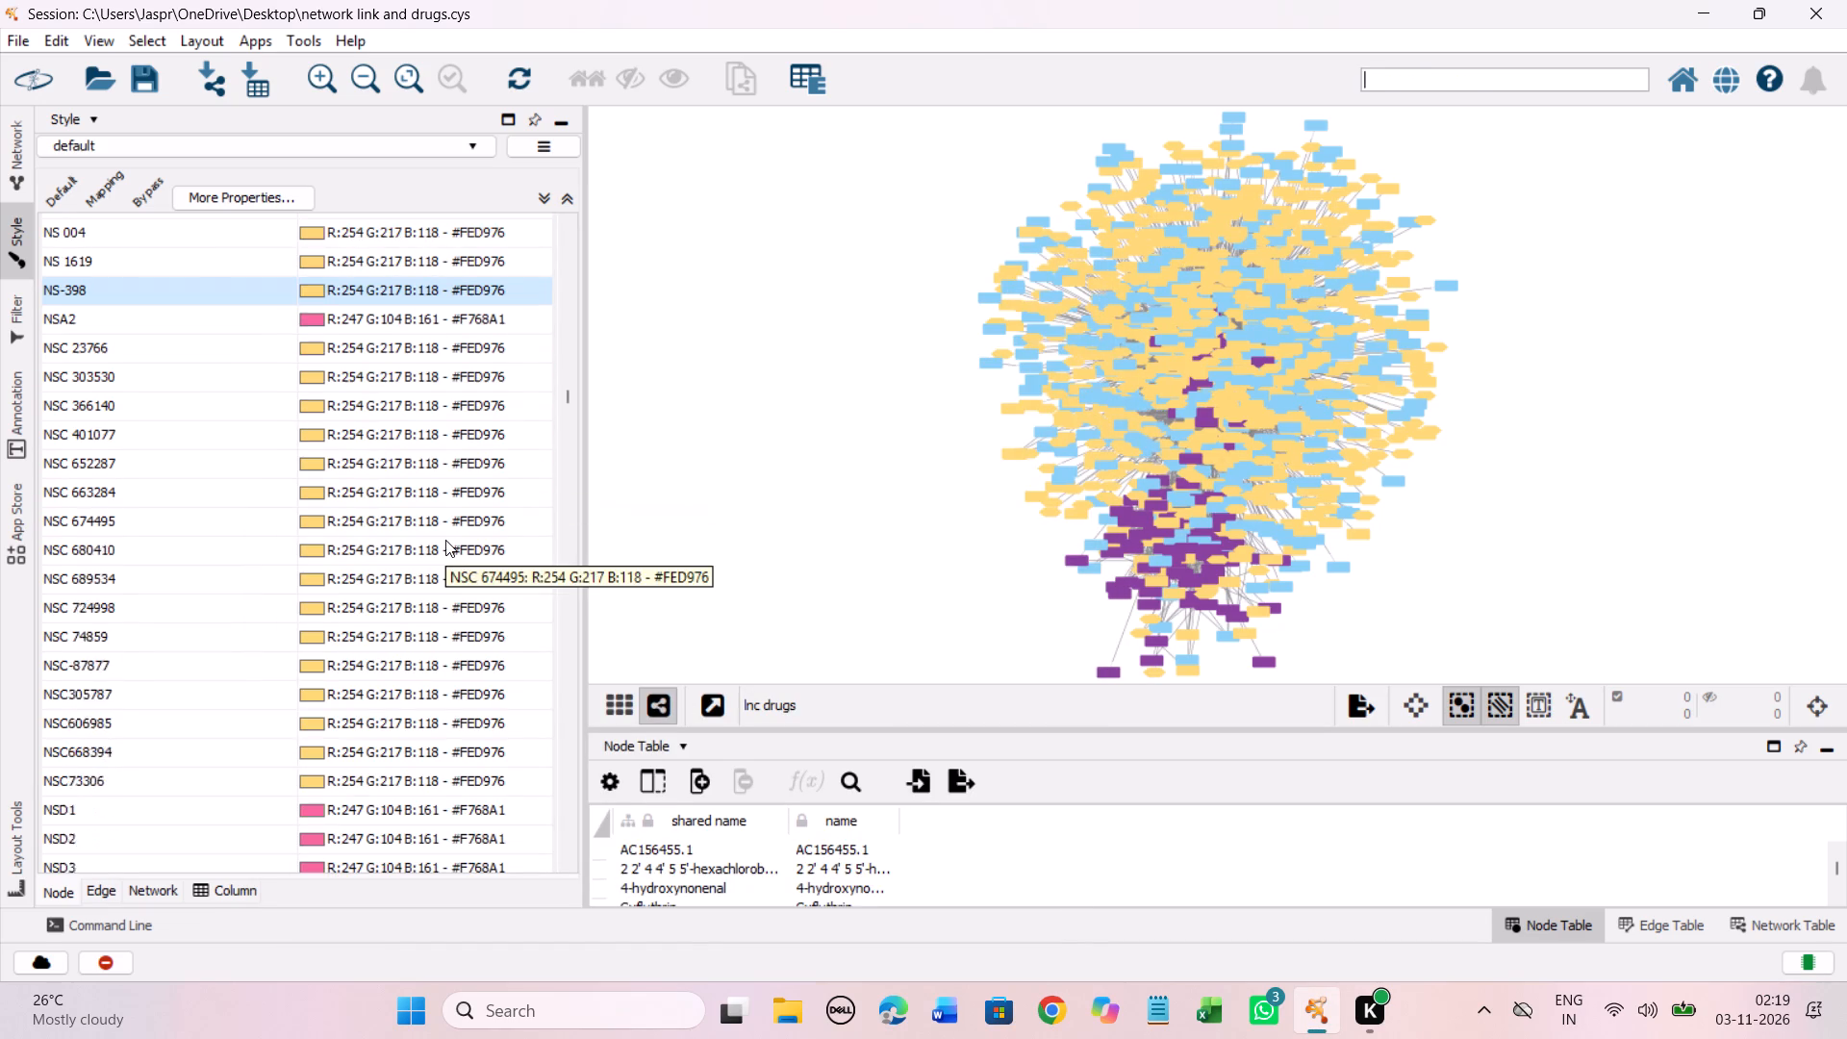
{"action": "scroll", "coordinate": [445, 540], "scroll_direction": "down", "scroll_amount": 20}
{"action": "scroll", "coordinate": [445, 540], "scroll_direction": "down", "scroll_amount": 20}
{"action": "scroll", "coordinate": [445, 540], "scroll_direction": "down", "scroll_amount": 1}
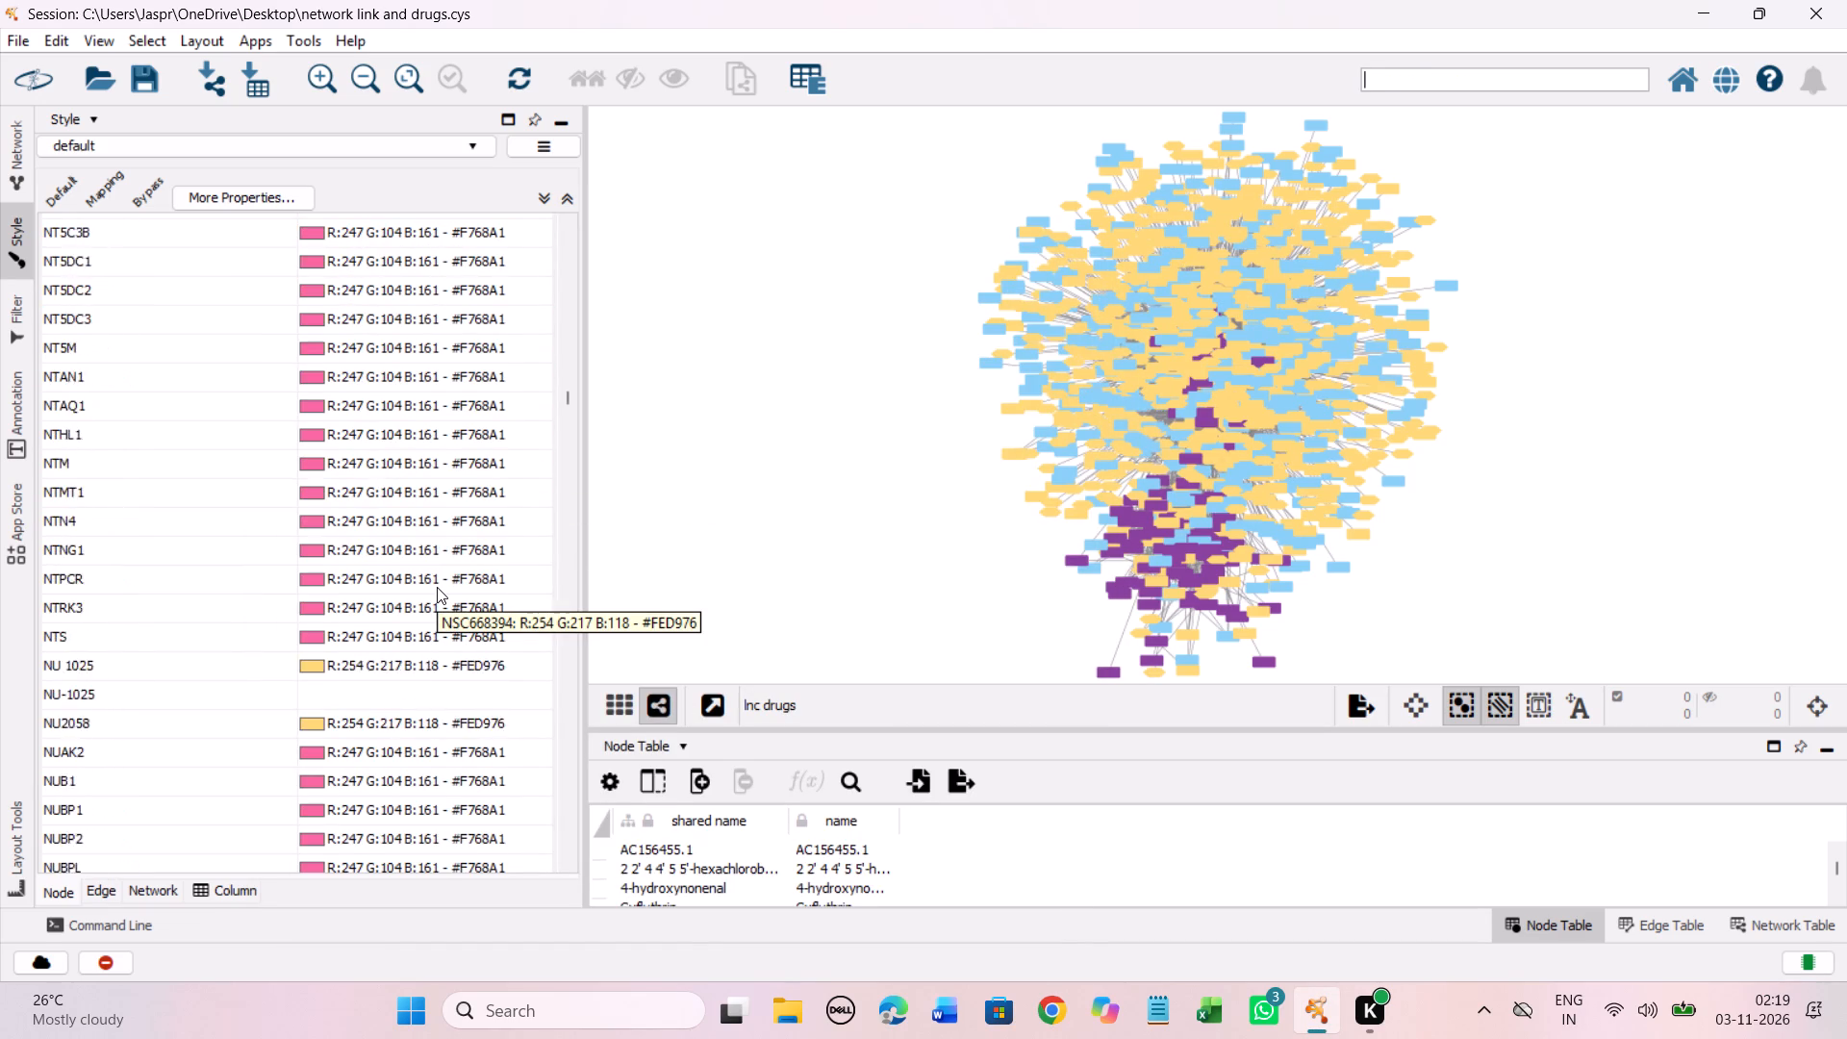
{"action": "scroll", "coordinate": [437, 587], "scroll_direction": "down", "scroll_amount": 4}
{"action": "left_click", "coordinate": [387, 522]}
{"action": "right_click", "coordinate": [387, 522]}
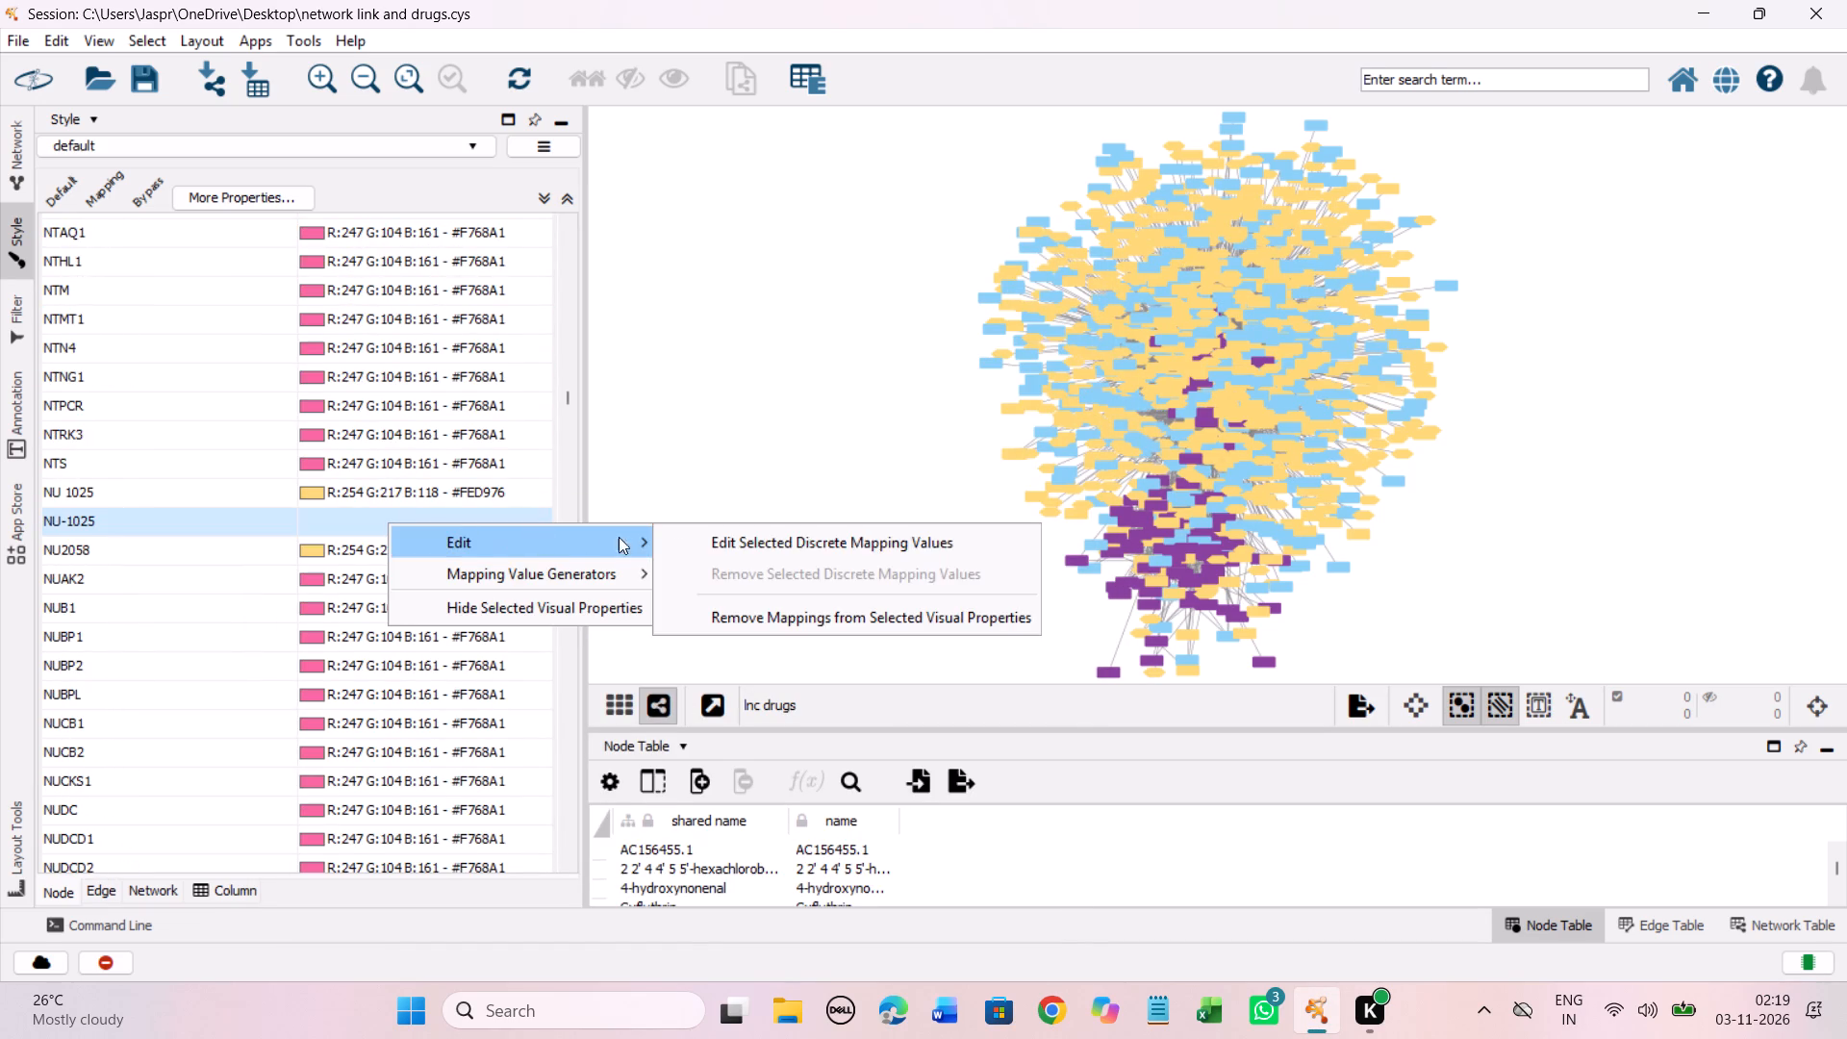
{"action": "left_click", "coordinate": [729, 540]}
{"action": "left_click_drag", "start_coordinate": [413, 539], "coordinate": [397, 266]}
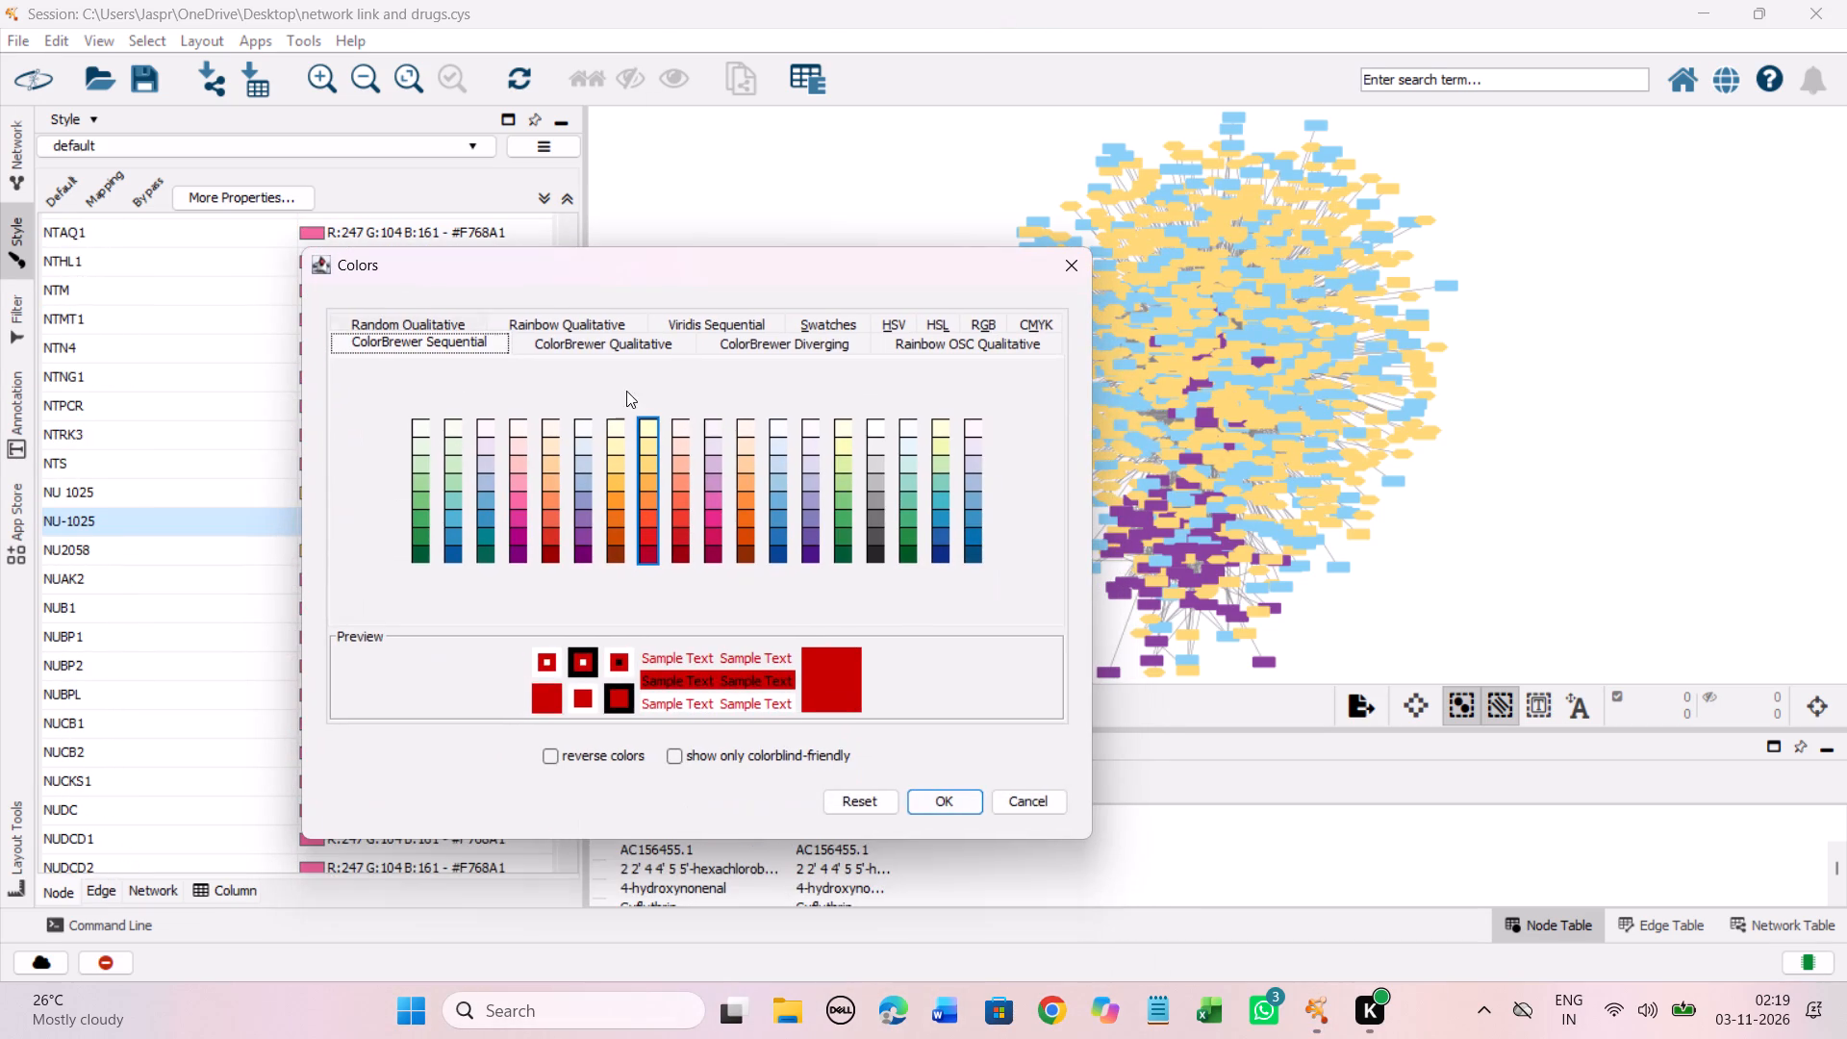
{"action": "left_click", "coordinate": [649, 467]}
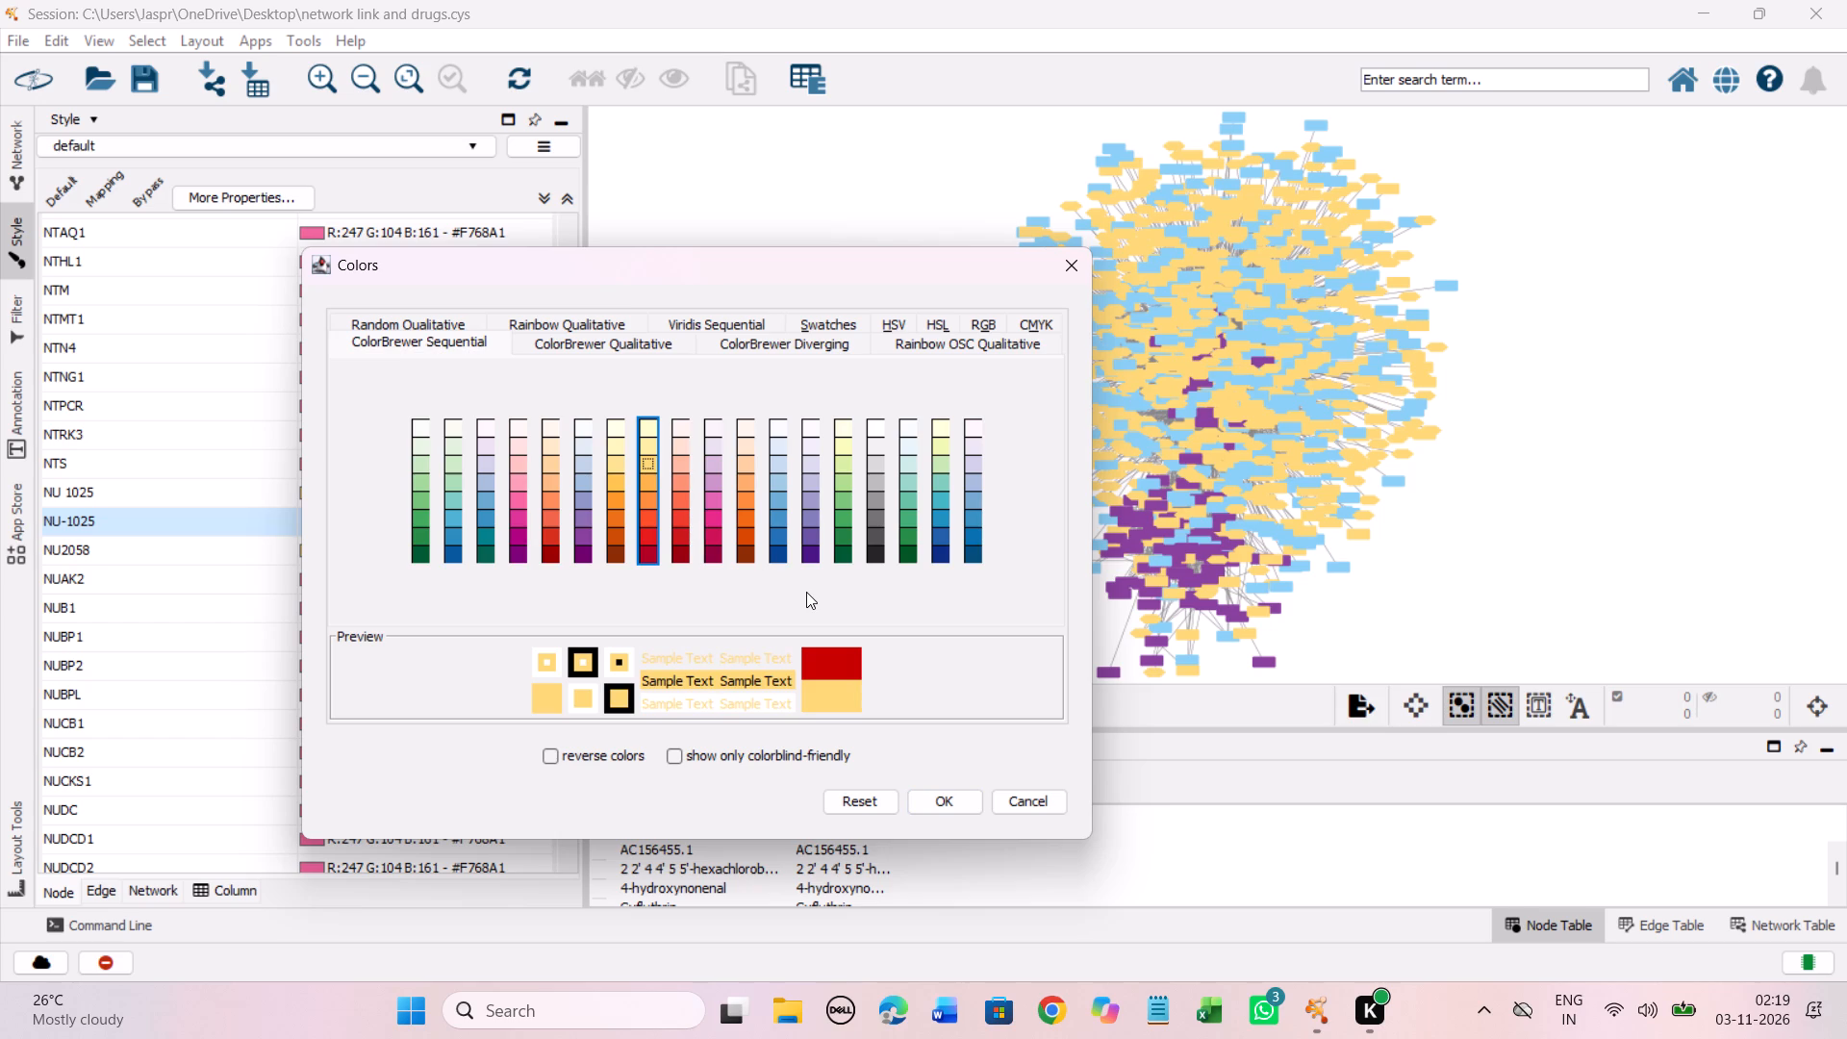
{"action": "left_click", "coordinate": [954, 805]}
Set the color of all entries from Nabumetone through O-(6)-methylguanine, including unmapped drugs such as Nadide, Naftifine, Nefopam and Nizatidine, to #FED976.
{"action": "scroll", "coordinate": [330, 624], "scroll_direction": "down", "scroll_amount": 20}
{"action": "scroll", "coordinate": [330, 624], "scroll_direction": "down", "scroll_amount": 20}
{"action": "scroll", "coordinate": [330, 624], "scroll_direction": "down", "scroll_amount": 7}
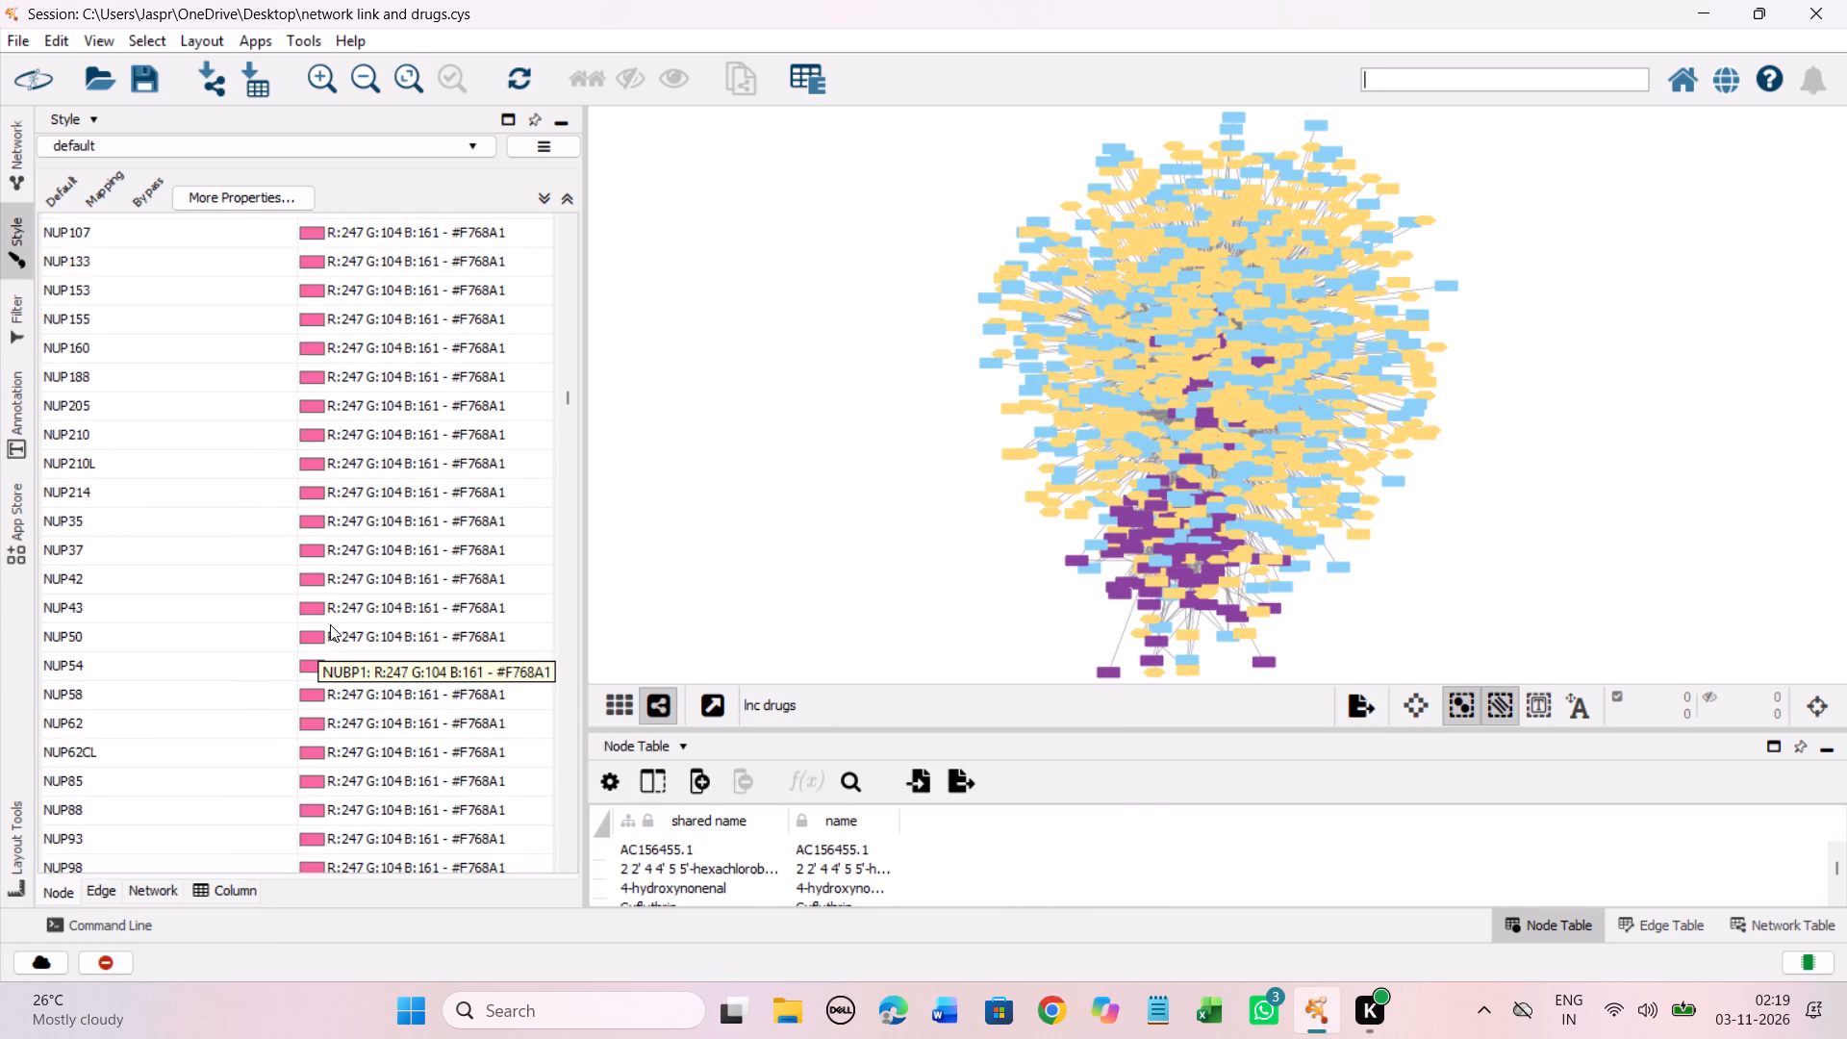
{"action": "scroll", "coordinate": [330, 624], "scroll_direction": "down", "scroll_amount": 20}
{"action": "scroll", "coordinate": [330, 624], "scroll_direction": "down", "scroll_amount": 18}
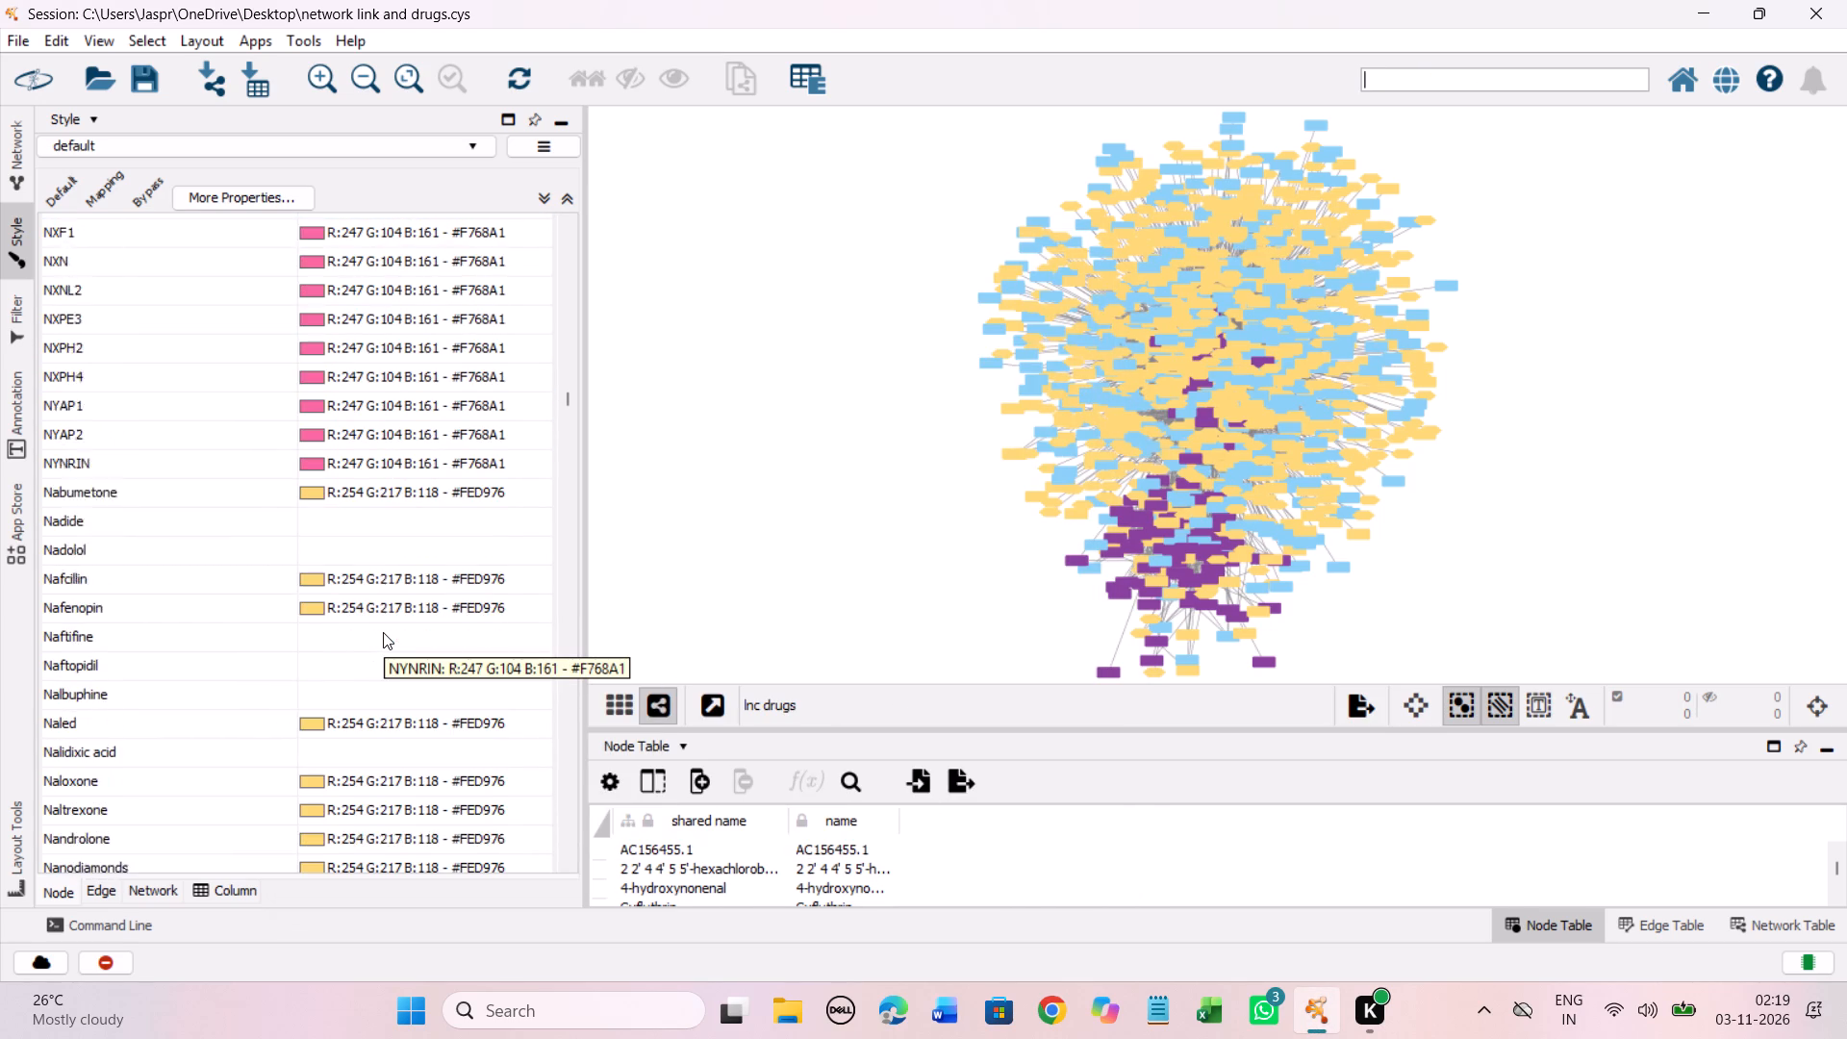
{"action": "scroll", "coordinate": [383, 632], "scroll_direction": "down", "scroll_amount": 3}
{"action": "left_click", "coordinate": [401, 374]}
{"action": "scroll", "coordinate": [381, 458], "scroll_direction": "down", "scroll_amount": 3}
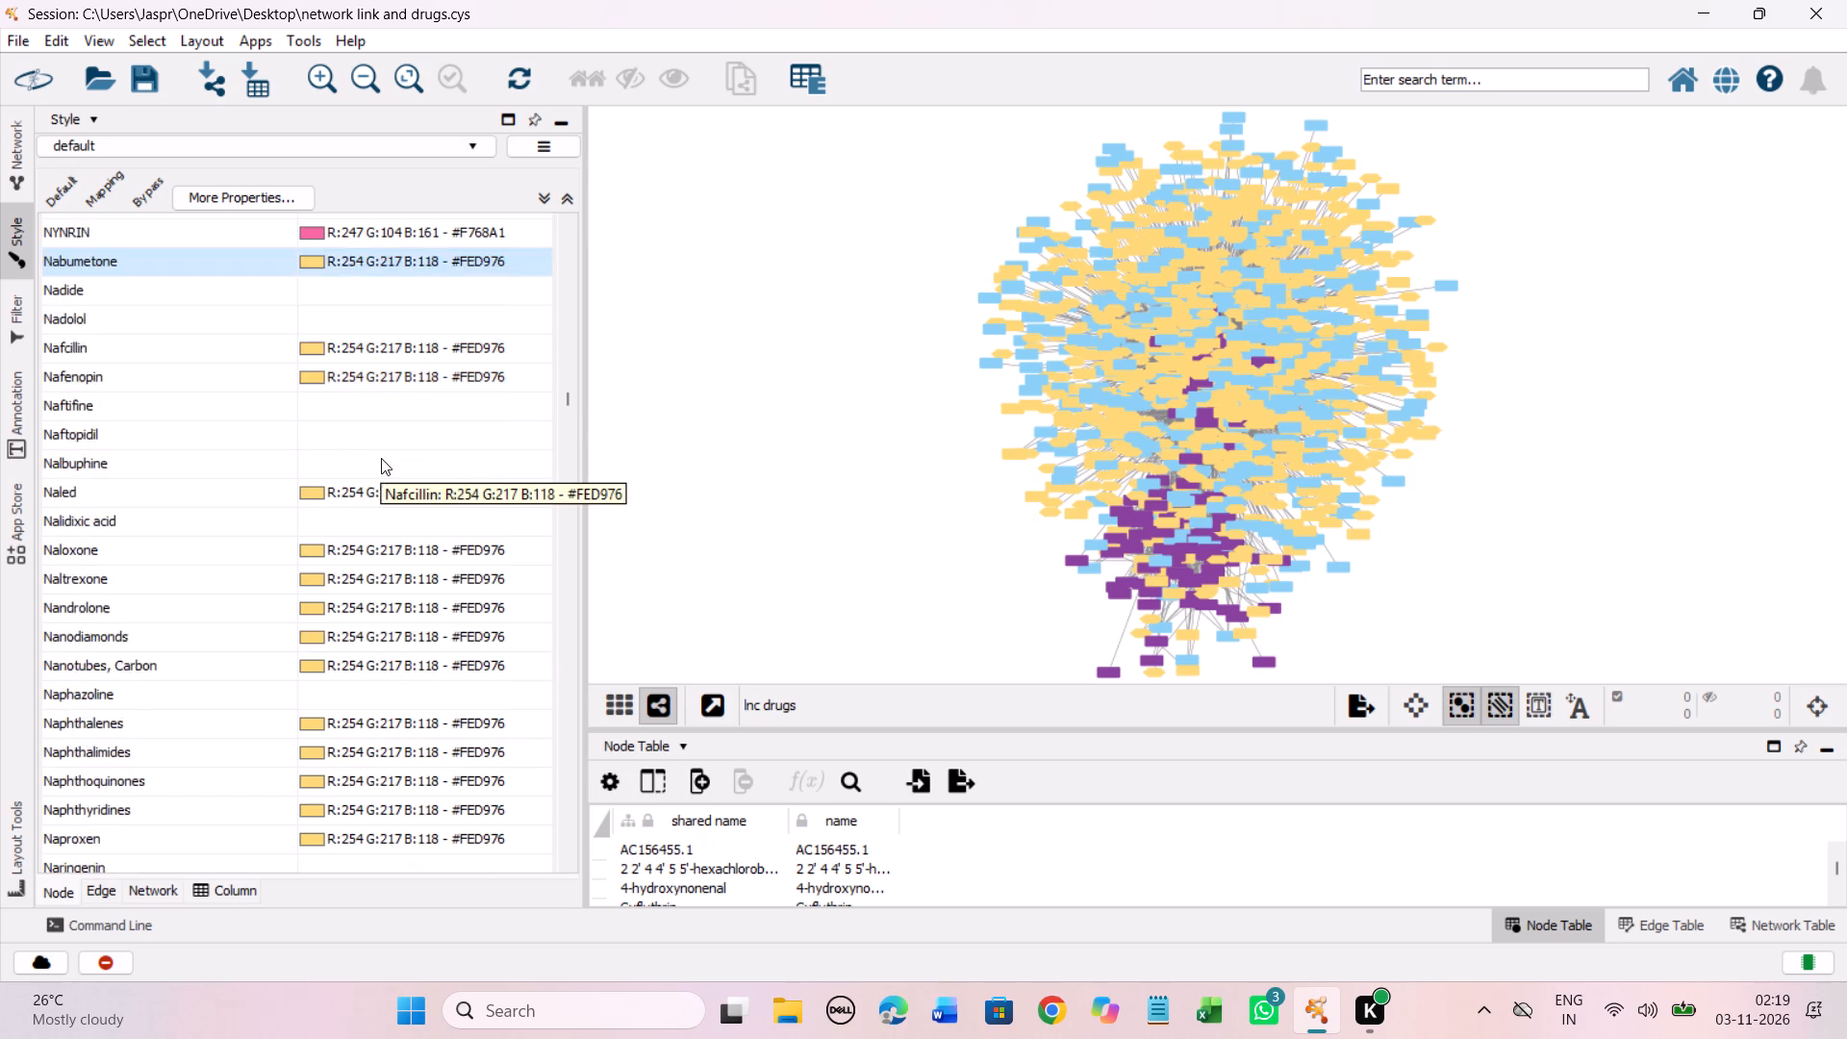
{"action": "scroll", "coordinate": [381, 458], "scroll_direction": "down", "scroll_amount": 8}
{"action": "scroll", "coordinate": [381, 463], "scroll_direction": "down", "scroll_amount": 20}
{"action": "scroll", "coordinate": [381, 463], "scroll_direction": "down", "scroll_amount": 3}
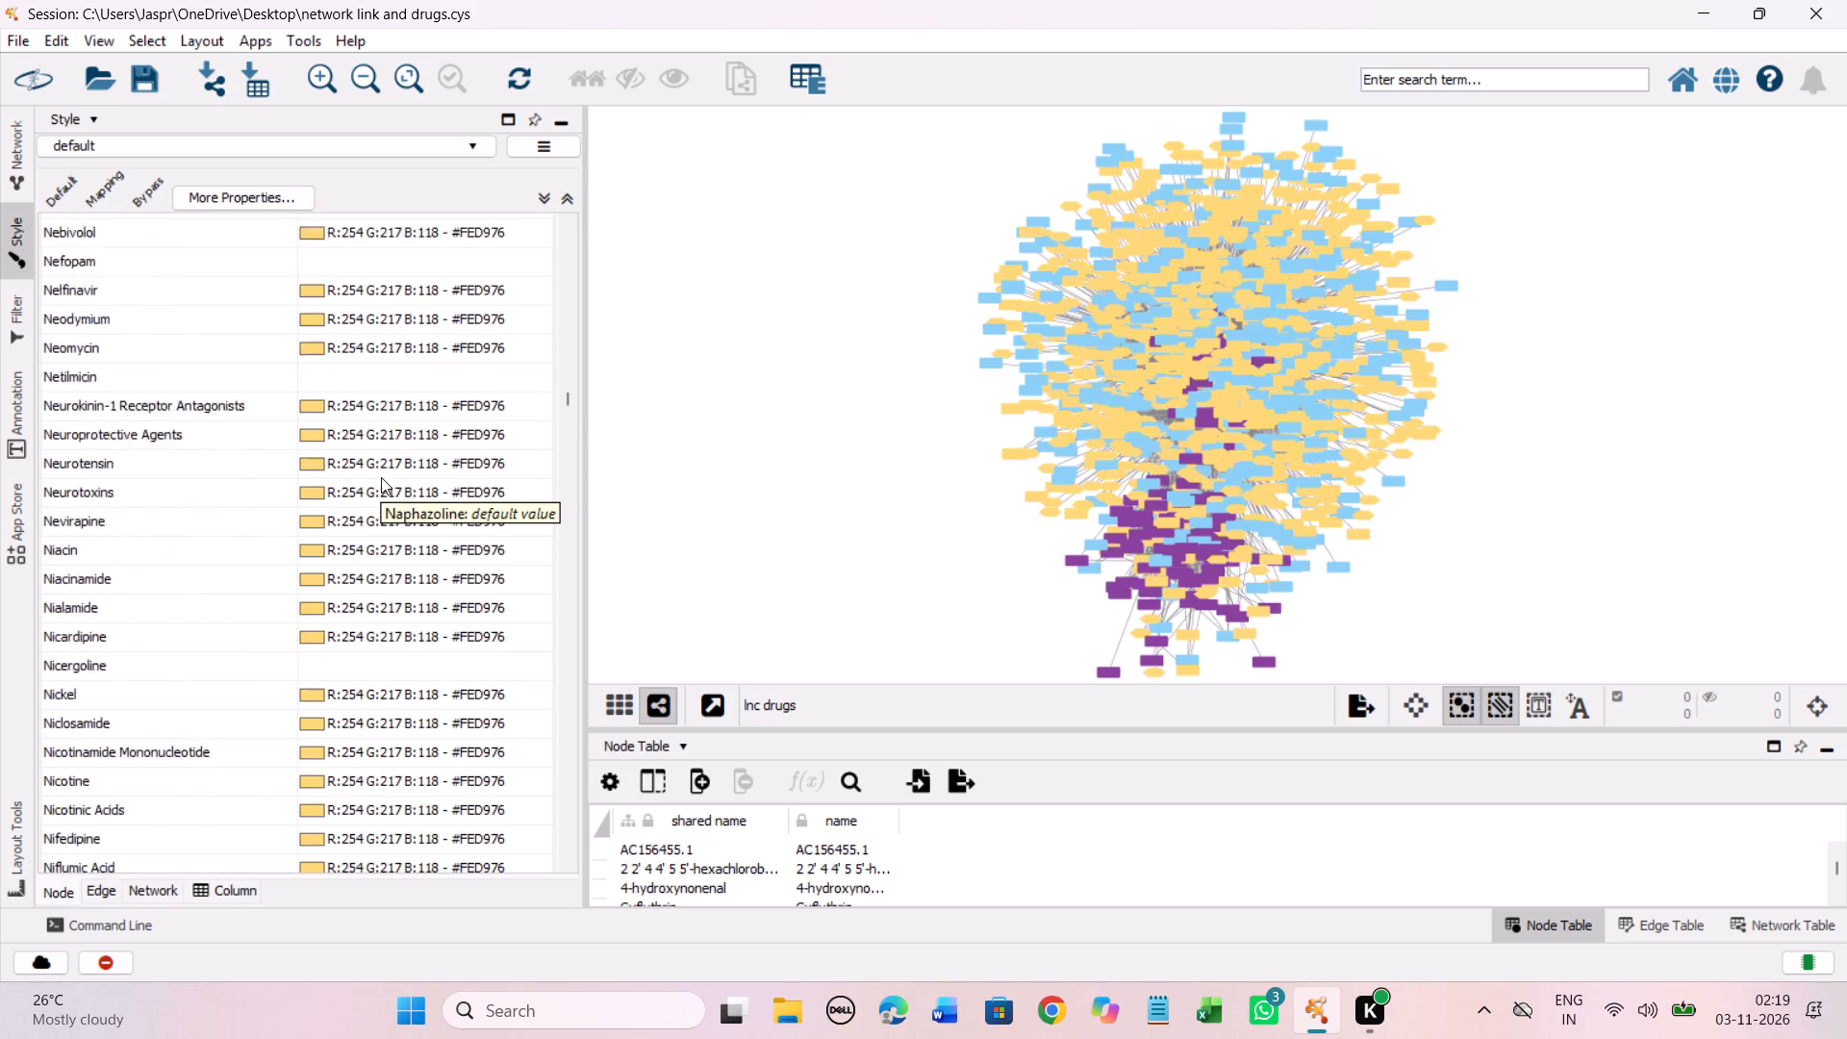
{"action": "scroll", "coordinate": [381, 477], "scroll_direction": "down", "scroll_amount": 20}
{"action": "scroll", "coordinate": [381, 477], "scroll_direction": "down", "scroll_amount": 20}
{"action": "scroll", "coordinate": [381, 477], "scroll_direction": "down", "scroll_amount": 1}
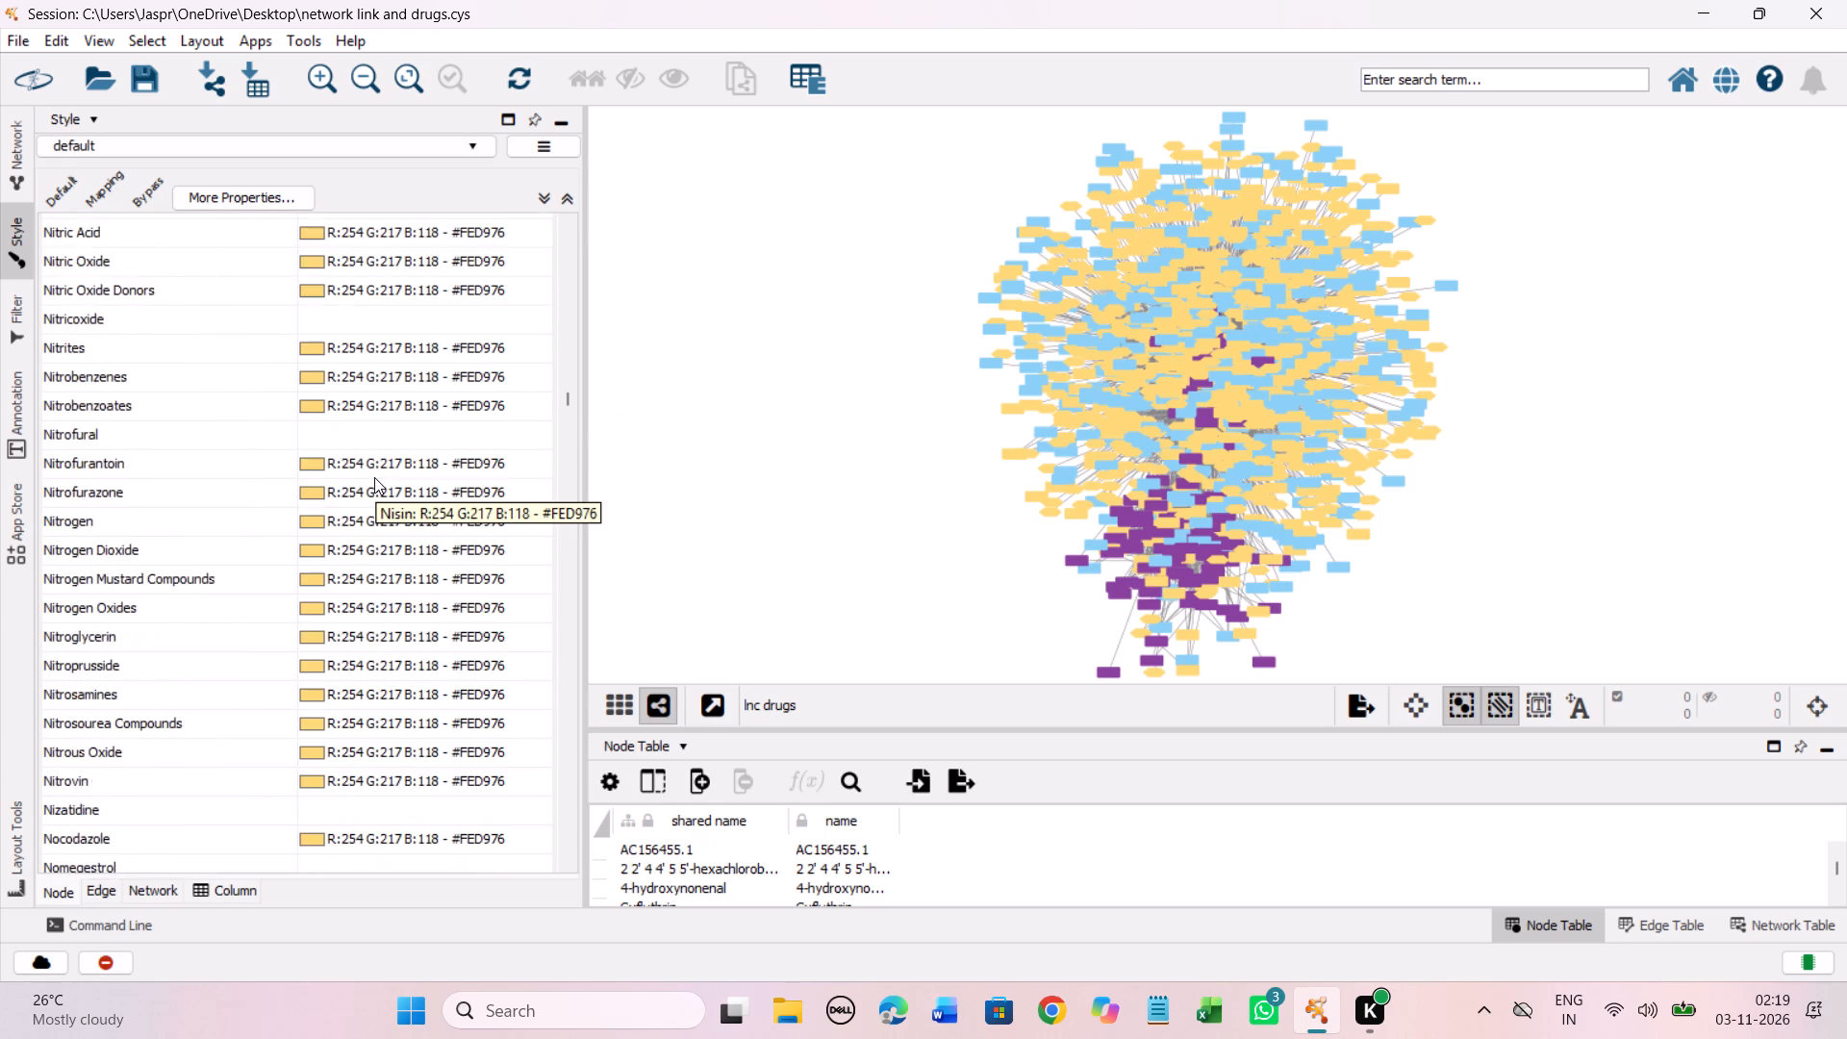
{"action": "scroll", "coordinate": [374, 477], "scroll_direction": "down", "scroll_amount": 20}
{"action": "scroll", "coordinate": [374, 477], "scroll_direction": "down", "scroll_amount": 10}
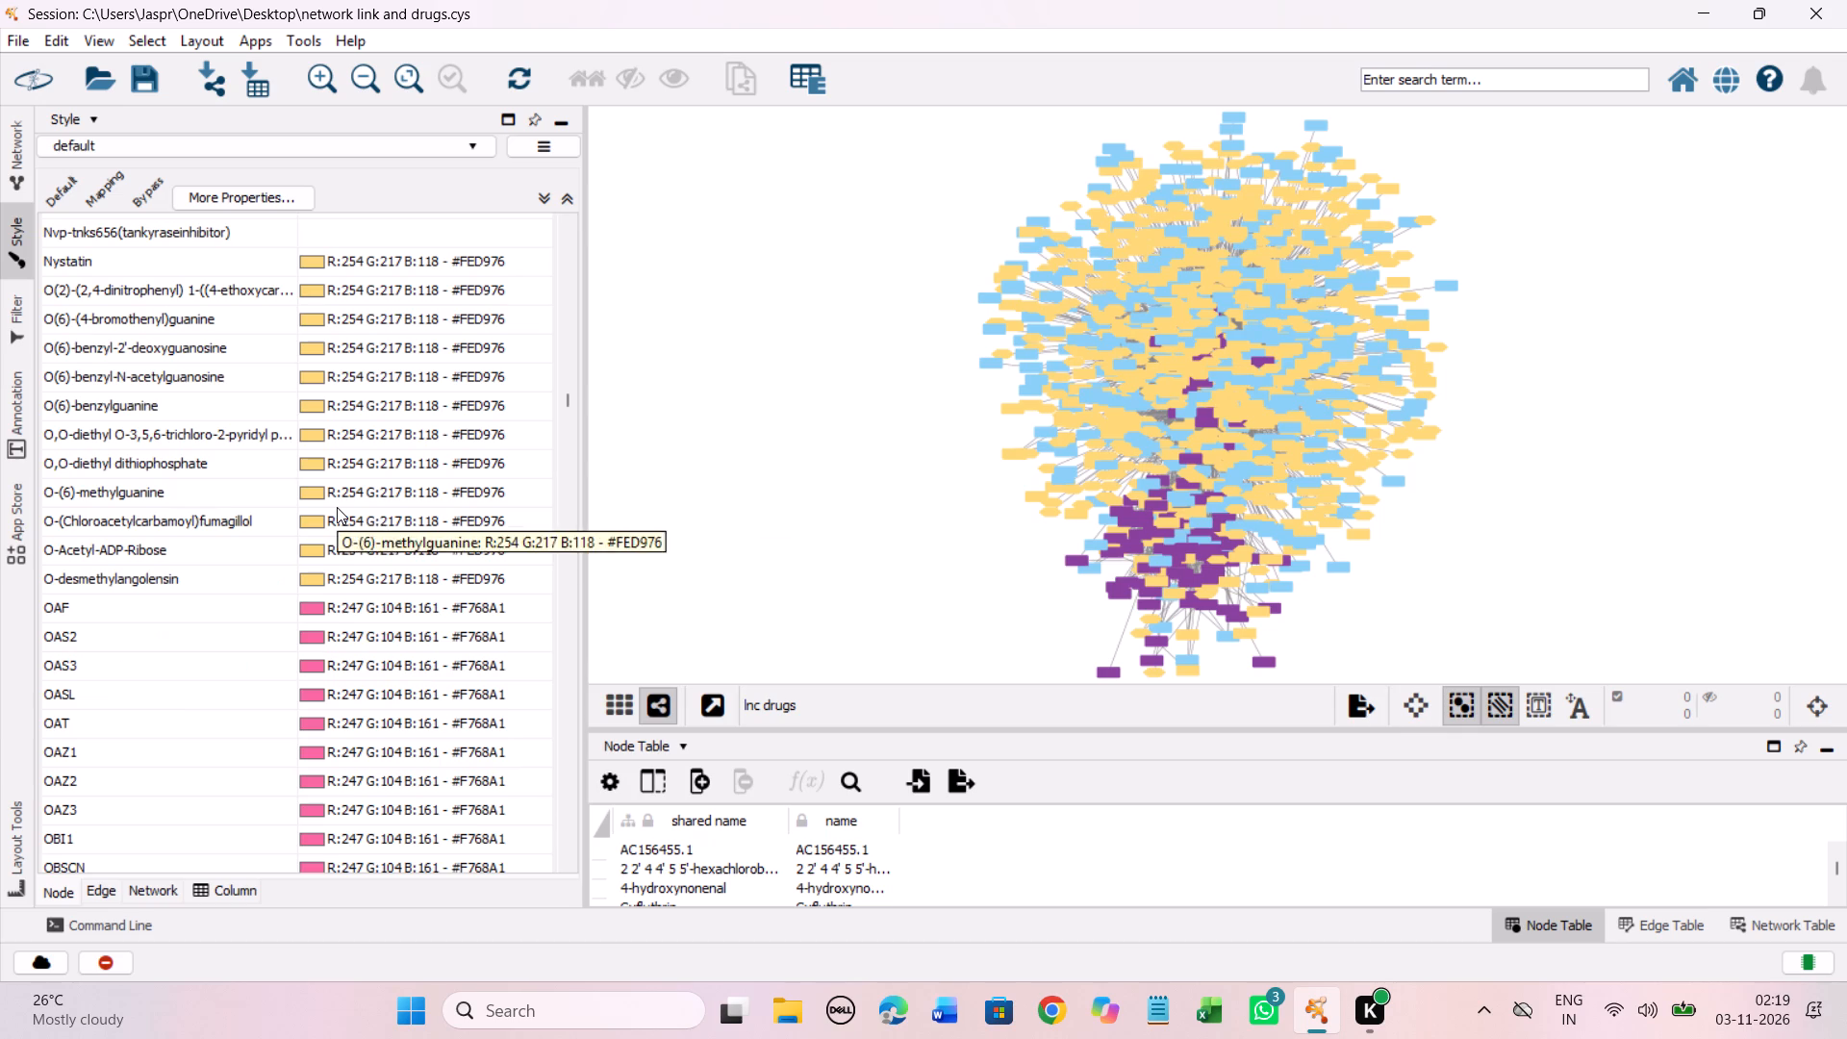
{"action": "left_click", "coordinate": [337, 507], "text": "shift"}
{"action": "right_click", "coordinate": [331, 469]}
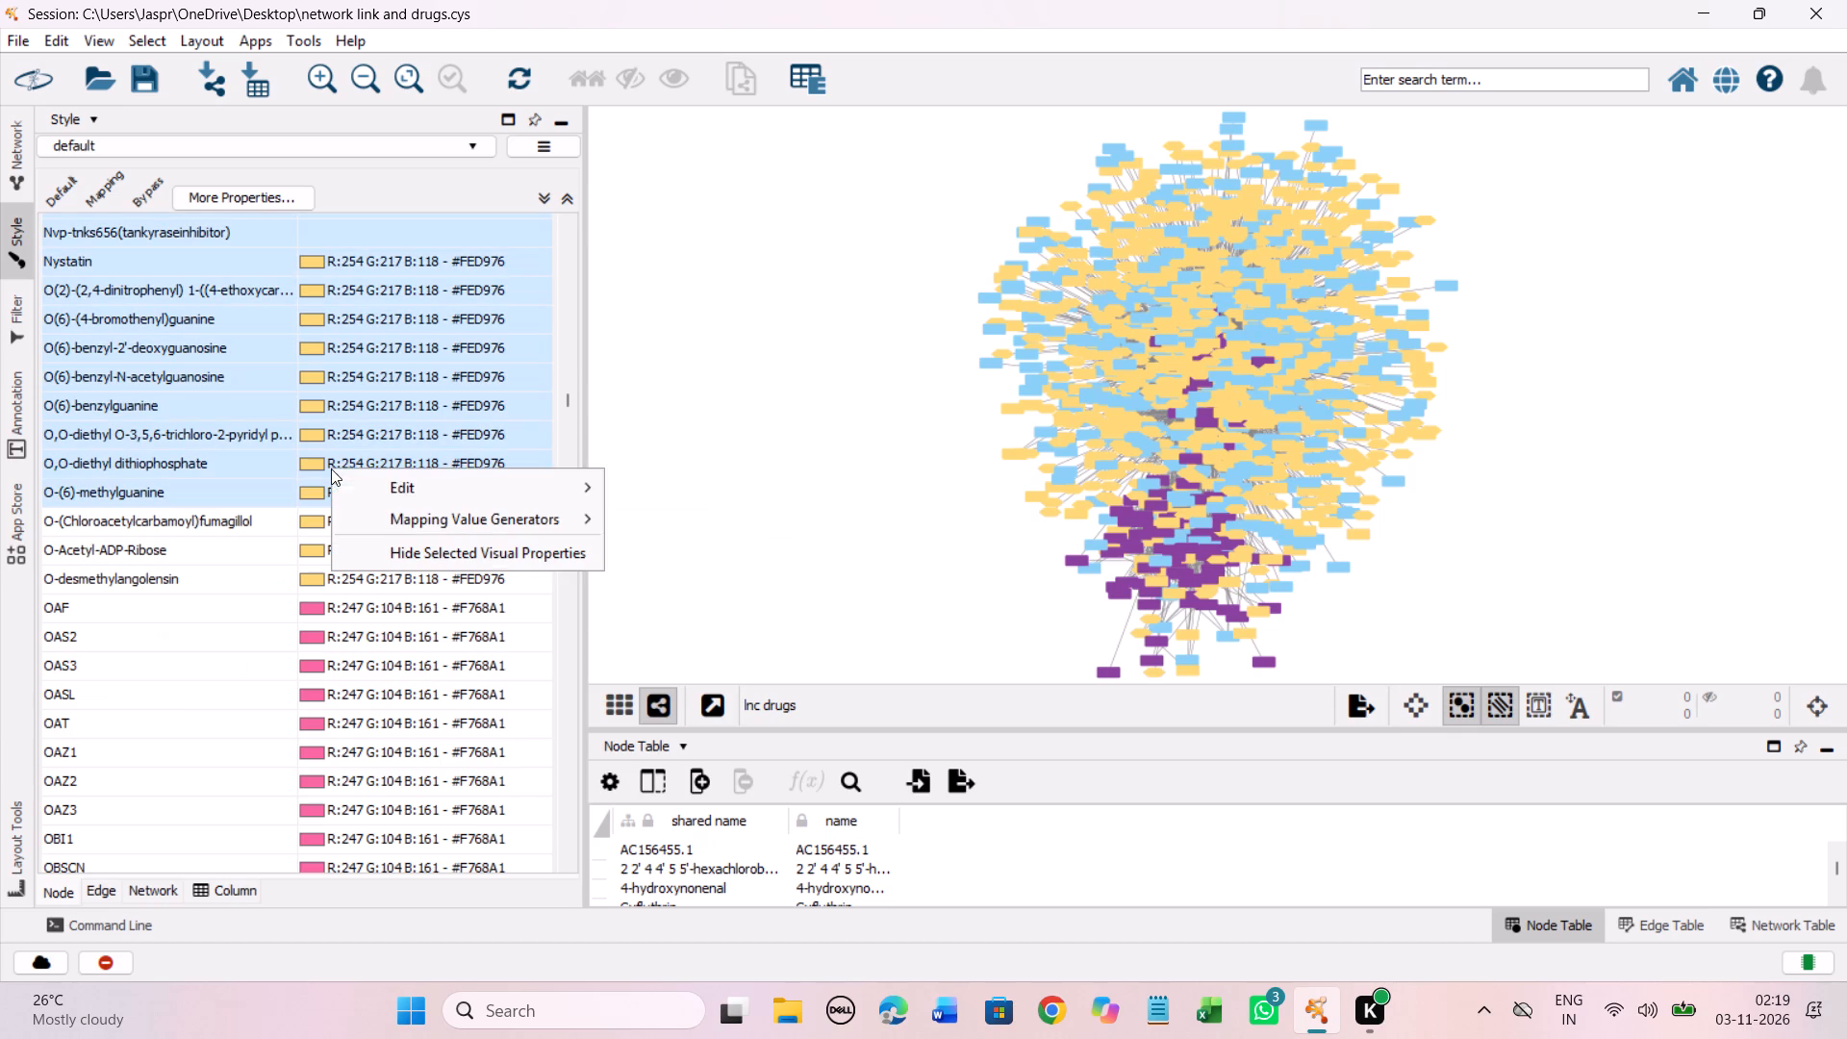
{"action": "left_click", "coordinate": [648, 487]}
{"action": "left_click_drag", "start_coordinate": [425, 545], "coordinate": [403, 256]}
{"action": "left_click", "coordinate": [640, 449]}
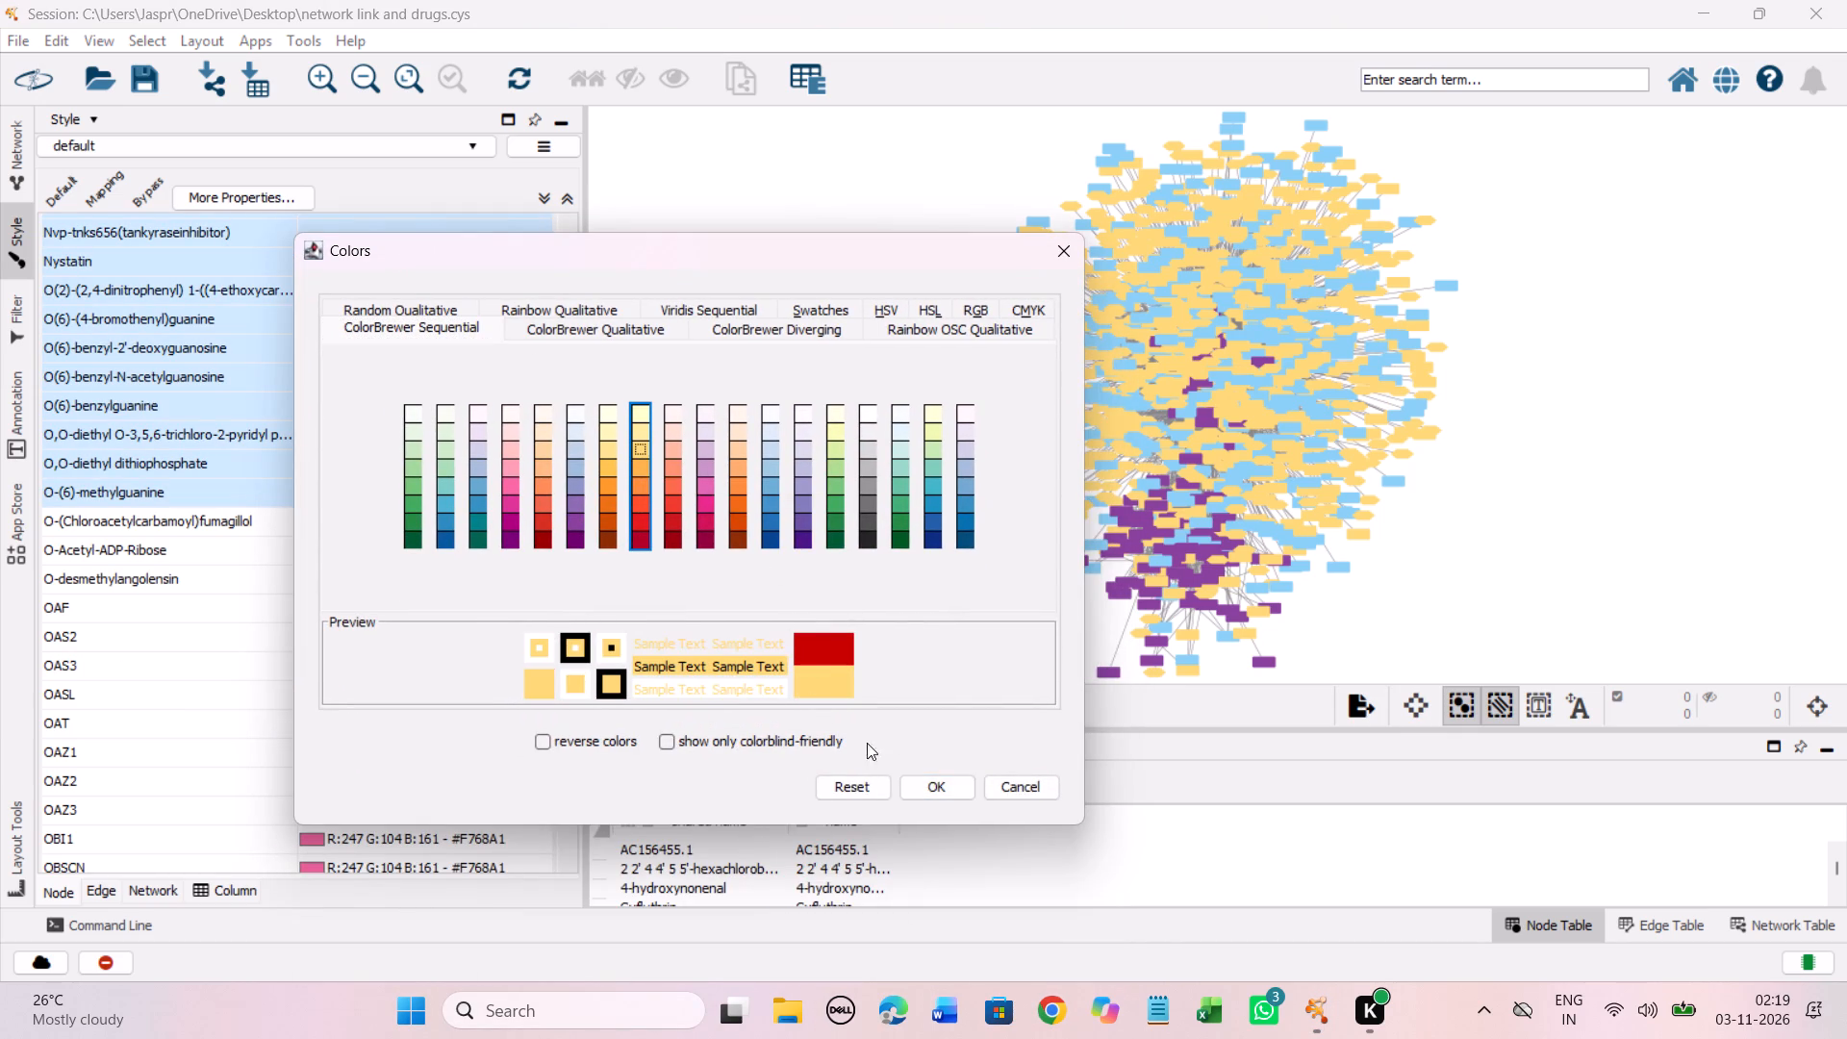
{"action": "left_click", "coordinate": [923, 781]}
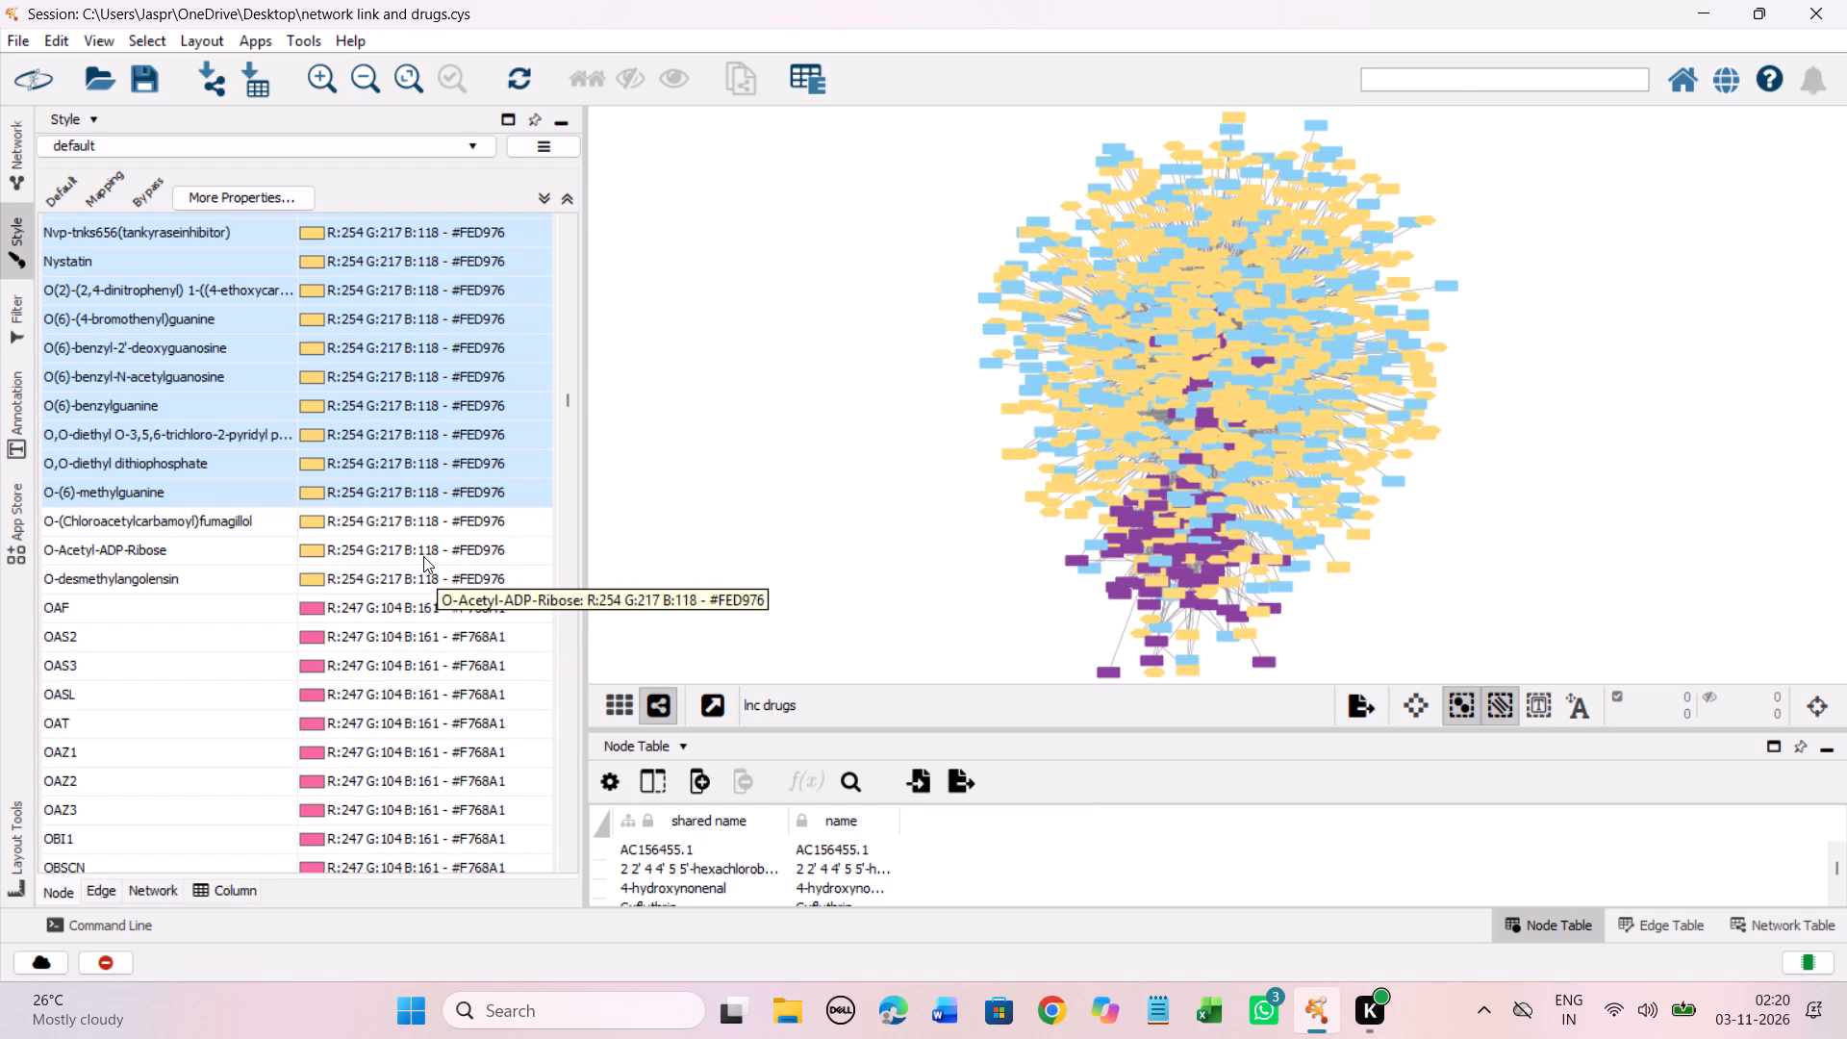
Set the color of all entries from Opium through Ozone, including unmapped drugs such as Orciprenaline, Ornidazole, Oxybutynin and Ozagrel, to #FED976.
{"action": "scroll", "coordinate": [423, 556], "scroll_direction": "down", "scroll_amount": 20}
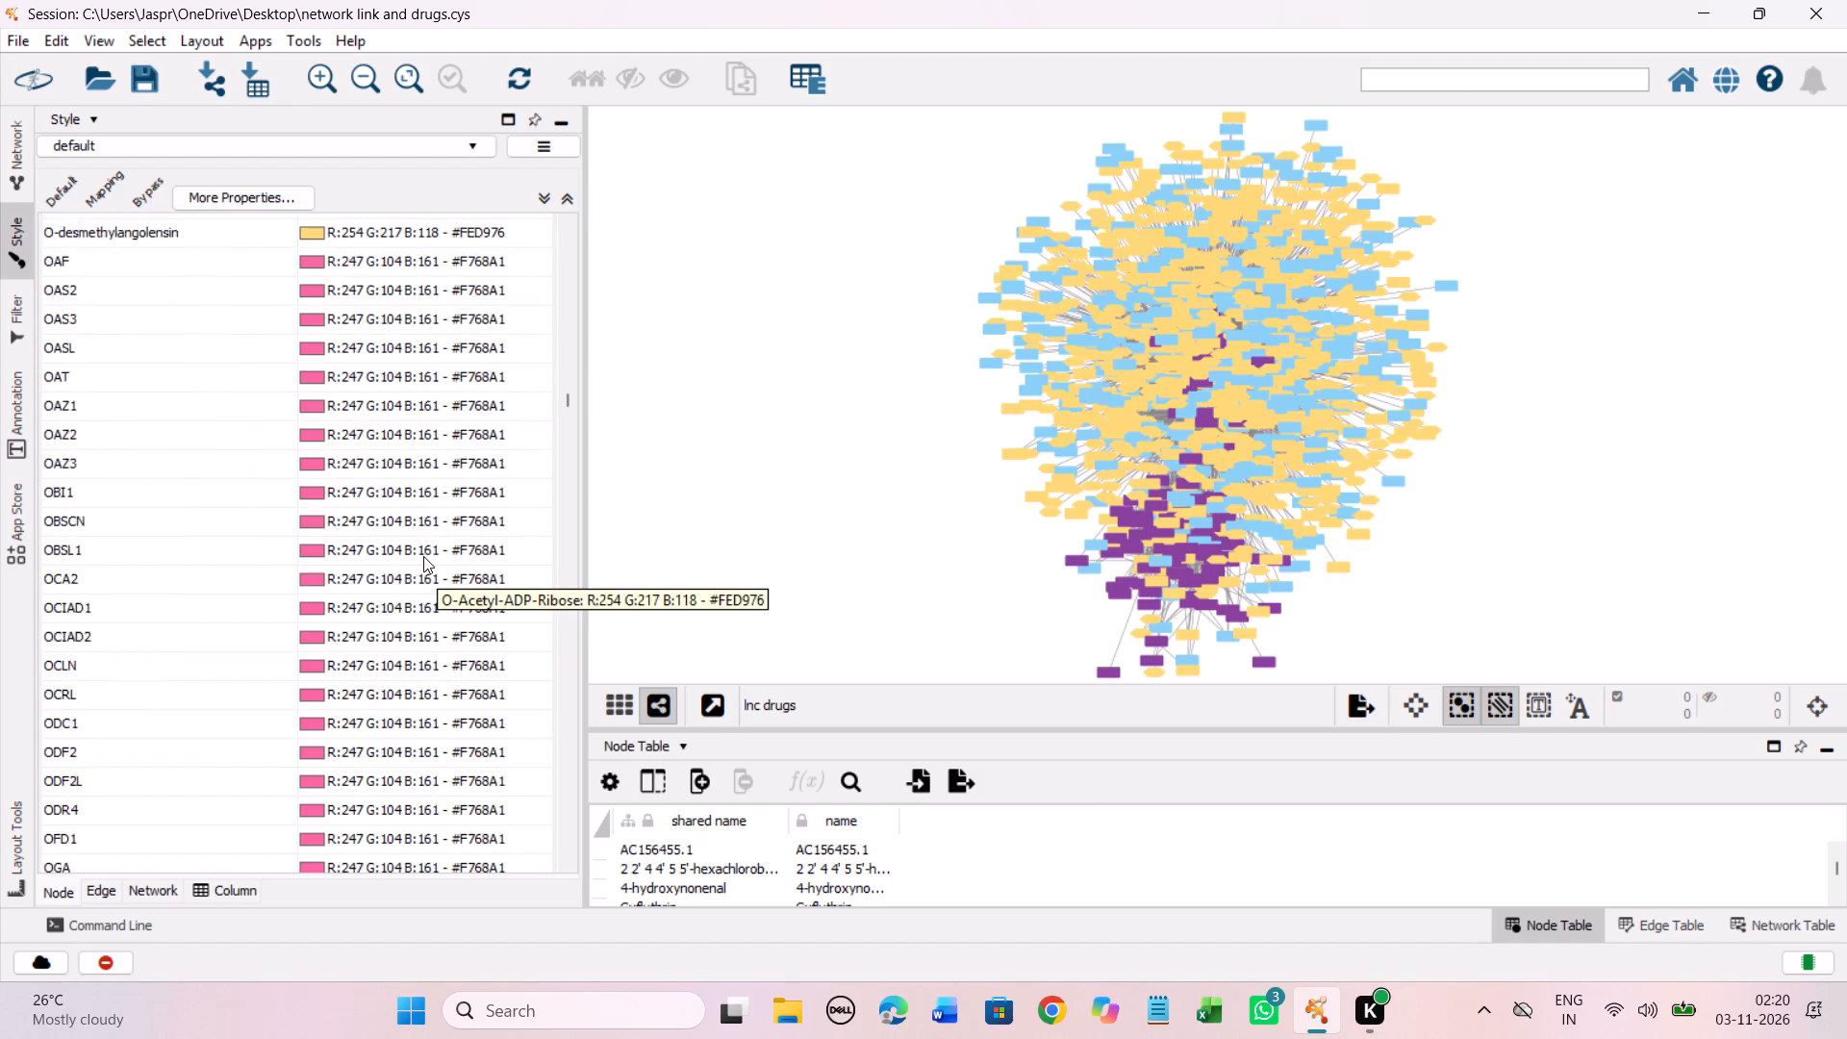
{"action": "scroll", "coordinate": [423, 556], "scroll_direction": "down", "scroll_amount": 20}
{"action": "scroll", "coordinate": [423, 556], "scroll_direction": "down", "scroll_amount": 20}
{"action": "scroll", "coordinate": [423, 556], "scroll_direction": "down", "scroll_amount": 2}
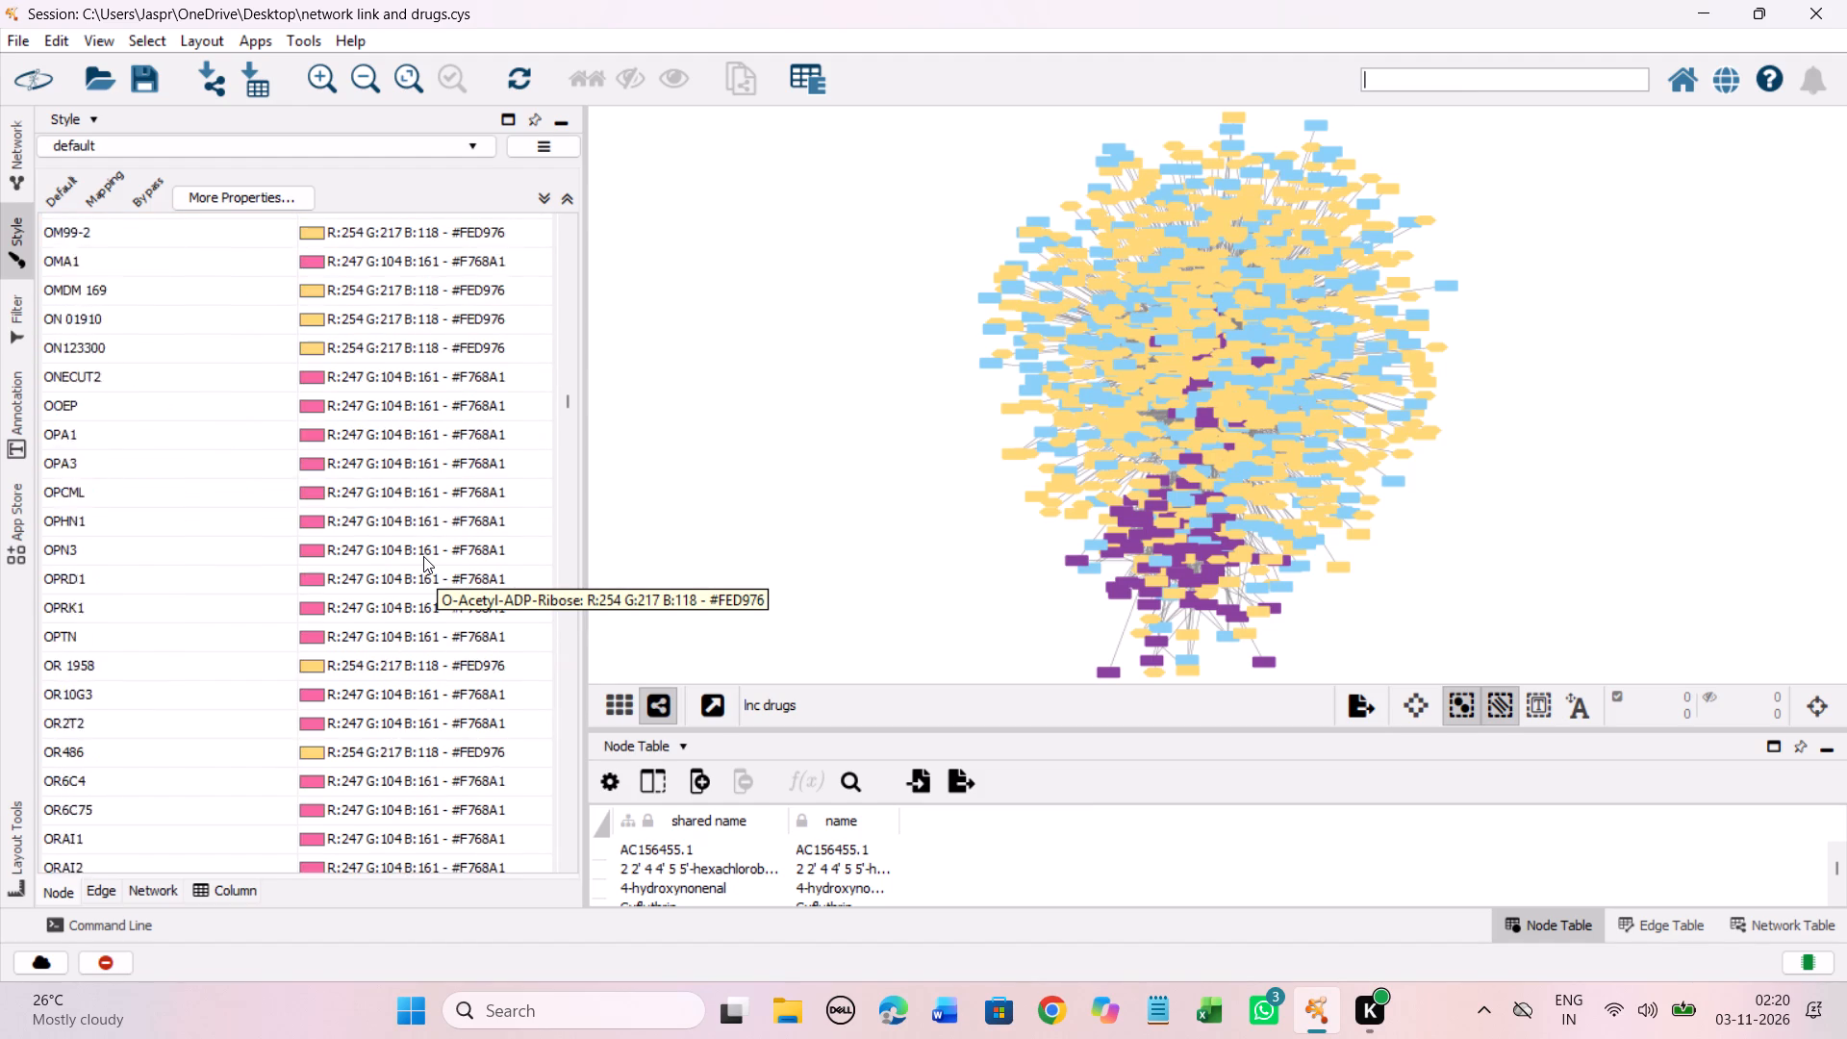
{"action": "scroll", "coordinate": [423, 556], "scroll_direction": "down", "scroll_amount": 20}
{"action": "scroll", "coordinate": [423, 556], "scroll_direction": "down", "scroll_amount": 20}
{"action": "scroll", "coordinate": [423, 556], "scroll_direction": "down", "scroll_amount": 2}
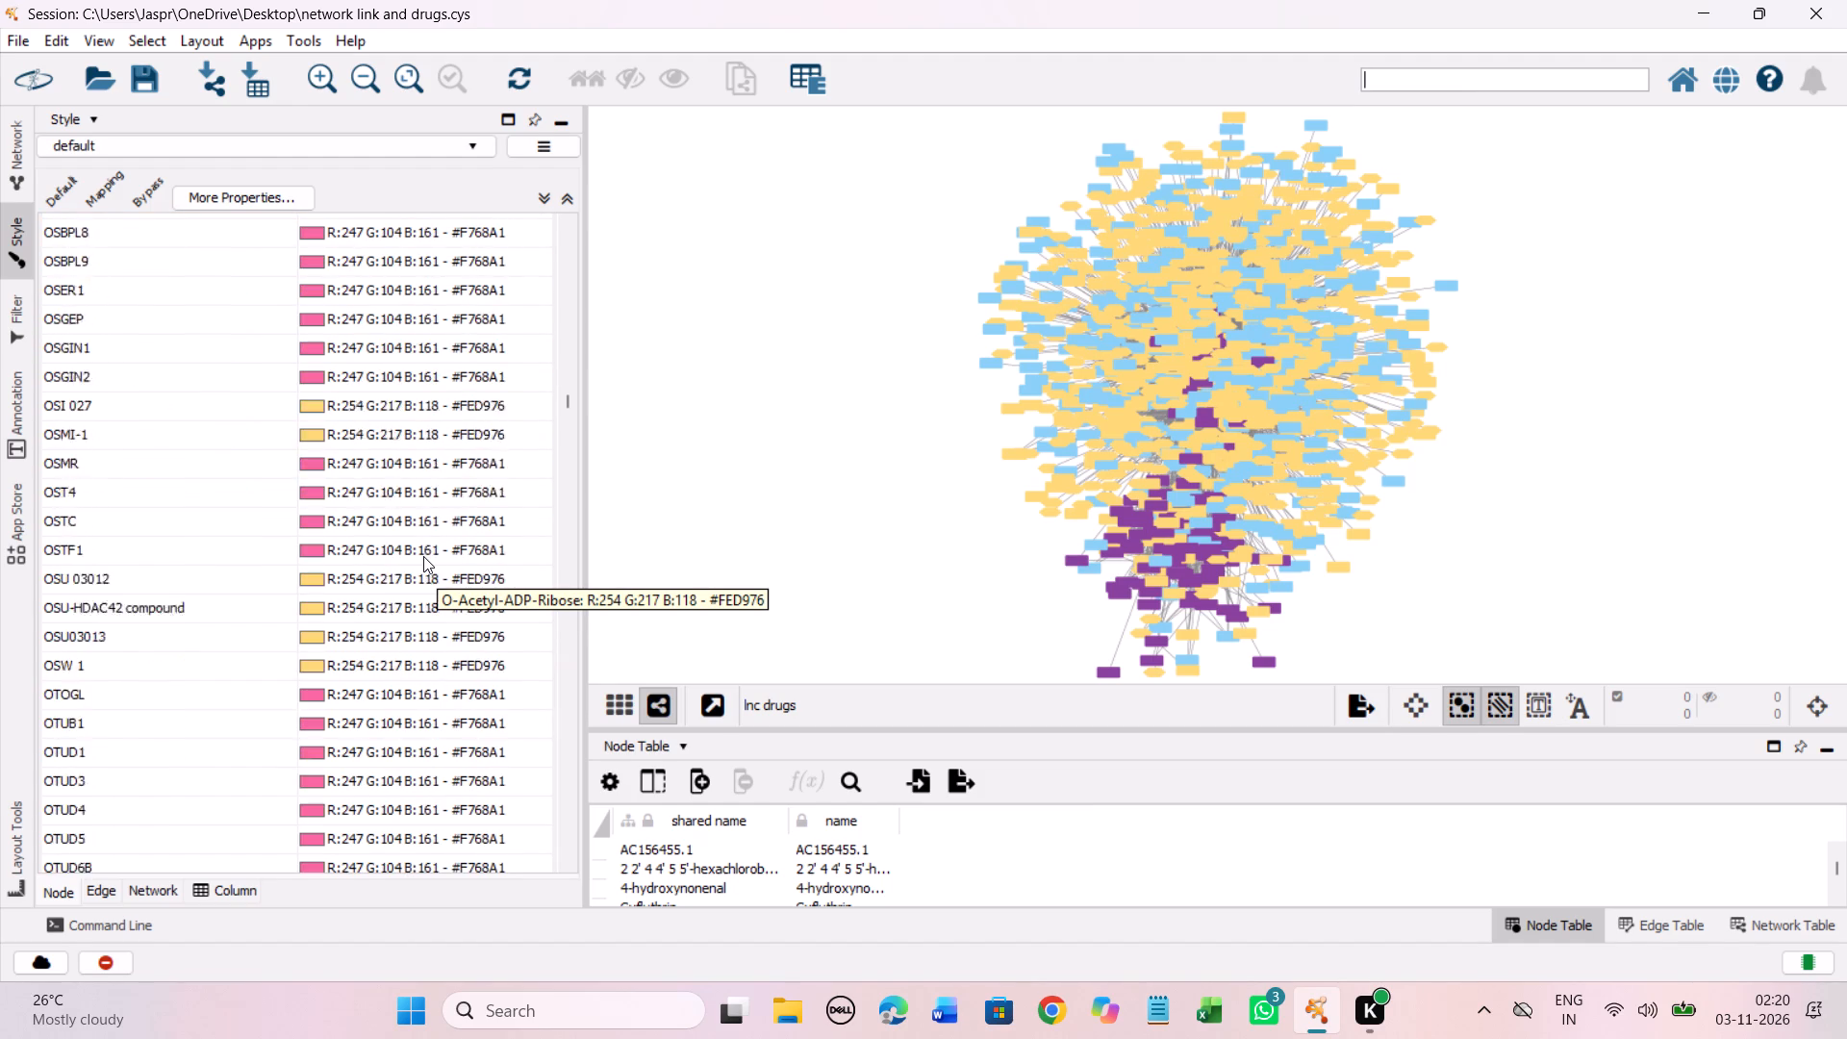
{"action": "scroll", "coordinate": [423, 556], "scroll_direction": "down", "scroll_amount": 20}
{"action": "scroll", "coordinate": [423, 556], "scroll_direction": "down", "scroll_amount": 20}
{"action": "scroll", "coordinate": [423, 556], "scroll_direction": "down", "scroll_amount": 2}
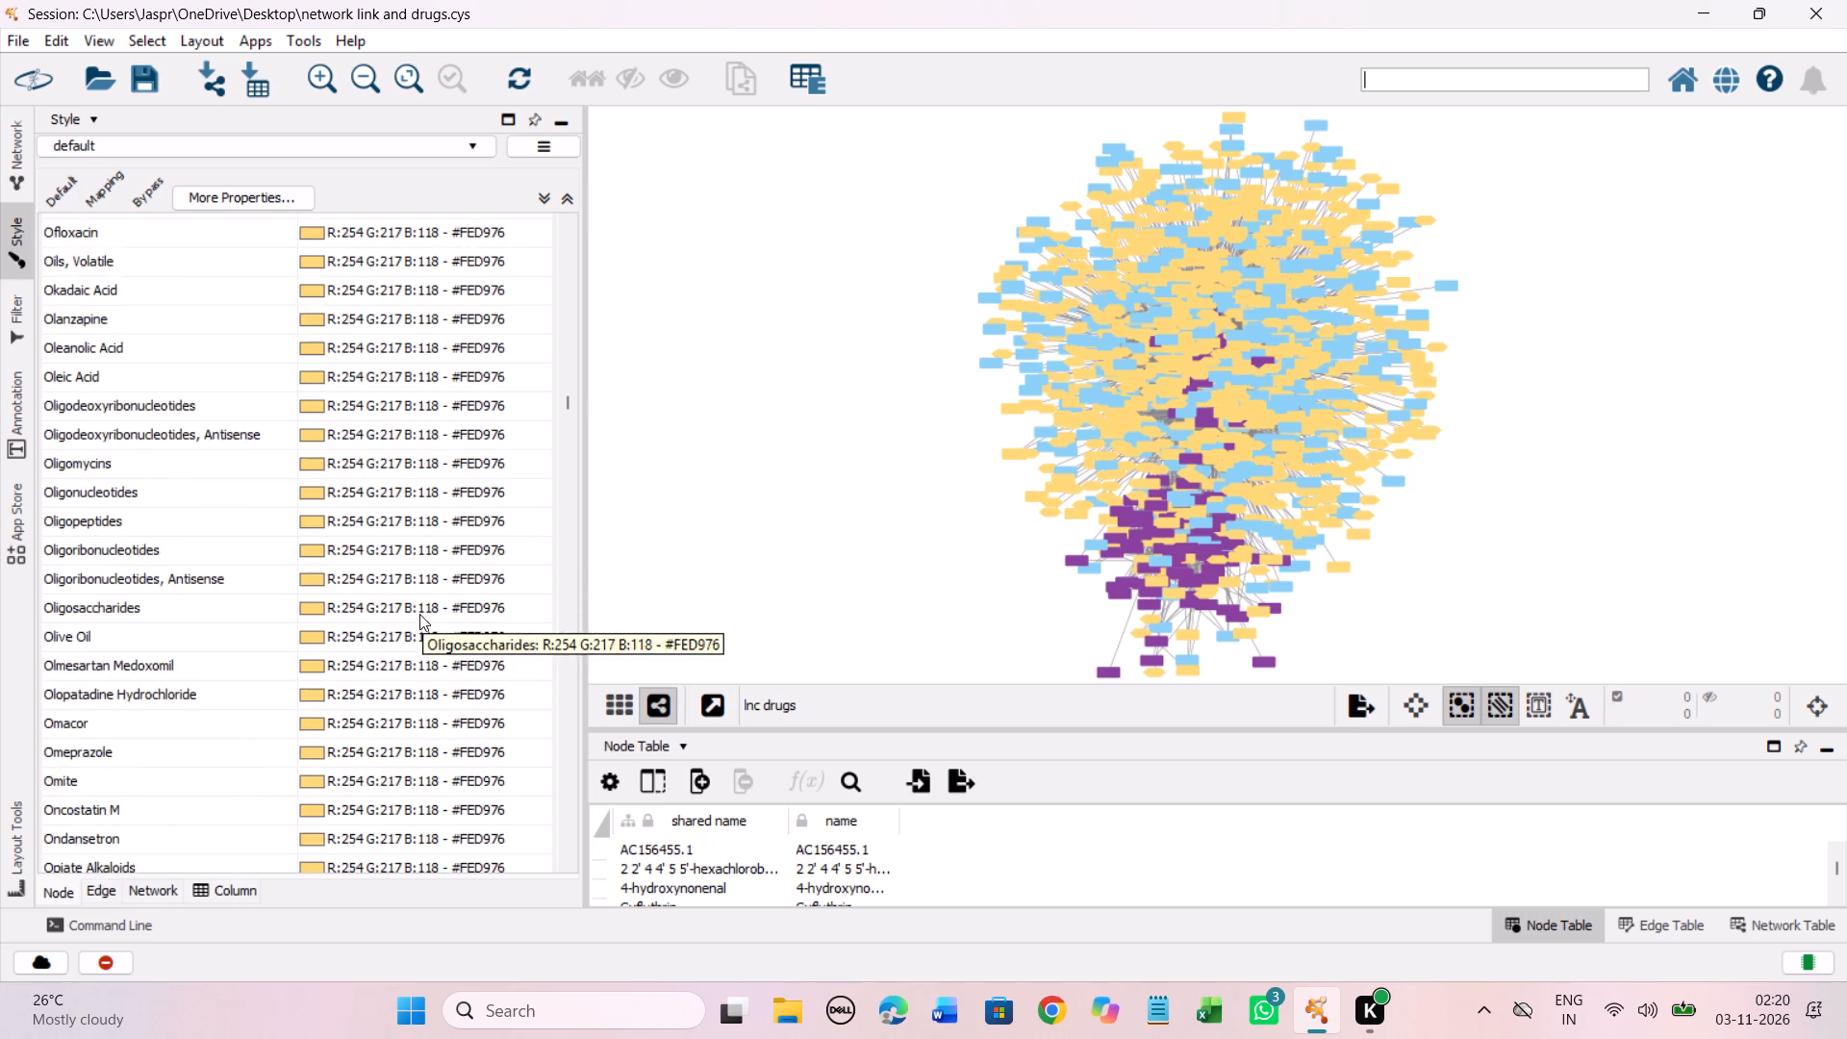
{"action": "scroll", "coordinate": [419, 614], "scroll_direction": "down", "scroll_amount": 12}
{"action": "left_click", "coordinate": [402, 424]}
{"action": "scroll", "coordinate": [421, 530], "scroll_direction": "down", "scroll_amount": 5}
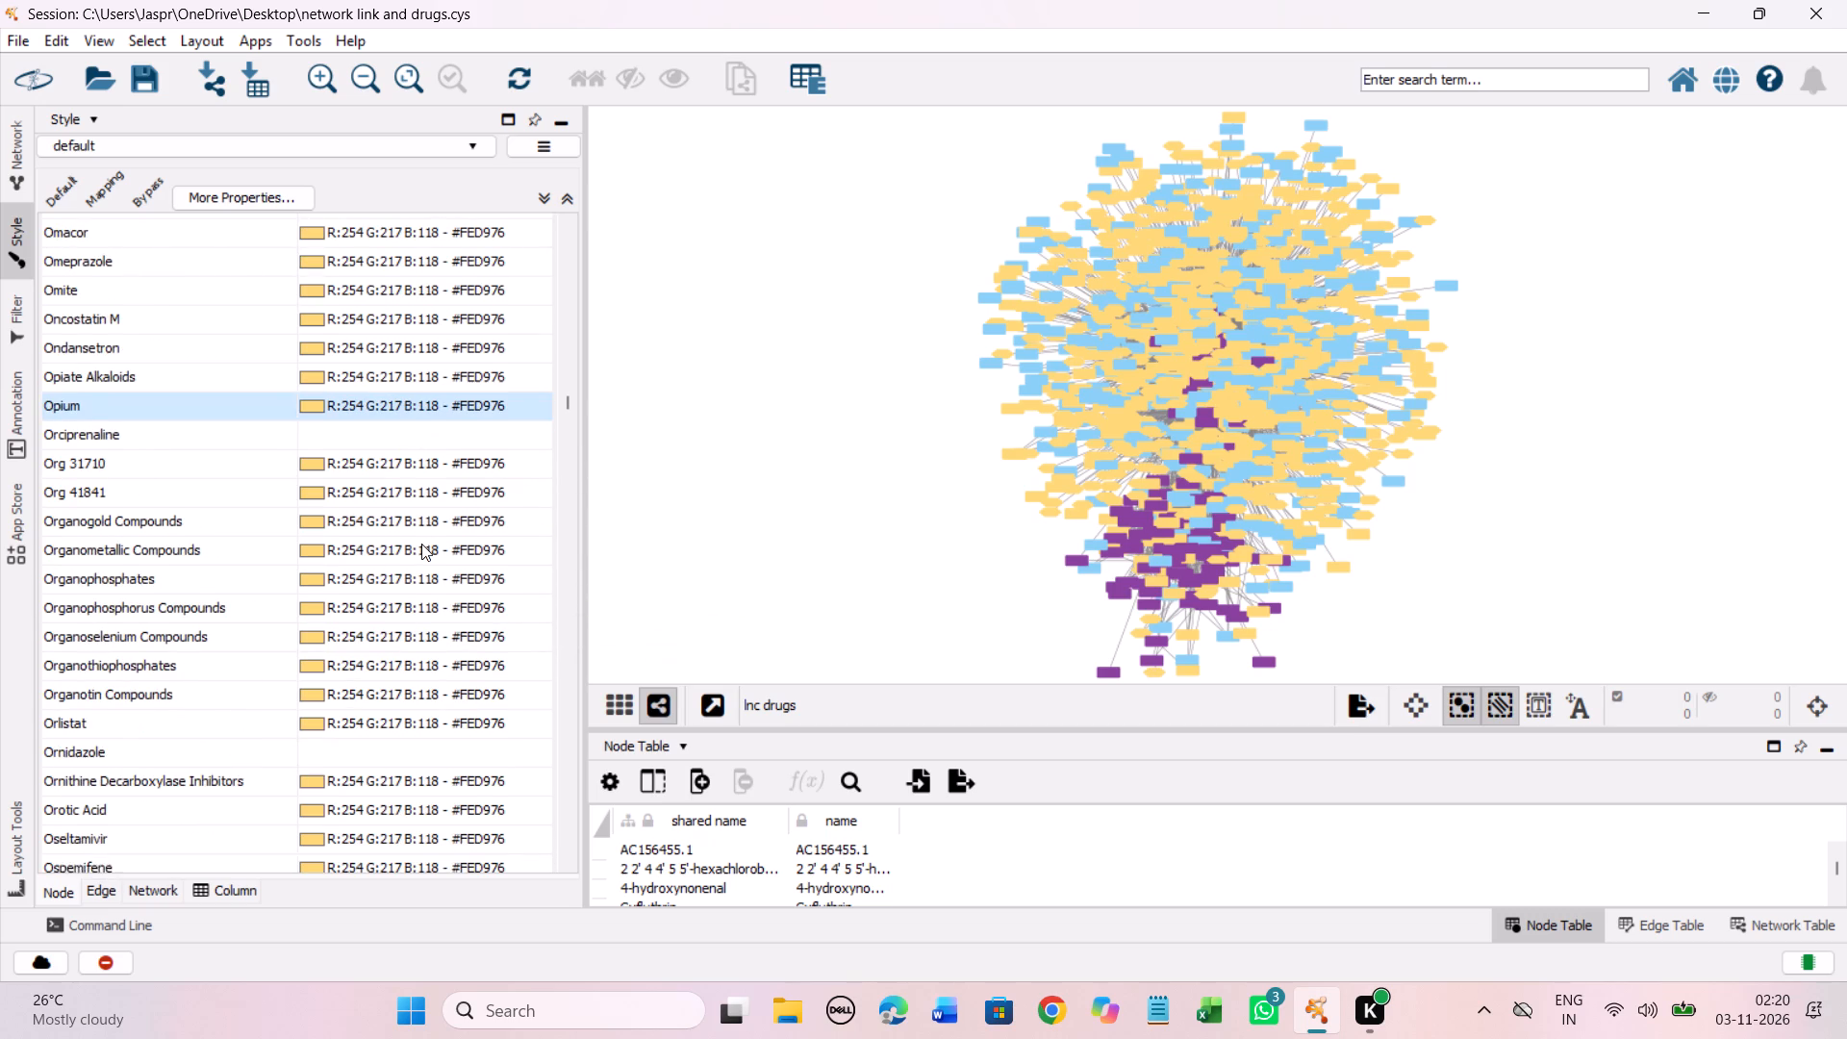
{"action": "scroll", "coordinate": [421, 544], "scroll_direction": "down", "scroll_amount": 20}
{"action": "scroll", "coordinate": [421, 544], "scroll_direction": "down", "scroll_amount": 11}
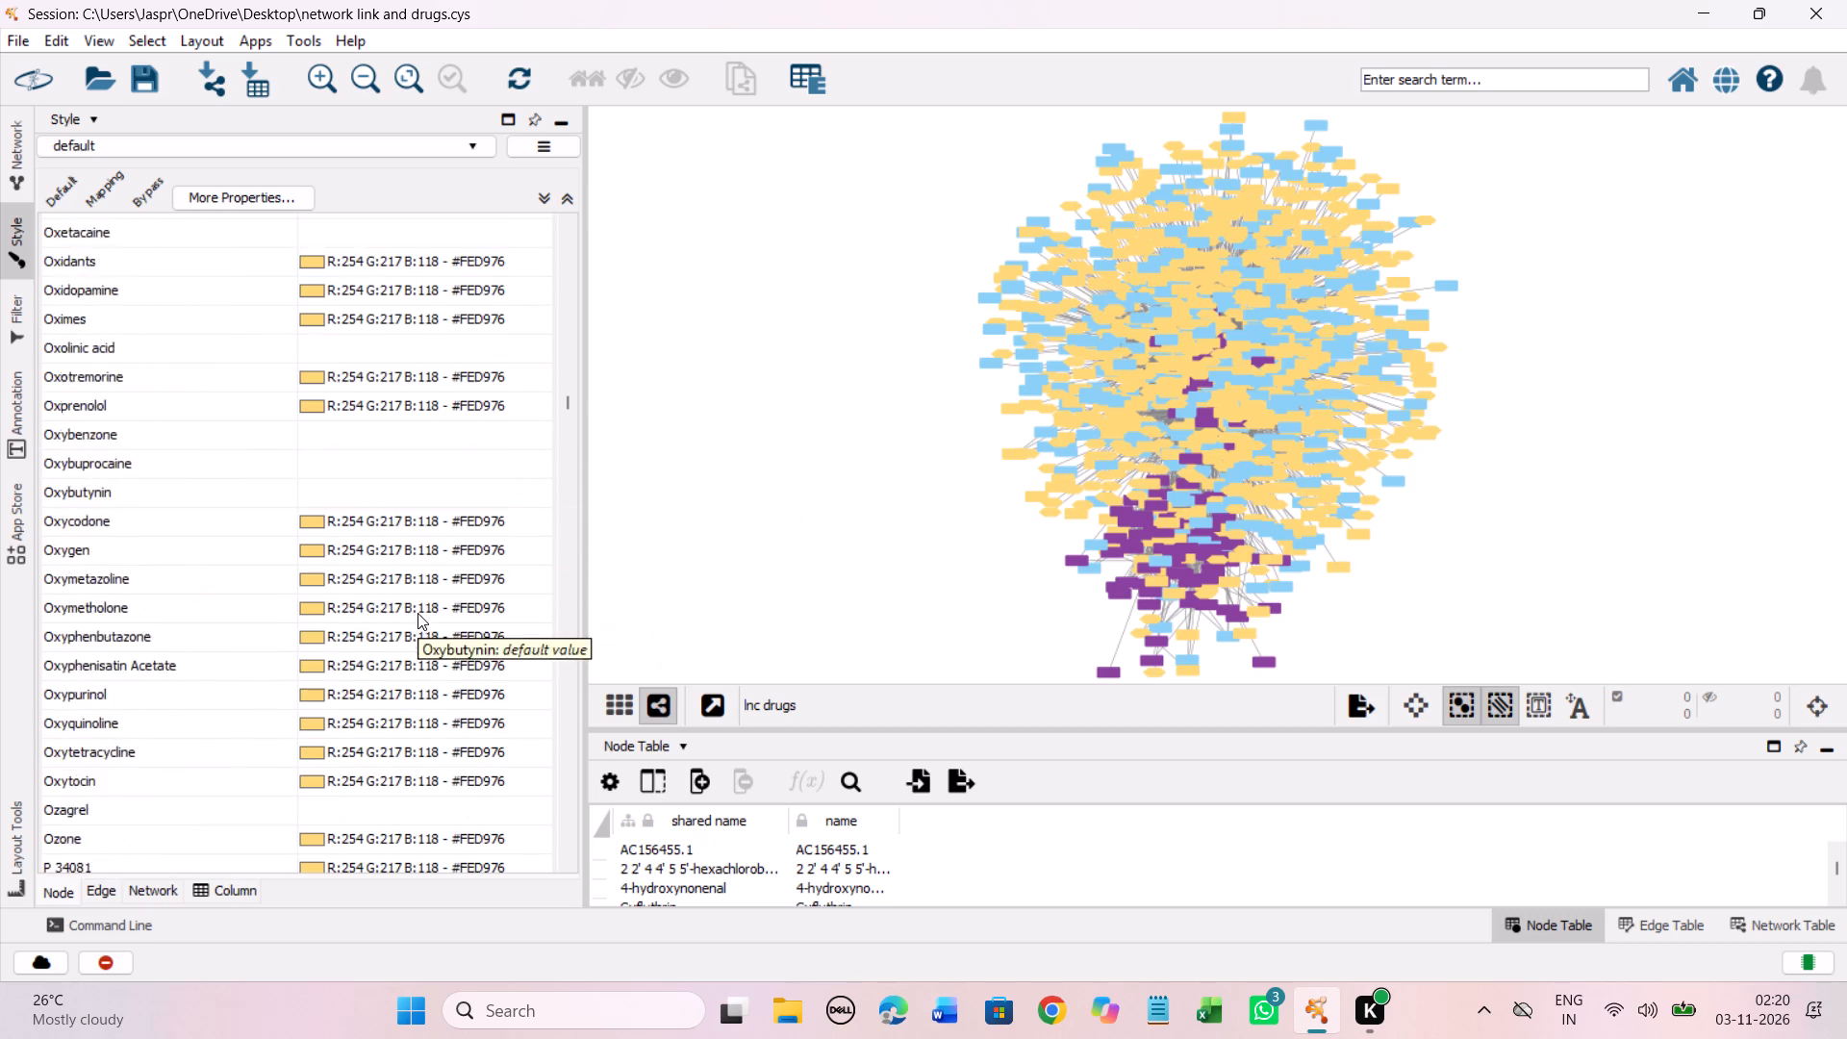
{"action": "scroll", "coordinate": [417, 613], "scroll_direction": "down", "scroll_amount": 10}
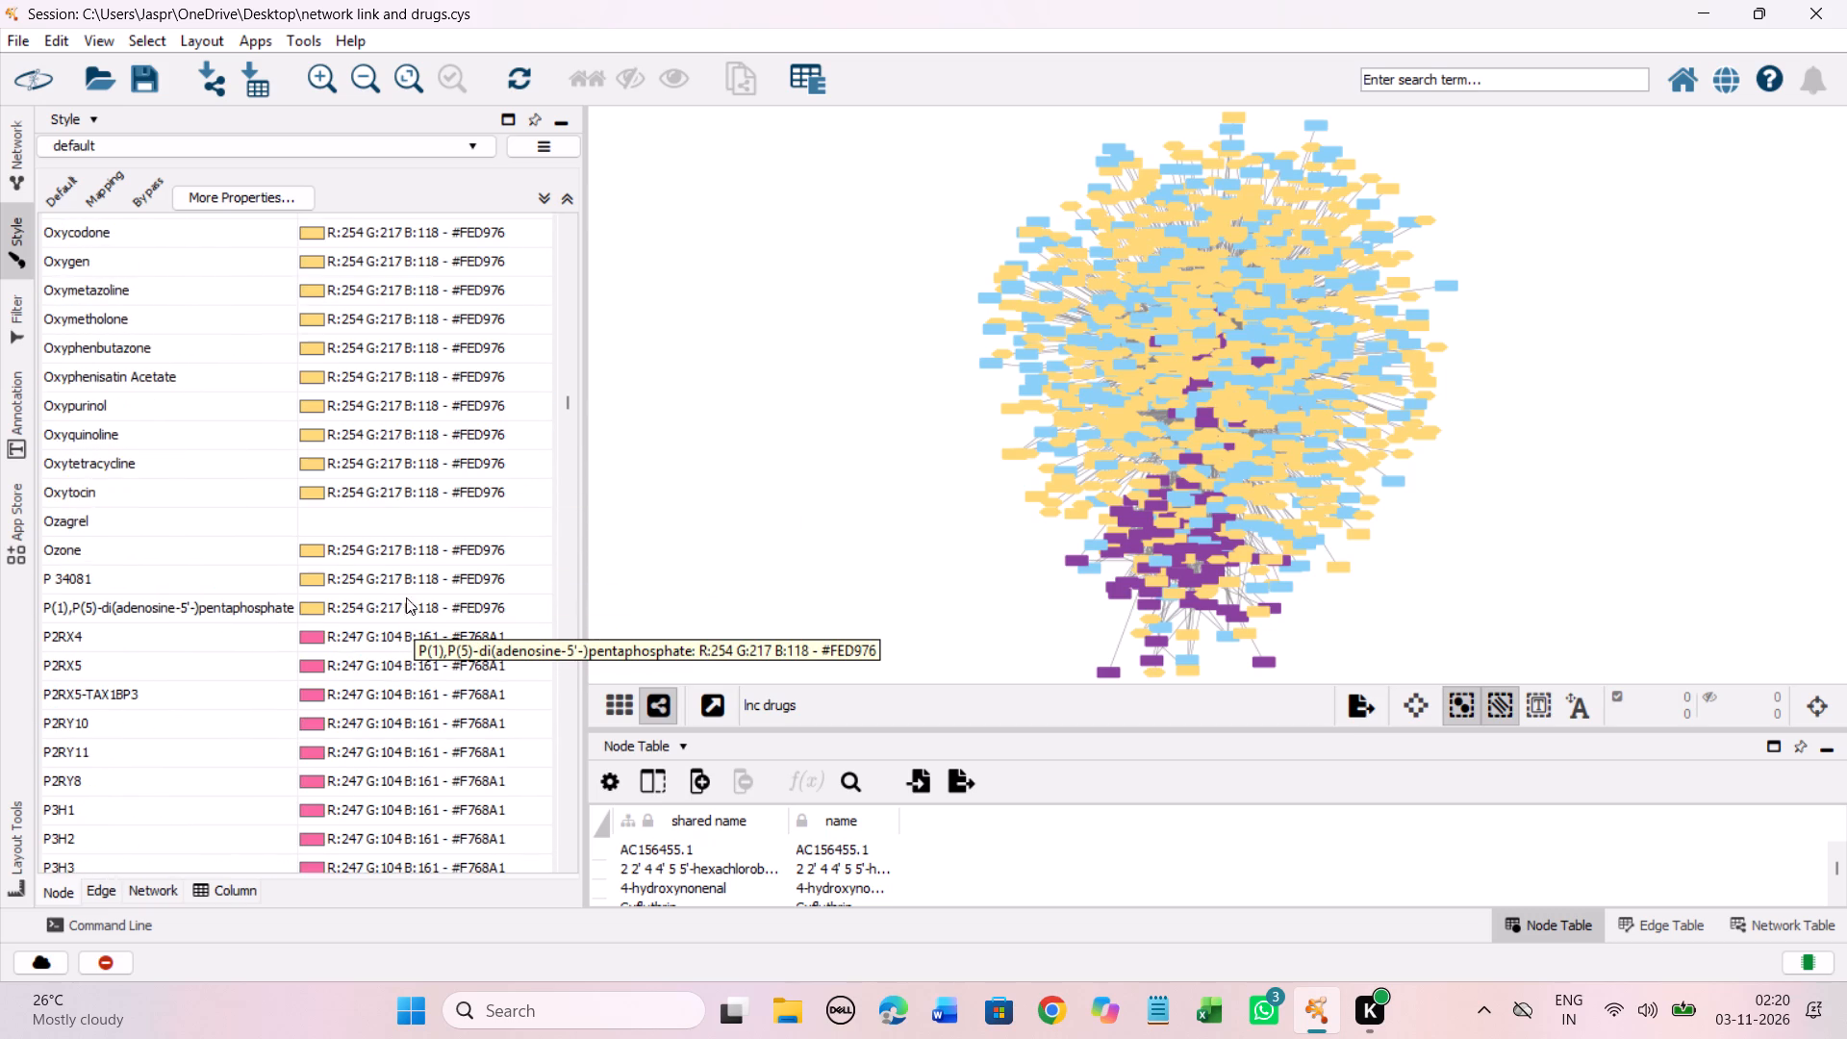
{"action": "left_click", "coordinate": [400, 544], "text": "shift"}
{"action": "right_click", "coordinate": [400, 544]}
{"action": "left_click", "coordinate": [626, 554]}
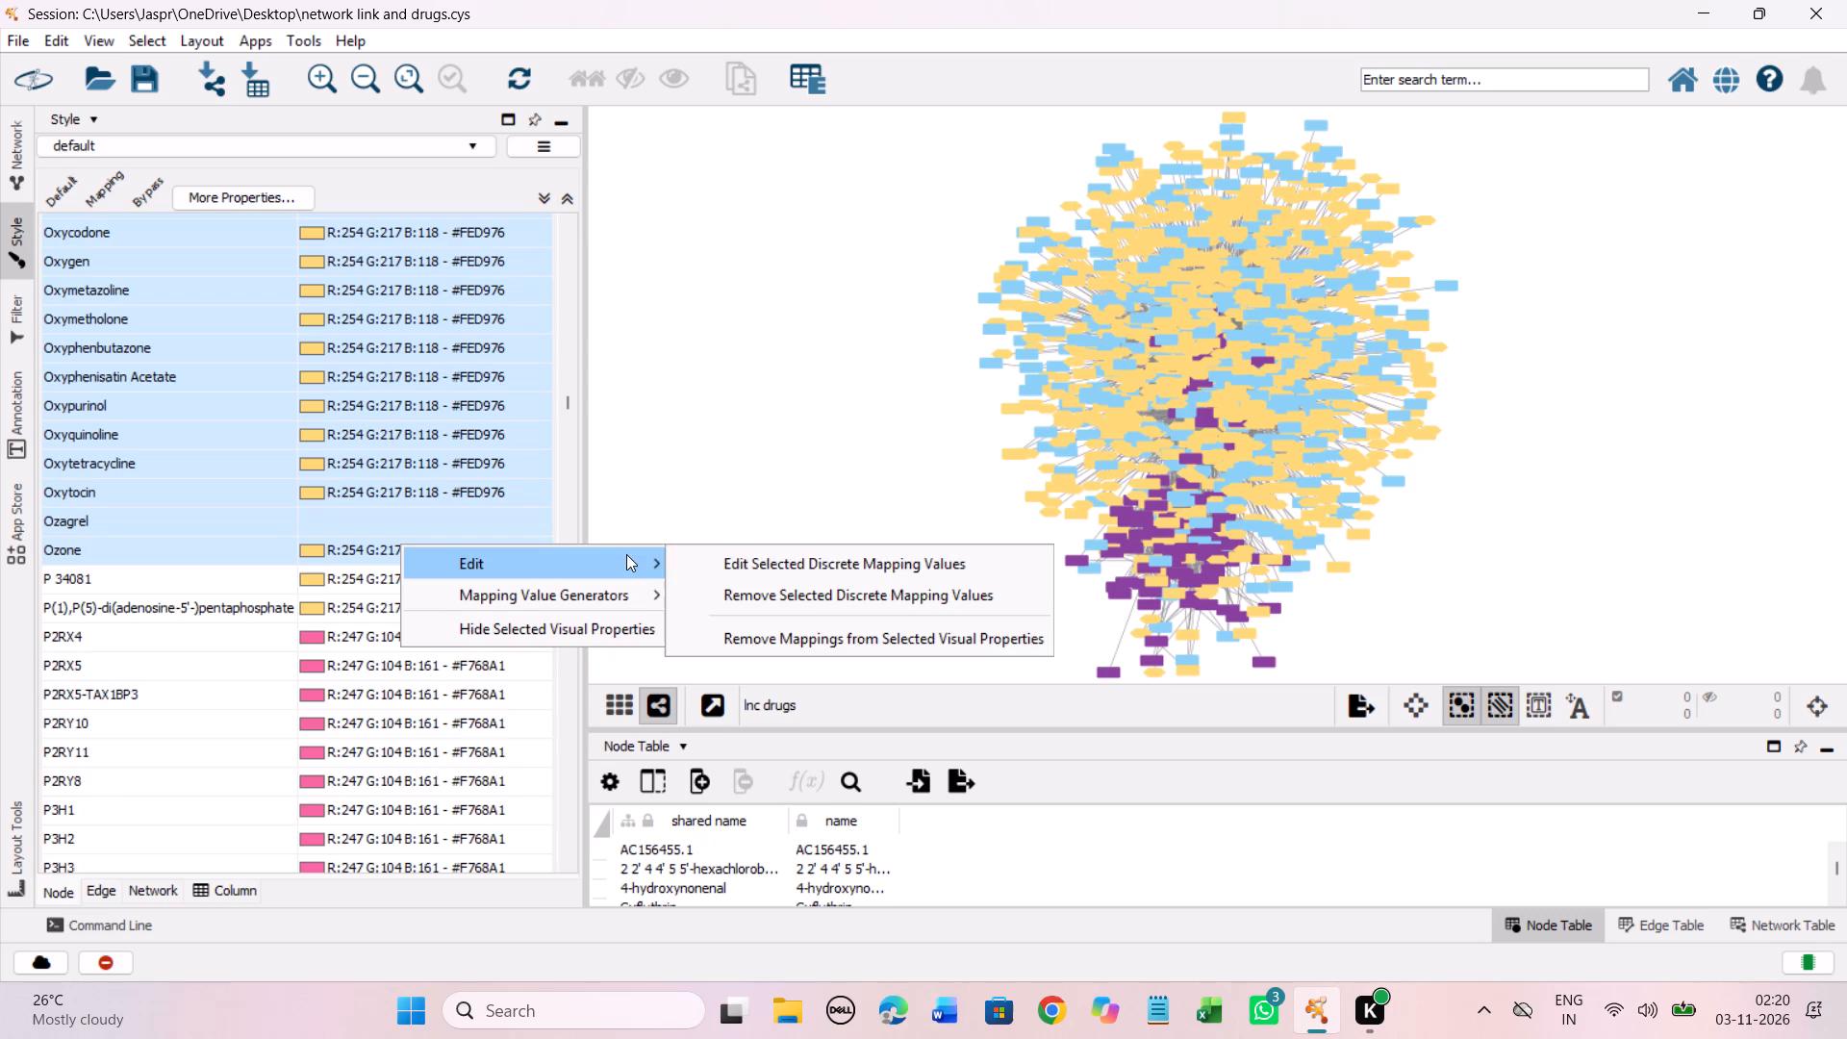
{"action": "left_click", "coordinate": [811, 555]}
{"action": "left_click_drag", "start_coordinate": [507, 548], "coordinate": [500, 403]}
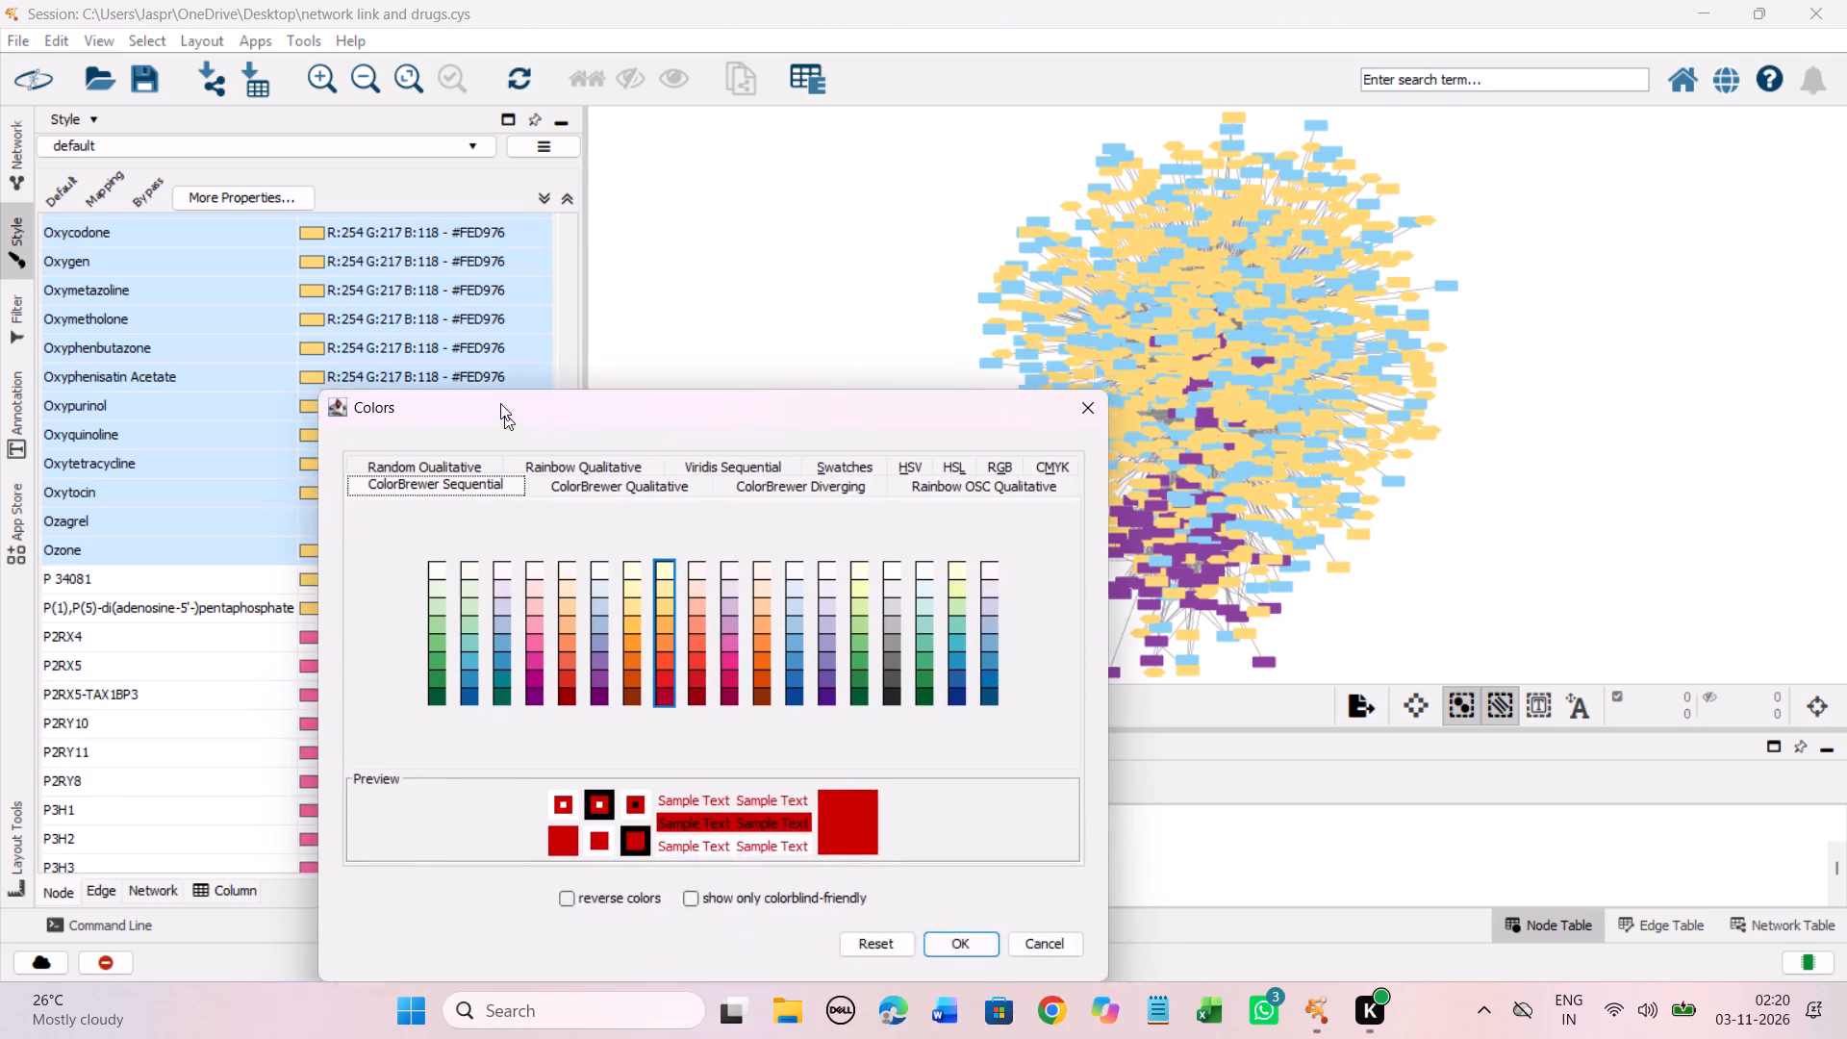
{"action": "left_click_drag", "start_coordinate": [500, 403], "coordinate": [432, 292]}
{"action": "left_click", "coordinate": [586, 475]}
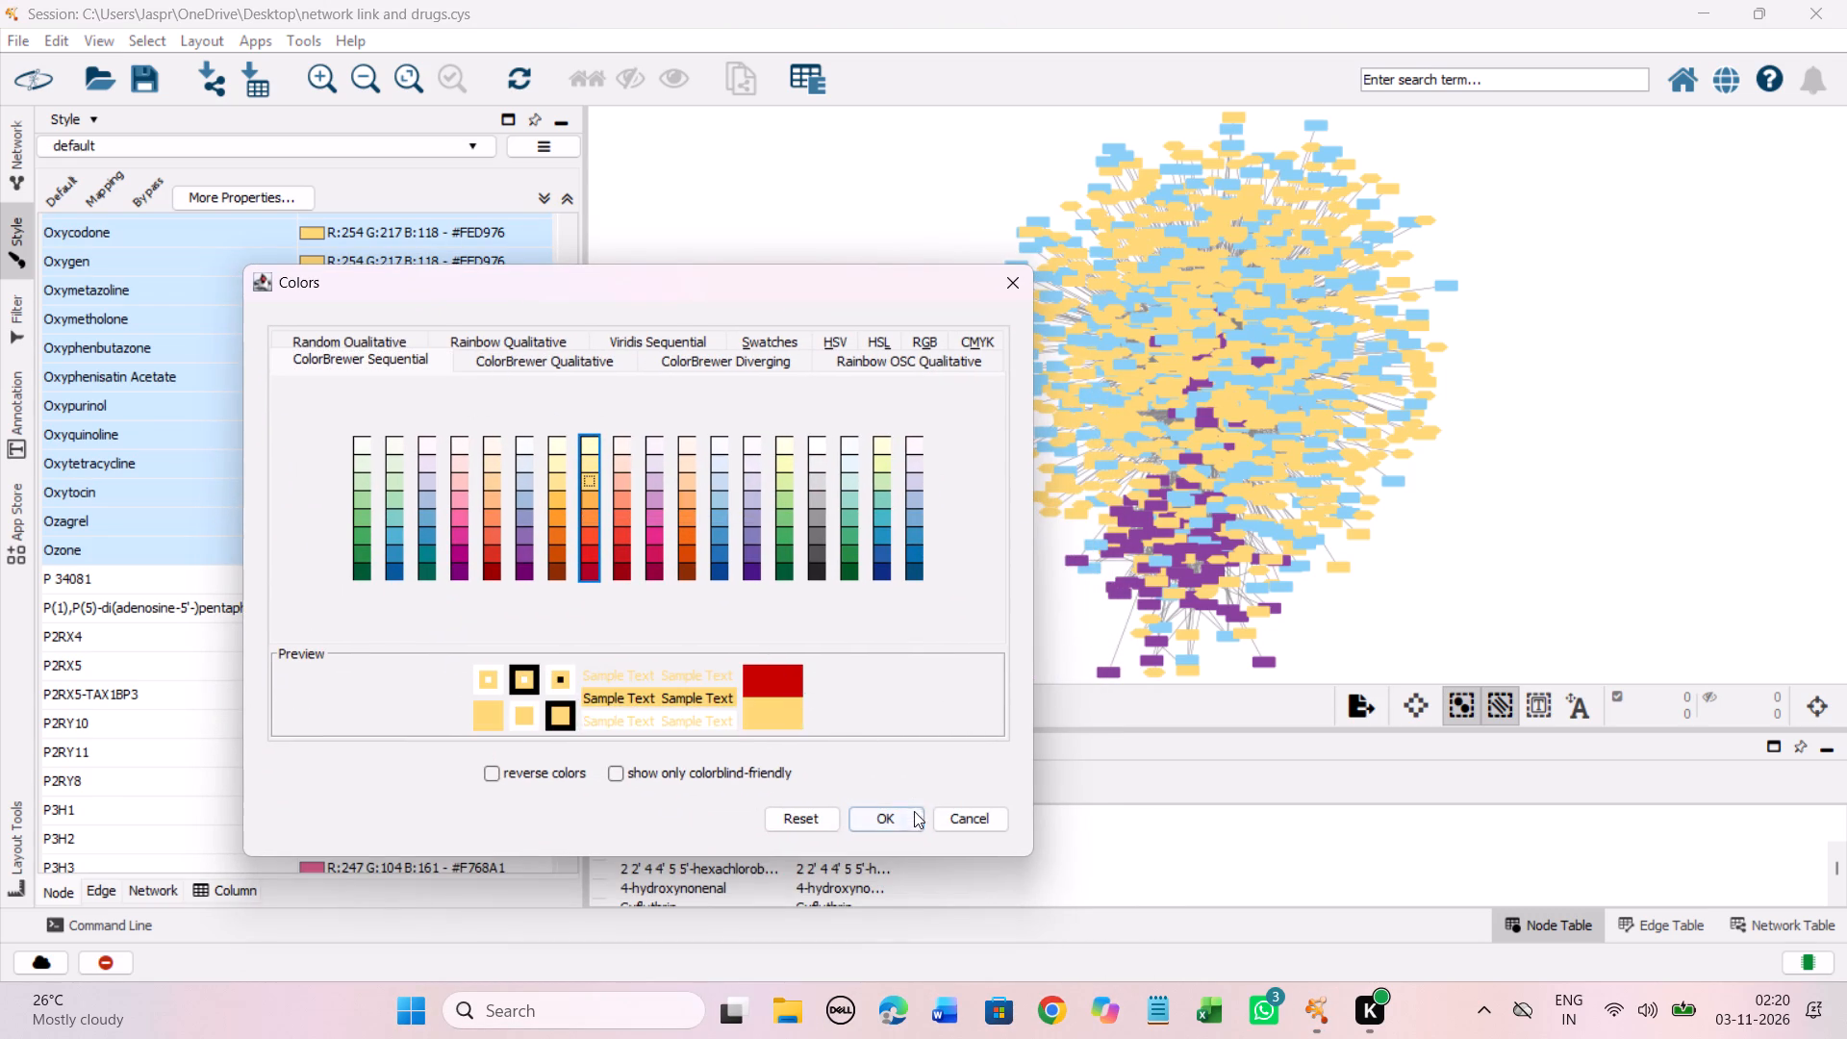
{"action": "left_click", "coordinate": [889, 813]}
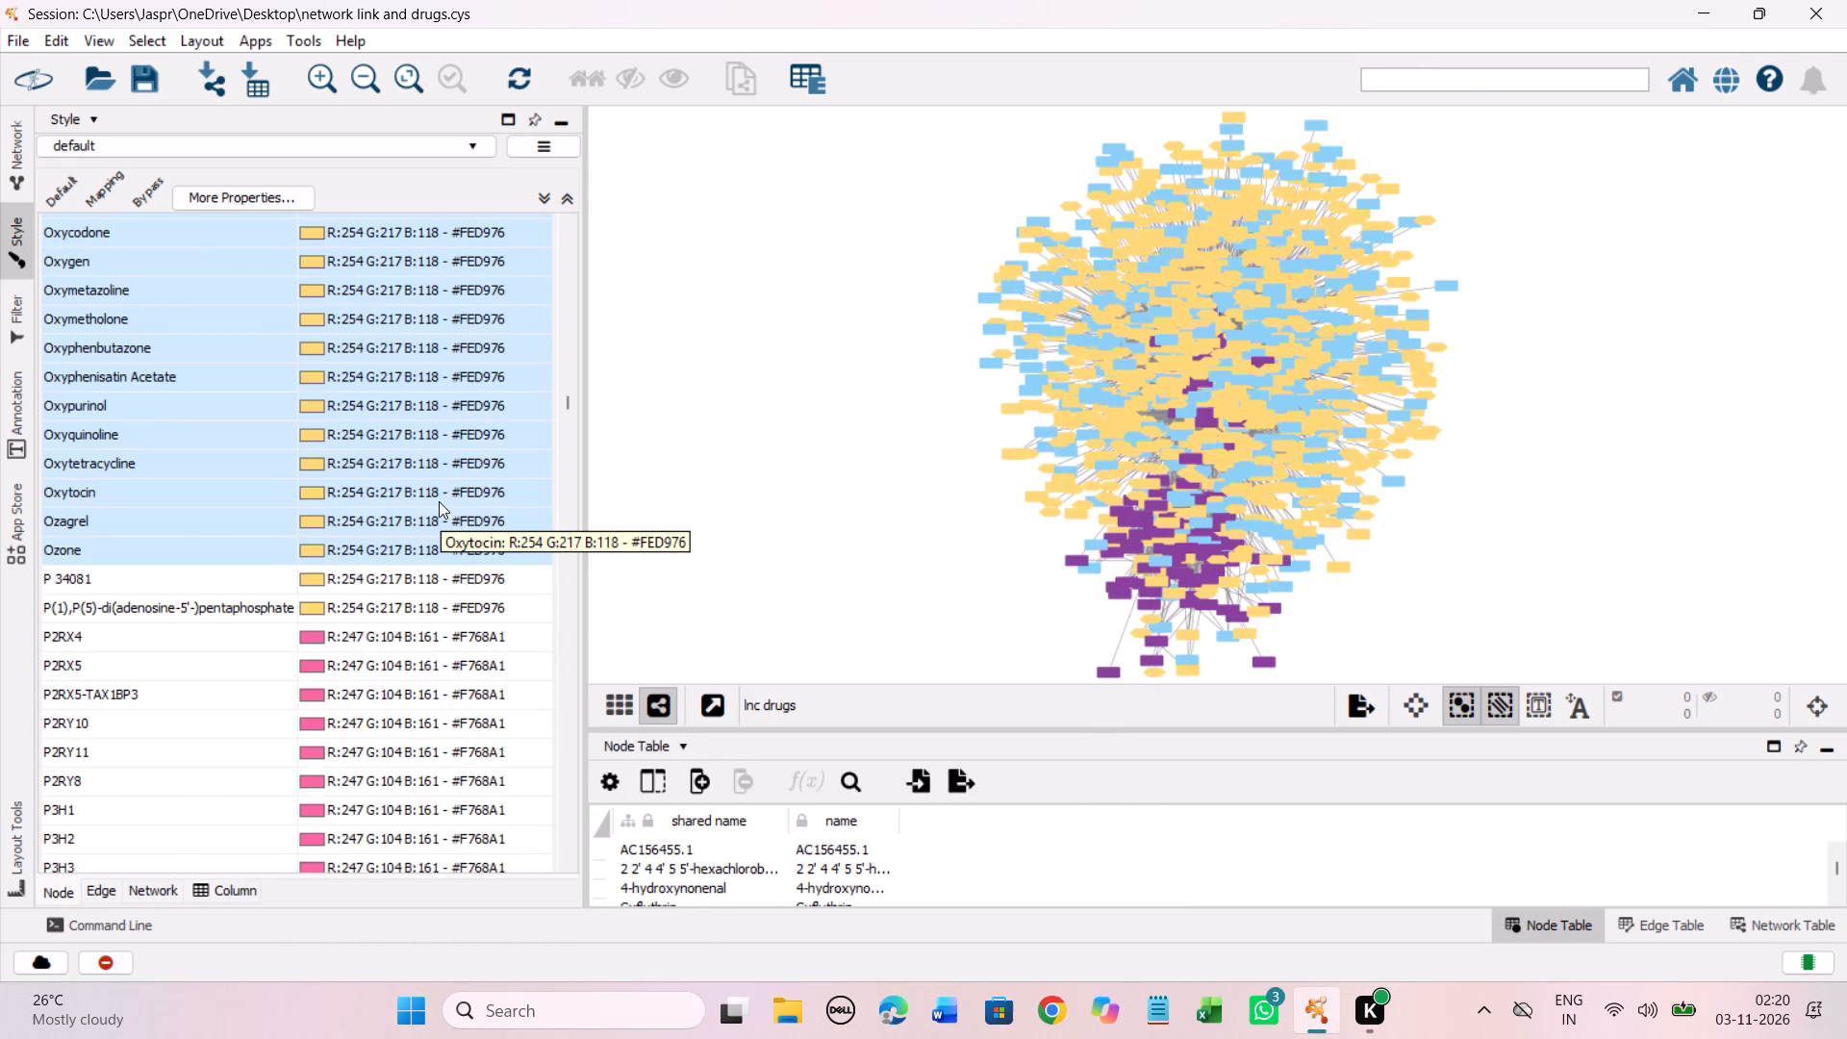
{"action": "scroll", "coordinate": [417, 474], "scroll_direction": "down", "scroll_amount": 20}
{"action": "scroll", "coordinate": [417, 474], "scroll_direction": "down", "scroll_amount": 17}
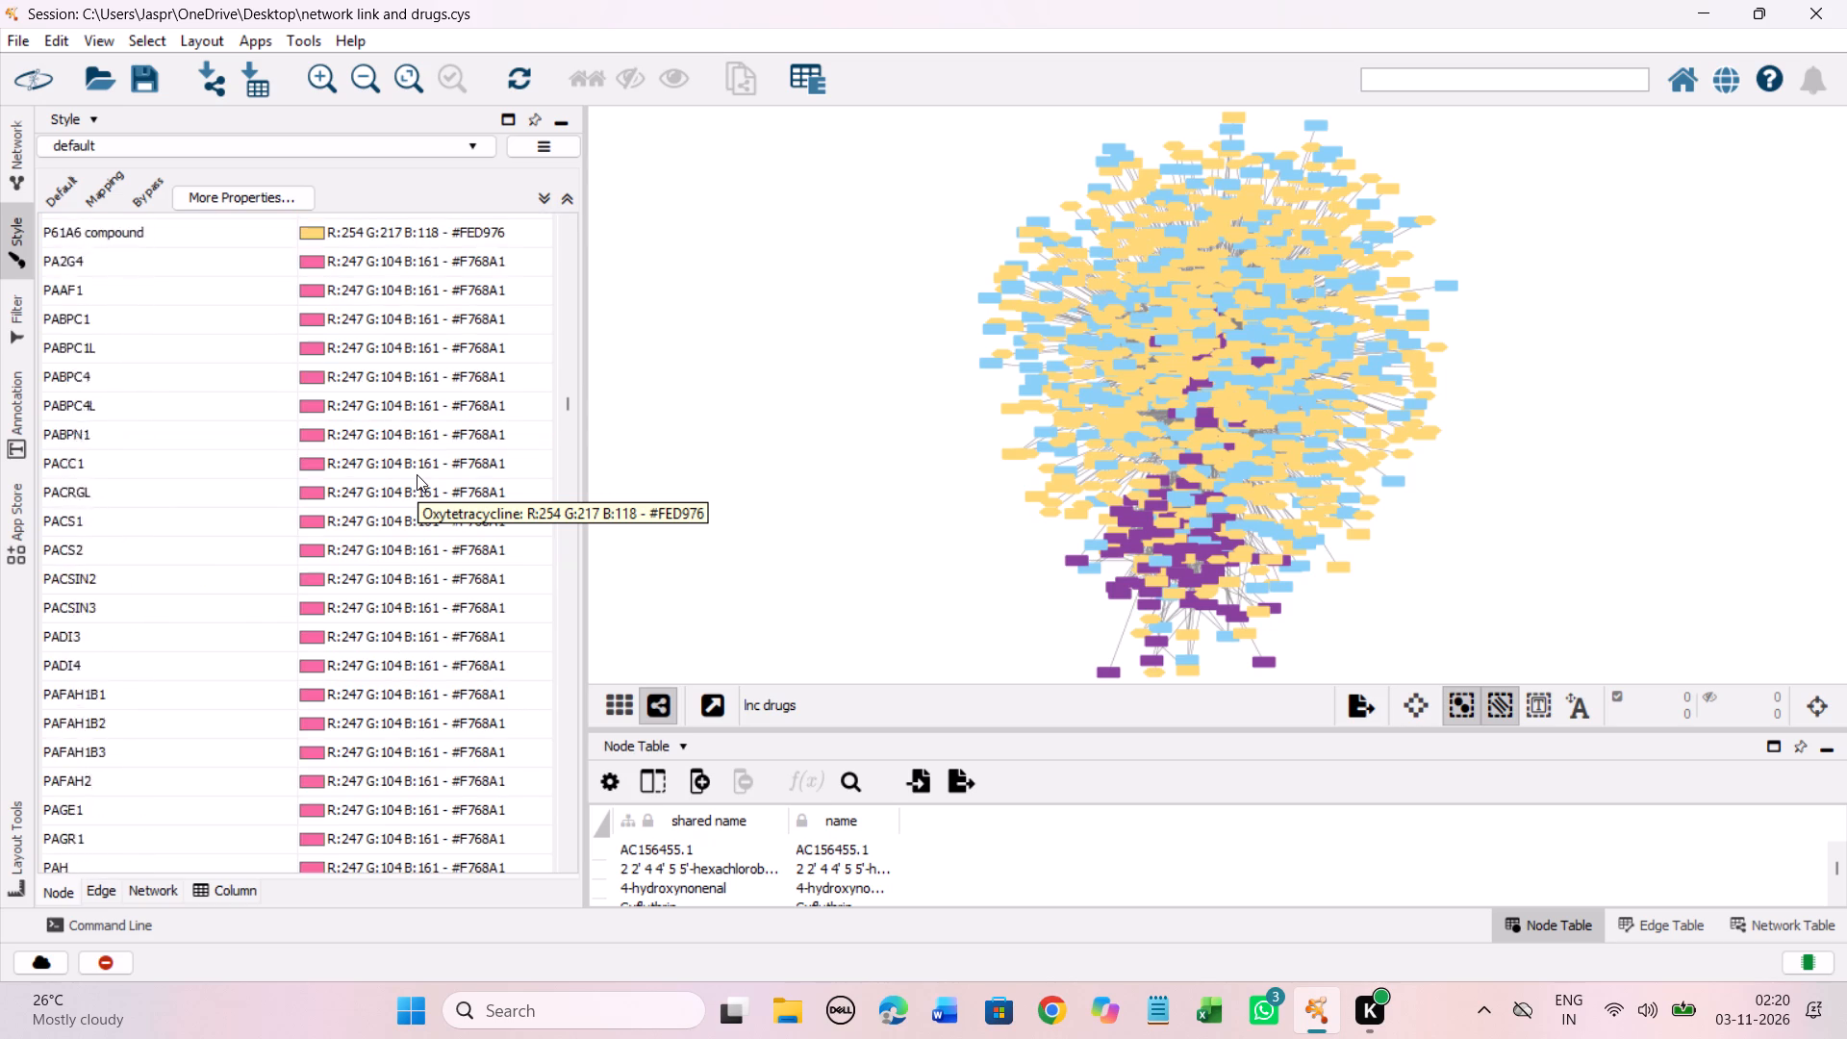
{"action": "scroll", "coordinate": [417, 474], "scroll_direction": "down", "scroll_amount": 20}
{"action": "scroll", "coordinate": [417, 474], "scroll_direction": "down", "scroll_amount": 12}
{"action": "scroll", "coordinate": [417, 474], "scroll_direction": "up", "scroll_amount": 1}
{"action": "scroll", "coordinate": [417, 477], "scroll_direction": "down", "scroll_amount": 18}
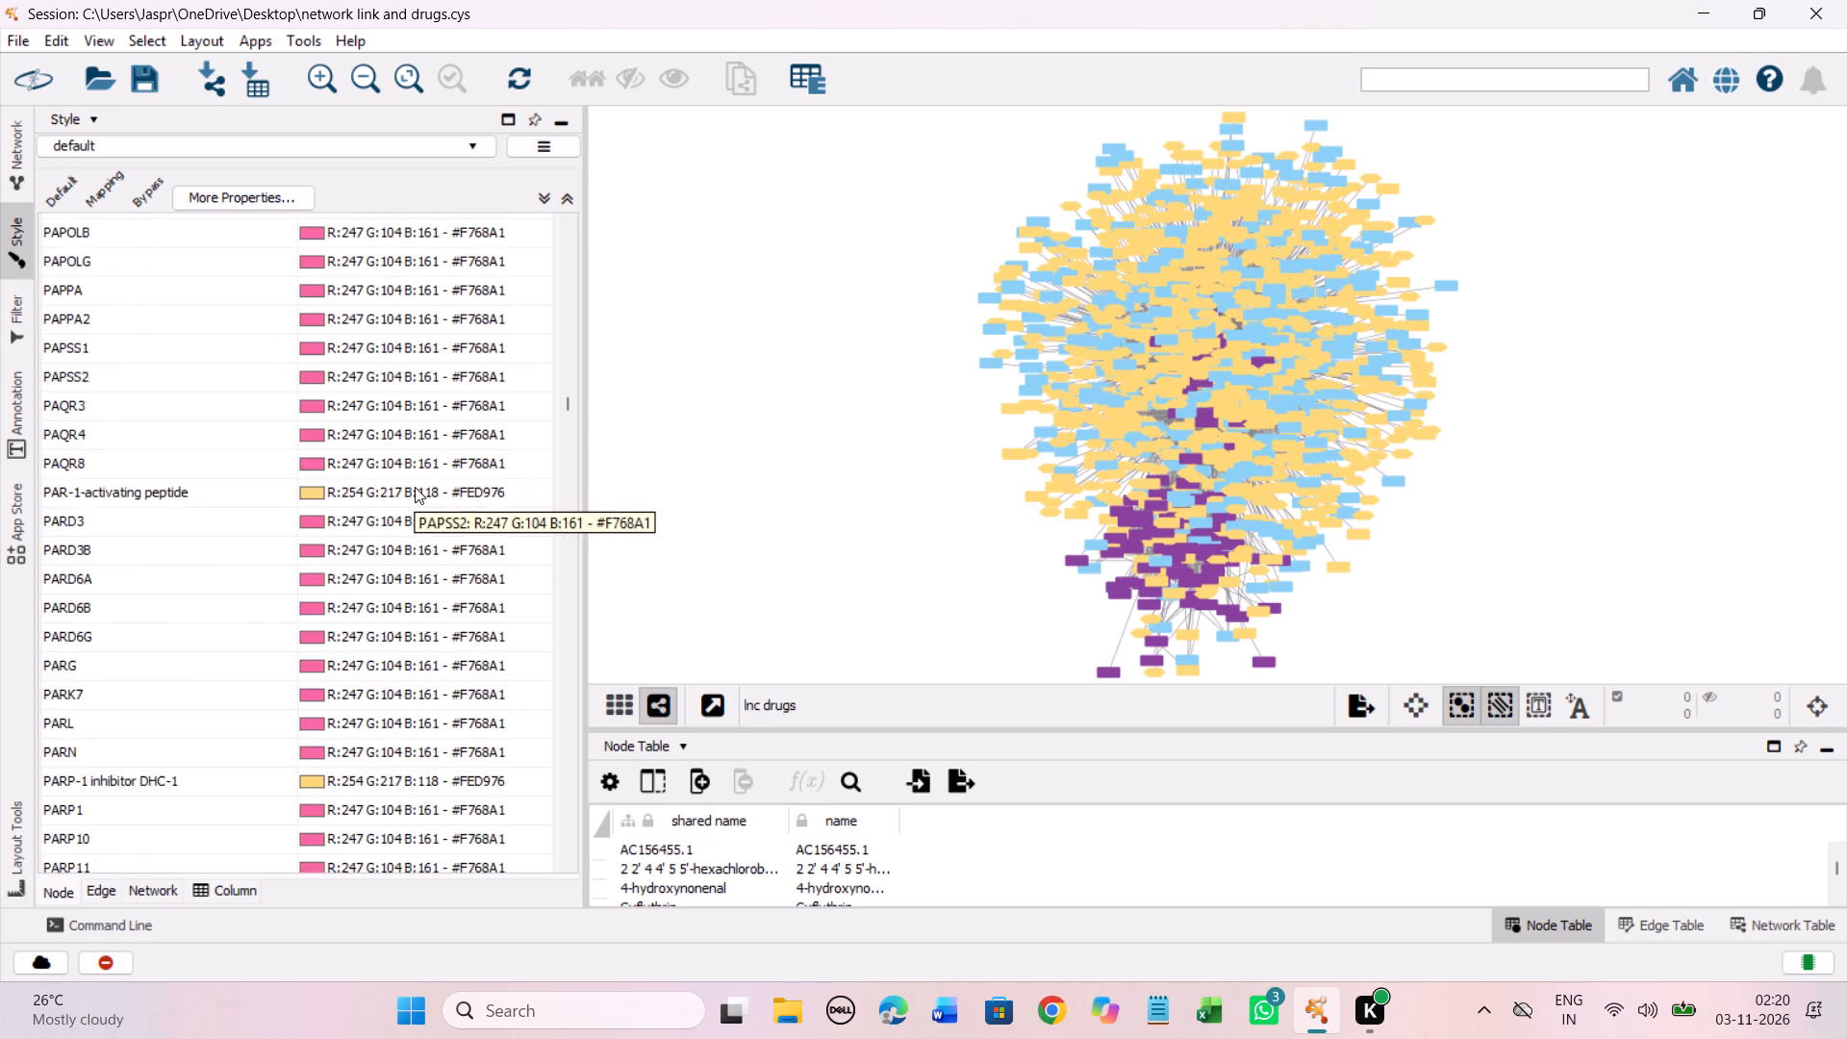
{"action": "scroll", "coordinate": [415, 487], "scroll_direction": "down", "scroll_amount": 20}
{"action": "scroll", "coordinate": [415, 487], "scroll_direction": "down", "scroll_amount": 20}
{"action": "scroll", "coordinate": [415, 487], "scroll_direction": "down", "scroll_amount": 10}
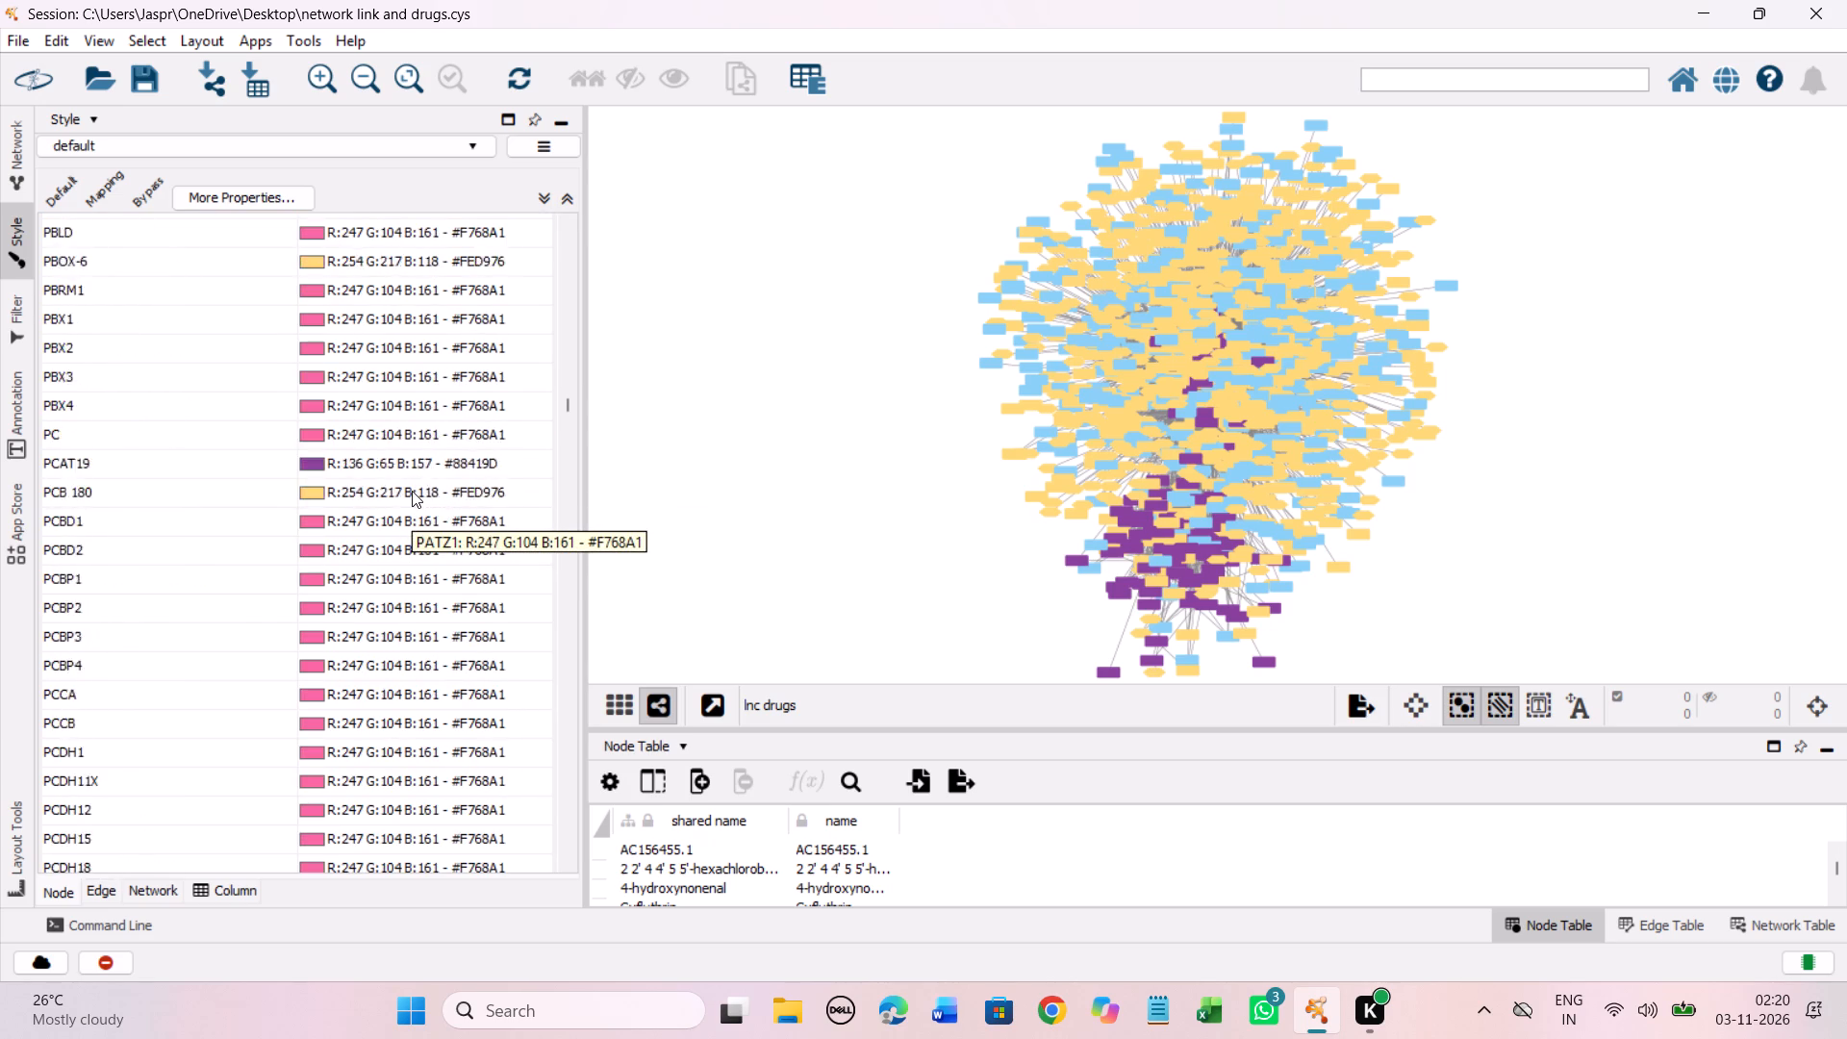
{"action": "scroll", "coordinate": [412, 491], "scroll_direction": "down", "scroll_amount": 20}
{"action": "scroll", "coordinate": [412, 491], "scroll_direction": "down", "scroll_amount": 13}
{"action": "scroll", "coordinate": [423, 545], "scroll_direction": "down", "scroll_amount": 8}
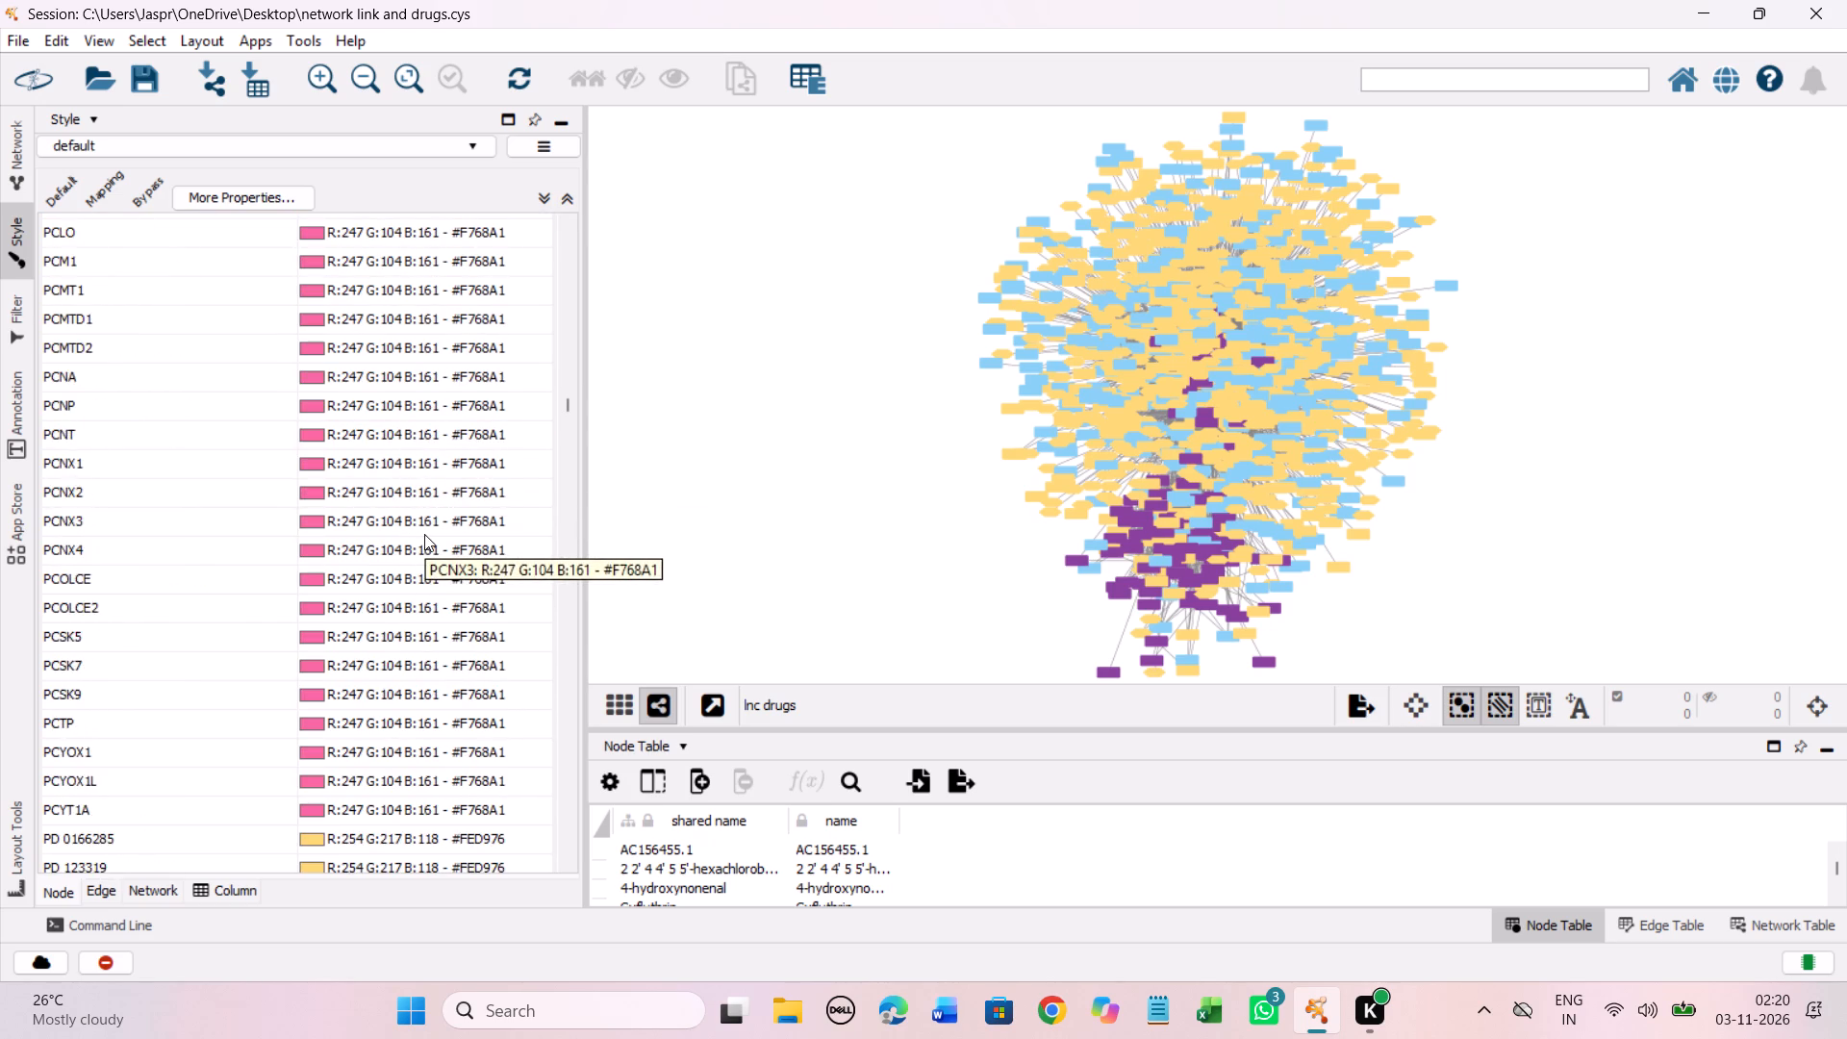
{"action": "scroll", "coordinate": [424, 534], "scroll_direction": "down", "scroll_amount": 20}
{"action": "scroll", "coordinate": [424, 534], "scroll_direction": "down", "scroll_amount": 20}
{"action": "scroll", "coordinate": [424, 534], "scroll_direction": "down", "scroll_amount": 9}
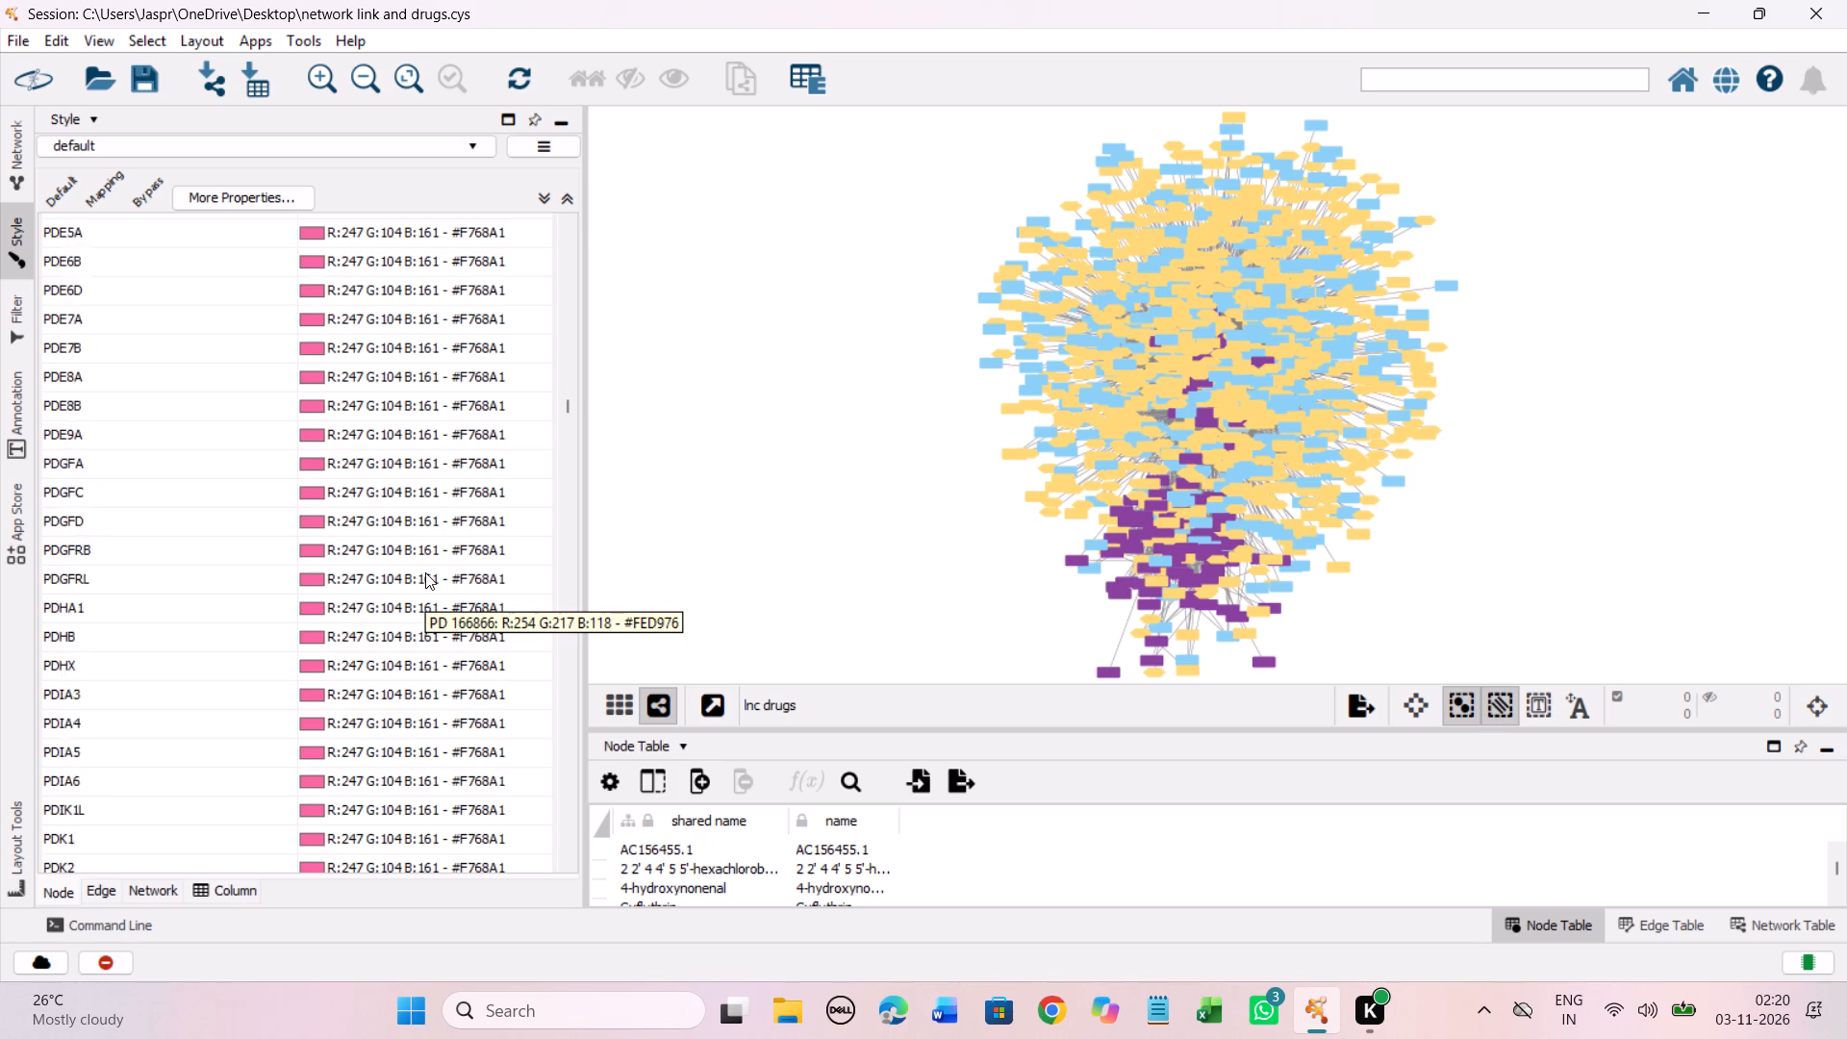
{"action": "scroll", "coordinate": [425, 572], "scroll_direction": "down", "scroll_amount": 20}
{"action": "scroll", "coordinate": [425, 572], "scroll_direction": "down", "scroll_amount": 20}
{"action": "scroll", "coordinate": [425, 572], "scroll_direction": "down", "scroll_amount": 7}
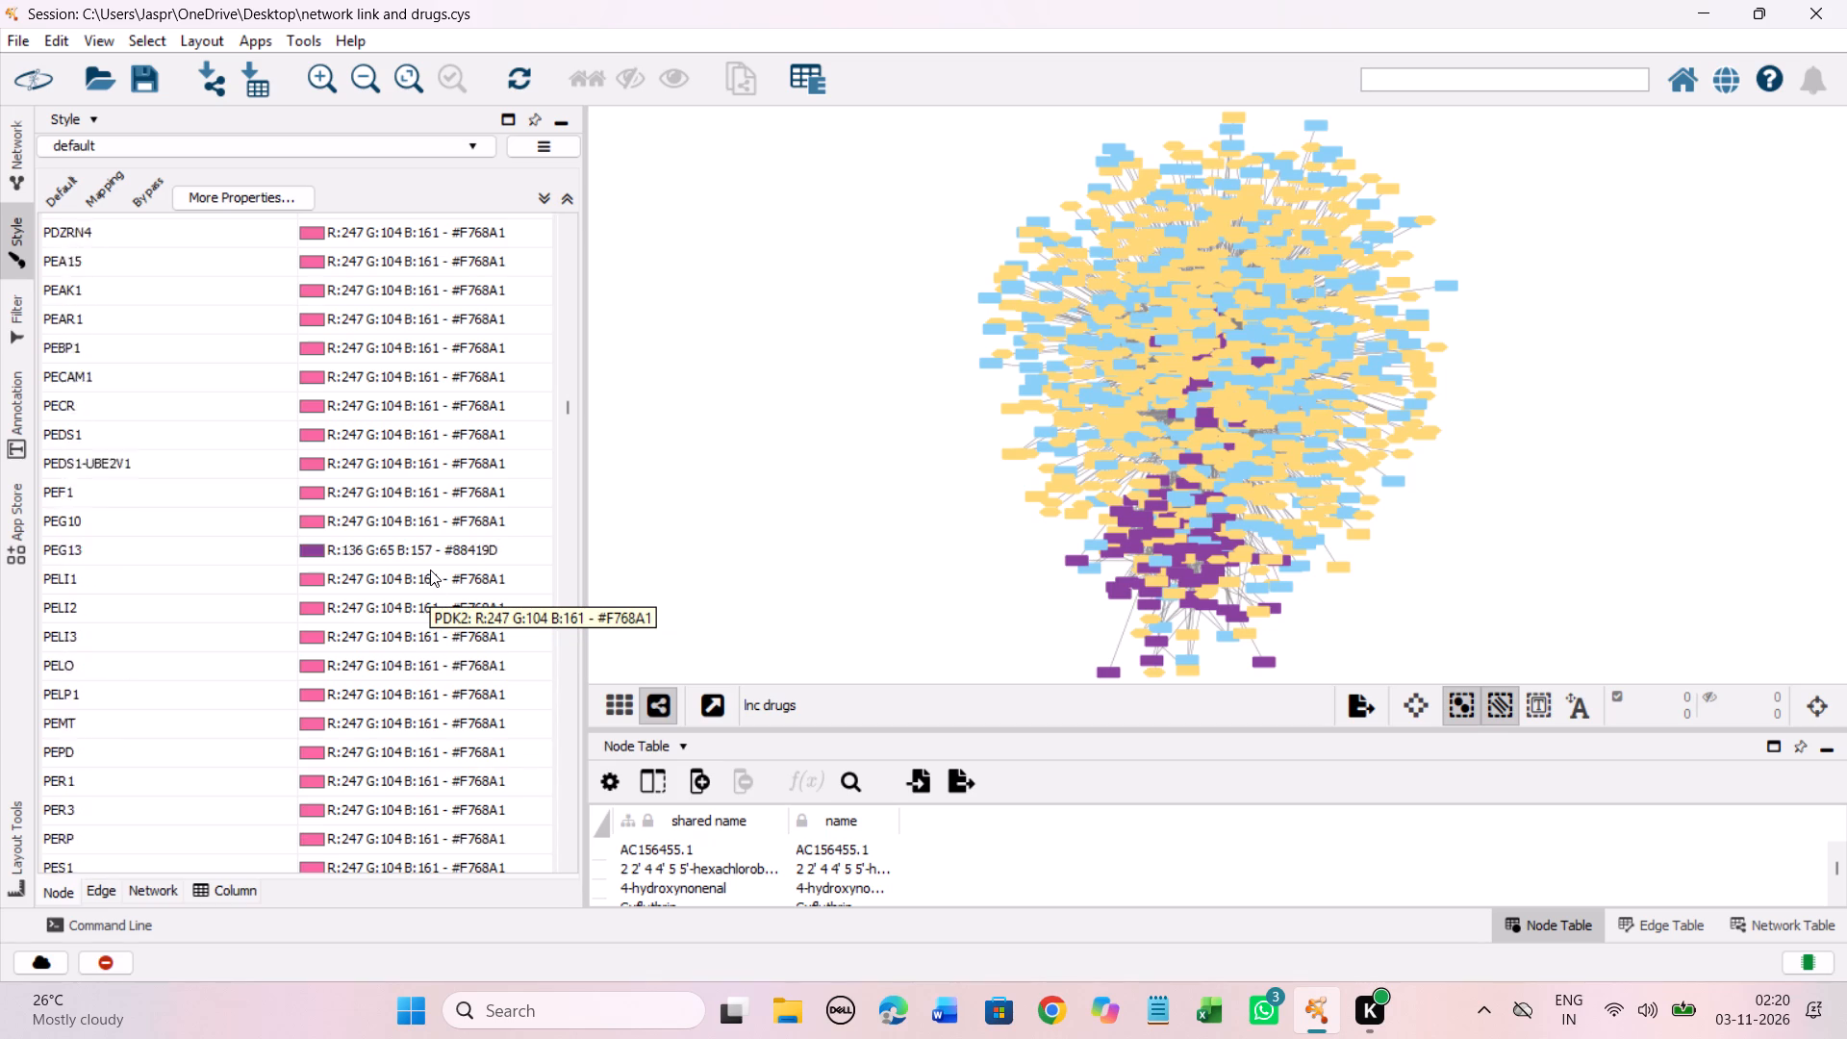
{"action": "scroll", "coordinate": [430, 570], "scroll_direction": "down", "scroll_amount": 13}
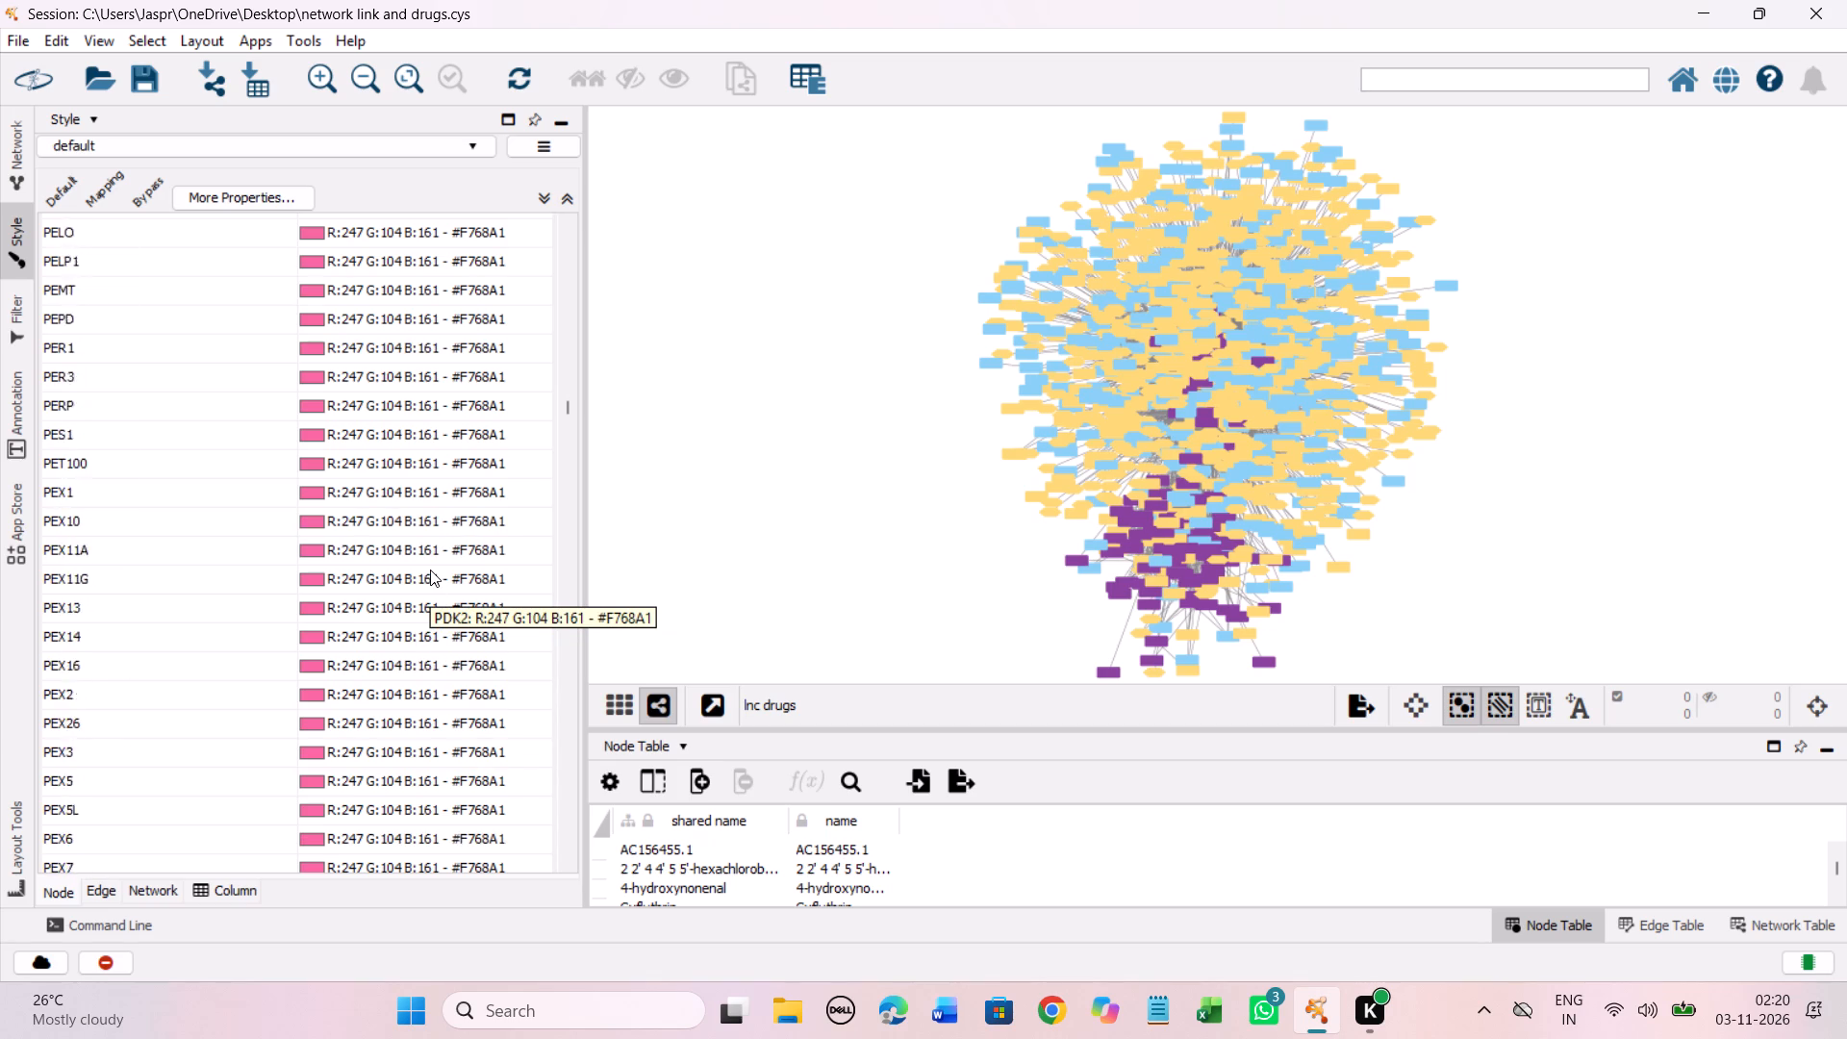
{"action": "scroll", "coordinate": [430, 570], "scroll_direction": "down", "scroll_amount": 20}
{"action": "scroll", "coordinate": [430, 570], "scroll_direction": "down", "scroll_amount": 2}
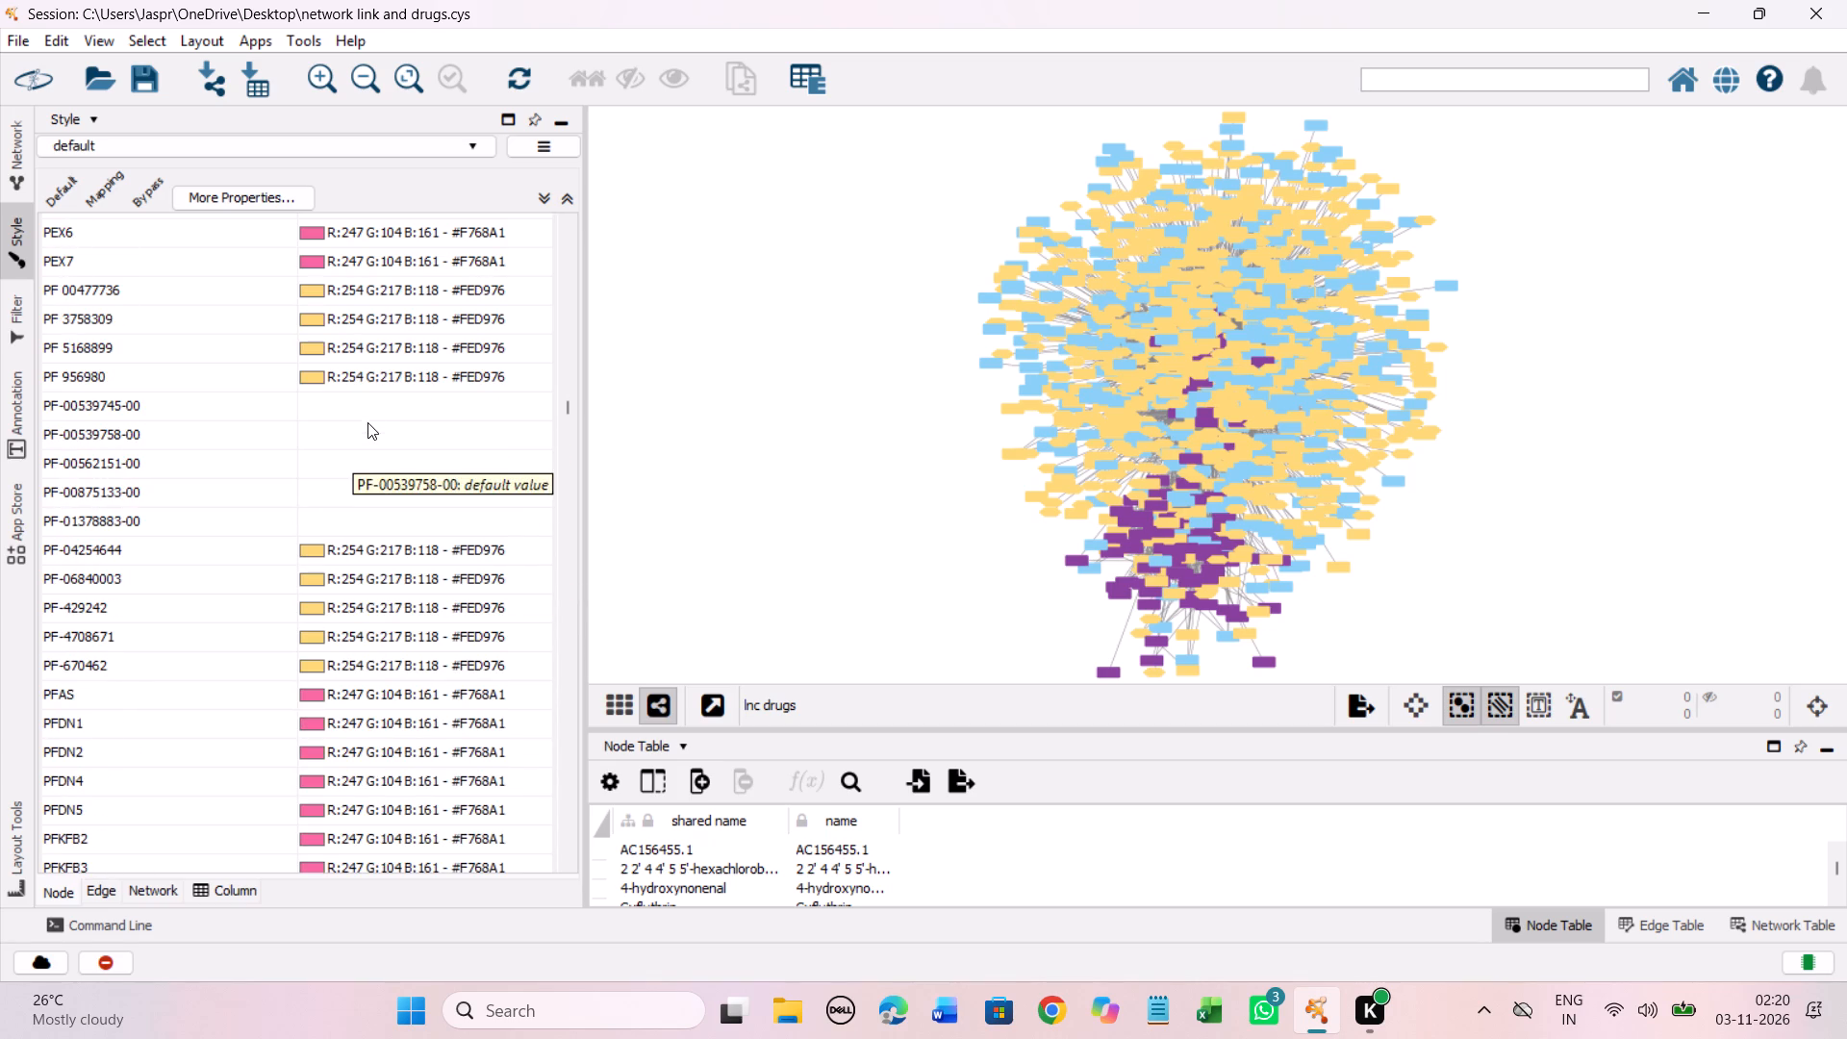
{"action": "left_click_drag", "start_coordinate": [367, 409], "coordinate": [370, 513]}
{"action": "right_click", "coordinate": [370, 513]}
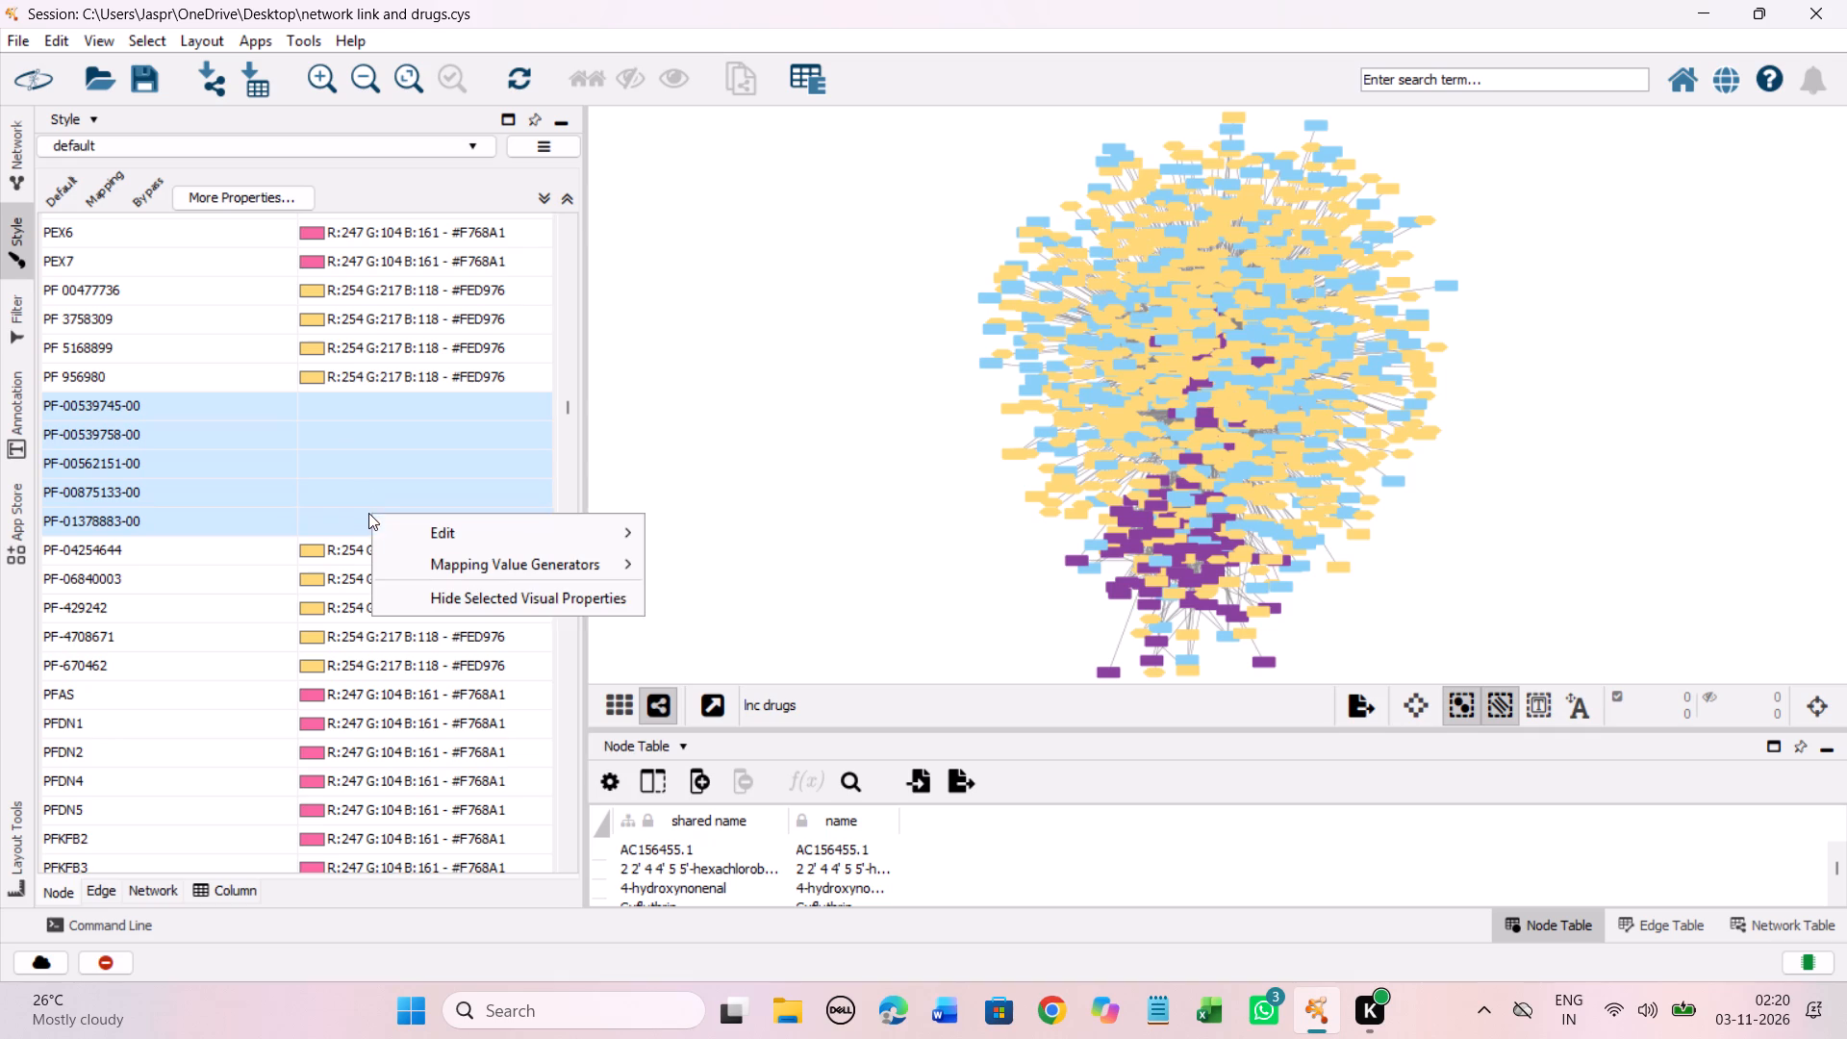
{"action": "left_click", "coordinate": [689, 527]}
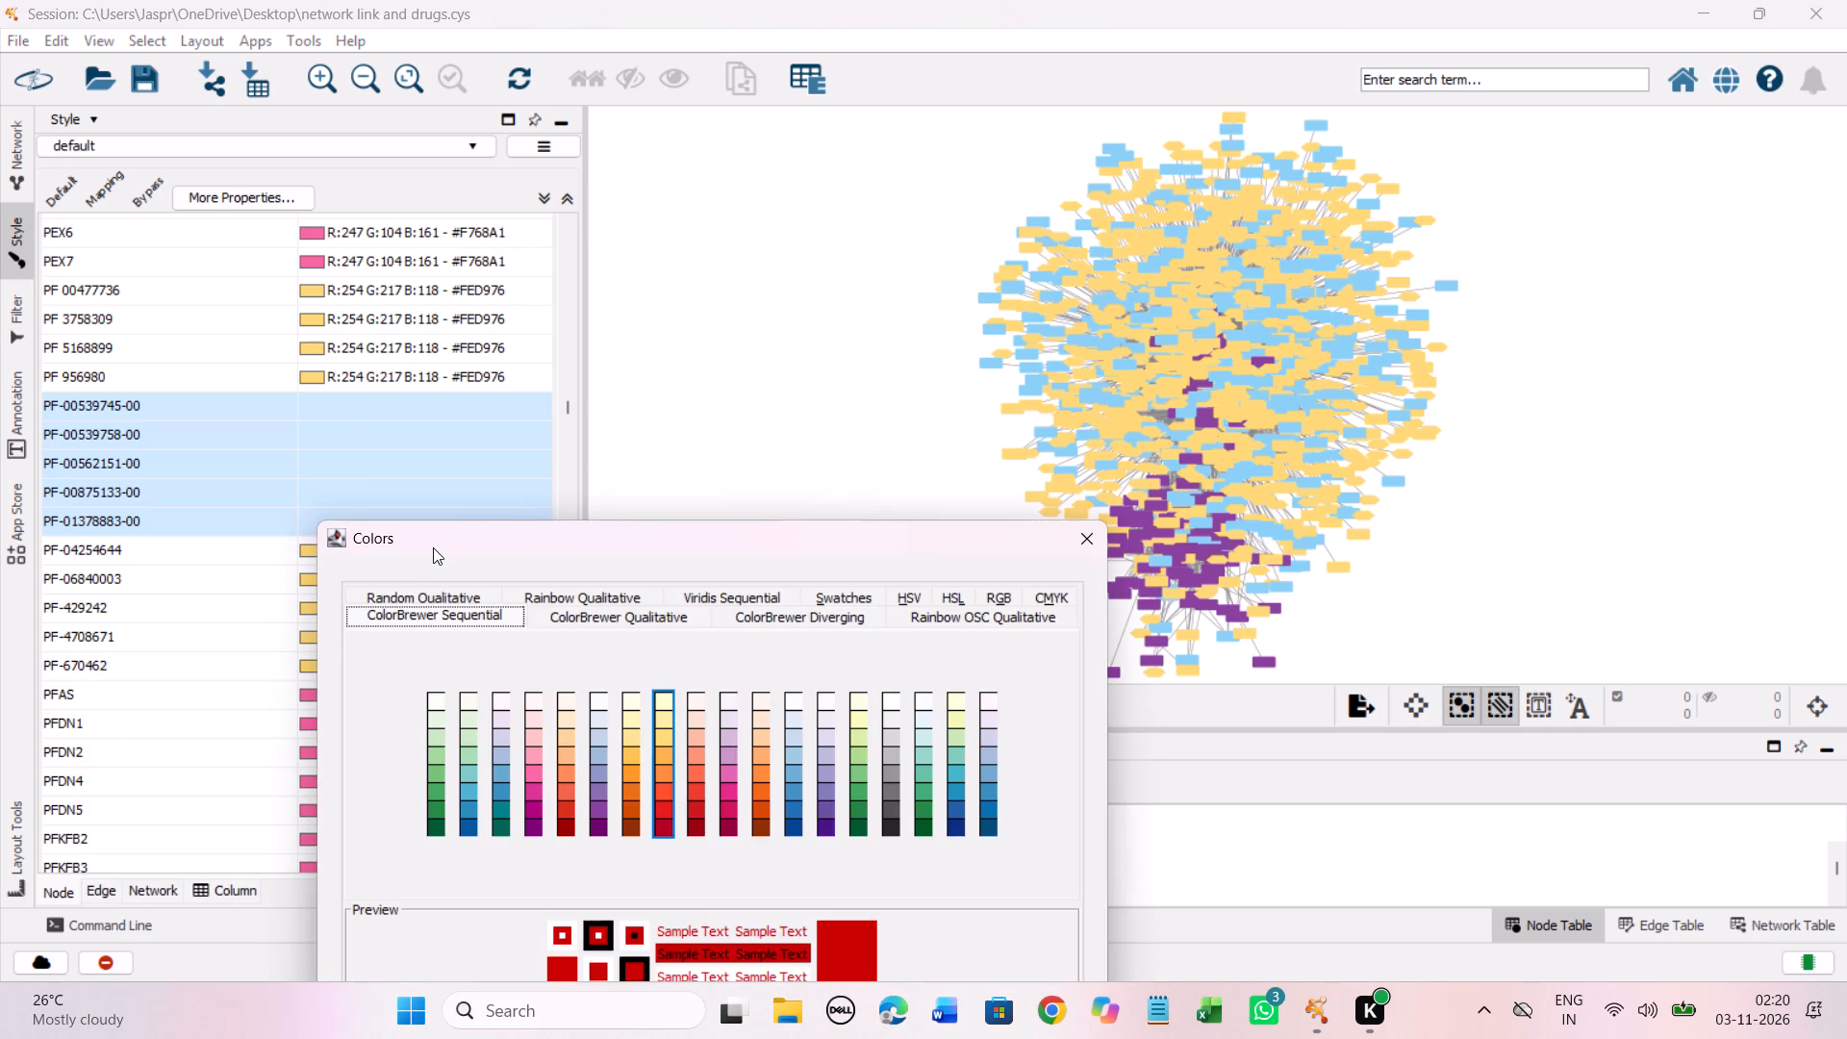
{"action": "left_click_drag", "start_coordinate": [435, 545], "coordinate": [325, 249]}
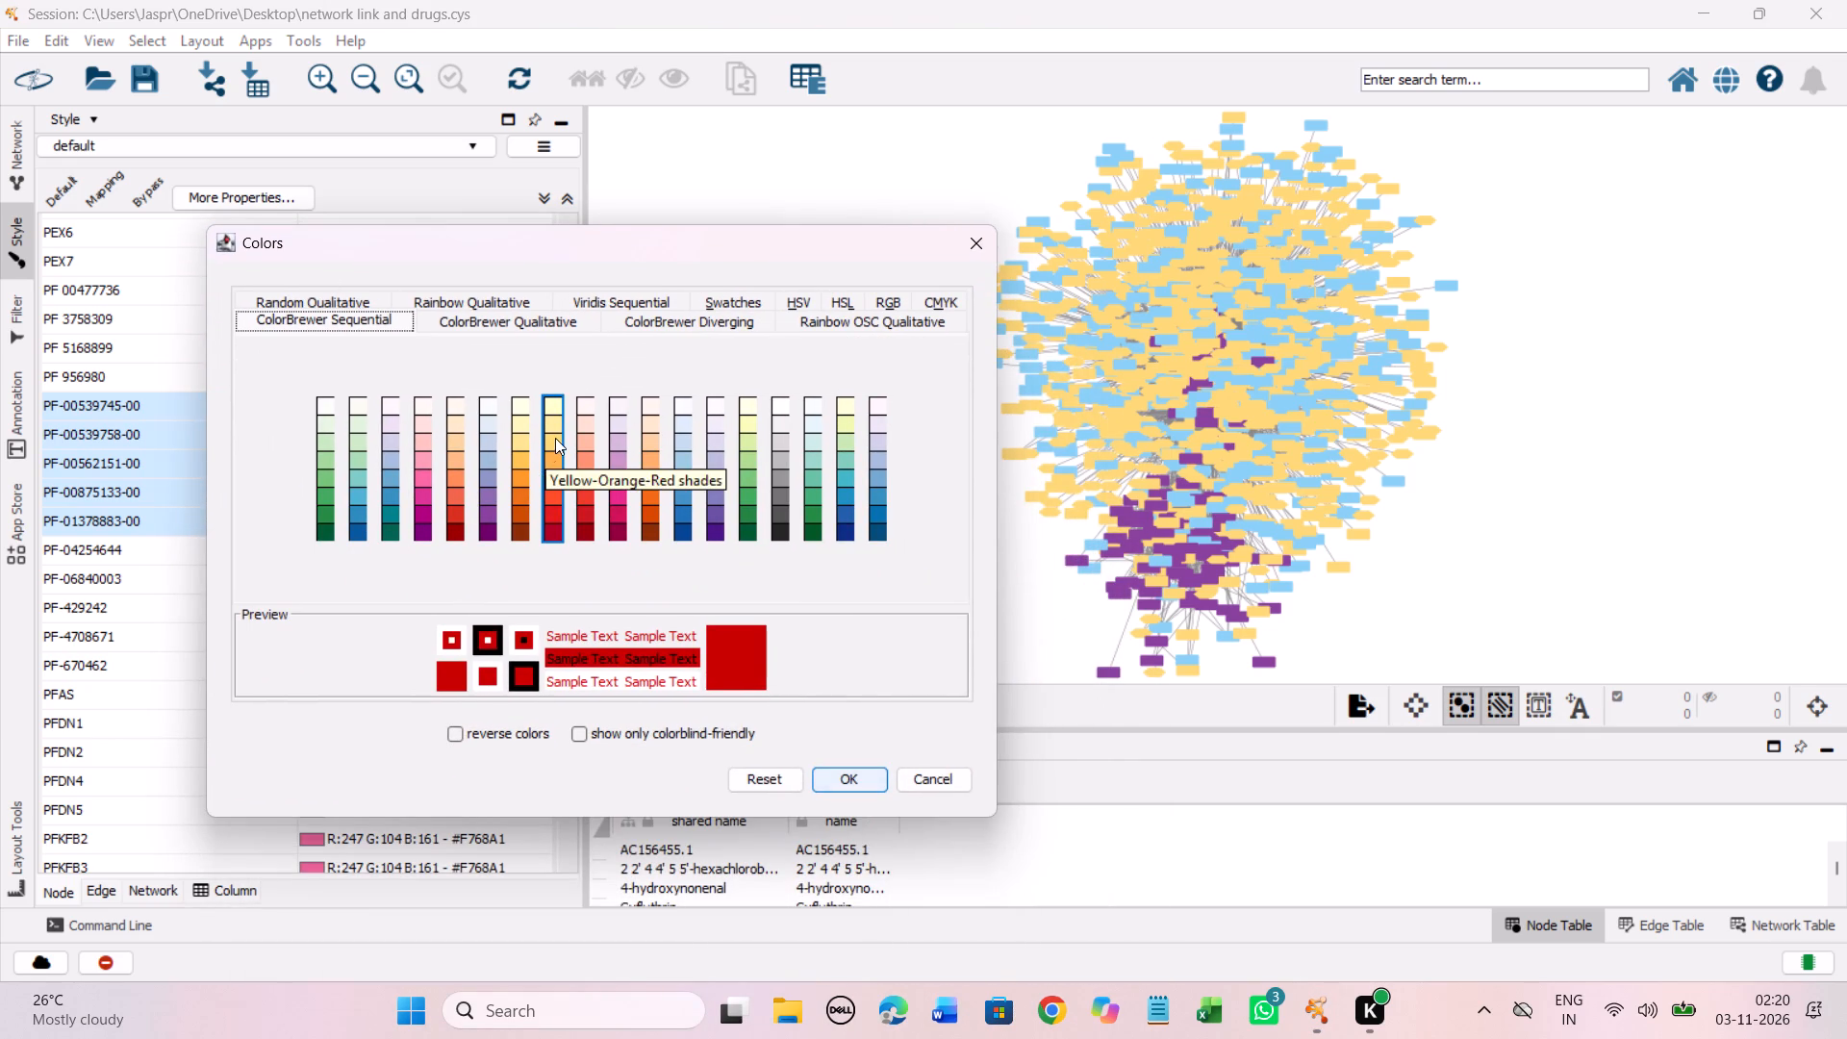
{"action": "left_click", "coordinate": [555, 438]}
{"action": "left_click", "coordinate": [863, 779]}
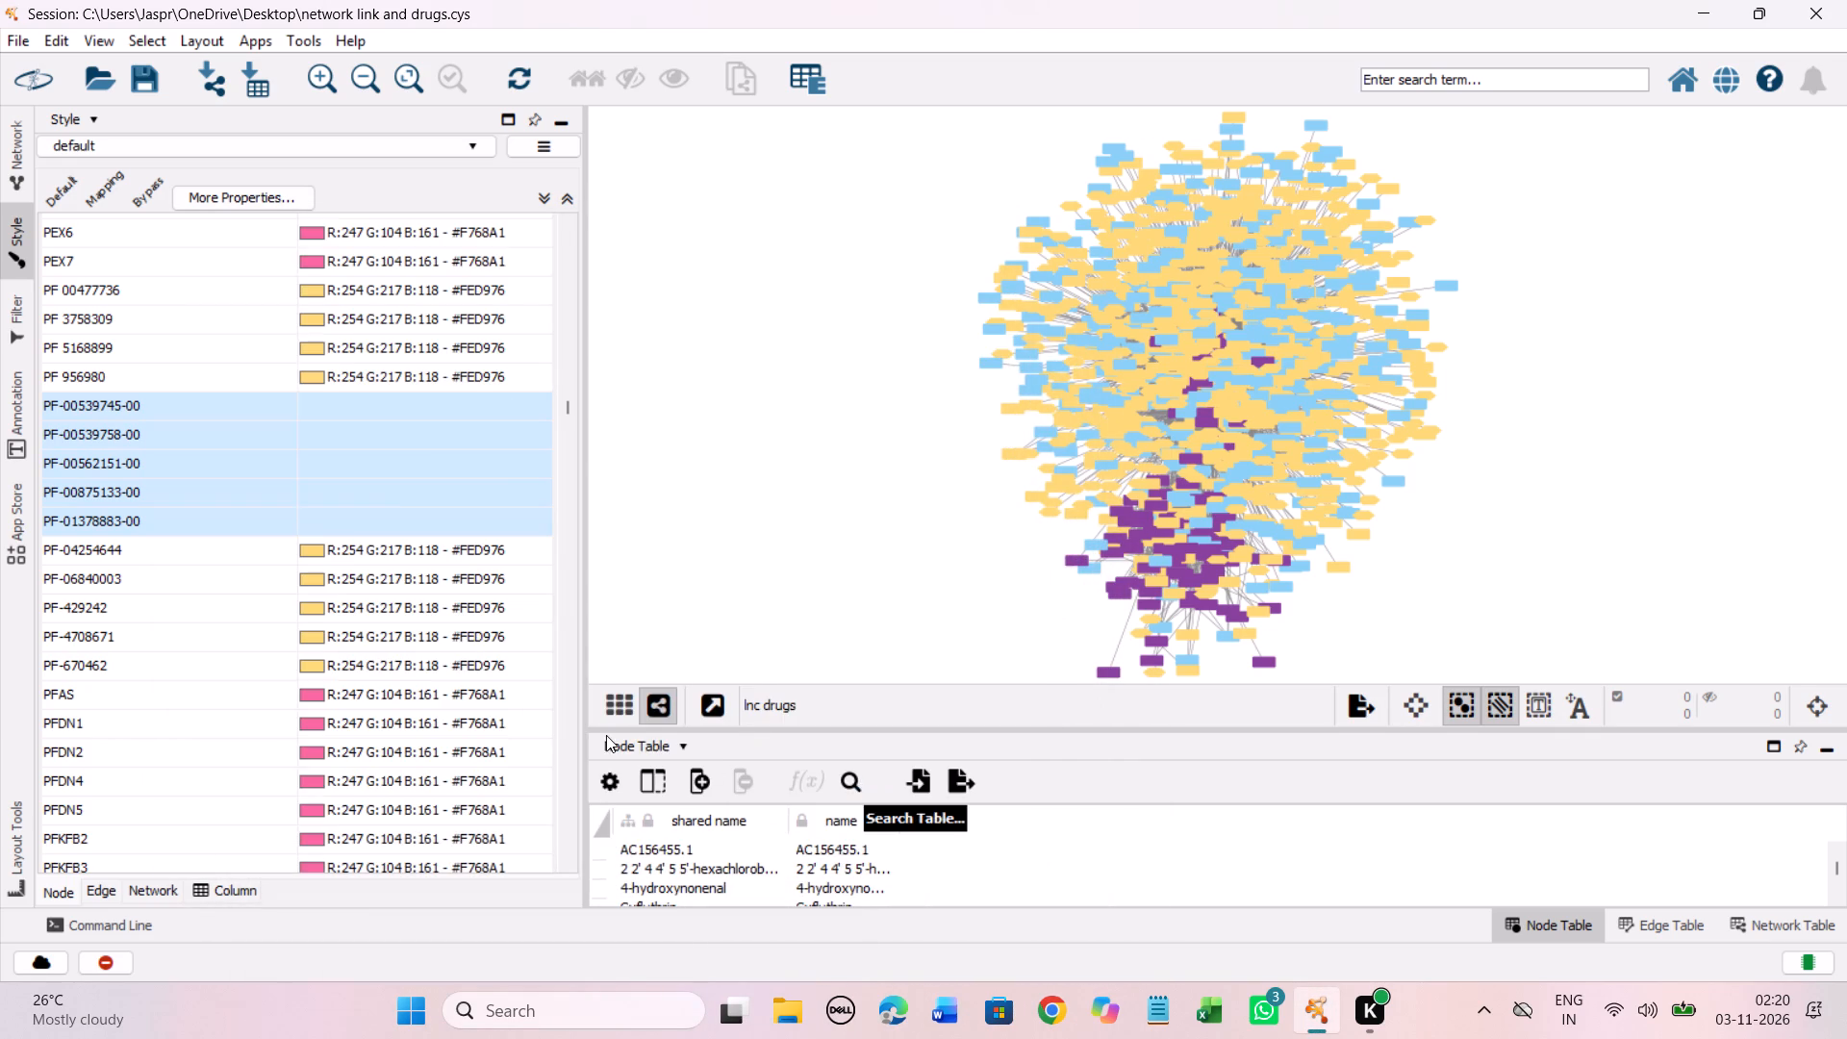
Set the color of the four unmapped drugs PHA-00745360, PHA-00767505E, PHA-00846566E and PHA-00851261E to #FED976.
{"action": "scroll", "coordinate": [394, 538], "scroll_direction": "down", "scroll_amount": 20}
{"action": "scroll", "coordinate": [394, 538], "scroll_direction": "down", "scroll_amount": 3}
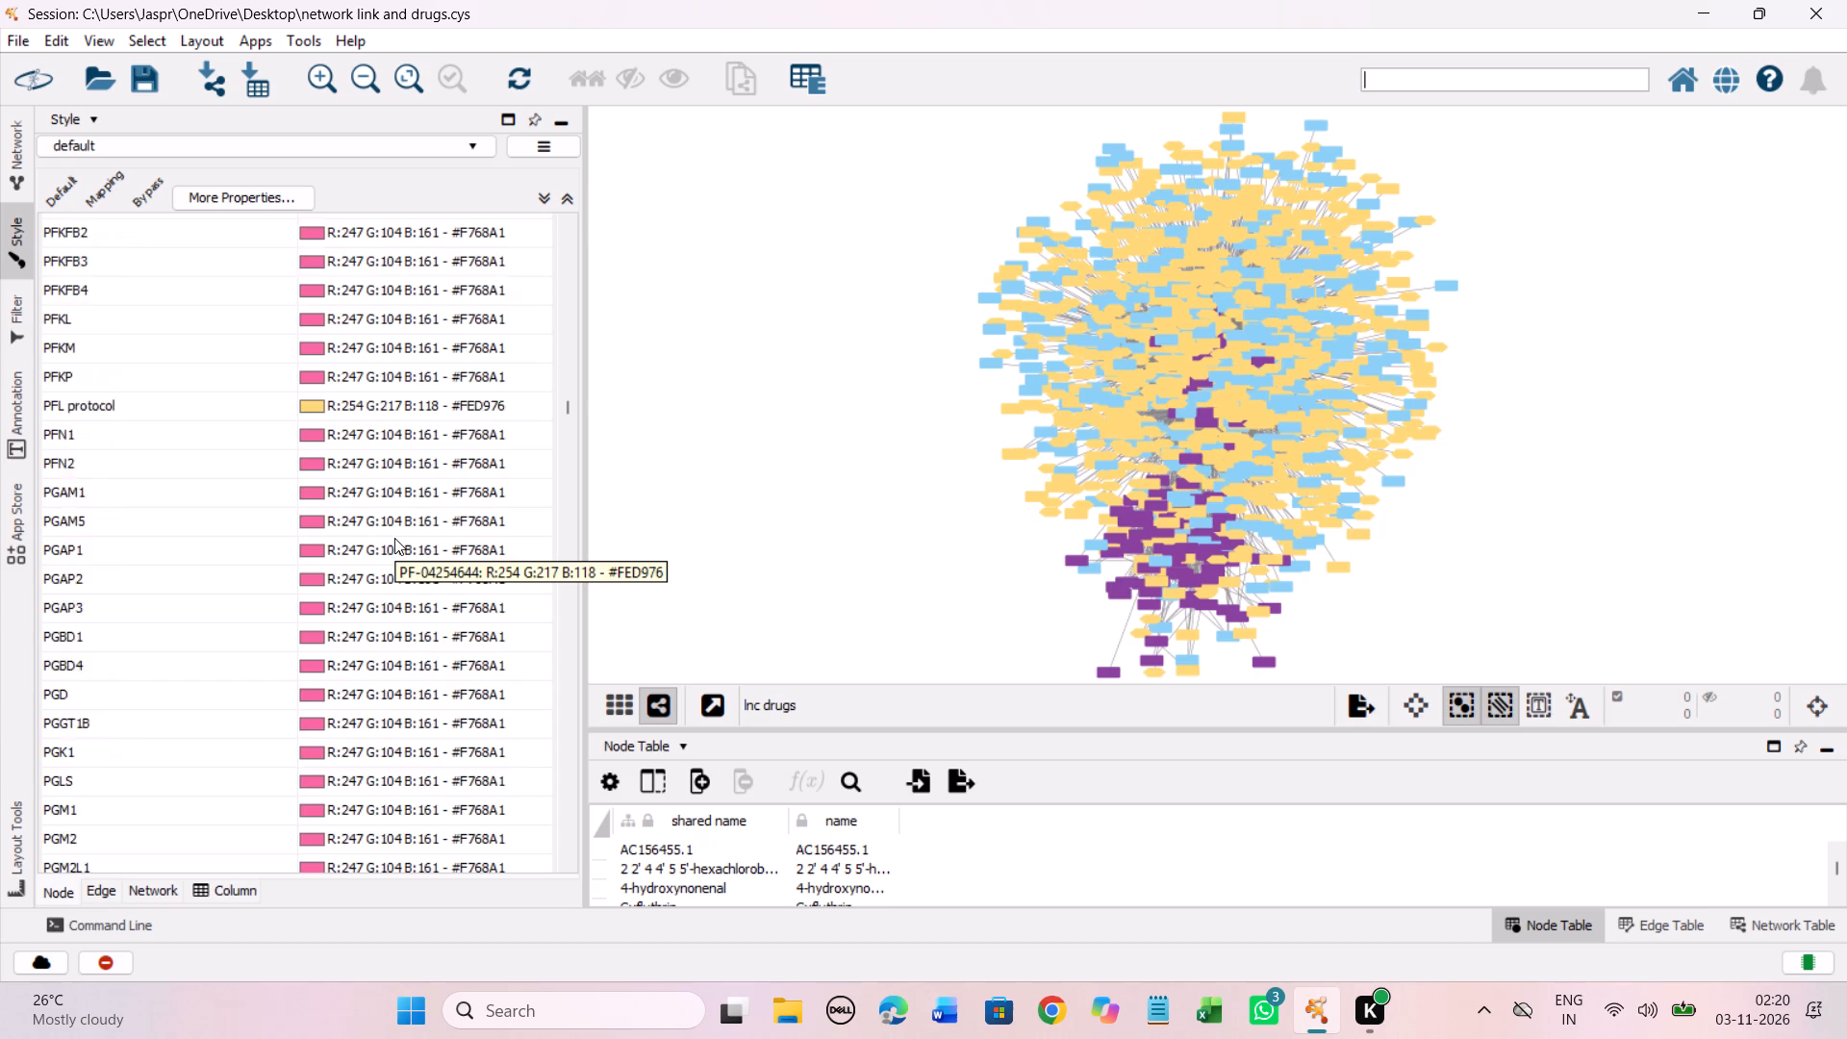
{"action": "scroll", "coordinate": [394, 538], "scroll_direction": "down", "scroll_amount": 20}
{"action": "scroll", "coordinate": [394, 538], "scroll_direction": "down", "scroll_amount": 1}
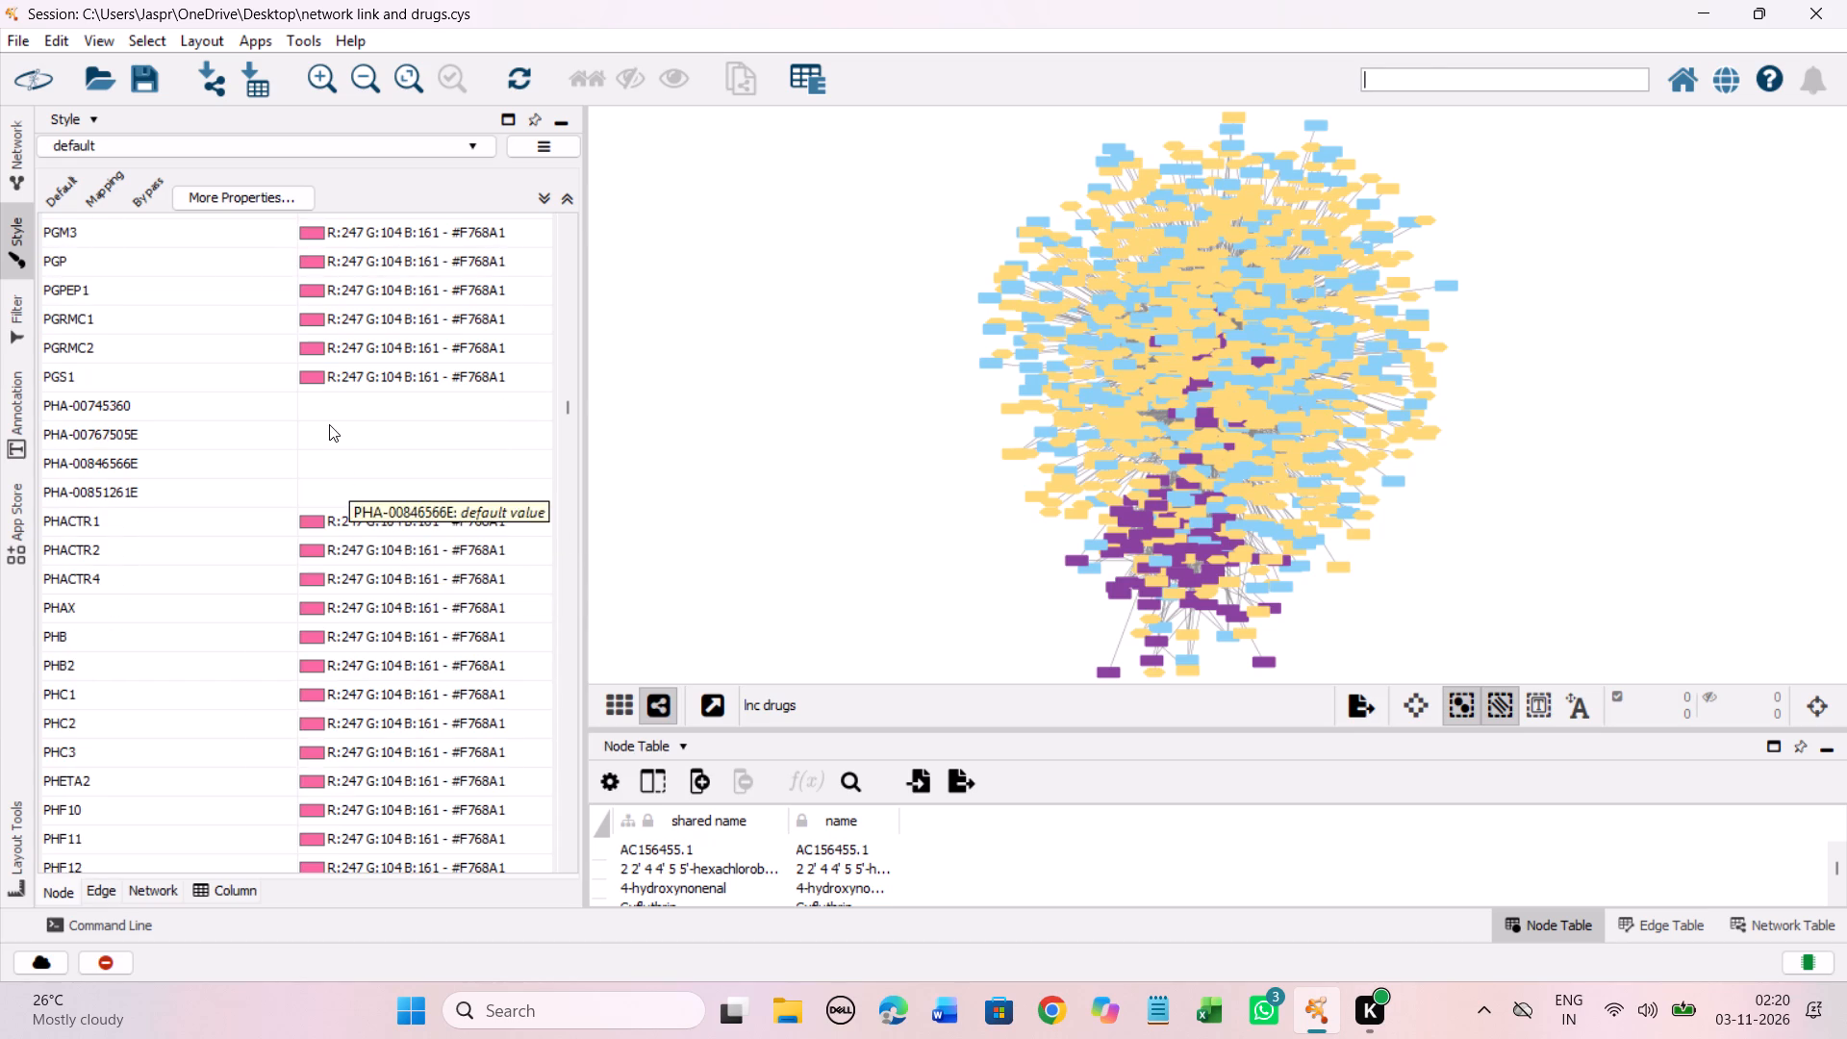
{"action": "left_click_drag", "start_coordinate": [335, 406], "coordinate": [347, 494]}
{"action": "right_click", "coordinate": [347, 494]}
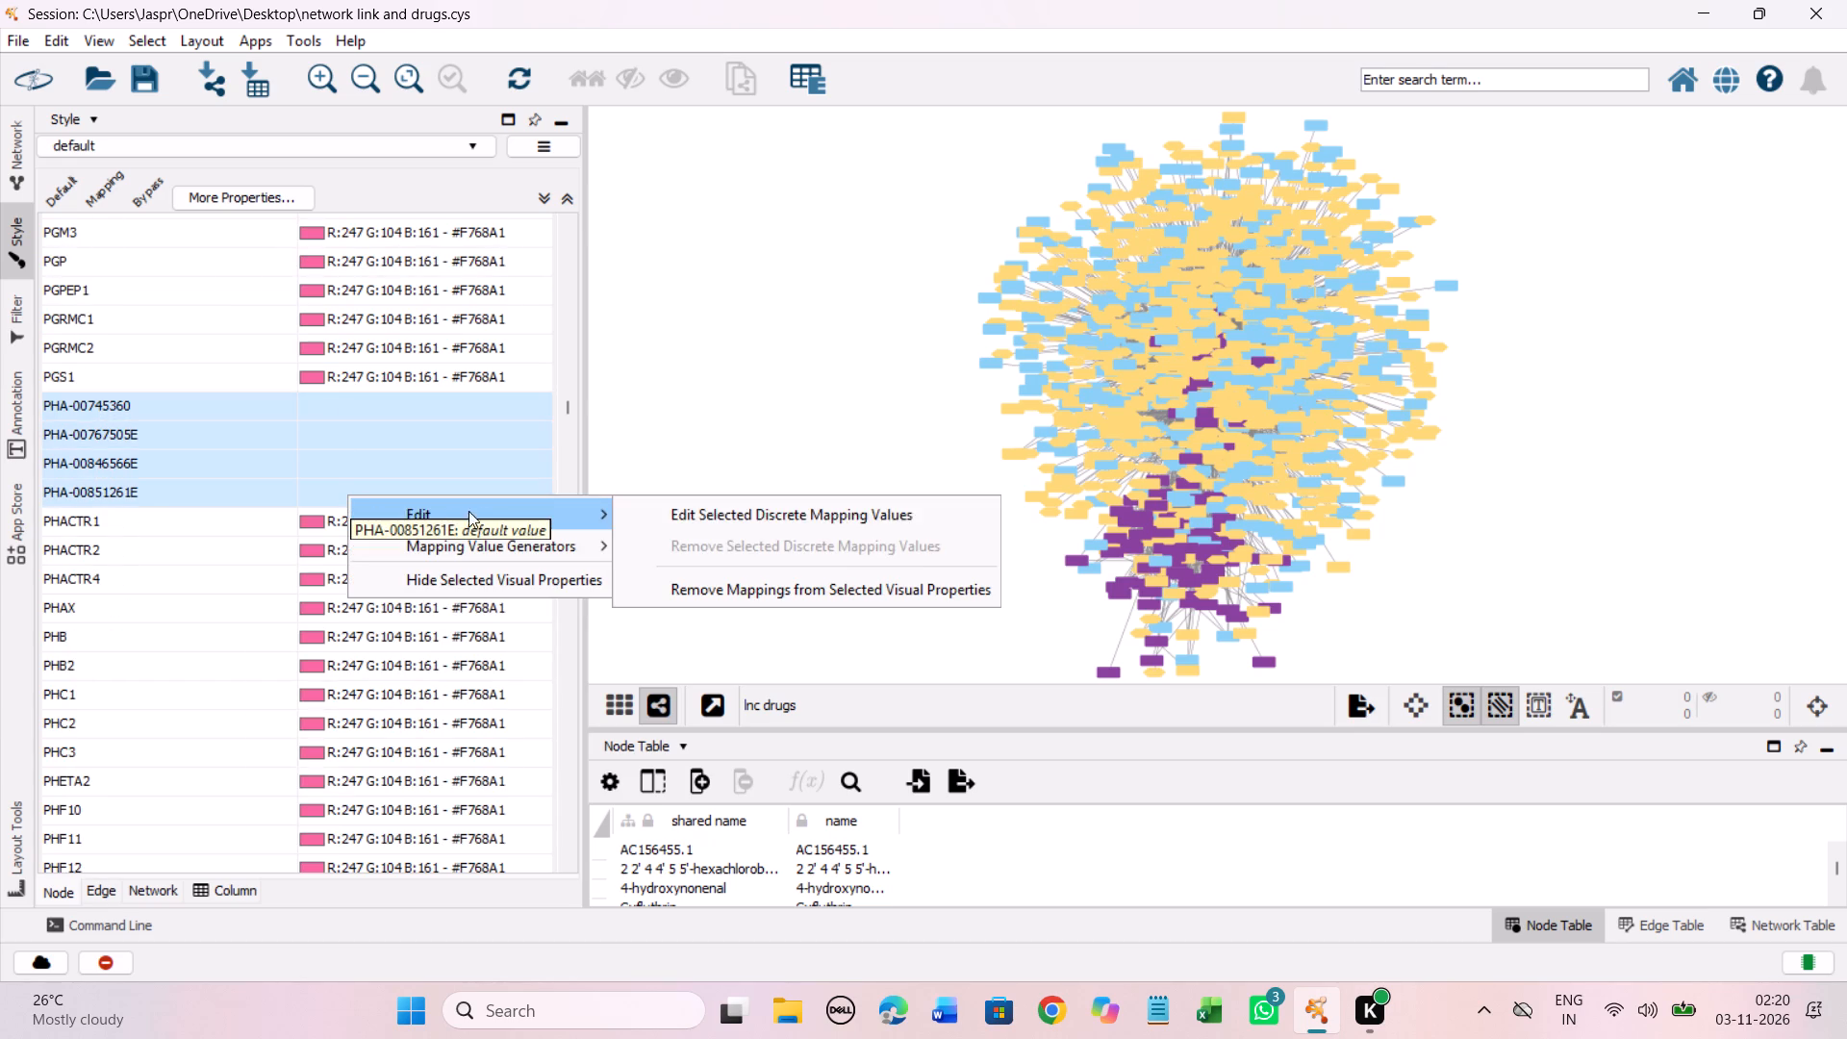
{"action": "left_click", "coordinate": [753, 509]}
{"action": "left_click_drag", "start_coordinate": [601, 540], "coordinate": [579, 285]}
{"action": "left_click", "coordinate": [641, 478]}
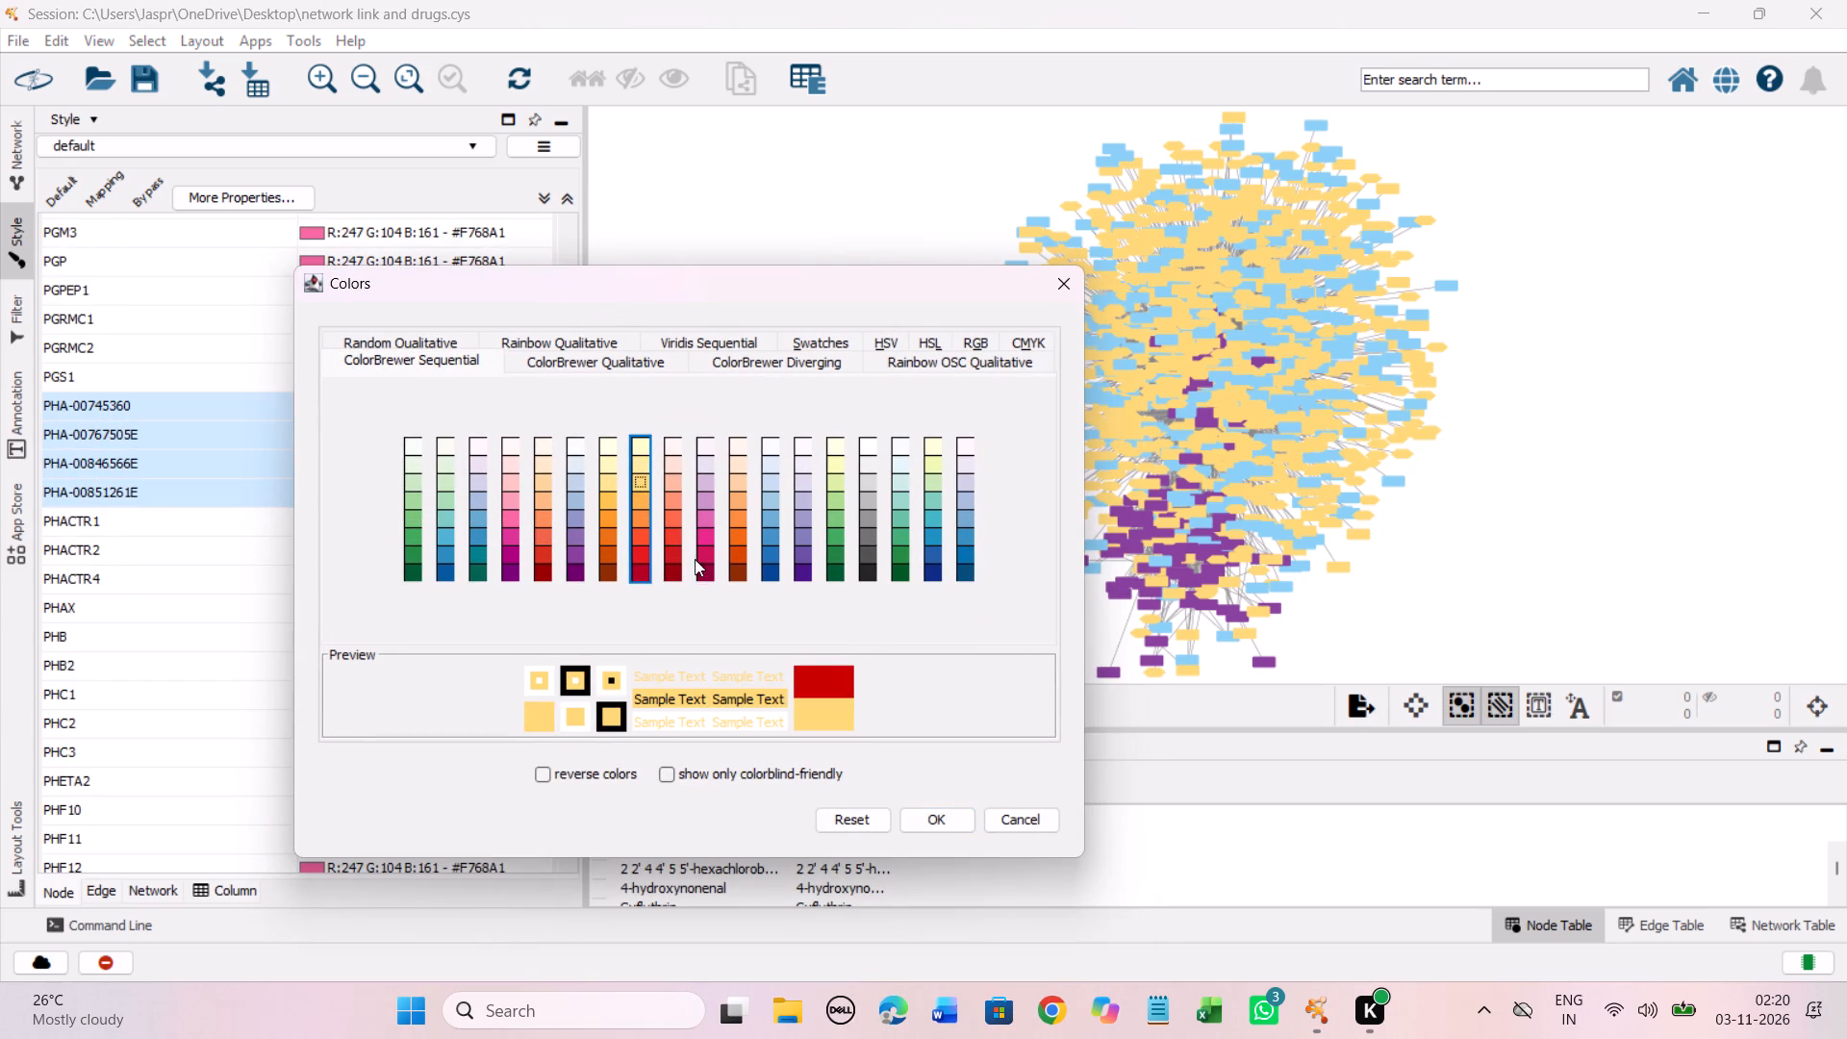
{"action": "left_click", "coordinate": [928, 814]}
Set the color of the two unmapped drugs PNU-0230031 and PNU-0293363 to #FED976.
{"action": "scroll", "coordinate": [364, 601], "scroll_direction": "down", "scroll_amount": 3}
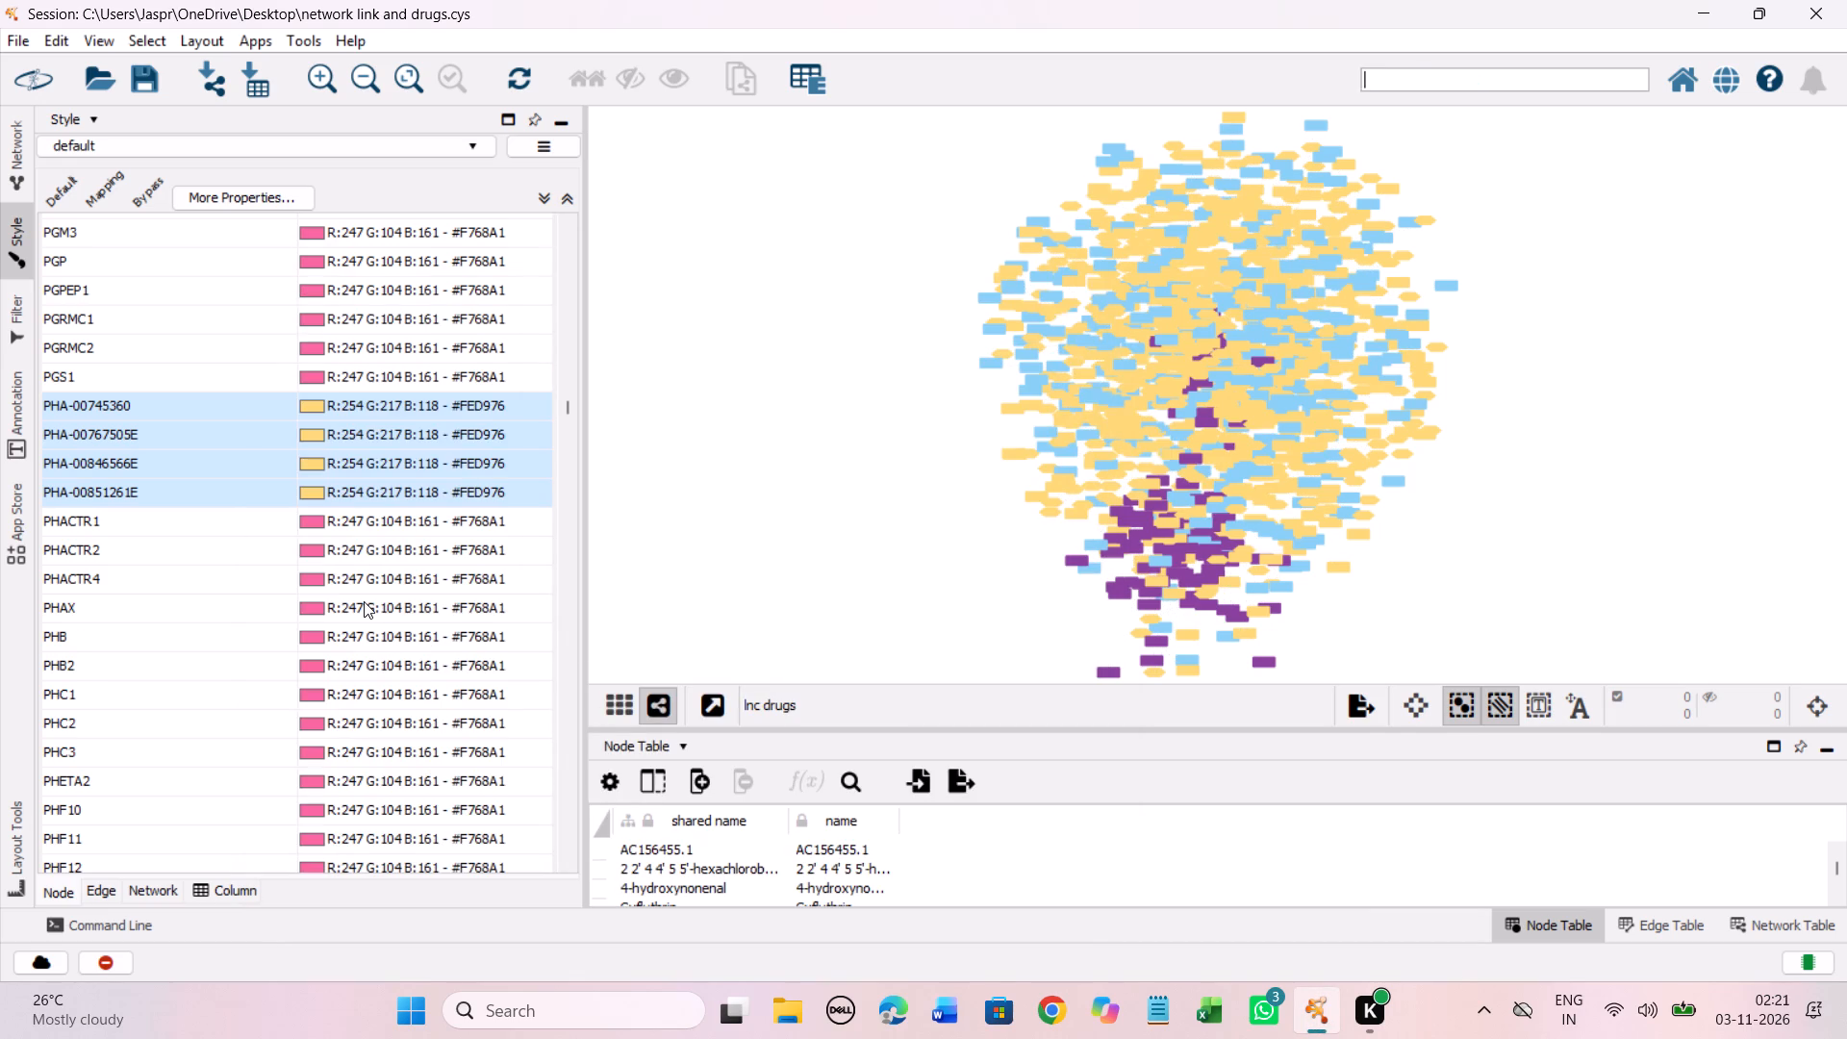
{"action": "scroll", "coordinate": [364, 601], "scroll_direction": "down", "scroll_amount": 6}
{"action": "scroll", "coordinate": [364, 601], "scroll_direction": "up", "scroll_amount": 5}
{"action": "scroll", "coordinate": [364, 601], "scroll_direction": "down", "scroll_amount": 6}
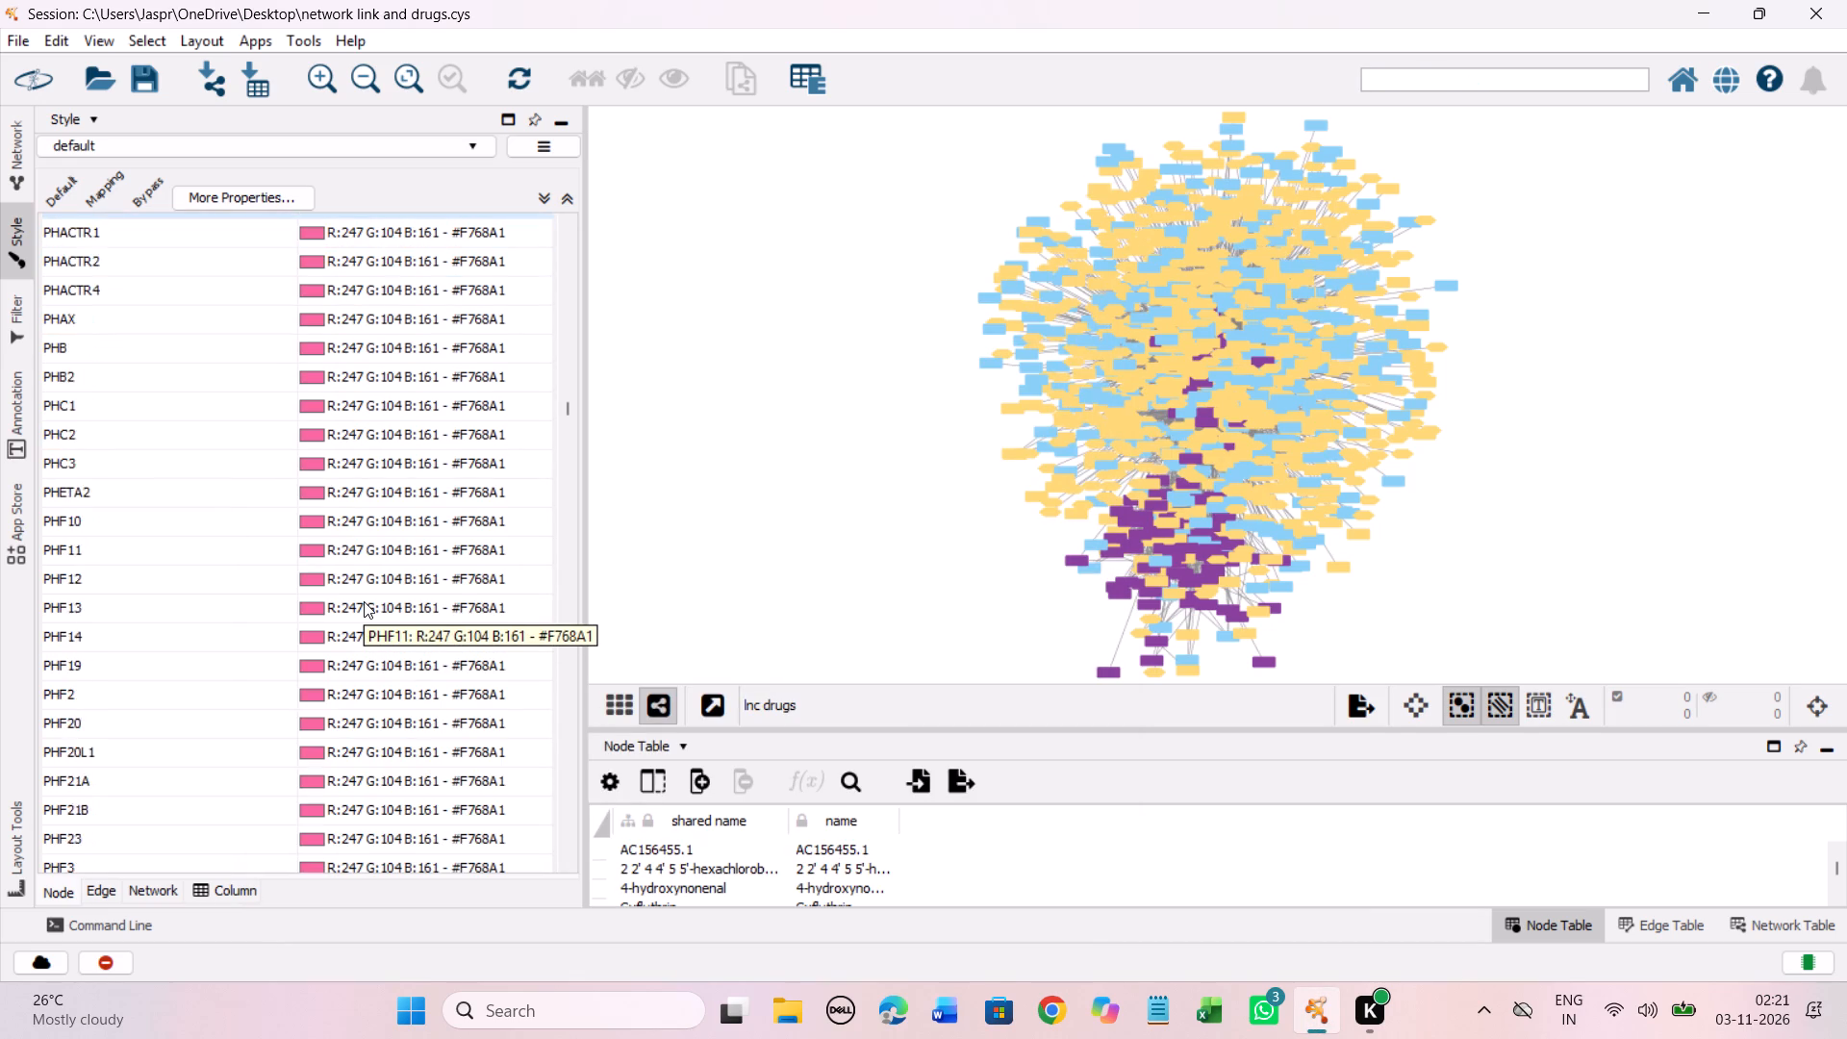
{"action": "scroll", "coordinate": [364, 601], "scroll_direction": "down", "scroll_amount": 20}
{"action": "scroll", "coordinate": [364, 601], "scroll_direction": "down", "scroll_amount": 18}
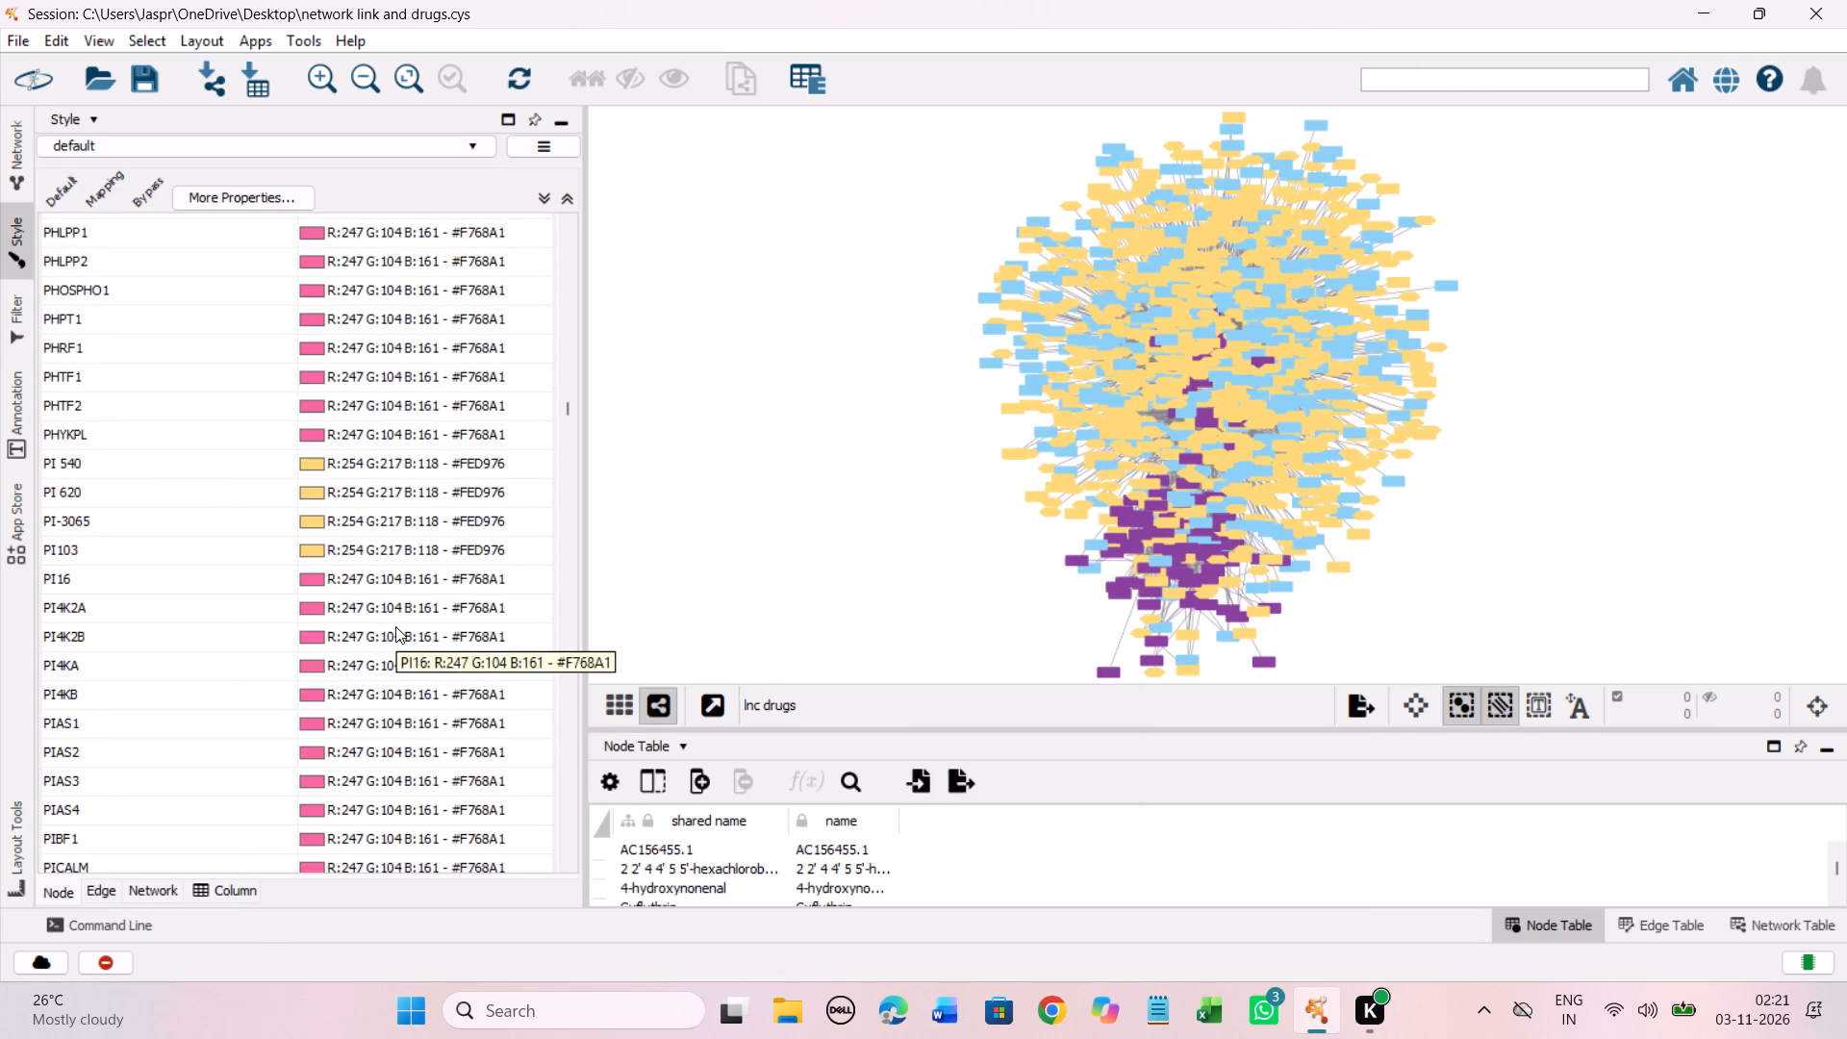
{"action": "scroll", "coordinate": [395, 626], "scroll_direction": "down", "scroll_amount": 20}
{"action": "scroll", "coordinate": [395, 626], "scroll_direction": "down", "scroll_amount": 10}
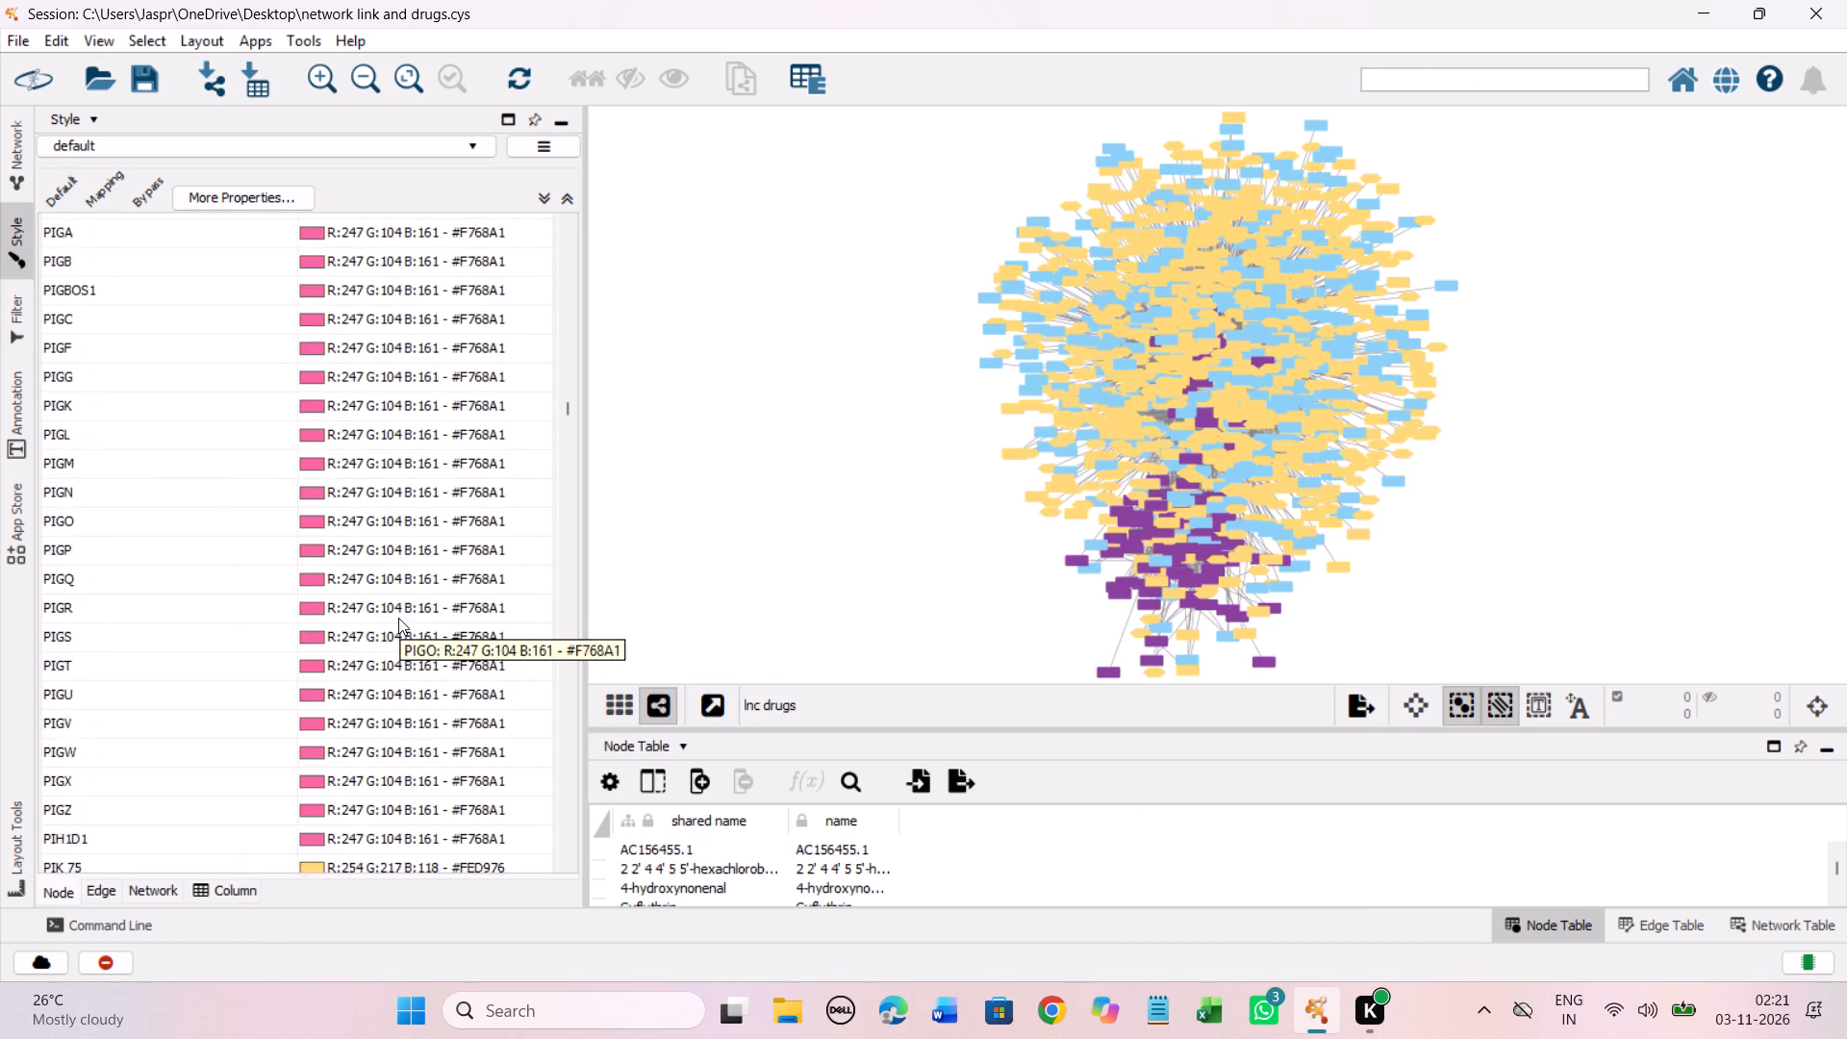
{"action": "scroll", "coordinate": [398, 618], "scroll_direction": "down", "scroll_amount": 20}
{"action": "scroll", "coordinate": [398, 618], "scroll_direction": "down", "scroll_amount": 17}
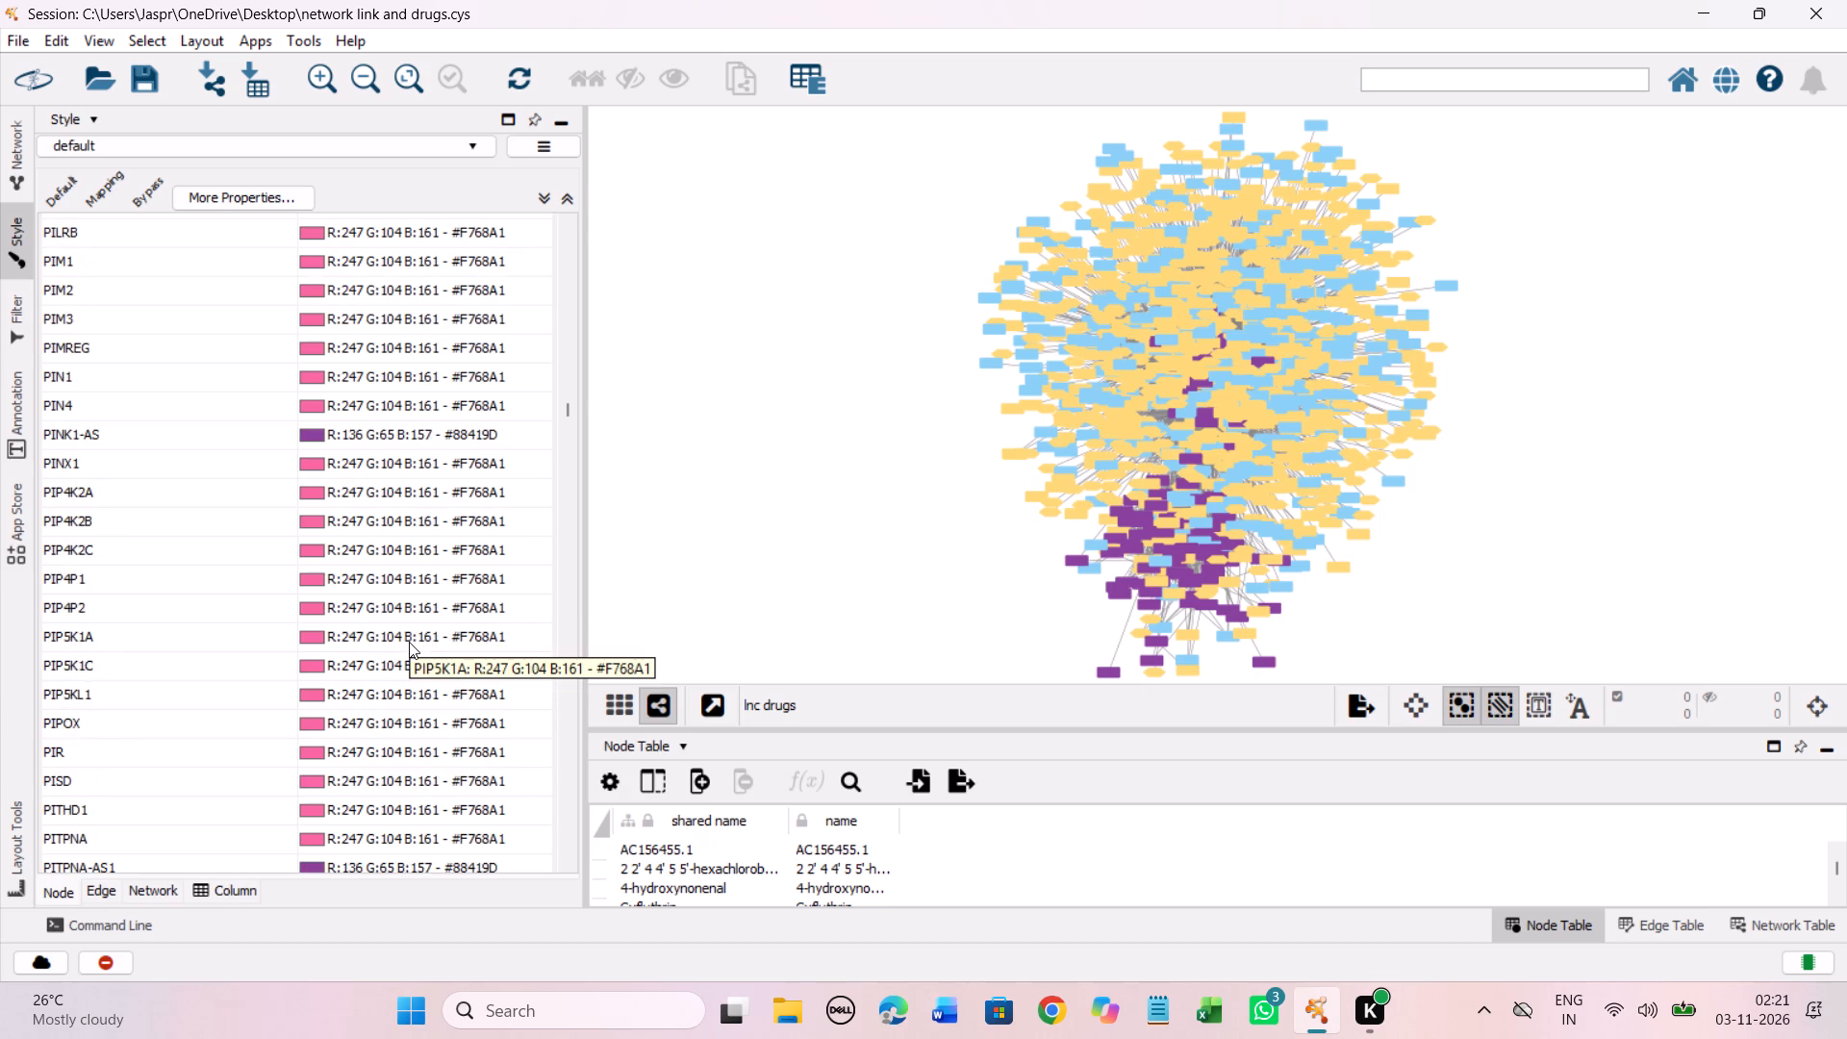
{"action": "scroll", "coordinate": [410, 623], "scroll_direction": "down", "scroll_amount": 7}
{"action": "scroll", "coordinate": [414, 632], "scroll_direction": "up", "scroll_amount": 1}
{"action": "scroll", "coordinate": [414, 632], "scroll_direction": "down", "scroll_amount": 20}
{"action": "scroll", "coordinate": [414, 632], "scroll_direction": "down", "scroll_amount": 4}
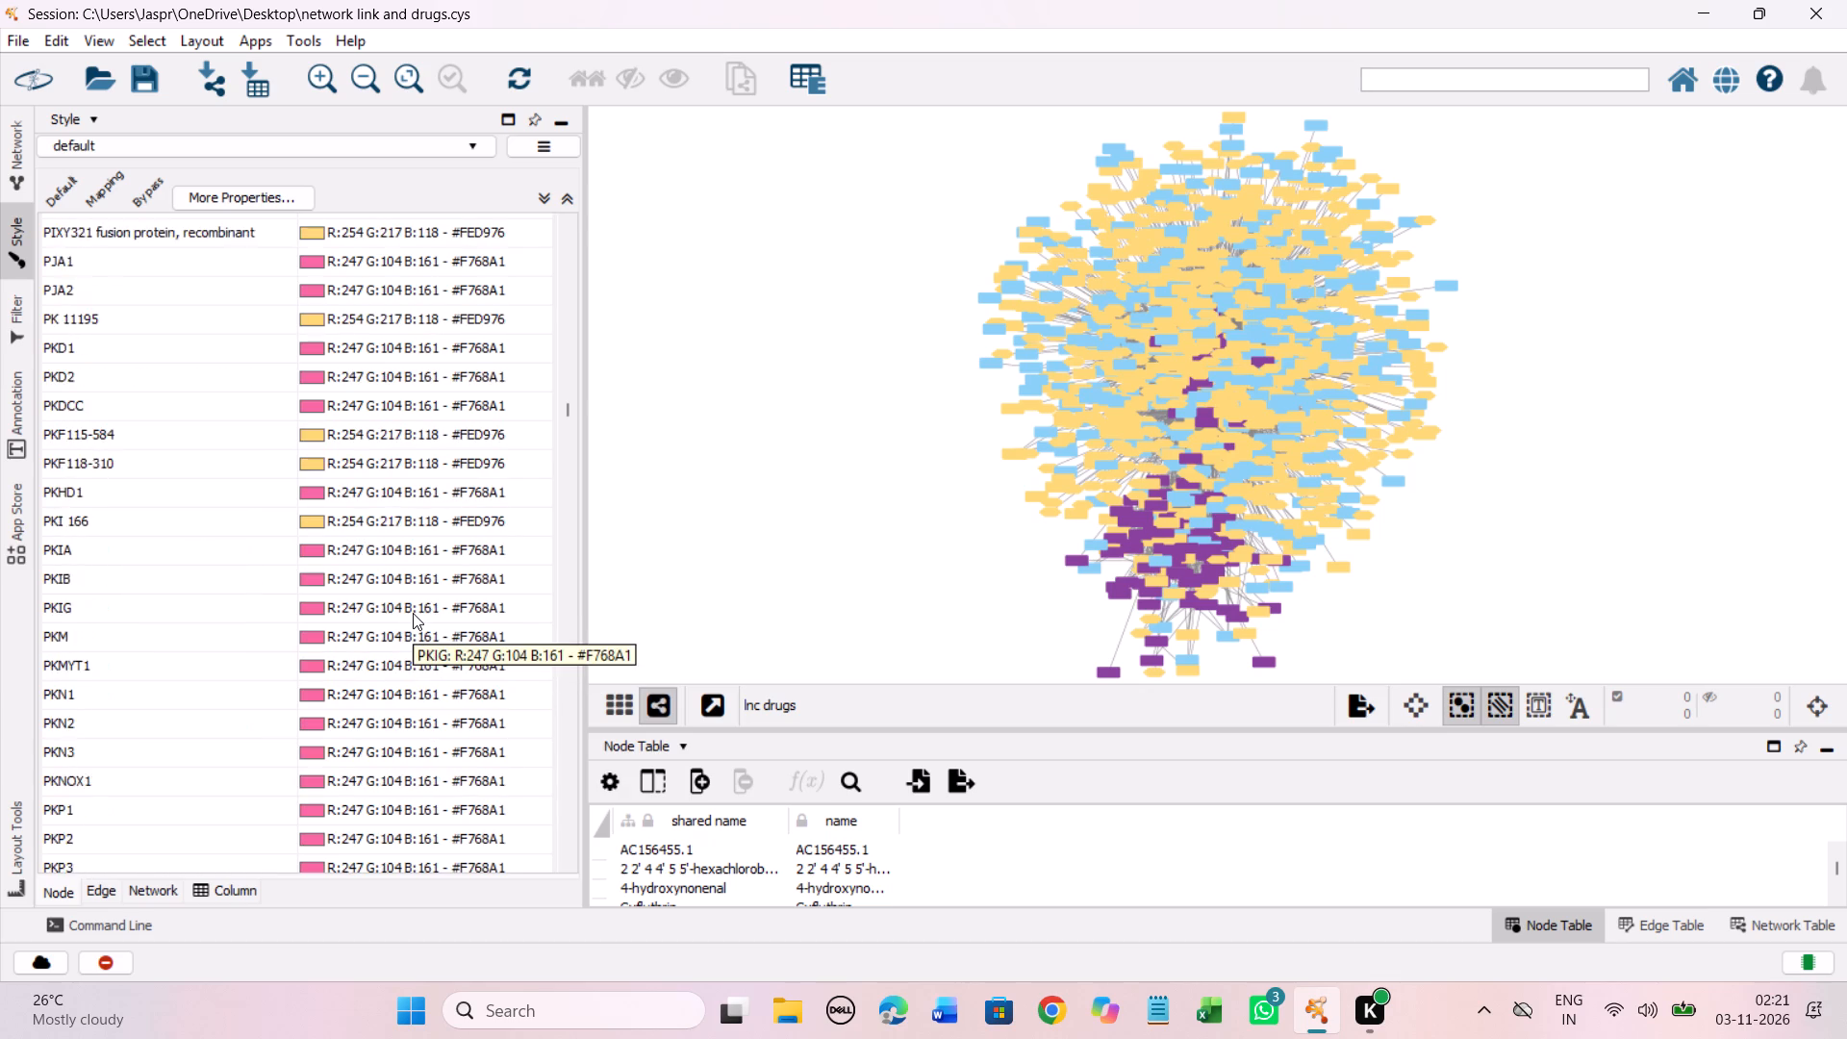
{"action": "scroll", "coordinate": [413, 613], "scroll_direction": "down", "scroll_amount": 20}
{"action": "scroll", "coordinate": [413, 613], "scroll_direction": "down", "scroll_amount": 20}
{"action": "scroll", "coordinate": [413, 613], "scroll_direction": "down", "scroll_amount": 2}
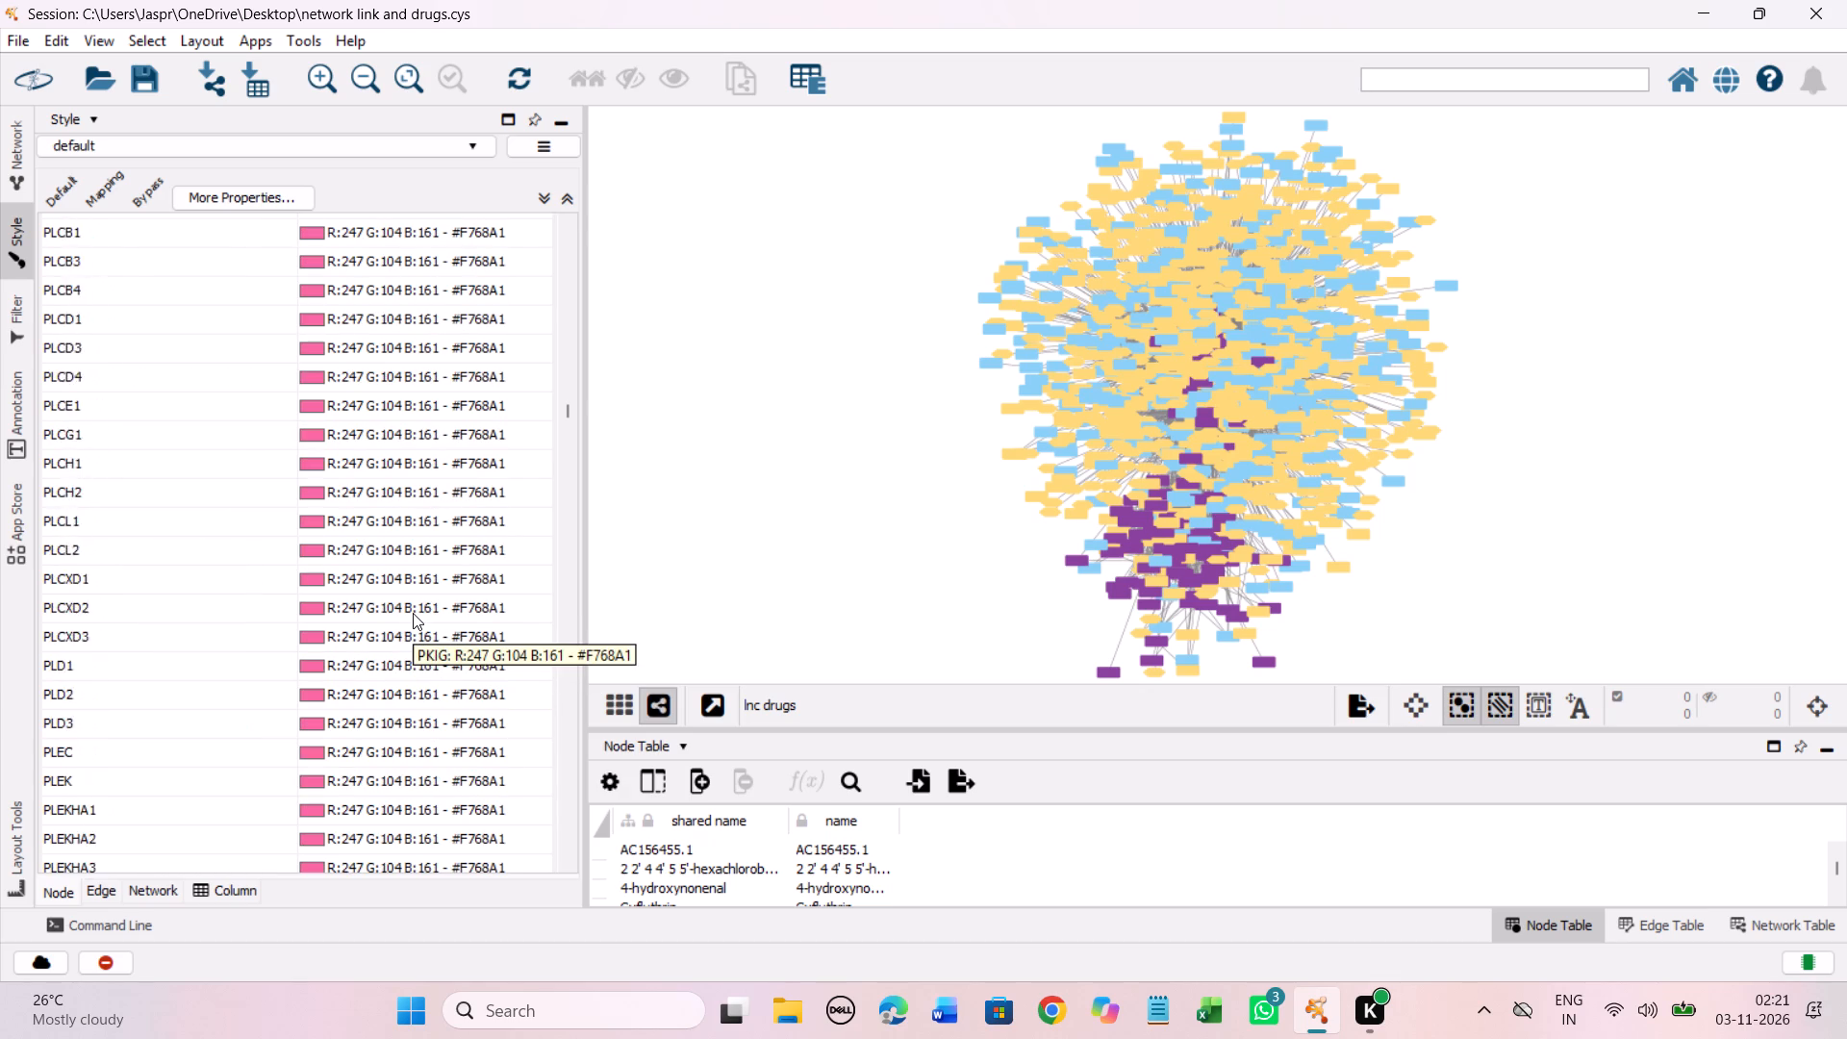
{"action": "scroll", "coordinate": [413, 613], "scroll_direction": "down", "scroll_amount": 20}
{"action": "scroll", "coordinate": [413, 613], "scroll_direction": "down", "scroll_amount": 20}
{"action": "scroll", "coordinate": [413, 613], "scroll_direction": "down", "scroll_amount": 2}
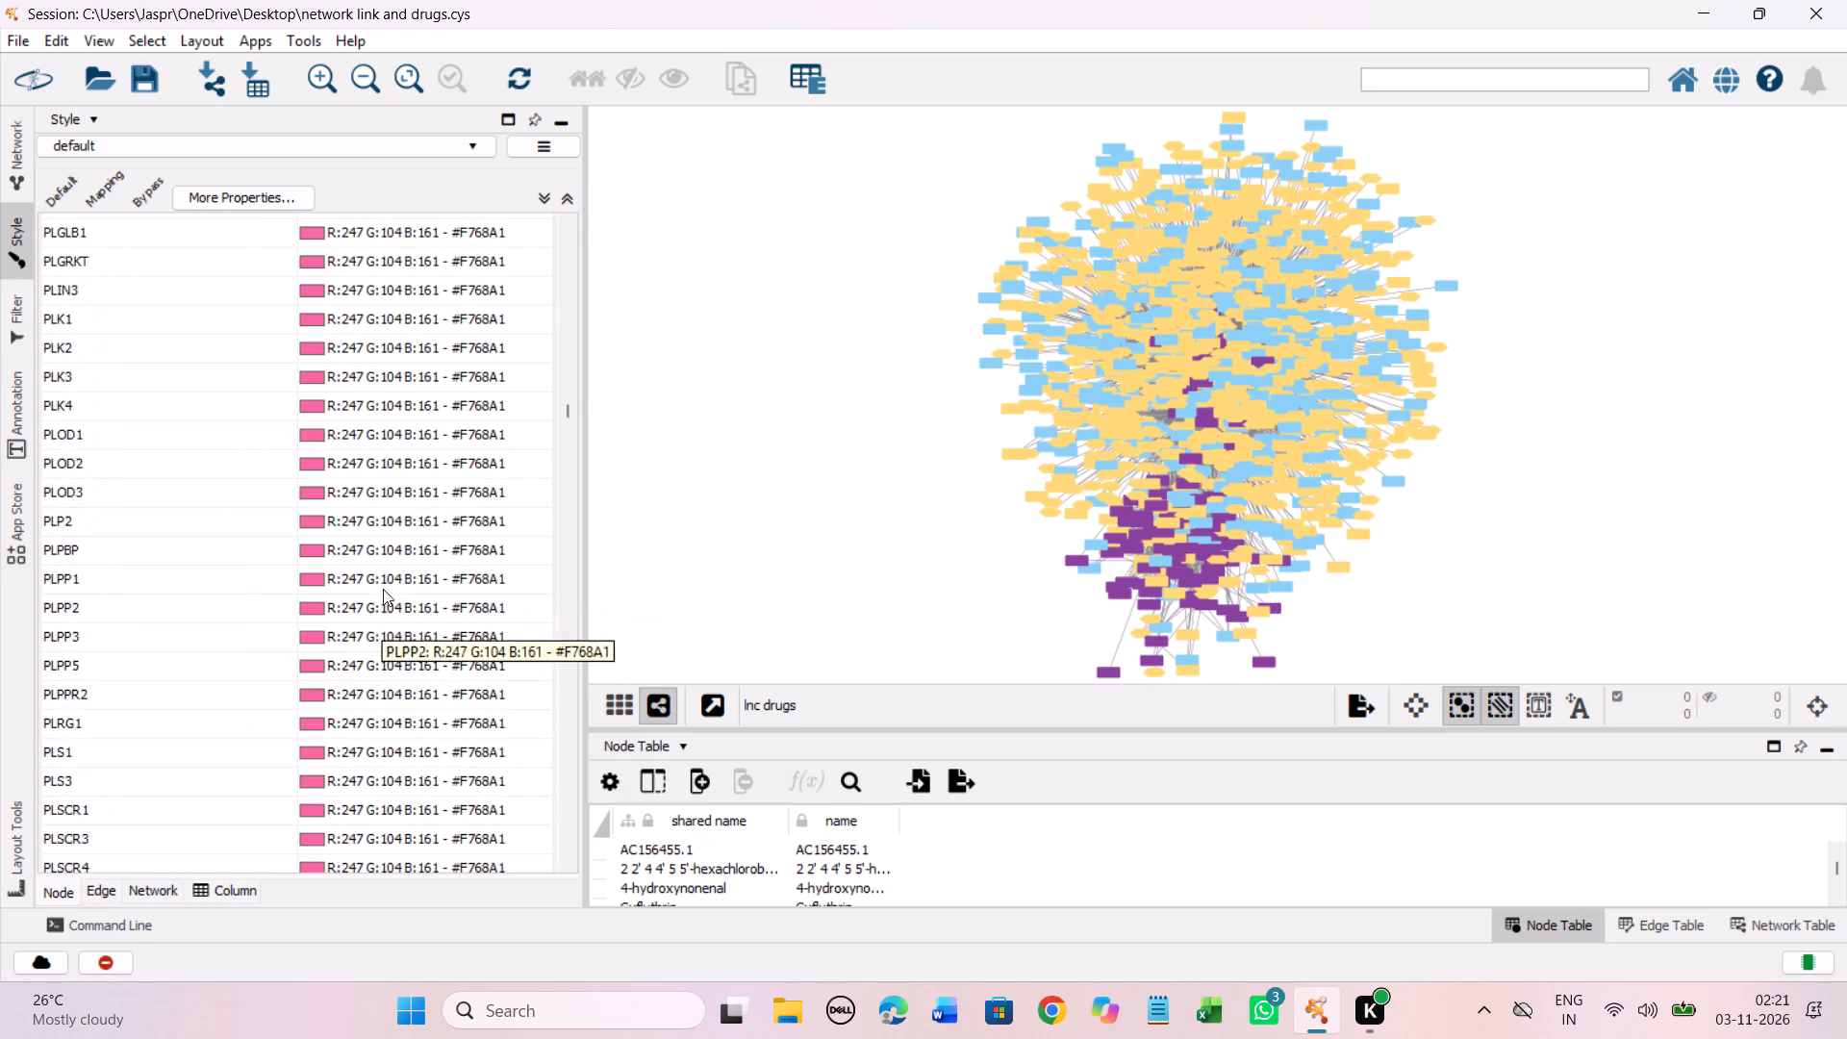
{"action": "scroll", "coordinate": [383, 589], "scroll_direction": "down", "scroll_amount": 20}
{"action": "scroll", "coordinate": [383, 589], "scroll_direction": "down", "scroll_amount": 20}
{"action": "scroll", "coordinate": [383, 589], "scroll_direction": "down", "scroll_amount": 1}
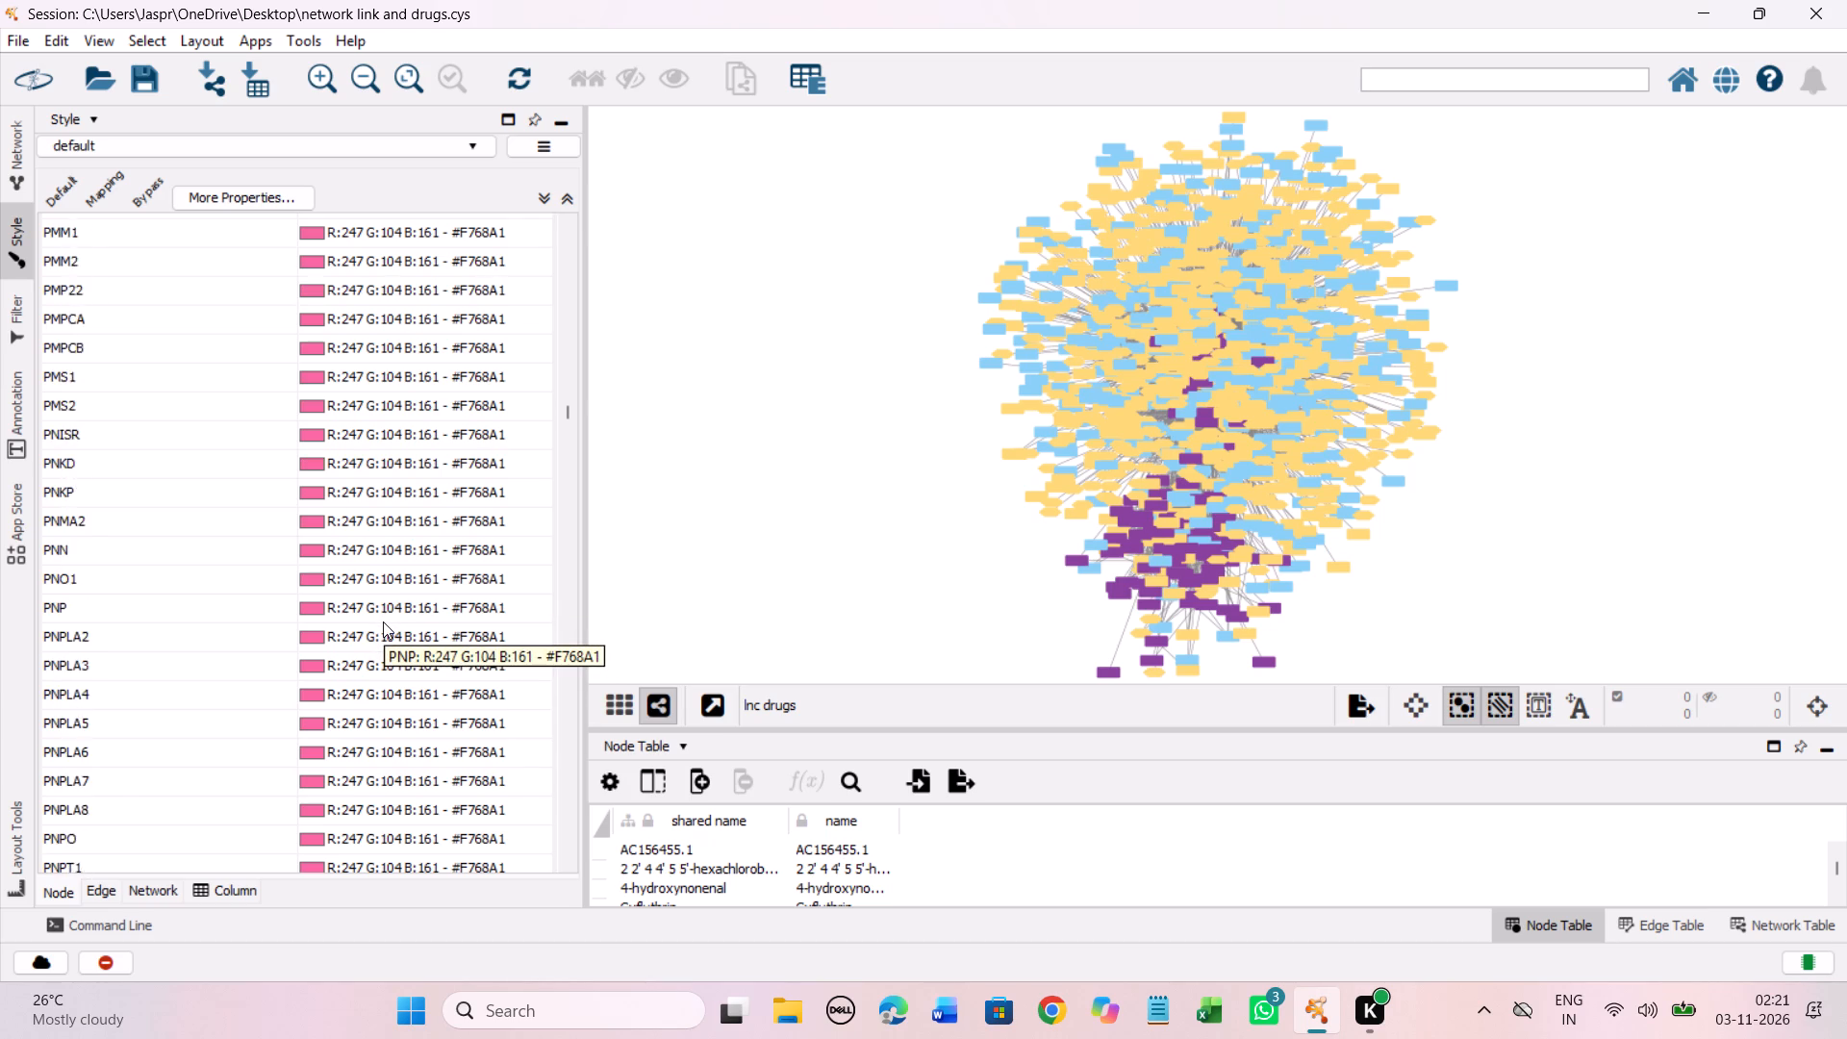
{"action": "scroll", "coordinate": [383, 621], "scroll_direction": "down", "scroll_amount": 18}
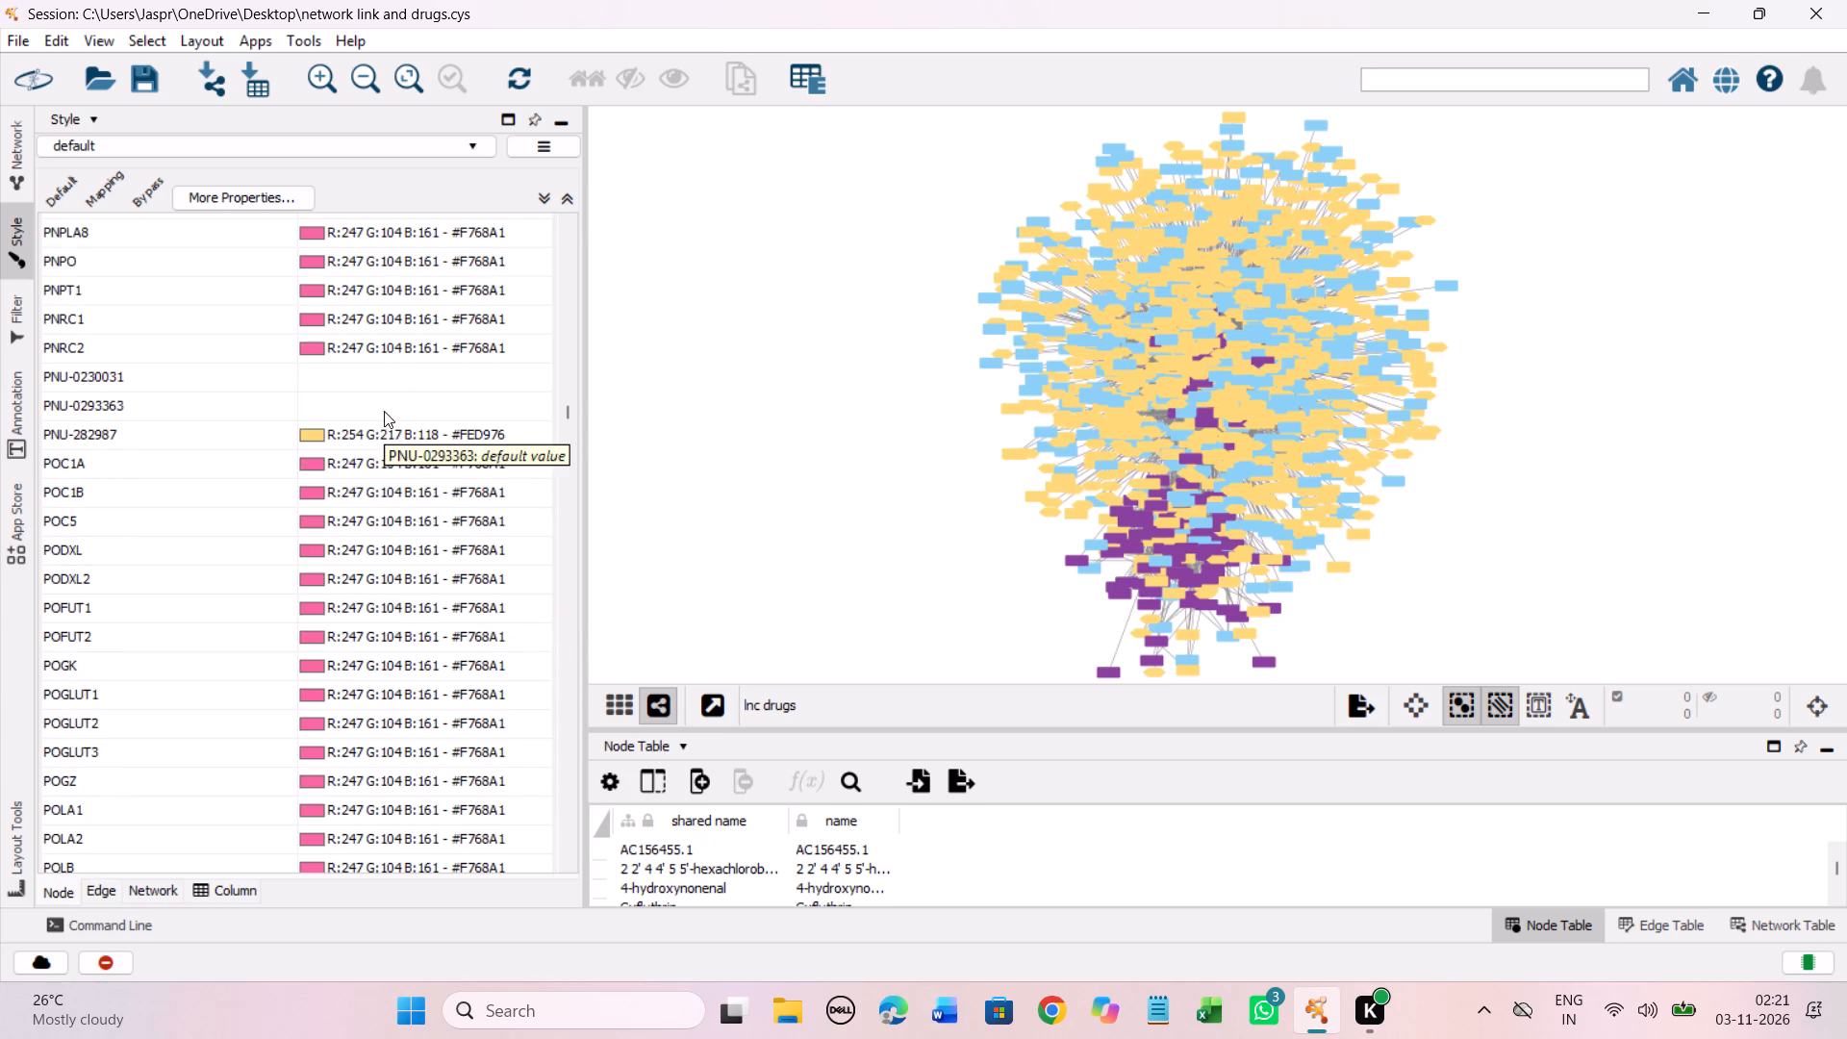
{"action": "left_click_drag", "start_coordinate": [368, 368], "coordinate": [368, 405]}
{"action": "right_click", "coordinate": [368, 405]}
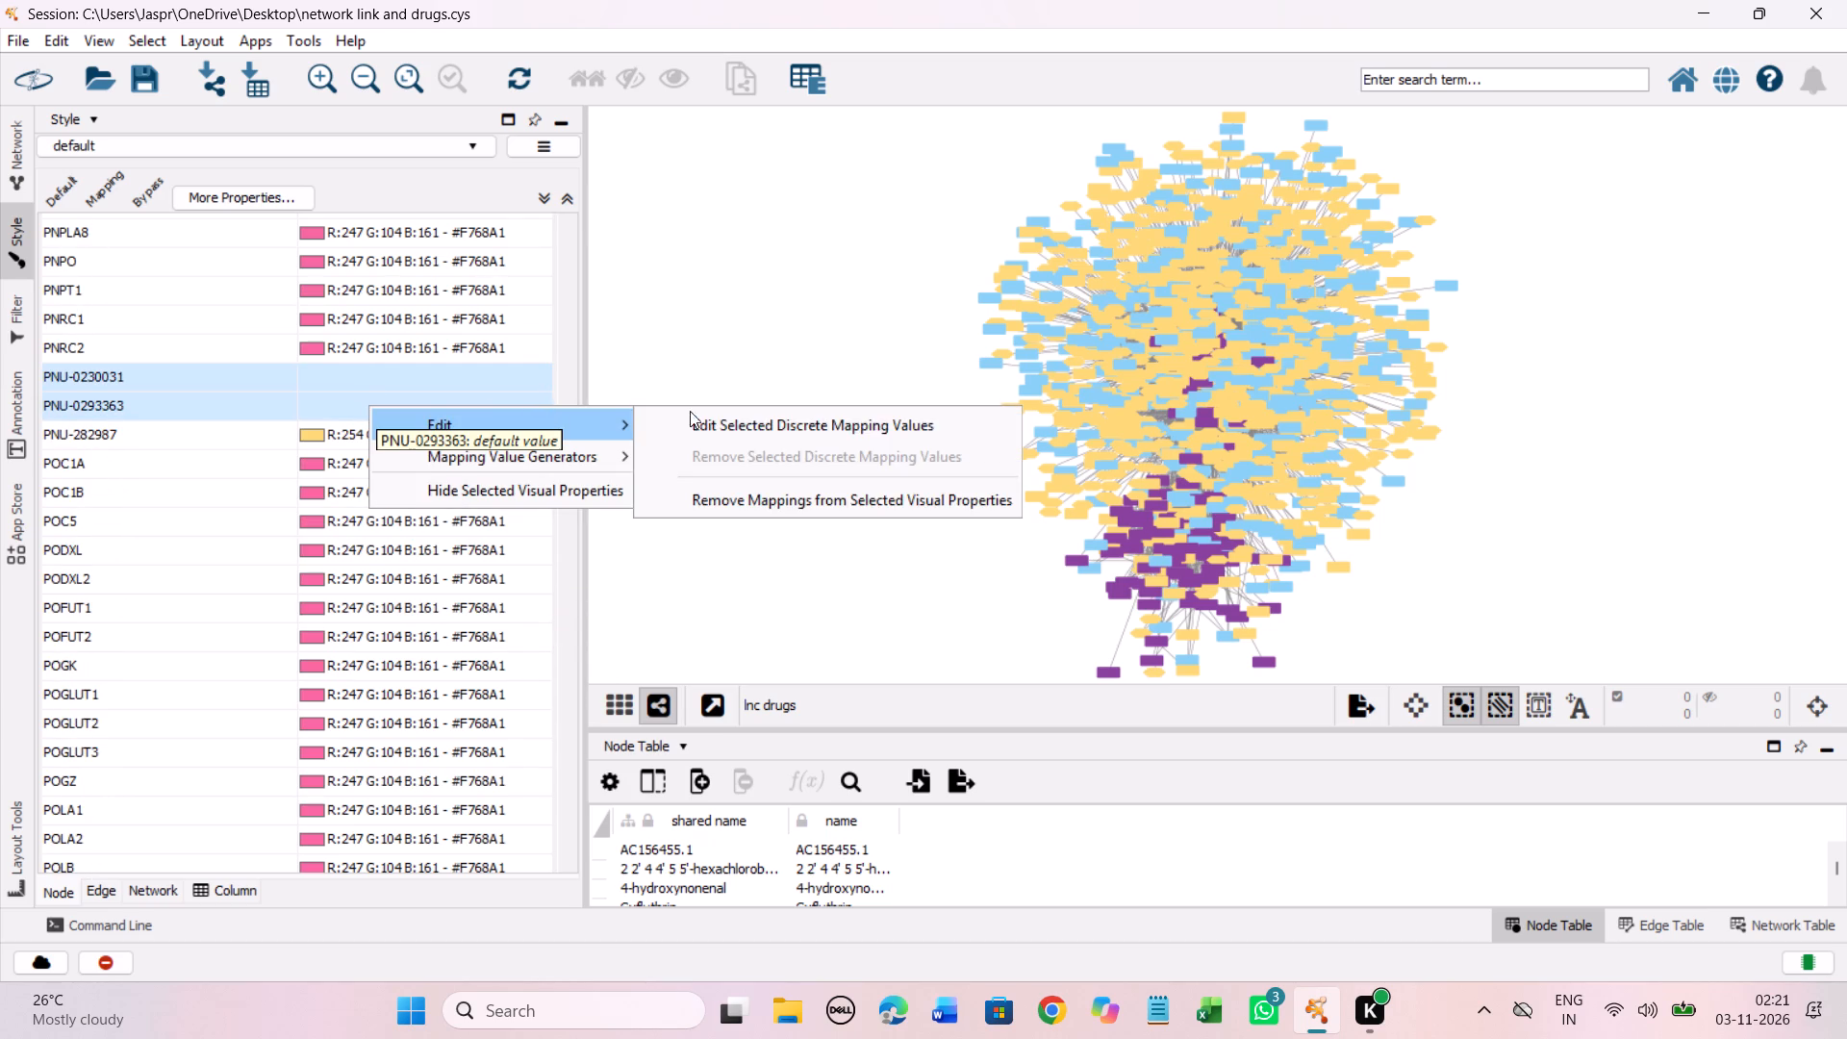
{"action": "left_click", "coordinate": [697, 412]}
{"action": "left_click_drag", "start_coordinate": [393, 536], "coordinate": [315, 218]}
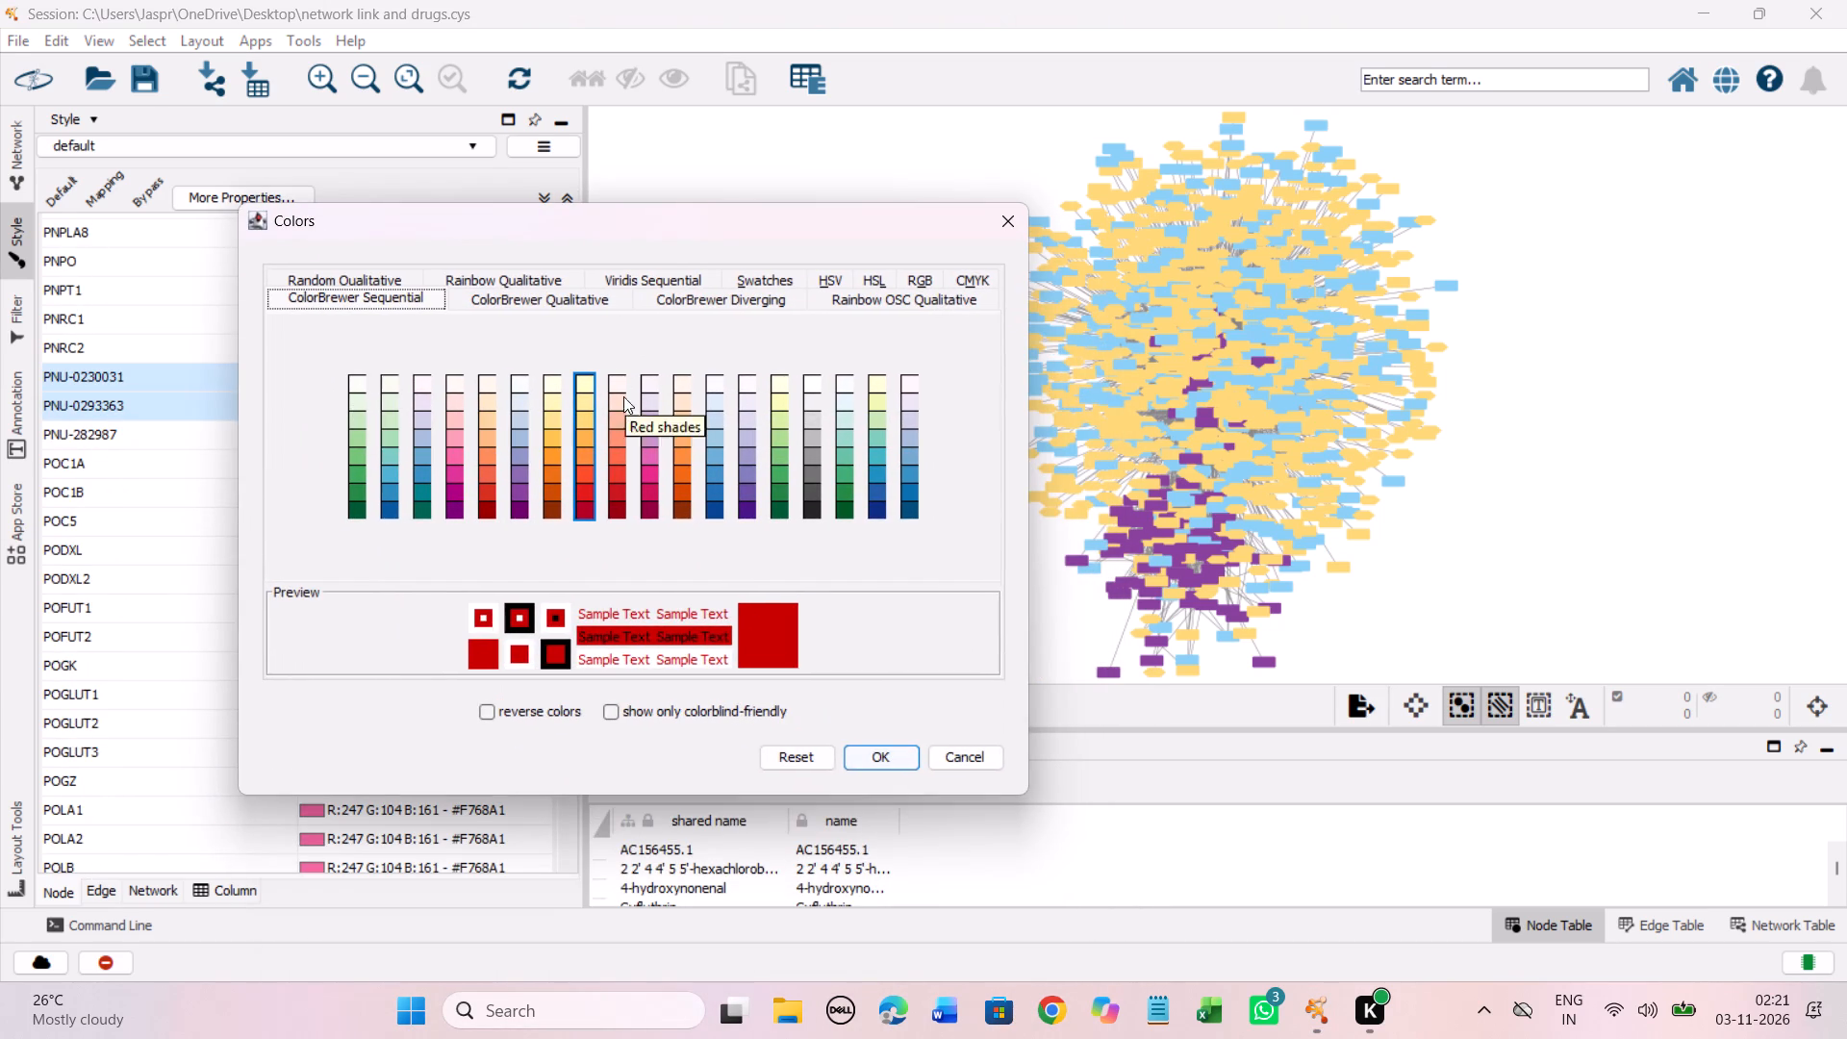
{"action": "left_click", "coordinate": [579, 417]}
{"action": "left_click", "coordinate": [850, 757]}
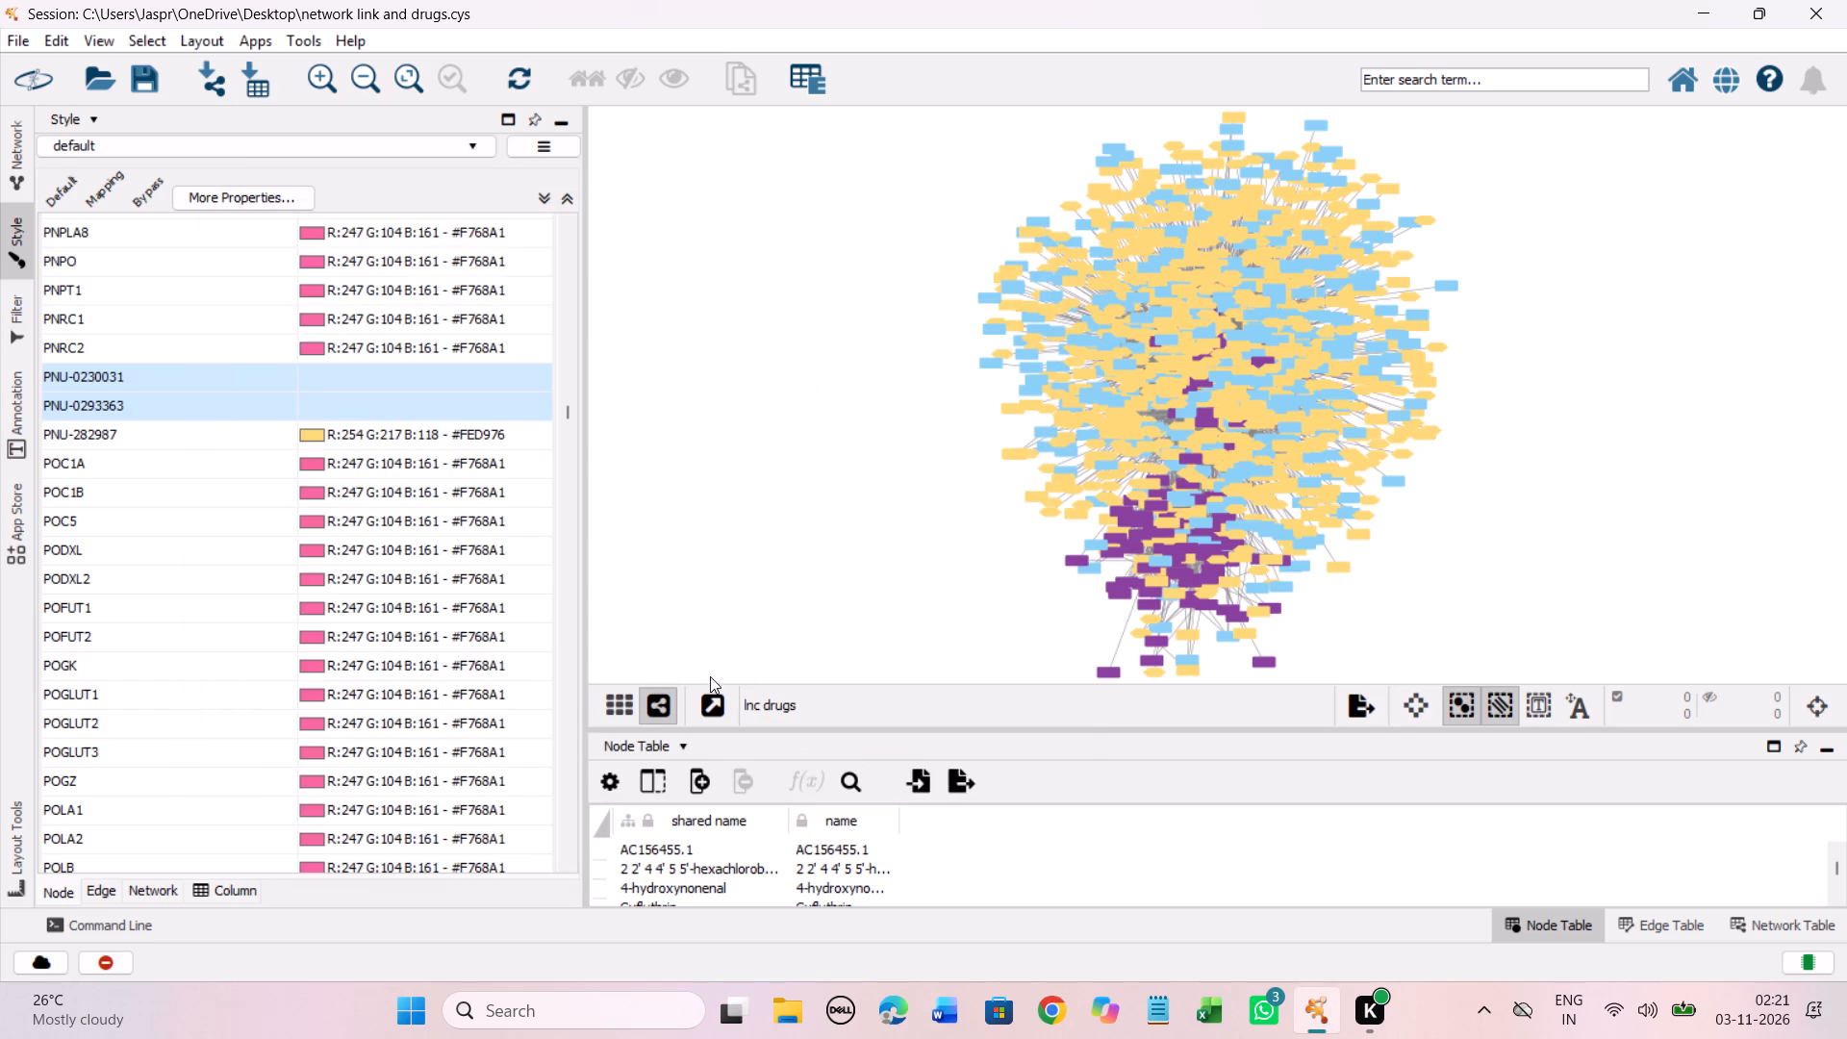
Examine the color mapping entries following PNU-282987, from POC1A through PVR, for drugs that still have no color.
{"action": "scroll", "coordinate": [344, 519], "scroll_direction": "down", "scroll_amount": 20}
{"action": "scroll", "coordinate": [344, 519], "scroll_direction": "down", "scroll_amount": 20}
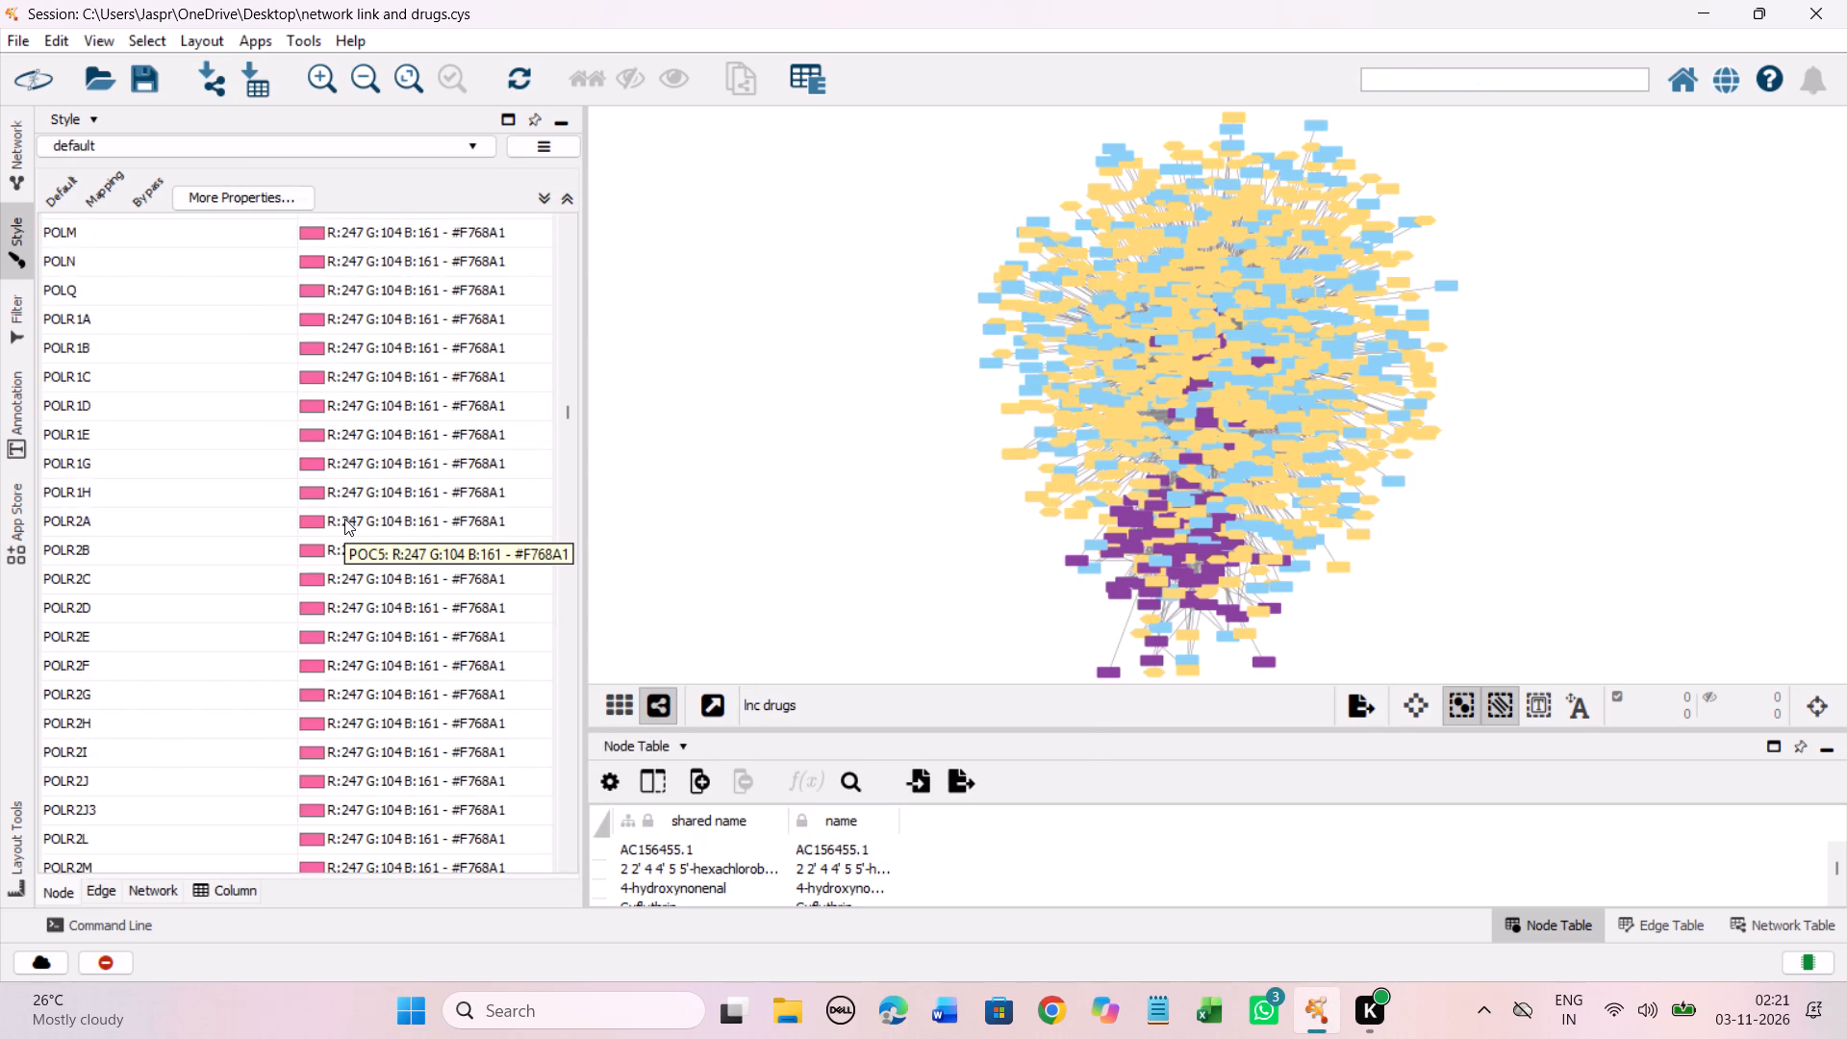
{"action": "scroll", "coordinate": [344, 519], "scroll_direction": "down", "scroll_amount": 20}
{"action": "scroll", "coordinate": [344, 519], "scroll_direction": "down", "scroll_amount": 20}
{"action": "scroll", "coordinate": [344, 519], "scroll_direction": "down", "scroll_amount": 7}
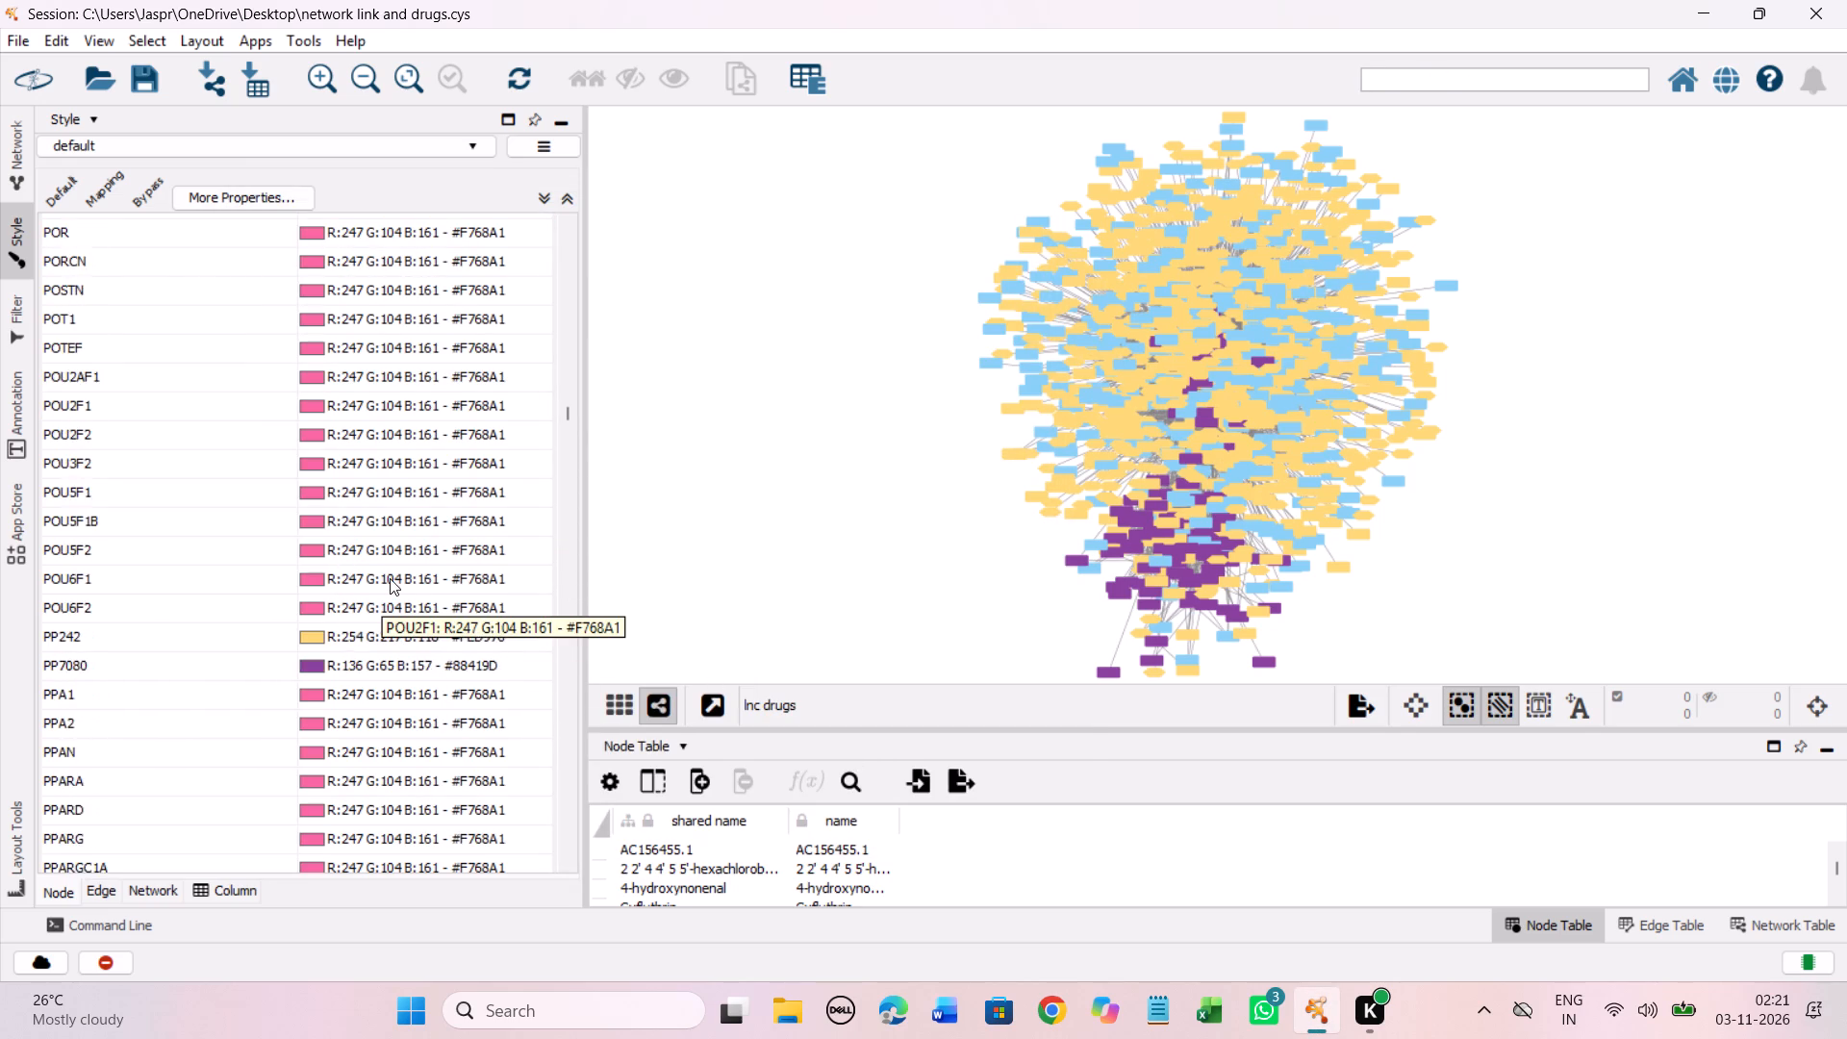
{"action": "scroll", "coordinate": [390, 578], "scroll_direction": "down", "scroll_amount": 20}
{"action": "scroll", "coordinate": [390, 578], "scroll_direction": "down", "scroll_amount": 20}
{"action": "scroll", "coordinate": [390, 578], "scroll_direction": "down", "scroll_amount": 7}
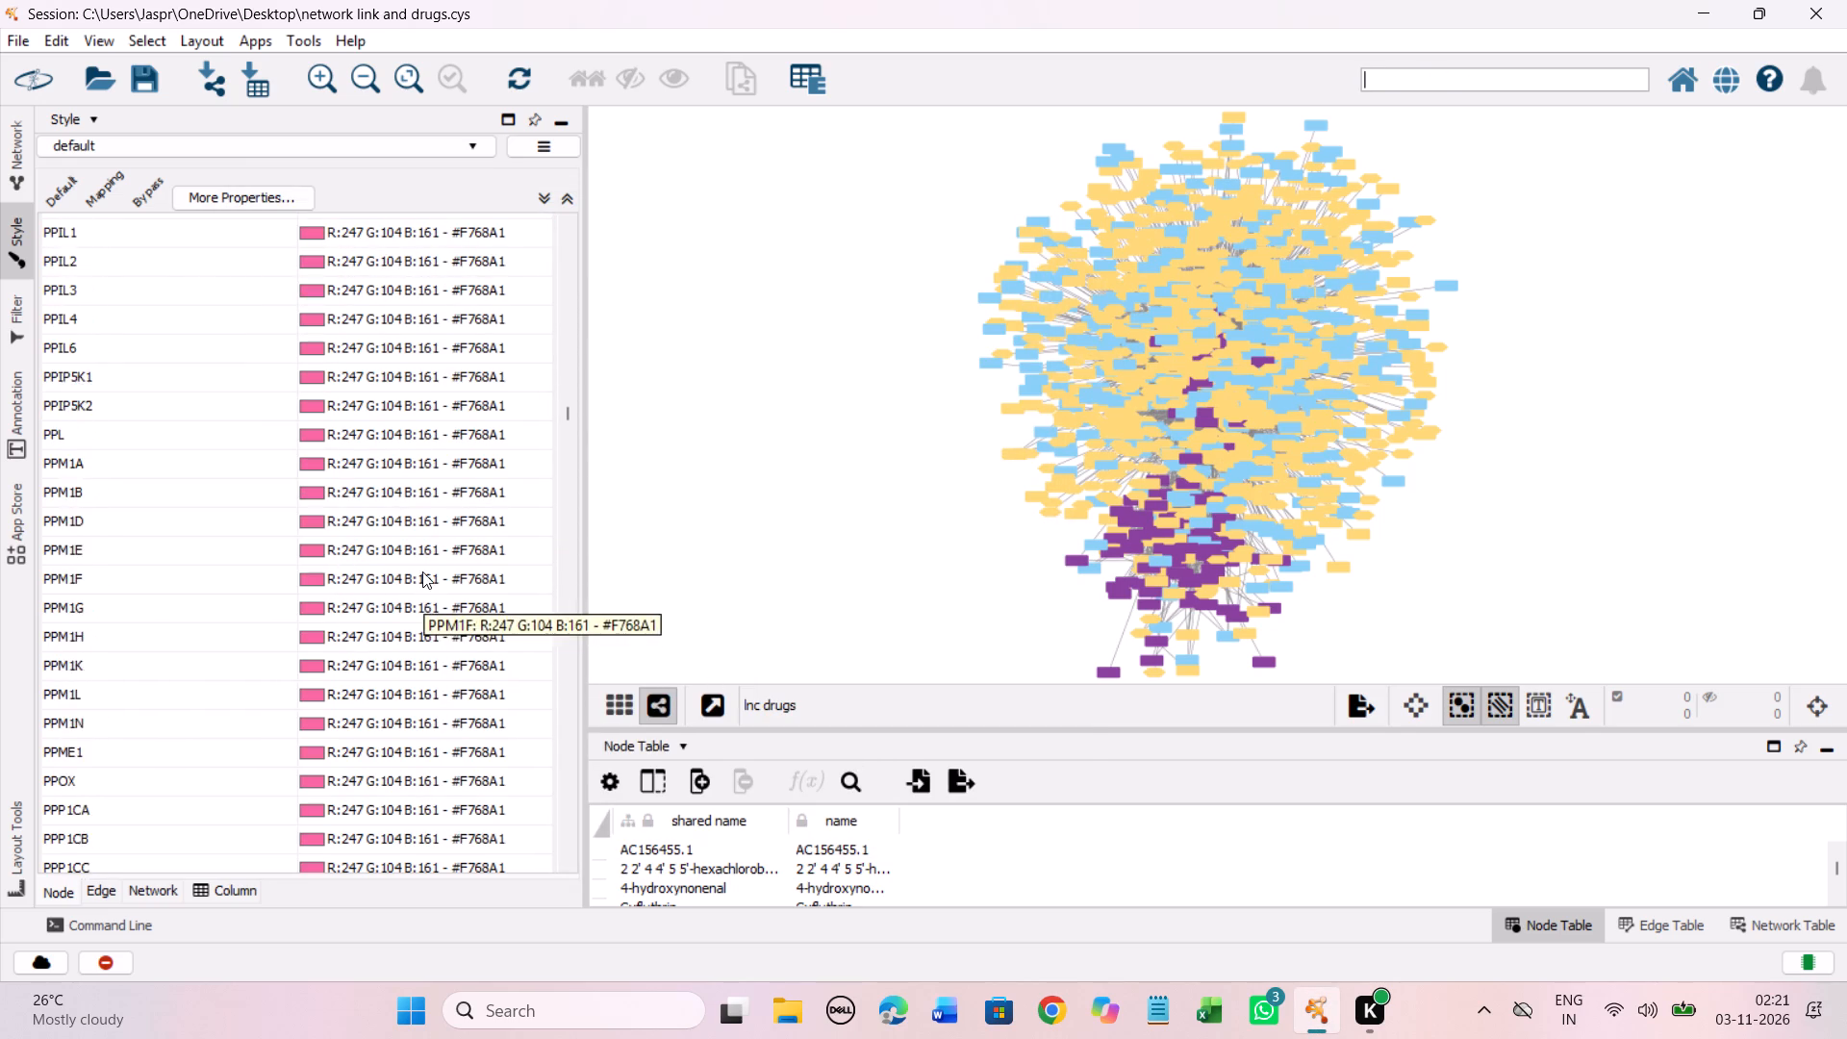
{"action": "scroll", "coordinate": [422, 571], "scroll_direction": "down", "scroll_amount": 20}
{"action": "scroll", "coordinate": [422, 571], "scroll_direction": "down", "scroll_amount": 20}
{"action": "scroll", "coordinate": [422, 571], "scroll_direction": "down", "scroll_amount": 7}
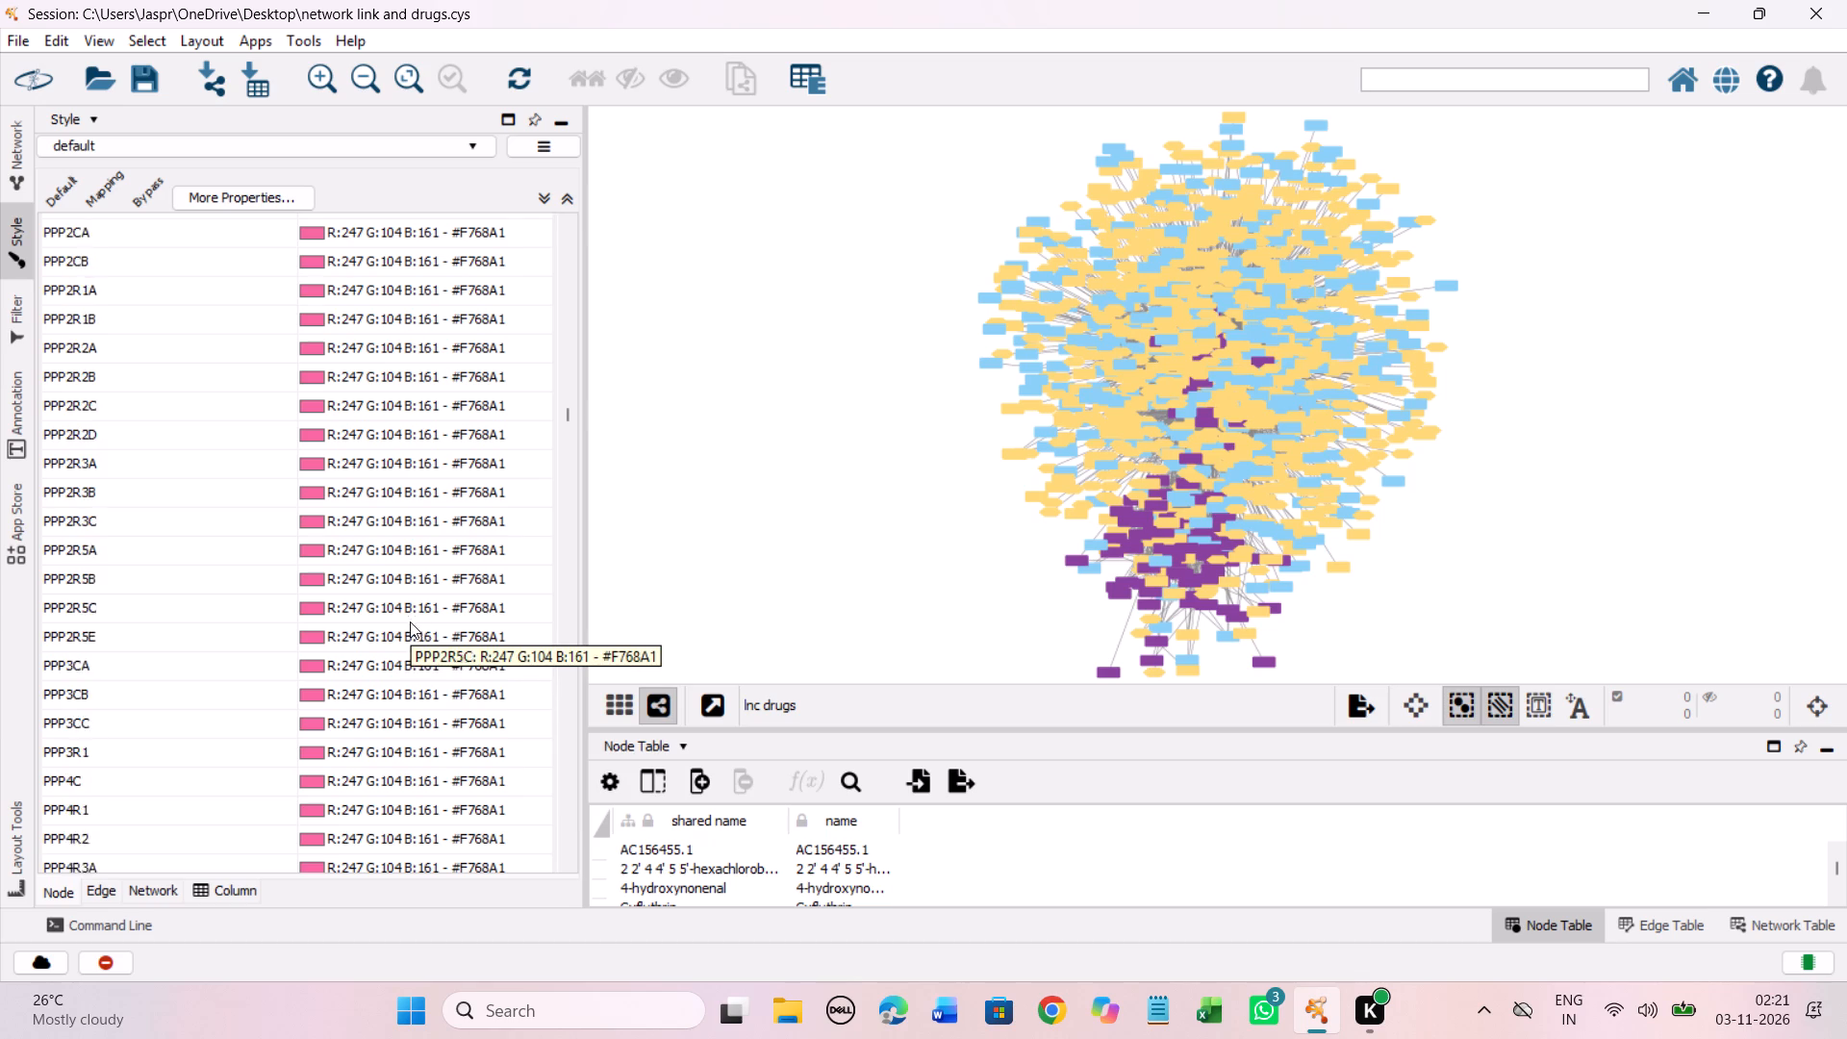
{"action": "scroll", "coordinate": [410, 621], "scroll_direction": "down", "scroll_amount": 9}
{"action": "left_click", "coordinate": [569, 413]}
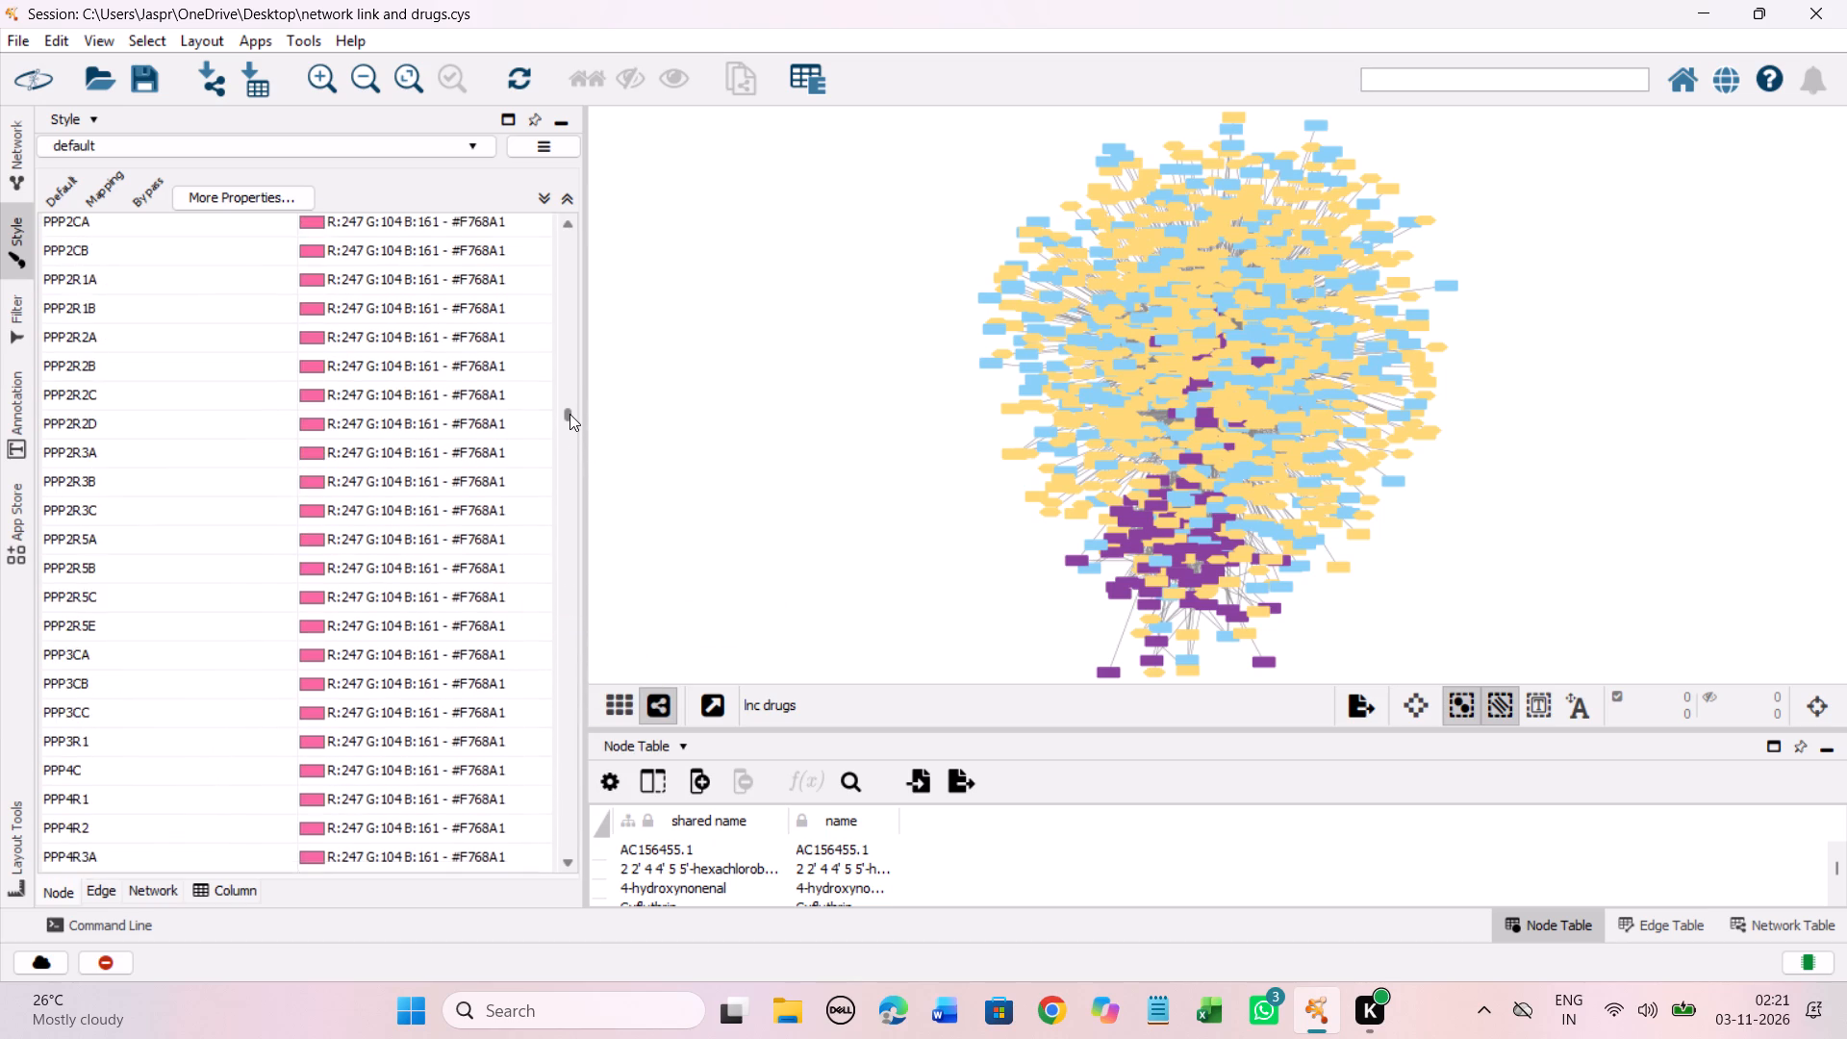
{"action": "scroll", "coordinate": [424, 438], "scroll_direction": "down", "scroll_amount": 7}
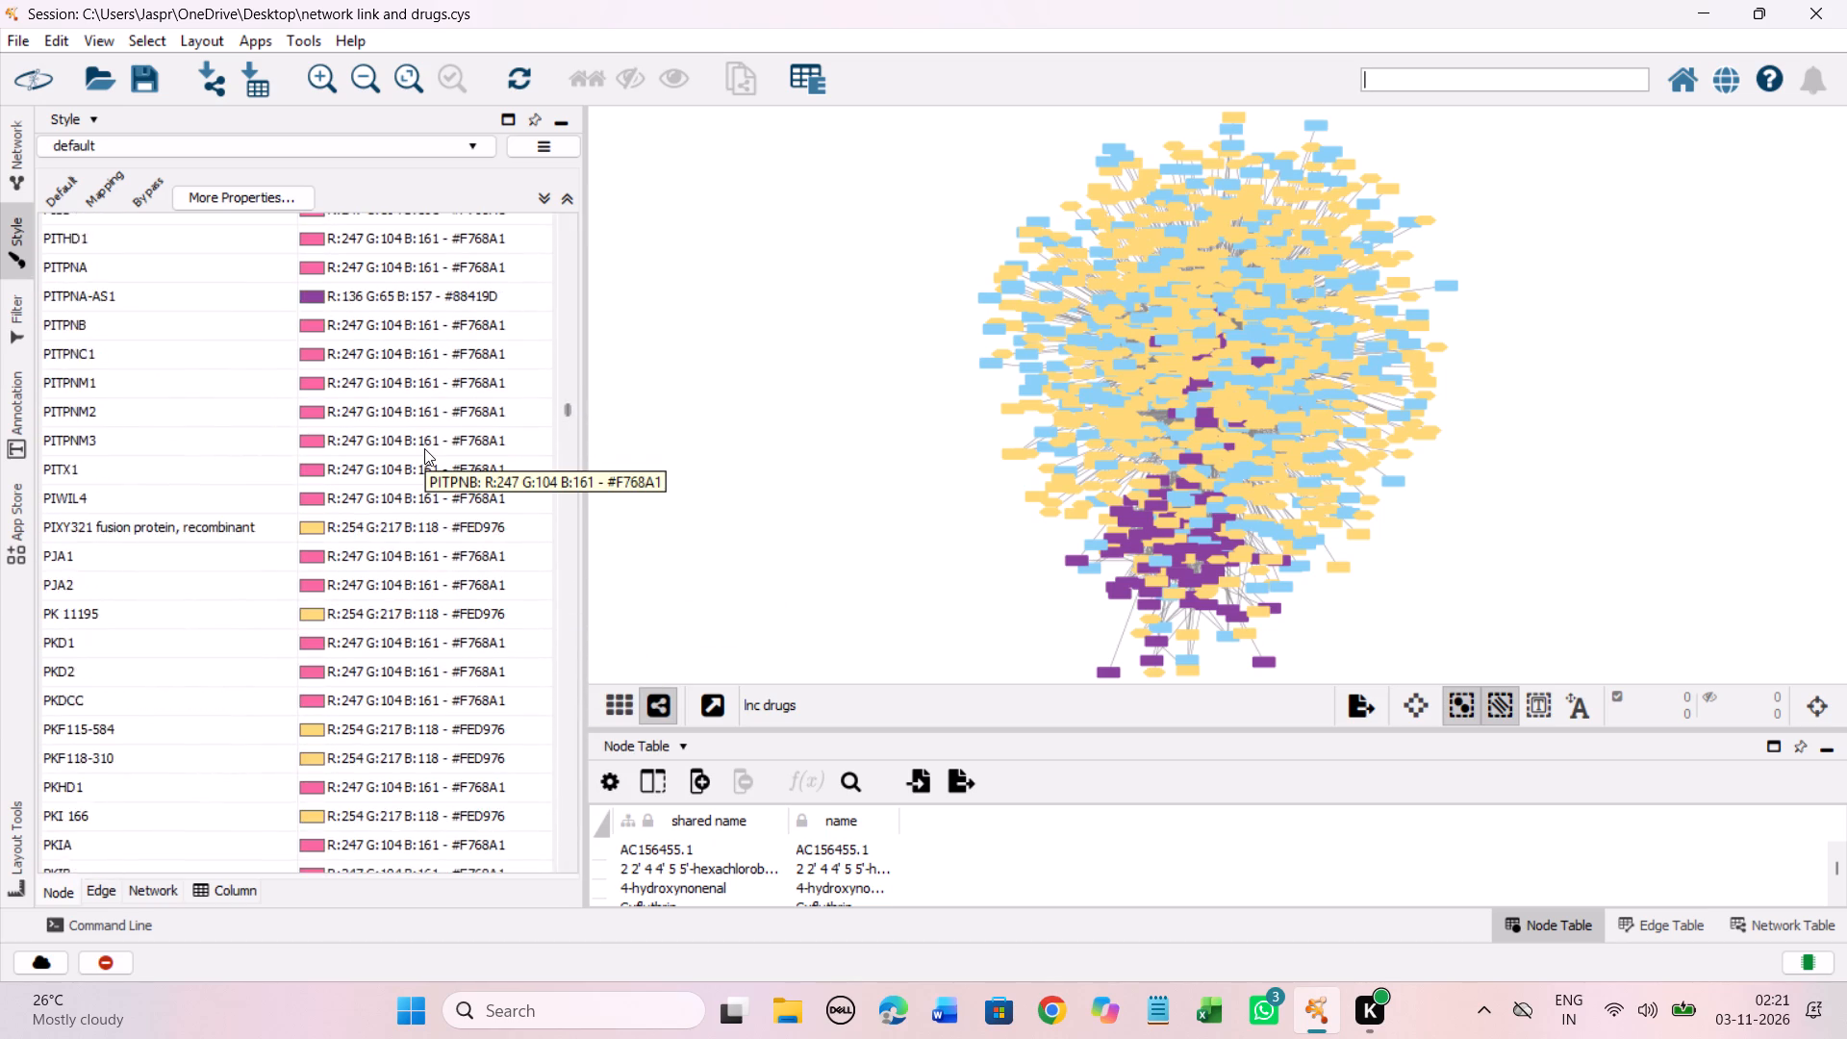
{"action": "scroll", "coordinate": [424, 448], "scroll_direction": "down", "scroll_amount": 20}
{"action": "scroll", "coordinate": [424, 448], "scroll_direction": "down", "scroll_amount": 20}
{"action": "scroll", "coordinate": [424, 448], "scroll_direction": "down", "scroll_amount": 10}
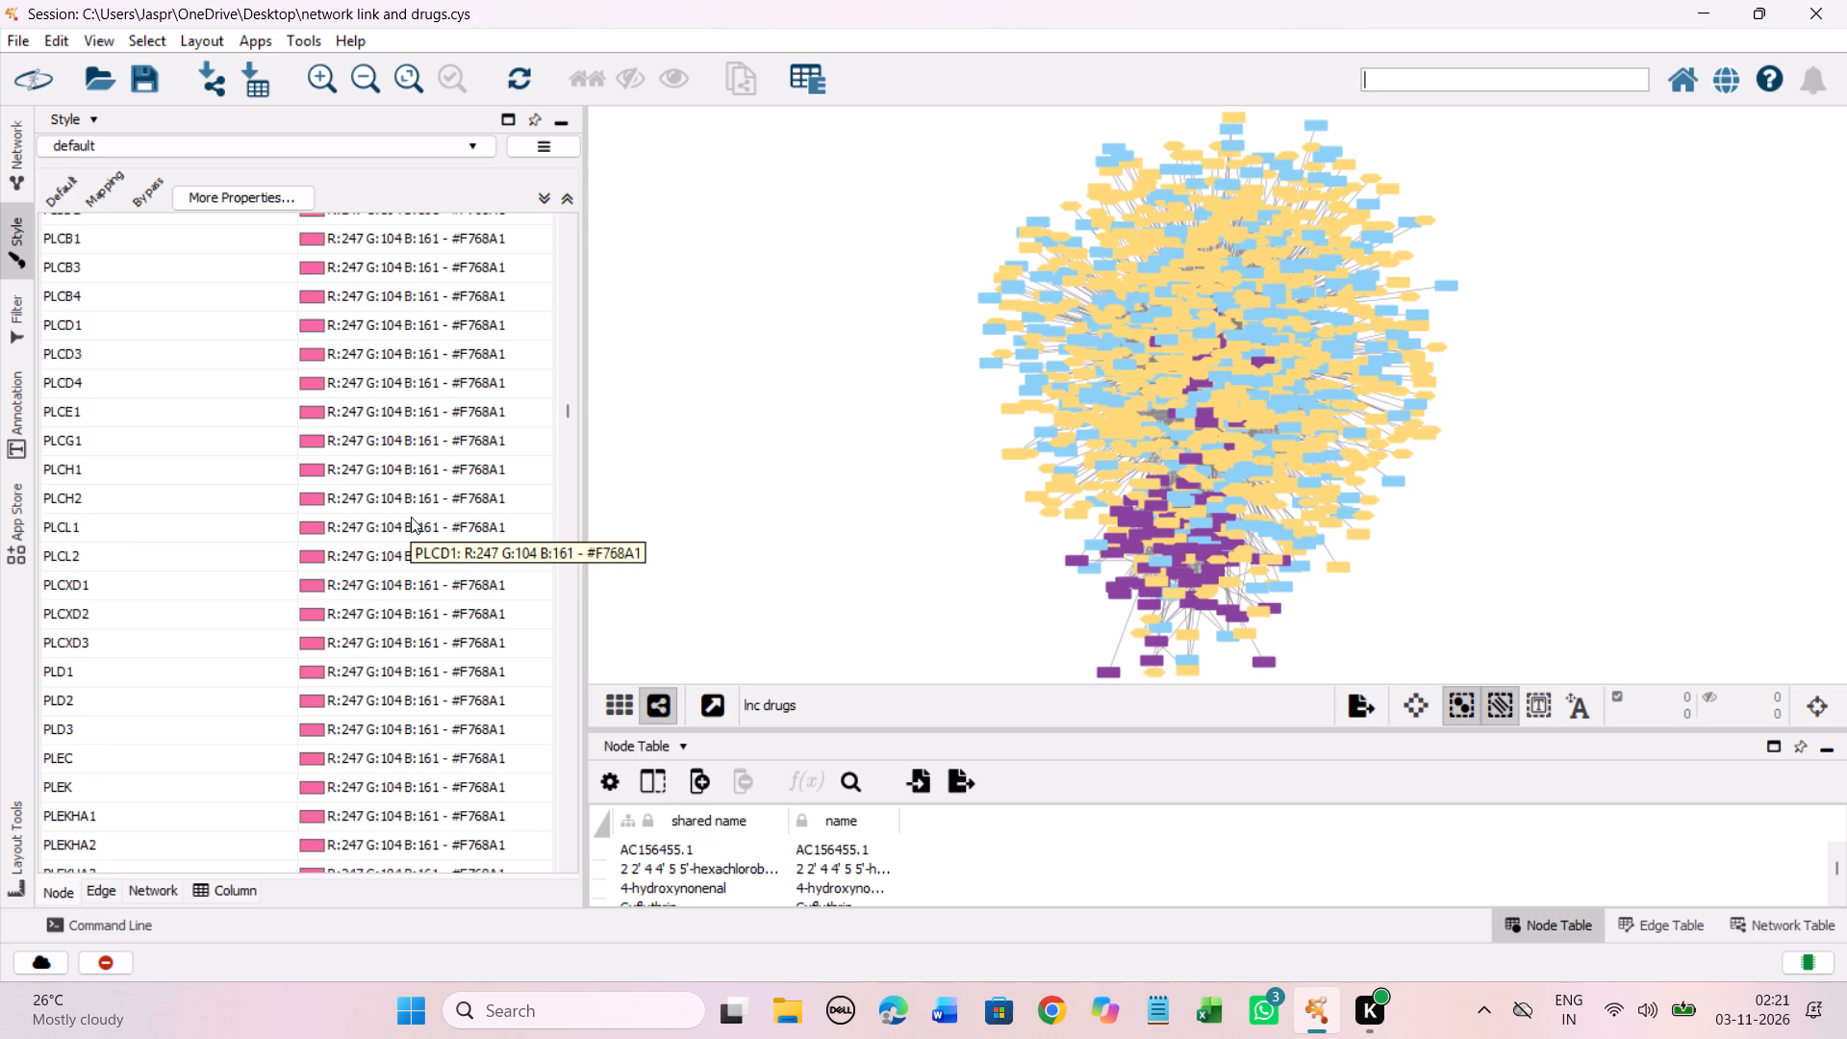
{"action": "scroll", "coordinate": [411, 517], "scroll_direction": "down", "scroll_amount": 20}
{"action": "scroll", "coordinate": [411, 517], "scroll_direction": "down", "scroll_amount": 20}
{"action": "scroll", "coordinate": [411, 517], "scroll_direction": "down", "scroll_amount": 10}
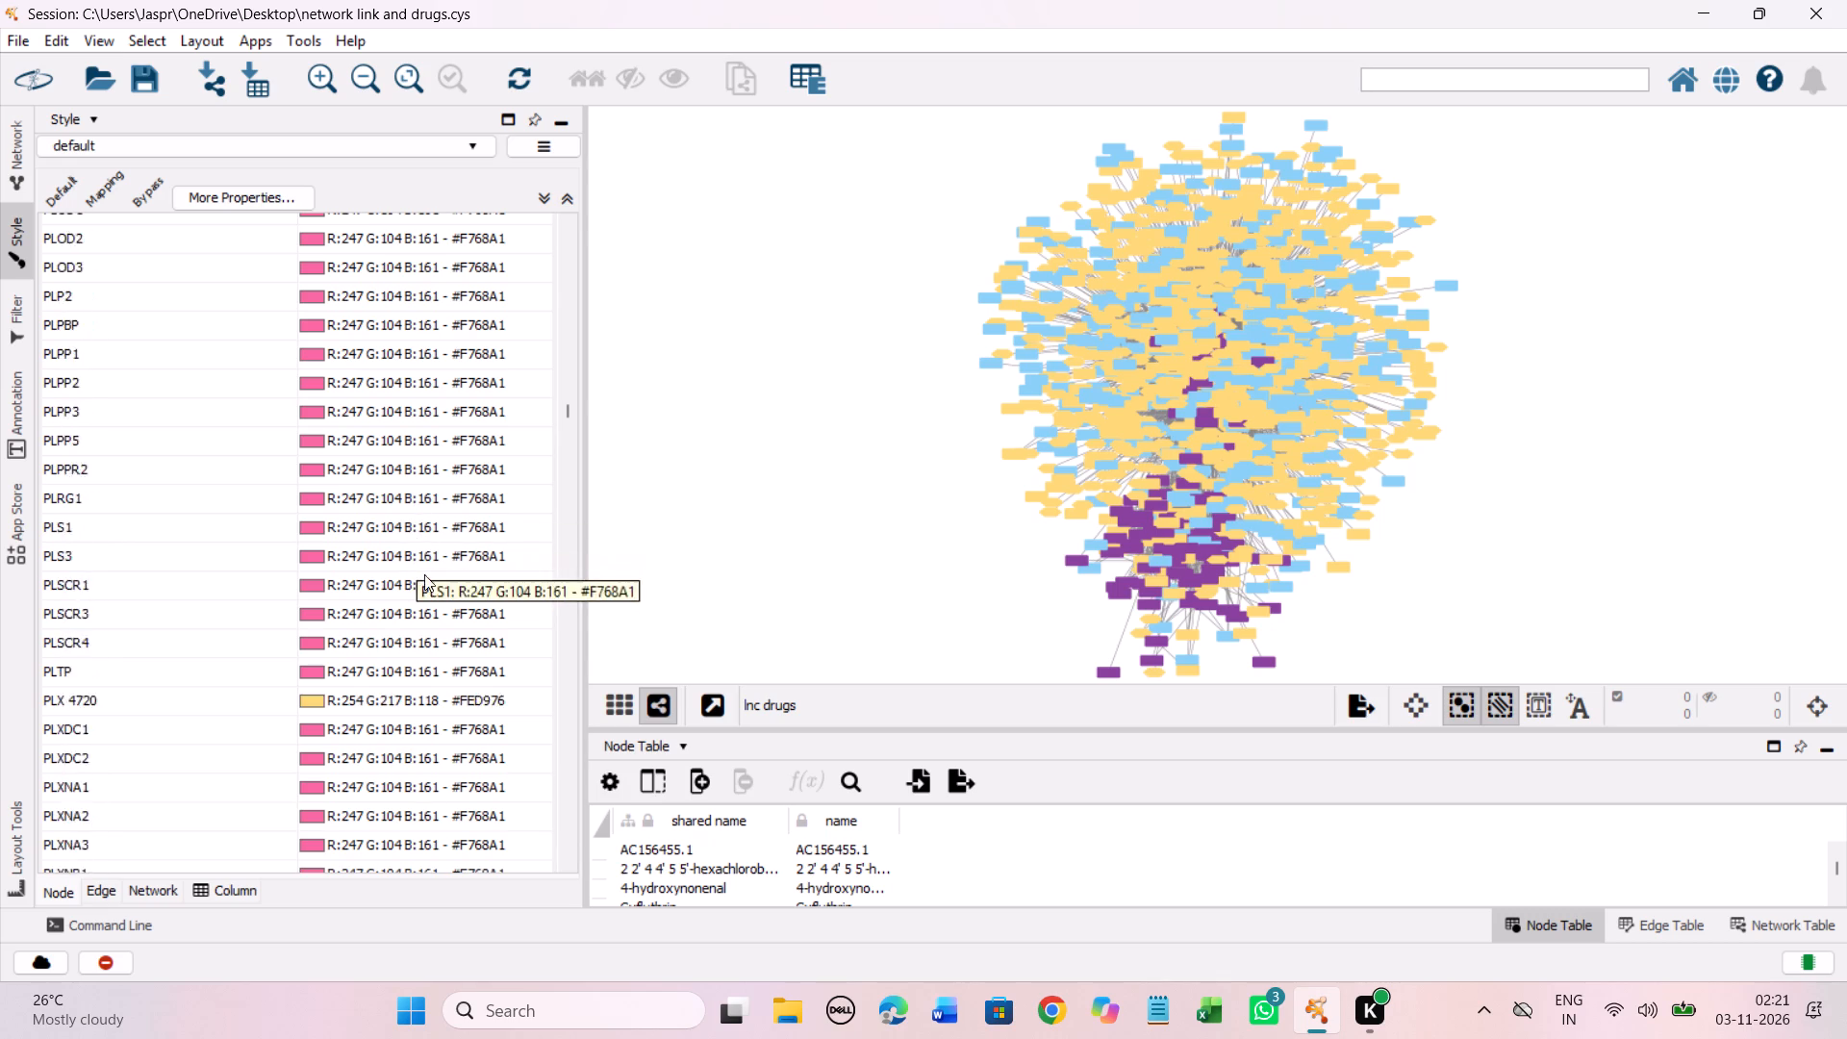
{"action": "scroll", "coordinate": [424, 574], "scroll_direction": "down", "scroll_amount": 20}
{"action": "scroll", "coordinate": [424, 574], "scroll_direction": "down", "scroll_amount": 20}
{"action": "scroll", "coordinate": [424, 574], "scroll_direction": "down", "scroll_amount": 9}
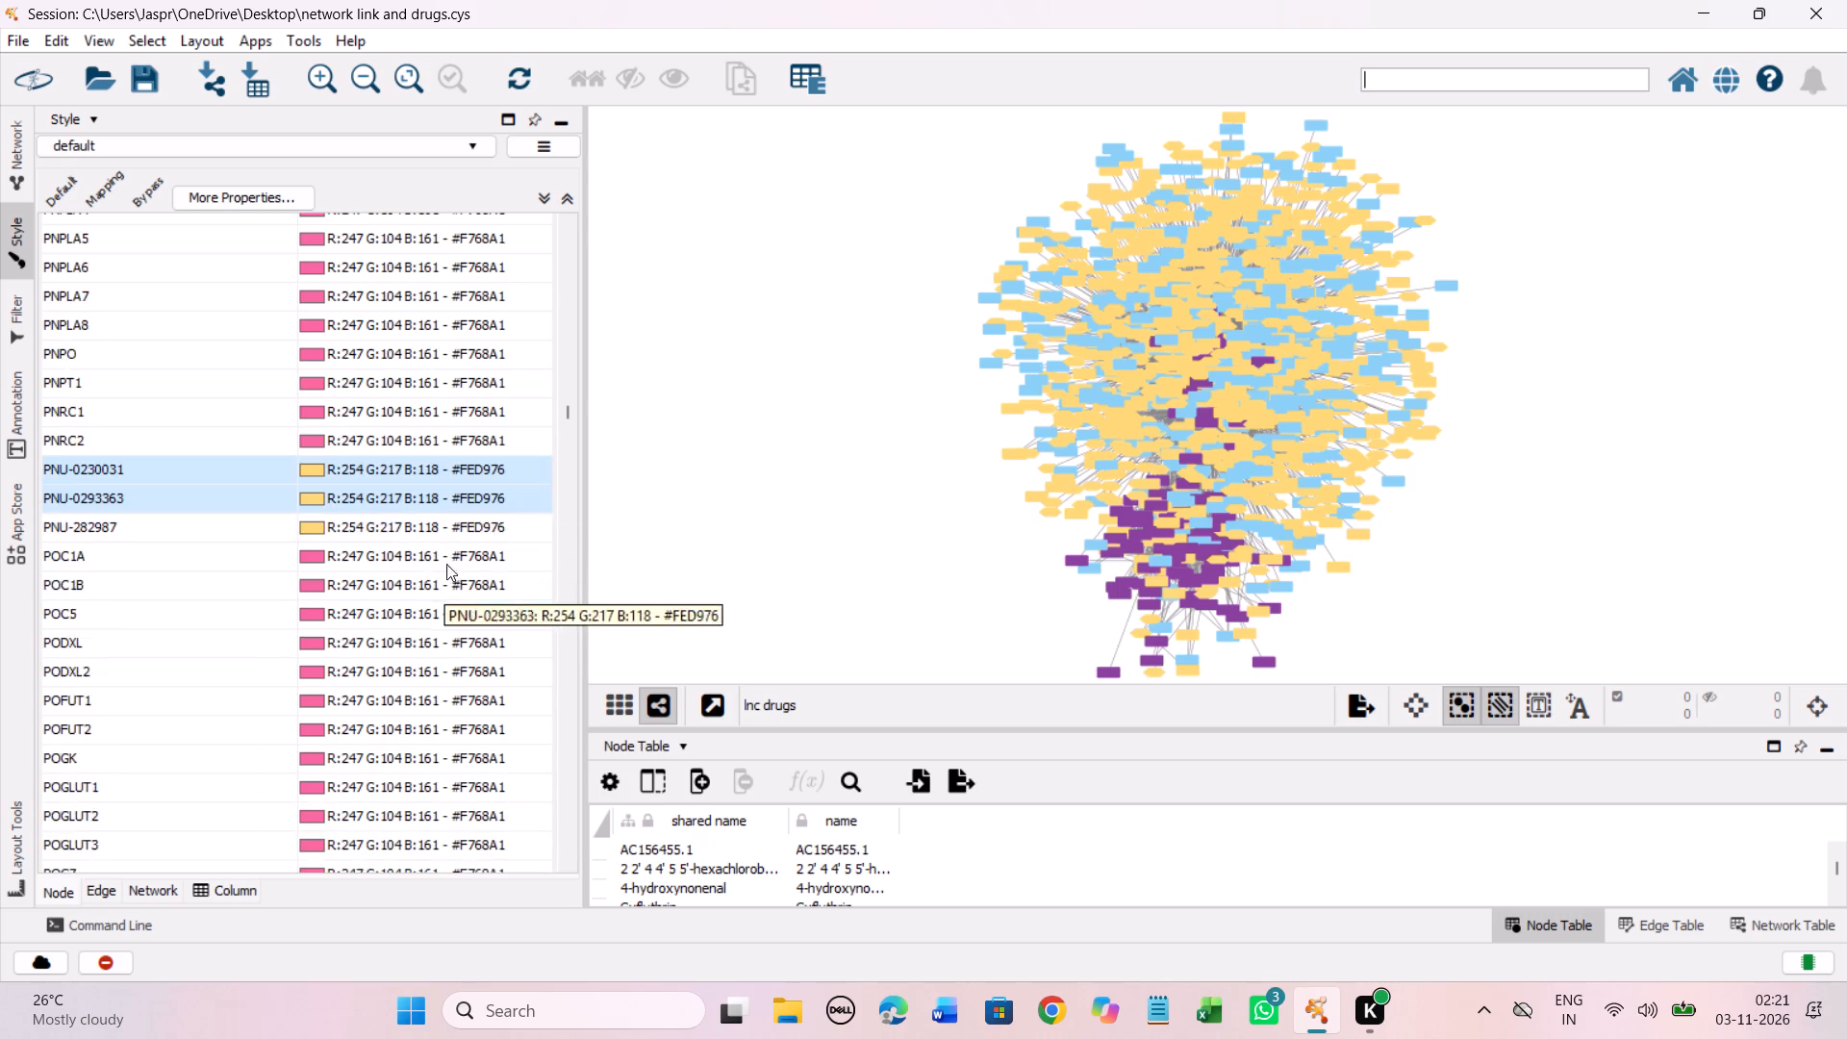
{"action": "scroll", "coordinate": [447, 559], "scroll_direction": "down", "scroll_amount": 20}
{"action": "scroll", "coordinate": [447, 559], "scroll_direction": "down", "scroll_amount": 20}
{"action": "scroll", "coordinate": [447, 559], "scroll_direction": "down", "scroll_amount": 1}
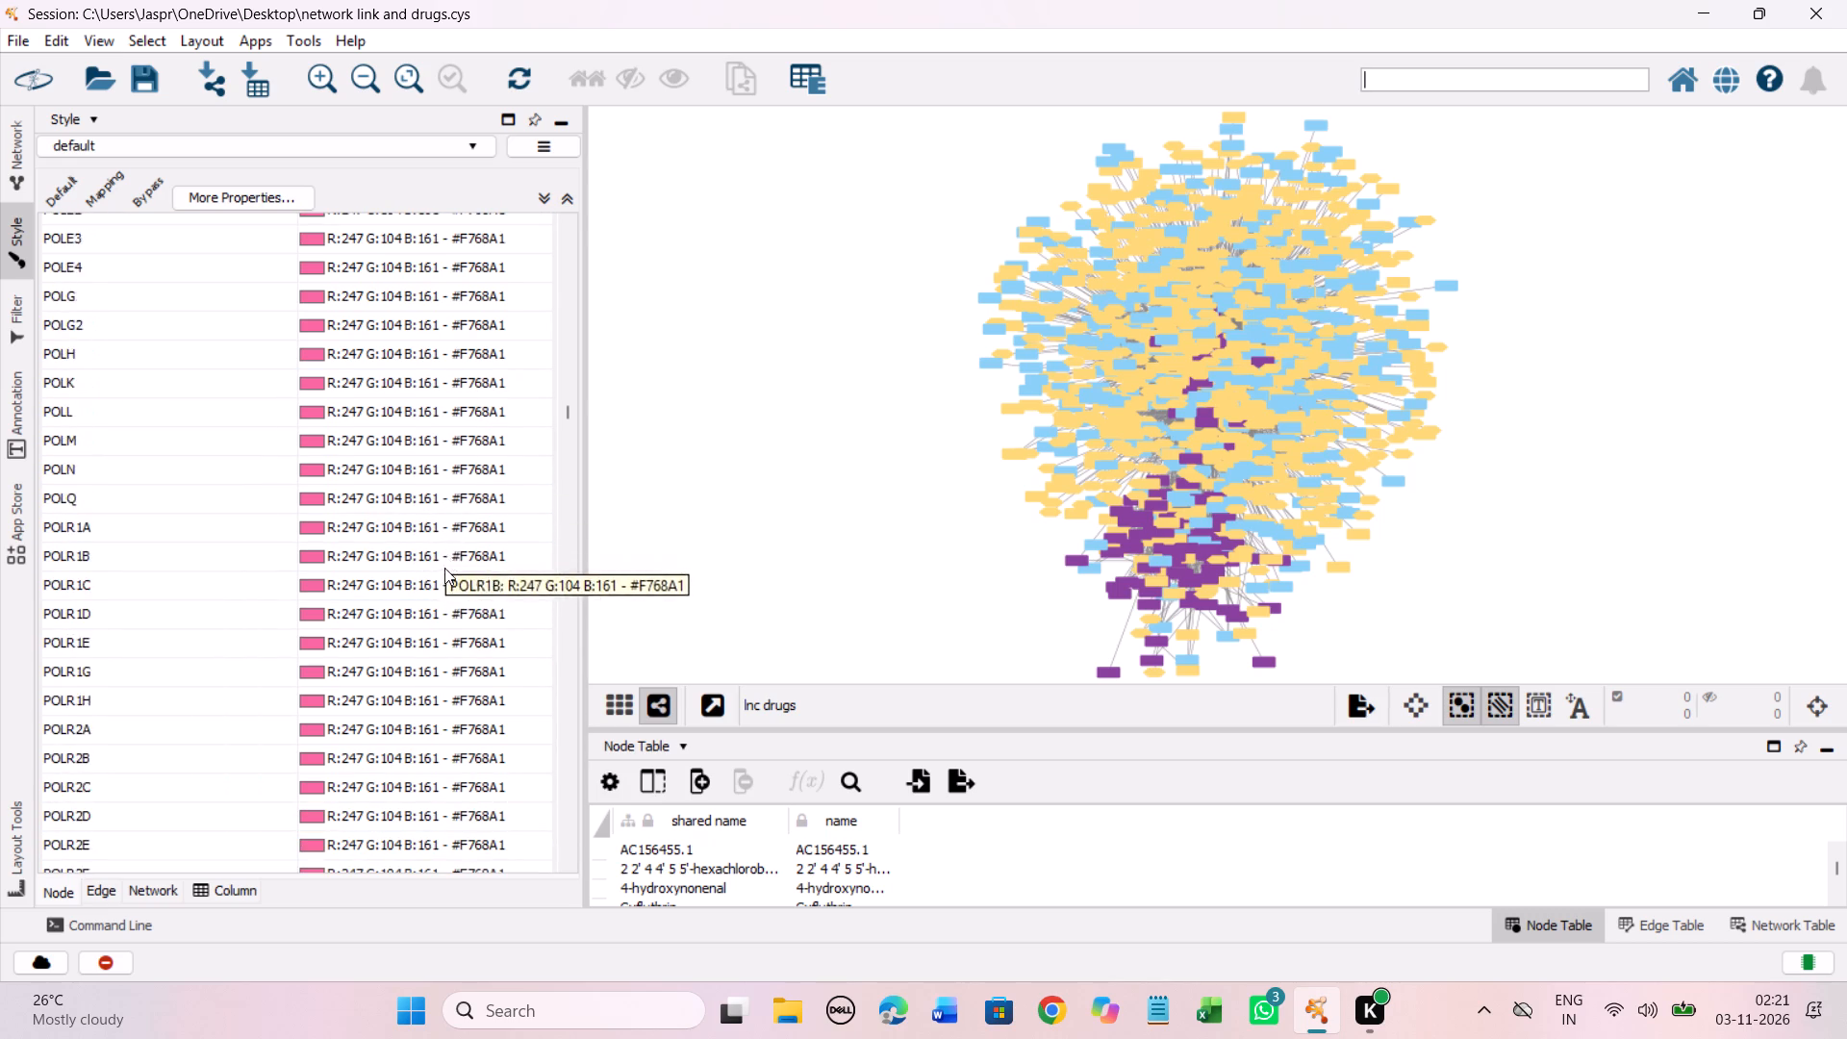
{"action": "scroll", "coordinate": [444, 568], "scroll_direction": "down", "scroll_amount": 20}
{"action": "scroll", "coordinate": [444, 568], "scroll_direction": "down", "scroll_amount": 20}
{"action": "scroll", "coordinate": [444, 568], "scroll_direction": "down", "scroll_amount": 8}
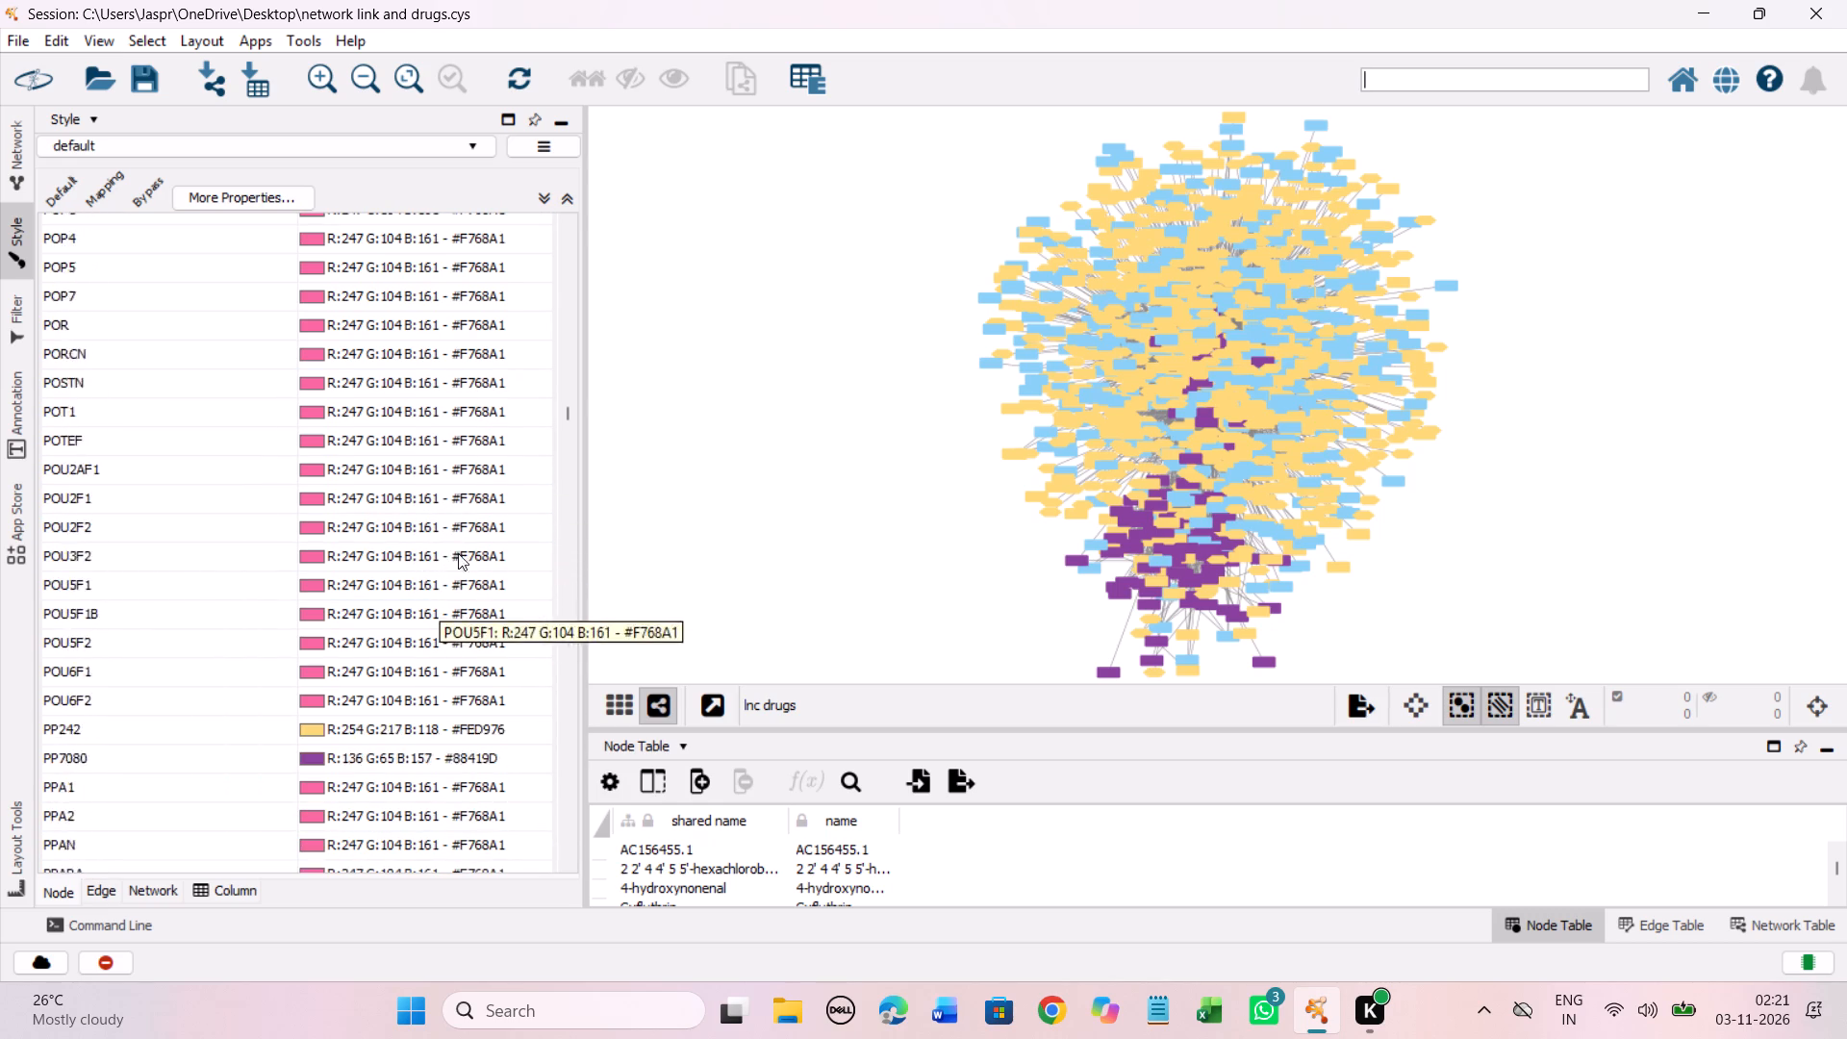
{"action": "scroll", "coordinate": [458, 553], "scroll_direction": "down", "scroll_amount": 20}
{"action": "scroll", "coordinate": [458, 553], "scroll_direction": "down", "scroll_amount": 20}
{"action": "scroll", "coordinate": [458, 553], "scroll_direction": "down", "scroll_amount": 7}
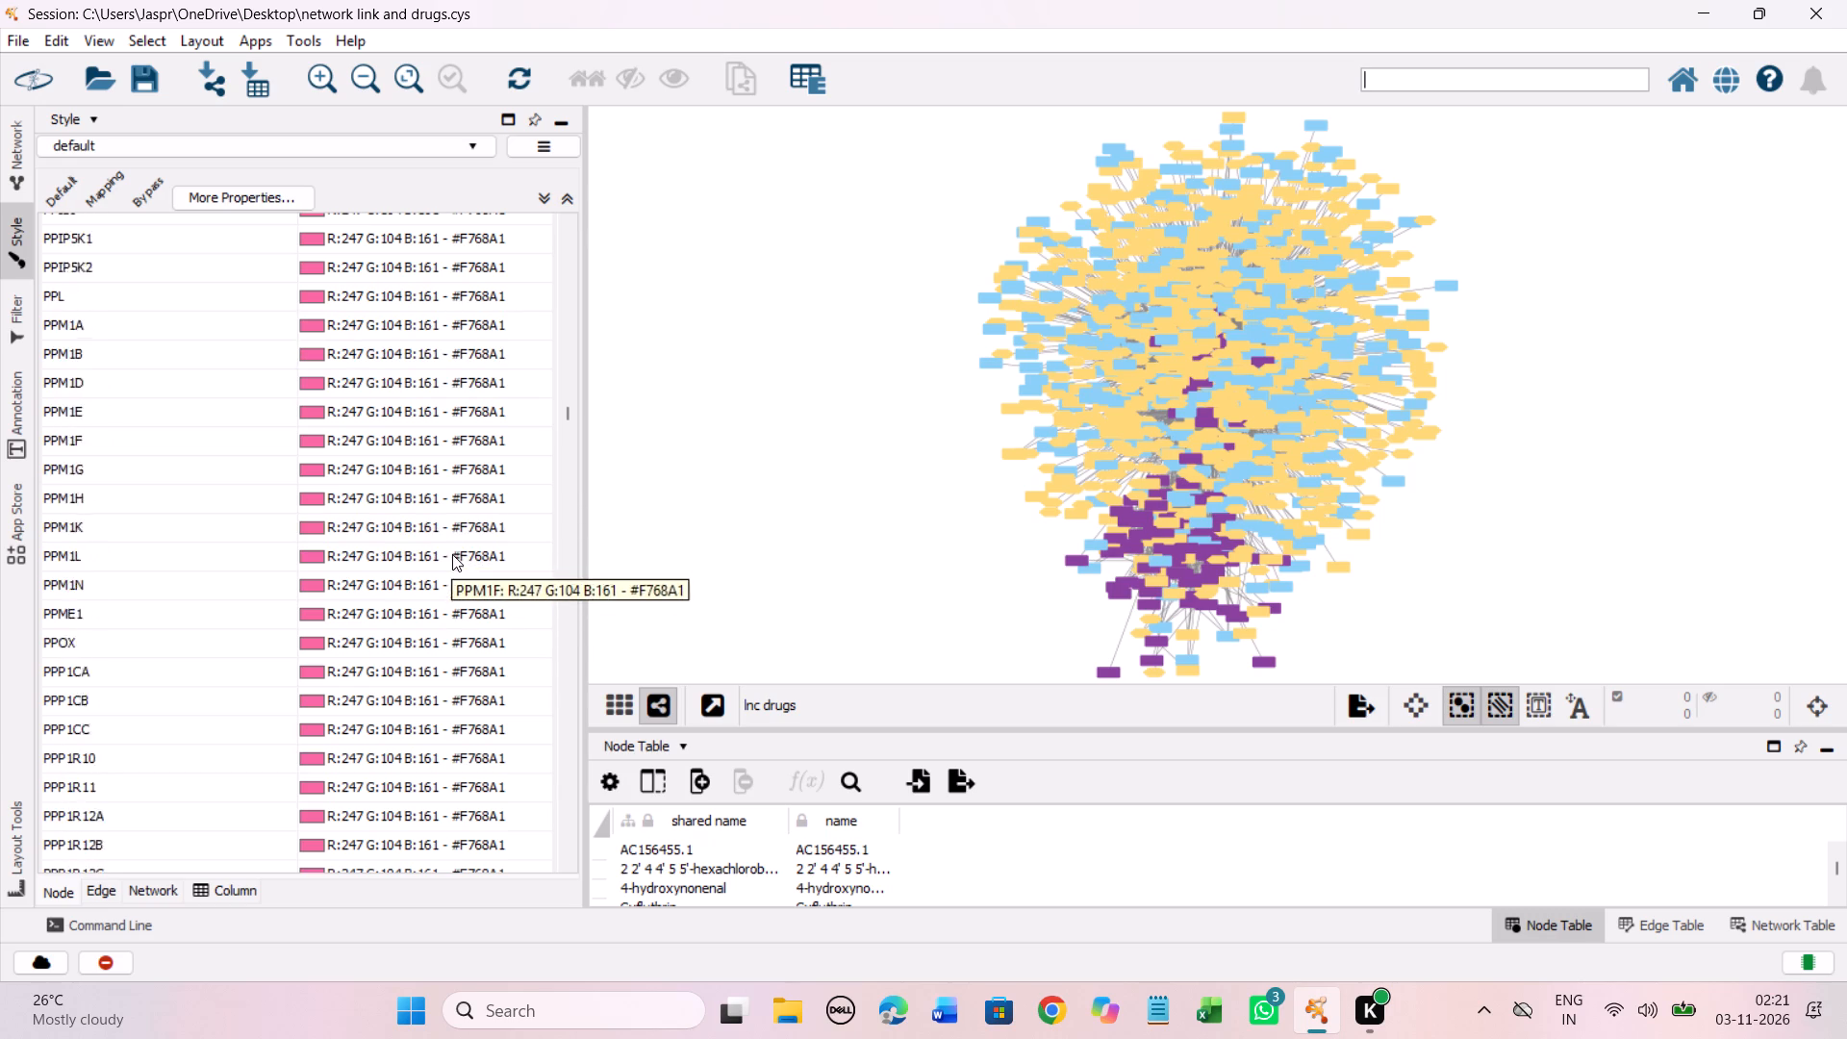
{"action": "scroll", "coordinate": [452, 554], "scroll_direction": "down", "scroll_amount": 20}
{"action": "scroll", "coordinate": [452, 554], "scroll_direction": "down", "scroll_amount": 2}
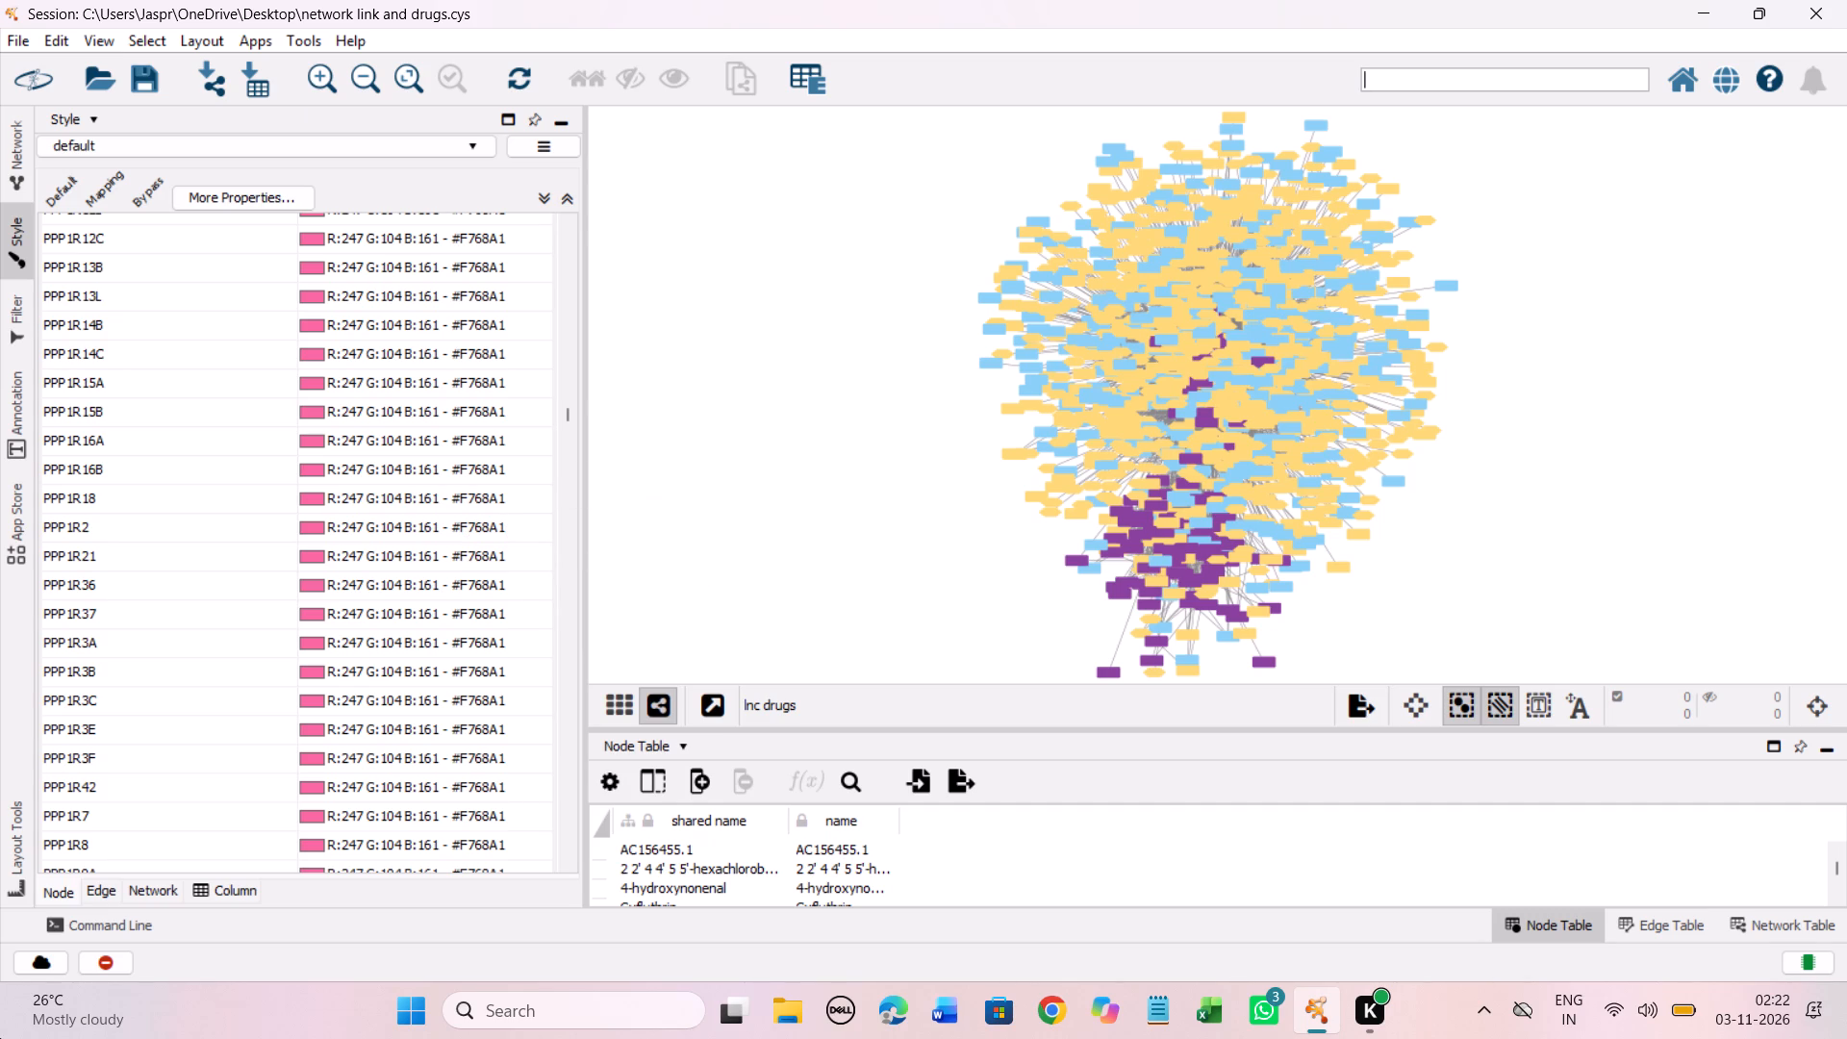
{"action": "scroll", "coordinate": [375, 444], "scroll_direction": "down", "scroll_amount": 7}
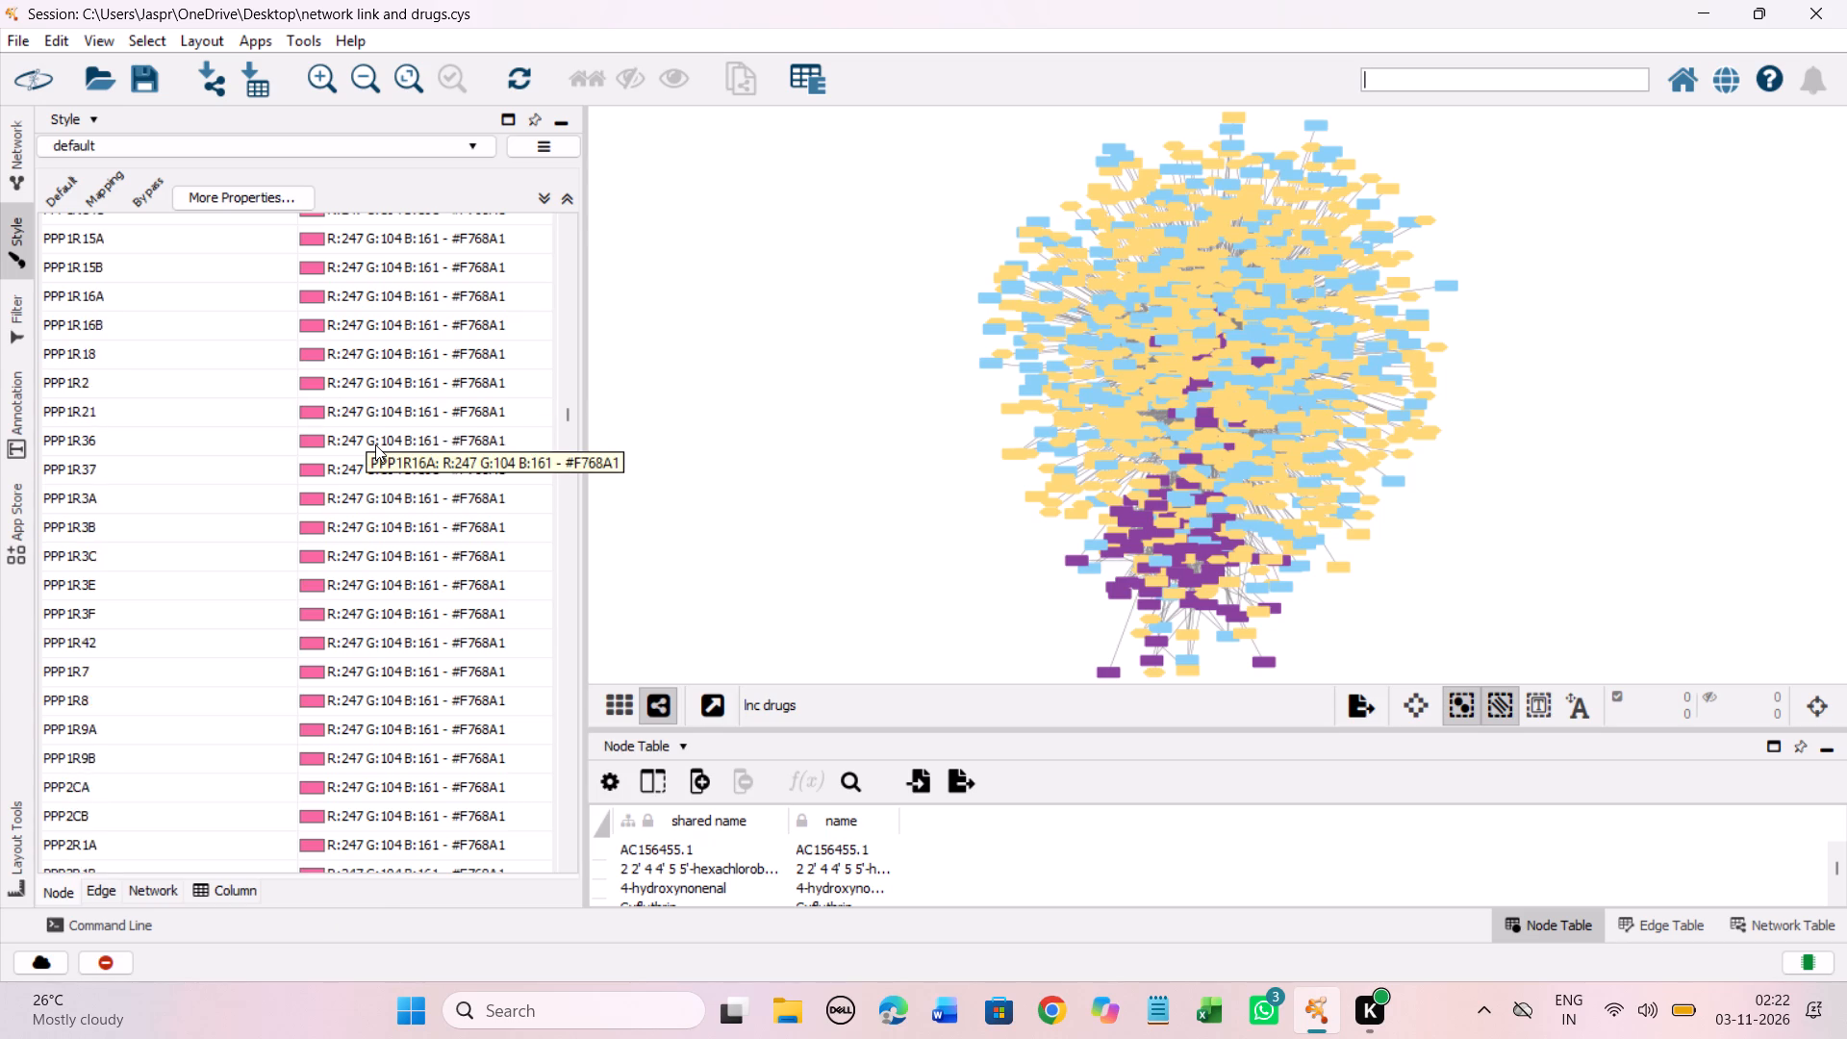
{"action": "scroll", "coordinate": [375, 444], "scroll_direction": "down", "scroll_amount": 20}
{"action": "scroll", "coordinate": [375, 444], "scroll_direction": "down", "scroll_amount": 20}
{"action": "scroll", "coordinate": [375, 444], "scroll_direction": "down", "scroll_amount": 4}
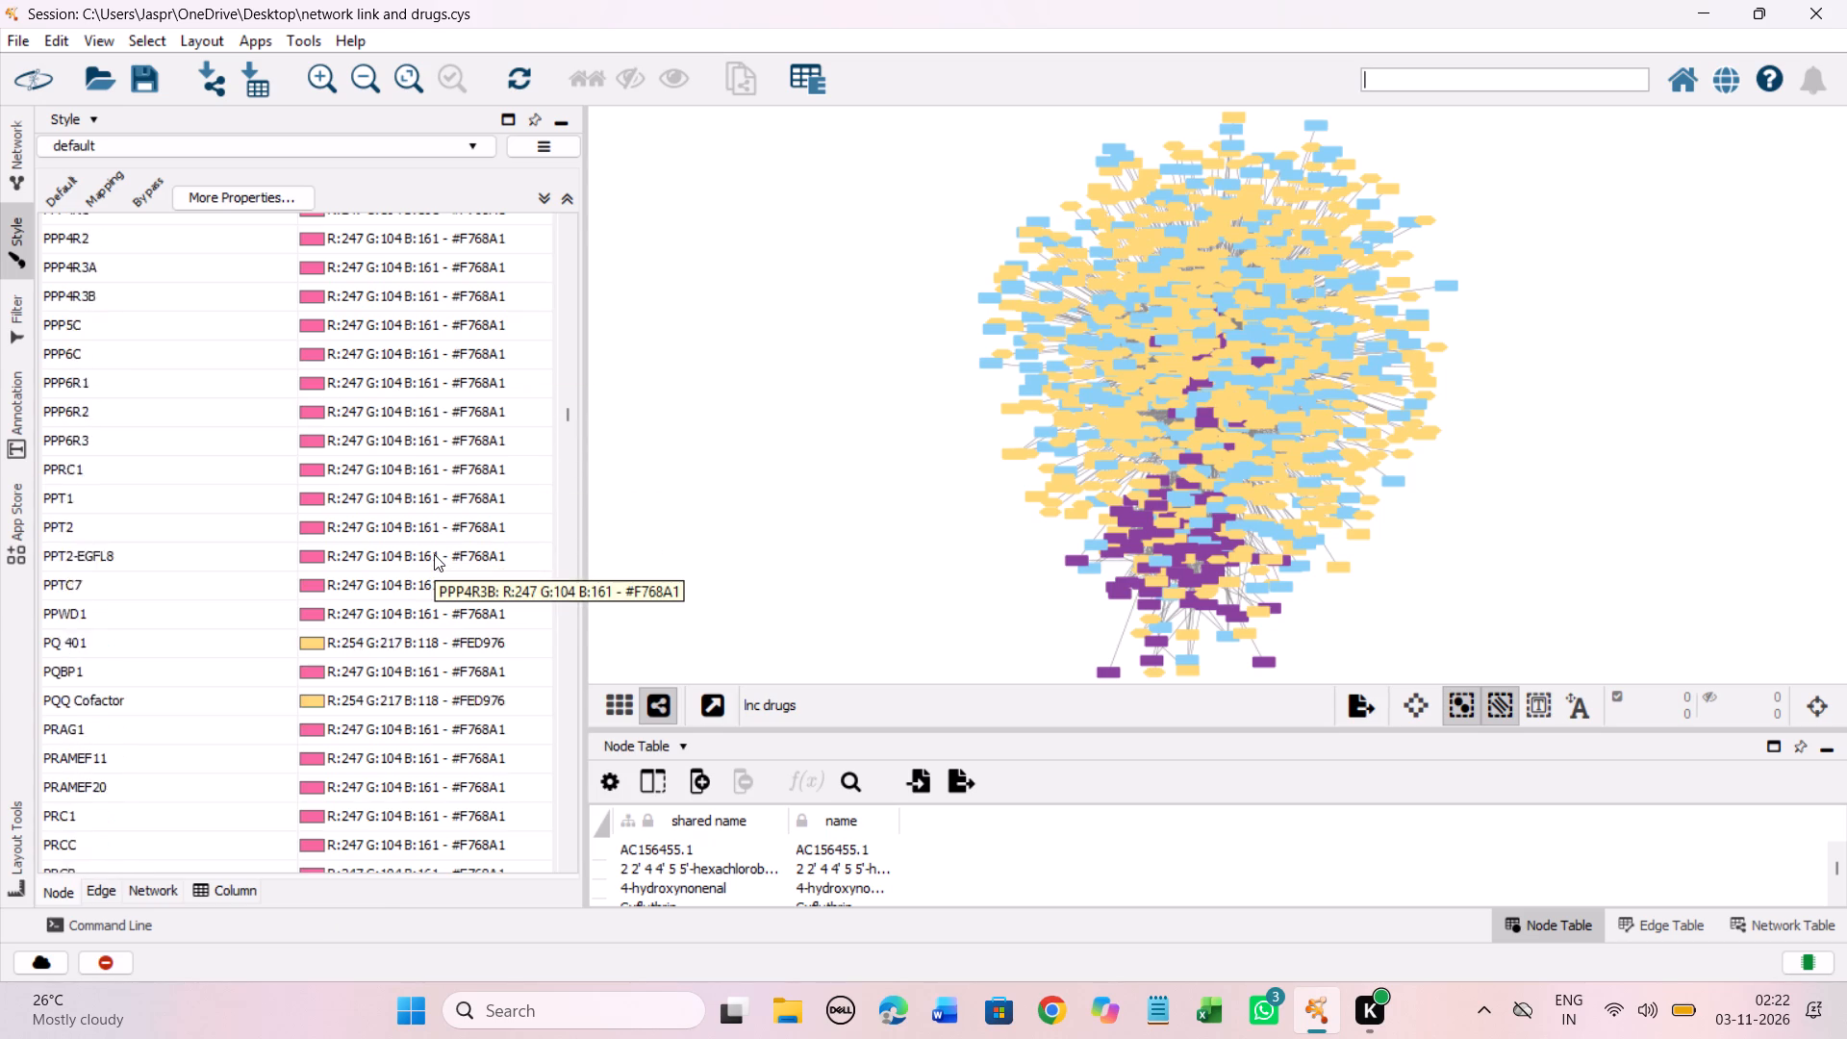
{"action": "scroll", "coordinate": [434, 554], "scroll_direction": "down", "scroll_amount": 20}
{"action": "scroll", "coordinate": [434, 554], "scroll_direction": "down", "scroll_amount": 20}
{"action": "scroll", "coordinate": [434, 554], "scroll_direction": "down", "scroll_amount": 4}
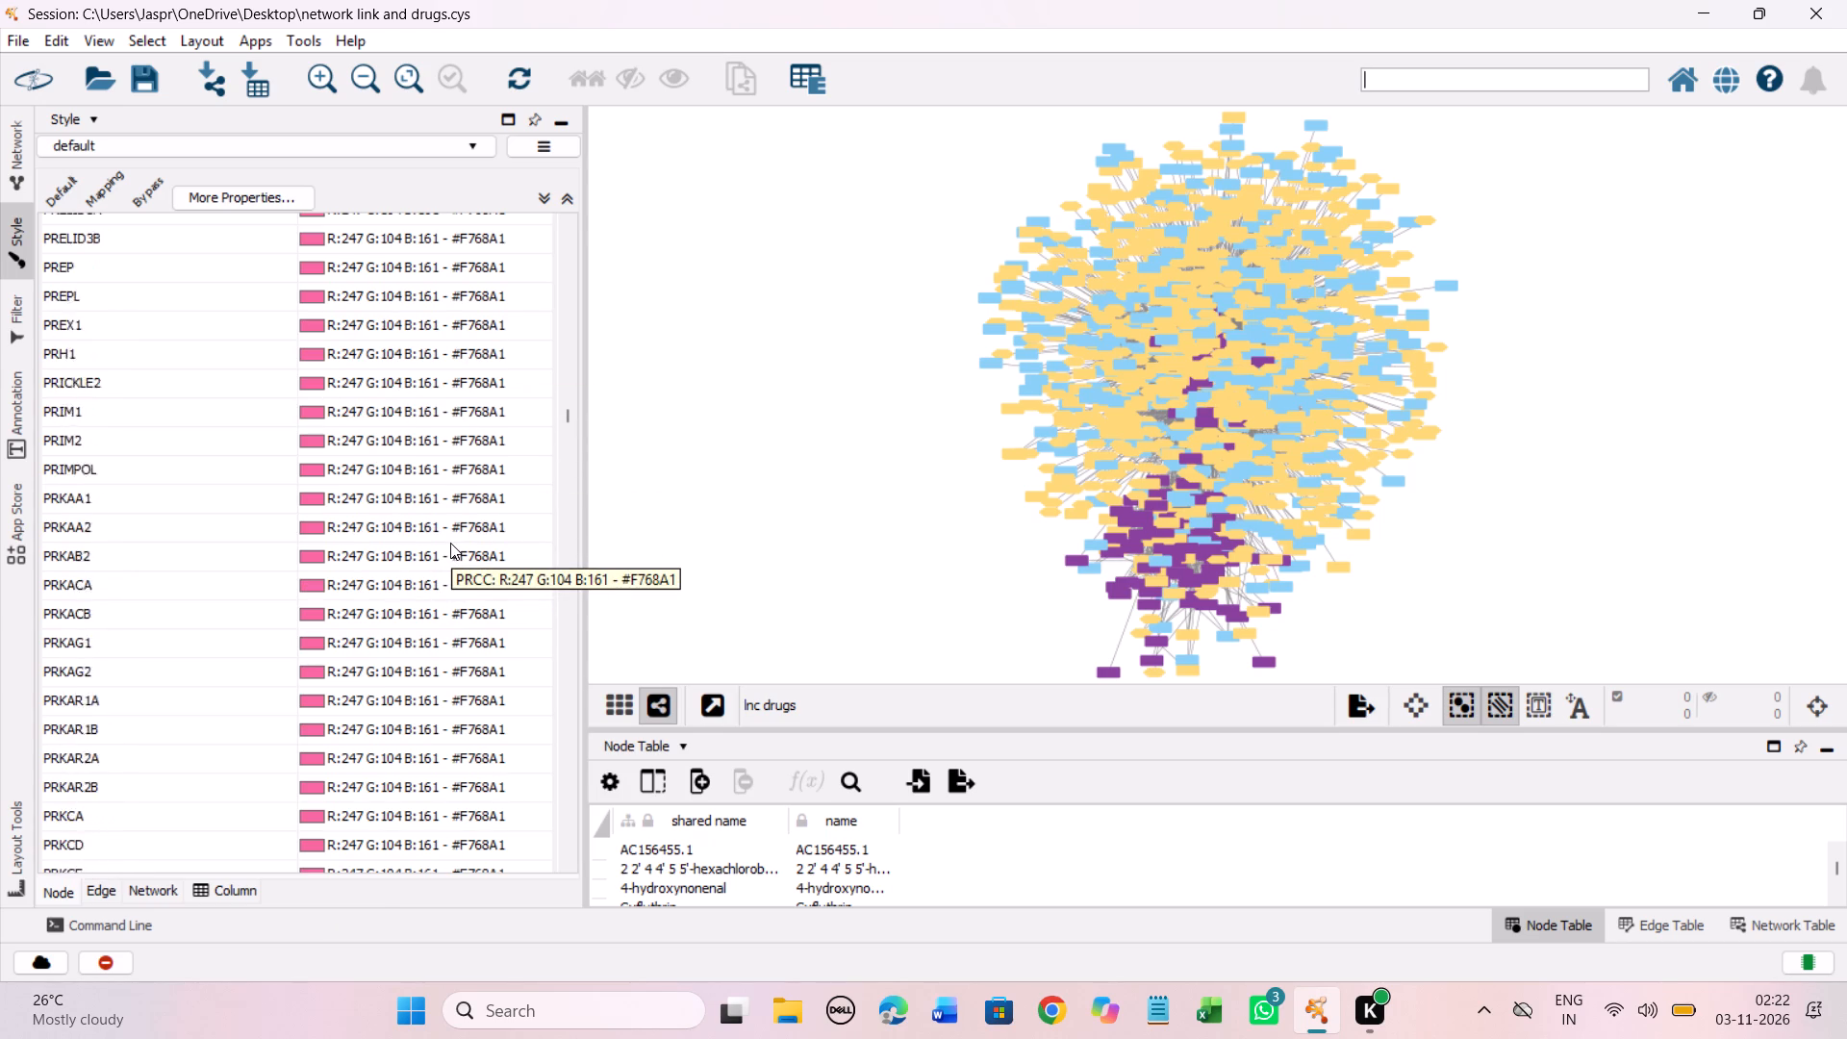
{"action": "scroll", "coordinate": [450, 543], "scroll_direction": "down", "scroll_amount": 20}
{"action": "scroll", "coordinate": [450, 543], "scroll_direction": "down", "scroll_amount": 15}
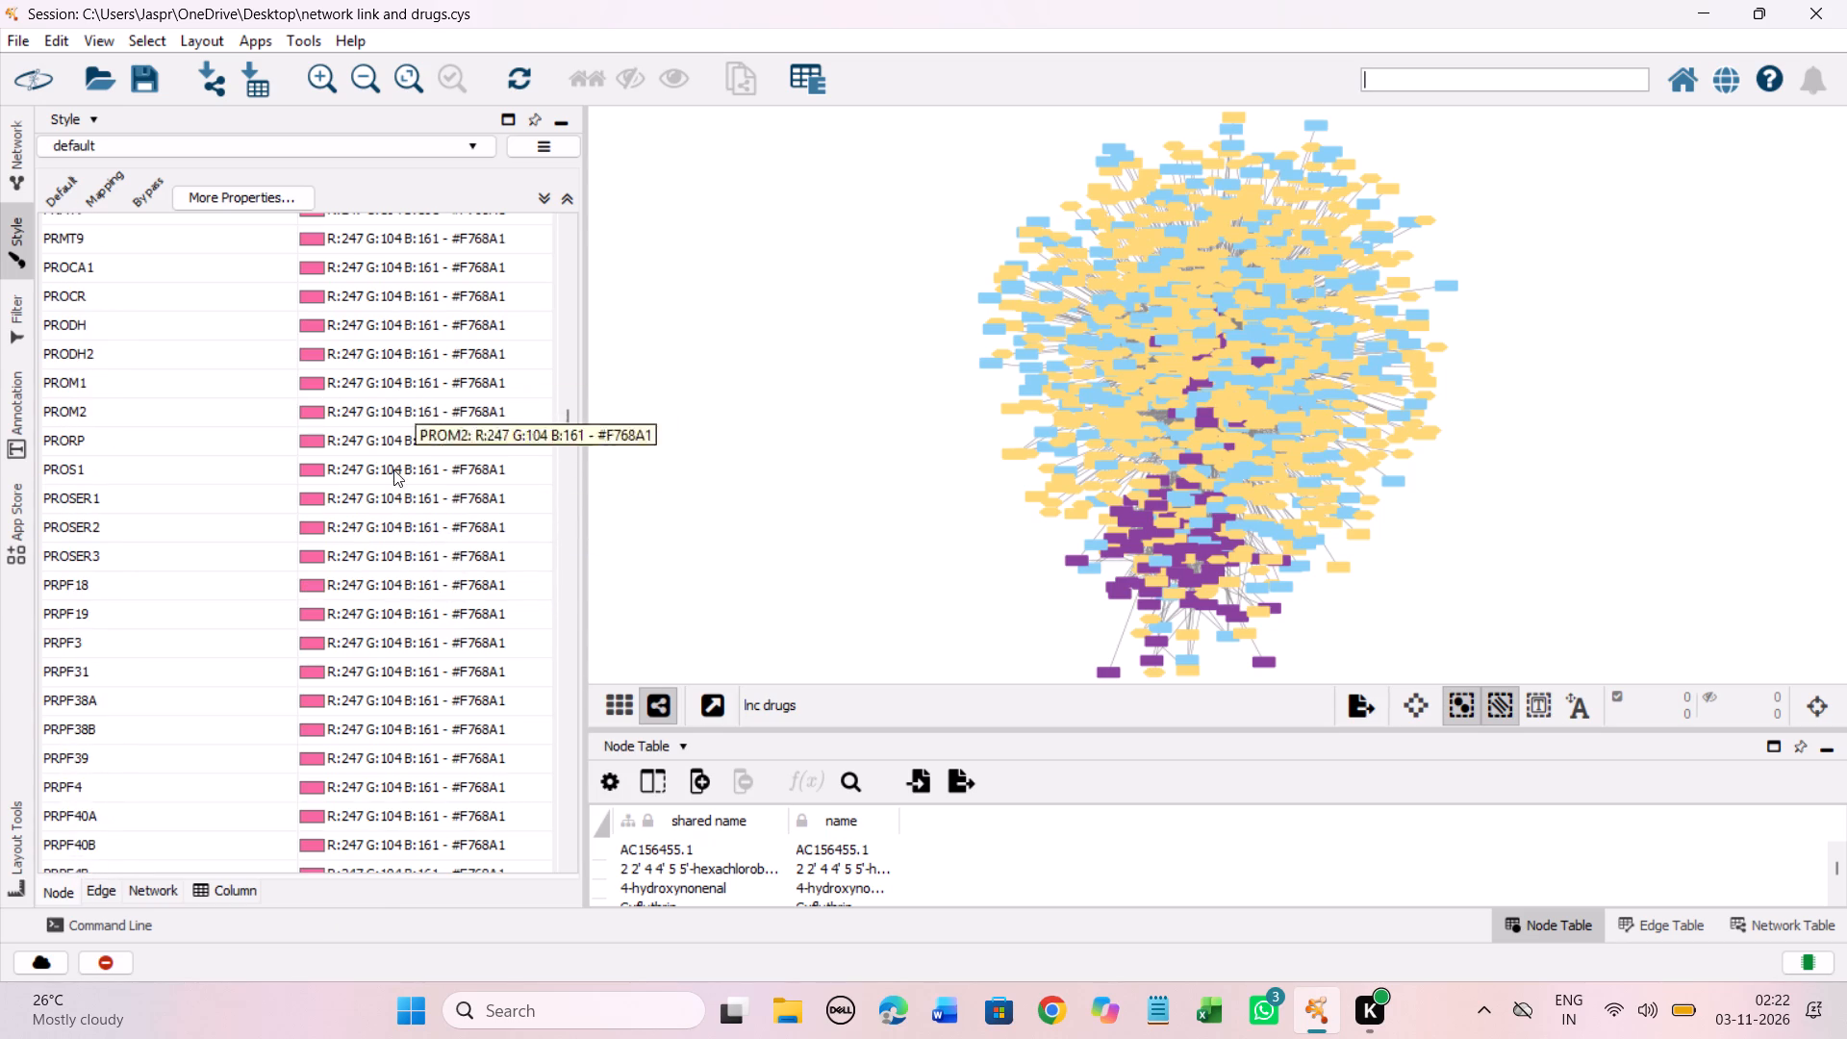
{"action": "scroll", "coordinate": [392, 494], "scroll_direction": "down", "scroll_amount": 20}
{"action": "scroll", "coordinate": [392, 494], "scroll_direction": "down", "scroll_amount": 20}
{"action": "scroll", "coordinate": [392, 494], "scroll_direction": "down", "scroll_amount": 2}
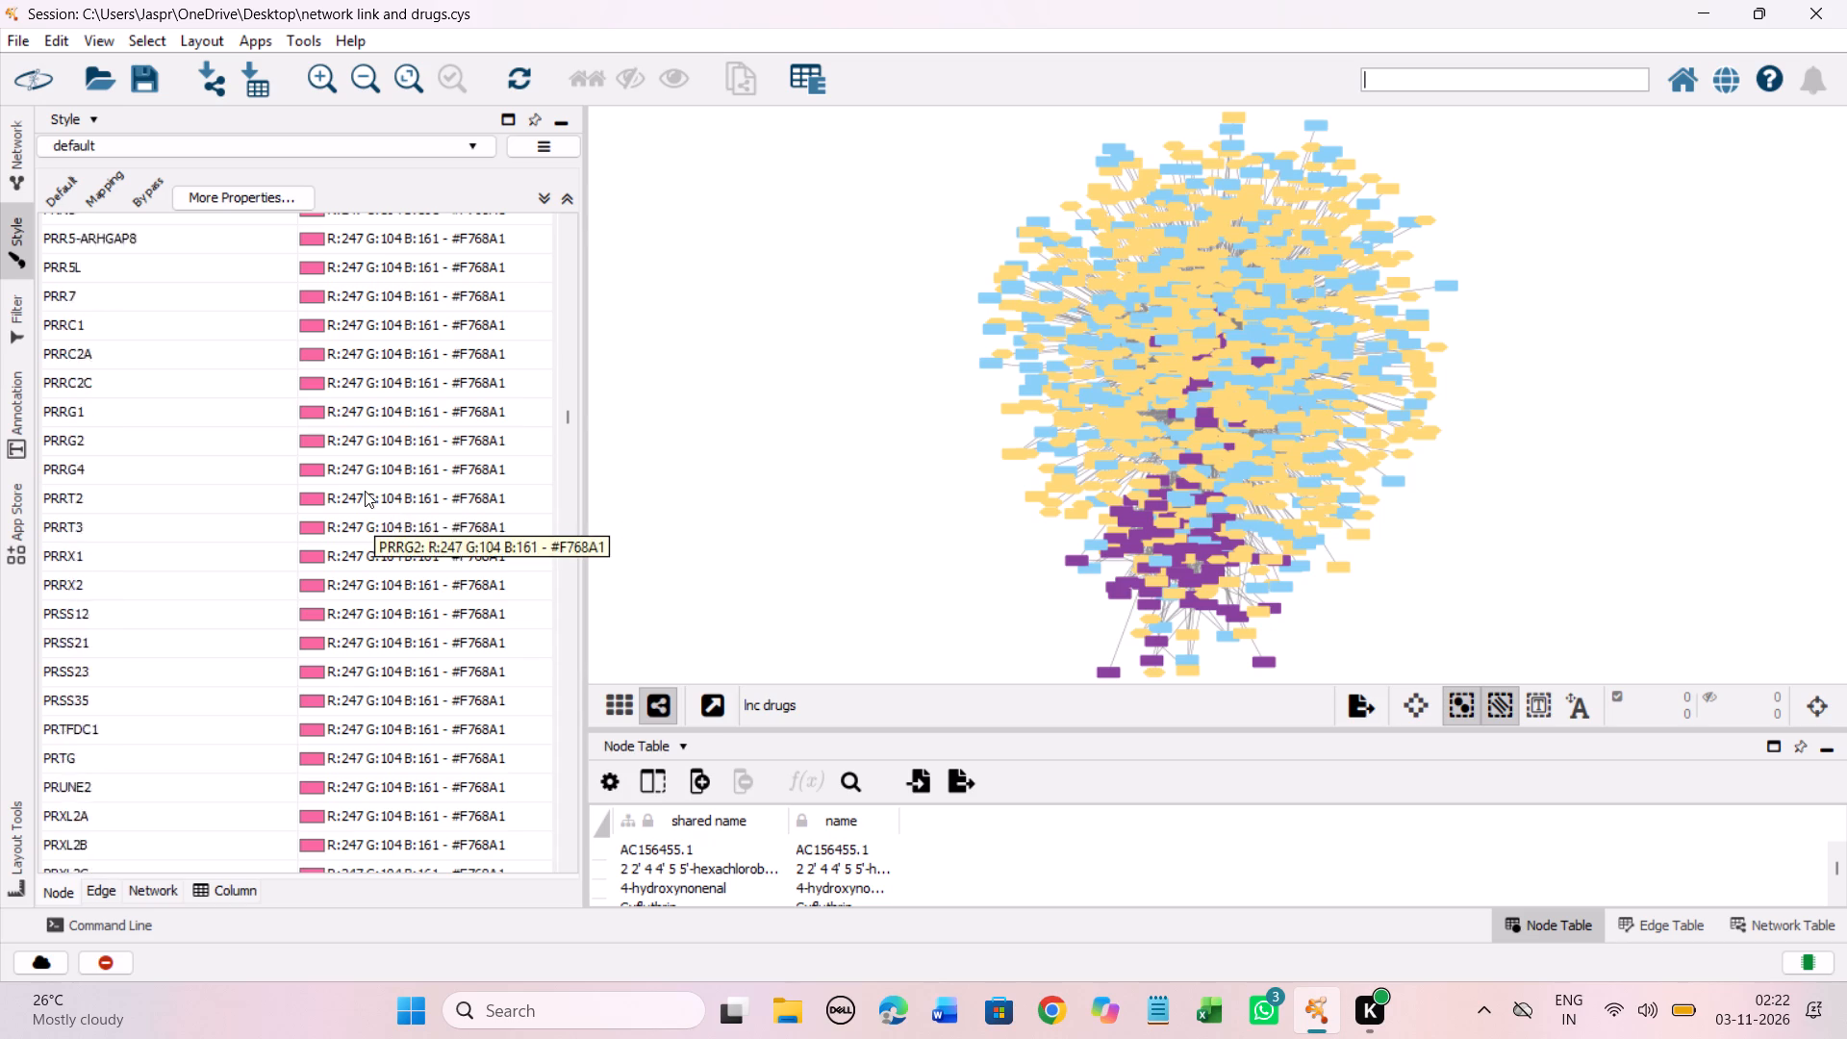
{"action": "scroll", "coordinate": [365, 491], "scroll_direction": "down", "scroll_amount": 20}
{"action": "scroll", "coordinate": [359, 499], "scroll_direction": "up", "scroll_amount": 1}
{"action": "scroll", "coordinate": [359, 499], "scroll_direction": "down", "scroll_amount": 20}
{"action": "scroll", "coordinate": [359, 499], "scroll_direction": "down", "scroll_amount": 5}
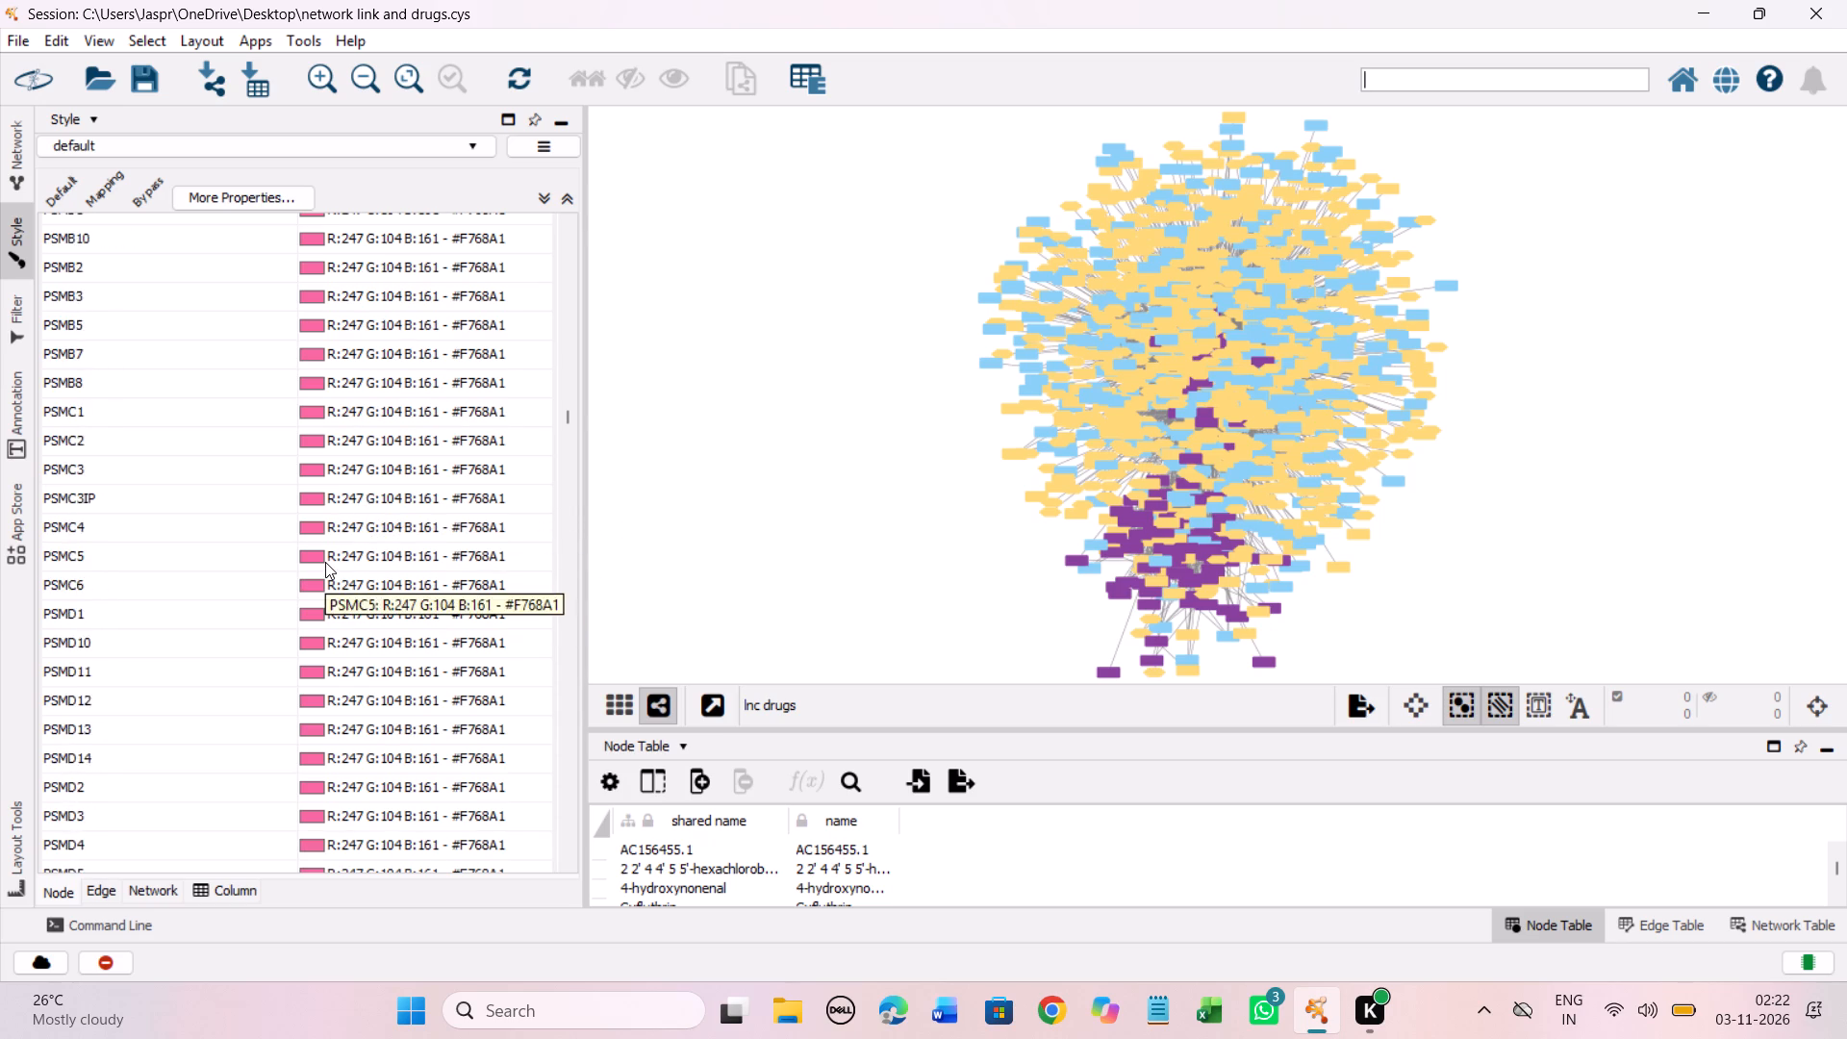
{"action": "scroll", "coordinate": [325, 562], "scroll_direction": "down", "scroll_amount": 14}
{"action": "scroll", "coordinate": [340, 538], "scroll_direction": "down", "scroll_amount": 19}
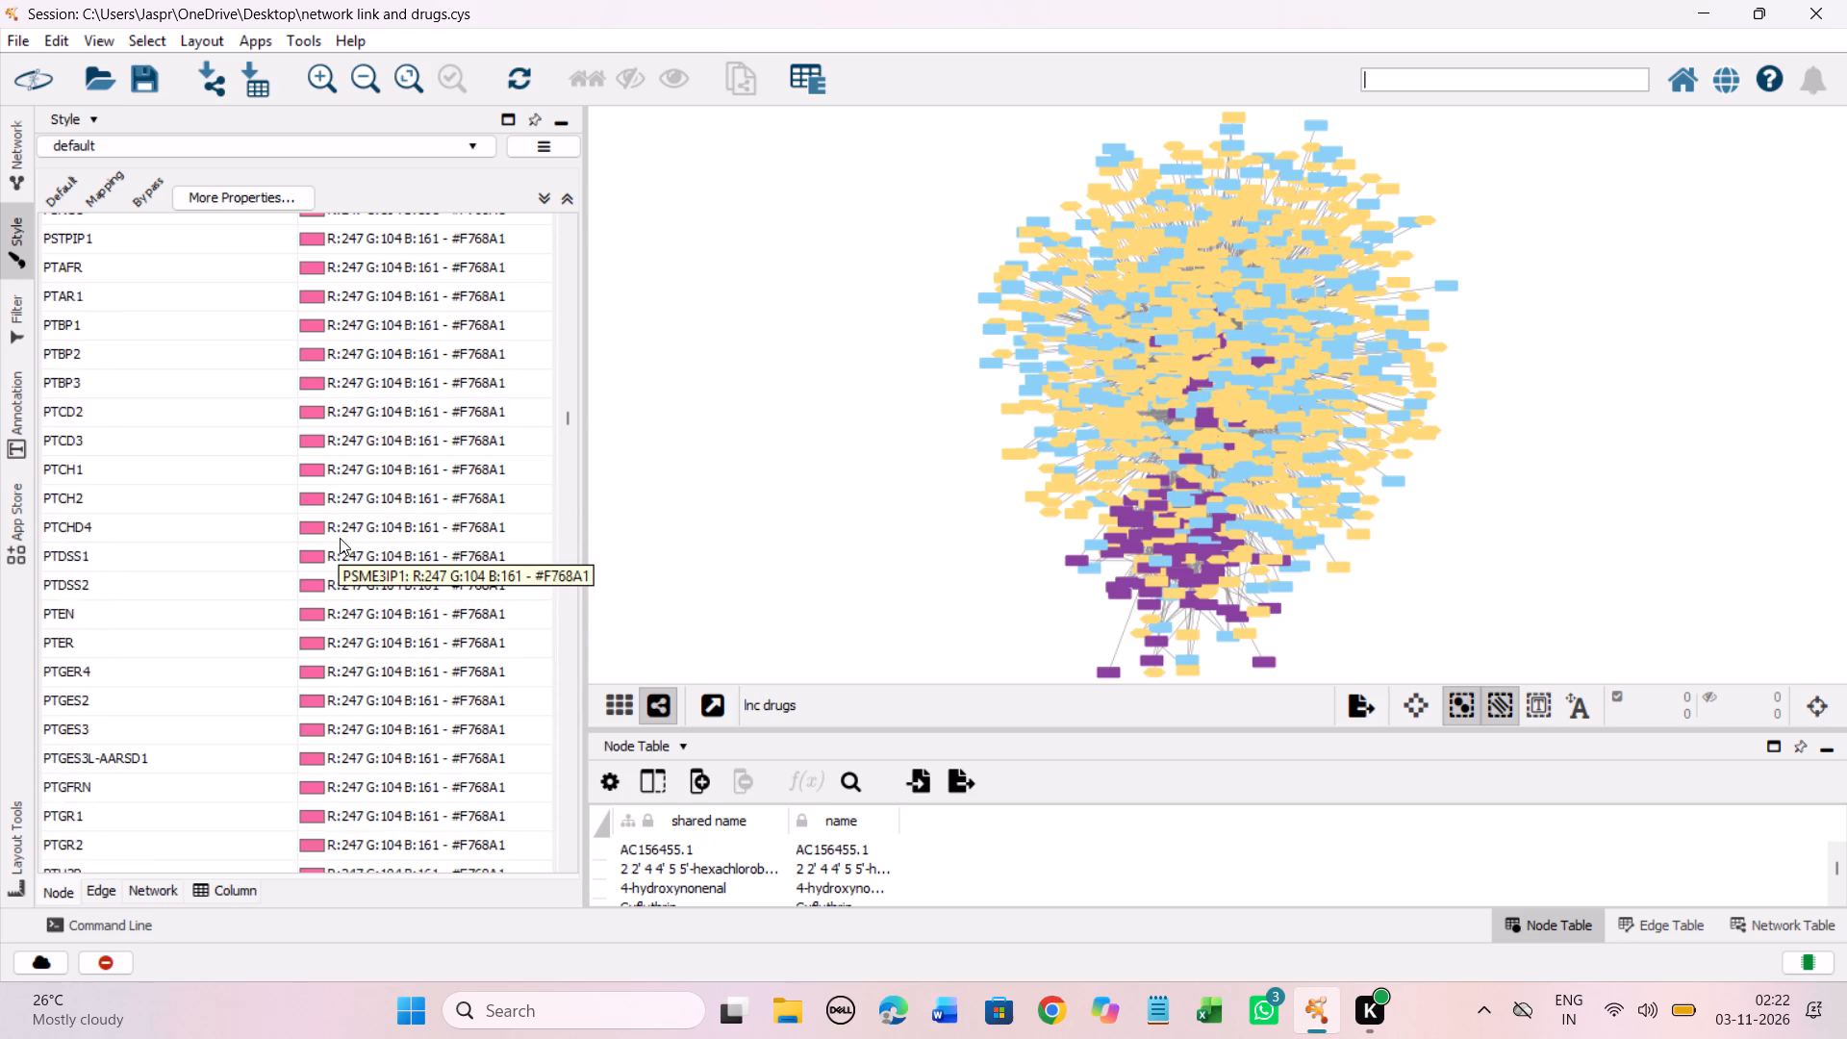
{"action": "scroll", "coordinate": [340, 538], "scroll_direction": "down", "scroll_amount": 17}
{"action": "scroll", "coordinate": [389, 520], "scroll_direction": "down", "scroll_amount": 4}
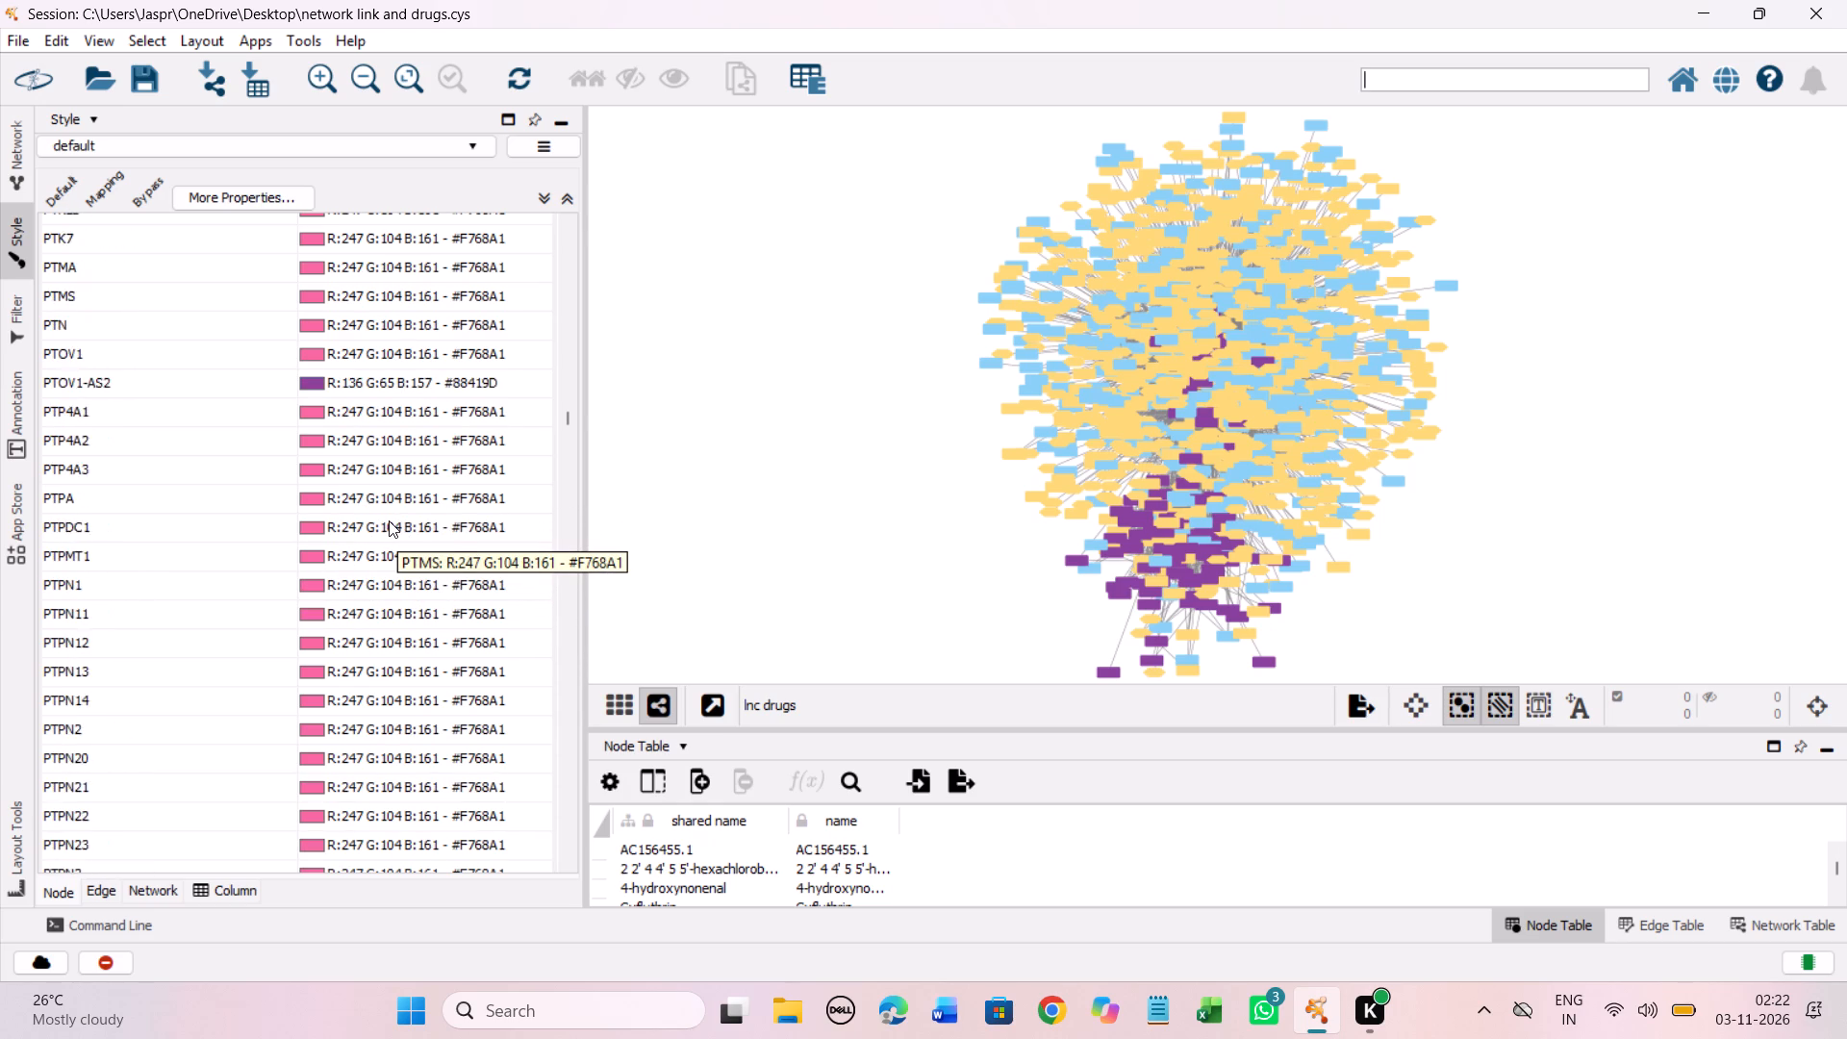
{"action": "scroll", "coordinate": [389, 520], "scroll_direction": "down", "scroll_amount": 9}
{"action": "scroll", "coordinate": [389, 520], "scroll_direction": "down", "scroll_amount": 20}
{"action": "scroll", "coordinate": [389, 520], "scroll_direction": "down", "scroll_amount": 11}
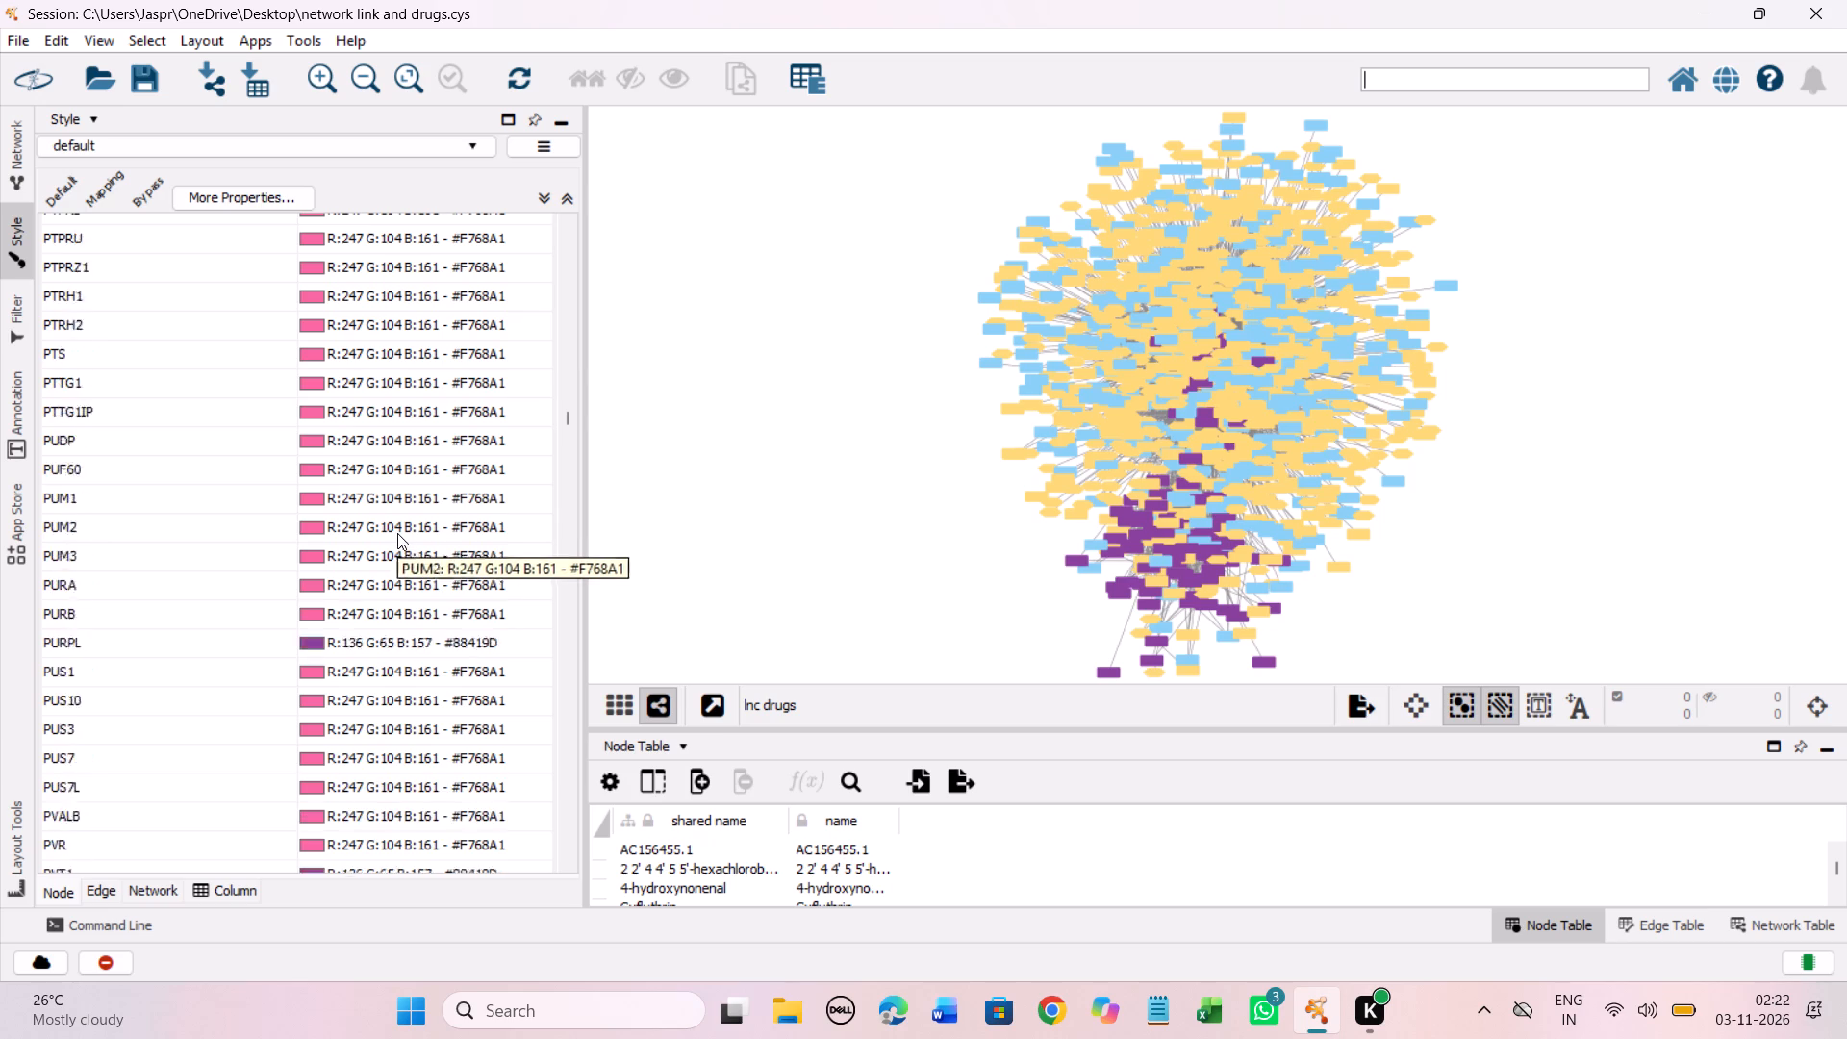
Examine the color mapping entries from PVR through the mixed-case P drugs, Paclitaxel to Procarbazine, for drugs that still have no color.
{"action": "scroll", "coordinate": [397, 533], "scroll_direction": "down", "scroll_amount": 20}
{"action": "scroll", "coordinate": [397, 533], "scroll_direction": "down", "scroll_amount": 20}
{"action": "scroll", "coordinate": [397, 533], "scroll_direction": "down", "scroll_amount": 10}
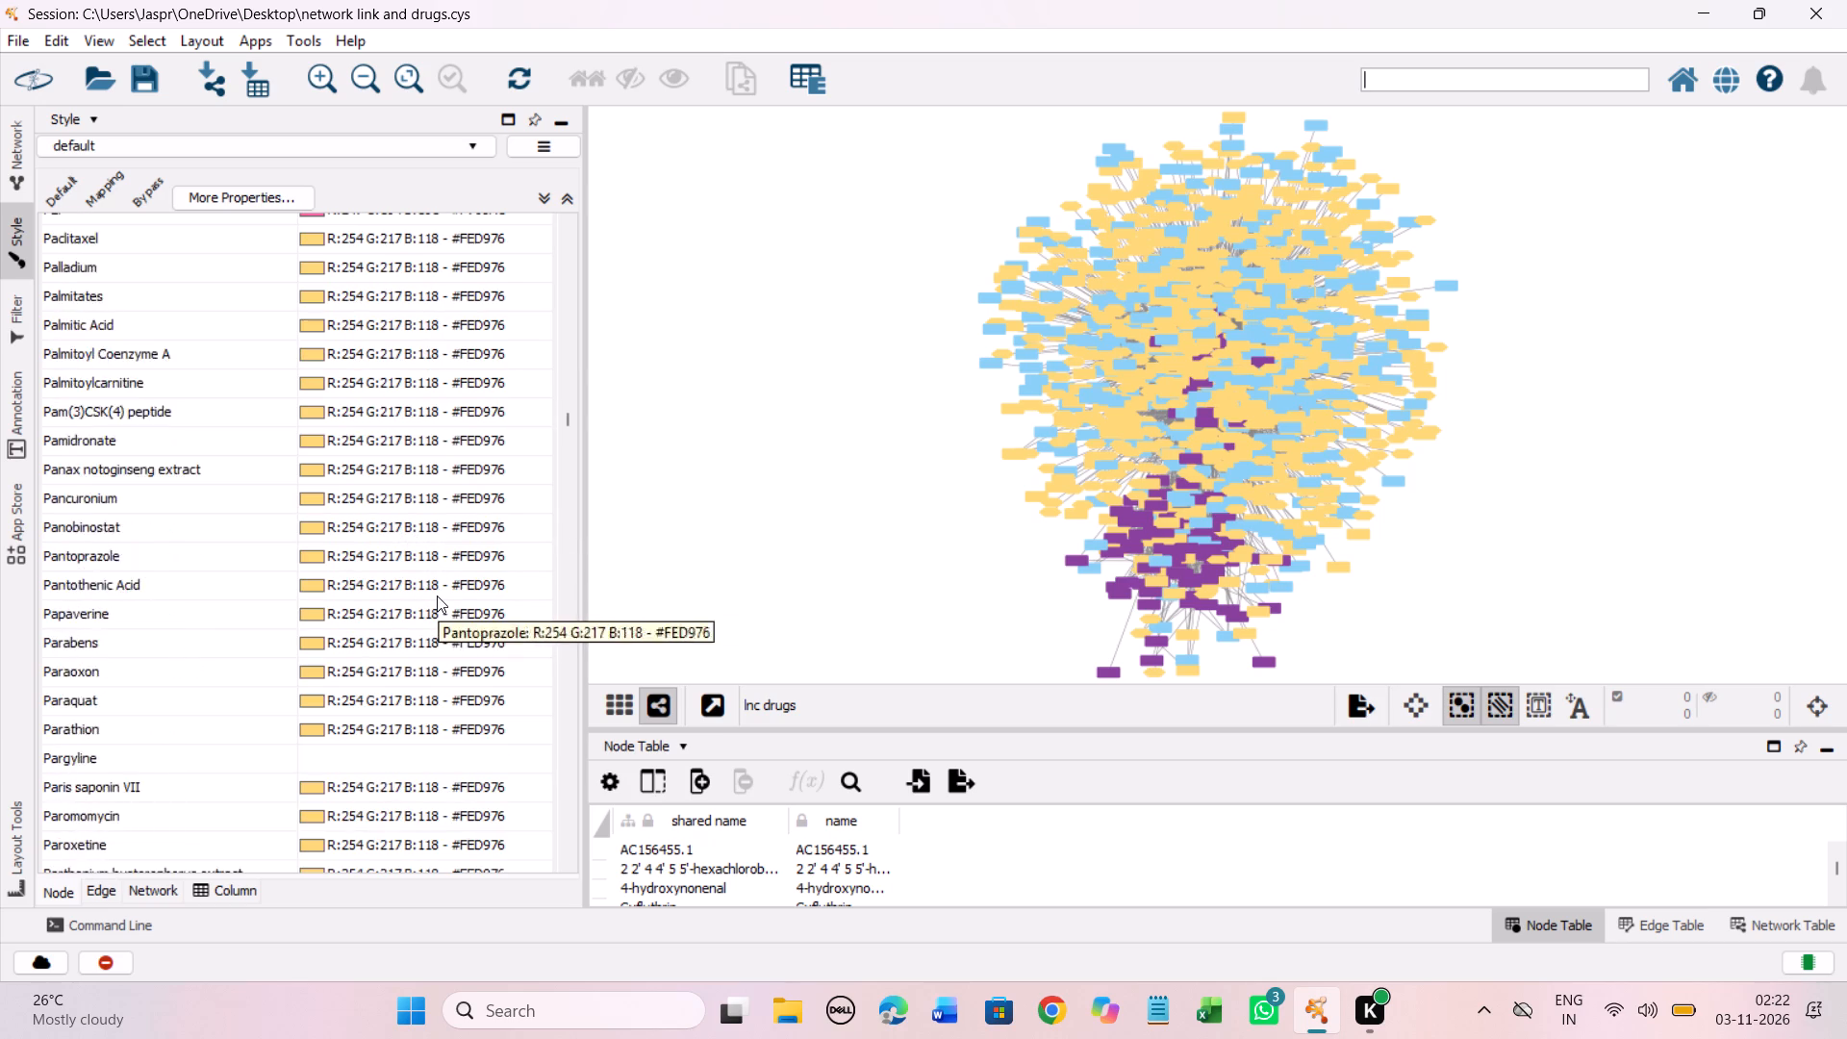
{"action": "scroll", "coordinate": [437, 596], "scroll_direction": "down", "scroll_amount": 9}
{"action": "left_click", "coordinate": [430, 357]}
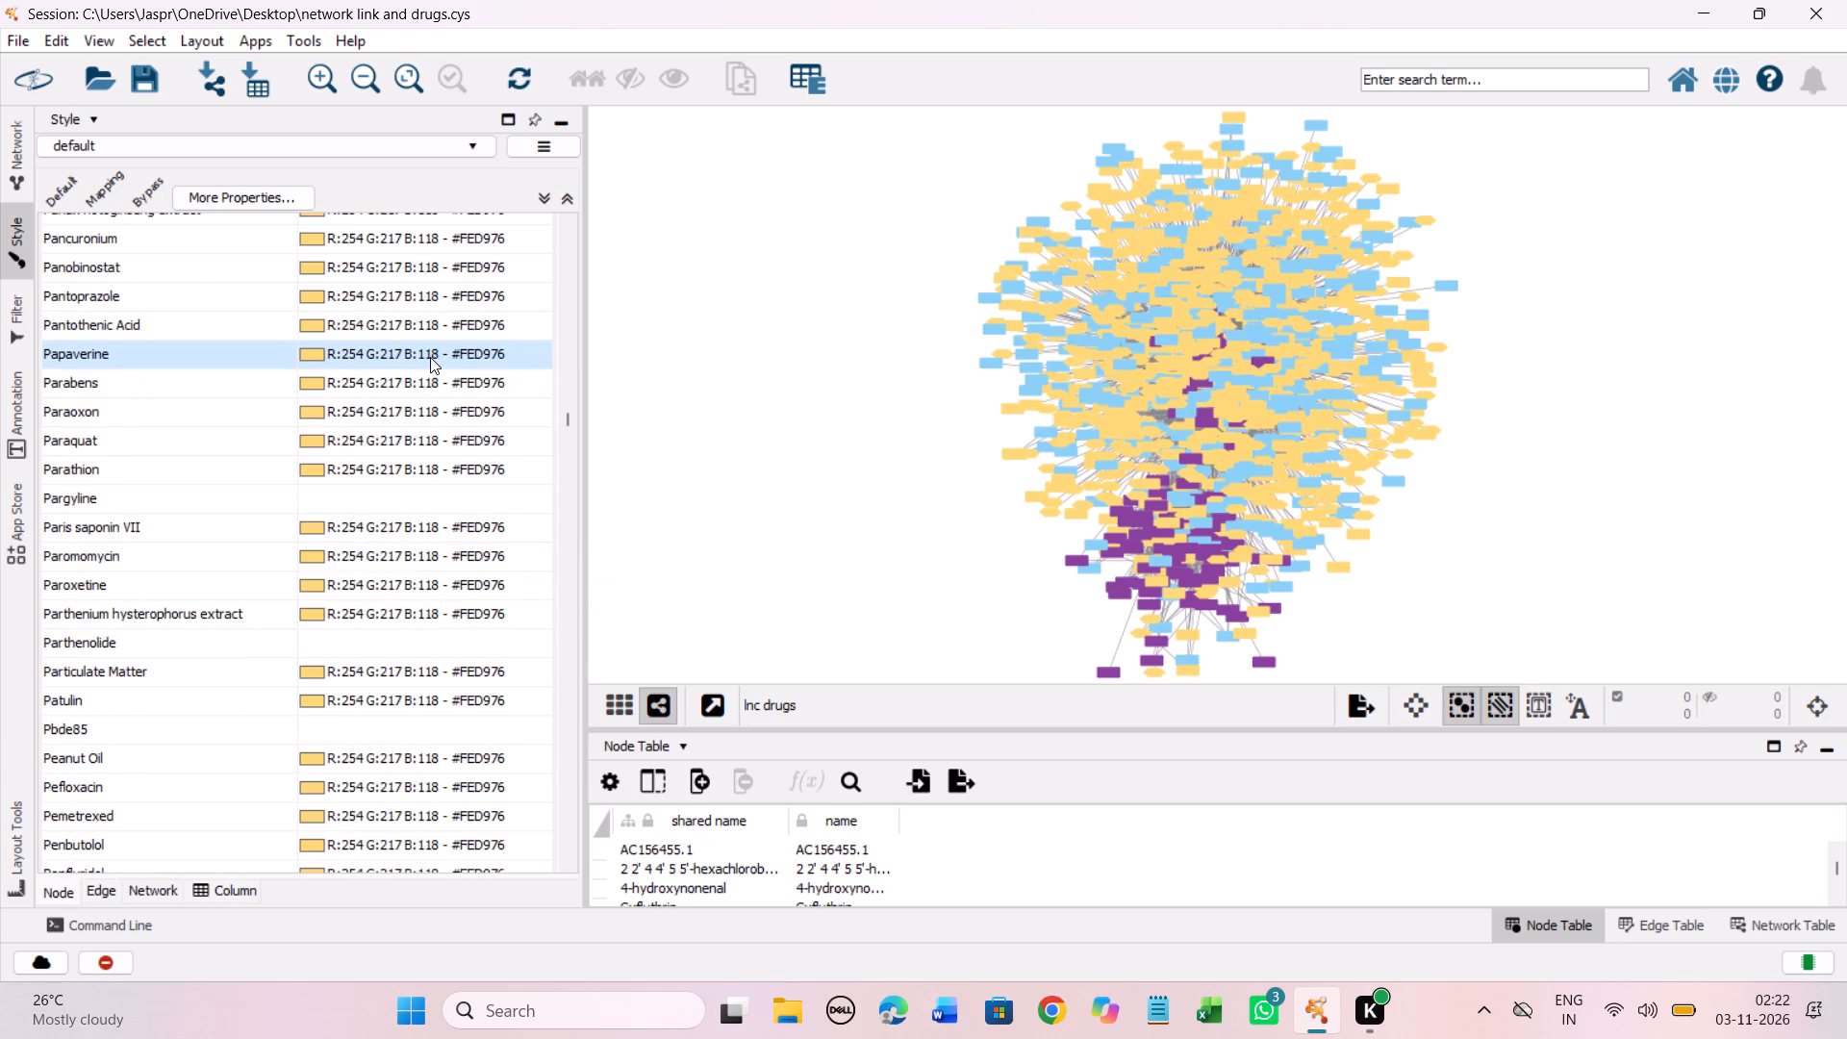
{"action": "scroll", "coordinate": [468, 419], "scroll_direction": "down", "scroll_amount": 20}
{"action": "scroll", "coordinate": [468, 419], "scroll_direction": "down", "scroll_amount": 9}
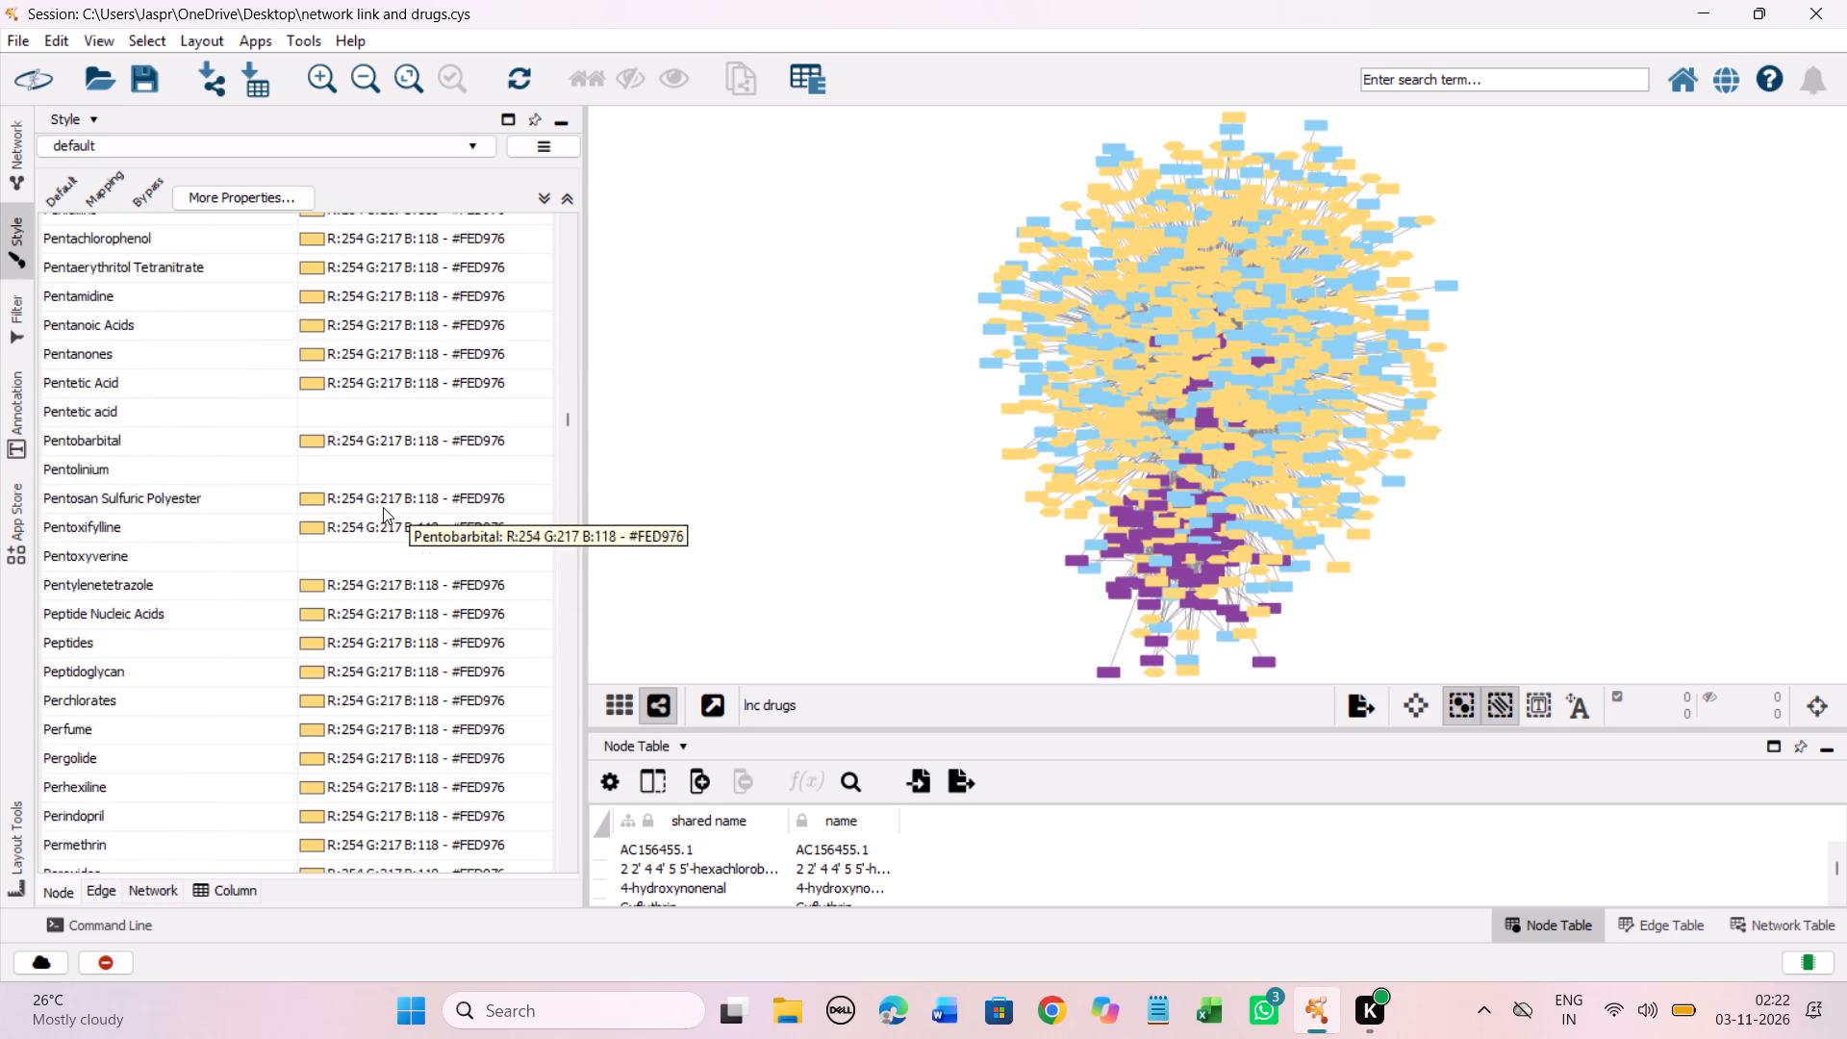
{"action": "scroll", "coordinate": [383, 507], "scroll_direction": "down", "scroll_amount": 20}
{"action": "scroll", "coordinate": [383, 507], "scroll_direction": "down", "scroll_amount": 20}
{"action": "scroll", "coordinate": [383, 507], "scroll_direction": "down", "scroll_amount": 2}
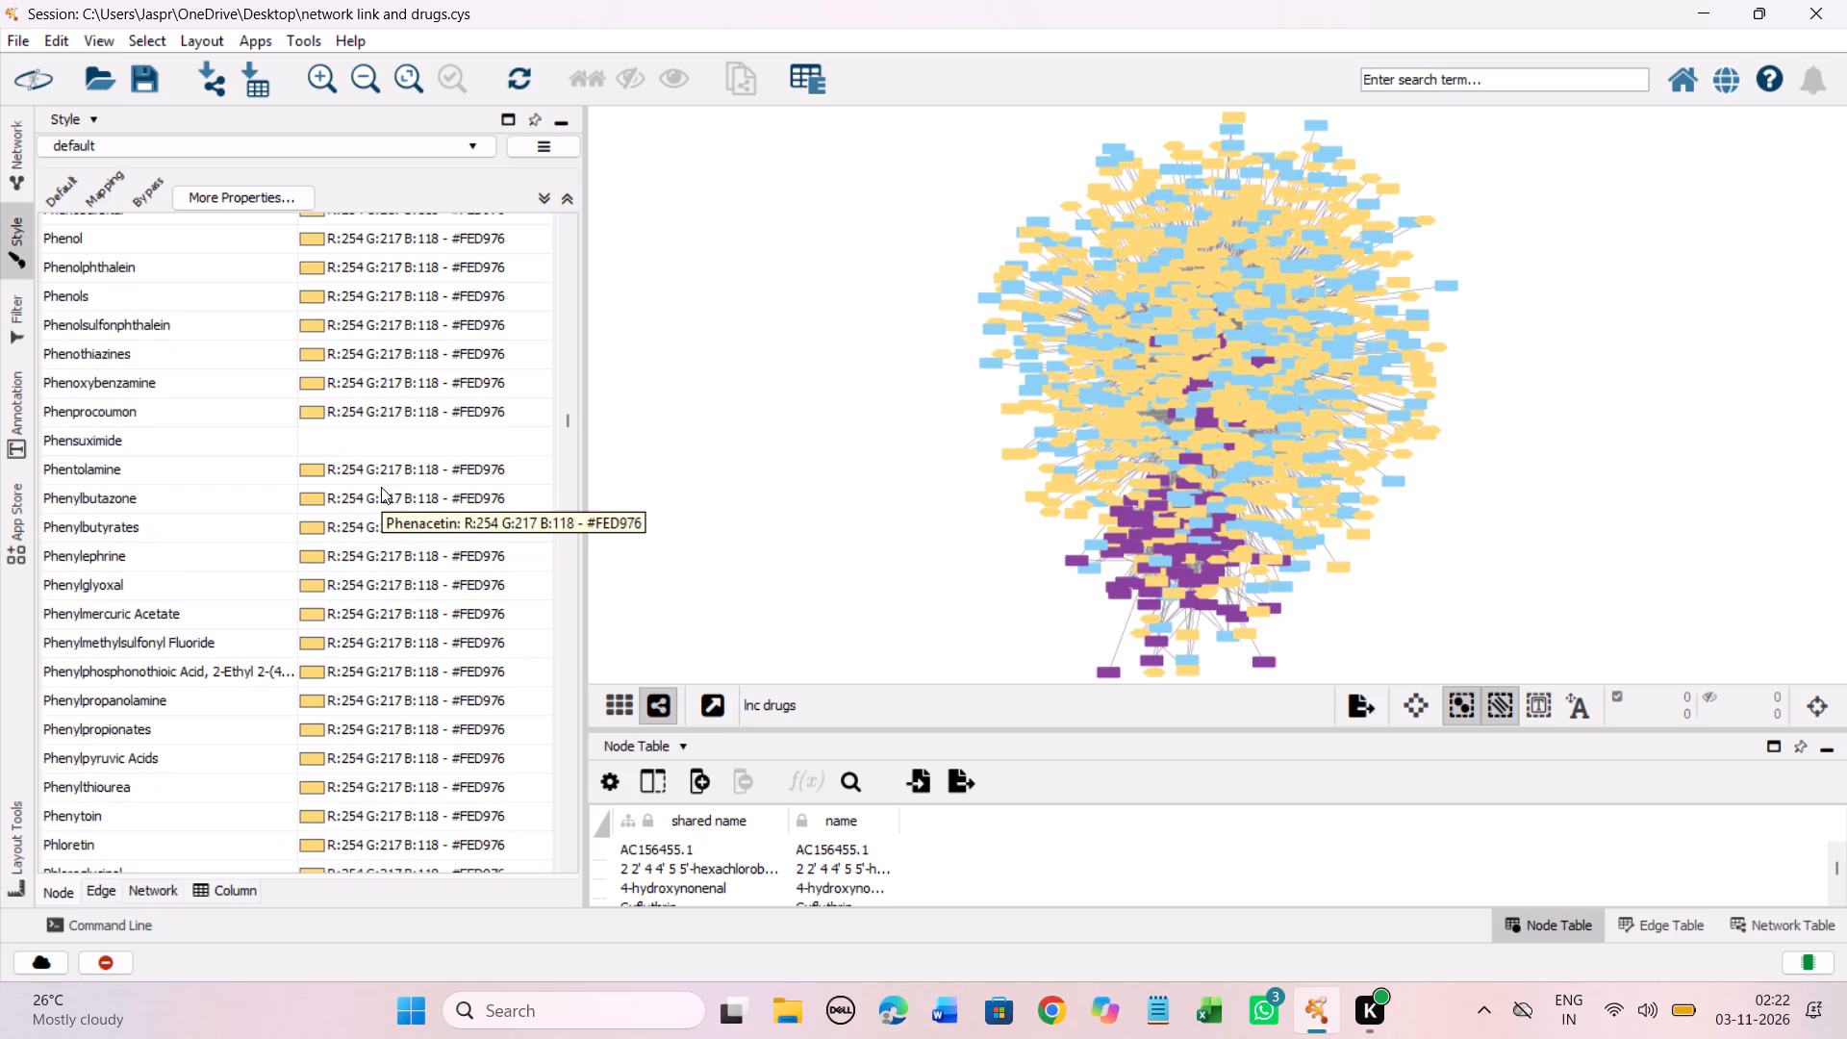
{"action": "scroll", "coordinate": [381, 487], "scroll_direction": "down", "scroll_amount": 20}
{"action": "scroll", "coordinate": [381, 487], "scroll_direction": "down", "scroll_amount": 20}
{"action": "scroll", "coordinate": [381, 487], "scroll_direction": "down", "scroll_amount": 2}
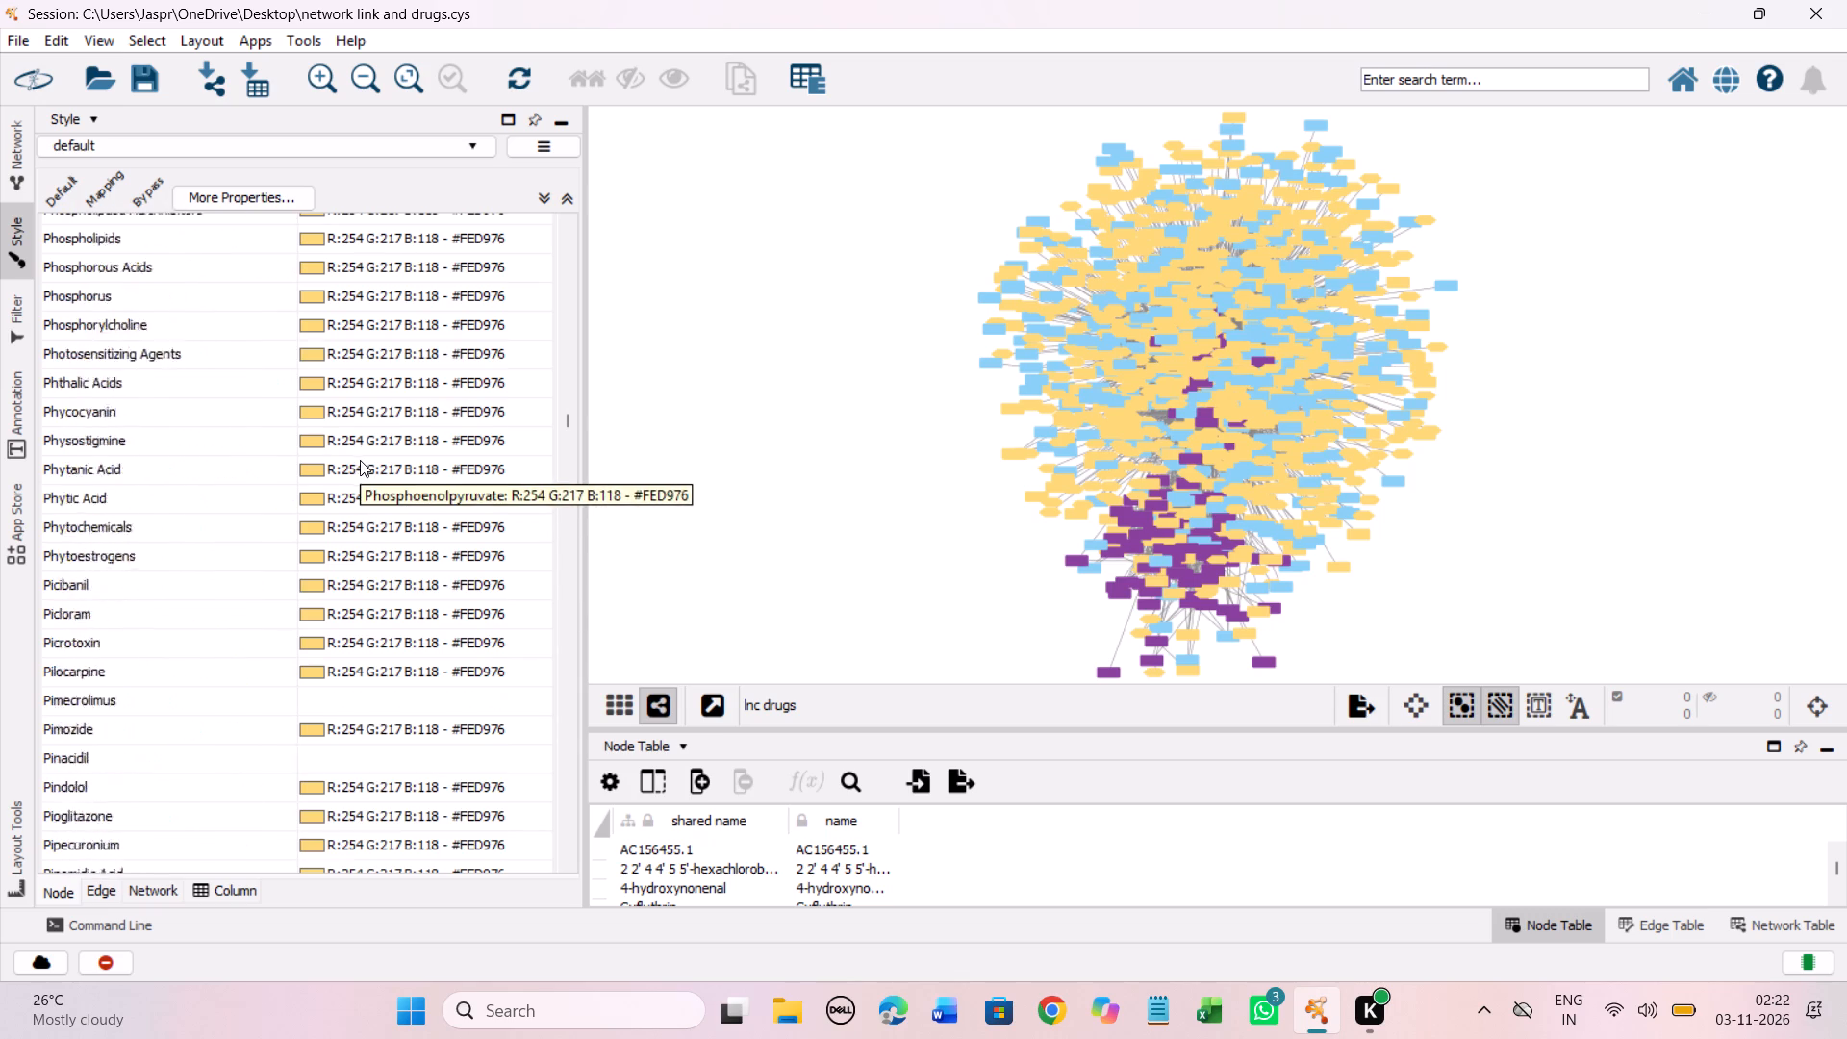
{"action": "scroll", "coordinate": [360, 460], "scroll_direction": "down", "scroll_amount": 20}
{"action": "scroll", "coordinate": [360, 460], "scroll_direction": "down", "scroll_amount": 20}
{"action": "scroll", "coordinate": [360, 460], "scroll_direction": "down", "scroll_amount": 2}
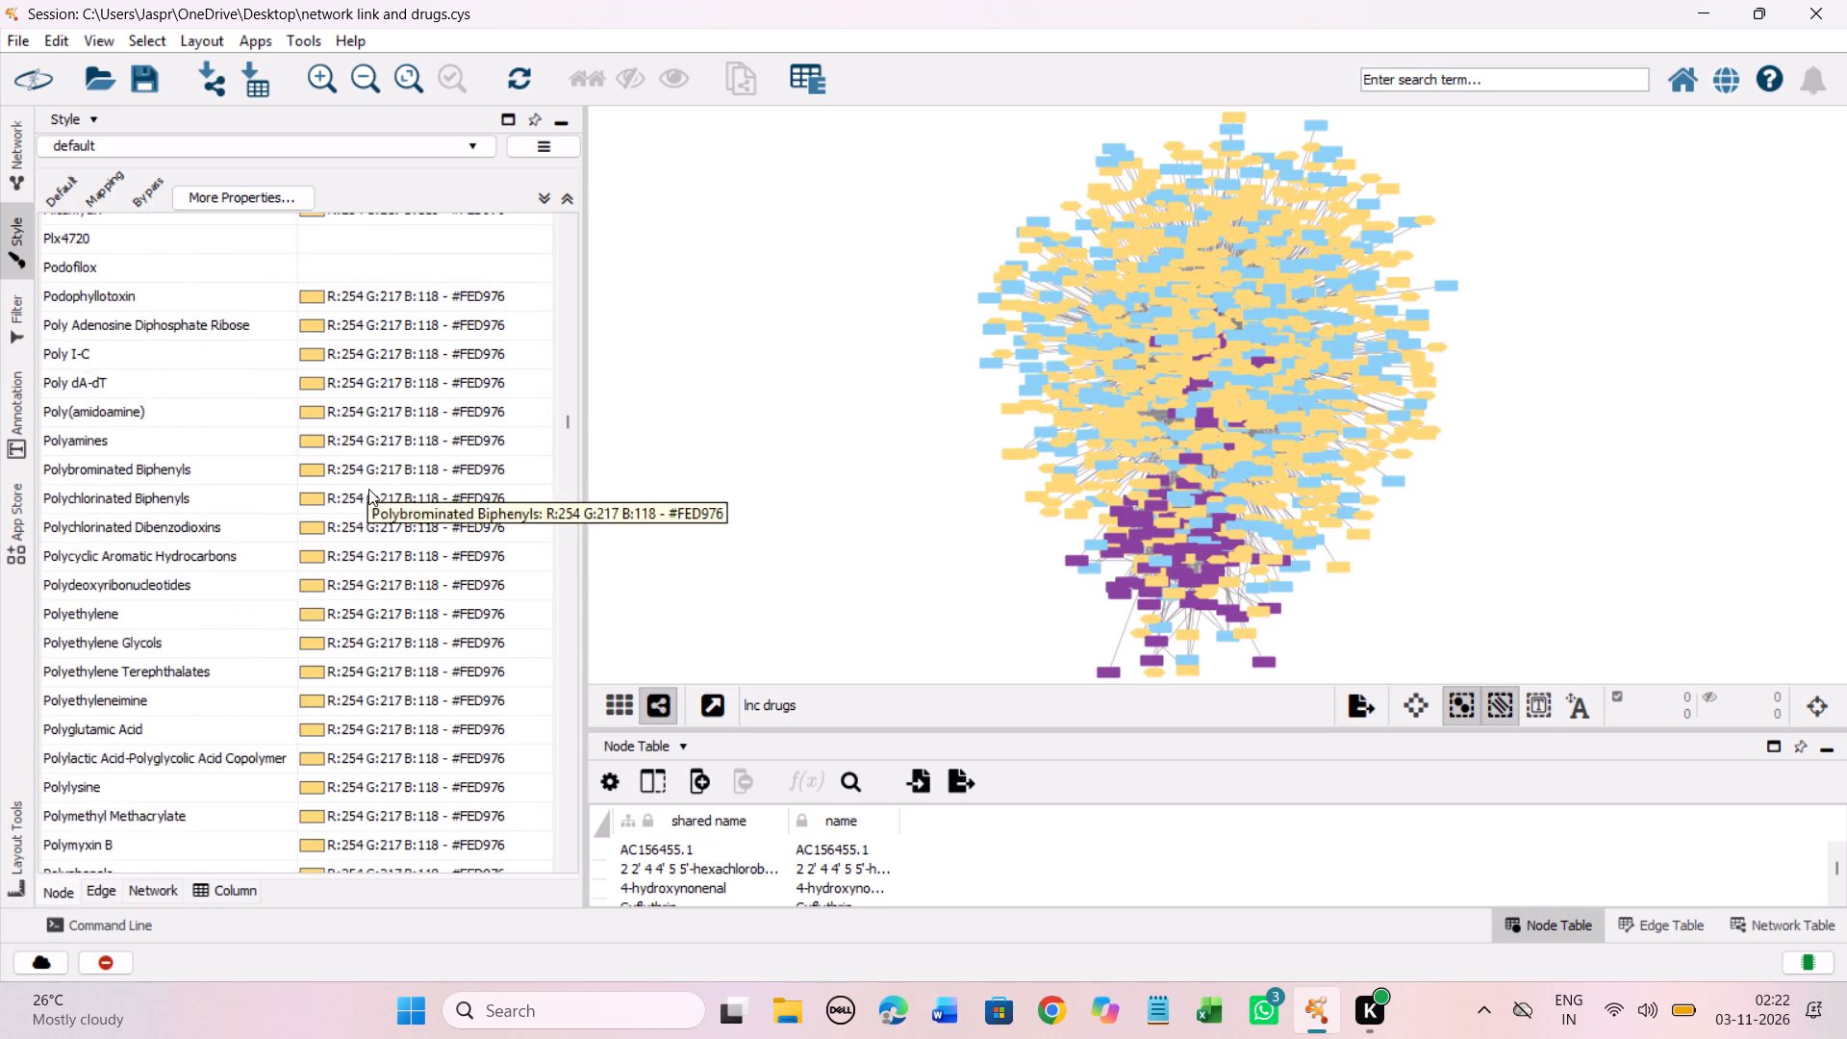
{"action": "scroll", "coordinate": [368, 489], "scroll_direction": "down", "scroll_amount": 20}
{"action": "scroll", "coordinate": [368, 489], "scroll_direction": "down", "scroll_amount": 14}
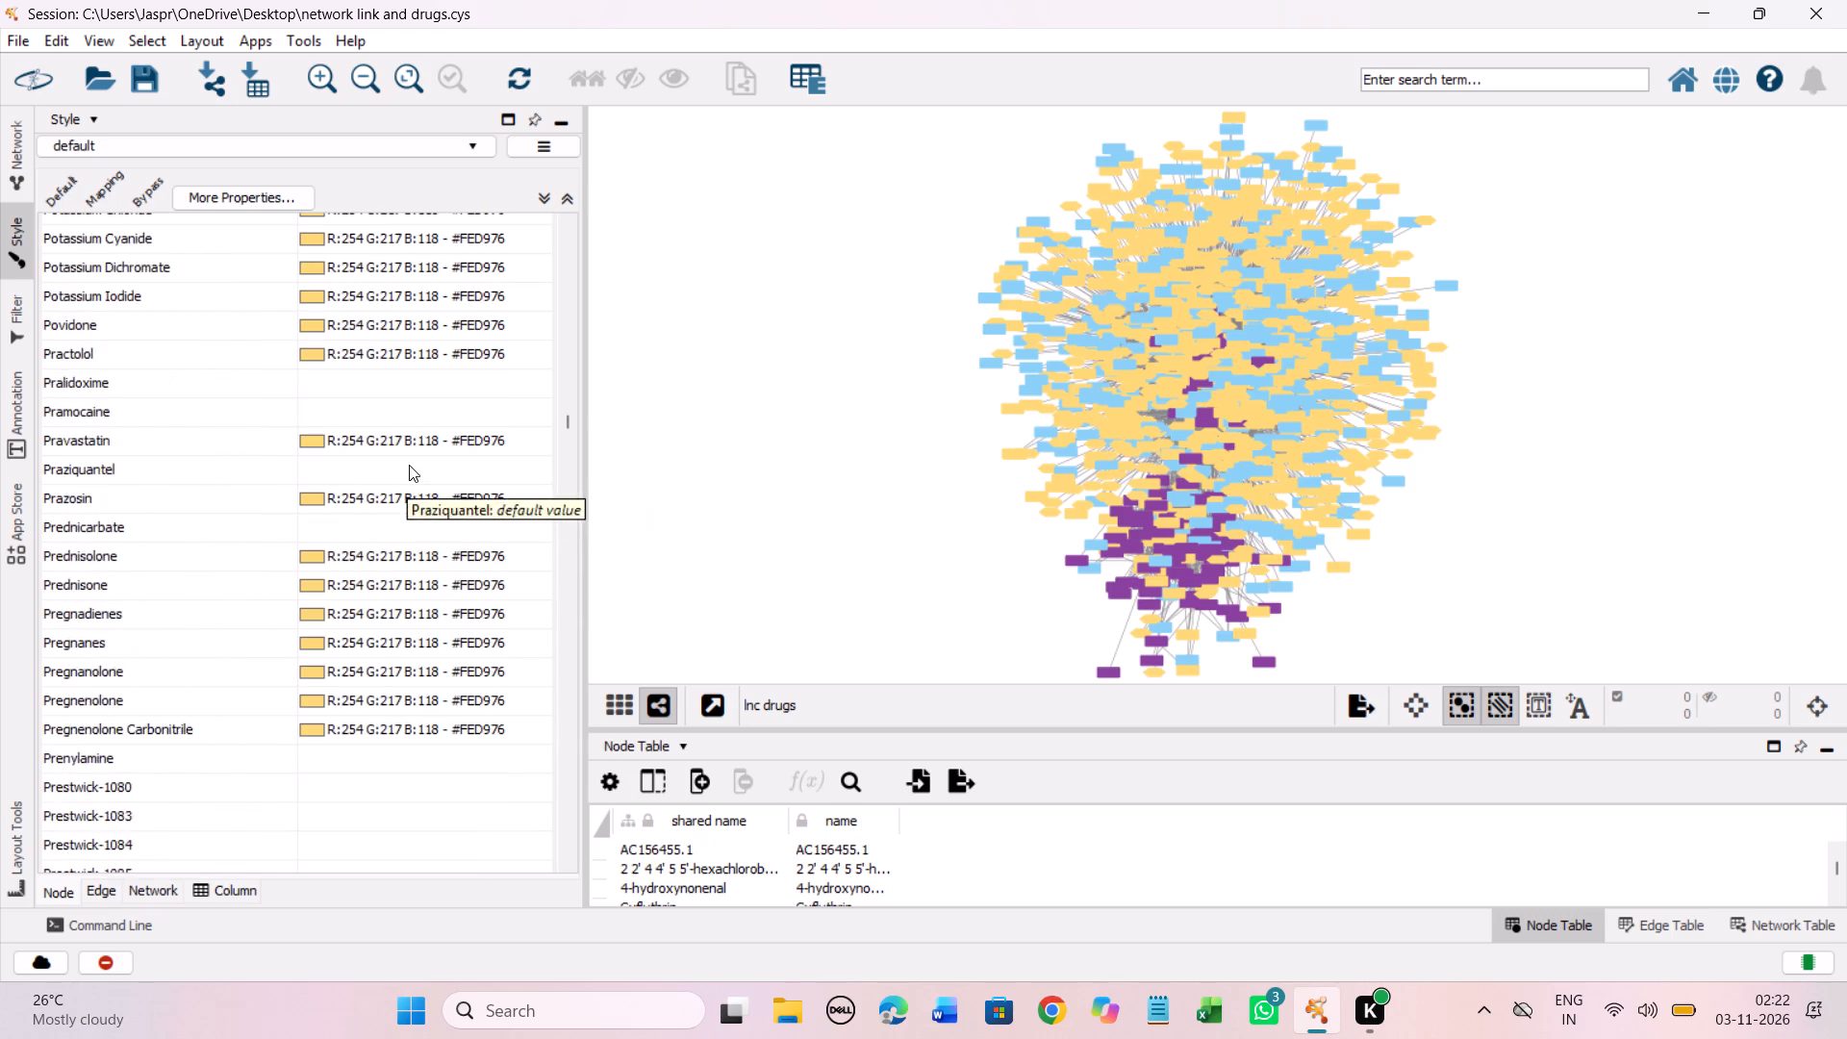
{"action": "scroll", "coordinate": [409, 465], "scroll_direction": "down", "scroll_amount": 20}
{"action": "scroll", "coordinate": [409, 465], "scroll_direction": "down", "scroll_amount": 11}
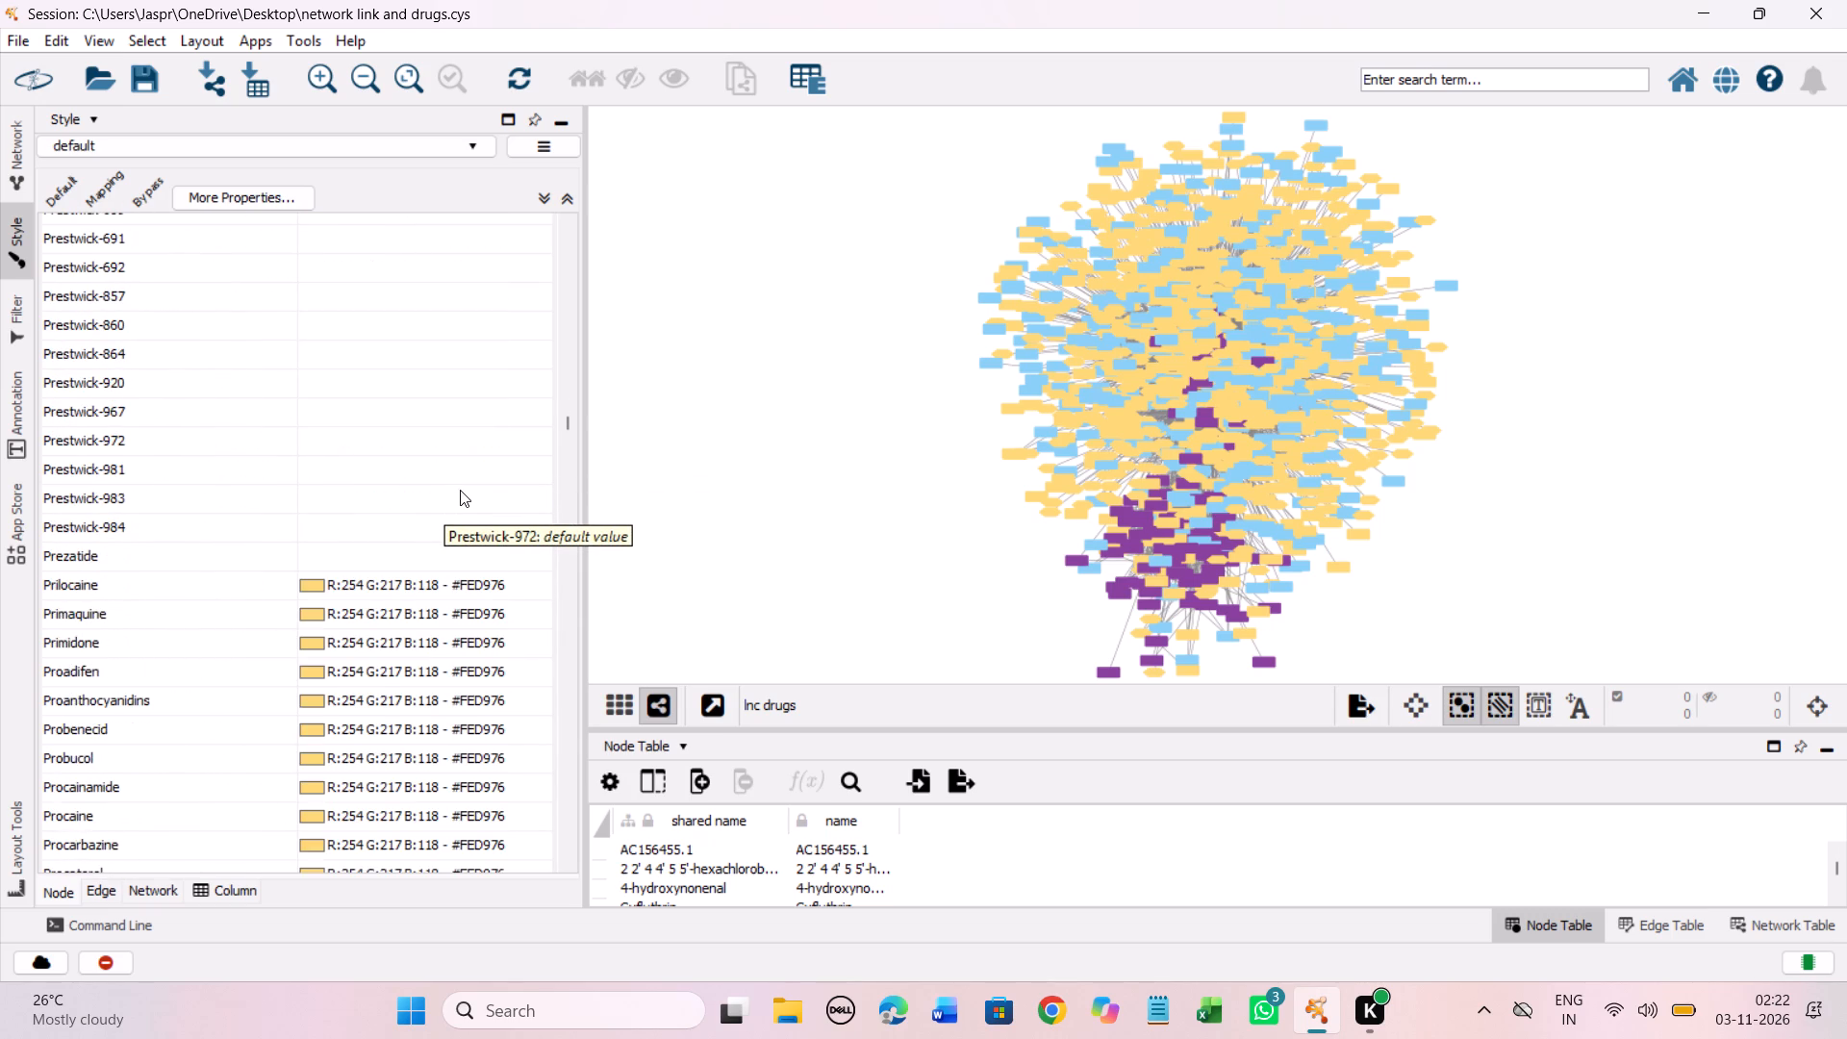
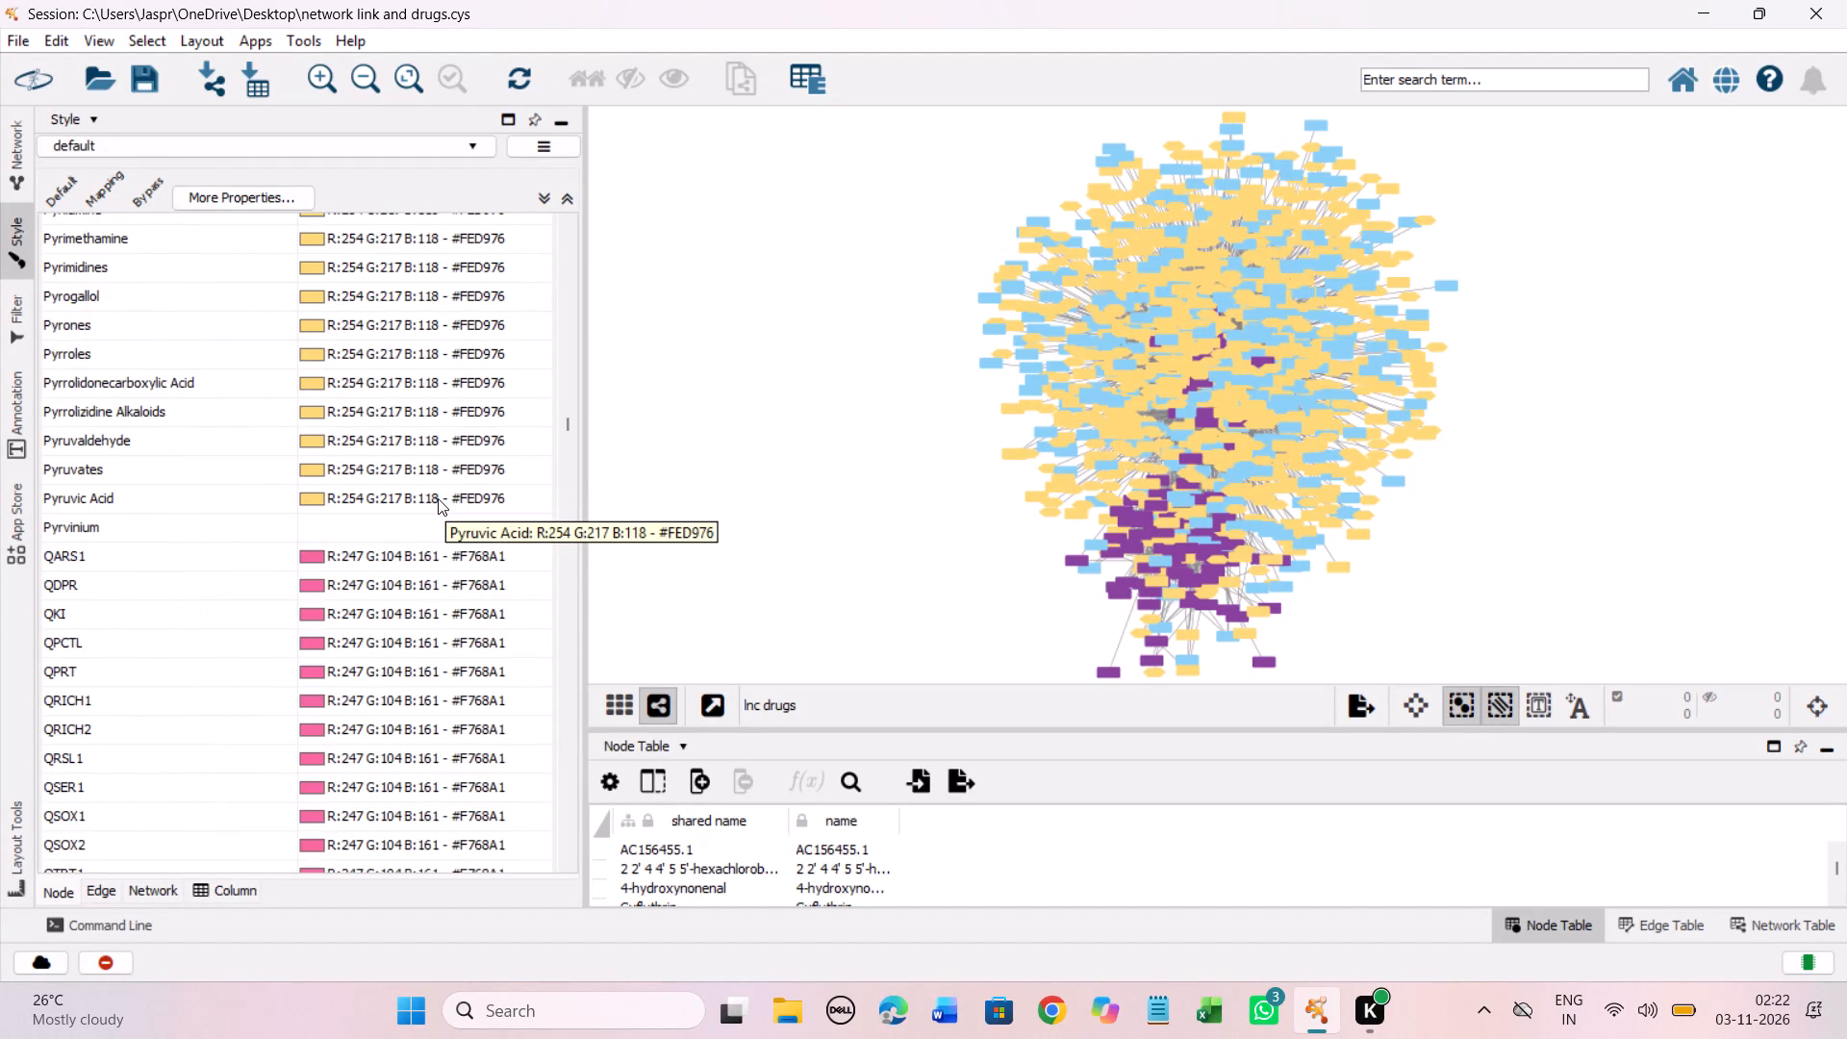
Set the discrete colour mapping of the drug entries ending at Pyrvinium to #FED976 from the Yellow-Orange-Red shades.
{"action": "left_click", "coordinate": [321, 525], "text": "shift"}
{"action": "right_click", "coordinate": [321, 525]}
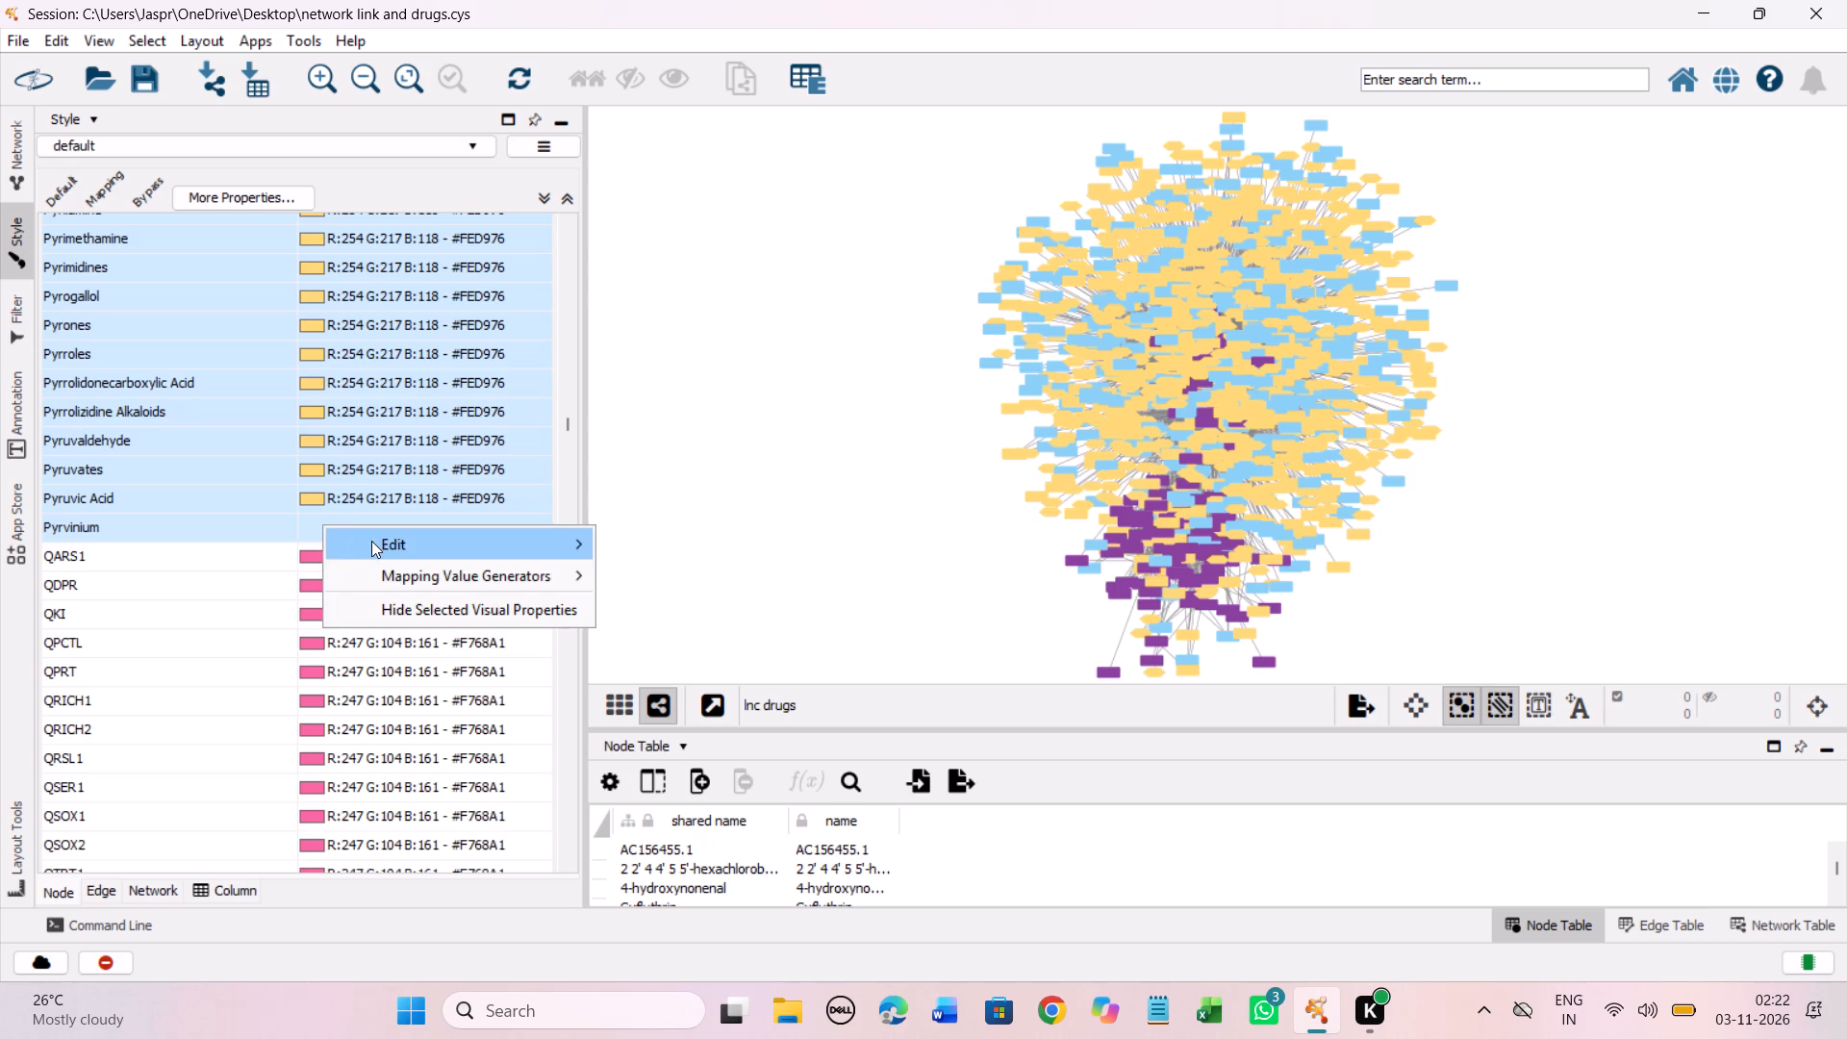
{"action": "left_click", "coordinate": [636, 543]}
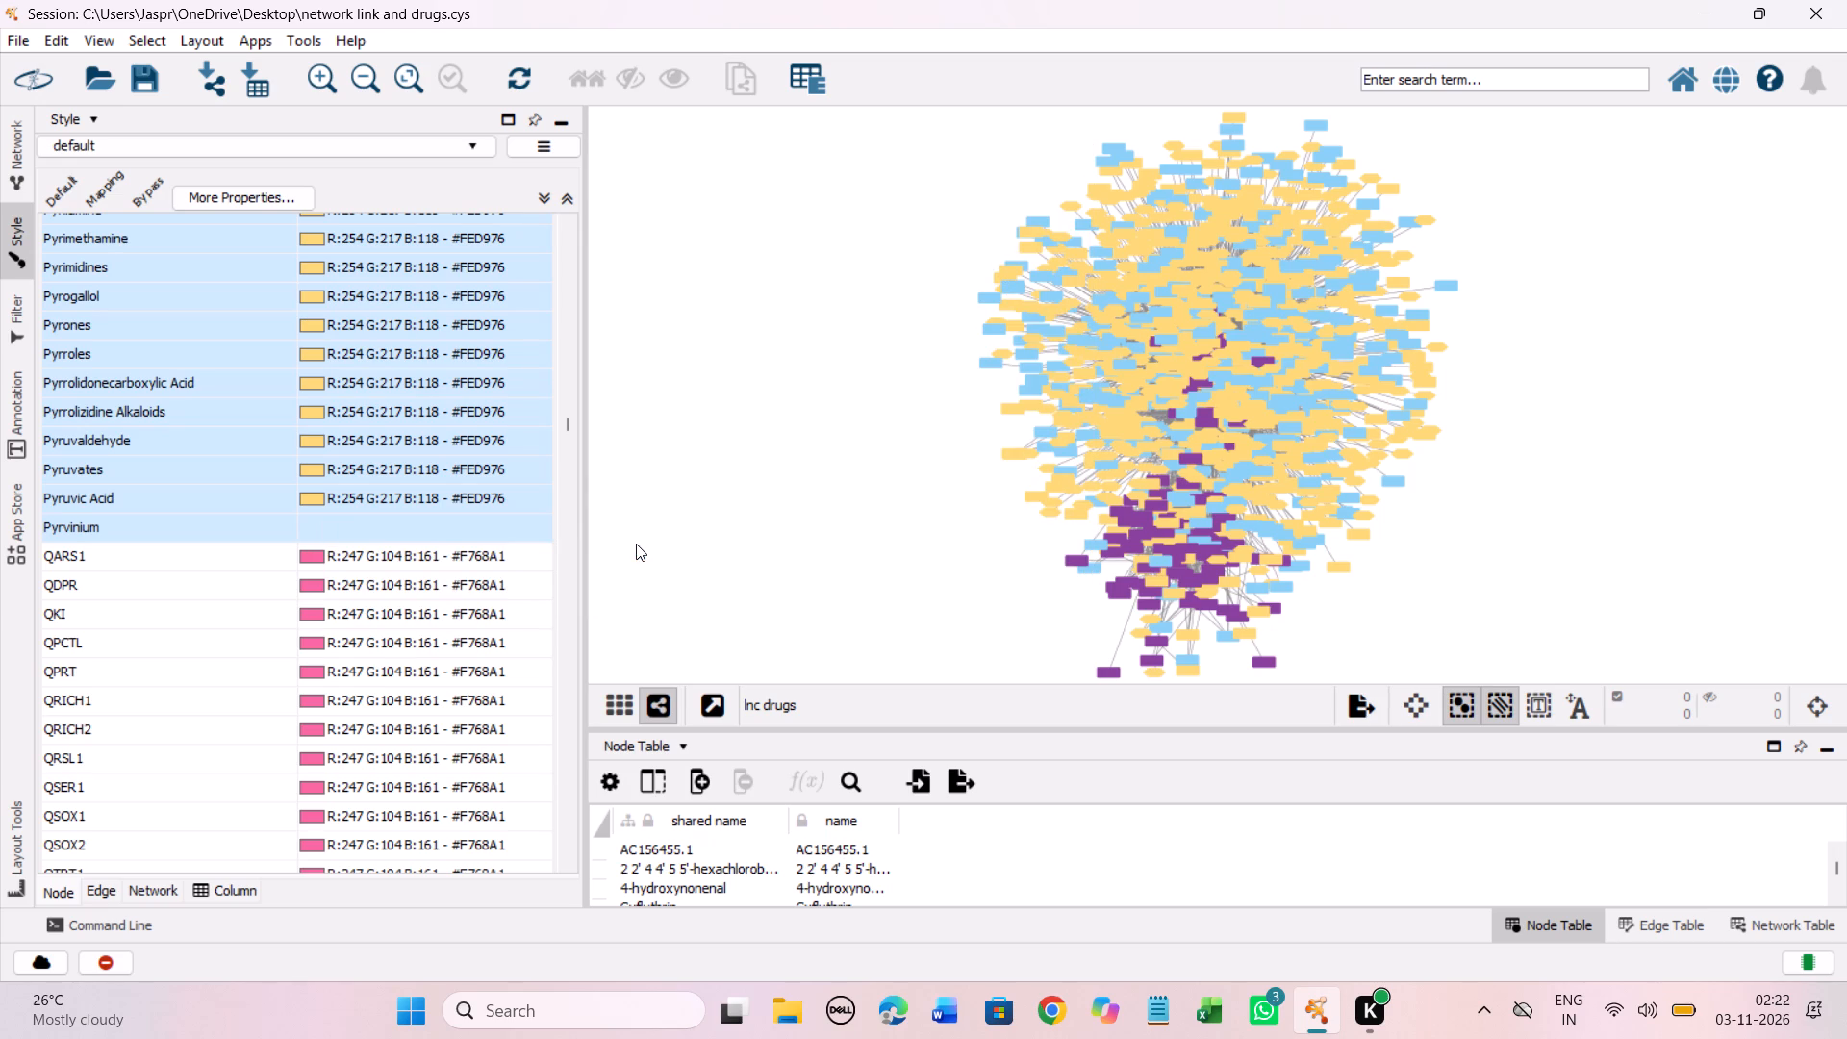
{"action": "left_click_drag", "start_coordinate": [390, 541], "coordinate": [341, 428]}
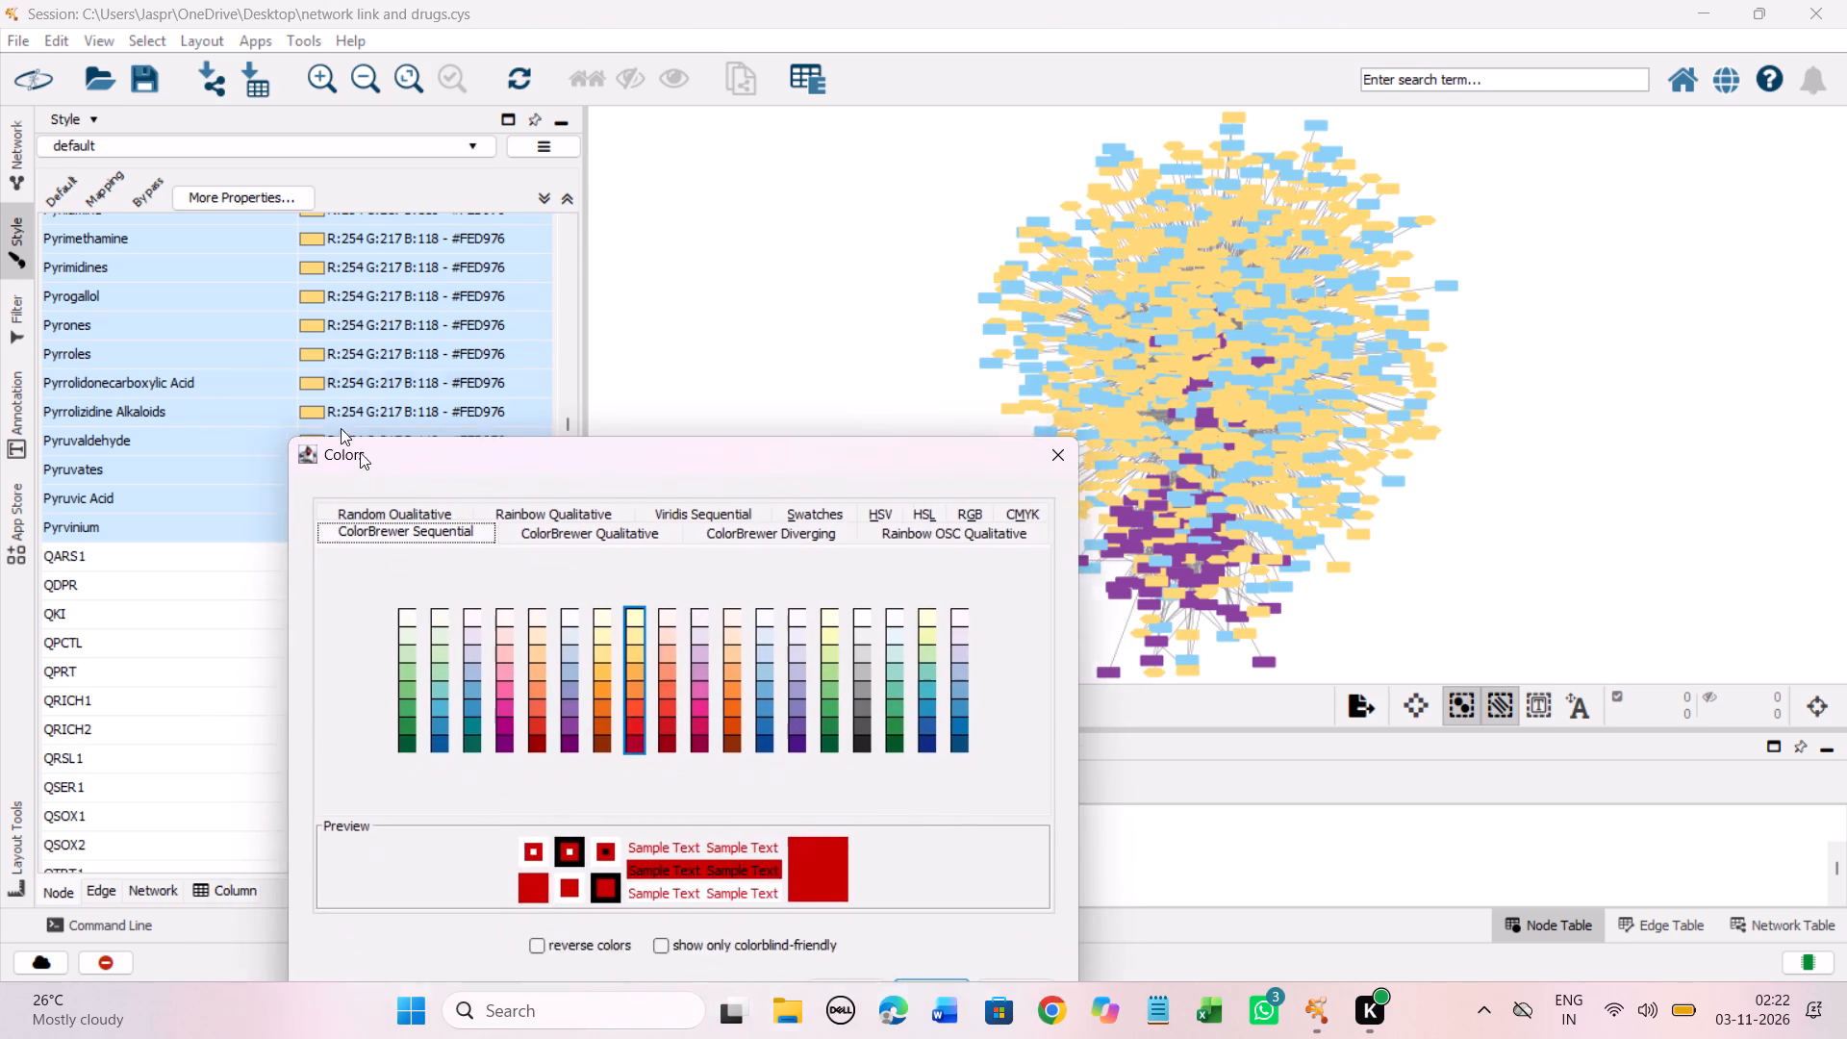
{"action": "left_click_drag", "start_coordinate": [341, 428], "coordinate": [295, 343]}
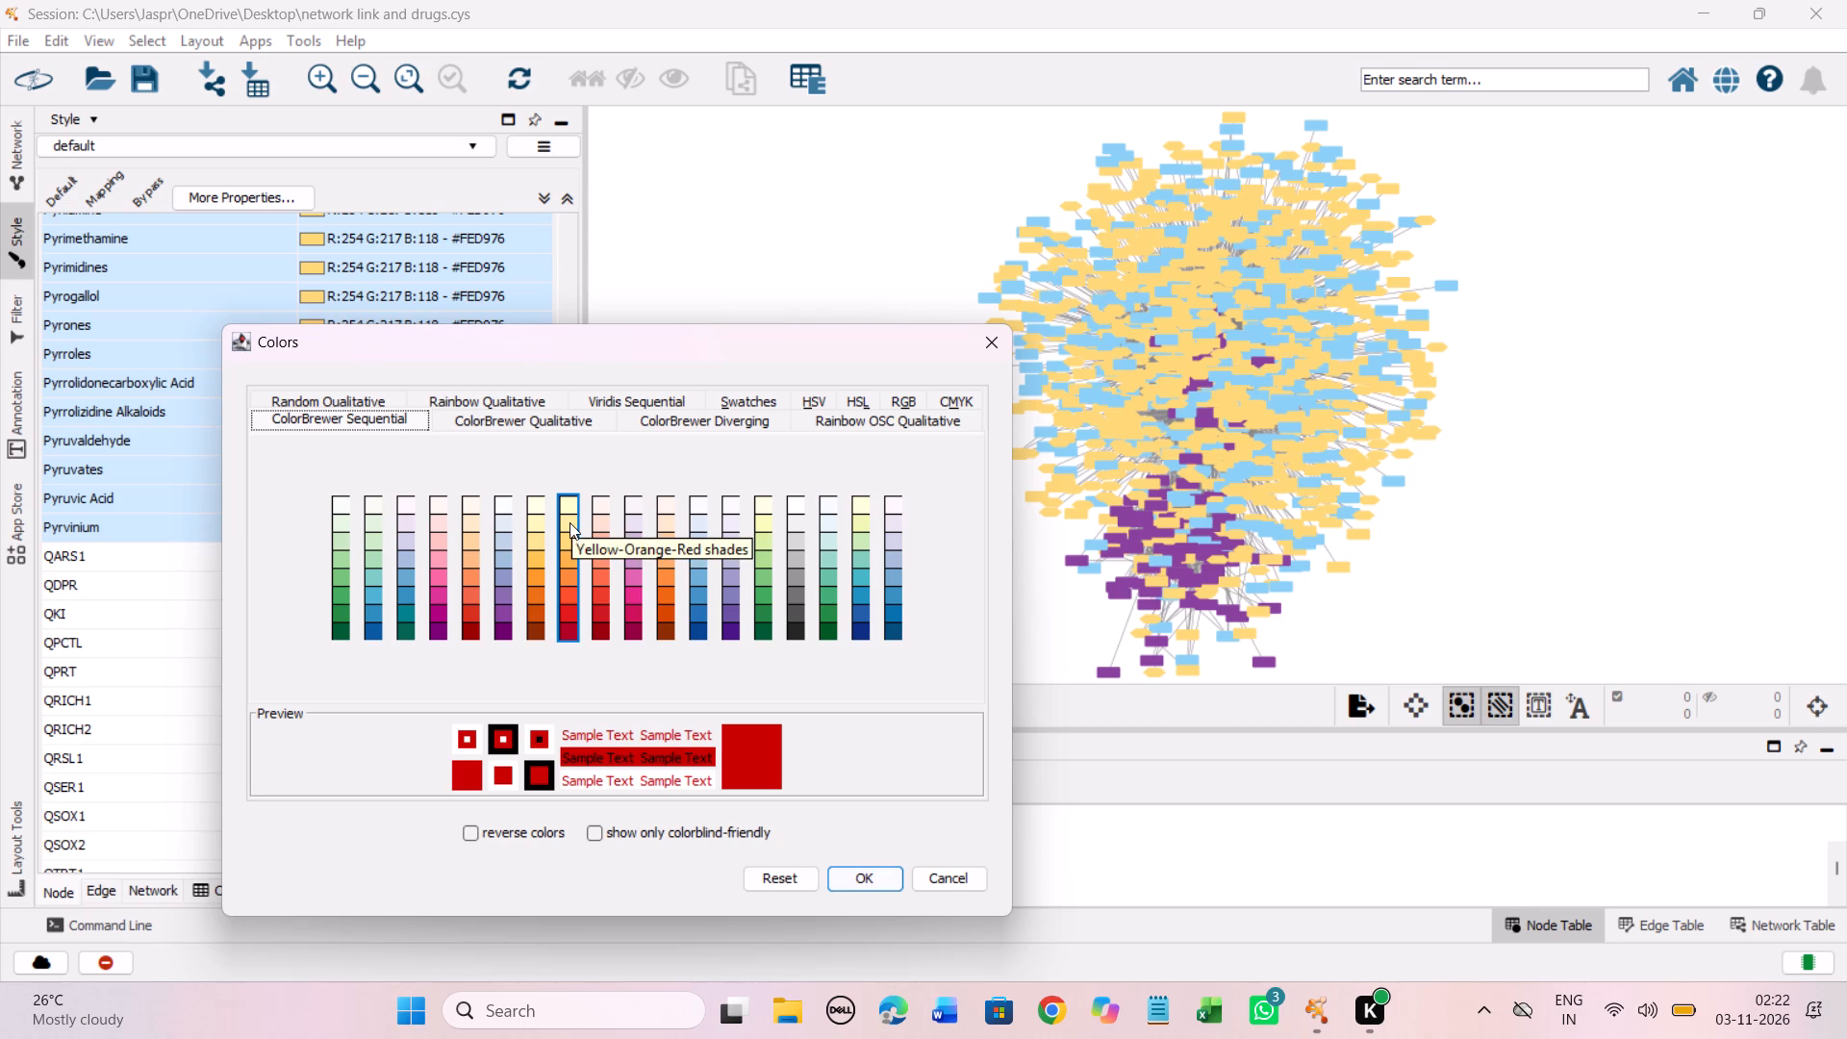
{"action": "left_click", "coordinate": [564, 538]}
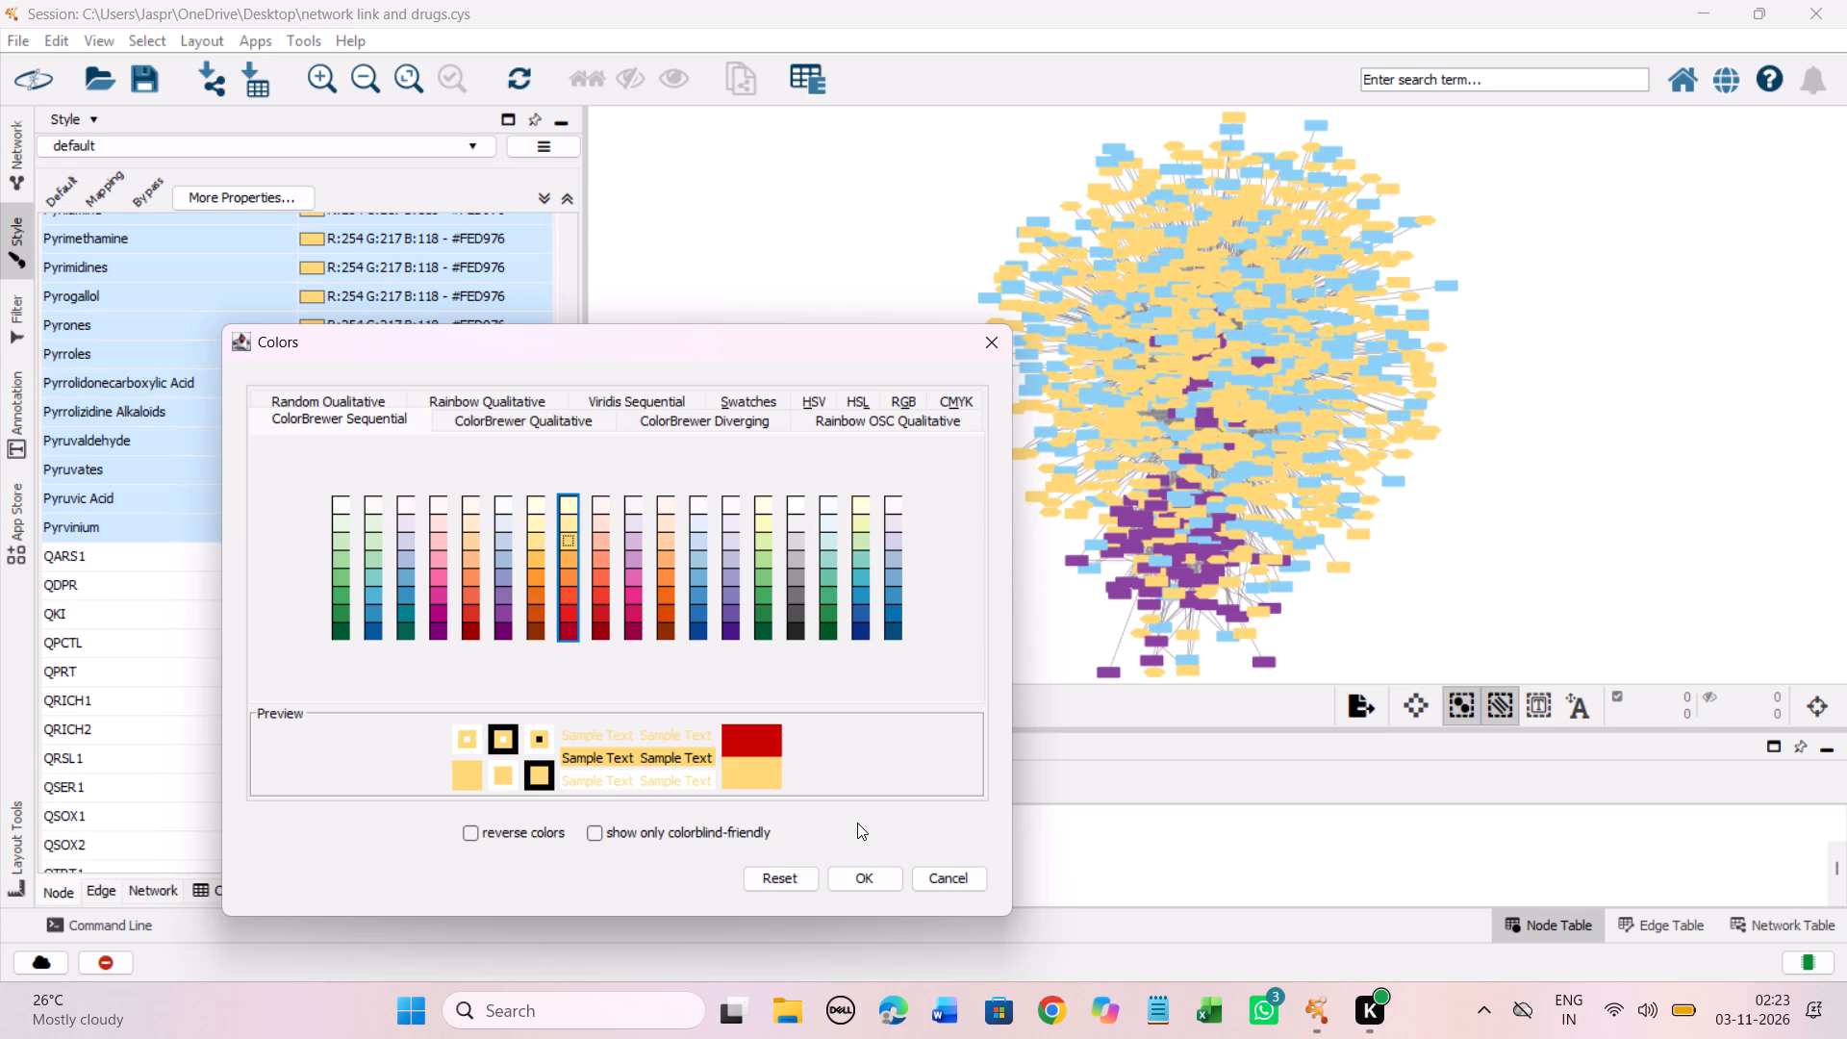
{"action": "left_click", "coordinate": [877, 874]}
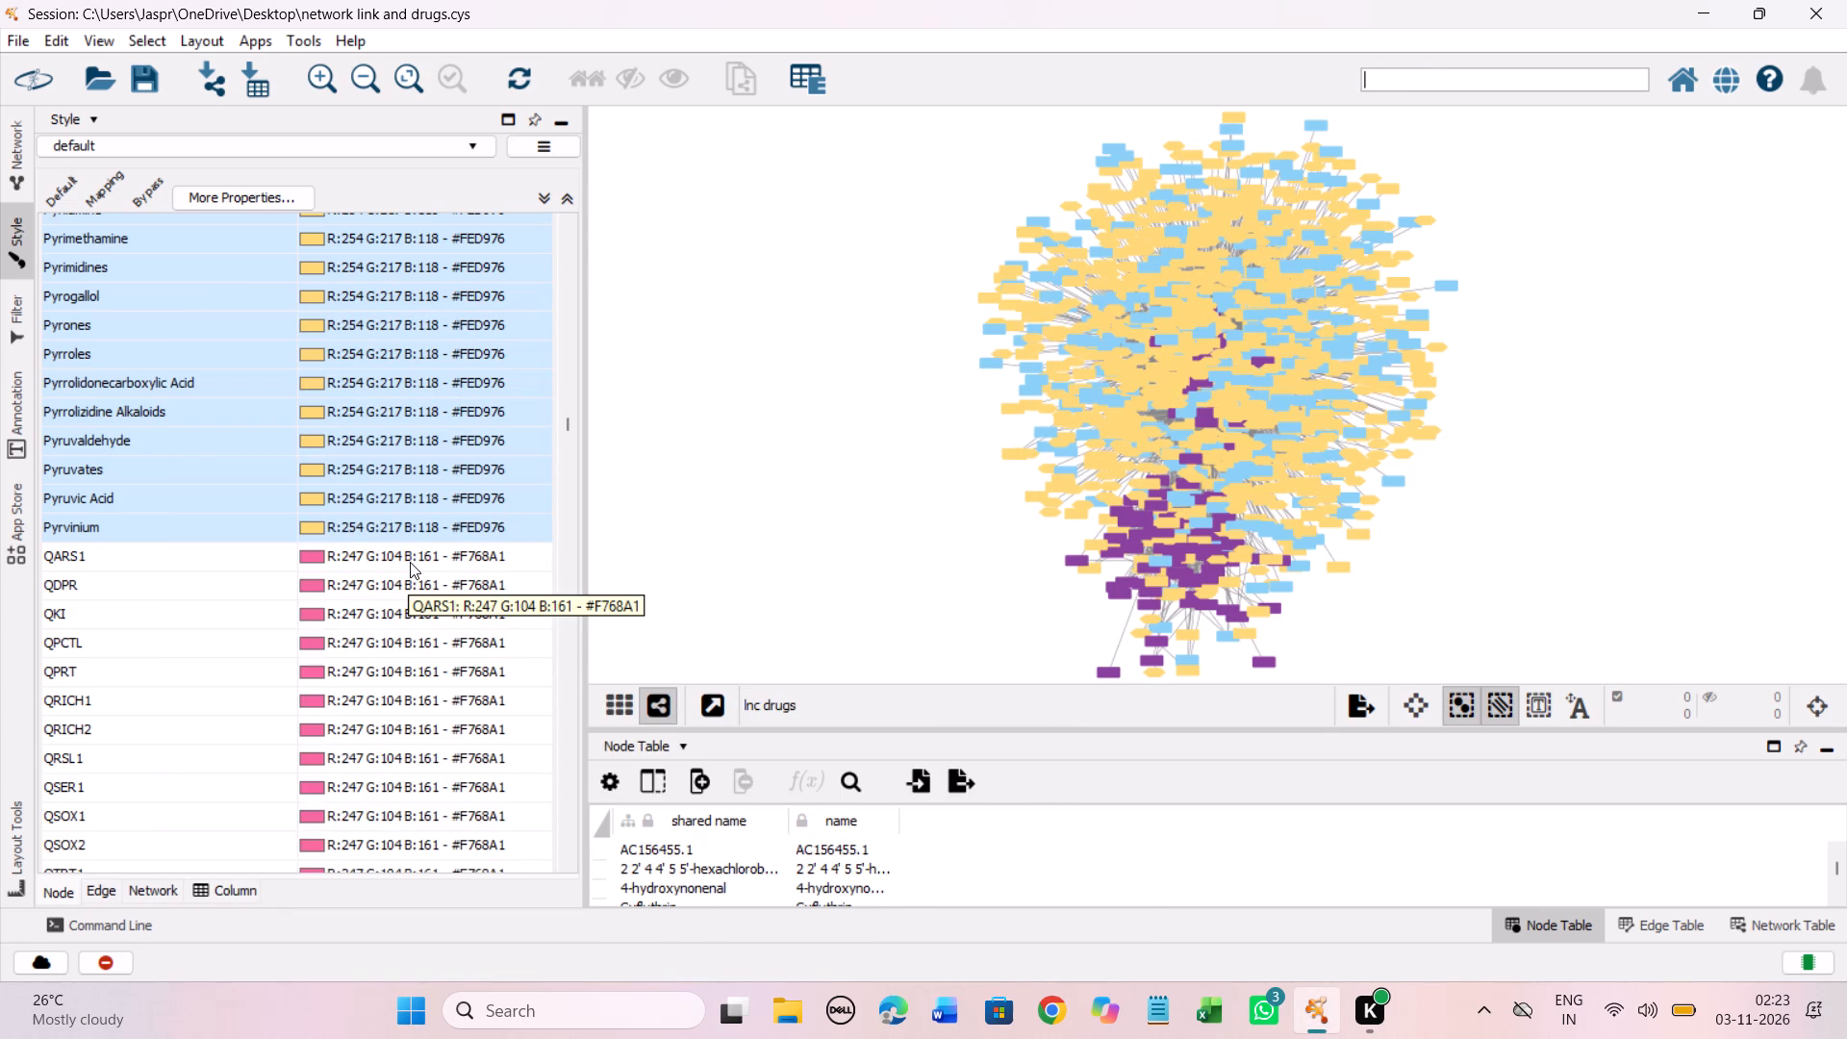
Set the mapping colour of the entries R-atenolol through R1881 to #FED976 from the Yellow-Orange-Red shades.
{"action": "scroll", "coordinate": [410, 562], "scroll_direction": "down", "scroll_amount": 18}
{"action": "scroll", "coordinate": [408, 541], "scroll_direction": "down", "scroll_amount": 4}
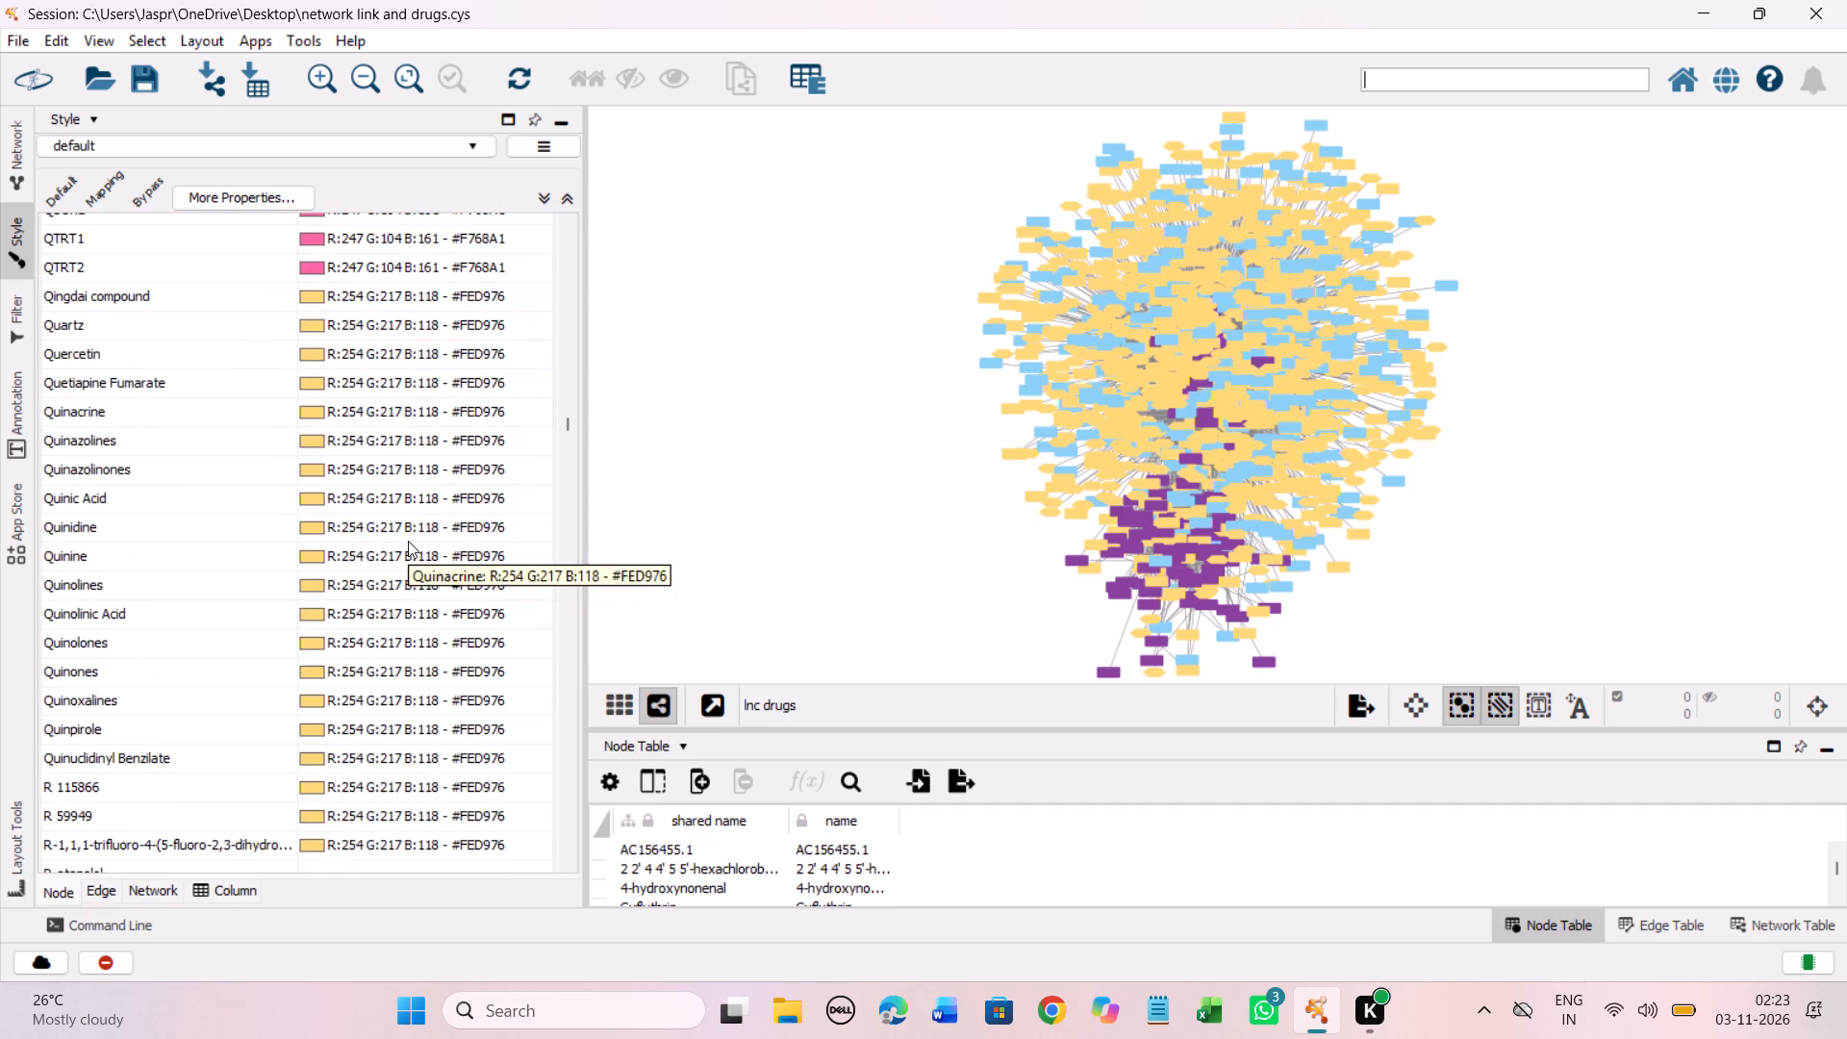
{"action": "scroll", "coordinate": [408, 541], "scroll_direction": "down", "scroll_amount": 18}
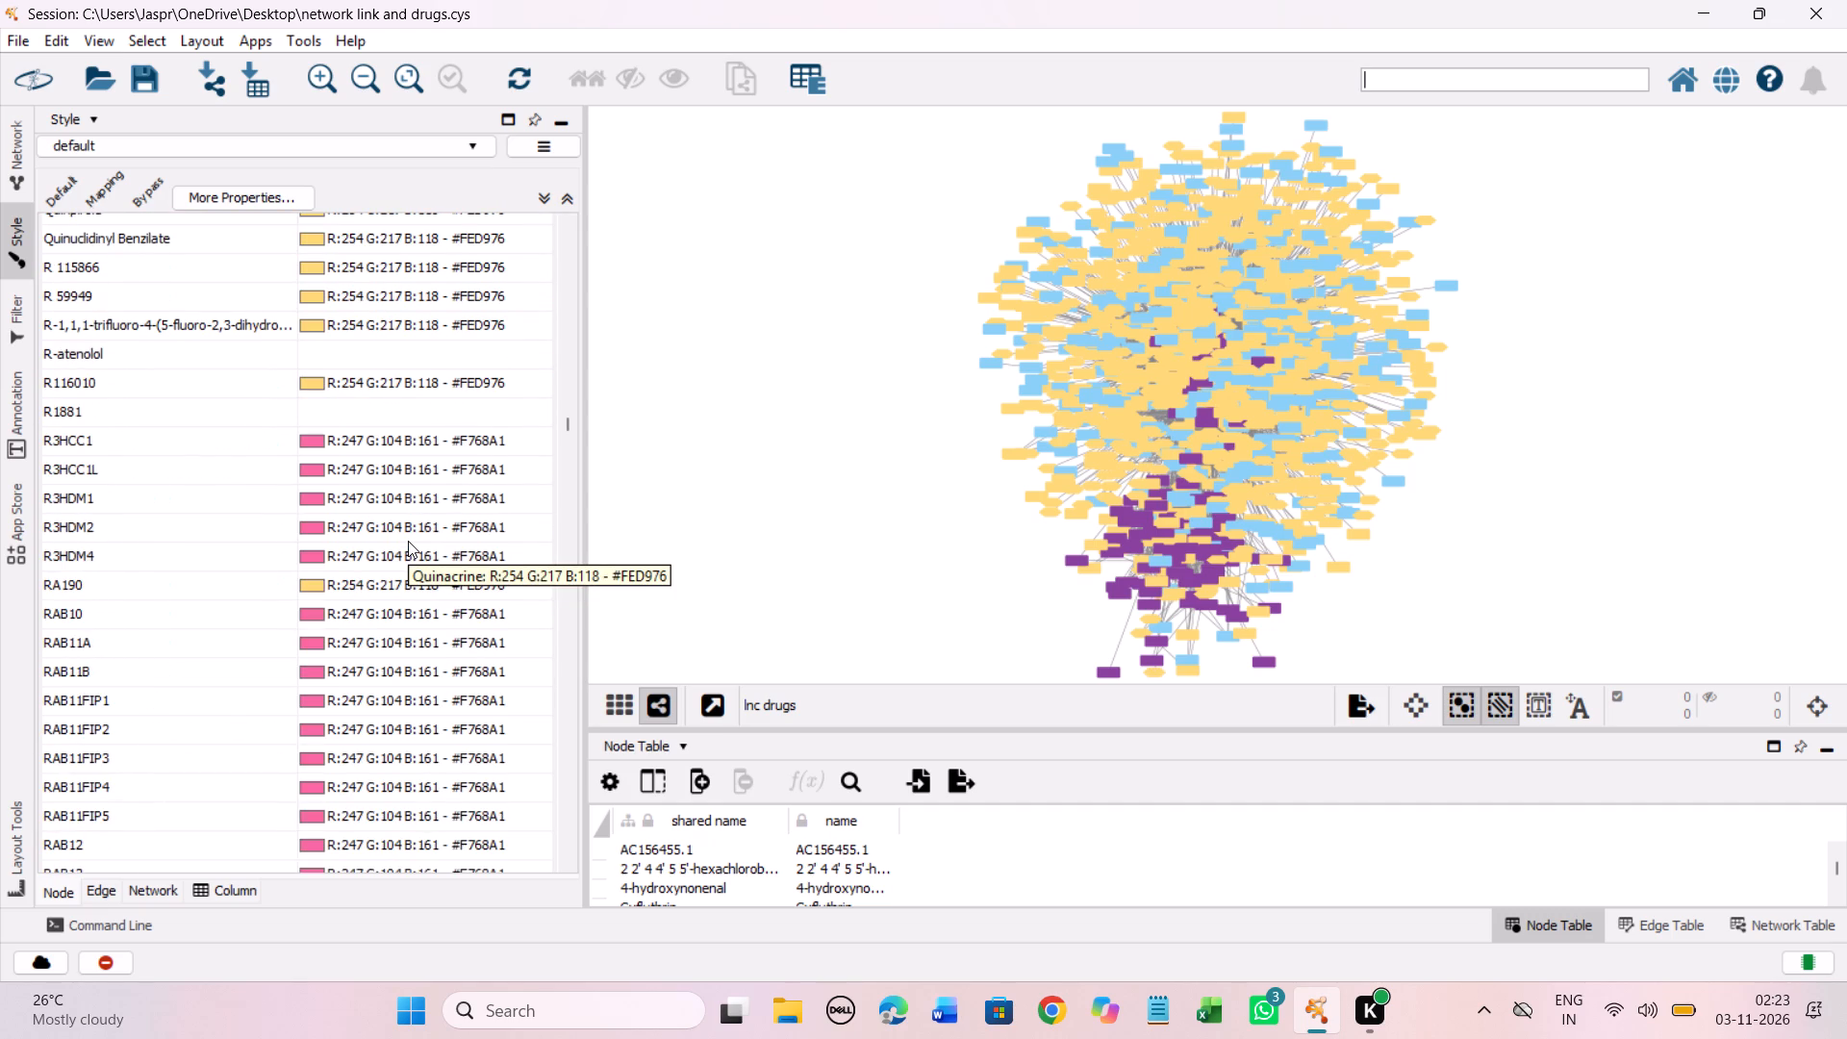
{"action": "left_click_drag", "start_coordinate": [316, 347], "coordinate": [315, 412]}
{"action": "right_click", "coordinate": [315, 412]}
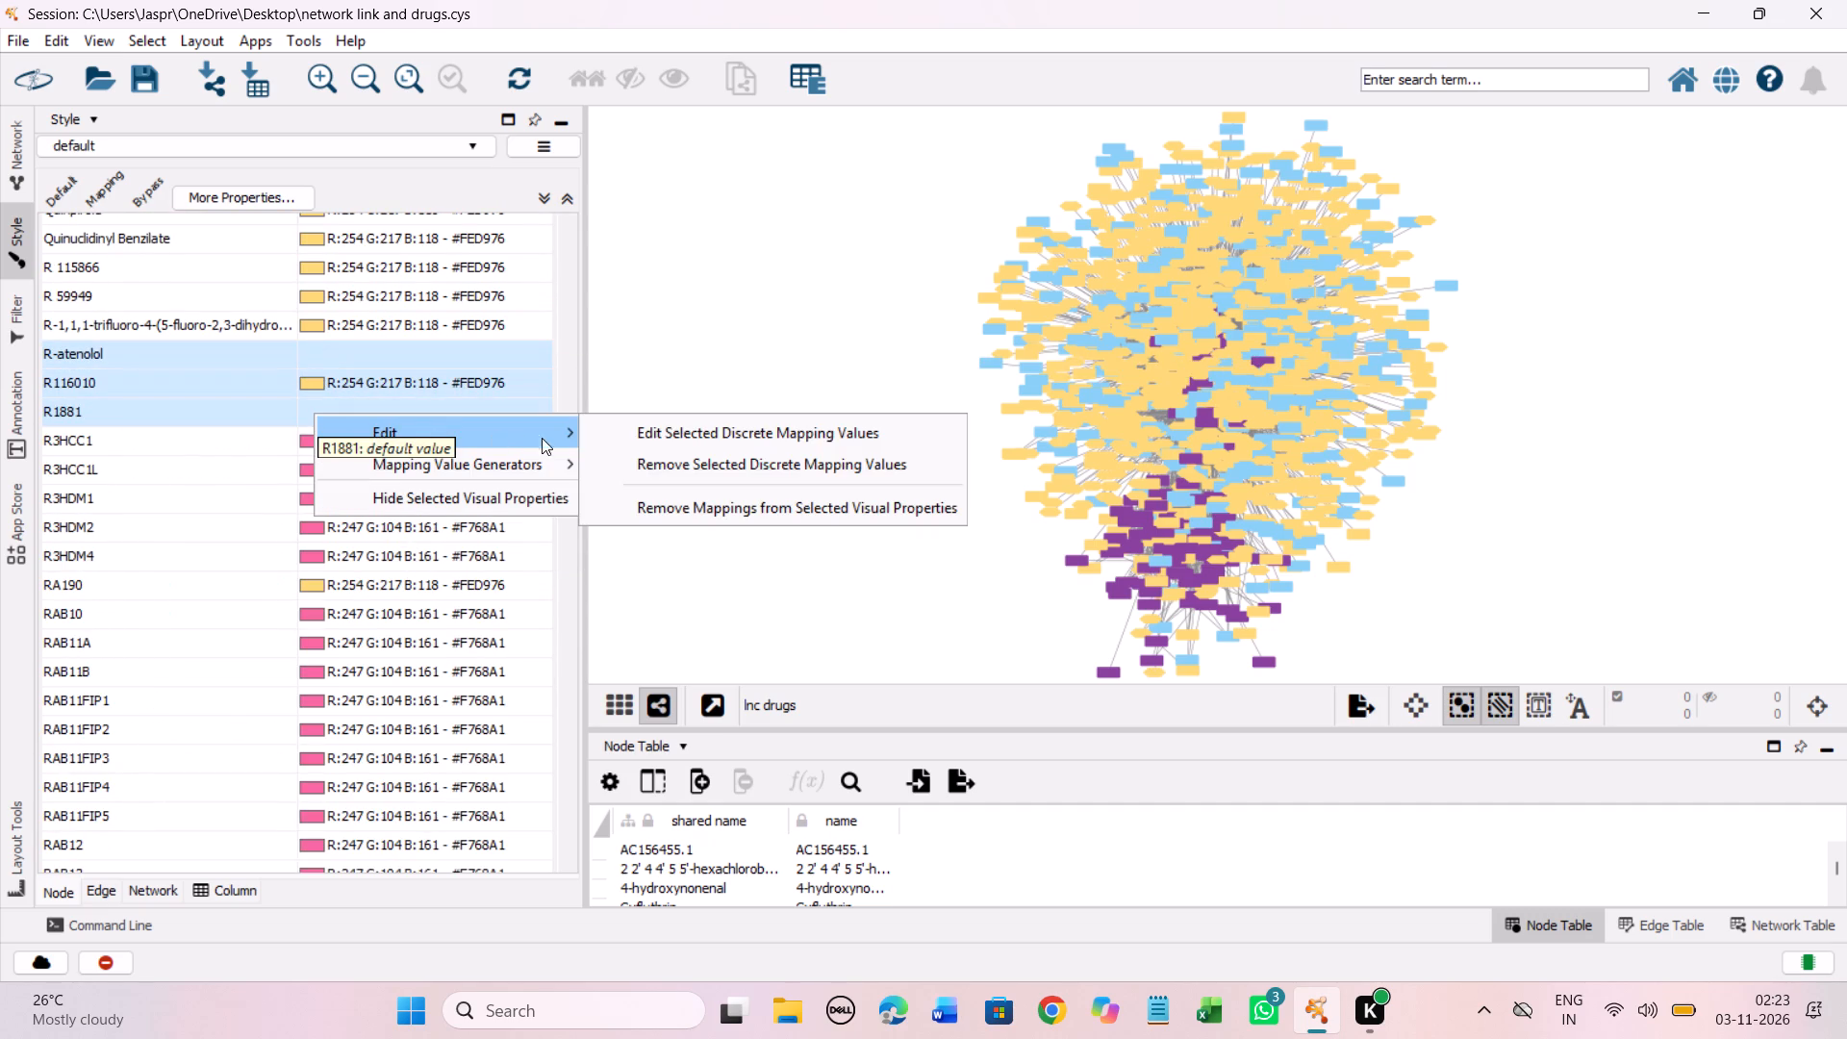
{"action": "left_click", "coordinate": [660, 435]}
{"action": "left_click_drag", "start_coordinate": [509, 532], "coordinate": [468, 313]}
{"action": "left_click", "coordinate": [628, 511]}
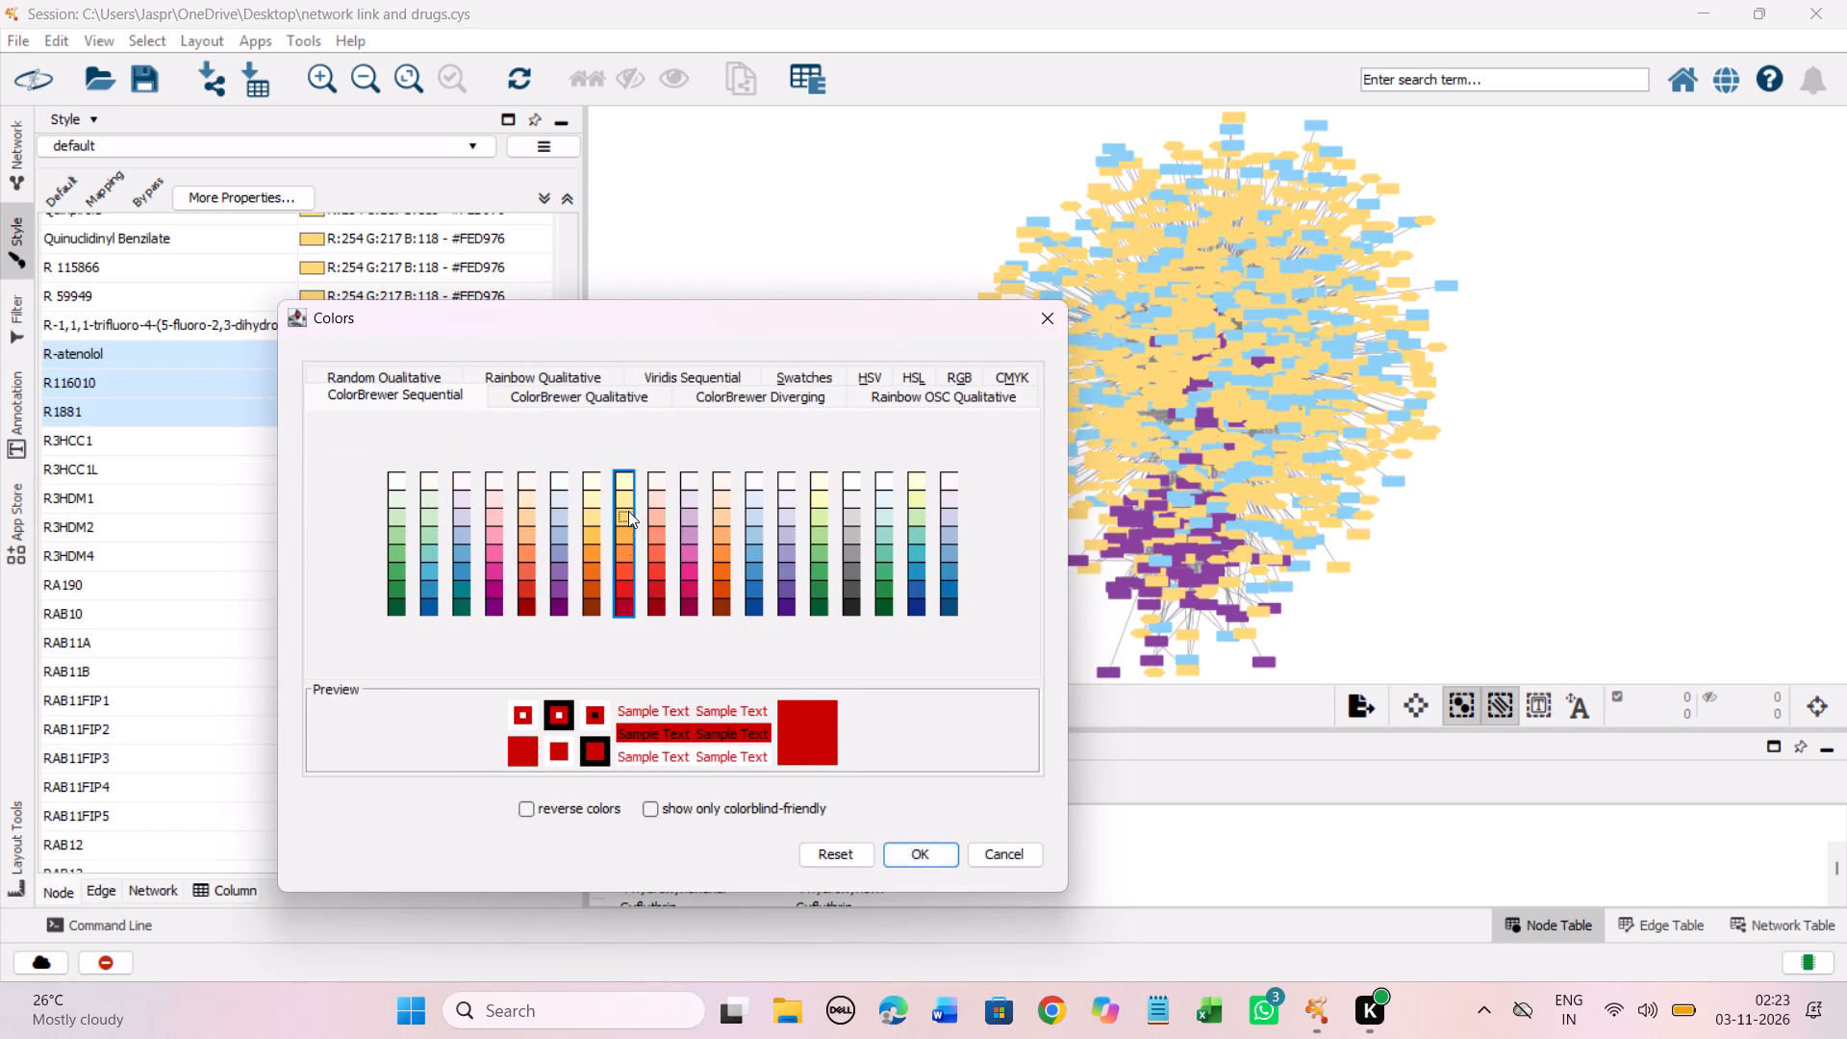
{"action": "left_click", "coordinate": [912, 856]}
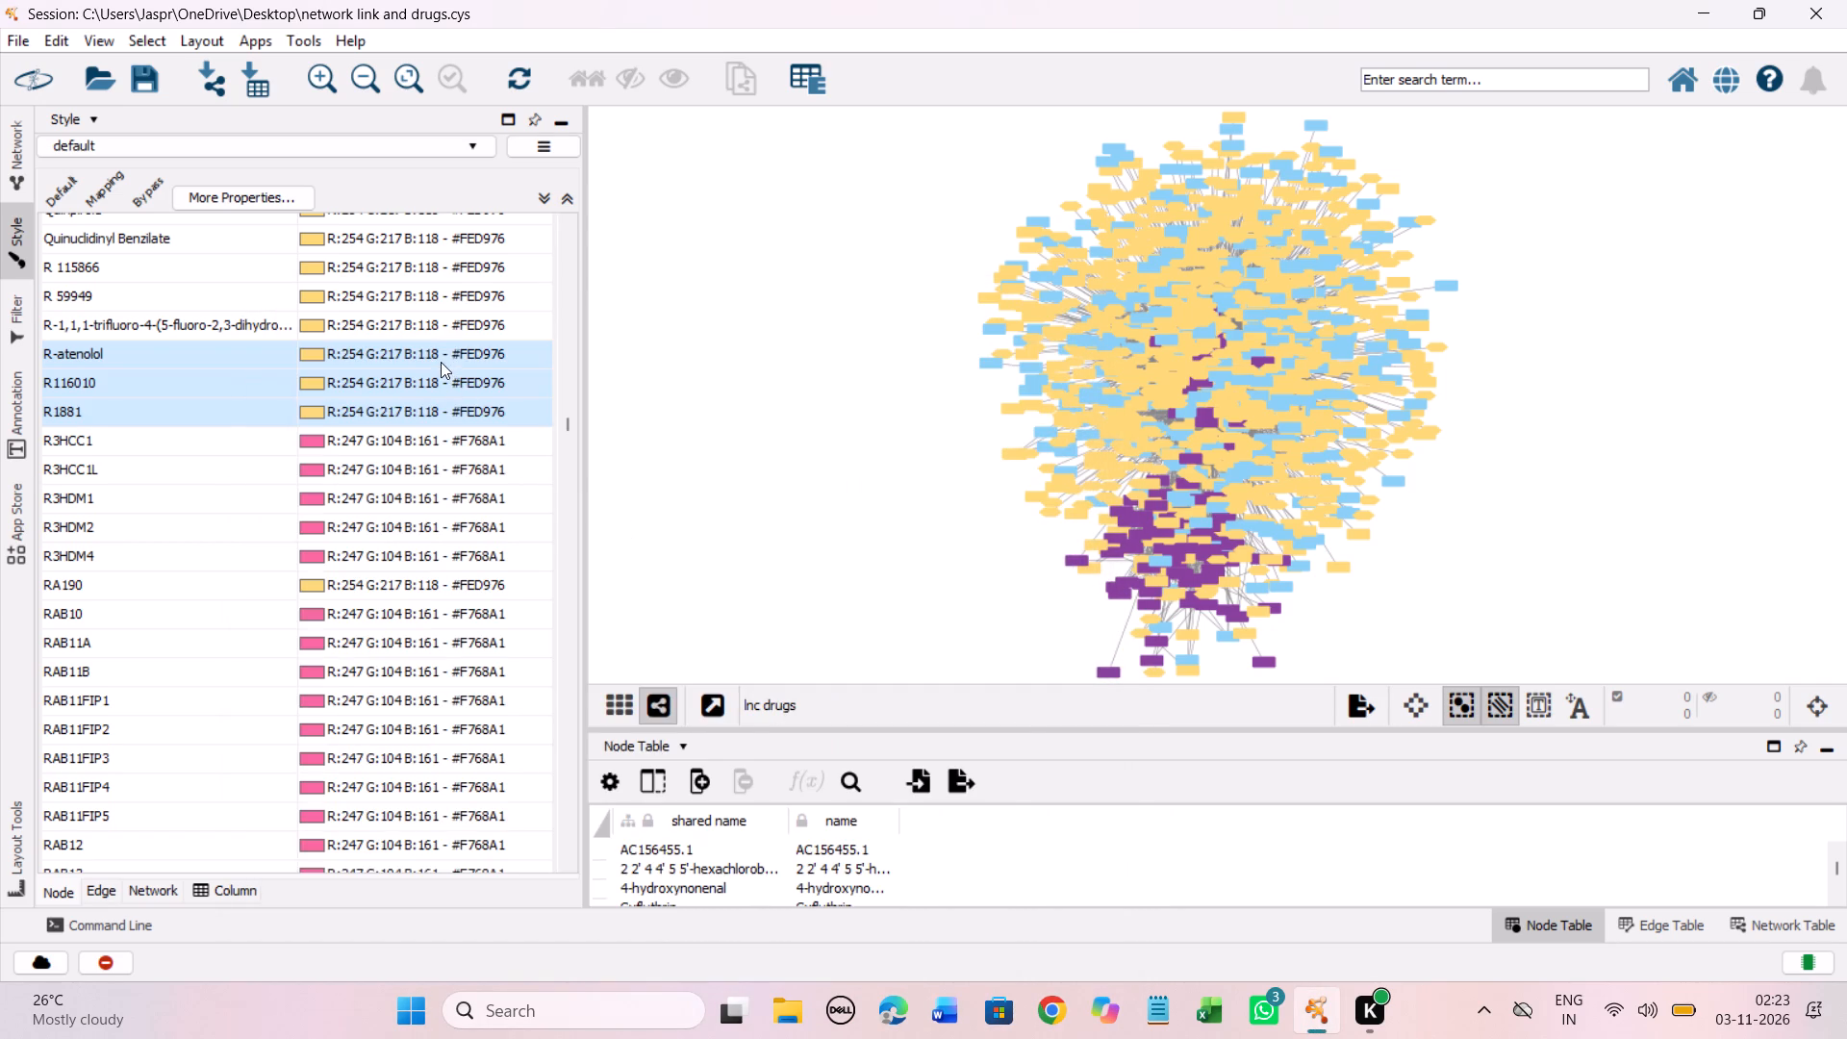
Review the node colour mappings from the RAB genes through the R-named drugs for entries without a colour.
{"action": "scroll", "coordinate": [441, 362], "scroll_direction": "down", "scroll_amount": 20}
{"action": "scroll", "coordinate": [441, 362], "scroll_direction": "down", "scroll_amount": 20}
{"action": "scroll", "coordinate": [441, 362], "scroll_direction": "down", "scroll_amount": 4}
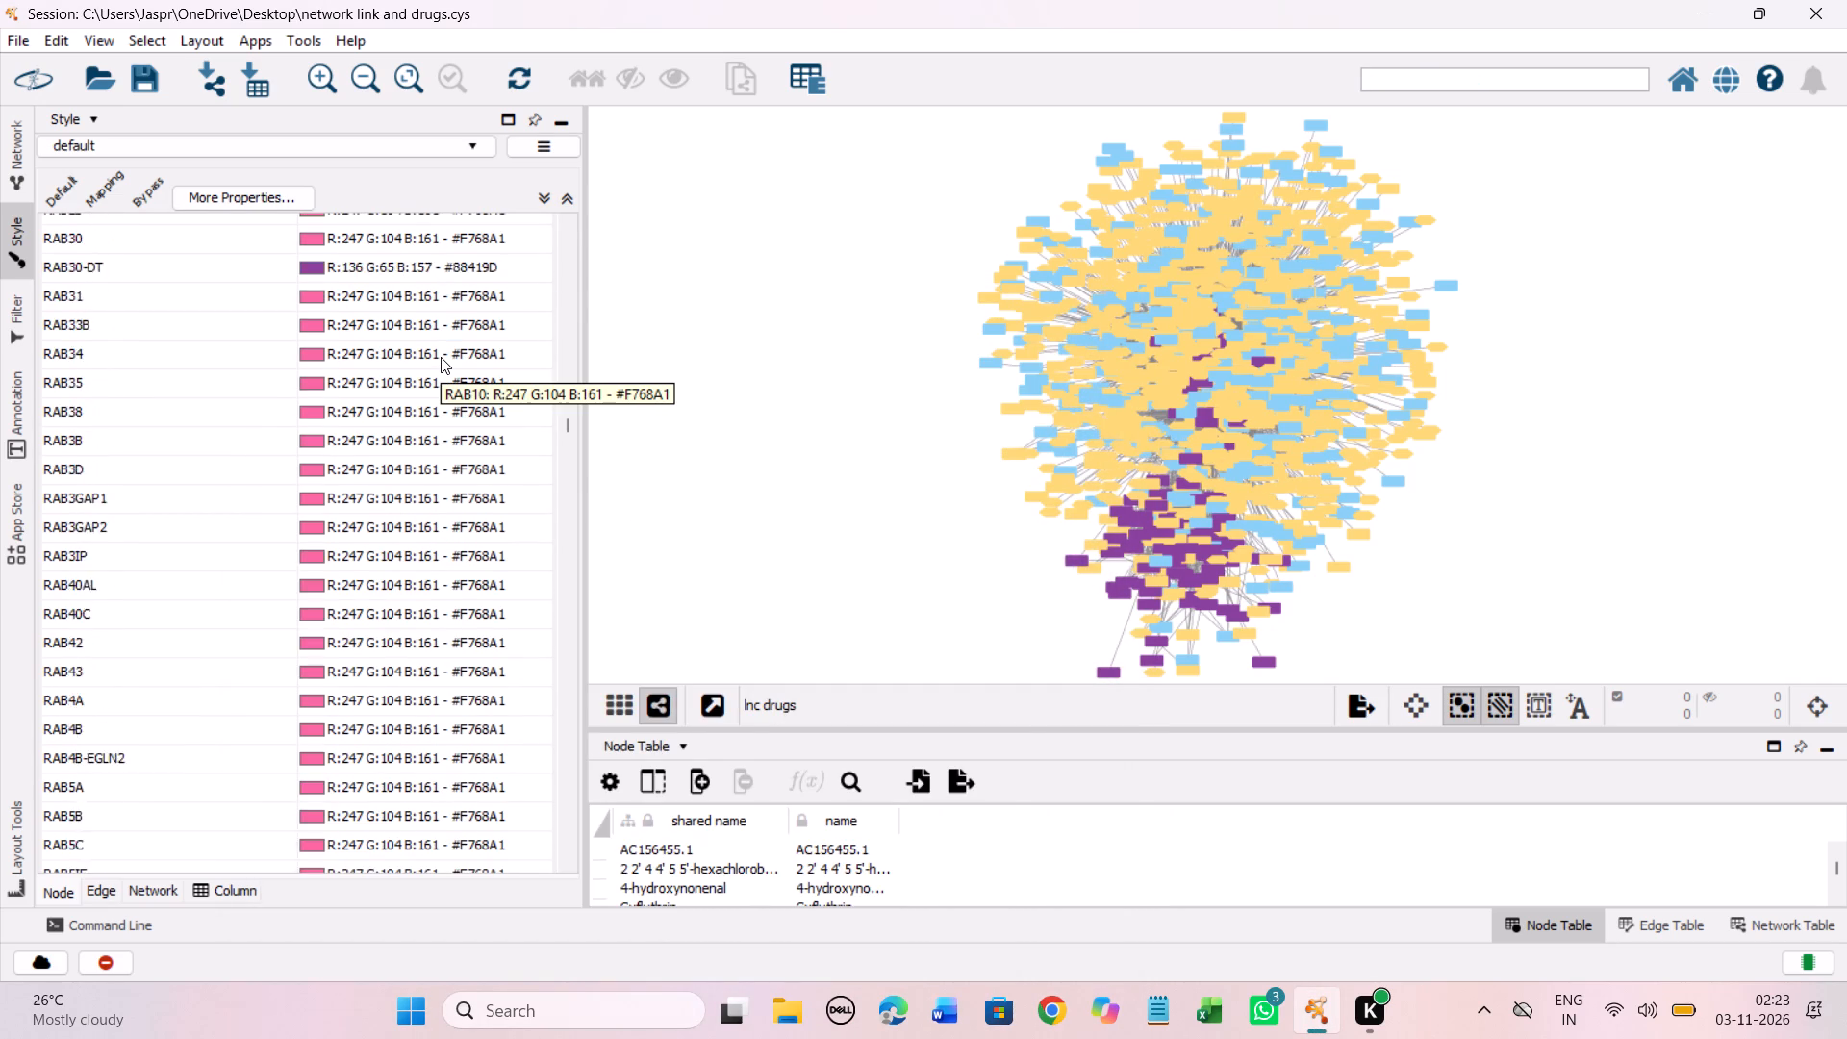
{"action": "scroll", "coordinate": [441, 357], "scroll_direction": "down", "scroll_amount": 20}
{"action": "scroll", "coordinate": [441, 357], "scroll_direction": "down", "scroll_amount": 20}
{"action": "scroll", "coordinate": [441, 357], "scroll_direction": "down", "scroll_amount": 6}
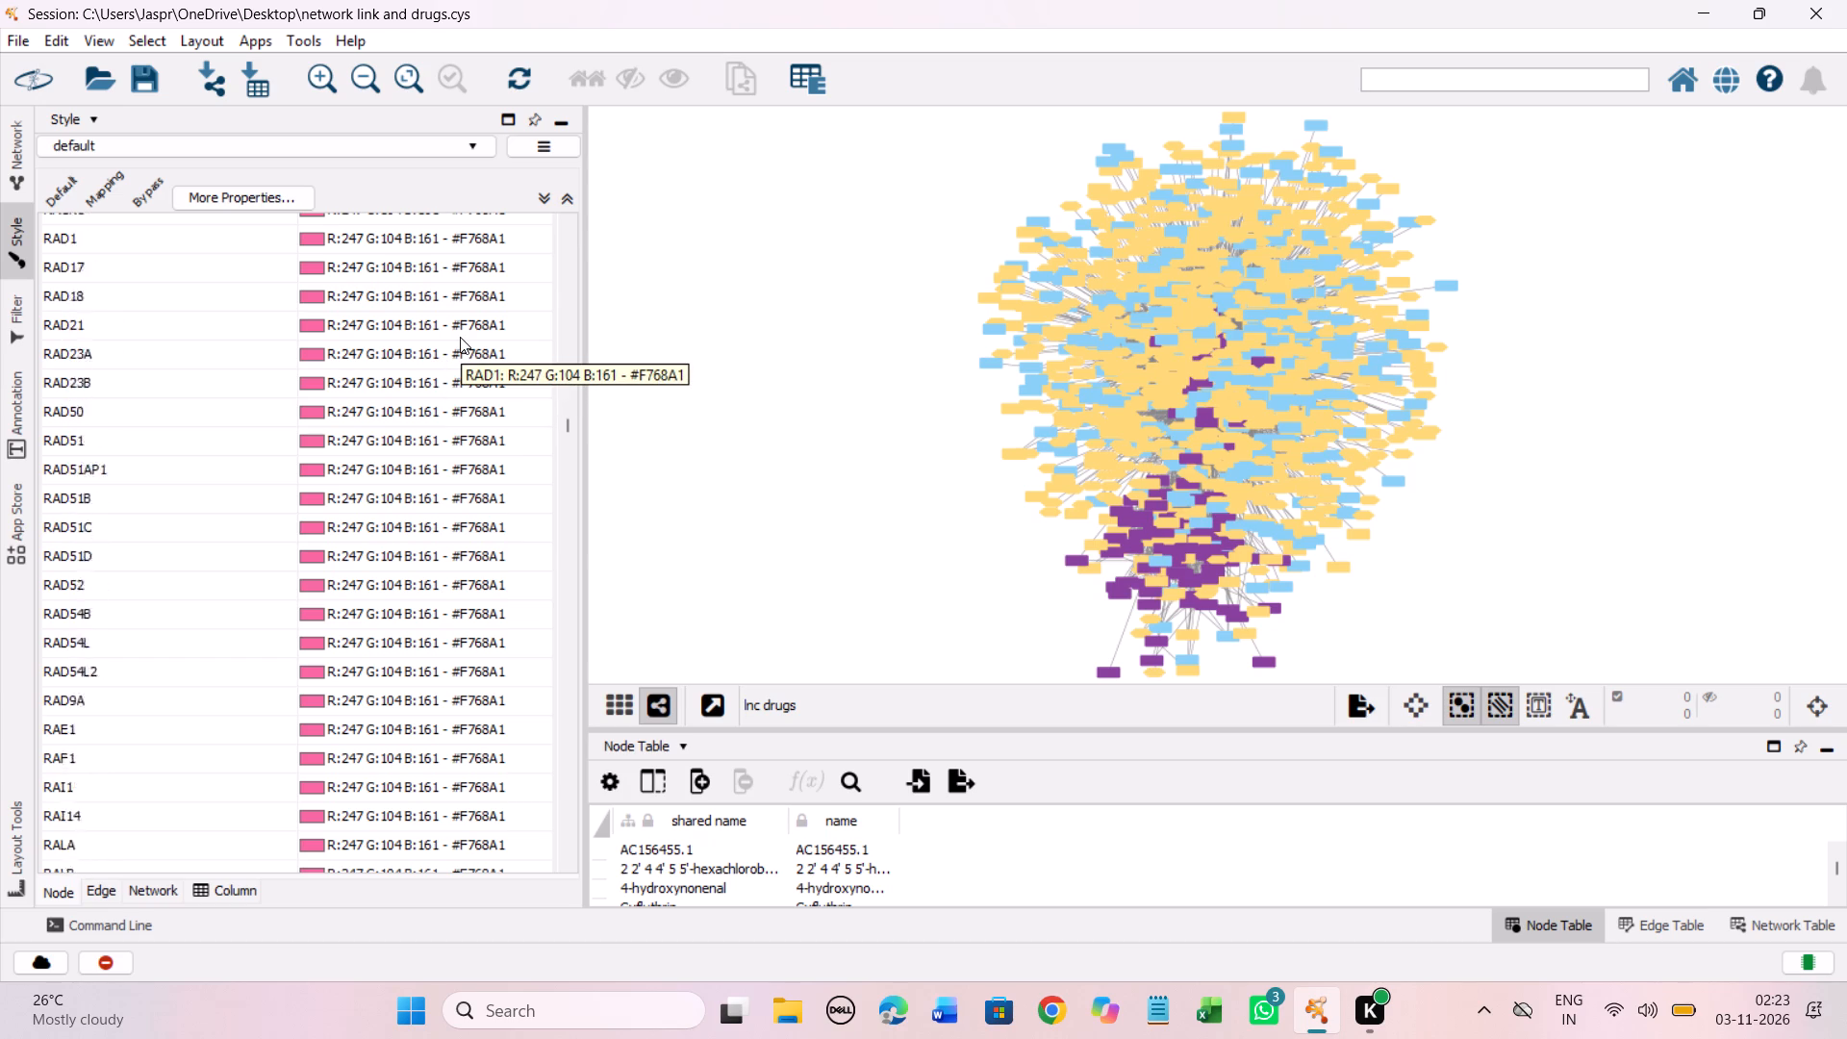
{"action": "scroll", "coordinate": [460, 337], "scroll_direction": "down", "scroll_amount": 7}
{"action": "scroll", "coordinate": [390, 243], "scroll_direction": "down", "scroll_amount": 20}
{"action": "scroll", "coordinate": [390, 243], "scroll_direction": "down", "scroll_amount": 4}
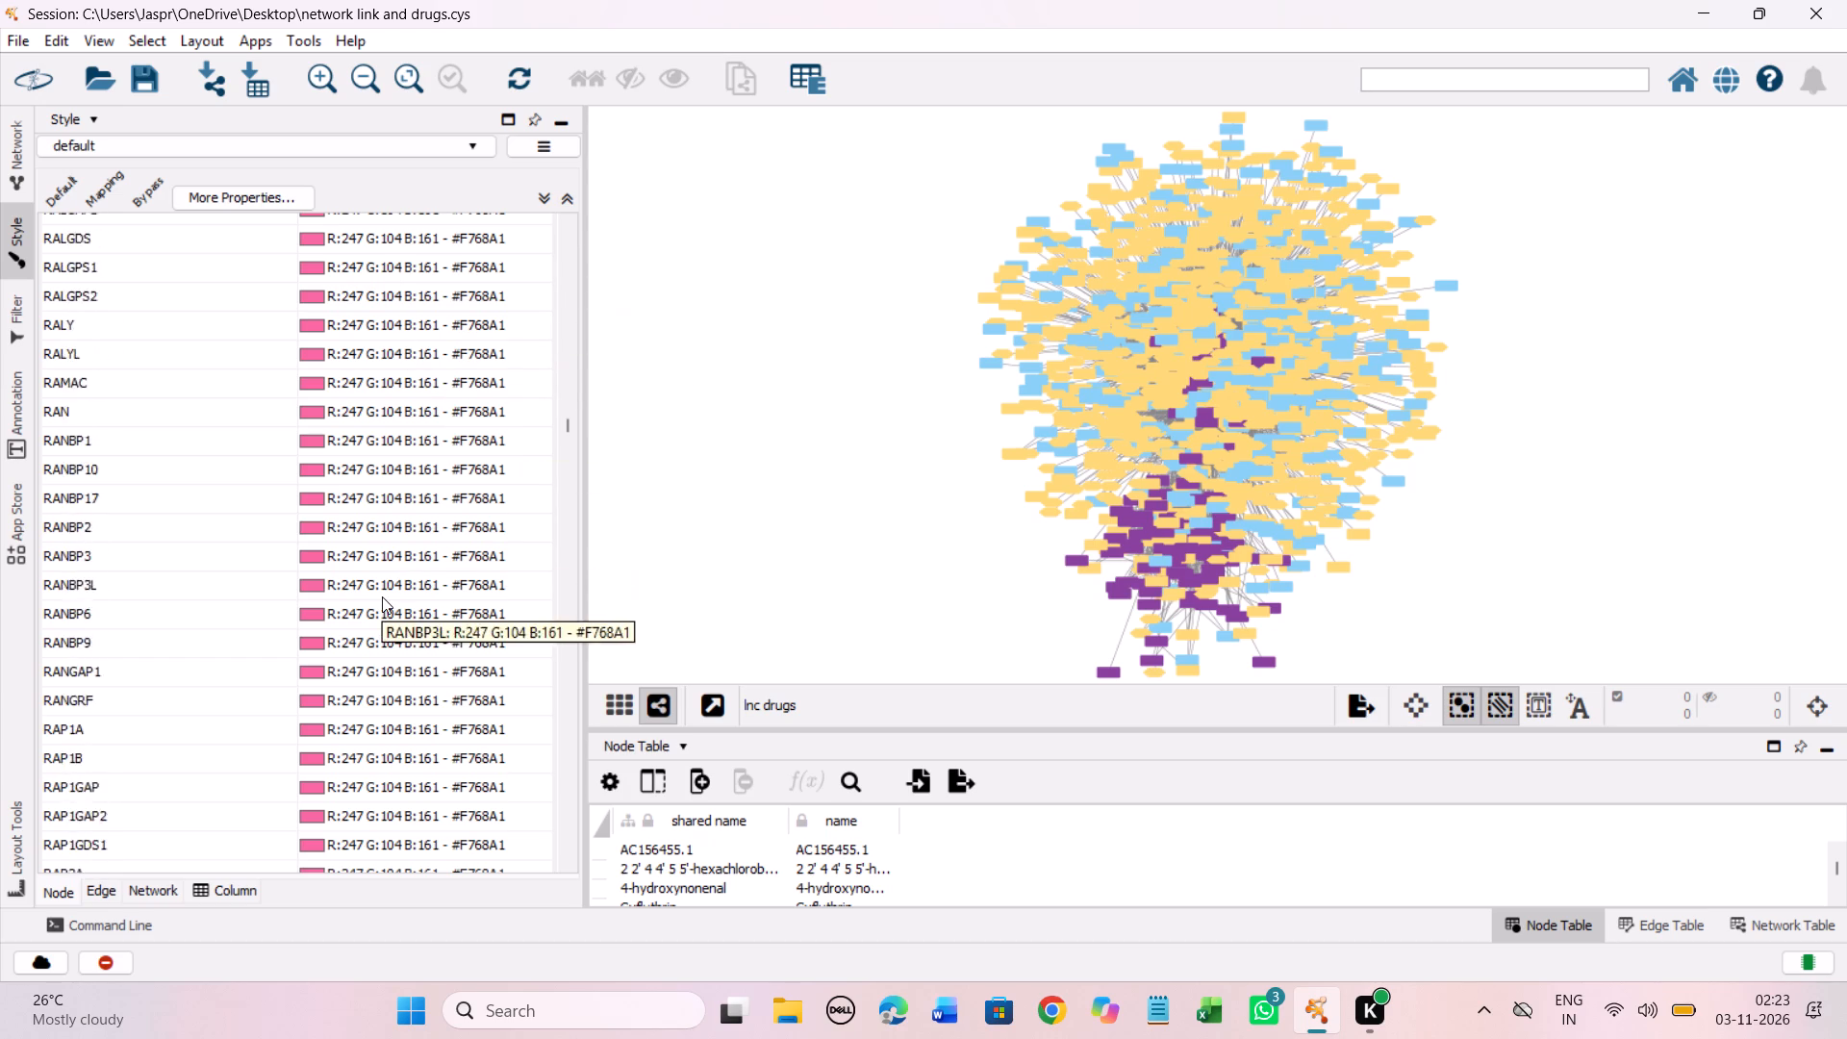
{"action": "scroll", "coordinate": [382, 596], "scroll_direction": "down", "scroll_amount": 20}
{"action": "scroll", "coordinate": [382, 596], "scroll_direction": "down", "scroll_amount": 12}
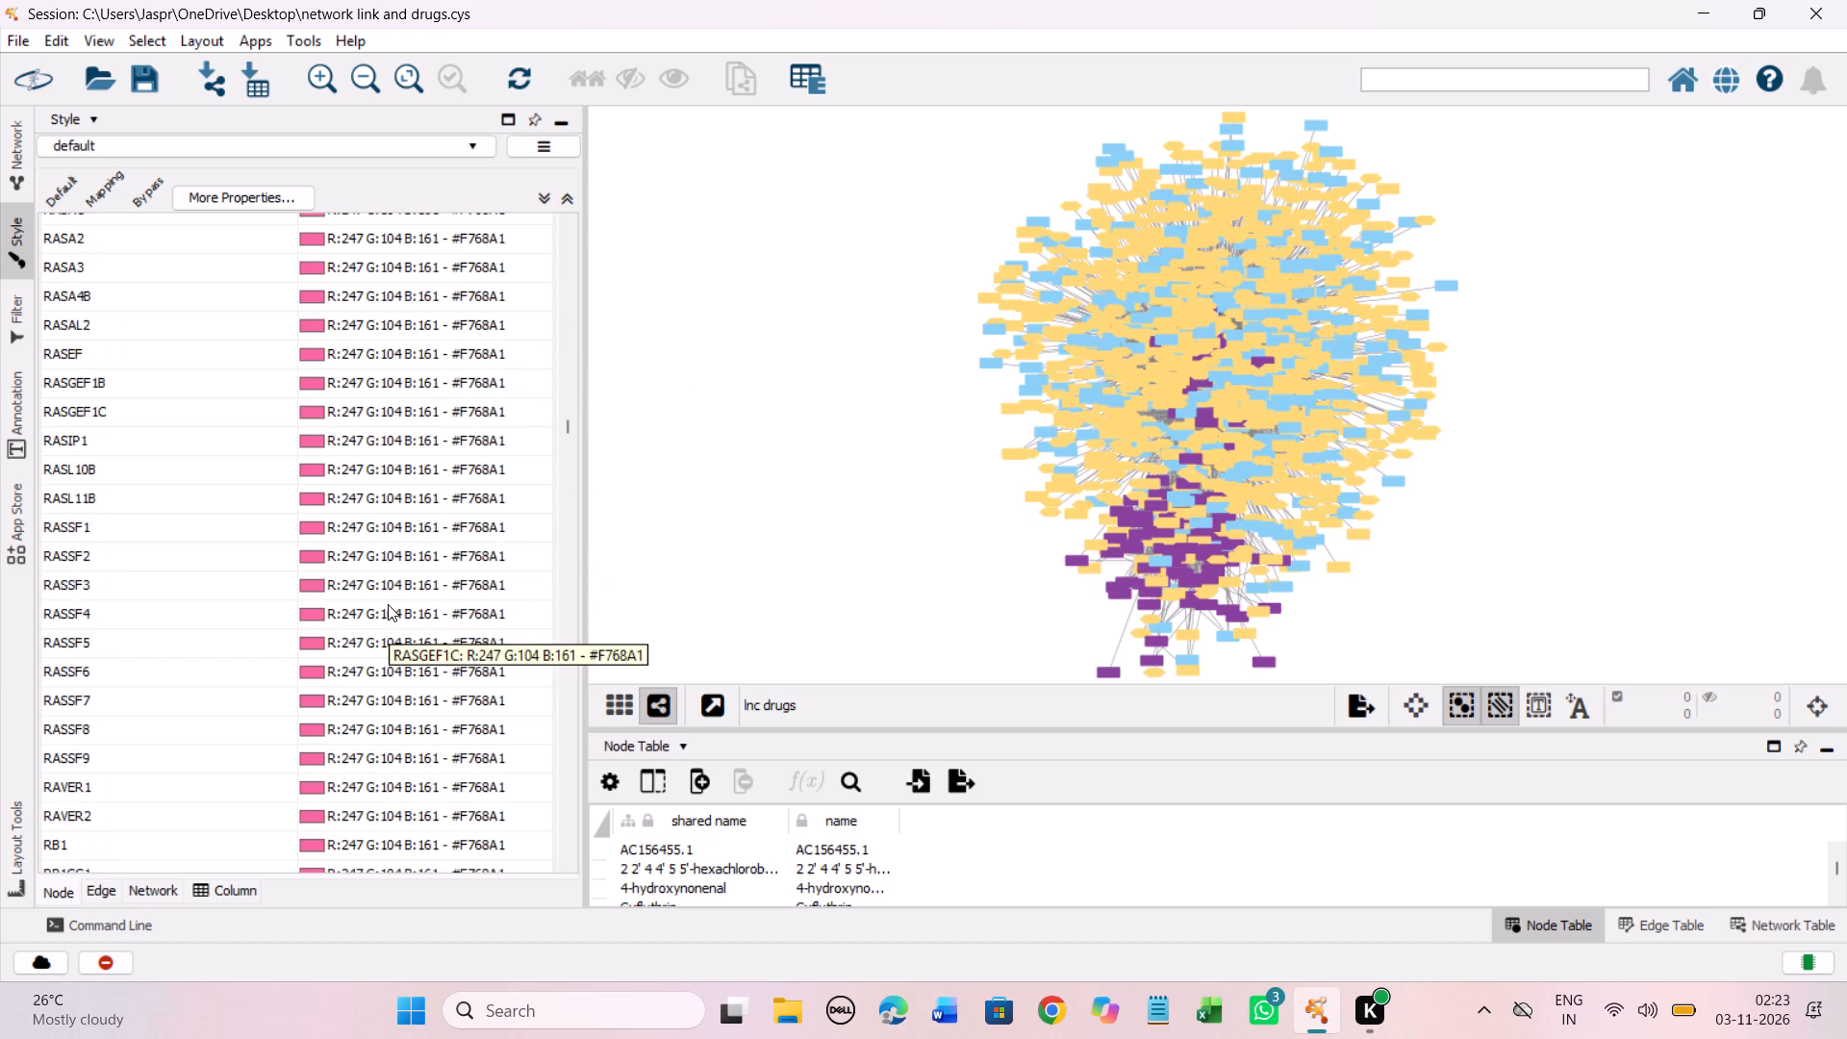
{"action": "scroll", "coordinate": [388, 604], "scroll_direction": "down", "scroll_amount": 20}
{"action": "scroll", "coordinate": [388, 604], "scroll_direction": "down", "scroll_amount": 18}
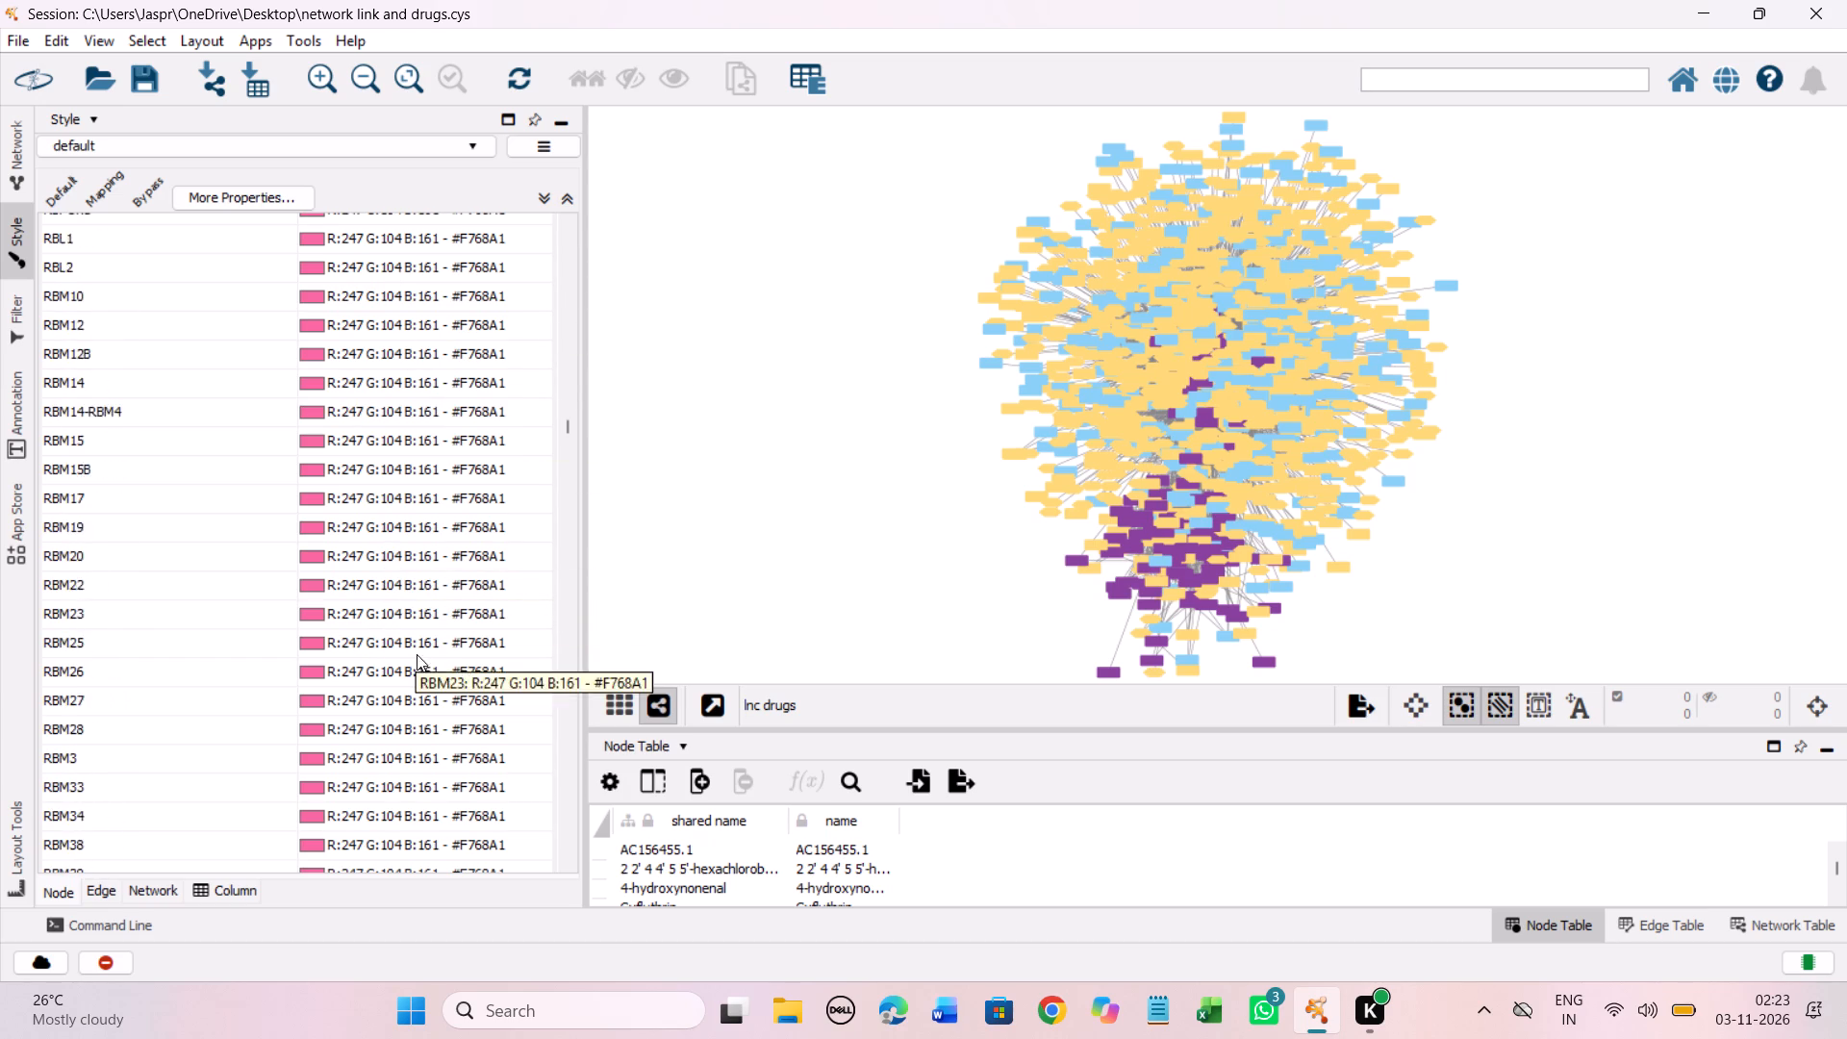
{"action": "scroll", "coordinate": [417, 654], "scroll_direction": "down", "scroll_amount": 20}
{"action": "scroll", "coordinate": [417, 654], "scroll_direction": "down", "scroll_amount": 5}
{"action": "scroll", "coordinate": [429, 570], "scroll_direction": "down", "scroll_amount": 8}
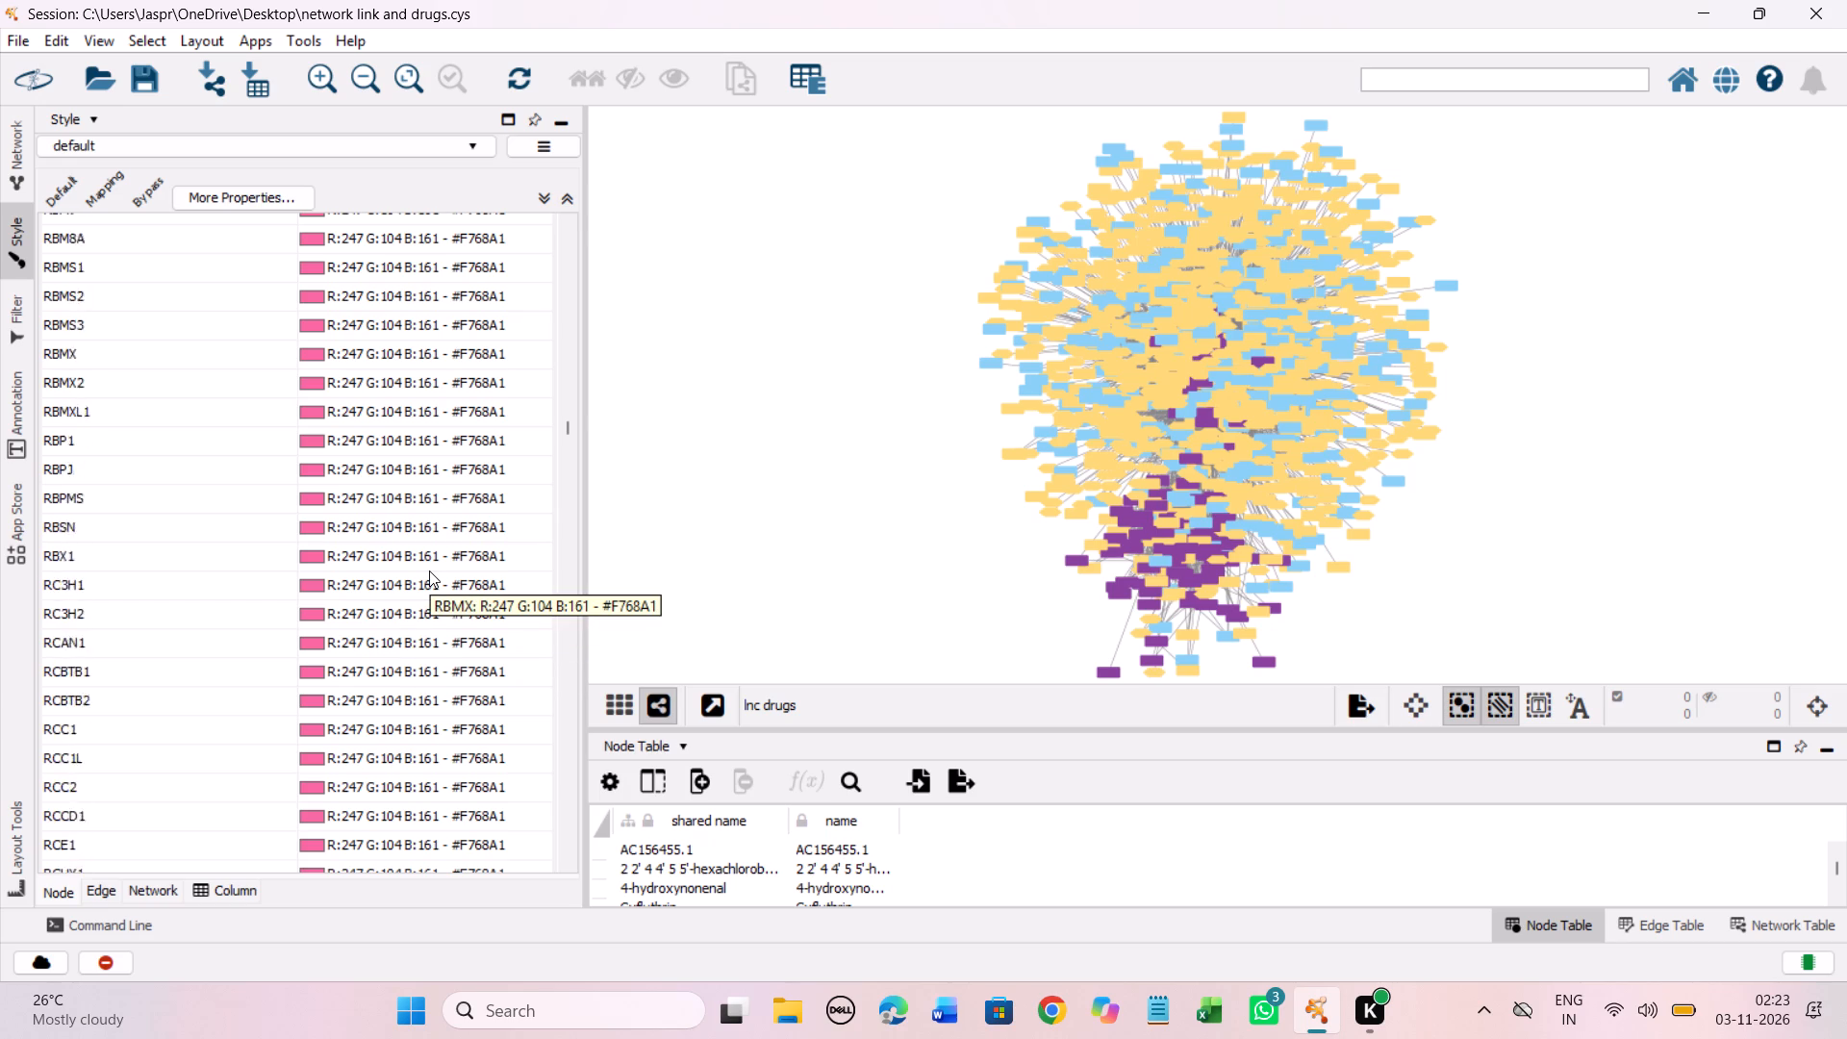
{"action": "scroll", "coordinate": [429, 570], "scroll_direction": "down", "scroll_amount": 20}
{"action": "scroll", "coordinate": [429, 570], "scroll_direction": "down", "scroll_amount": 20}
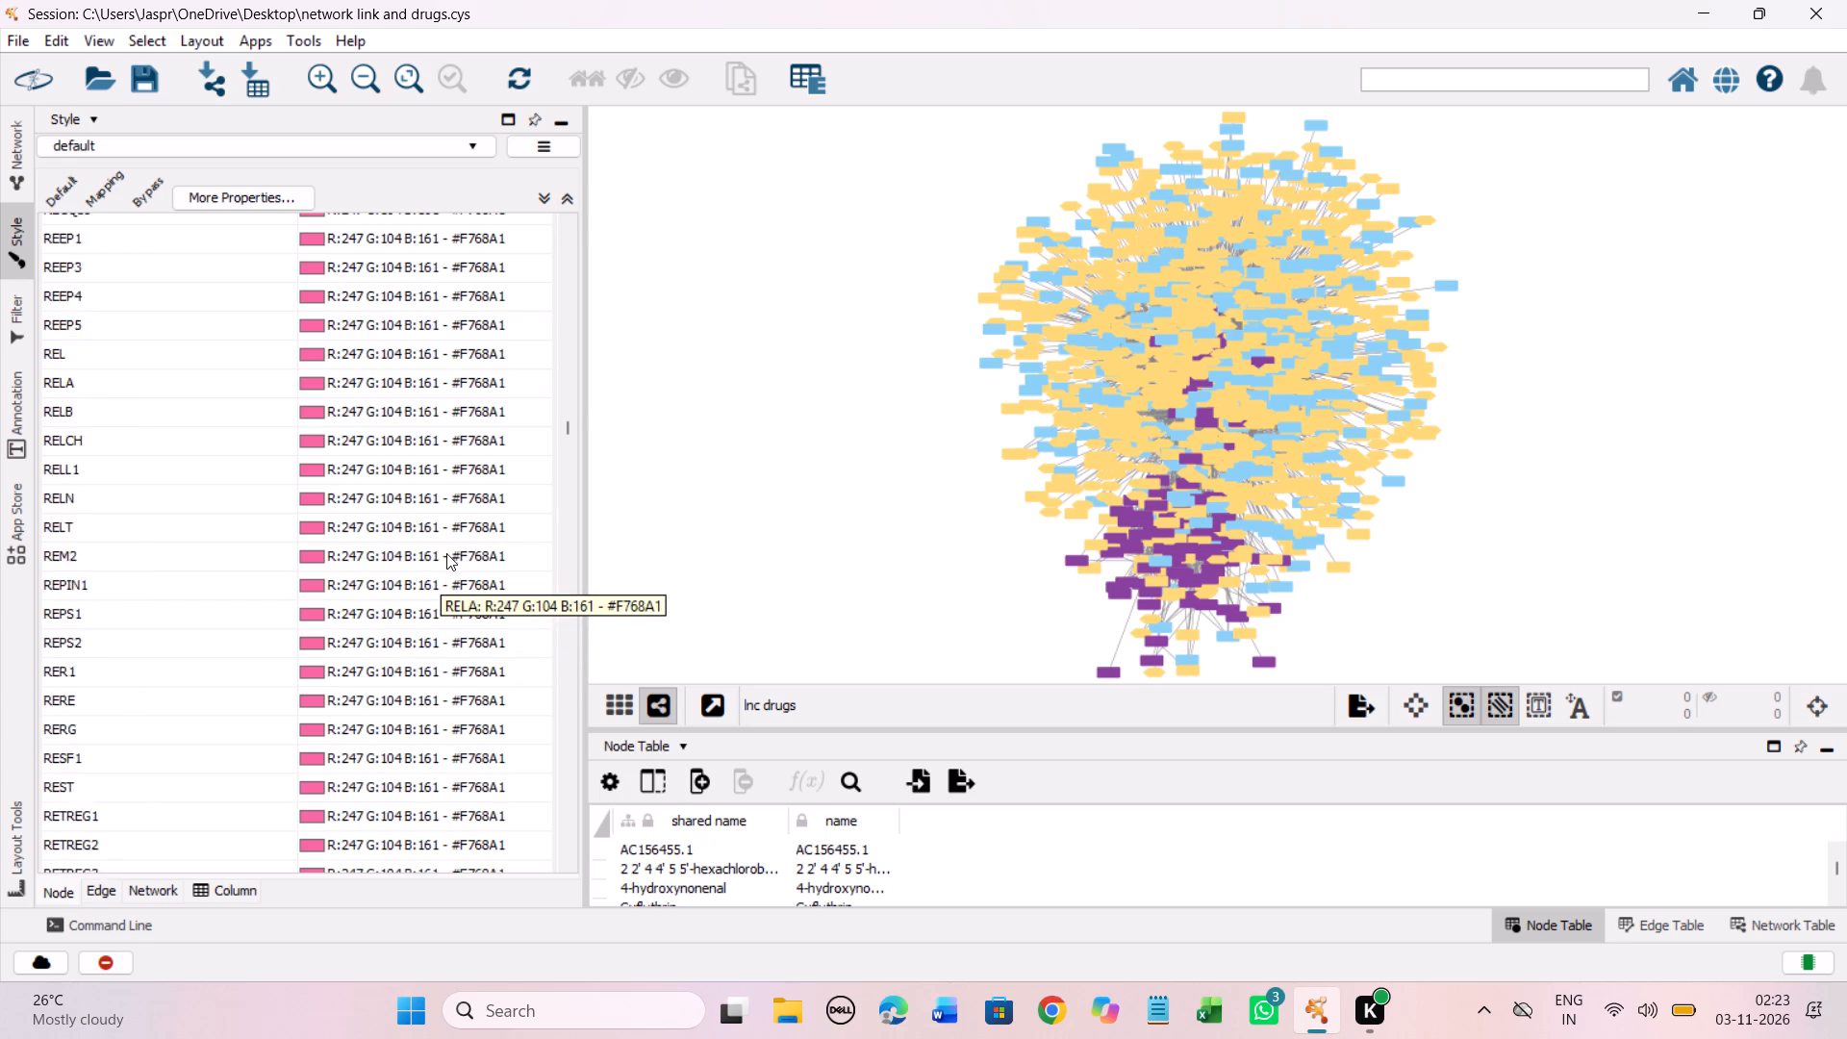
{"action": "scroll", "coordinate": [446, 553], "scroll_direction": "down", "scroll_amount": 20}
{"action": "scroll", "coordinate": [446, 553], "scroll_direction": "down", "scroll_amount": 20}
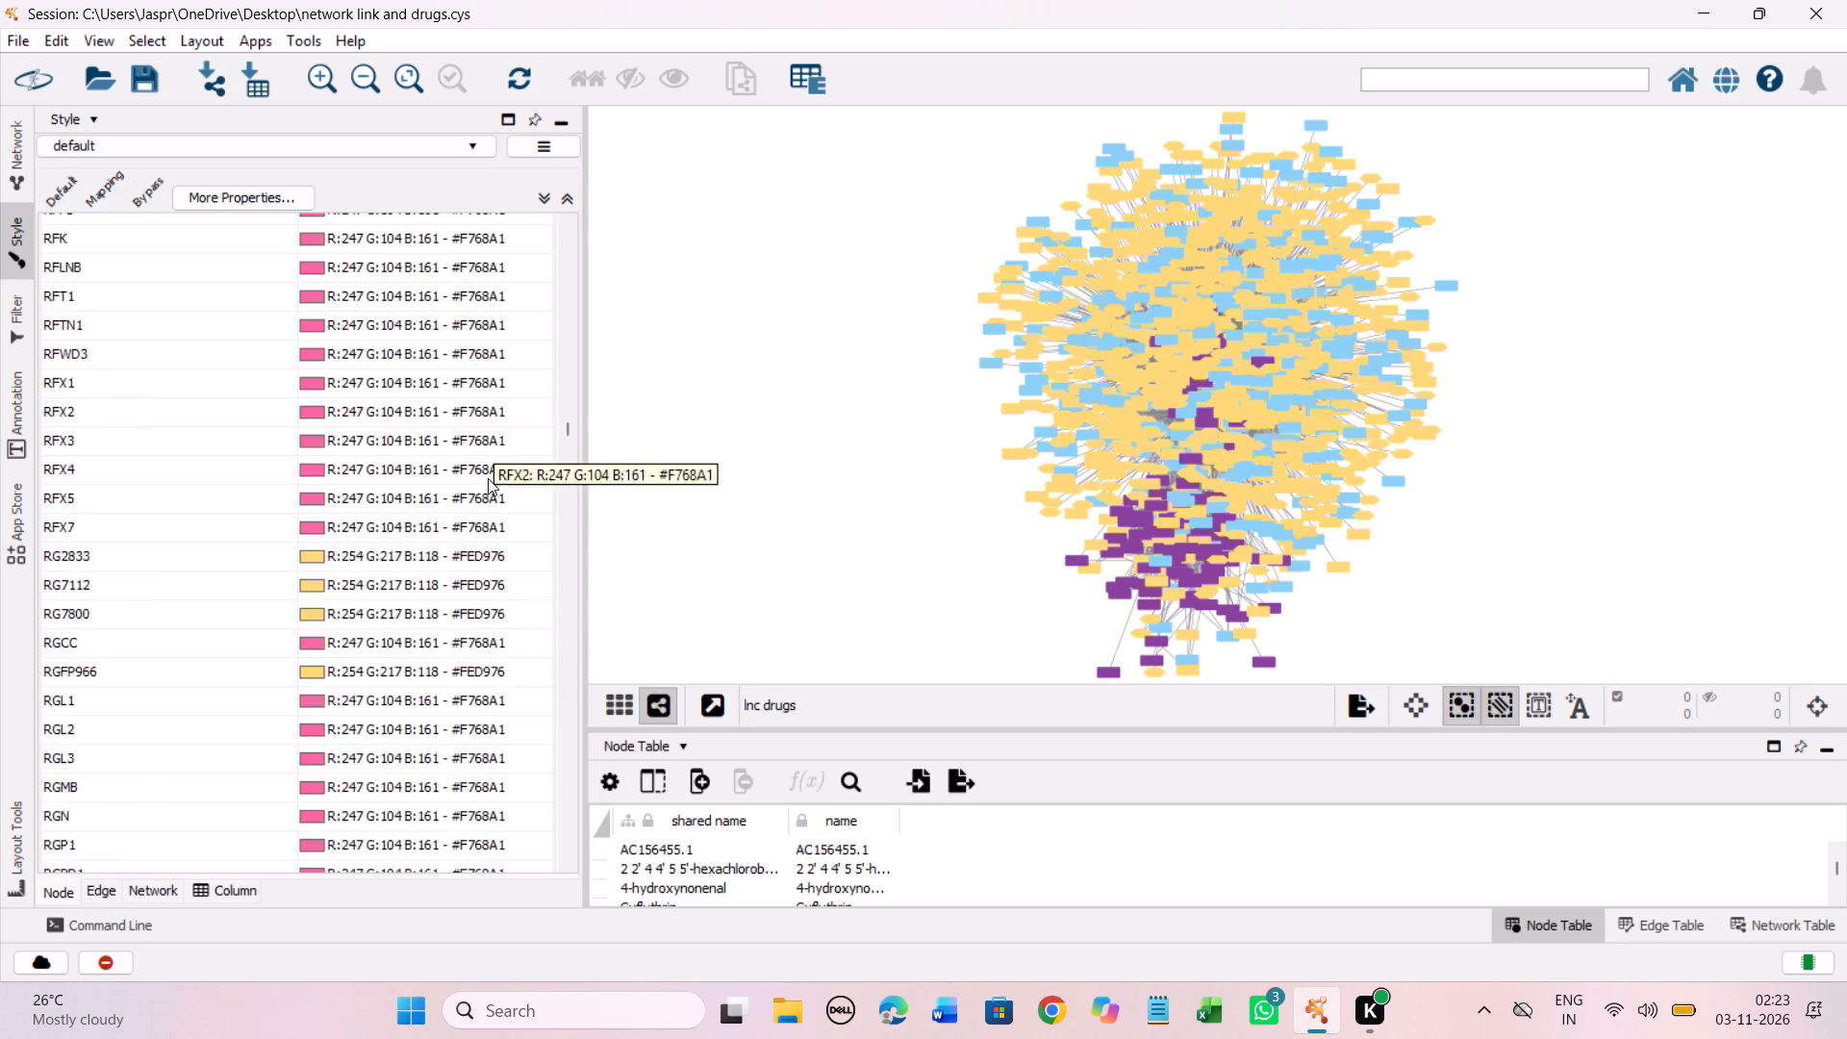
{"action": "scroll", "coordinate": [488, 478], "scroll_direction": "down", "scroll_amount": 20}
{"action": "scroll", "coordinate": [488, 478], "scroll_direction": "down", "scroll_amount": 20}
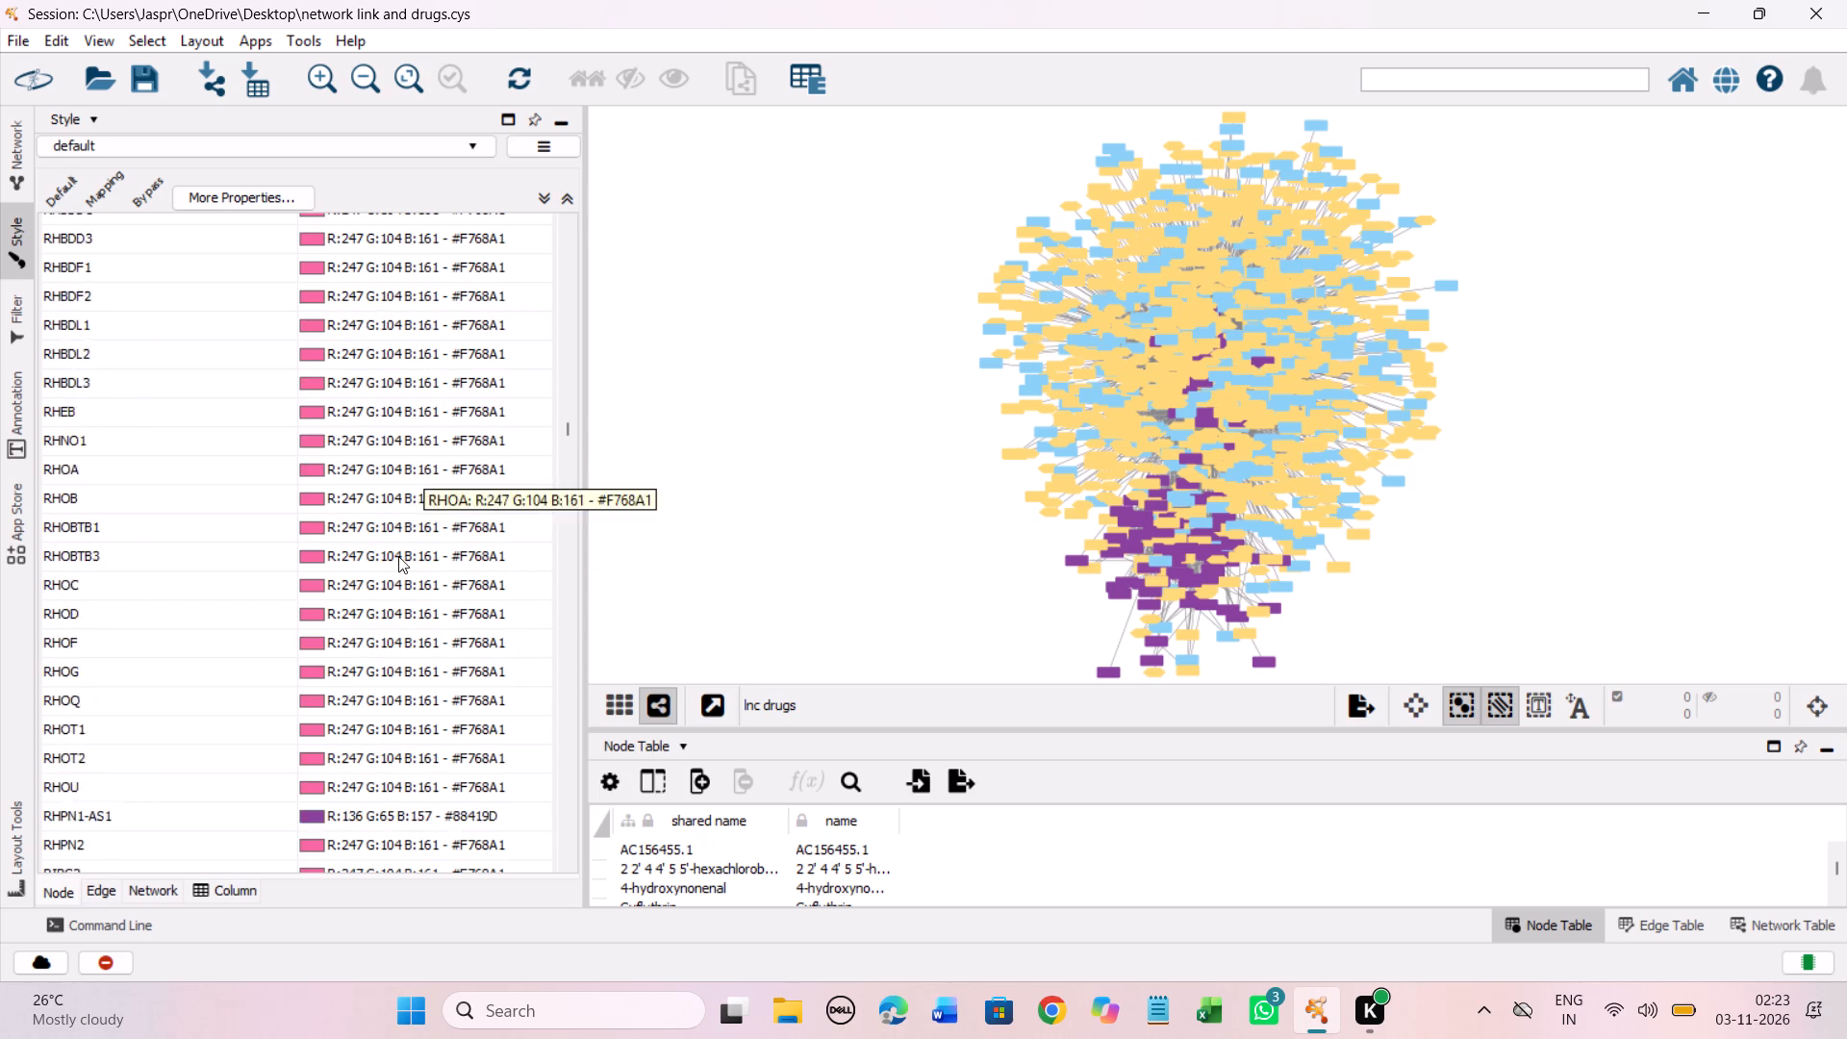
{"action": "scroll", "coordinate": [398, 556], "scroll_direction": "down", "scroll_amount": 20}
{"action": "scroll", "coordinate": [398, 556], "scroll_direction": "down", "scroll_amount": 19}
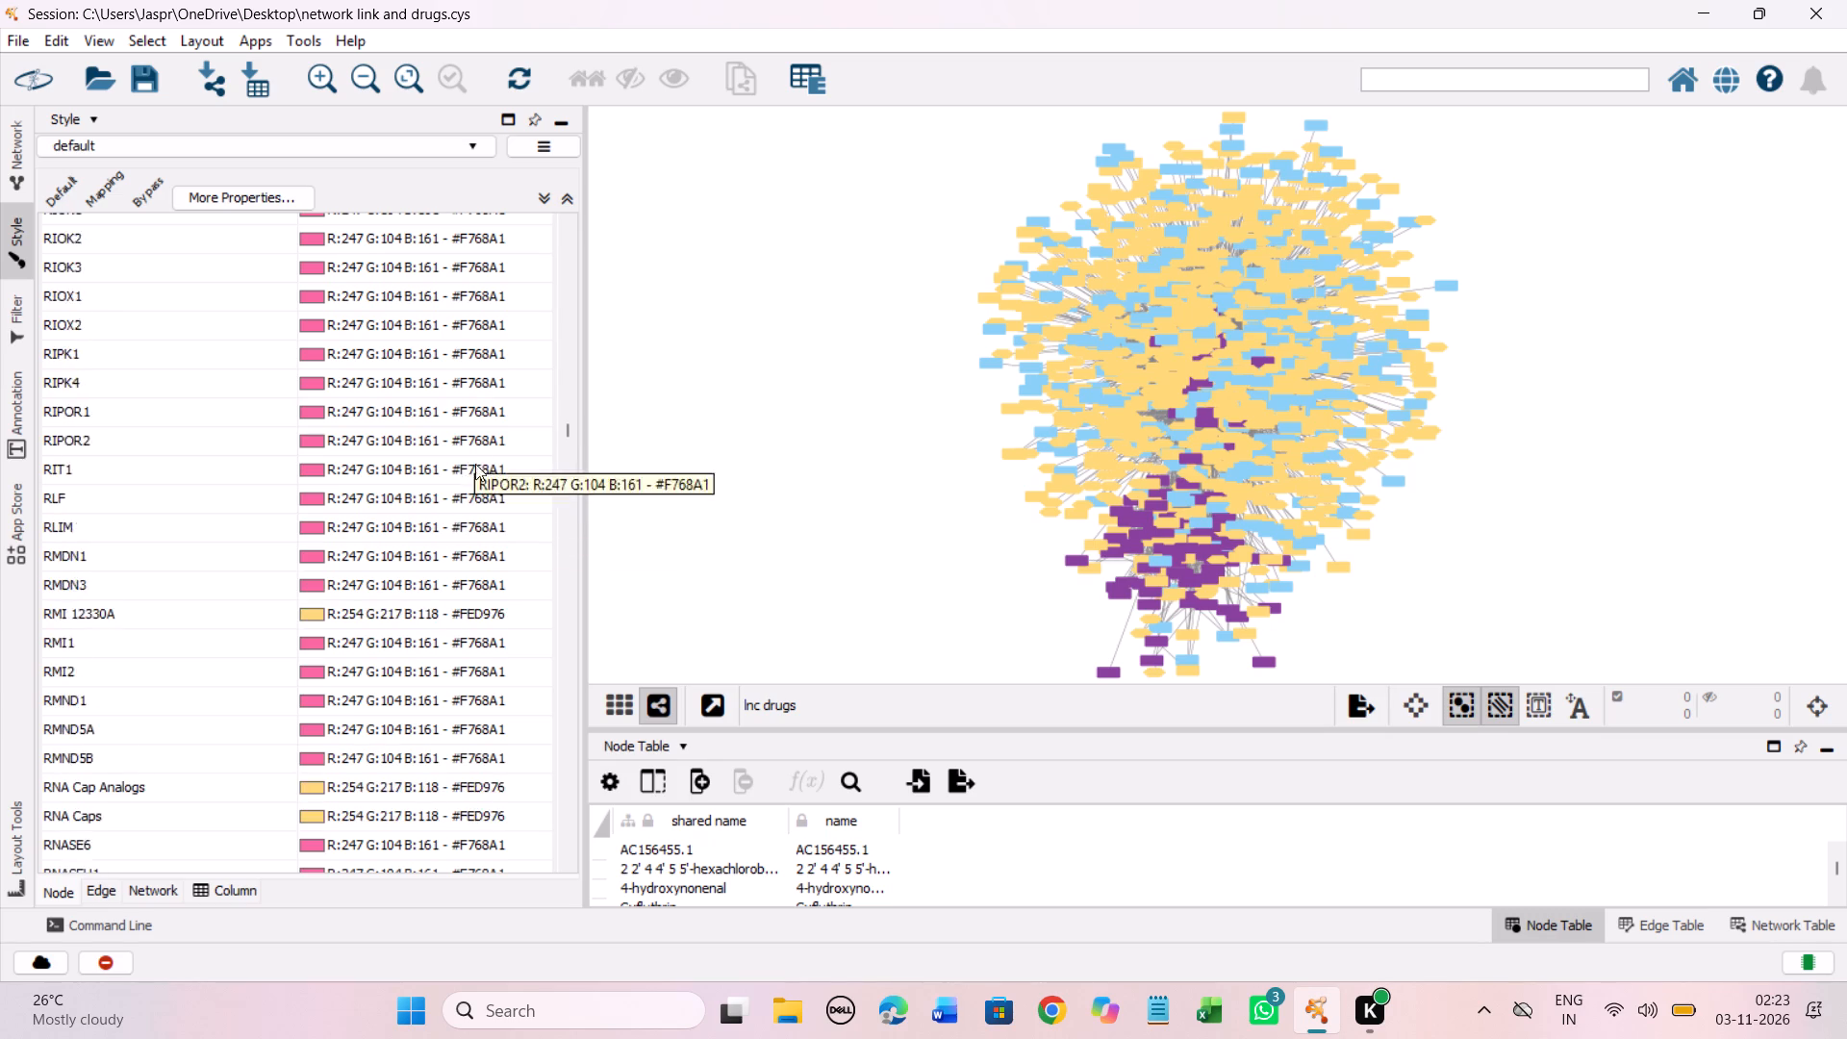
{"action": "scroll", "coordinate": [475, 464], "scroll_direction": "down", "scroll_amount": 20}
{"action": "scroll", "coordinate": [475, 464], "scroll_direction": "down", "scroll_amount": 19}
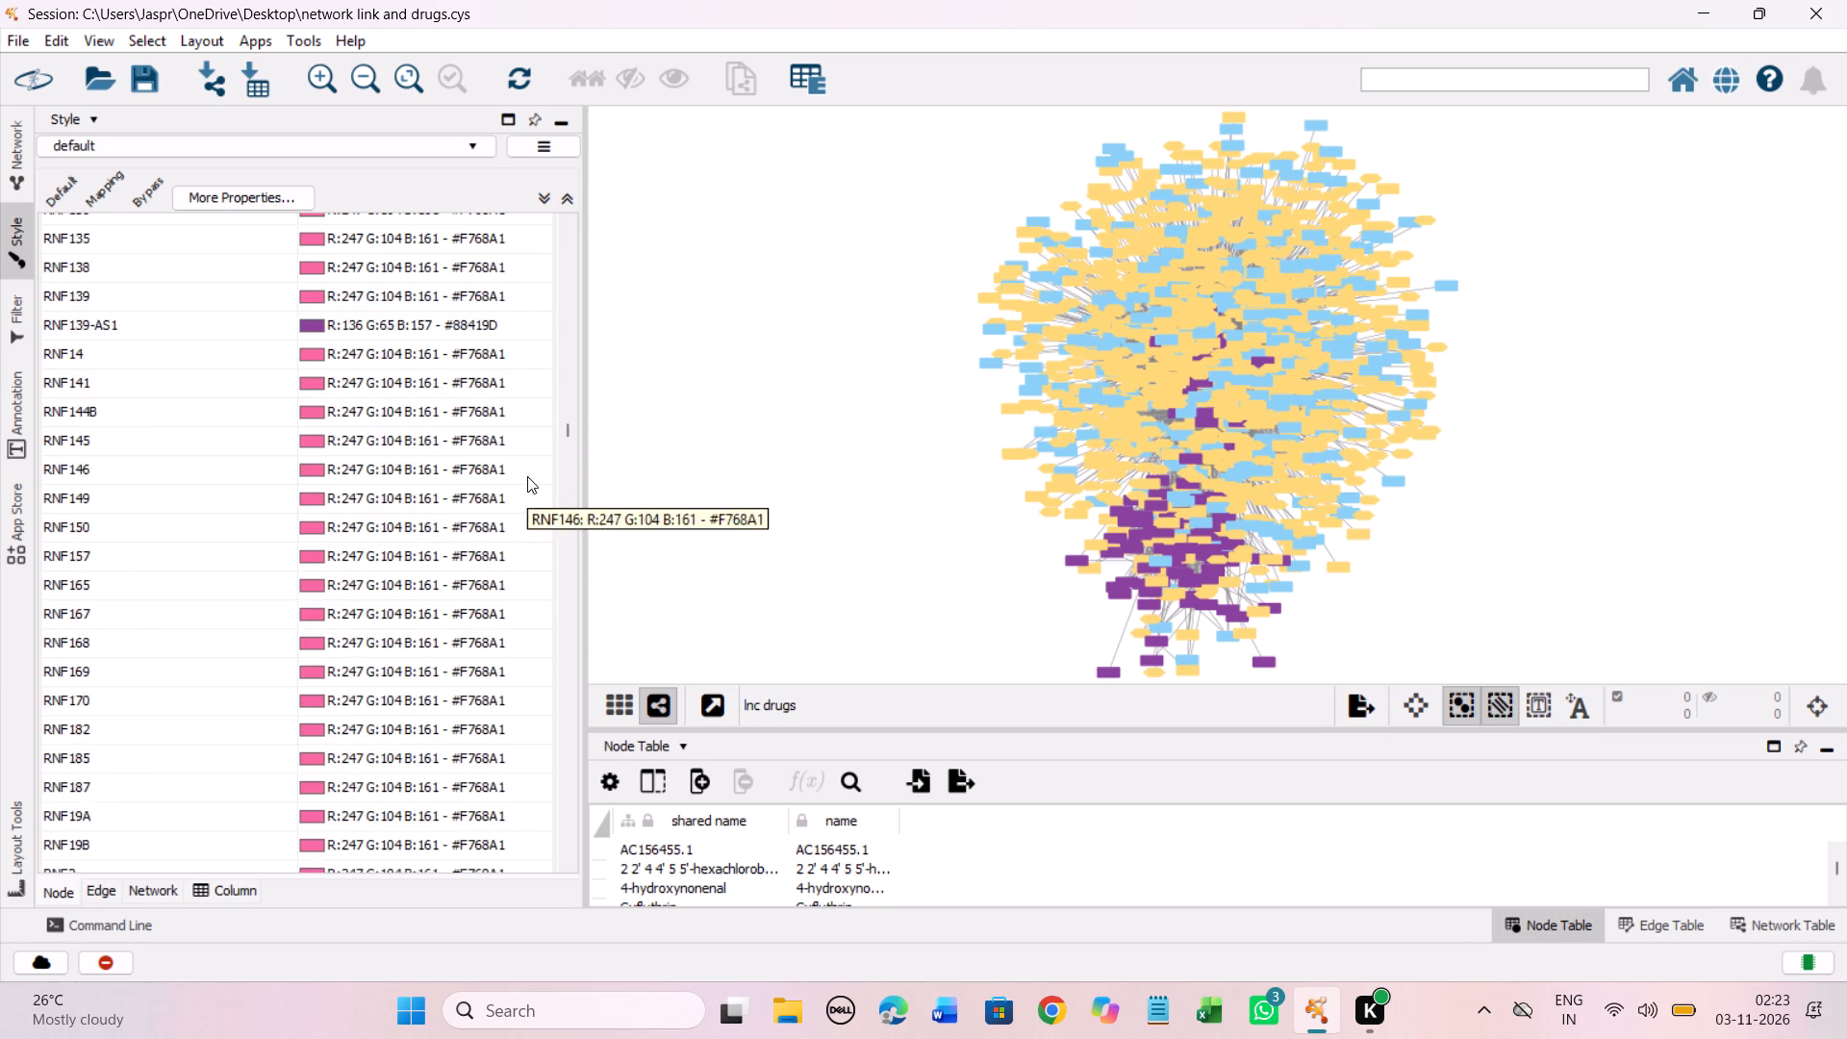
{"action": "scroll", "coordinate": [527, 476], "scroll_direction": "down", "scroll_amount": 20}
{"action": "scroll", "coordinate": [527, 476], "scroll_direction": "down", "scroll_amount": 19}
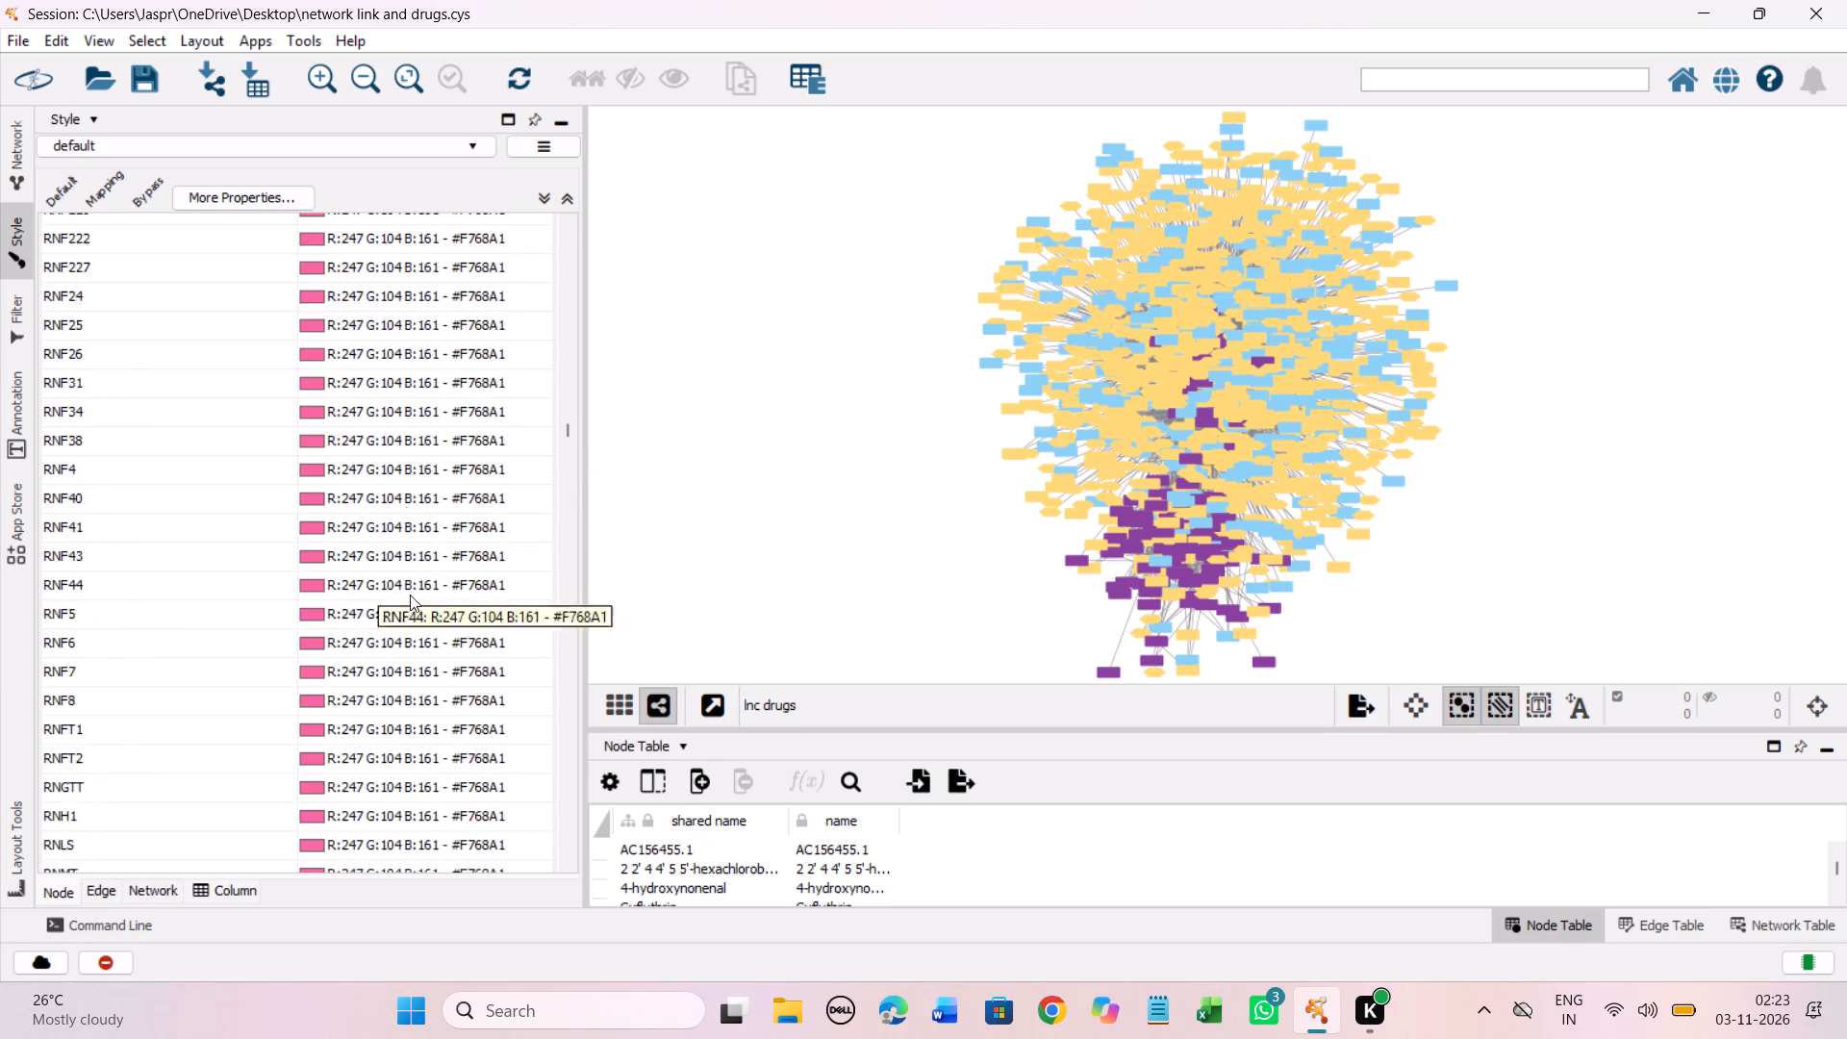
{"action": "scroll", "coordinate": [410, 595], "scroll_direction": "down", "scroll_amount": 20}
{"action": "scroll", "coordinate": [410, 595], "scroll_direction": "down", "scroll_amount": 19}
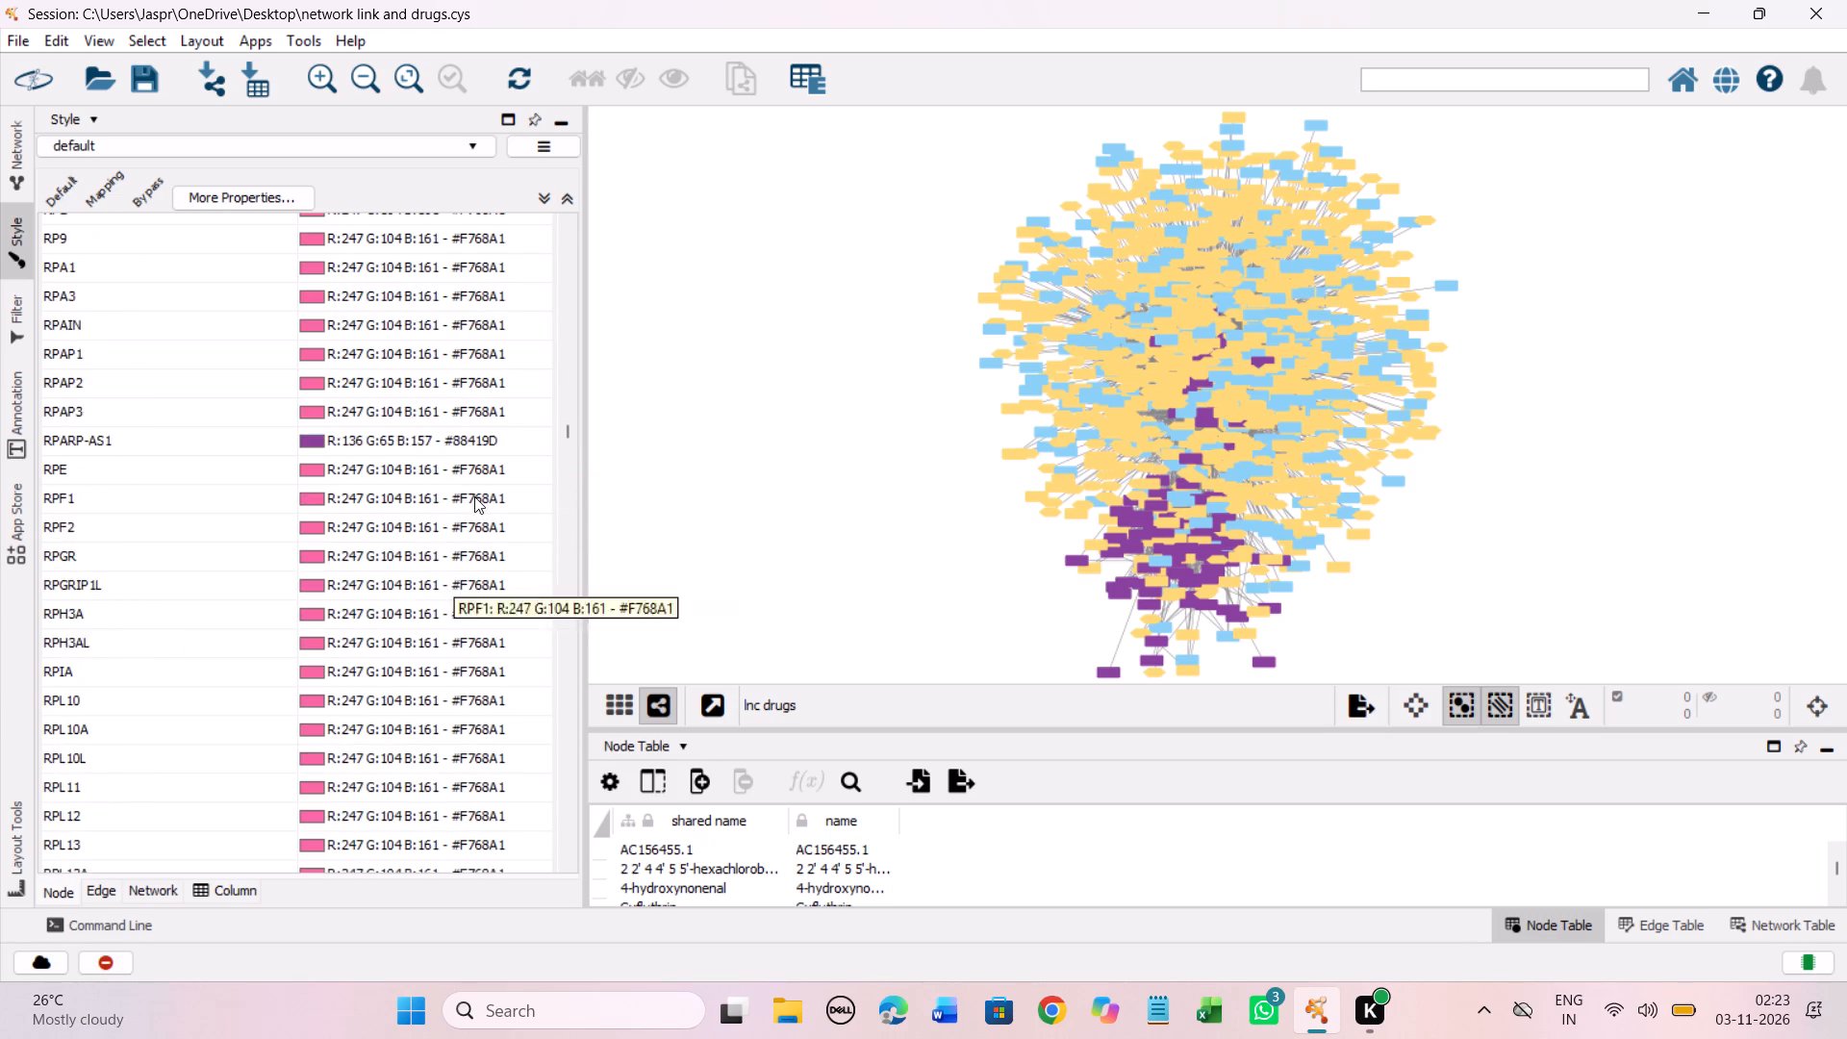
{"action": "scroll", "coordinate": [474, 496], "scroll_direction": "down", "scroll_amount": 20}
{"action": "scroll", "coordinate": [474, 496], "scroll_direction": "down", "scroll_amount": 19}
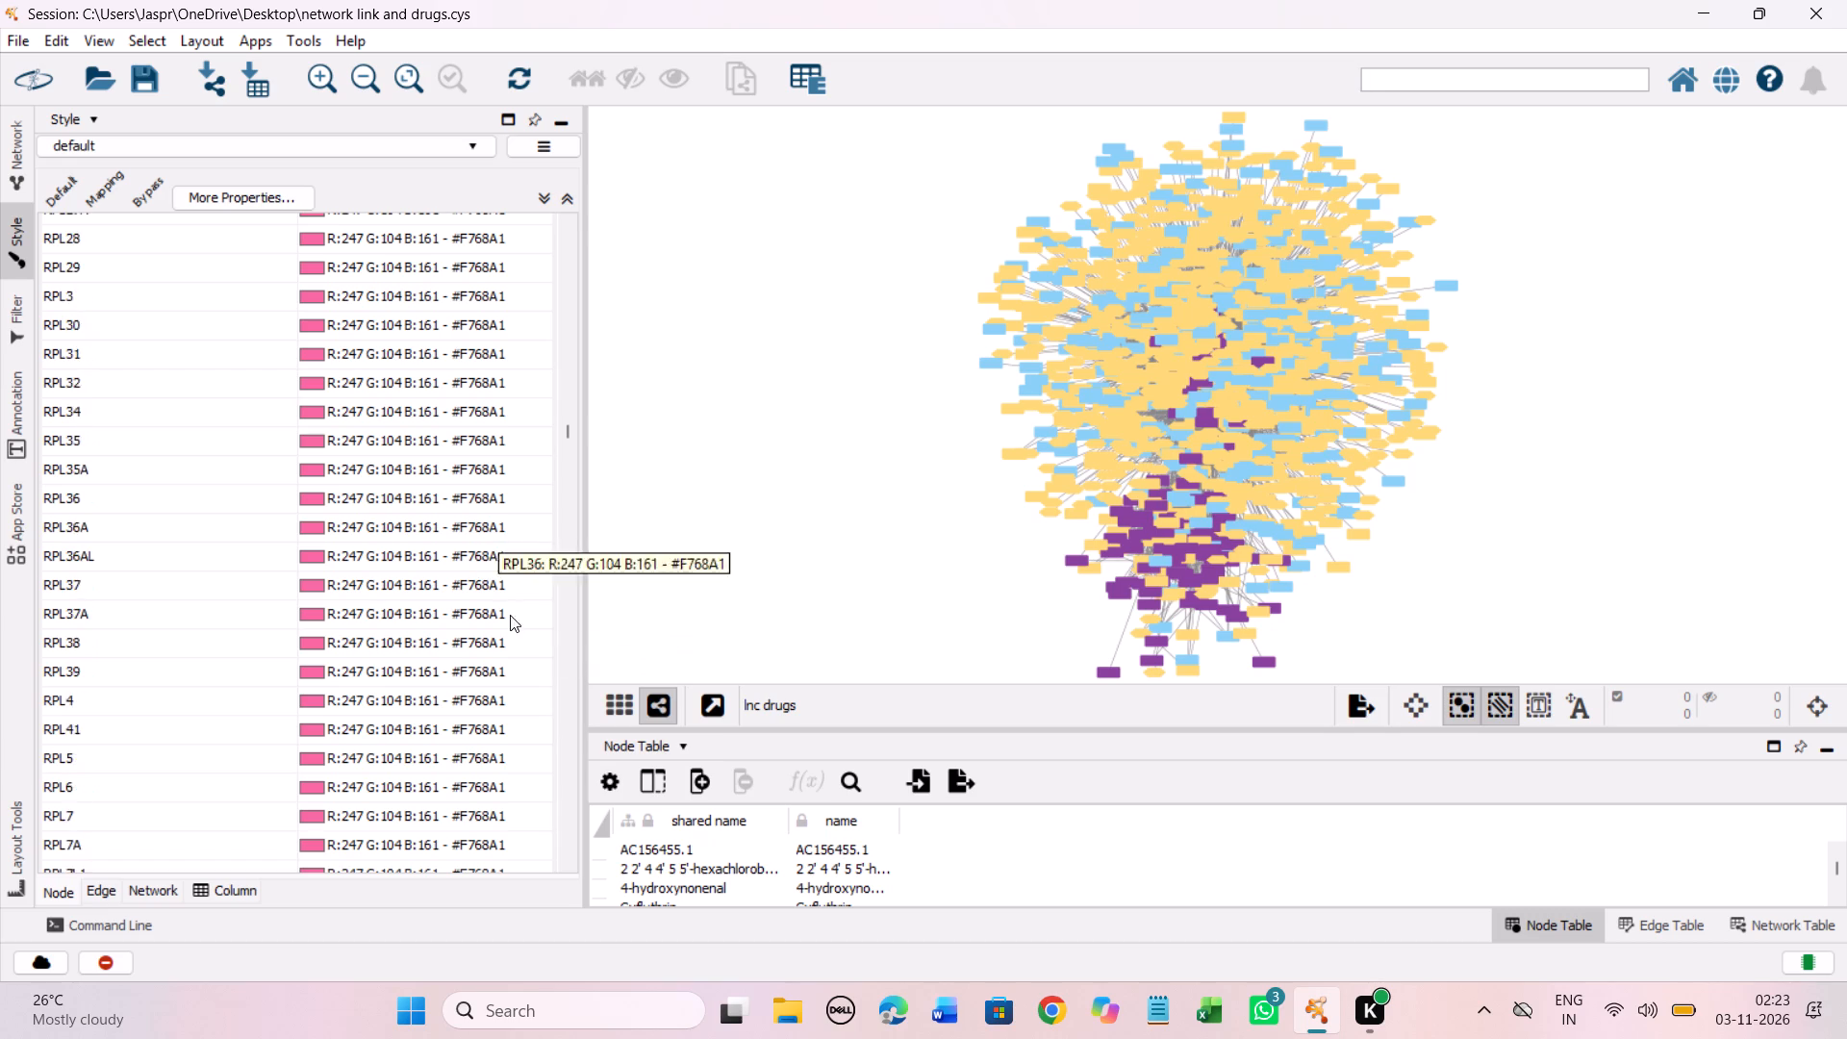
{"action": "scroll", "coordinate": [510, 615], "scroll_direction": "down", "scroll_amount": 20}
{"action": "scroll", "coordinate": [510, 615], "scroll_direction": "down", "scroll_amount": 19}
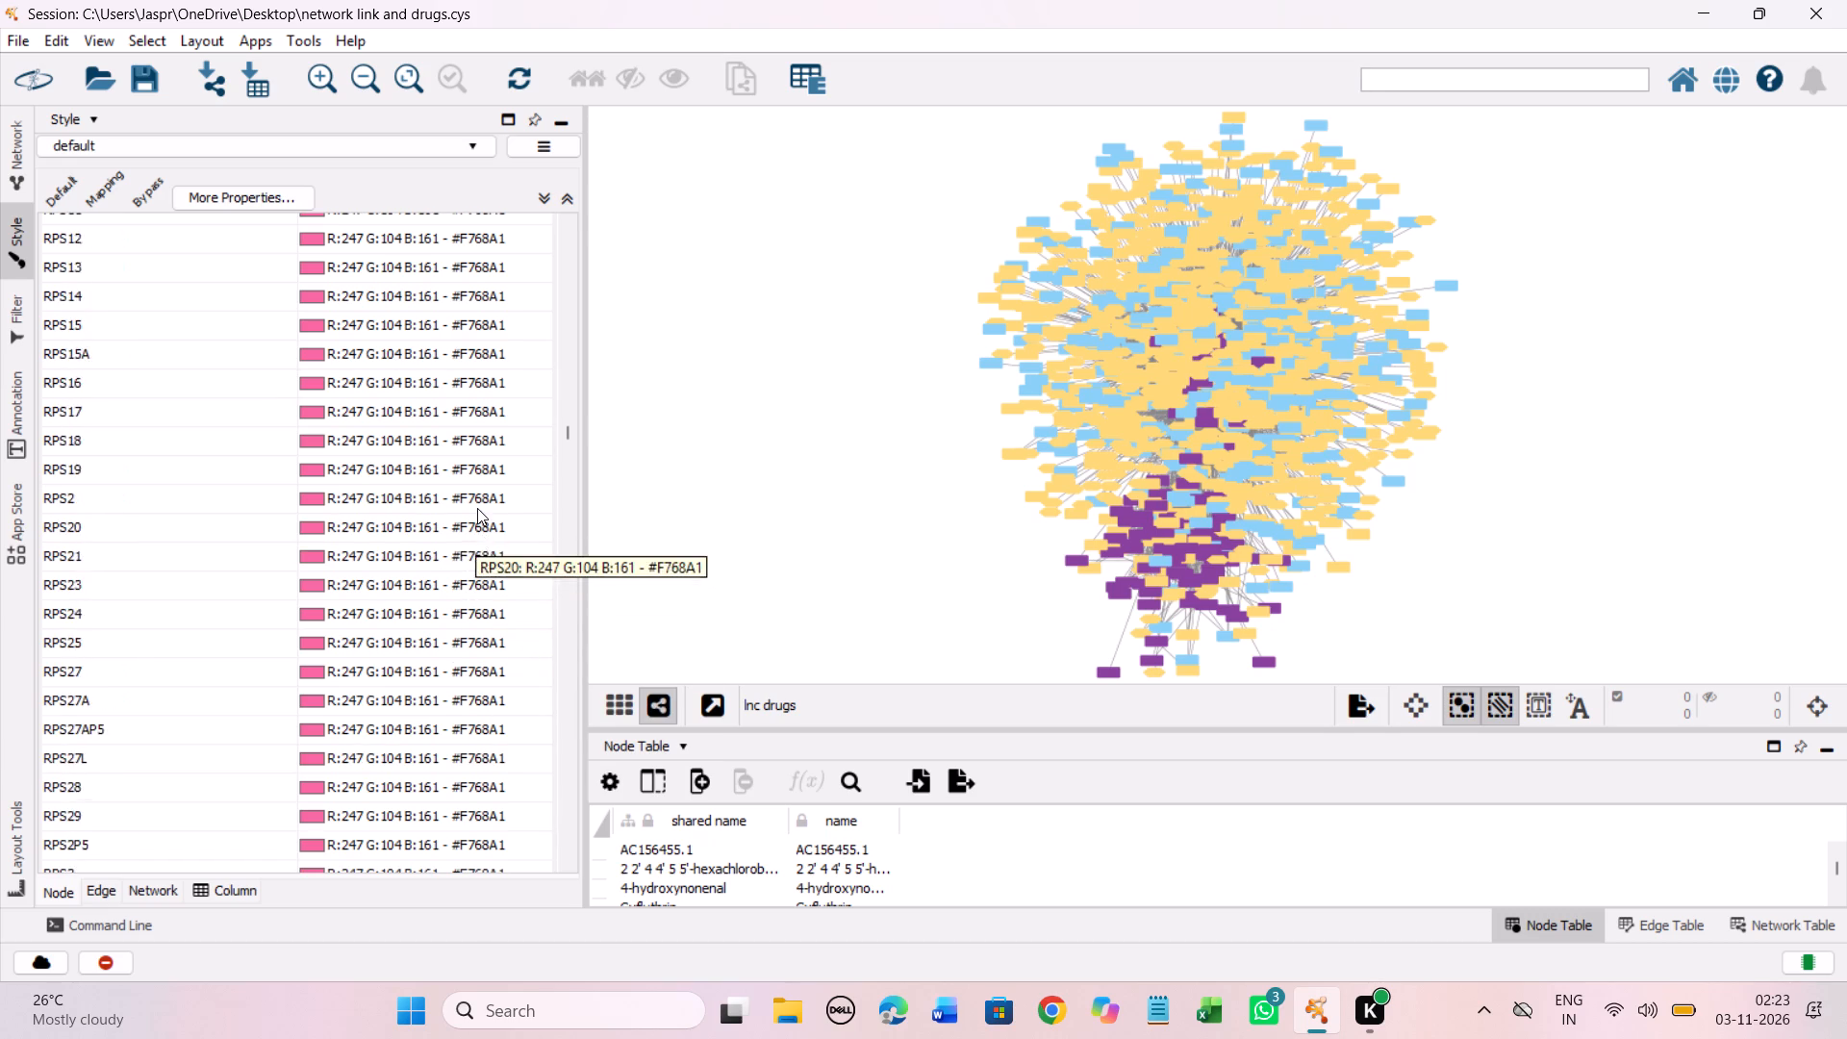
{"action": "scroll", "coordinate": [477, 508], "scroll_direction": "down", "scroll_amount": 20}
{"action": "scroll", "coordinate": [477, 508], "scroll_direction": "down", "scroll_amount": 19}
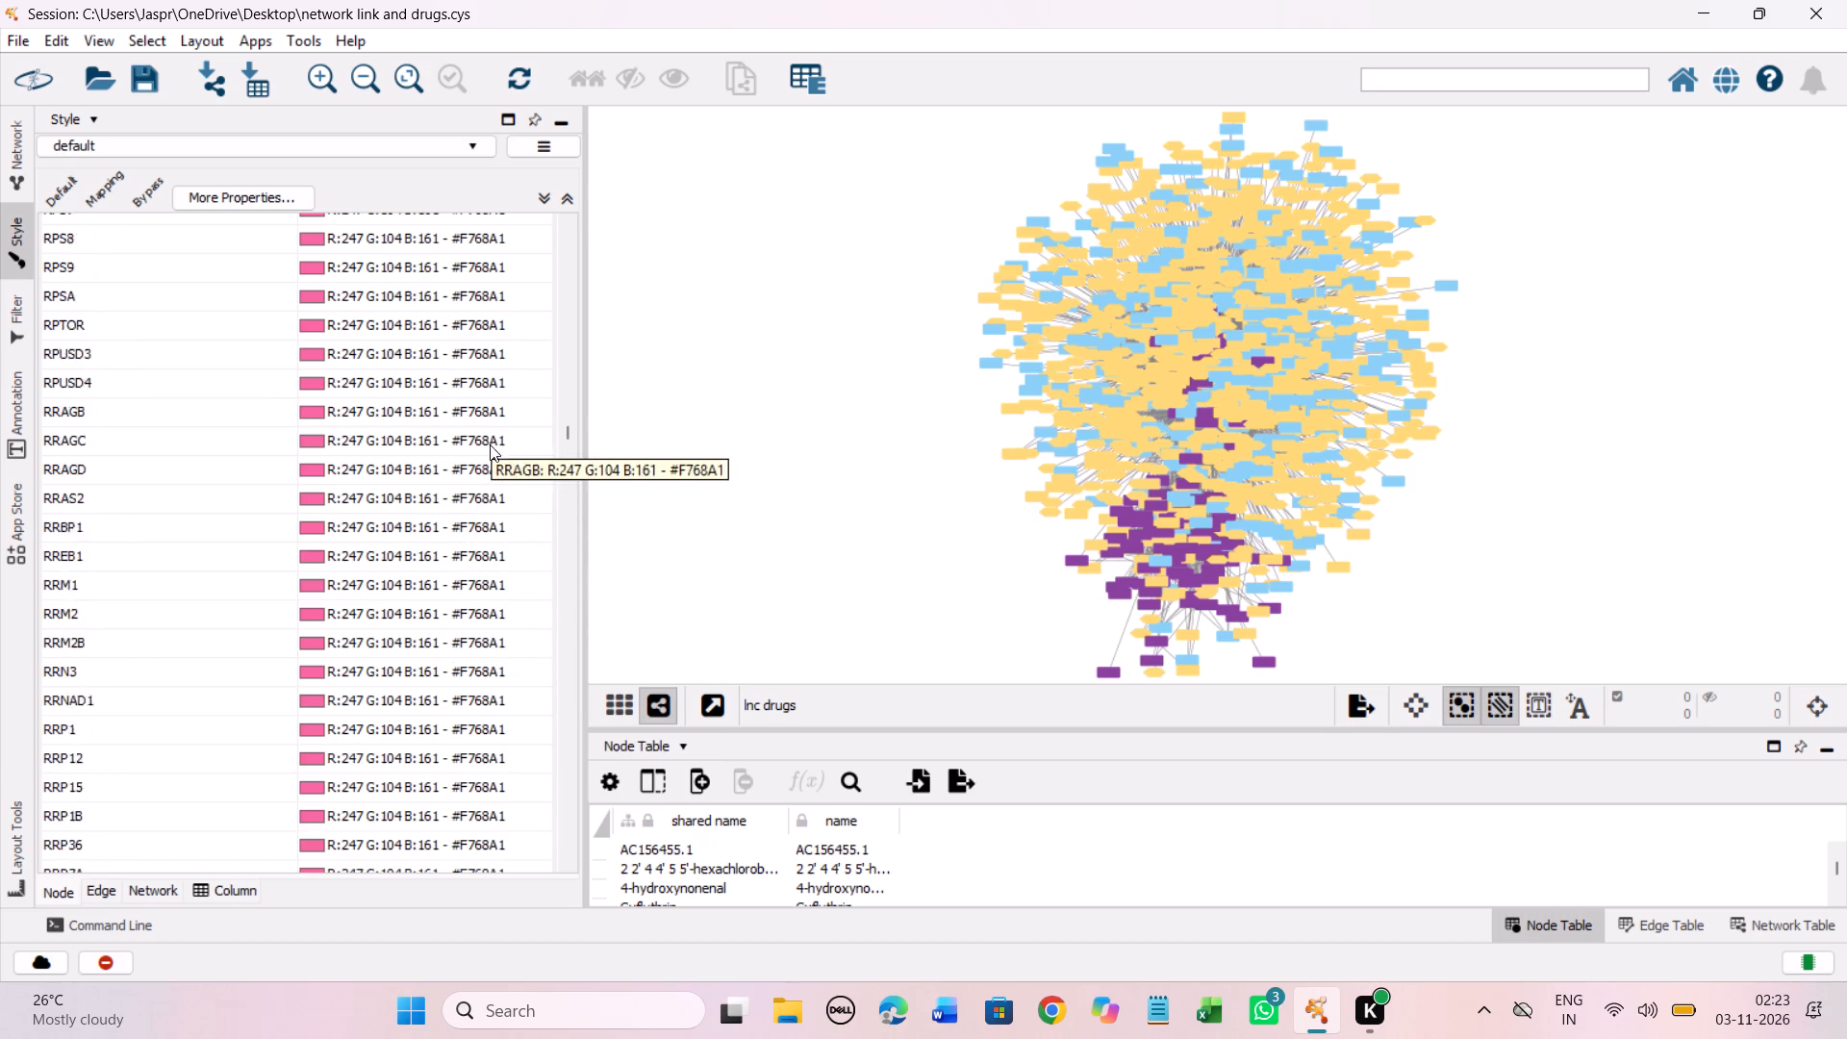
{"action": "scroll", "coordinate": [490, 444], "scroll_direction": "down", "scroll_amount": 7}
{"action": "scroll", "coordinate": [456, 426], "scroll_direction": "down", "scroll_amount": 19}
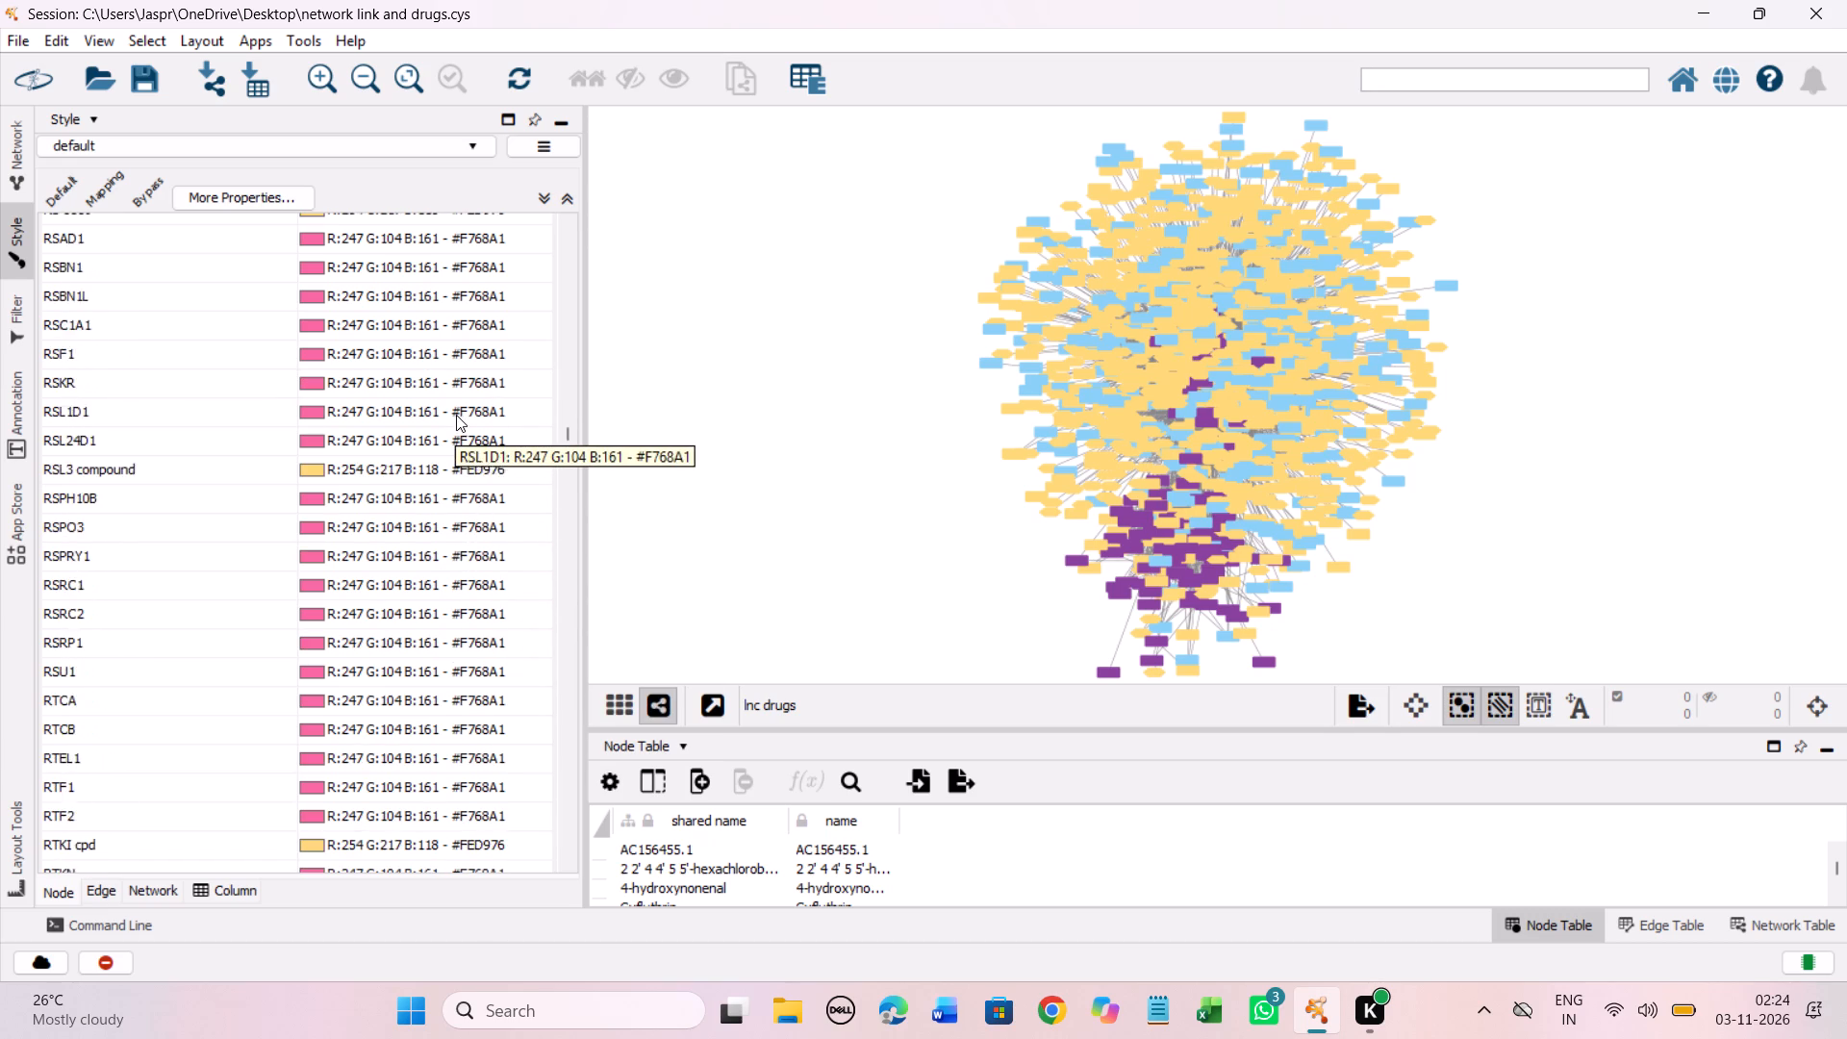
{"action": "scroll", "coordinate": [456, 415], "scroll_direction": "down", "scroll_amount": 20}
{"action": "scroll", "coordinate": [456, 415], "scroll_direction": "down", "scroll_amount": 17}
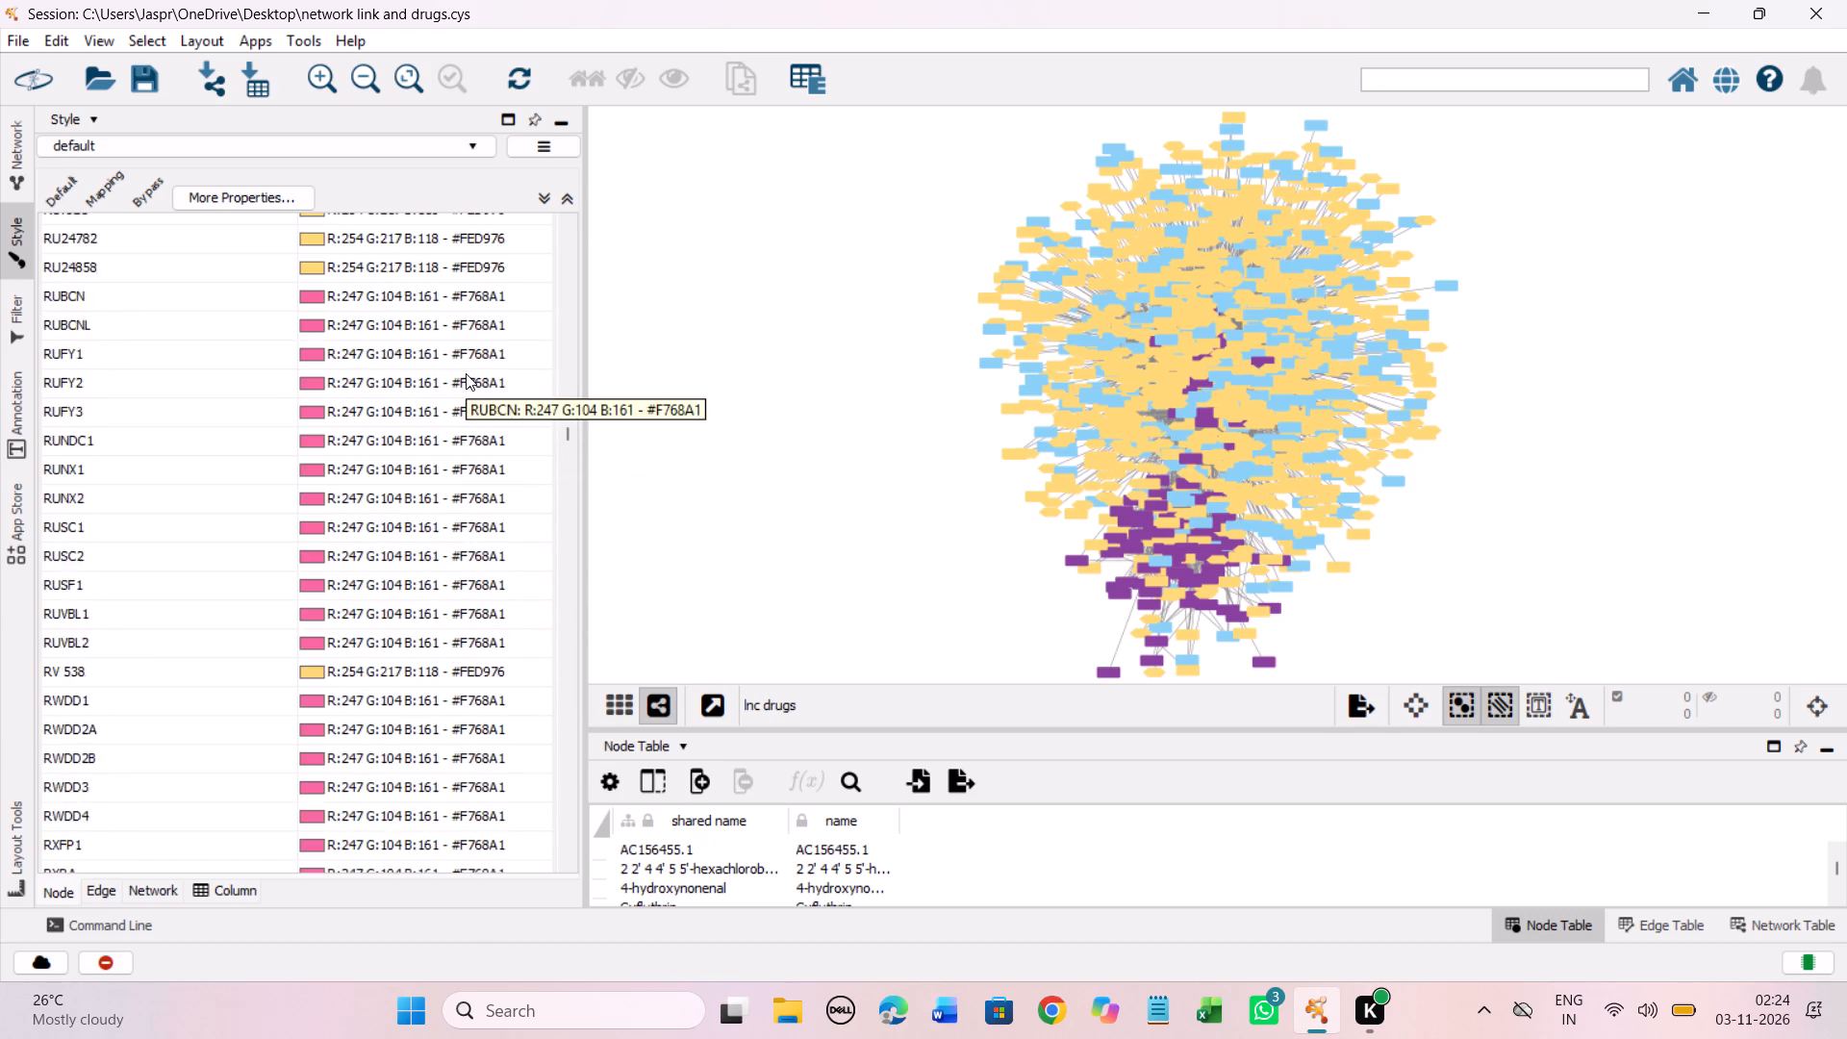
{"action": "scroll", "coordinate": [466, 373], "scroll_direction": "down", "scroll_amount": 16}
{"action": "scroll", "coordinate": [455, 389], "scroll_direction": "down", "scroll_amount": 6}
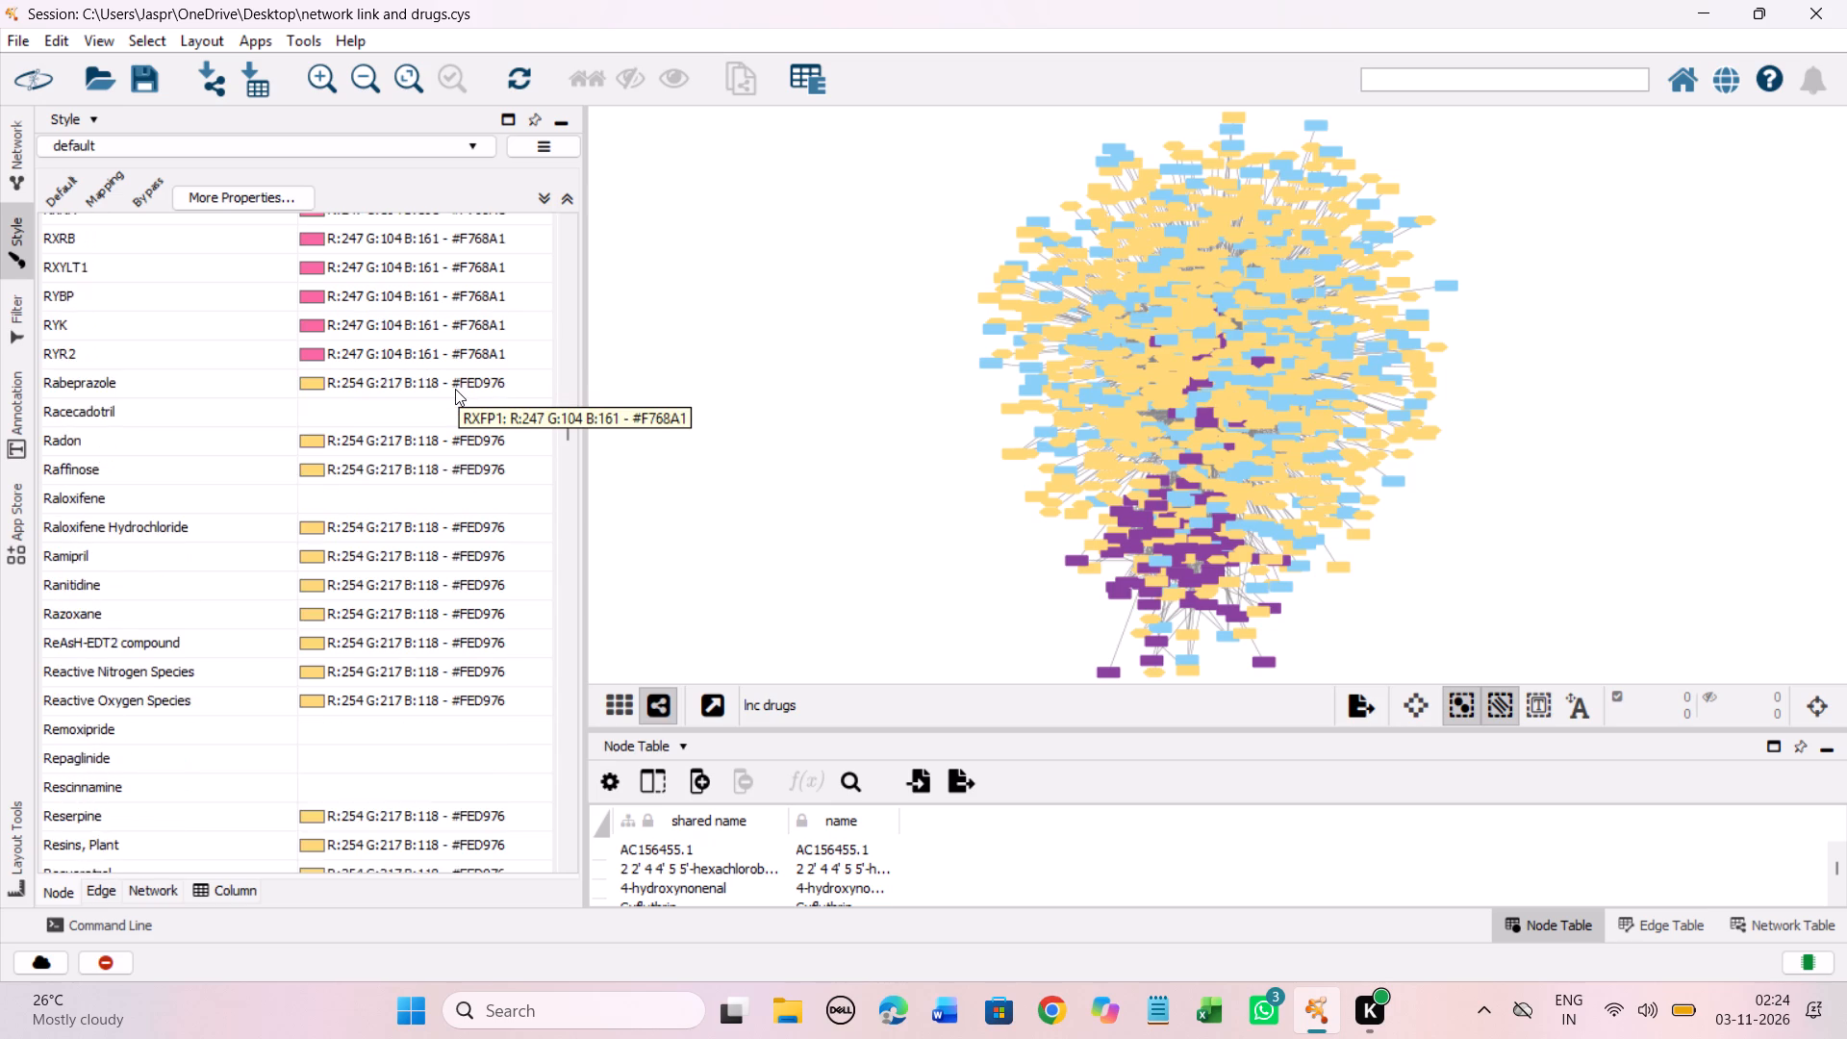
Set the mapping colour of the drug entries from around Rabeprazole through S-sulindac to #FED976 from the Yellow-Orange-Red shades.
{"action": "scroll", "coordinate": [455, 389], "scroll_direction": "down", "scroll_amount": 1}
{"action": "left_click", "coordinate": [375, 347]}
{"action": "scroll", "coordinate": [431, 455], "scroll_direction": "down", "scroll_amount": 6}
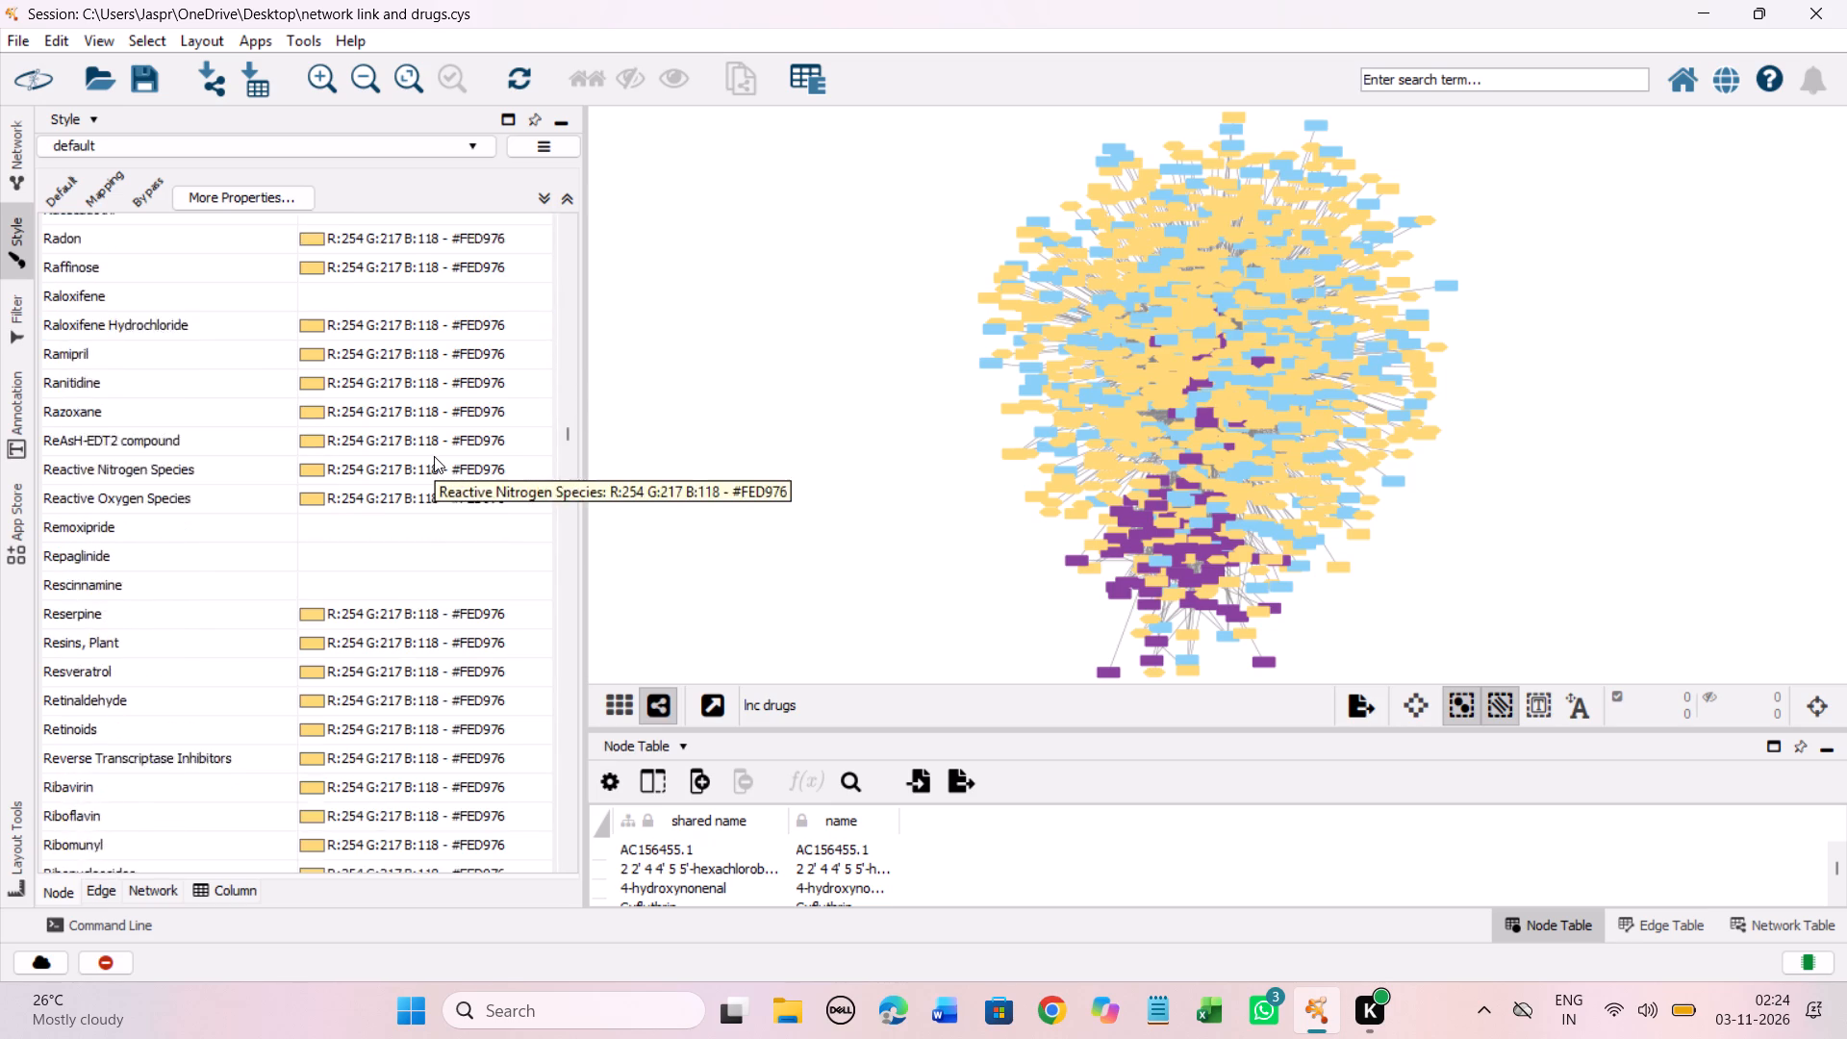
{"action": "scroll", "coordinate": [434, 456], "scroll_direction": "down", "scroll_amount": 20}
{"action": "scroll", "coordinate": [434, 456], "scroll_direction": "down", "scroll_amount": 18}
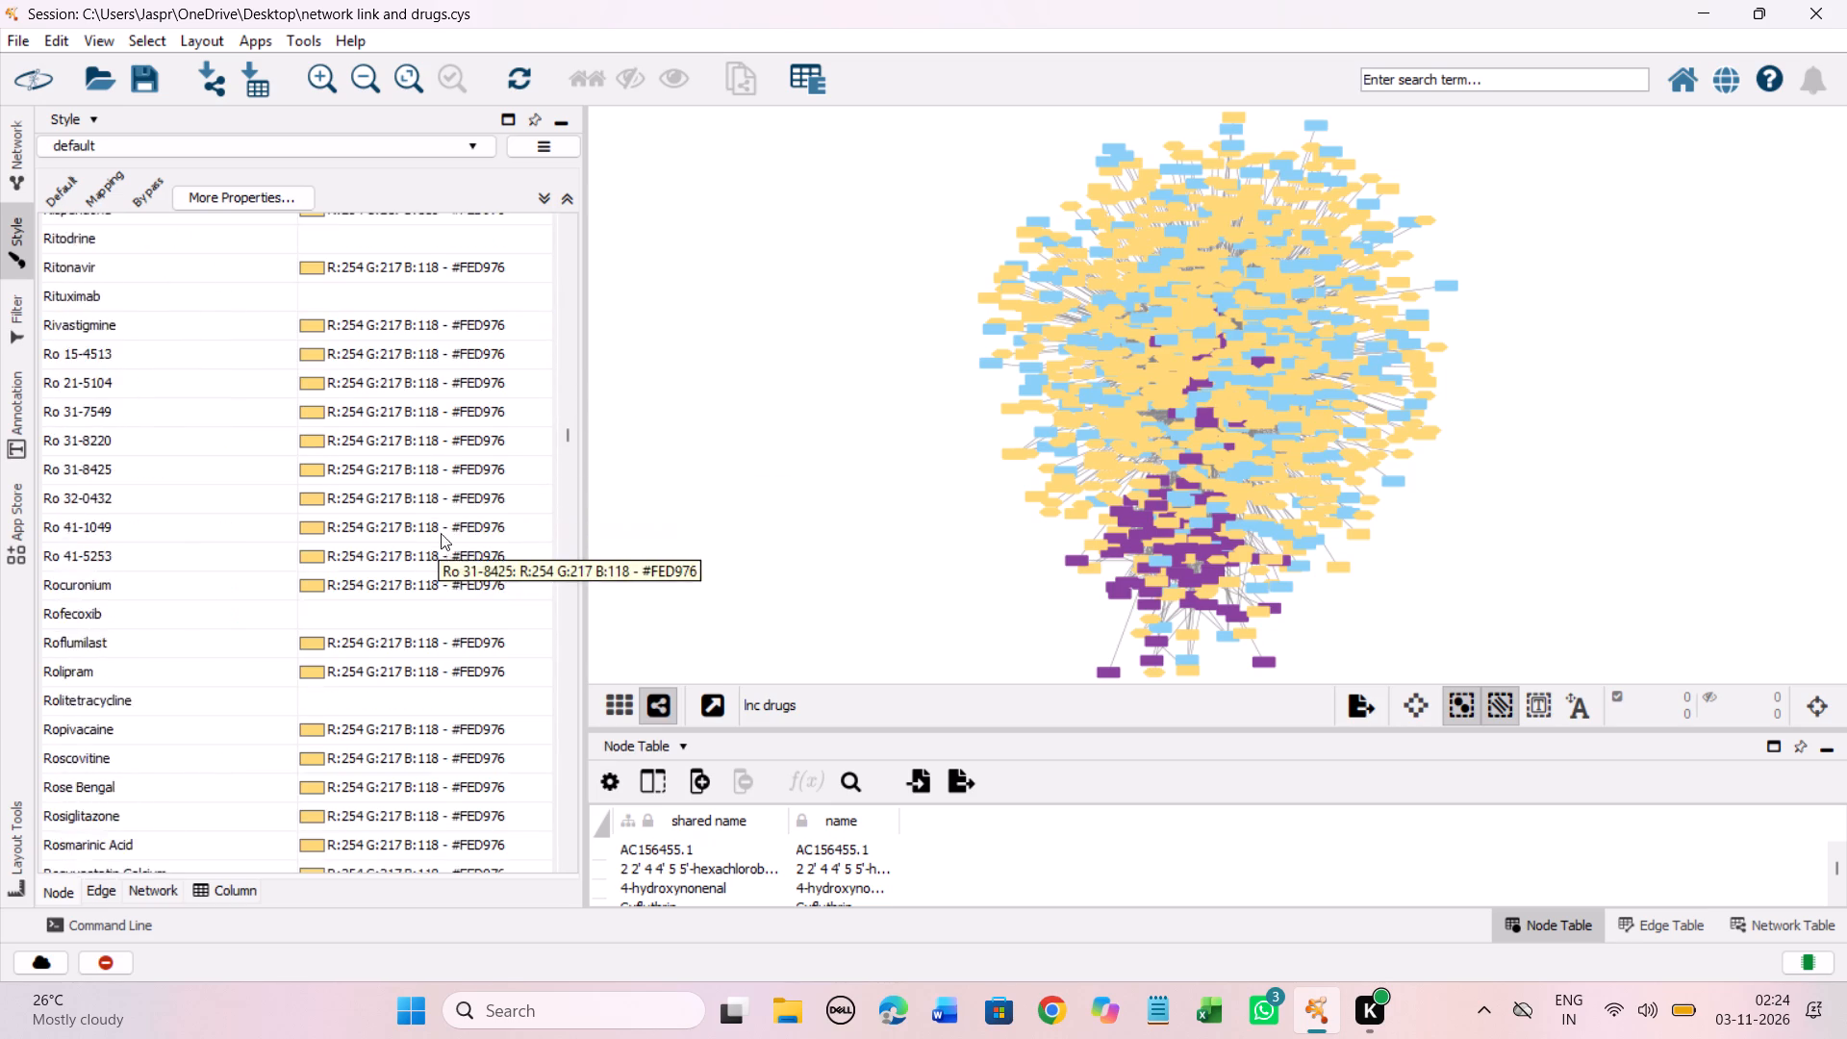
{"action": "scroll", "coordinate": [441, 533], "scroll_direction": "down", "scroll_amount": 20}
{"action": "scroll", "coordinate": [441, 533], "scroll_direction": "down", "scroll_amount": 17}
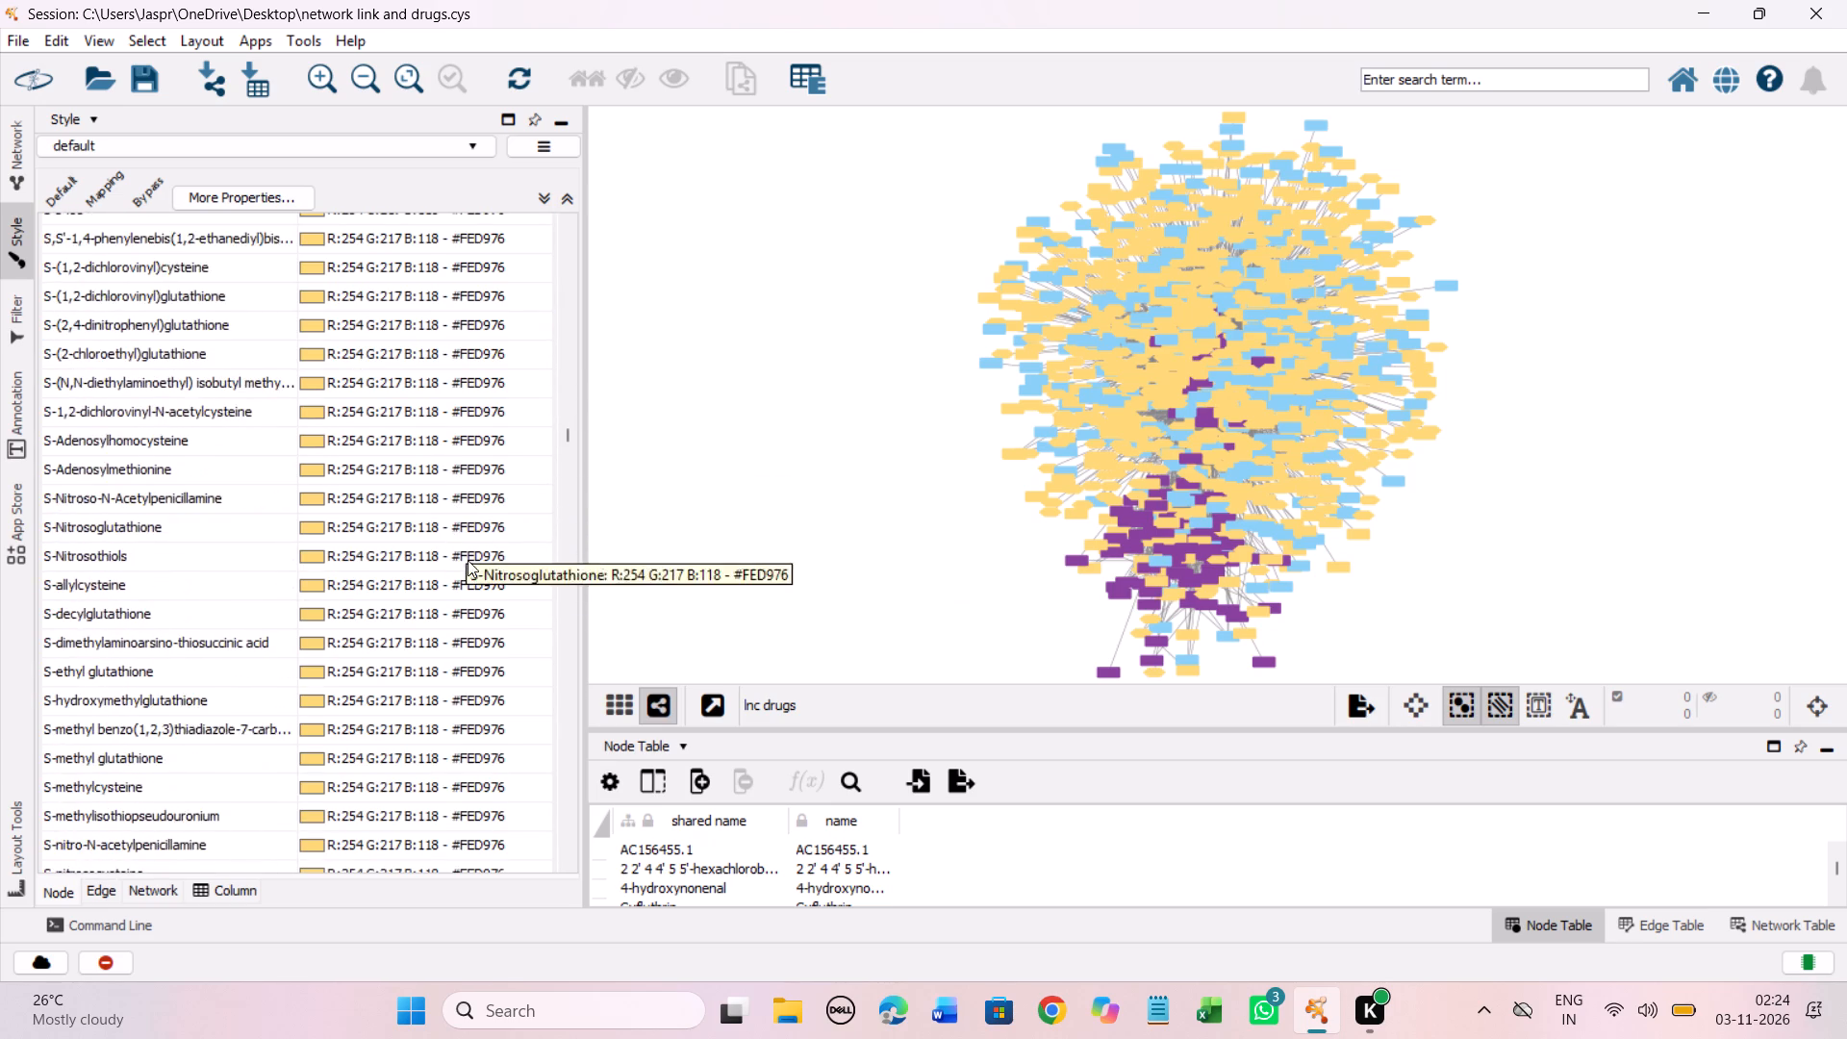
{"action": "scroll", "coordinate": [468, 560], "scroll_direction": "down", "scroll_amount": 12}
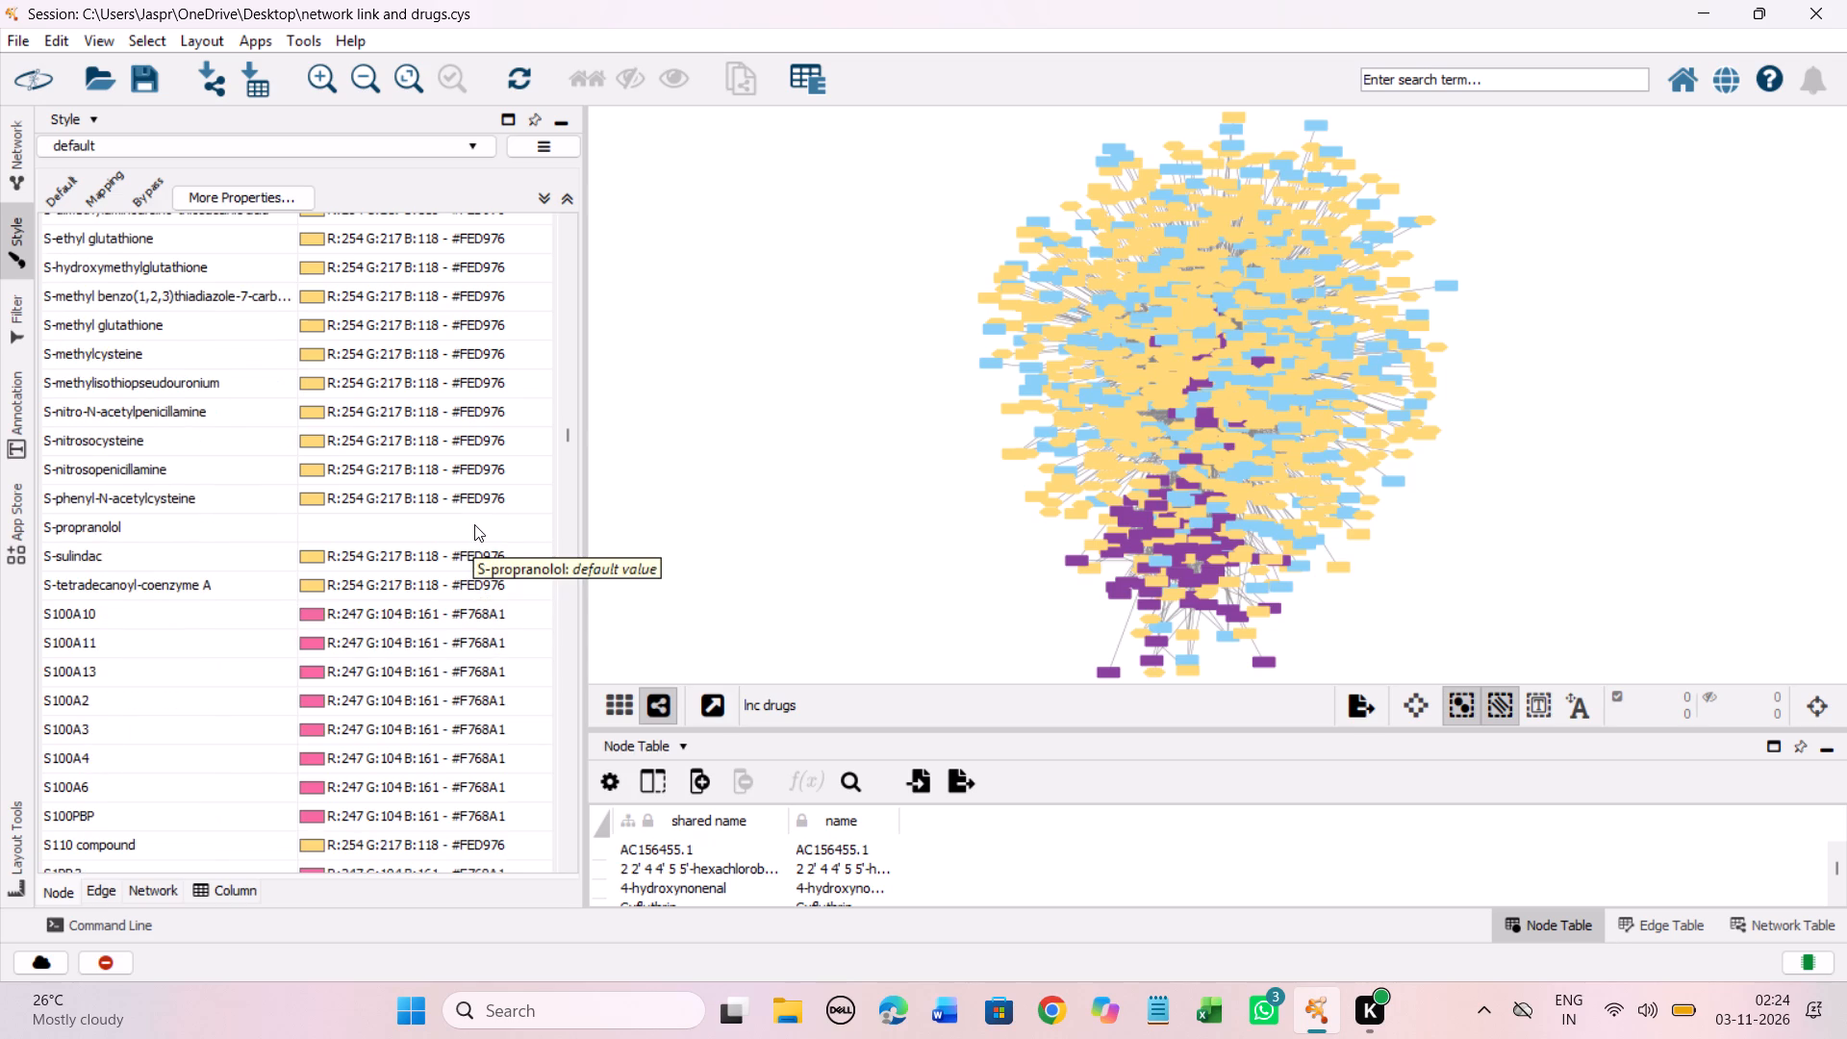
{"action": "left_click", "coordinate": [338, 568], "text": "shift"}
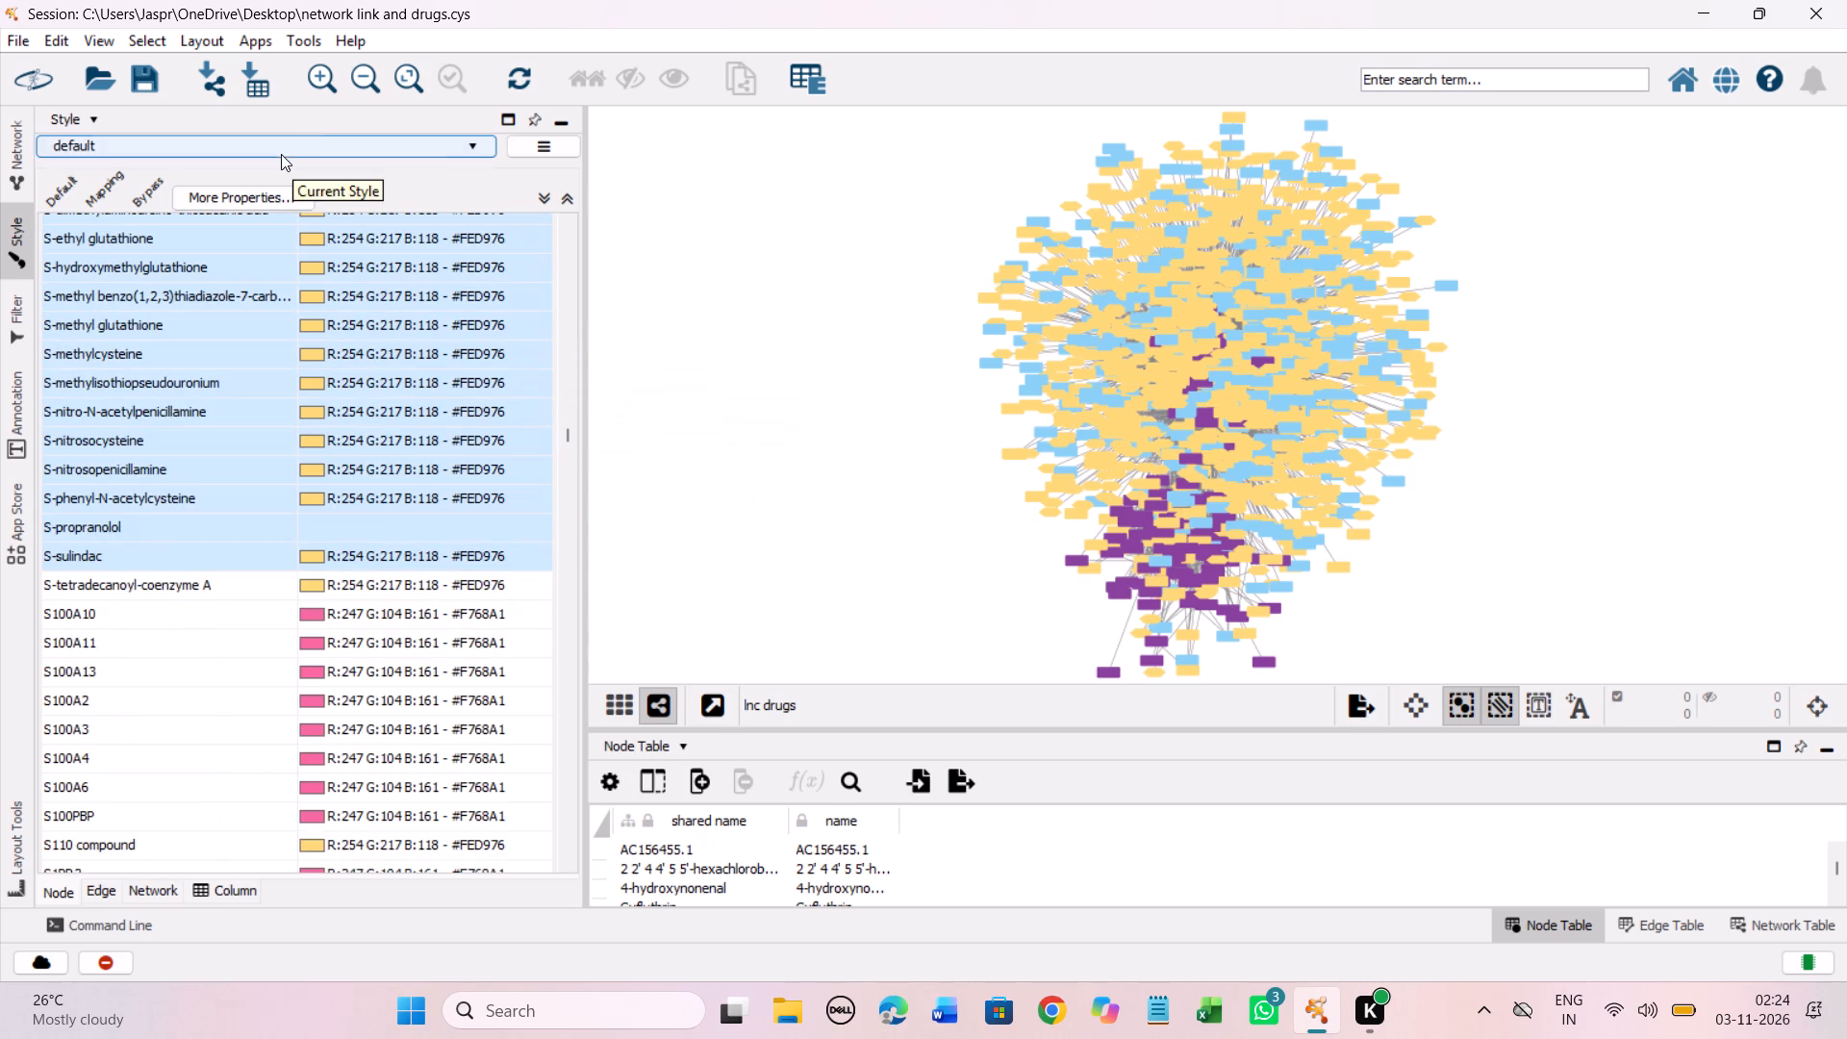
{"action": "right_click", "coordinate": [418, 342]}
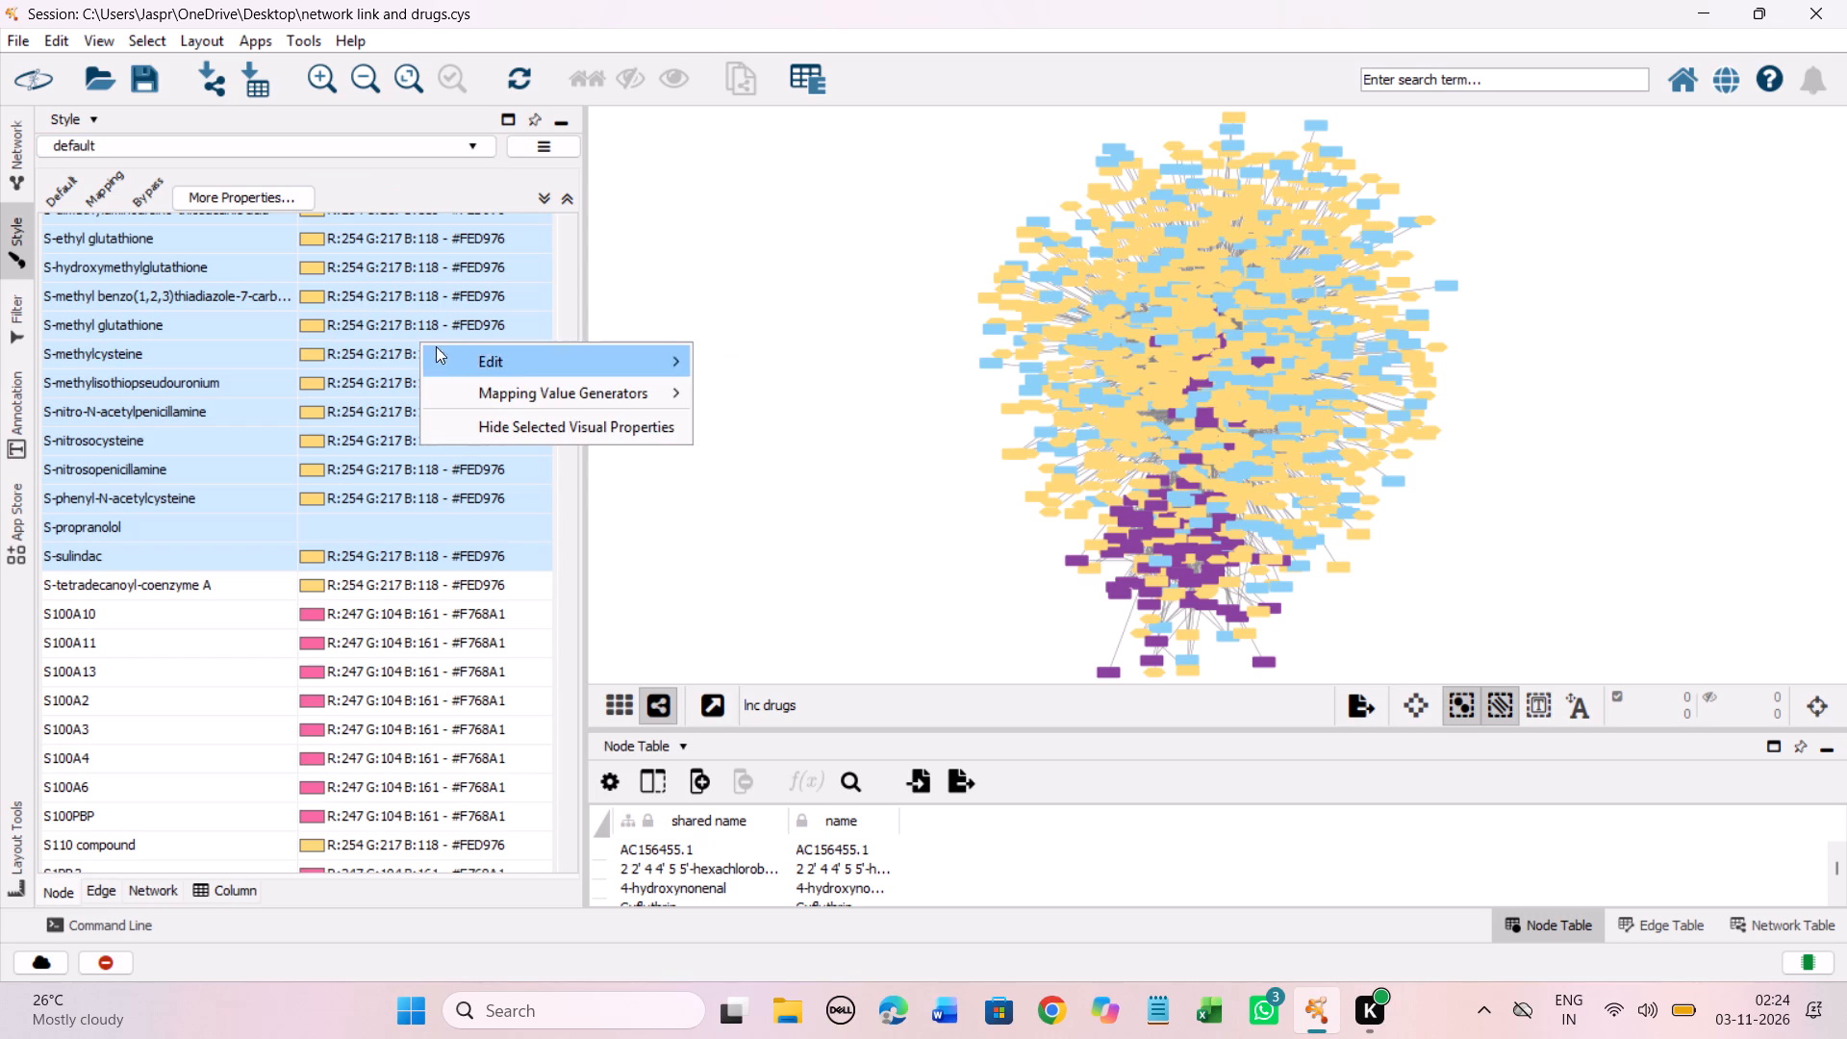
{"action": "left_click", "coordinate": [763, 367]}
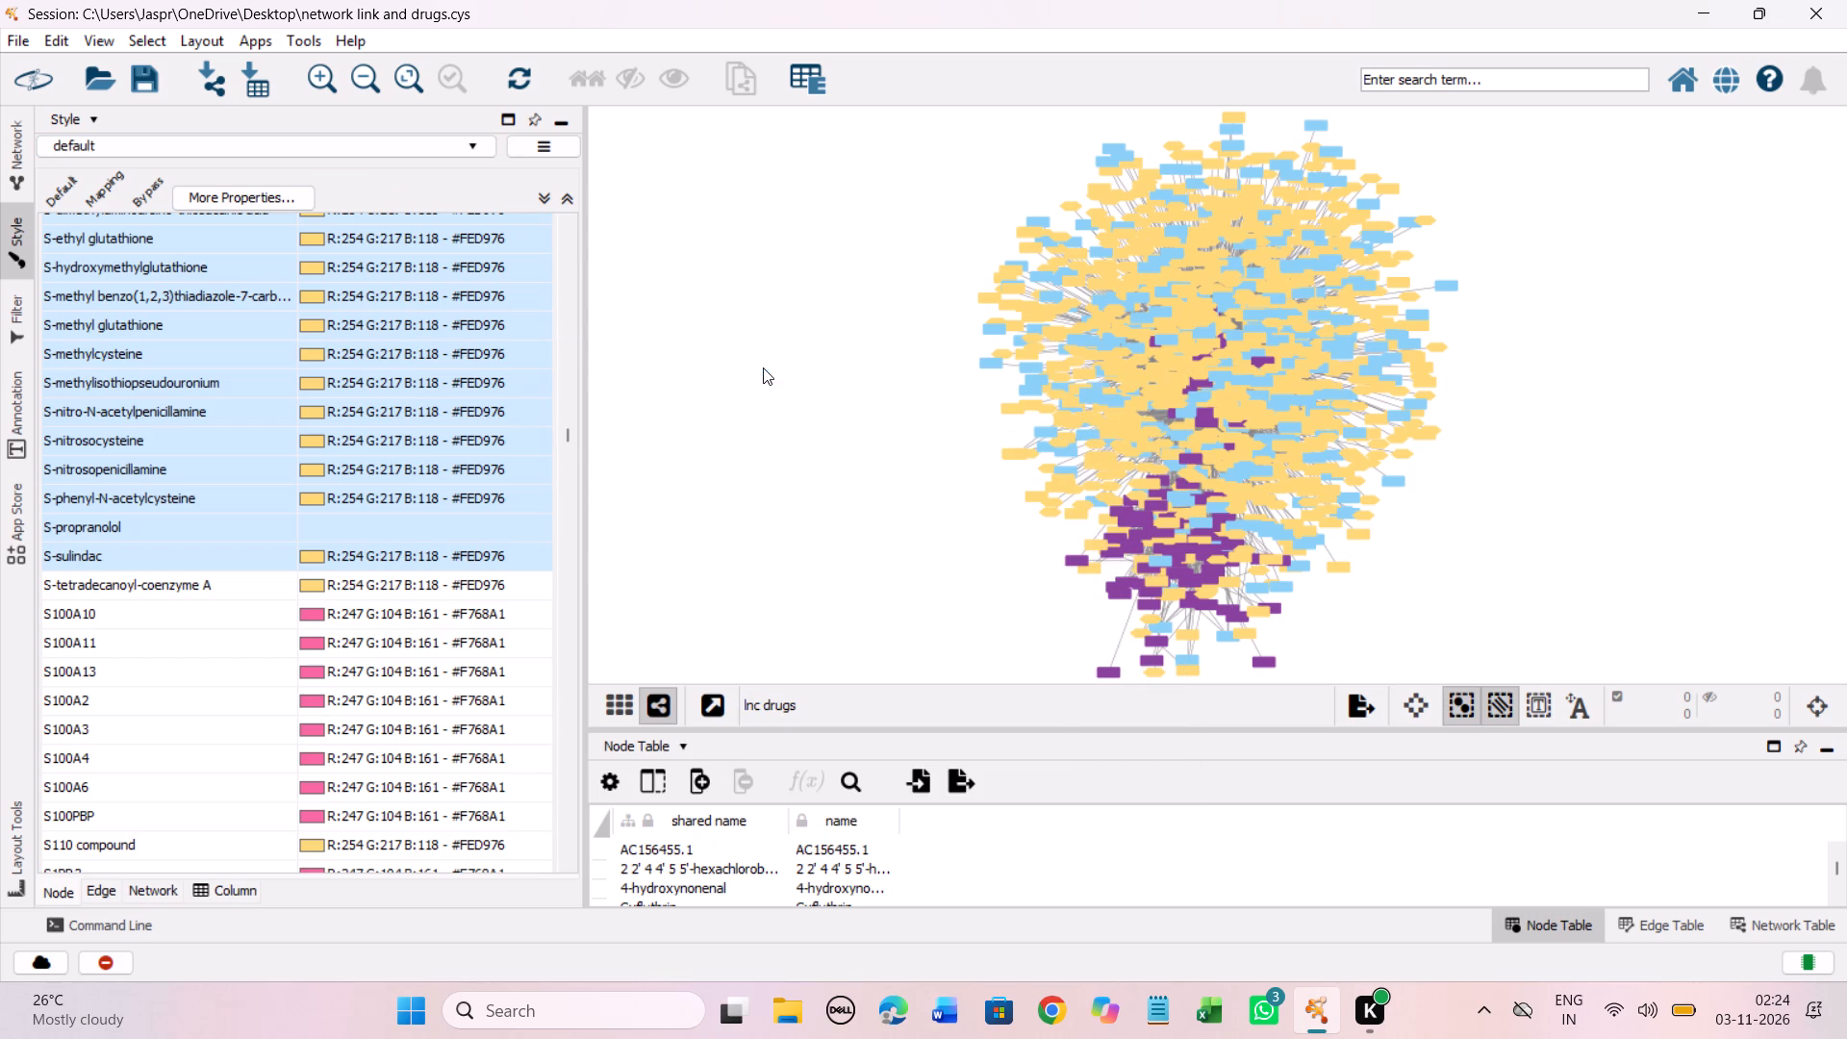
{"action": "left_click_drag", "start_coordinate": [486, 543], "coordinate": [410, 266]}
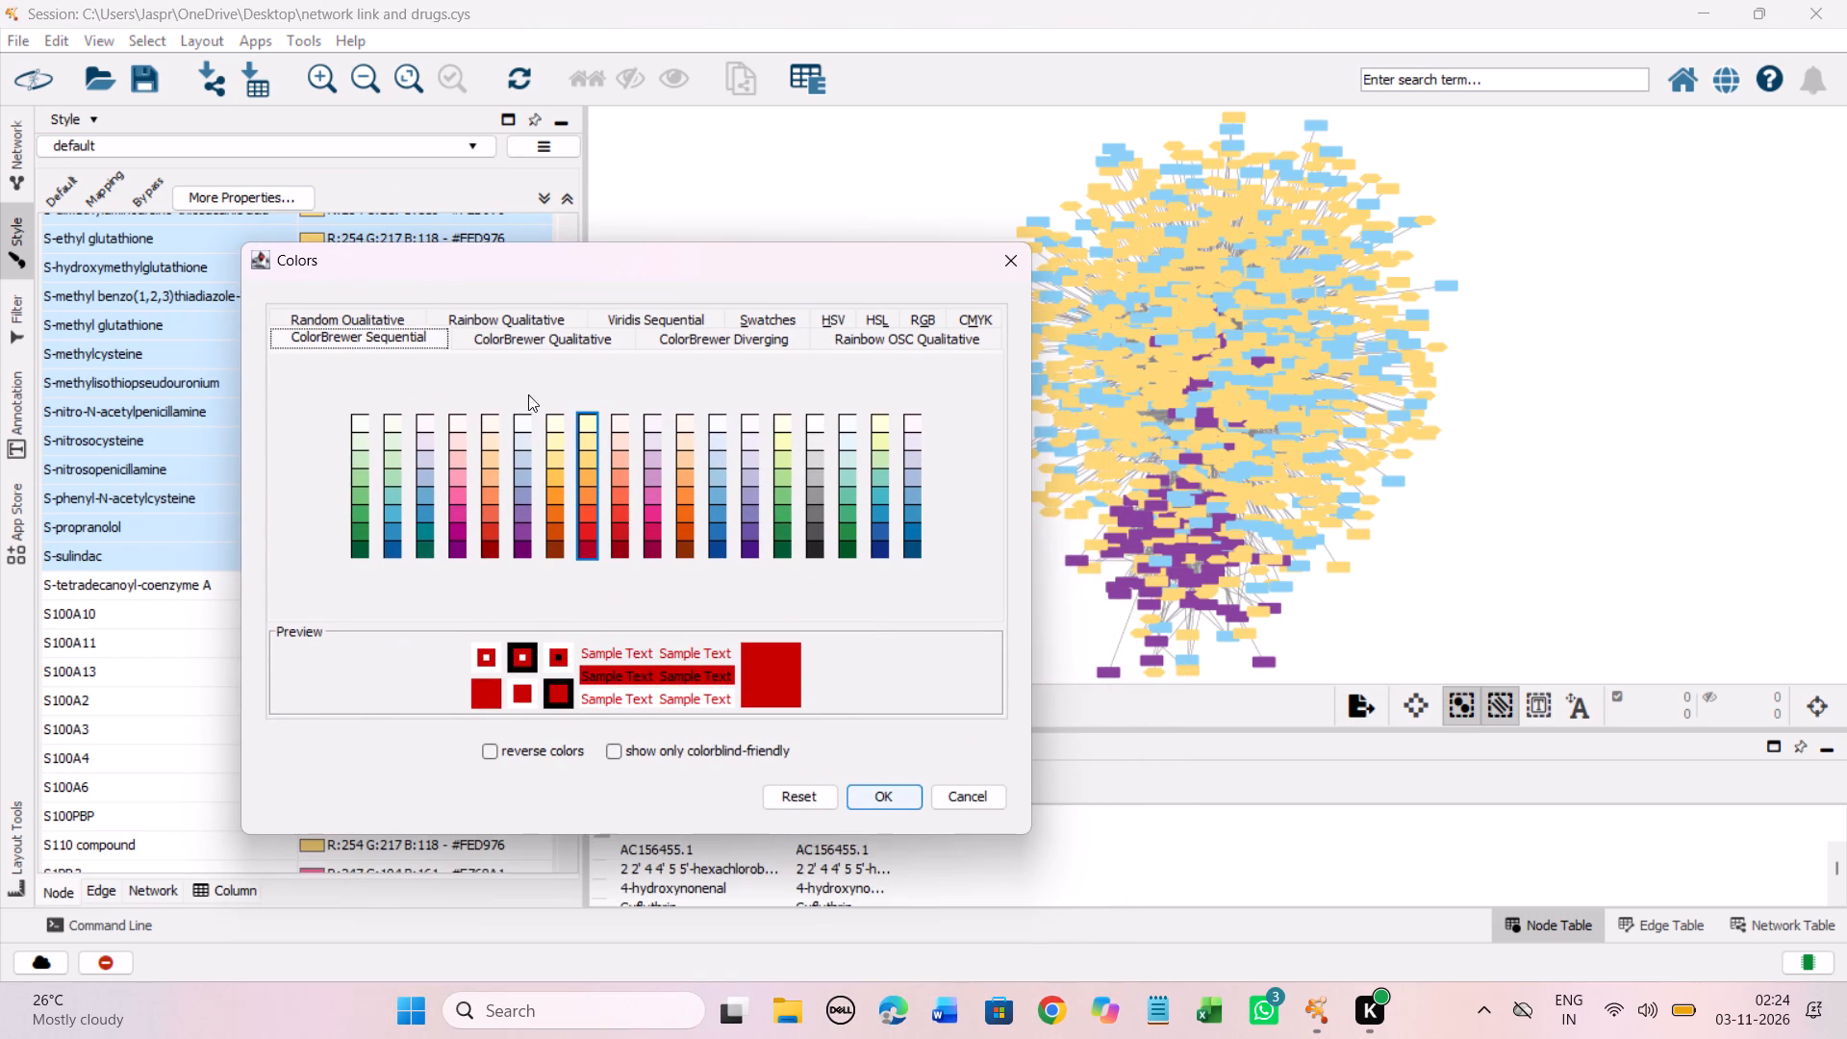
{"action": "left_click", "coordinate": [591, 459]}
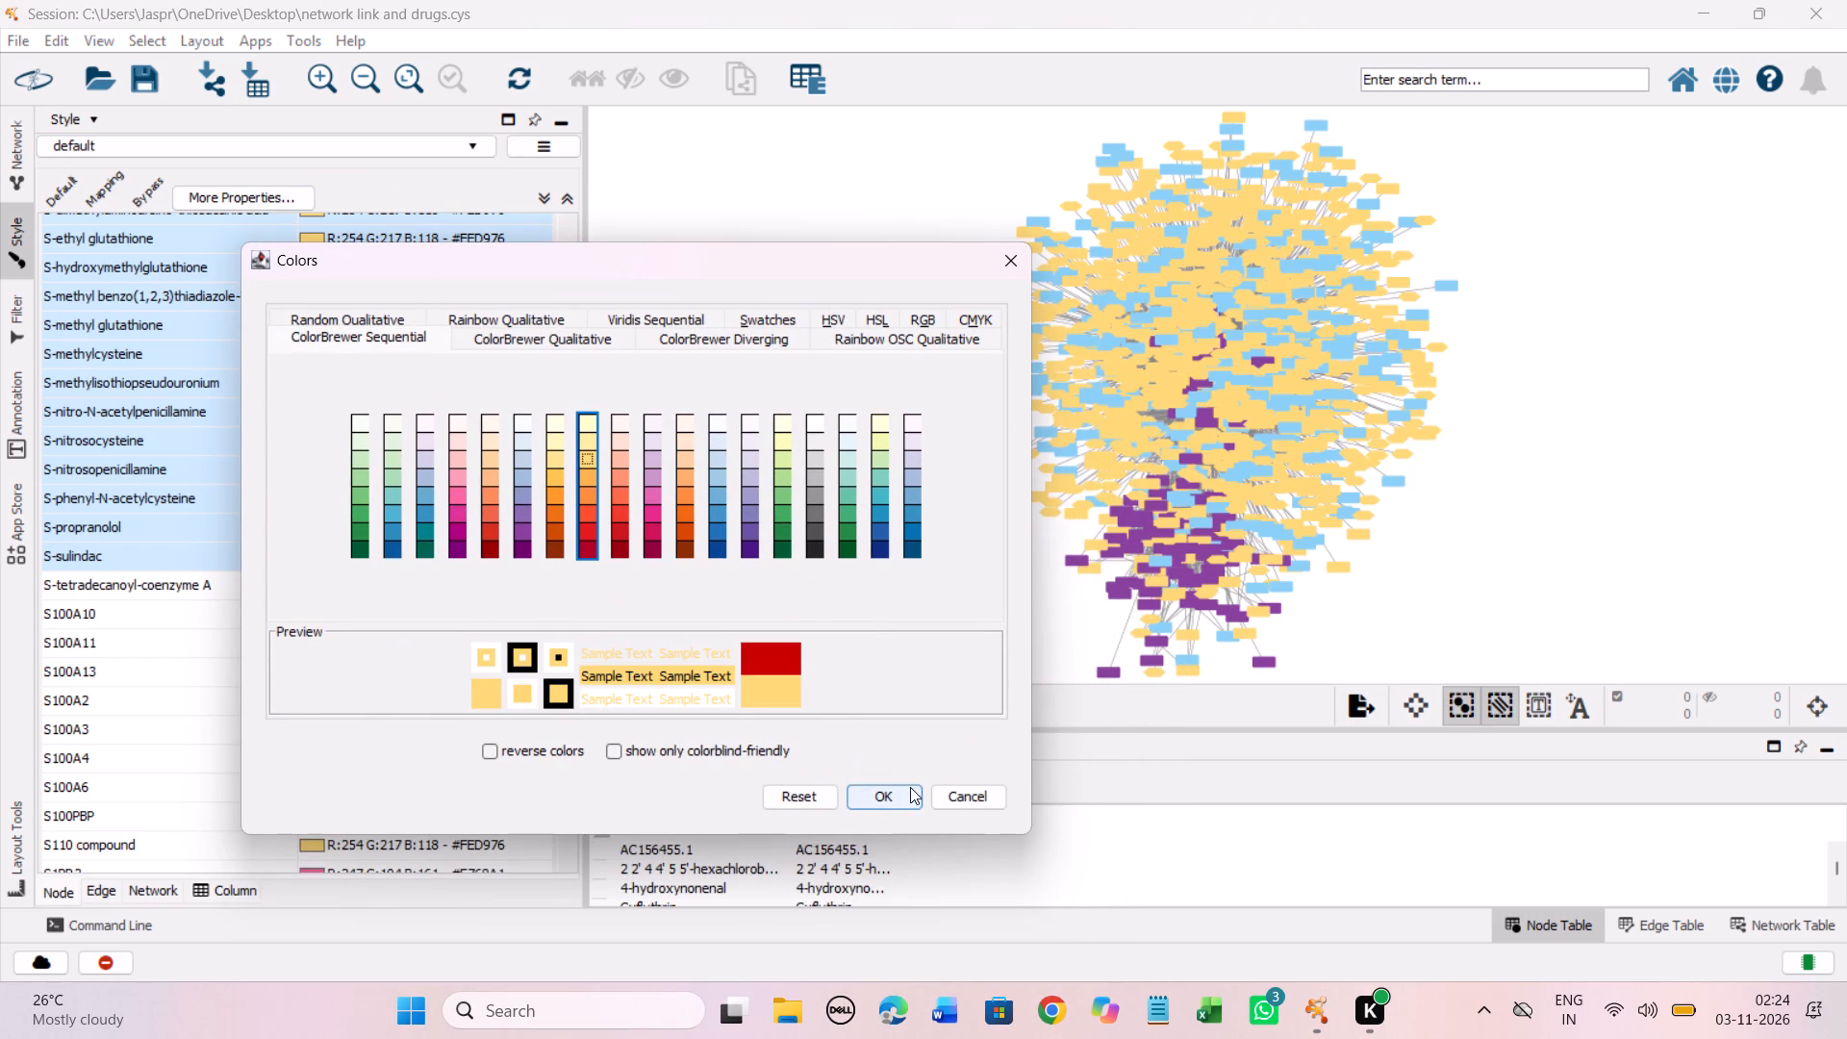
{"action": "left_click", "coordinate": [910, 787]}
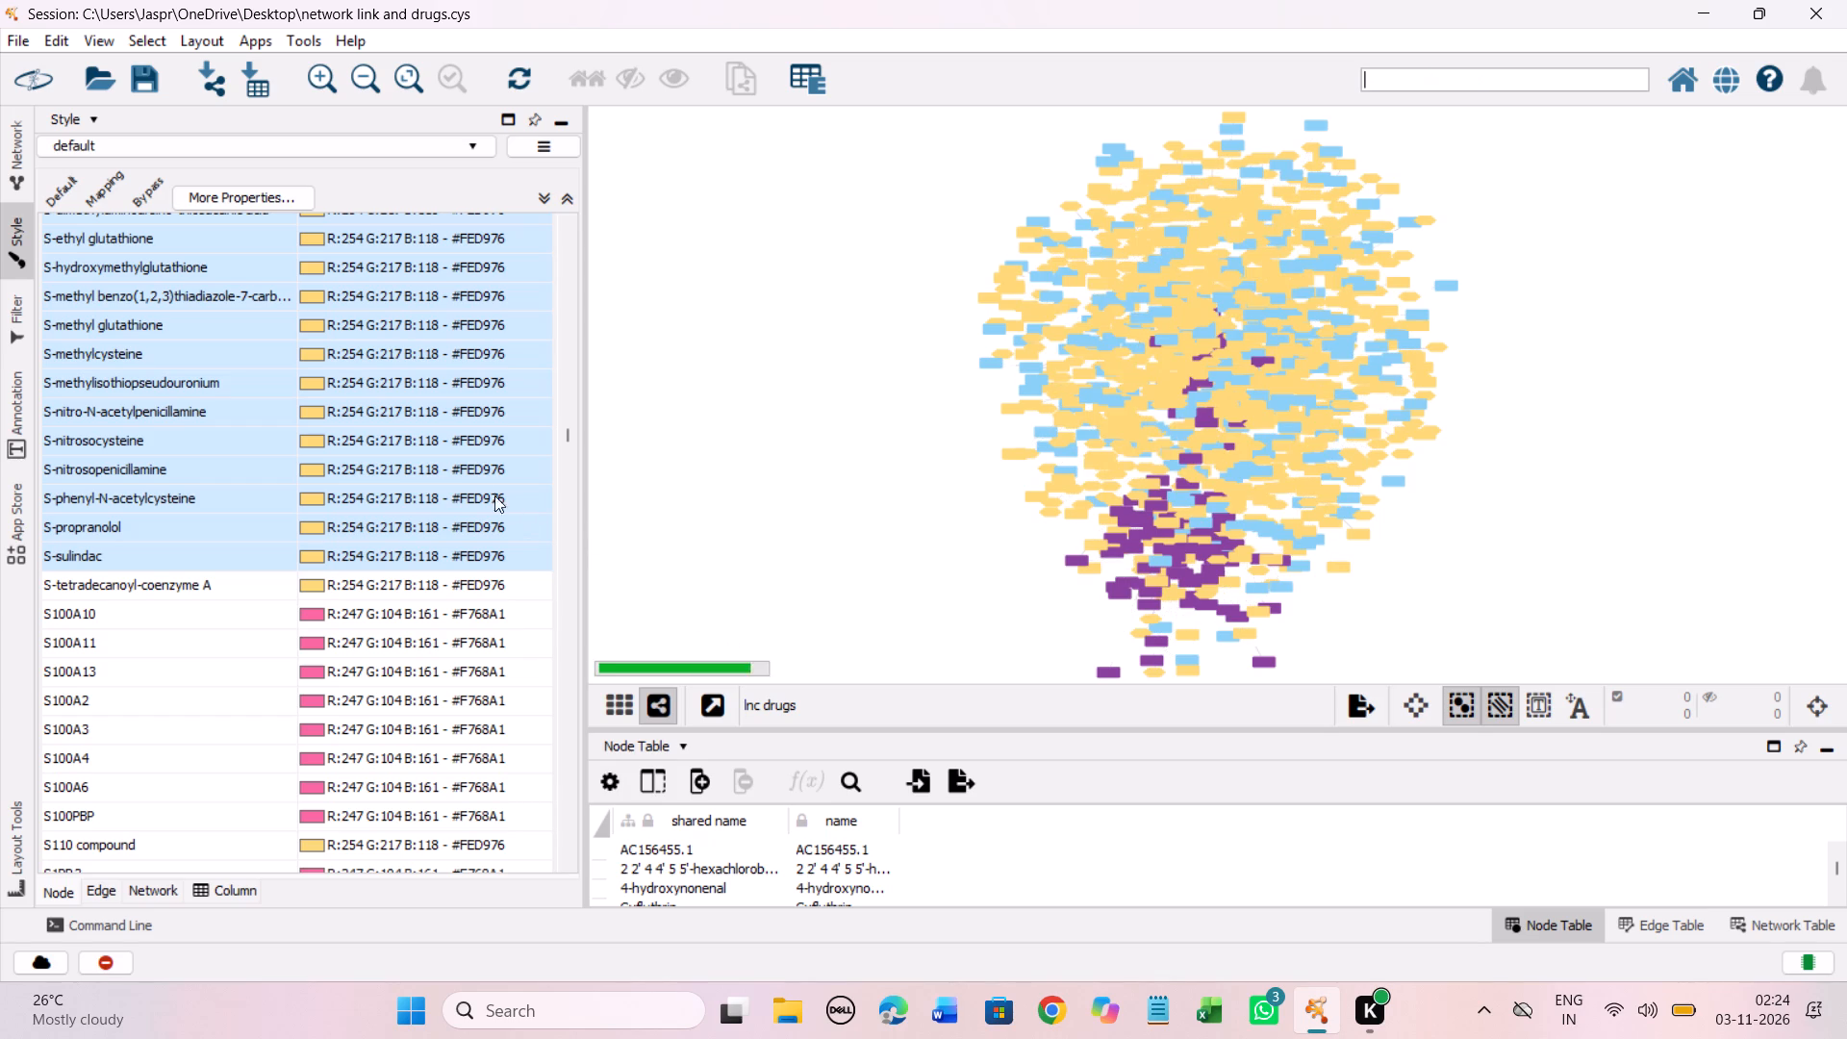
Set the mapping colour of the SB-203580 entry to #FED976 from the Yellow-Orange-Red shades.
{"action": "scroll", "coordinate": [457, 432], "scroll_direction": "down", "scroll_amount": 7}
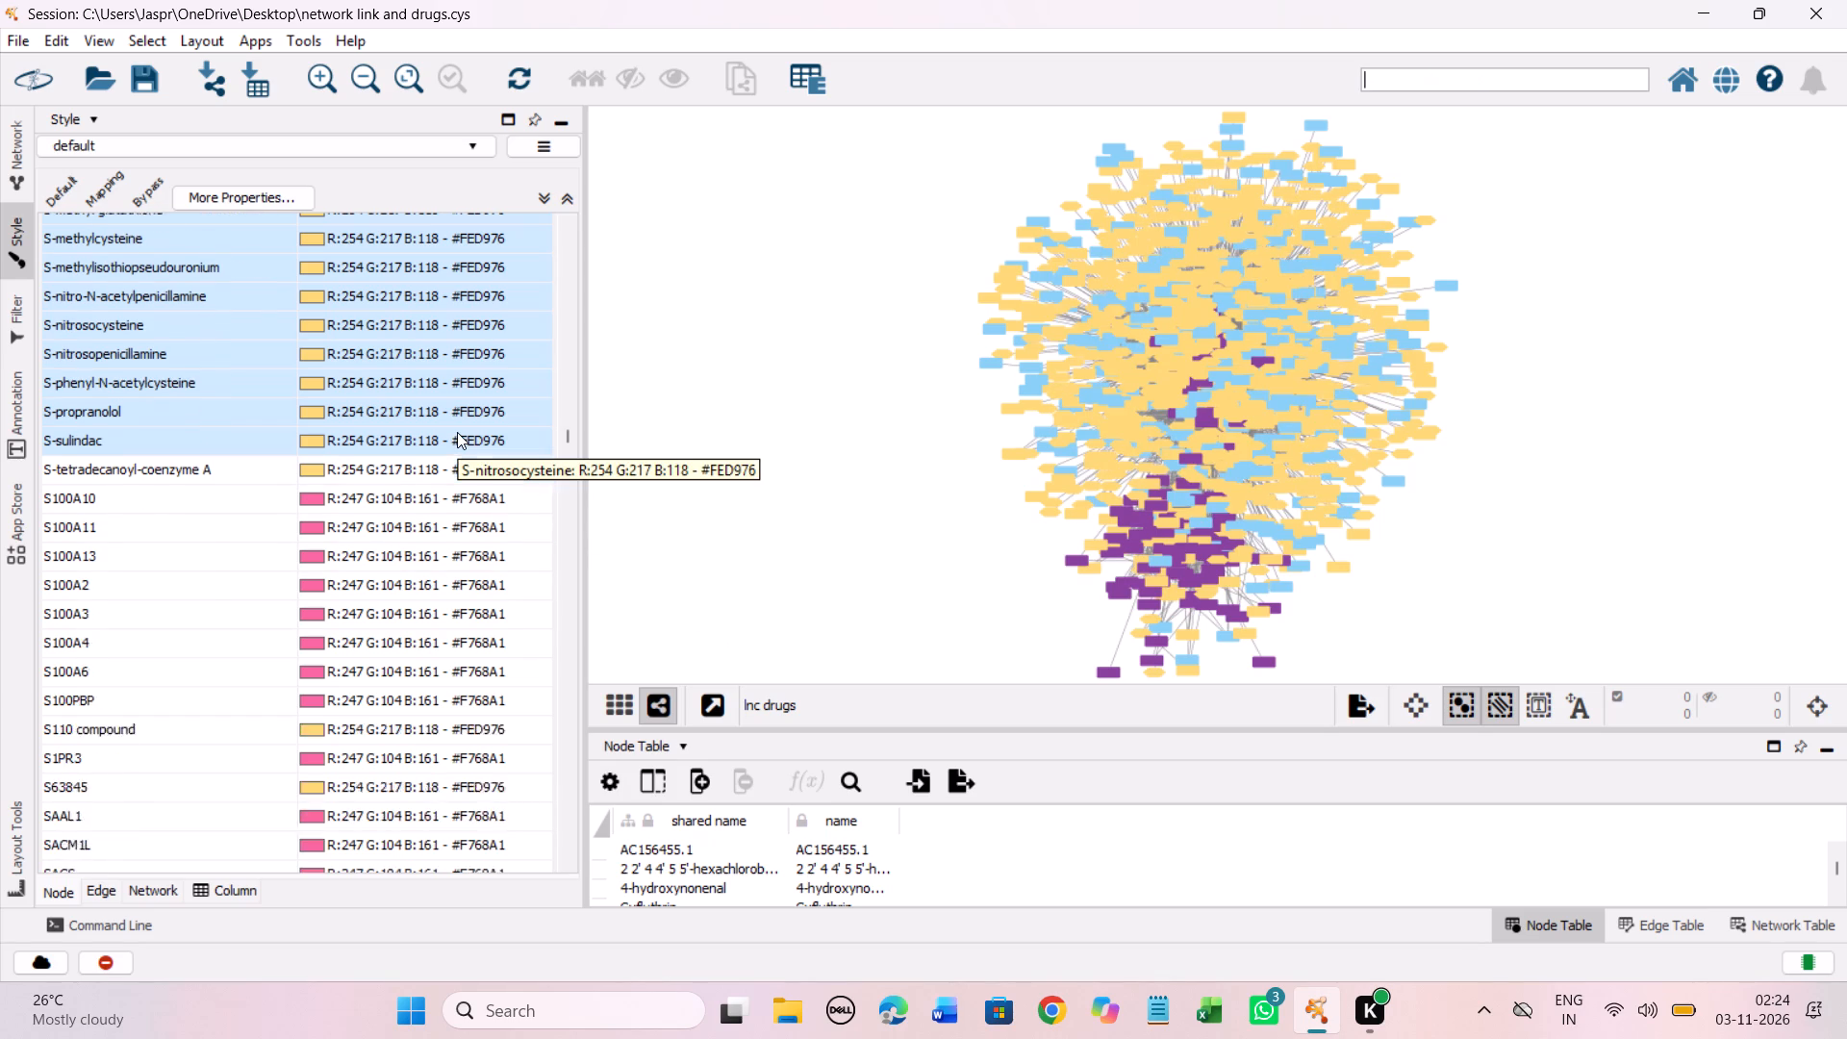
{"action": "scroll", "coordinate": [457, 432], "scroll_direction": "down", "scroll_amount": 20}
{"action": "scroll", "coordinate": [457, 432], "scroll_direction": "down", "scroll_amount": 20}
{"action": "scroll", "coordinate": [457, 432], "scroll_direction": "down", "scroll_amount": 1}
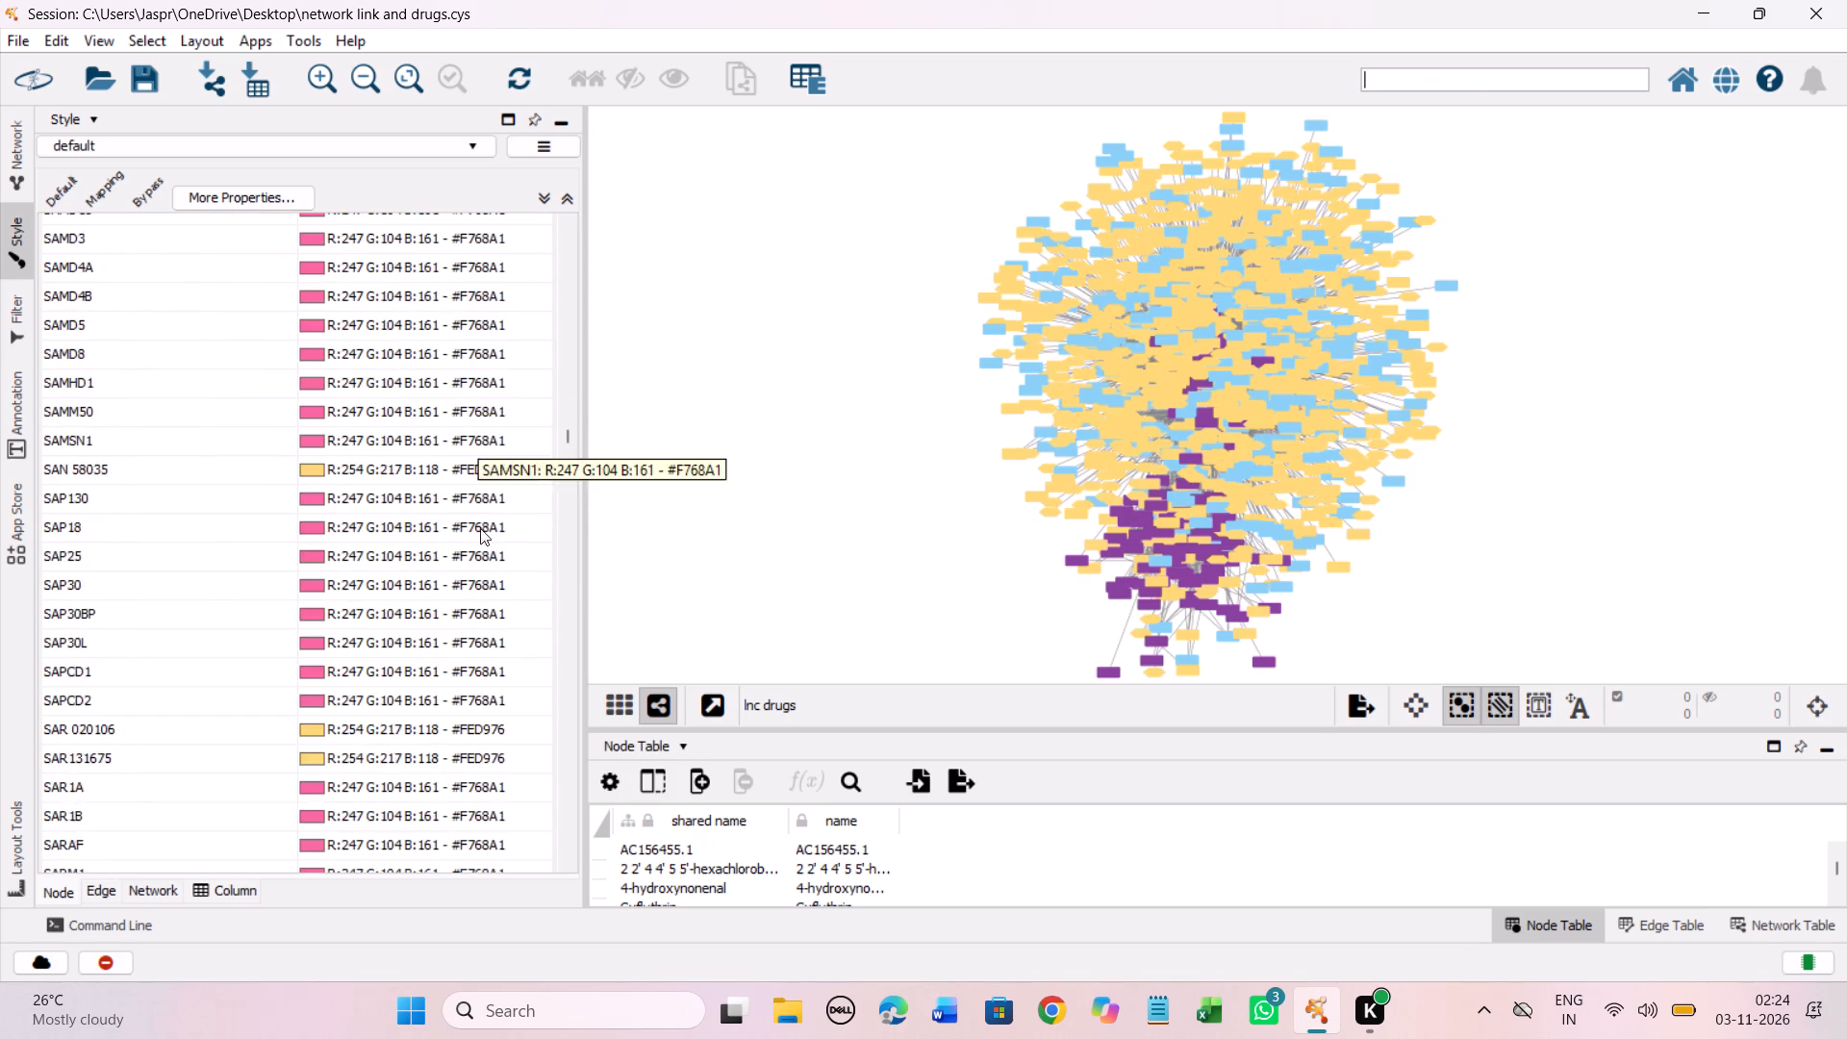
{"action": "scroll", "coordinate": [480, 528], "scroll_direction": "down", "scroll_amount": 20}
{"action": "scroll", "coordinate": [480, 528], "scroll_direction": "down", "scroll_amount": 12}
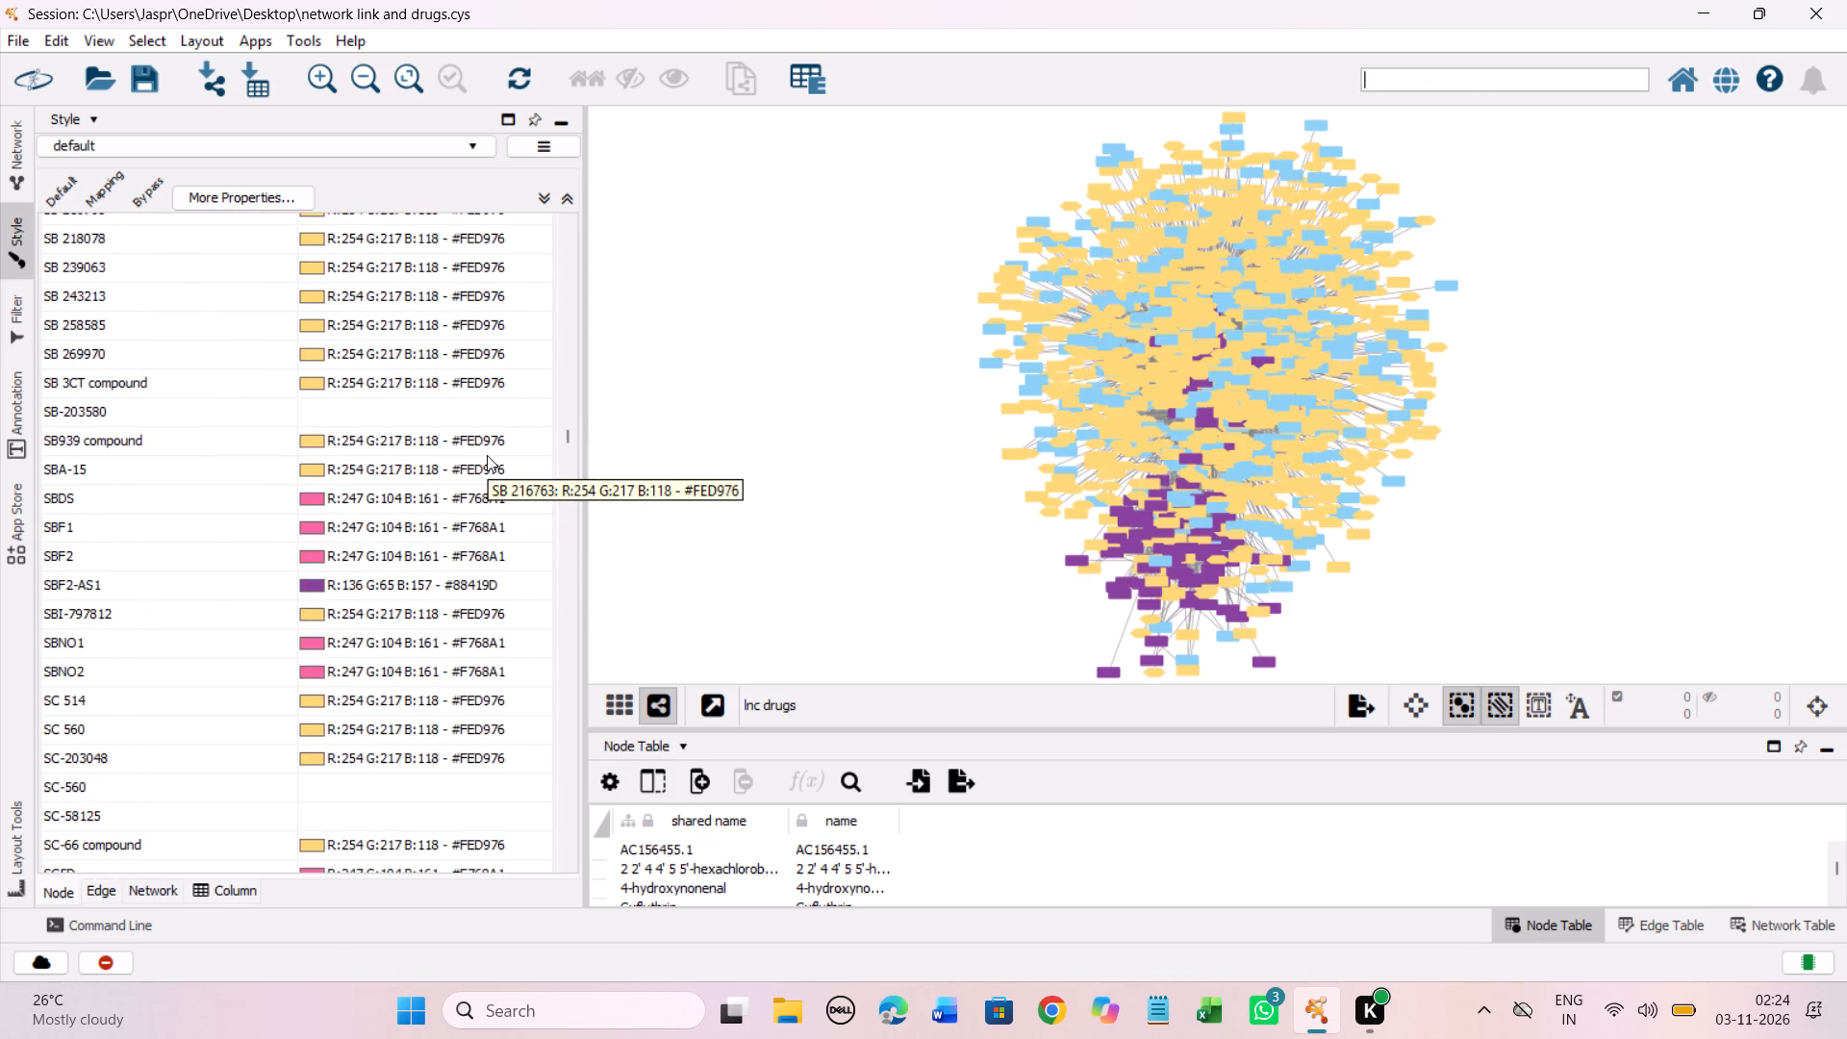
{"action": "scroll", "coordinate": [487, 455], "scroll_direction": "down", "scroll_amount": 1}
{"action": "left_click", "coordinate": [387, 383]}
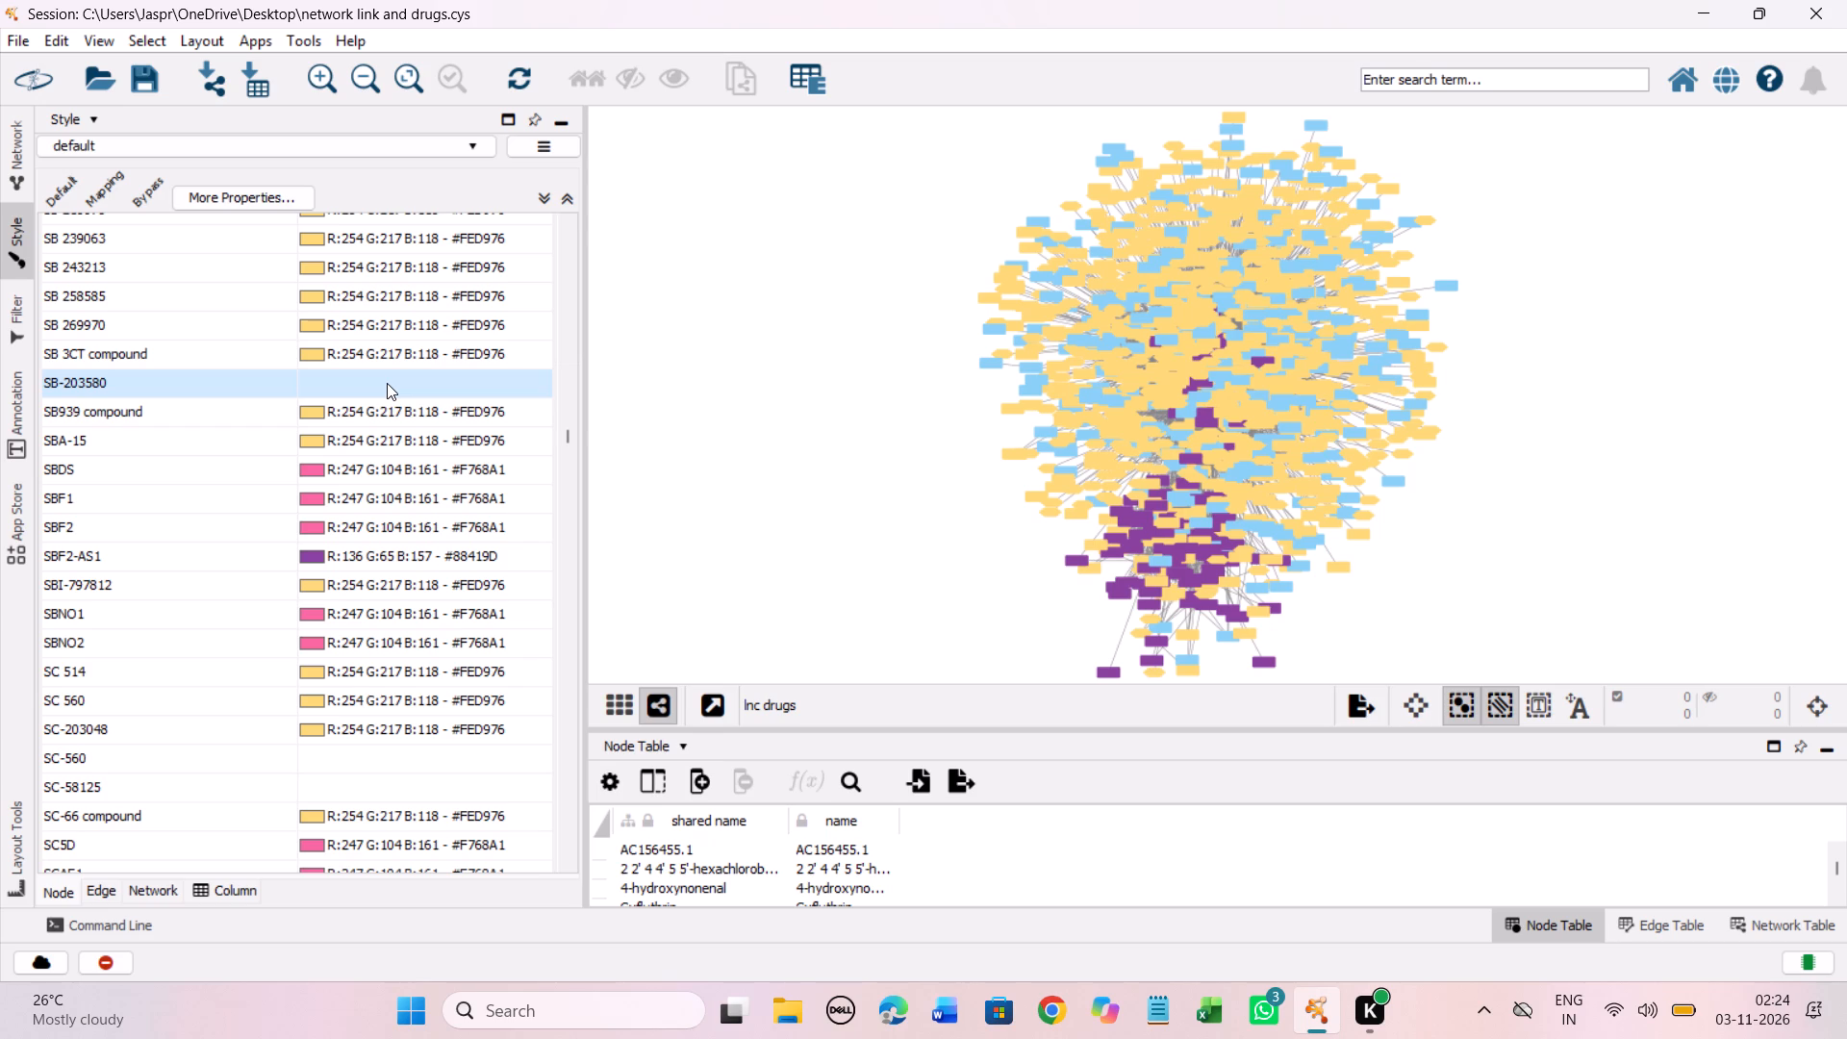
{"action": "right_click", "coordinate": [387, 383]}
{"action": "left_click", "coordinate": [701, 415]}
{"action": "left_click_drag", "start_coordinate": [428, 546], "coordinate": [377, 257]}
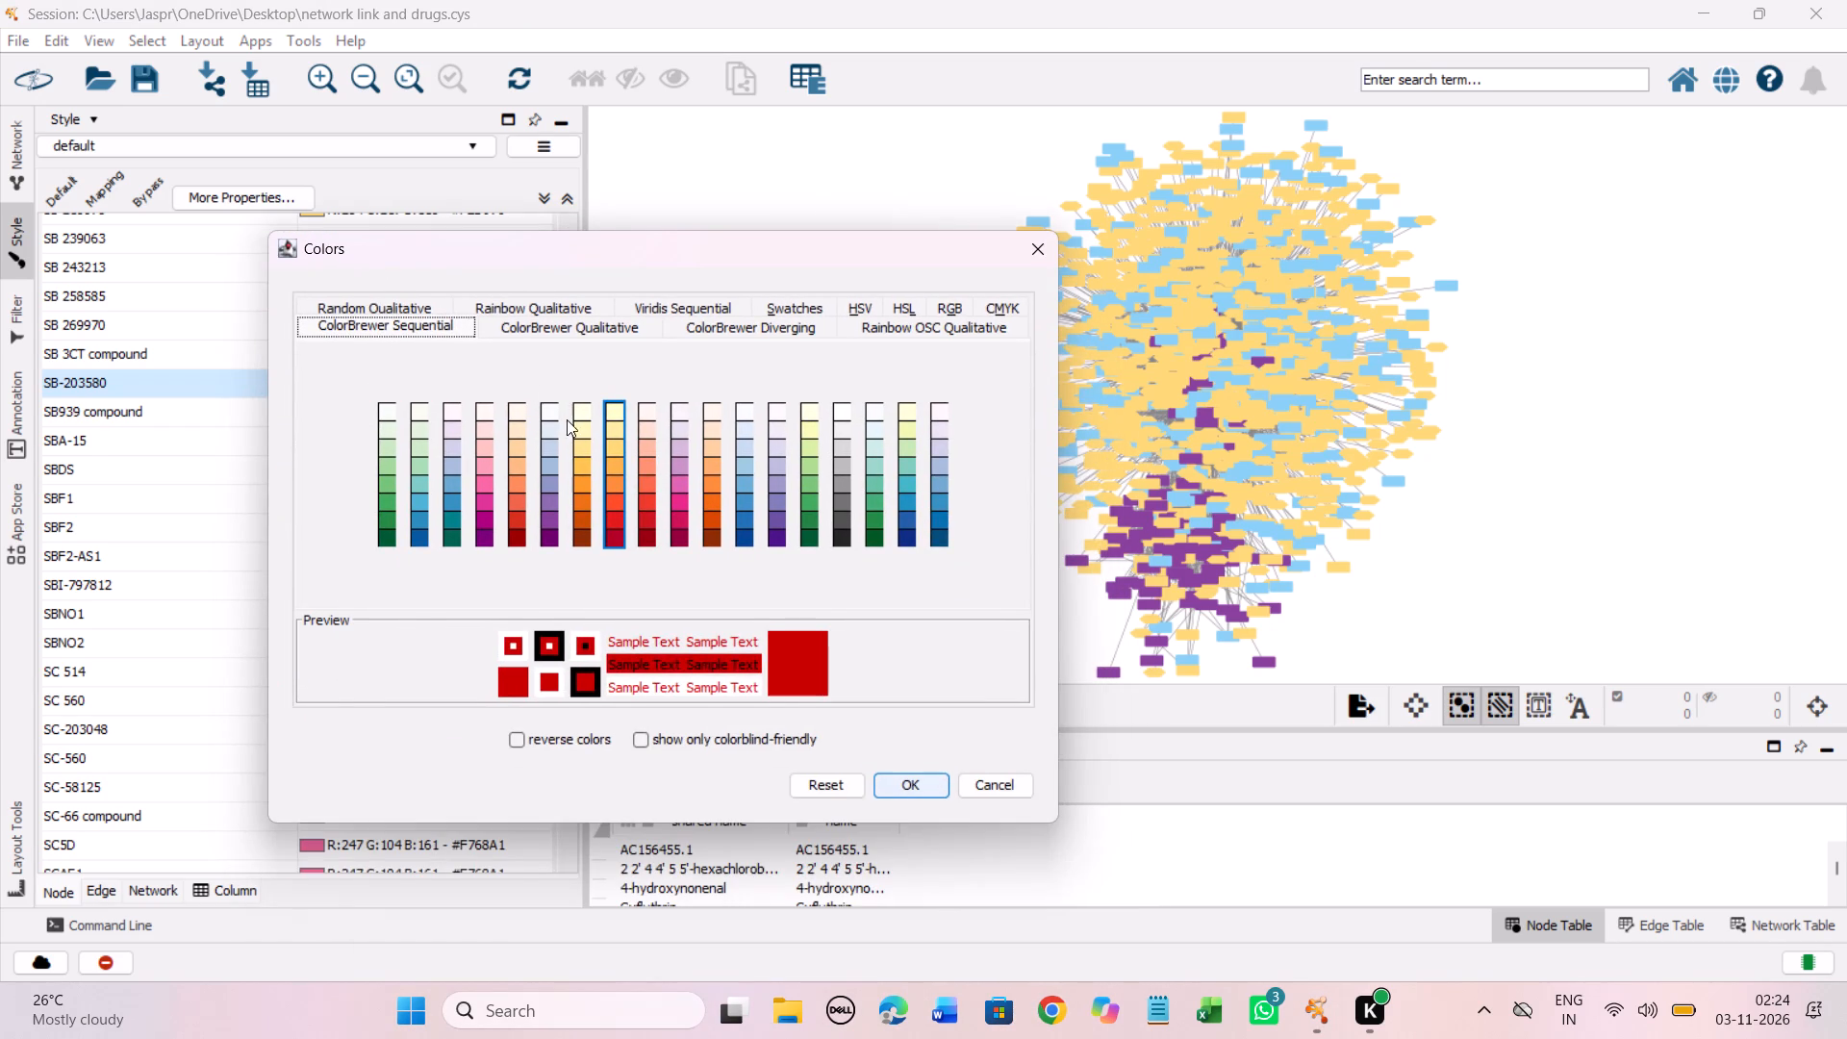
{"action": "left_click", "coordinate": [618, 444]}
{"action": "left_click", "coordinate": [914, 784]}
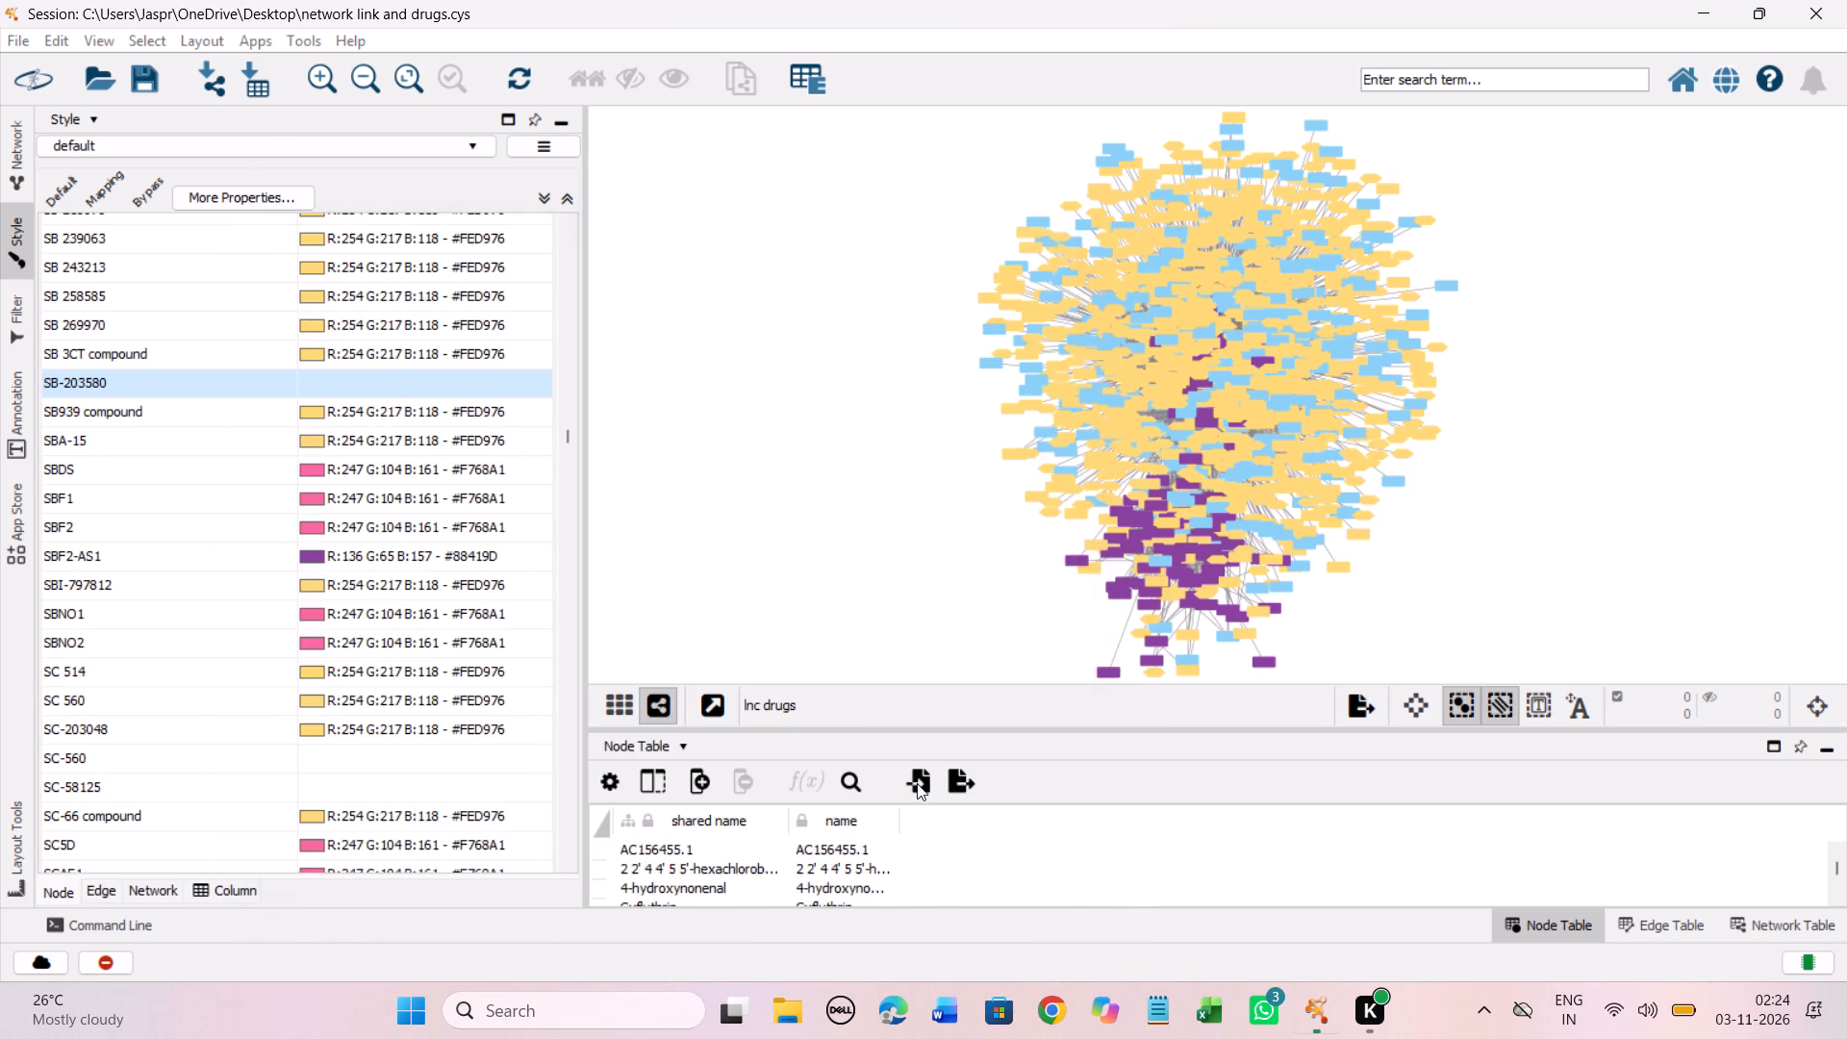
Set the mapping colour of the entries SC-203048 through SC-58125 to #FED976 from the Yellow-Orange-Red shades.
{"action": "scroll", "coordinate": [402, 356], "scroll_direction": "down", "scroll_amount": 12}
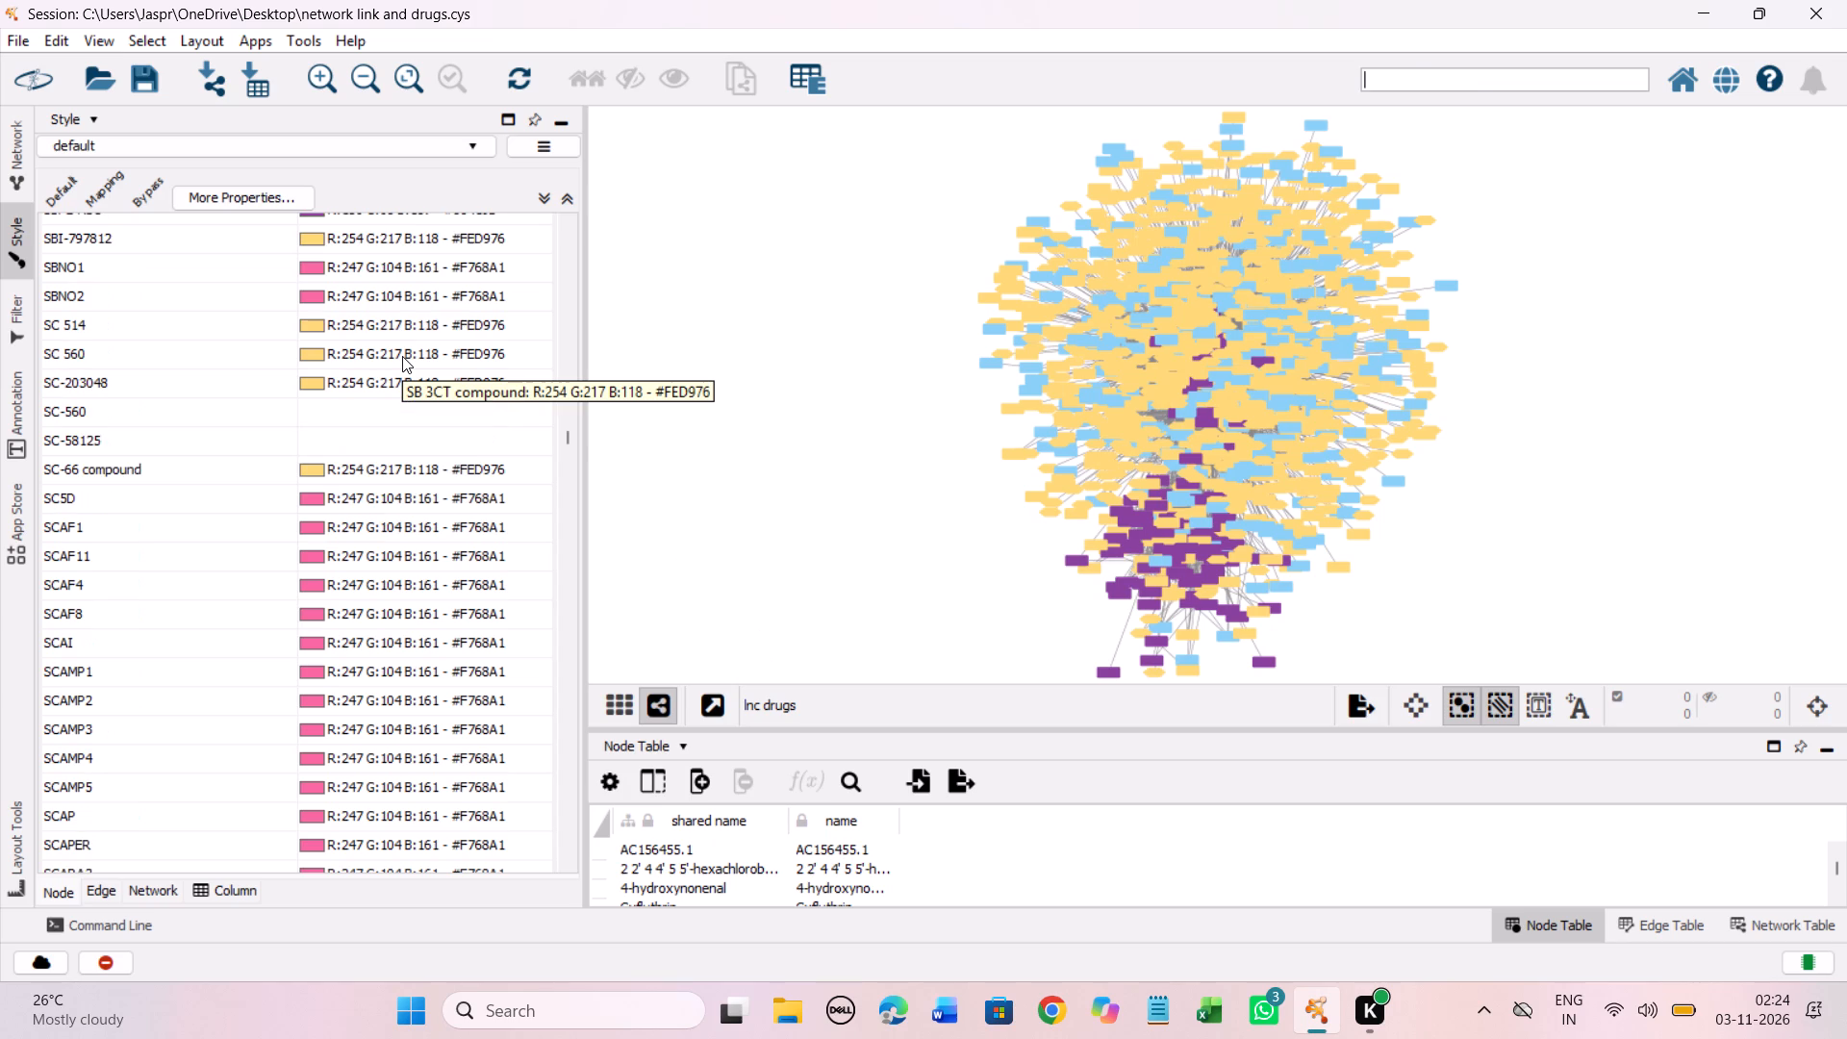
{"action": "left_click_drag", "start_coordinate": [354, 393], "coordinate": [350, 449]}
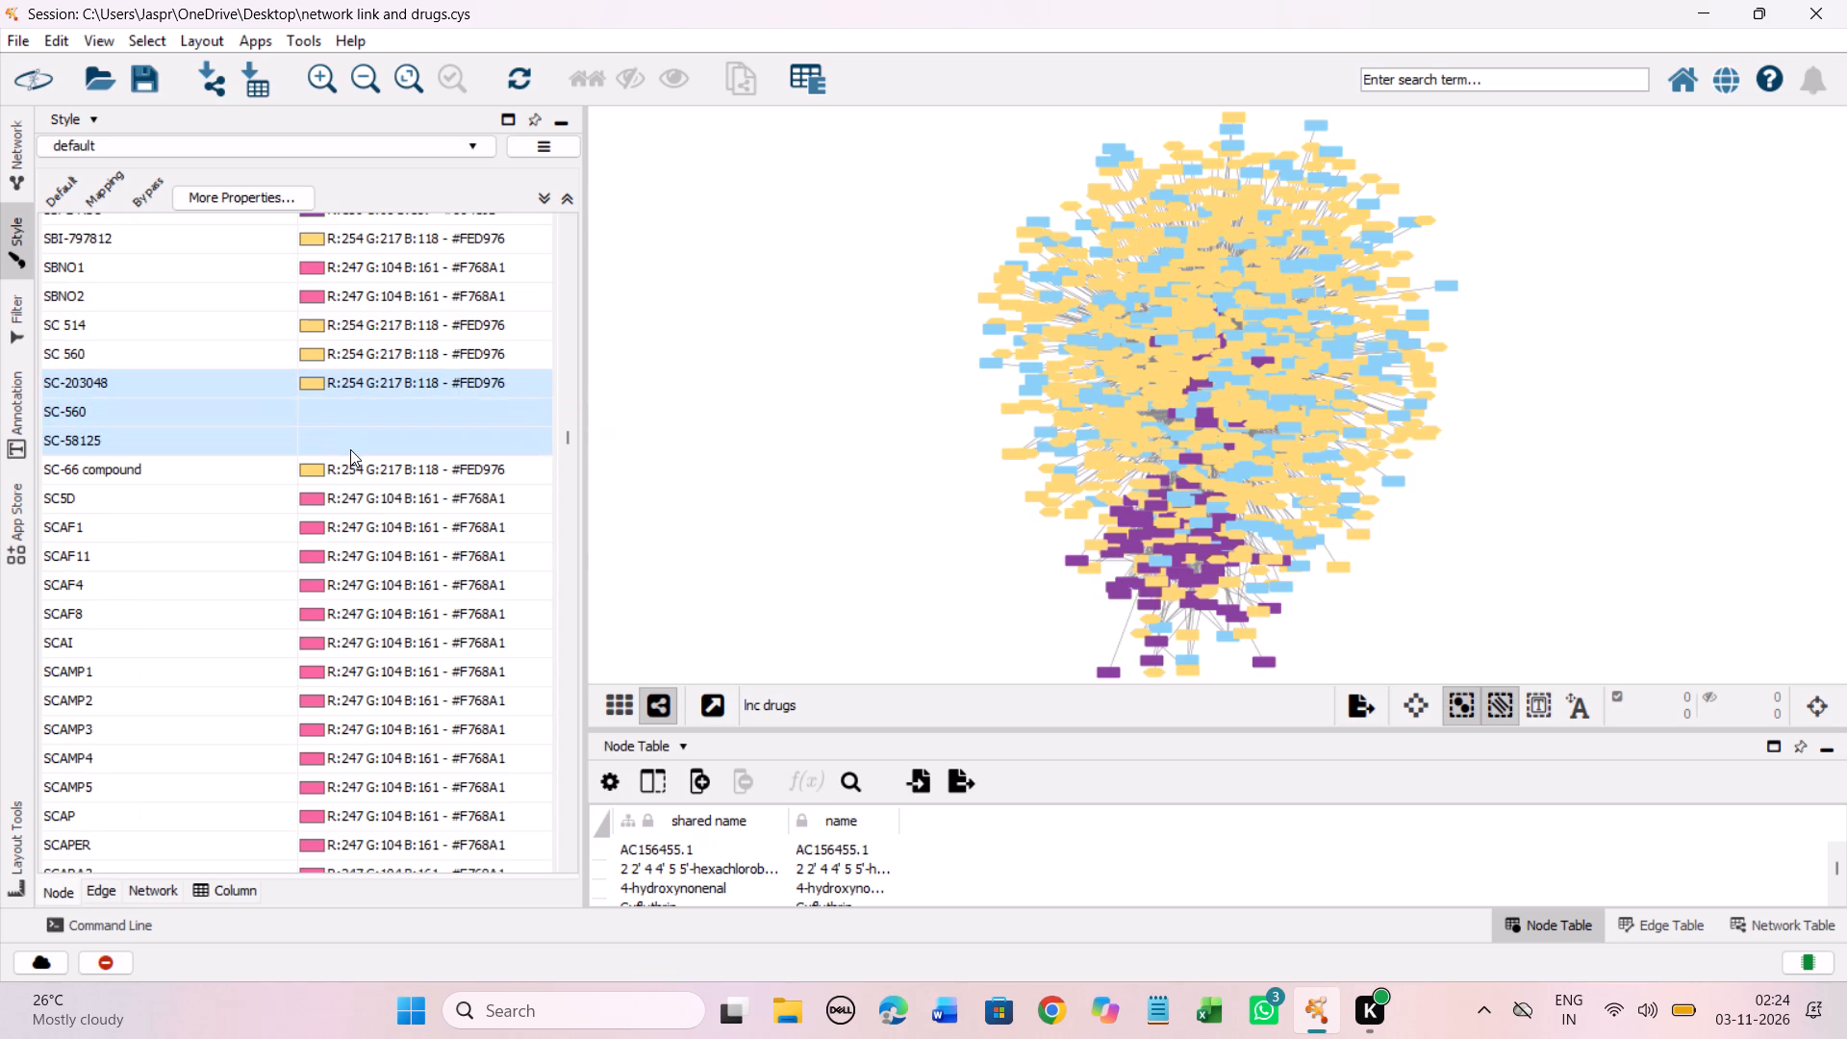
{"action": "right_click", "coordinate": [350, 449]}
{"action": "left_click", "coordinate": [675, 483]}
{"action": "left_click_drag", "start_coordinate": [544, 536], "coordinate": [464, 241]}
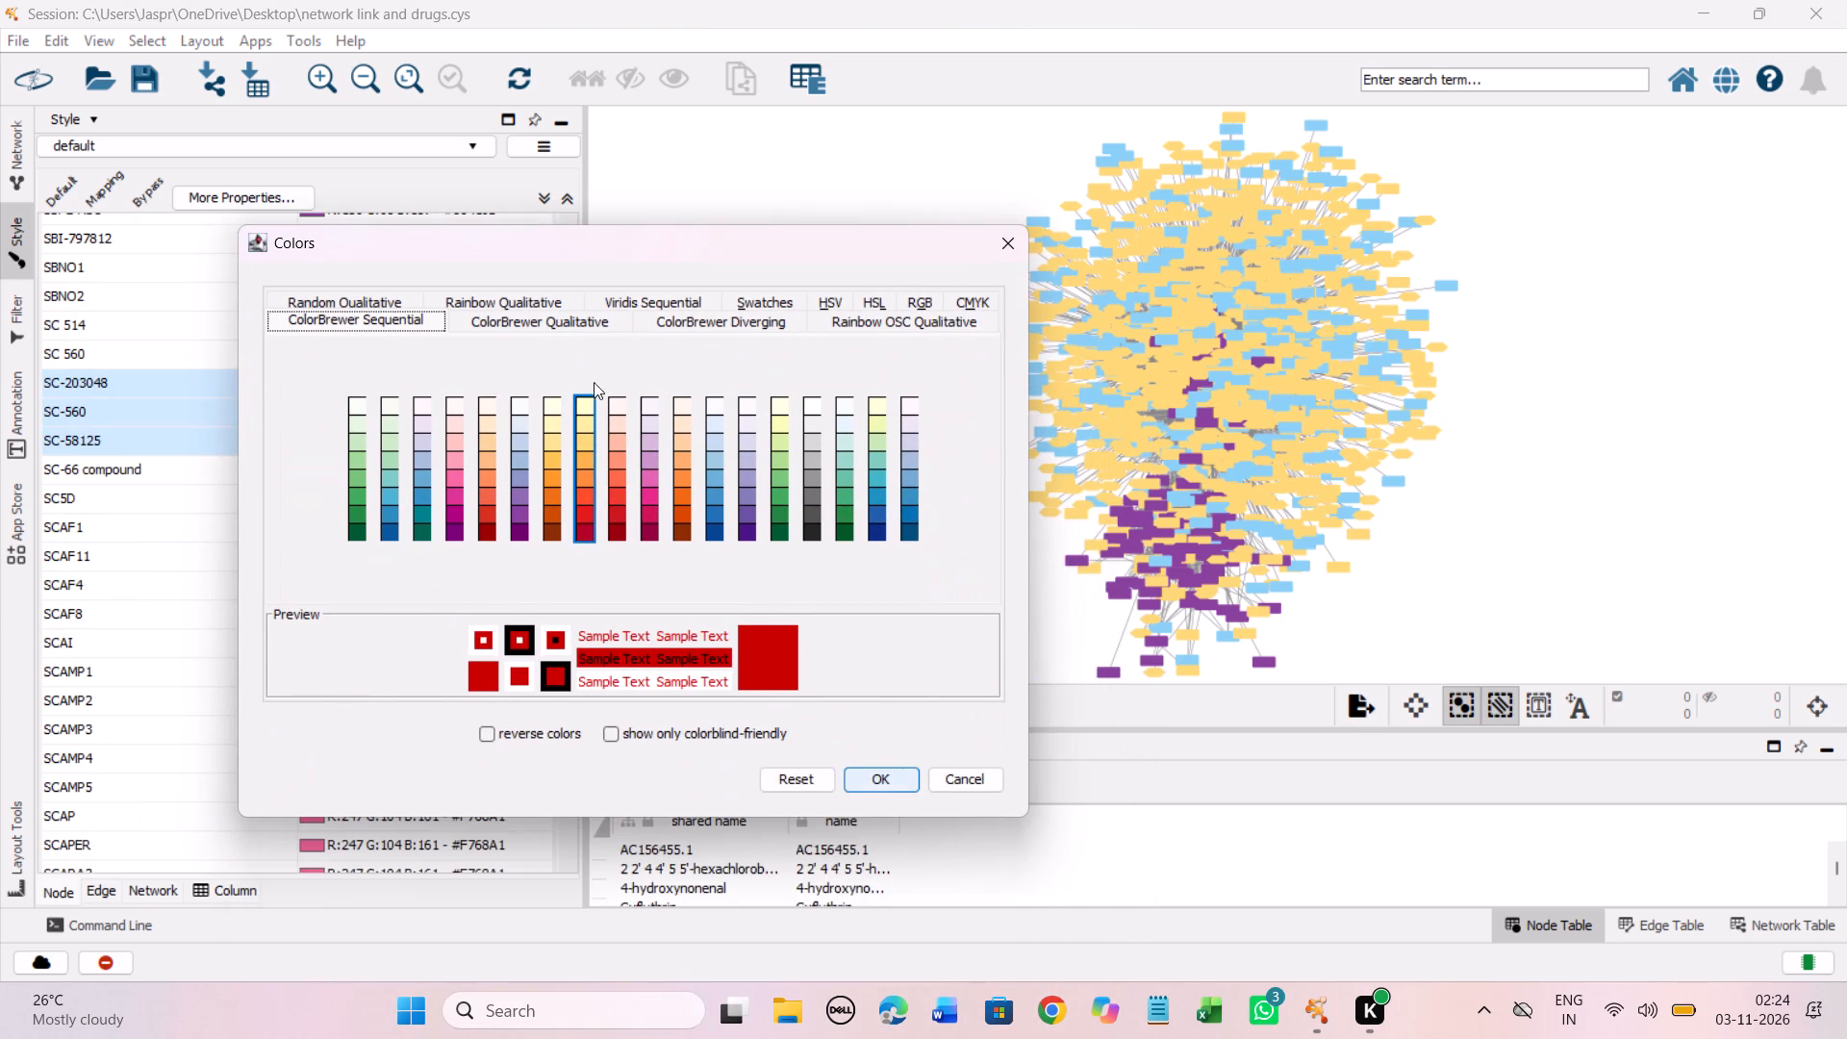
{"action": "left_click", "coordinate": [590, 439]}
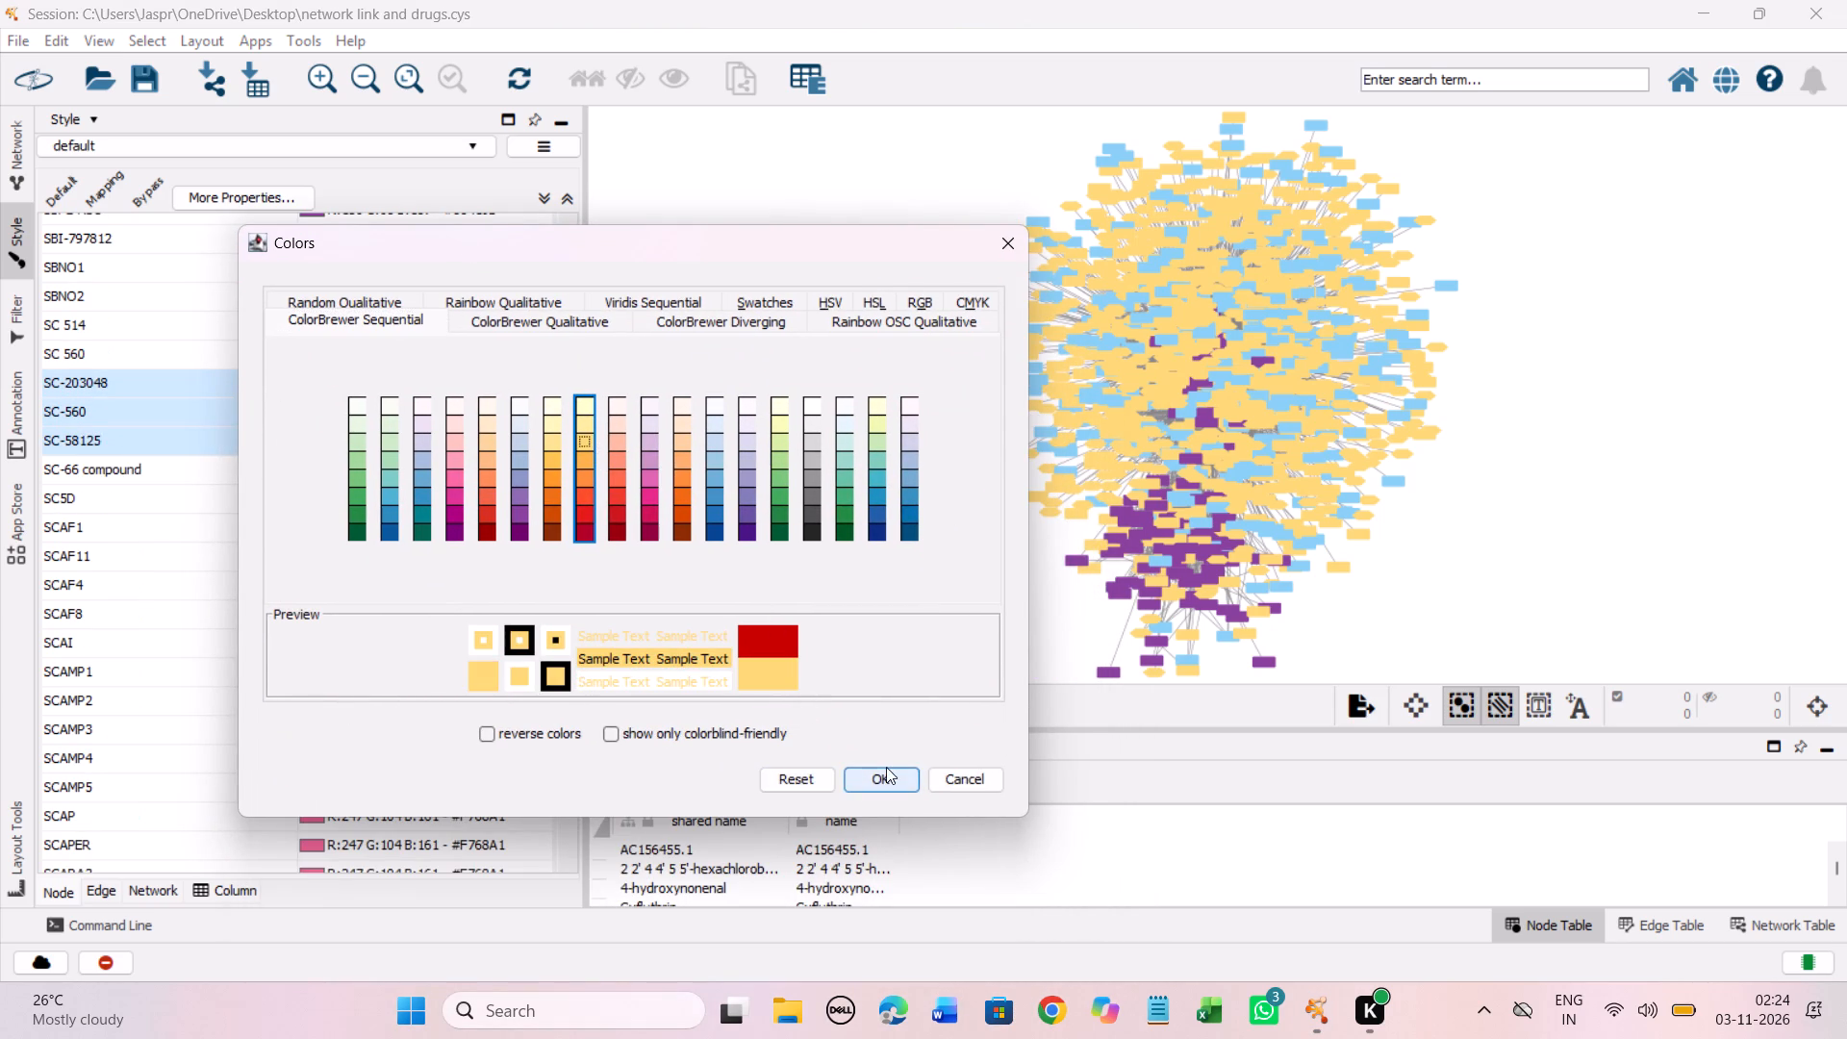
{"action": "left_click", "coordinate": [886, 767]}
Review the node colour mappings from the SC-named entries through the ST-named entries for drugs without a colour.
{"action": "scroll", "coordinate": [408, 371], "scroll_direction": "down", "scroll_amount": 20}
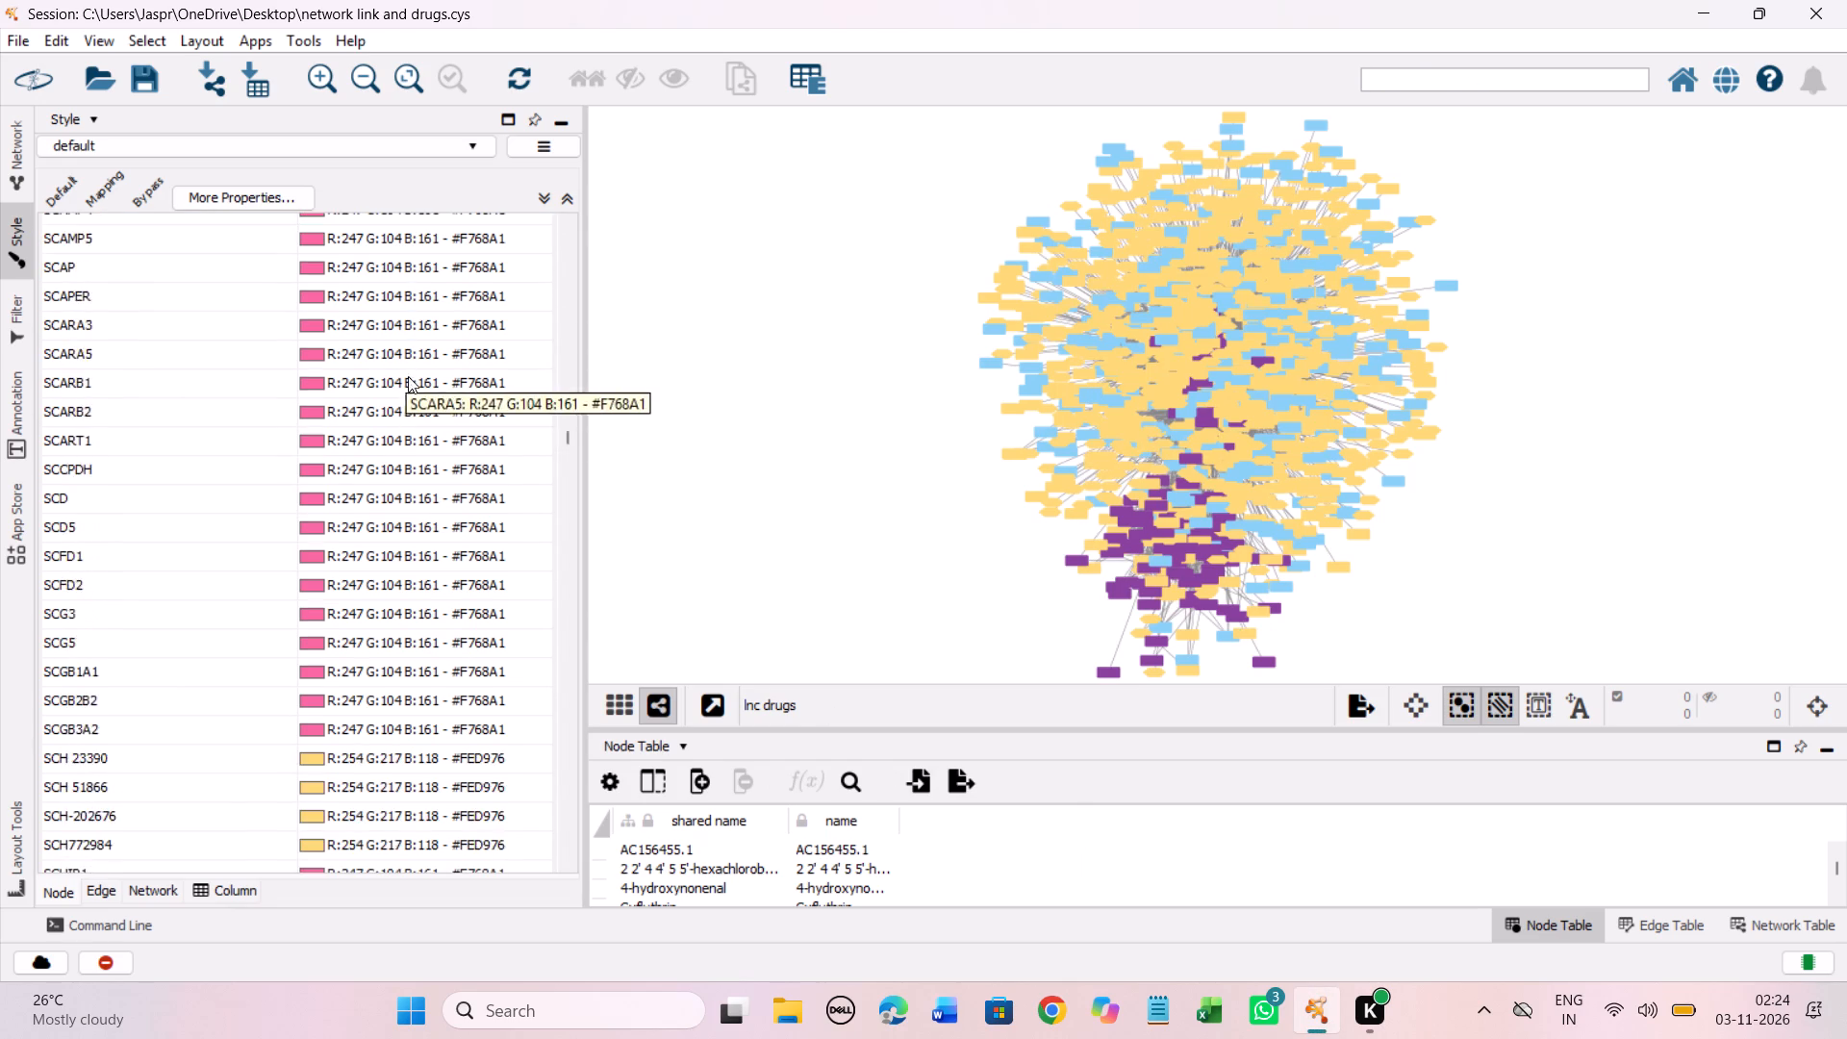
{"action": "scroll", "coordinate": [408, 376], "scroll_direction": "down", "scroll_amount": 20}
{"action": "scroll", "coordinate": [408, 376], "scroll_direction": "down", "scroll_amount": 20}
{"action": "scroll", "coordinate": [408, 376], "scroll_direction": "down", "scroll_amount": 1}
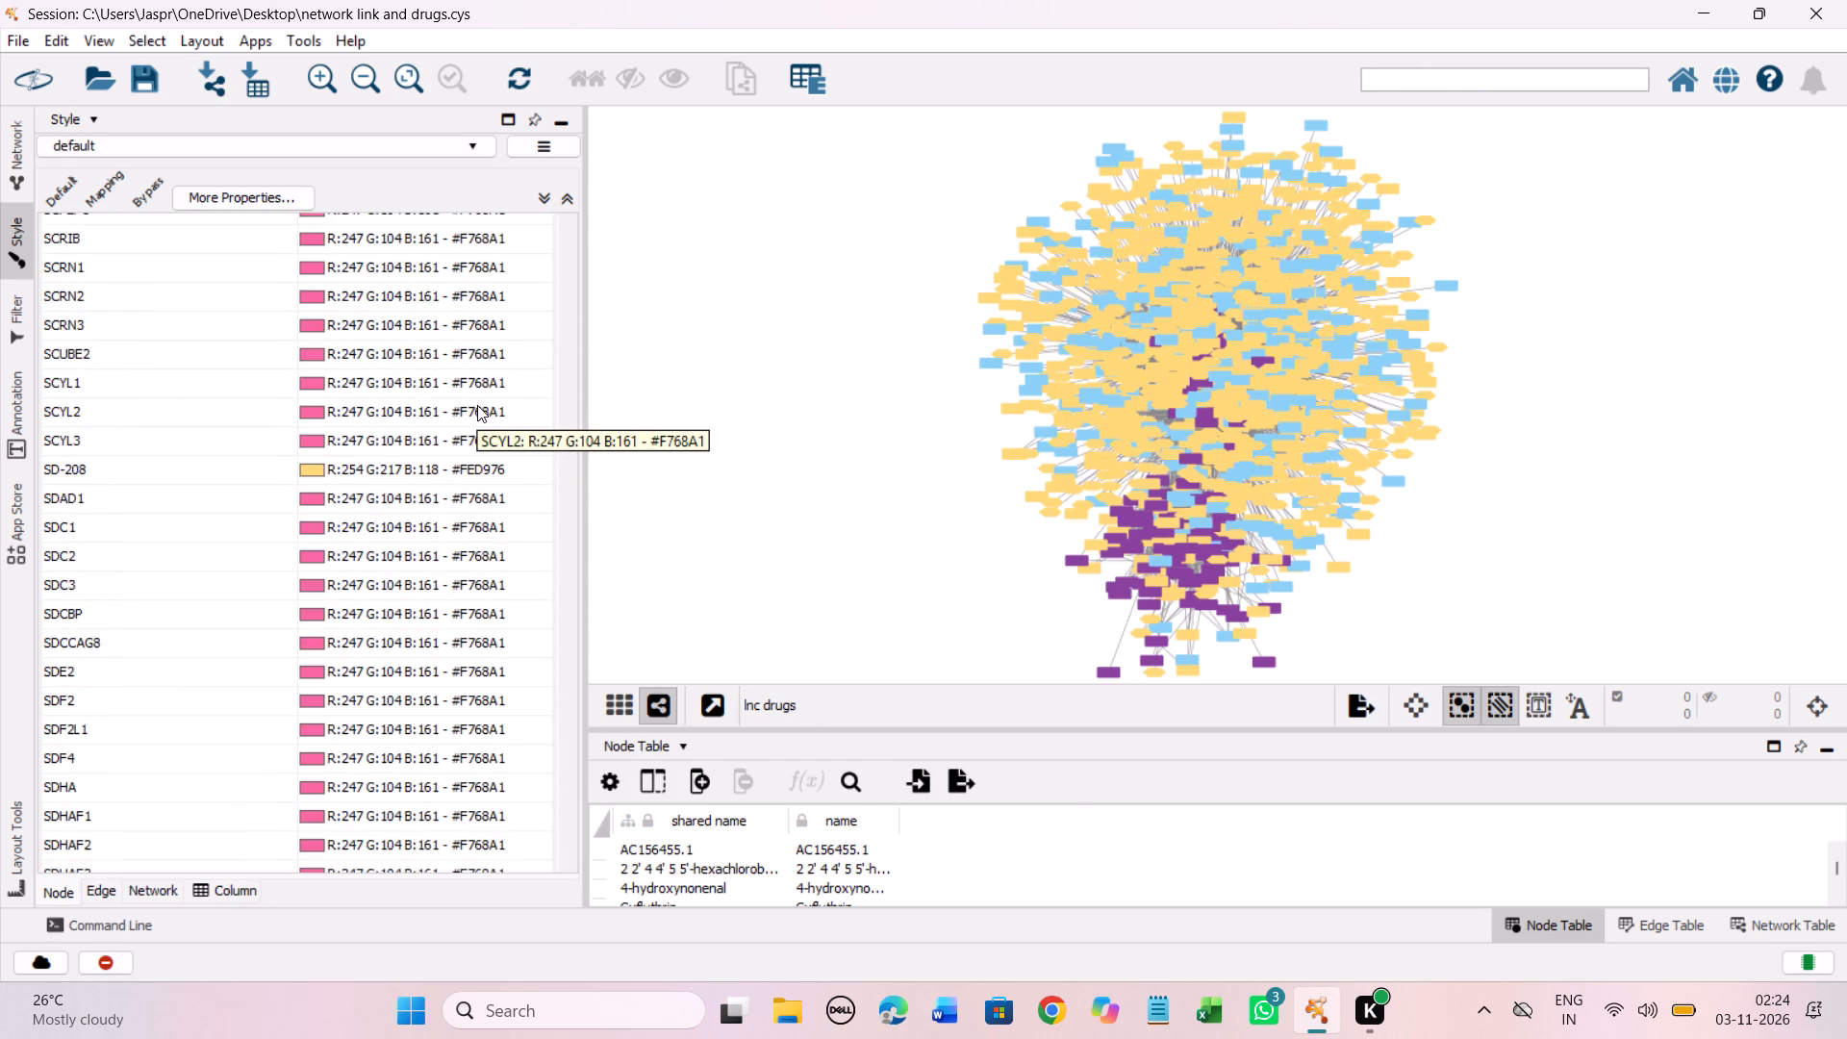
{"action": "scroll", "coordinate": [477, 405], "scroll_direction": "down", "scroll_amount": 20}
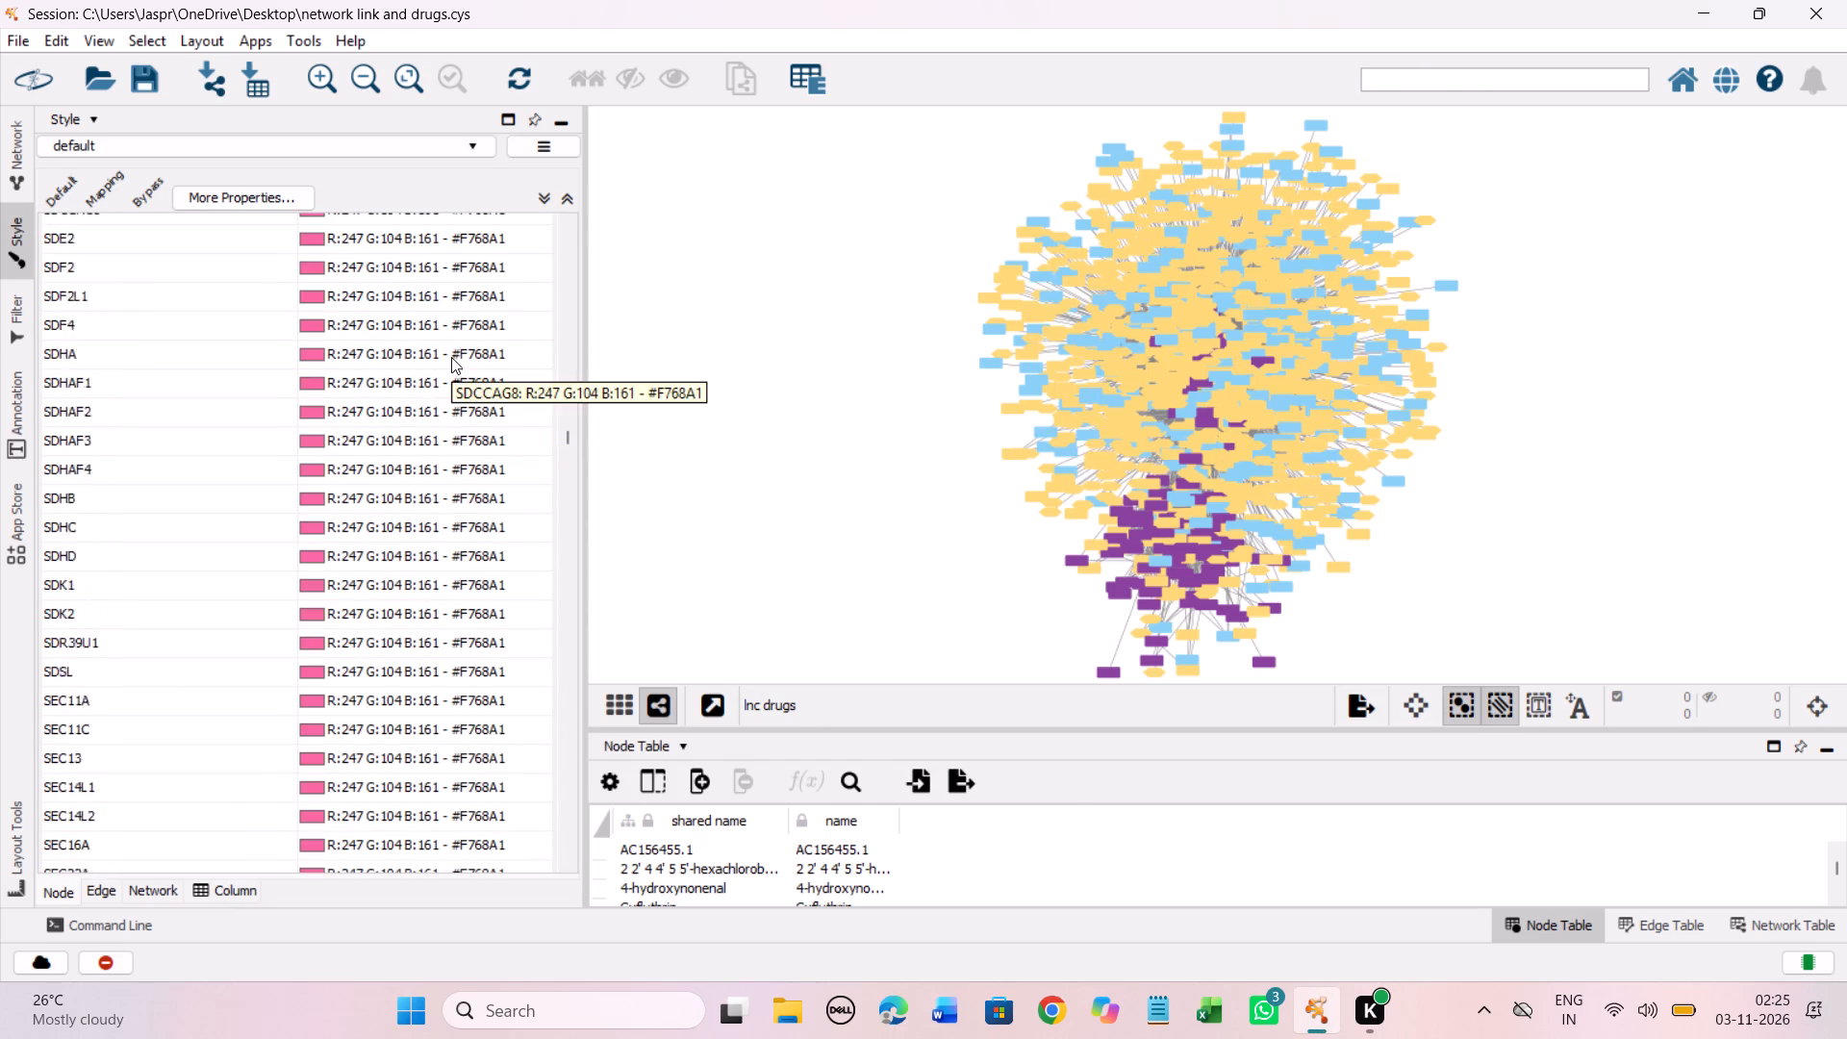
{"action": "scroll", "coordinate": [451, 357], "scroll_direction": "down", "scroll_amount": 20}
{"action": "scroll", "coordinate": [451, 357], "scroll_direction": "down", "scroll_amount": 20}
{"action": "scroll", "coordinate": [451, 357], "scroll_direction": "down", "scroll_amount": 1}
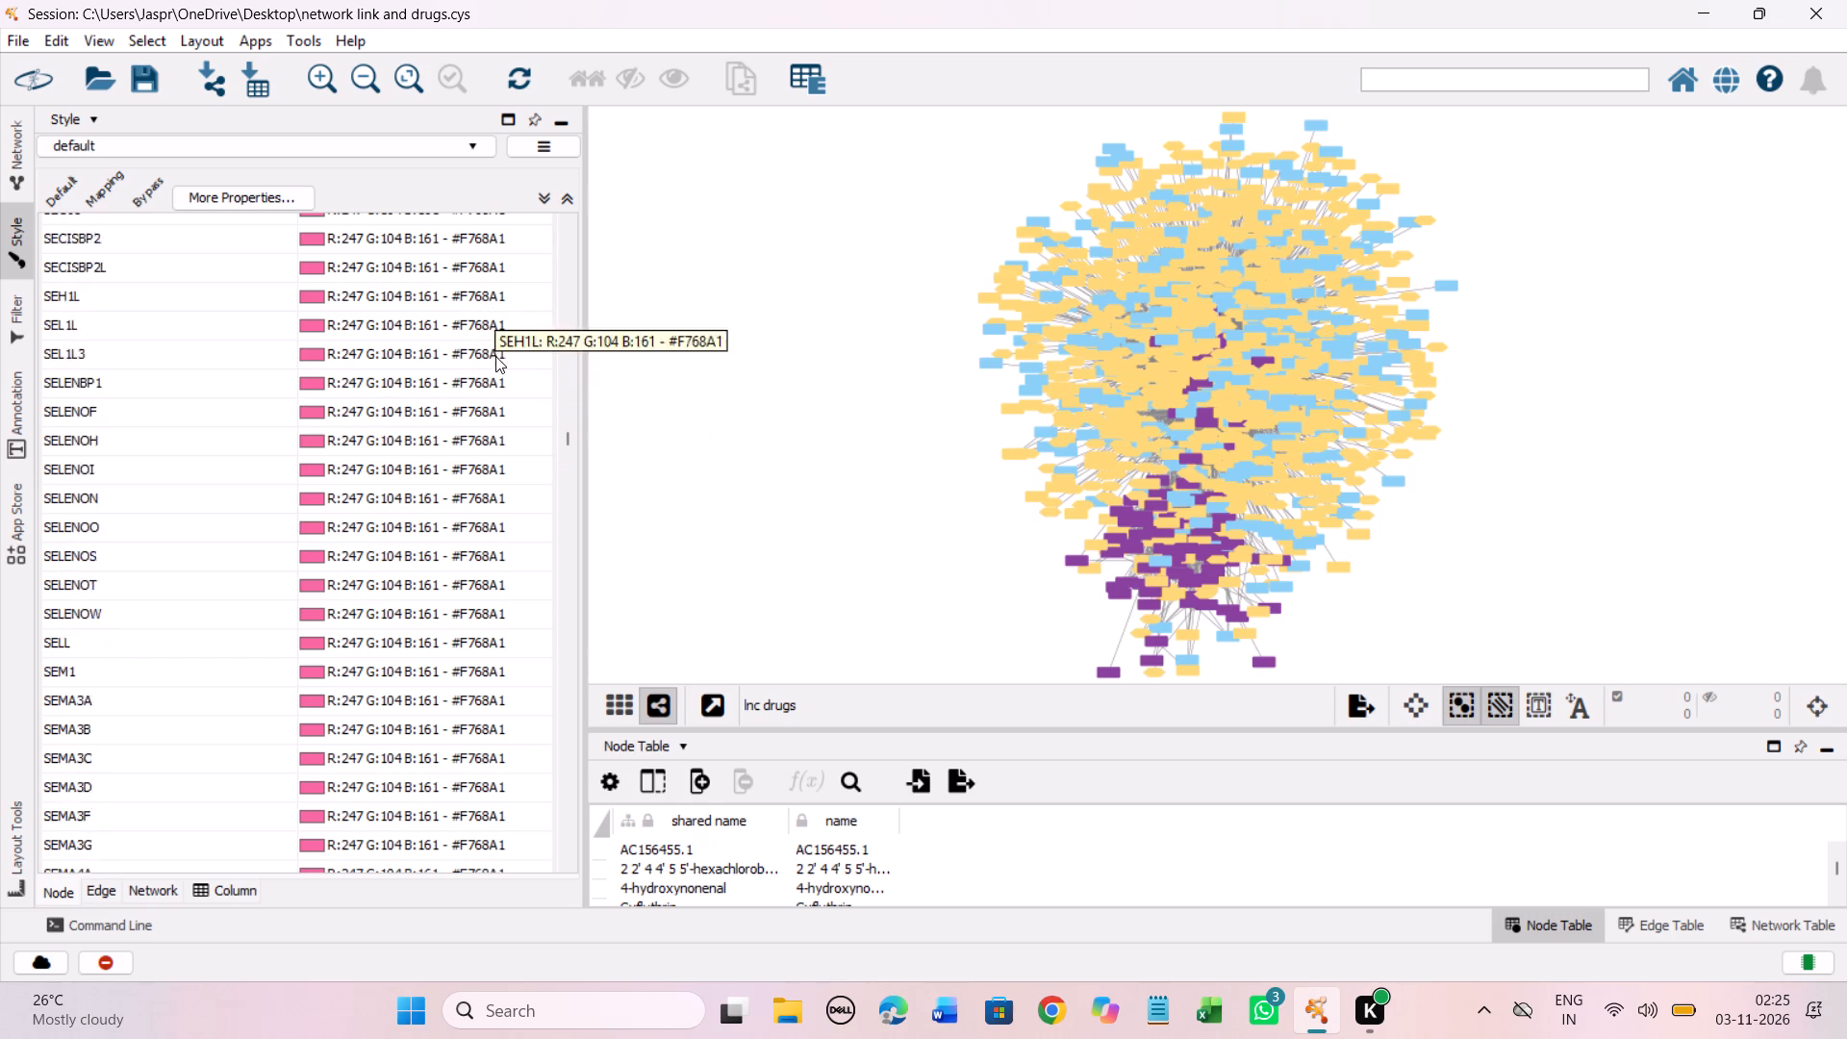
{"action": "scroll", "coordinate": [495, 356], "scroll_direction": "down", "scroll_amount": 20}
{"action": "scroll", "coordinate": [495, 356], "scroll_direction": "down", "scroll_amount": 20}
{"action": "scroll", "coordinate": [495, 356], "scroll_direction": "down", "scroll_amount": 1}
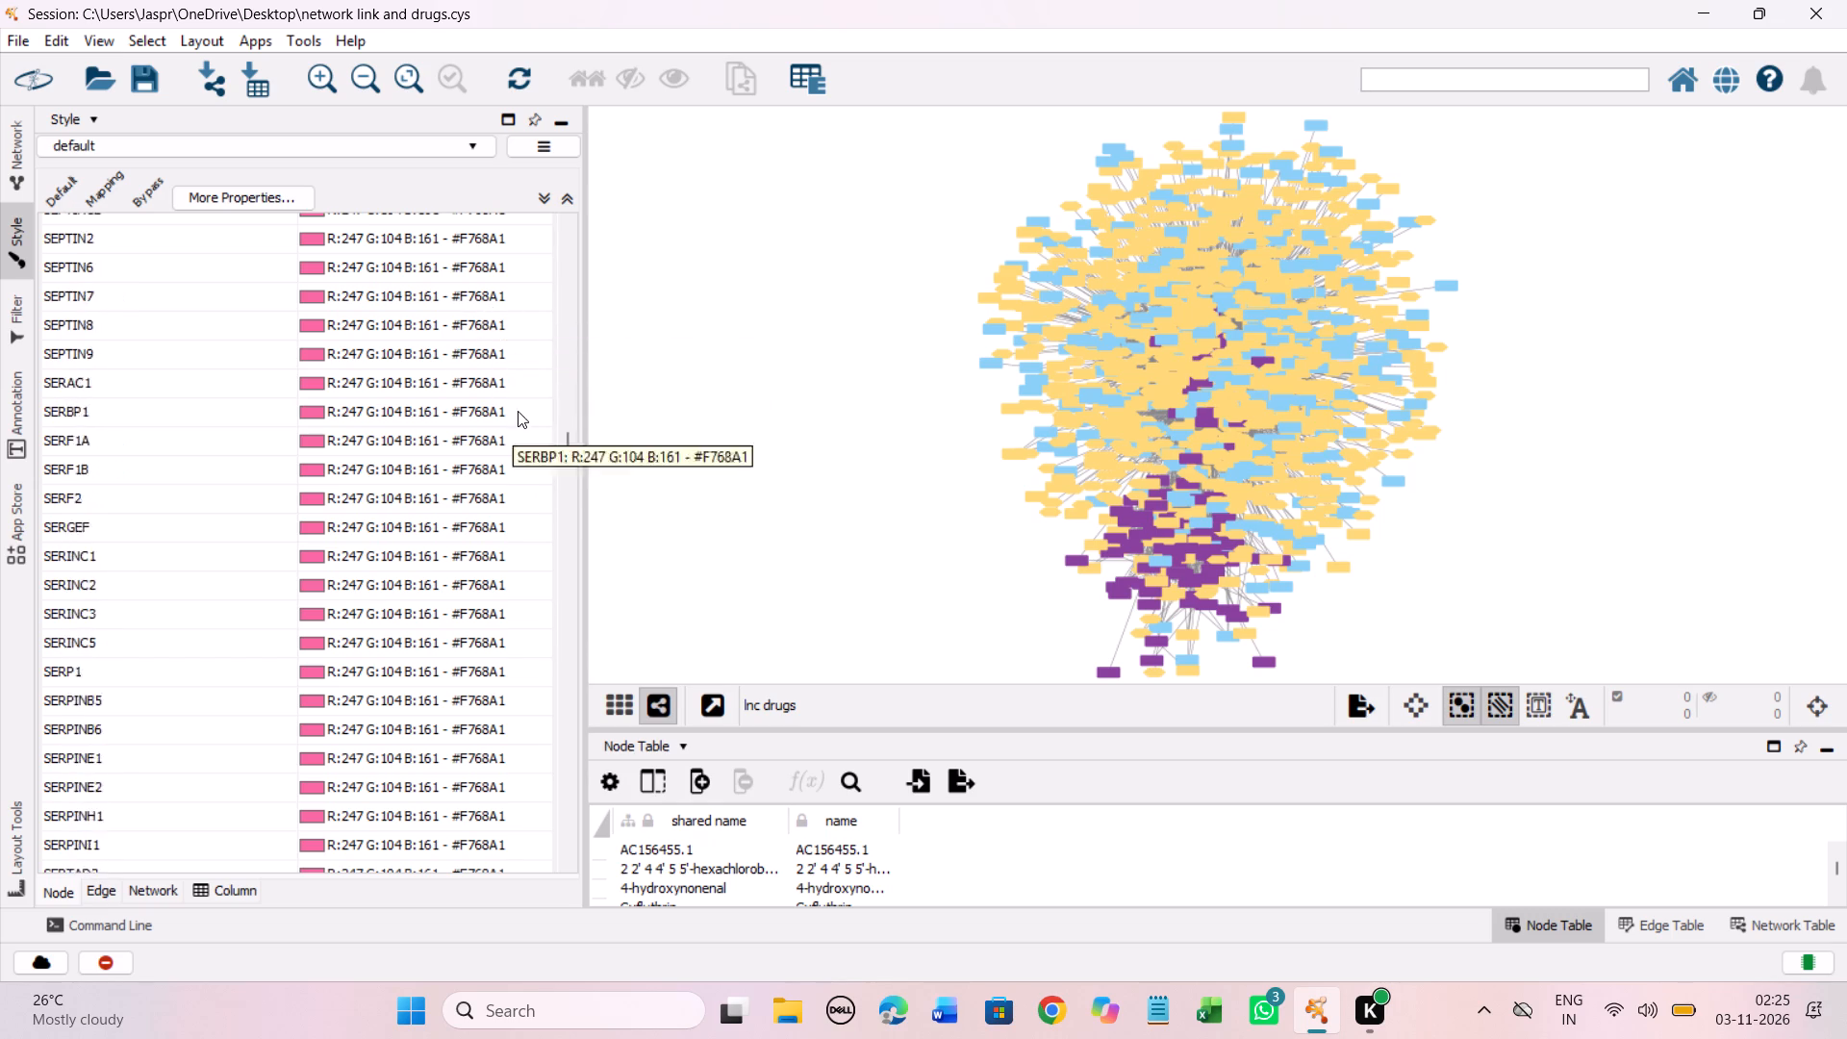
{"action": "scroll", "coordinate": [518, 411], "scroll_direction": "down", "scroll_amount": 20}
{"action": "scroll", "coordinate": [518, 411], "scroll_direction": "down", "scroll_amount": 20}
{"action": "scroll", "coordinate": [518, 411], "scroll_direction": "down", "scroll_amount": 1}
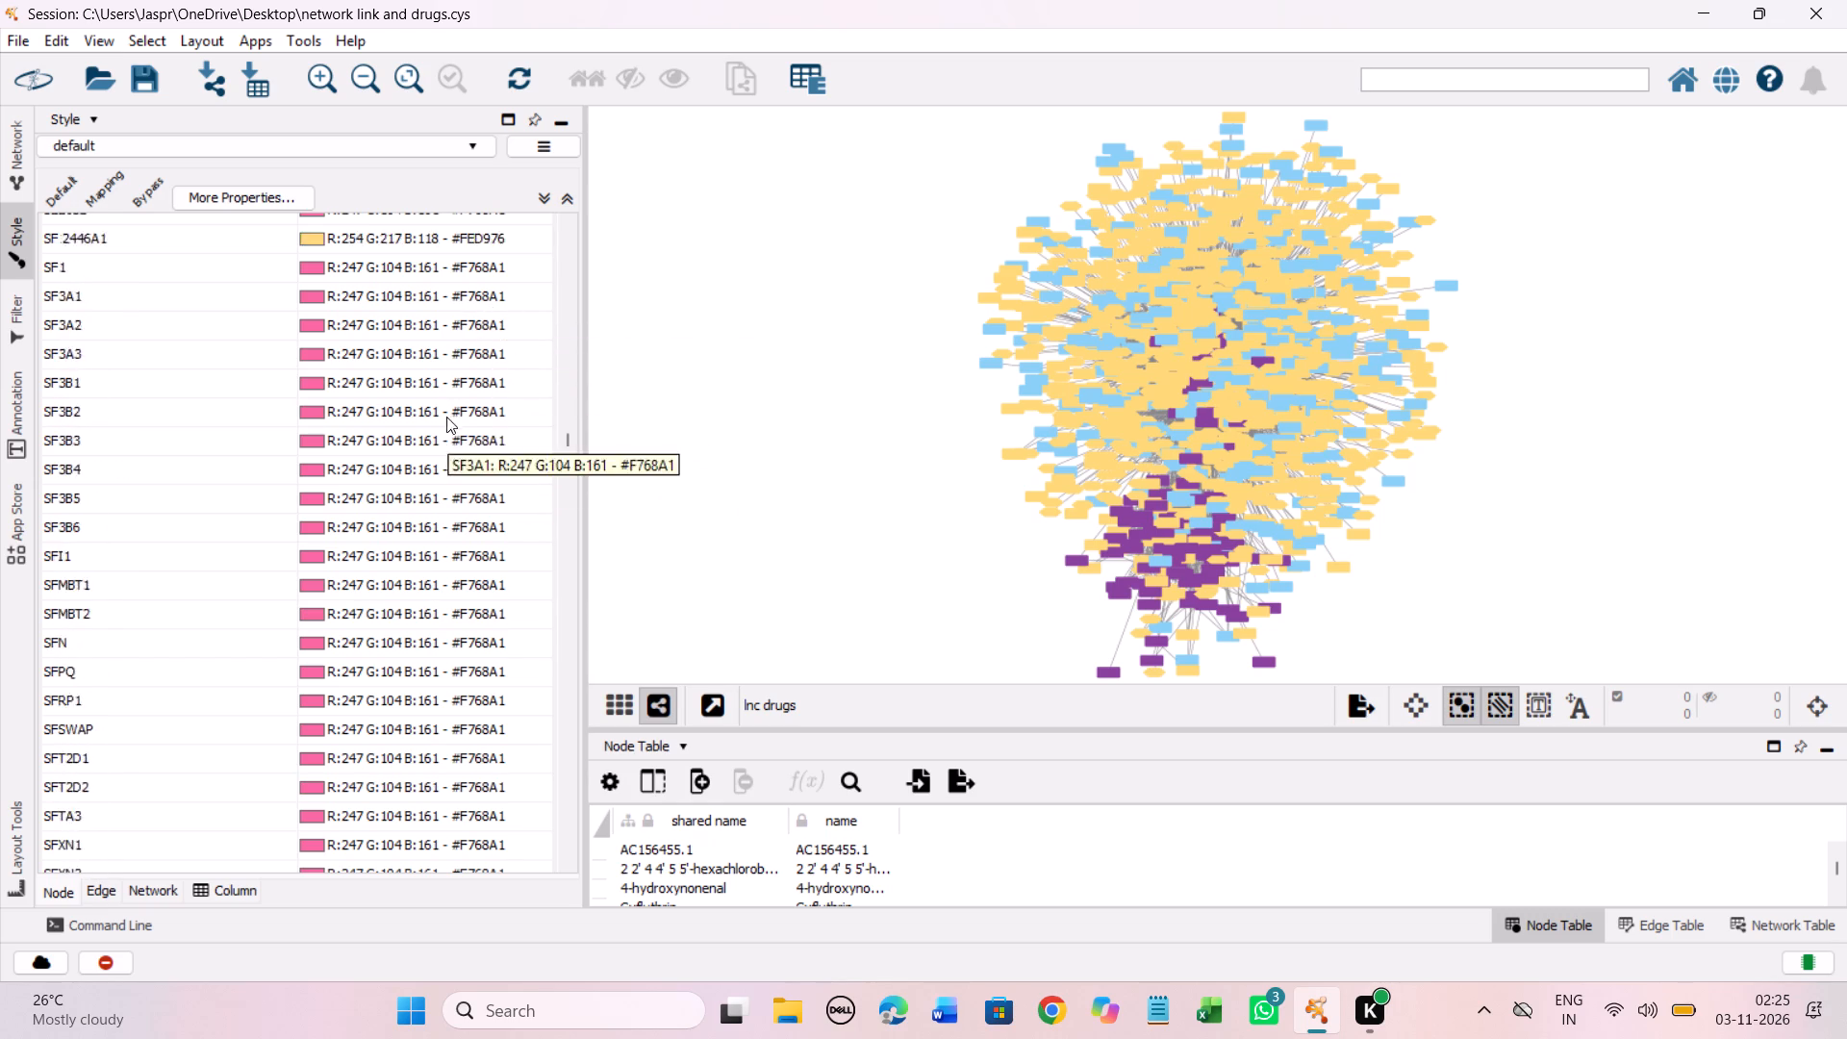
{"action": "scroll", "coordinate": [446, 417], "scroll_direction": "down", "scroll_amount": 20}
{"action": "scroll", "coordinate": [446, 417], "scroll_direction": "down", "scroll_amount": 20}
{"action": "scroll", "coordinate": [446, 417], "scroll_direction": "down", "scroll_amount": 1}
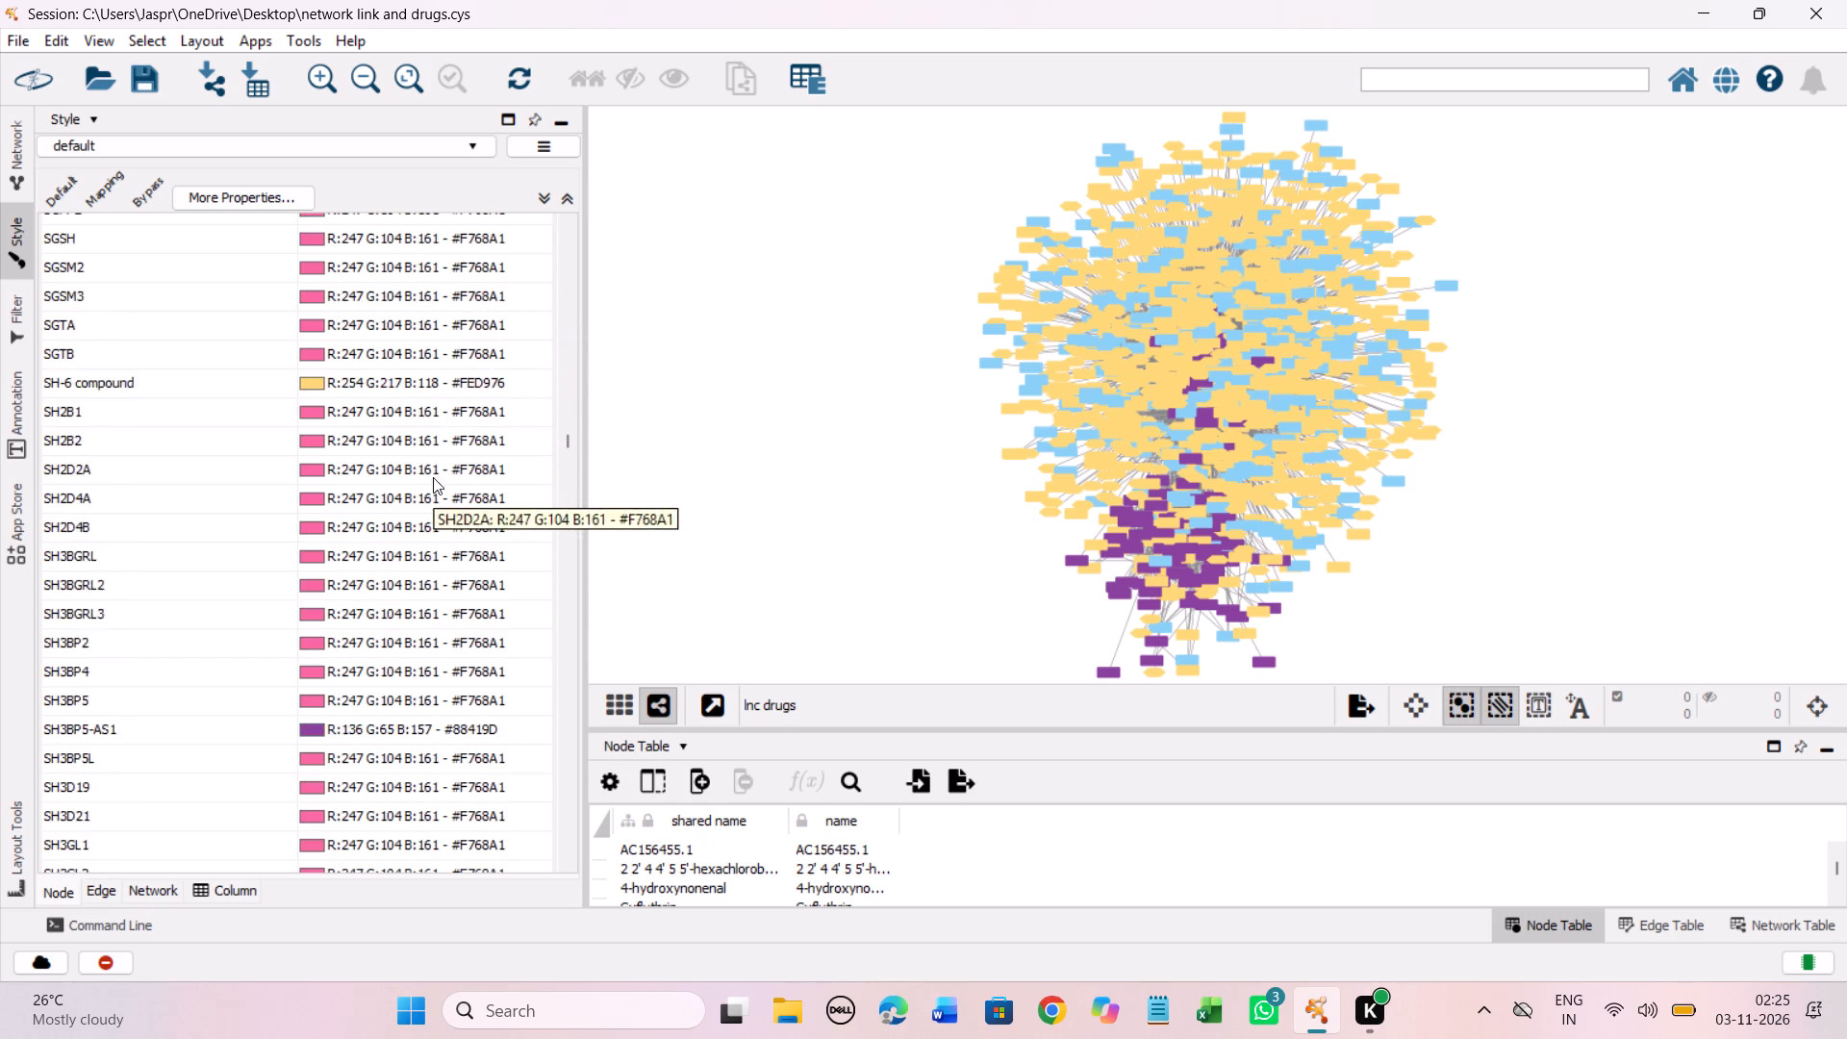
{"action": "scroll", "coordinate": [433, 477], "scroll_direction": "down", "scroll_amount": 20}
{"action": "scroll", "coordinate": [433, 477], "scroll_direction": "down", "scroll_amount": 20}
{"action": "scroll", "coordinate": [433, 477], "scroll_direction": "down", "scroll_amount": 1}
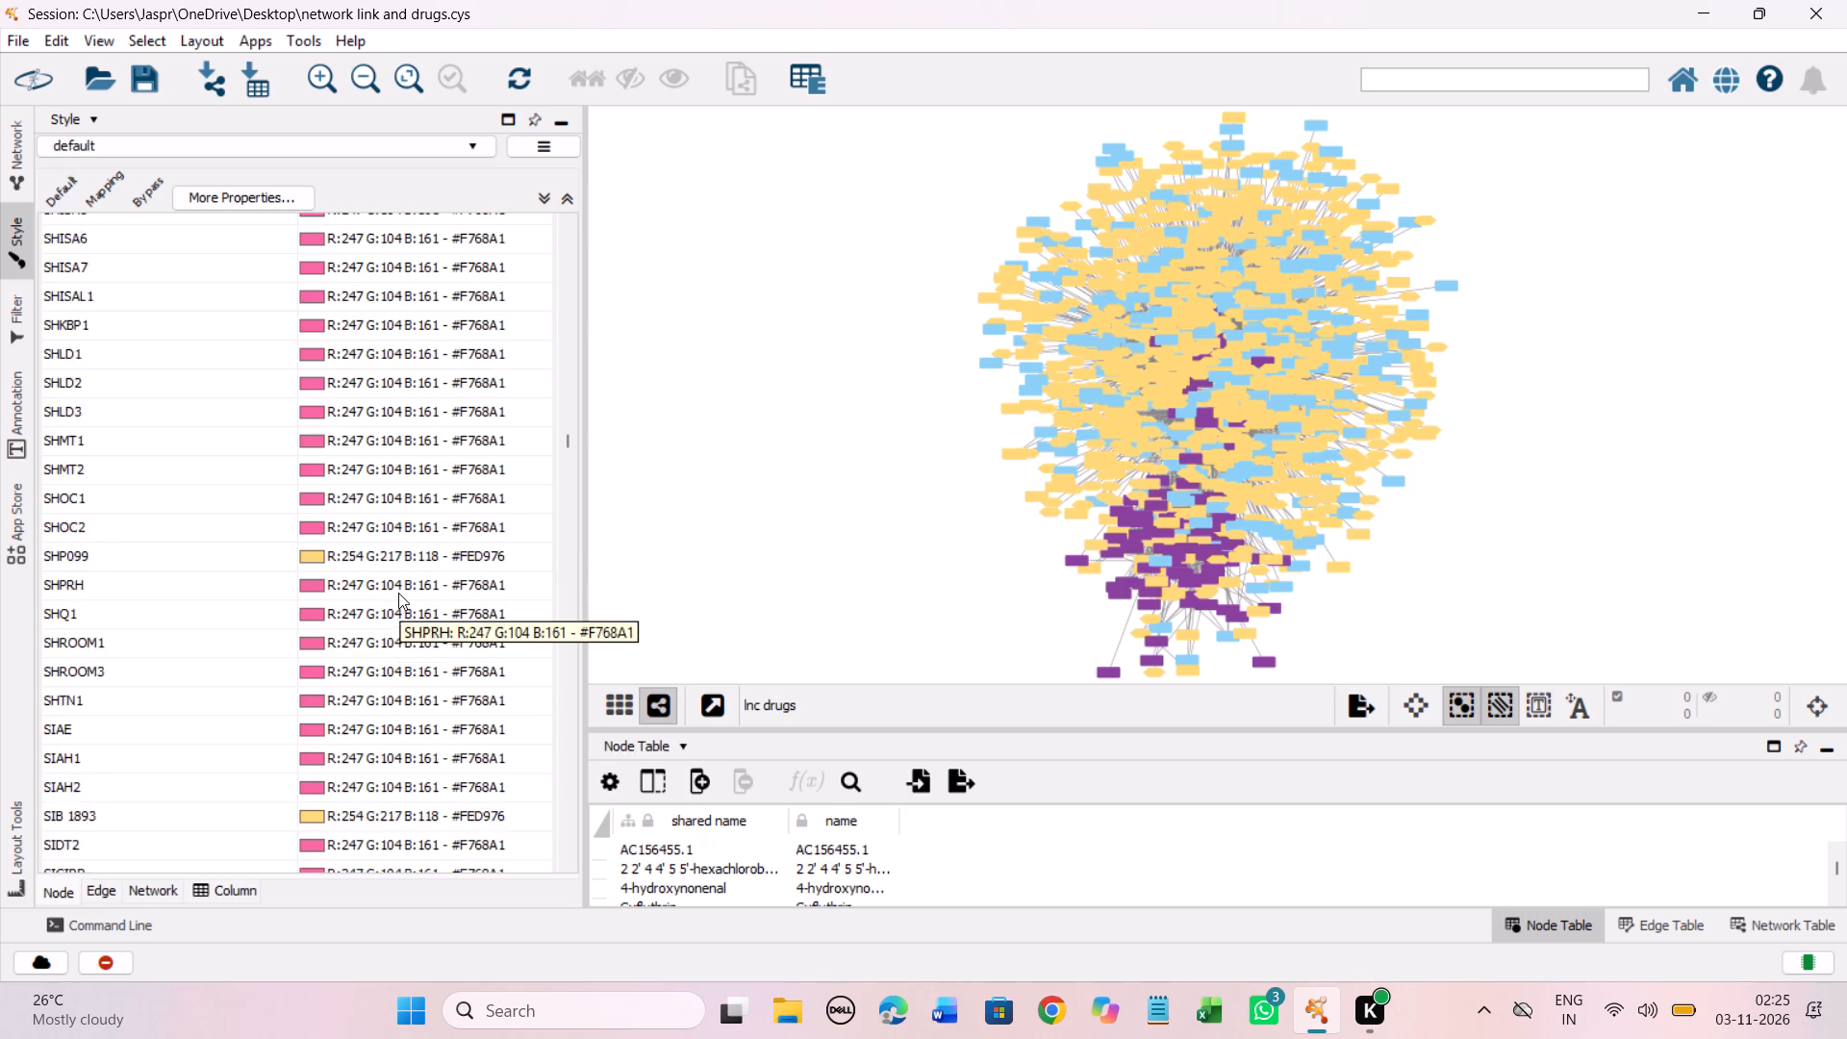
{"action": "scroll", "coordinate": [398, 593], "scroll_direction": "down", "scroll_amount": 20}
{"action": "scroll", "coordinate": [398, 593], "scroll_direction": "down", "scroll_amount": 20}
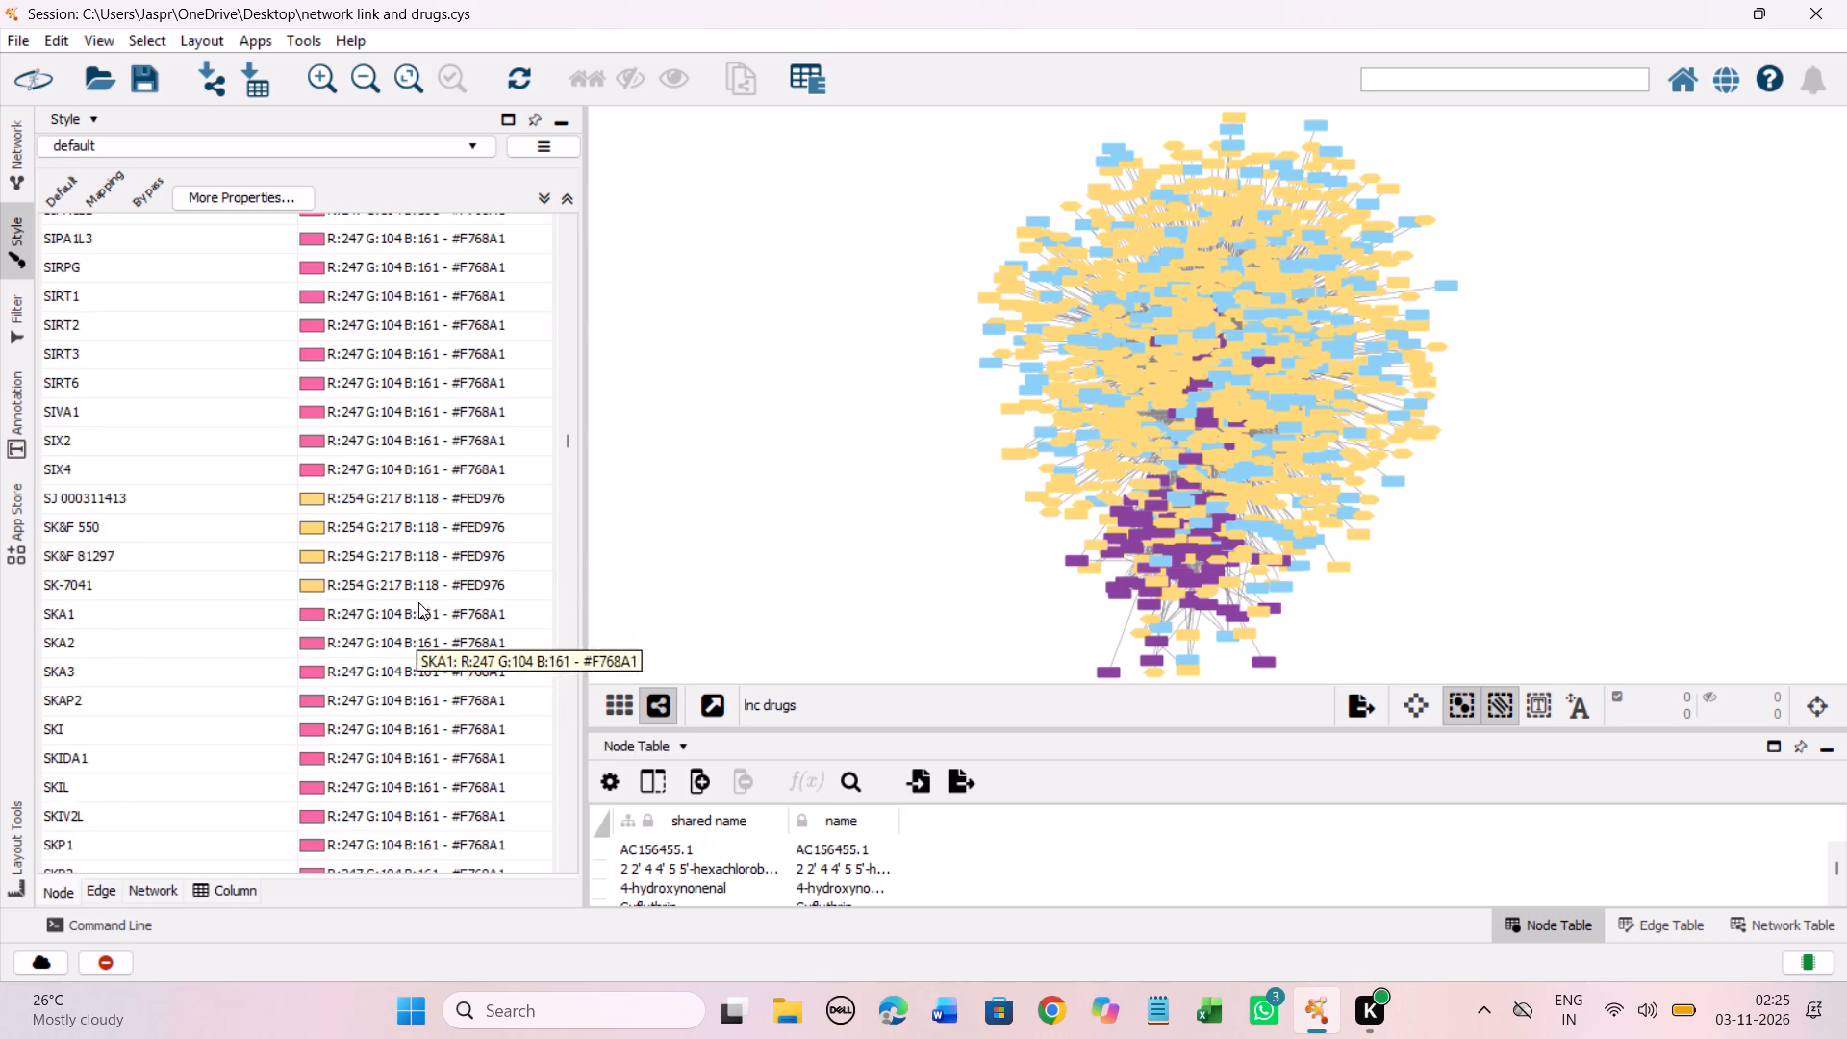
{"action": "scroll", "coordinate": [418, 602], "scroll_direction": "down", "scroll_amount": 20}
{"action": "scroll", "coordinate": [418, 602], "scroll_direction": "down", "scroll_amount": 20}
{"action": "scroll", "coordinate": [410, 628], "scroll_direction": "up", "scroll_amount": 1}
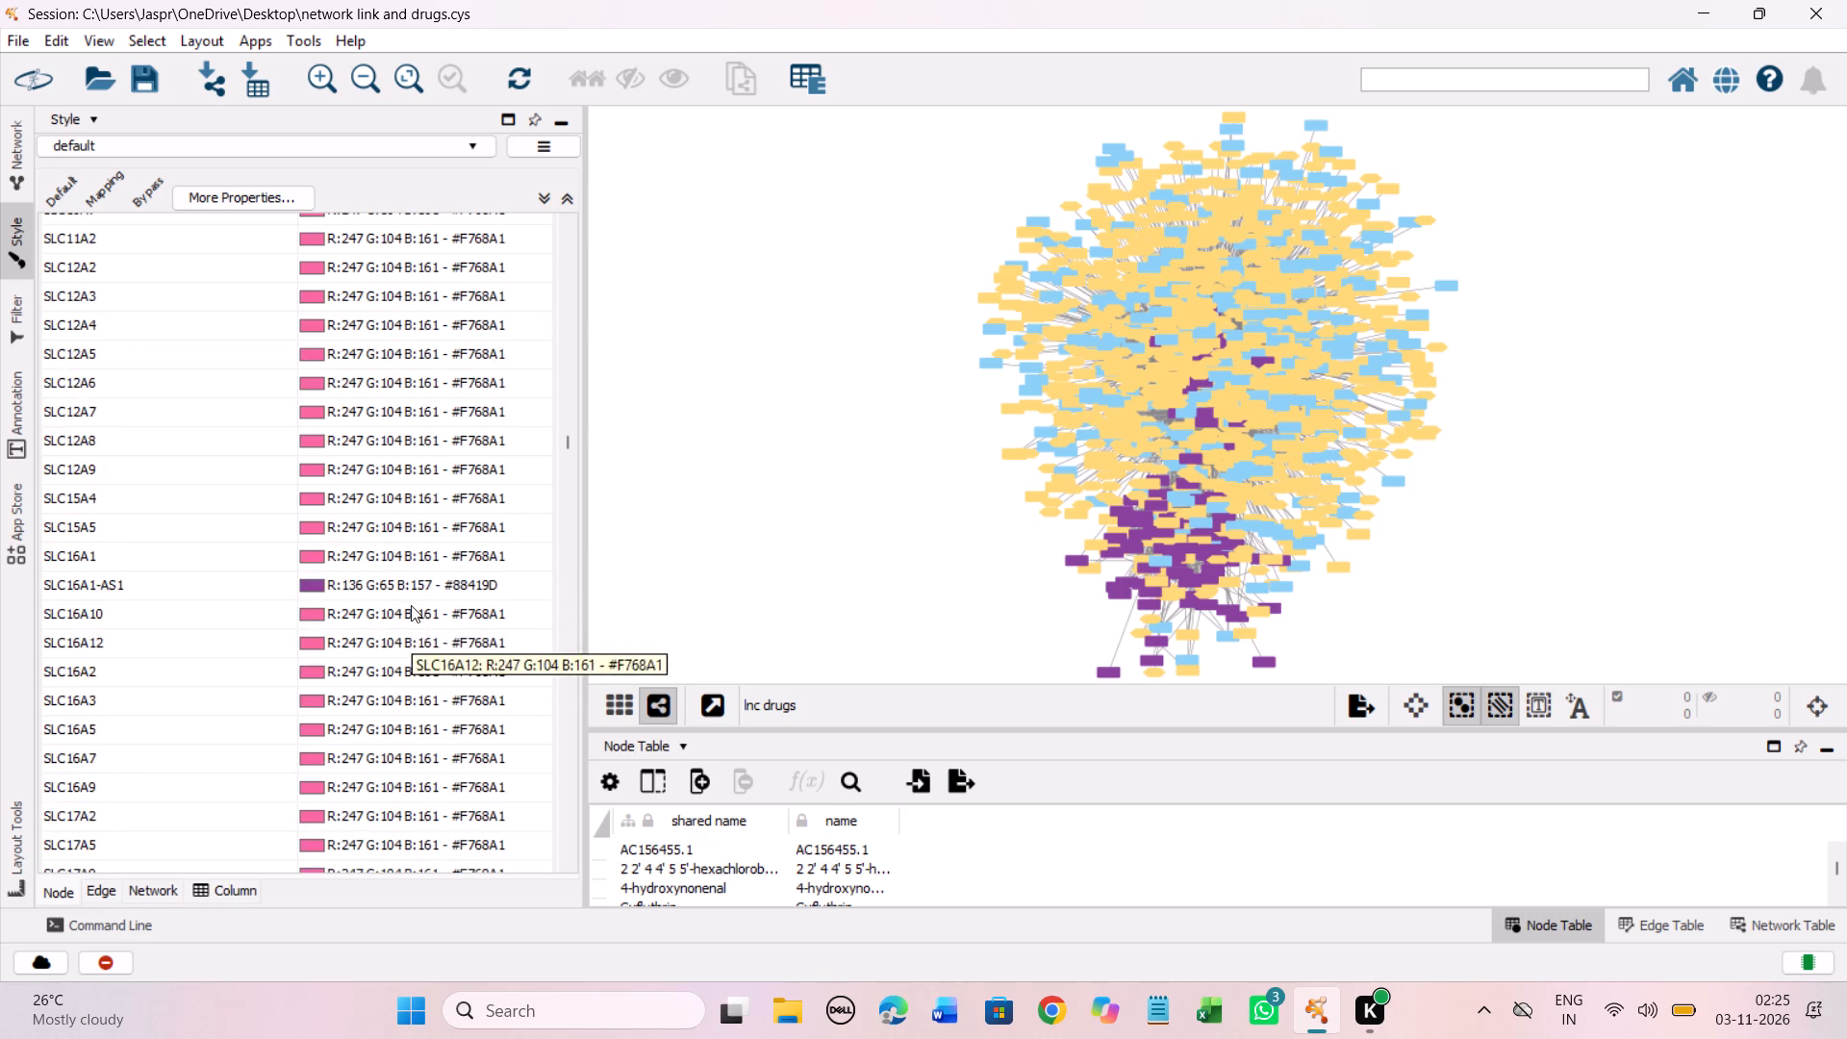
{"action": "scroll", "coordinate": [412, 626], "scroll_direction": "down", "scroll_amount": 20}
{"action": "scroll", "coordinate": [412, 626], "scroll_direction": "down", "scroll_amount": 16}
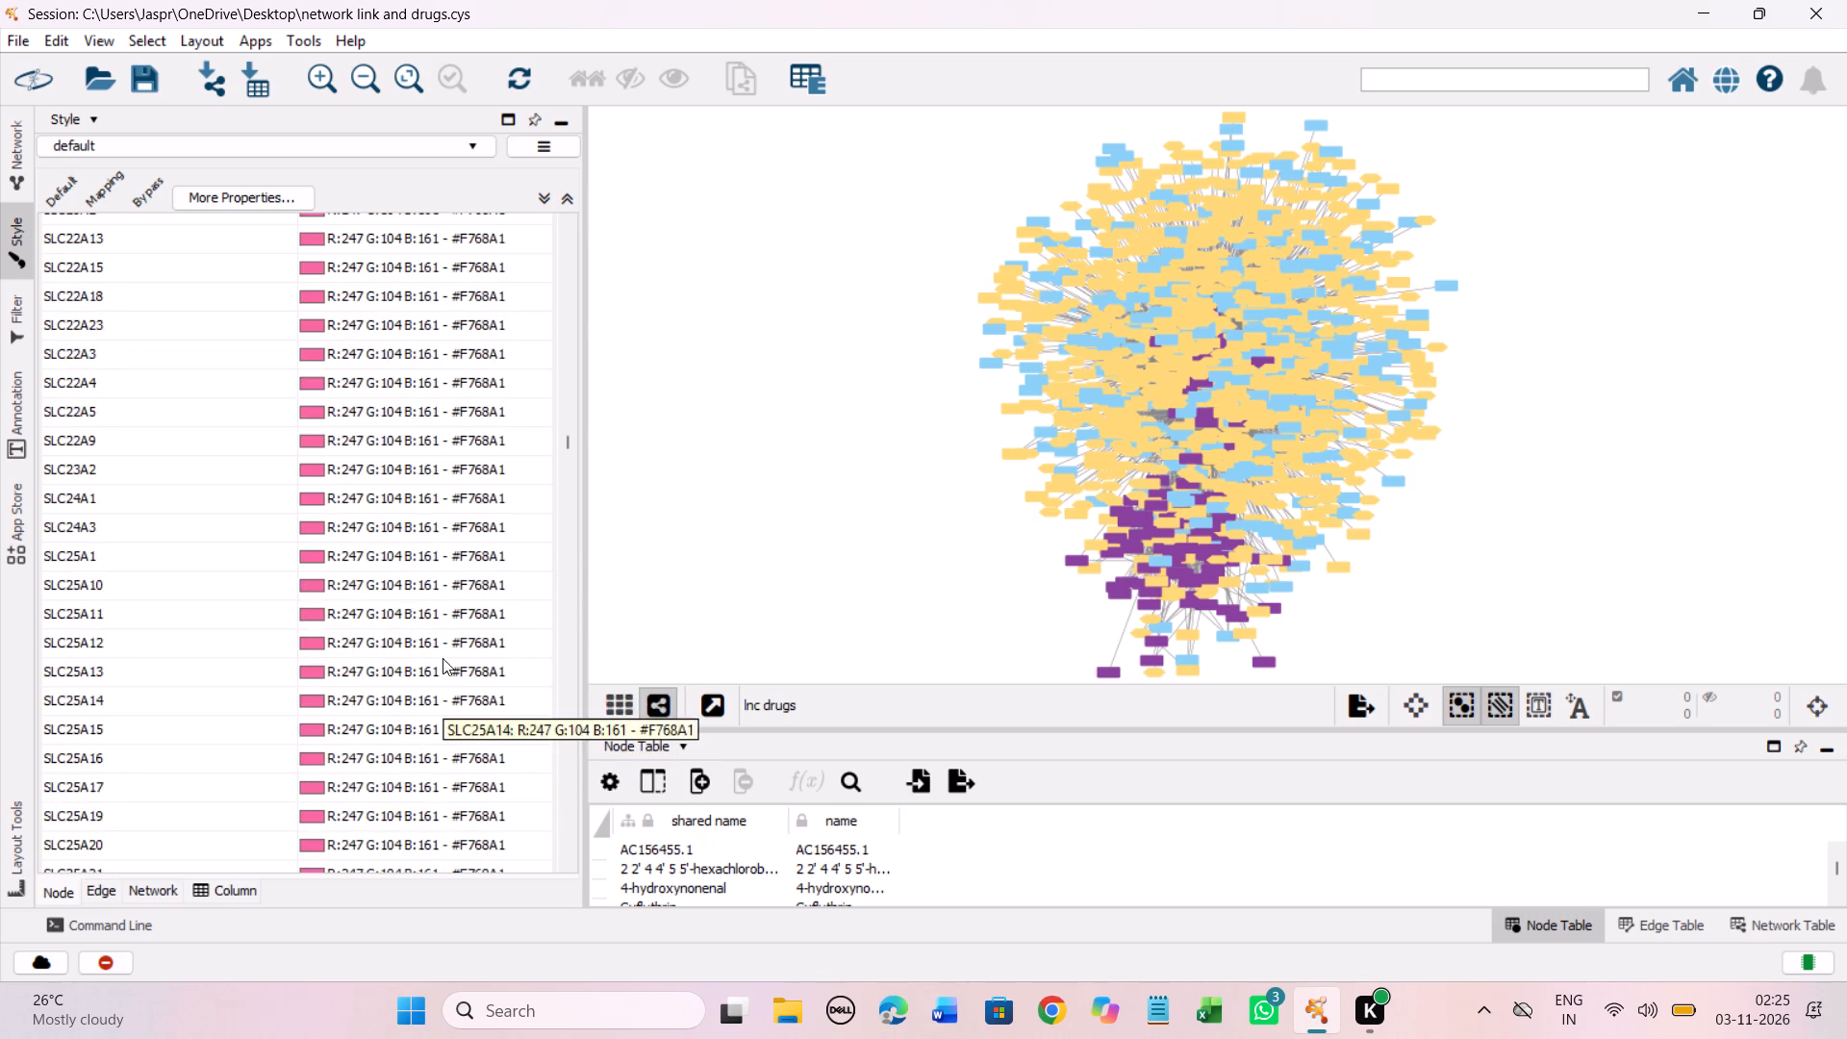
{"action": "scroll", "coordinate": [443, 658], "scroll_direction": "down", "scroll_amount": 20}
{"action": "scroll", "coordinate": [443, 658], "scroll_direction": "down", "scroll_amount": 18}
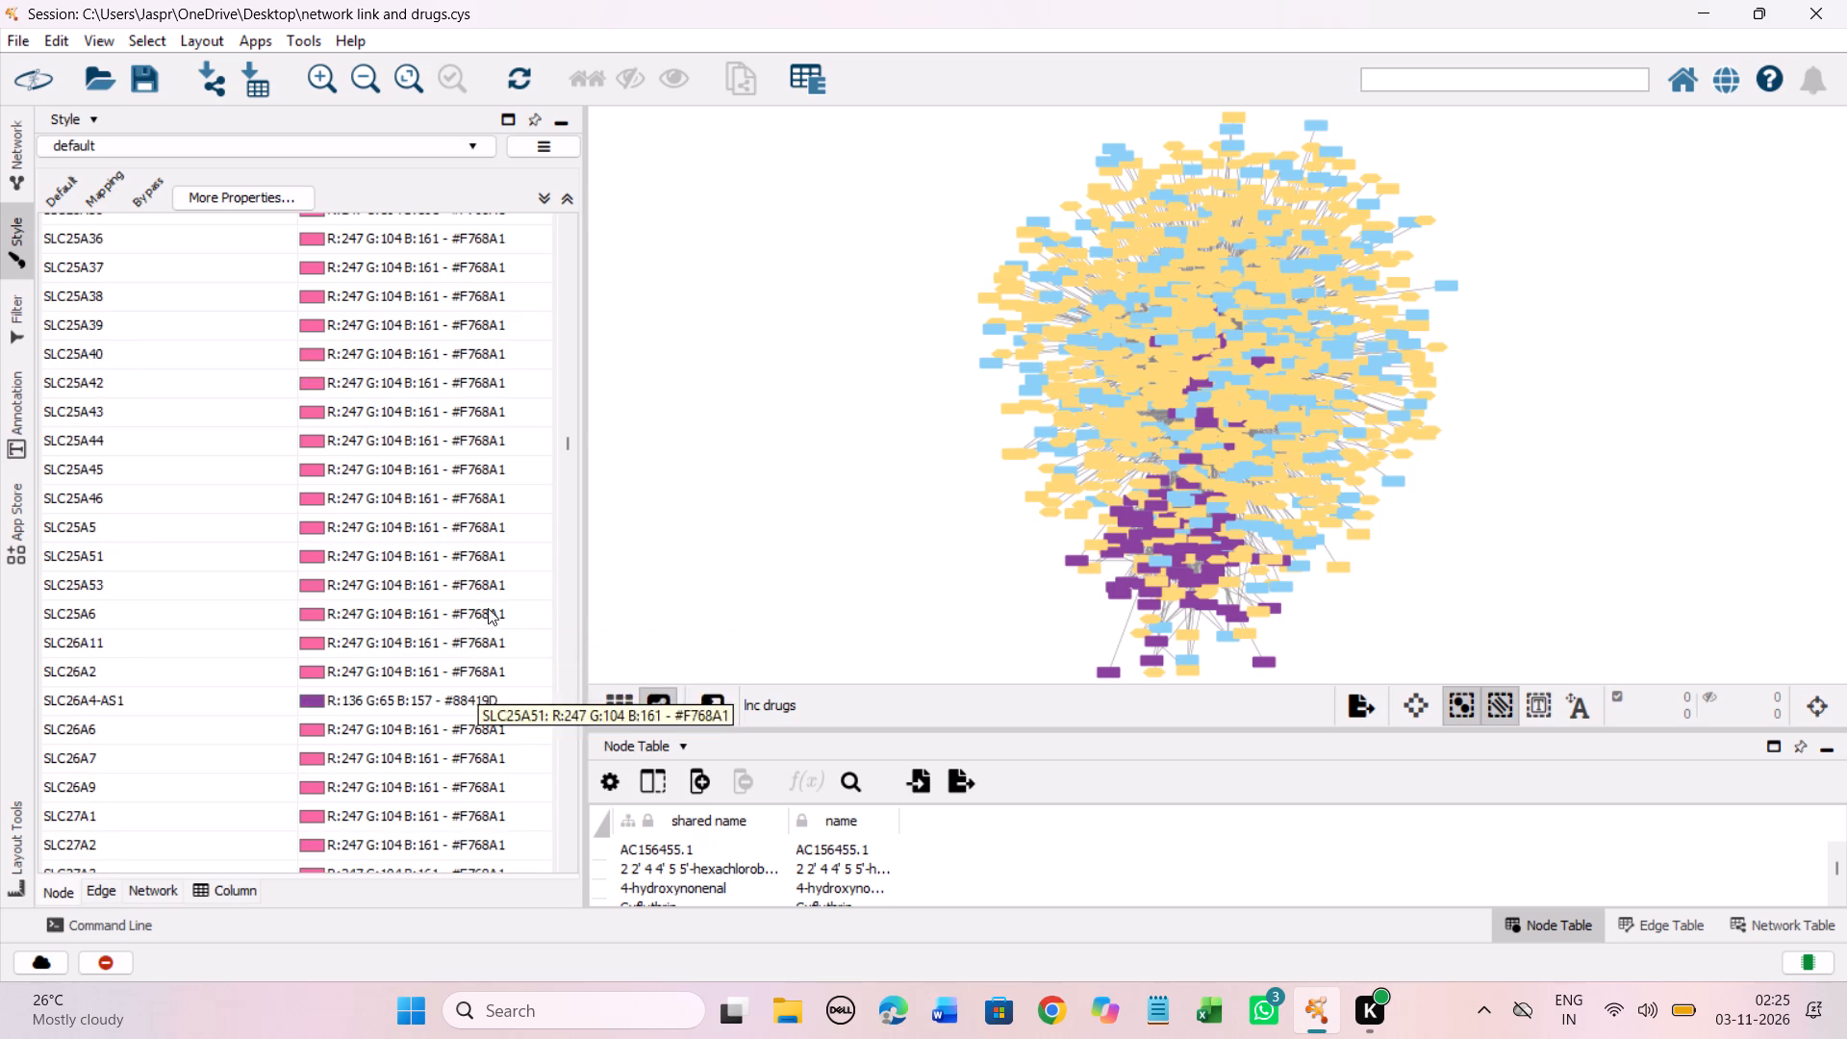
{"action": "scroll", "coordinate": [488, 608], "scroll_direction": "down", "scroll_amount": 20}
{"action": "scroll", "coordinate": [488, 608], "scroll_direction": "down", "scroll_amount": 17}
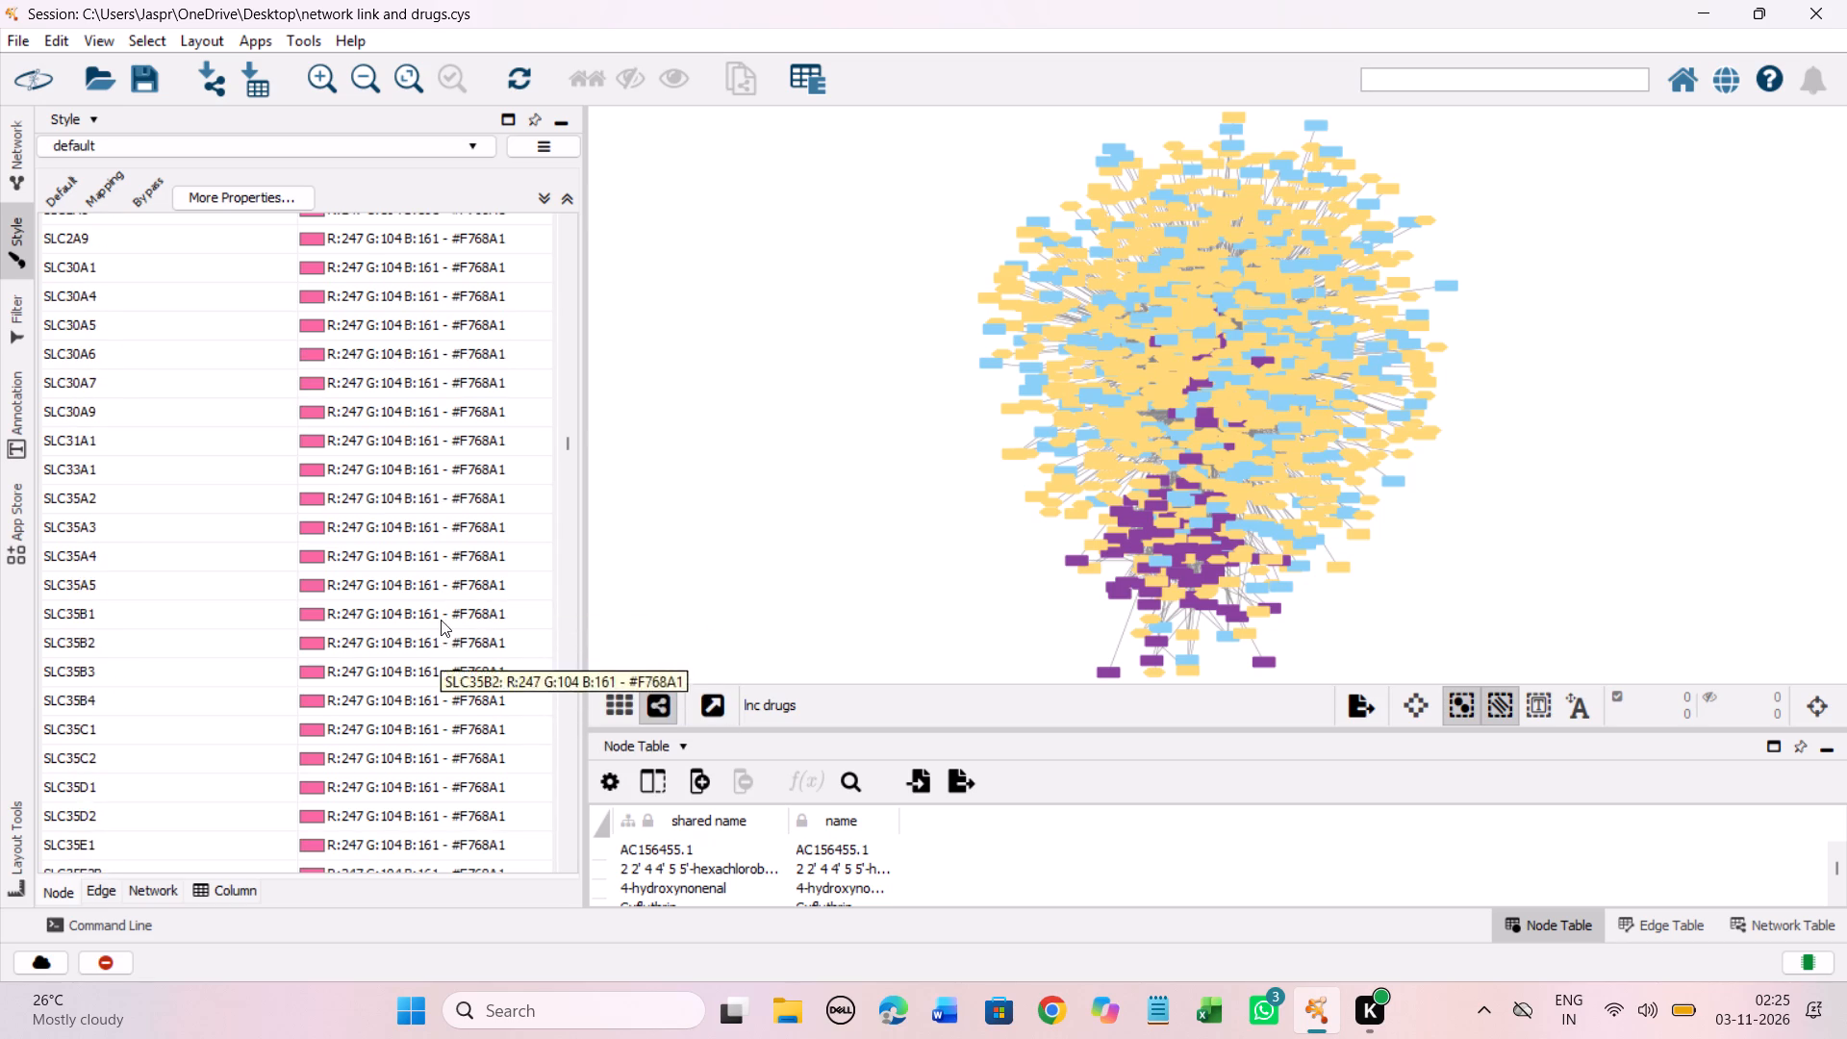
{"action": "scroll", "coordinate": [441, 620], "scroll_direction": "down", "scroll_amount": 20}
{"action": "scroll", "coordinate": [441, 620], "scroll_direction": "down", "scroll_amount": 17}
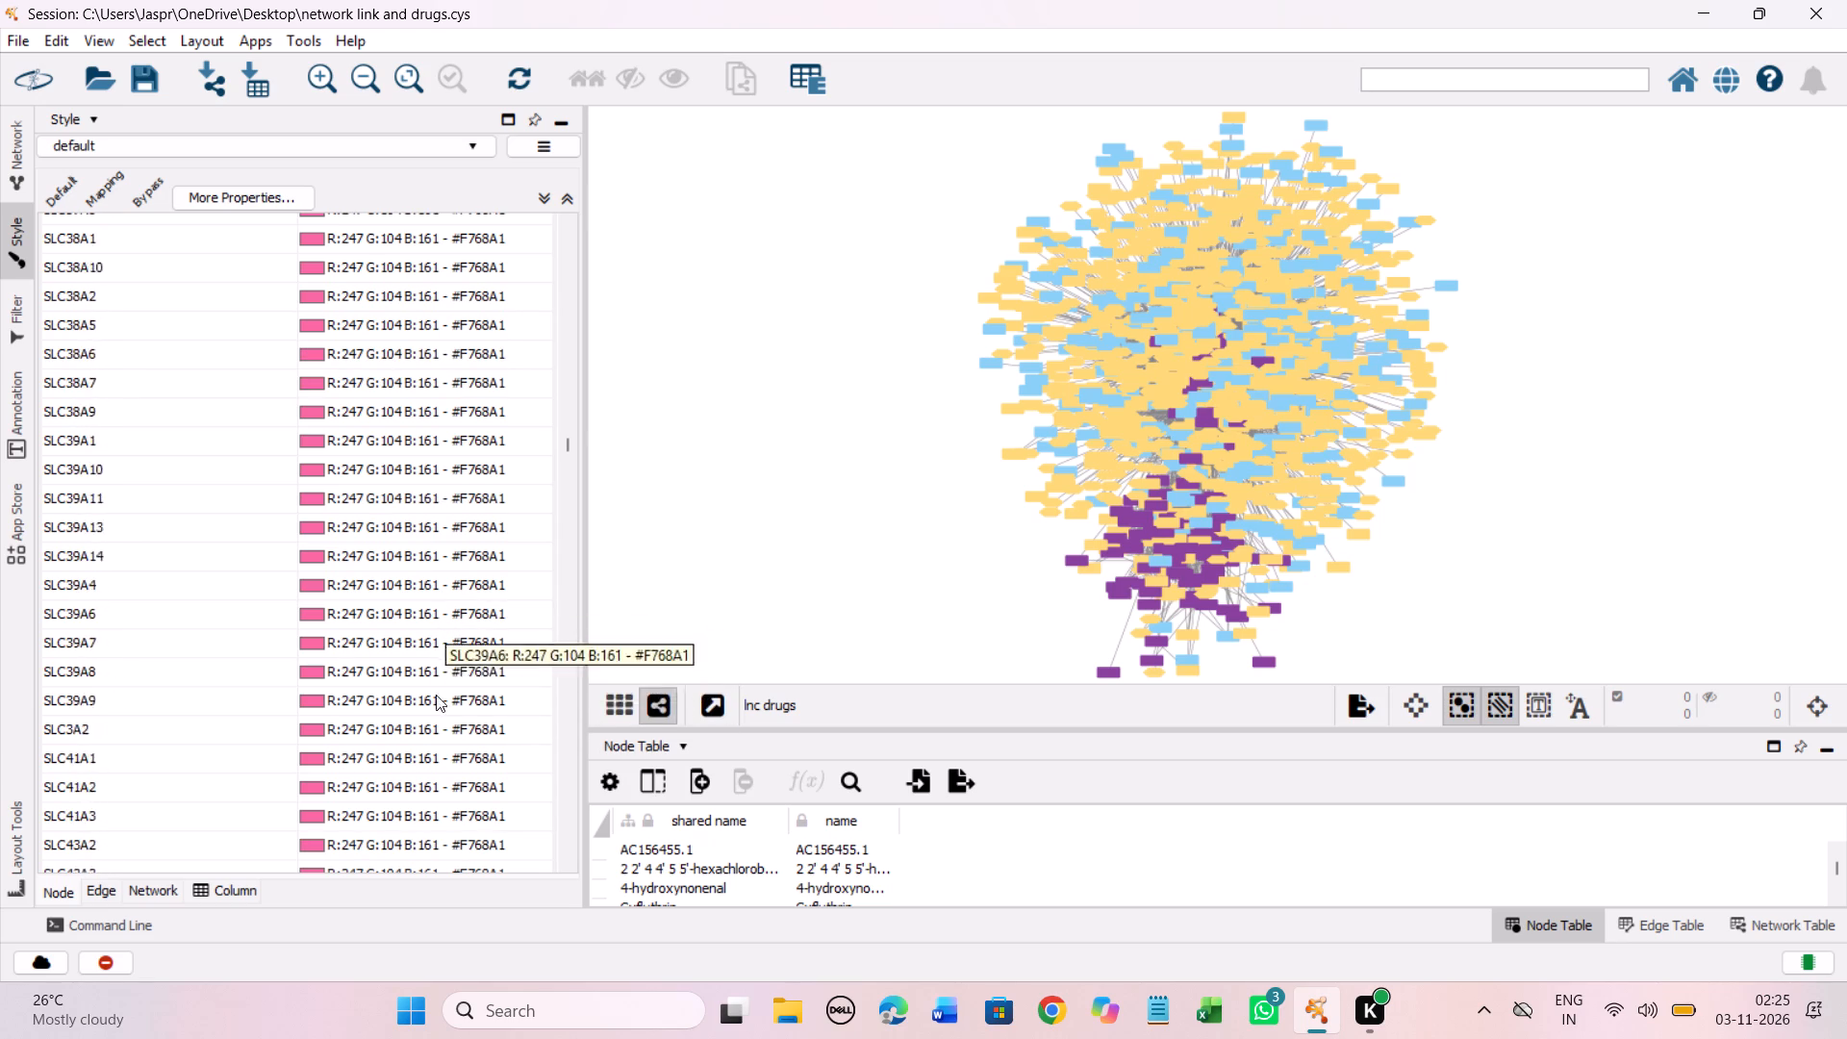
{"action": "scroll", "coordinate": [436, 695], "scroll_direction": "down", "scroll_amount": 20}
{"action": "scroll", "coordinate": [436, 695], "scroll_direction": "down", "scroll_amount": 17}
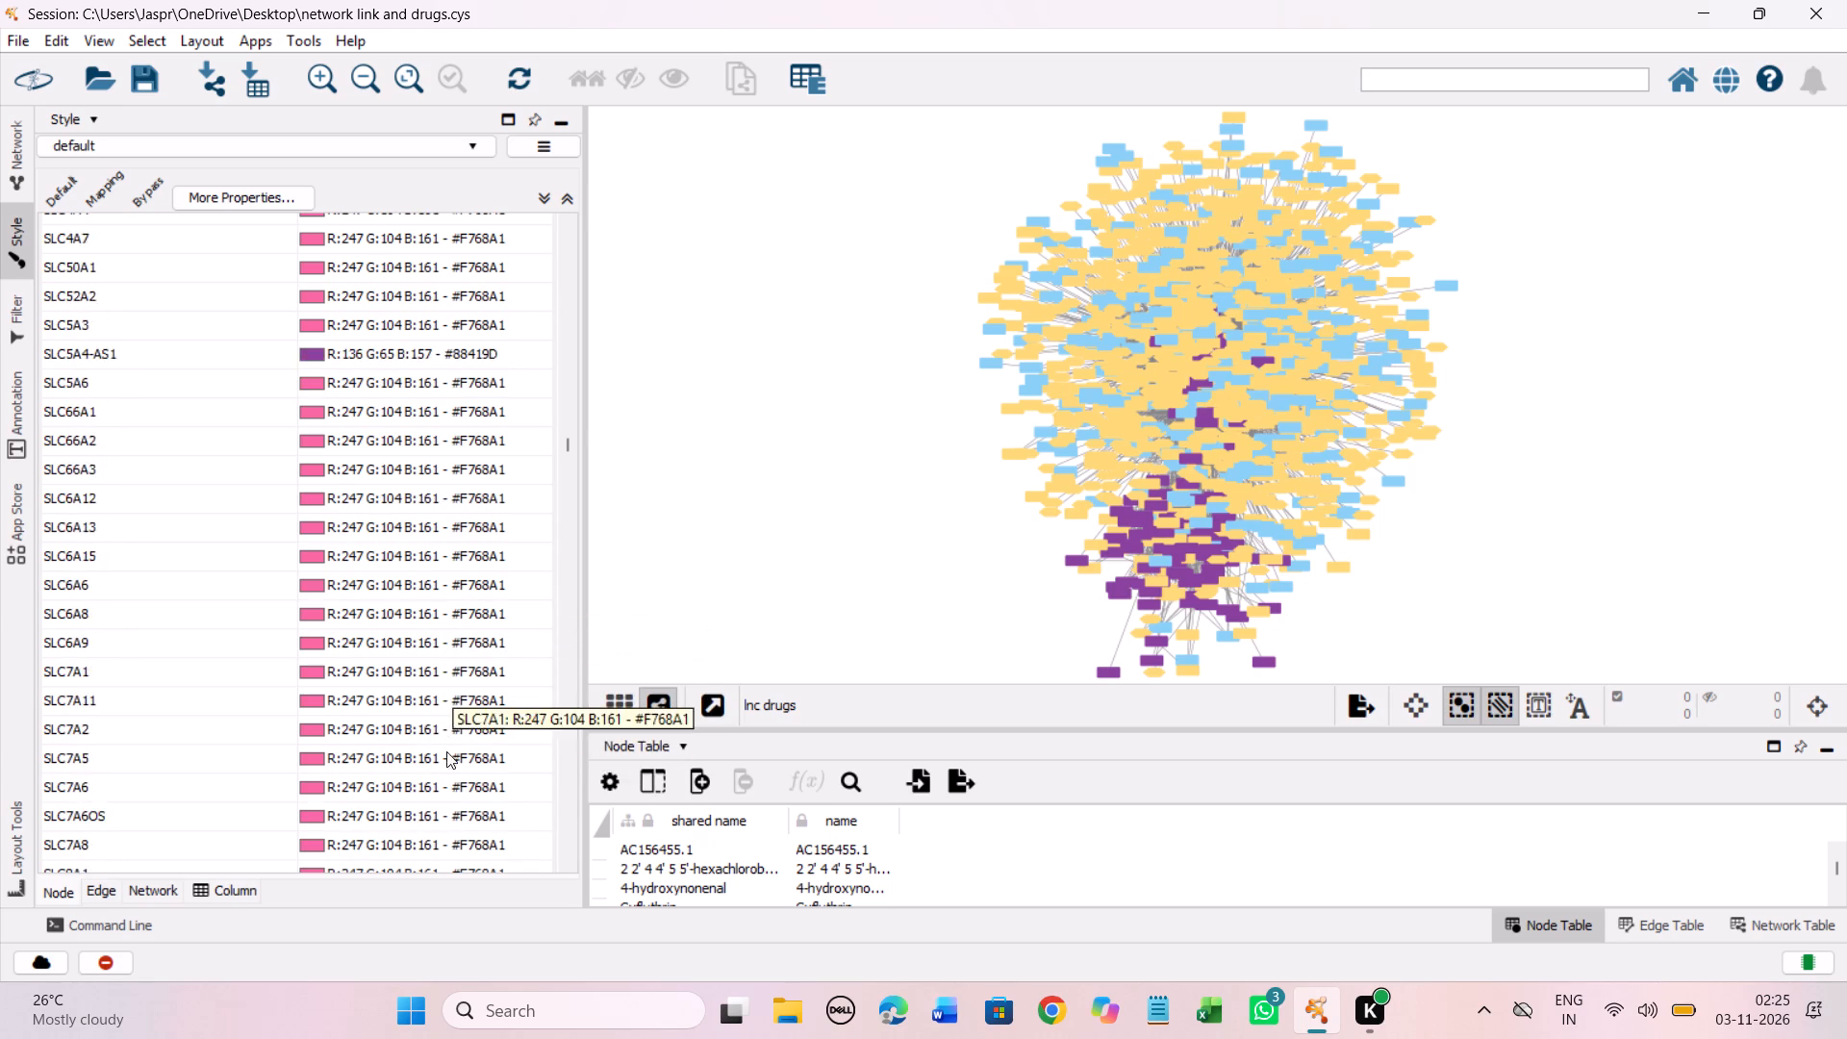
{"action": "scroll", "coordinate": [446, 751], "scroll_direction": "down", "scroll_amount": 20}
{"action": "scroll", "coordinate": [446, 751], "scroll_direction": "down", "scroll_amount": 17}
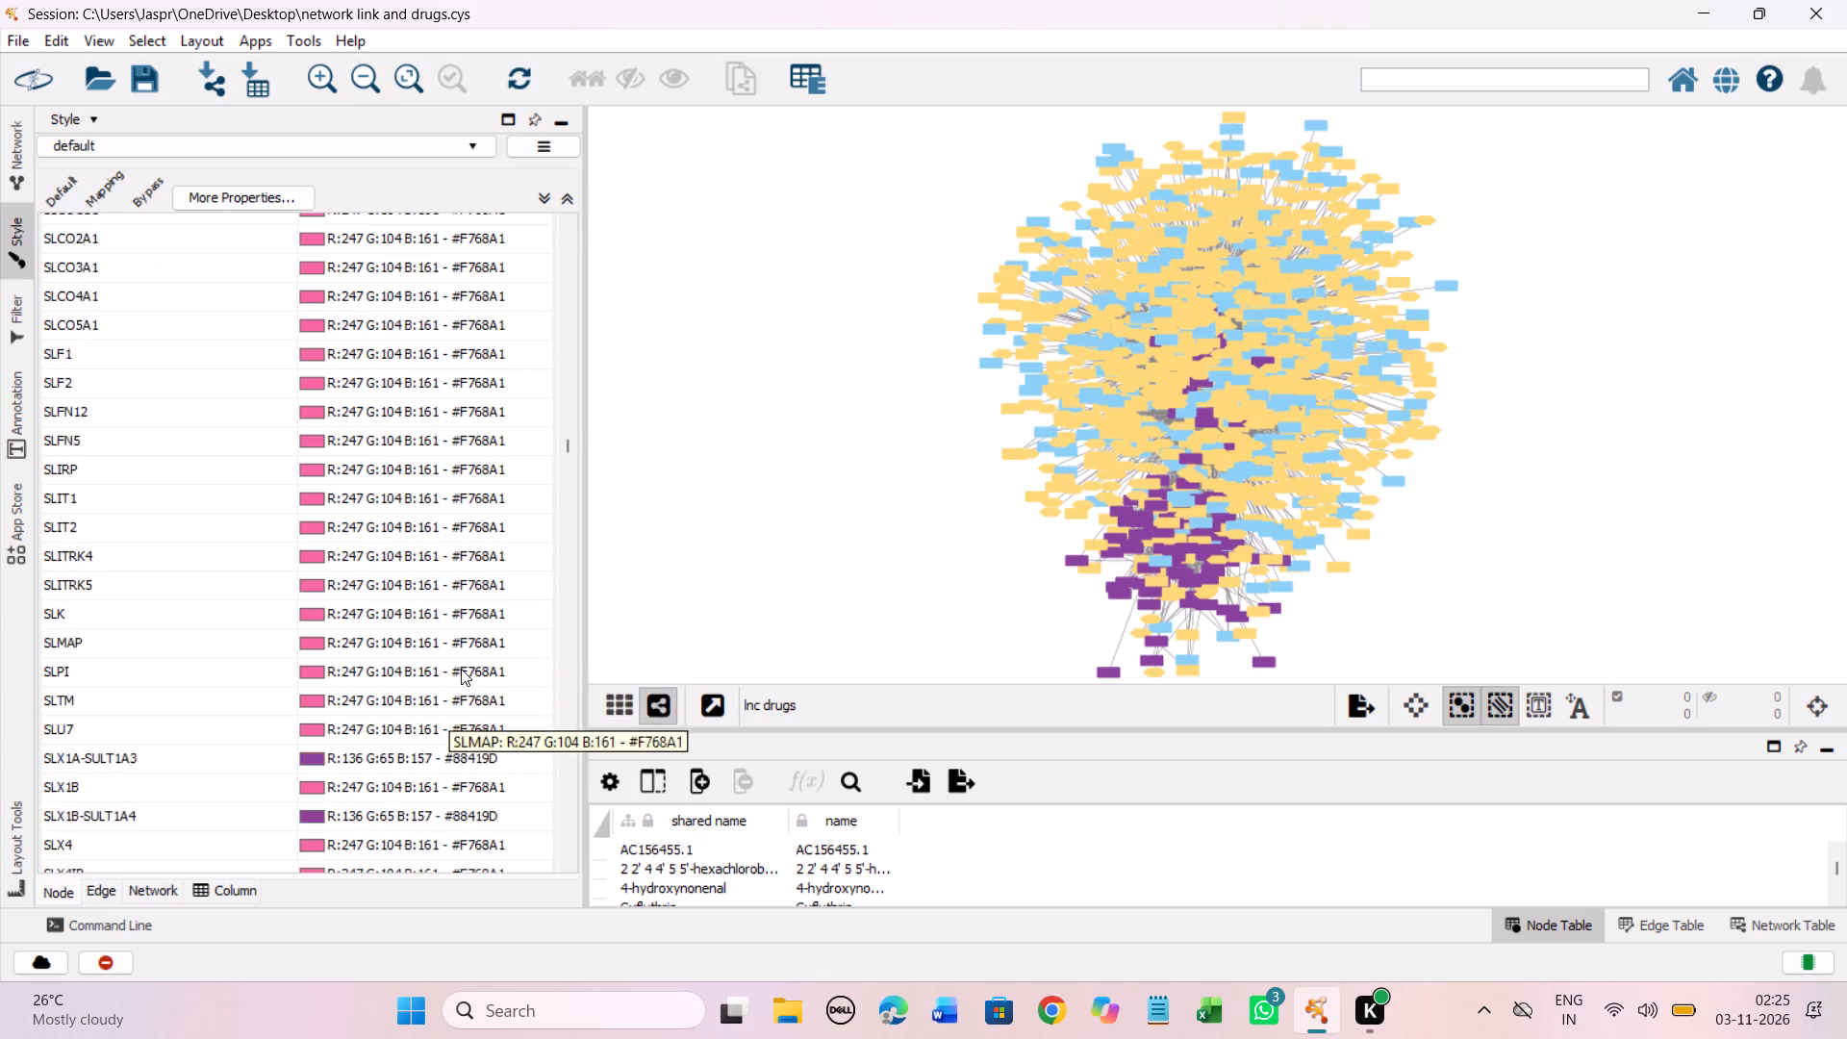
{"action": "scroll", "coordinate": [461, 669], "scroll_direction": "down", "scroll_amount": 20}
{"action": "scroll", "coordinate": [461, 669], "scroll_direction": "down", "scroll_amount": 13}
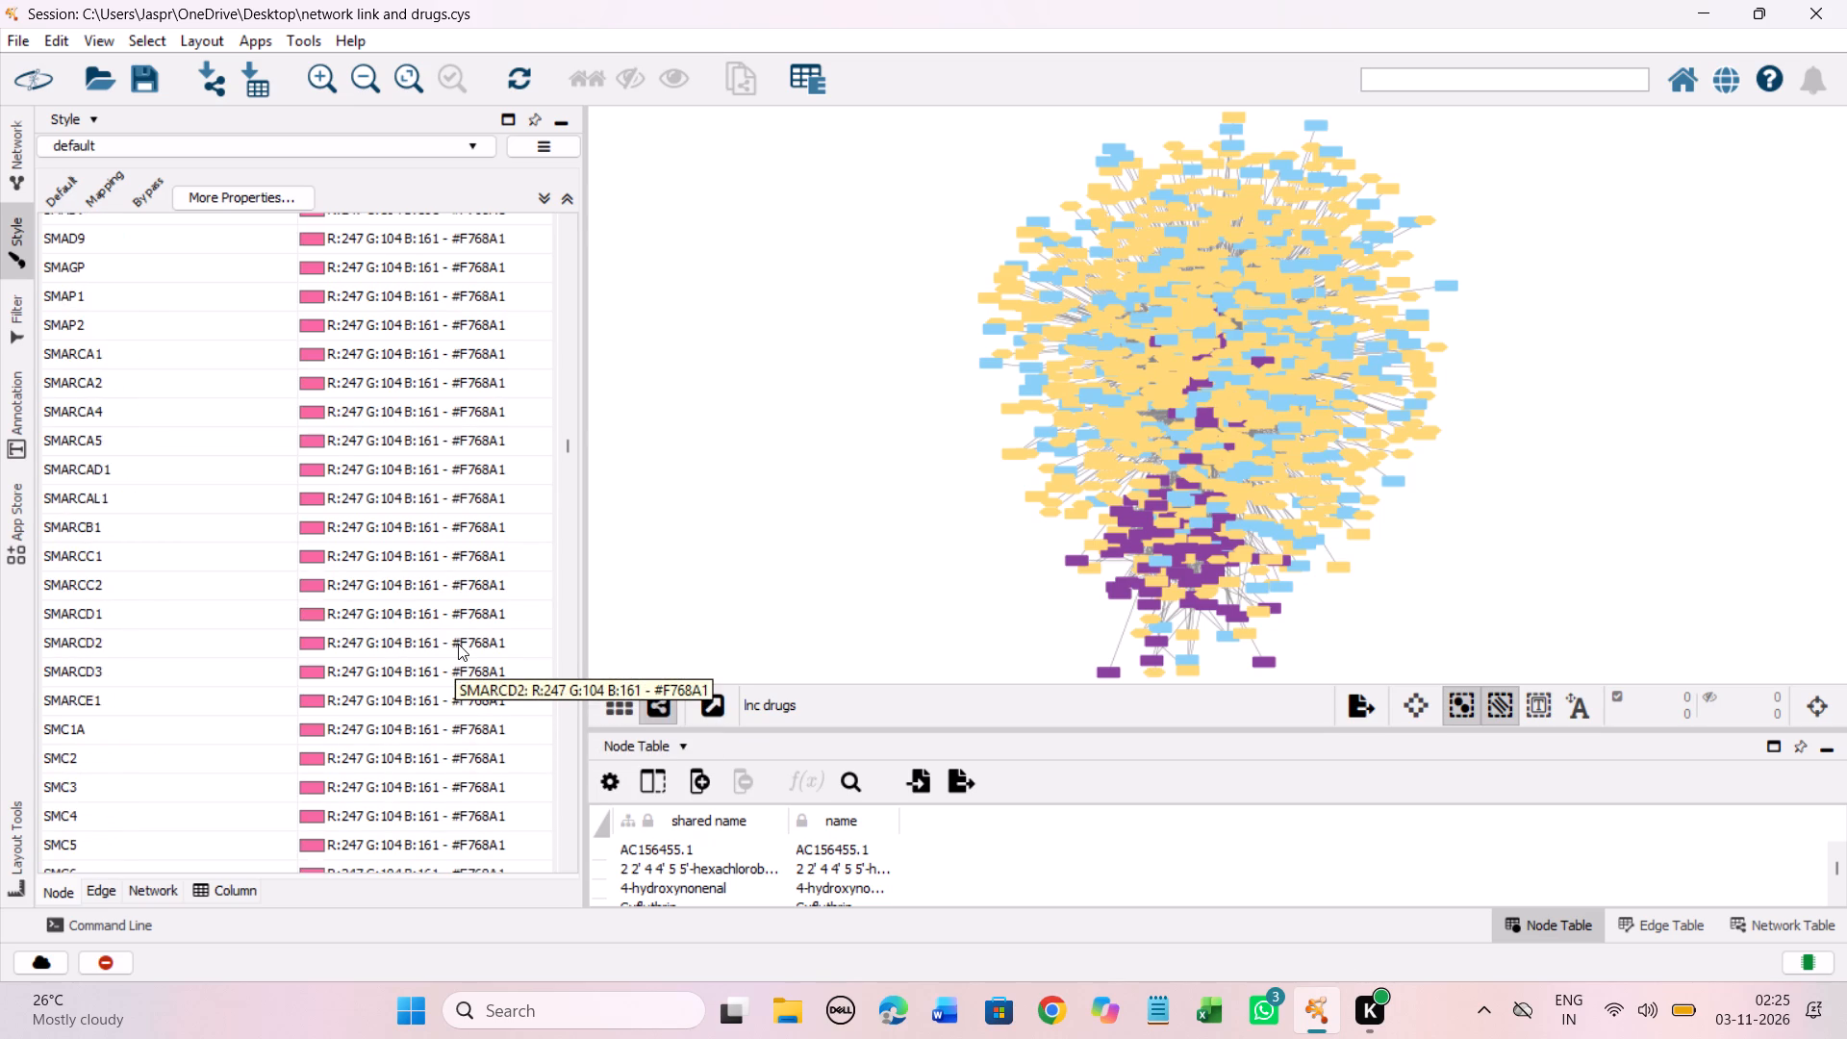
{"action": "scroll", "coordinate": [458, 644], "scroll_direction": "down", "scroll_amount": 19}
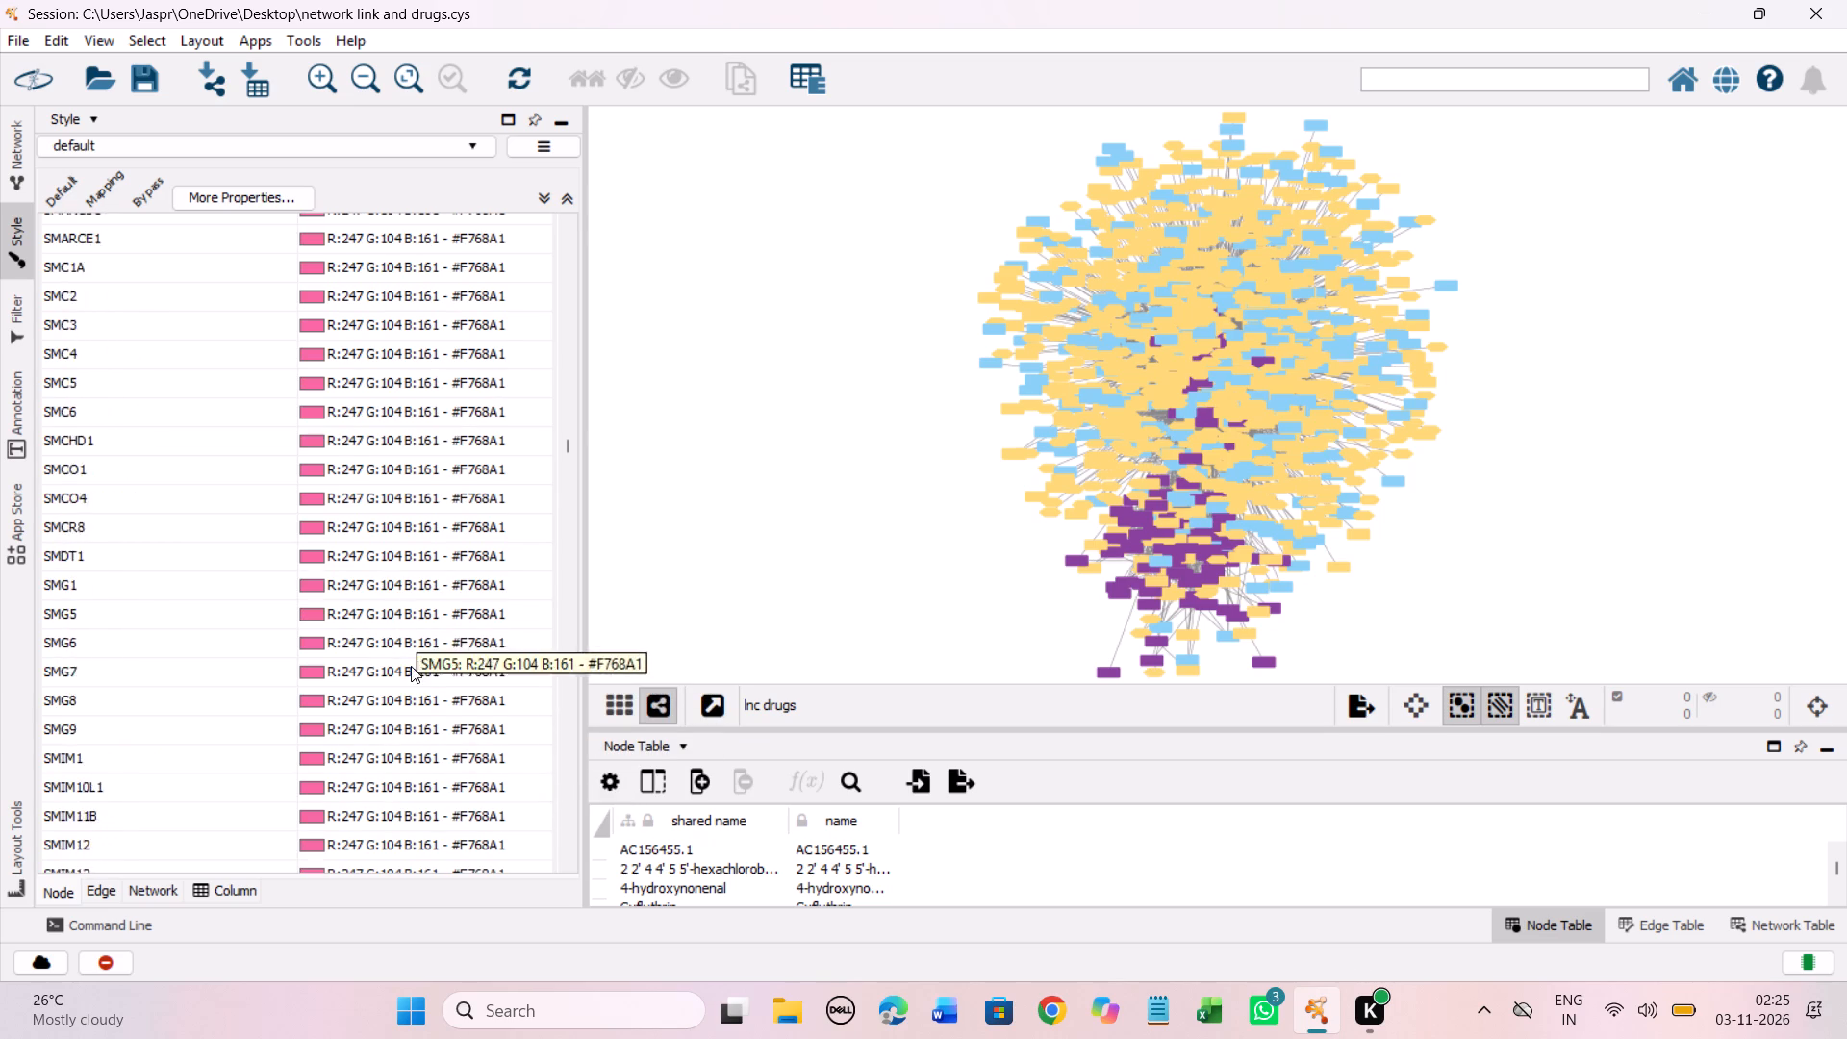
{"action": "scroll", "coordinate": [411, 666], "scroll_direction": "down", "scroll_amount": 5}
{"action": "scroll", "coordinate": [463, 563], "scroll_direction": "down", "scroll_amount": 20}
{"action": "scroll", "coordinate": [463, 563], "scroll_direction": "down", "scroll_amount": 1}
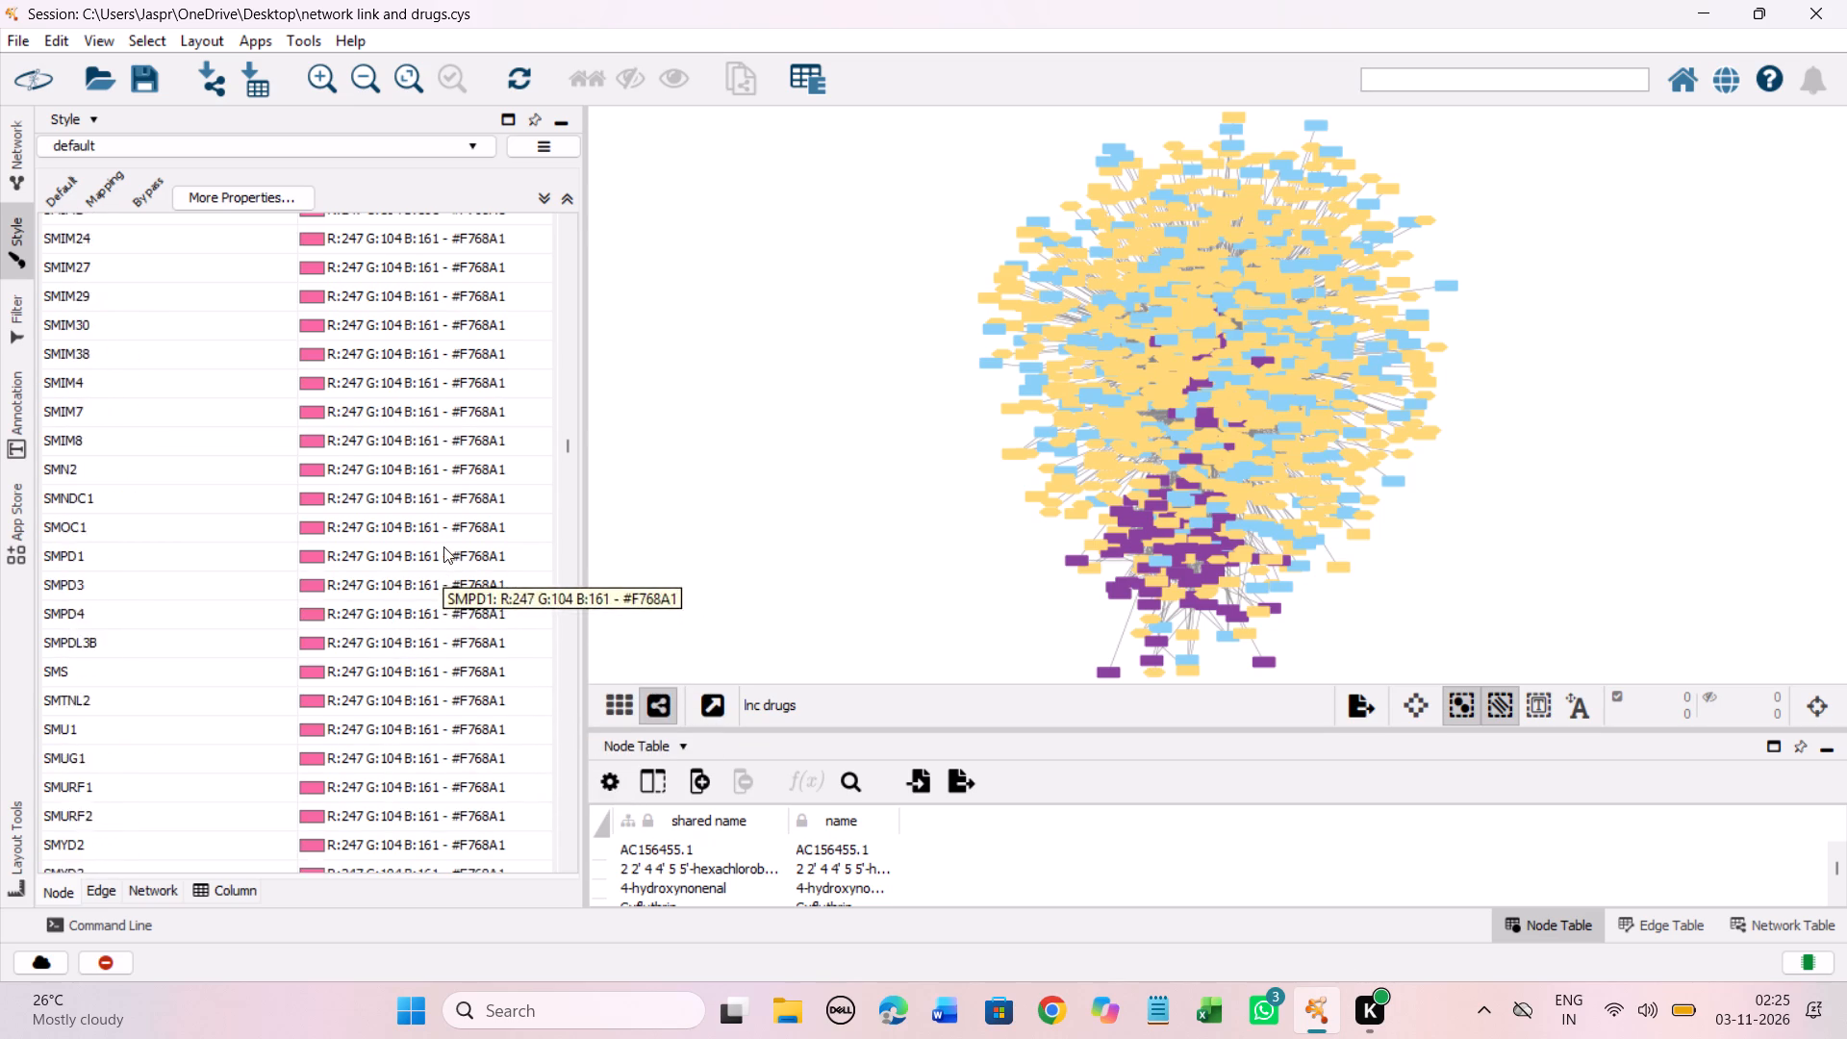
{"action": "scroll", "coordinate": [443, 546], "scroll_direction": "down", "scroll_amount": 20}
{"action": "scroll", "coordinate": [443, 546], "scroll_direction": "down", "scroll_amount": 15}
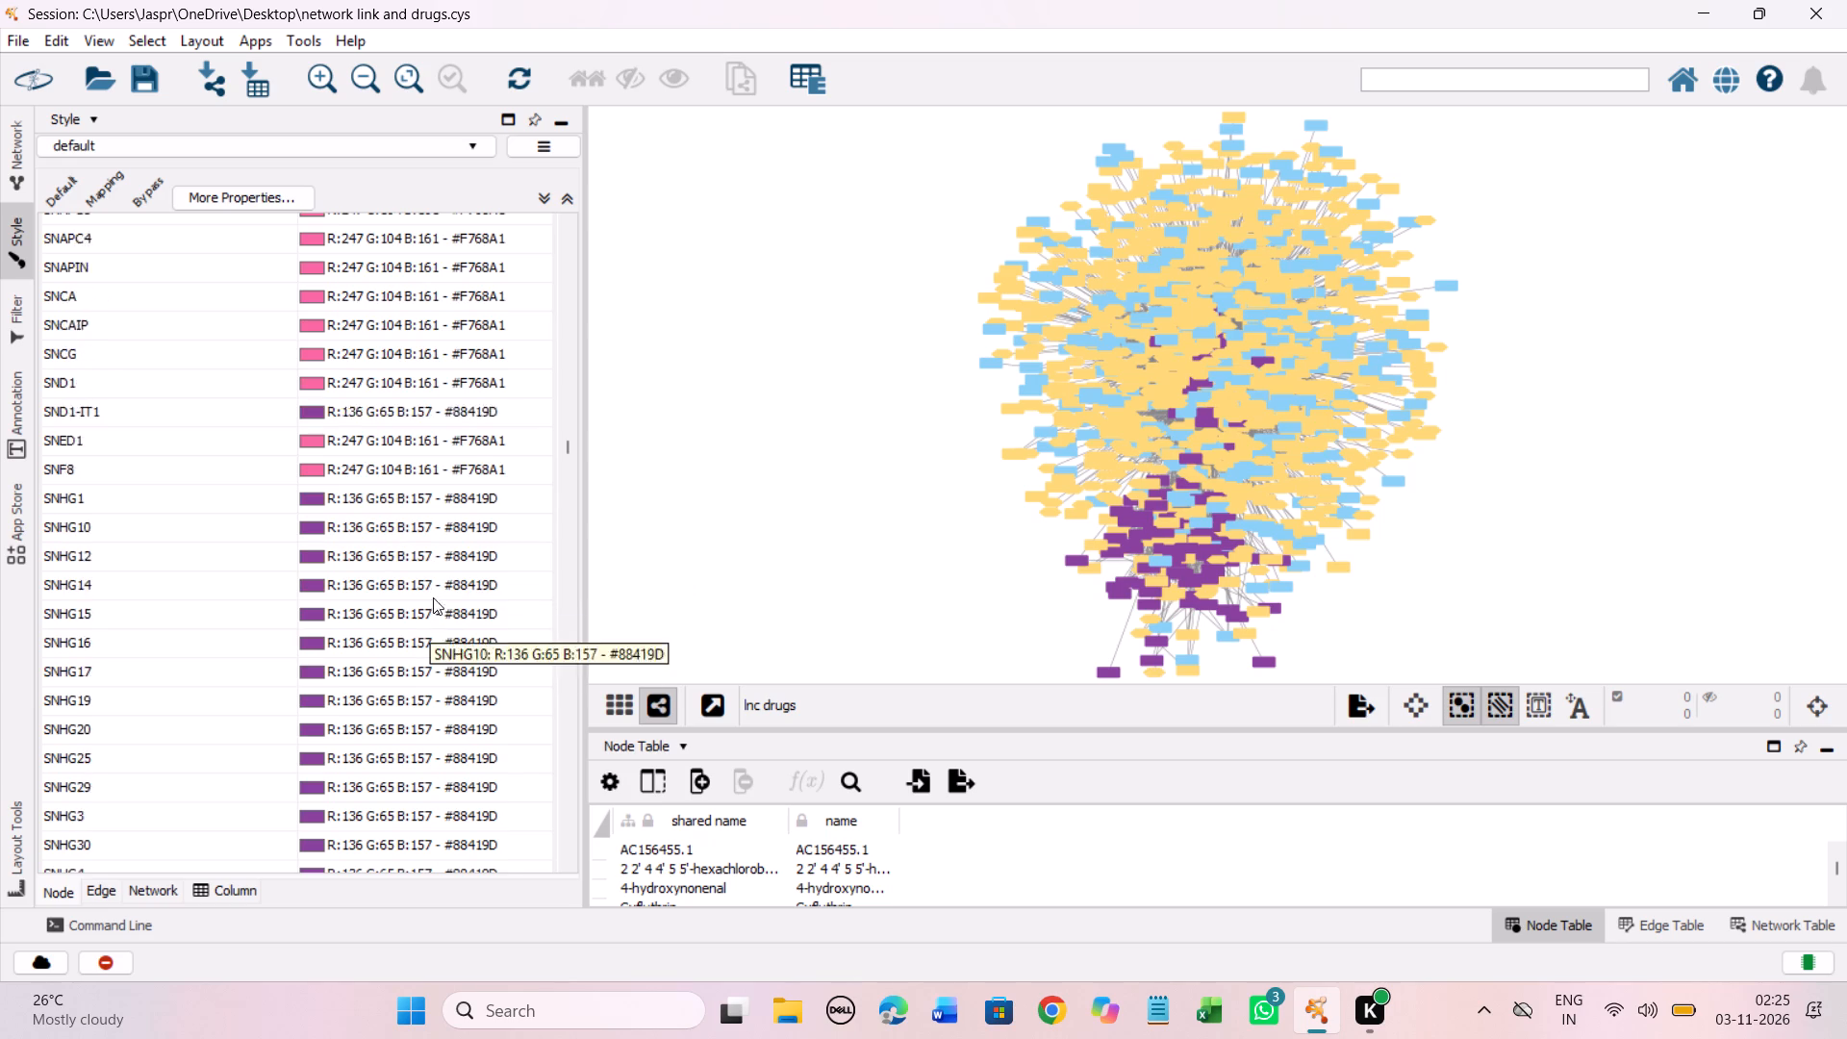
{"action": "scroll", "coordinate": [433, 597], "scroll_direction": "down", "scroll_amount": 20}
{"action": "scroll", "coordinate": [433, 597], "scroll_direction": "down", "scroll_amount": 14}
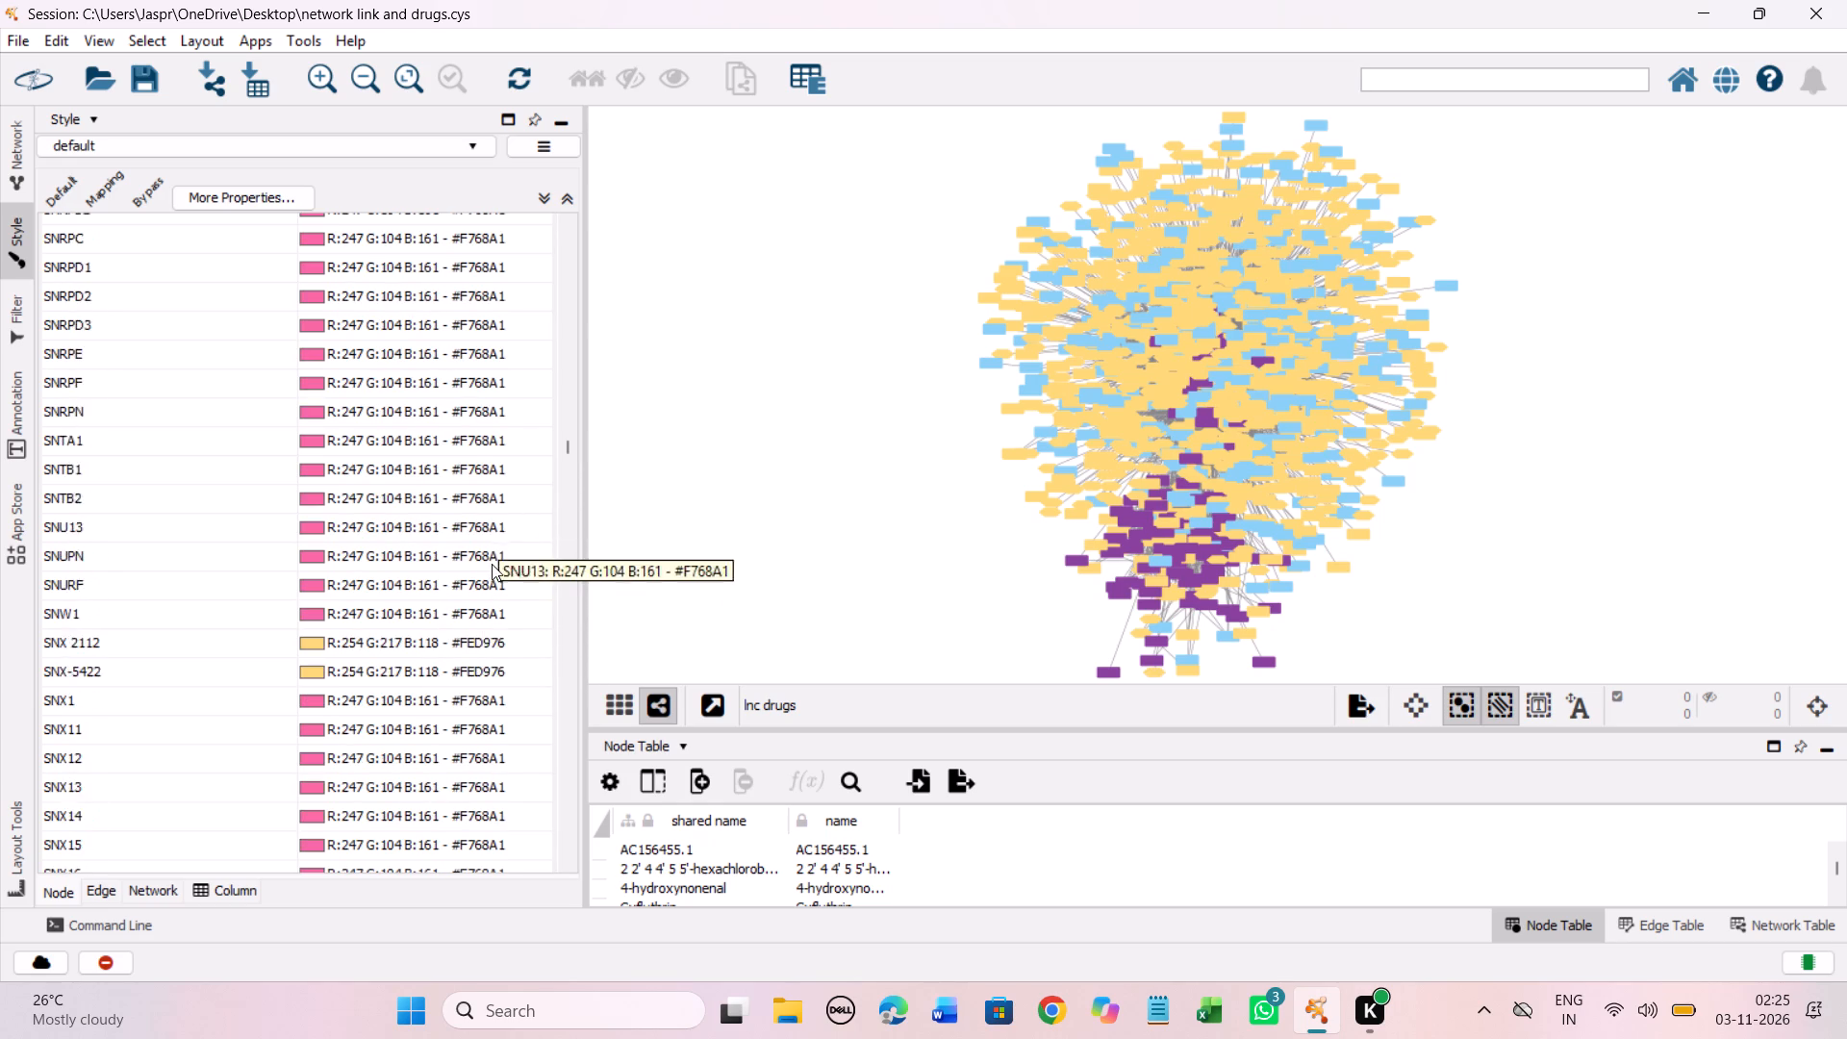
{"action": "scroll", "coordinate": [492, 564], "scroll_direction": "down", "scroll_amount": 17}
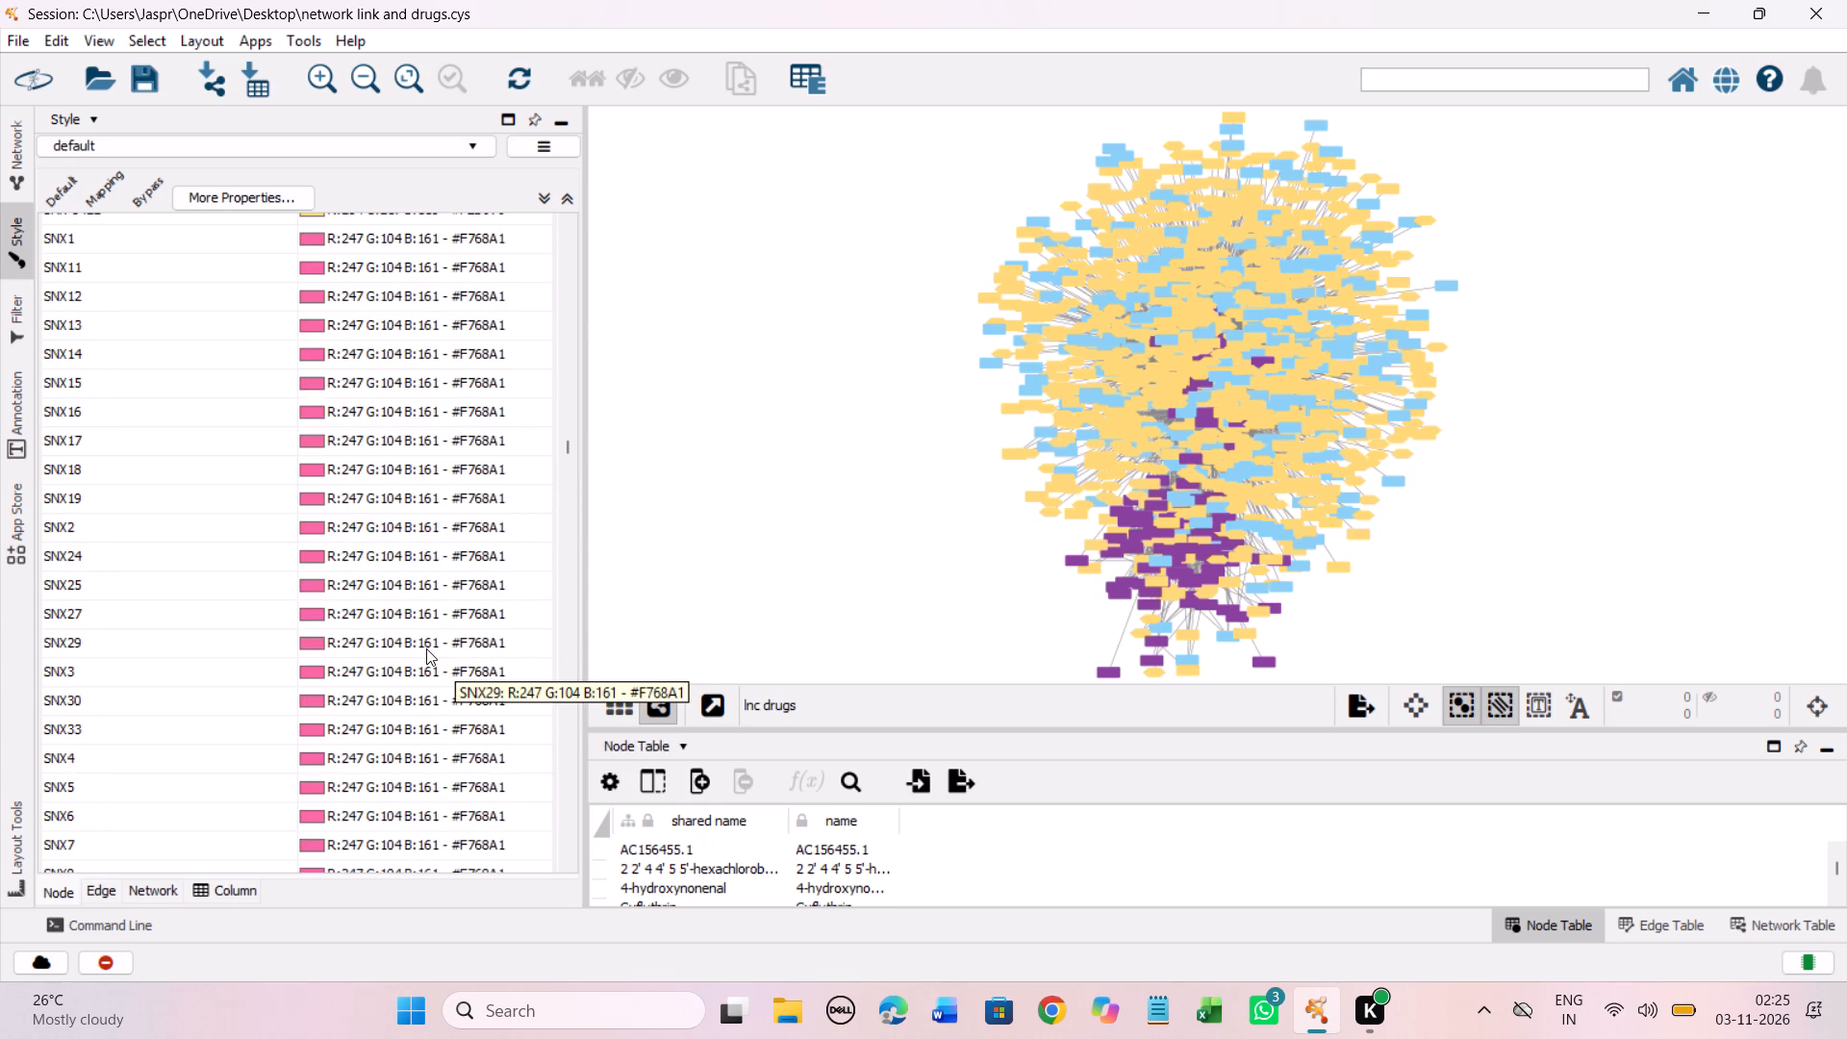
{"action": "scroll", "coordinate": [426, 648], "scroll_direction": "down", "scroll_amount": 1}
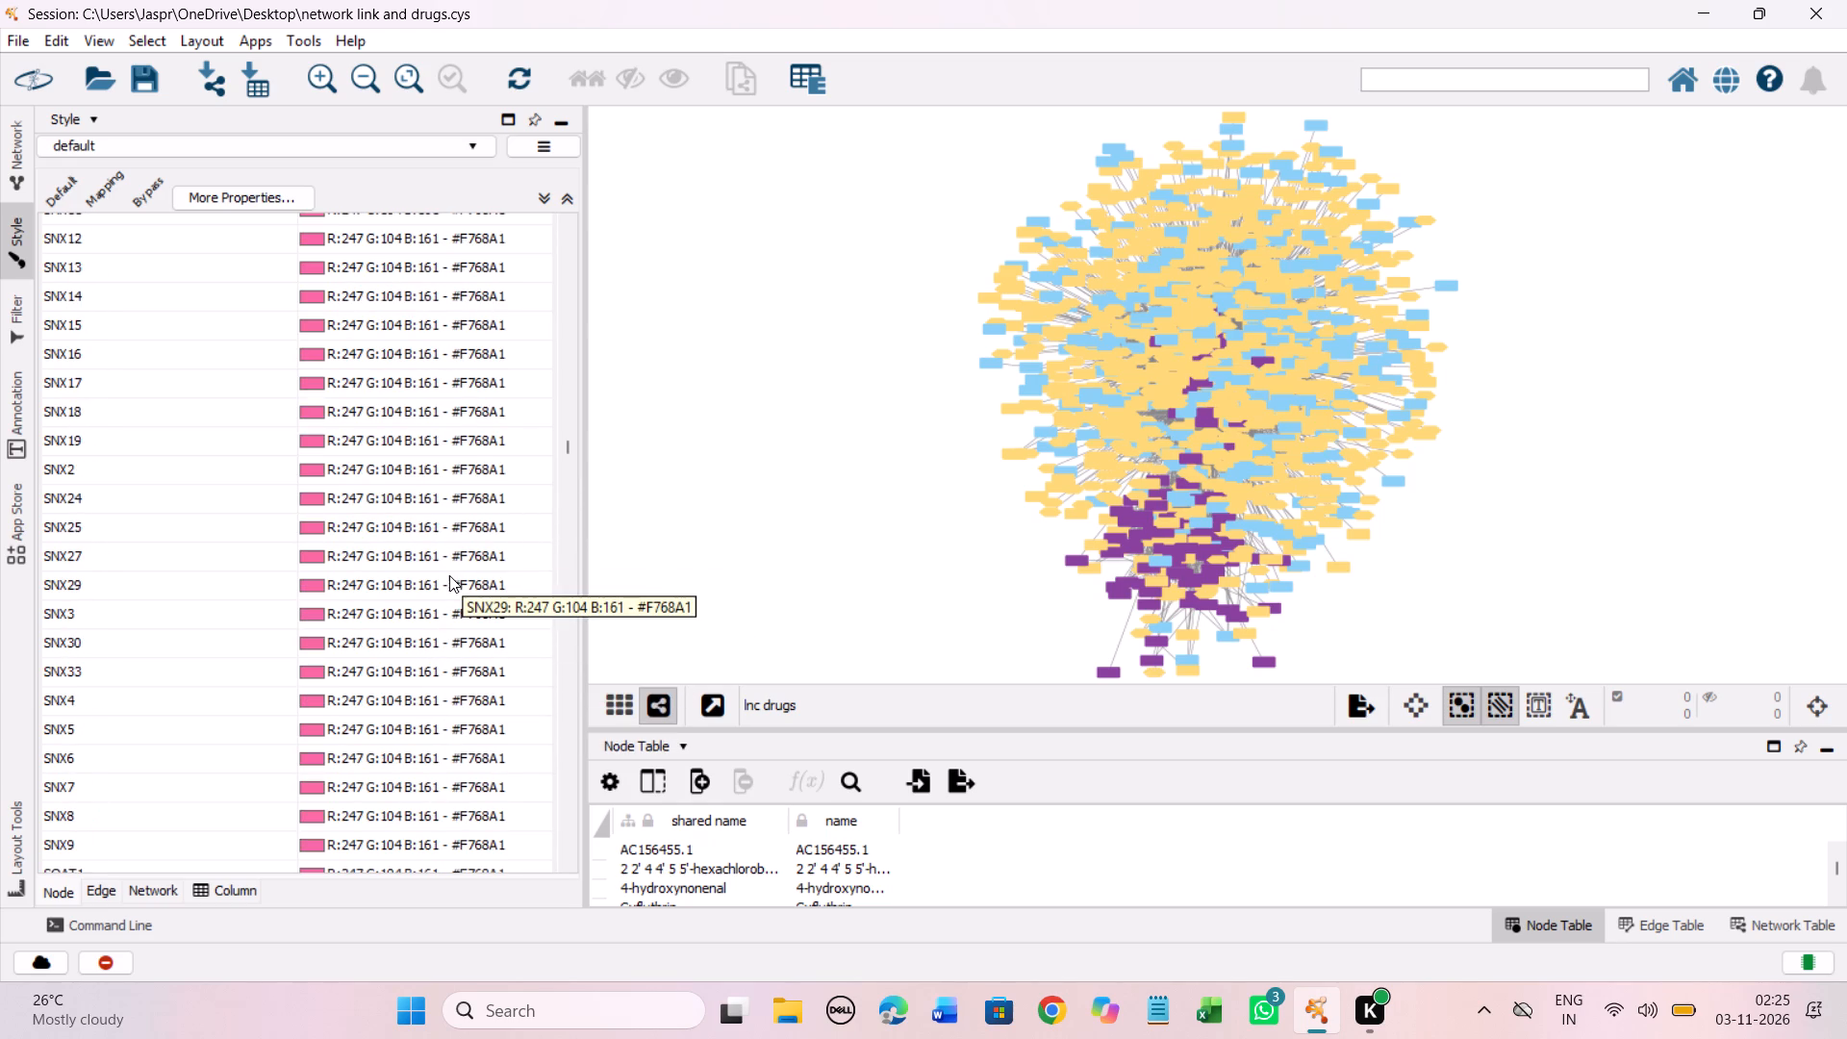
{"action": "scroll", "coordinate": [449, 575], "scroll_direction": "down", "scroll_amount": 7}
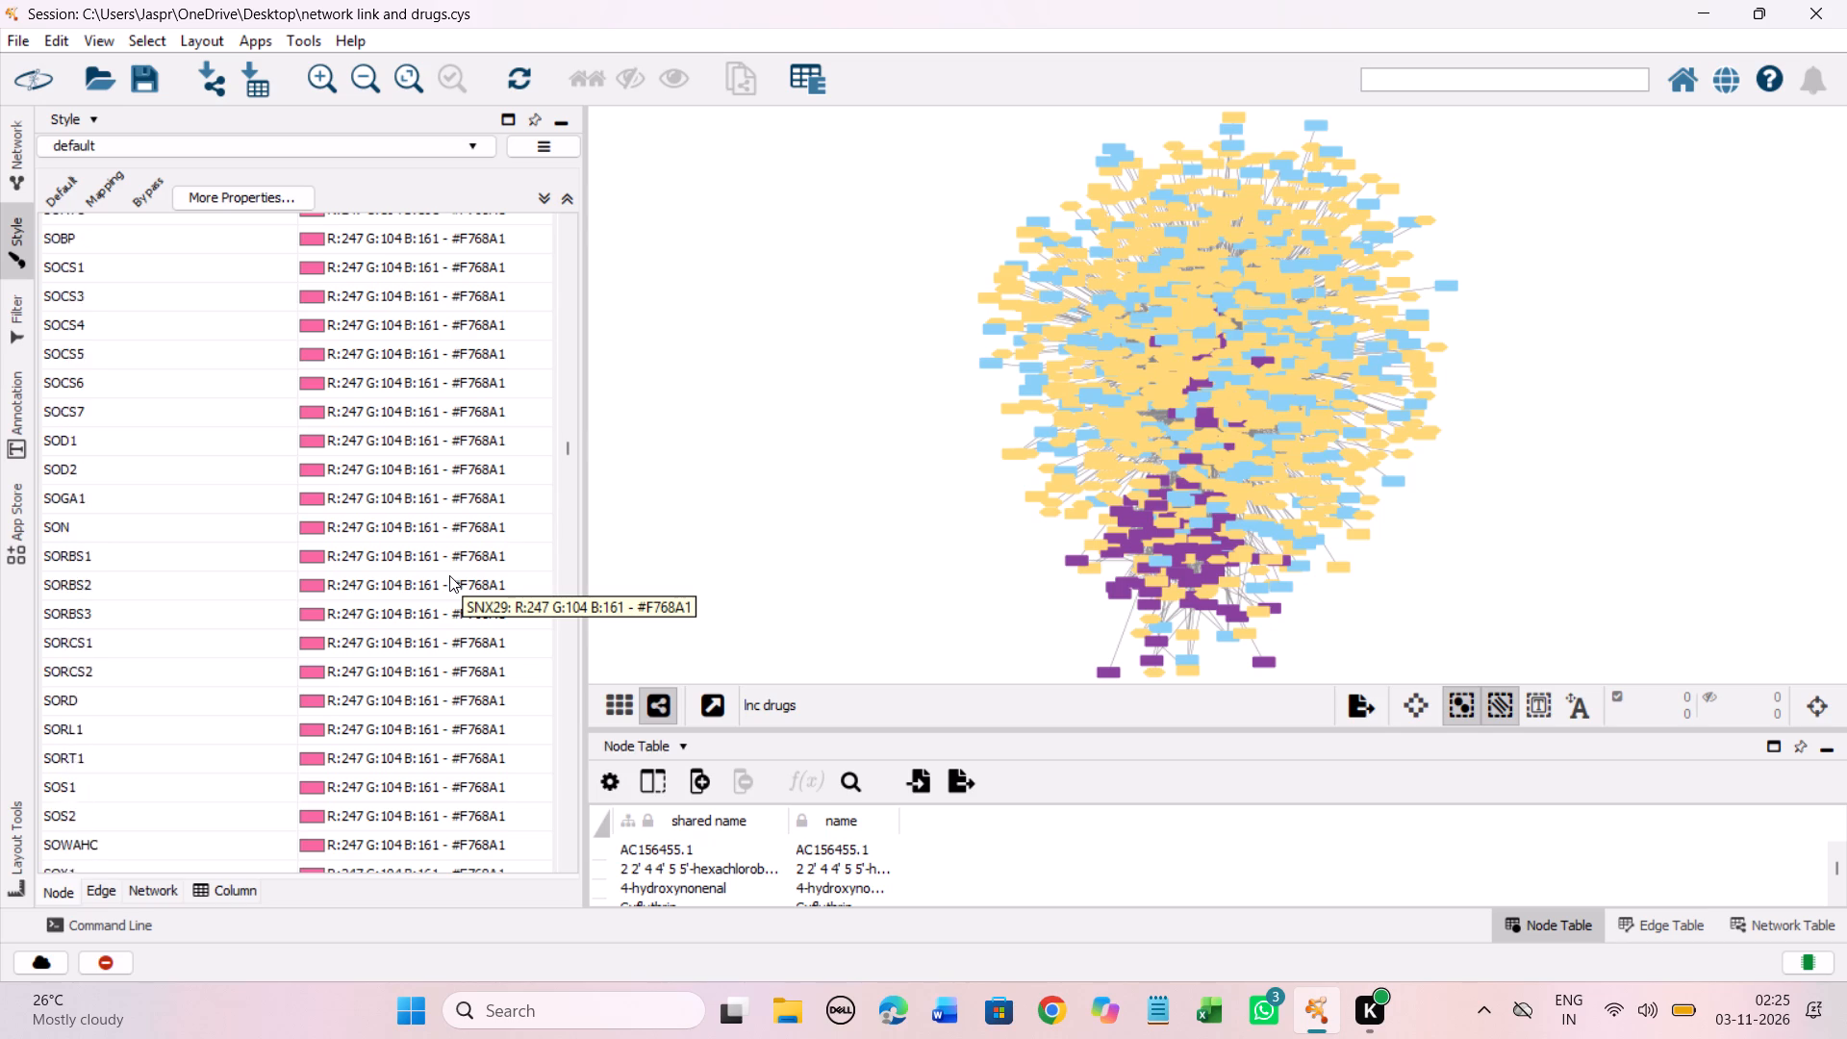
{"action": "scroll", "coordinate": [449, 575], "scroll_direction": "down", "scroll_amount": 8}
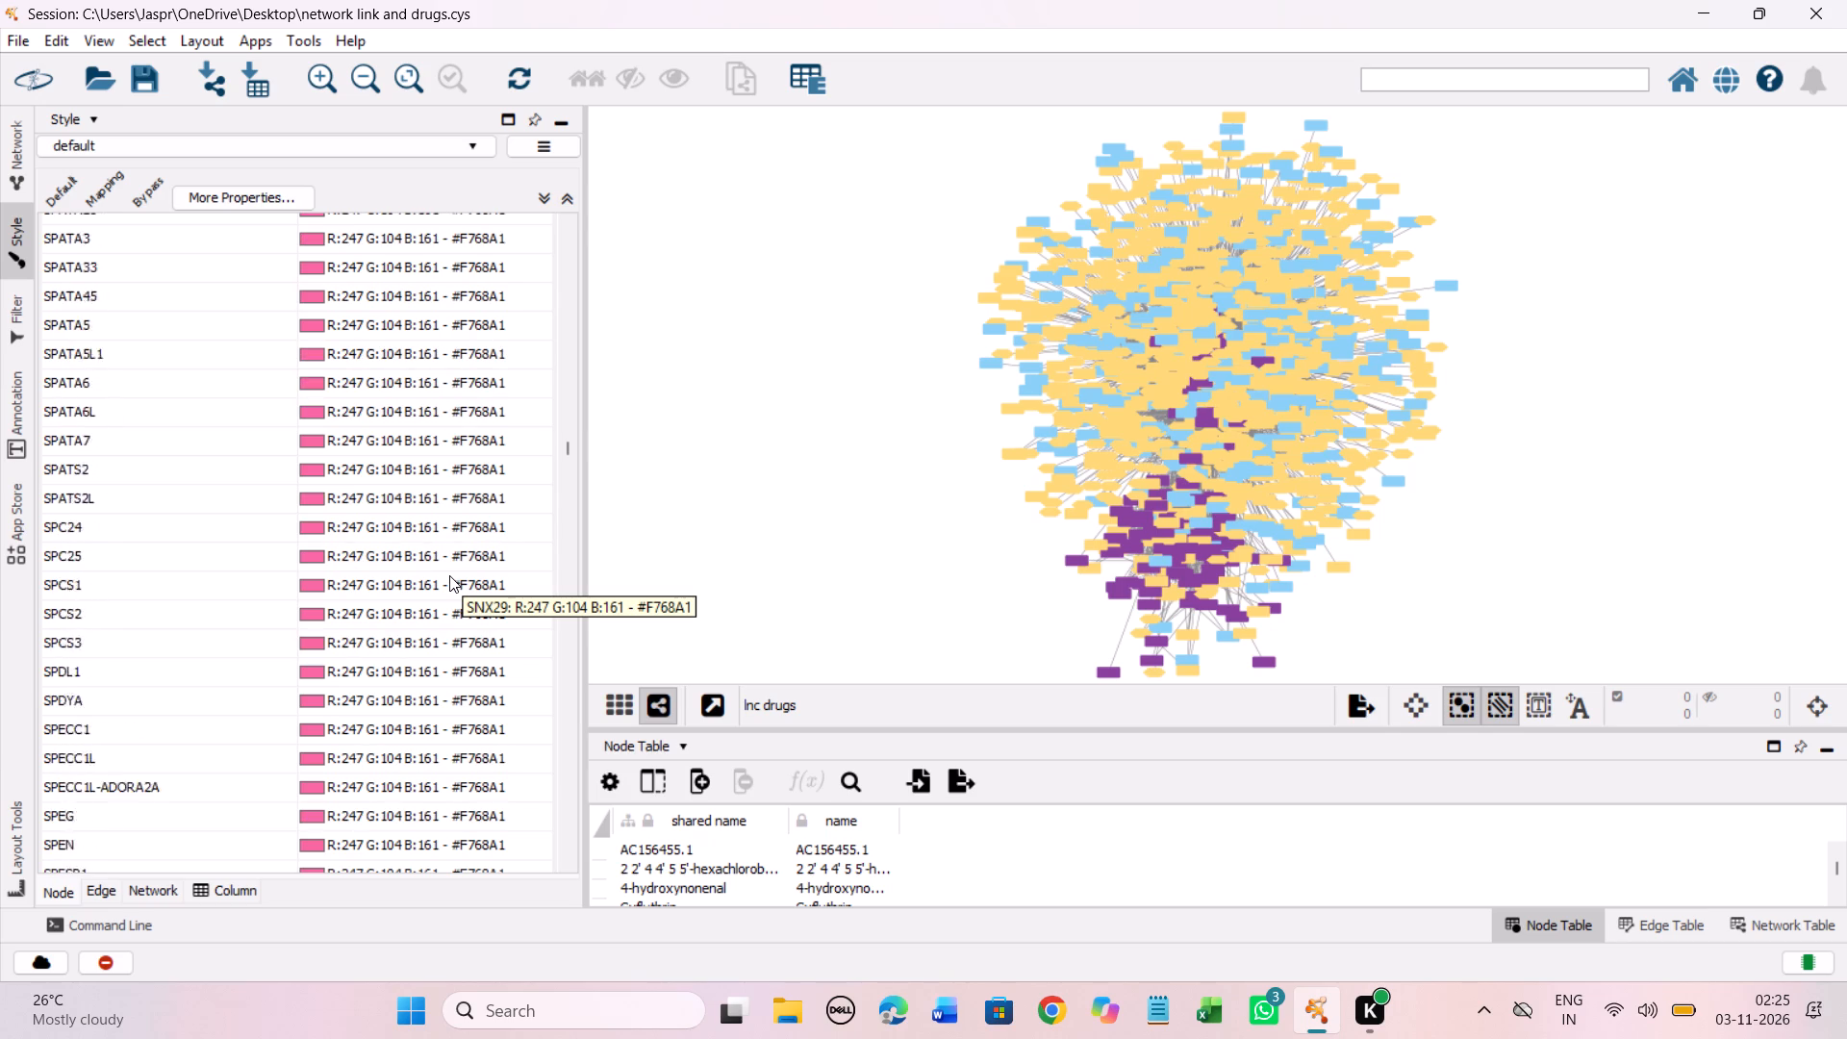
{"action": "scroll", "coordinate": [449, 575], "scroll_direction": "down", "scroll_amount": 6}
Set the mapping colour of the entries SR 144528 through SR1001, including SR-95531 and SR-95639A, to #FED976 from the Yellow-Orange-Red shades.
{"action": "scroll", "coordinate": [449, 575], "scroll_direction": "up", "scroll_amount": 2}
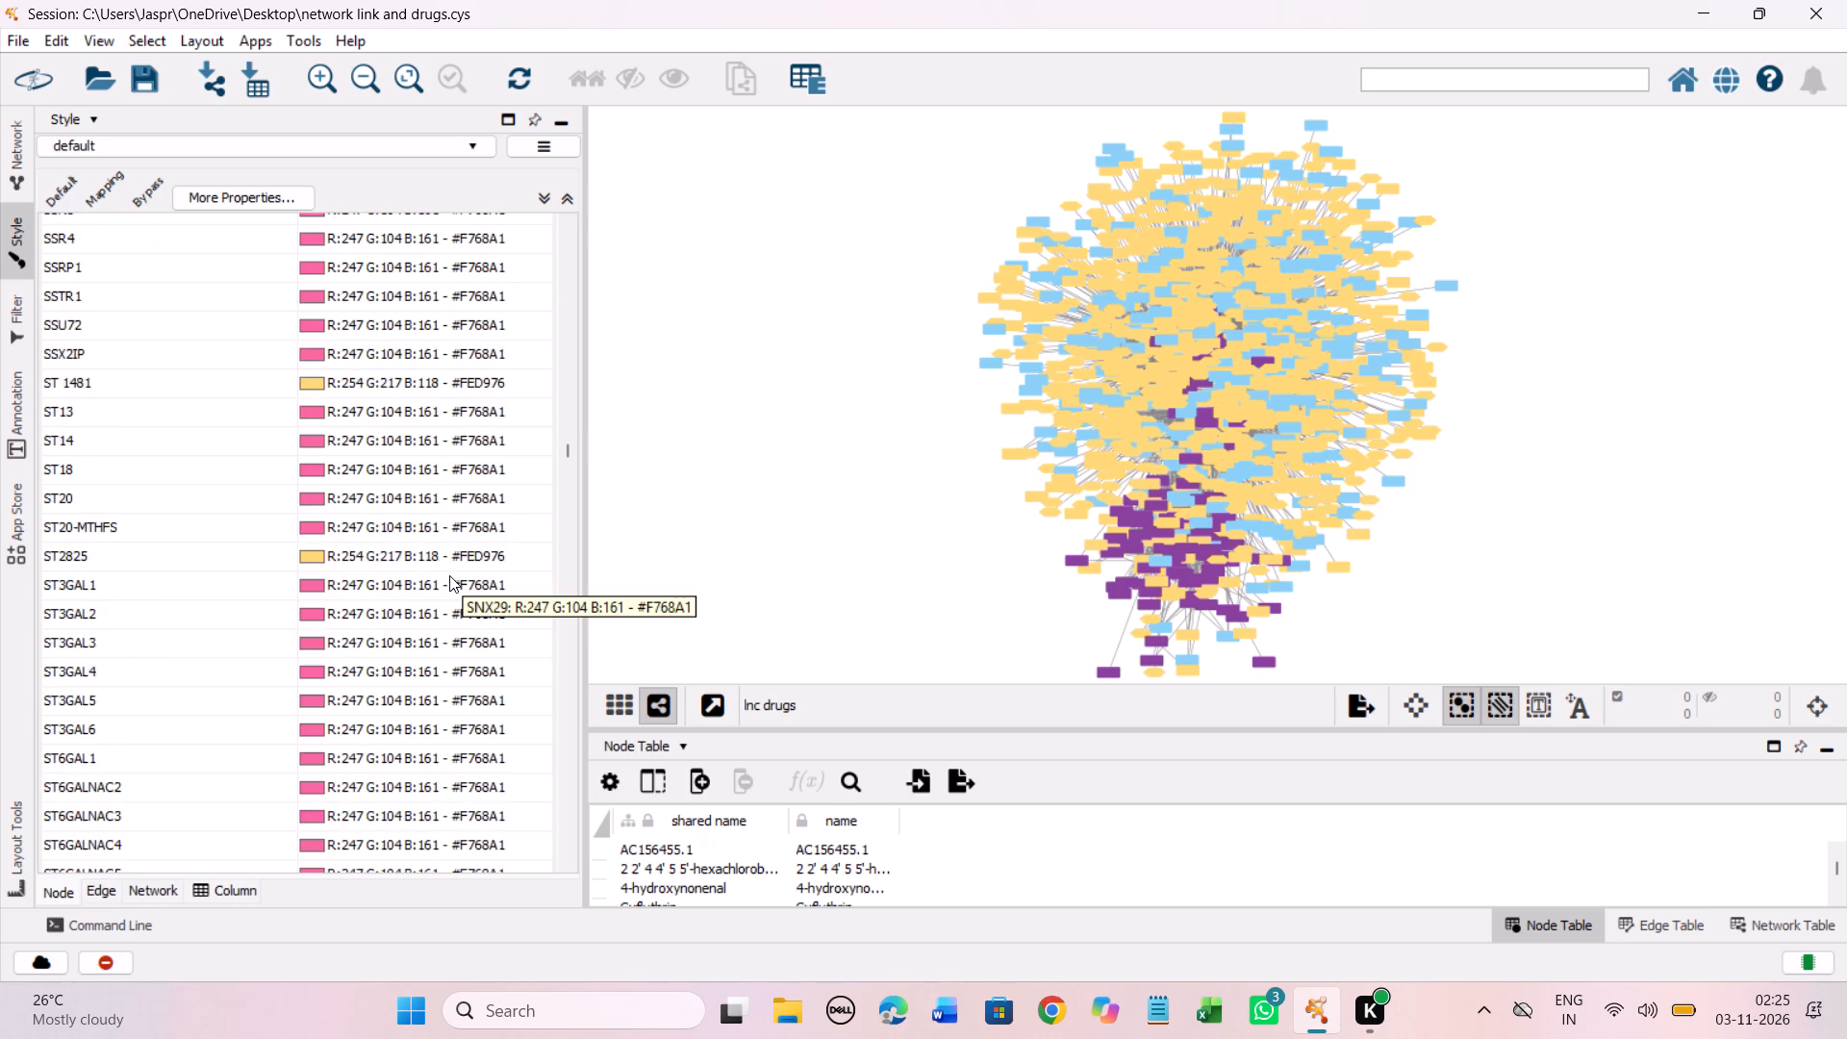
{"action": "scroll", "coordinate": [449, 575], "scroll_direction": "up", "scroll_amount": 8}
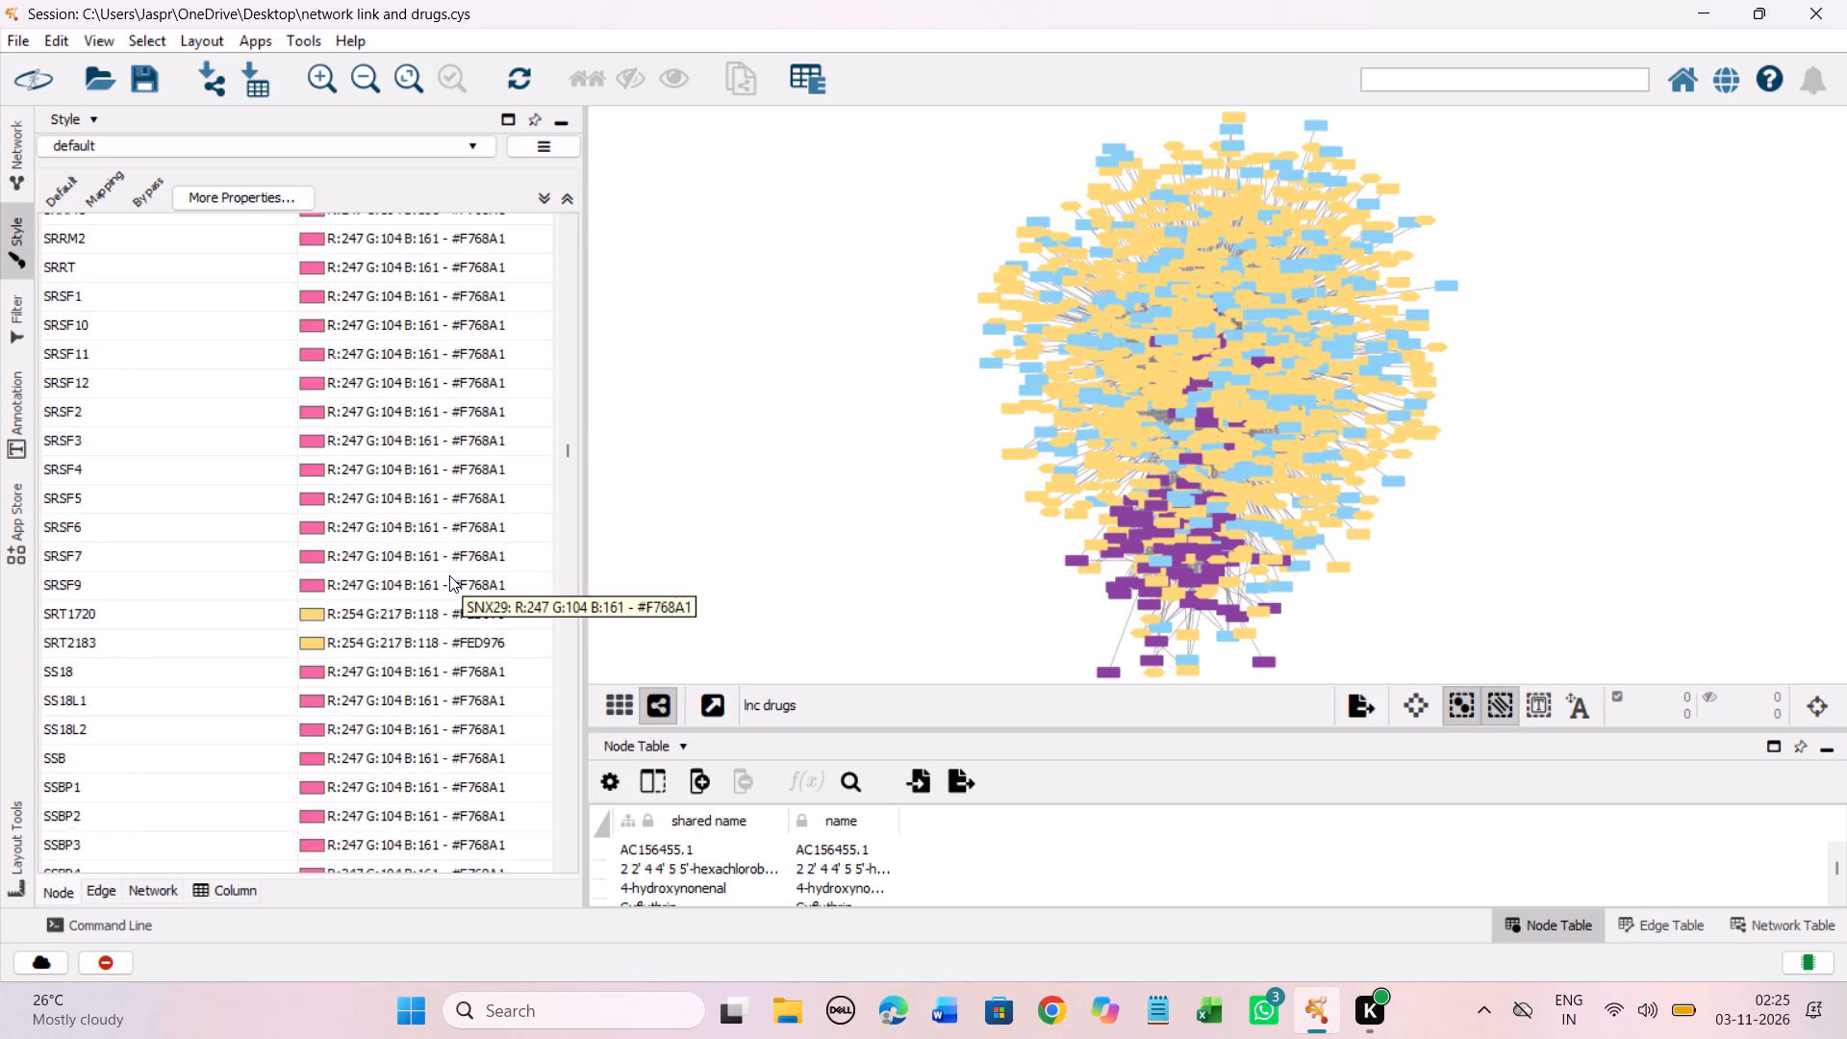
{"action": "scroll", "coordinate": [449, 575], "scroll_direction": "up", "scroll_amount": 7}
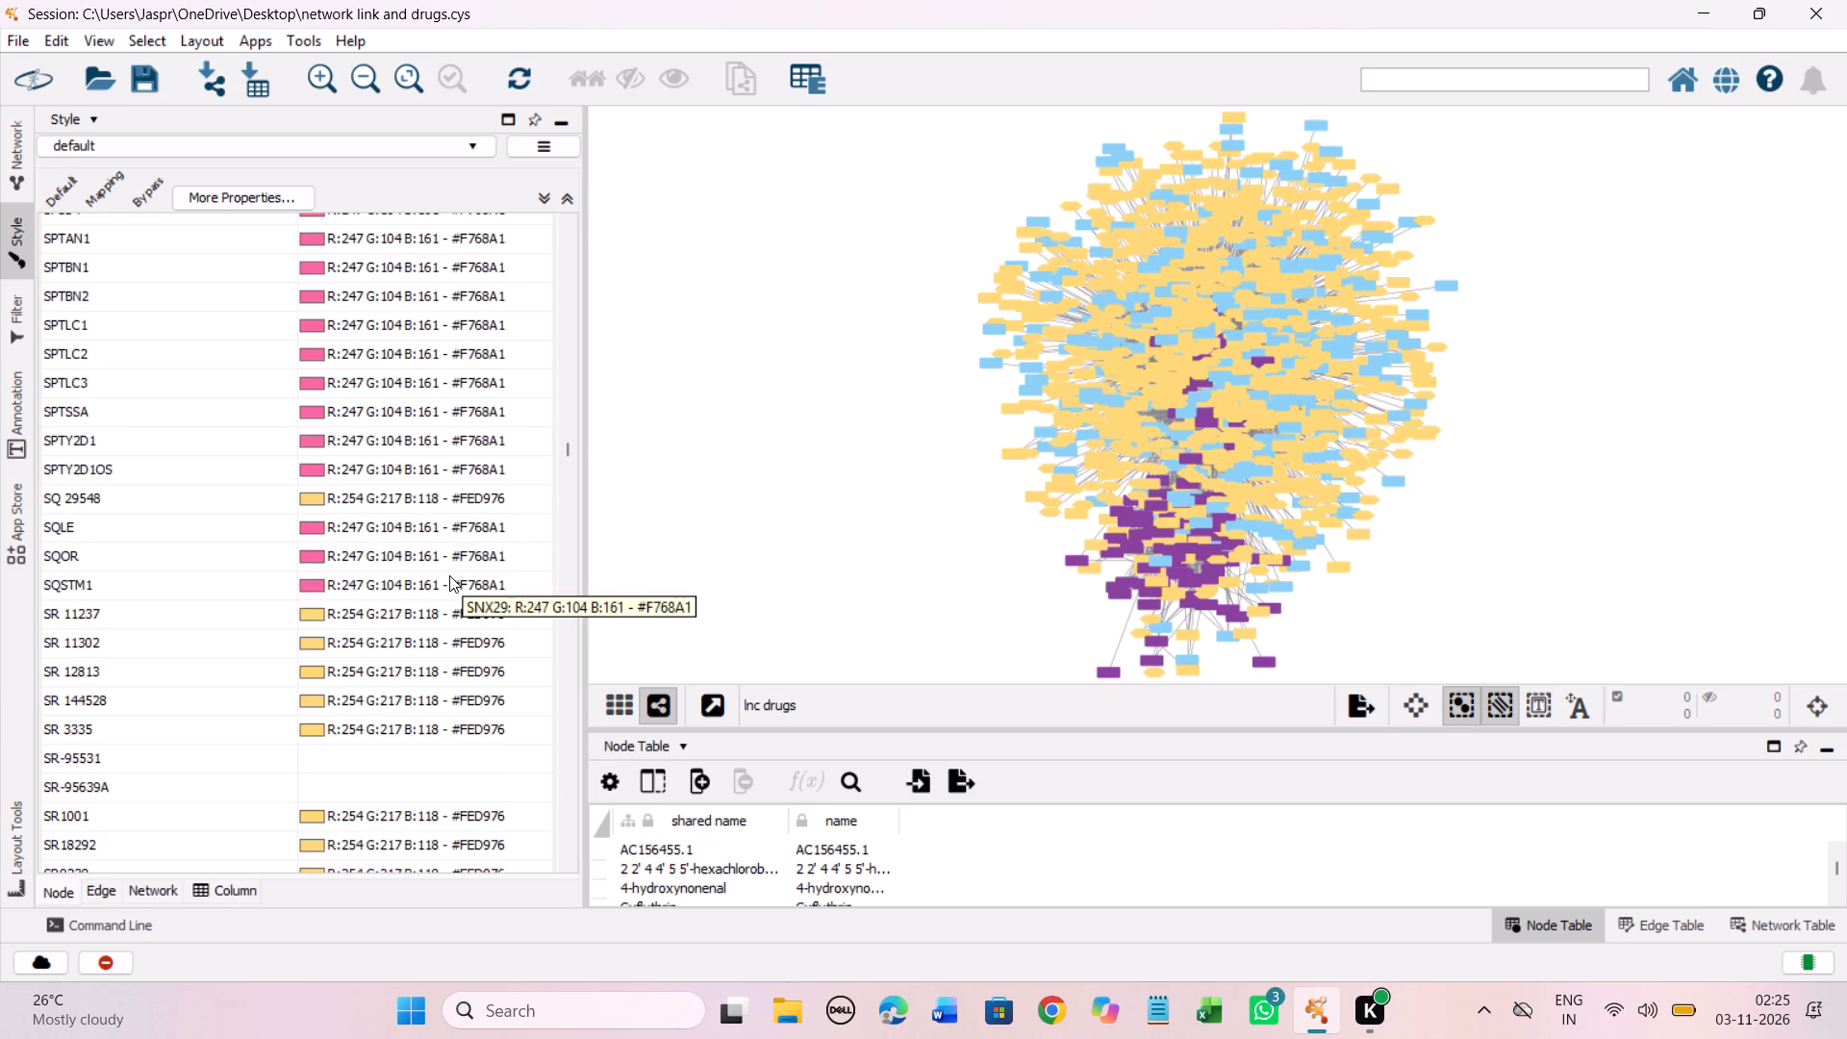
{"action": "scroll", "coordinate": [420, 572], "scroll_direction": "down", "scroll_amount": 6}
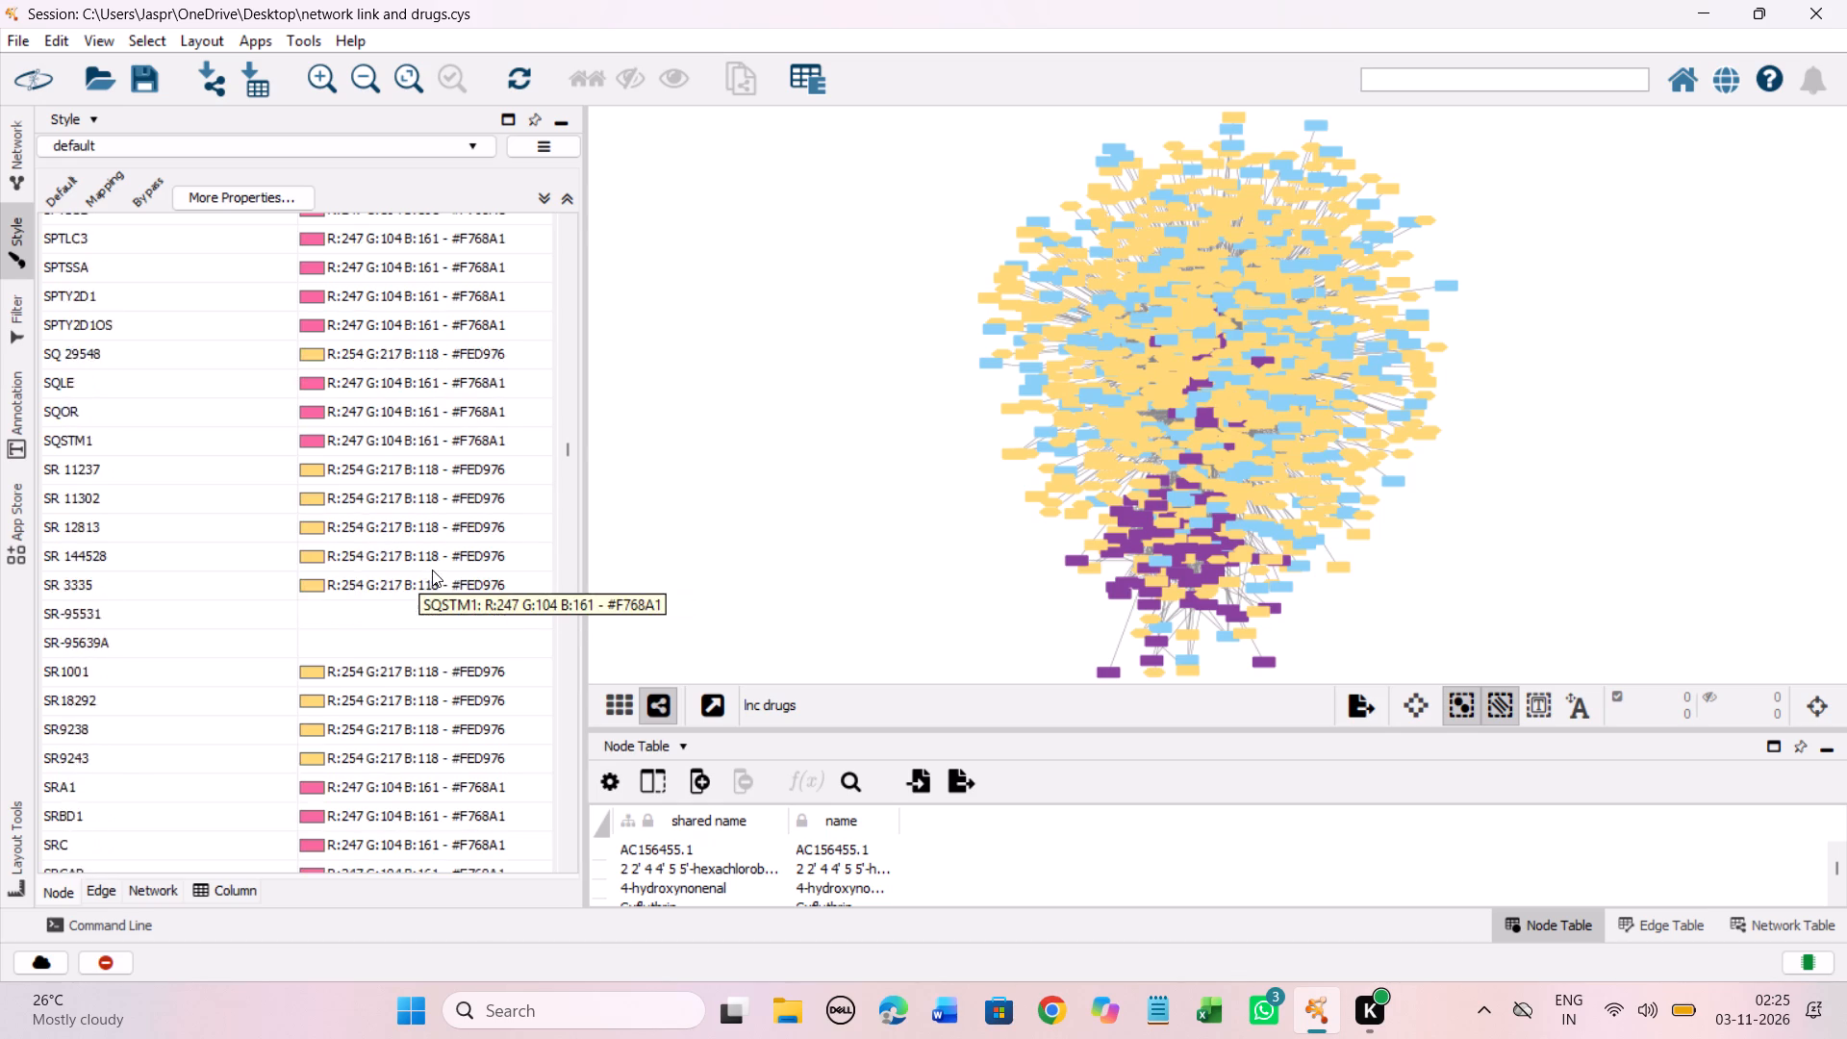
{"action": "scroll", "coordinate": [432, 570], "scroll_direction": "down", "scroll_amount": 4}
{"action": "left_click_drag", "start_coordinate": [321, 449], "coordinate": [303, 542]}
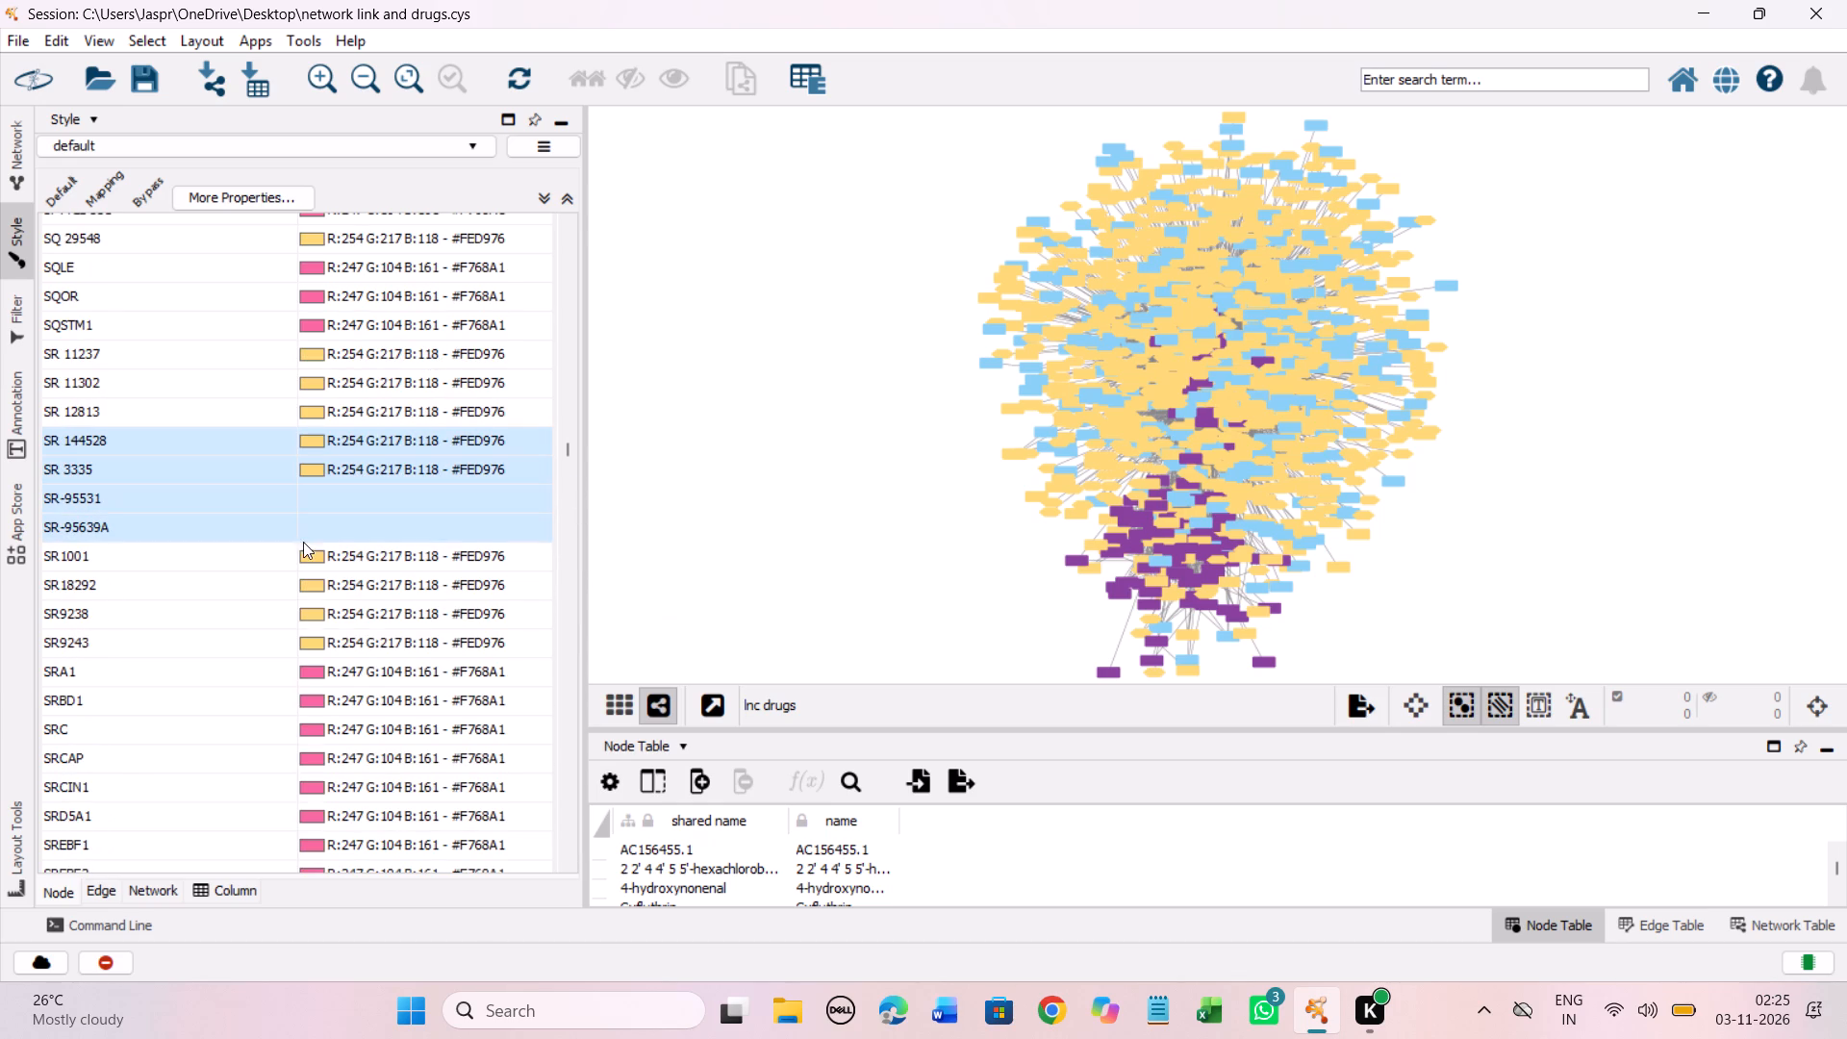
{"action": "left_click_drag", "start_coordinate": [303, 542], "coordinate": [303, 554]}
{"action": "right_click", "coordinate": [311, 542]}
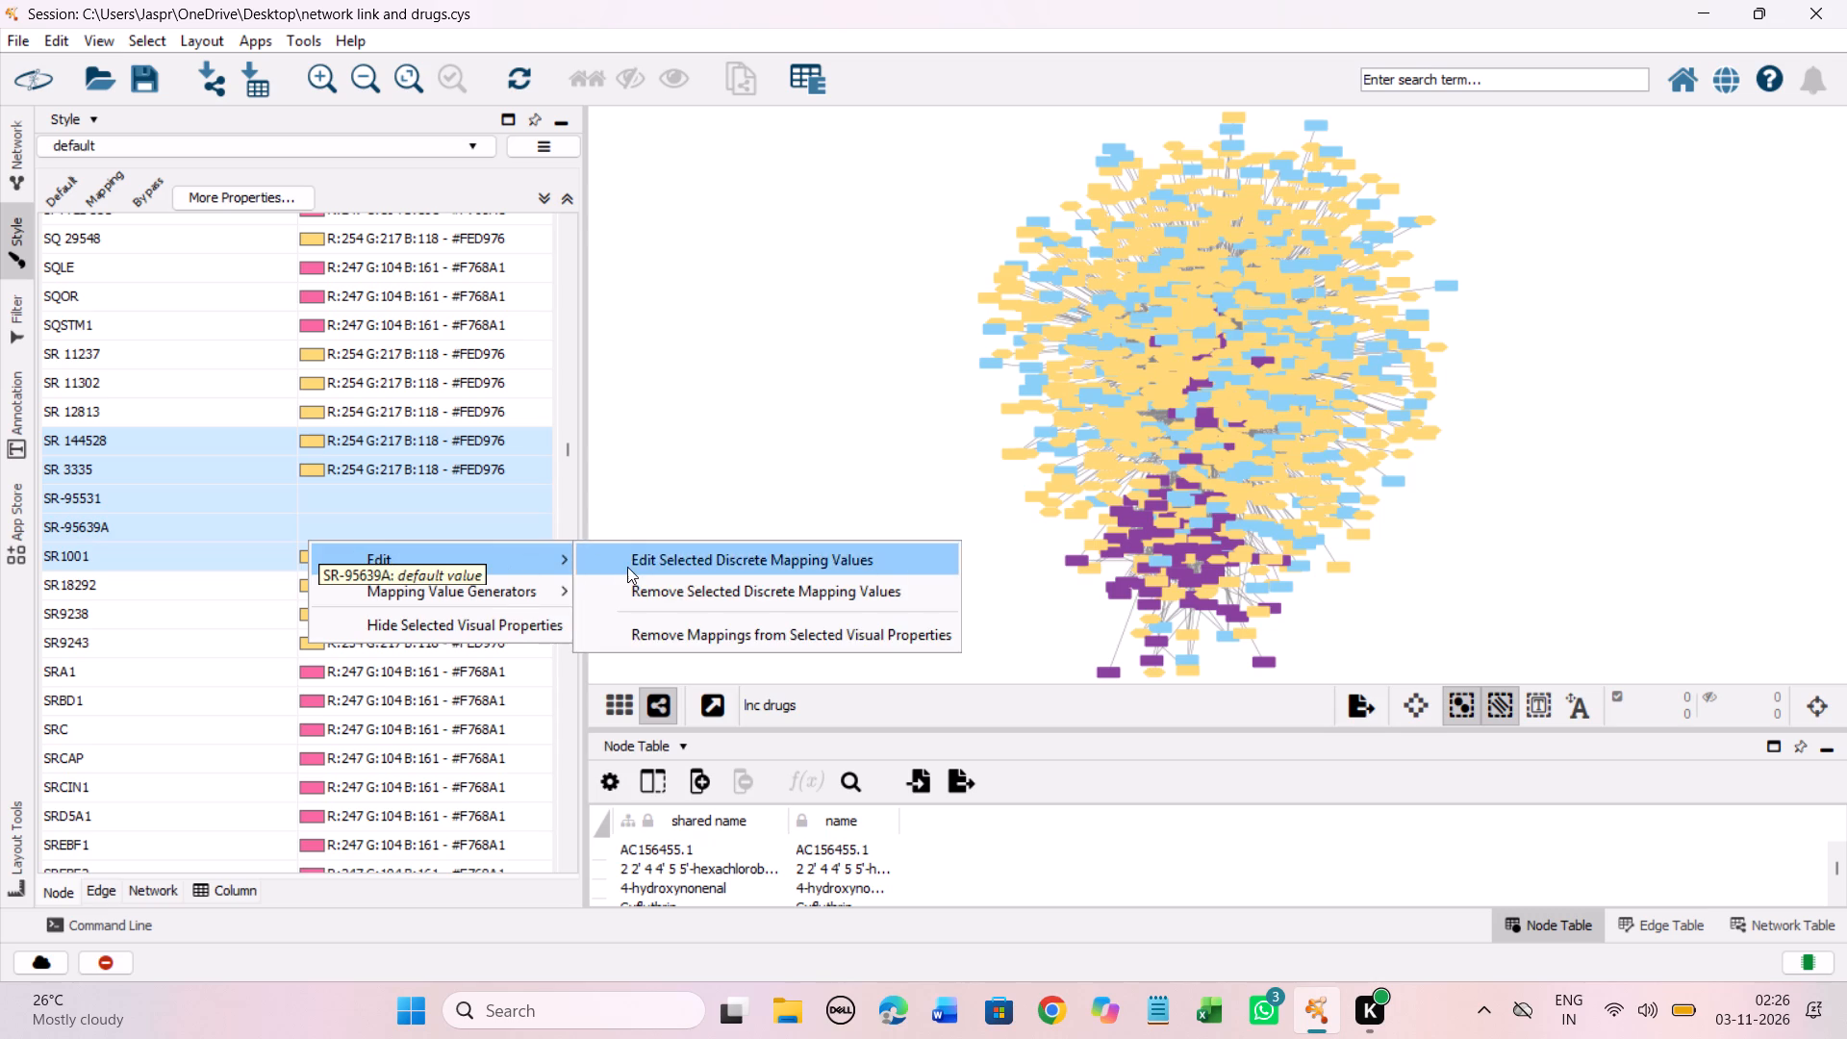
{"action": "left_click", "coordinate": [627, 567]}
{"action": "left_click_drag", "start_coordinate": [428, 534], "coordinate": [367, 287]}
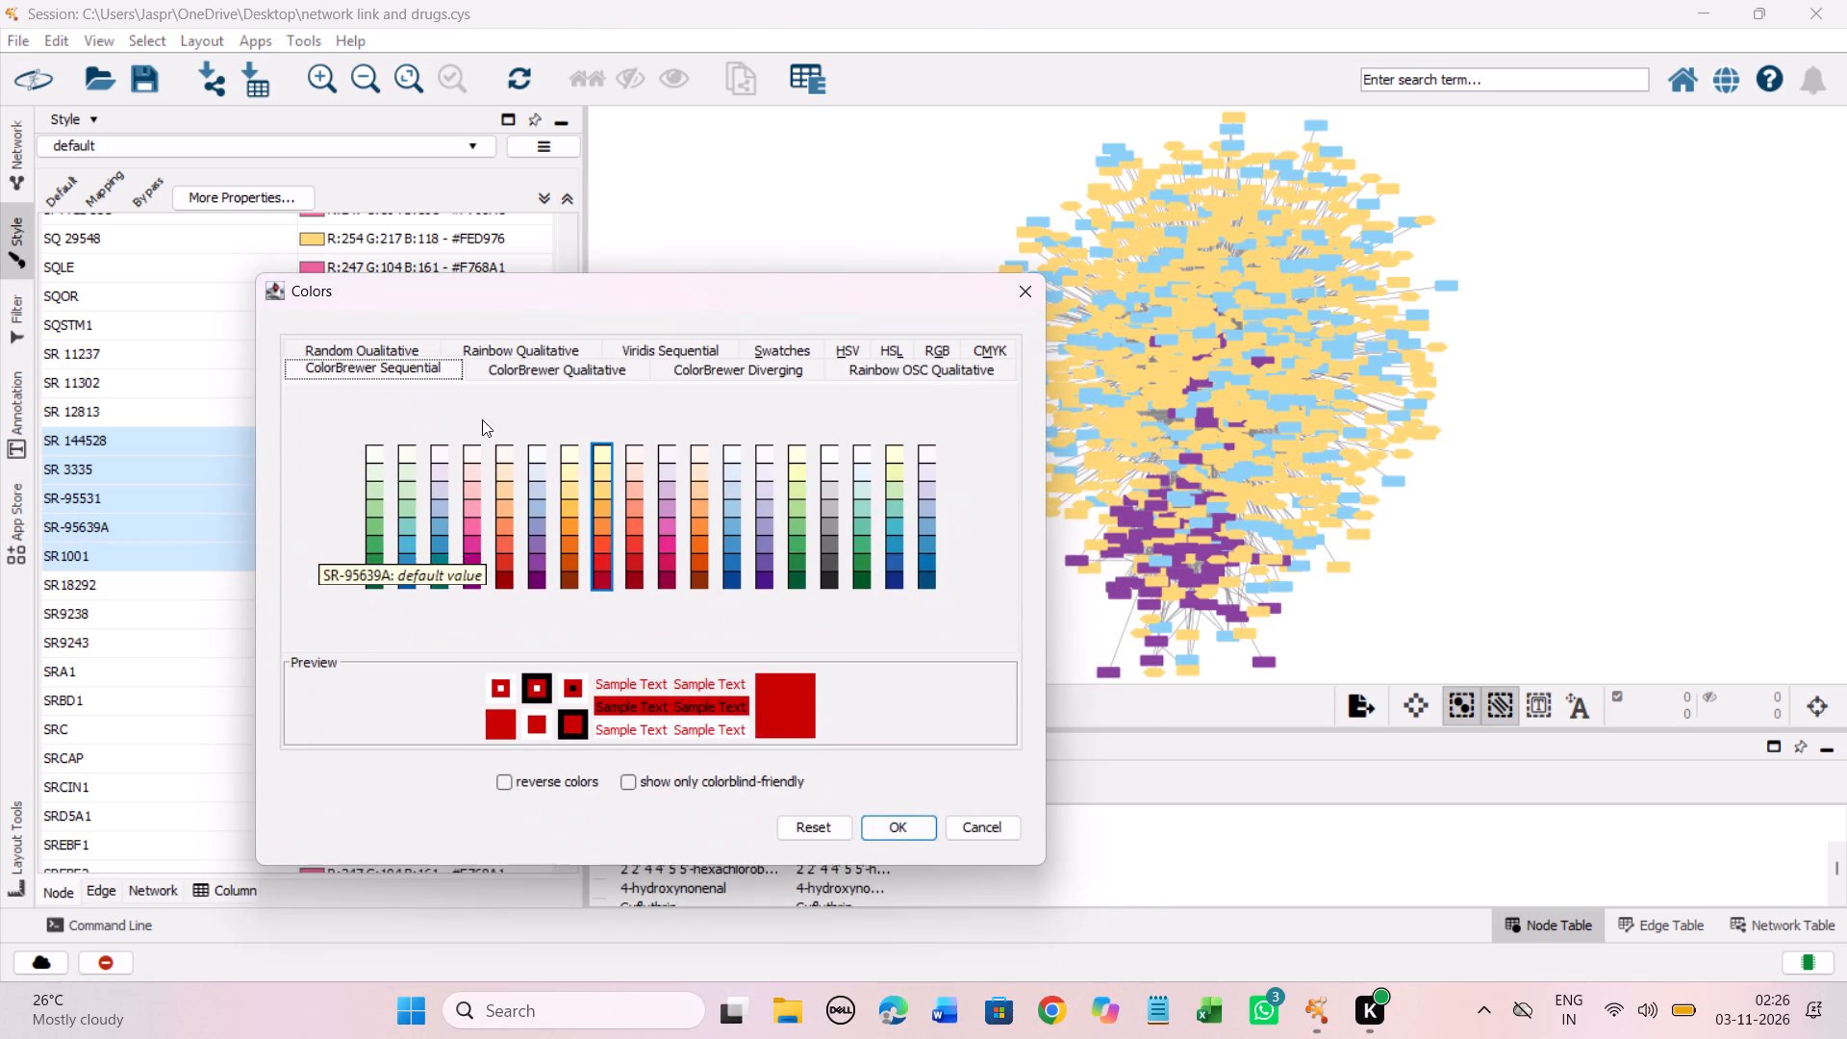
{"action": "left_click", "coordinate": [598, 493]}
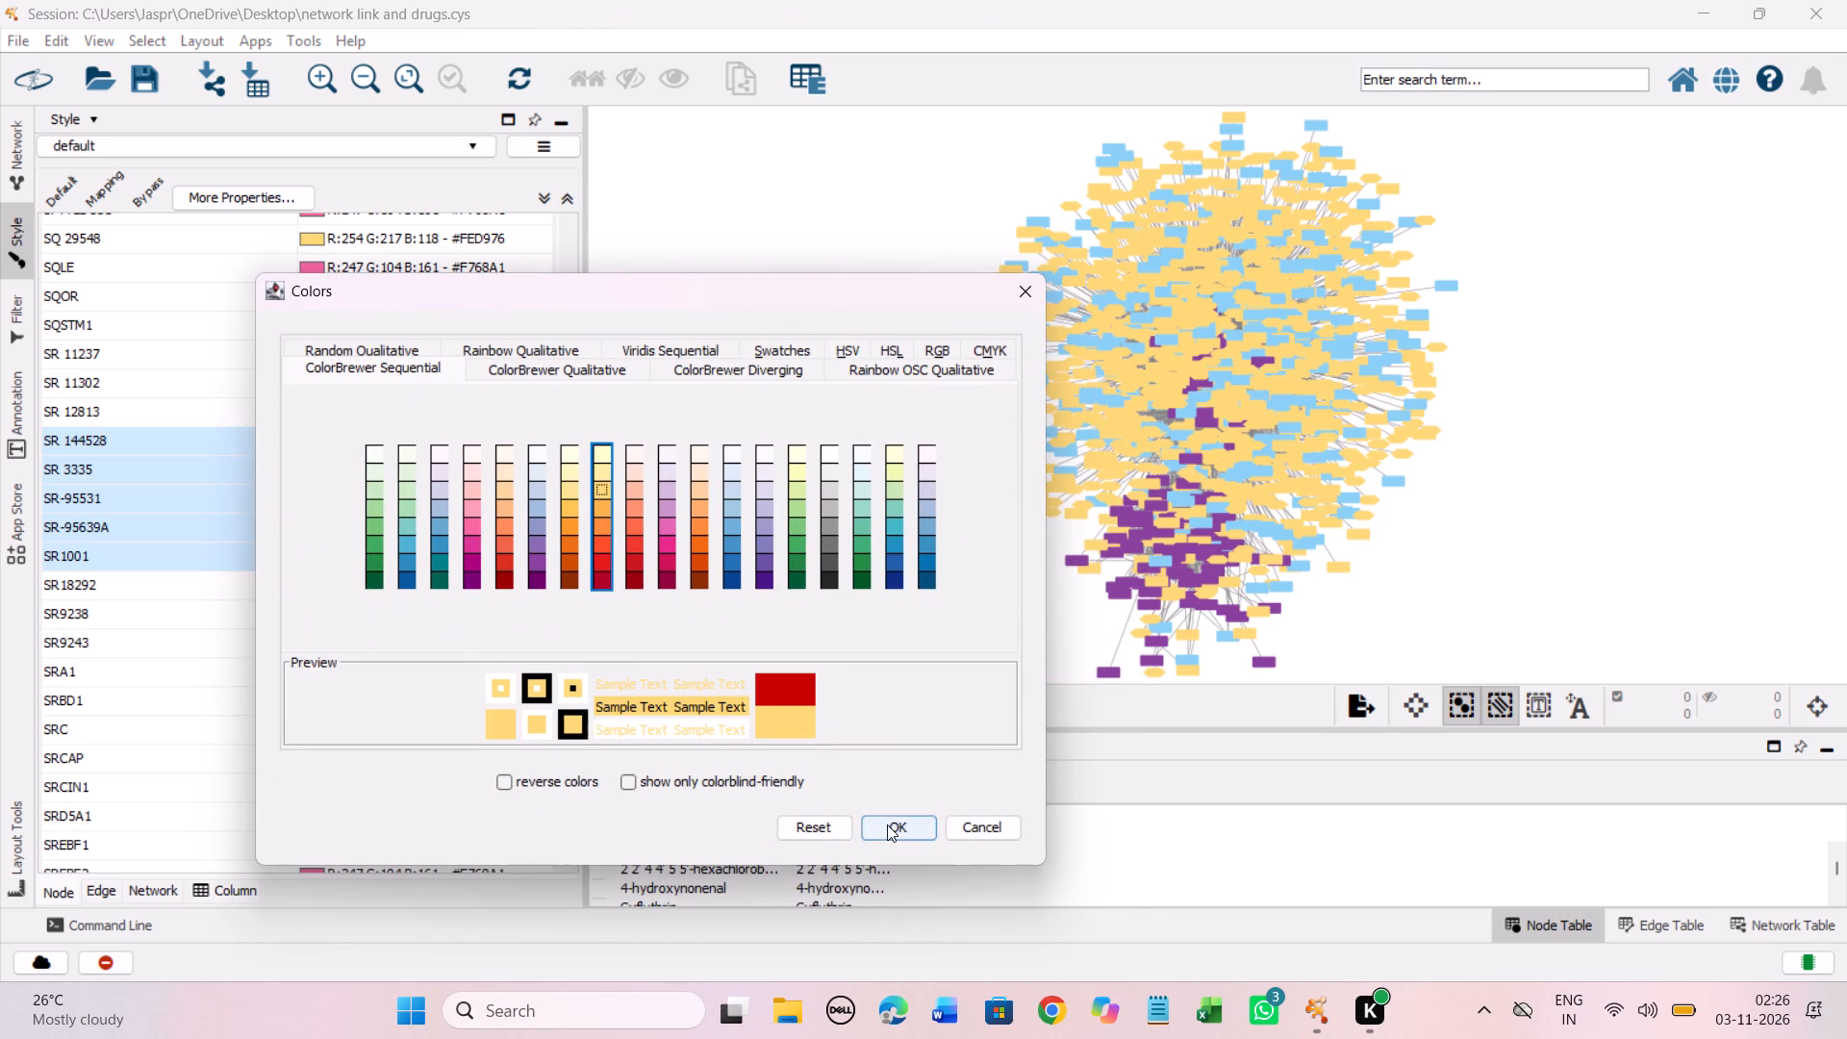
{"action": "left_click", "coordinate": [887, 824]}
Set the mapping colour of the entries STO 609 through STOCK1N-35874 to #FED976 from the Yellow-Orange-Red shades.
{"action": "scroll", "coordinate": [463, 560], "scroll_direction": "down", "scroll_amount": 20}
{"action": "scroll", "coordinate": [463, 560], "scroll_direction": "down", "scroll_amount": 5}
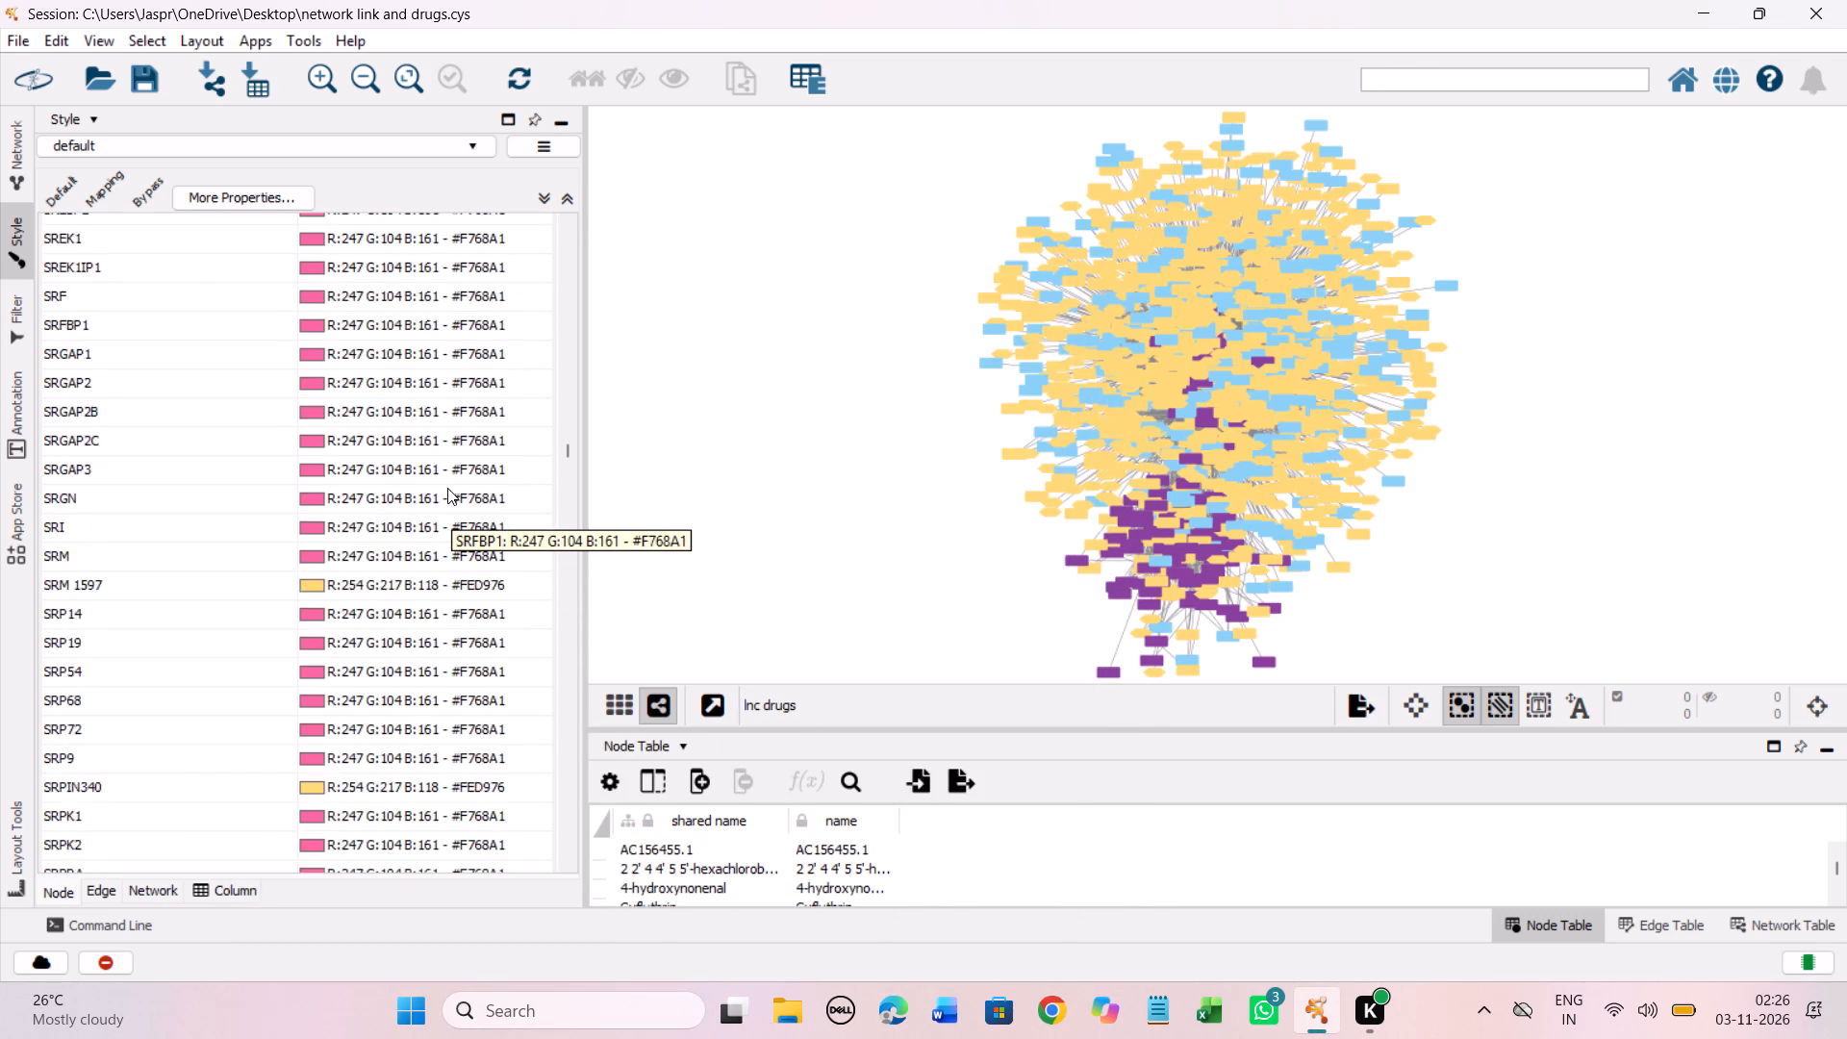
{"action": "scroll", "coordinate": [447, 488], "scroll_direction": "down", "scroll_amount": 20}
{"action": "scroll", "coordinate": [447, 488], "scroll_direction": "down", "scroll_amount": 13}
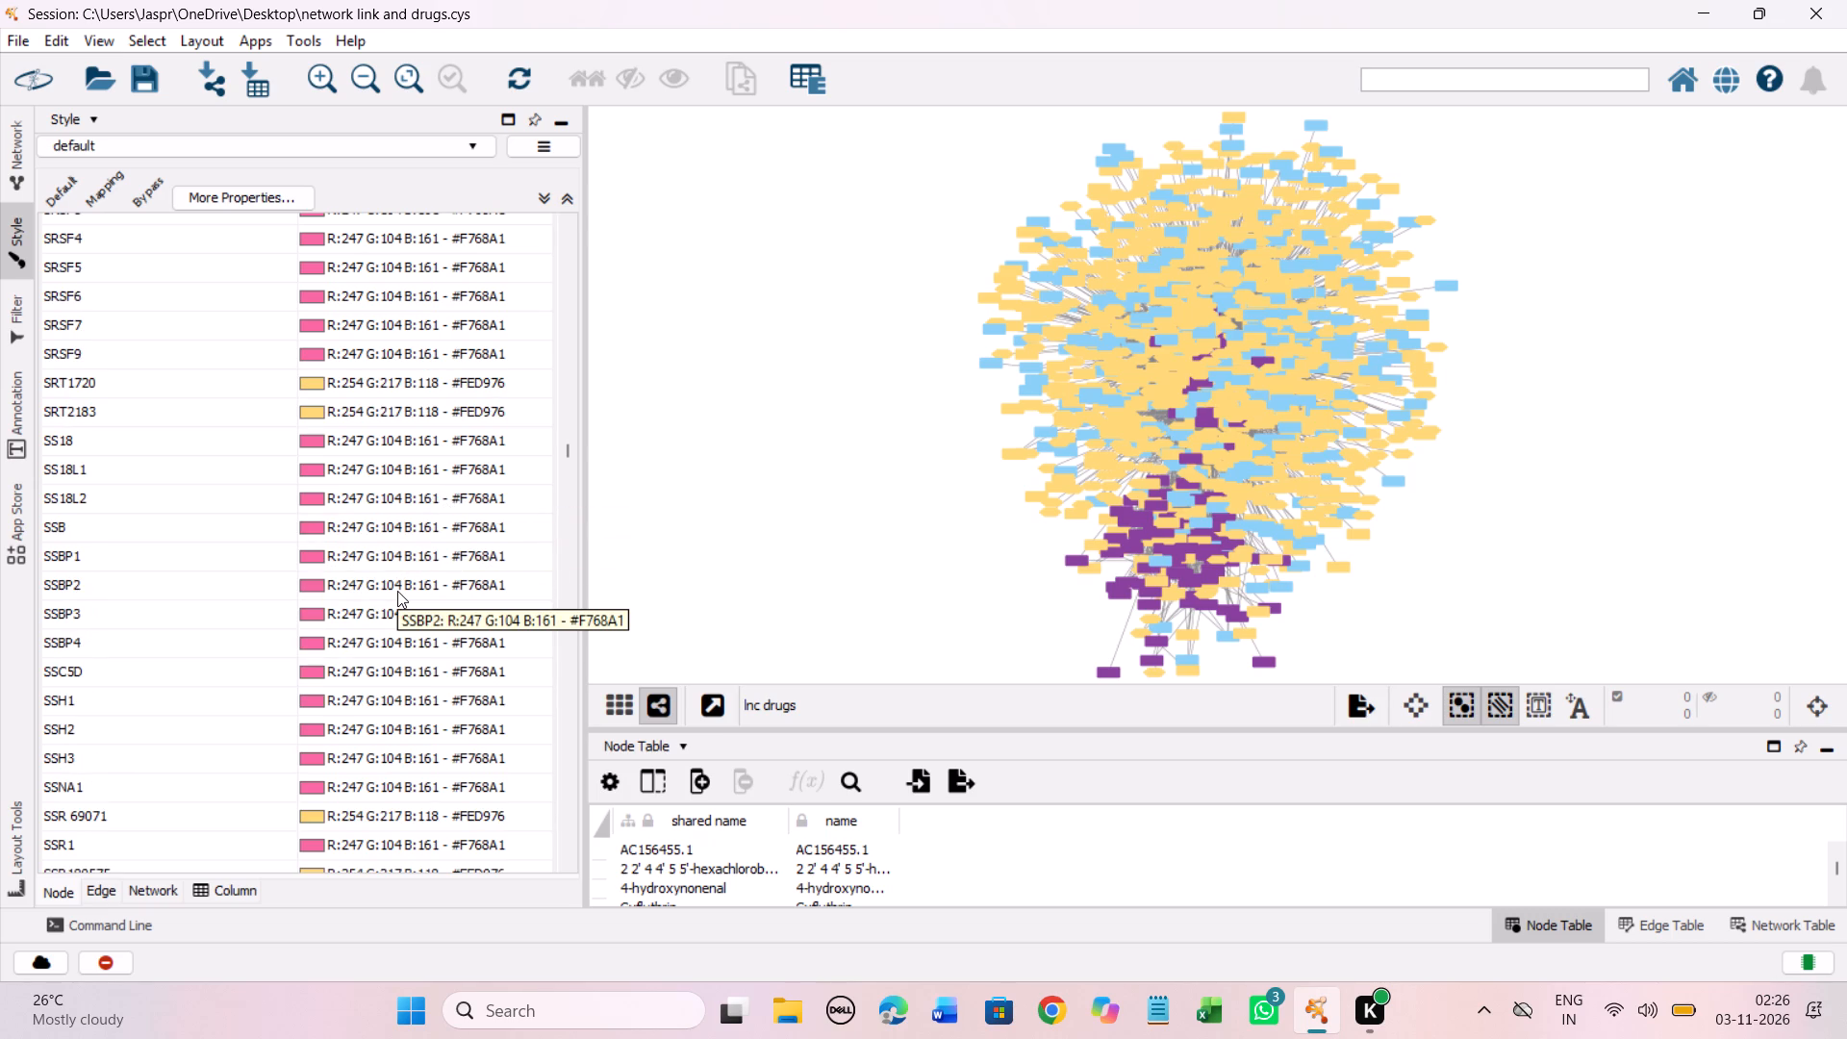
{"action": "scroll", "coordinate": [397, 591], "scroll_direction": "down", "scroll_amount": 2}
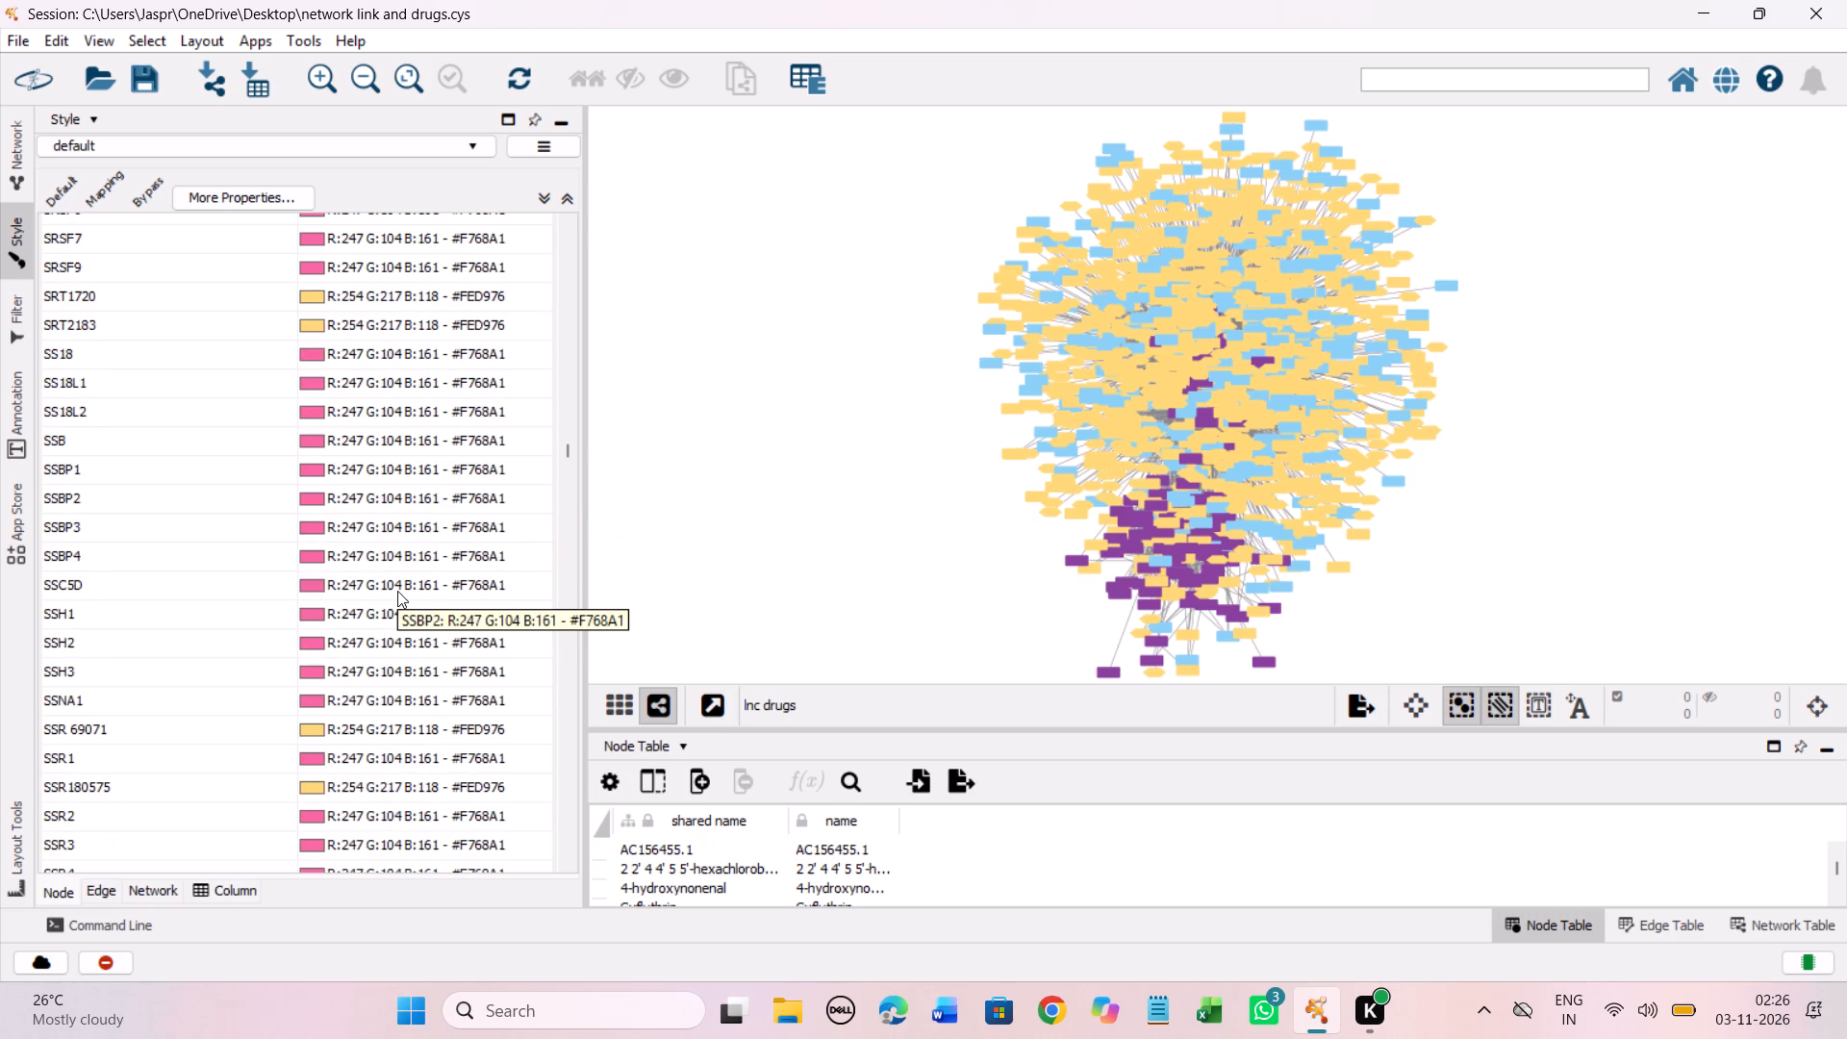
{"action": "scroll", "coordinate": [397, 591], "scroll_direction": "down", "scroll_amount": 4}
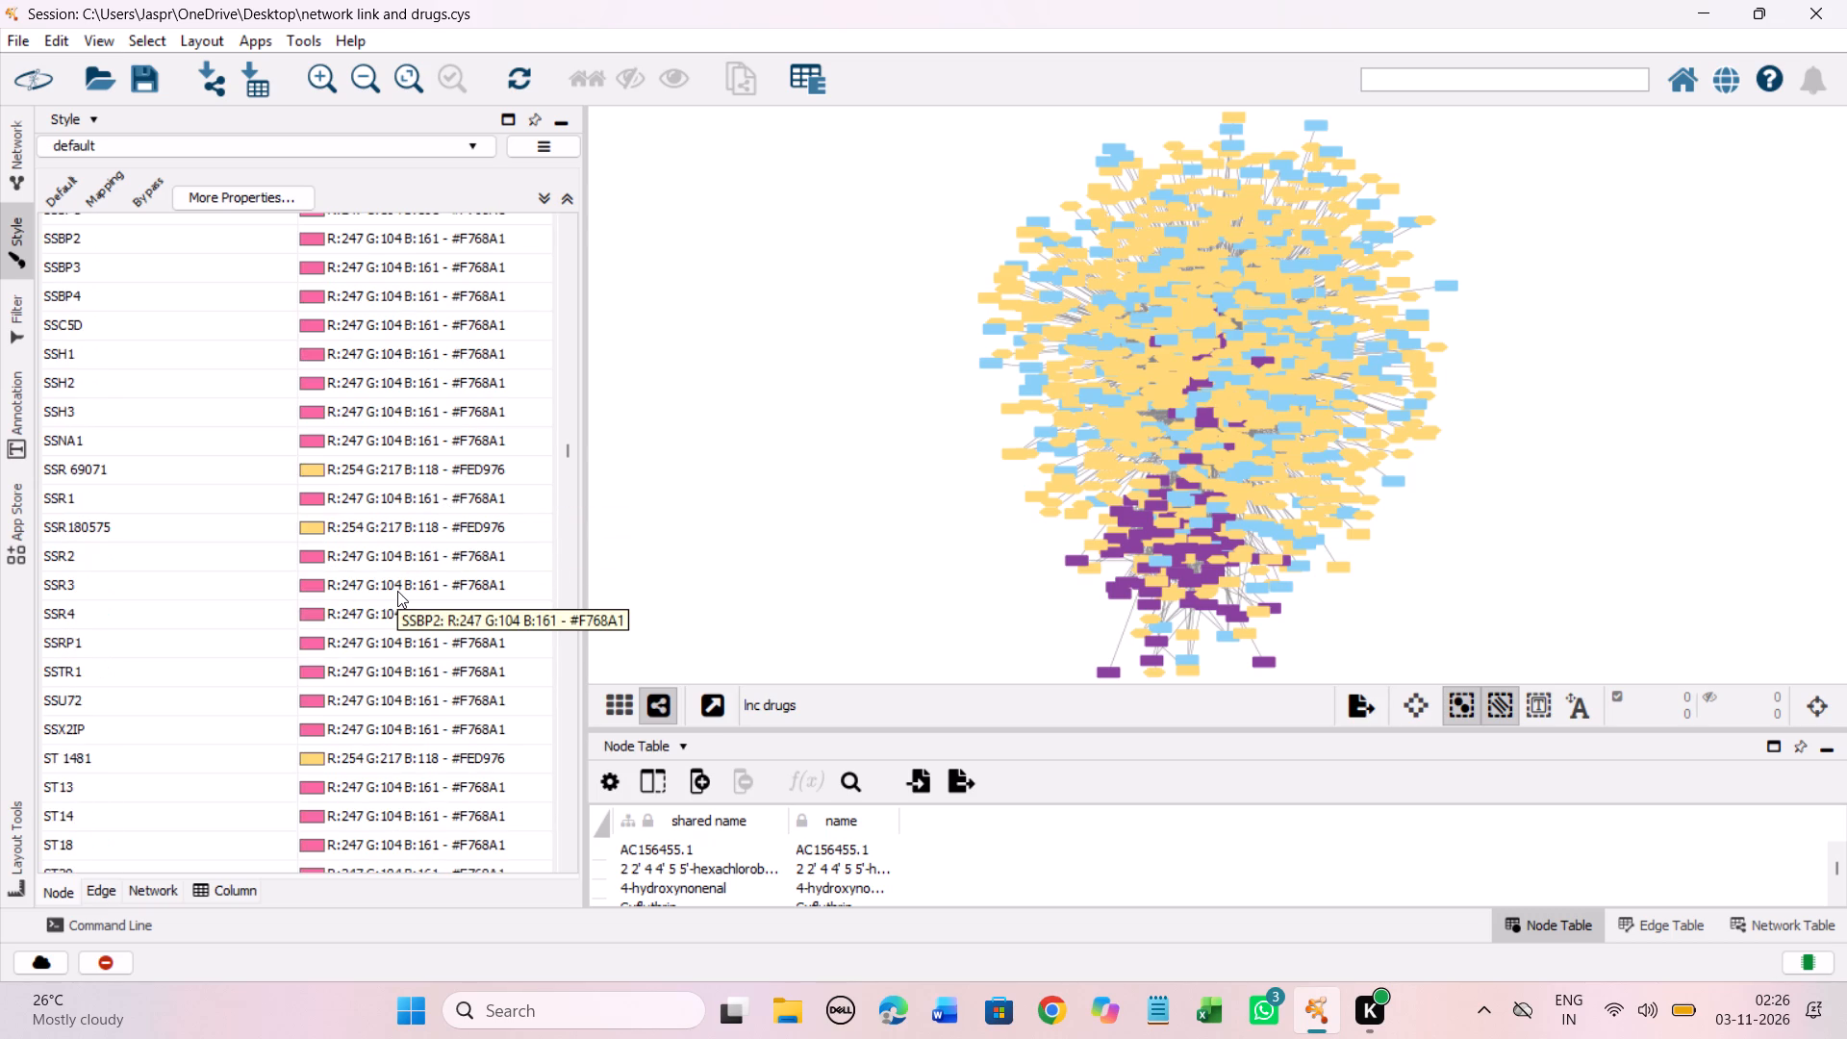
{"action": "scroll", "coordinate": [397, 591], "scroll_direction": "down", "scroll_amount": 4}
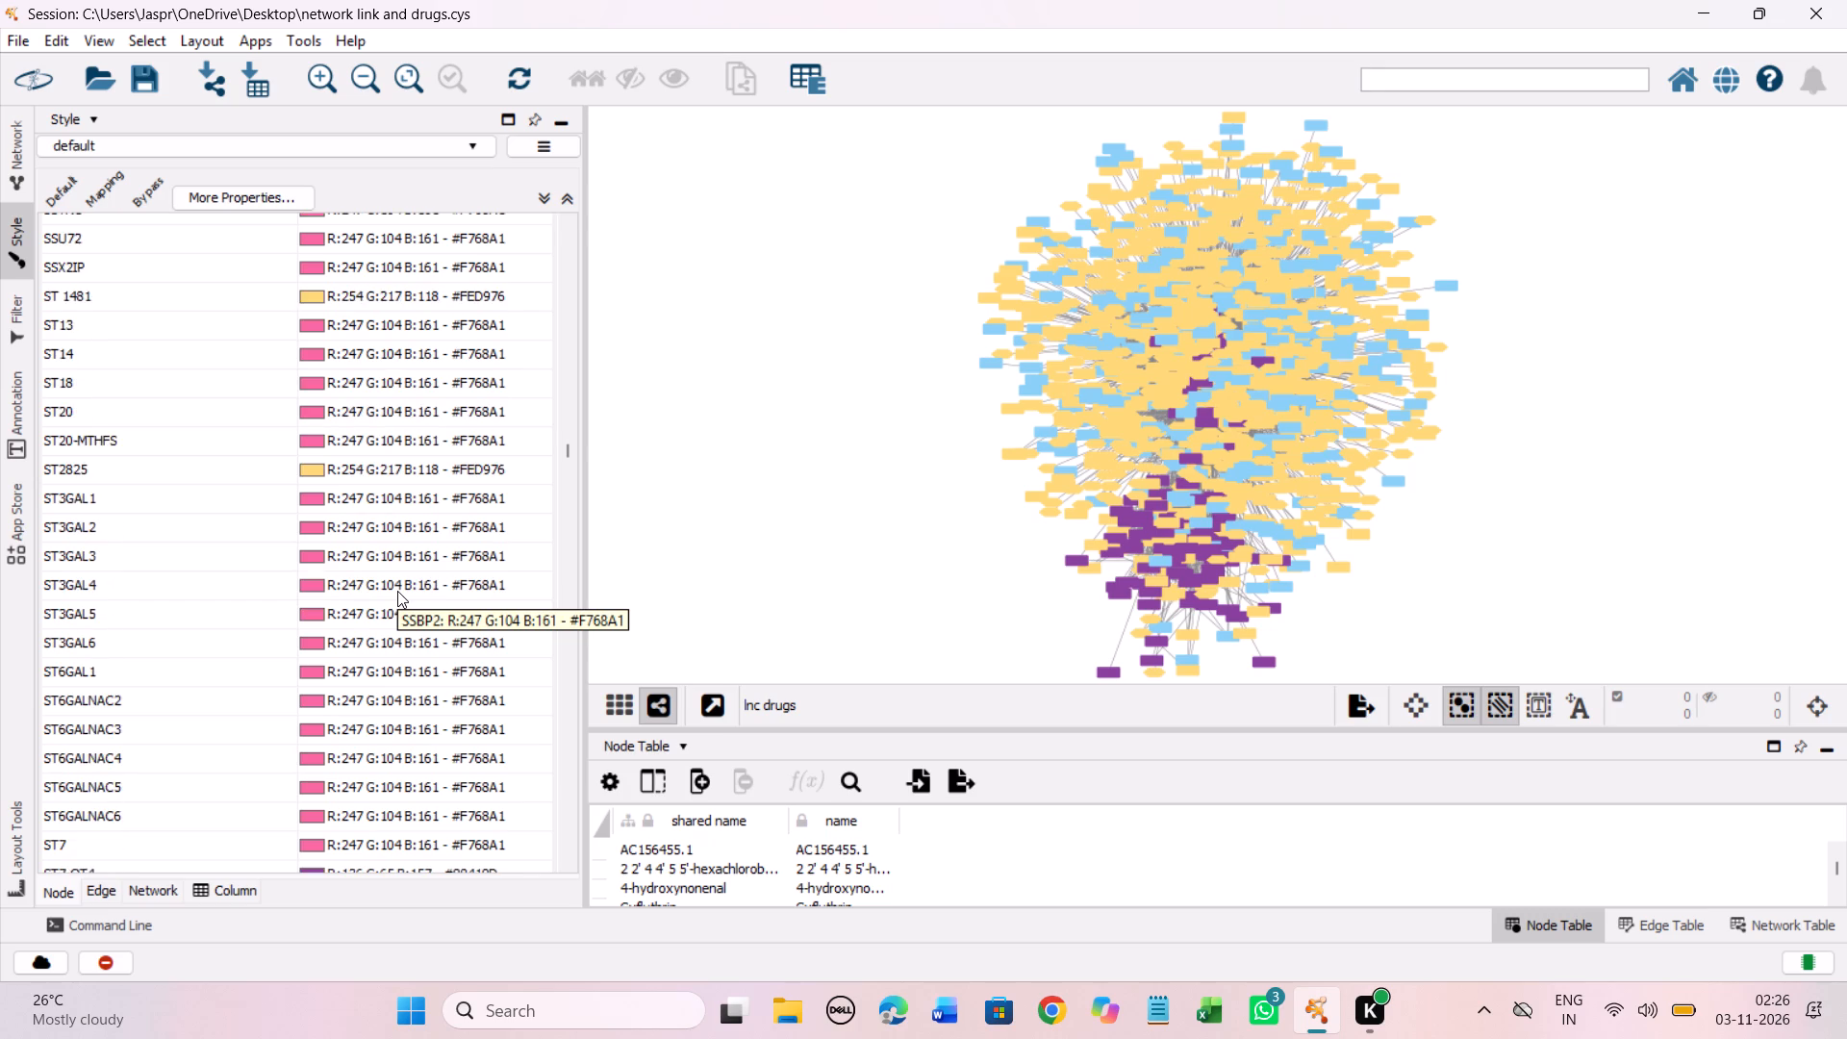
{"action": "scroll", "coordinate": [397, 591], "scroll_direction": "down", "scroll_amount": 5}
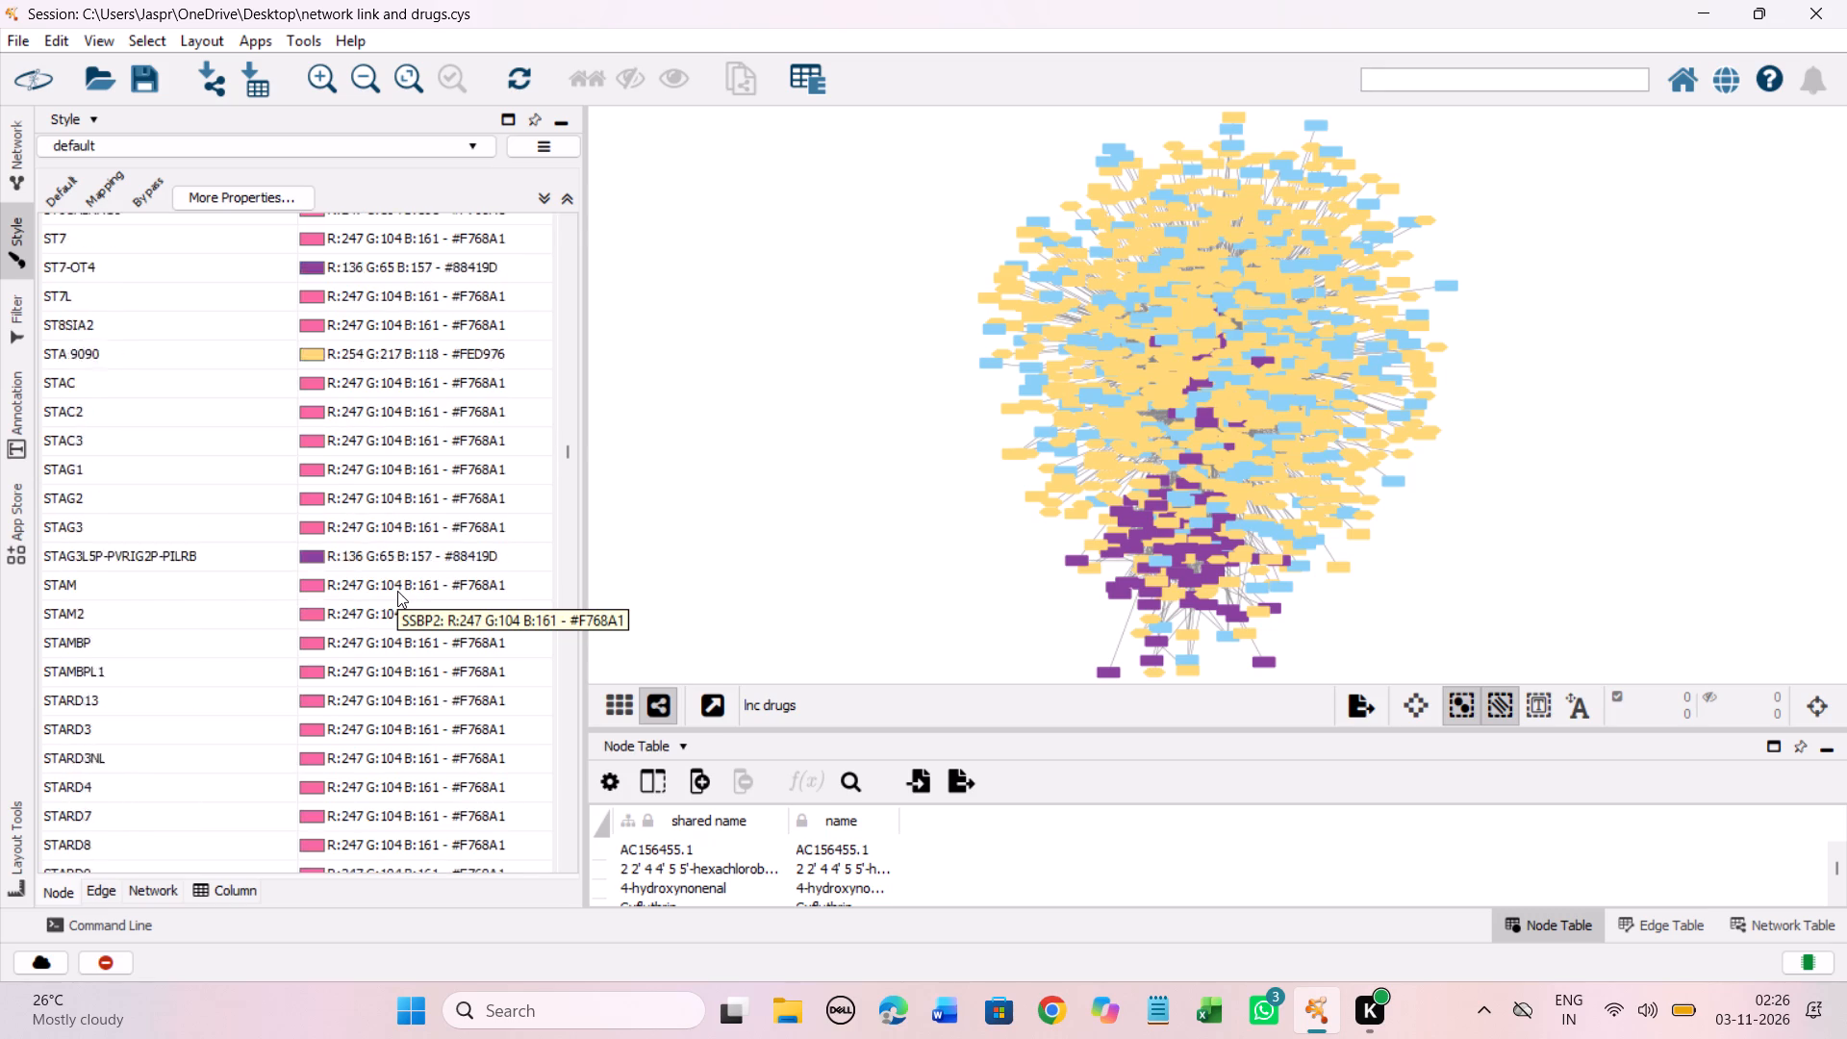
{"action": "scroll", "coordinate": [397, 591], "scroll_direction": "down", "scroll_amount": 7}
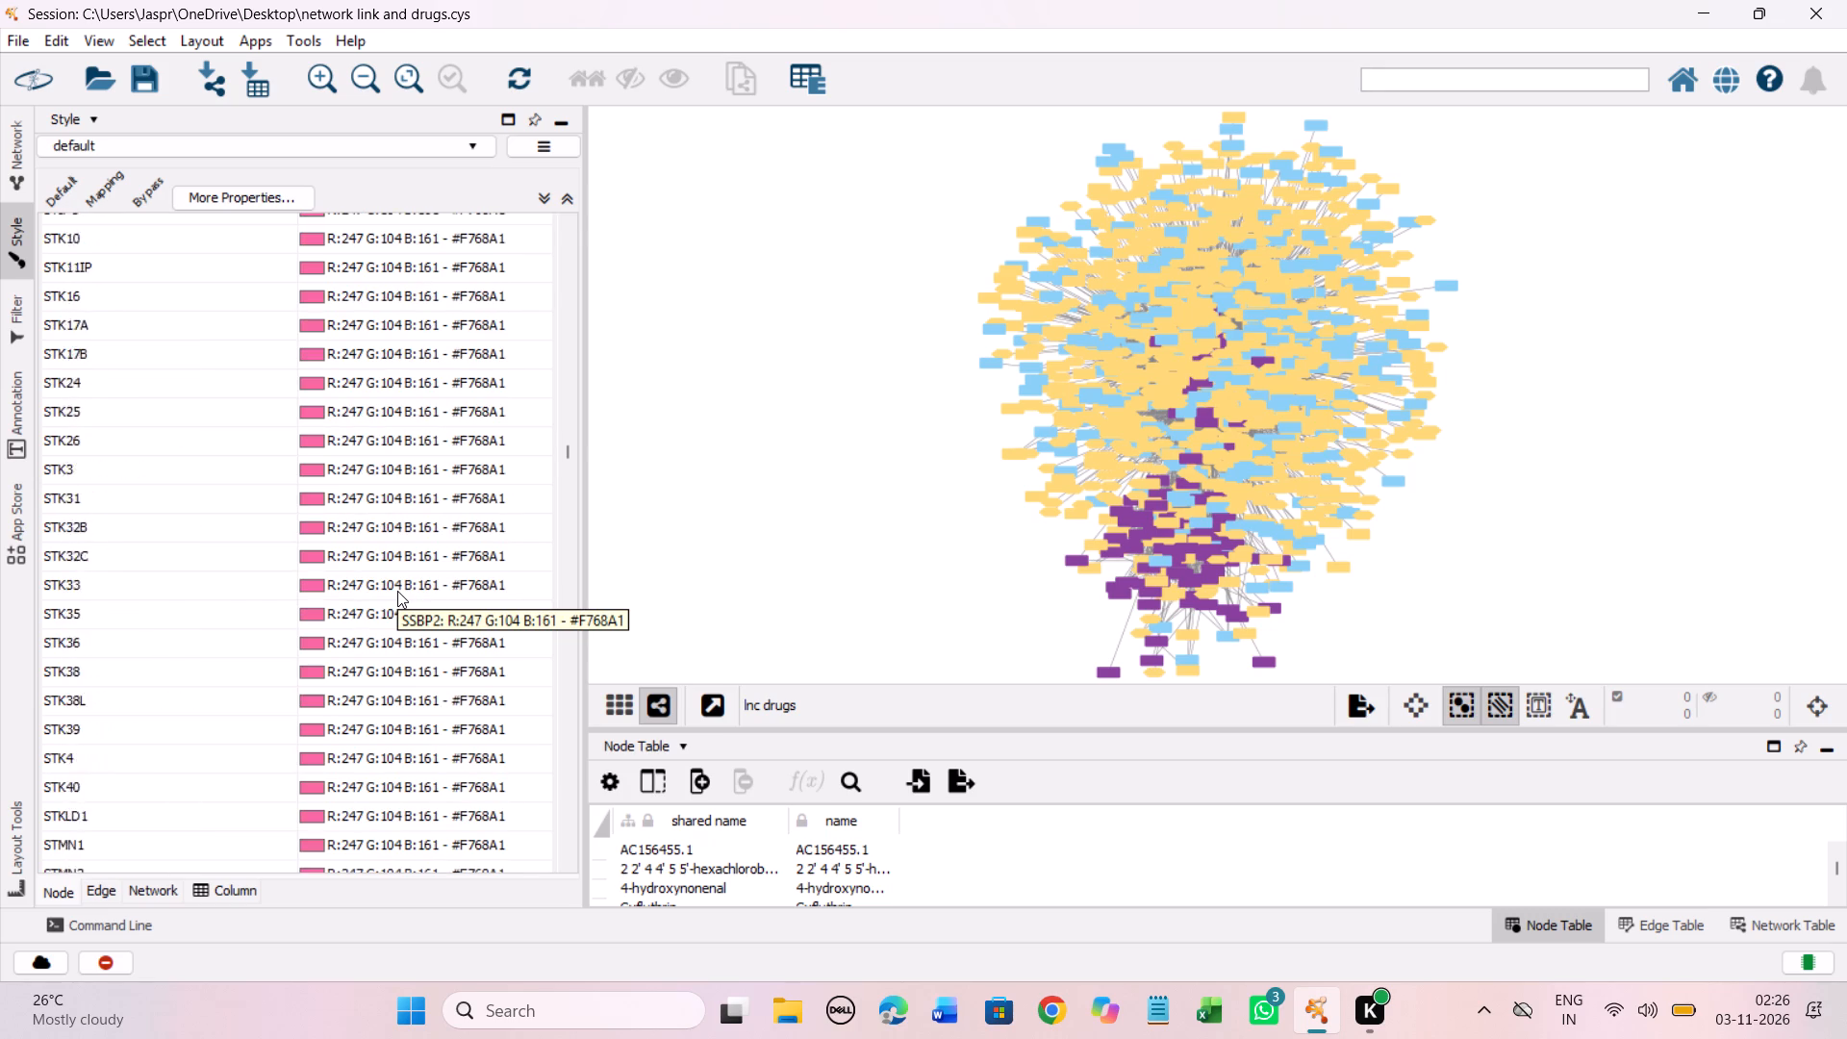
{"action": "scroll", "coordinate": [397, 591], "scroll_direction": "down", "scroll_amount": 1}
{"action": "scroll", "coordinate": [397, 591], "scroll_direction": "up", "scroll_amount": 1}
{"action": "scroll", "coordinate": [397, 591], "scroll_direction": "down", "scroll_amount": 1}
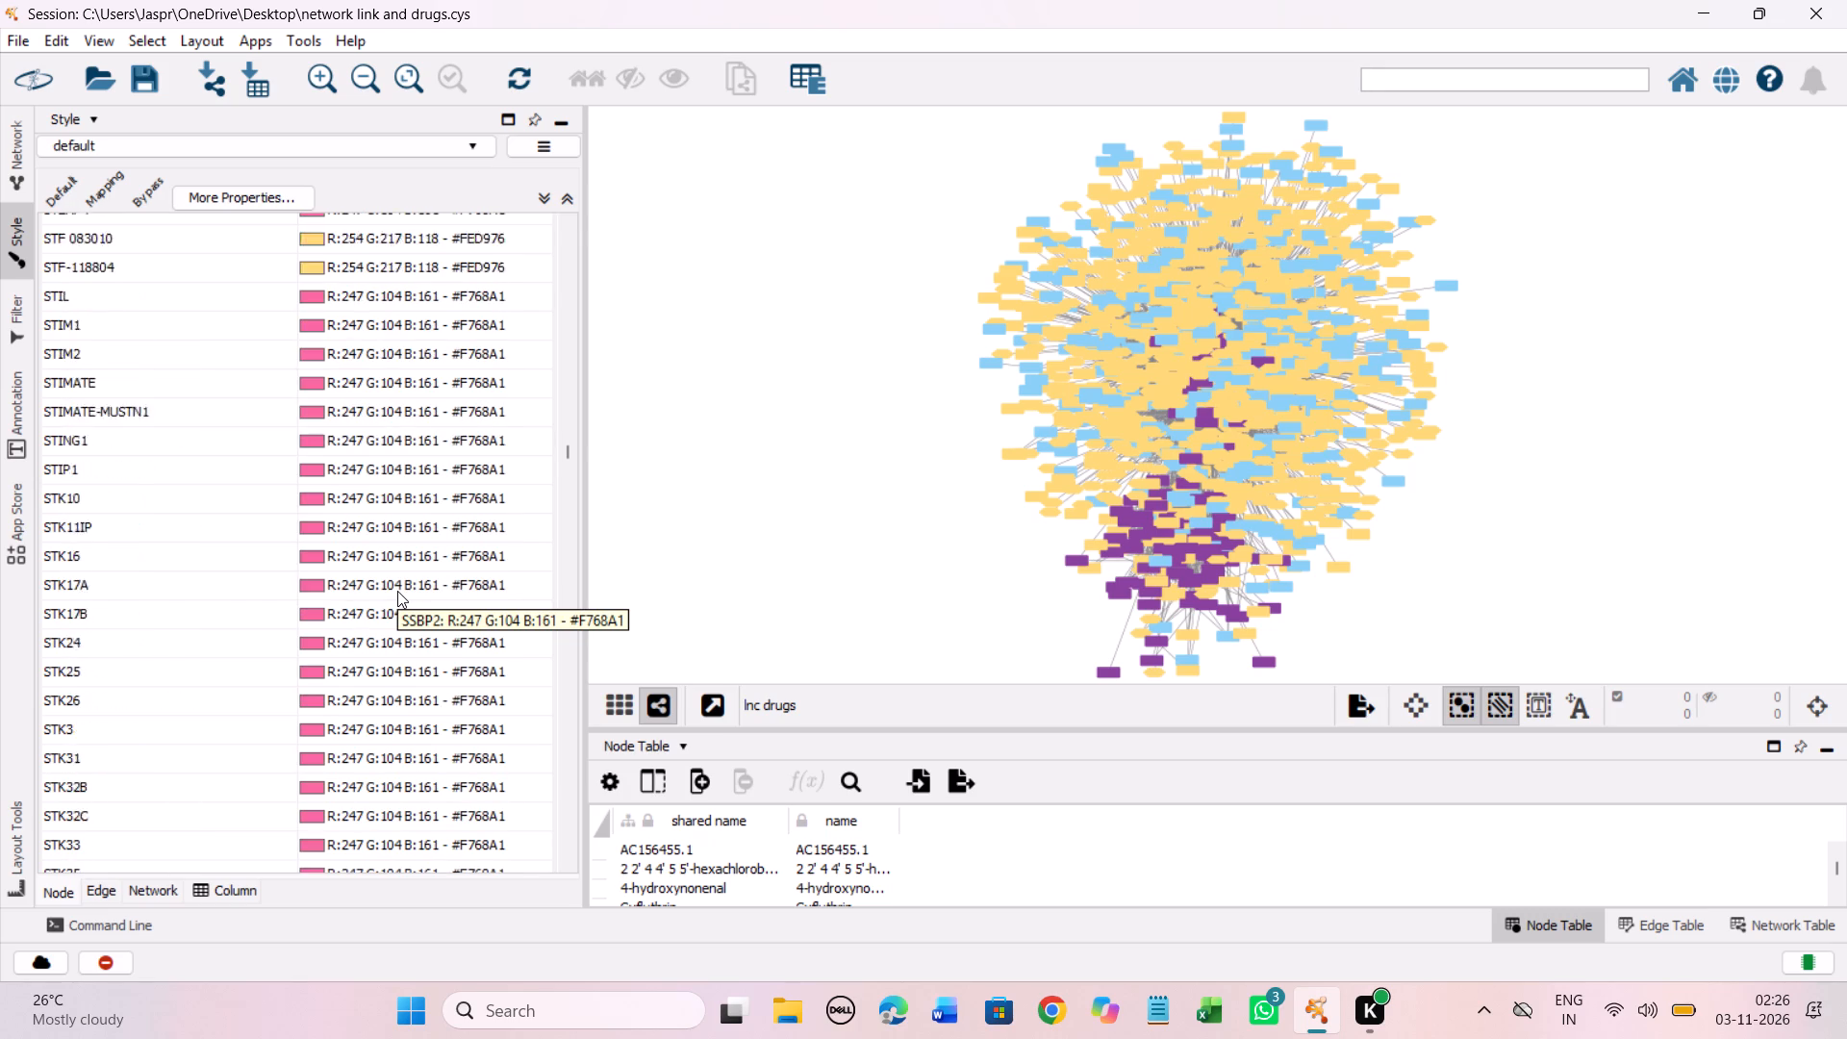
{"action": "scroll", "coordinate": [397, 591], "scroll_direction": "down", "scroll_amount": 4}
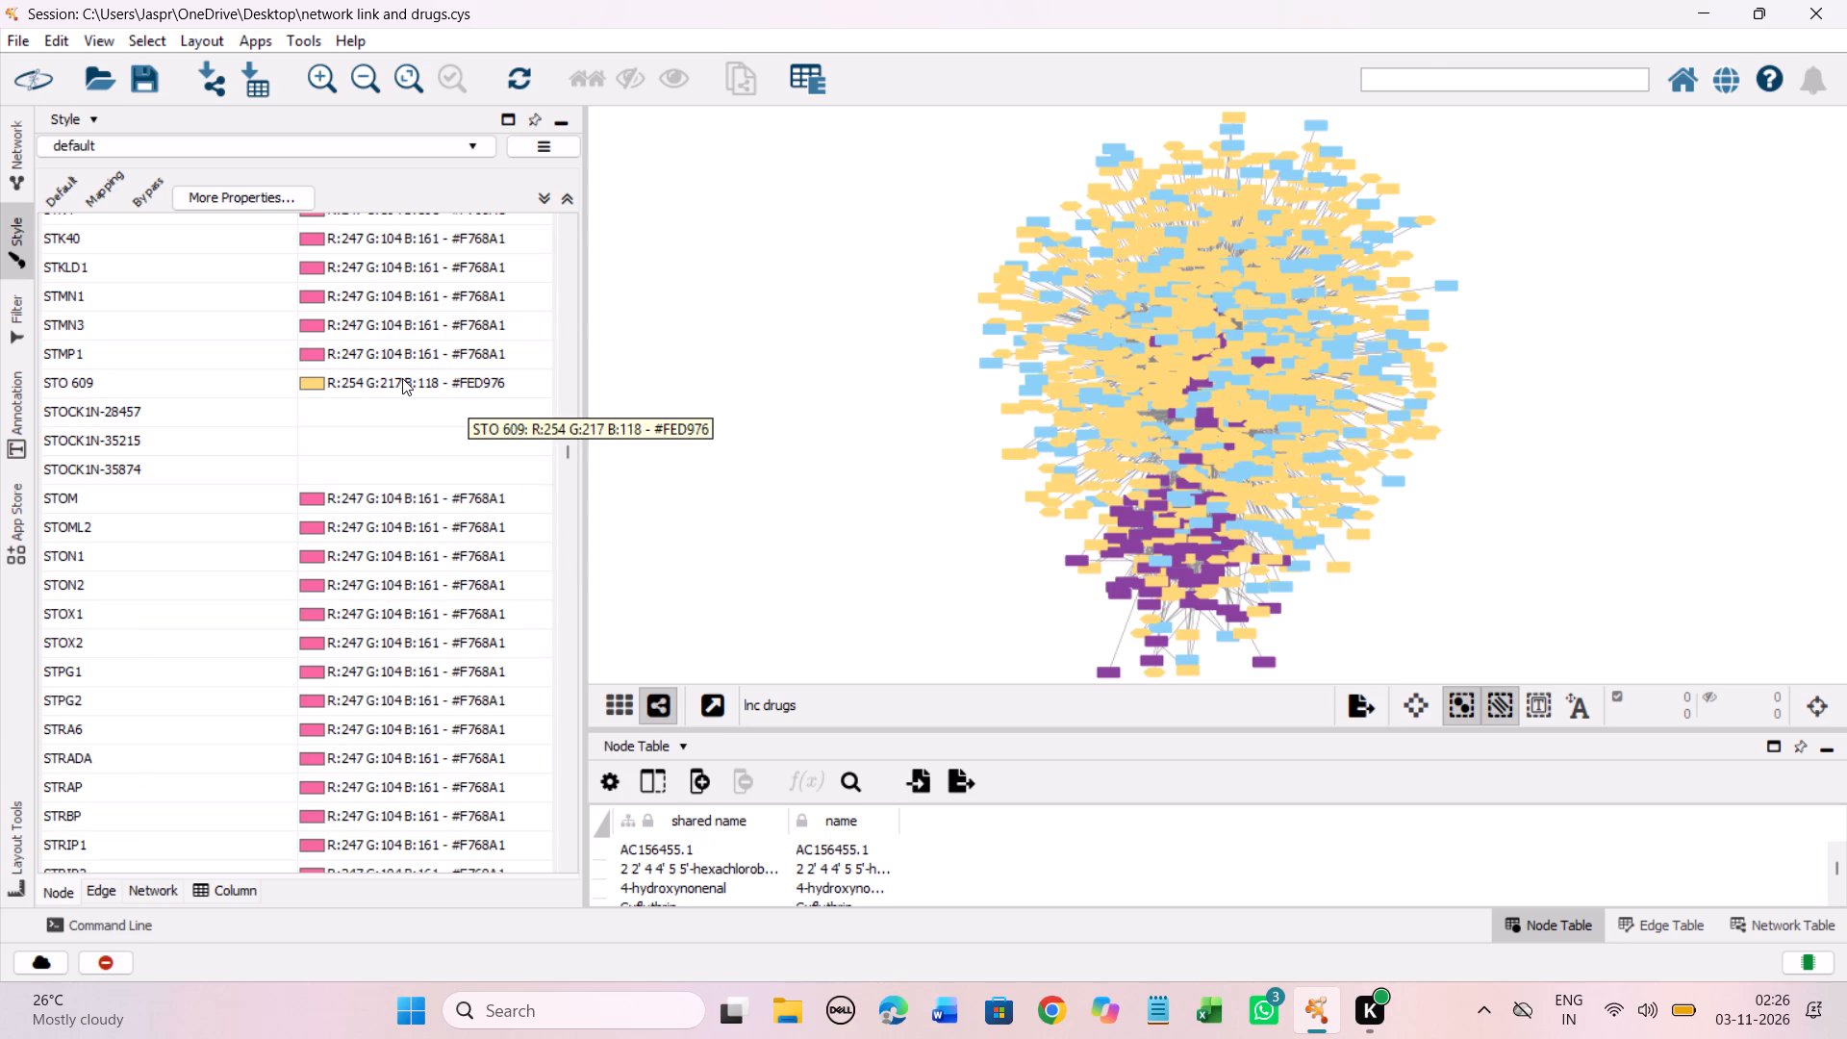
{"action": "left_click_drag", "start_coordinate": [401, 378], "coordinate": [387, 458]}
{"action": "right_click", "coordinate": [387, 458]}
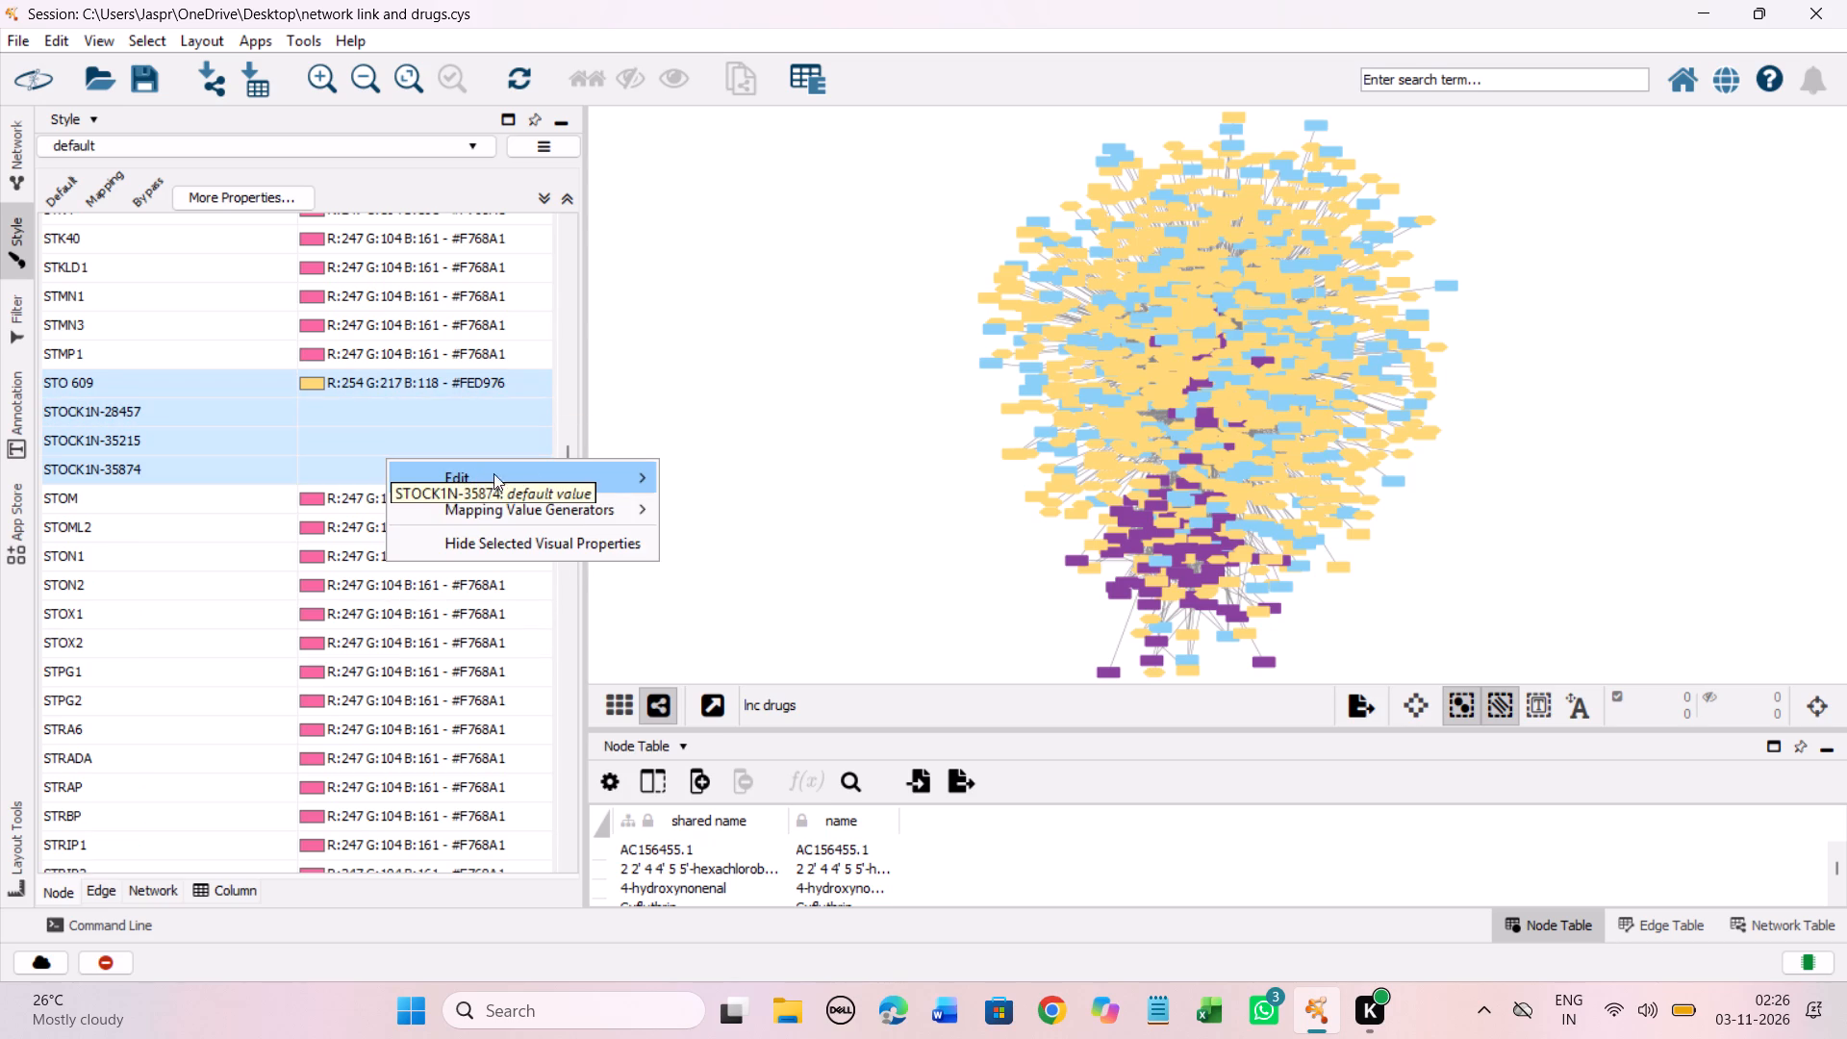
{"action": "left_click", "coordinate": [752, 488]}
{"action": "left_click_drag", "start_coordinate": [381, 542], "coordinate": [381, 537]}
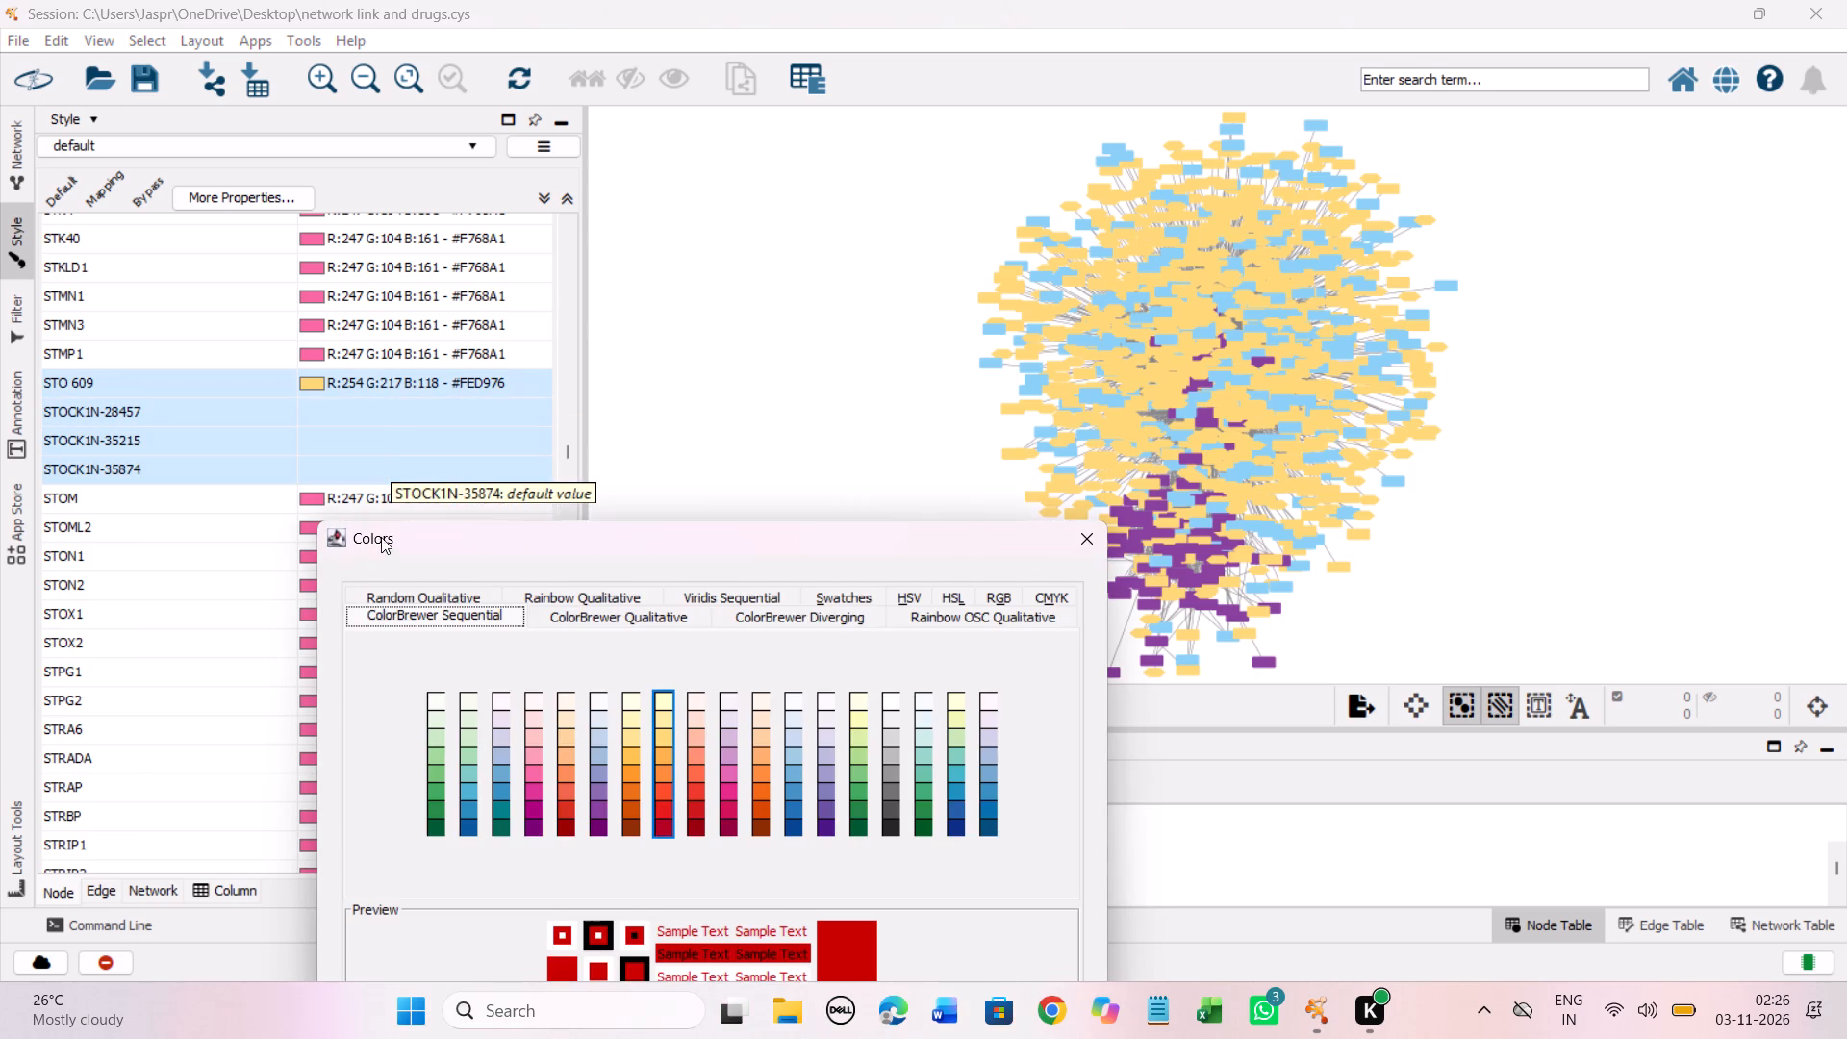
{"action": "left_click_drag", "start_coordinate": [381, 537], "coordinate": [332, 273]}
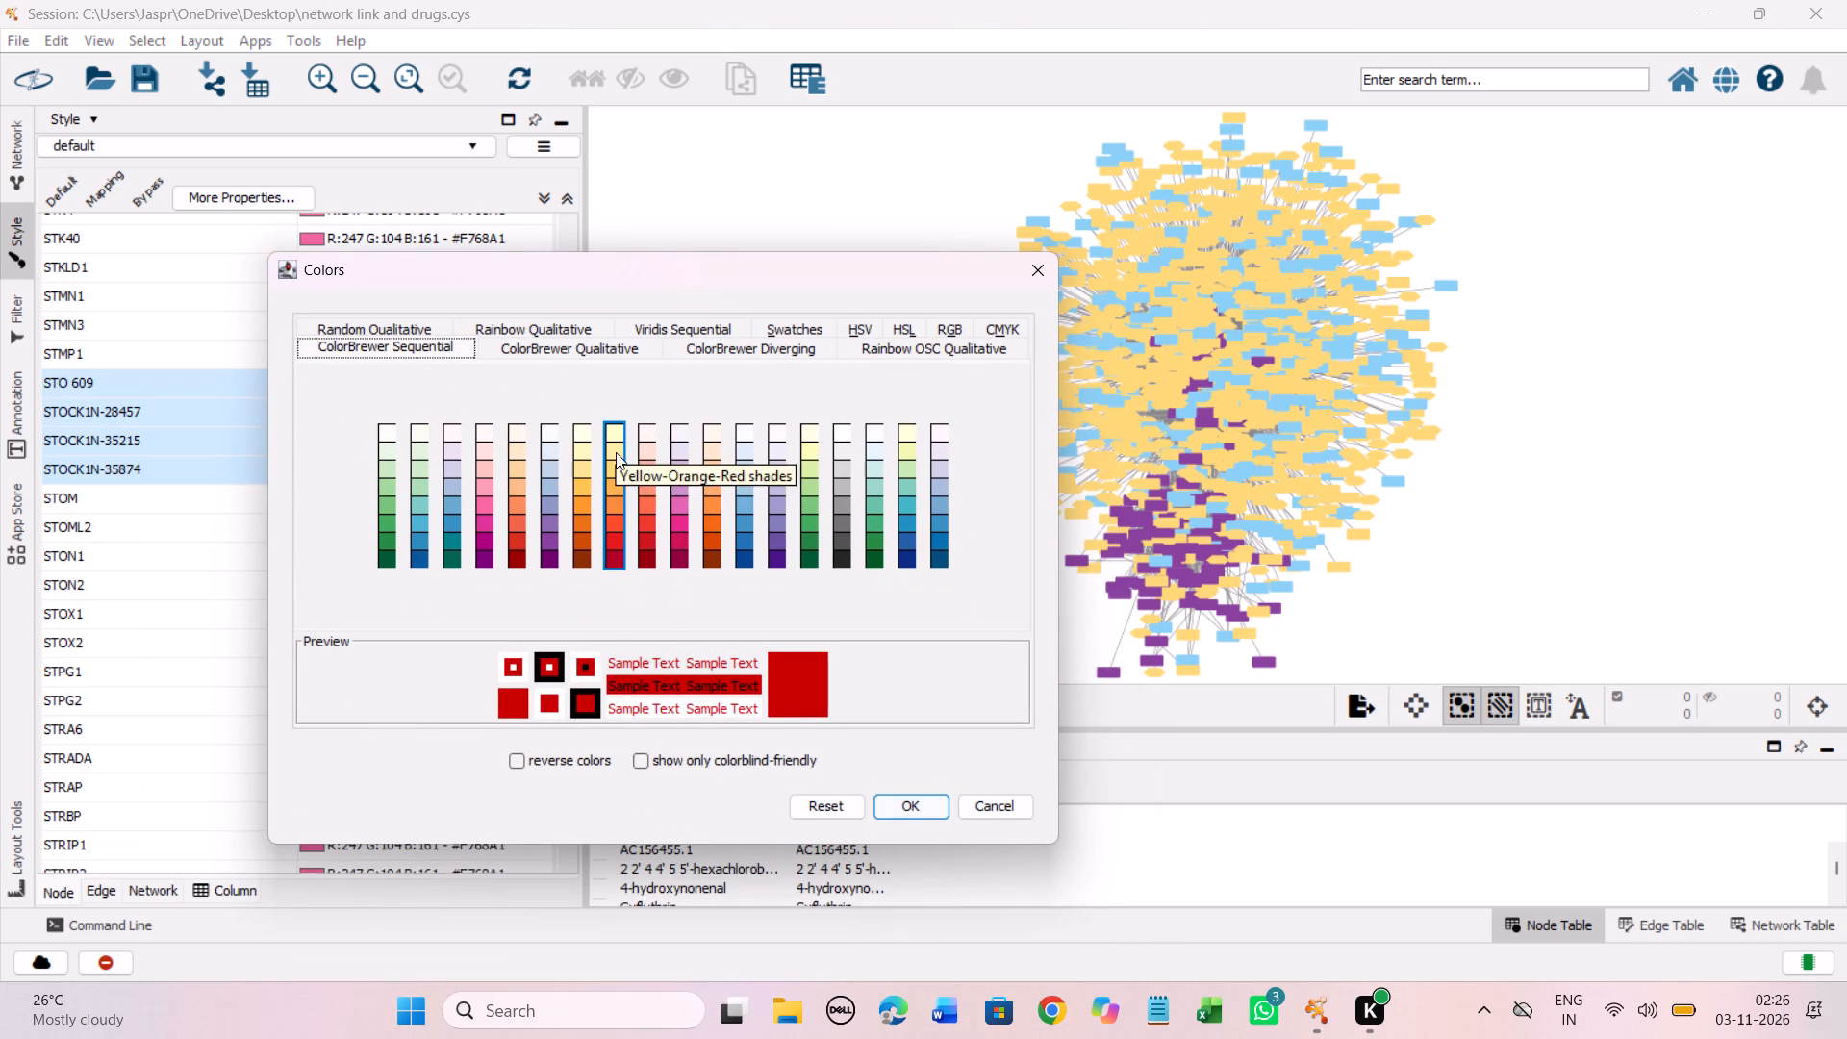
{"action": "left_click", "coordinate": [616, 463]}
{"action": "left_click", "coordinate": [895, 797]}
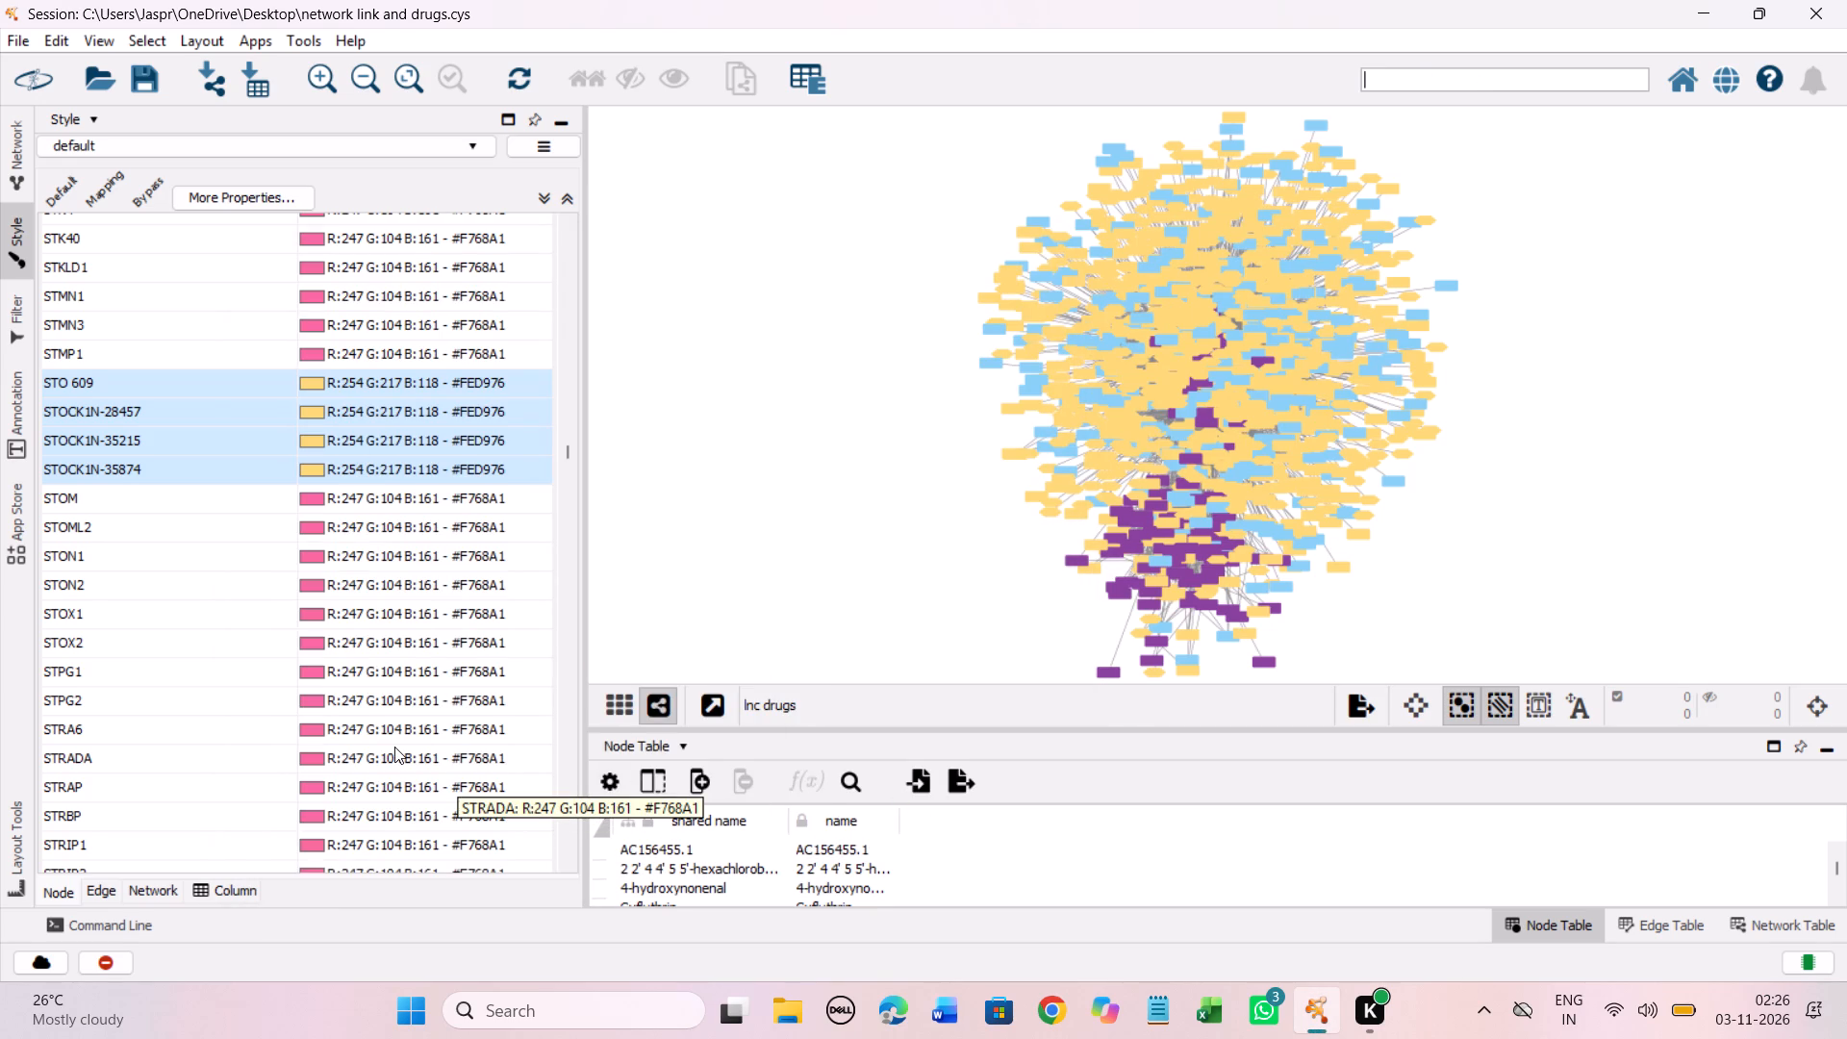
Set the mapping colour of all entries from Saccharin through T 0070907 to #FED976 from the Yellow-Orange-Red shades.
{"action": "scroll", "coordinate": [394, 747], "scroll_direction": "down", "scroll_amount": 7}
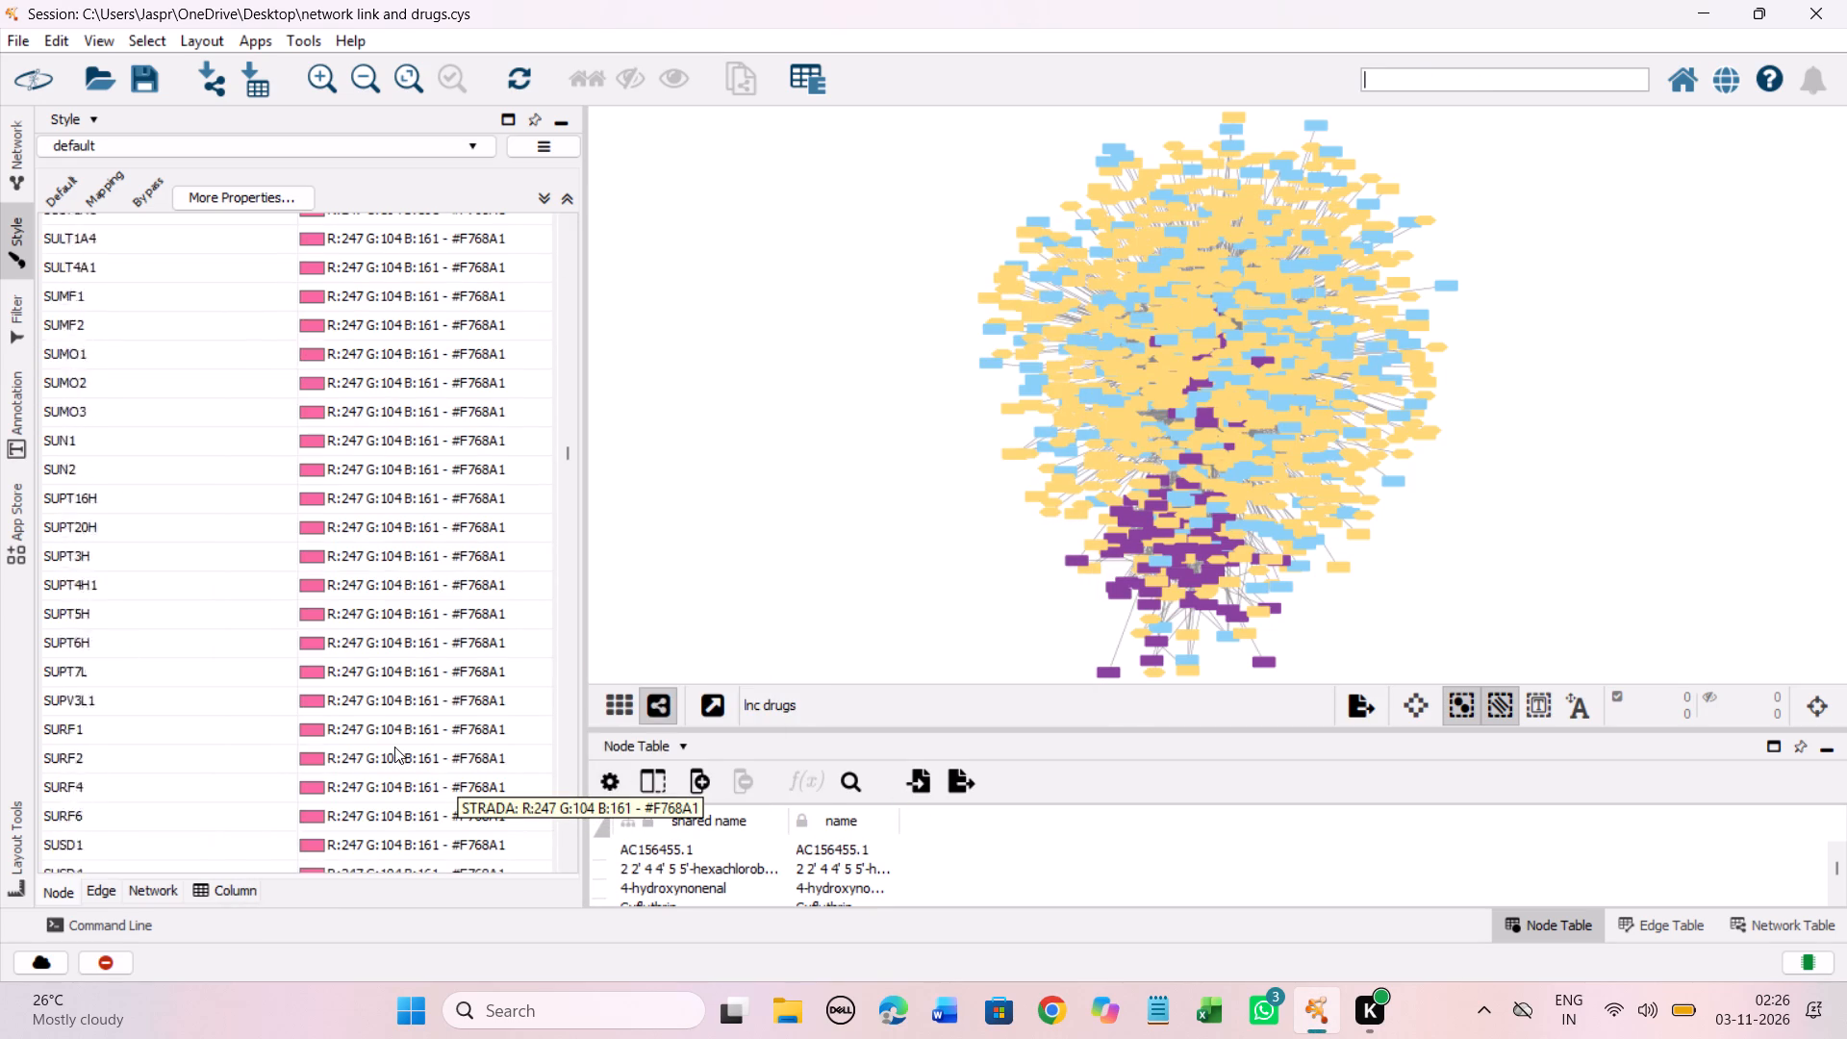
{"action": "scroll", "coordinate": [394, 747], "scroll_direction": "down", "scroll_amount": 3}
{"action": "scroll", "coordinate": [394, 747], "scroll_direction": "up", "scroll_amount": 1}
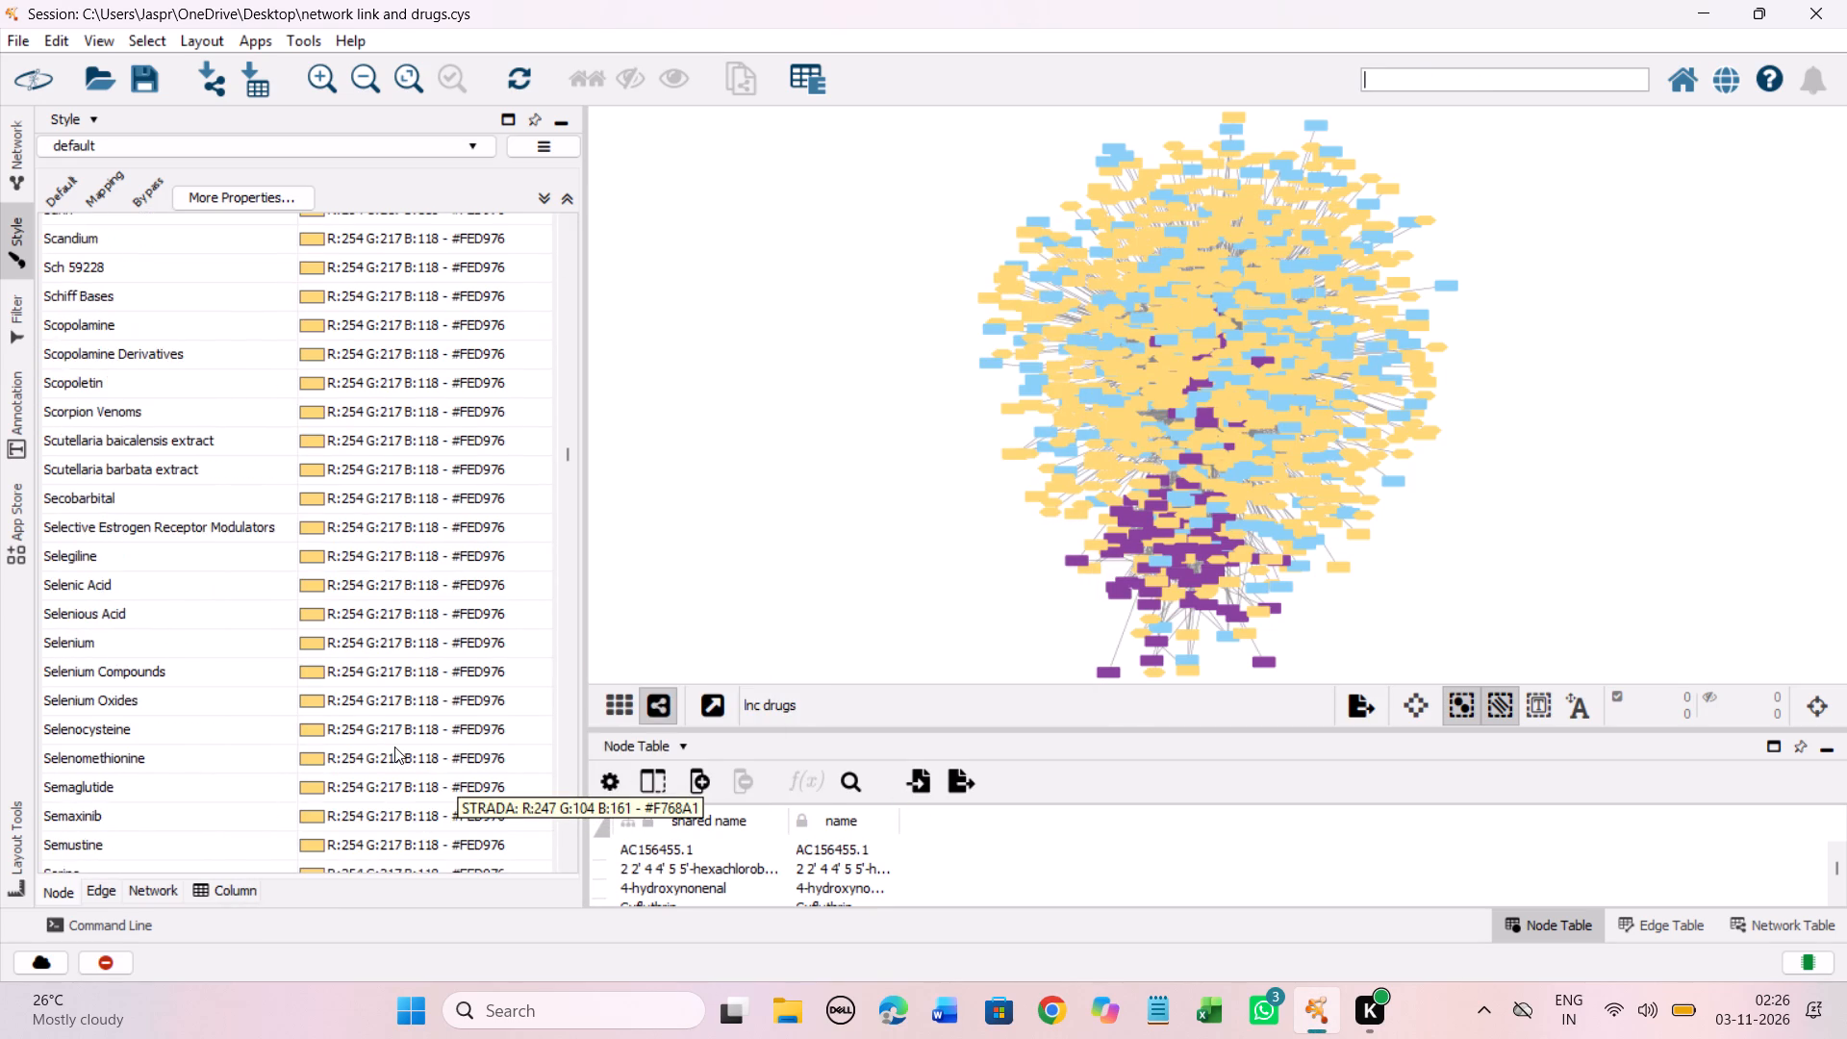
{"action": "scroll", "coordinate": [394, 747], "scroll_direction": "up", "scroll_amount": 1}
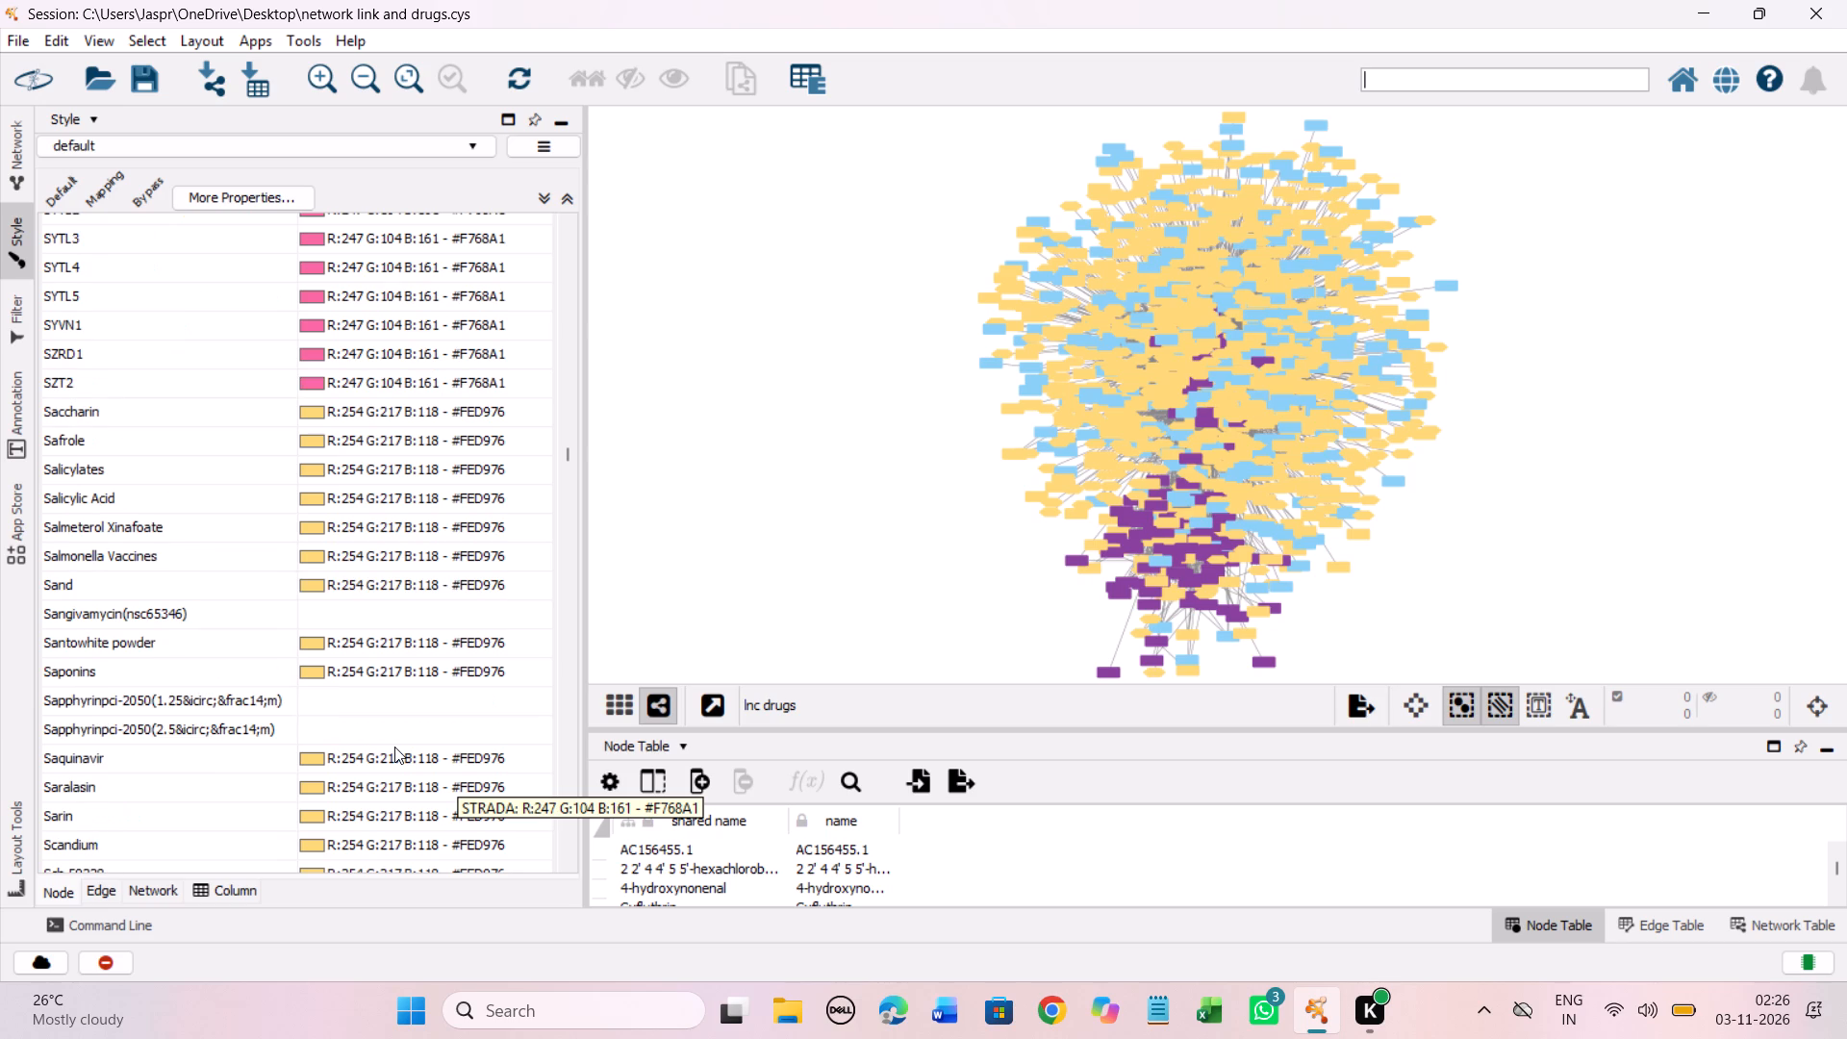
{"action": "left_click", "coordinate": [367, 415]}
{"action": "scroll", "coordinate": [373, 626], "scroll_direction": "down", "scroll_amount": 2}
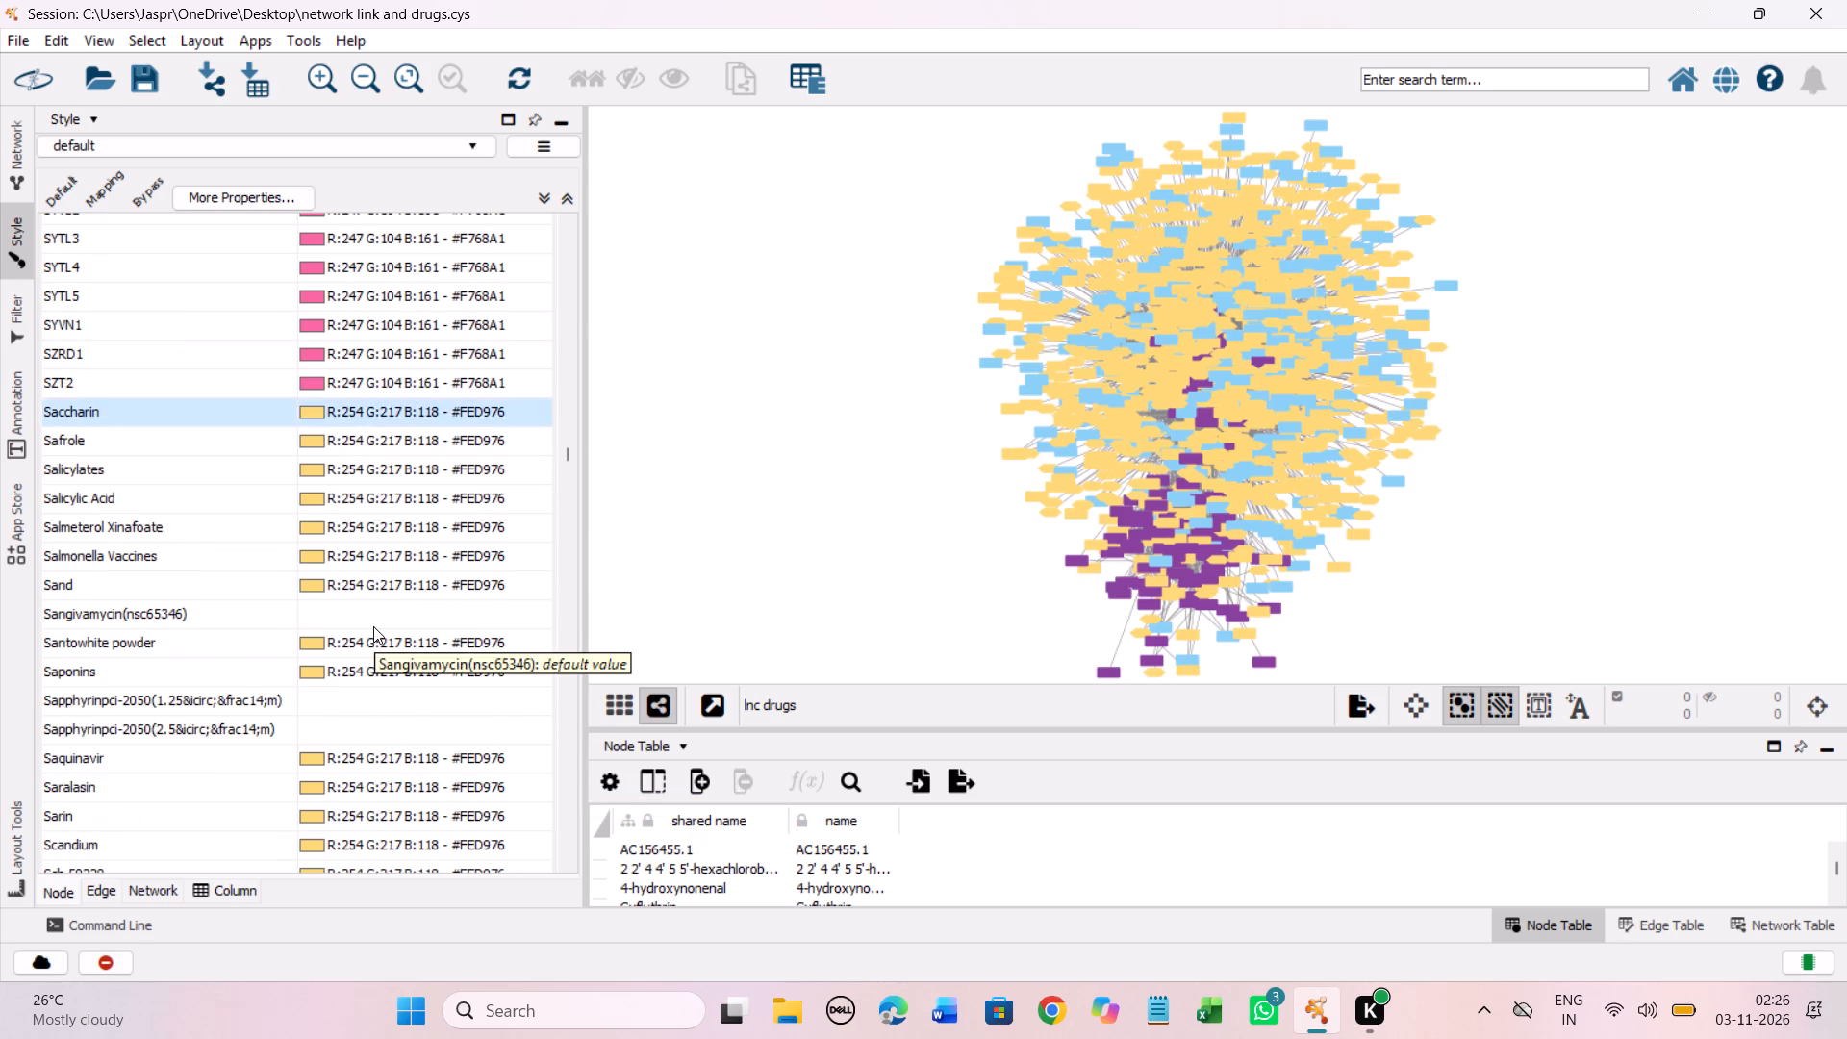
{"action": "scroll", "coordinate": [373, 626], "scroll_direction": "down", "scroll_amount": 20}
{"action": "scroll", "coordinate": [373, 626], "scroll_direction": "down", "scroll_amount": 20}
{"action": "scroll", "coordinate": [373, 626], "scroll_direction": "down", "scroll_amount": 4}
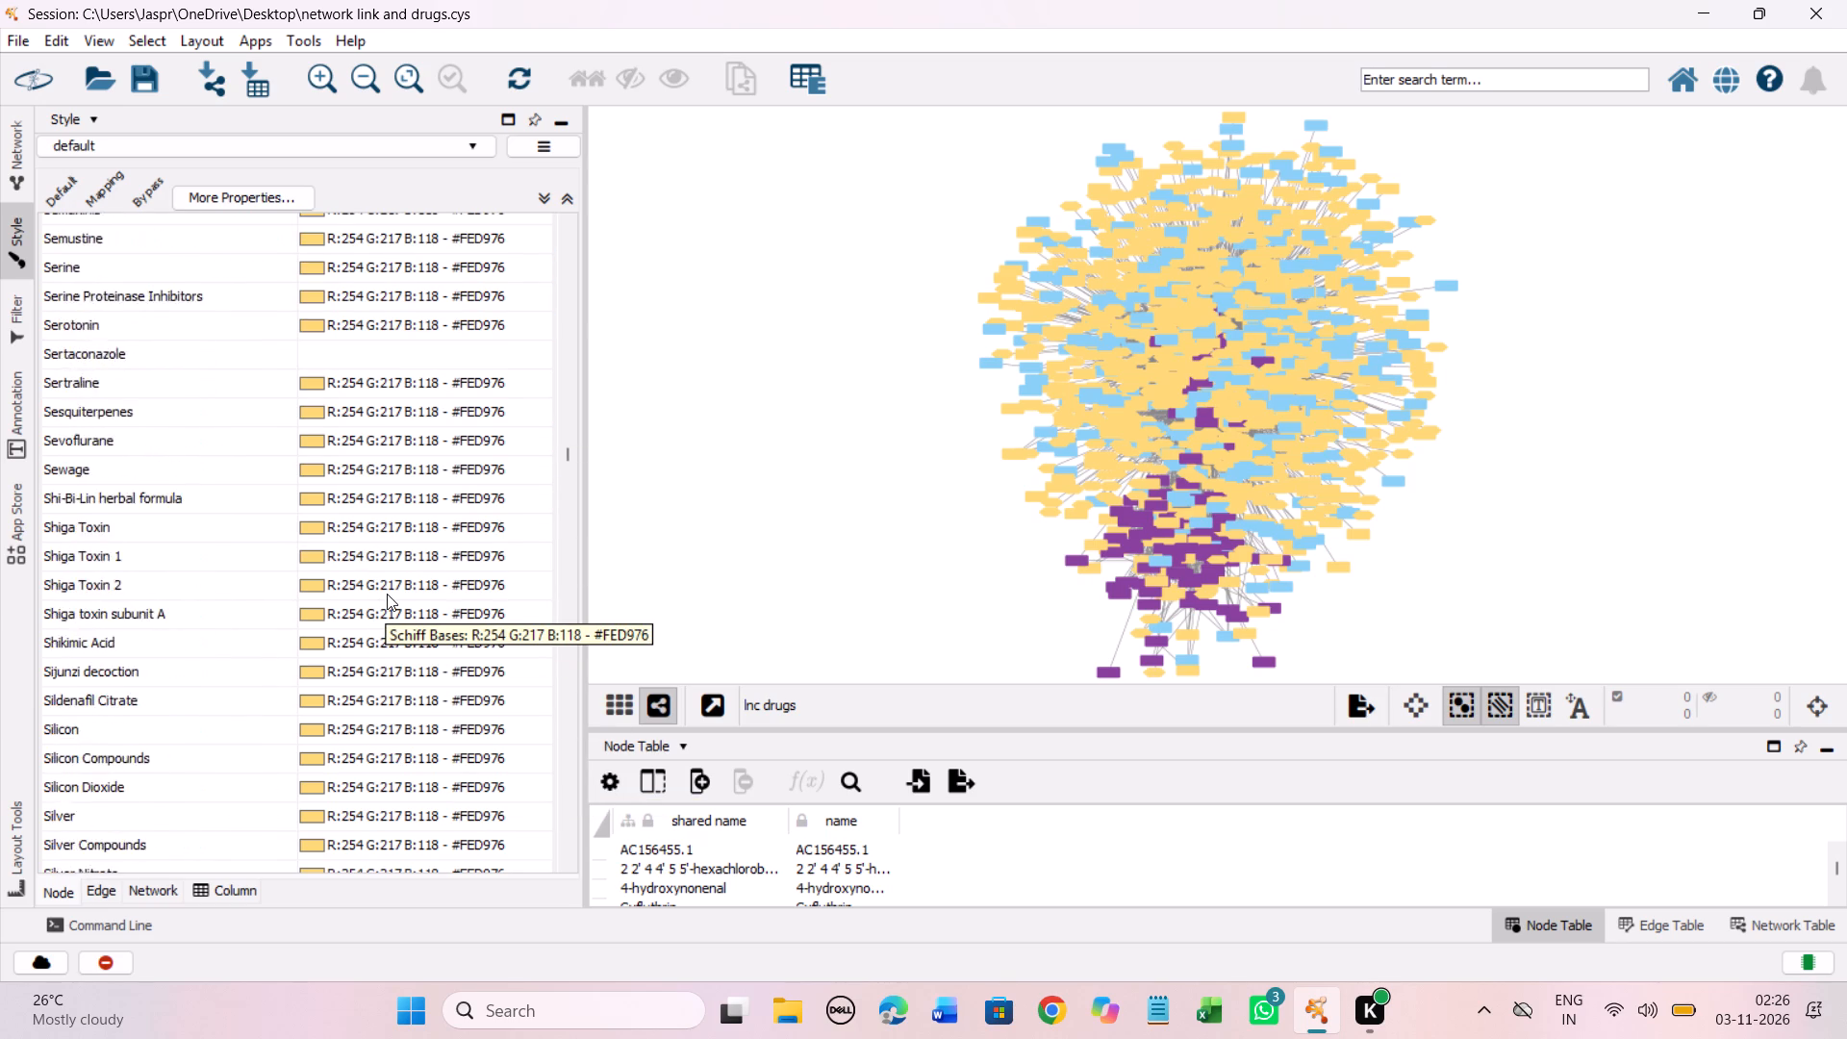
{"action": "scroll", "coordinate": [387, 594], "scroll_direction": "down", "scroll_amount": 20}
{"action": "scroll", "coordinate": [387, 594], "scroll_direction": "down", "scroll_amount": 20}
{"action": "scroll", "coordinate": [387, 594], "scroll_direction": "down", "scroll_amount": 3}
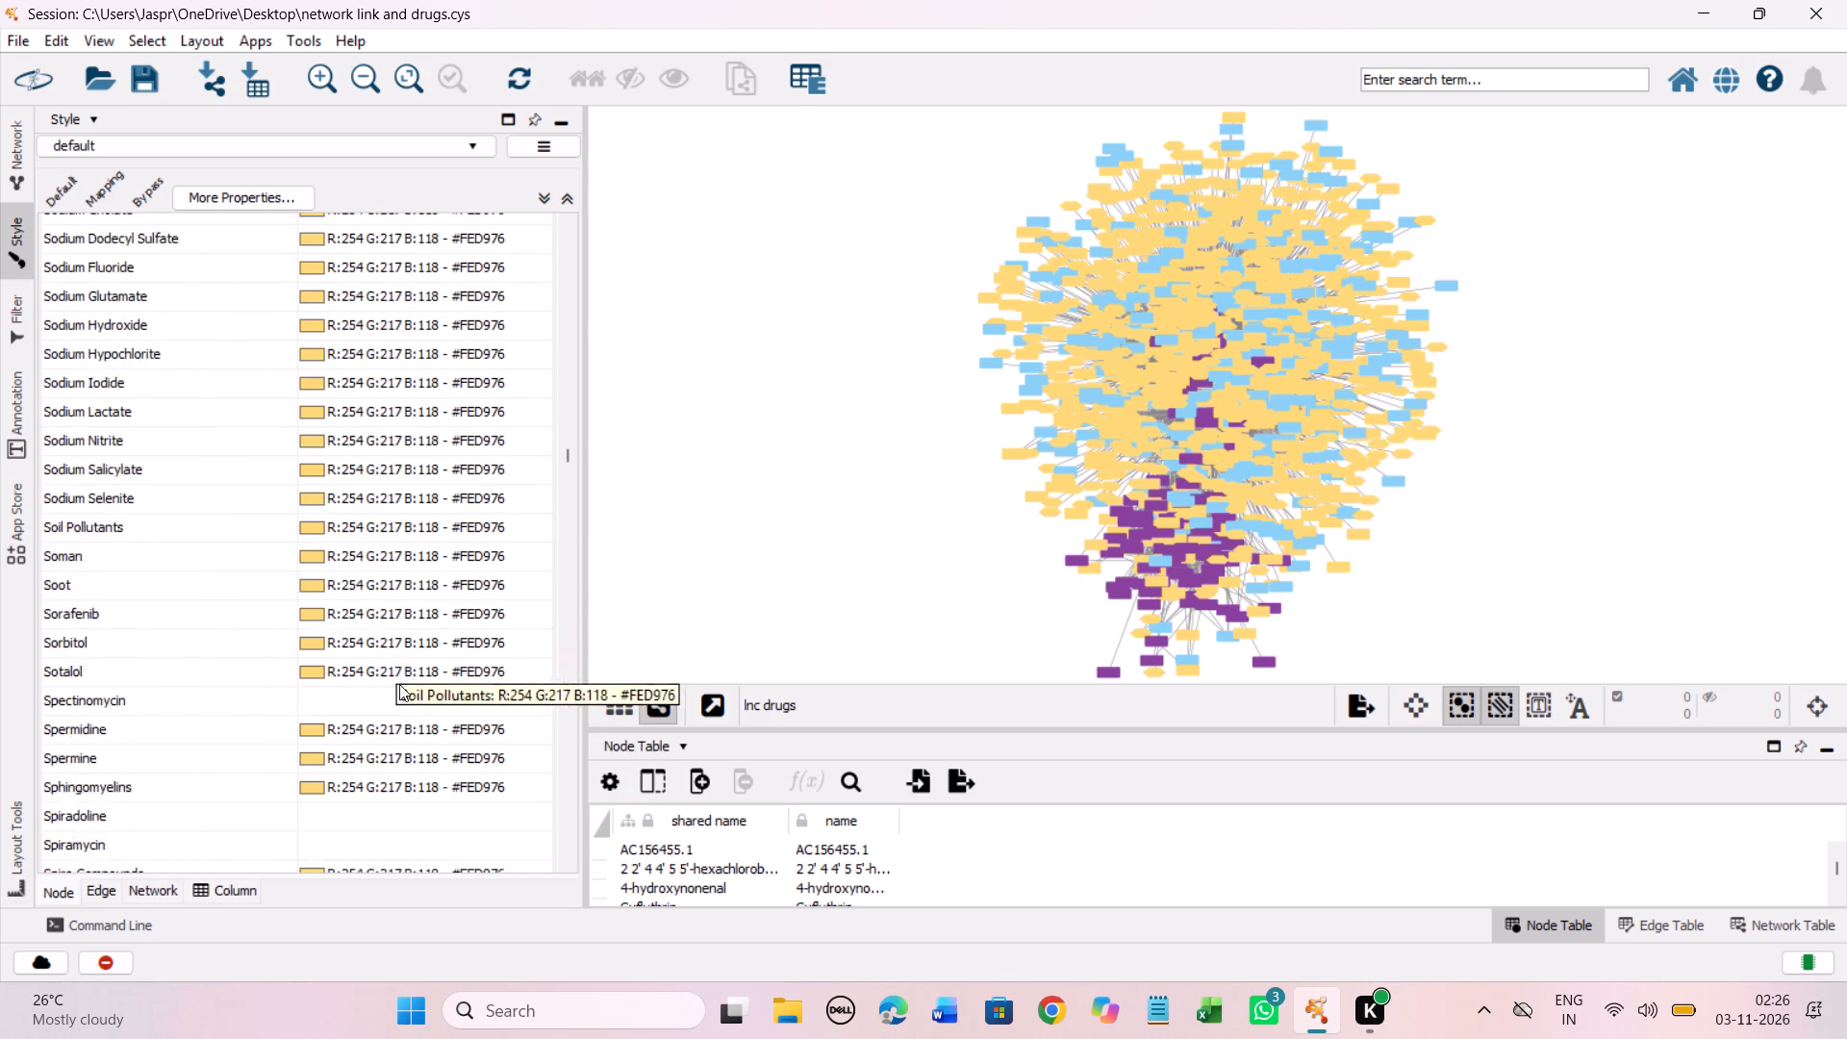
{"action": "scroll", "coordinate": [399, 684], "scroll_direction": "down", "scroll_amount": 20}
{"action": "scroll", "coordinate": [399, 684], "scroll_direction": "down", "scroll_amount": 20}
{"action": "scroll", "coordinate": [399, 684], "scroll_direction": "down", "scroll_amount": 3}
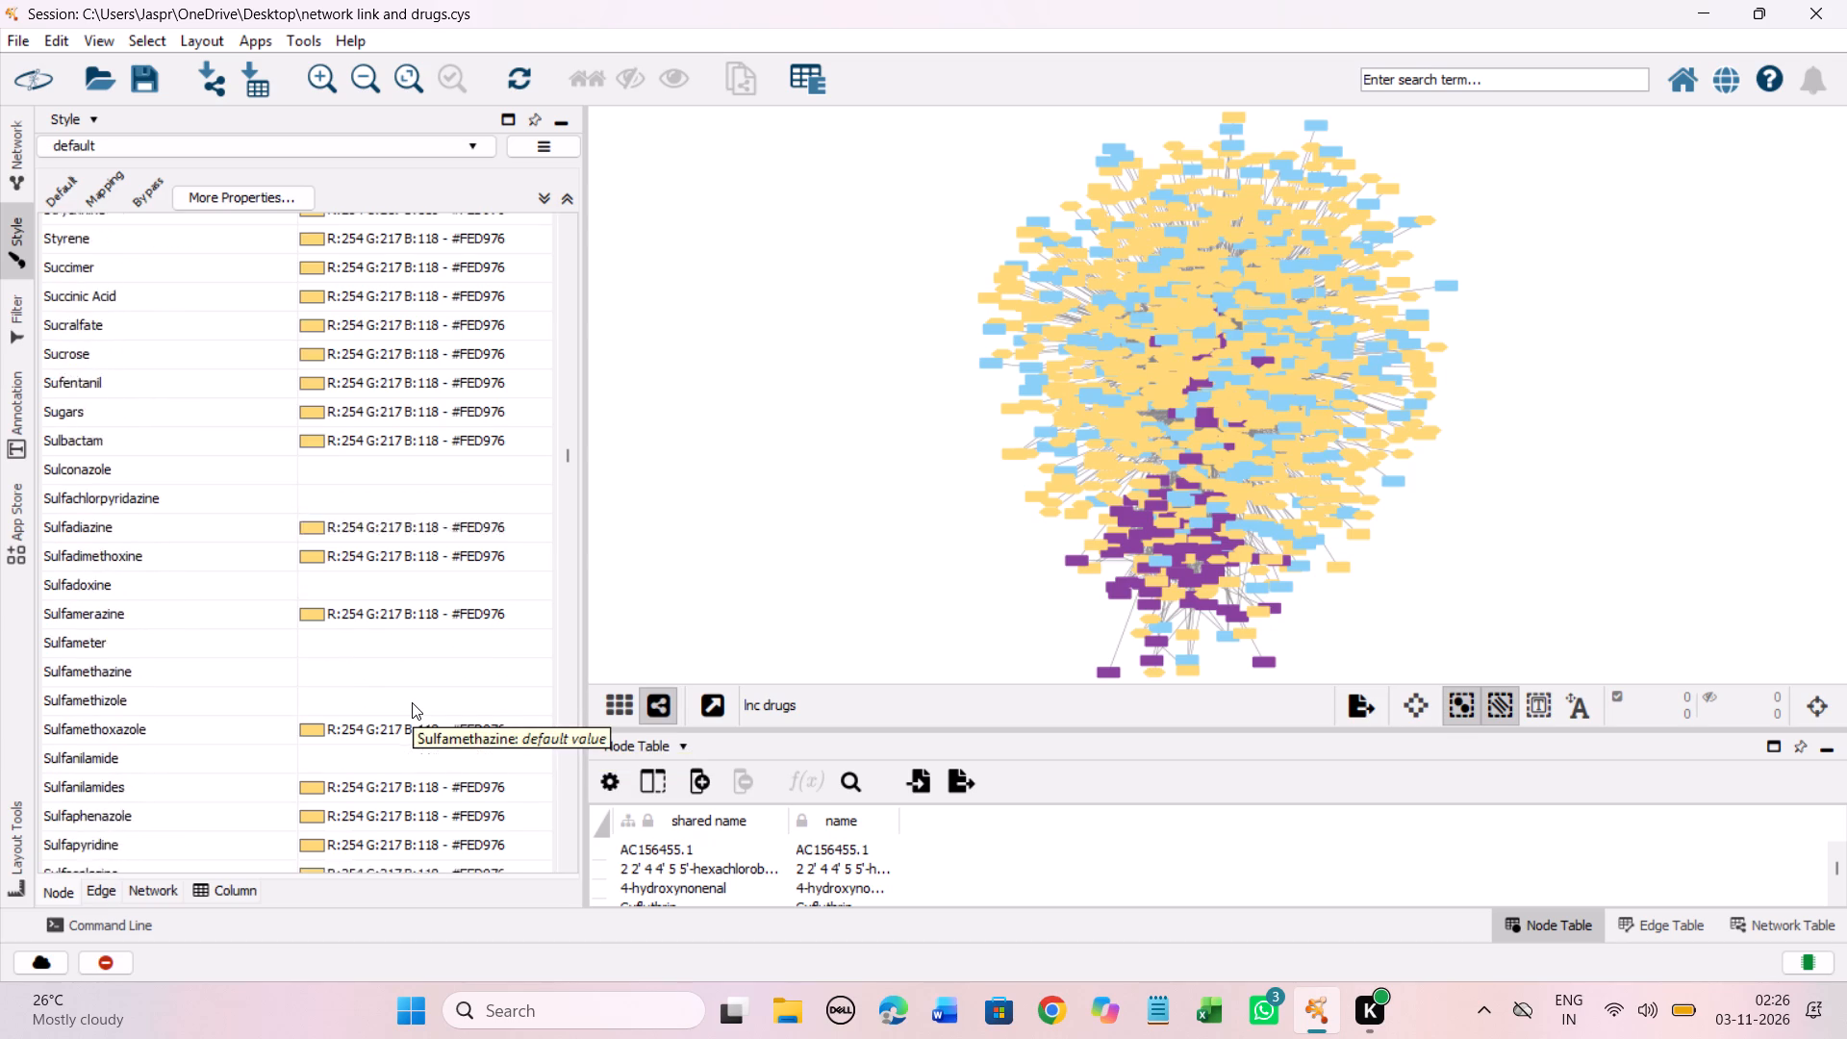
{"action": "scroll", "coordinate": [412, 702], "scroll_direction": "down", "scroll_amount": 20}
{"action": "scroll", "coordinate": [412, 702], "scroll_direction": "down", "scroll_amount": 12}
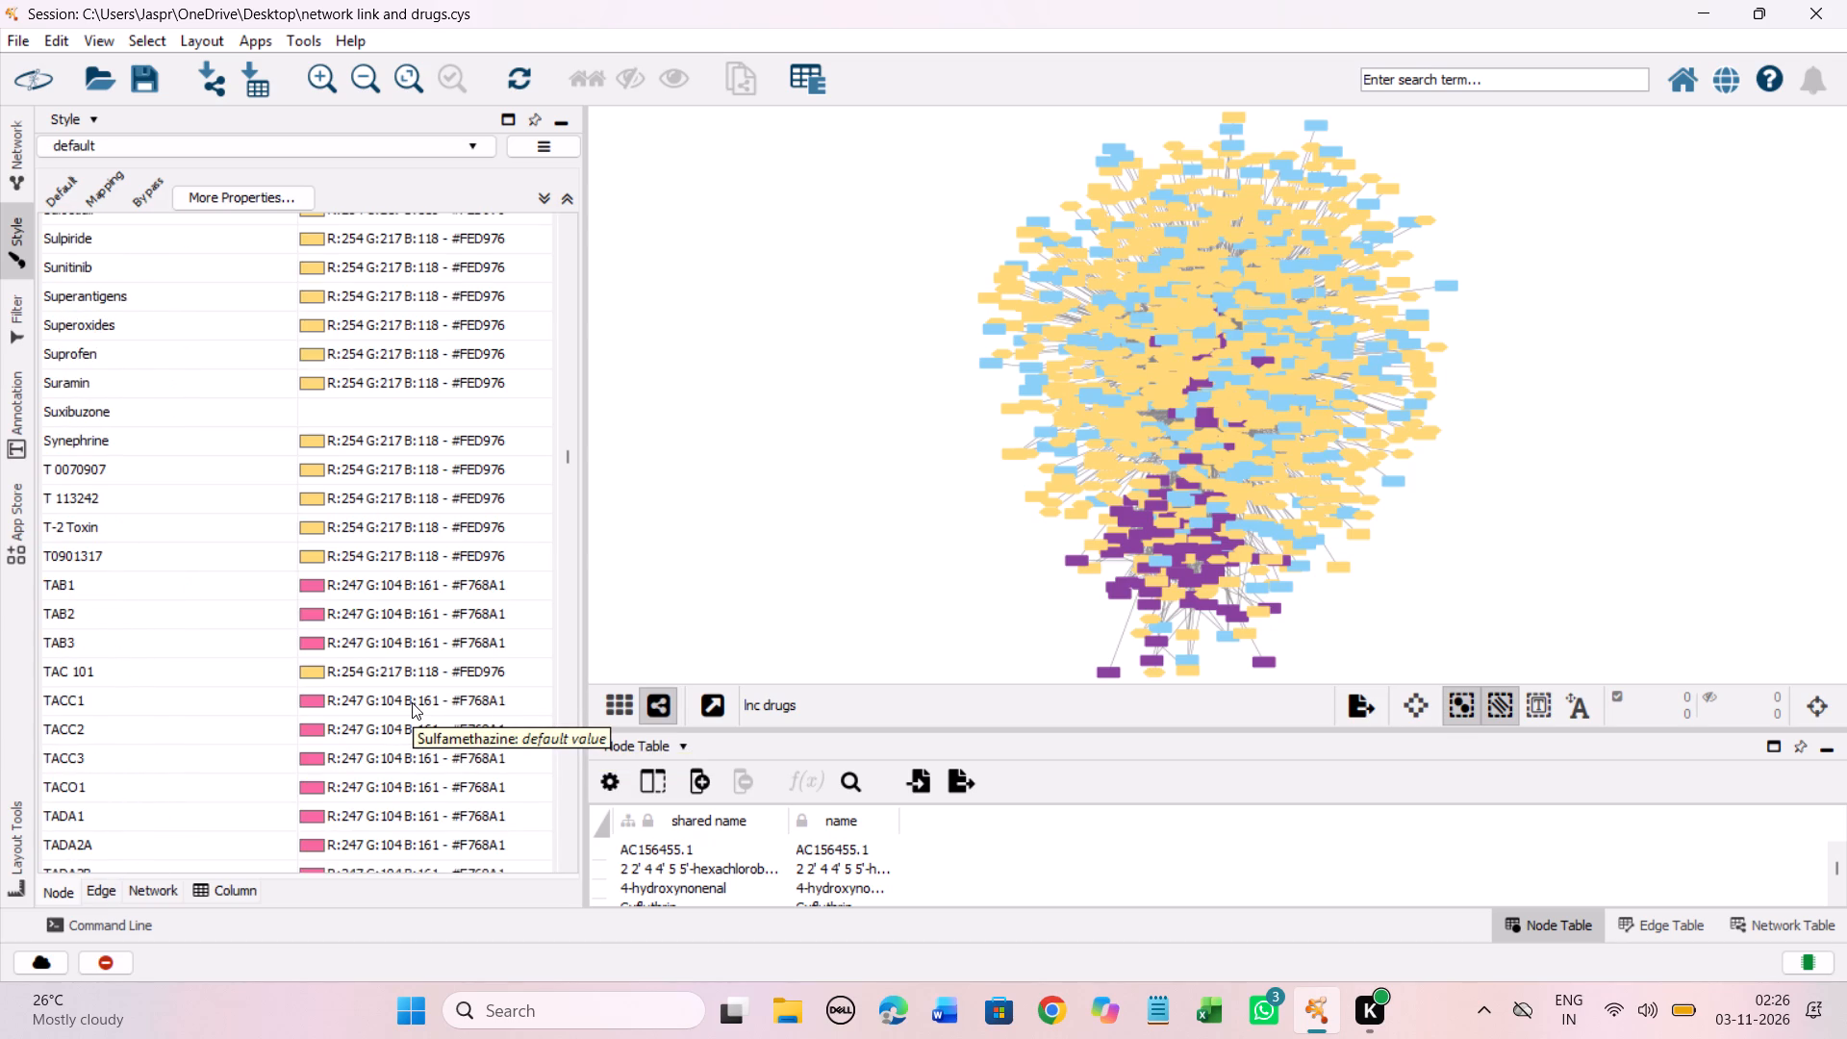
{"action": "left_click", "coordinate": [394, 476], "text": "shift"}
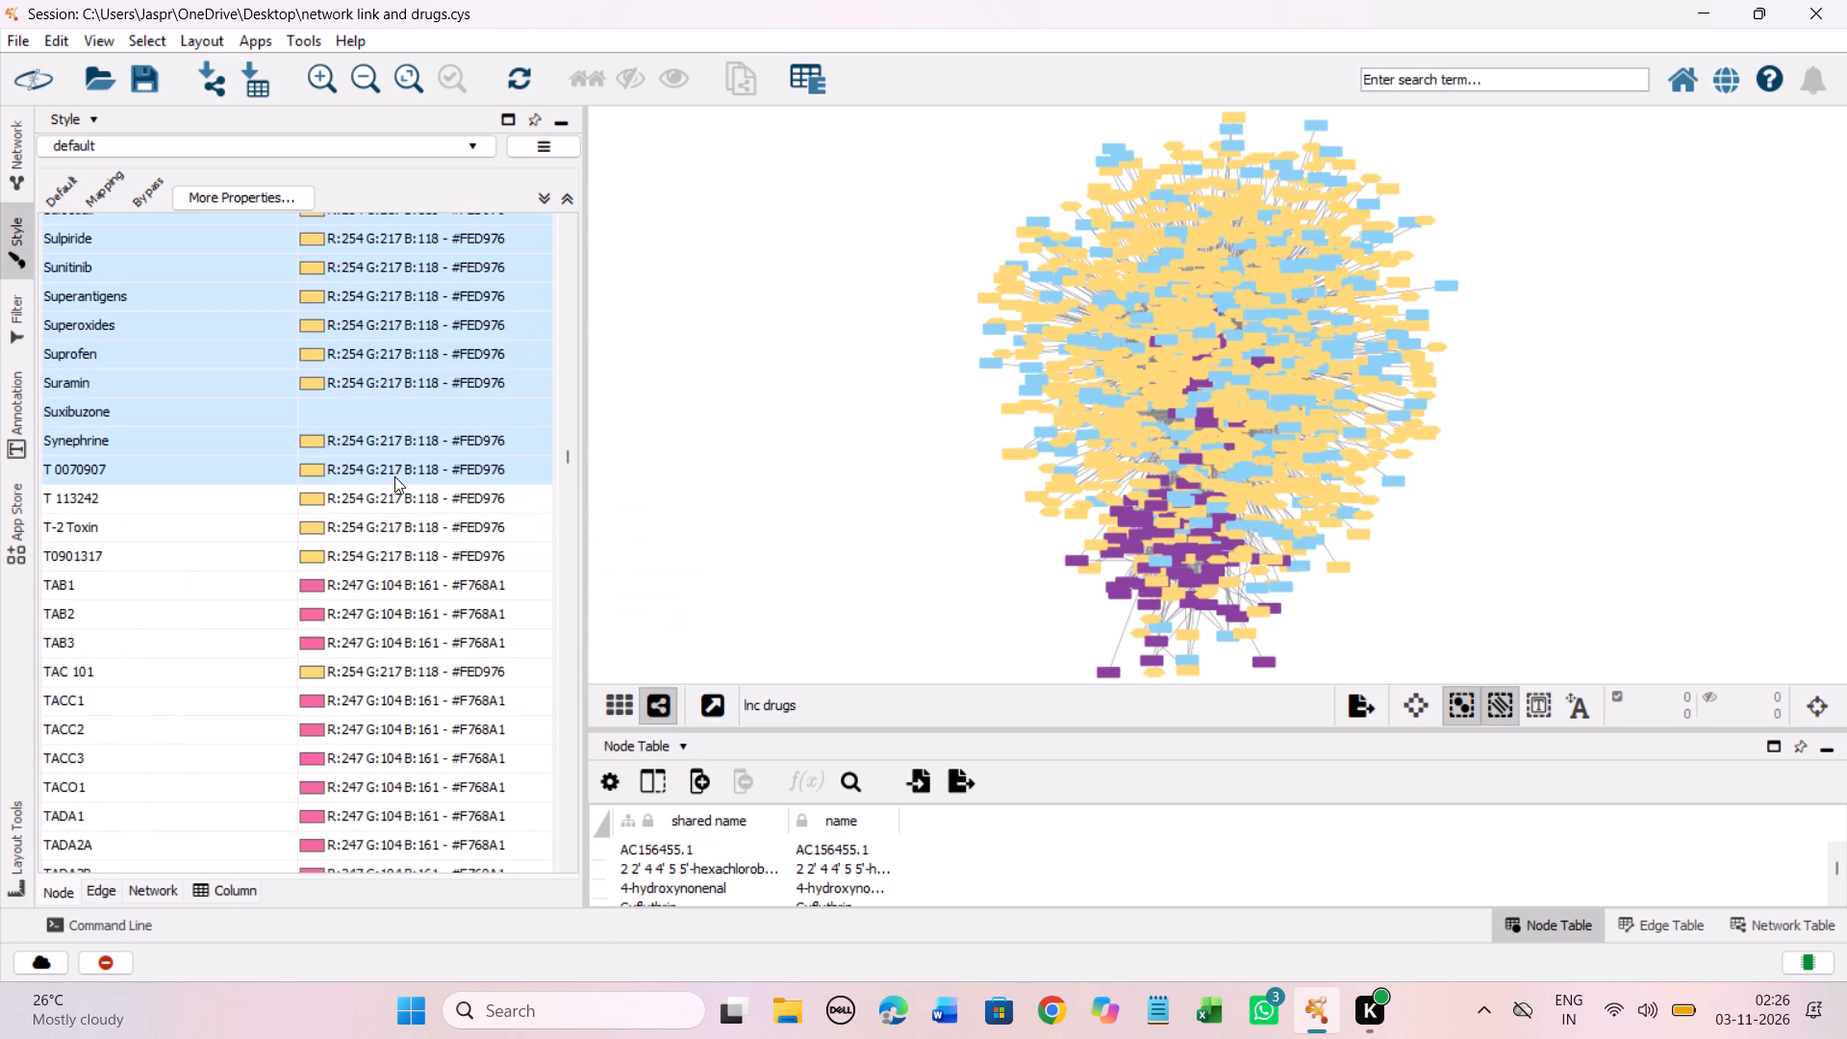
{"action": "right_click", "coordinate": [394, 476]}
{"action": "left_click", "coordinate": [788, 507]}
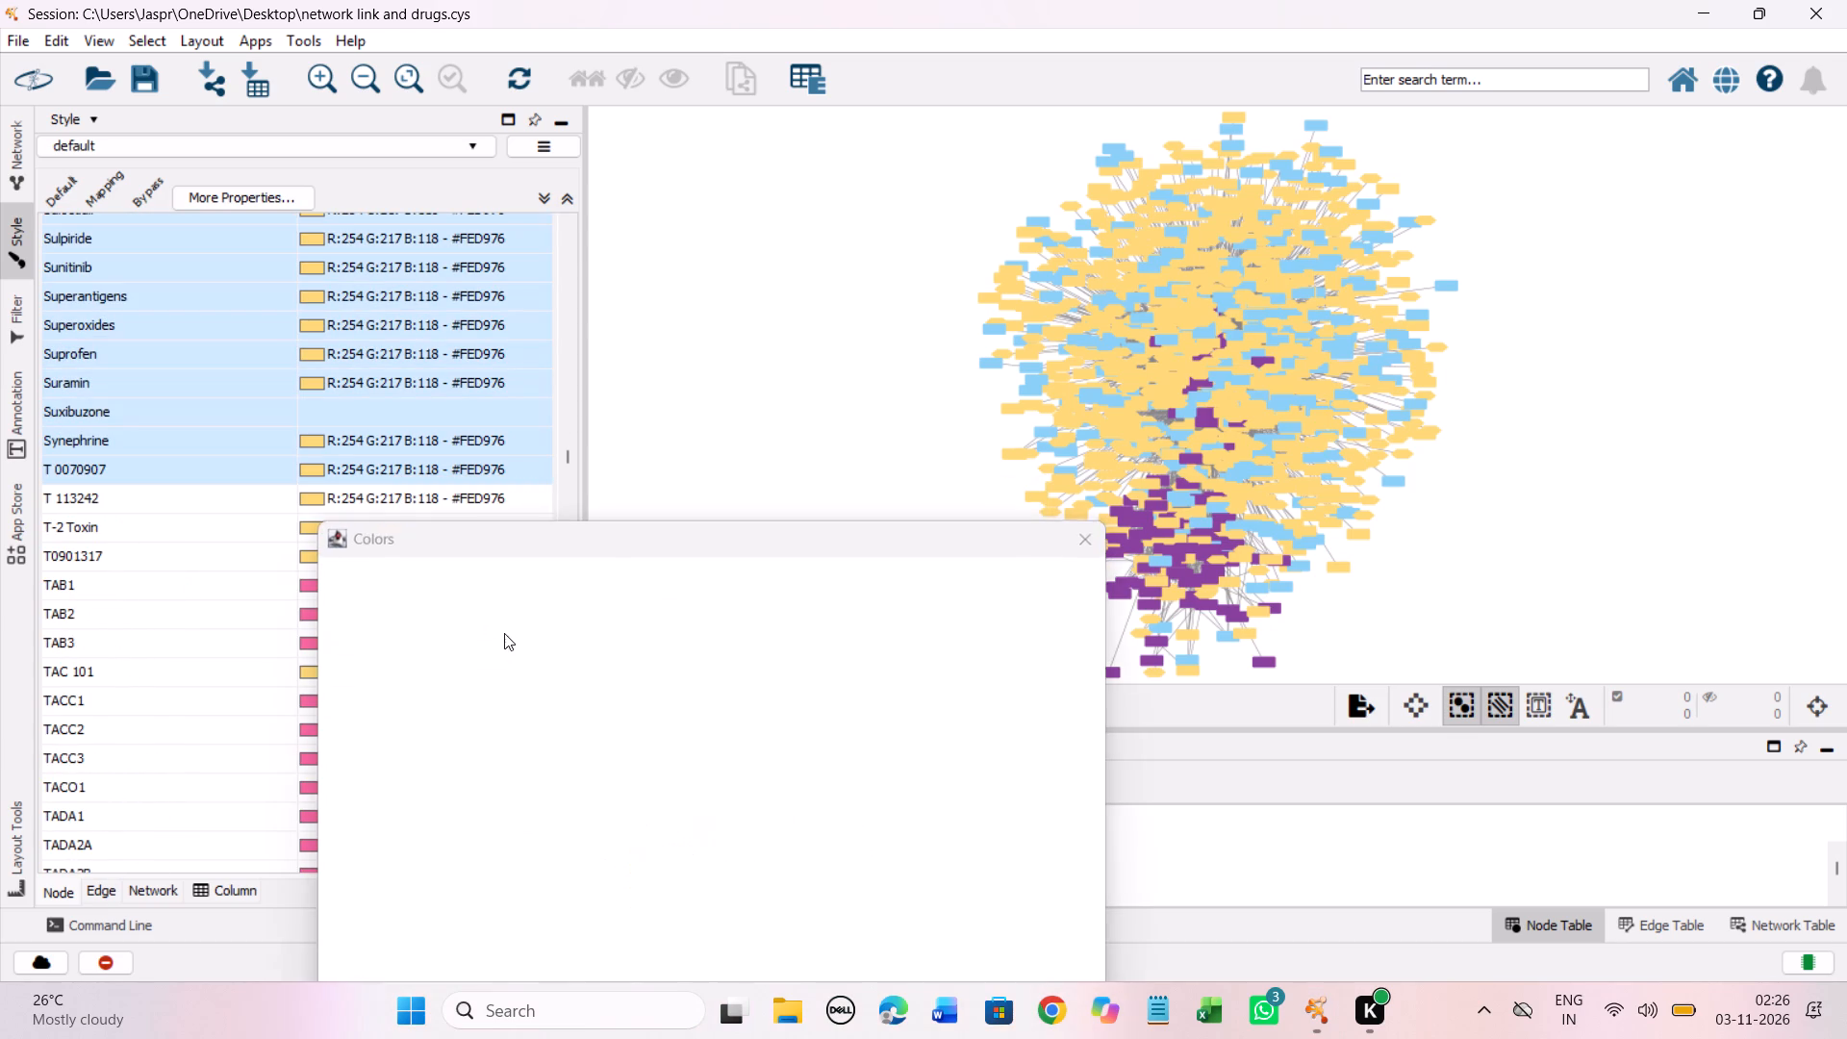
{"action": "left_click_drag", "start_coordinate": [494, 539], "coordinate": [458, 302]}
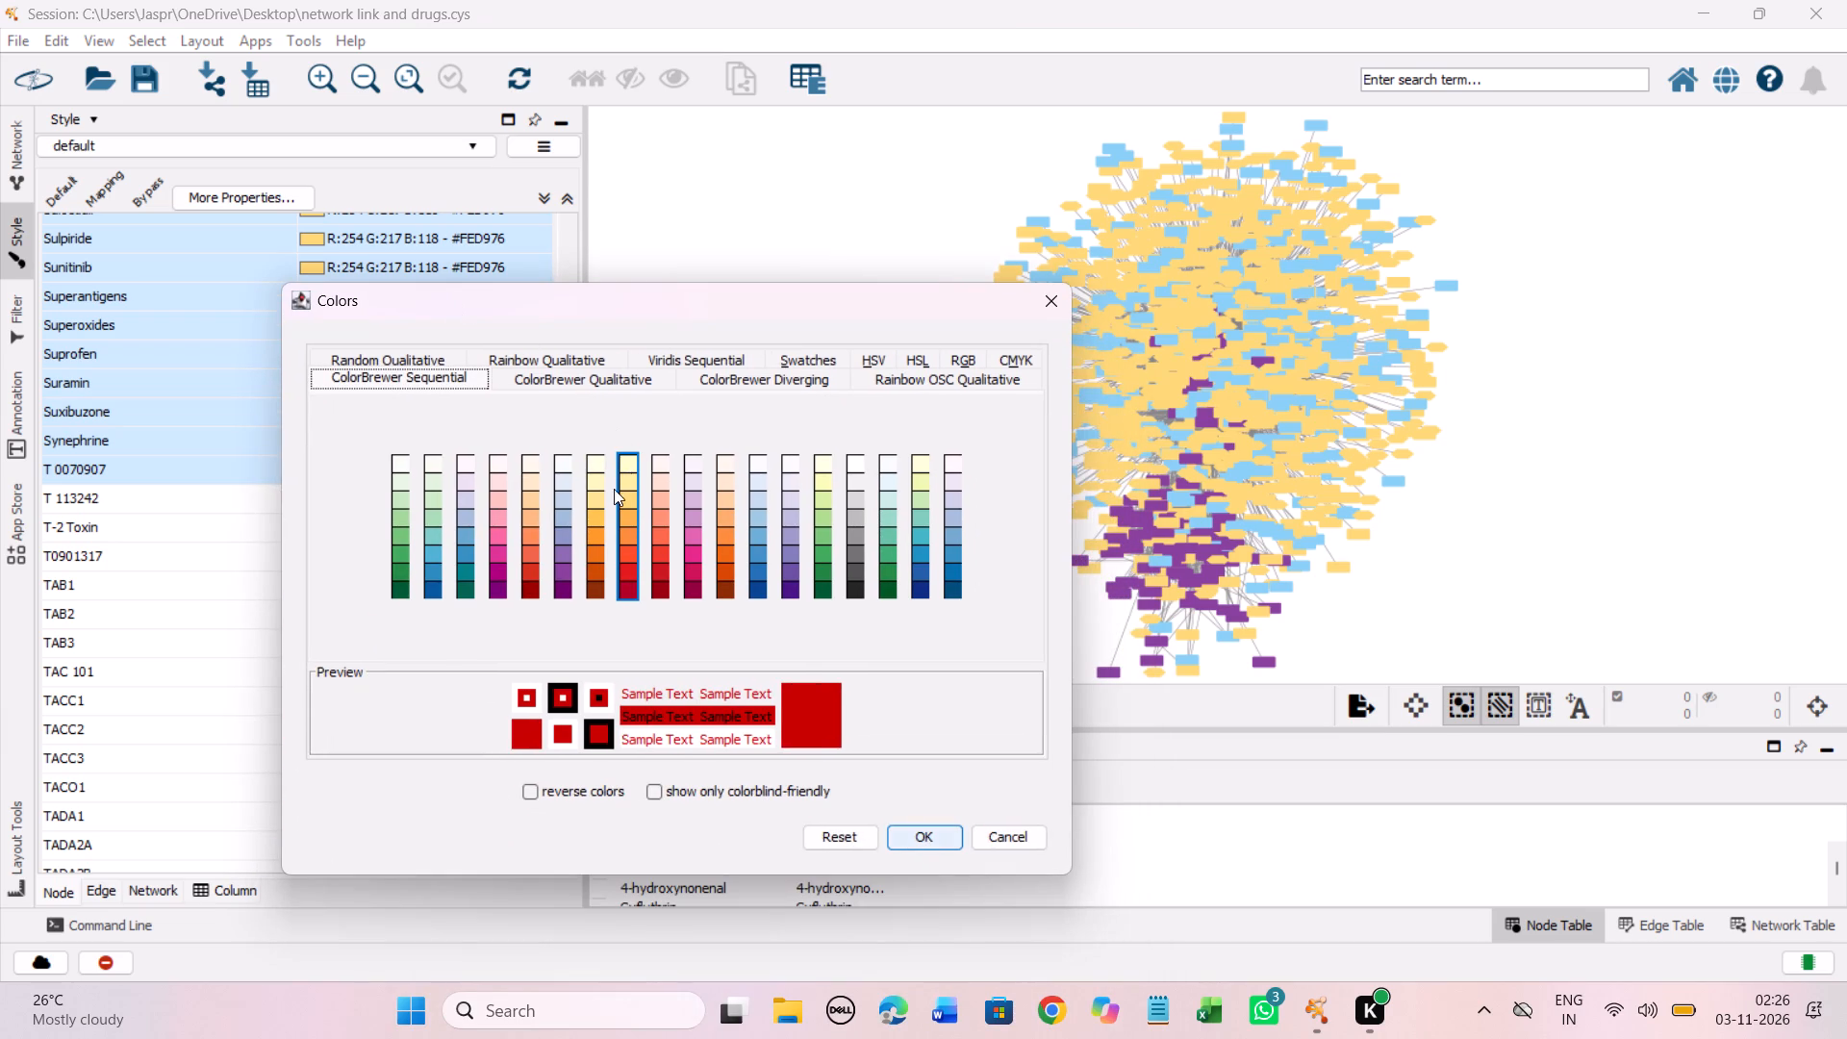
{"action": "left_click", "coordinate": [627, 494]}
{"action": "left_click", "coordinate": [926, 844]}
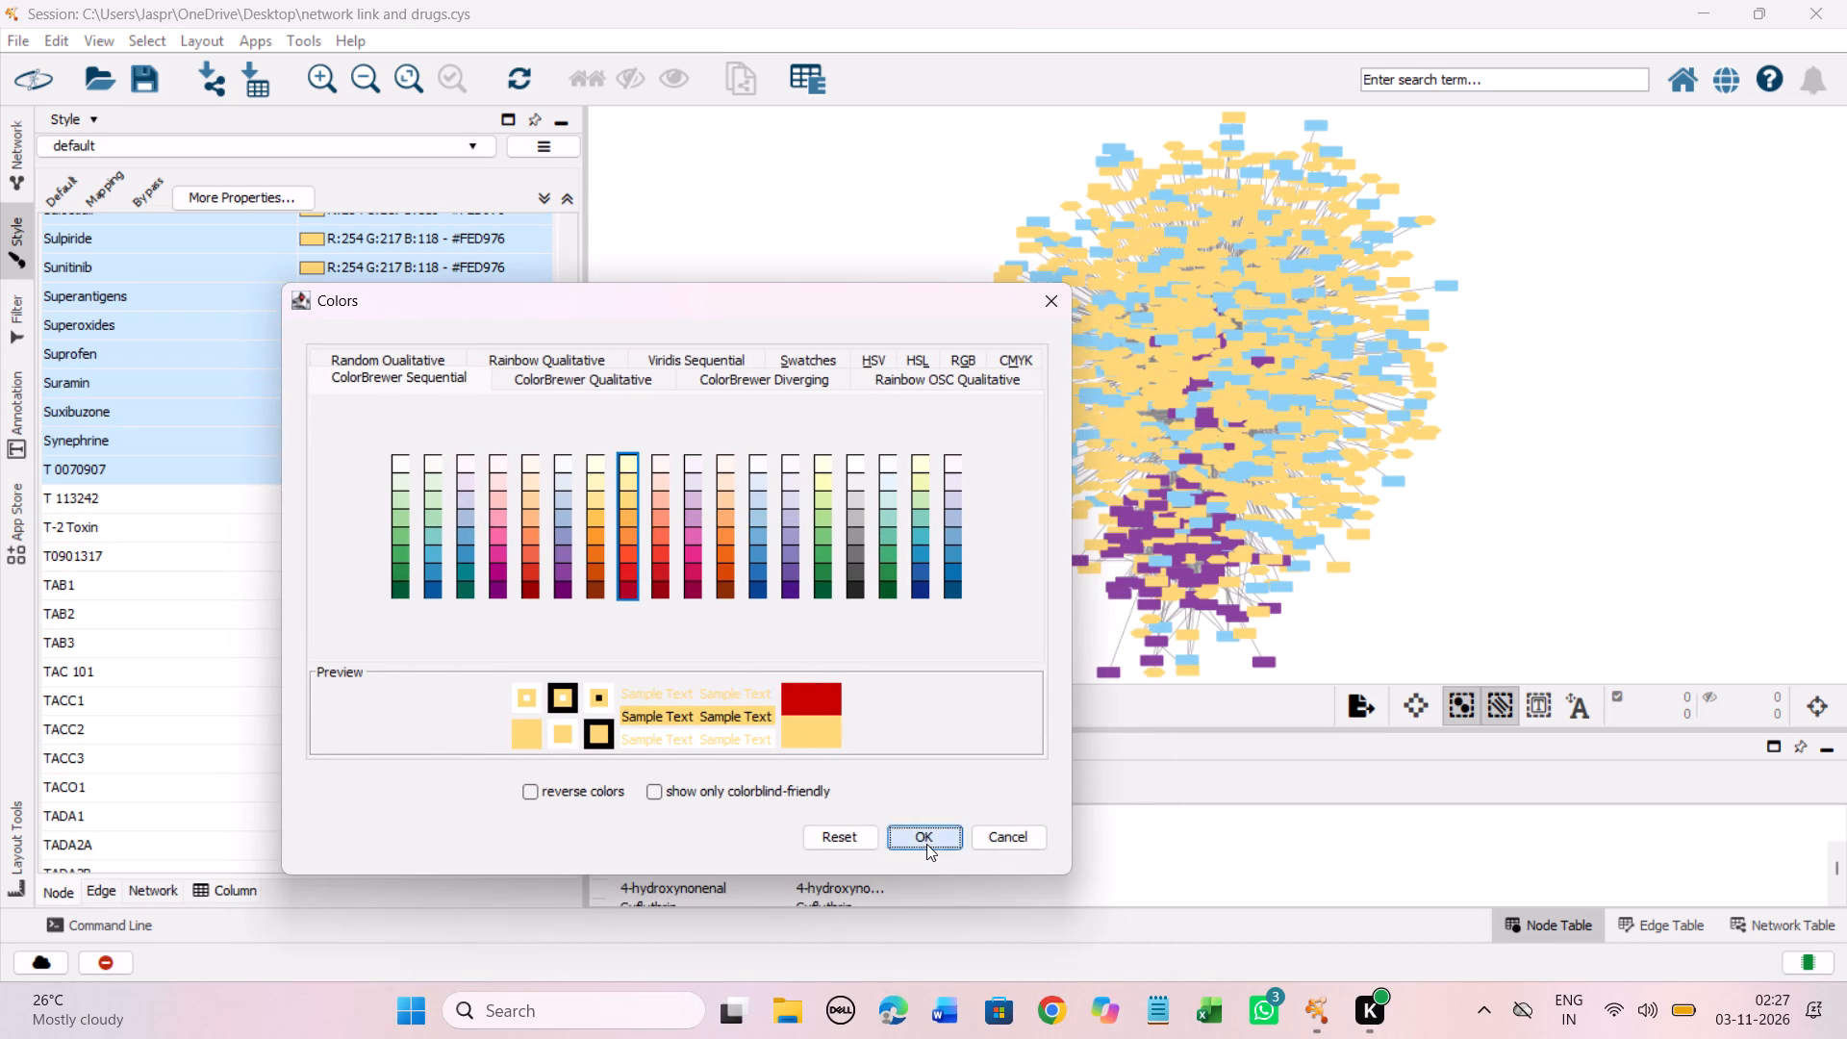
Review the node colour mappings from the T-named entries after T 0070907 through TYW5 for drugs without a colour.
{"action": "scroll", "coordinate": [409, 524], "scroll_direction": "down", "scroll_amount": 7}
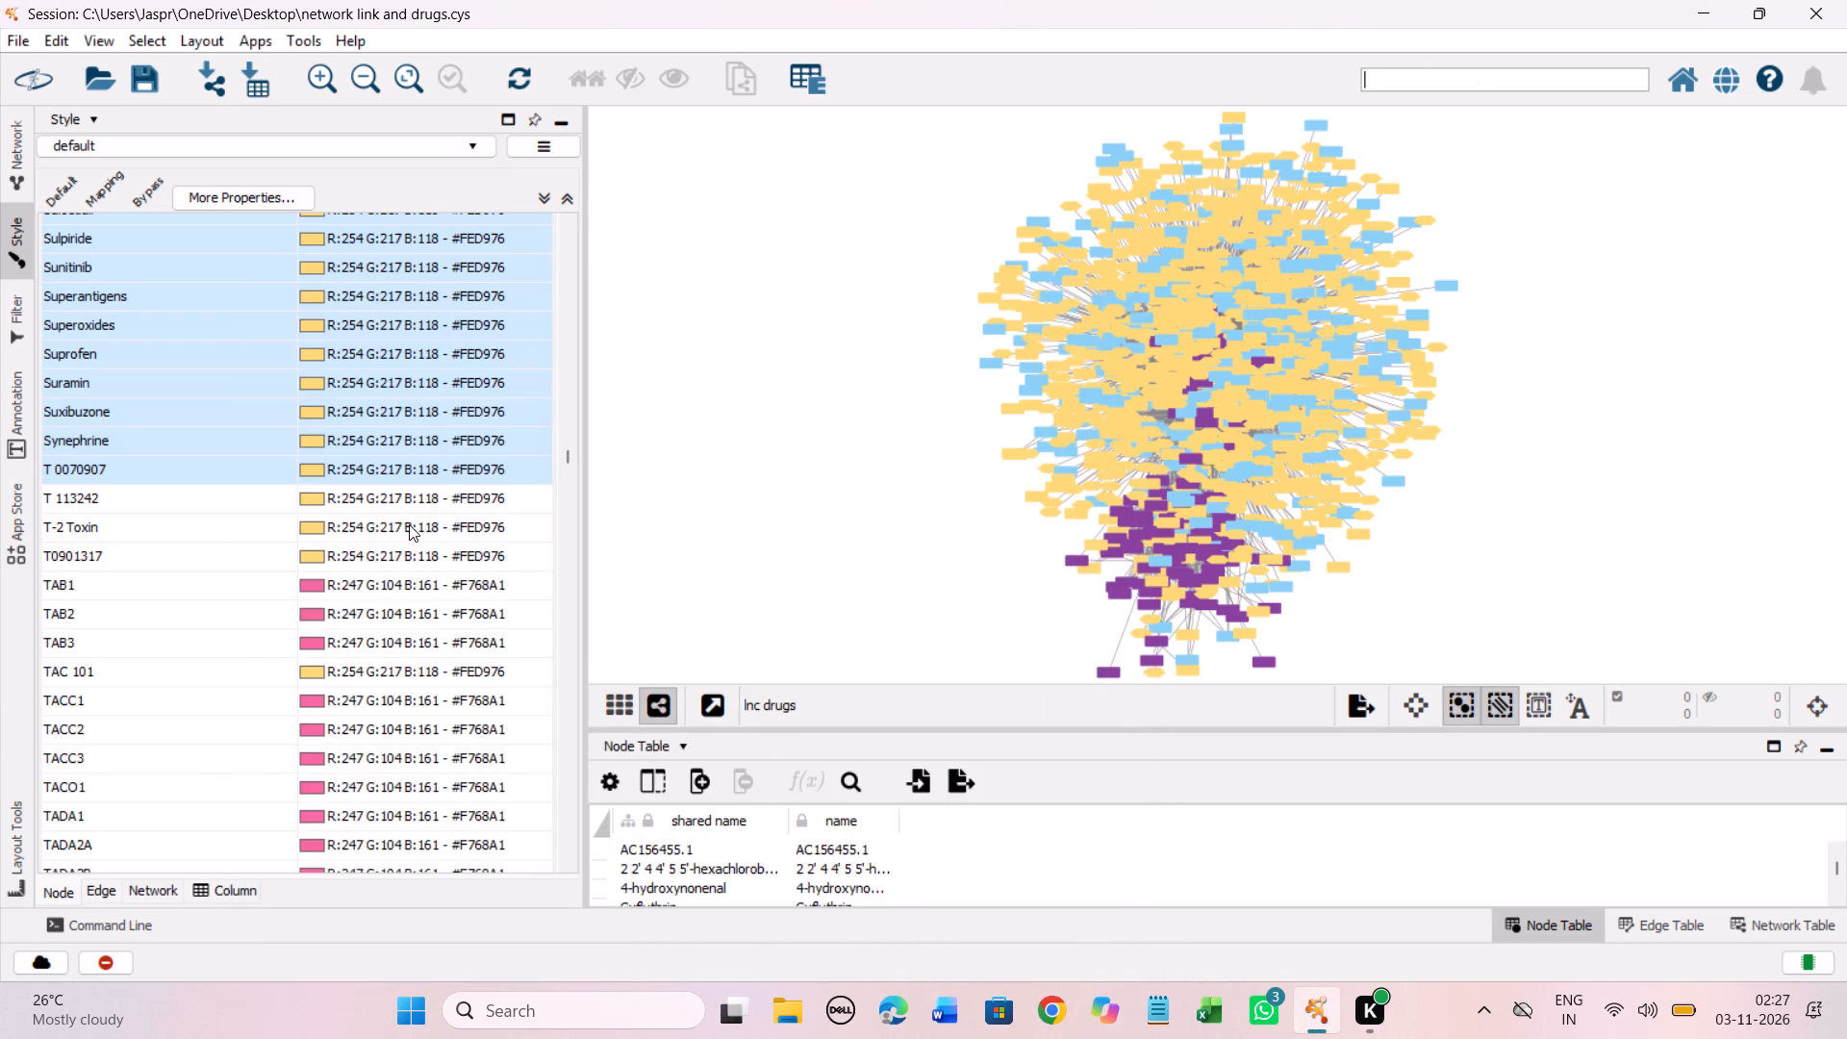
{"action": "scroll", "coordinate": [409, 524], "scroll_direction": "down", "scroll_amount": 17}
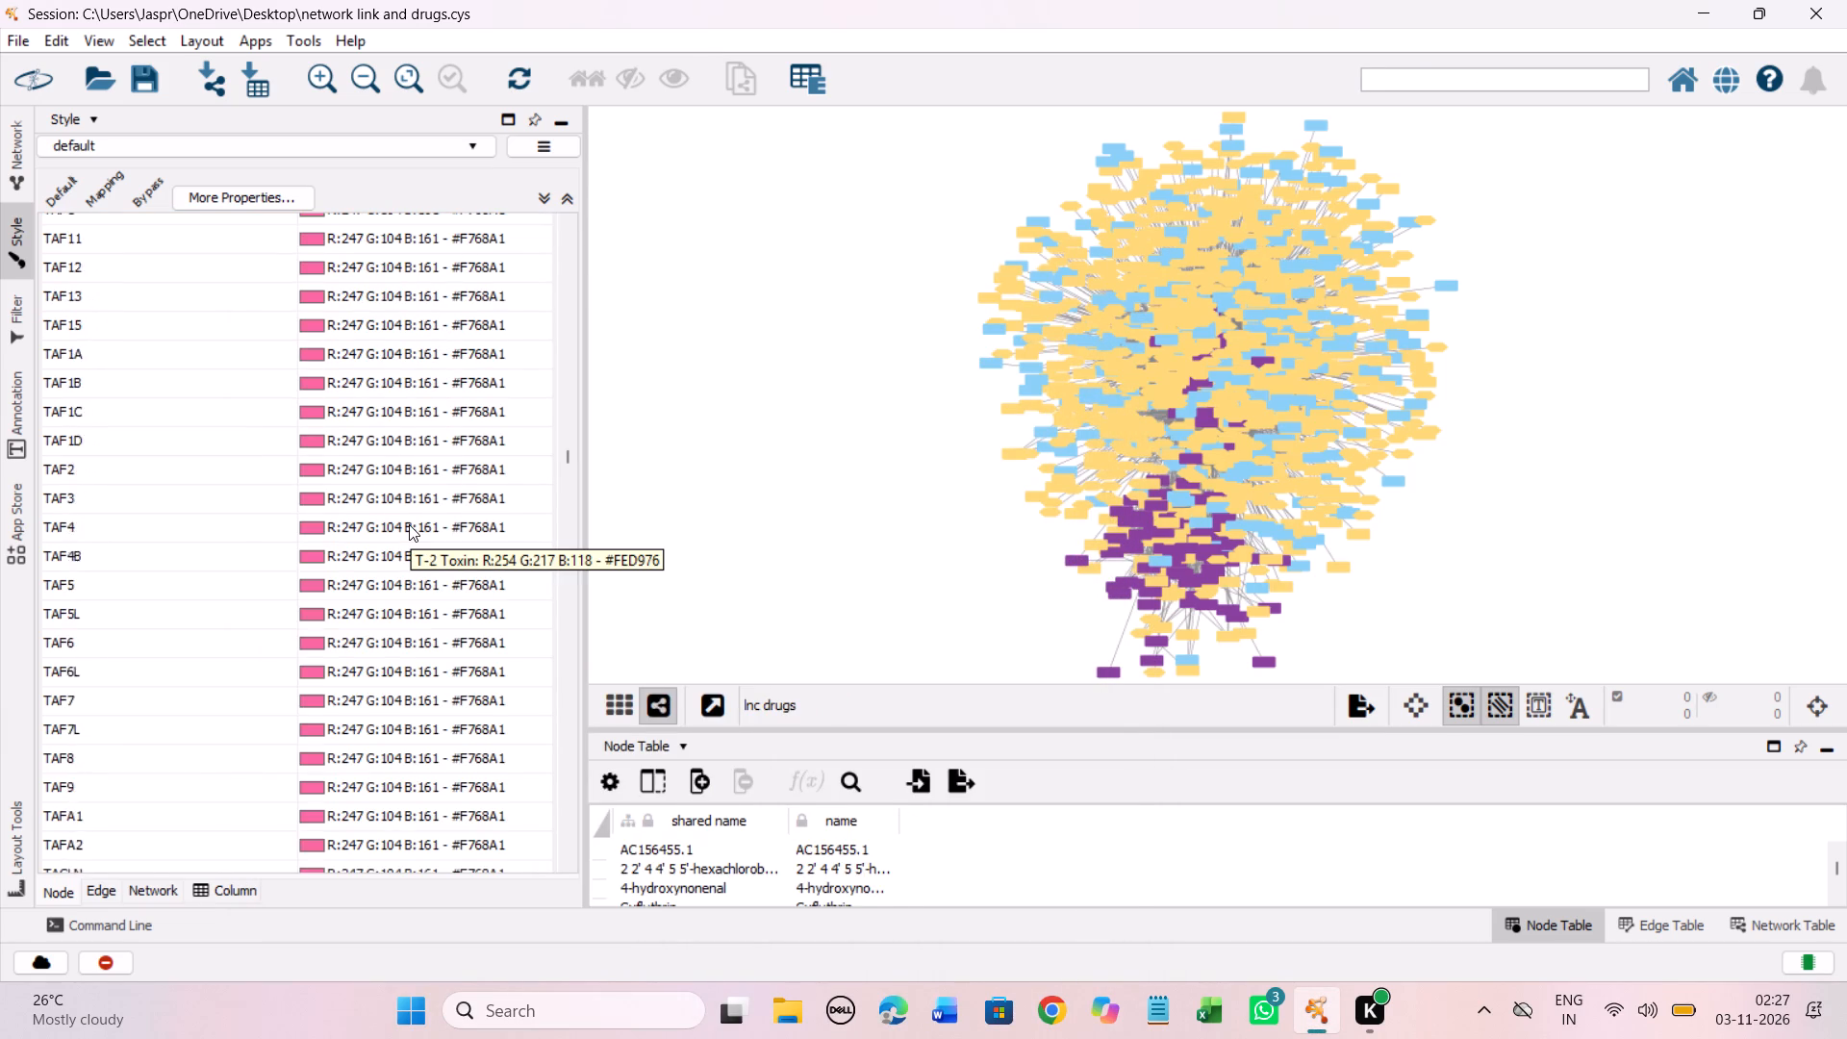
{"action": "scroll", "coordinate": [409, 524], "scroll_direction": "down", "scroll_amount": 7}
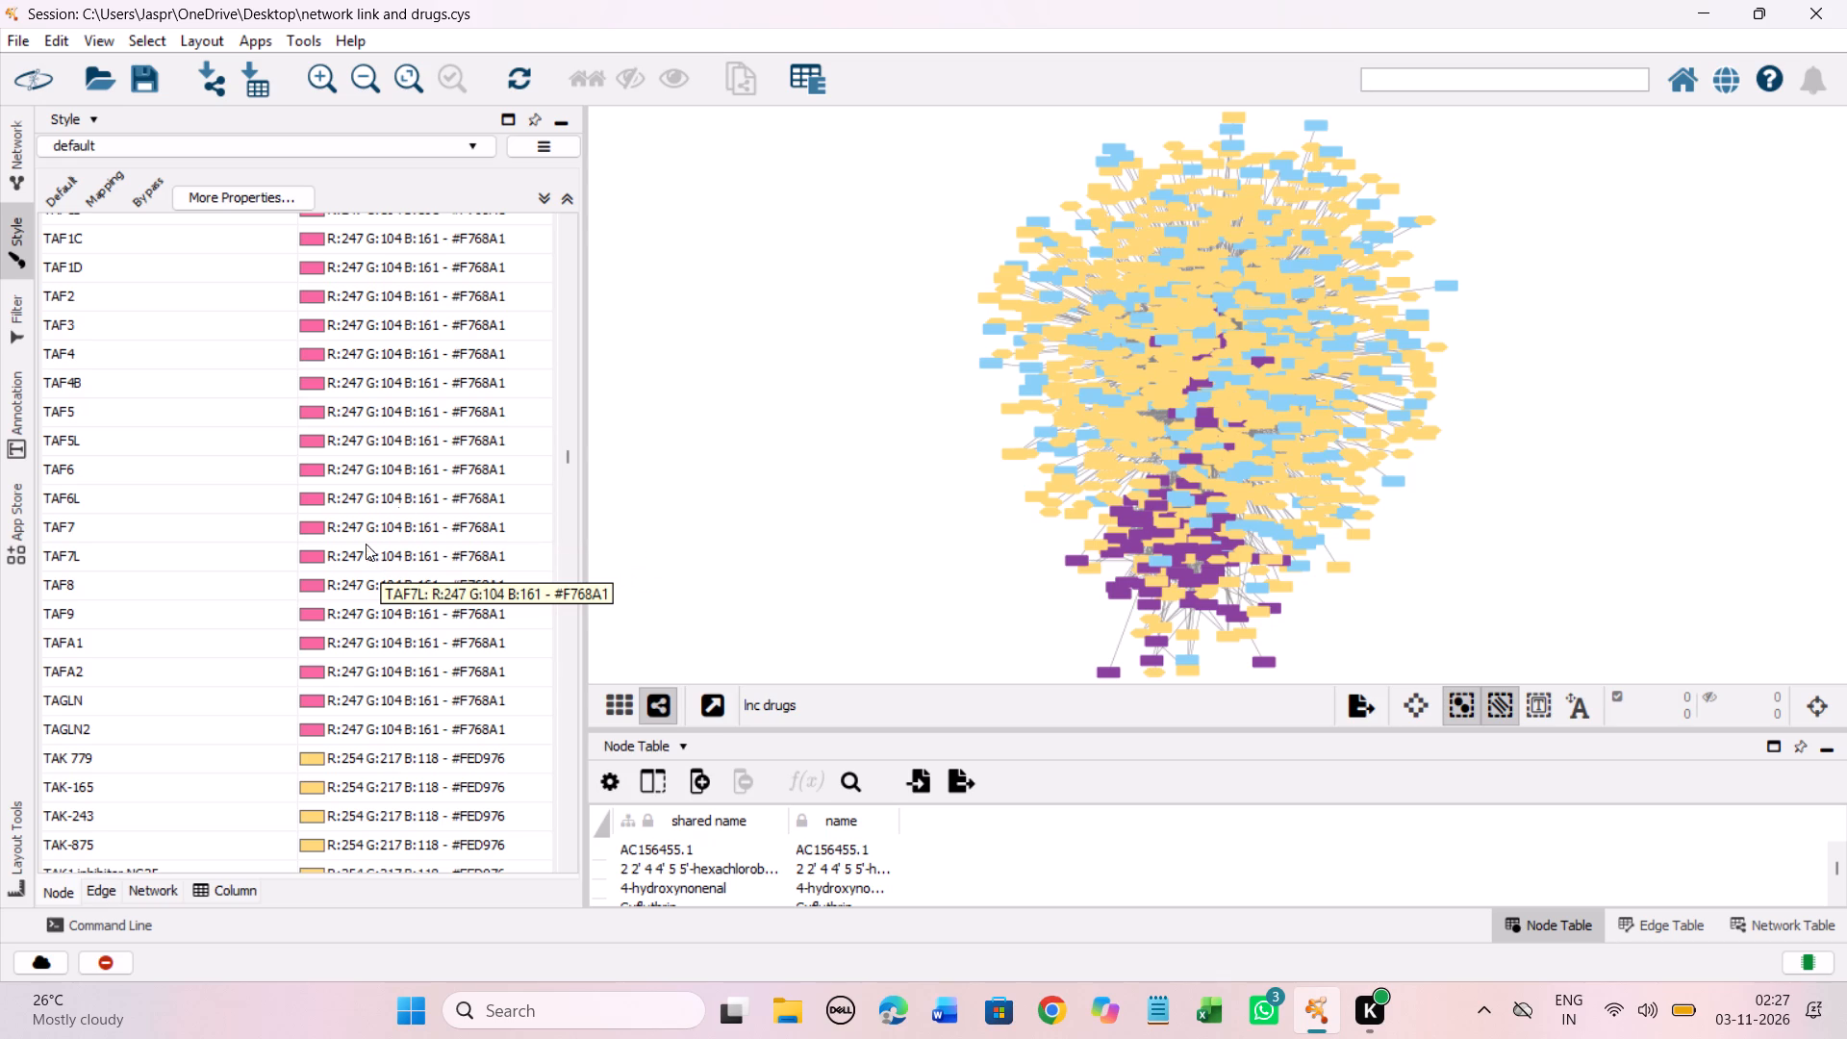
{"action": "scroll", "coordinate": [413, 511], "scroll_direction": "down", "scroll_amount": 3}
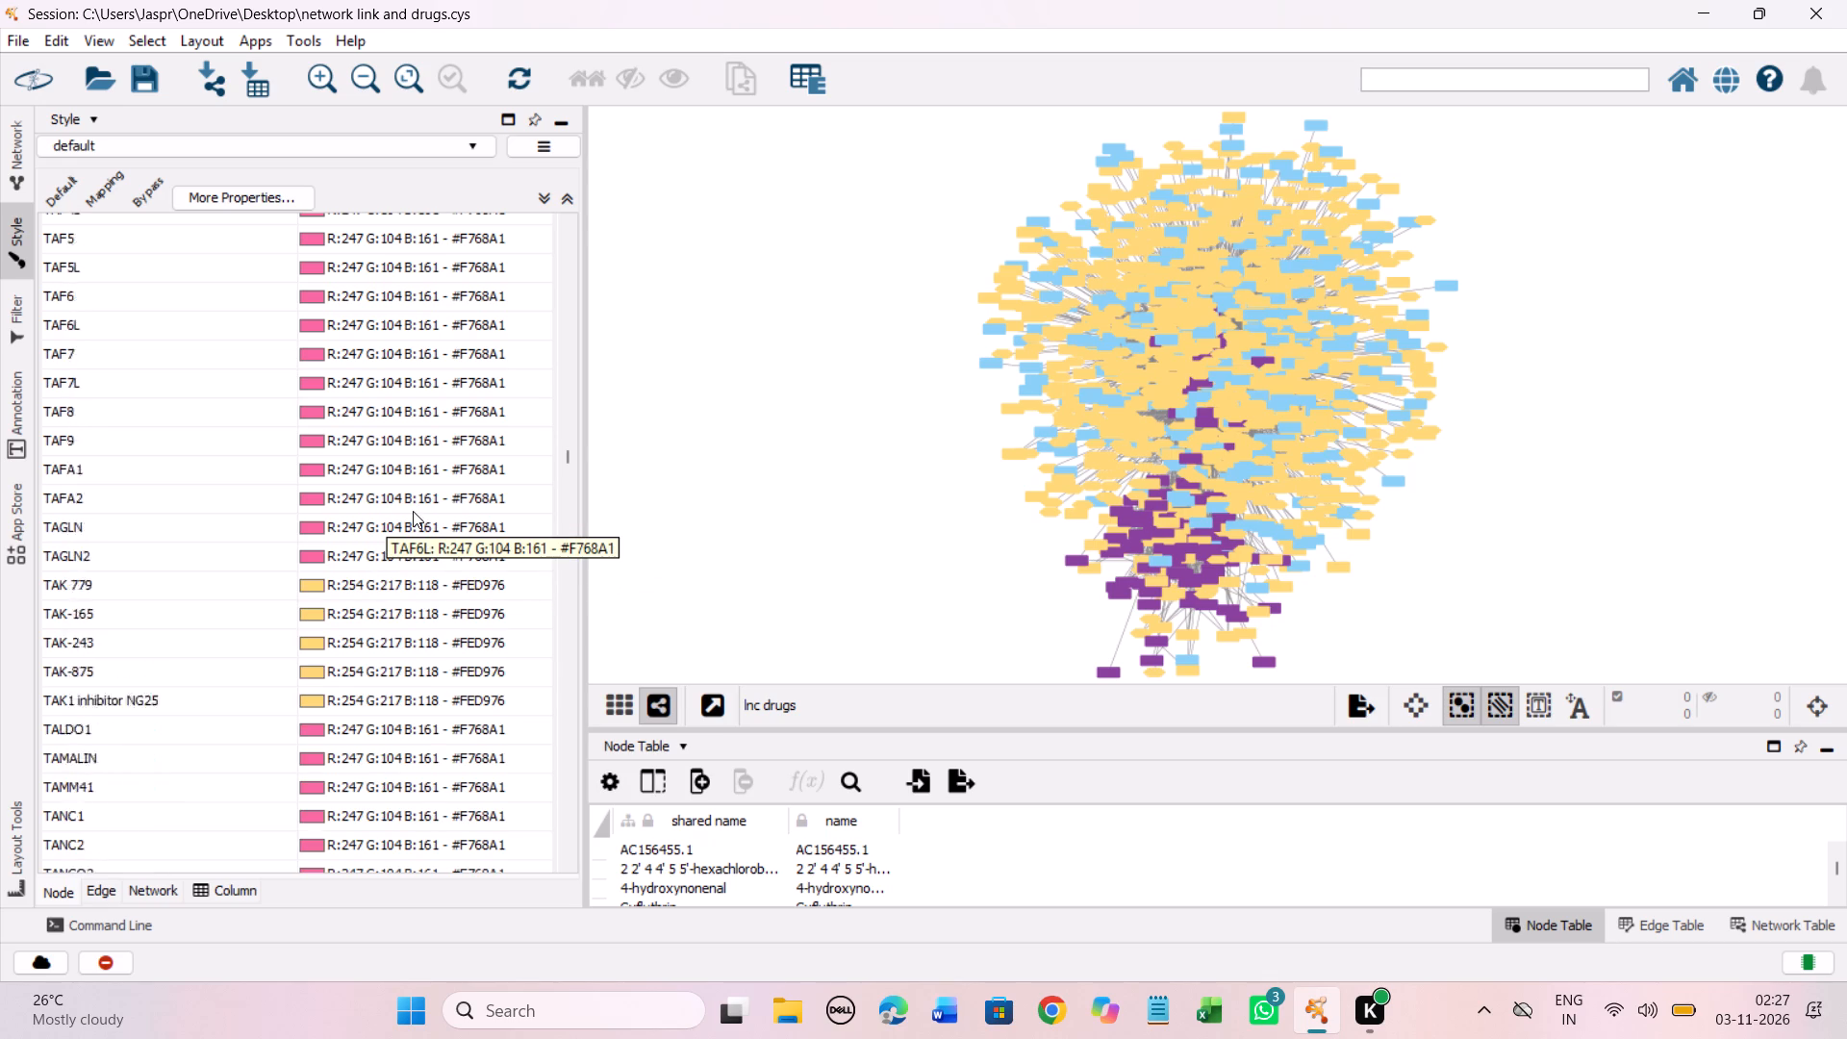
{"action": "scroll", "coordinate": [413, 511], "scroll_direction": "down", "scroll_amount": 6}
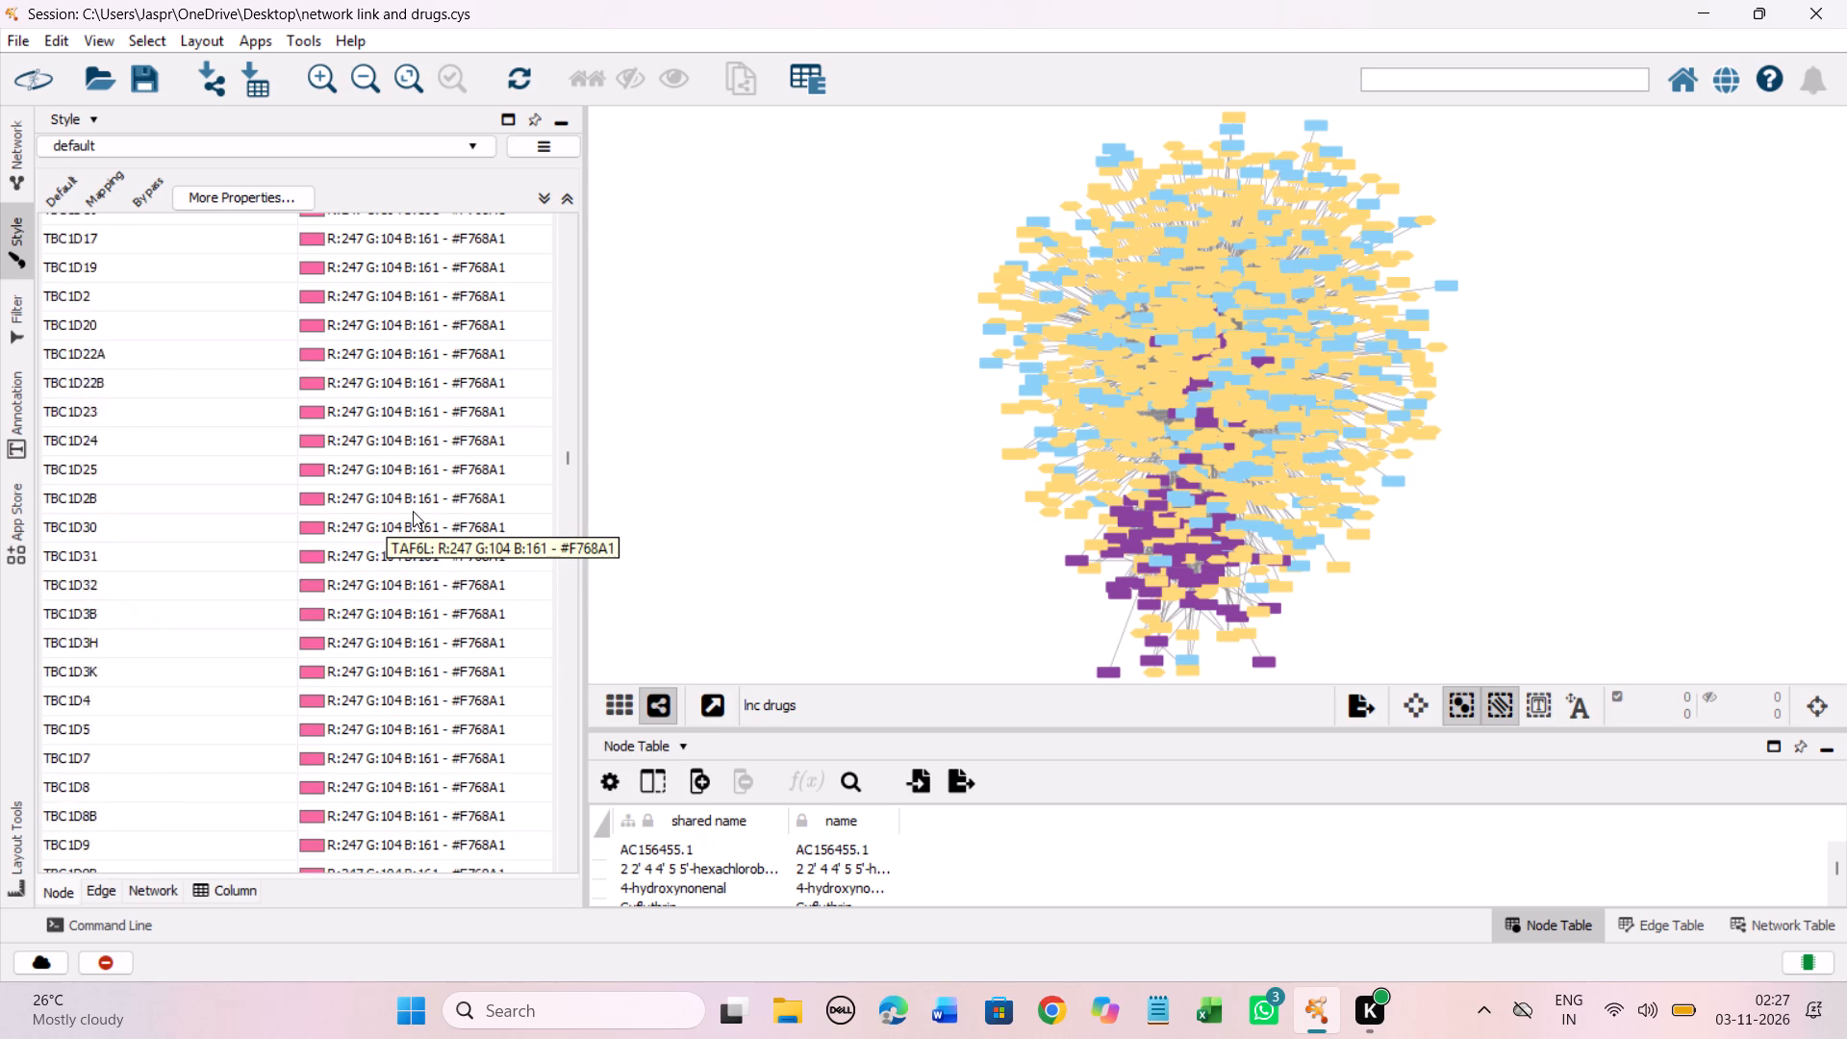
{"action": "scroll", "coordinate": [413, 511], "scroll_direction": "down", "scroll_amount": 6}
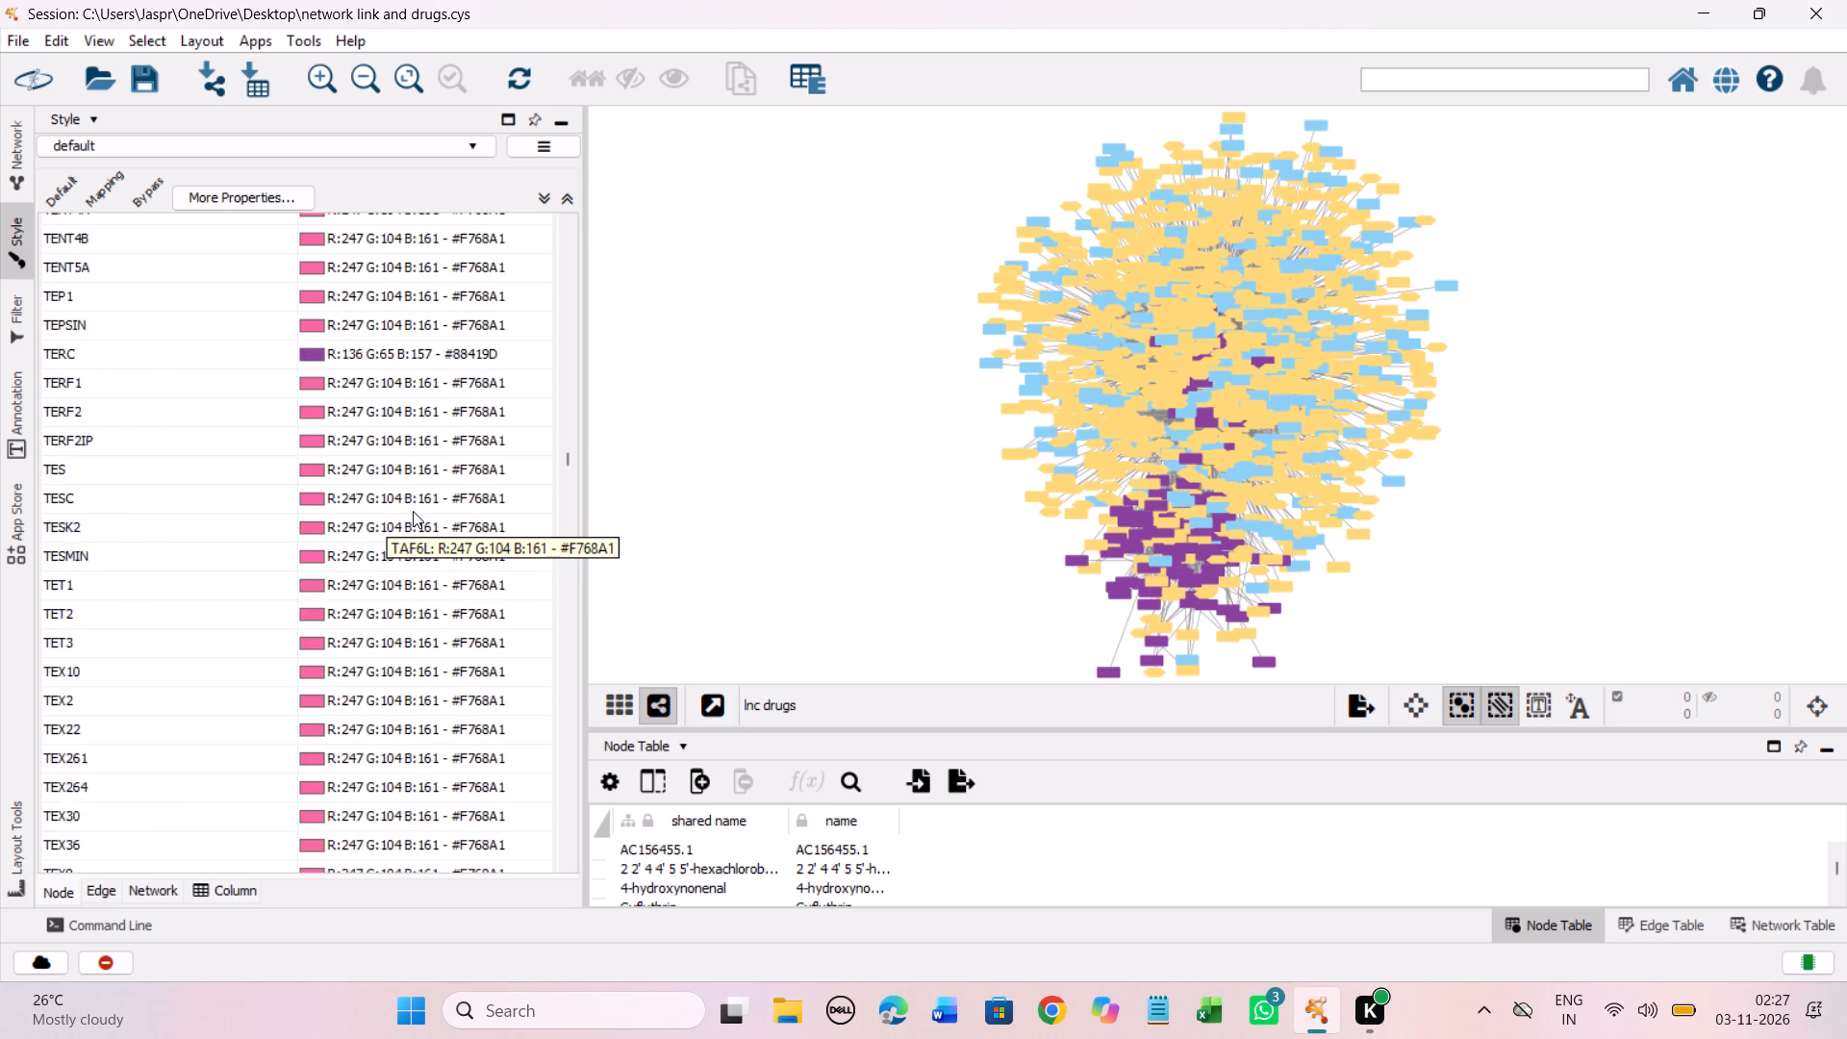
{"action": "scroll", "coordinate": [413, 511], "scroll_direction": "down", "scroll_amount": 4}
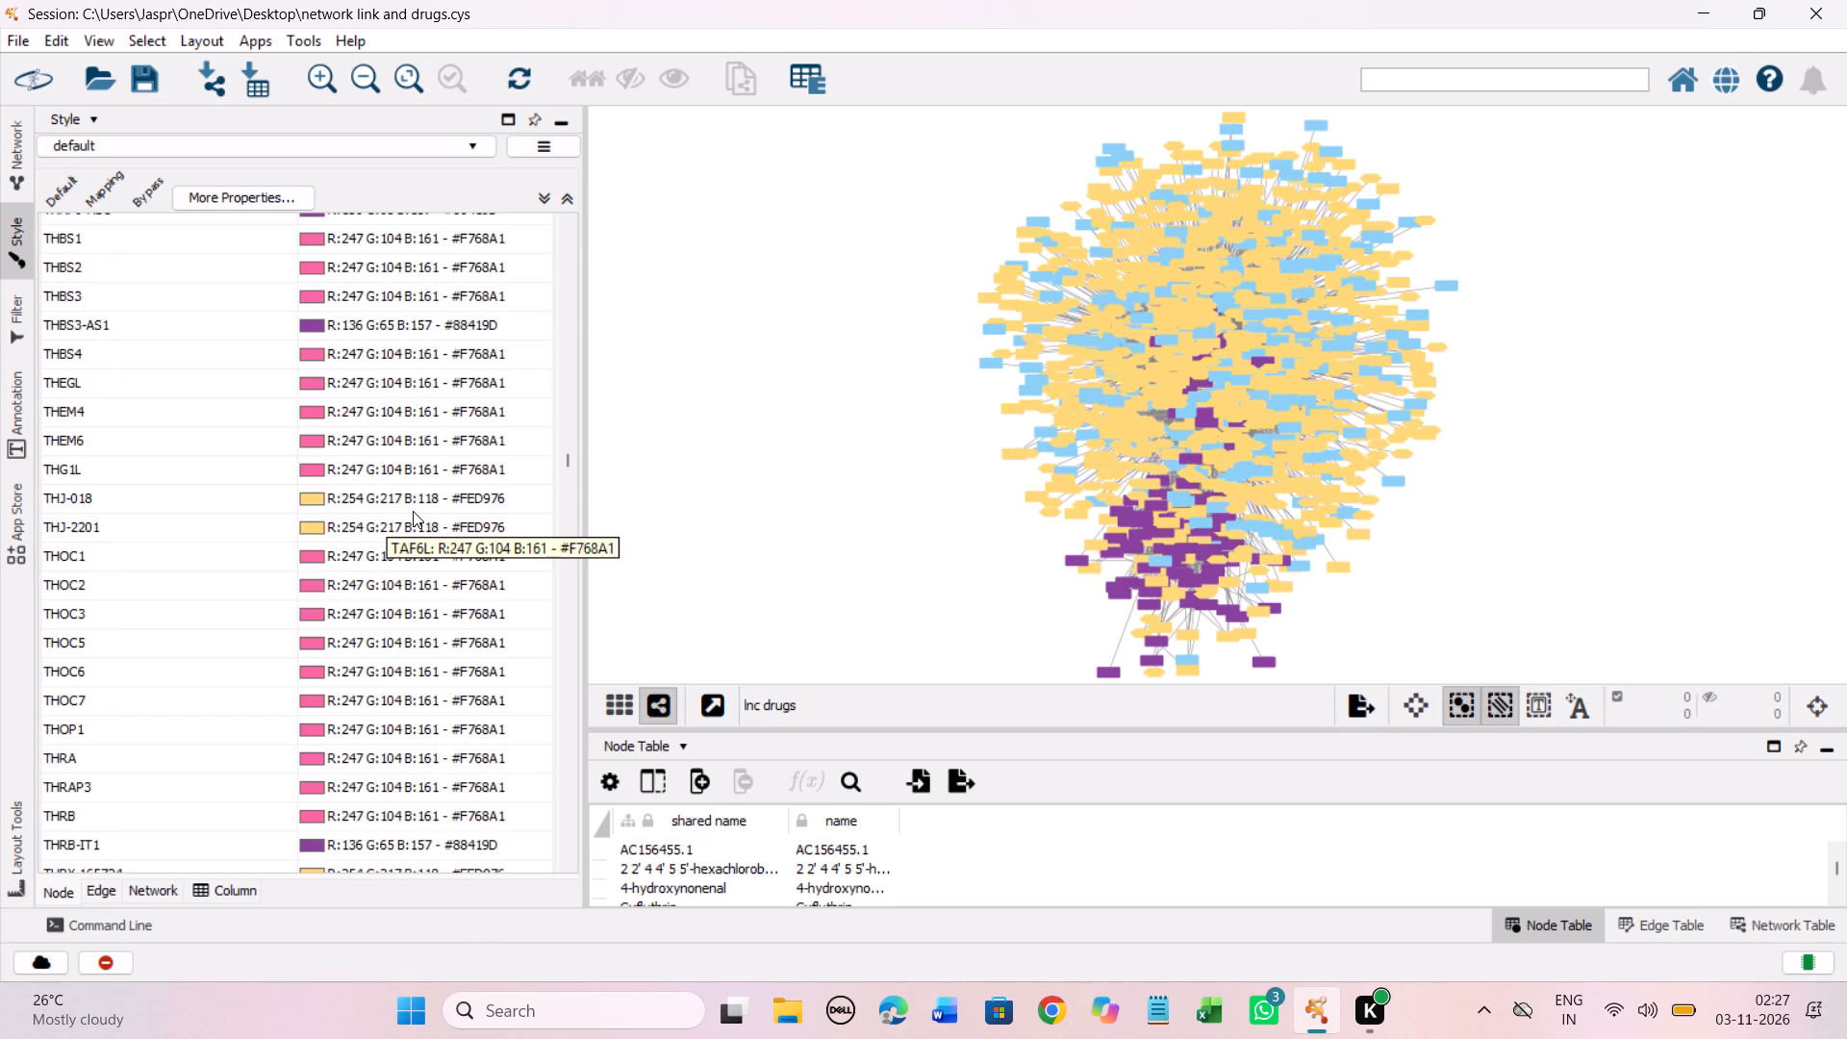
{"action": "scroll", "coordinate": [413, 511], "scroll_direction": "down", "scroll_amount": 2}
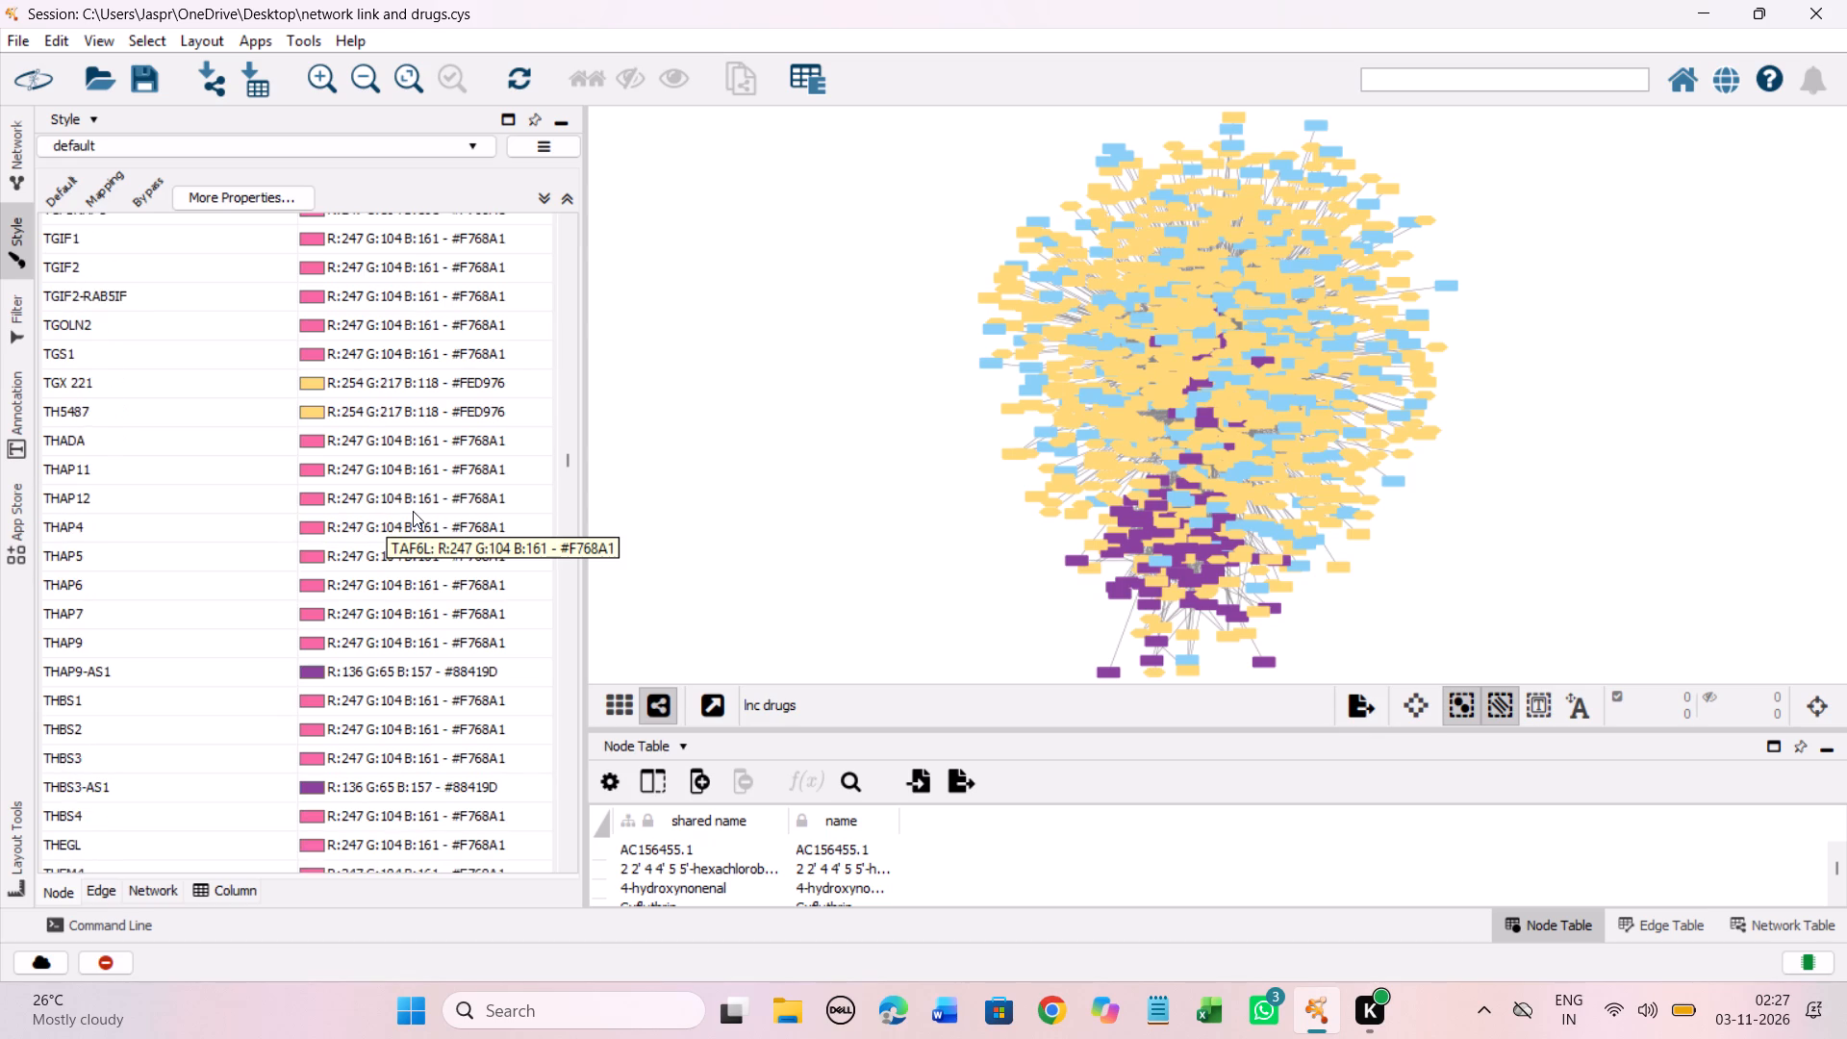
{"action": "scroll", "coordinate": [413, 511], "scroll_direction": "down", "scroll_amount": 2}
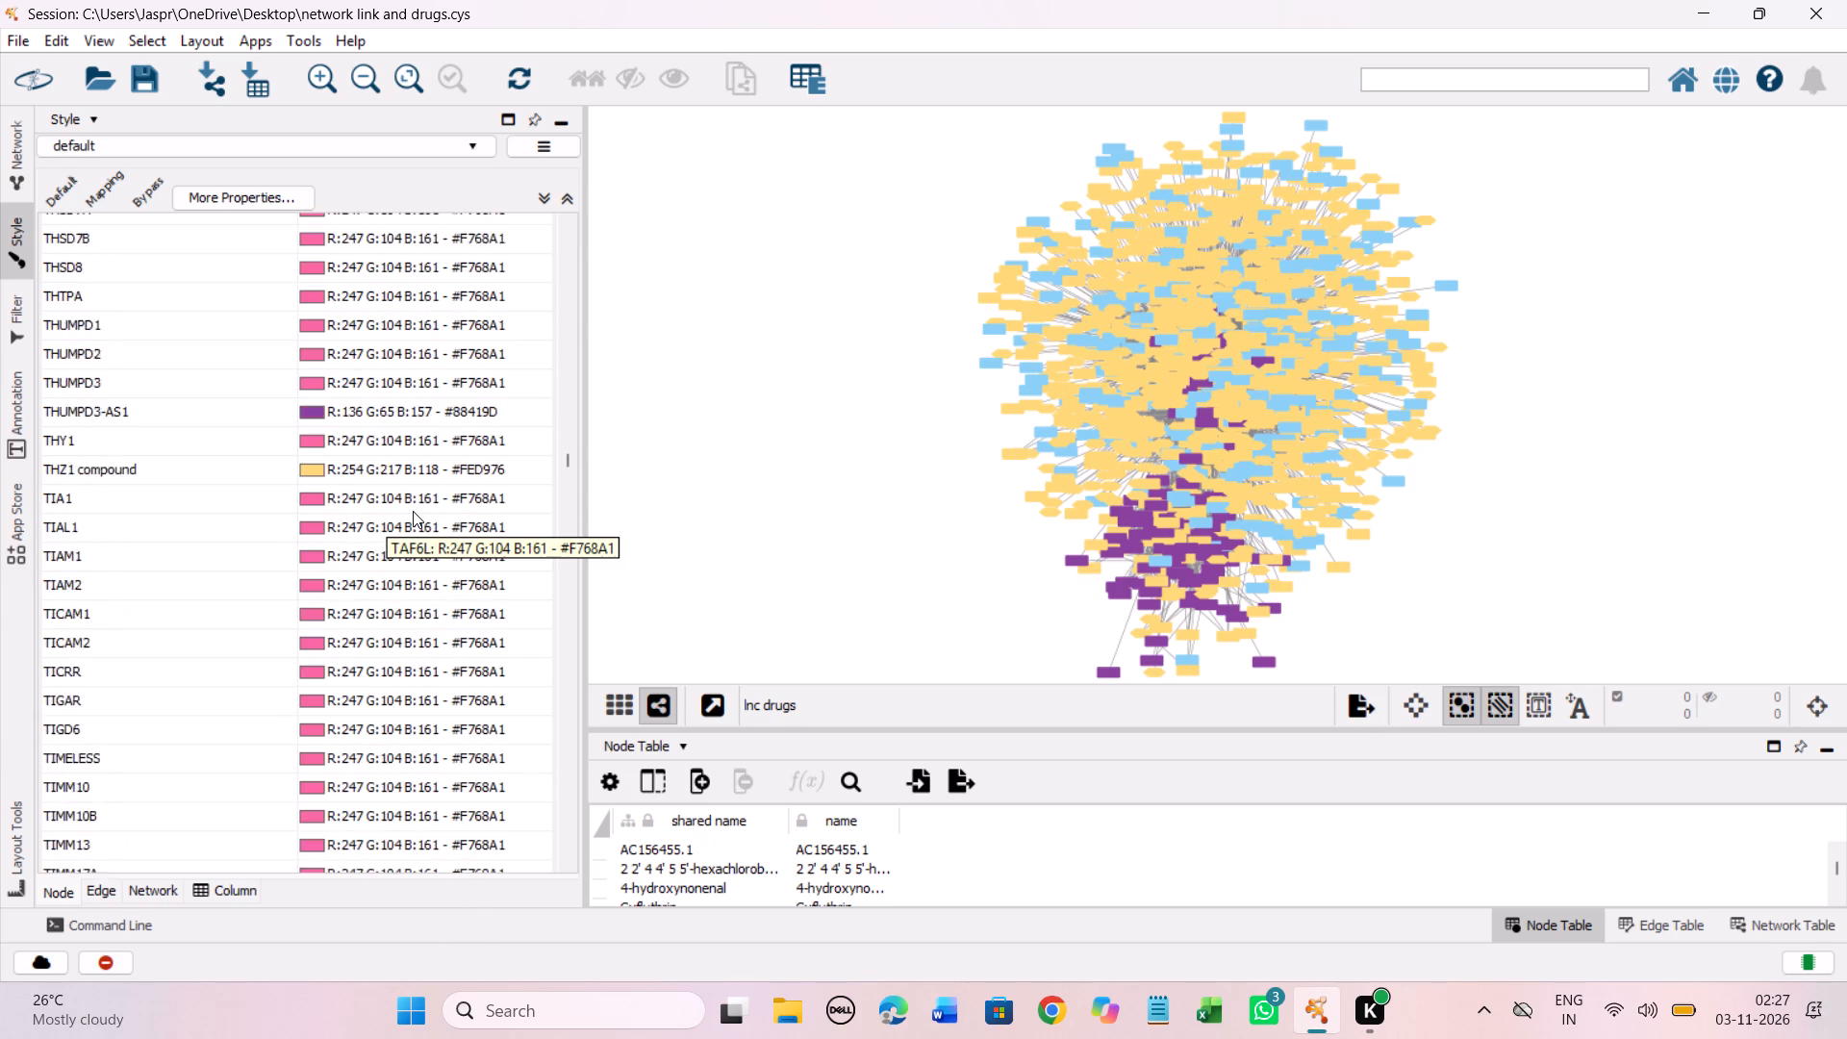
{"action": "scroll", "coordinate": [413, 511], "scroll_direction": "down", "scroll_amount": 5}
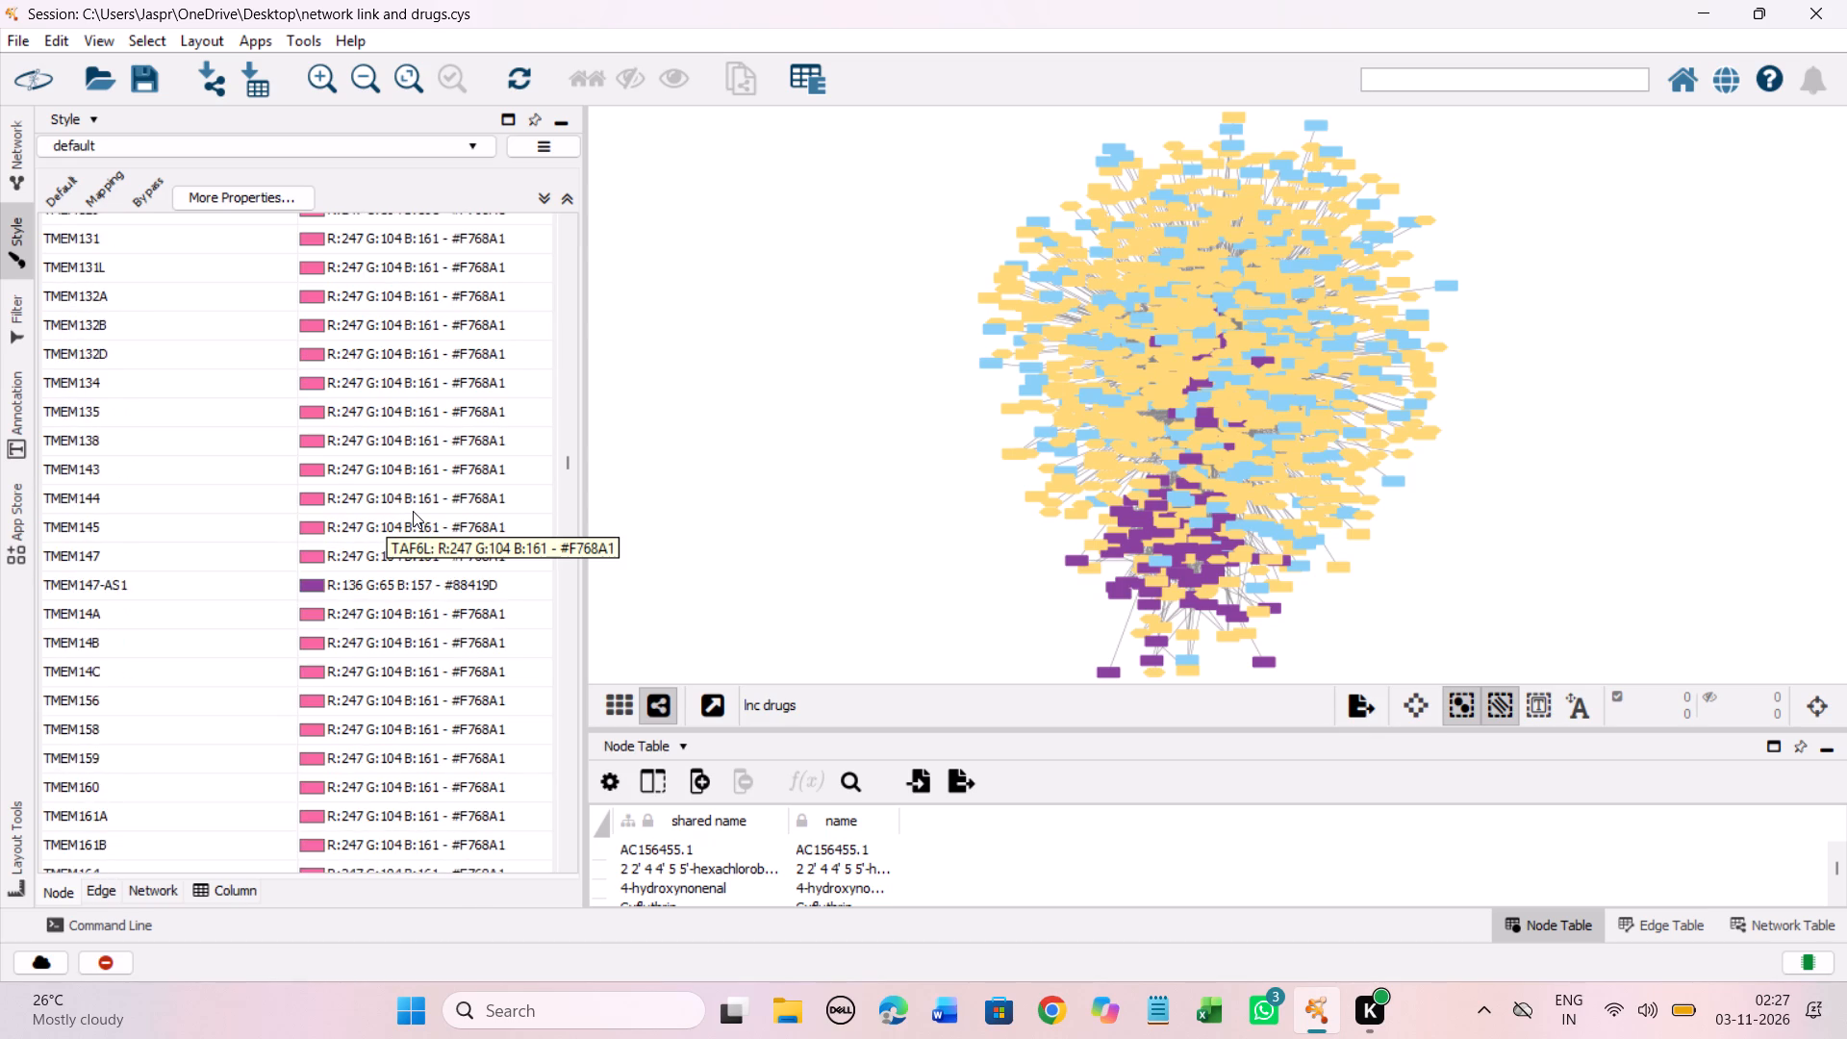
{"action": "scroll", "coordinate": [413, 511], "scroll_direction": "down", "scroll_amount": 4}
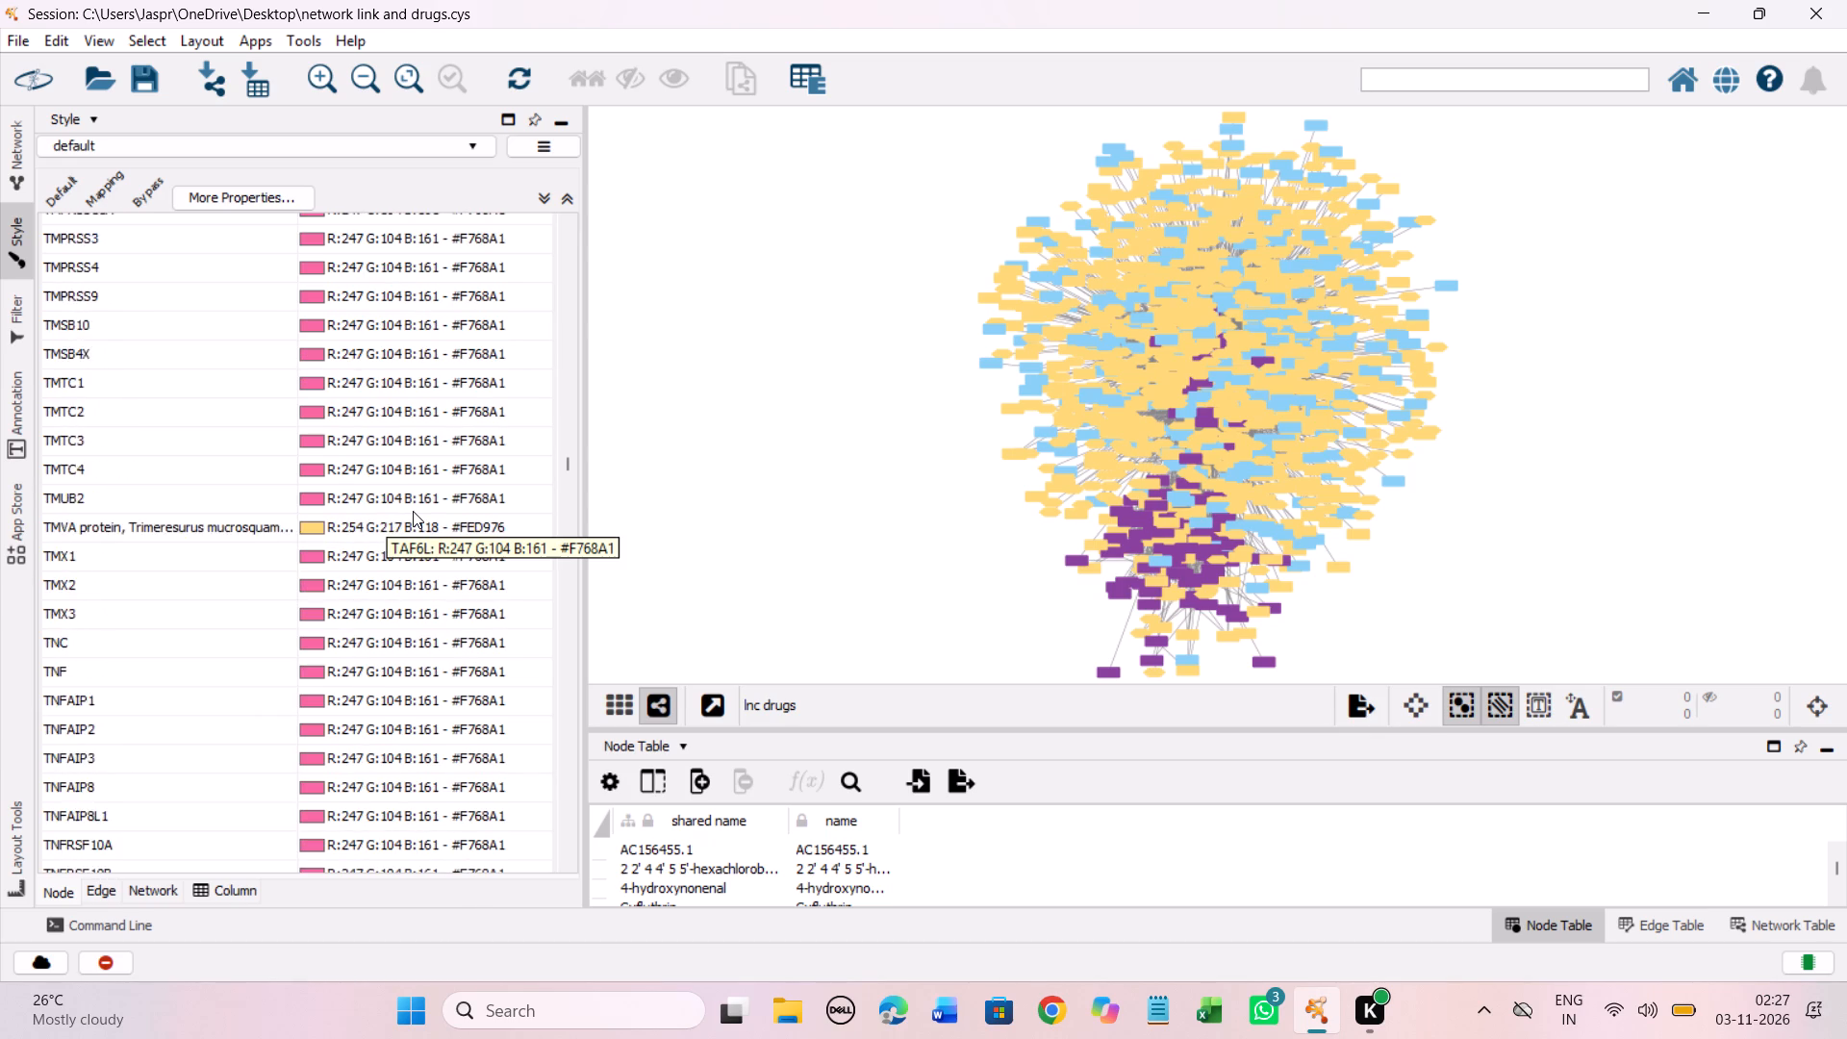
{"action": "scroll", "coordinate": [413, 511], "scroll_direction": "down", "scroll_amount": 9}
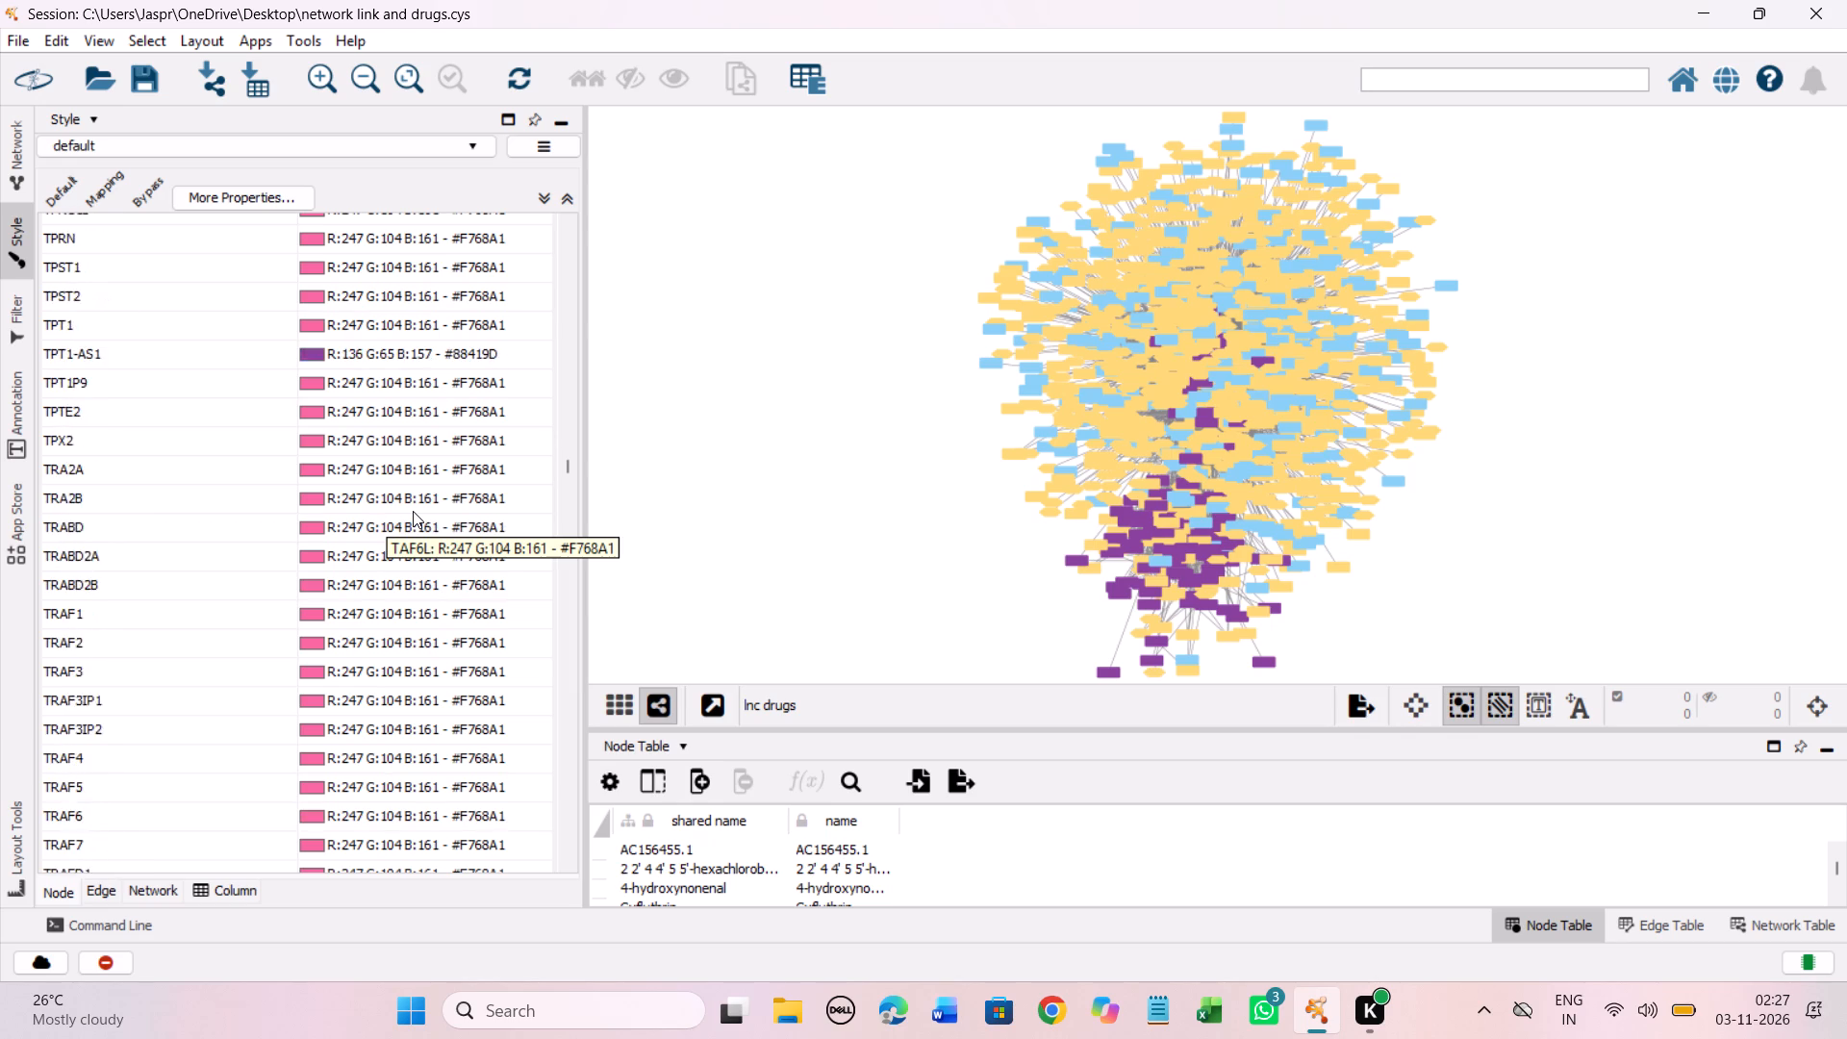
{"action": "scroll", "coordinate": [413, 511], "scroll_direction": "down", "scroll_amount": 5}
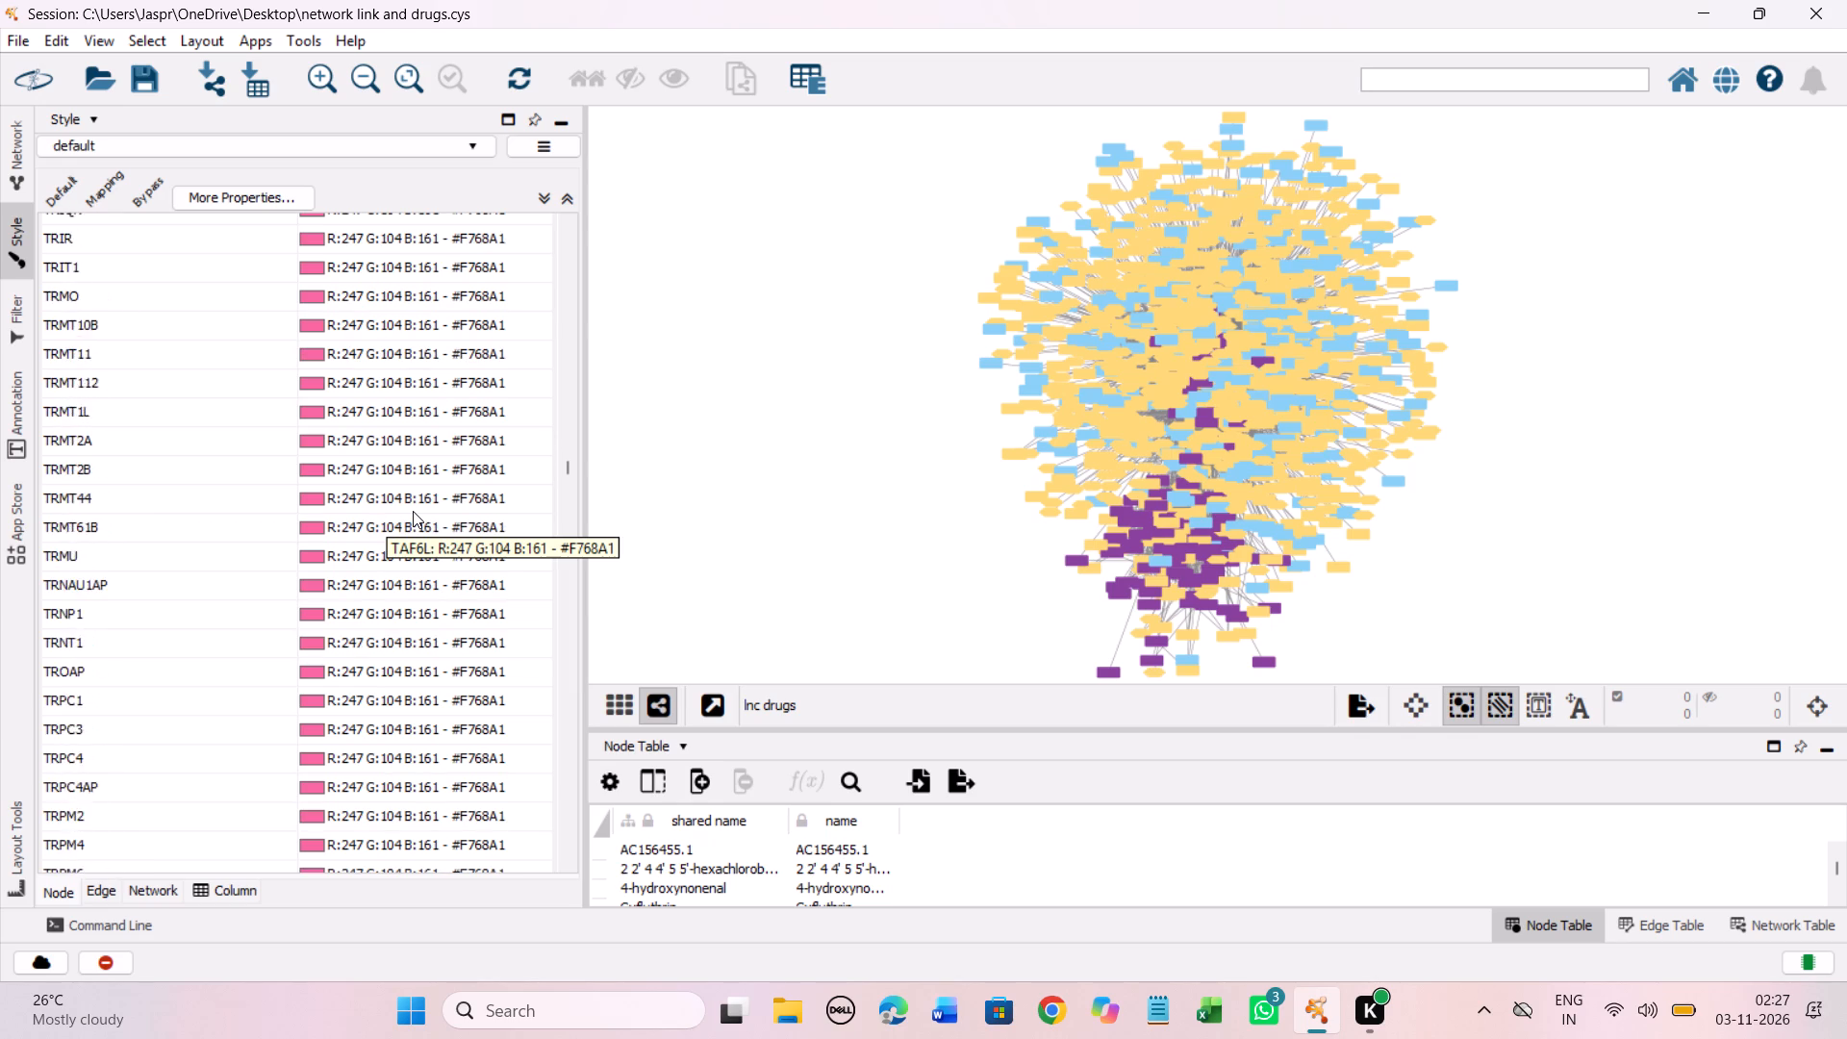
{"action": "scroll", "coordinate": [413, 511], "scroll_direction": "down", "scroll_amount": 4}
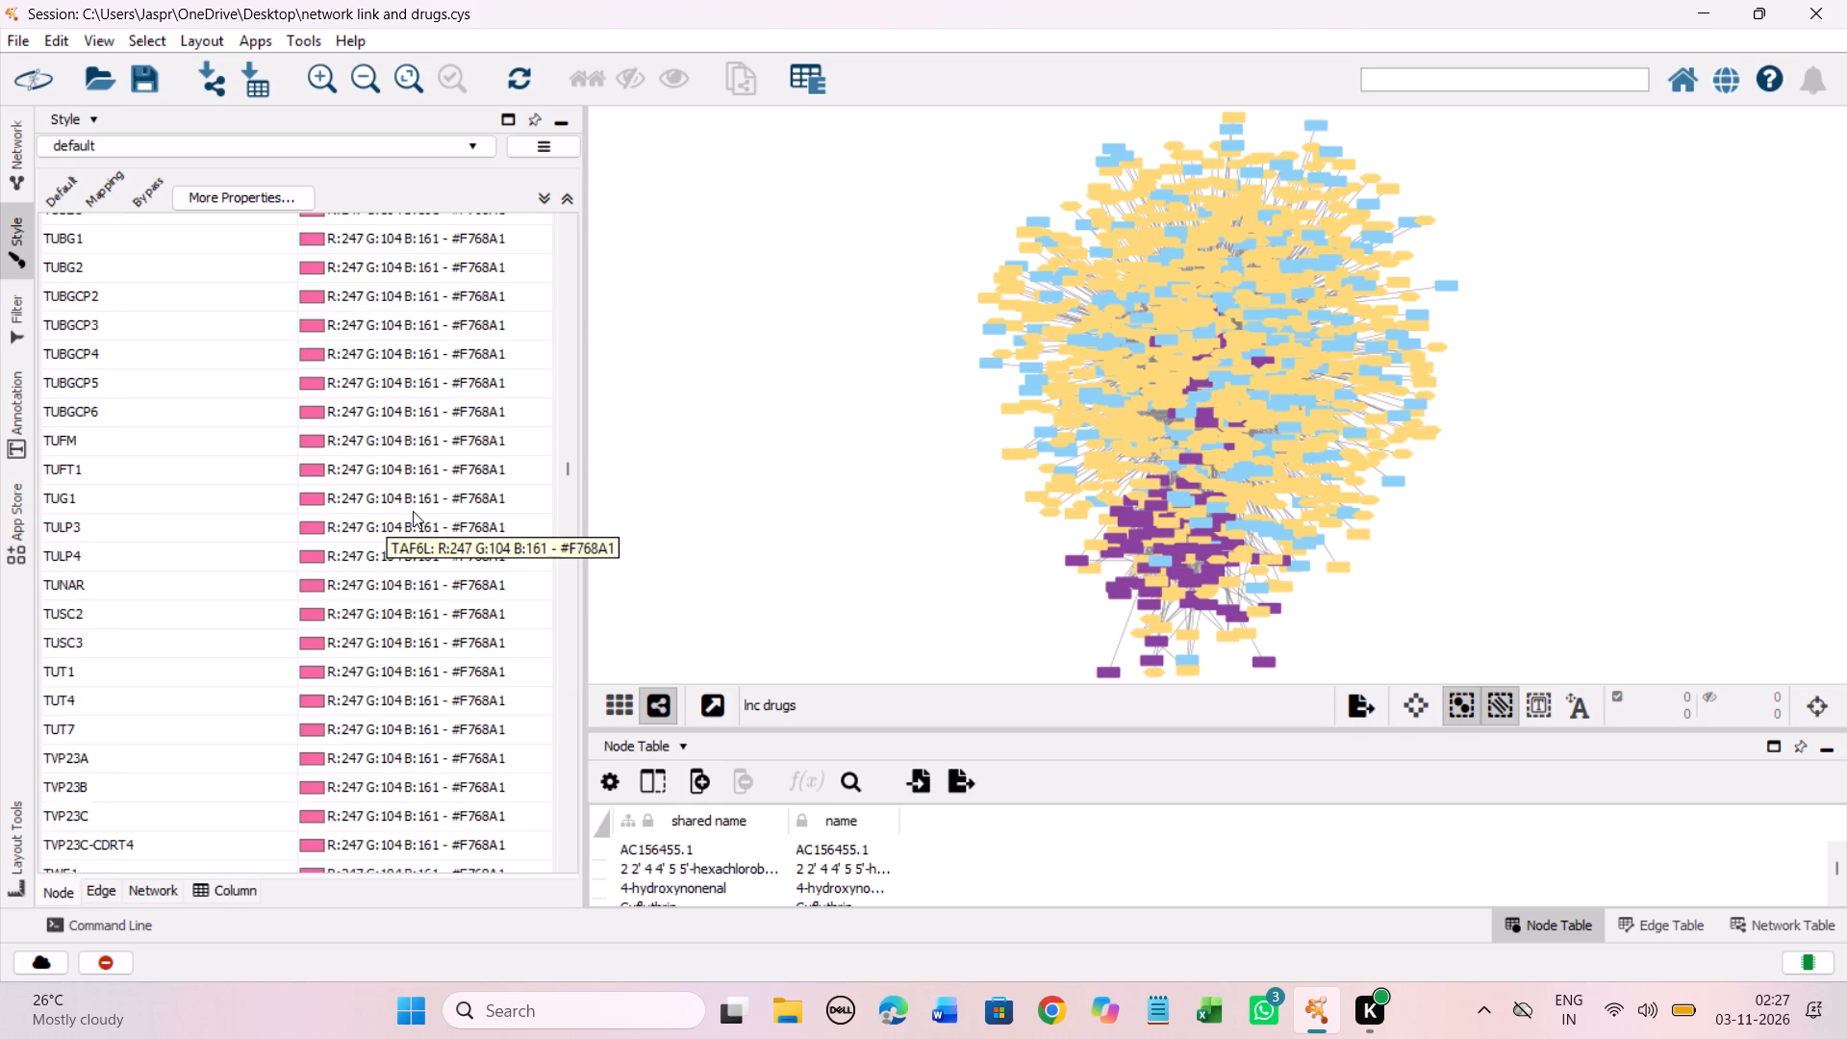
{"action": "scroll", "coordinate": [413, 511], "scroll_direction": "down", "scroll_amount": 1}
{"action": "scroll", "coordinate": [413, 511], "scroll_direction": "up", "scroll_amount": 1}
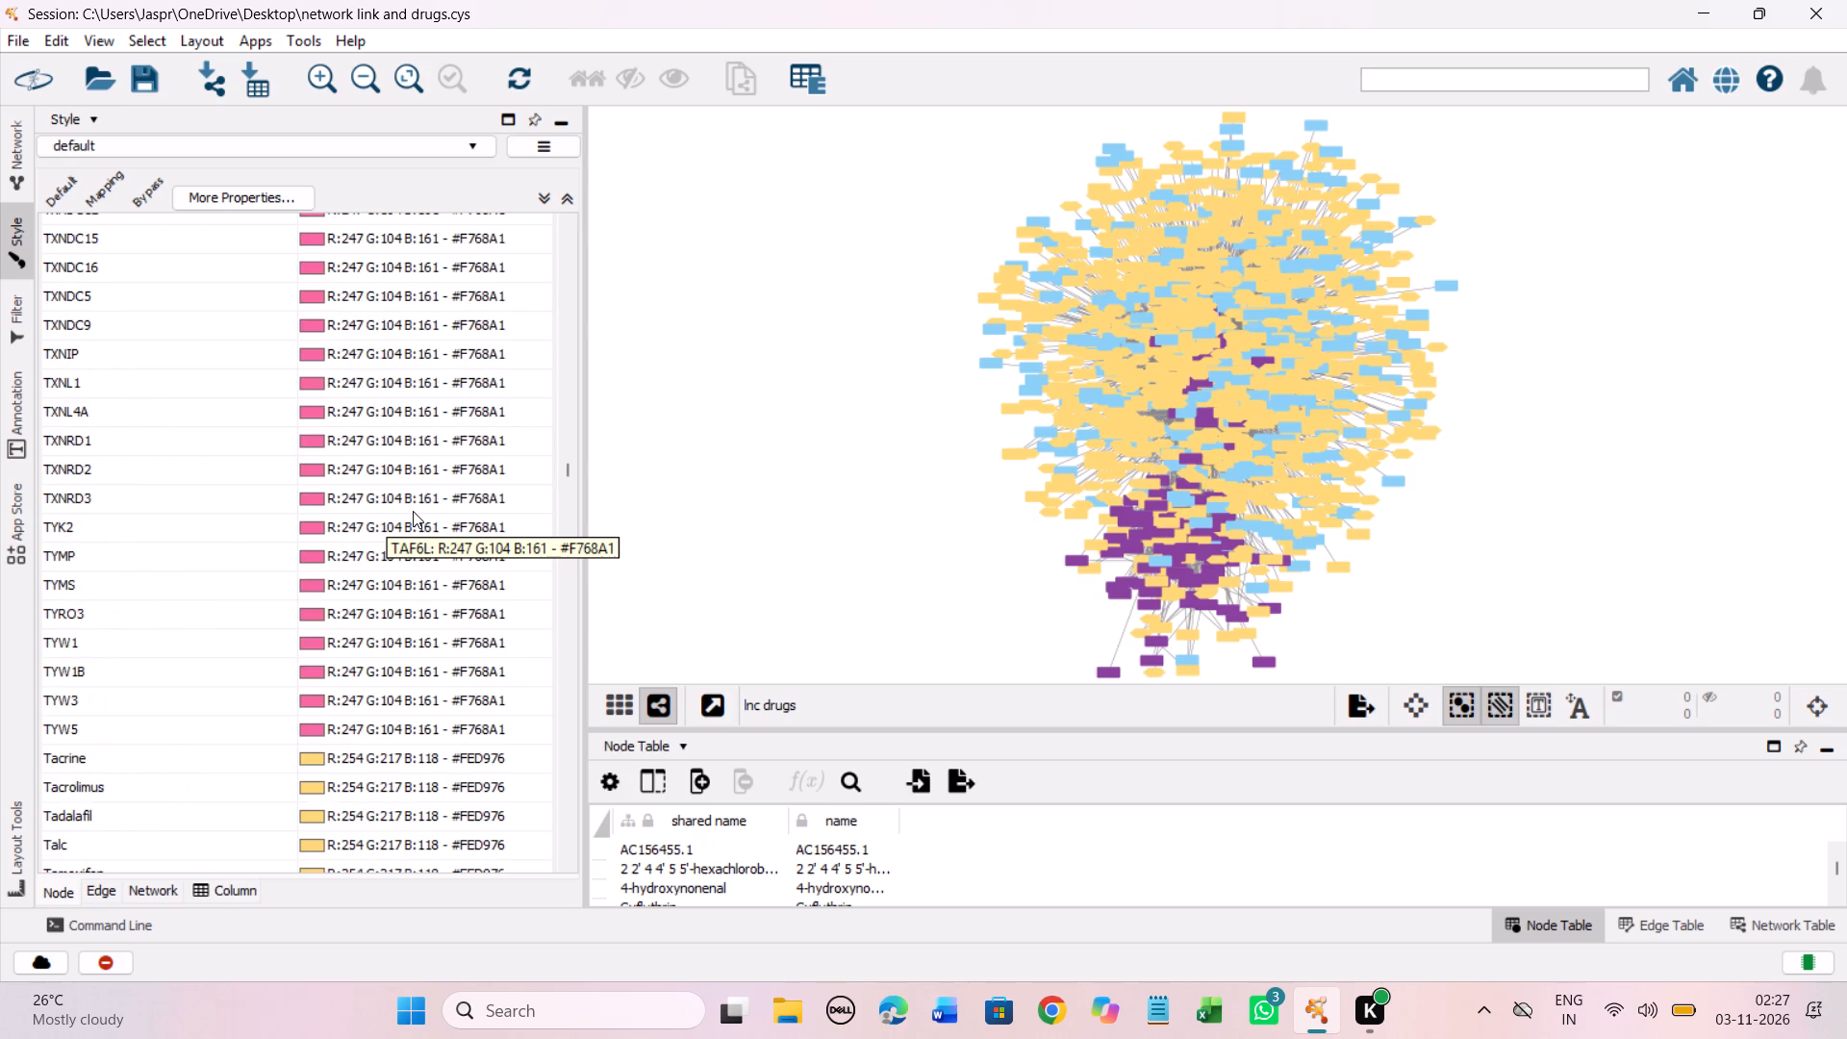
{"action": "scroll", "coordinate": [413, 511], "scroll_direction": "down", "scroll_amount": 4}
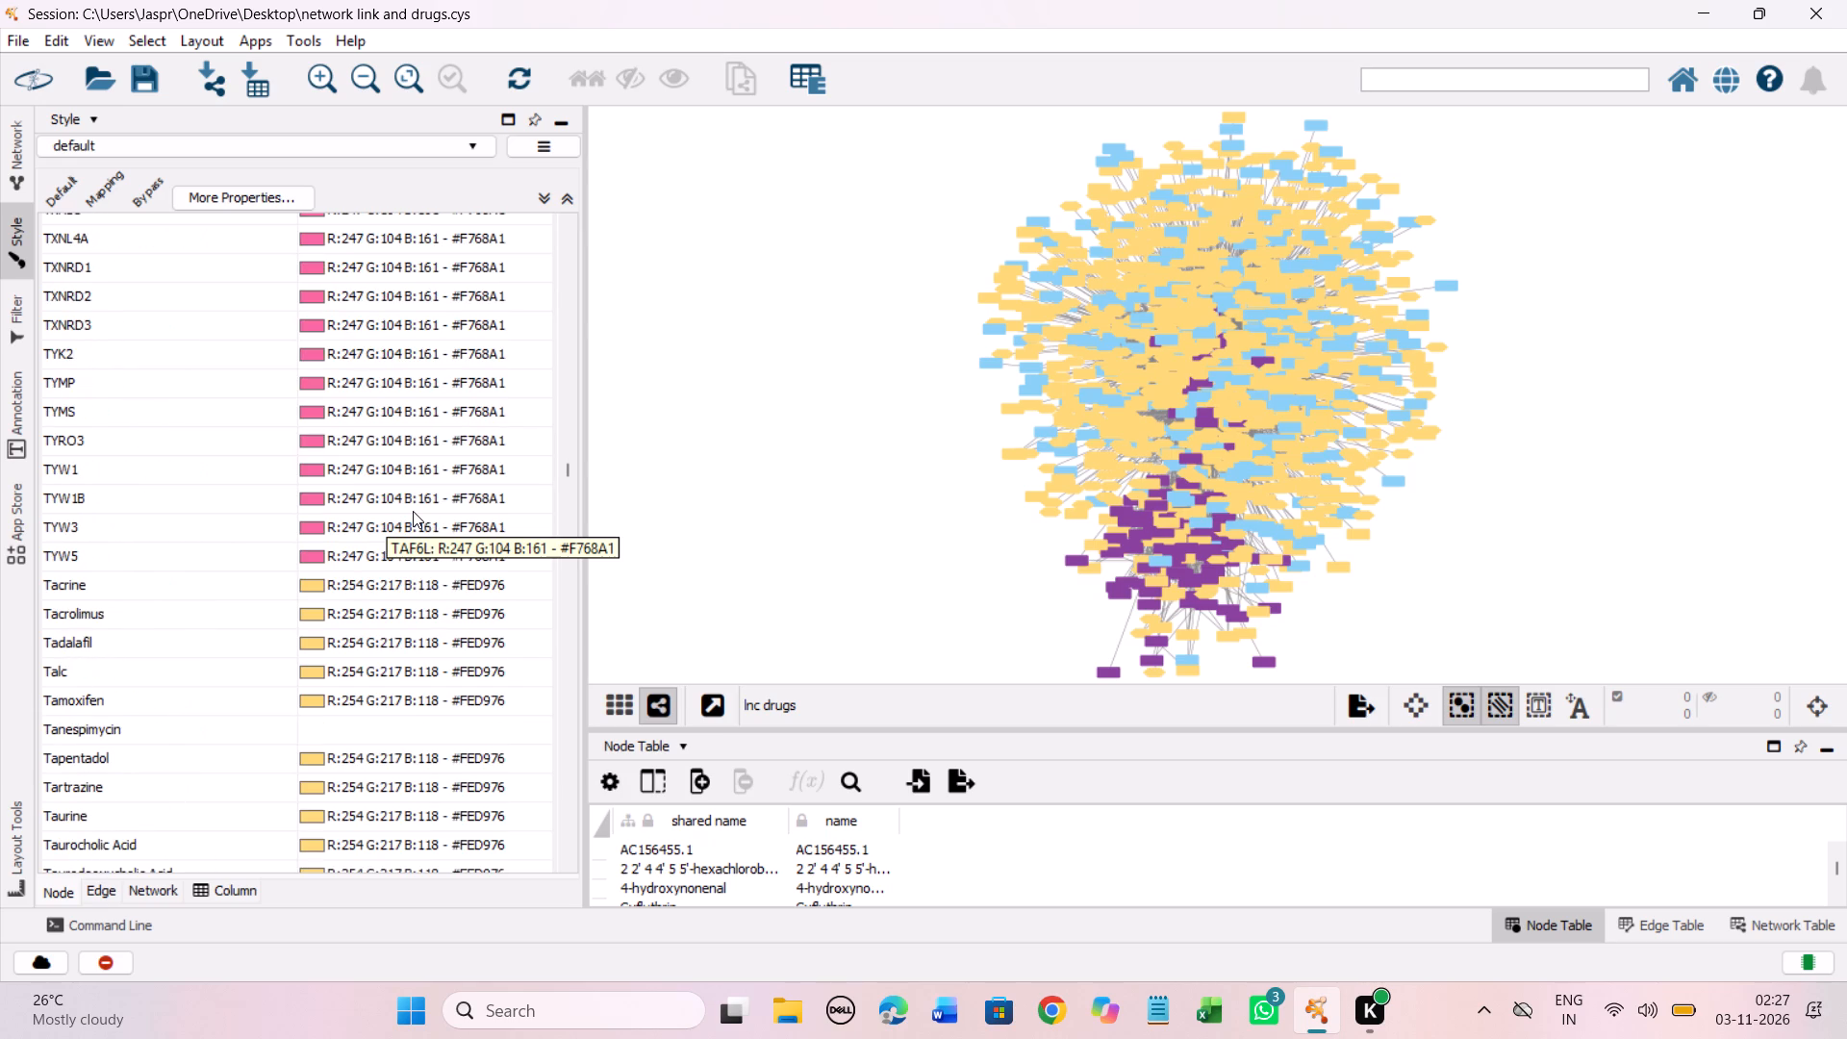
Set the mapping colour of all entries from Tacrine through Tyrosine to #FED976 from the Yellow-Orange-Red shades.
{"action": "left_click", "coordinate": [319, 580]}
{"action": "scroll", "coordinate": [449, 655], "scroll_direction": "down", "scroll_amount": 20}
{"action": "scroll", "coordinate": [449, 655], "scroll_direction": "down", "scroll_amount": 6}
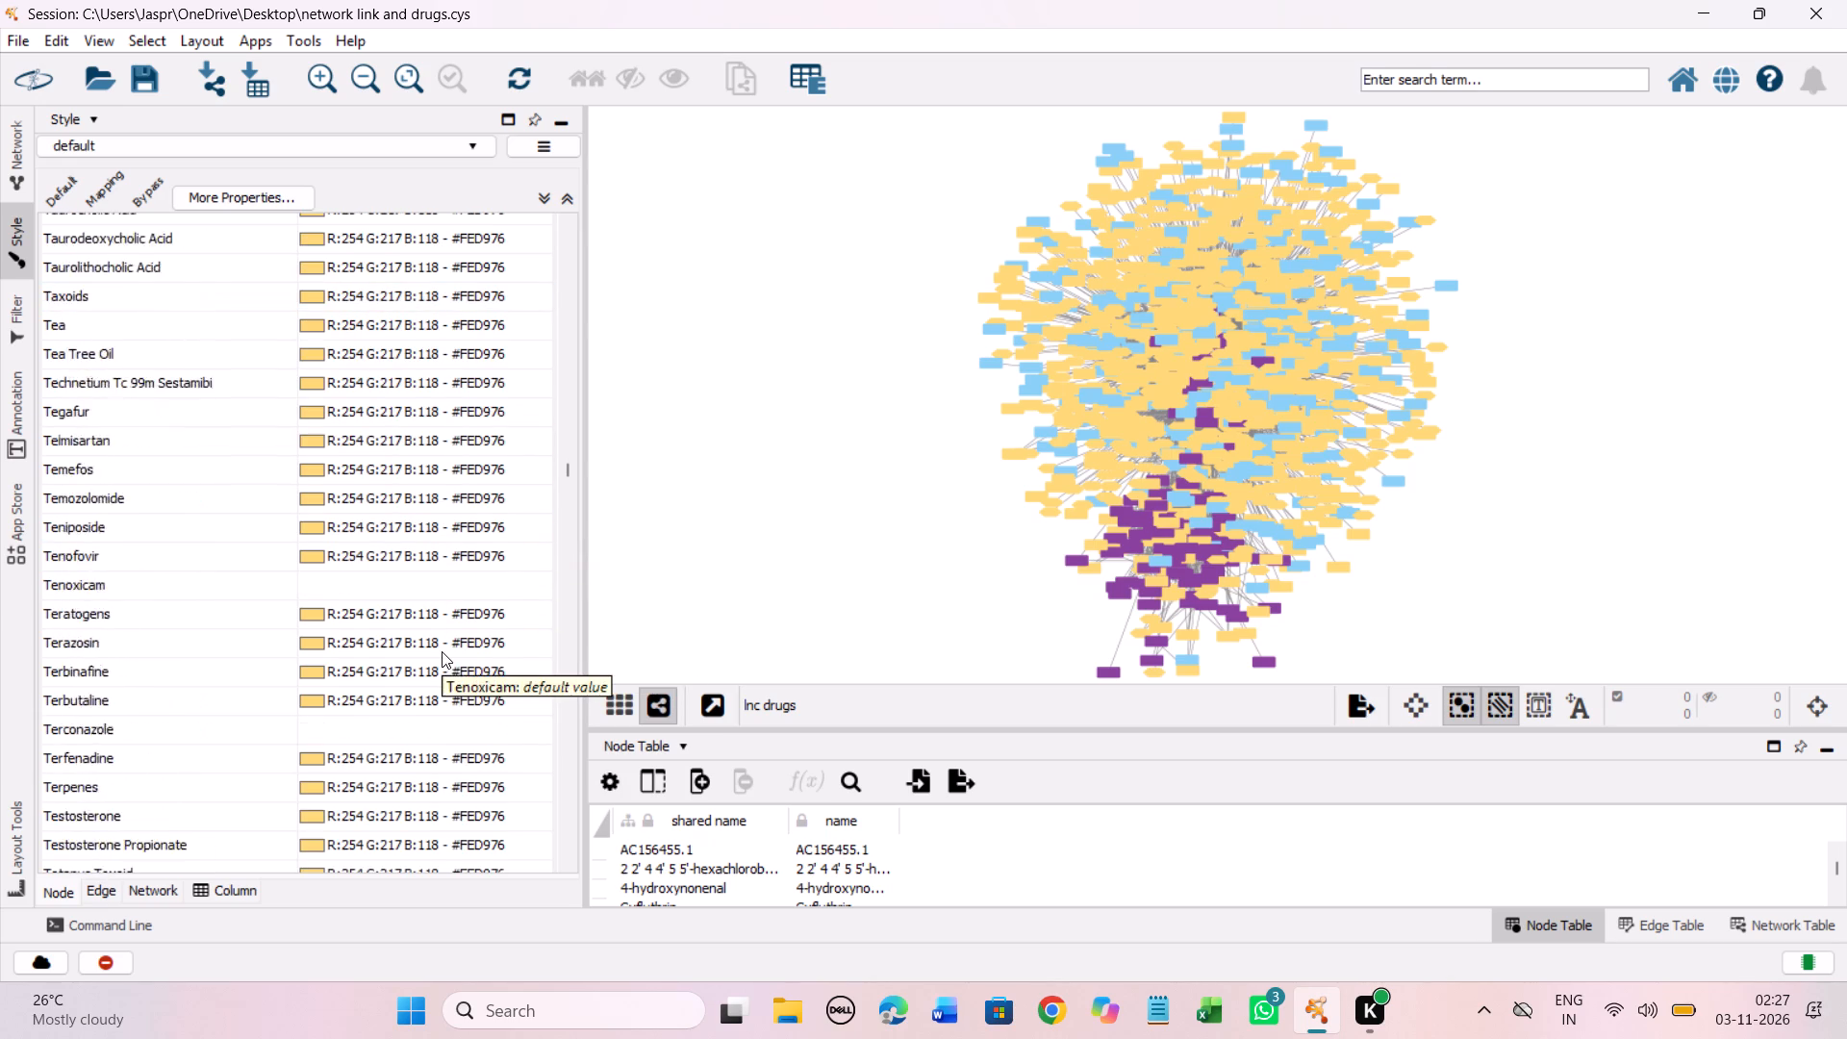
{"action": "scroll", "coordinate": [442, 651], "scroll_direction": "down", "scroll_amount": 20}
{"action": "scroll", "coordinate": [442, 651], "scroll_direction": "down", "scroll_amount": 20}
{"action": "scroll", "coordinate": [442, 651], "scroll_direction": "down", "scroll_amount": 2}
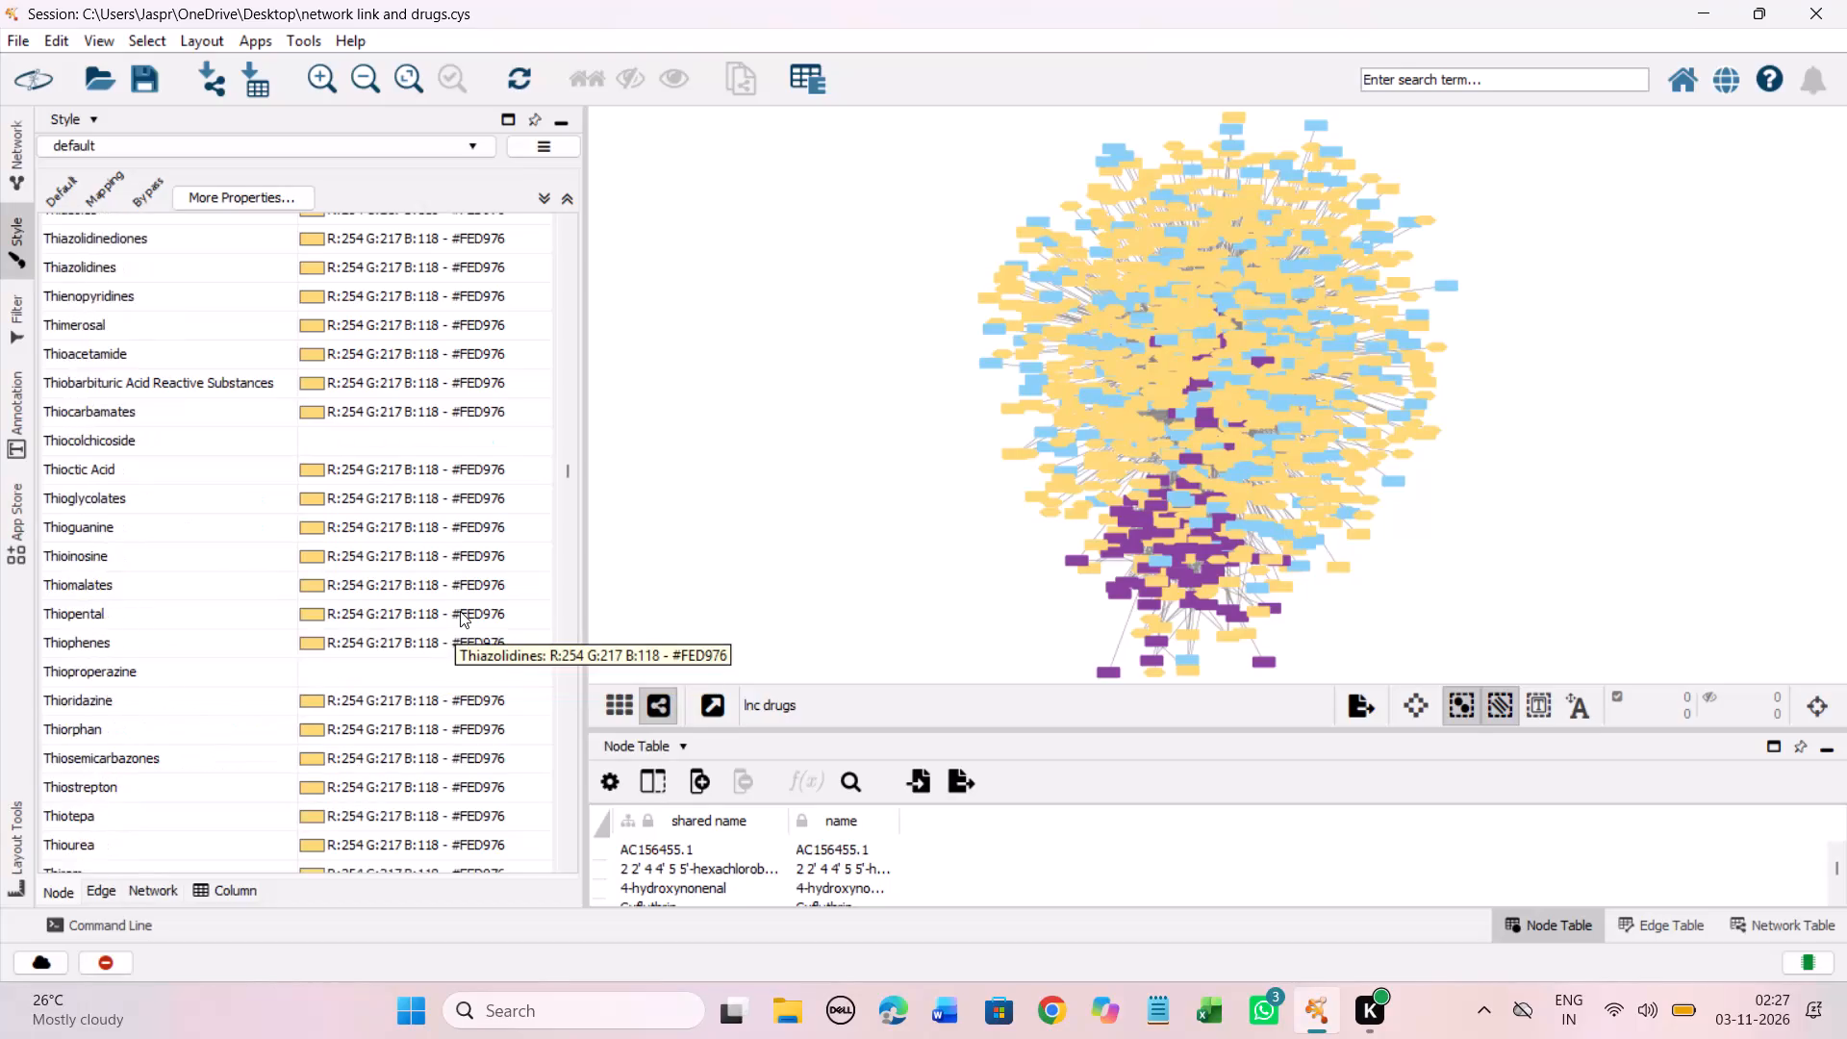
{"action": "scroll", "coordinate": [460, 611], "scroll_direction": "down", "scroll_amount": 20}
{"action": "scroll", "coordinate": [460, 611], "scroll_direction": "down", "scroll_amount": 20}
{"action": "scroll", "coordinate": [460, 611], "scroll_direction": "down", "scroll_amount": 2}
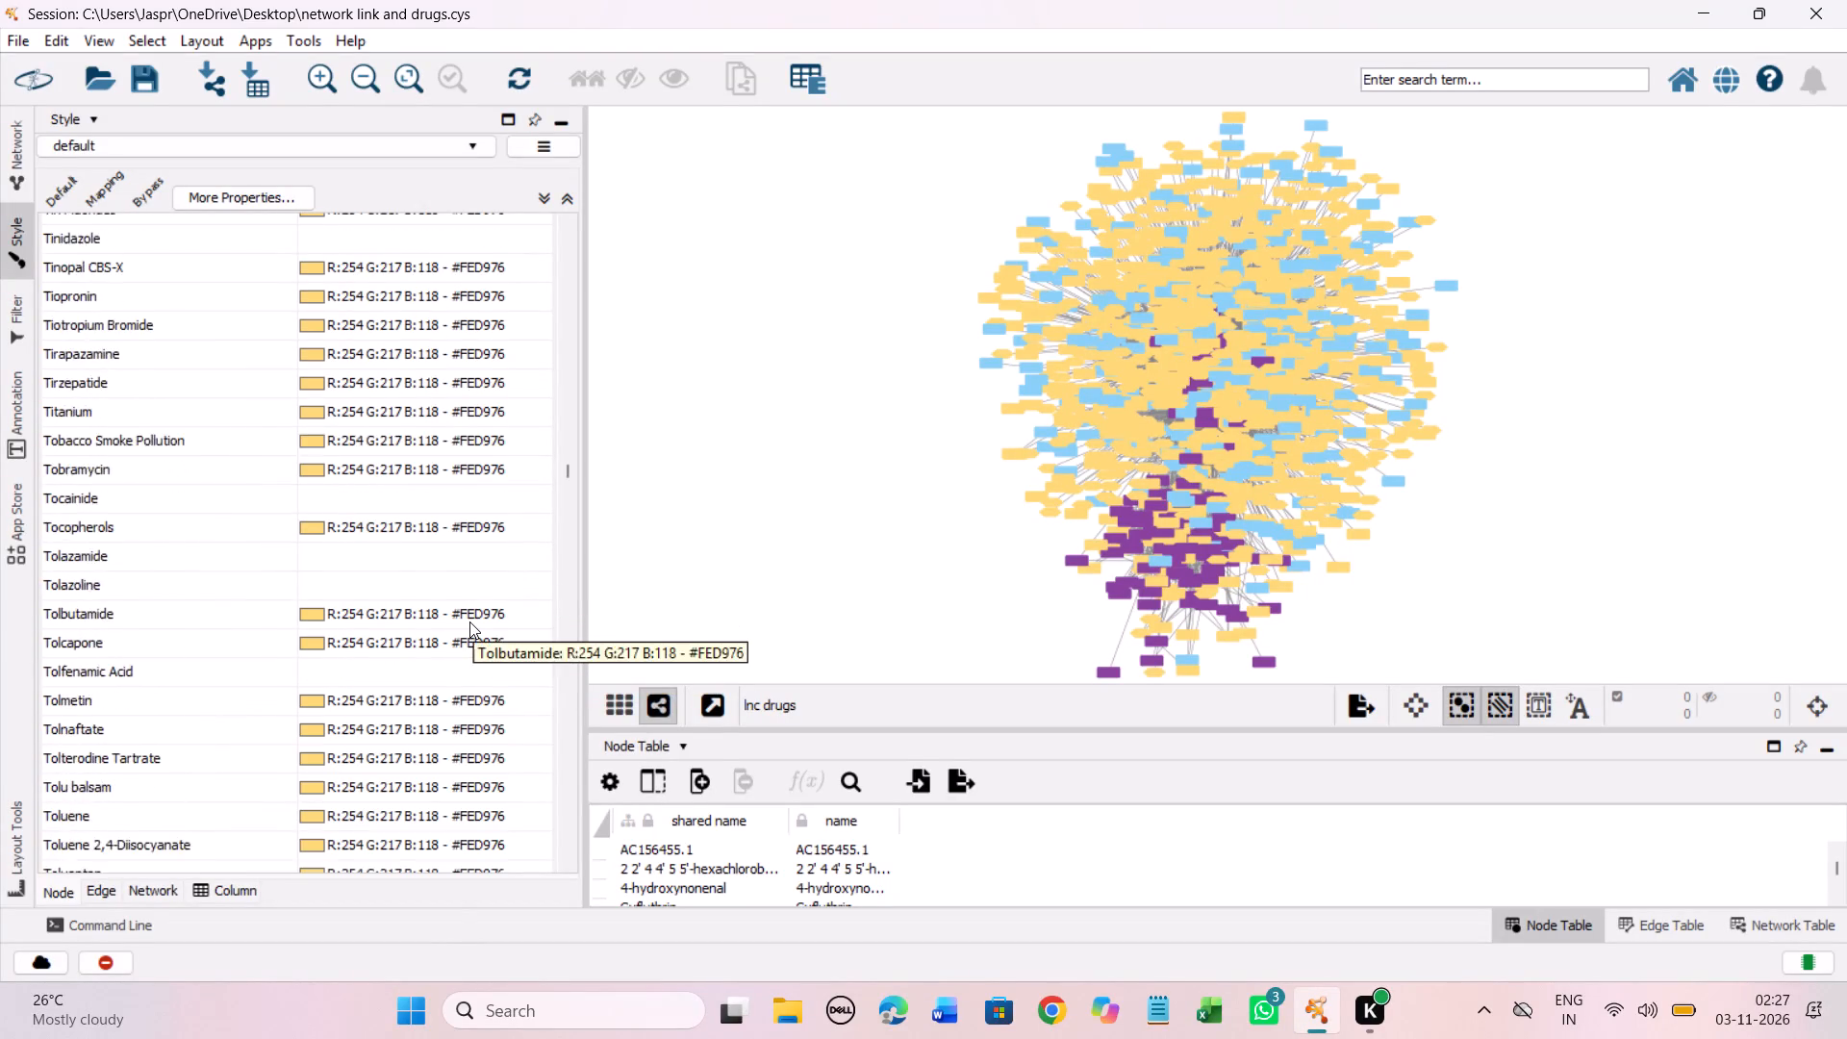
{"action": "scroll", "coordinate": [469, 621], "scroll_direction": "down", "scroll_amount": 20}
{"action": "scroll", "coordinate": [469, 621], "scroll_direction": "down", "scroll_amount": 20}
{"action": "scroll", "coordinate": [469, 621], "scroll_direction": "down", "scroll_amount": 2}
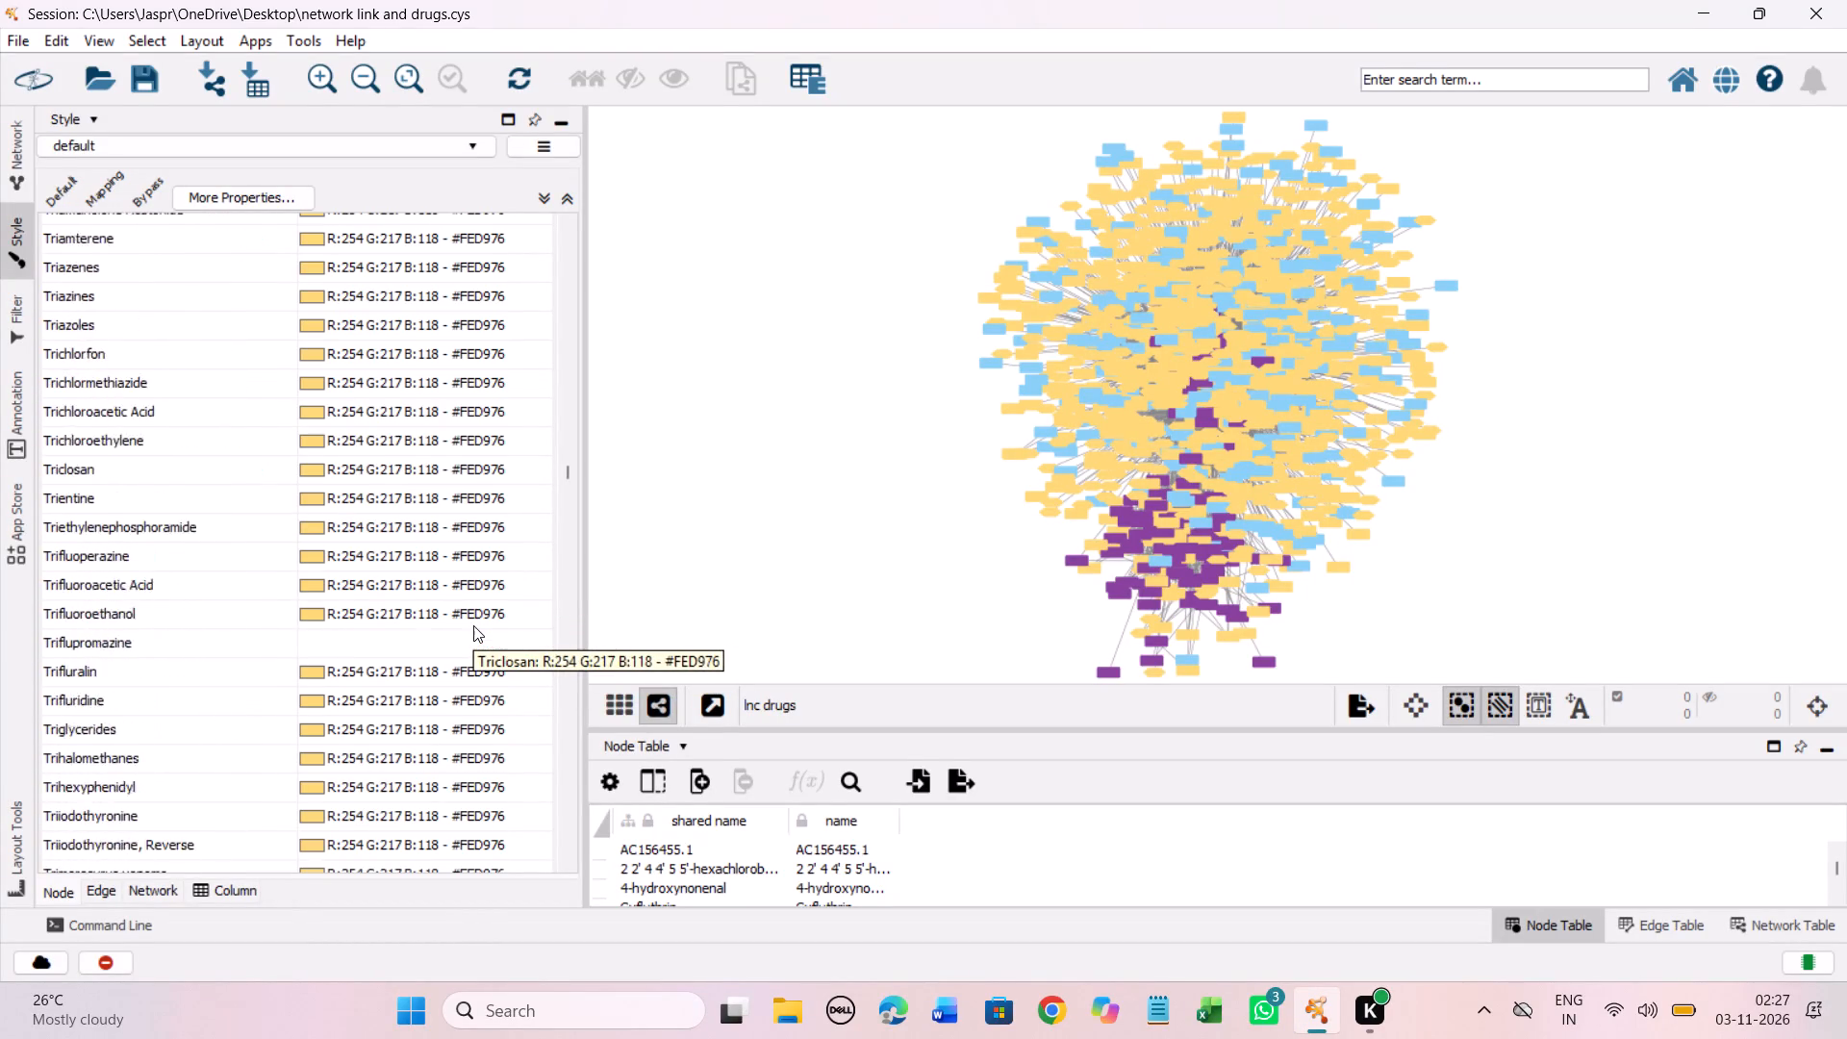
{"action": "scroll", "coordinate": [473, 625], "scroll_direction": "down", "scroll_amount": 18}
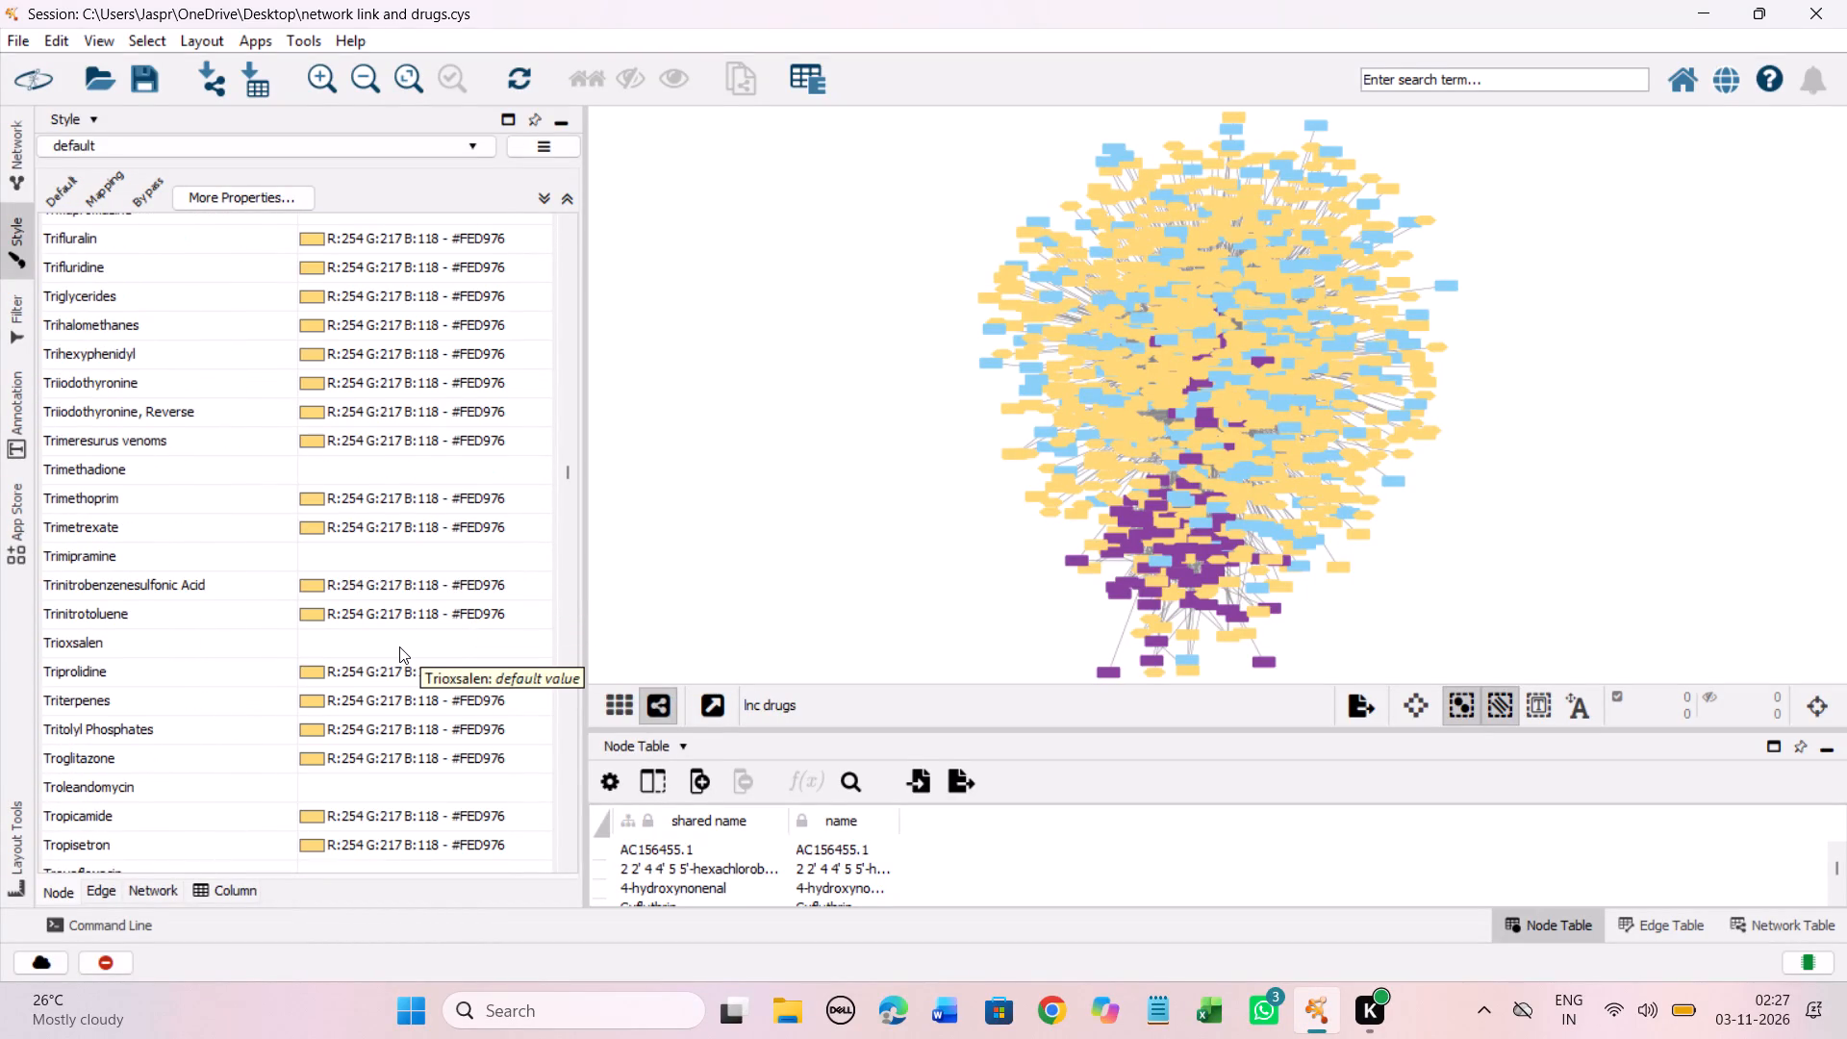
{"action": "scroll", "coordinate": [399, 646], "scroll_direction": "down", "scroll_amount": 5}
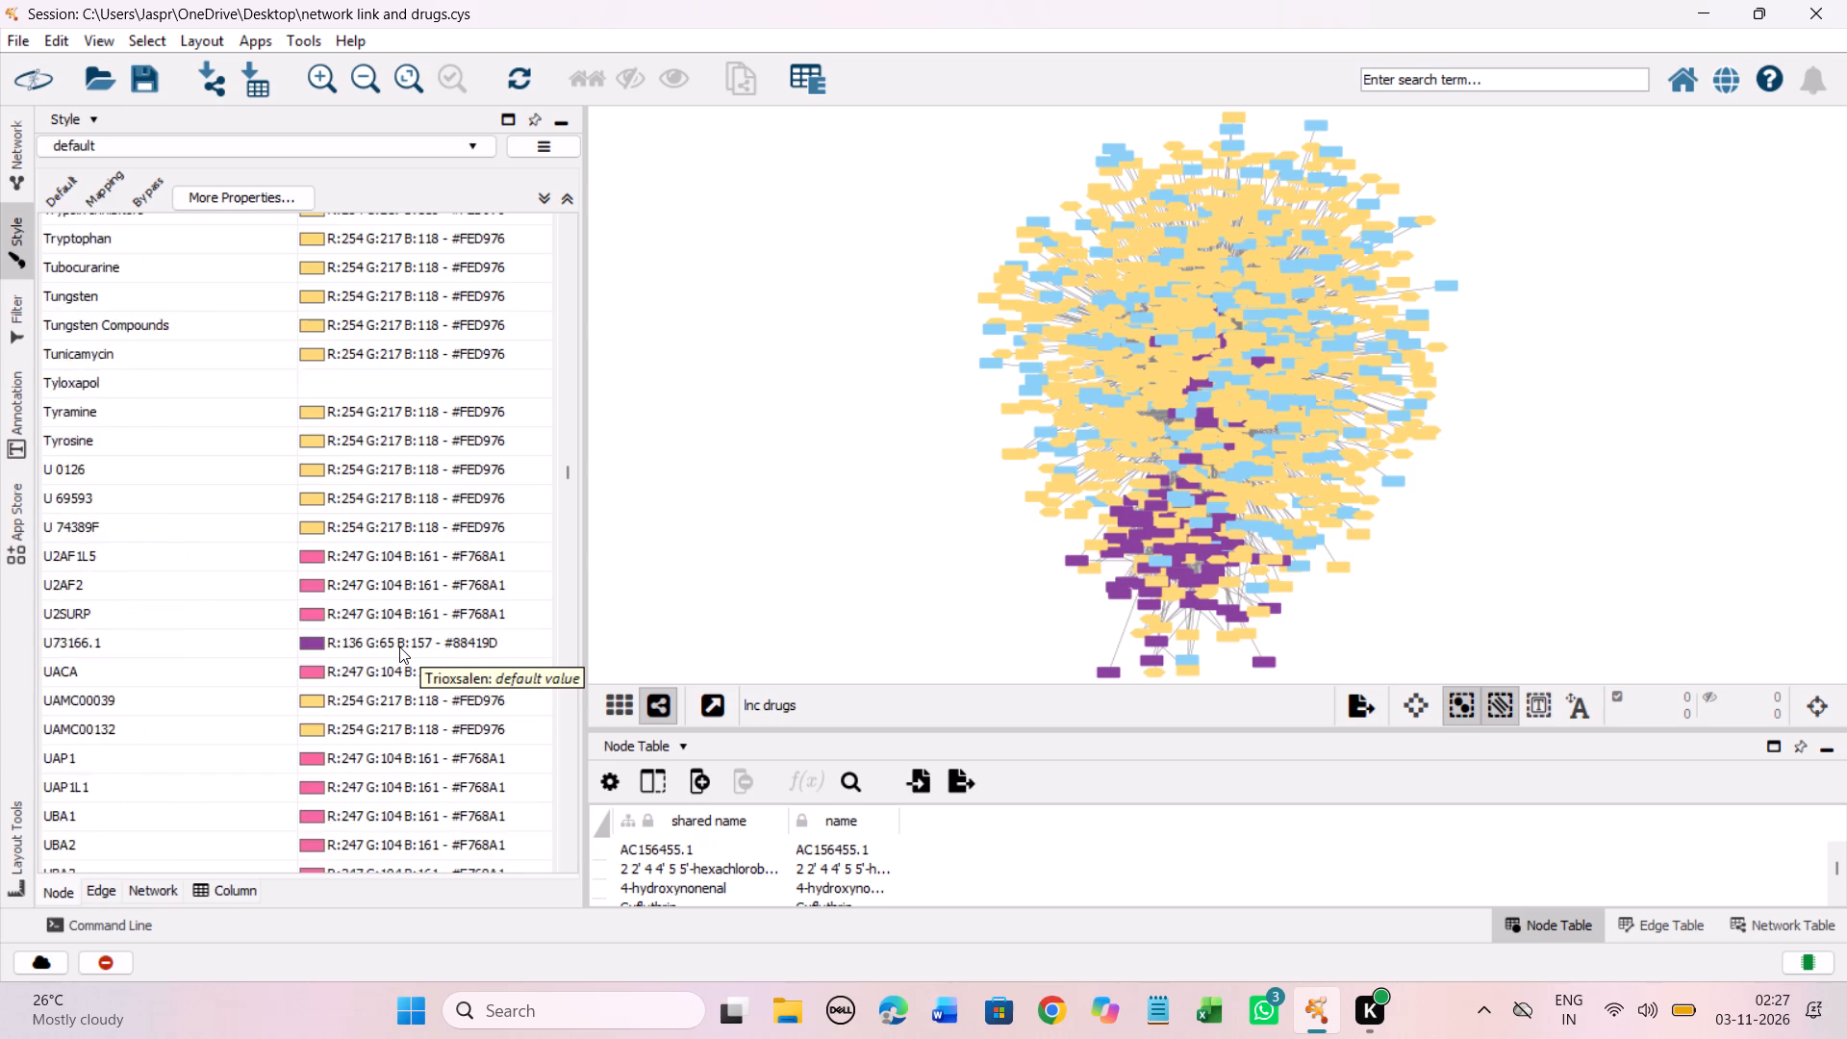
{"action": "scroll", "coordinate": [399, 646], "scroll_direction": "down", "scroll_amount": 2}
{"action": "scroll", "coordinate": [399, 646], "scroll_direction": "up", "scroll_amount": 4}
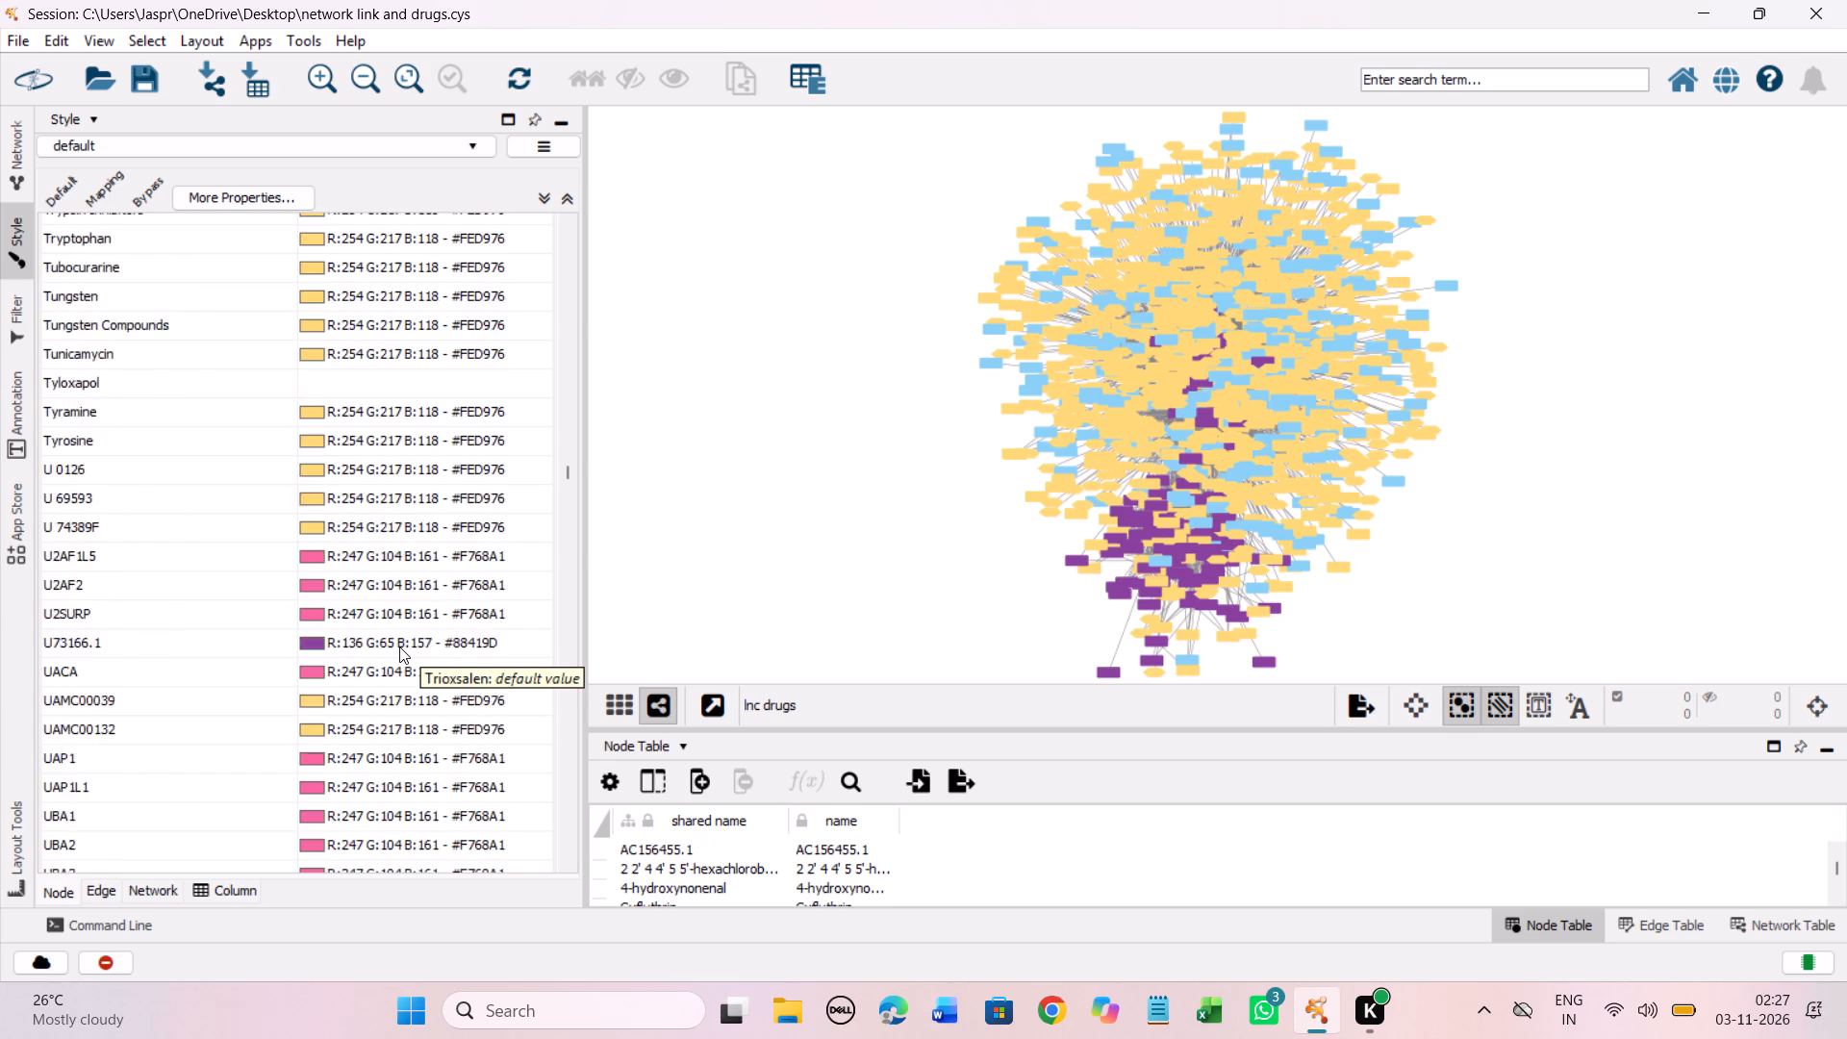
{"action": "scroll", "coordinate": [399, 646], "scroll_direction": "up", "scroll_amount": 1}
{"action": "scroll", "coordinate": [399, 646], "scroll_direction": "down", "scroll_amount": 2}
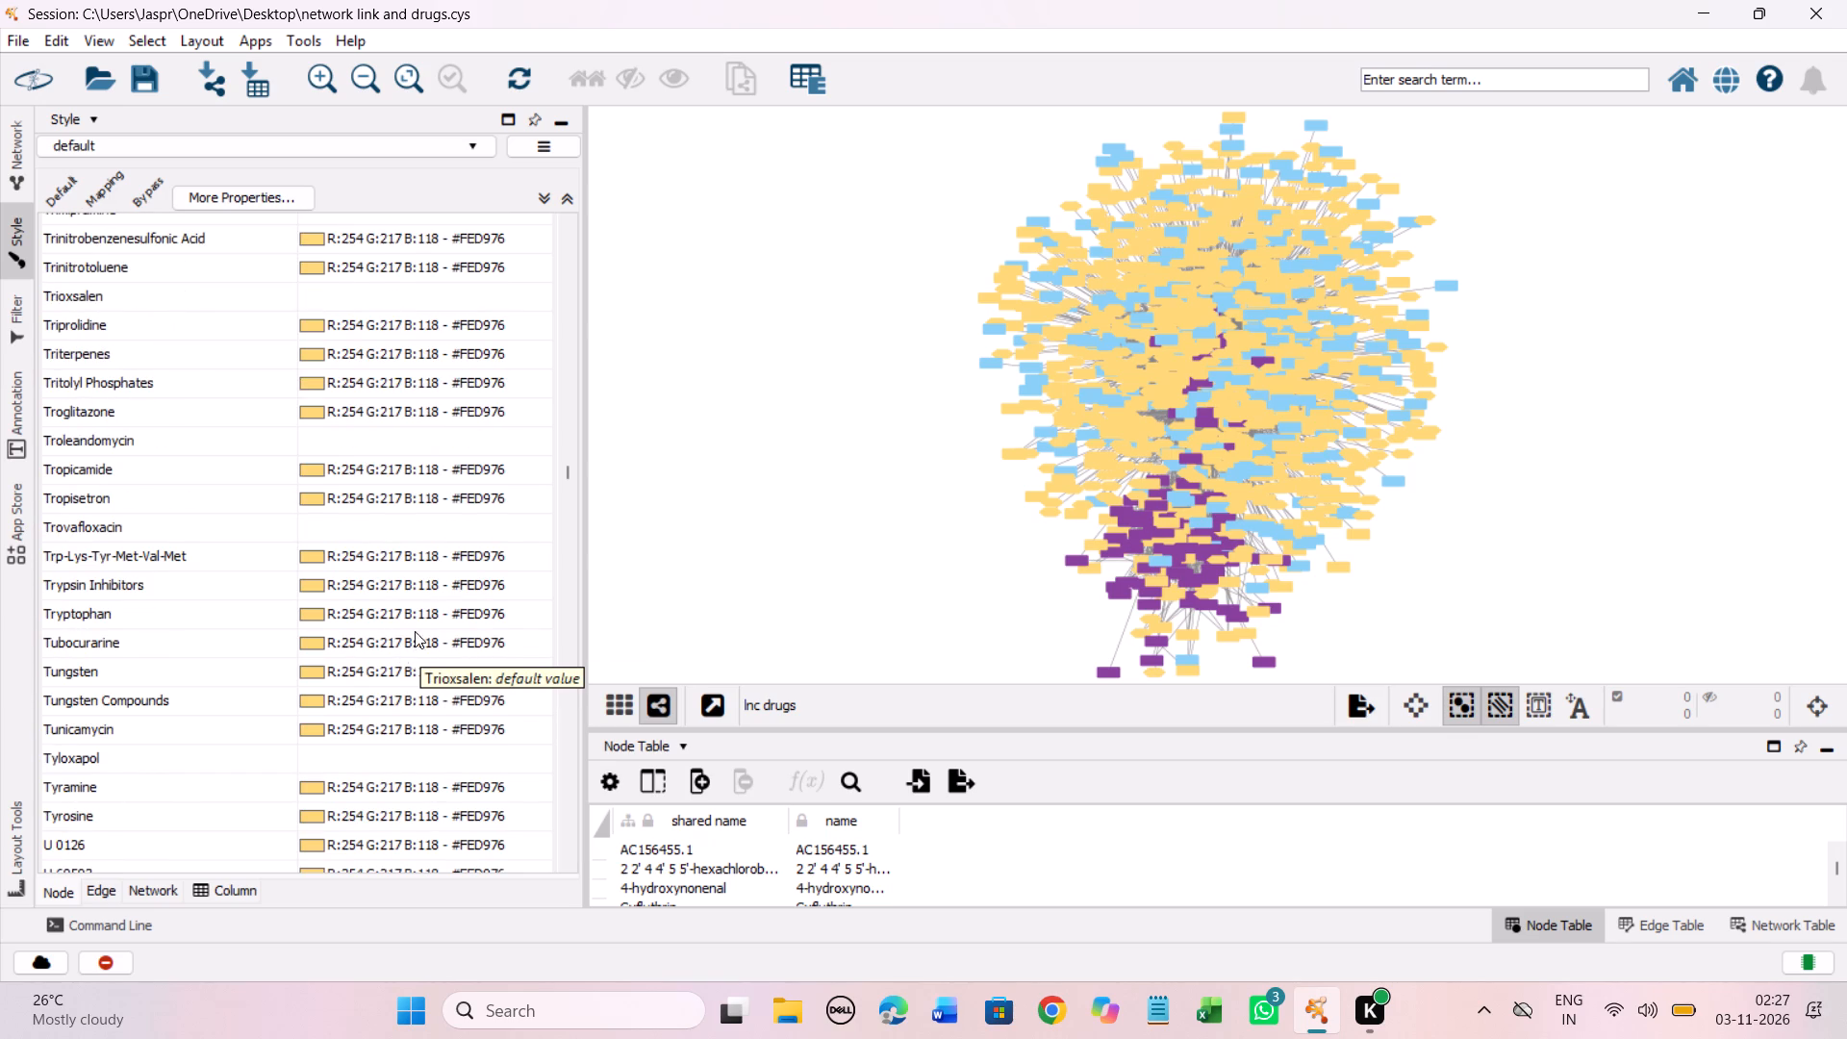
{"action": "scroll", "coordinate": [415, 631], "scroll_direction": "down", "scroll_amount": 10}
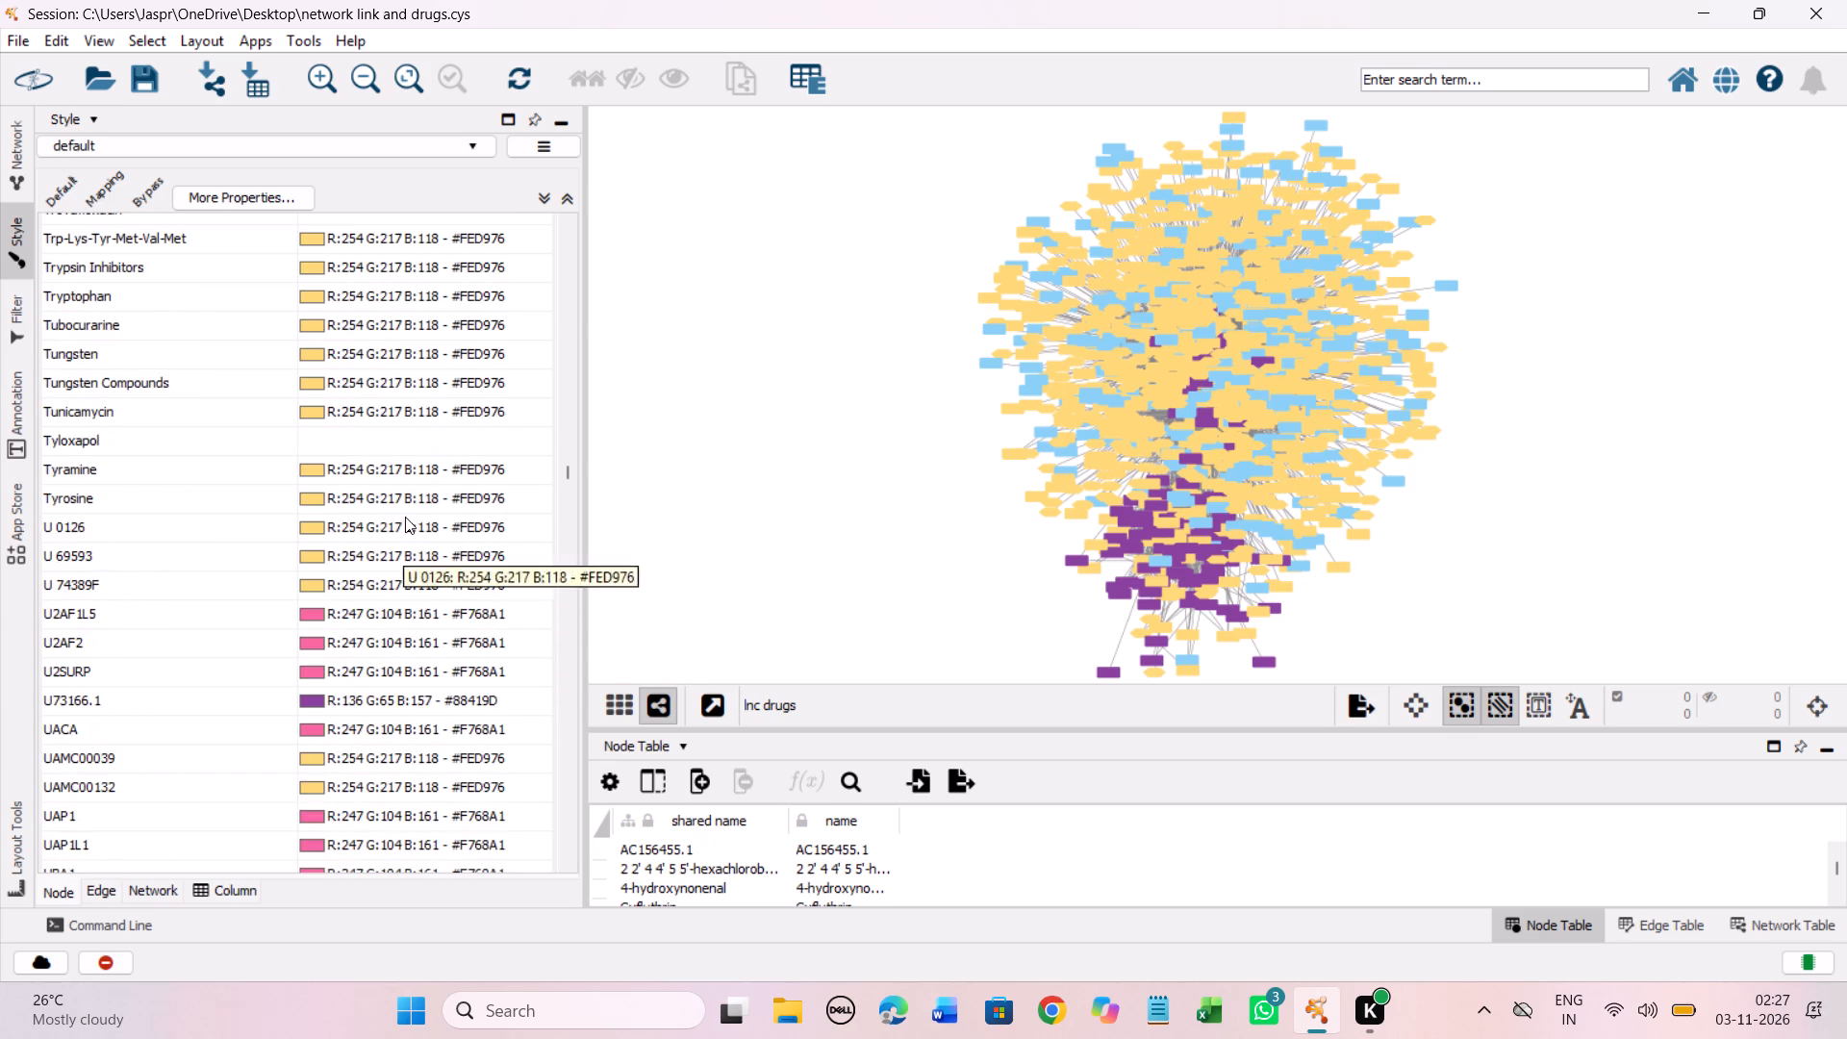
{"action": "left_click", "coordinate": [407, 499], "text": "shift"}
{"action": "right_click", "coordinate": [407, 499]}
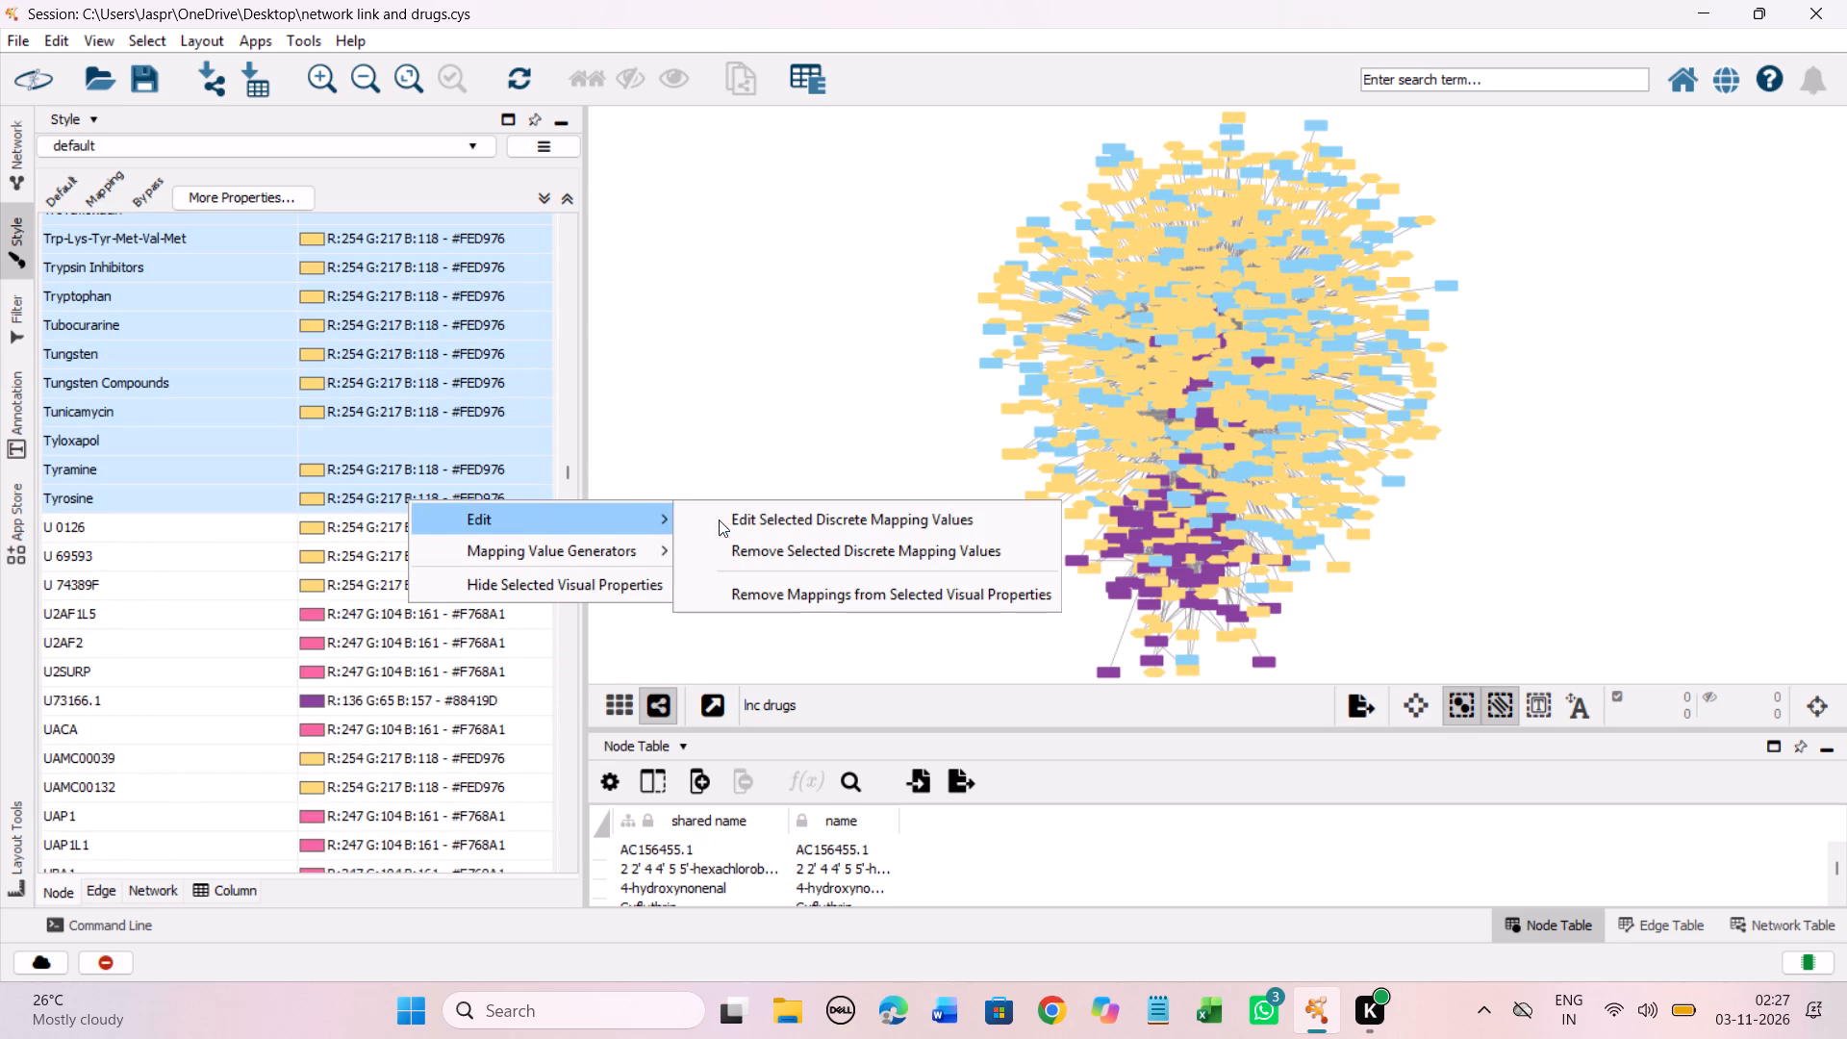
{"action": "left_click", "coordinate": [754, 524]}
{"action": "left_click_drag", "start_coordinate": [509, 540], "coordinate": [443, 257]}
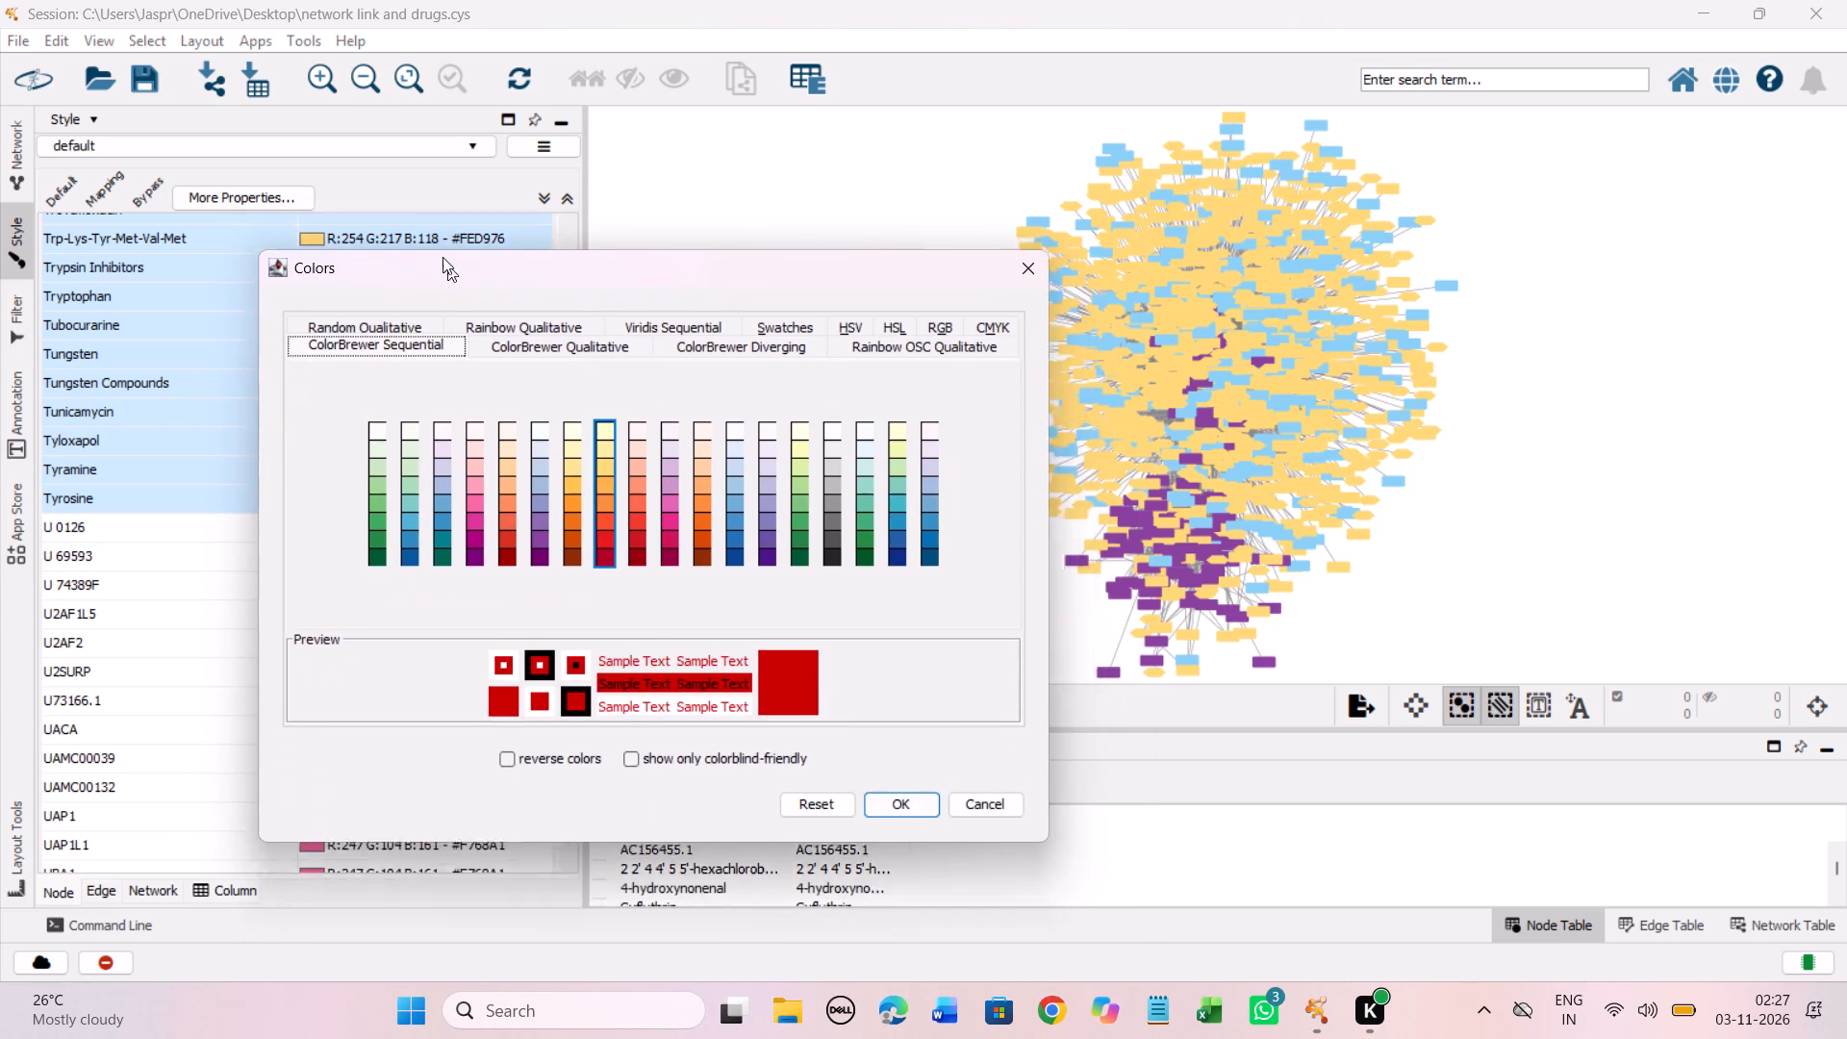
{"action": "left_click_drag", "start_coordinate": [443, 257], "coordinate": [431, 234]}
{"action": "left_click", "coordinate": [582, 427]}
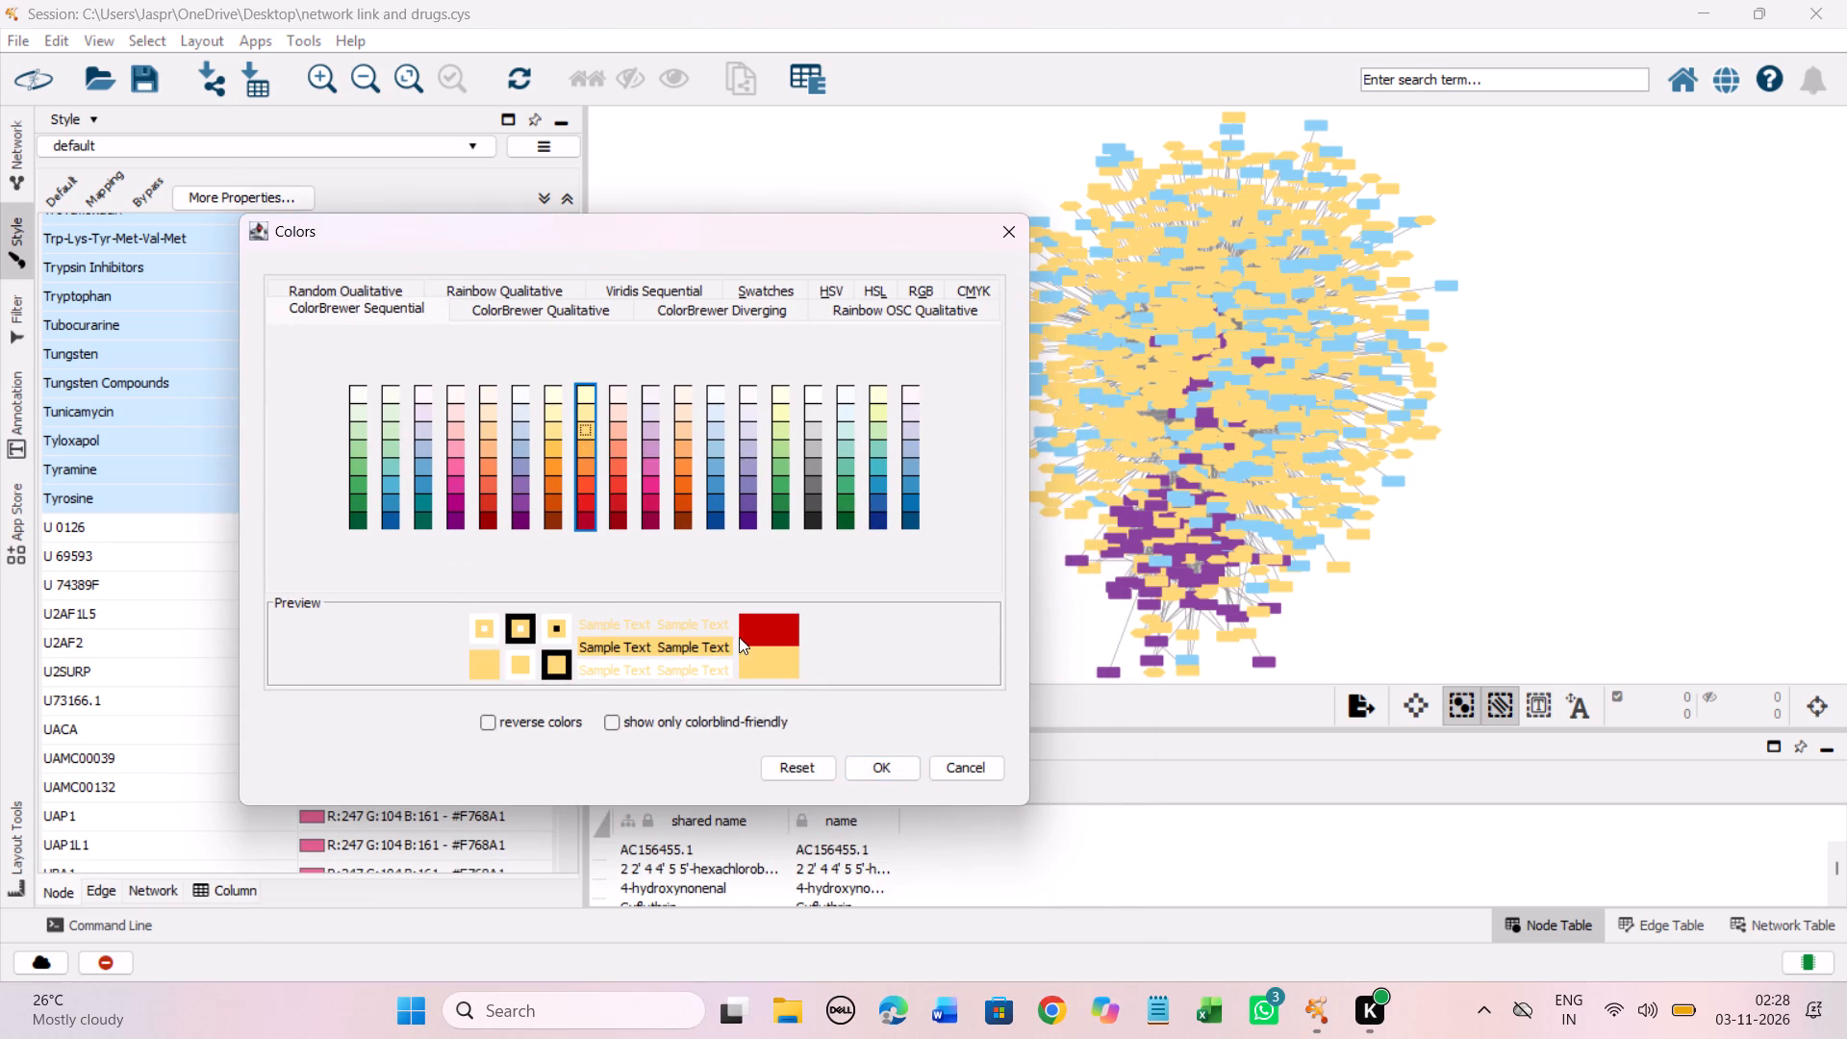
{"action": "left_click", "coordinate": [894, 771]}
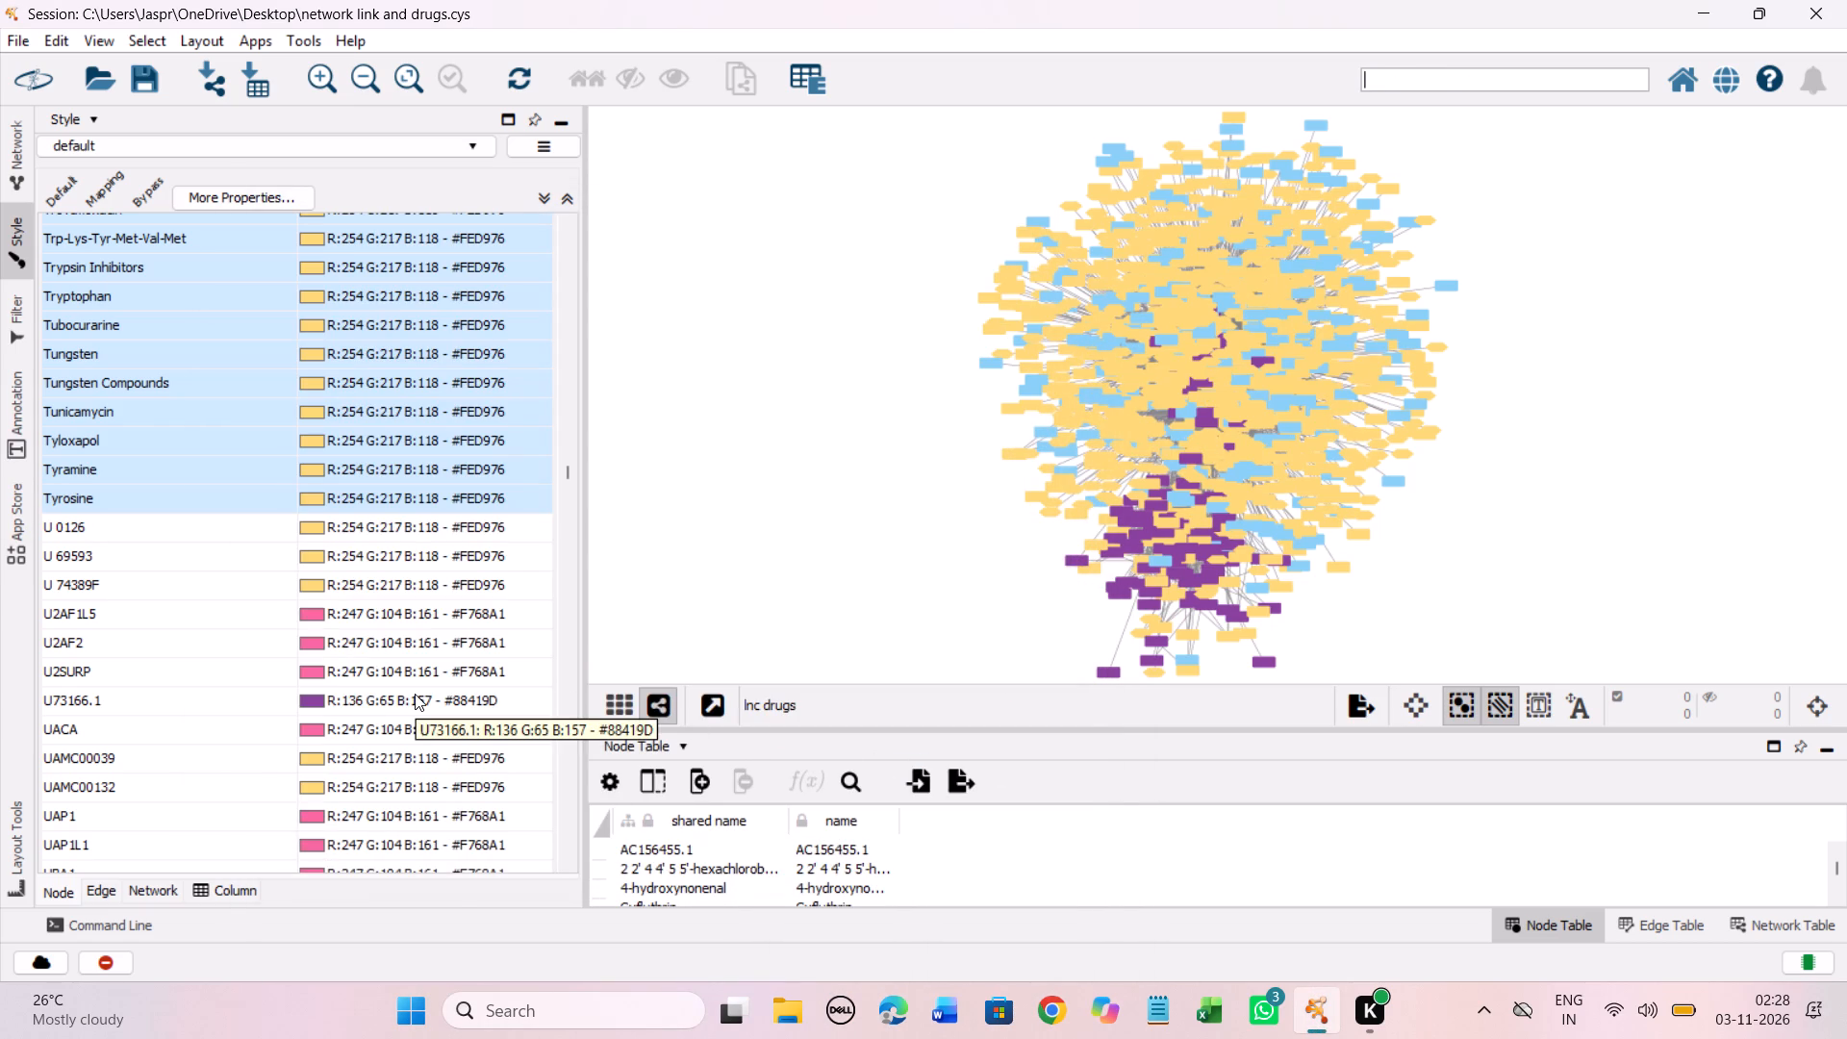
Review the node colour mappings of the U-named entries, from U 0126 through Ursolic Acid, for drugs without a colour.
{"action": "scroll", "coordinate": [415, 694], "scroll_direction": "down", "scroll_amount": 9}
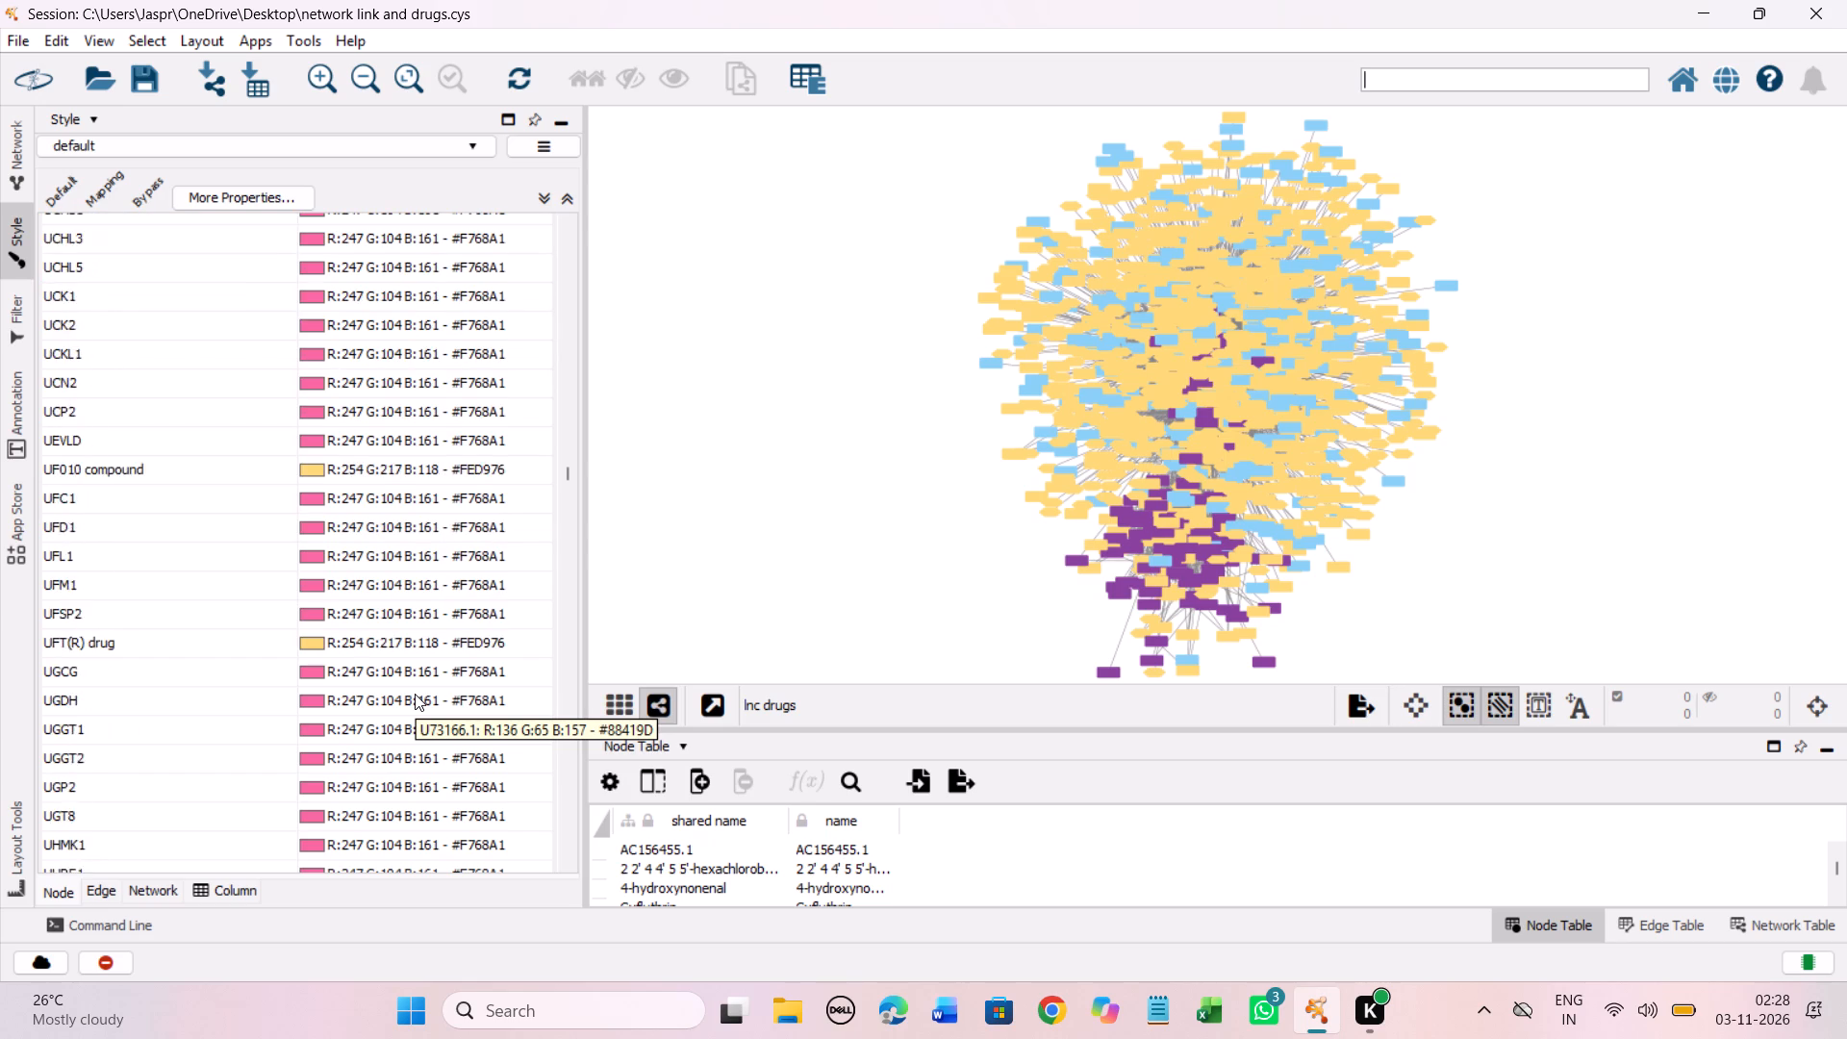
{"action": "scroll", "coordinate": [415, 694], "scroll_direction": "down", "scroll_amount": 6}
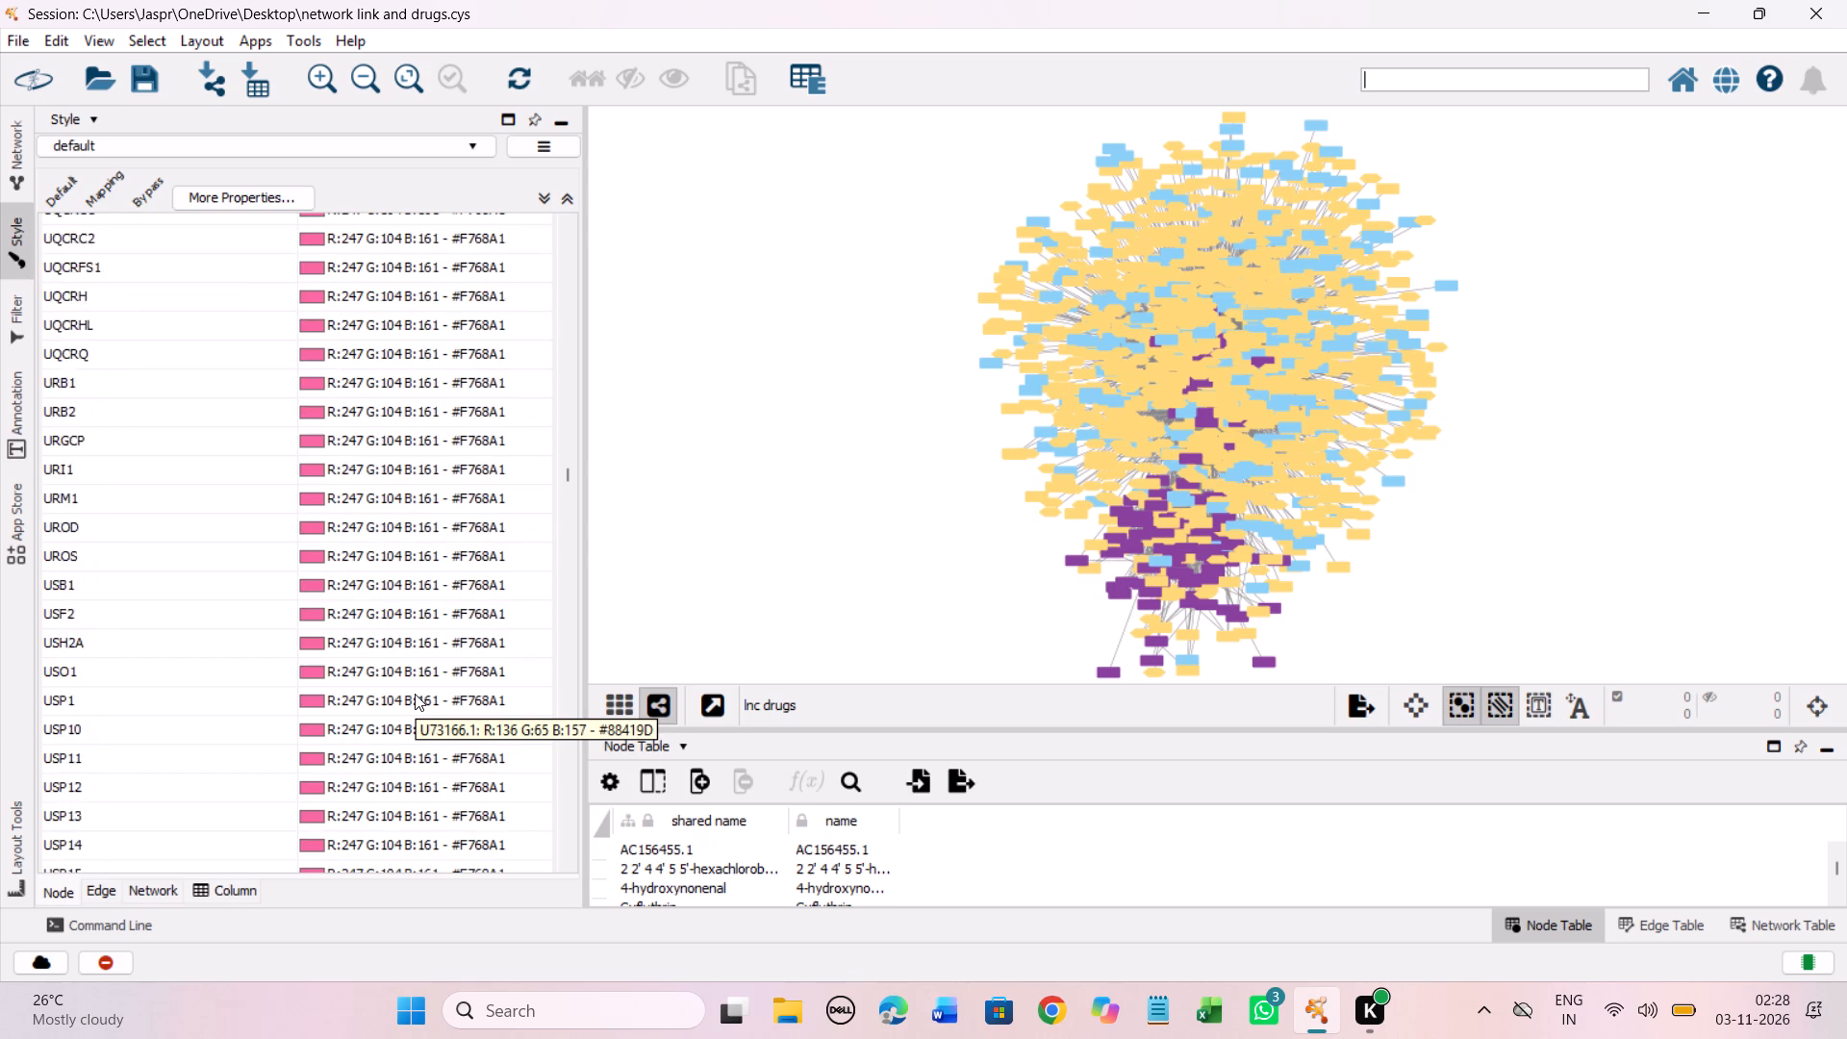
{"action": "scroll", "coordinate": [415, 694], "scroll_direction": "down", "scroll_amount": 4}
{"action": "right_click", "coordinate": [415, 694]}
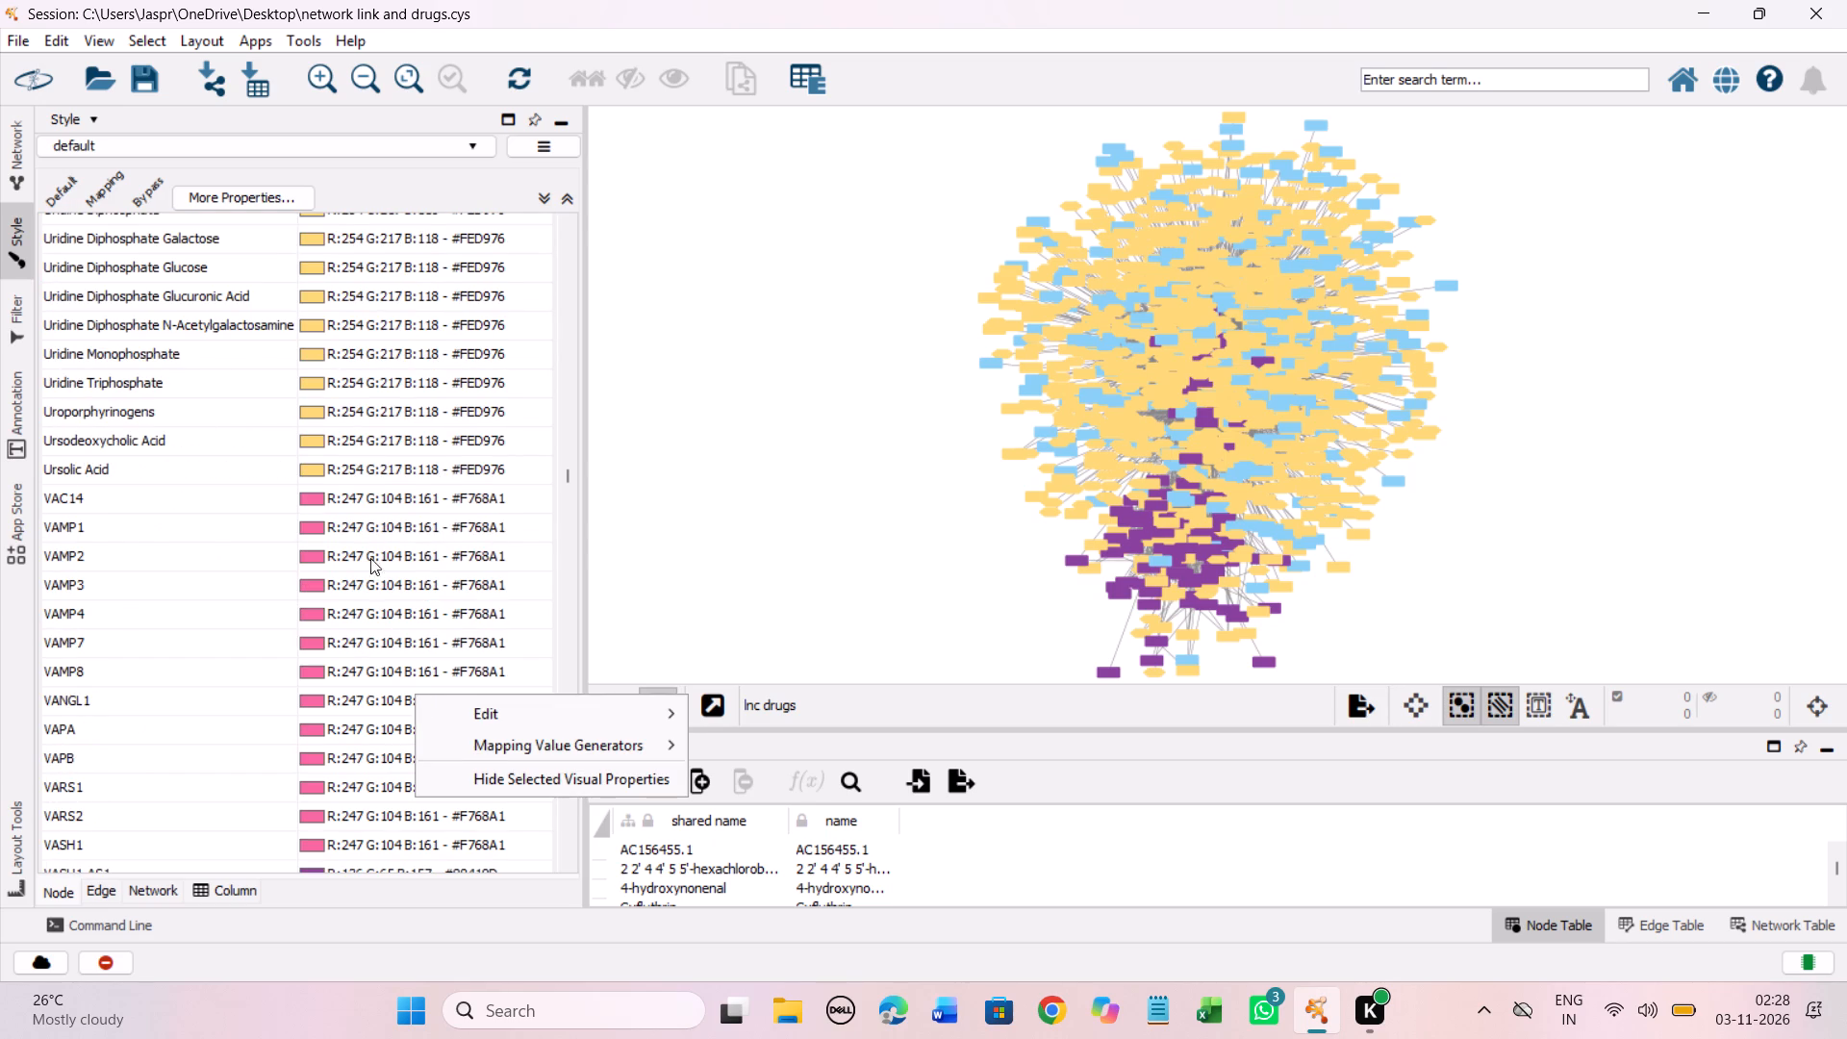
{"action": "scroll", "coordinate": [373, 520], "scroll_direction": "up", "scroll_amount": 5}
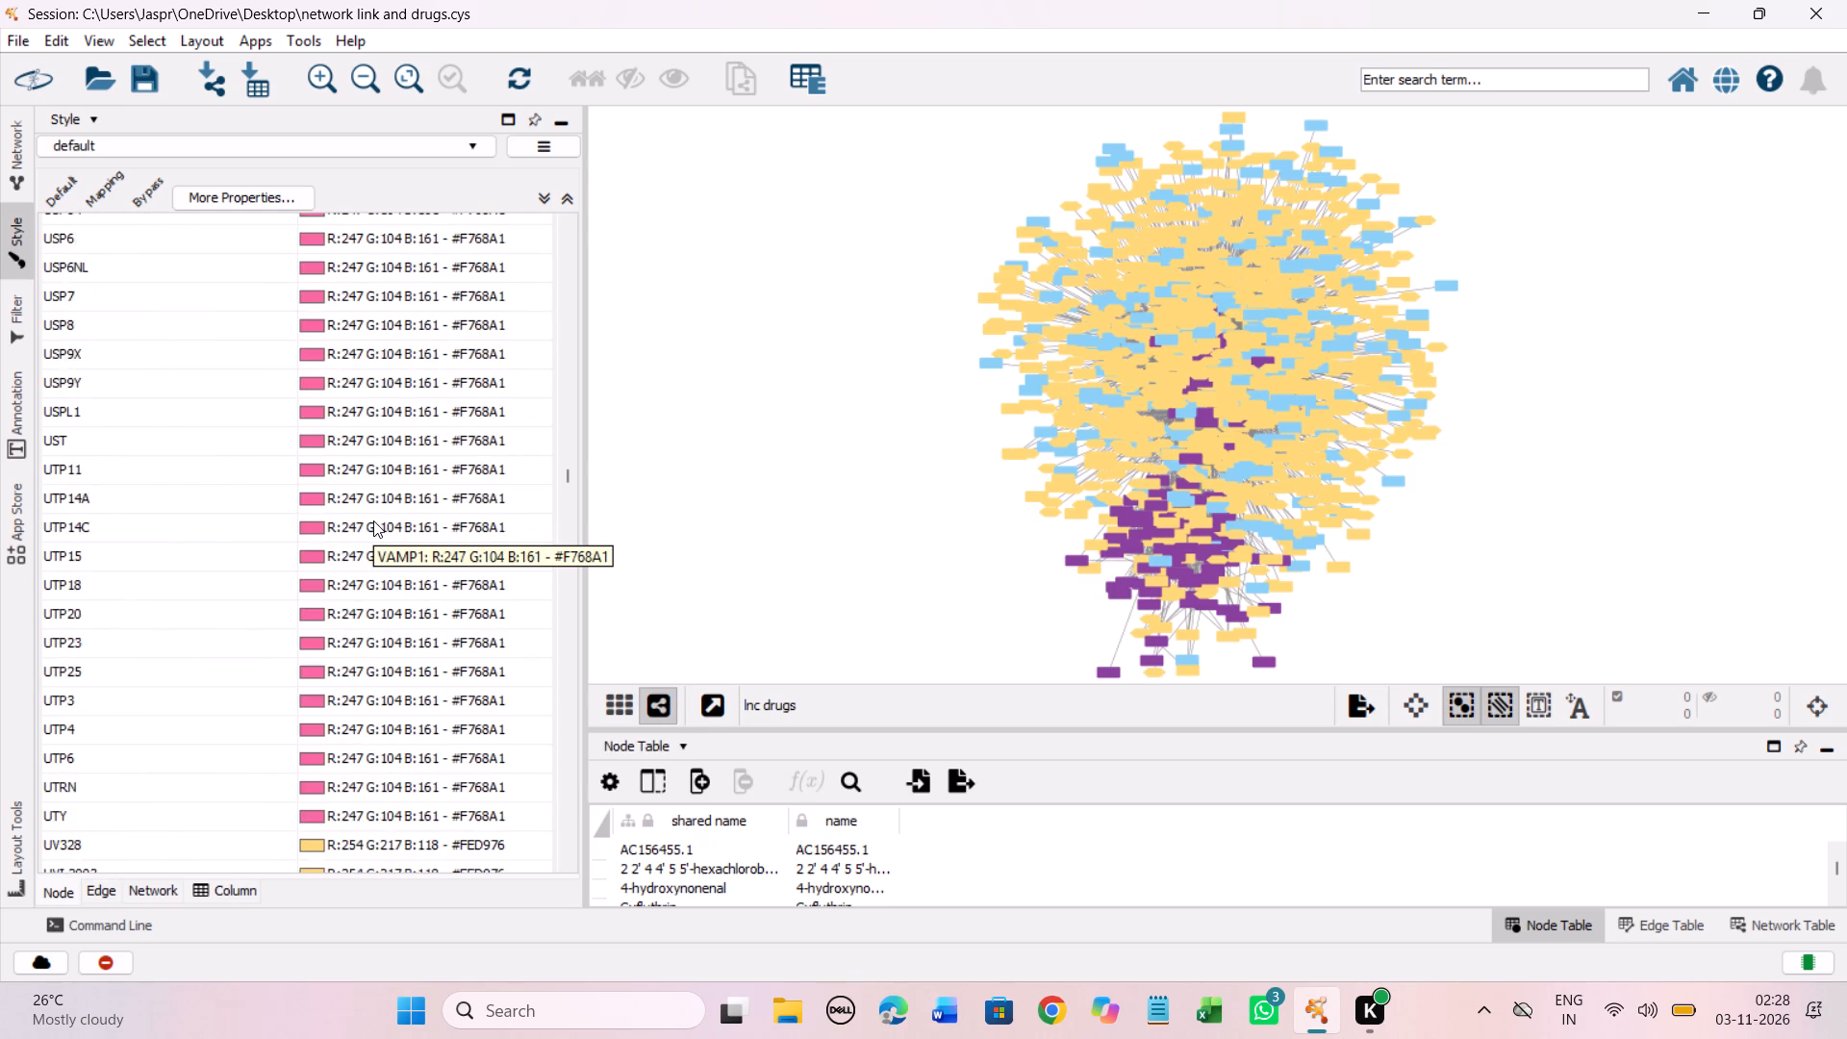
{"action": "scroll", "coordinate": [373, 520], "scroll_direction": "down", "scroll_amount": 4}
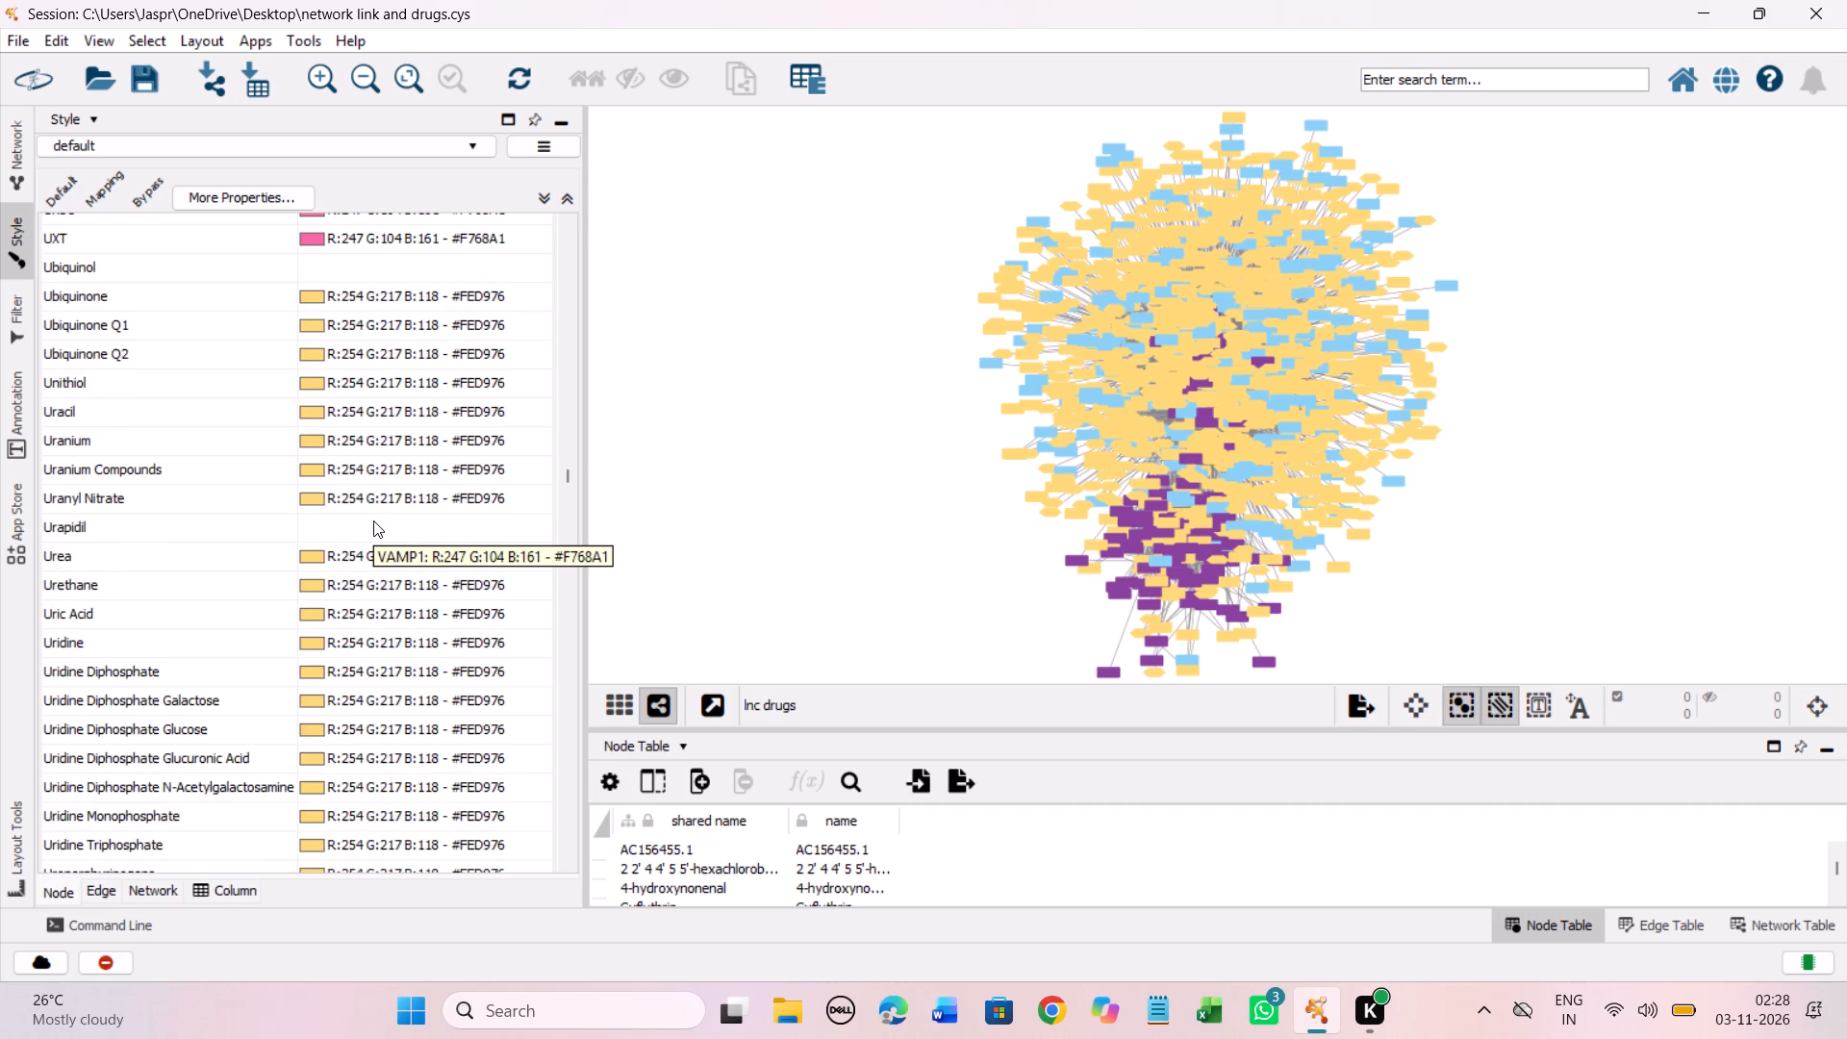
{"action": "scroll", "coordinate": [373, 520], "scroll_direction": "up", "scroll_amount": 2}
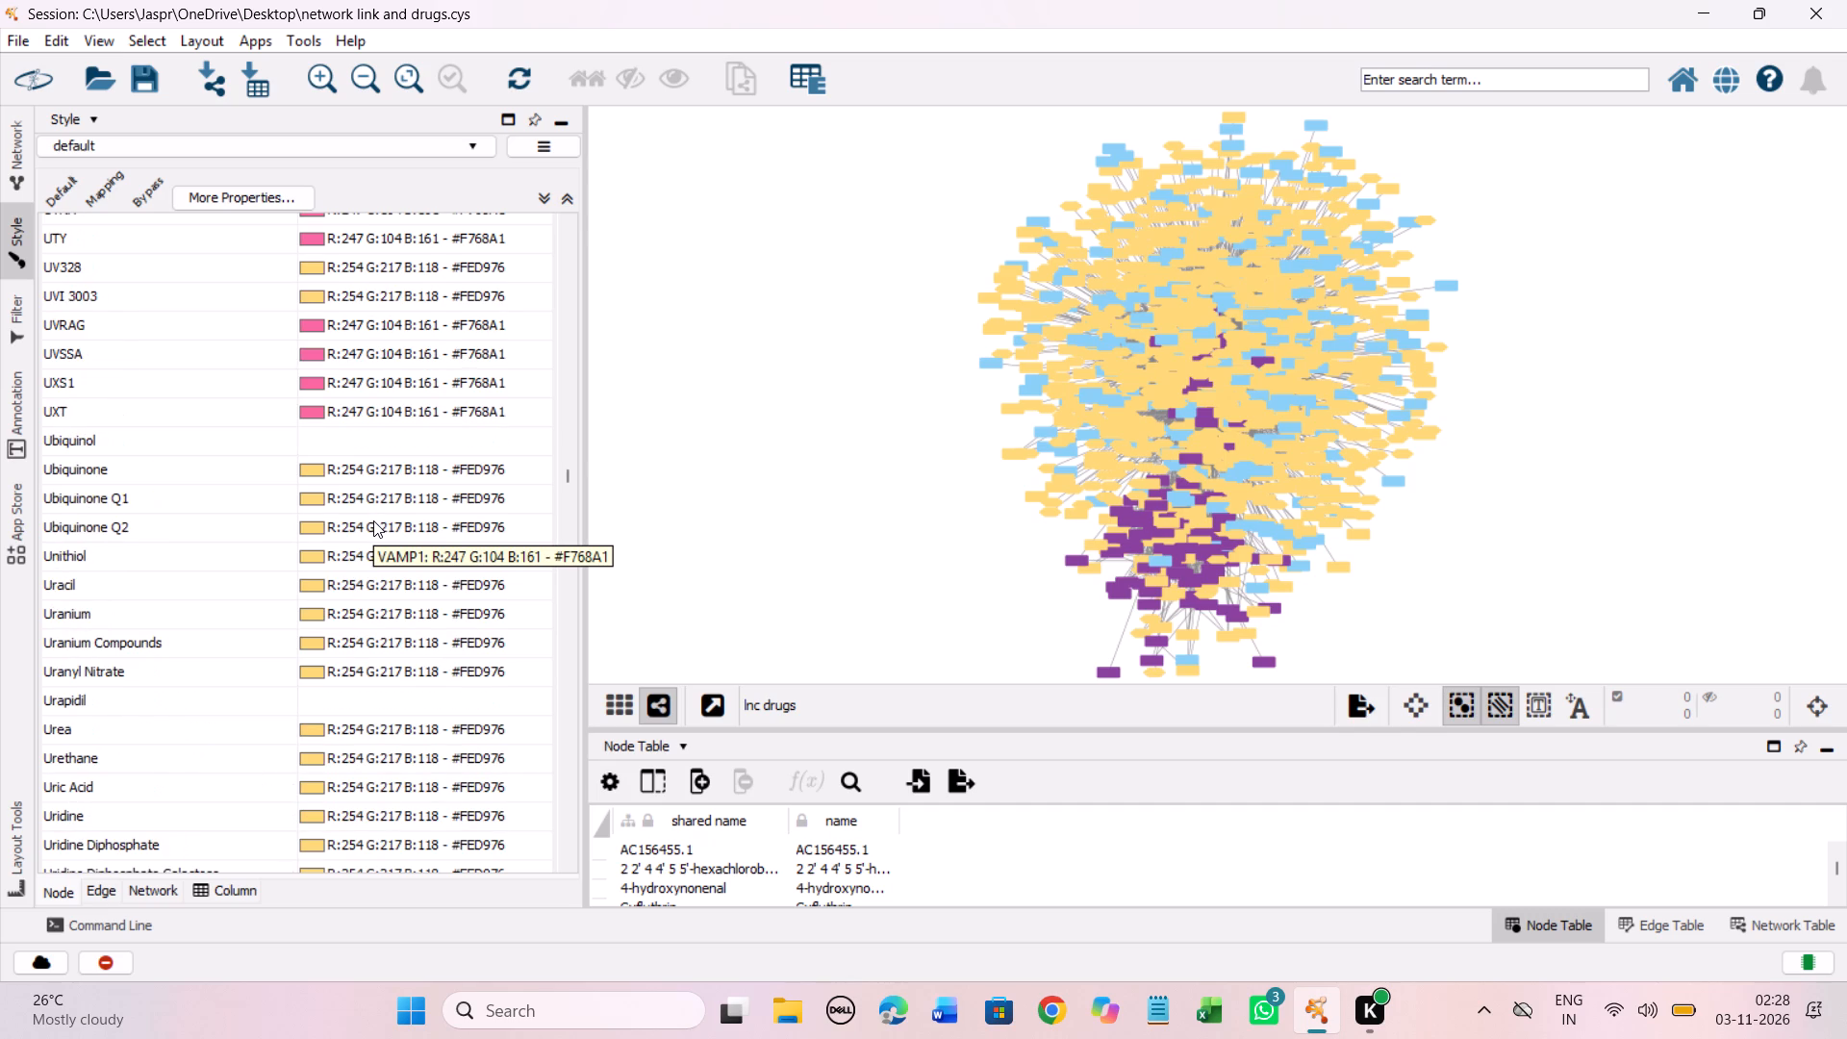
{"action": "scroll", "coordinate": [355, 464], "scroll_direction": "up", "scroll_amount": 12}
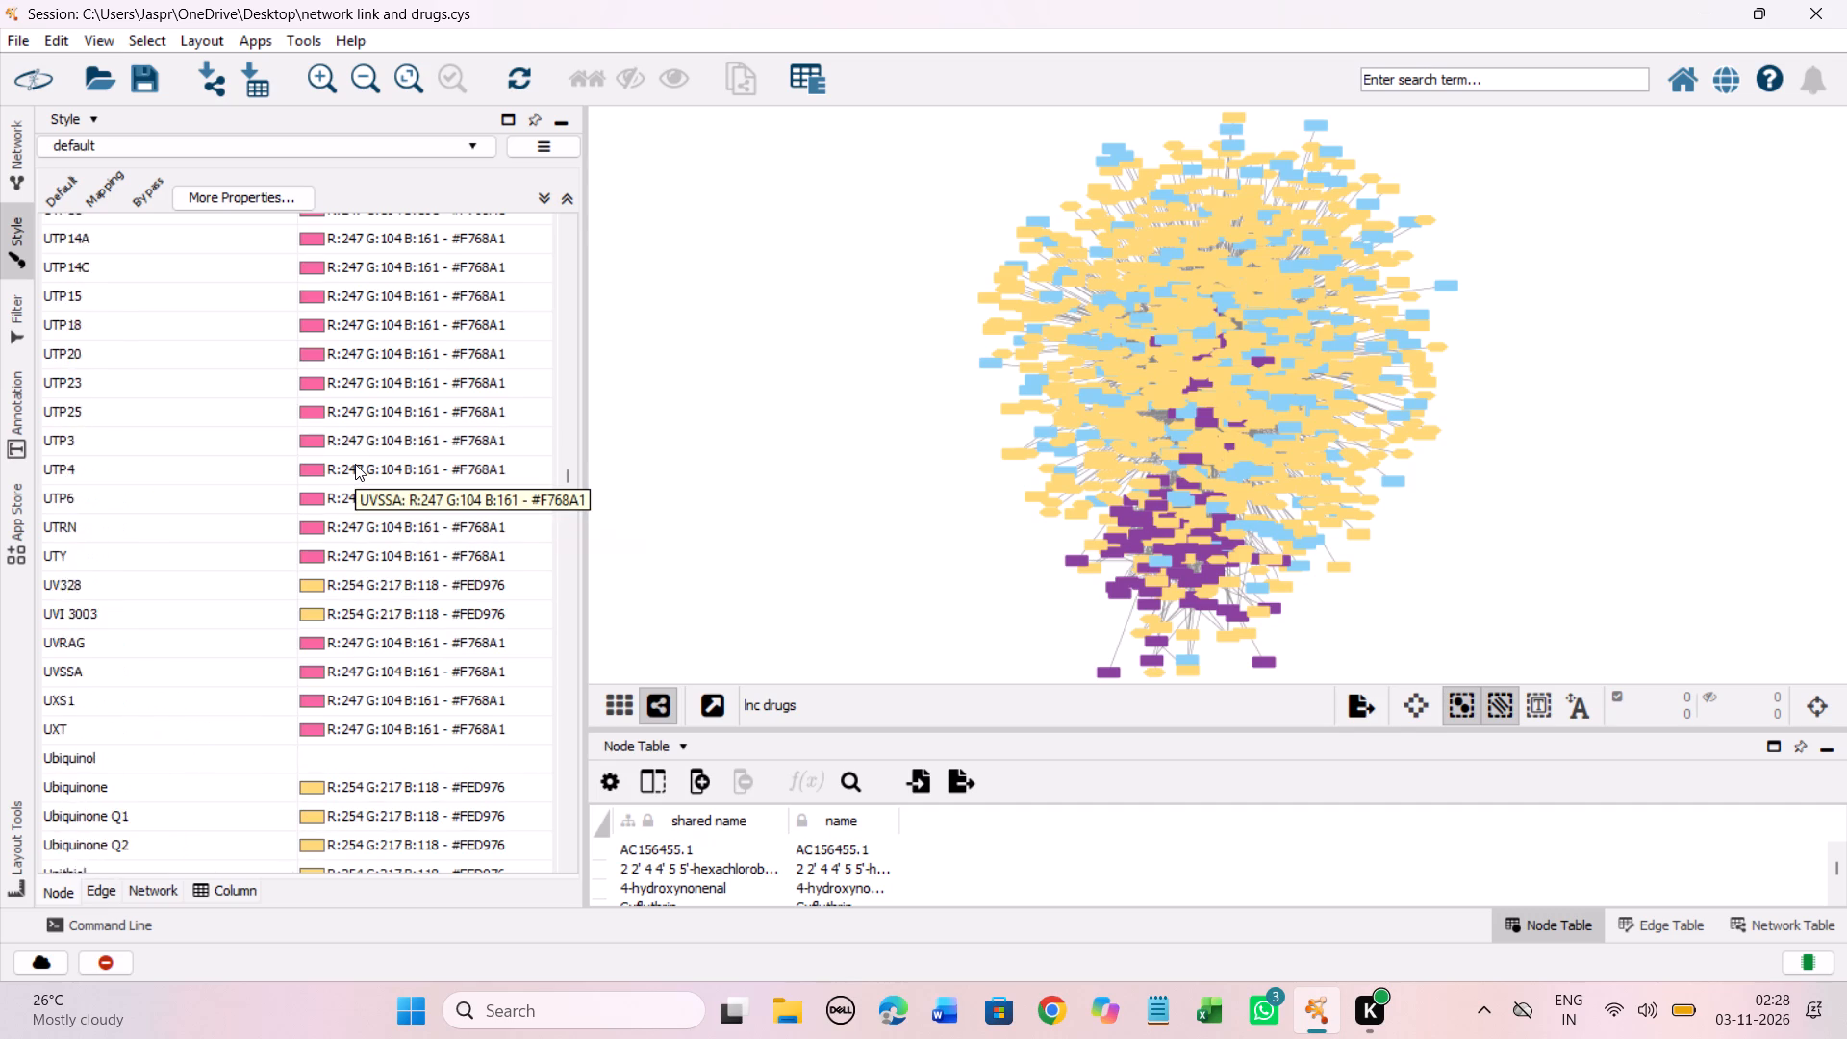
{"action": "scroll", "coordinate": [355, 464], "scroll_direction": "up", "scroll_amount": 20}
{"action": "scroll", "coordinate": [355, 464], "scroll_direction": "up", "scroll_amount": 1}
{"action": "scroll", "coordinate": [352, 421], "scroll_direction": "down", "scroll_amount": 14}
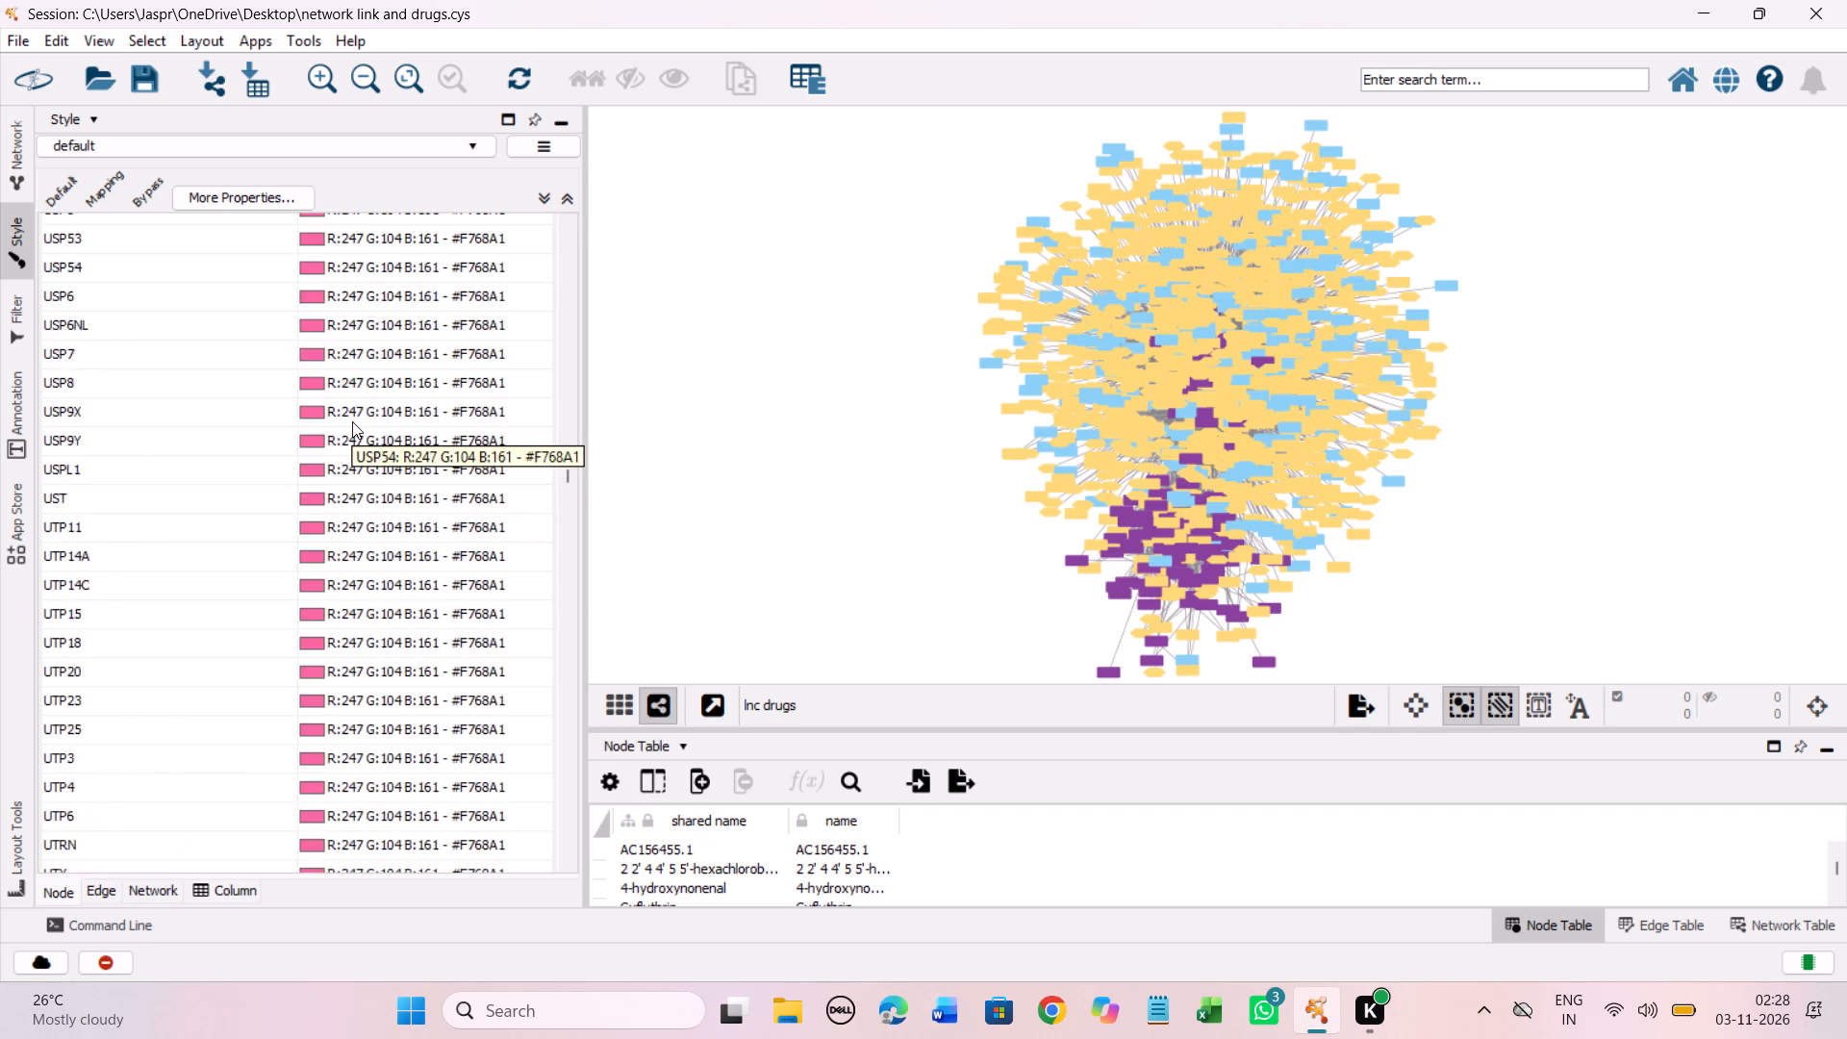
{"action": "scroll", "coordinate": [352, 421], "scroll_direction": "down", "scroll_amount": 18}
Set the mapping colour of all entries from Ubiquinol through Urethane to #FED976 from the Yellow-Orange-Red shades.
{"action": "left_click", "coordinate": [316, 488]}
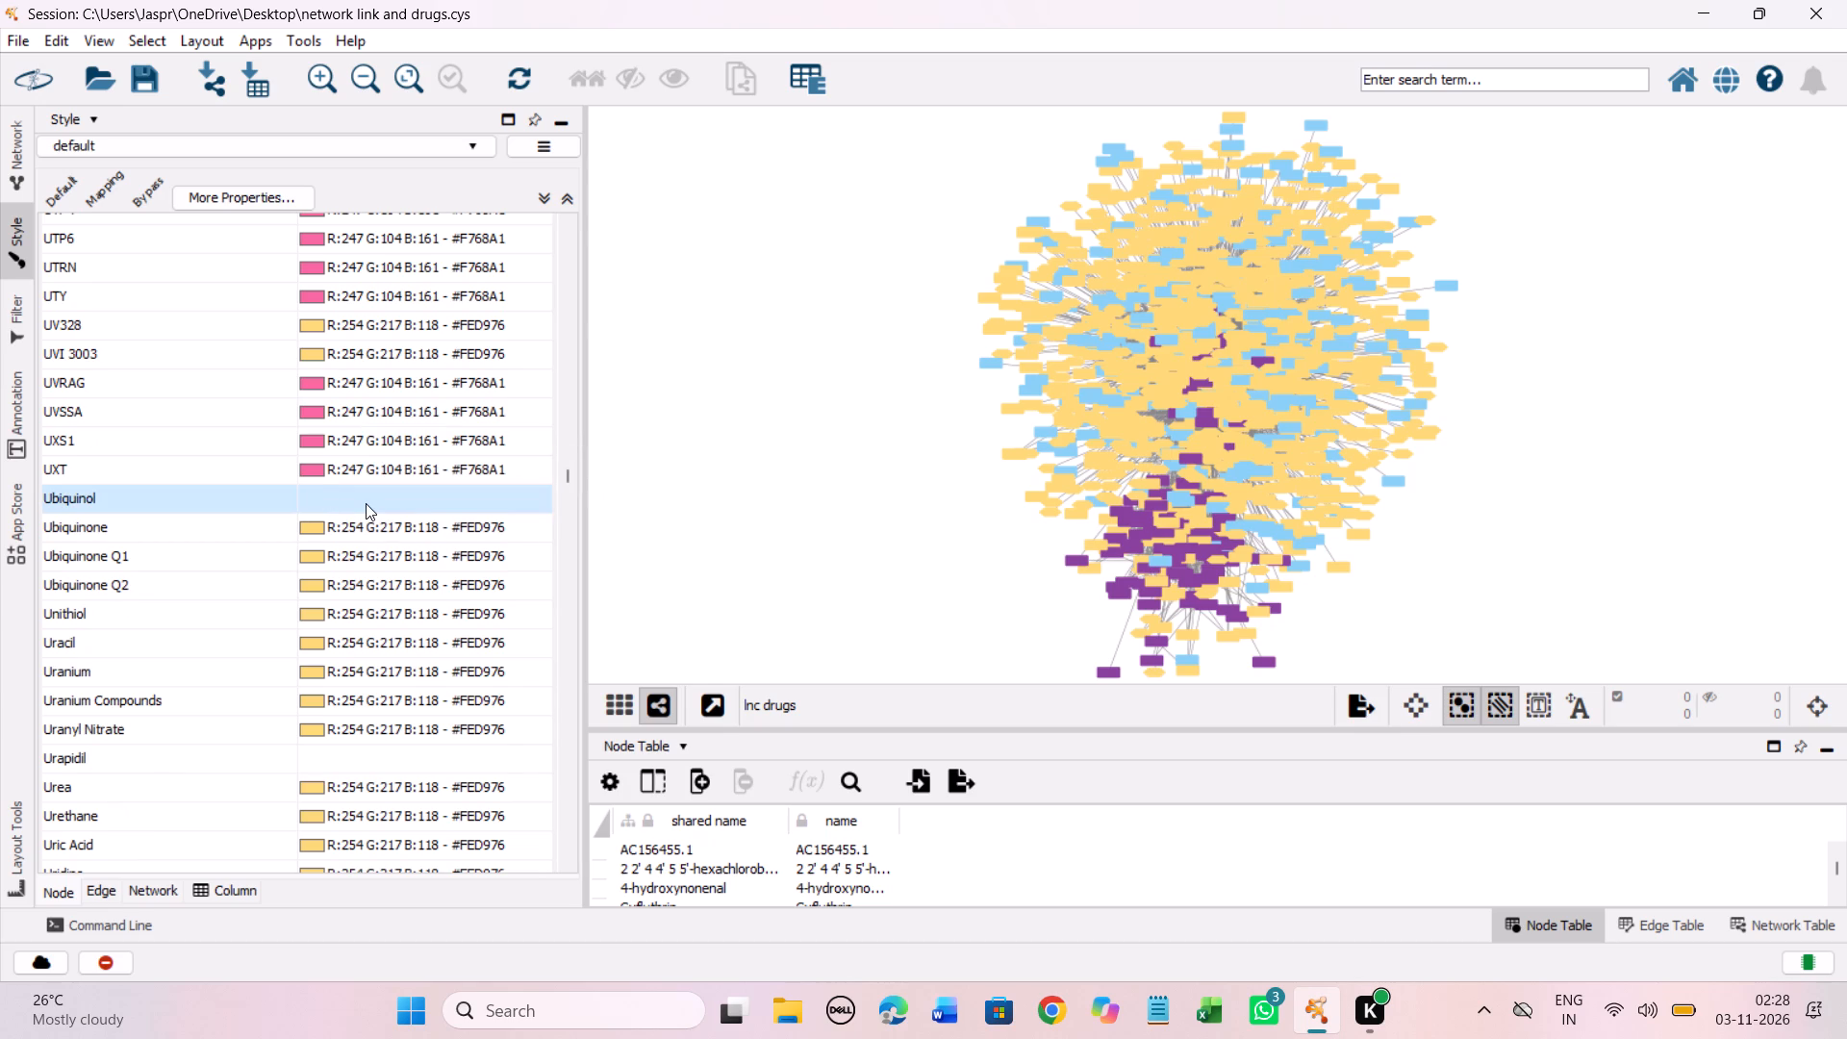
{"action": "scroll", "coordinate": [367, 503], "scroll_direction": "down", "scroll_amount": 6}
{"action": "scroll", "coordinate": [367, 503], "scroll_direction": "down", "scroll_amount": 15}
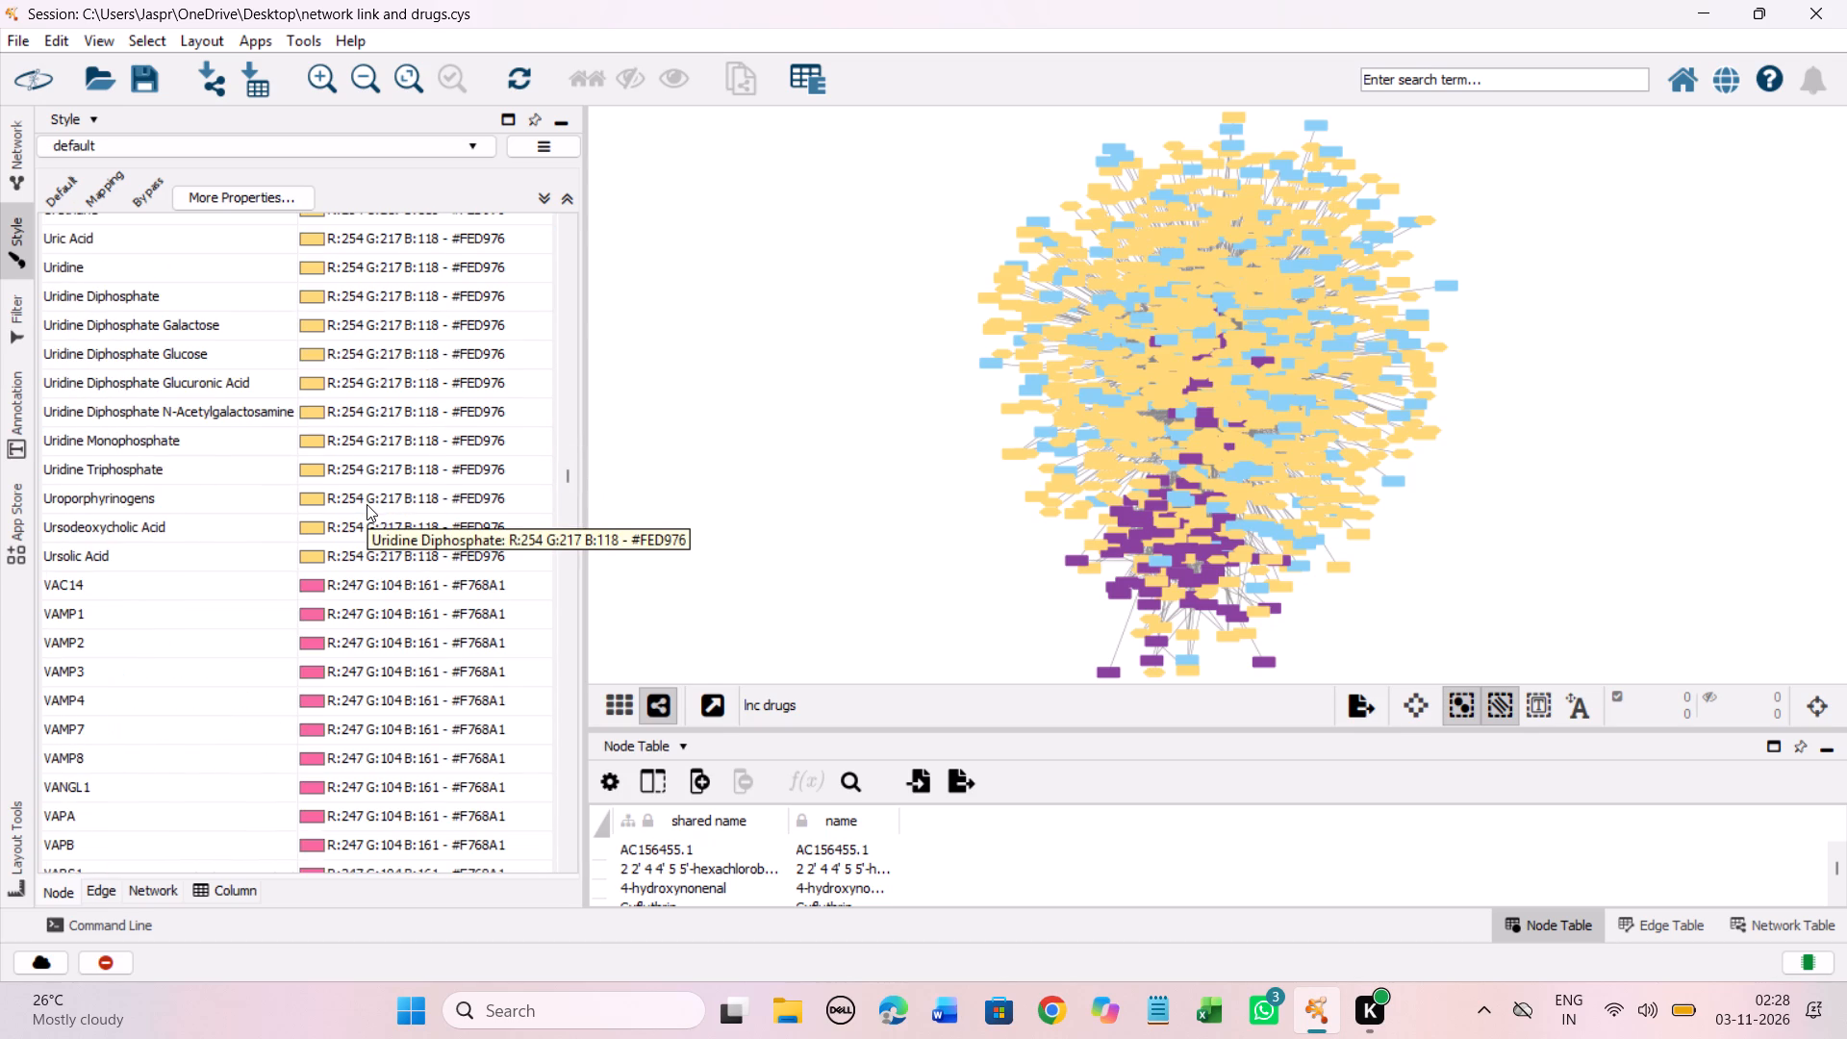
{"action": "scroll", "coordinate": [367, 504], "scroll_direction": "up", "scroll_amount": 12}
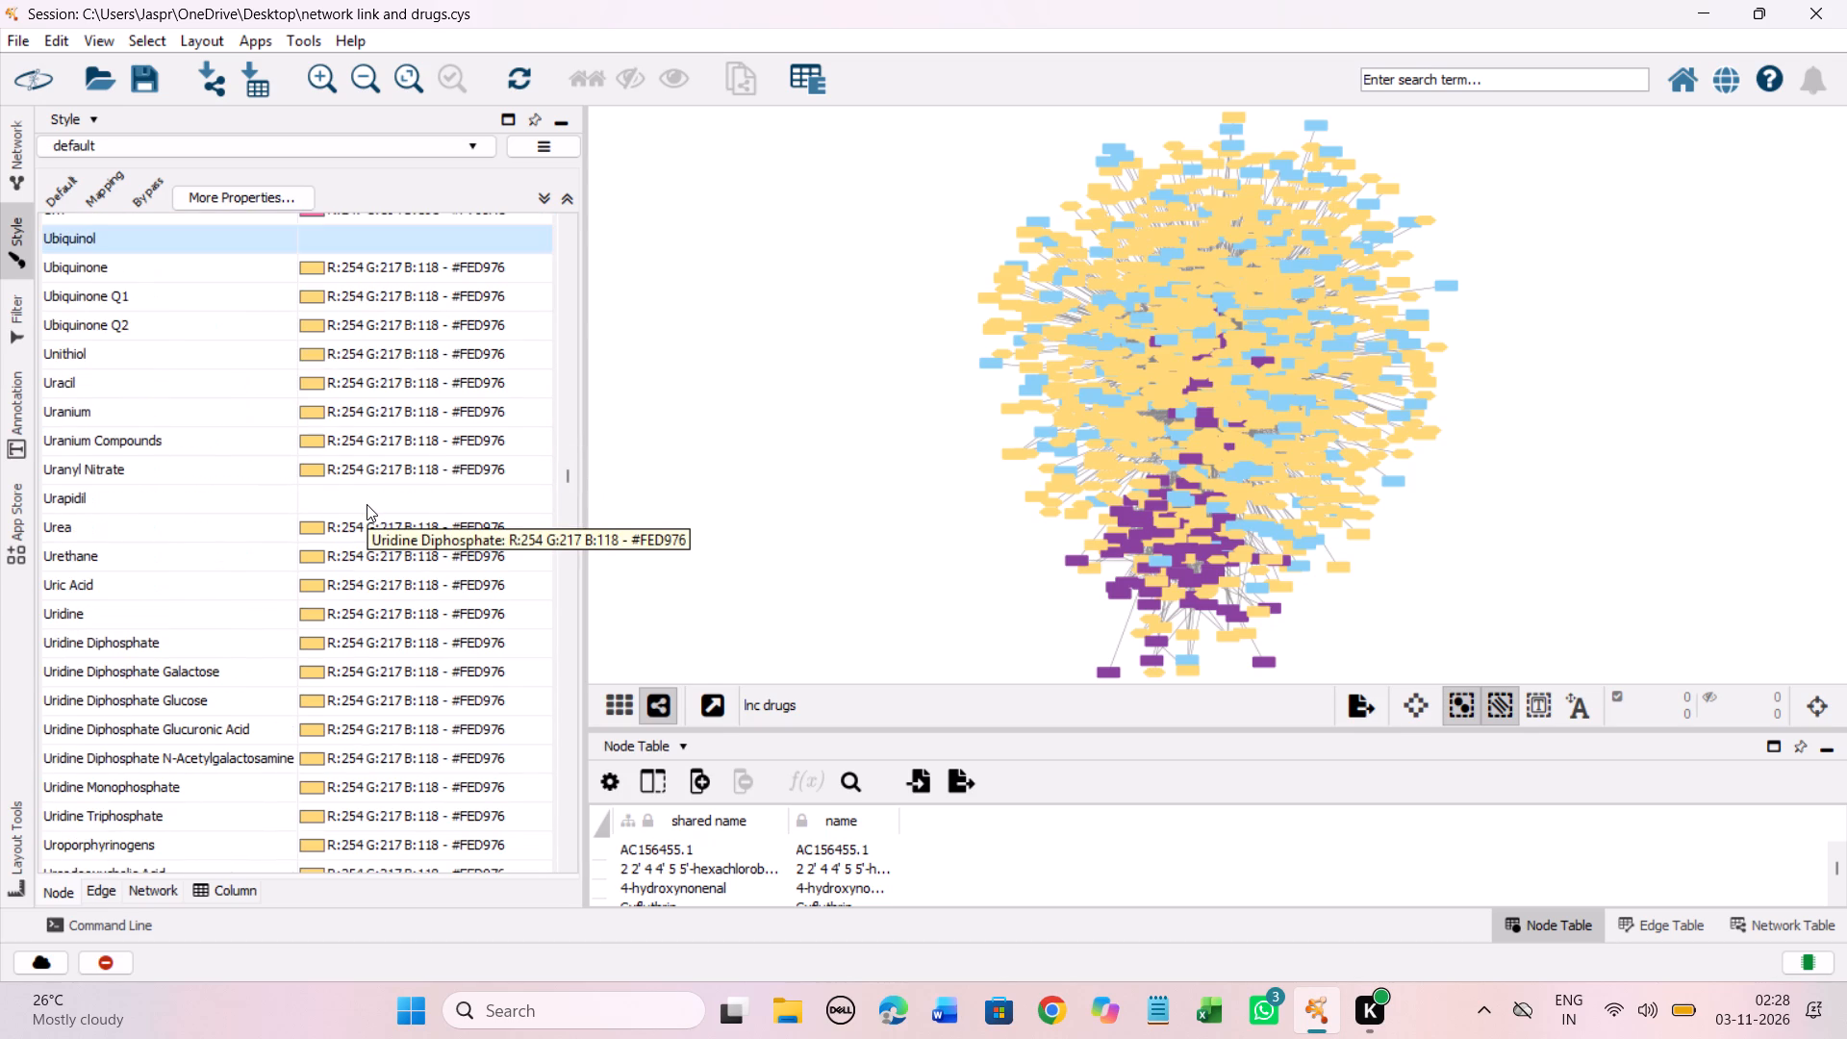
{"action": "left_click", "coordinate": [353, 548], "text": "shift"}
{"action": "right_click", "coordinate": [353, 549]}
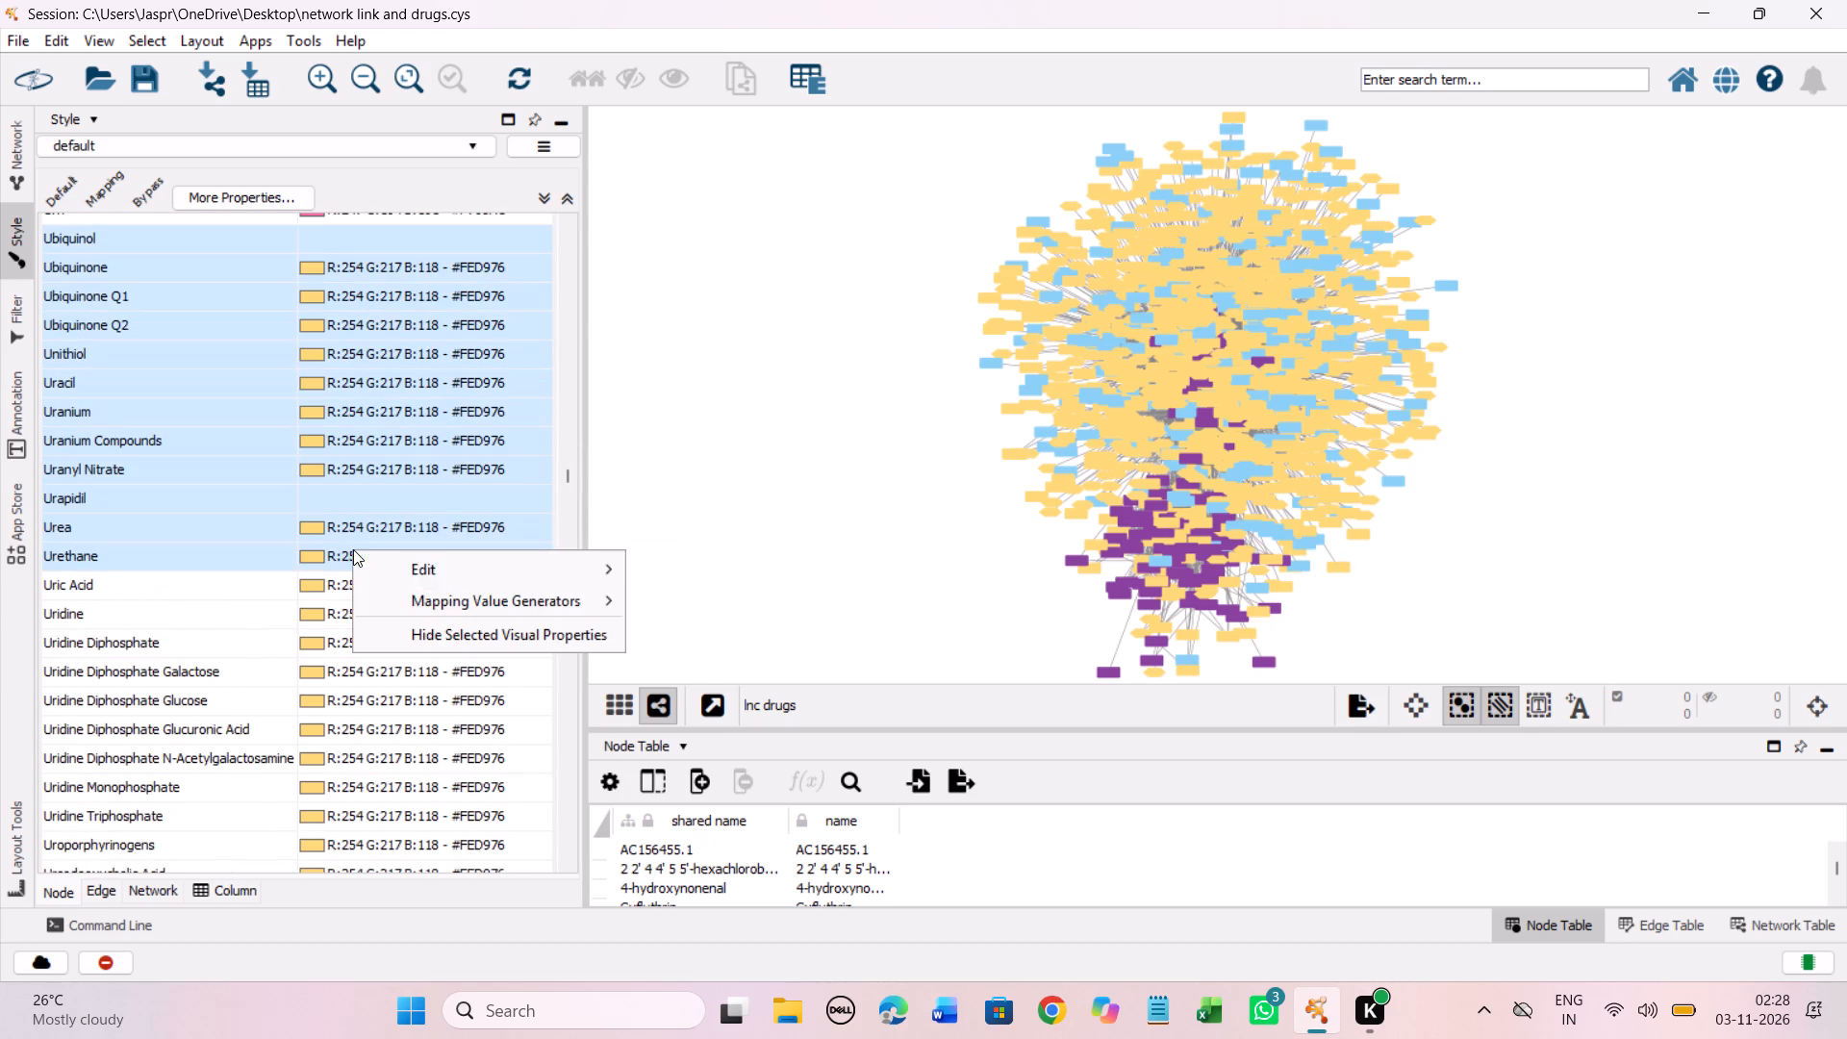
{"action": "left_click", "coordinate": [692, 570]}
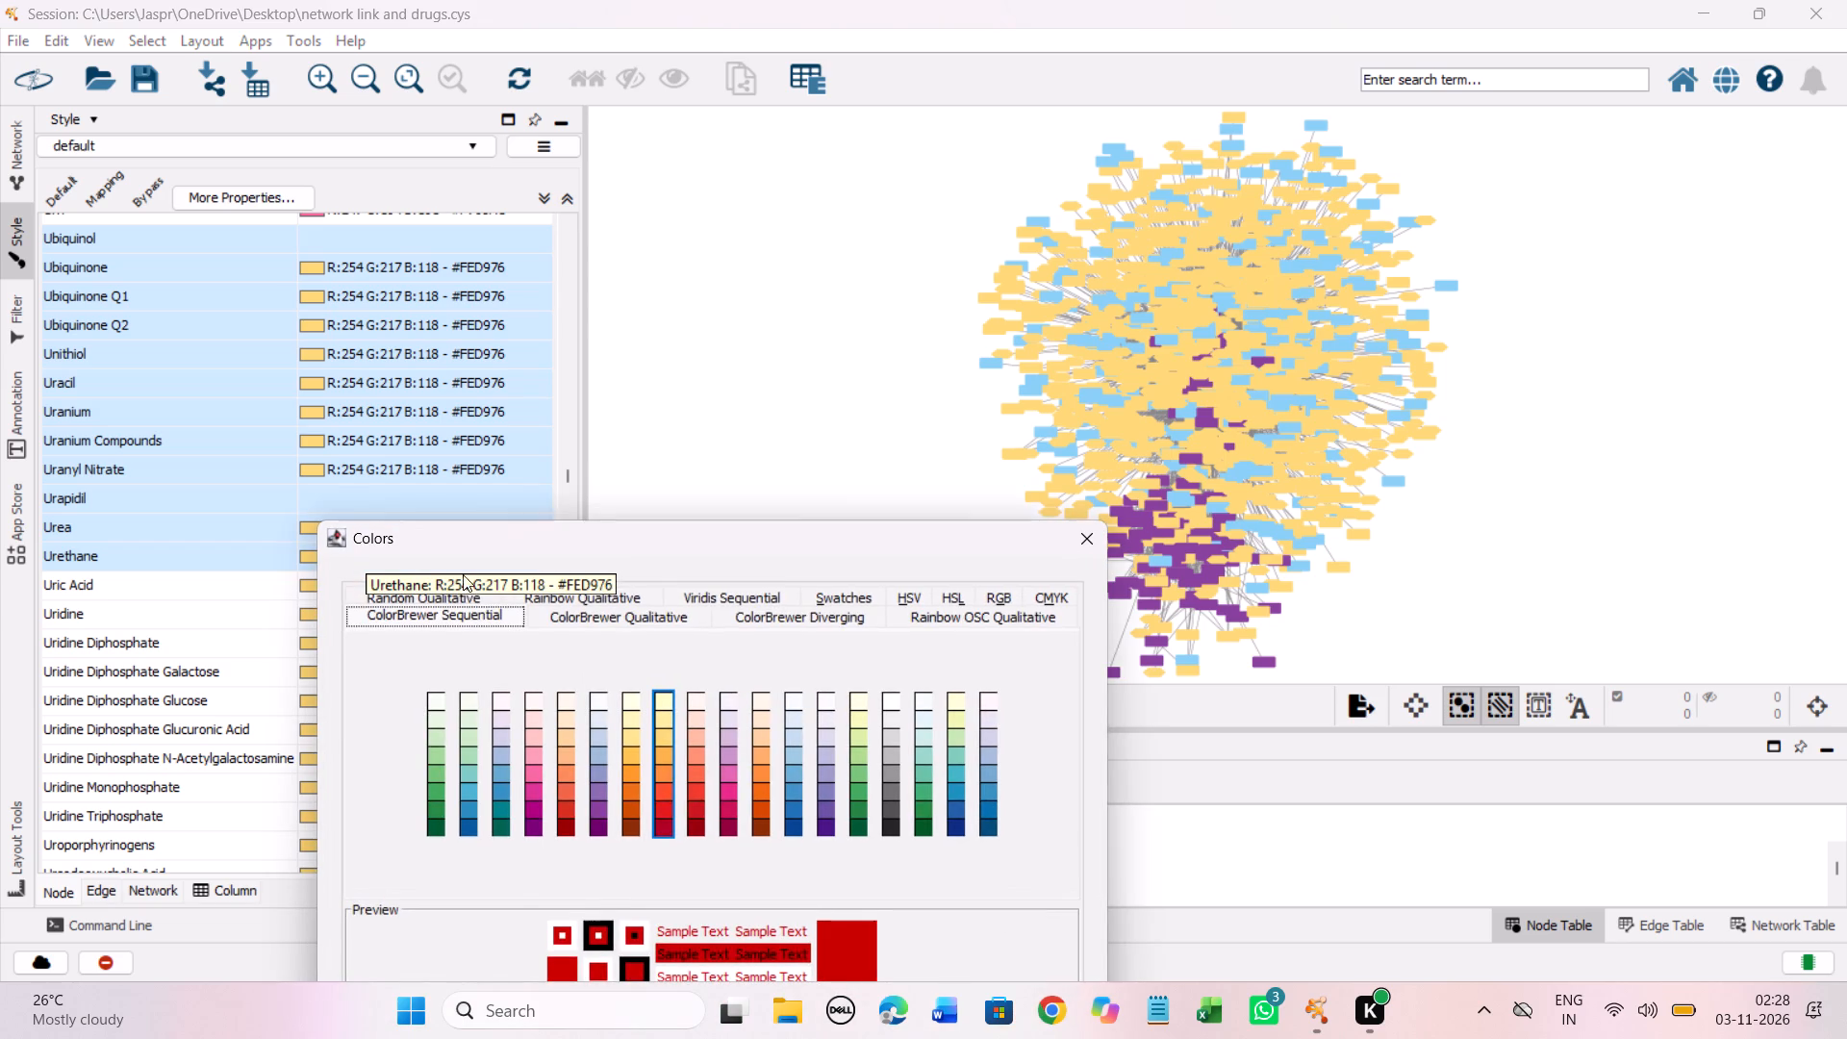
{"action": "left_click_drag", "start_coordinate": [440, 539], "coordinate": [377, 255]}
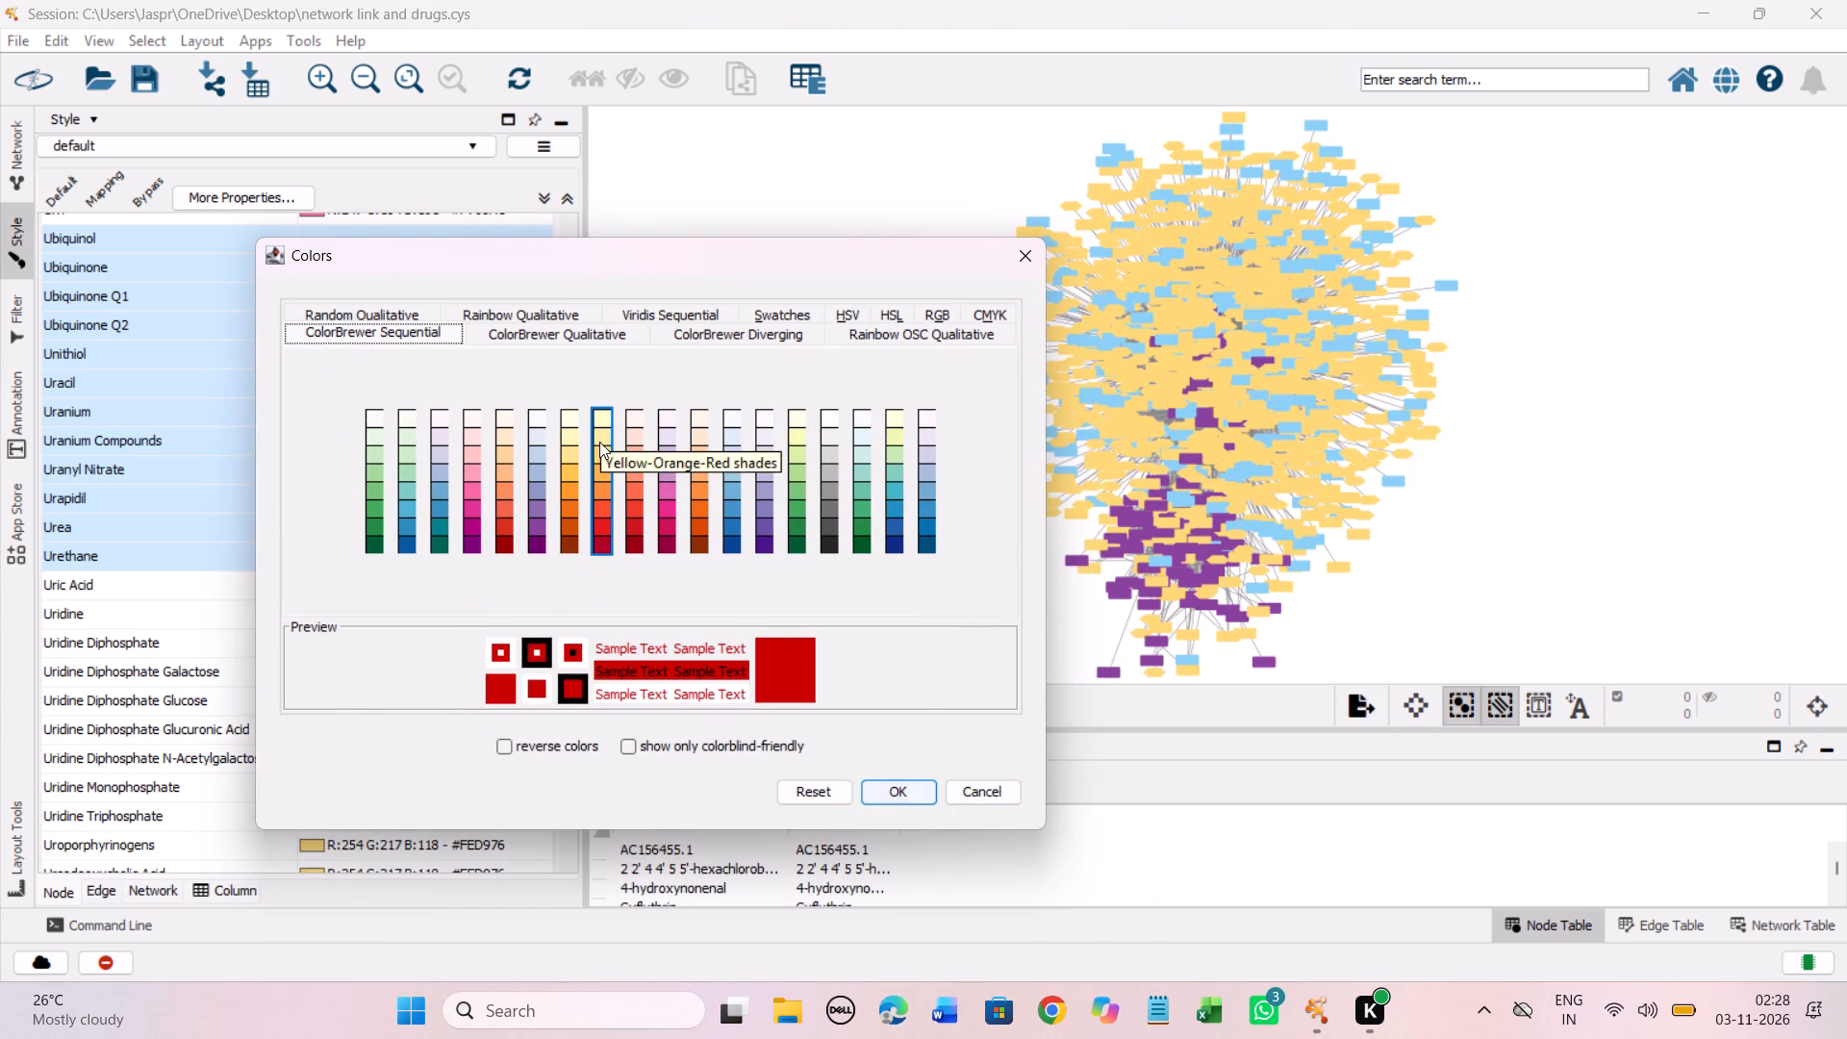
{"action": "left_click", "coordinate": [599, 453]}
{"action": "left_click", "coordinate": [897, 792]}
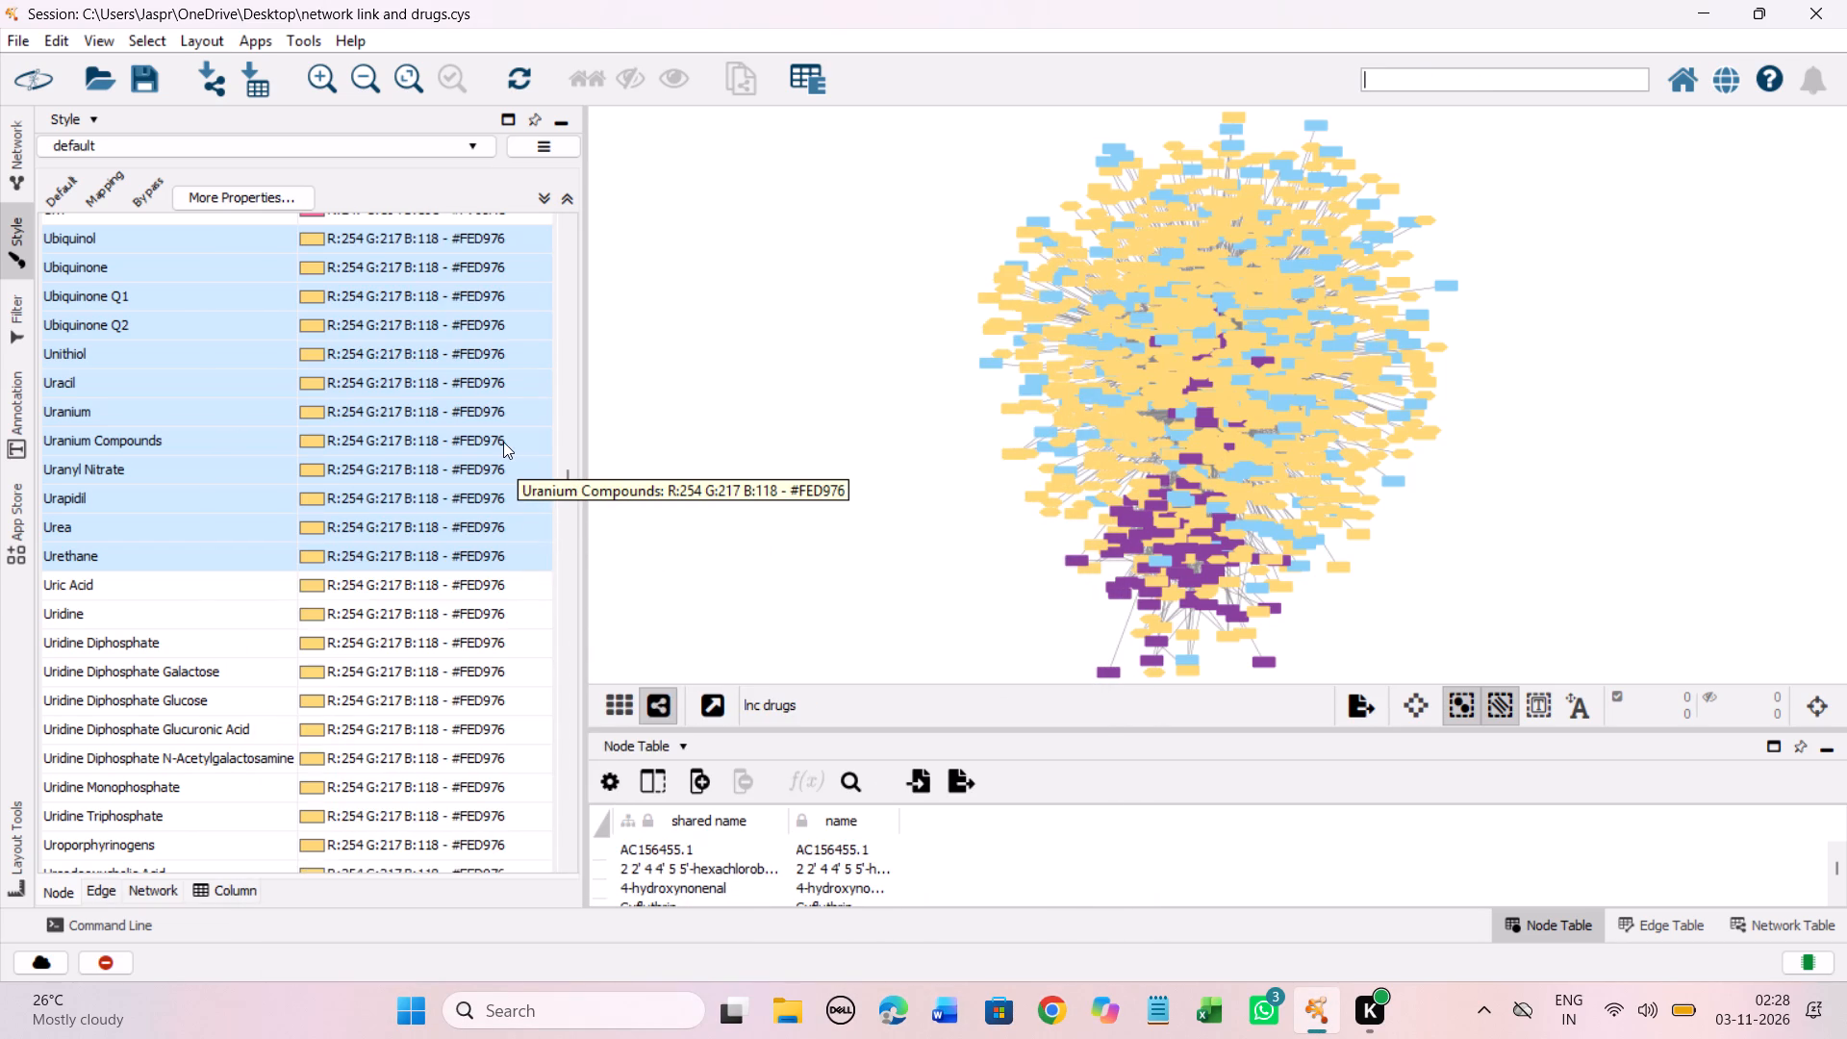
Set the mapping colour of all entries from Valacyclovir through W-13 to #FED976 from the Yellow-Orange-Red shades.
{"action": "scroll", "coordinate": [503, 442], "scroll_direction": "down", "scroll_amount": 15}
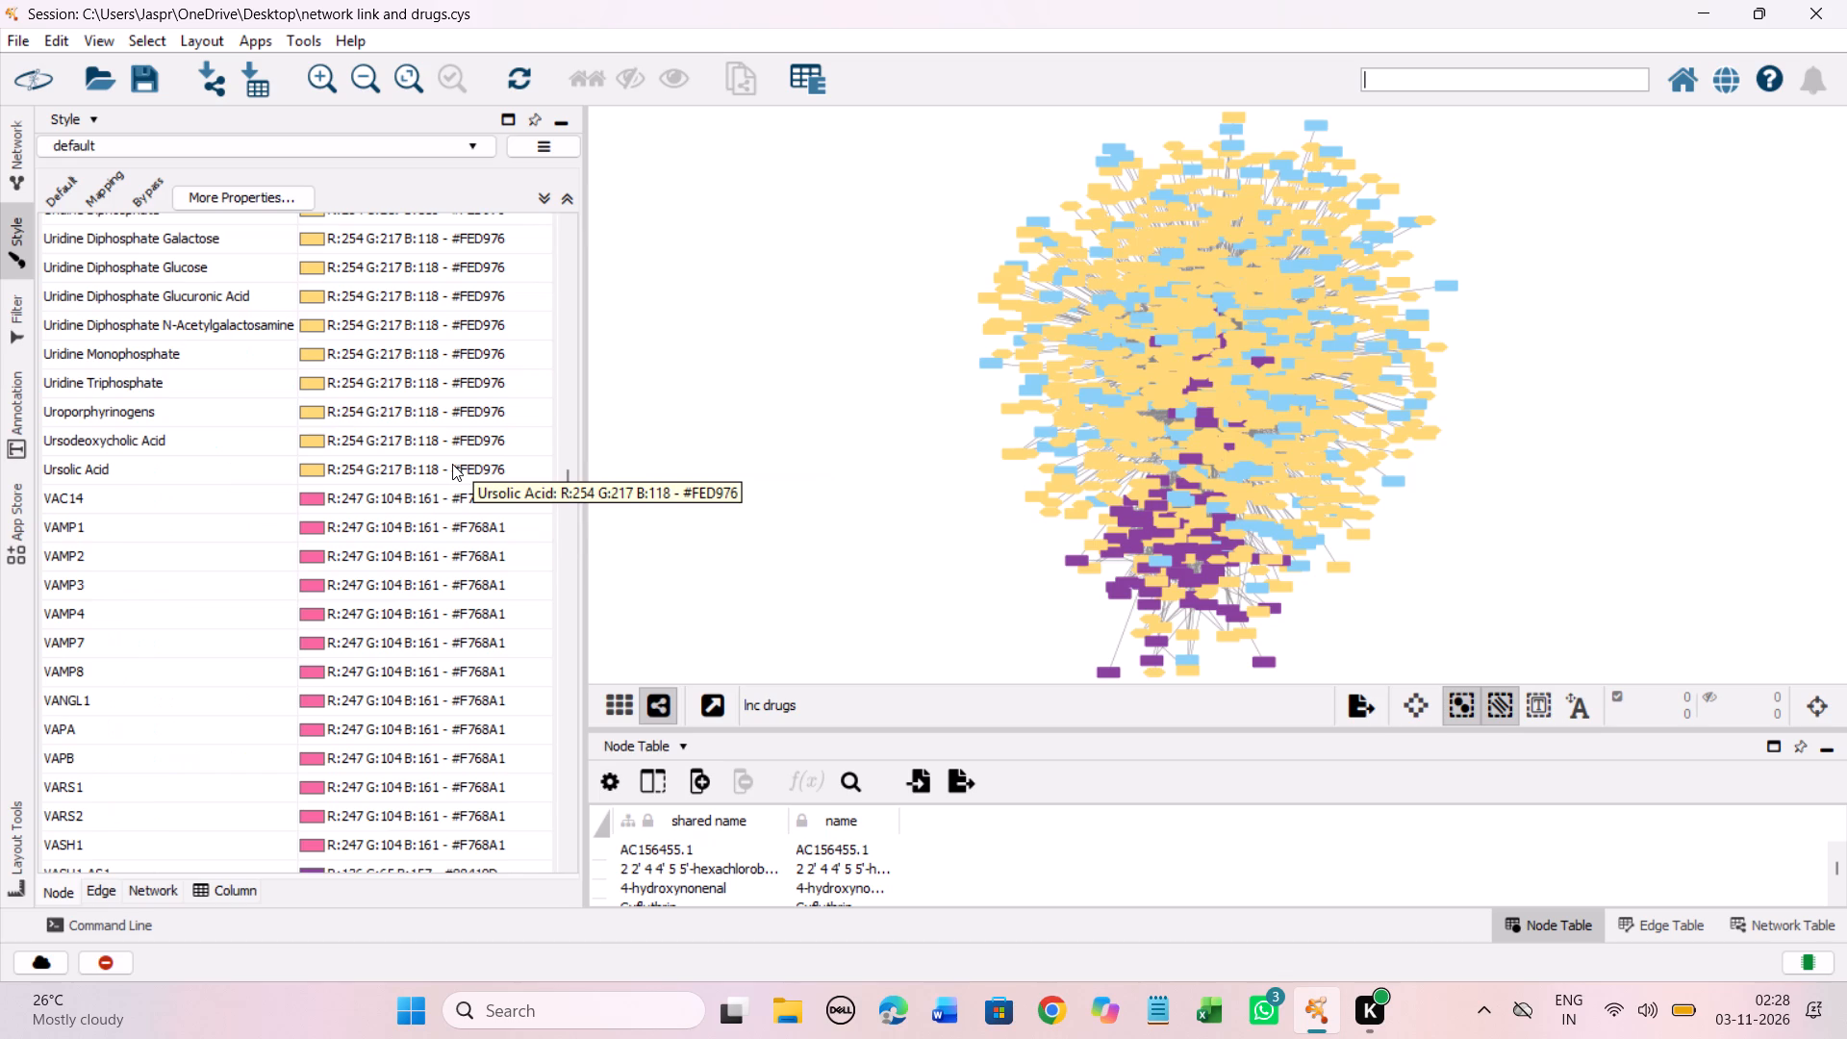
{"action": "scroll", "coordinate": [419, 516], "scroll_direction": "down", "scroll_amount": 3}
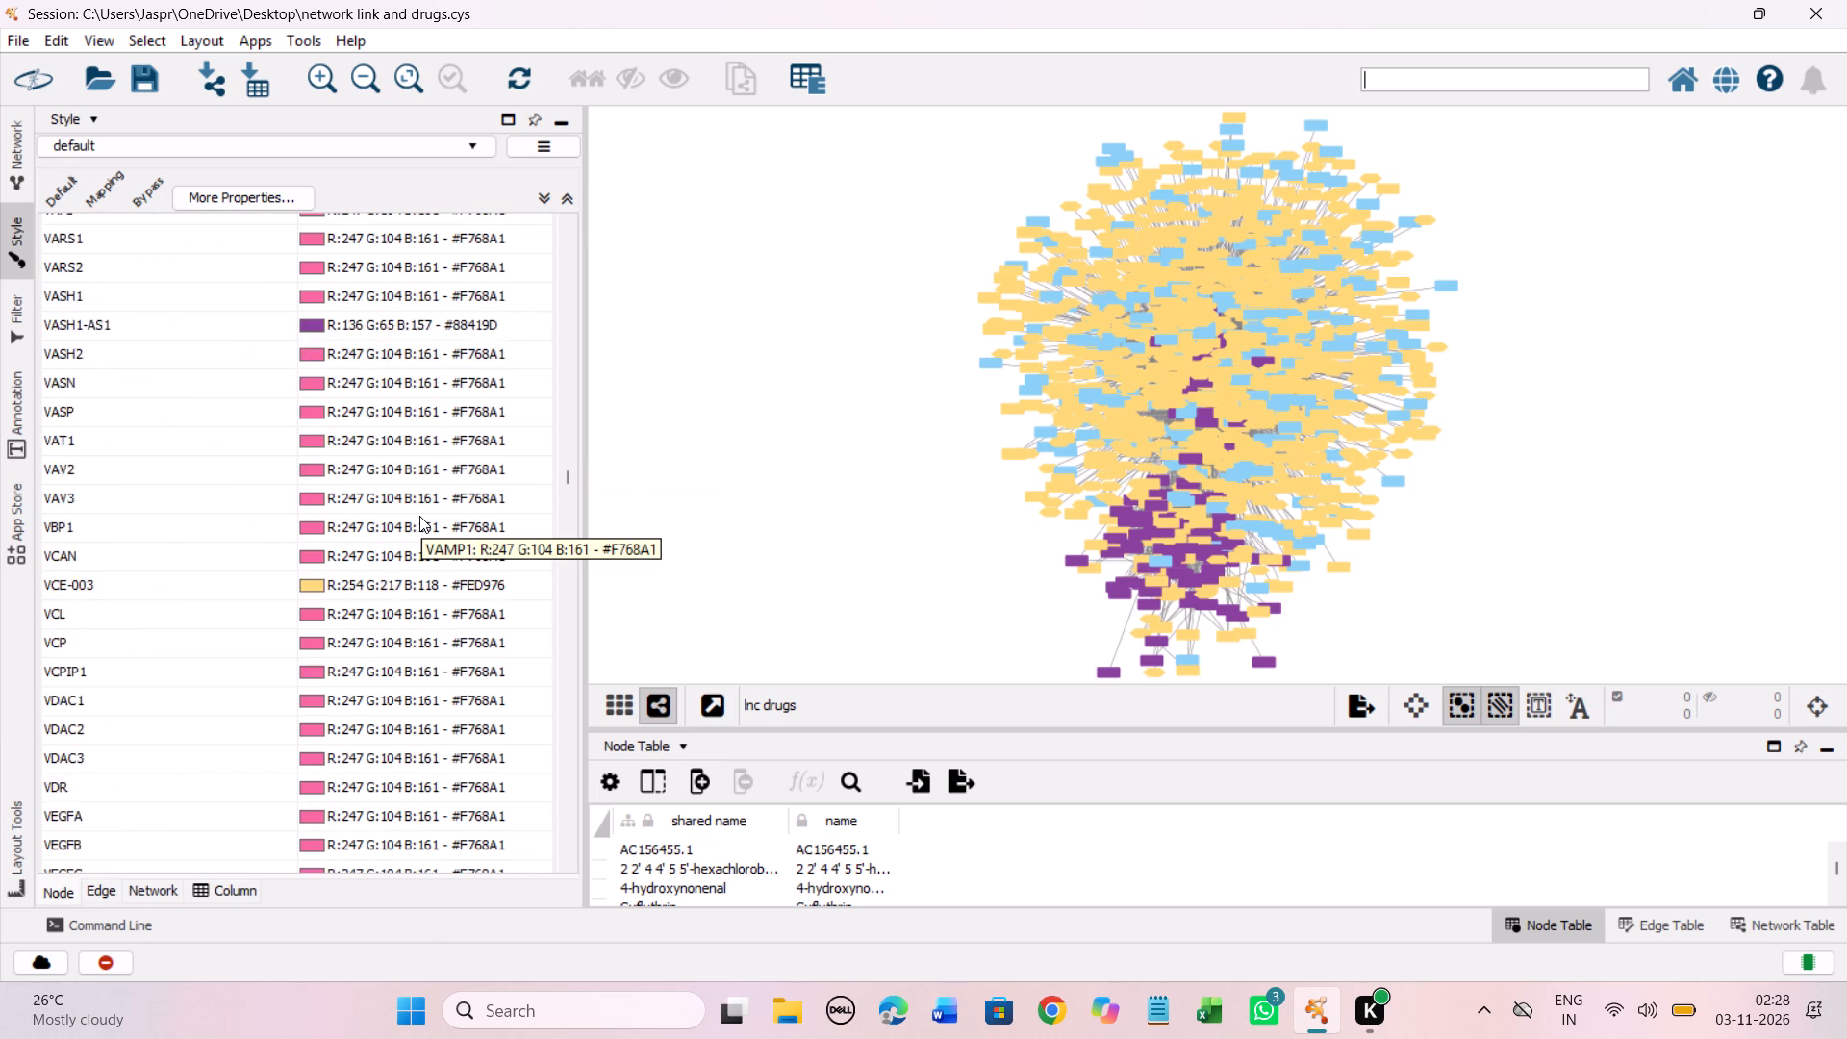
{"action": "scroll", "coordinate": [419, 516], "scroll_direction": "down", "scroll_amount": 3}
{"action": "scroll", "coordinate": [419, 516], "scroll_direction": "up", "scroll_amount": 1}
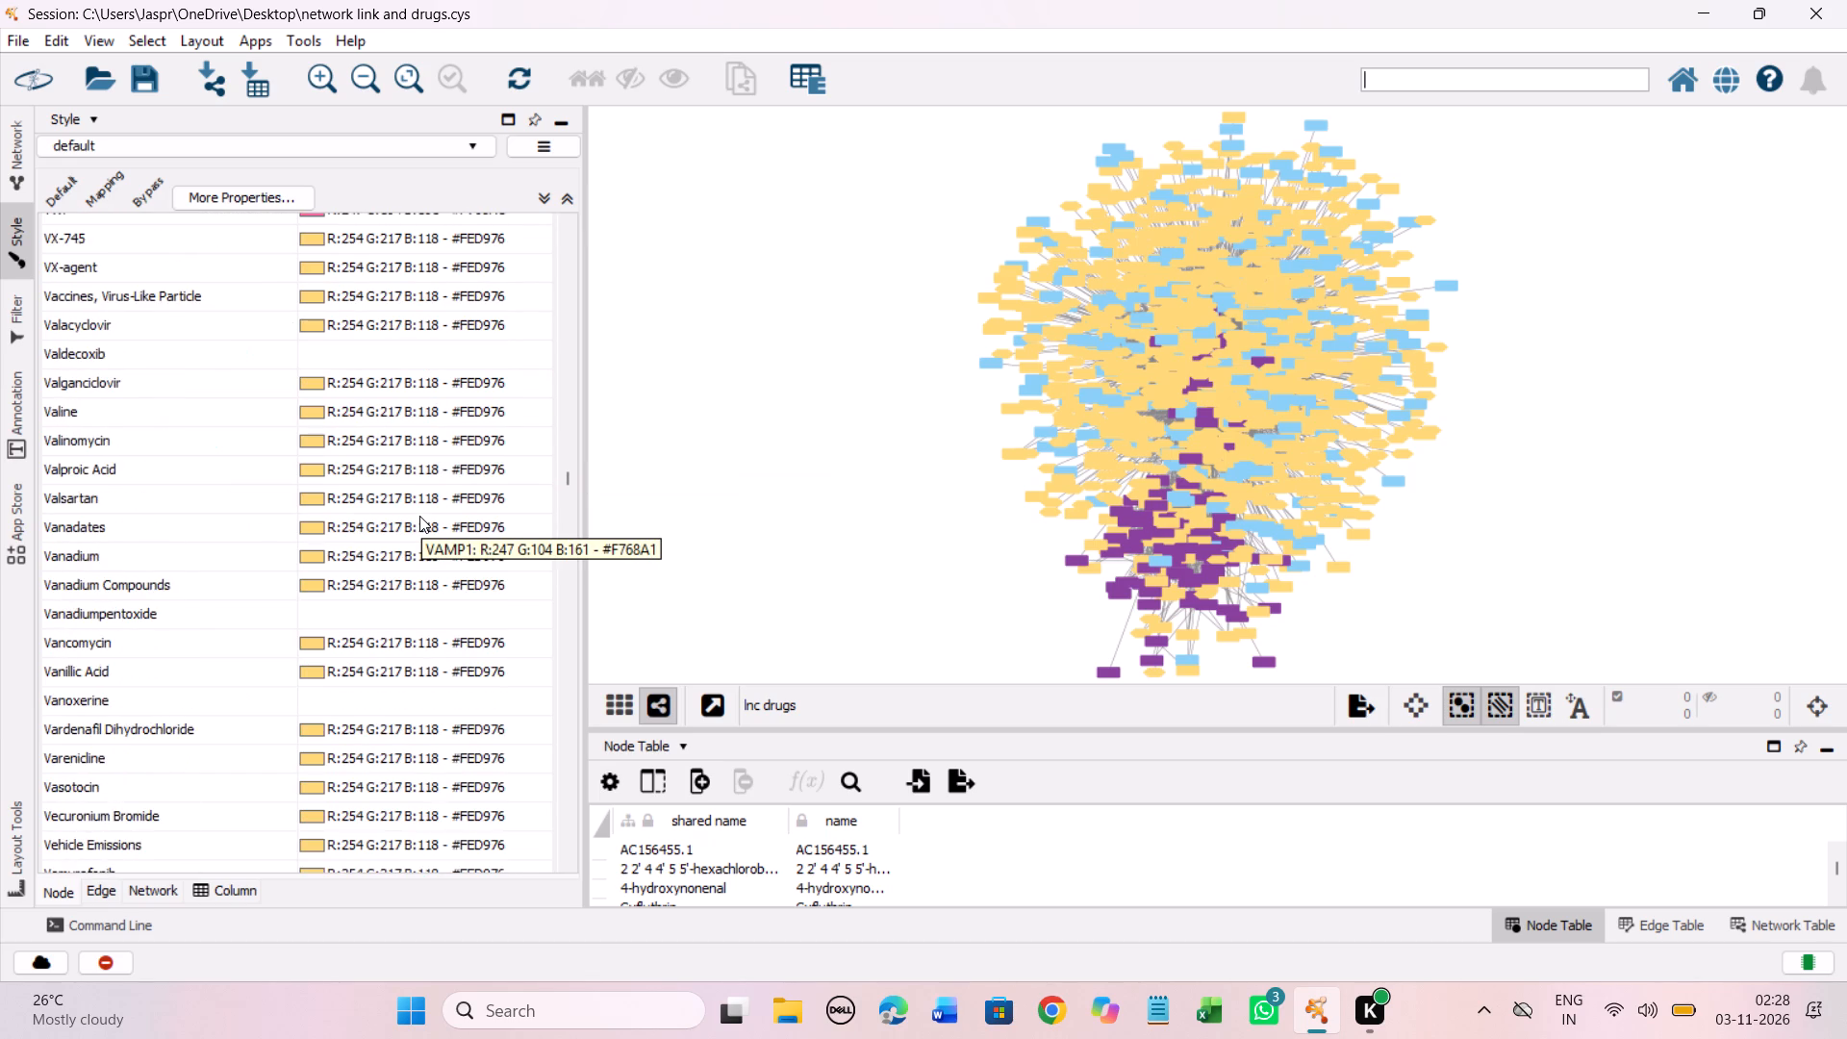
{"action": "scroll", "coordinate": [419, 516], "scroll_direction": "up", "scroll_amount": 1}
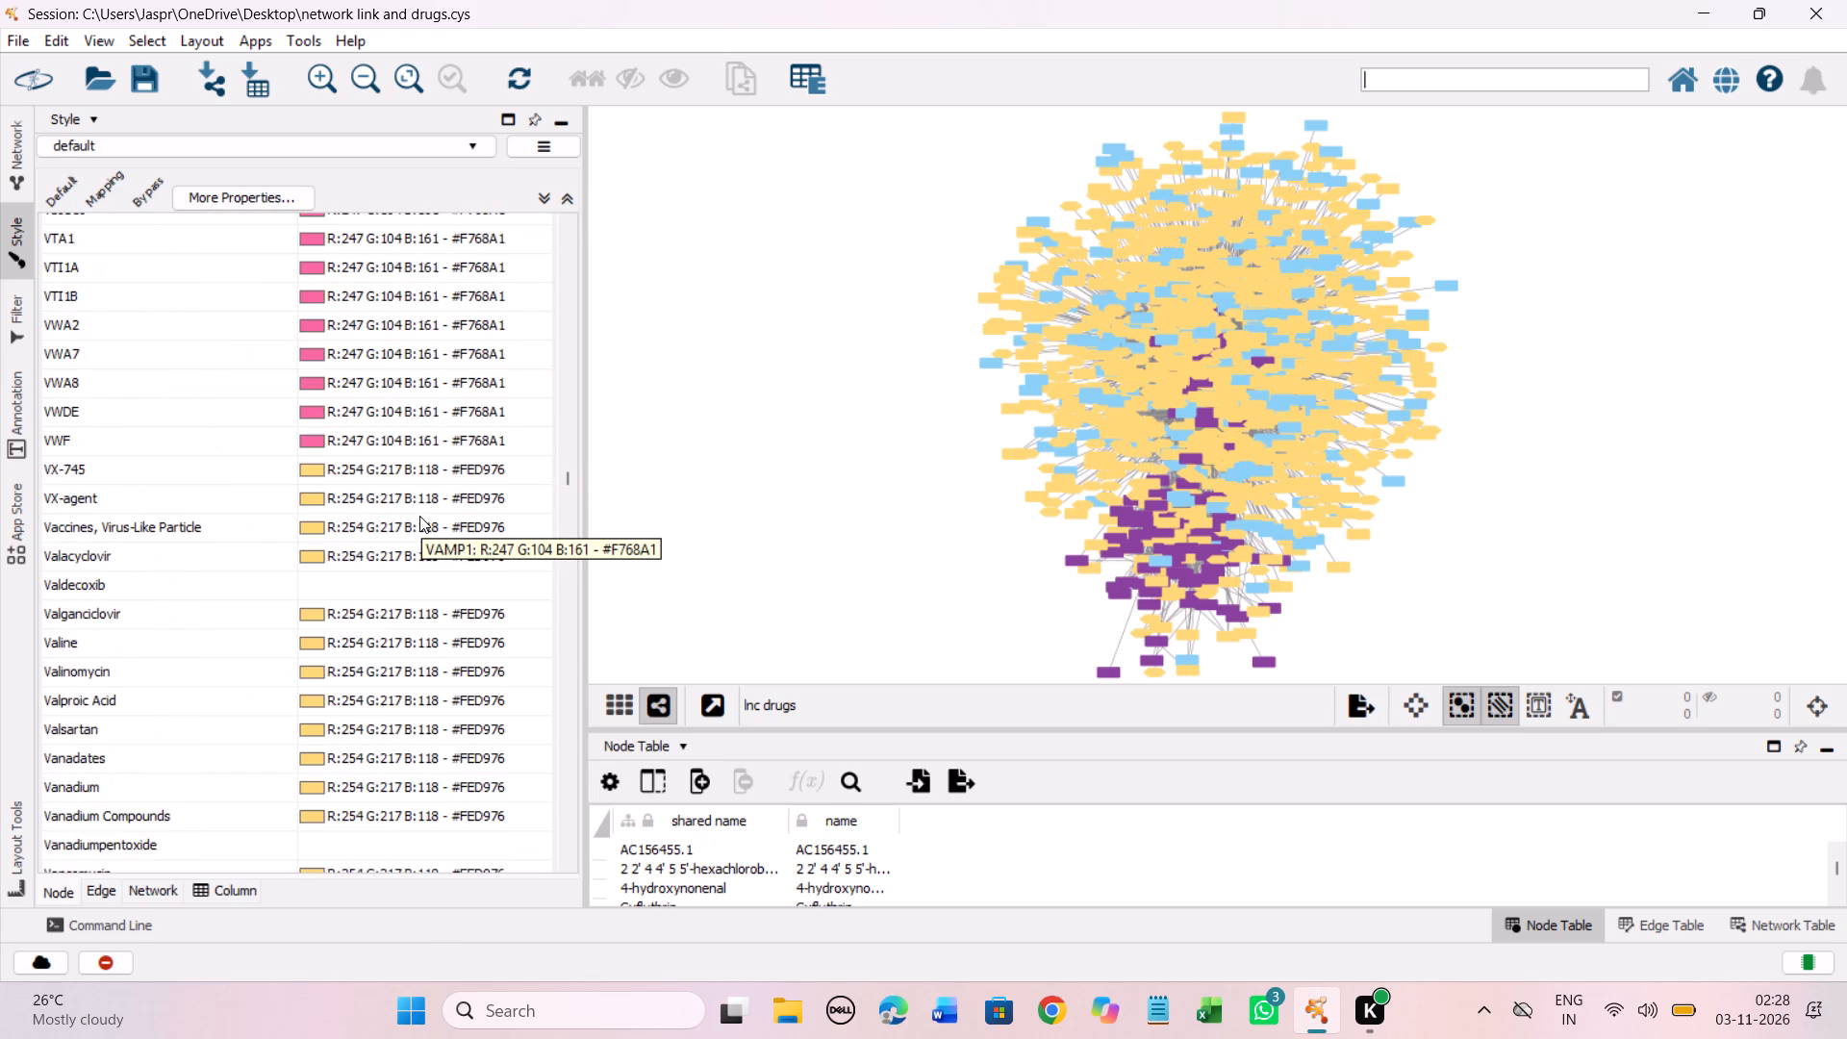
{"action": "left_click", "coordinate": [387, 549]}
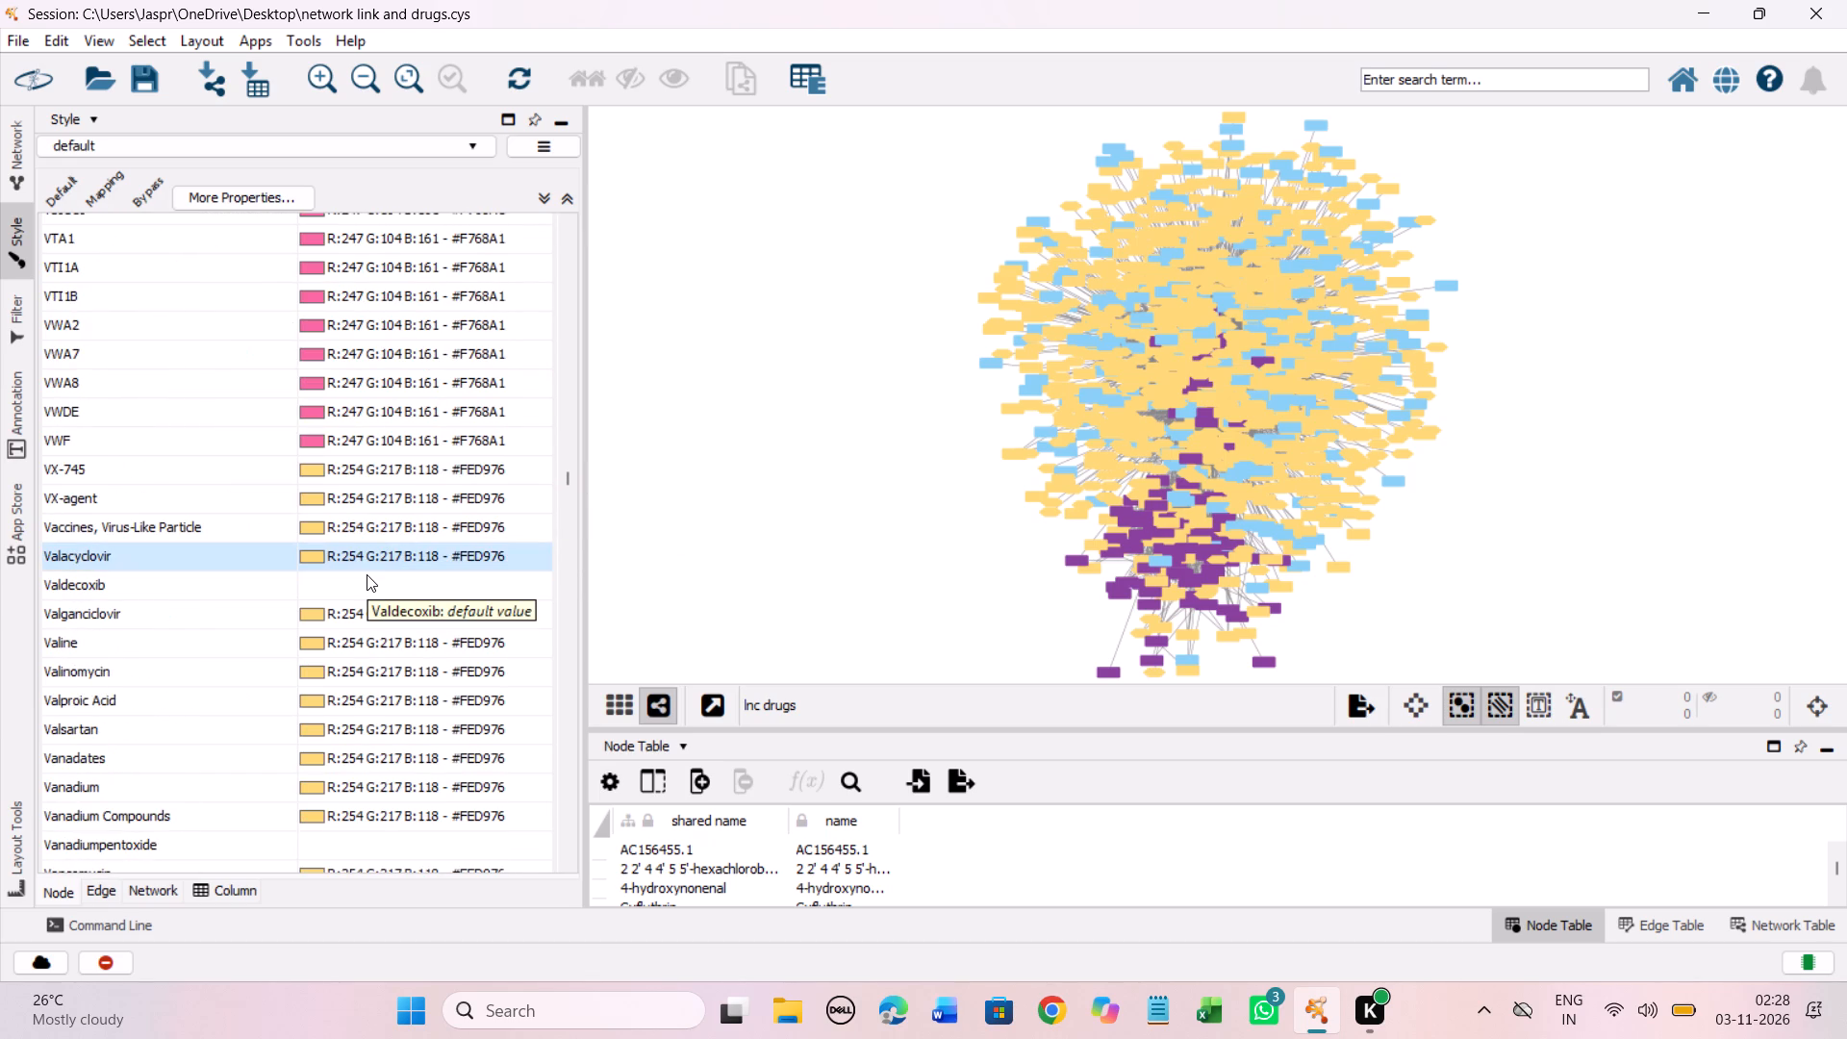
{"action": "scroll", "coordinate": [367, 574], "scroll_direction": "down", "scroll_amount": 4}
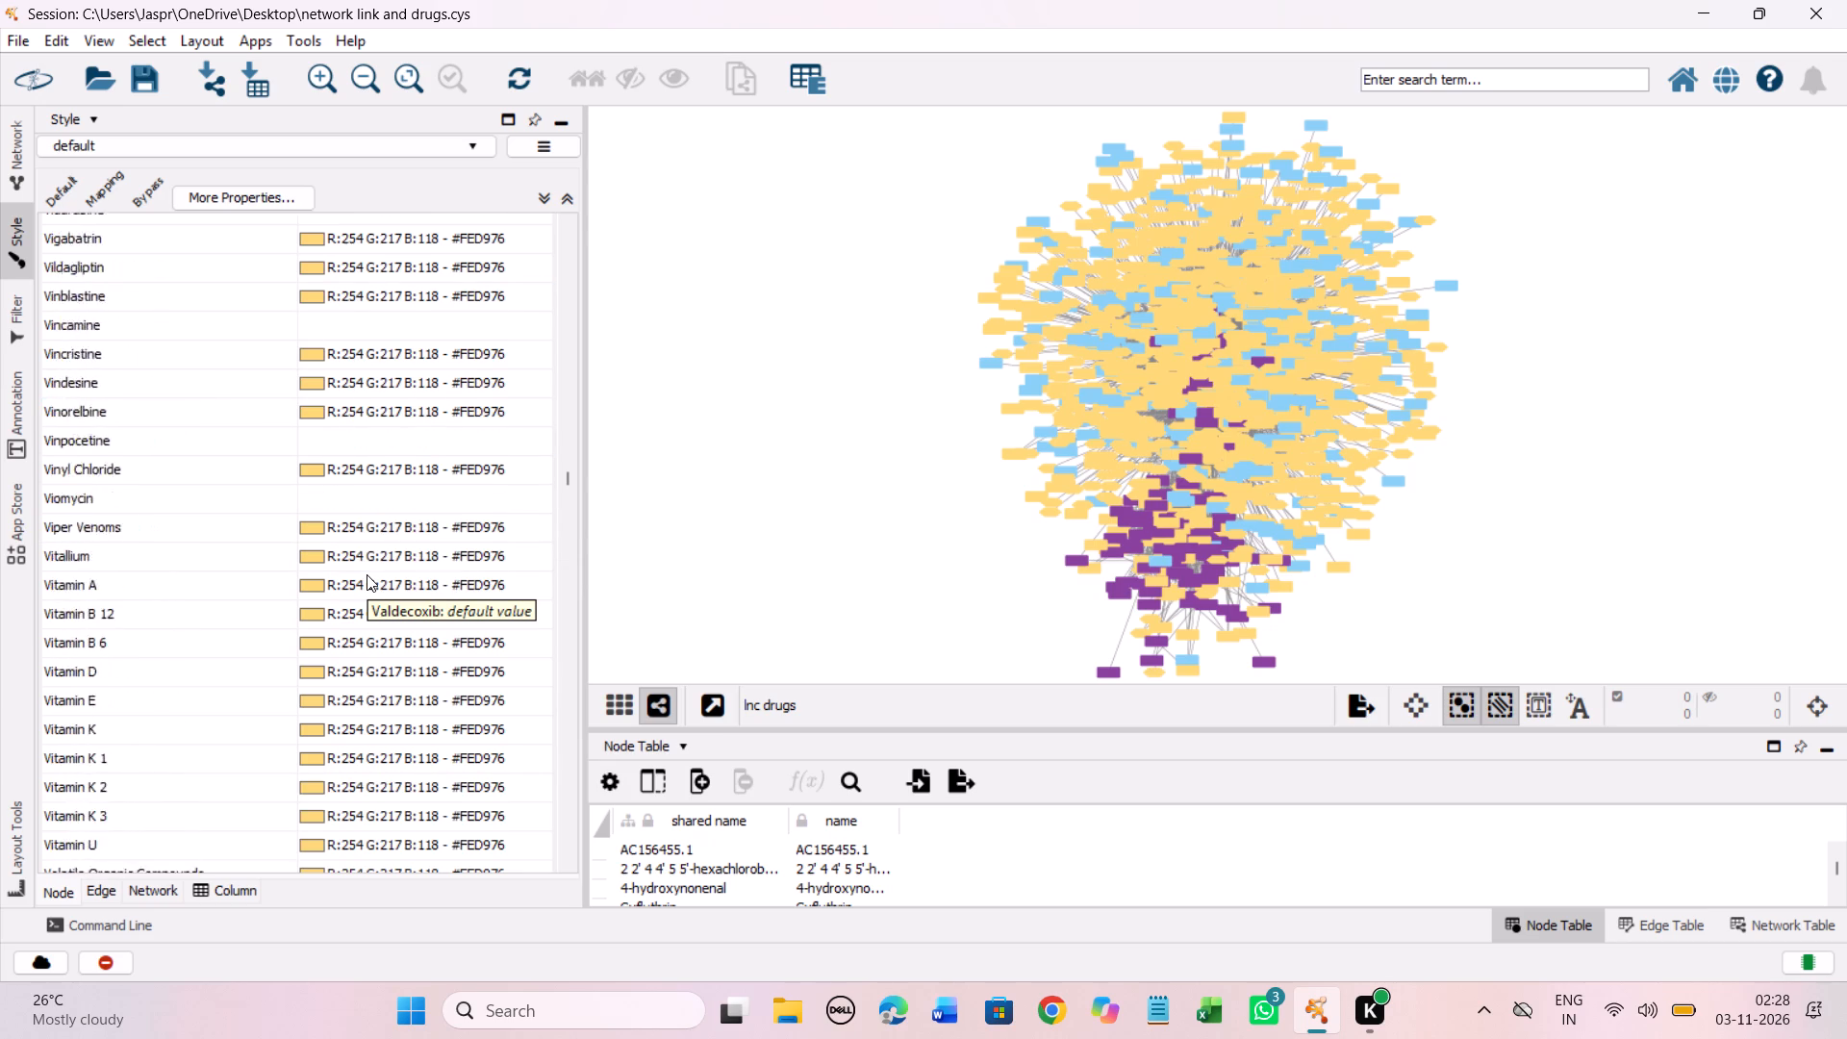
{"action": "scroll", "coordinate": [367, 574], "scroll_direction": "down", "scroll_amount": 1}
{"action": "scroll", "coordinate": [367, 574], "scroll_direction": "up", "scroll_amount": 2}
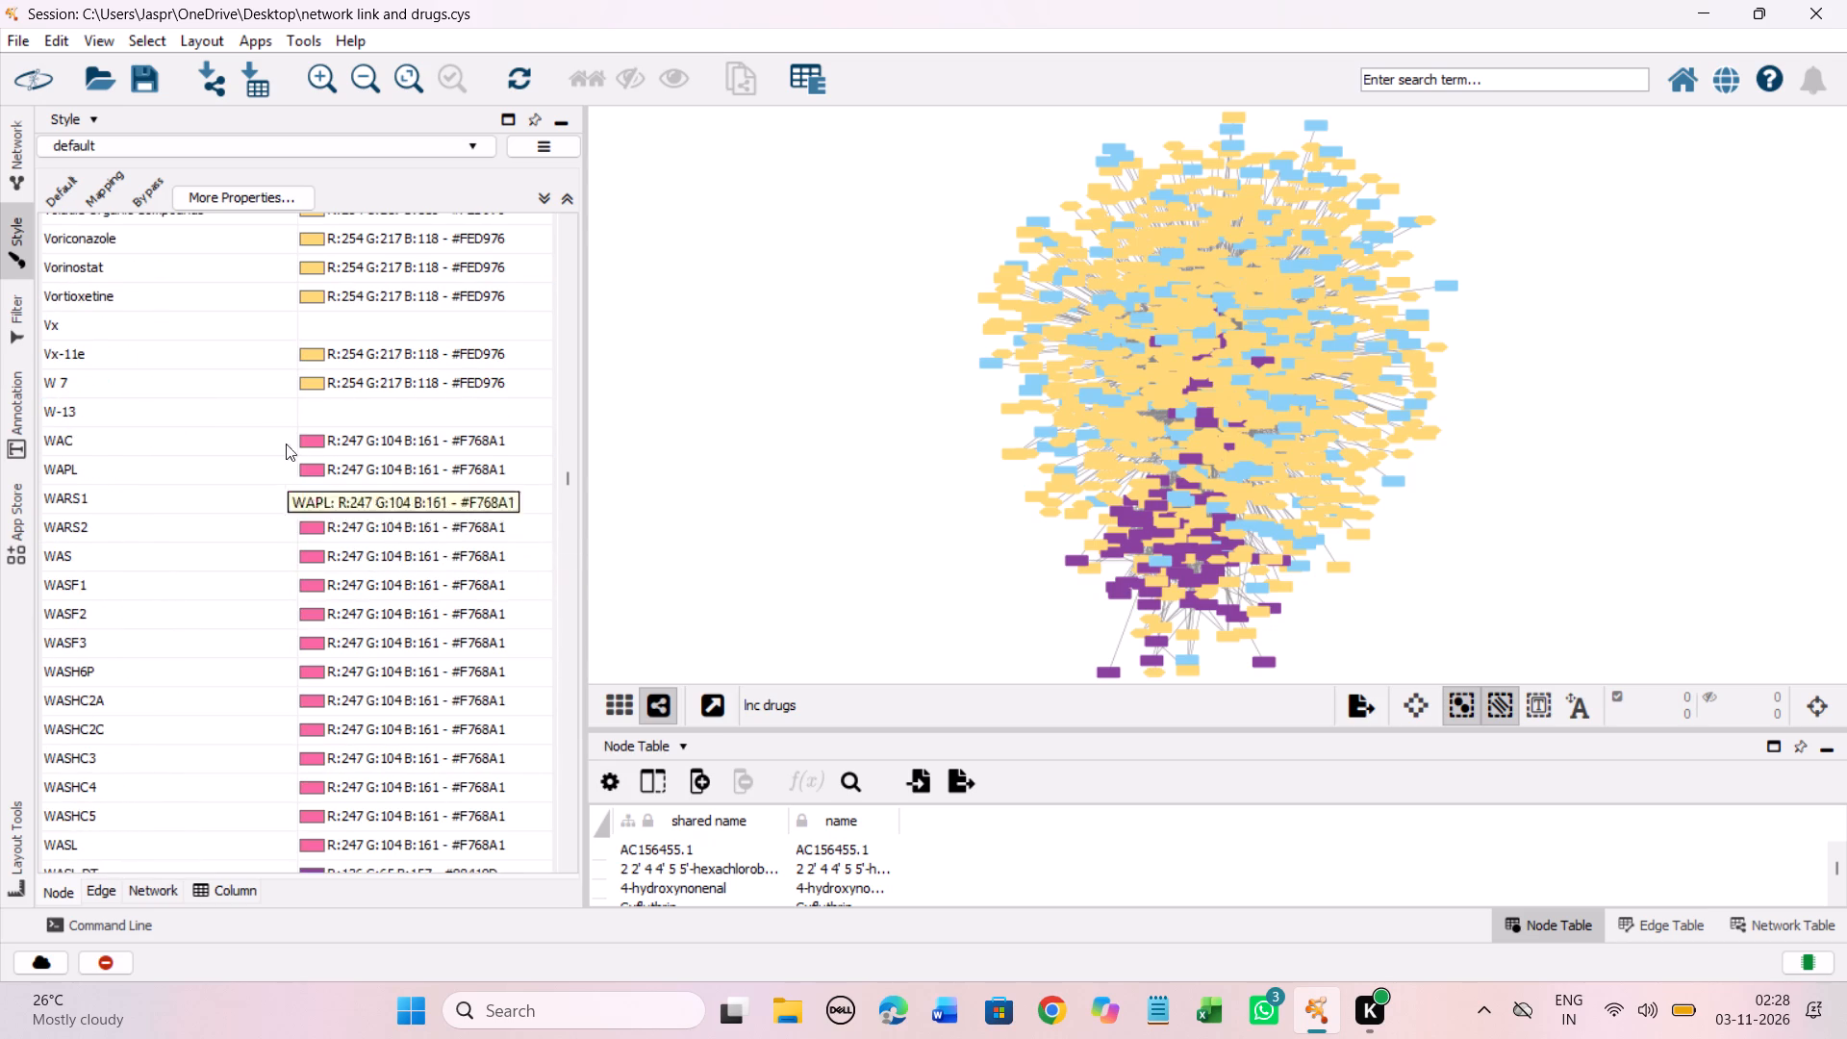
{"action": "left_click", "coordinate": [380, 420], "text": "shift"}
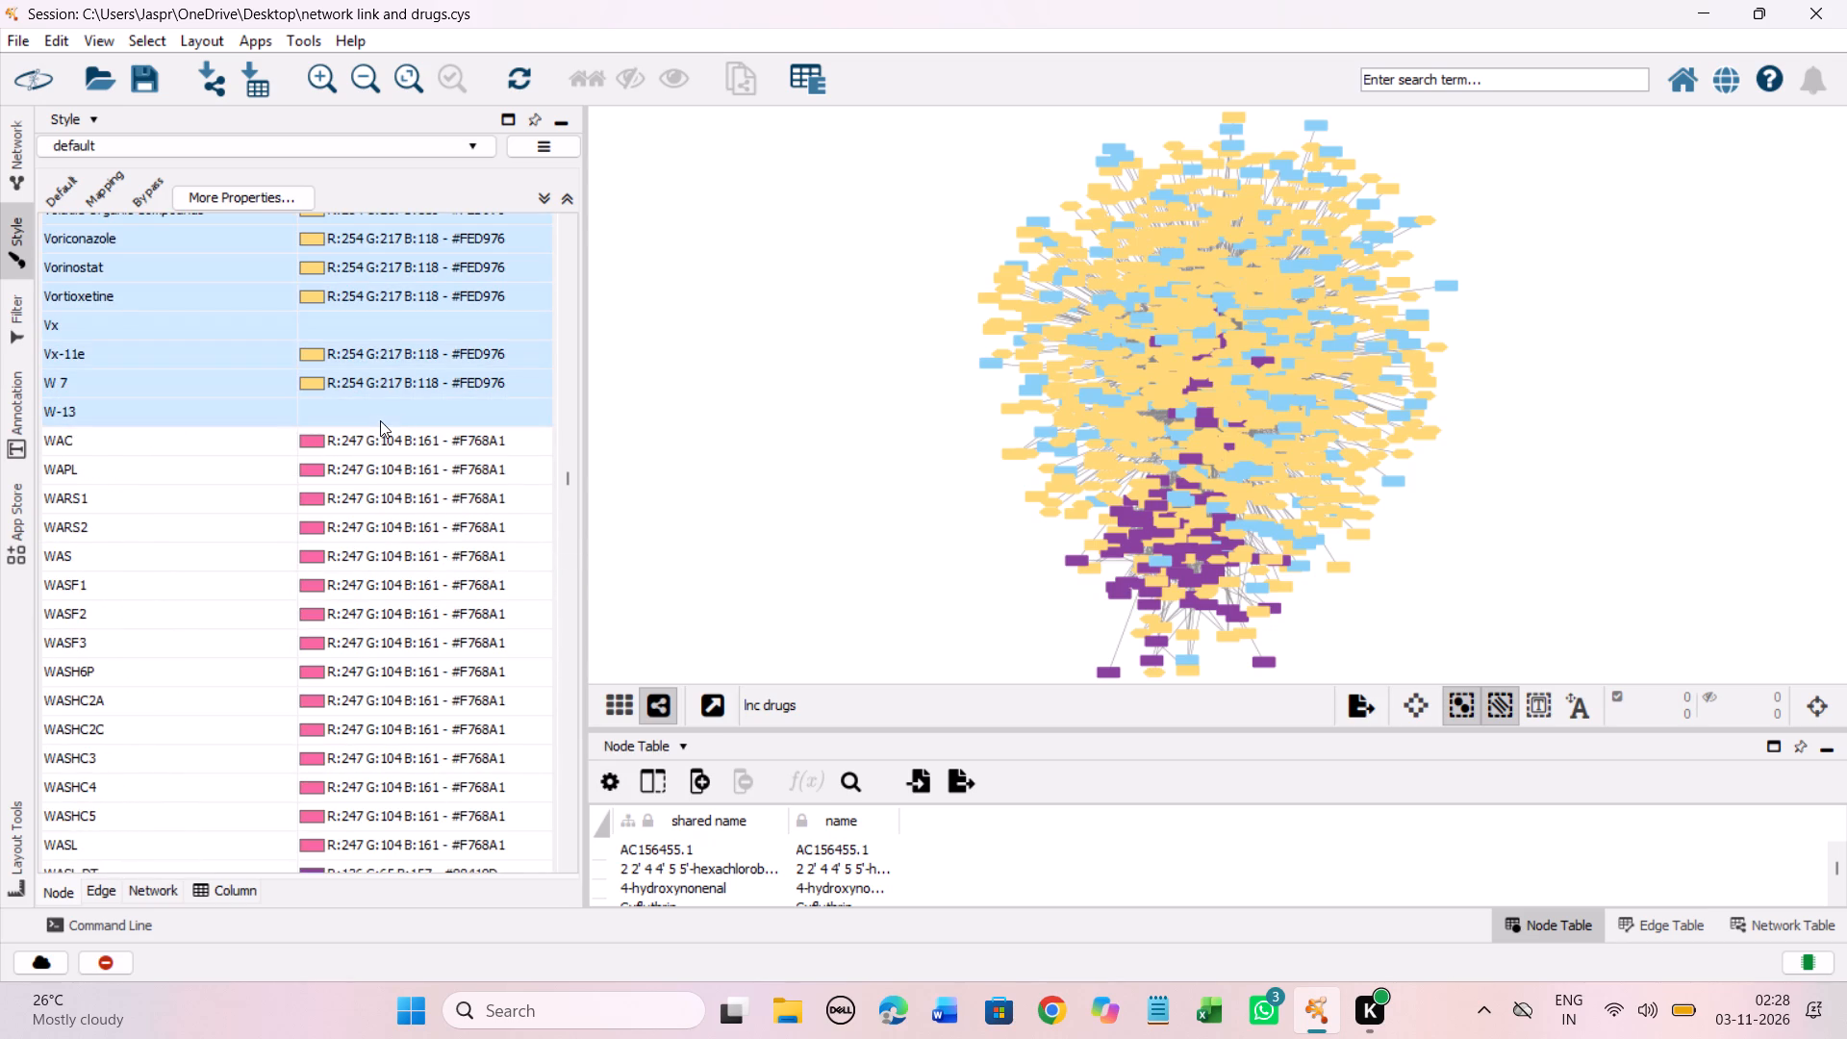
{"action": "scroll", "coordinate": [404, 393], "scroll_direction": "up", "scroll_amount": 19}
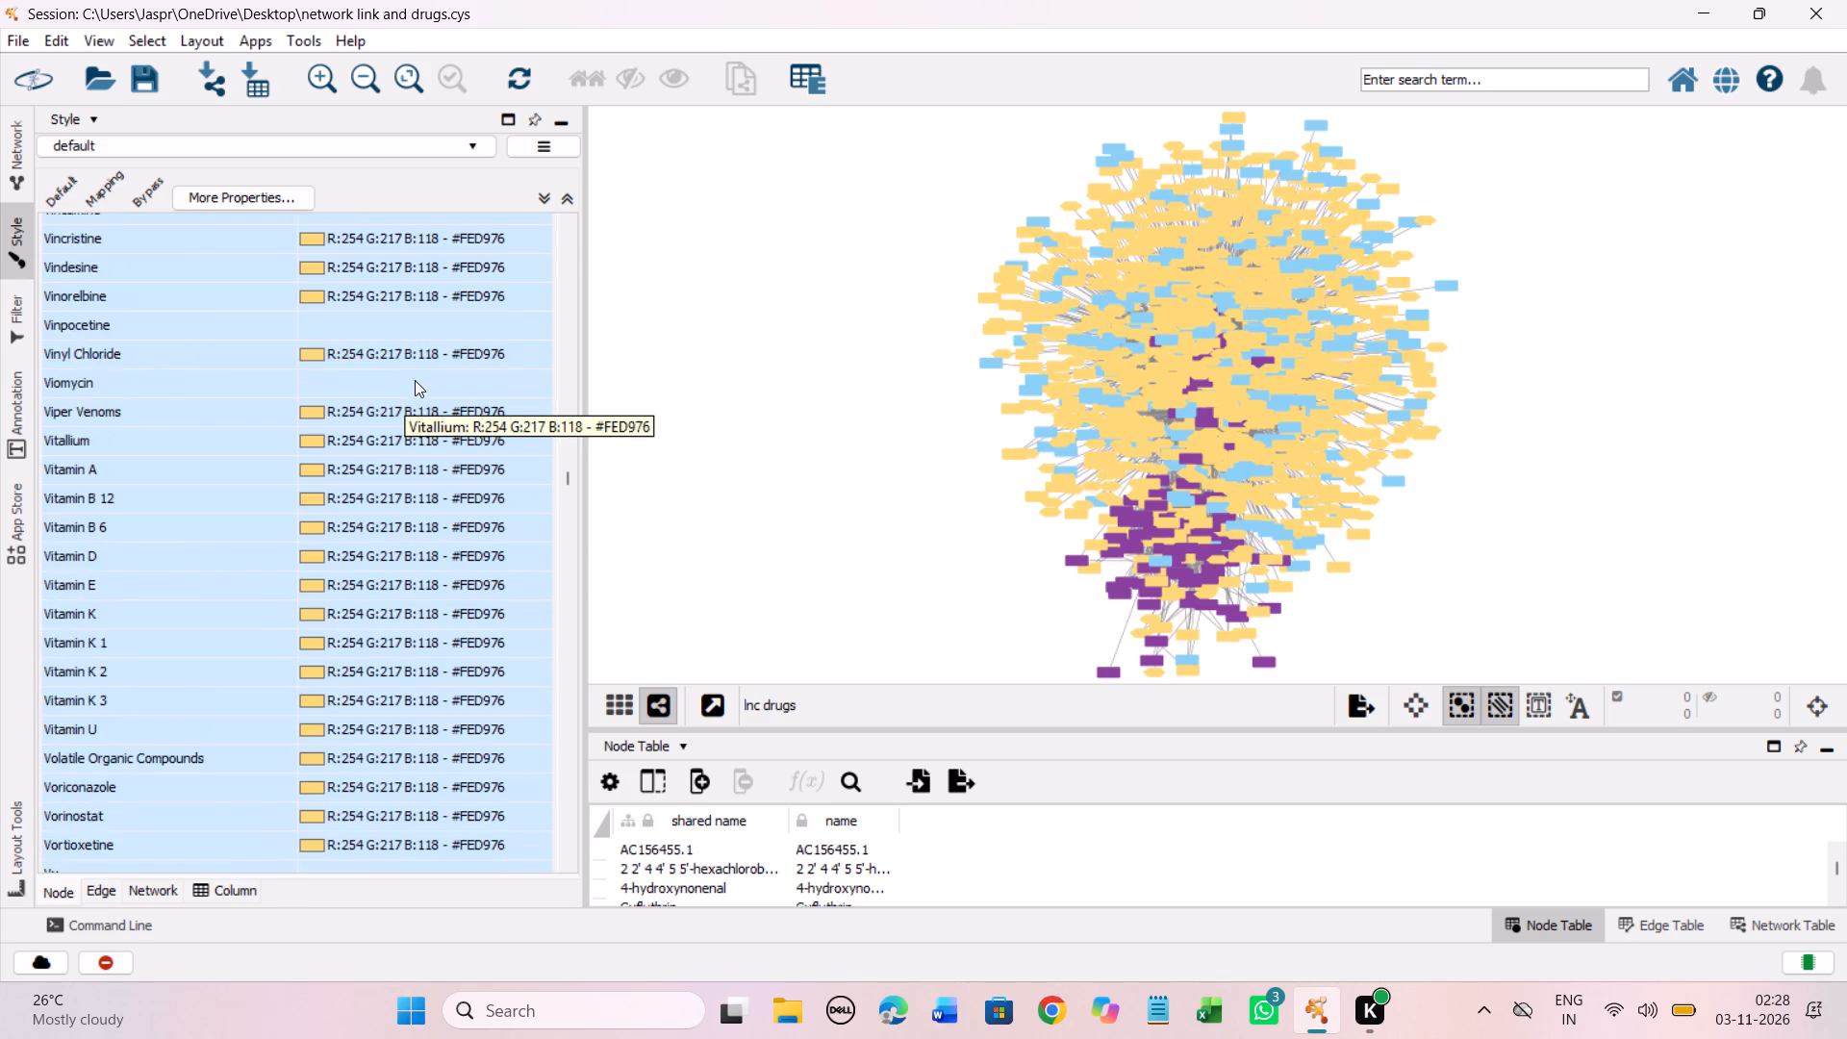
{"action": "scroll", "coordinate": [415, 380], "scroll_direction": "up", "scroll_amount": 5}
{"action": "scroll", "coordinate": [359, 379], "scroll_direction": "down", "scroll_amount": 16}
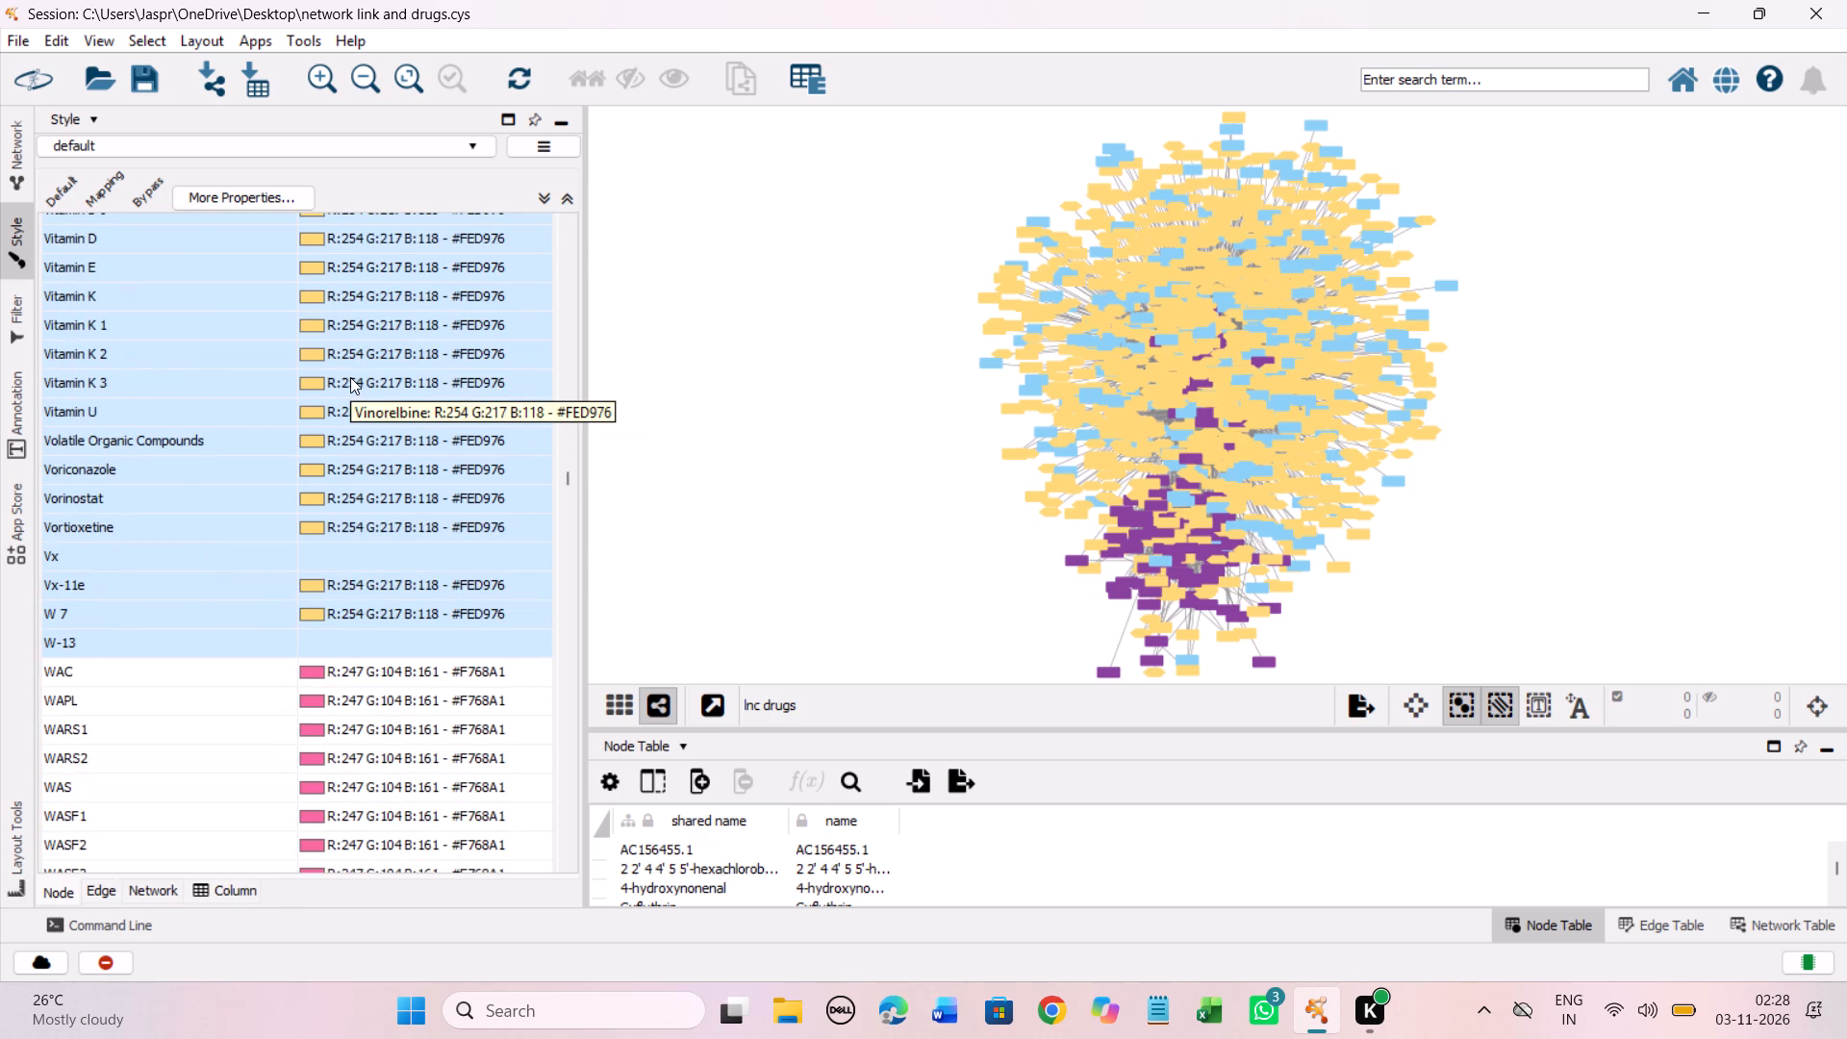
{"action": "right_click", "coordinate": [326, 392]}
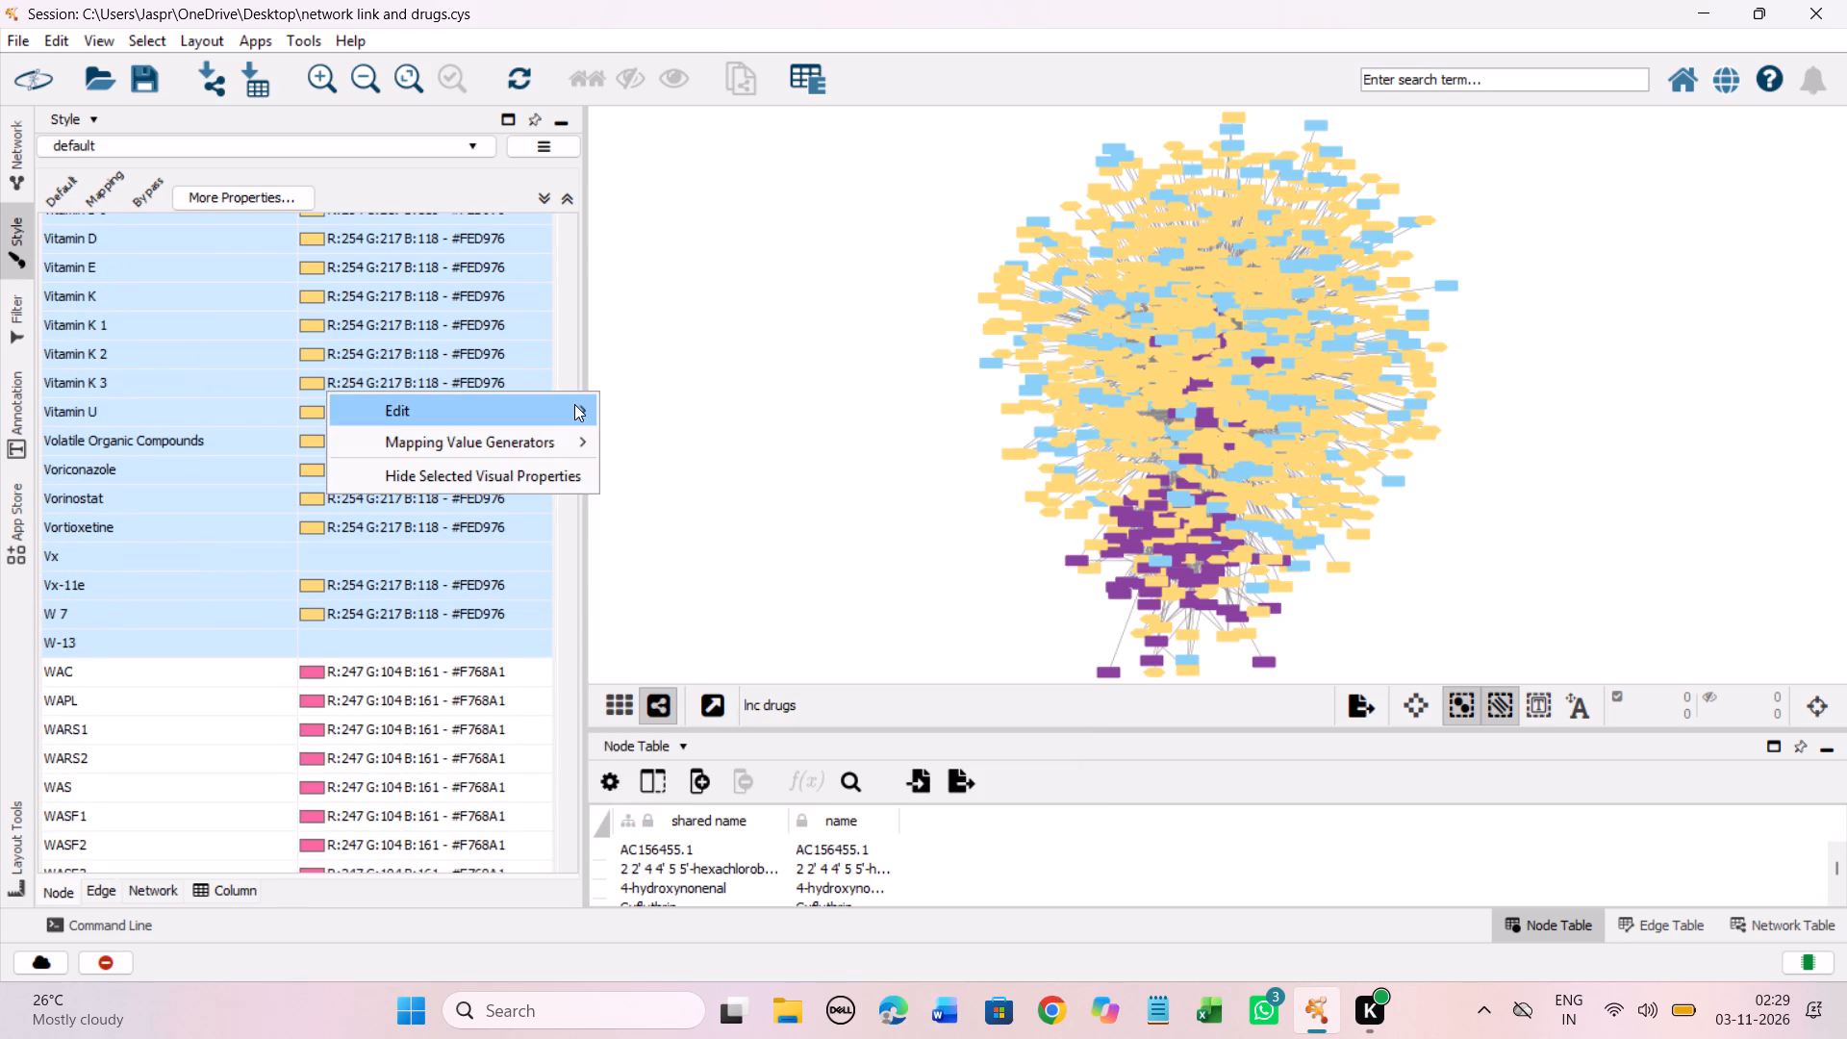
{"action": "left_click", "coordinate": [661, 409]}
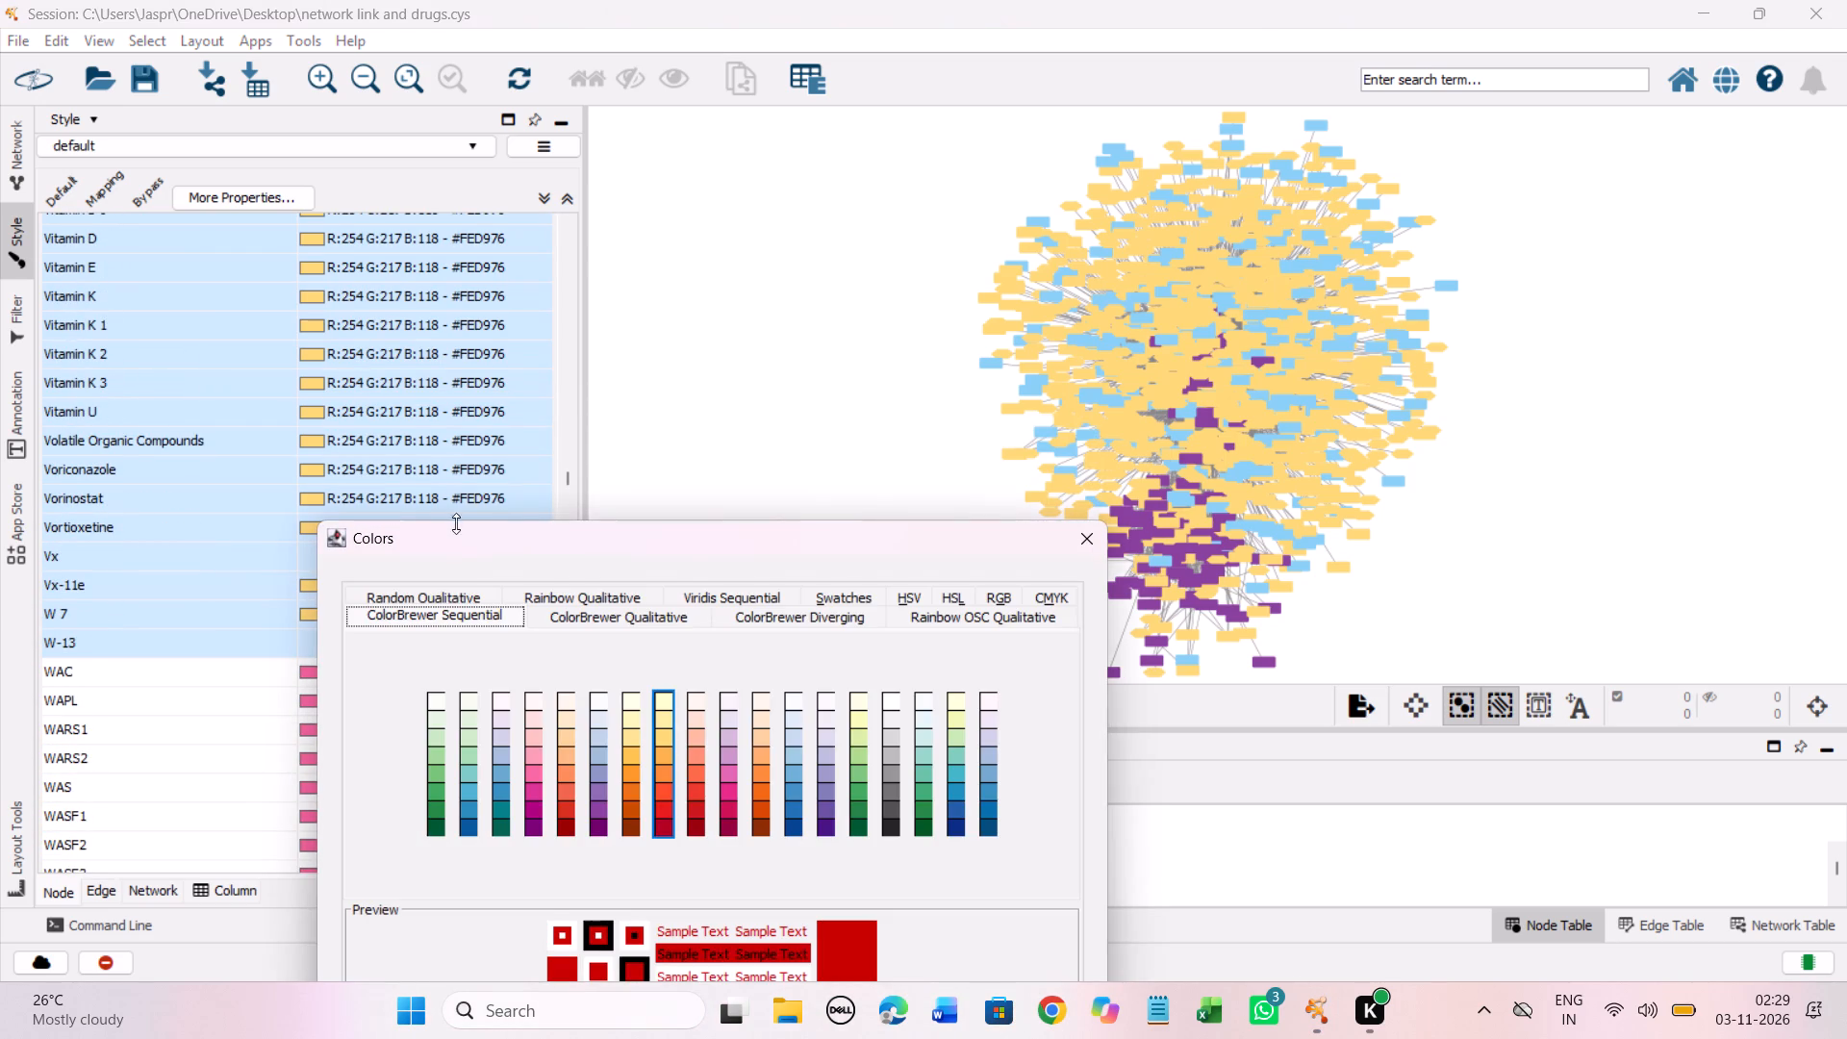
{"action": "left_click_drag", "start_coordinate": [456, 521], "coordinate": [378, 261]}
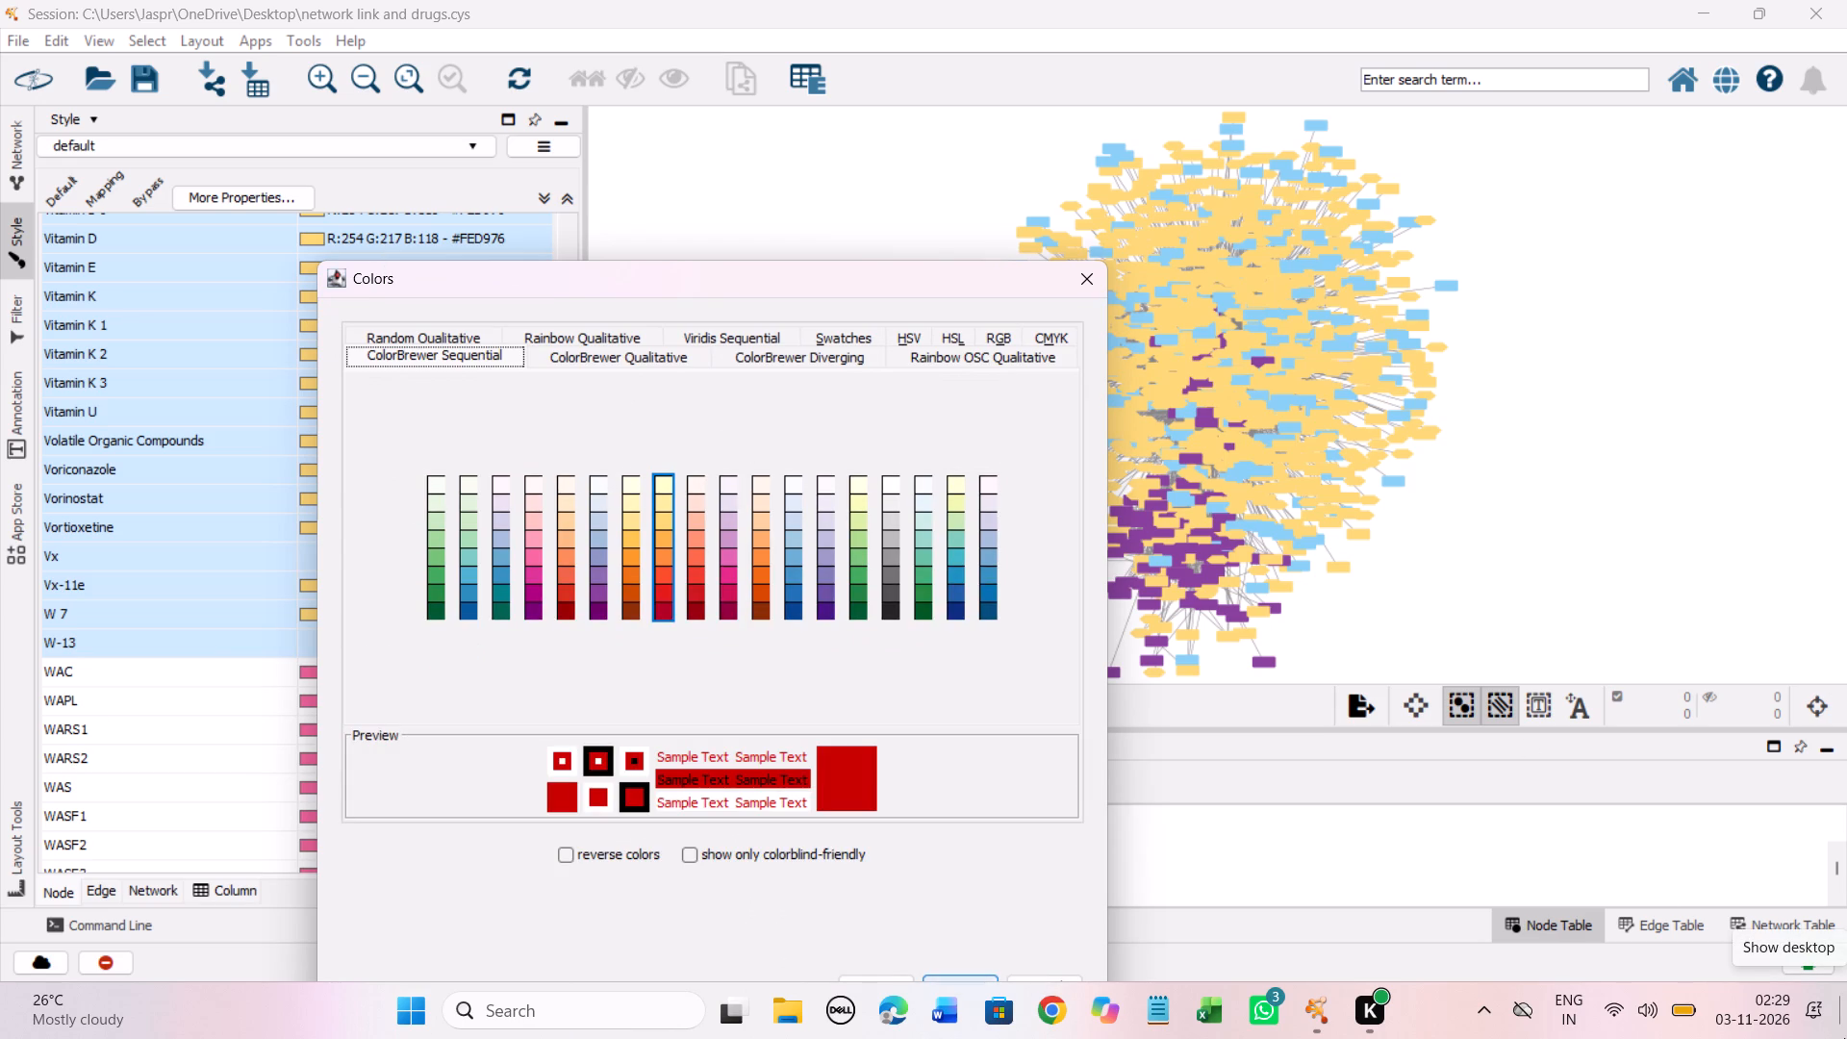
{"action": "left_click_drag", "start_coordinate": [517, 271], "coordinate": [519, 184]}
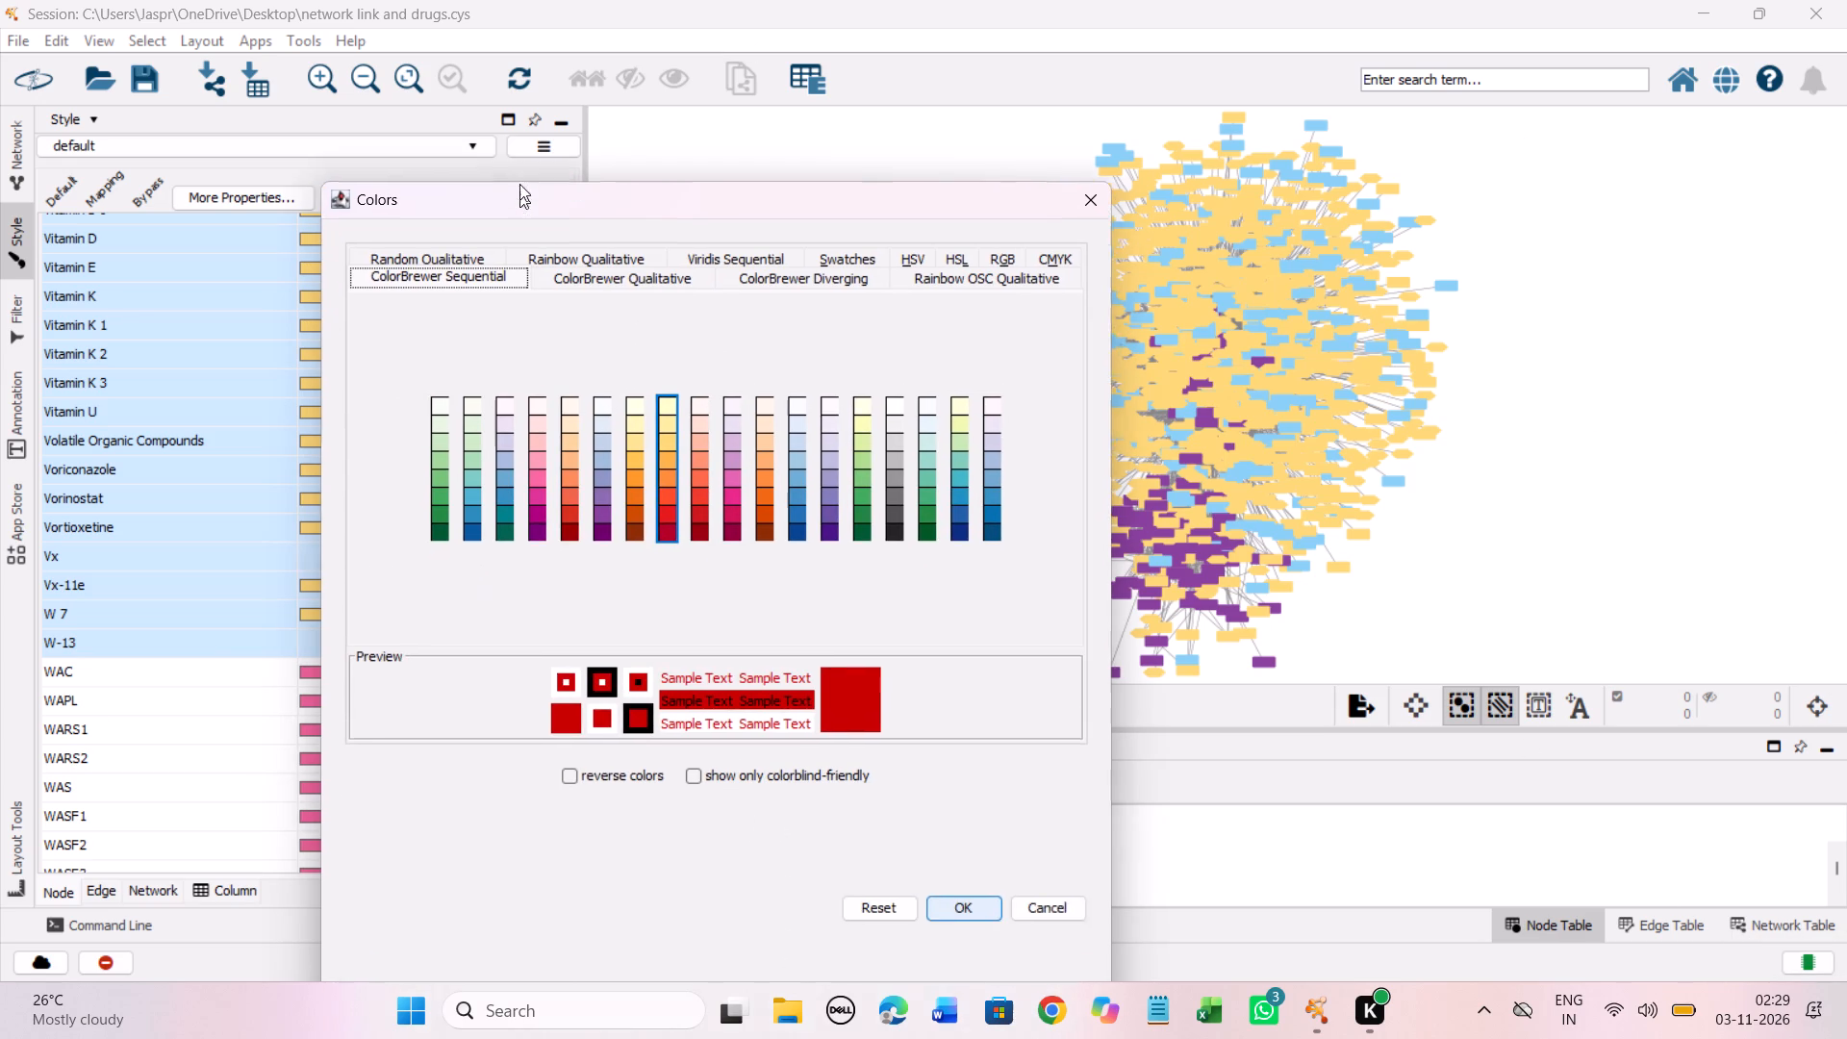
{"action": "left_click_drag", "start_coordinate": [519, 184], "coordinate": [508, 158]}
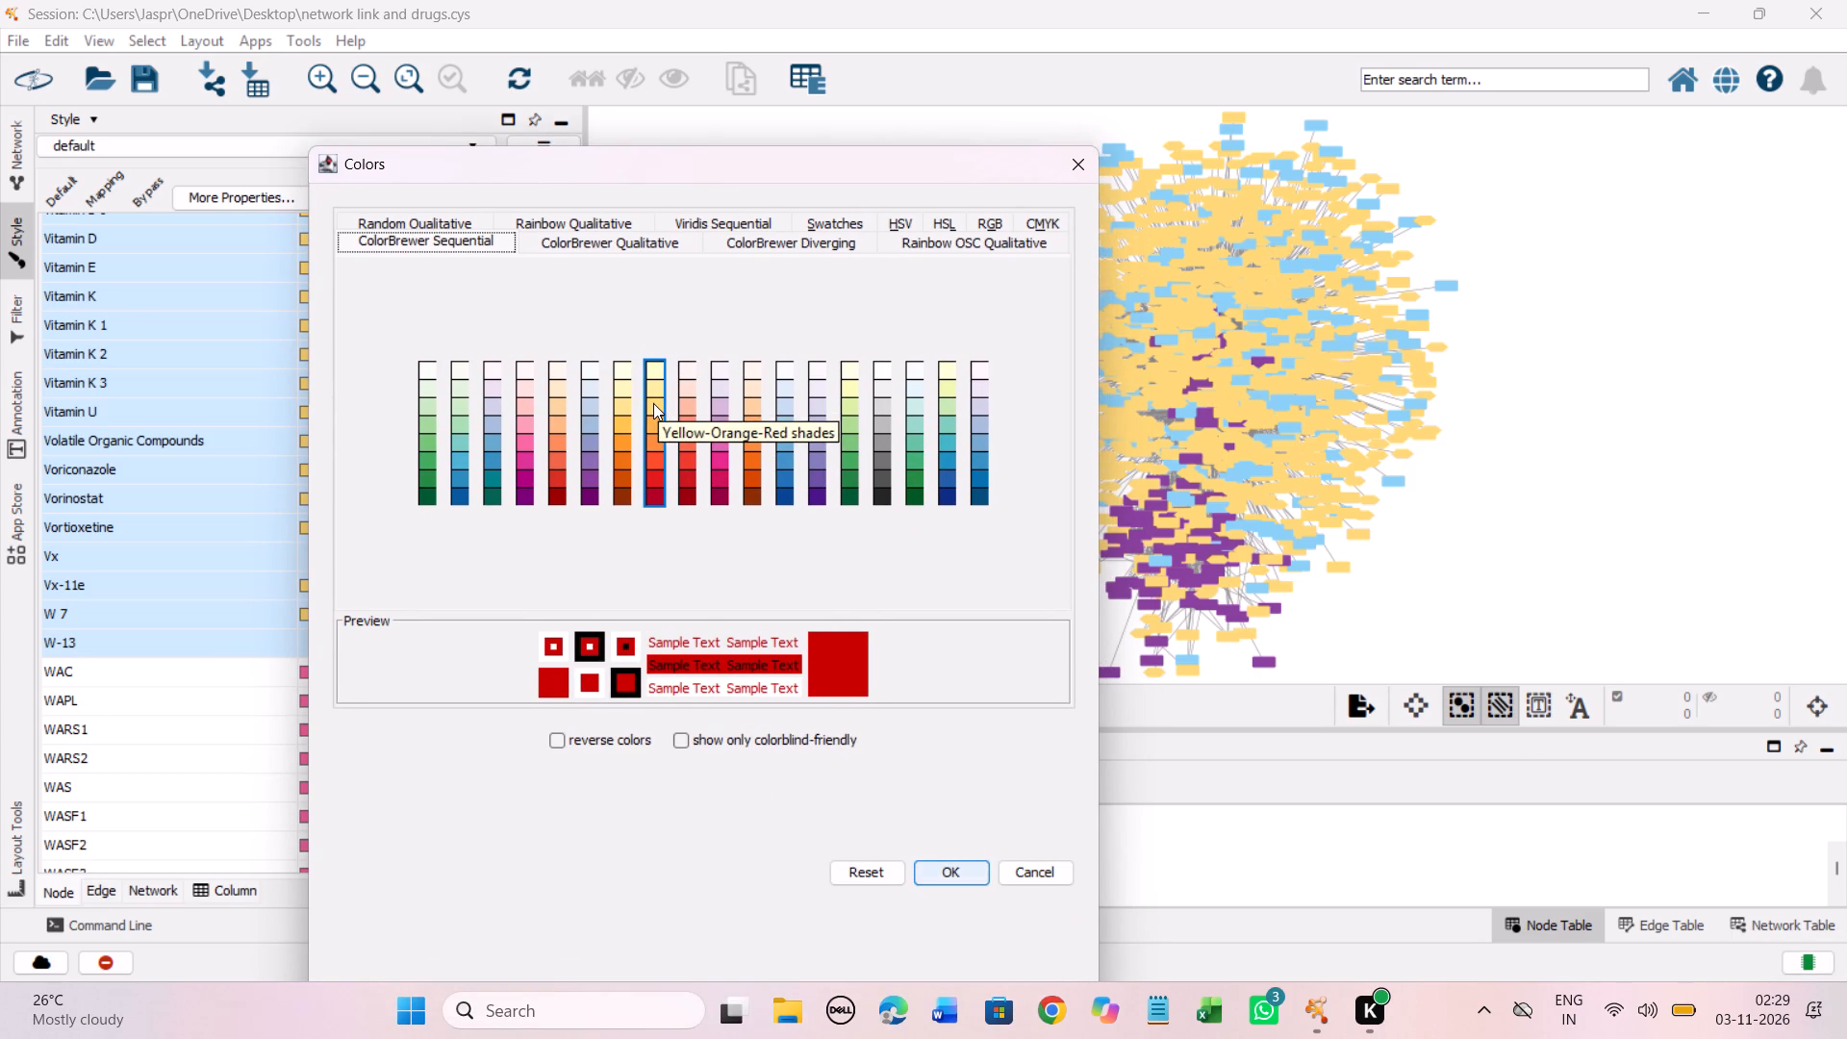
{"action": "left_click", "coordinate": [653, 403]}
{"action": "left_click", "coordinate": [970, 870]}
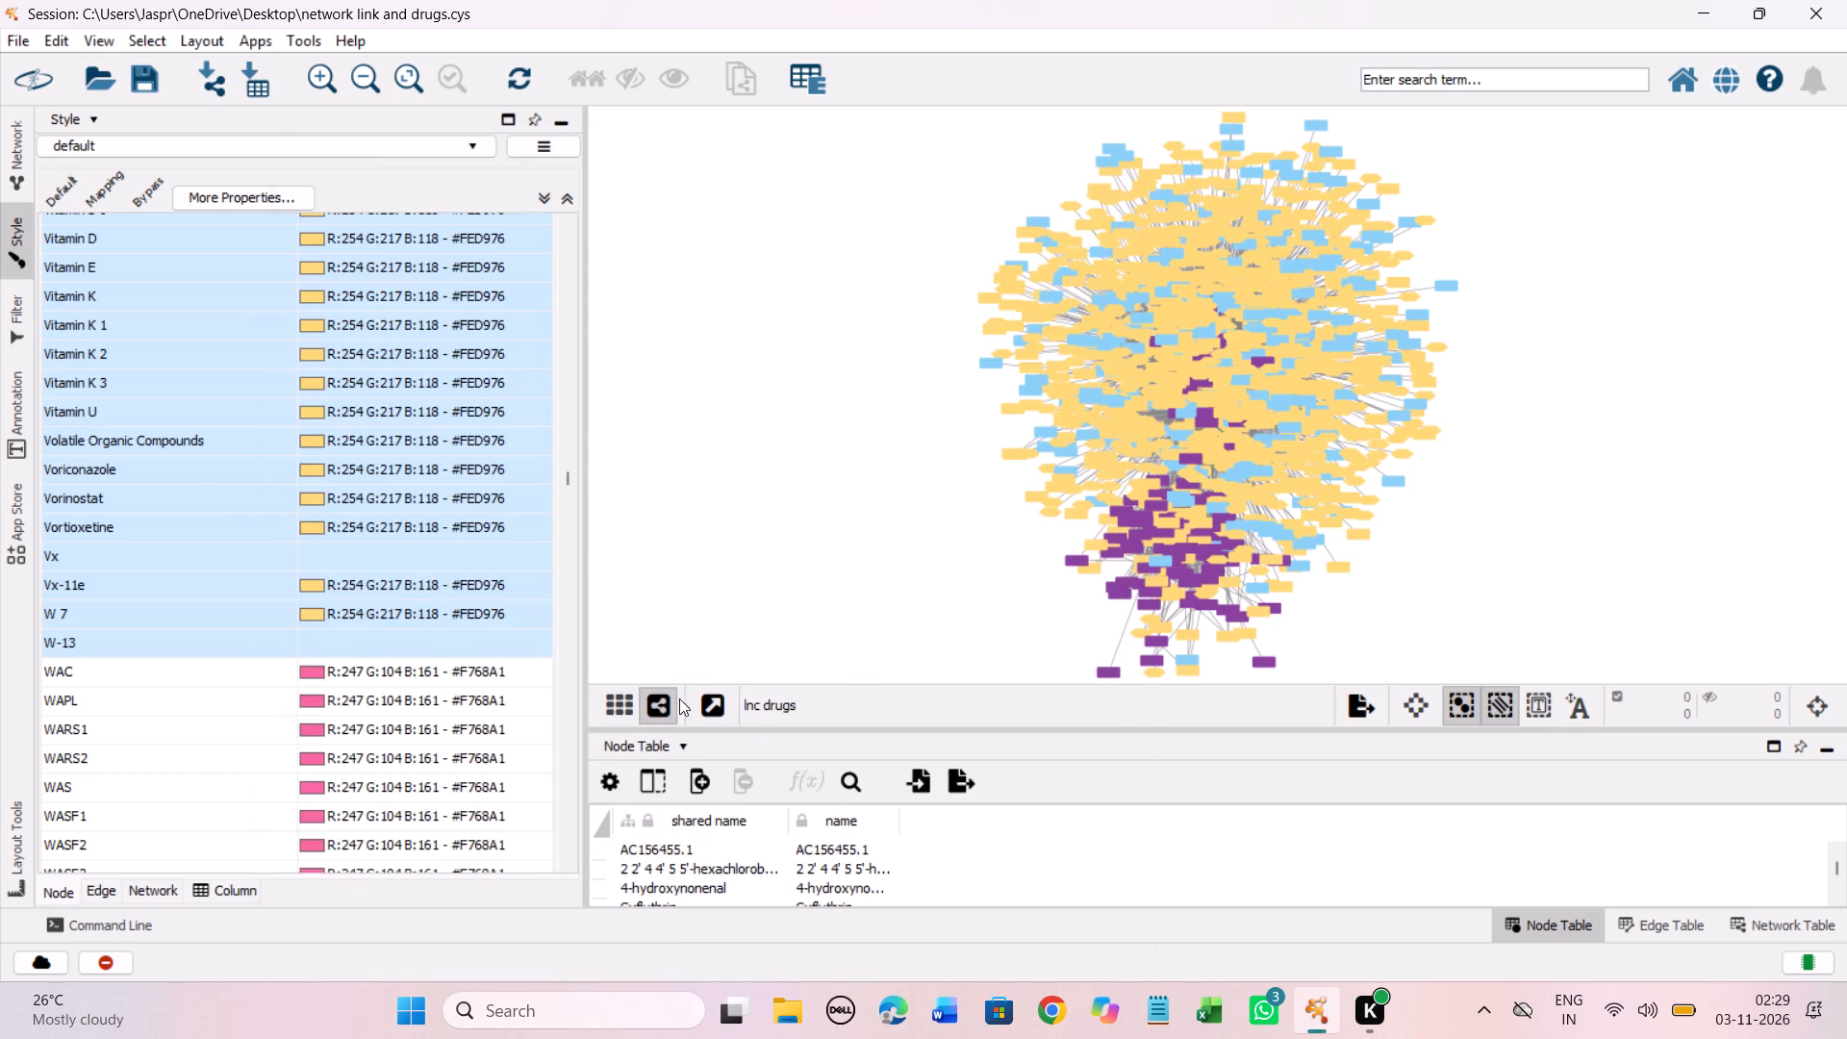
Find the uncoloured drug Xylazine among the W and X entries and set its mapping colour to #FED976 from the Yellow-Orange-Red shades.
{"action": "scroll", "coordinate": [386, 518], "scroll_direction": "down", "scroll_amount": 20}
{"action": "scroll", "coordinate": [386, 518], "scroll_direction": "down", "scroll_amount": 5}
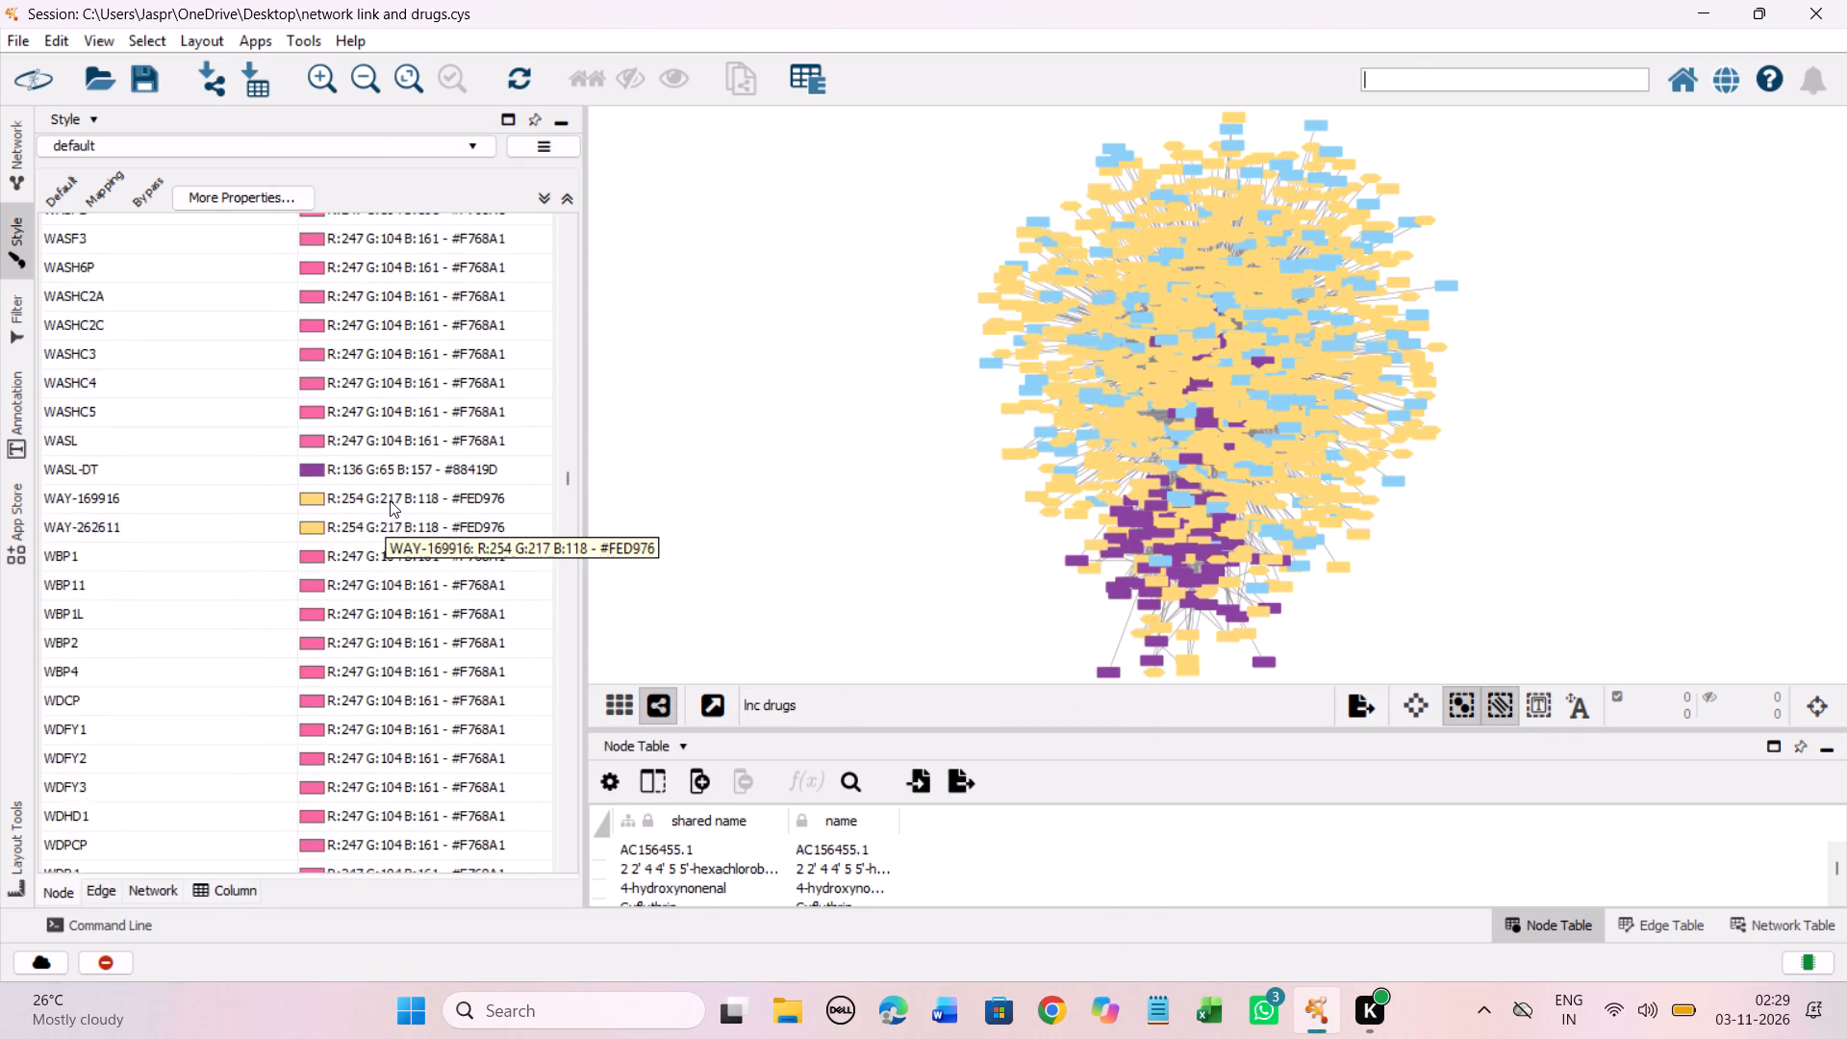
{"action": "scroll", "coordinate": [390, 500], "scroll_direction": "down", "scroll_amount": 13}
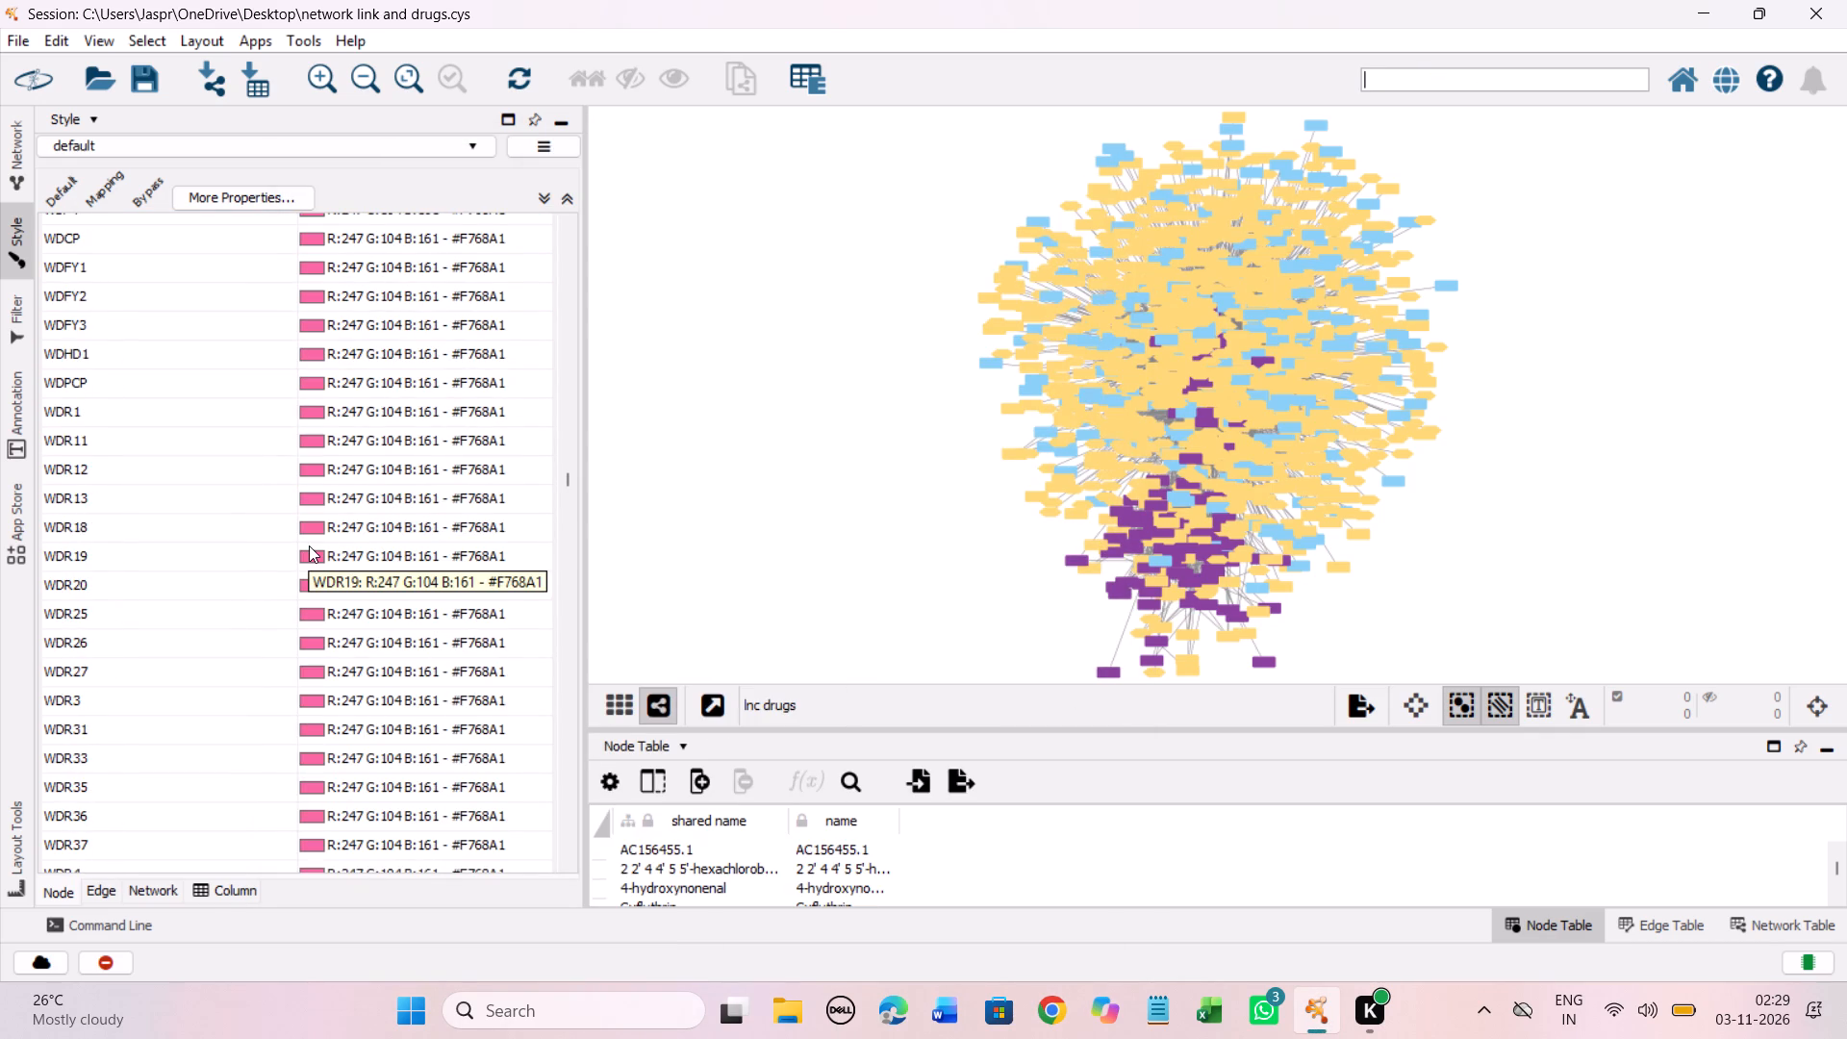
{"action": "scroll", "coordinate": [309, 545], "scroll_direction": "down", "scroll_amount": 6}
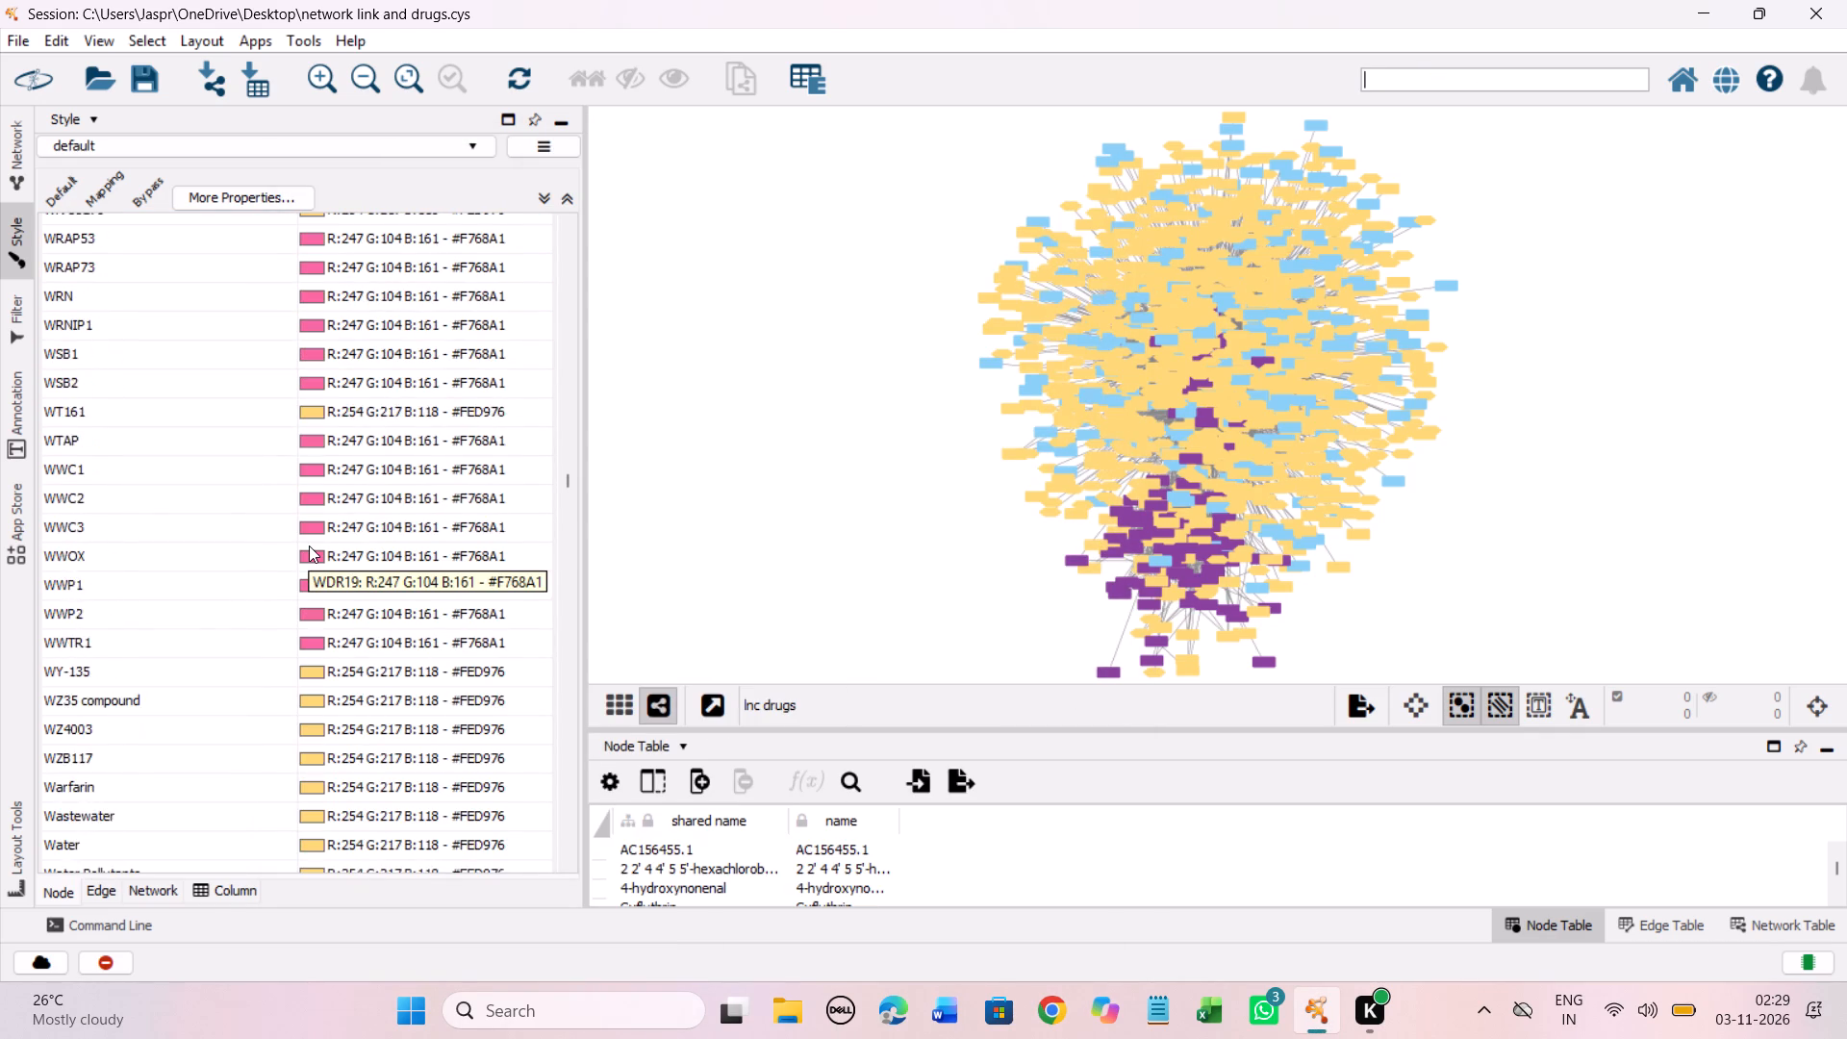
{"action": "scroll", "coordinate": [309, 545], "scroll_direction": "down", "scroll_amount": 4}
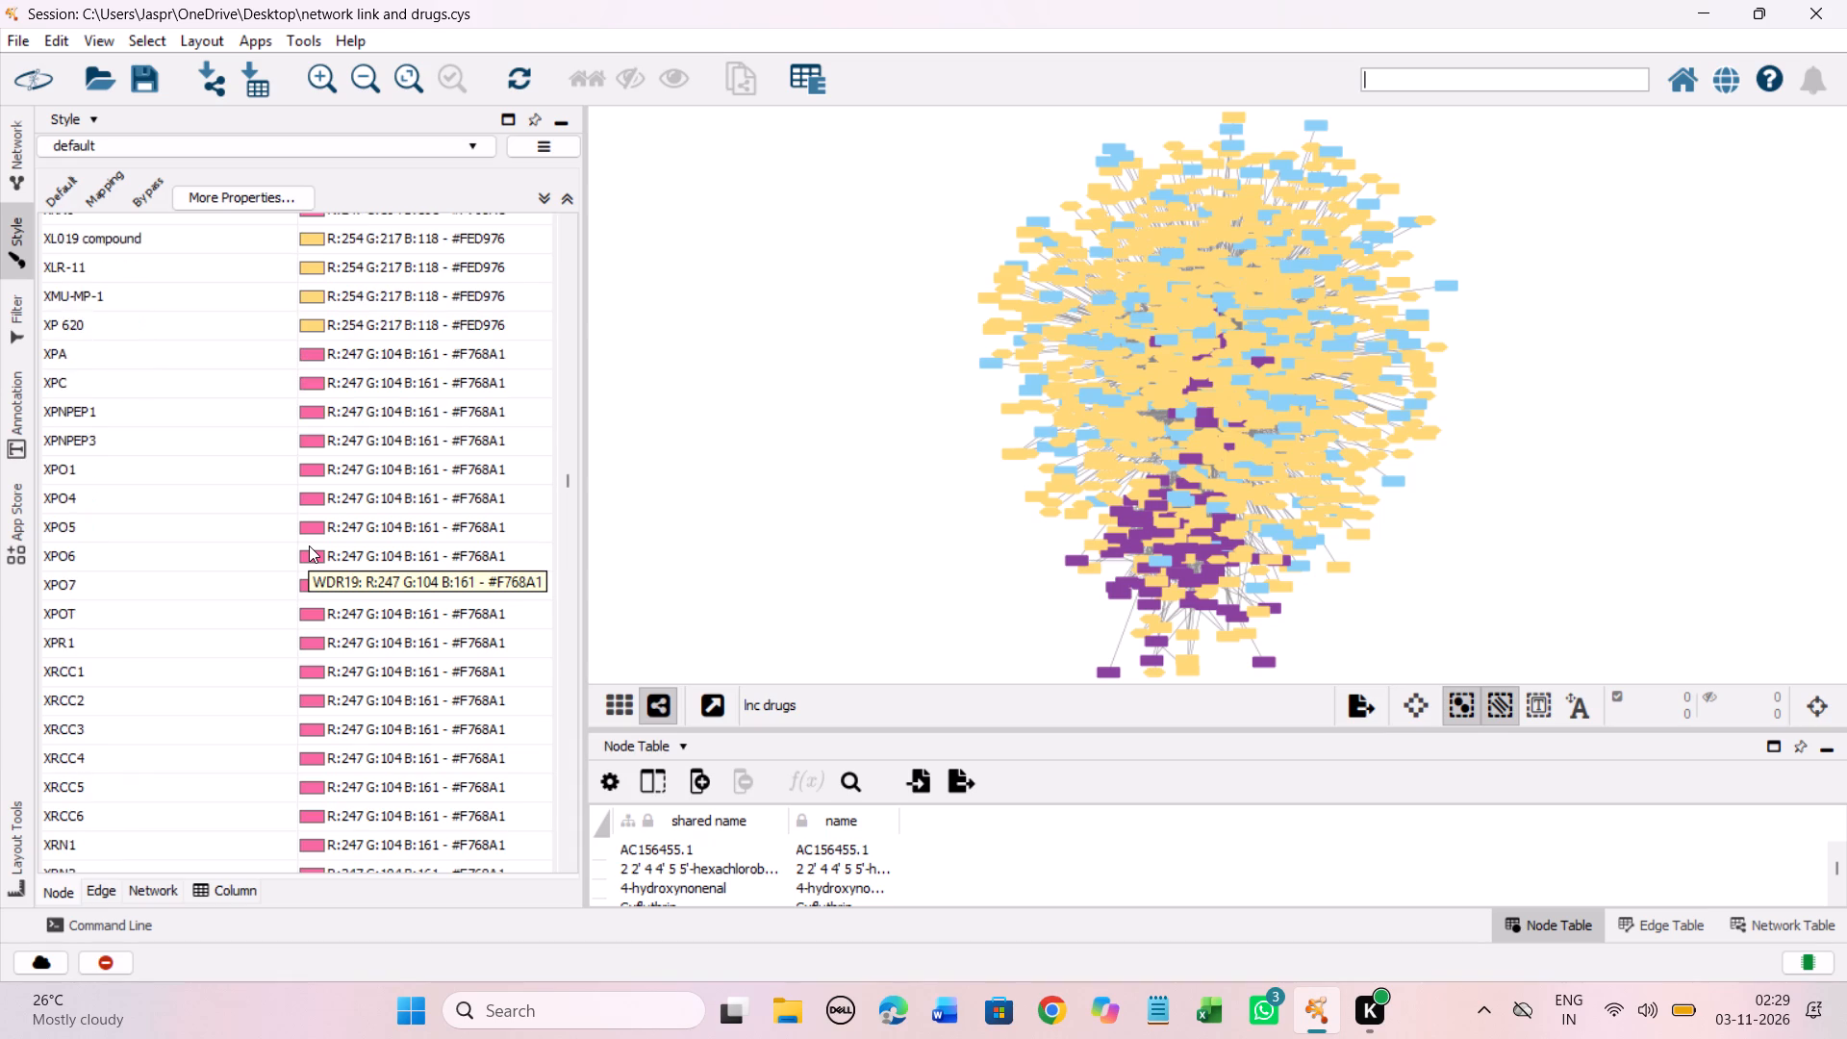
{"action": "scroll", "coordinate": [309, 545], "scroll_direction": "down", "scroll_amount": 2}
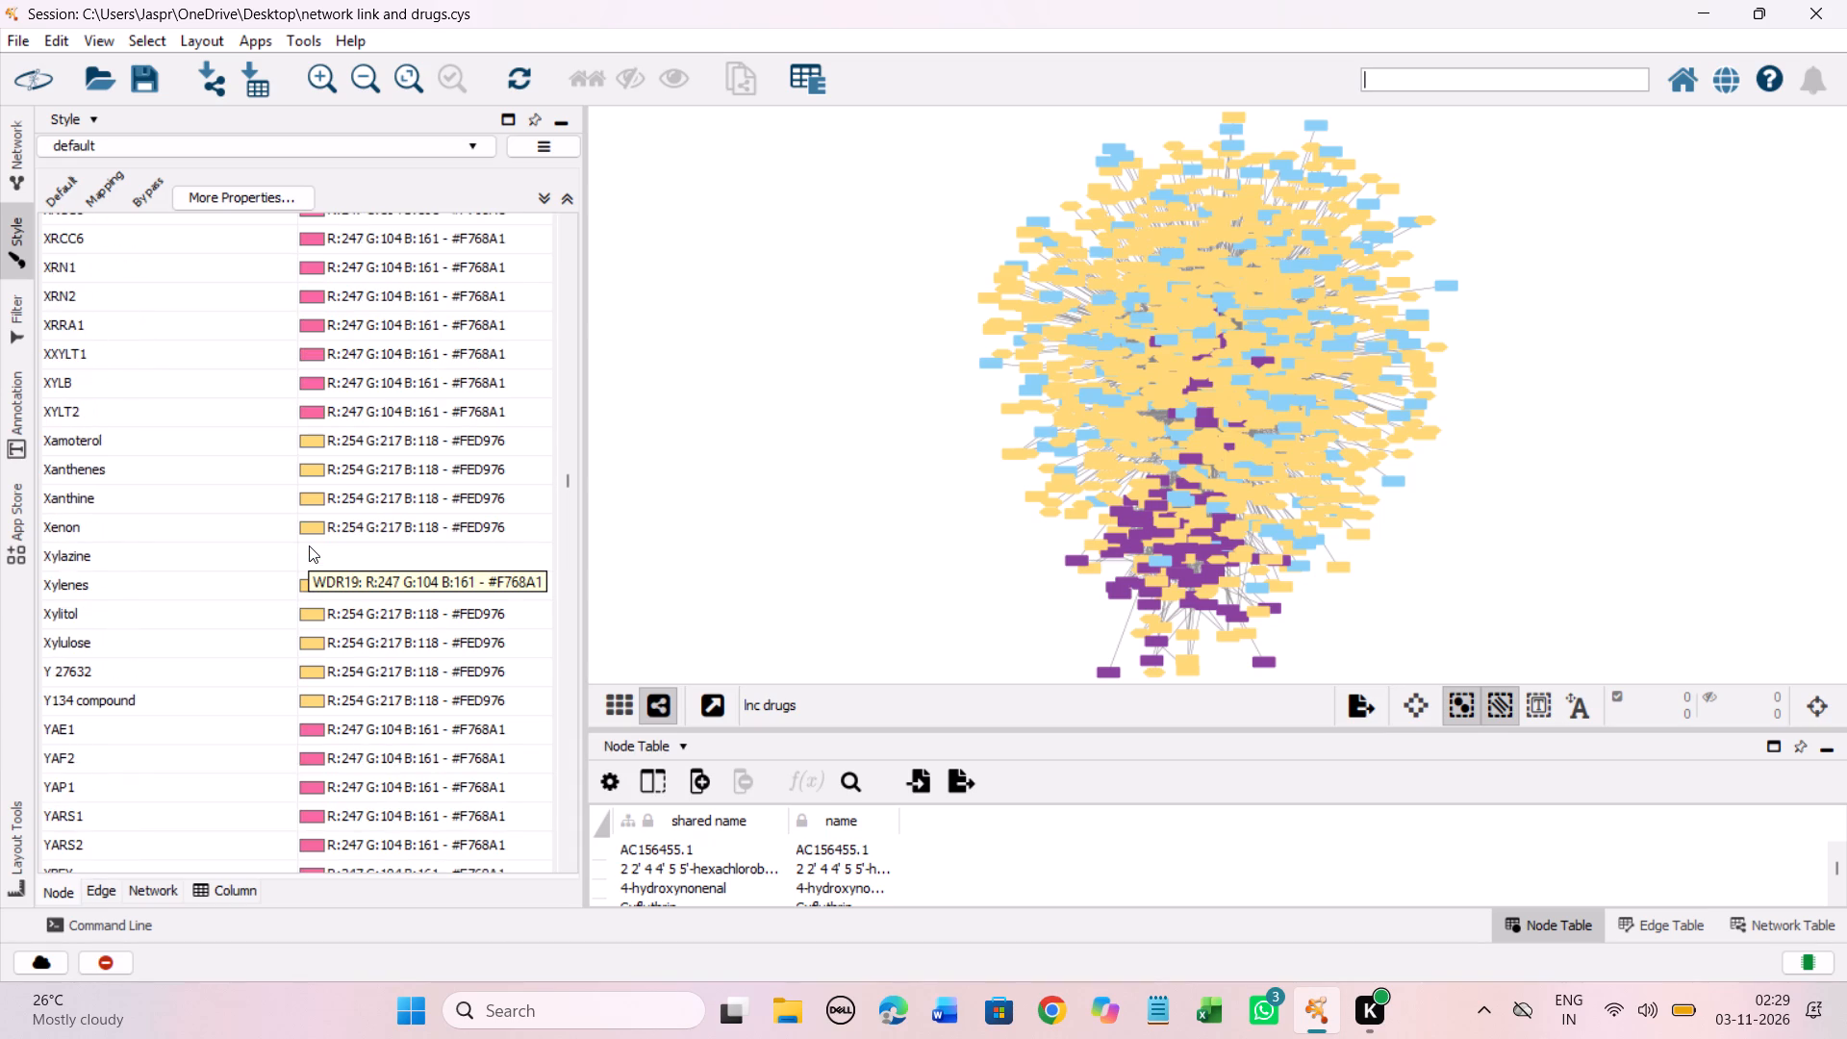
{"action": "left_click", "coordinate": [343, 545]}
{"action": "right_click", "coordinate": [343, 545]}
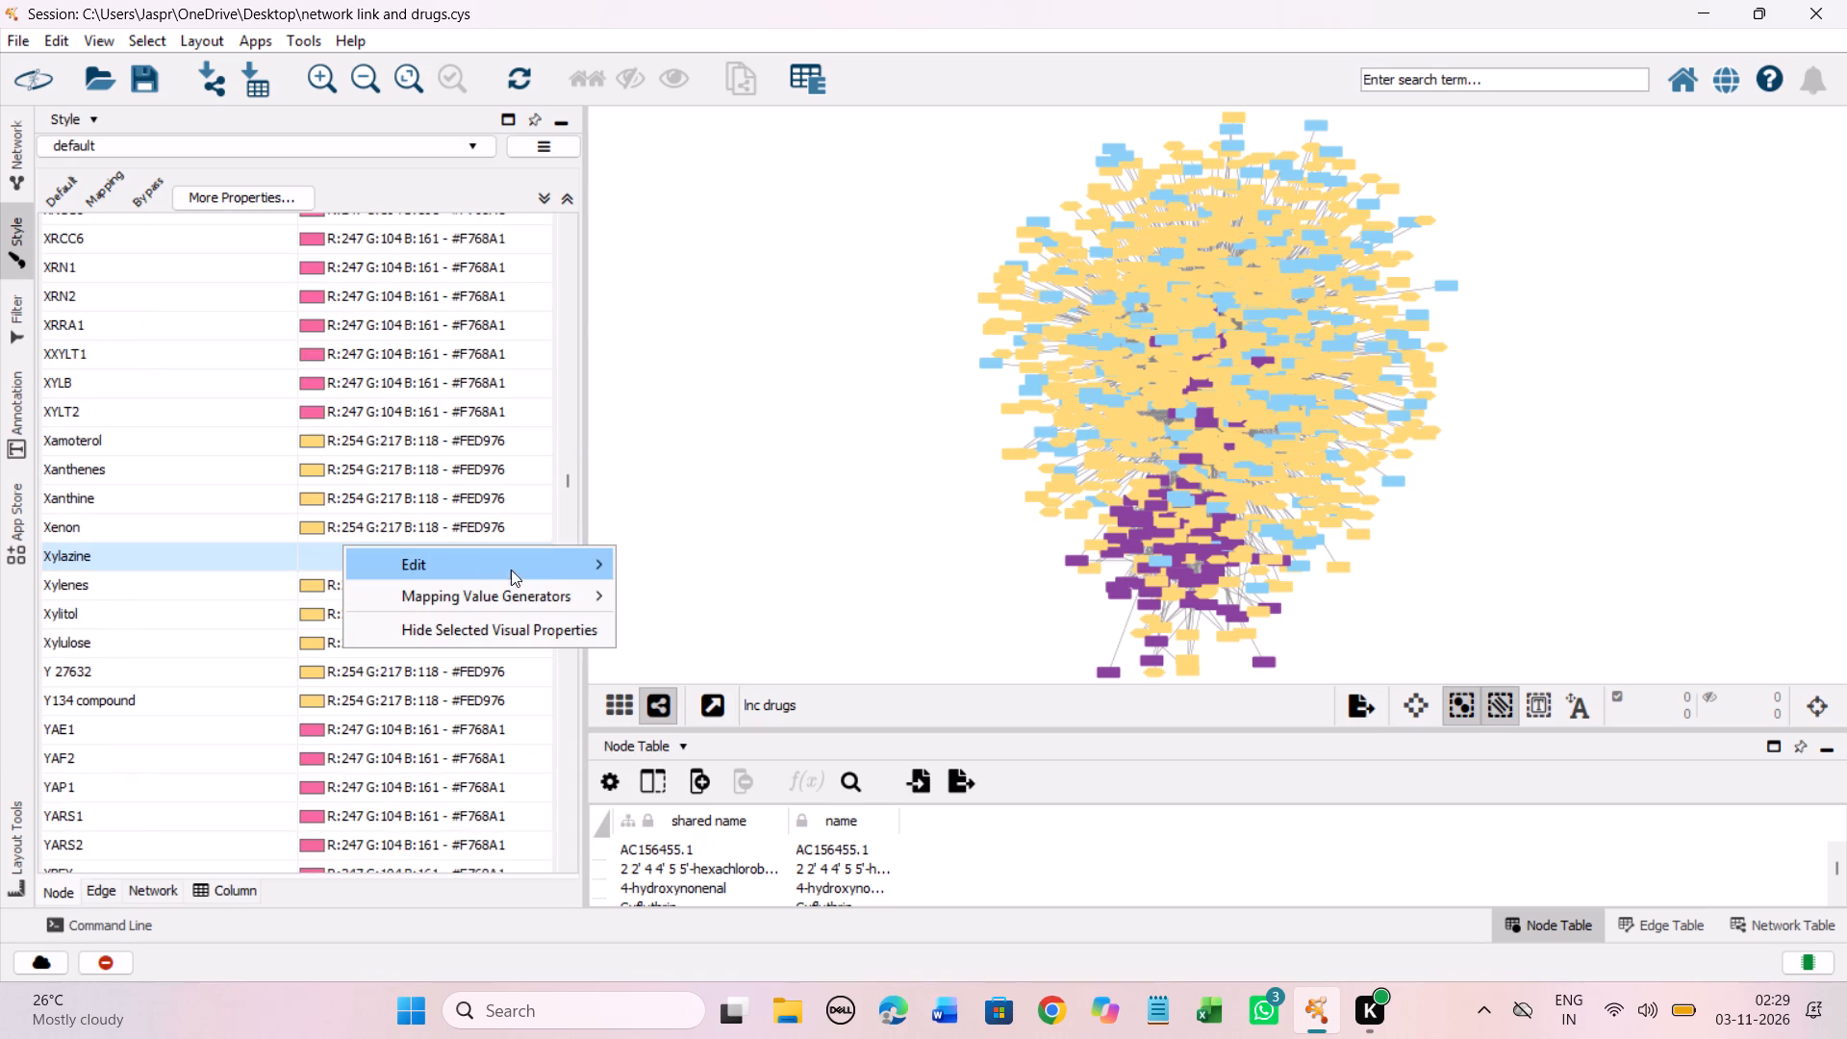
{"action": "left_click", "coordinate": [679, 564]}
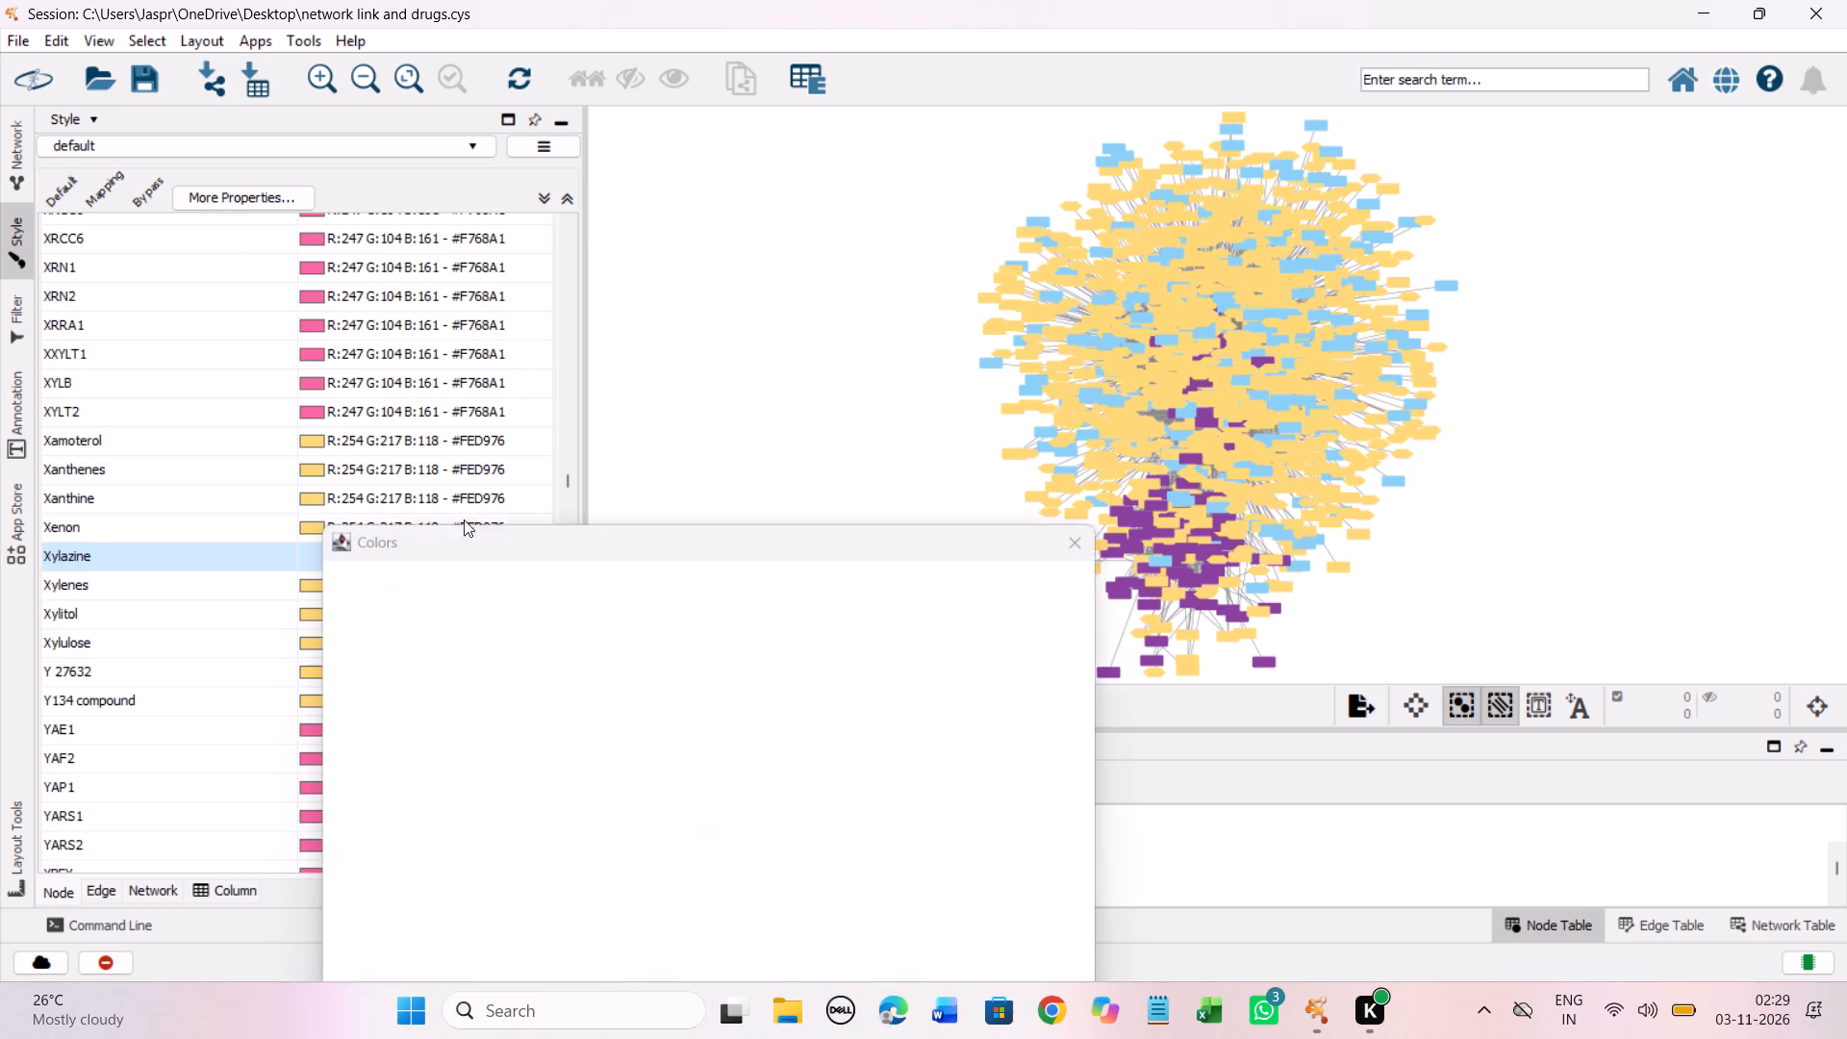
{"action": "left_click_drag", "start_coordinate": [401, 537], "coordinate": [355, 314]}
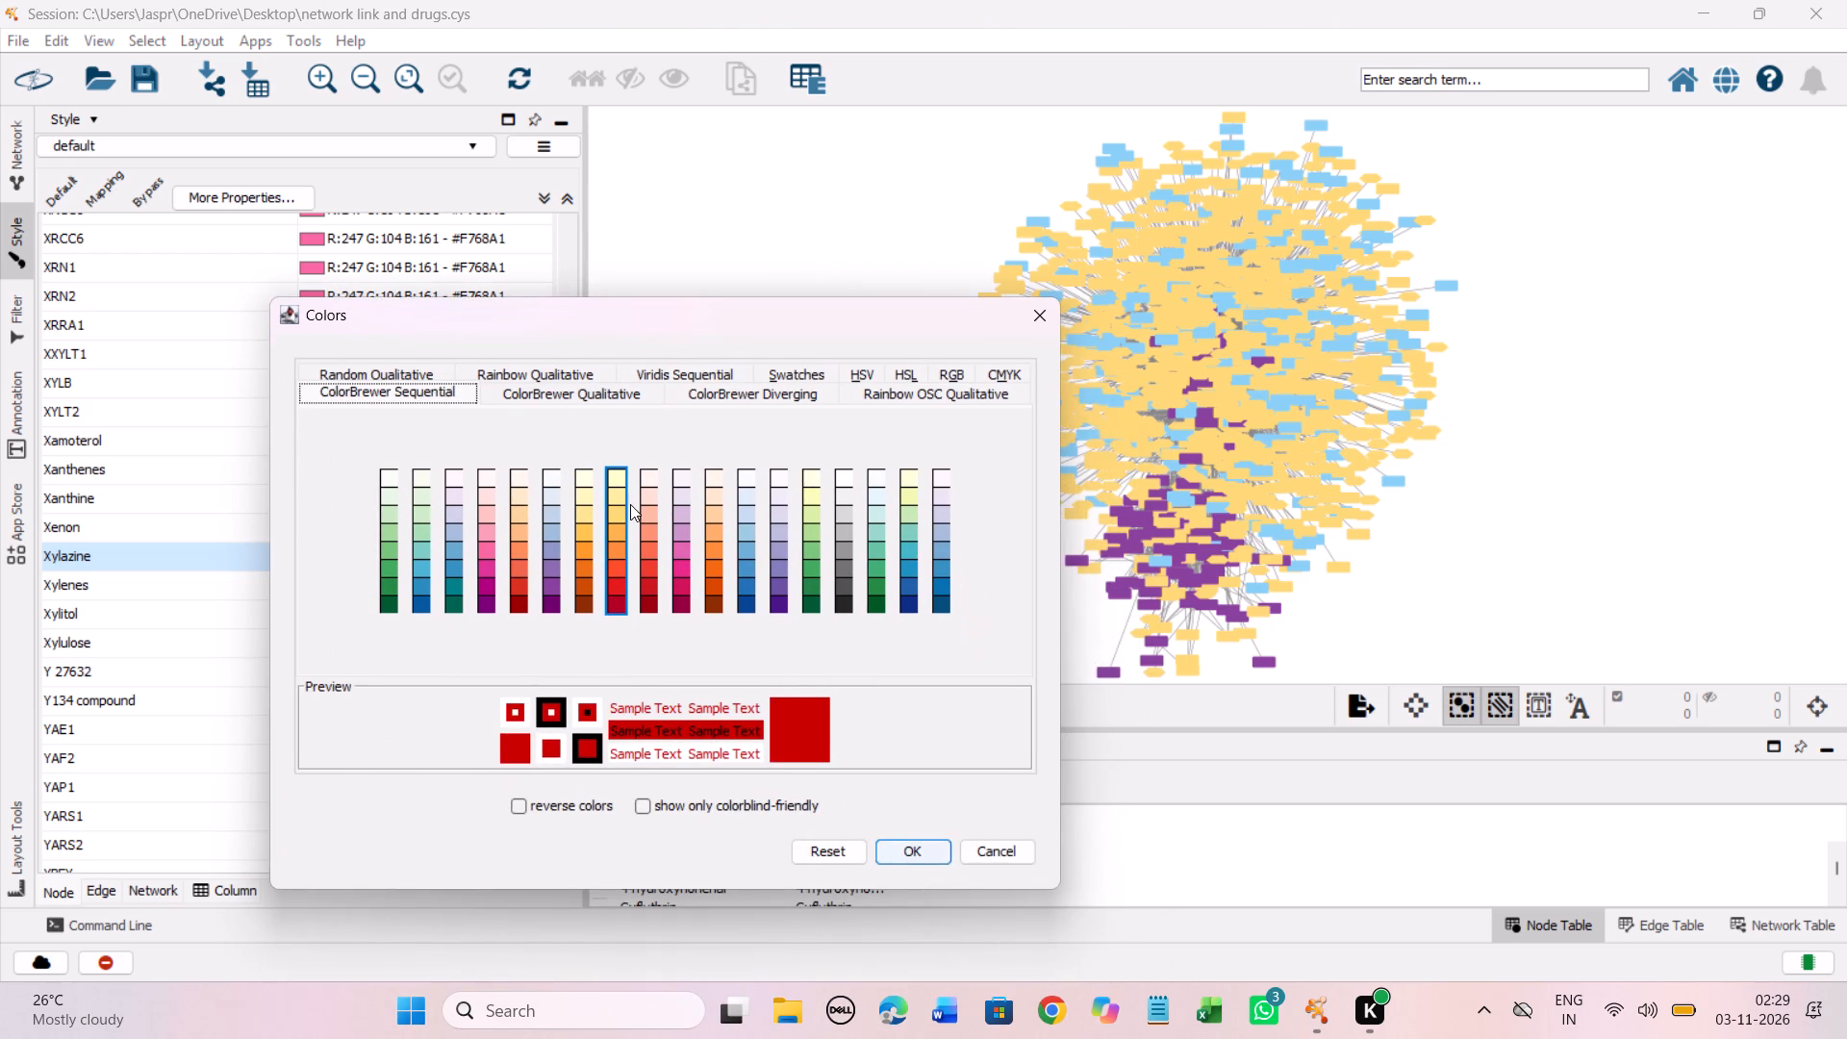
{"action": "left_click", "coordinate": [623, 509]}
{"action": "left_click", "coordinate": [898, 855]}
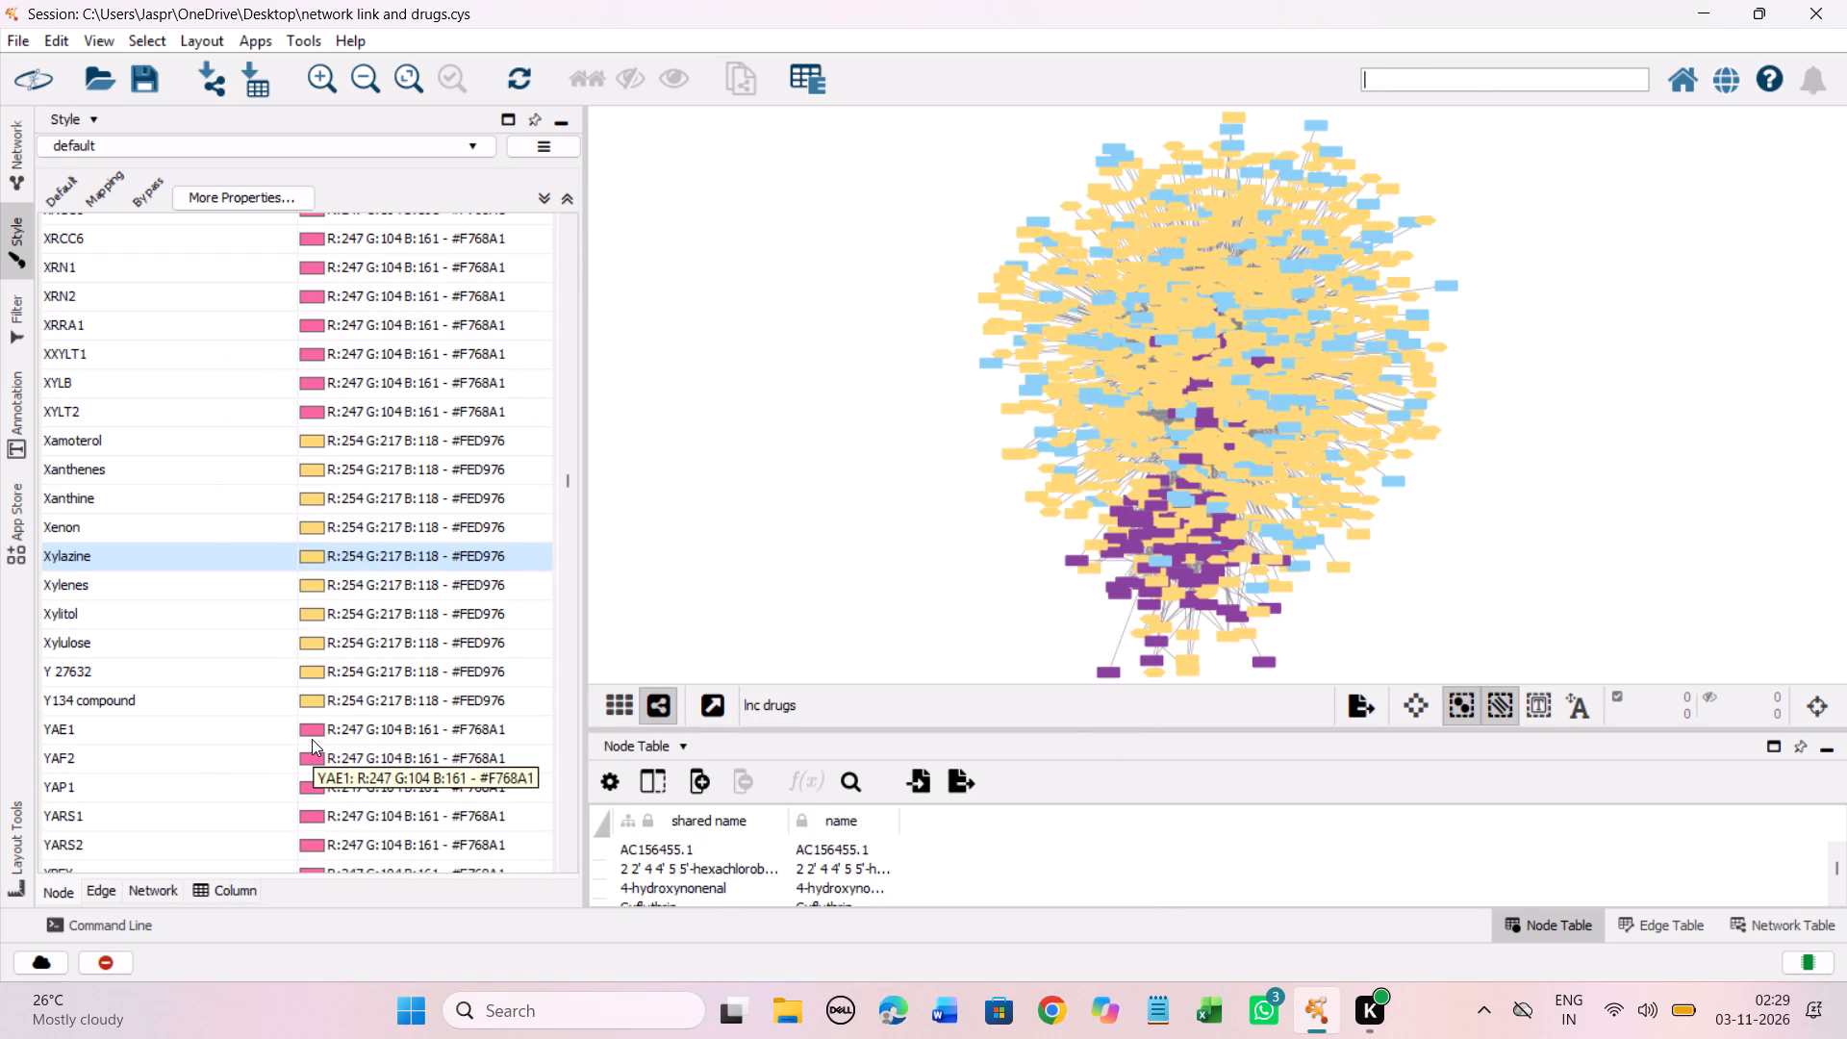
Review the node colour mappings of the Y- and Z-named entries, from YAE1 through the Zinc drugs, for drugs without a colour.
{"action": "scroll", "coordinate": [312, 739], "scroll_direction": "down", "scroll_amount": 6}
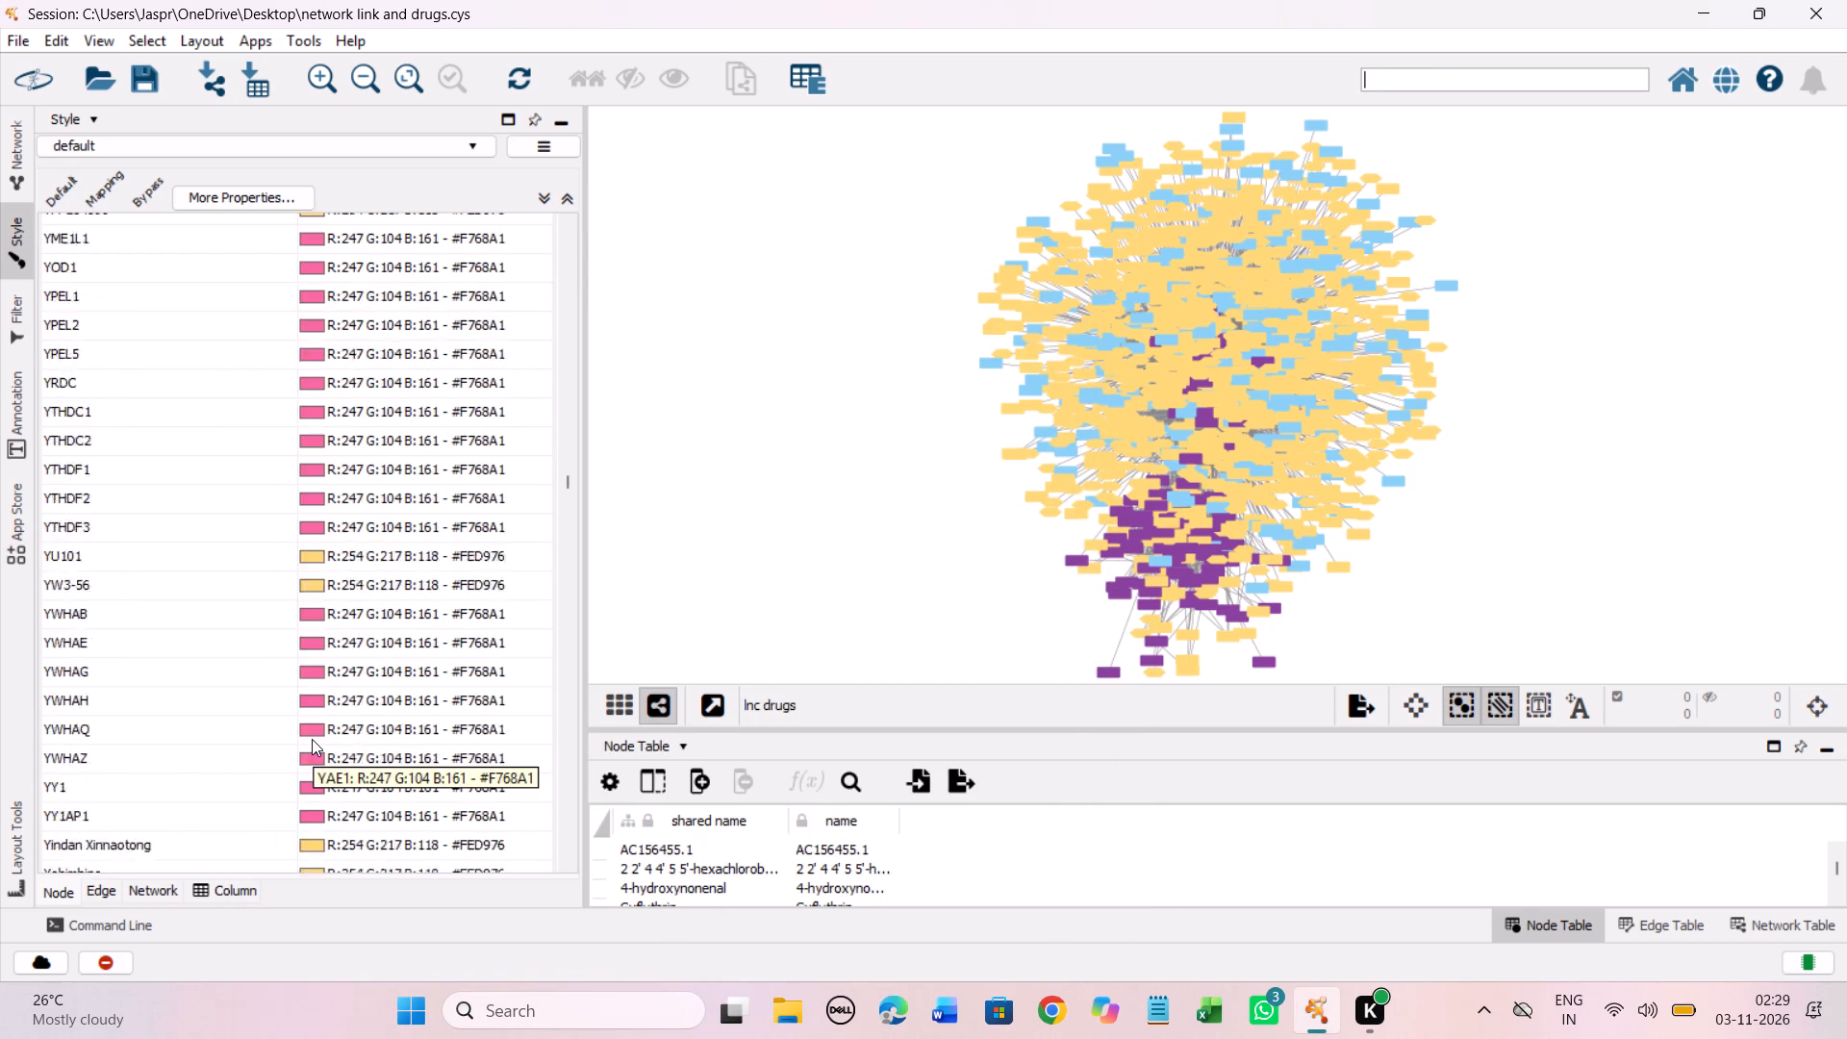
{"action": "scroll", "coordinate": [312, 739], "scroll_direction": "down", "scroll_amount": 5}
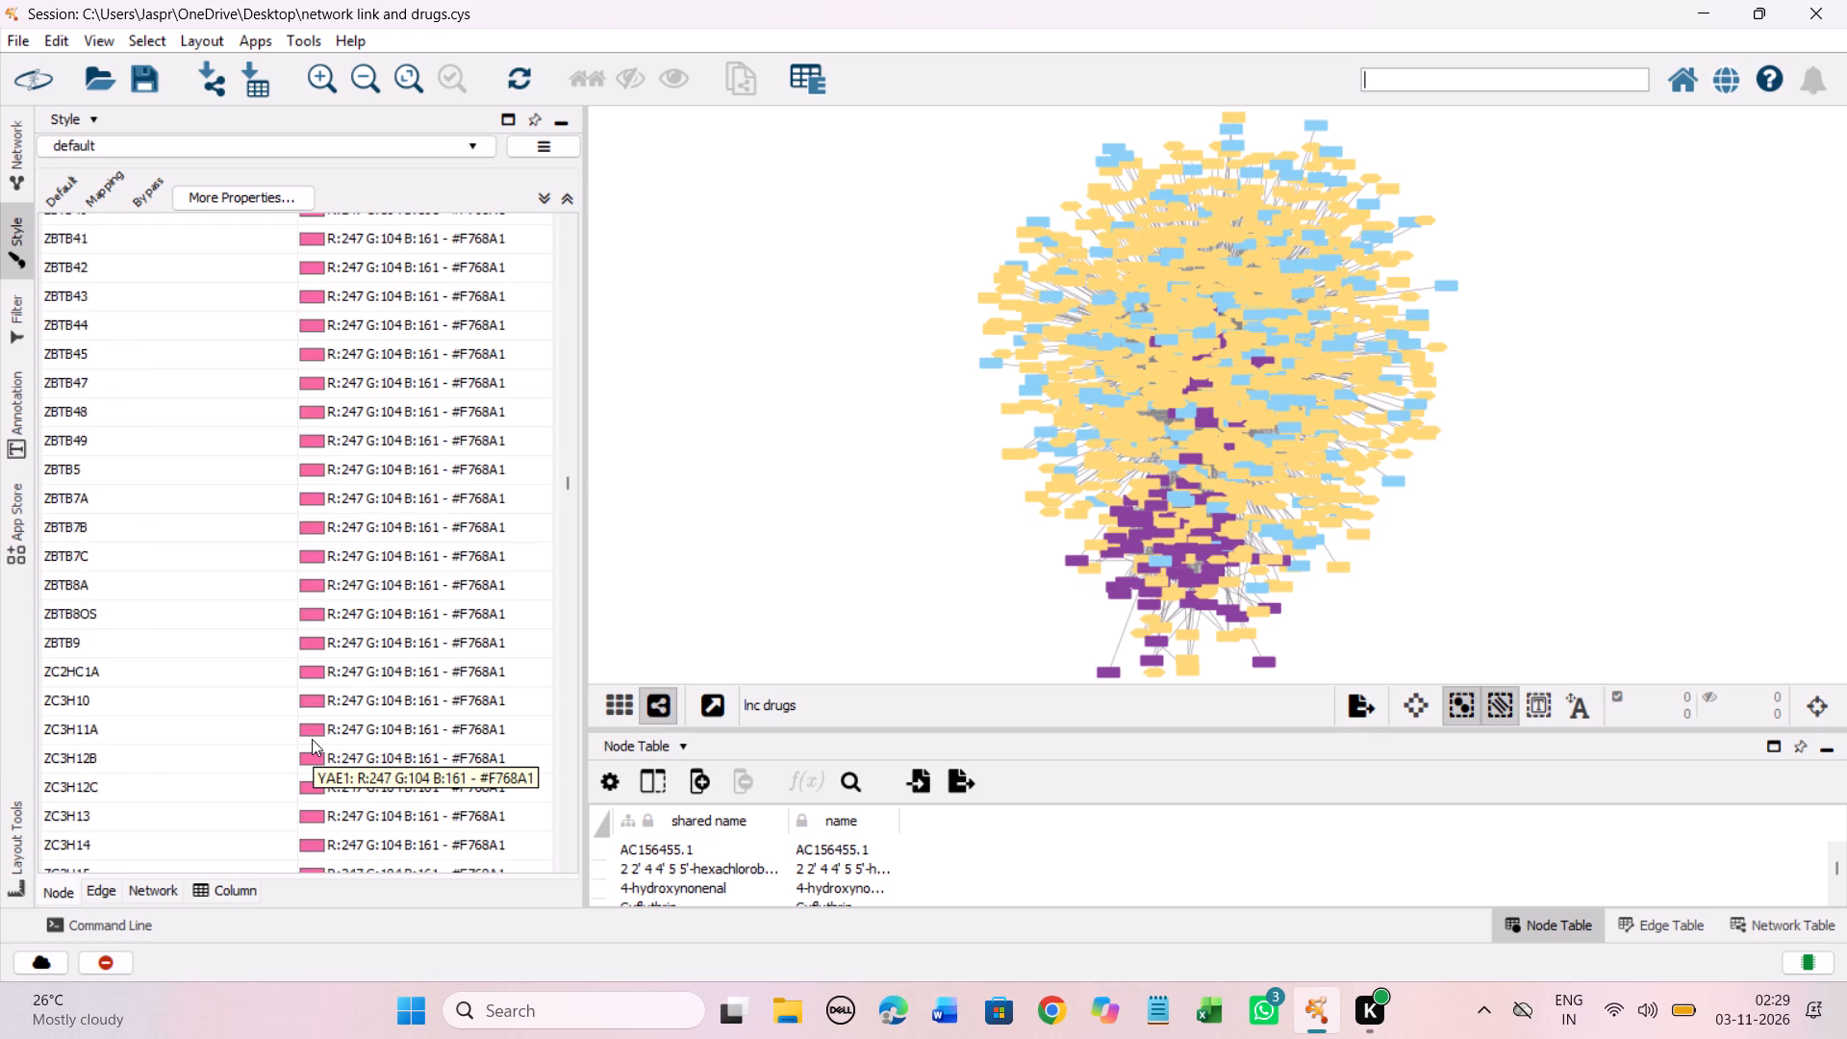
{"action": "scroll", "coordinate": [312, 739], "scroll_direction": "down", "scroll_amount": 5}
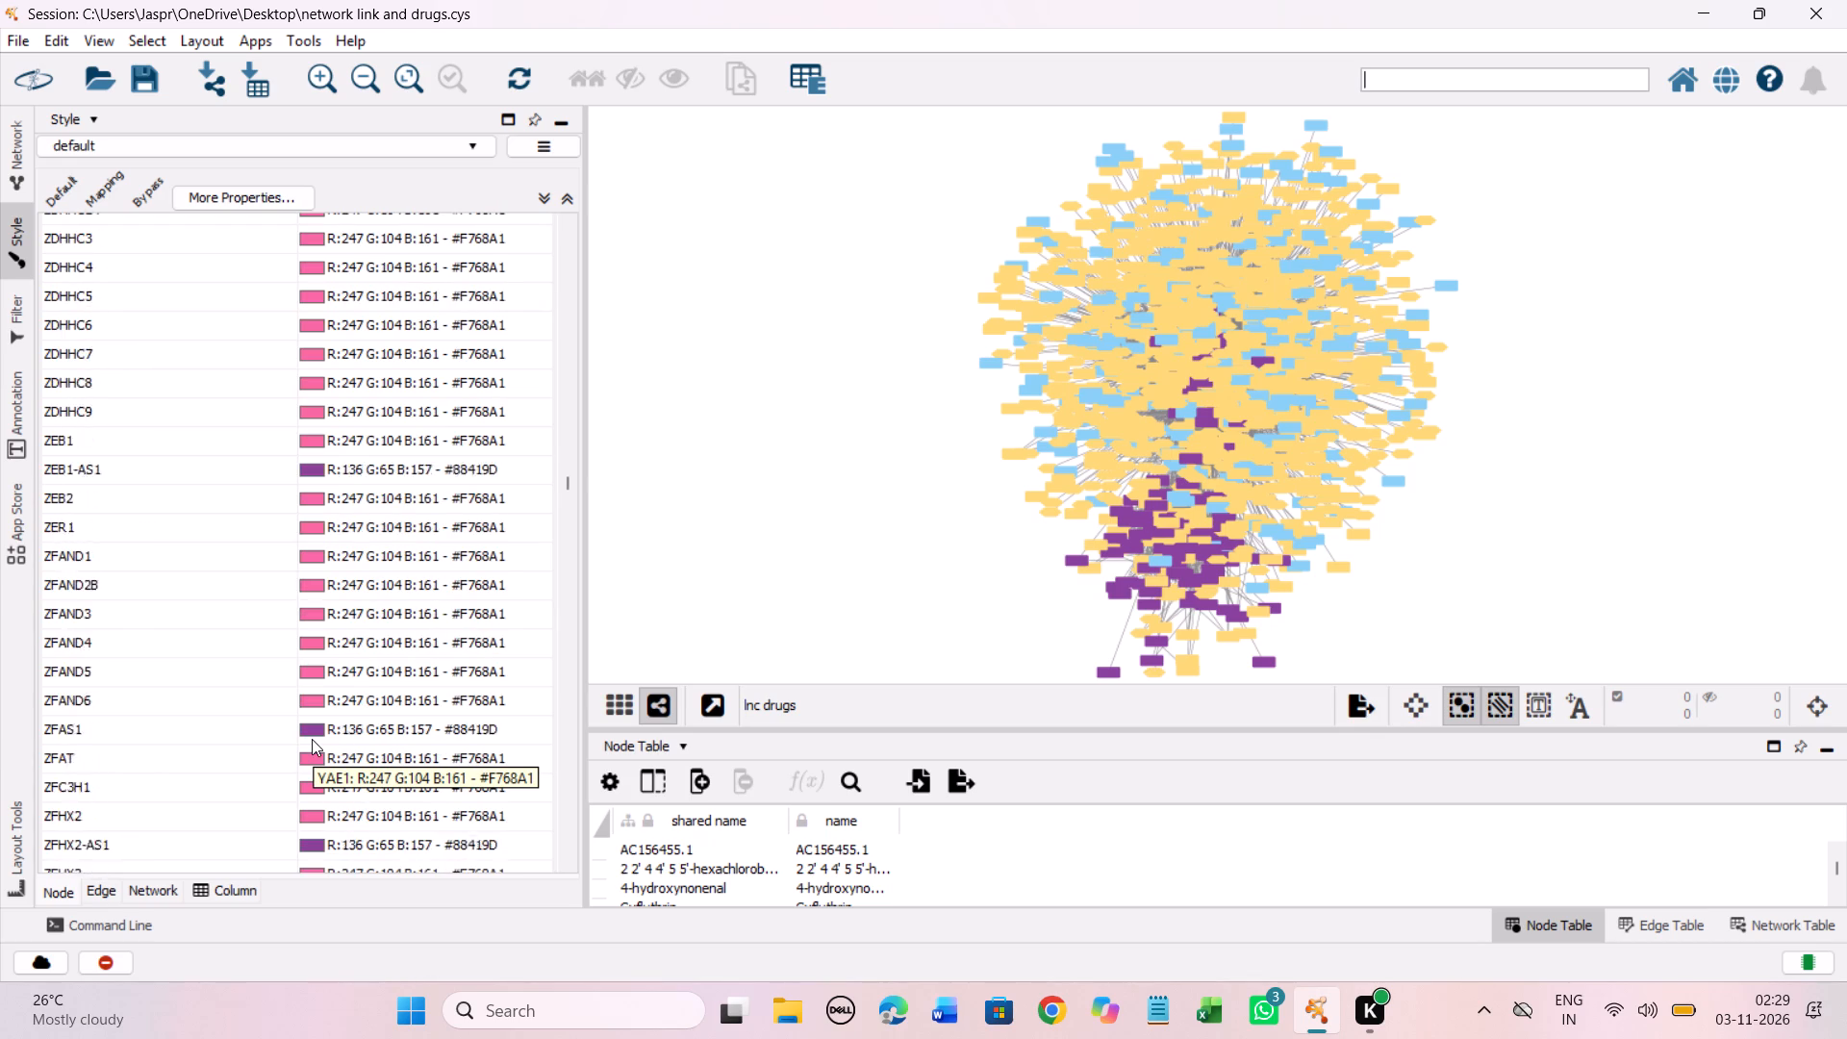
{"action": "scroll", "coordinate": [312, 739], "scroll_direction": "down", "scroll_amount": 4}
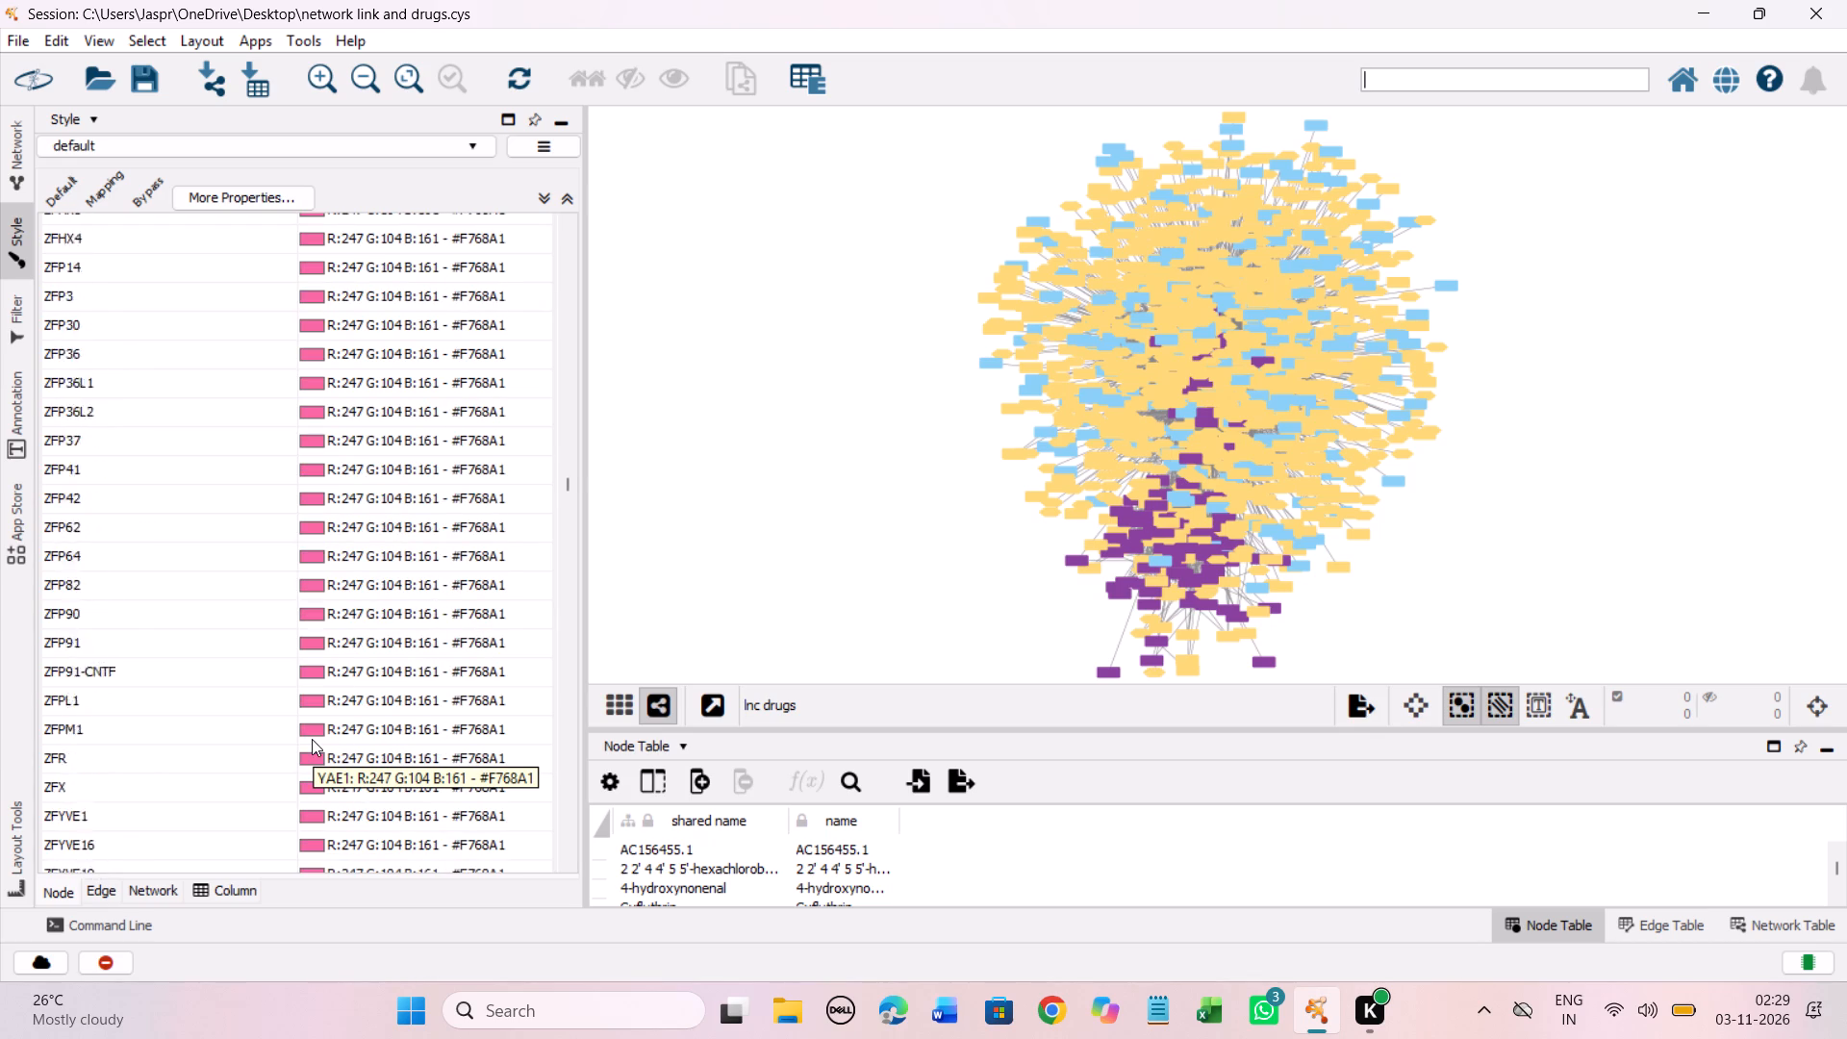
{"action": "scroll", "coordinate": [312, 739], "scroll_direction": "down", "scroll_amount": 5}
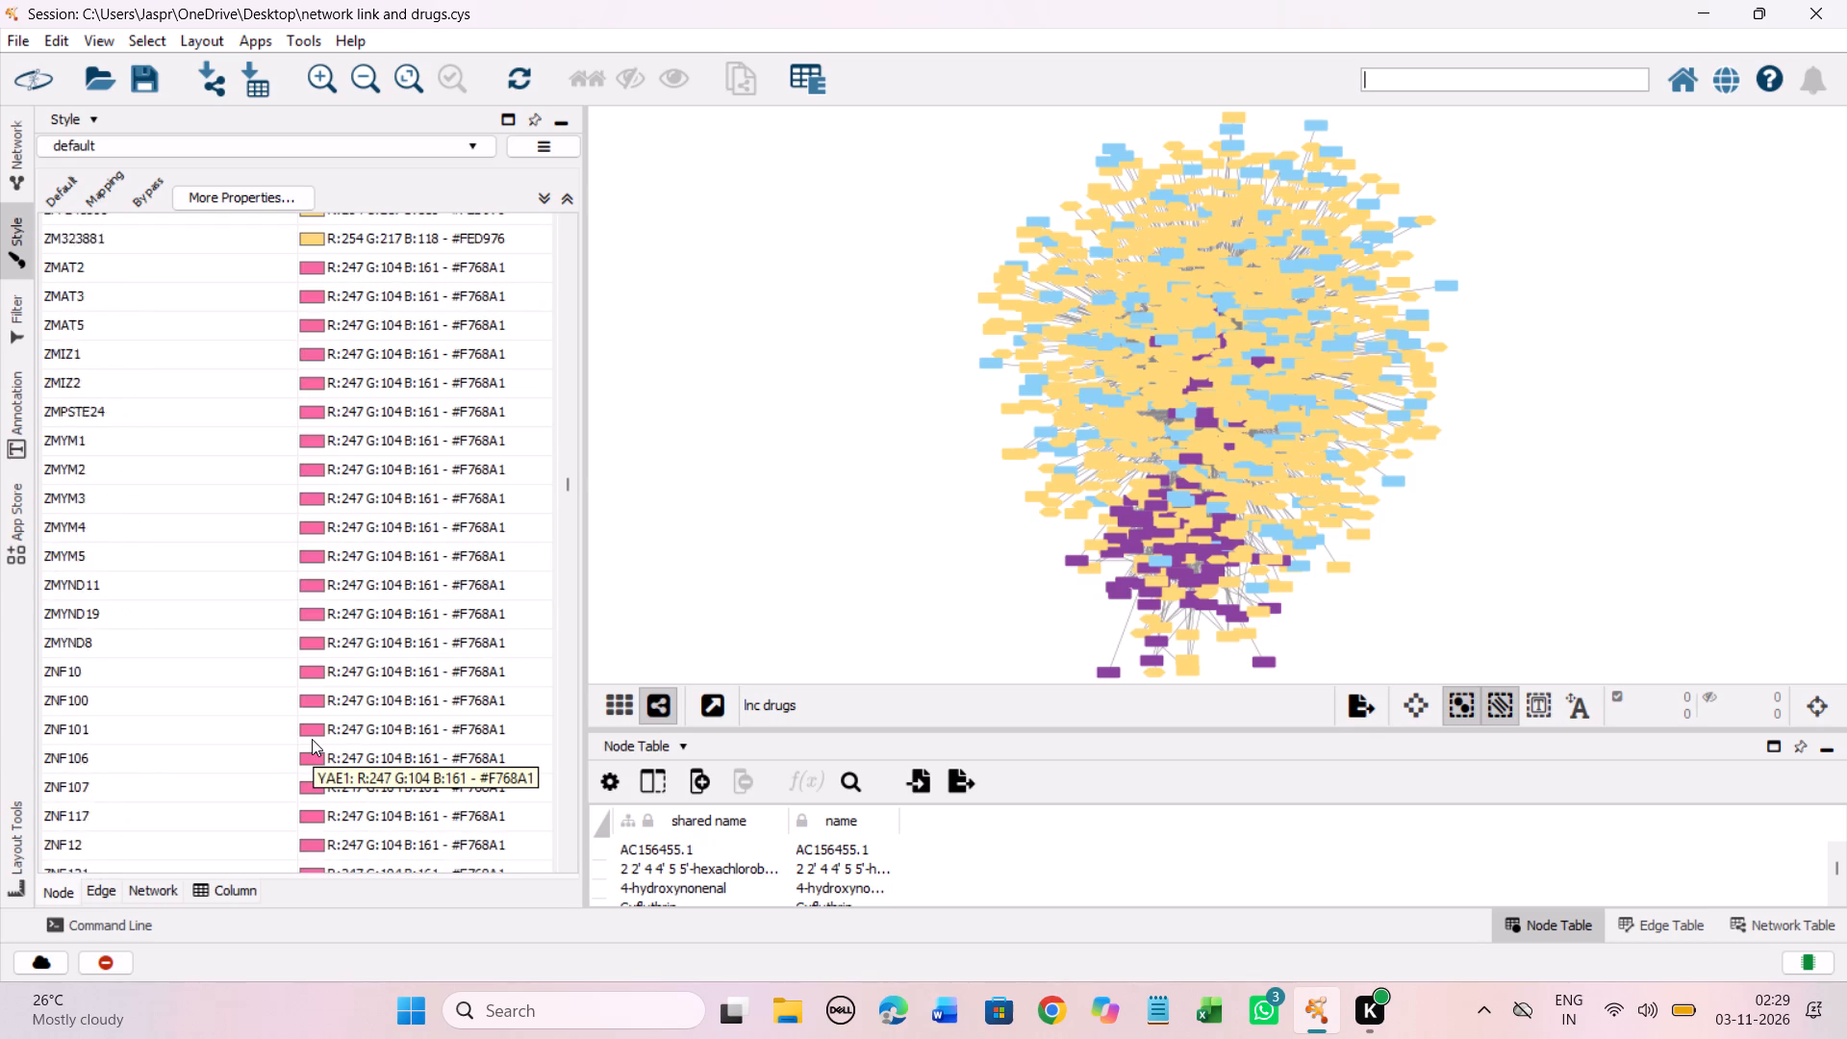
{"action": "scroll", "coordinate": [312, 739], "scroll_direction": "down", "scroll_amount": 4}
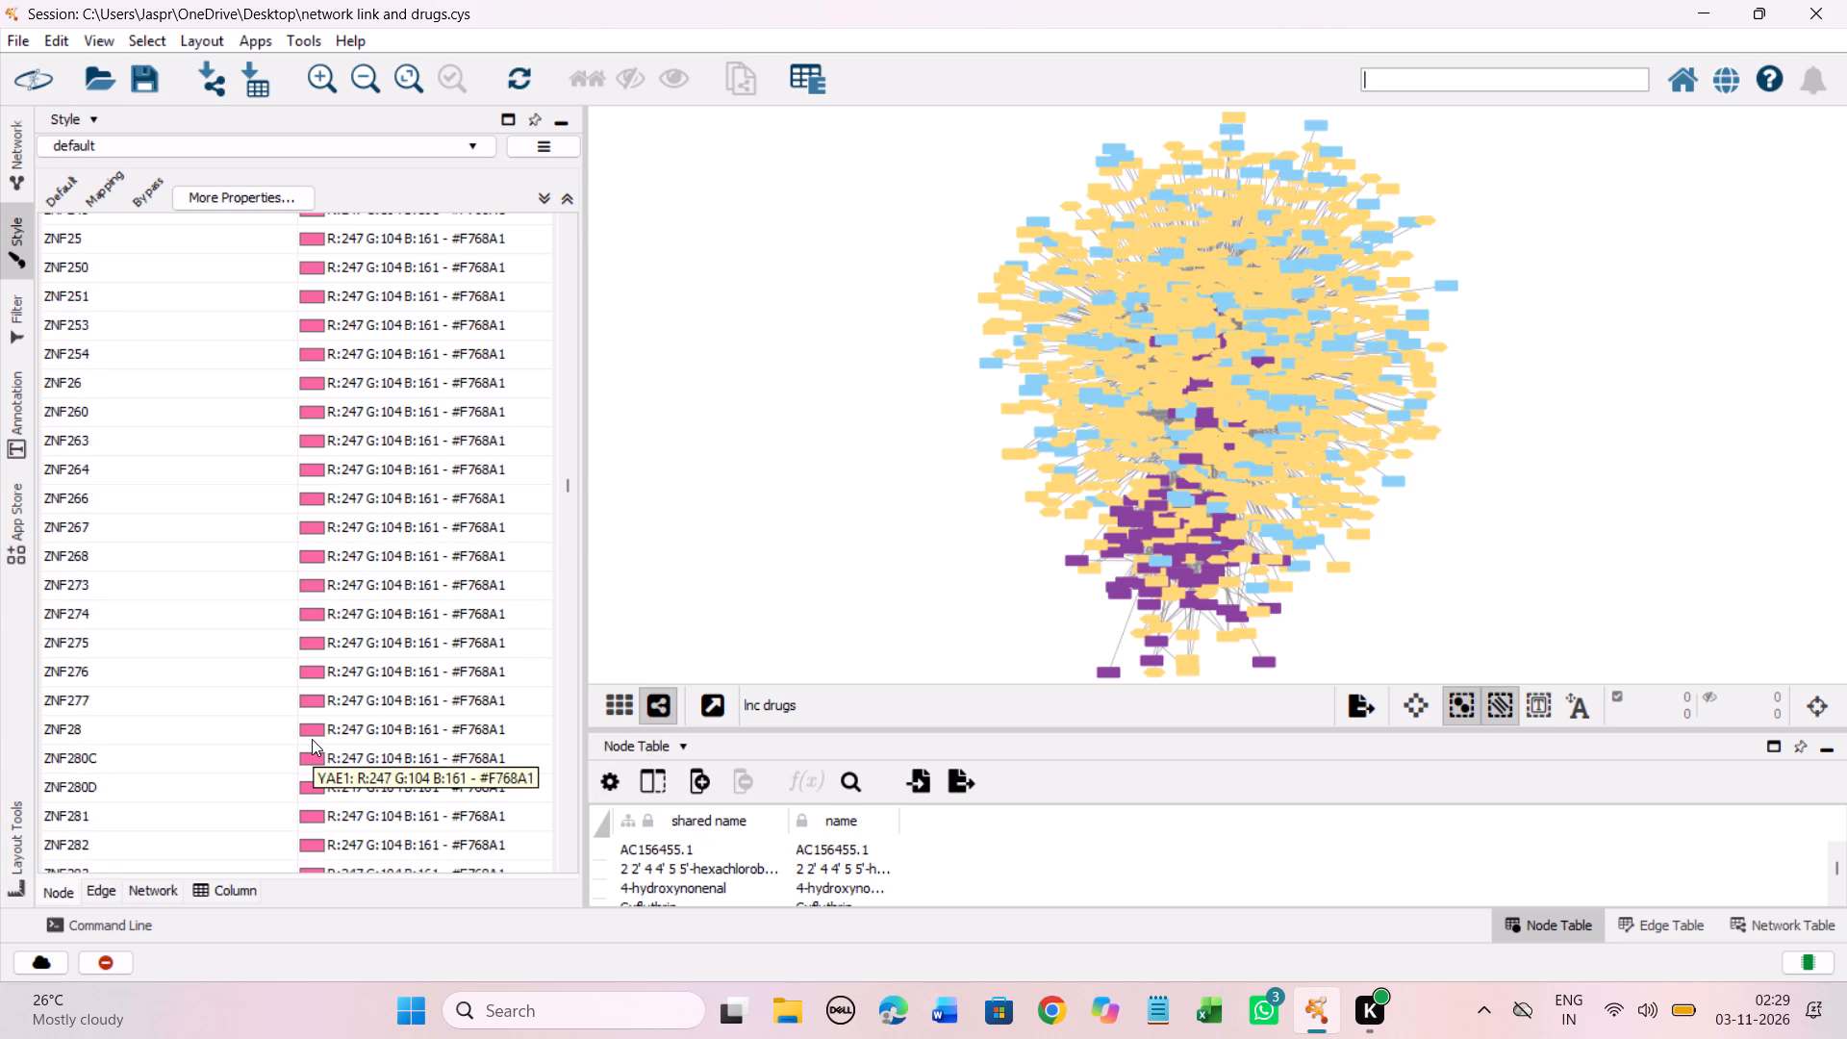
{"action": "scroll", "coordinate": [312, 739], "scroll_direction": "down", "scroll_amount": 6}
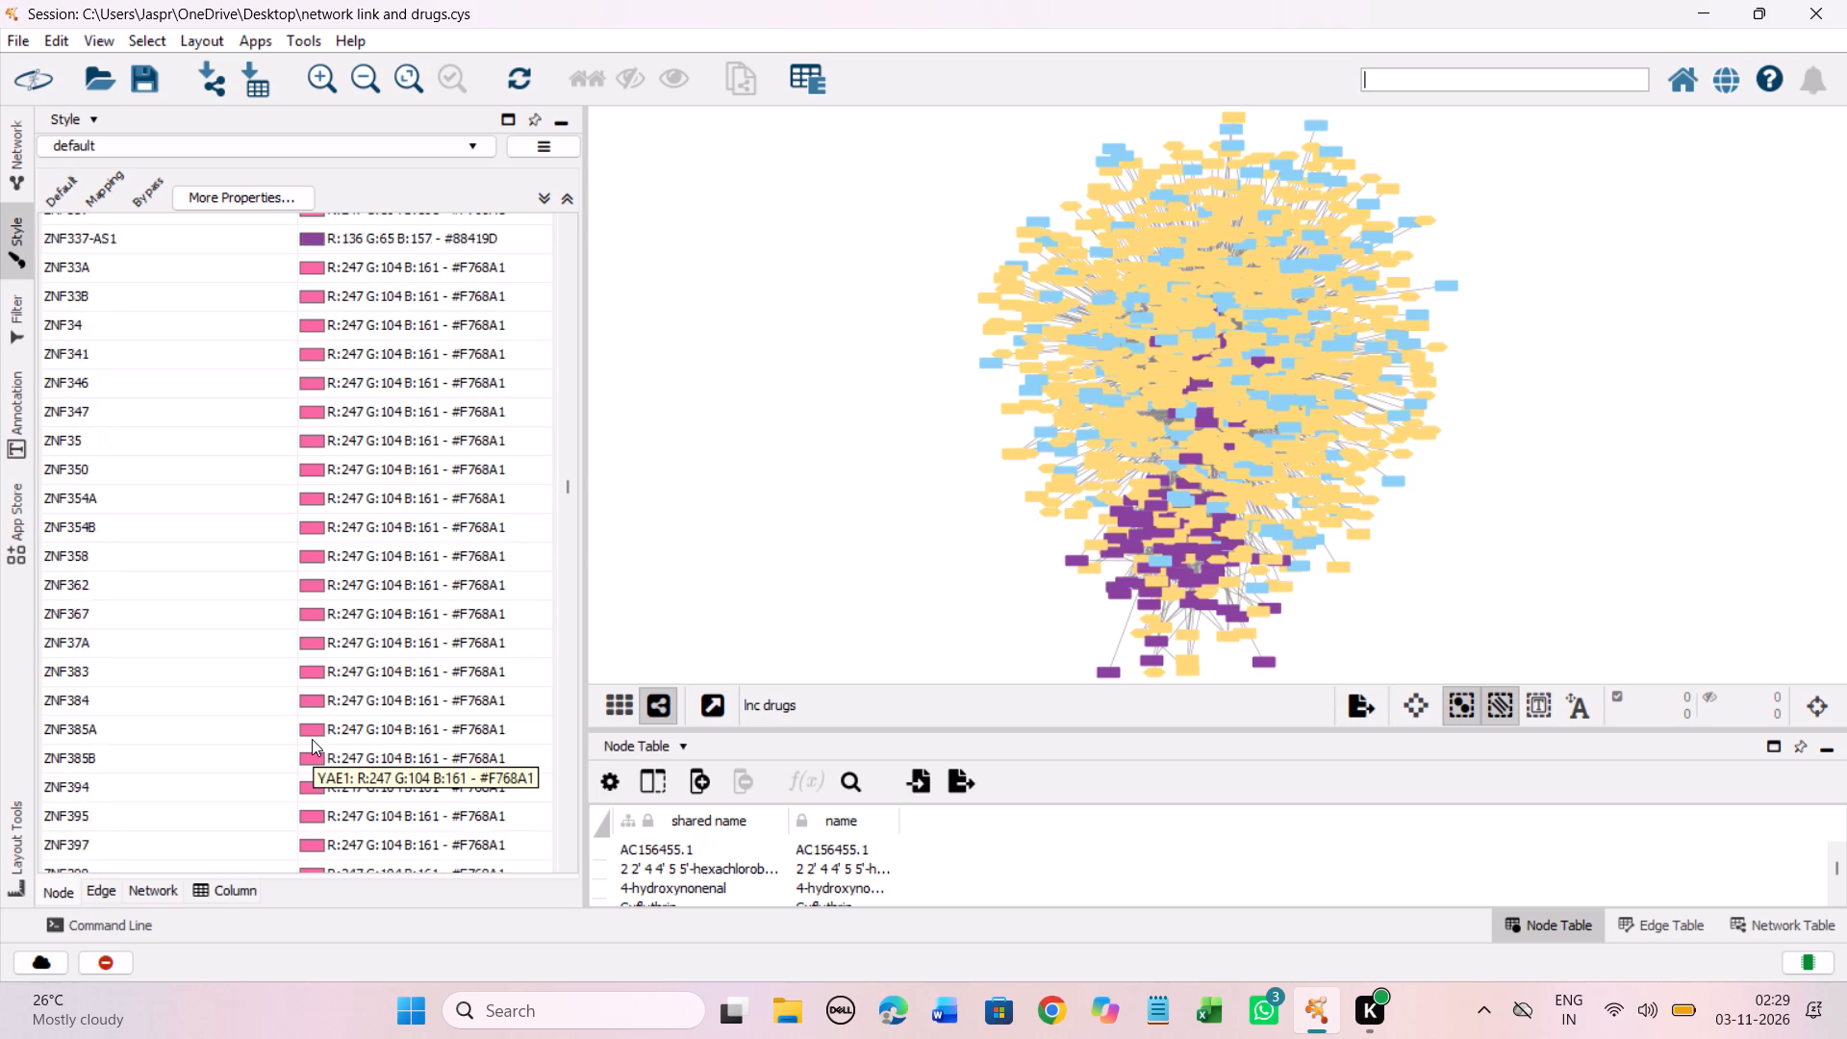
{"action": "scroll", "coordinate": [312, 739], "scroll_direction": "down", "scroll_amount": 6}
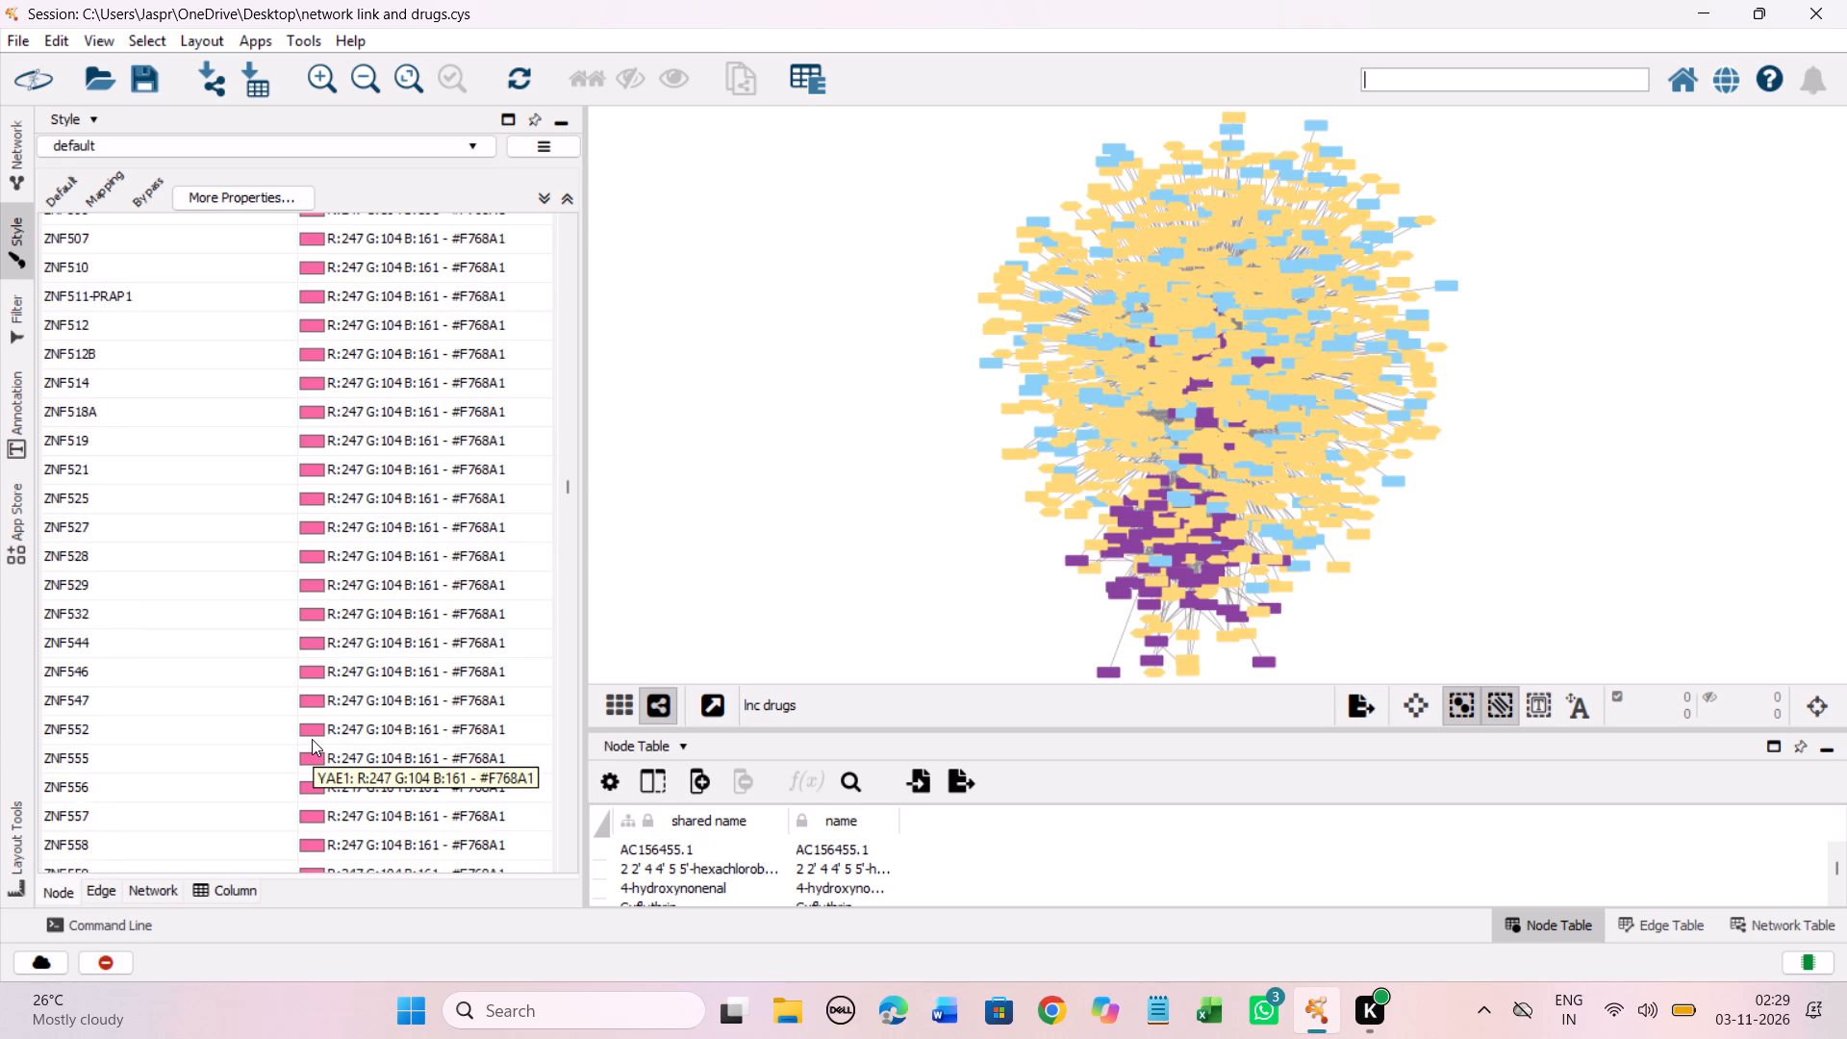
{"action": "scroll", "coordinate": [312, 739], "scroll_direction": "down", "scroll_amount": 6}
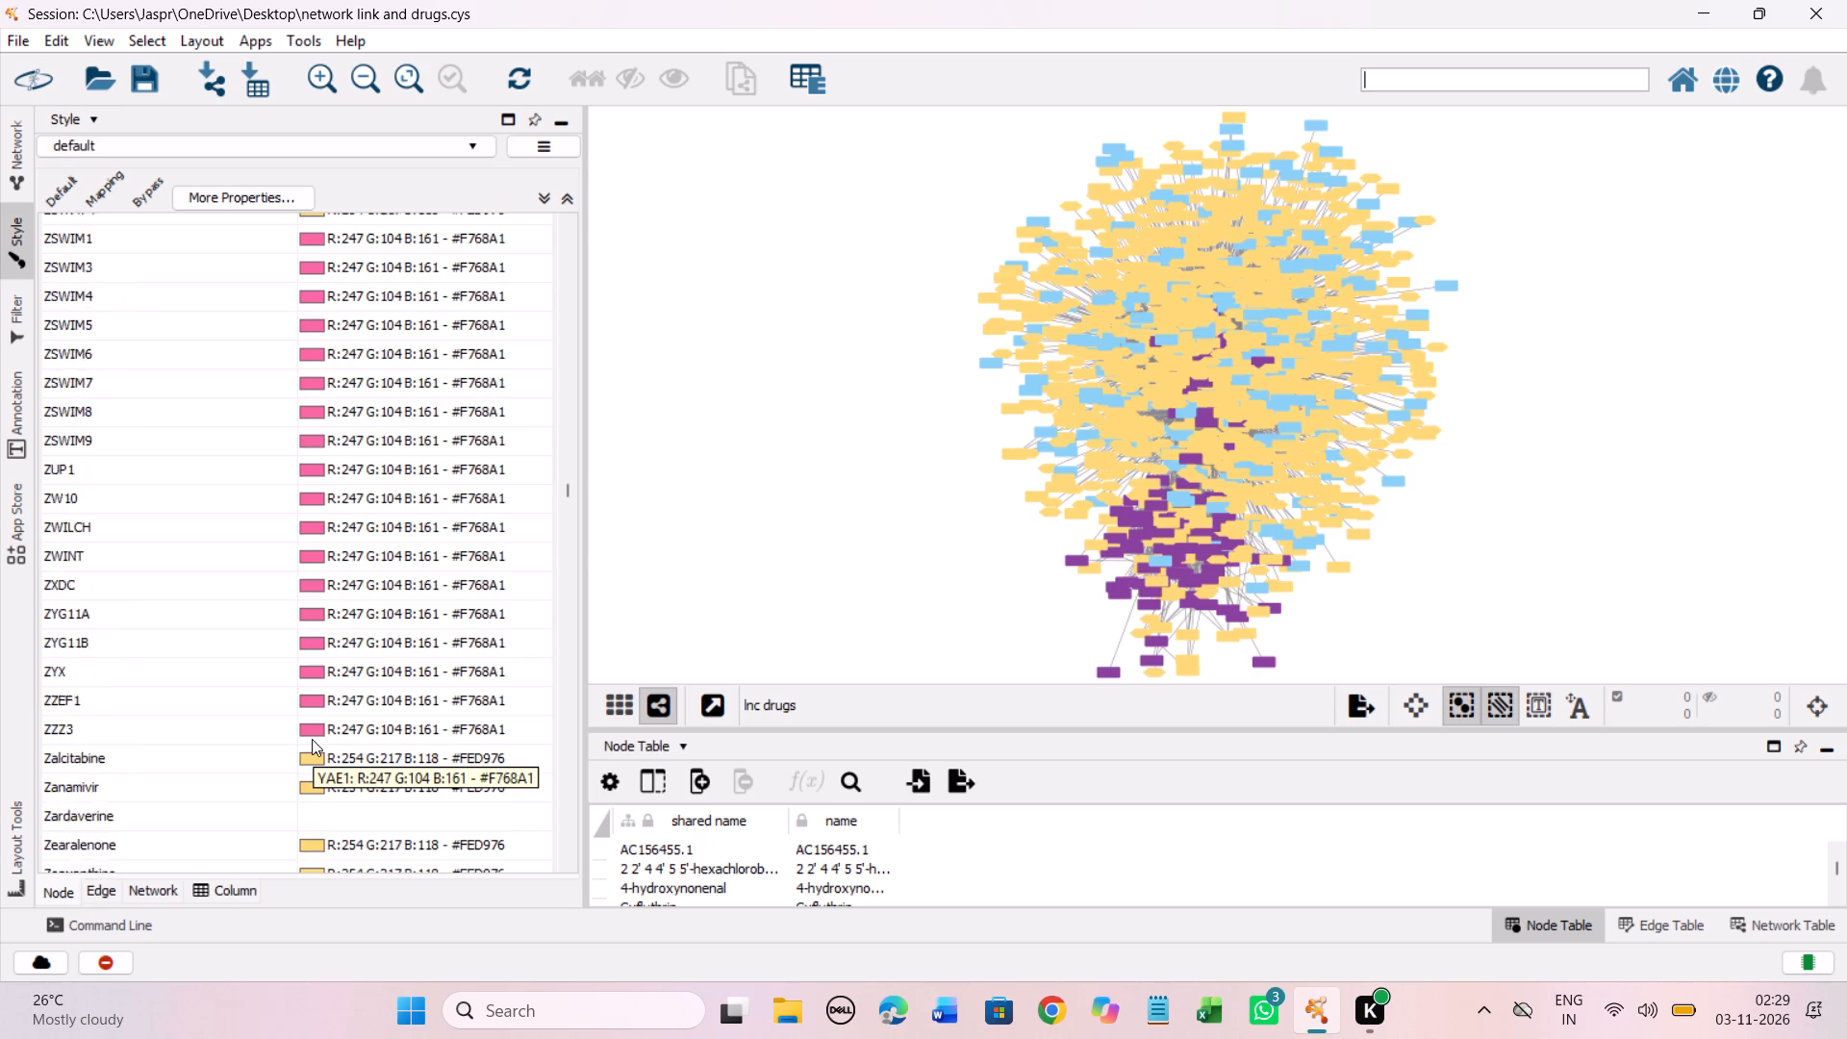
{"action": "scroll", "coordinate": [312, 739], "scroll_direction": "down", "scroll_amount": 2}
{"action": "scroll", "coordinate": [312, 739], "scroll_direction": "up", "scroll_amount": 3}
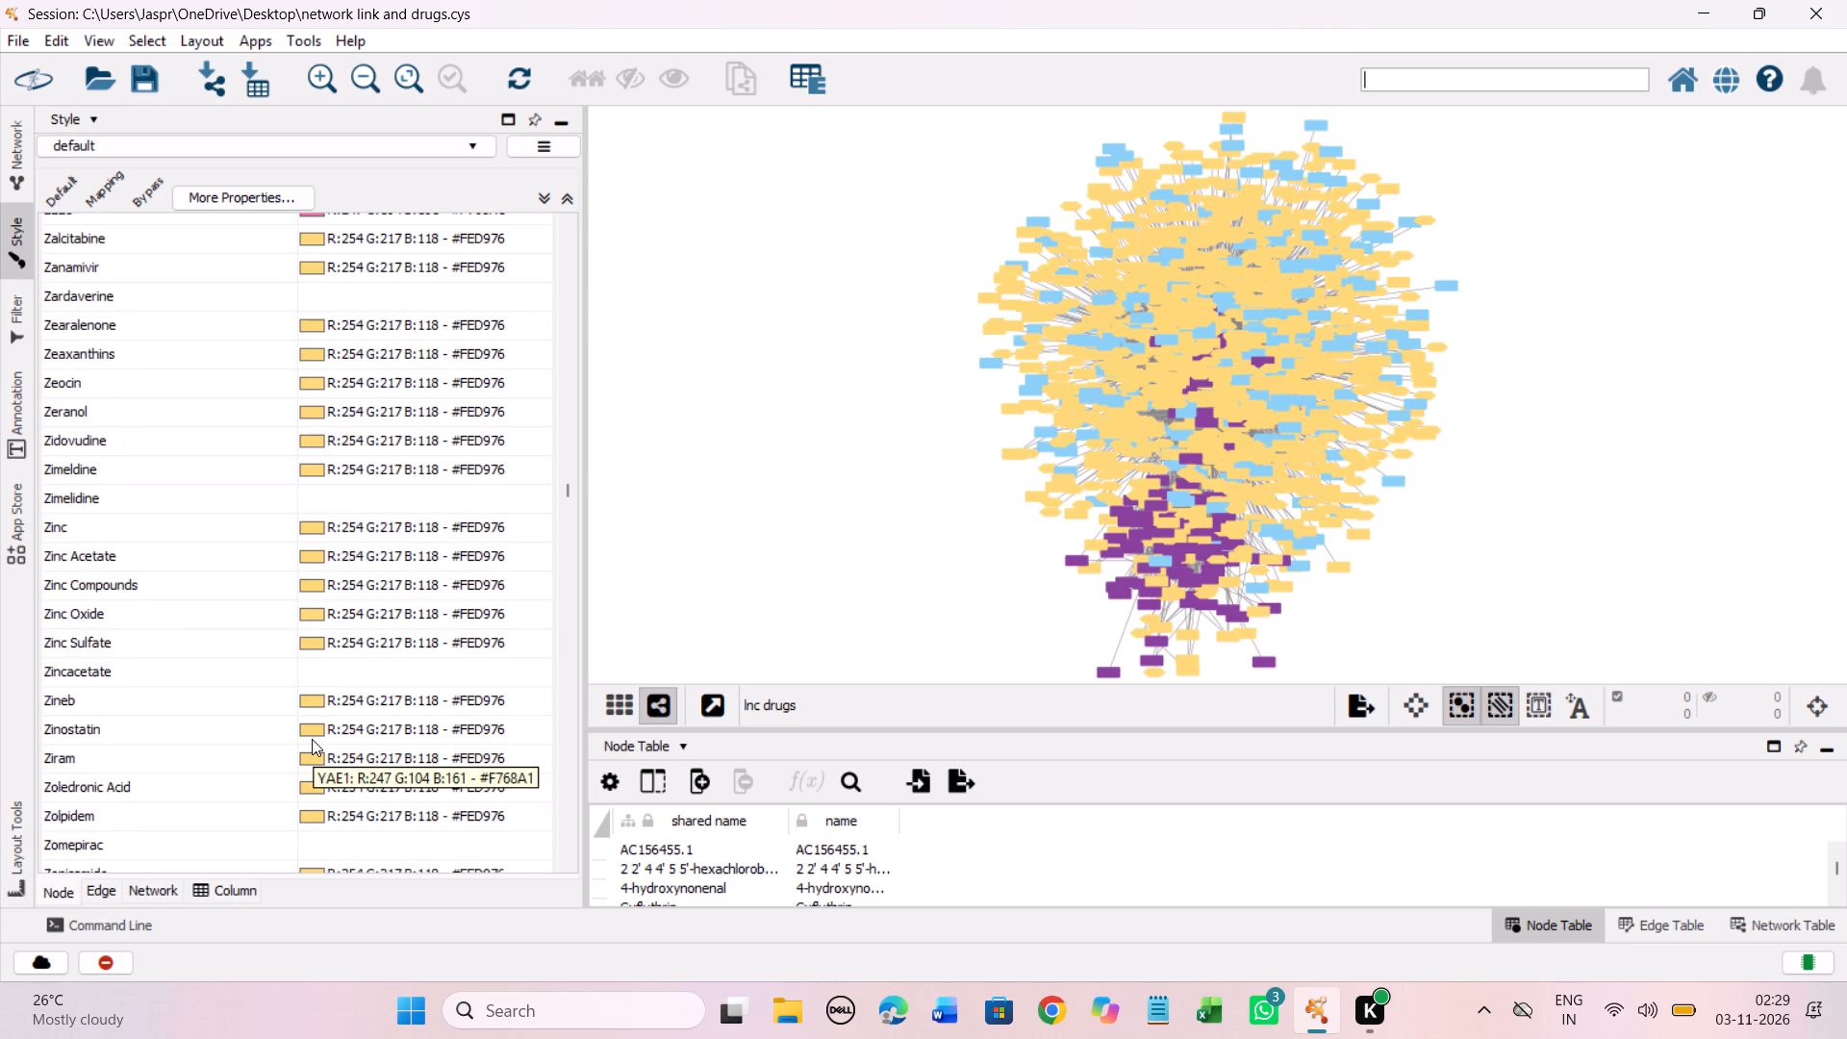
{"action": "scroll", "coordinate": [312, 739], "scroll_direction": "up", "scroll_amount": 2}
{"action": "scroll", "coordinate": [312, 739], "scroll_direction": "down", "scroll_amount": 3}
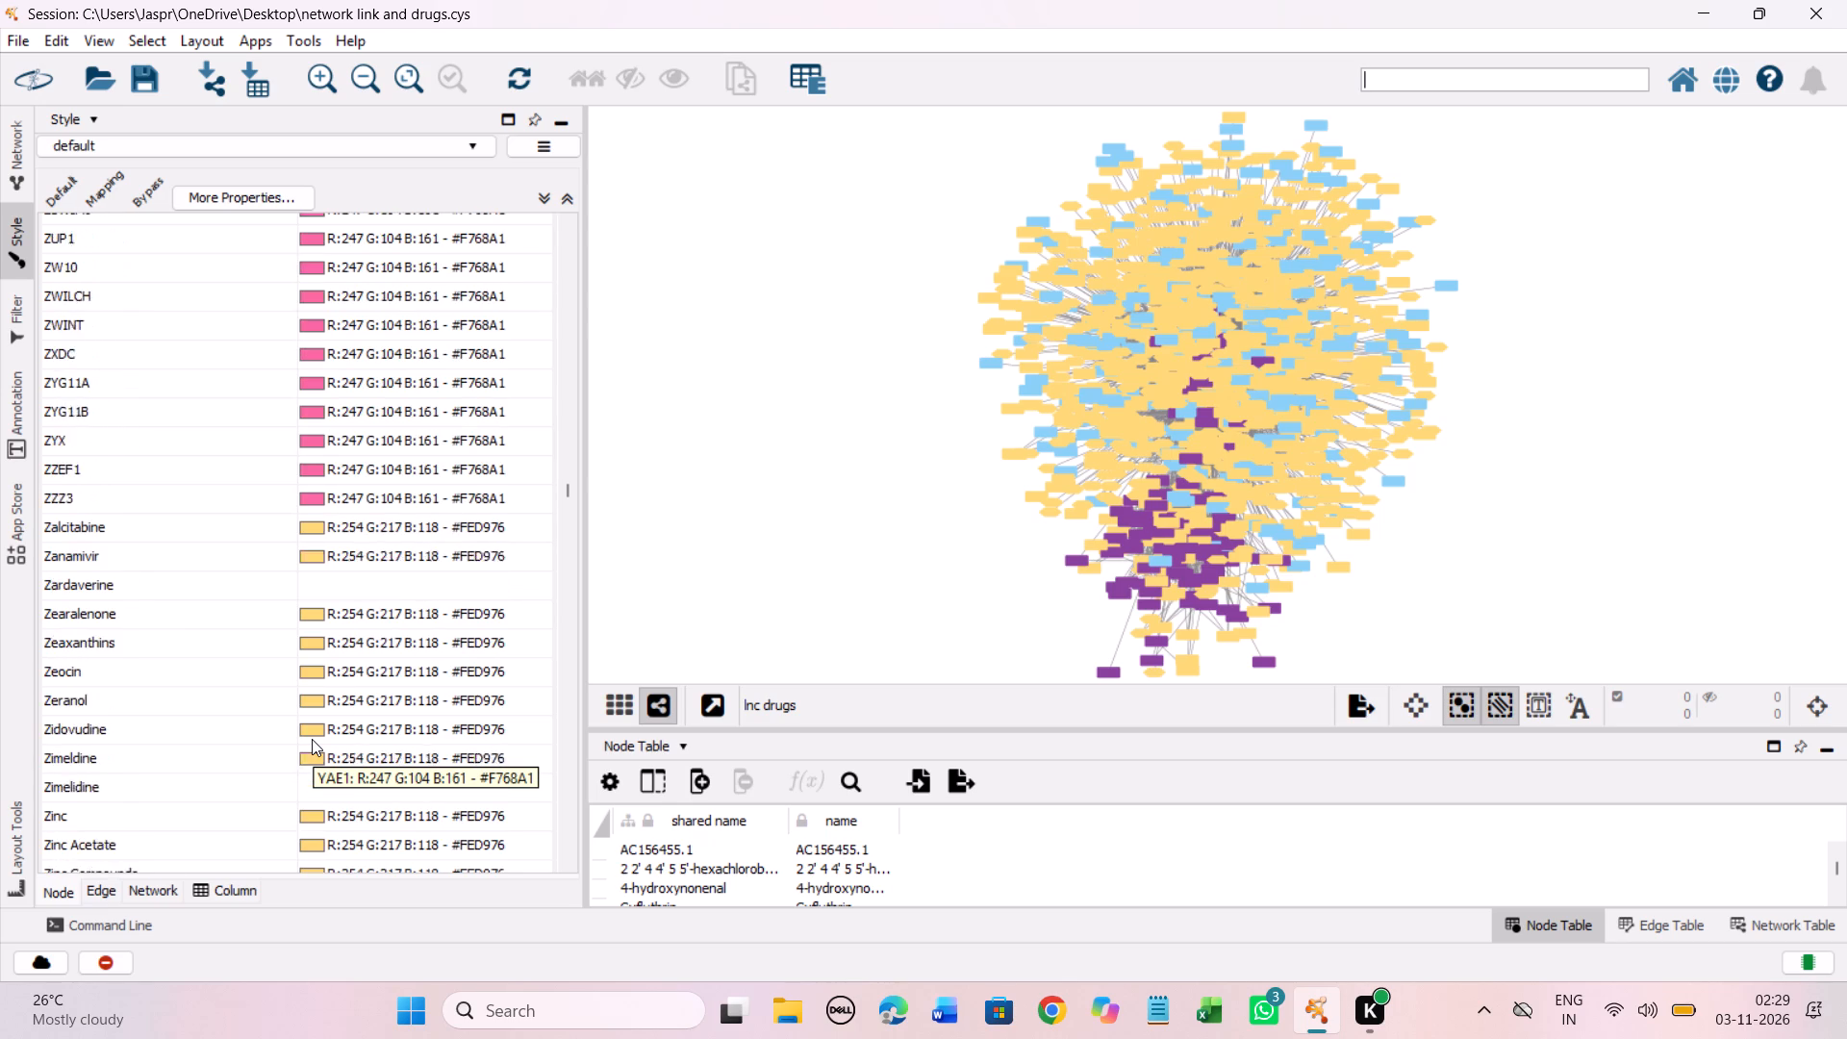
{"action": "scroll", "coordinate": [312, 739], "scroll_direction": "down", "scroll_amount": 1}
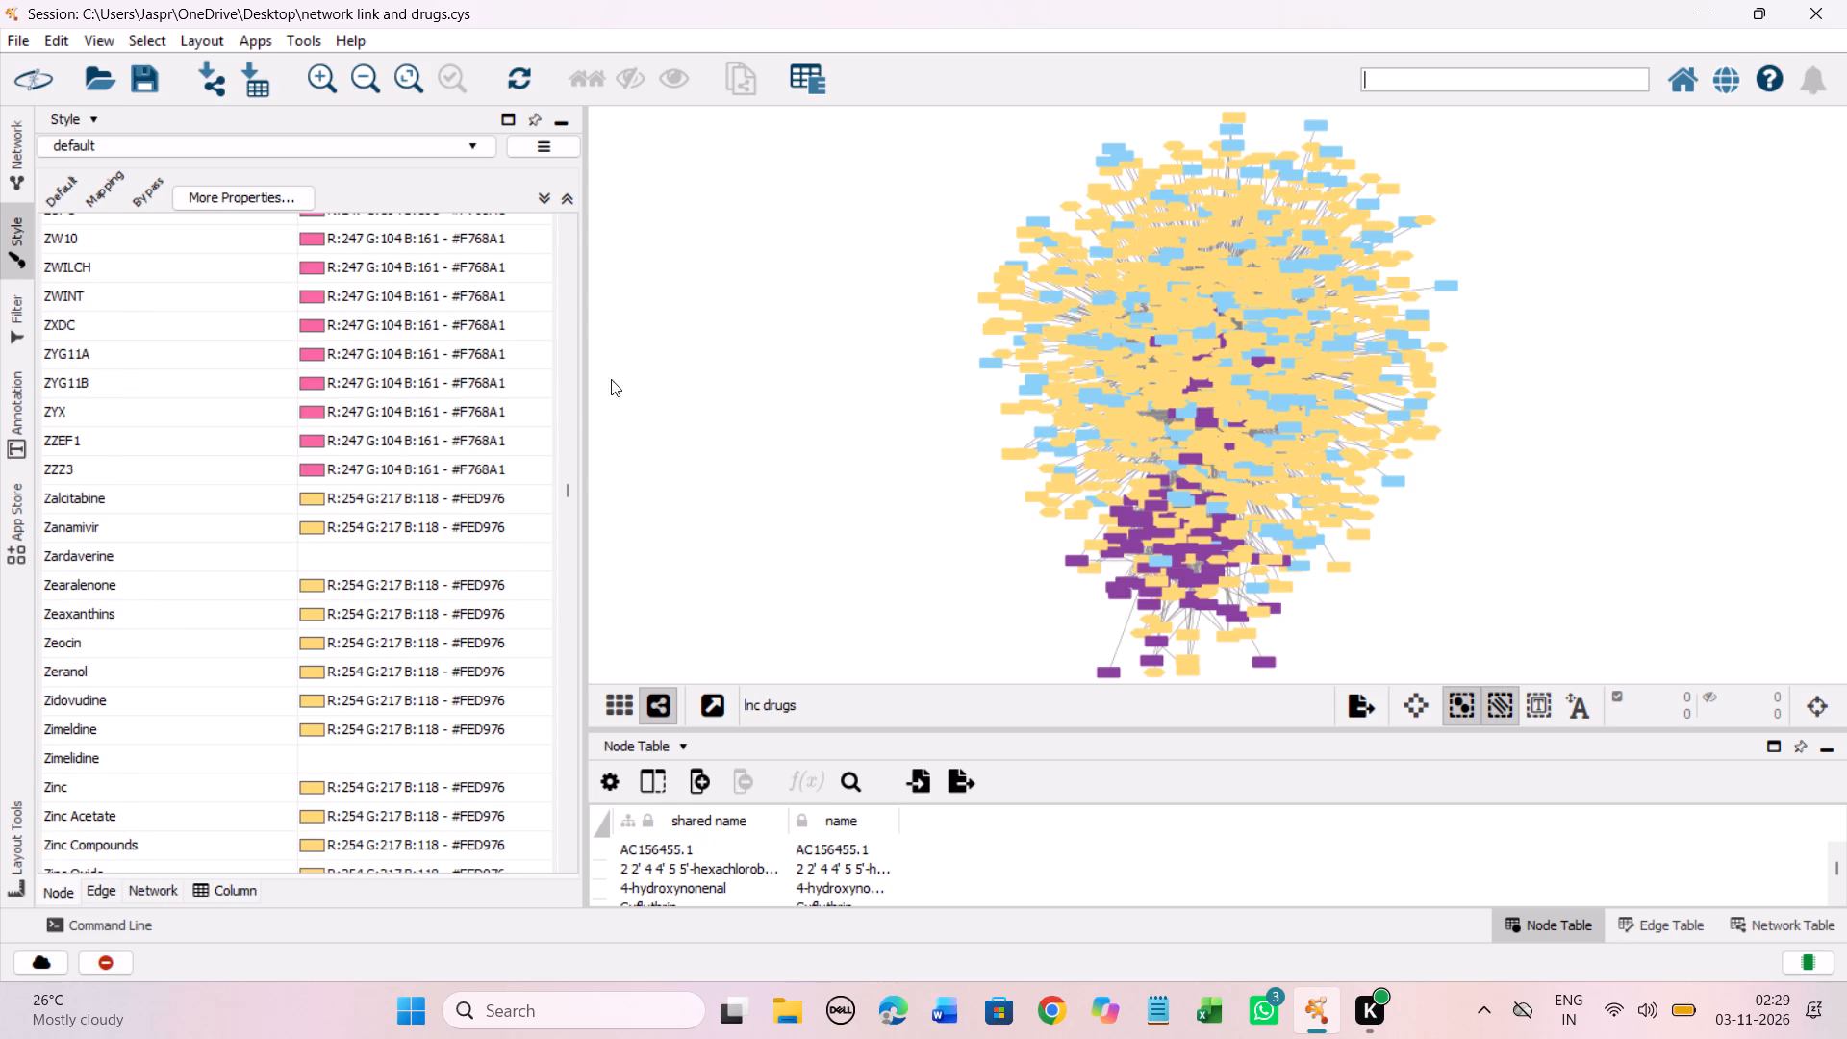
Set the mapping colour of all entries from Zanamivir through homocysteic acid to #FED976 from the Yellow-Orange-Red shades.
{"action": "left_click", "coordinate": [359, 519]}
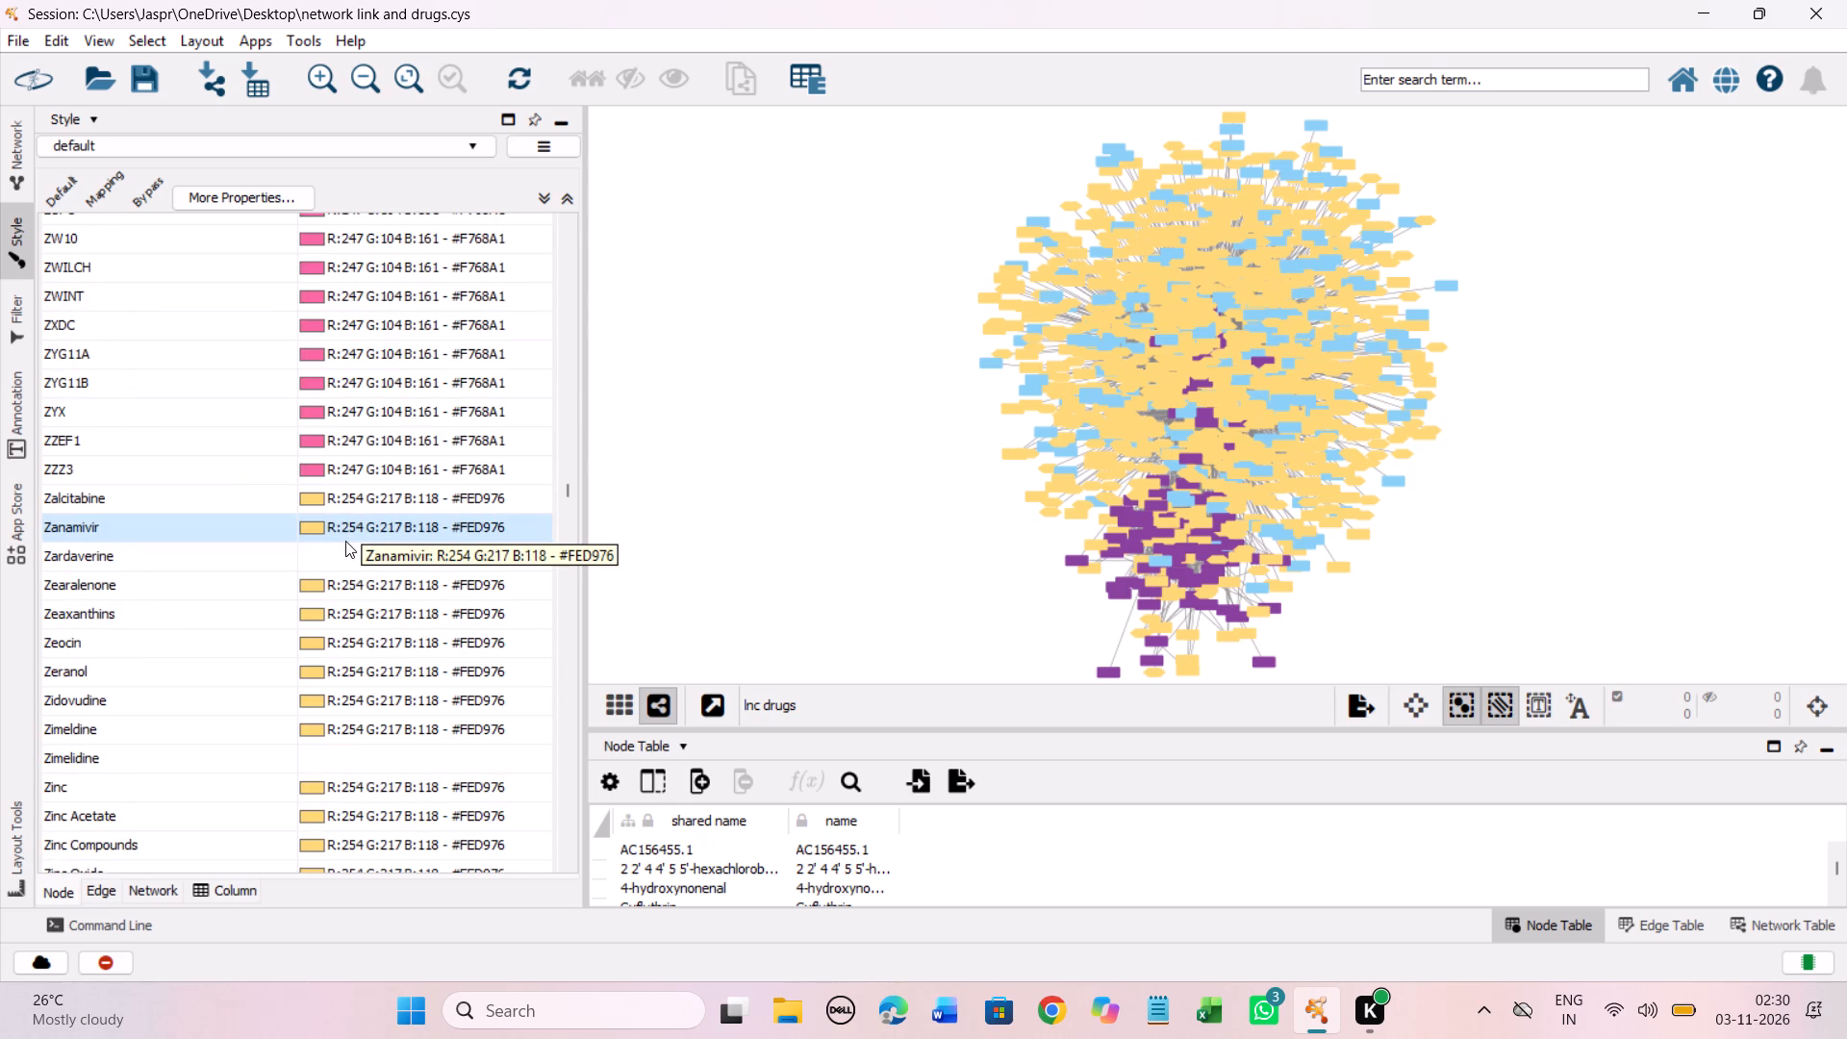
{"action": "scroll", "coordinate": [345, 541], "scroll_direction": "down", "scroll_amount": 3}
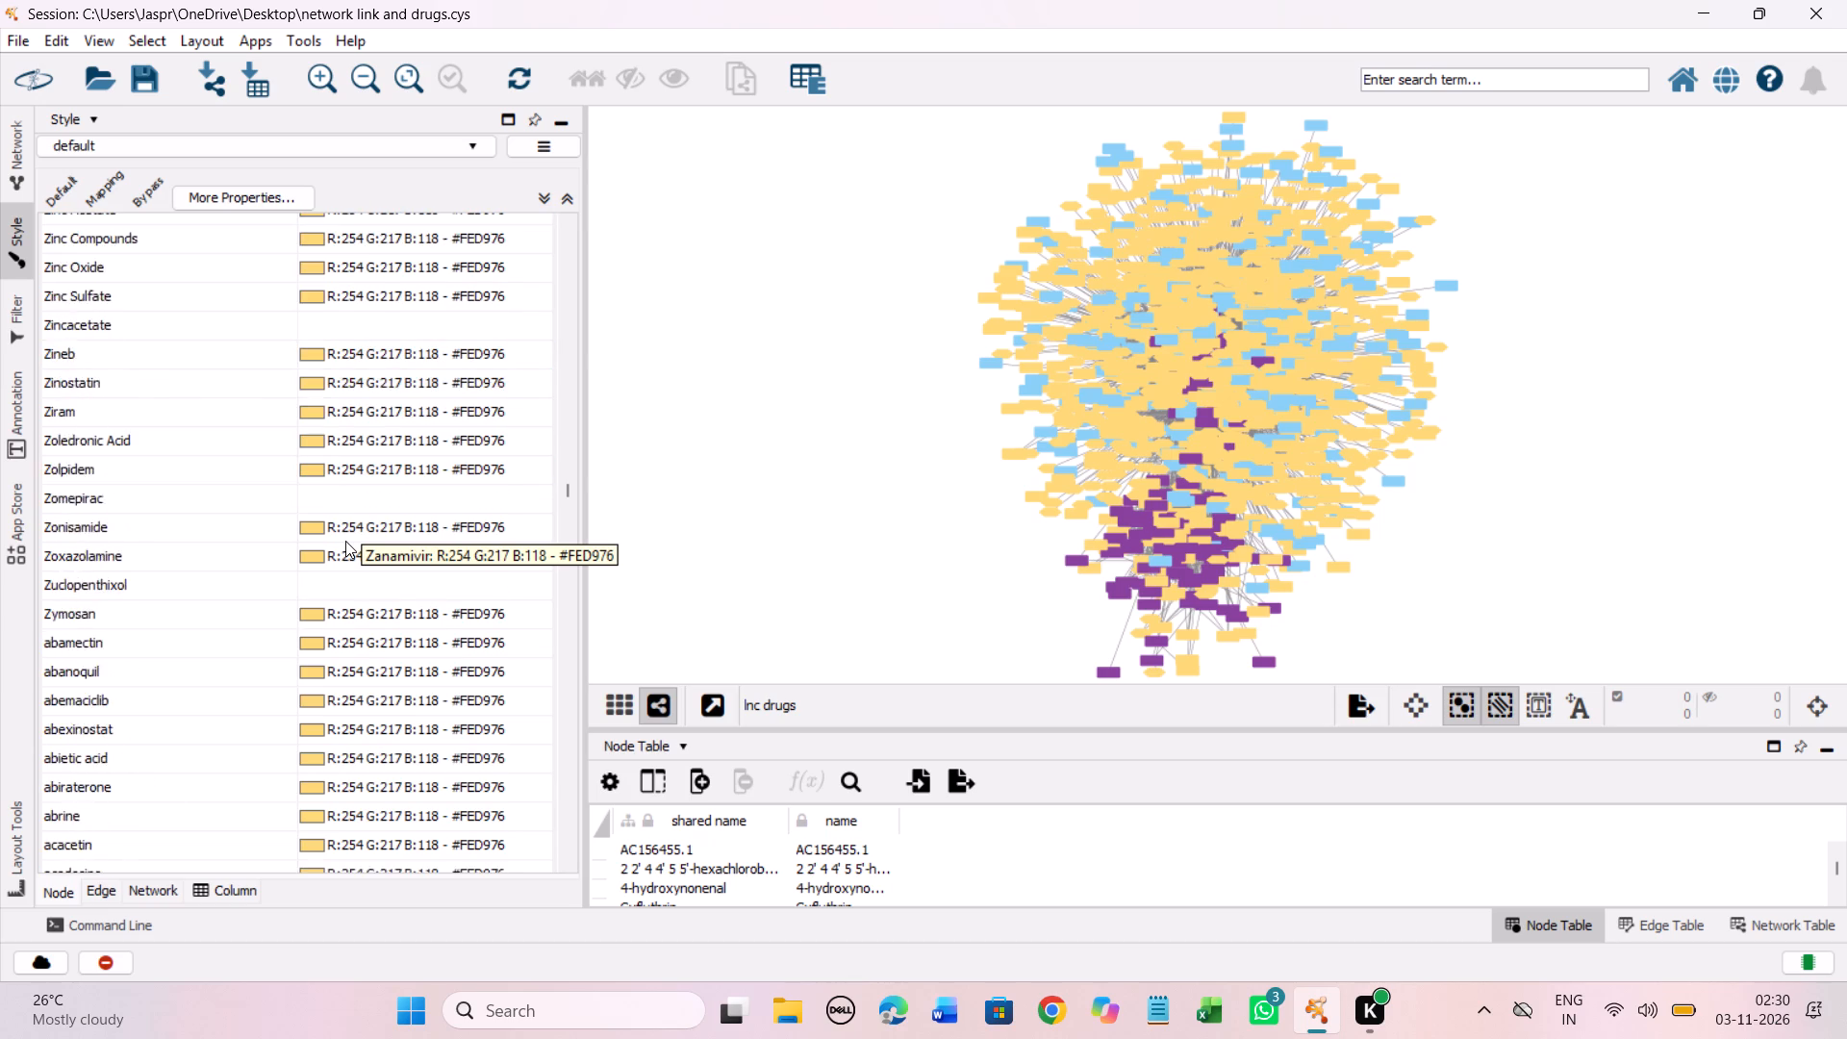
{"action": "scroll", "coordinate": [345, 541], "scroll_direction": "down", "scroll_amount": 5}
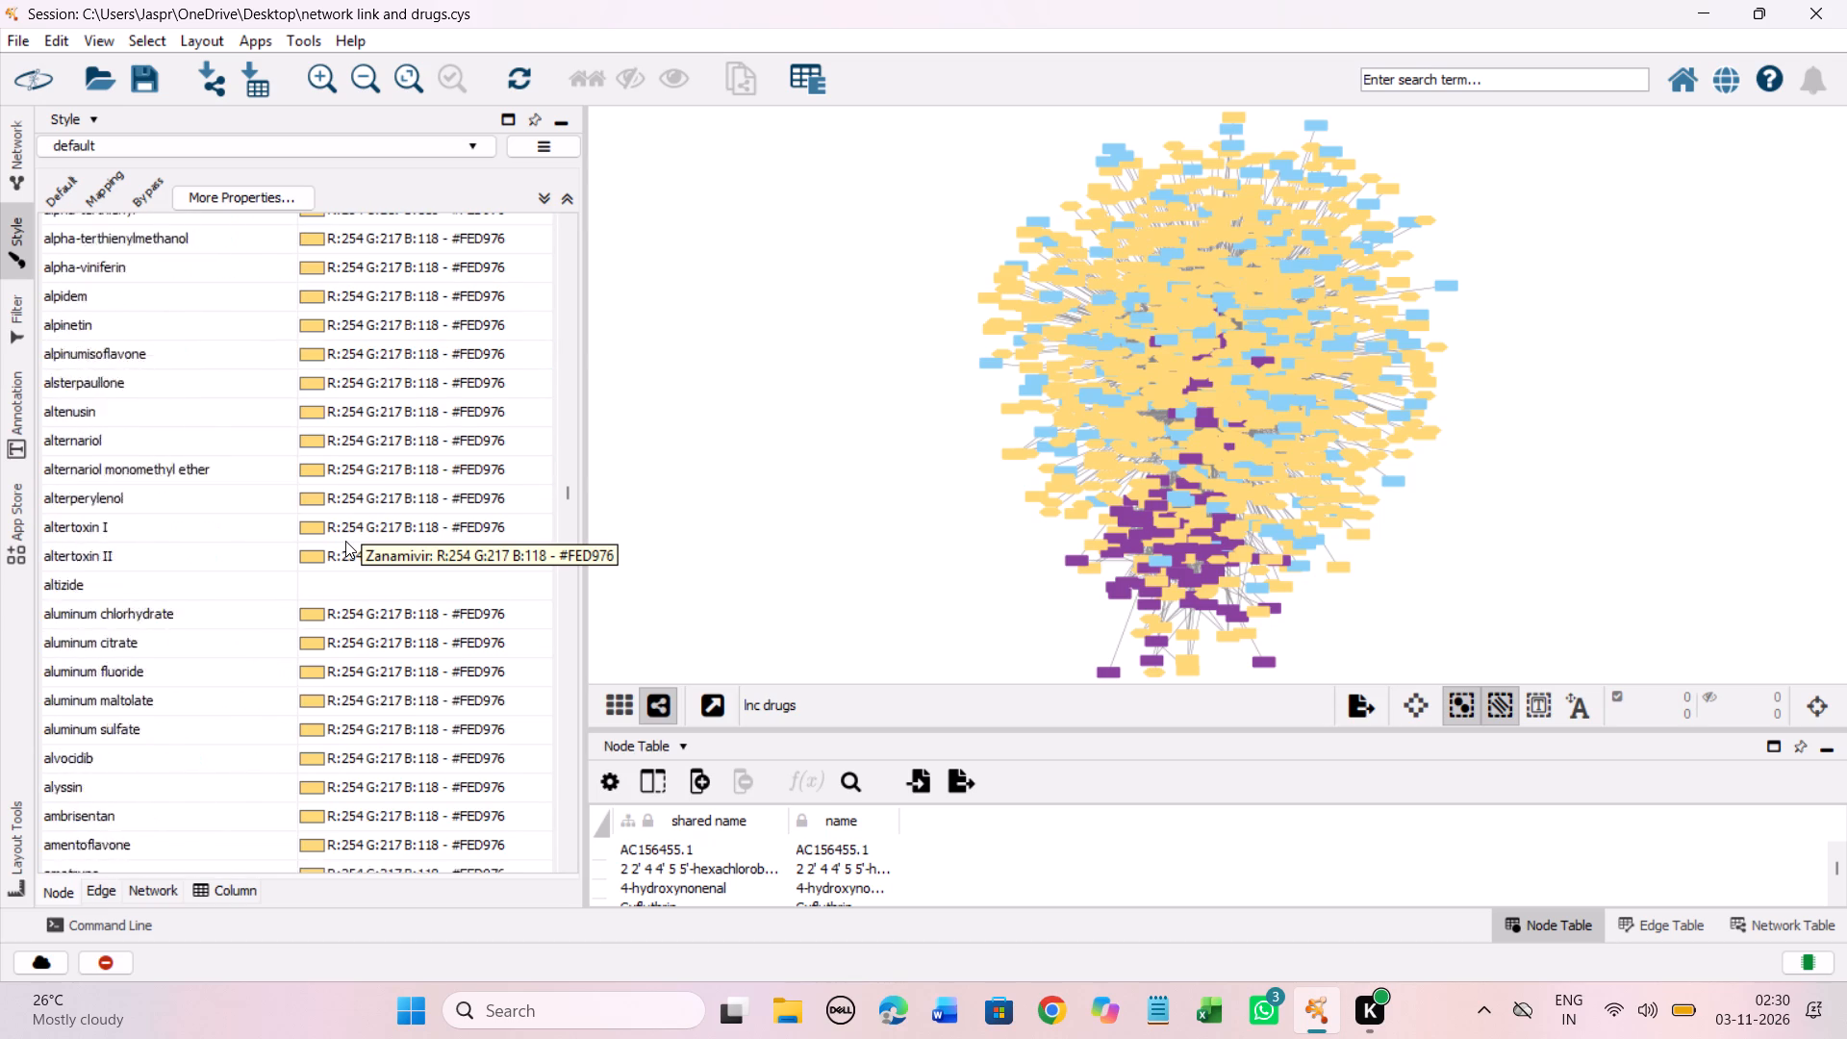
{"action": "scroll", "coordinate": [345, 541], "scroll_direction": "down", "scroll_amount": 5}
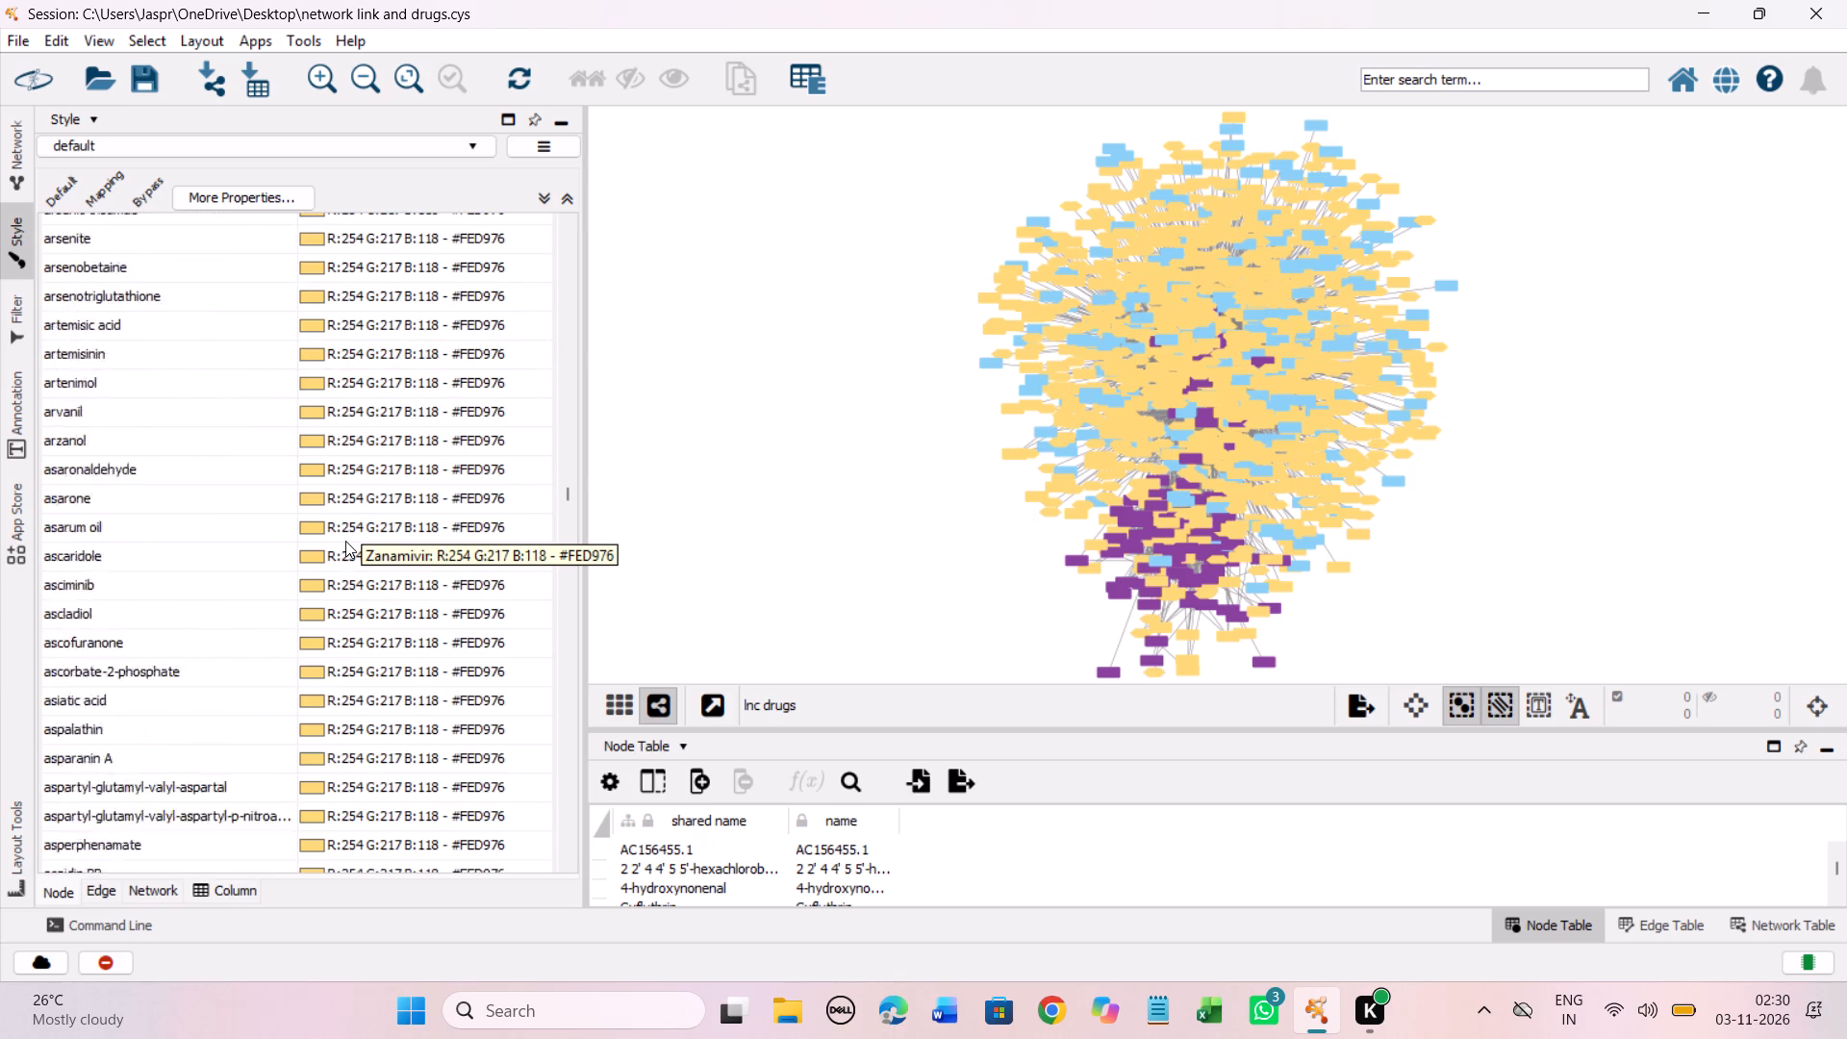
{"action": "scroll", "coordinate": [345, 541], "scroll_direction": "down", "scroll_amount": 5}
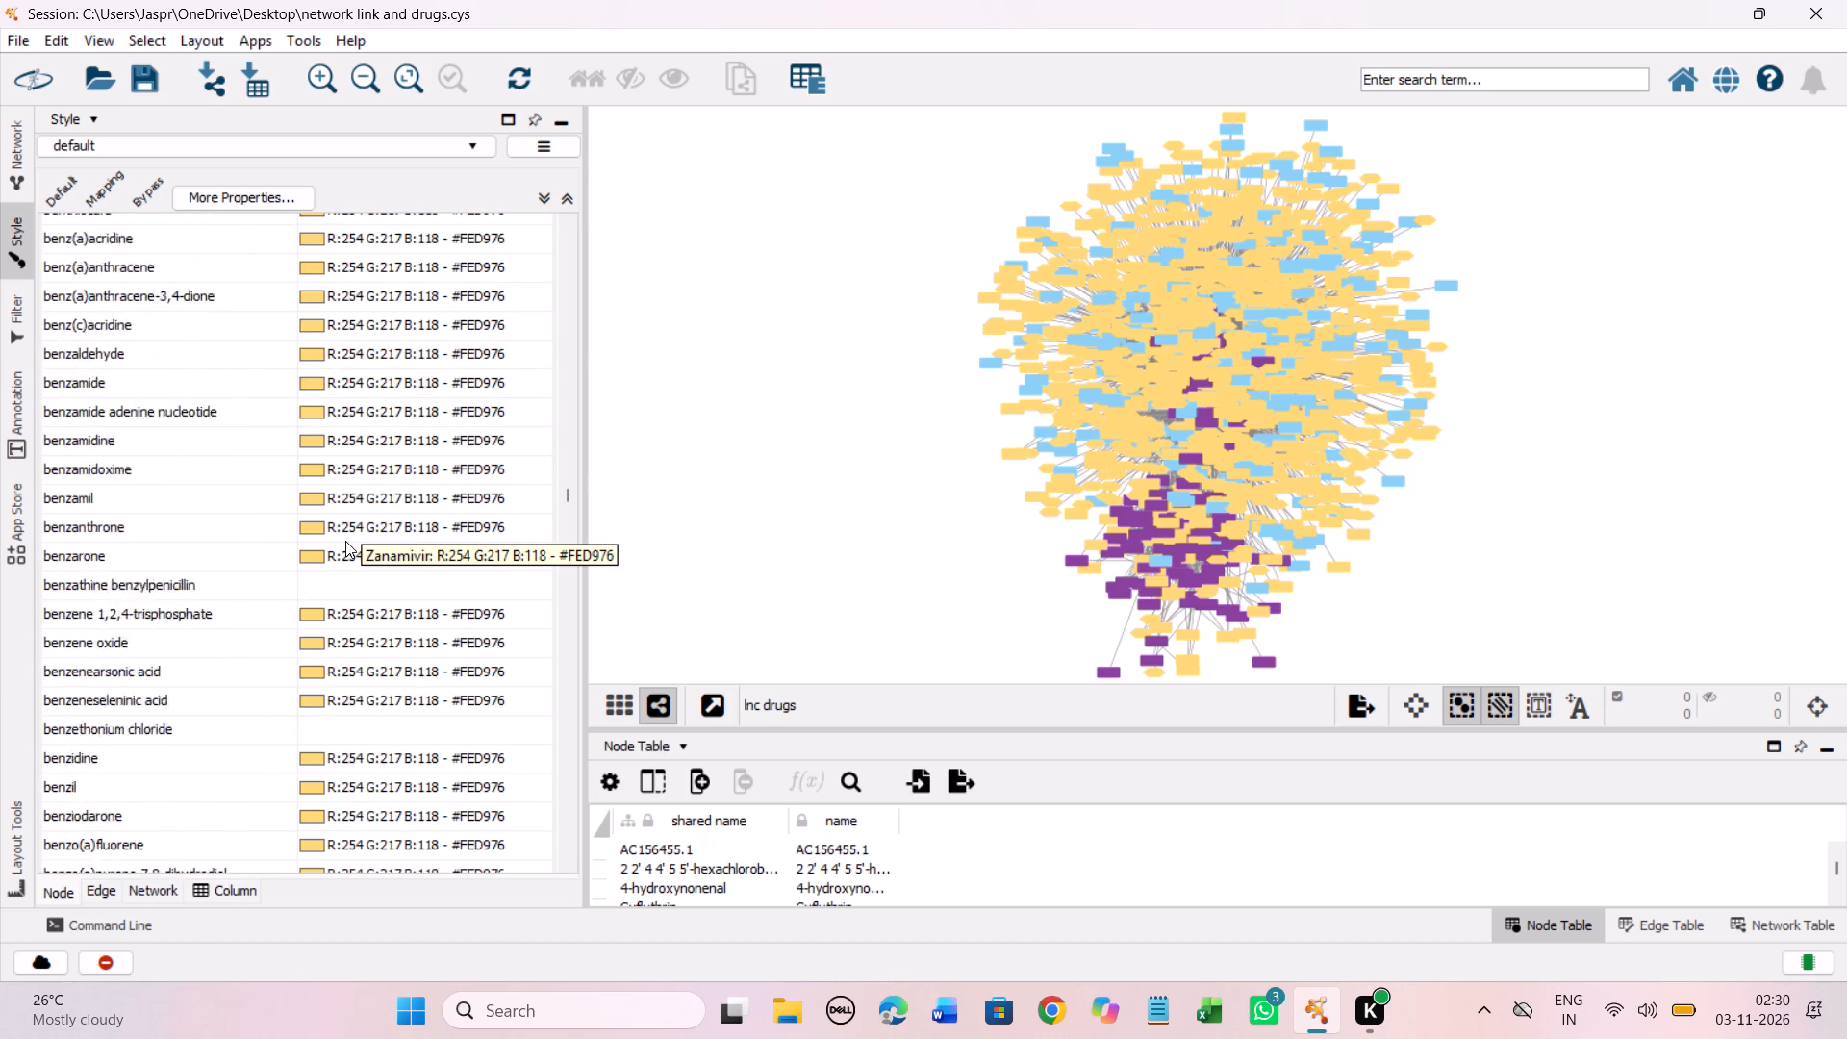
{"action": "scroll", "coordinate": [345, 541], "scroll_direction": "down", "scroll_amount": 6}
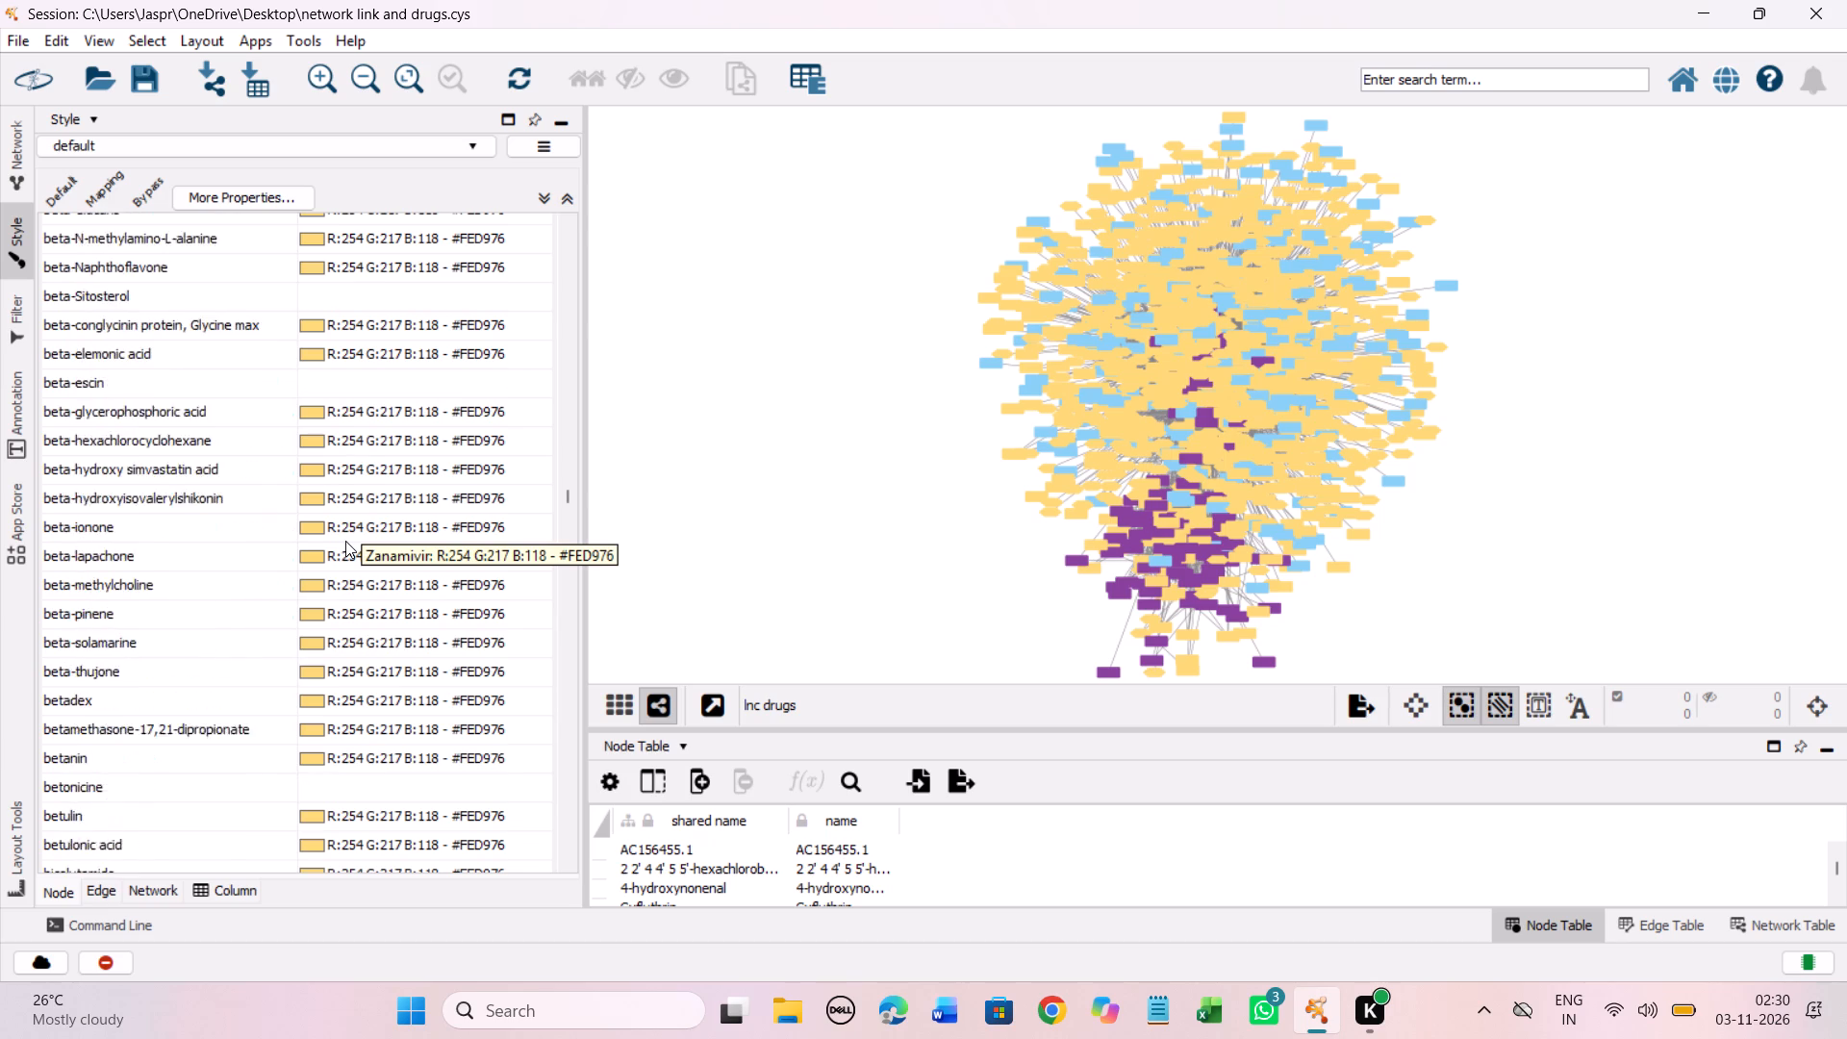
{"action": "scroll", "coordinate": [345, 541], "scroll_direction": "down", "scroll_amount": 8}
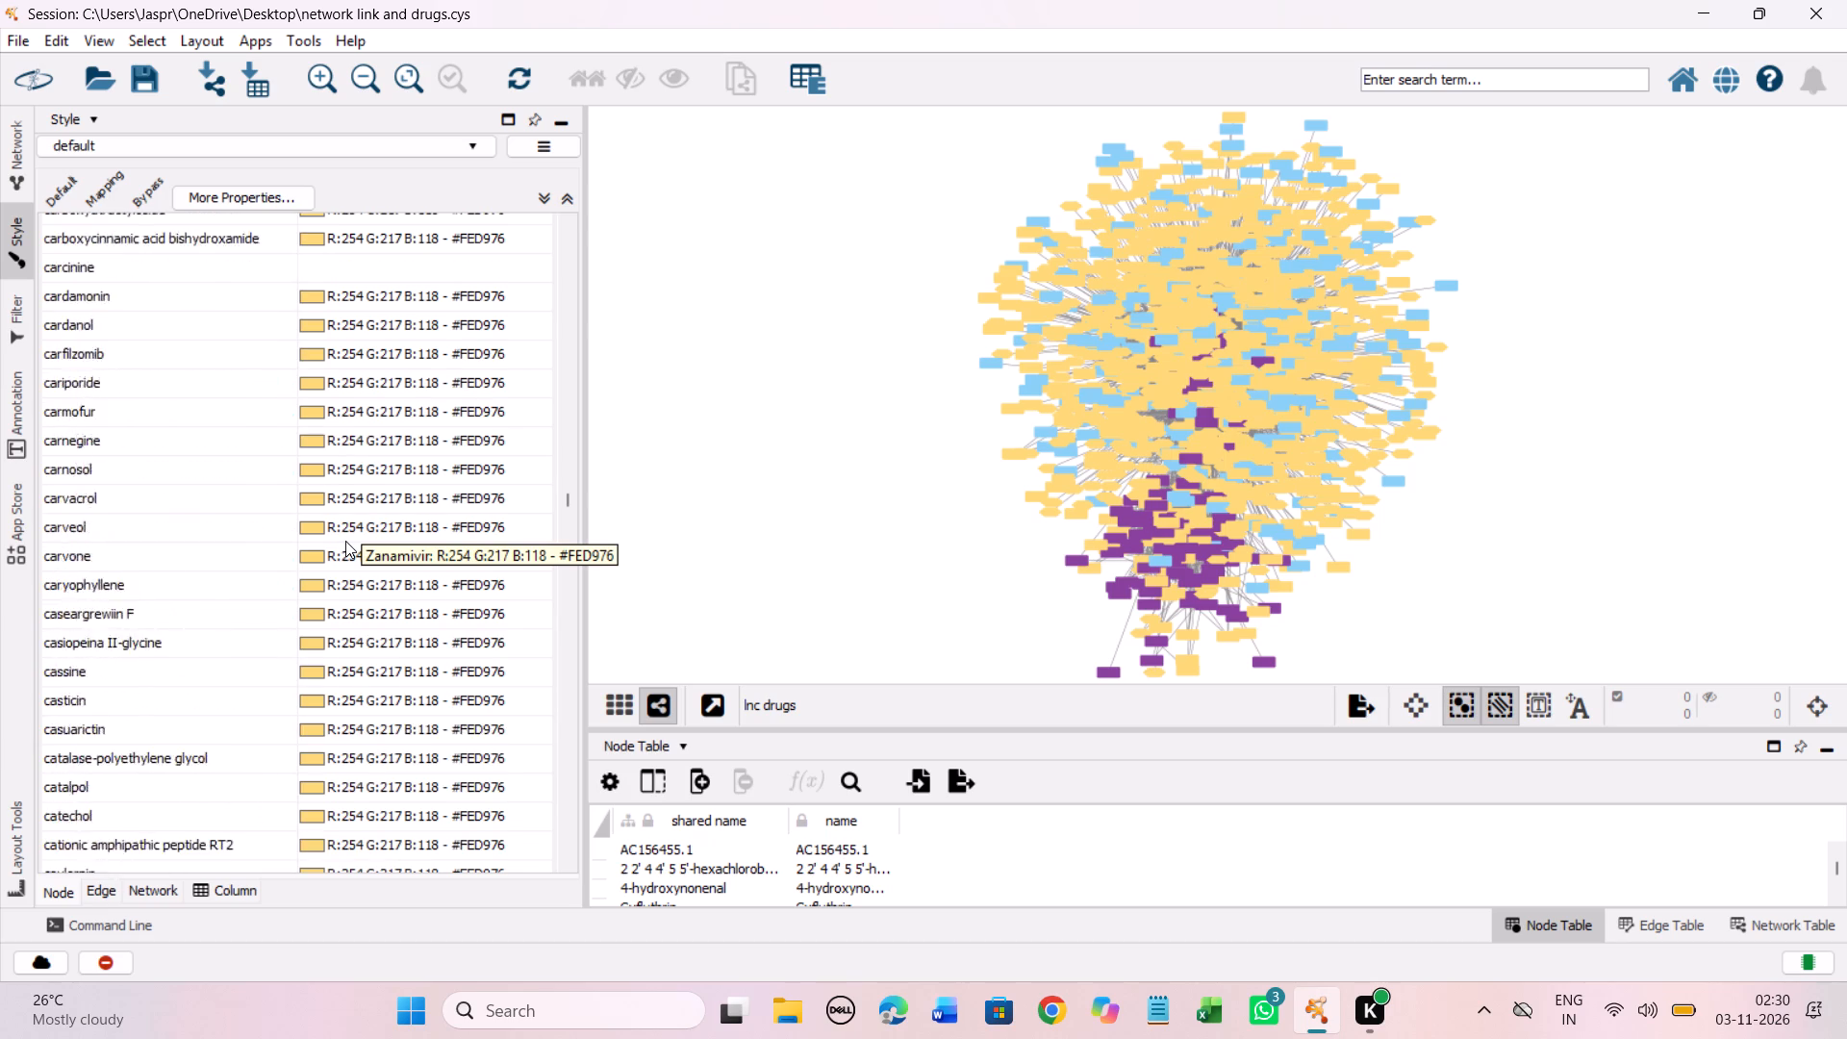
{"action": "scroll", "coordinate": [345, 541], "scroll_direction": "down", "scroll_amount": 6}
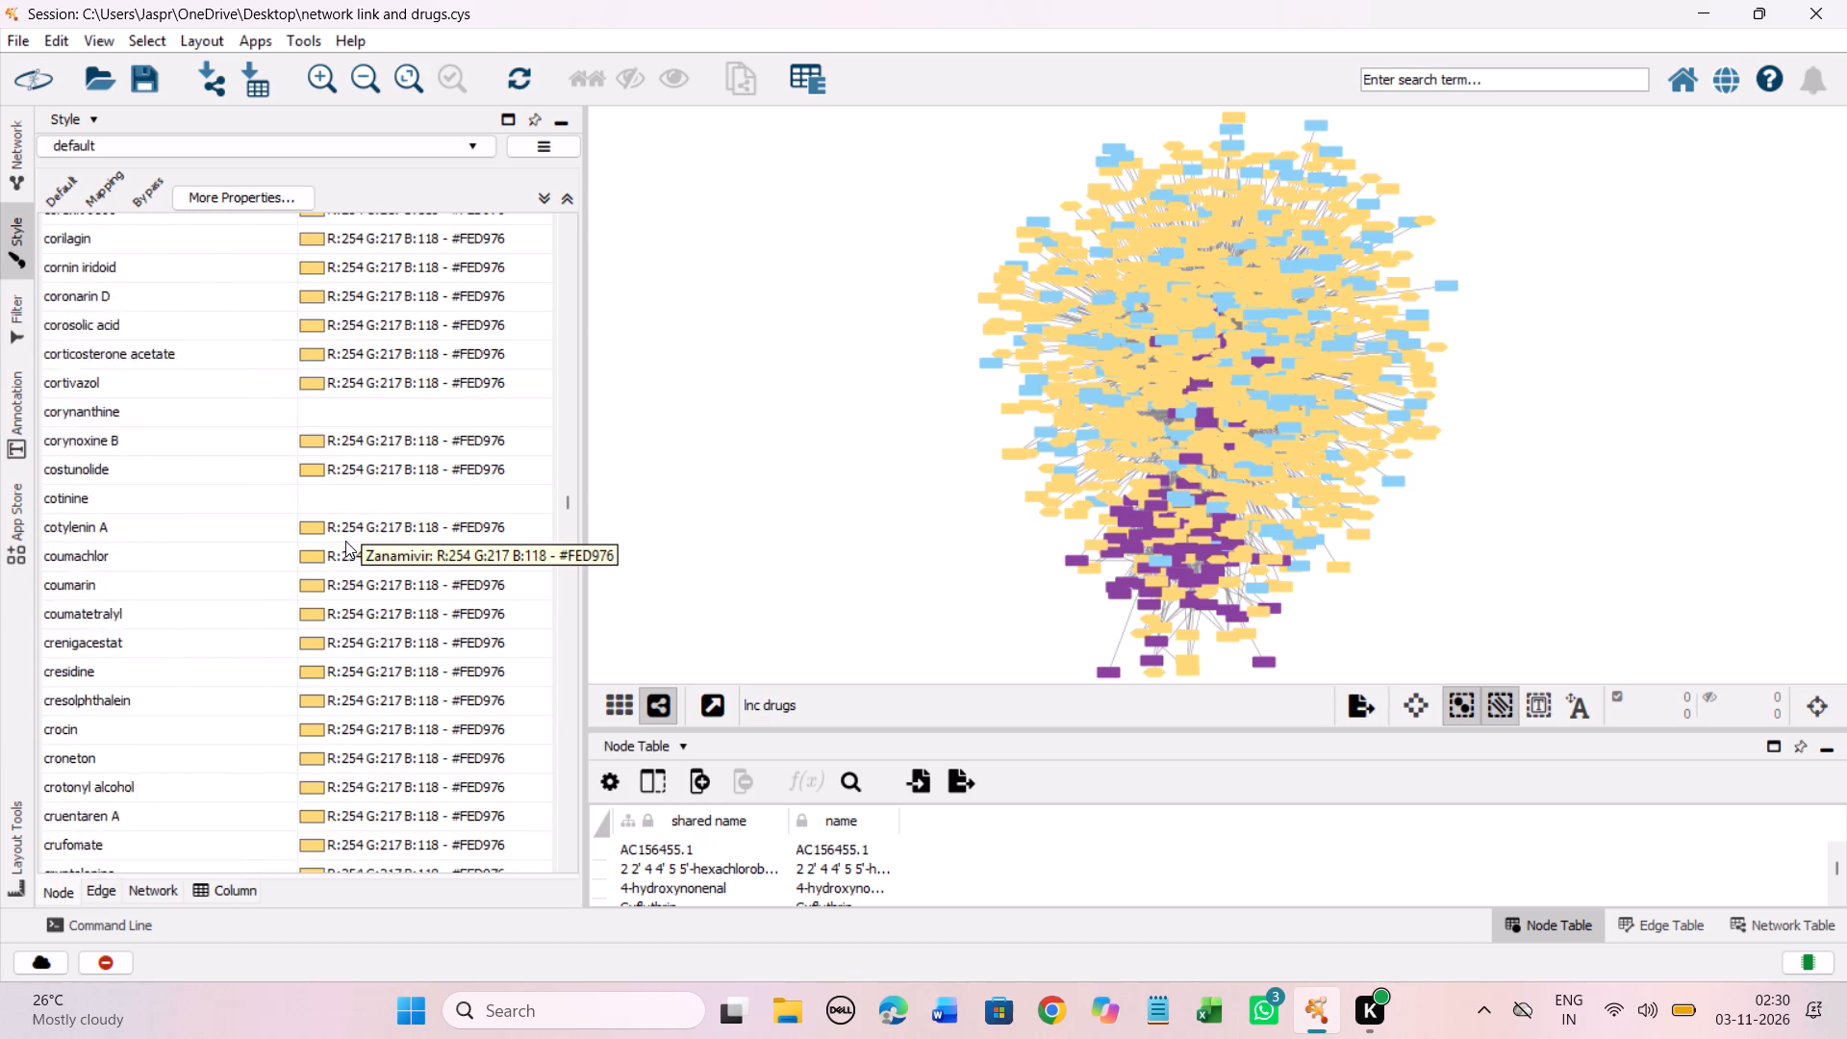
{"action": "scroll", "coordinate": [345, 541], "scroll_direction": "down", "scroll_amount": 6}
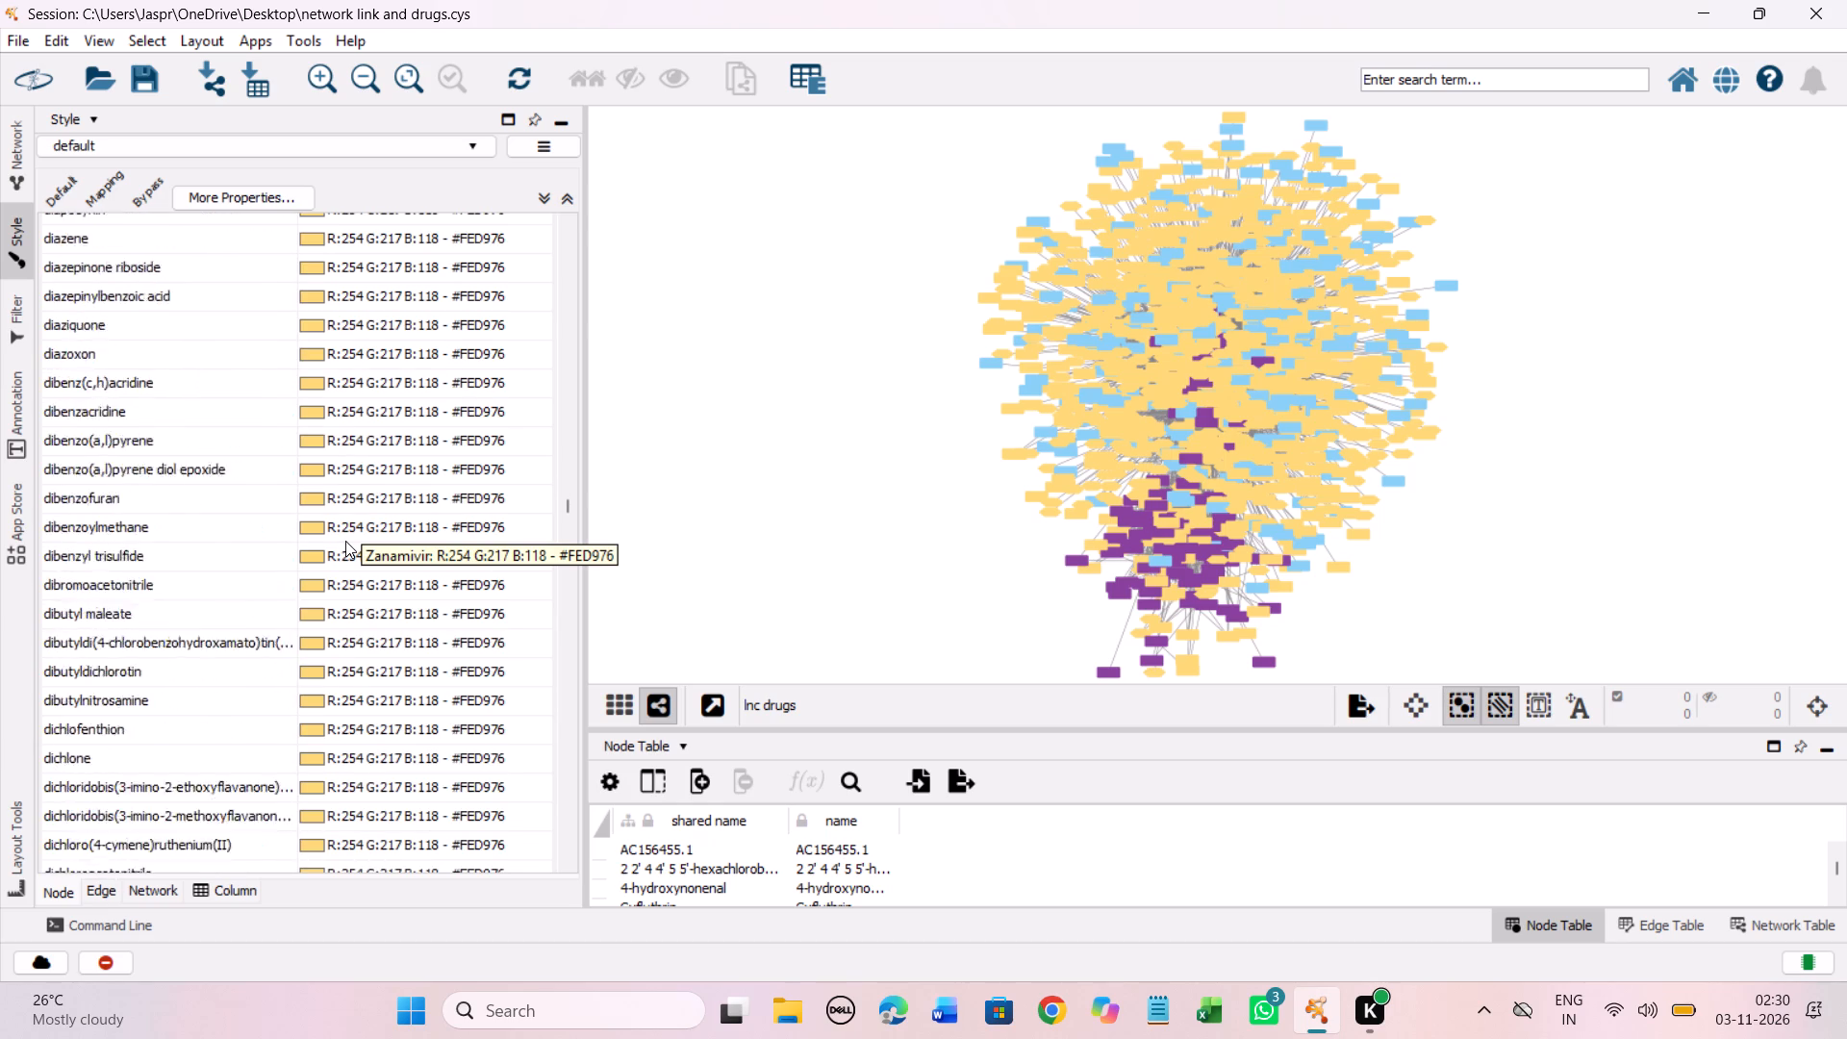
{"action": "scroll", "coordinate": [345, 541], "scroll_direction": "down", "scroll_amount": 6}
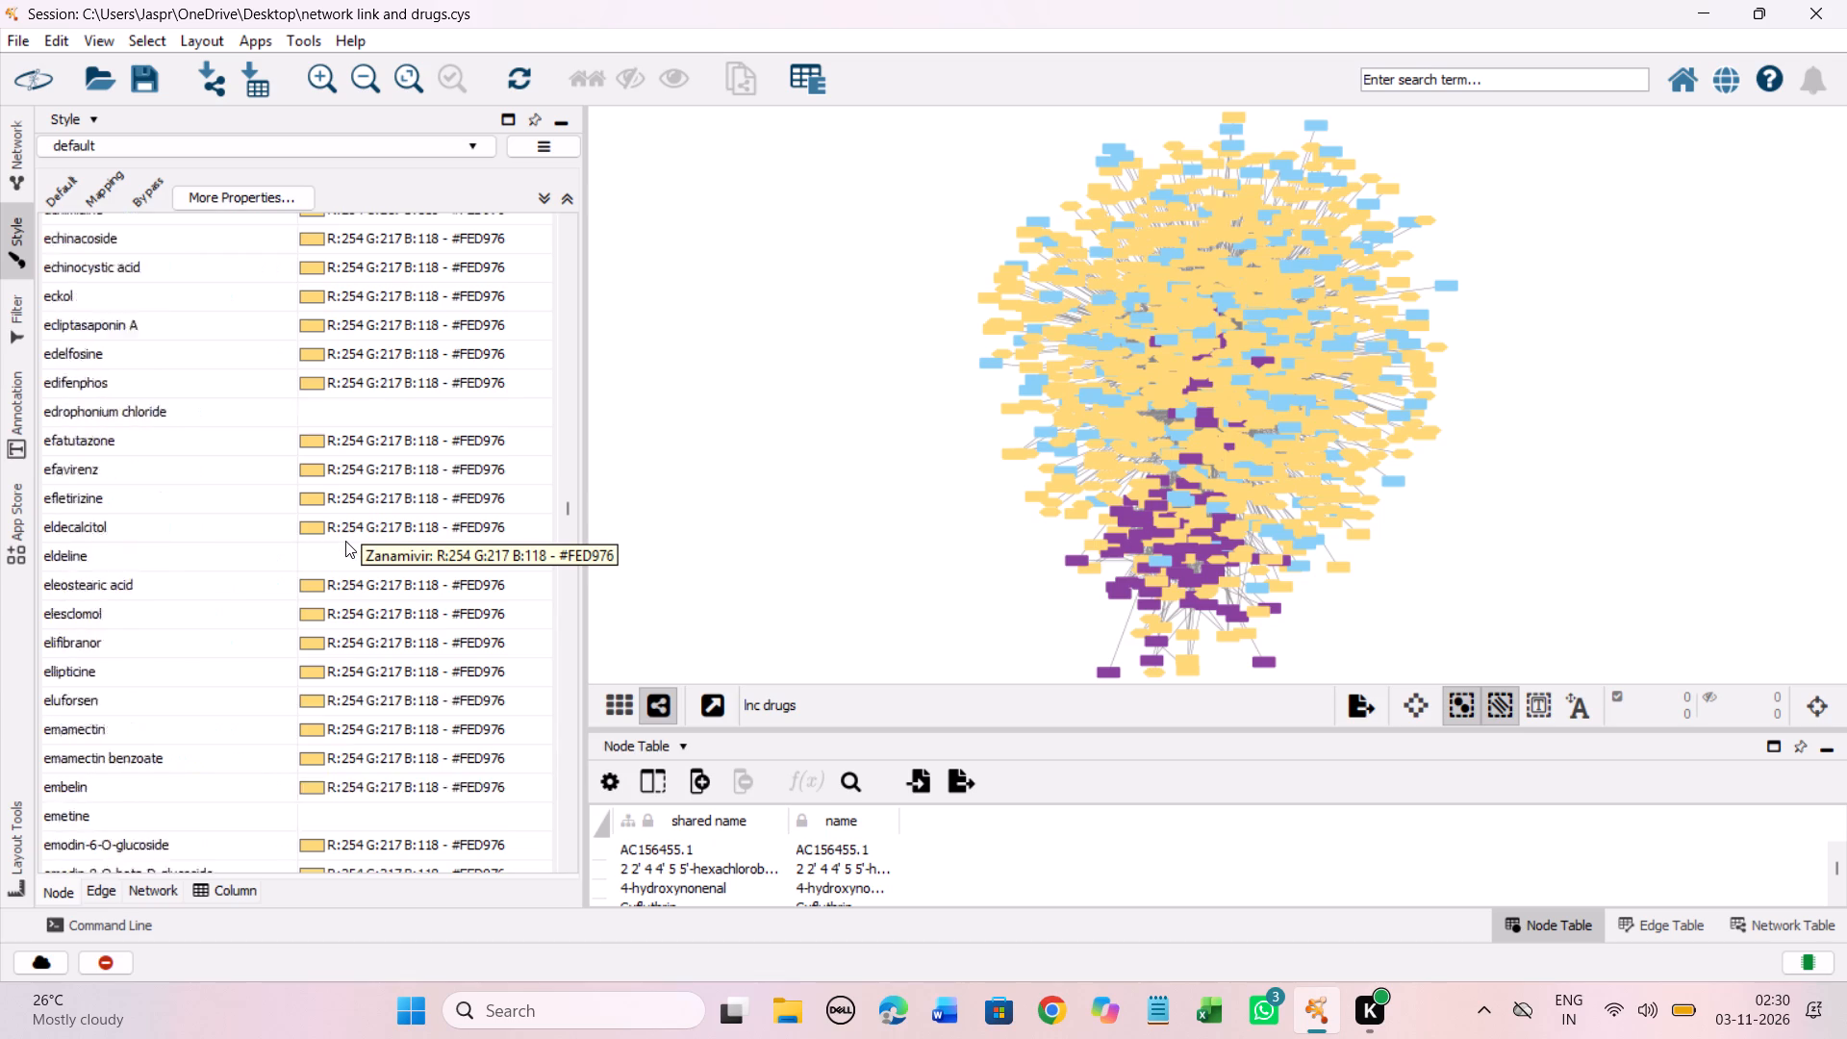
{"action": "scroll", "coordinate": [345, 541], "scroll_direction": "down", "scroll_amount": 7}
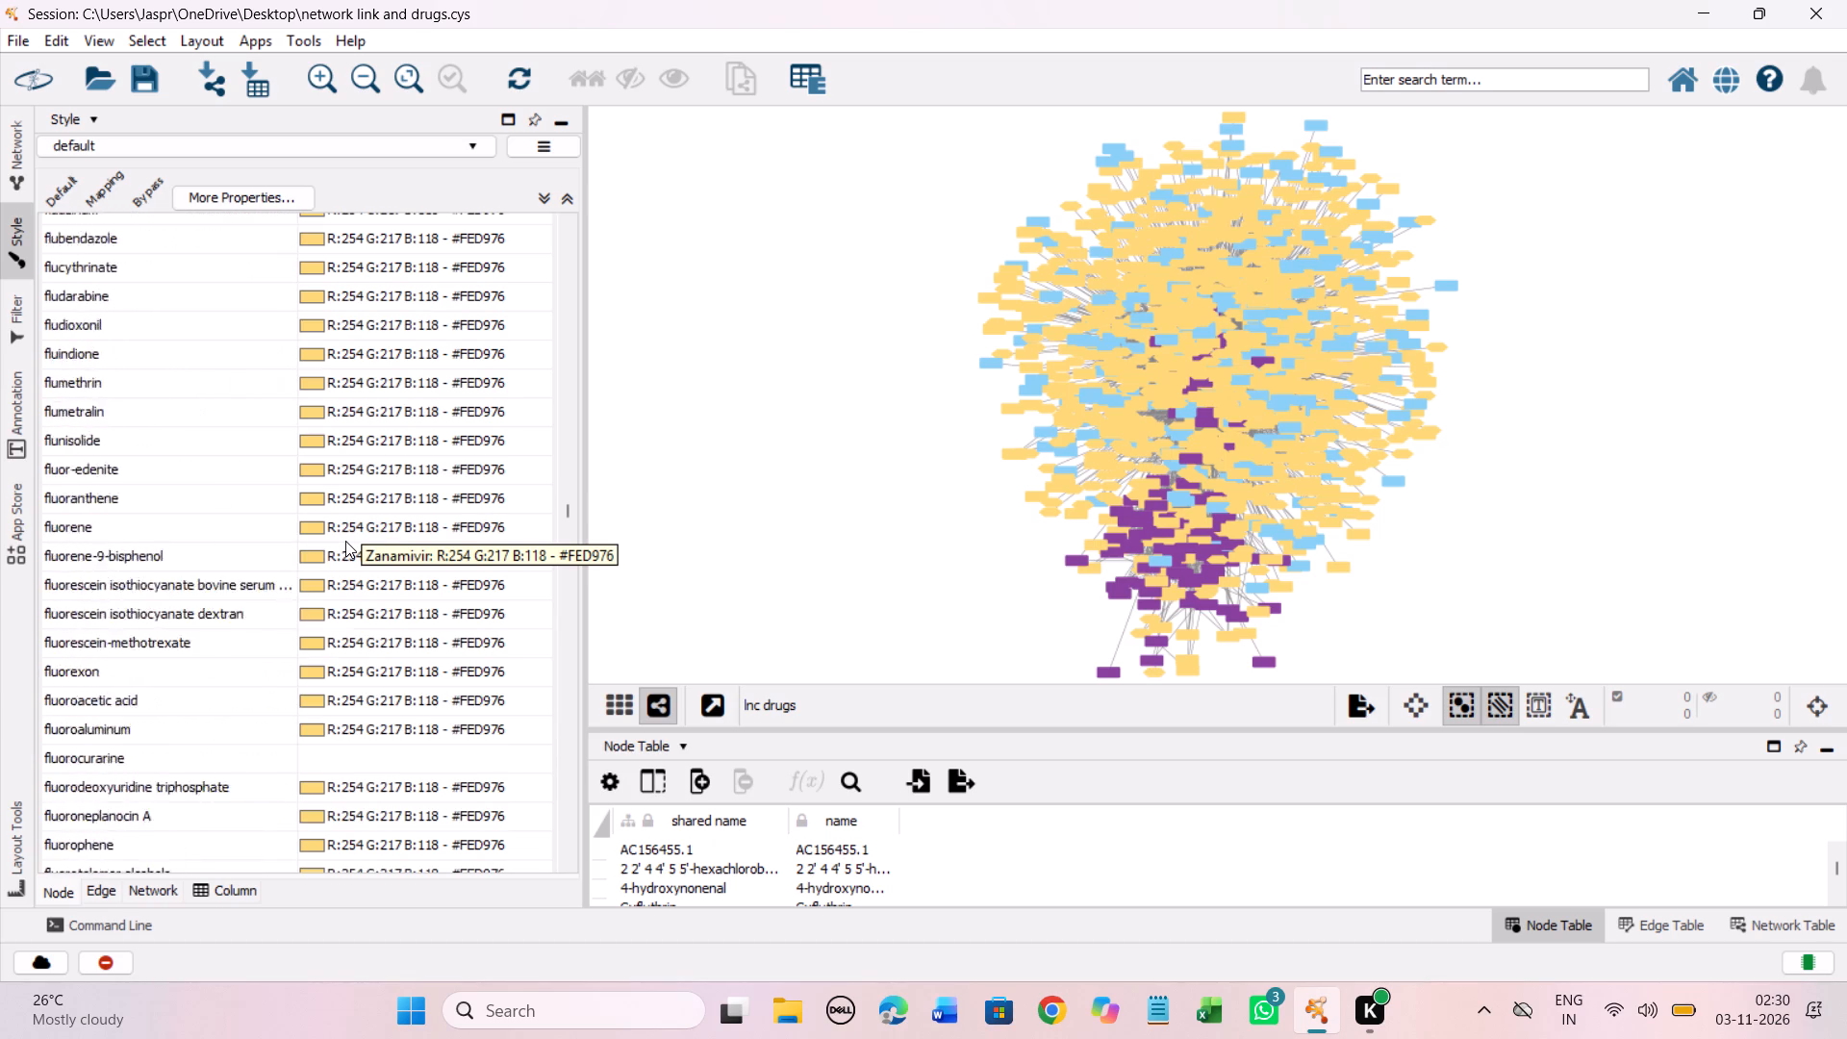
{"action": "scroll", "coordinate": [345, 541], "scroll_direction": "down", "scroll_amount": 4}
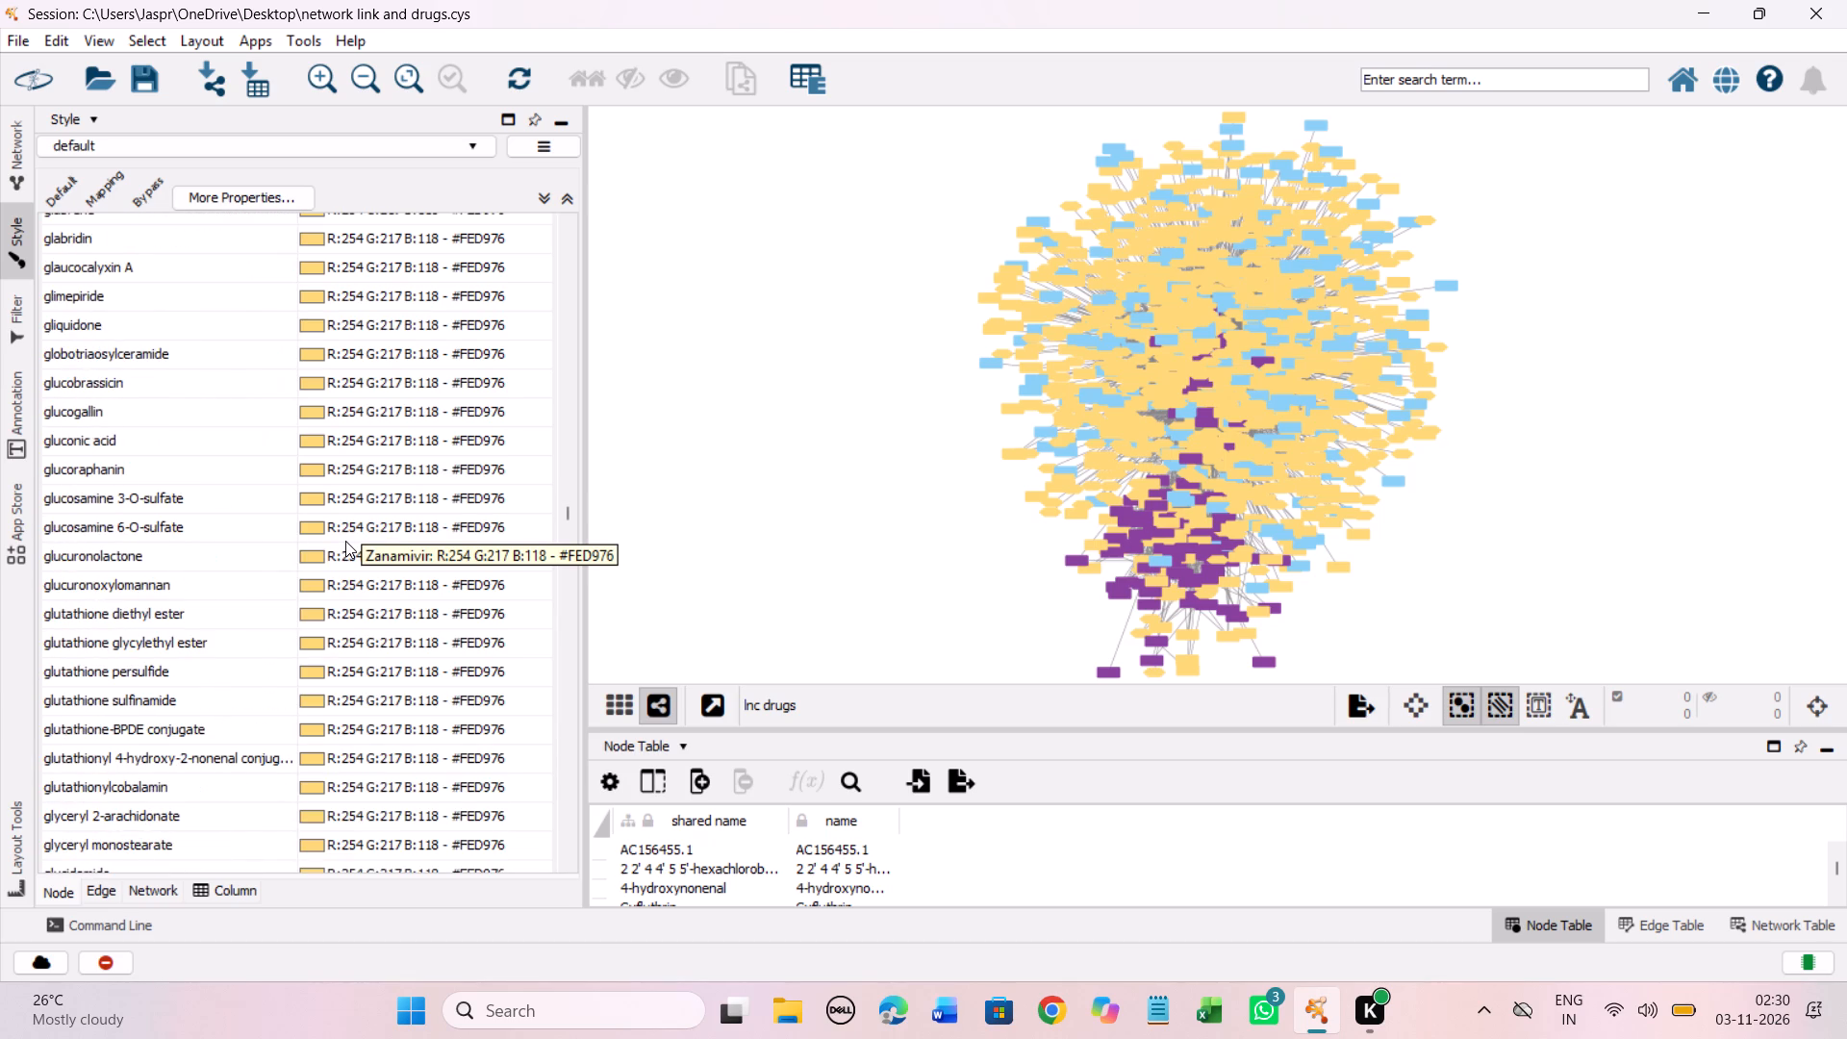
{"action": "scroll", "coordinate": [345, 541], "scroll_direction": "down", "scroll_amount": 7}
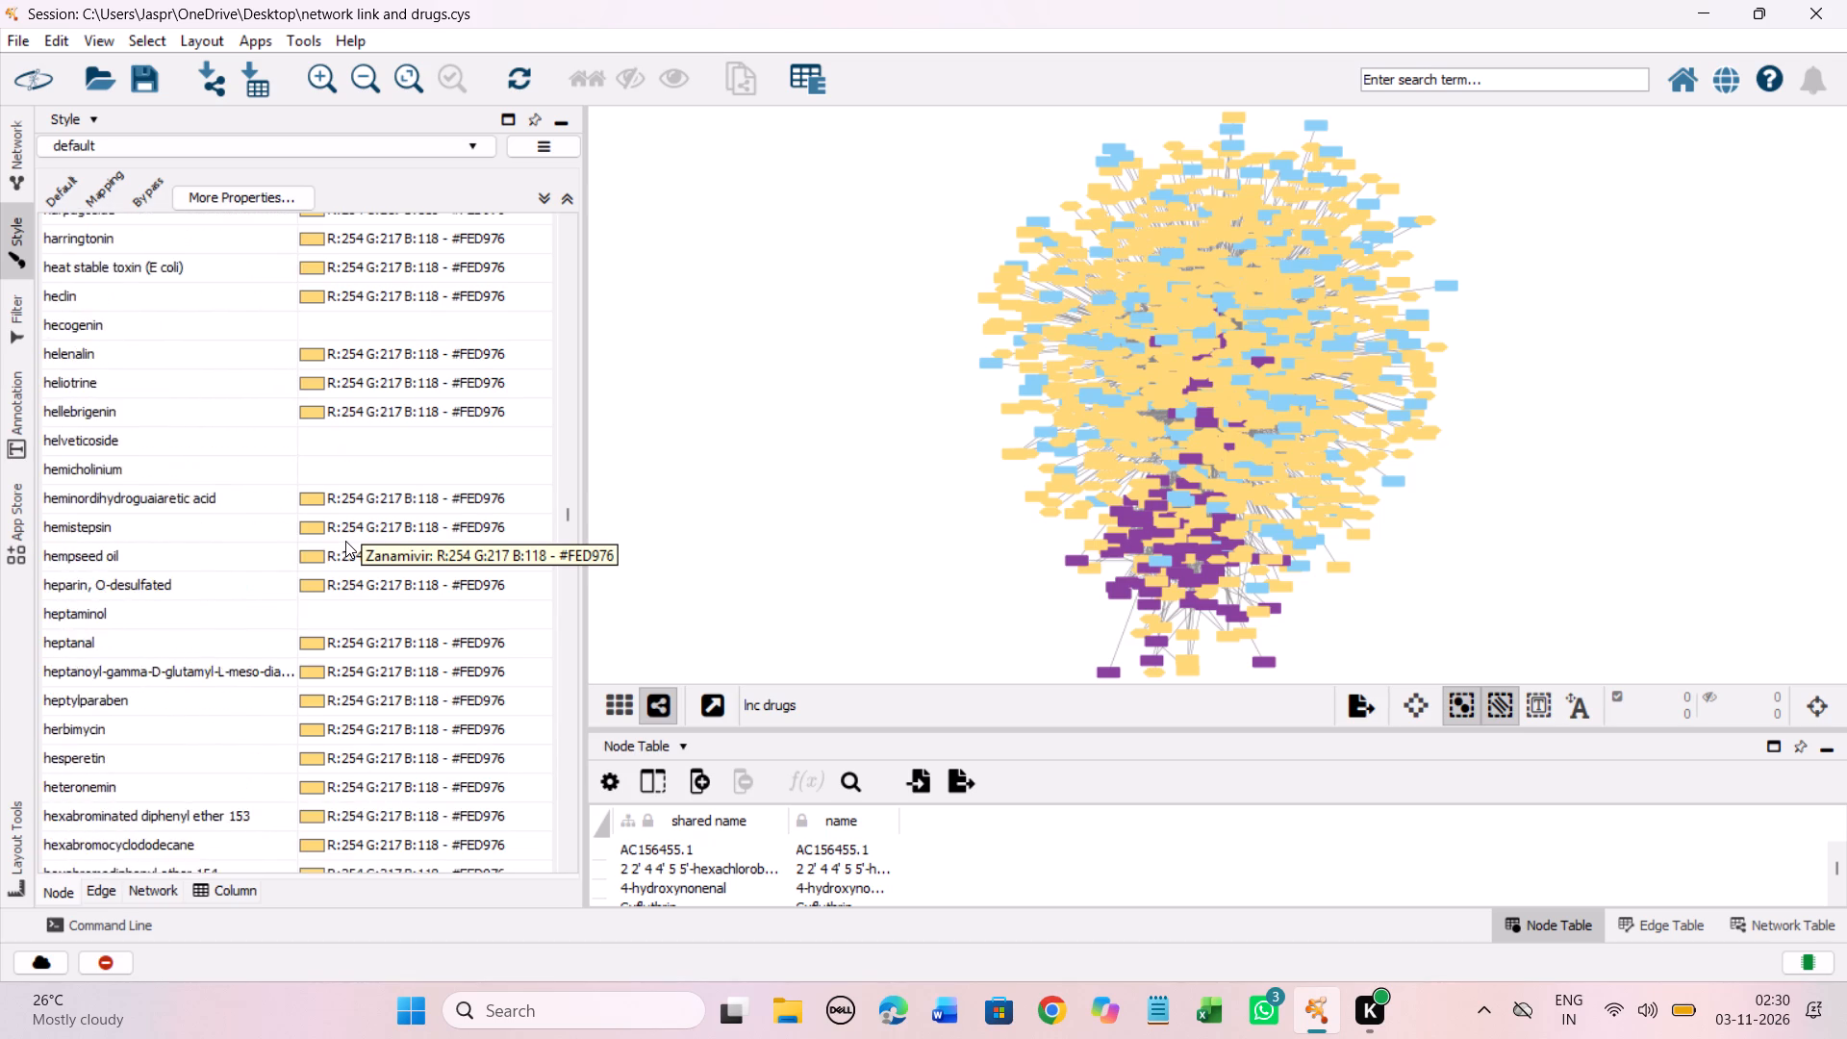
{"action": "scroll", "coordinate": [345, 541], "scroll_direction": "down", "scroll_amount": 2}
{"action": "scroll", "coordinate": [345, 541], "scroll_direction": "up", "scroll_amount": 2}
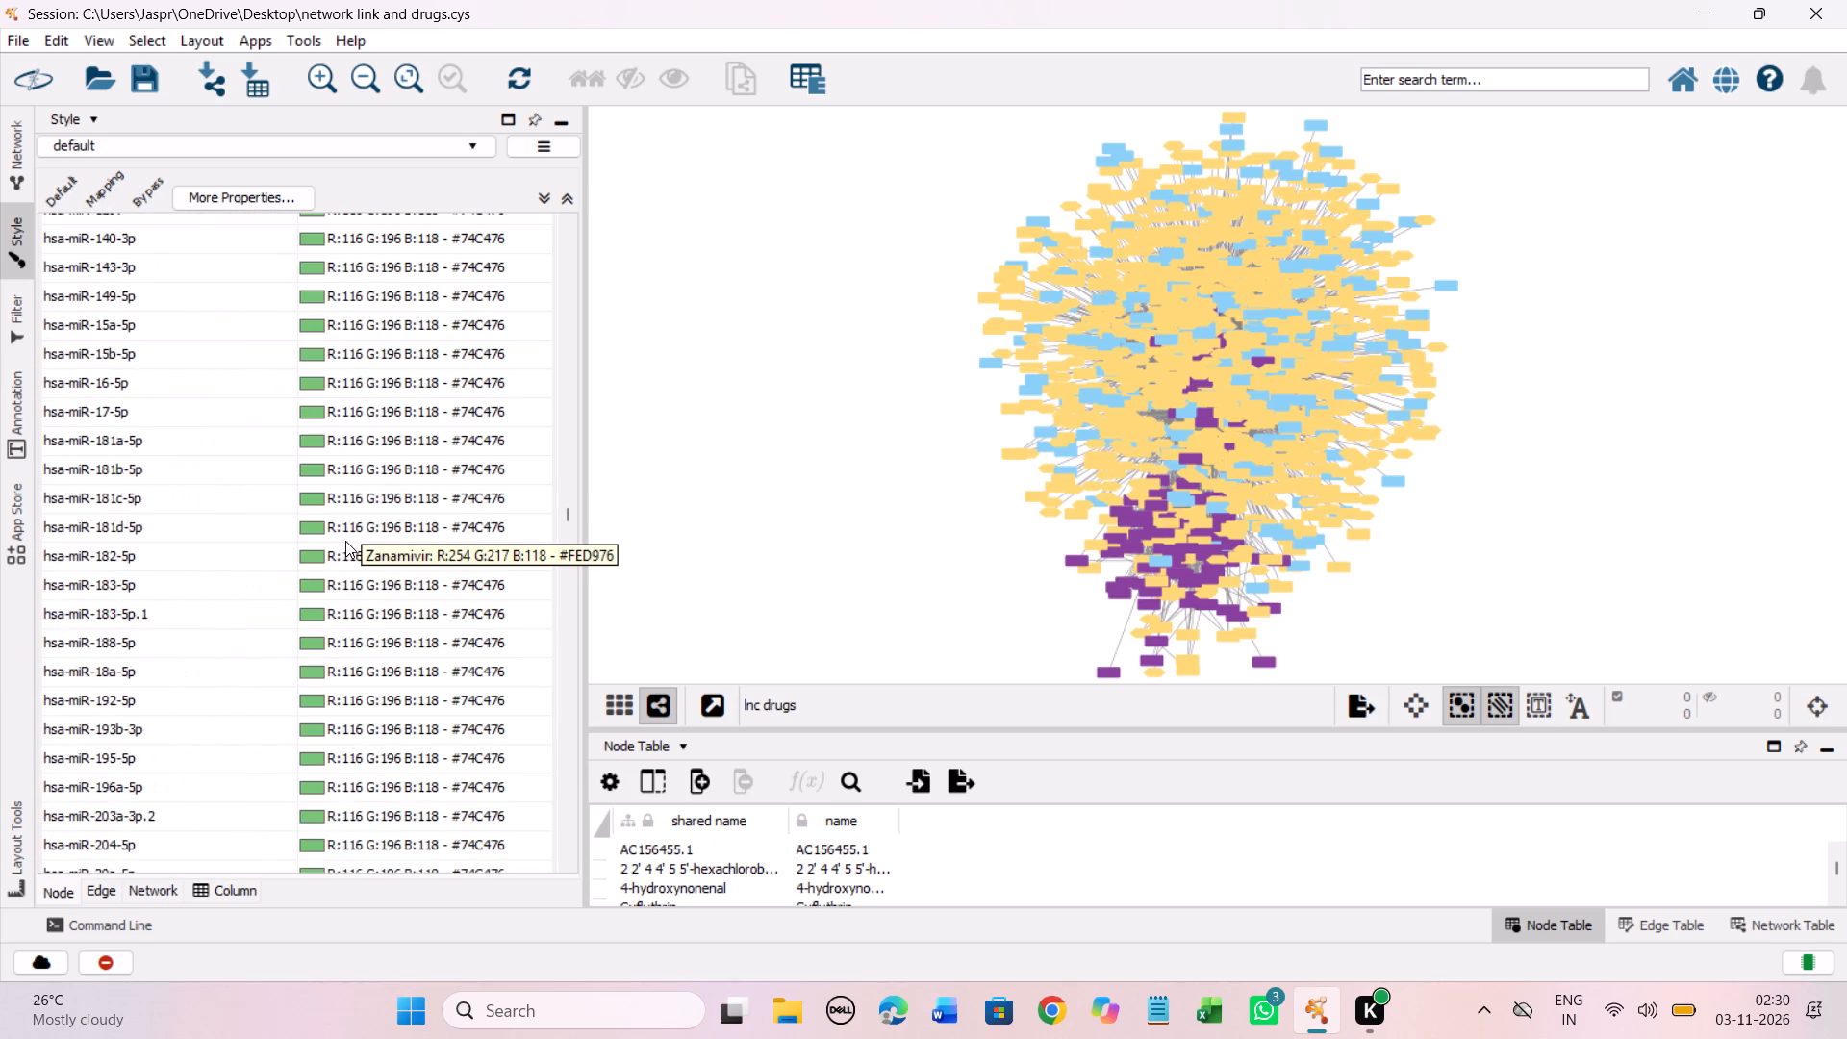
{"action": "scroll", "coordinate": [345, 541], "scroll_direction": "up", "scroll_amount": 2}
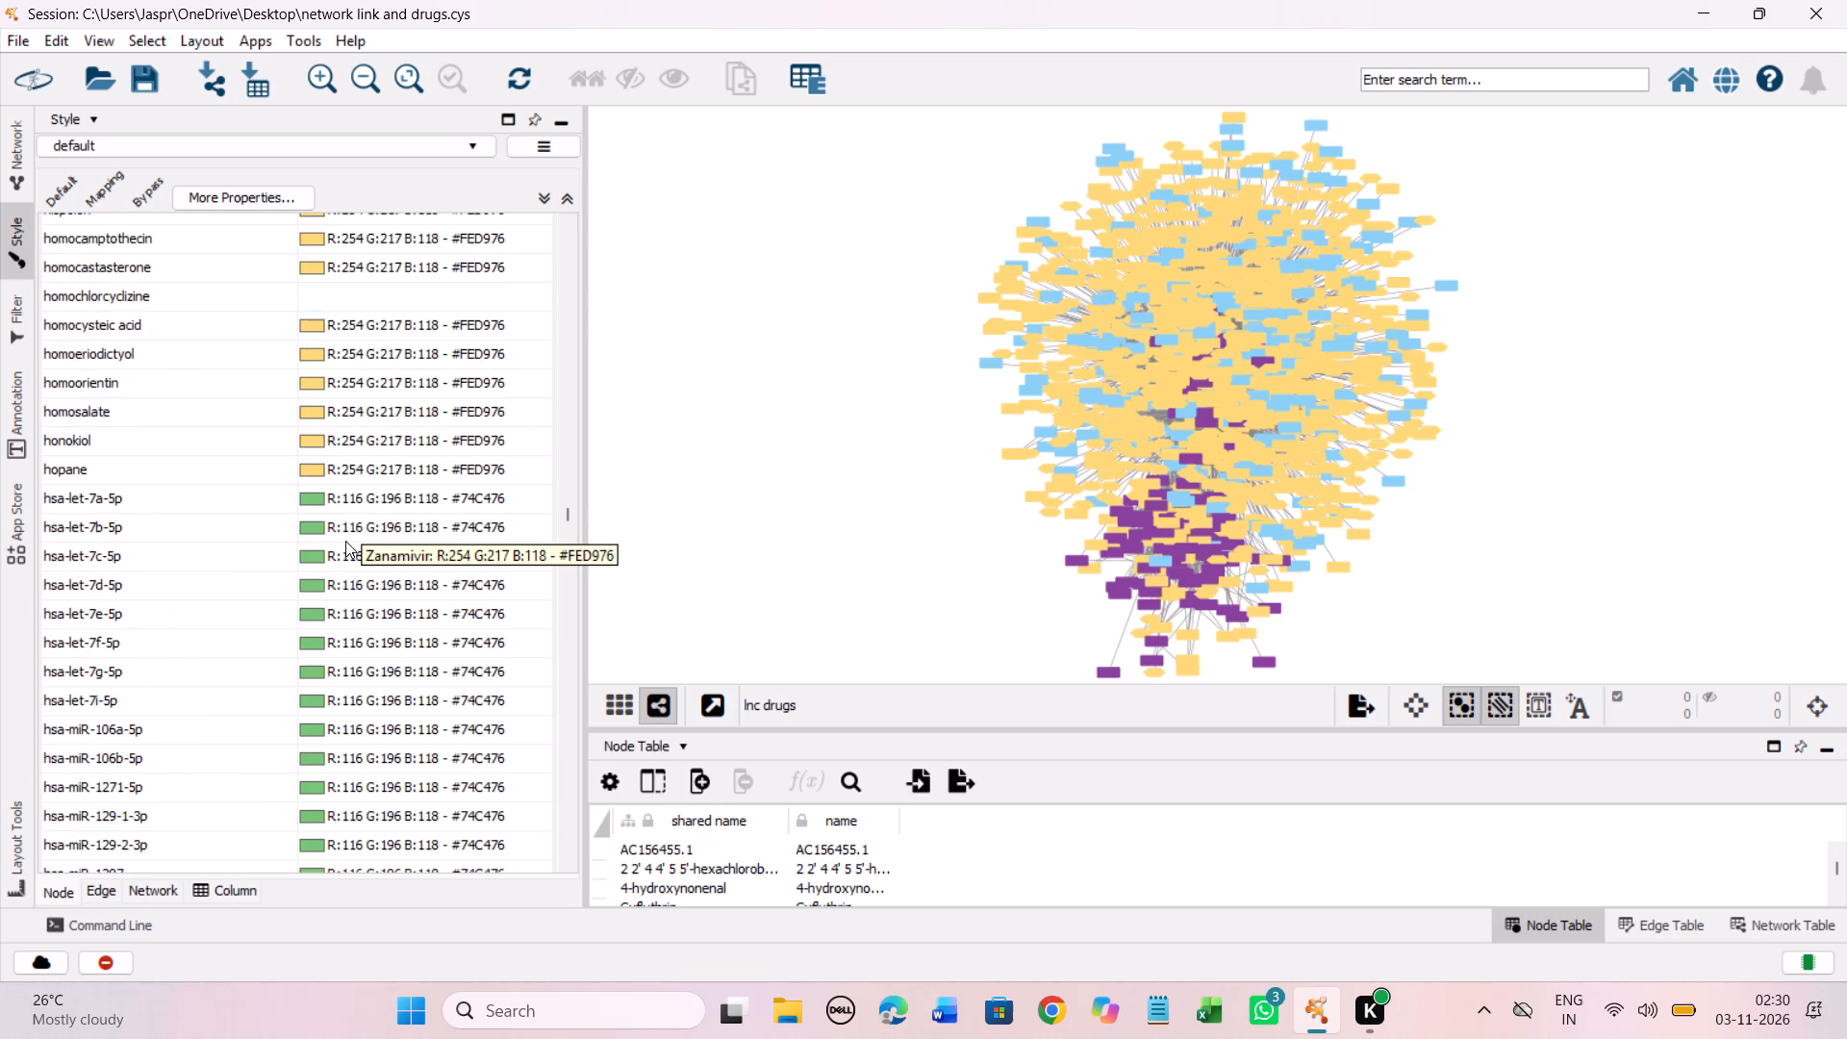
{"action": "left_click", "coordinate": [322, 327], "text": "shift"}
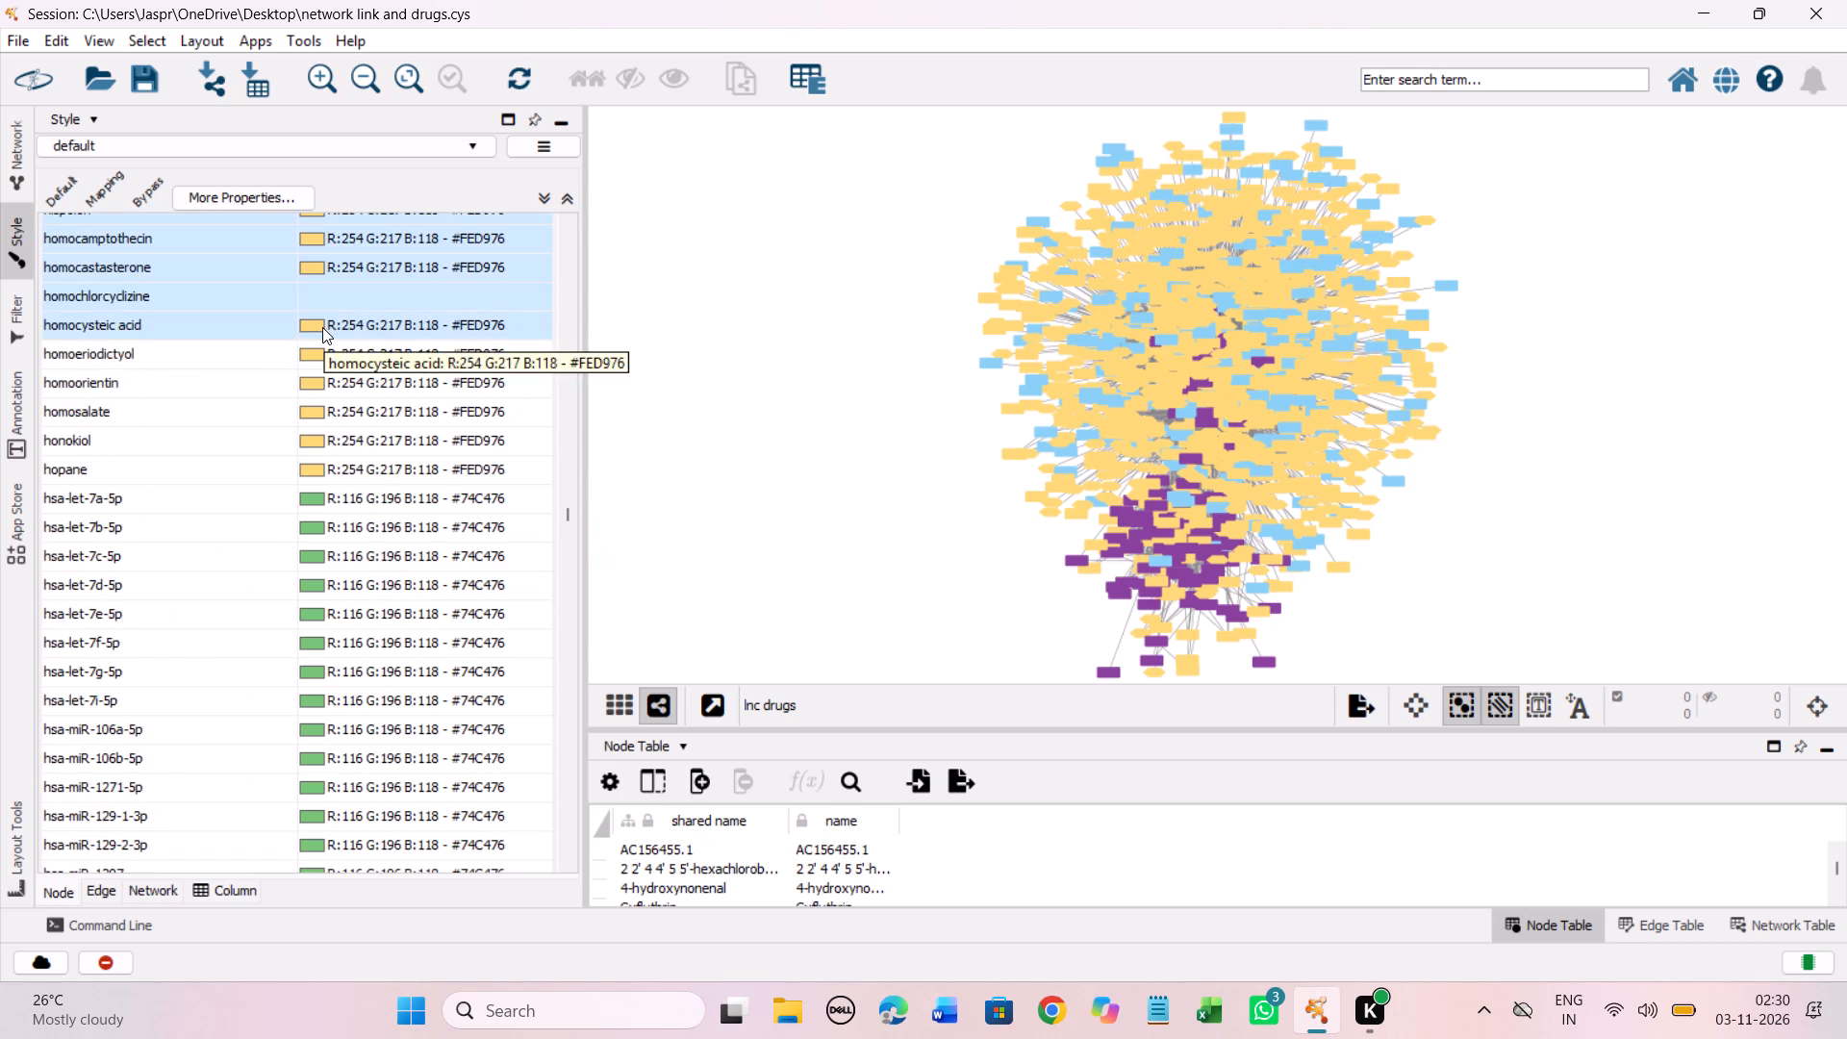
{"action": "right_click", "coordinate": [322, 327]}
{"action": "left_click", "coordinate": [653, 346]}
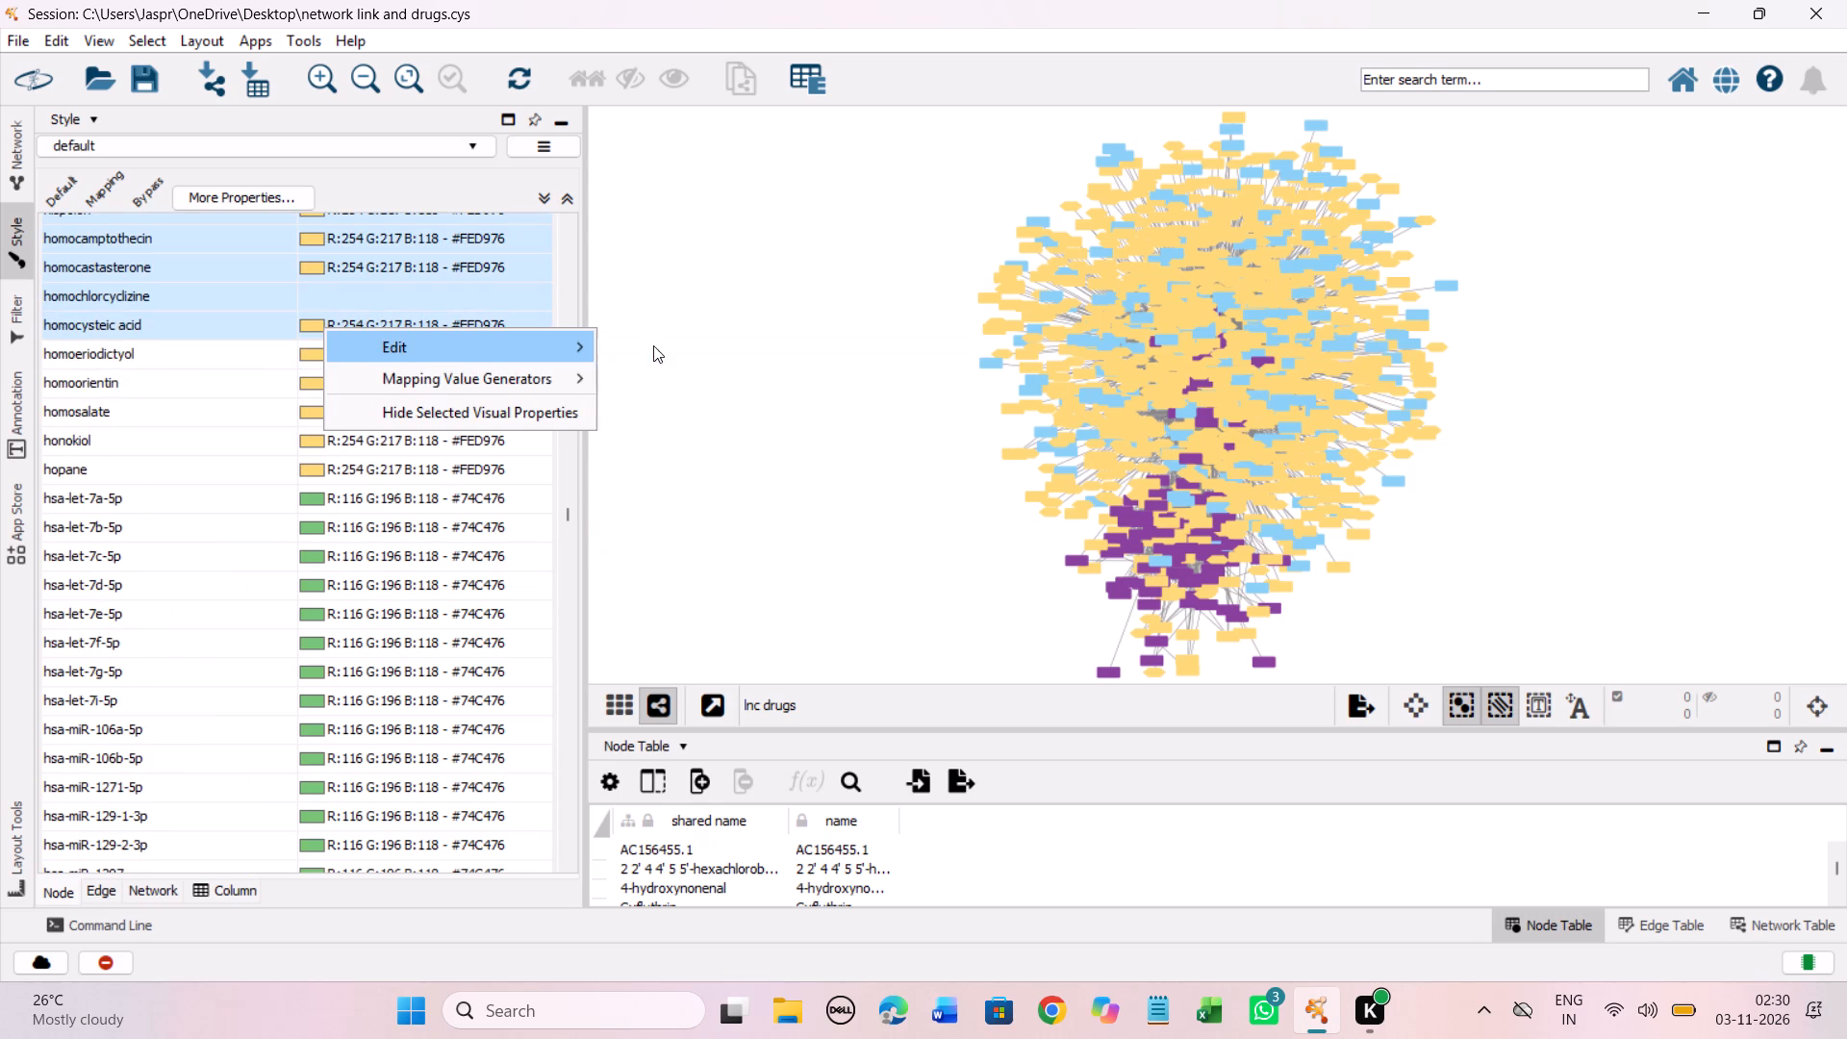
{"action": "left_click_drag", "start_coordinate": [428, 544], "coordinate": [326, 224]}
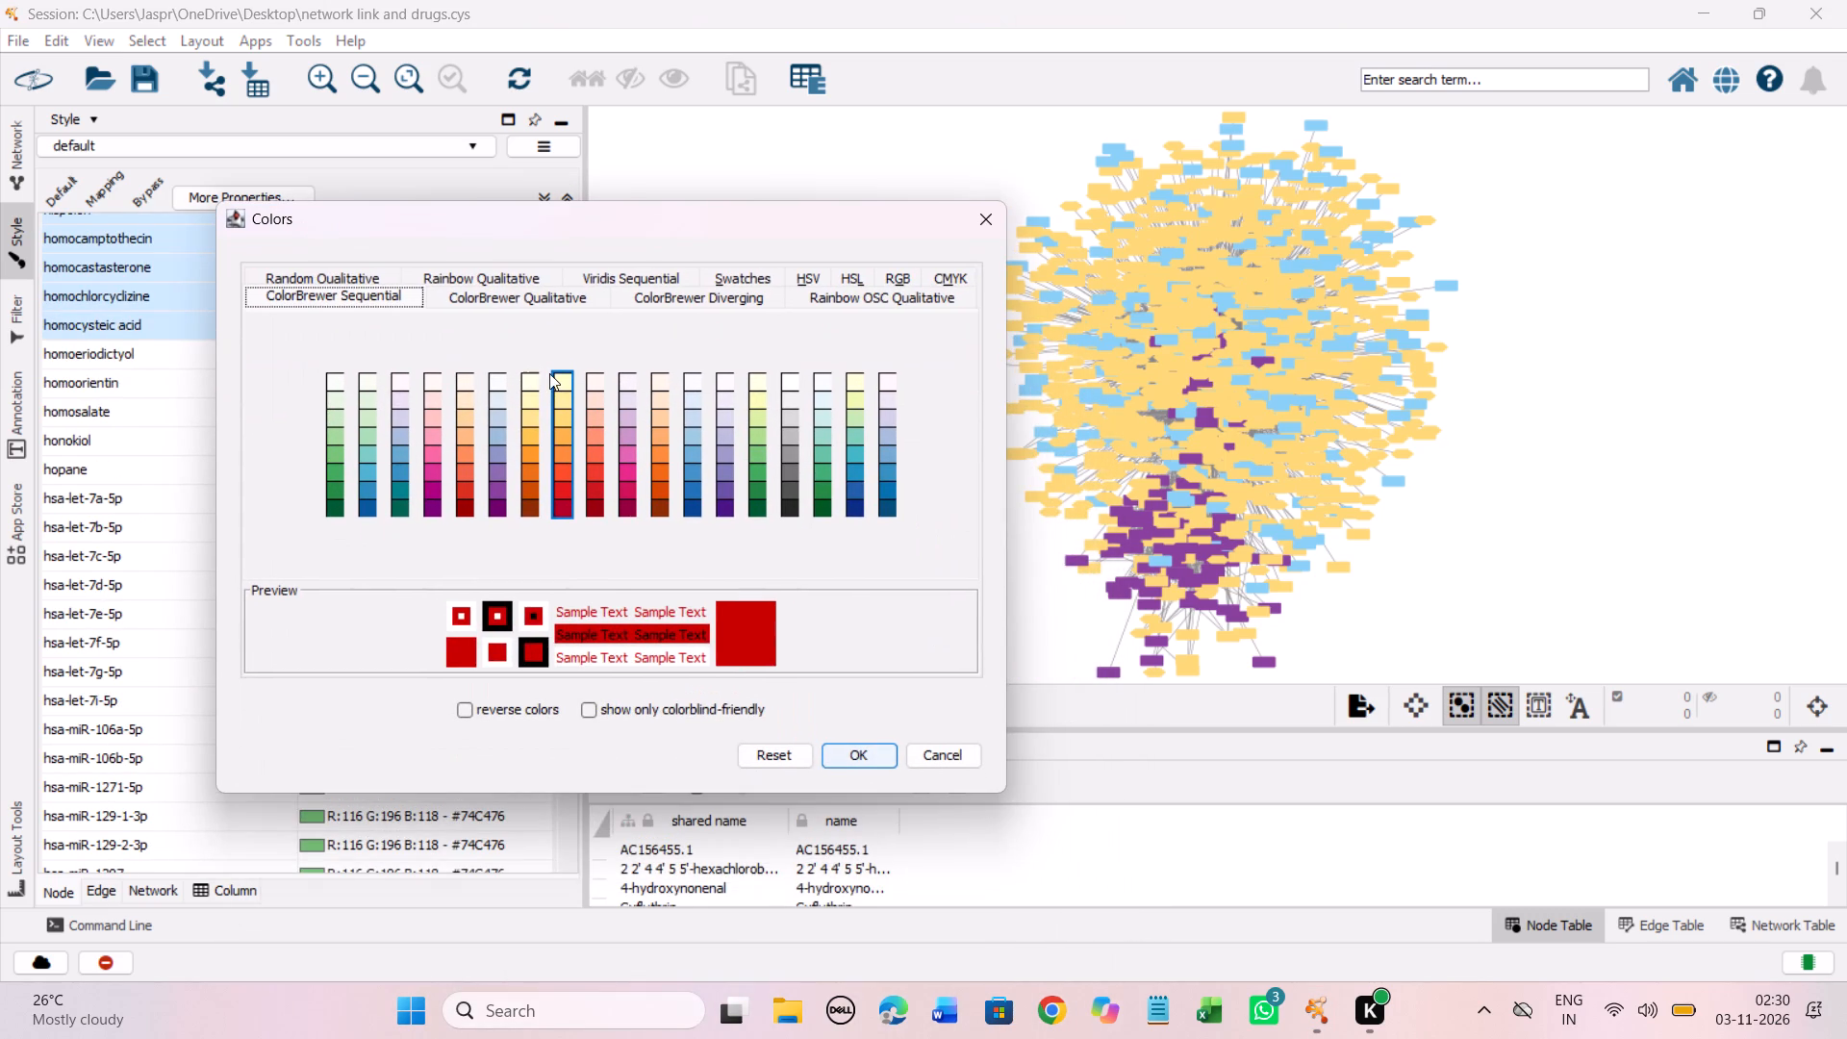
{"action": "left_click", "coordinate": [569, 416]}
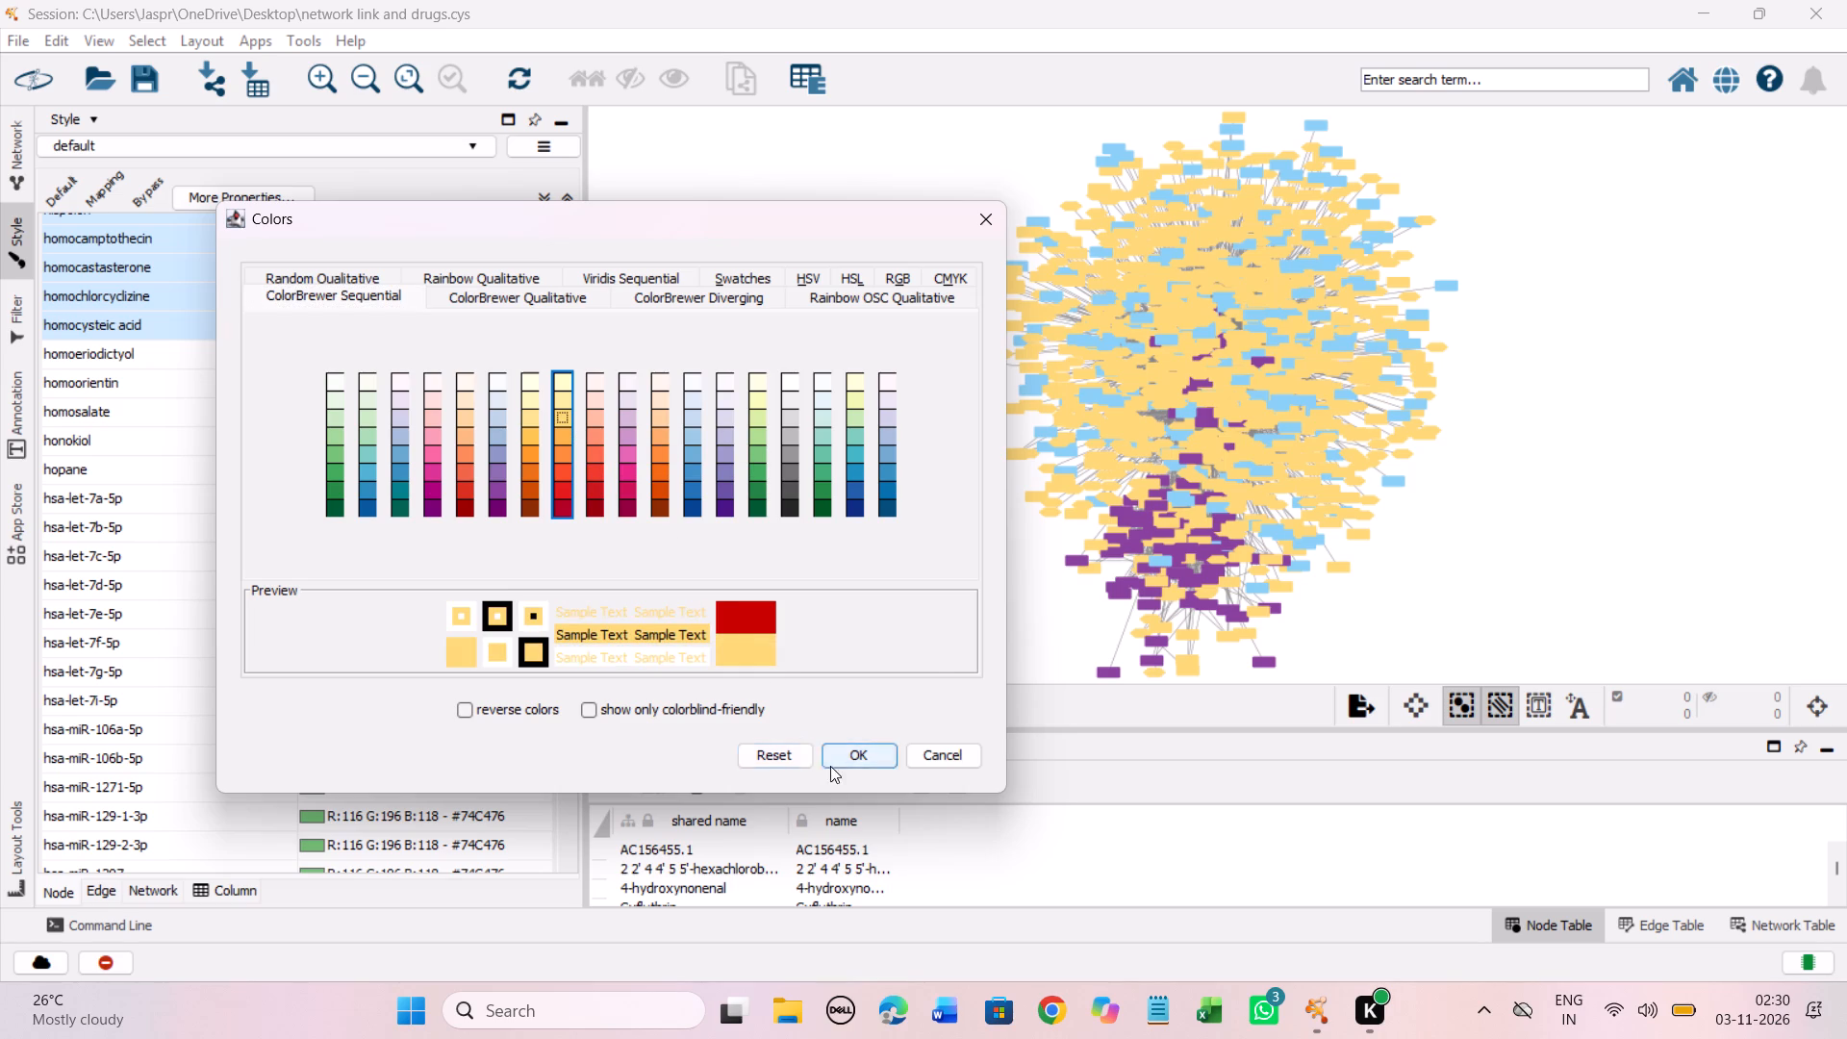
{"action": "left_click", "coordinate": [853, 759]}
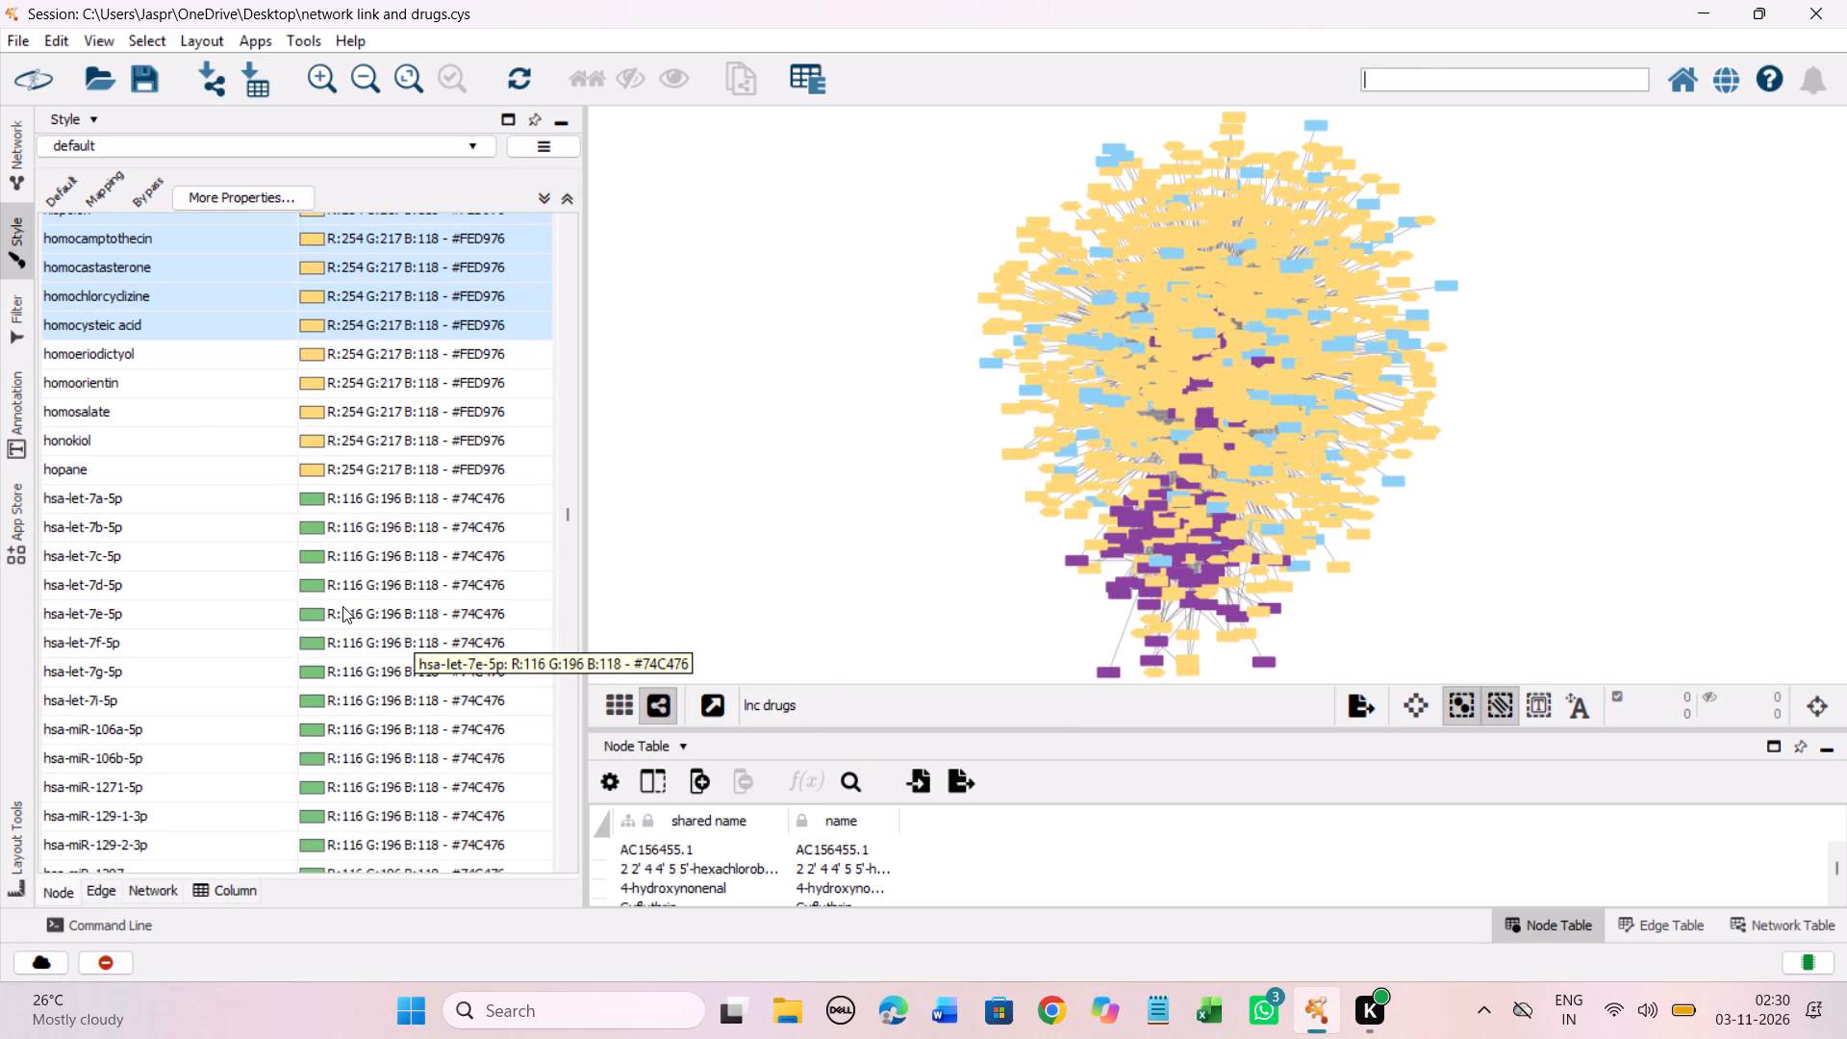
Set the Fill Color mapping of all entries from hugan qingzhi through zymosterol to #FED976 from the Yellow-Orange-Red shades.
{"action": "scroll", "coordinate": [342, 606], "scroll_direction": "down", "scroll_amount": 10}
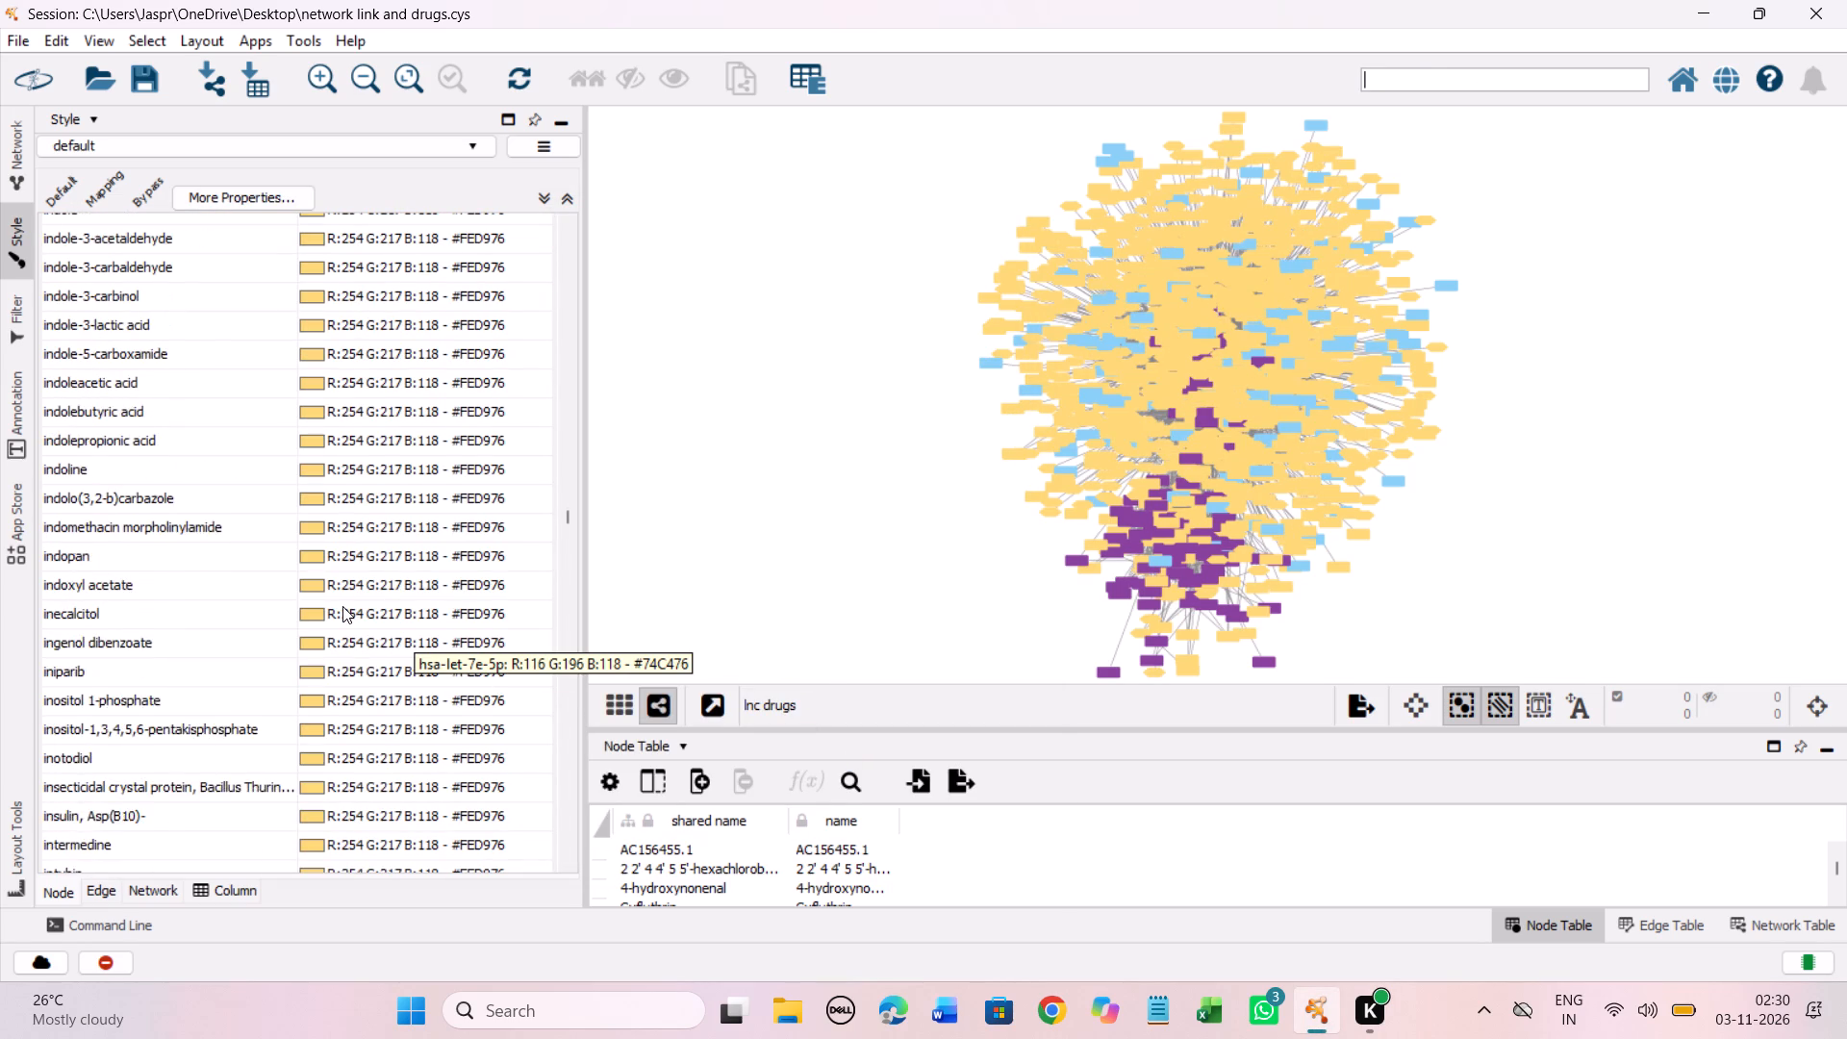
{"action": "scroll", "coordinate": [342, 606], "scroll_direction": "up", "scroll_amount": 3}
{"action": "right_click", "coordinate": [342, 606]}
{"action": "scroll", "coordinate": [342, 606], "scroll_direction": "up", "scroll_amount": 2}
{"action": "scroll", "coordinate": [343, 426], "scroll_direction": "up", "scroll_amount": 3}
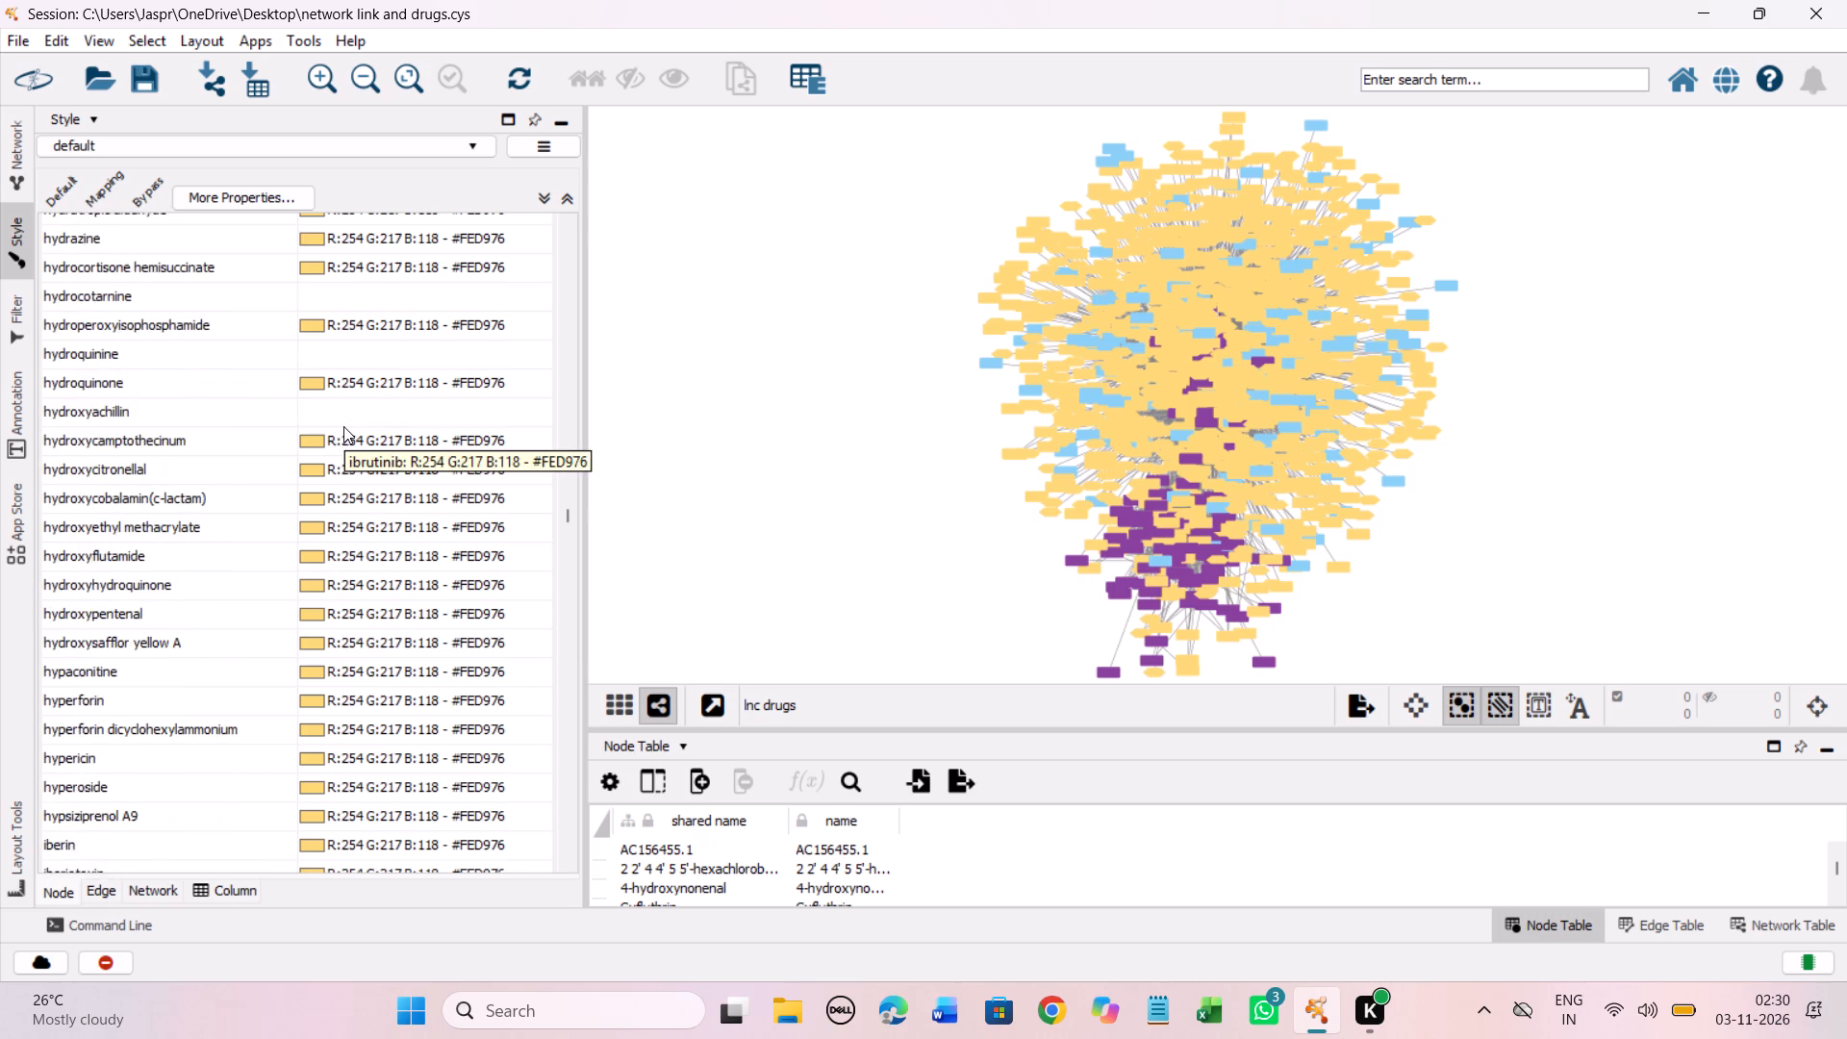
{"action": "scroll", "coordinate": [343, 426], "scroll_direction": "up", "scroll_amount": 1}
{"action": "scroll", "coordinate": [343, 426], "scroll_direction": "down", "scroll_amount": 1}
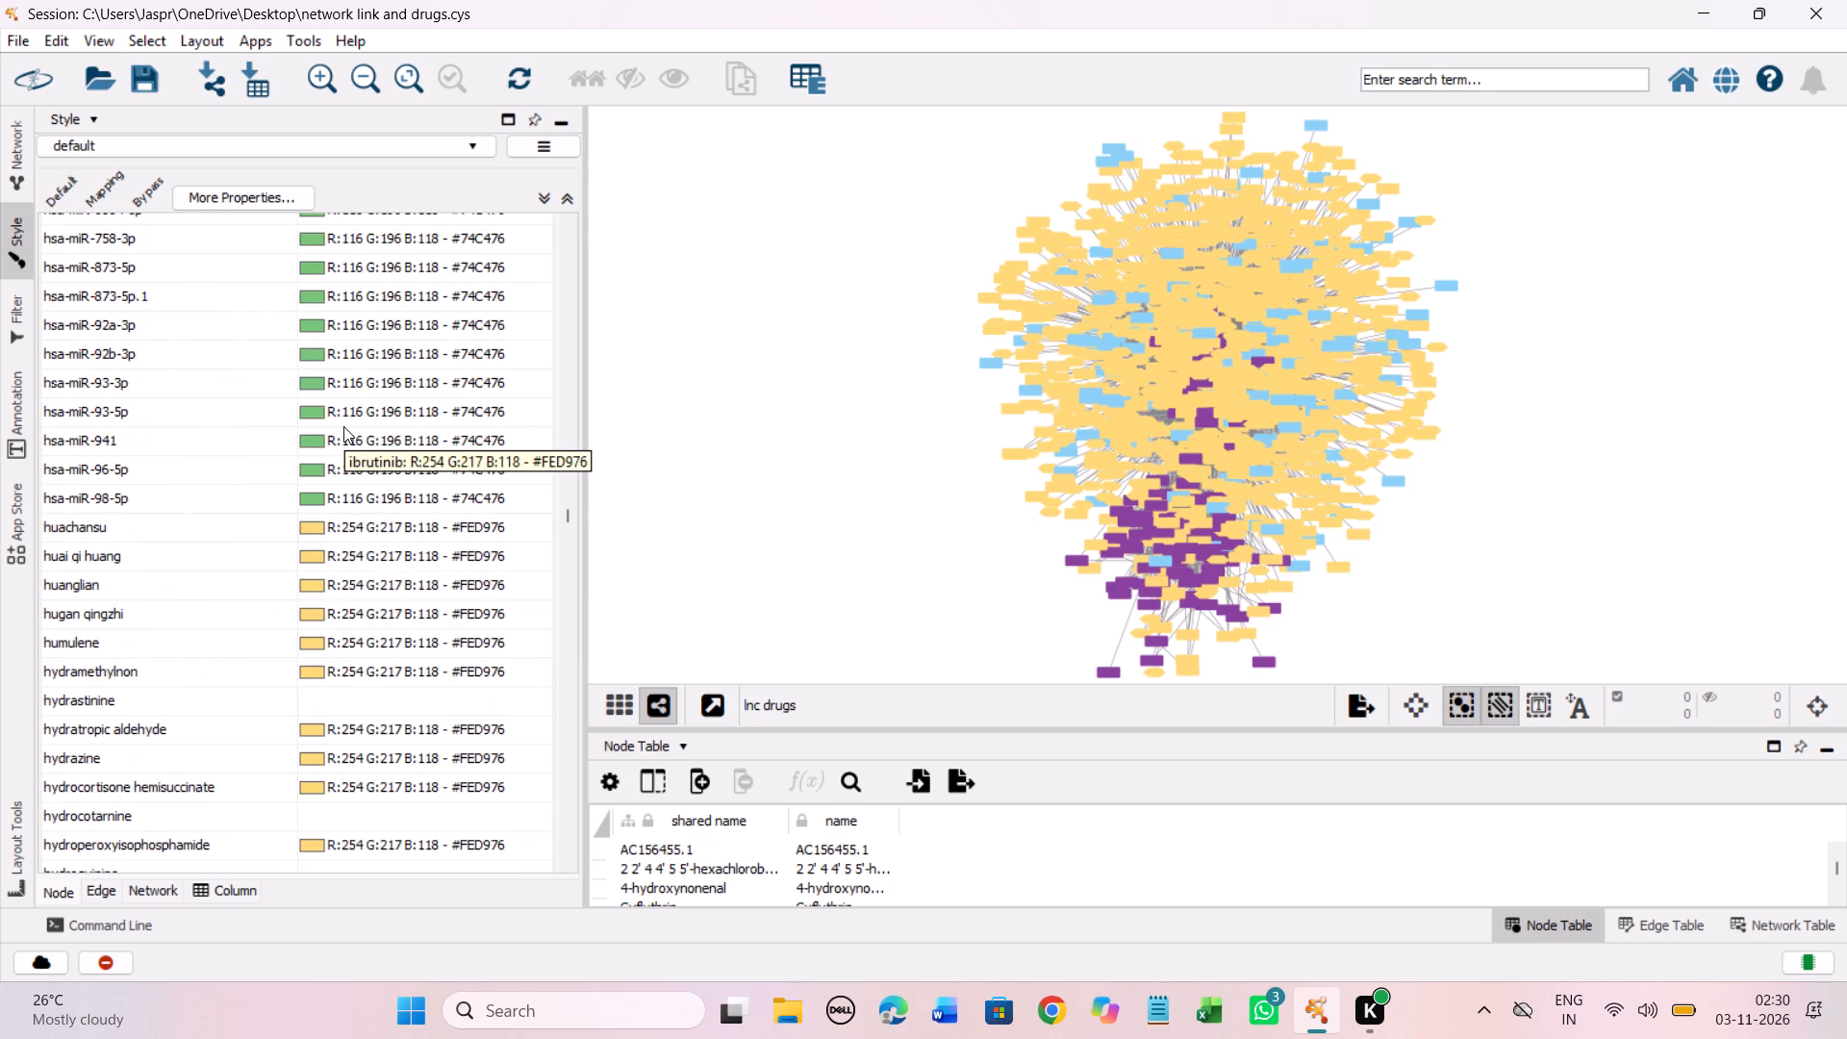
{"action": "scroll", "coordinate": [343, 426], "scroll_direction": "up", "scroll_amount": 1}
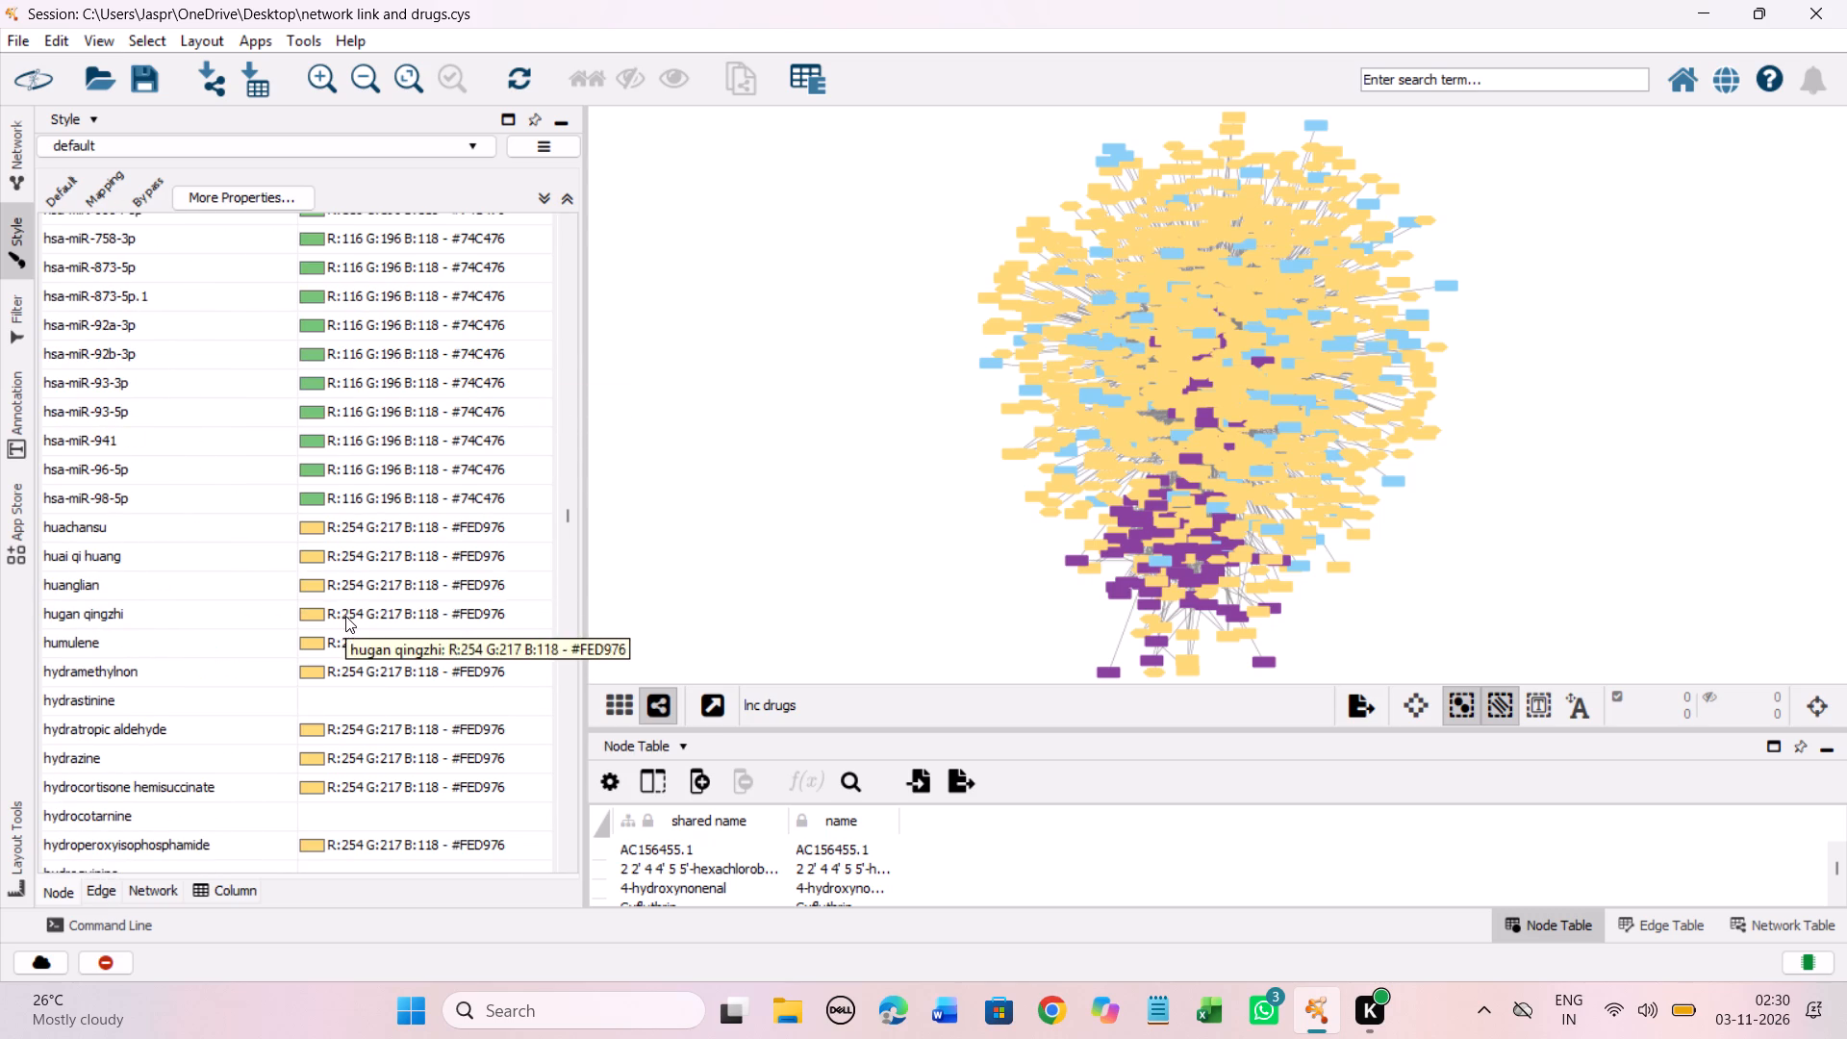
{"action": "left_click", "coordinate": [344, 616]}
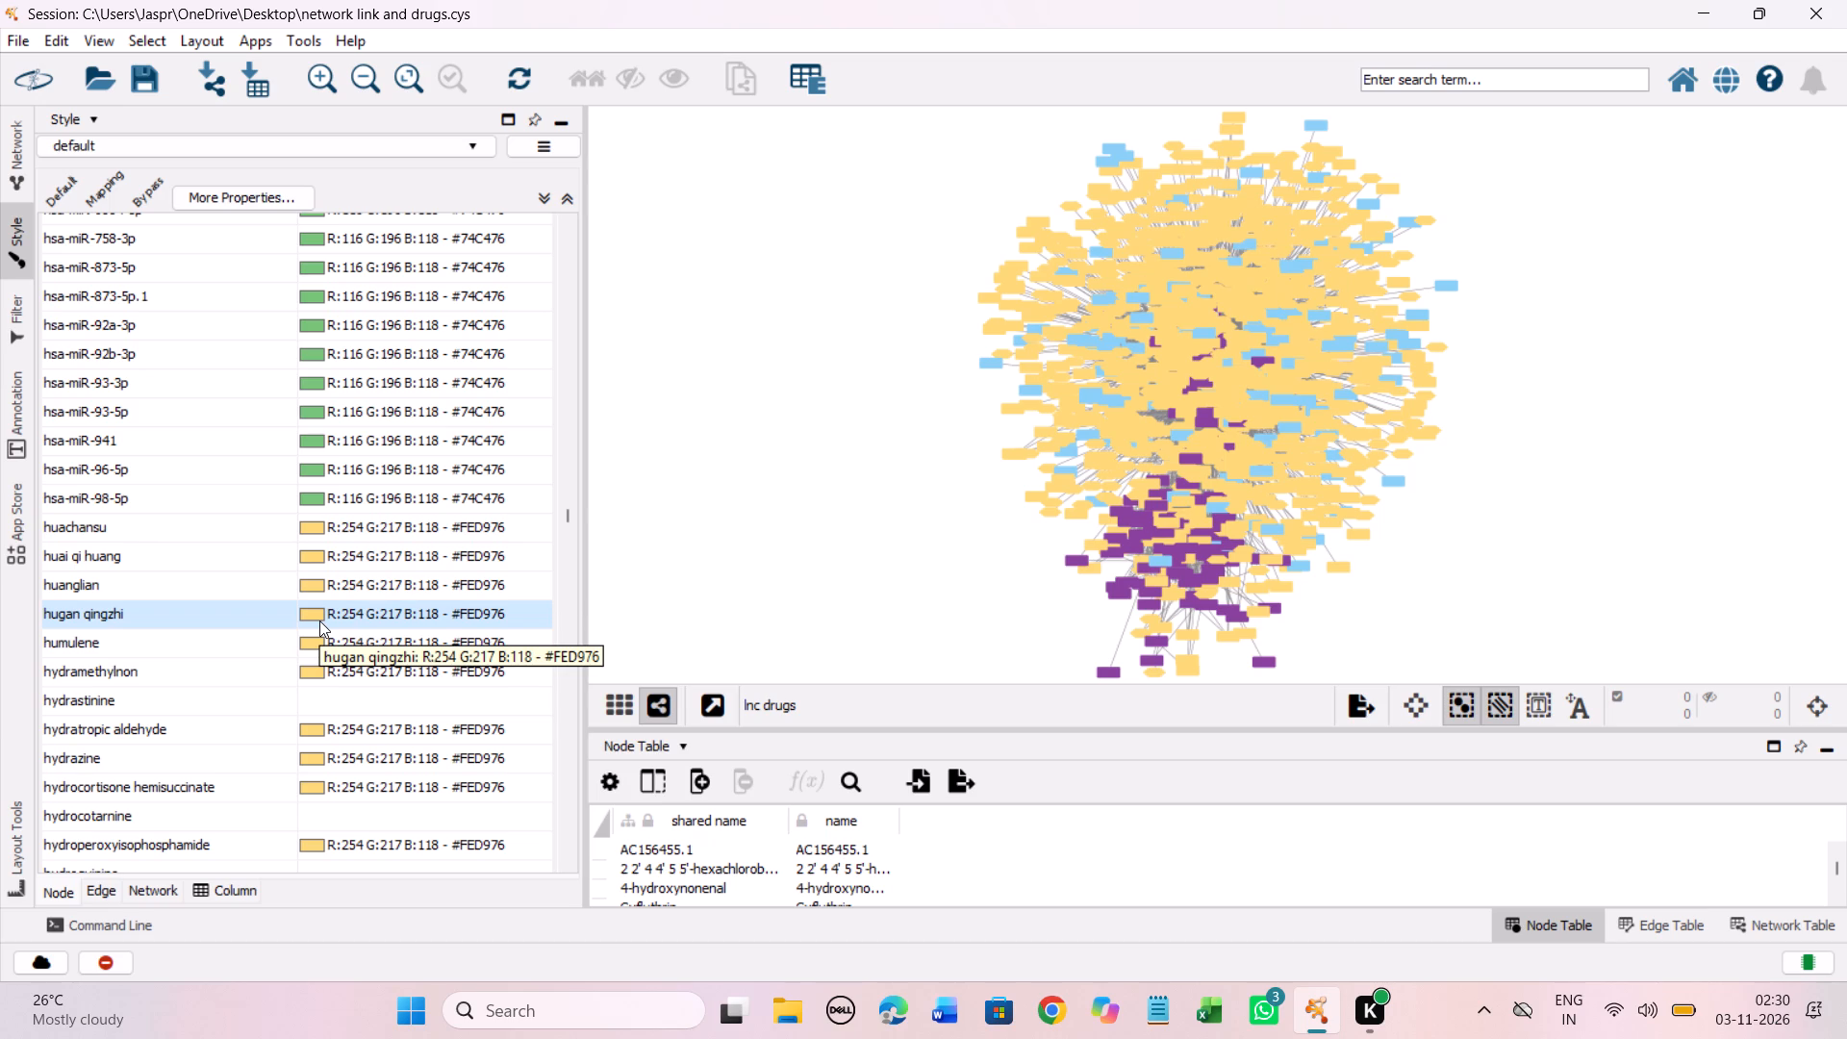
{"action": "scroll", "coordinate": [290, 517], "scroll_direction": "down", "scroll_amount": 4}
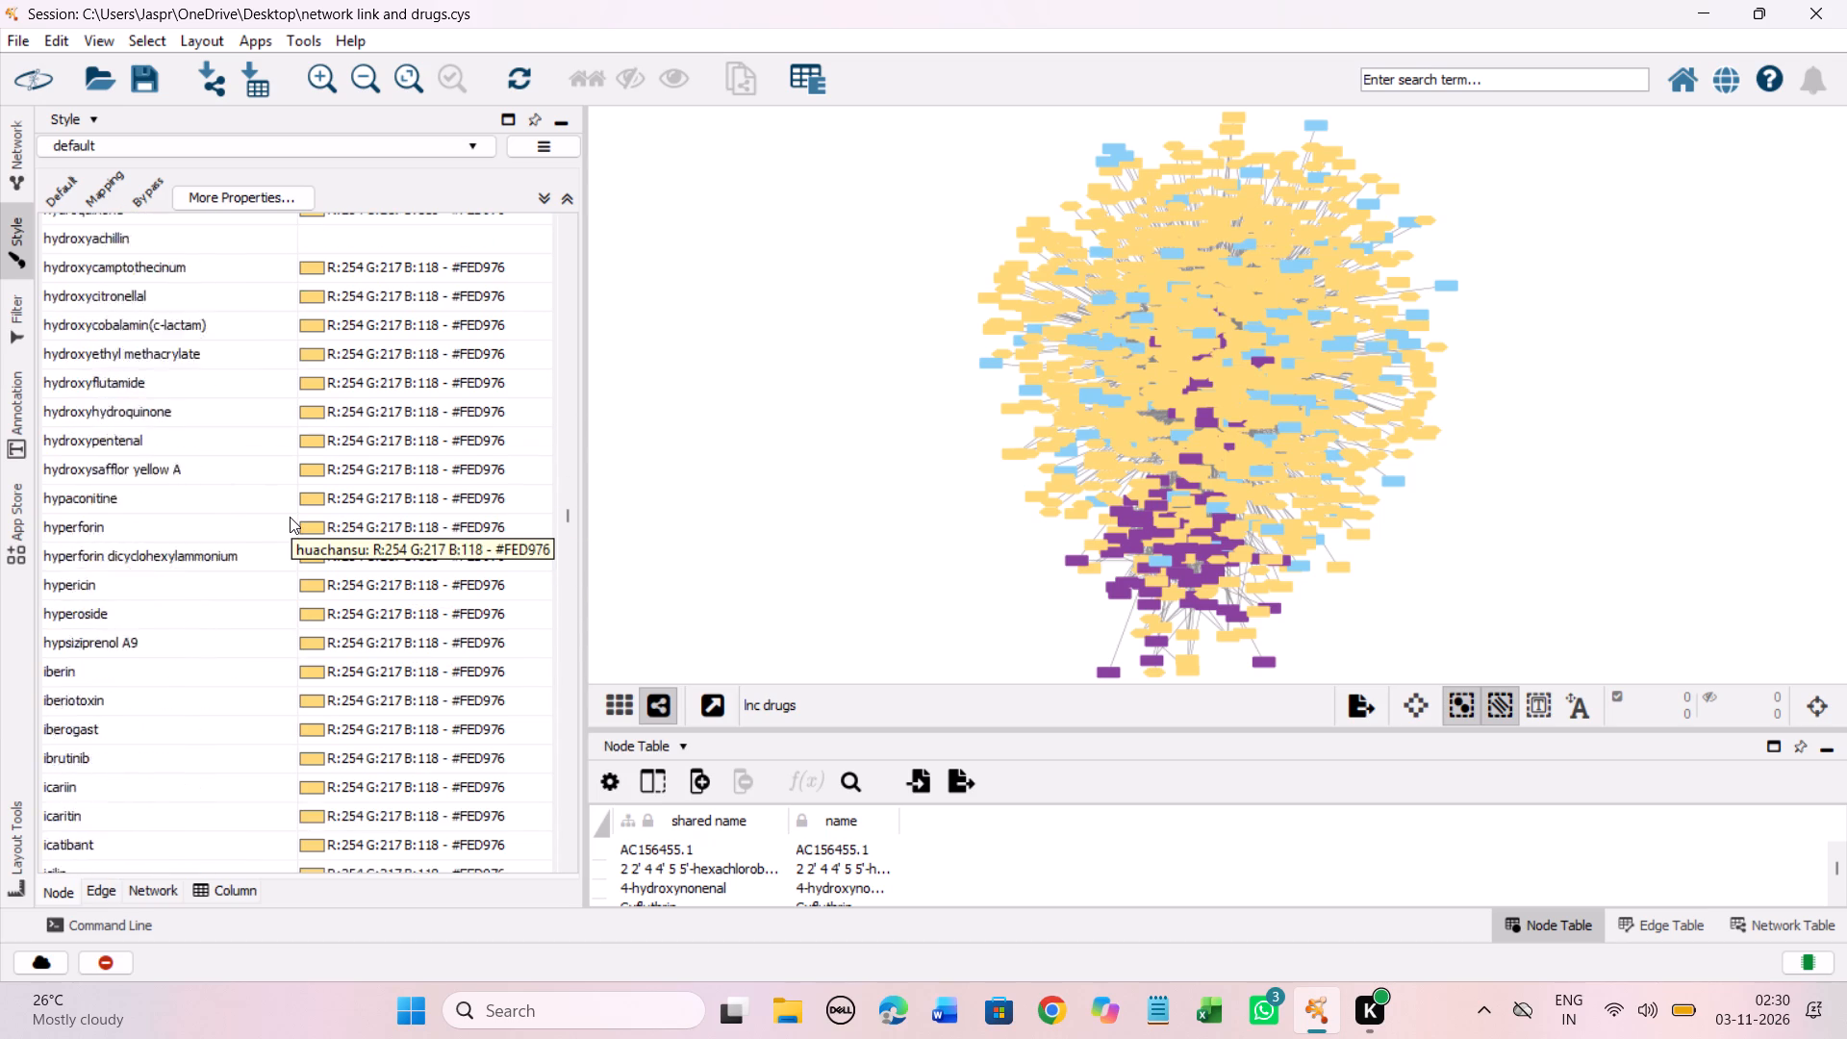
{"action": "scroll", "coordinate": [290, 517], "scroll_direction": "down", "scroll_amount": 12}
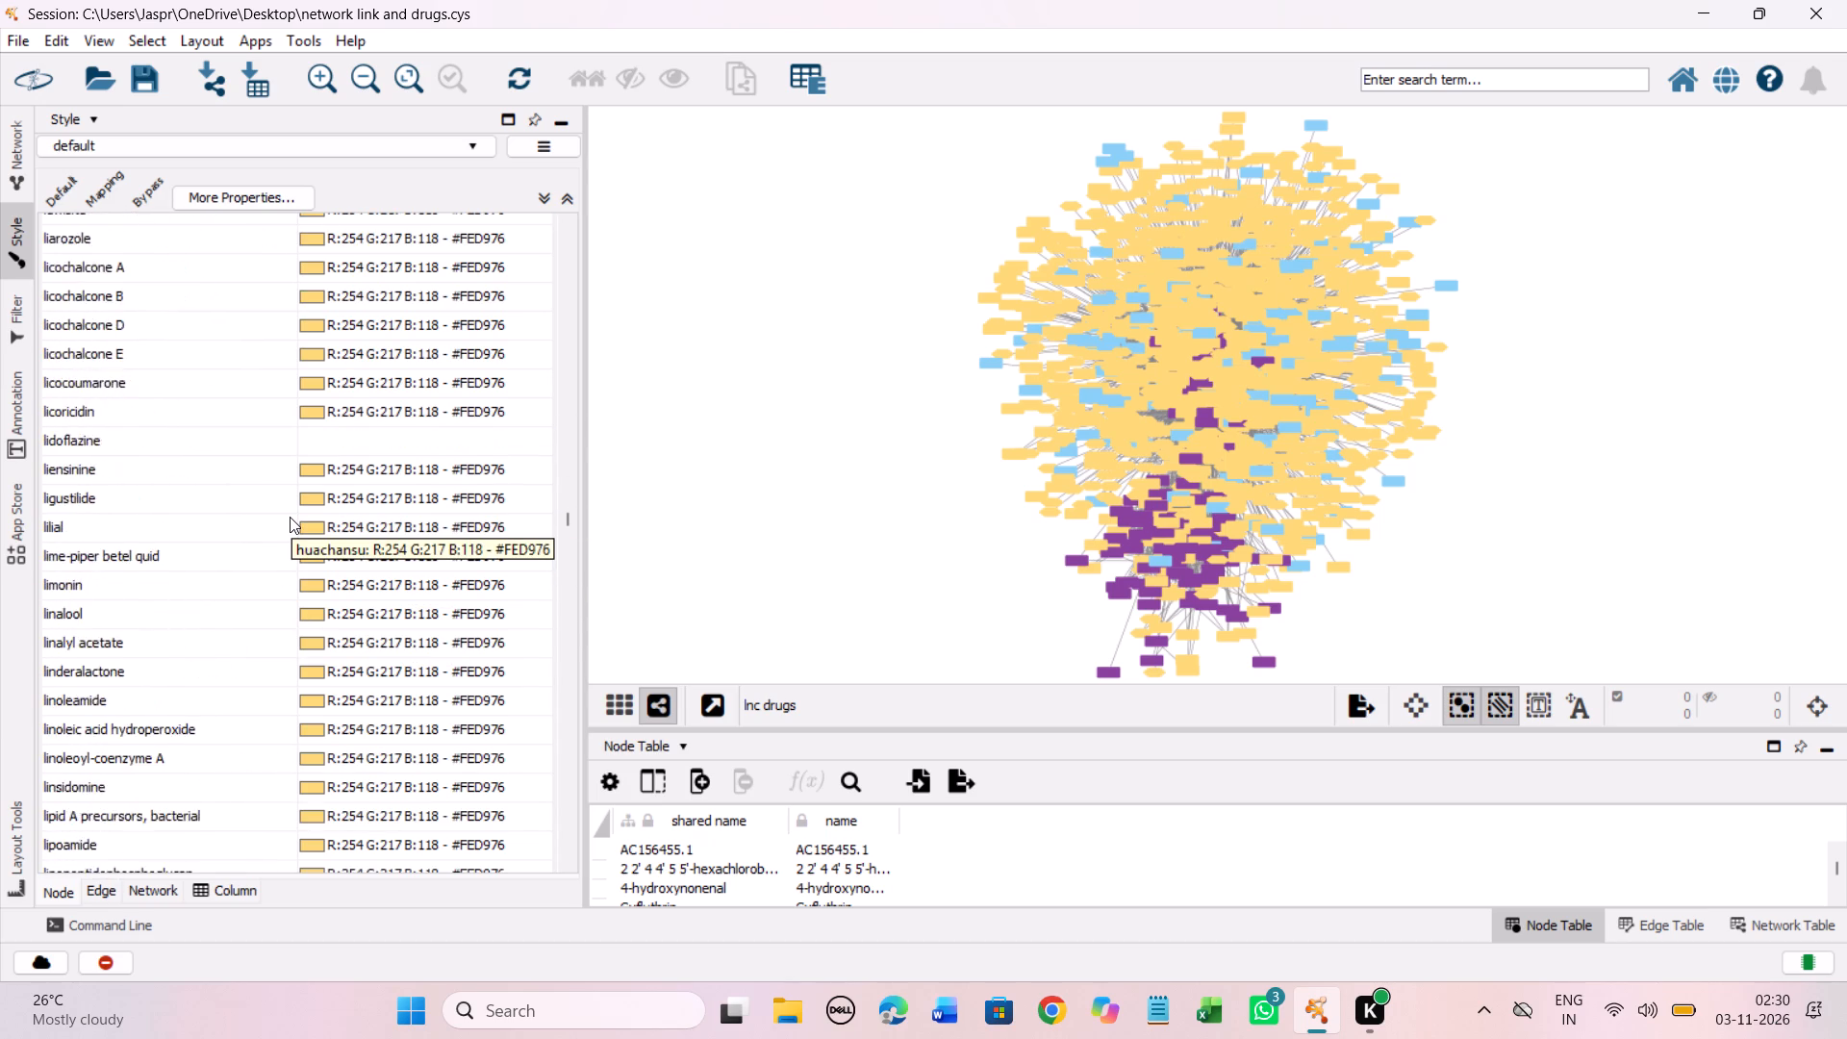
{"action": "scroll", "coordinate": [290, 517], "scroll_direction": "down", "scroll_amount": 5}
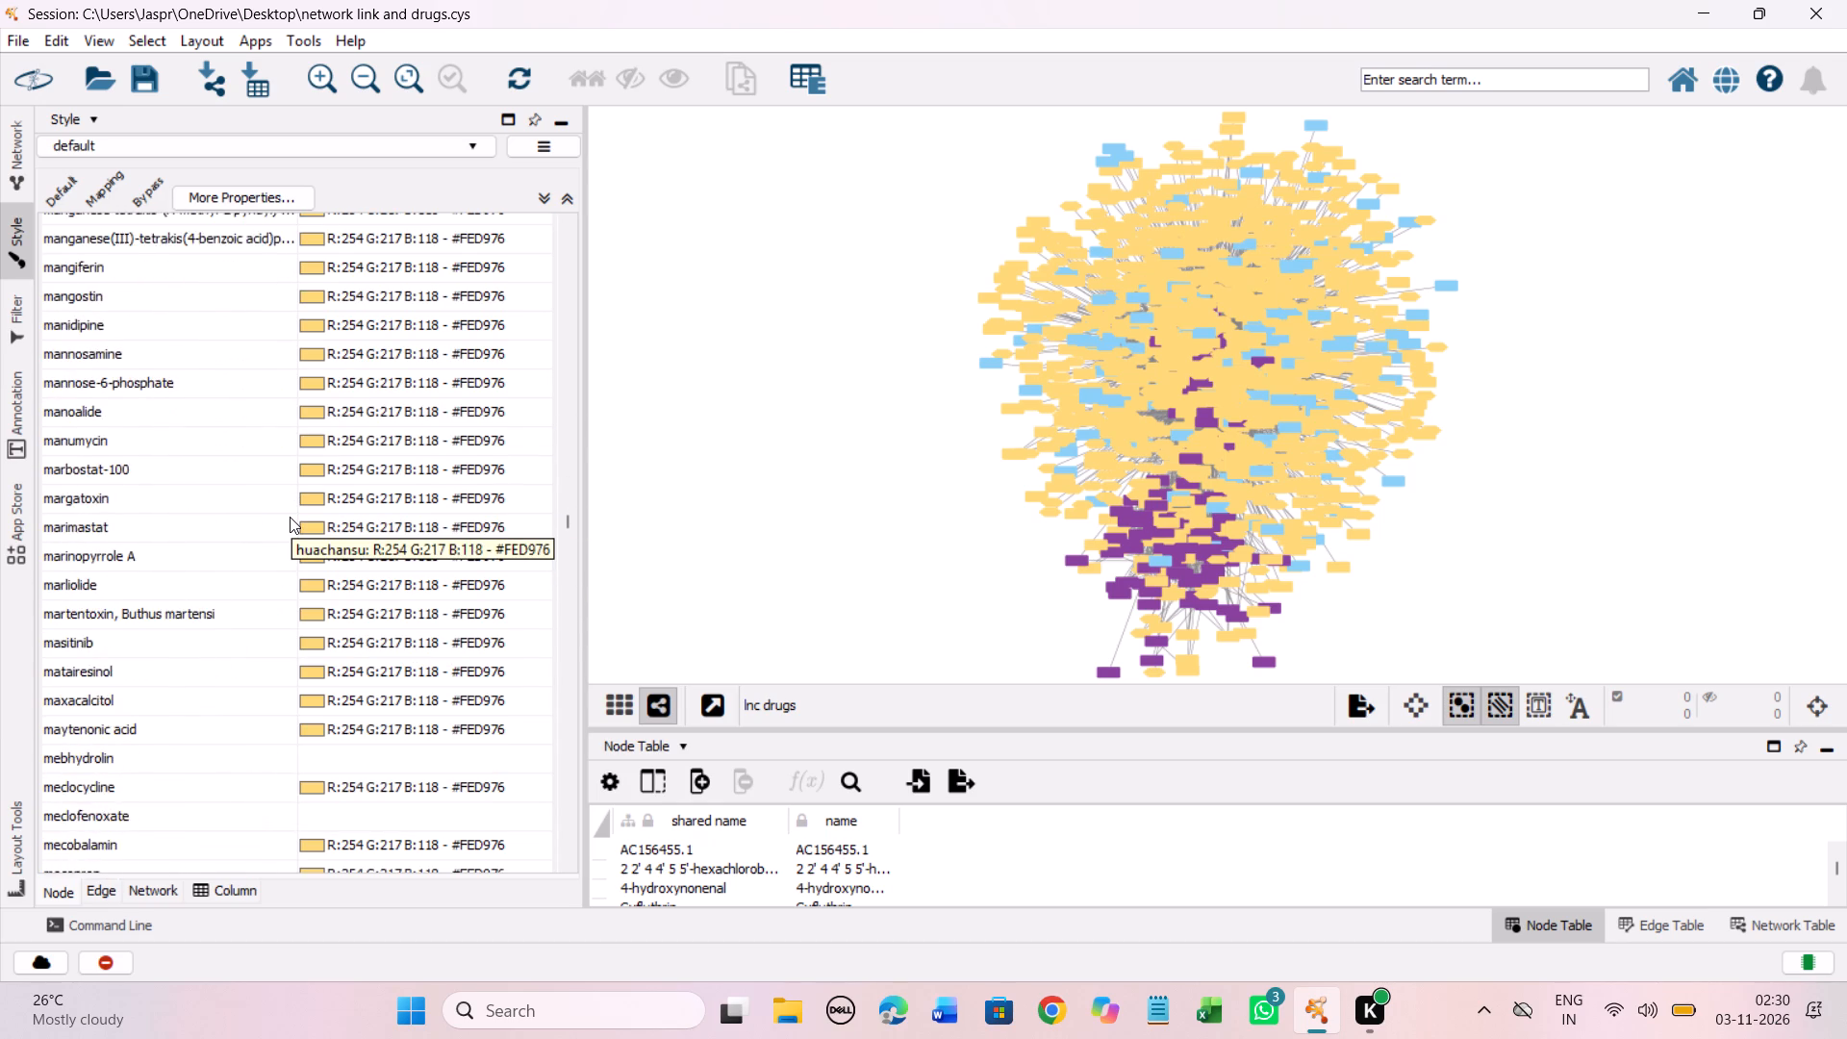
{"action": "scroll", "coordinate": [290, 517], "scroll_direction": "down", "scroll_amount": 7}
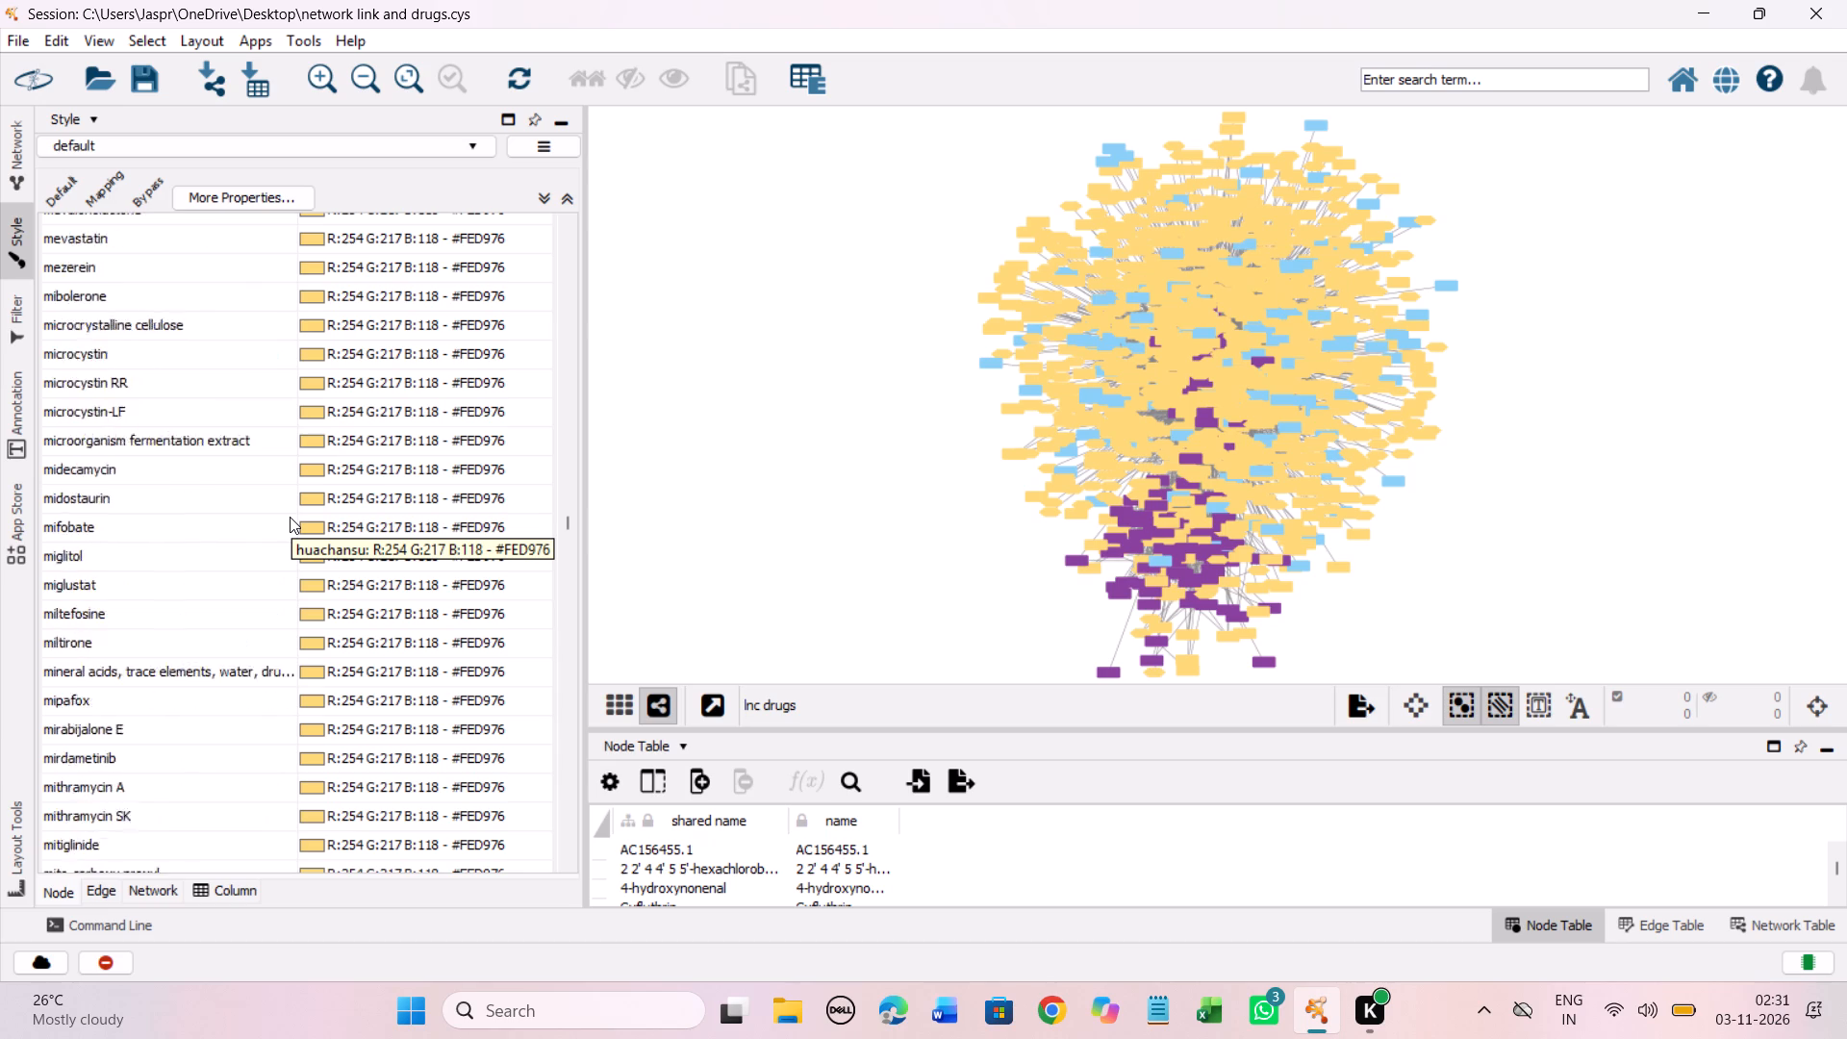
{"action": "scroll", "coordinate": [290, 517], "scroll_direction": "down", "scroll_amount": 5}
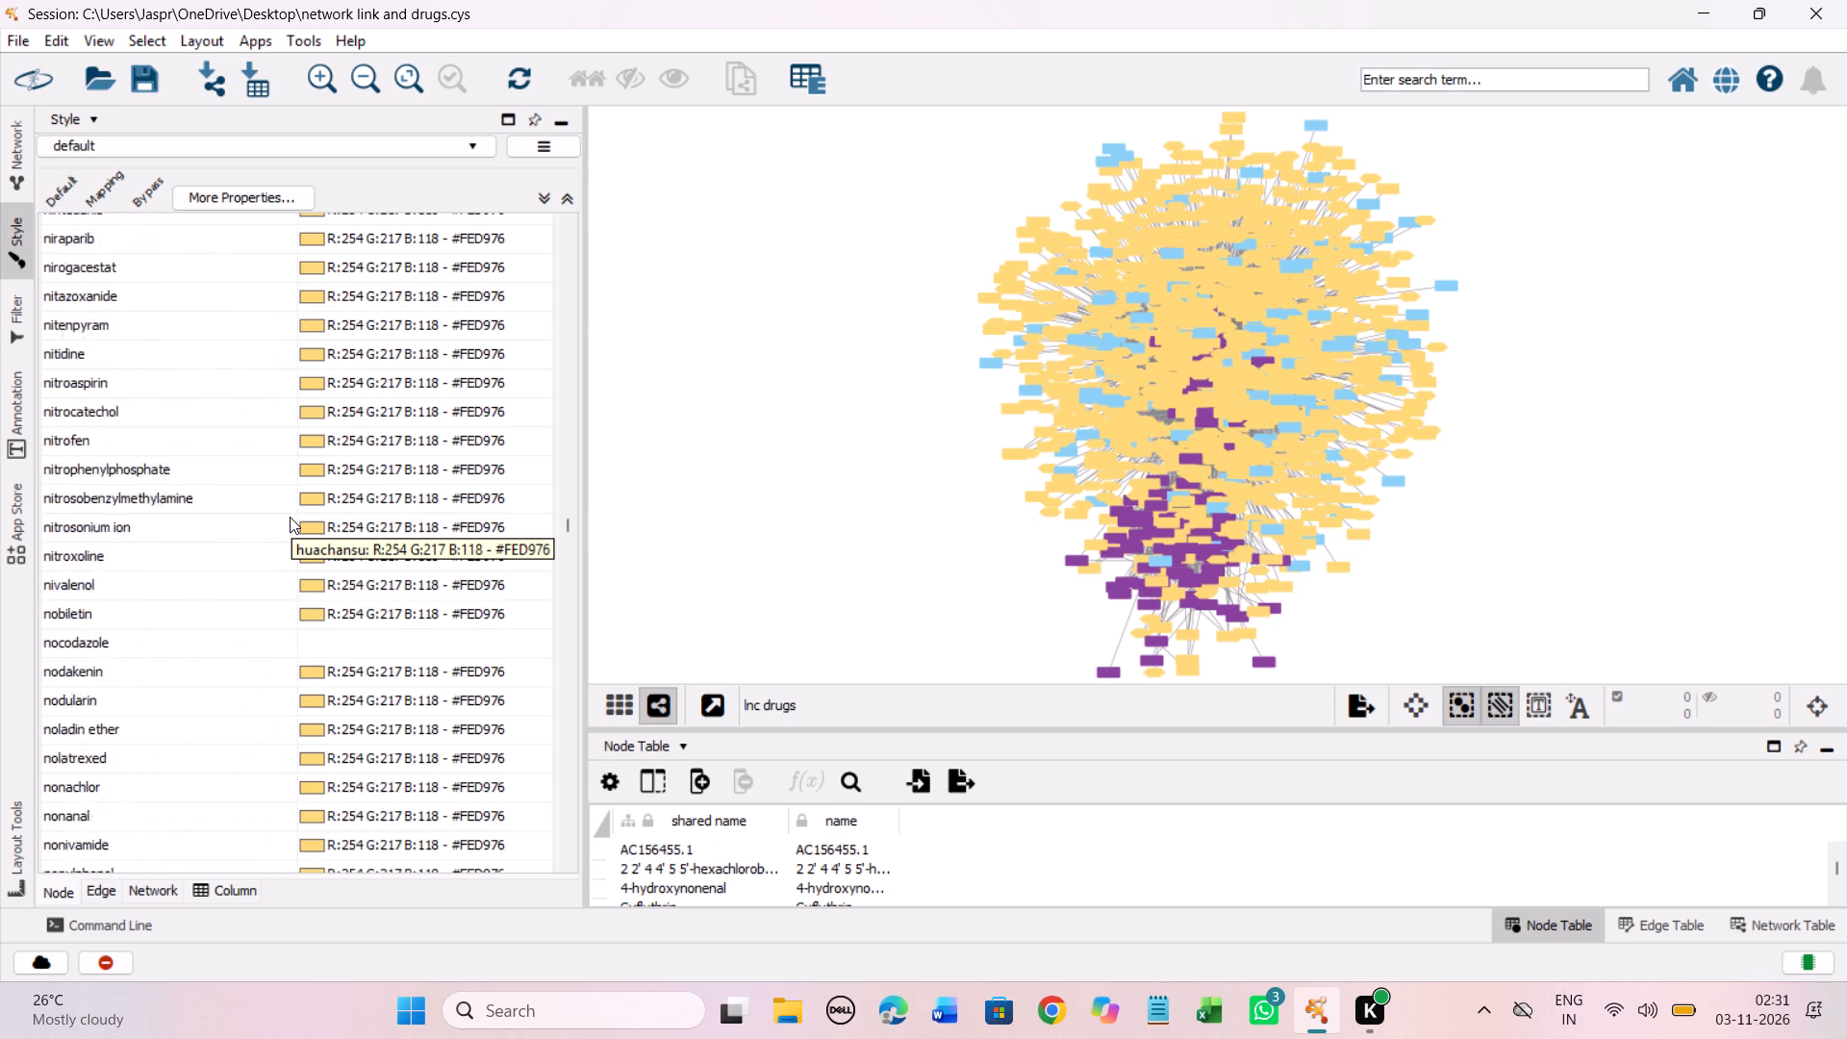
{"action": "scroll", "coordinate": [290, 517], "scroll_direction": "down", "scroll_amount": 6}
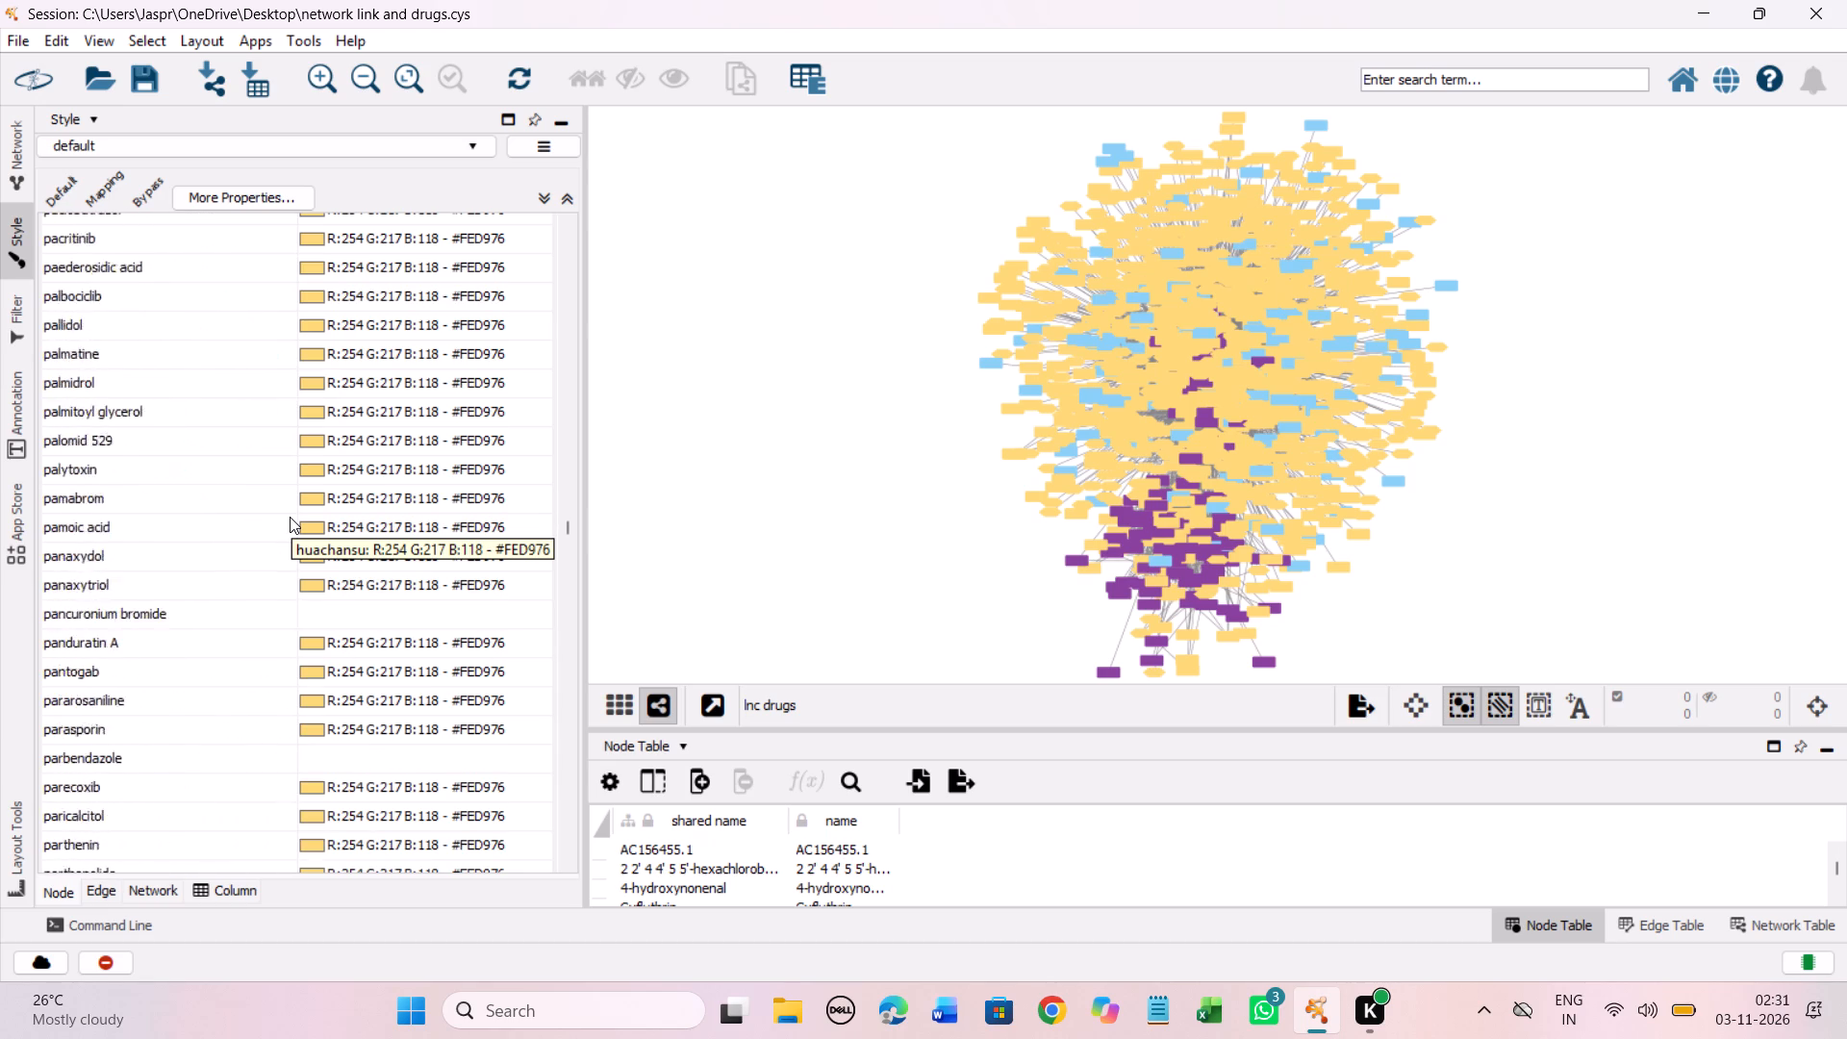
{"action": "scroll", "coordinate": [290, 517], "scroll_direction": "down", "scroll_amount": 3}
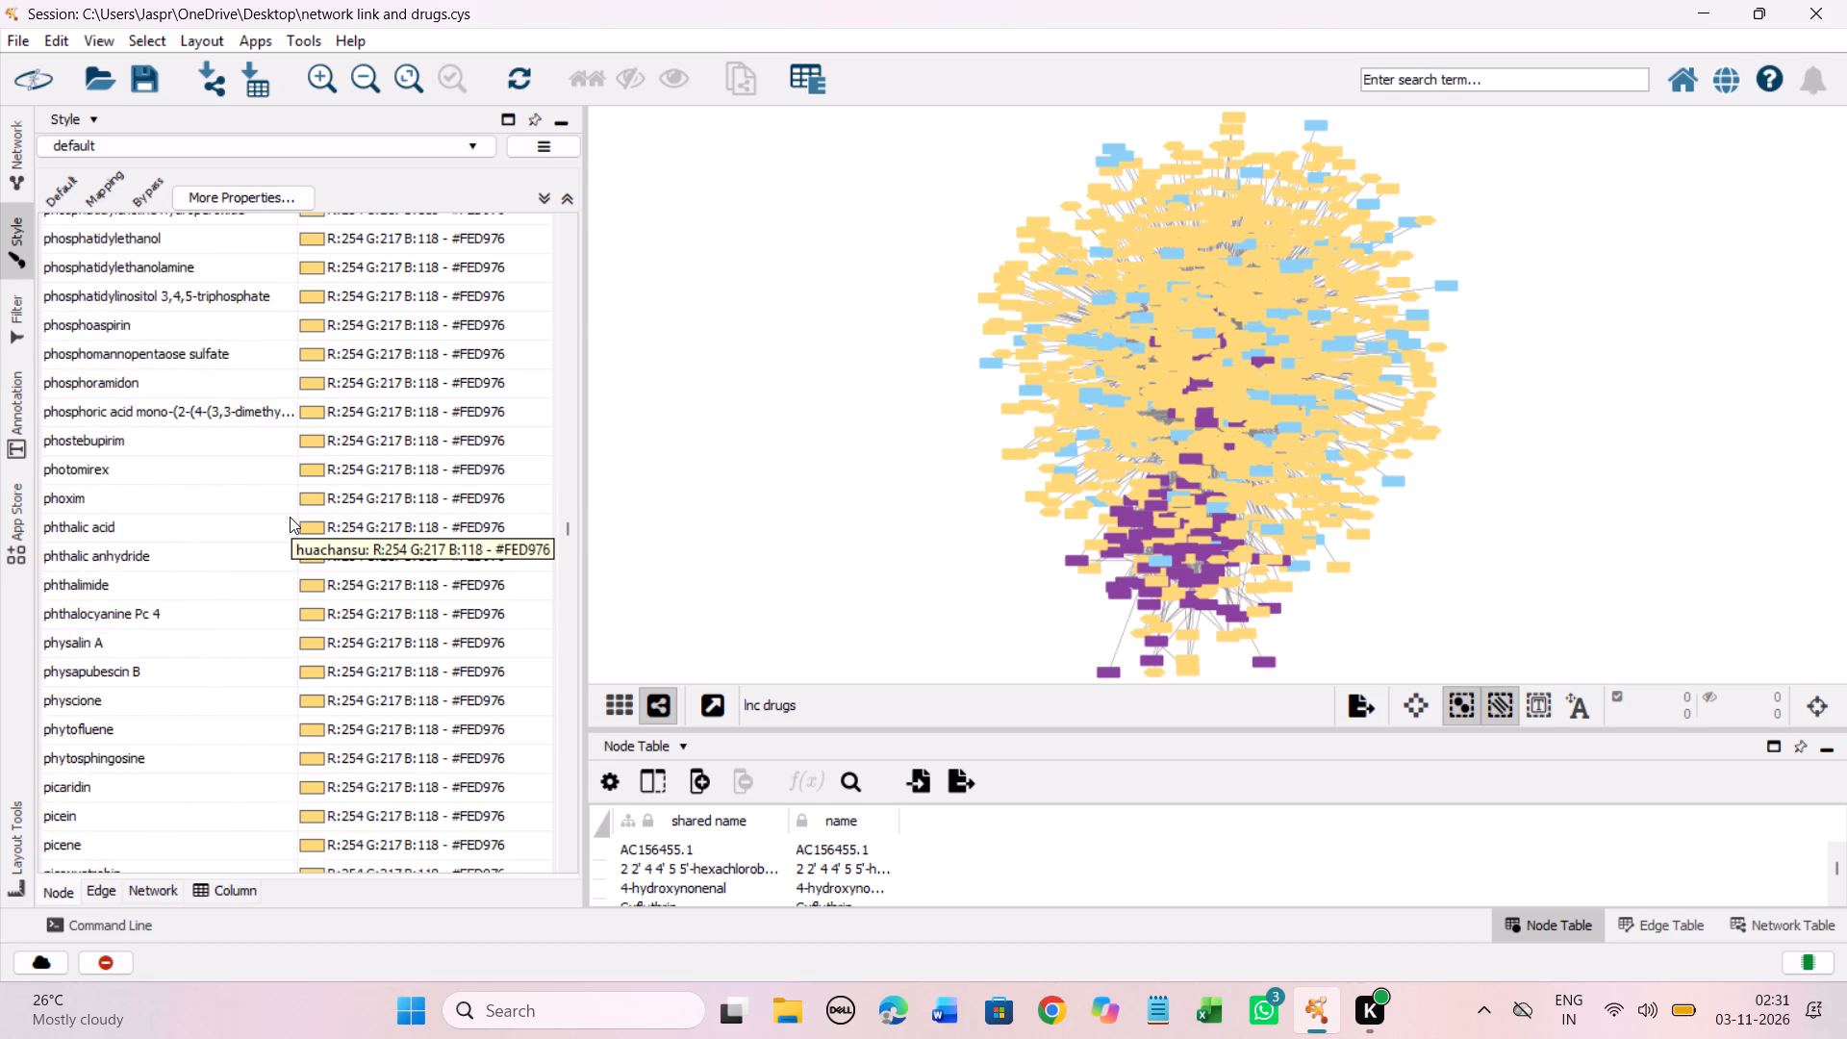
{"action": "scroll", "coordinate": [290, 517], "scroll_direction": "down", "scroll_amount": 5}
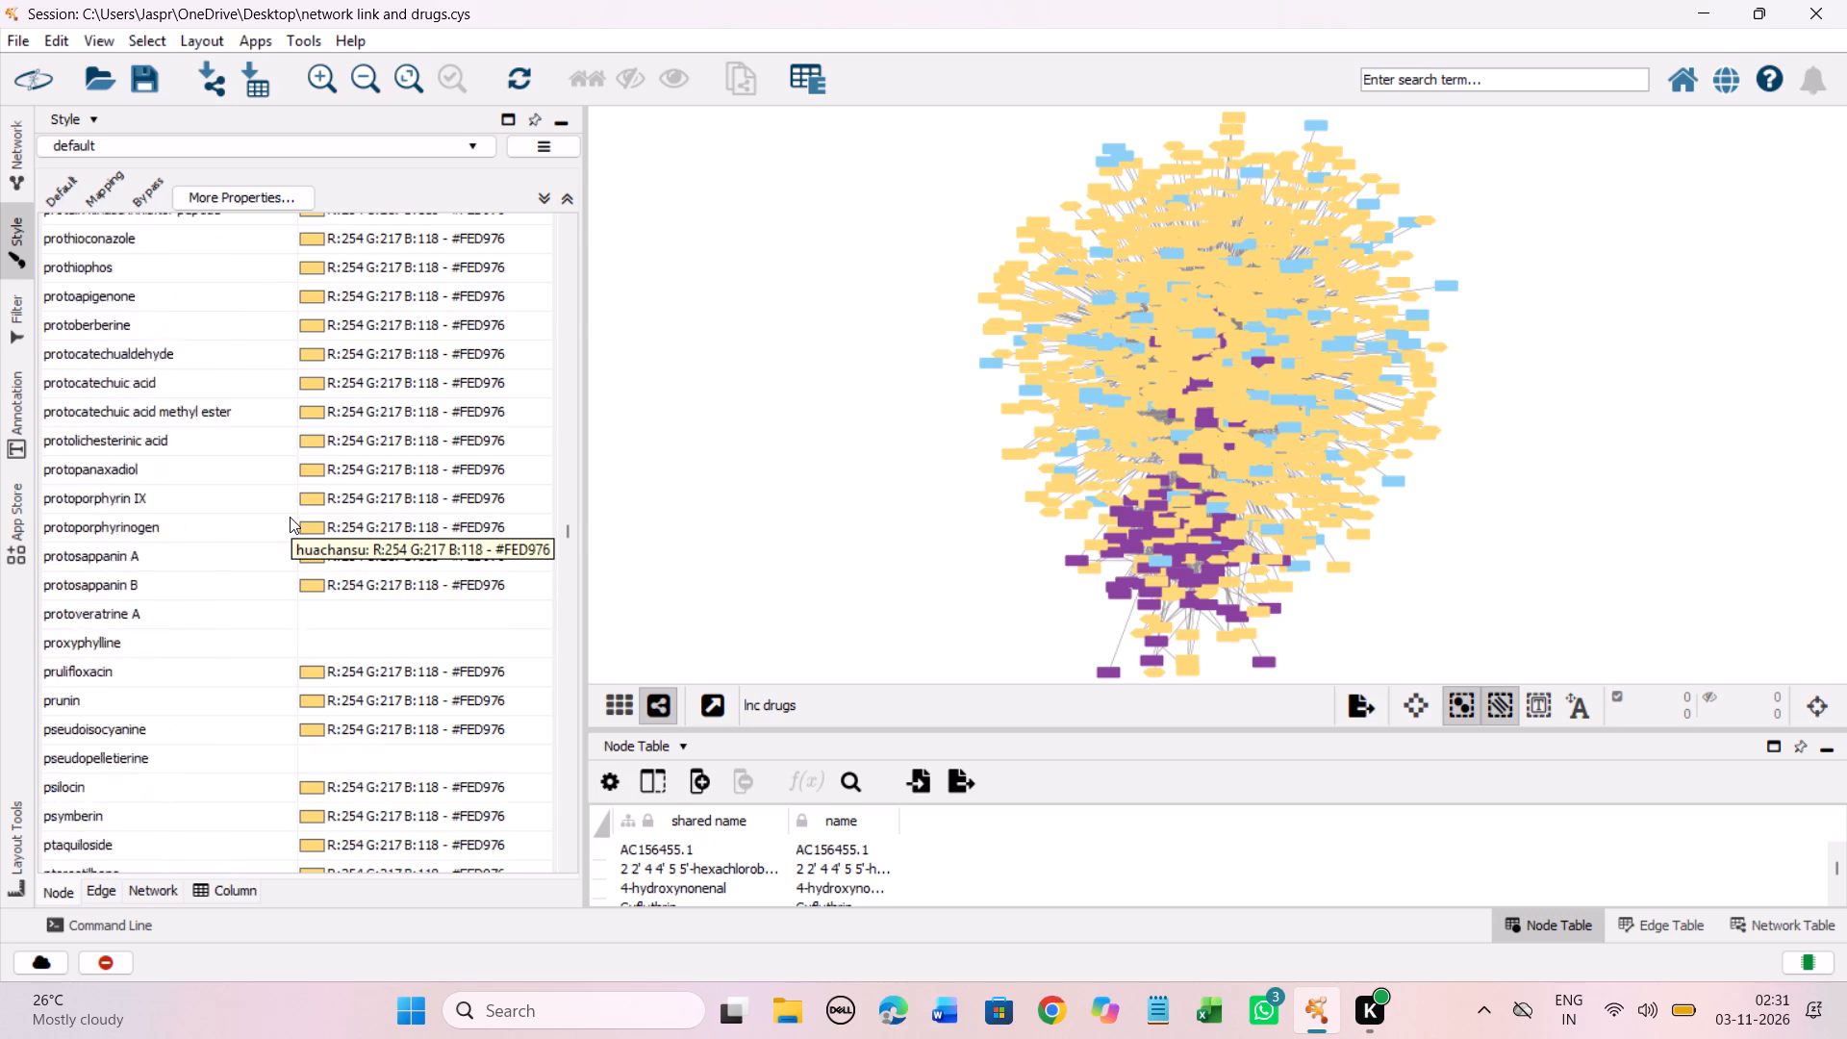
{"action": "scroll", "coordinate": [290, 517], "scroll_direction": "down", "scroll_amount": 12}
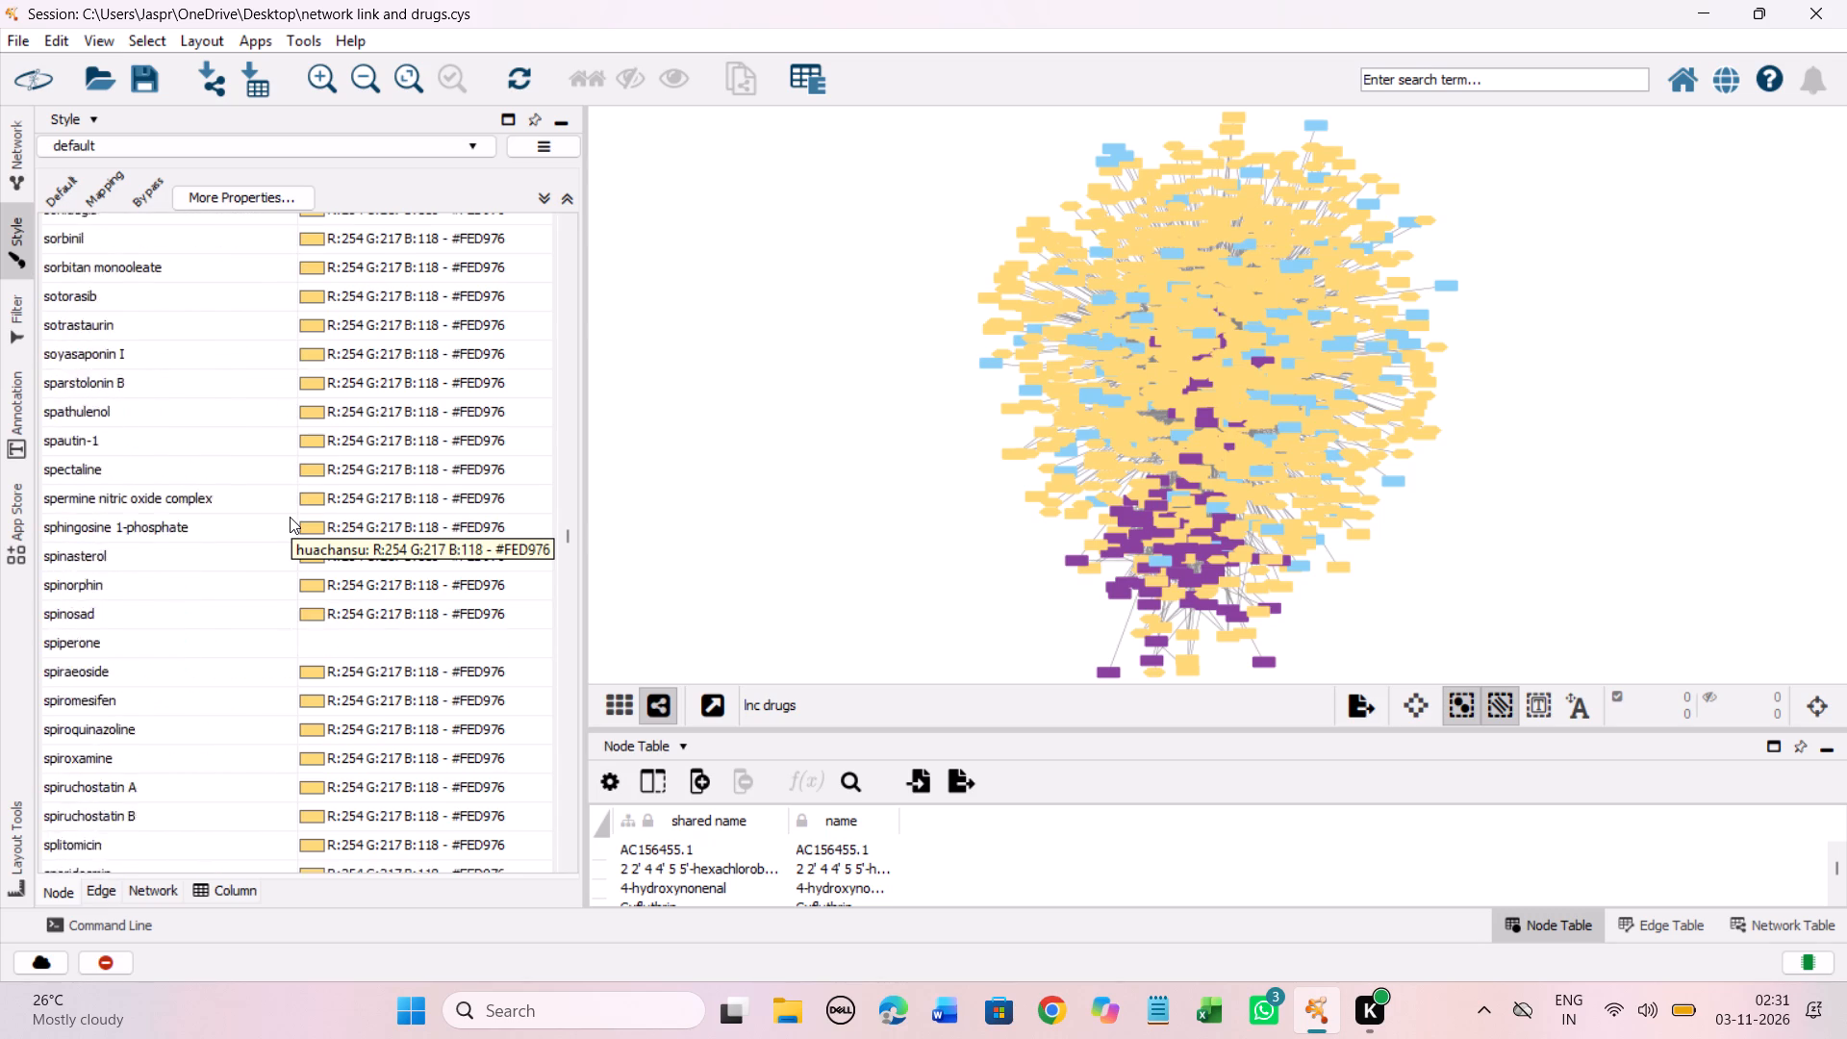
{"action": "scroll", "coordinate": [290, 517], "scroll_direction": "down", "scroll_amount": 6}
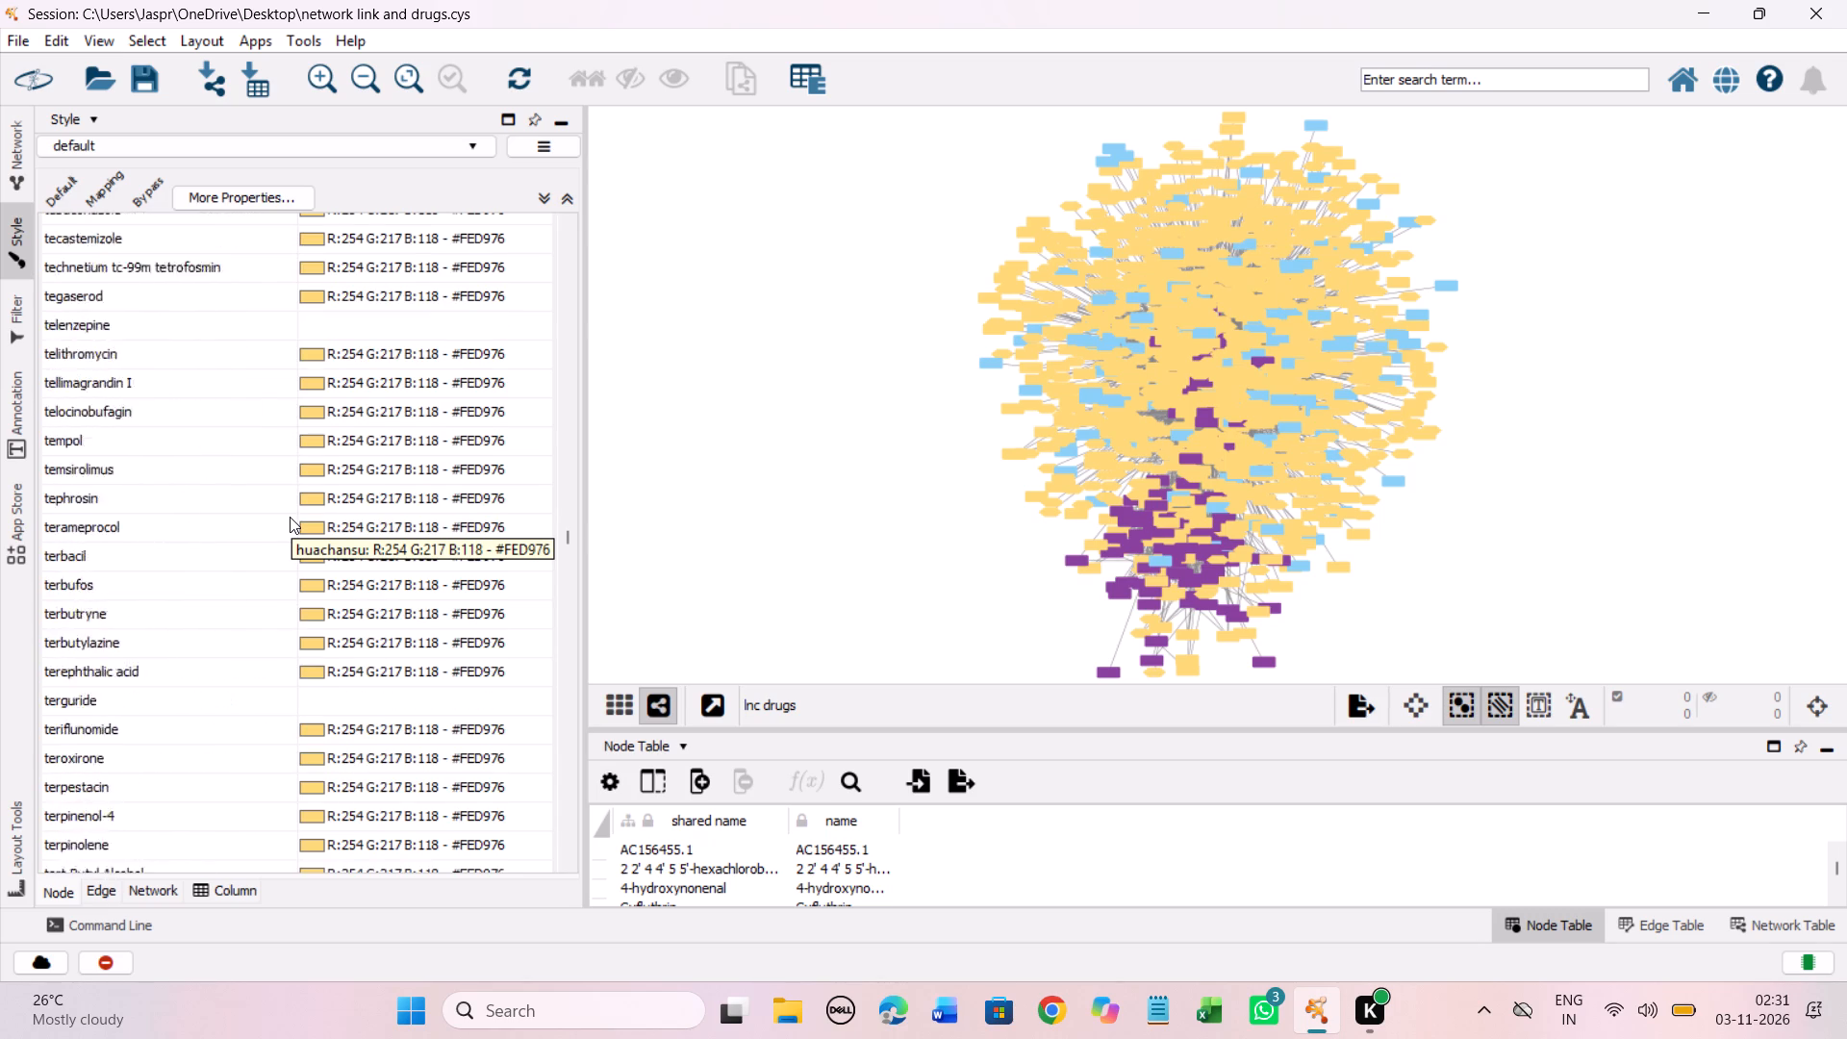
{"action": "scroll", "coordinate": [290, 517], "scroll_direction": "down", "scroll_amount": 7}
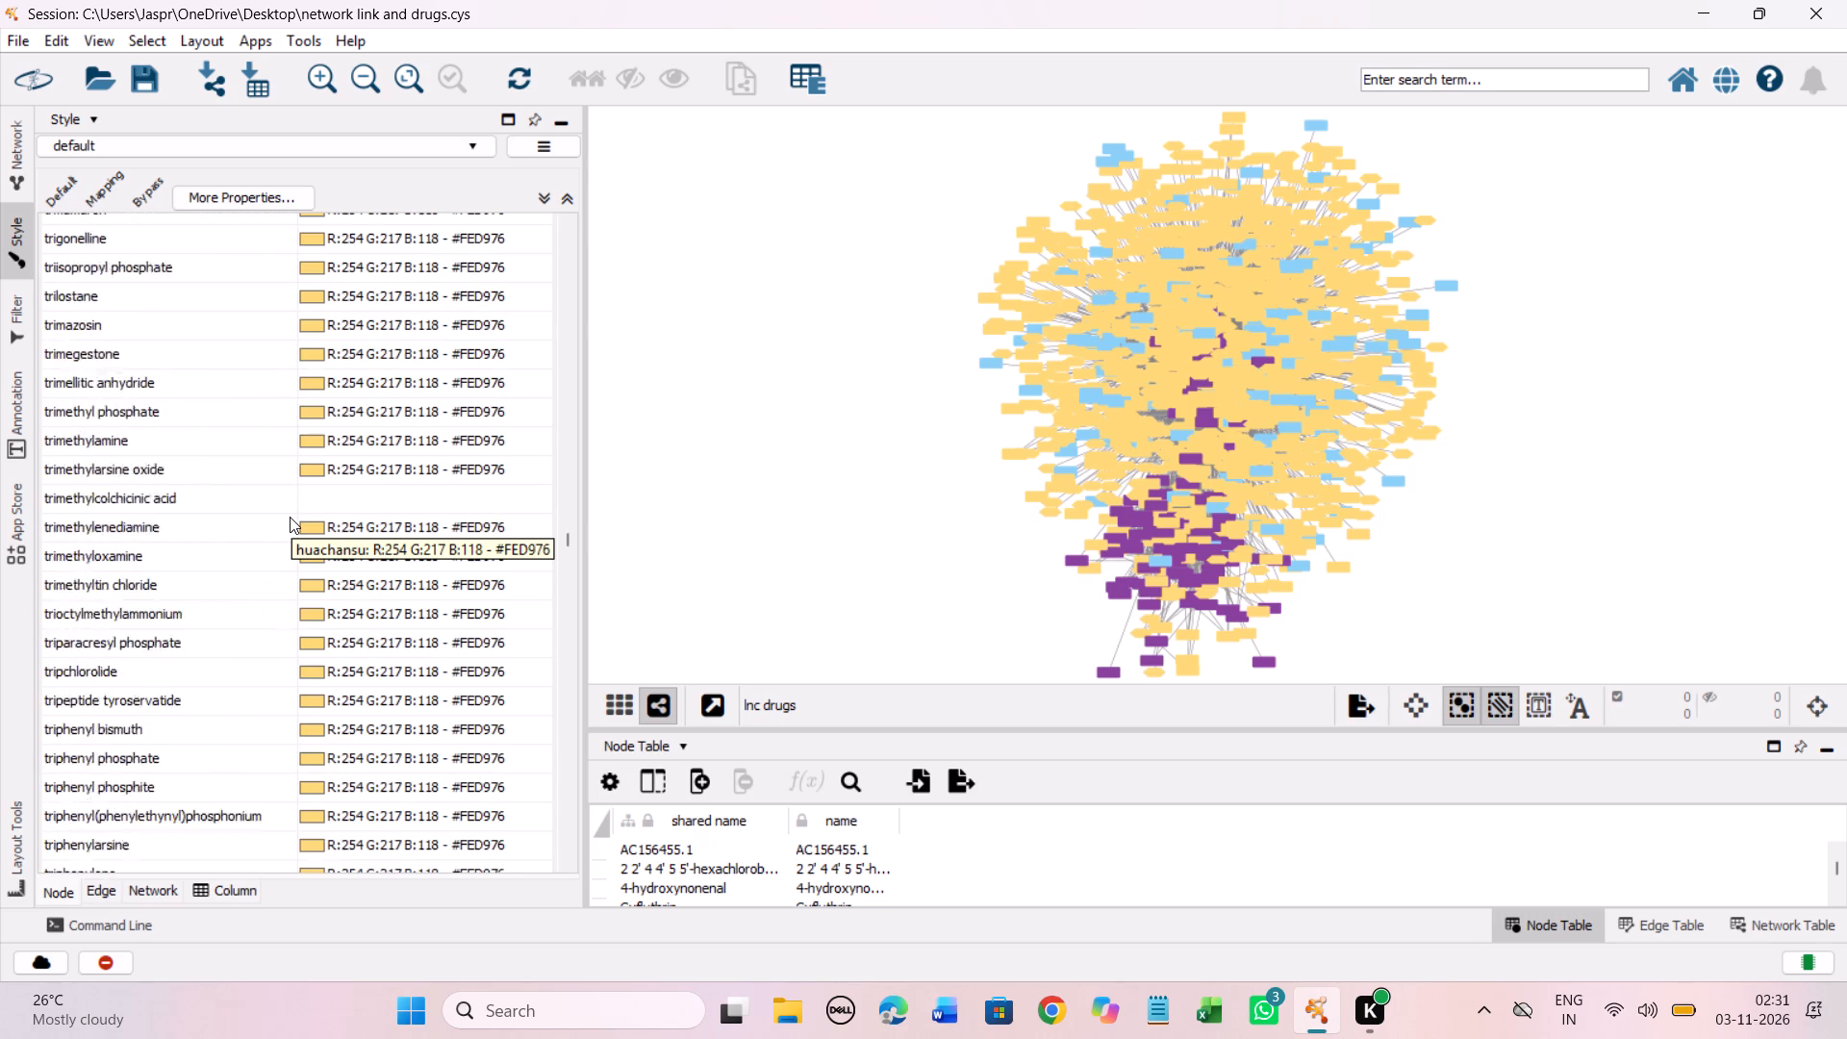
{"action": "scroll", "coordinate": [290, 517], "scroll_direction": "down", "scroll_amount": 4}
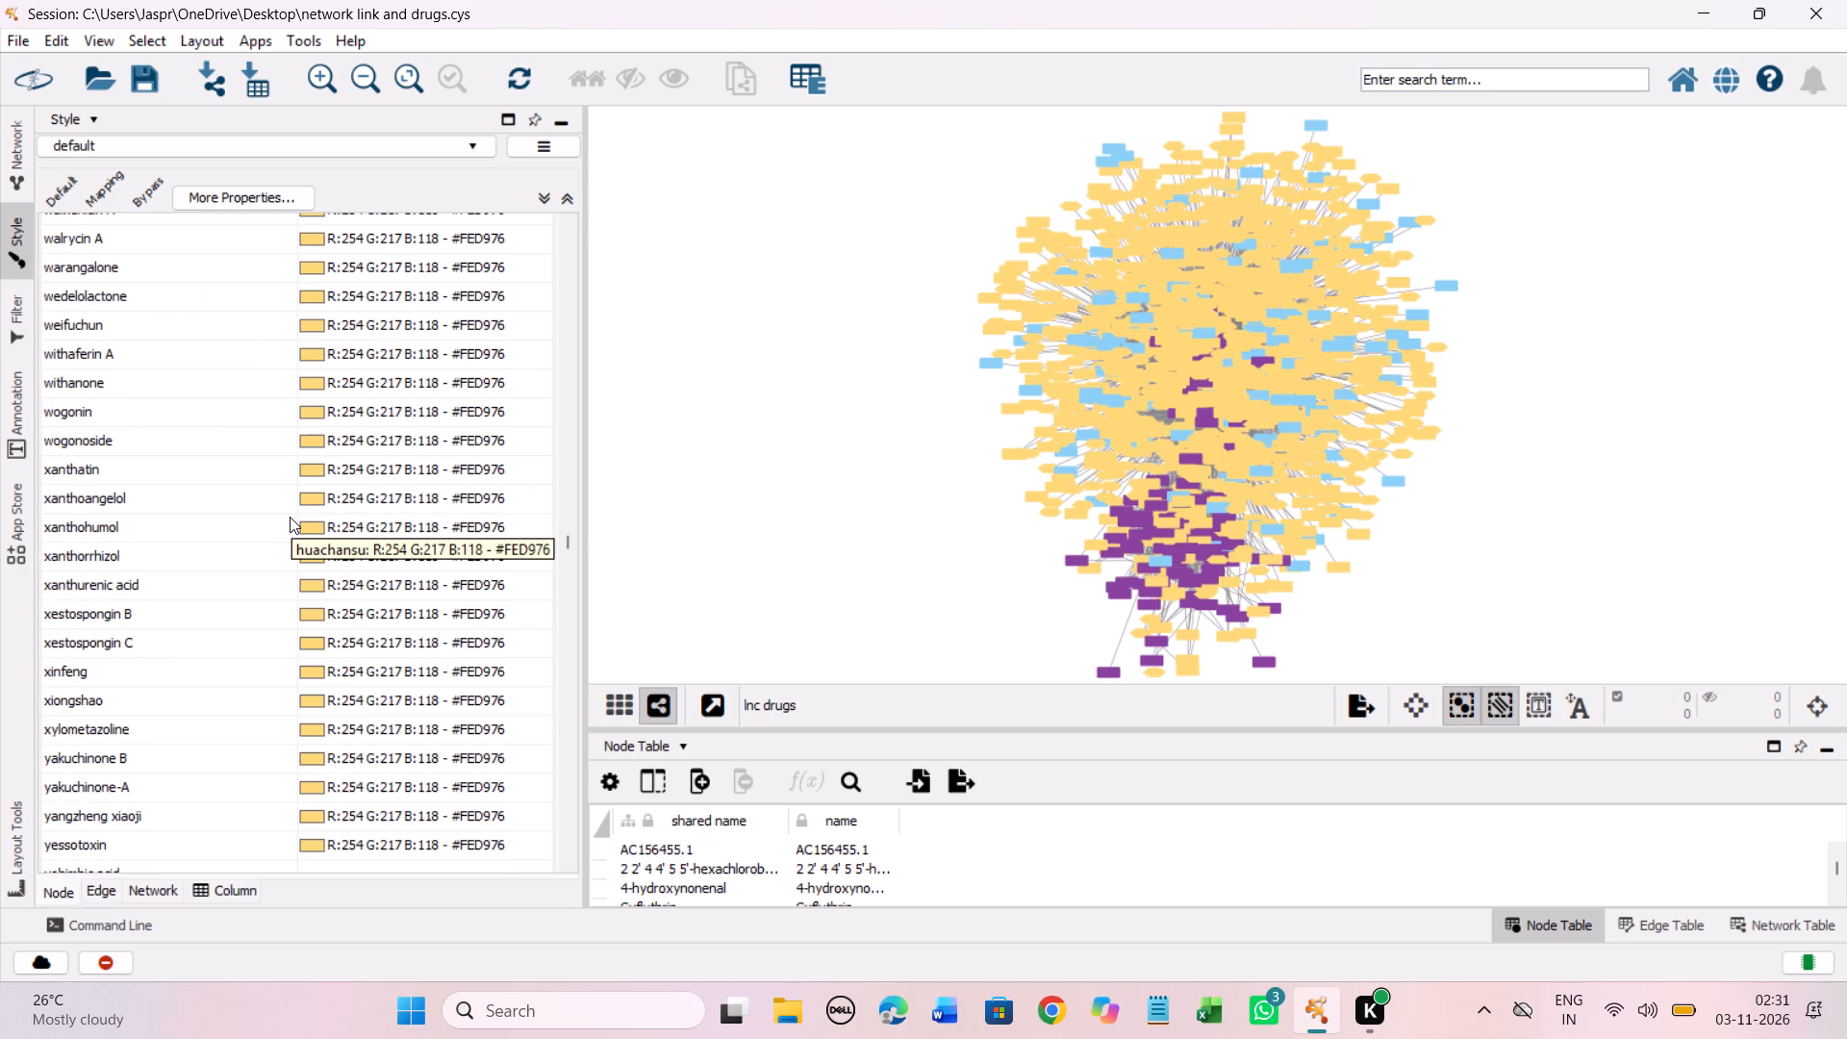
{"action": "scroll", "coordinate": [290, 517], "scroll_direction": "down", "scroll_amount": 7}
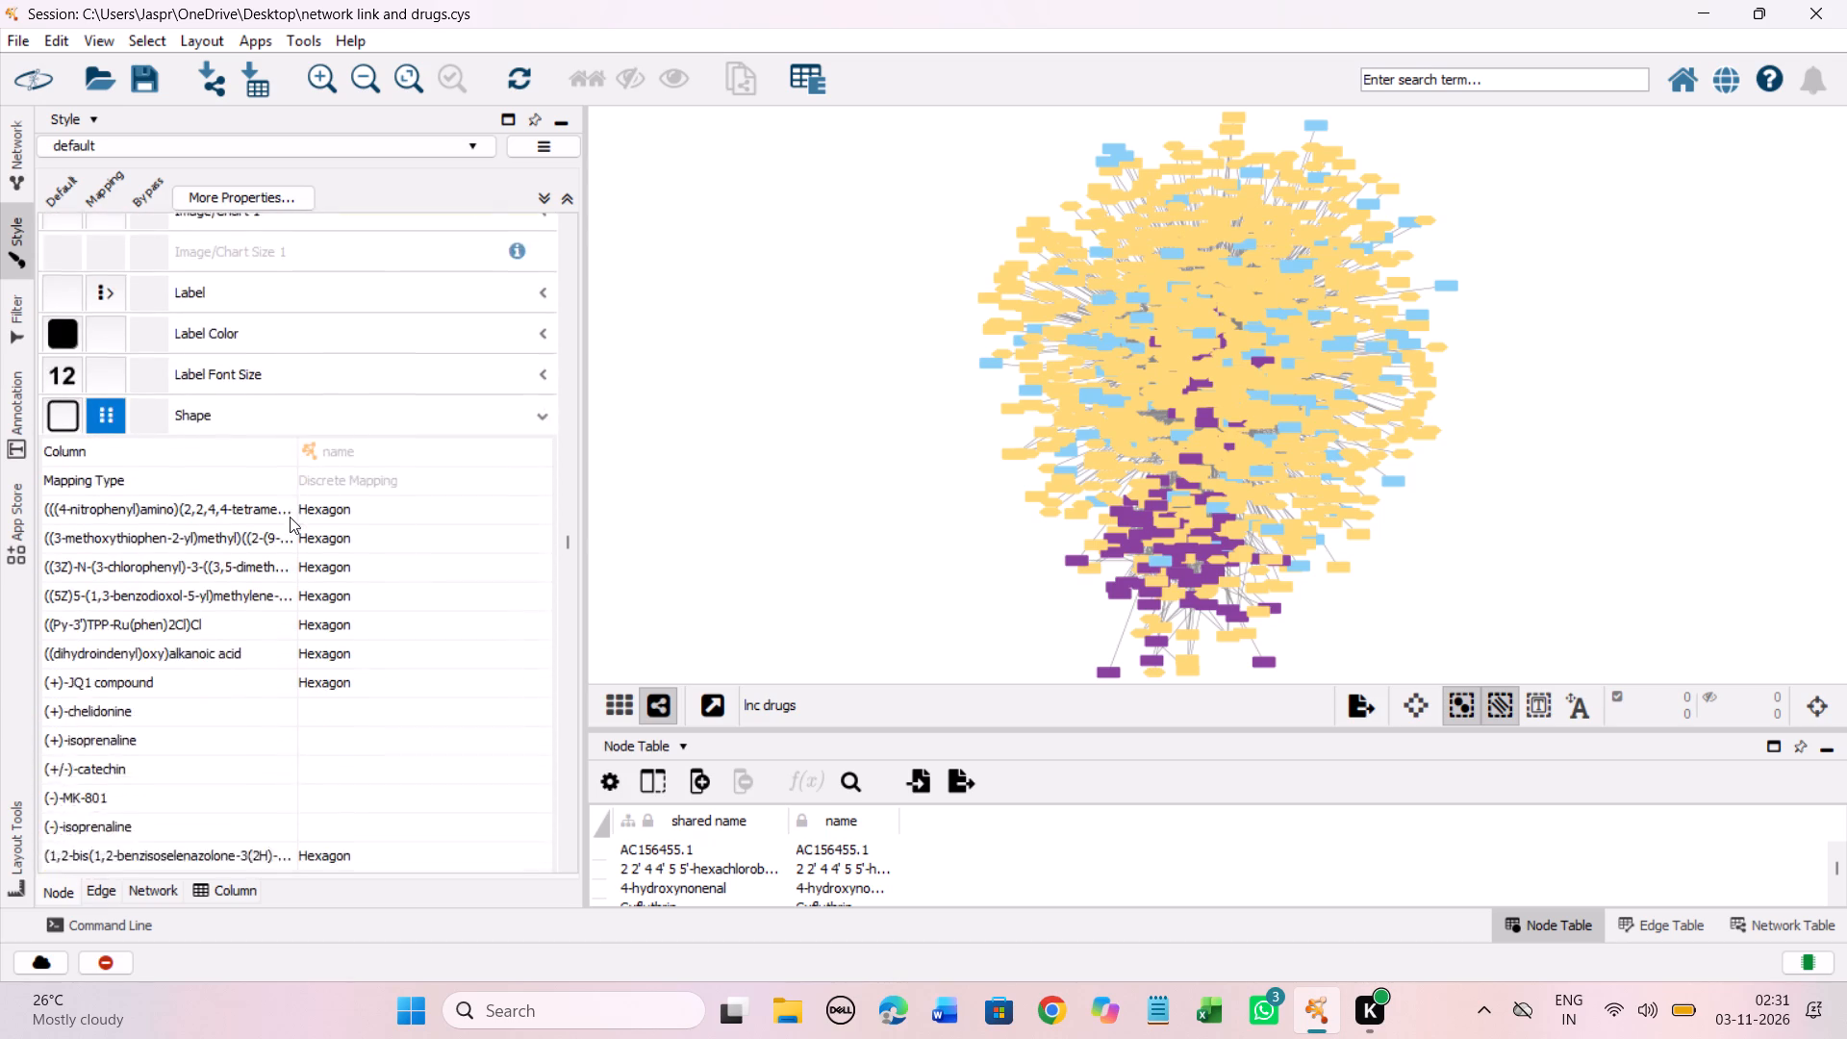
{"action": "scroll", "coordinate": [290, 517], "scroll_direction": "up", "scroll_amount": 3}
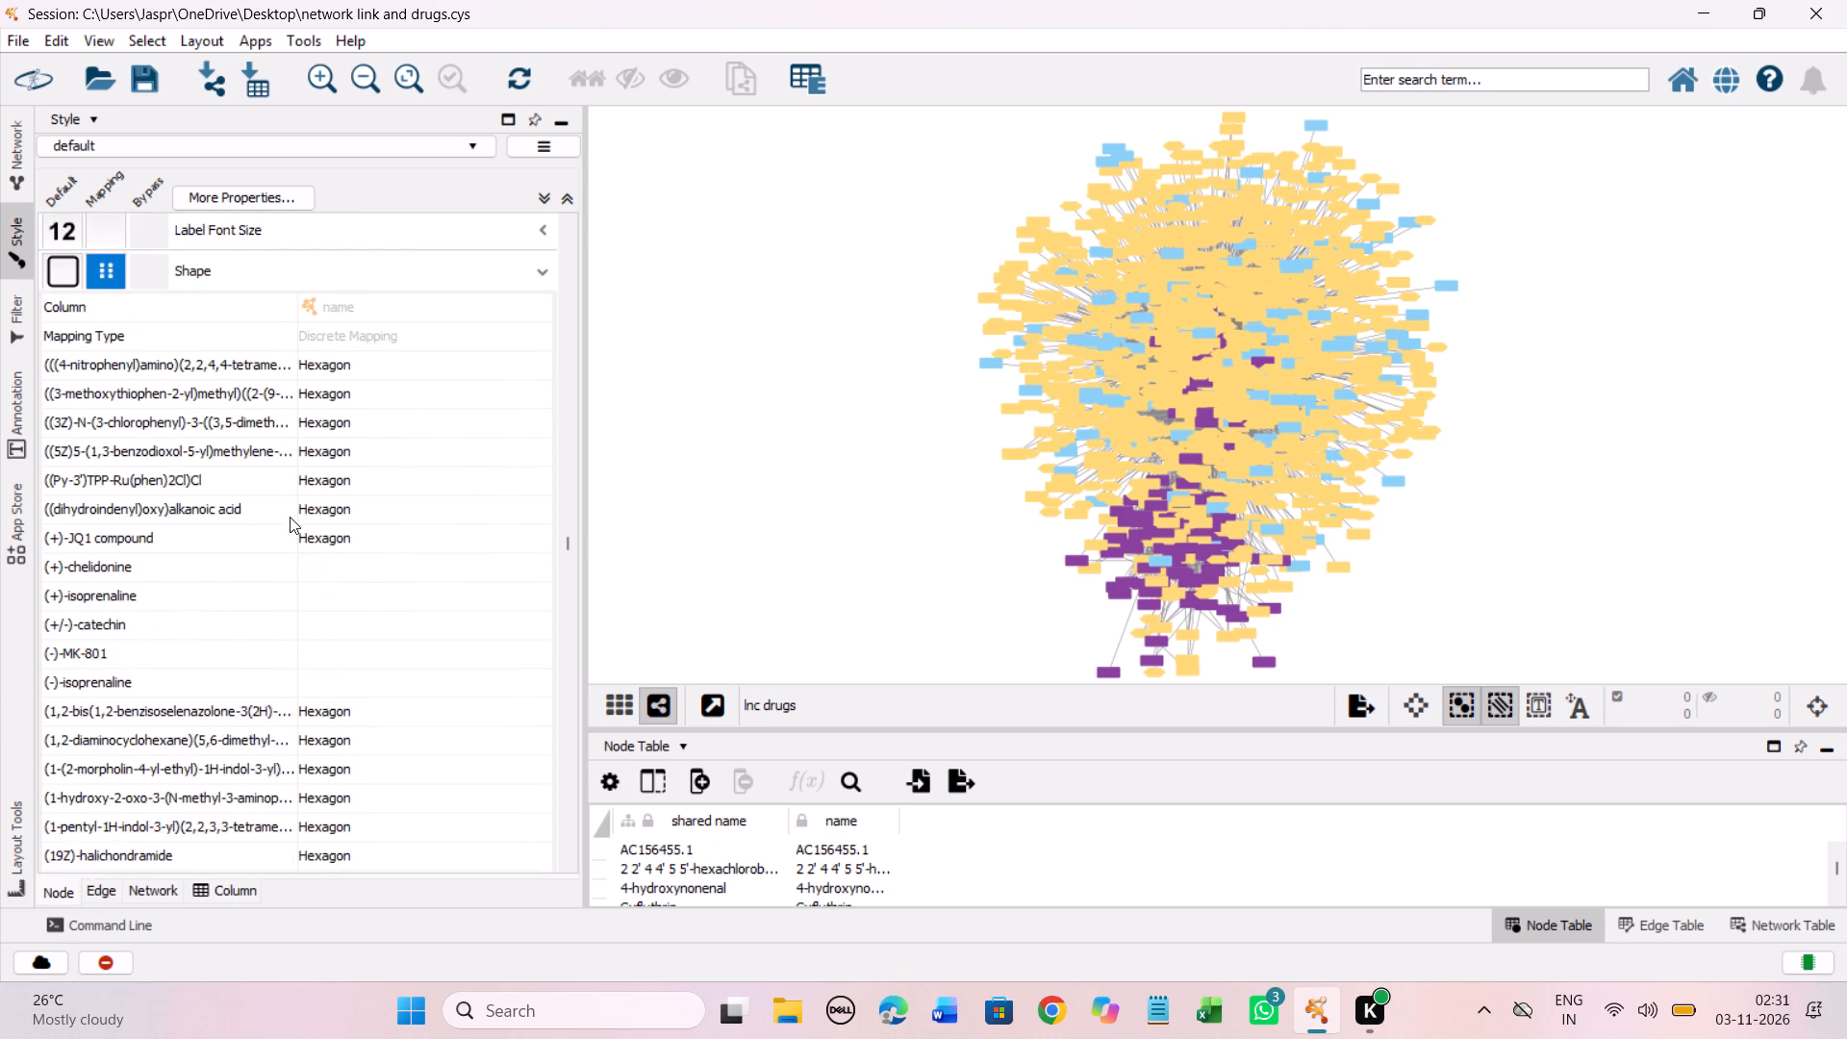
{"action": "scroll", "coordinate": [290, 517], "scroll_direction": "up", "scroll_amount": 4}
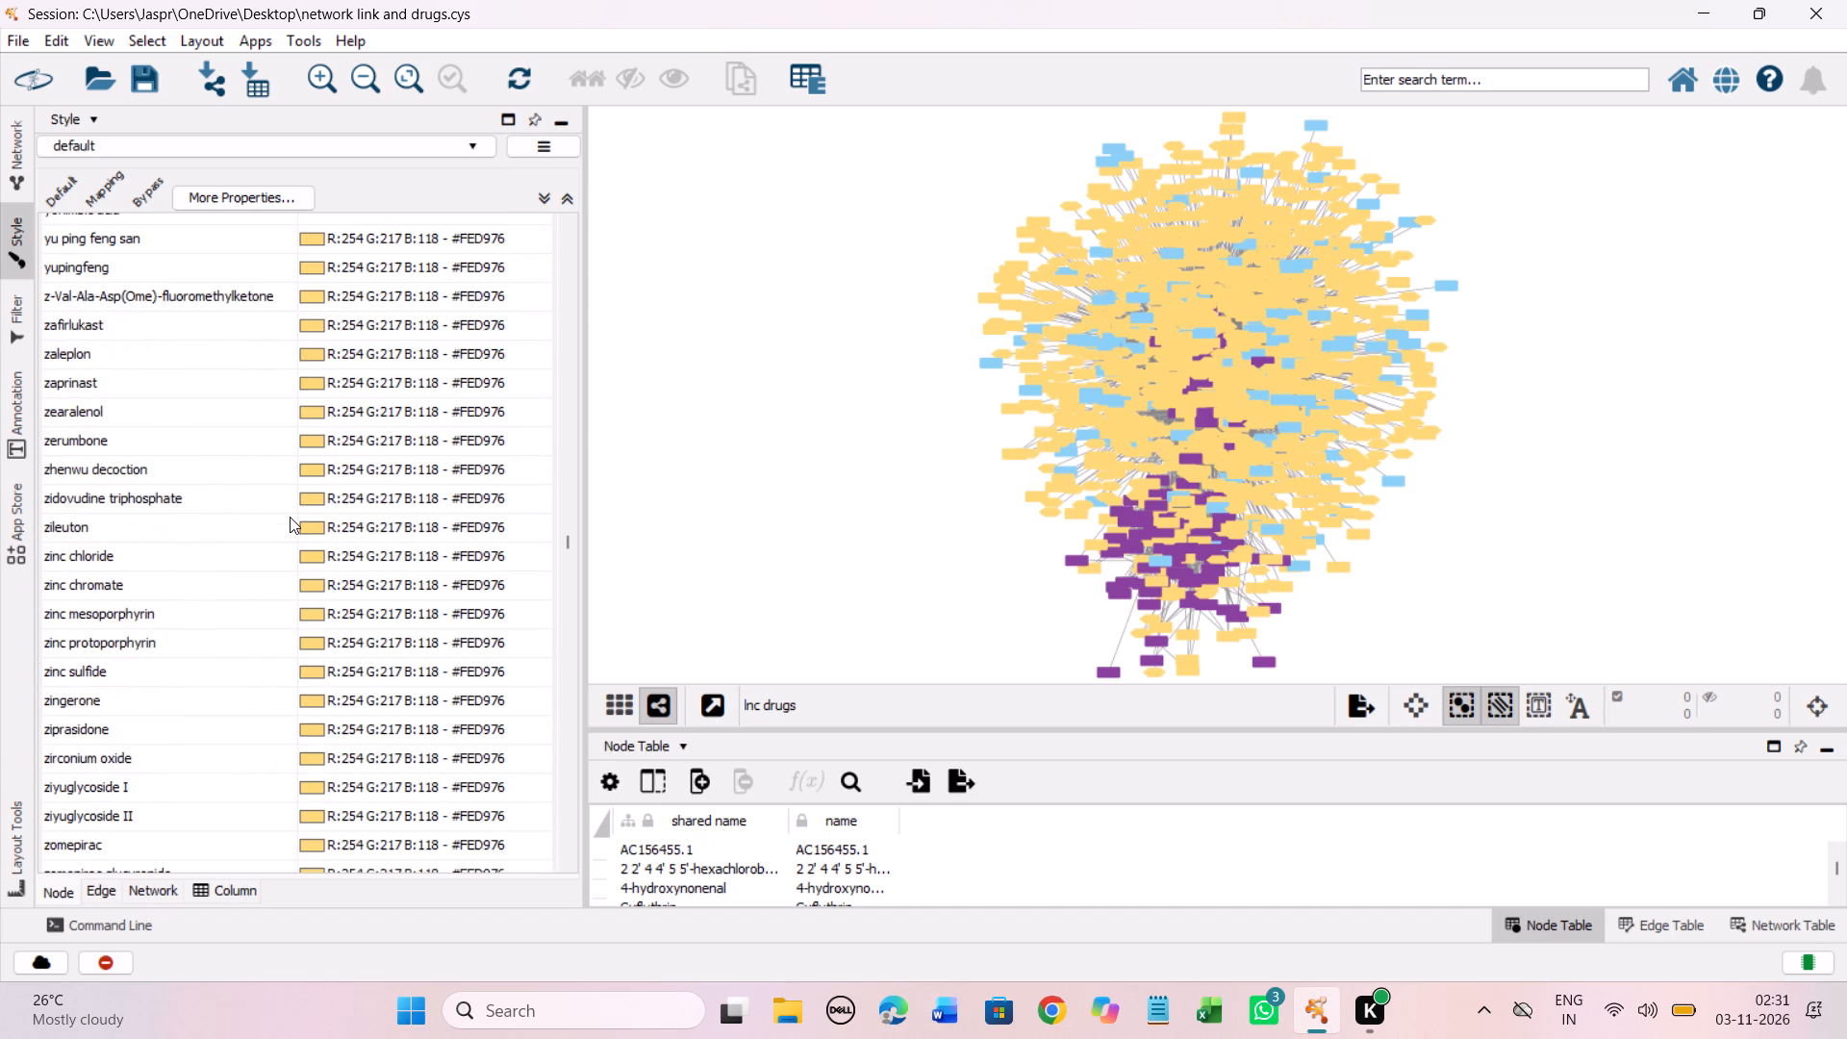
{"action": "scroll", "coordinate": [392, 510], "scroll_direction": "down", "scroll_amount": 9}
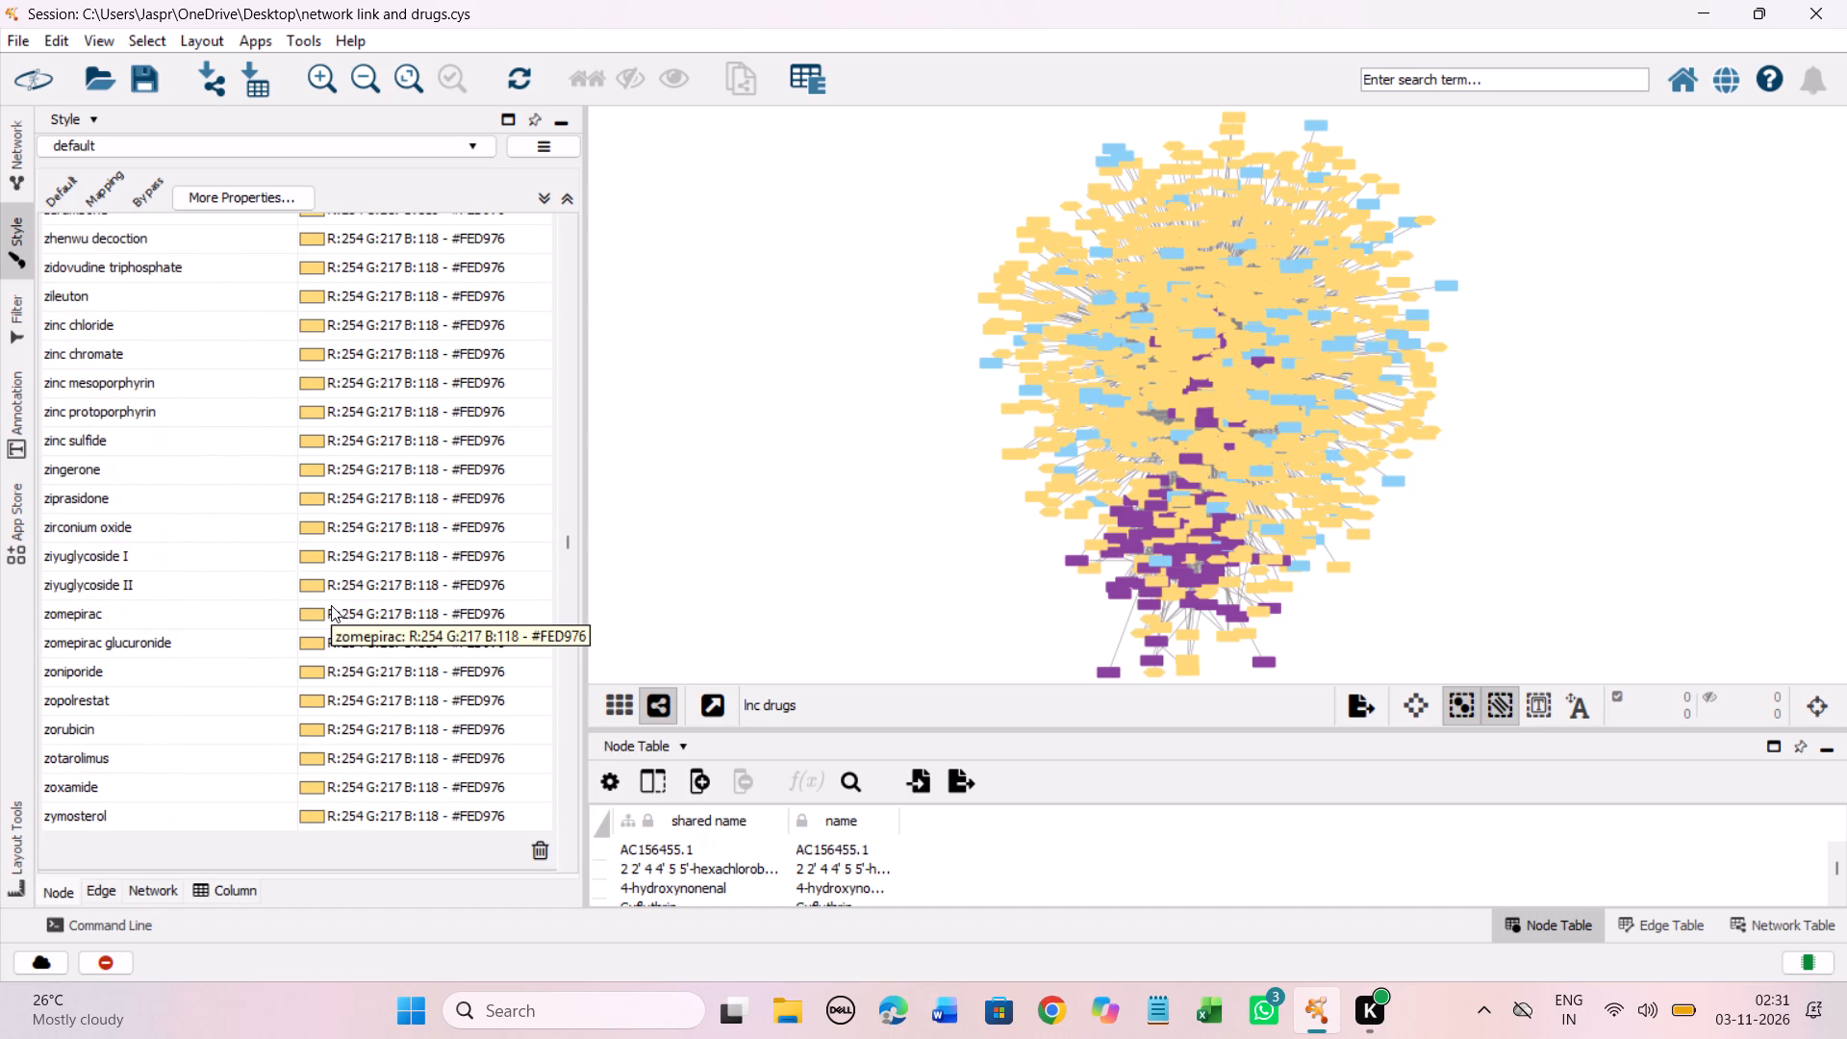
{"action": "scroll", "coordinate": [331, 605], "scroll_direction": "down", "scroll_amount": 3}
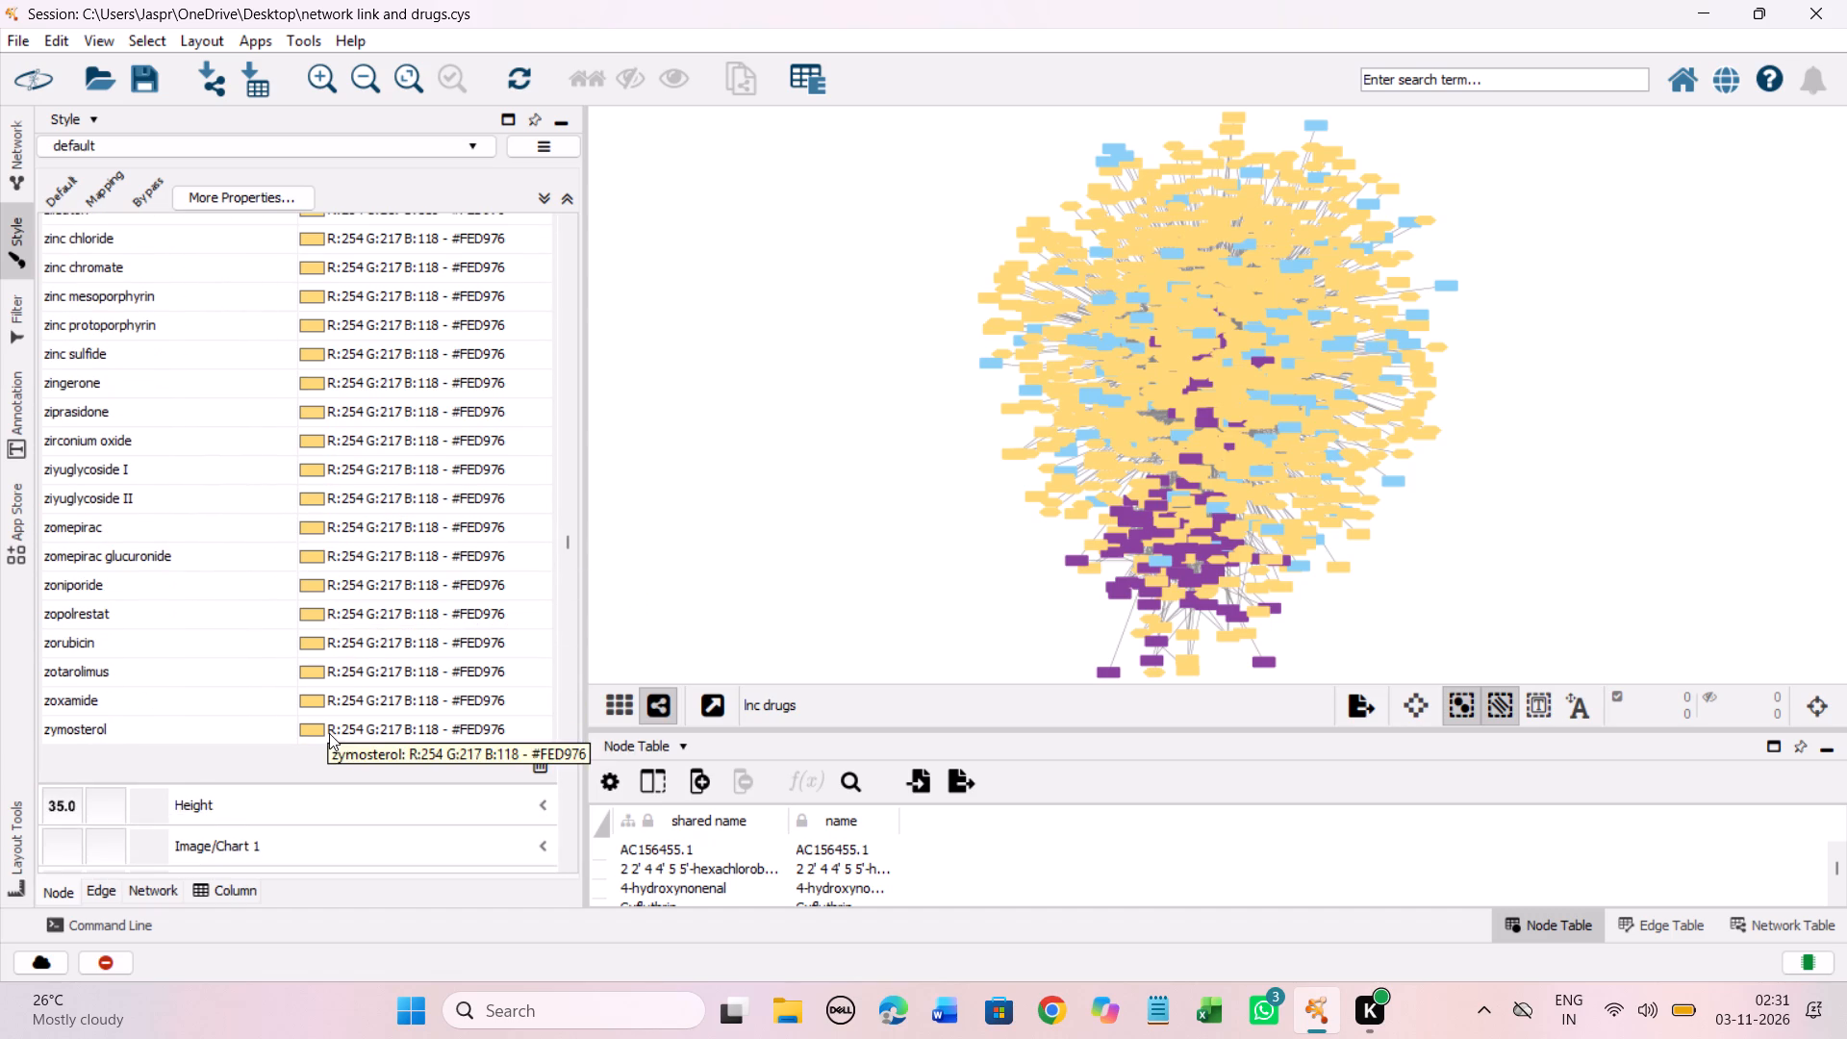
{"action": "left_click", "coordinate": [328, 726], "text": "shift"}
{"action": "right_click", "coordinate": [328, 726]}
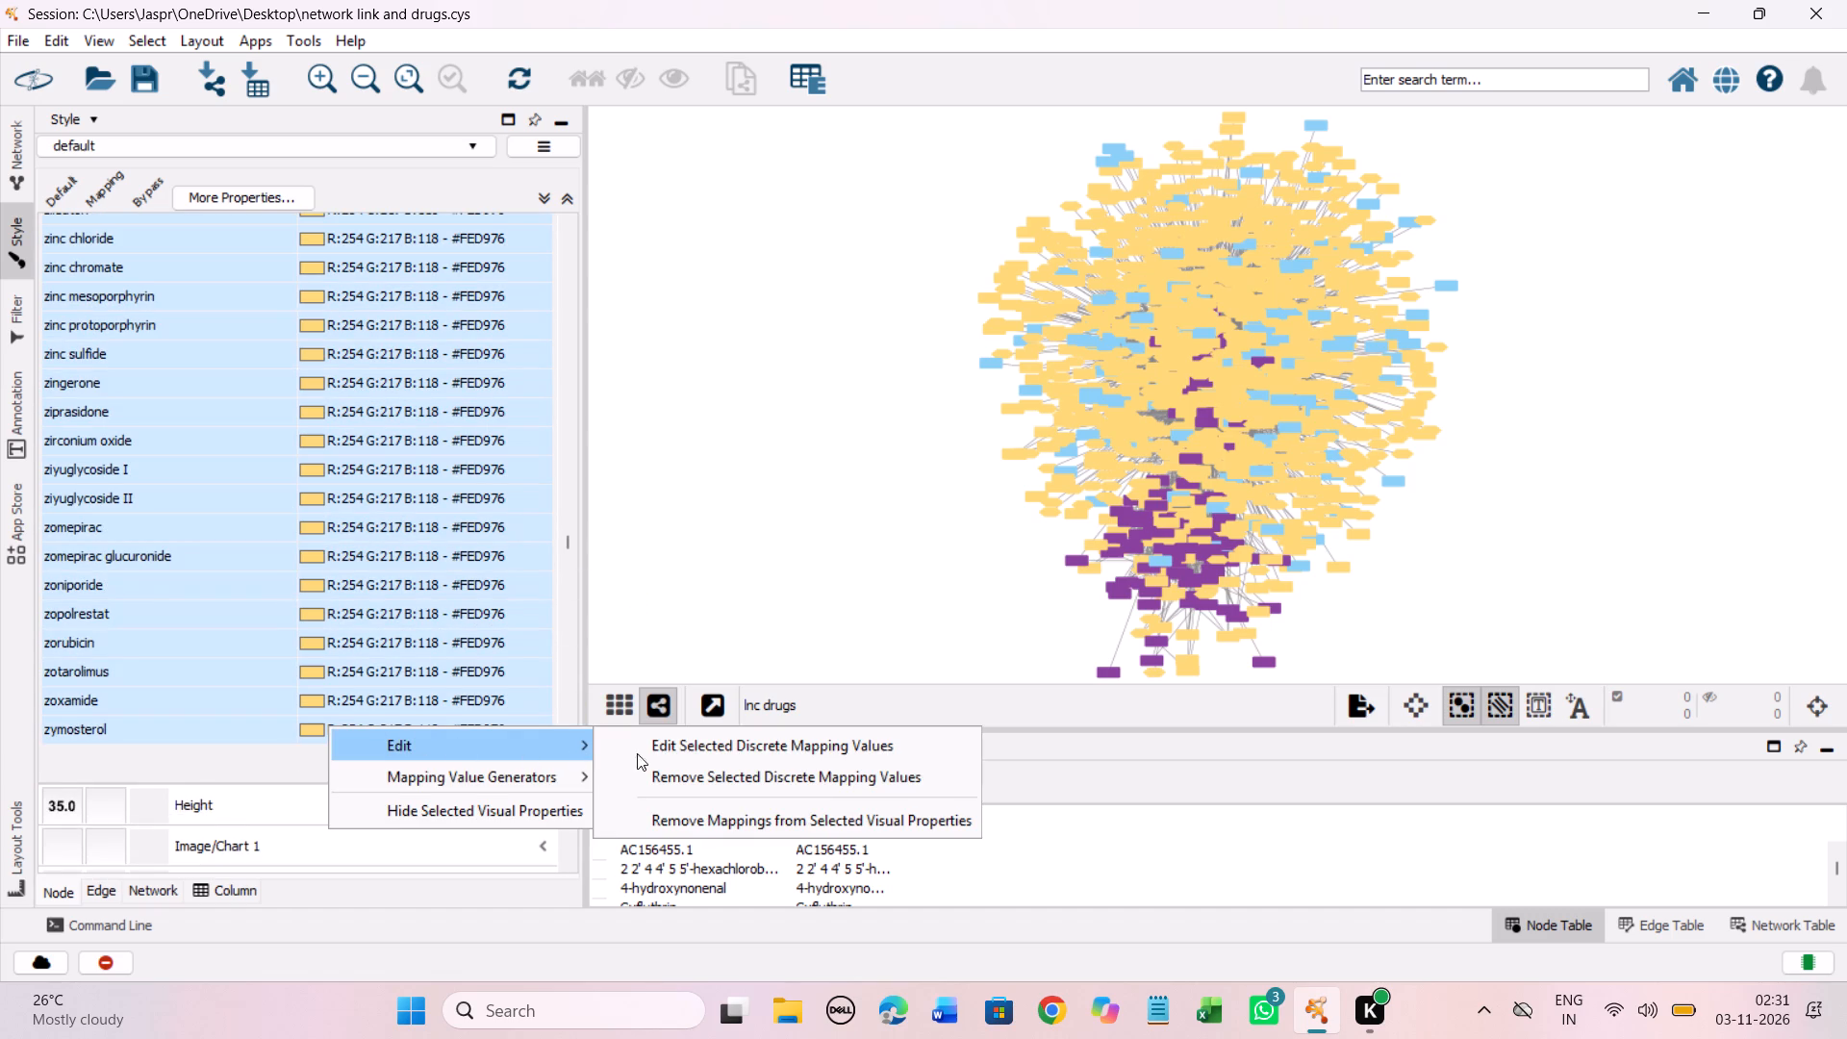
{"action": "left_click", "coordinate": [666, 750]}
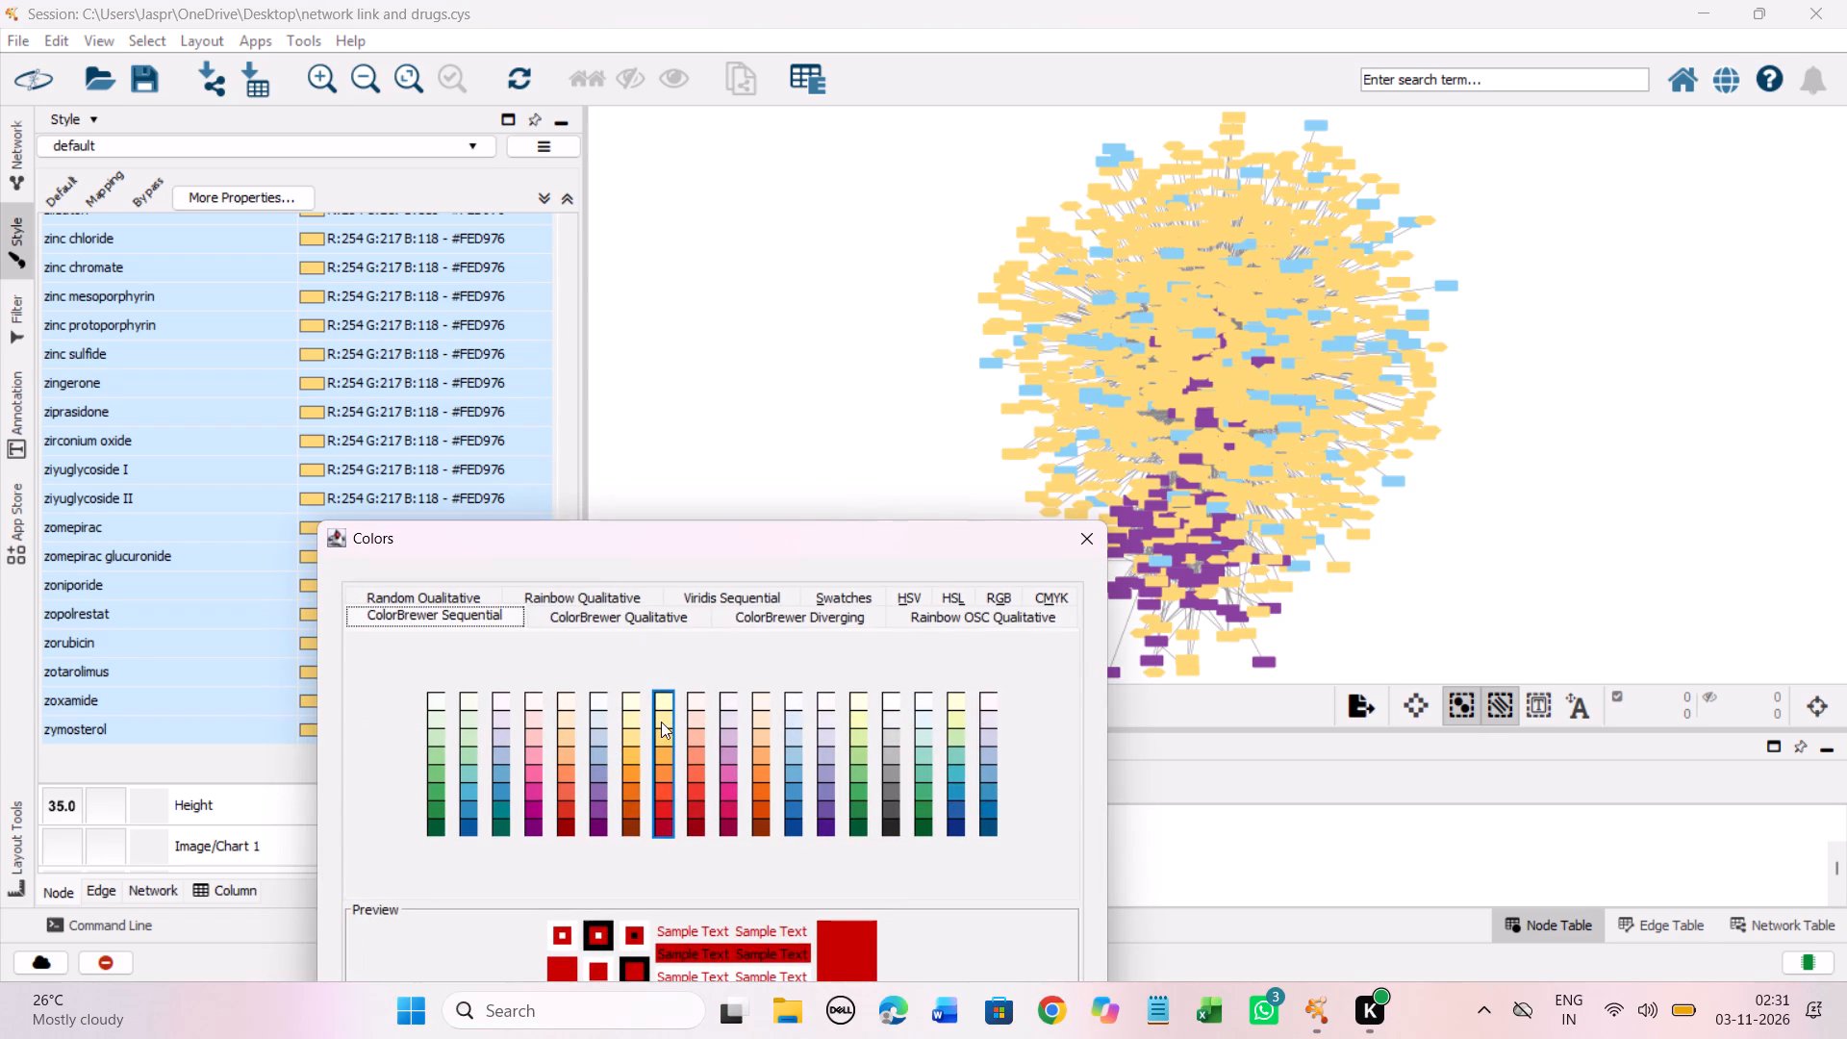
{"action": "left_click_drag", "start_coordinate": [620, 549], "coordinate": [597, 290]}
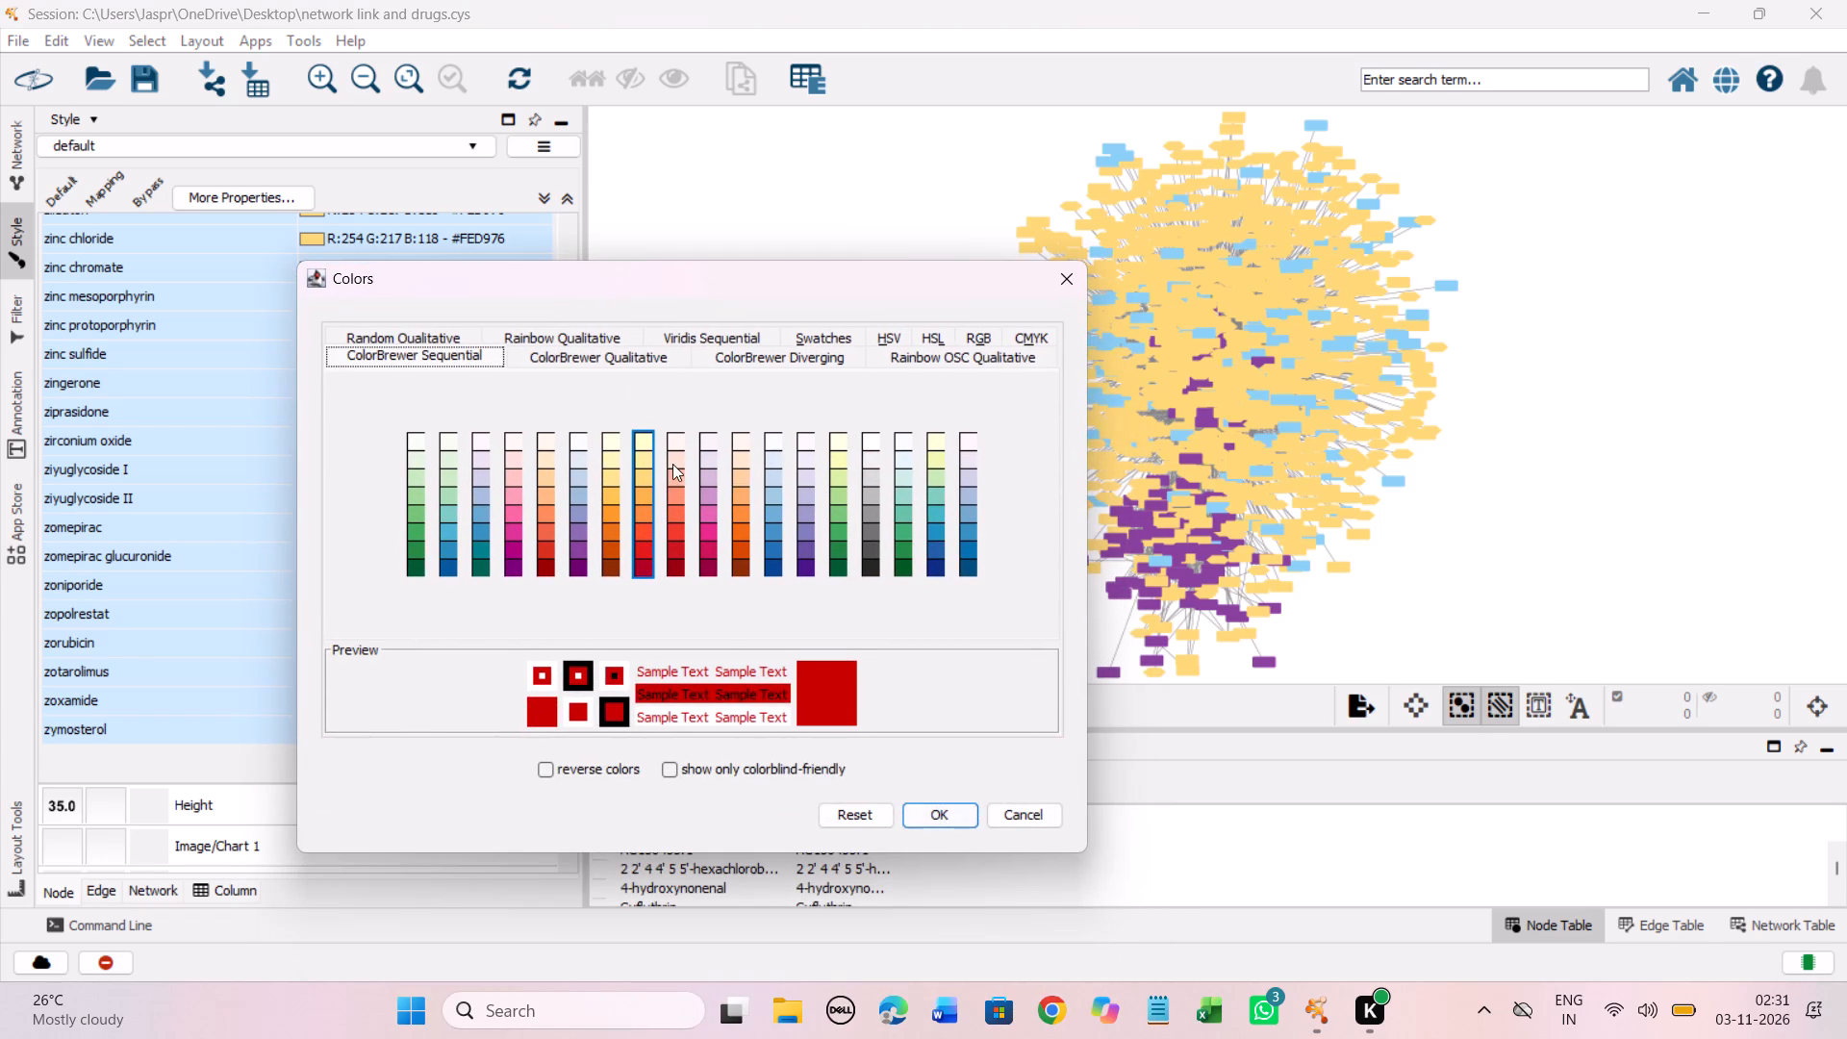
{"action": "left_click", "coordinate": [638, 478]}
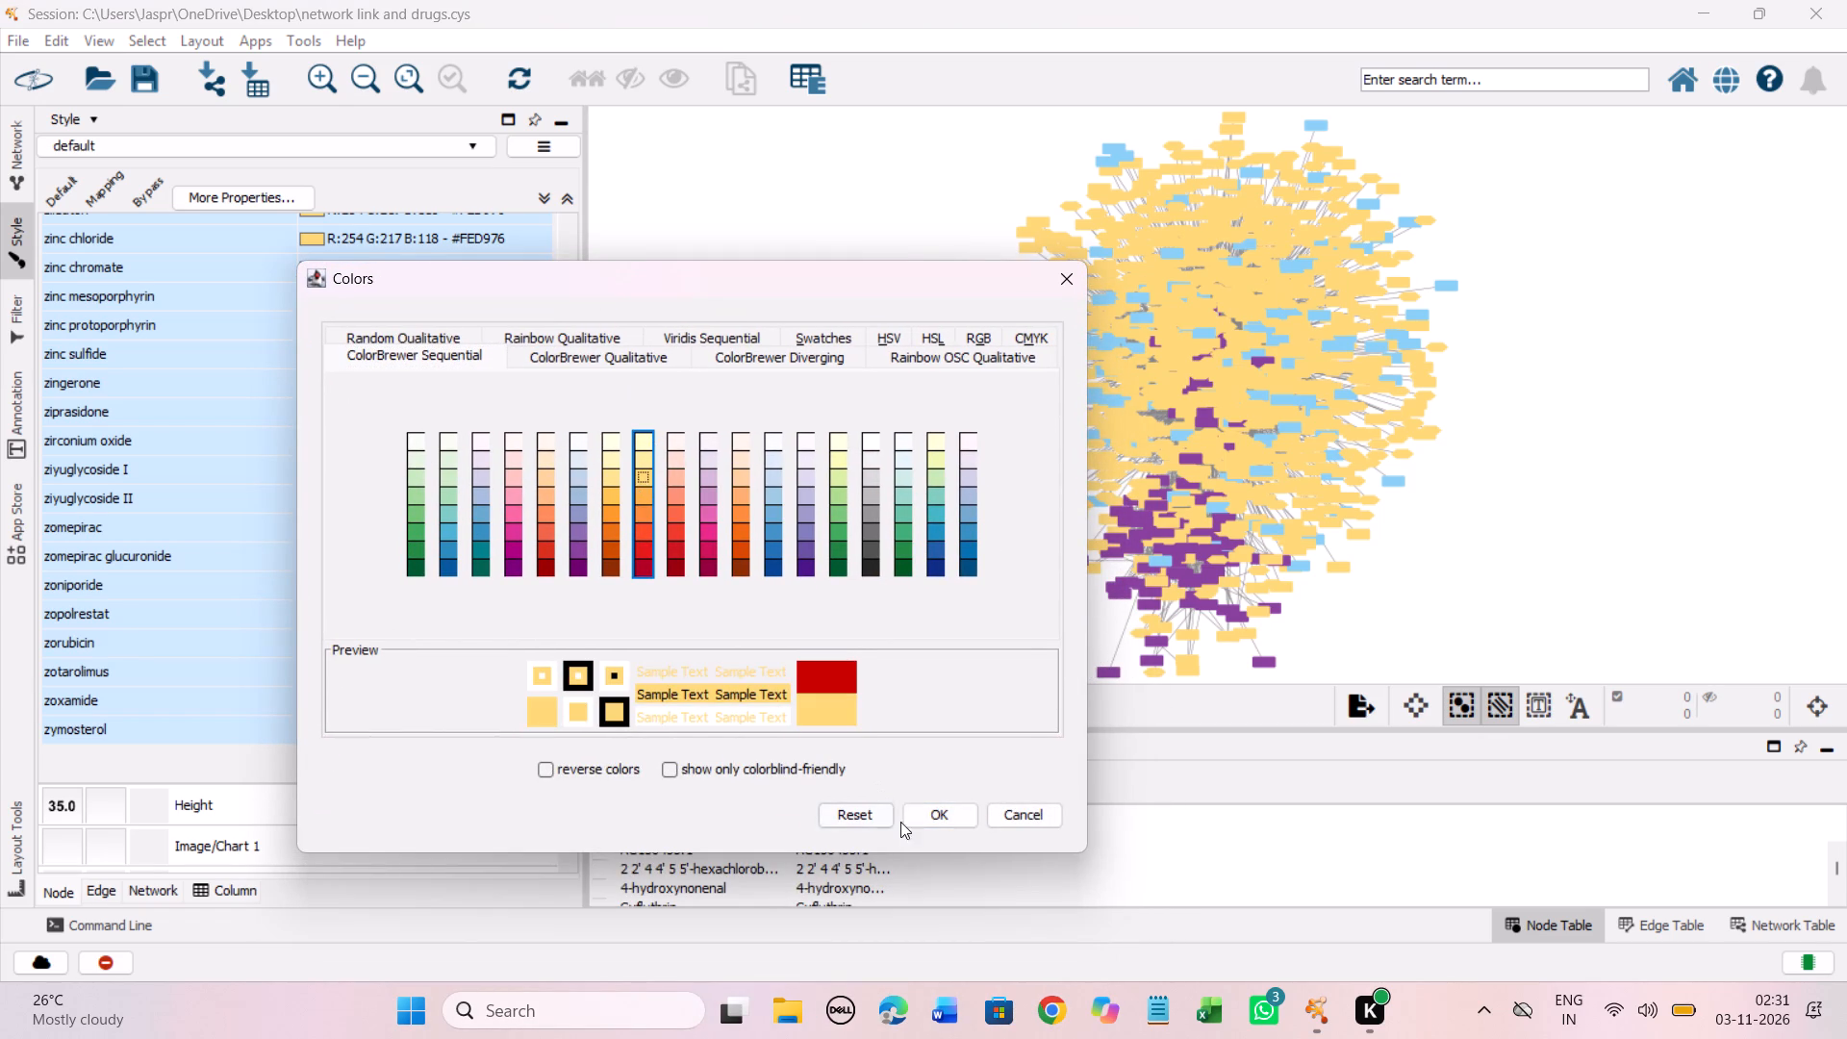
{"action": "left_click", "coordinate": [928, 809]}
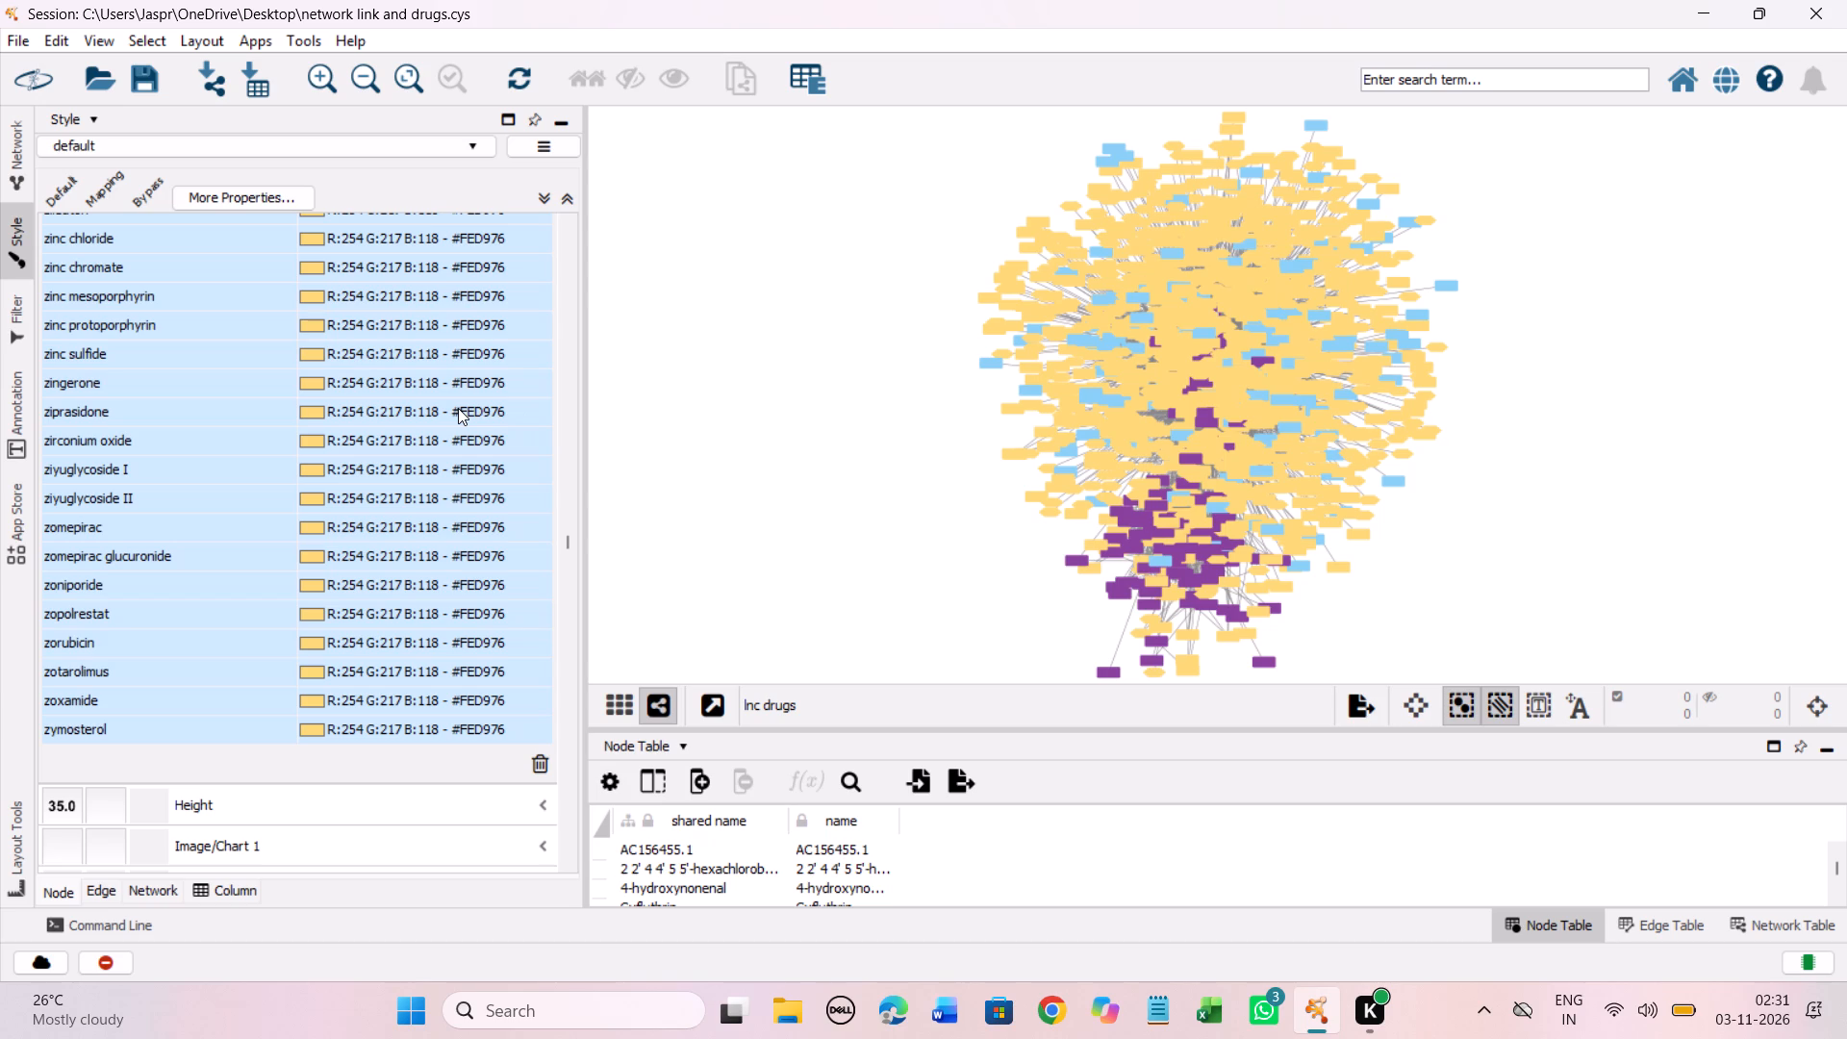
Skim the node Fill Color mapping across its full length, from the first symbol-named entries to the lowercase drug names, for entries without a colour.
{"action": "scroll", "coordinate": [458, 408], "scroll_direction": "up", "scroll_amount": 3}
{"action": "scroll", "coordinate": [458, 408], "scroll_direction": "down", "scroll_amount": 7}
{"action": "left_click_drag", "start_coordinate": [569, 540], "coordinate": [569, 552]}
{"action": "scroll", "coordinate": [448, 615], "scroll_direction": "down", "scroll_amount": 4}
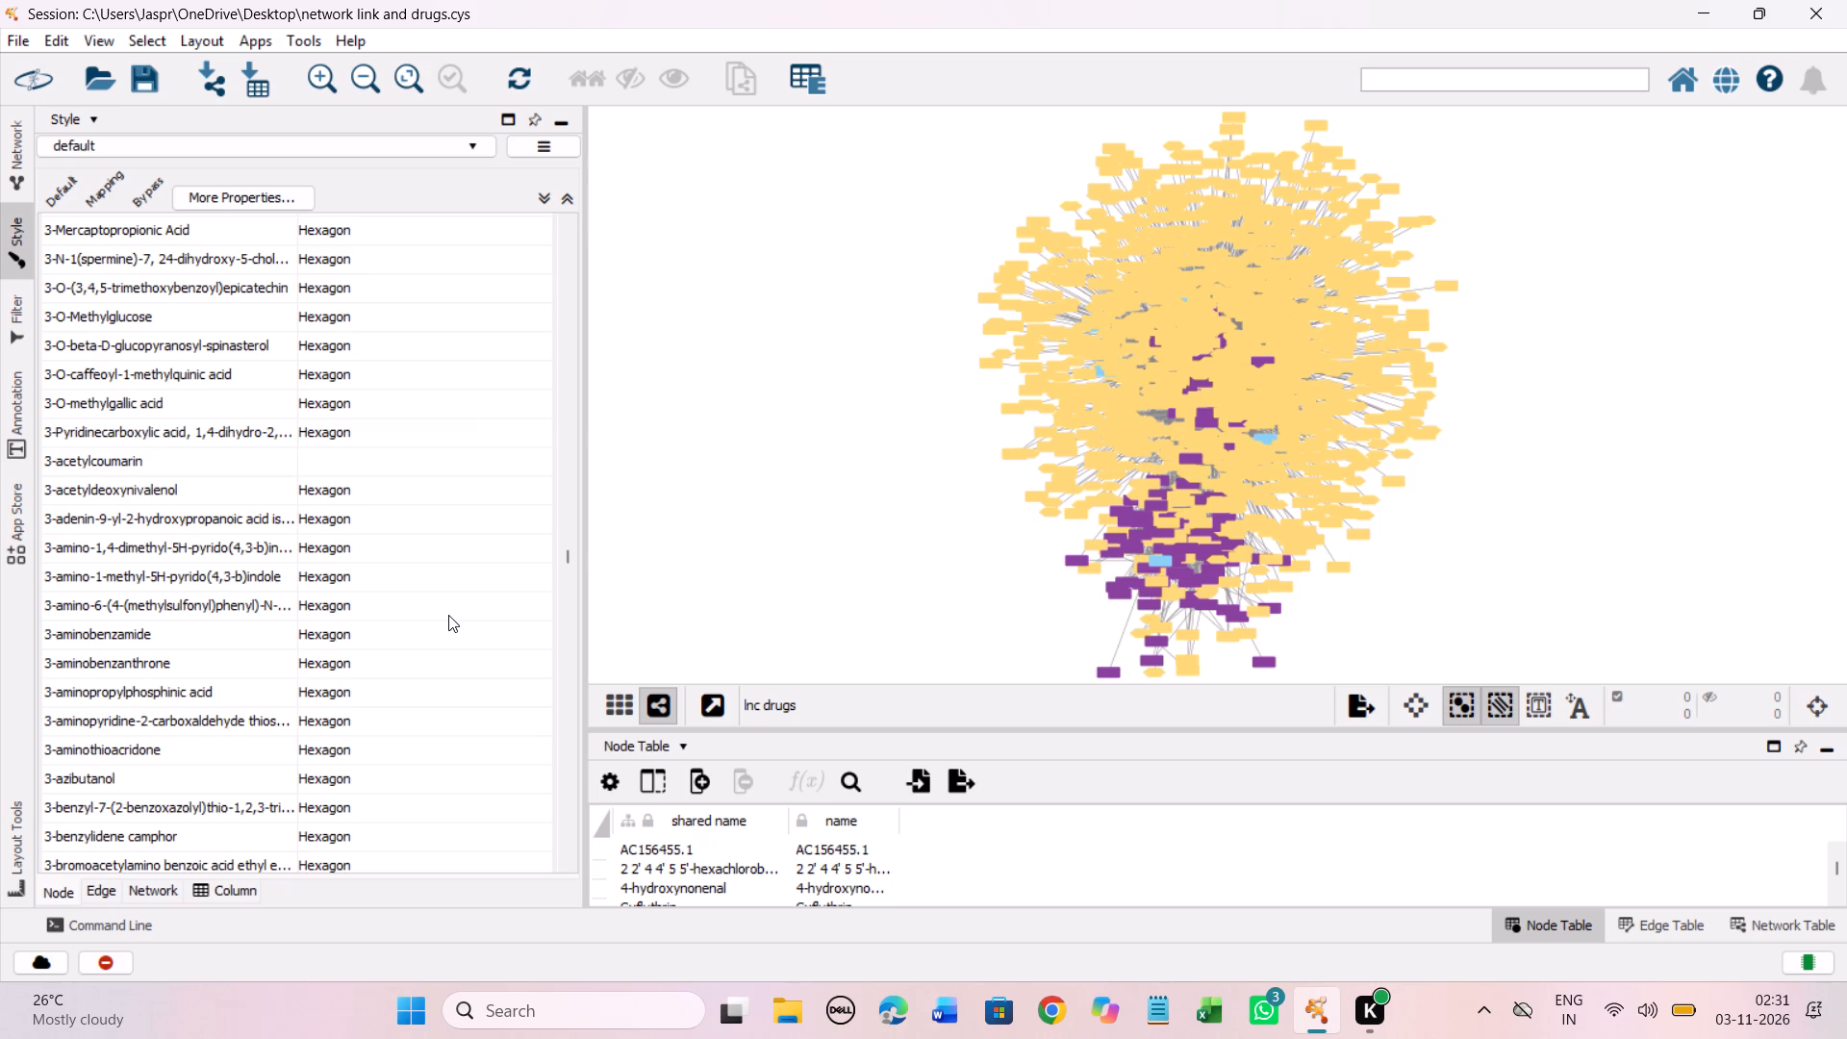
{"action": "scroll", "coordinate": [448, 615], "scroll_direction": "up", "scroll_amount": 19}
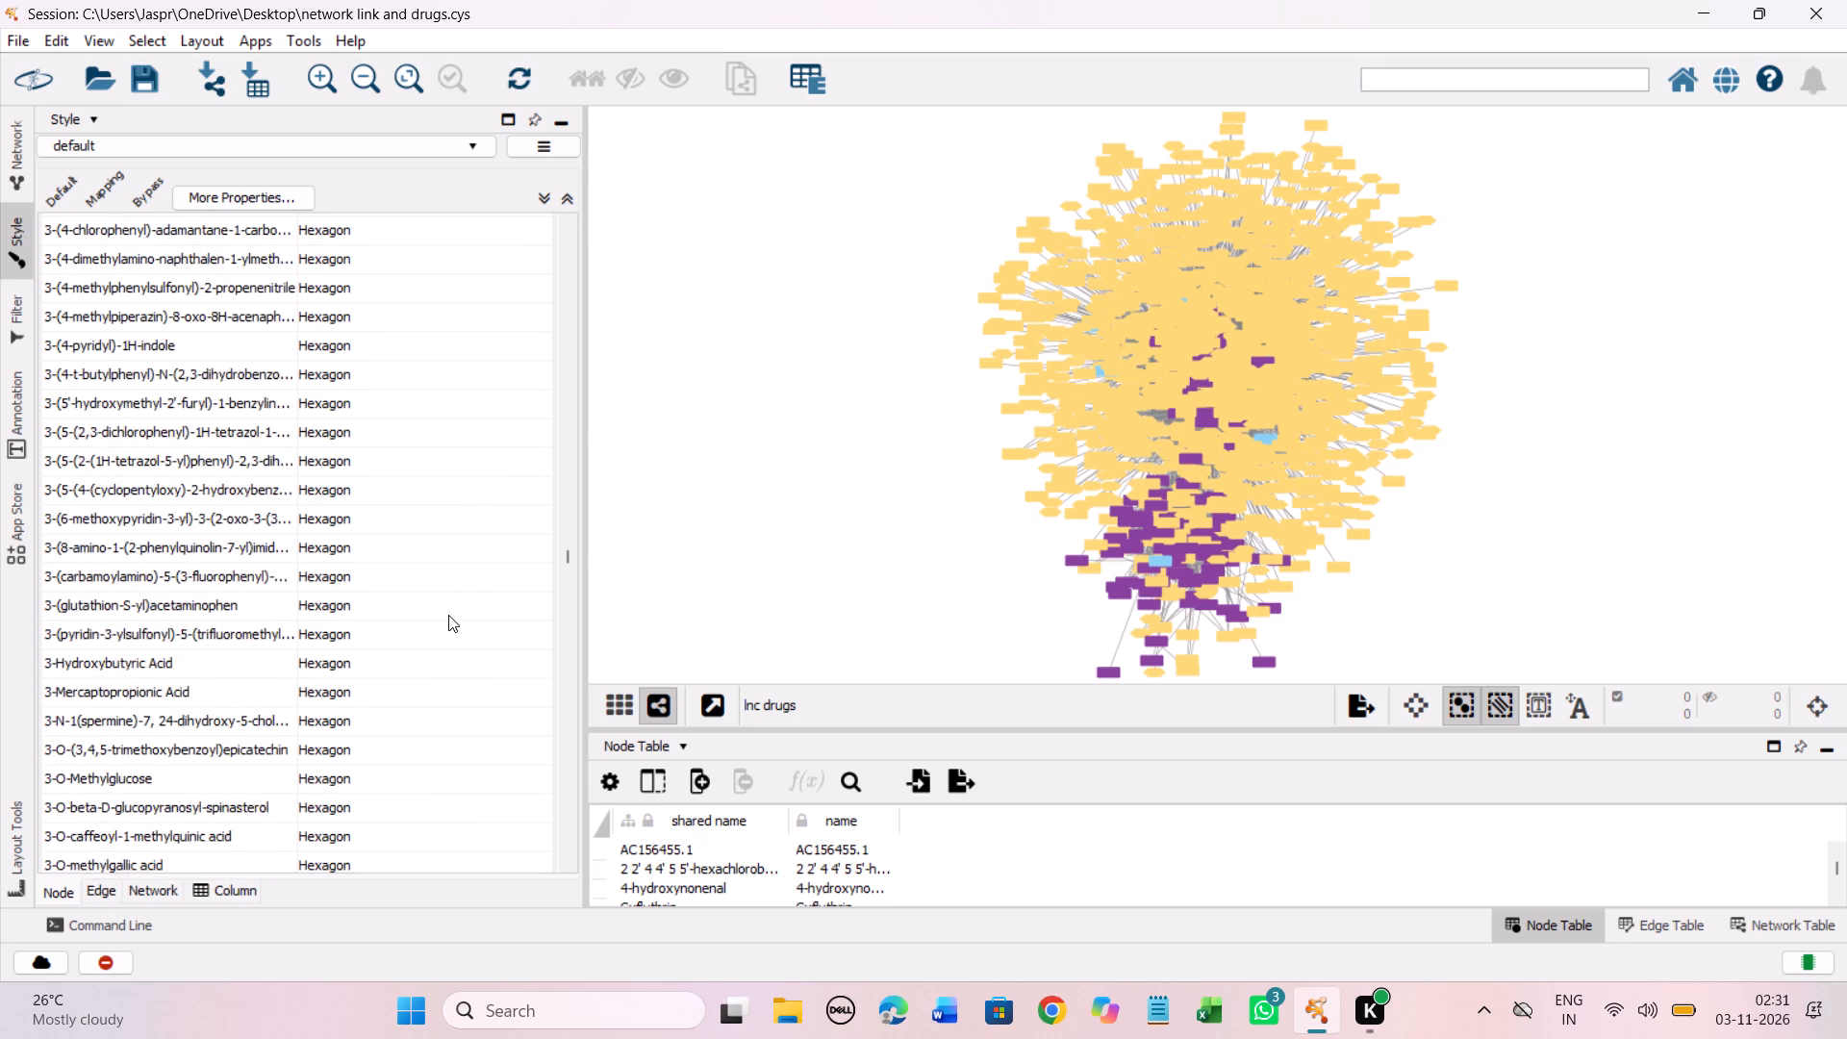
{"action": "left_click_drag", "start_coordinate": [566, 551], "coordinate": [585, 421]}
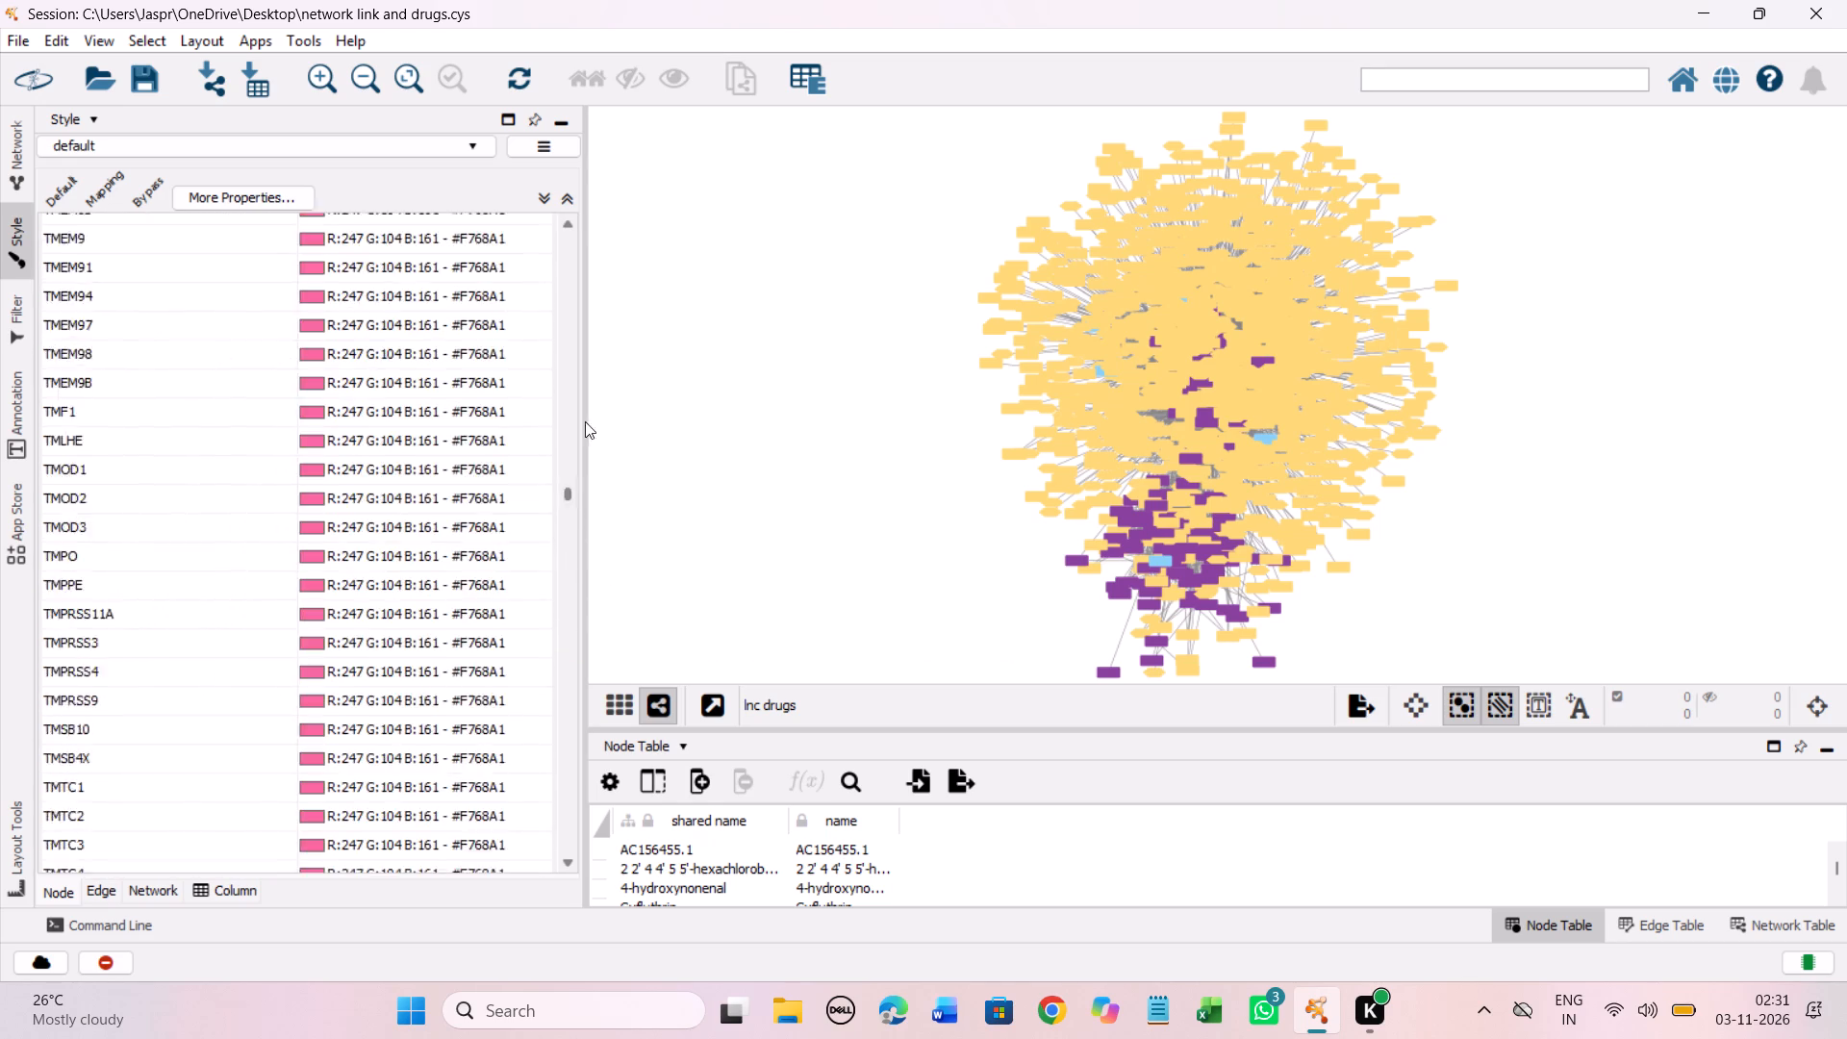
{"action": "left_click_drag", "start_coordinate": [585, 421], "coordinate": [591, 224]}
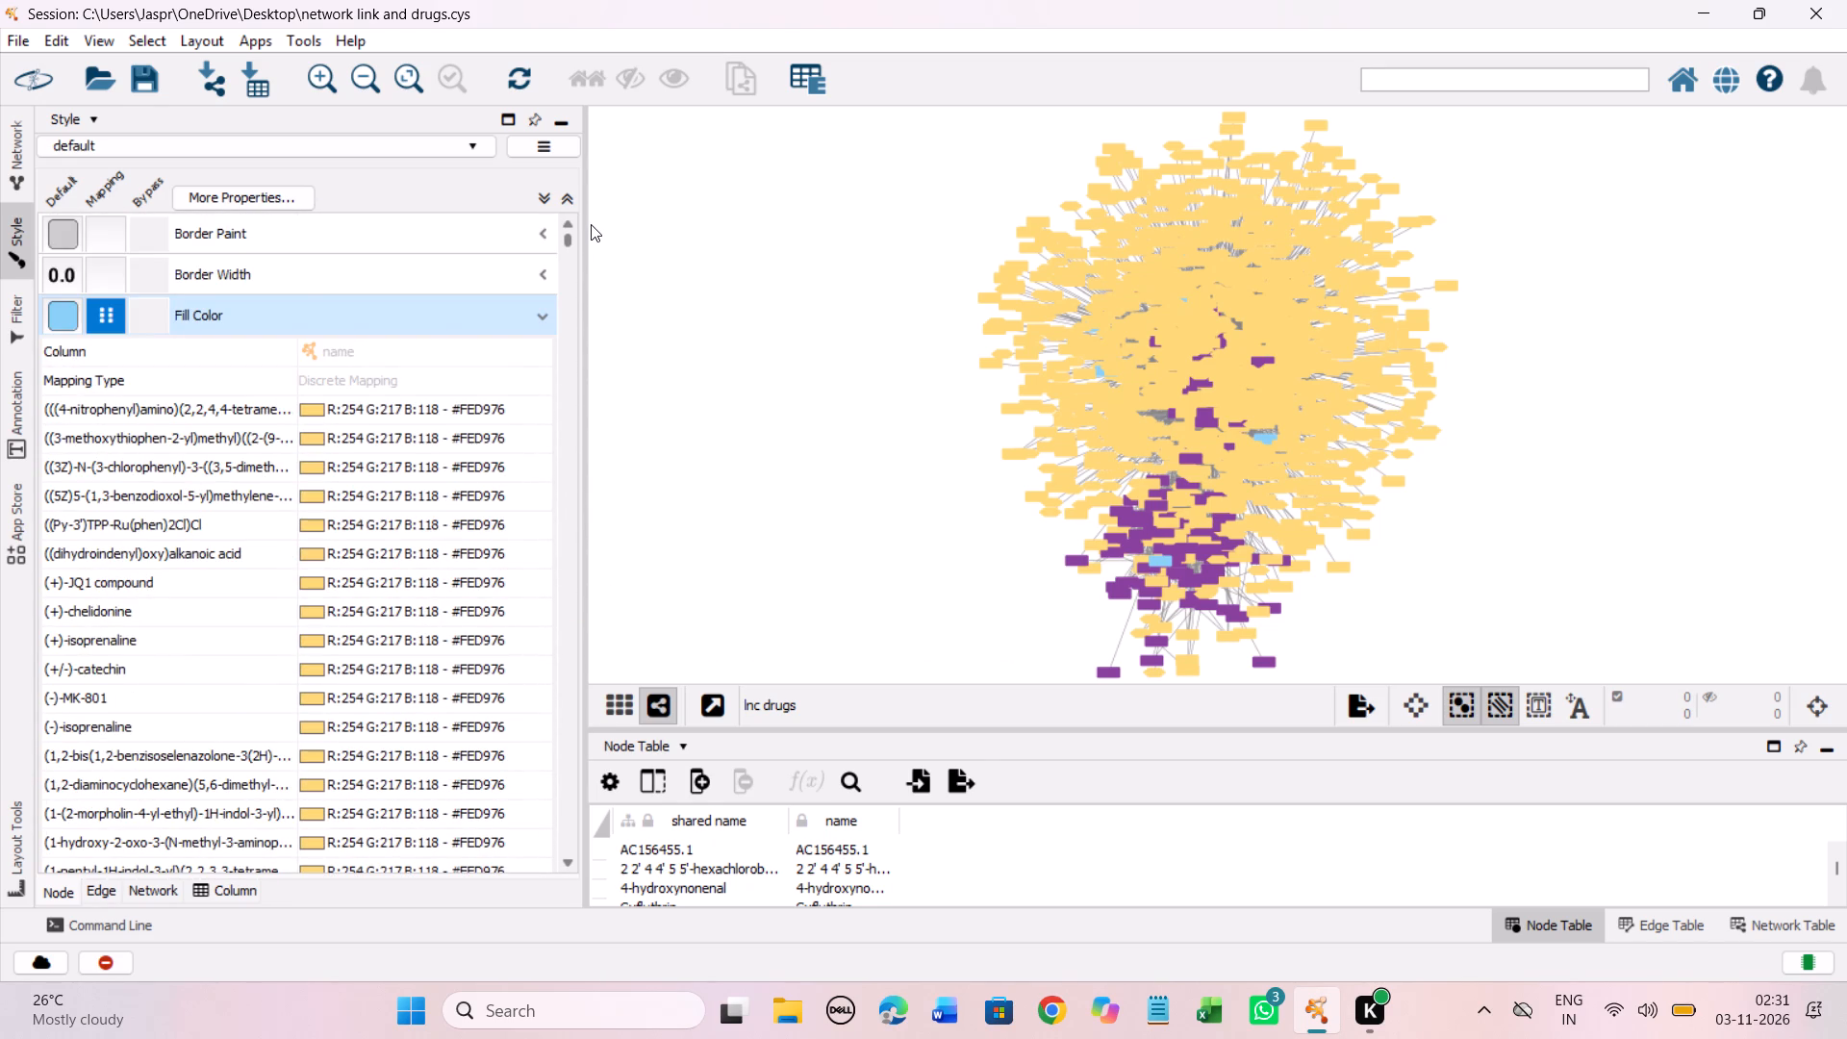
{"action": "left_click_drag", "start_coordinate": [591, 224], "coordinate": [589, 267]}
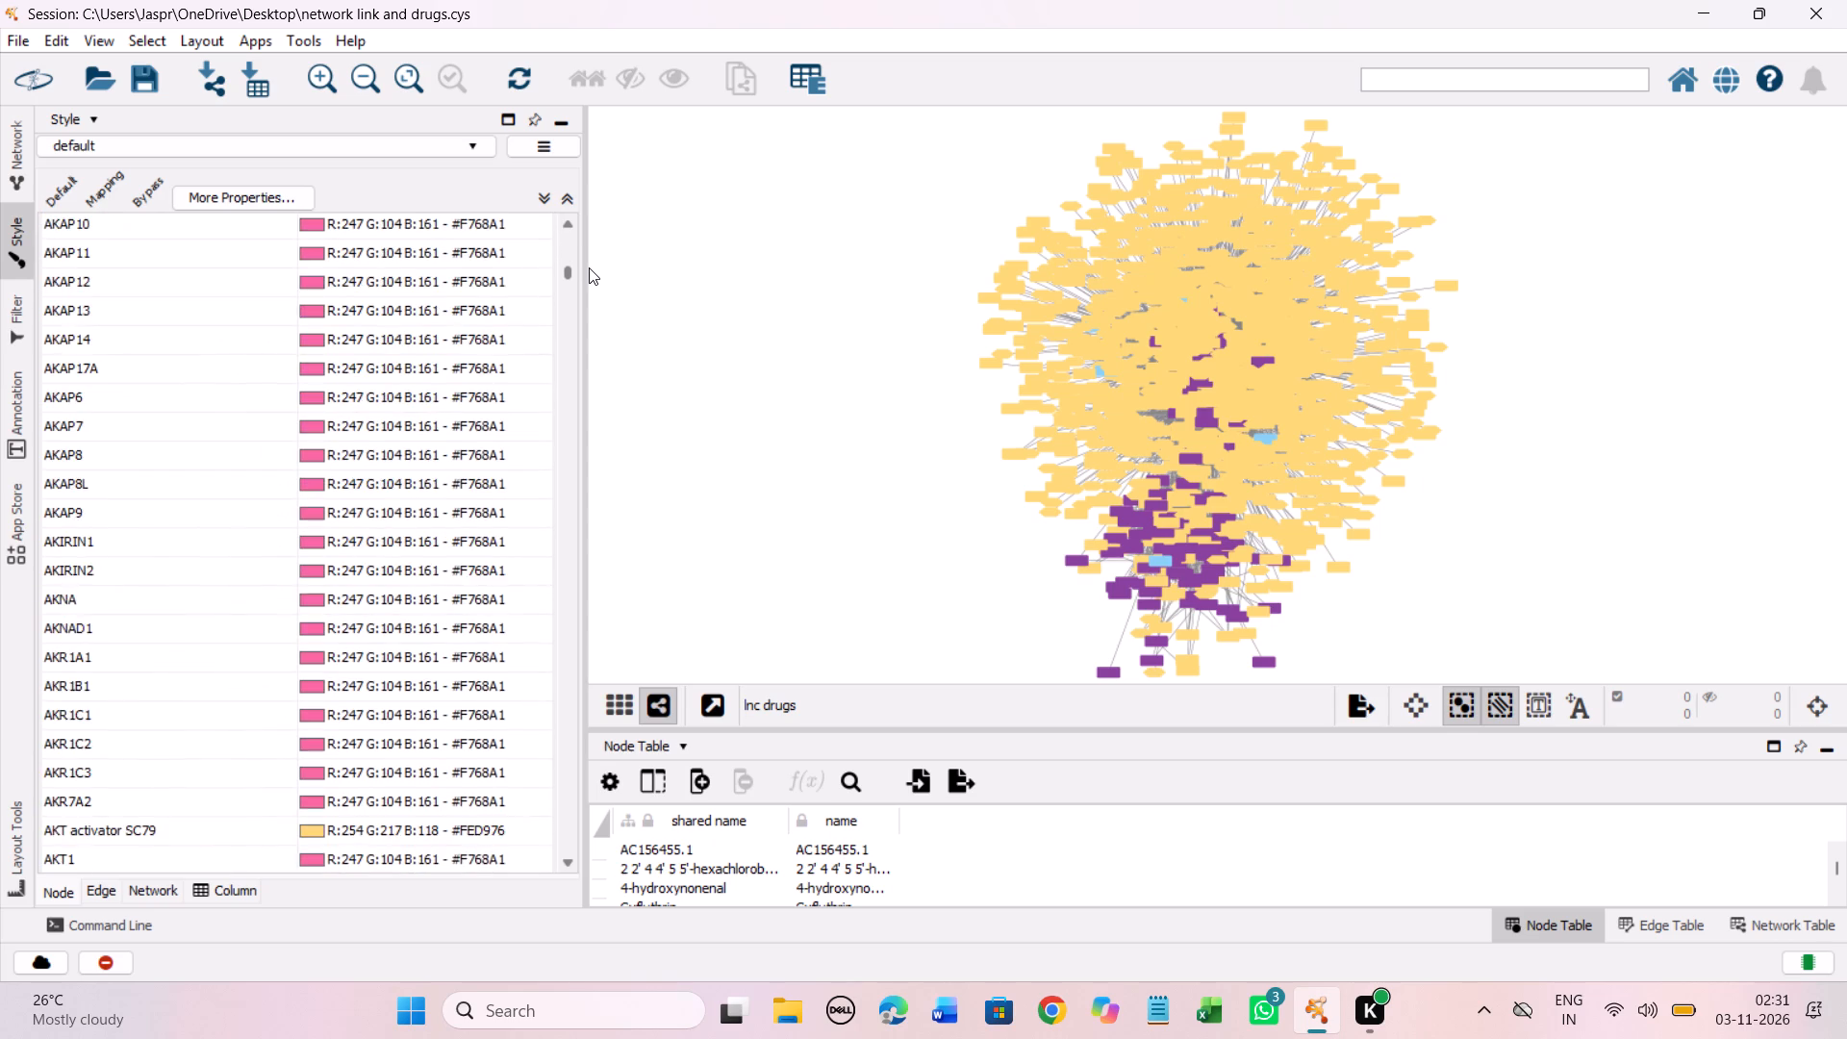
{"action": "left_click_drag", "start_coordinate": [589, 267], "coordinate": [589, 294]}
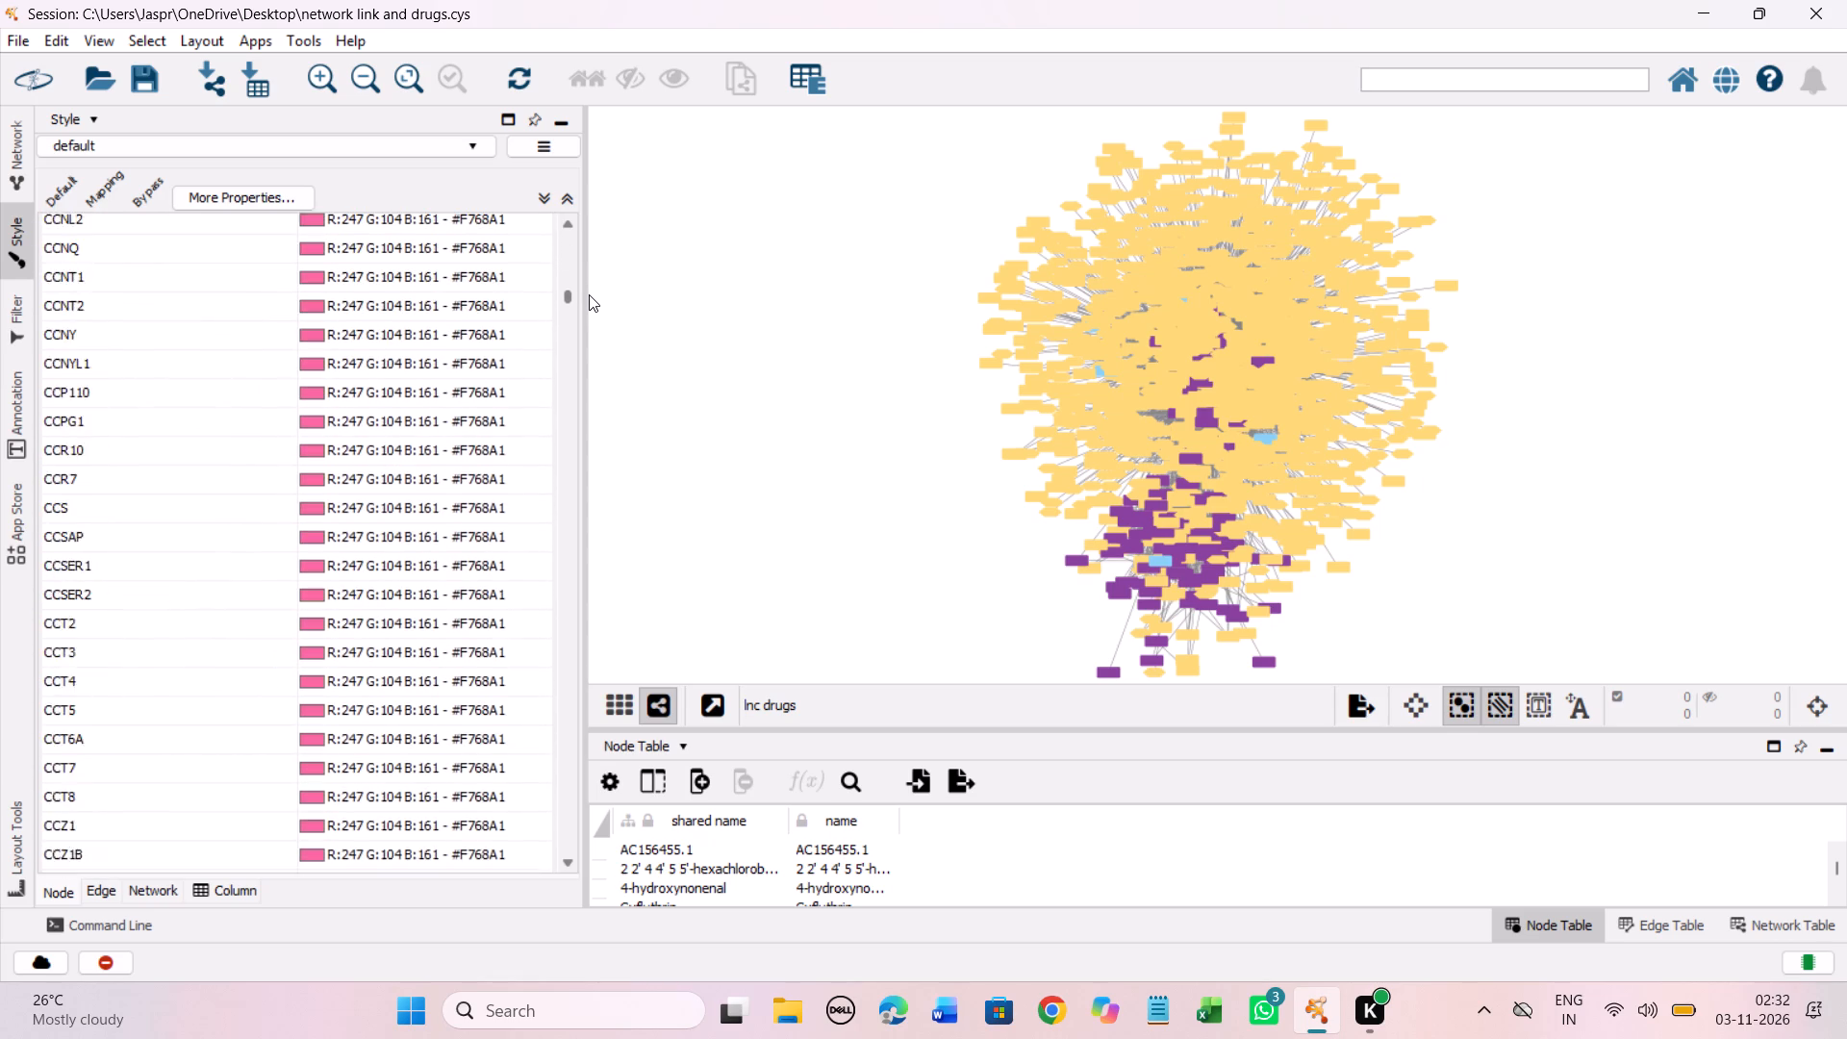
{"action": "left_click_drag", "start_coordinate": [589, 294], "coordinate": [587, 327]}
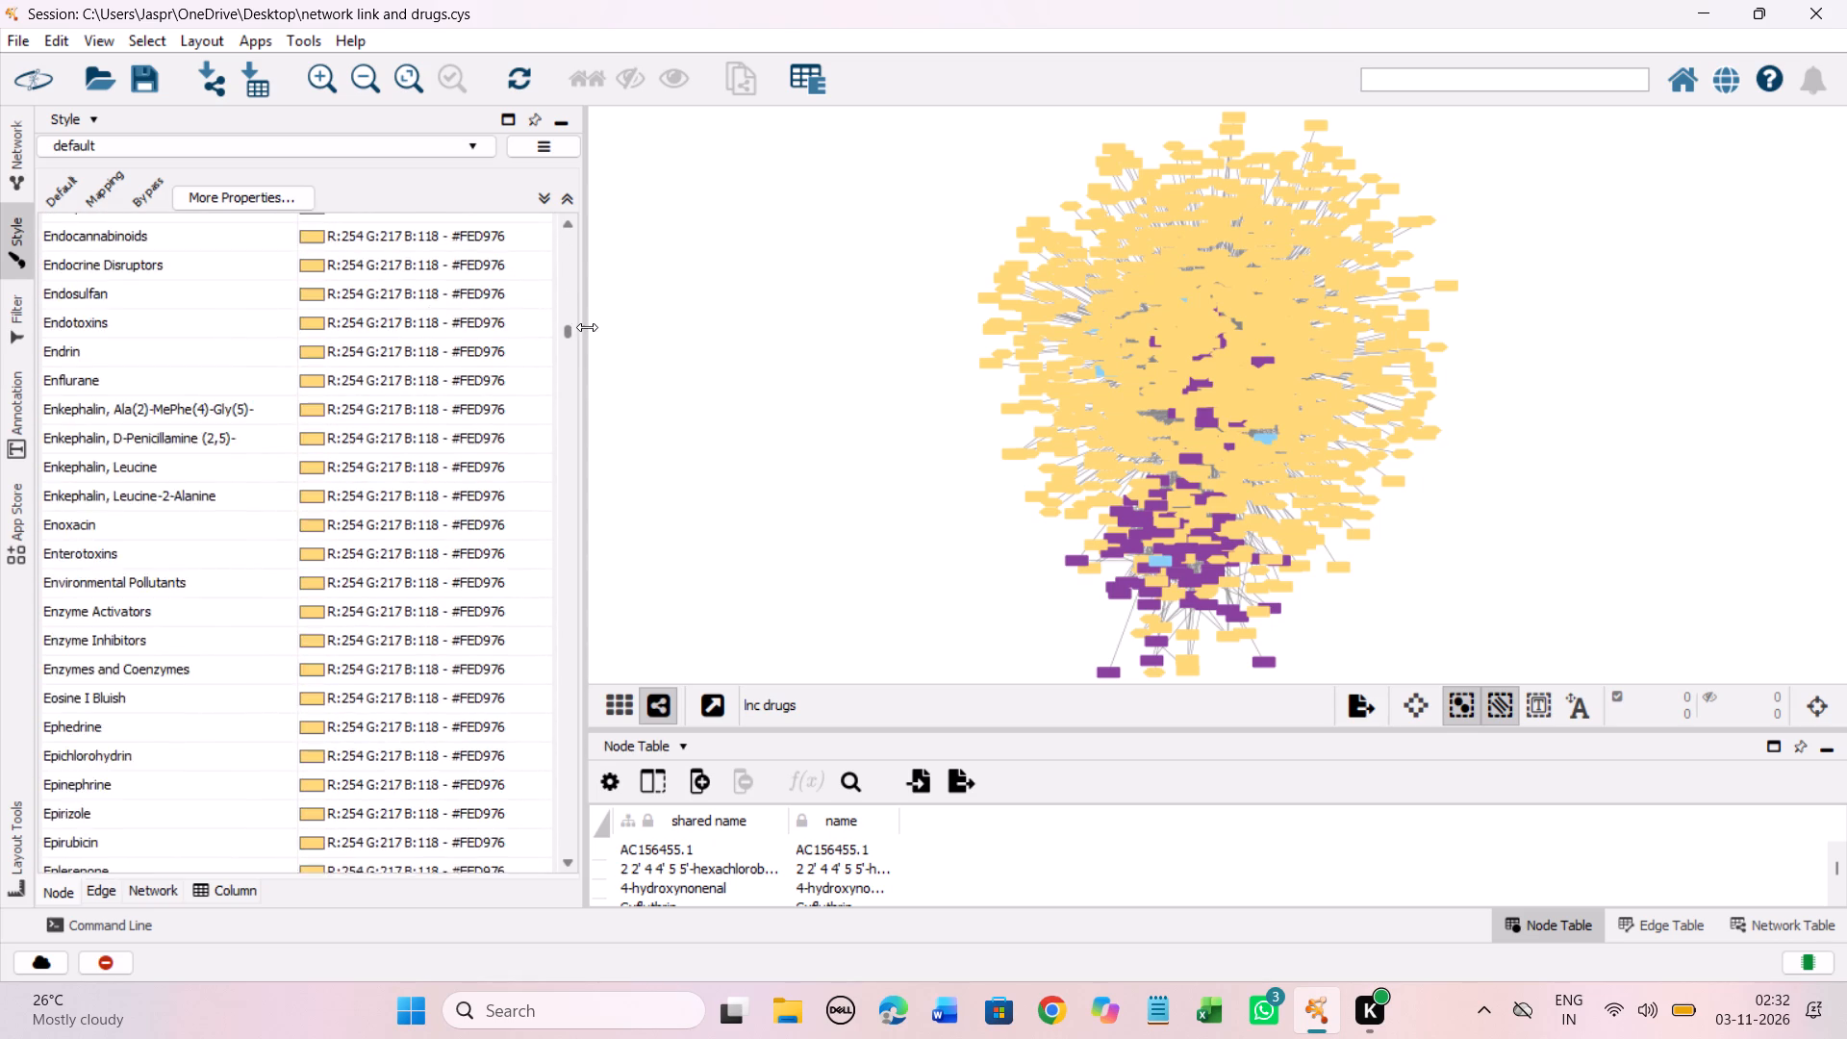
{"action": "left_click_drag", "start_coordinate": [587, 327], "coordinate": [586, 376]}
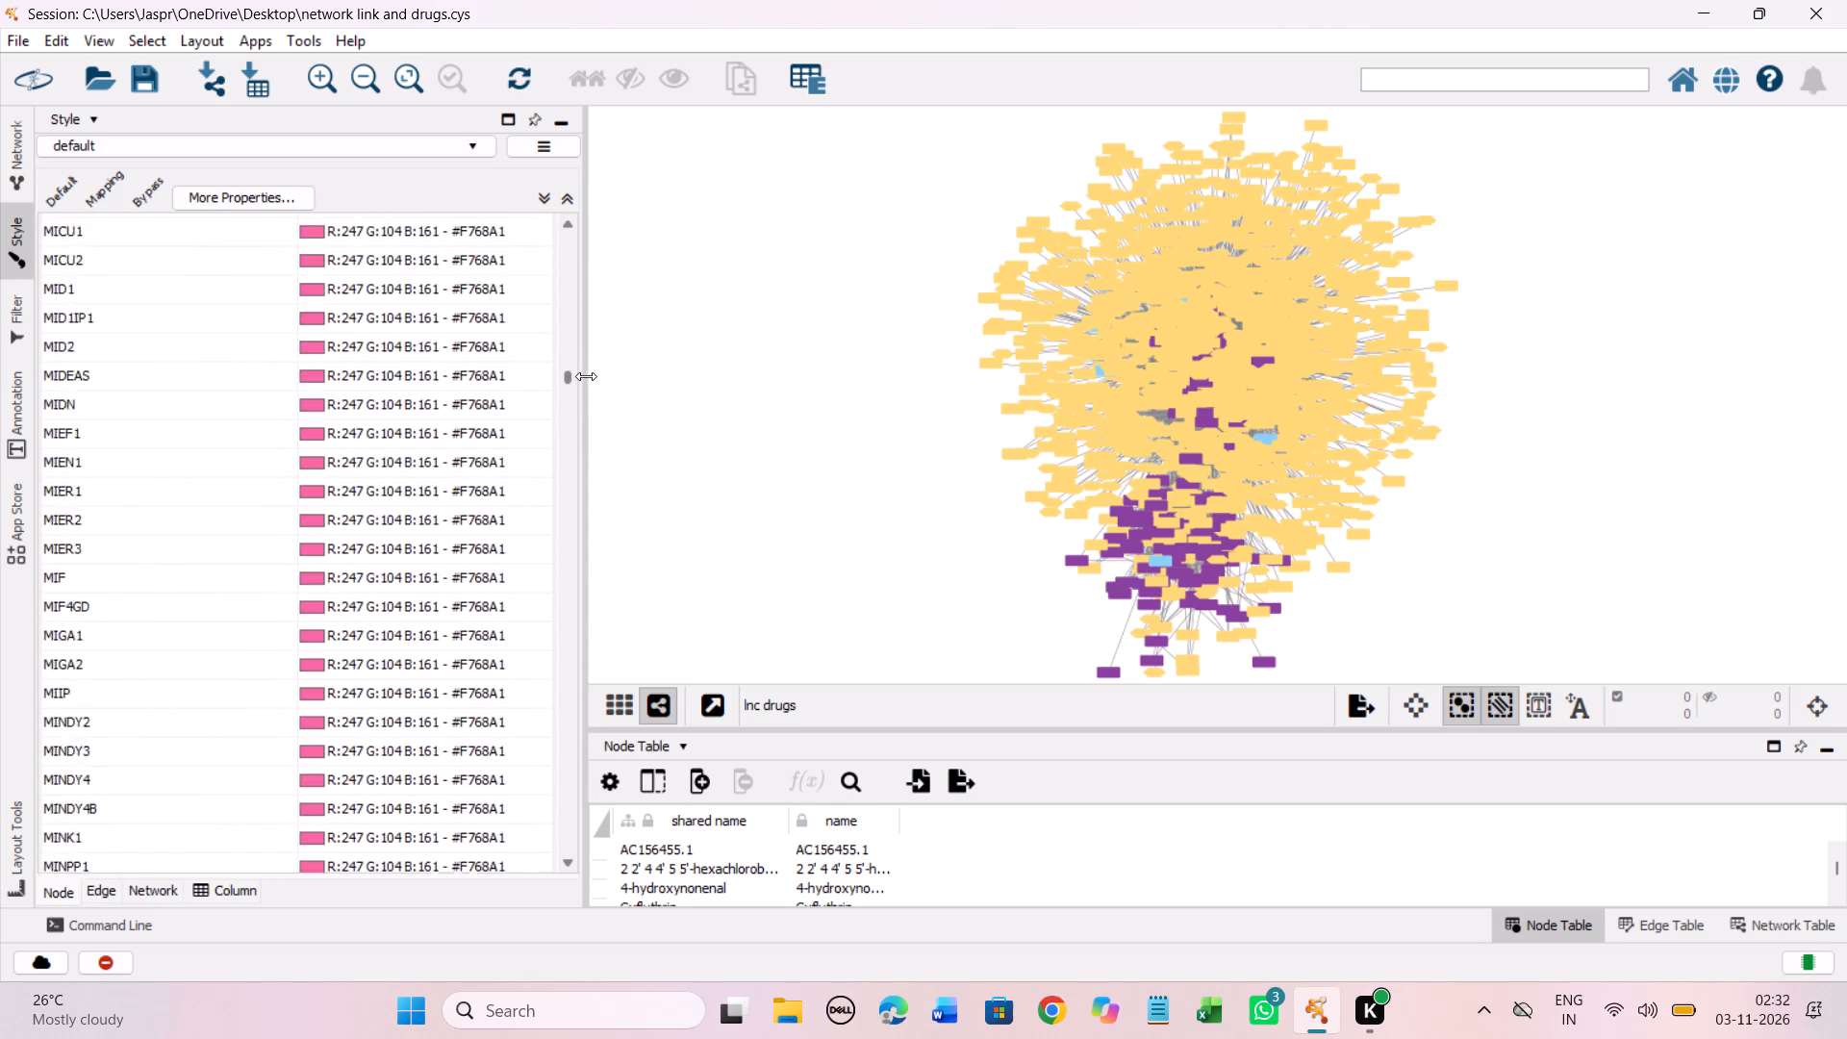
{"action": "left_click_drag", "start_coordinate": [586, 376], "coordinate": [586, 430]}
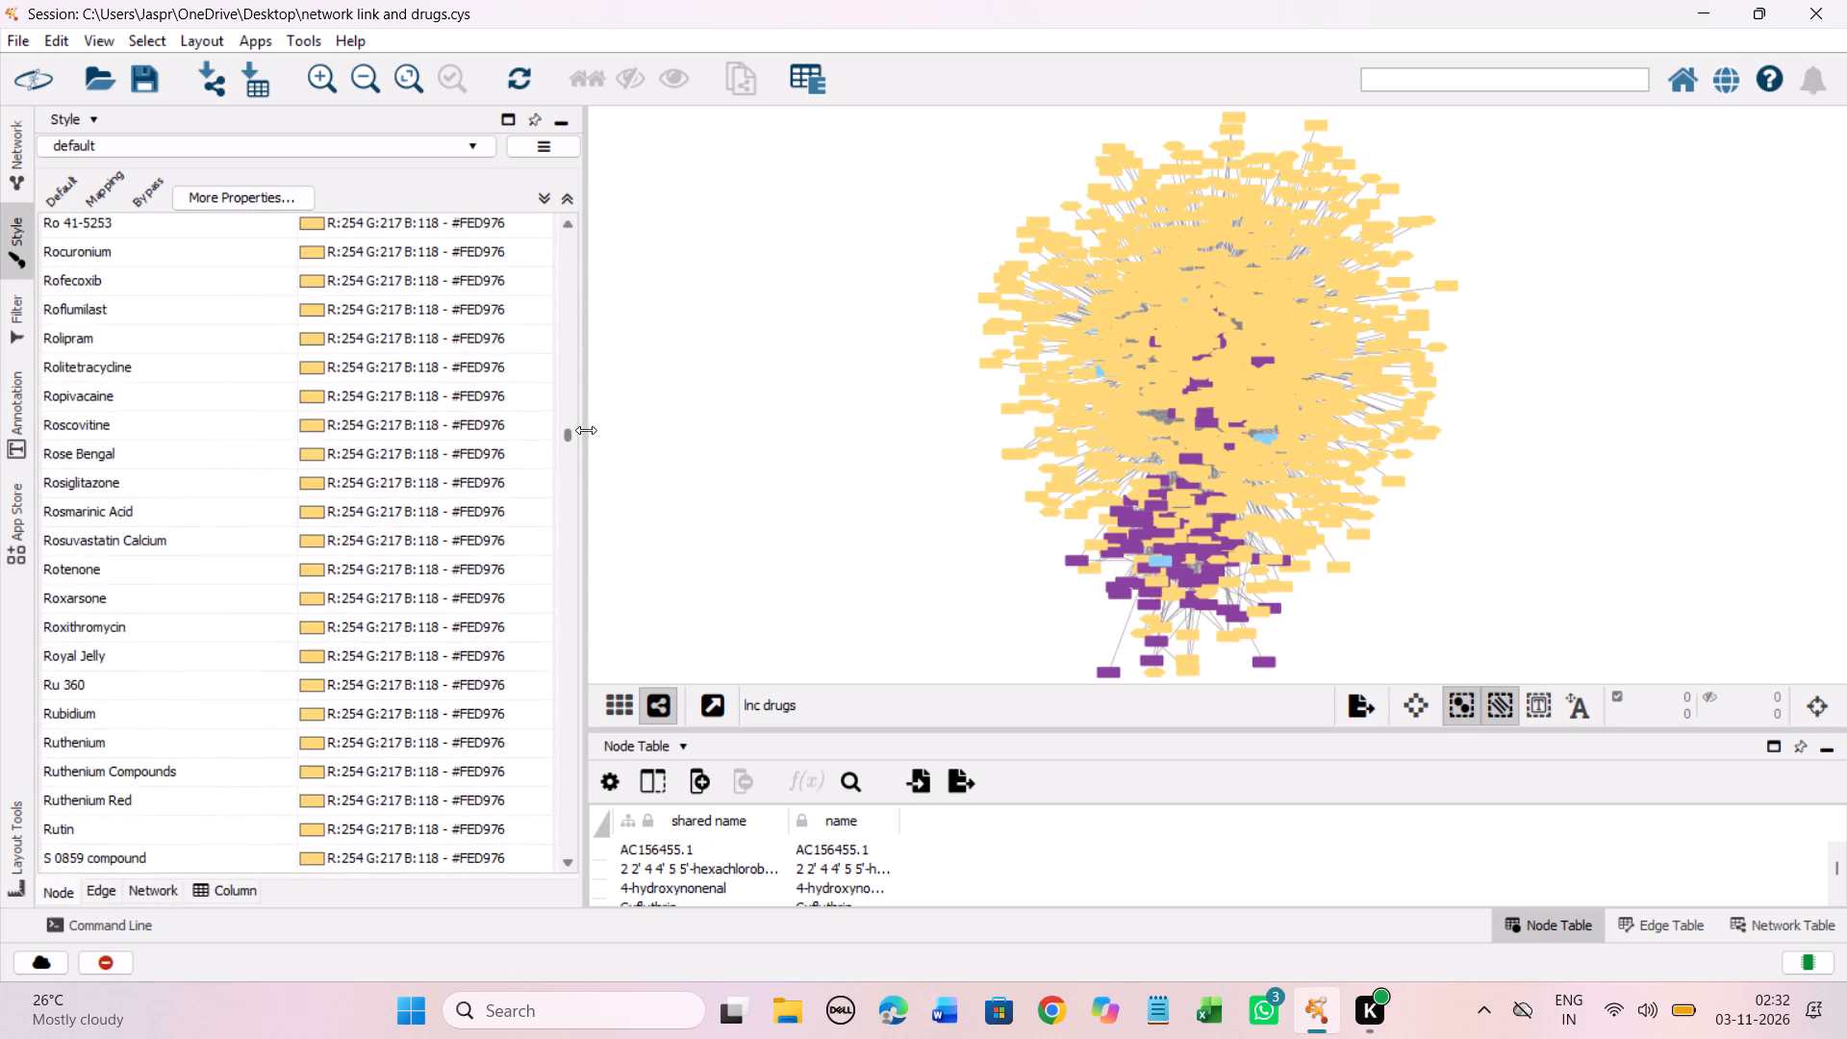
{"action": "left_click_drag", "start_coordinate": [586, 430], "coordinate": [590, 458]}
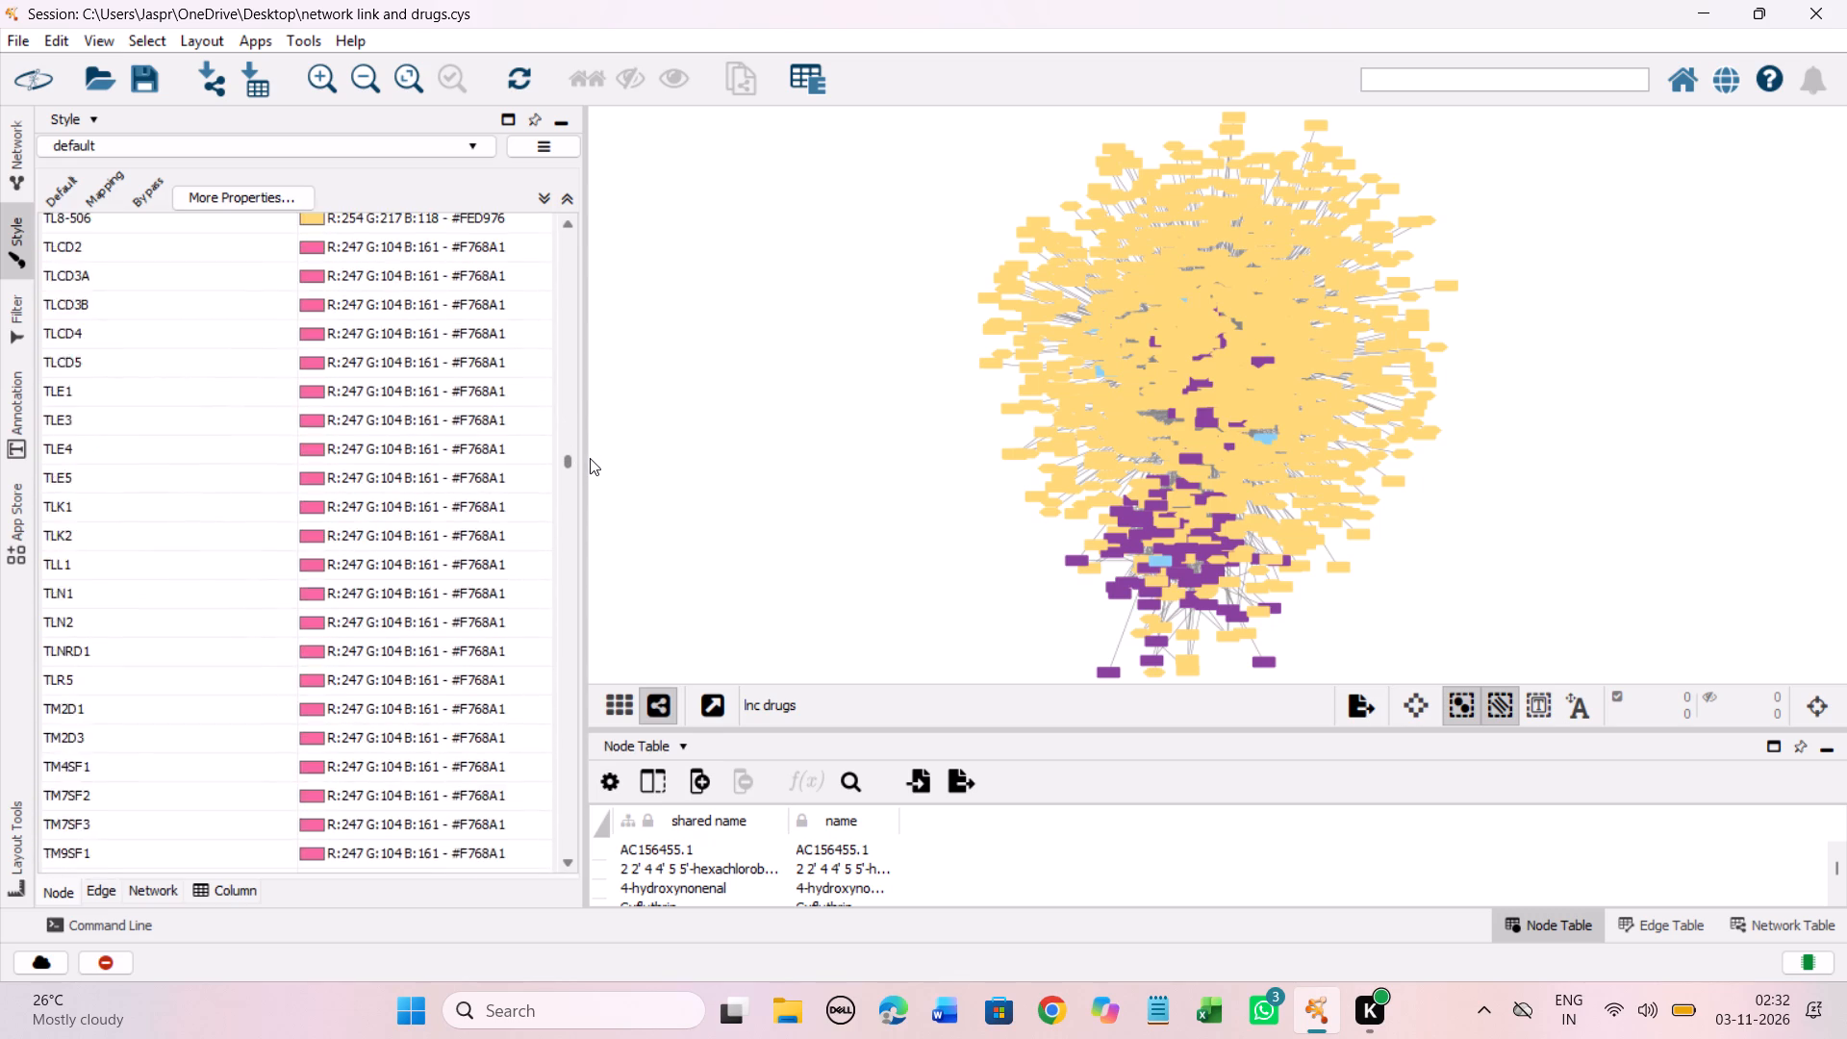
{"action": "left_click_drag", "start_coordinate": [590, 458], "coordinate": [590, 480]}
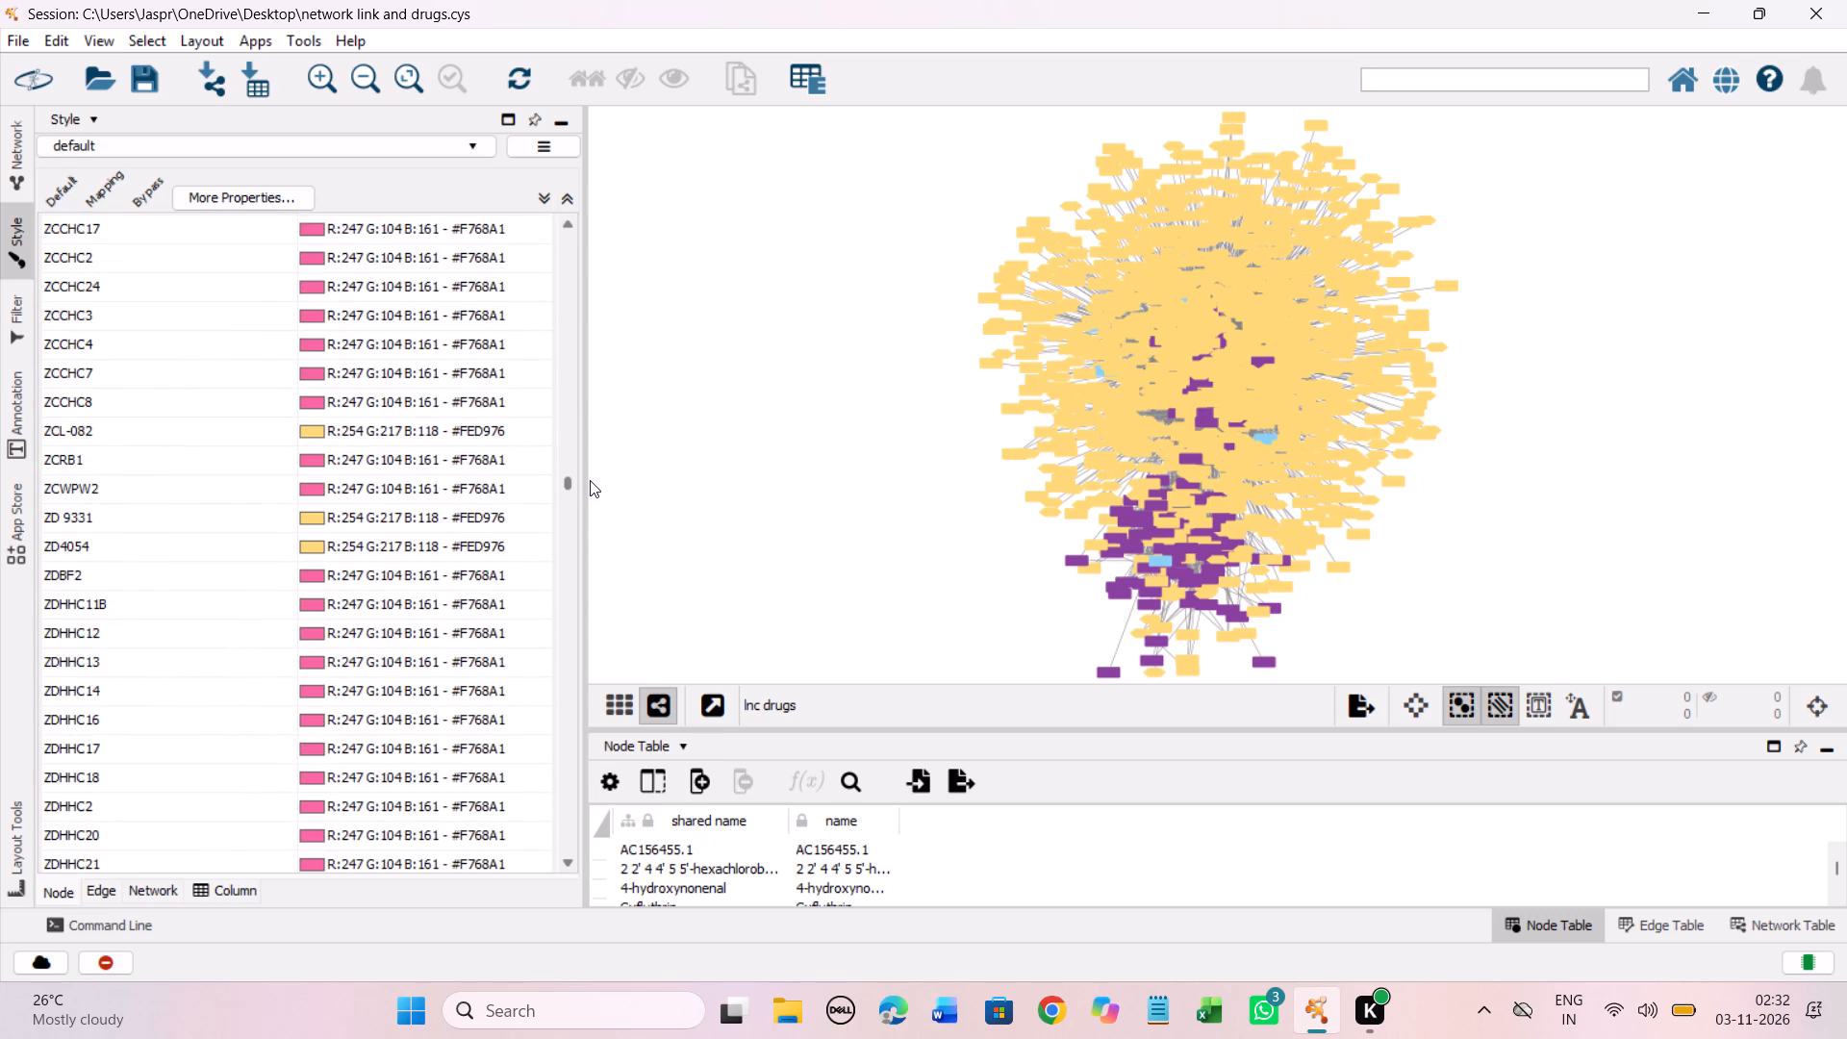
{"action": "left_click_drag", "start_coordinate": [590, 480], "coordinate": [594, 524]}
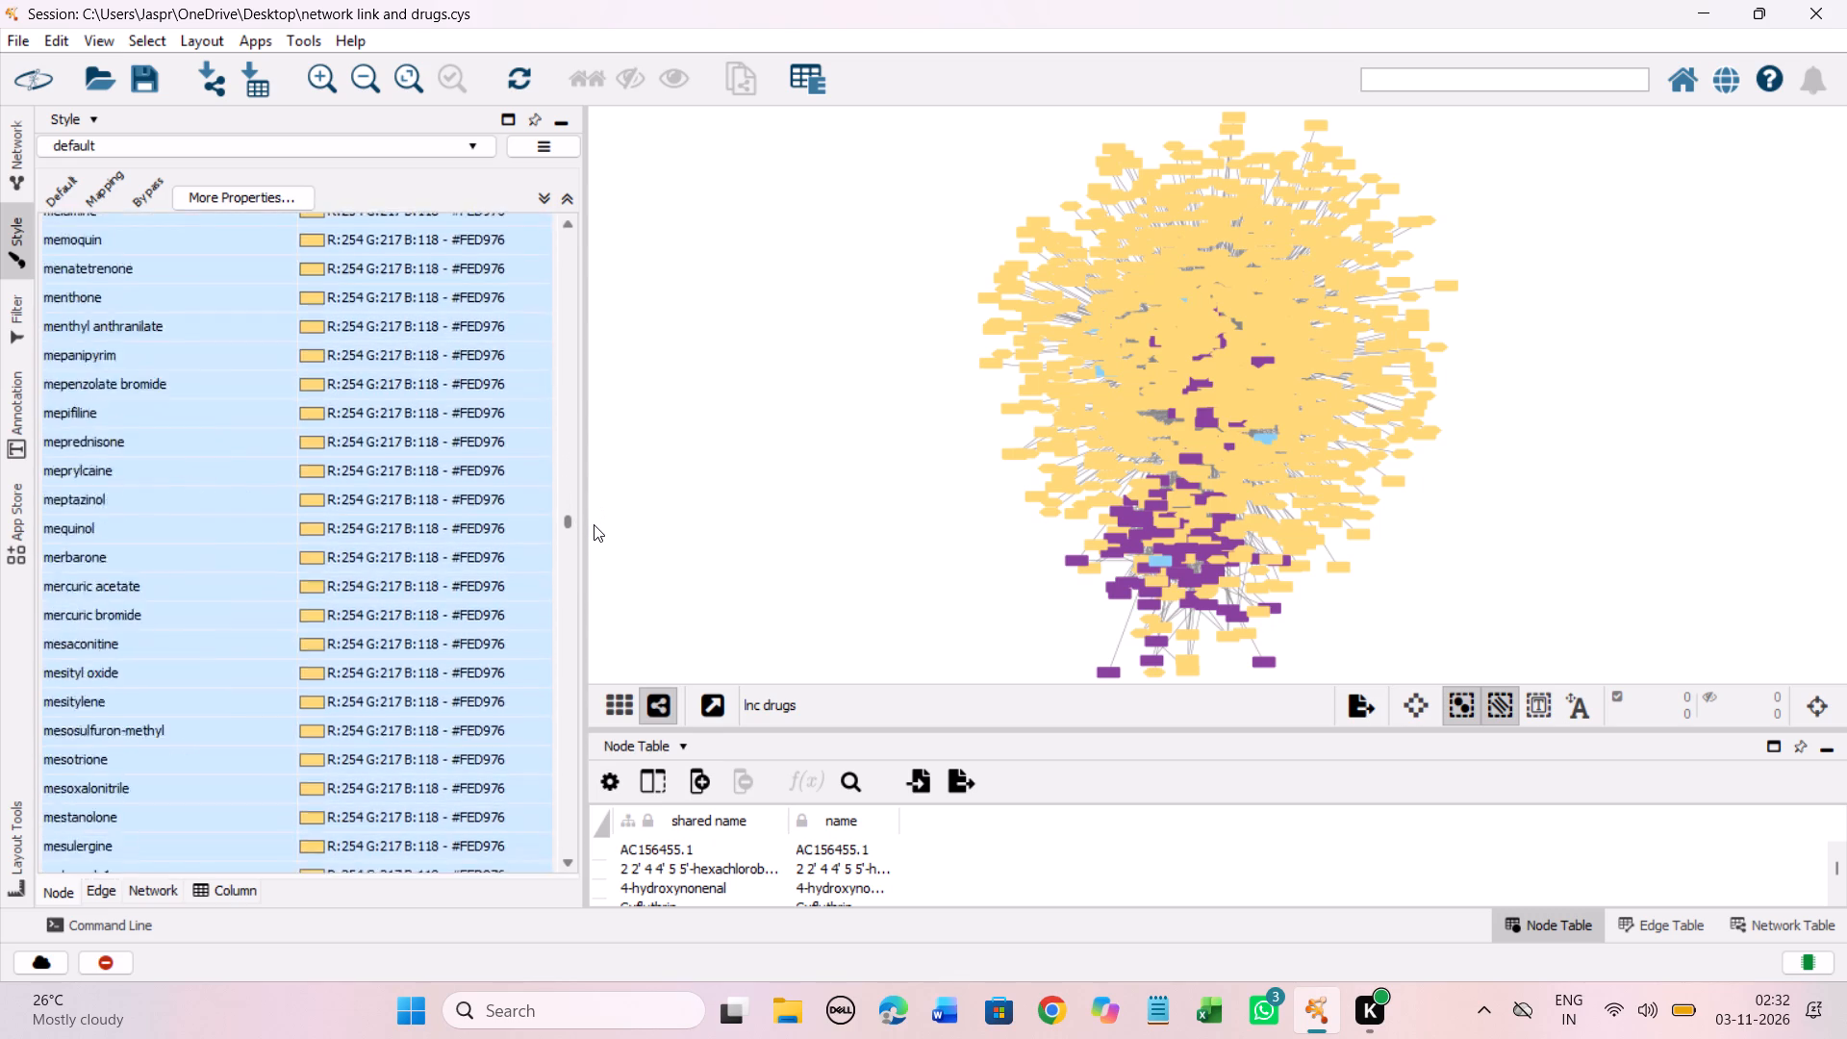
{"action": "left_click_drag", "start_coordinate": [594, 524], "coordinate": [590, 470]}
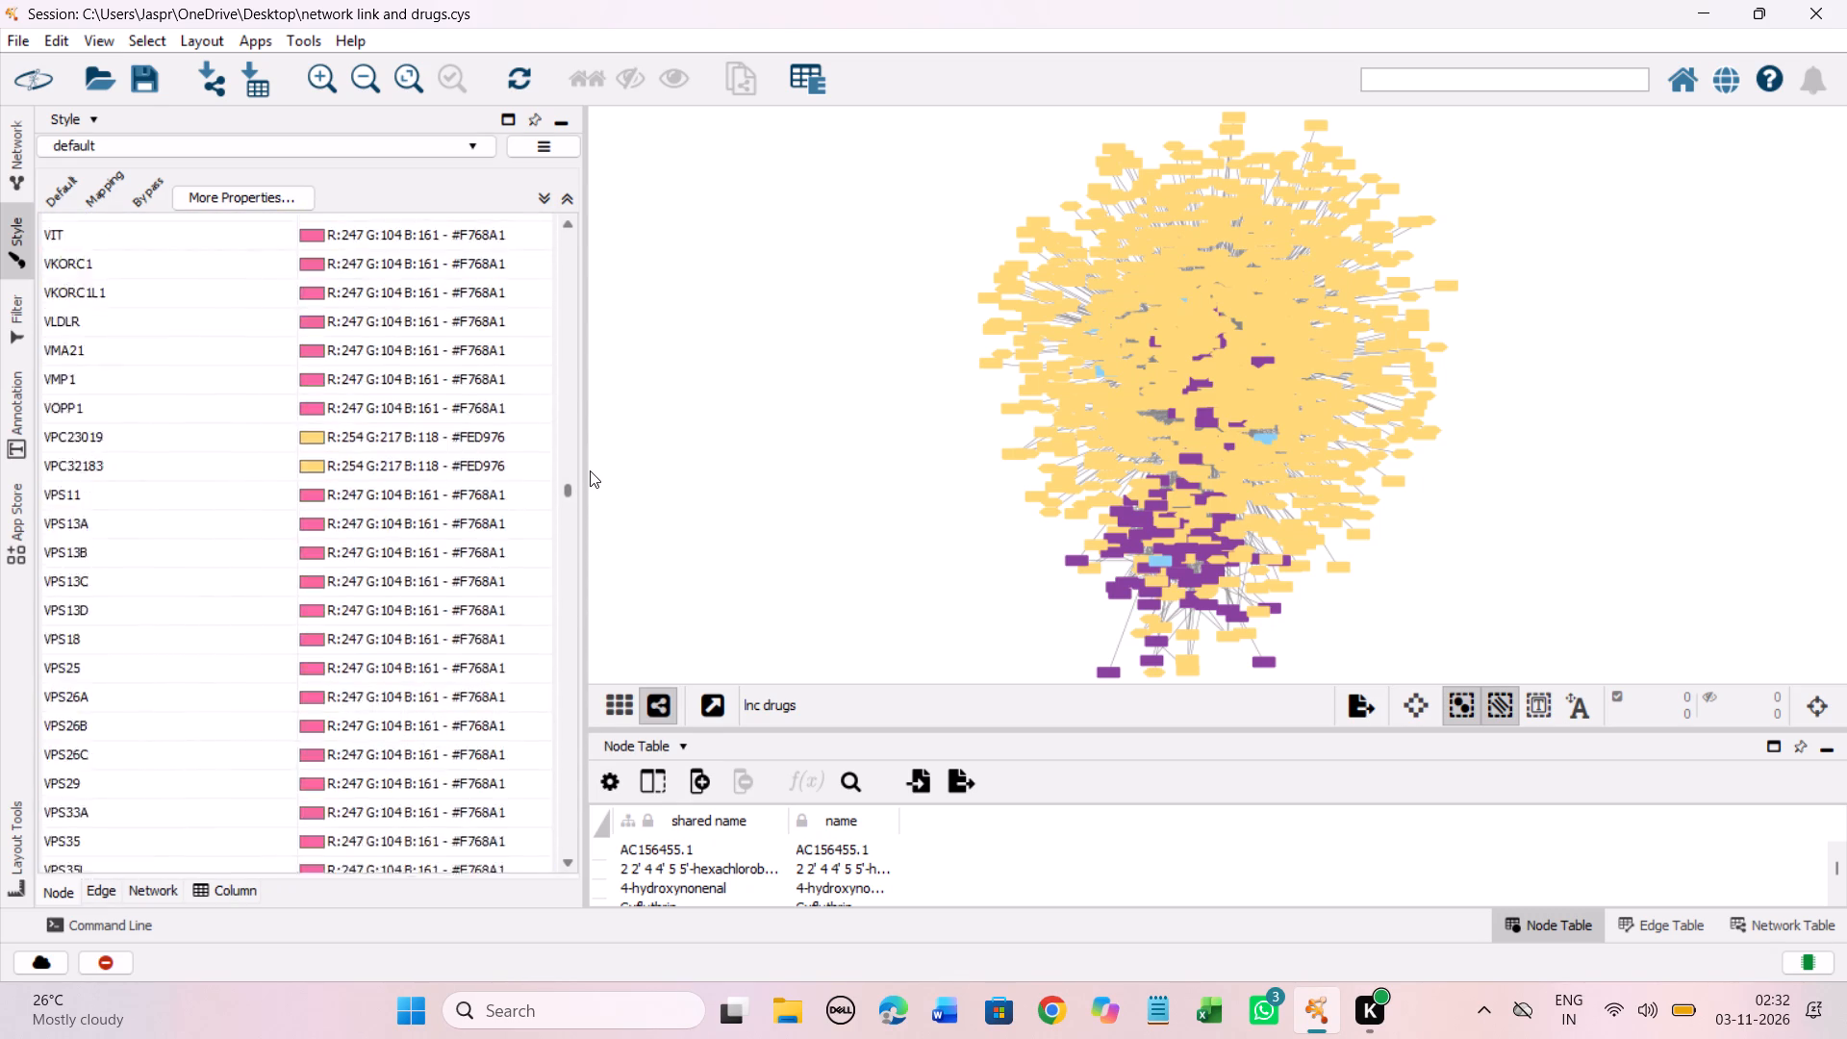
{"action": "left_click_drag", "start_coordinate": [590, 470], "coordinate": [639, 226]}
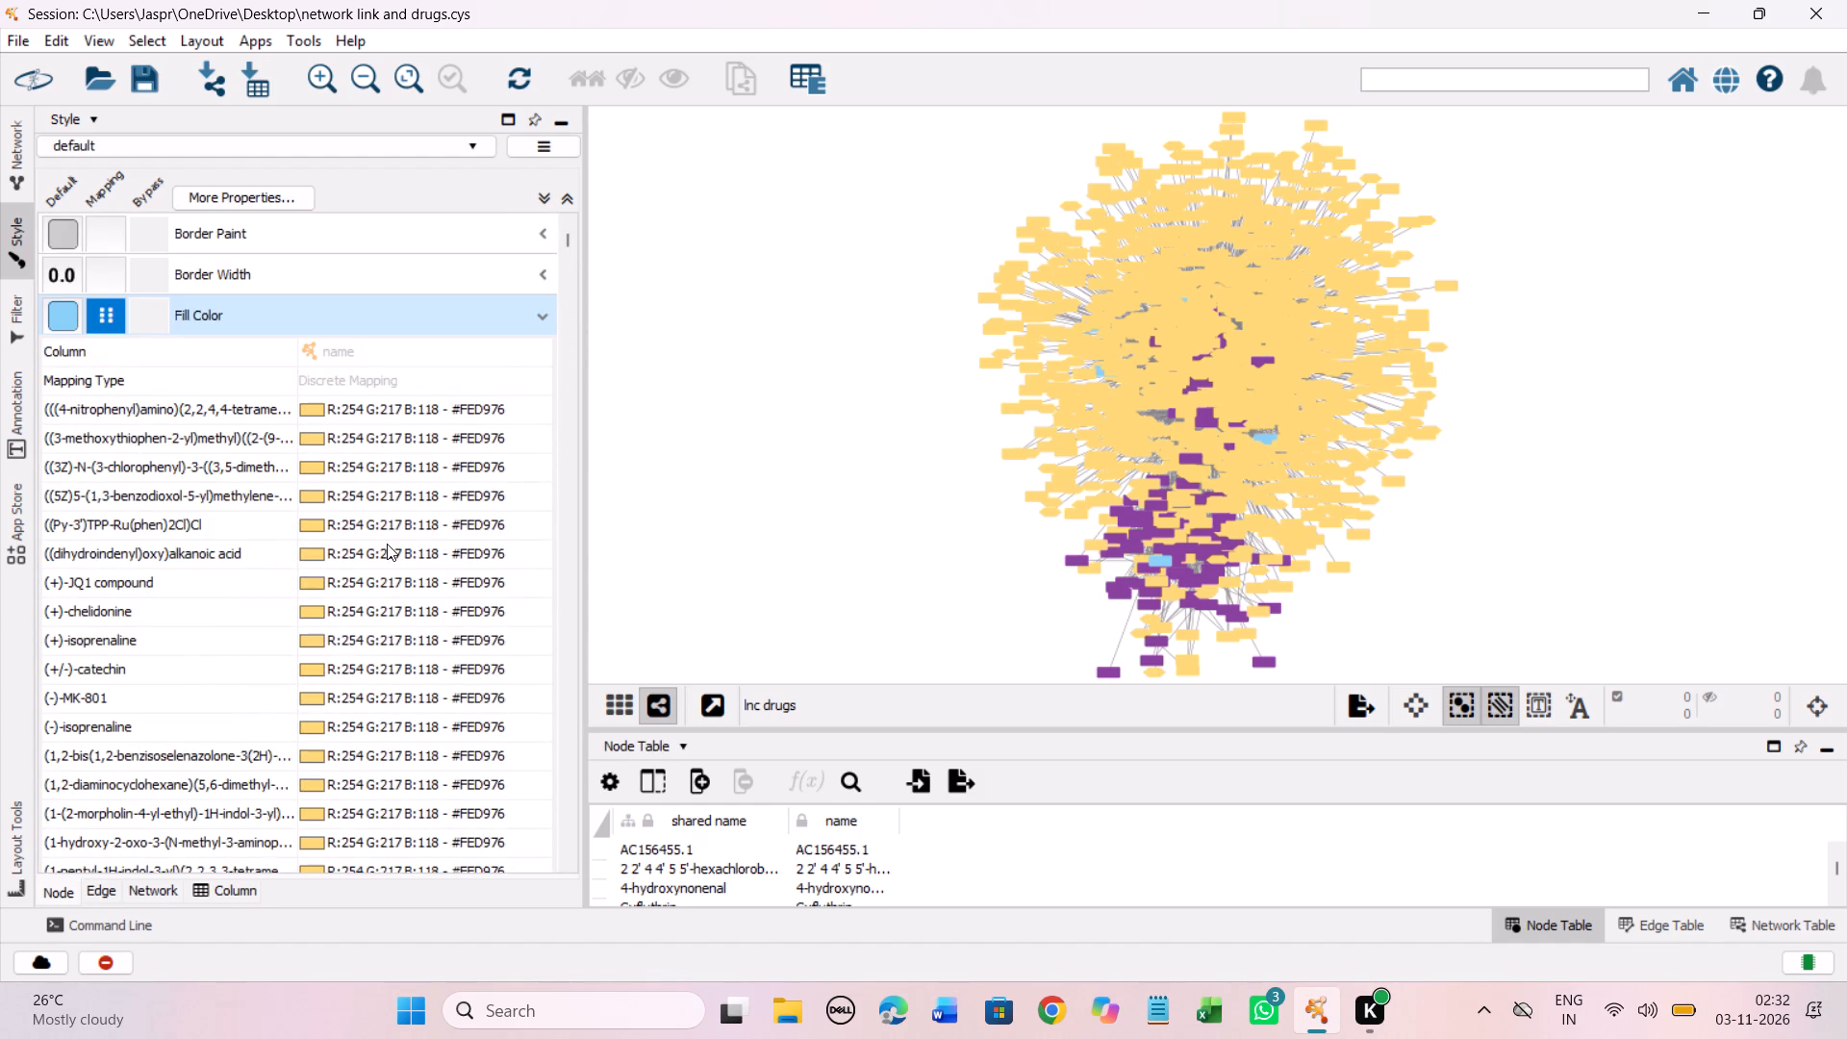
Review the Fill Color mappings of the entries whose names start with 1, 2 and 3 for drugs without a colour.
{"action": "scroll", "coordinate": [387, 544], "scroll_direction": "down", "scroll_amount": 15}
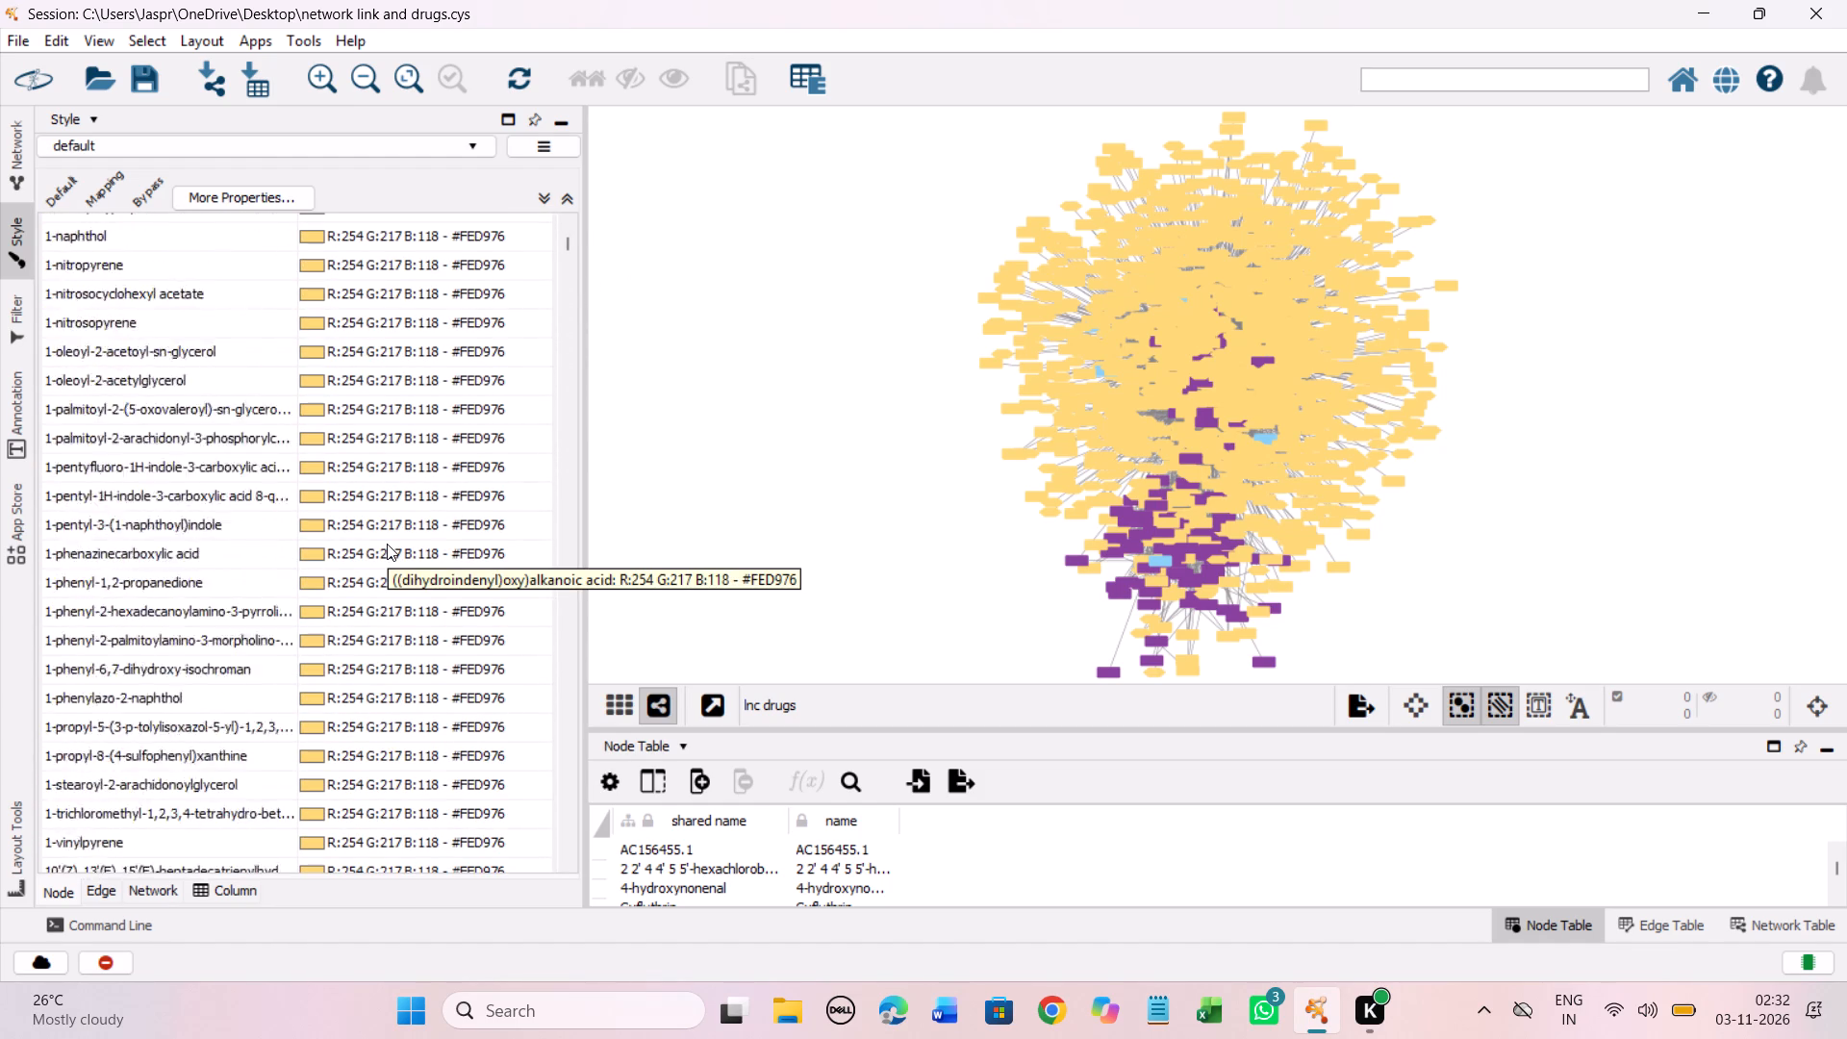
{"action": "scroll", "coordinate": [387, 544], "scroll_direction": "down", "scroll_amount": 10}
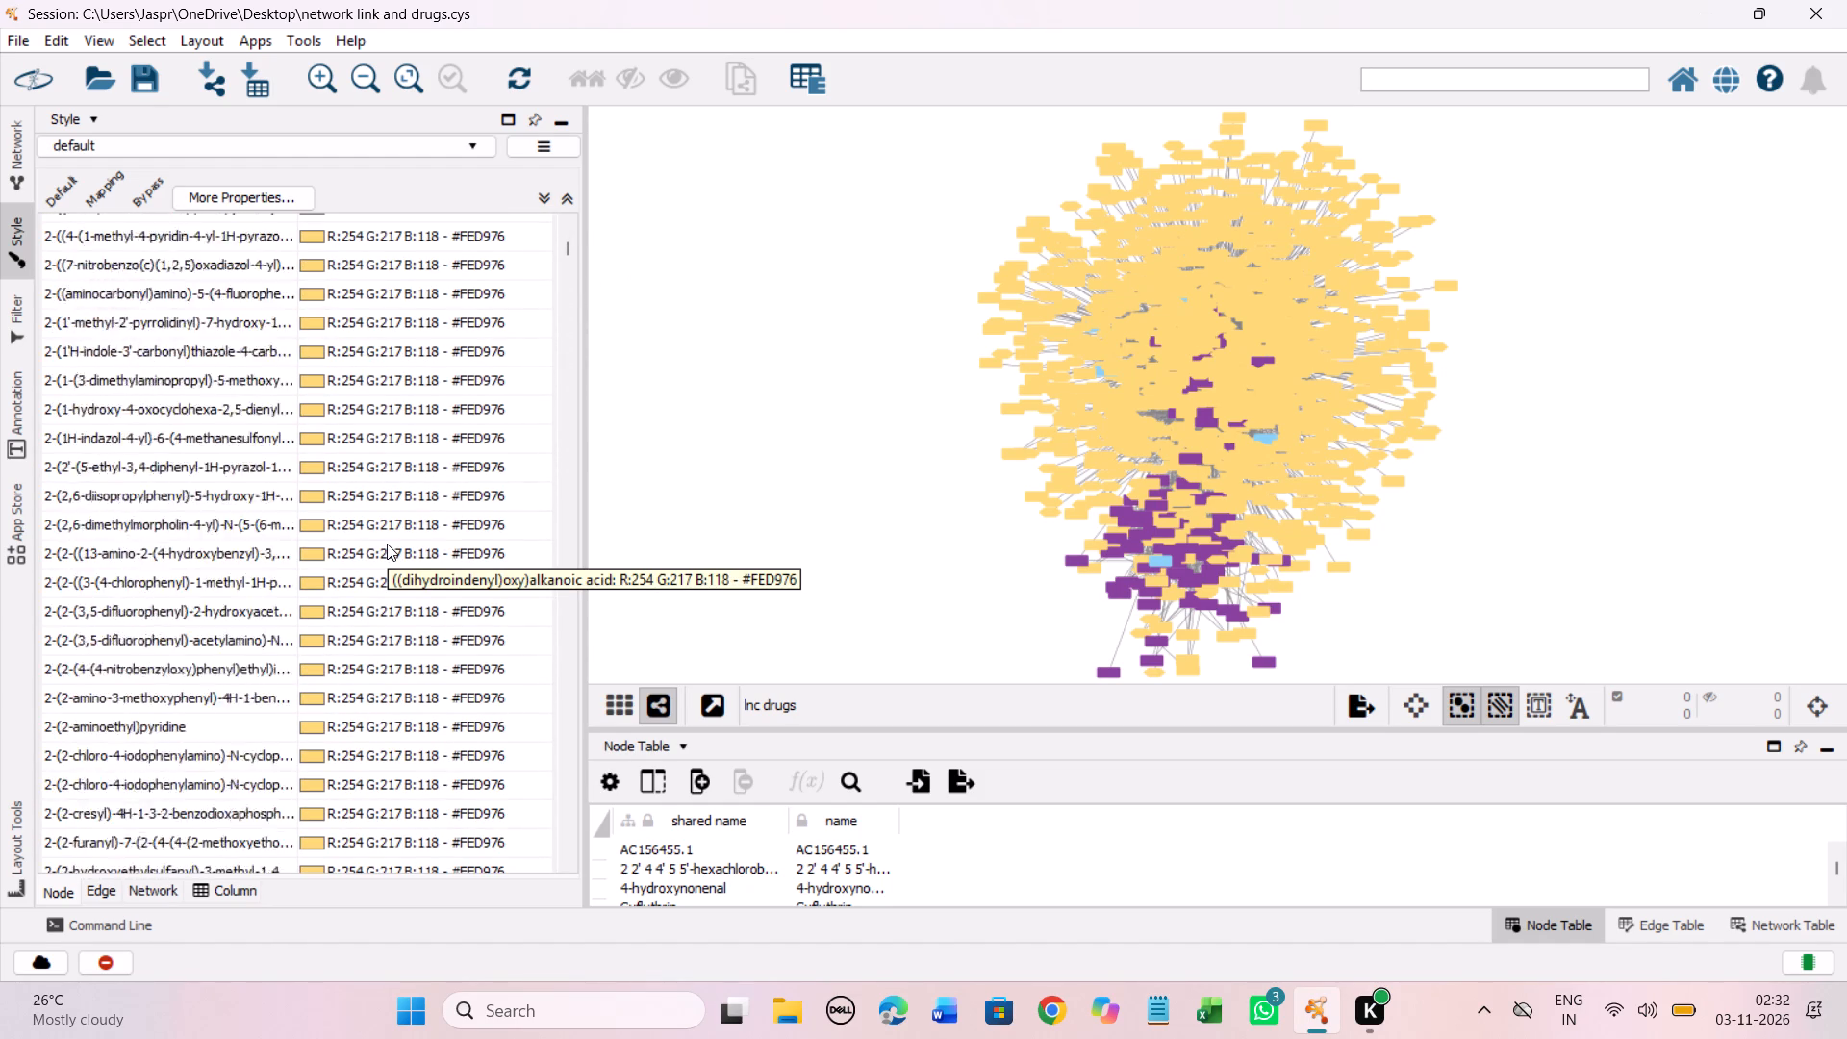
{"action": "scroll", "coordinate": [387, 544], "scroll_direction": "down", "scroll_amount": 9}
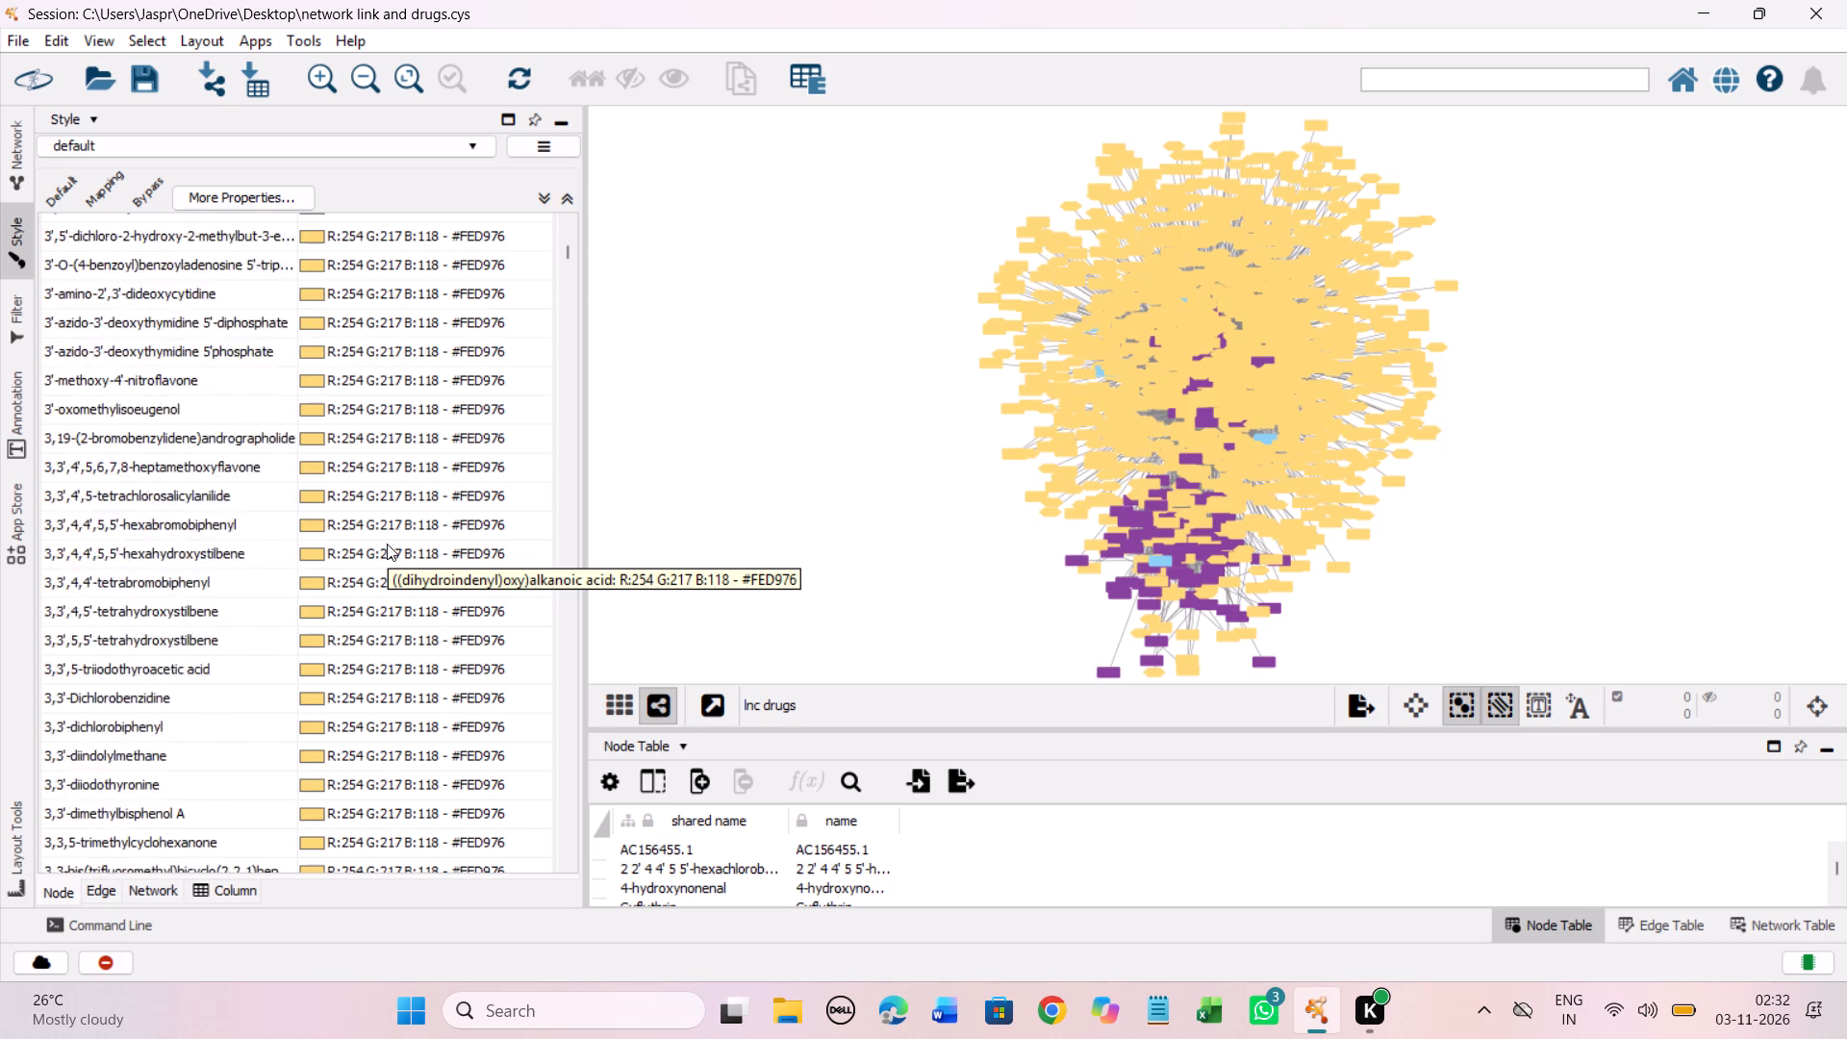
{"action": "scroll", "coordinate": [387, 544], "scroll_direction": "down", "scroll_amount": 3}
{"action": "scroll", "coordinate": [387, 544], "scroll_direction": "up", "scroll_amount": 2}
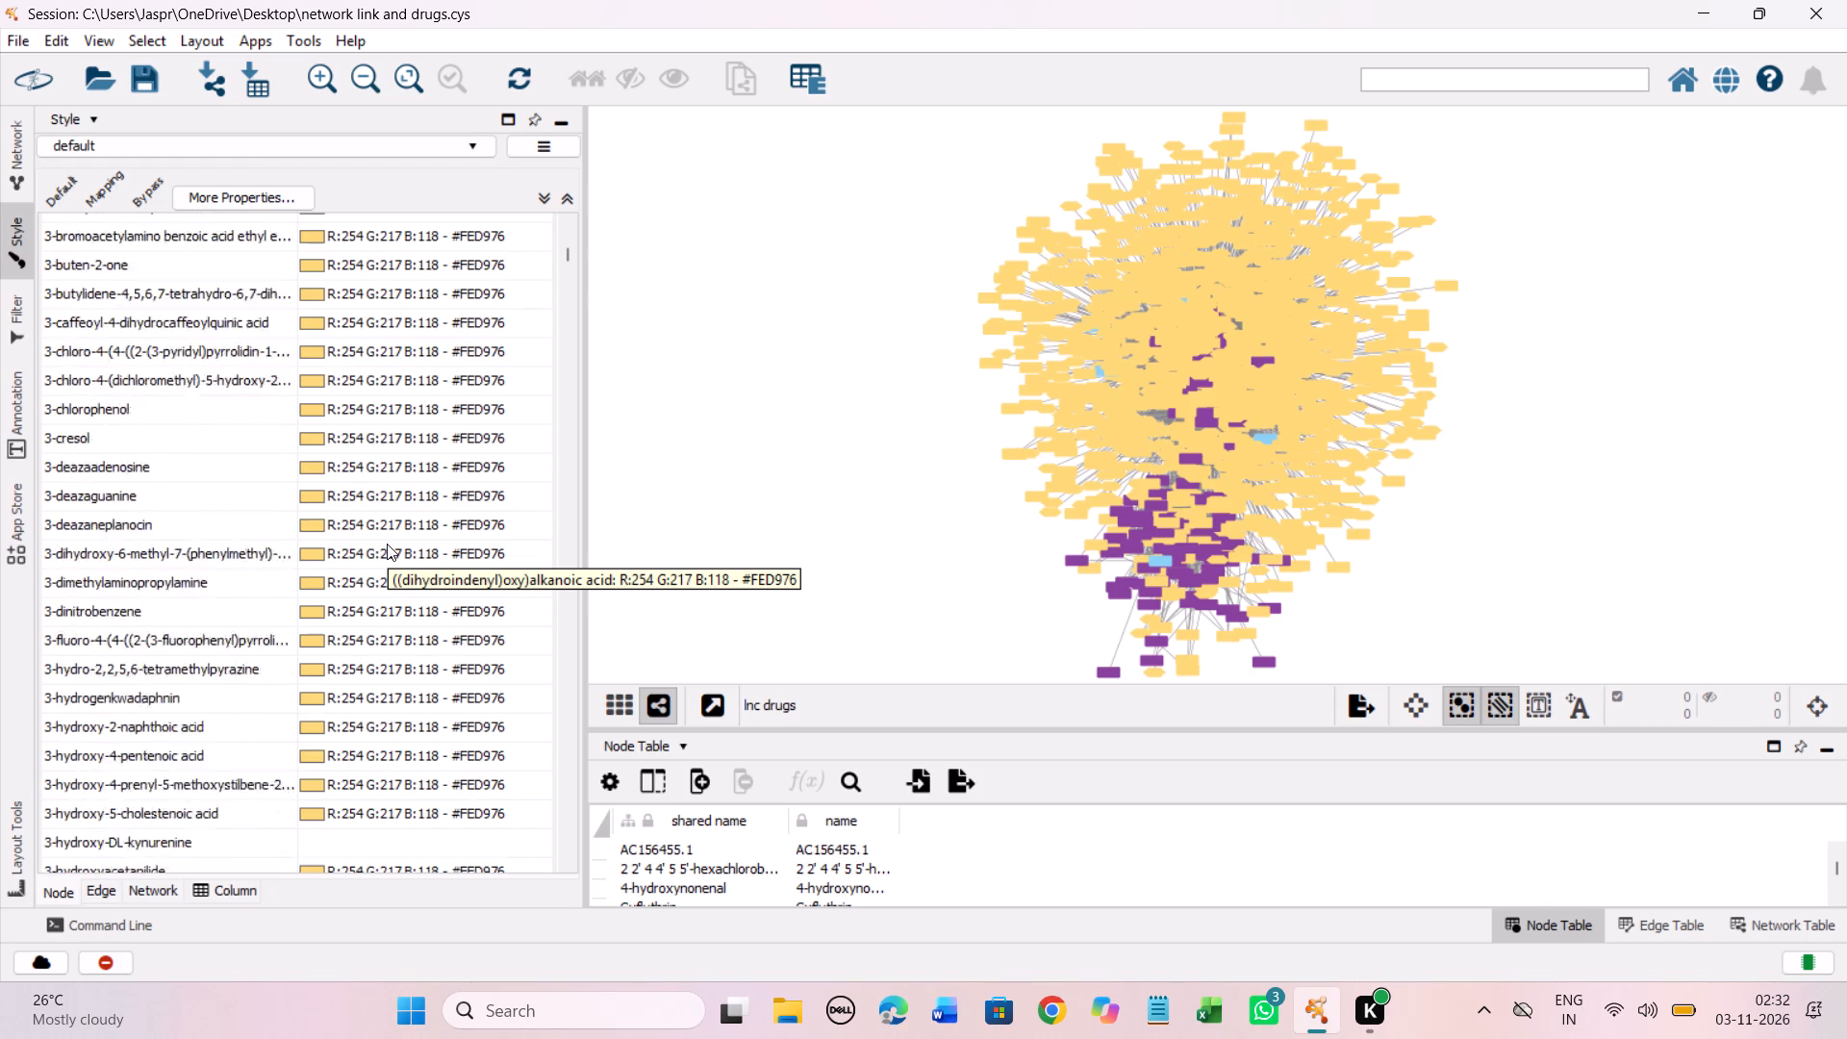
{"action": "scroll", "coordinate": [387, 544], "scroll_direction": "up", "scroll_amount": 4}
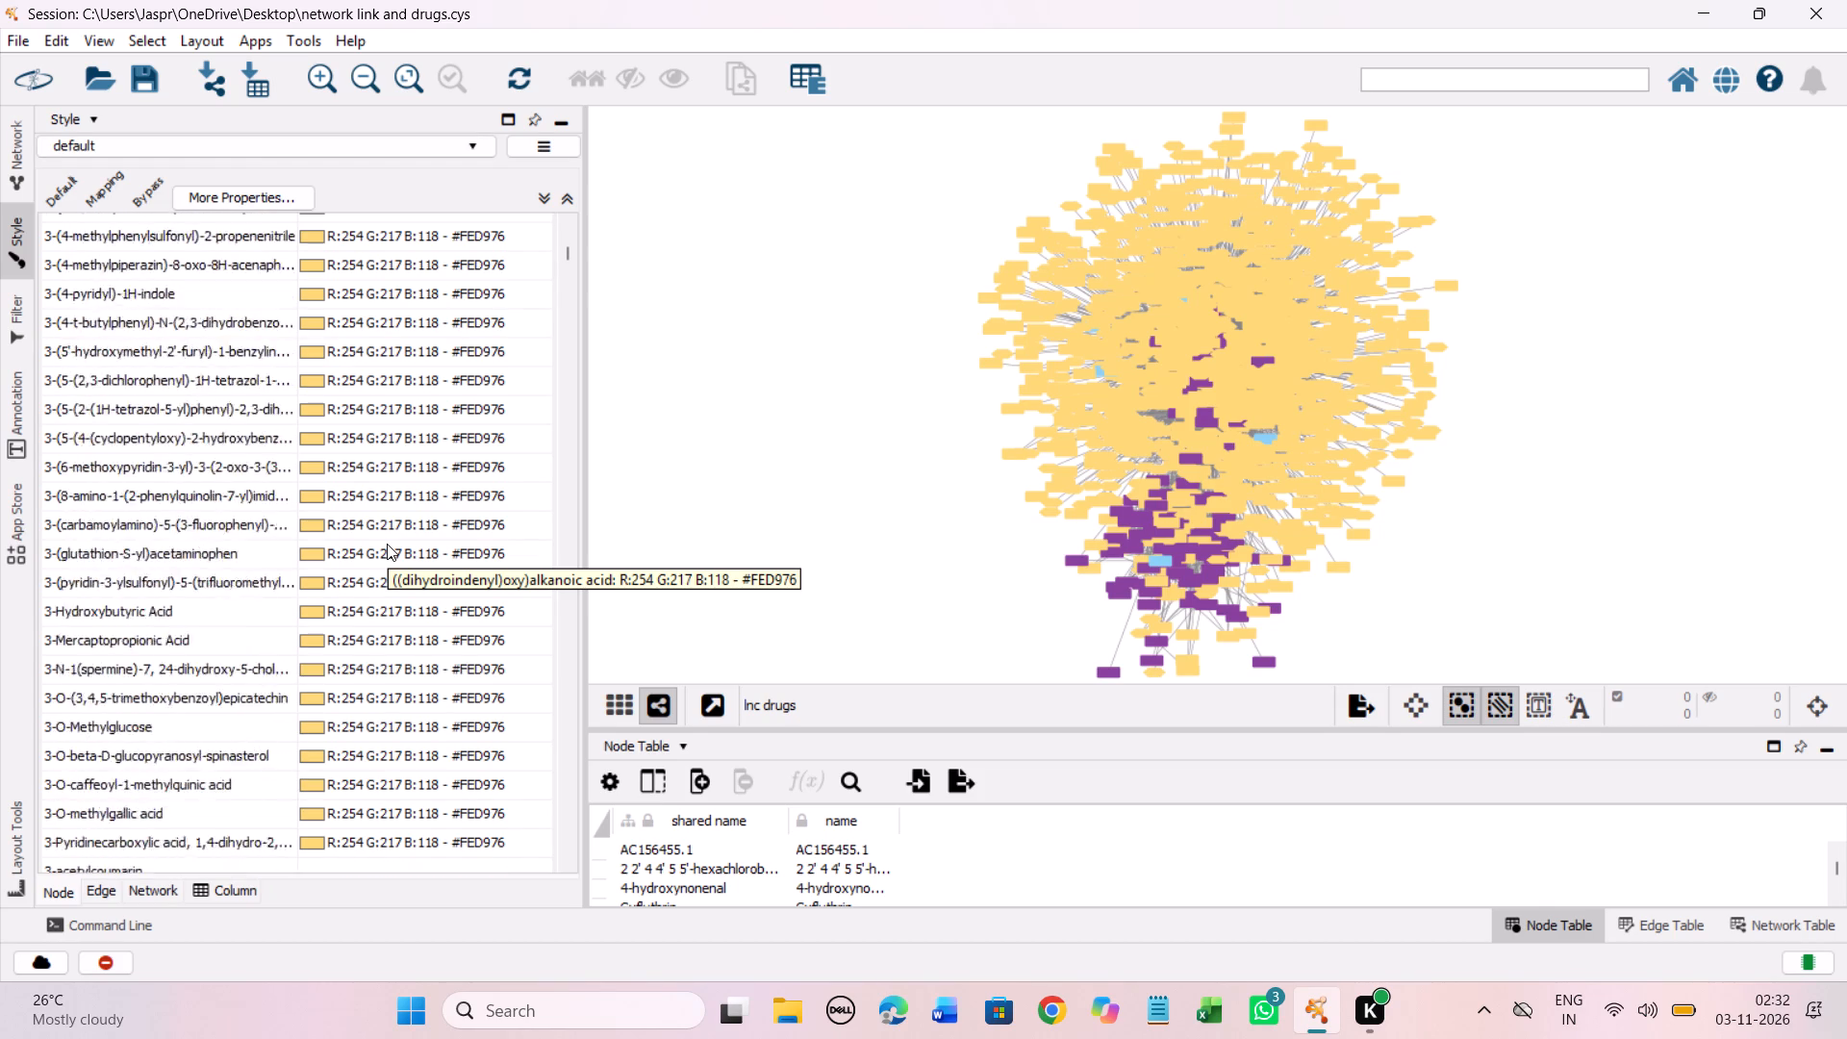
{"action": "scroll", "coordinate": [387, 544], "scroll_direction": "up", "scroll_amount": 4}
{"action": "scroll", "coordinate": [387, 544], "scroll_direction": "down", "scroll_amount": 3}
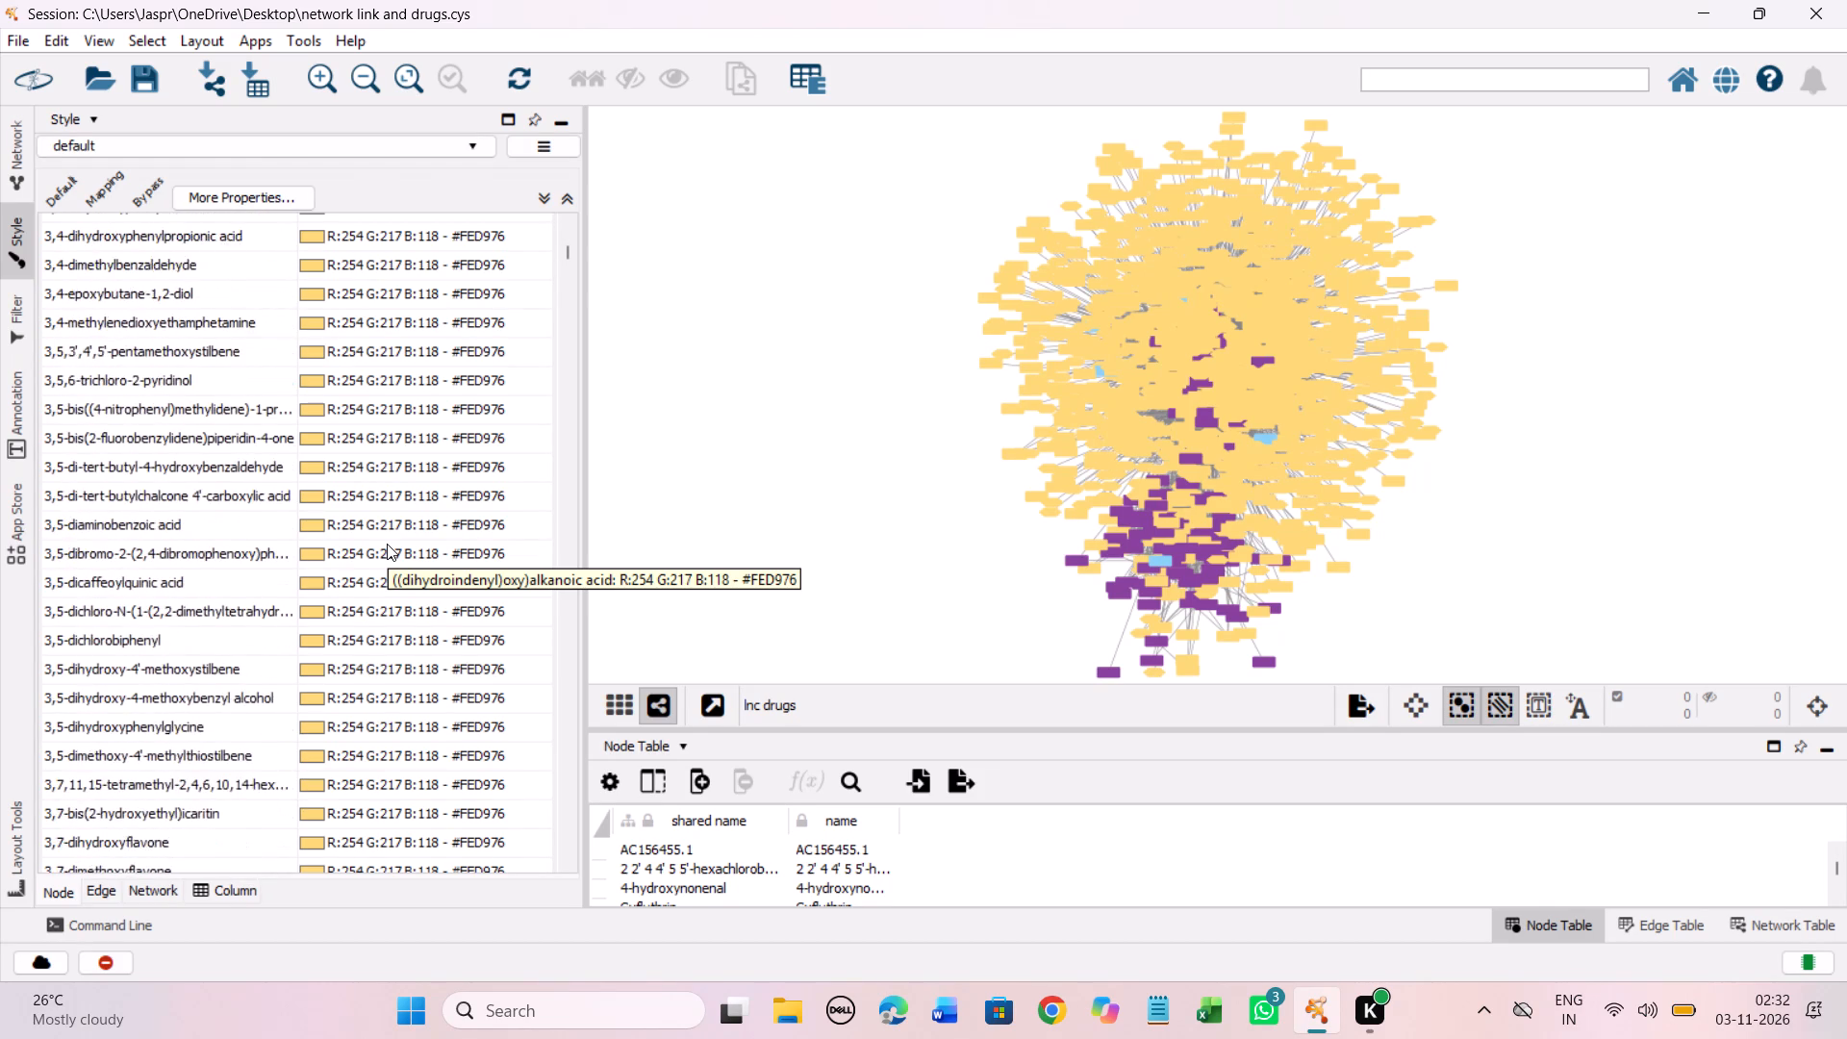
{"action": "scroll", "coordinate": [387, 544], "scroll_direction": "down", "scroll_amount": 6}
{"action": "scroll", "coordinate": [387, 544], "scroll_direction": "up", "scroll_amount": 1}
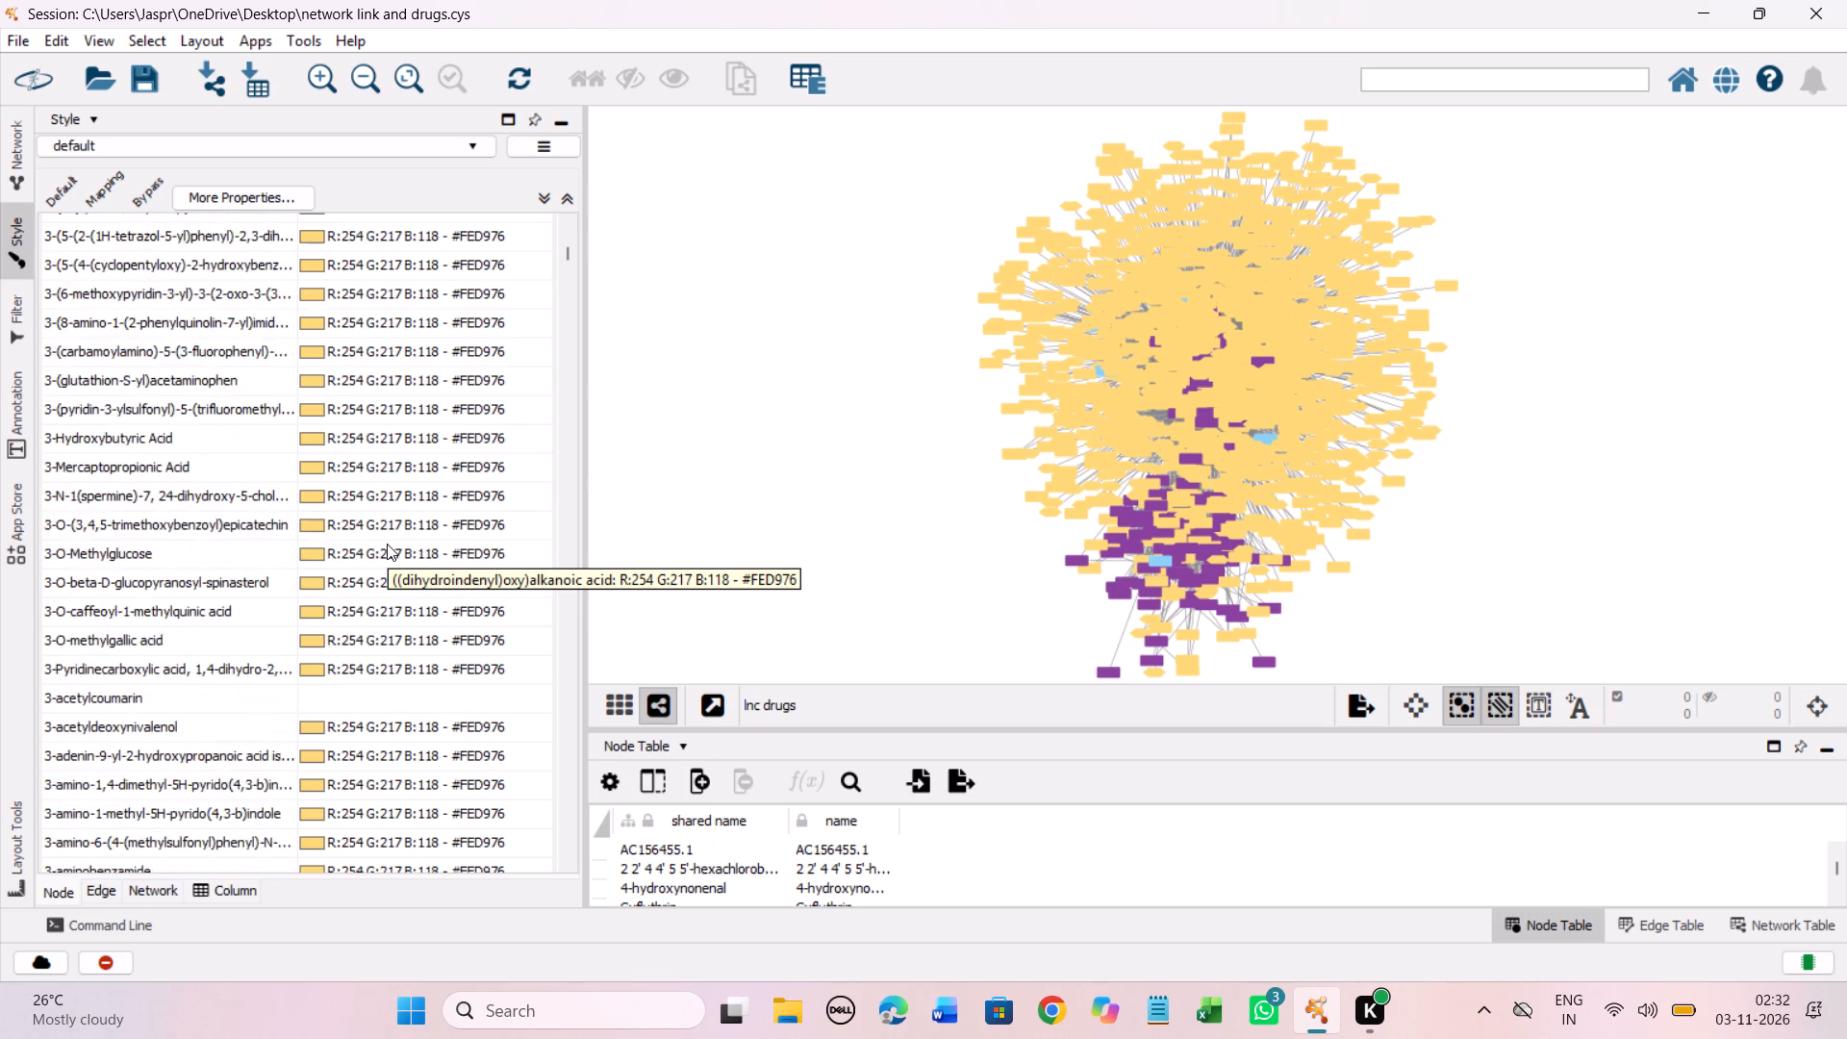
{"action": "scroll", "coordinate": [387, 544], "scroll_direction": "up", "scroll_amount": 4}
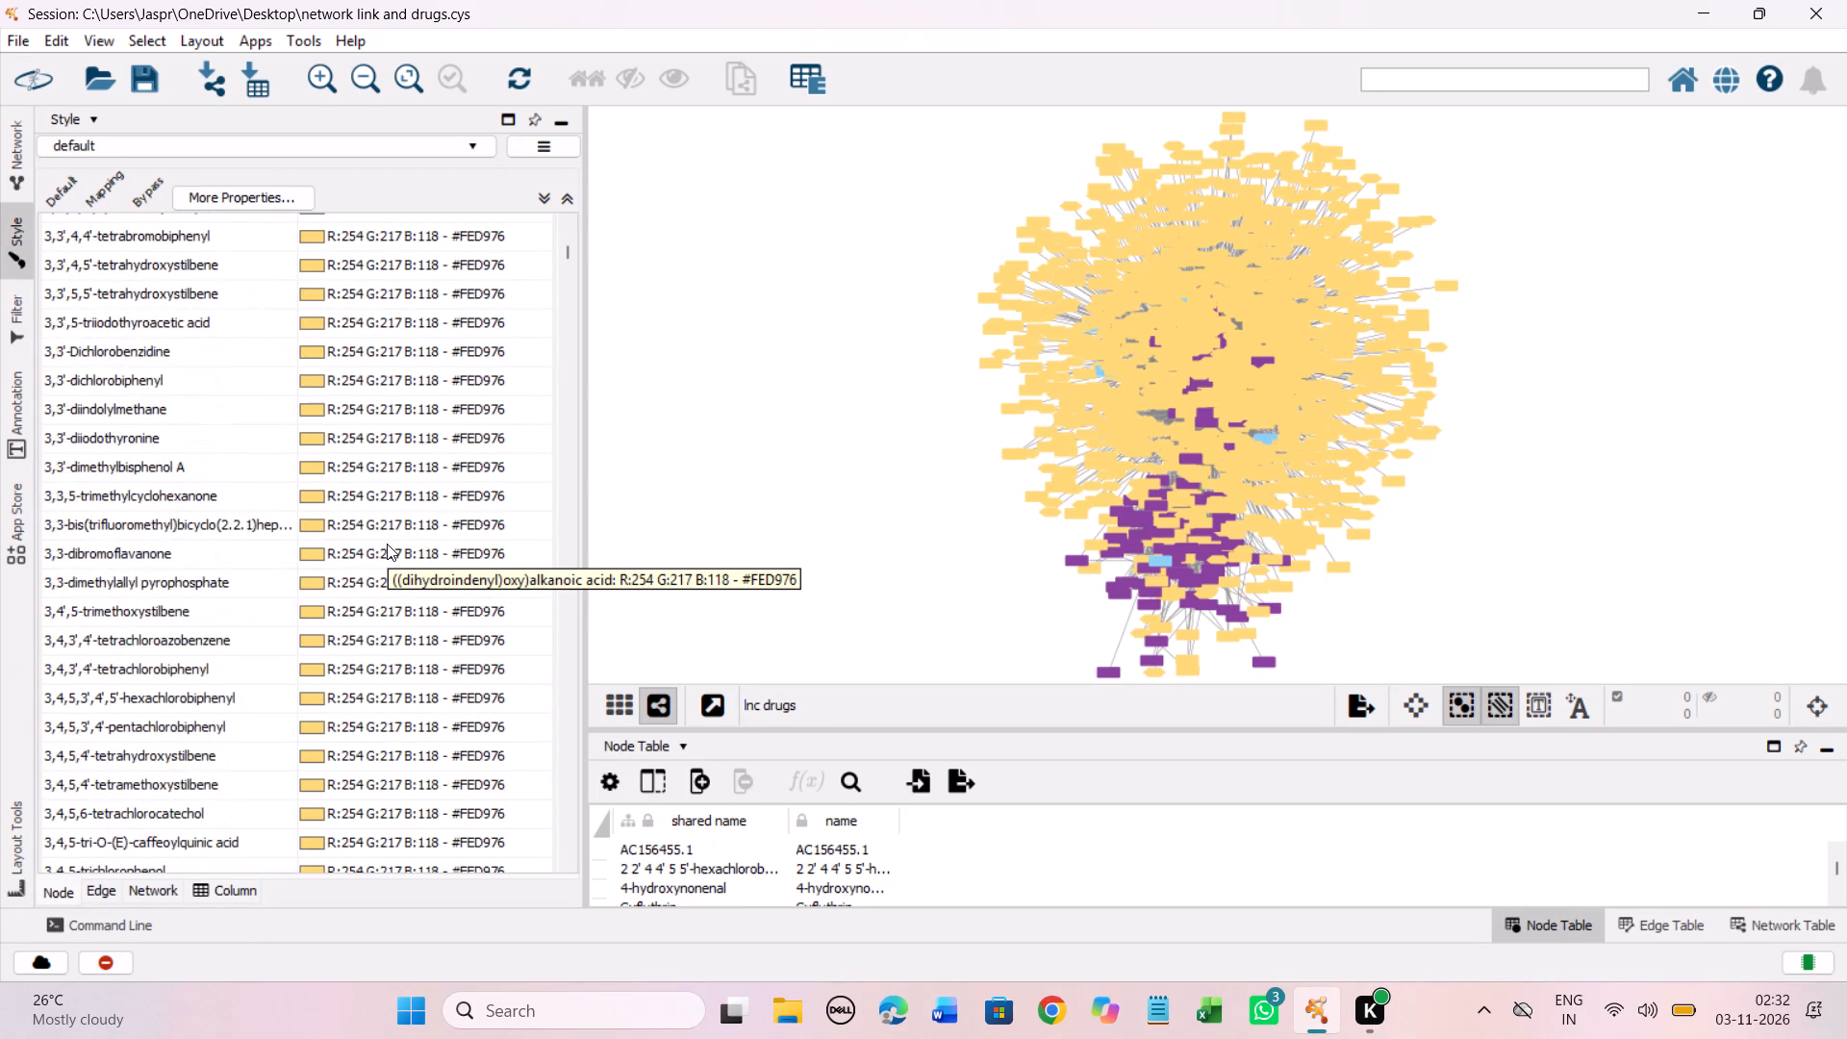
{"action": "scroll", "coordinate": [406, 534], "scroll_direction": "down", "scroll_amount": 9}
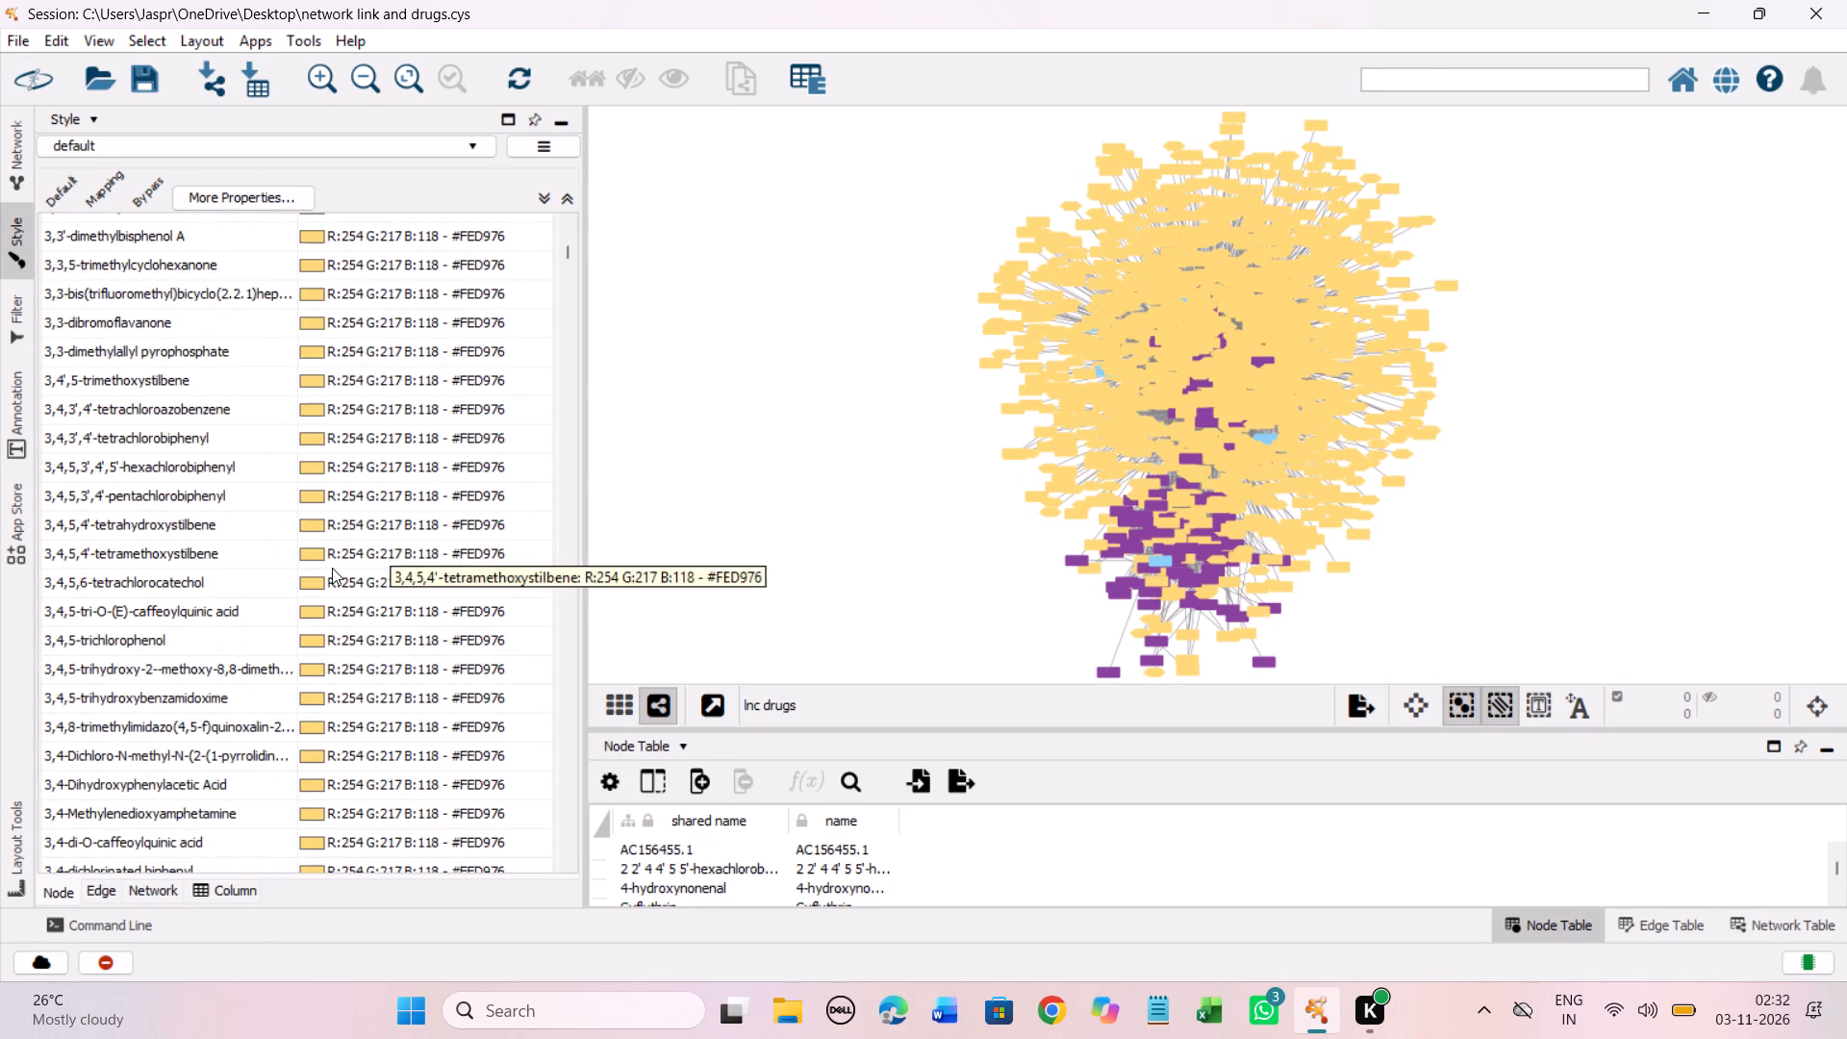
Set the Fill Color mapping of all entries from 3,4,5,4'-tetramethoxystilbene through 9-hydroxyoctadecadienoic acid to #FED976 from the Yellow-Orange-Red shades.
{"action": "left_click", "coordinate": [332, 567]}
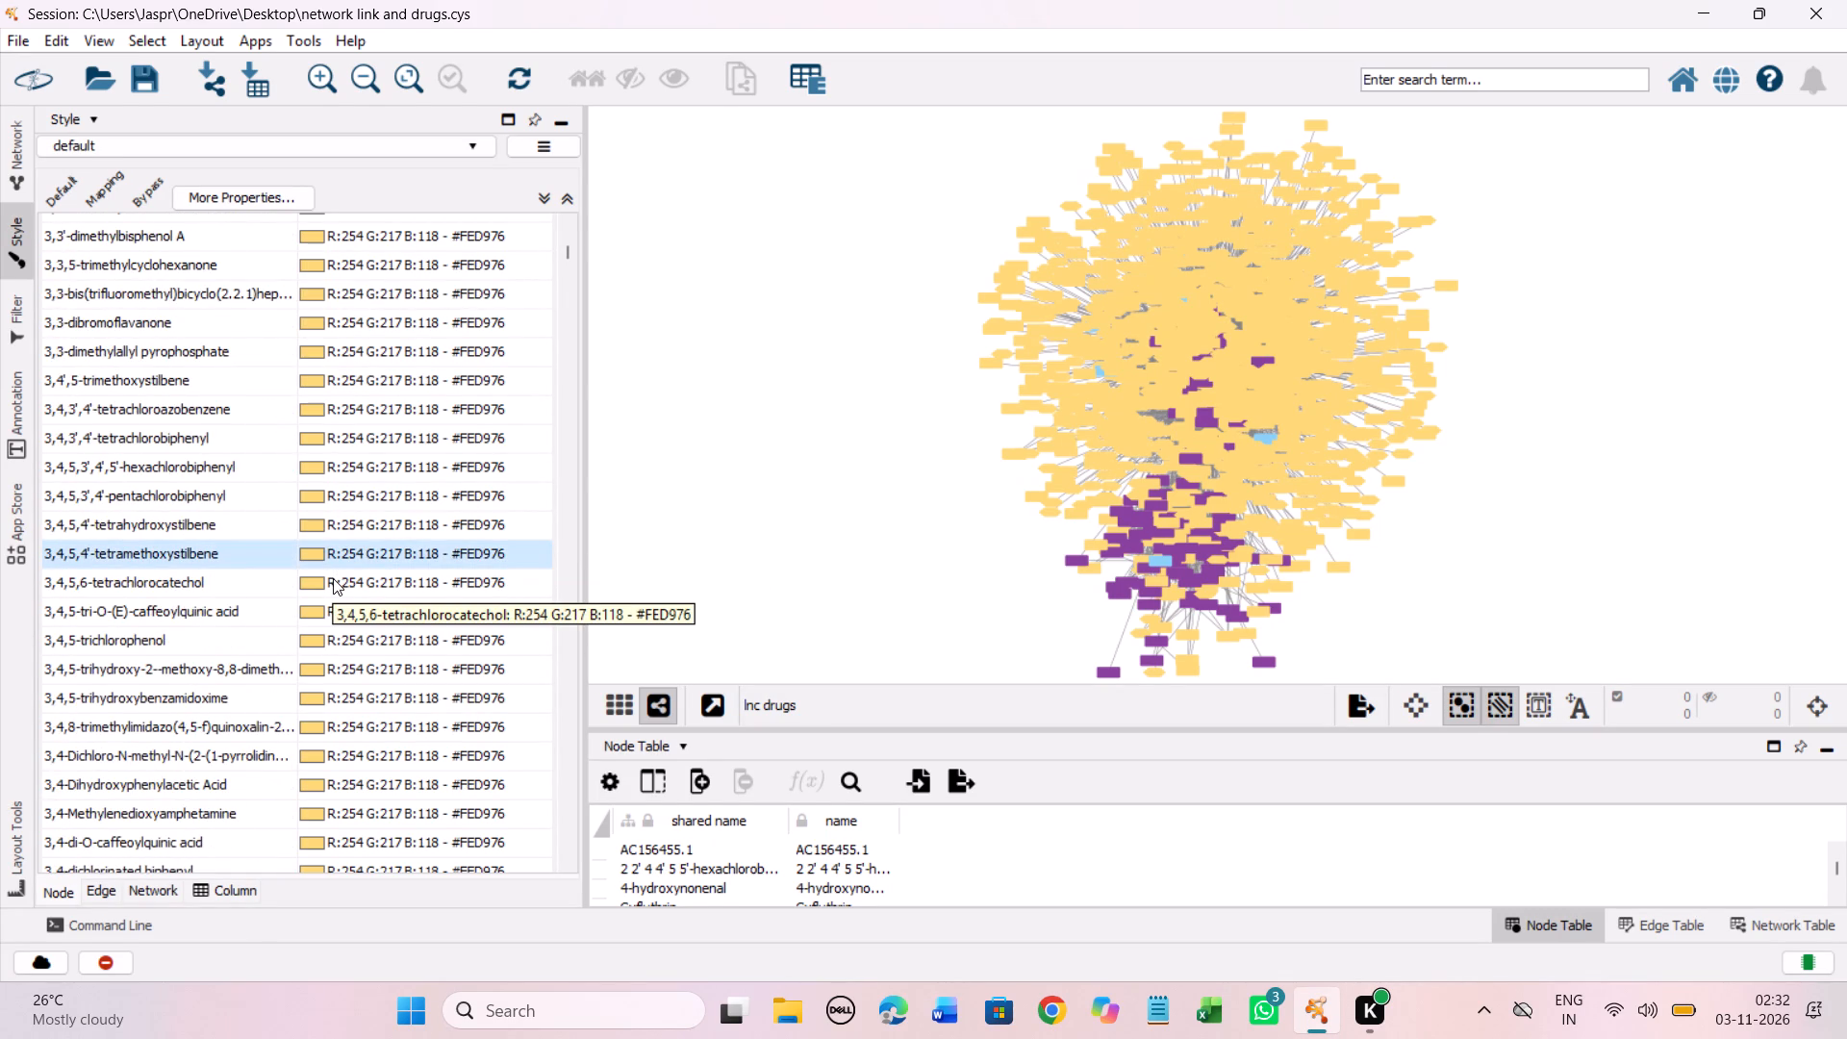
{"action": "scroll", "coordinate": [333, 578], "scroll_direction": "down", "scroll_amount": 7}
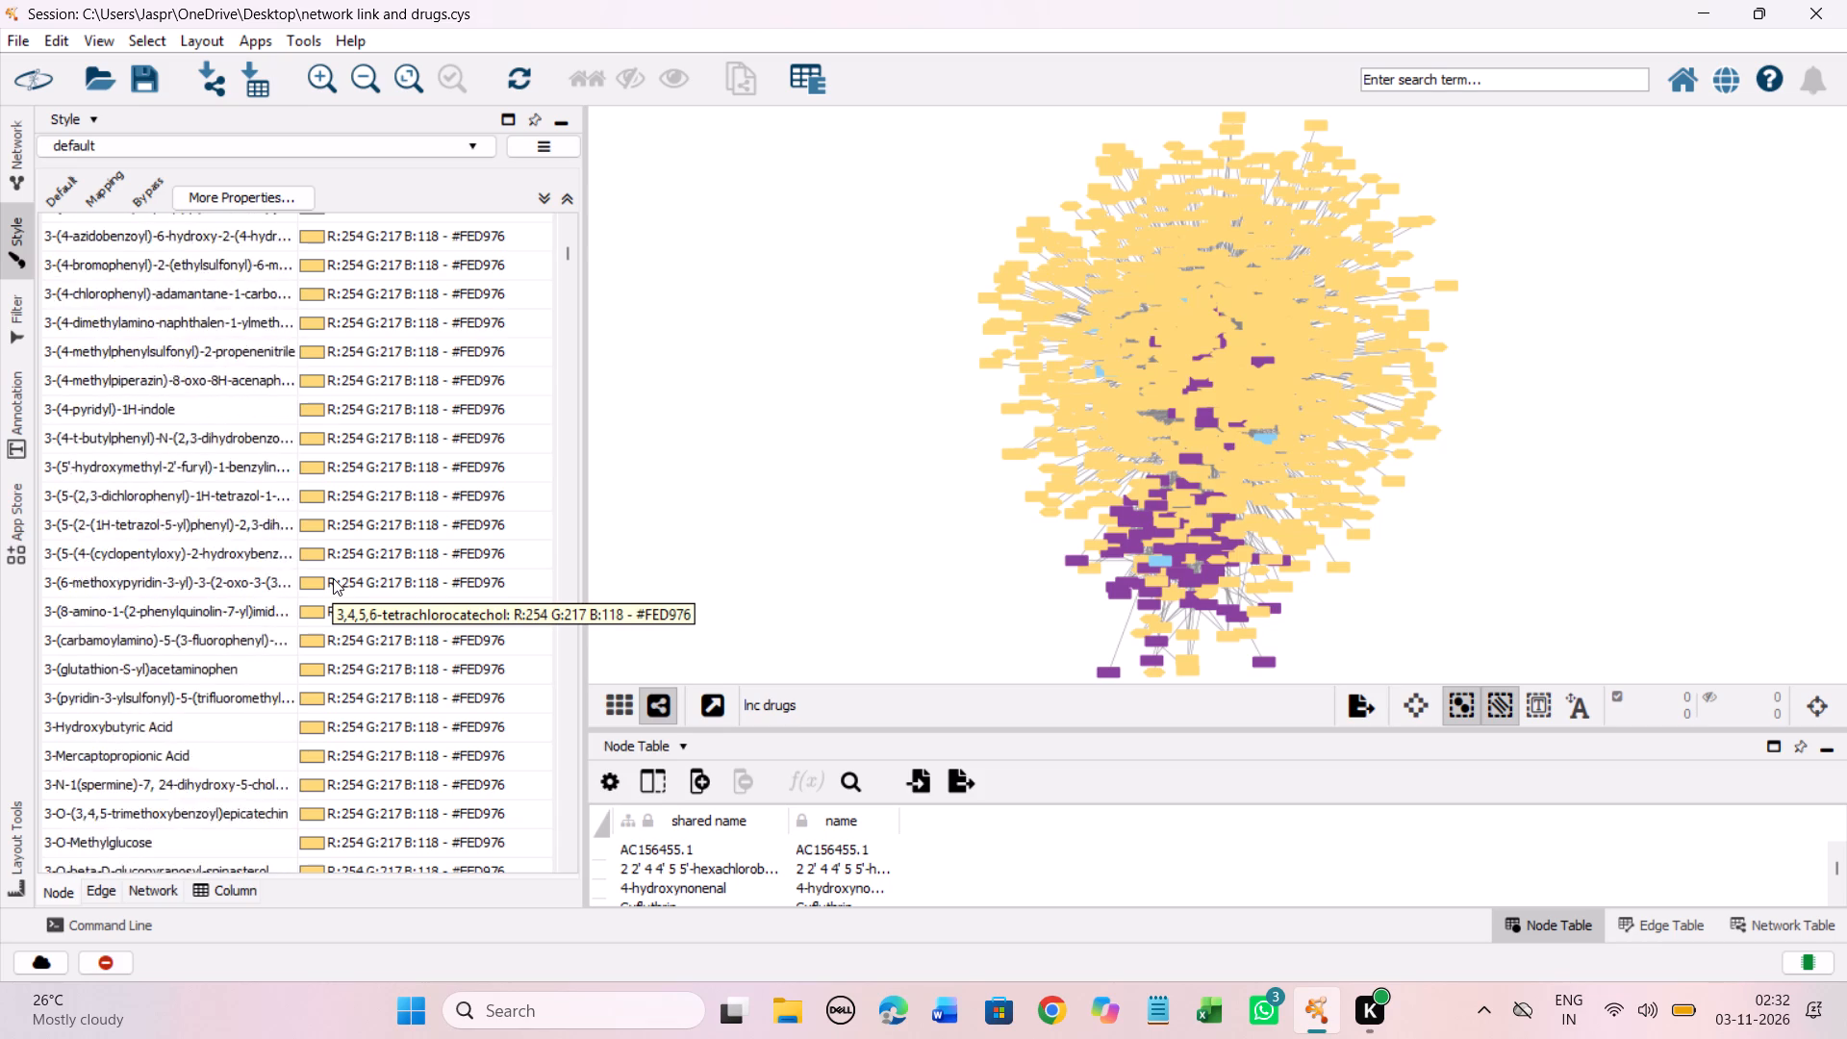
{"action": "scroll", "coordinate": [333, 578], "scroll_direction": "down", "scroll_amount": 14}
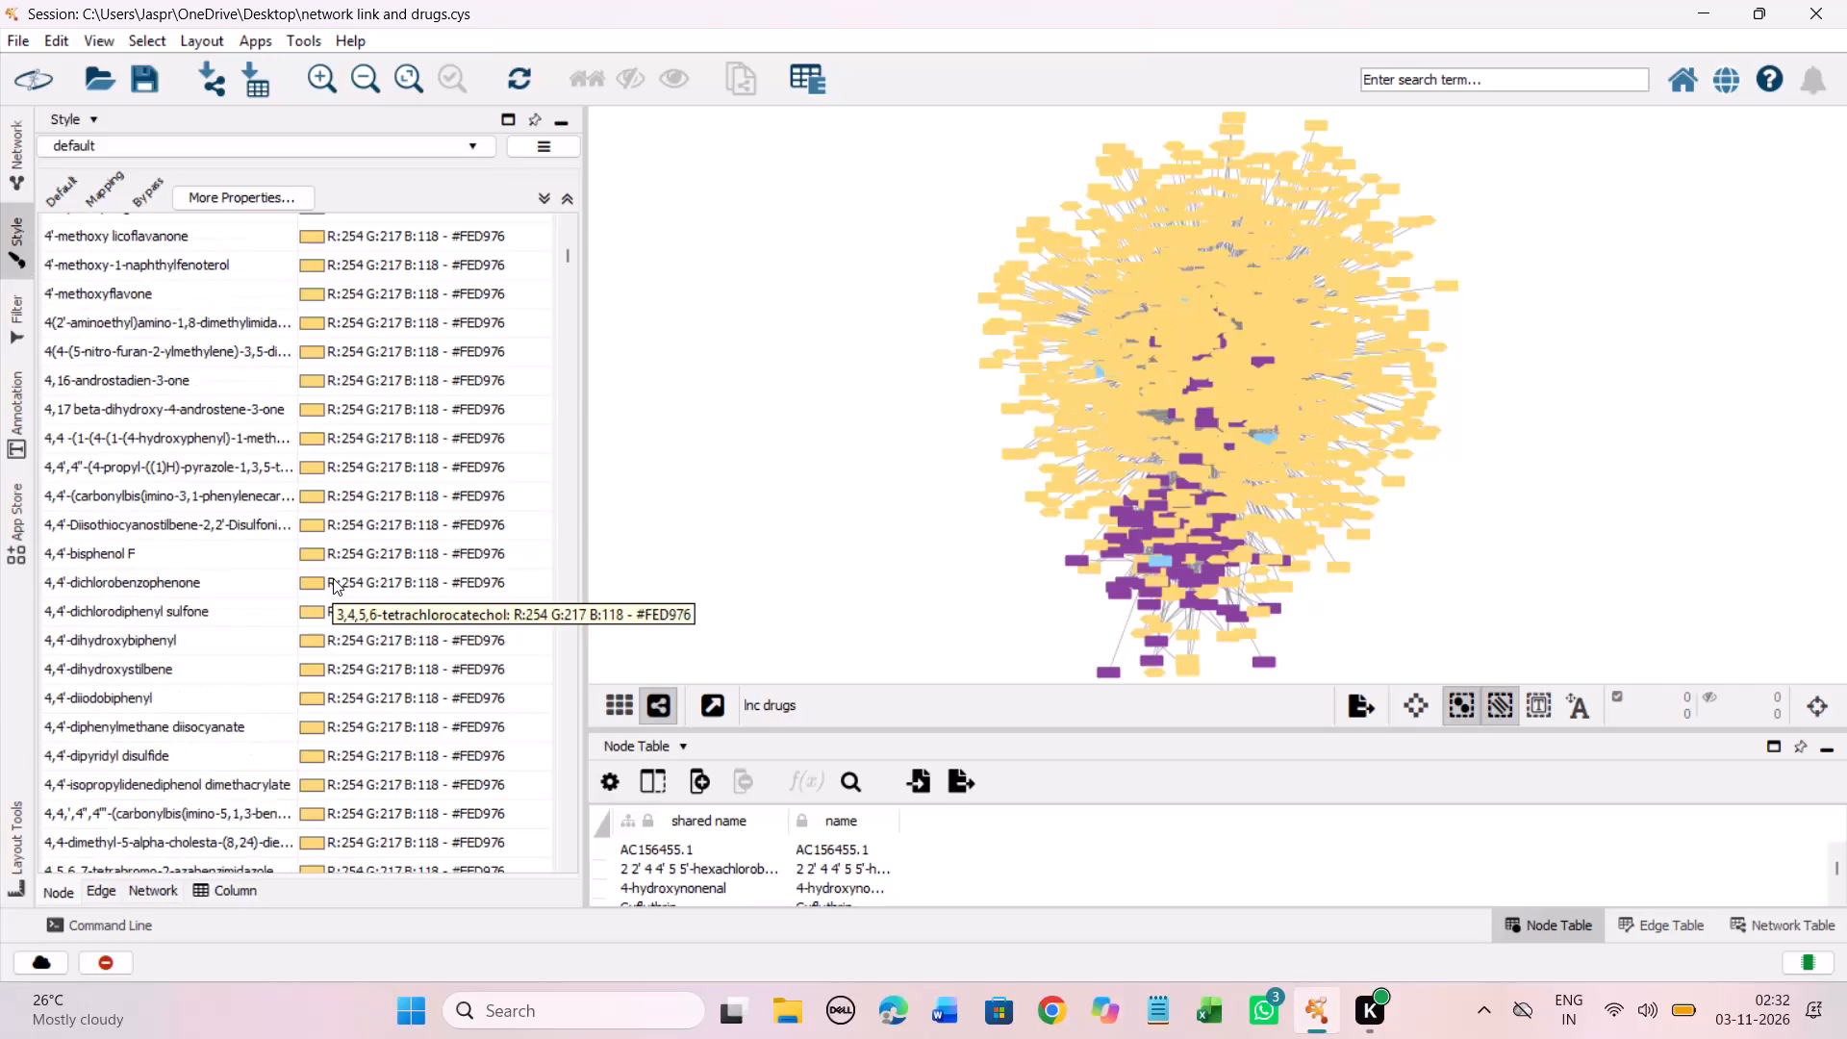
{"action": "scroll", "coordinate": [333, 578], "scroll_direction": "down", "scroll_amount": 20}
{"action": "scroll", "coordinate": [333, 578], "scroll_direction": "down", "scroll_amount": 11}
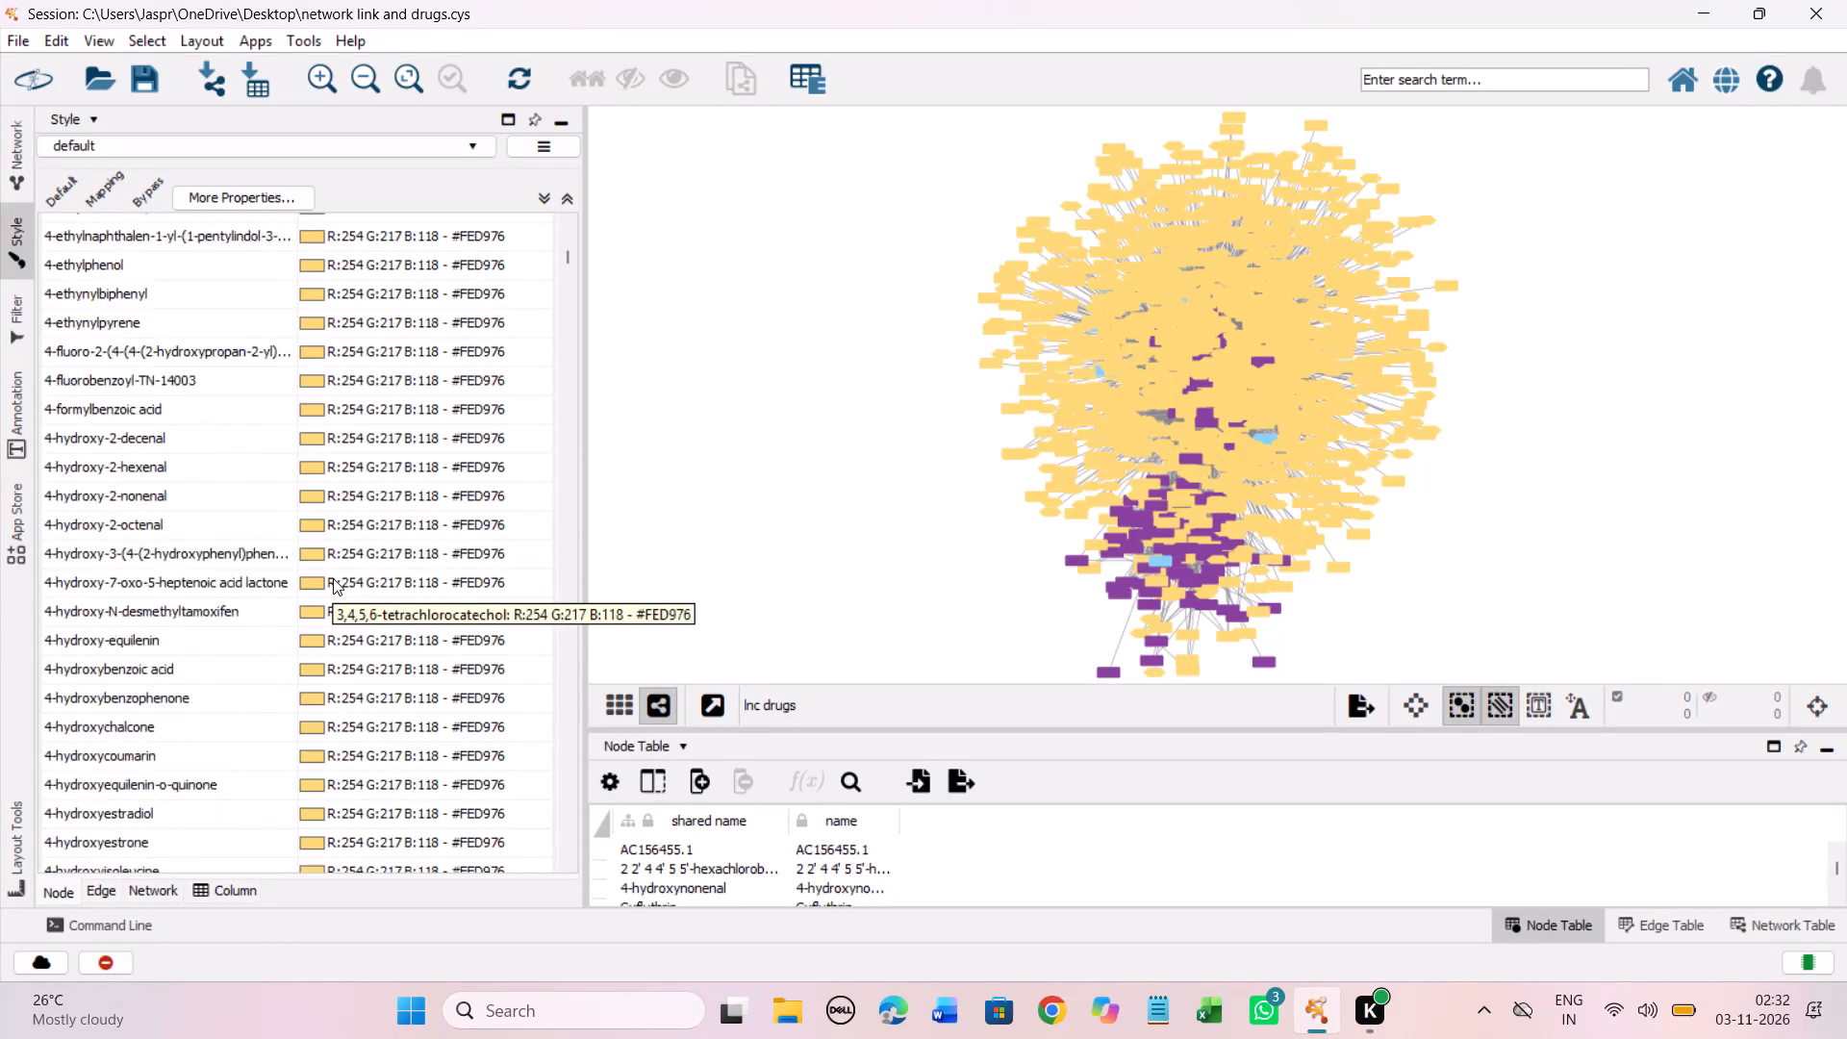
{"action": "scroll", "coordinate": [333, 578], "scroll_direction": "down", "scroll_amount": 4}
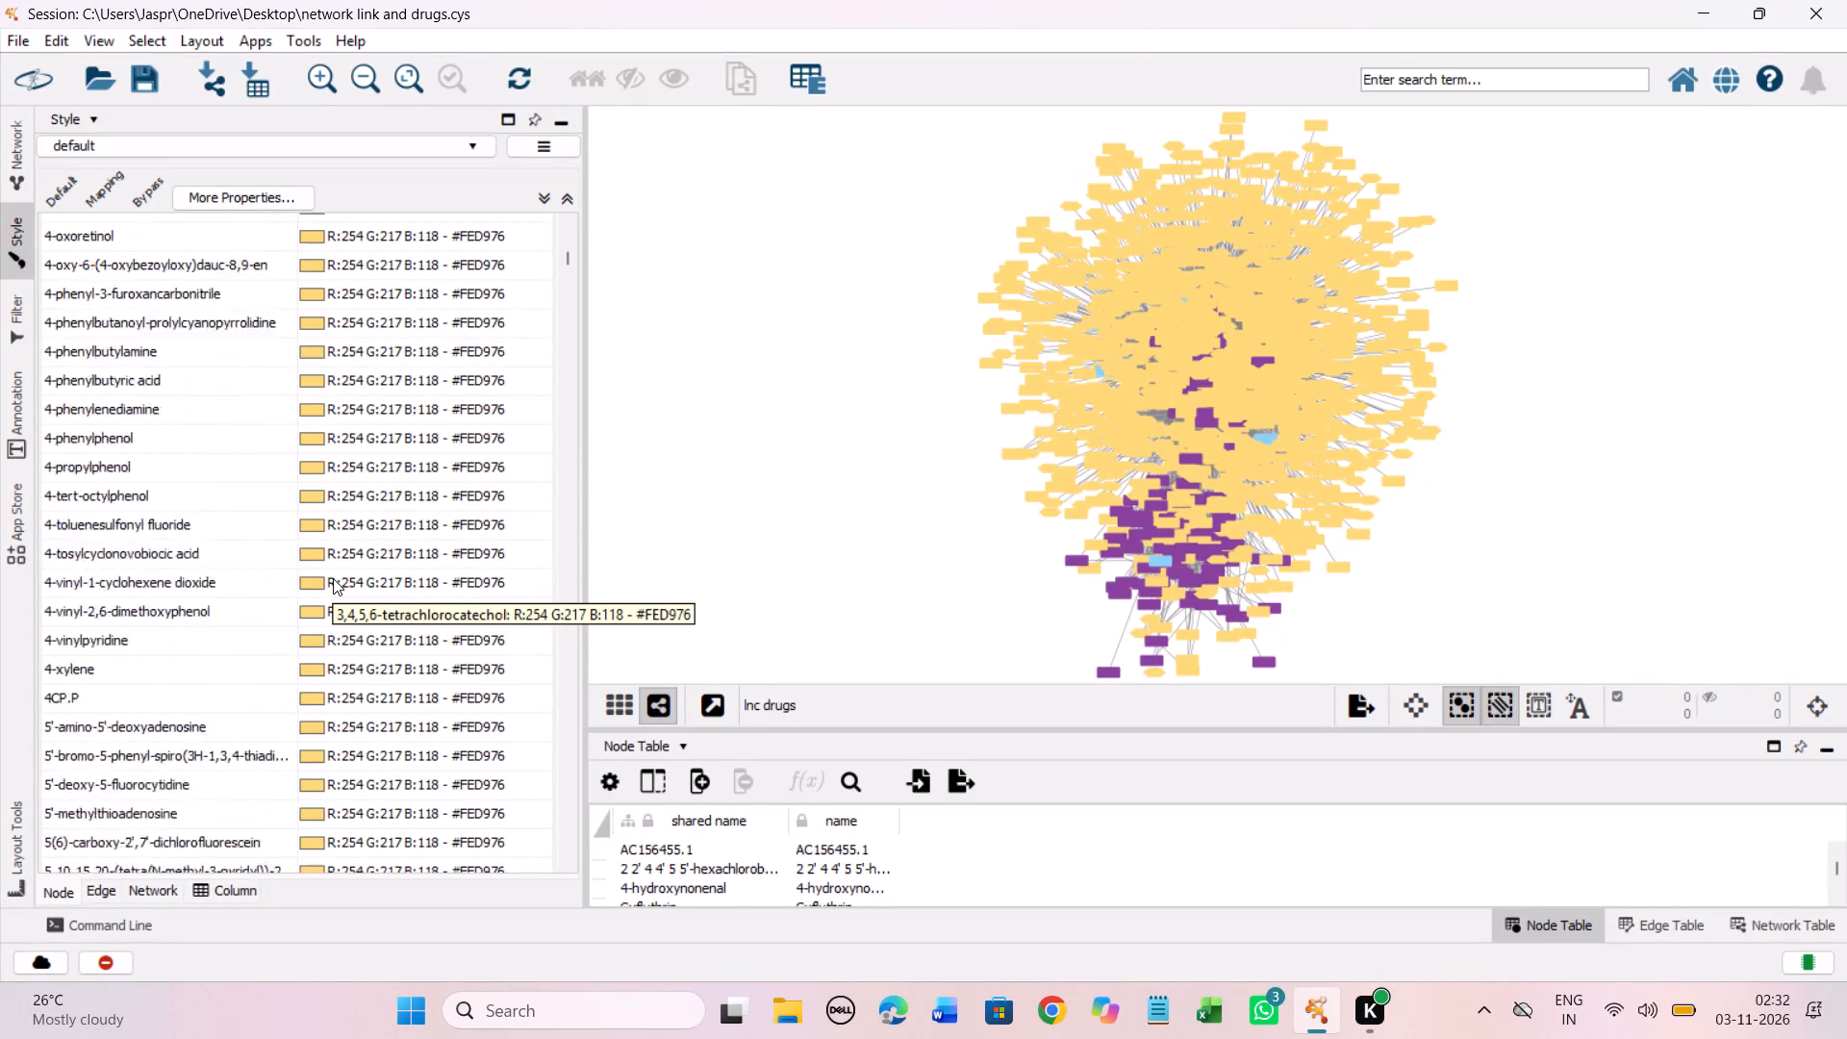
{"action": "scroll", "coordinate": [333, 578], "scroll_direction": "down", "scroll_amount": 4}
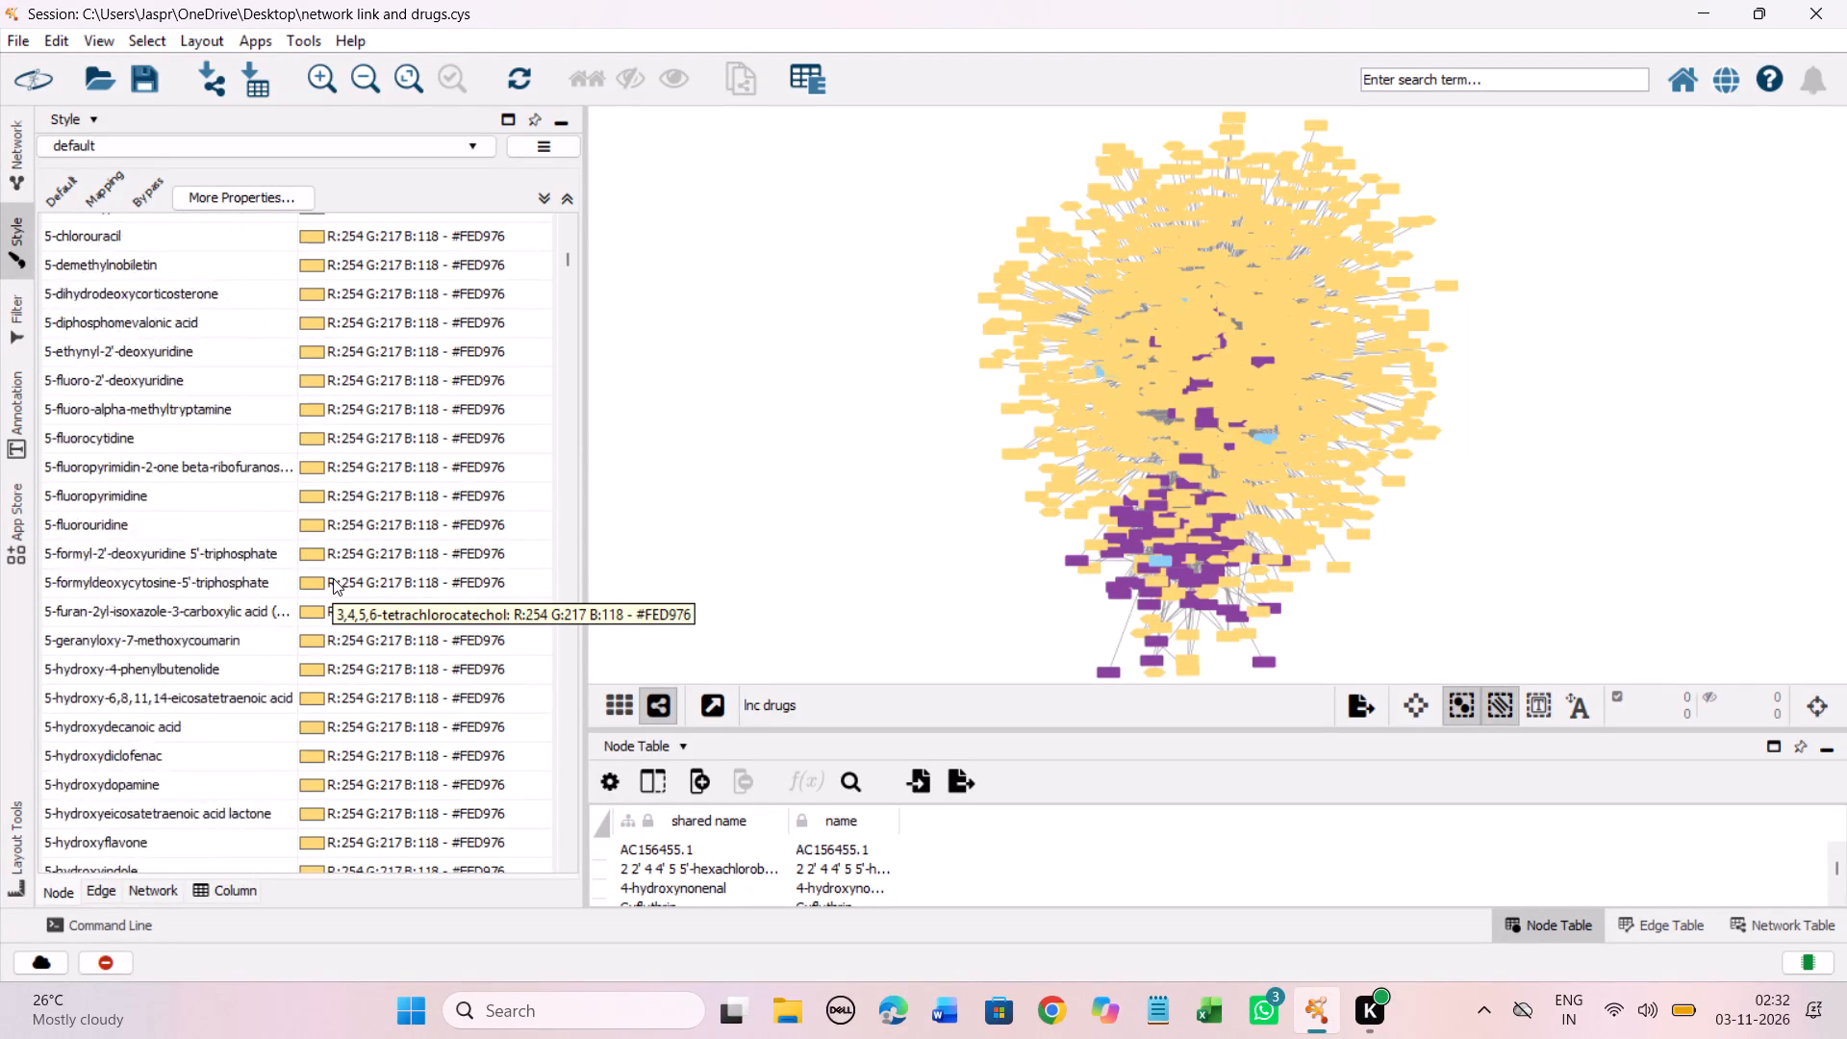
{"action": "scroll", "coordinate": [333, 578], "scroll_direction": "down", "scroll_amount": 3}
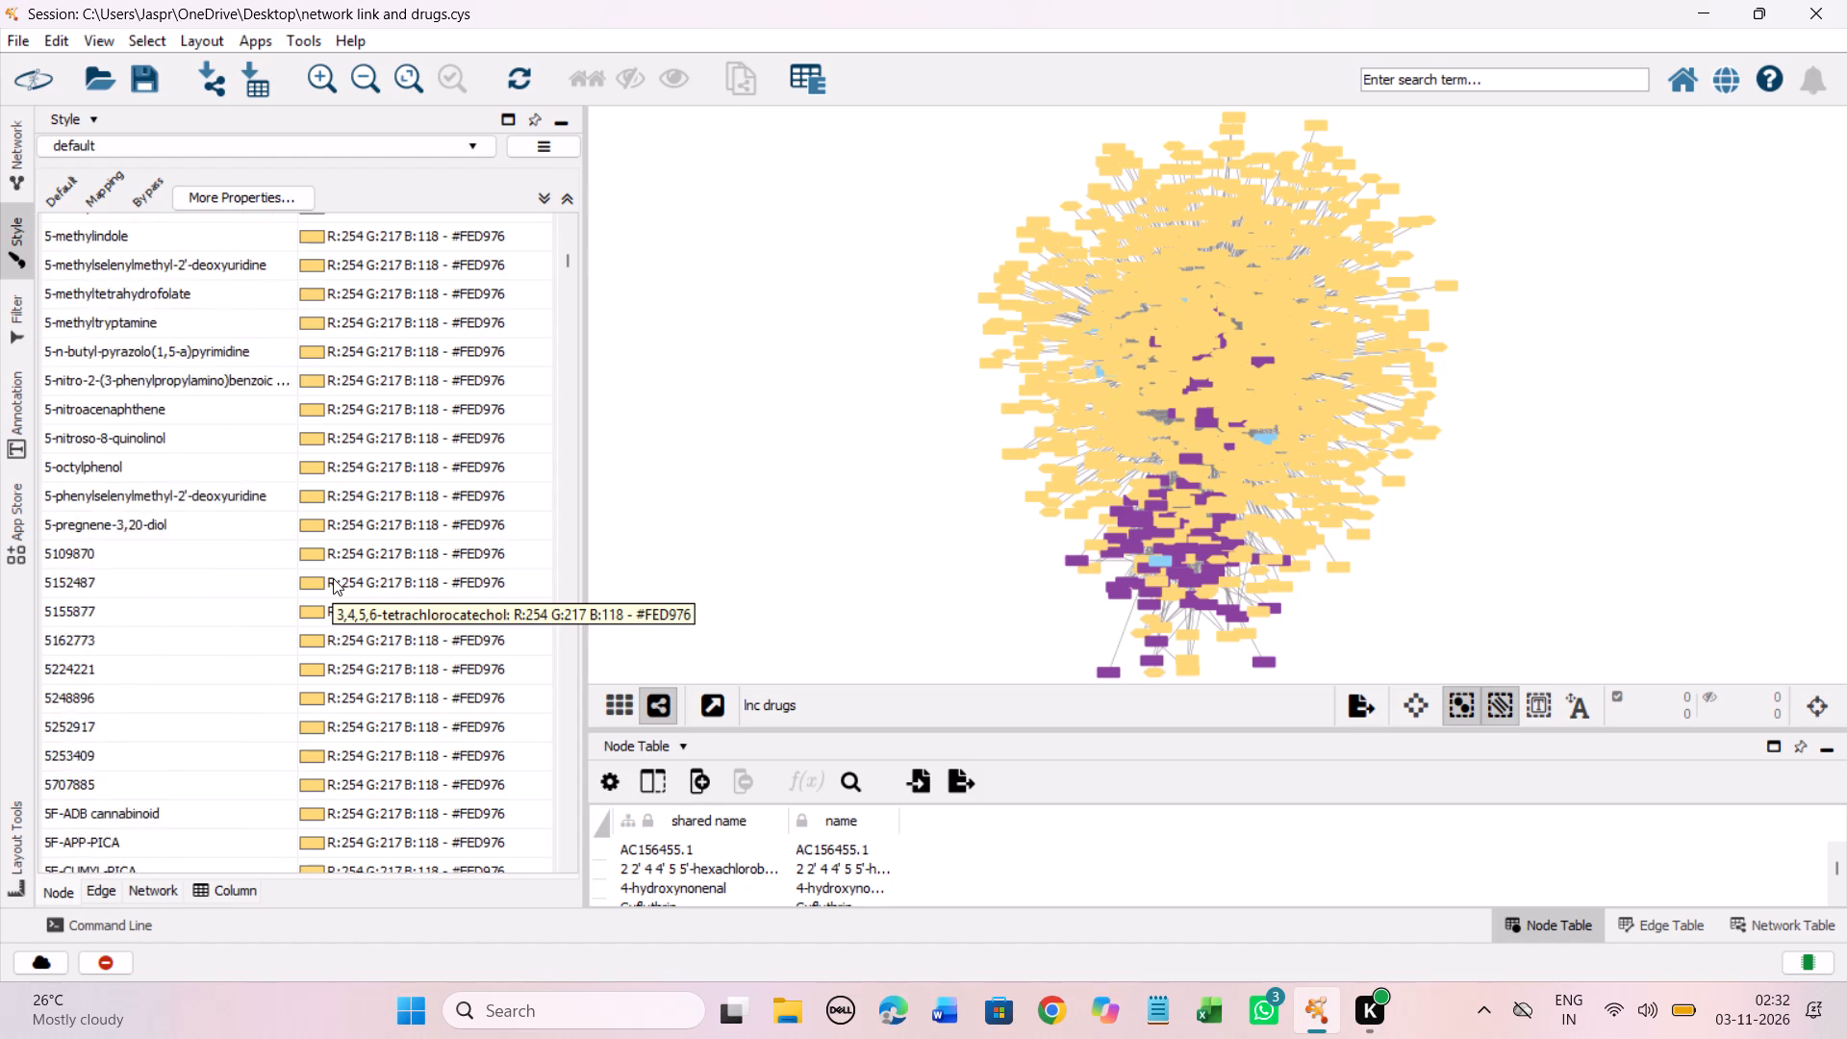
{"action": "scroll", "coordinate": [333, 578], "scroll_direction": "down", "scroll_amount": 4}
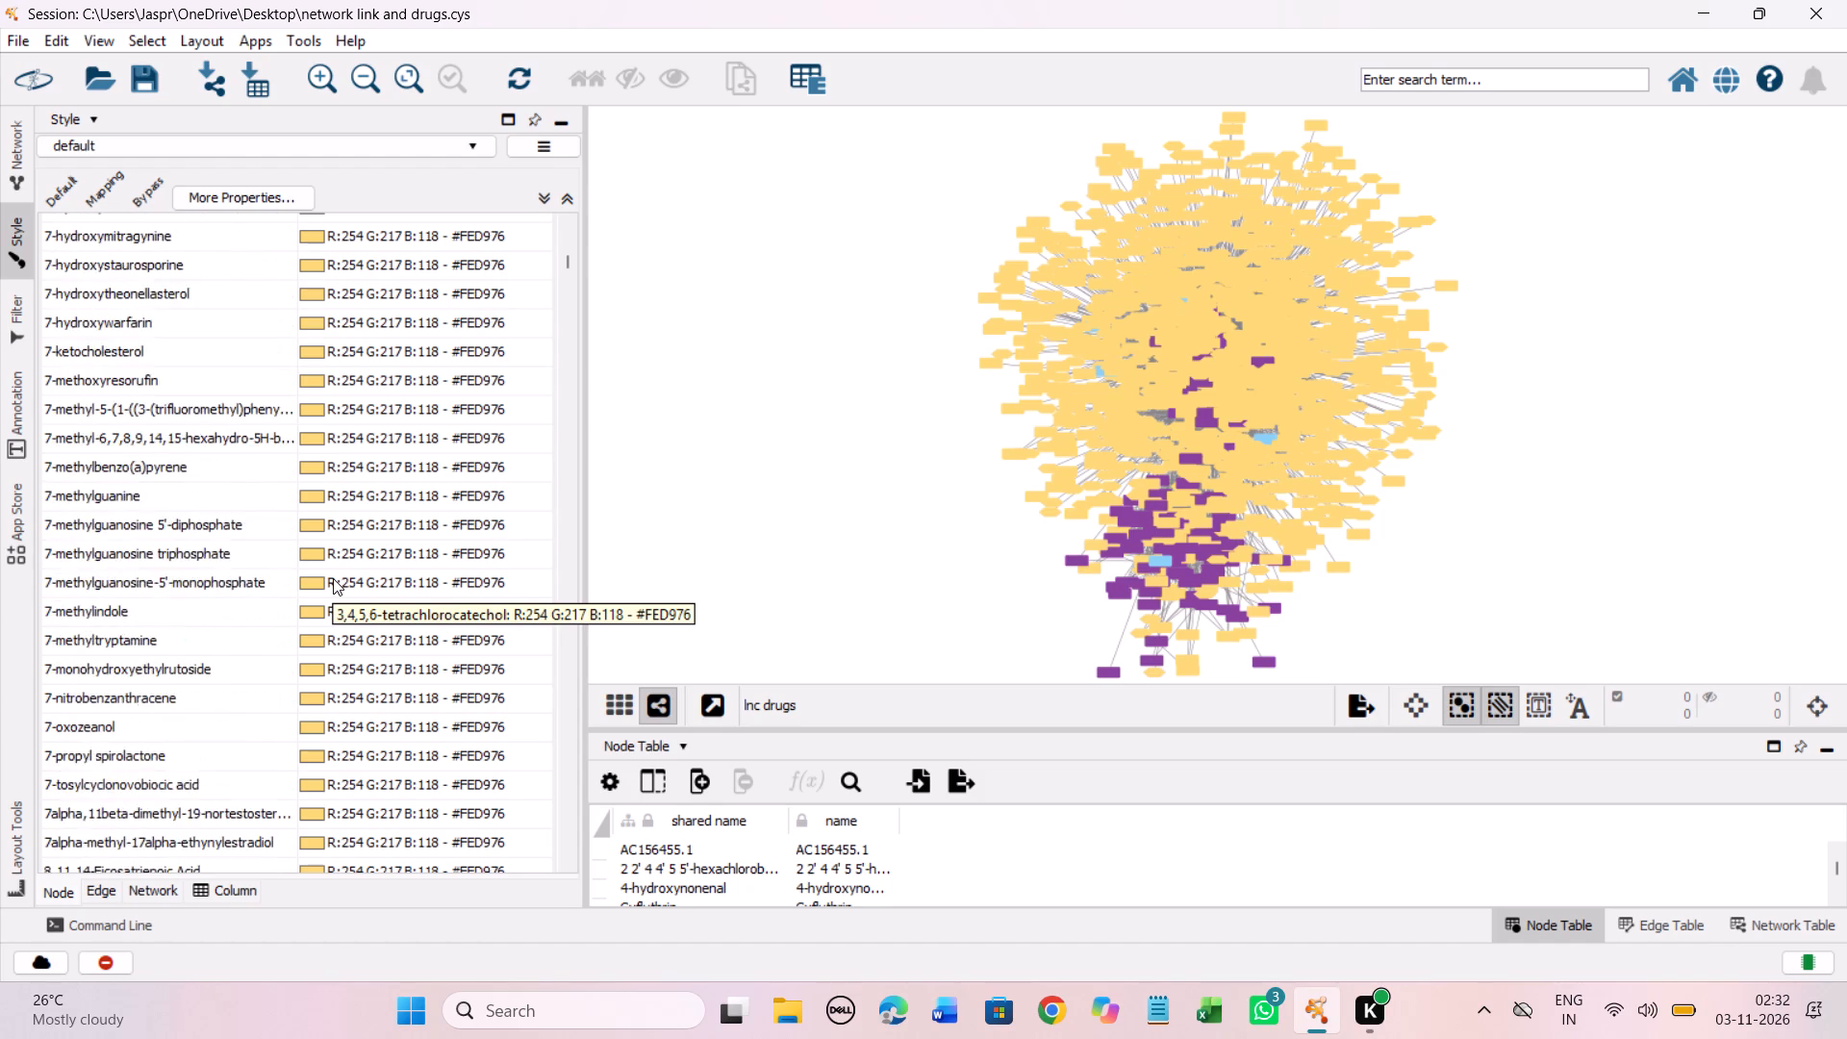
{"action": "scroll", "coordinate": [333, 578], "scroll_direction": "down", "scroll_amount": 3}
{"action": "scroll", "coordinate": [333, 578], "scroll_direction": "up", "scroll_amount": 1}
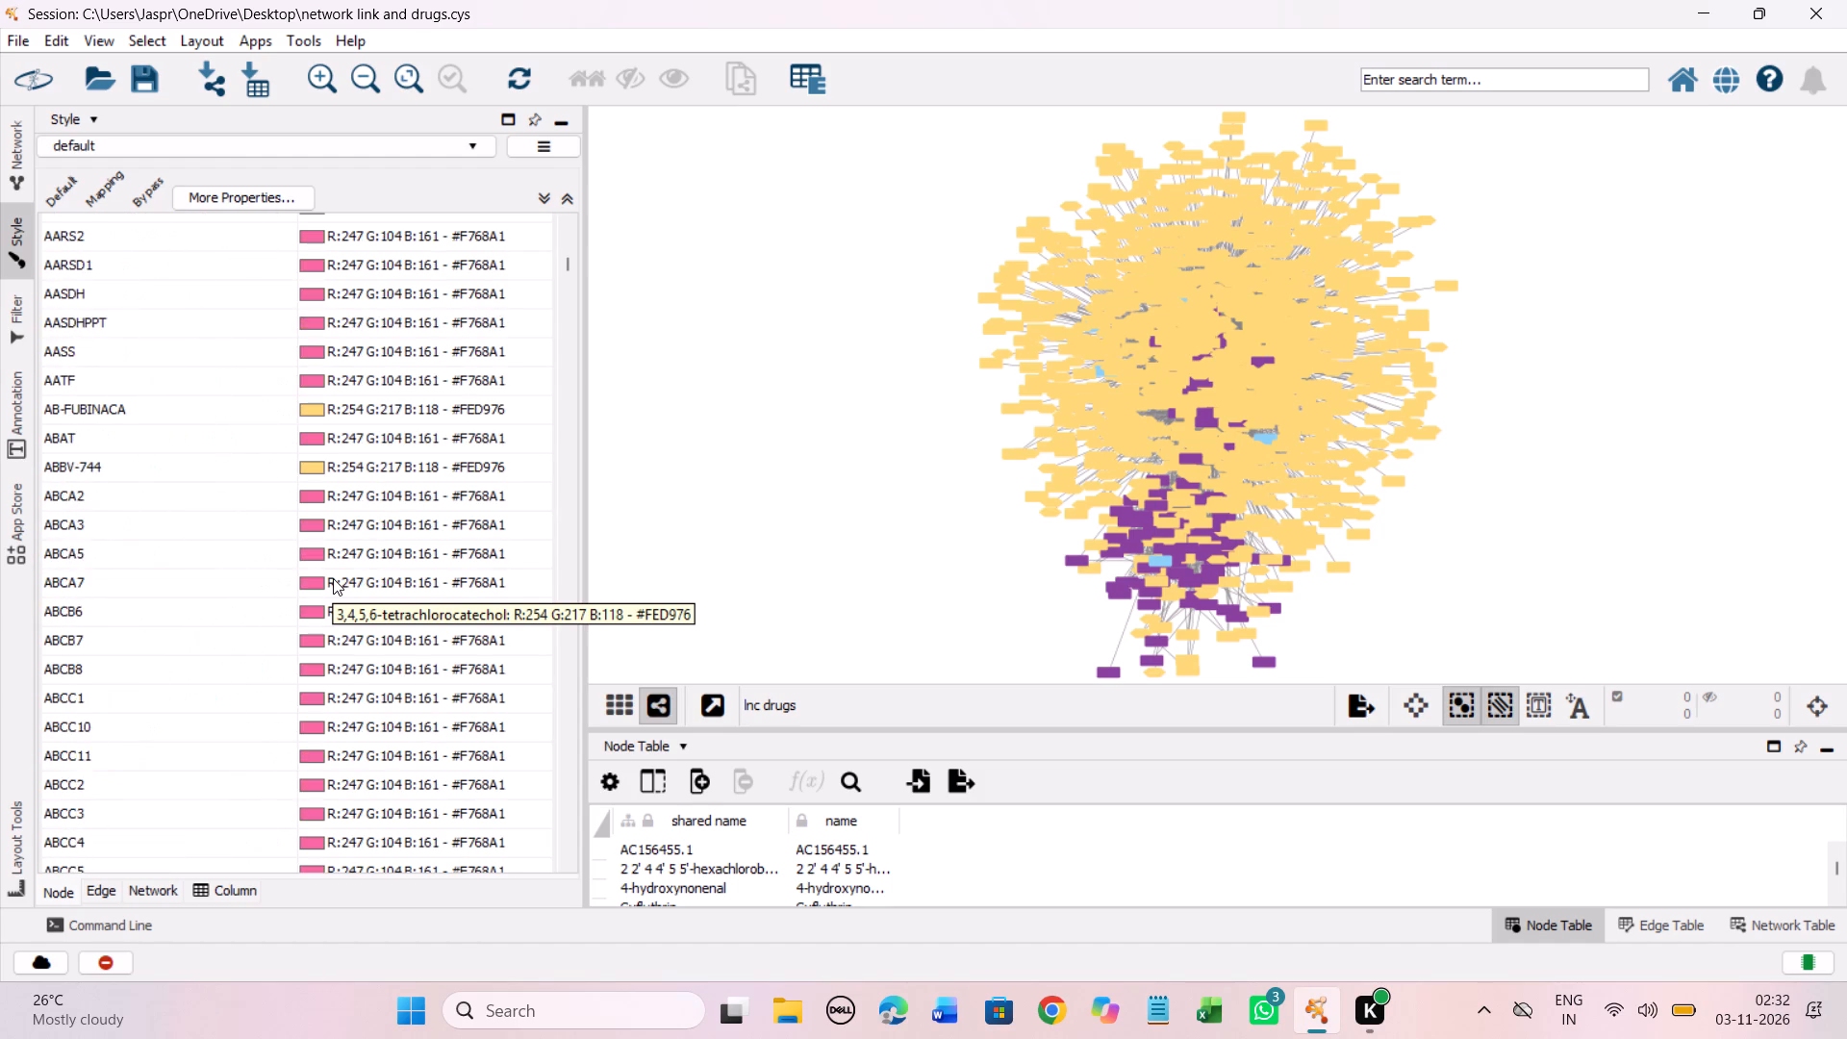
{"action": "scroll", "coordinate": [333, 578], "scroll_direction": "up", "scroll_amount": 3}
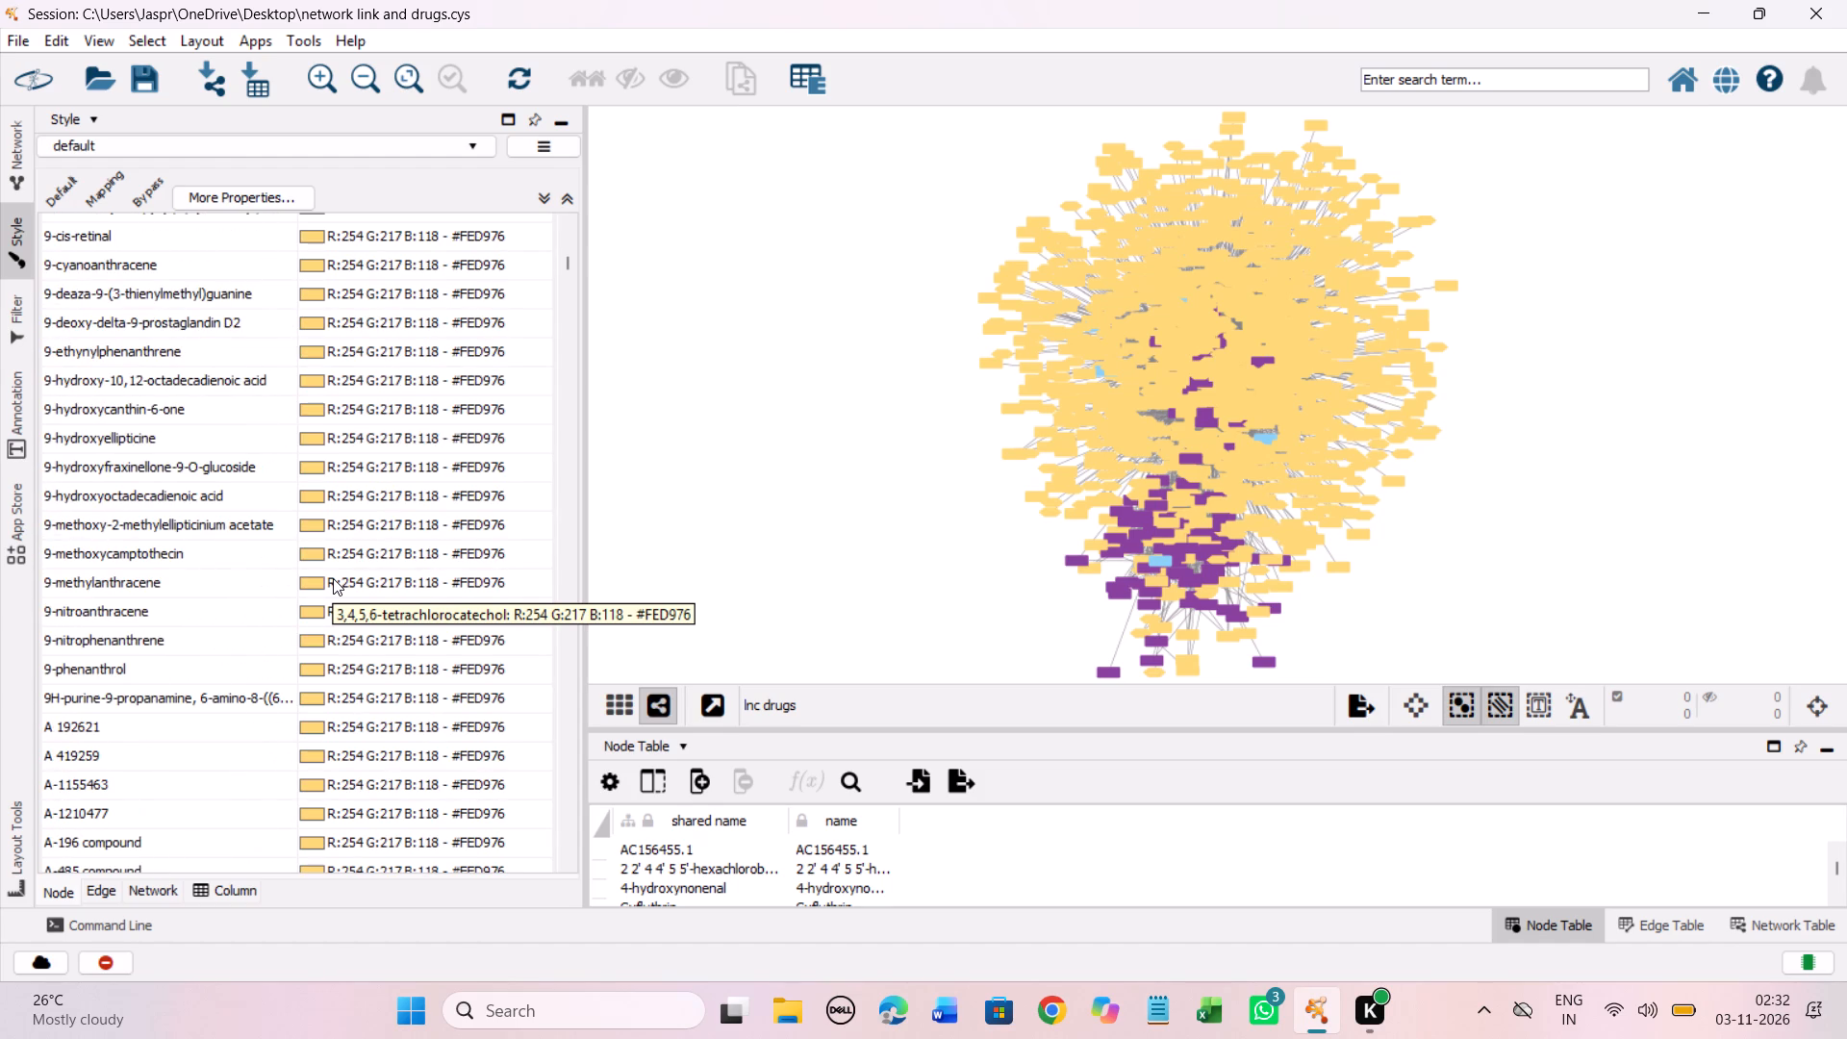
{"action": "left_click", "coordinate": [331, 508], "text": "shift"}
{"action": "right_click", "coordinate": [342, 498]}
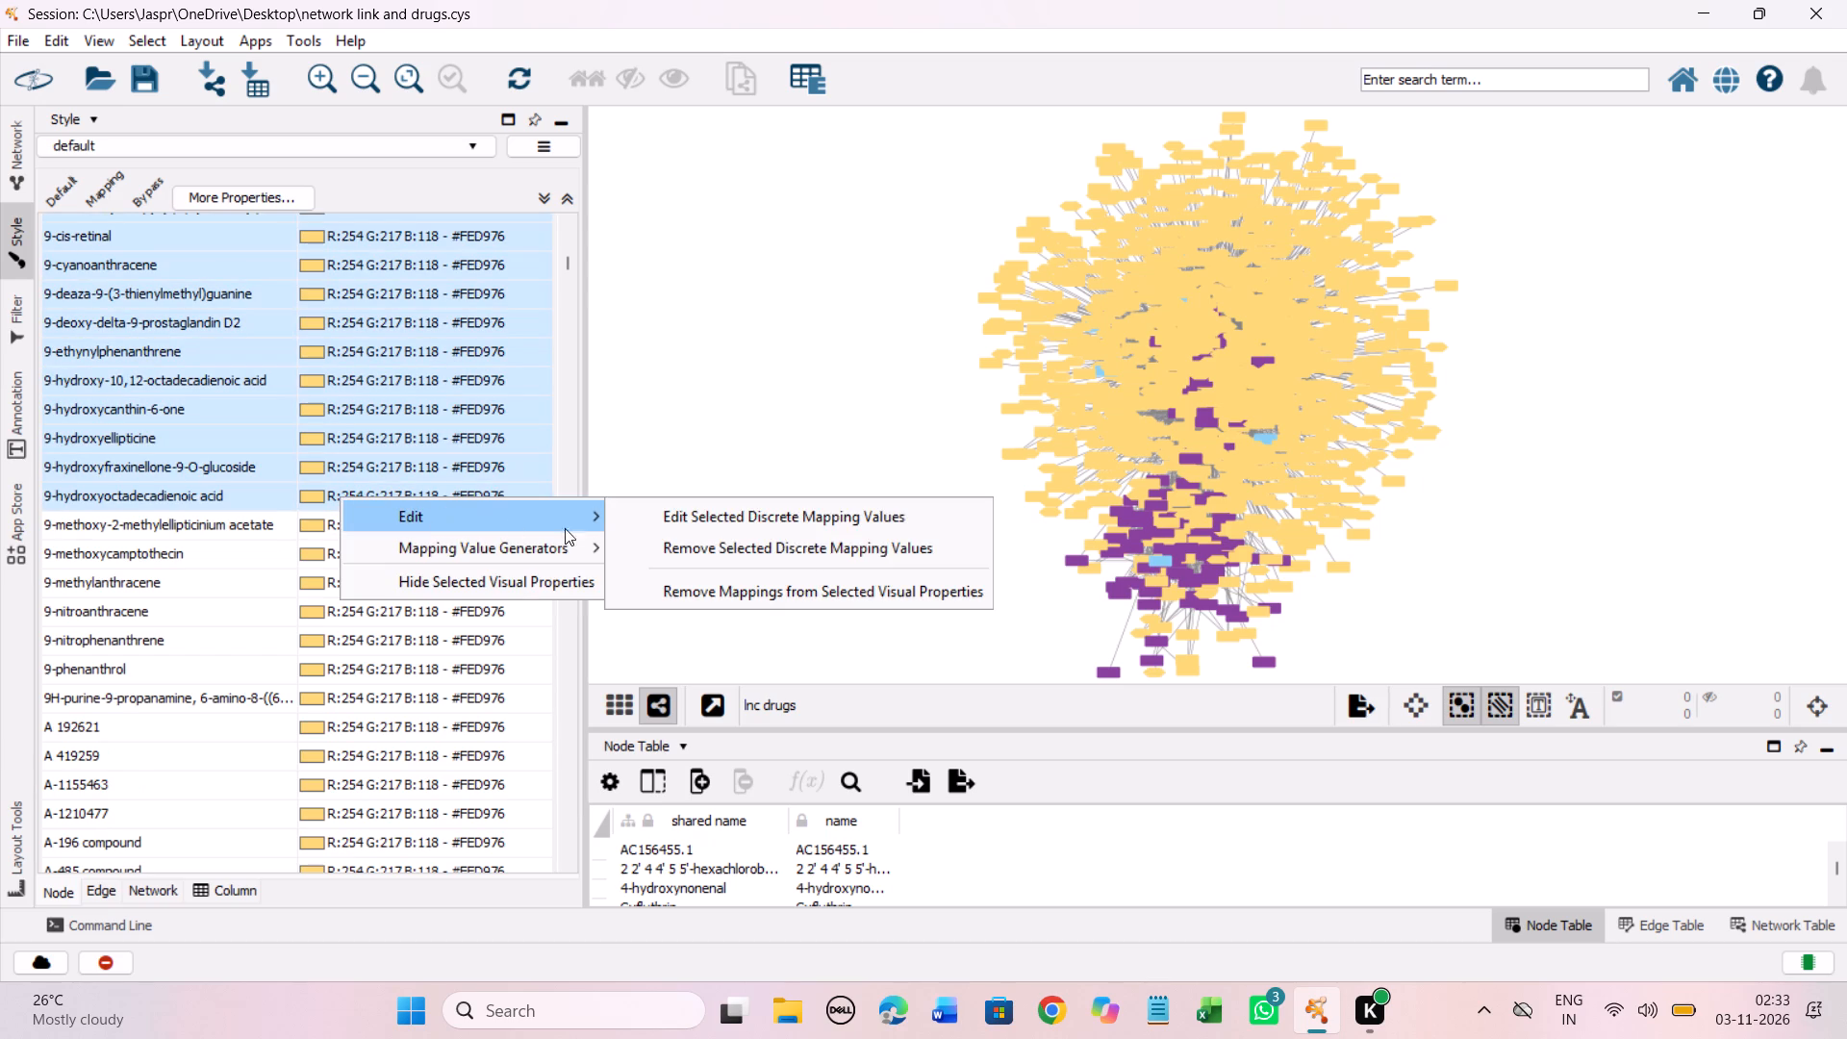
{"action": "left_click", "coordinate": [684, 523]}
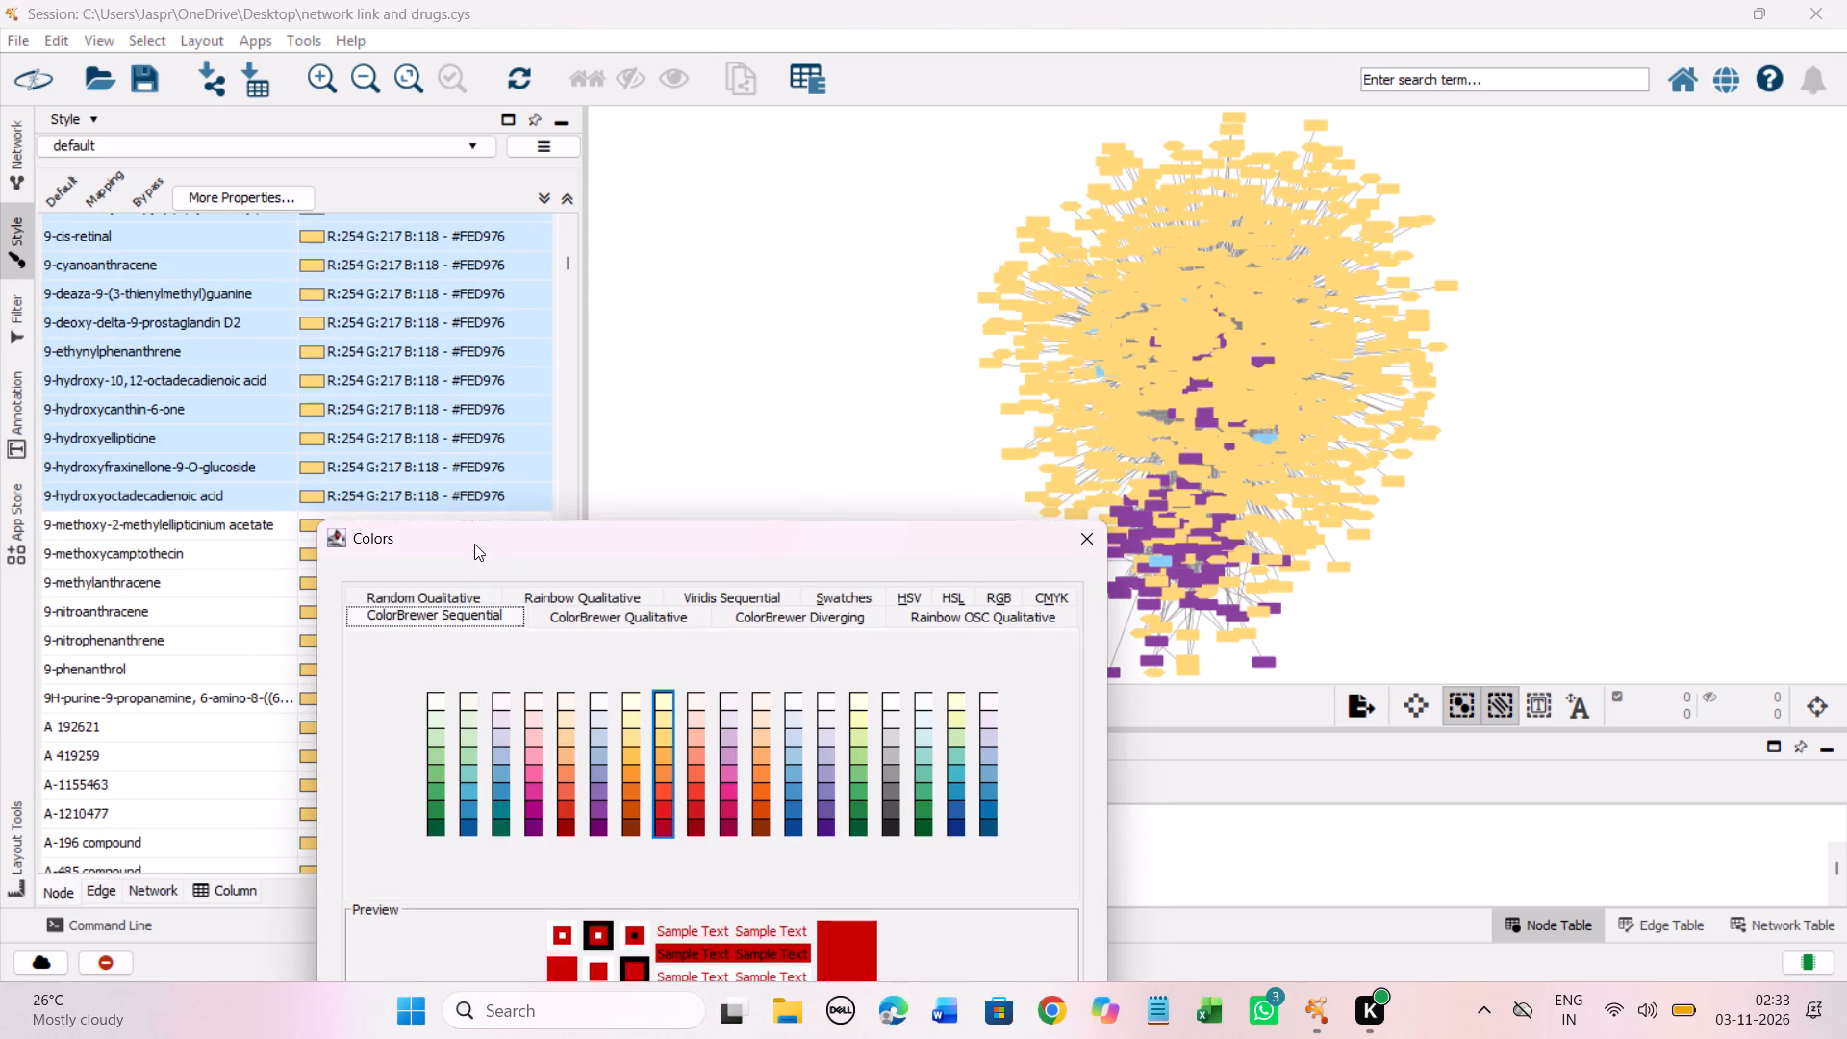
{"action": "left_click_drag", "start_coordinate": [474, 544], "coordinate": [352, 274]}
{"action": "left_click", "coordinate": [539, 466]}
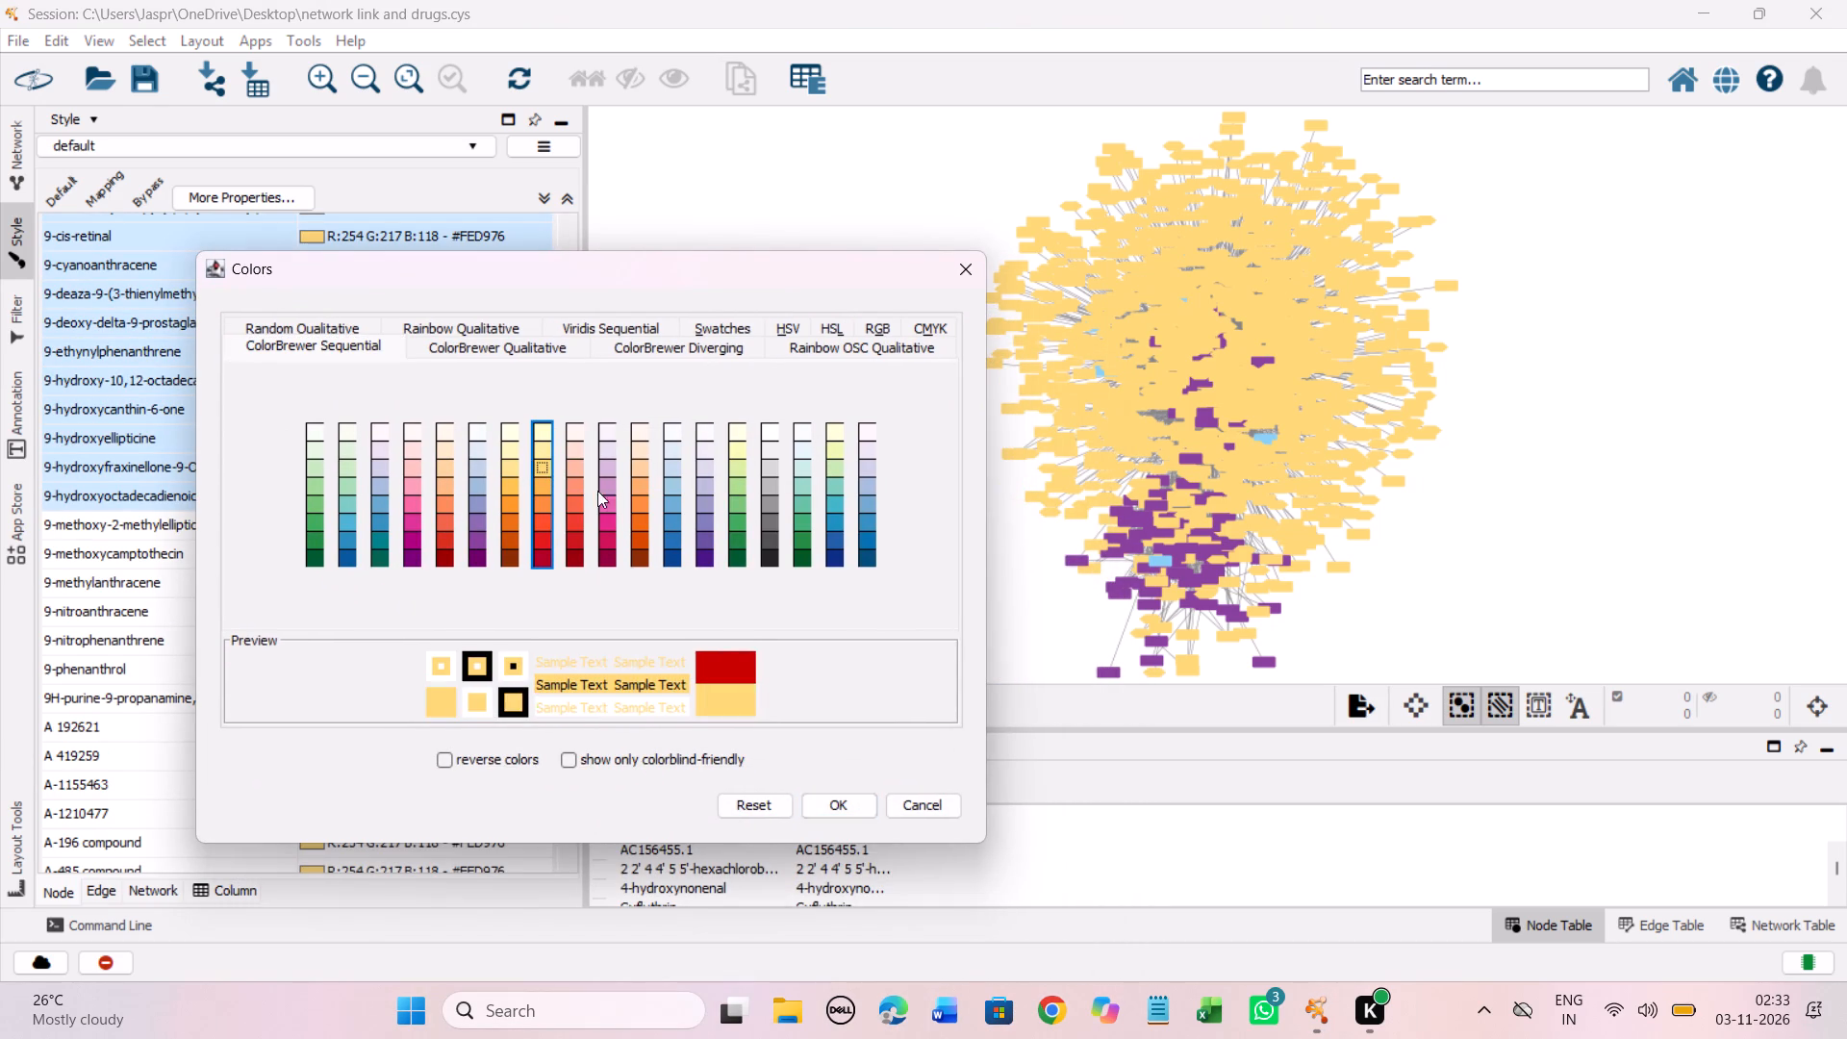
{"action": "left_click", "coordinate": [850, 803]}
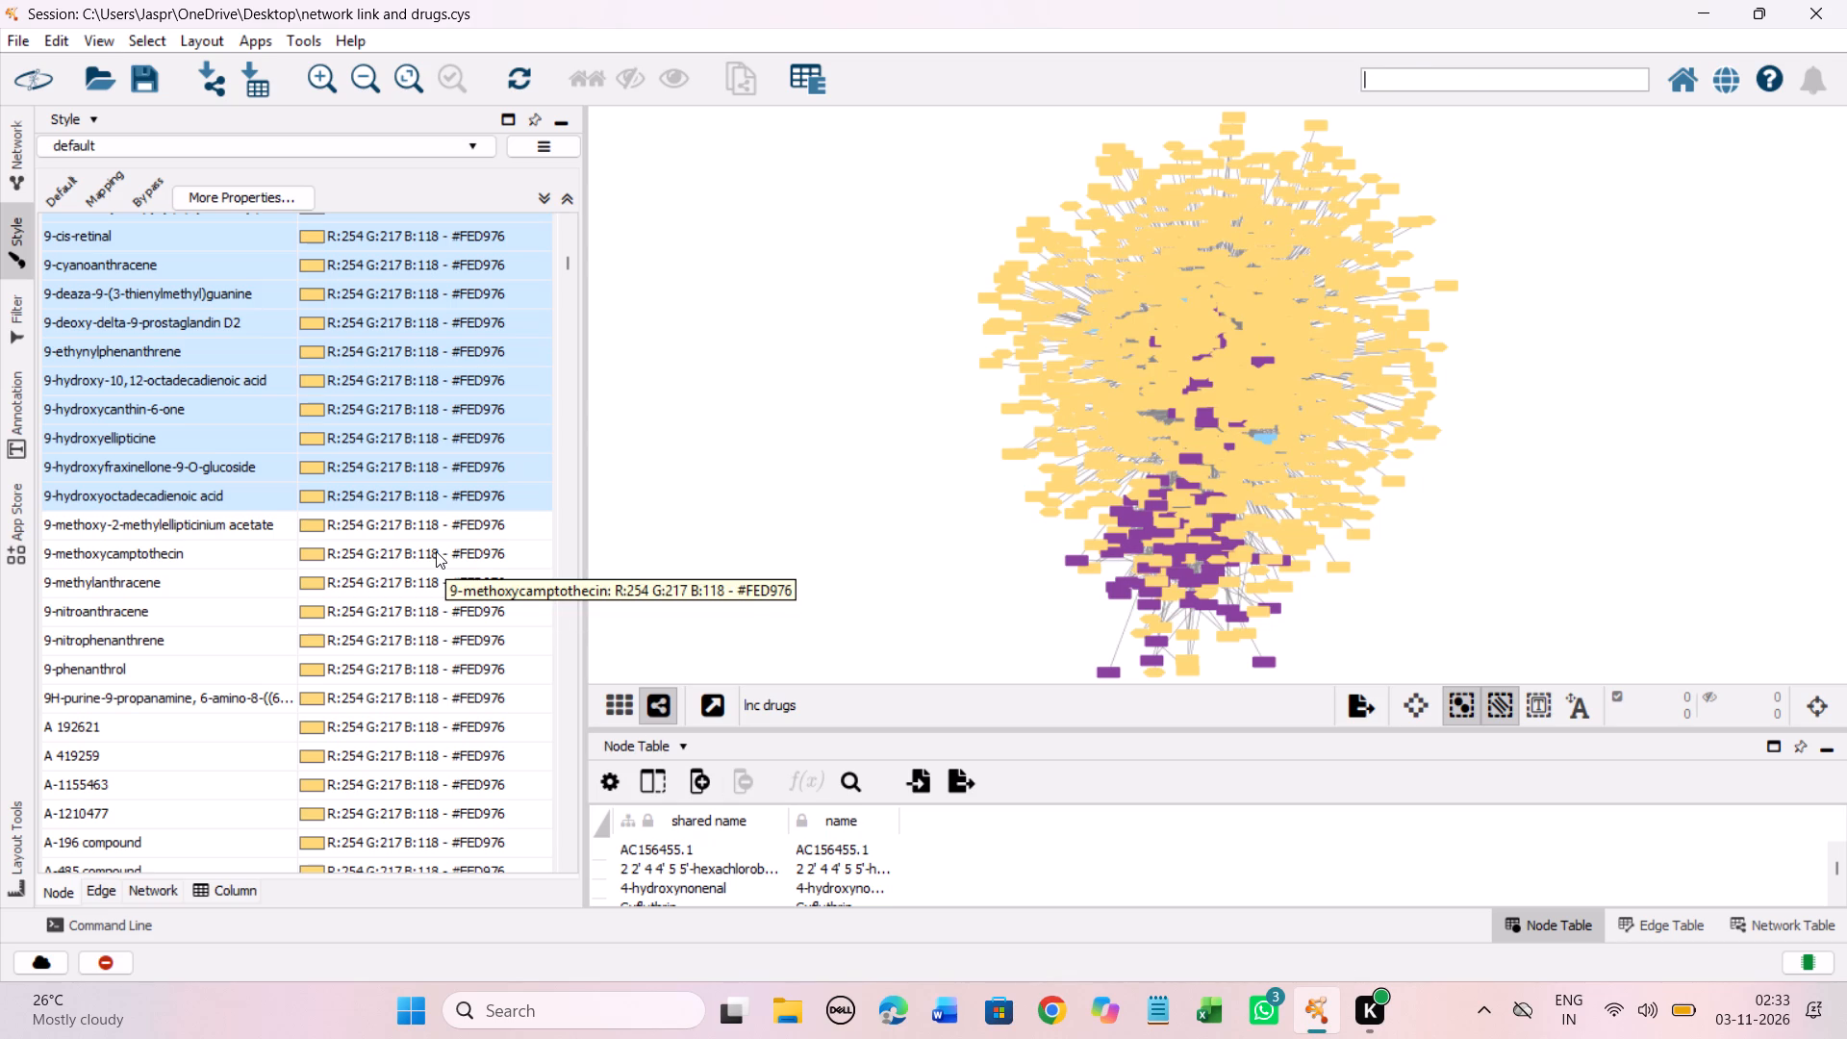
Find the uncoloured AG- drugs and set the Fill Color mapping of entries AG 1879 through AG-879 to #FED976 from the Yellow-Orange-Red shades.
{"action": "scroll", "coordinate": [443, 539], "scroll_direction": "down", "scroll_amount": 9}
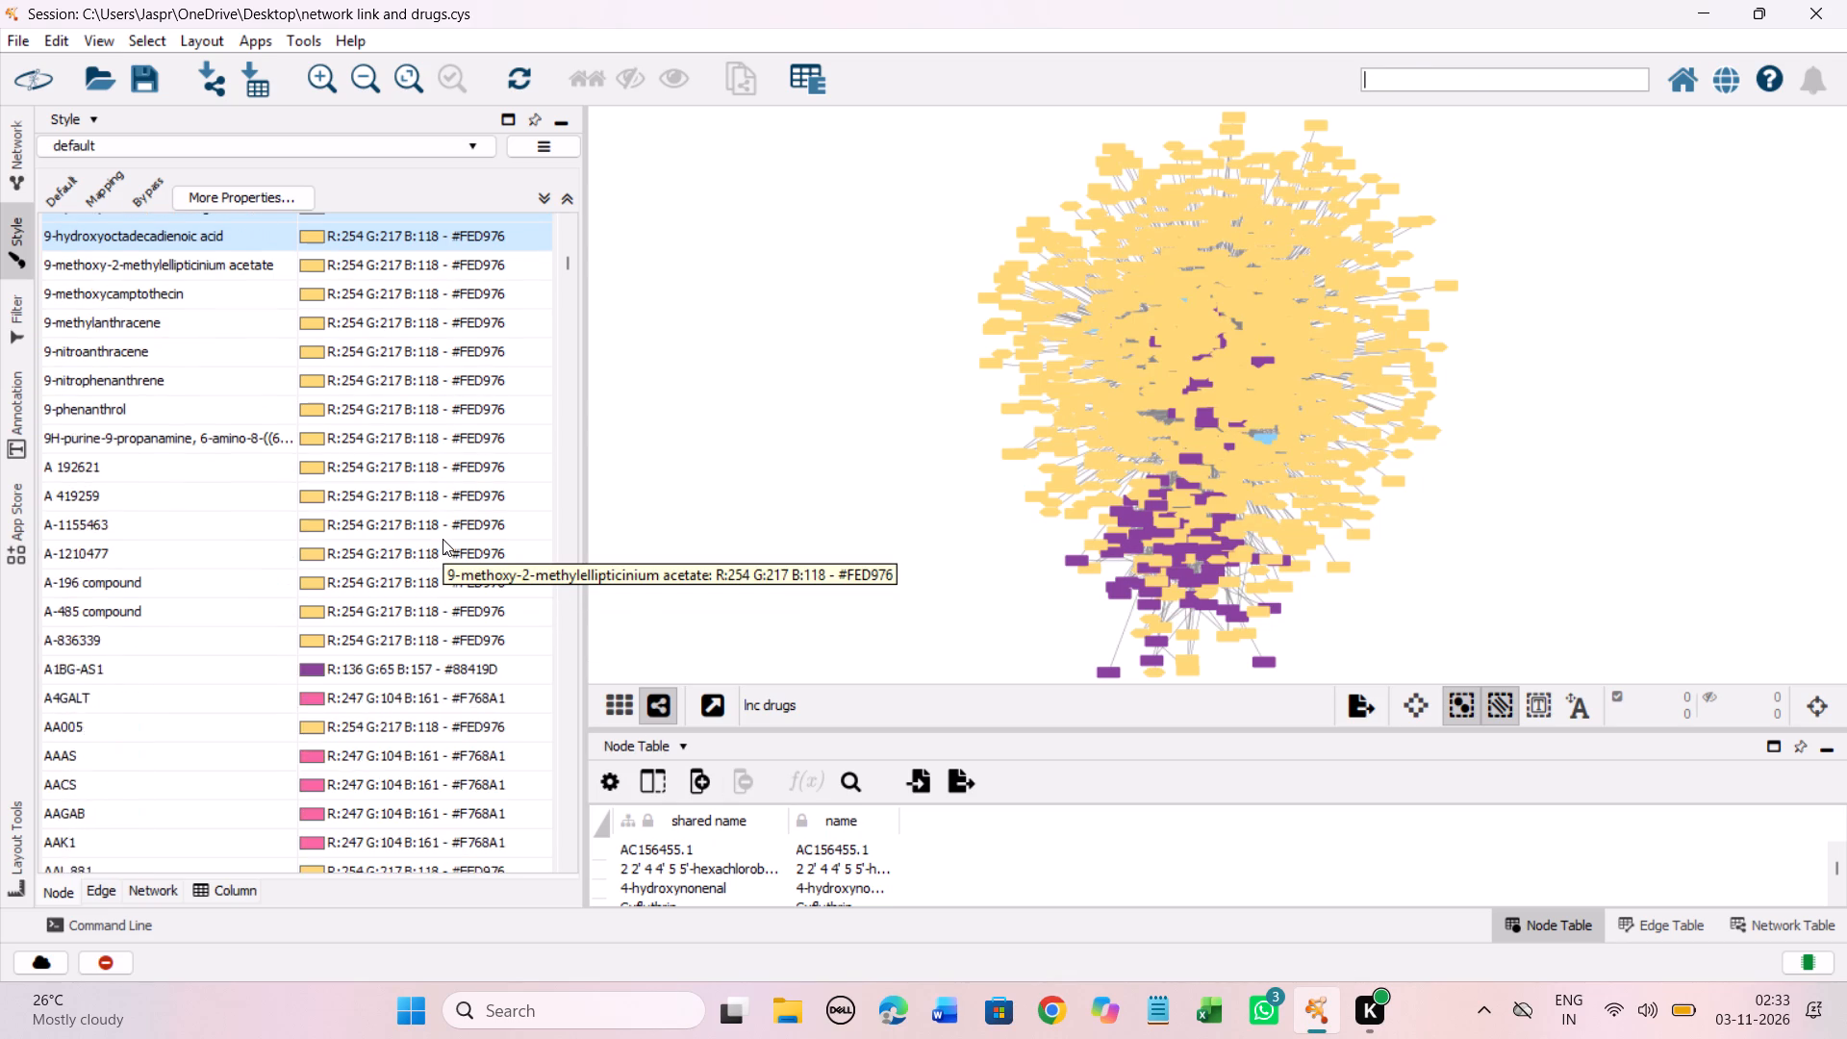
{"action": "scroll", "coordinate": [443, 539], "scroll_direction": "down", "scroll_amount": 8}
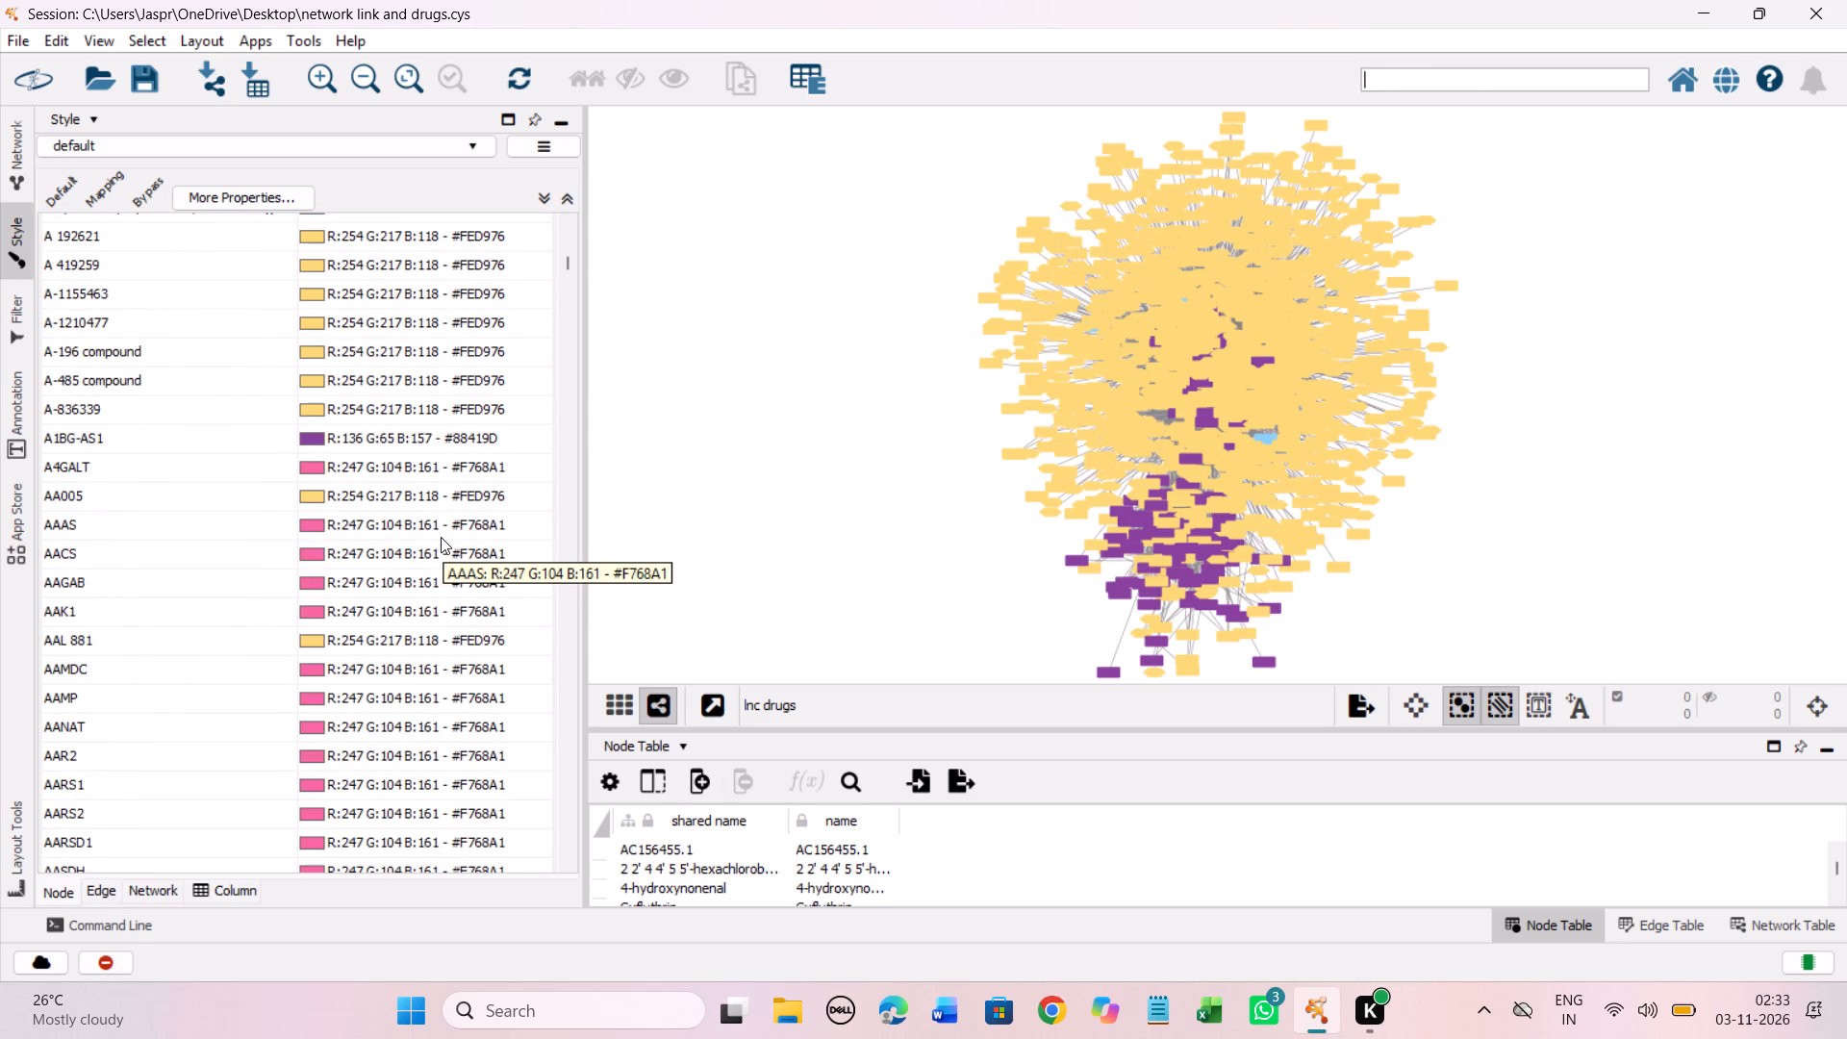
{"action": "scroll", "coordinate": [441, 537], "scroll_direction": "down", "scroll_amount": 7}
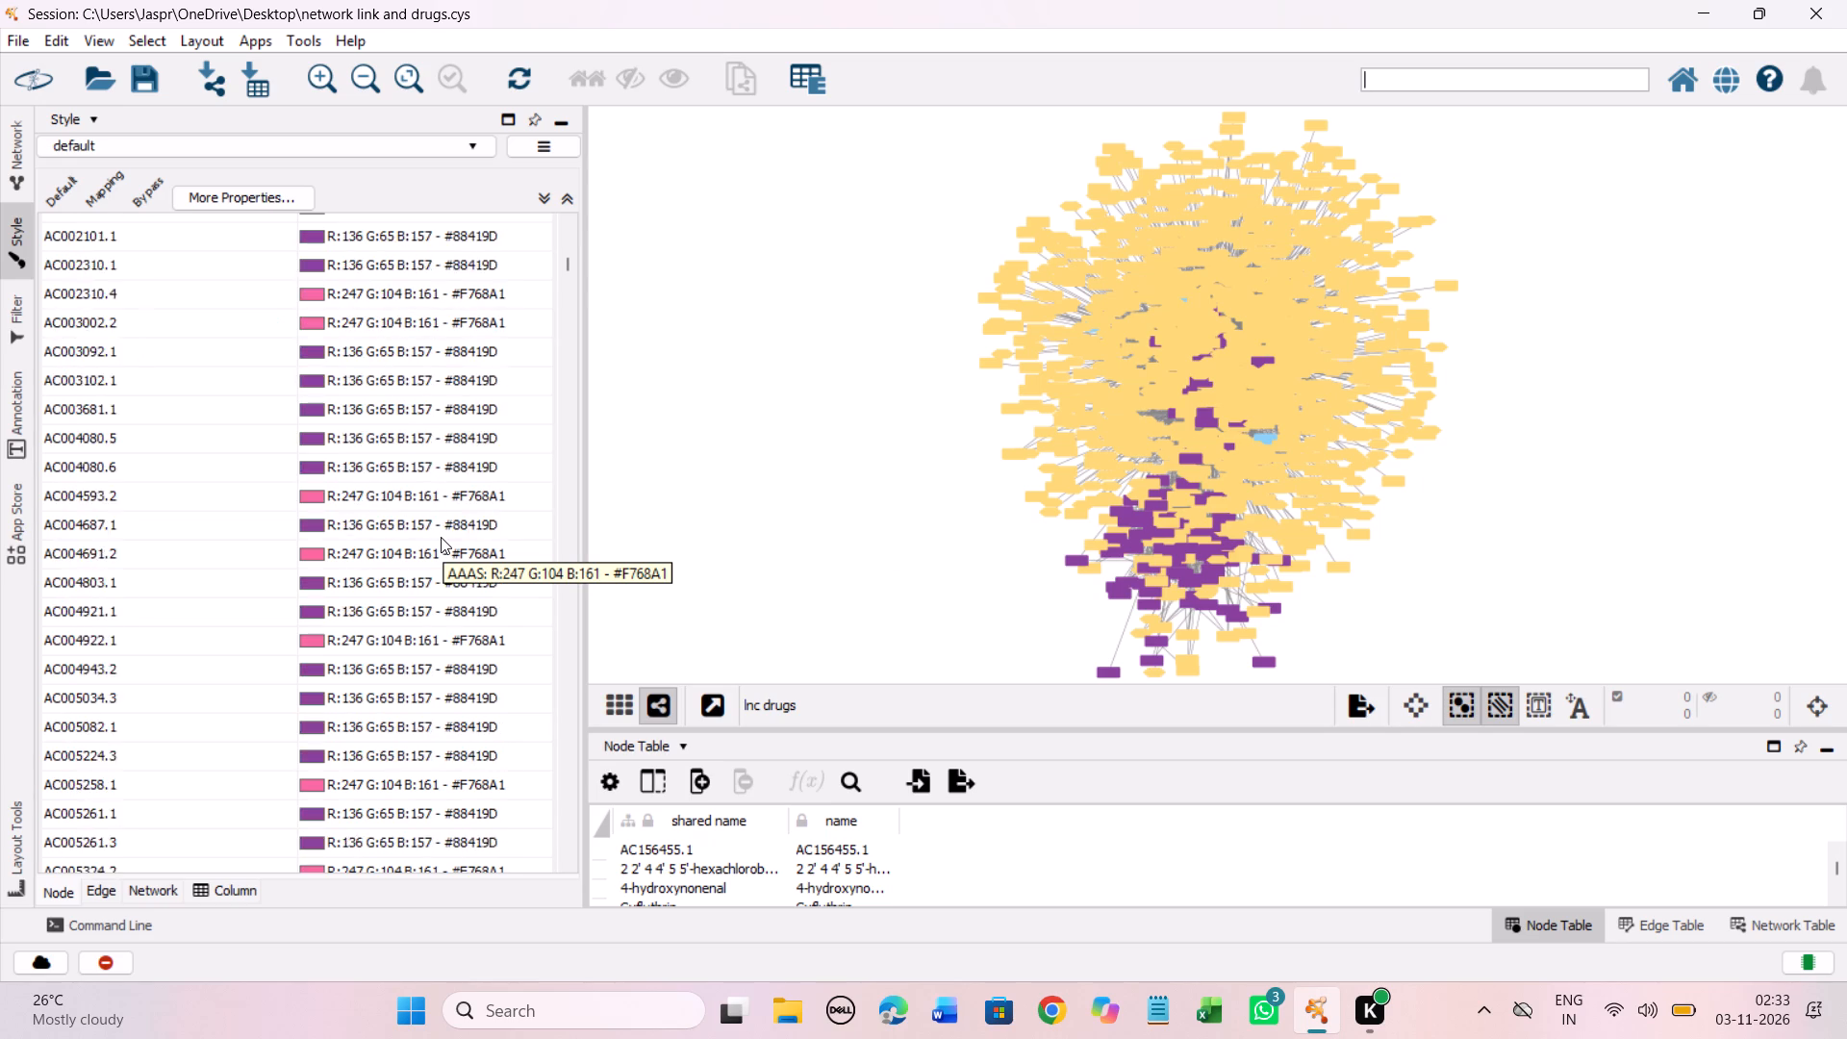
{"action": "scroll", "coordinate": [441, 537], "scroll_direction": "down", "scroll_amount": 3}
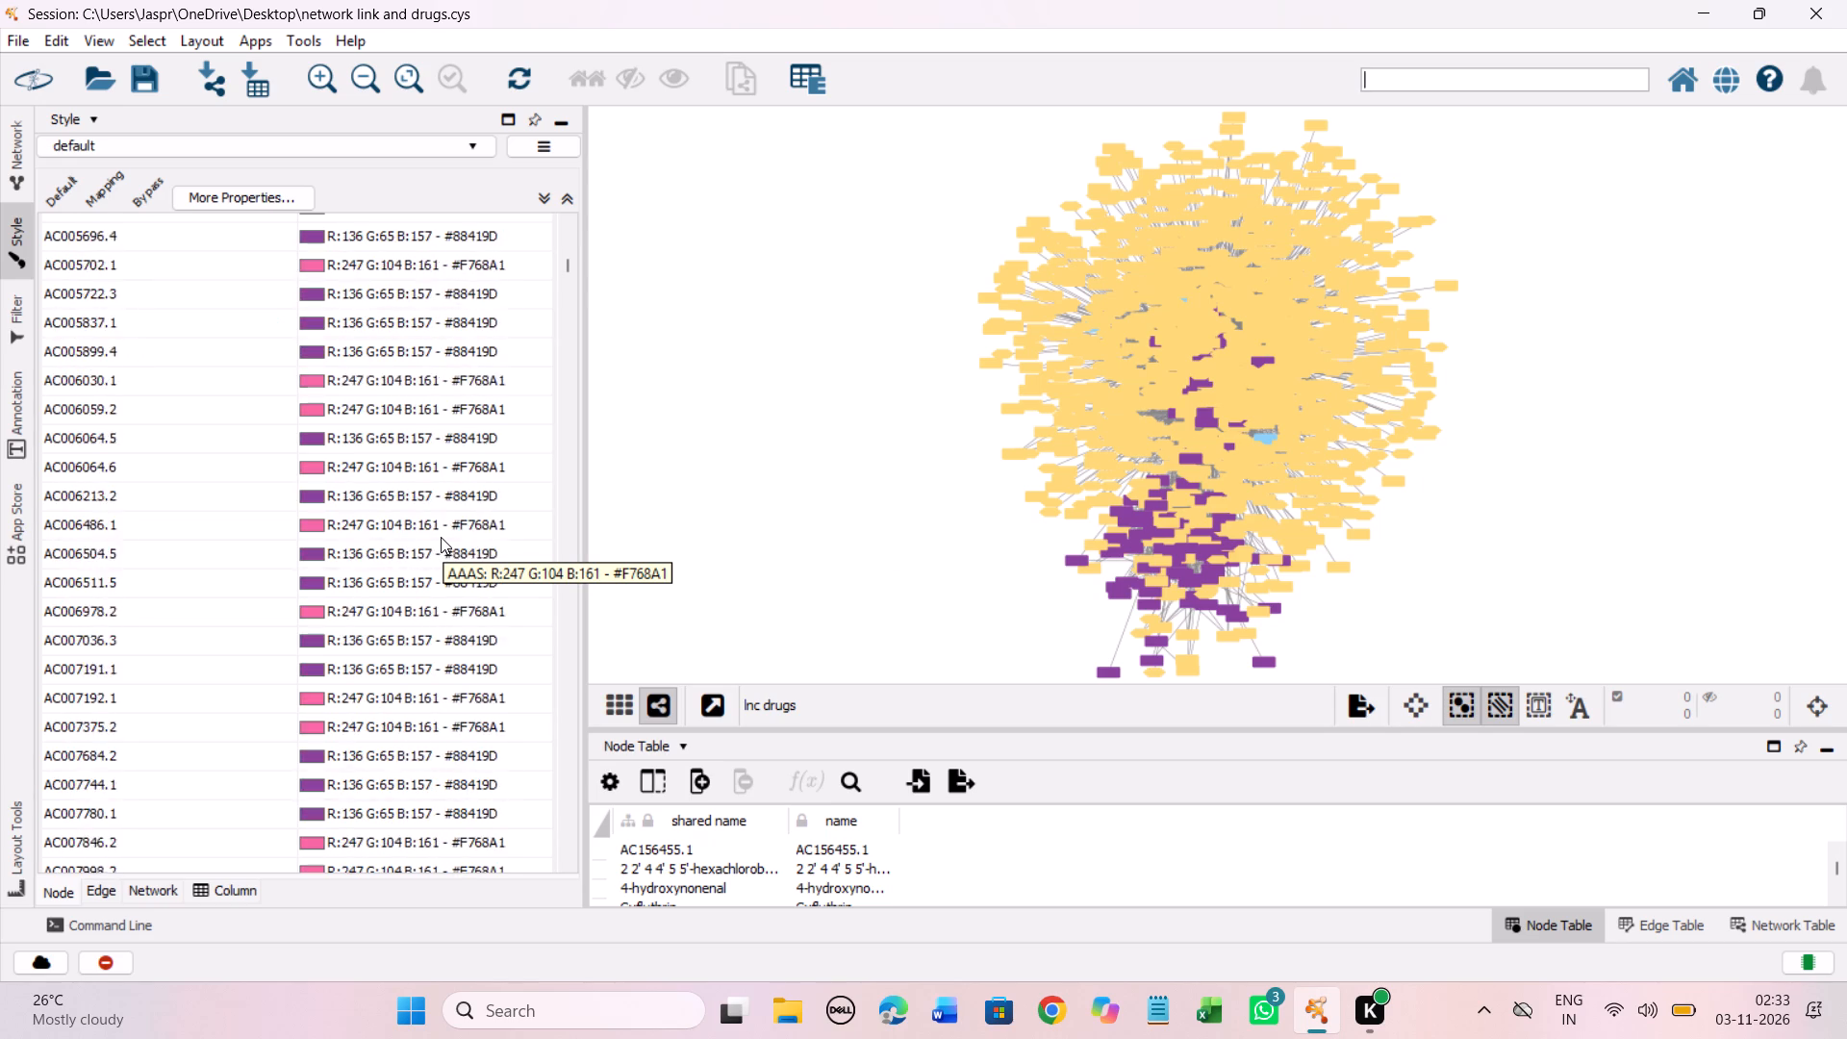
{"action": "scroll", "coordinate": [441, 537], "scroll_direction": "down", "scroll_amount": 4}
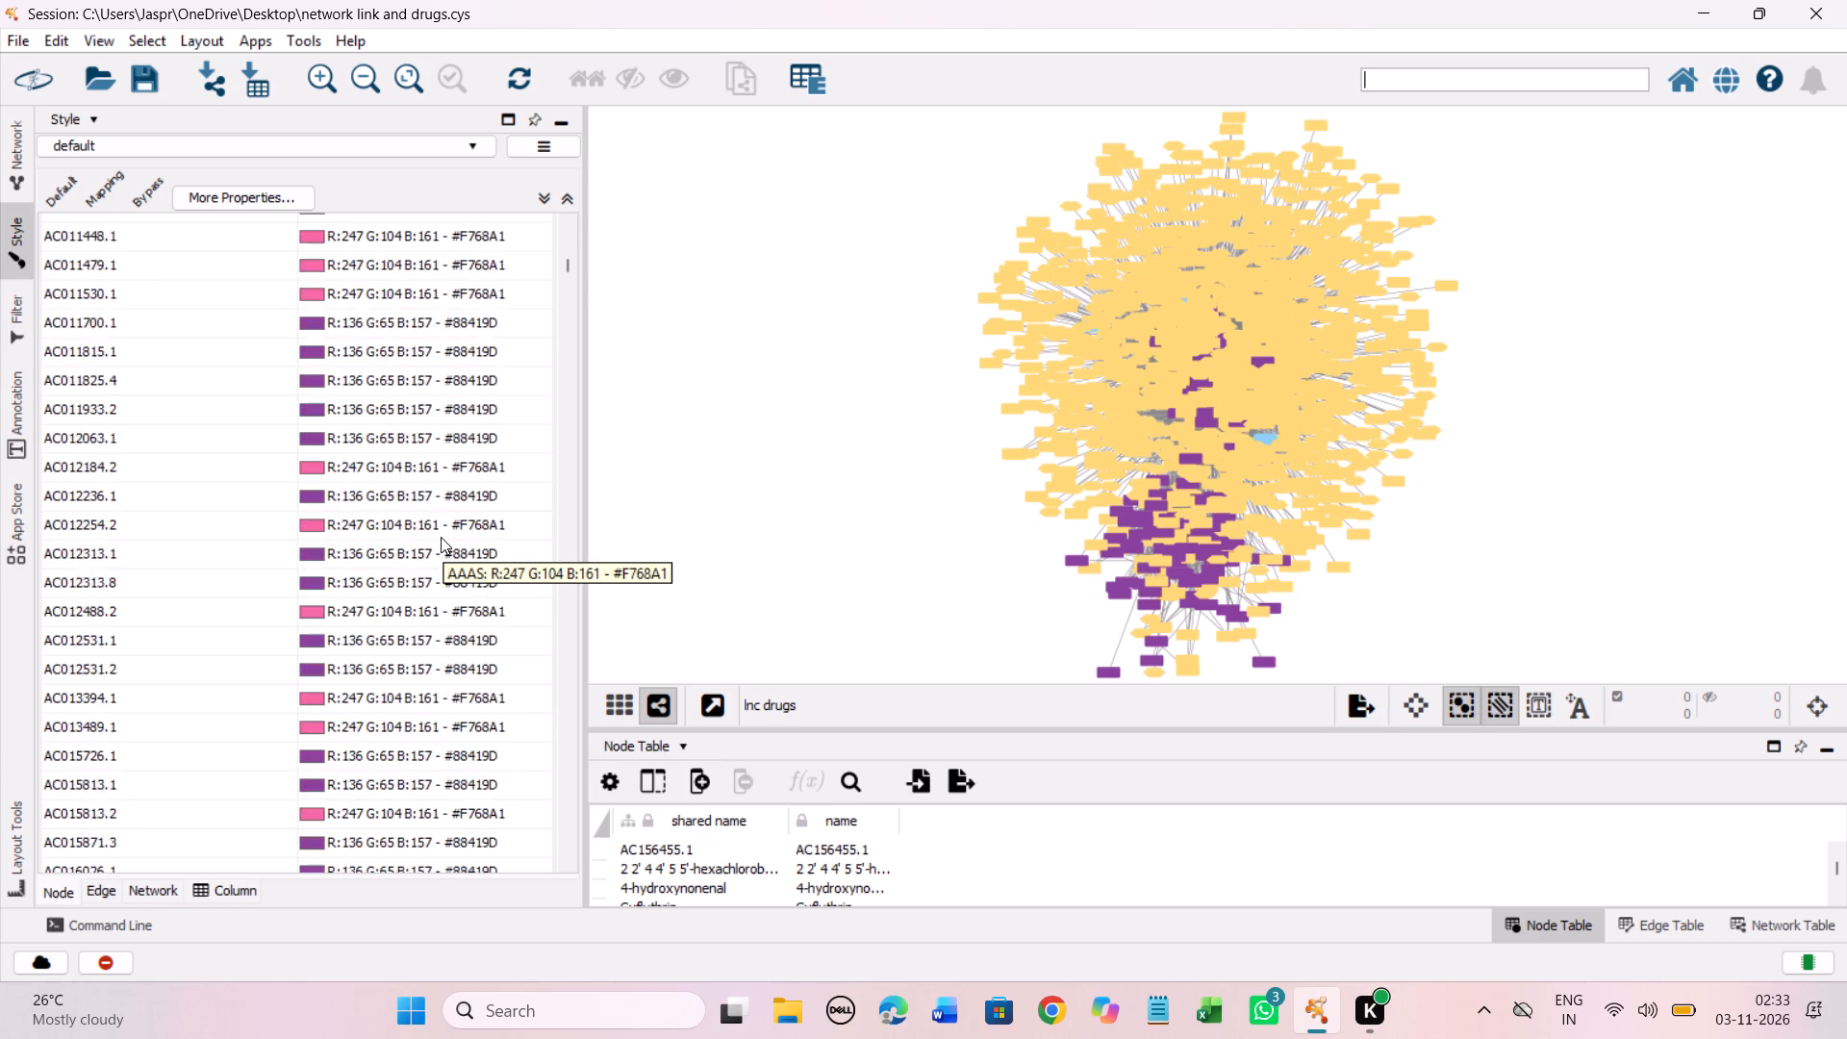
{"action": "scroll", "coordinate": [441, 537], "scroll_direction": "down", "scroll_amount": 3}
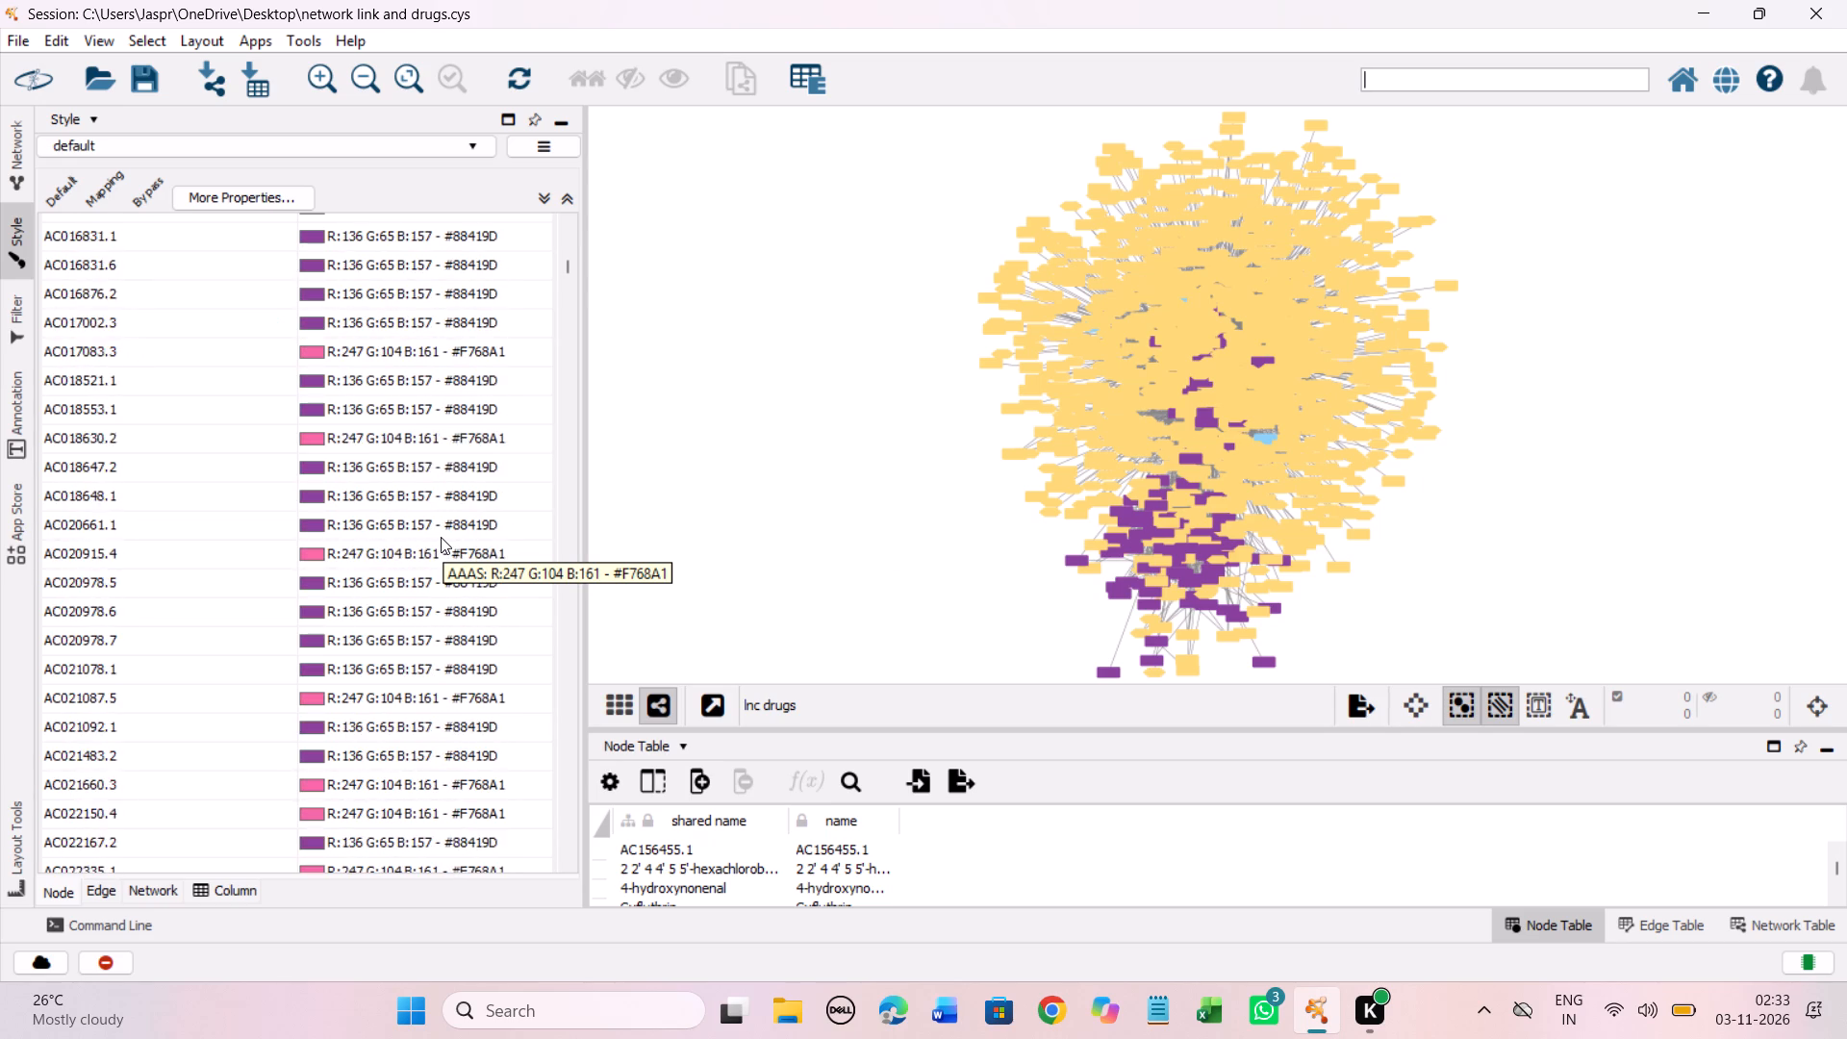
{"action": "scroll", "coordinate": [441, 537], "scroll_direction": "down", "scroll_amount": 3}
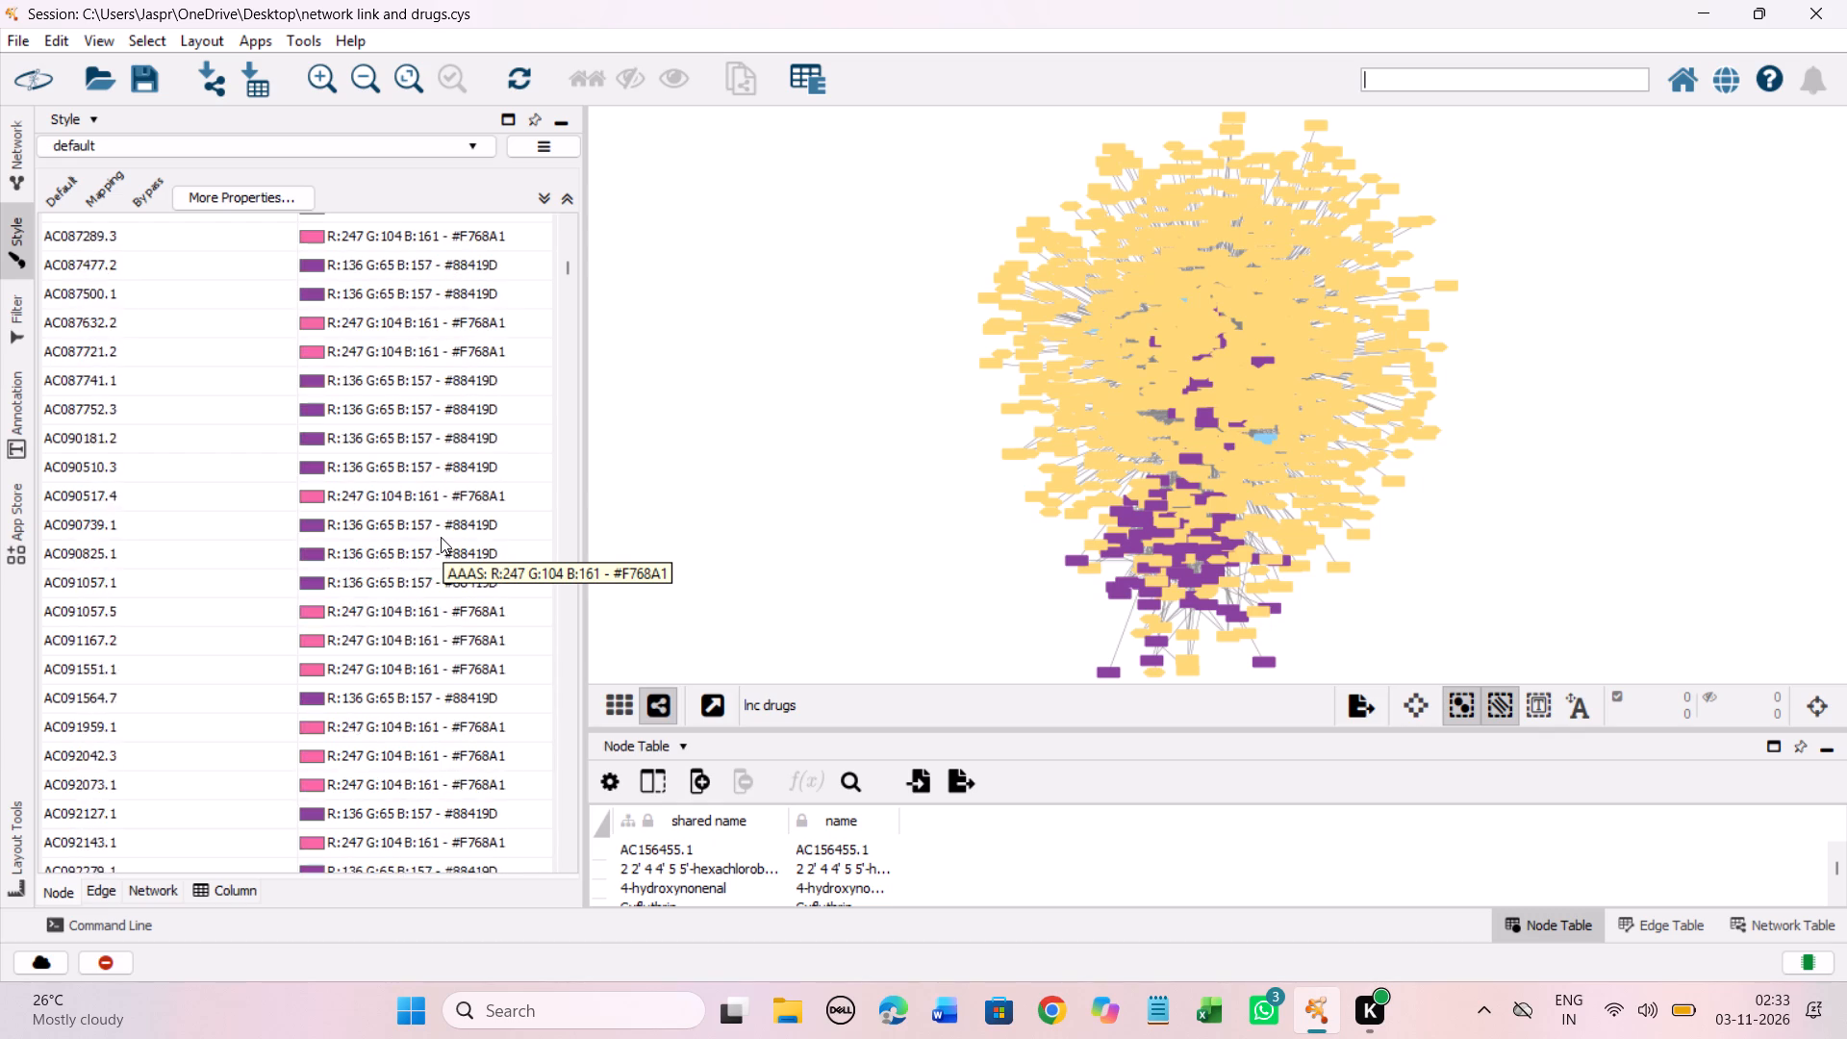
{"action": "scroll", "coordinate": [441, 537], "scroll_direction": "down", "scroll_amount": 4}
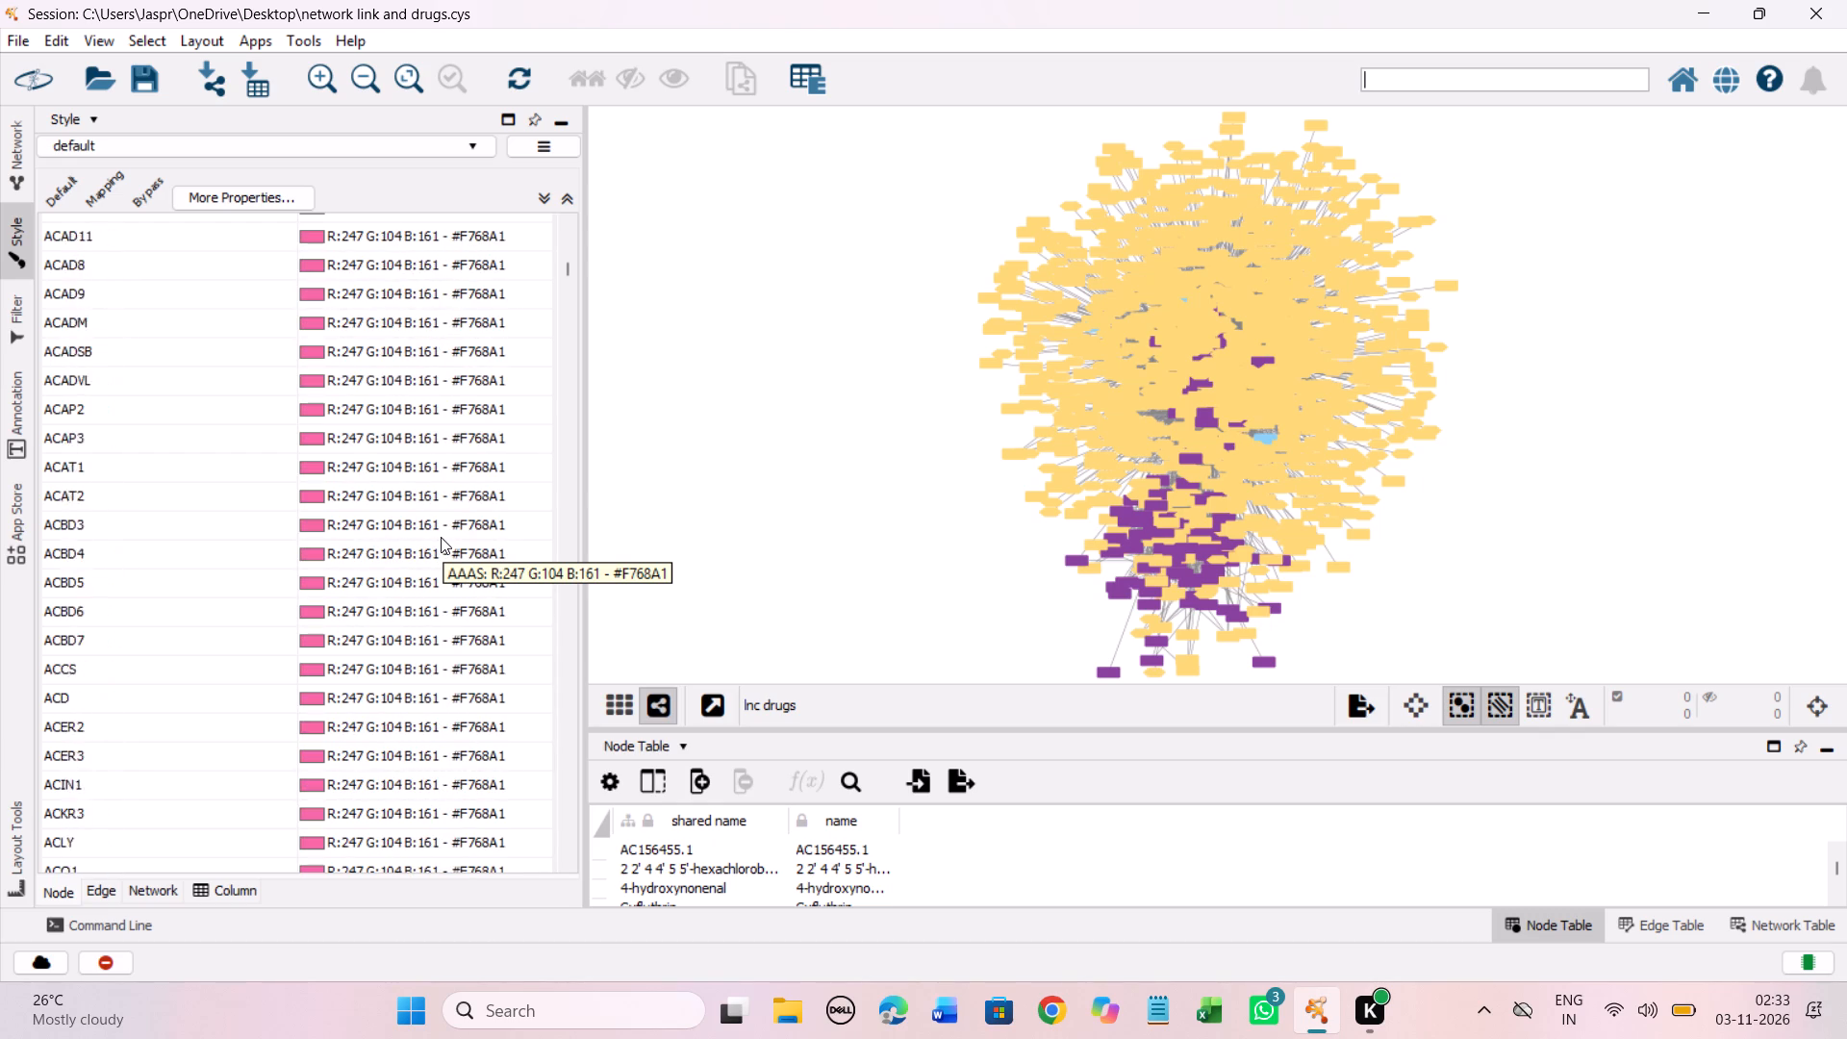
{"action": "scroll", "coordinate": [441, 537], "scroll_direction": "down", "scroll_amount": 7}
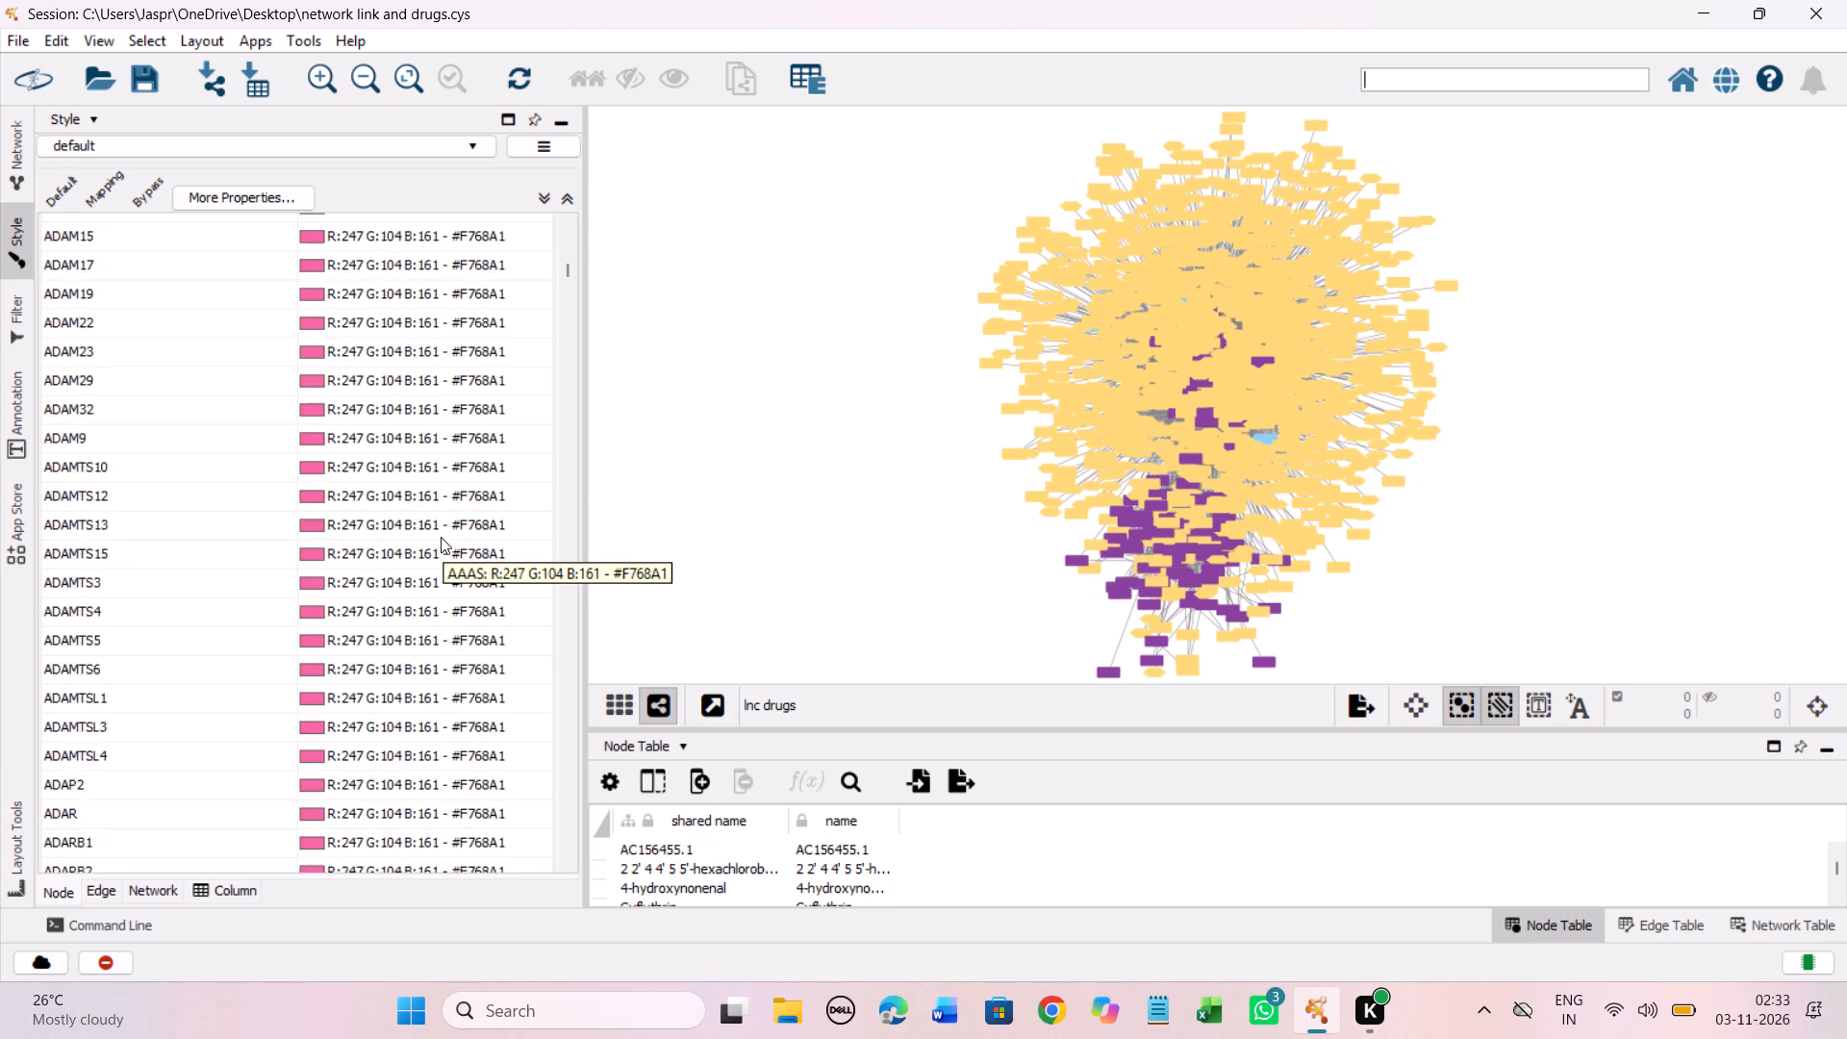
{"action": "scroll", "coordinate": [441, 537], "scroll_direction": "down", "scroll_amount": 5}
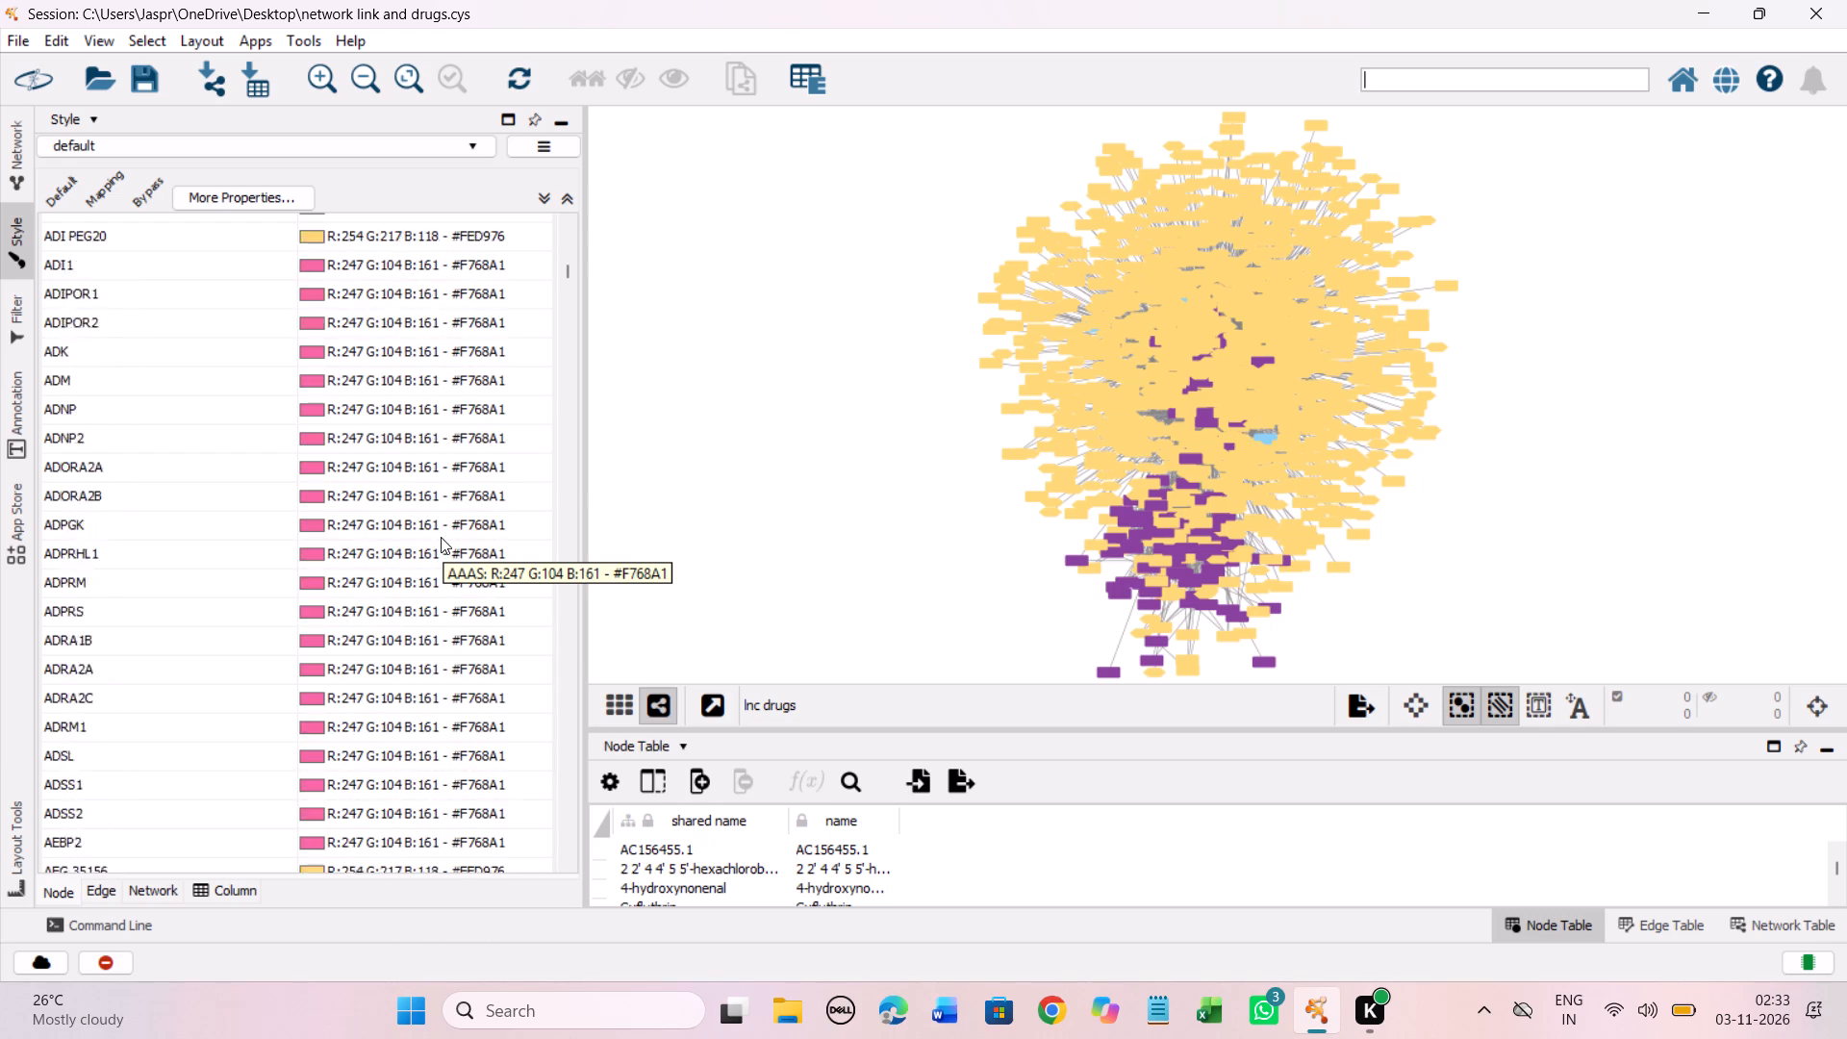
{"action": "scroll", "coordinate": [441, 537], "scroll_direction": "down", "scroll_amount": 2}
{"action": "scroll", "coordinate": [441, 537], "scroll_direction": "up", "scroll_amount": 1}
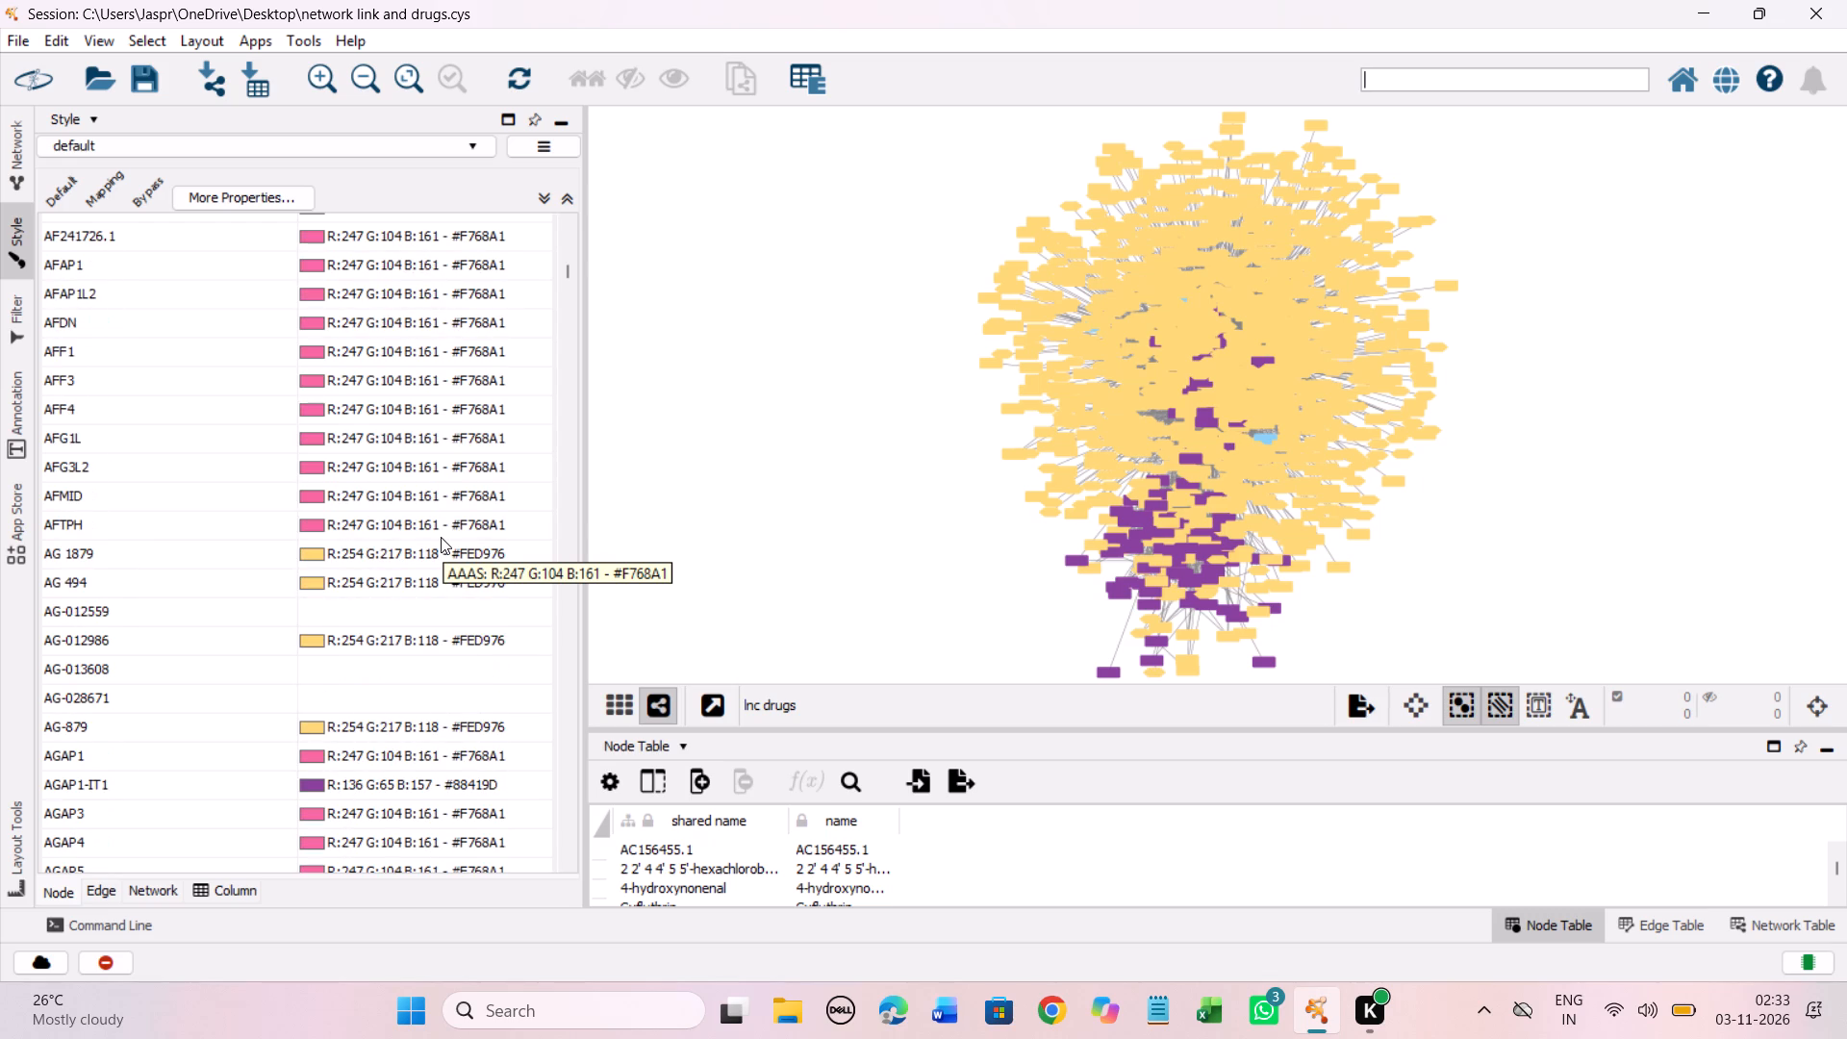
{"action": "scroll", "coordinate": [403, 490], "scroll_direction": "down", "scroll_amount": 2}
{"action": "left_click_drag", "start_coordinate": [335, 488], "coordinate": [325, 530]}
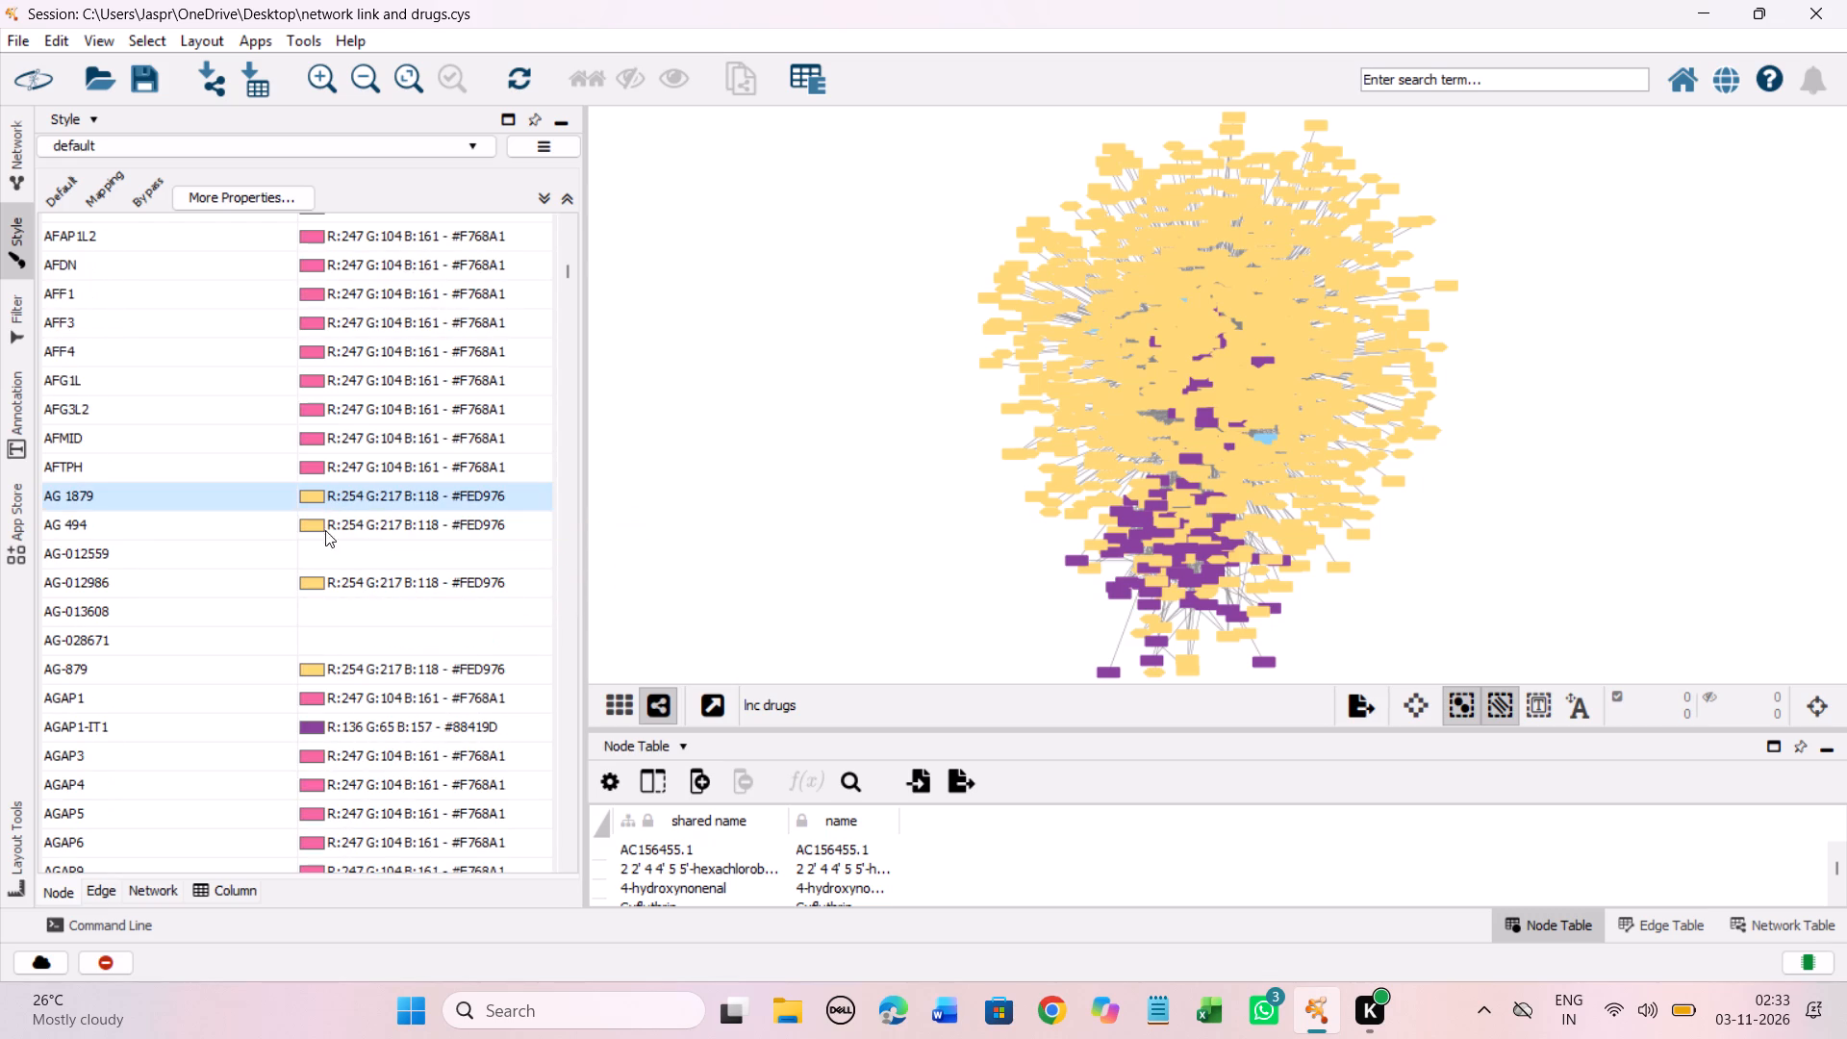
{"action": "left_click_drag", "start_coordinate": [325, 530], "coordinate": [304, 657]}
{"action": "right_click", "coordinate": [303, 651]}
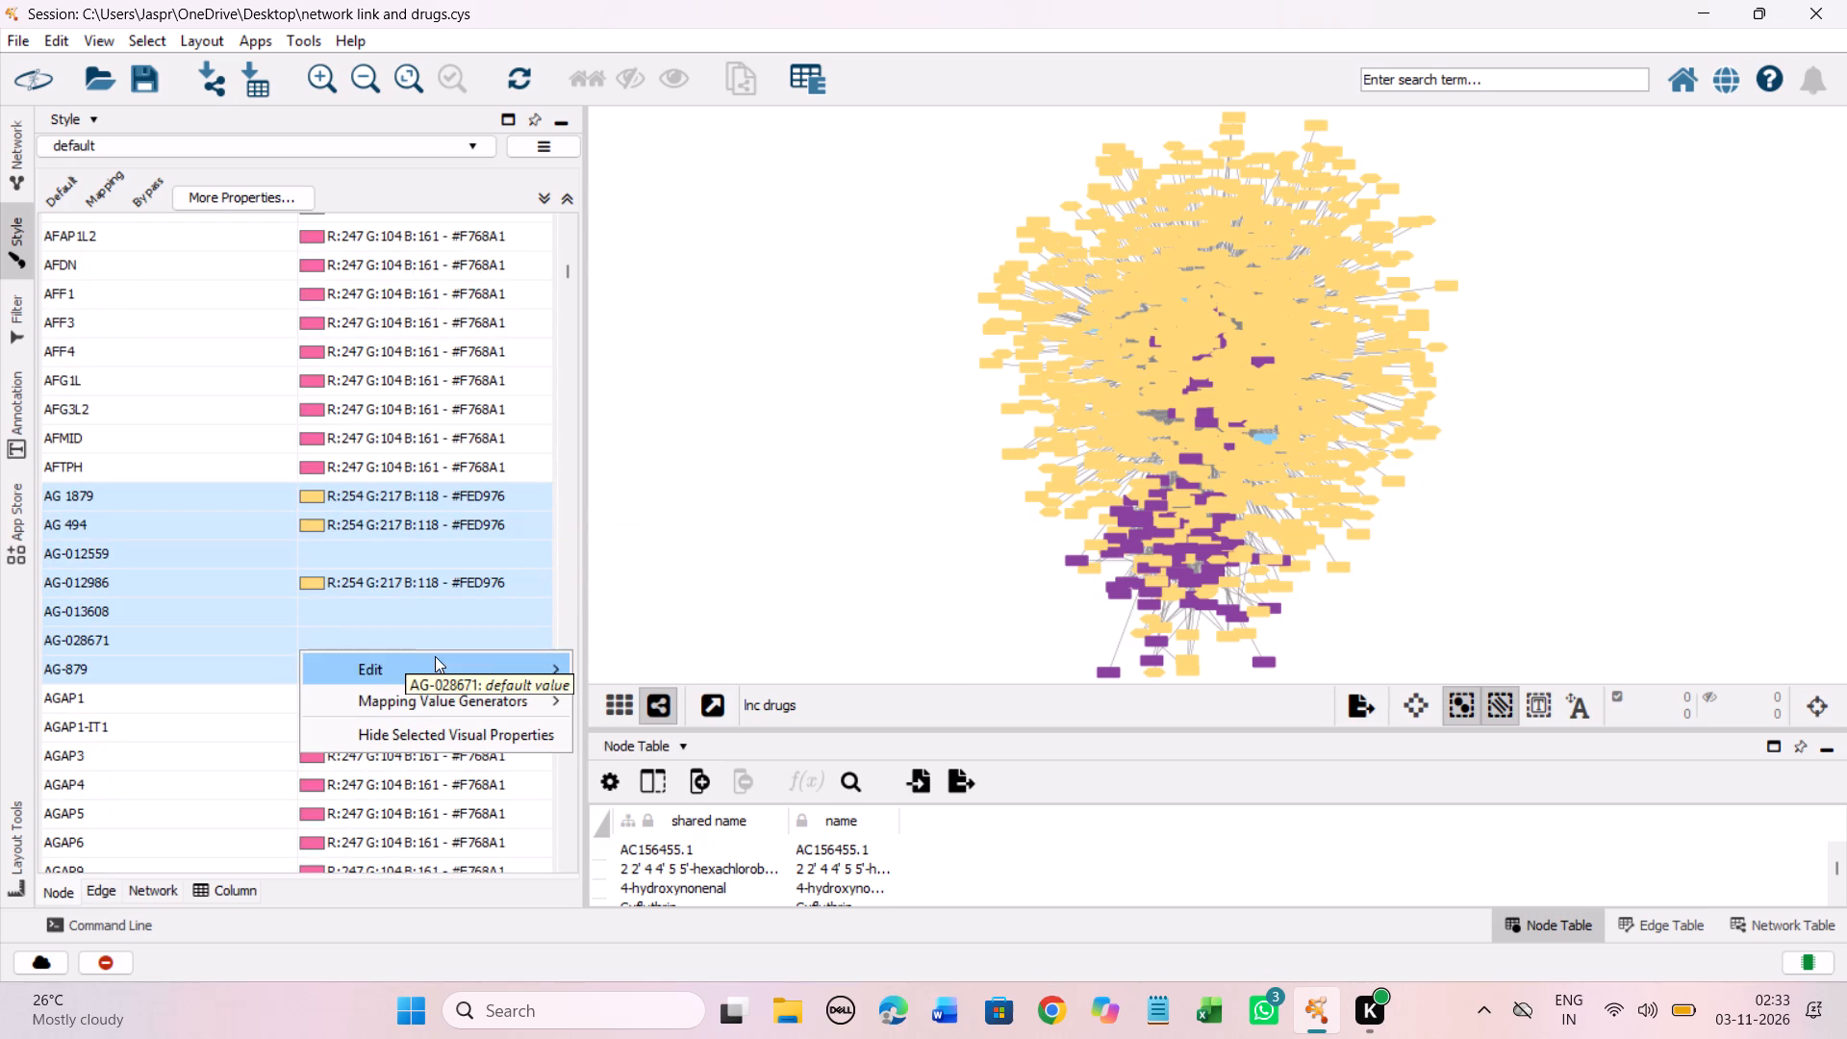
{"action": "left_click", "coordinate": [621, 662]}
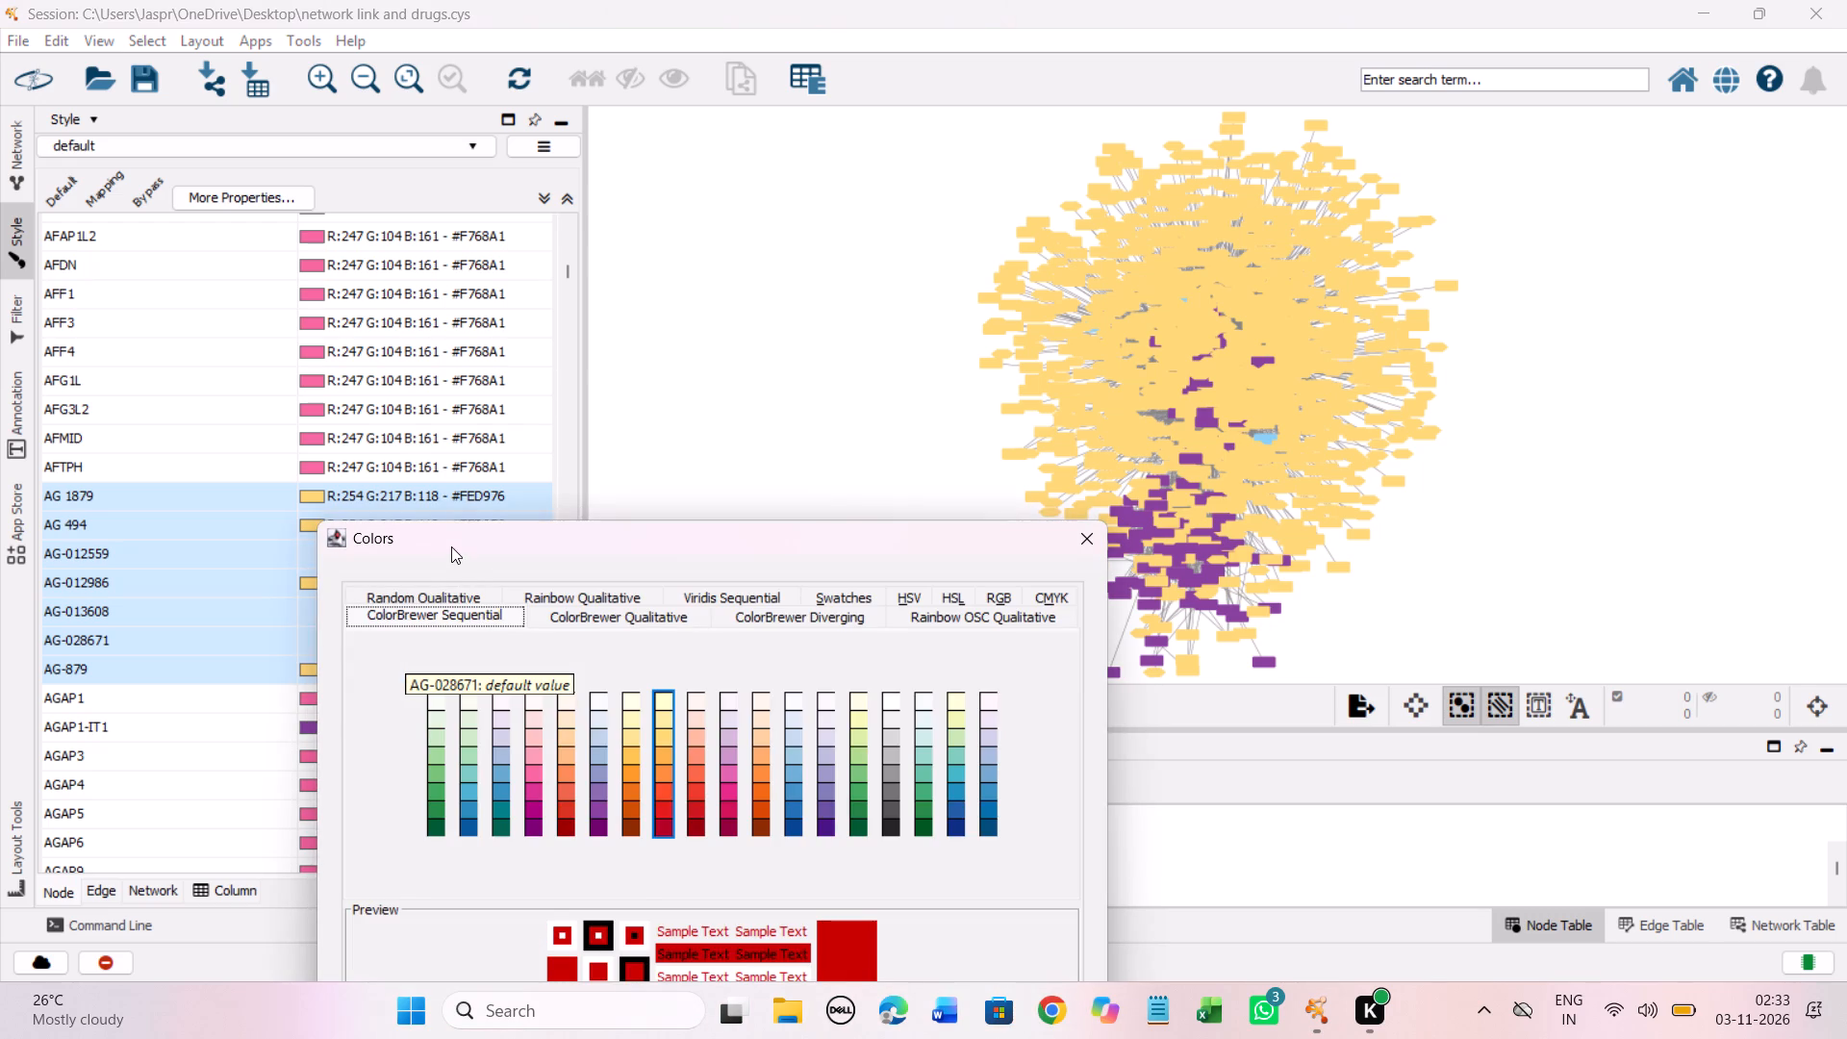
{"action": "left_click_drag", "start_coordinate": [451, 546], "coordinate": [413, 367]}
{"action": "left_click", "coordinate": [621, 559]}
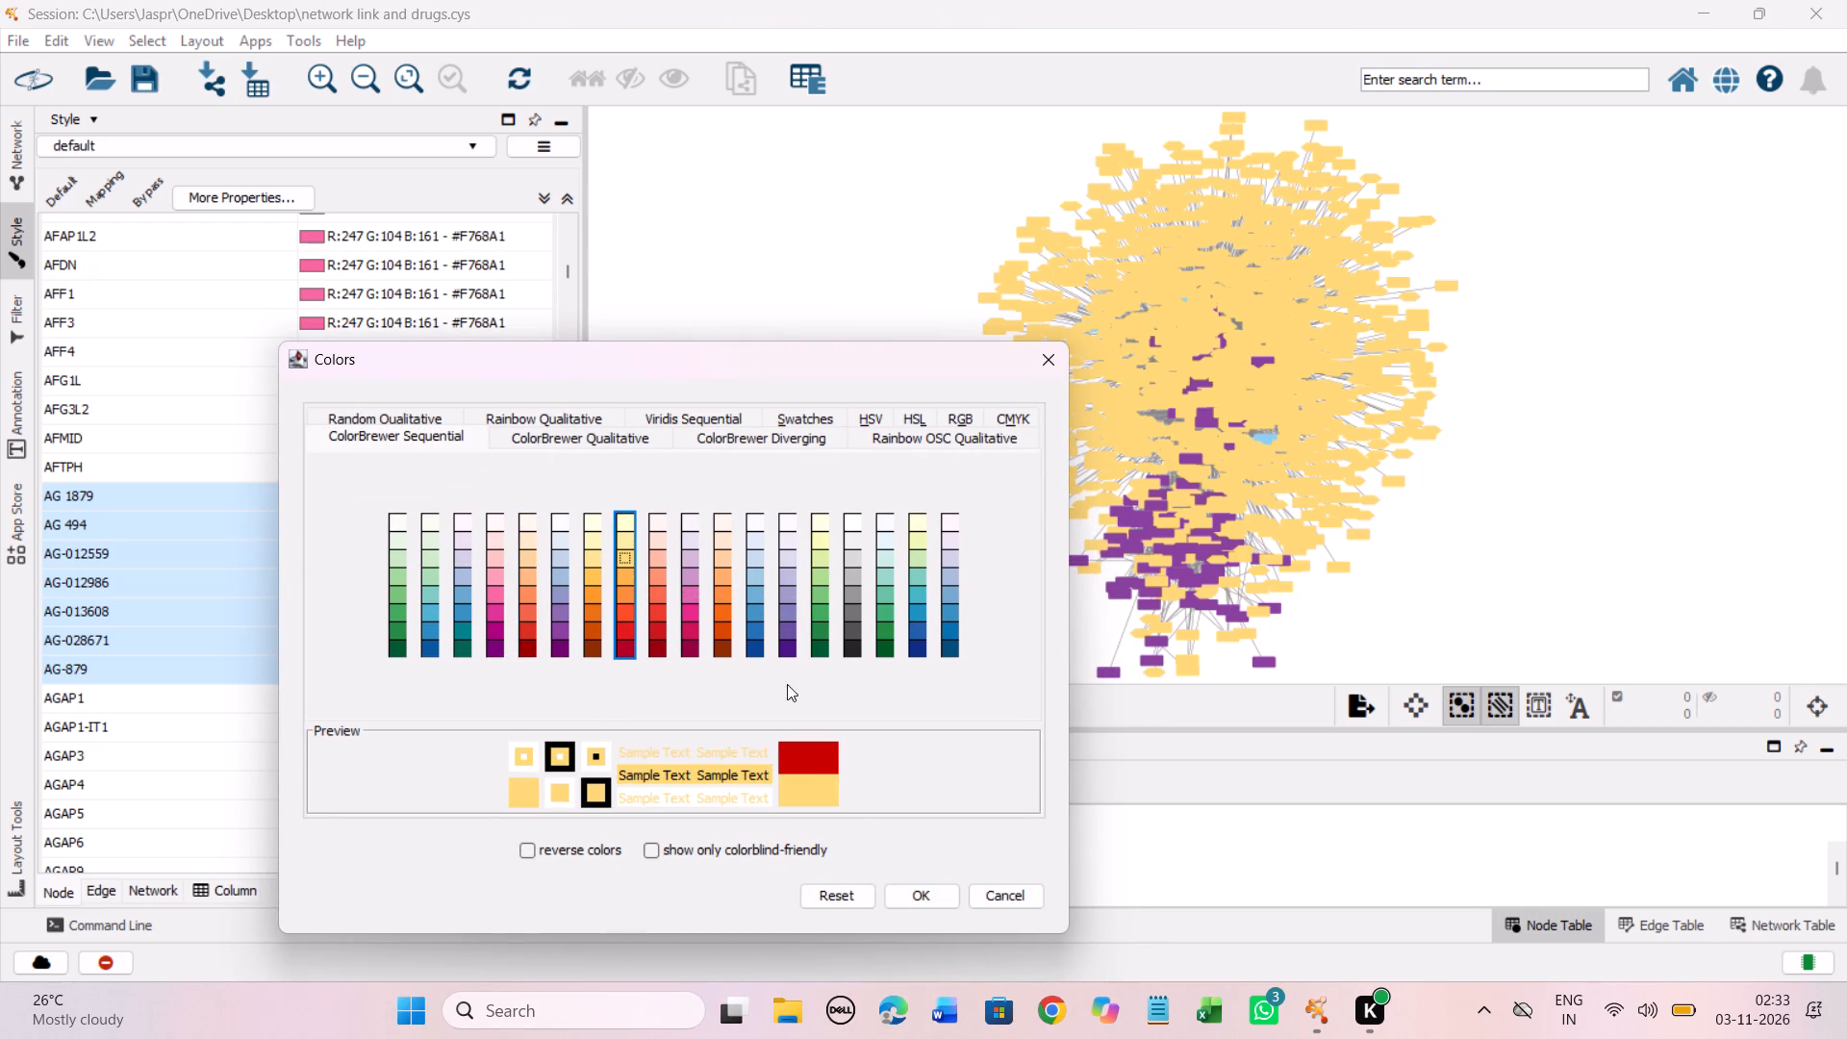
{"action": "left_click", "coordinate": [915, 893]}
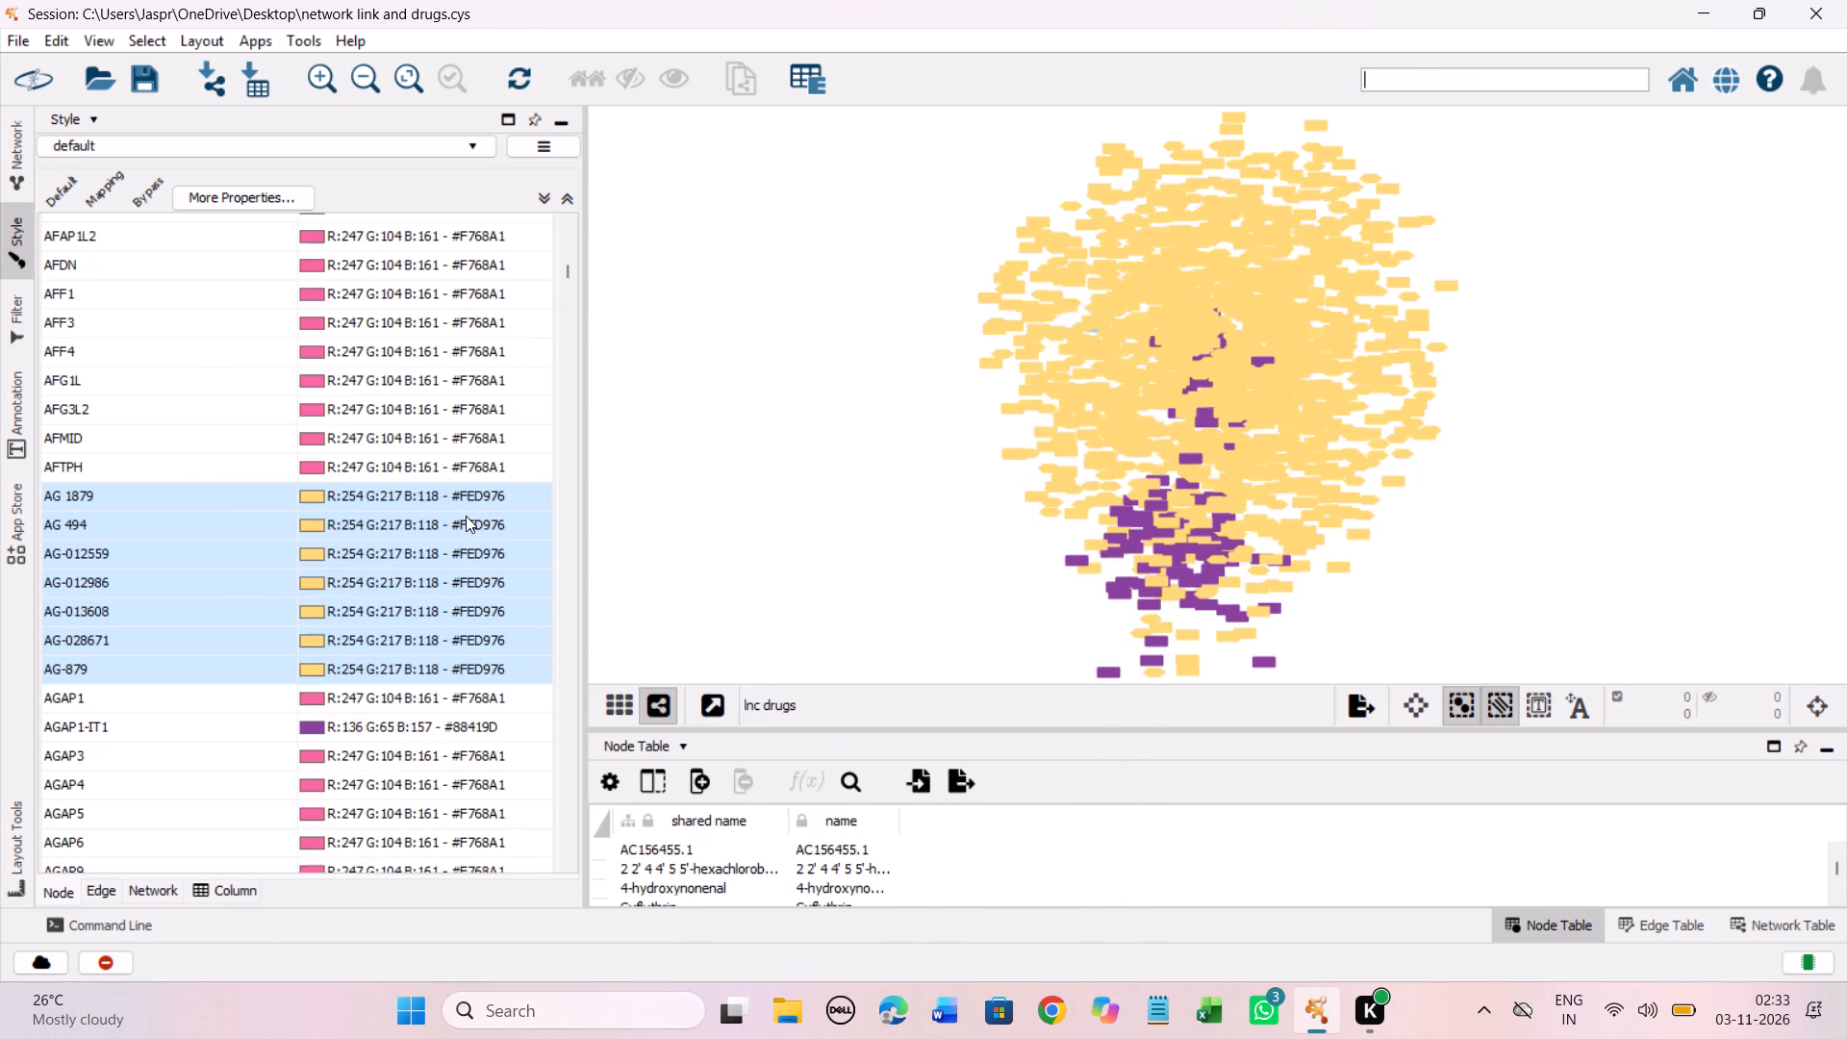
Find the uncoloured AH-23848 drug and set its Fill Color mapping to #FED976 from the Yellow-Orange-Red shades.
{"action": "scroll", "coordinate": [466, 513], "scroll_direction": "down", "scroll_amount": 3}
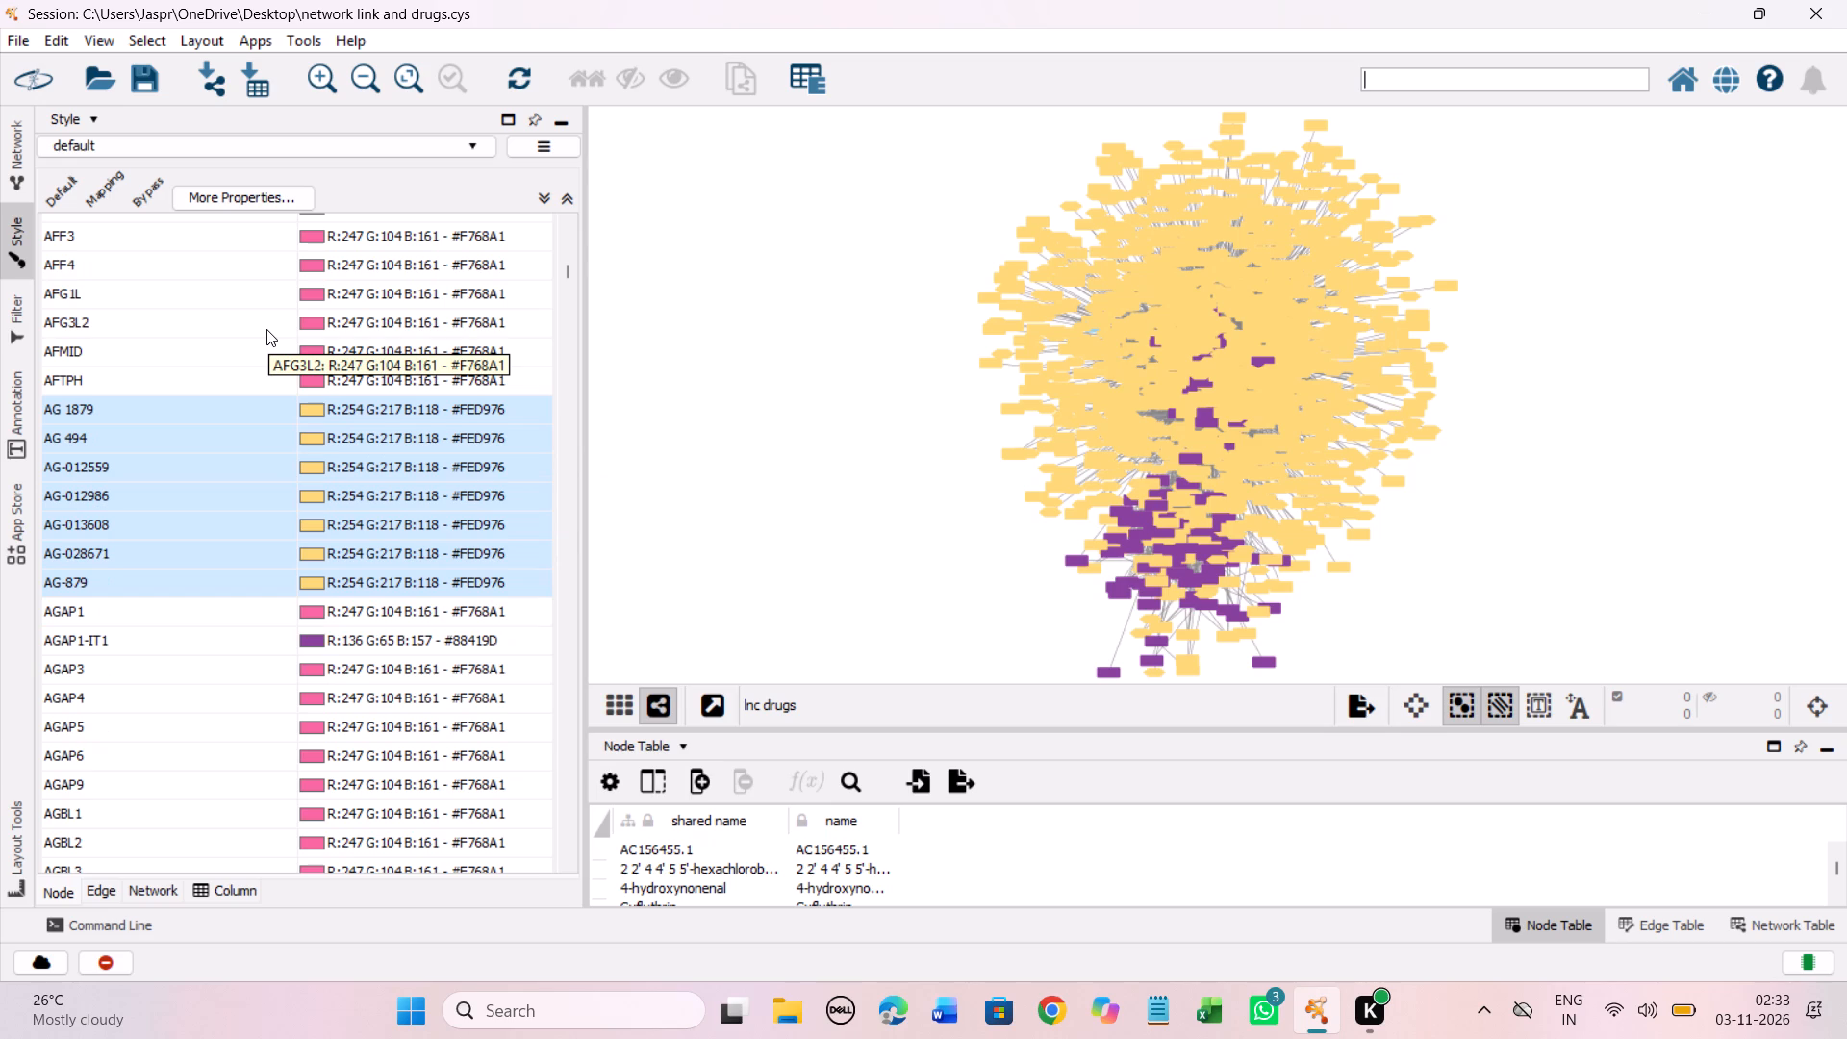
{"action": "scroll", "coordinate": [266, 329], "scroll_direction": "down", "scroll_amount": 5}
{"action": "scroll", "coordinate": [266, 329], "scroll_direction": "up", "scroll_amount": 1}
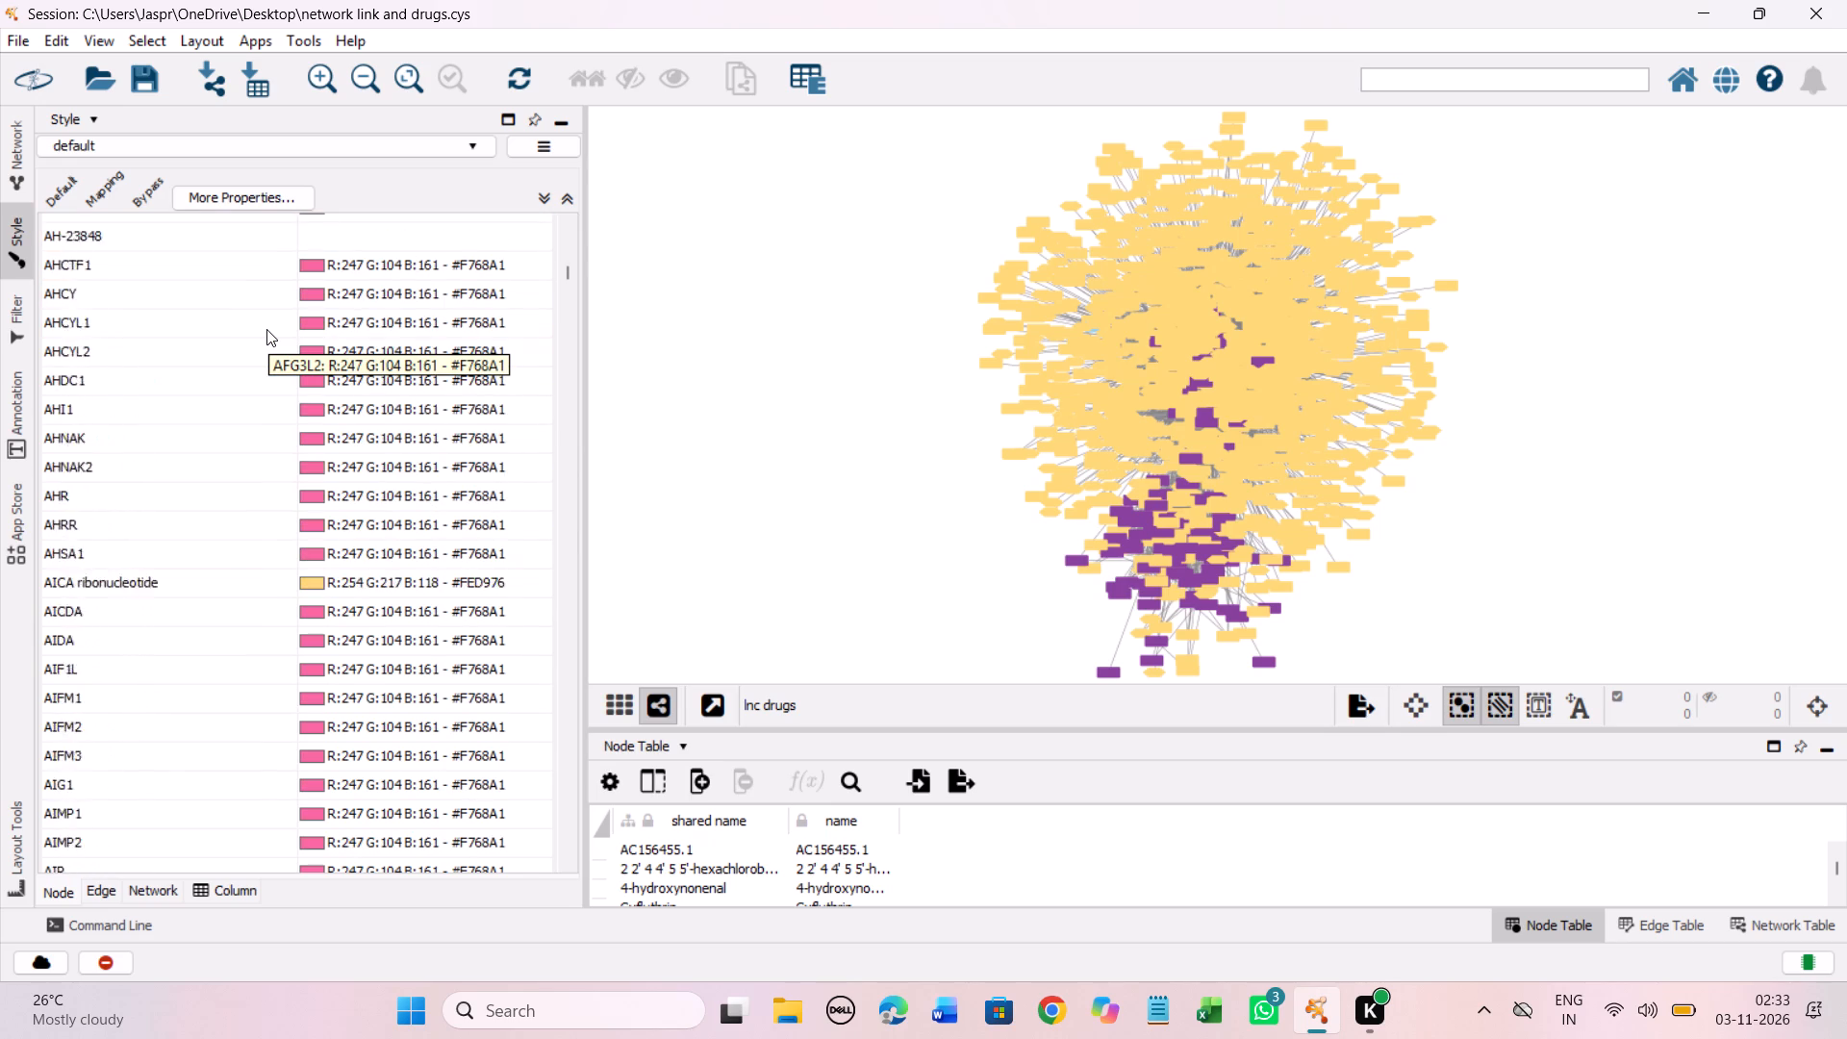
{"action": "scroll", "coordinate": [266, 329], "scroll_direction": "up", "scroll_amount": 2}
{"action": "scroll", "coordinate": [266, 329], "scroll_direction": "down", "scroll_amount": 2}
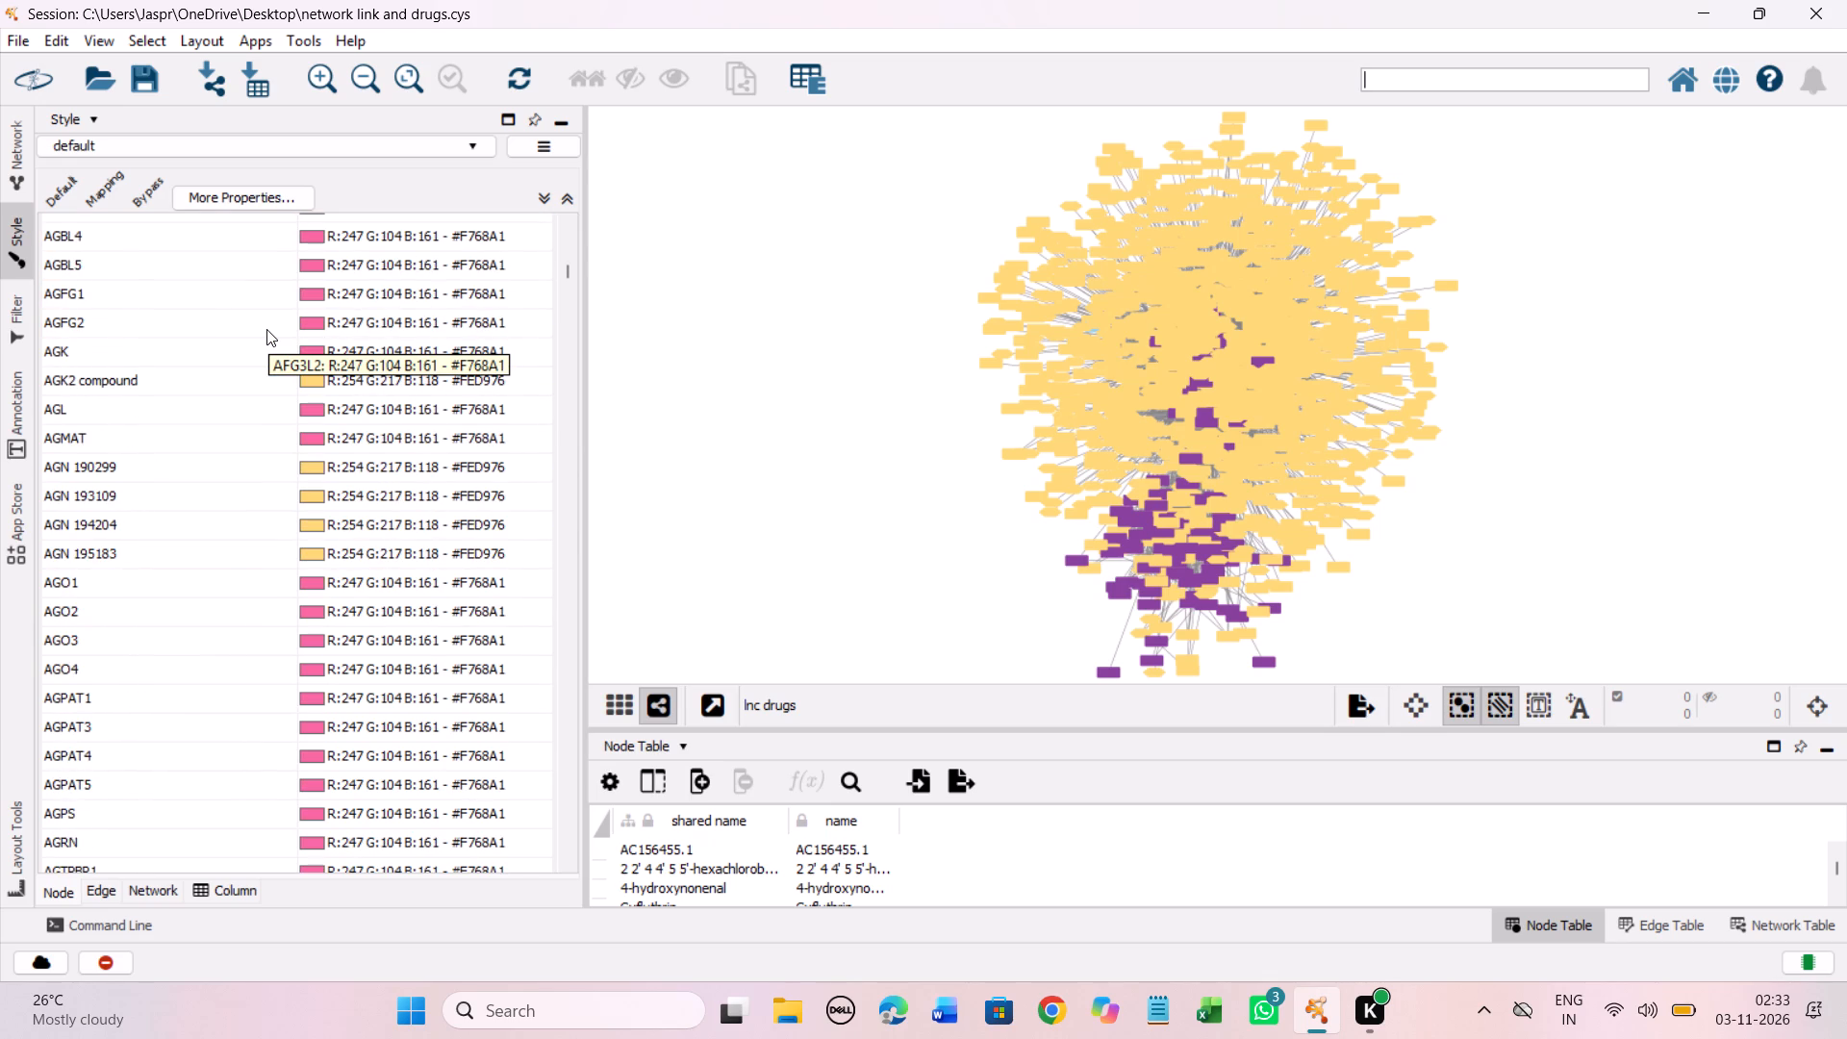
{"action": "scroll", "coordinate": [266, 329], "scroll_direction": "down", "scroll_amount": 3}
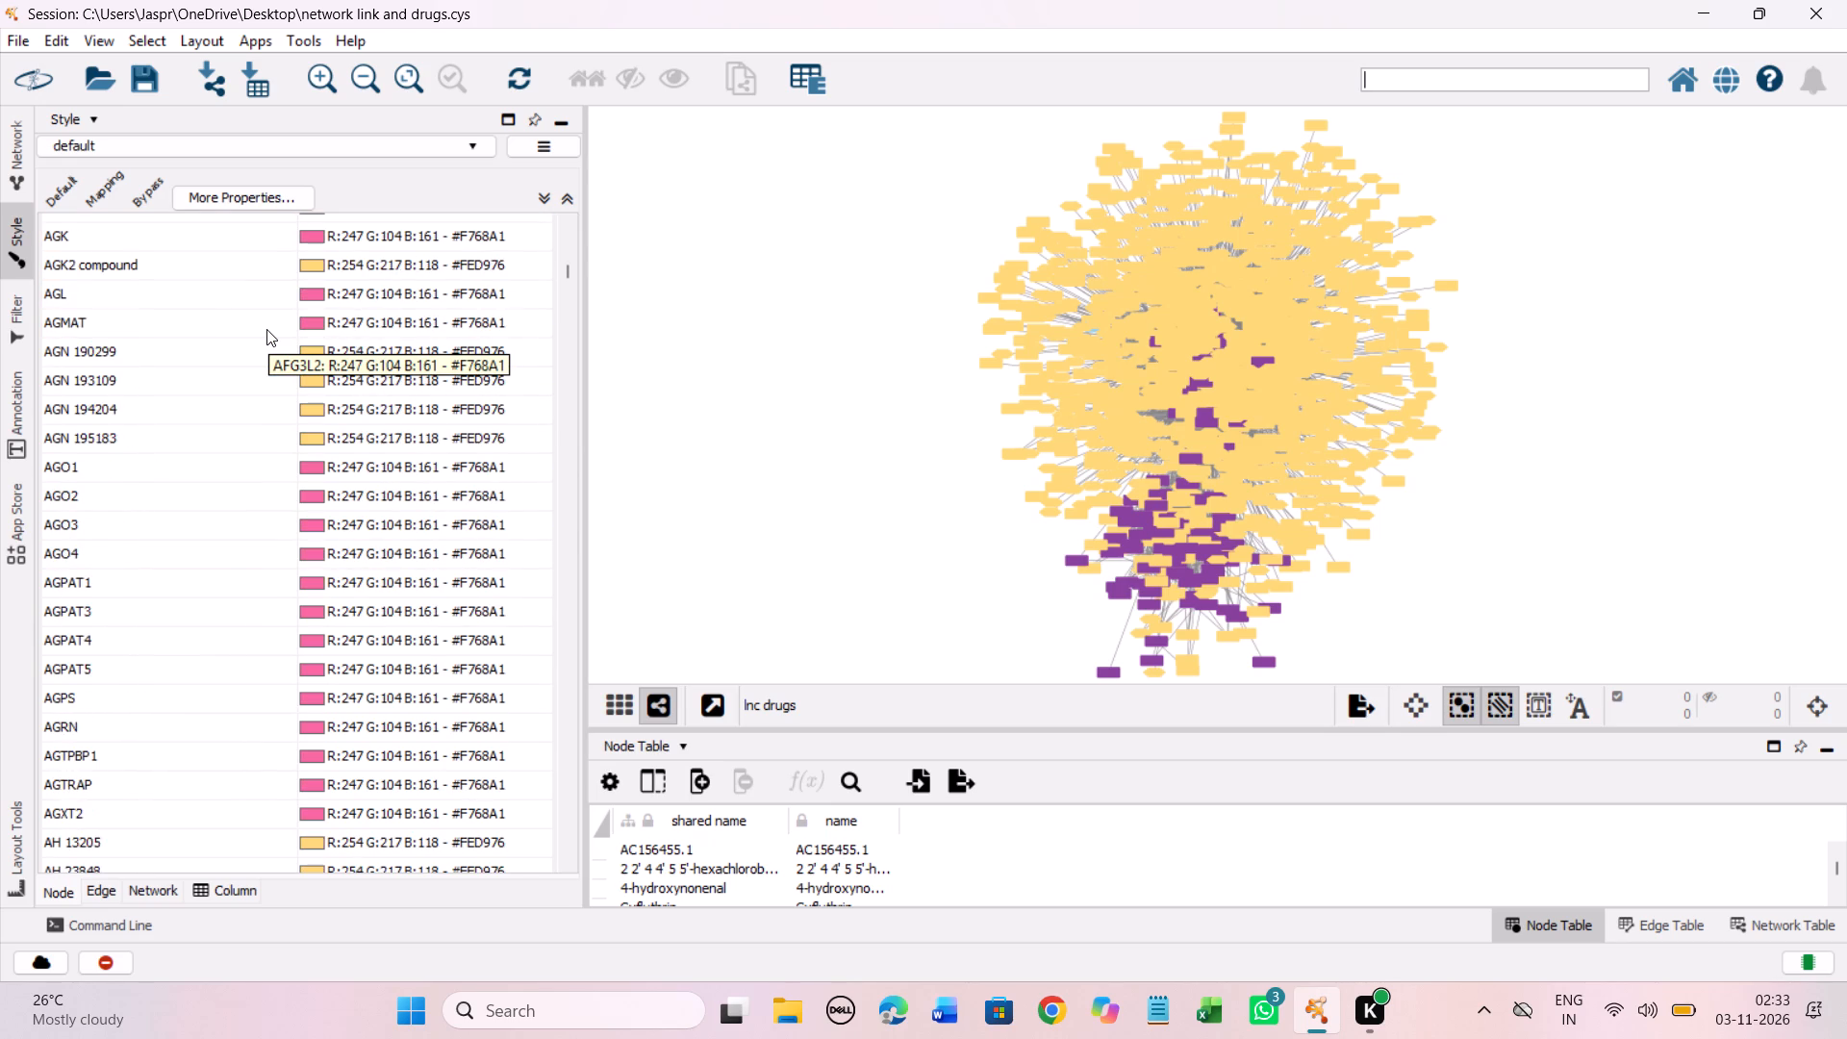
{"action": "scroll", "coordinate": [266, 329], "scroll_direction": "down", "scroll_amount": 3}
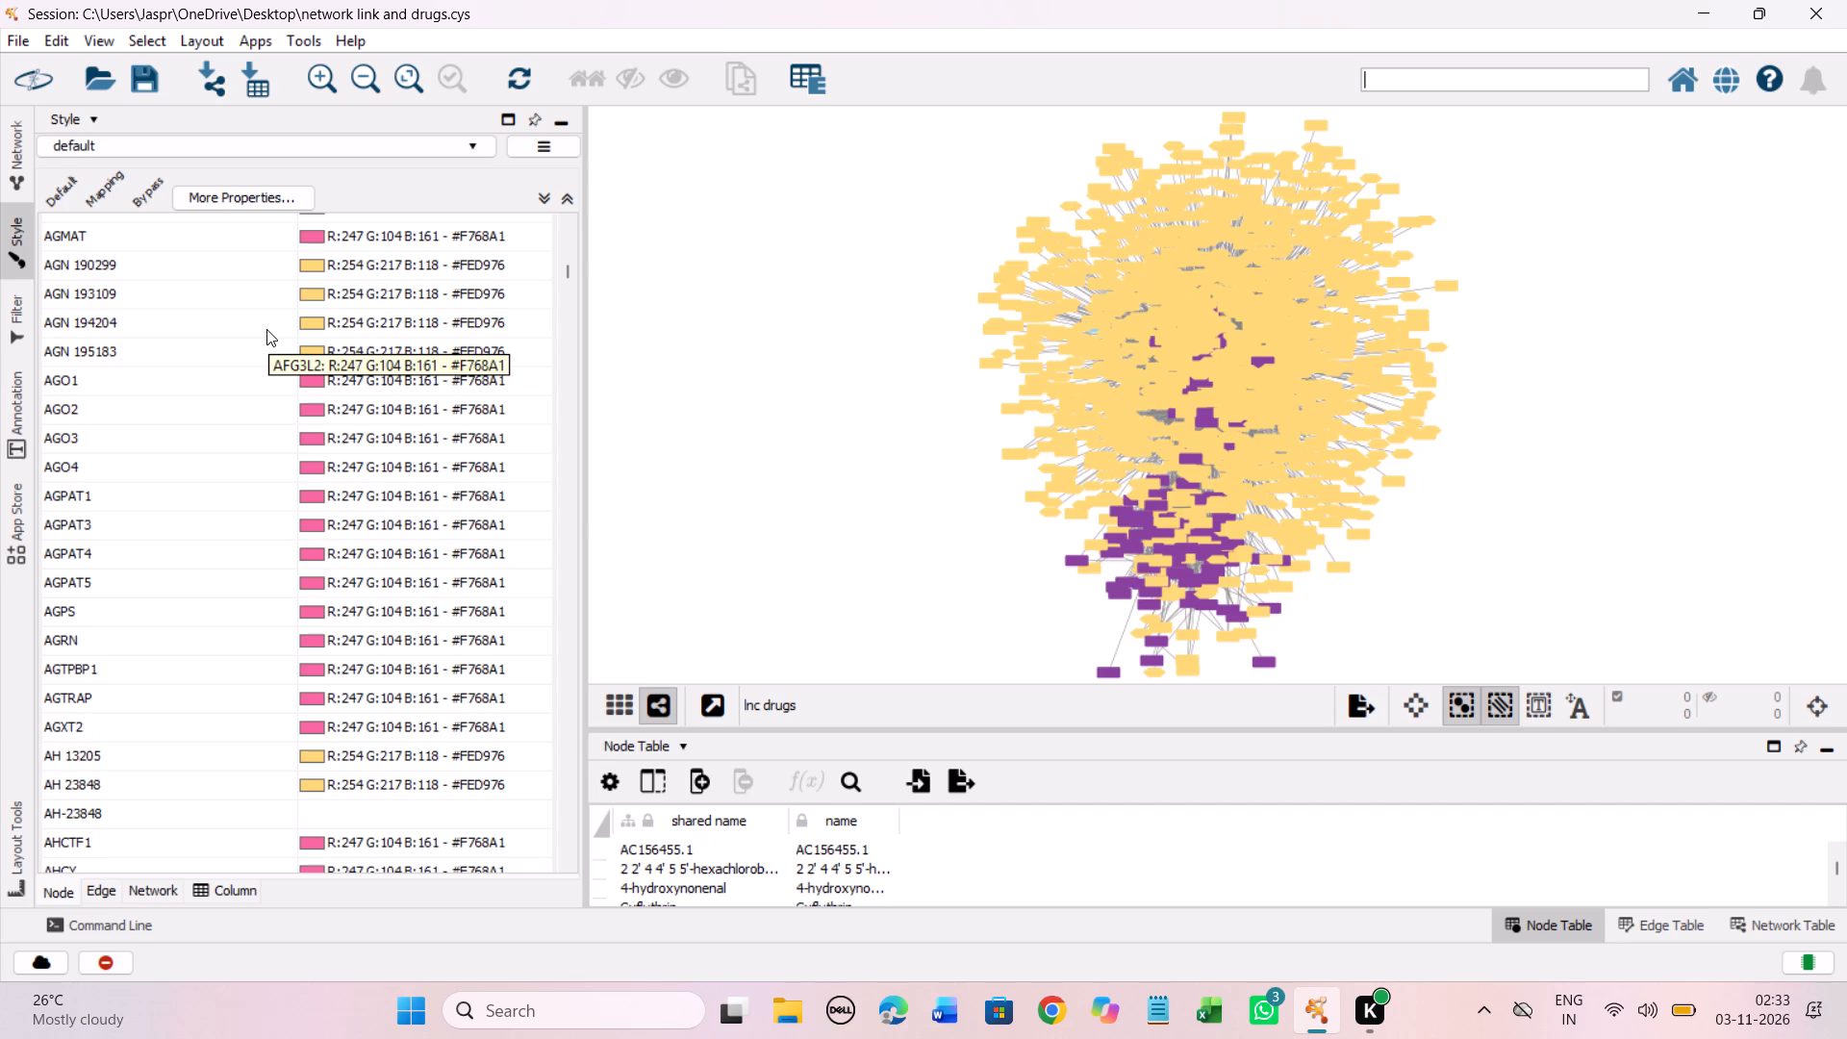
{"action": "scroll", "coordinate": [455, 610], "scroll_direction": "down", "scroll_amount": 2}
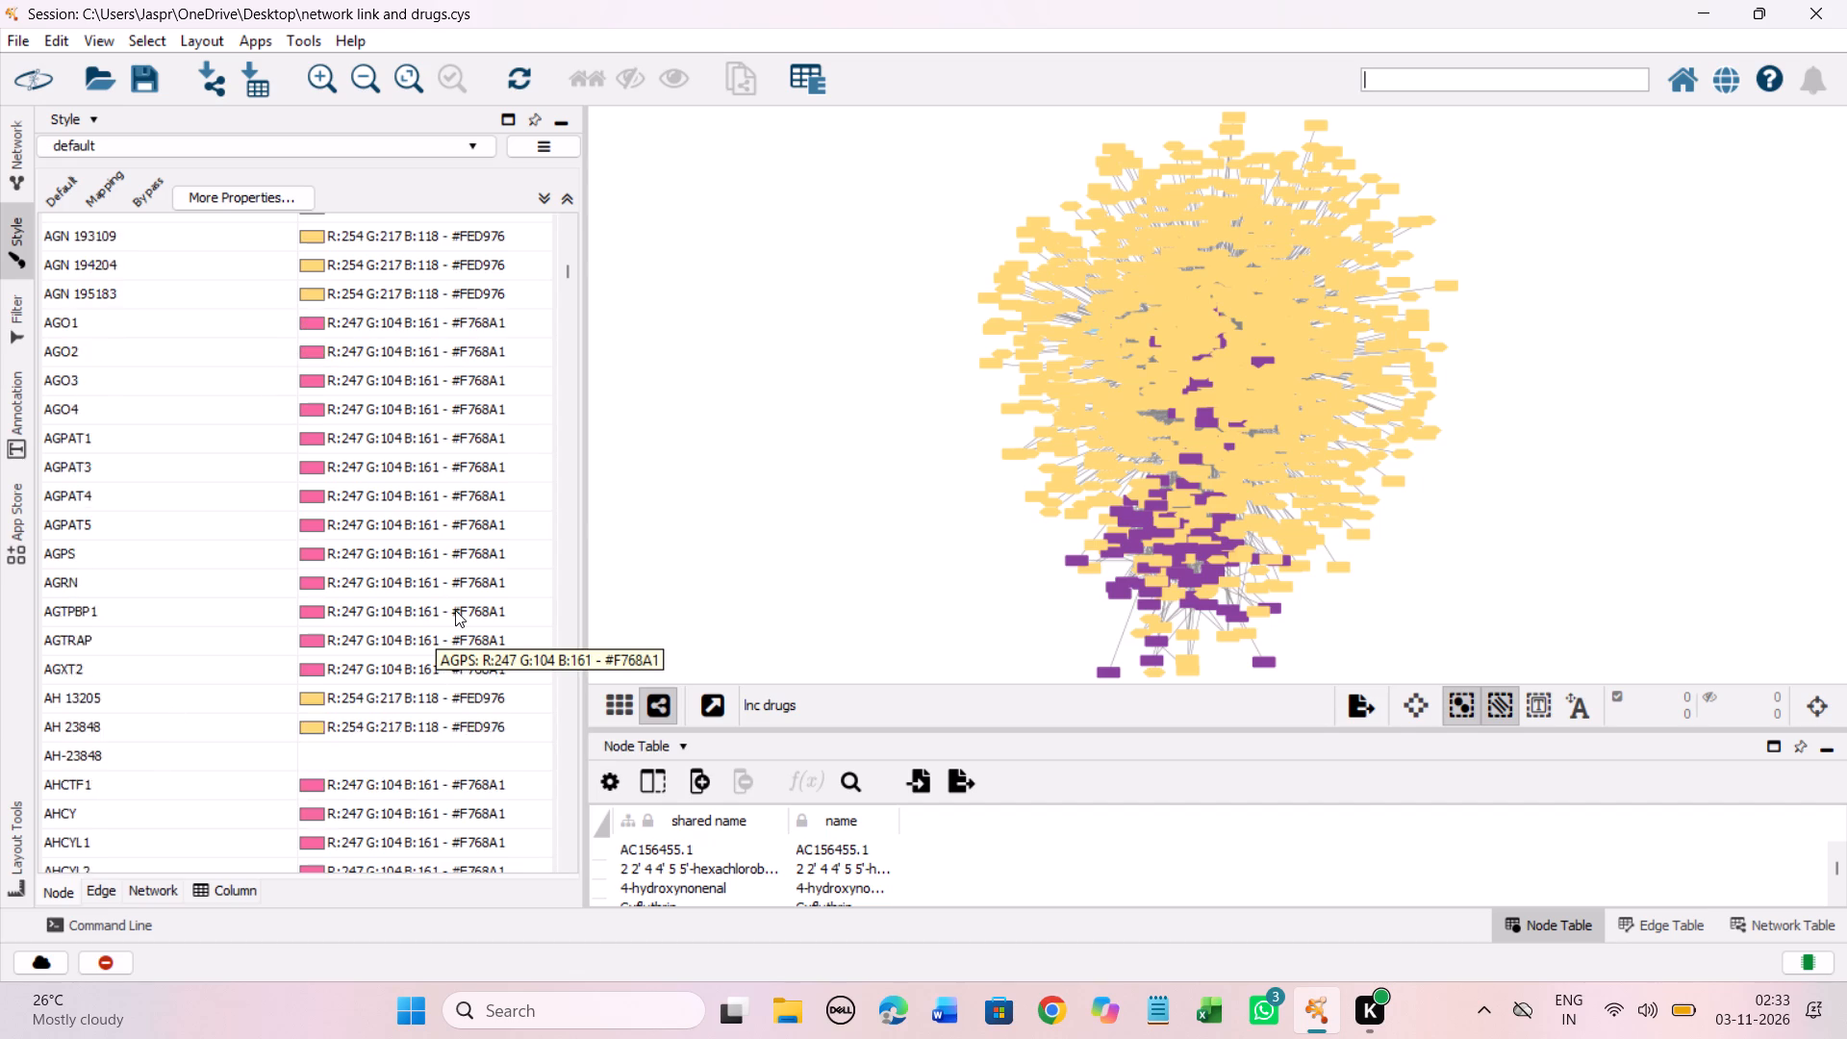
{"action": "scroll", "coordinate": [455, 610], "scroll_direction": "down", "scroll_amount": 3}
{"action": "left_click", "coordinate": [325, 661]}
{"action": "right_click", "coordinate": [325, 661]}
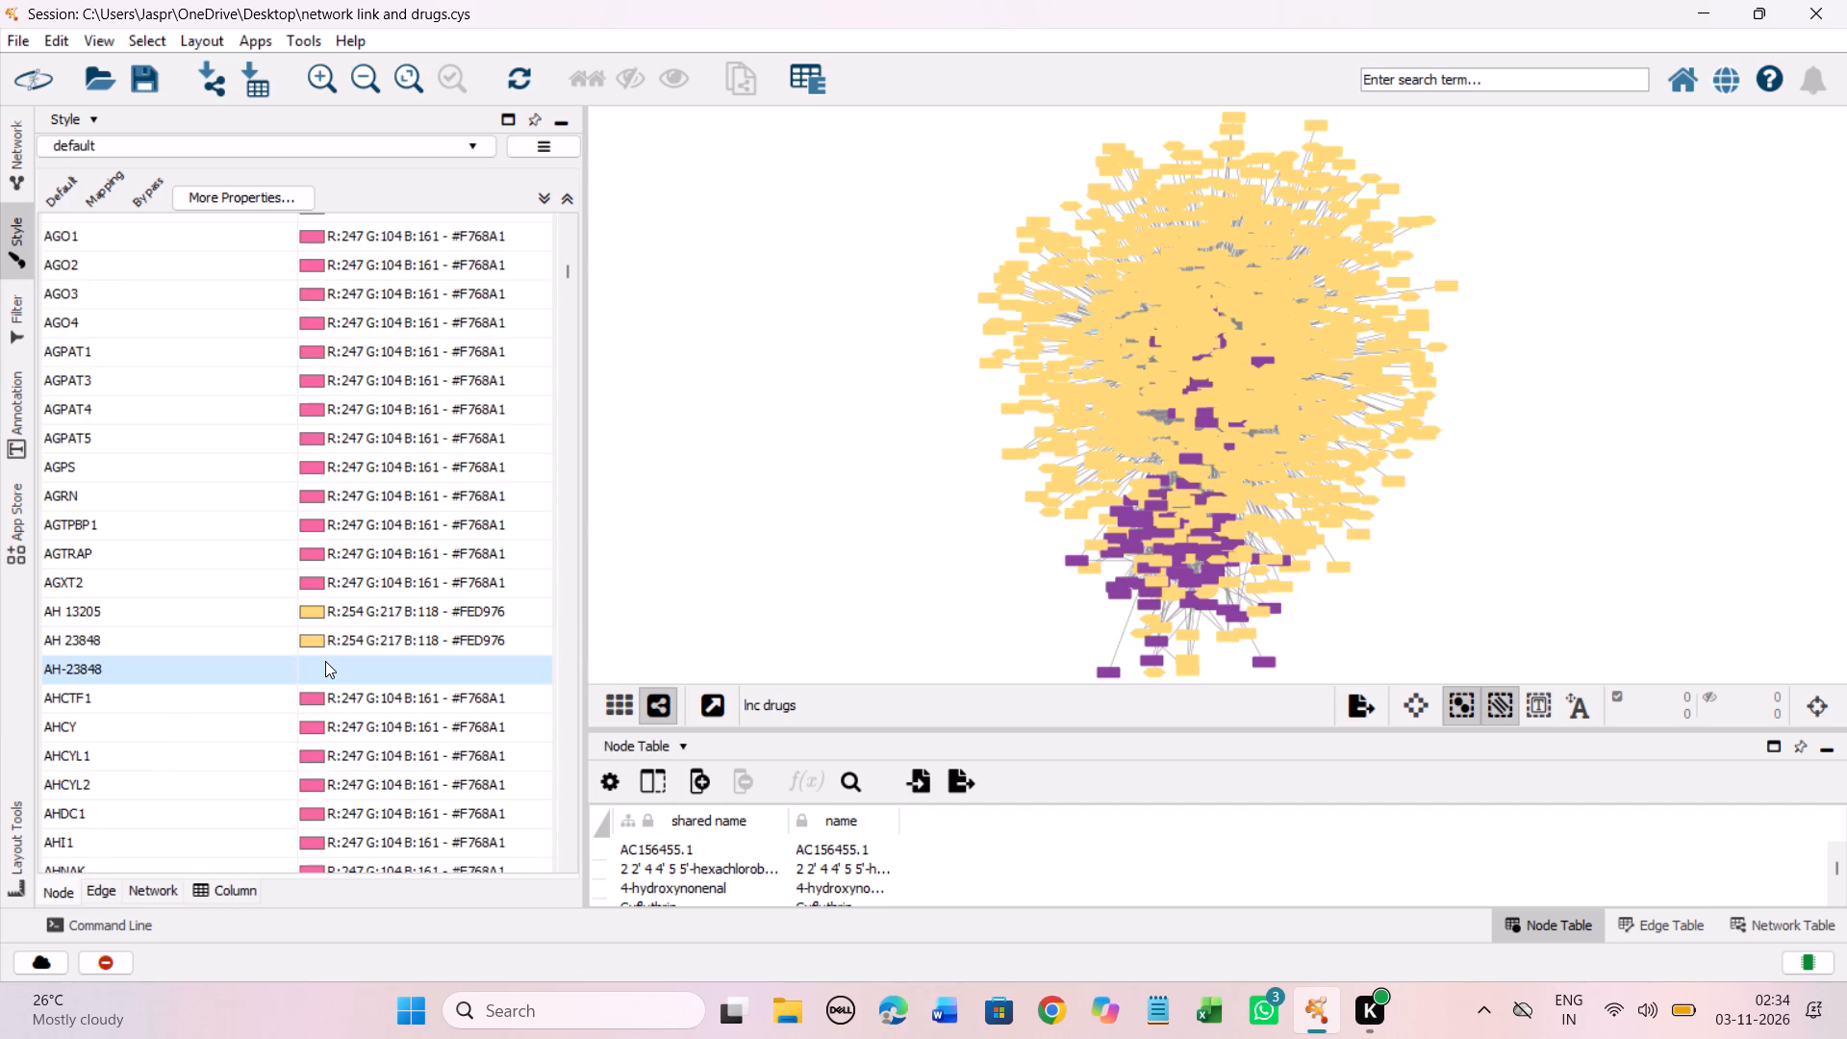
{"action": "left_click", "coordinate": [692, 681]}
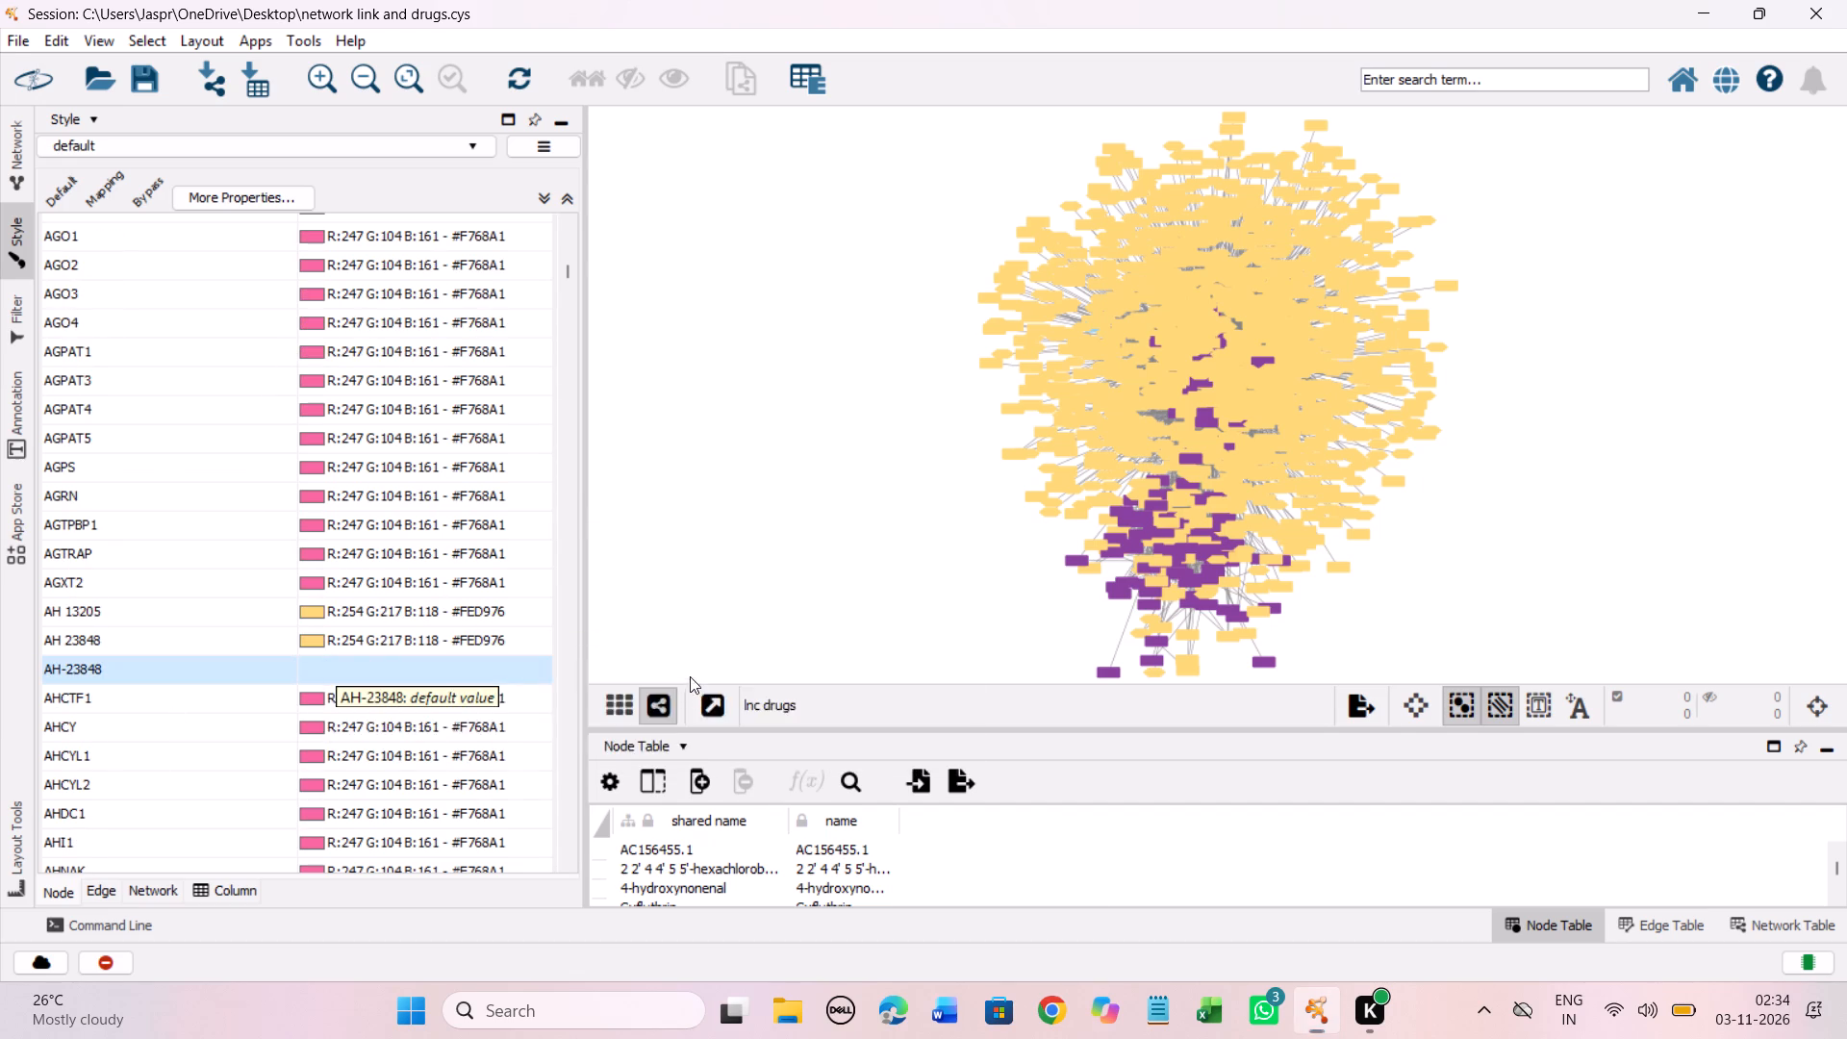
{"action": "left_click_drag", "start_coordinate": [524, 544], "coordinate": [434, 262]}
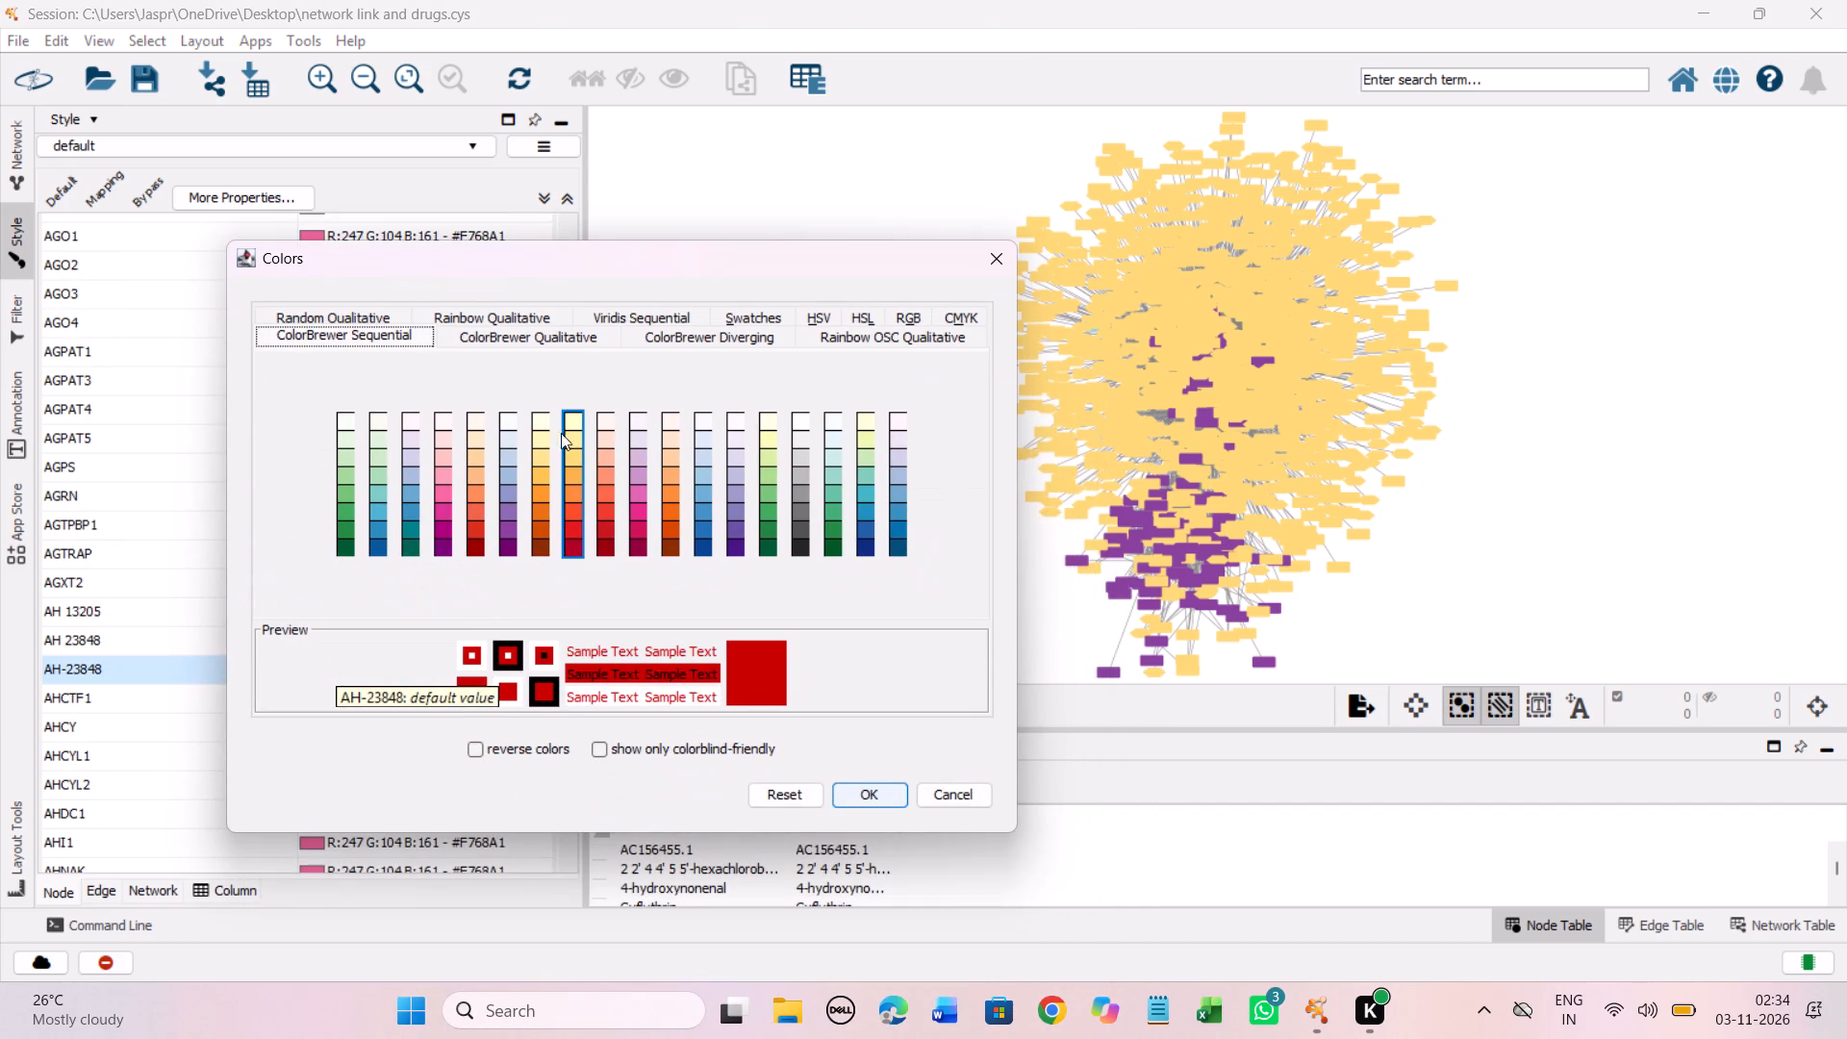
{"action": "left_click", "coordinate": [569, 457]}
{"action": "left_click", "coordinate": [869, 789]}
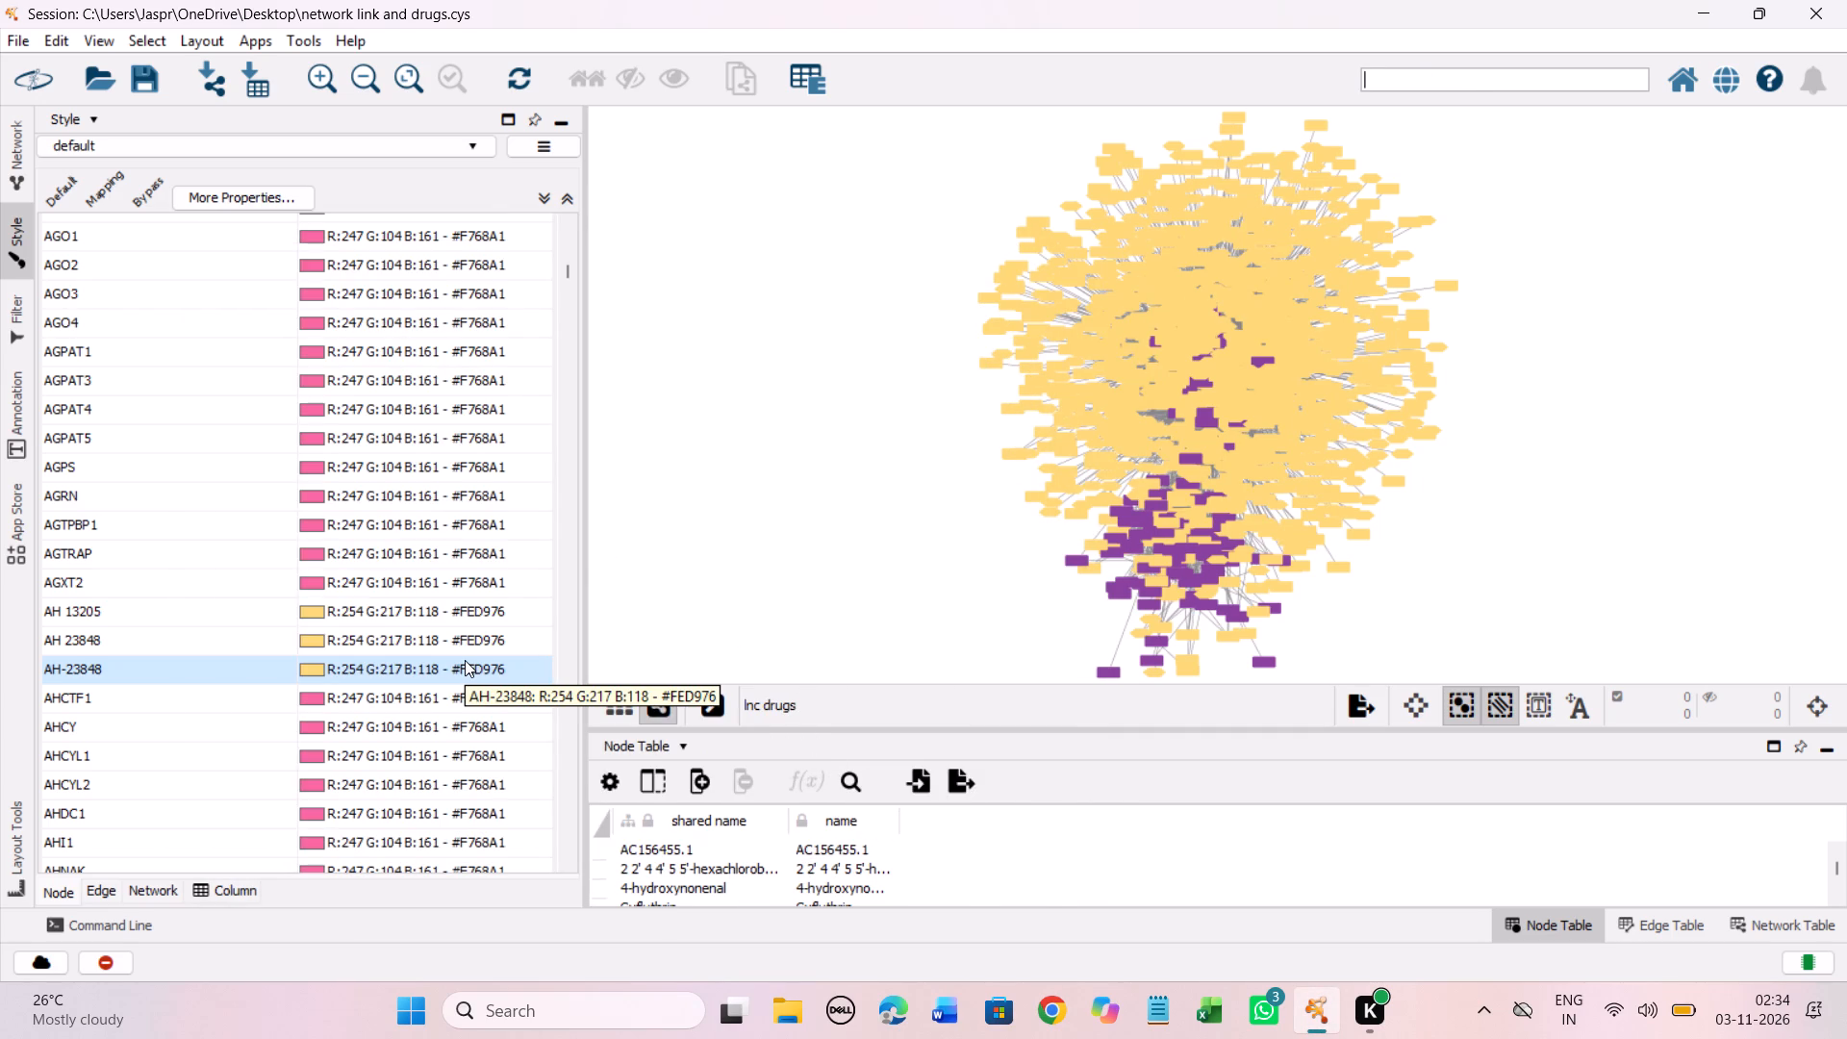
Examine the Fill Color mappings from the AH entries through the AM entries for drugs without a colour.
{"action": "scroll", "coordinate": [465, 660], "scroll_direction": "down", "scroll_amount": 5}
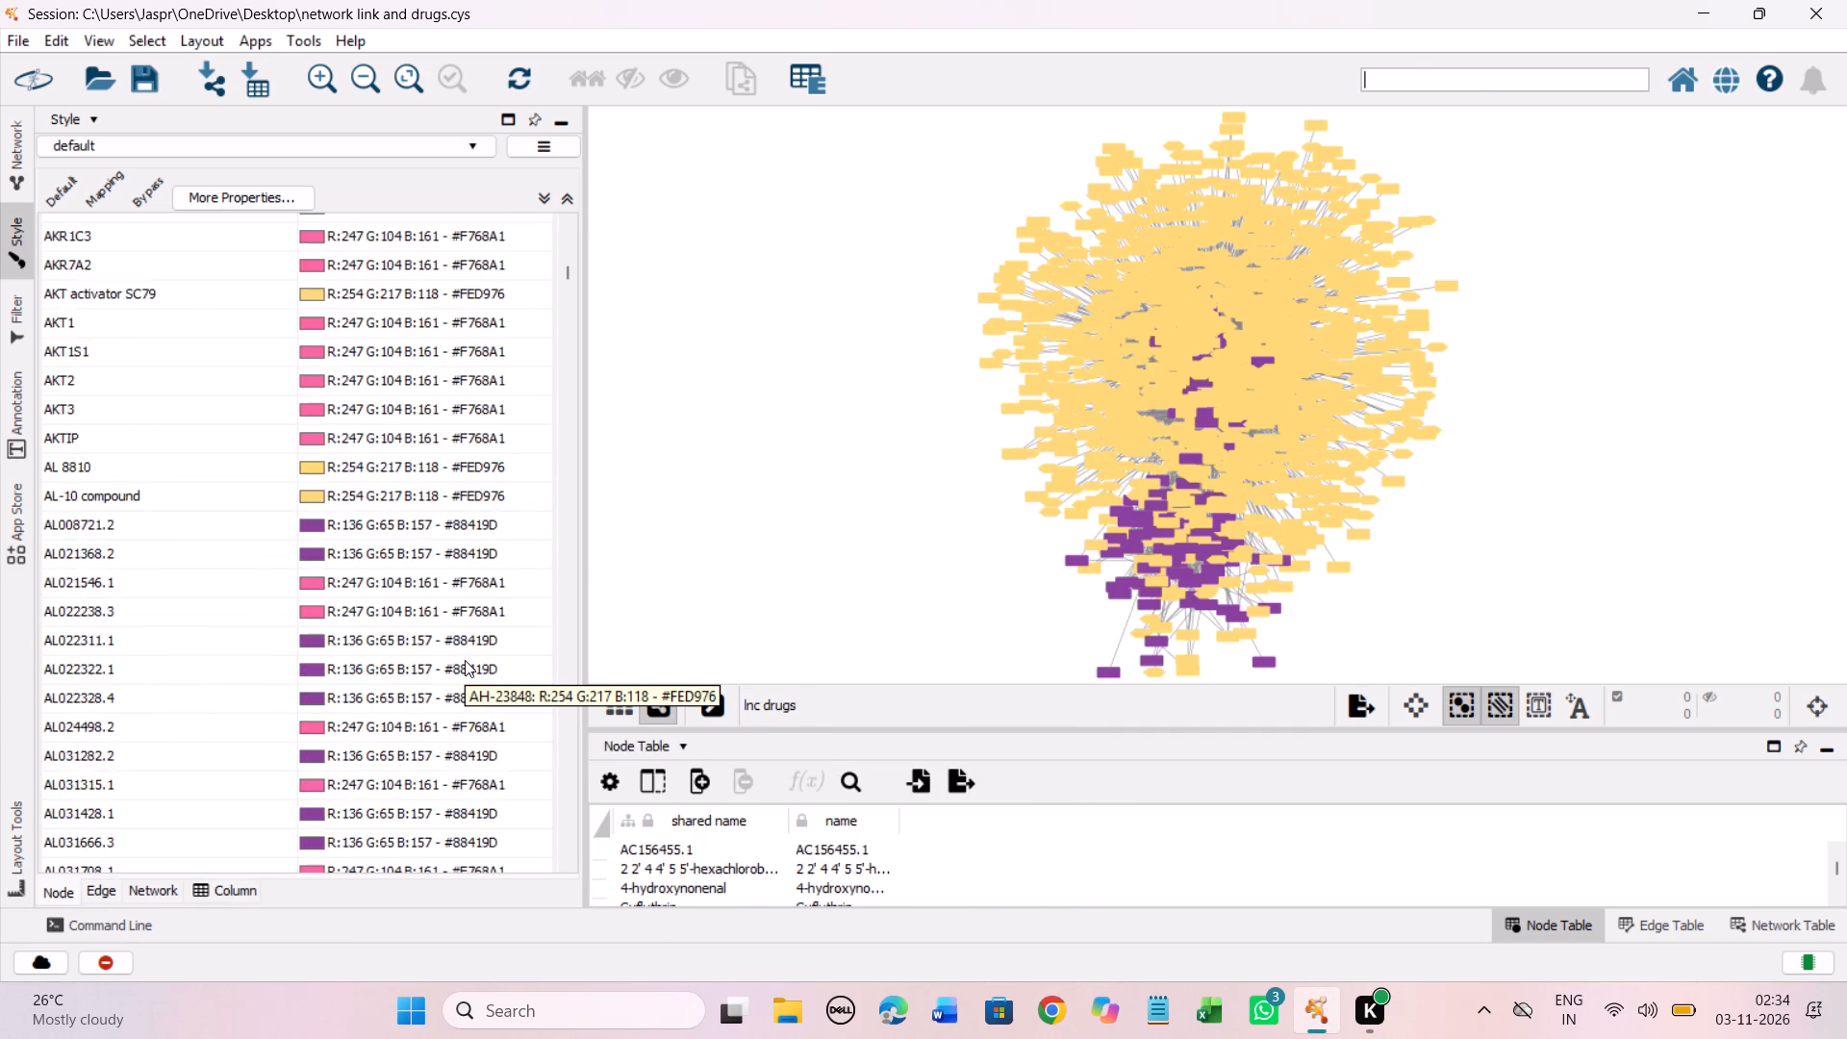
{"action": "scroll", "coordinate": [465, 660], "scroll_direction": "down", "scroll_amount": 3}
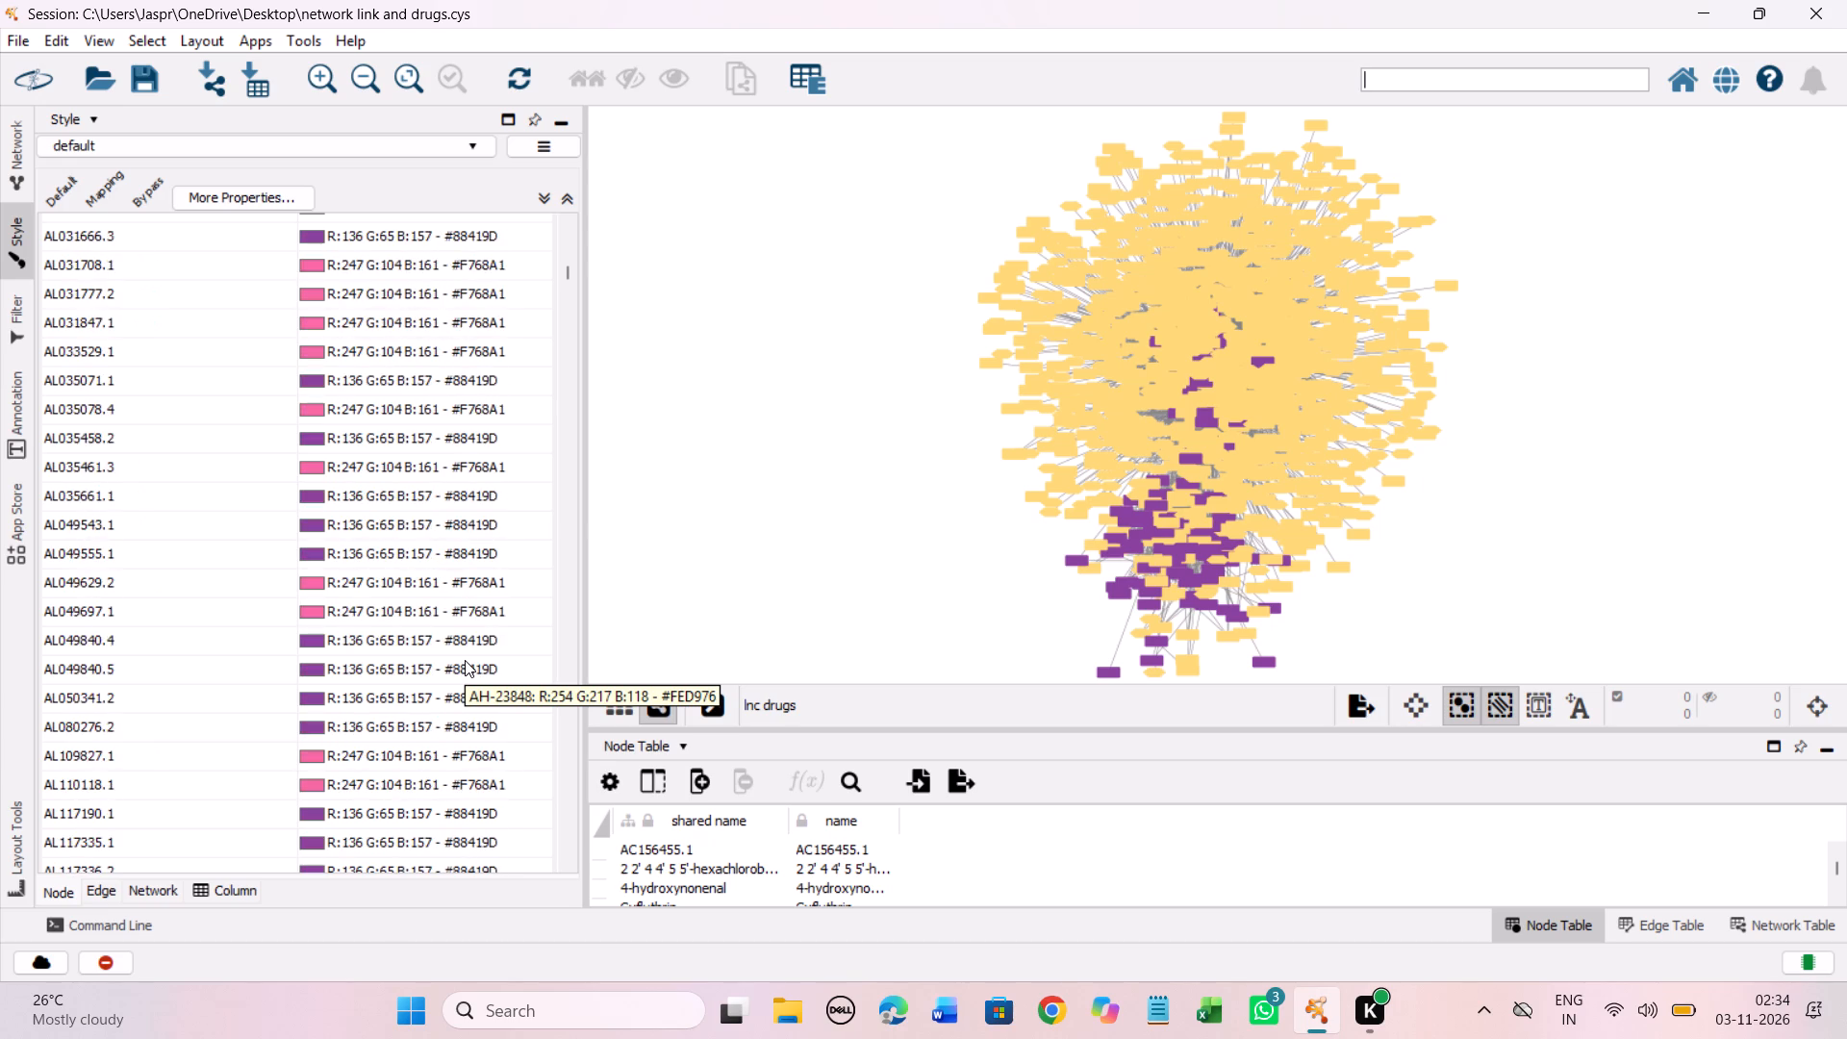
{"action": "scroll", "coordinate": [465, 660], "scroll_direction": "down", "scroll_amount": 3}
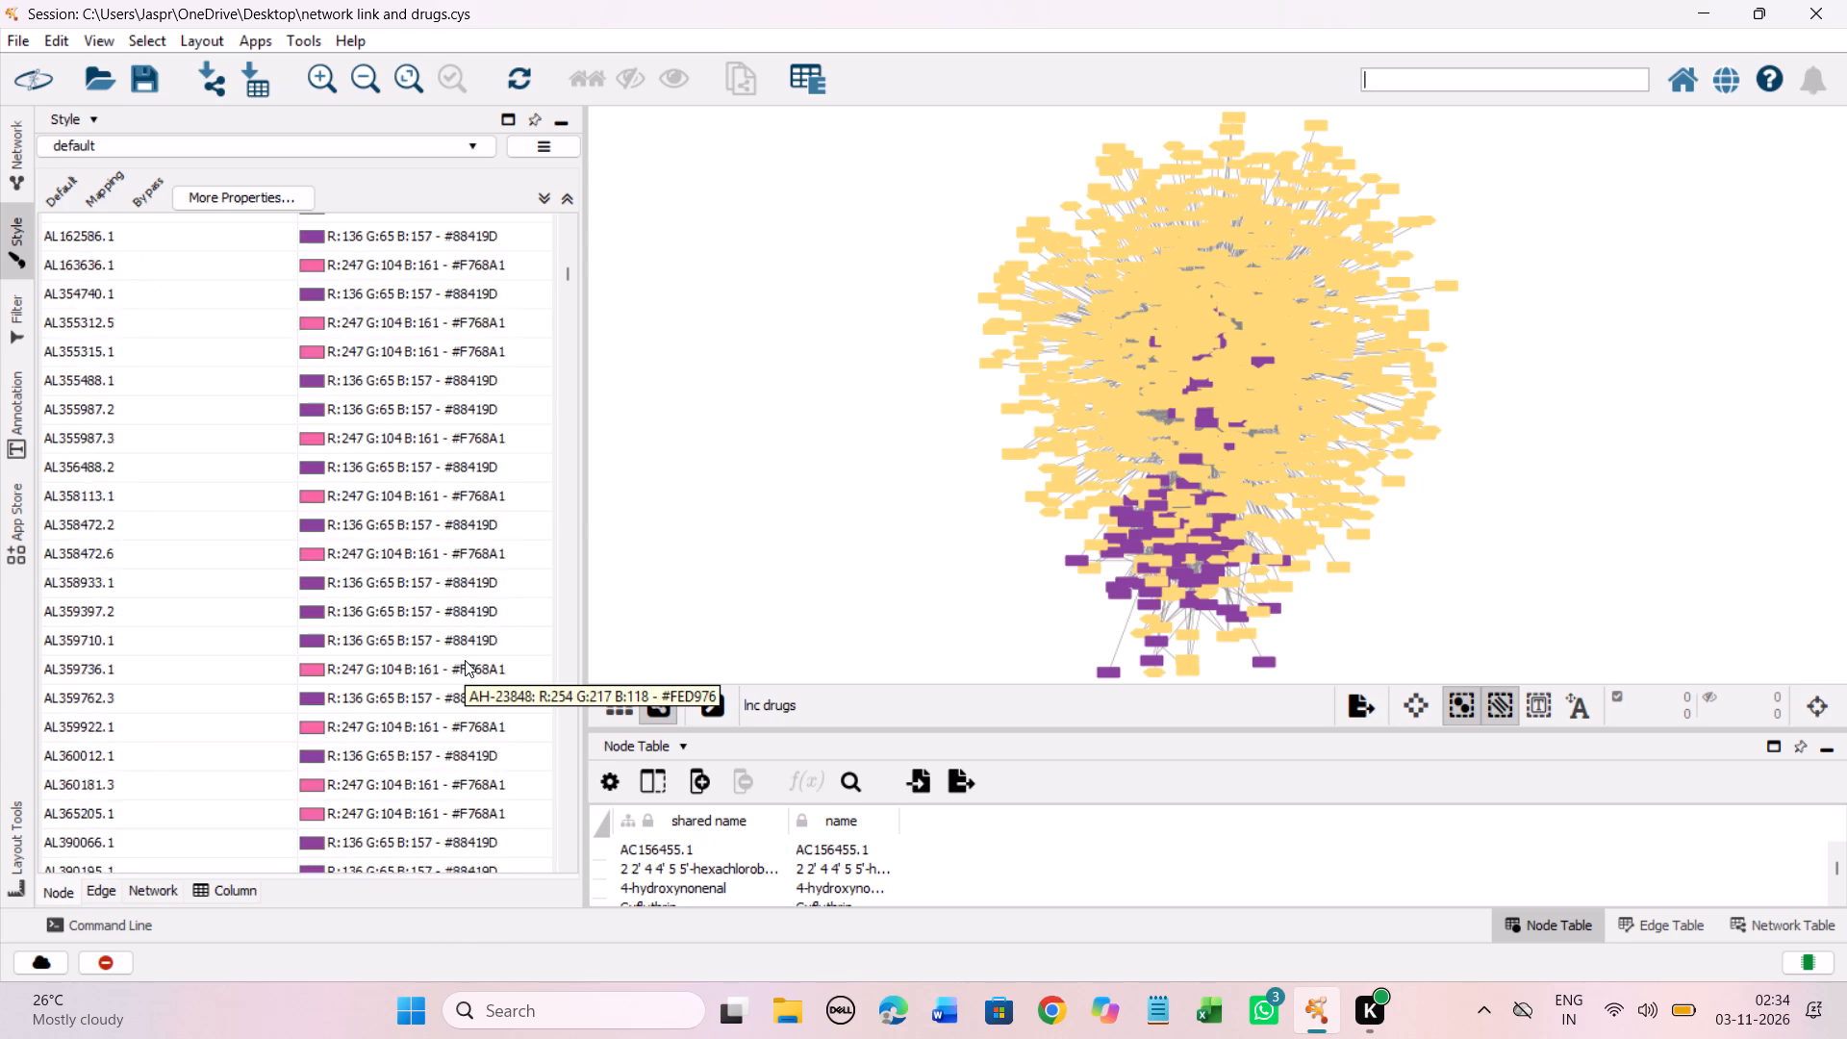
{"action": "scroll", "coordinate": [465, 660], "scroll_direction": "down", "scroll_amount": 5}
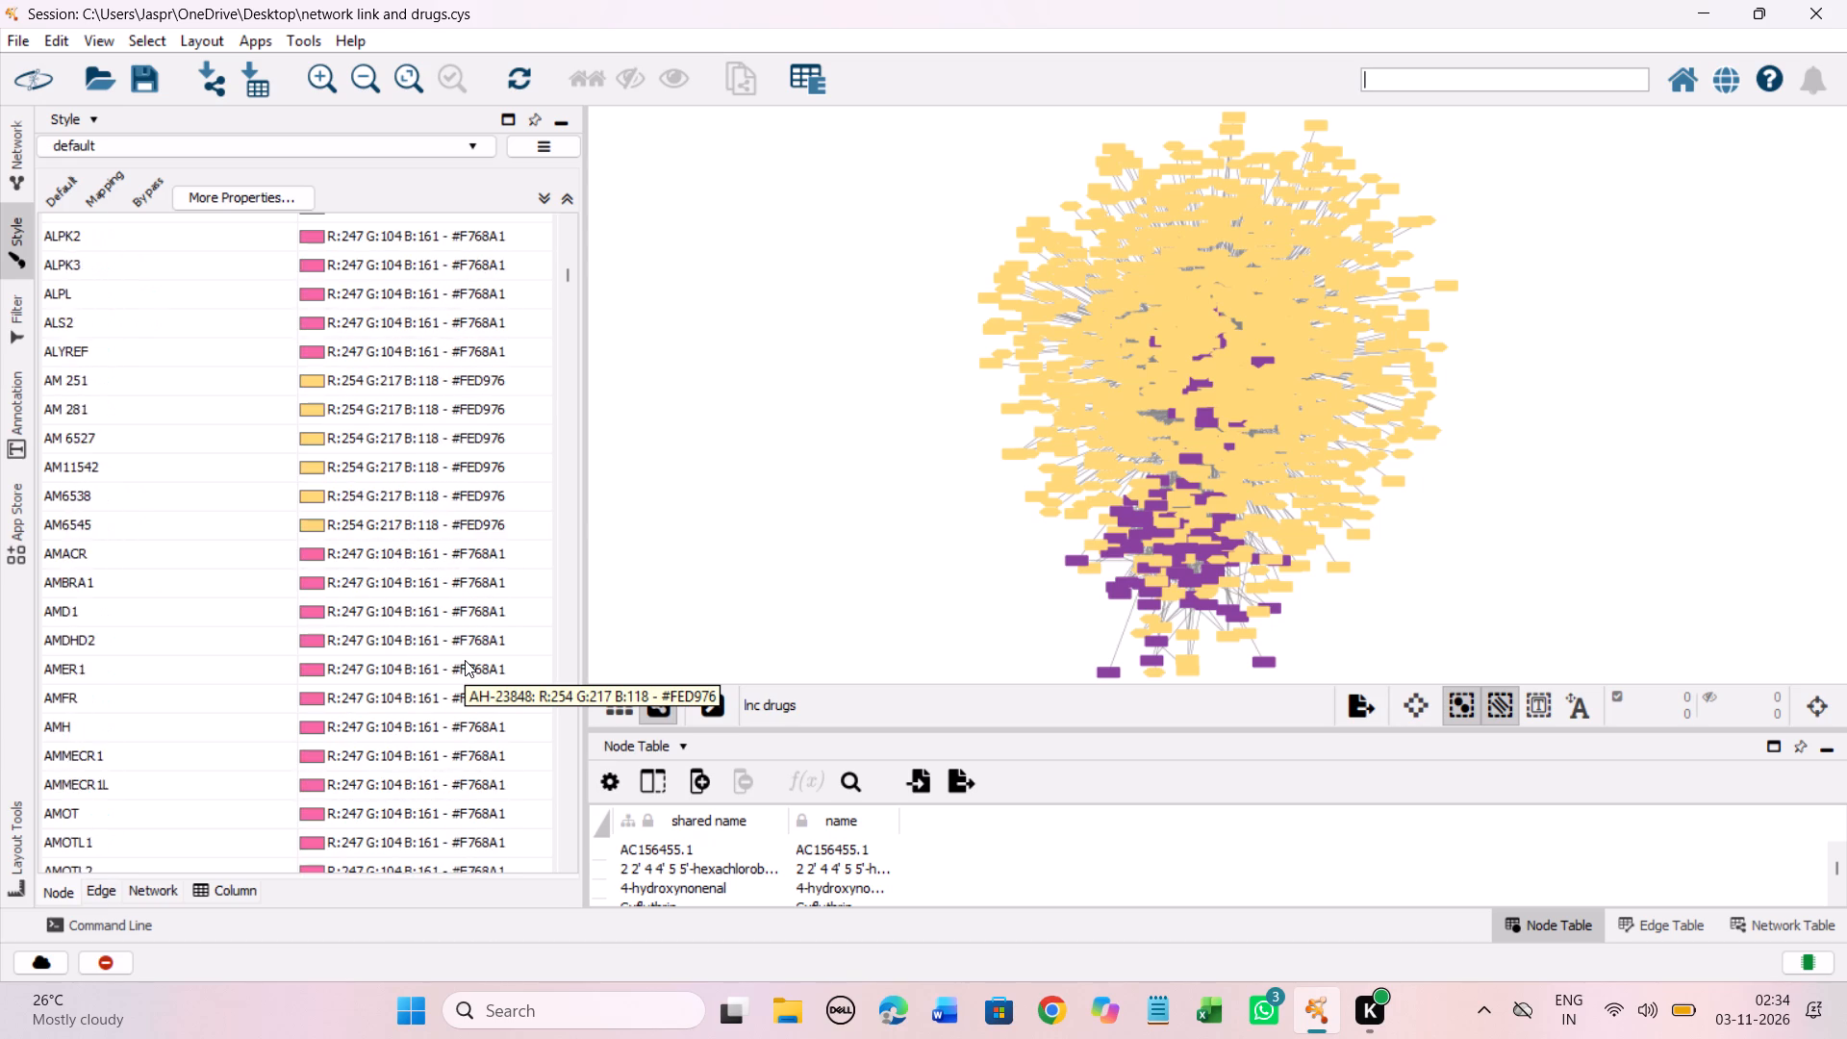
{"action": "scroll", "coordinate": [465, 660], "scroll_direction": "down", "scroll_amount": 1}
{"action": "scroll", "coordinate": [465, 660], "scroll_direction": "up", "scroll_amount": 5}
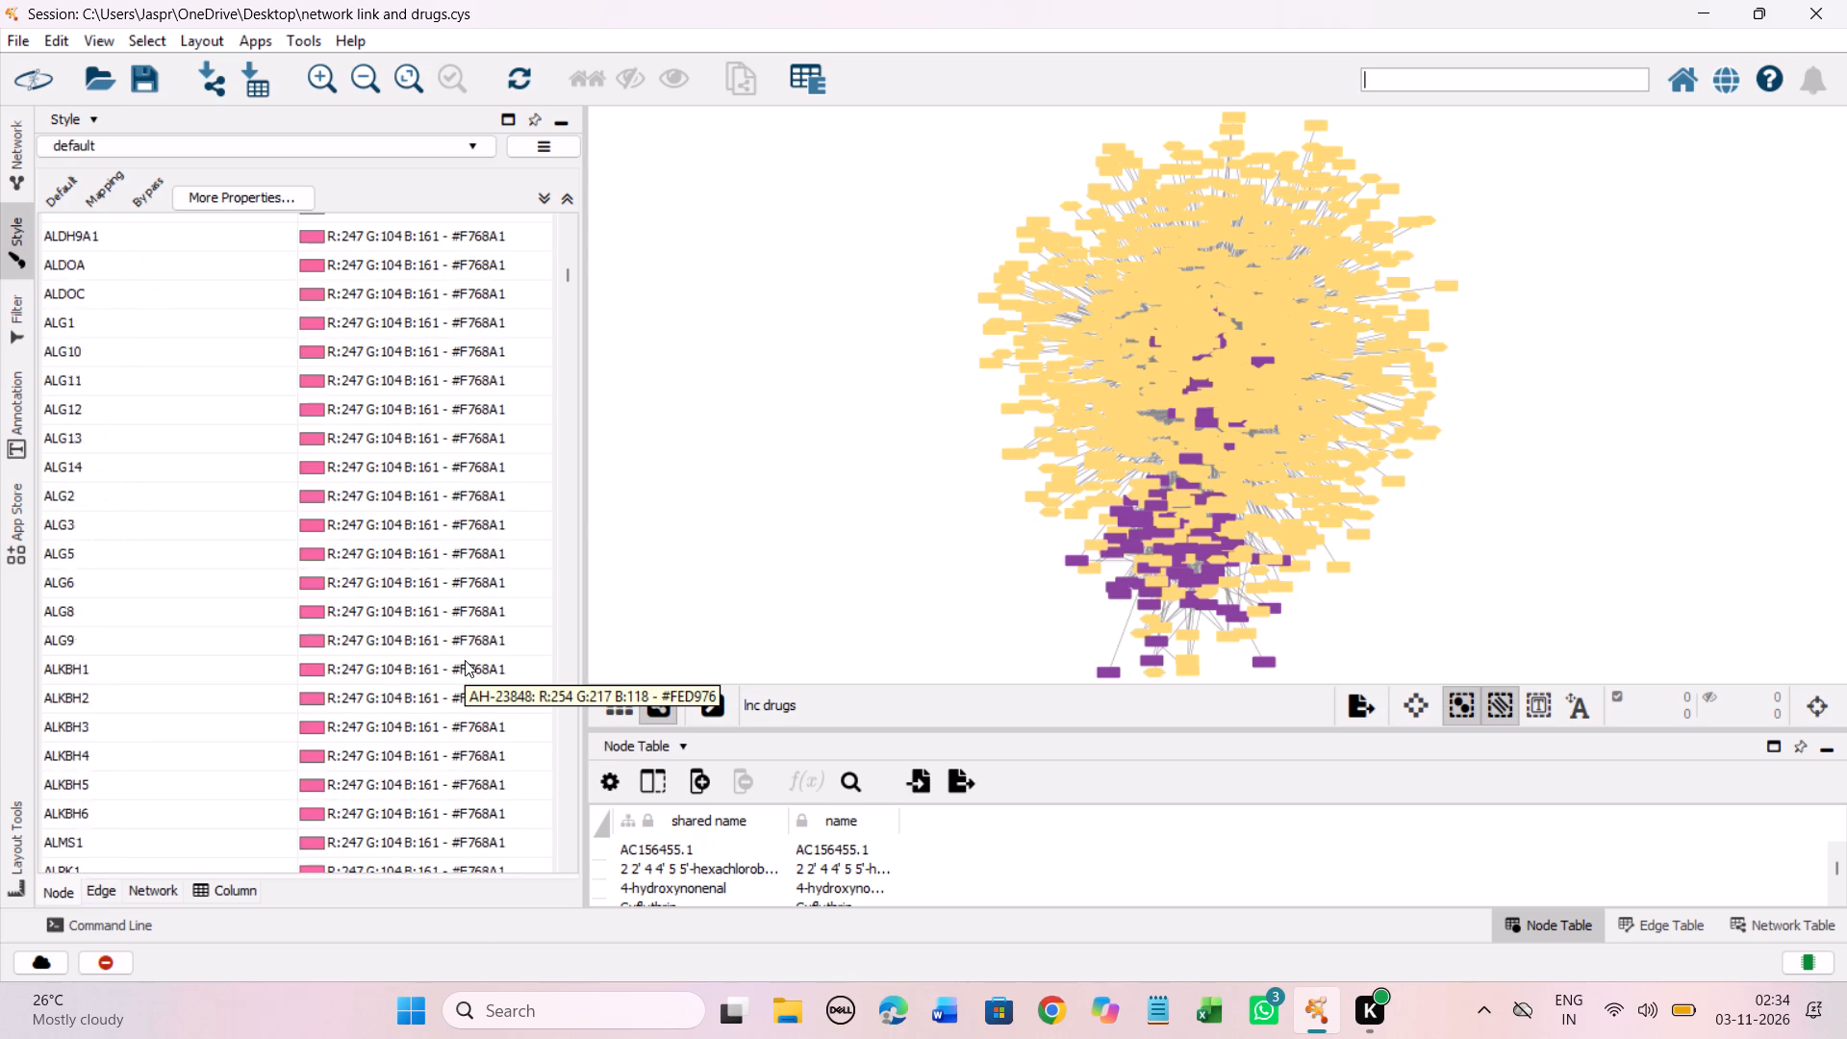
{"action": "scroll", "coordinate": [465, 660], "scroll_direction": "down", "scroll_amount": 2}
{"action": "left_click", "coordinate": [465, 660]}
Recheck the Fill Color mappings backwards from the ALG and ALDH entries to the AG drugs for missing colours.
{"action": "scroll", "coordinate": [465, 660], "scroll_direction": "up", "scroll_amount": 2}
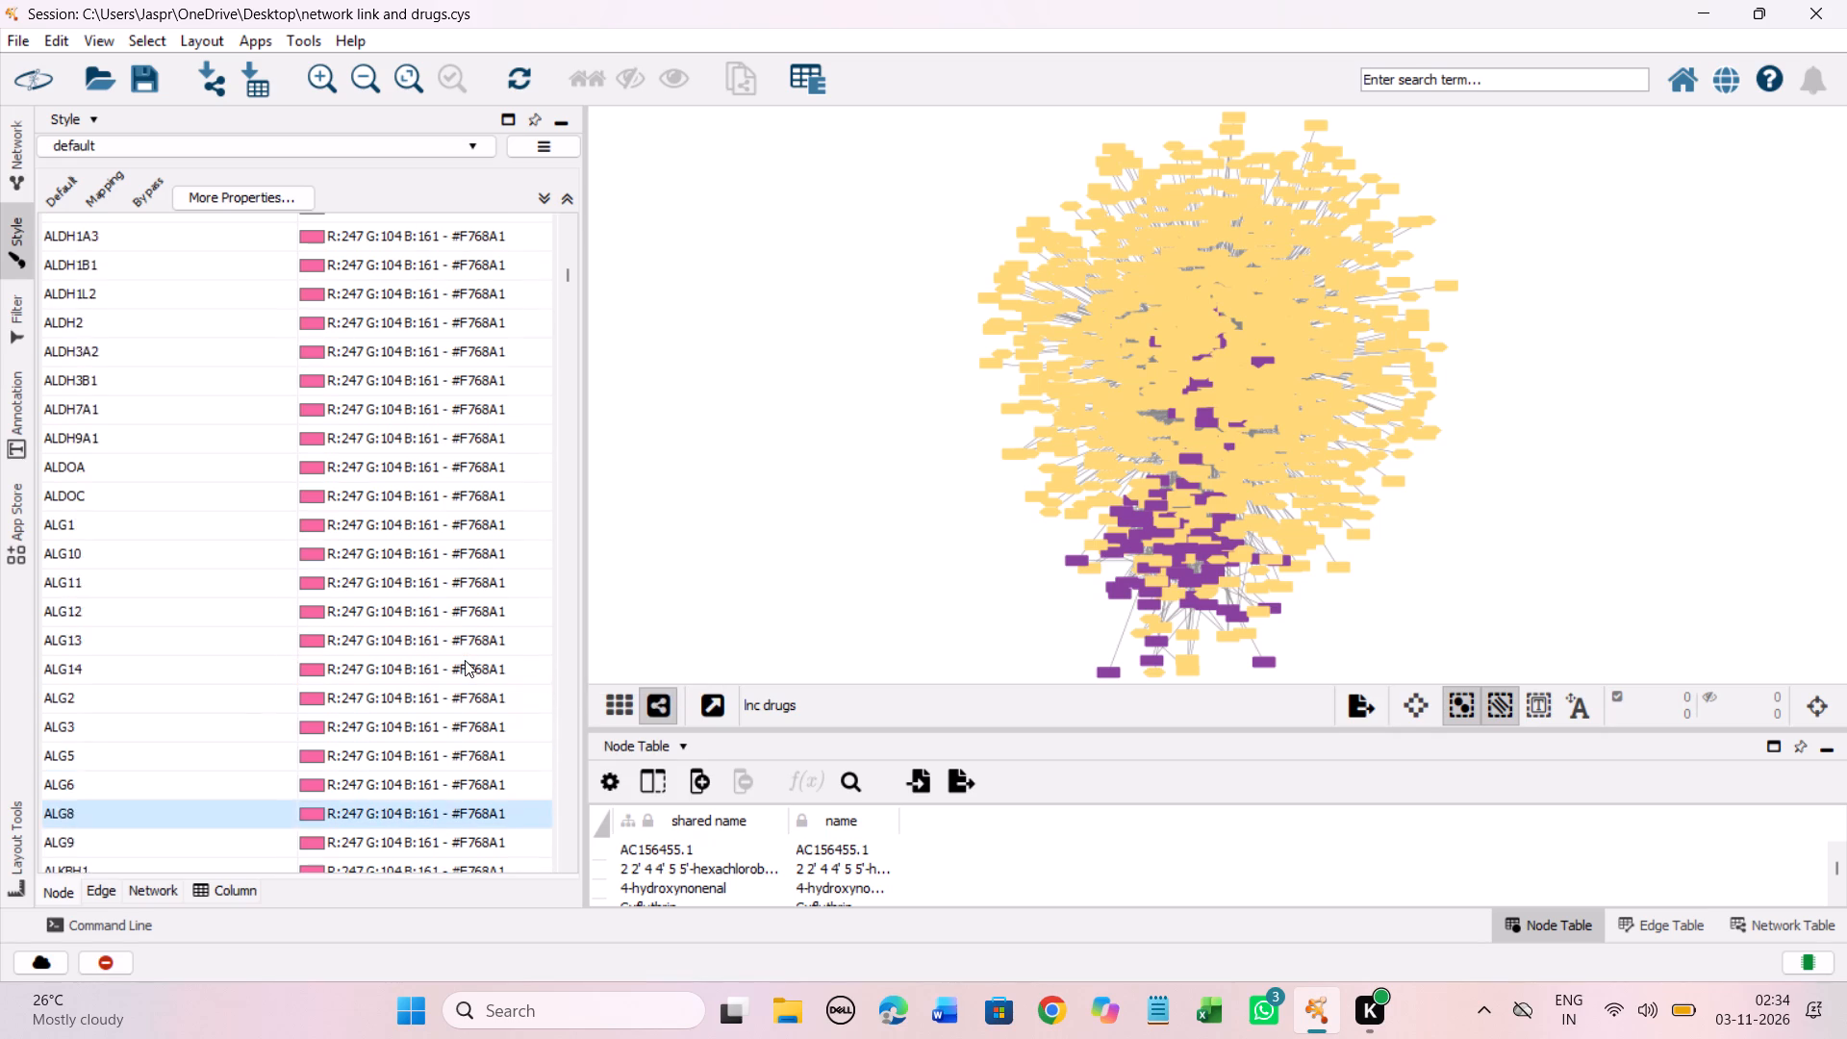
{"action": "scroll", "coordinate": [465, 660], "scroll_direction": "up", "scroll_amount": 7}
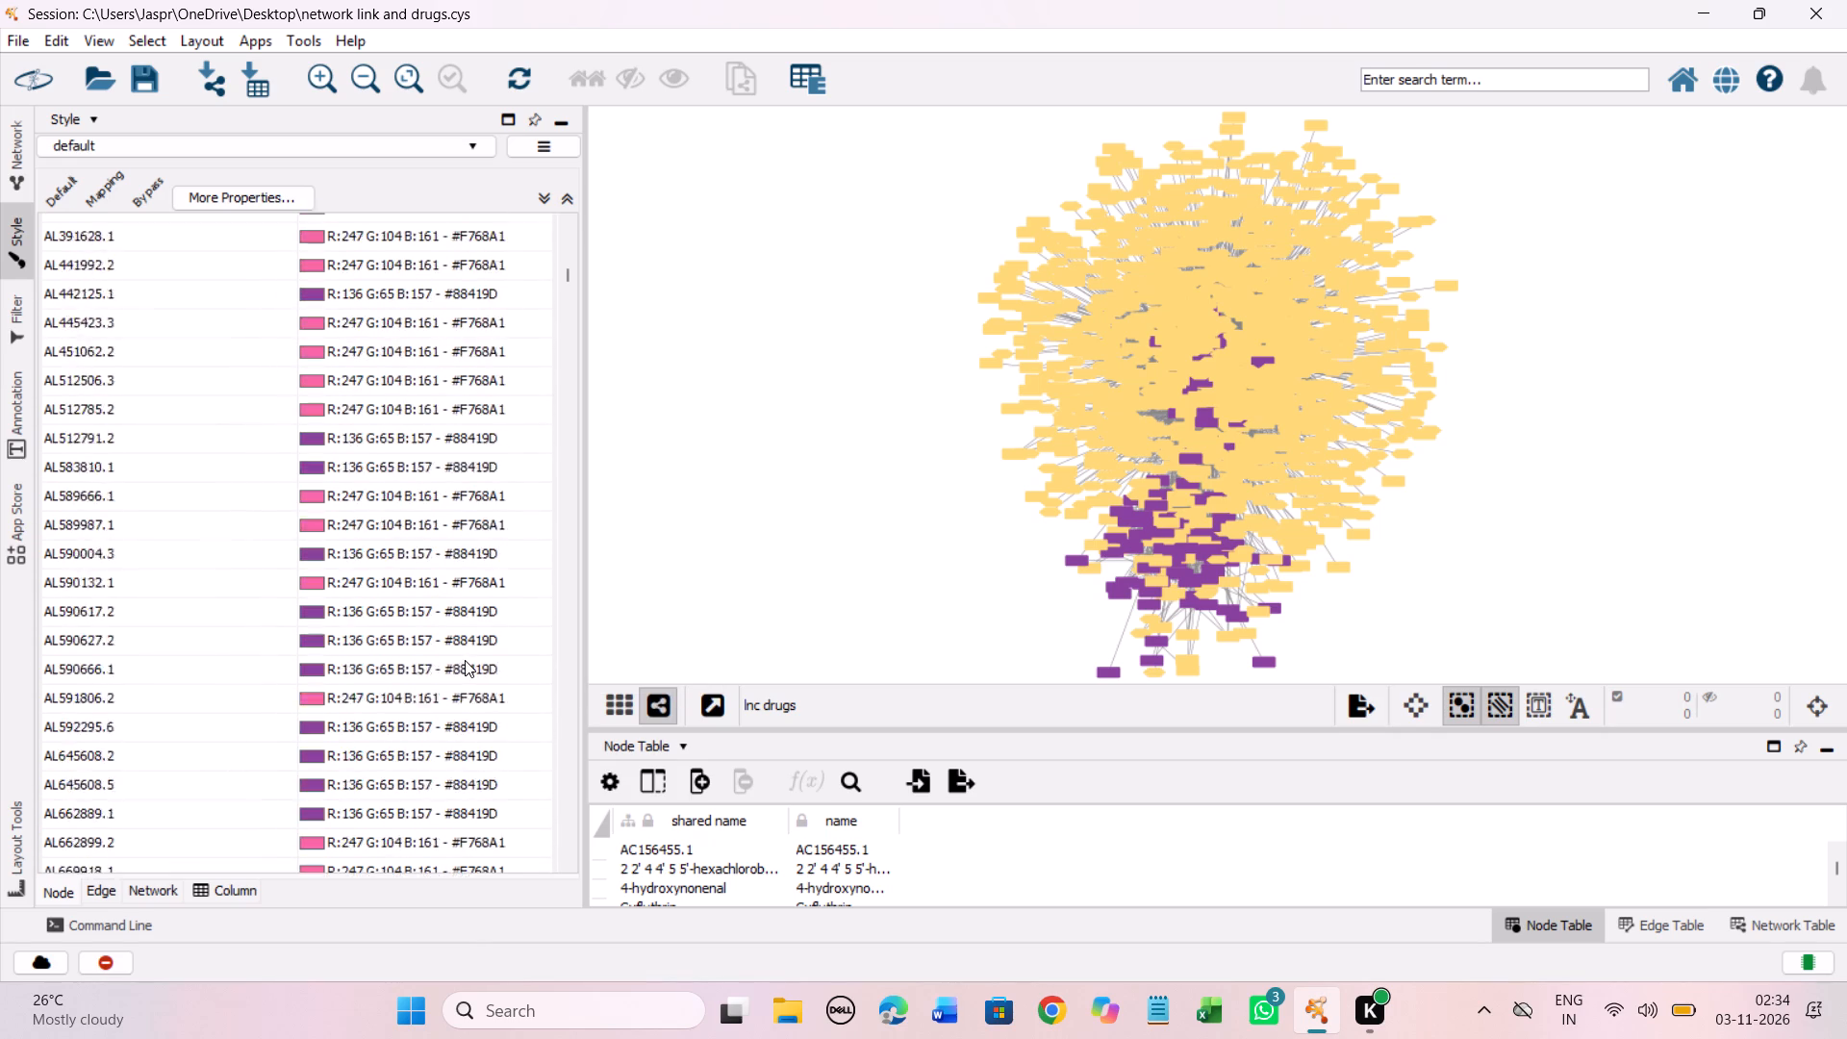
{"action": "scroll", "coordinate": [465, 660], "scroll_direction": "up", "scroll_amount": 2}
{"action": "scroll", "coordinate": [465, 660], "scroll_direction": "down", "scroll_amount": 3}
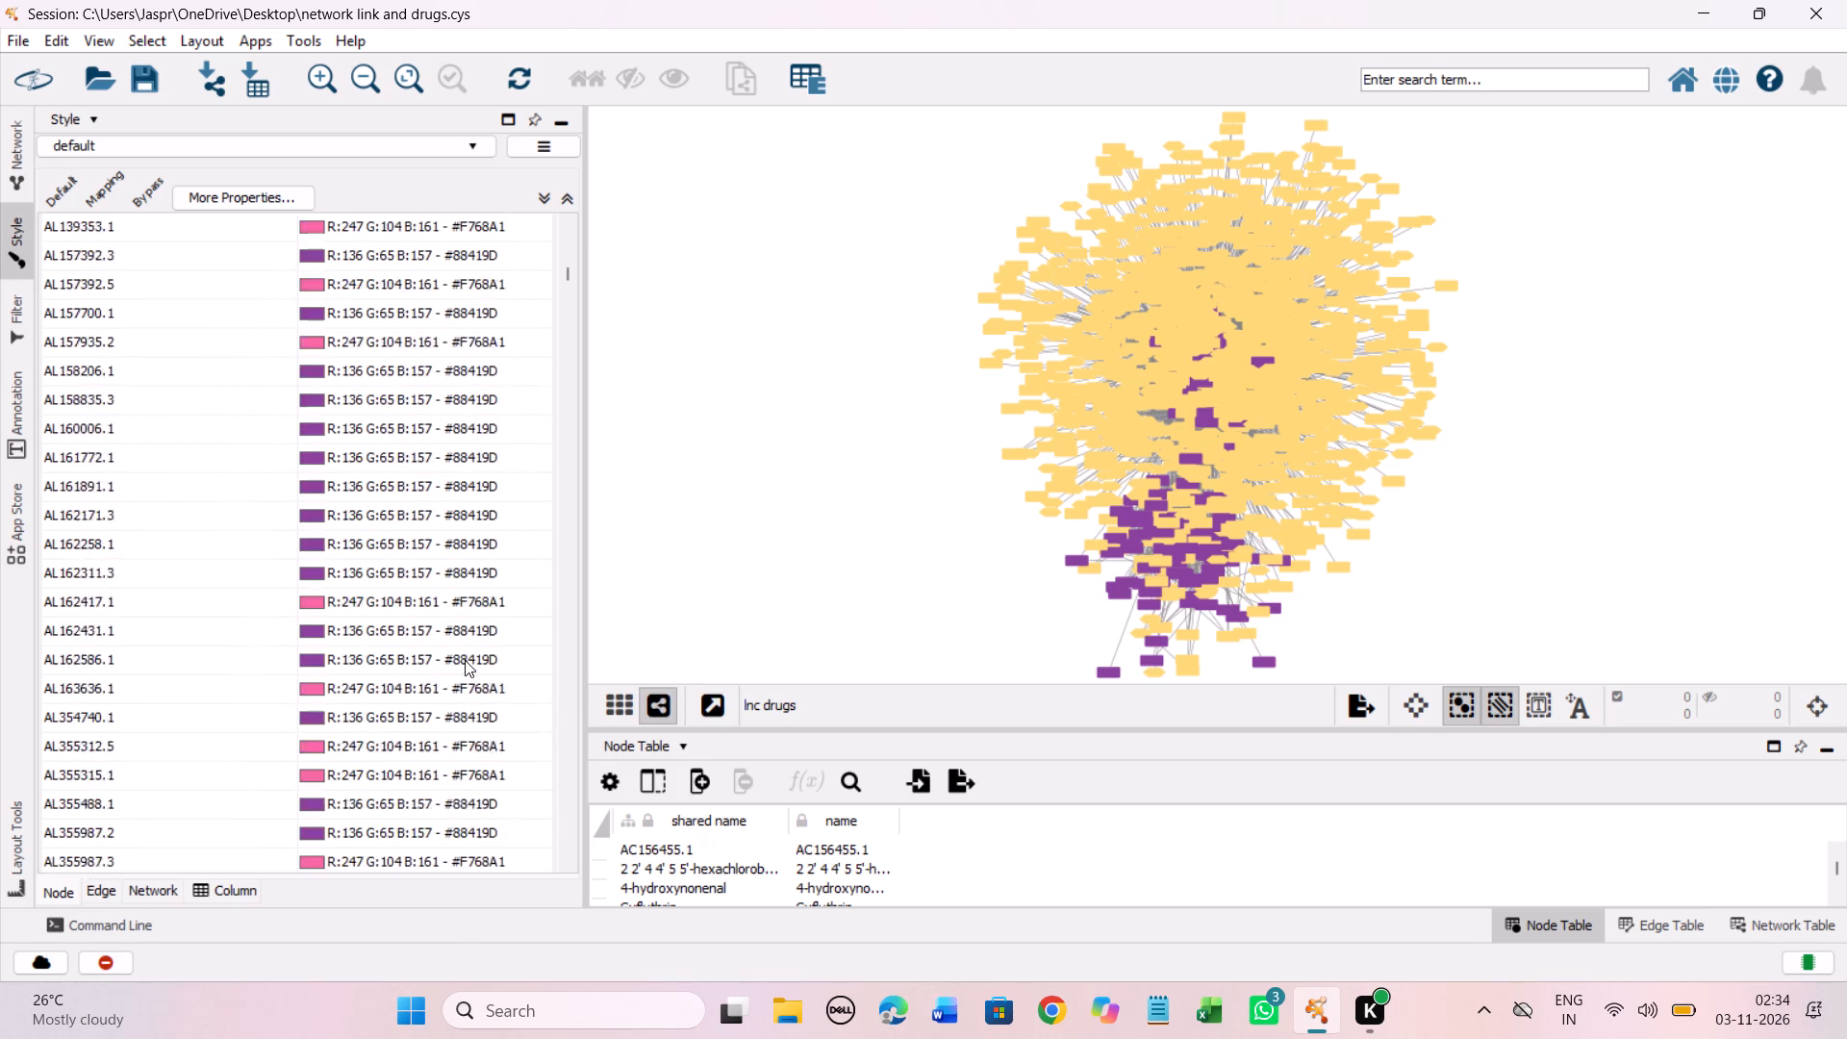
{"action": "scroll", "coordinate": [465, 660], "scroll_direction": "down", "scroll_amount": 6}
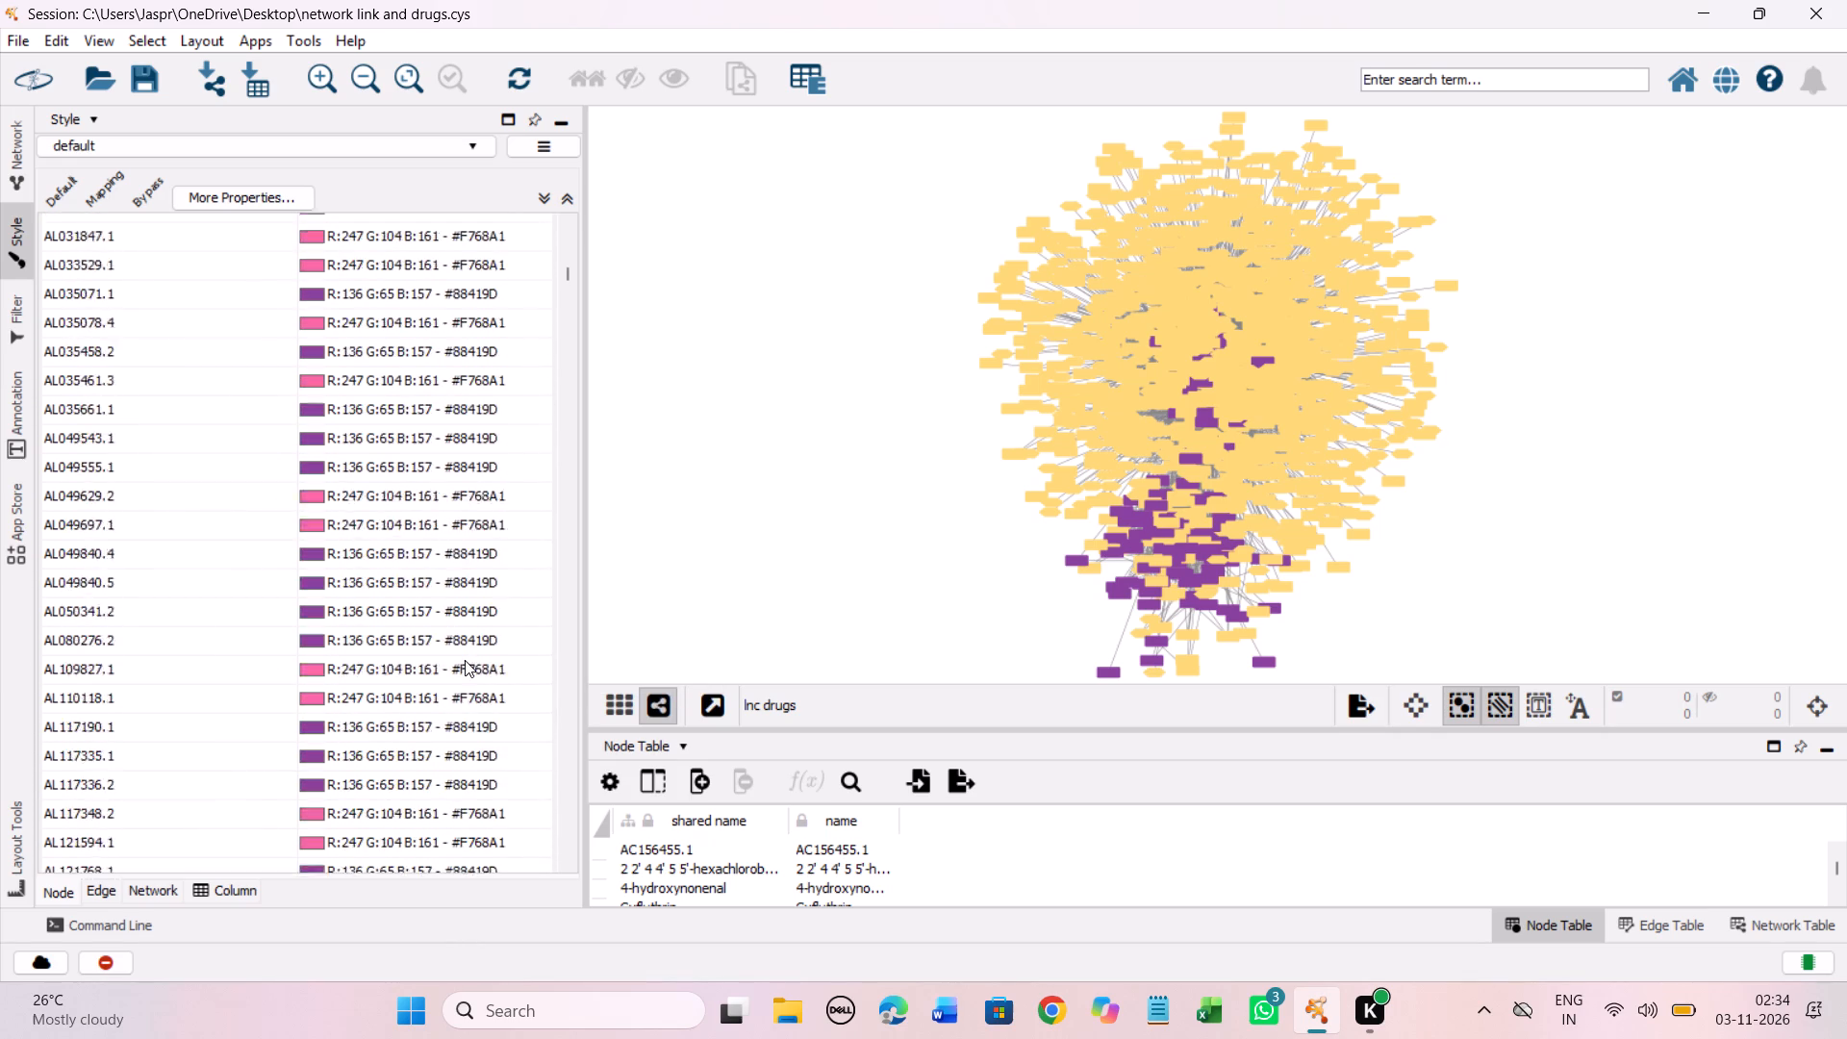
{"action": "scroll", "coordinate": [465, 660], "scroll_direction": "down", "scroll_amount": 5}
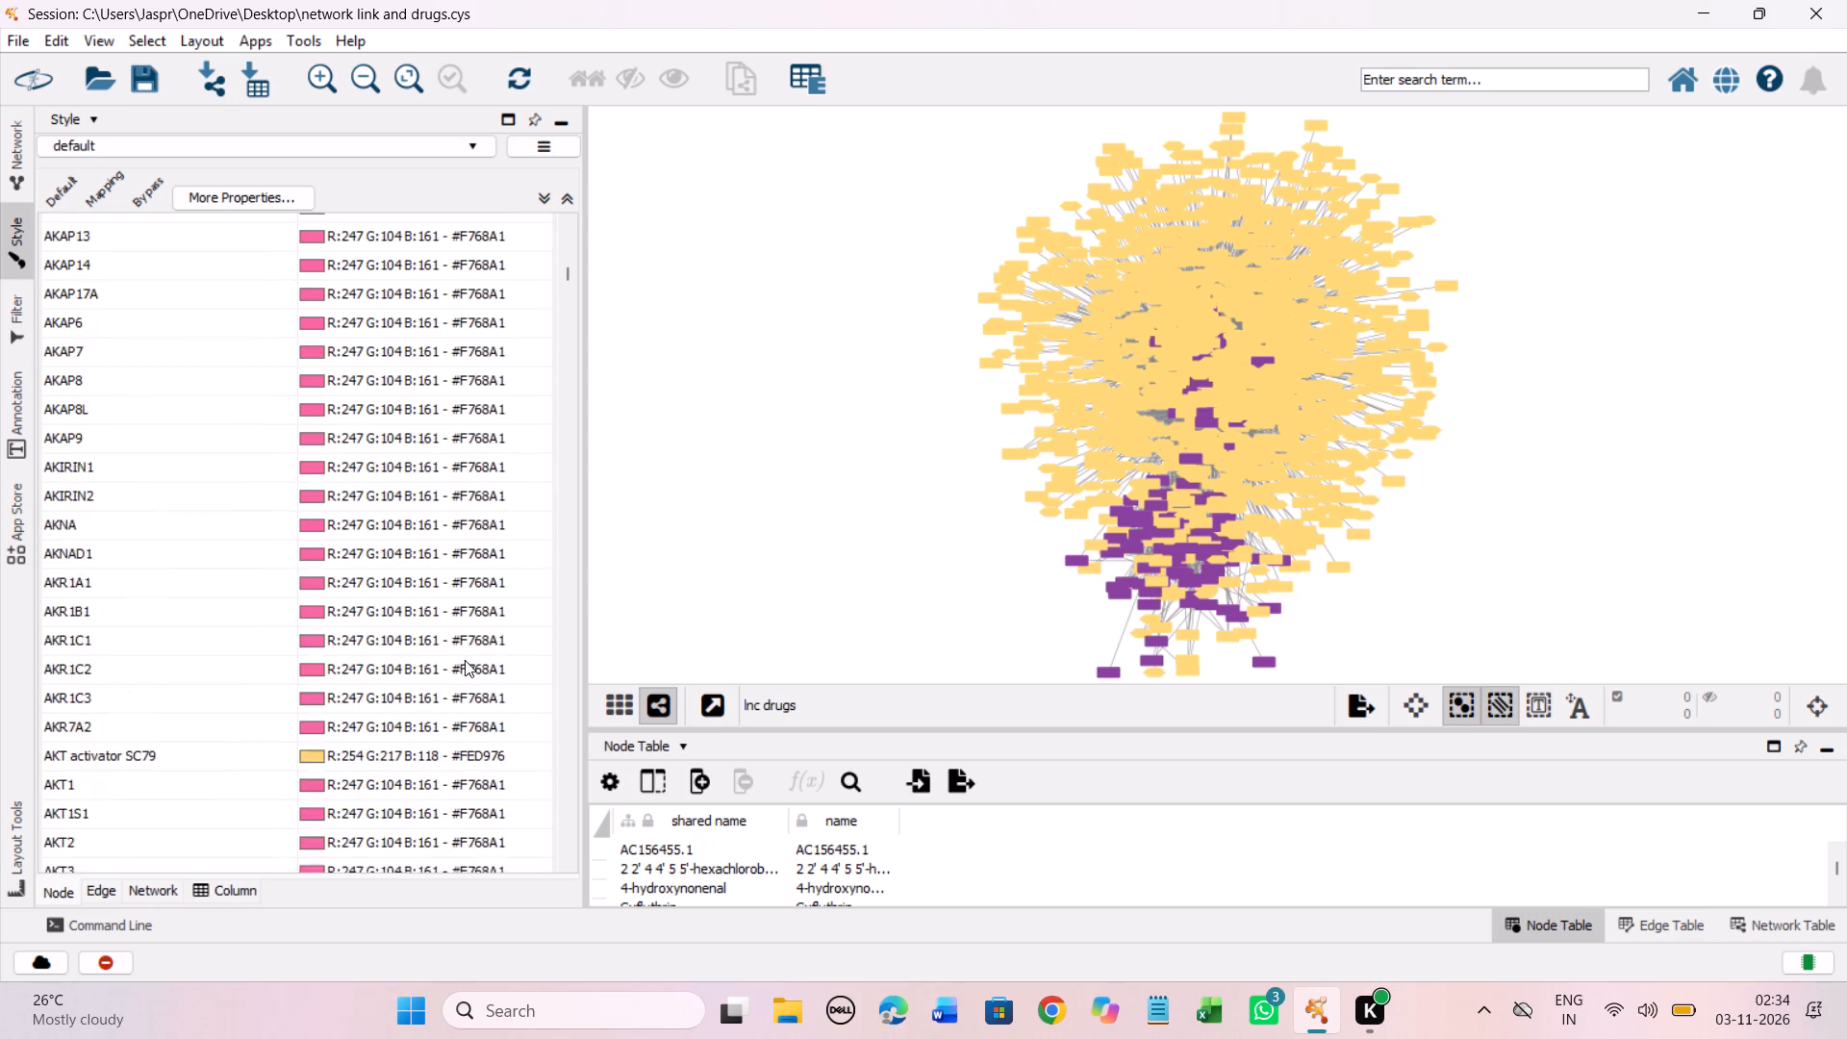
{"action": "scroll", "coordinate": [465, 660], "scroll_direction": "down", "scroll_amount": 6}
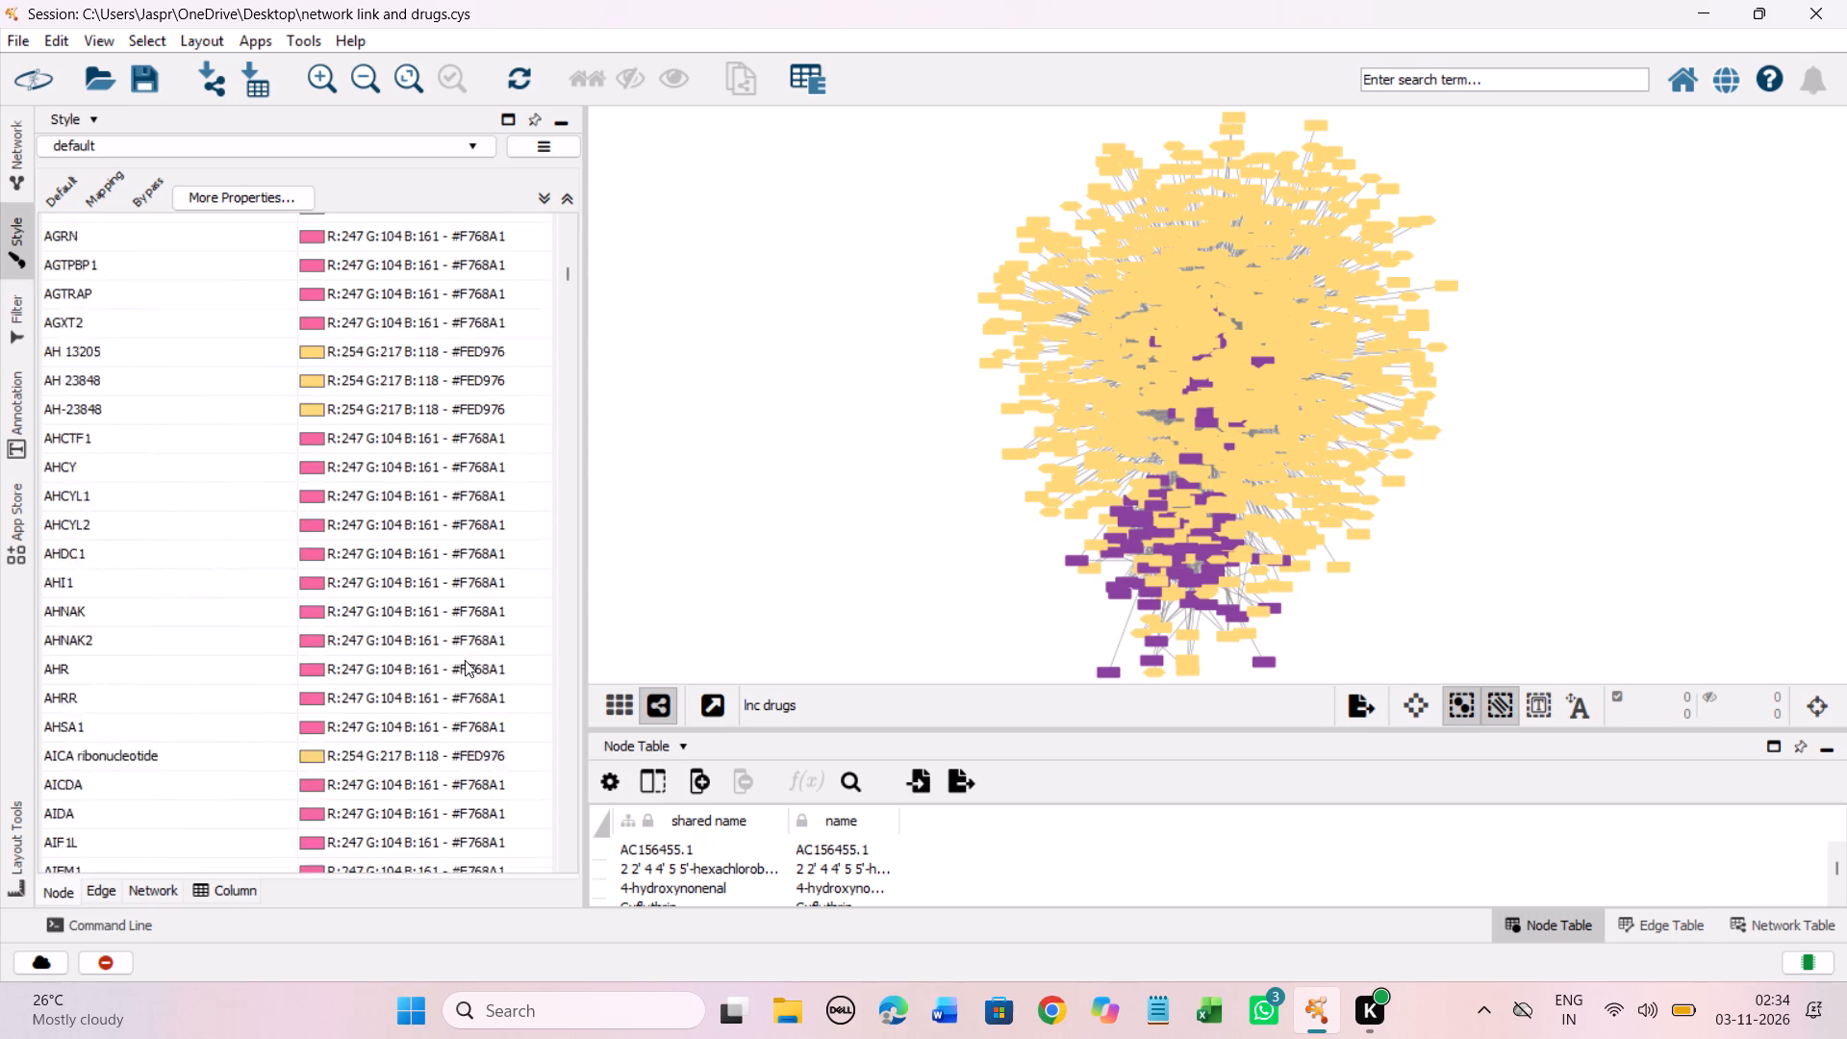
{"action": "scroll", "coordinate": [465, 660], "scroll_direction": "down", "scroll_amount": 11}
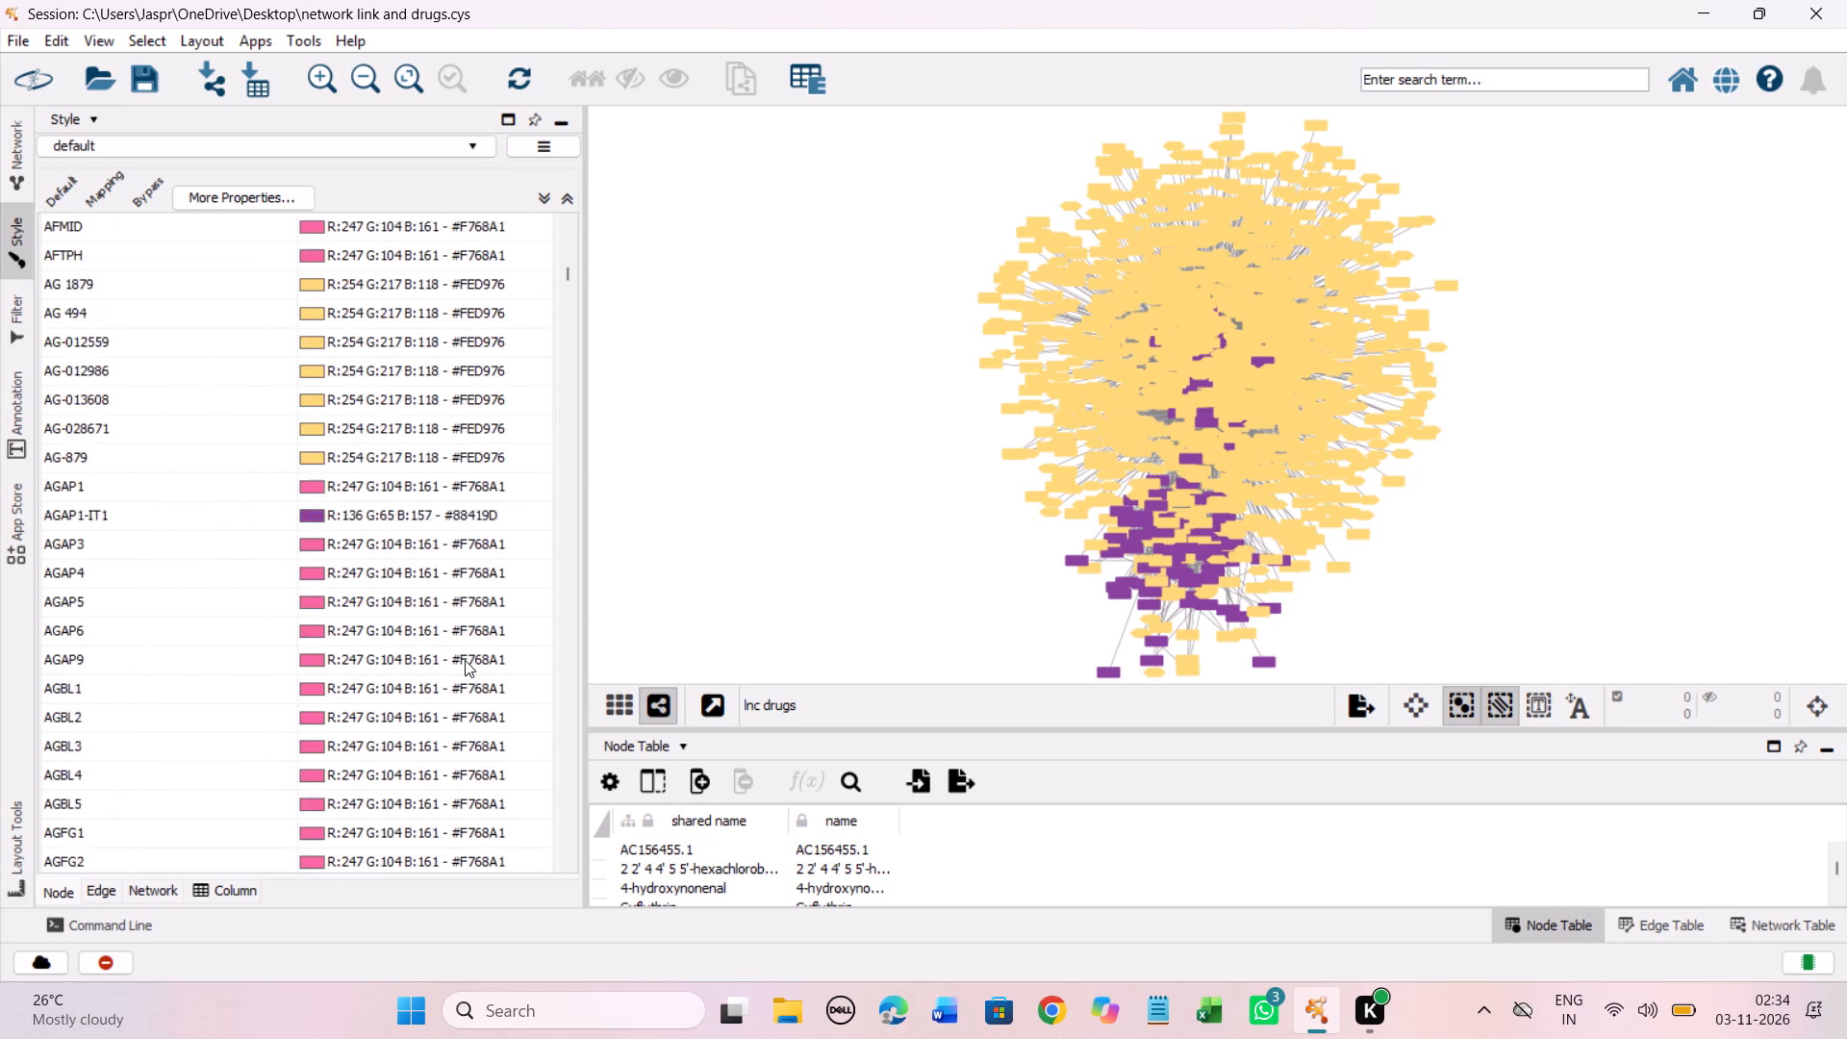
{"action": "scroll", "coordinate": [465, 660], "scroll_direction": "down", "scroll_amount": 4}
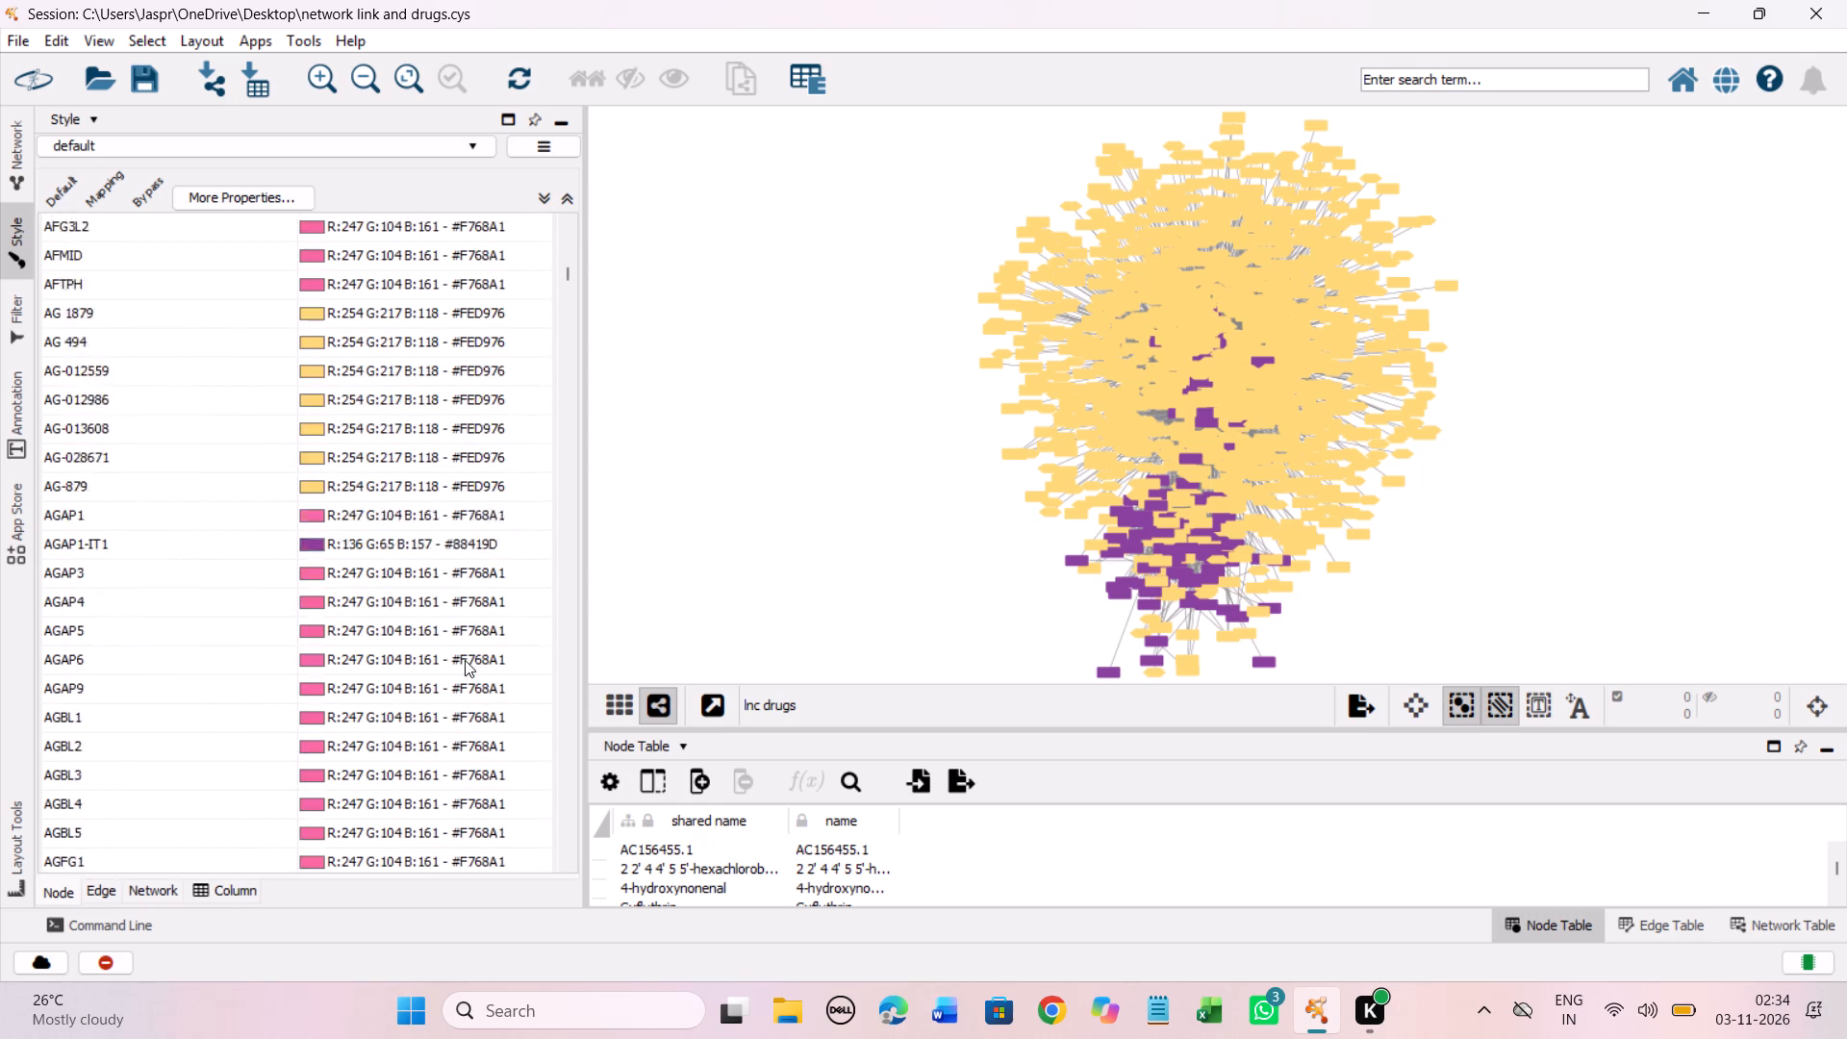
Review the Fill Color mappings forward from the AG entries through the AT entries for drugs without a colour.
{"action": "scroll", "coordinate": [465, 660], "scroll_direction": "down", "scroll_amount": 12}
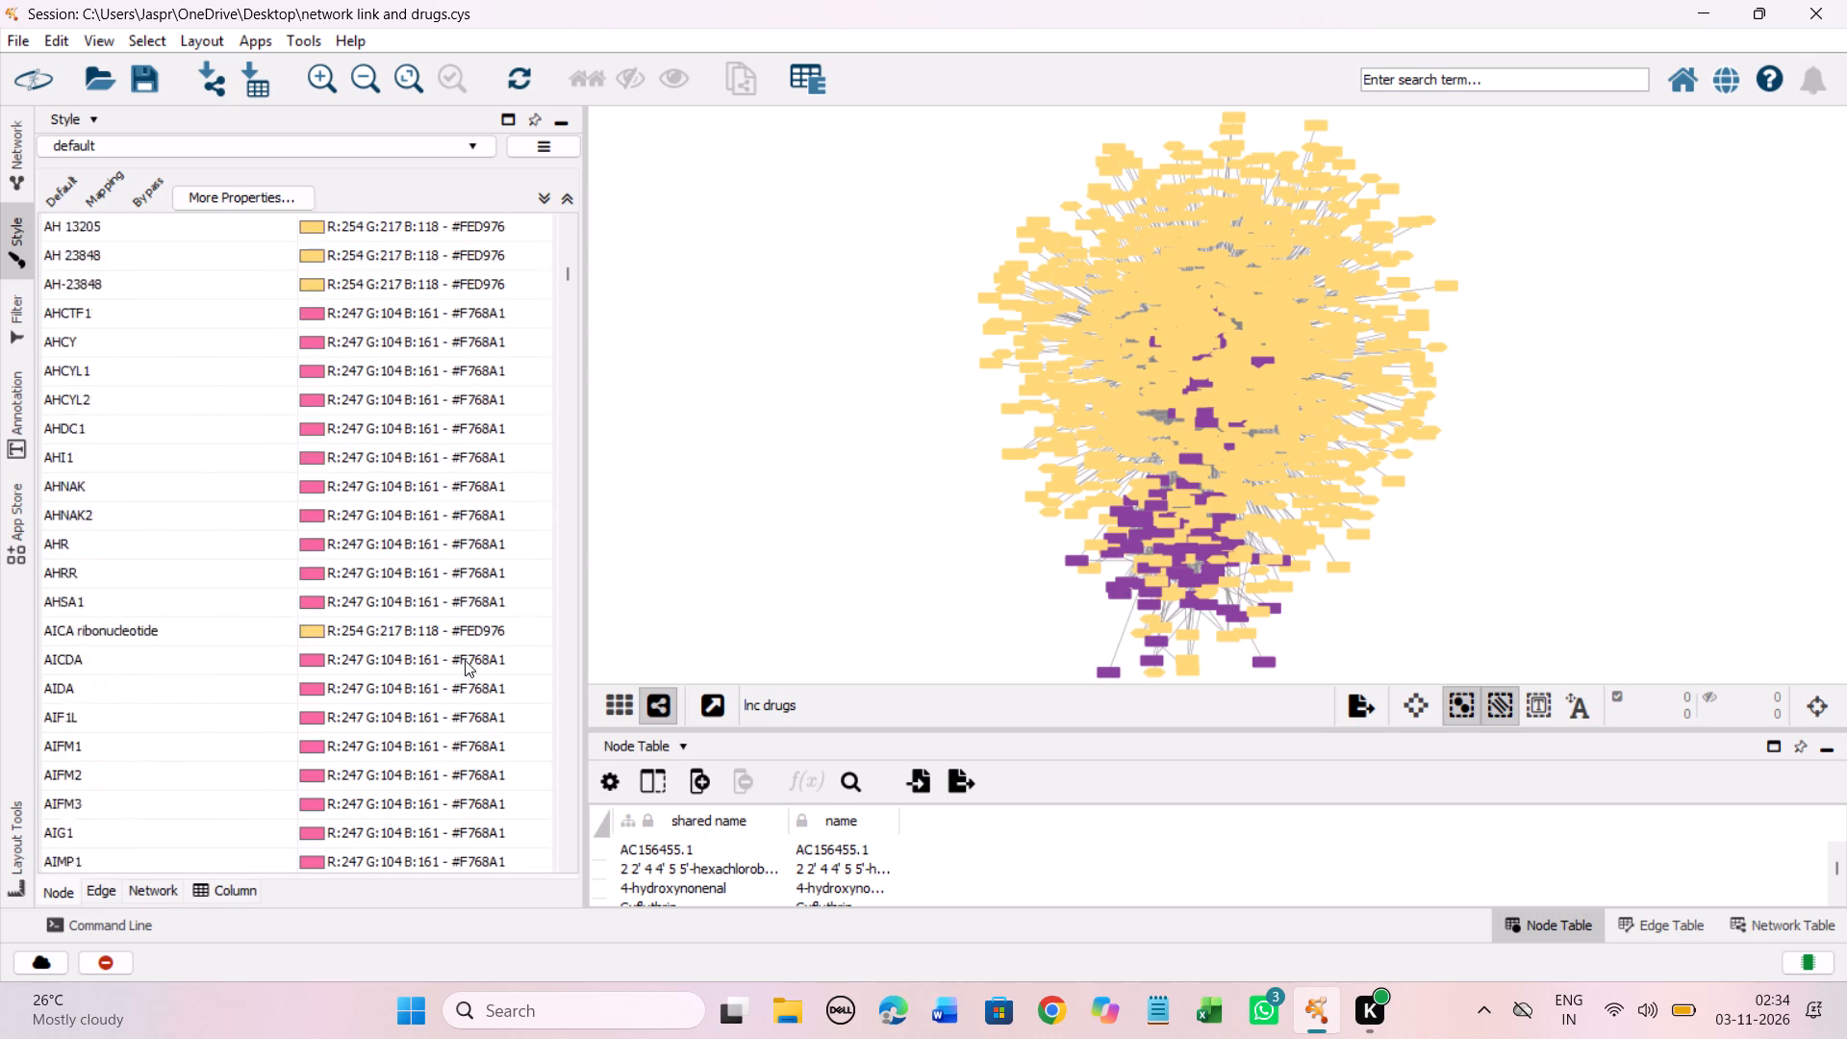
{"action": "scroll", "coordinate": [465, 660], "scroll_direction": "down", "scroll_amount": 16}
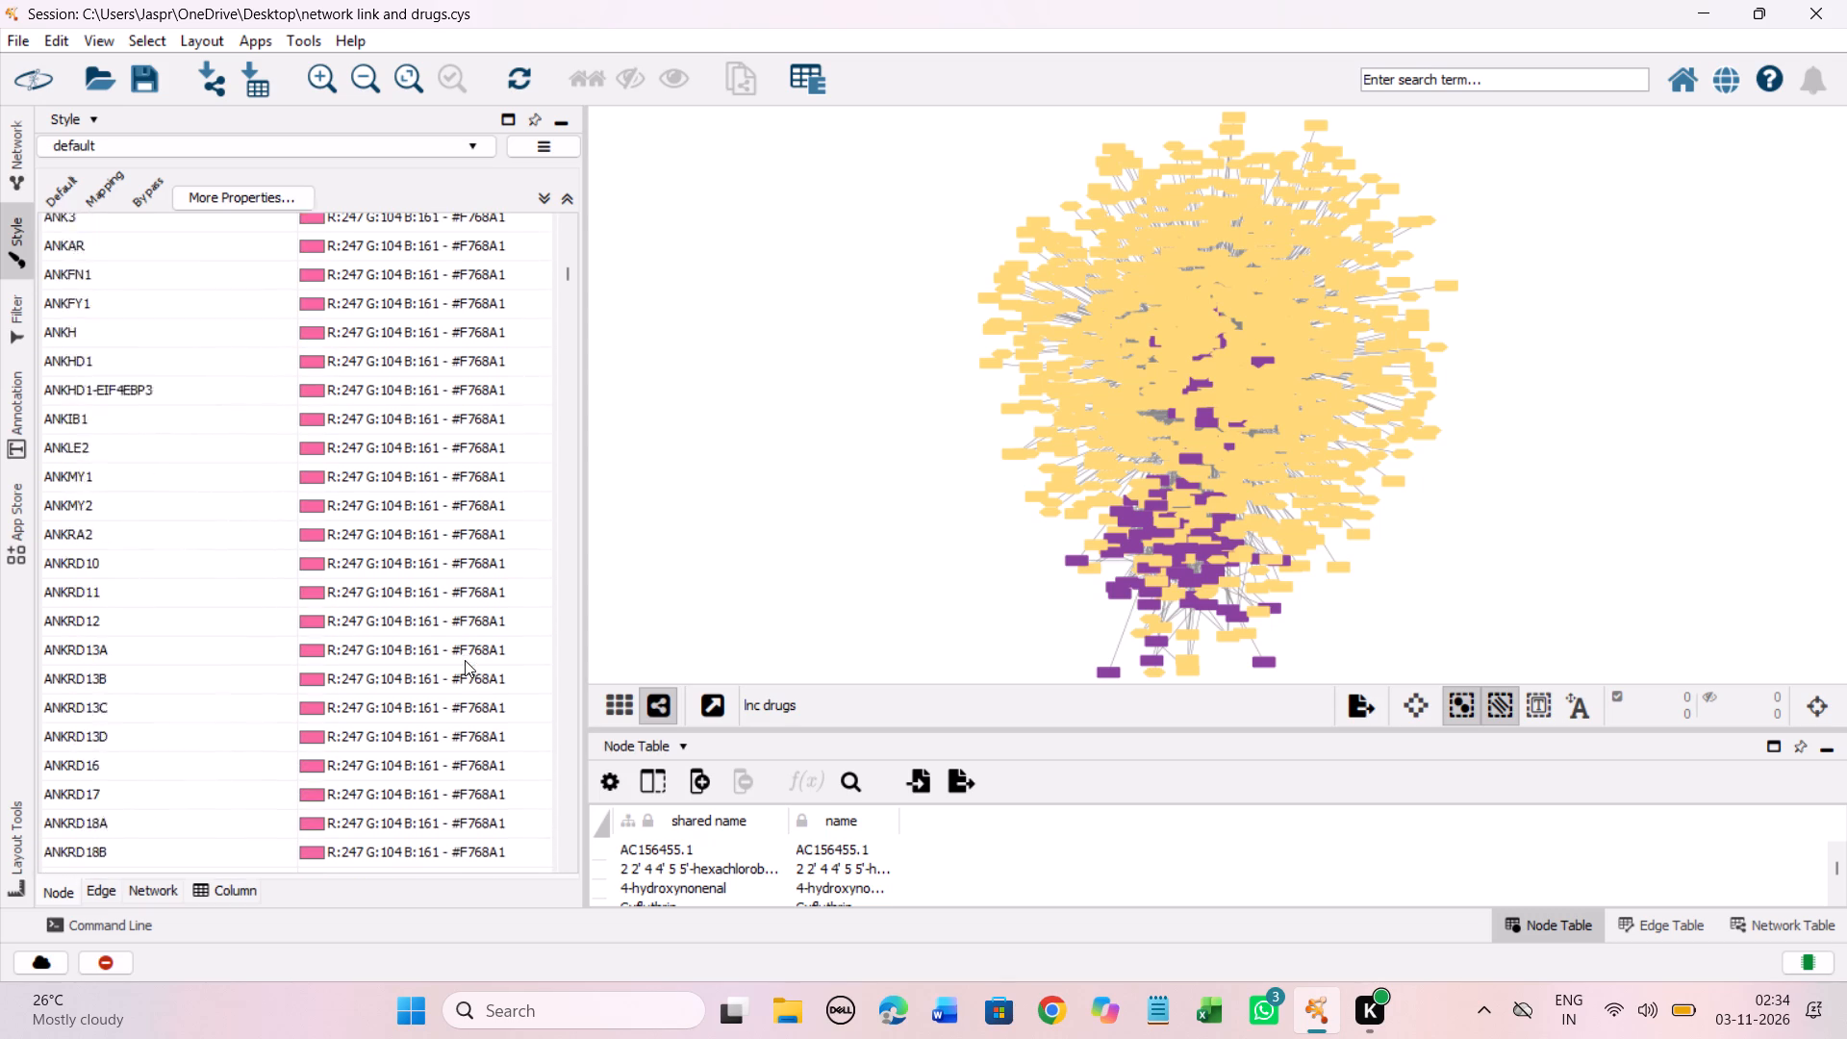
{"action": "scroll", "coordinate": [465, 660], "scroll_direction": "down", "scroll_amount": 10}
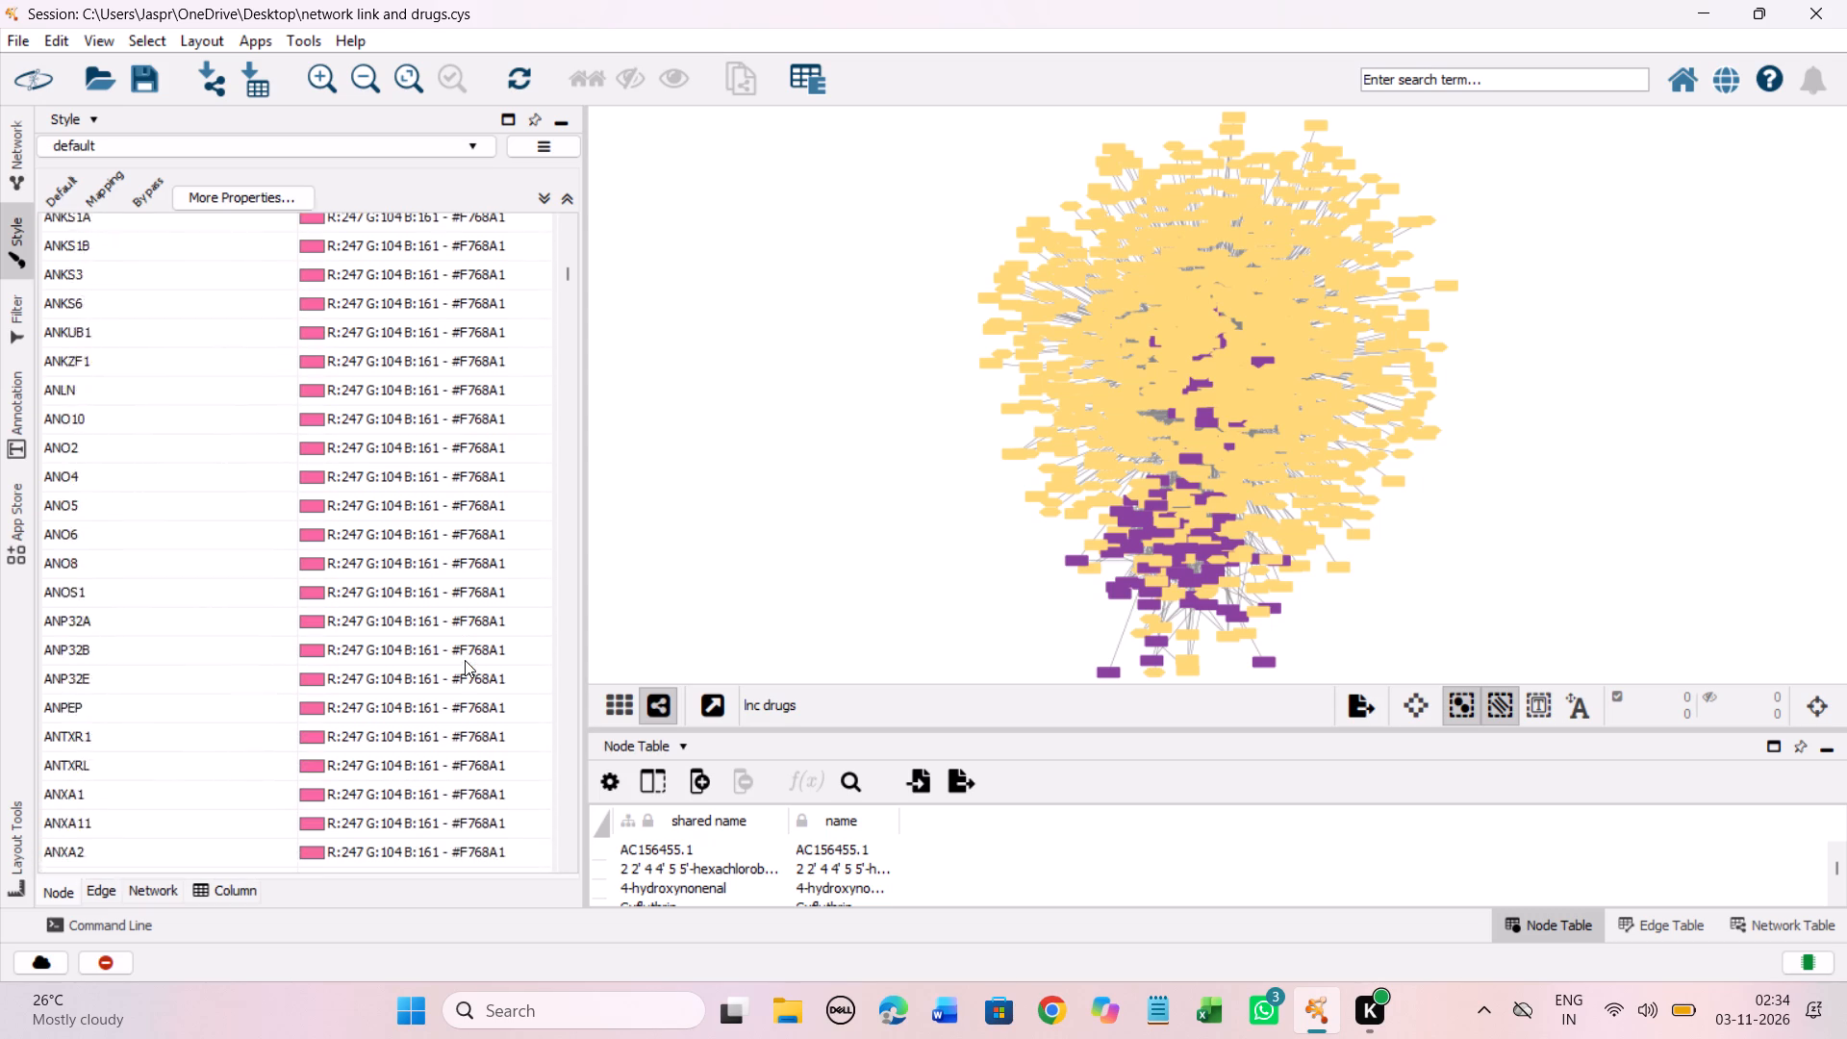
{"action": "scroll", "coordinate": [465, 660], "scroll_direction": "down", "scroll_amount": 10}
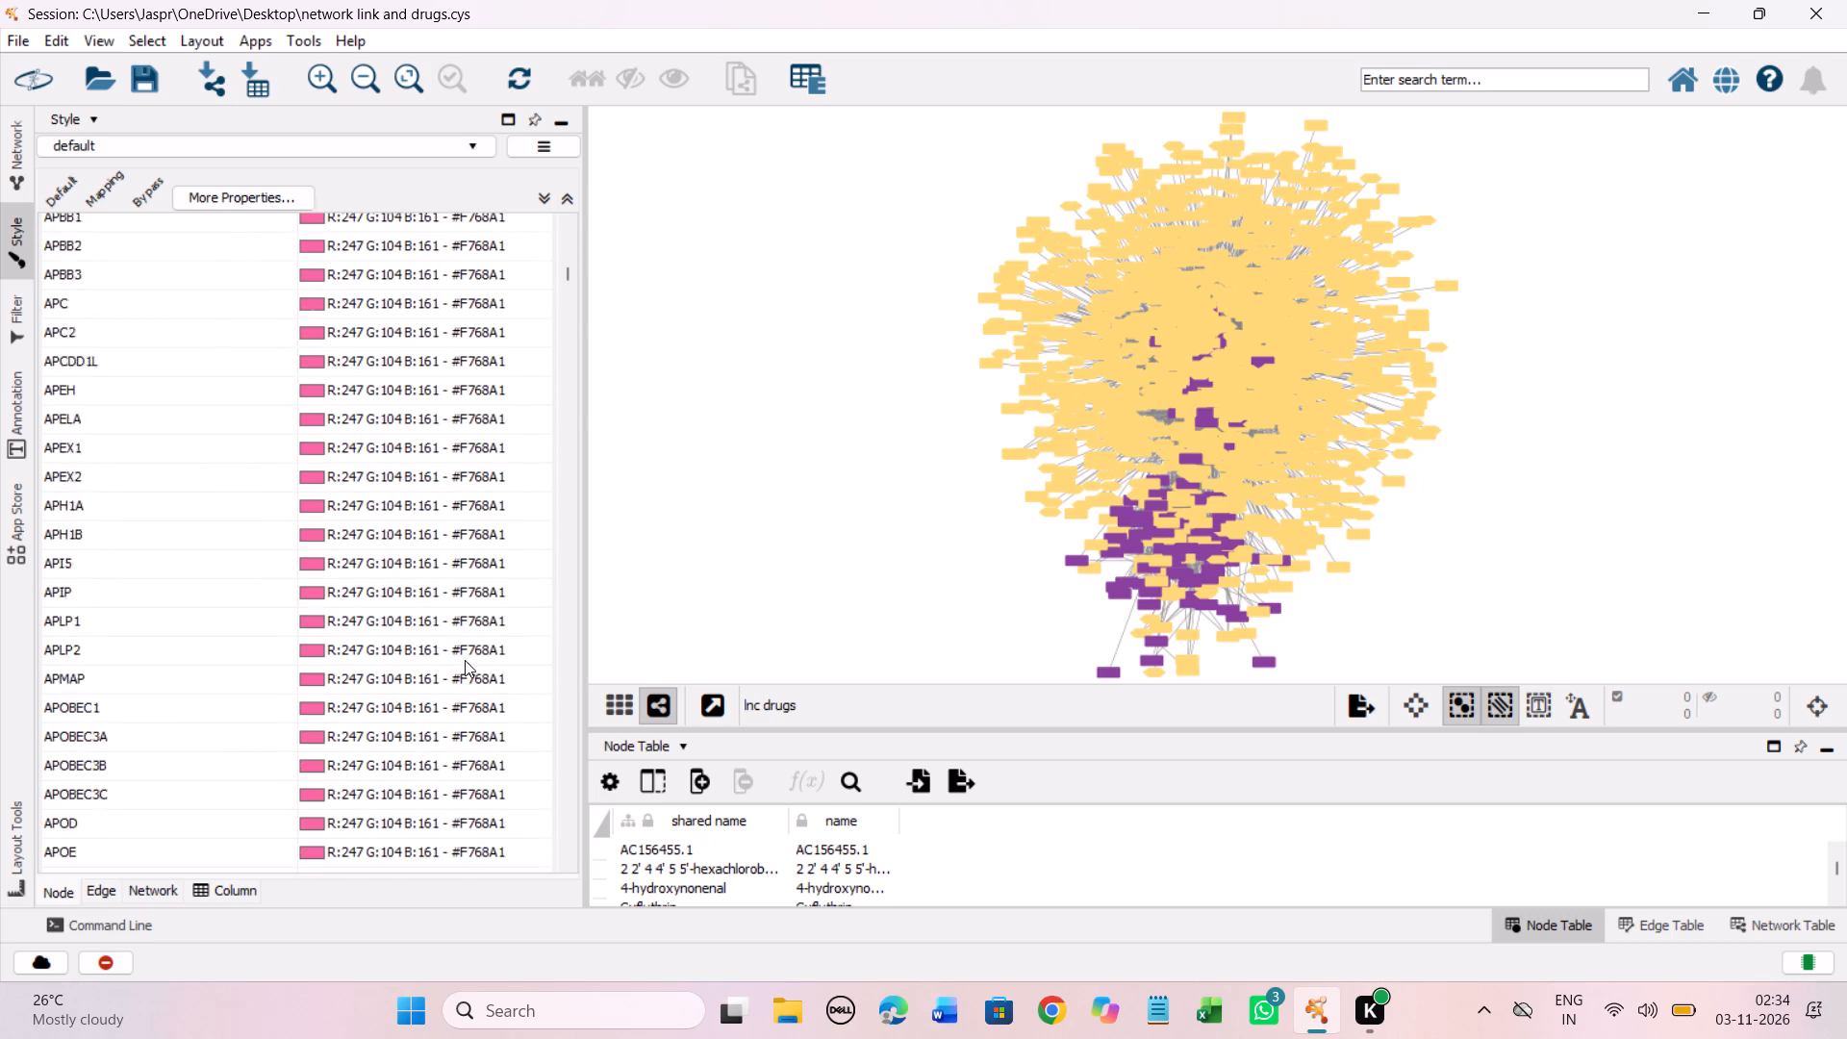
{"action": "scroll", "coordinate": [465, 660], "scroll_direction": "down", "scroll_amount": 6}
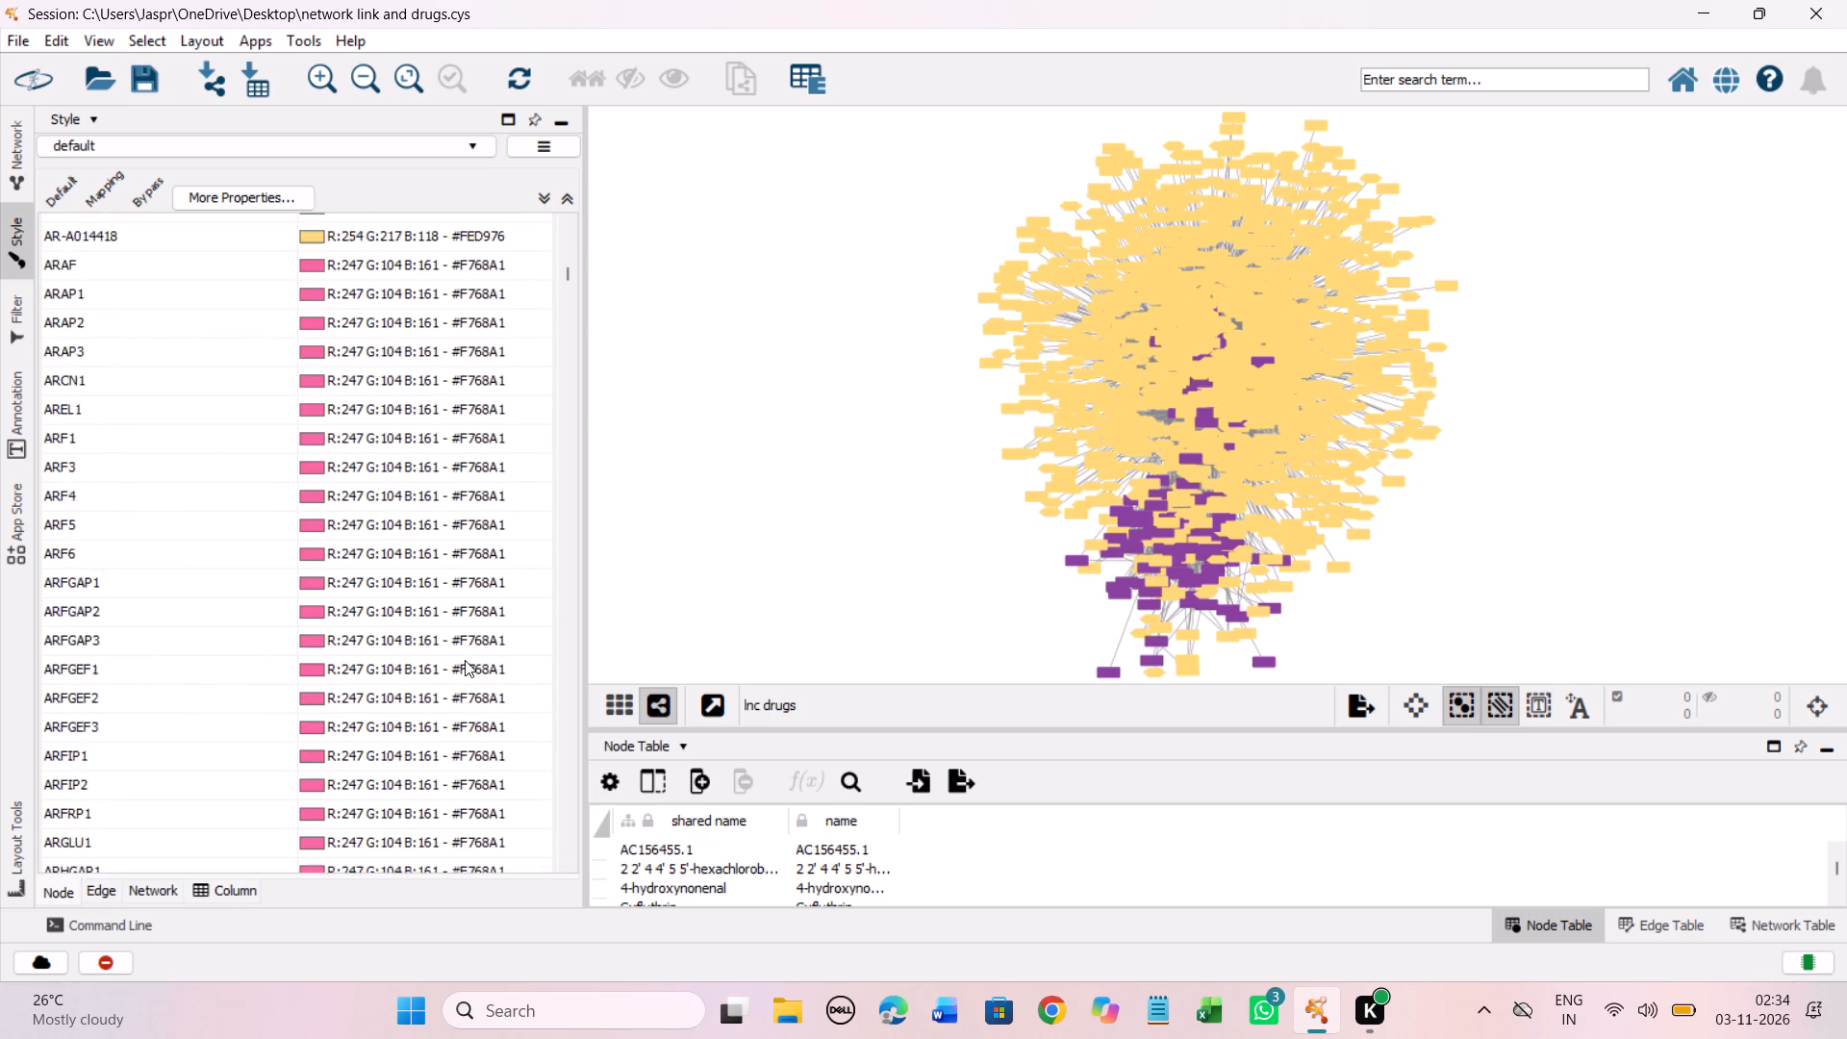
{"action": "scroll", "coordinate": [465, 660], "scroll_direction": "down", "scroll_amount": 8}
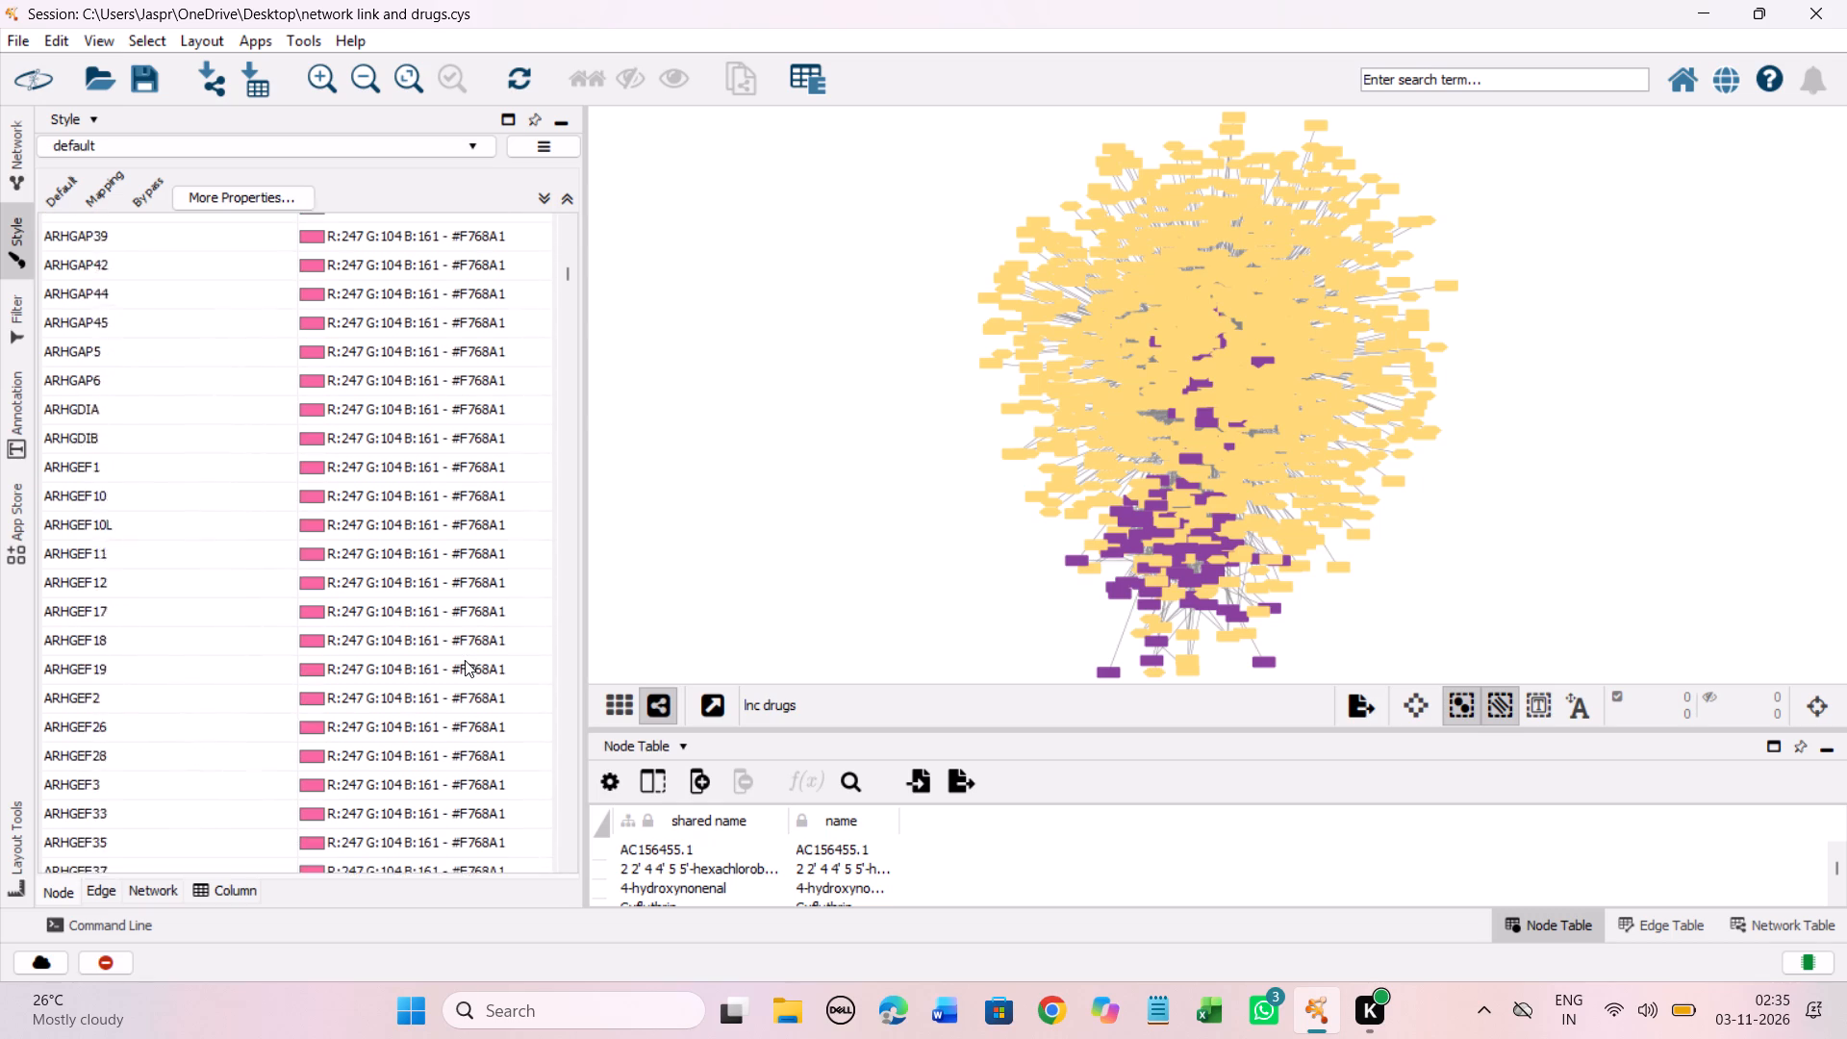
{"action": "scroll", "coordinate": [465, 660], "scroll_direction": "down", "scroll_amount": 4}
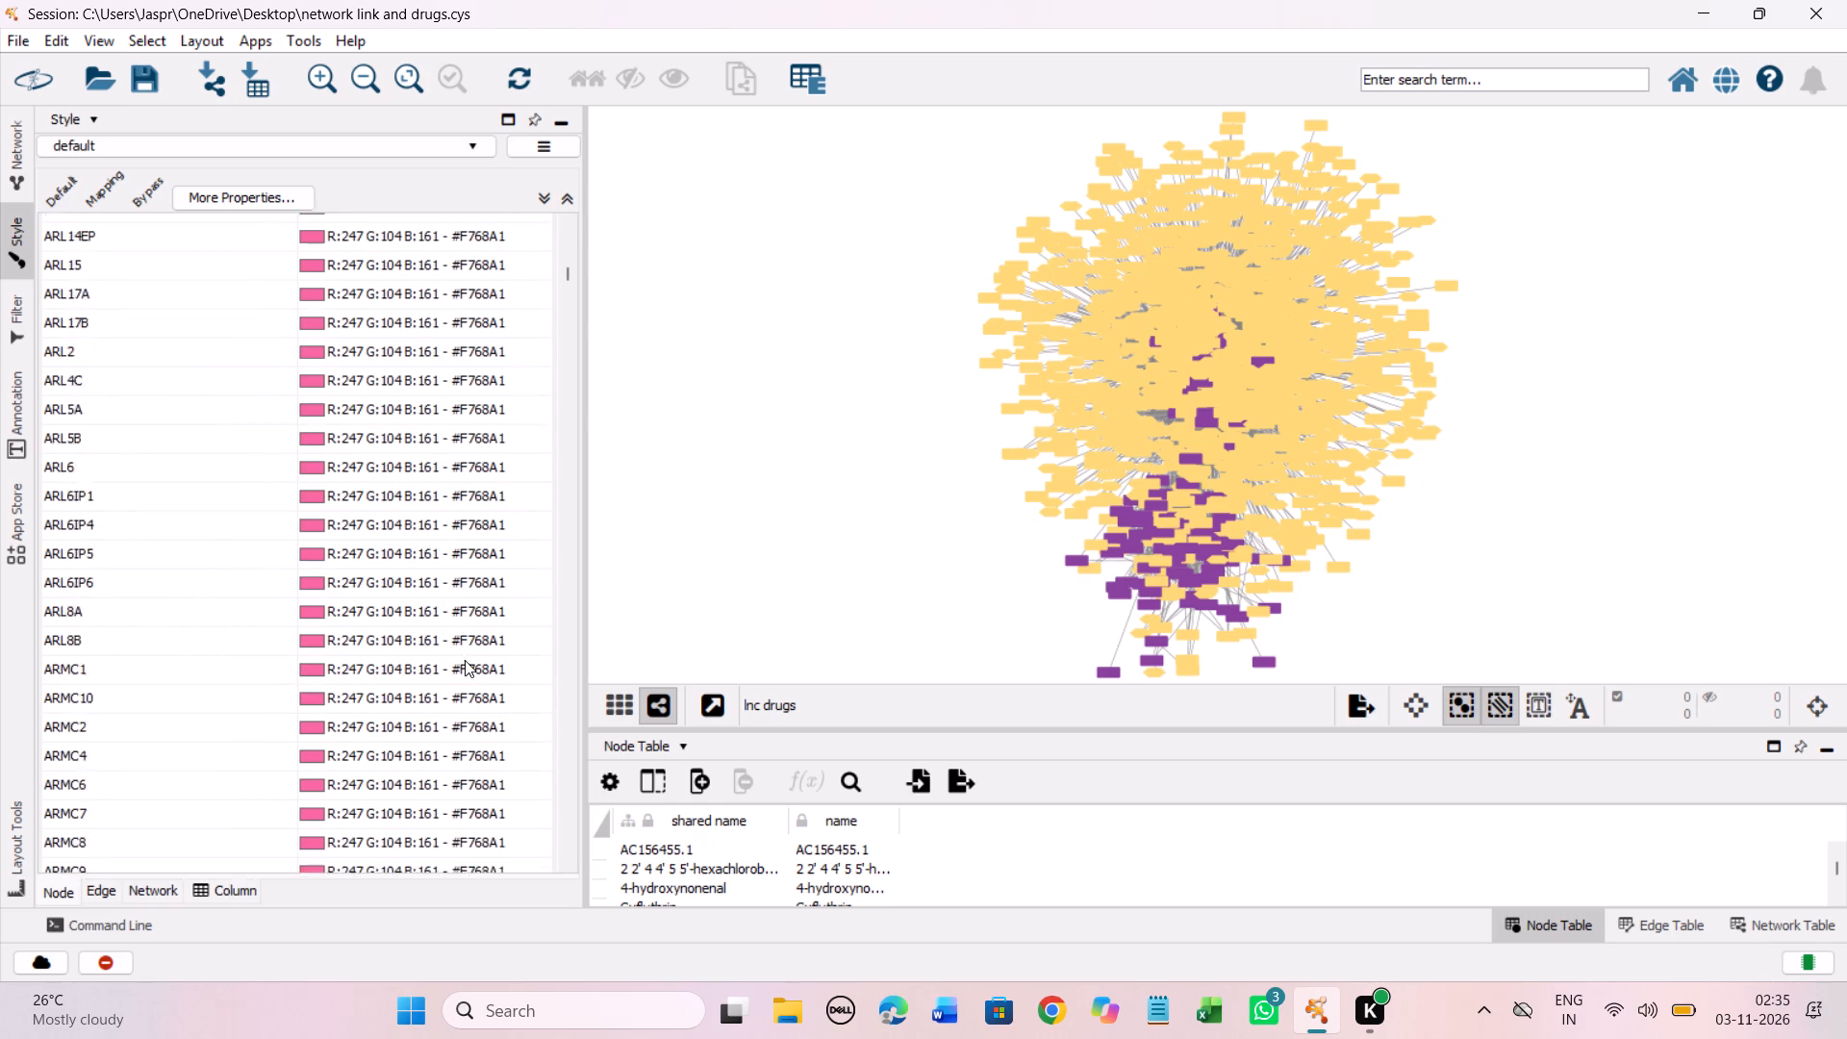
{"action": "scroll", "coordinate": [465, 660], "scroll_direction": "down", "scroll_amount": 8}
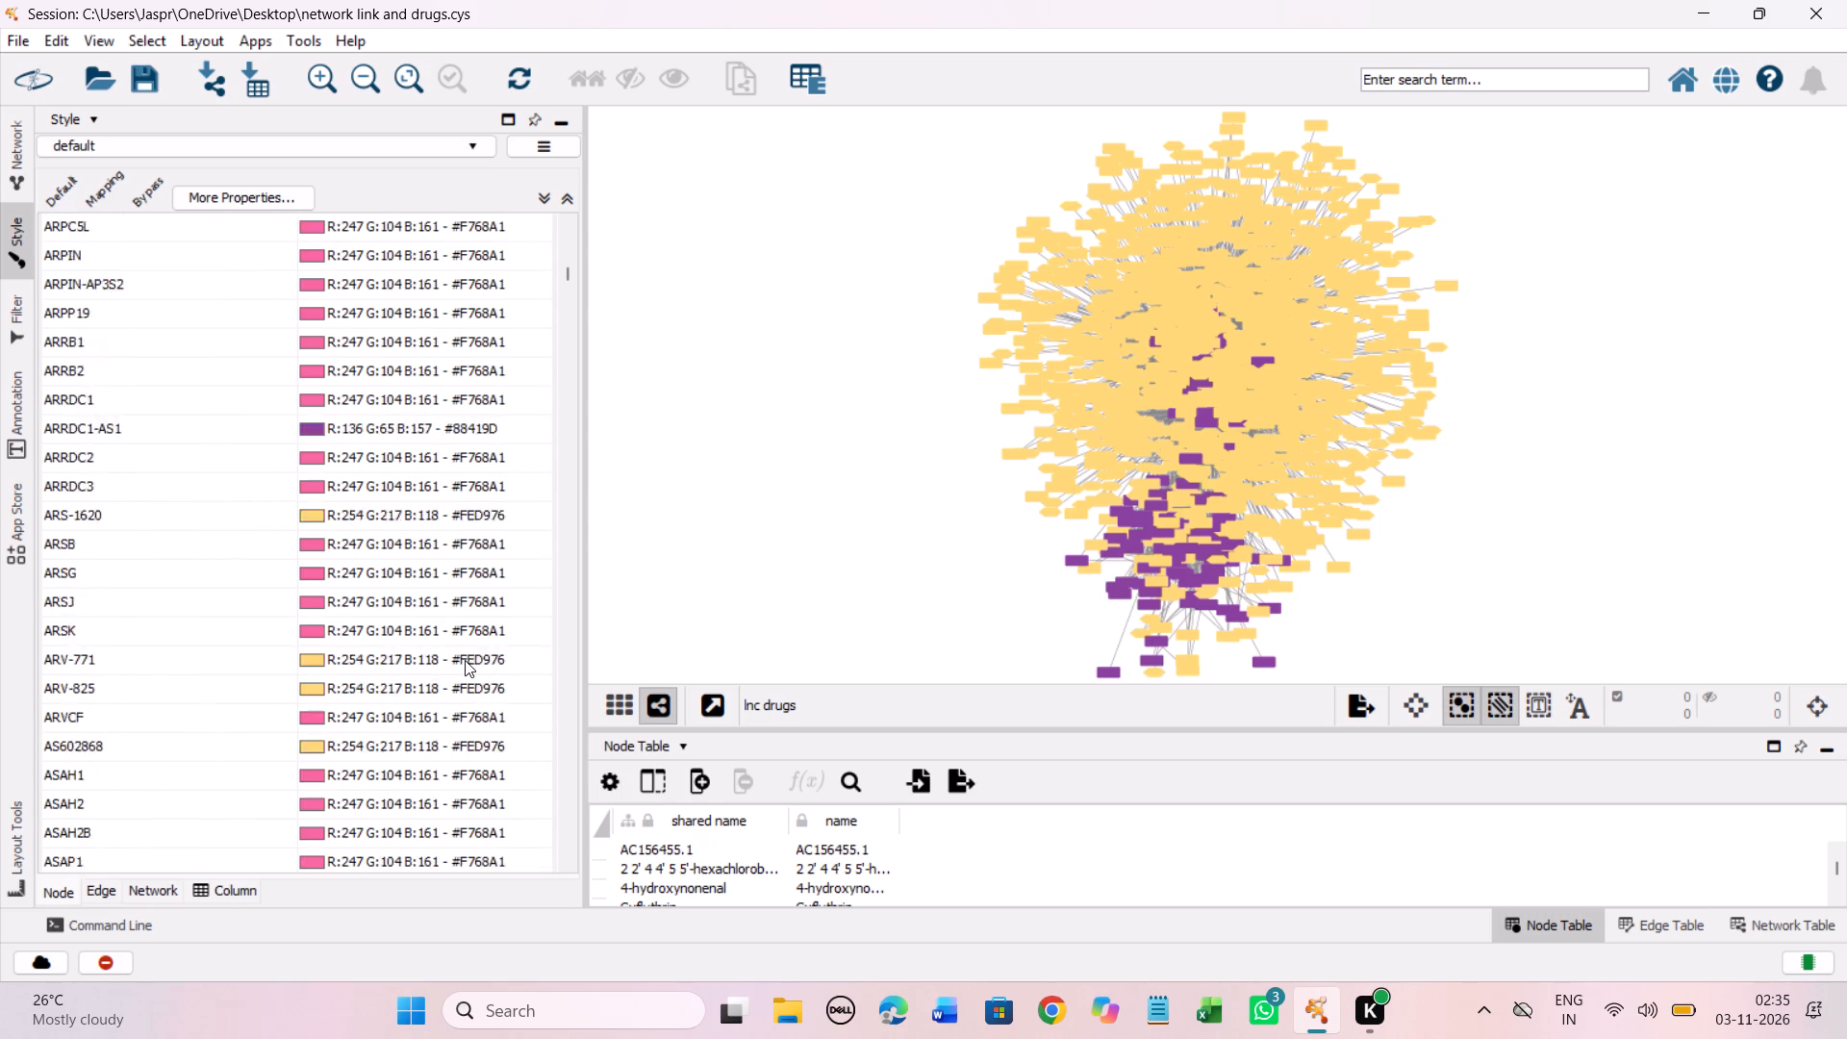
{"action": "scroll", "coordinate": [465, 660], "scroll_direction": "down", "scroll_amount": 12}
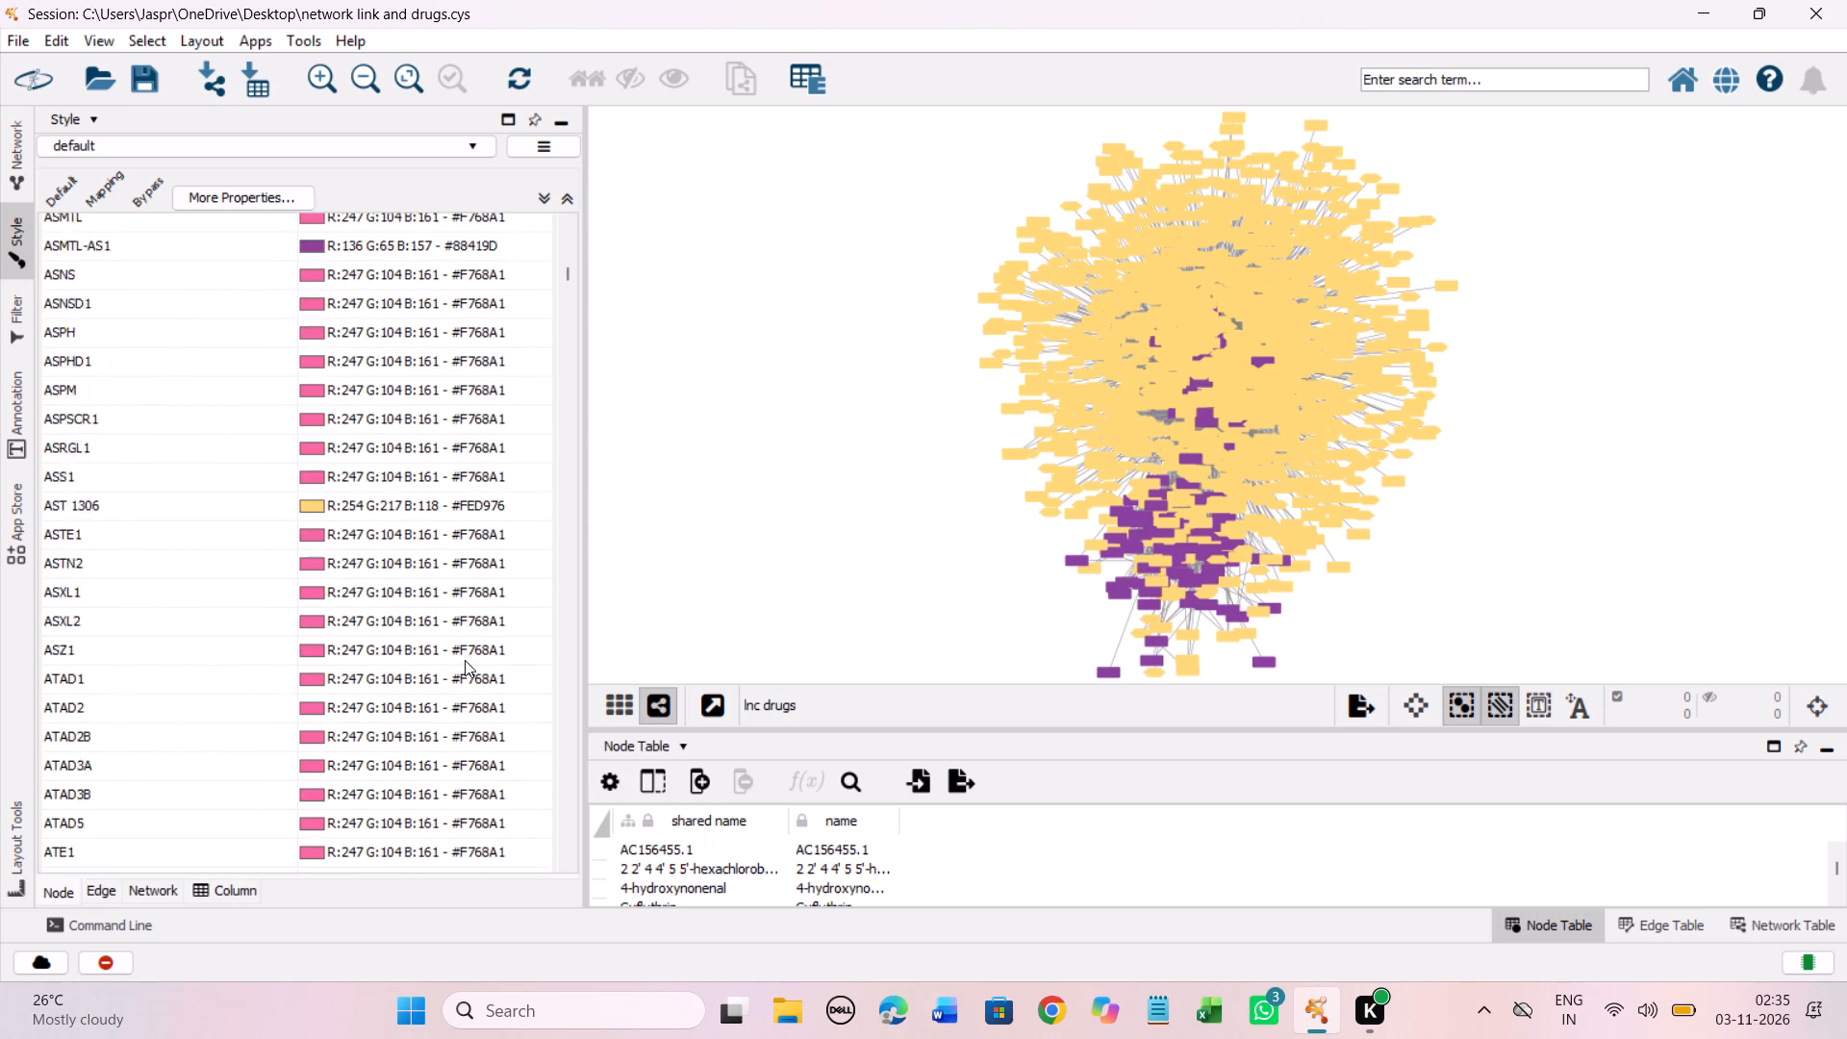
Examine the Fill Color mappings from the AT entries through the BT entries for drugs without a colour.
{"action": "scroll", "coordinate": [465, 660], "scroll_direction": "down", "scroll_amount": 2}
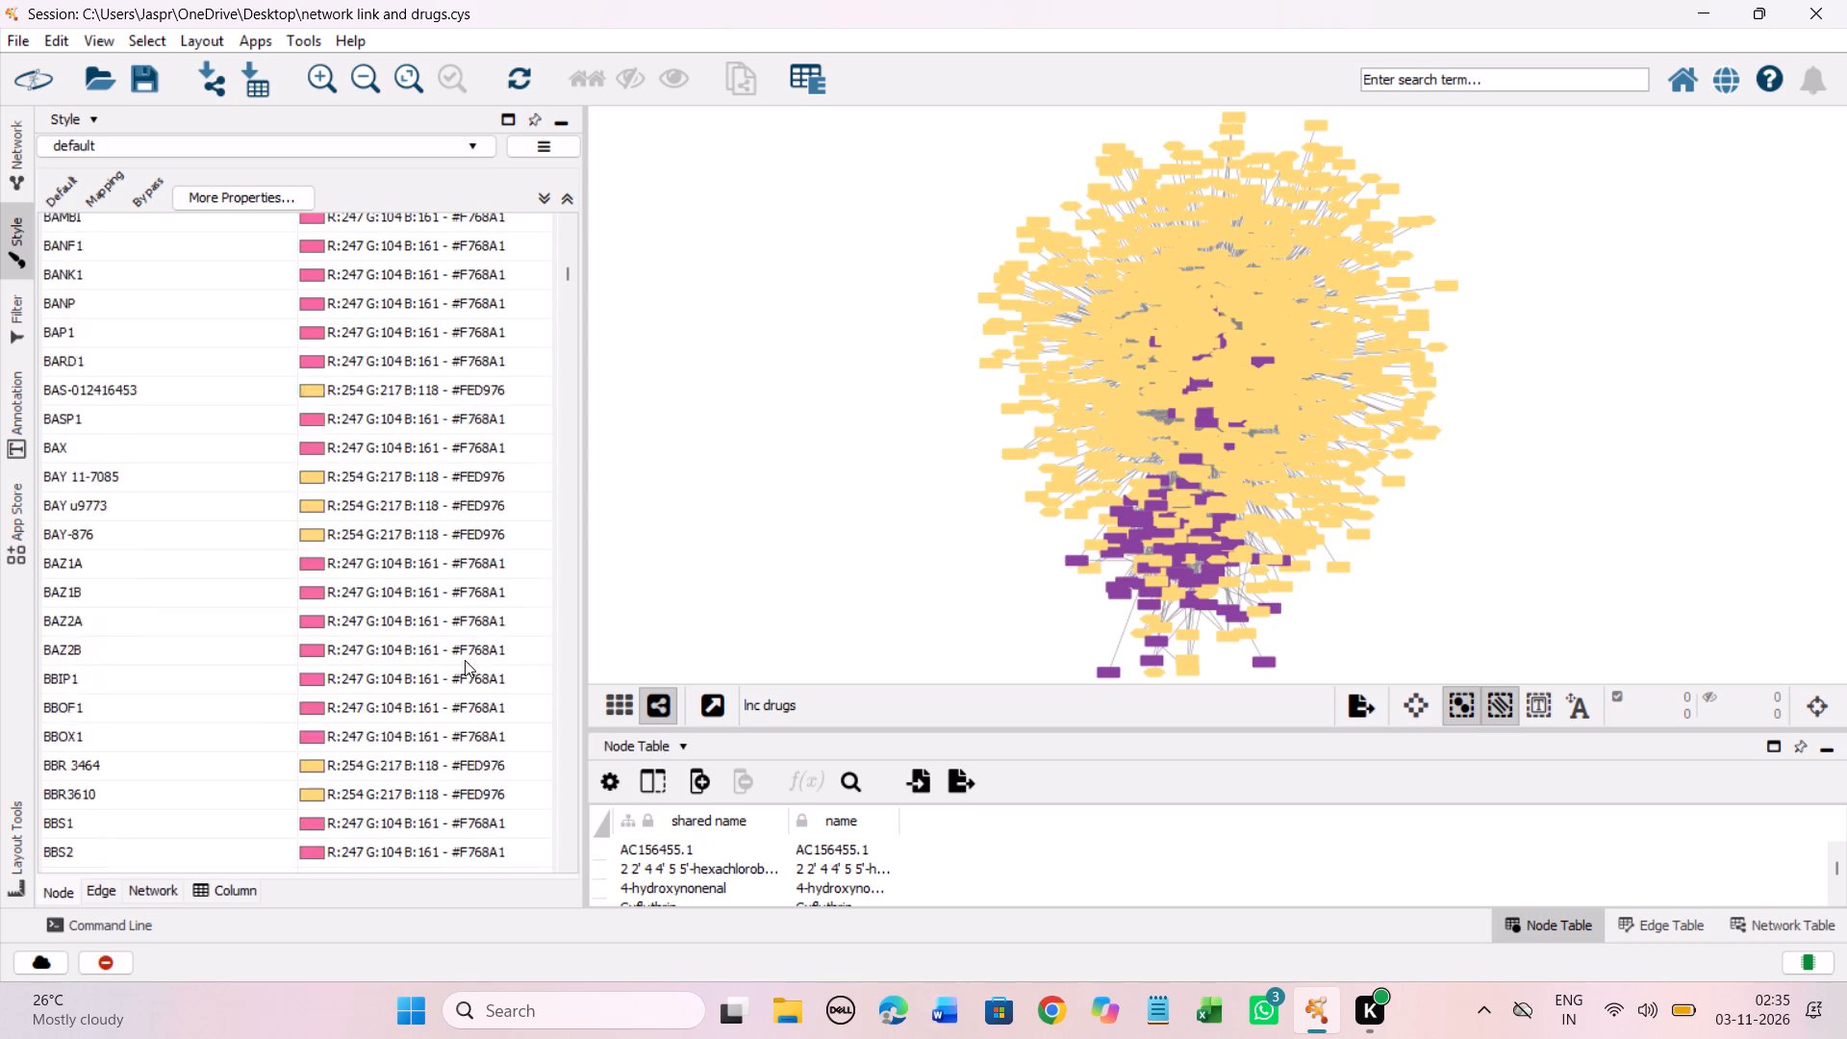
{"action": "scroll", "coordinate": [465, 660], "scroll_direction": "down", "scroll_amount": 19}
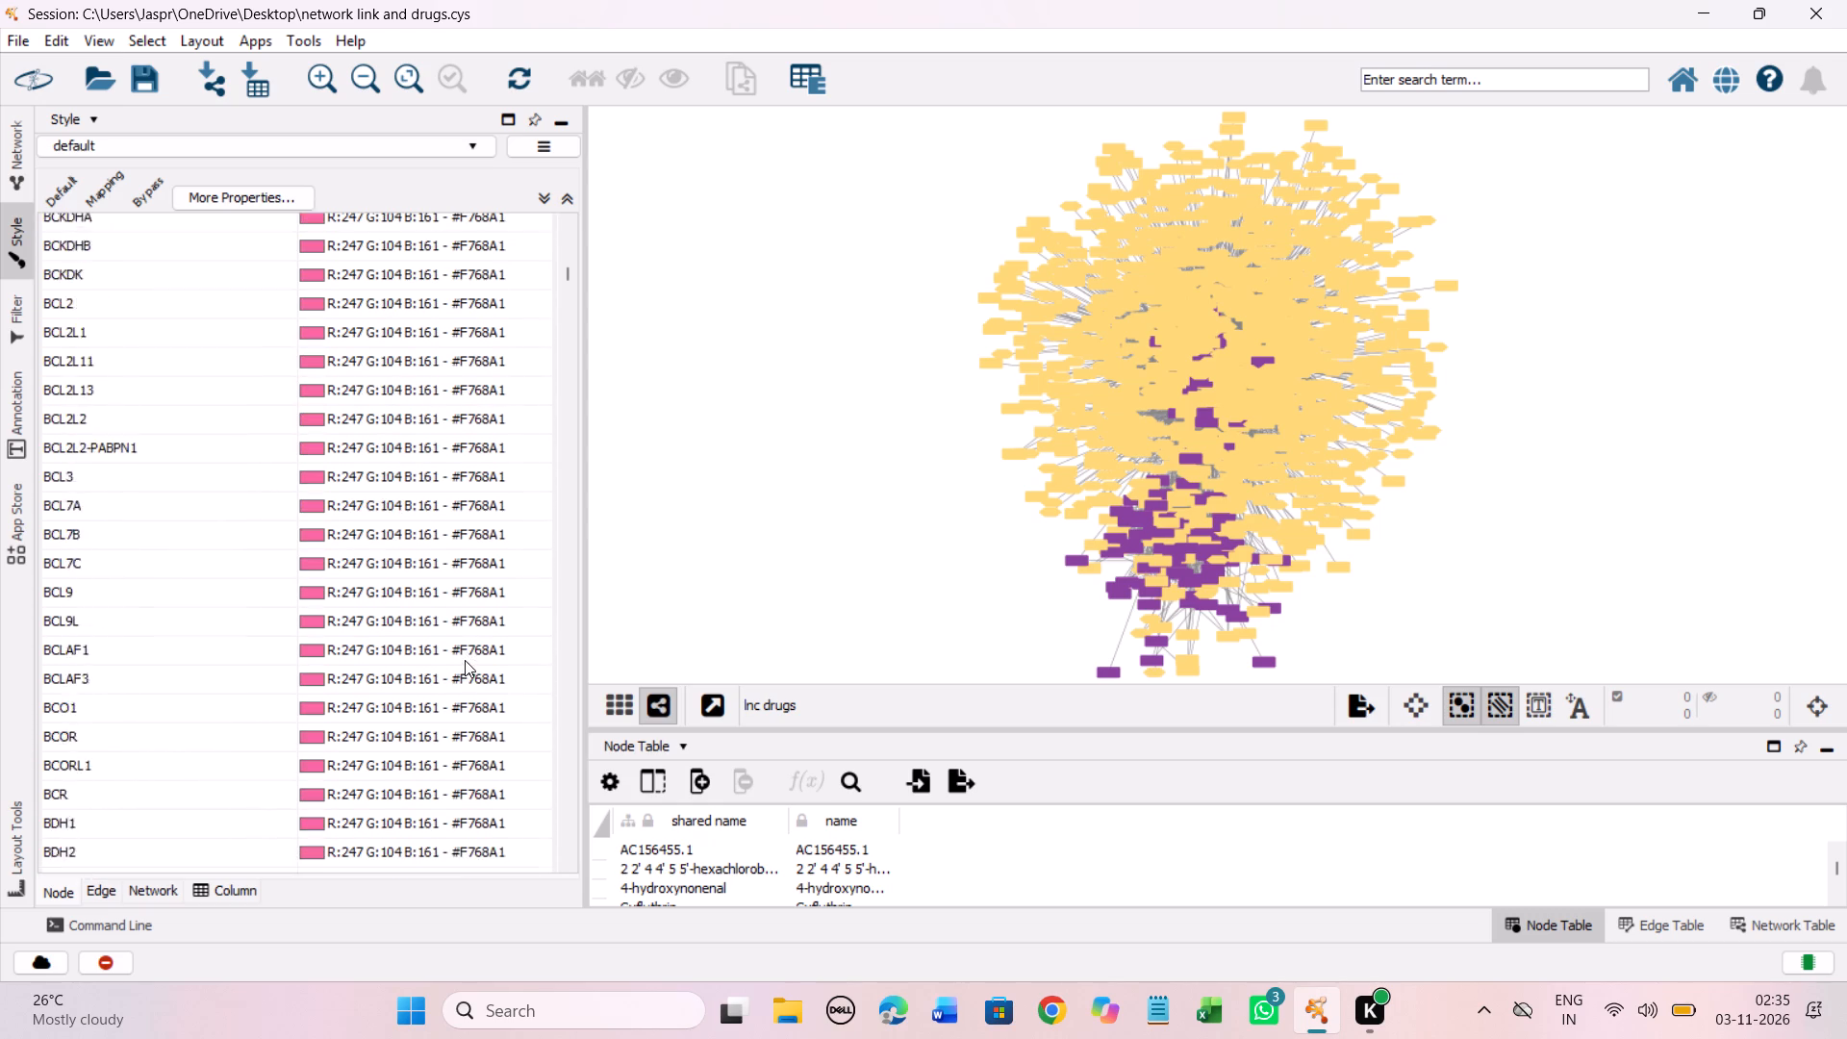
{"action": "scroll", "coordinate": [465, 660], "scroll_direction": "down", "scroll_amount": 14}
{"action": "scroll", "coordinate": [465, 660], "scroll_direction": "down", "scroll_amount": 20}
{"action": "scroll", "coordinate": [465, 660], "scroll_direction": "down", "scroll_amount": 20}
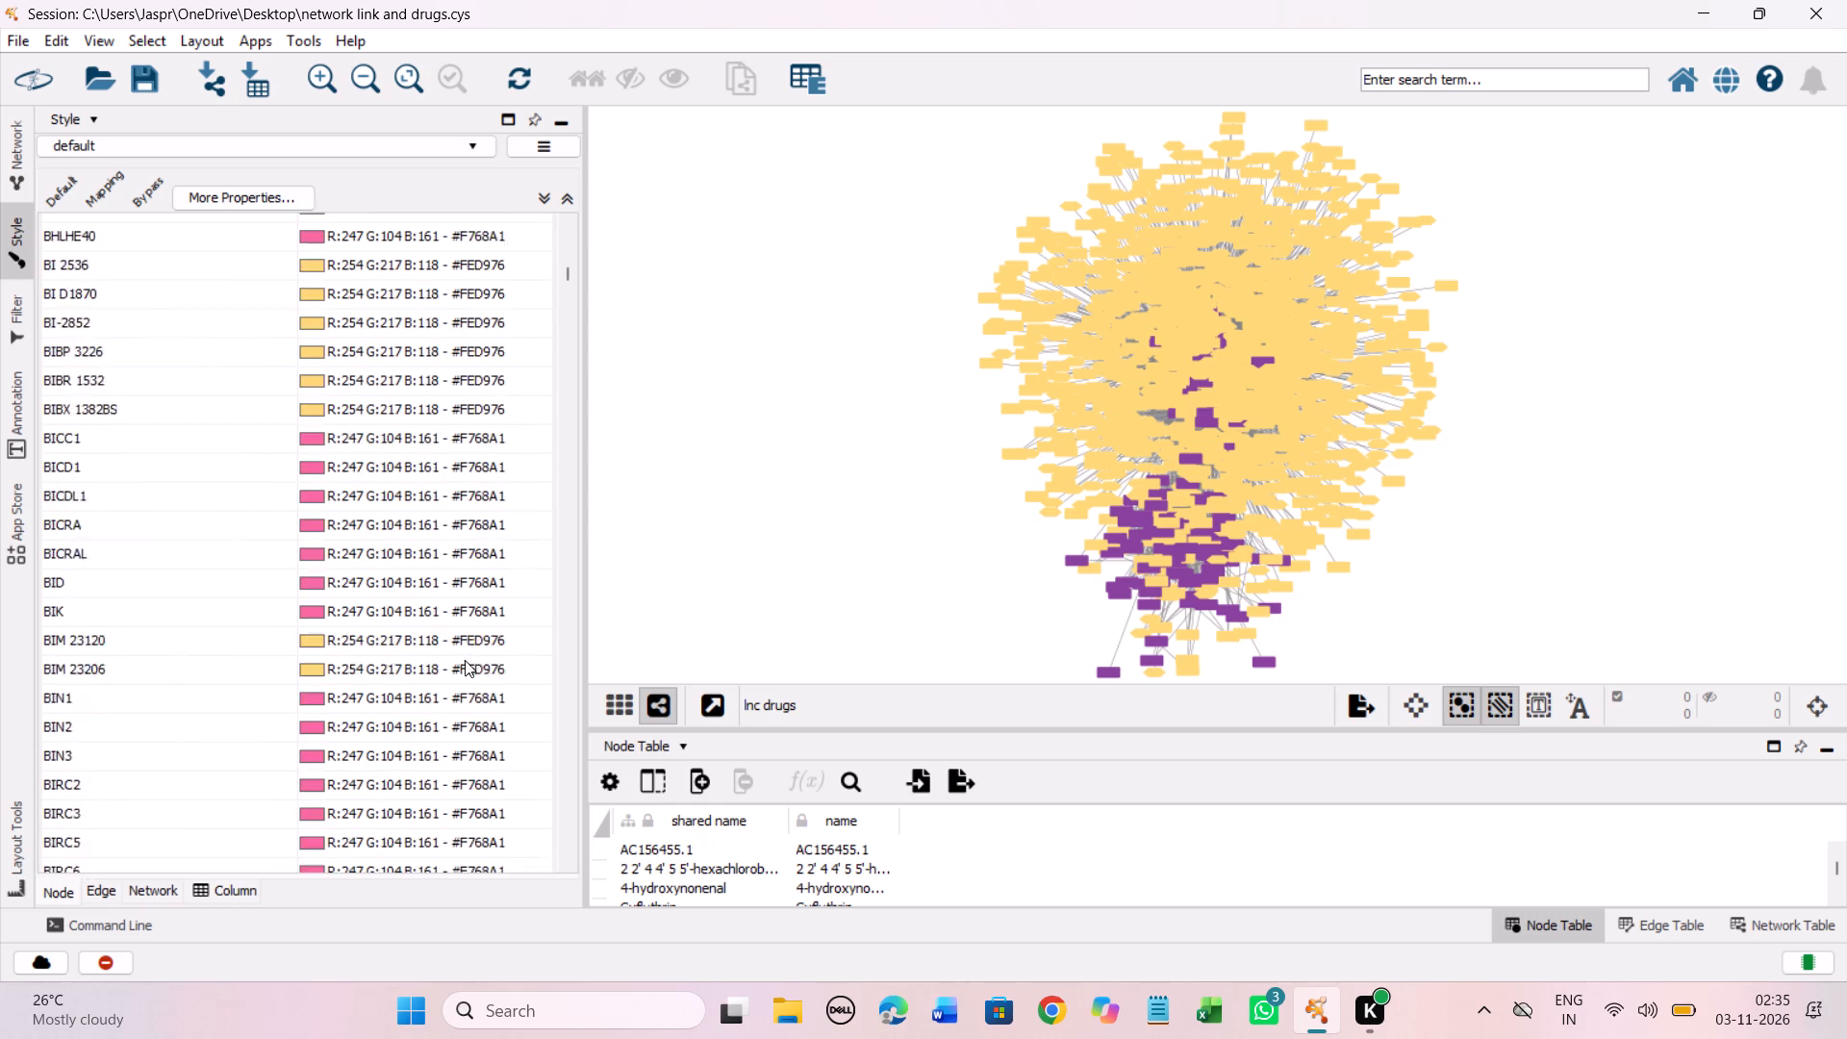
{"action": "scroll", "coordinate": [465, 660], "scroll_direction": "down", "scroll_amount": 16}
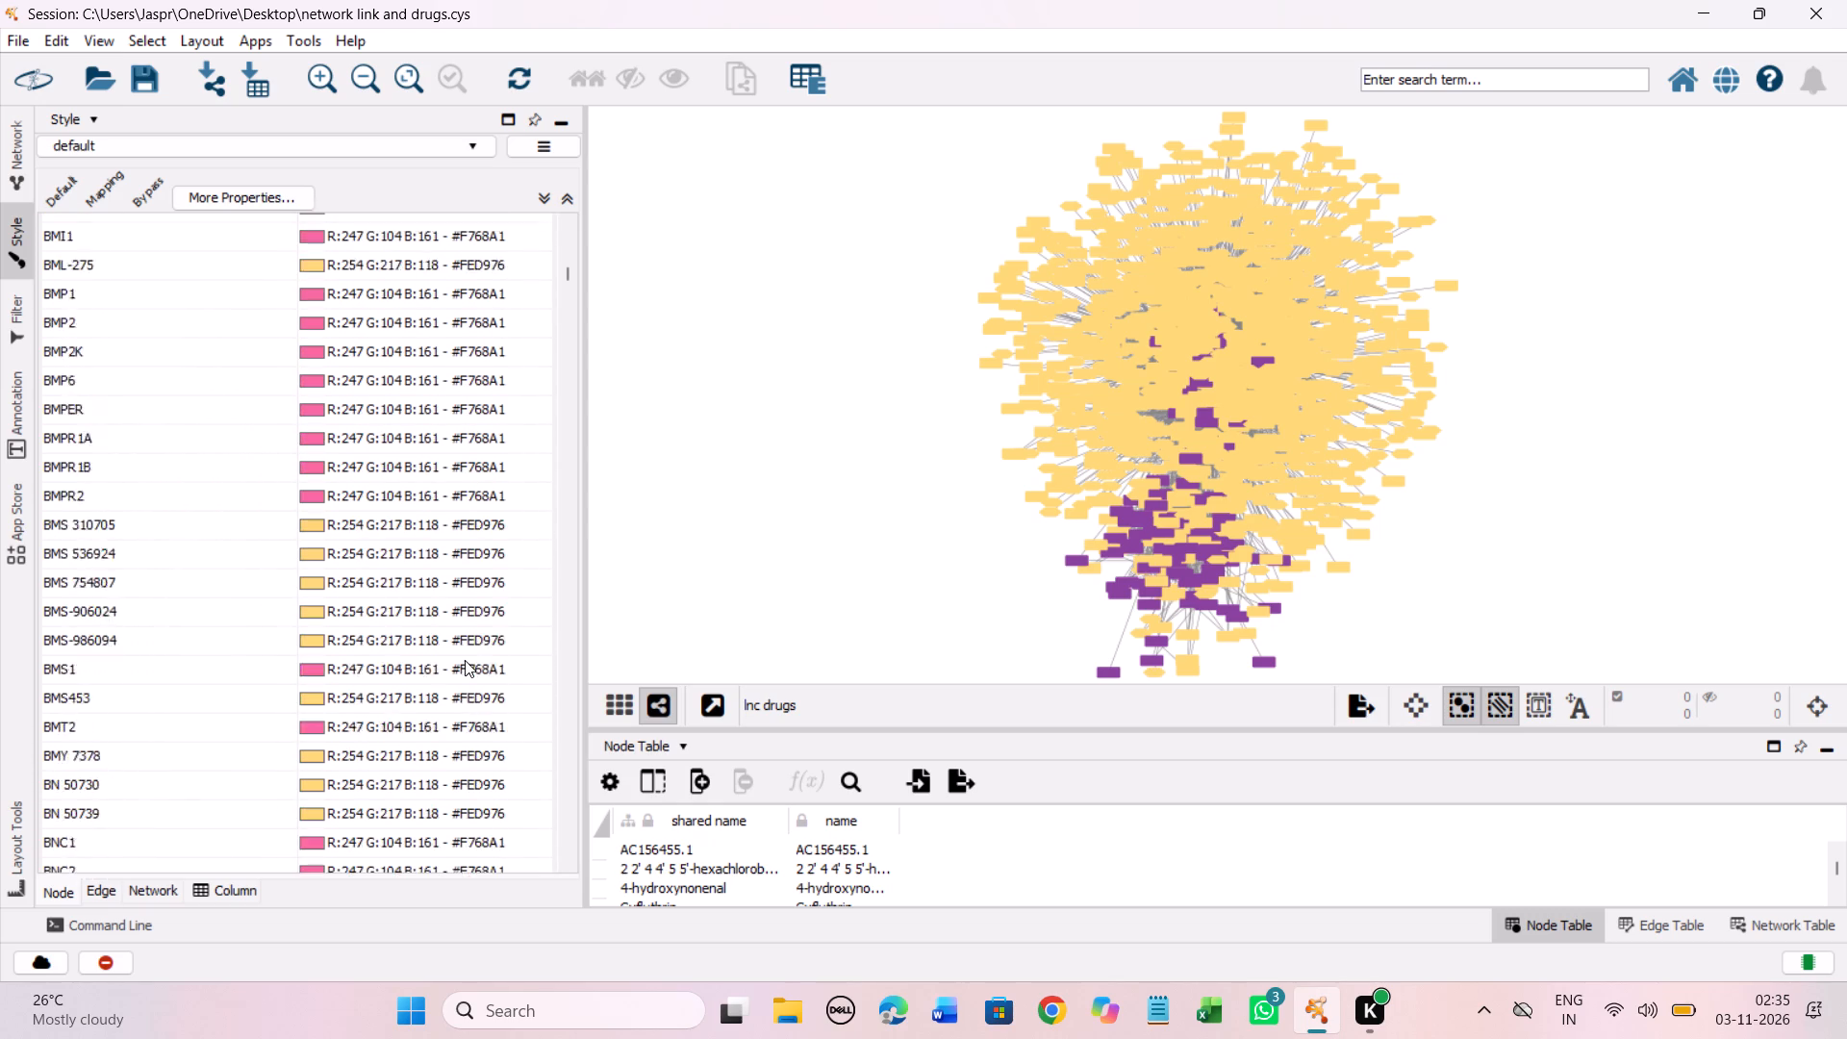
{"action": "scroll", "coordinate": [465, 660], "scroll_direction": "down", "scroll_amount": 15}
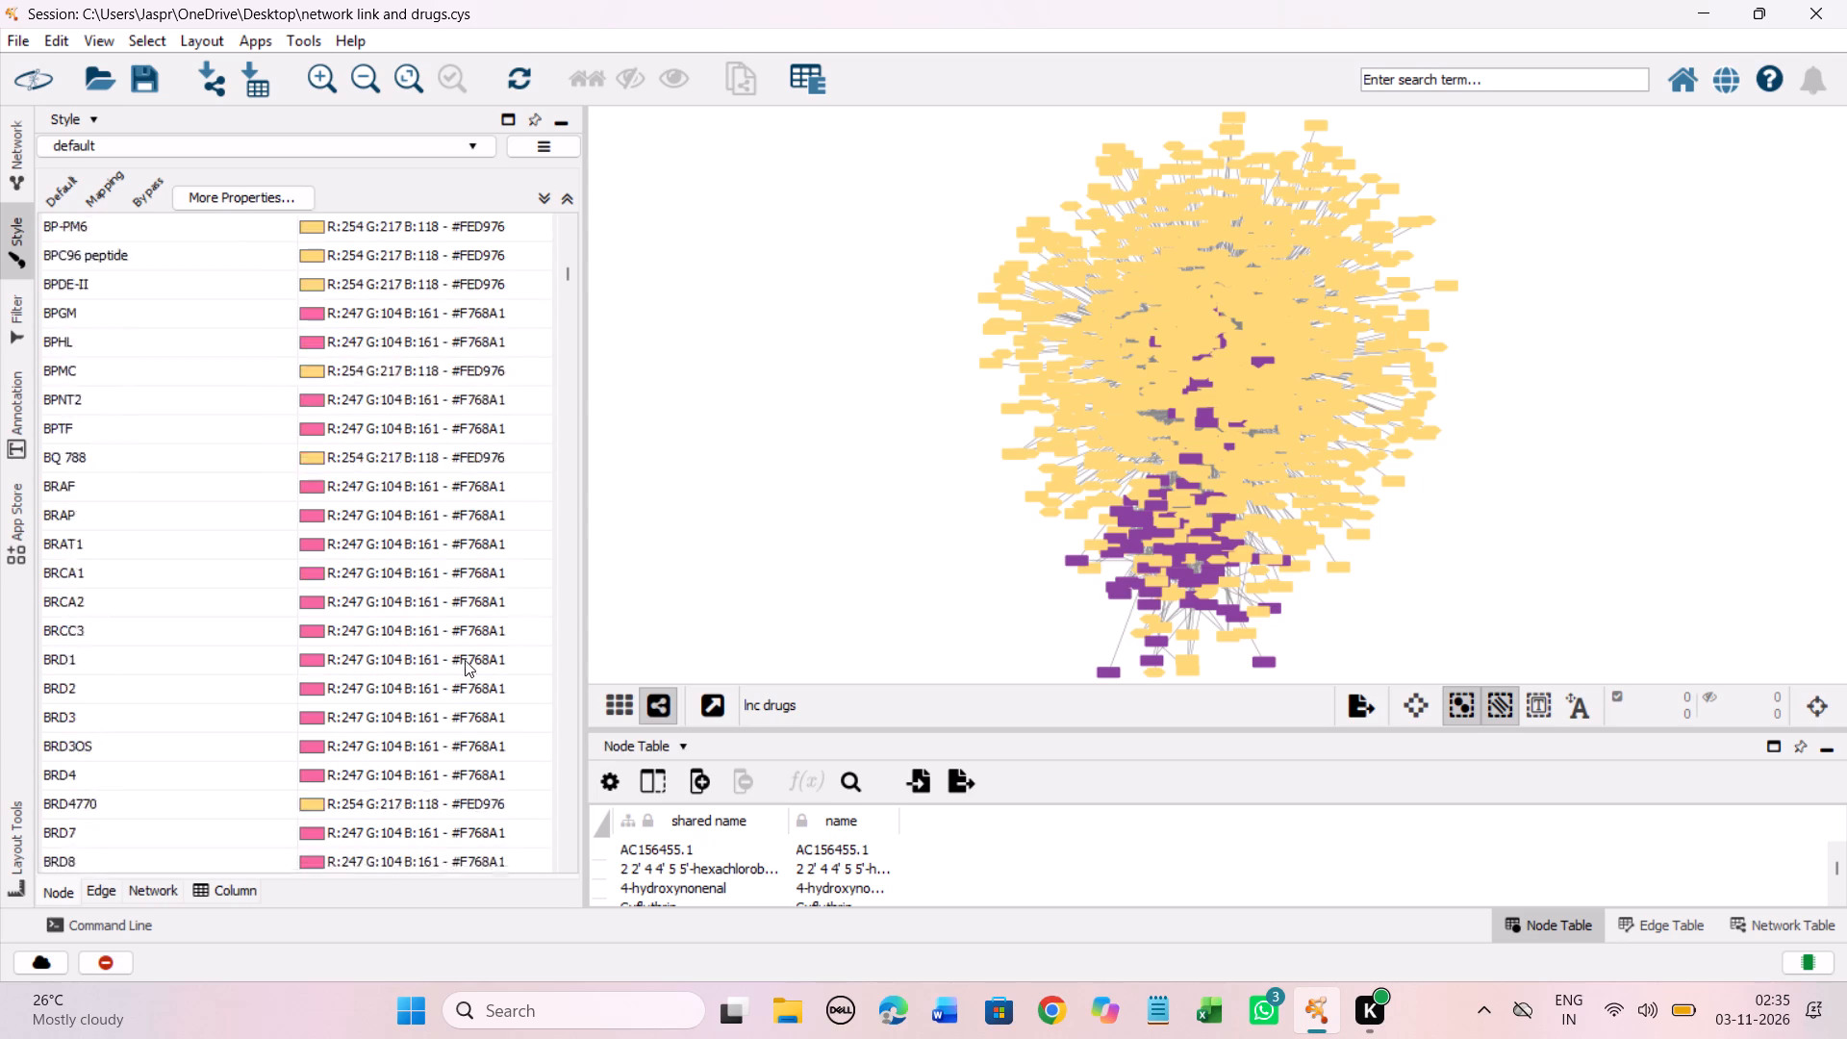
{"action": "left_click", "coordinate": [569, 273]}
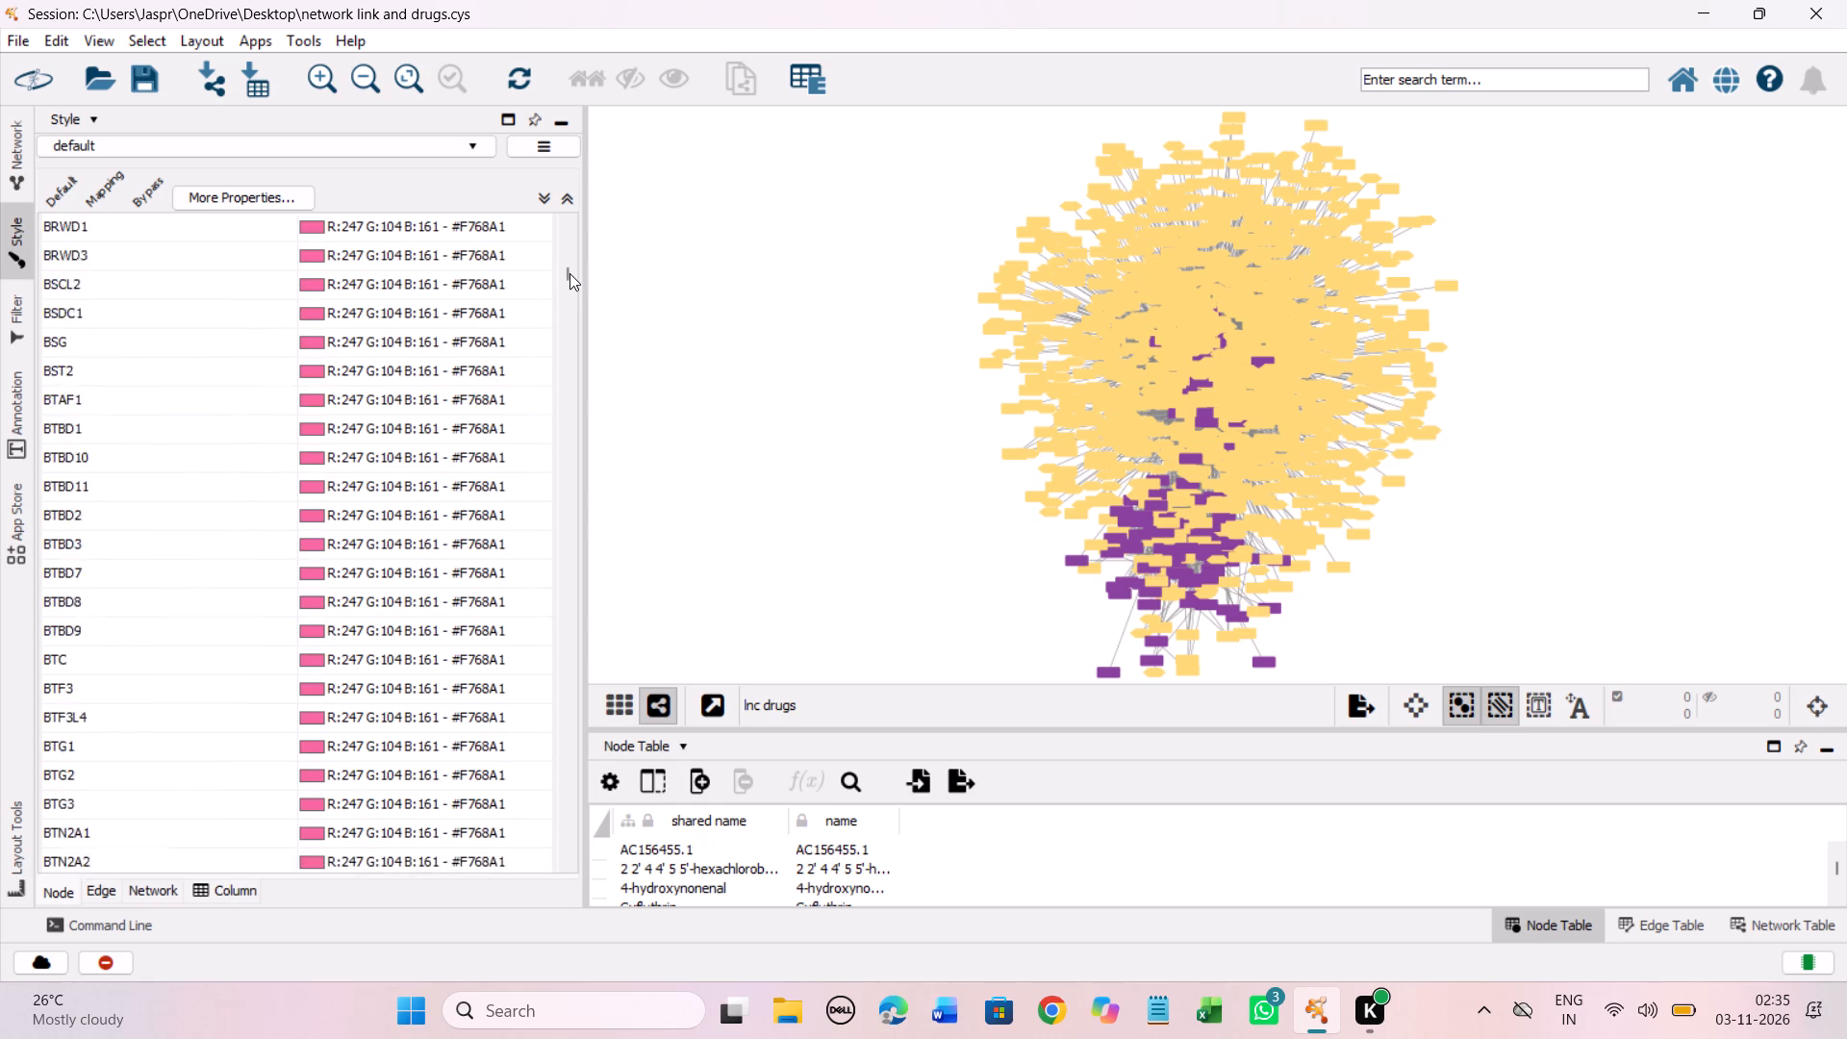
Continue checking the Fill Color mappings from the BT entries through the CEBP entries for drugs without a colour.
{"action": "scroll", "coordinate": [508, 594], "scroll_direction": "down", "scroll_amount": 3}
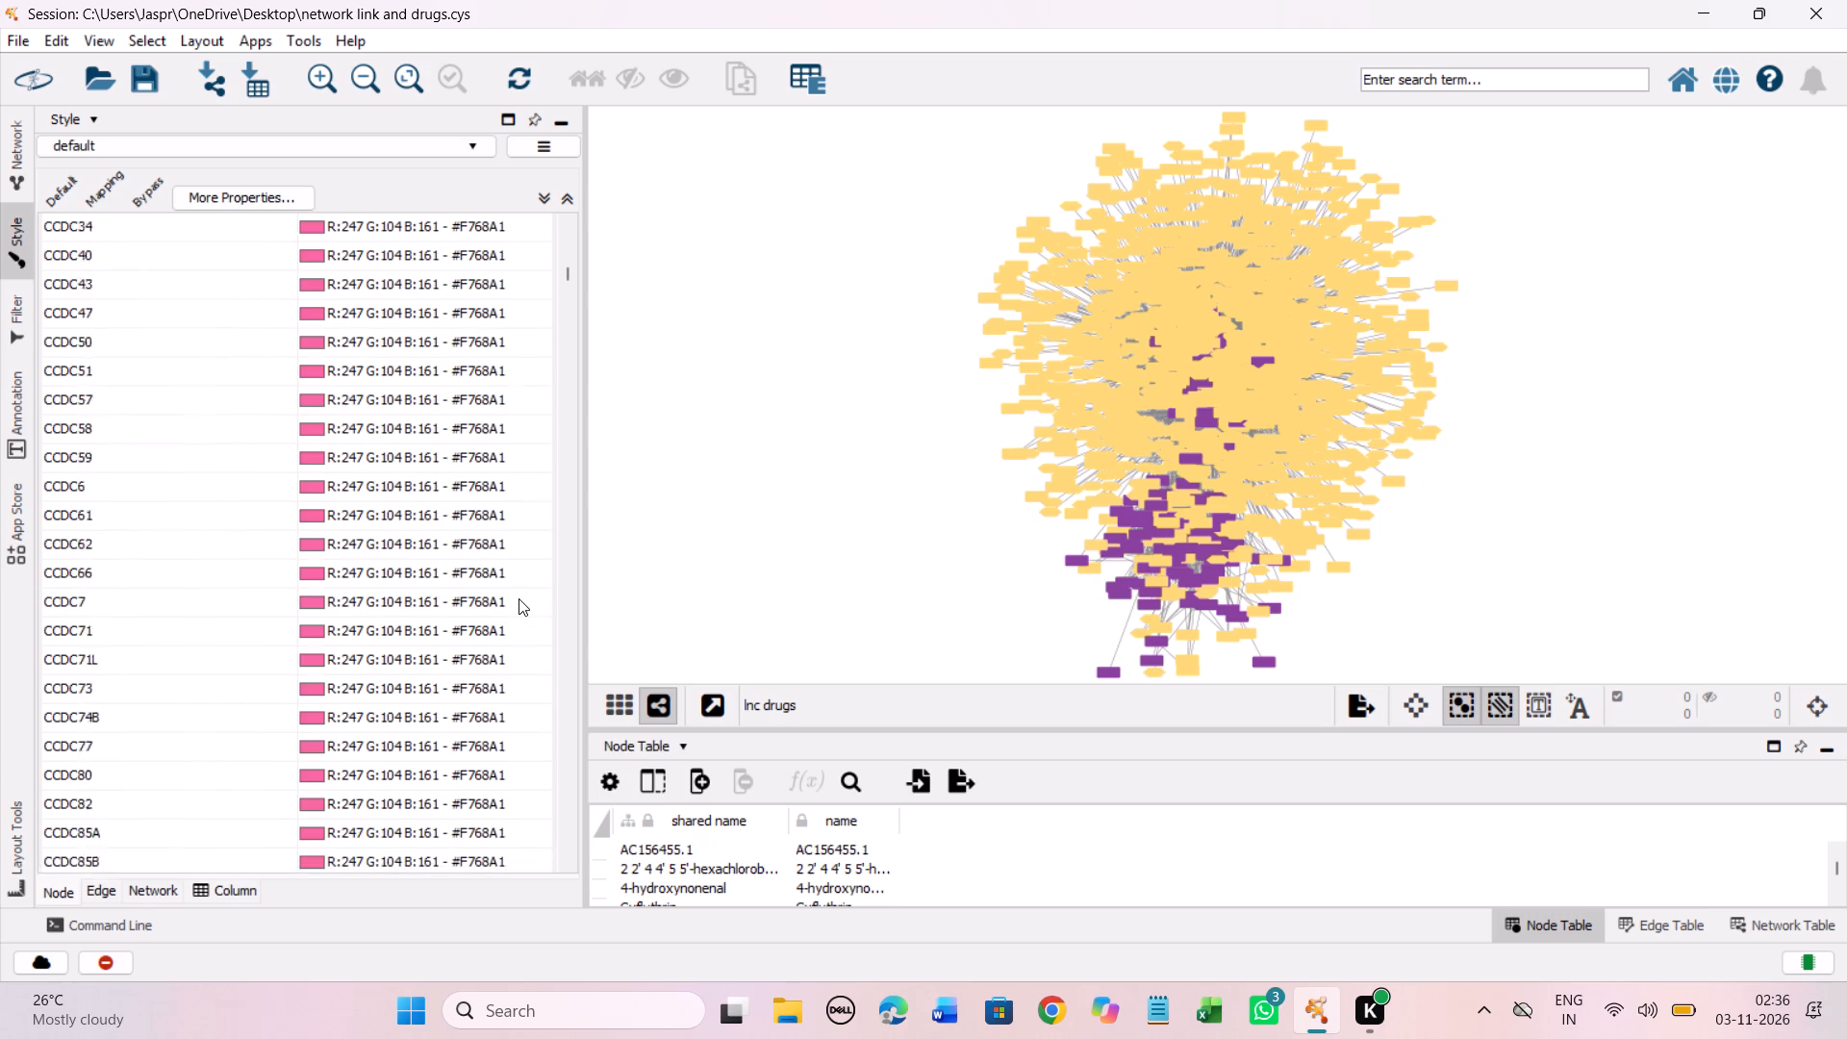
{"action": "scroll", "coordinate": [519, 598], "scroll_direction": "down", "scroll_amount": 13}
{"action": "left_click_drag", "start_coordinate": [569, 278], "coordinate": [567, 285]}
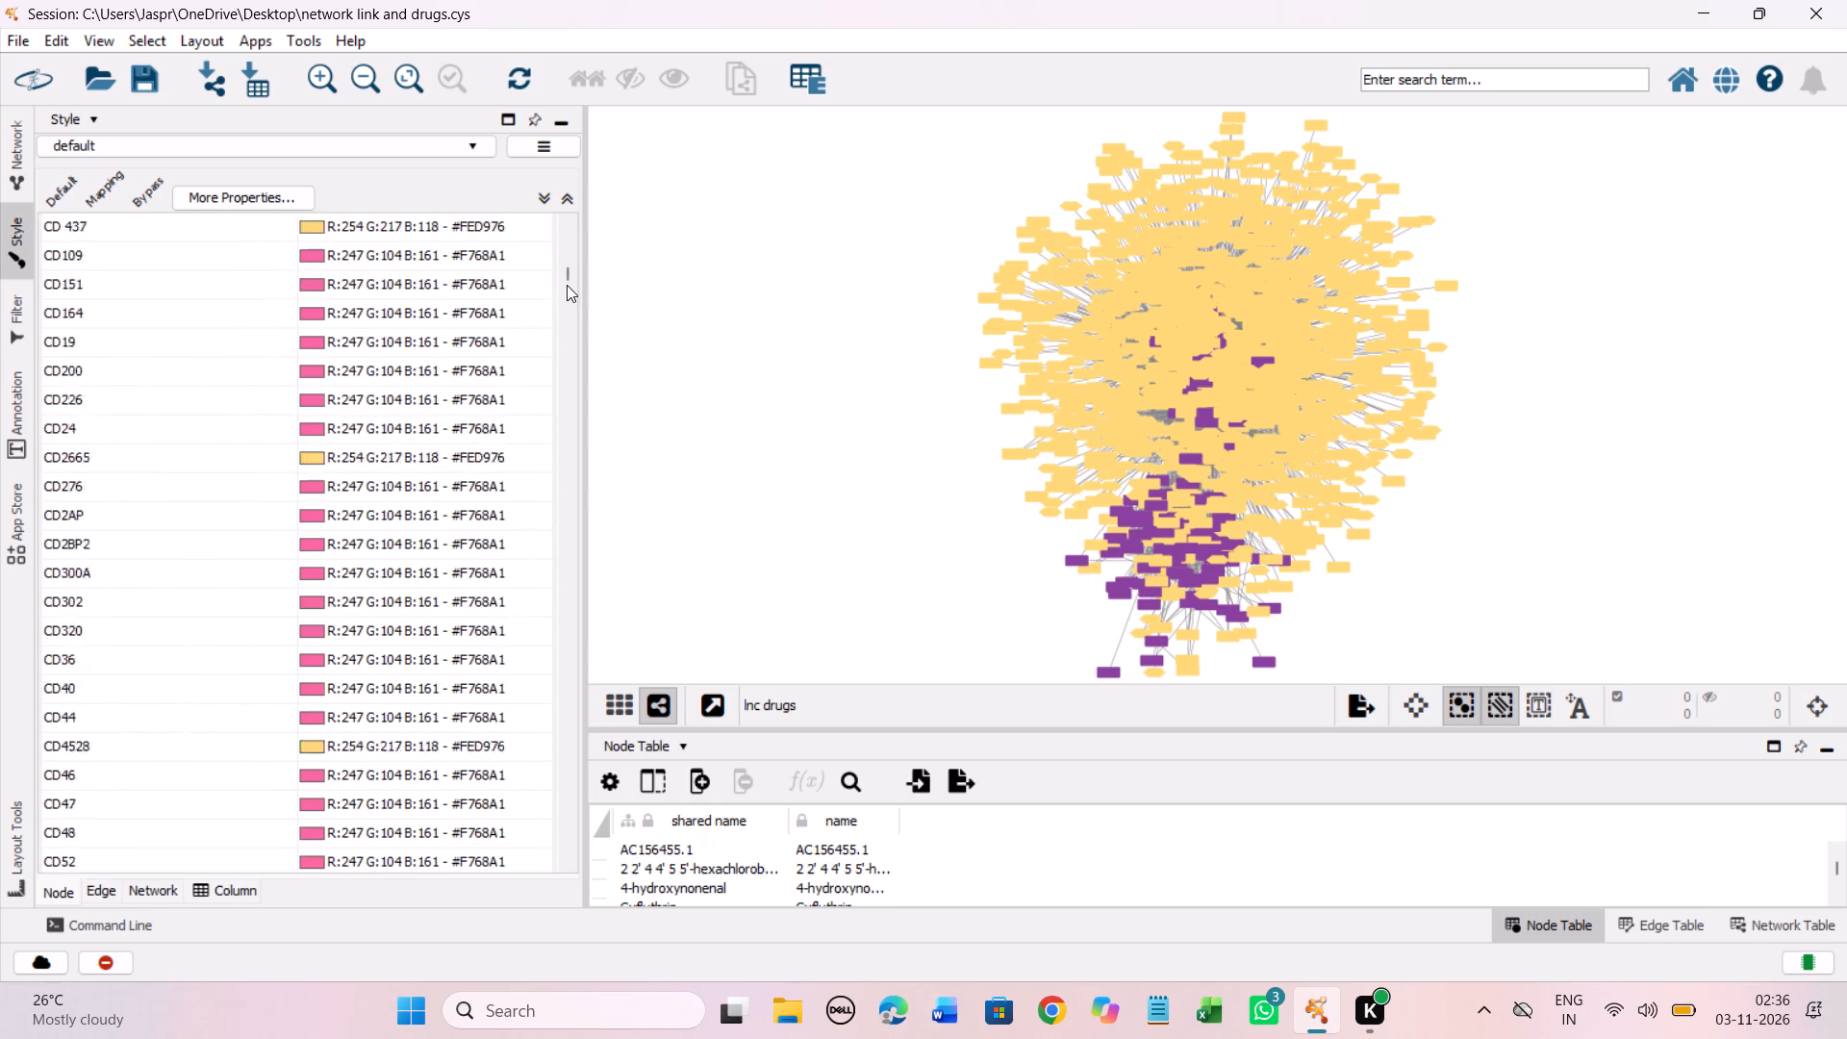
{"action": "left_click_drag", "start_coordinate": [567, 285], "coordinate": [564, 306]}
{"action": "left_click_drag", "start_coordinate": [565, 271], "coordinate": [553, 327]}
{"action": "scroll", "coordinate": [548, 327], "scroll_direction": "down", "scroll_amount": 6}
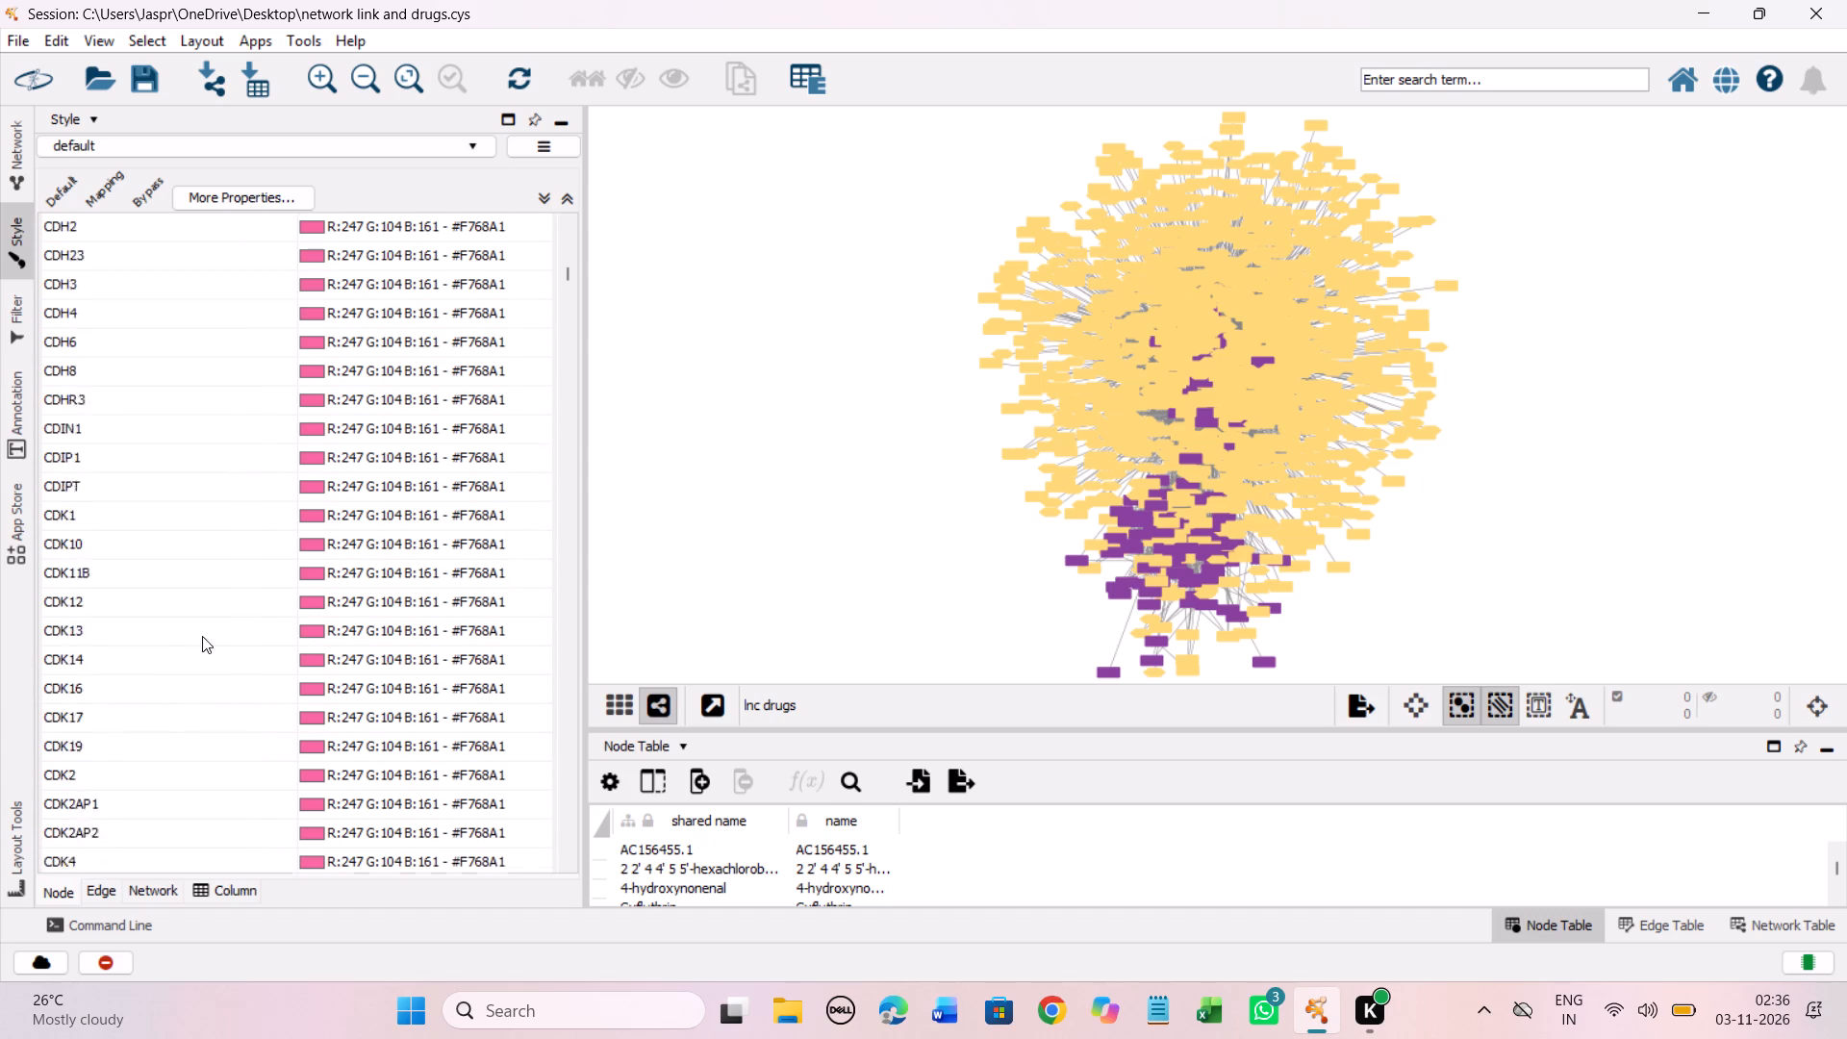
{"action": "scroll", "coordinate": [344, 698], "scroll_direction": "down", "scroll_amount": 4}
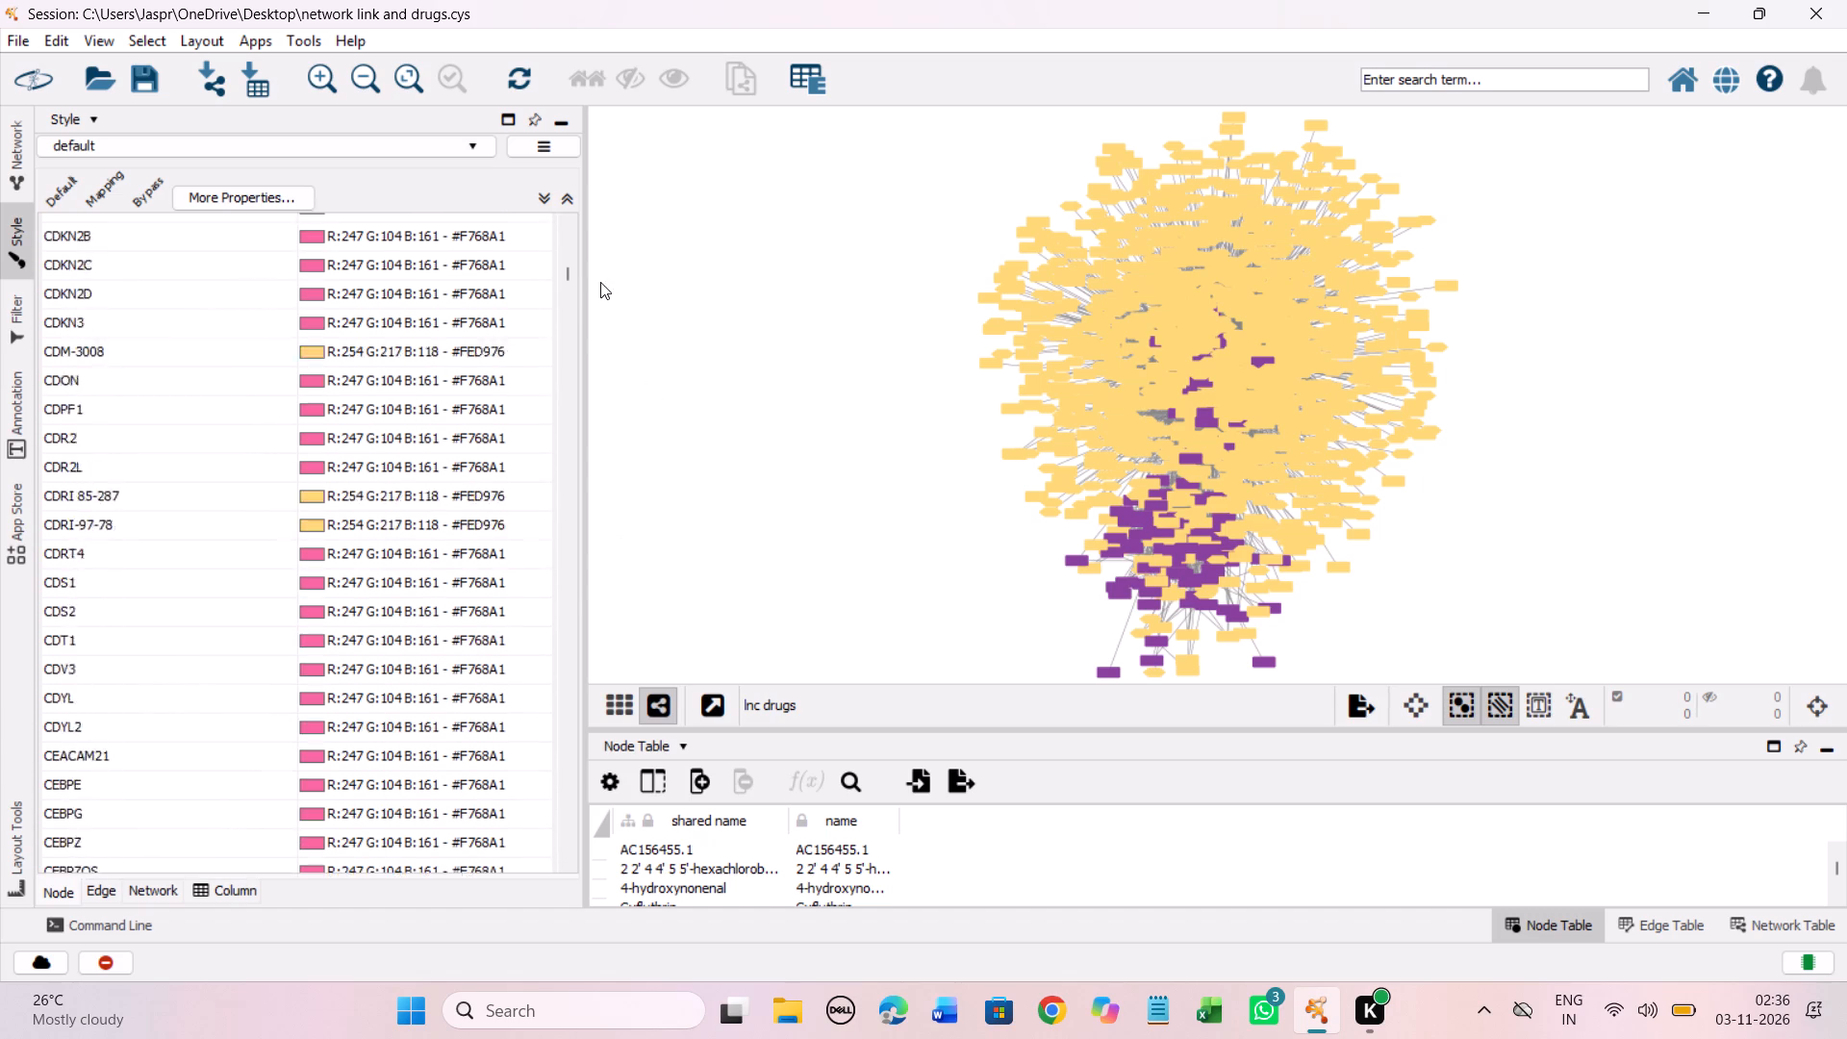
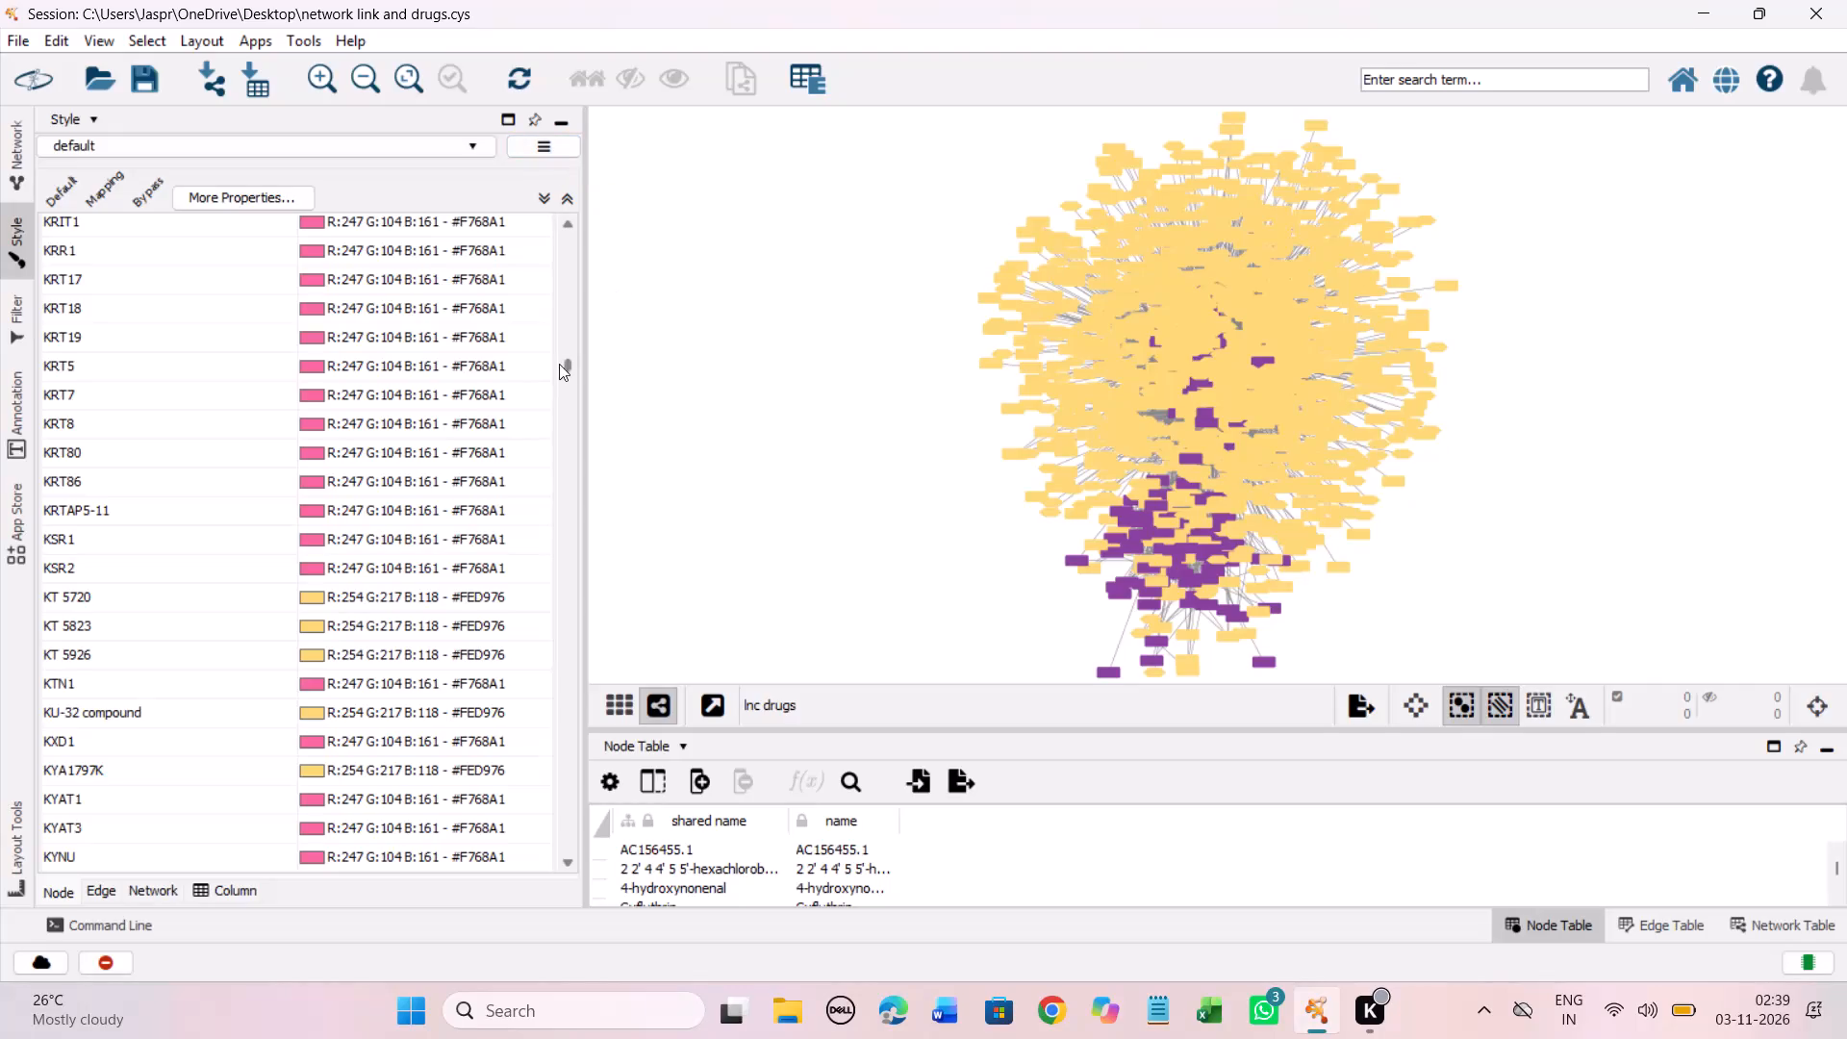
Skim the rest of the Fill Color mappings from the KR entries to the list's end at zymosterol.
{"action": "left_click_drag", "start_coordinate": [568, 367], "coordinate": [566, 374]}
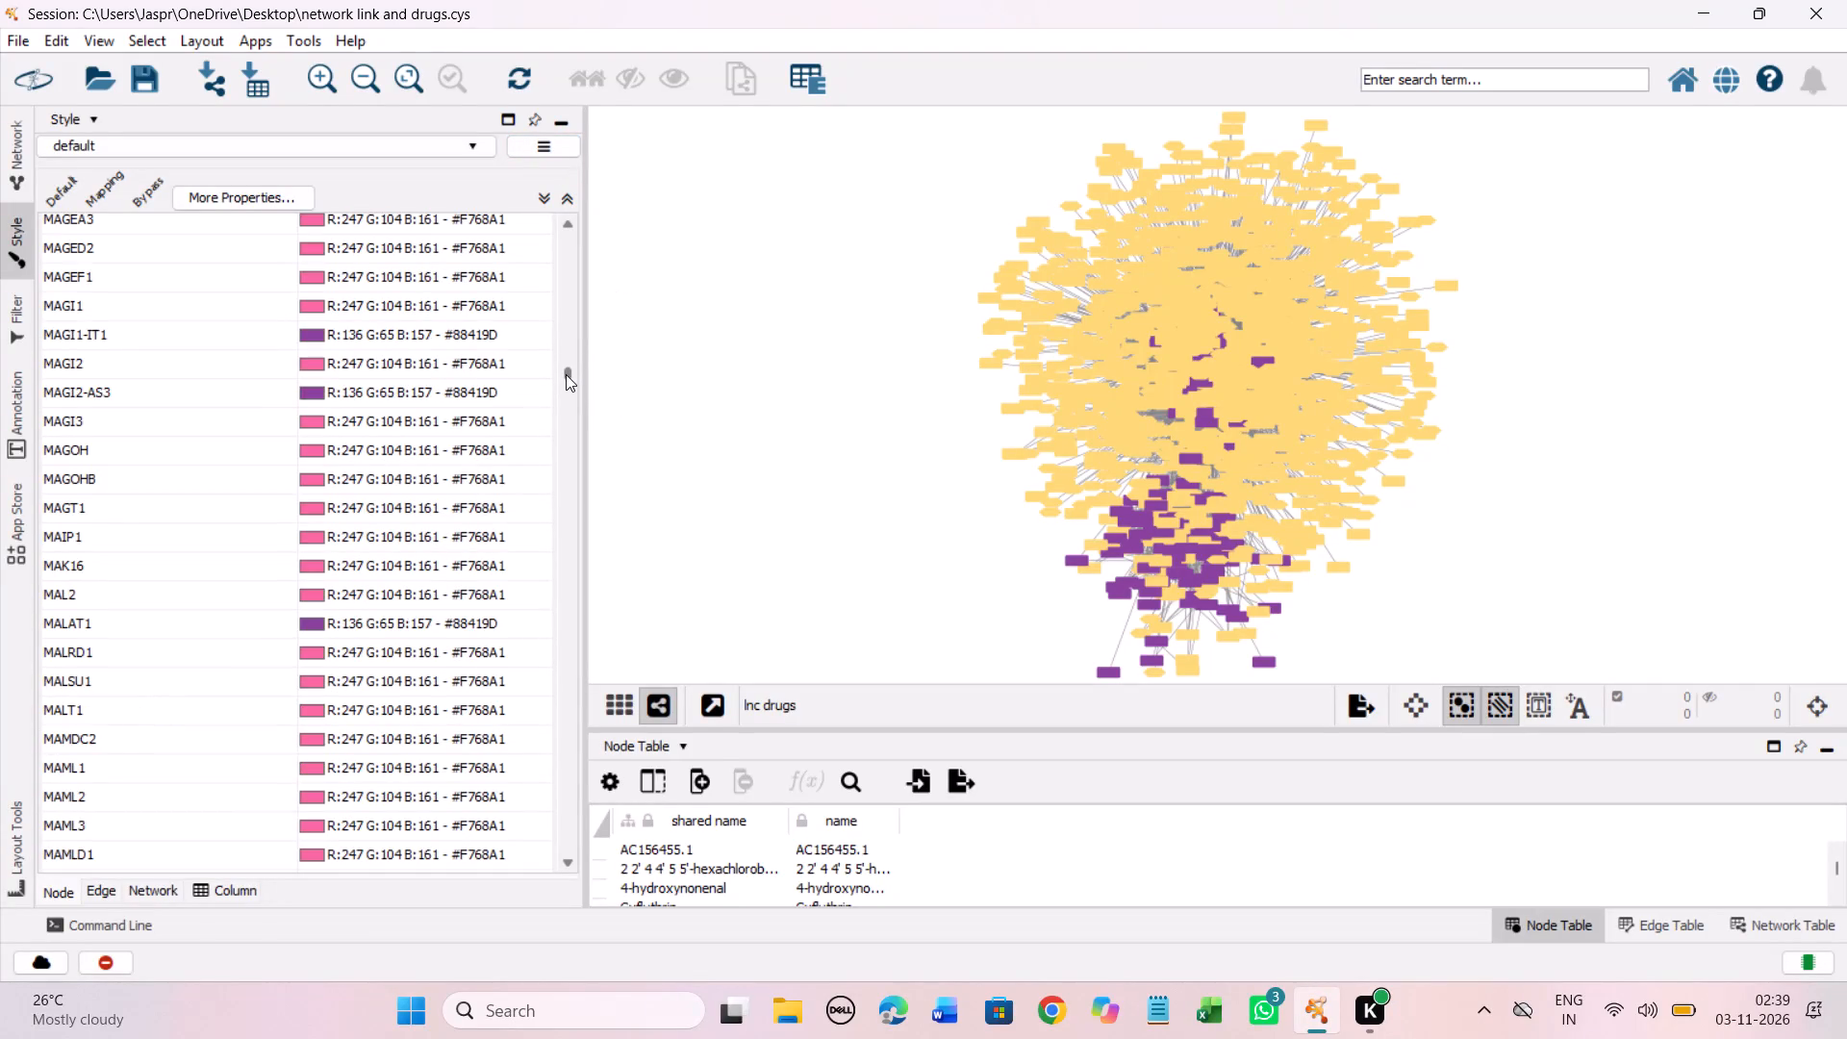
{"action": "left_click_drag", "start_coordinate": [566, 374], "coordinate": [560, 419]}
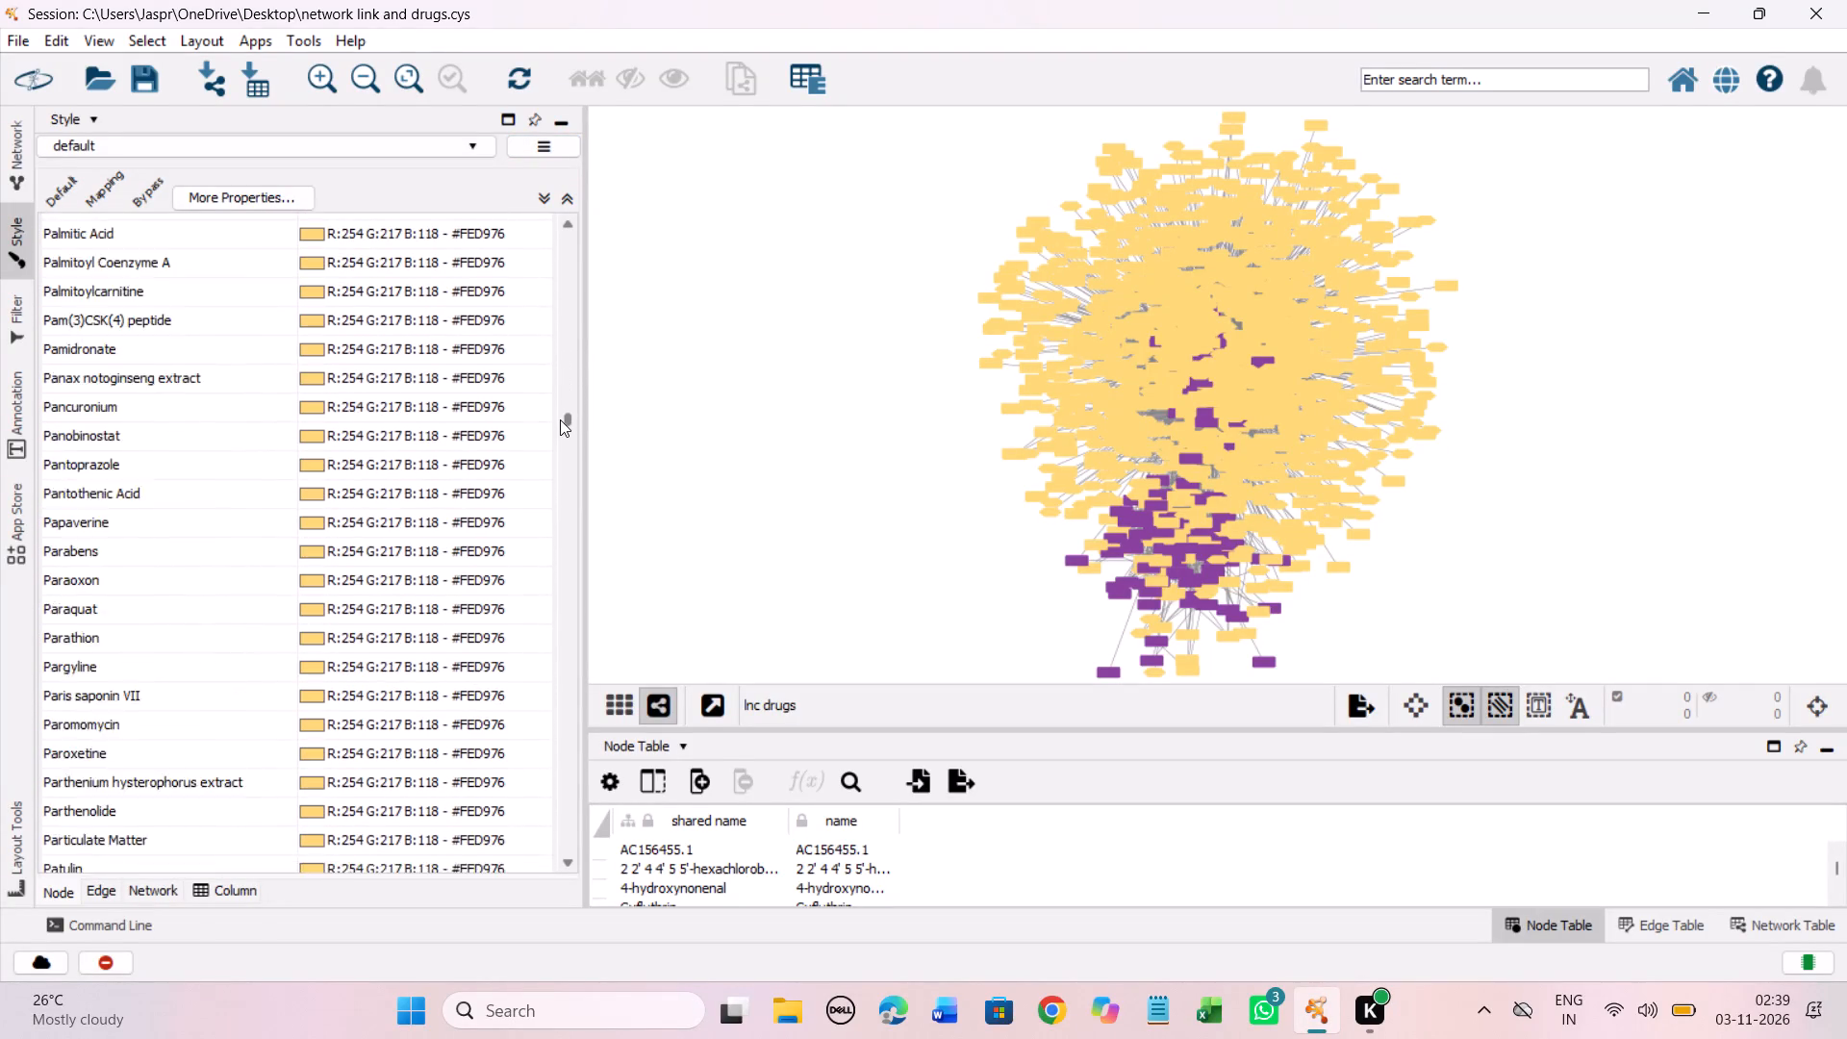
{"action": "left_click_drag", "start_coordinate": [560, 419], "coordinate": [551, 458]}
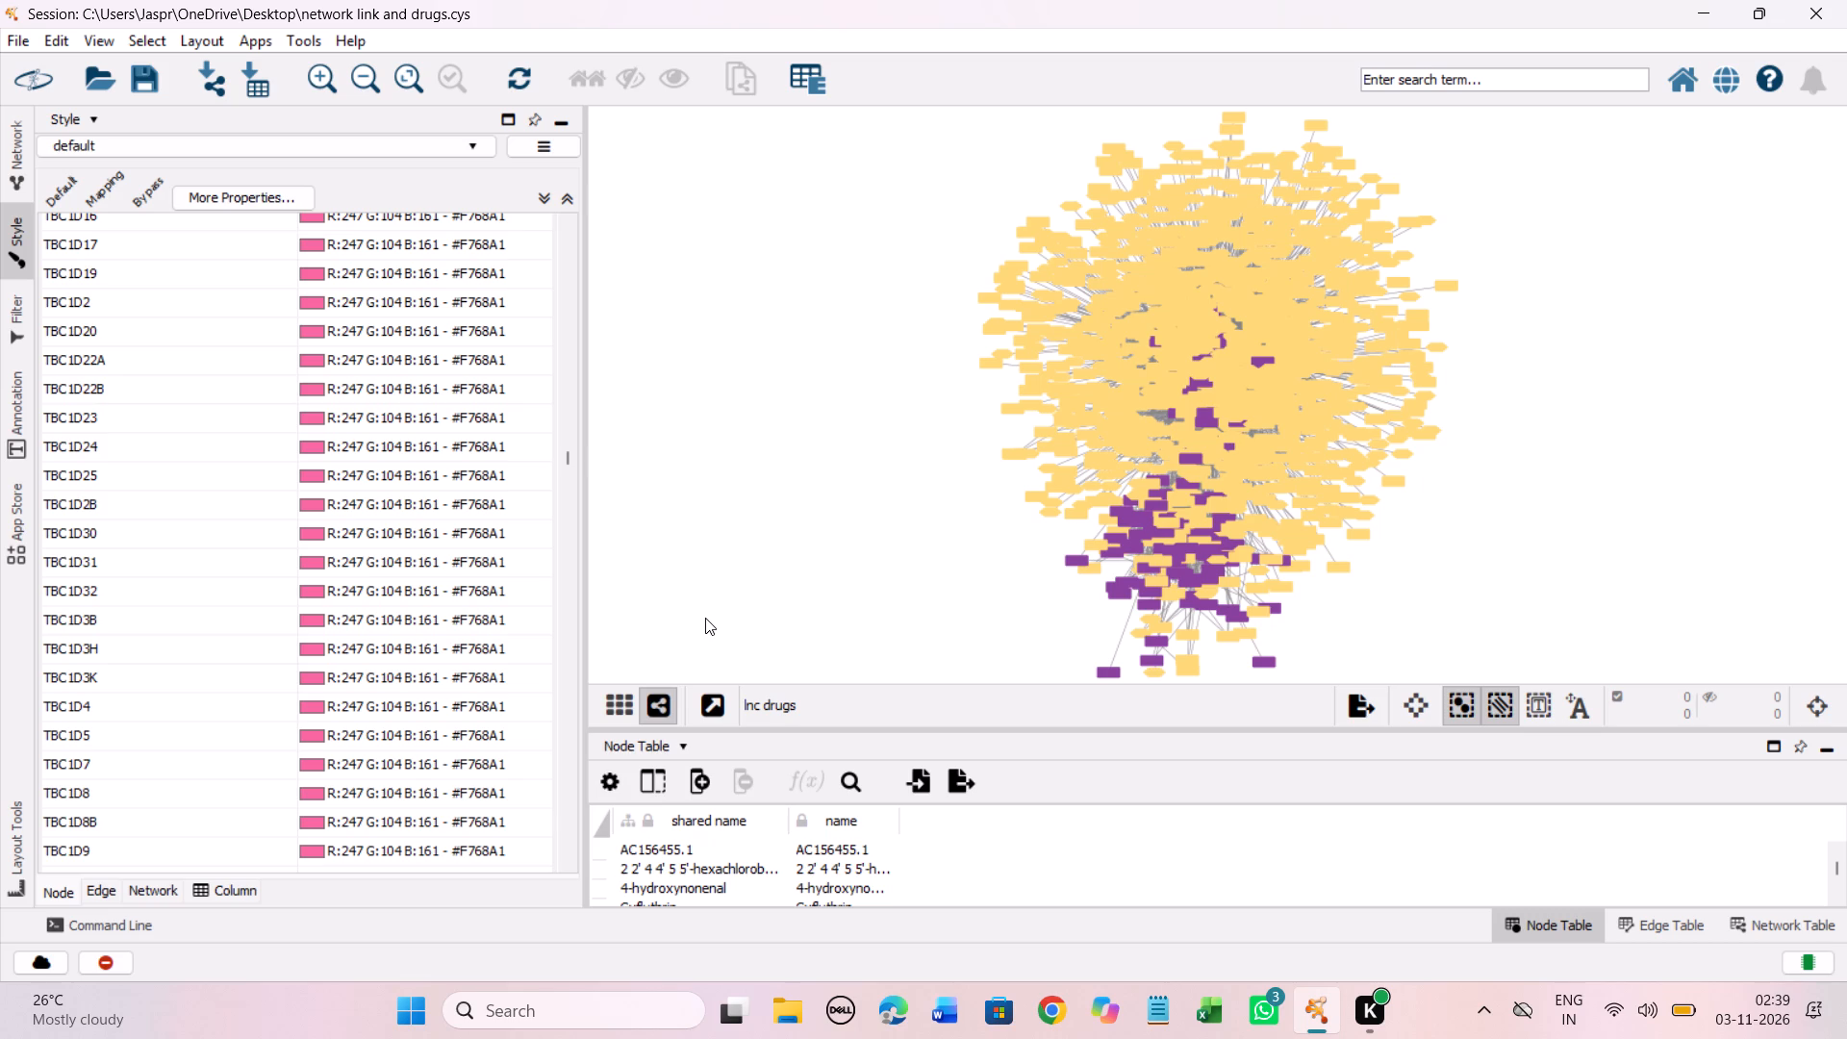
{"action": "left_click_drag", "start_coordinate": [570, 460], "coordinate": [574, 500]}
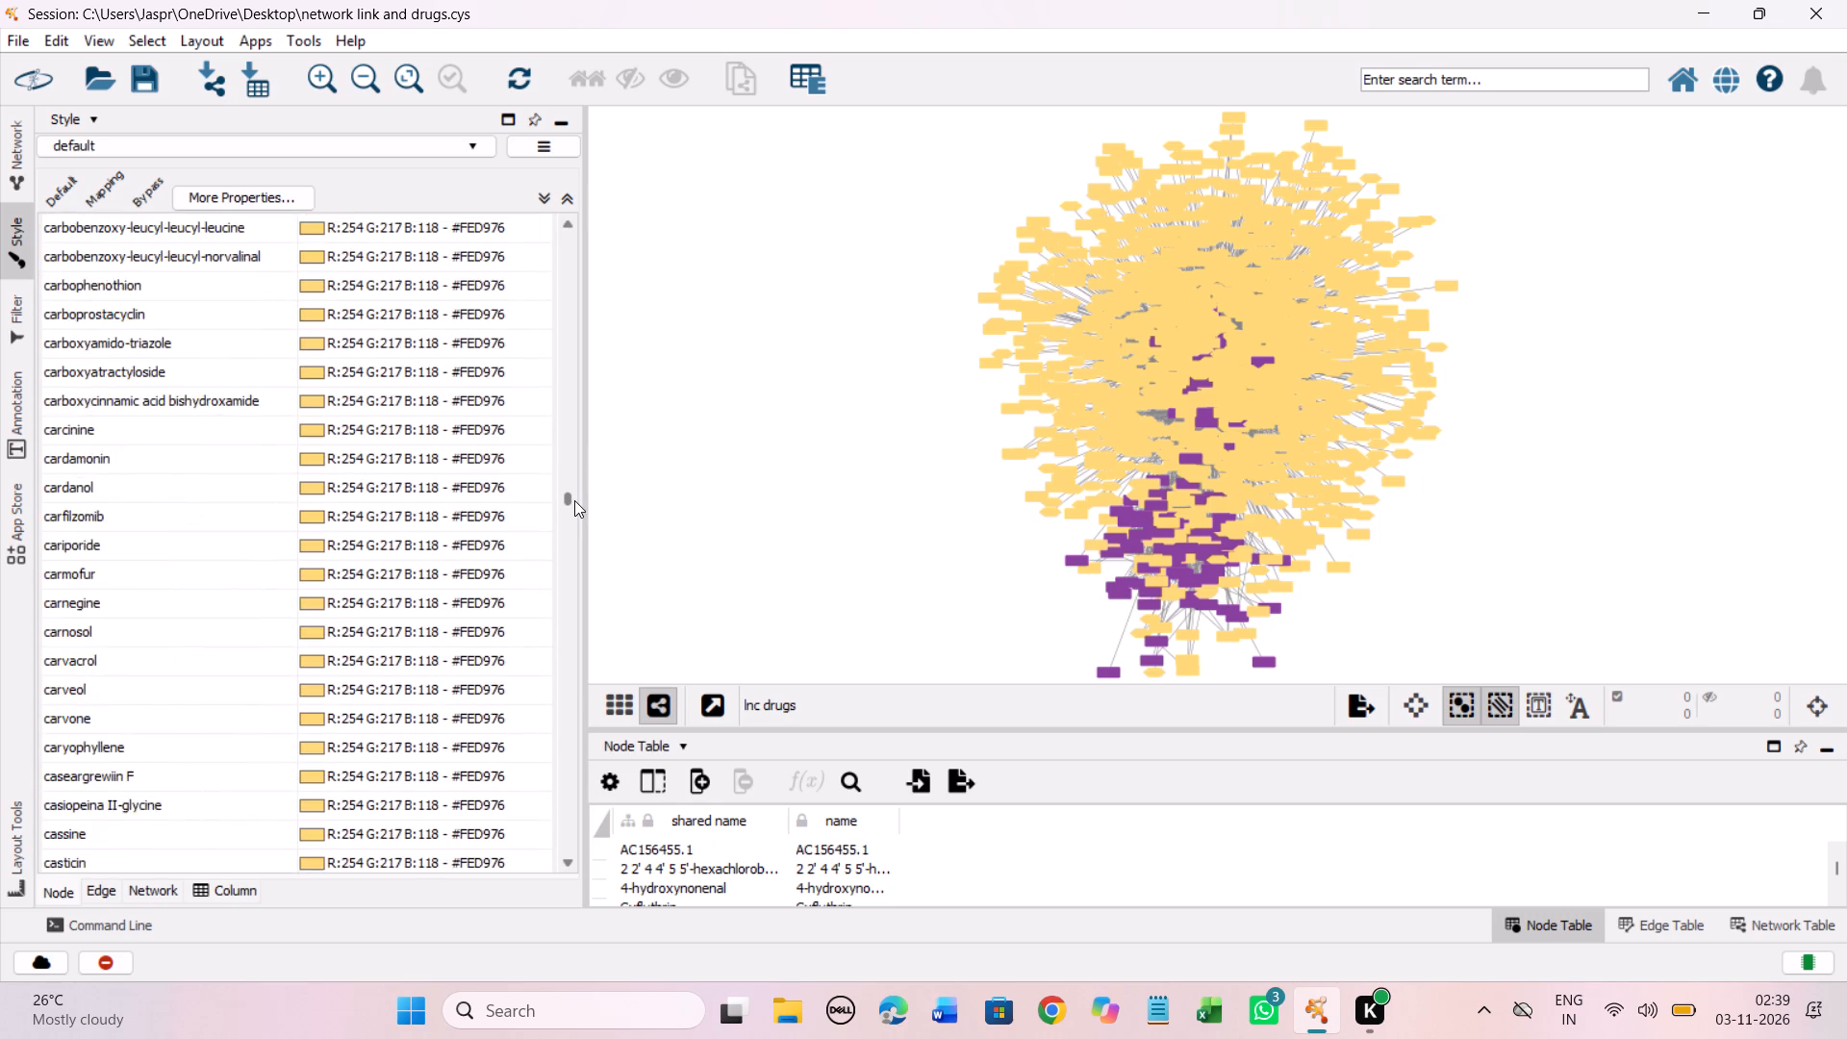
{"action": "left_click_drag", "start_coordinate": [574, 500], "coordinate": [573, 538]}
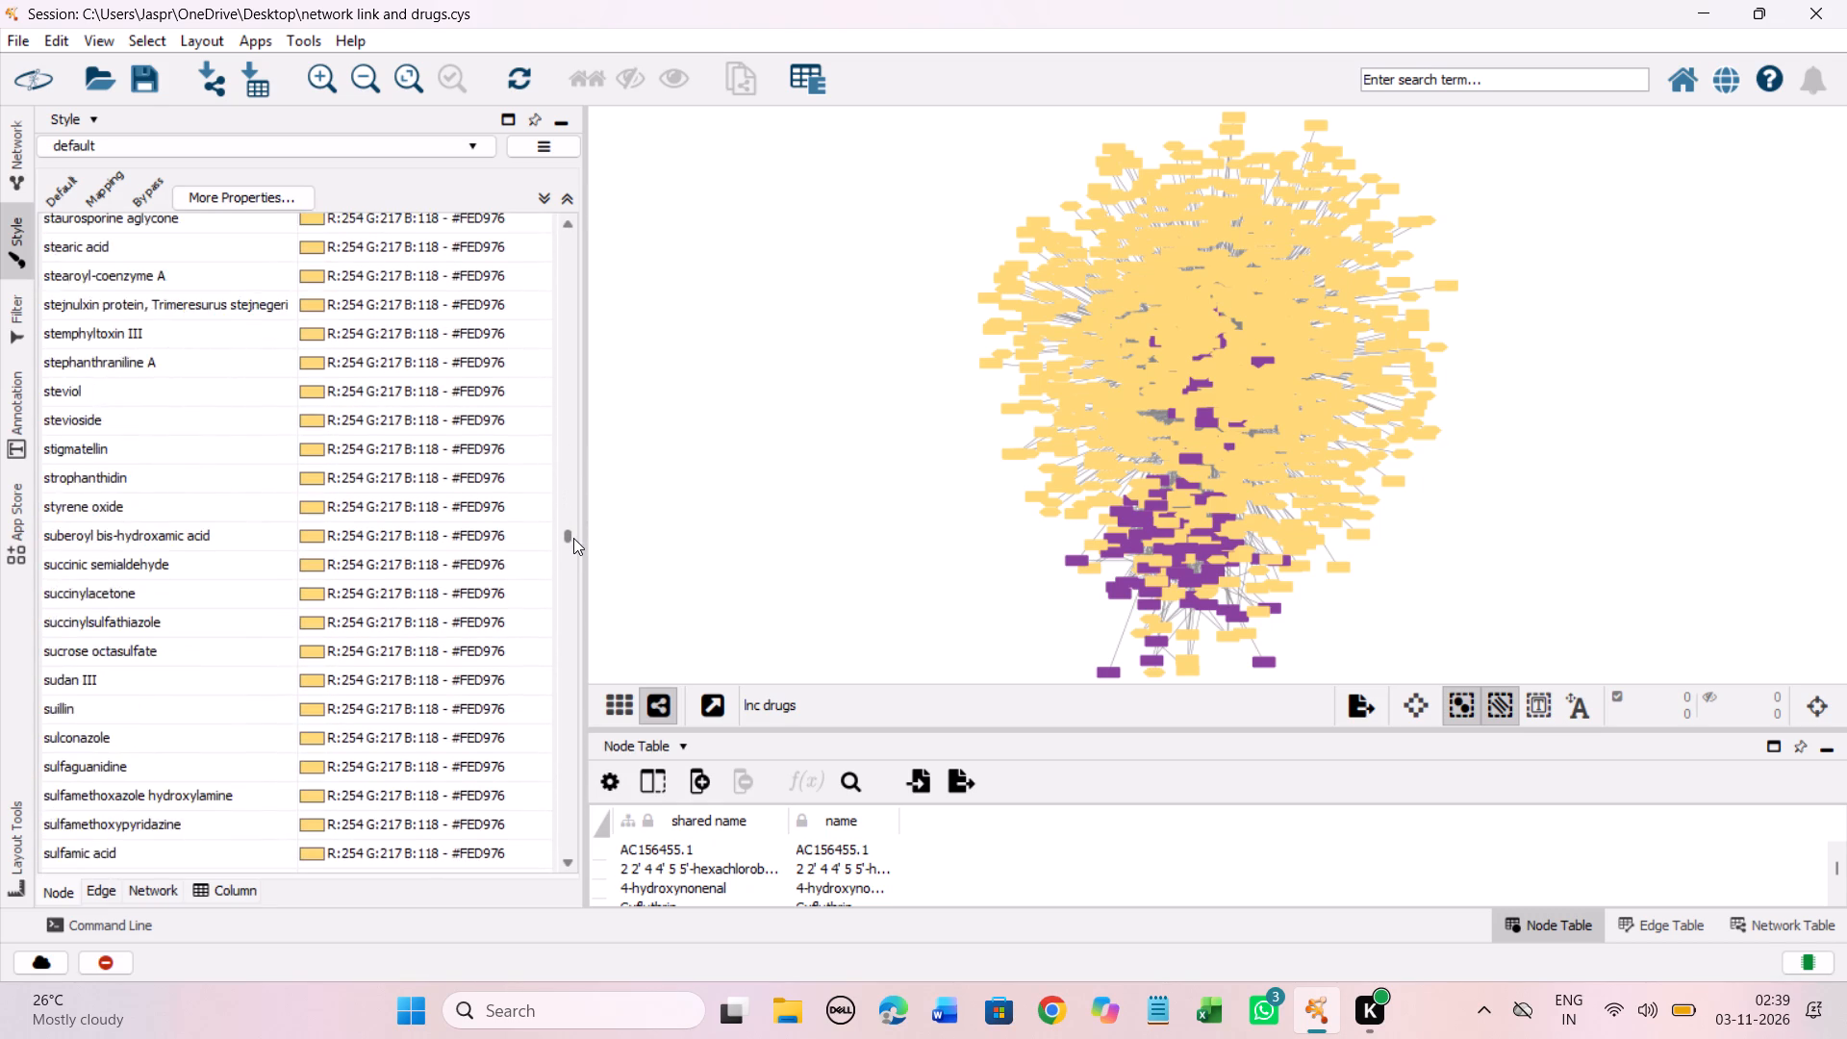
{"action": "left_click_drag", "start_coordinate": [573, 538], "coordinate": [578, 542]}
{"action": "scroll", "coordinate": [525, 545], "scroll_direction": "down", "scroll_amount": 20}
{"action": "scroll", "coordinate": [525, 545], "scroll_direction": "down", "scroll_amount": 6}
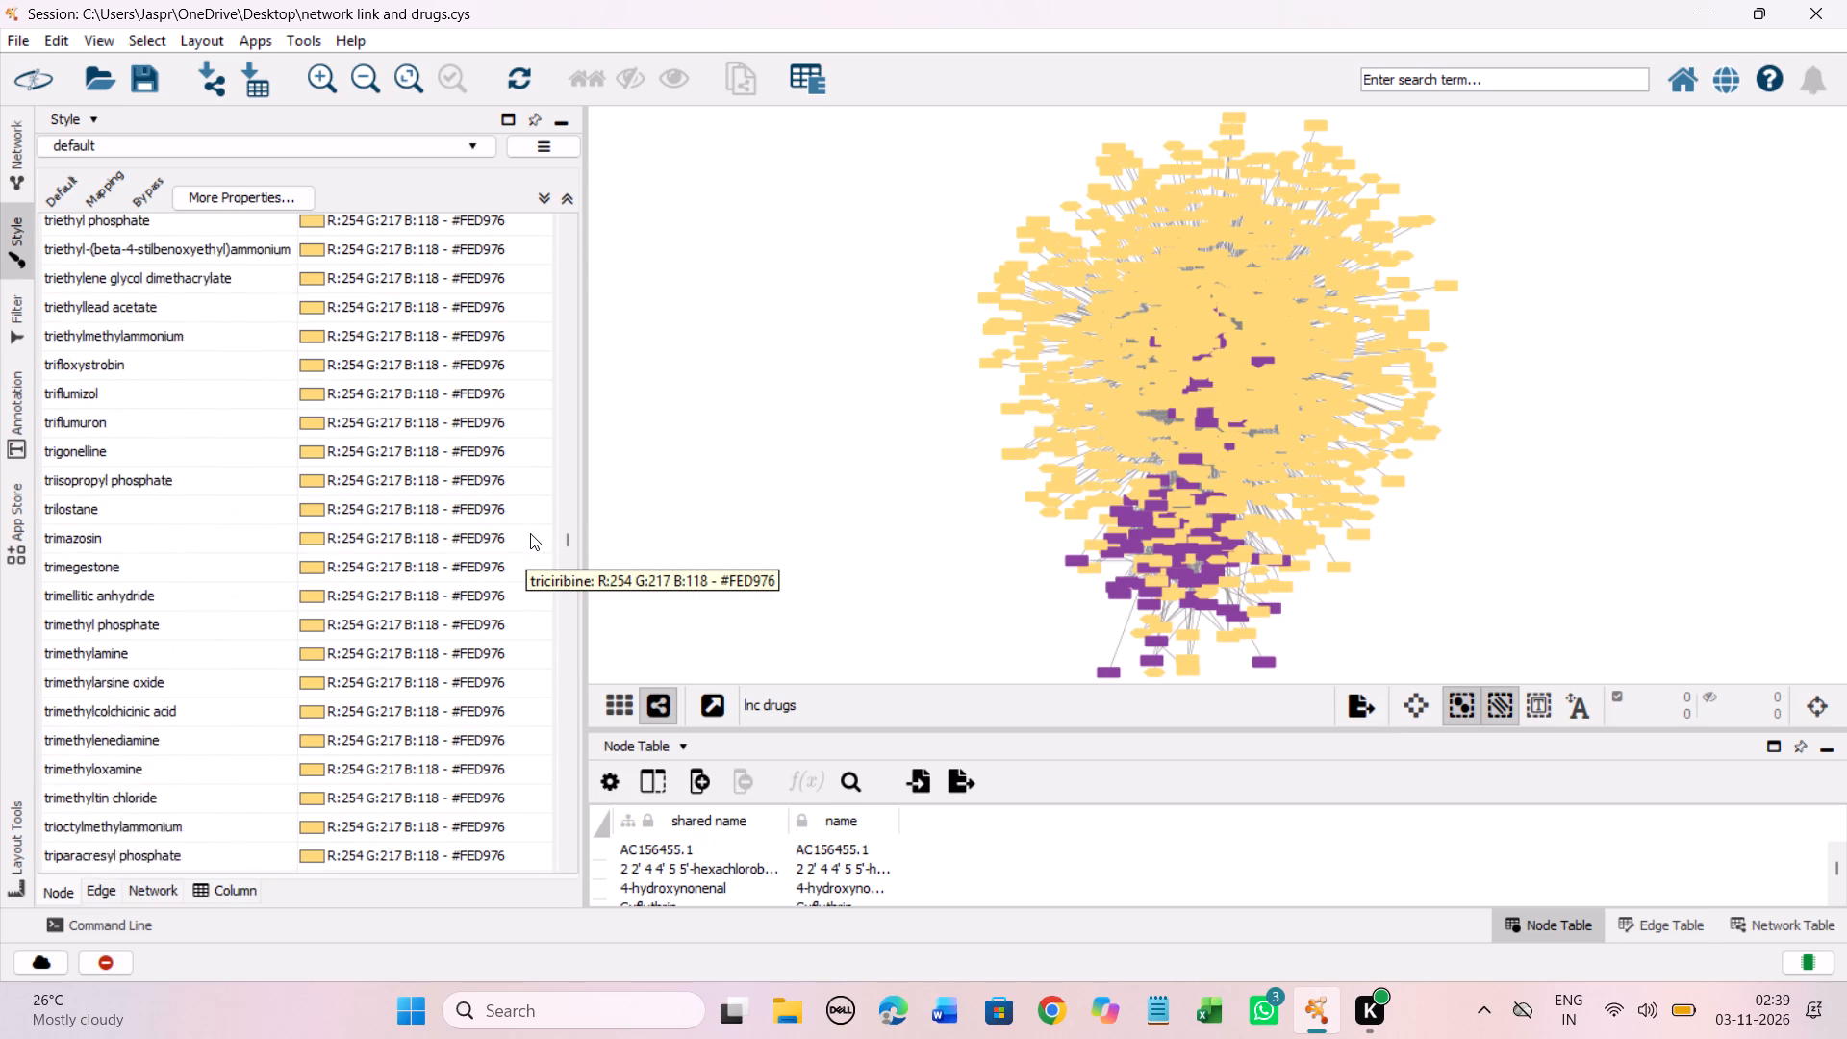
{"action": "scroll", "coordinate": [530, 533], "scroll_direction": "down", "scroll_amount": 2}
{"action": "left_click", "coordinate": [570, 543]}
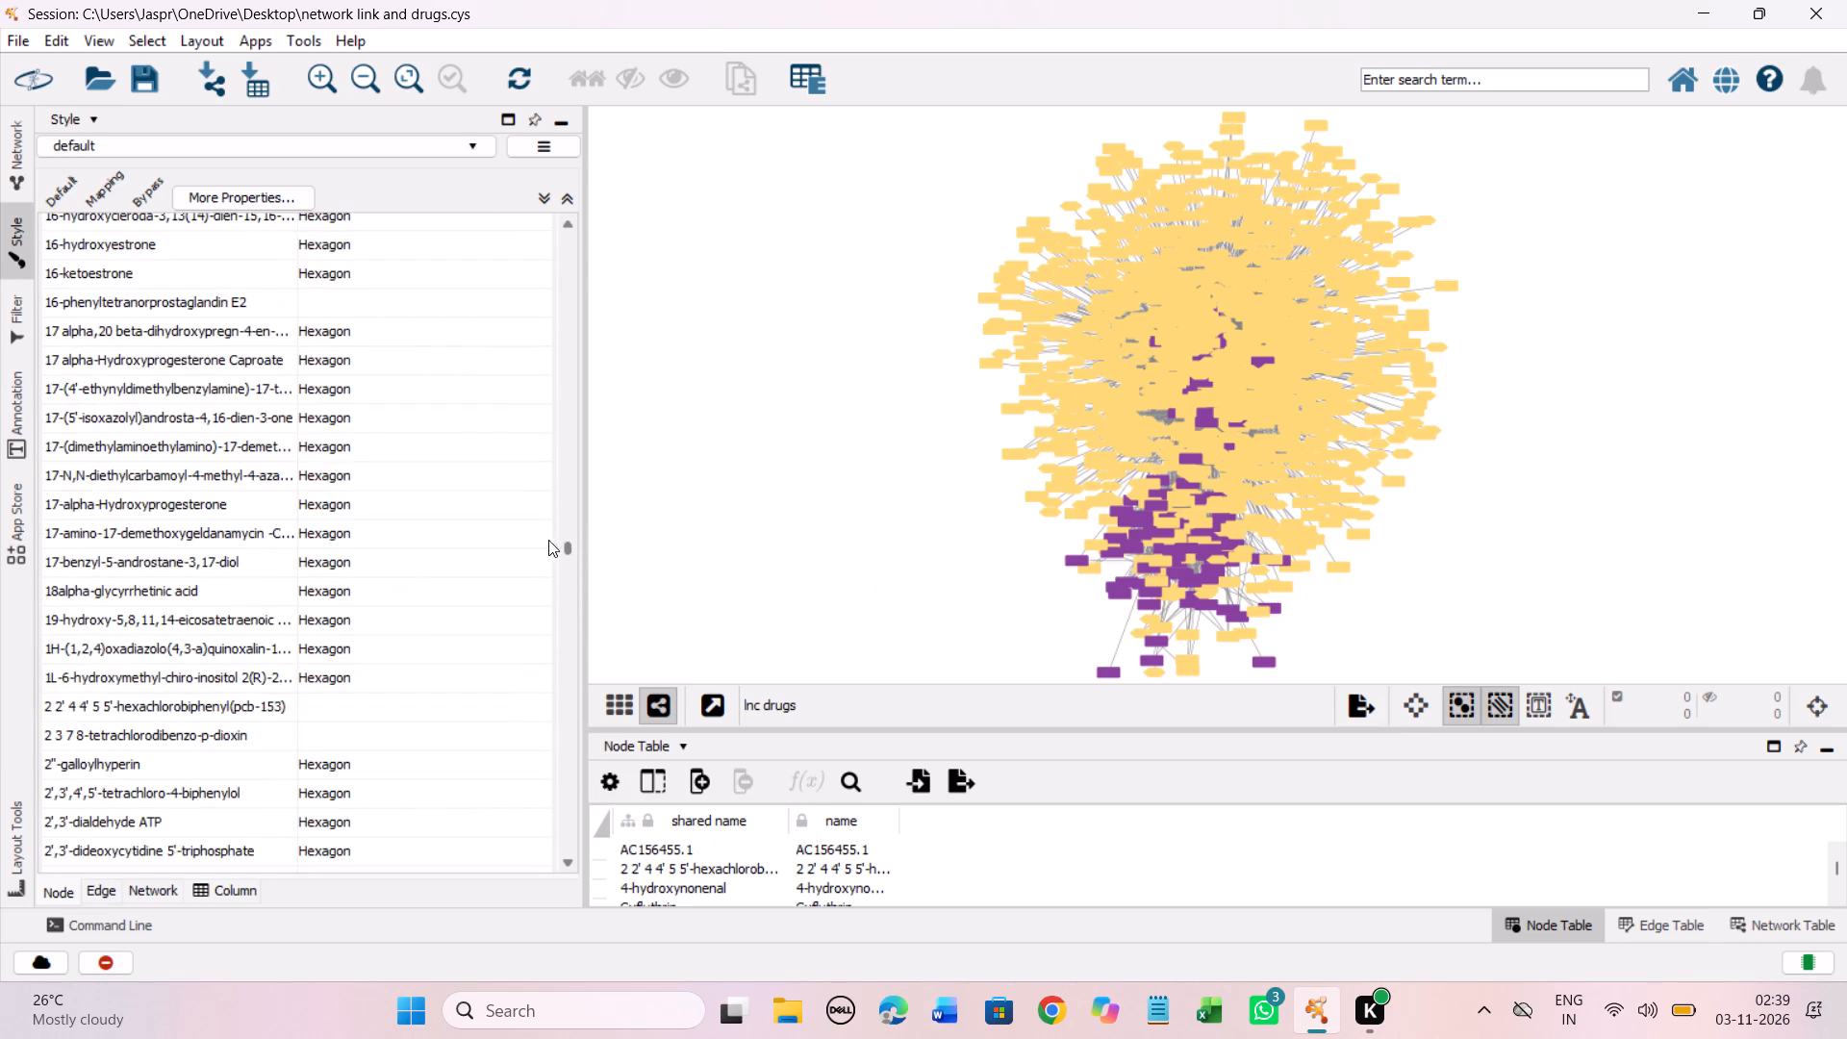
{"action": "scroll", "coordinate": [553, 543], "scroll_direction": "up", "scroll_amount": 20}
{"action": "scroll", "coordinate": [553, 543], "scroll_direction": "up", "scroll_amount": 13}
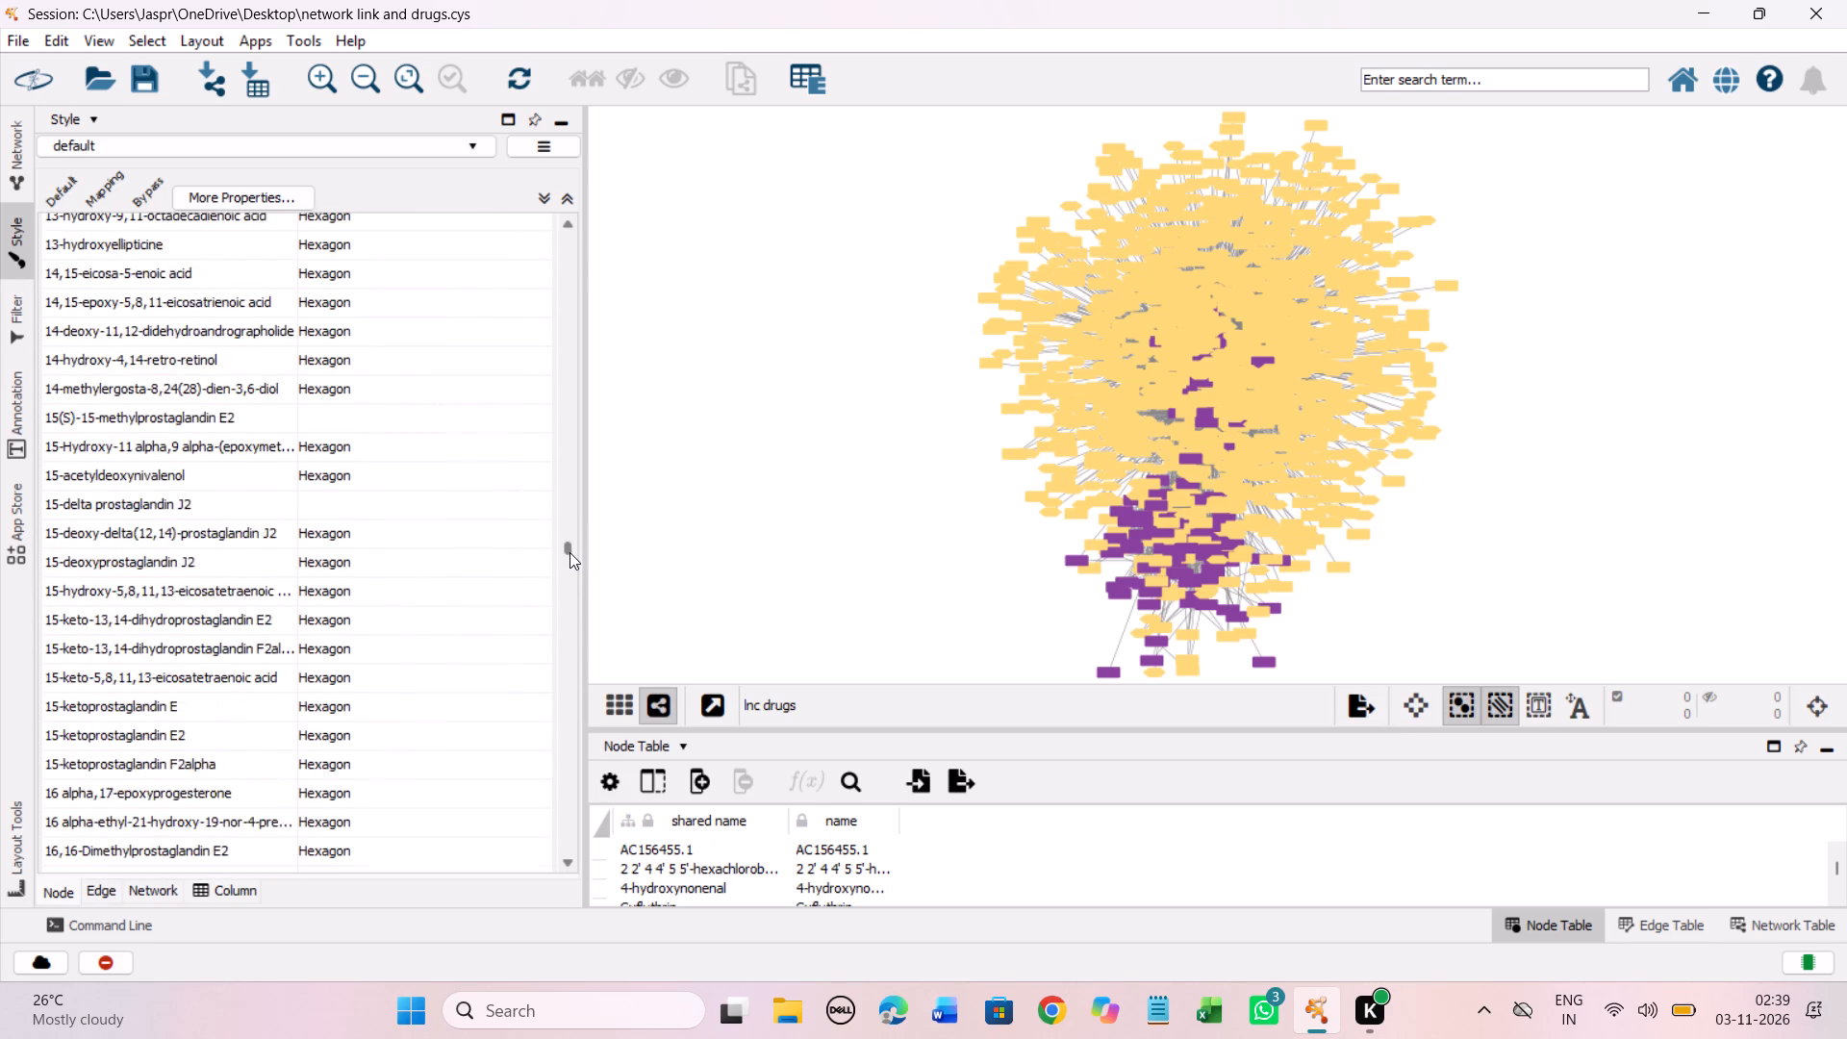
{"action": "scroll", "coordinate": [569, 553], "scroll_direction": "up", "scroll_amount": 20}
{"action": "scroll", "coordinate": [569, 553], "scroll_direction": "up", "scroll_amount": 17}
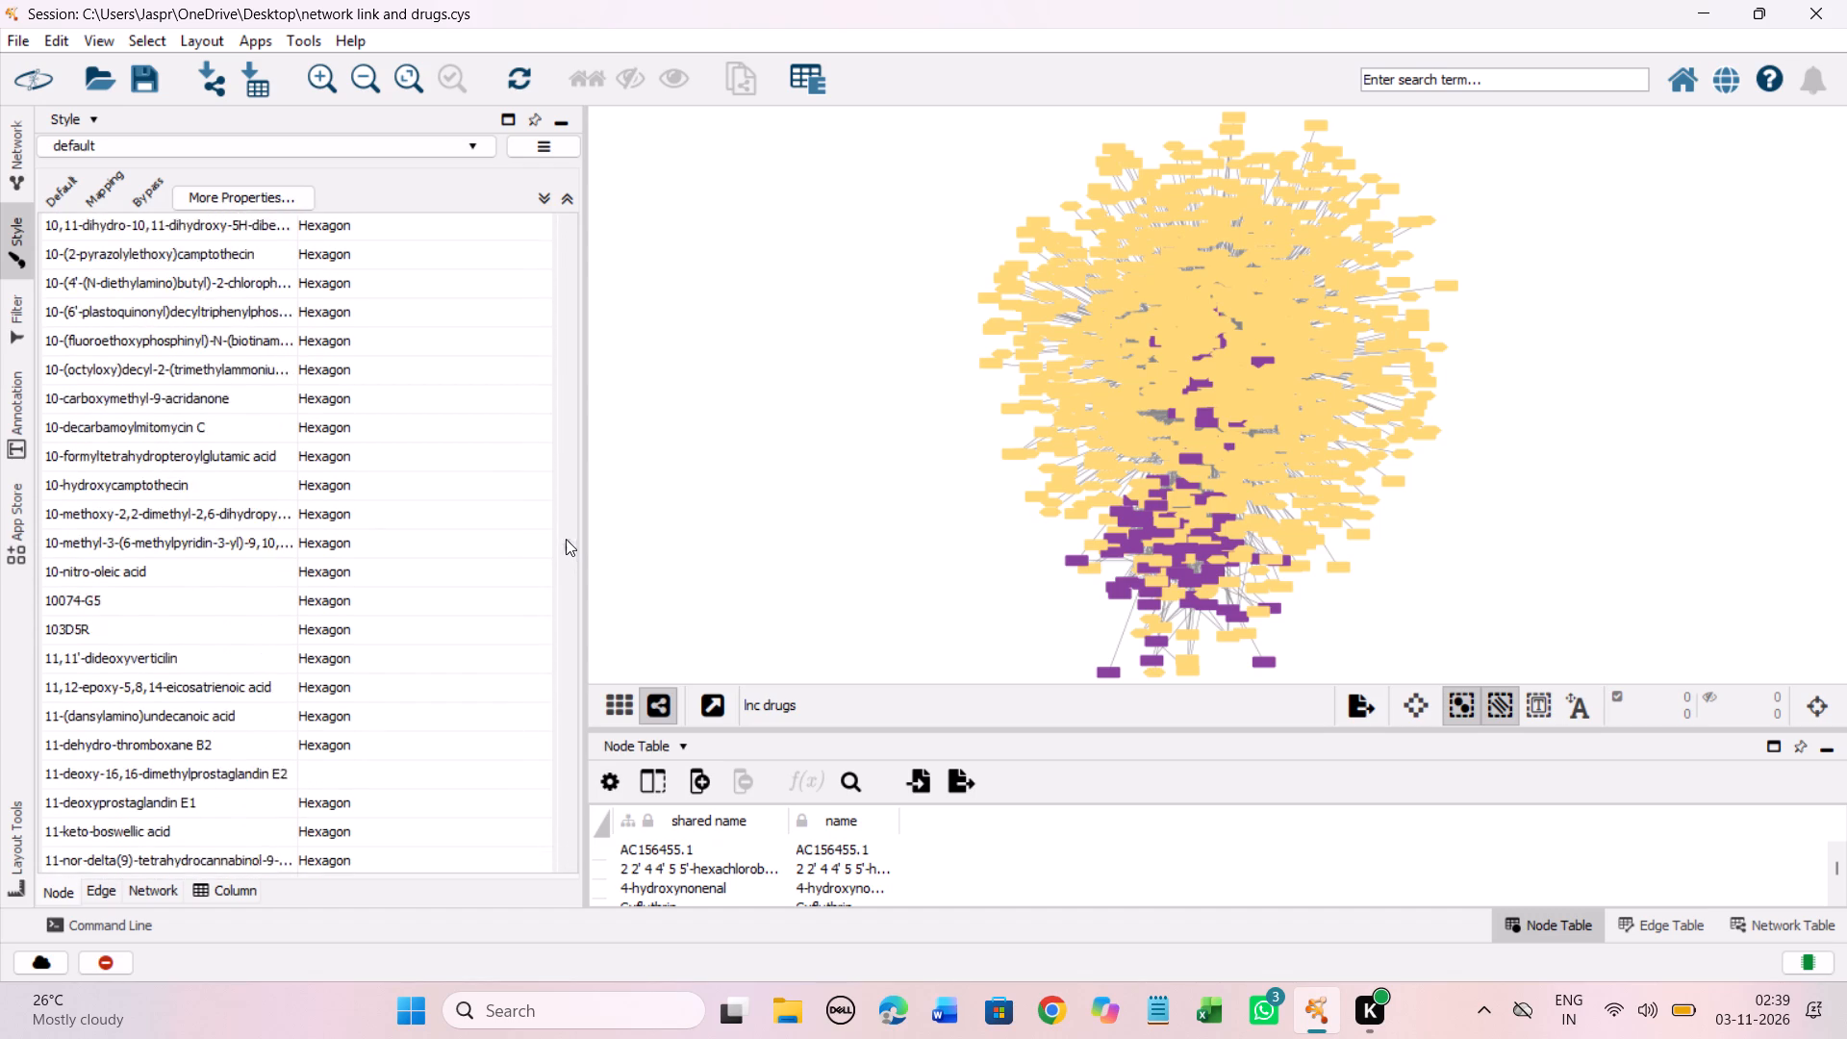
{"action": "scroll", "coordinate": [566, 539], "scroll_direction": "up", "scroll_amount": 6}
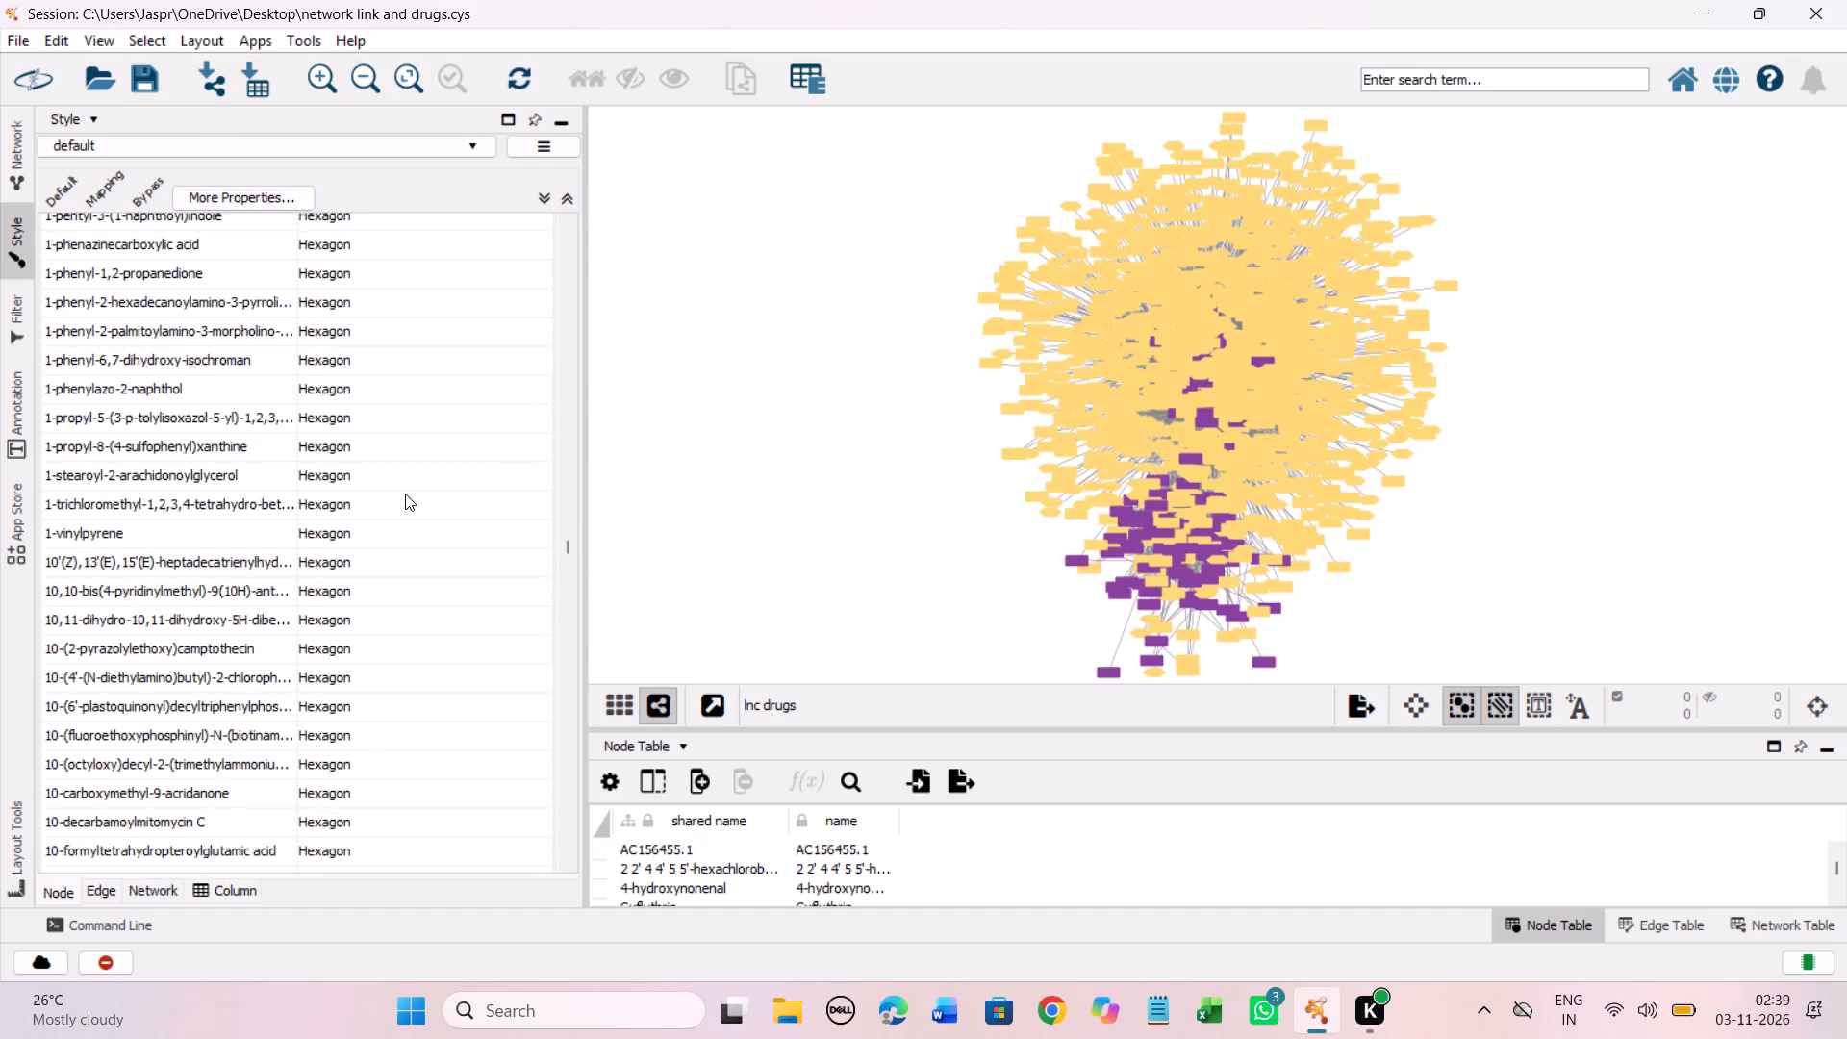
{"action": "scroll", "coordinate": [425, 481], "scroll_direction": "up", "scroll_amount": 1}
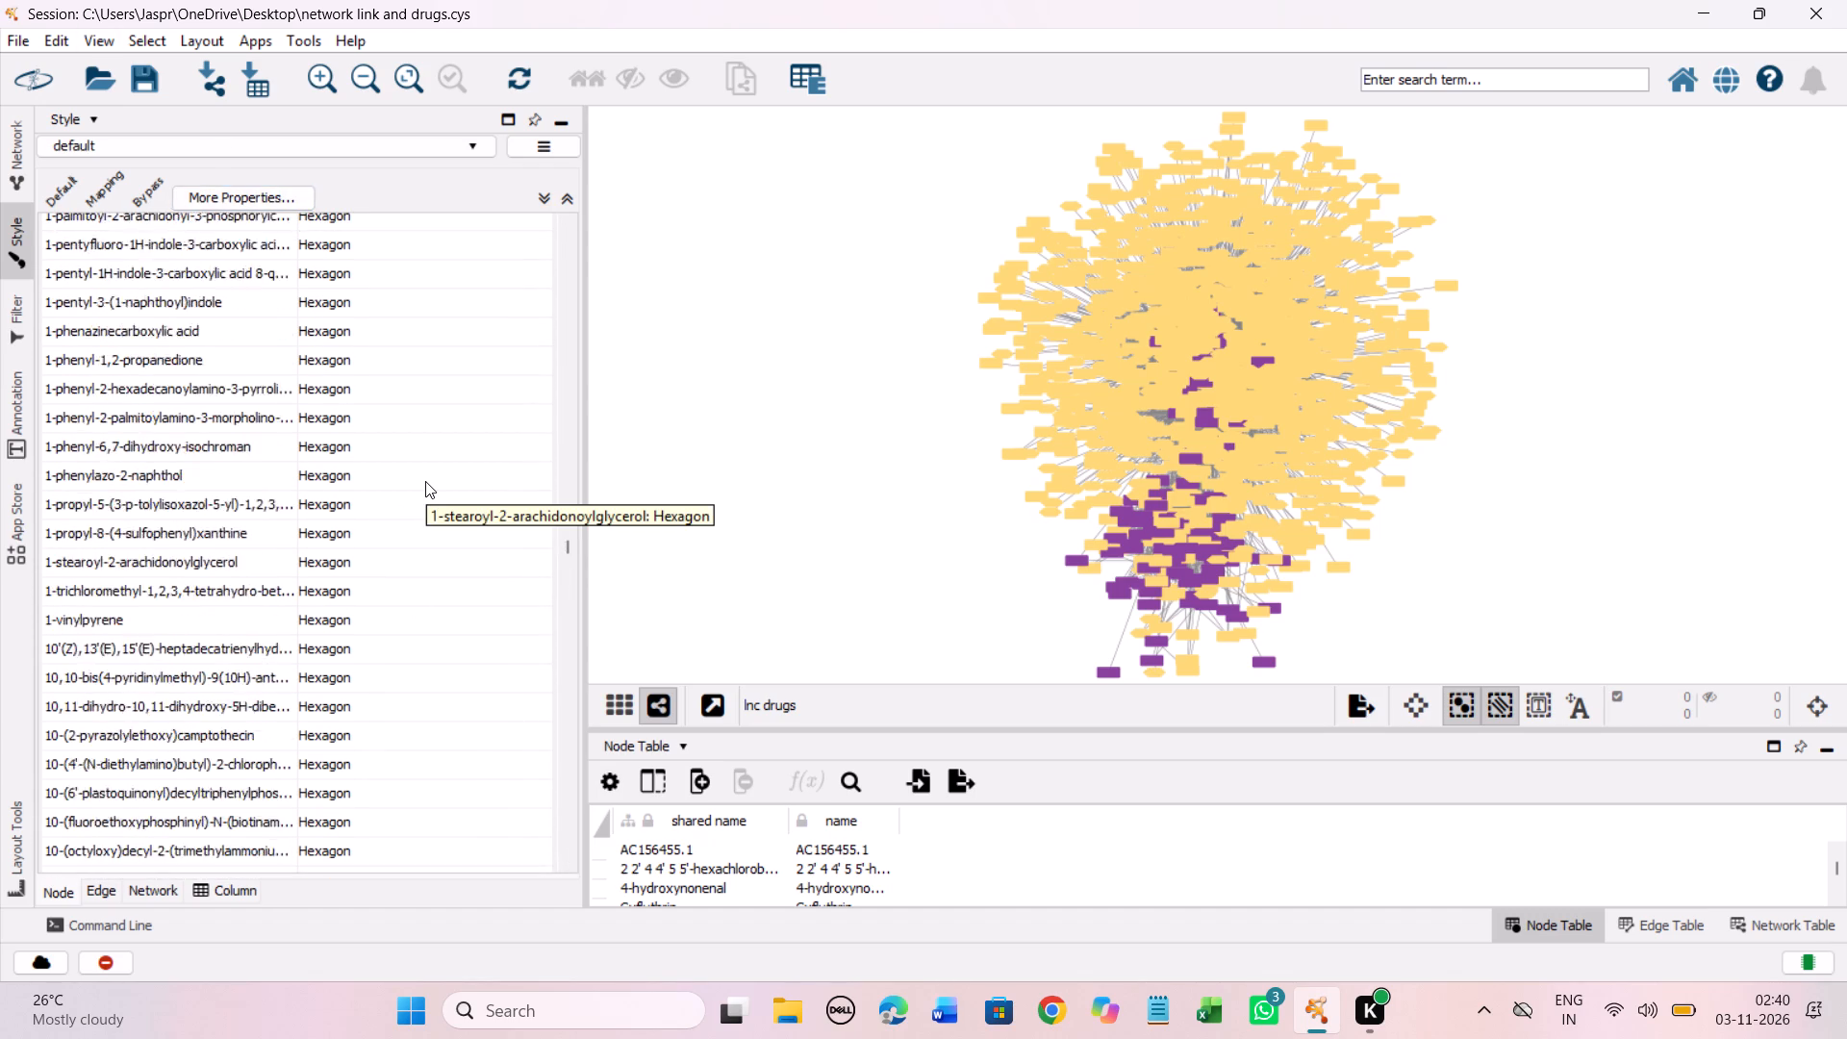
{"action": "scroll", "coordinate": [425, 481], "scroll_direction": "up", "scroll_amount": 13}
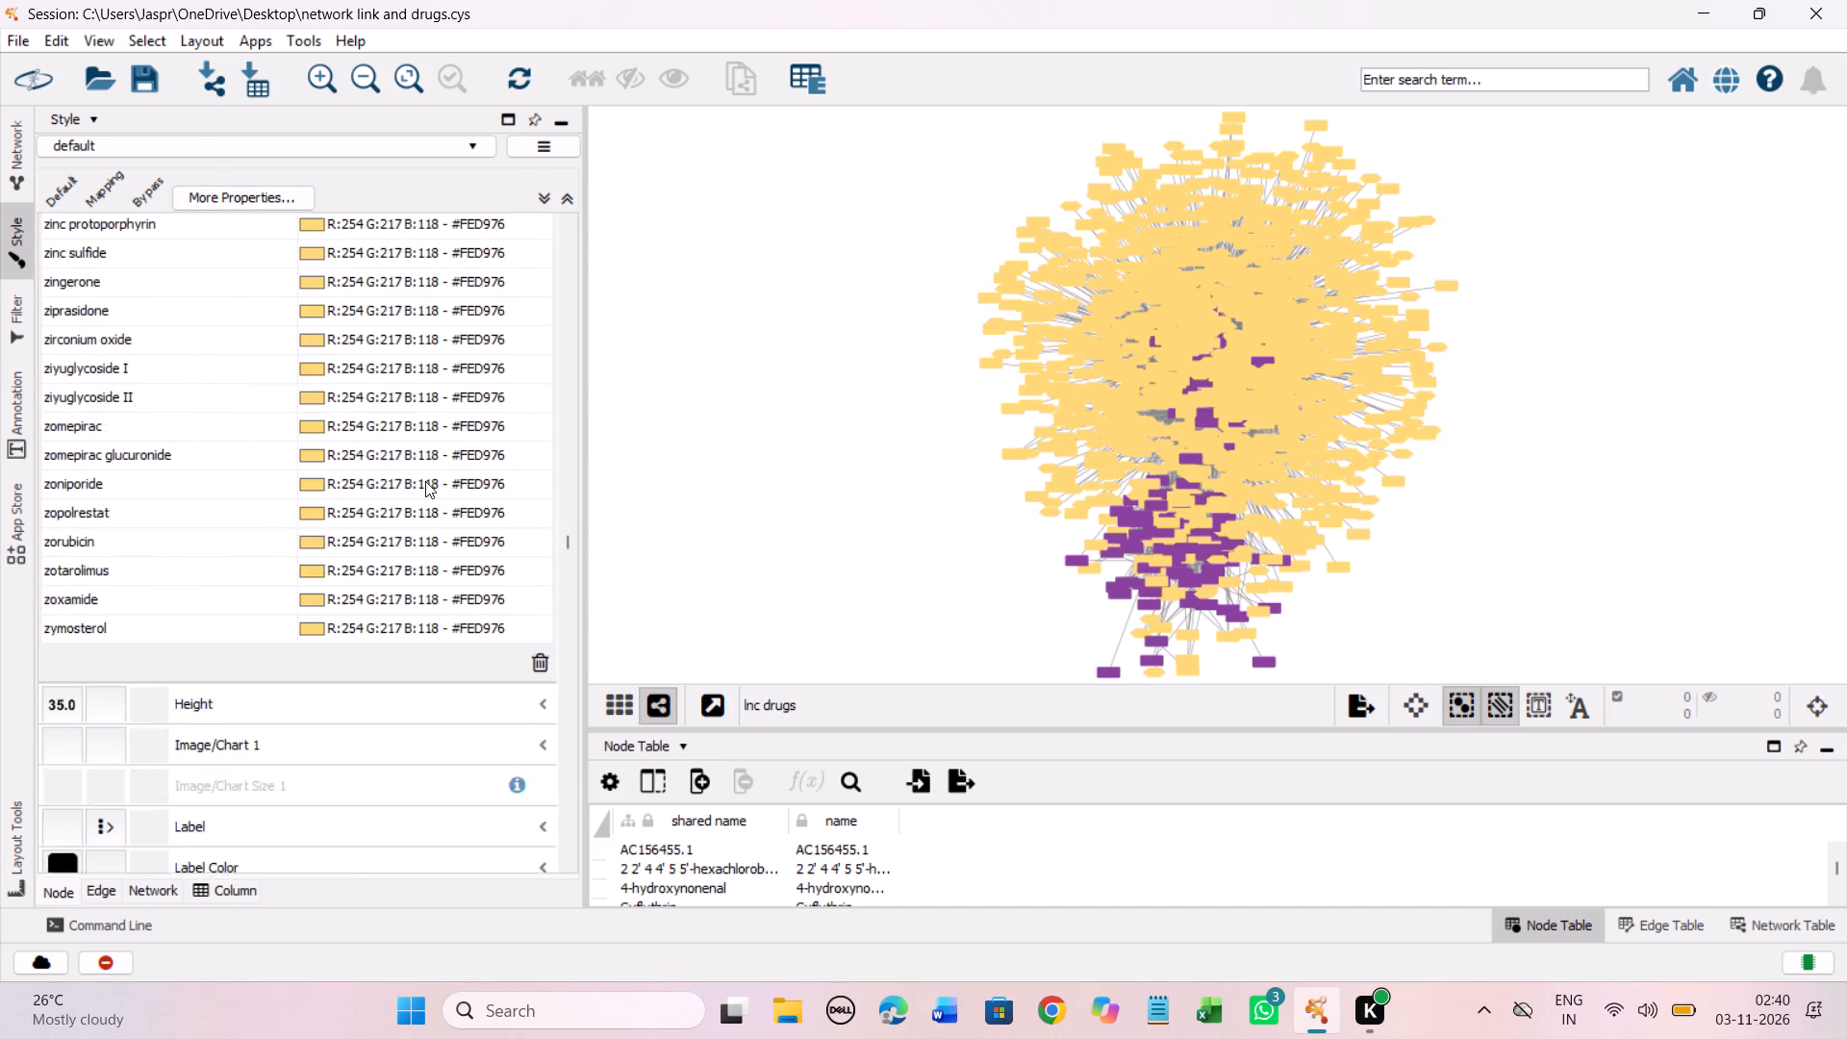
Recheck the last Fill Color mappings from tryptamine-4,5-dione through zymosterol for drugs without a colour.
{"action": "scroll", "coordinate": [425, 481], "scroll_direction": "down", "scroll_amount": 1}
{"action": "scroll", "coordinate": [484, 540], "scroll_direction": "down", "scroll_amount": 1}
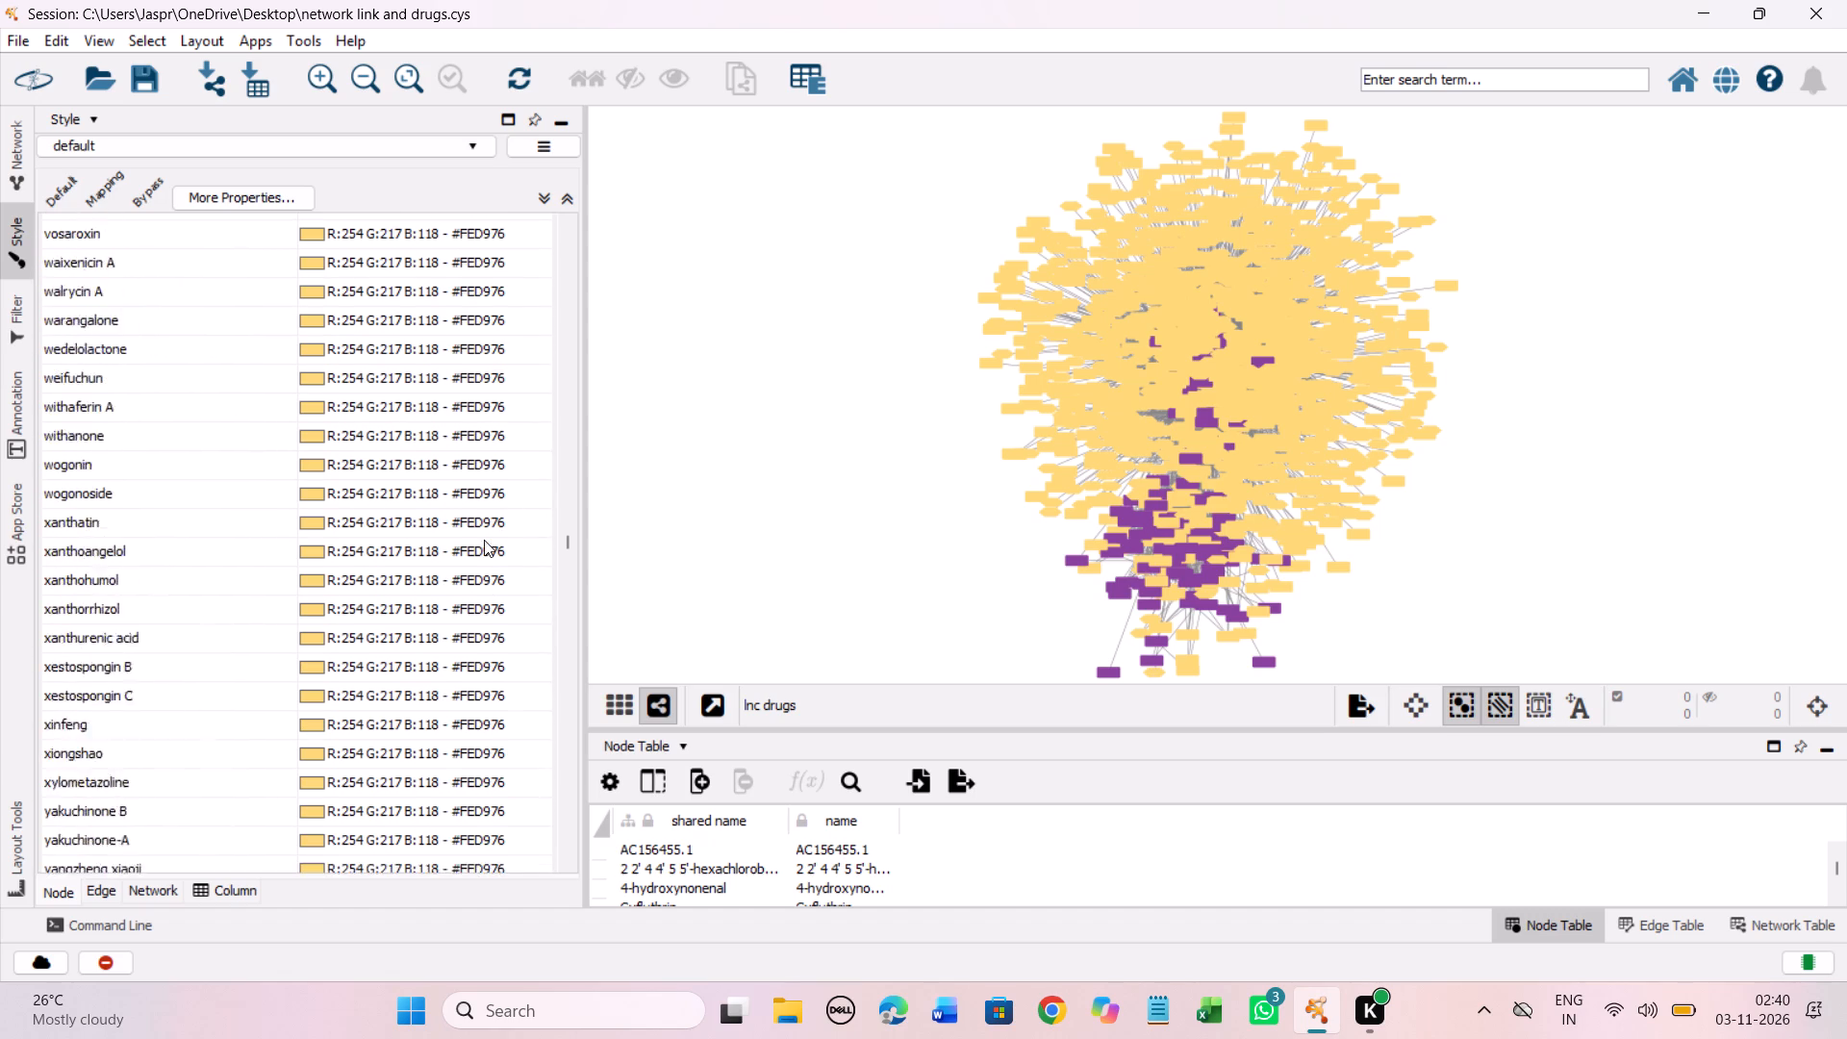
{"action": "scroll", "coordinate": [484, 540], "scroll_direction": "down", "scroll_amount": 1}
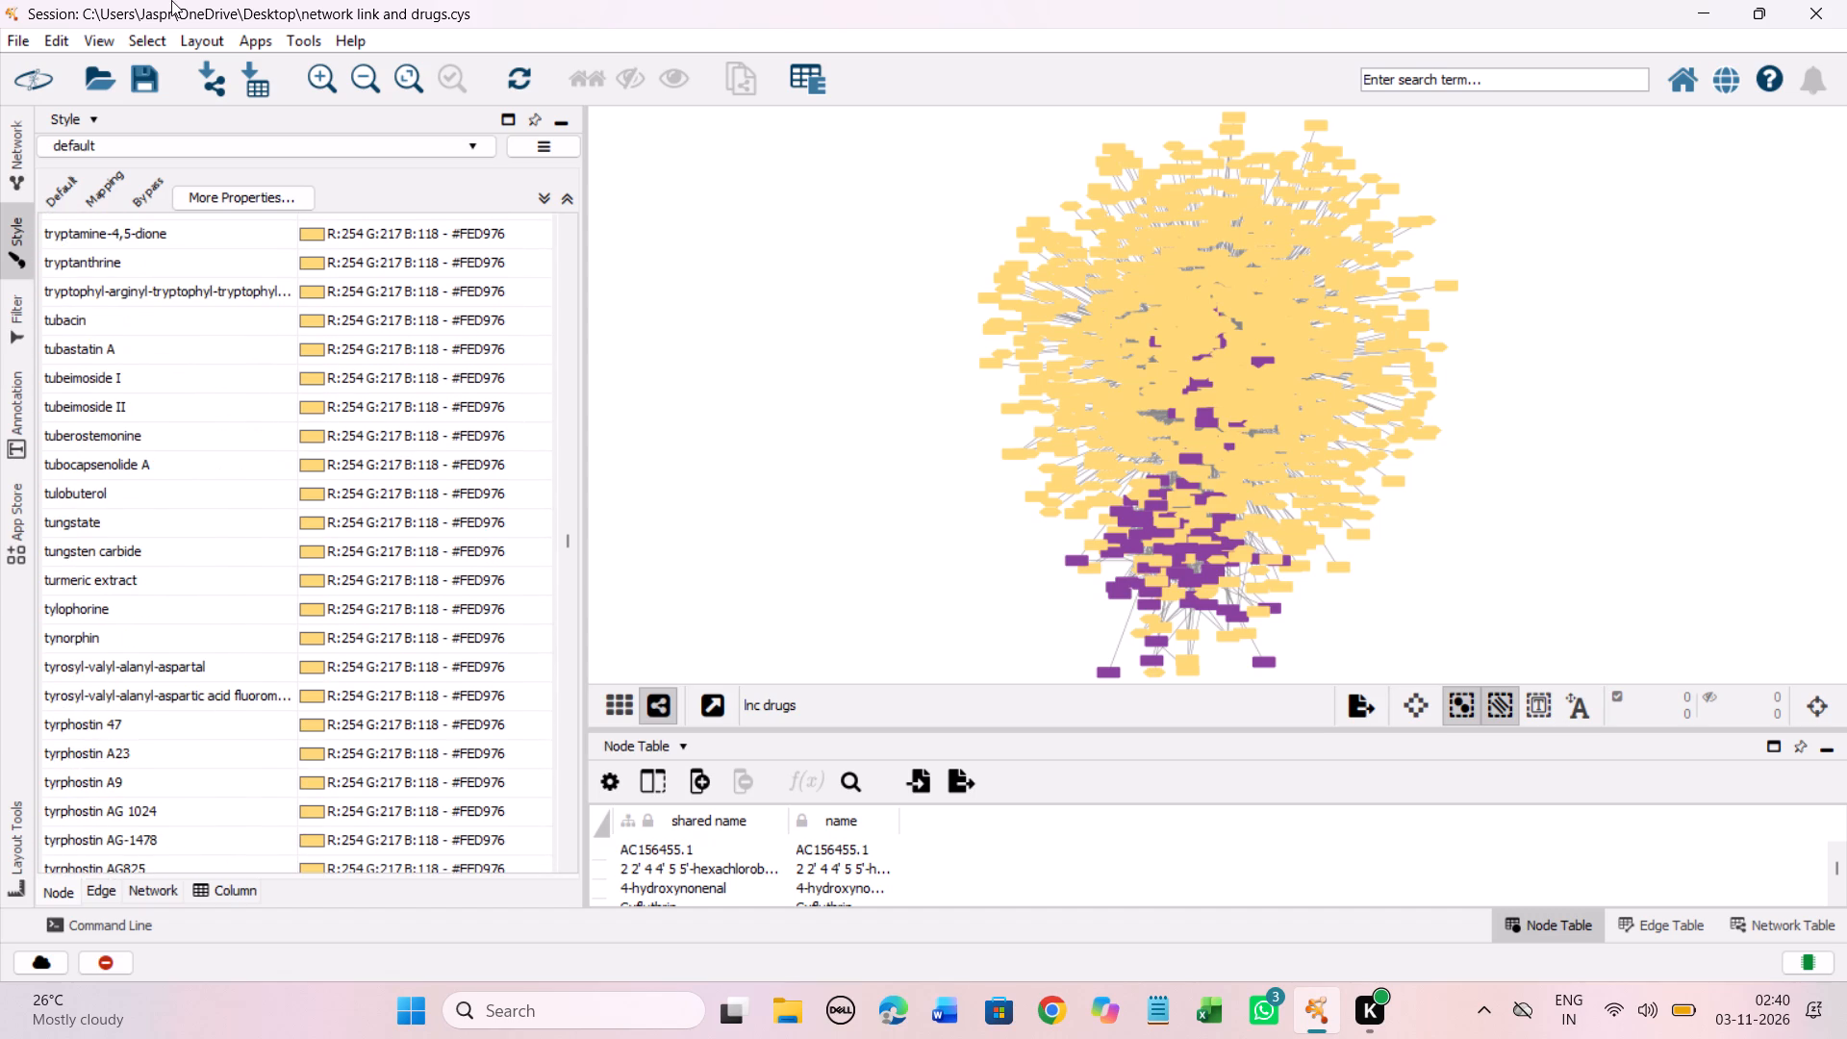
{"action": "scroll", "coordinate": [460, 469], "scroll_direction": "down", "scroll_amount": 8}
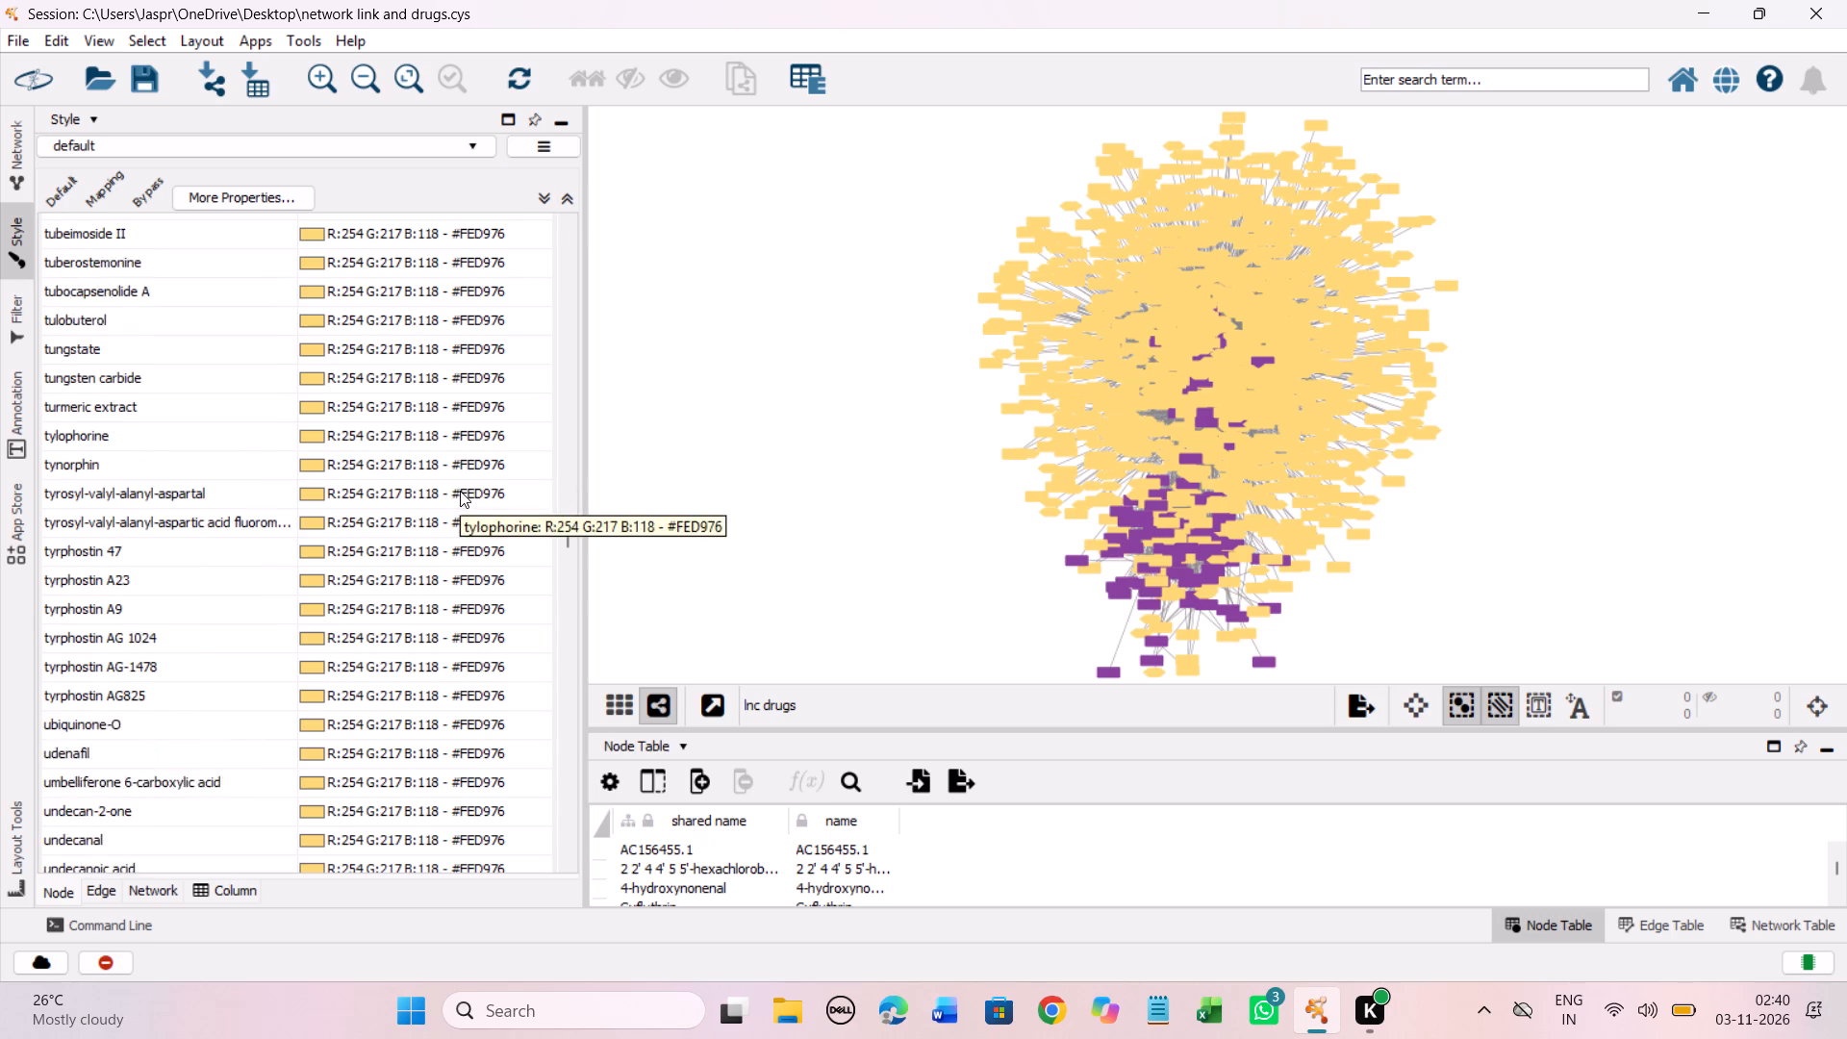
{"action": "scroll", "coordinate": [460, 491], "scroll_direction": "down", "scroll_amount": 7}
{"action": "scroll", "coordinate": [455, 509], "scroll_direction": "down", "scroll_amount": 20}
{"action": "scroll", "coordinate": [455, 509], "scroll_direction": "down", "scroll_amount": 1}
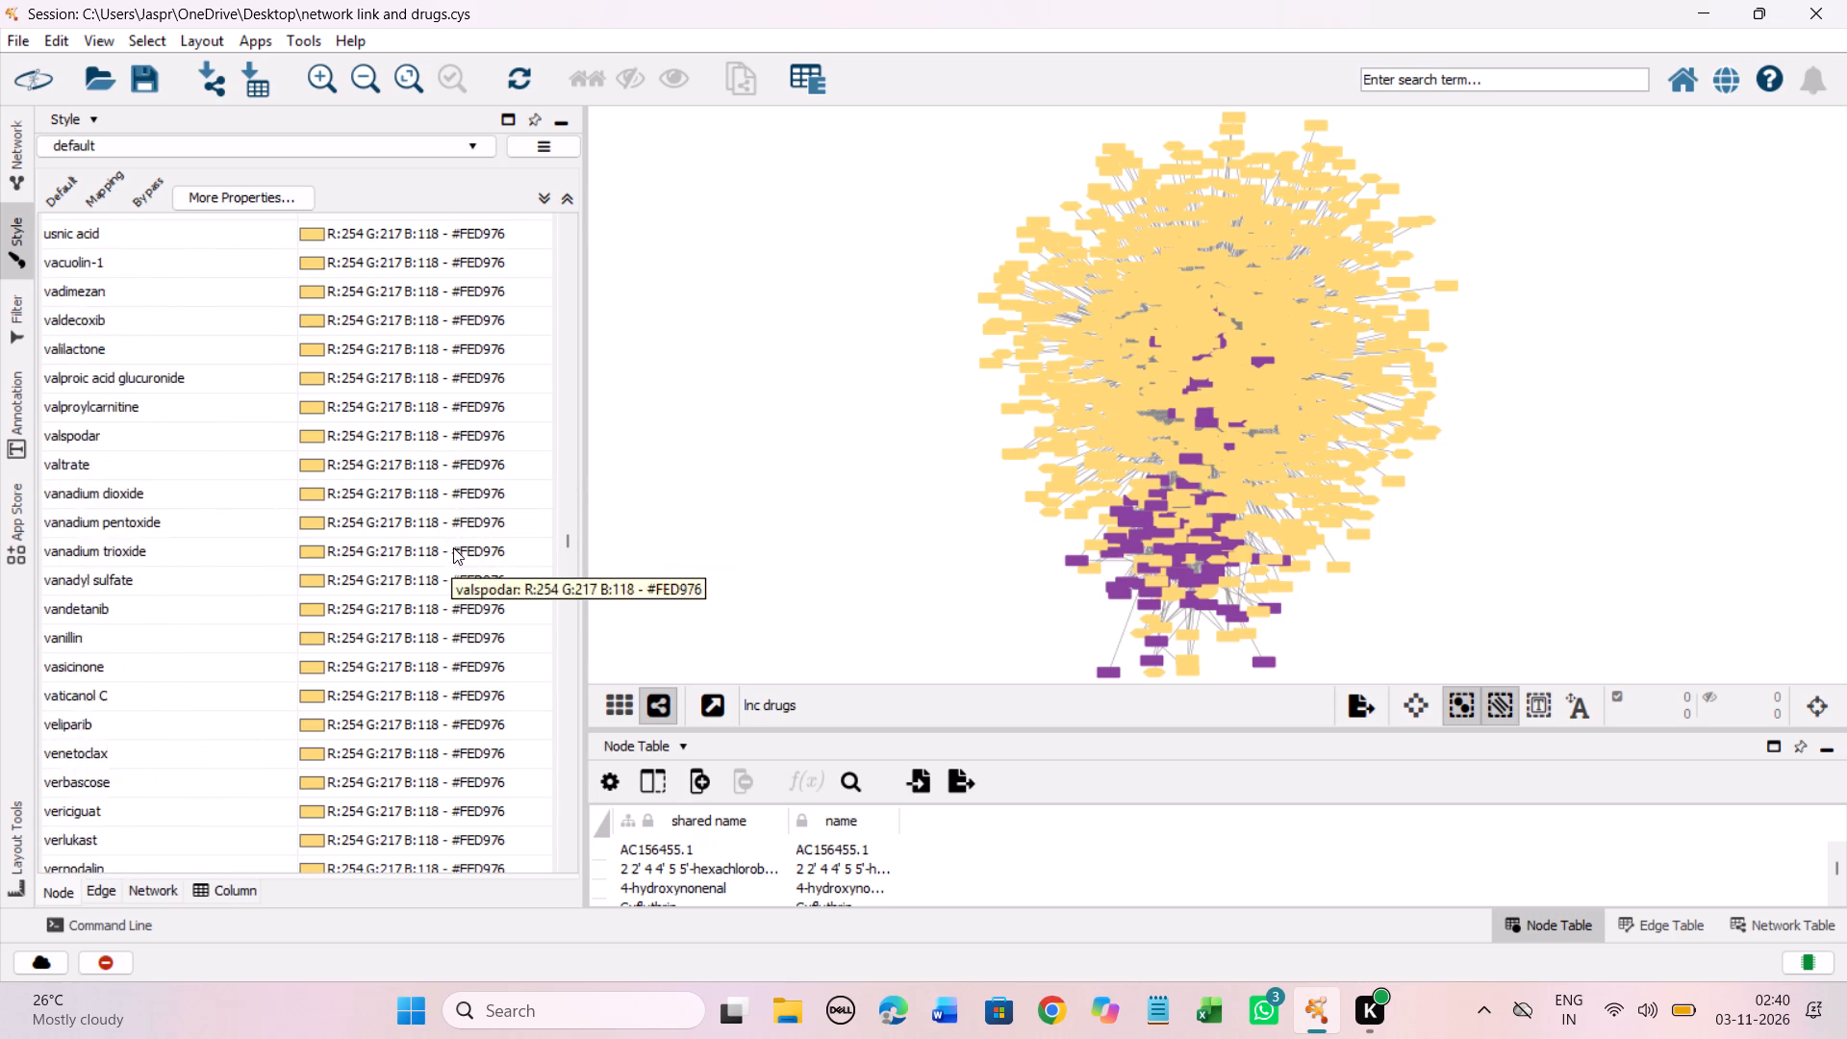
{"action": "scroll", "coordinate": [453, 547], "scroll_direction": "down", "scroll_amount": 20}
{"action": "scroll", "coordinate": [453, 547], "scroll_direction": "down", "scroll_amount": 14}
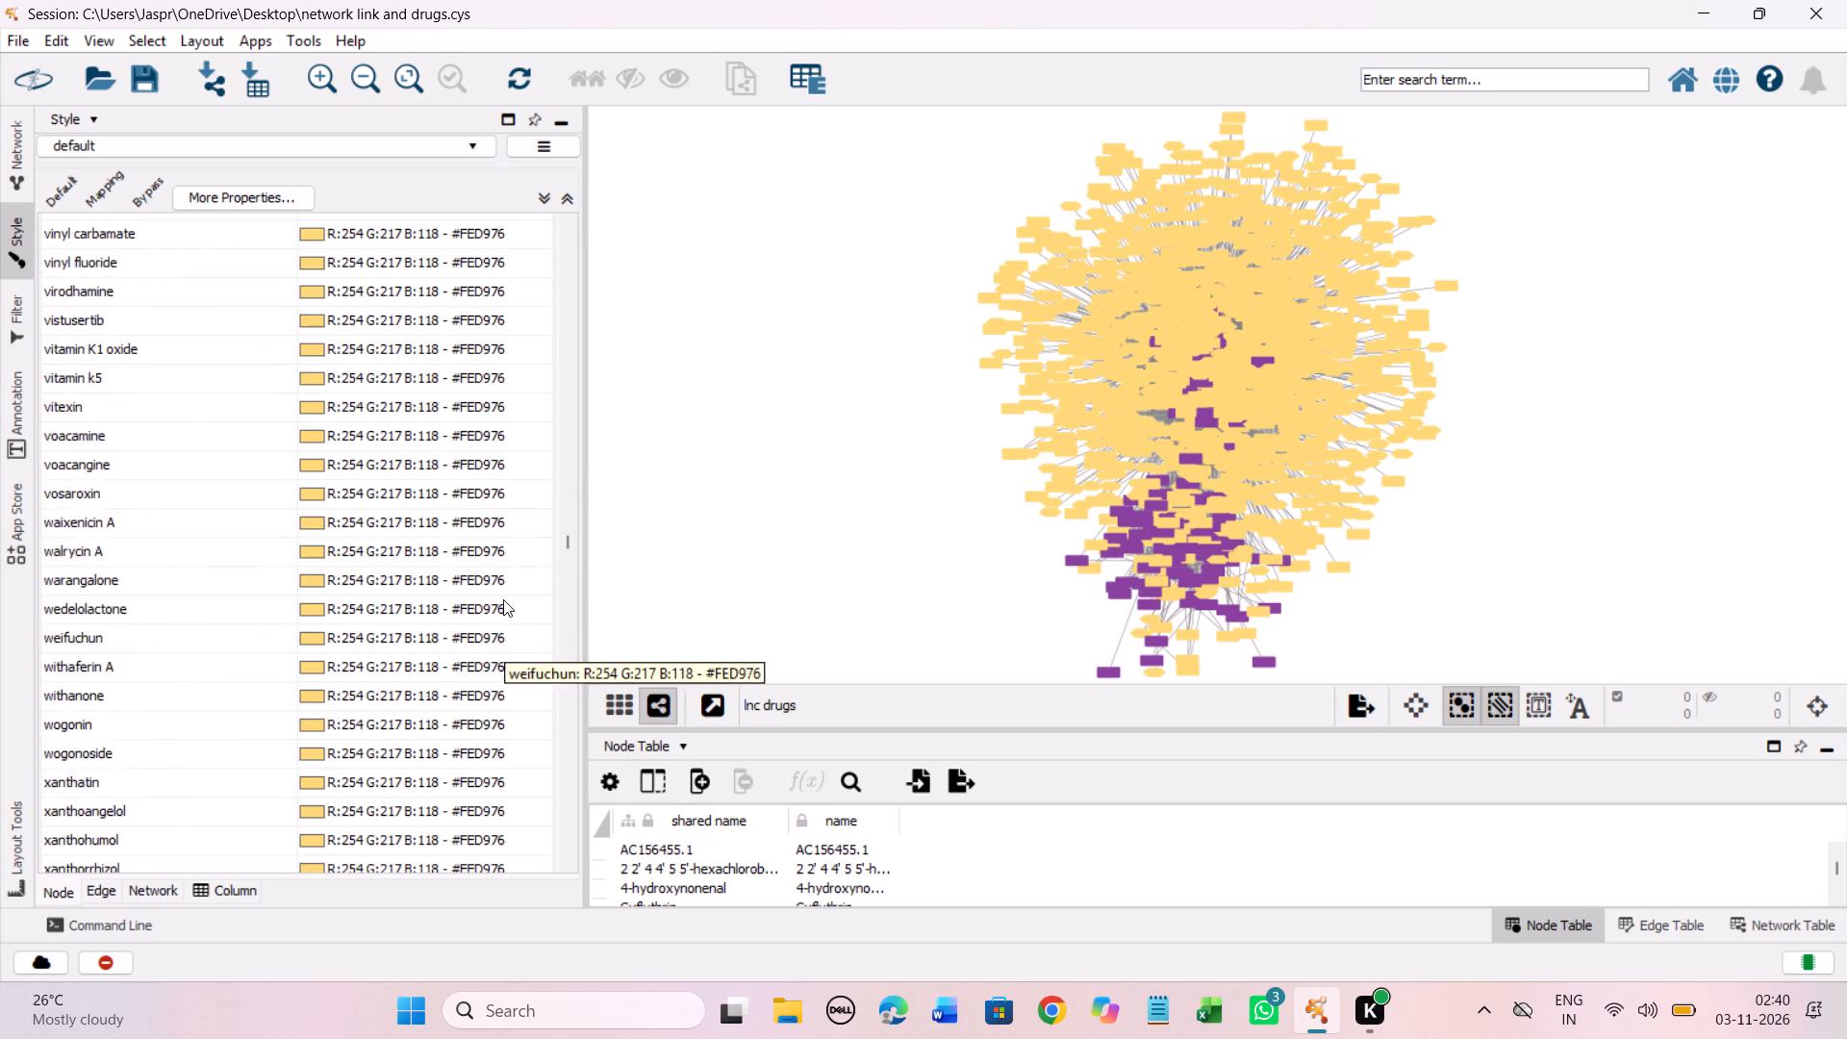
{"action": "scroll", "coordinate": [503, 599], "scroll_direction": "down", "scroll_amount": 20}
{"action": "scroll", "coordinate": [503, 599], "scroll_direction": "down", "scroll_amount": 14}
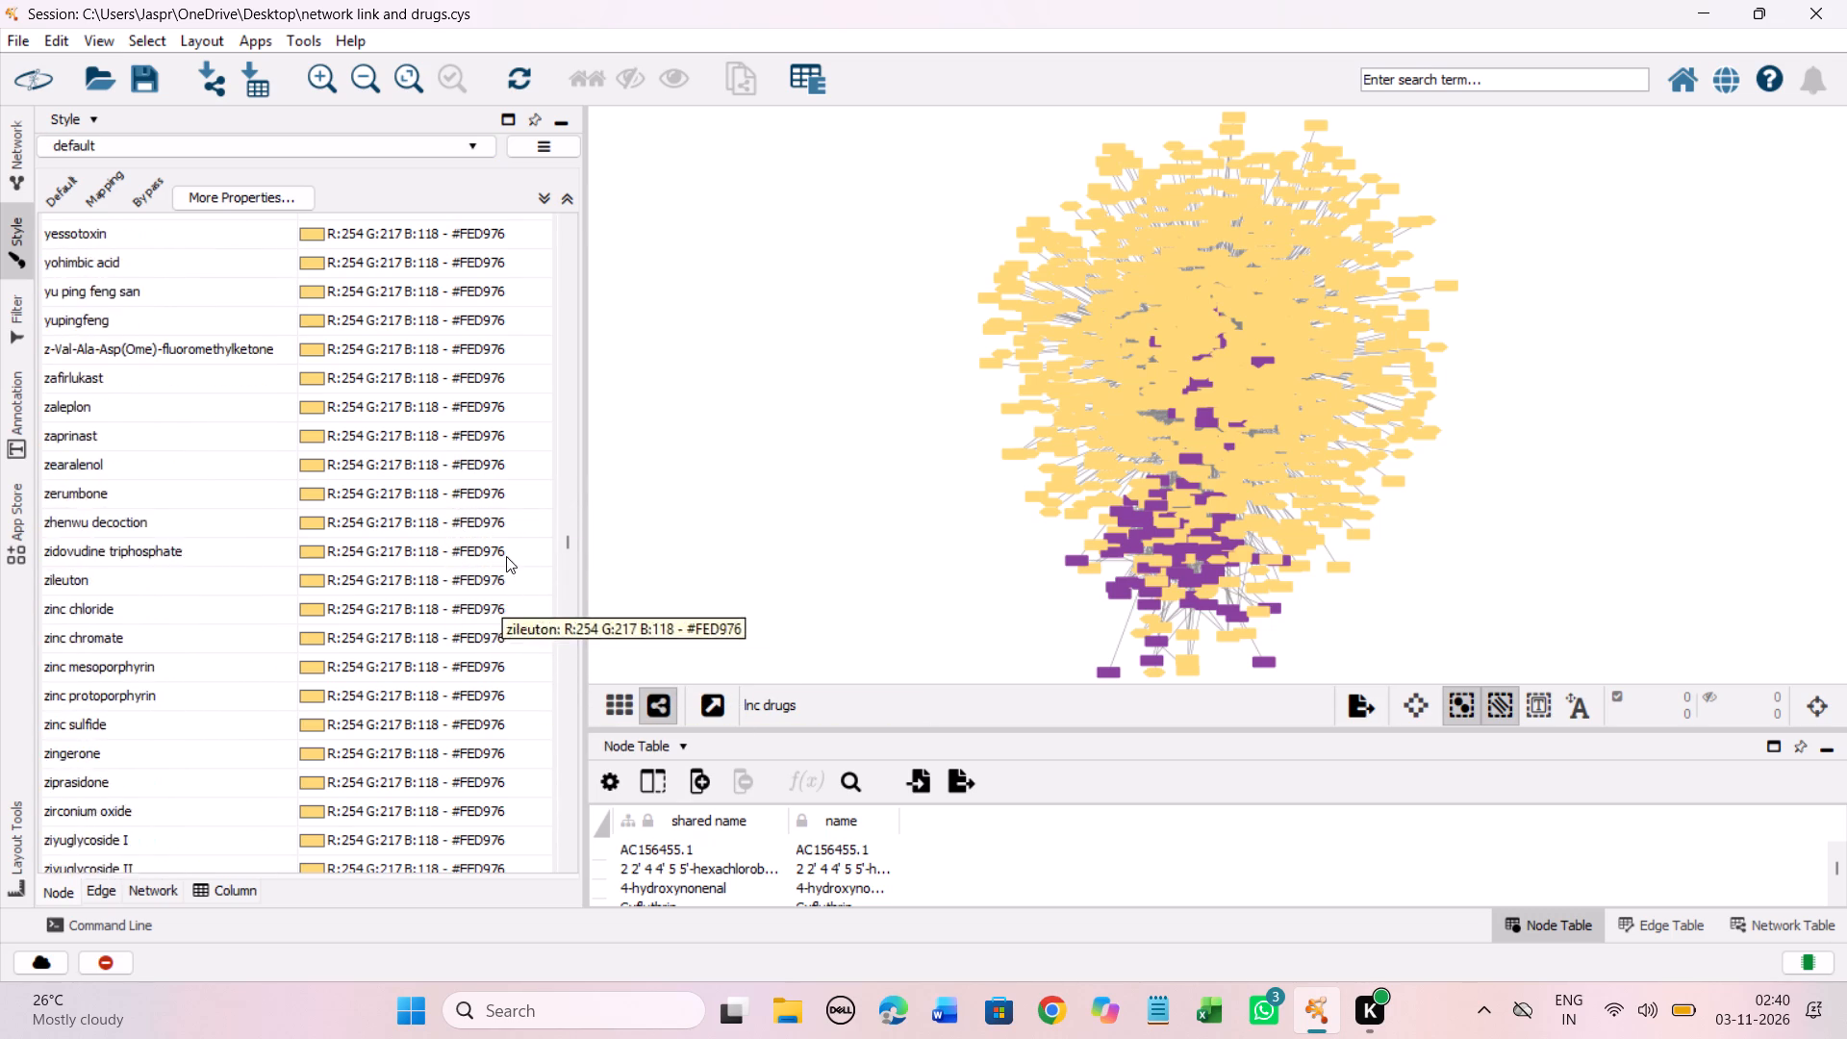
{"action": "scroll", "coordinate": [506, 556], "scroll_direction": "down", "scroll_amount": 20}
{"action": "scroll", "coordinate": [514, 551], "scroll_direction": "down", "scroll_amount": 3}
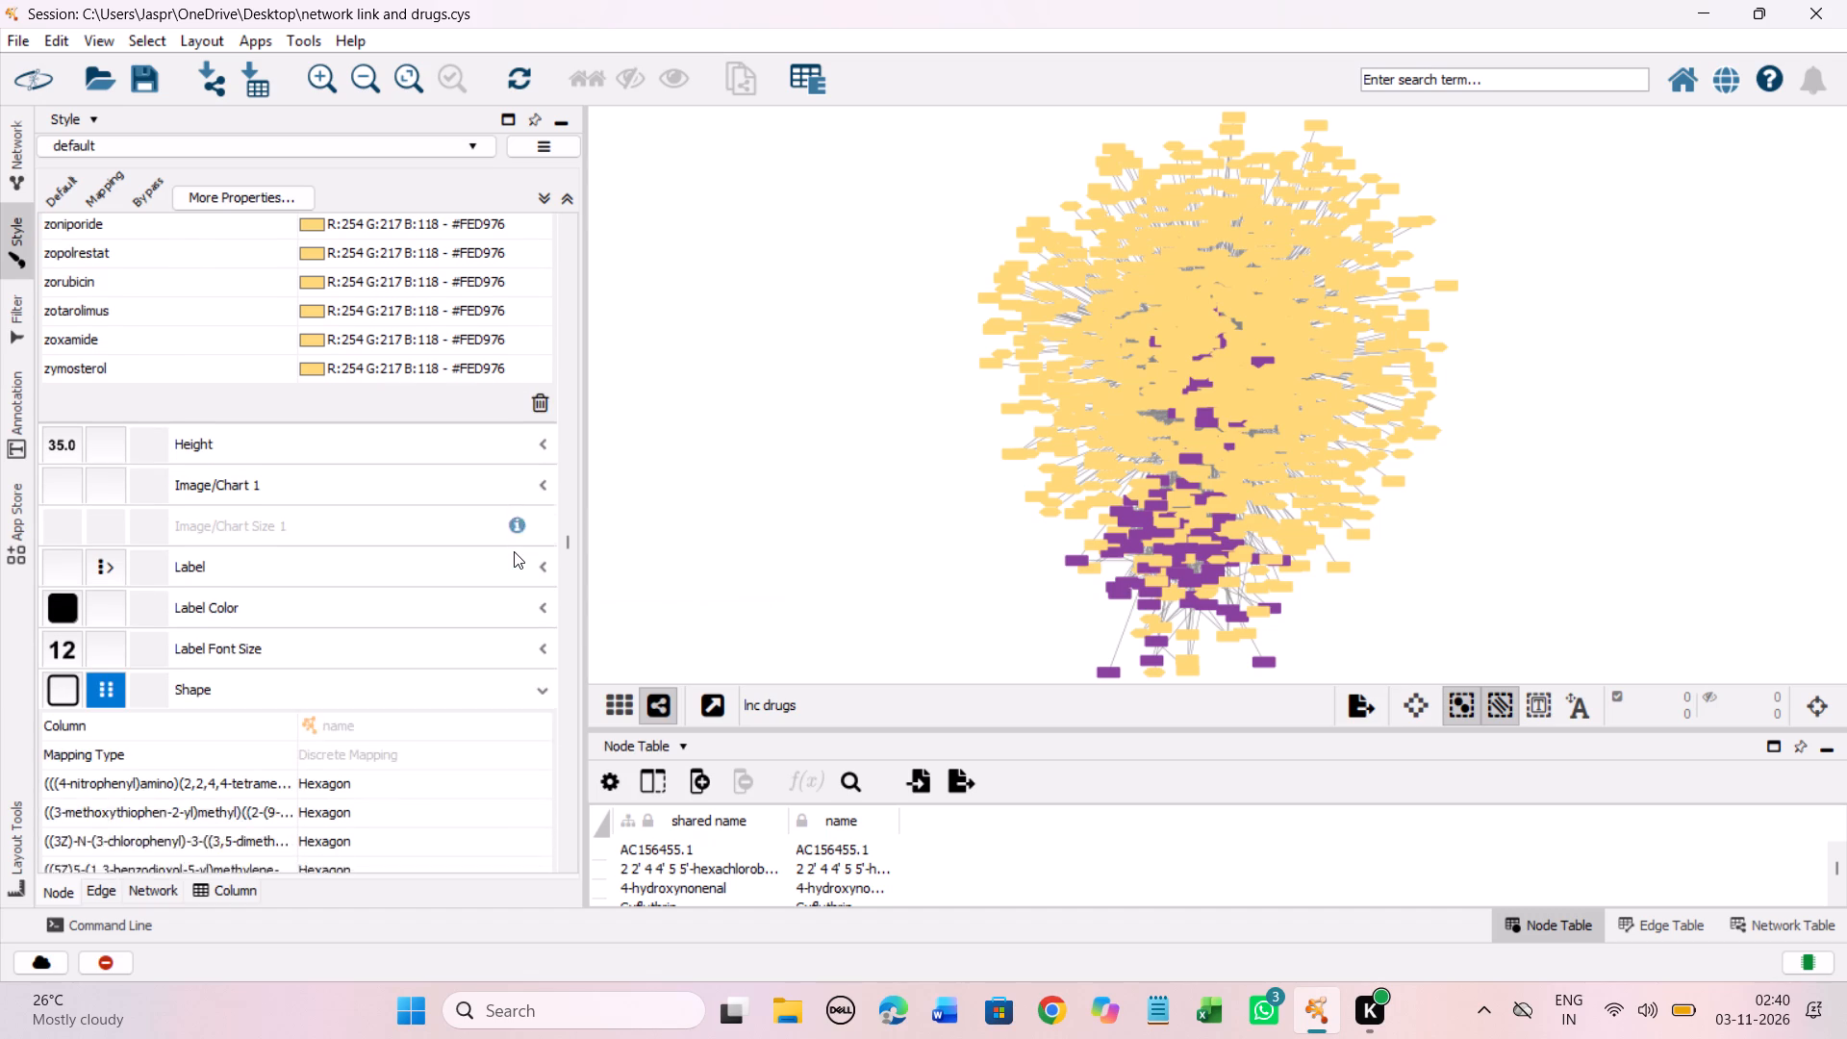
Examine the discrete Shape mappings from the first entry through the 1,2,3-substituted compounds for drugs without a shape.
{"action": "scroll", "coordinate": [514, 551], "scroll_direction": "down", "scroll_amount": 15}
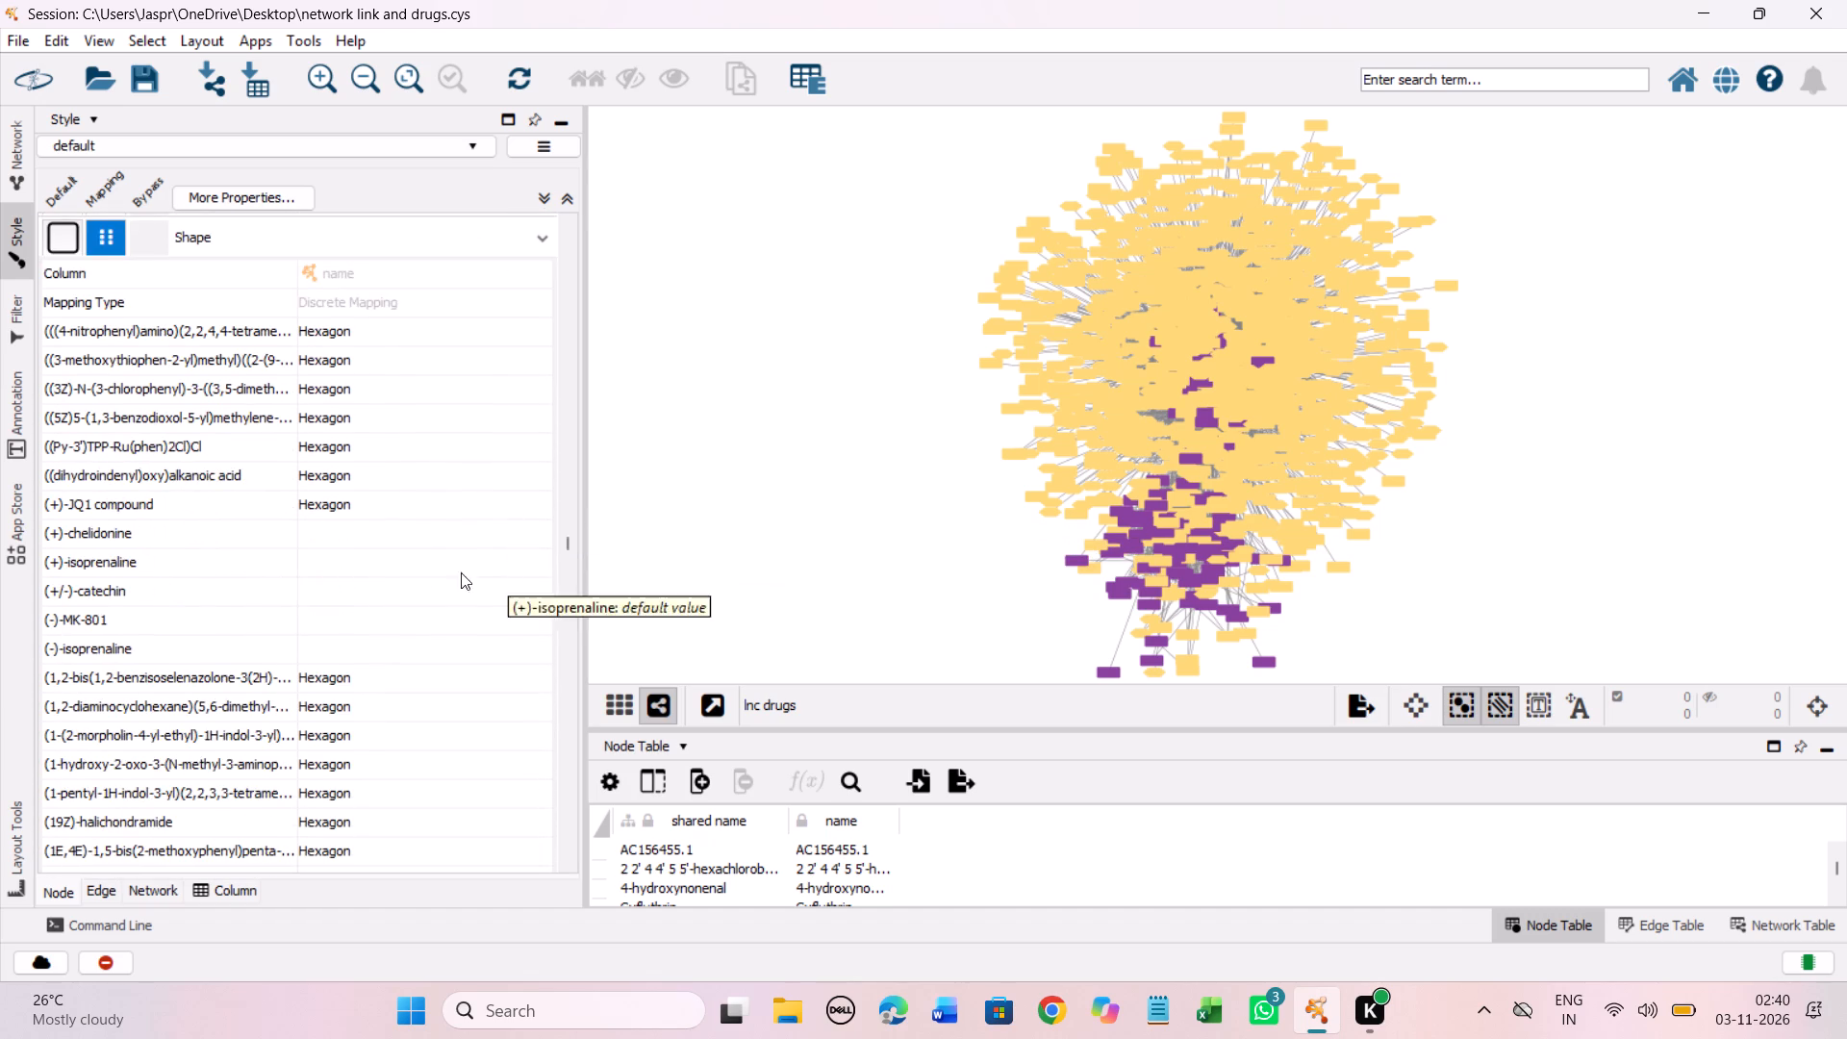
{"action": "left_click", "coordinate": [354, 465]}
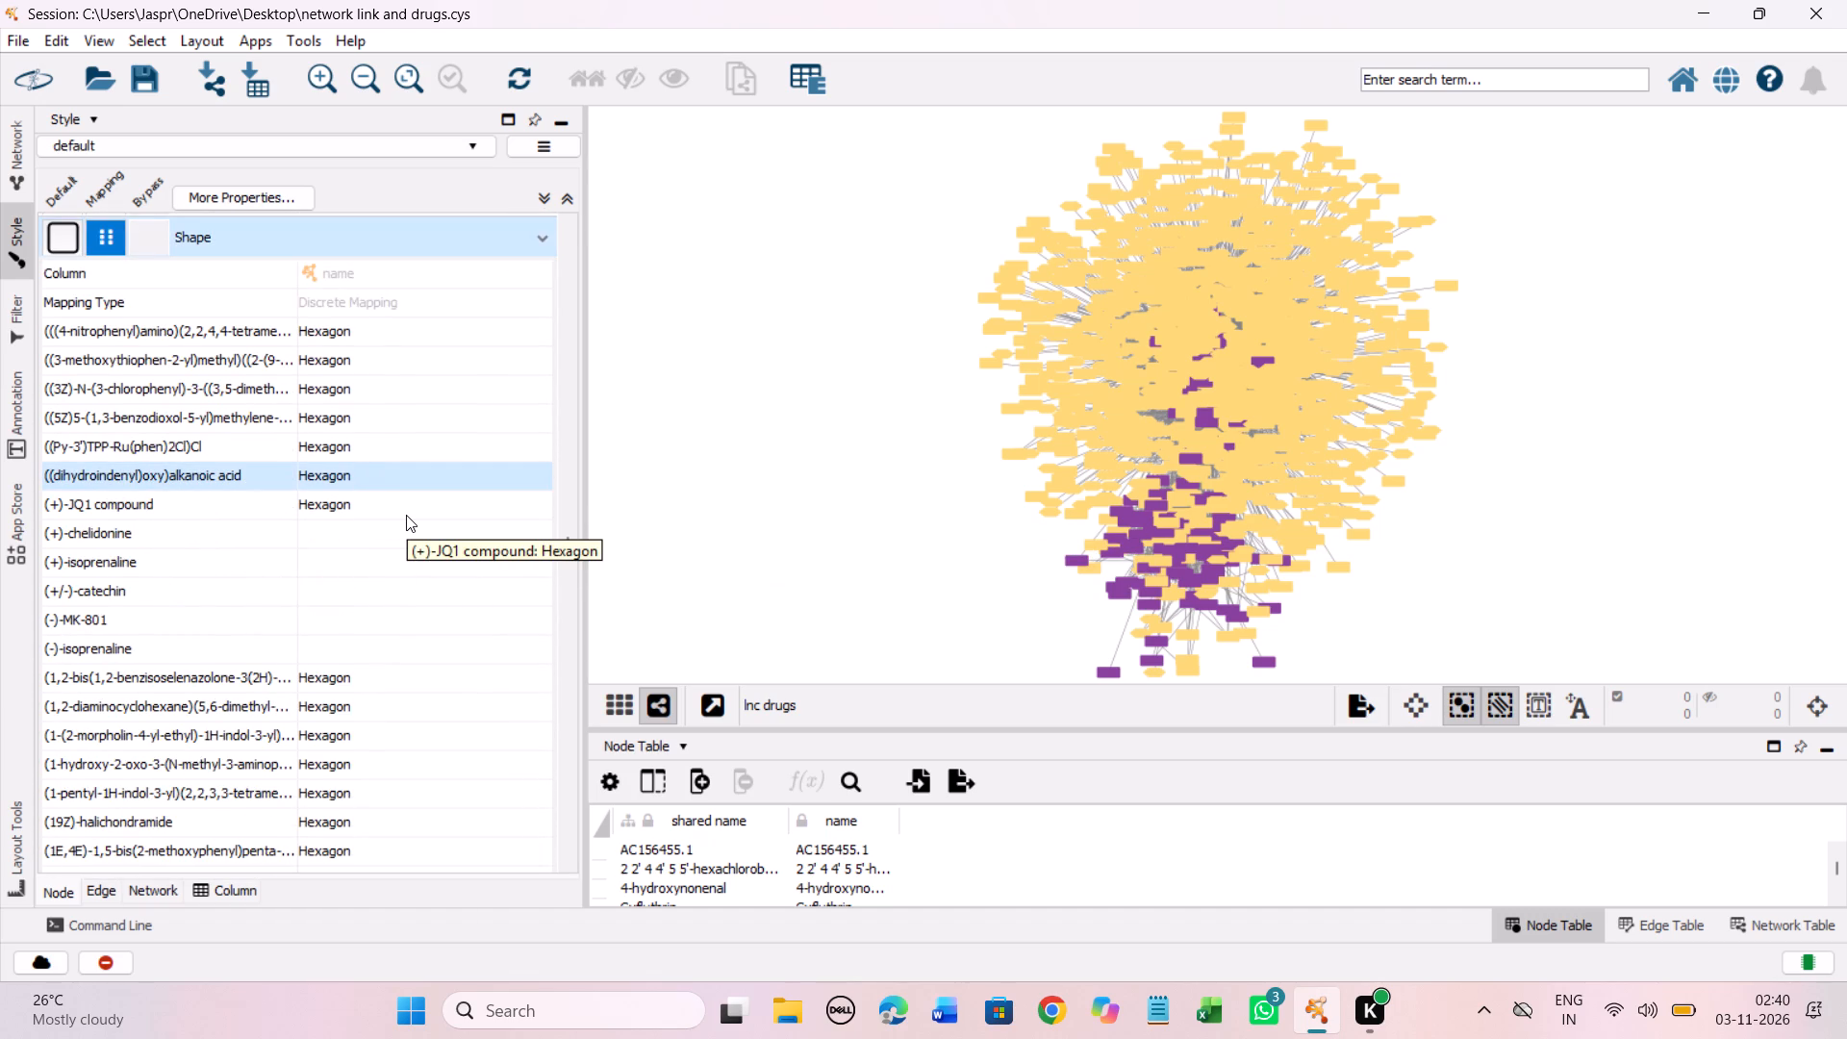
{"action": "scroll", "coordinate": [406, 515], "scroll_direction": "down", "scroll_amount": 15}
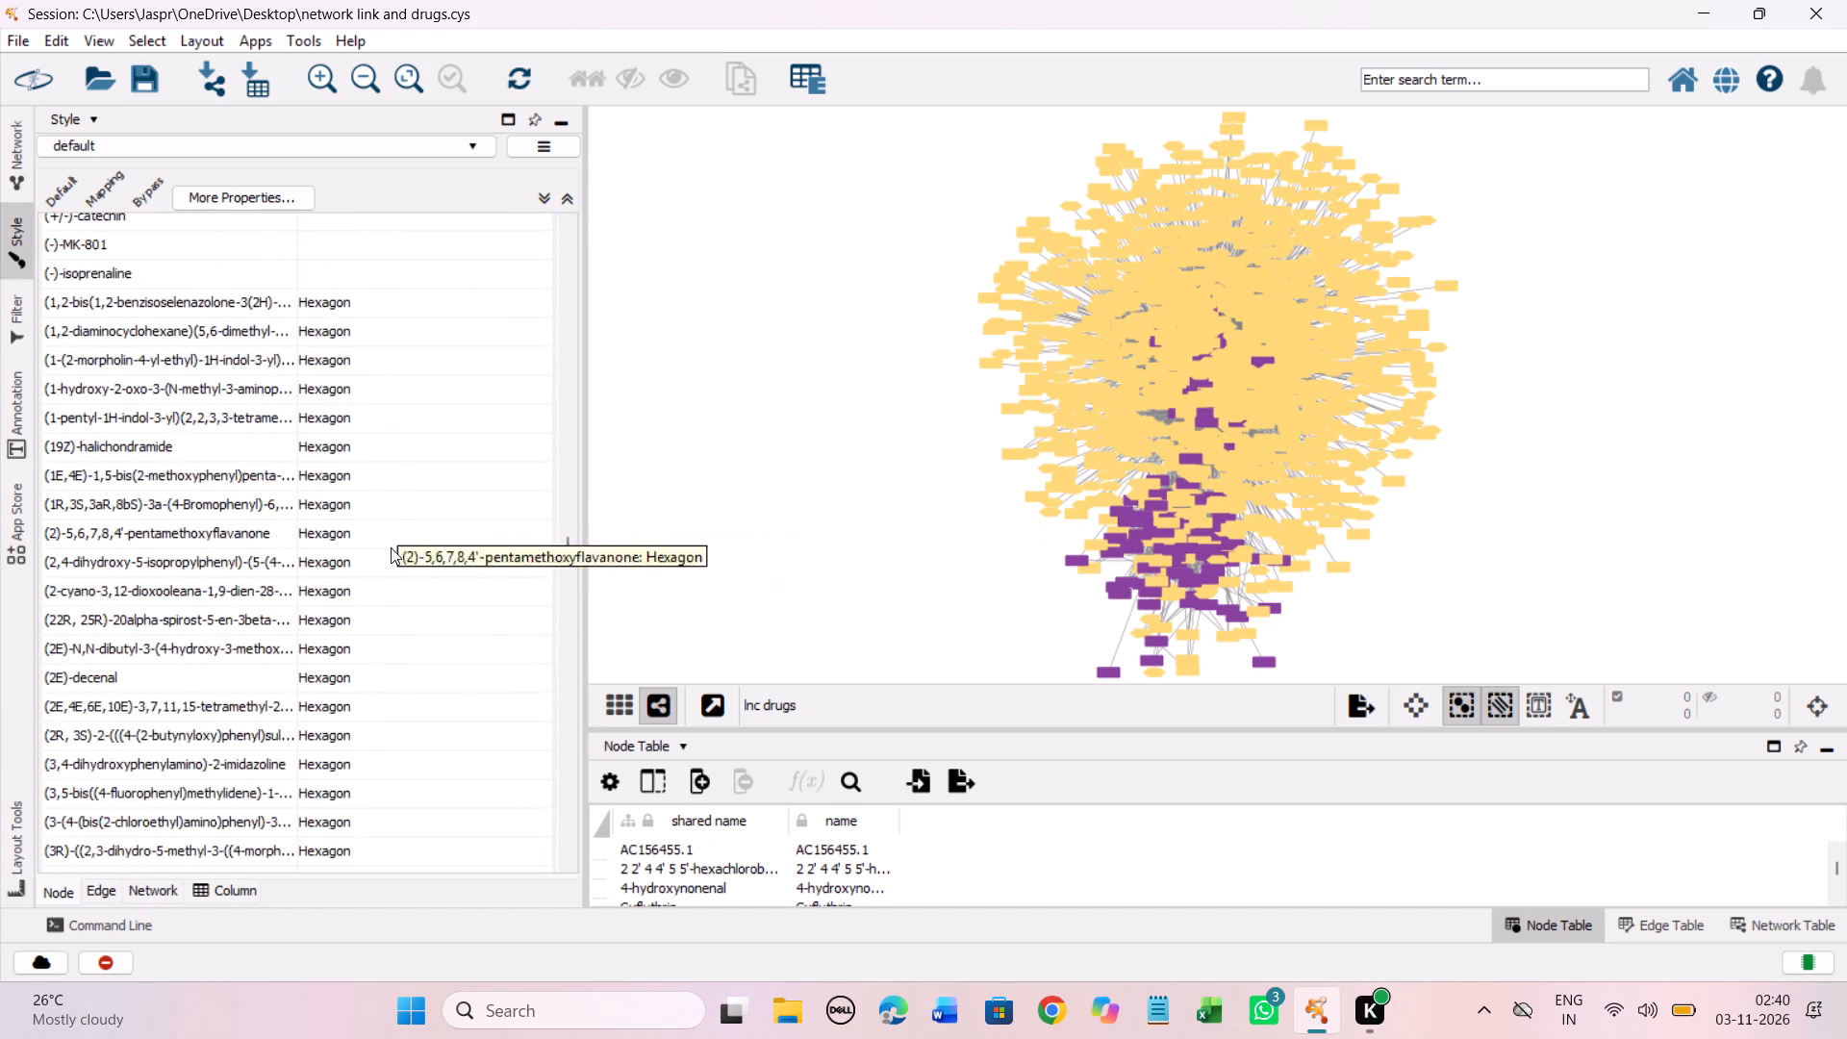
{"action": "scroll", "coordinate": [391, 547], "scroll_direction": "down", "scroll_amount": 6}
{"action": "scroll", "coordinate": [392, 700], "scroll_direction": "down", "scroll_amount": 20}
{"action": "scroll", "coordinate": [392, 700], "scroll_direction": "down", "scroll_amount": 1}
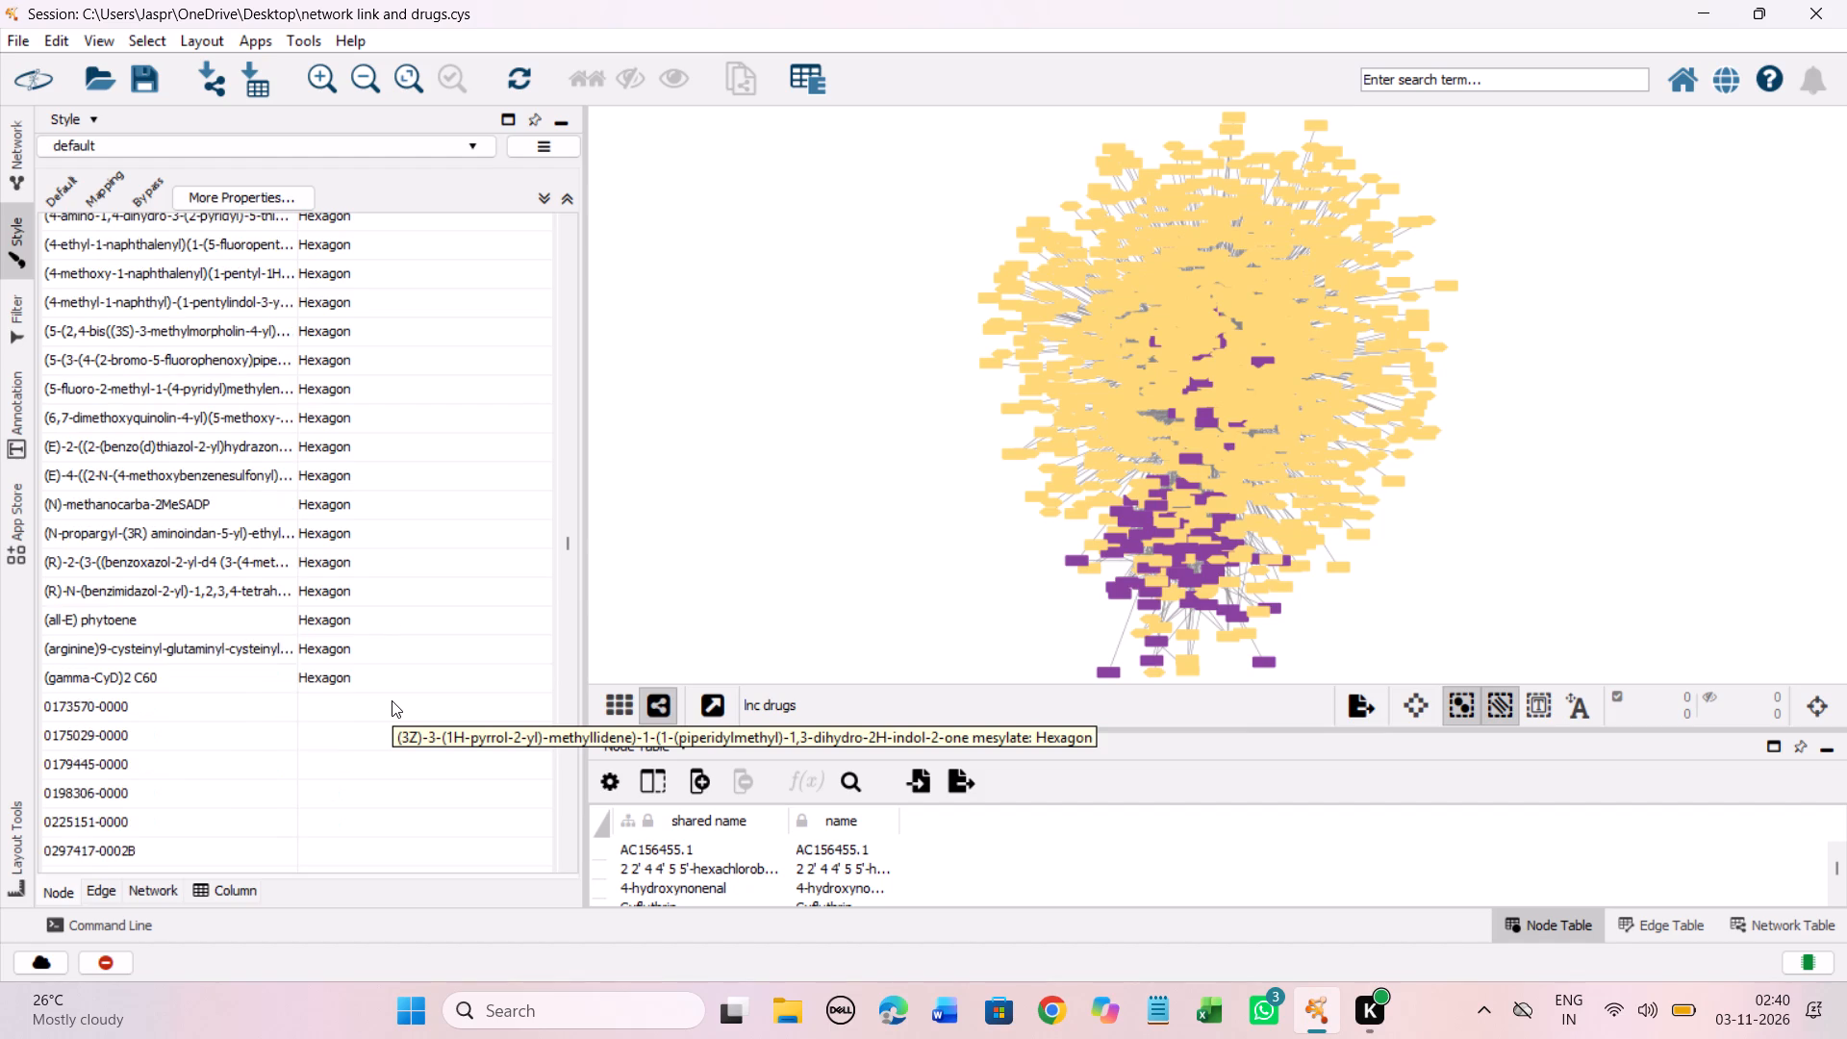
{"action": "scroll", "coordinate": [392, 700], "scroll_direction": "down", "scroll_amount": 3}
{"action": "scroll", "coordinate": [392, 700], "scroll_direction": "down", "scroll_amount": 20}
{"action": "scroll", "coordinate": [392, 700], "scroll_direction": "down", "scroll_amount": 5}
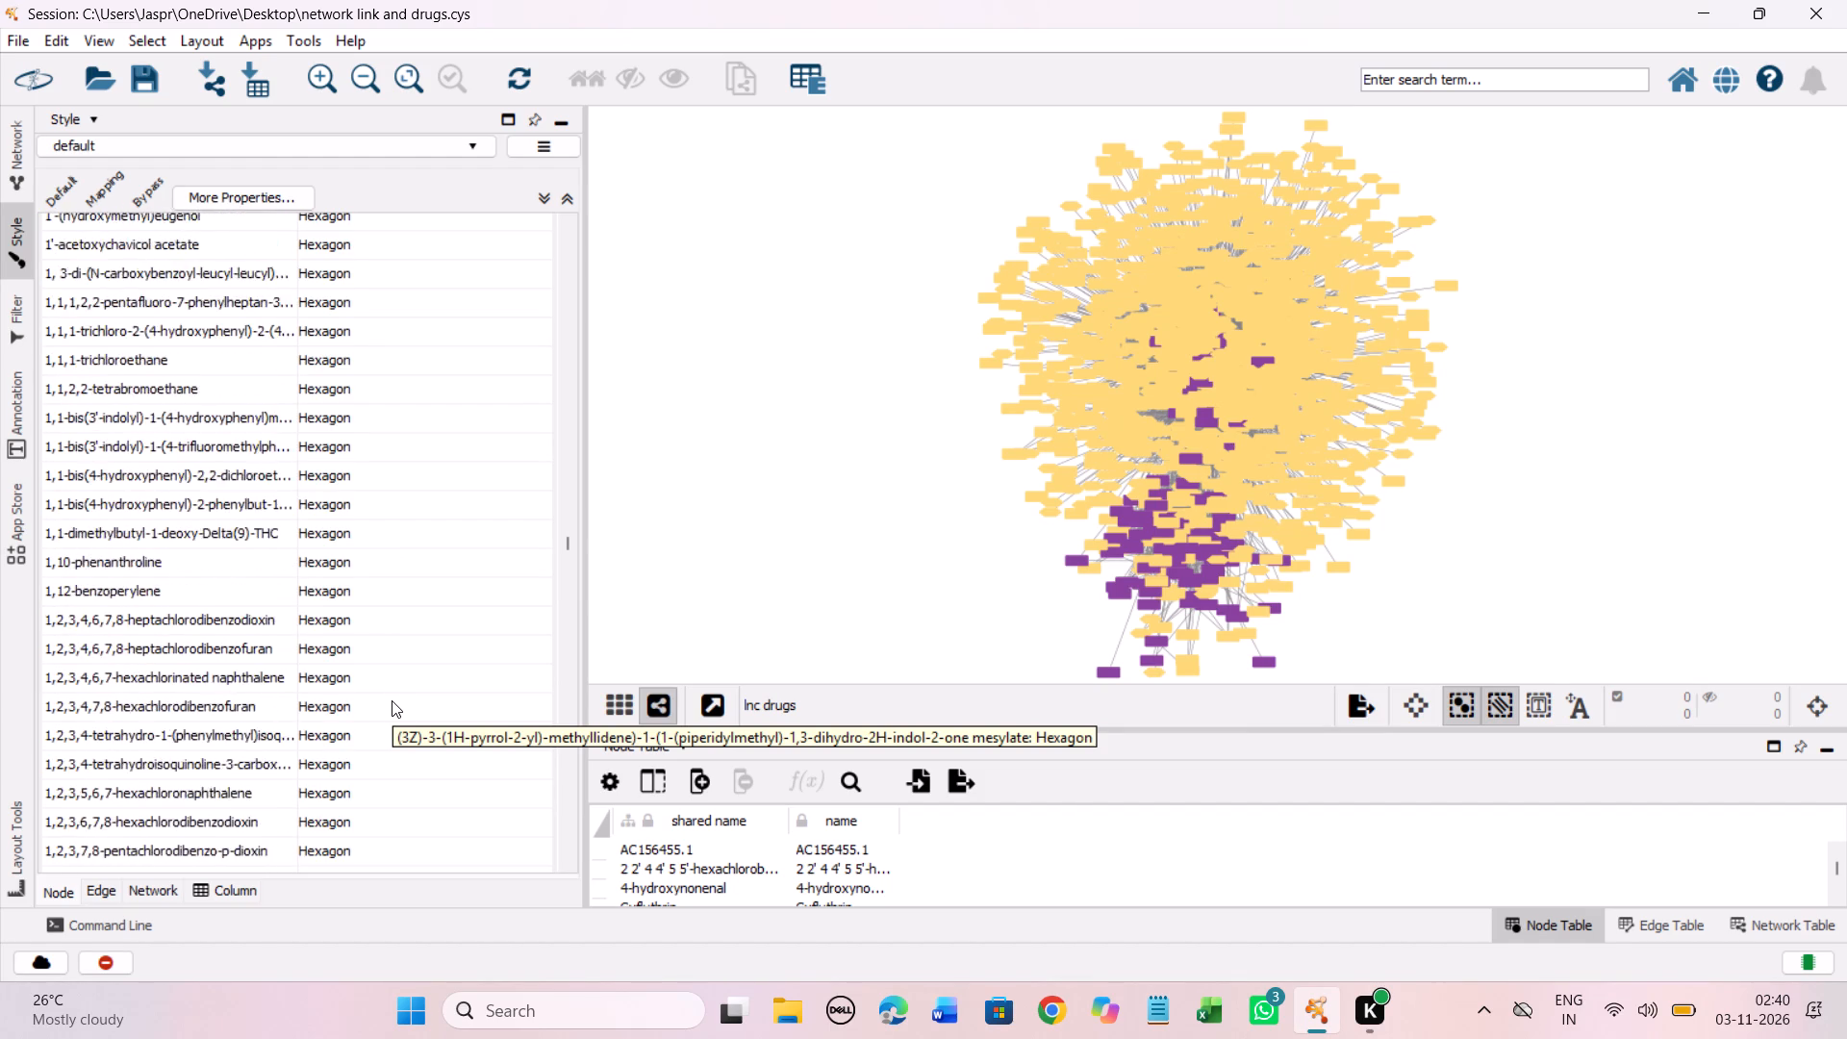
Continue checking the discrete Shape mappings from the 1,2-substituted compounds through 16 alpha,17-epoxyprogesterone for drugs without a shape.
{"action": "scroll", "coordinate": [392, 700], "scroll_direction": "down", "scroll_amount": 20}
{"action": "scroll", "coordinate": [392, 700], "scroll_direction": "down", "scroll_amount": 15}
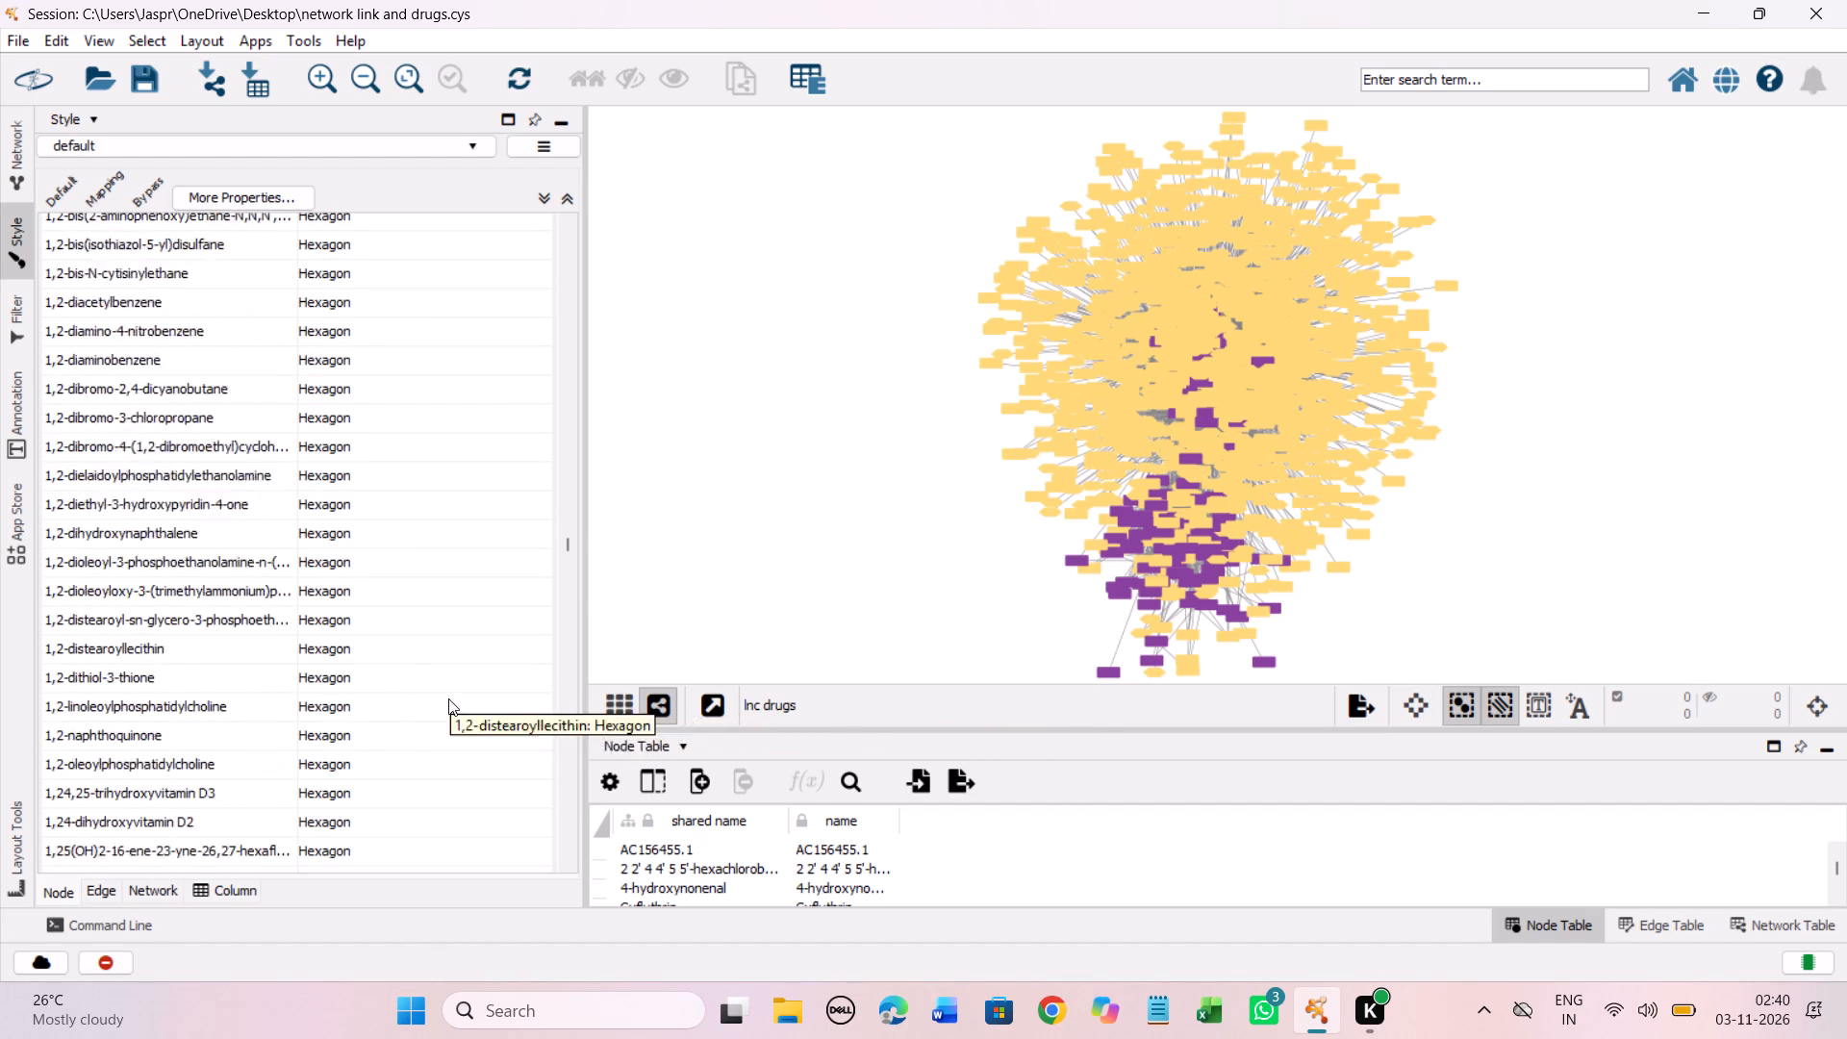
{"action": "scroll", "coordinate": [448, 698], "scroll_direction": "down", "scroll_amount": 20}
{"action": "scroll", "coordinate": [448, 698], "scroll_direction": "down", "scroll_amount": 14}
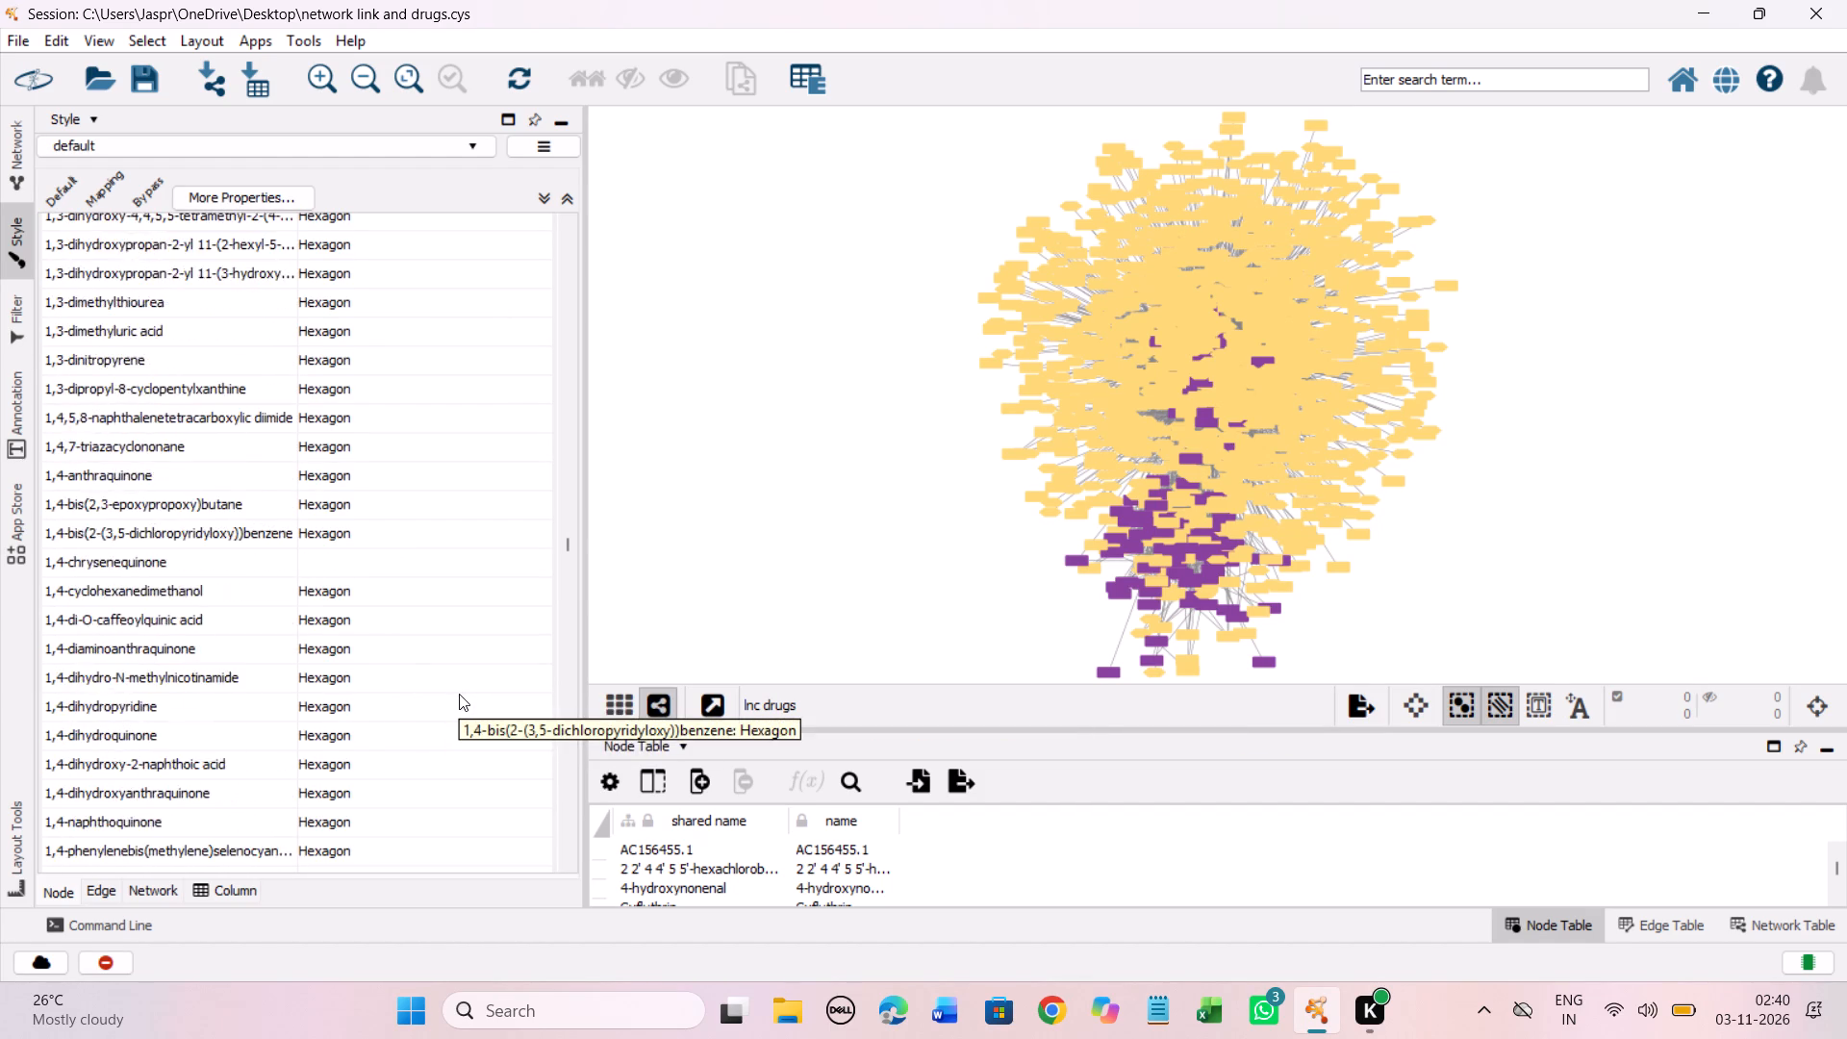
{"action": "scroll", "coordinate": [459, 694], "scroll_direction": "down", "scroll_amount": 20}
{"action": "scroll", "coordinate": [459, 694], "scroll_direction": "down", "scroll_amount": 14}
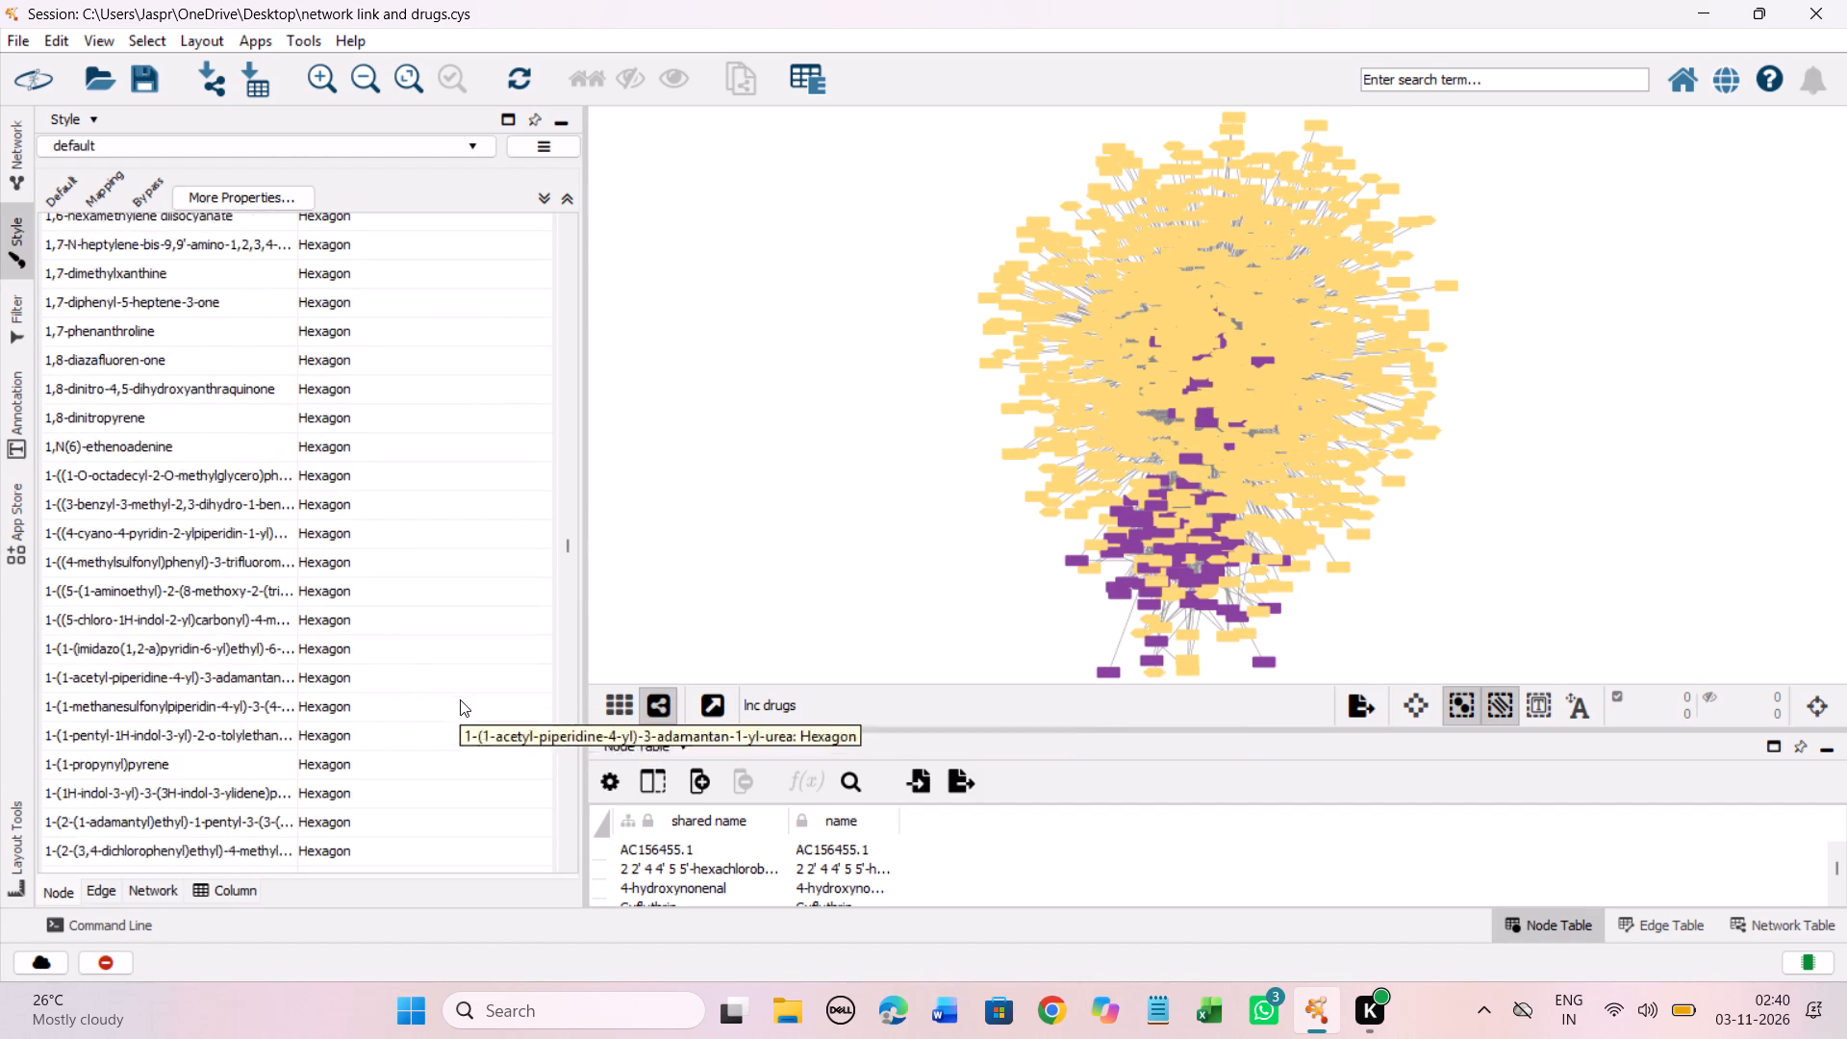
{"action": "scroll", "coordinate": [460, 699], "scroll_direction": "down", "scroll_amount": 20}
{"action": "scroll", "coordinate": [460, 699], "scroll_direction": "down", "scroll_amount": 14}
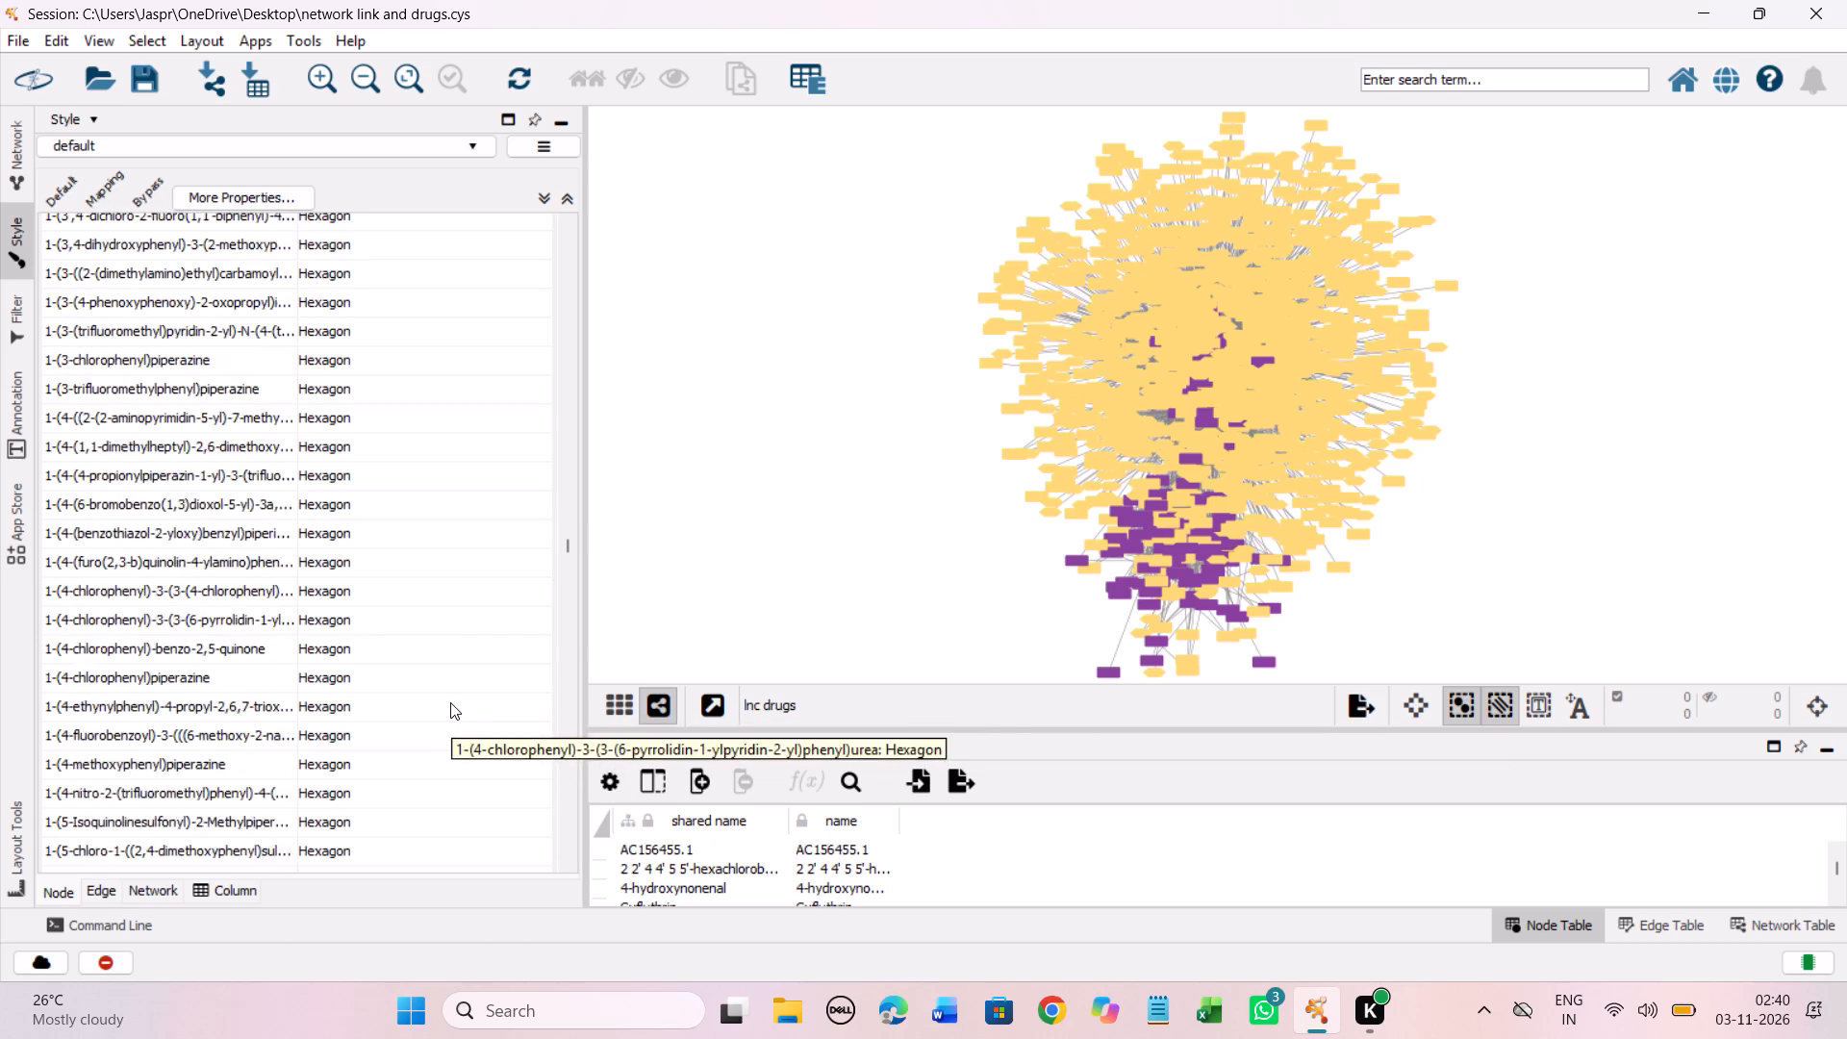
{"action": "scroll", "coordinate": [450, 702], "scroll_direction": "down", "scroll_amount": 20}
{"action": "scroll", "coordinate": [450, 702], "scroll_direction": "down", "scroll_amount": 14}
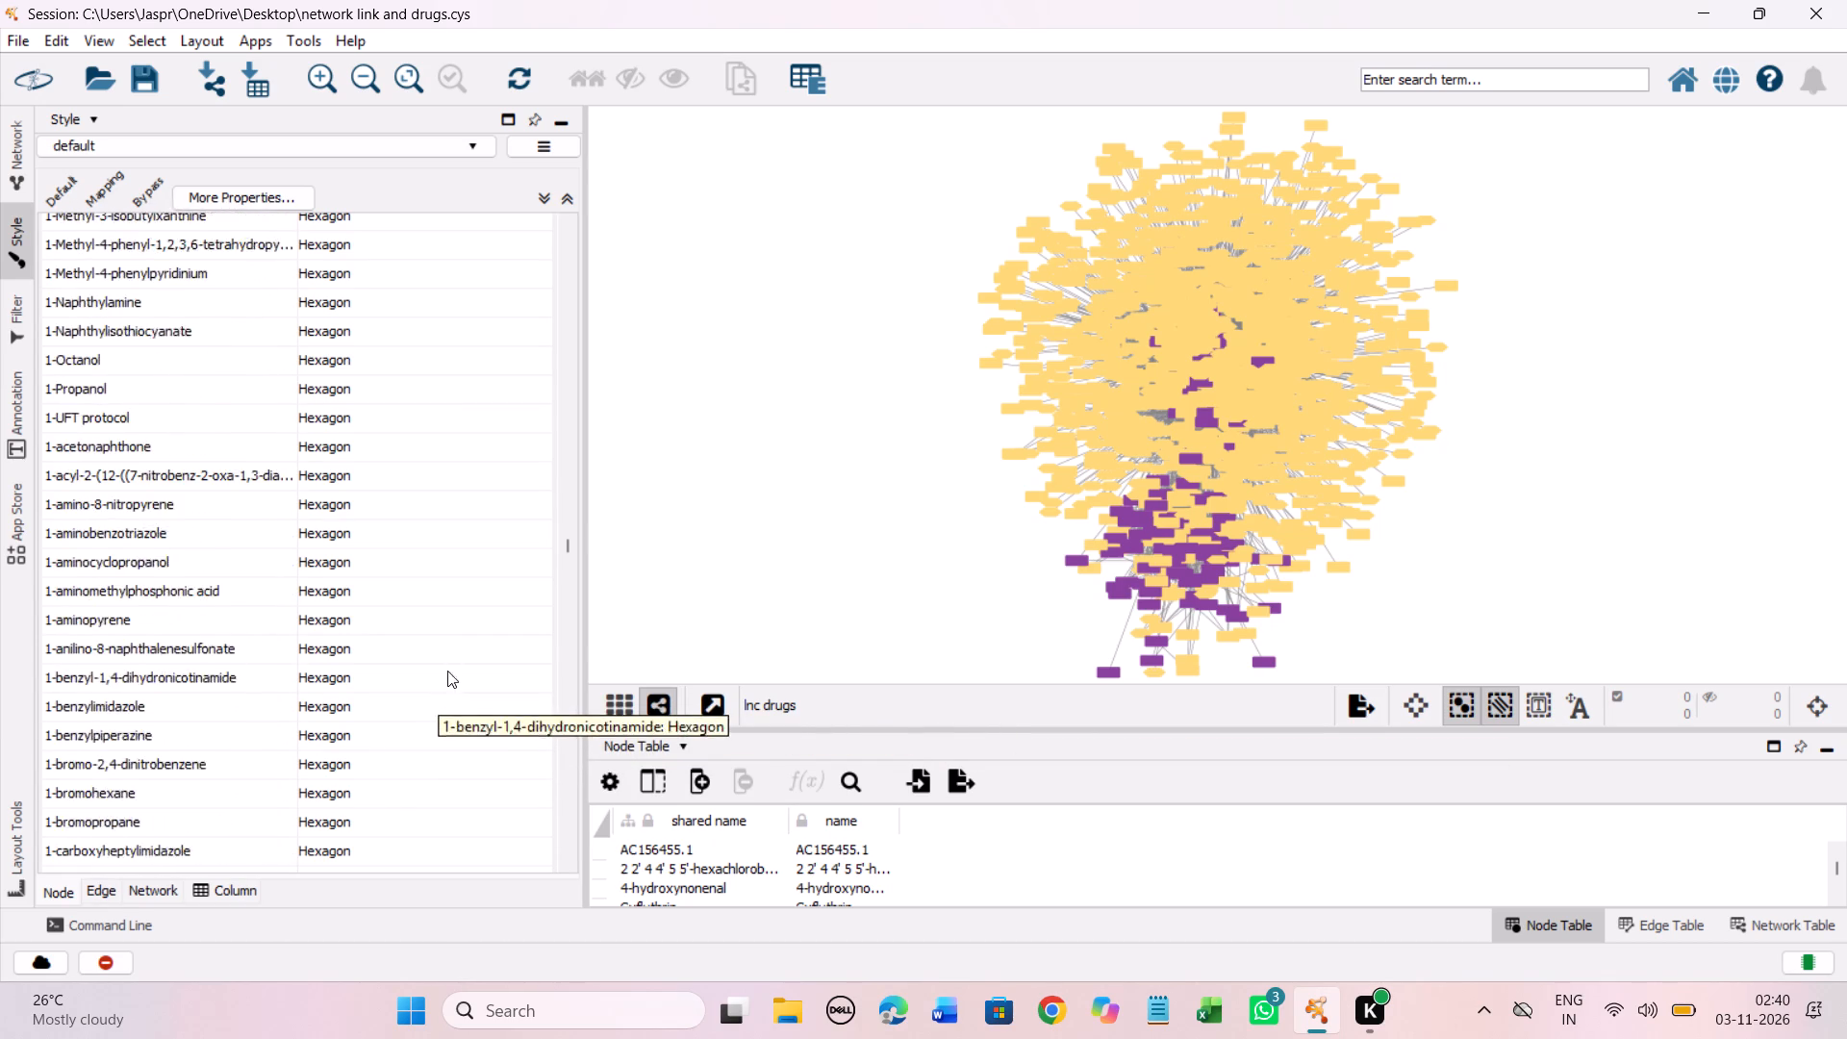
{"action": "scroll", "coordinate": [447, 671], "scroll_direction": "down", "scroll_amount": 20}
{"action": "scroll", "coordinate": [447, 671], "scroll_direction": "down", "scroll_amount": 14}
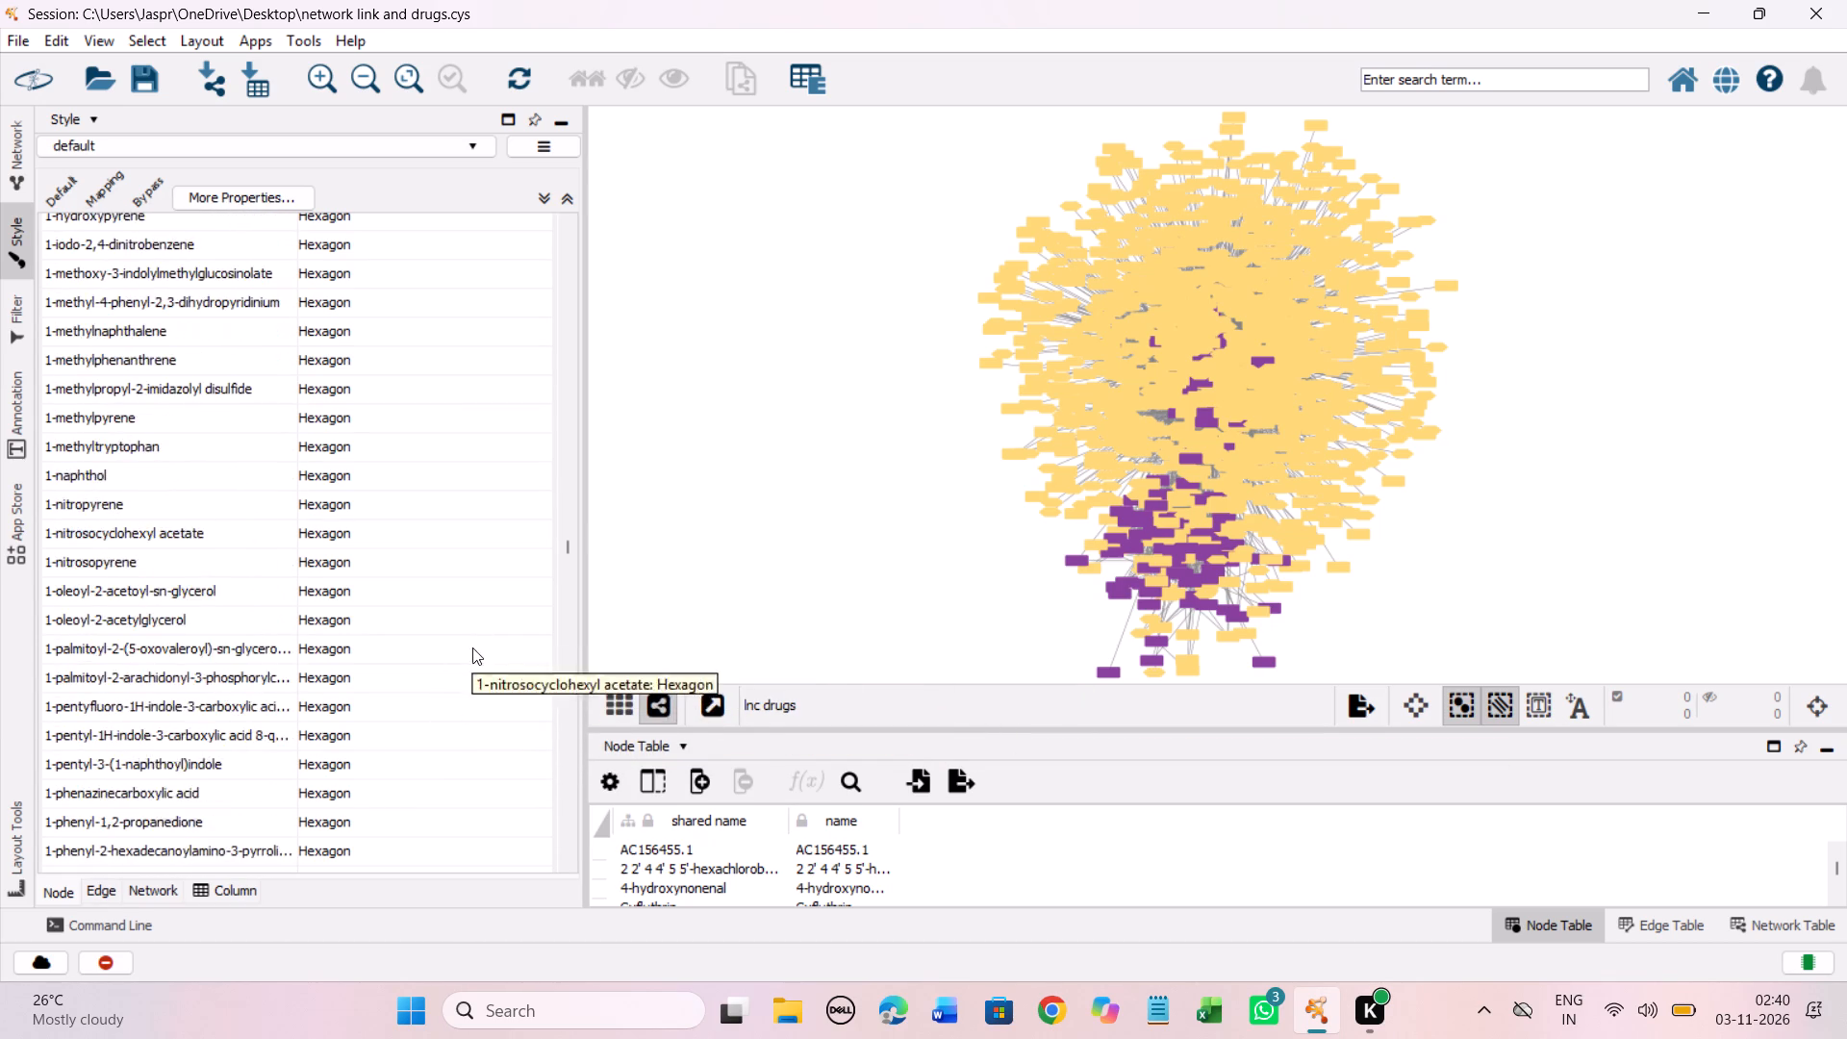
{"action": "scroll", "coordinate": [472, 647], "scroll_direction": "down", "scroll_amount": 20}
{"action": "scroll", "coordinate": [472, 647], "scroll_direction": "down", "scroll_amount": 13}
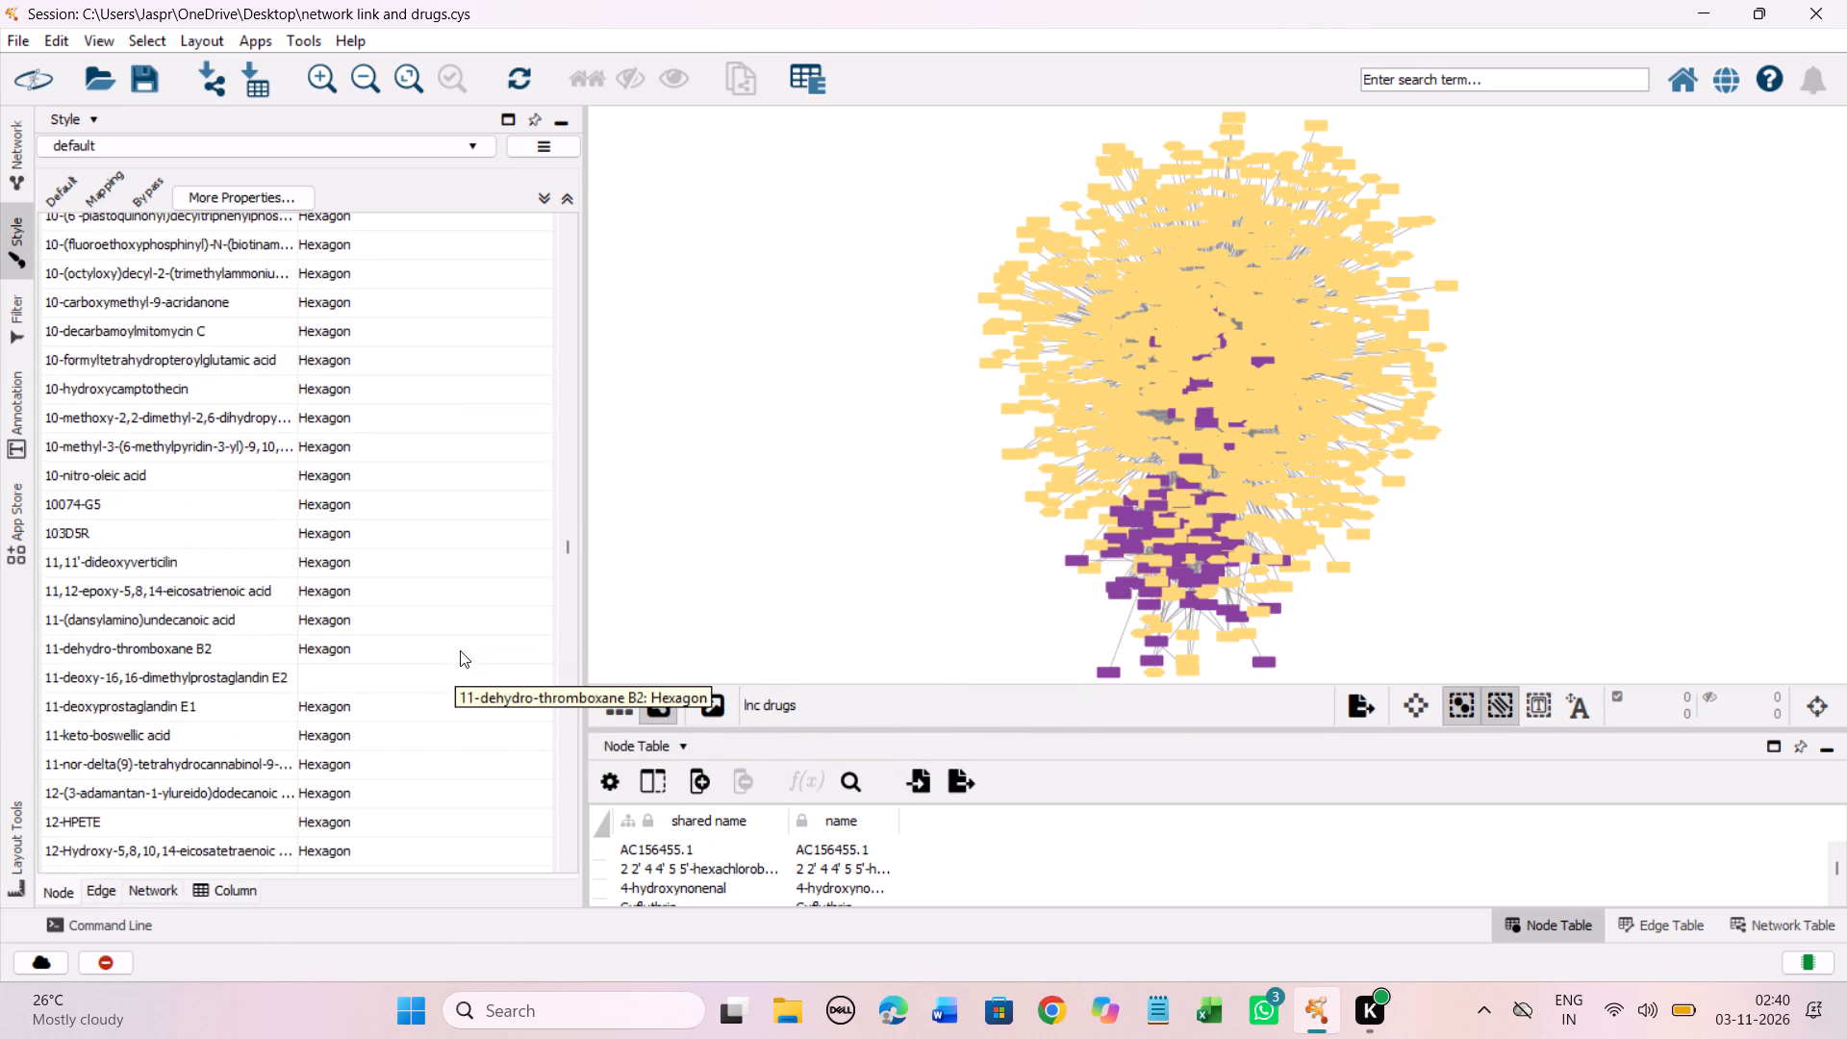
{"action": "scroll", "coordinate": [460, 650], "scroll_direction": "down", "scroll_amount": 5}
{"action": "scroll", "coordinate": [460, 651], "scroll_direction": "down", "scroll_amount": 20}
{"action": "scroll", "coordinate": [460, 651], "scroll_direction": "down", "scroll_amount": 5}
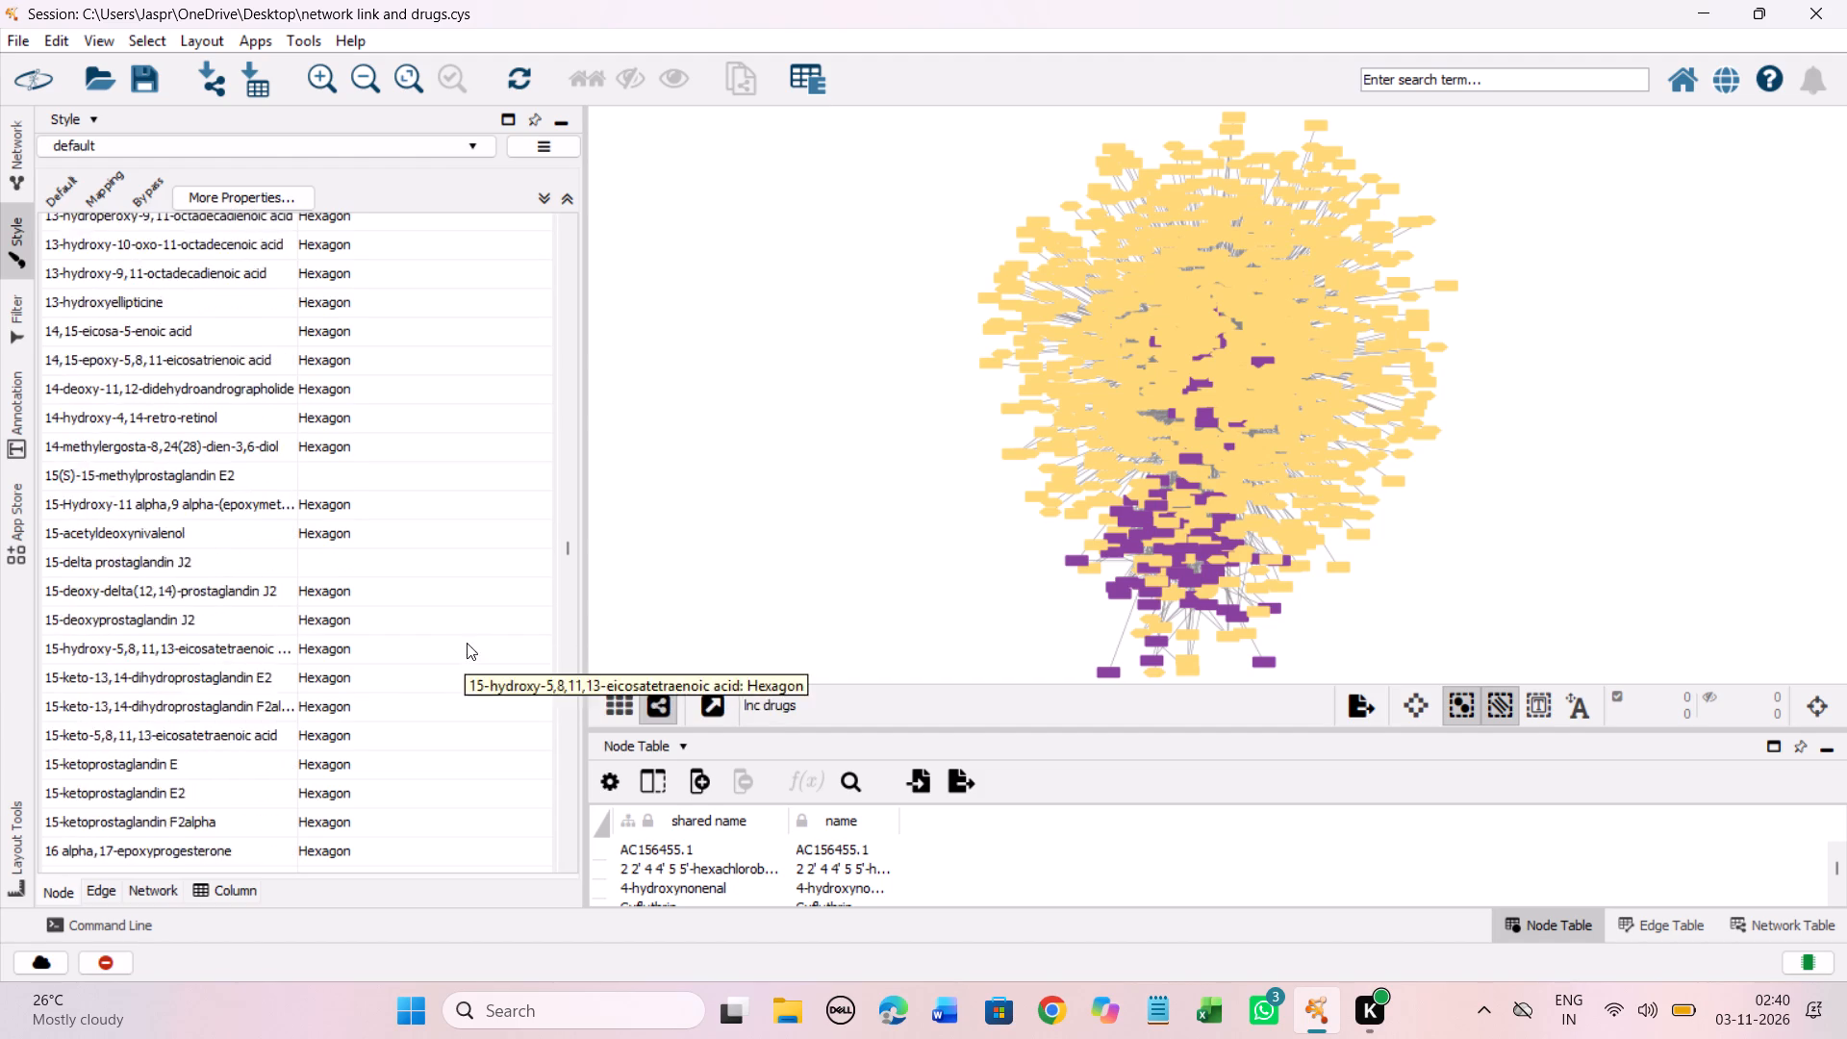
Check the Shape mappings from the 17-prefixed compounds through the 2,6-substituted compounds for drugs without a shape.
{"action": "scroll", "coordinate": [467, 643], "scroll_direction": "down", "scroll_amount": 20}
{"action": "scroll", "coordinate": [467, 643], "scroll_direction": "down", "scroll_amount": 17}
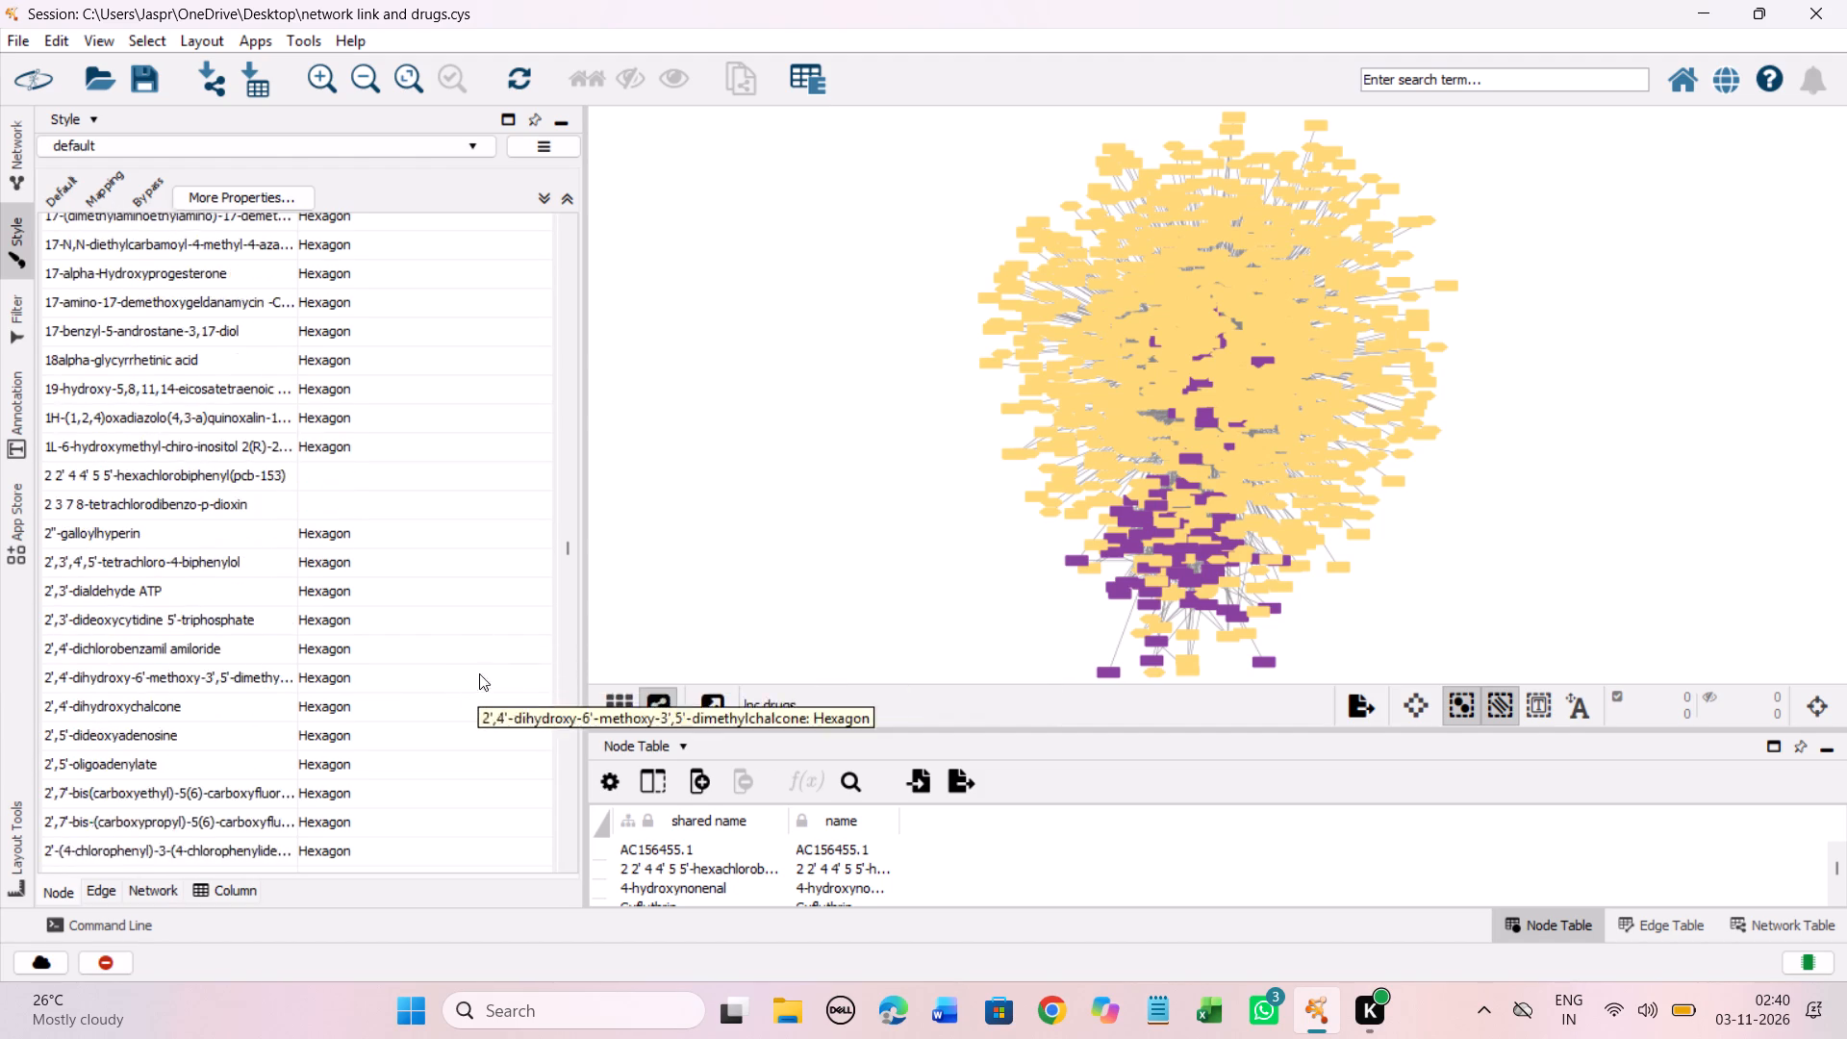
{"action": "scroll", "coordinate": [479, 673], "scroll_direction": "down", "scroll_amount": 20}
{"action": "scroll", "coordinate": [479, 673], "scroll_direction": "down", "scroll_amount": 17}
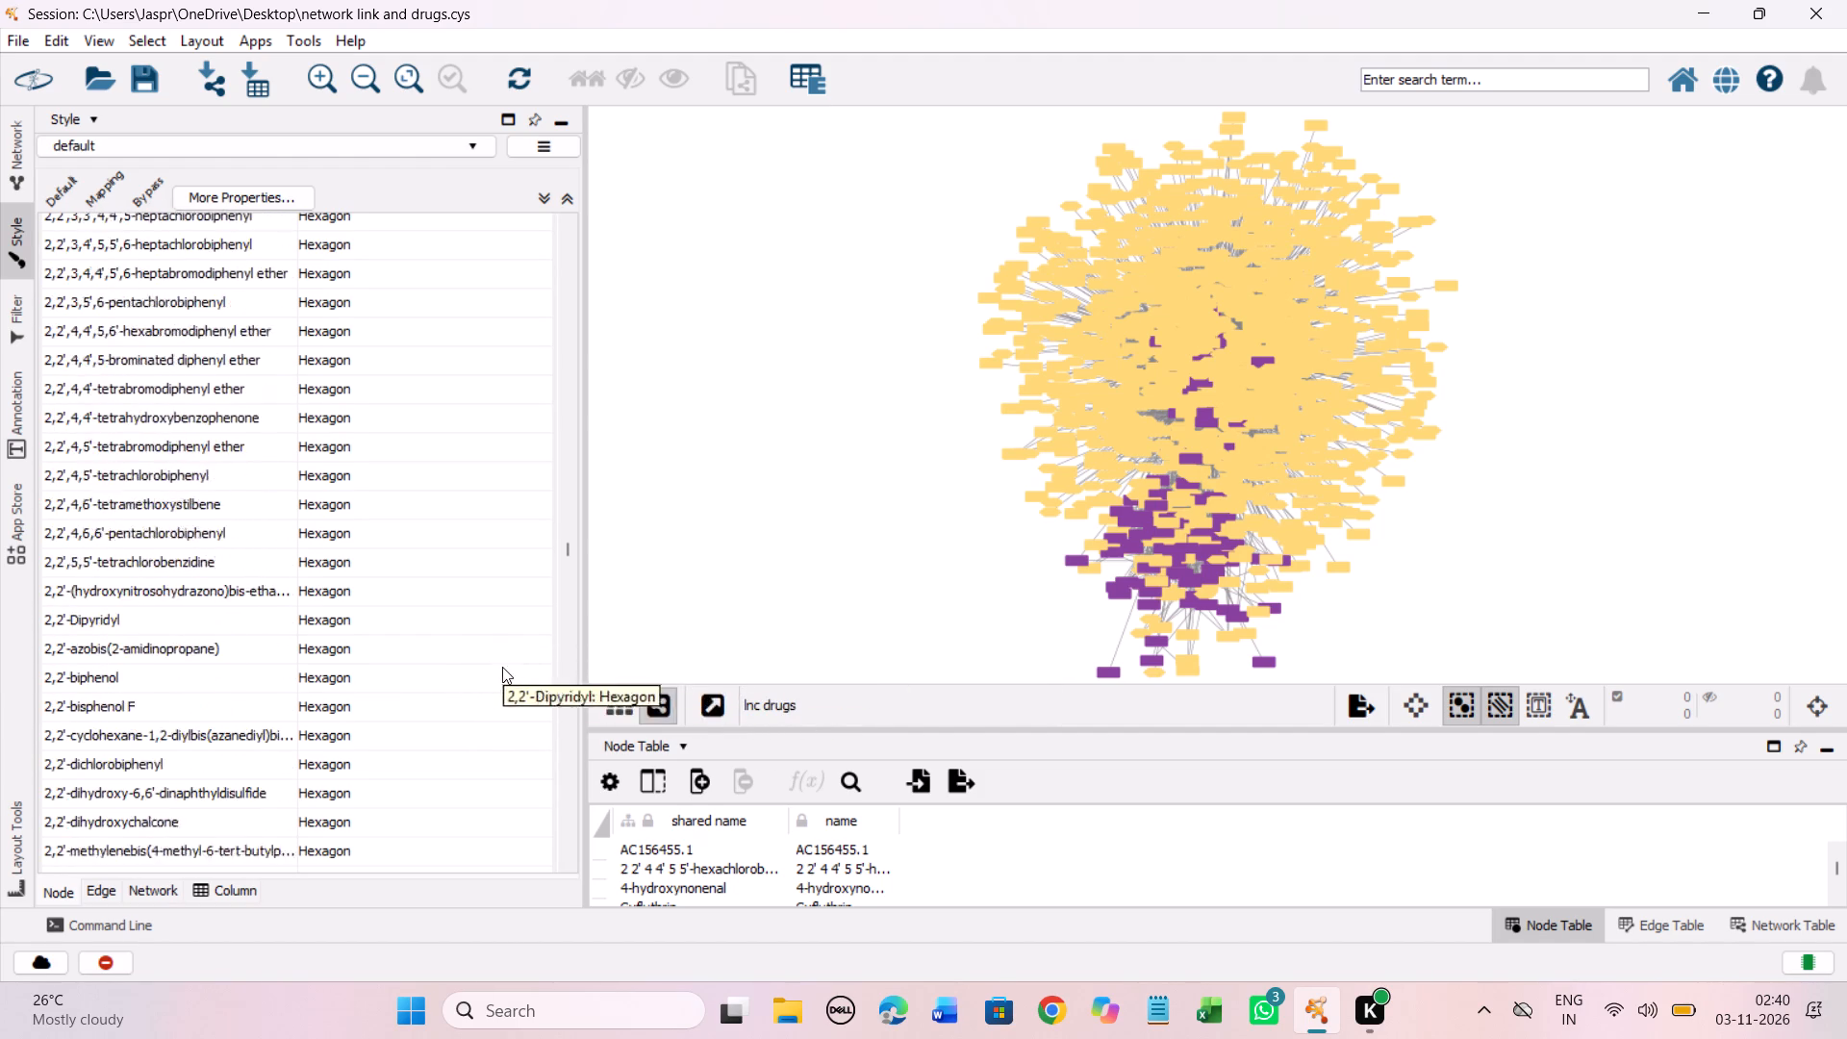
{"action": "scroll", "coordinate": [502, 667], "scroll_direction": "down", "scroll_amount": 20}
{"action": "scroll", "coordinate": [502, 667], "scroll_direction": "down", "scroll_amount": 16}
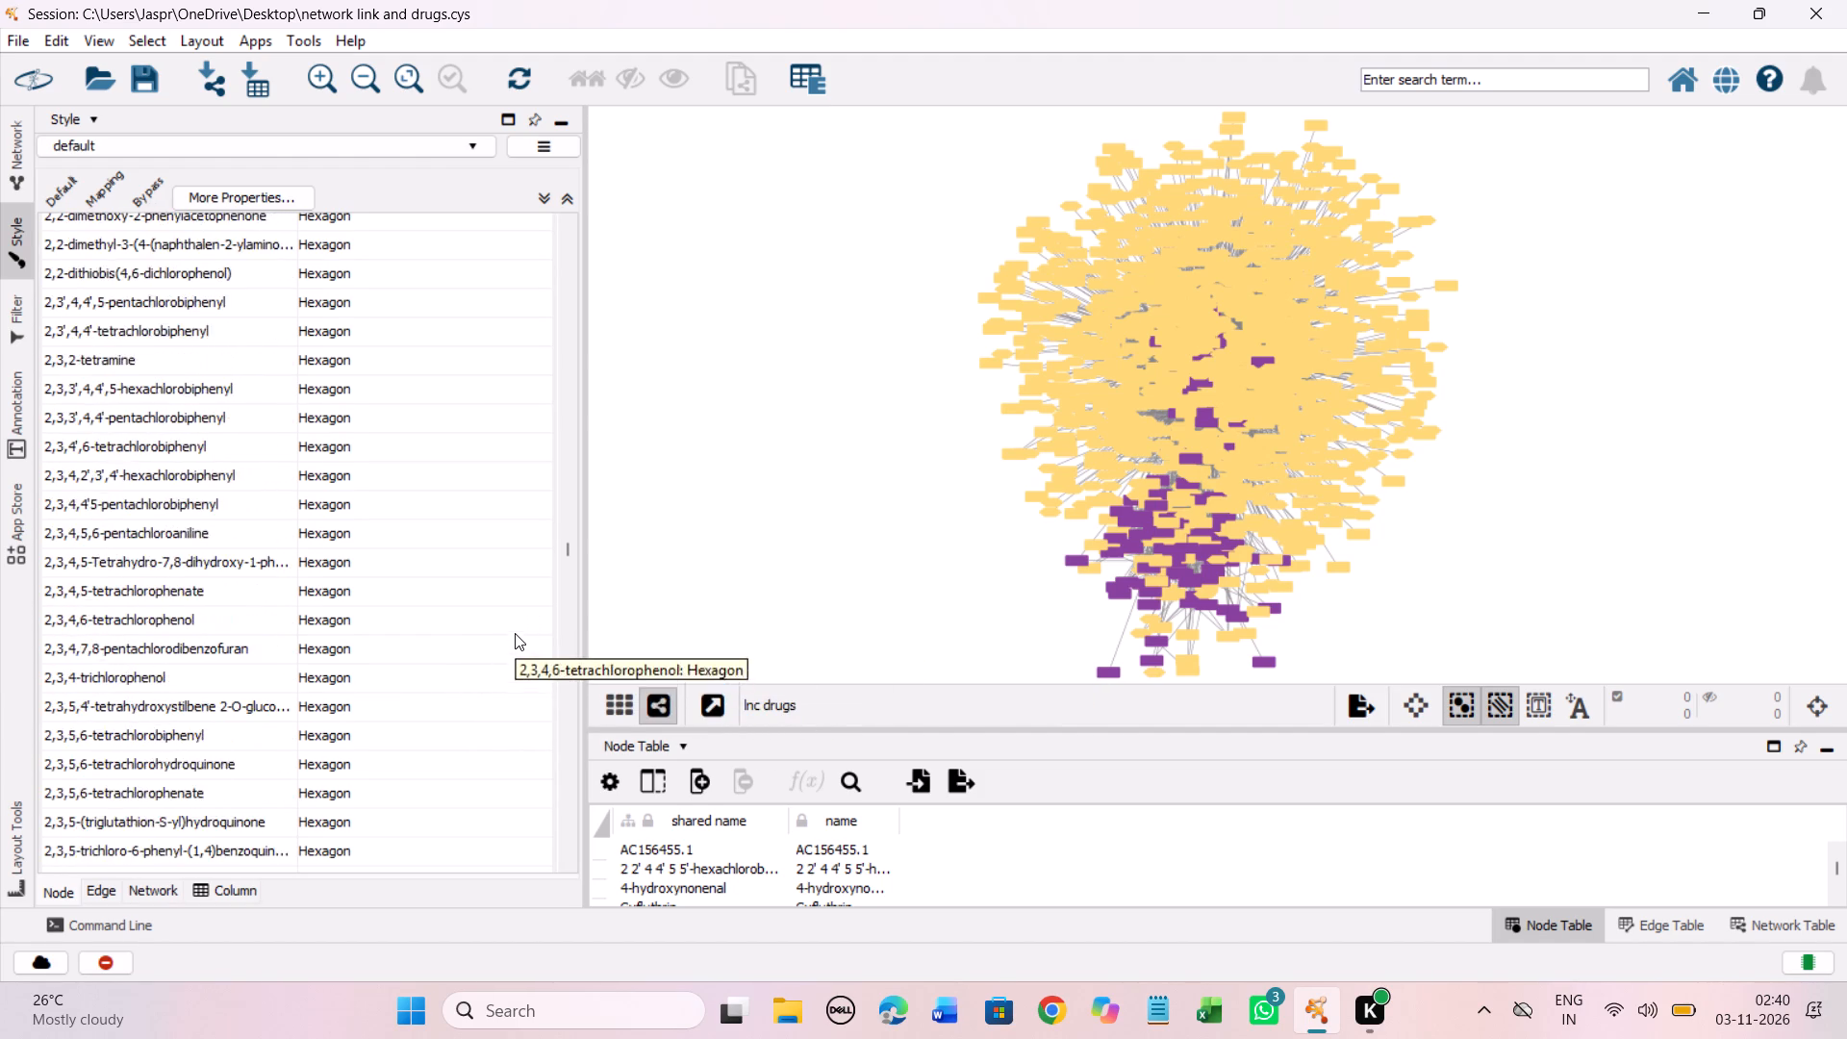
{"action": "scroll", "coordinate": [515, 633], "scroll_direction": "down", "scroll_amount": 20}
{"action": "scroll", "coordinate": [515, 633], "scroll_direction": "down", "scroll_amount": 4}
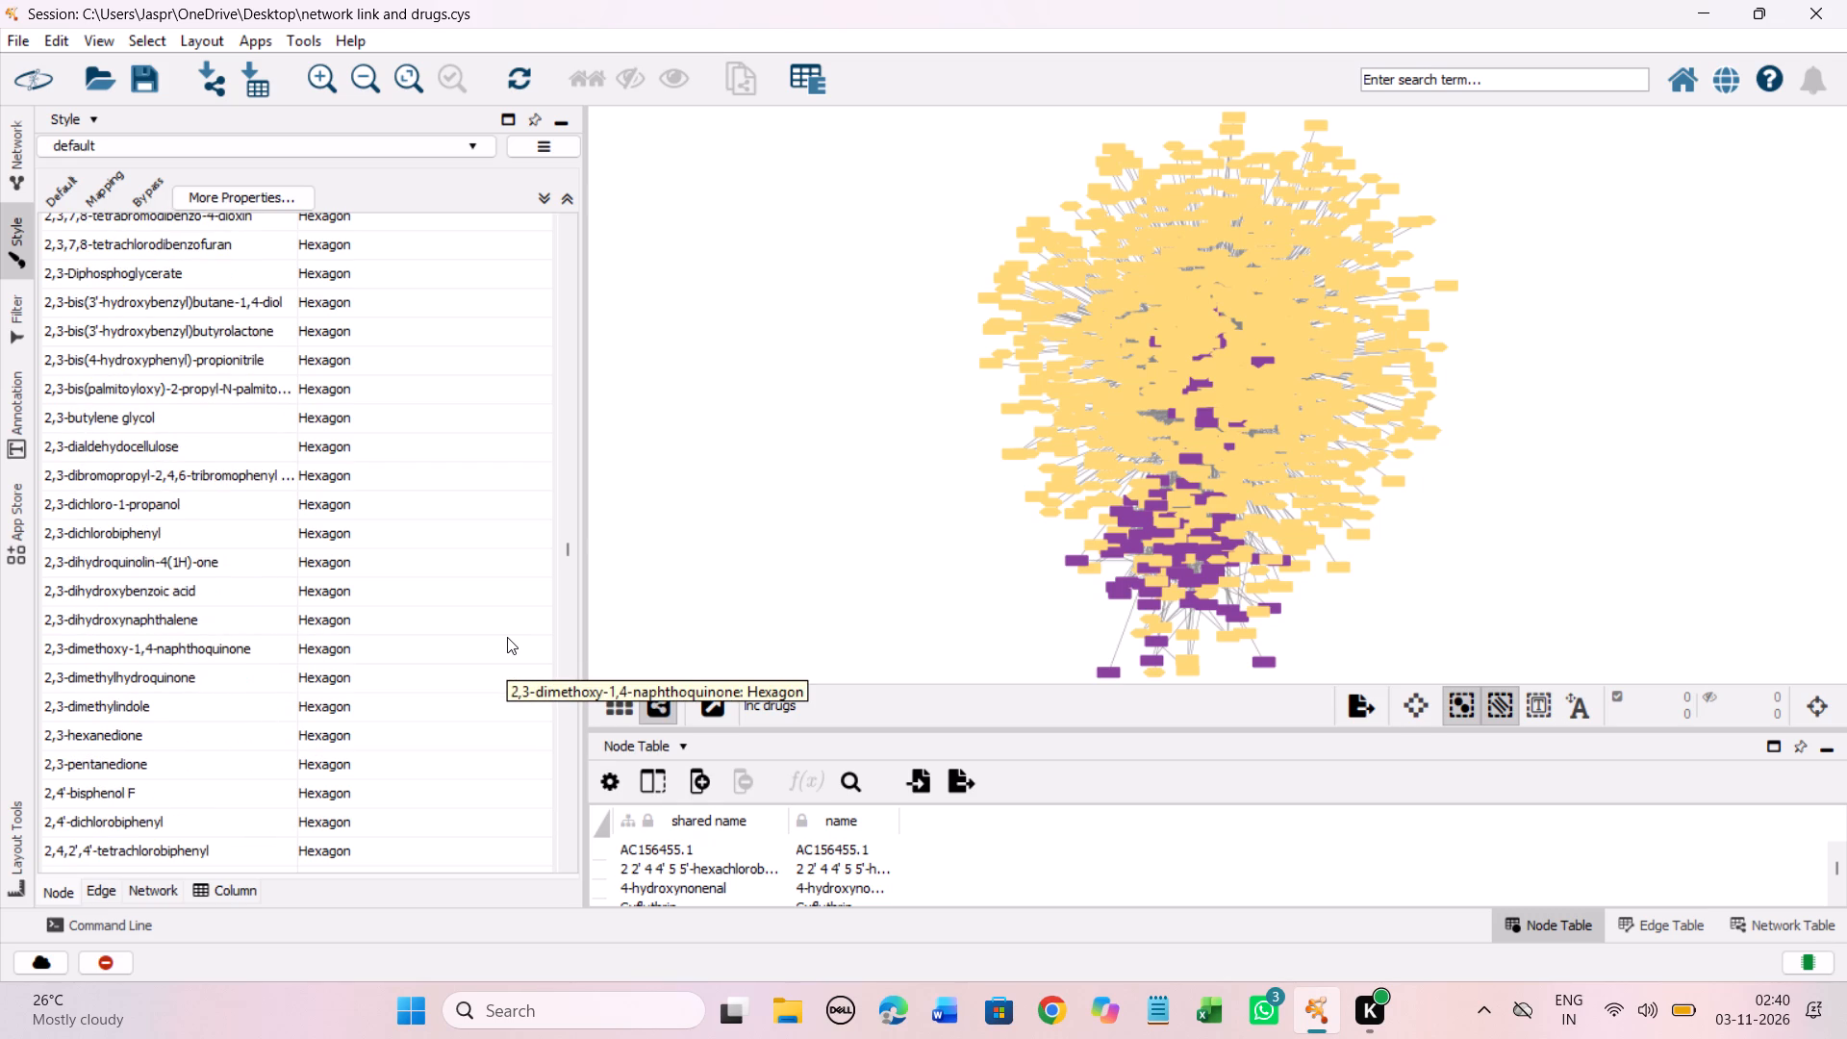
{"action": "scroll", "coordinate": [507, 637], "scroll_direction": "down", "scroll_amount": 8}
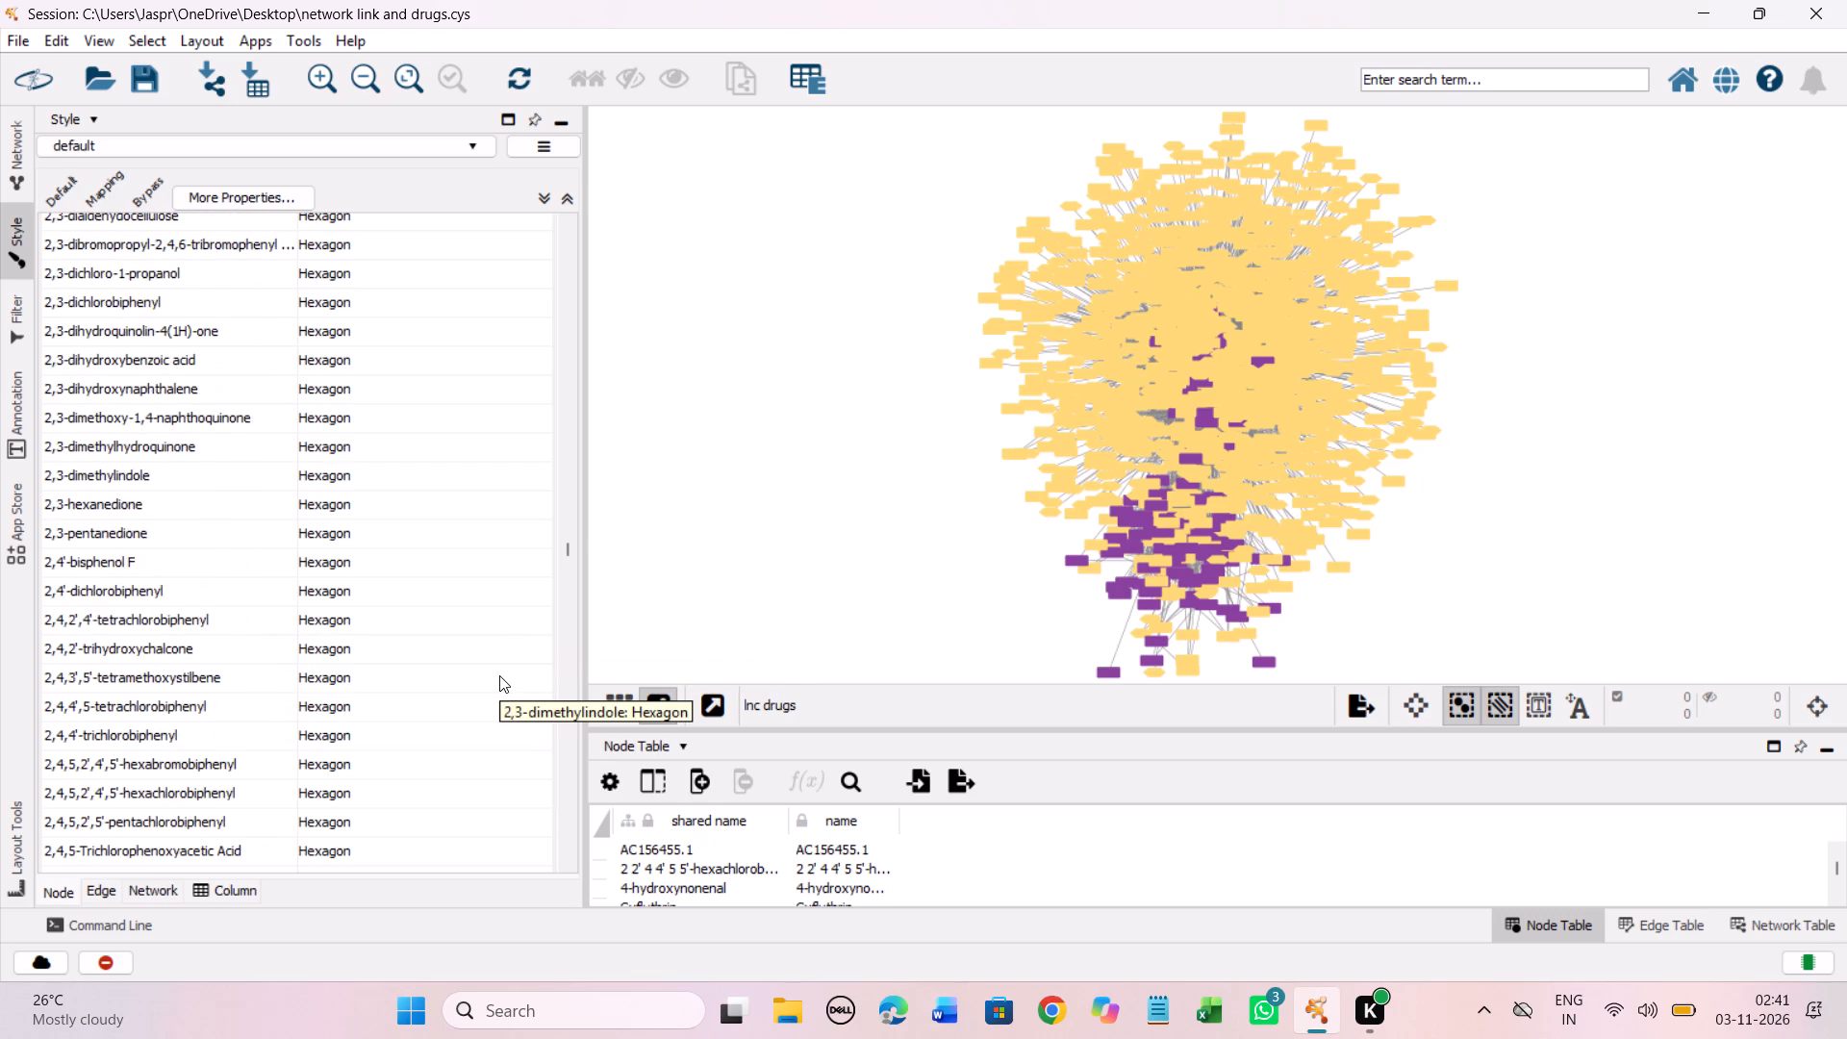
{"action": "scroll", "coordinate": [499, 675], "scroll_direction": "down", "scroll_amount": 20}
{"action": "scroll", "coordinate": [499, 675], "scroll_direction": "down", "scroll_amount": 9}
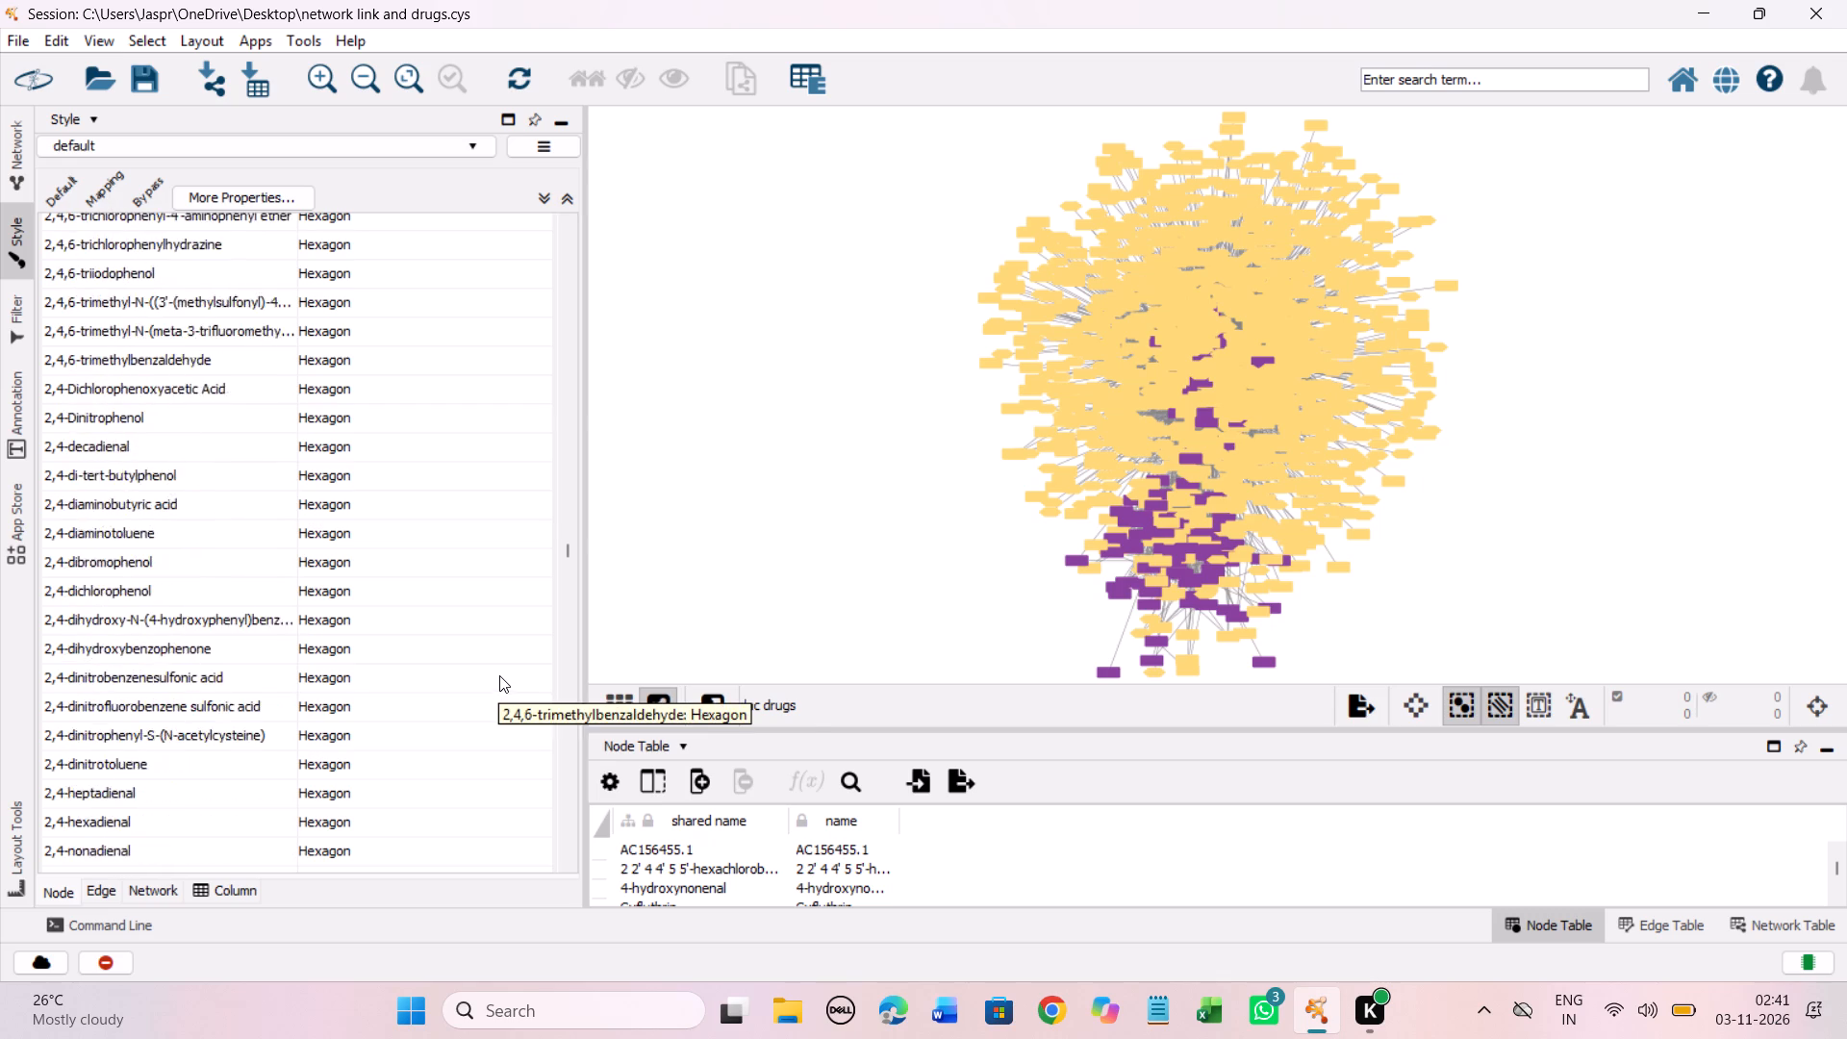
{"action": "scroll", "coordinate": [499, 675], "scroll_direction": "down", "scroll_amount": 20}
{"action": "scroll", "coordinate": [499, 675], "scroll_direction": "down", "scroll_amount": 20}
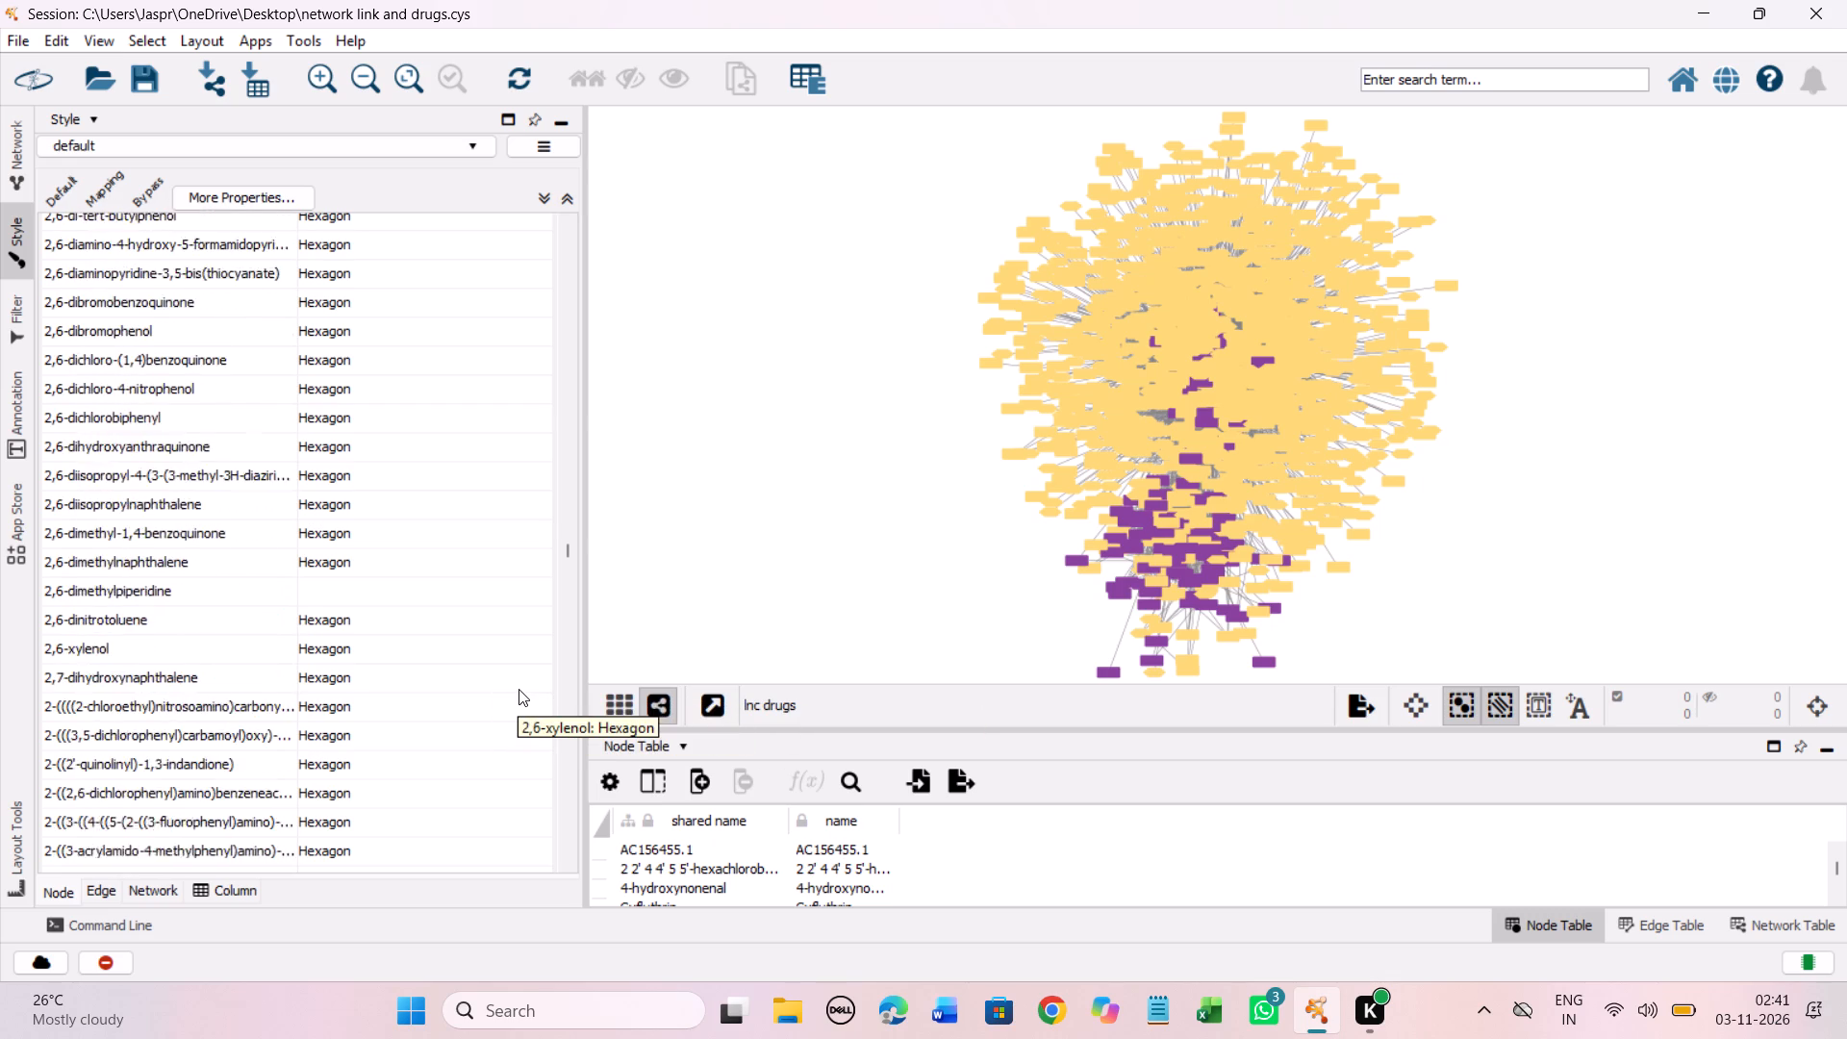
Check the Shape mappings from the remaining 2-prefixed compounds through the 20-prefixed compounds for drugs without a shape.
{"action": "scroll", "coordinate": [519, 689], "scroll_direction": "down", "scroll_amount": 20}
{"action": "scroll", "coordinate": [519, 689], "scroll_direction": "down", "scroll_amount": 20}
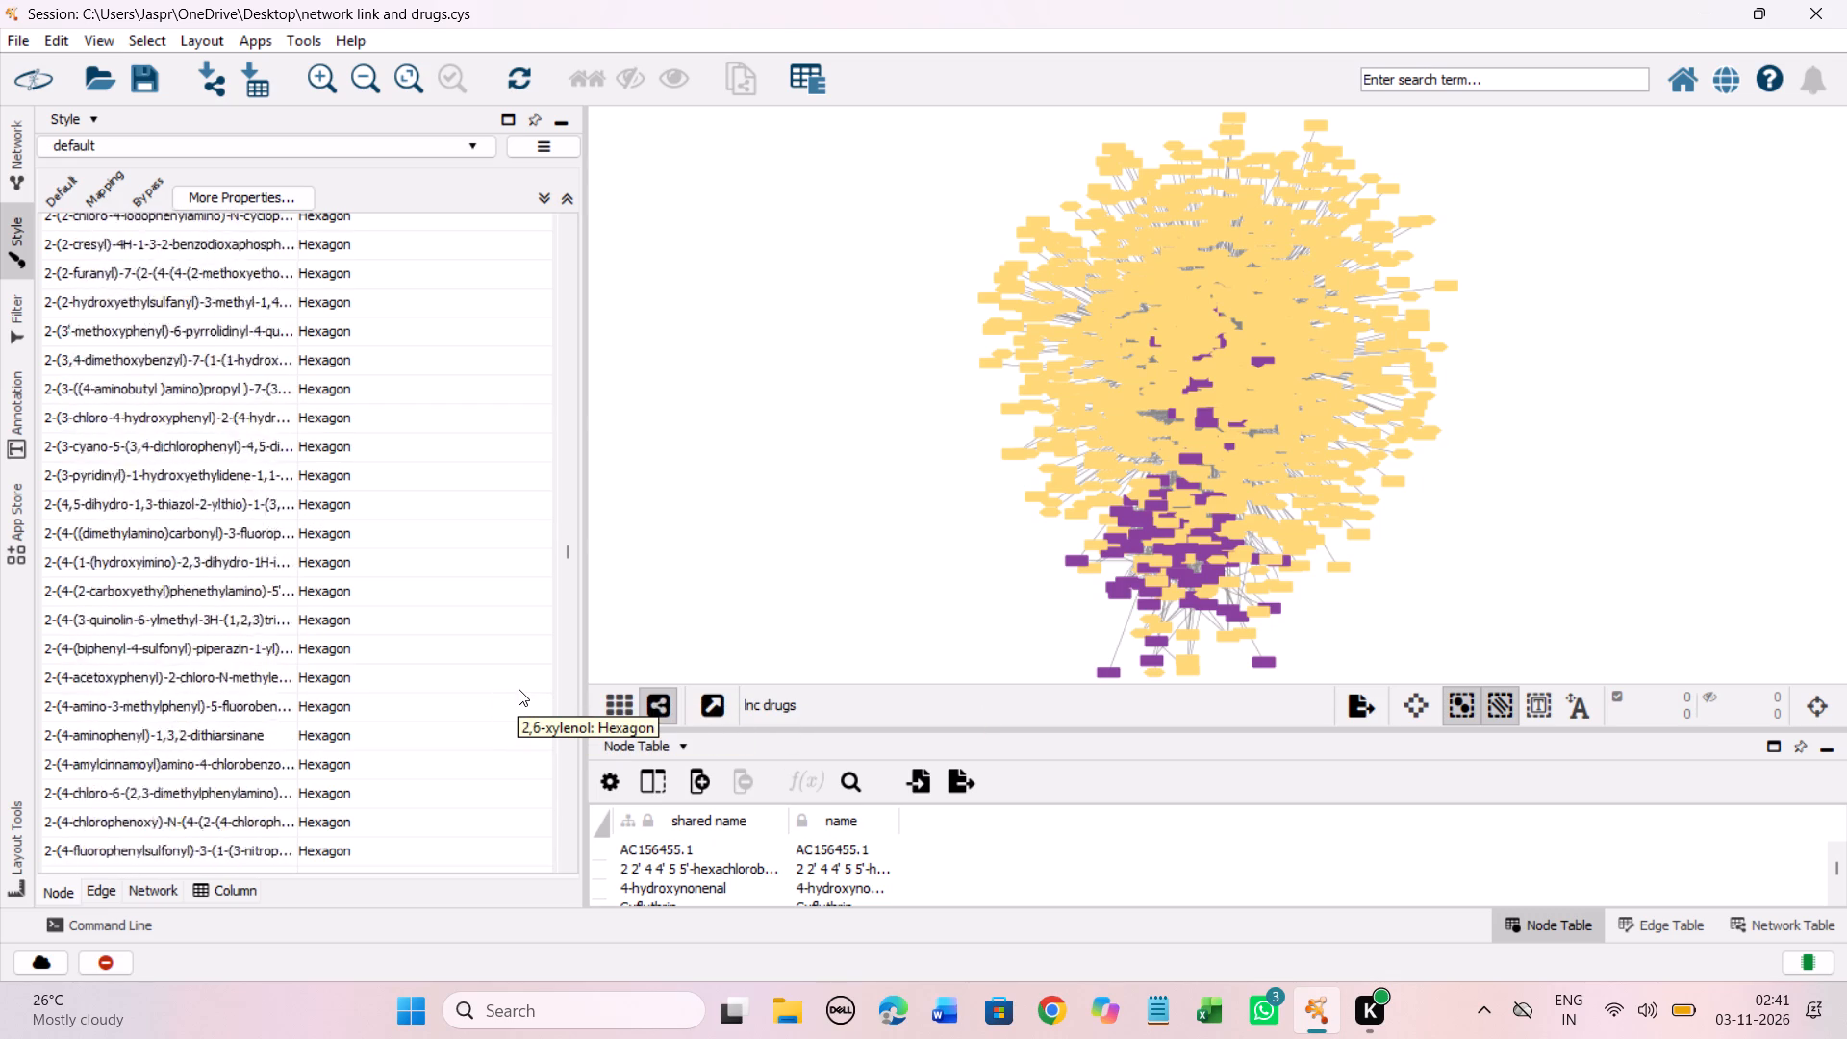
{"action": "scroll", "coordinate": [519, 689], "scroll_direction": "down", "scroll_amount": 20}
{"action": "scroll", "coordinate": [519, 689], "scroll_direction": "down", "scroll_amount": 20}
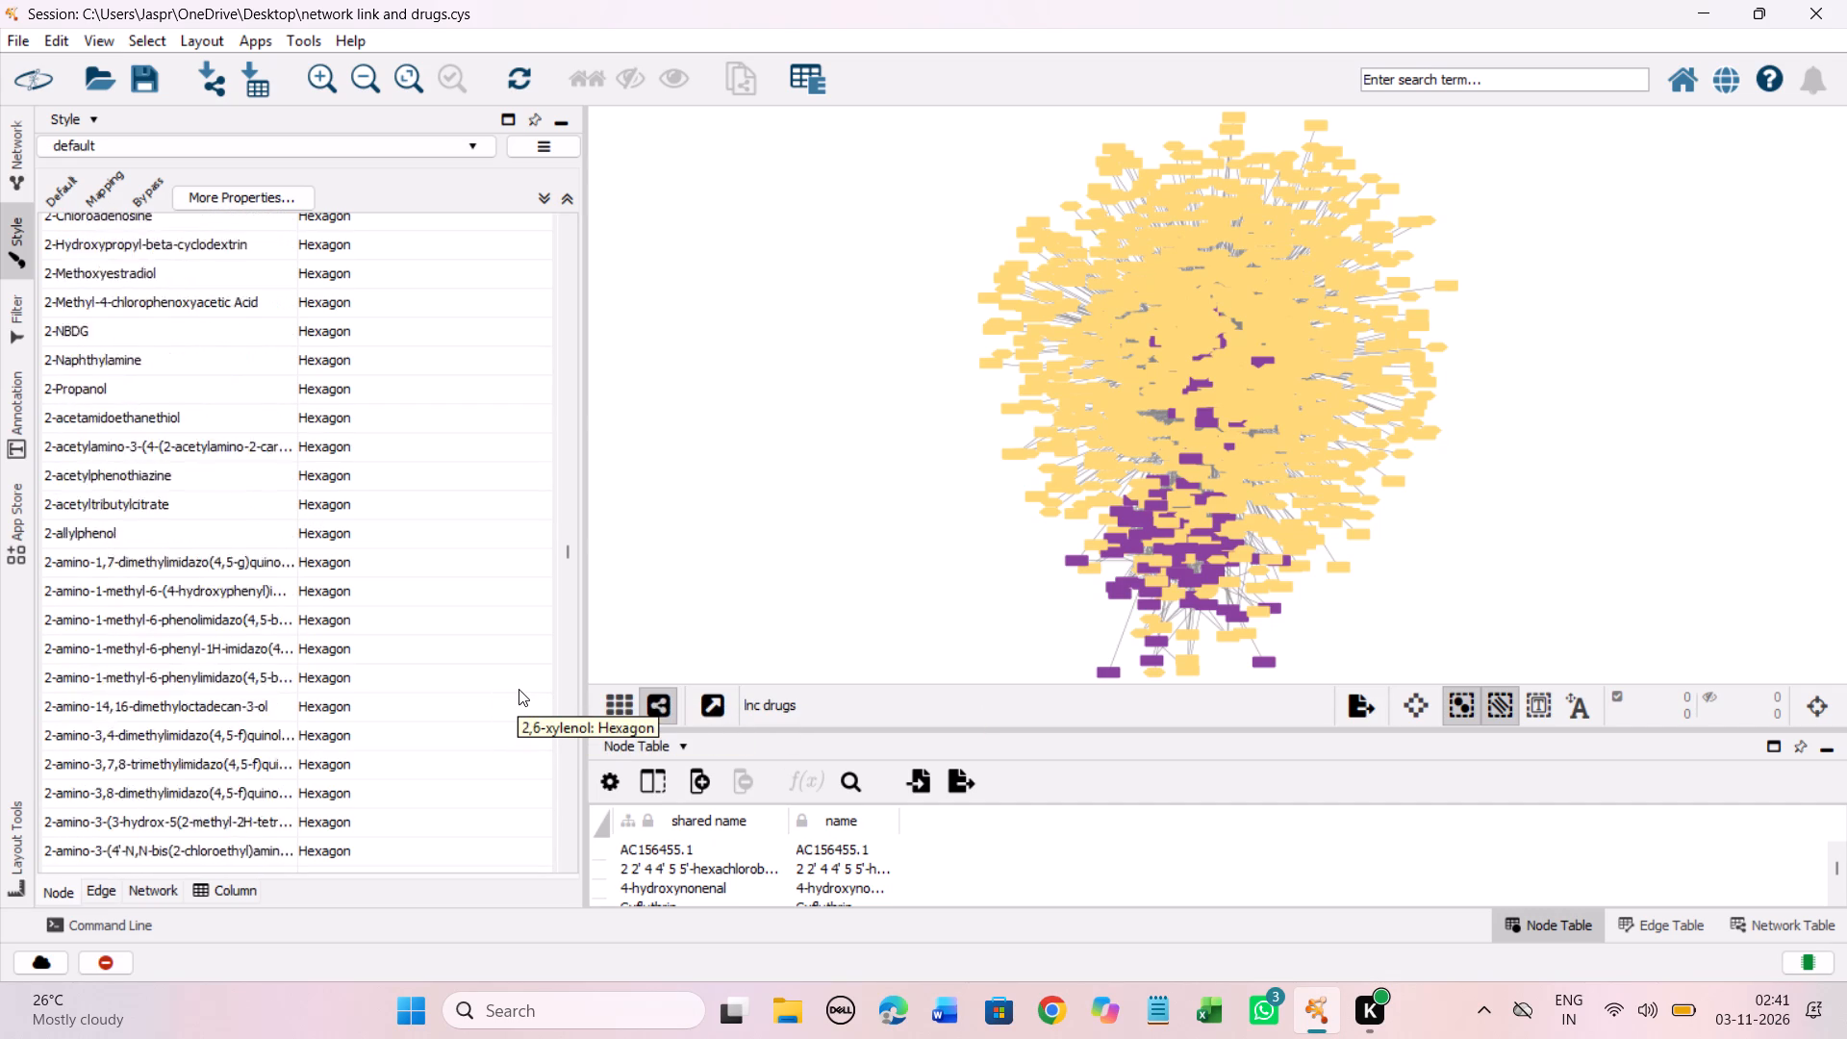
{"action": "scroll", "coordinate": [519, 689], "scroll_direction": "down", "scroll_amount": 20}
{"action": "scroll", "coordinate": [519, 689], "scroll_direction": "down", "scroll_amount": 15}
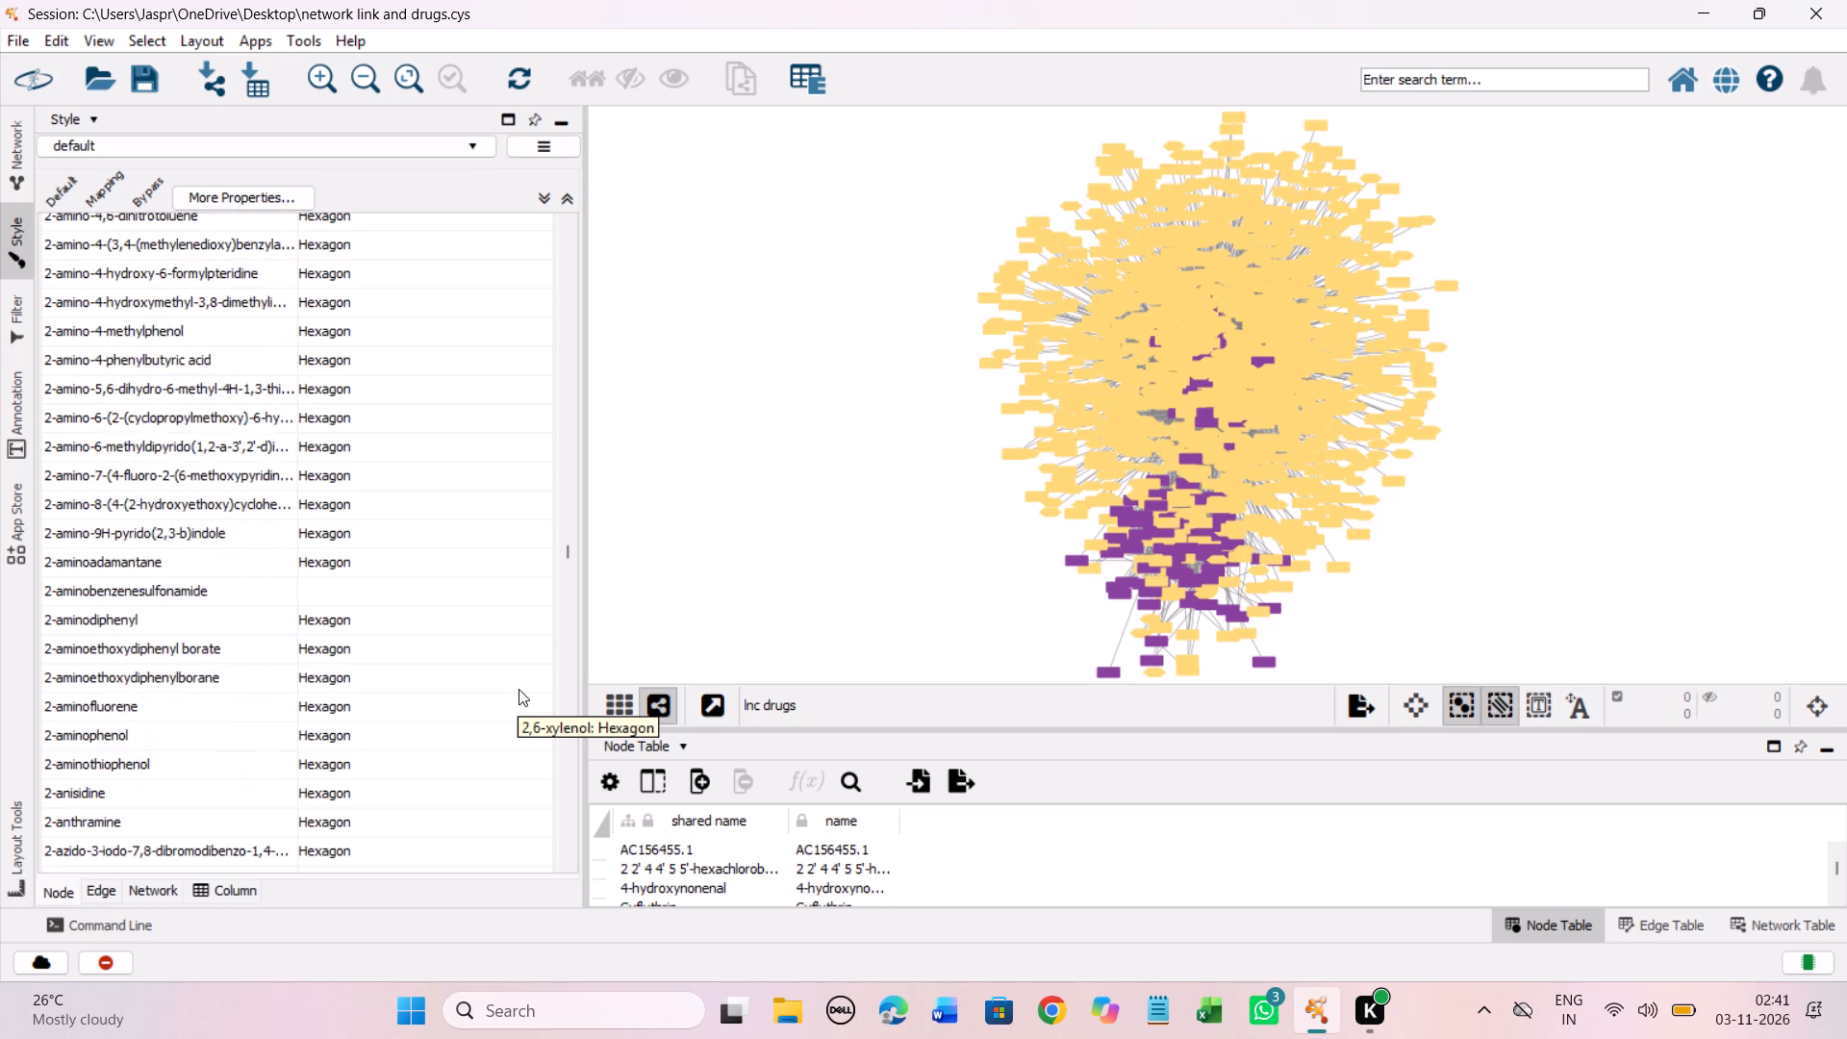
{"action": "scroll", "coordinate": [519, 689], "scroll_direction": "down", "scroll_amount": 20}
{"action": "scroll", "coordinate": [519, 689], "scroll_direction": "down", "scroll_amount": 12}
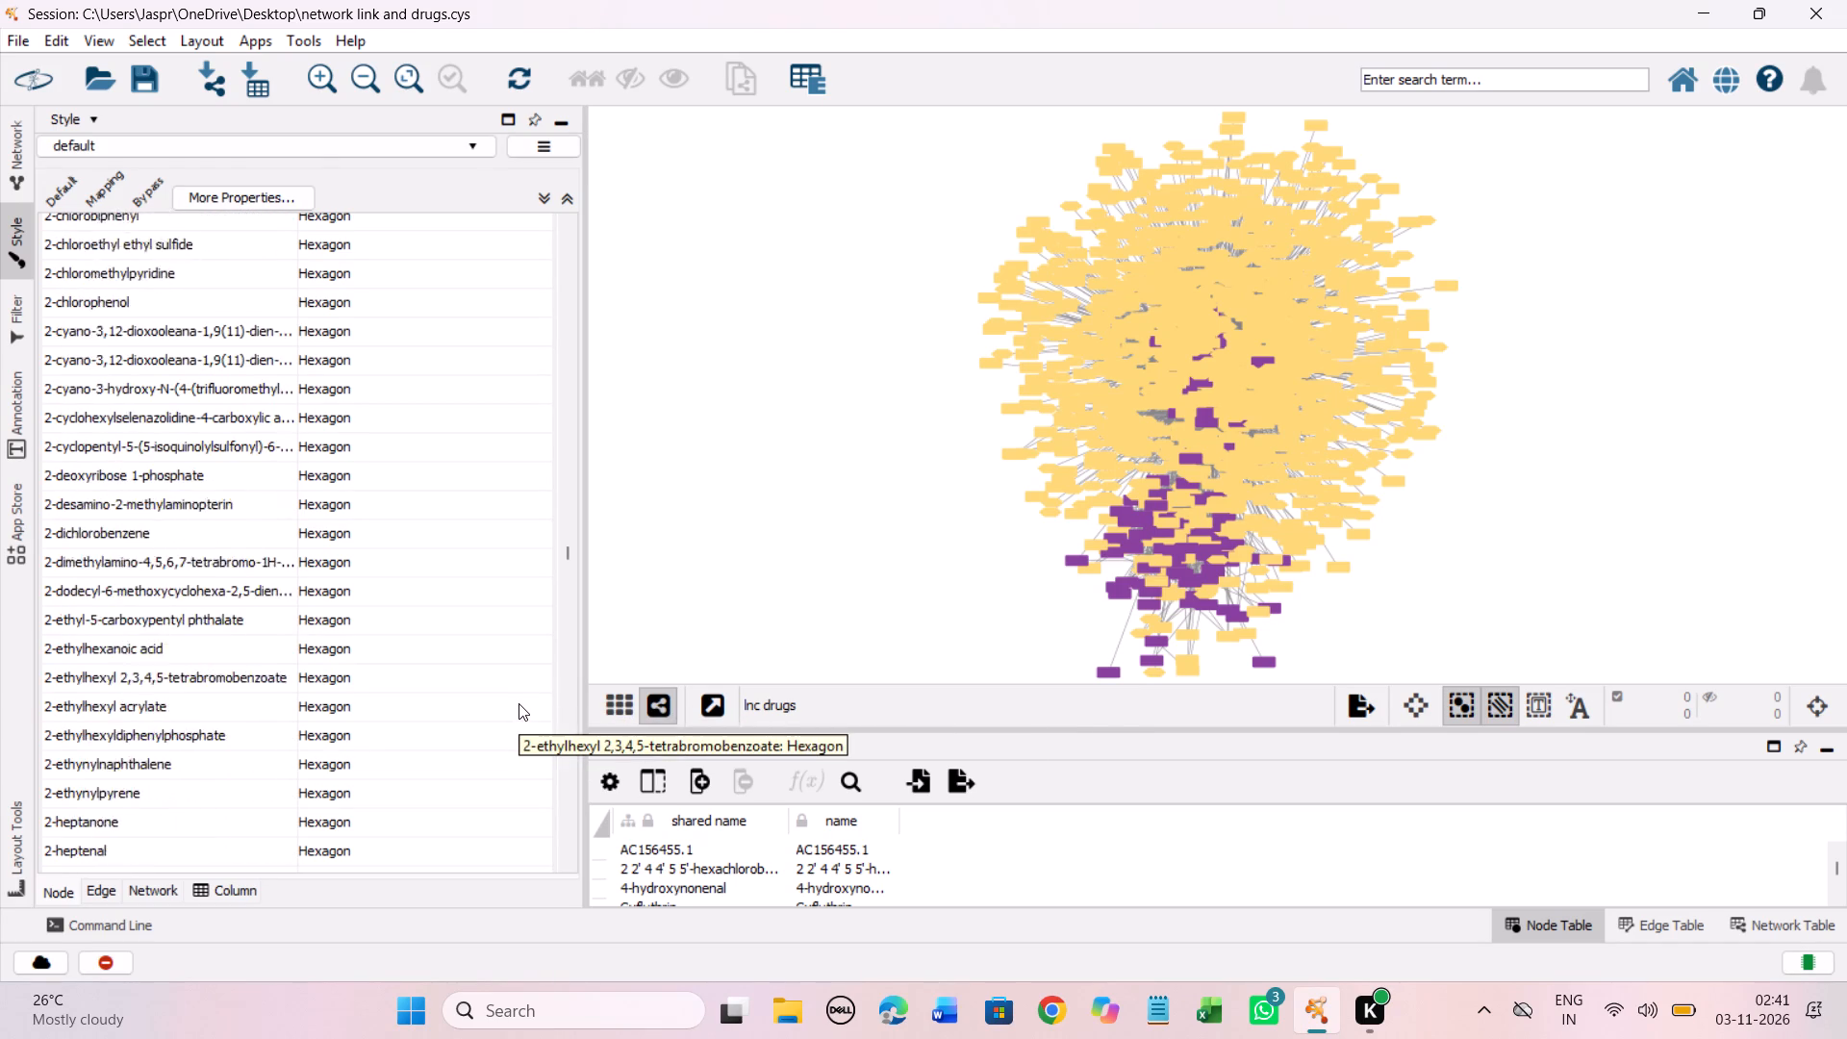
{"action": "scroll", "coordinate": [519, 703], "scroll_direction": "down", "scroll_amount": 20}
{"action": "scroll", "coordinate": [519, 703], "scroll_direction": "down", "scroll_amount": 12}
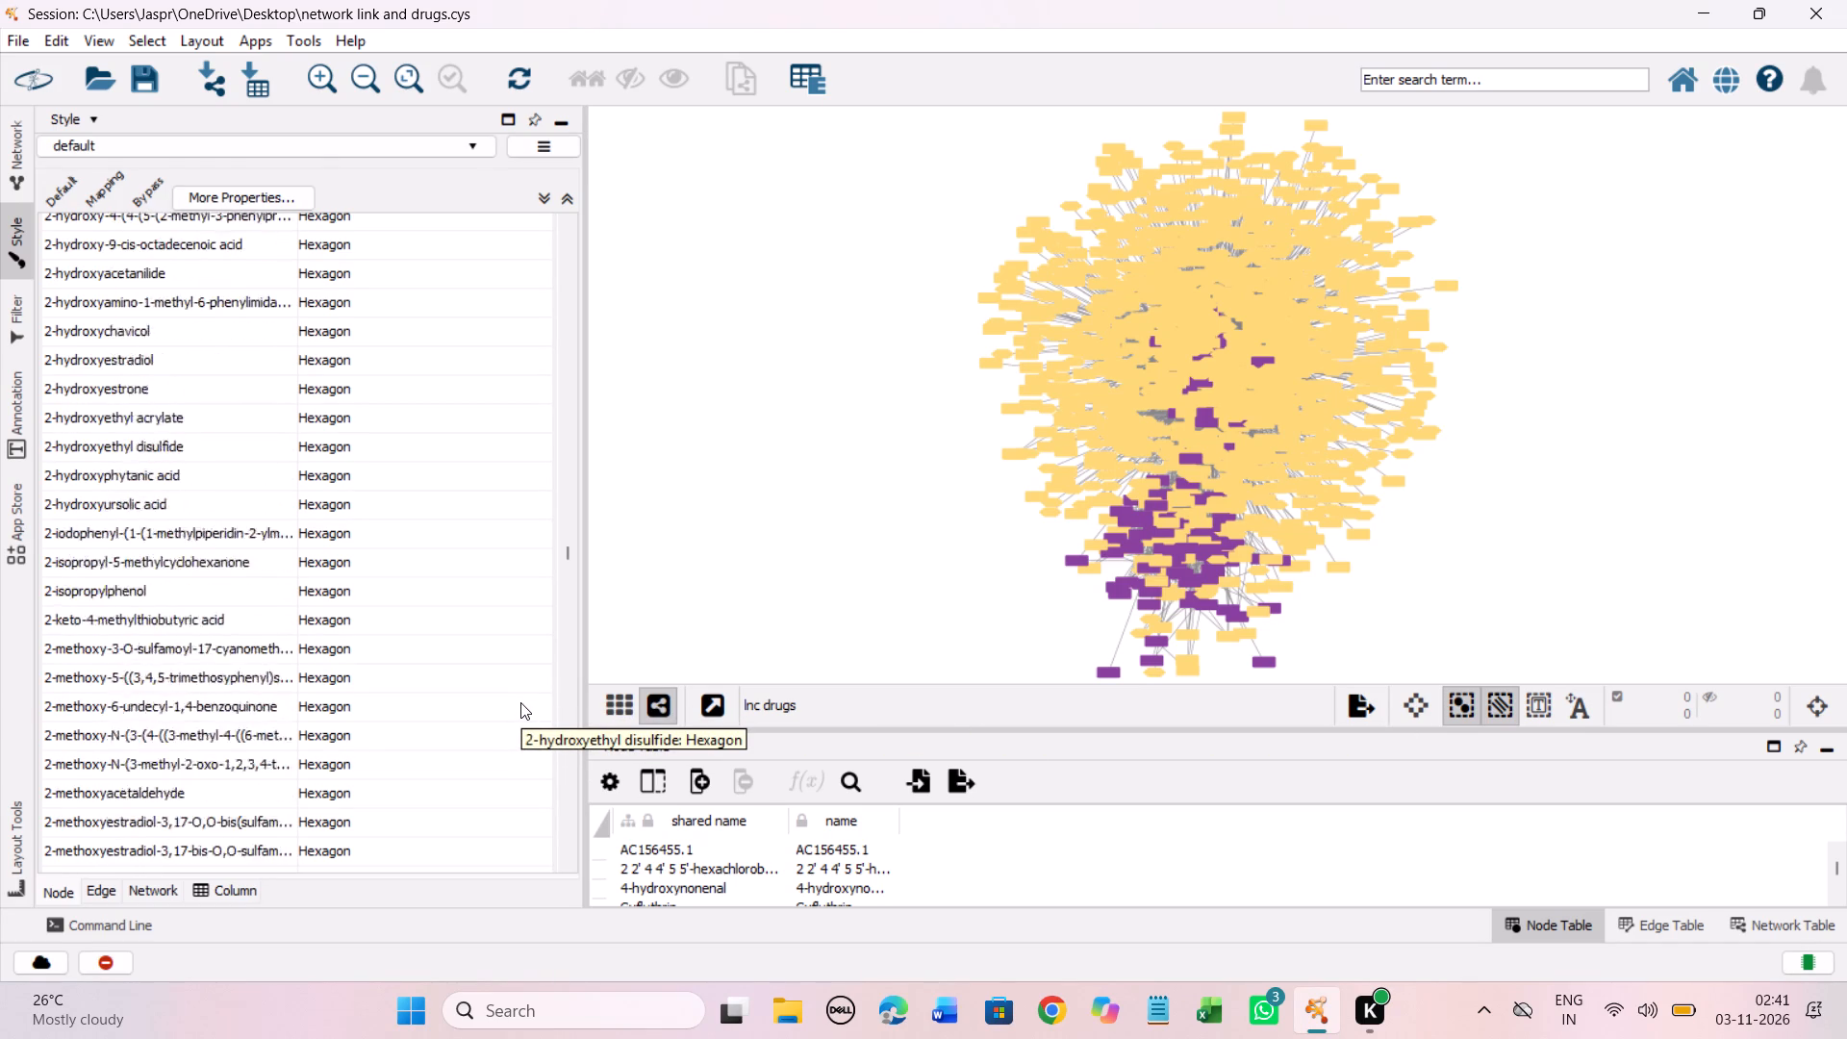
{"action": "scroll", "coordinate": [520, 702], "scroll_direction": "down", "scroll_amount": 20}
{"action": "scroll", "coordinate": [520, 702], "scroll_direction": "down", "scroll_amount": 12}
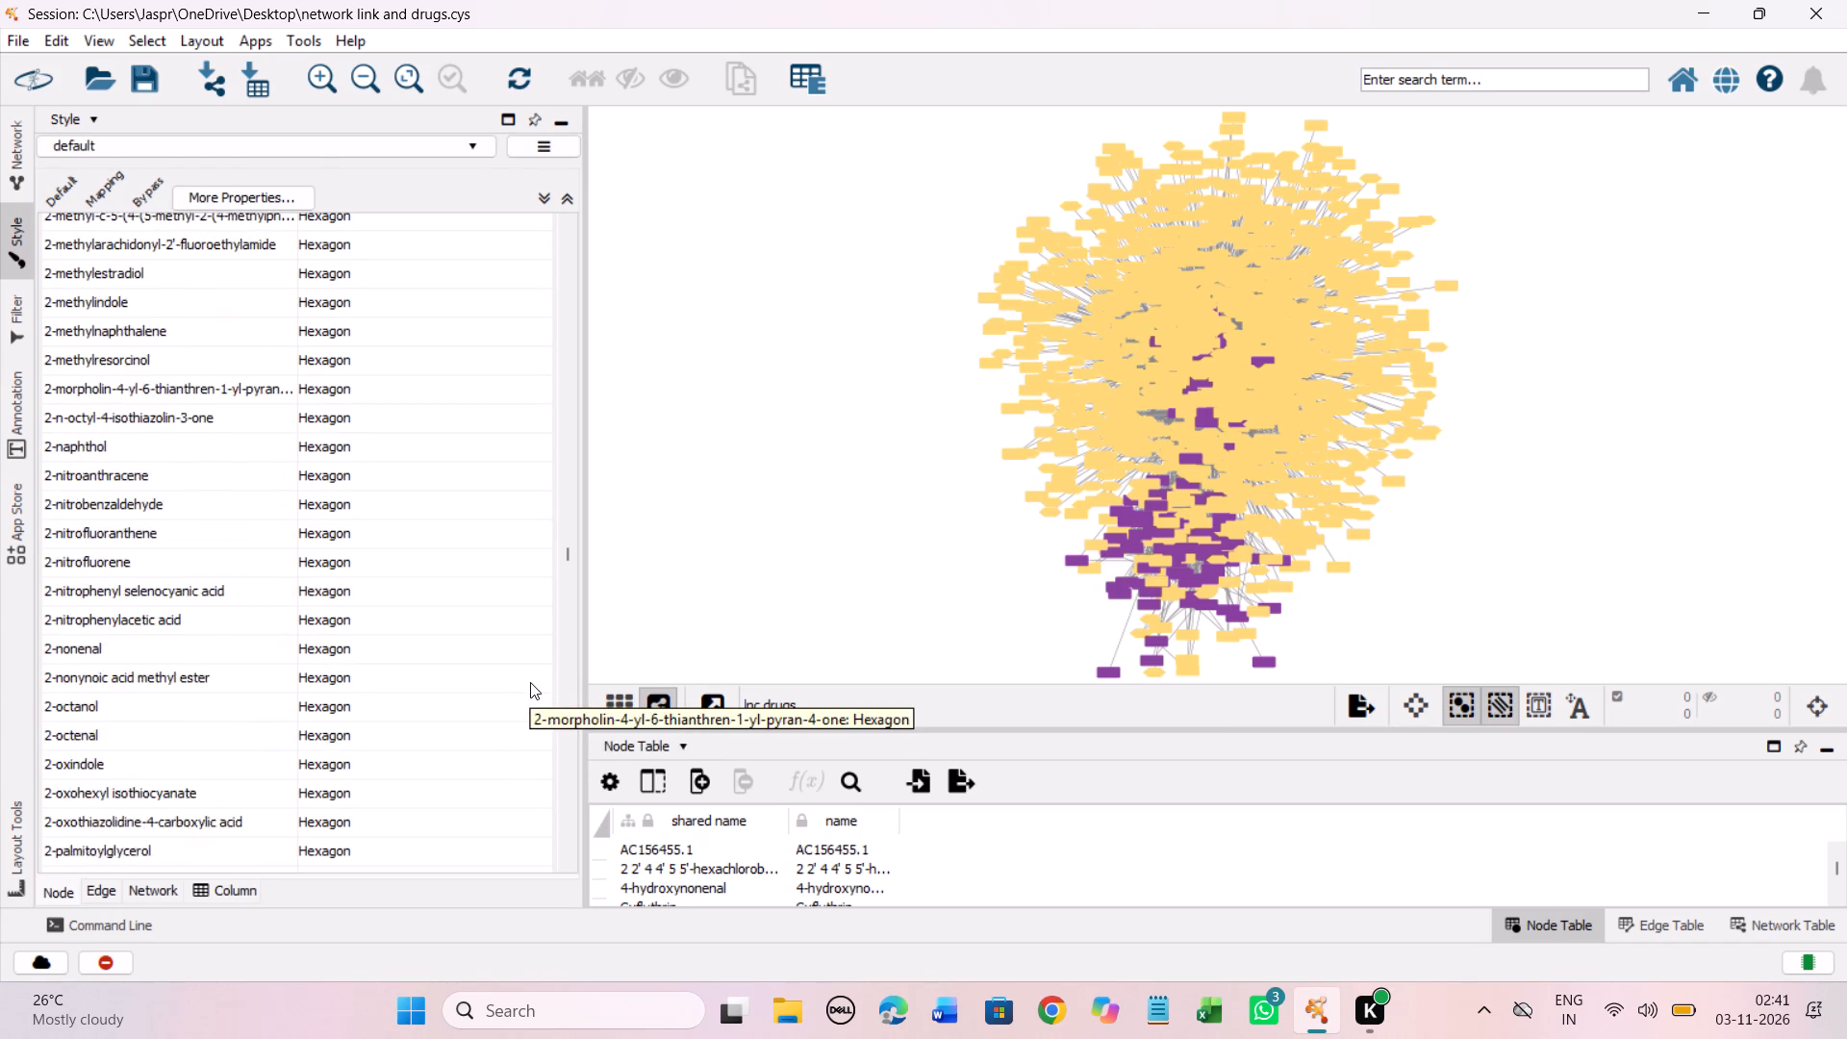
{"action": "scroll", "coordinate": [530, 682], "scroll_direction": "down", "scroll_amount": 14}
{"action": "scroll", "coordinate": [544, 677], "scroll_direction": "down", "scroll_amount": 11}
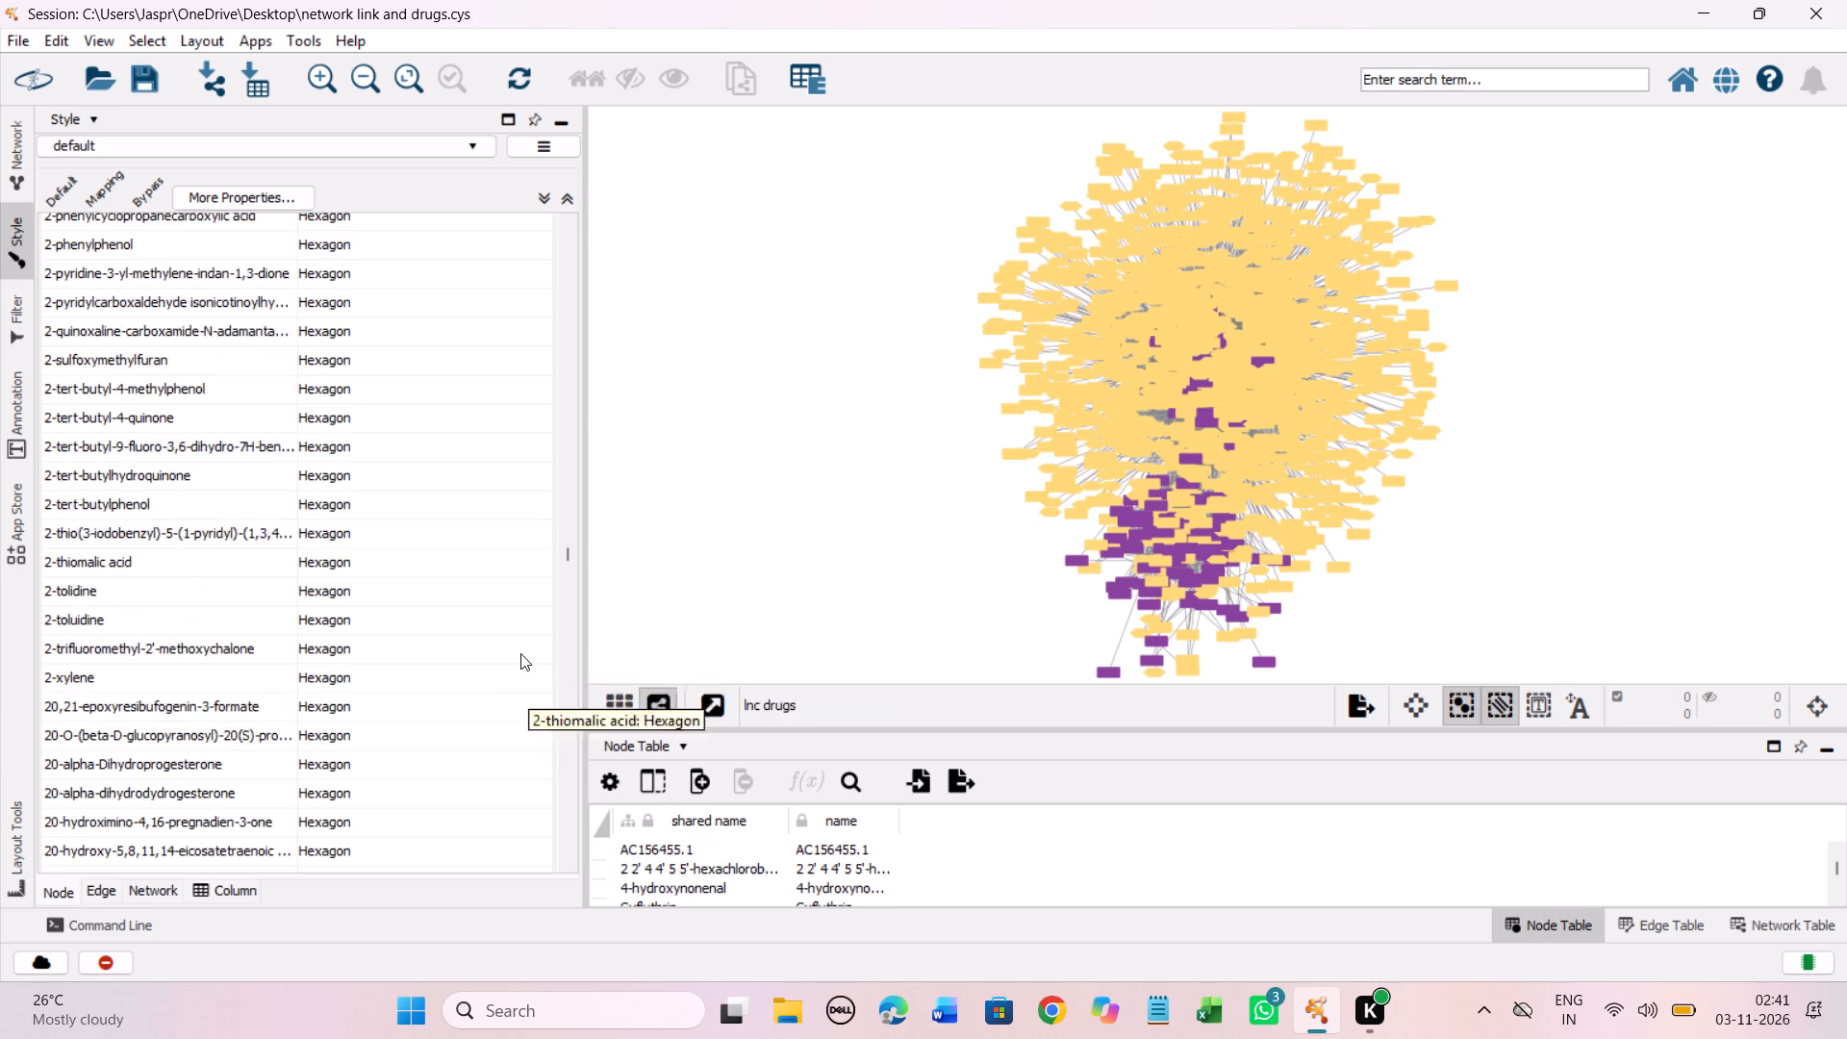
Check the Shape mappings from the 27-prefixed compounds through 3-hydroxyacetanilide for drugs without a shape.
{"action": "scroll", "coordinate": [520, 653], "scroll_direction": "down", "scroll_amount": 20}
{"action": "scroll", "coordinate": [520, 653], "scroll_direction": "down", "scroll_amount": 18}
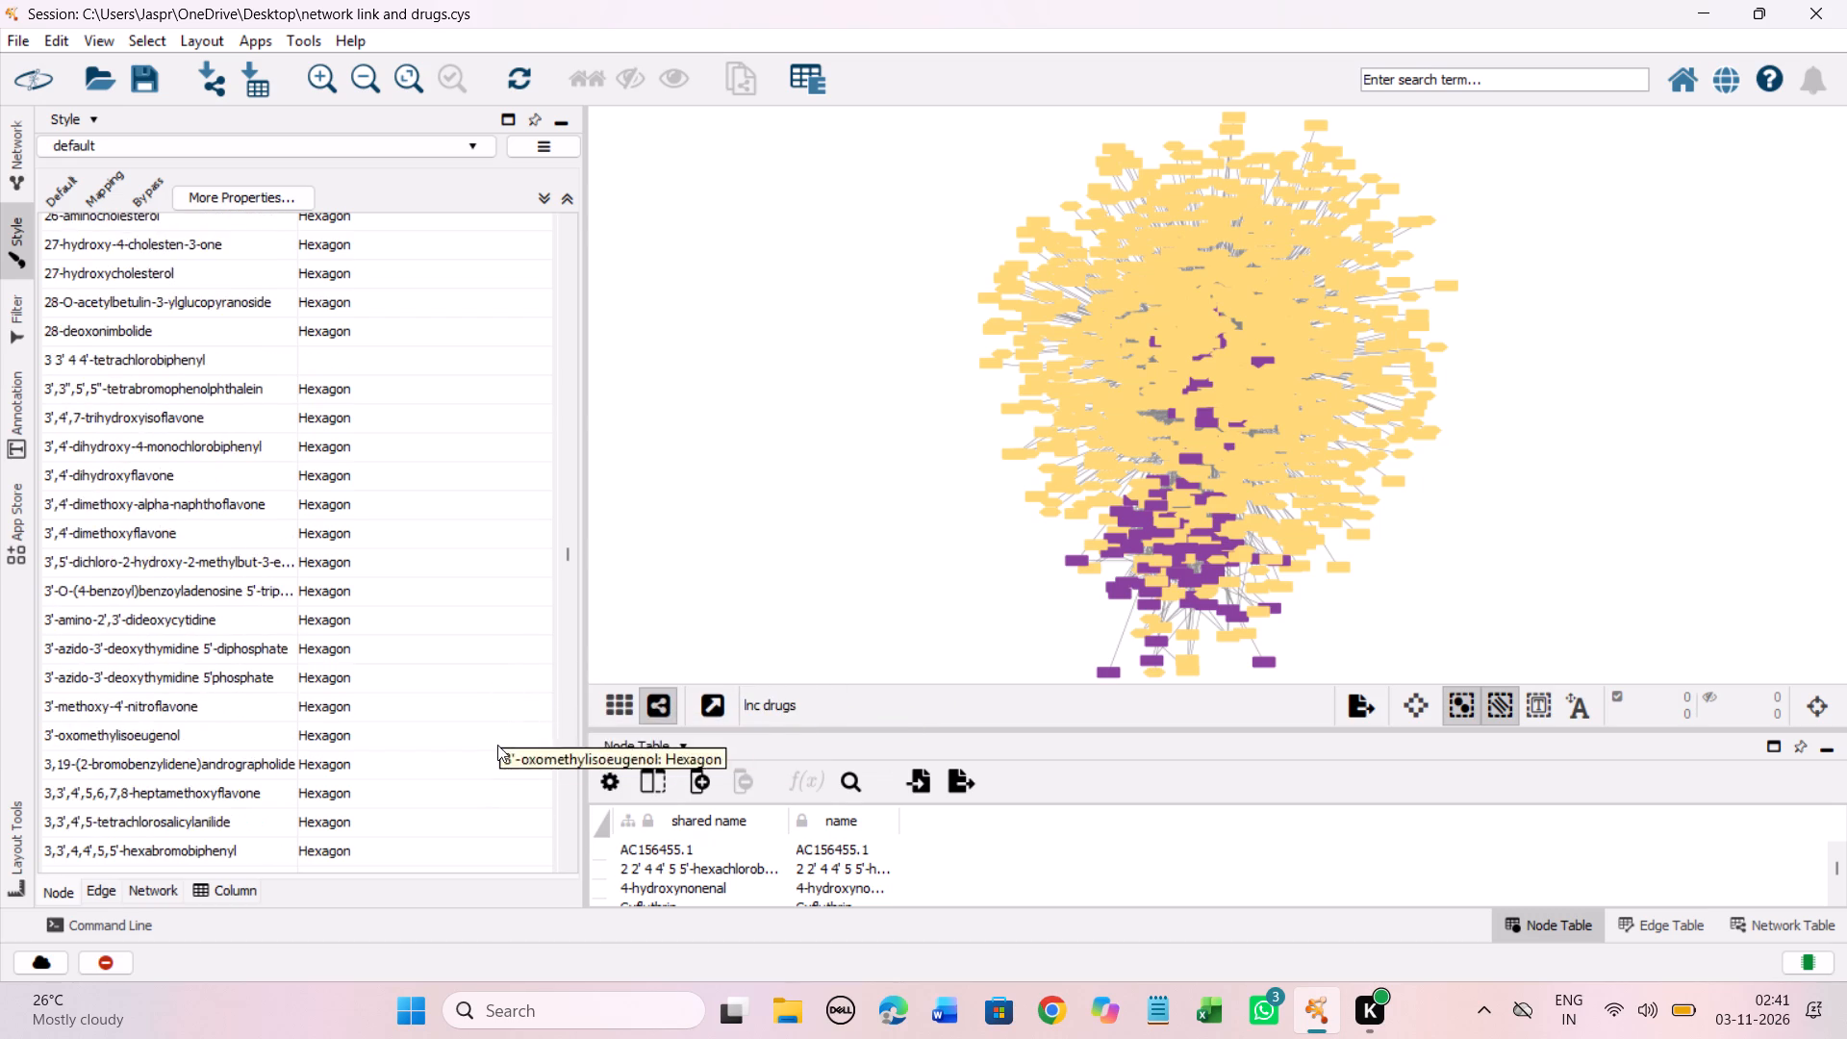
{"action": "scroll", "coordinate": [497, 745], "scroll_direction": "down", "scroll_amount": 20}
{"action": "scroll", "coordinate": [497, 745], "scroll_direction": "down", "scroll_amount": 17}
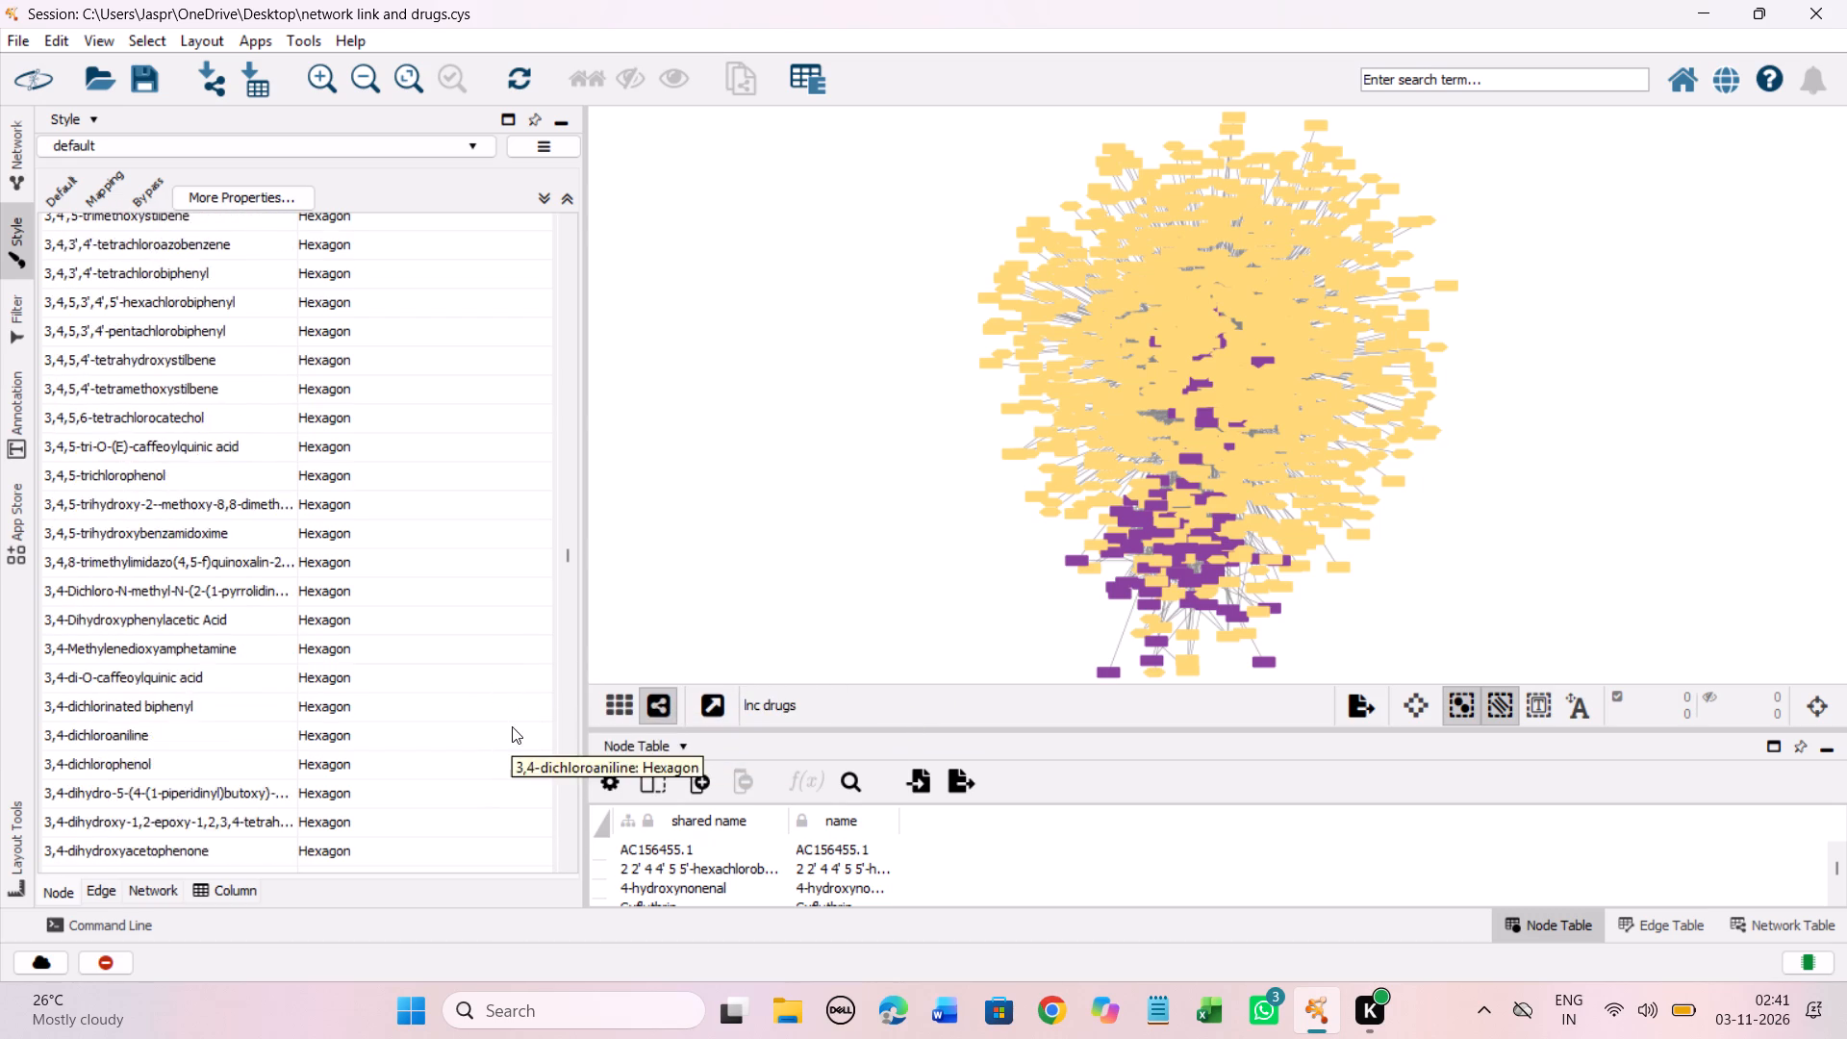
{"action": "scroll", "coordinate": [512, 726], "scroll_direction": "down", "scroll_amount": 20}
{"action": "scroll", "coordinate": [512, 726], "scroll_direction": "down", "scroll_amount": 17}
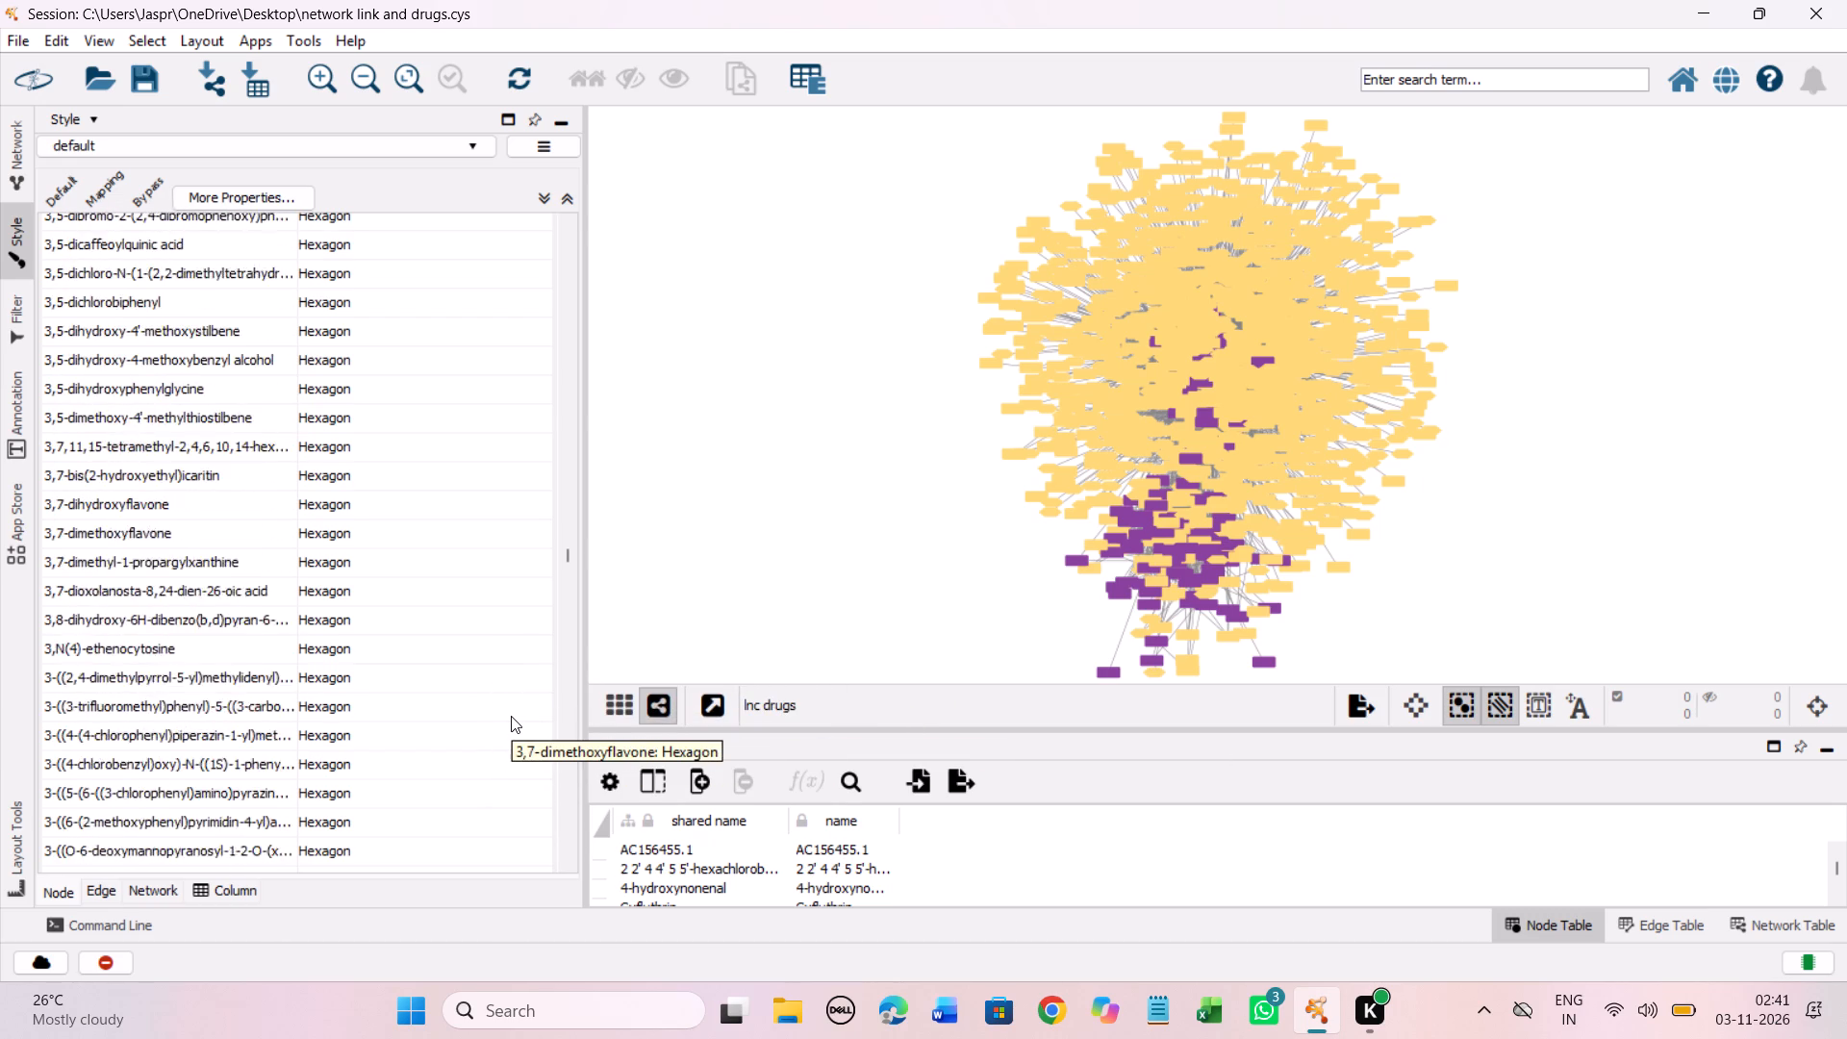
{"action": "scroll", "coordinate": [511, 716], "scroll_direction": "down", "scroll_amount": 20}
{"action": "scroll", "coordinate": [511, 716], "scroll_direction": "down", "scroll_amount": 17}
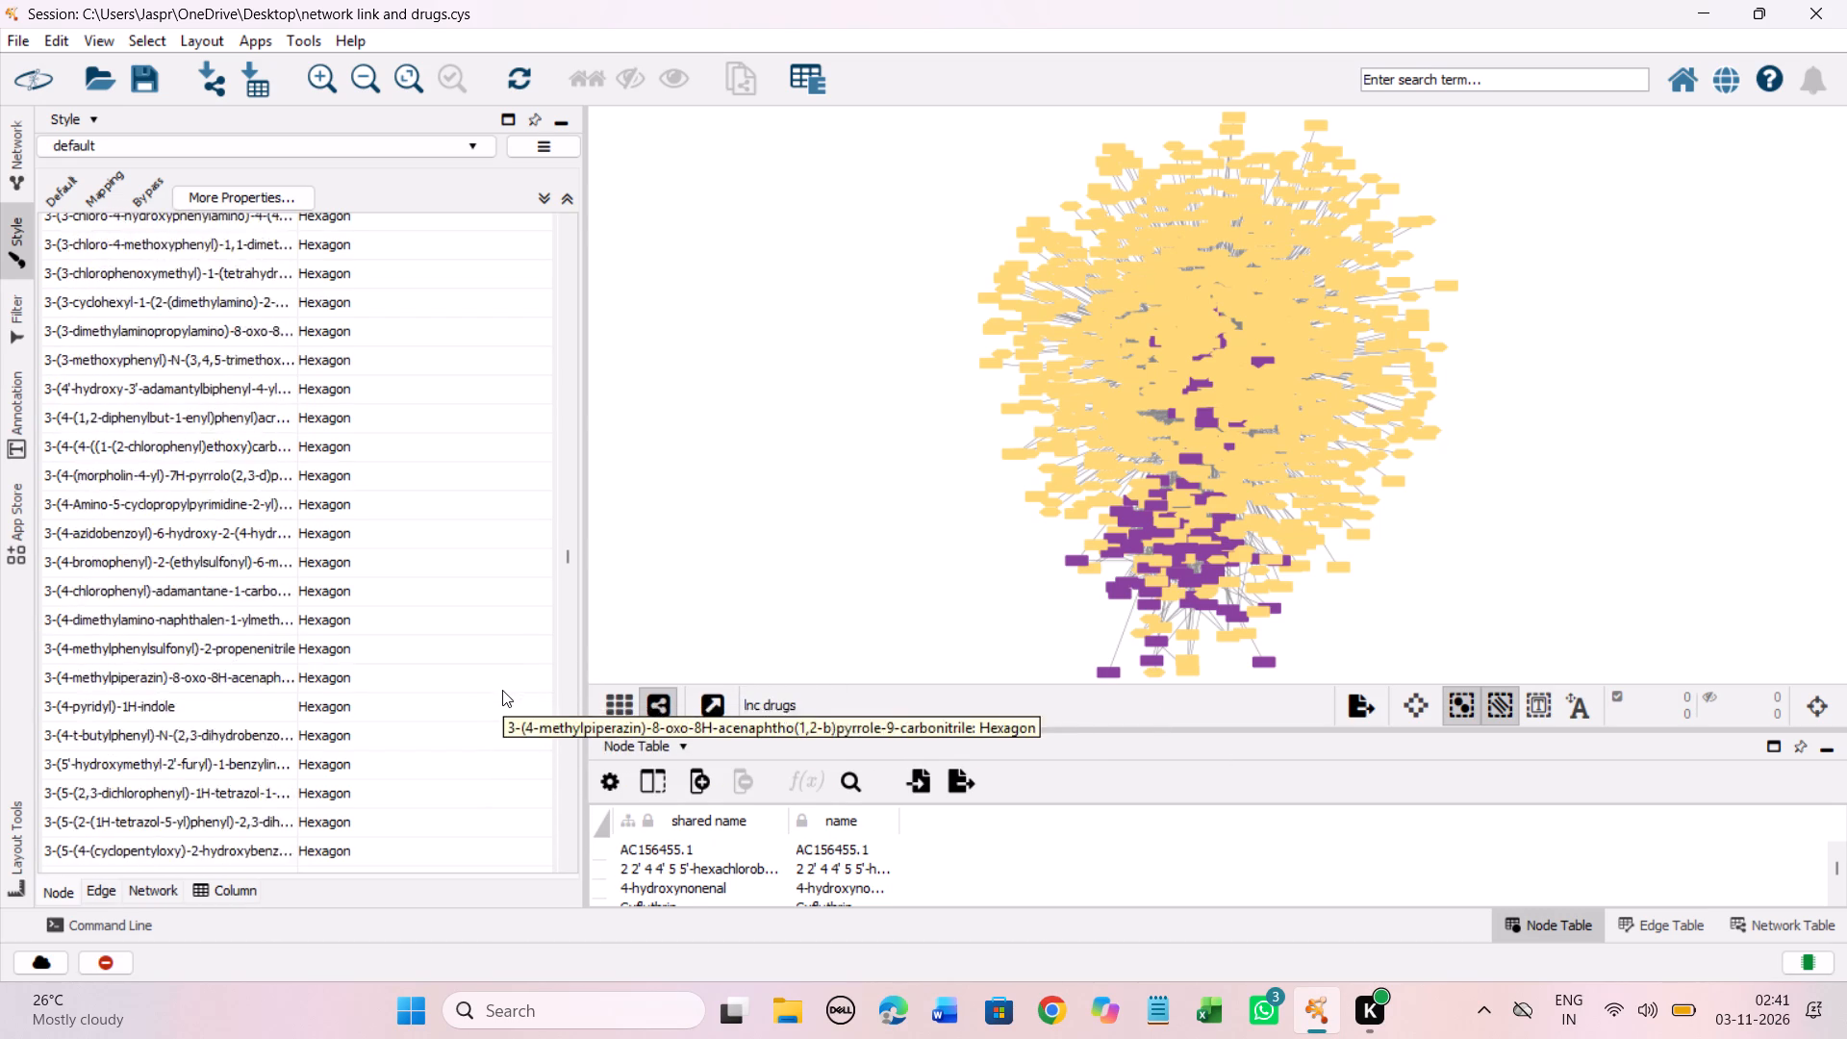
{"action": "scroll", "coordinate": [502, 690], "scroll_direction": "down", "scroll_amount": 20}
{"action": "scroll", "coordinate": [502, 690], "scroll_direction": "down", "scroll_amount": 17}
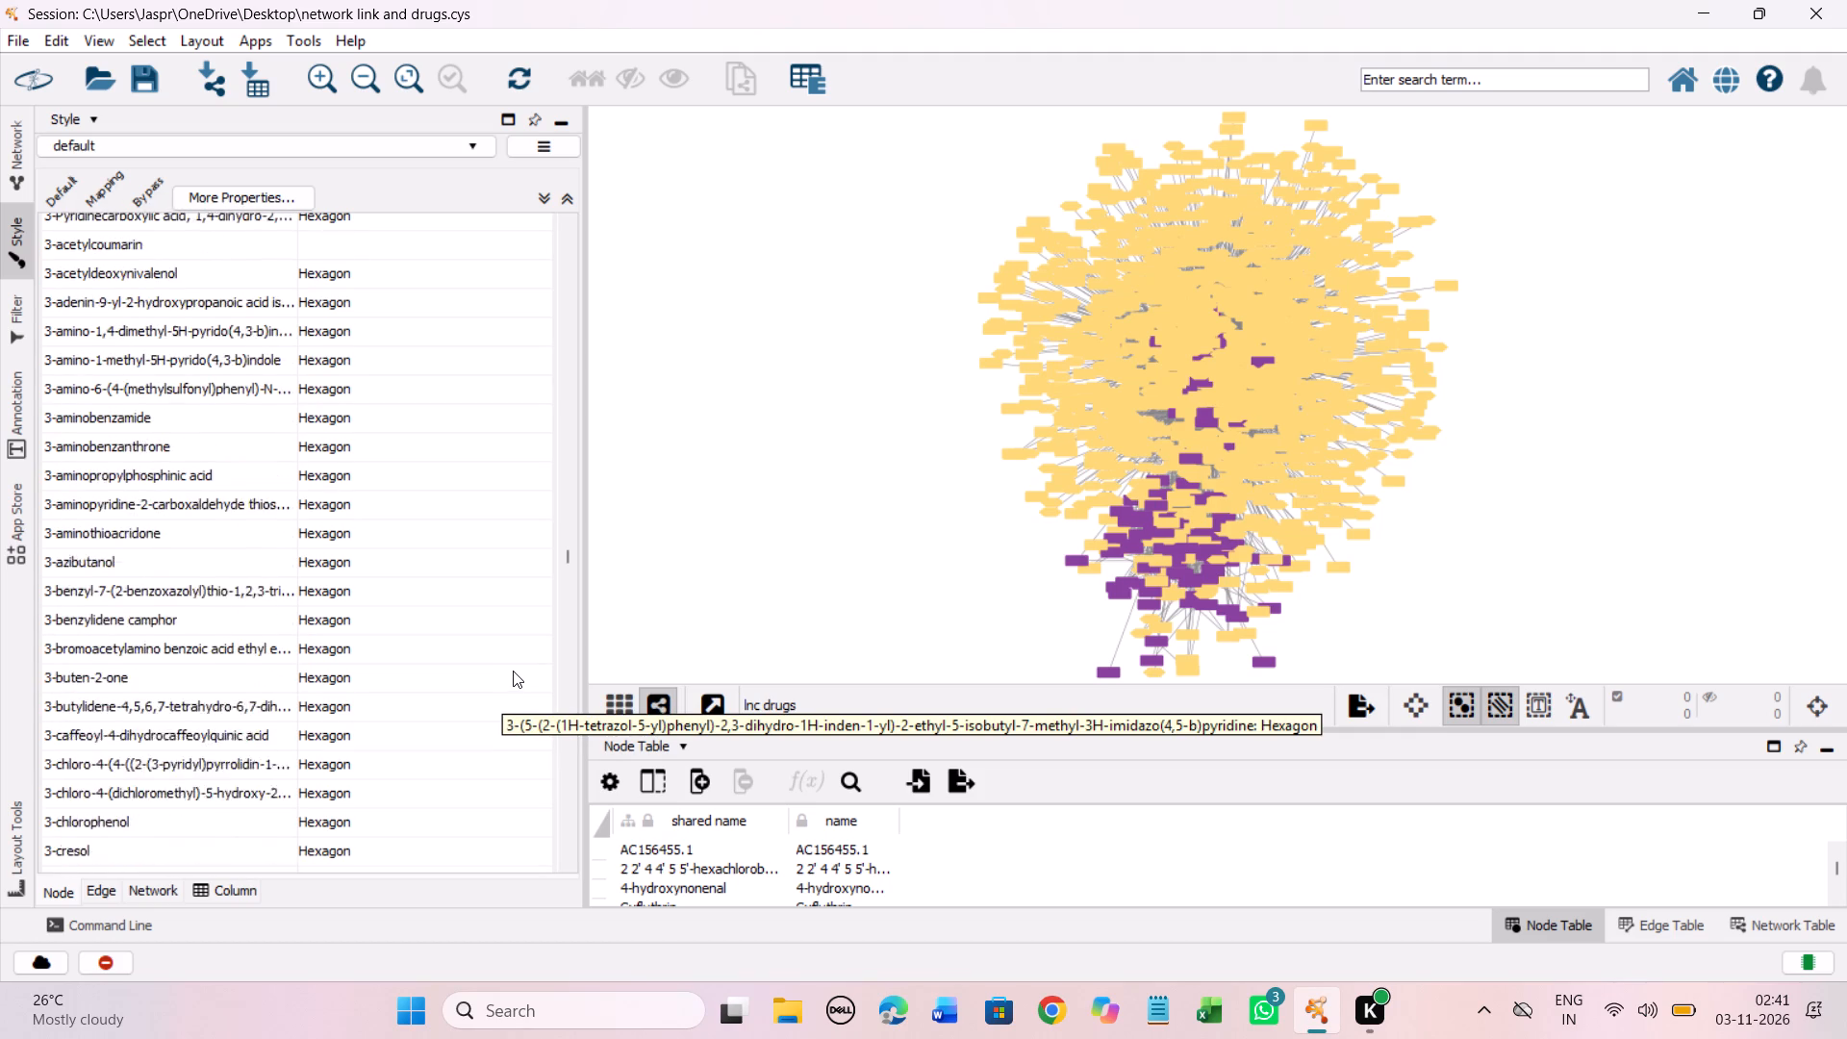
{"action": "scroll", "coordinate": [513, 671], "scroll_direction": "down", "scroll_amount": 15}
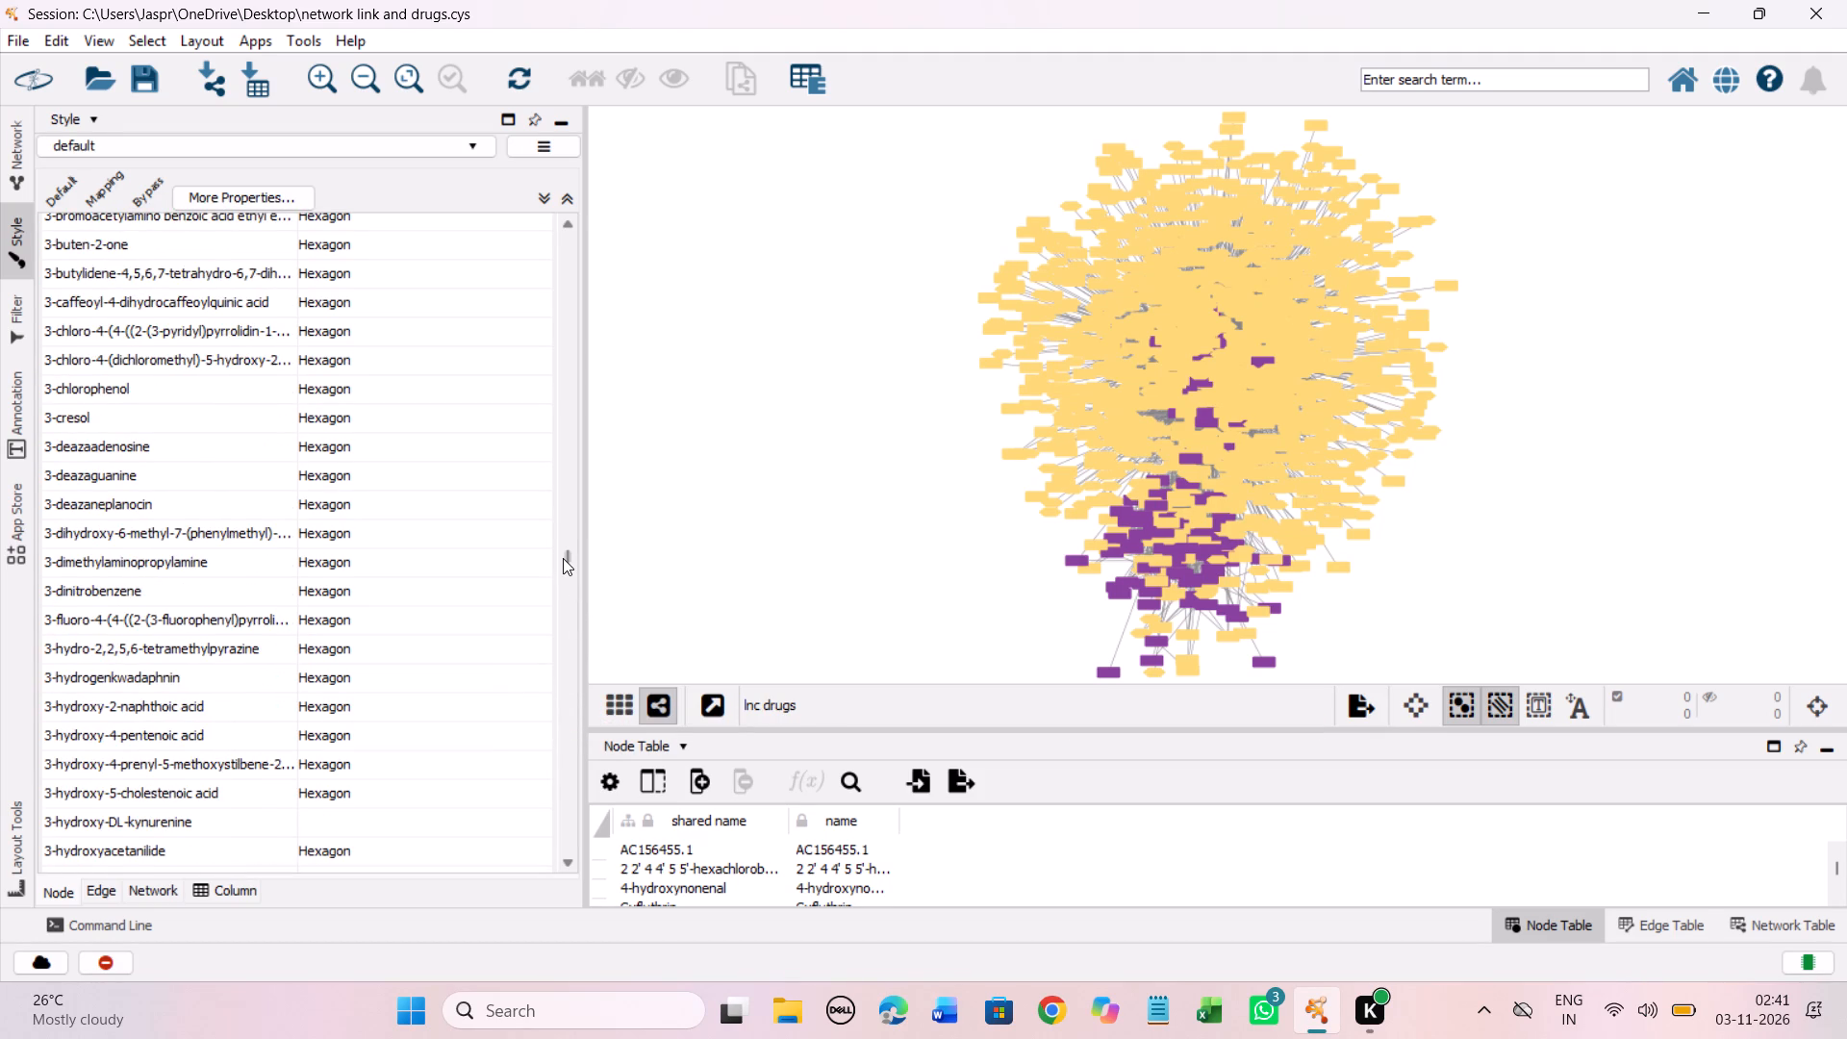
Check the Shape mappings between the 3-prefixed compounds and the AC-prefixed entries, especially the 8- and 9-prefixed compounds, for drugs without a shape.
{"action": "left_click_drag", "start_coordinate": [563, 557], "coordinate": [564, 559]}
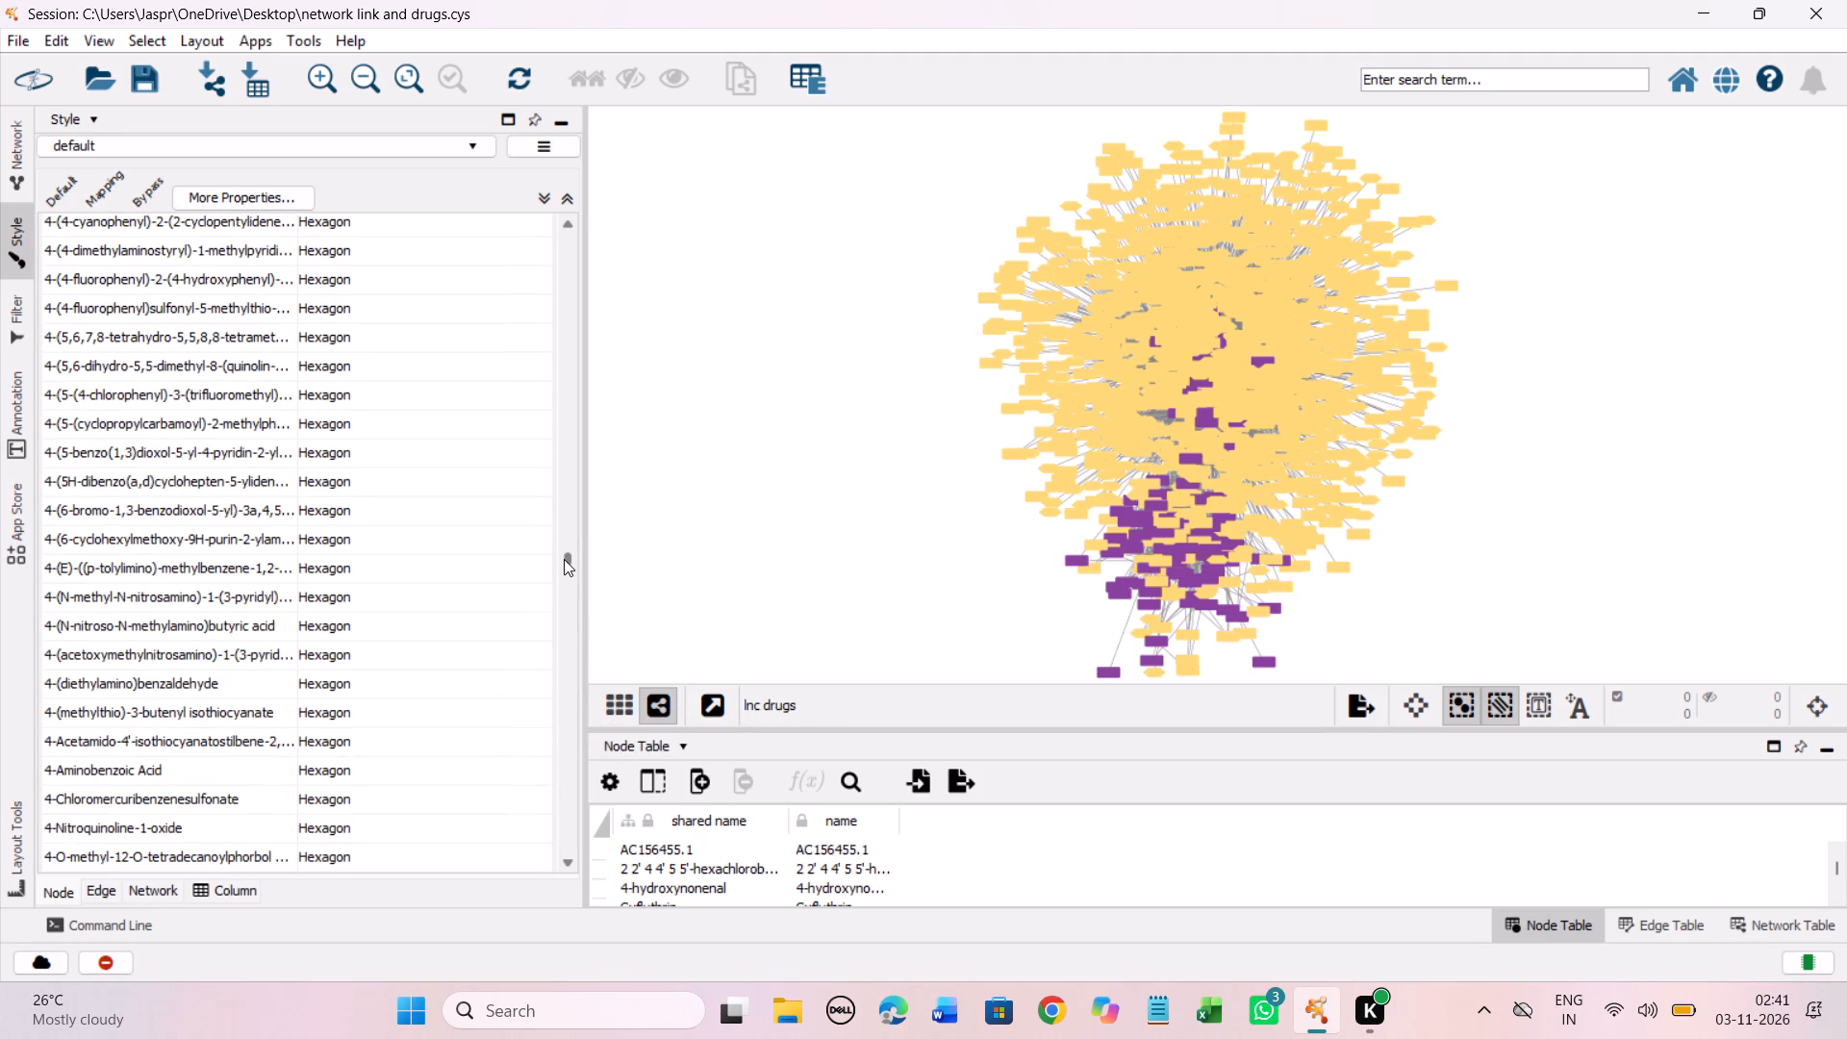
{"action": "left_click_drag", "start_coordinate": [564, 559], "coordinate": [565, 569]}
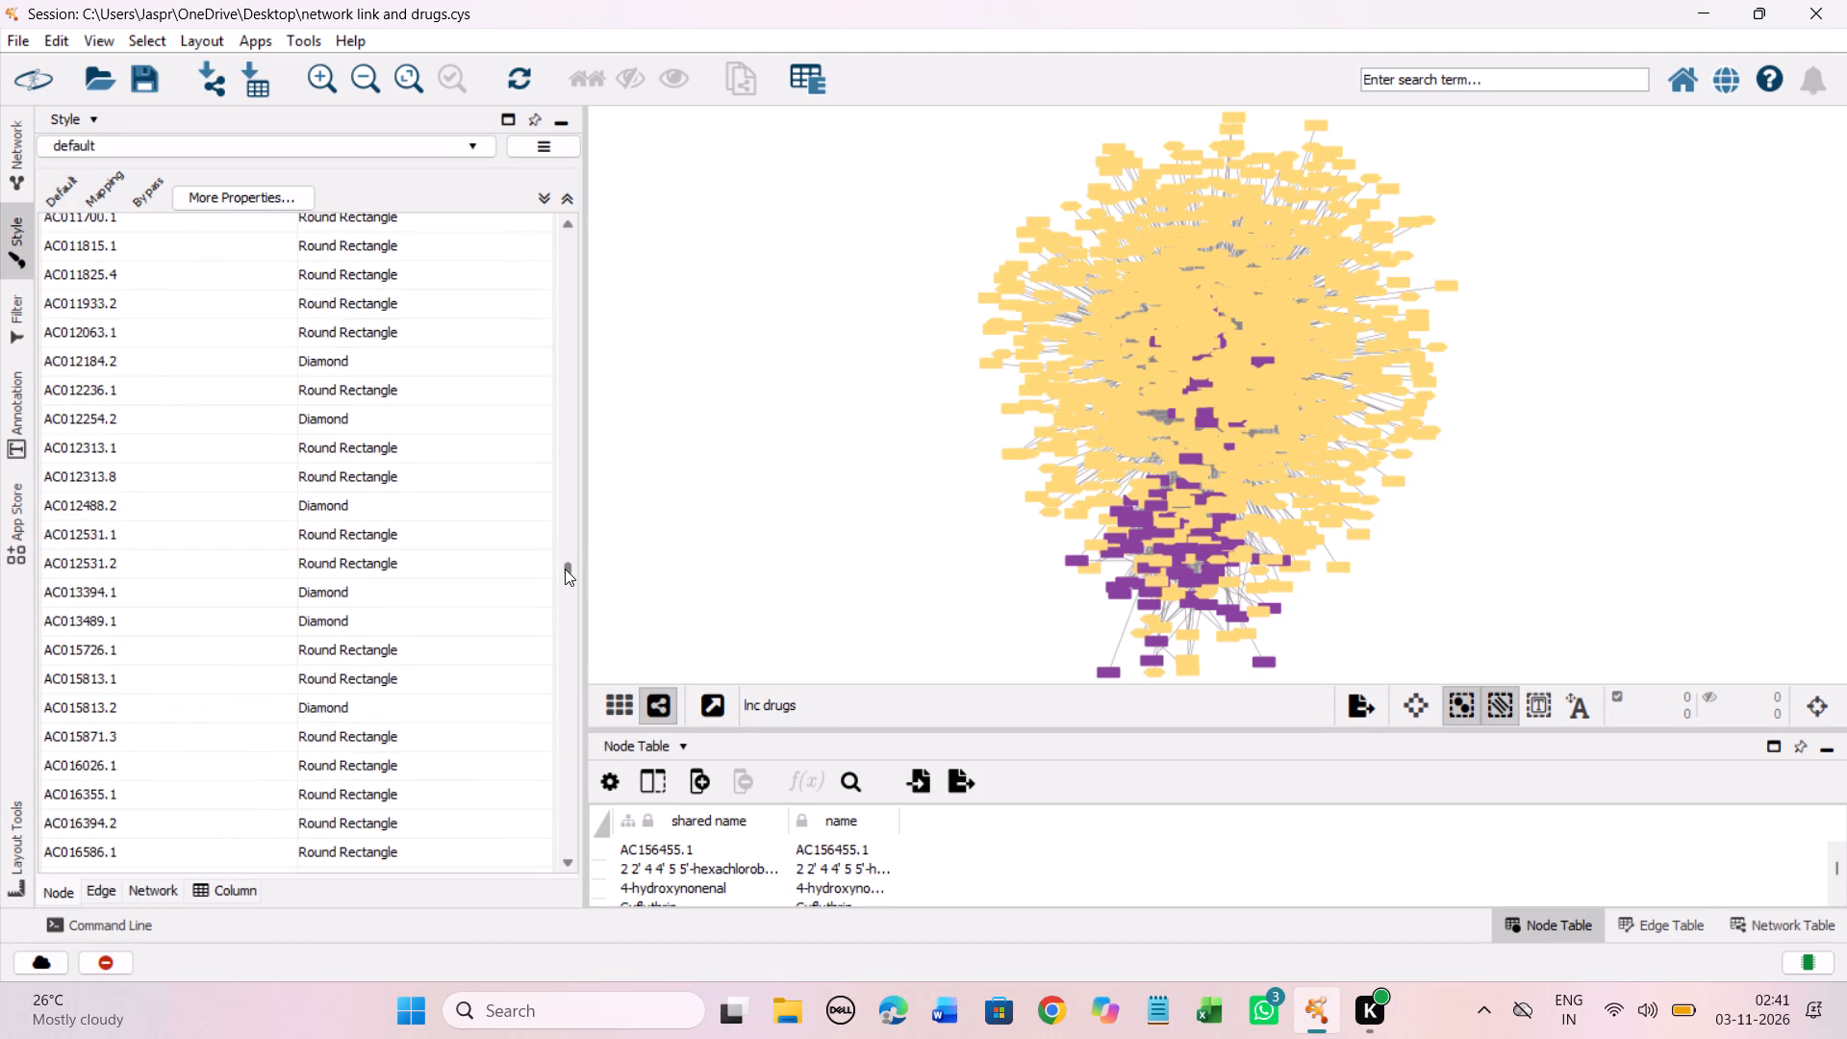
{"action": "left_click_drag", "start_coordinate": [565, 569], "coordinate": [566, 567]}
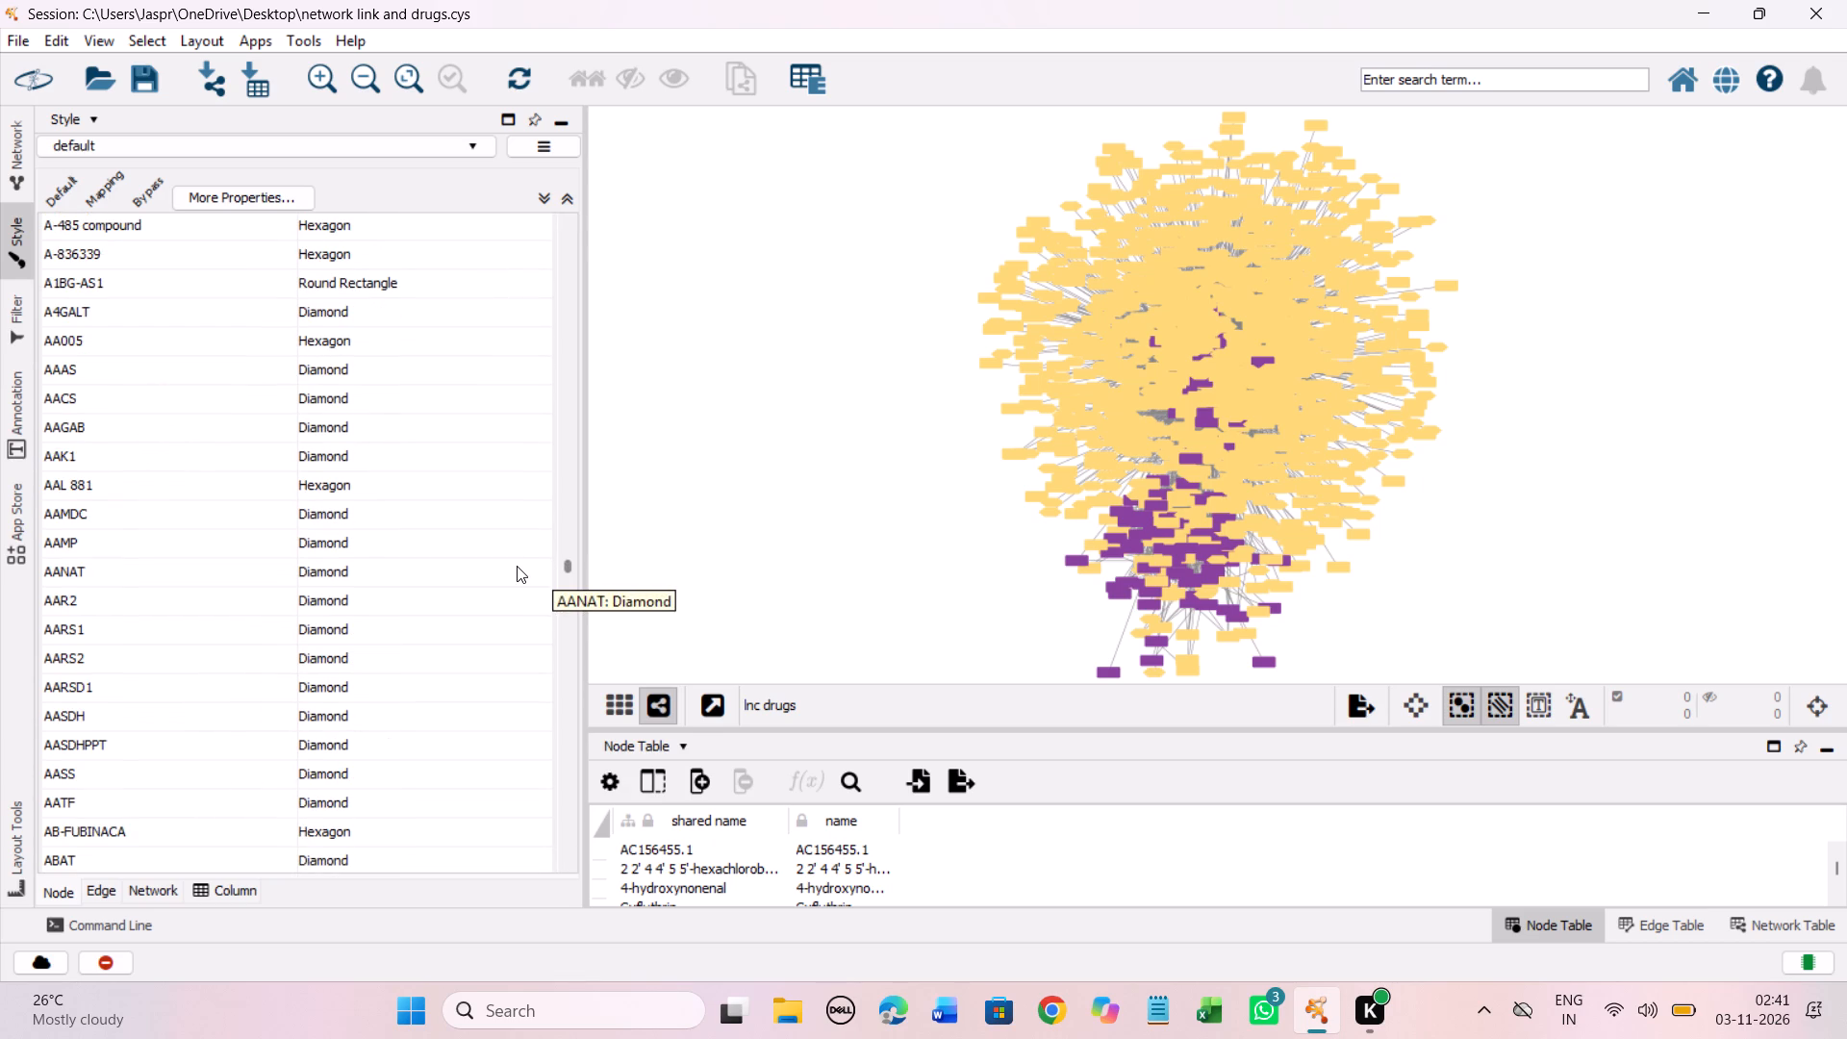
{"action": "scroll", "coordinate": [513, 566], "scroll_direction": "up", "scroll_amount": 15}
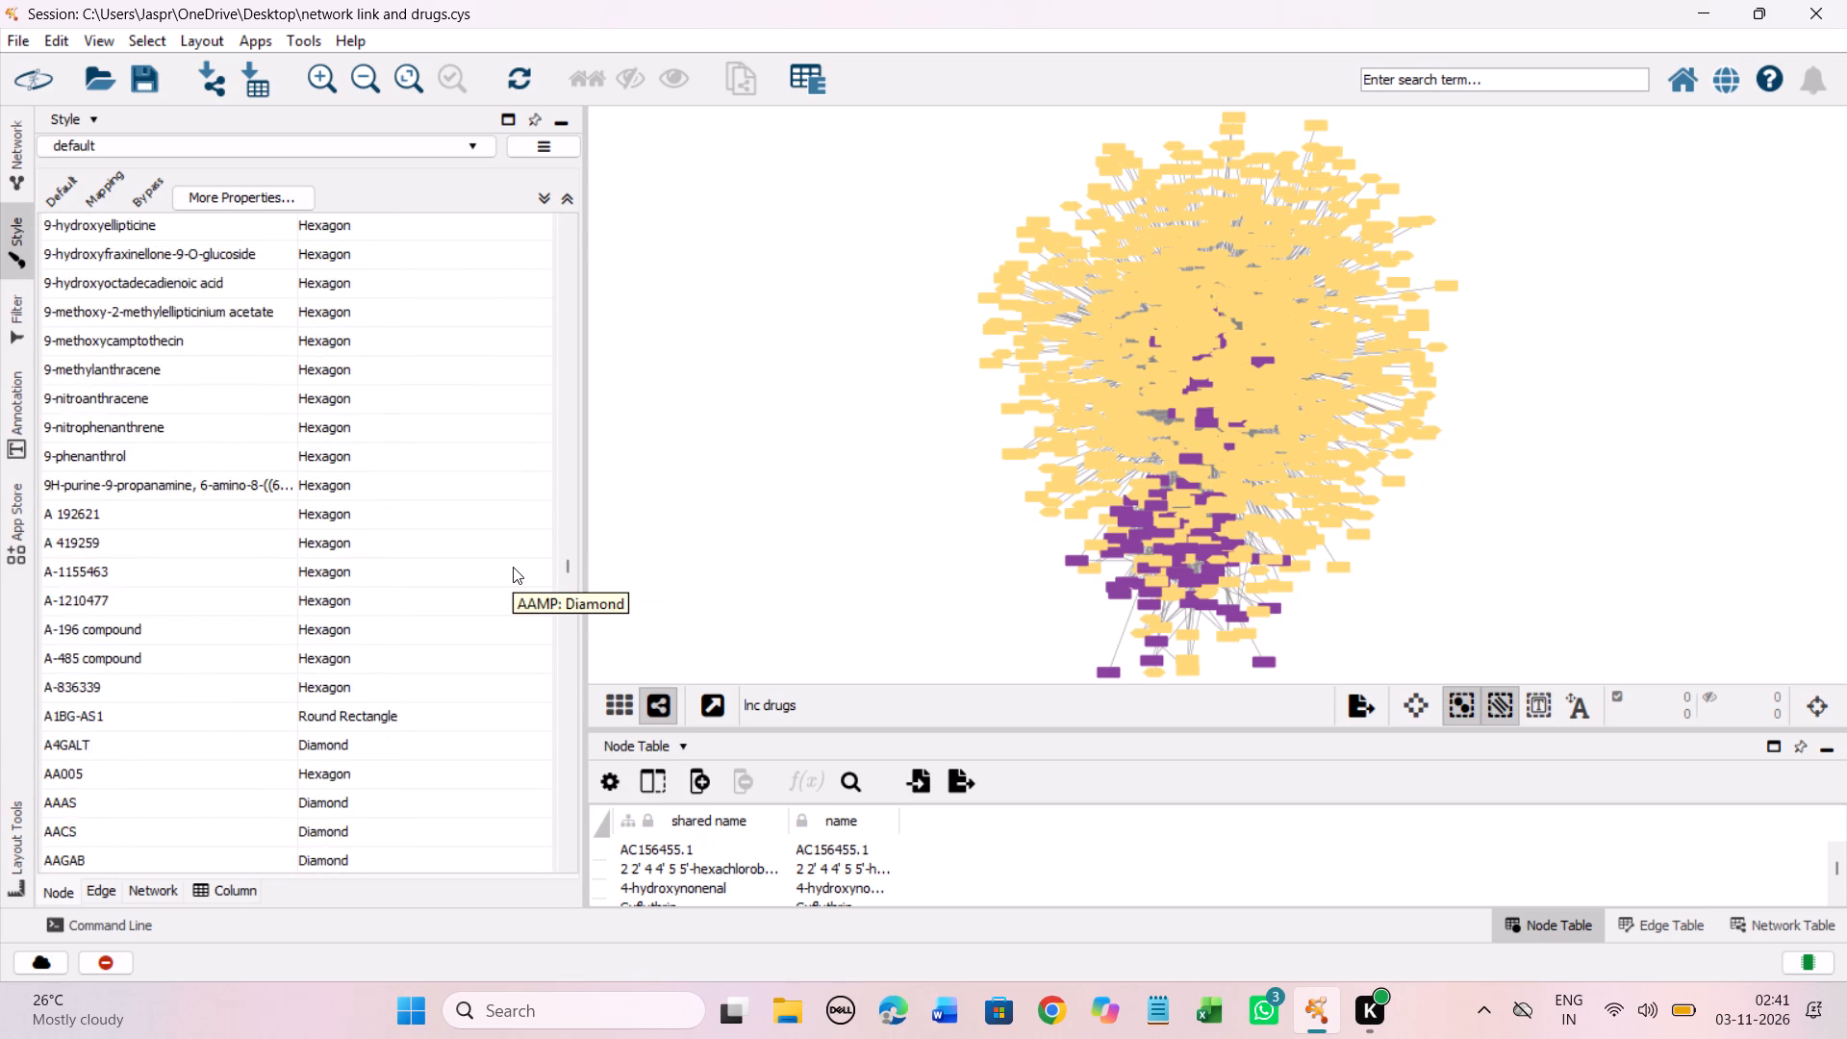
{"action": "scroll", "coordinate": [513, 567], "scroll_direction": "up", "scroll_amount": 20}
{"action": "scroll", "coordinate": [513, 567], "scroll_direction": "up", "scroll_amount": 7}
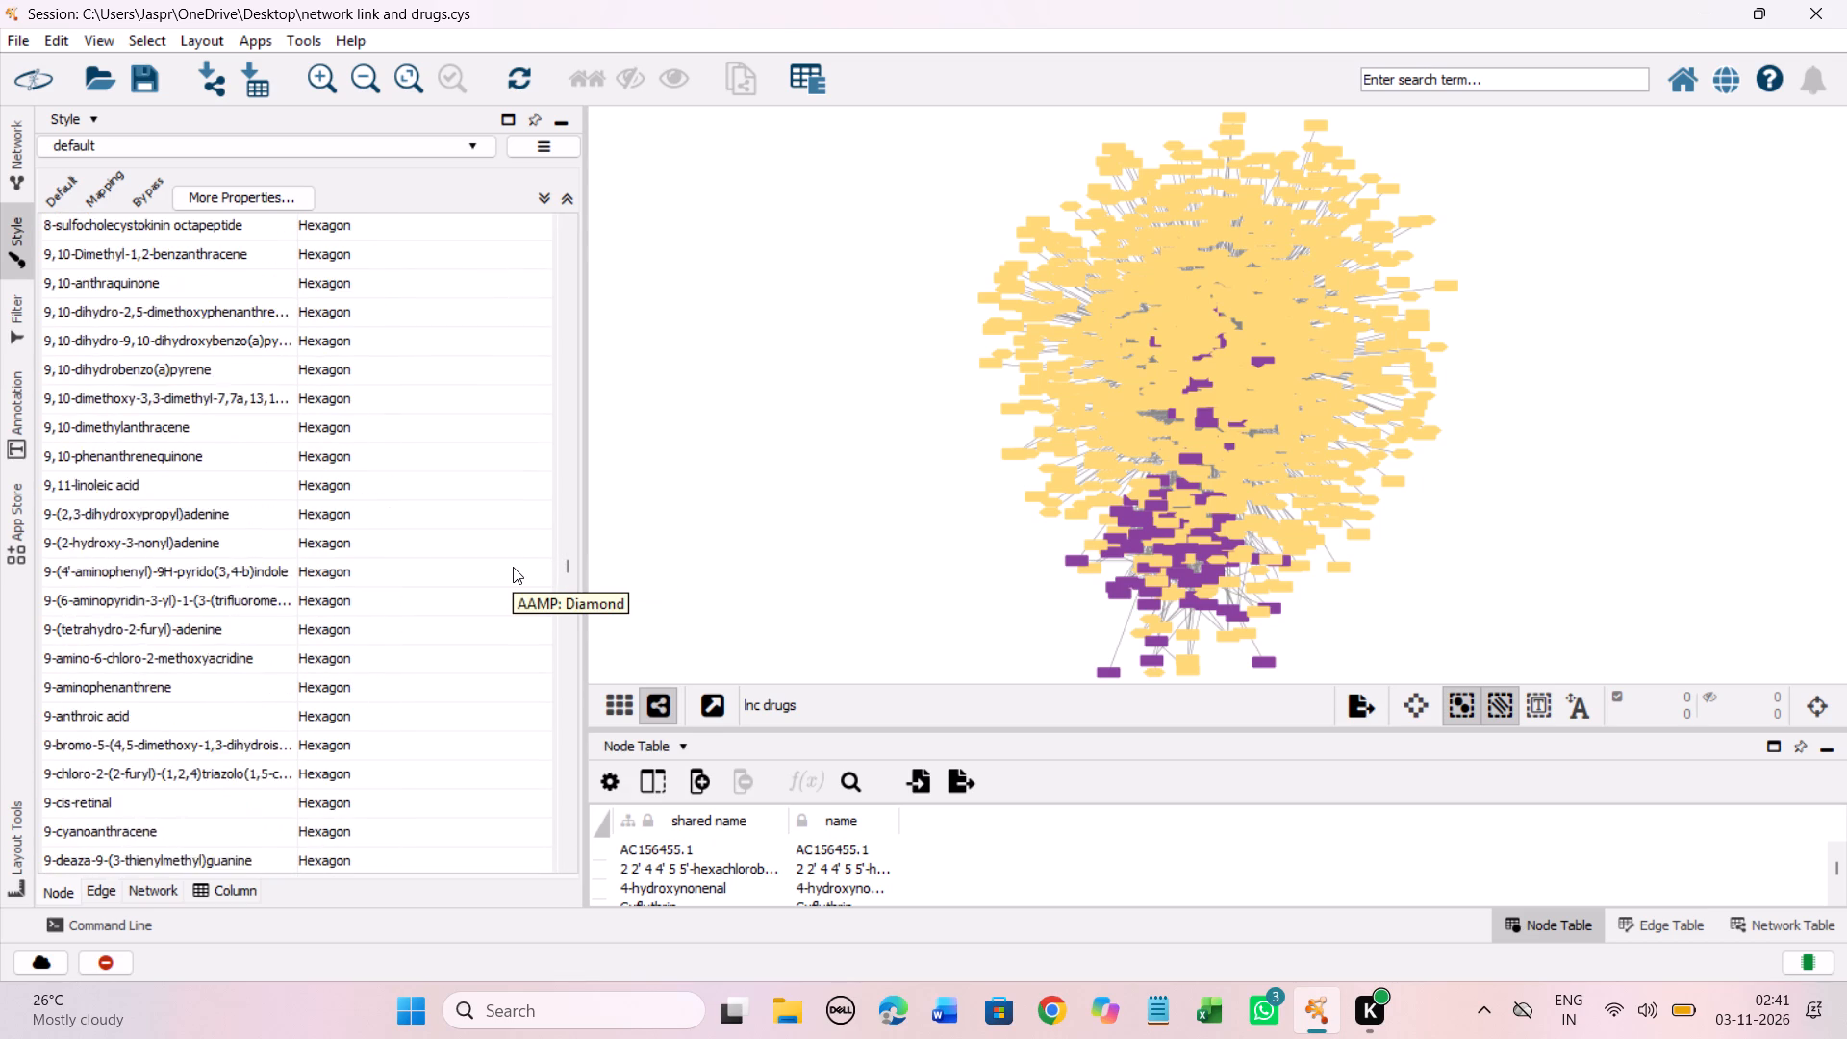
{"action": "scroll", "coordinate": [513, 567], "scroll_direction": "up", "scroll_amount": 1}
{"action": "scroll", "coordinate": [506, 601], "scroll_direction": "down", "scroll_amount": 20}
{"action": "scroll", "coordinate": [506, 601], "scroll_direction": "down", "scroll_amount": 10}
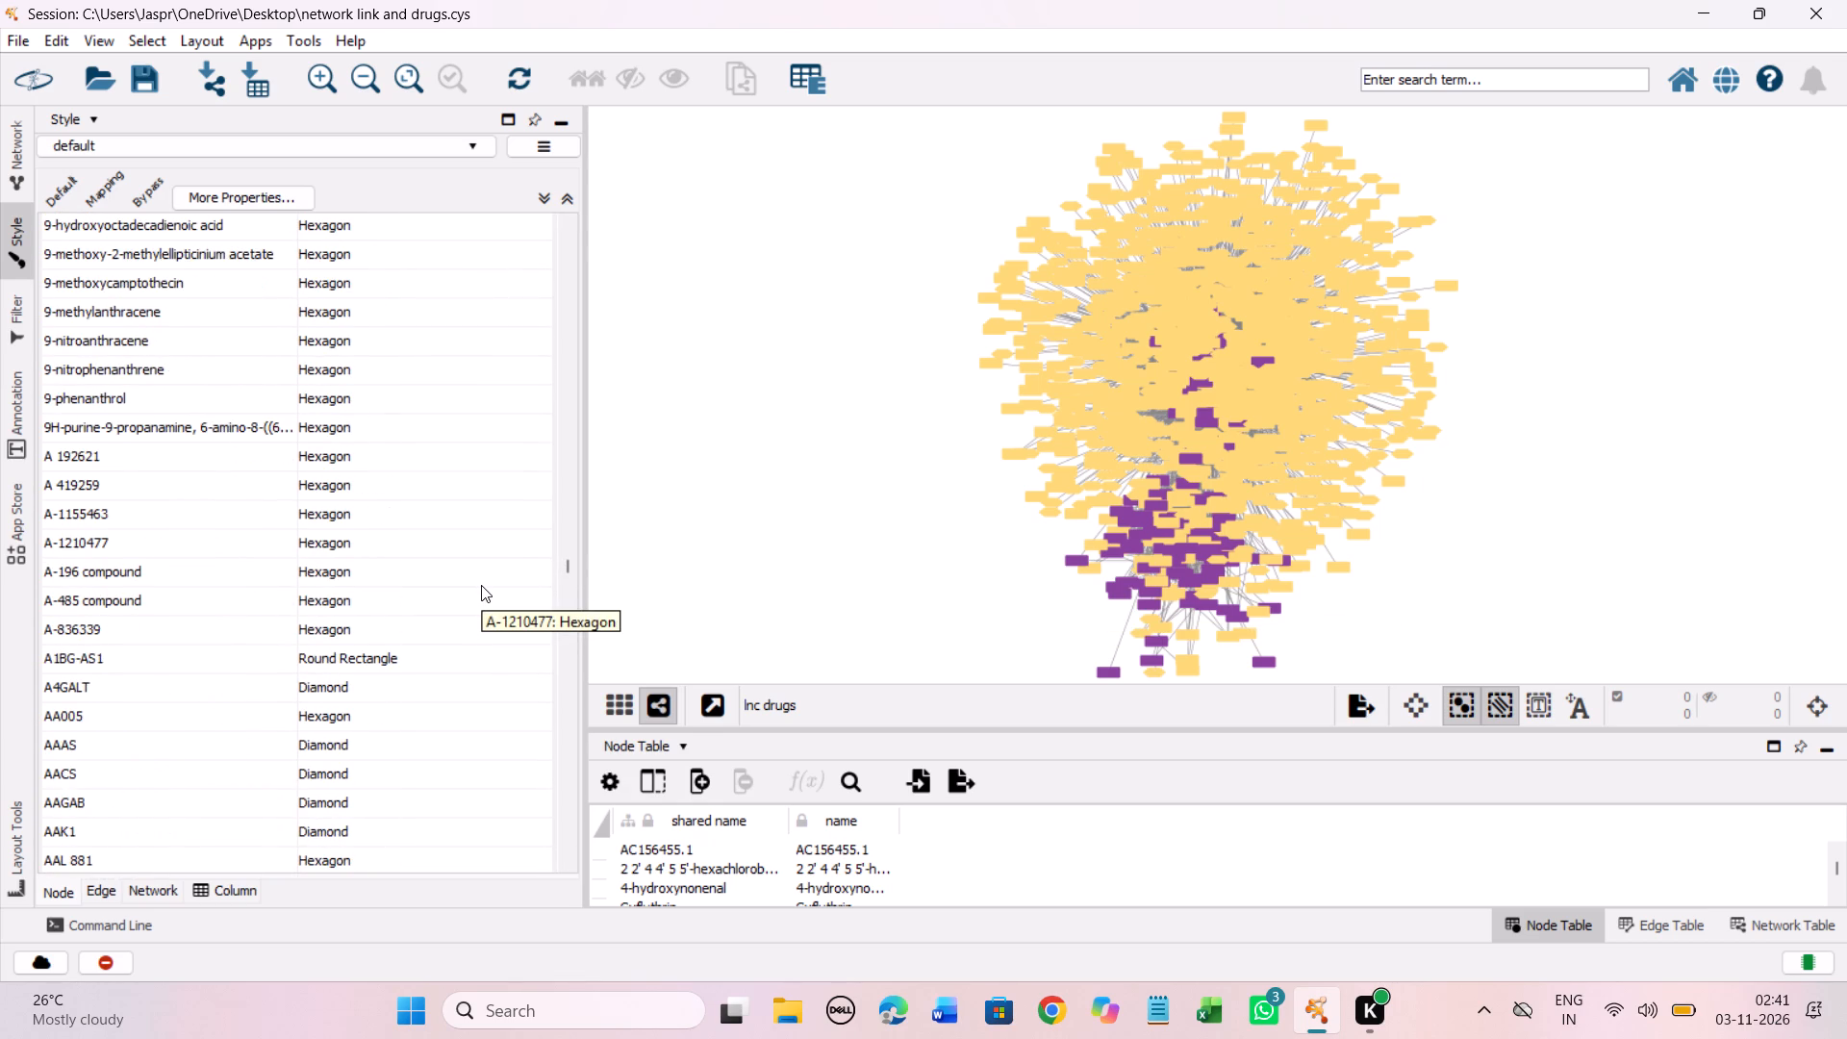
{"action": "scroll", "coordinate": [481, 585], "scroll_direction": "up", "scroll_amount": 12}
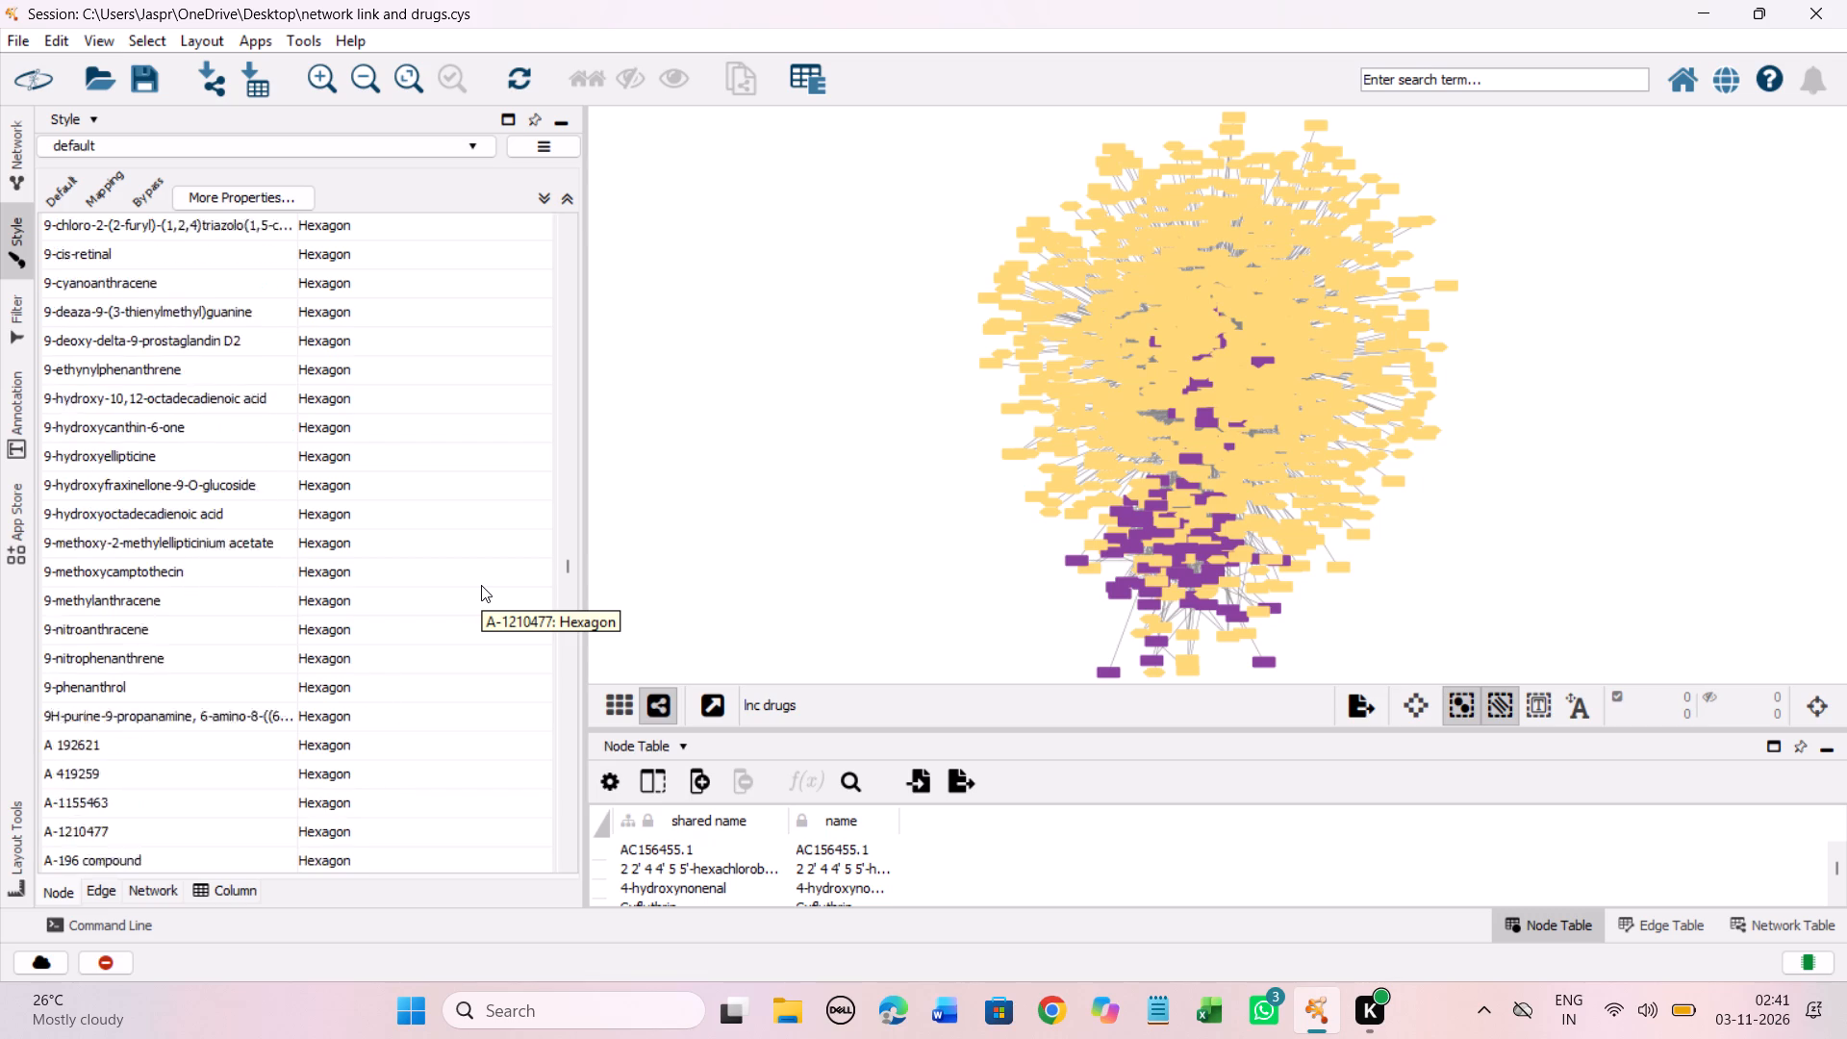
{"action": "scroll", "coordinate": [481, 585], "scroll_direction": "up", "scroll_amount": 20}
{"action": "scroll", "coordinate": [481, 585], "scroll_direction": "up", "scroll_amount": 9}
{"action": "scroll", "coordinate": [481, 585], "scroll_direction": "down", "scroll_amount": 1}
{"action": "scroll", "coordinate": [481, 585], "scroll_direction": "up", "scroll_amount": 10}
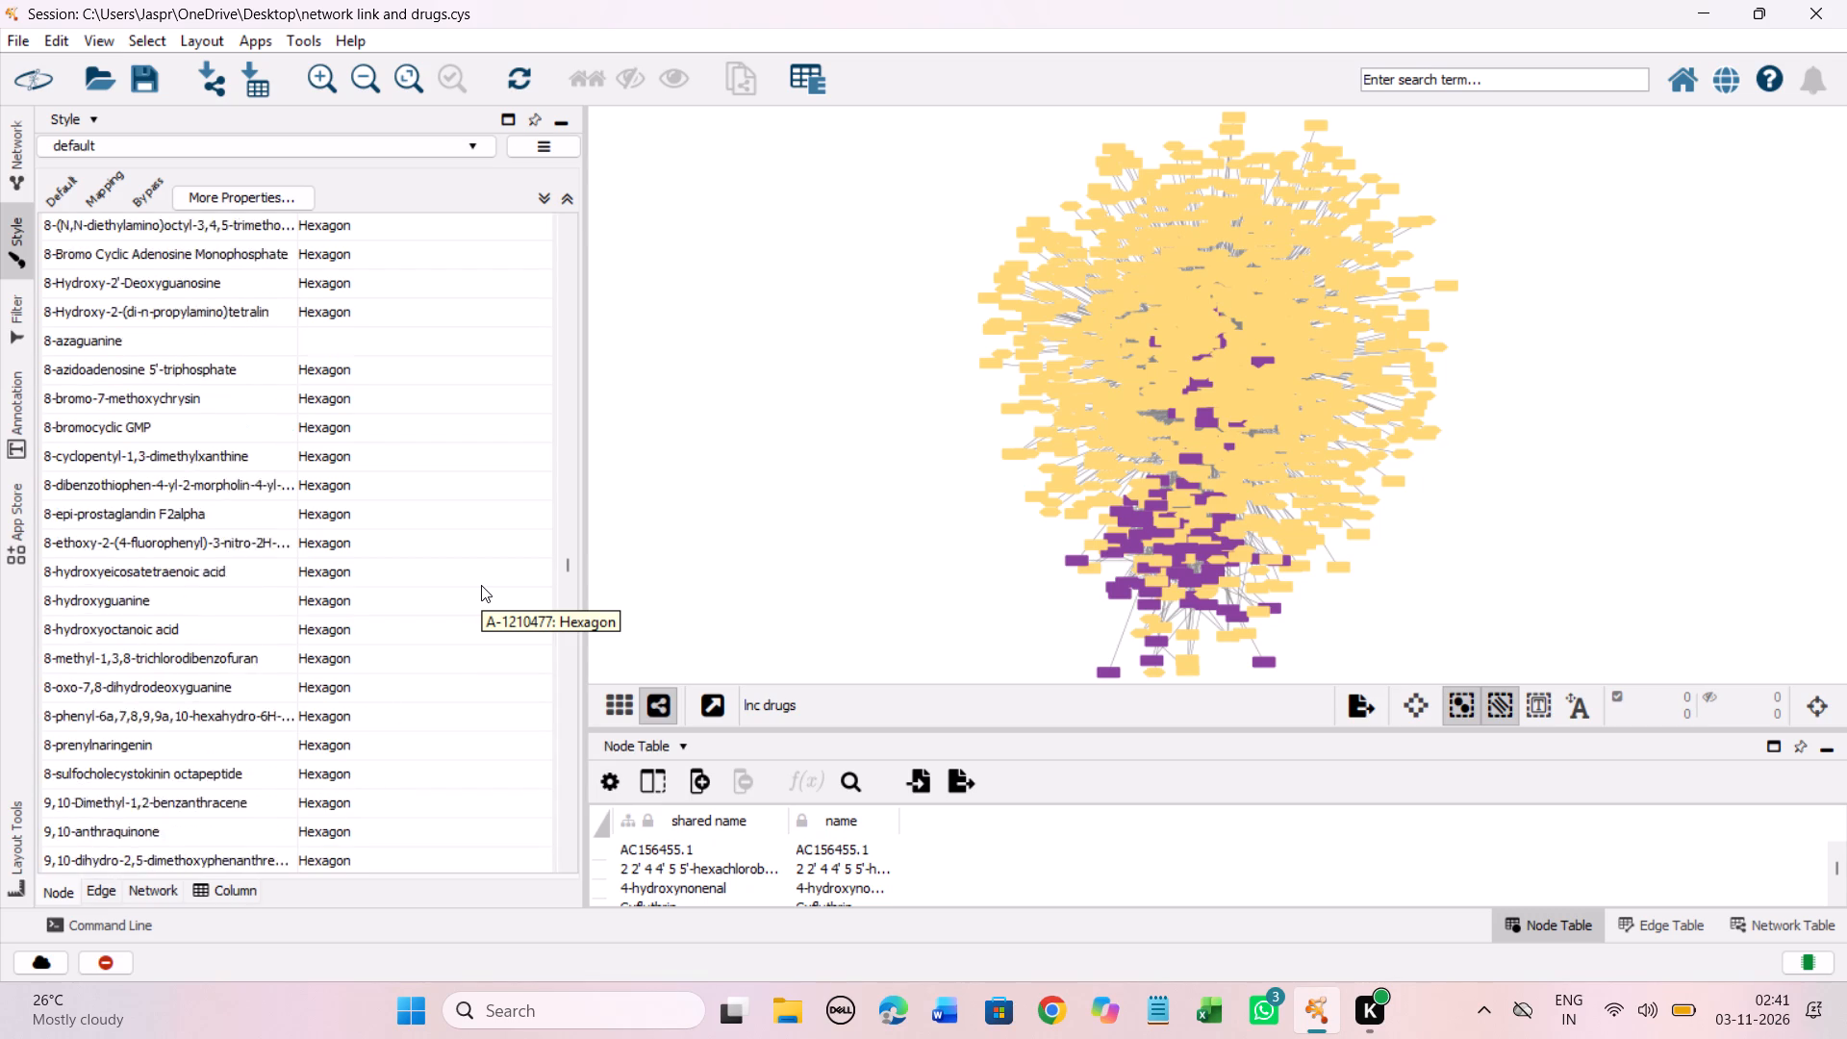
Set the Shape mapping to Hexagon for the block of compounds ending at the 8-dibenzothiophen-4-yl entry, including 8-azaguanine.
{"action": "scroll", "coordinate": [481, 585], "scroll_direction": "up", "scroll_amount": 3}
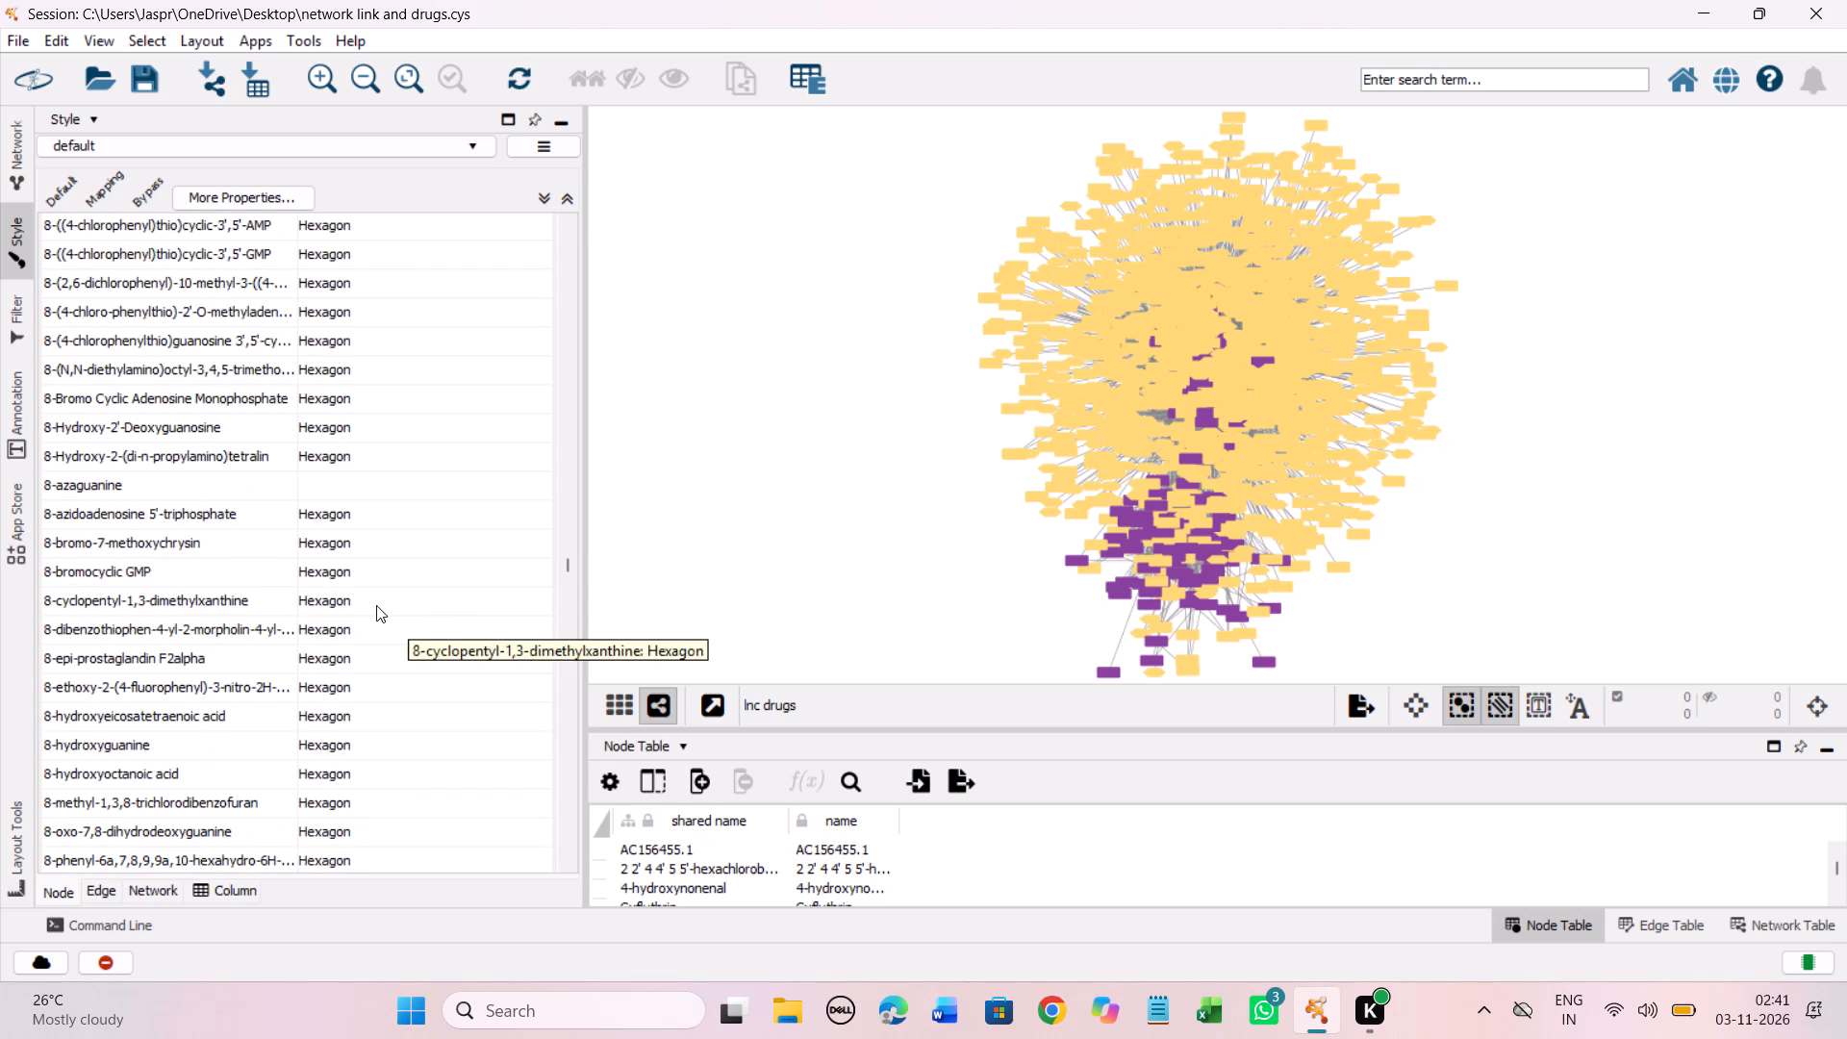
{"action": "left_click", "coordinate": [323, 631], "text": "shift"}
{"action": "right_click", "coordinate": [323, 631]}
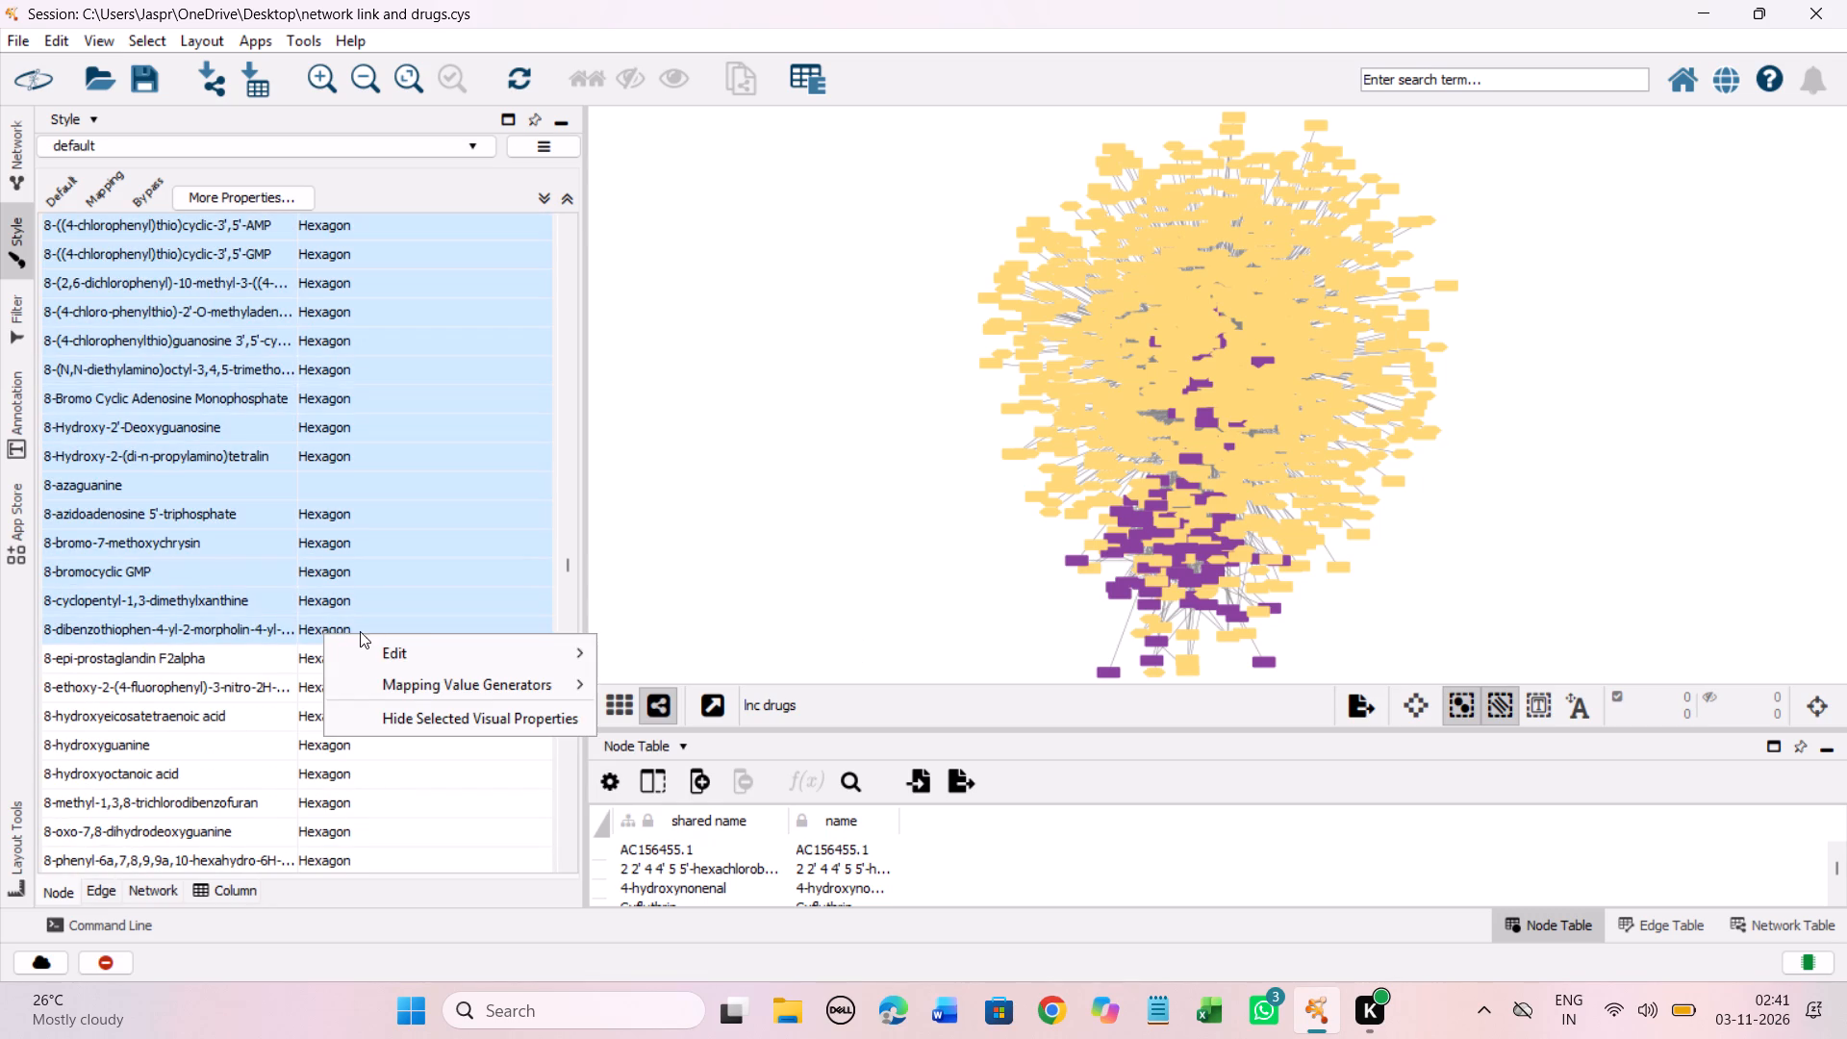
{"action": "left_click", "coordinate": [451, 647]}
{"action": "left_click", "coordinate": [636, 644]}
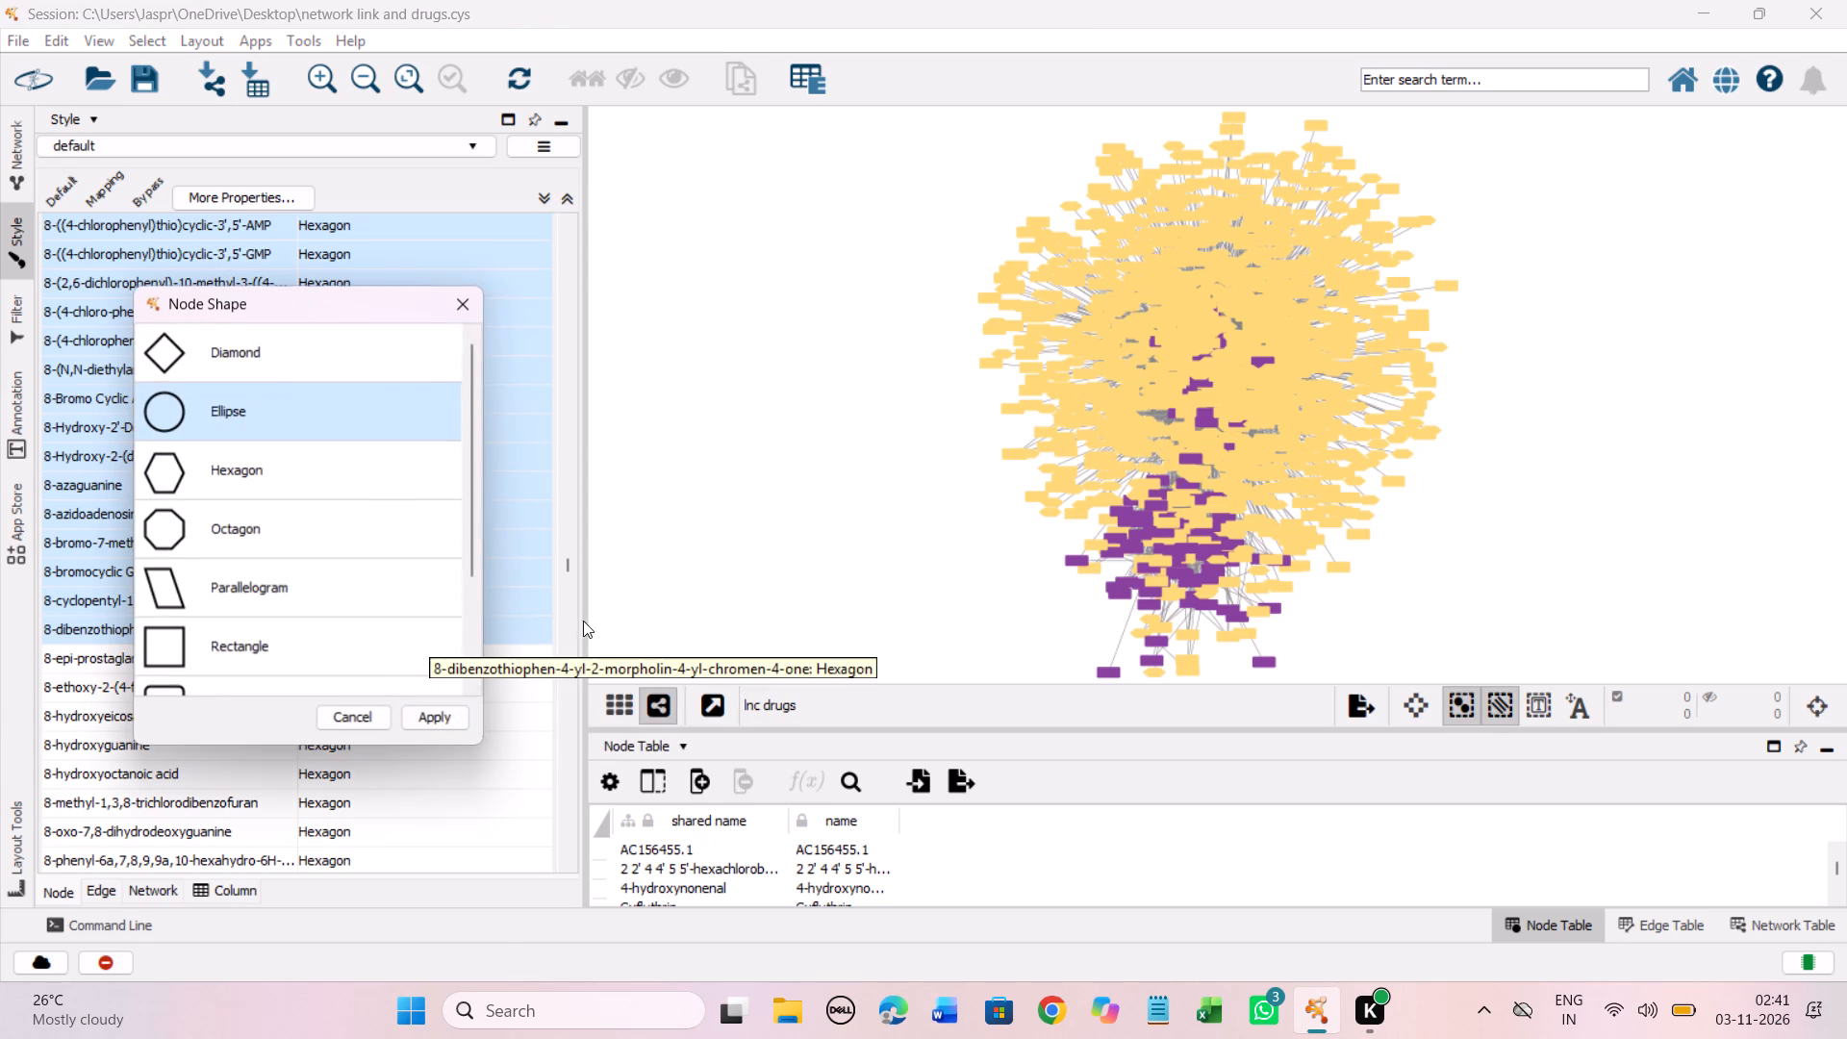
{"action": "left_click", "coordinate": [350, 469]}
{"action": "left_click", "coordinate": [438, 715]}
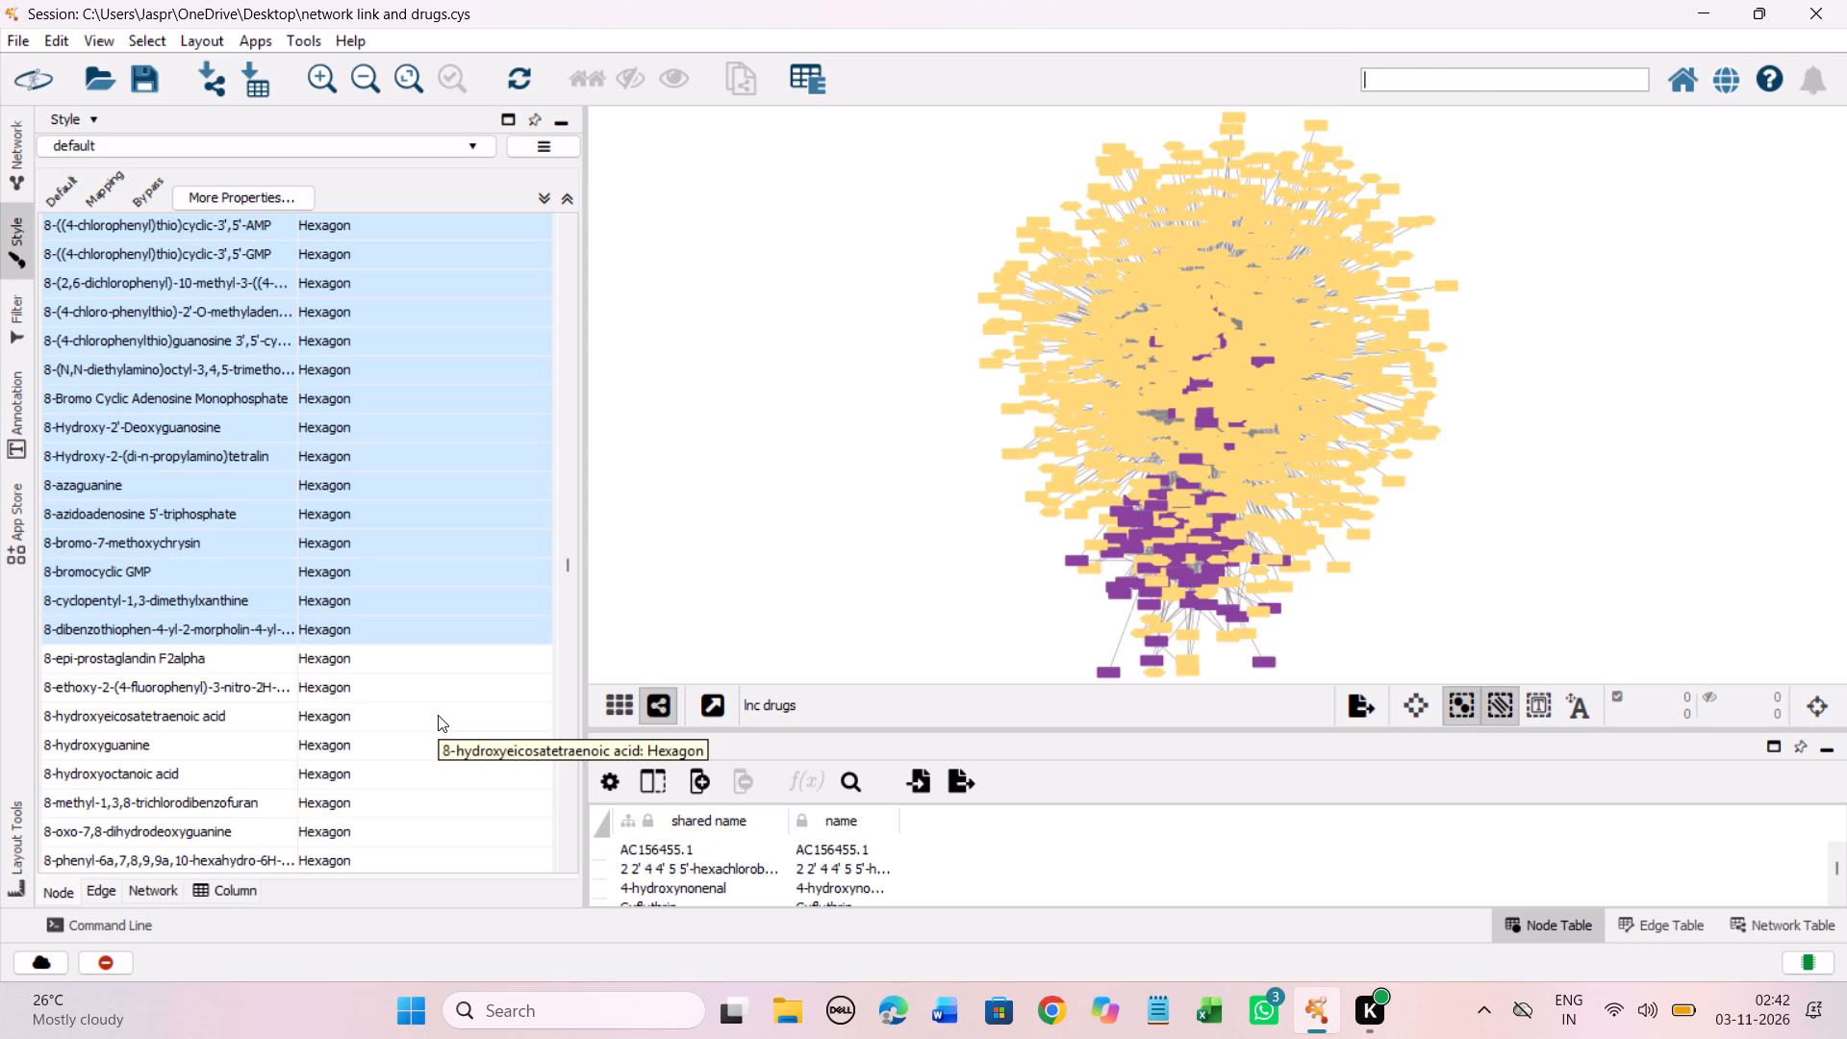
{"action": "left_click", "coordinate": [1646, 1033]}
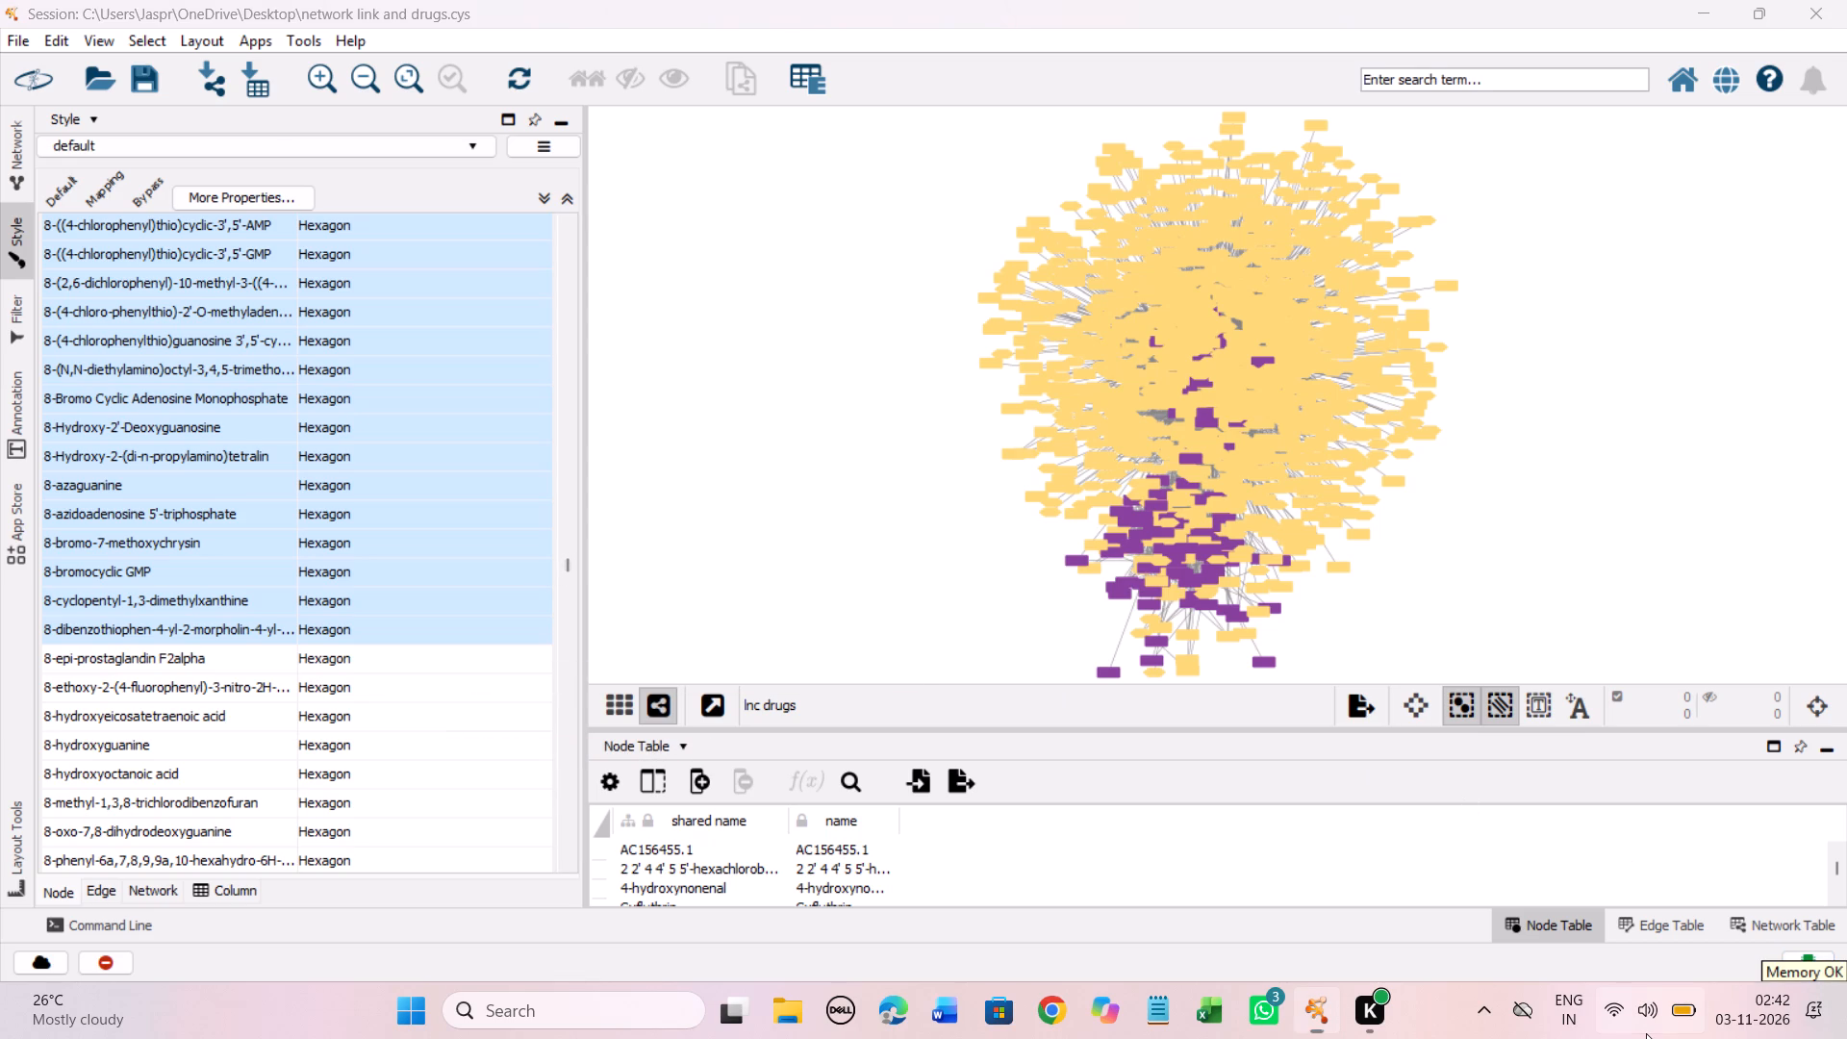
Increase the laptop's display brightness.
{"action": "left_click", "coordinate": [1658, 1010]}
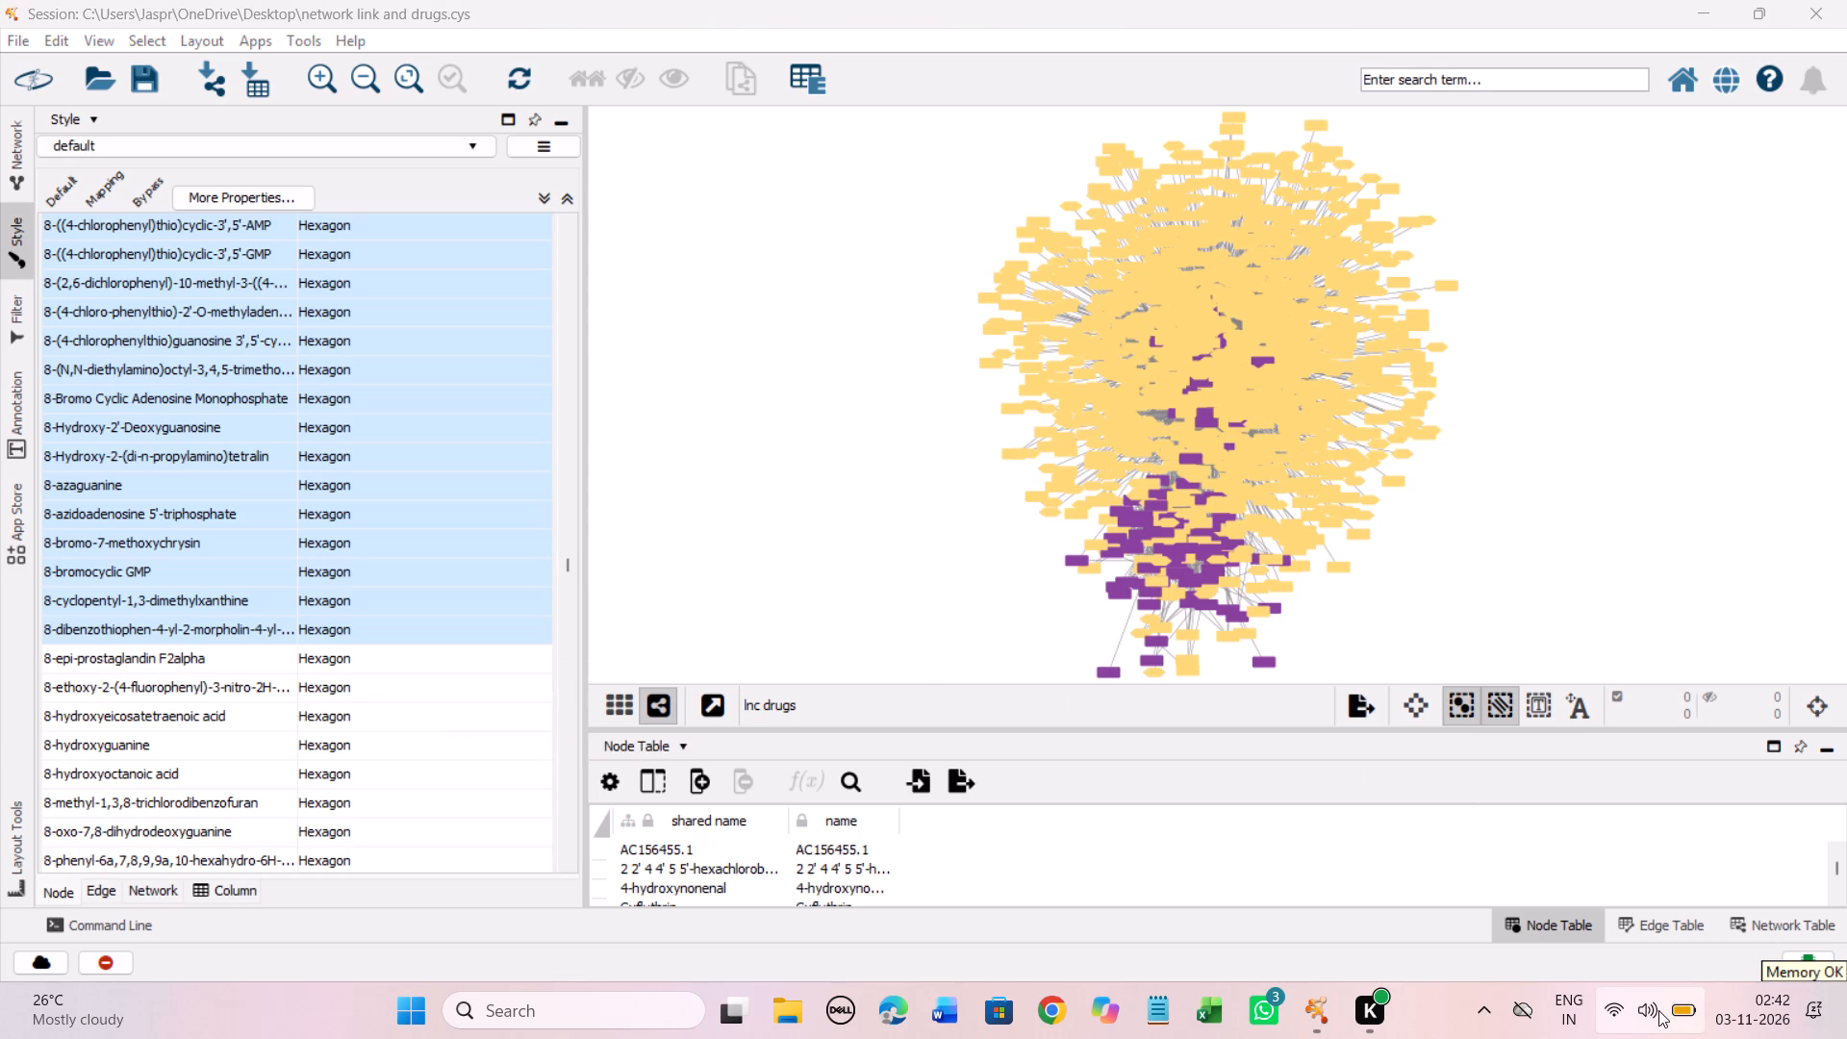
{"action": "left_click", "coordinate": [1656, 1018]}
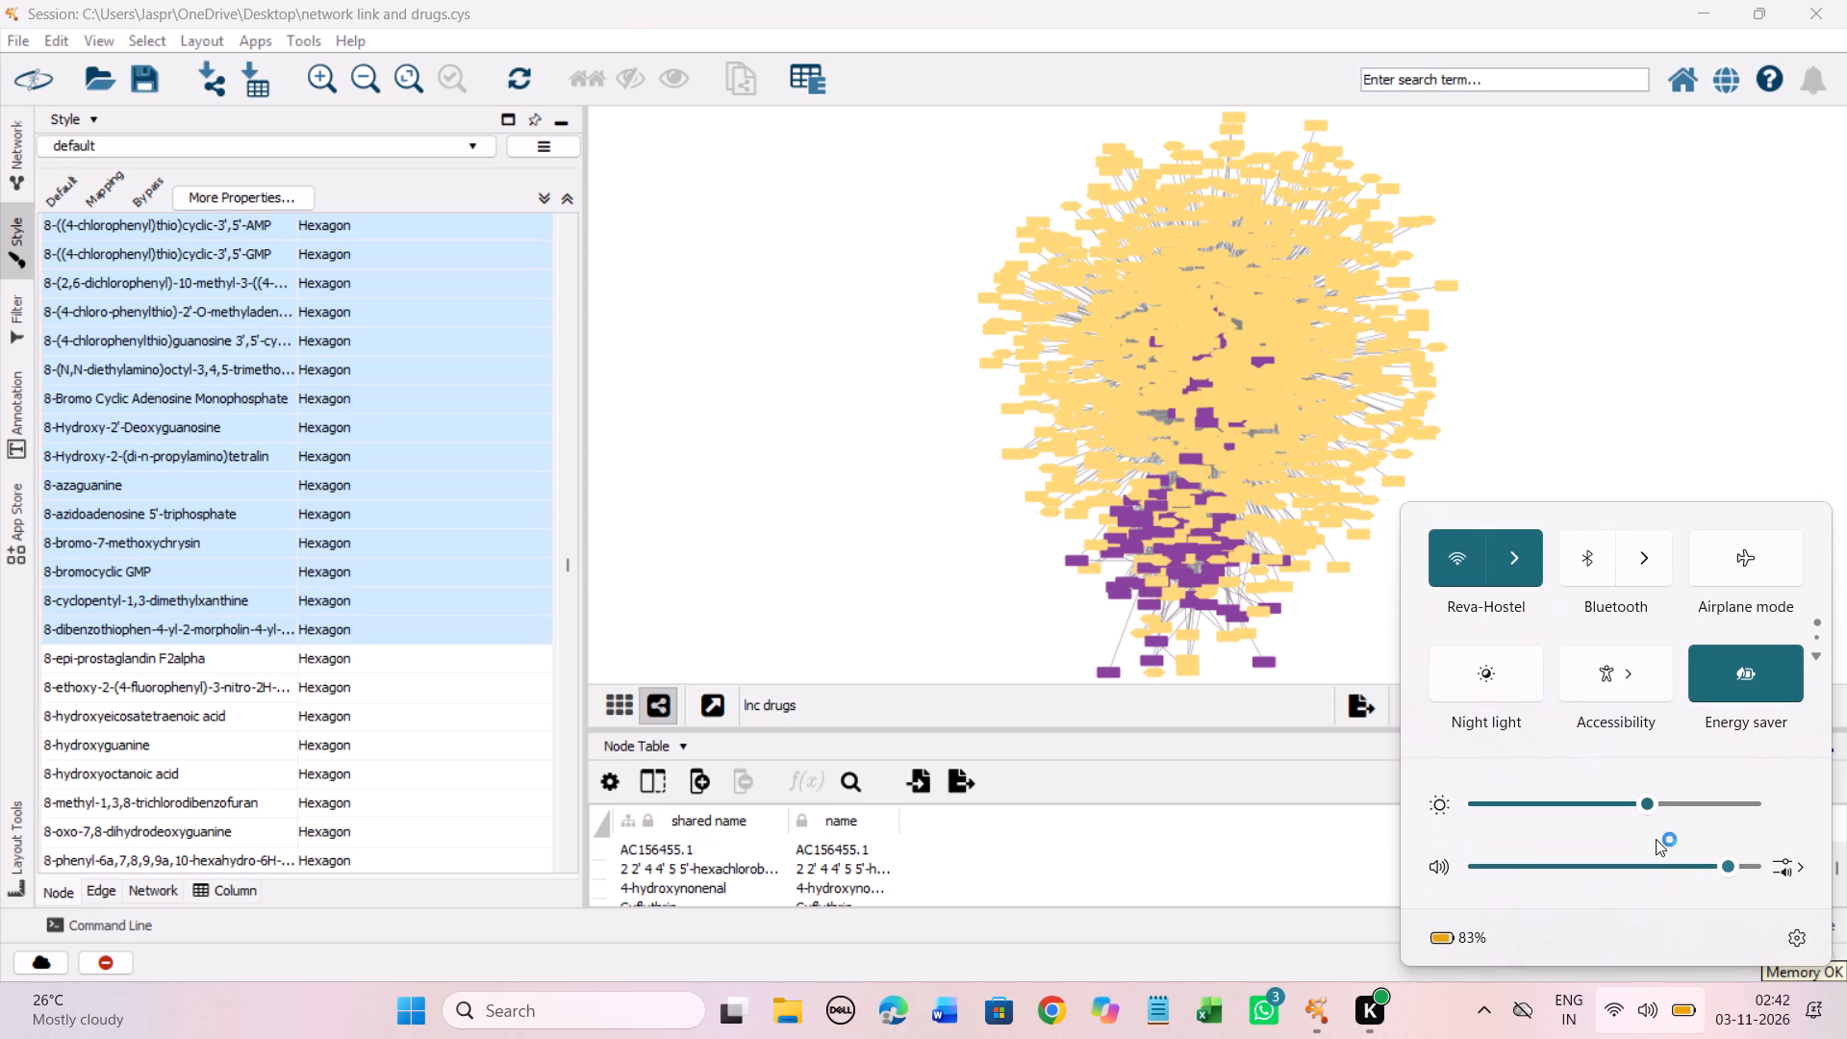
{"action": "left_click", "coordinate": [1690, 805]}
{"action": "left_click", "coordinate": [1719, 801]}
Check the Shape mappings from the remaining 8-prefixed compounds through the 9-prefixed compounds and first A-prefixed entries for drugs without a shape.
{"action": "scroll", "coordinate": [502, 506], "scroll_direction": "down", "scroll_amount": 15}
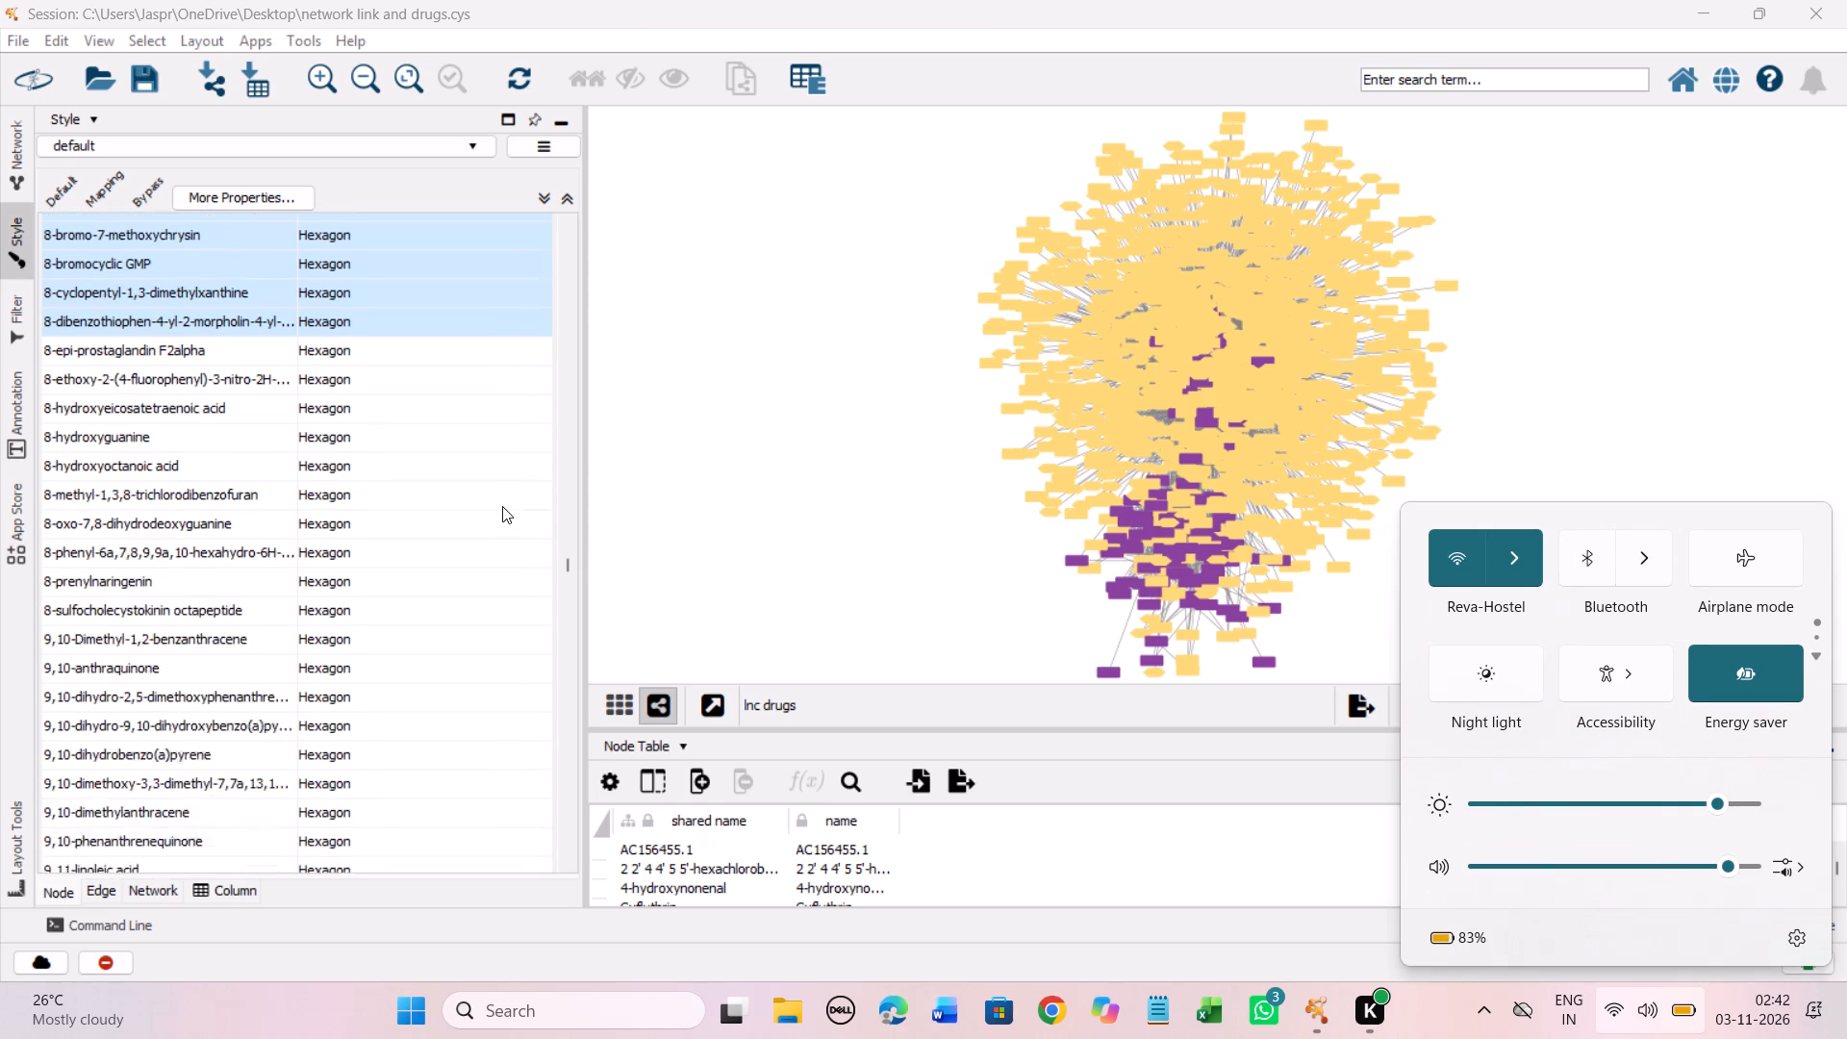
{"action": "scroll", "coordinate": [502, 506], "scroll_direction": "down", "scroll_amount": 12}
{"action": "scroll", "coordinate": [502, 506], "scroll_direction": "up", "scroll_amount": 11}
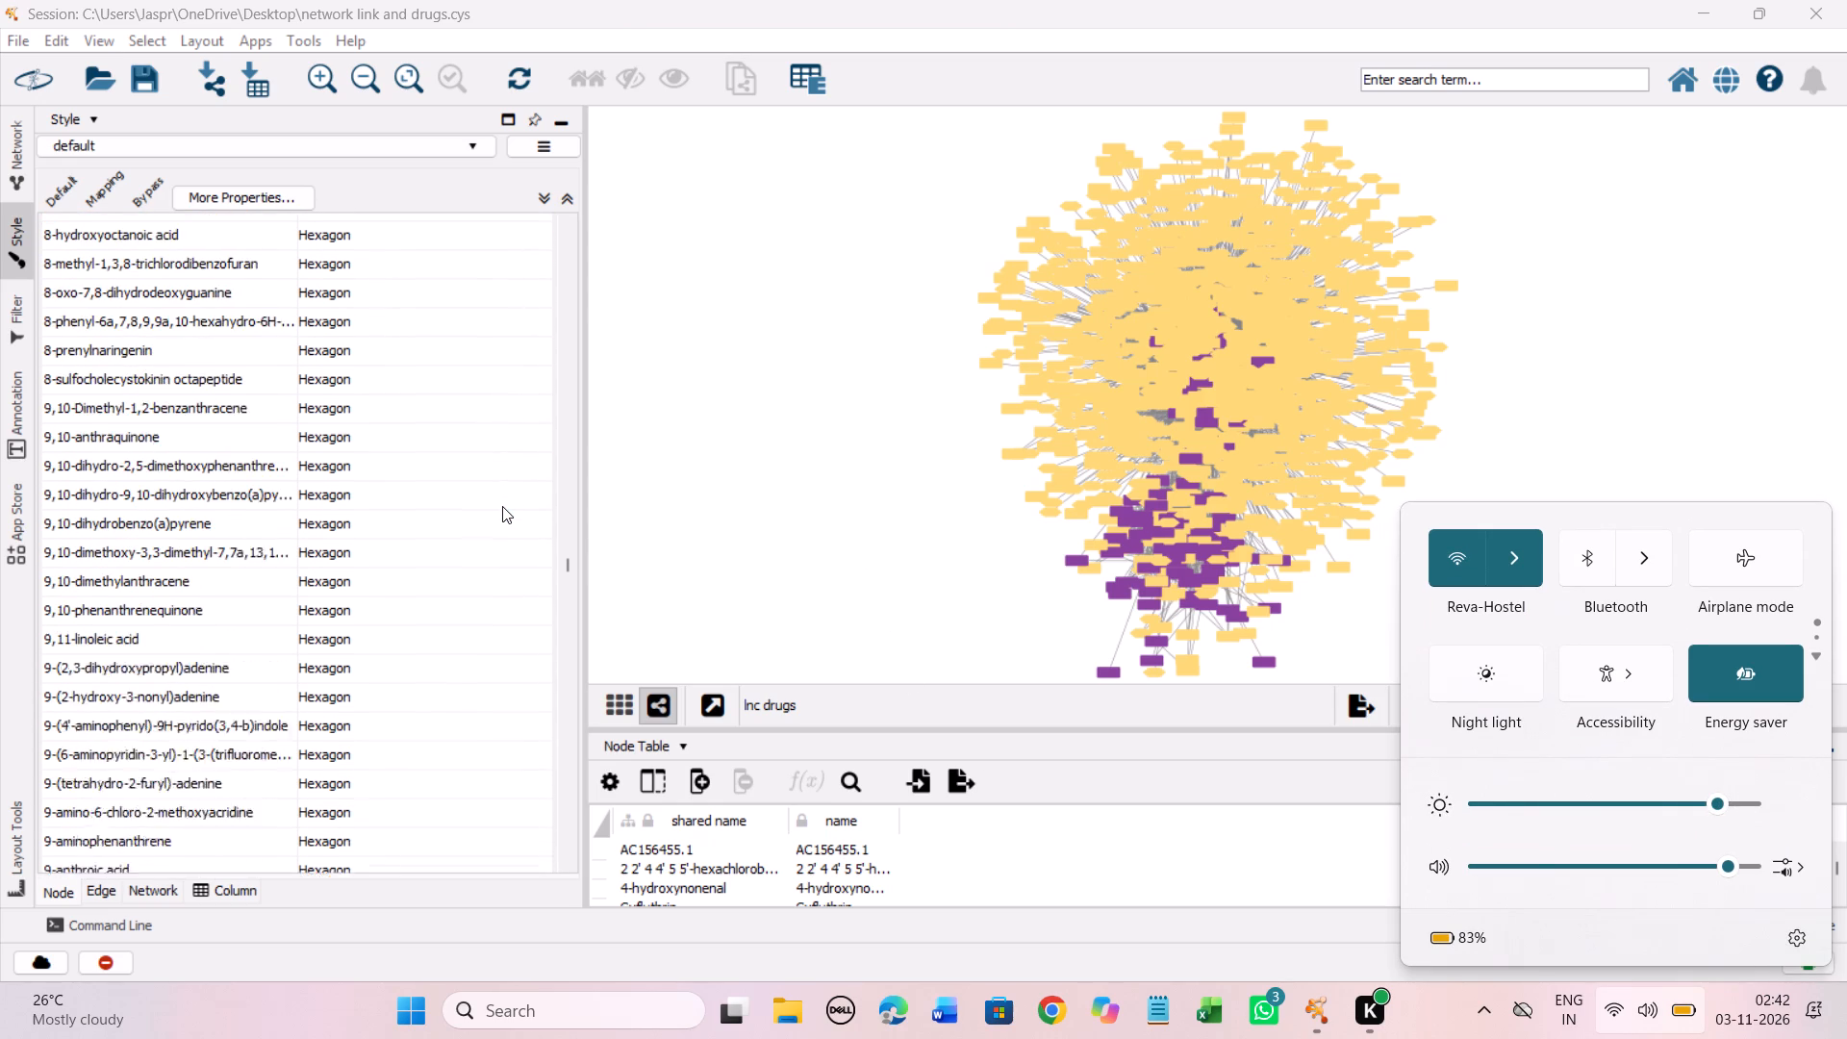
{"action": "scroll", "coordinate": [502, 506], "scroll_direction": "up", "scroll_amount": 3}
{"action": "scroll", "coordinate": [502, 506], "scroll_direction": "down", "scroll_amount": 9}
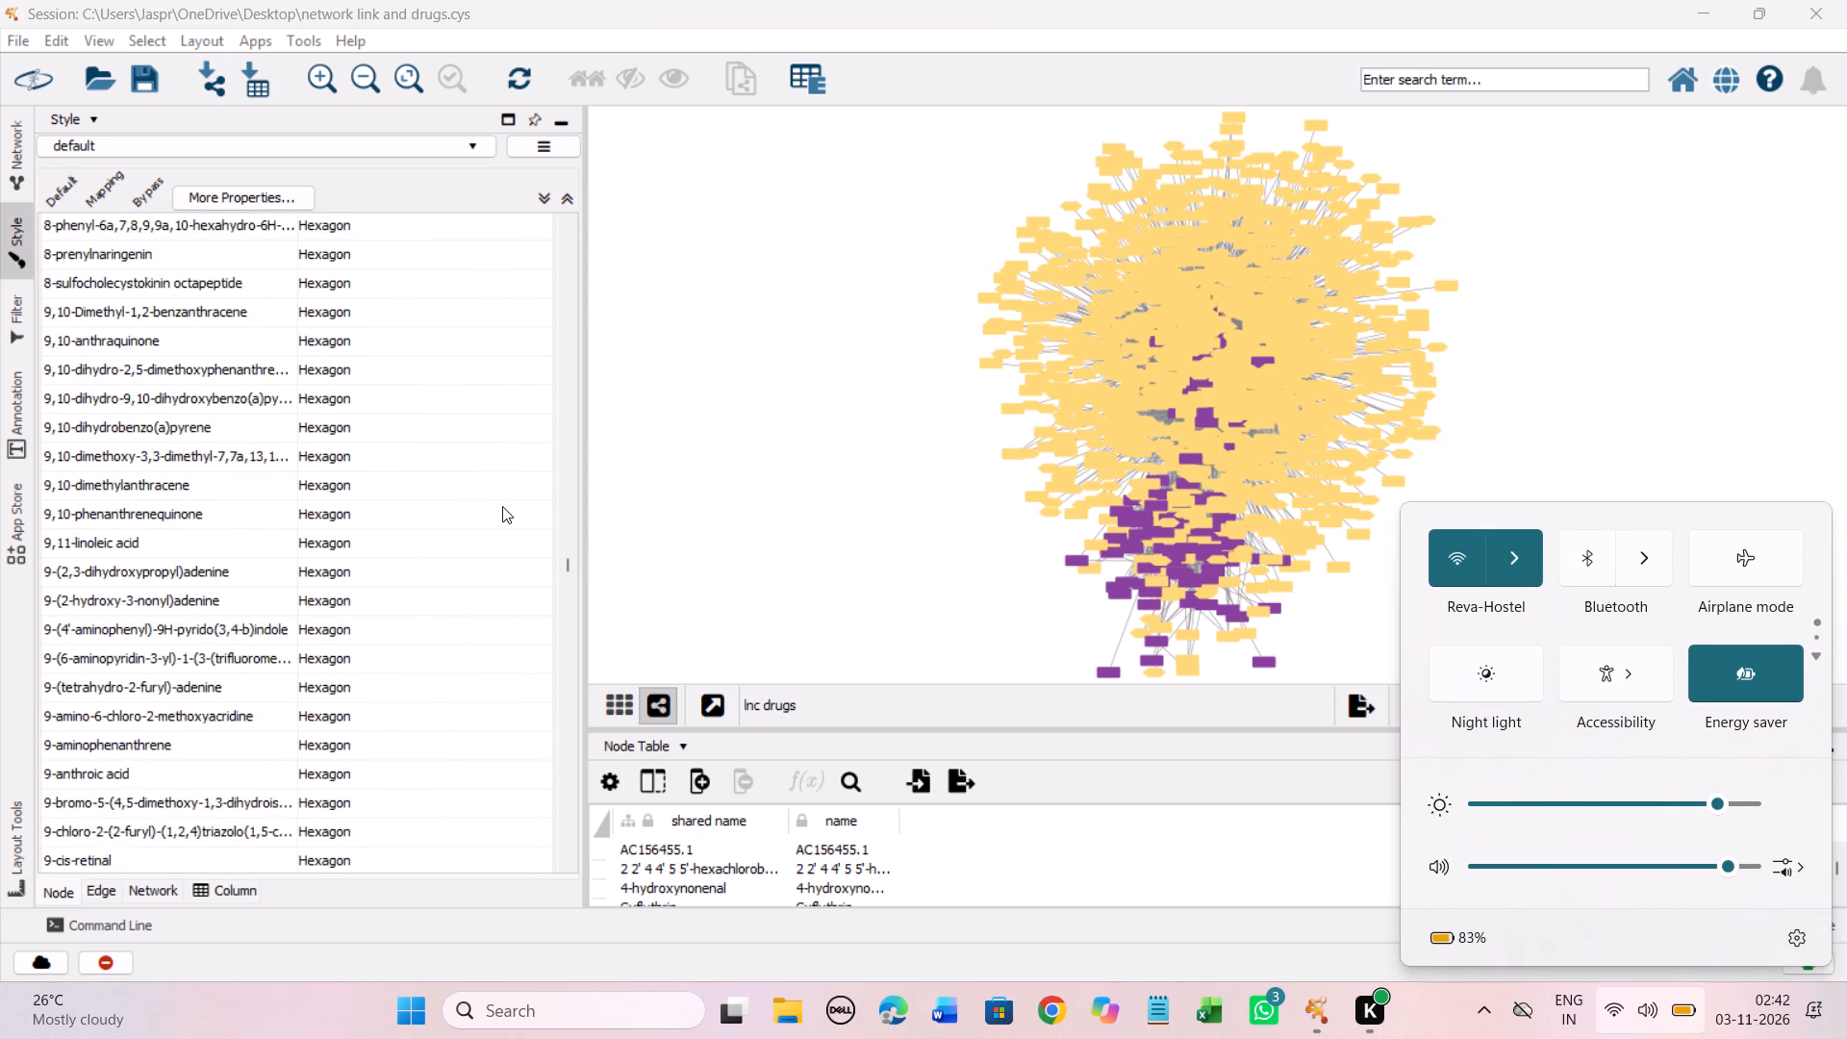
{"action": "scroll", "coordinate": [502, 506], "scroll_direction": "down", "scroll_amount": 17}
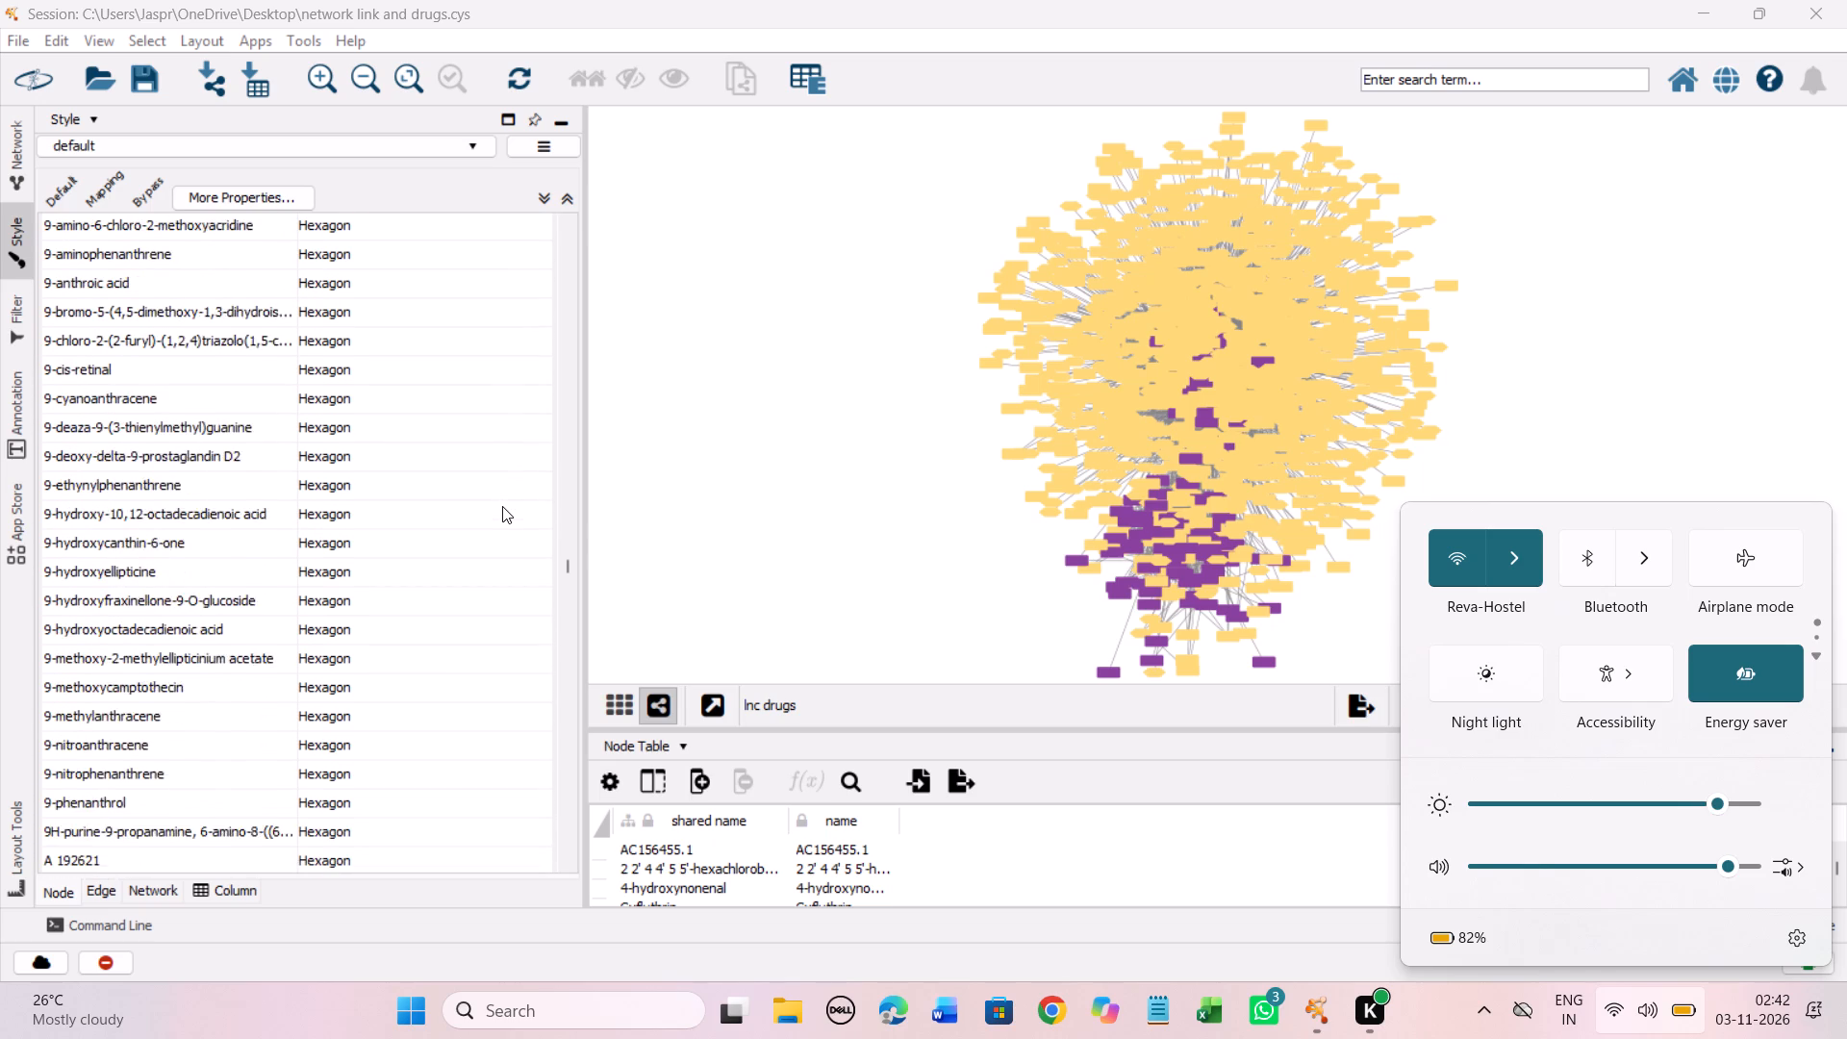
{"action": "scroll", "coordinate": [502, 506], "scroll_direction": "down", "scroll_amount": 18}
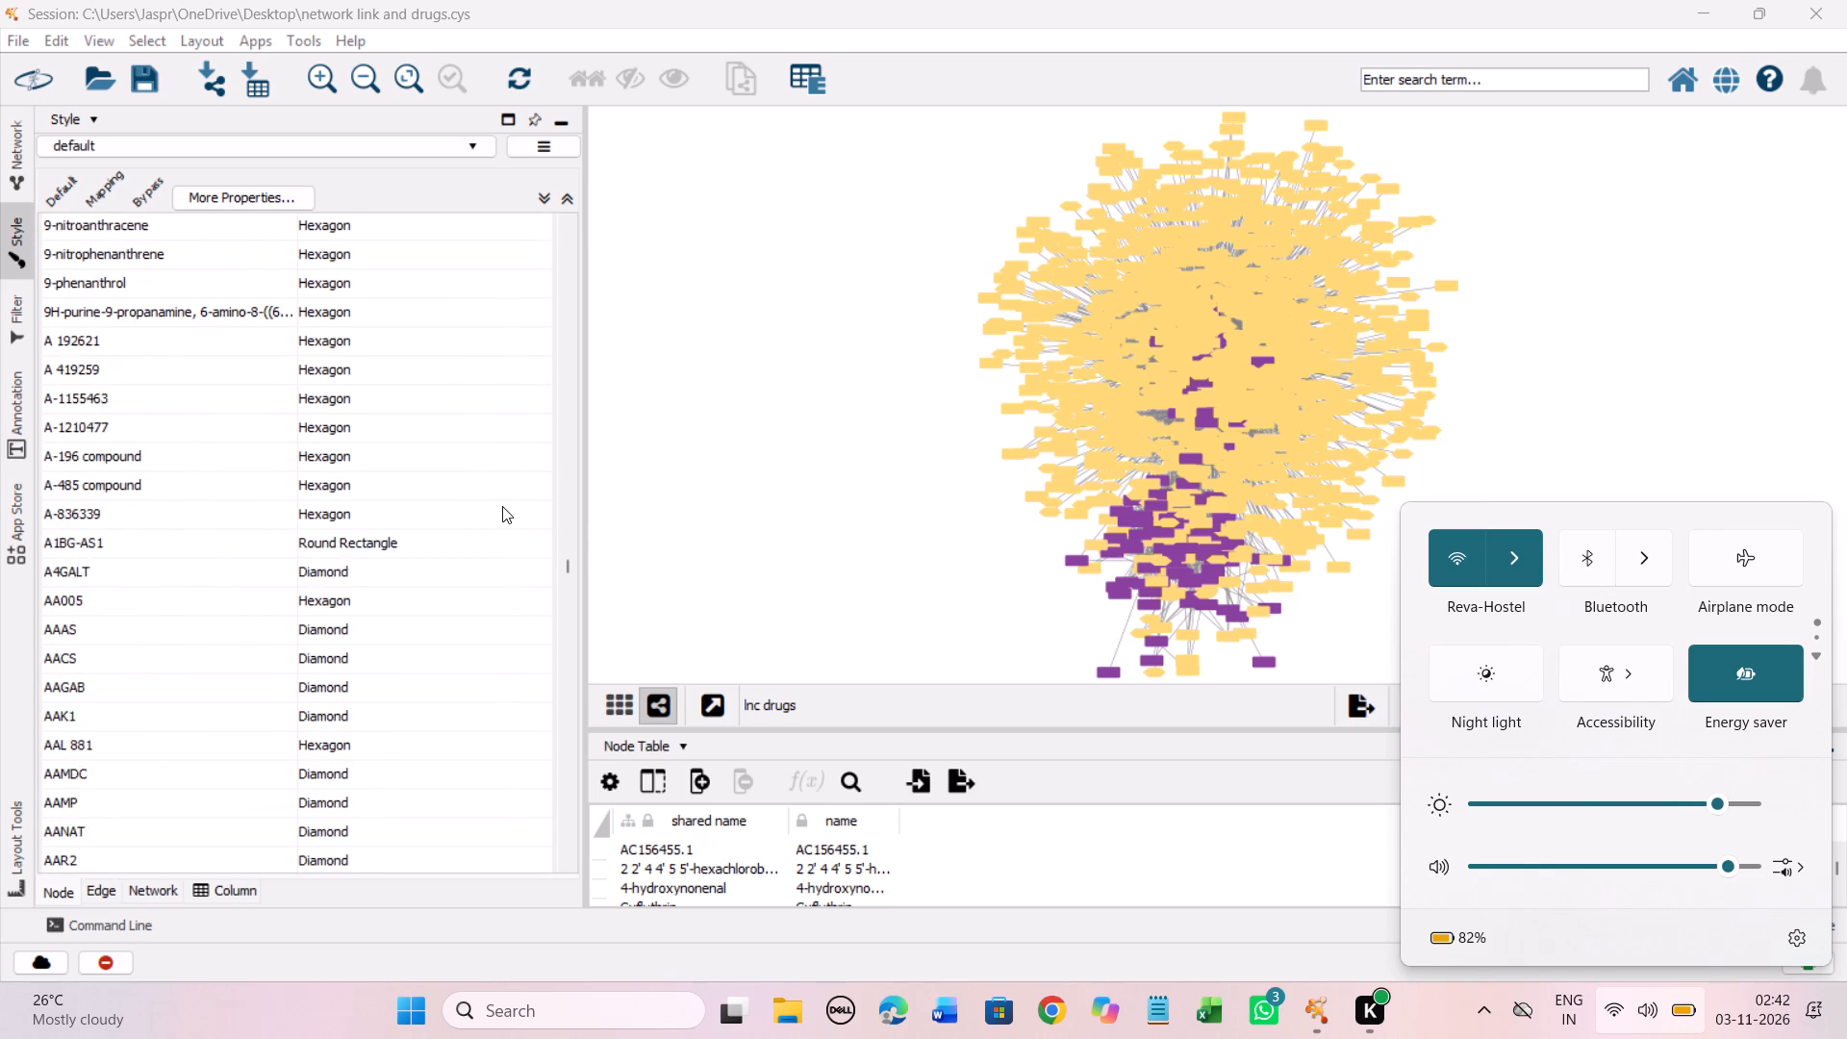
Check the Shape mappings from AA005 through the AB-prefixed genes and drugs to AC 93253 for drugs without a shape.
{"action": "scroll", "coordinate": [502, 506], "scroll_direction": "down", "scroll_amount": 13}
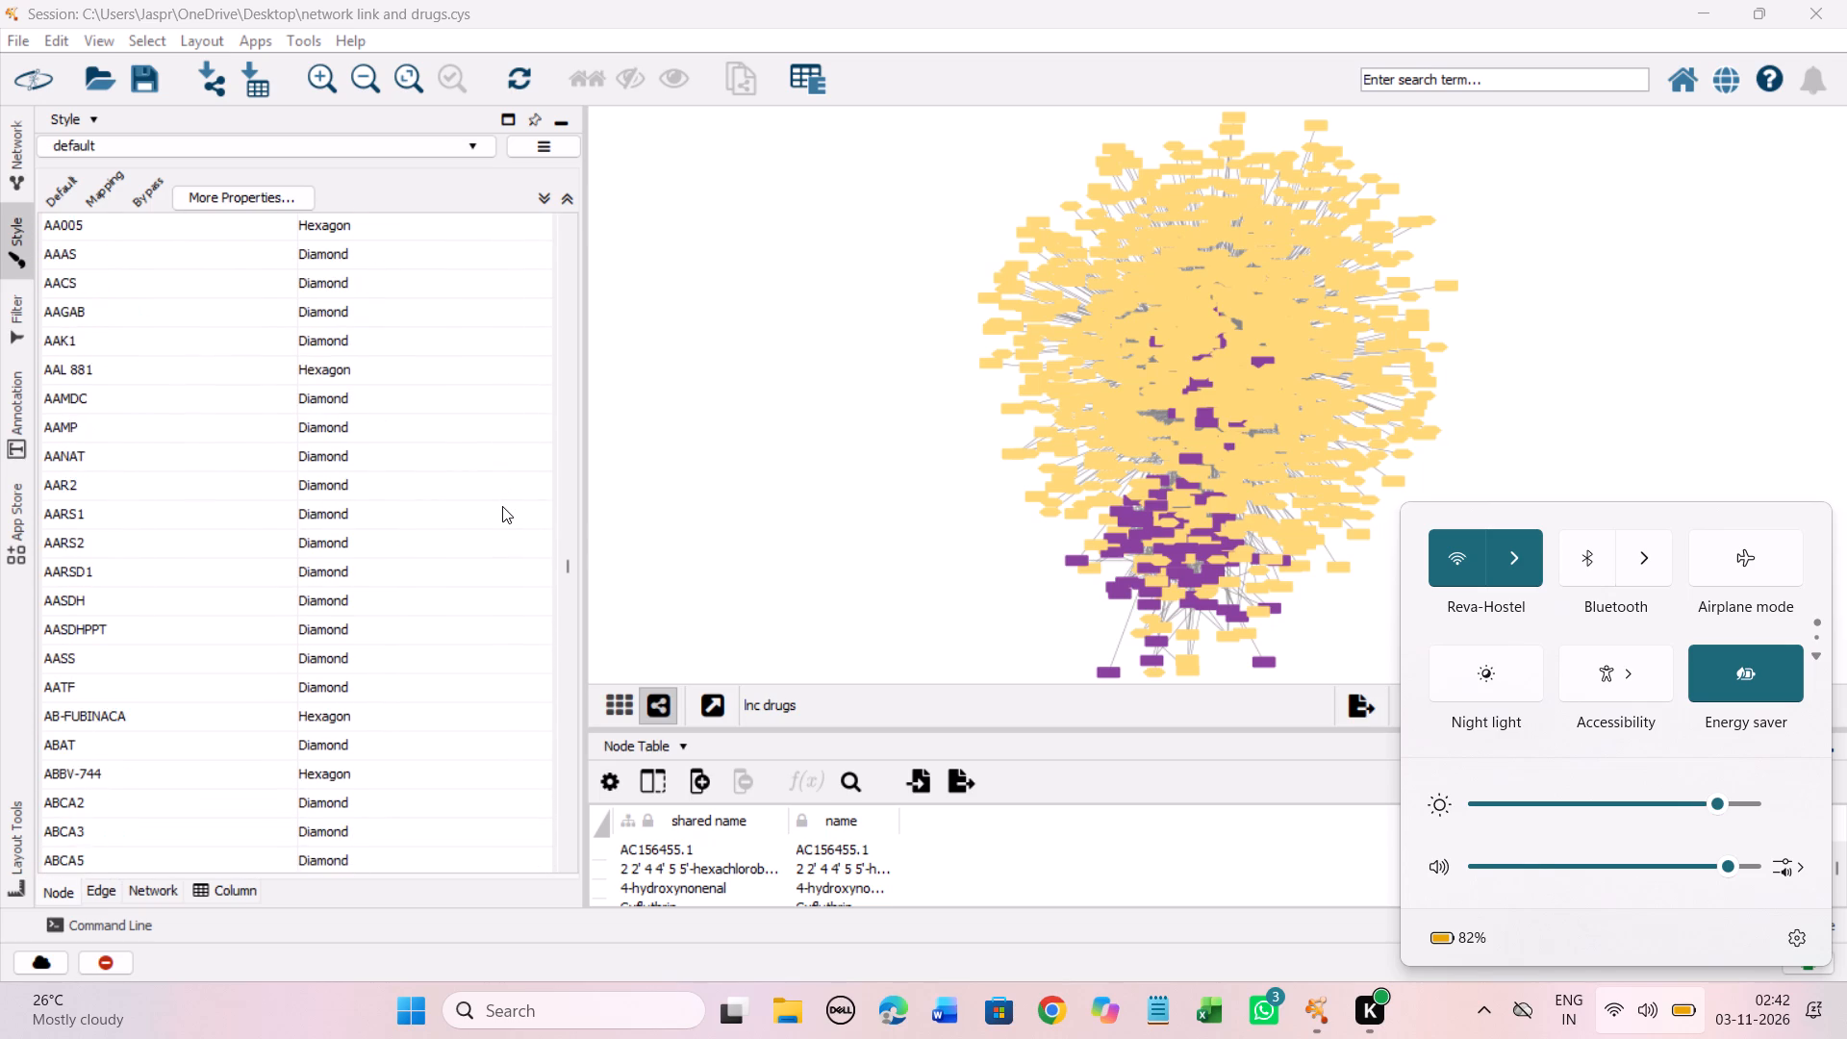
{"action": "scroll", "coordinate": [502, 506], "scroll_direction": "down", "scroll_amount": 10}
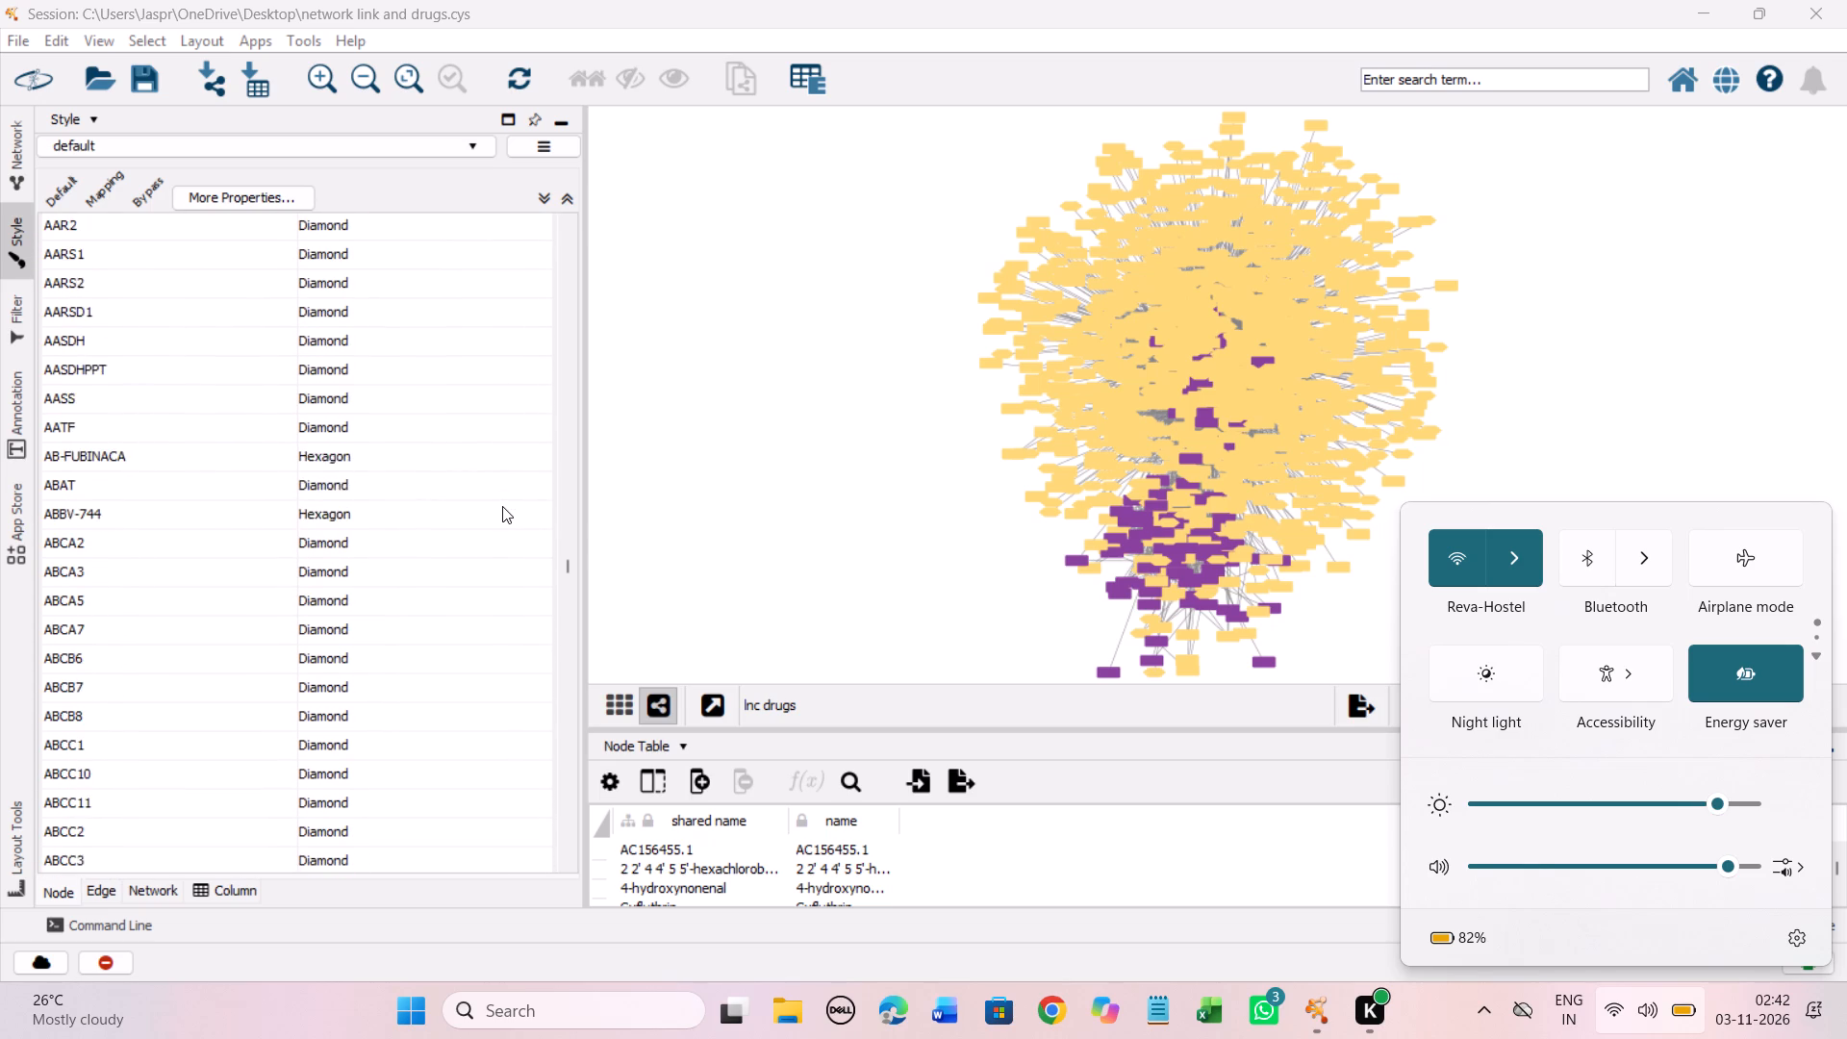
{"action": "scroll", "coordinate": [502, 506], "scroll_direction": "down", "scroll_amount": 18}
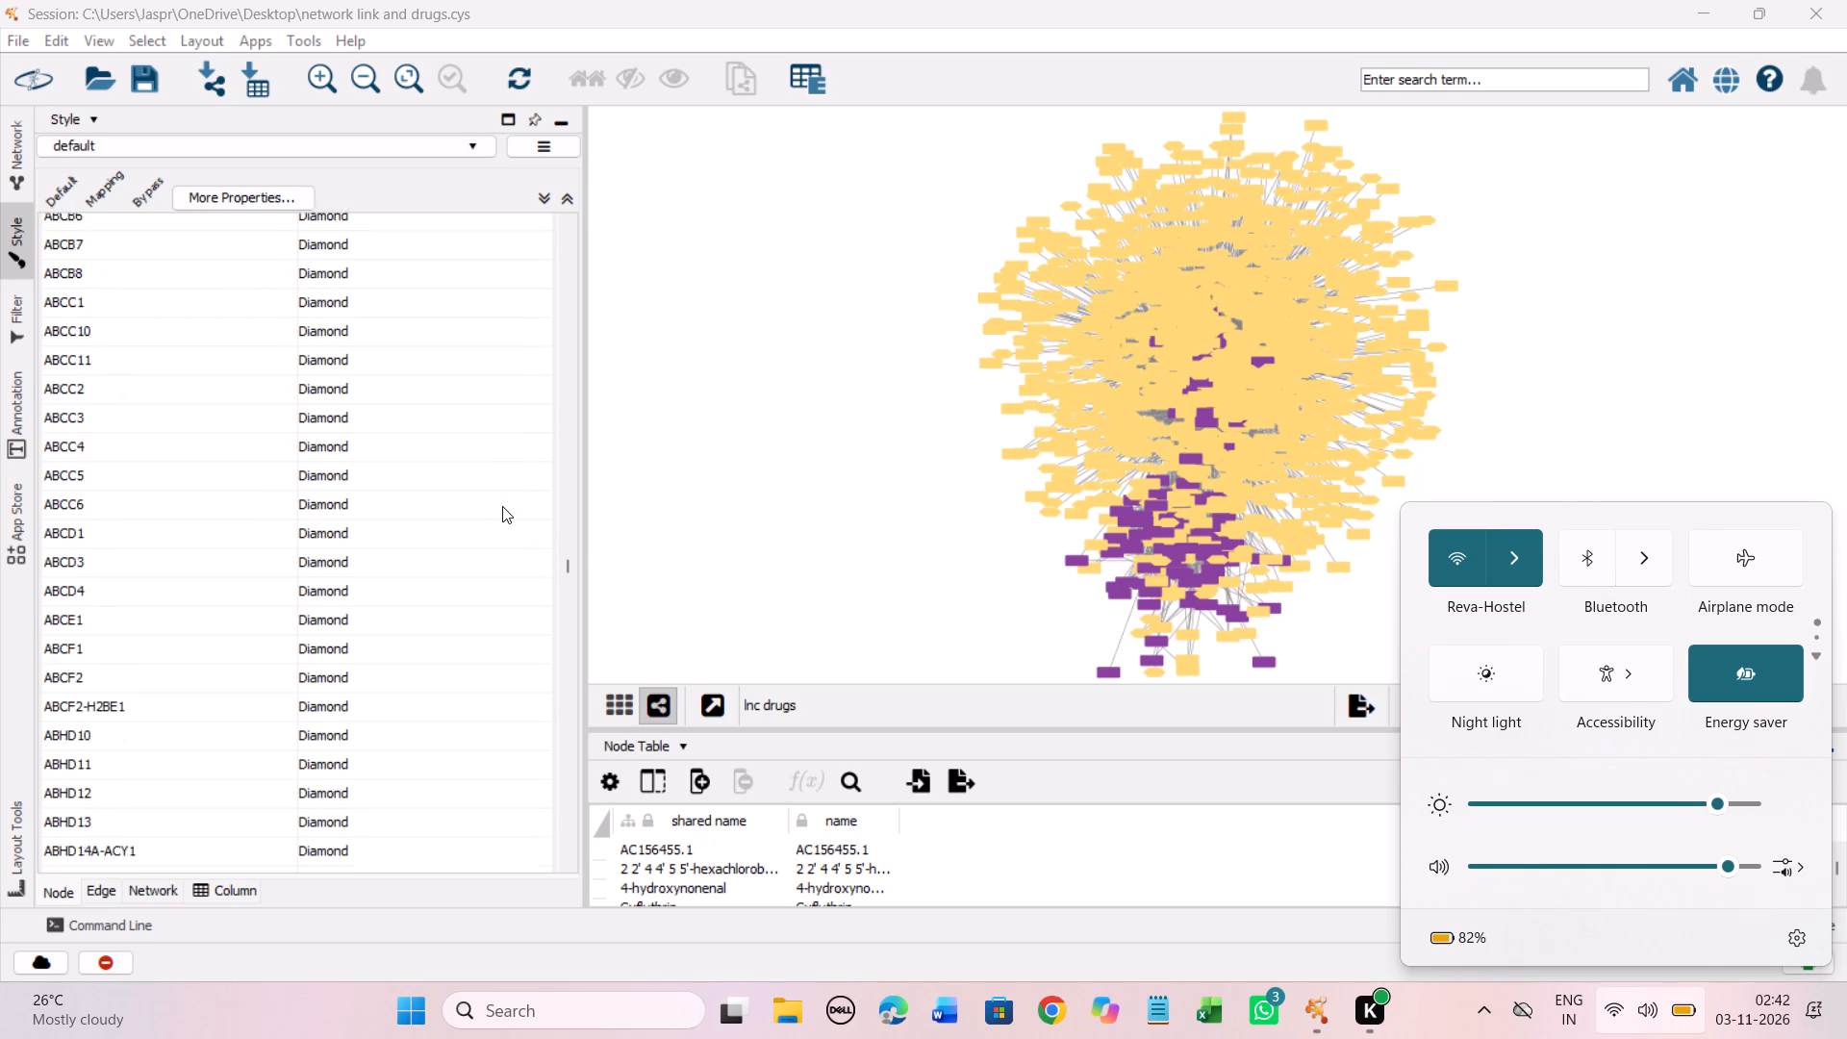
{"action": "scroll", "coordinate": [502, 506], "scroll_direction": "down", "scroll_amount": 18}
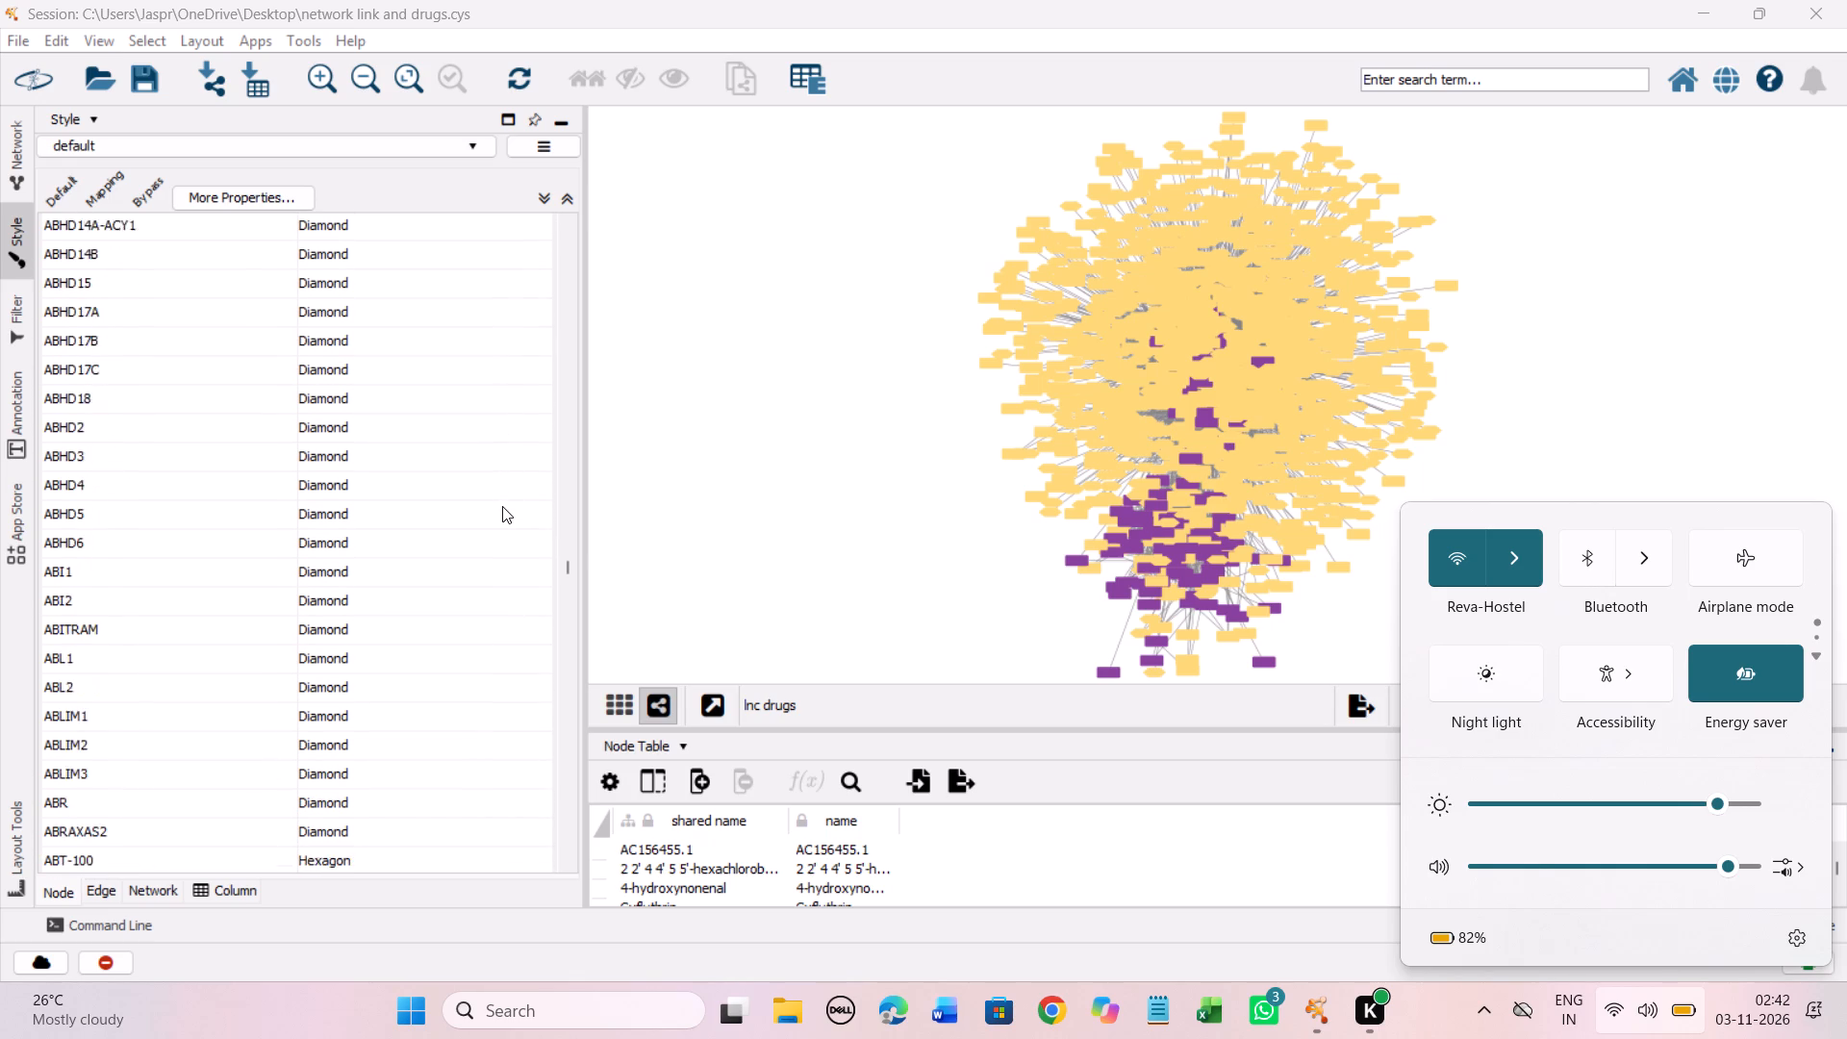
{"action": "scroll", "coordinate": [502, 506], "scroll_direction": "down", "scroll_amount": 18}
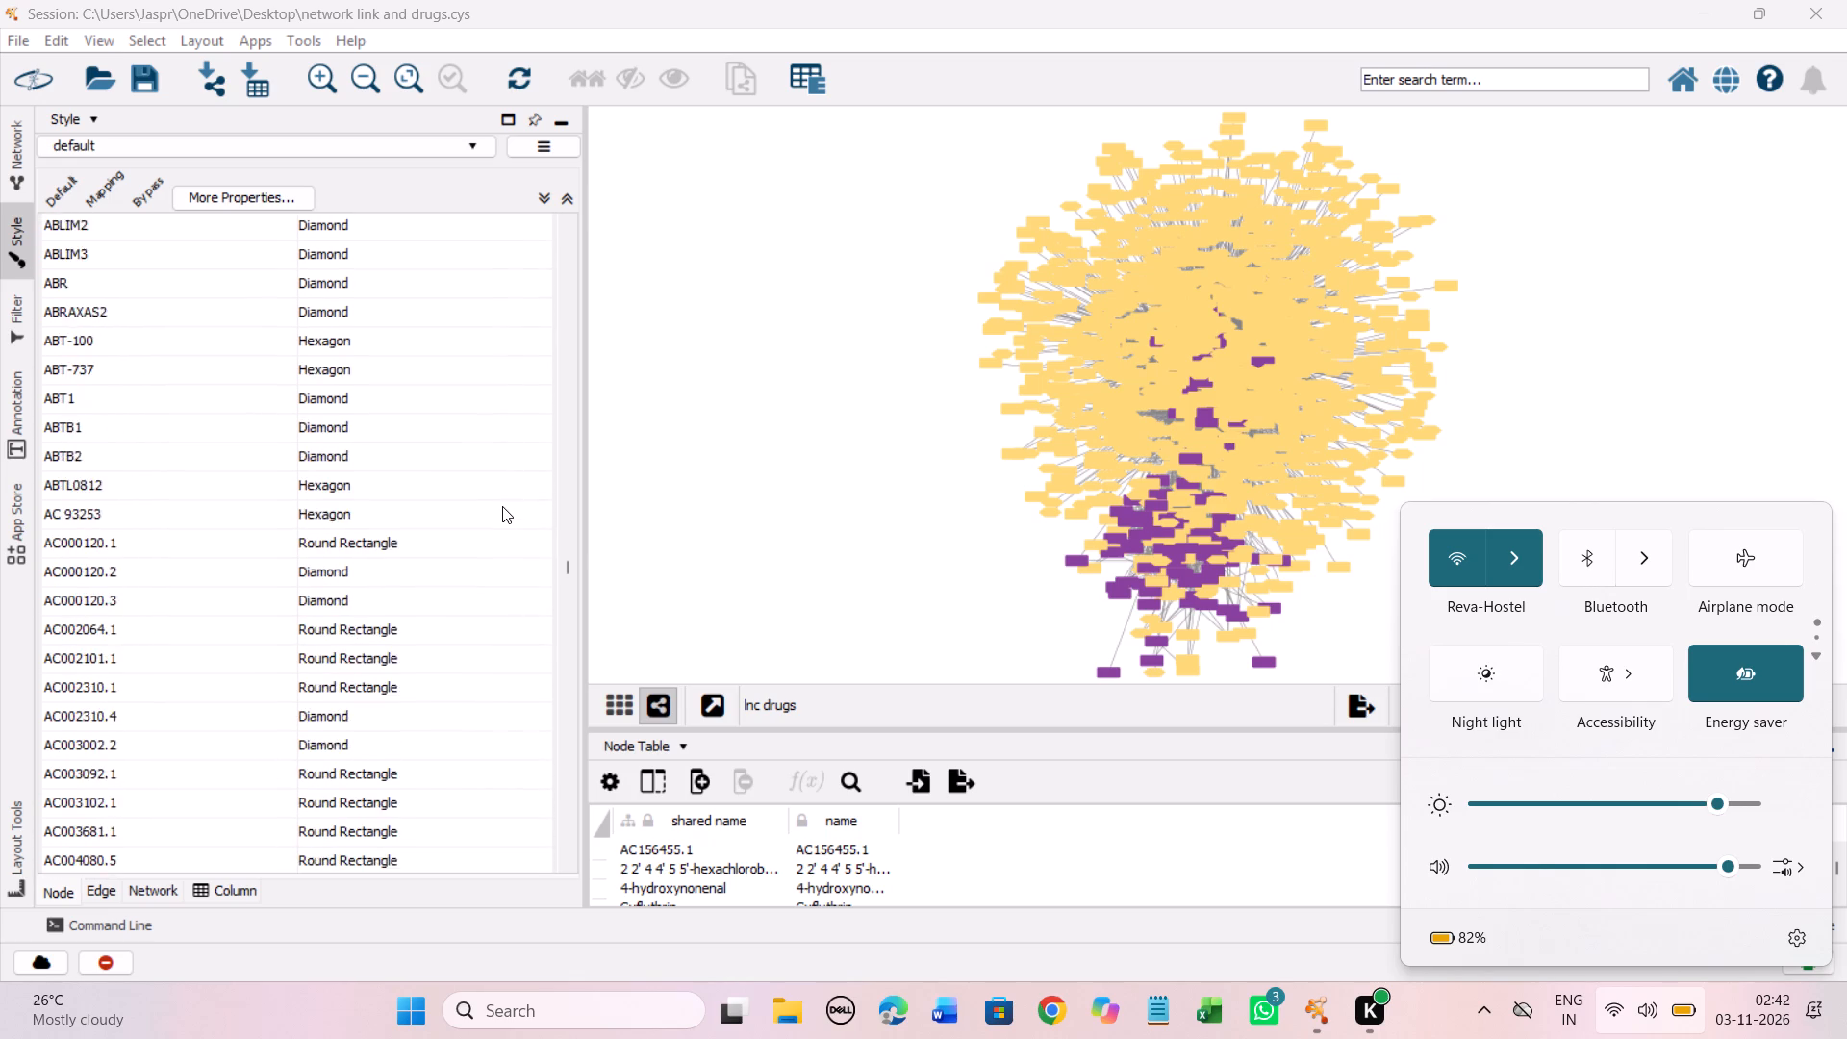
Check the Shape mappings of the AC-prefixed entries from AC003092.1 through AC092042.3 for missing shapes.
{"action": "scroll", "coordinate": [502, 506], "scroll_direction": "down", "scroll_amount": 20}
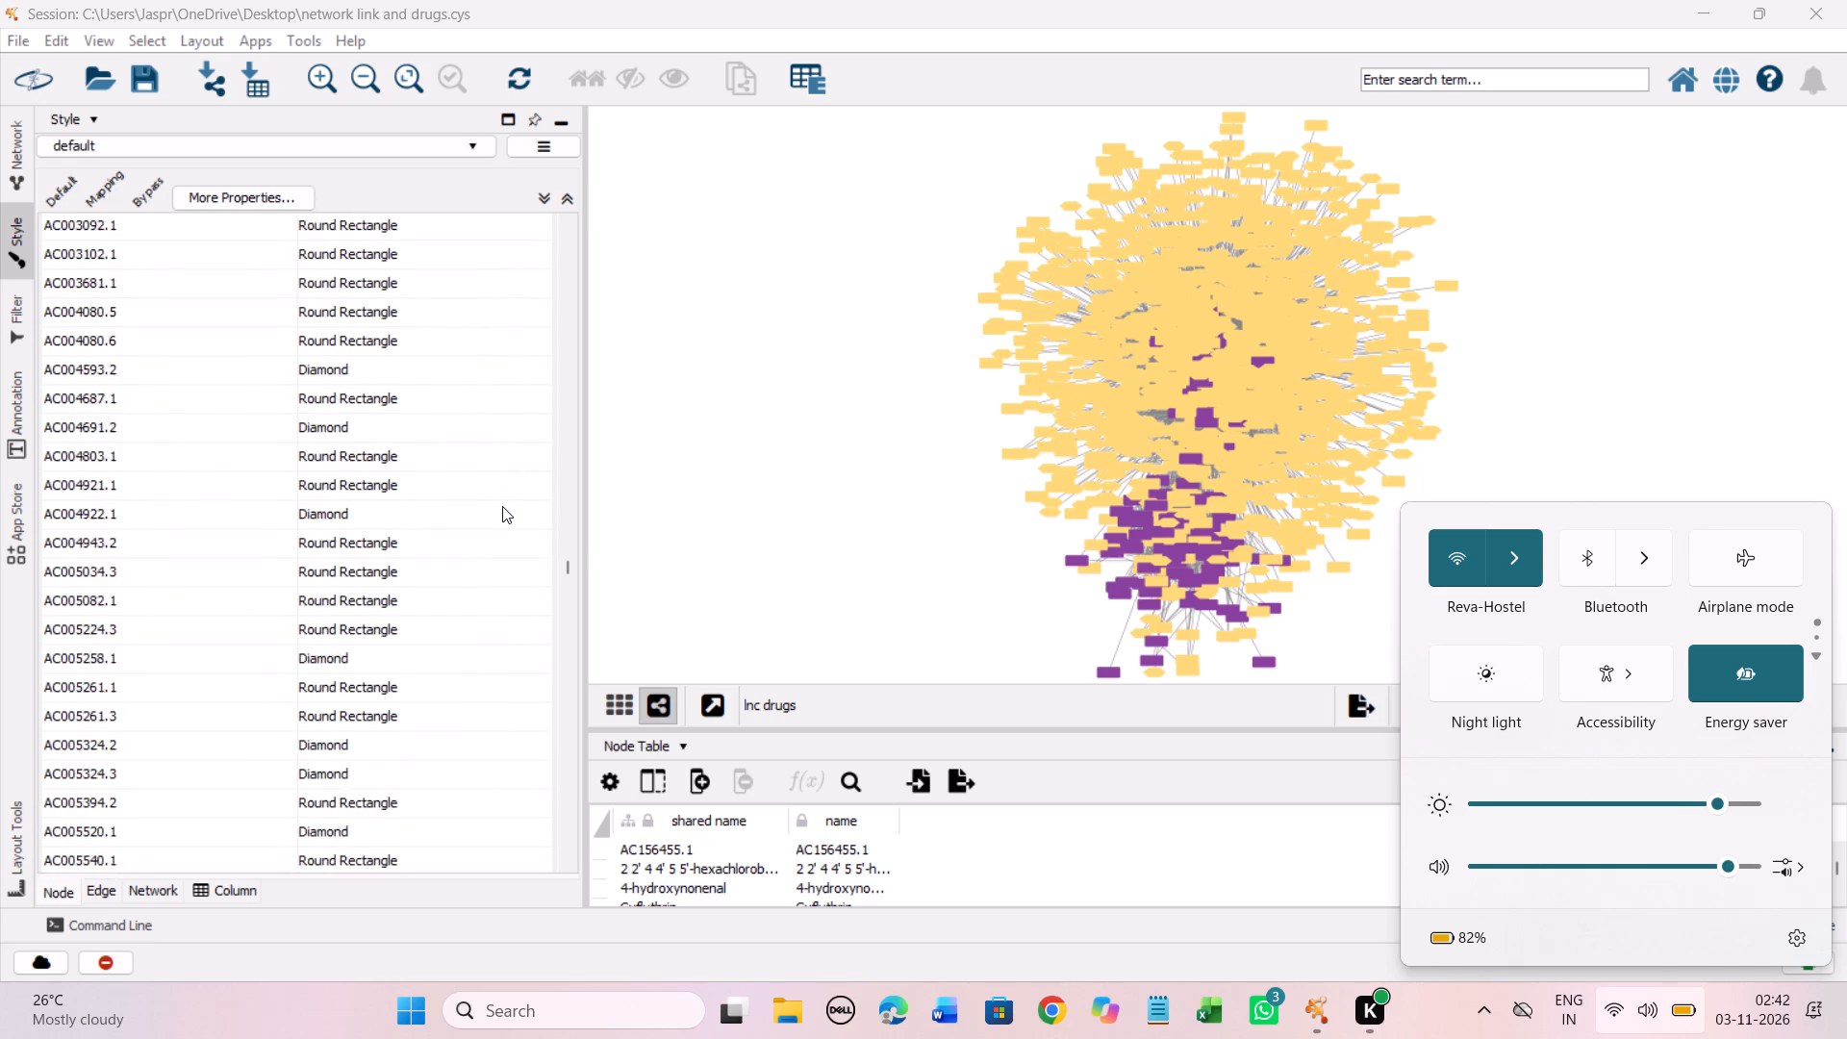
{"action": "scroll", "coordinate": [502, 506], "scroll_direction": "down", "scroll_amount": 20}
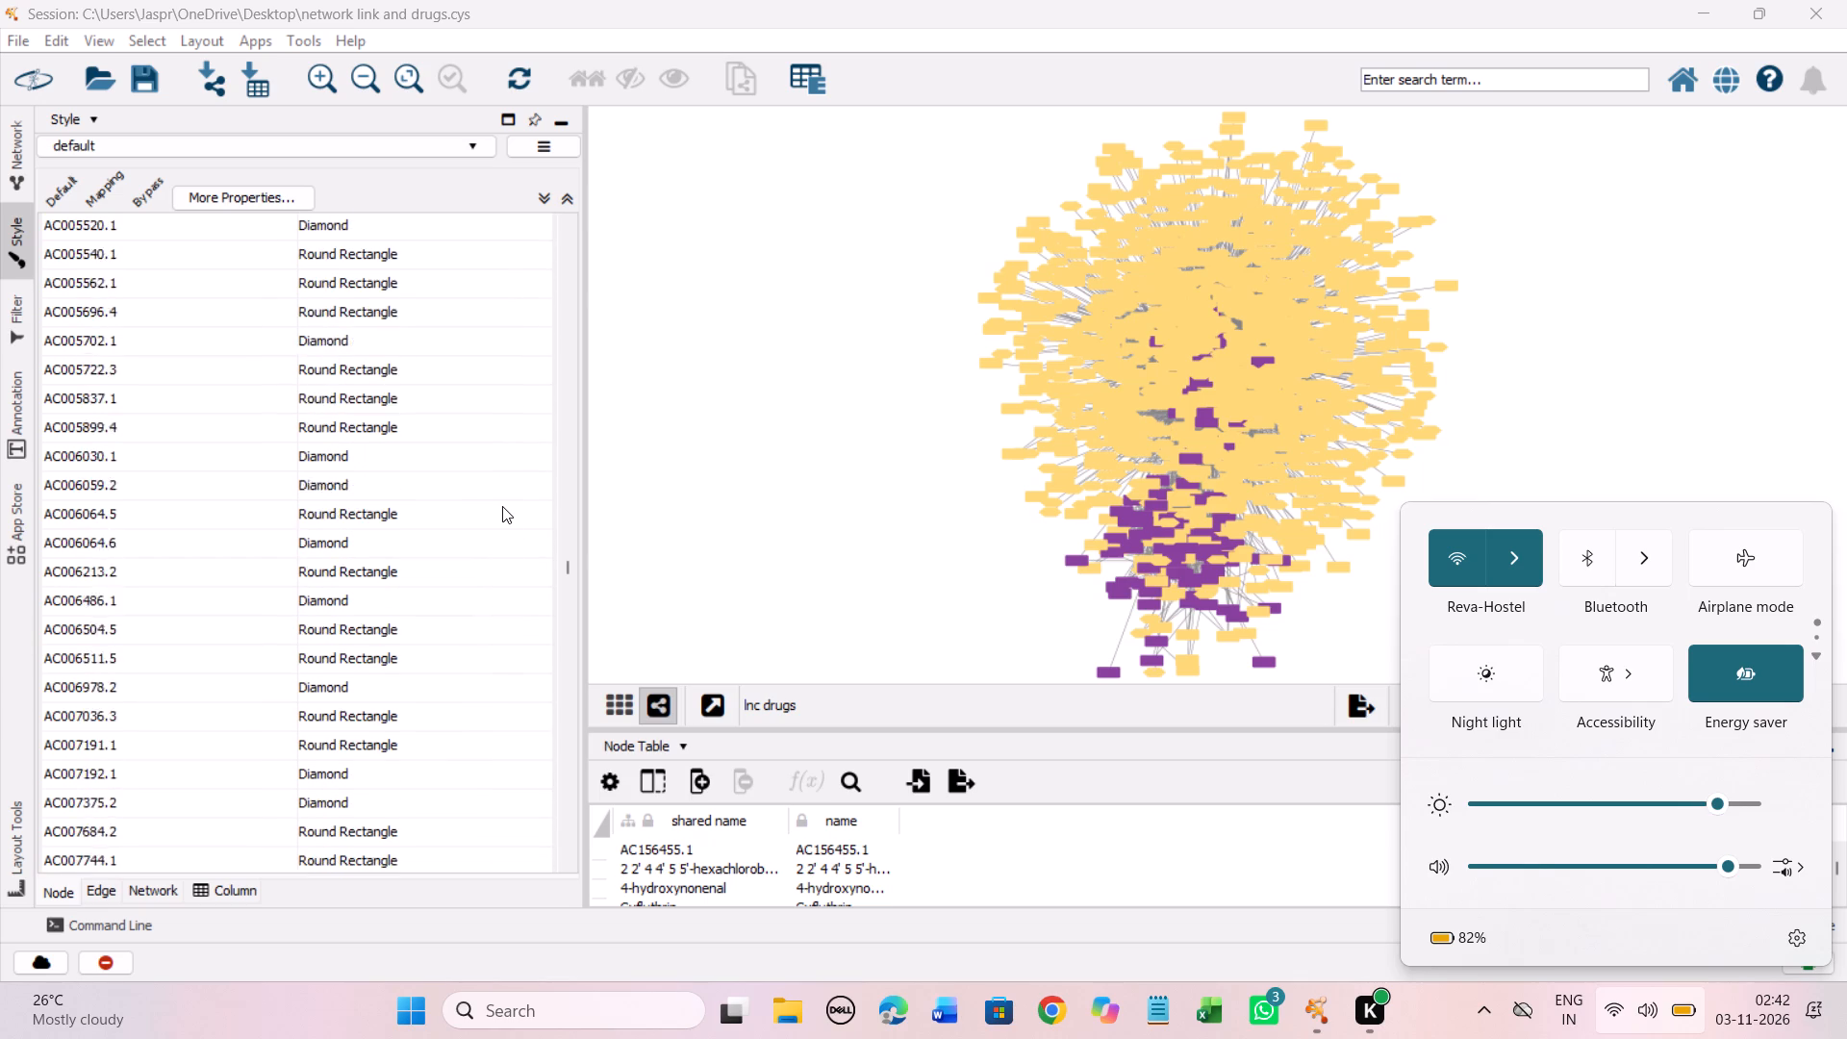
{"action": "scroll", "coordinate": [502, 506], "scroll_direction": "down", "scroll_amount": 16}
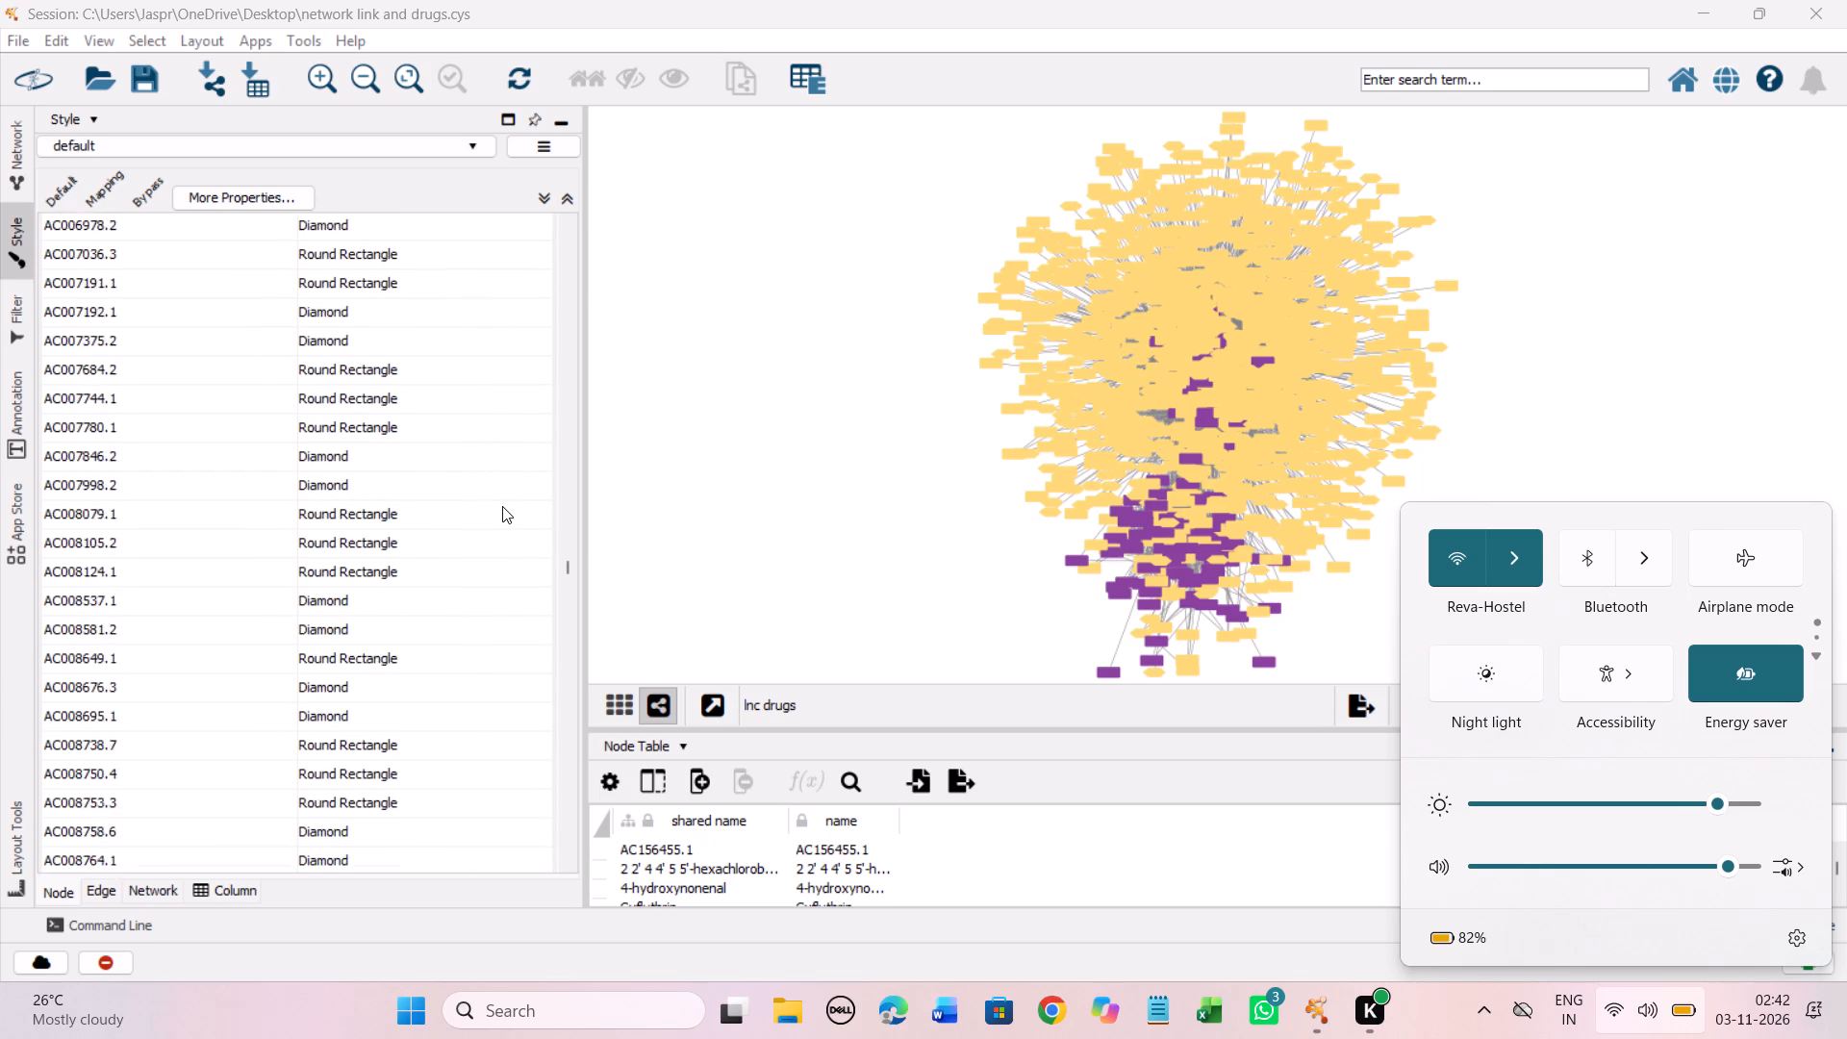
{"action": "scroll", "coordinate": [502, 506], "scroll_direction": "down", "scroll_amount": 18}
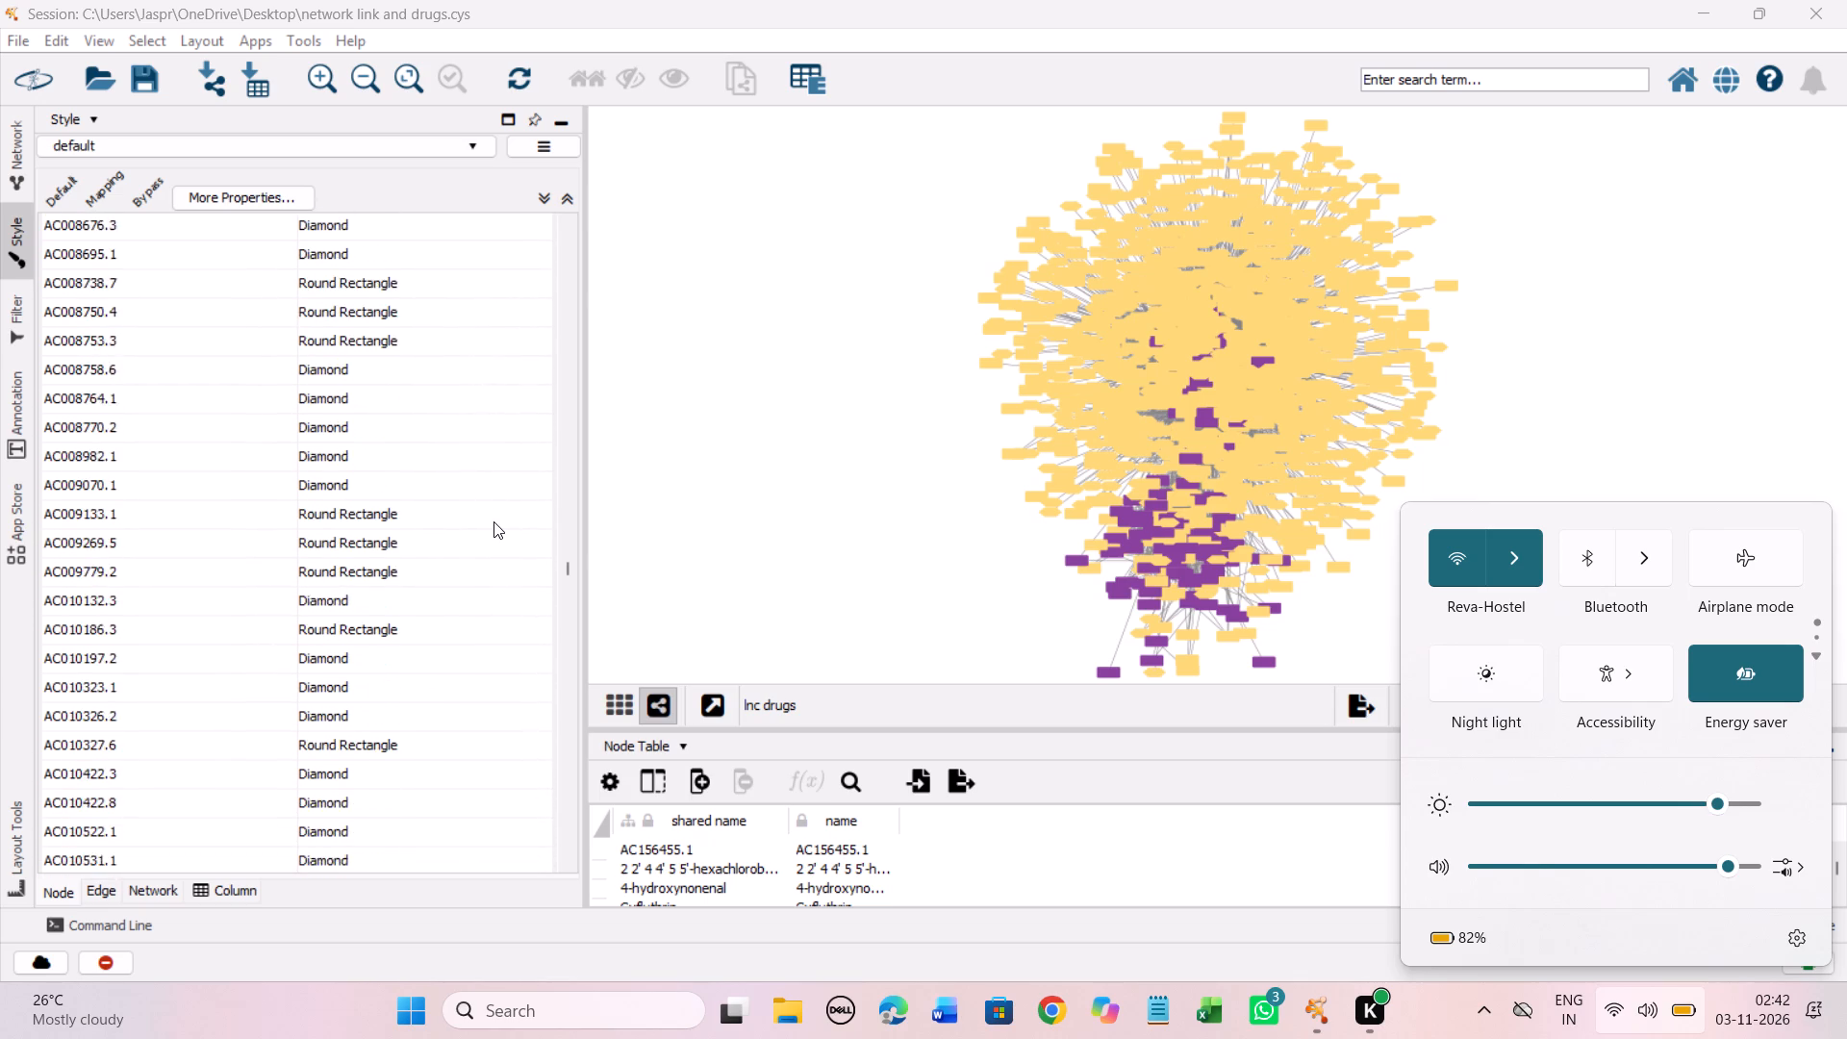
{"action": "scroll", "coordinate": [493, 521], "scroll_direction": "down", "scroll_amount": 20}
{"action": "scroll", "coordinate": [493, 521], "scroll_direction": "down", "scroll_amount": 3}
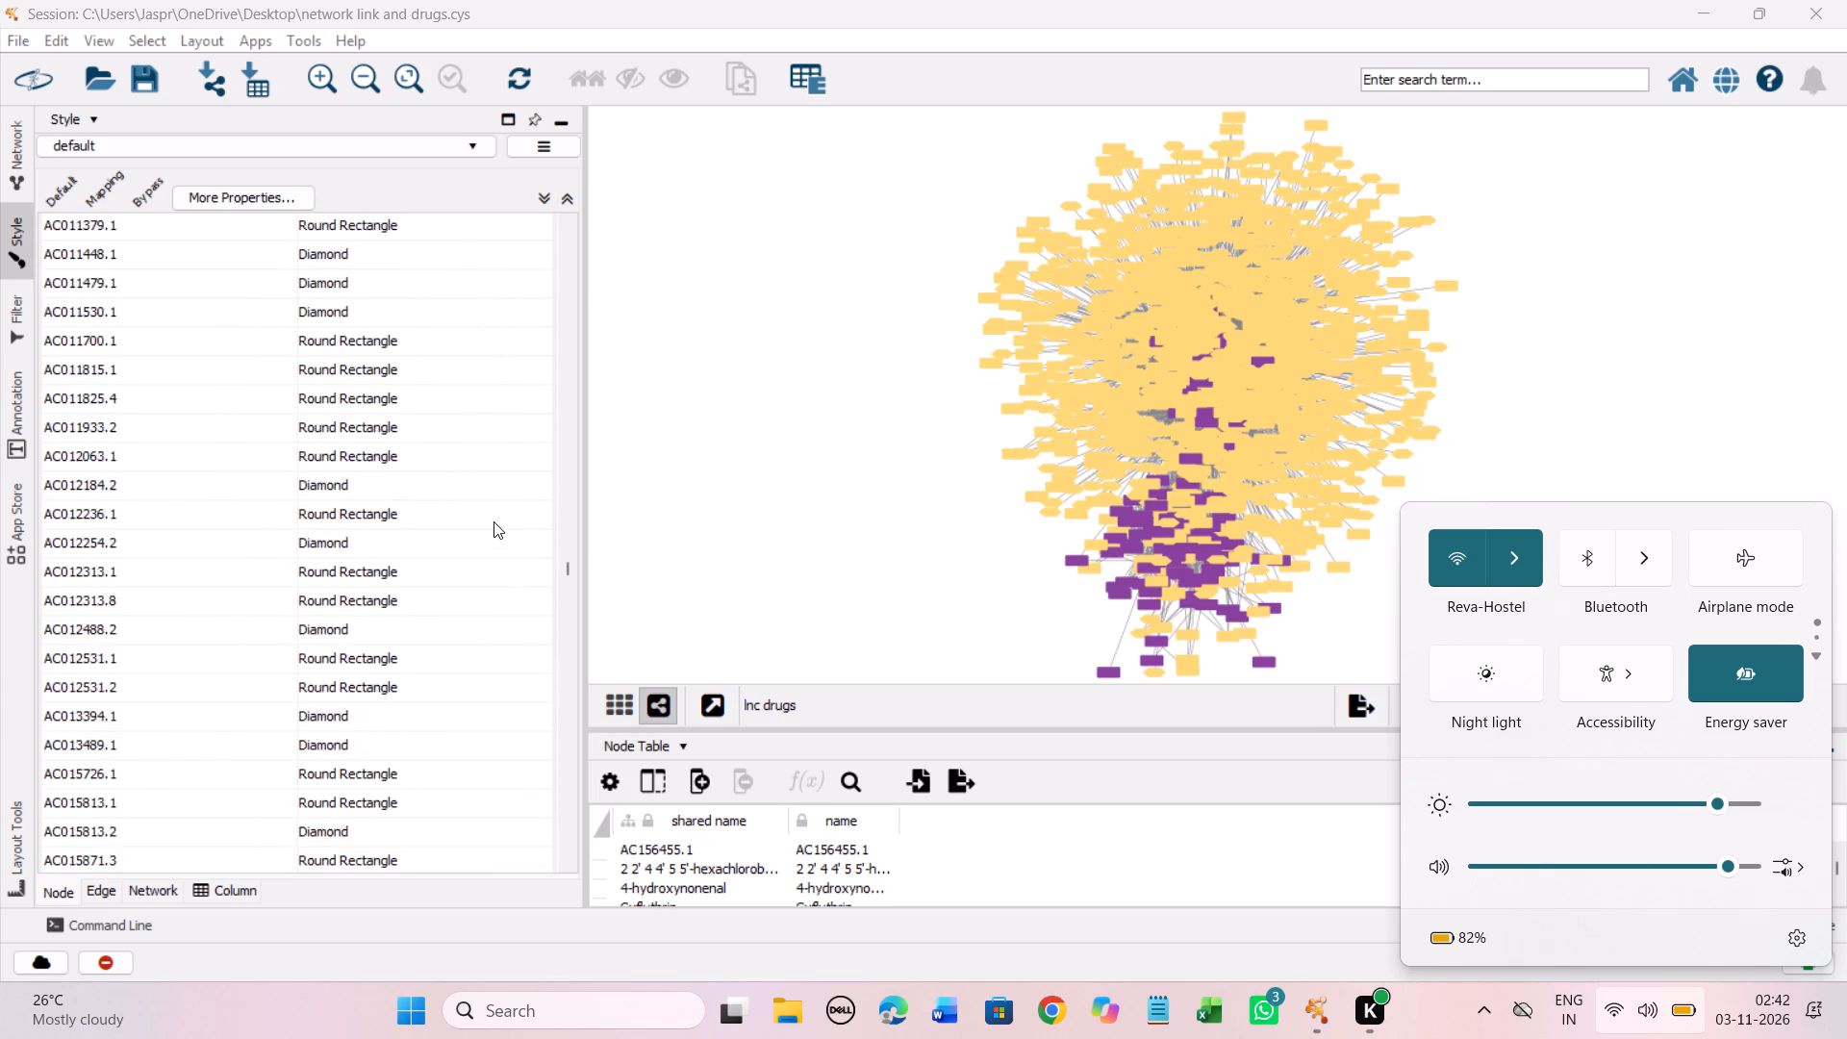
{"action": "scroll", "coordinate": [493, 521], "scroll_direction": "down", "scroll_amount": 20}
{"action": "scroll", "coordinate": [493, 521], "scroll_direction": "down", "scroll_amount": 3}
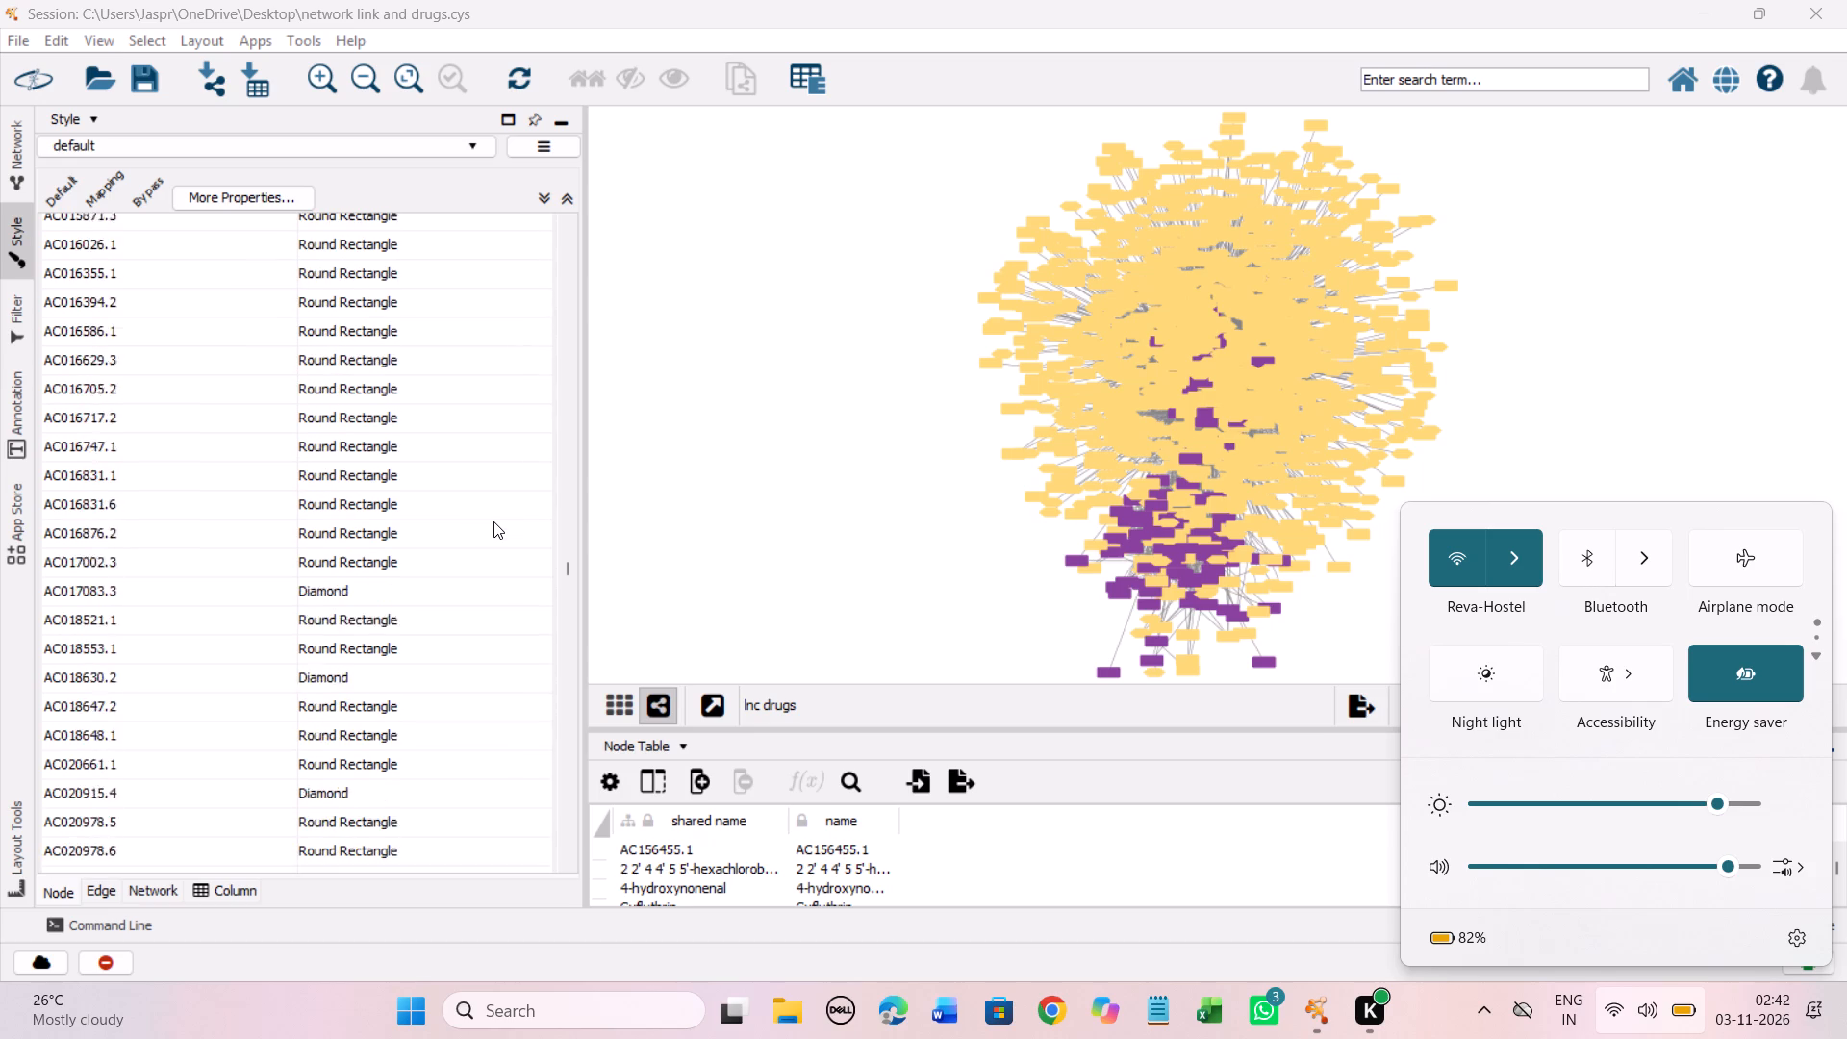
{"action": "scroll", "coordinate": [493, 521], "scroll_direction": "down", "scroll_amount": 18}
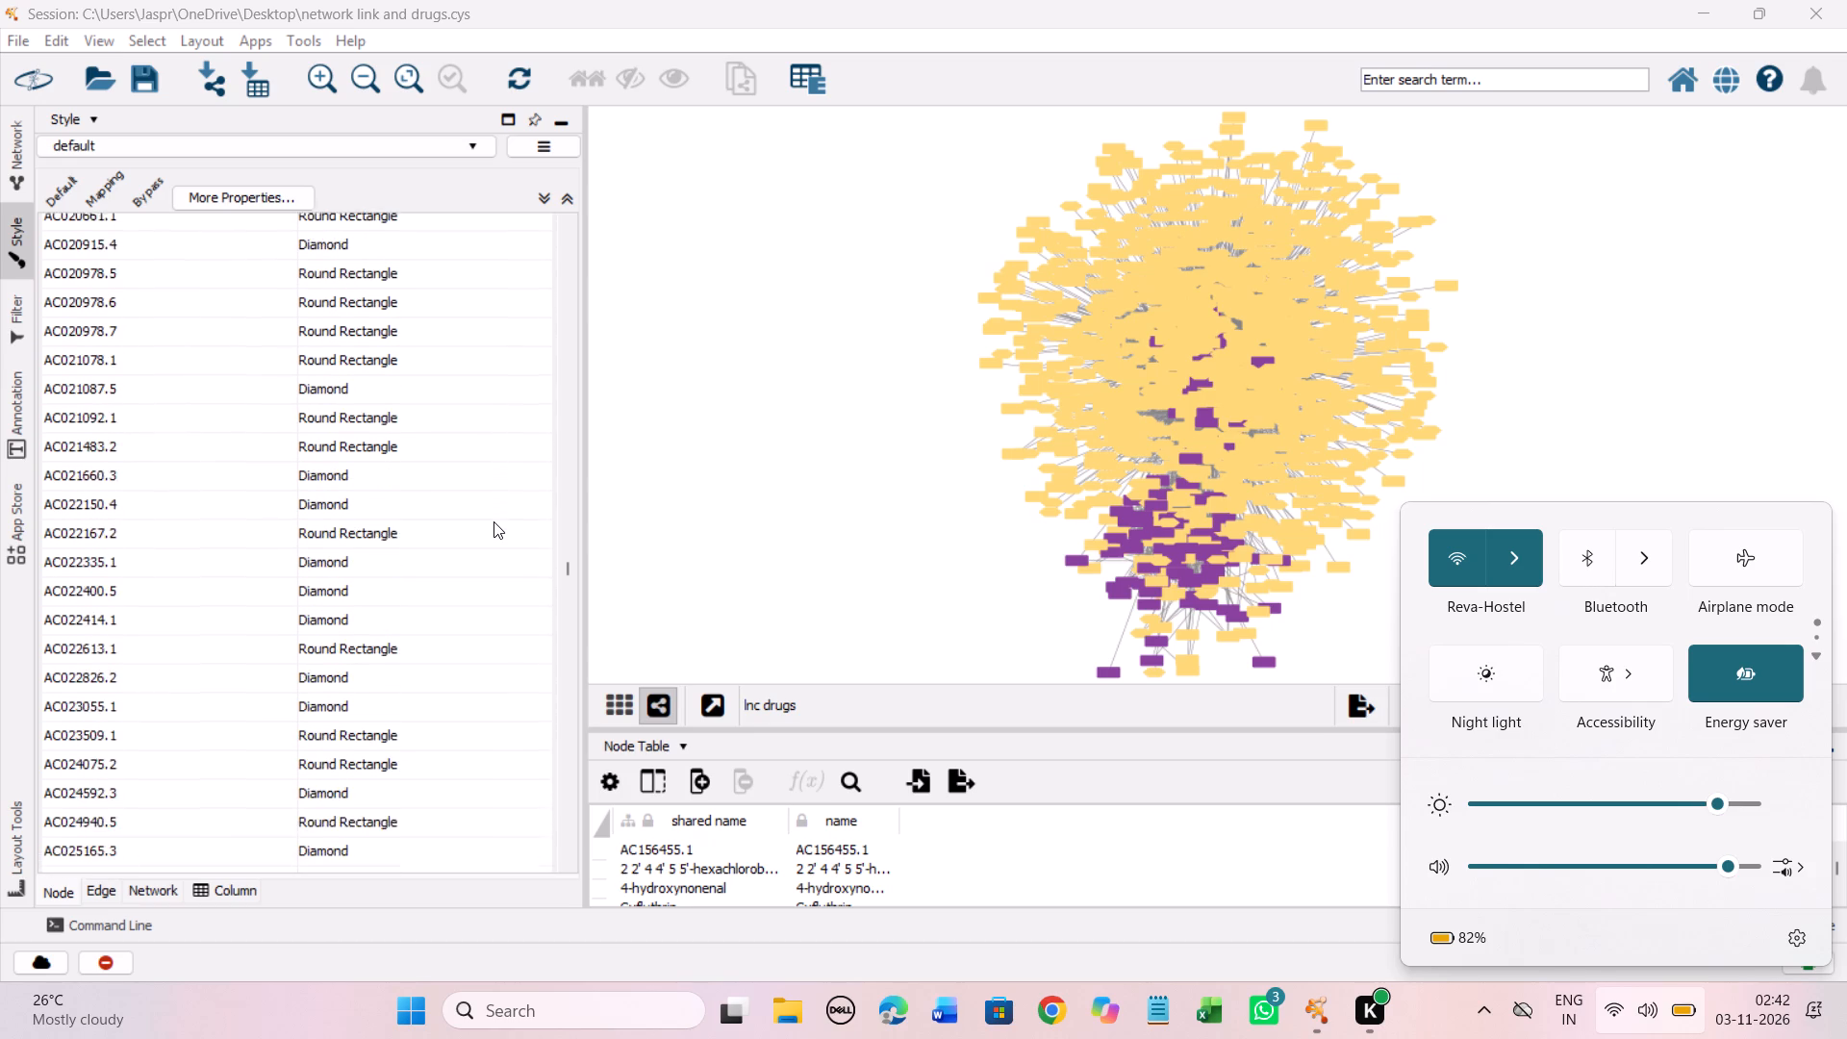
{"action": "scroll", "coordinate": [493, 521], "scroll_direction": "down", "scroll_amount": 15}
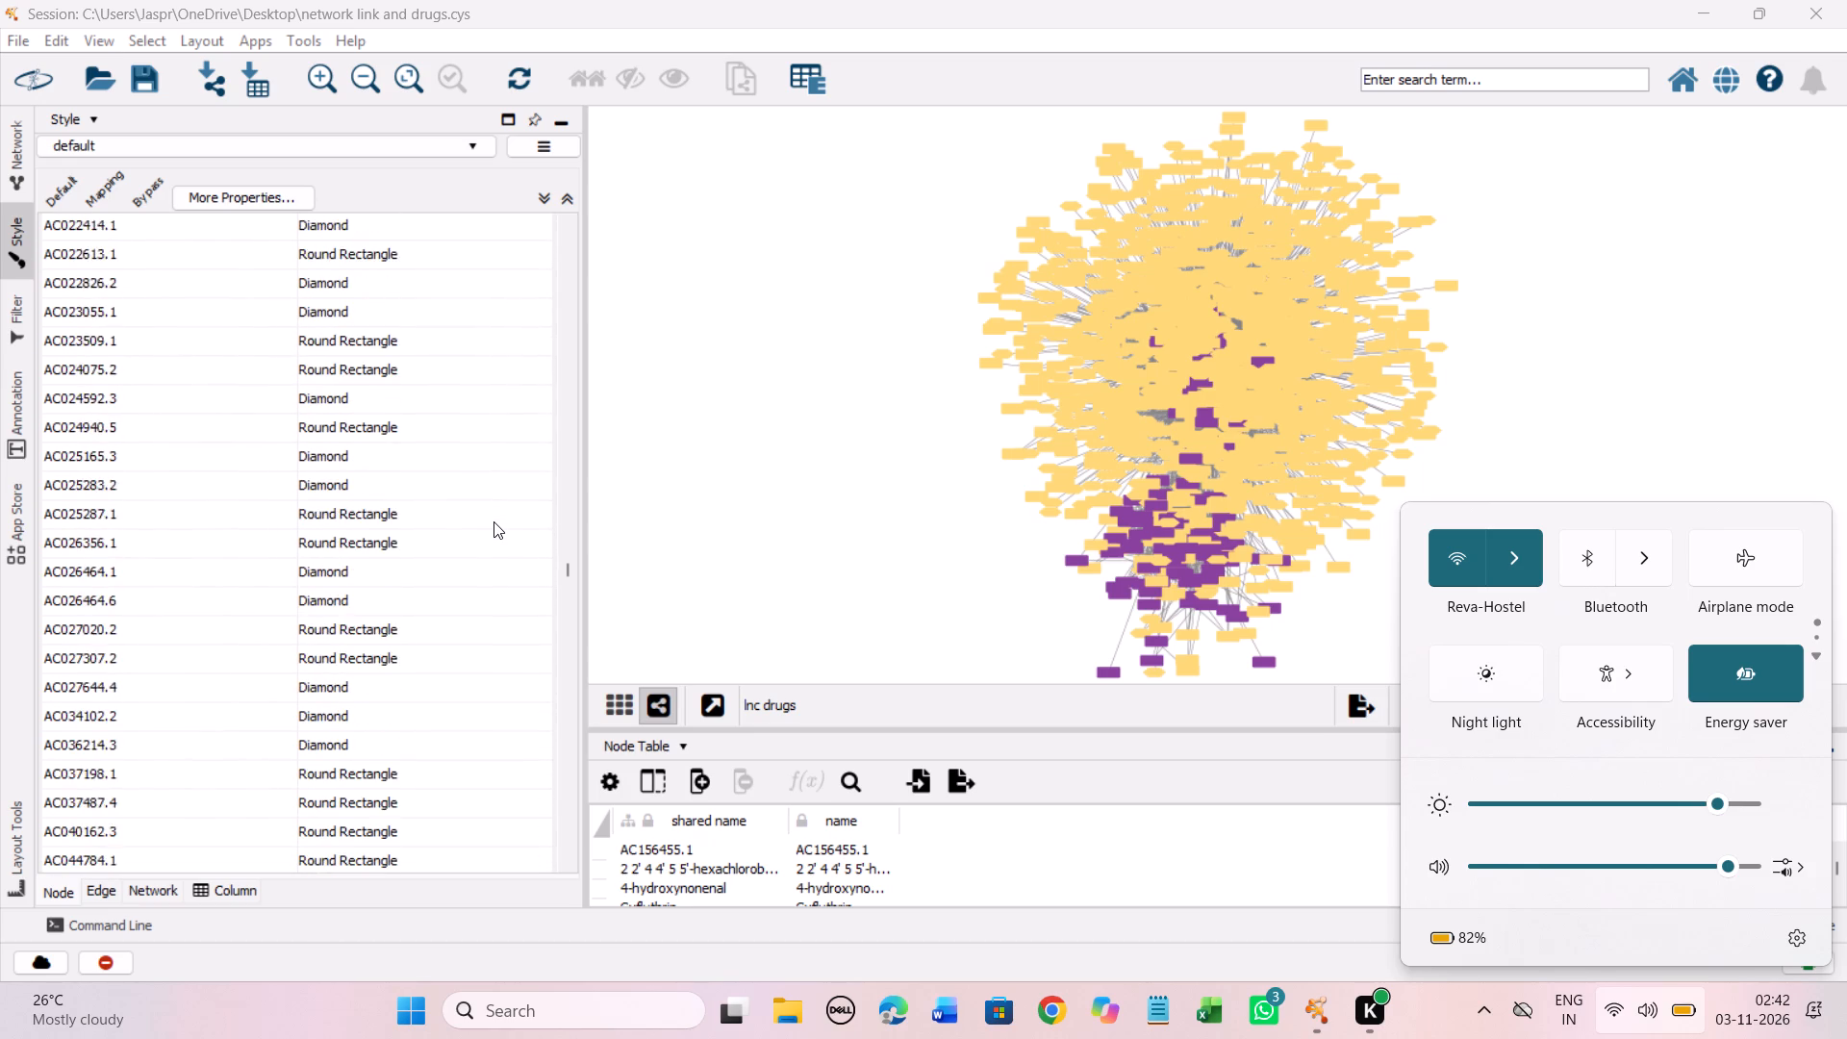
{"action": "scroll", "coordinate": [493, 521], "scroll_direction": "down", "scroll_amount": 20}
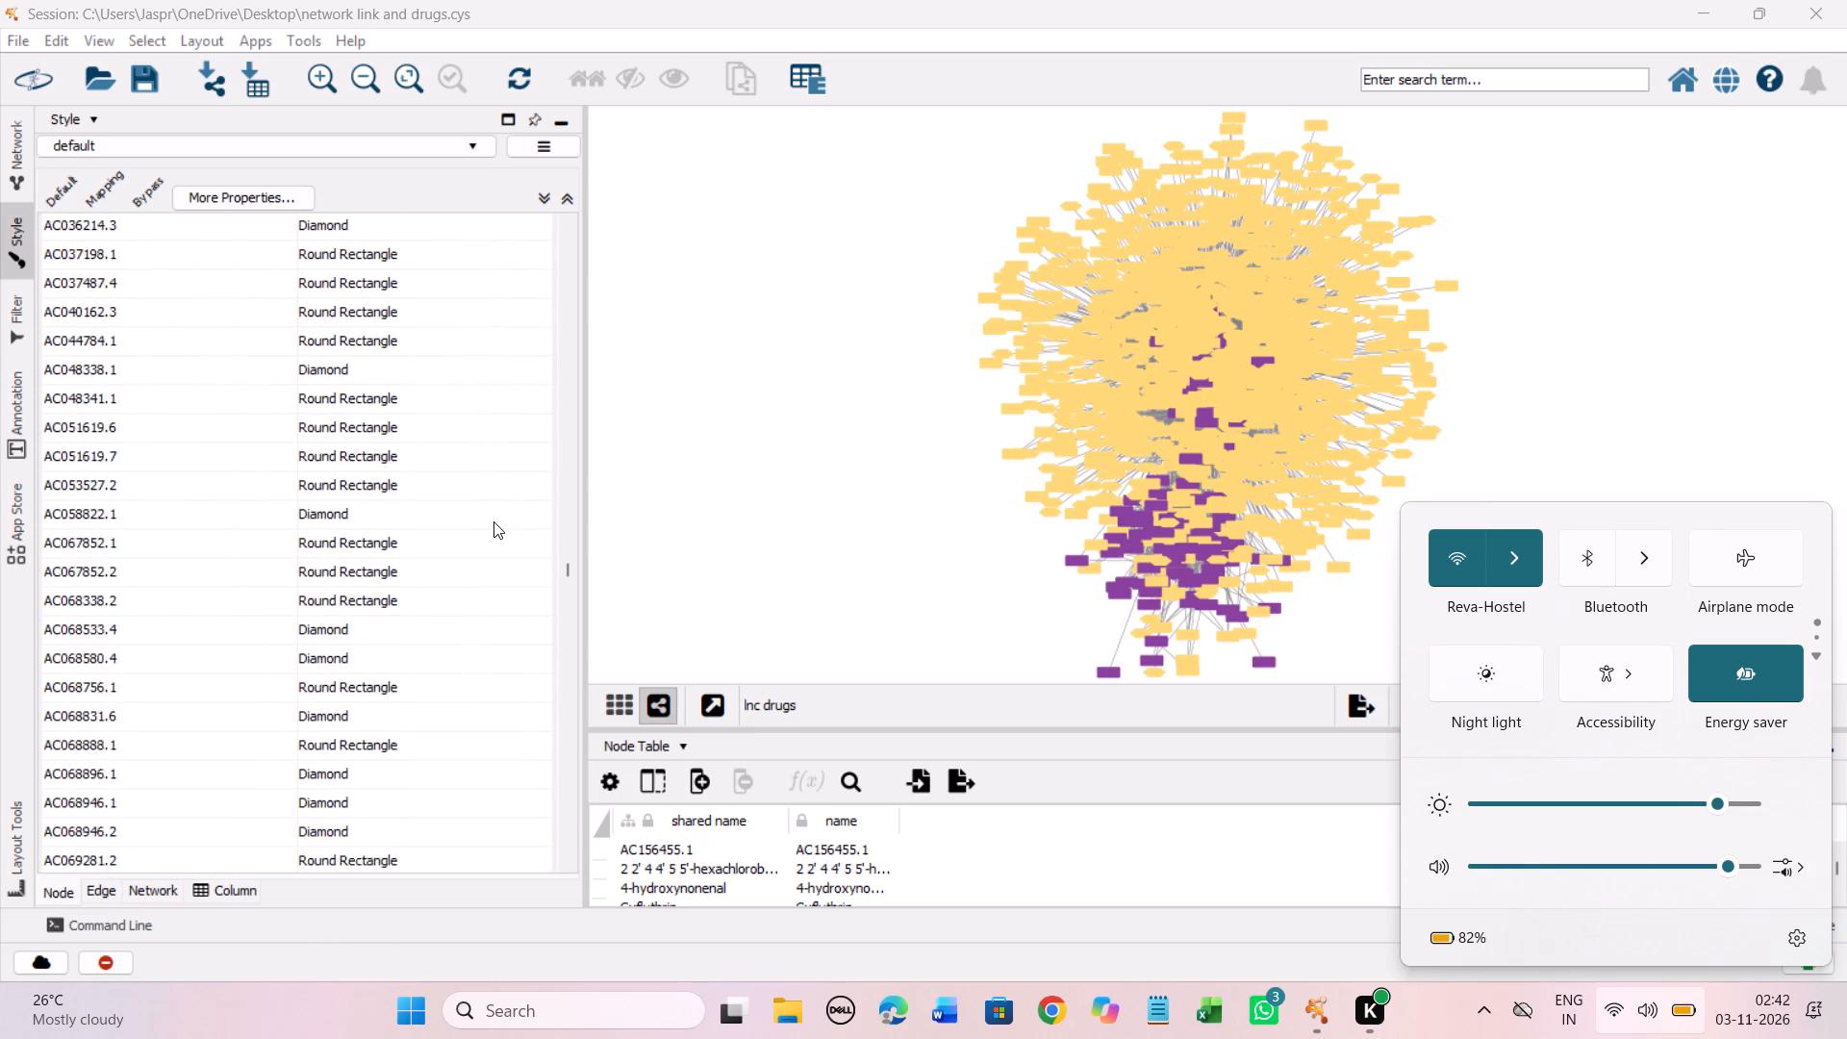
{"action": "scroll", "coordinate": [493, 521], "scroll_direction": "down", "scroll_amount": 20}
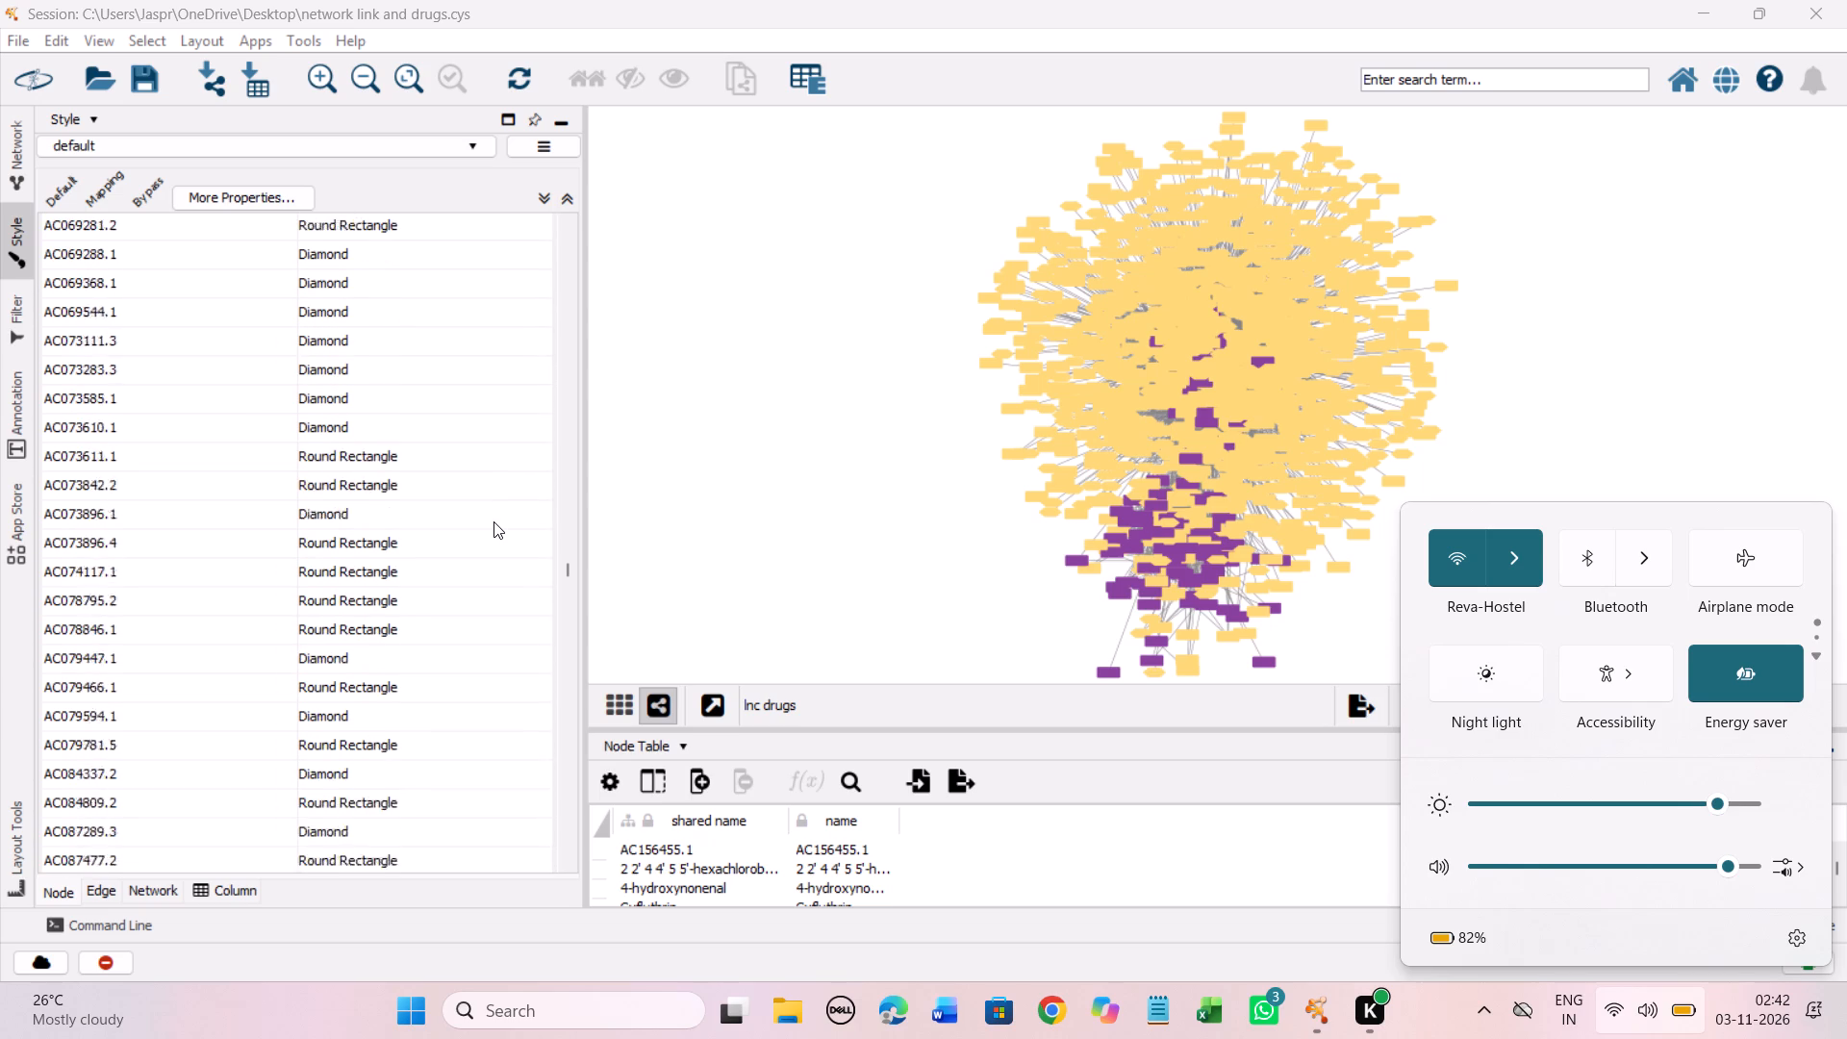
{"action": "scroll", "coordinate": [493, 521], "scroll_direction": "down", "scroll_amount": 19}
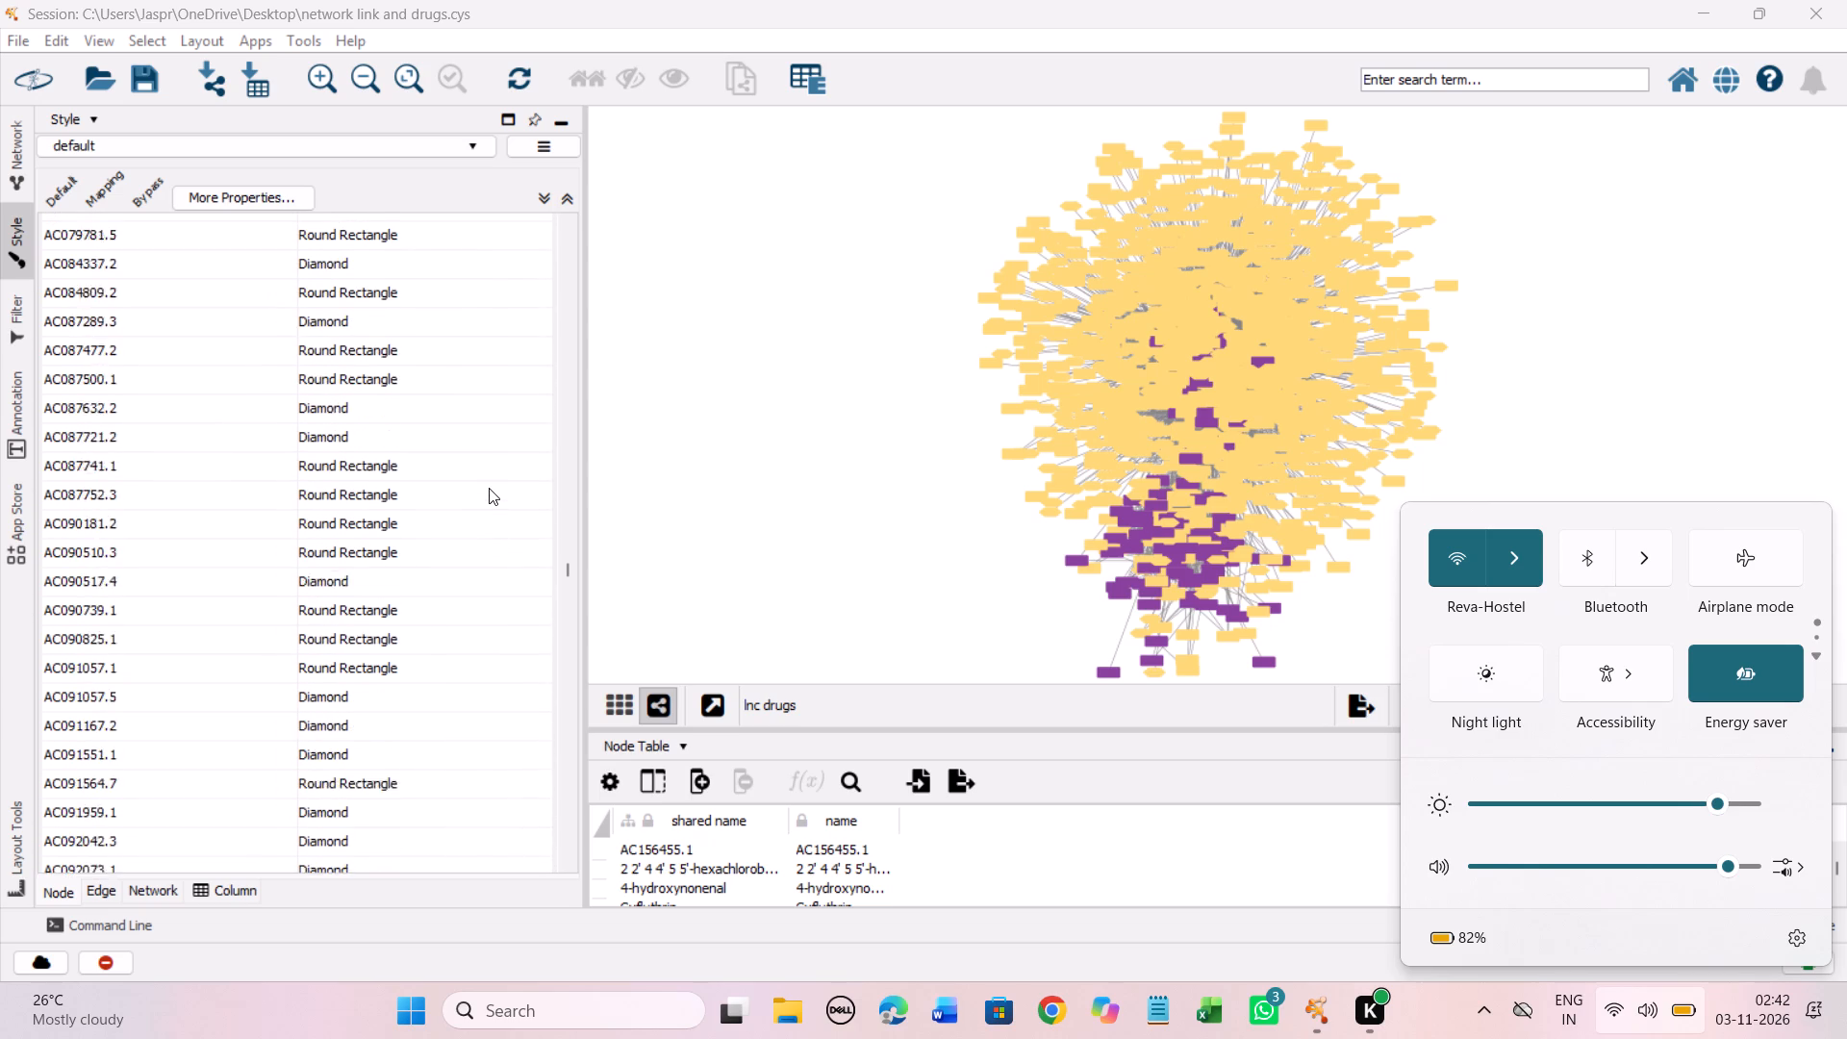
Check the Shape mappings from AC079781.5 through ACAT2 for drugs without a shape.
{"action": "scroll", "coordinate": [489, 488], "scroll_direction": "down", "scroll_amount": 2}
{"action": "scroll", "coordinate": [482, 558], "scroll_direction": "down", "scroll_amount": 19}
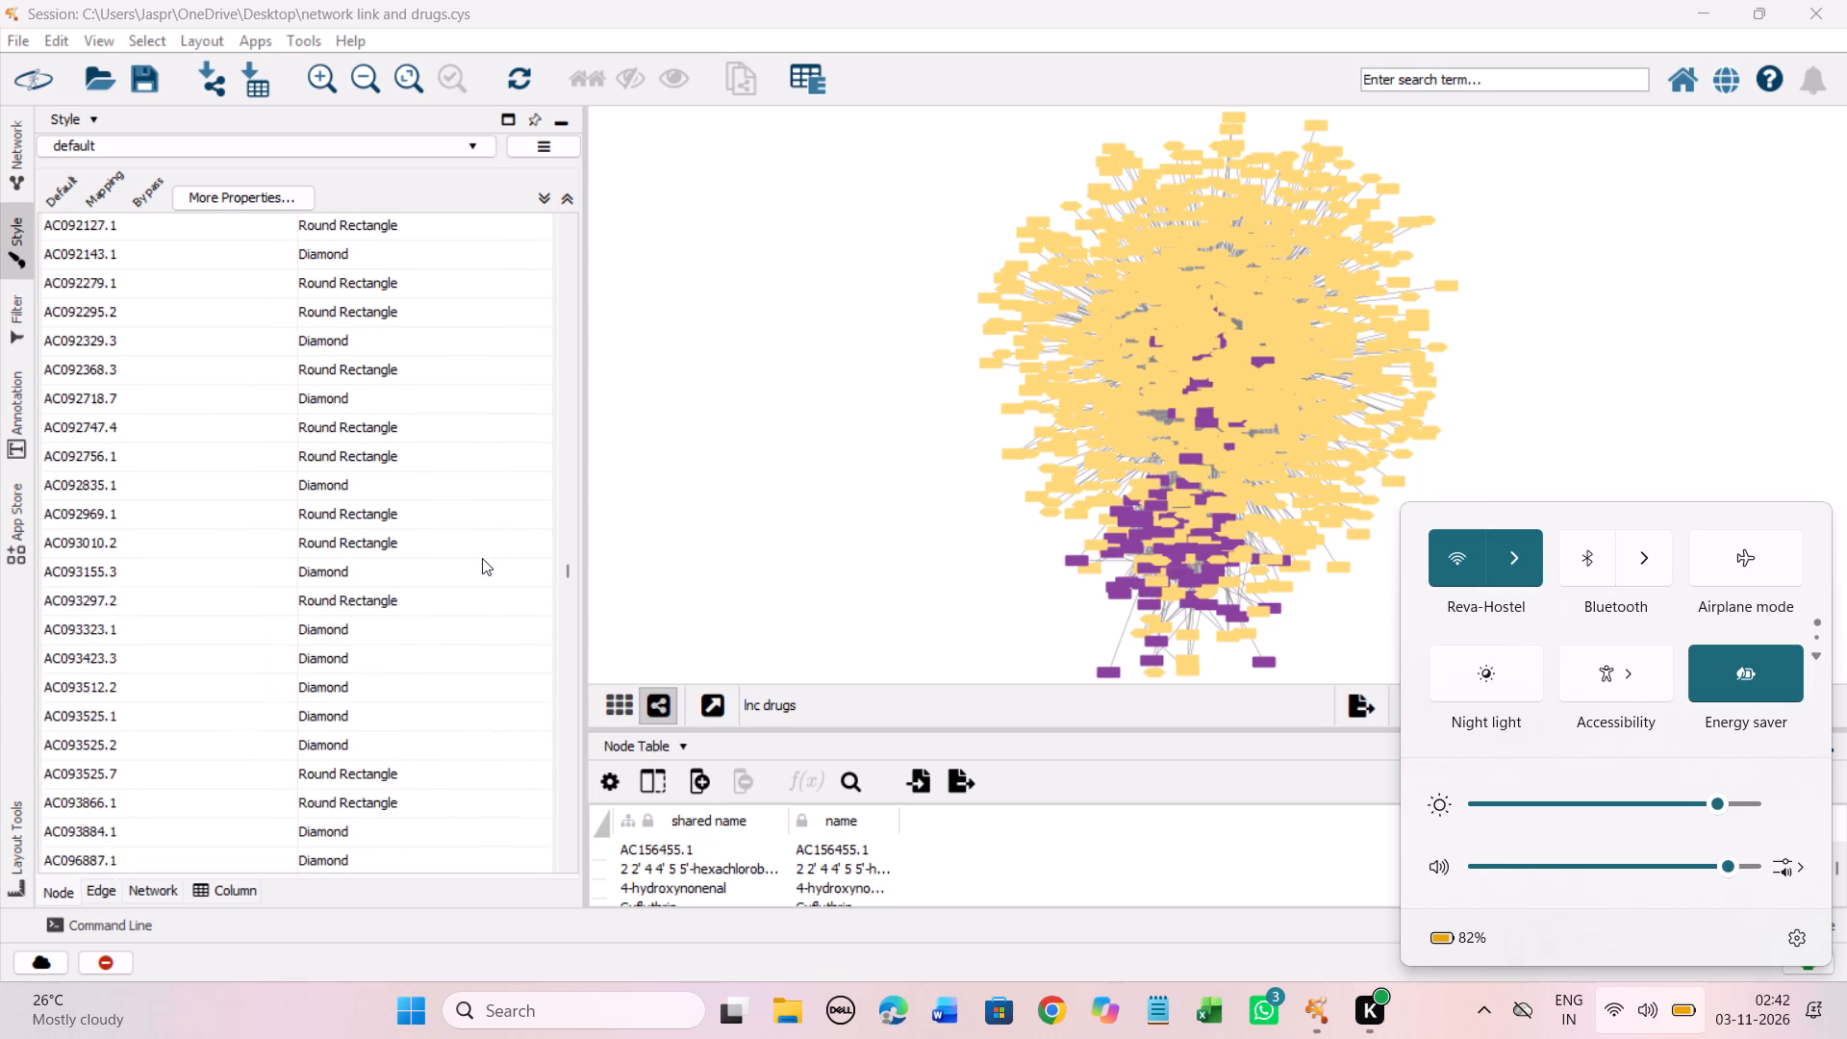
{"action": "scroll", "coordinate": [482, 558], "scroll_direction": "down", "scroll_amount": 4}
{"action": "scroll", "coordinate": [482, 558], "scroll_direction": "down", "scroll_amount": 20}
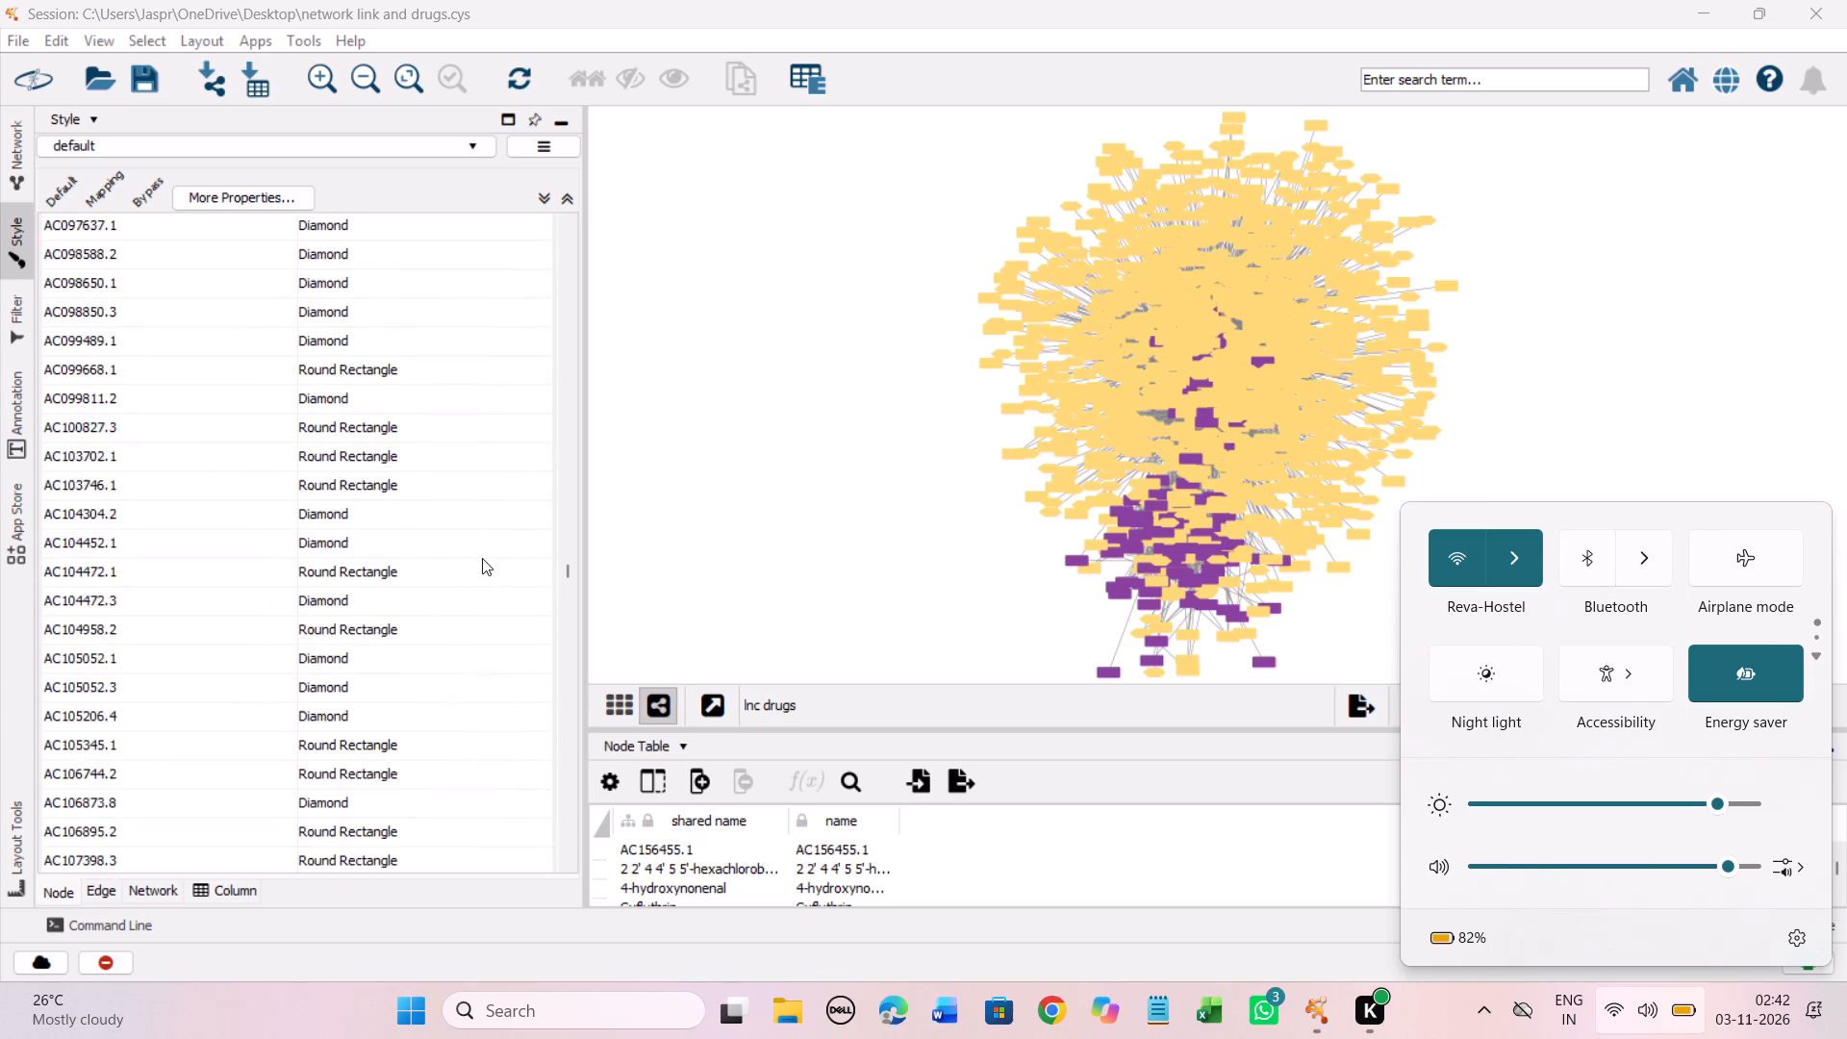
{"action": "scroll", "coordinate": [482, 558], "scroll_direction": "down", "scroll_amount": 19}
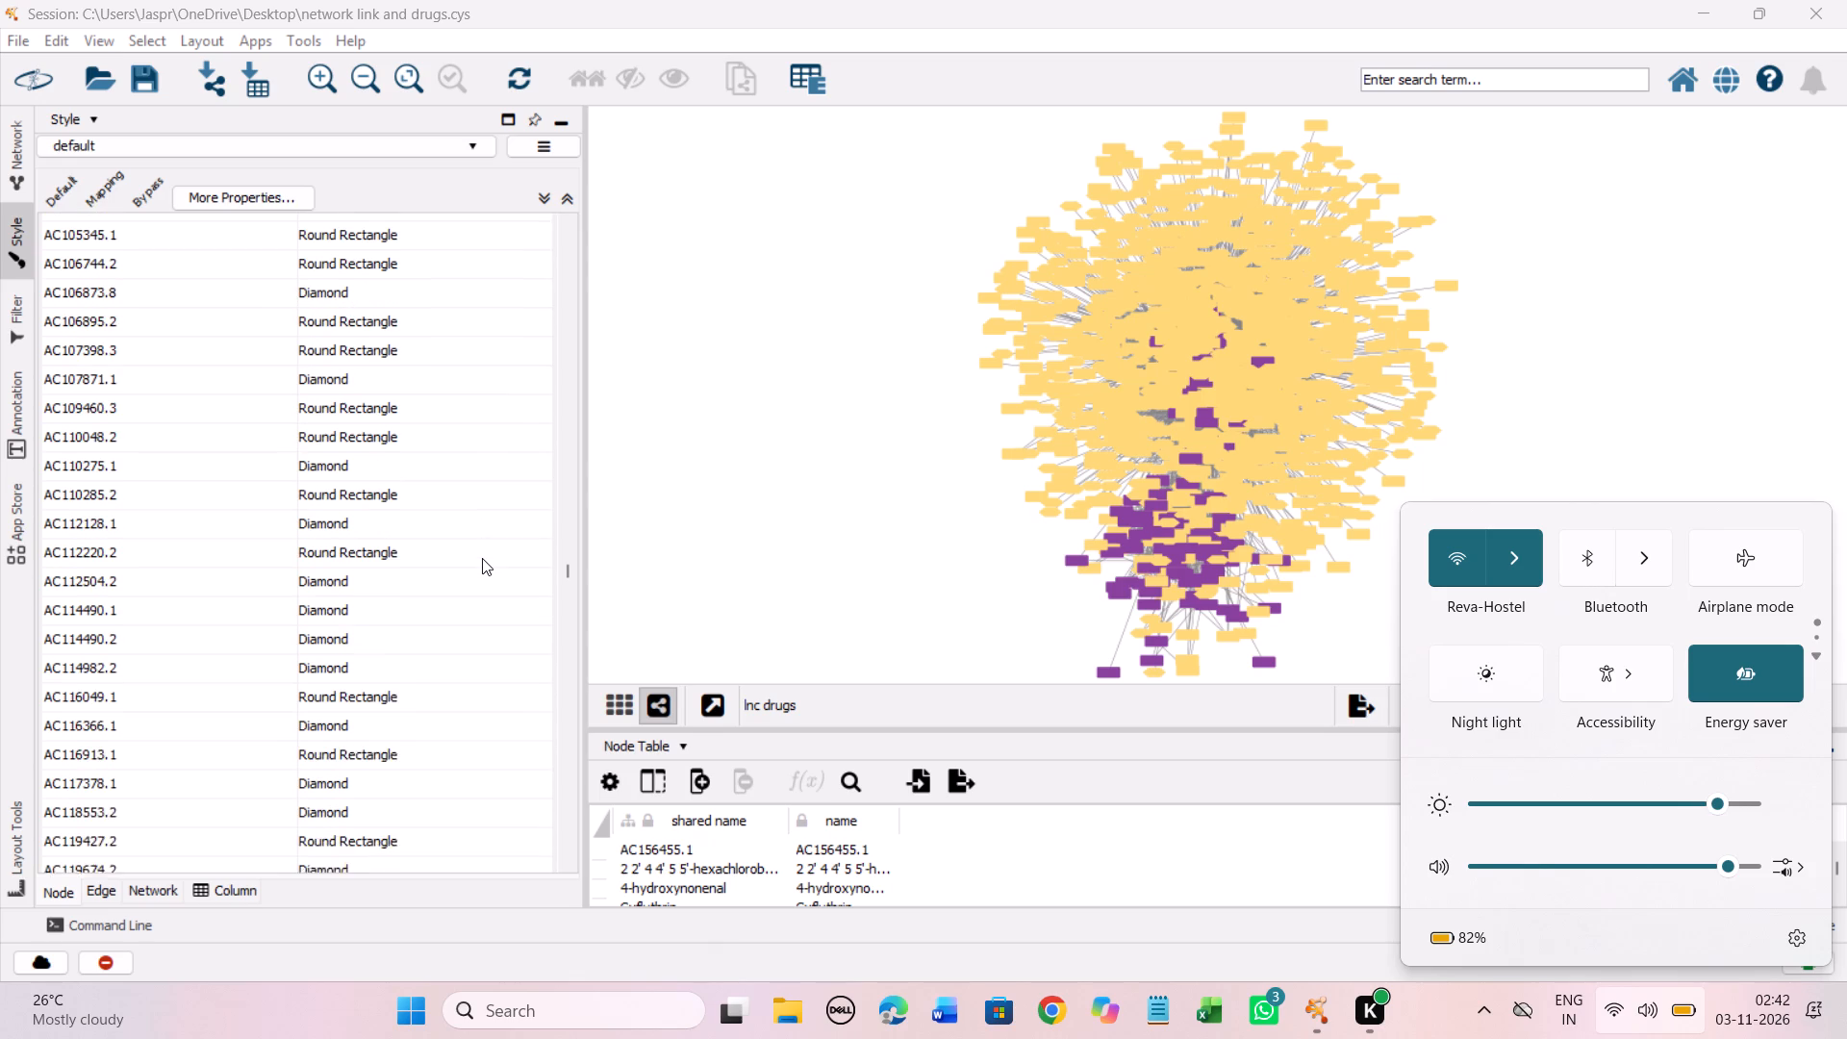
{"action": "scroll", "coordinate": [482, 558], "scroll_direction": "down", "scroll_amount": 19}
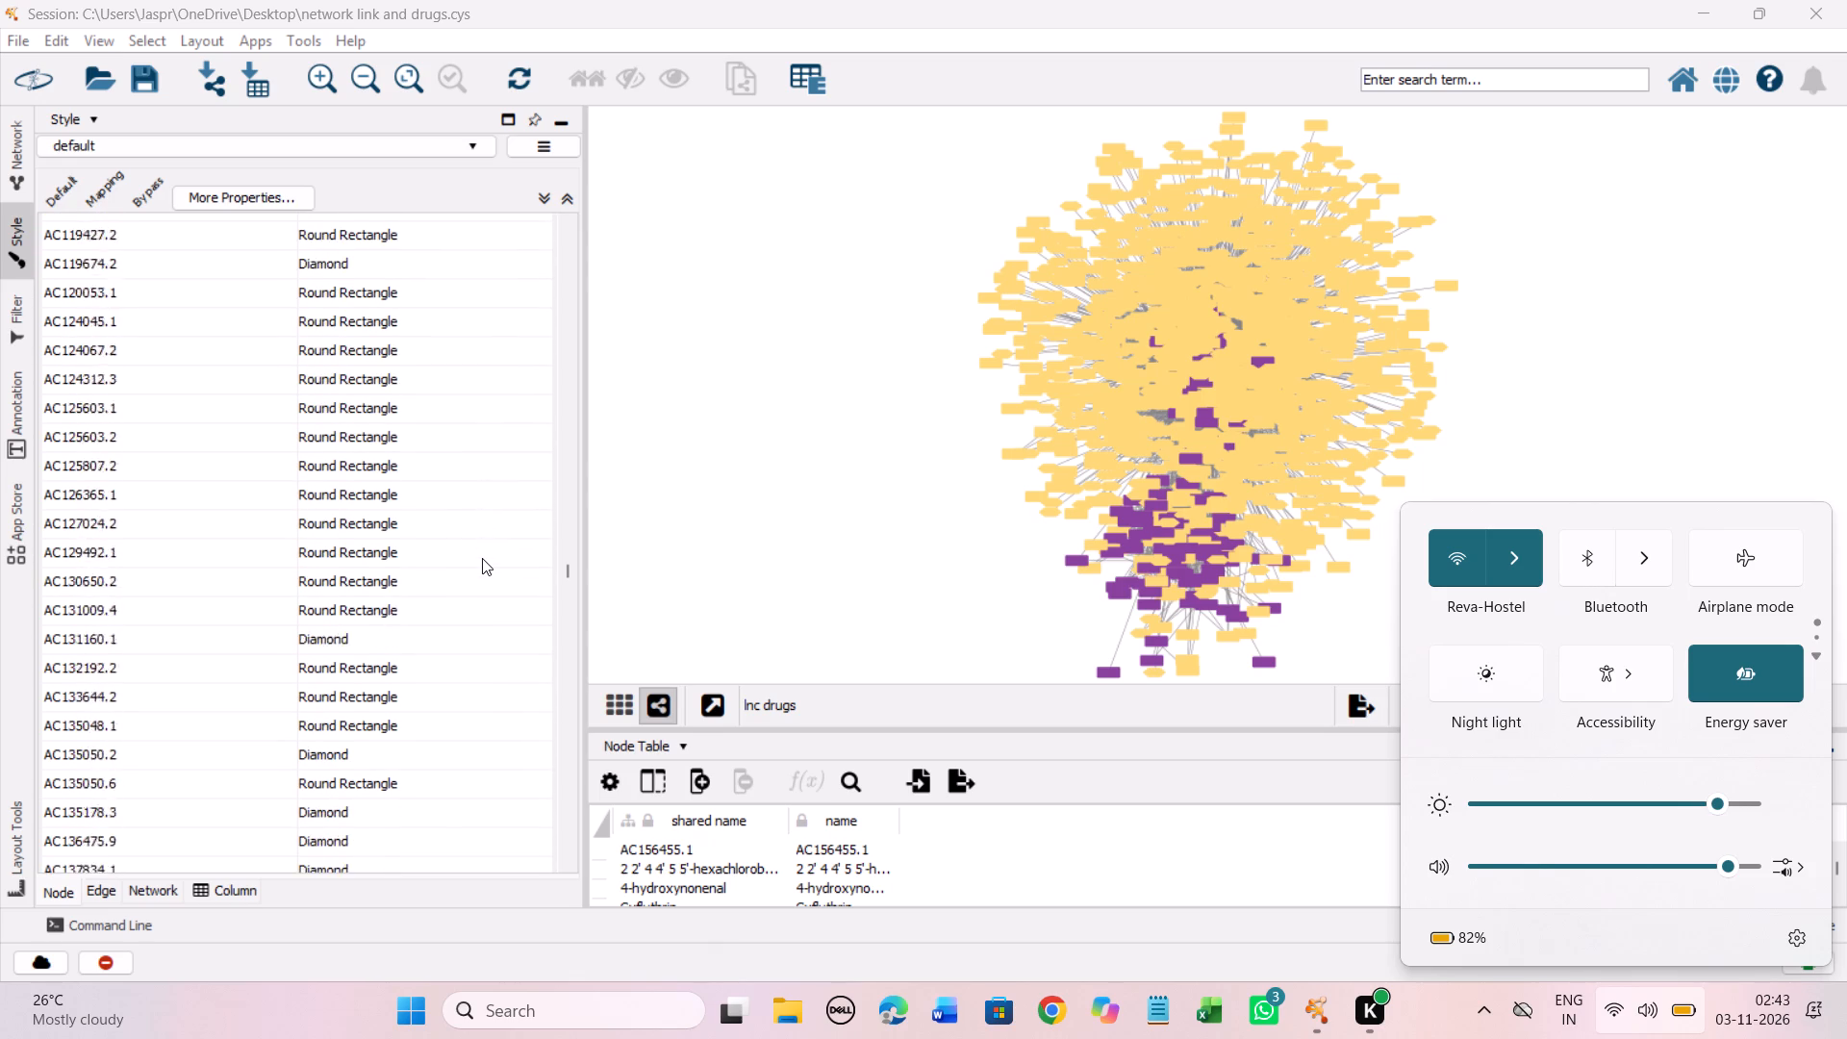
{"action": "scroll", "coordinate": [482, 558], "scroll_direction": "down", "scroll_amount": 15}
{"action": "scroll", "coordinate": [482, 558], "scroll_direction": "down", "scroll_amount": 10}
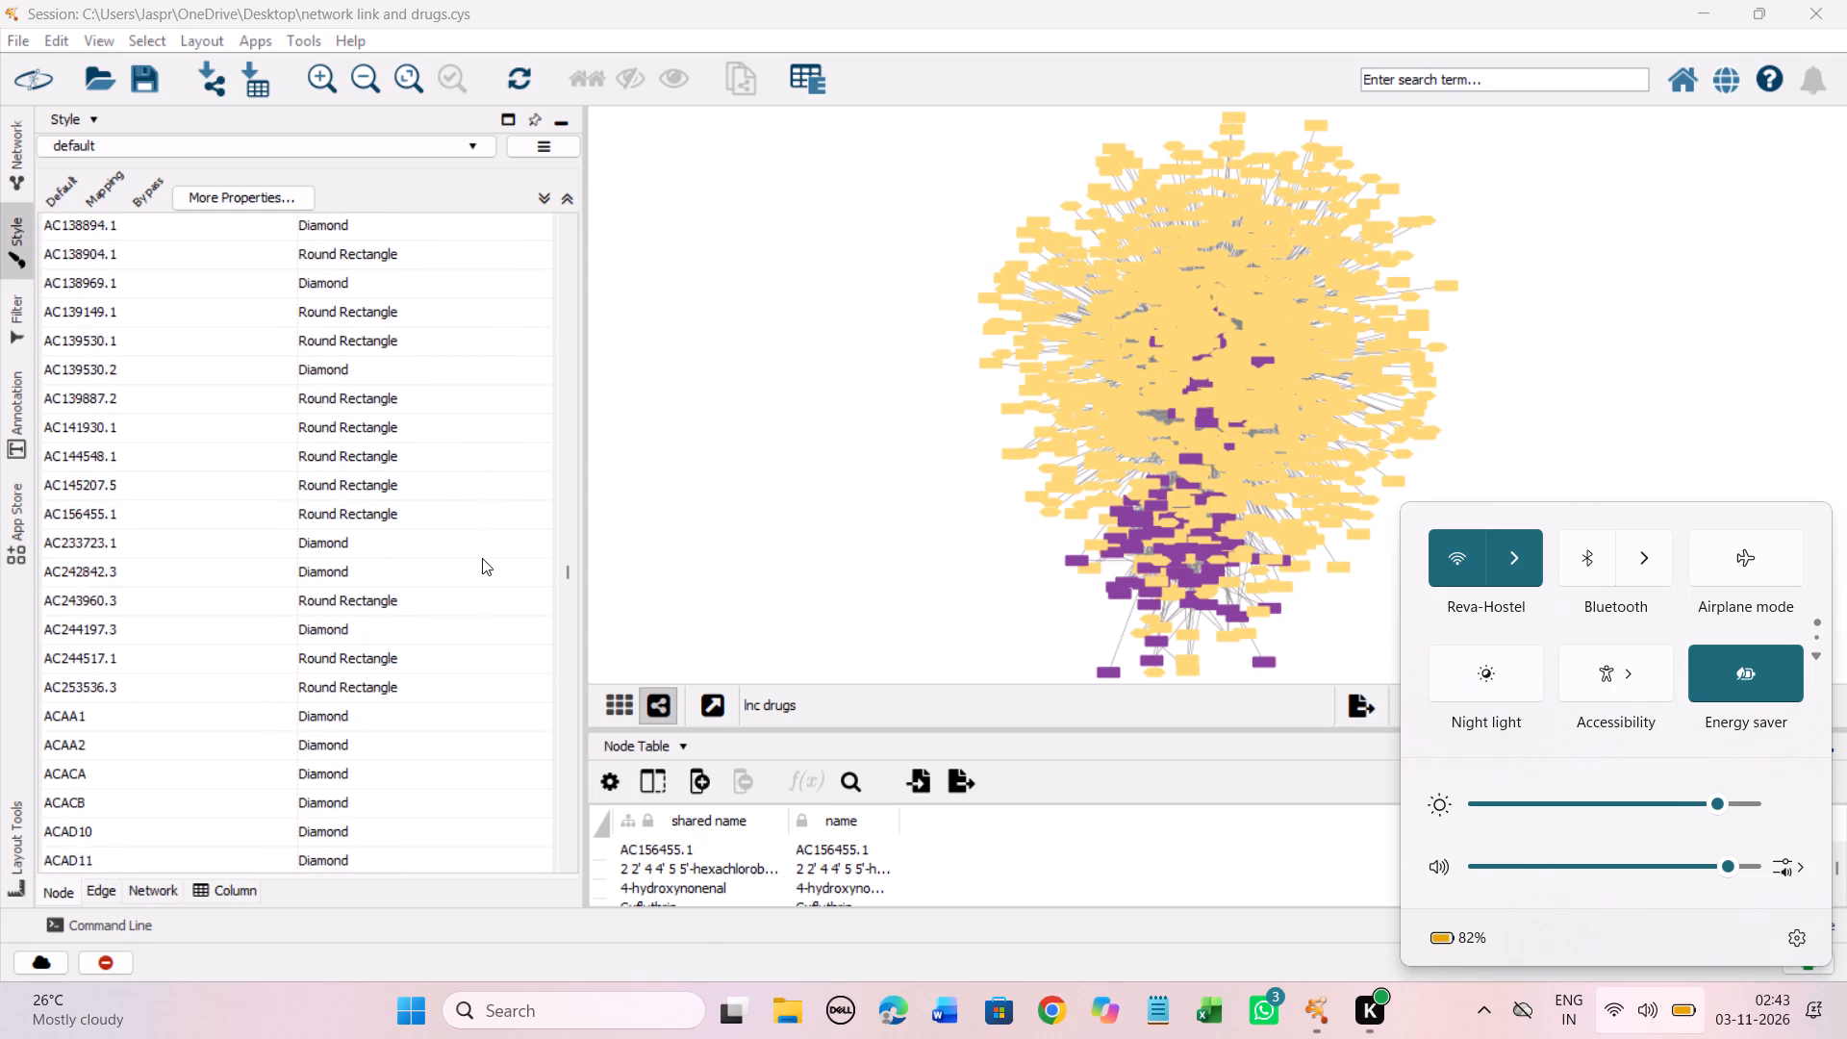
{"action": "scroll", "coordinate": [482, 558], "scroll_direction": "down", "scroll_amount": 13}
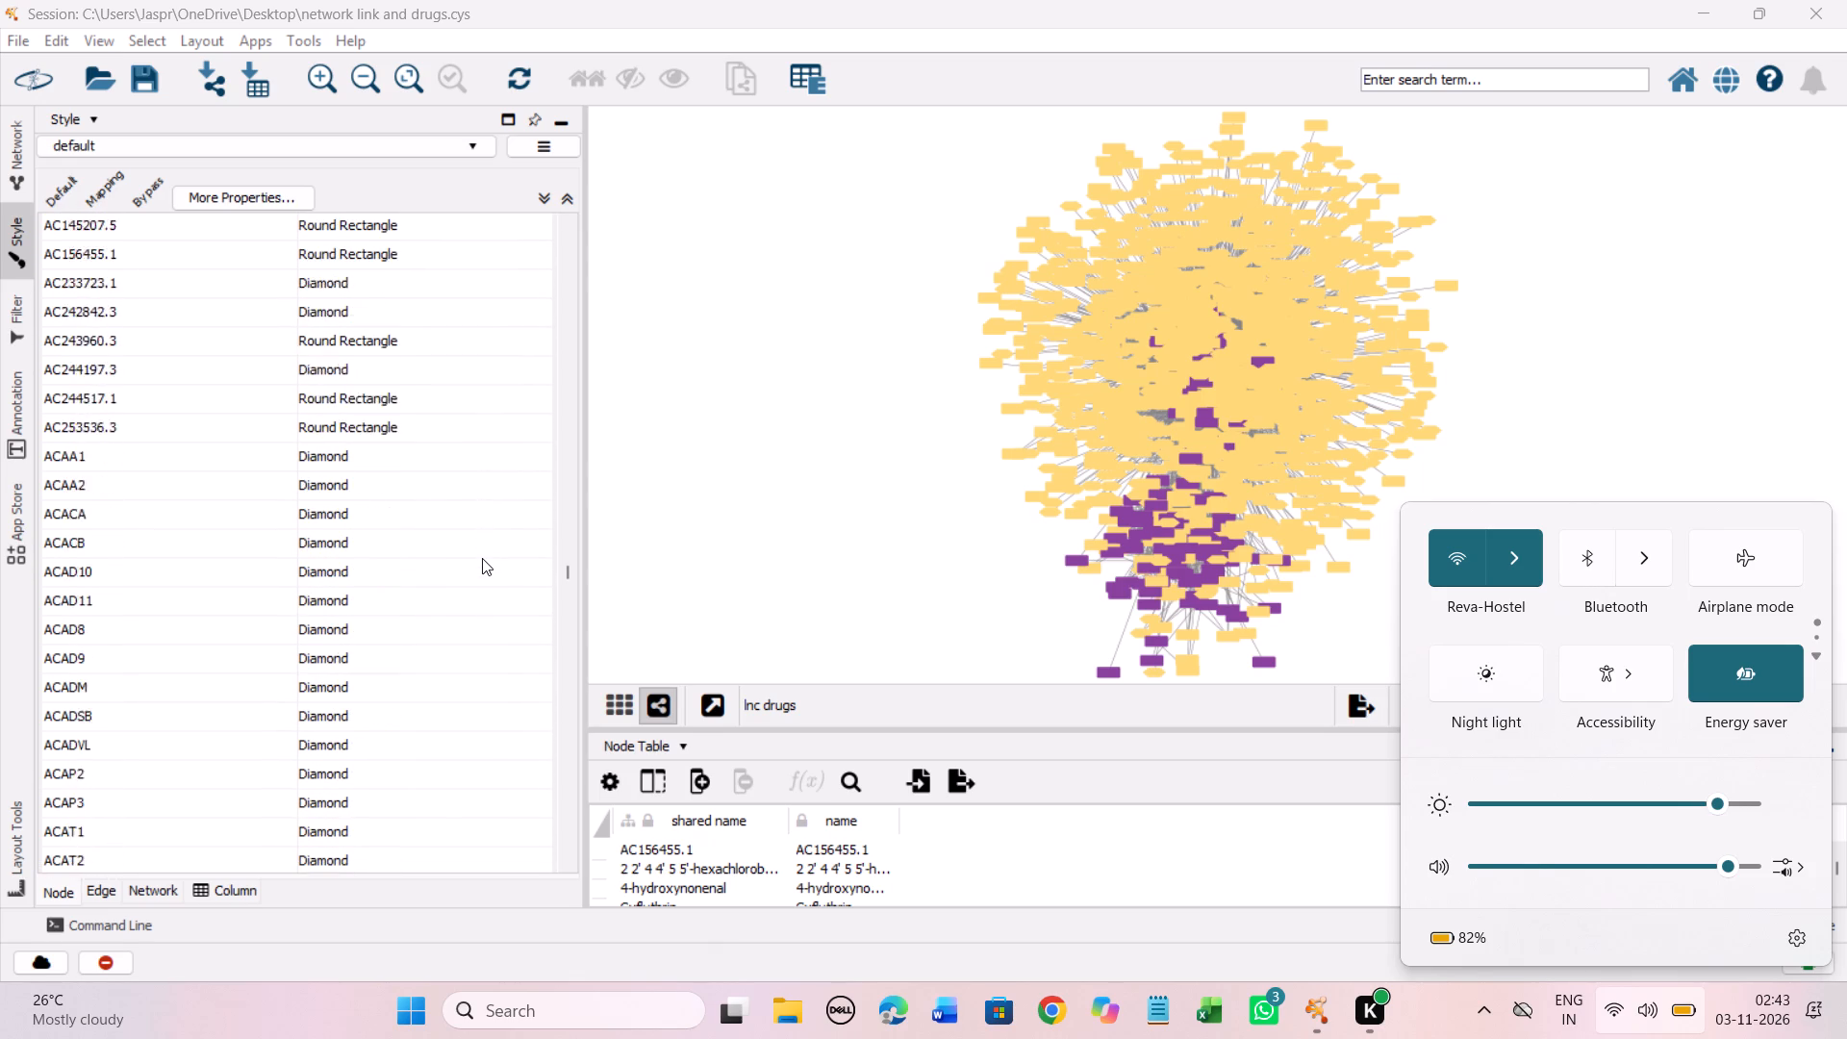
Check the Shape mappings from the ACD gene entries through AFF3 for drugs without a shape.
{"action": "scroll", "coordinate": [482, 558], "scroll_direction": "down", "scroll_amount": 20}
{"action": "scroll", "coordinate": [482, 558], "scroll_direction": "down", "scroll_amount": 12}
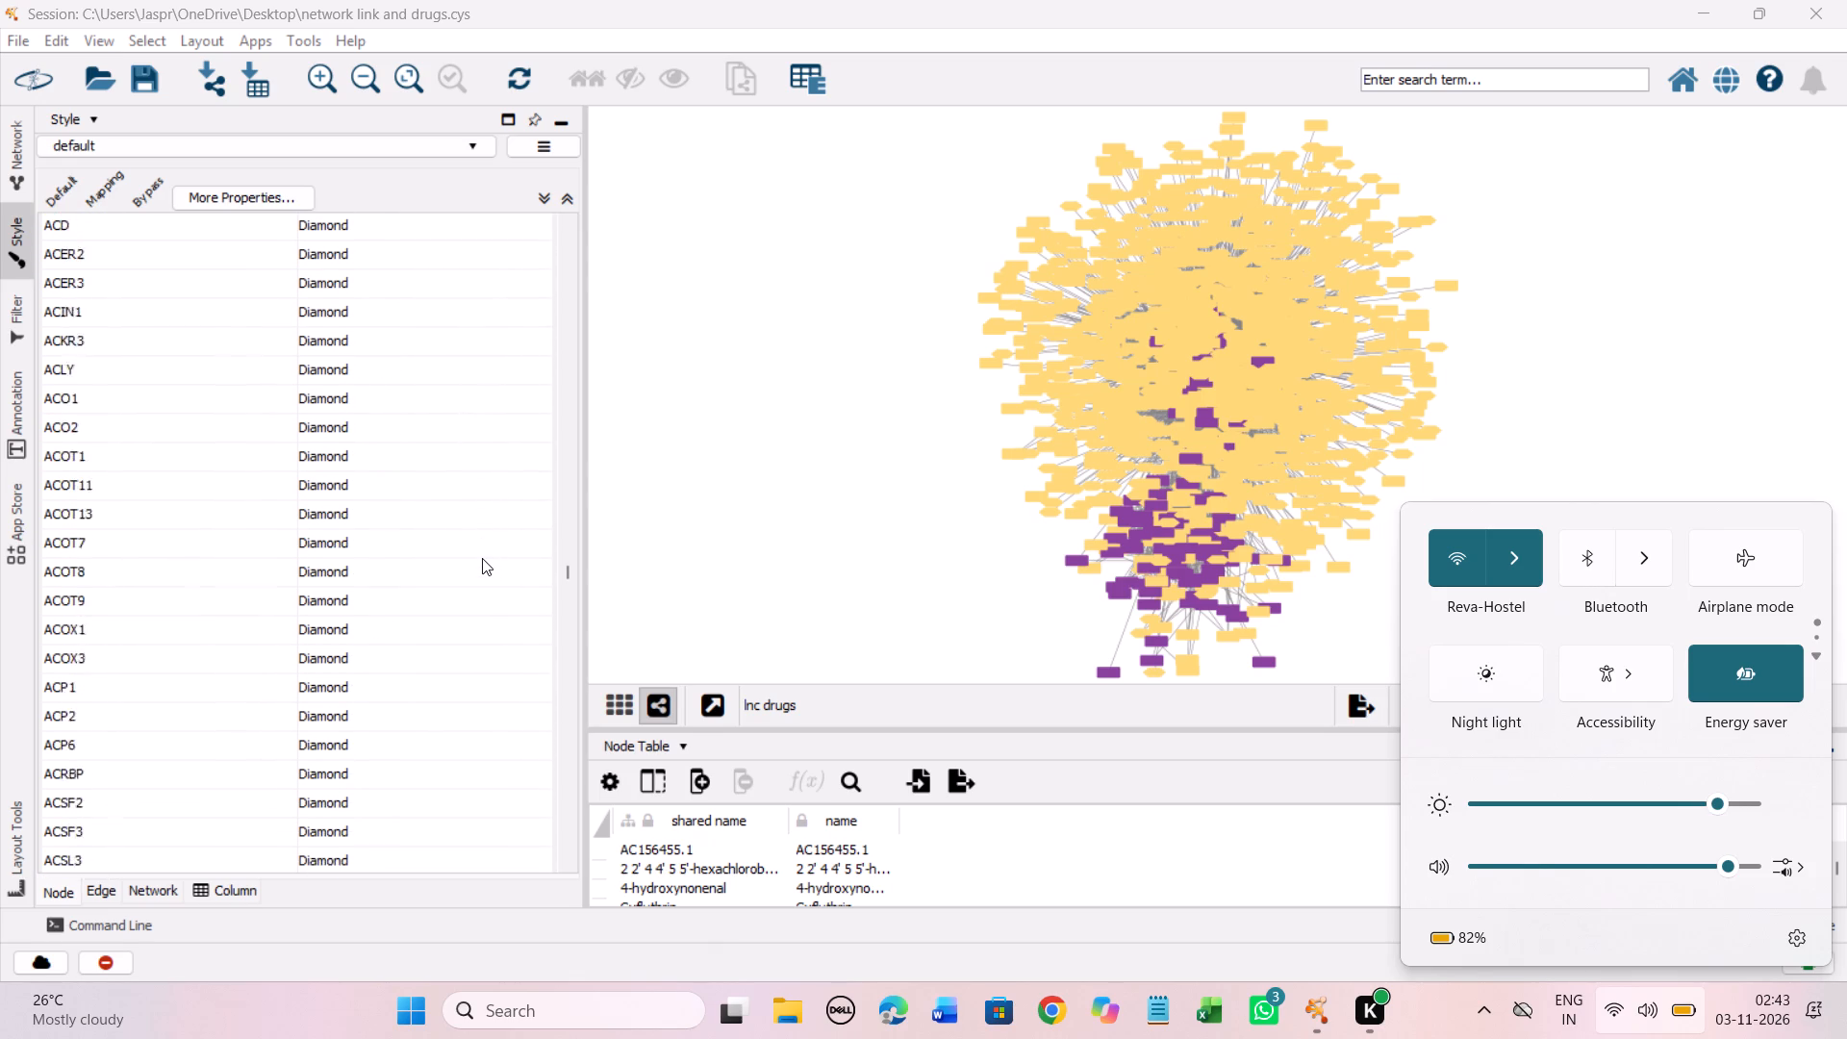
{"action": "scroll", "coordinate": [482, 558], "scroll_direction": "down", "scroll_amount": 20}
{"action": "scroll", "coordinate": [482, 558], "scroll_direction": "down", "scroll_amount": 12}
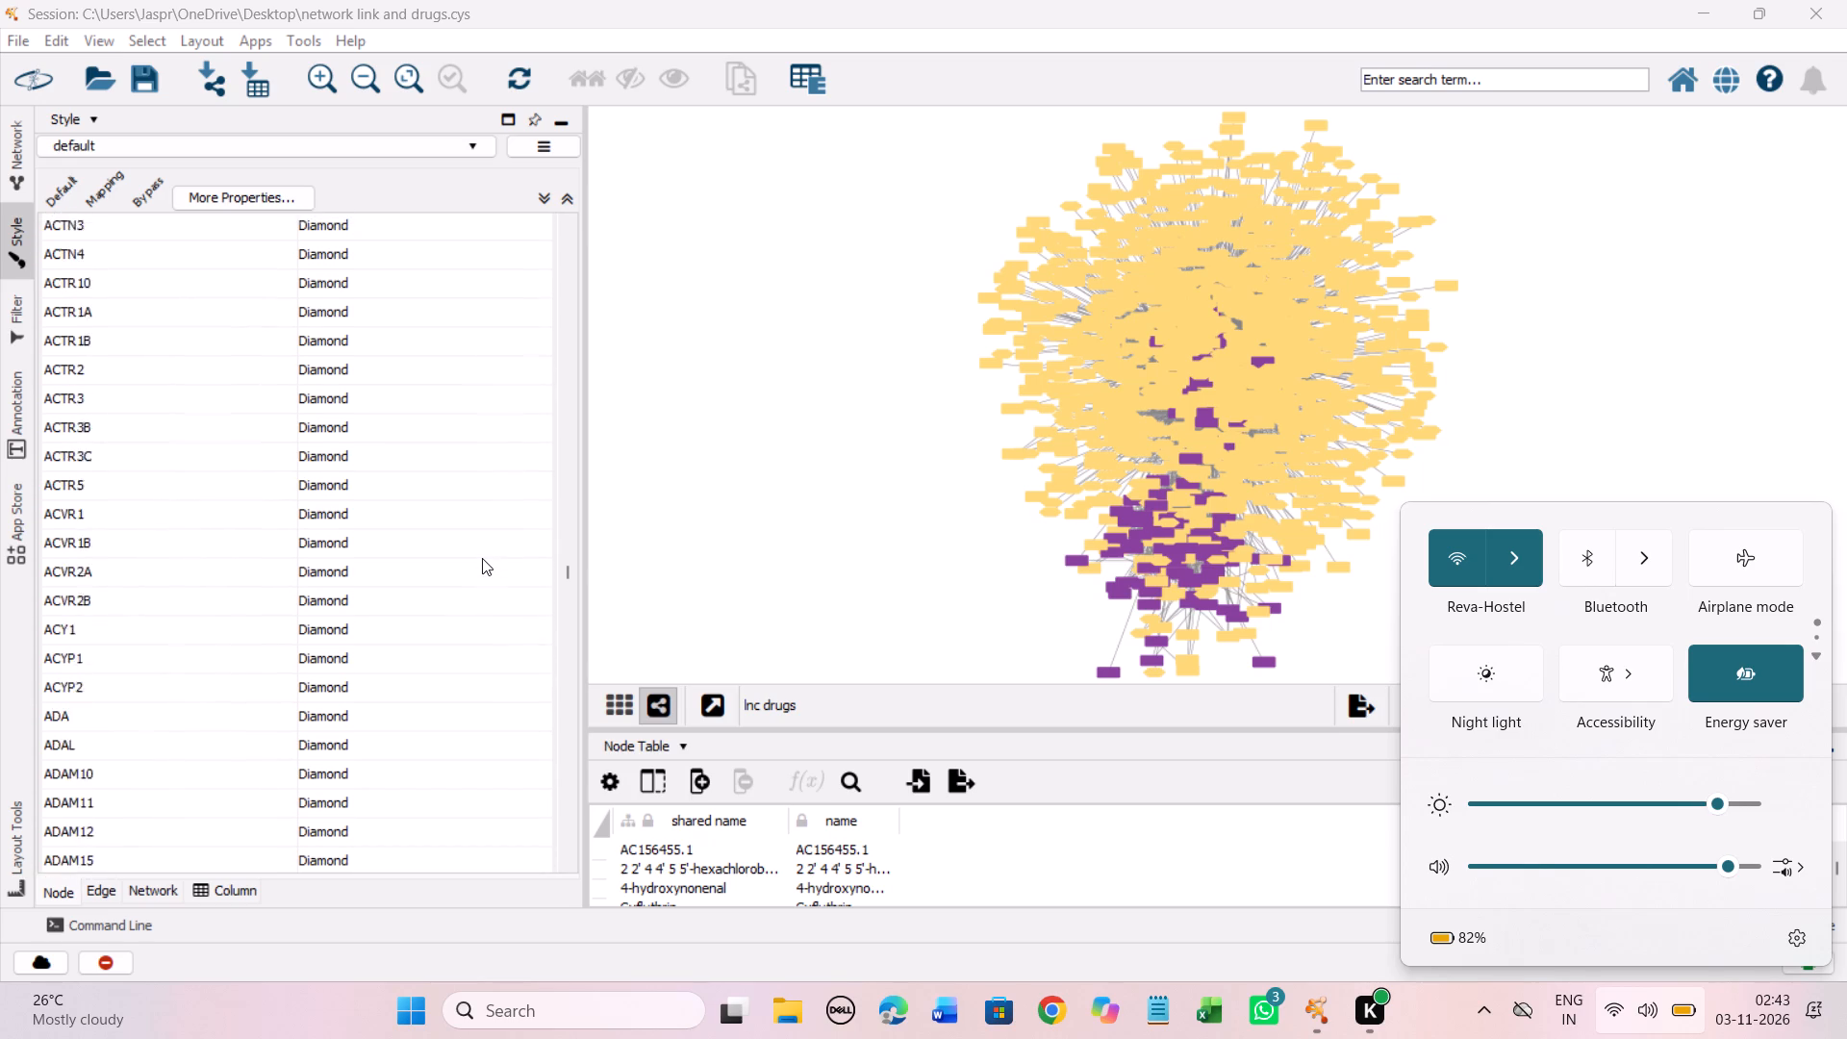
{"action": "scroll", "coordinate": [482, 558], "scroll_direction": "down", "scroll_amount": 14}
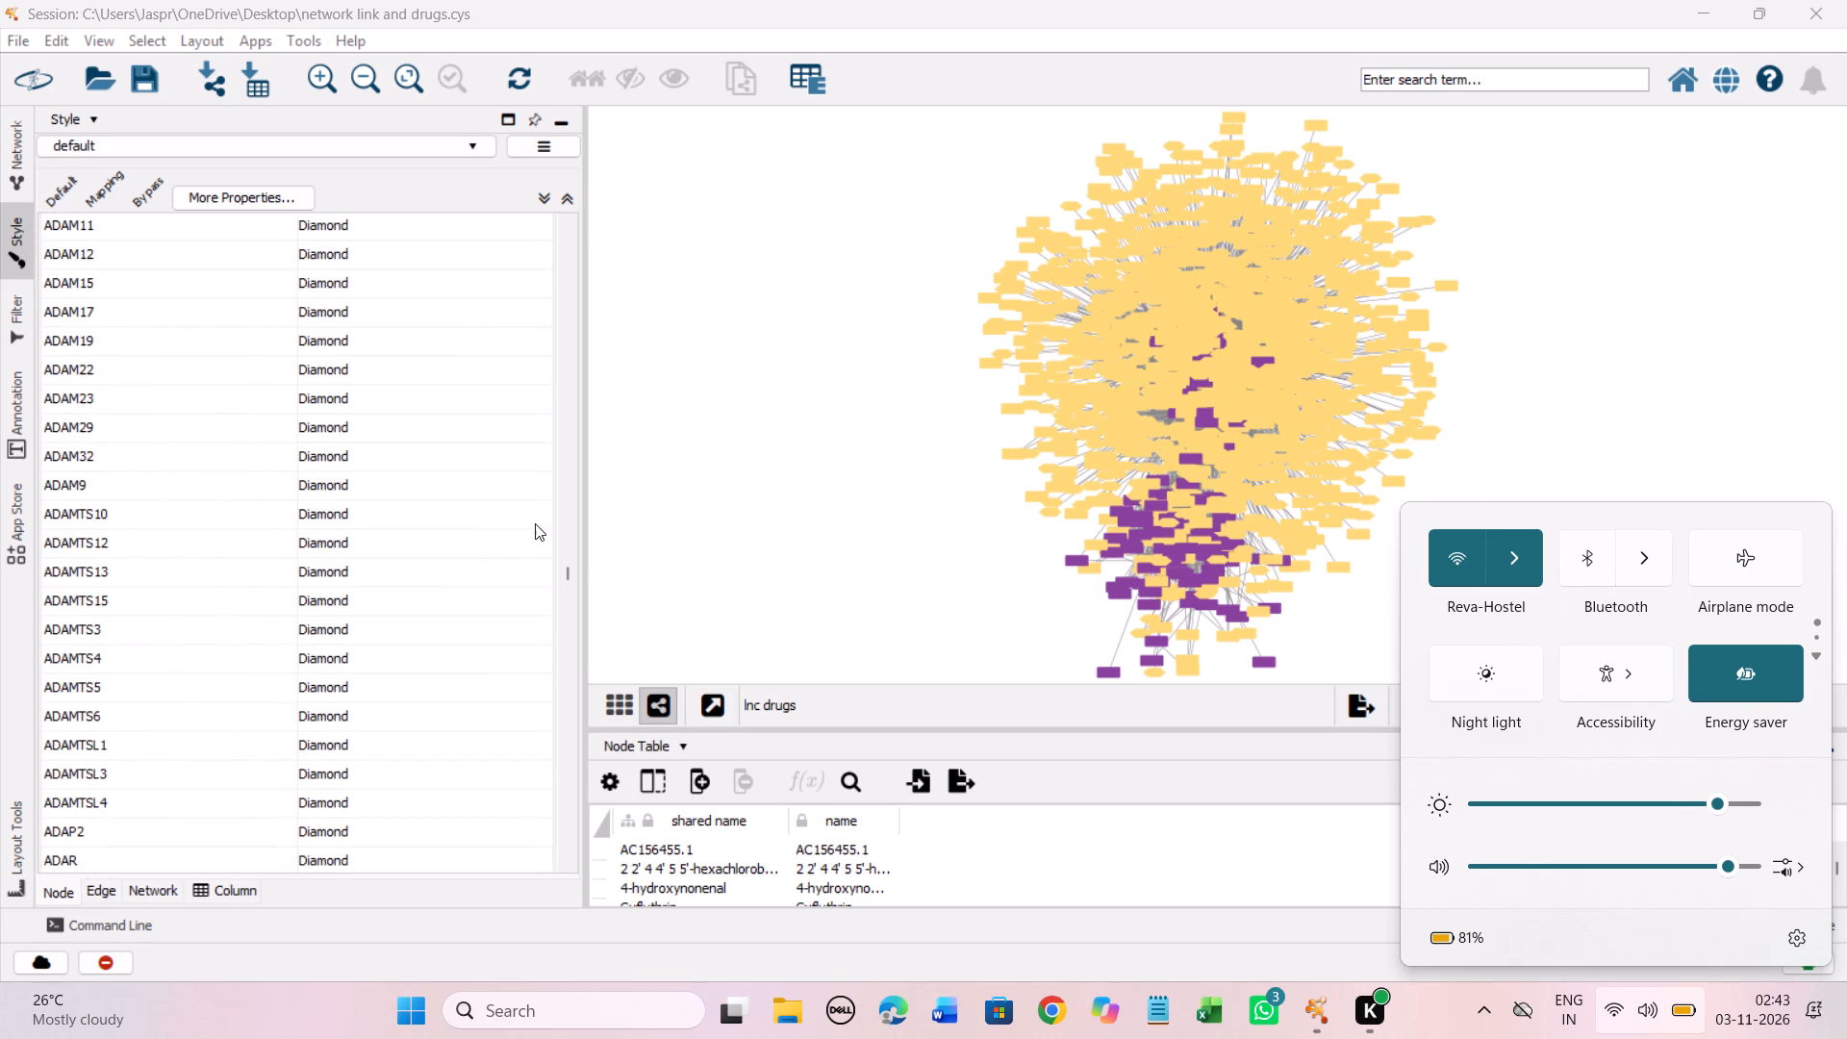
{"action": "scroll", "coordinate": [535, 523], "scroll_direction": "down", "scroll_amount": 1}
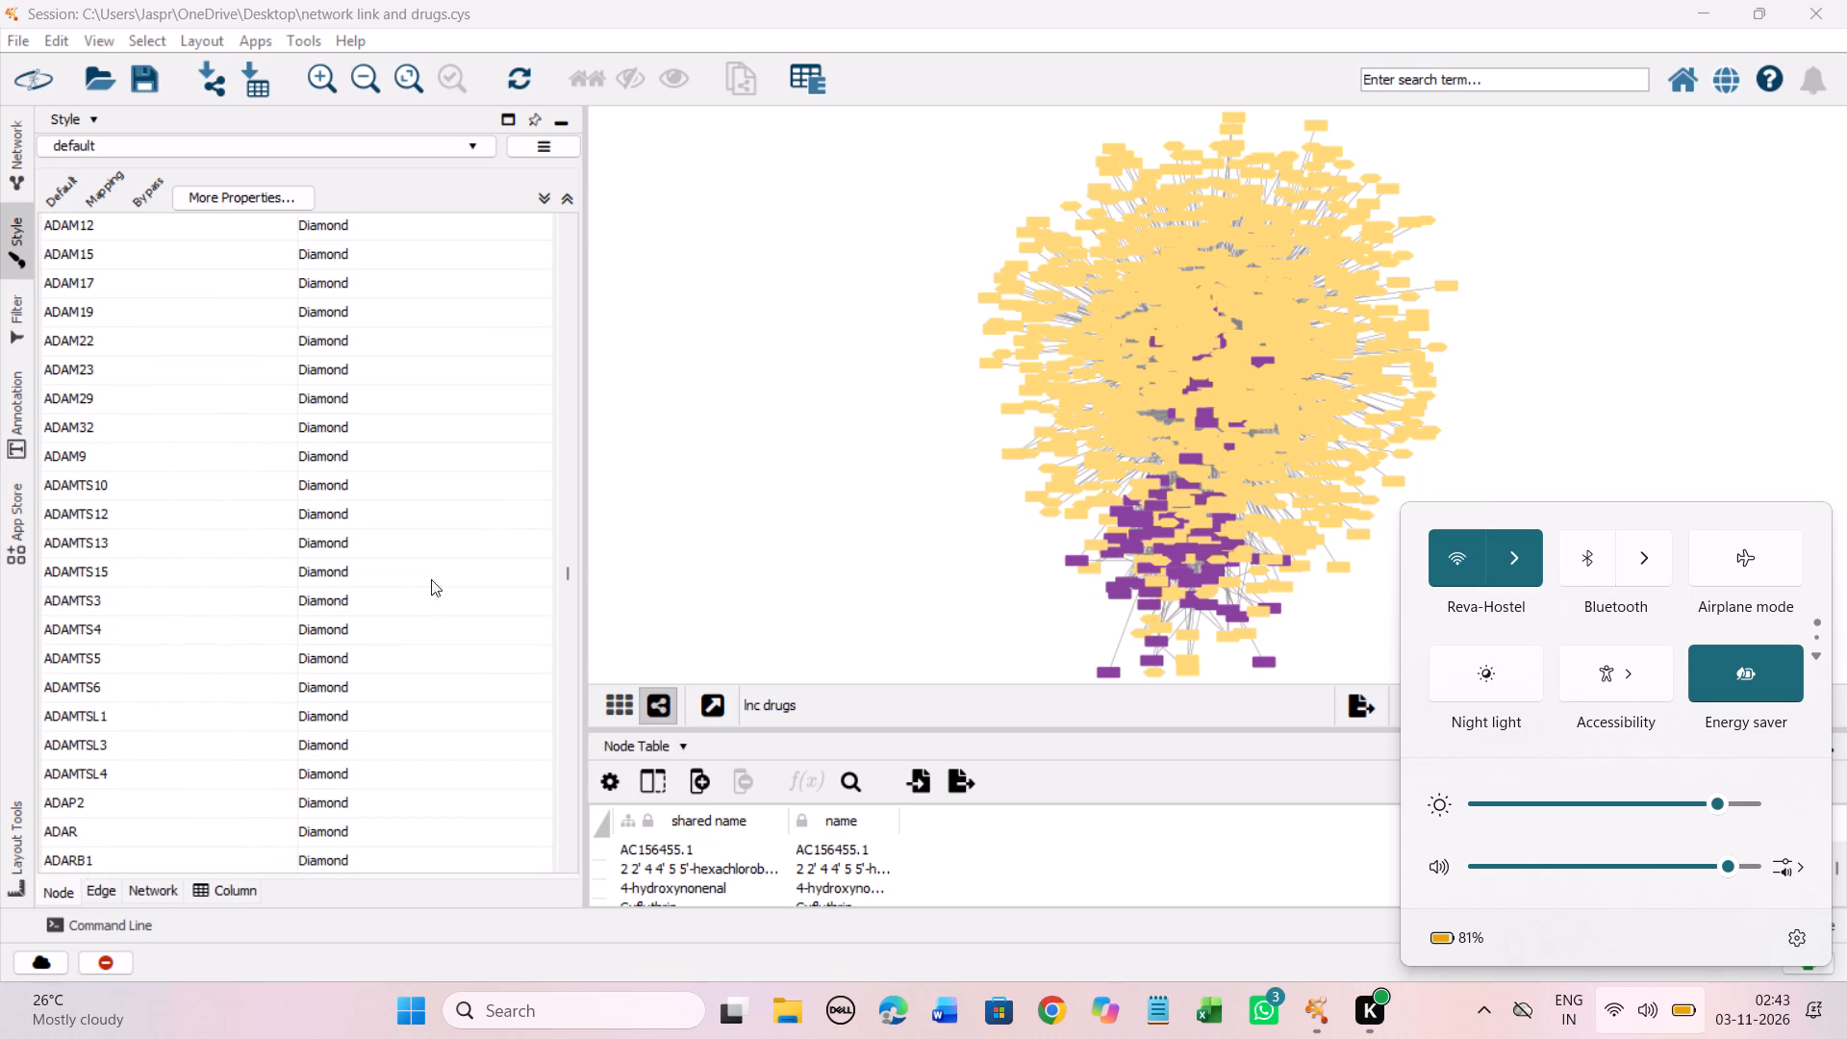
{"action": "scroll", "coordinate": [408, 620], "scroll_direction": "down", "scroll_amount": 3}
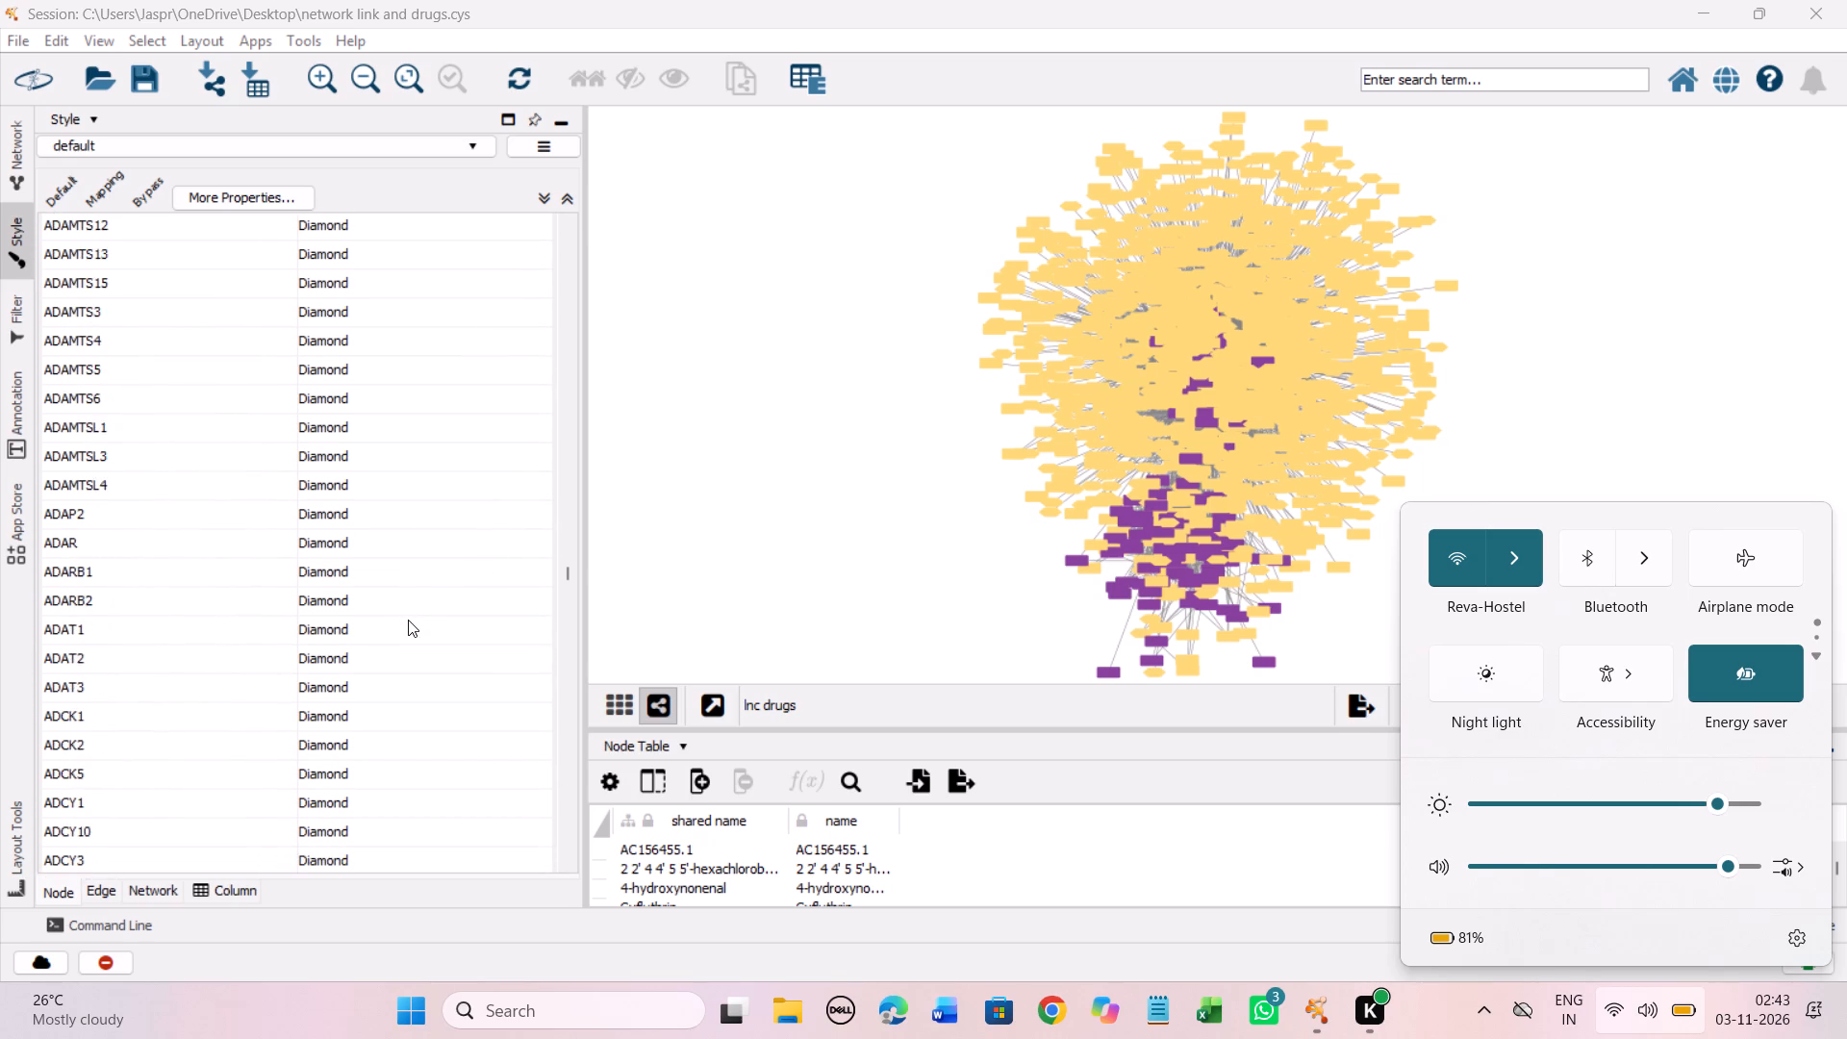
{"action": "scroll", "coordinate": [408, 620], "scroll_direction": "down", "scroll_amount": 3}
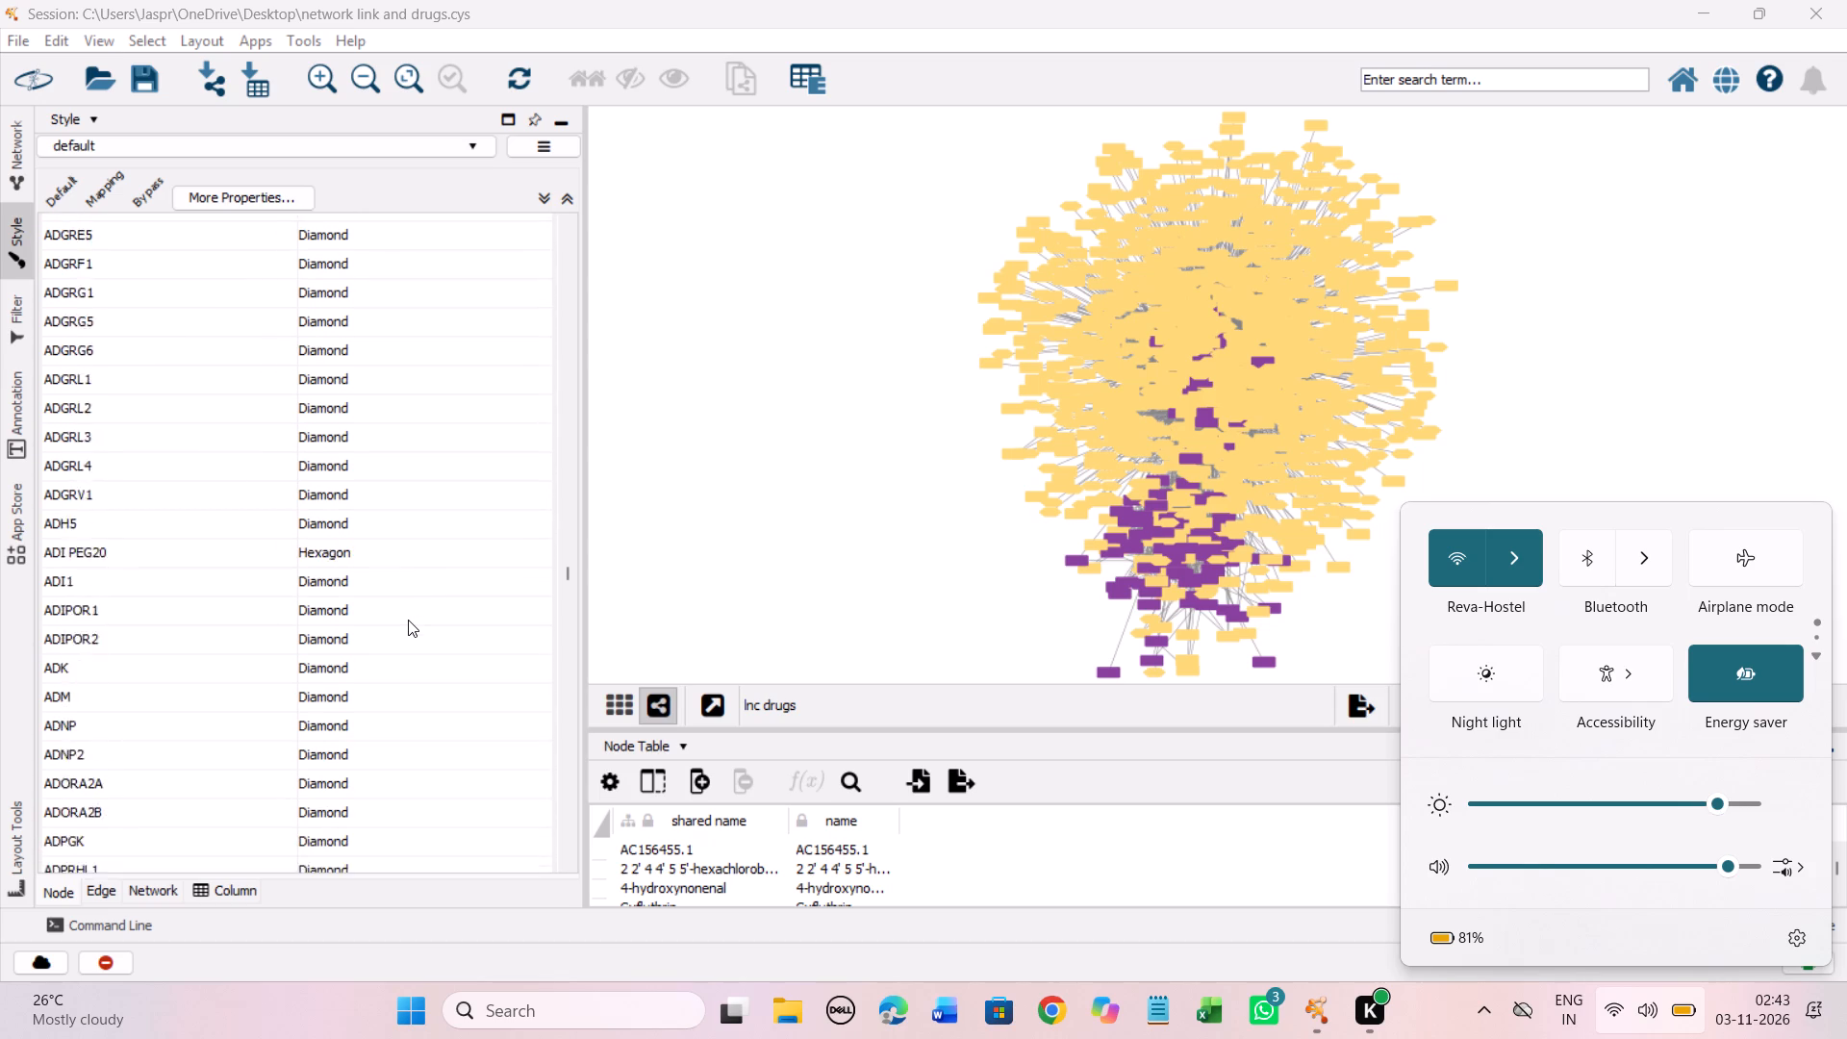
{"action": "scroll", "coordinate": [408, 620], "scroll_direction": "down", "scroll_amount": 1}
{"action": "scroll", "coordinate": [408, 620], "scroll_direction": "up", "scroll_amount": 2}
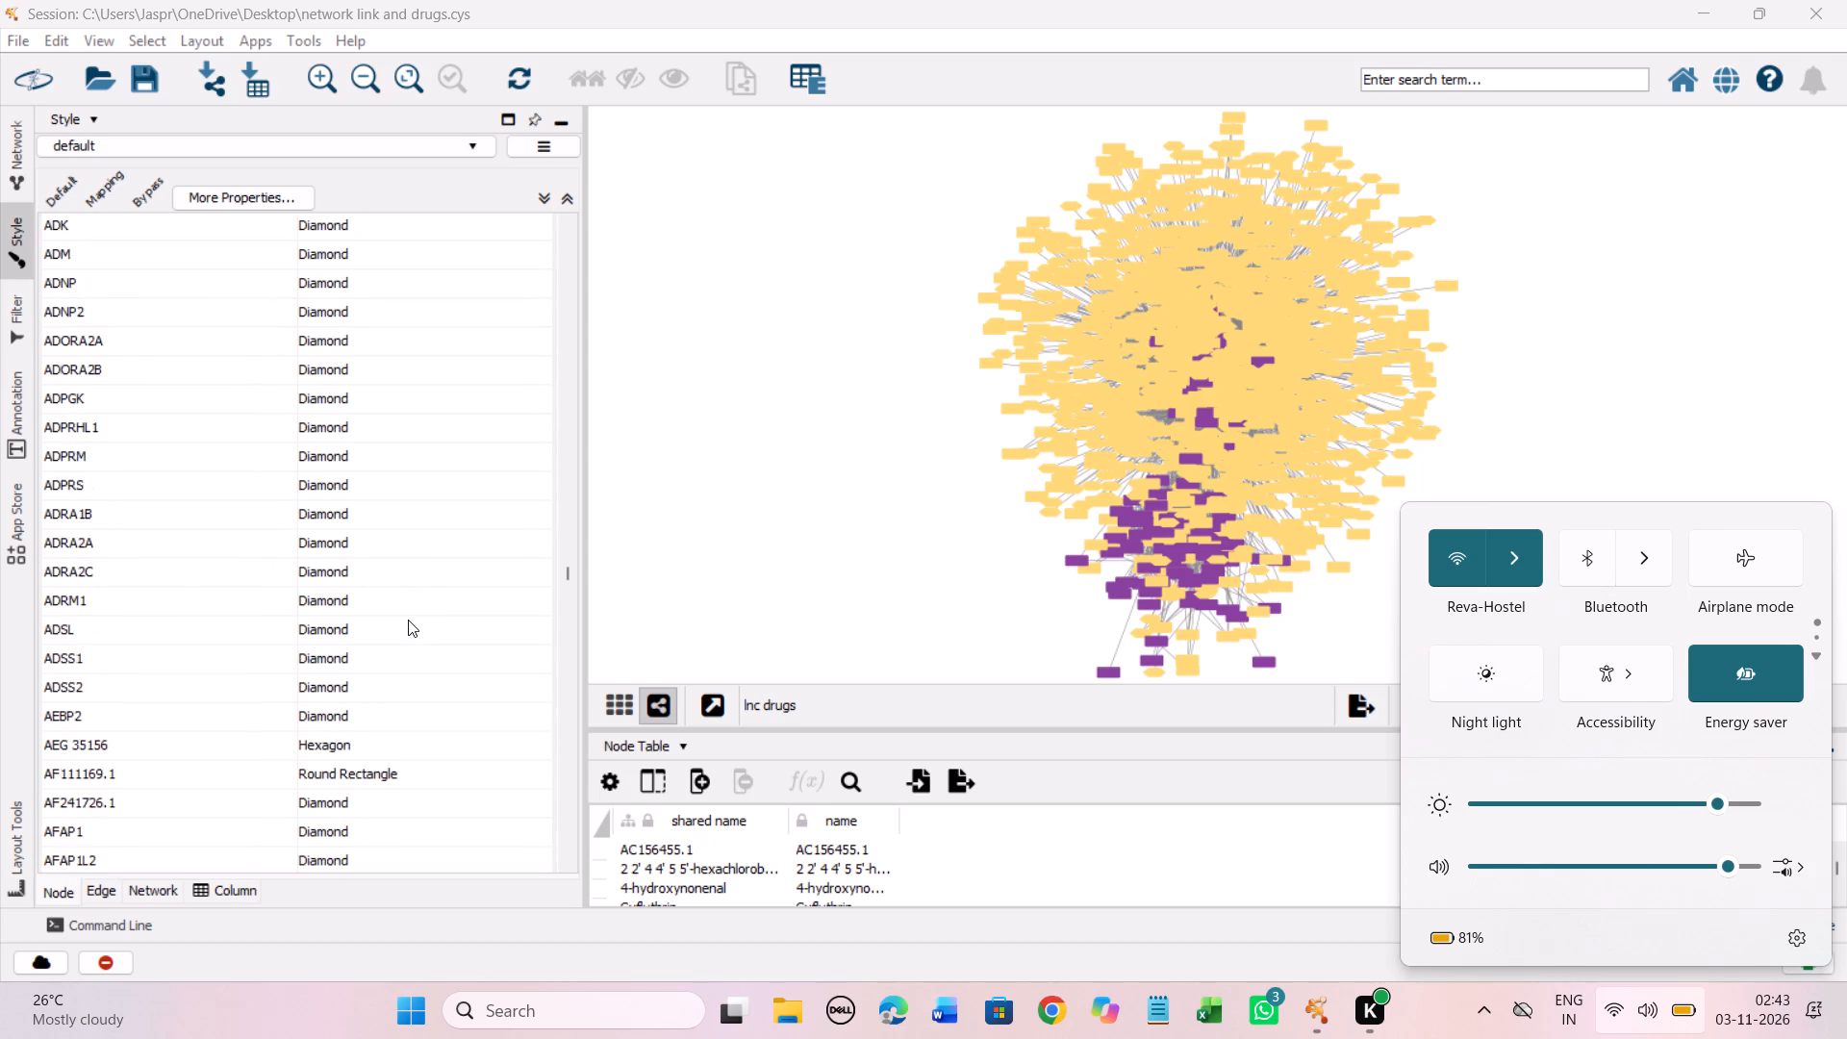
{"action": "scroll", "coordinate": [408, 620], "scroll_direction": "up", "scroll_amount": 3}
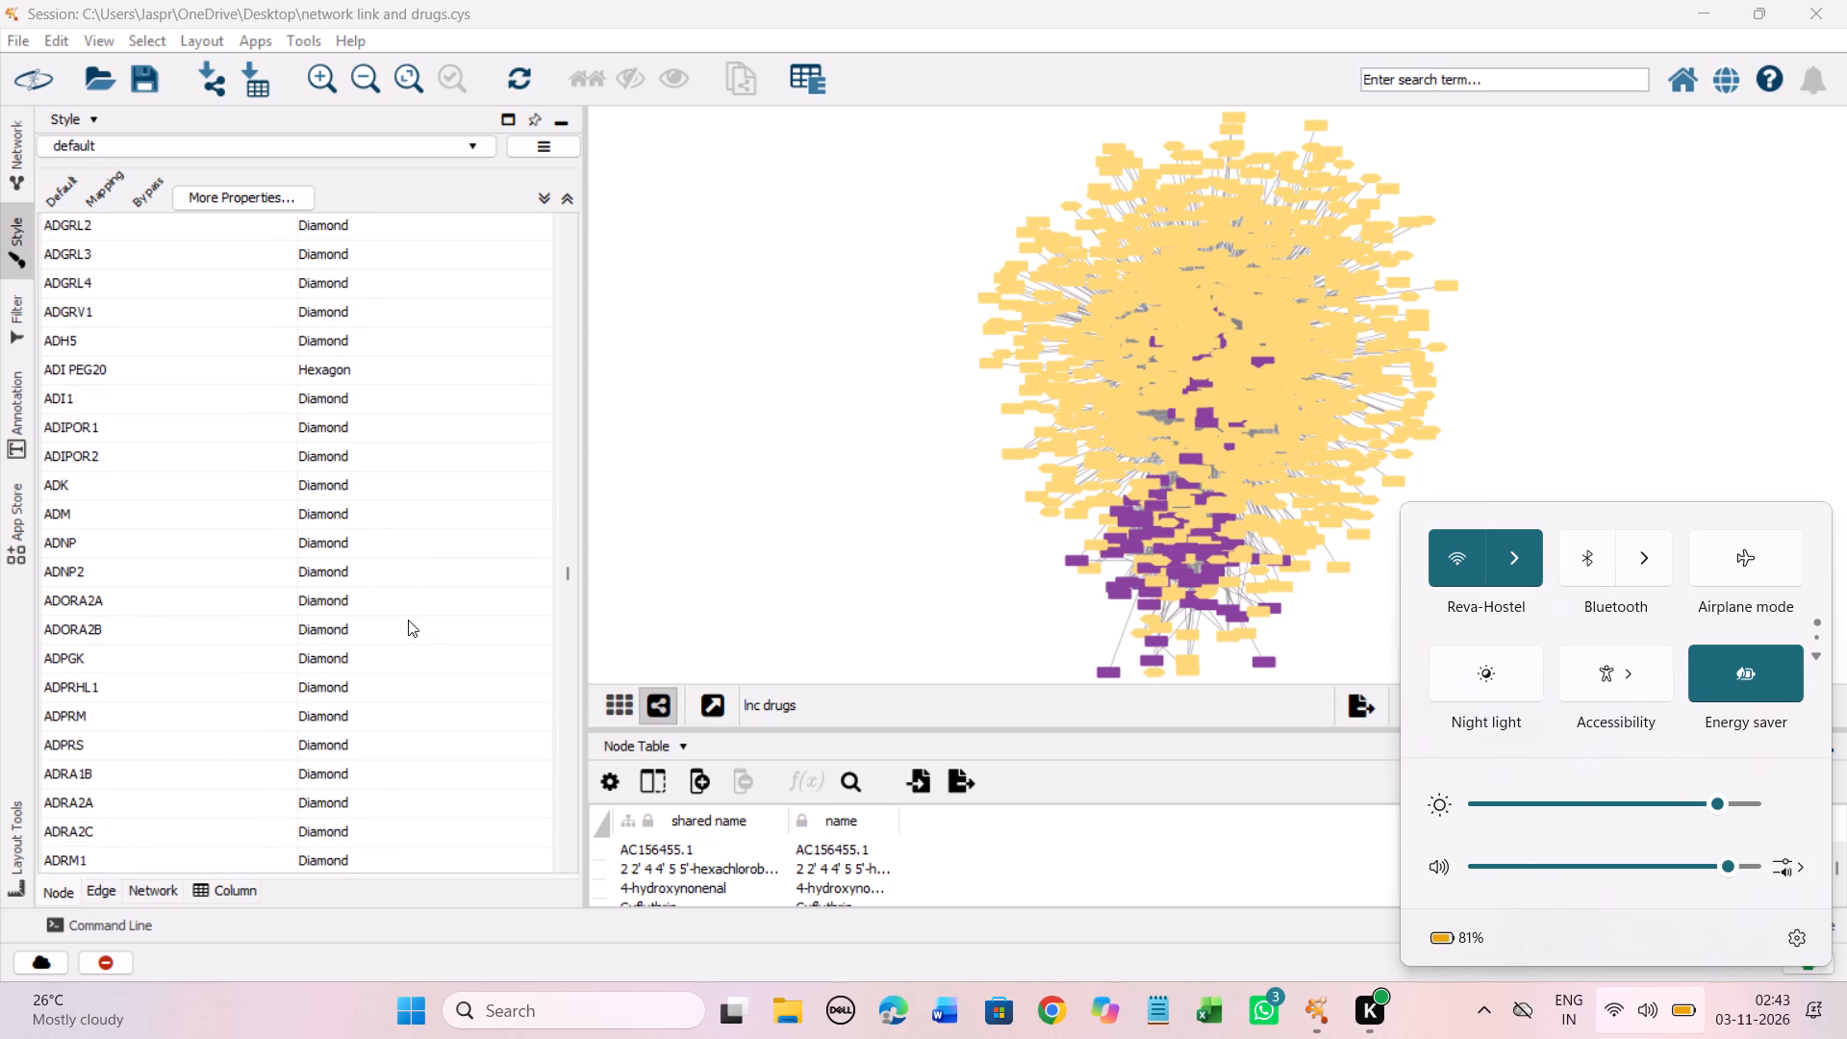
{"action": "scroll", "coordinate": [408, 620], "scroll_direction": "down", "scroll_amount": 3}
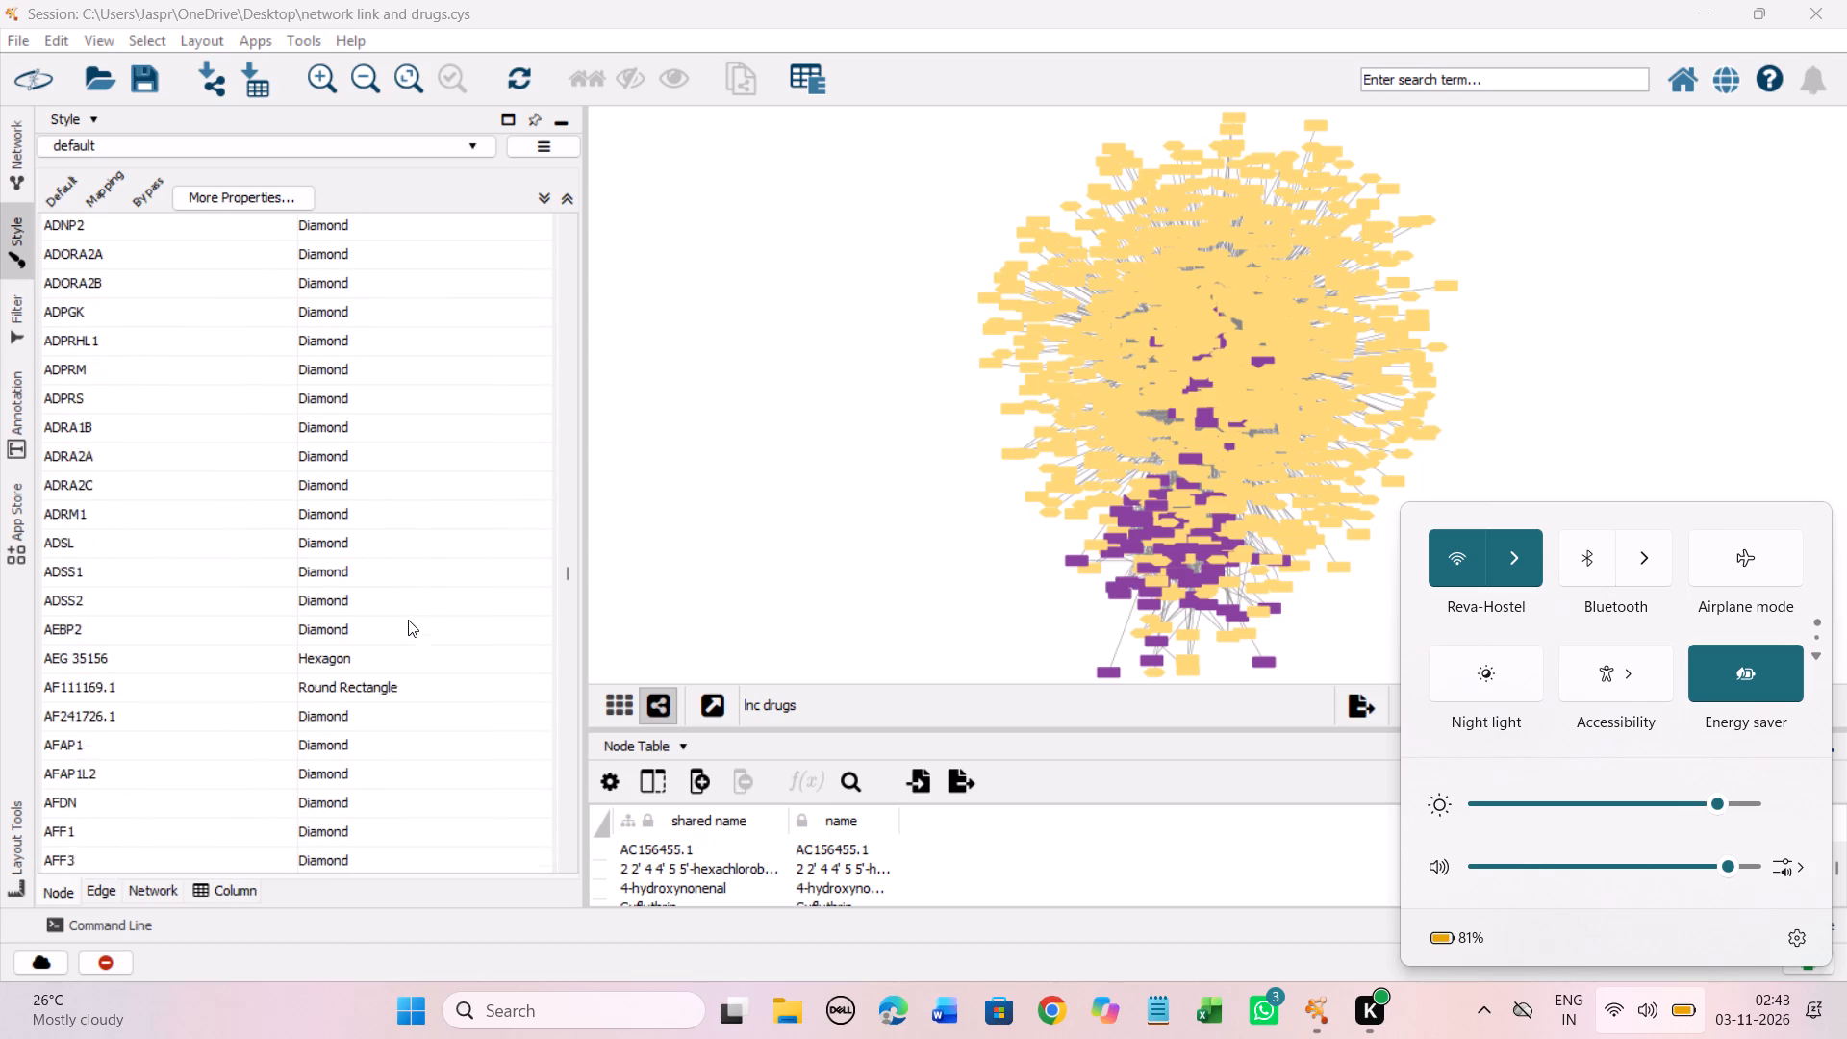
Set the Shape mapping to Hexagon for the AG-prefixed drugs from AG 1879 through AG-879, including AG-012559, AG-013608 and AG-028671.
{"action": "scroll", "coordinate": [408, 620], "scroll_direction": "down", "scroll_amount": 3}
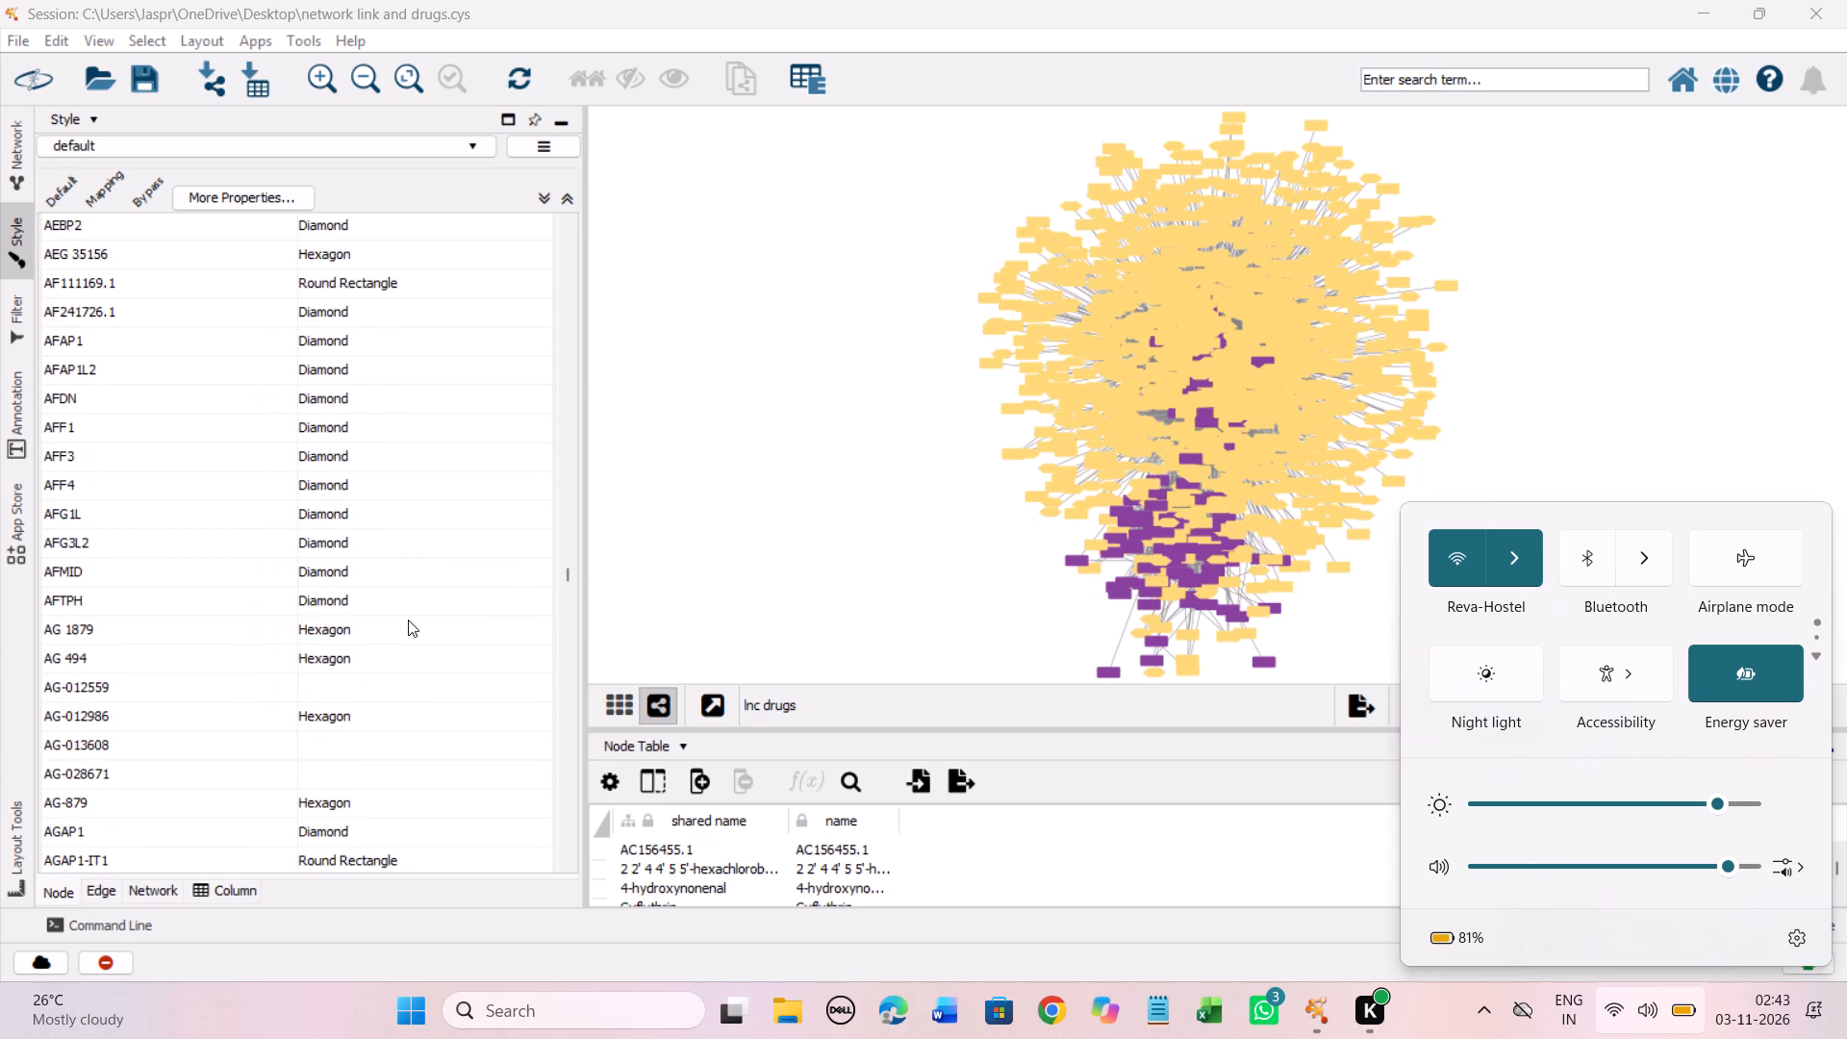
{"action": "scroll", "coordinate": [408, 620], "scroll_direction": "down", "scroll_amount": 4}
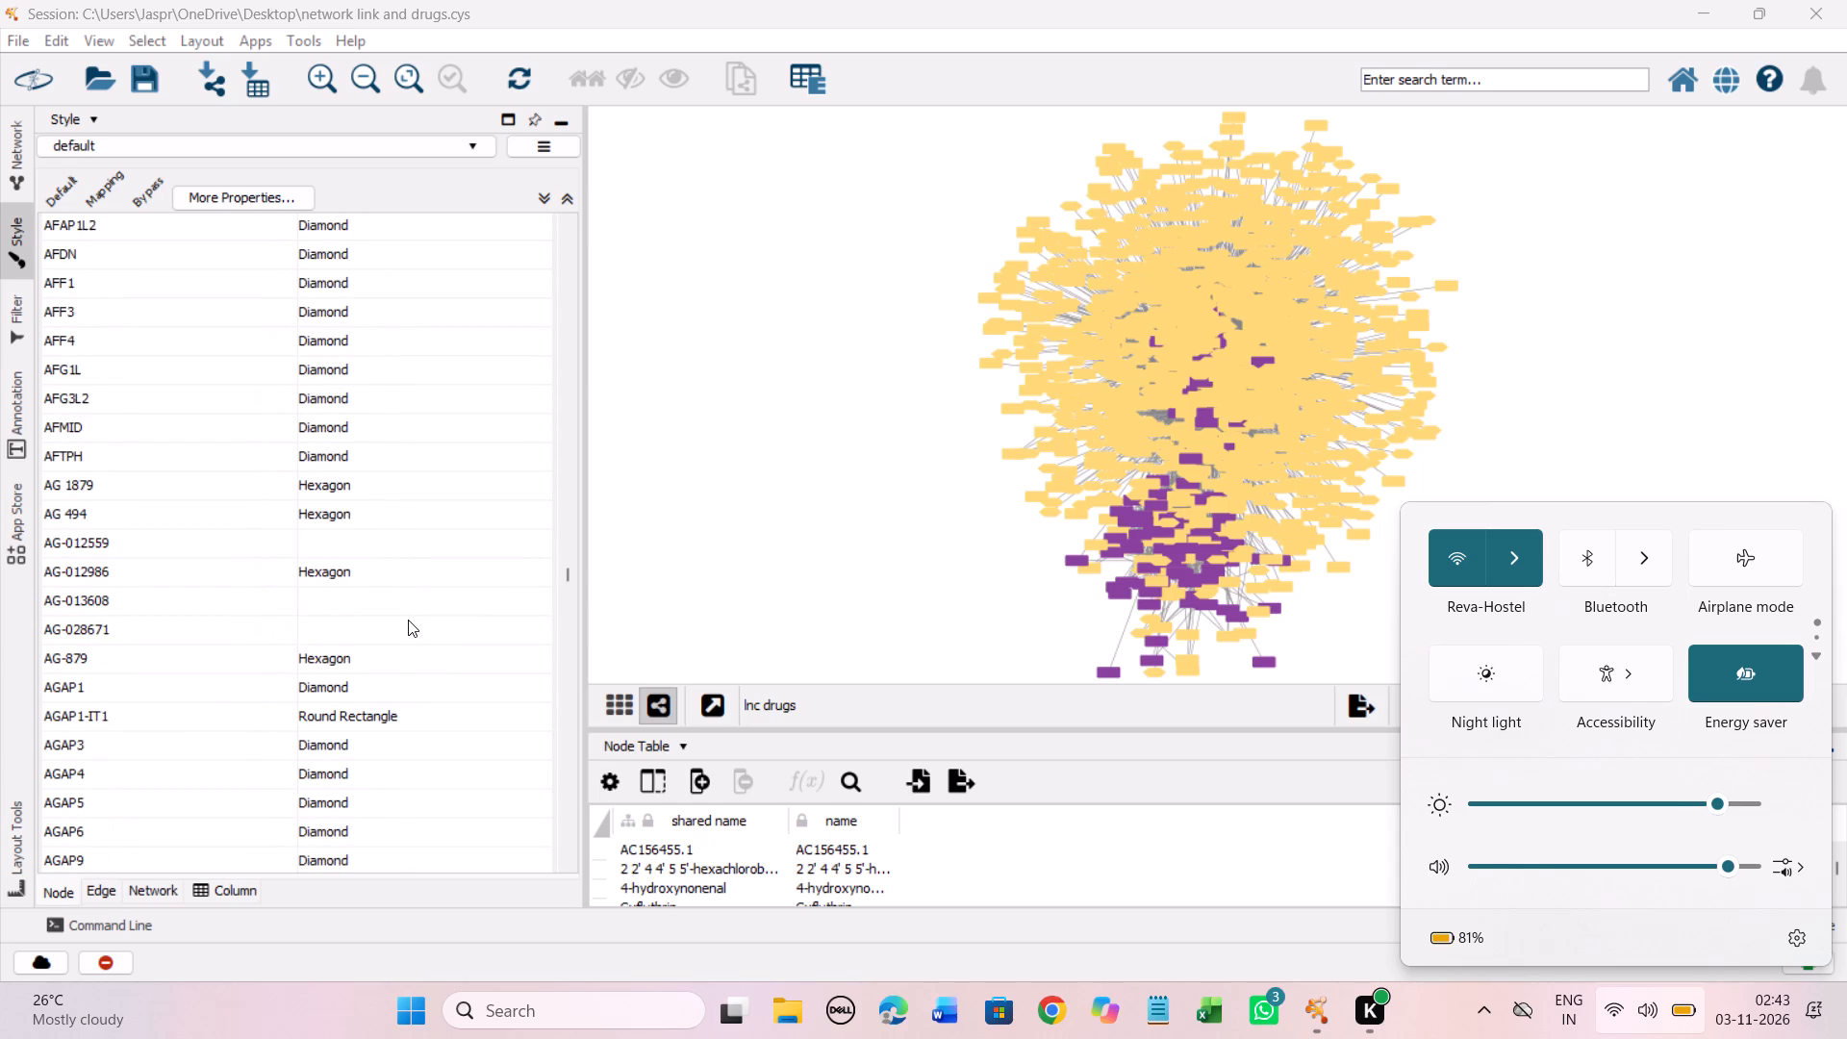
{"action": "scroll", "coordinate": [408, 620], "scroll_direction": "down", "scroll_amount": 1}
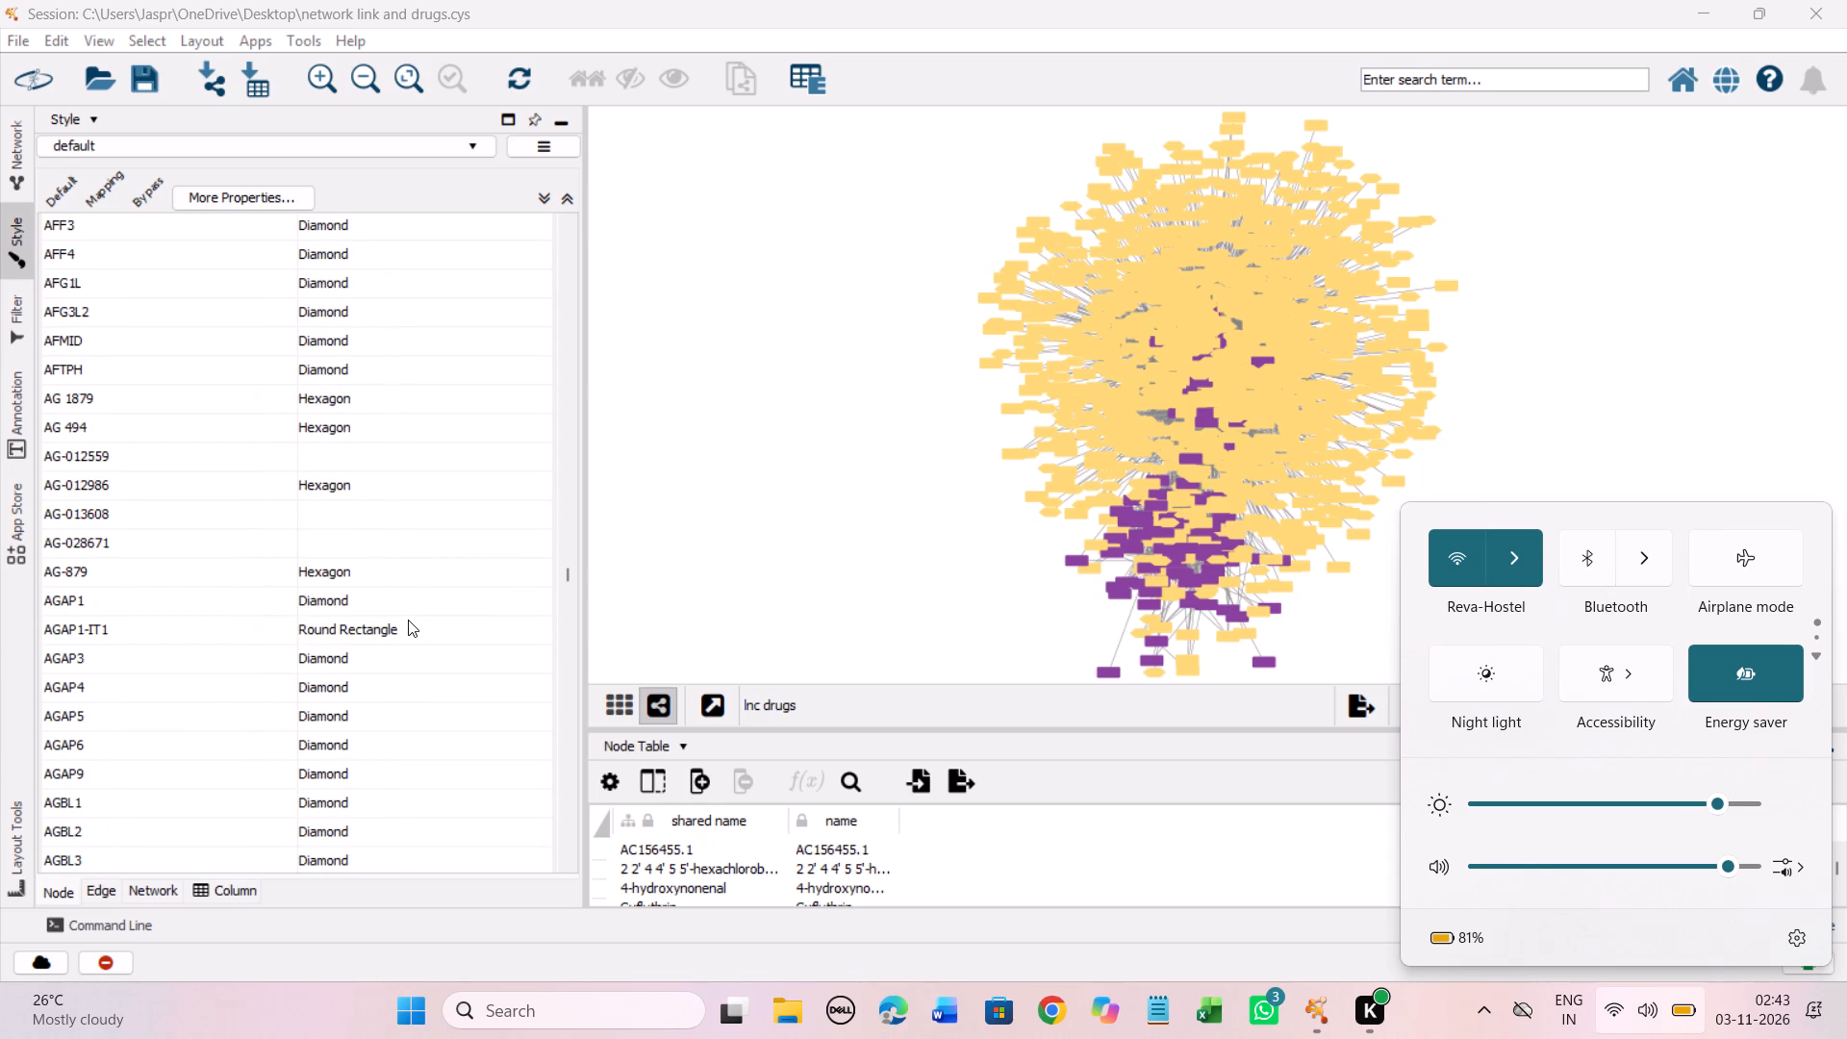
{"action": "left_click_drag", "start_coordinate": [318, 393], "coordinate": [310, 517]}
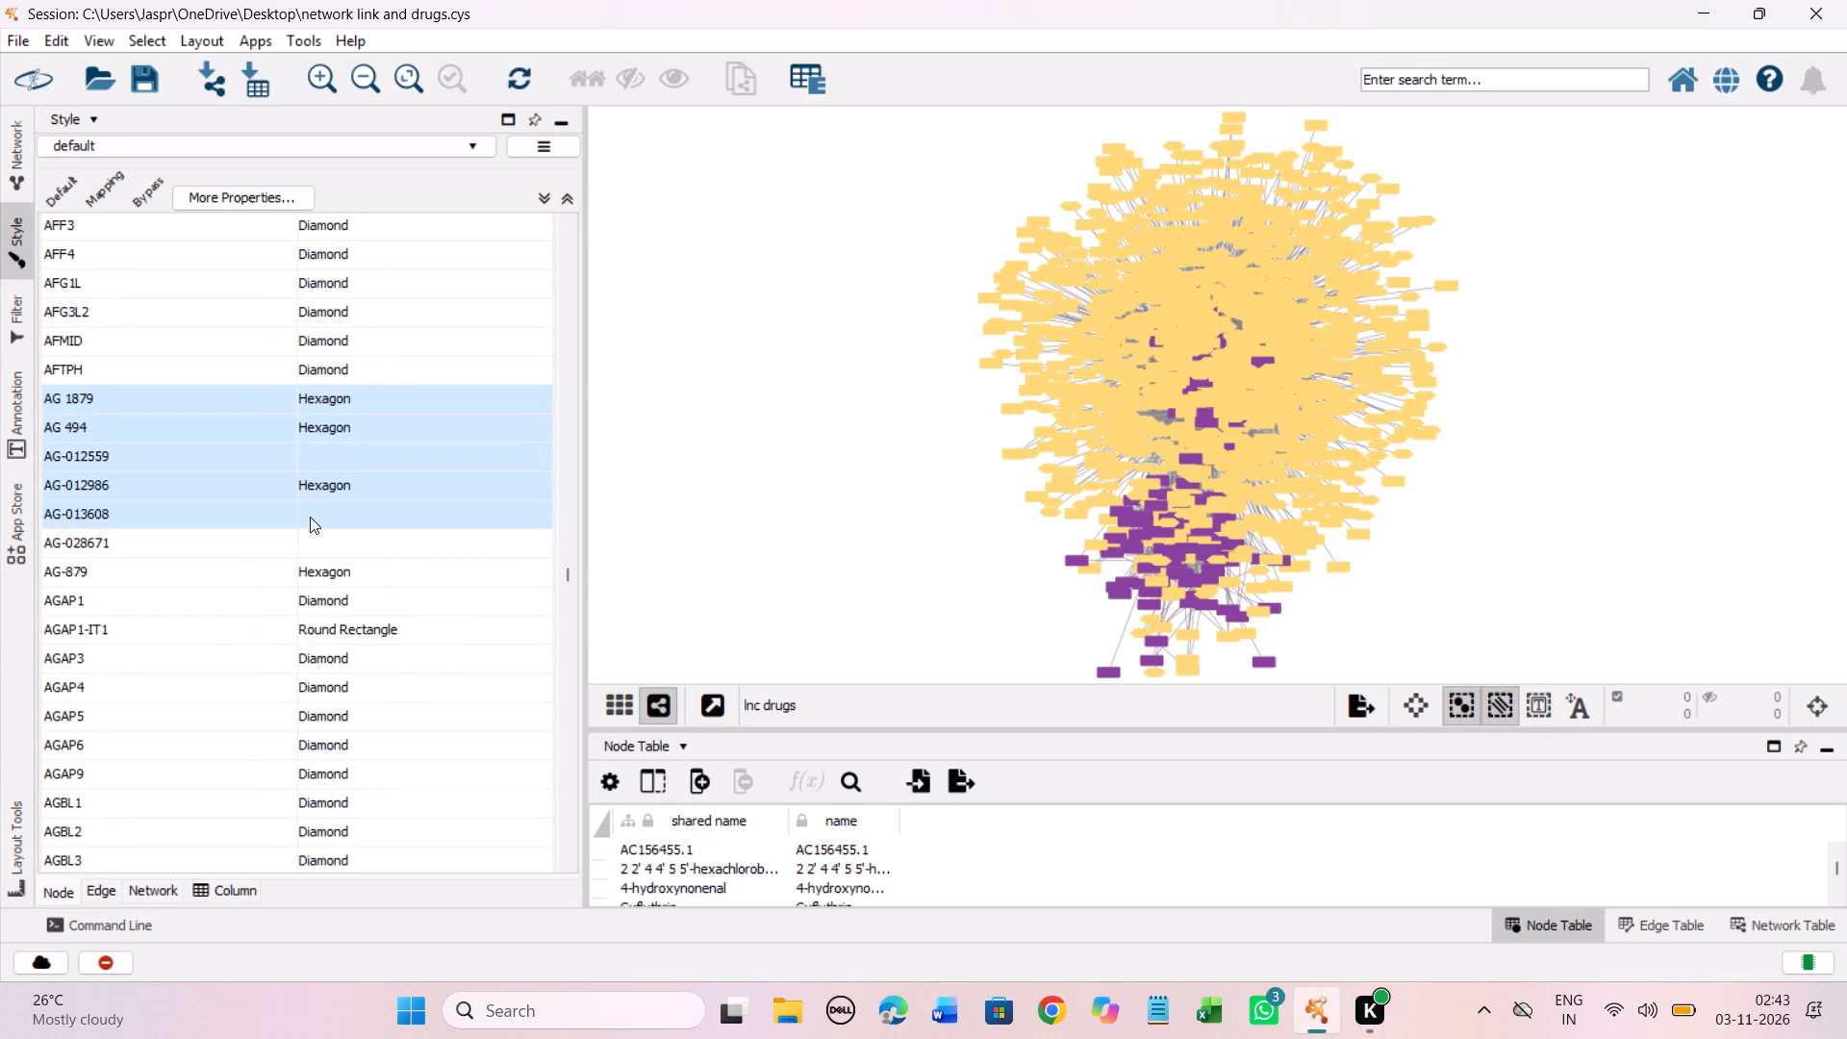
{"action": "left_click_drag", "start_coordinate": [310, 517], "coordinate": [320, 582]}
{"action": "right_click", "coordinate": [366, 490]}
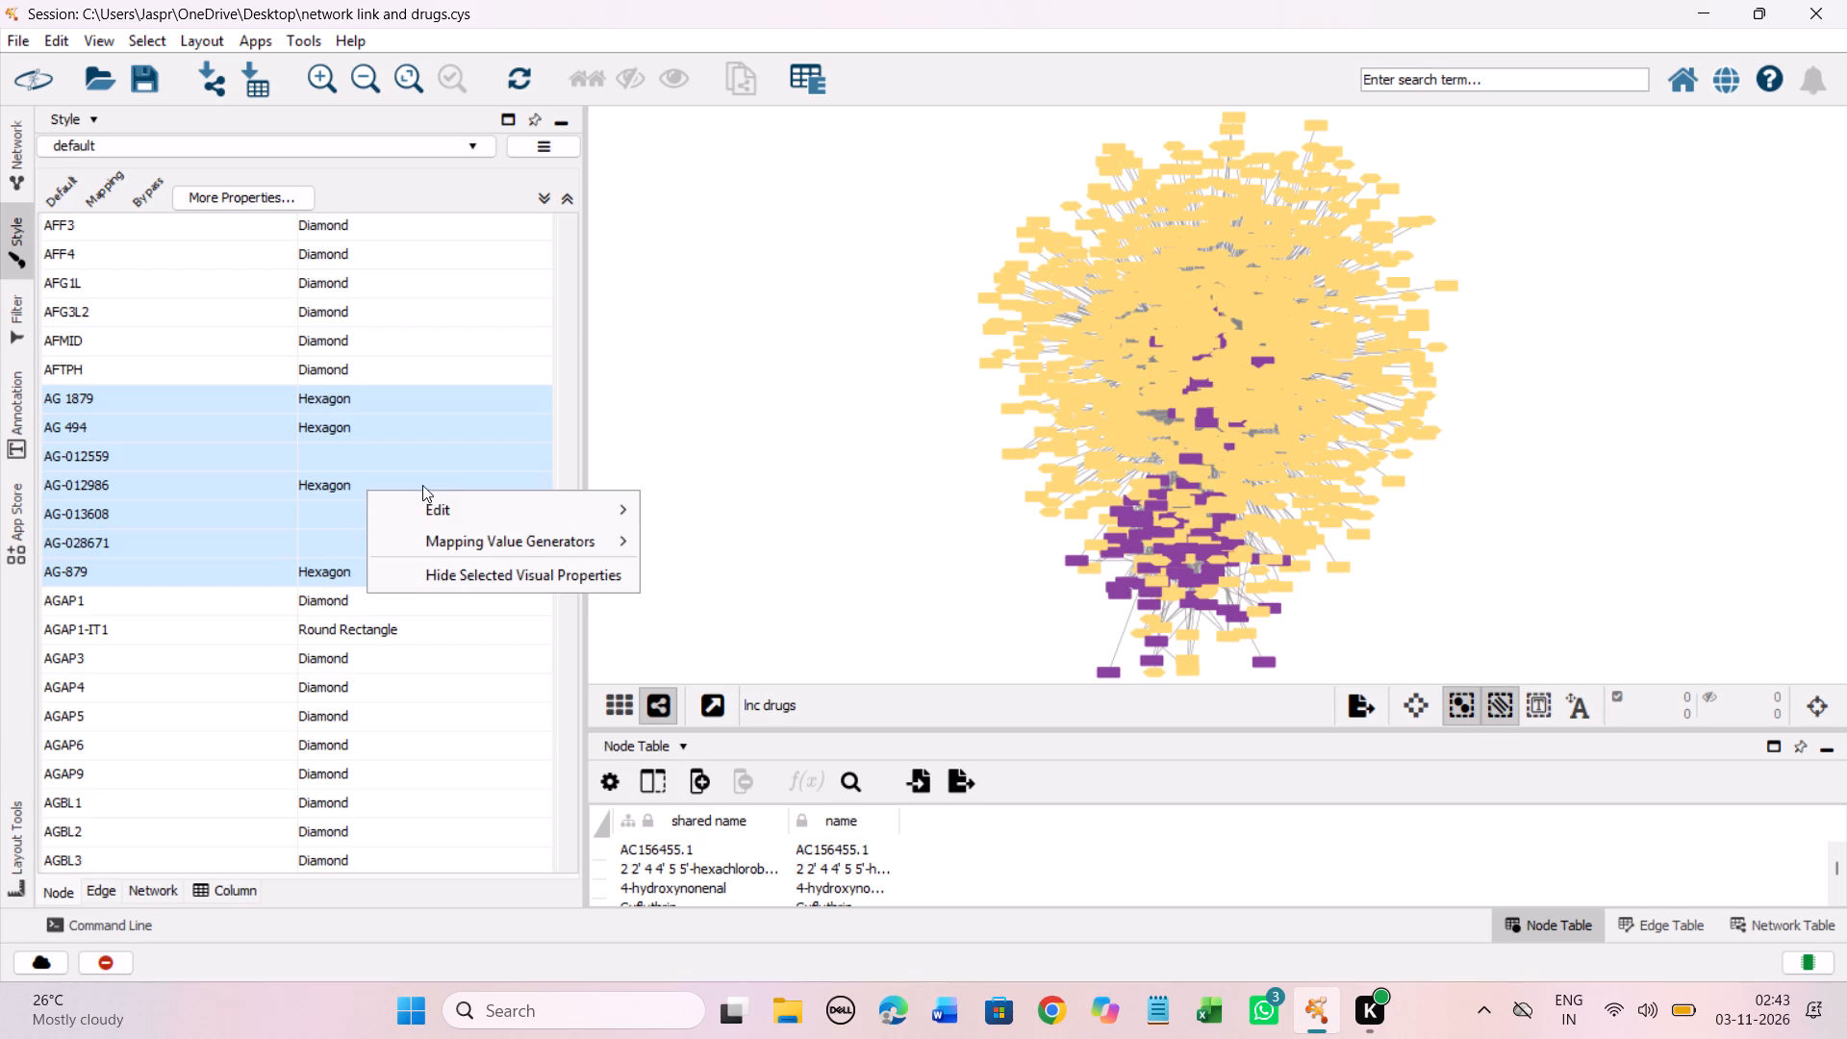
{"action": "left_click", "coordinate": [506, 508]}
{"action": "left_click", "coordinate": [681, 508]}
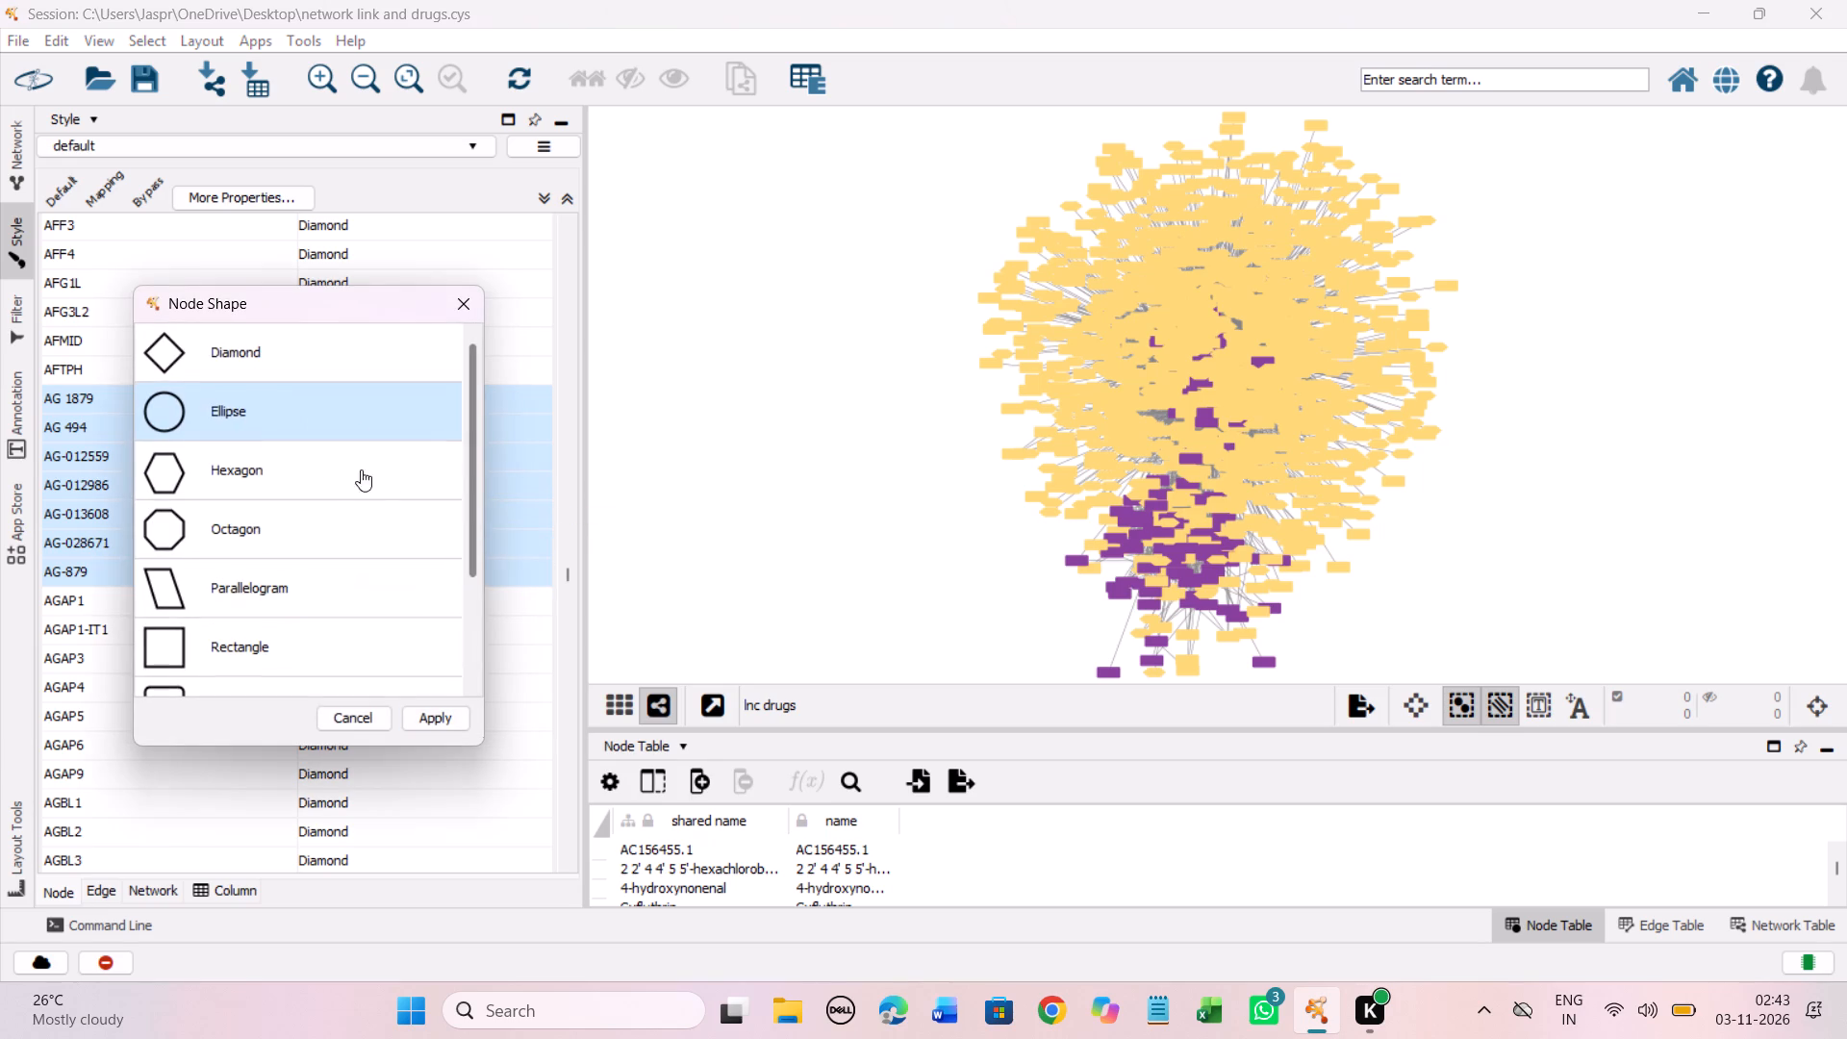
{"action": "left_click", "coordinate": [328, 469]}
{"action": "left_click", "coordinate": [440, 722]}
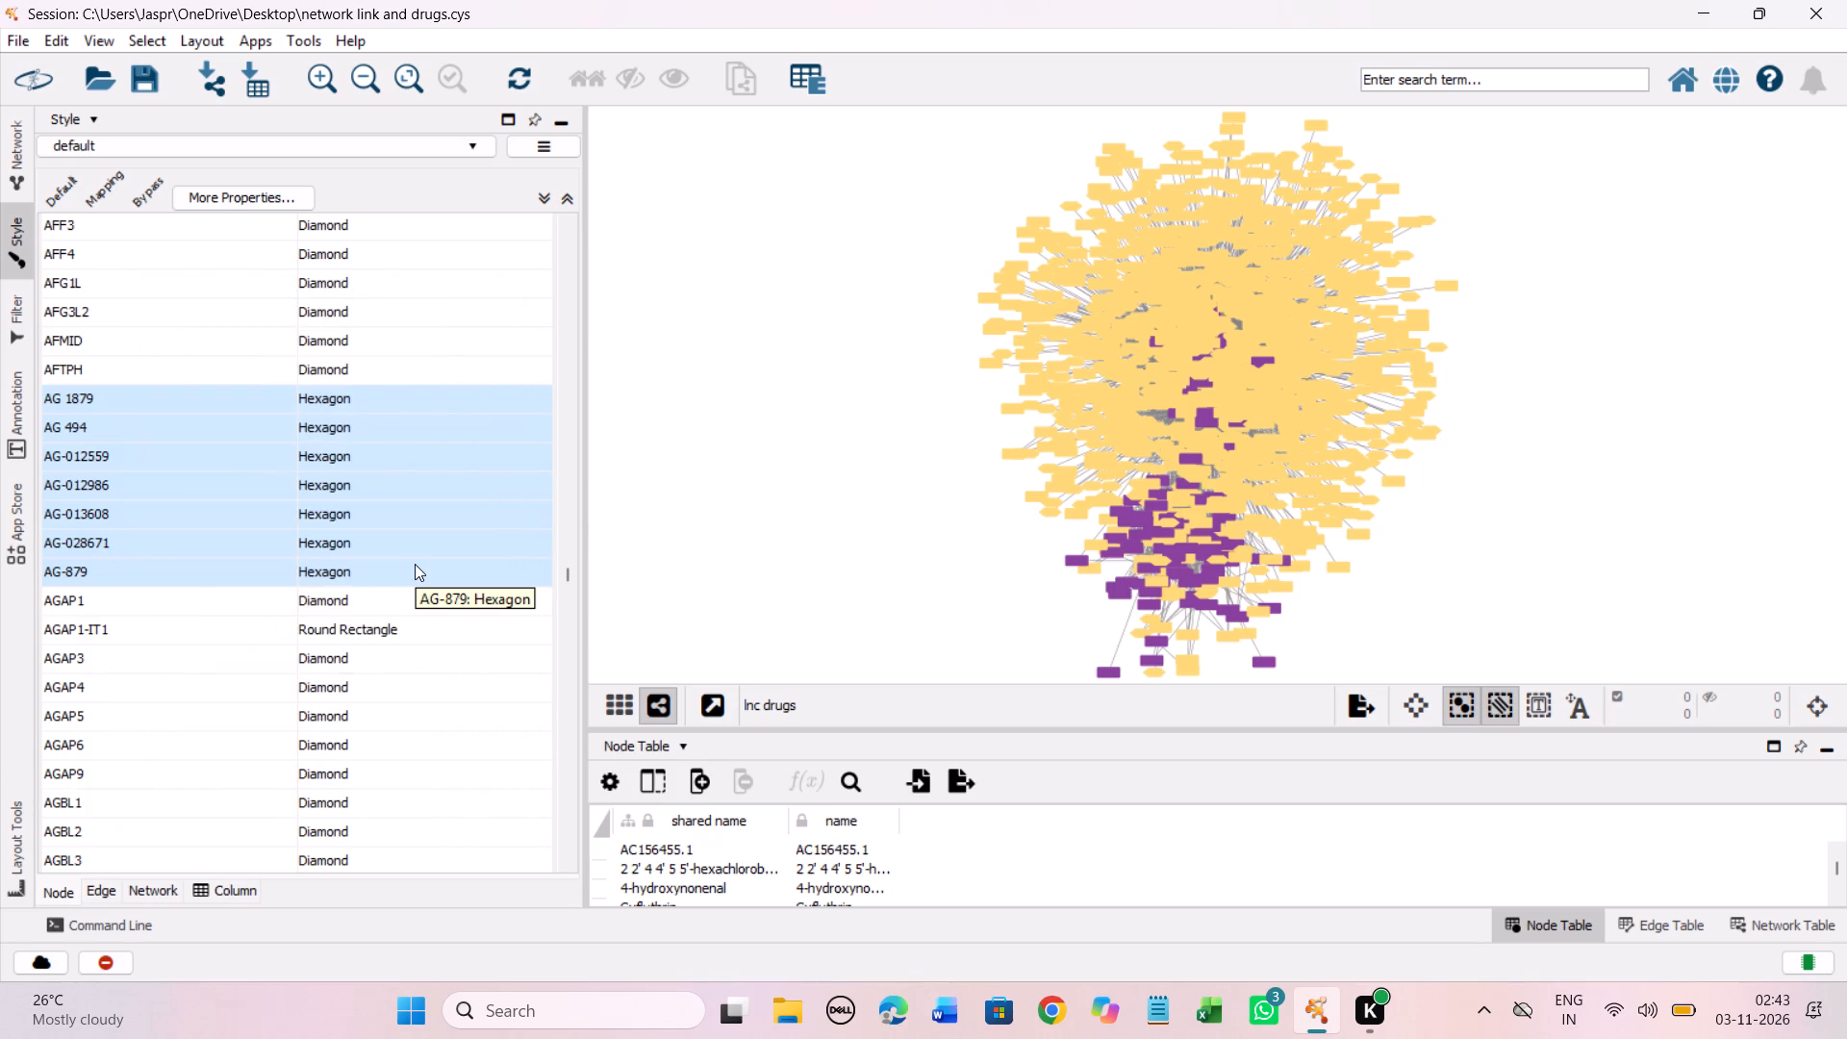
Check the Shape mappings from AGAP1 through the AH-prefixed entries for drugs without a shape.
{"action": "scroll", "coordinate": [415, 564], "scroll_direction": "down", "scroll_amount": 1}
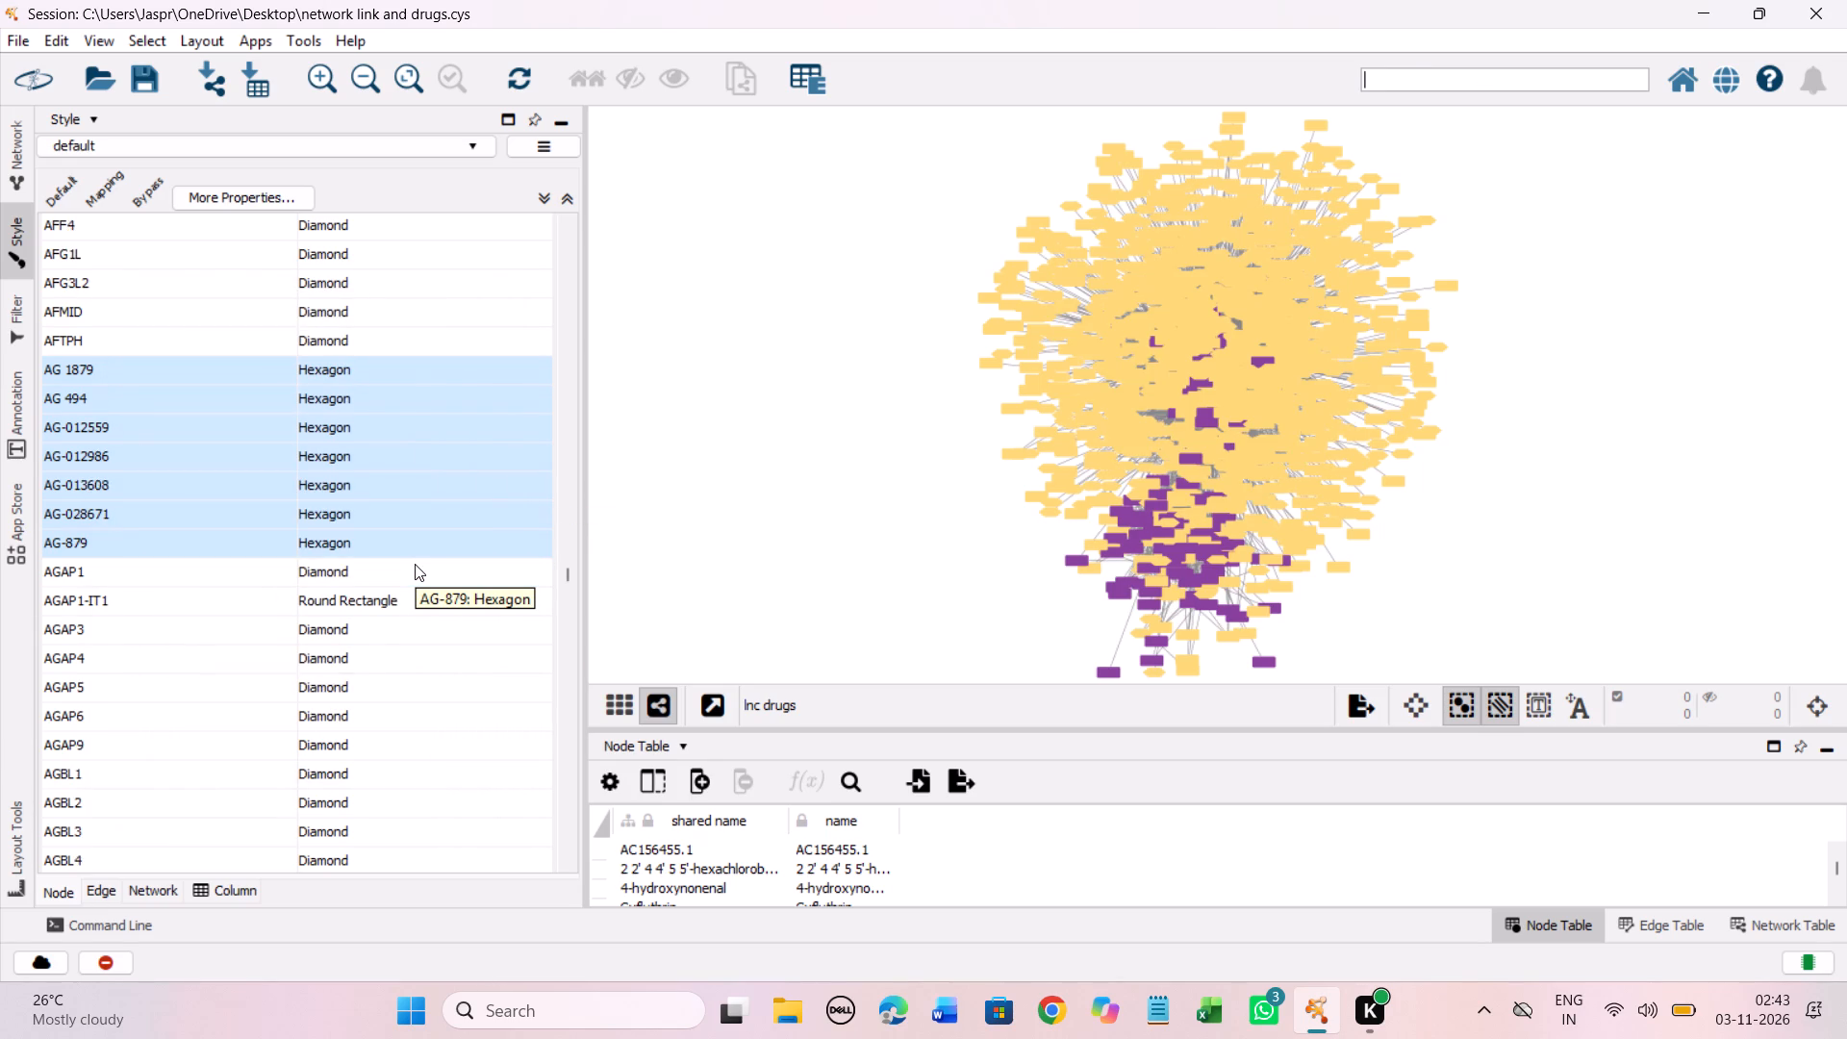
{"action": "scroll", "coordinate": [415, 564], "scroll_direction": "down", "scroll_amount": 4}
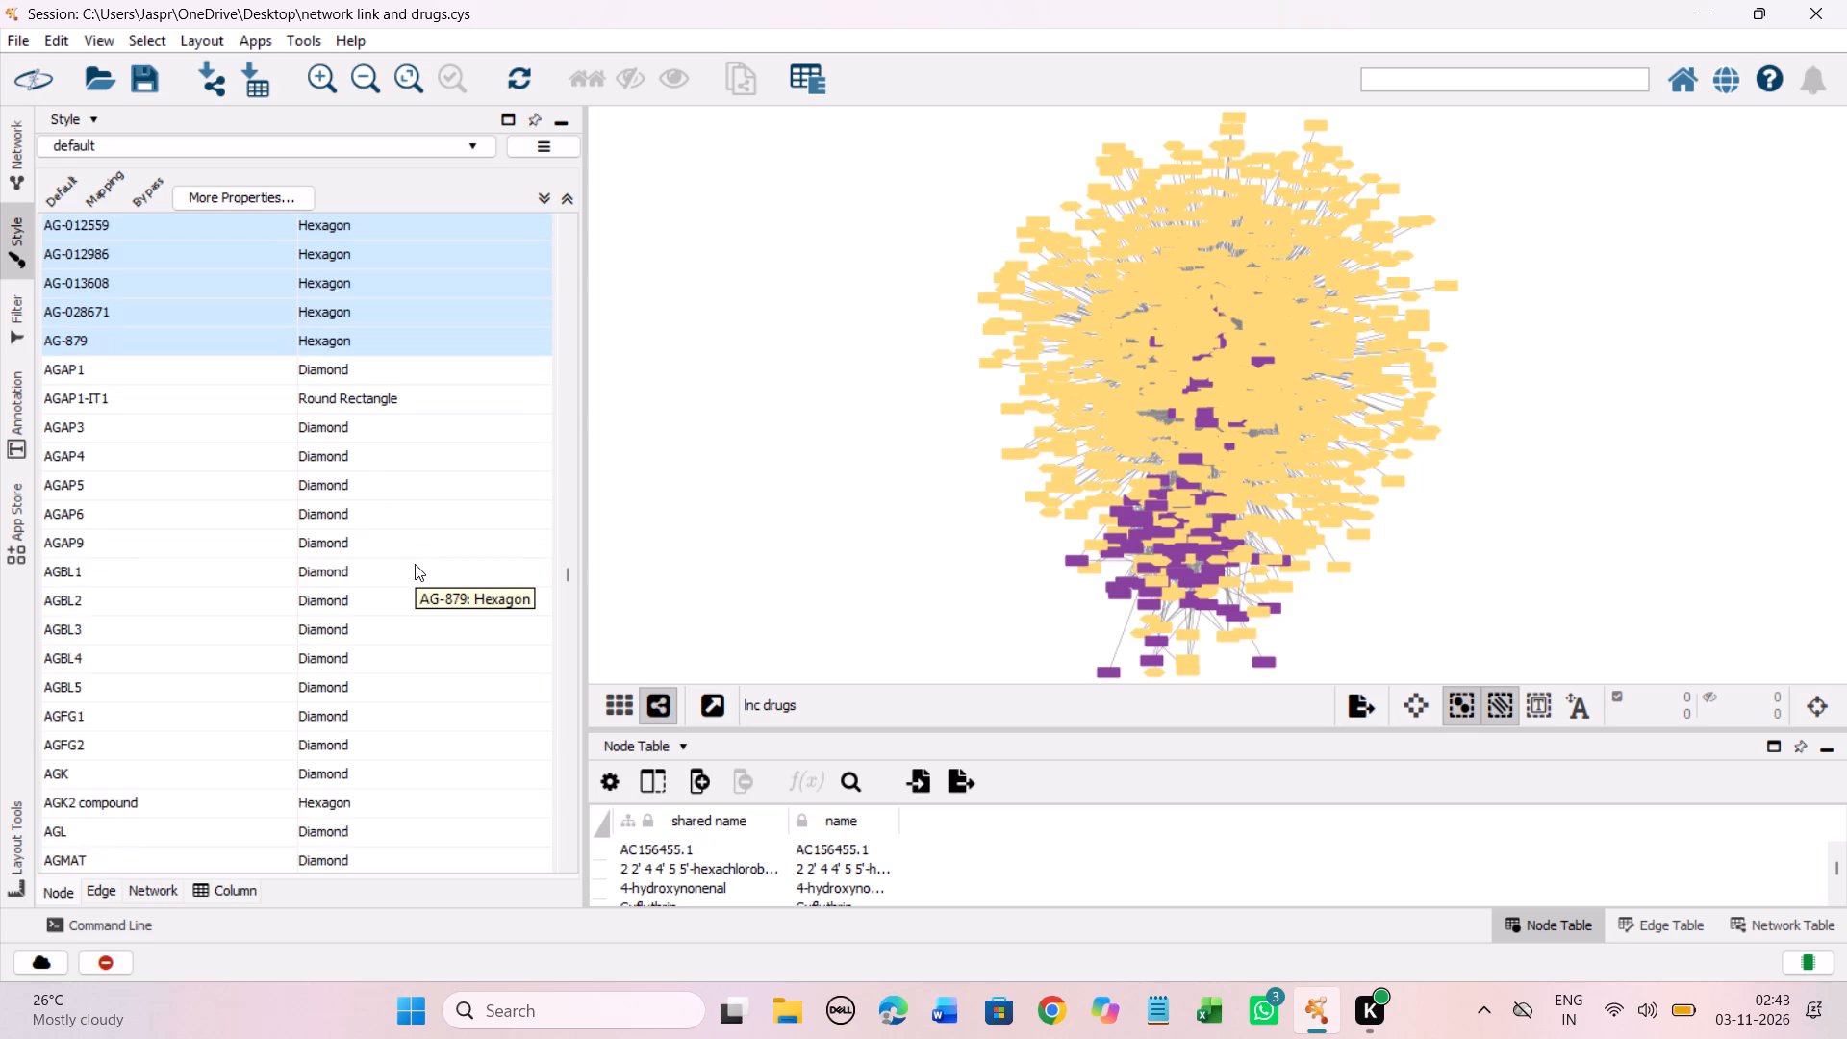
{"action": "scroll", "coordinate": [415, 564], "scroll_direction": "down", "scroll_amount": 2}
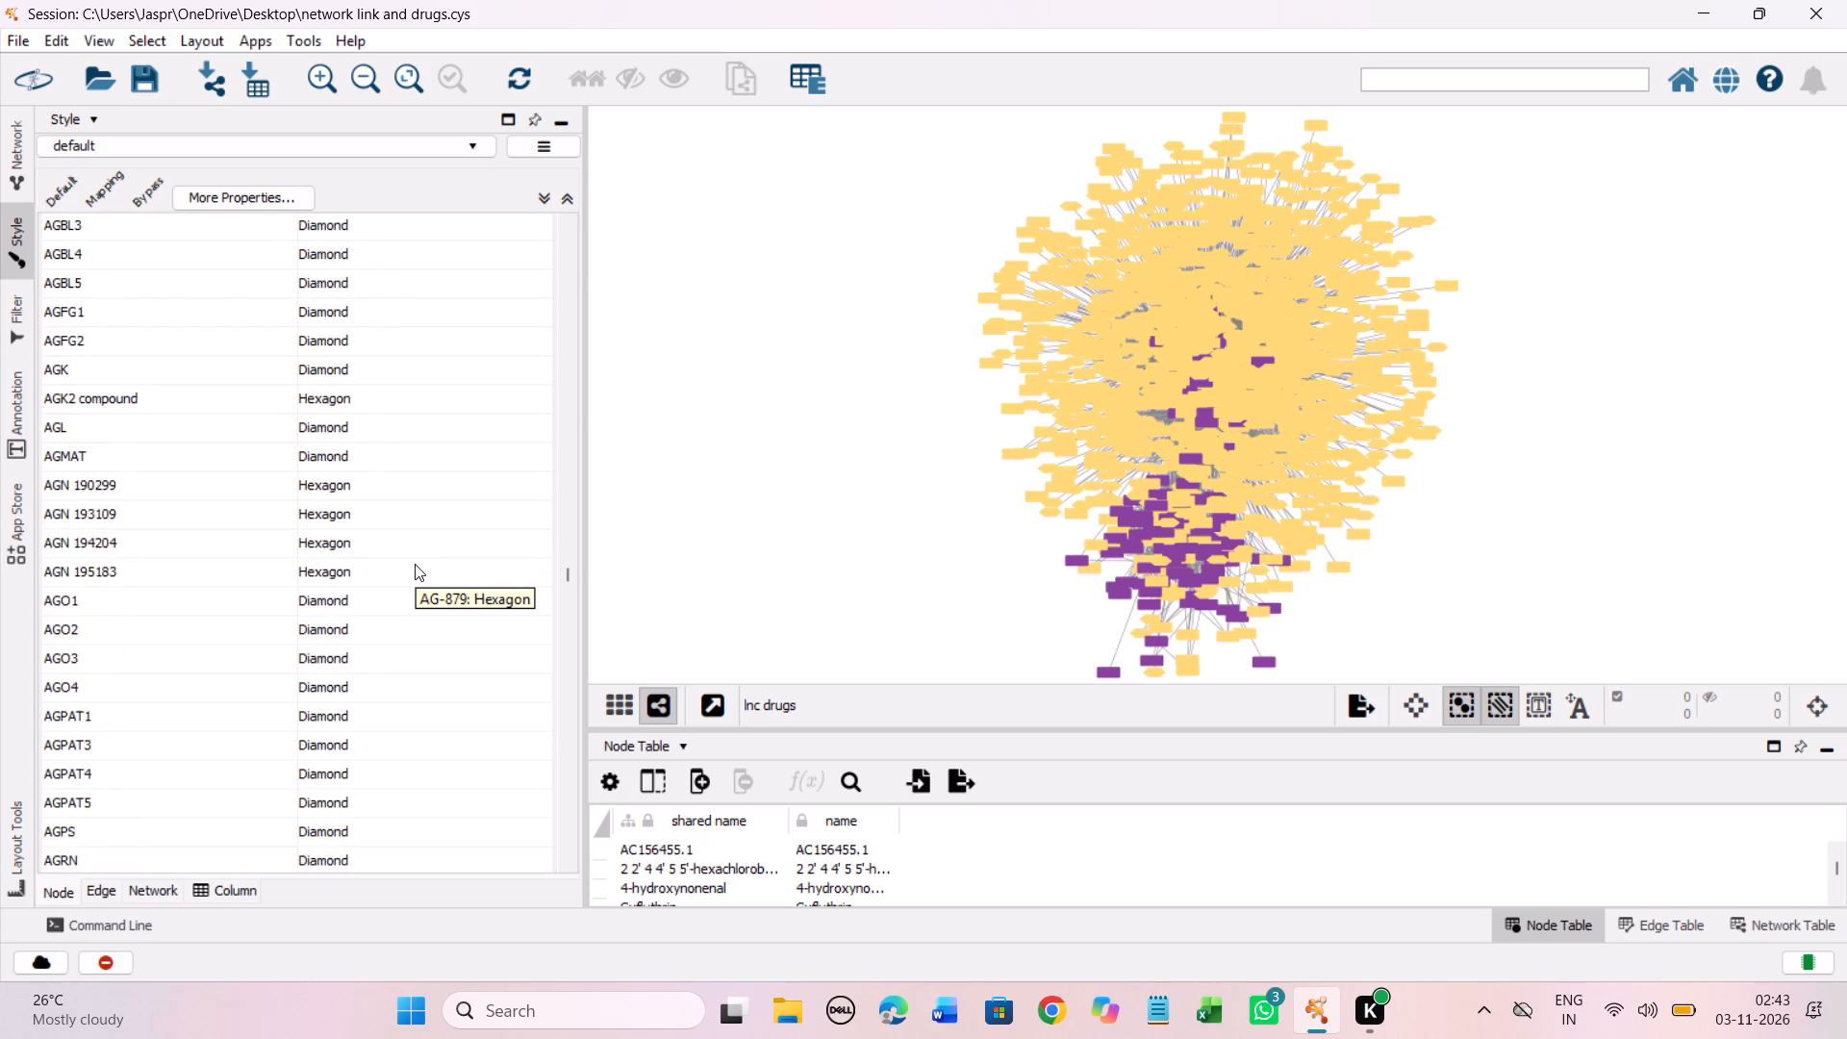
{"action": "scroll", "coordinate": [415, 564], "scroll_direction": "down", "scroll_amount": 2}
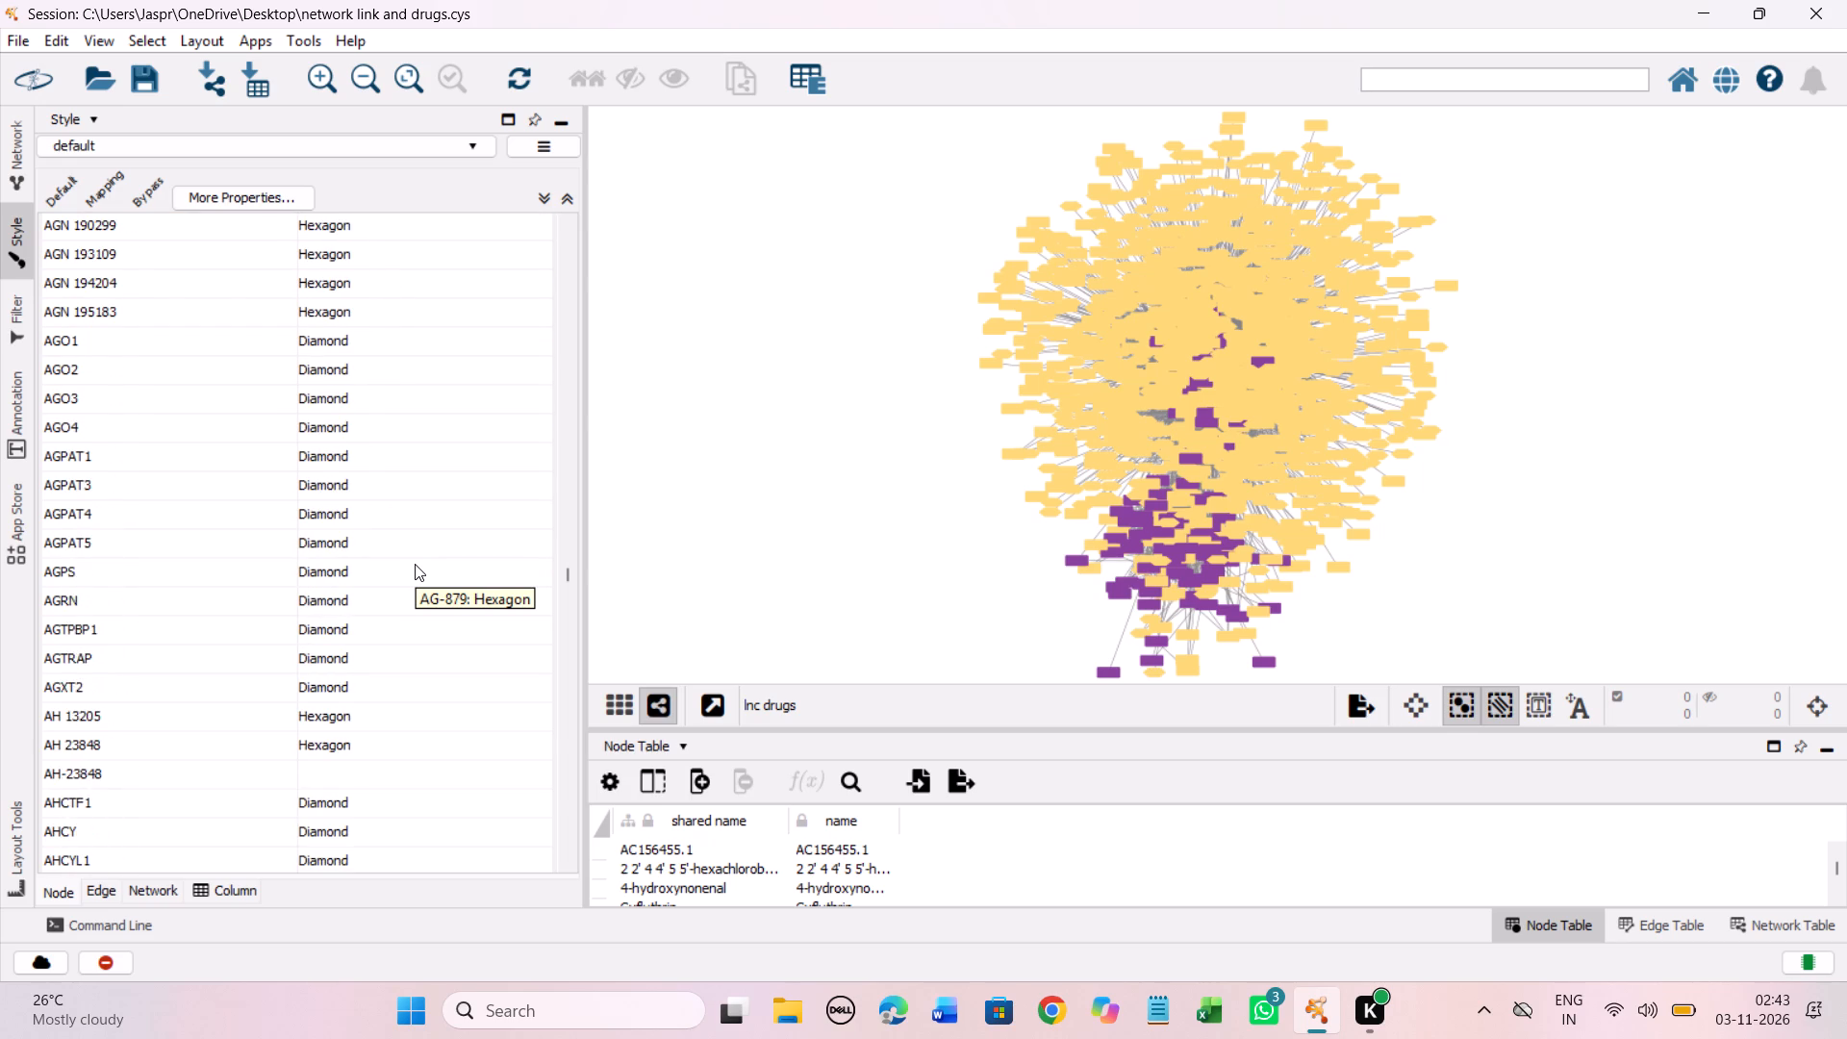
{"action": "scroll", "coordinate": [415, 564], "scroll_direction": "down", "scroll_amount": 3}
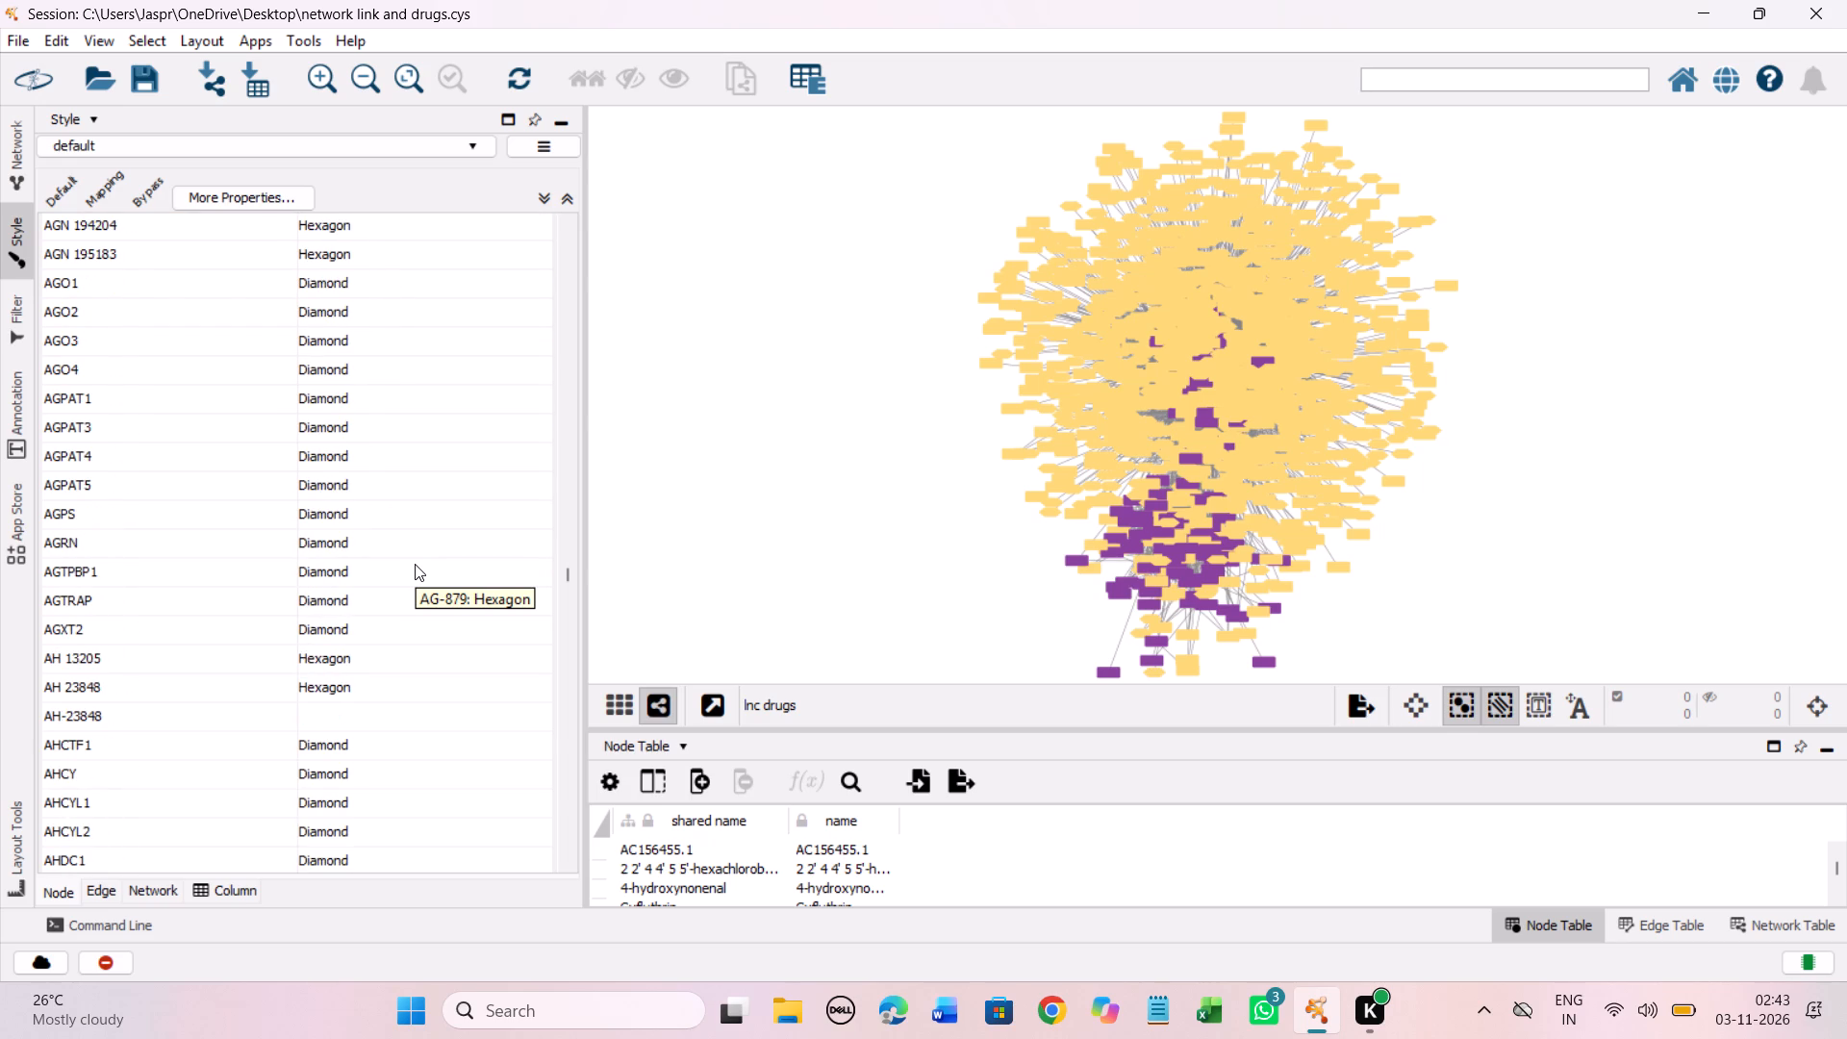
{"action": "scroll", "coordinate": [415, 564], "scroll_direction": "up", "scroll_amount": 3}
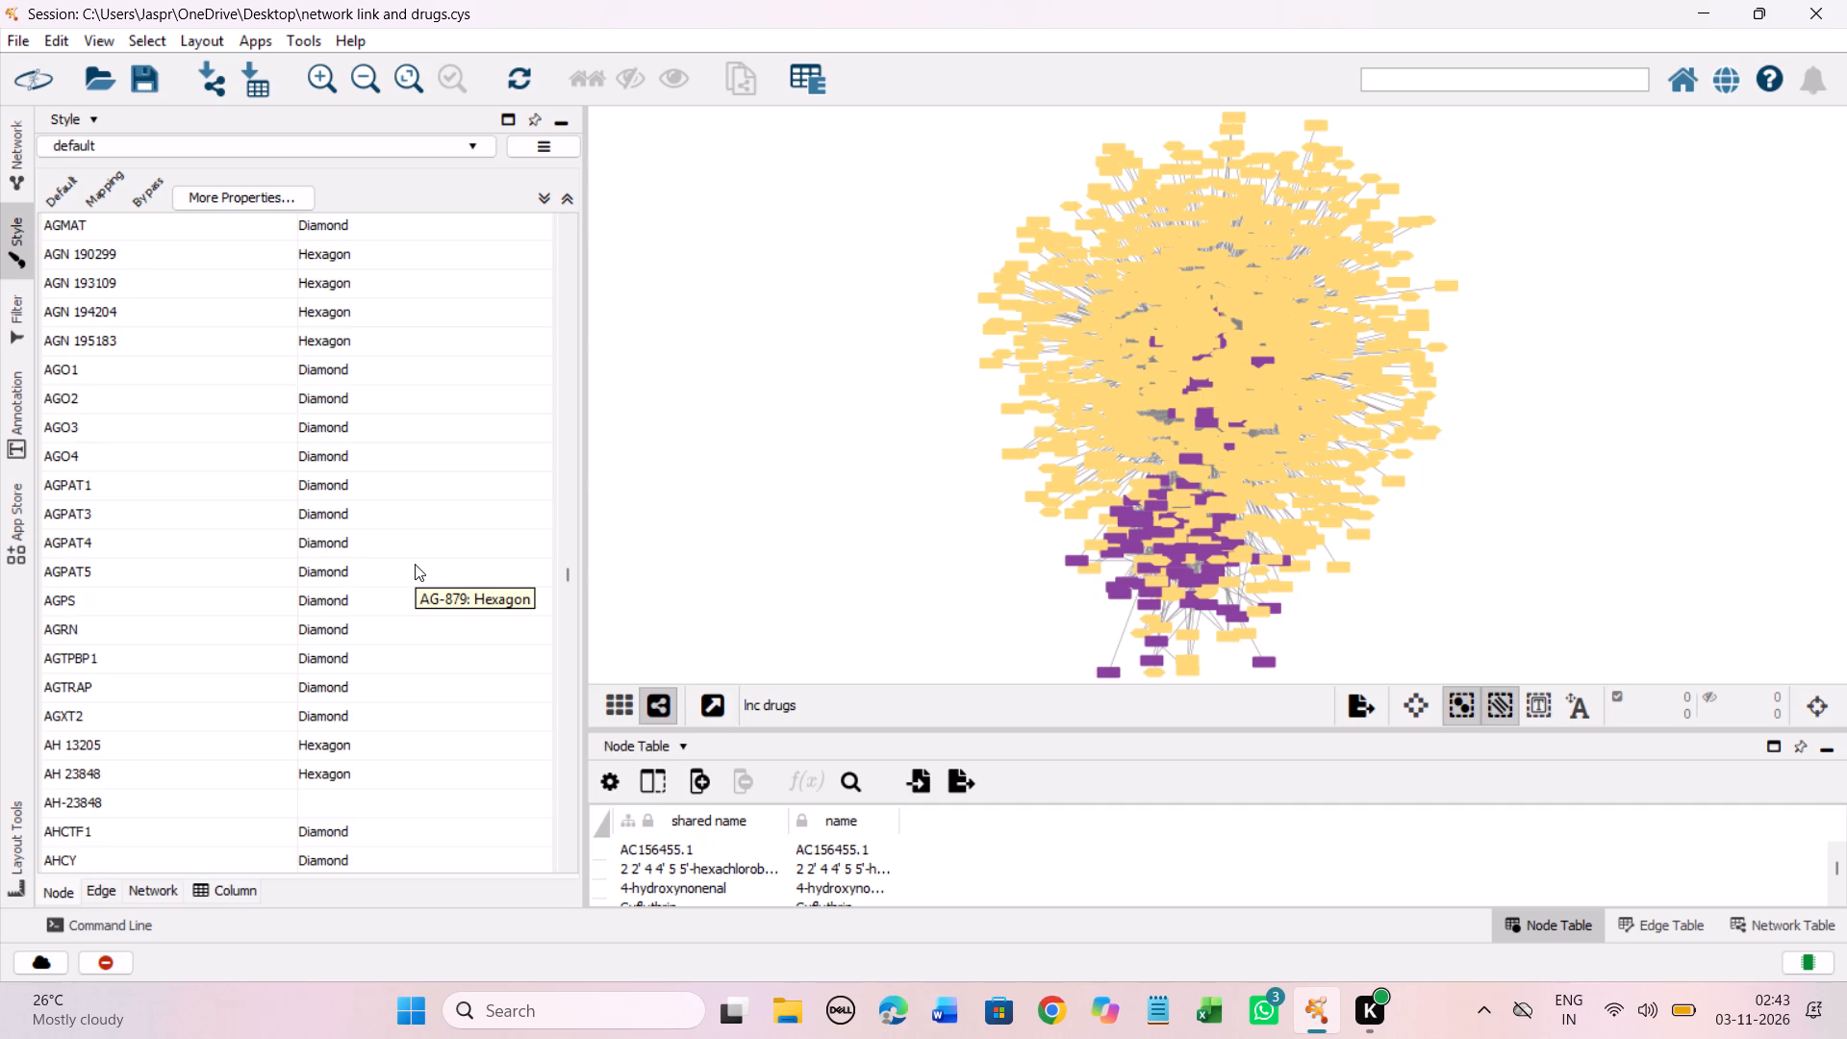
{"action": "scroll", "coordinate": [415, 564], "scroll_direction": "up", "scroll_amount": 2}
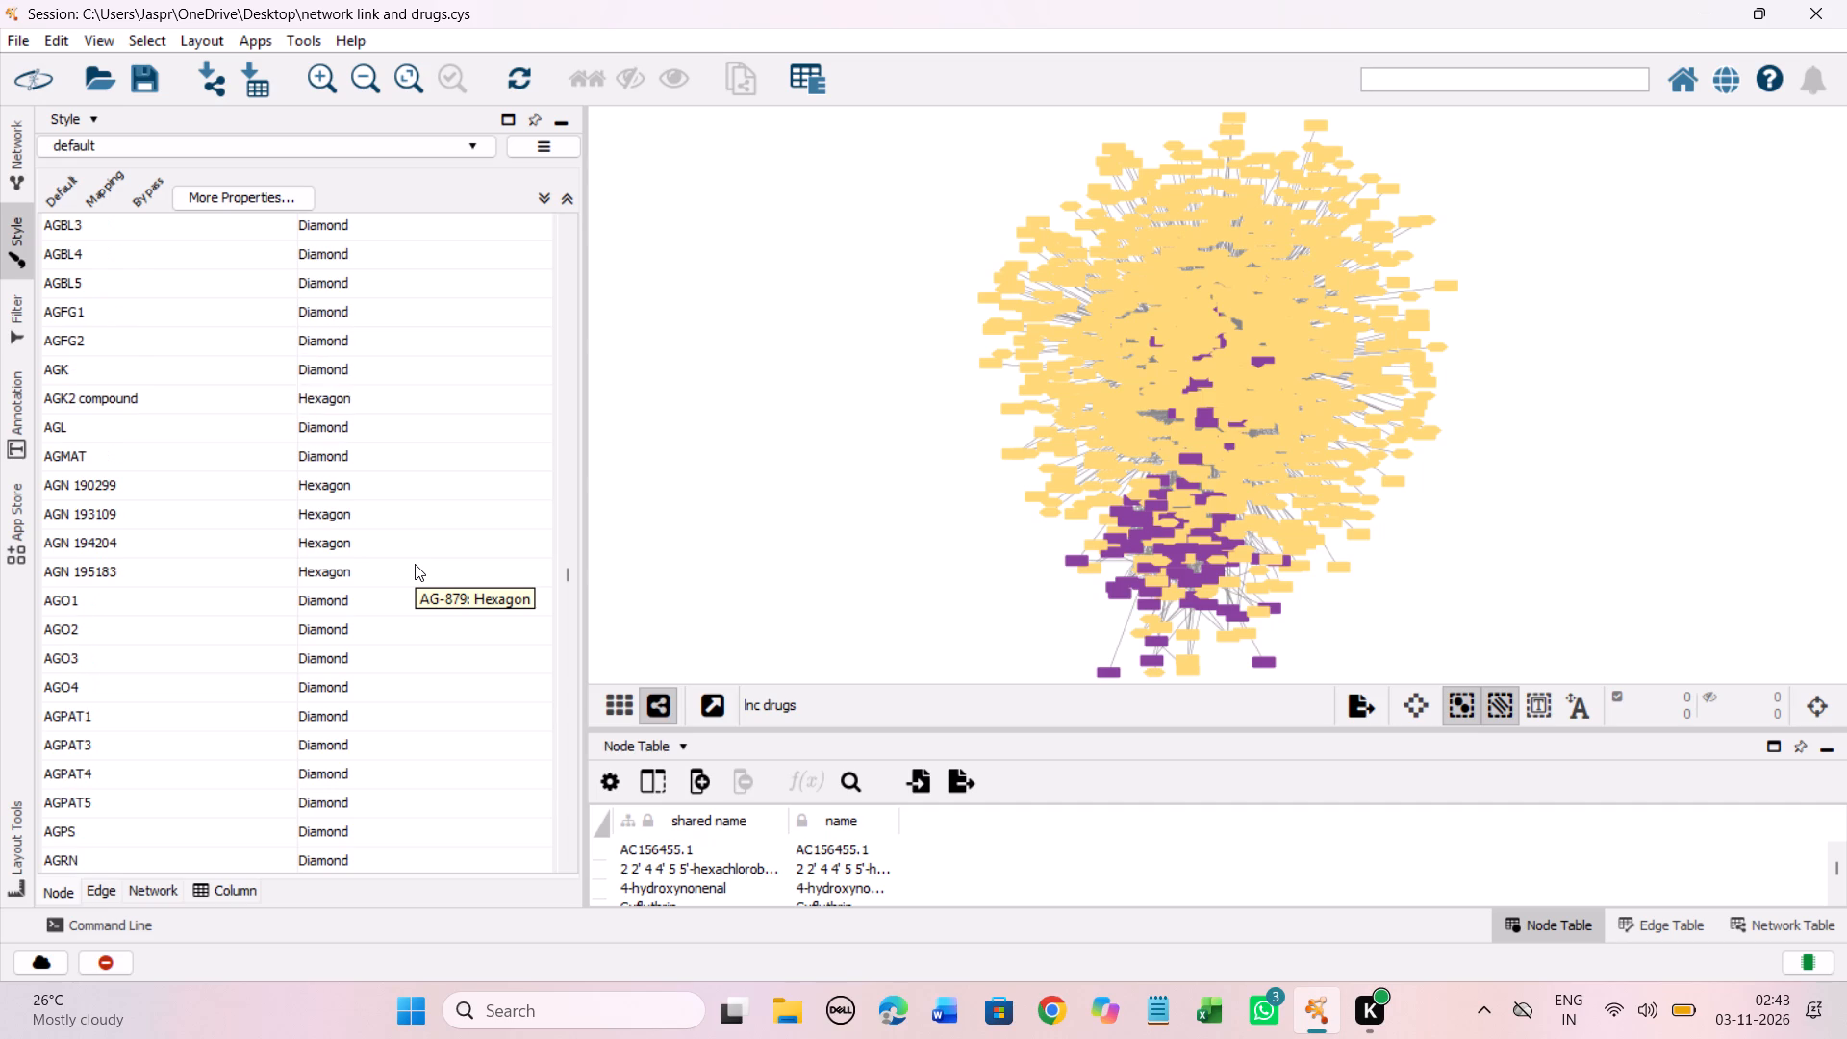
{"action": "scroll", "coordinate": [415, 564], "scroll_direction": "up", "scroll_amount": 8}
Set the Shape mapping to Hexagon for the drug AH-23848.
{"action": "scroll", "coordinate": [415, 564], "scroll_direction": "down", "scroll_amount": 14}
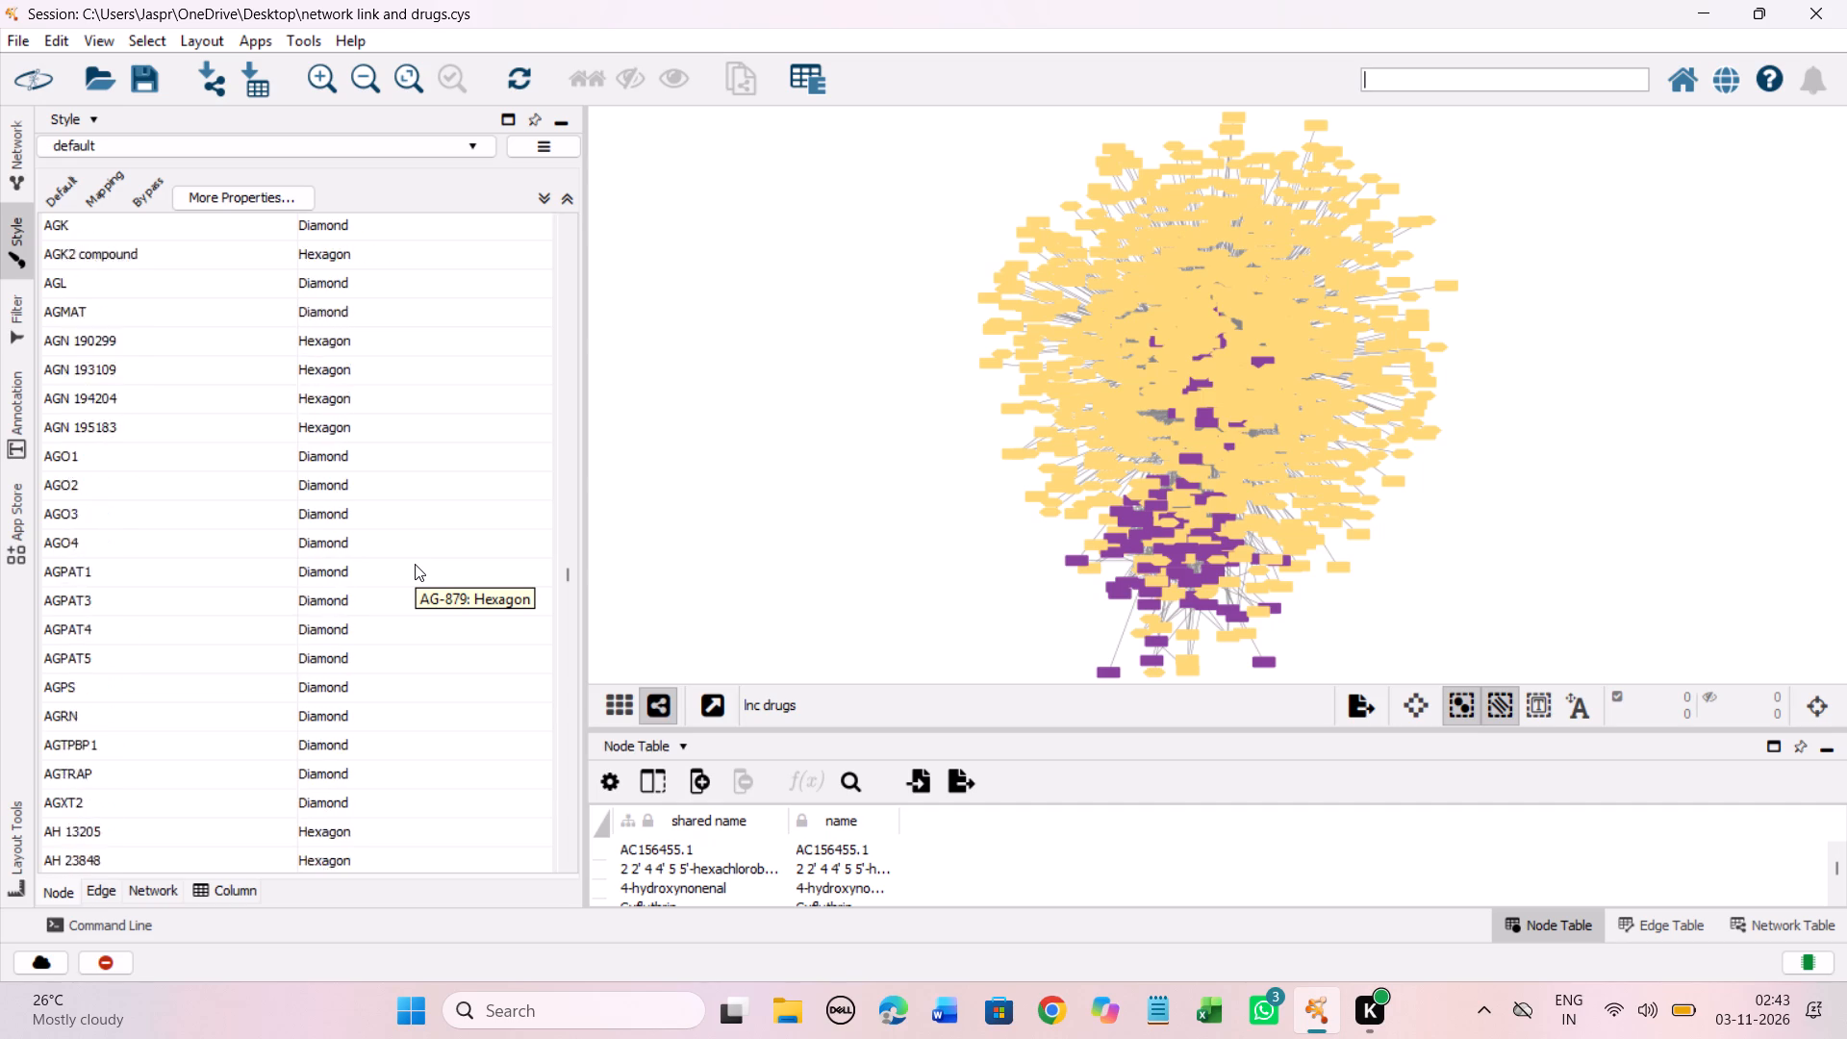
{"action": "scroll", "coordinate": [415, 564], "scroll_direction": "down", "scroll_amount": 13}
{"action": "left_click", "coordinate": [329, 542]}
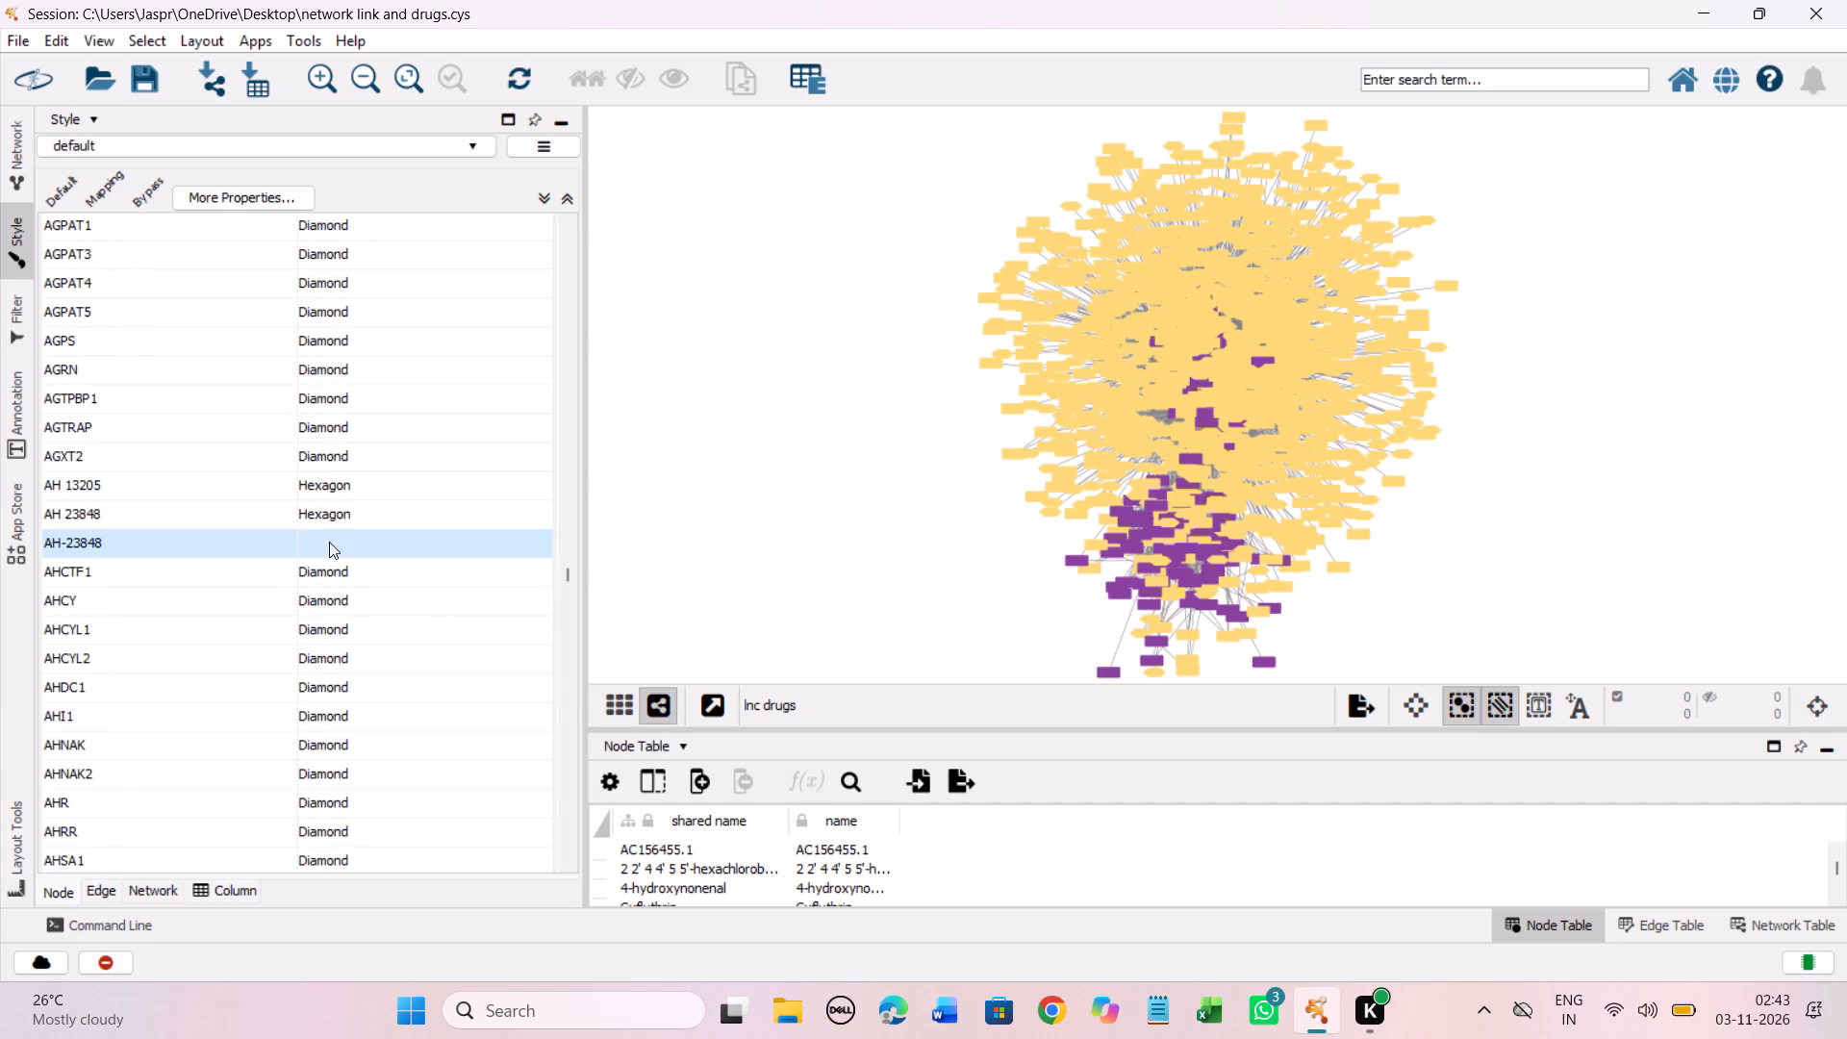
{"action": "right_click", "coordinate": [329, 542]}
{"action": "left_click", "coordinate": [665, 560]}
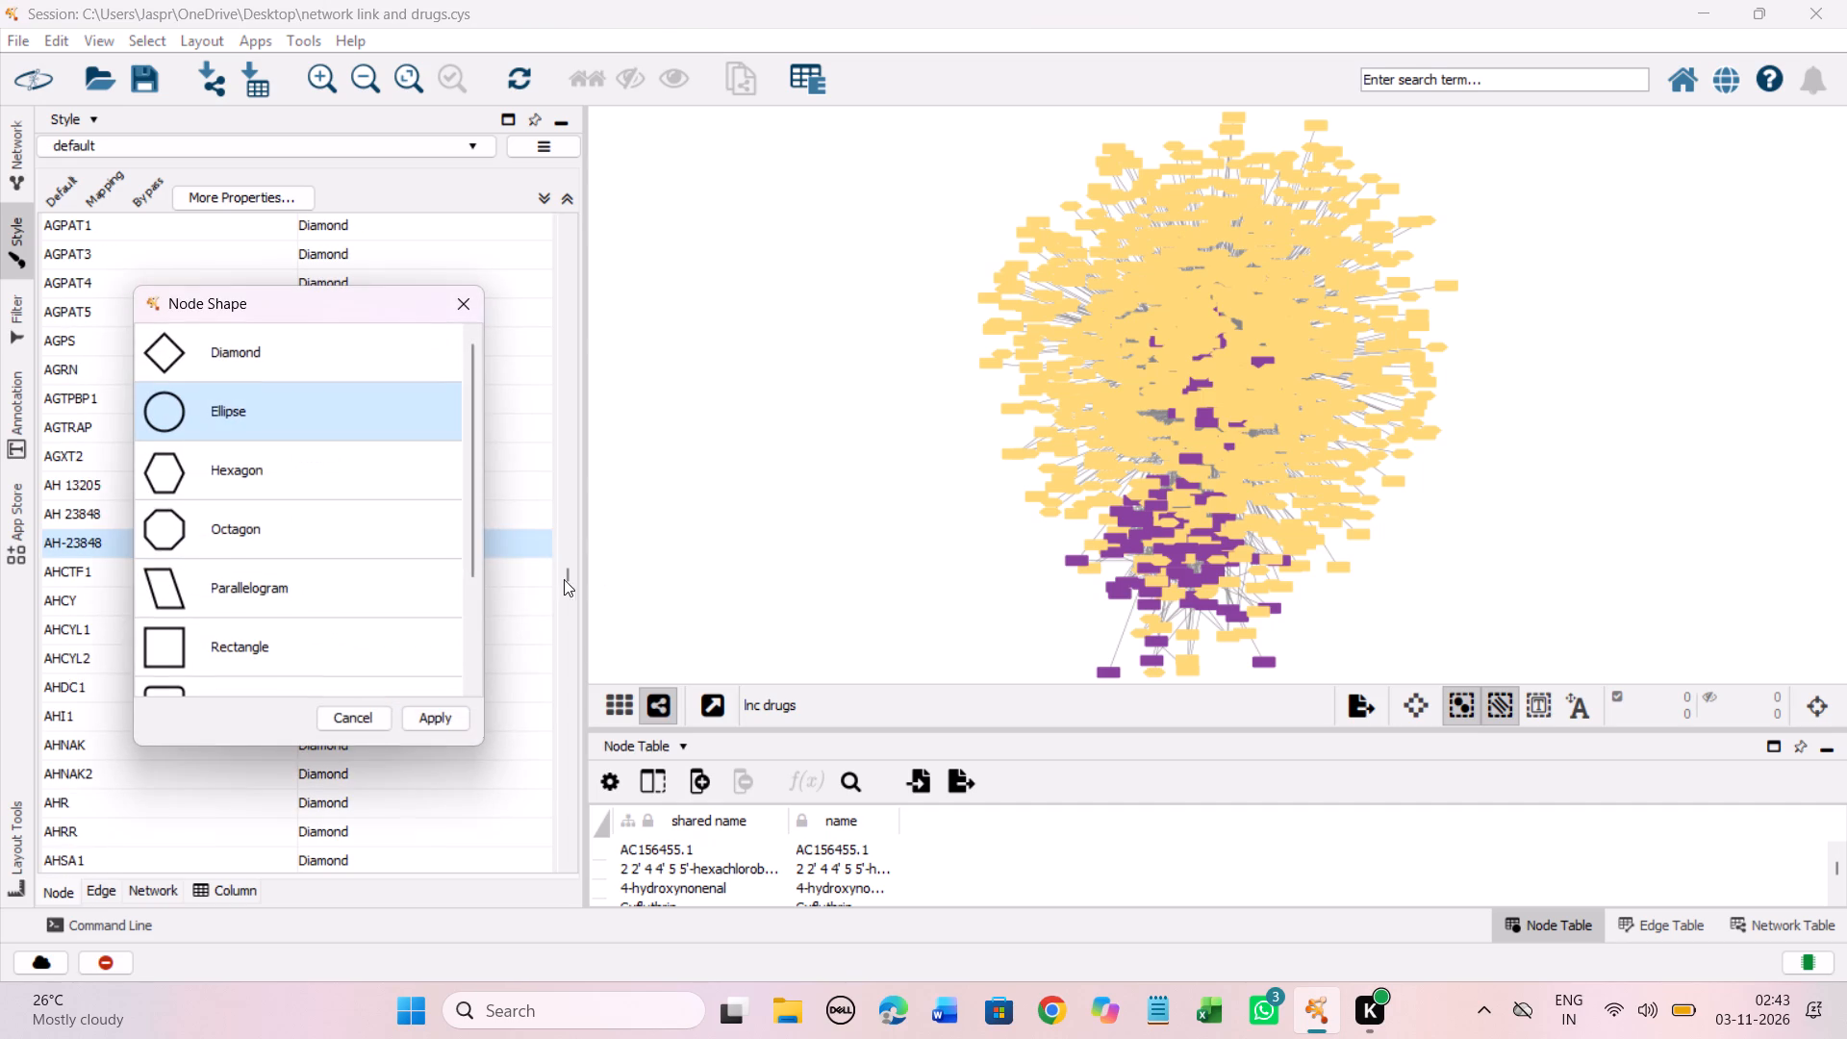
{"action": "left_click", "coordinate": [323, 469]}
{"action": "left_click", "coordinate": [440, 712]}
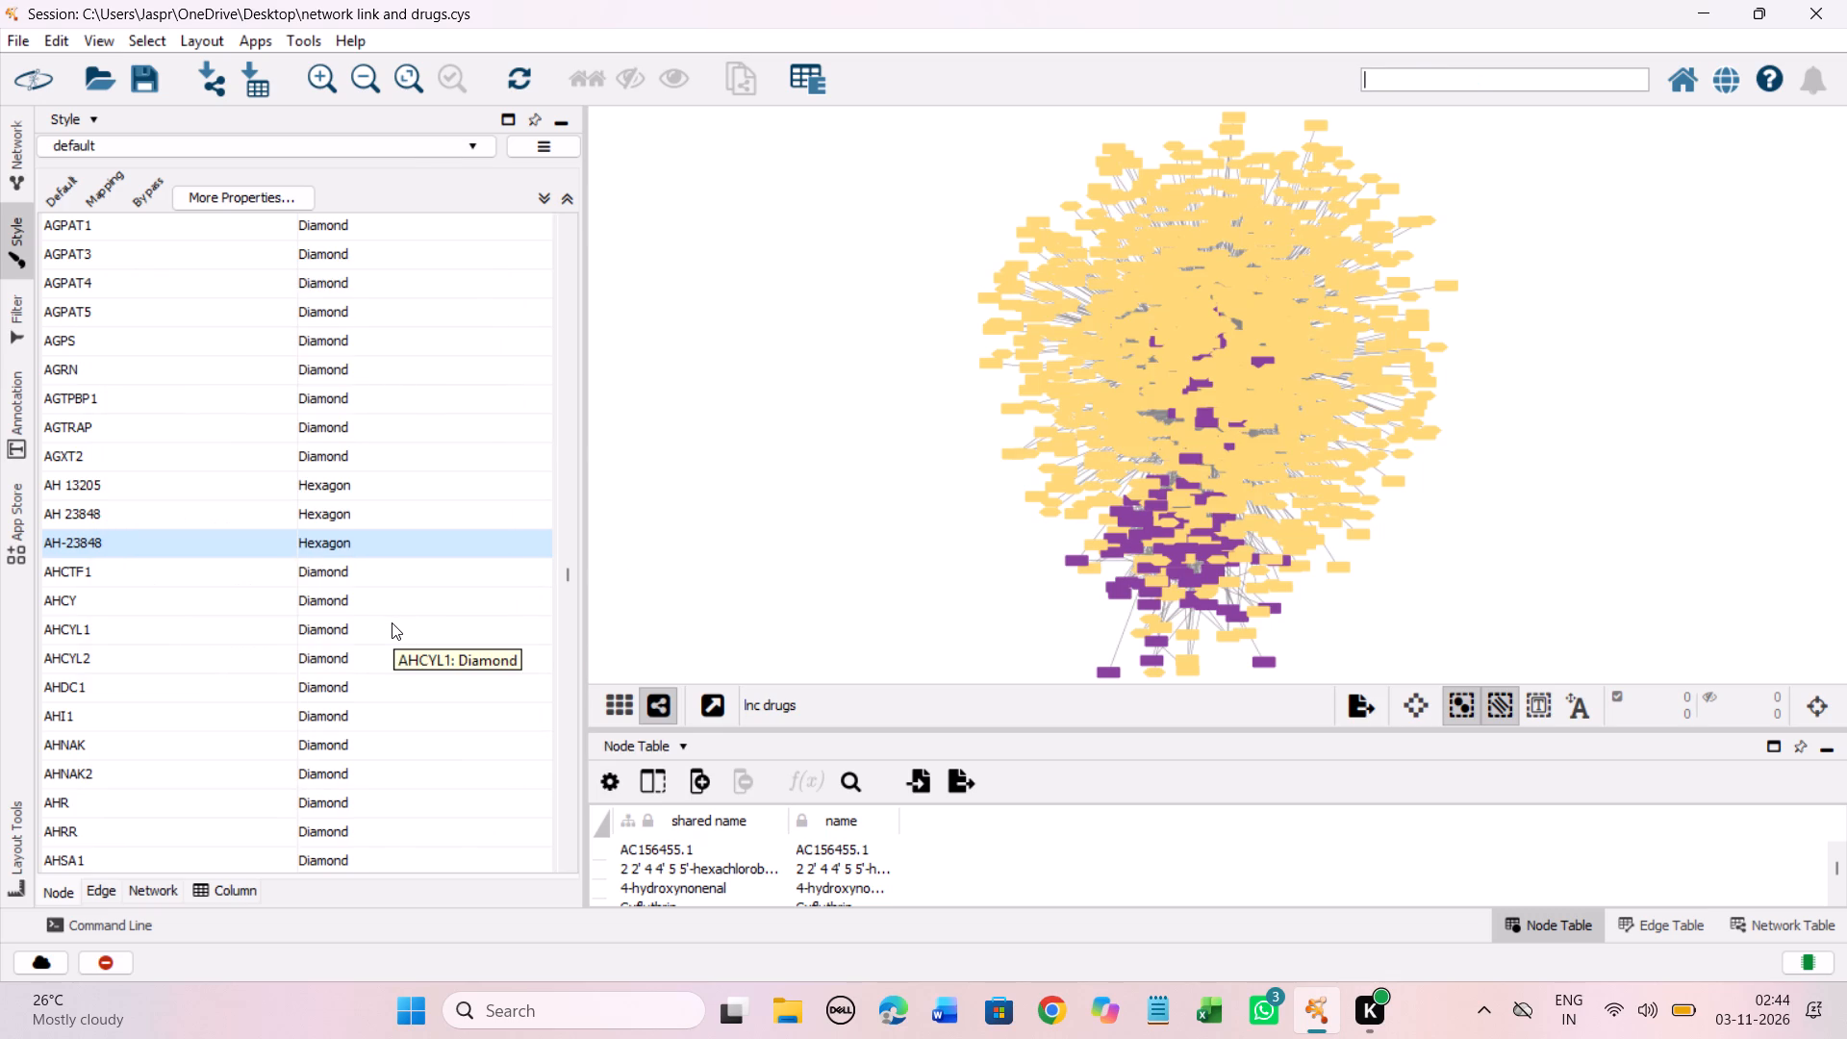
Check the Shape mappings from AHCTF1 through AL-10 compound for drugs without a shape.
{"action": "scroll", "coordinate": [392, 622], "scroll_direction": "down", "scroll_amount": 5}
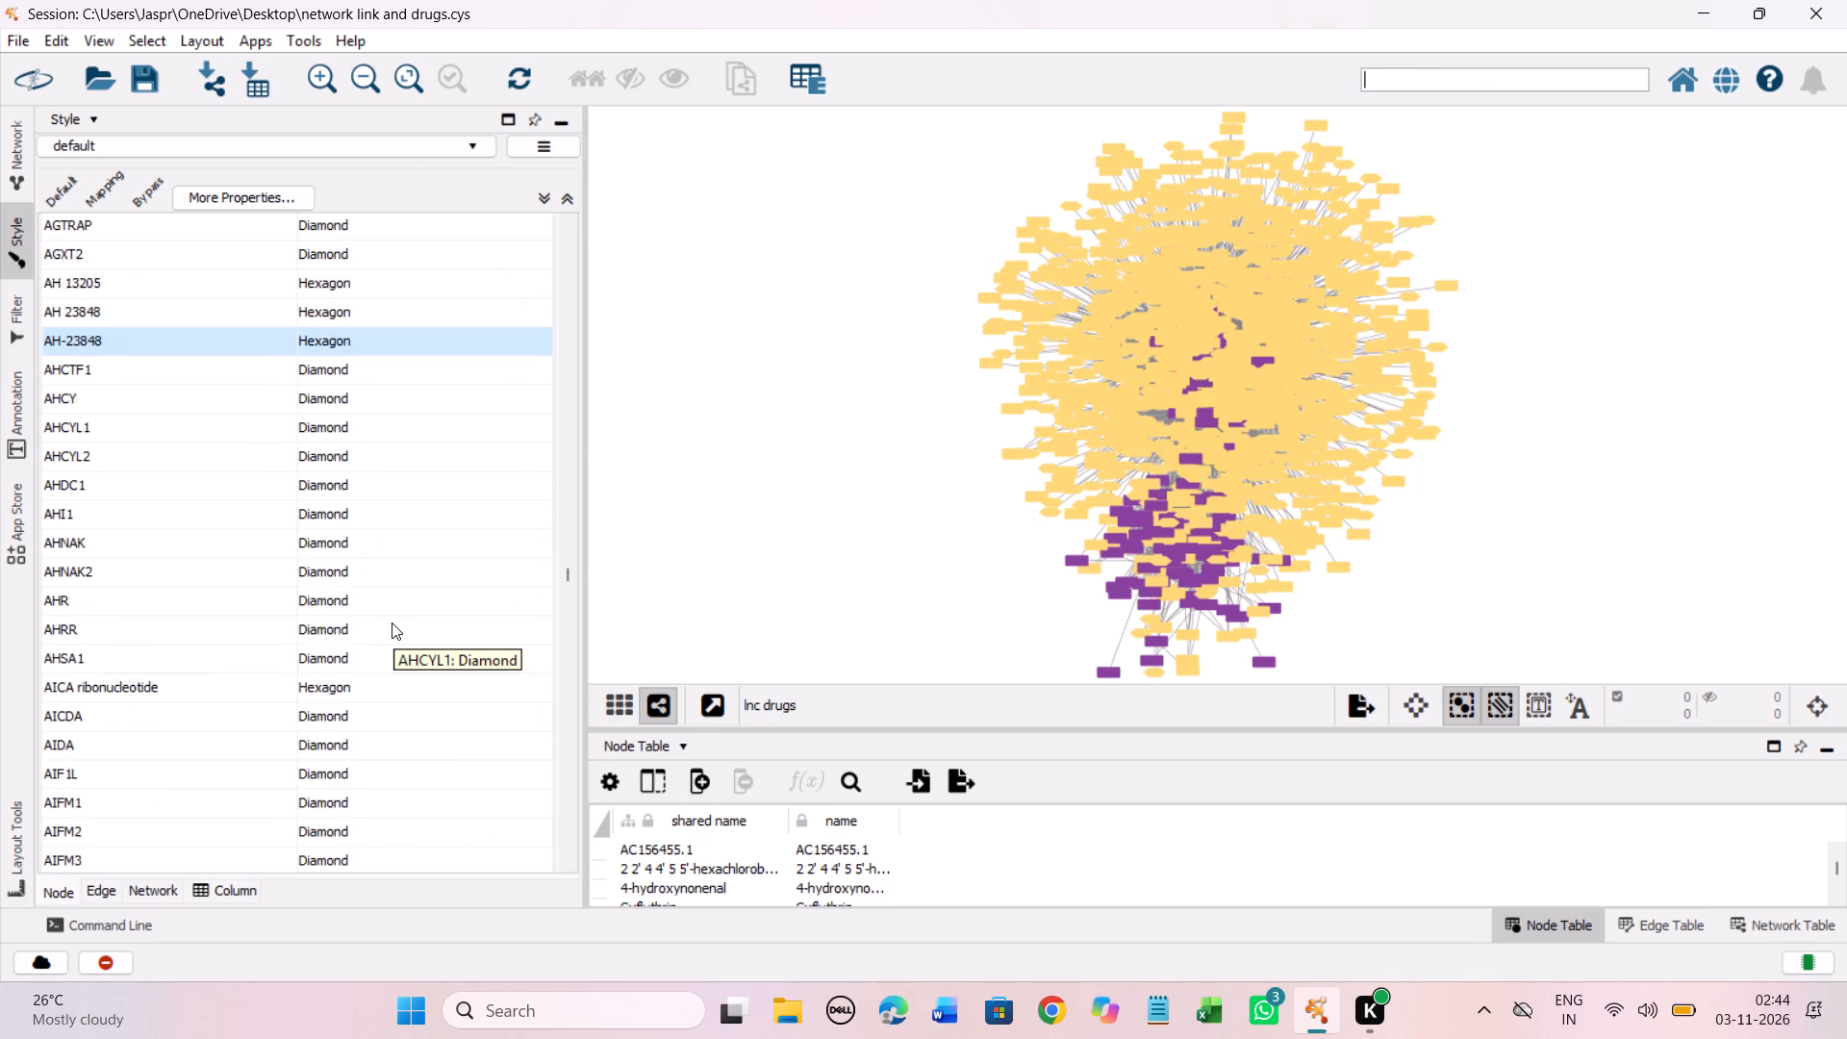
{"action": "scroll", "coordinate": [392, 622], "scroll_direction": "down", "scroll_amount": 4}
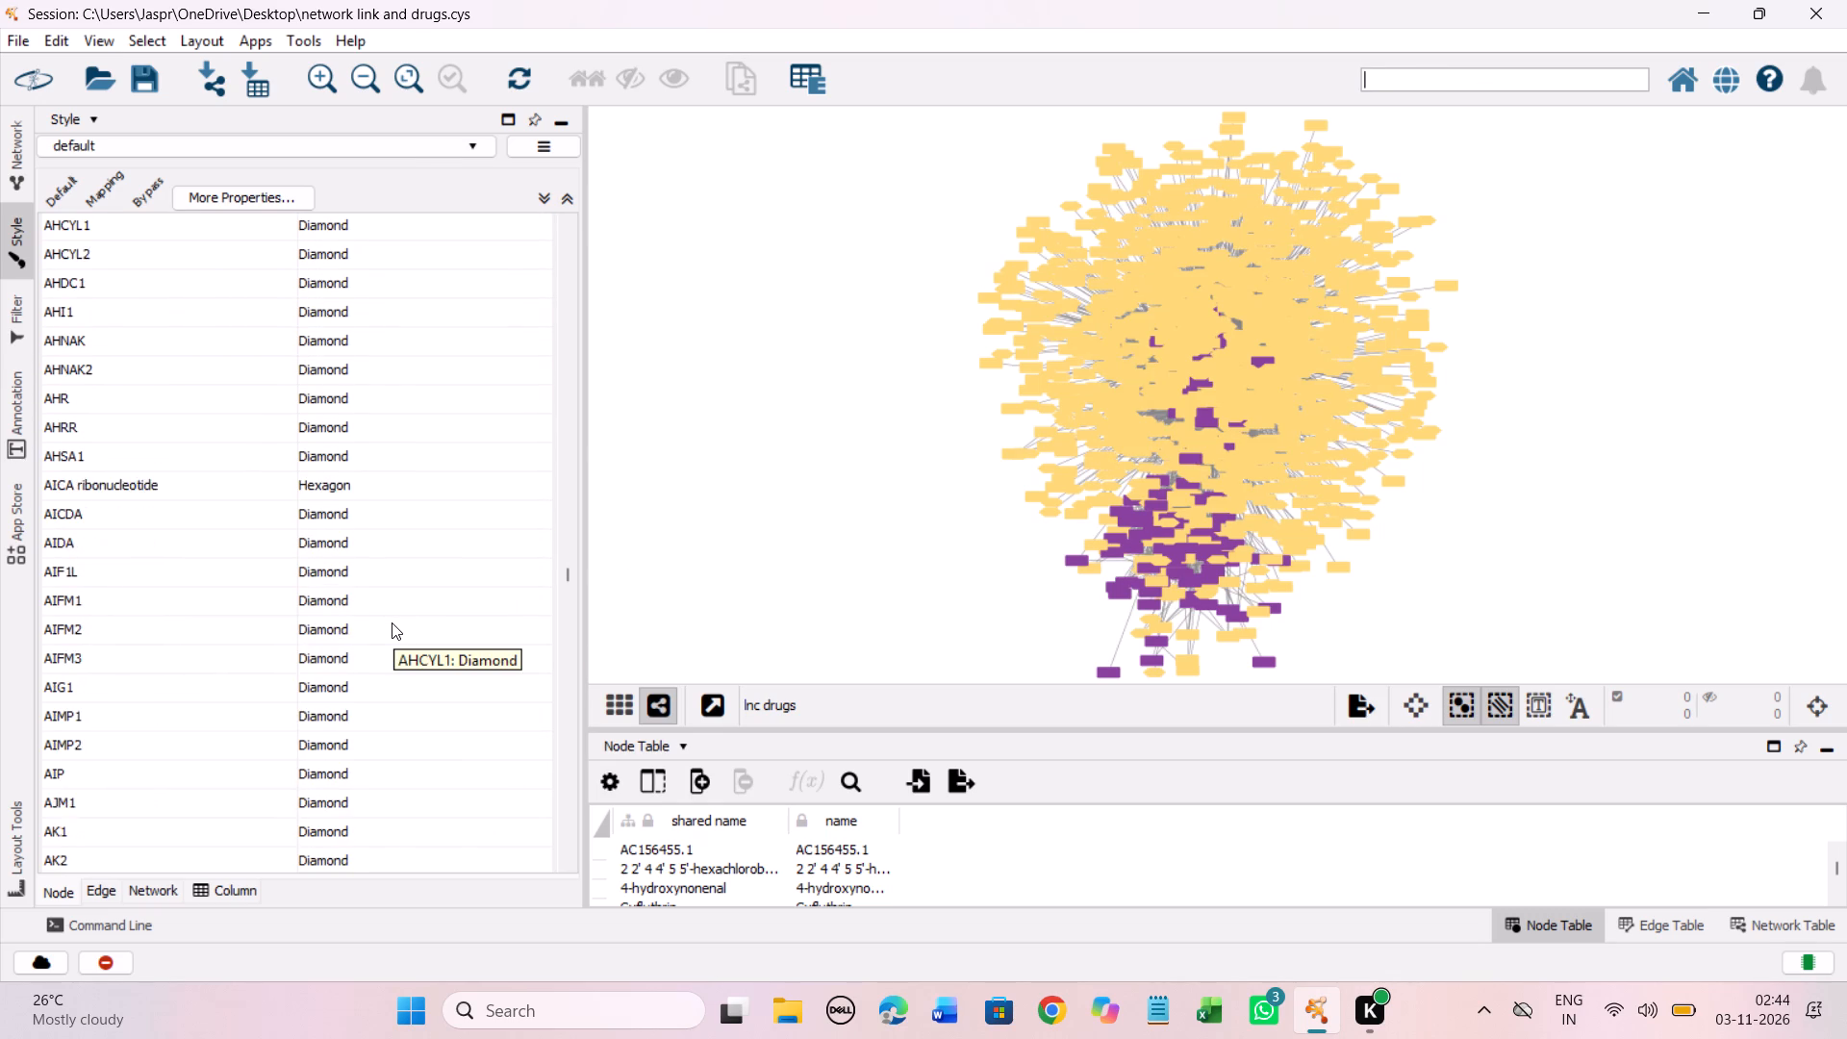
{"action": "scroll", "coordinate": [392, 622], "scroll_direction": "down", "scroll_amount": 2}
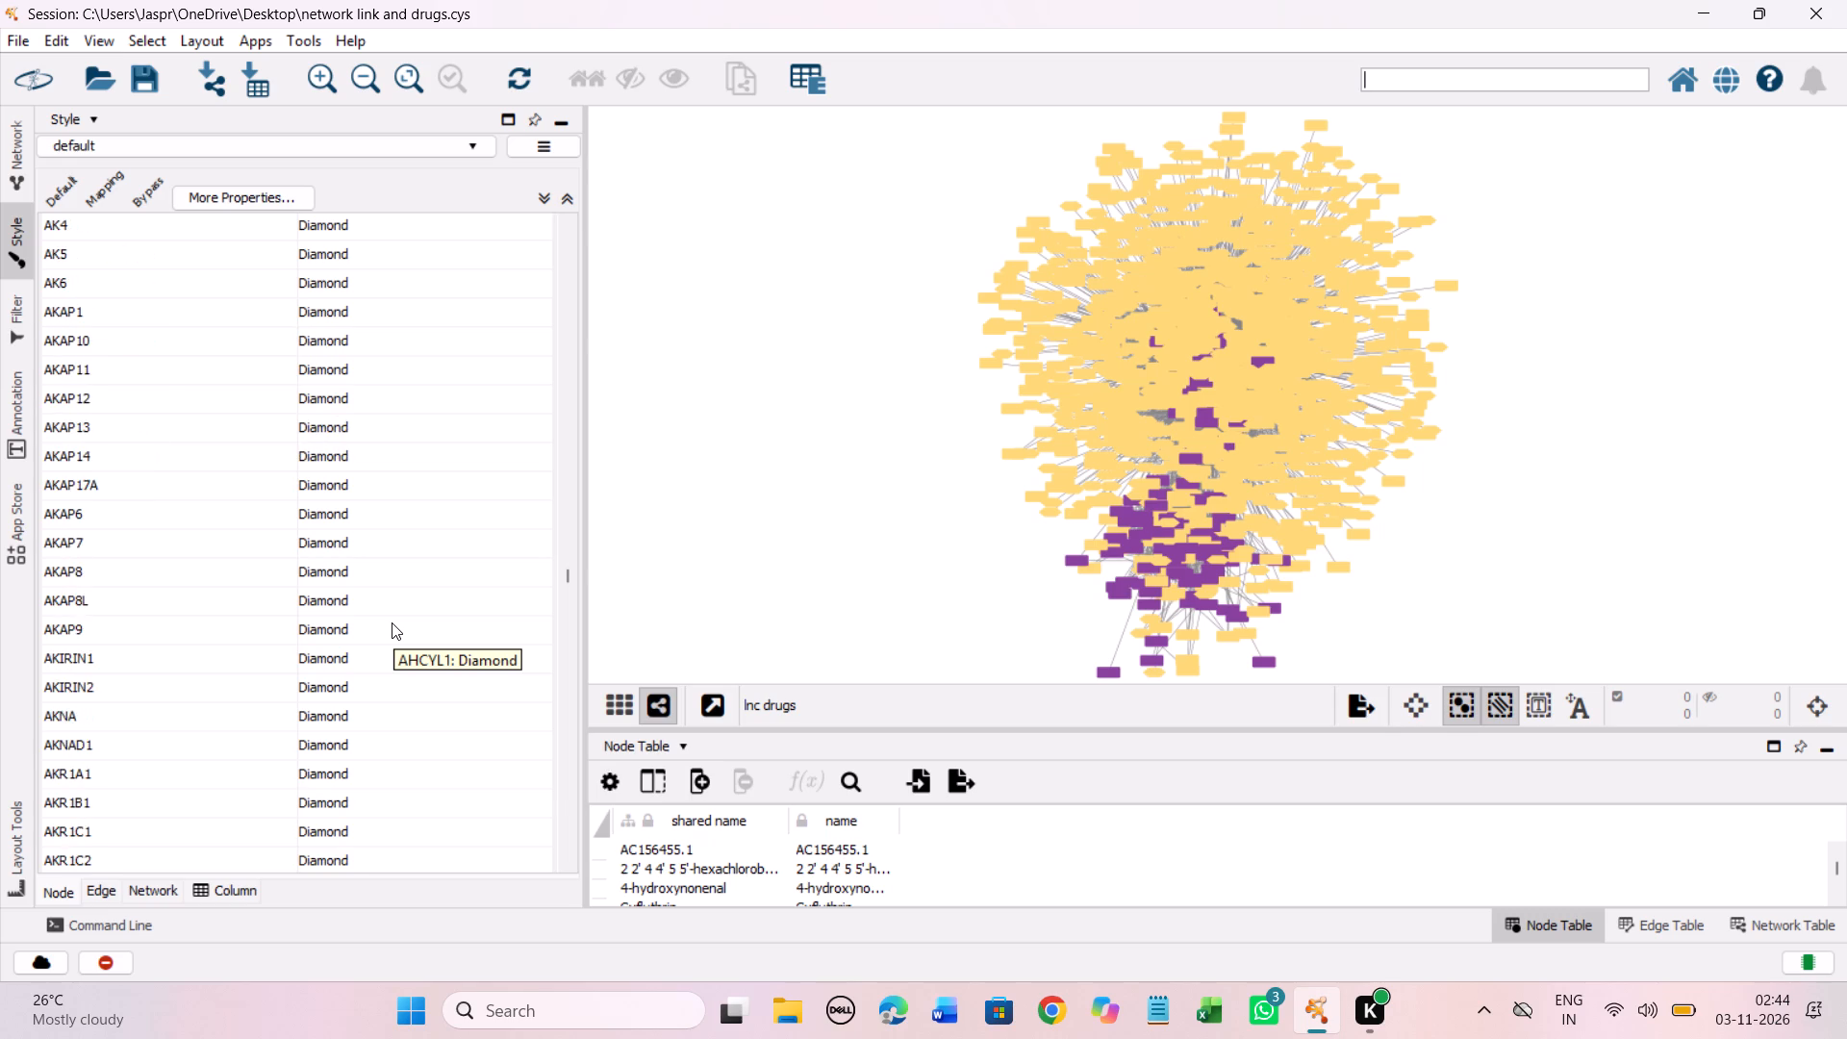
{"action": "scroll", "coordinate": [392, 622], "scroll_direction": "down", "scroll_amount": 4}
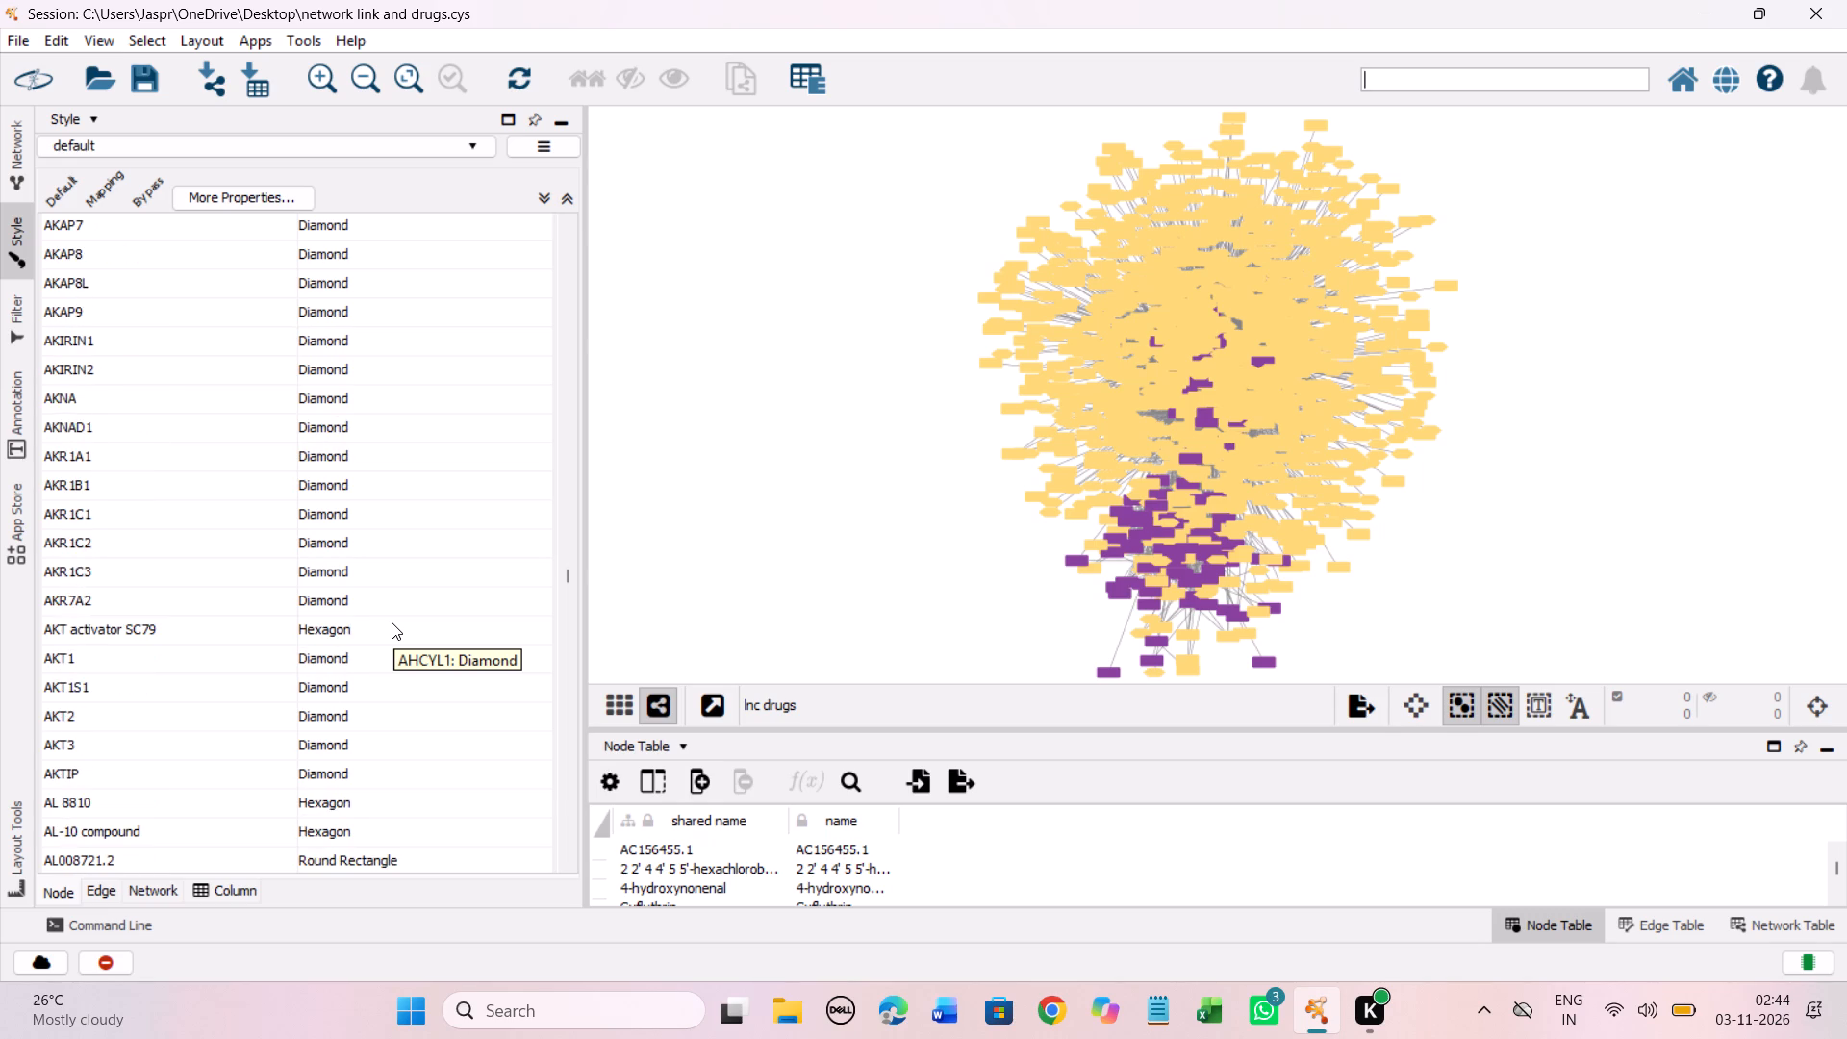
{"action": "scroll", "coordinate": [392, 622], "scroll_direction": "down", "scroll_amount": 3}
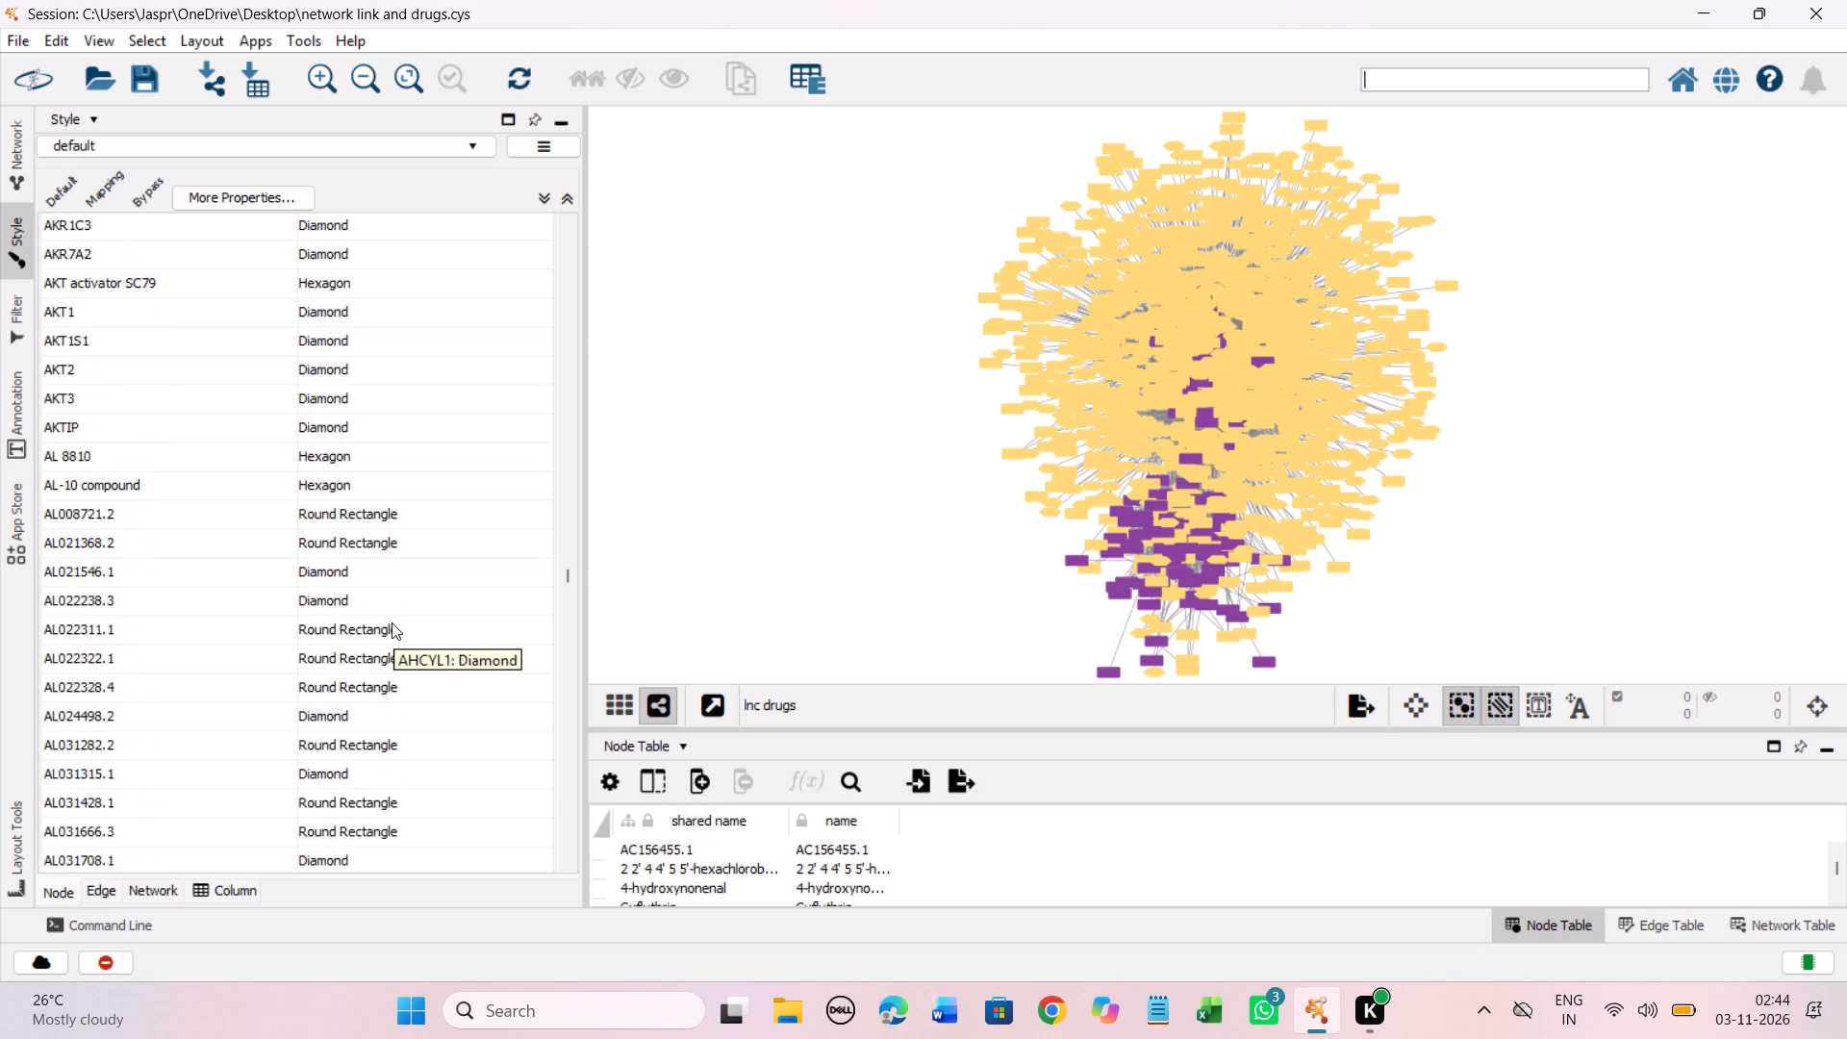
{"action": "scroll", "coordinate": [392, 622], "scroll_direction": "down", "scroll_amount": 2}
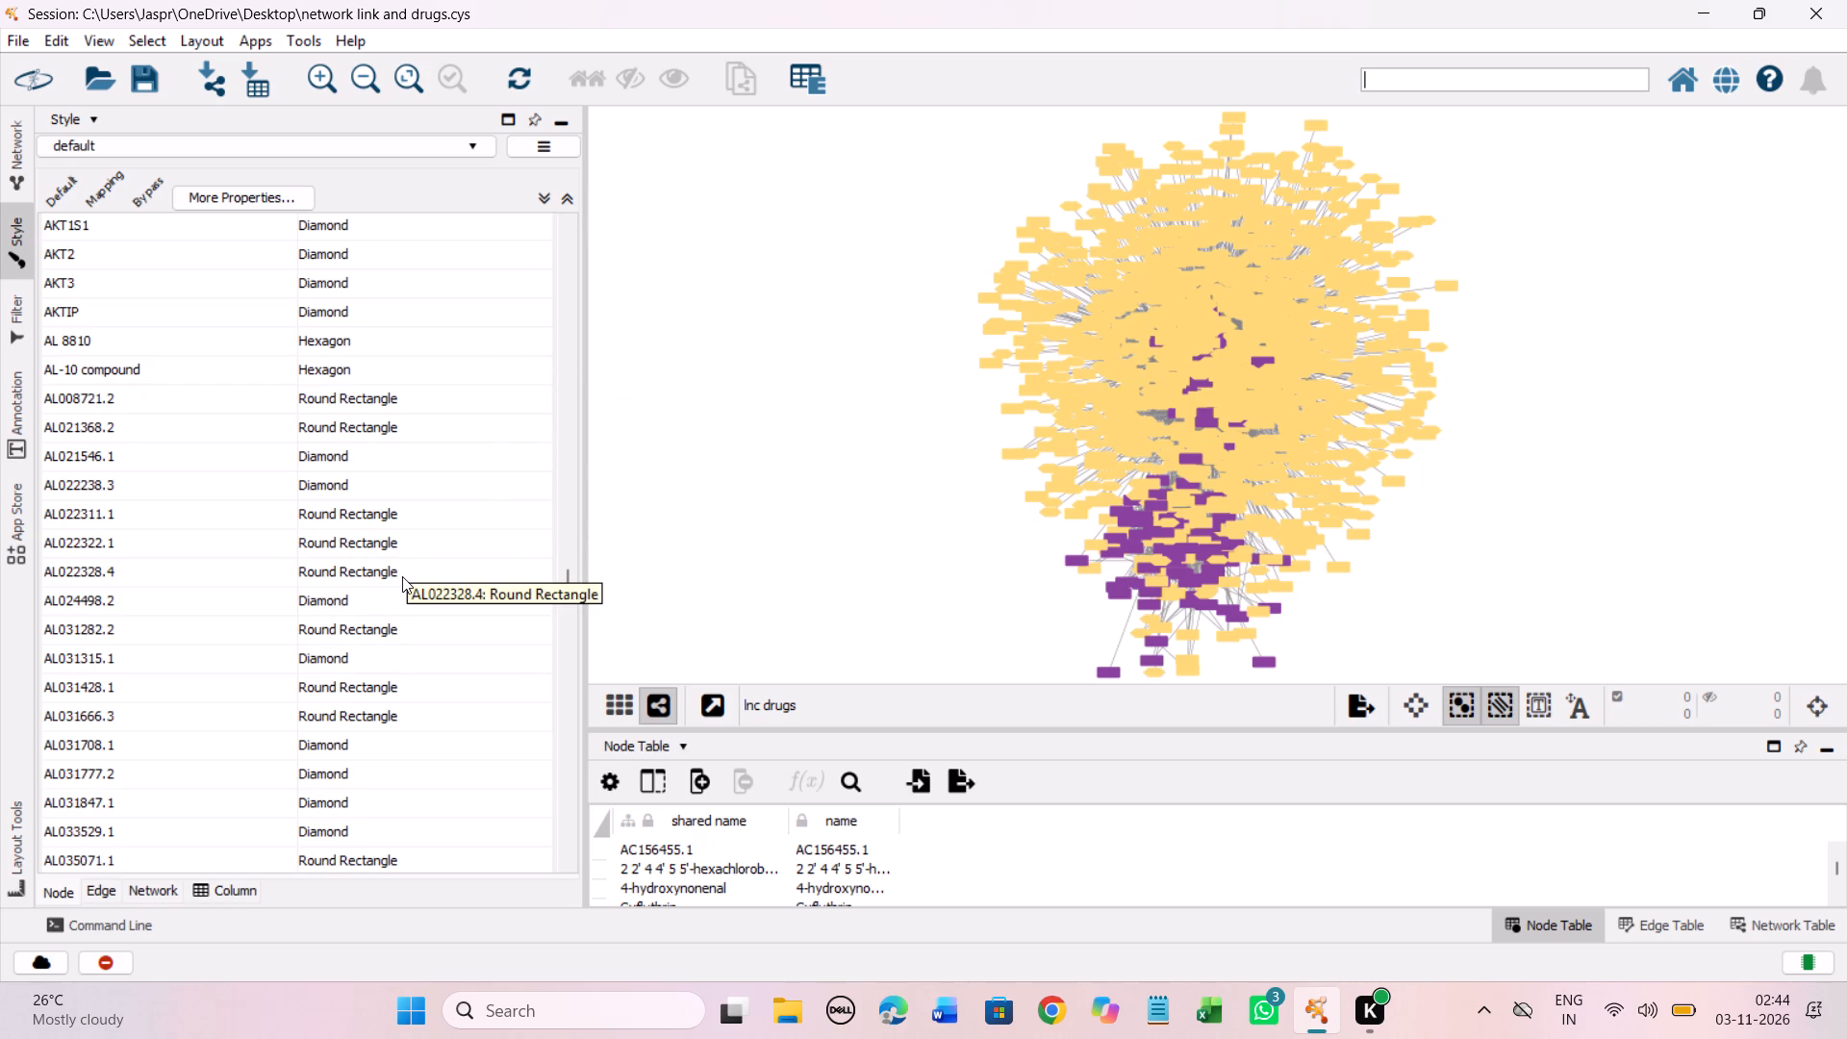
Check the Shape mappings from AL008721.2 through the ALDH gene entries for drugs without a shape.
{"action": "scroll", "coordinate": [402, 576], "scroll_direction": "down", "scroll_amount": 2}
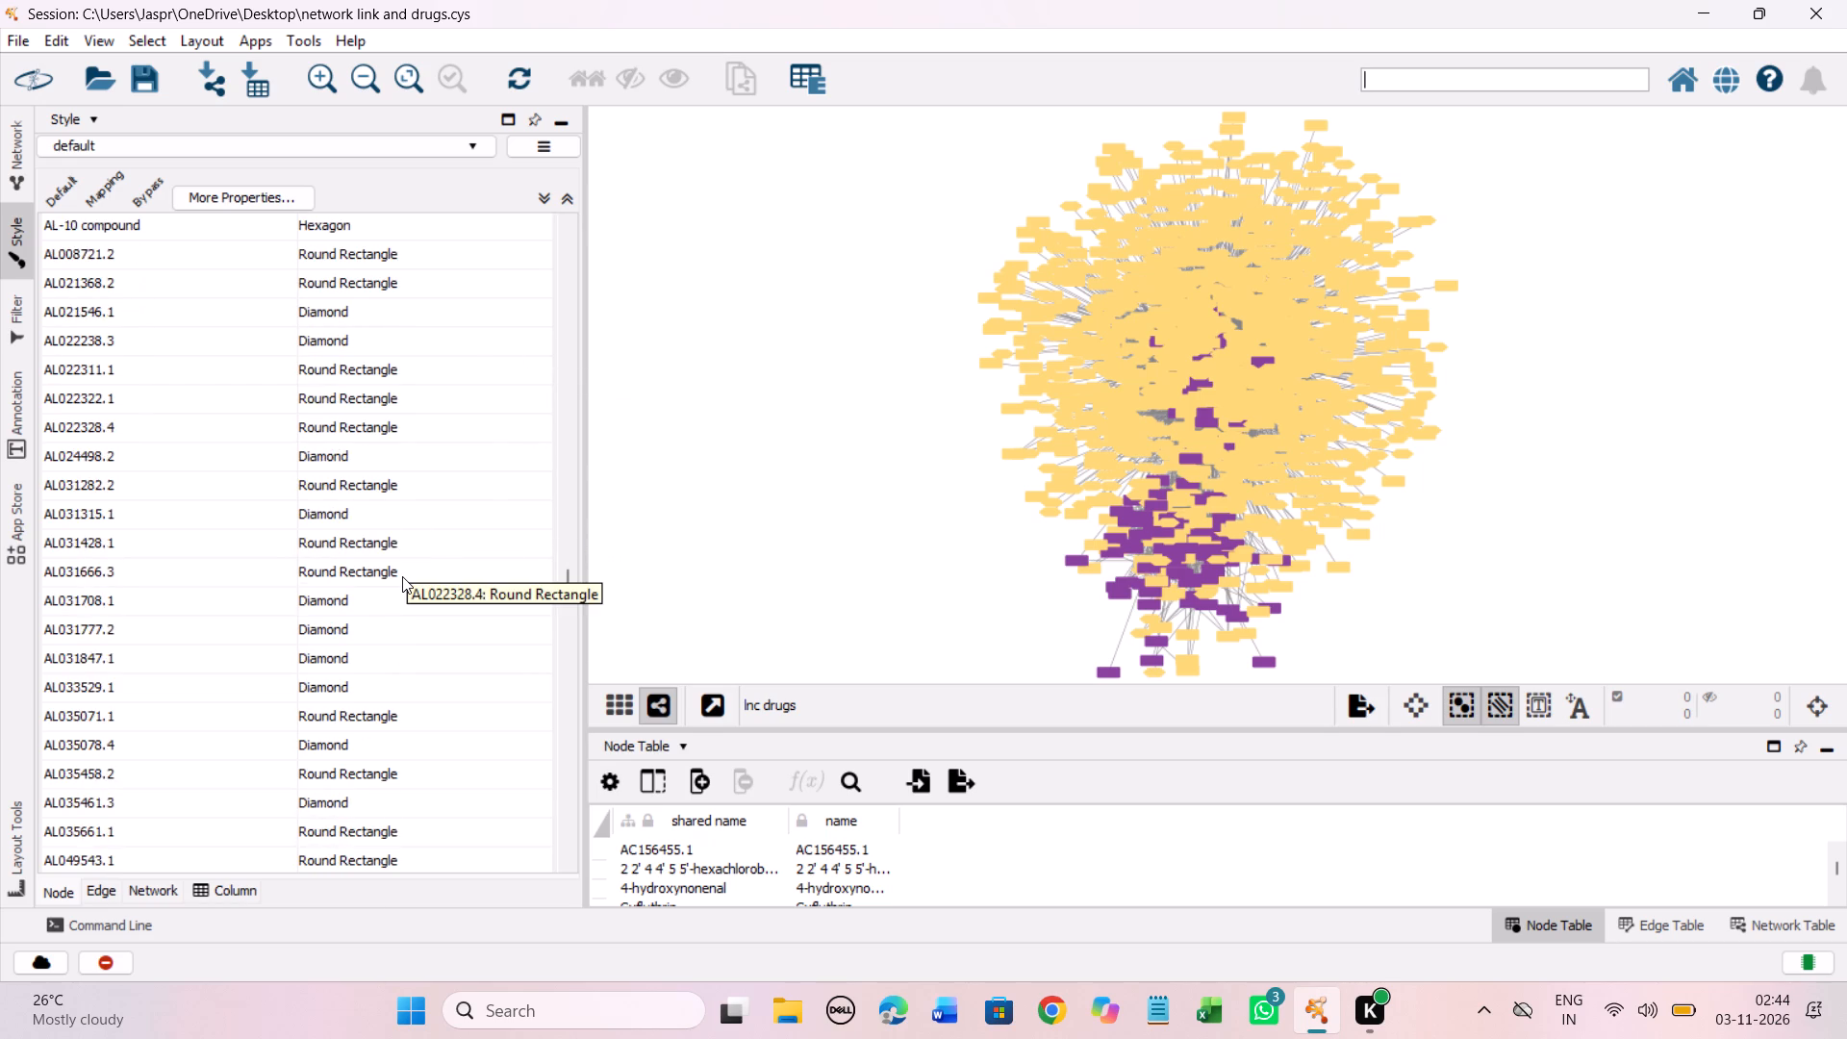
{"action": "scroll", "coordinate": [402, 576], "scroll_direction": "down", "scroll_amount": 4}
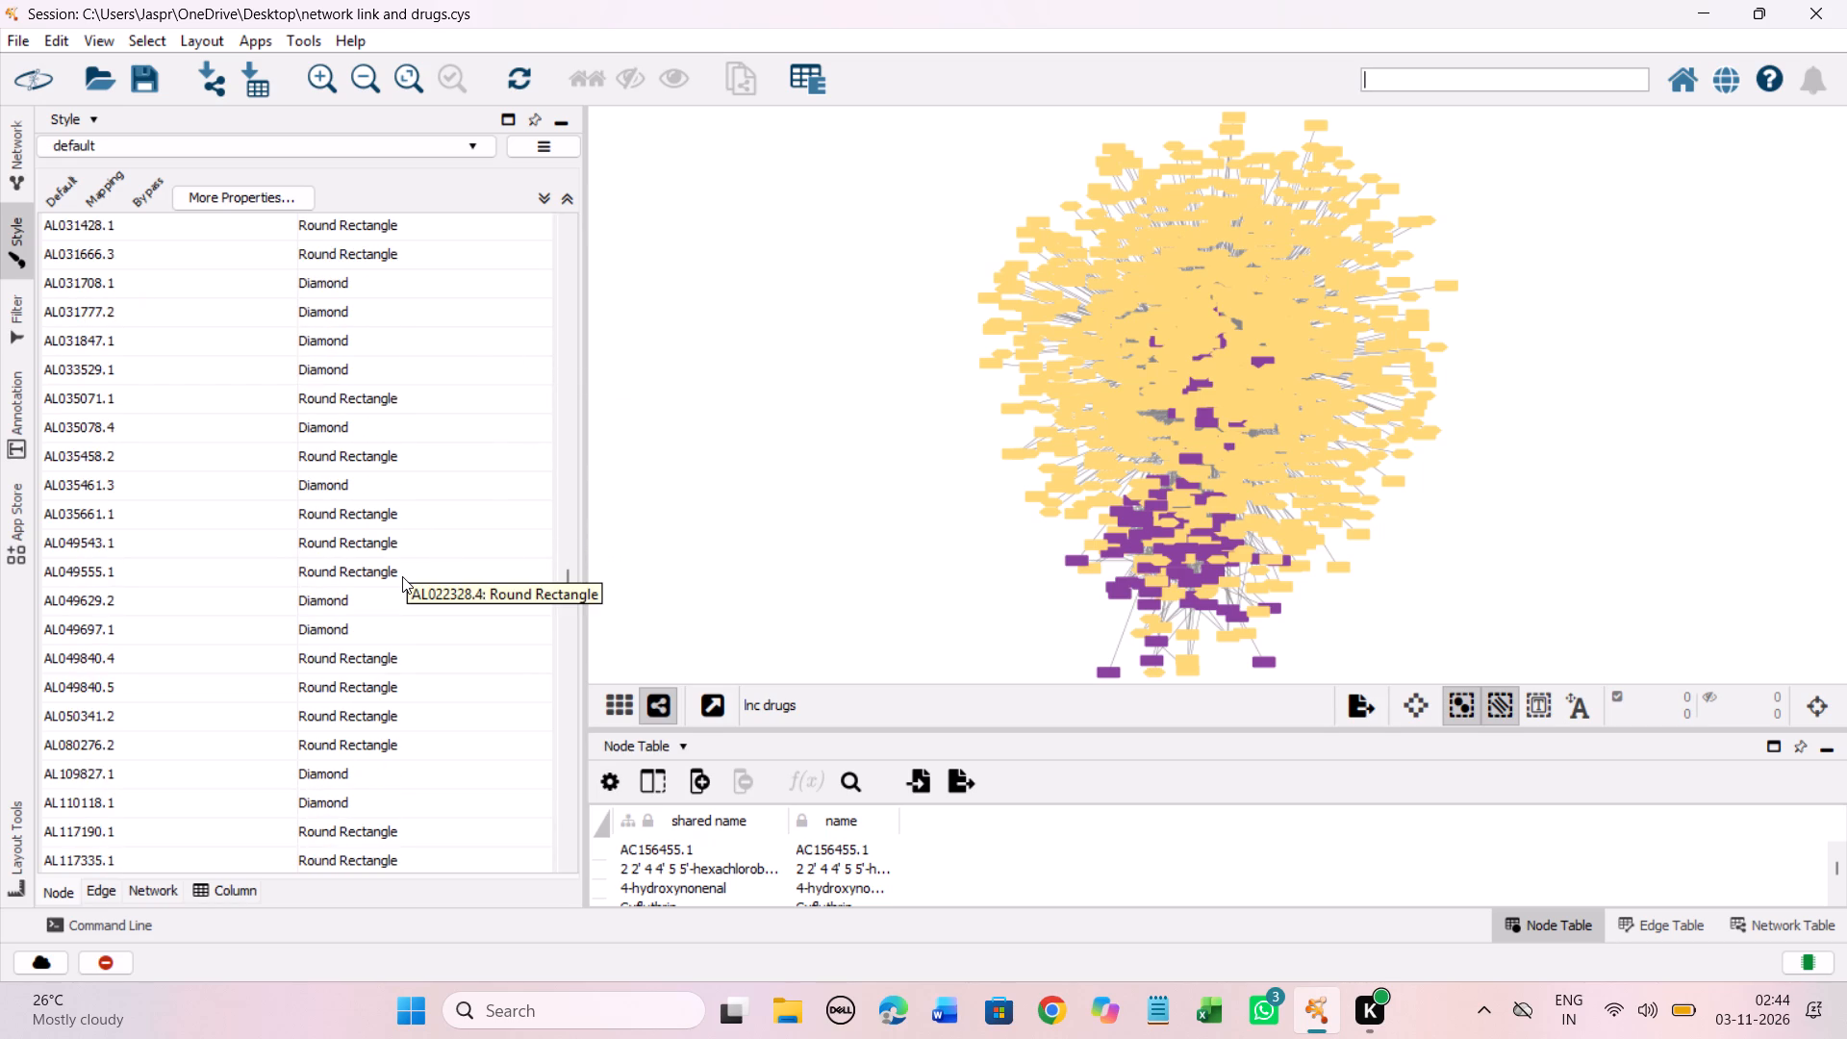
{"action": "scroll", "coordinate": [402, 576], "scroll_direction": "down", "scroll_amount": 5}
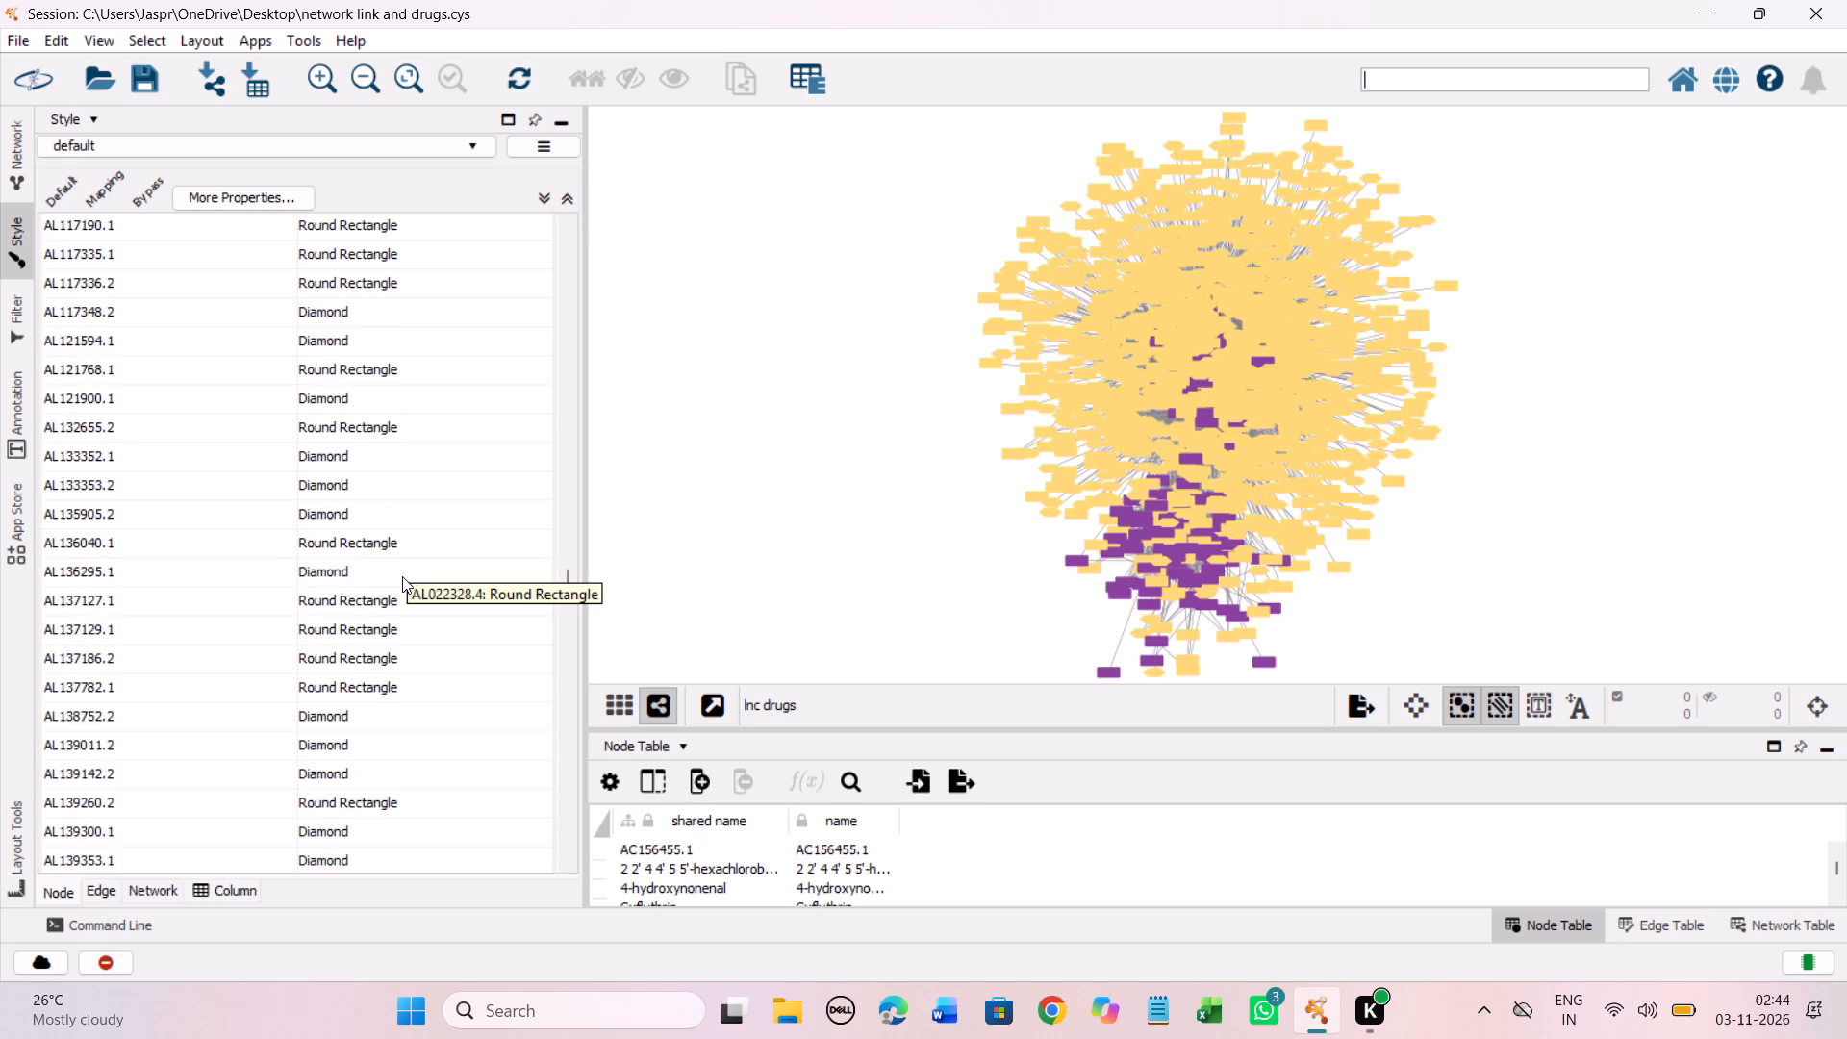
{"action": "scroll", "coordinate": [402, 576], "scroll_direction": "down", "scroll_amount": 5}
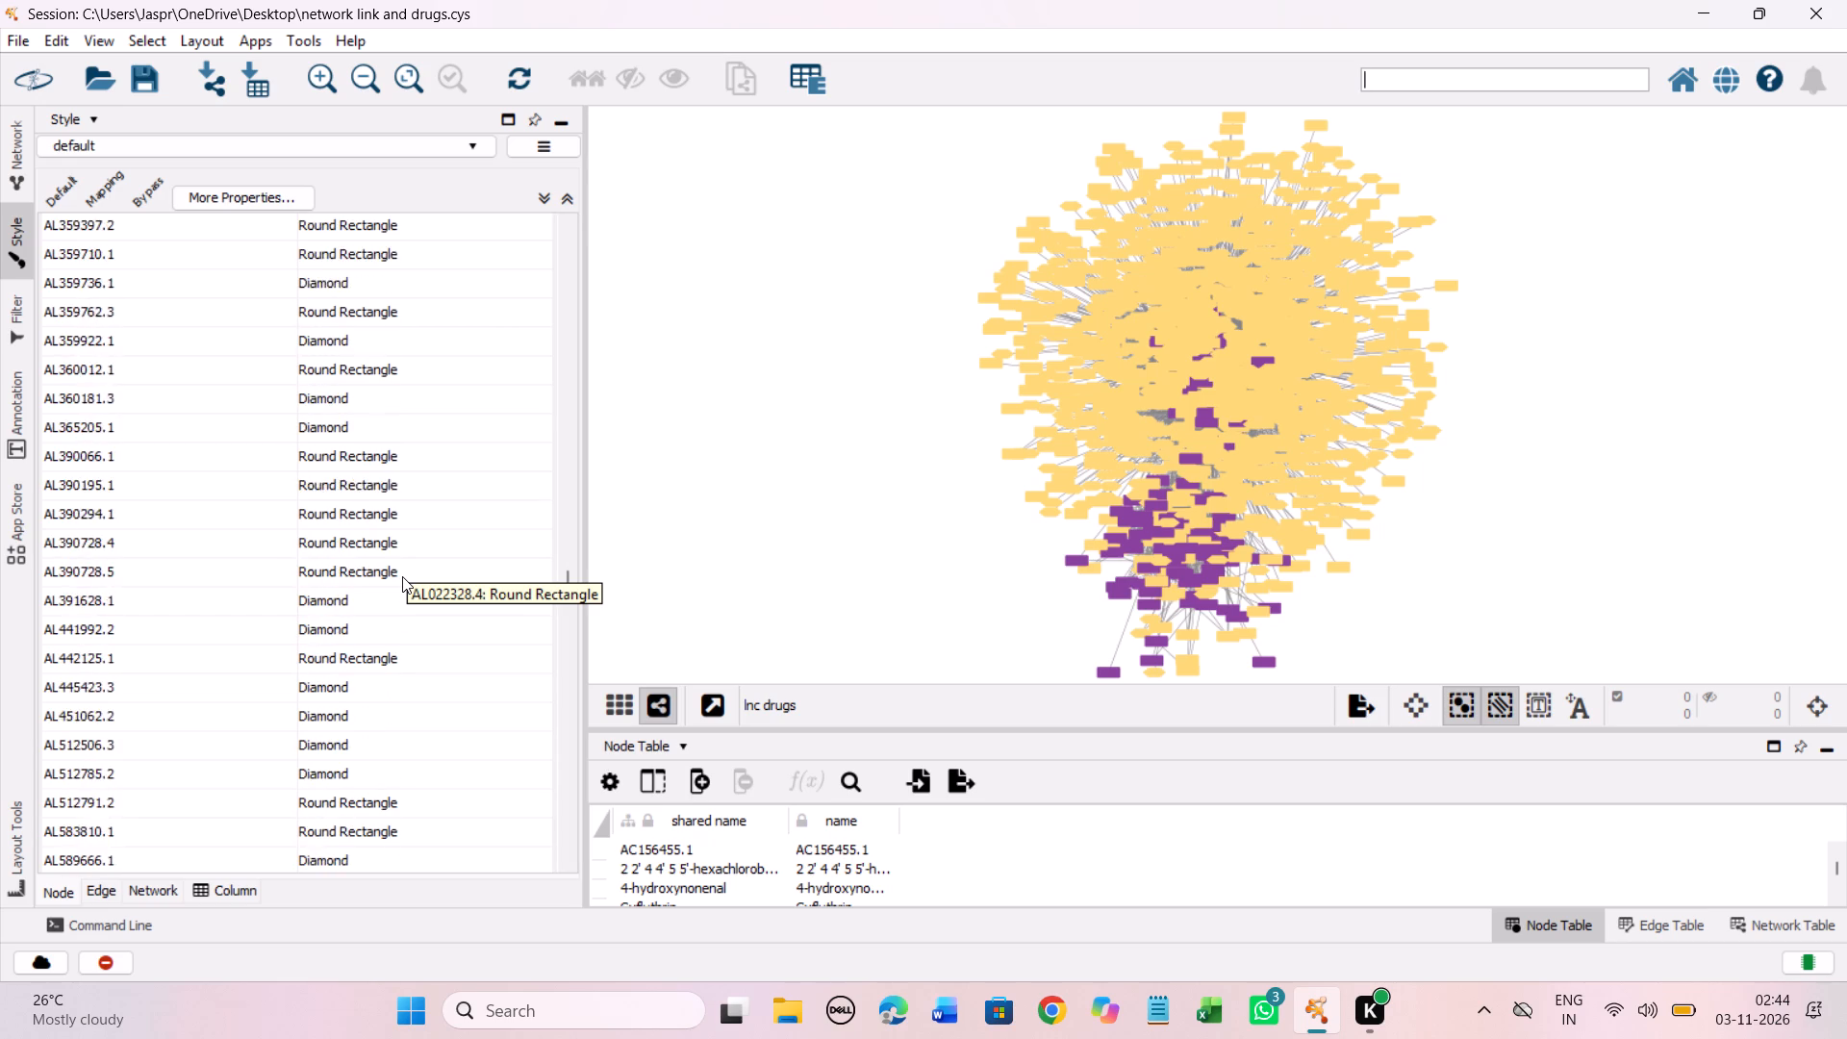
{"action": "scroll", "coordinate": [402, 576], "scroll_direction": "down", "scroll_amount": 4}
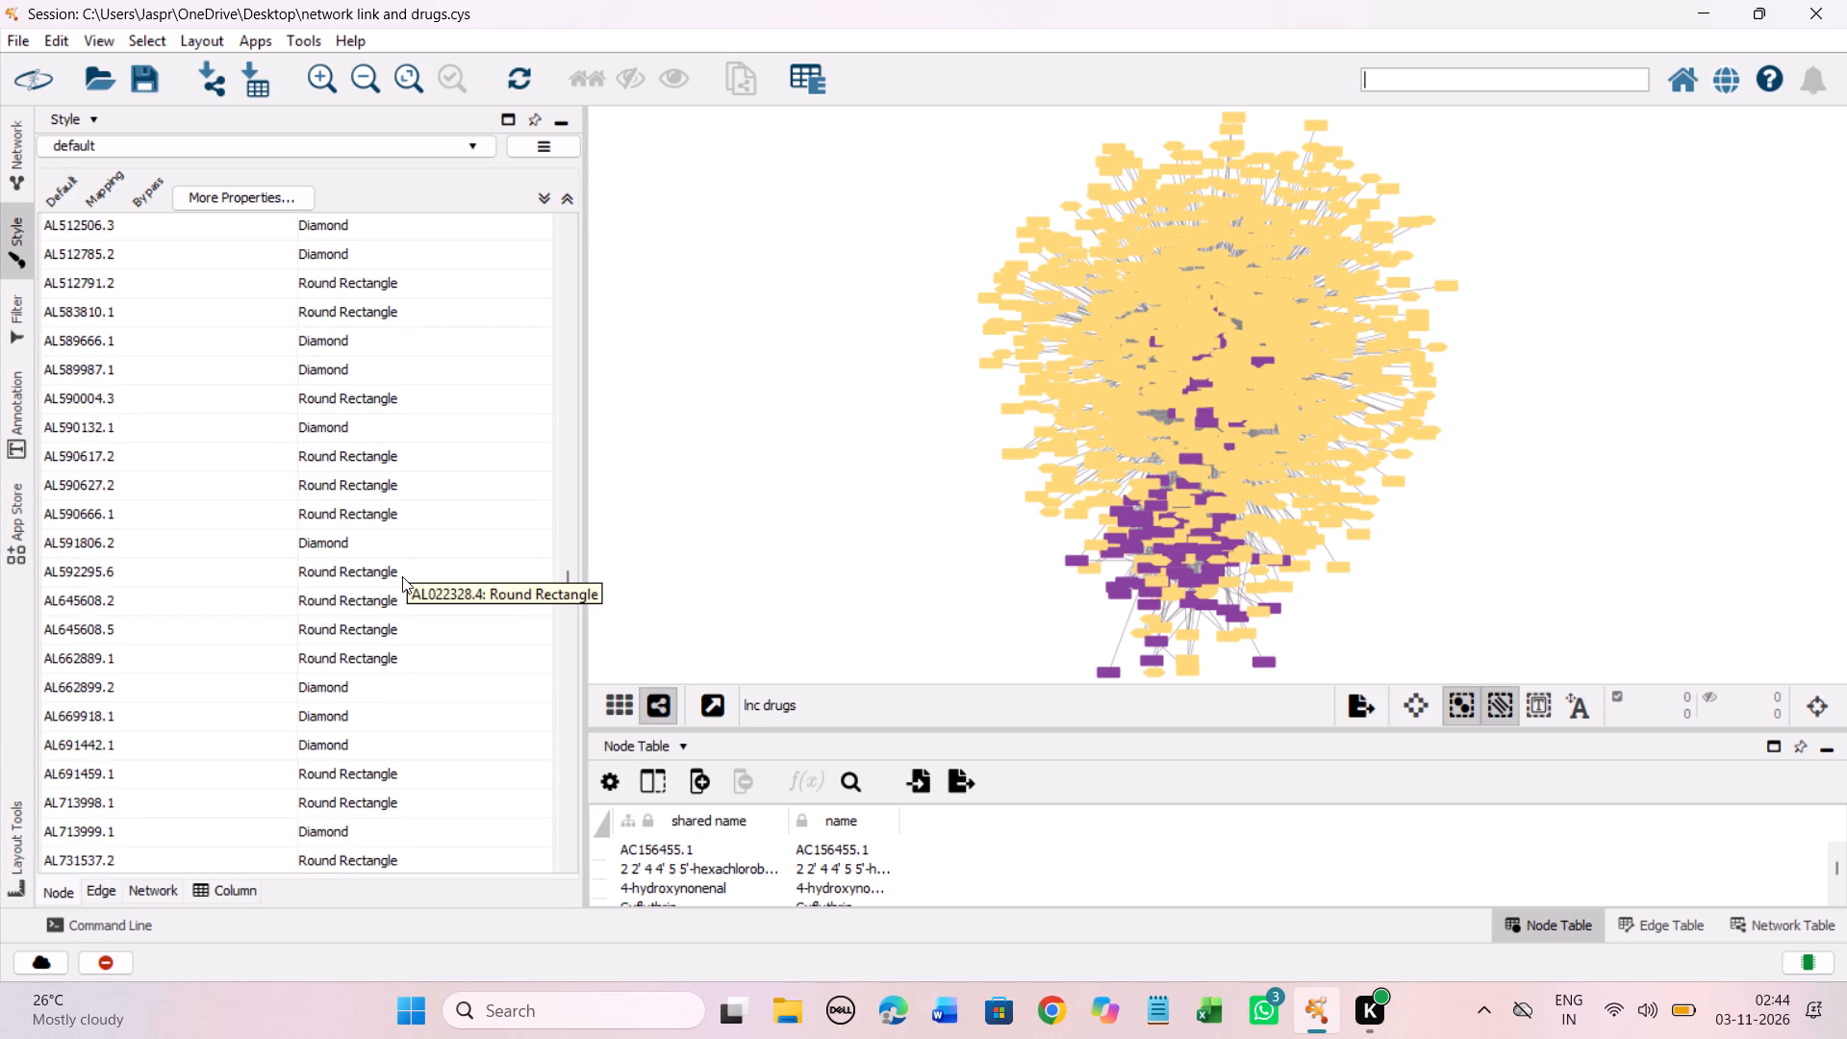
{"action": "scroll", "coordinate": [402, 576], "scroll_direction": "down", "scroll_amount": 4}
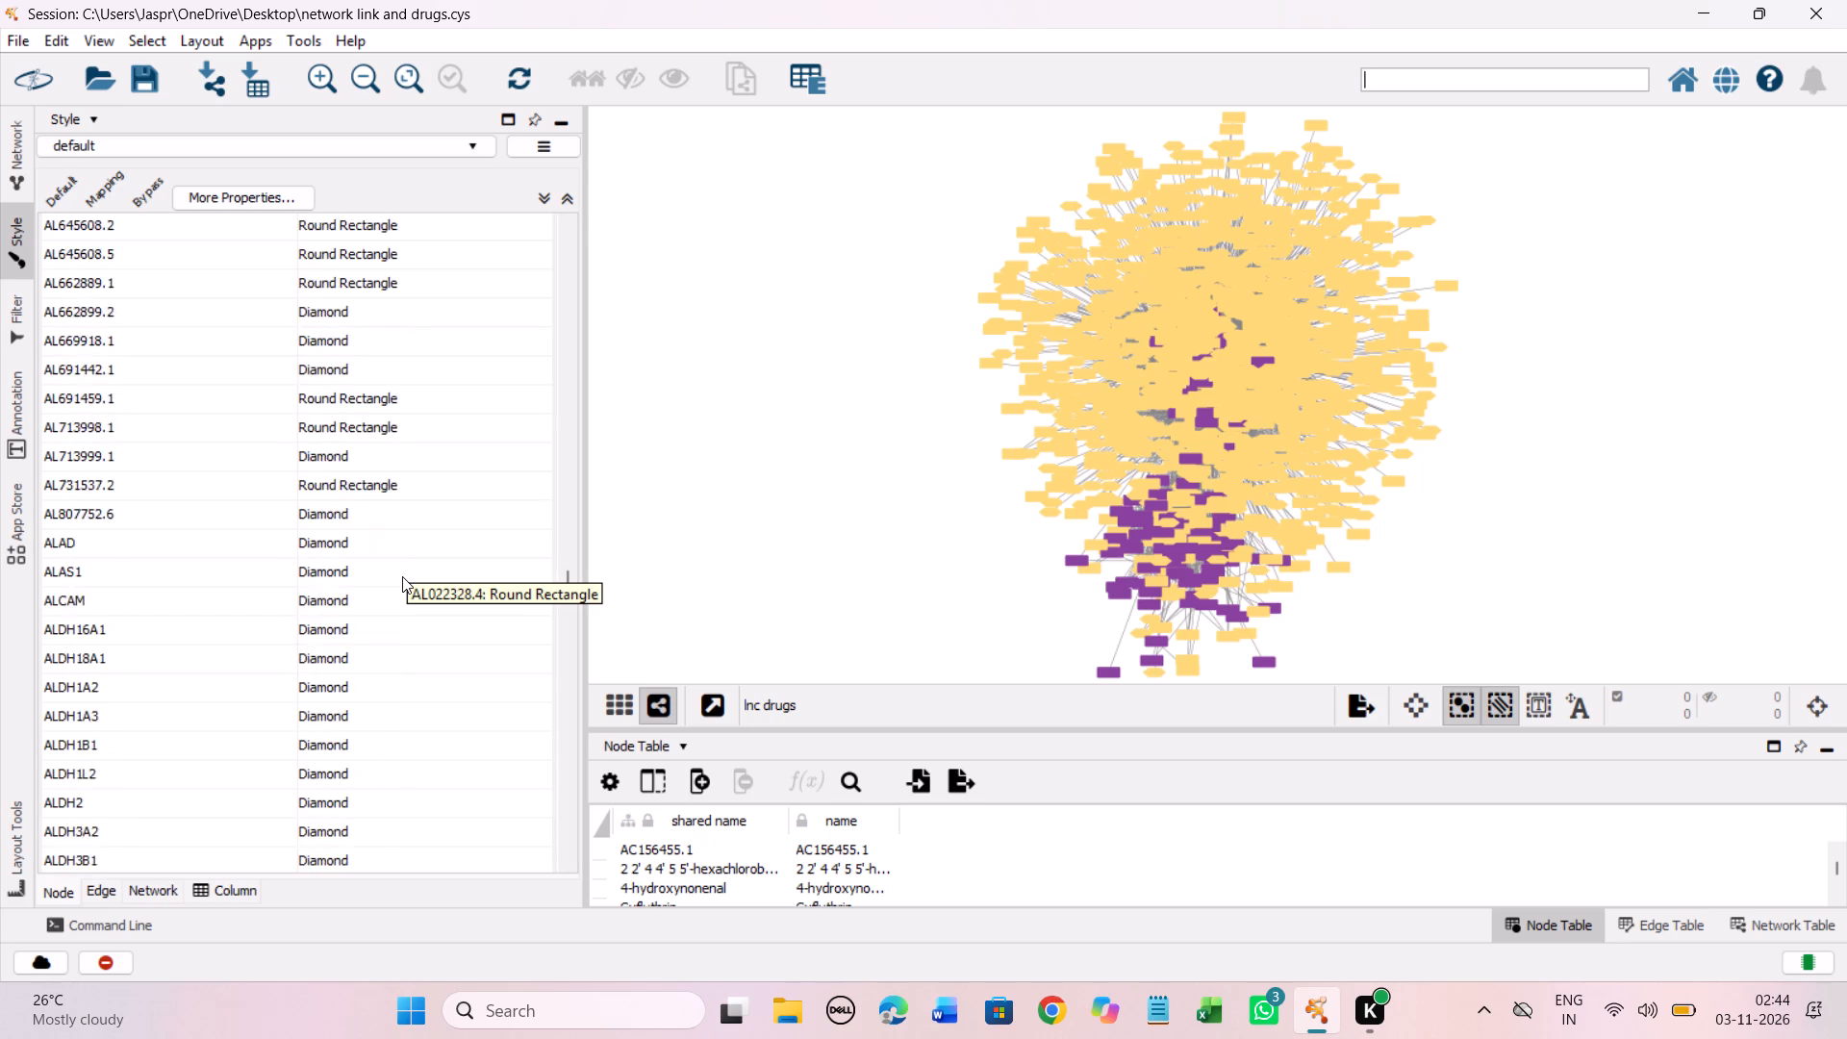
Check the Shape mappings from the entries after ALDH3B1 through the AR-prefixed compounds for drugs without a shape.
{"action": "scroll", "coordinate": [402, 576], "scroll_direction": "down", "scroll_amount": 2}
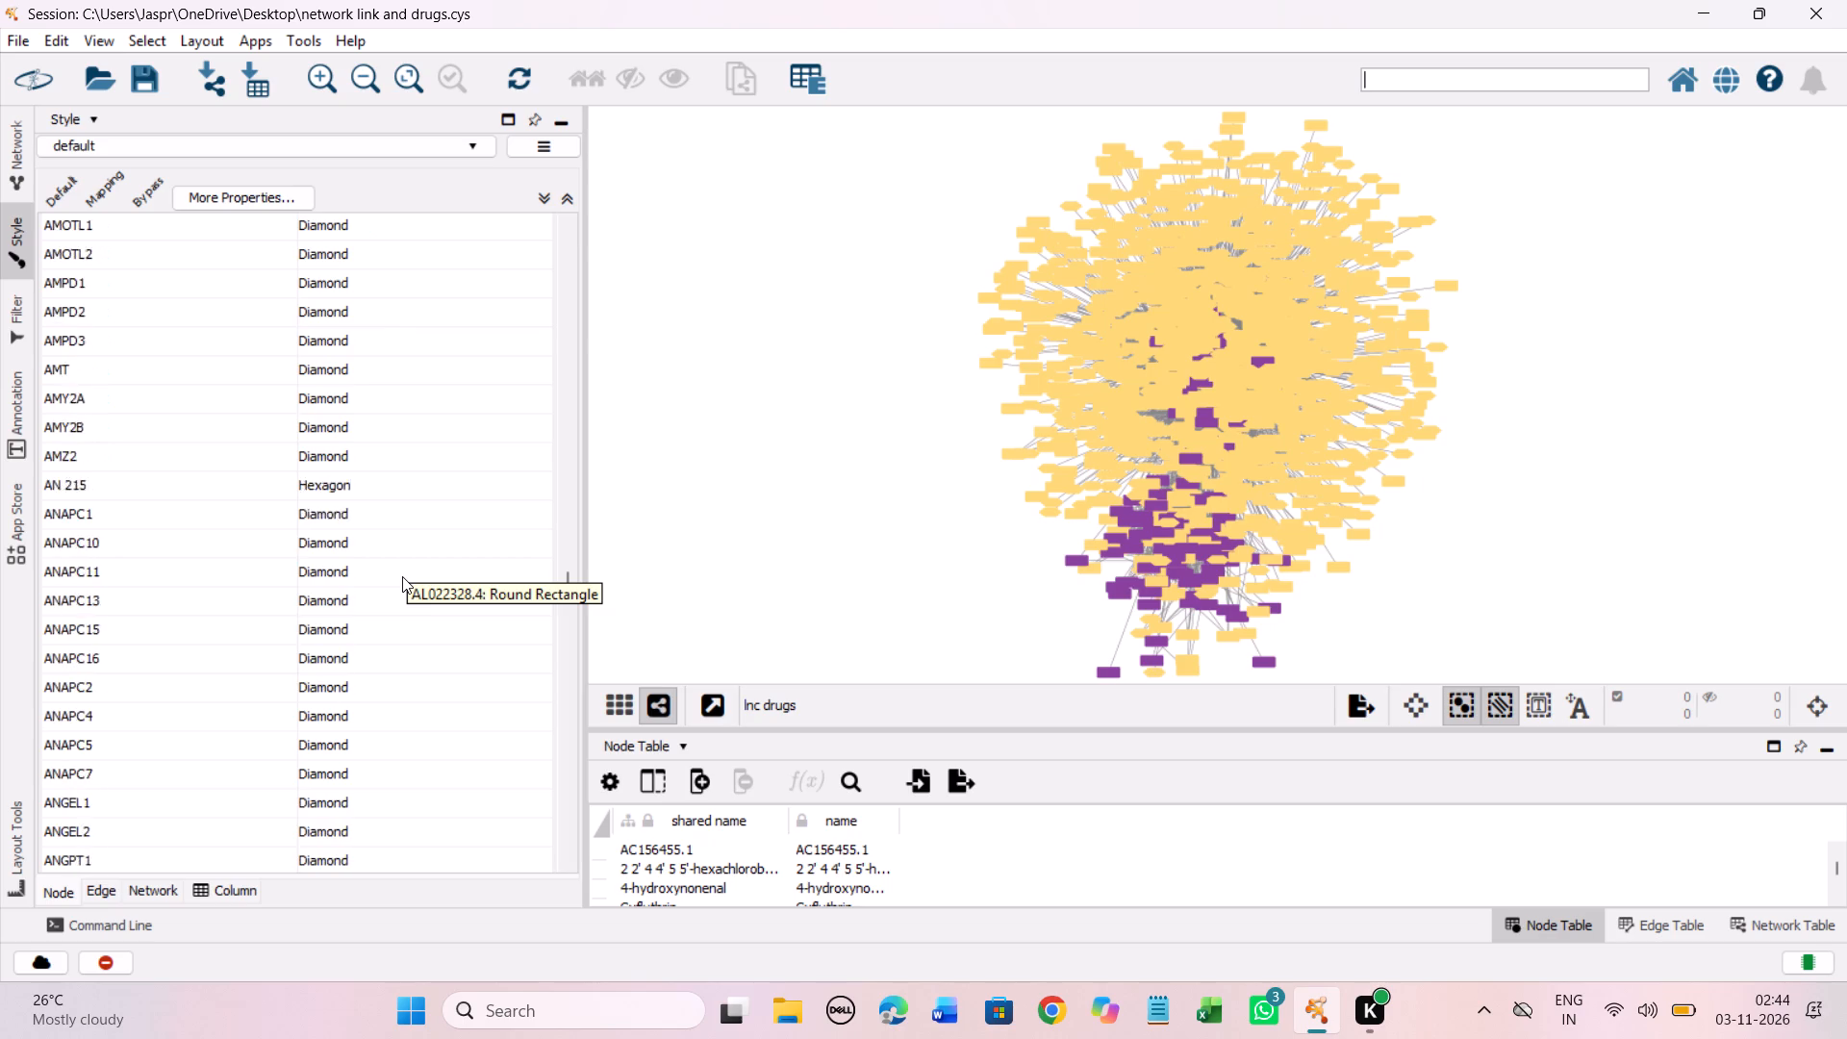
{"action": "scroll", "coordinate": [402, 576], "scroll_direction": "down", "scroll_amount": 2}
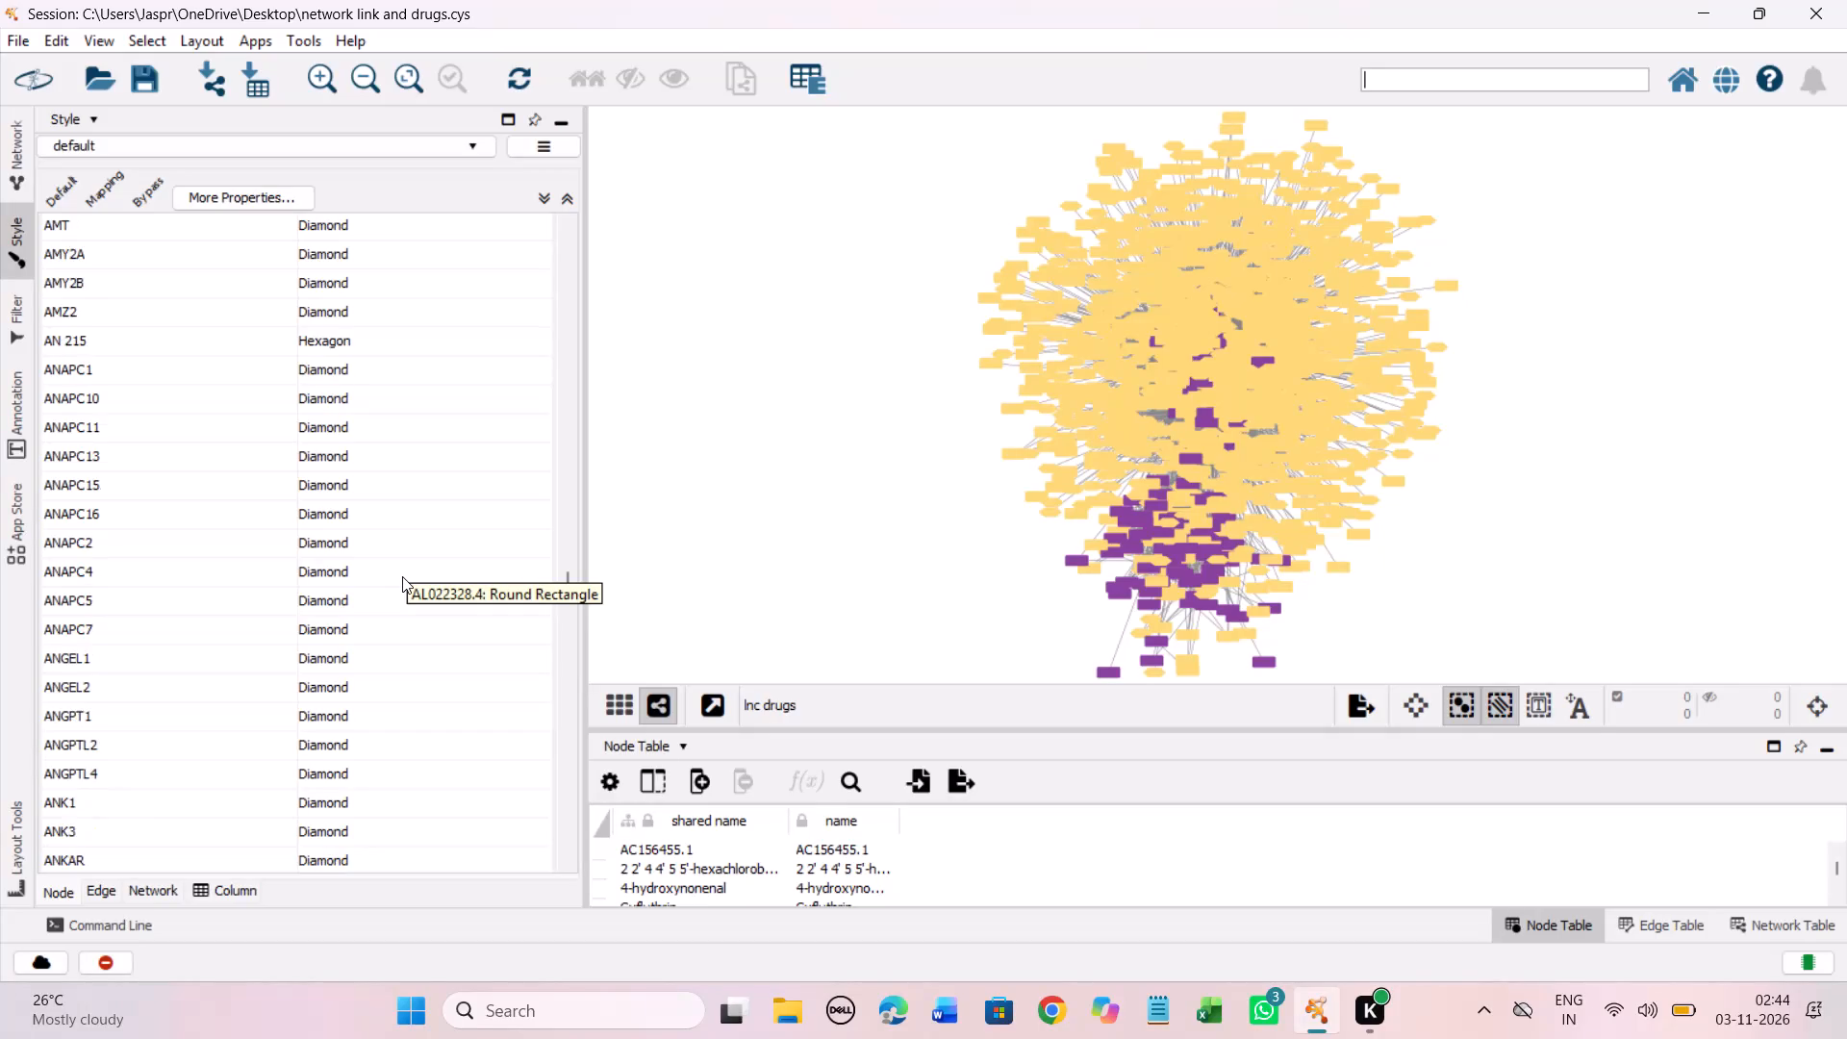
{"action": "scroll", "coordinate": [402, 576], "scroll_direction": "down", "scroll_amount": 4}
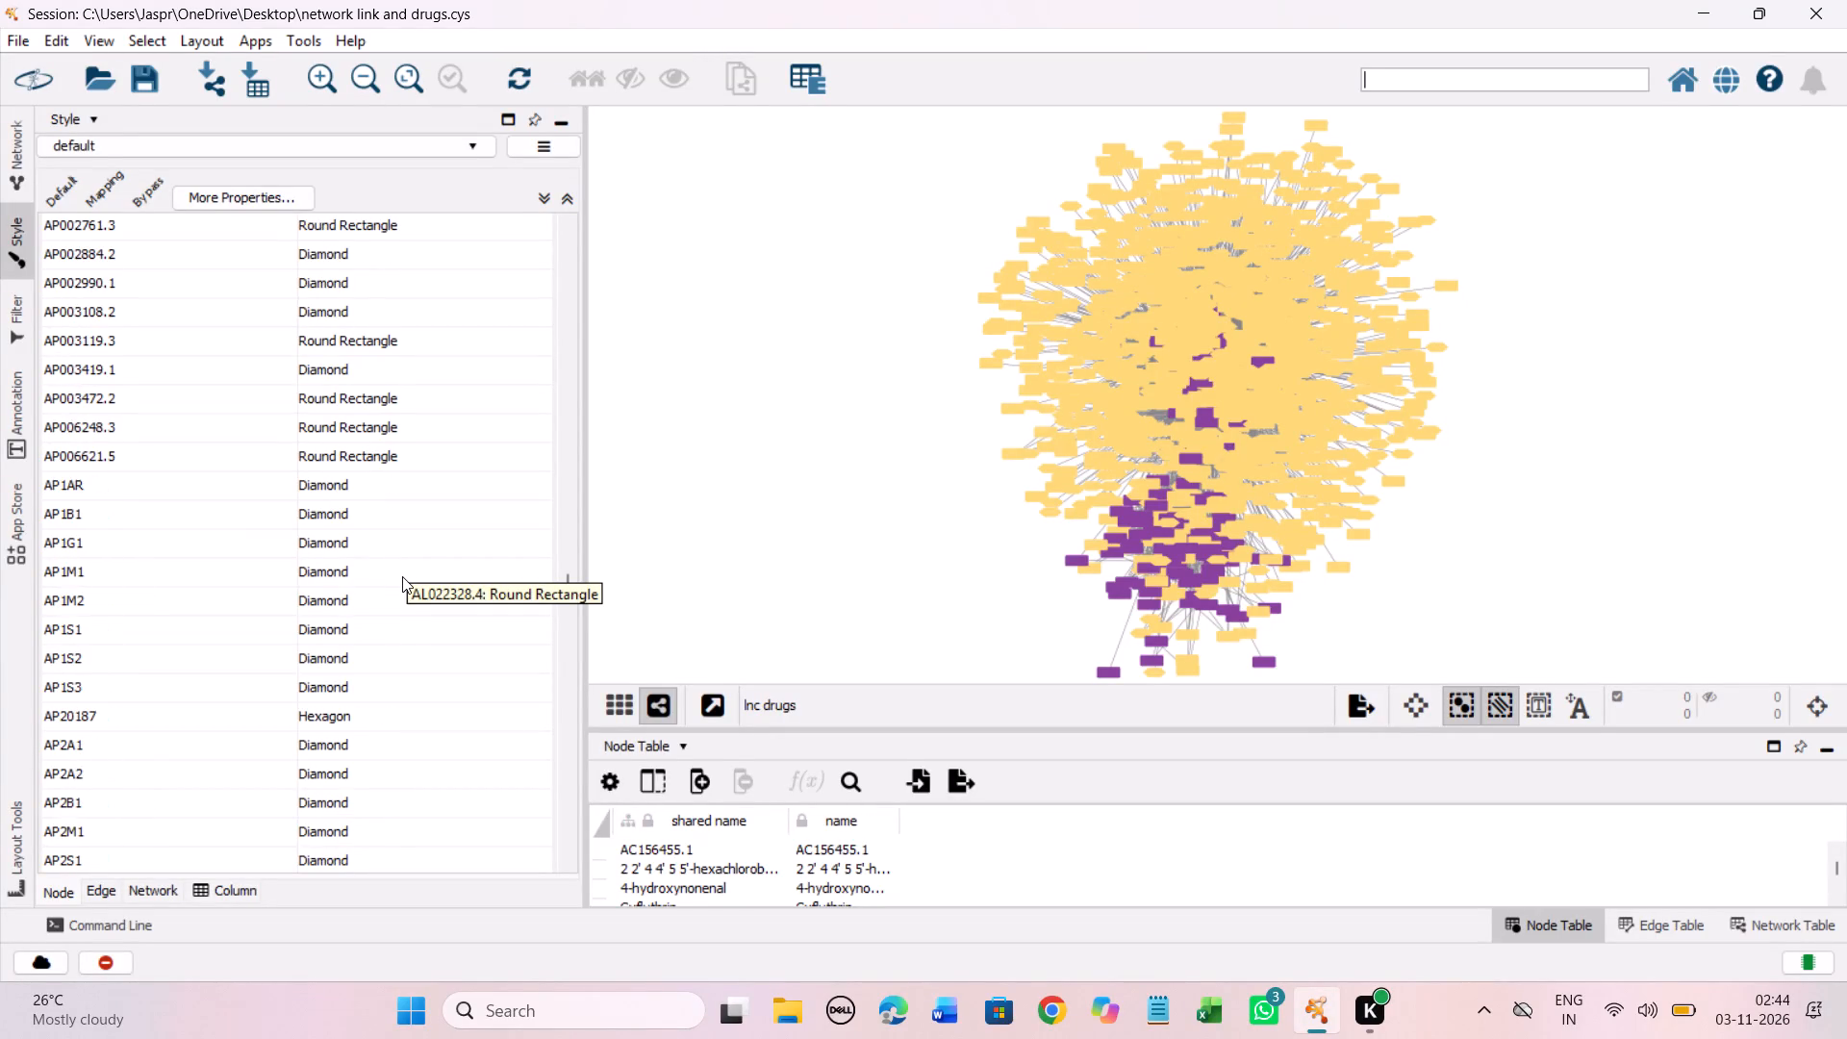
{"action": "scroll", "coordinate": [402, 576], "scroll_direction": "down", "scroll_amount": 3}
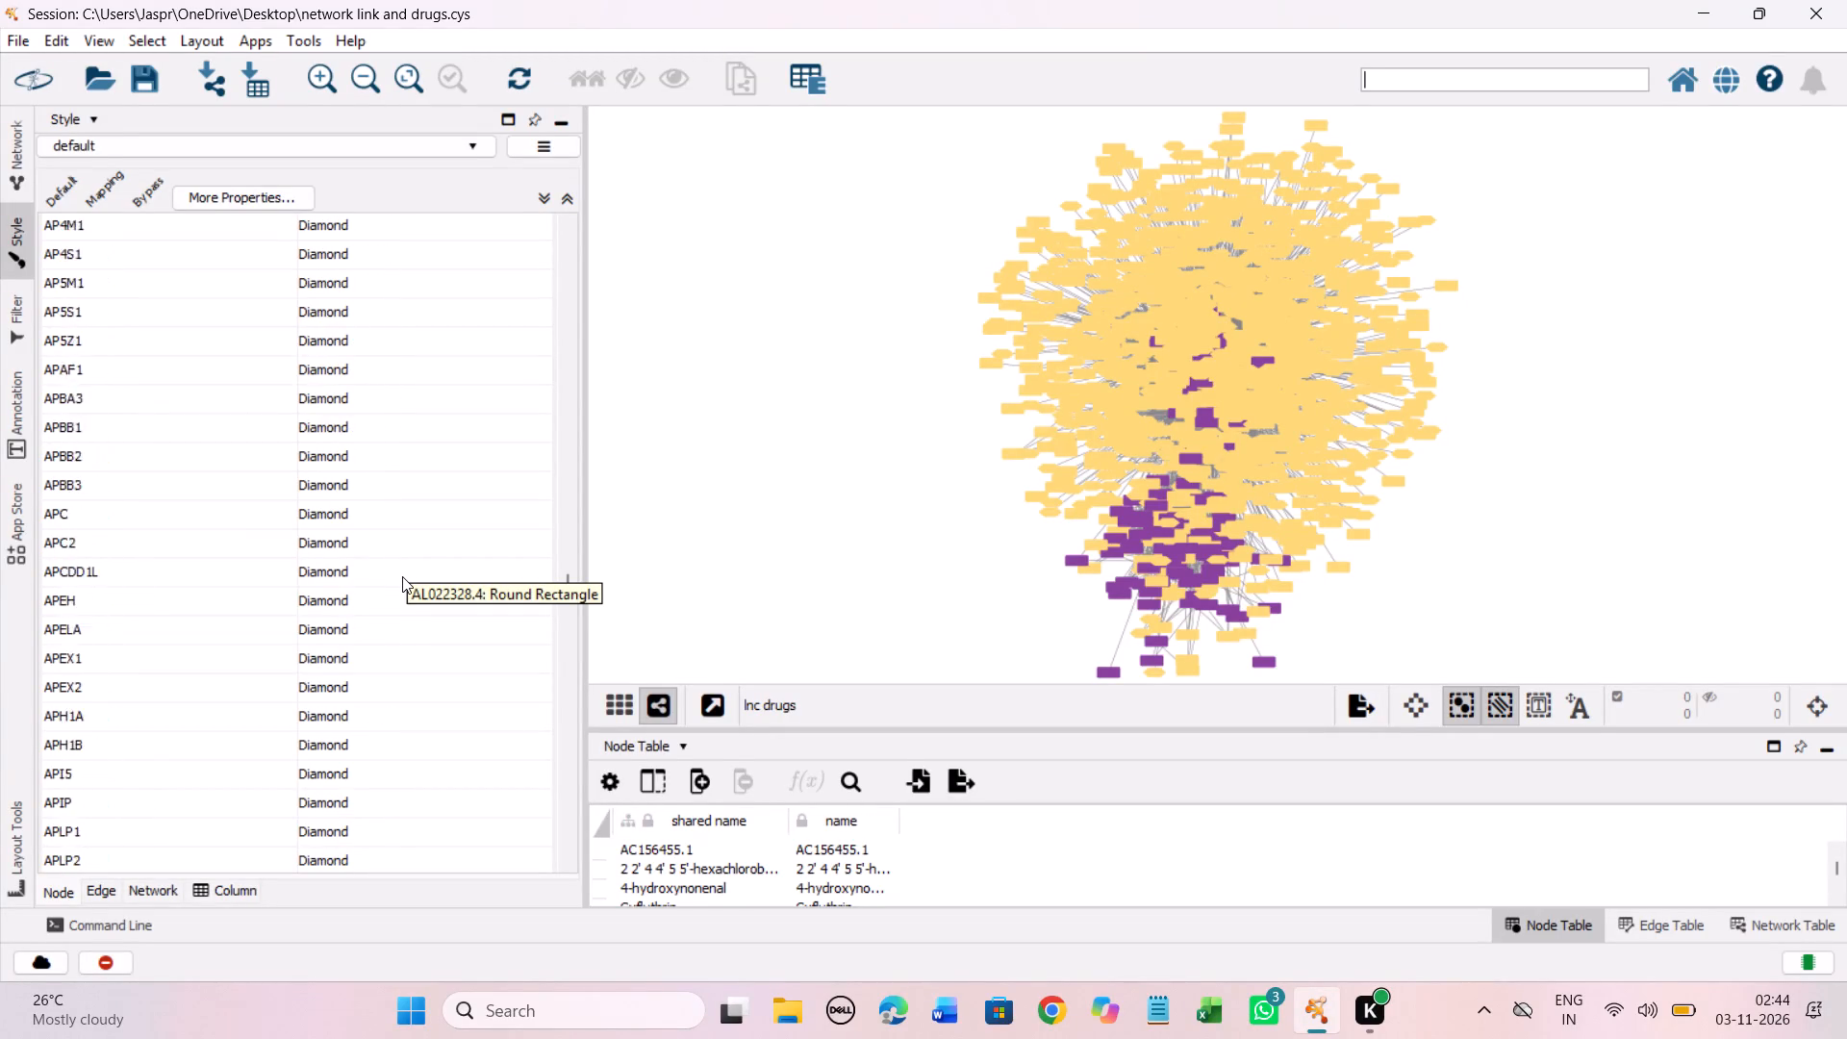
{"action": "scroll", "coordinate": [402, 576], "scroll_direction": "down", "scroll_amount": 1}
Set the Shape mapping to Hexagon for the drug AR-A014418.
{"action": "scroll", "coordinate": [402, 576], "scroll_direction": "up", "scroll_amount": 1}
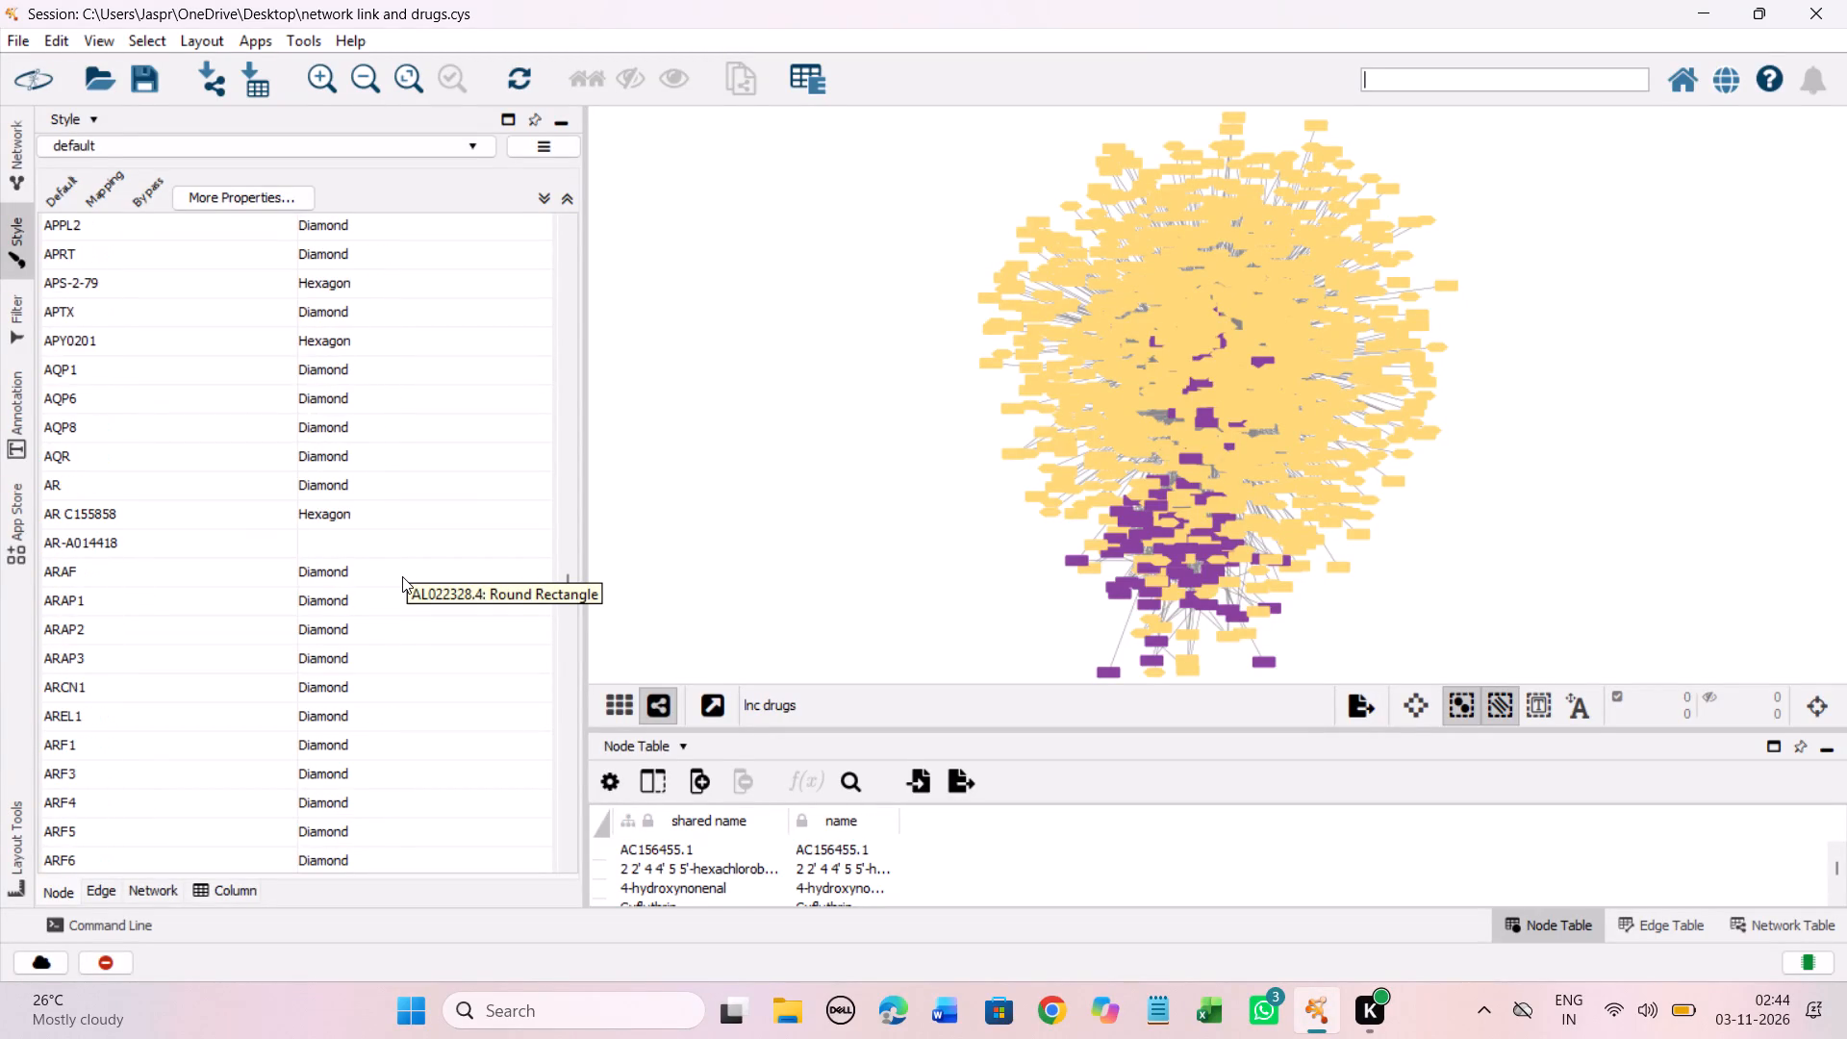
{"action": "scroll", "coordinate": [402, 576], "scroll_direction": "up", "scroll_amount": 1}
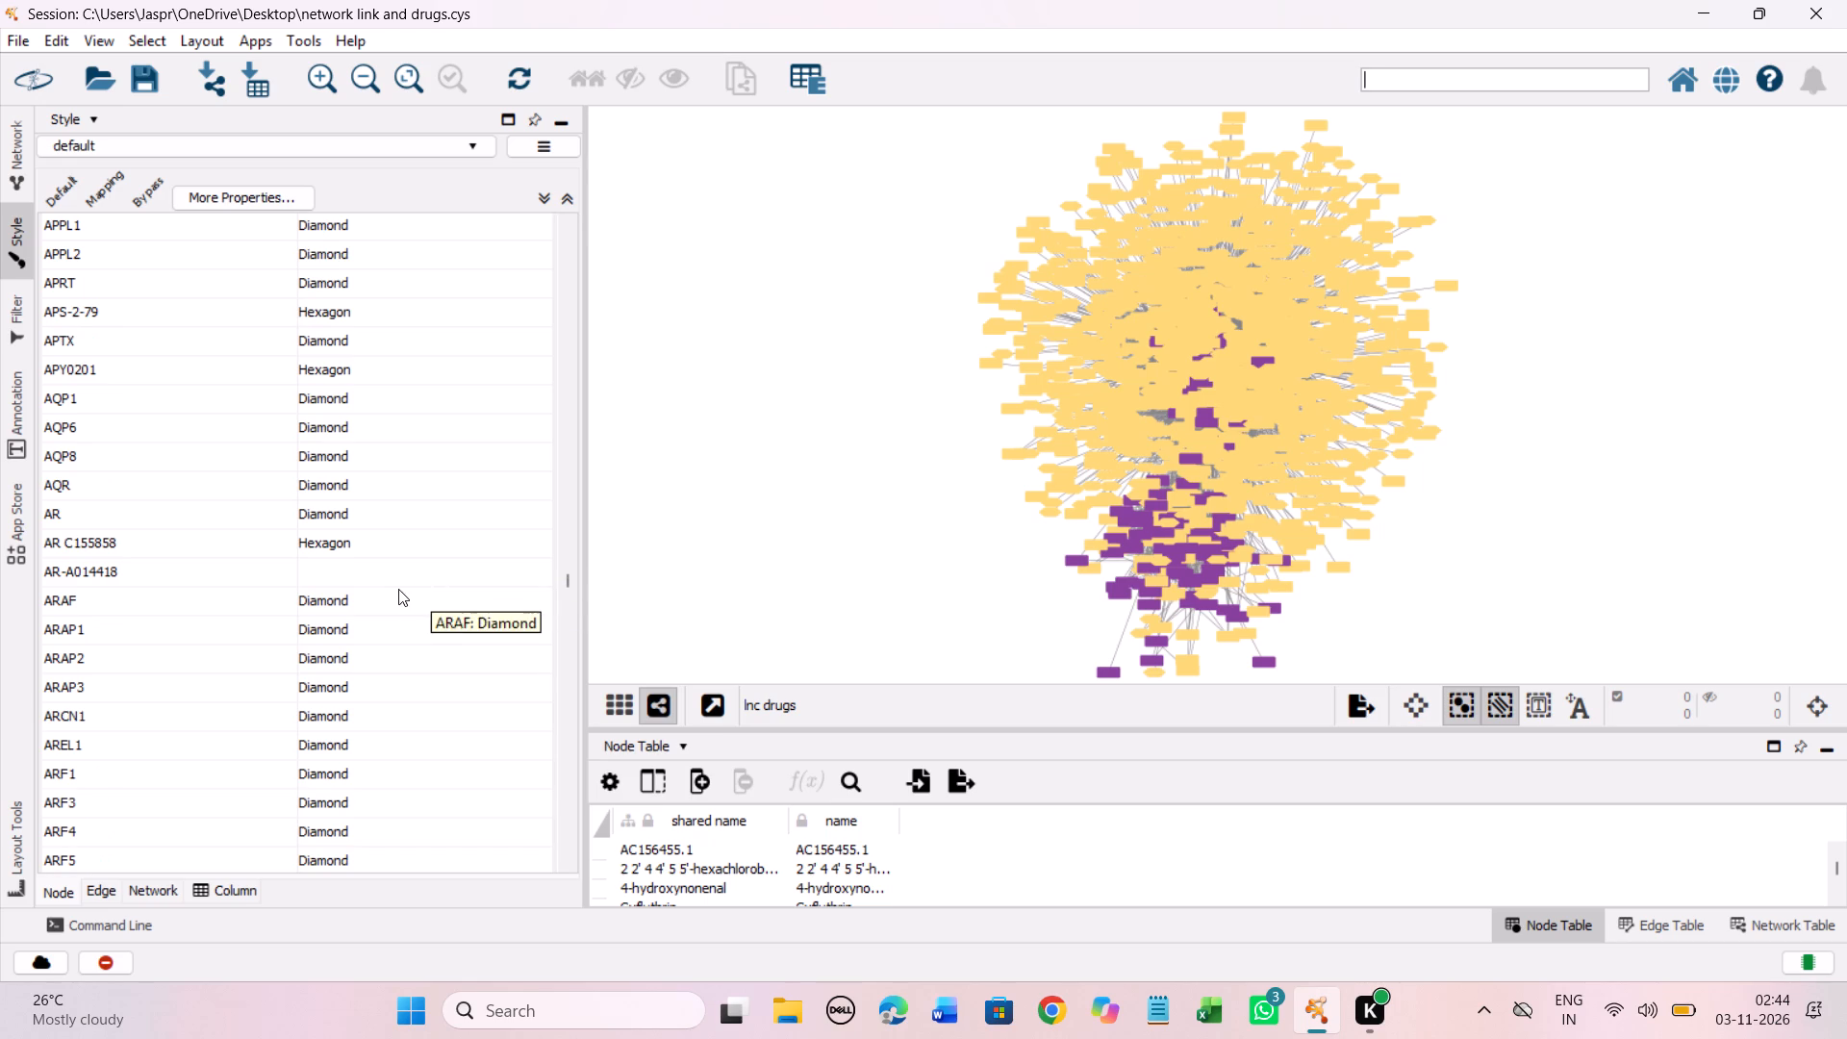
{"action": "left_click", "coordinate": [342, 571]}
{"action": "right_click", "coordinate": [342, 571]}
{"action": "left_click", "coordinate": [490, 593]}
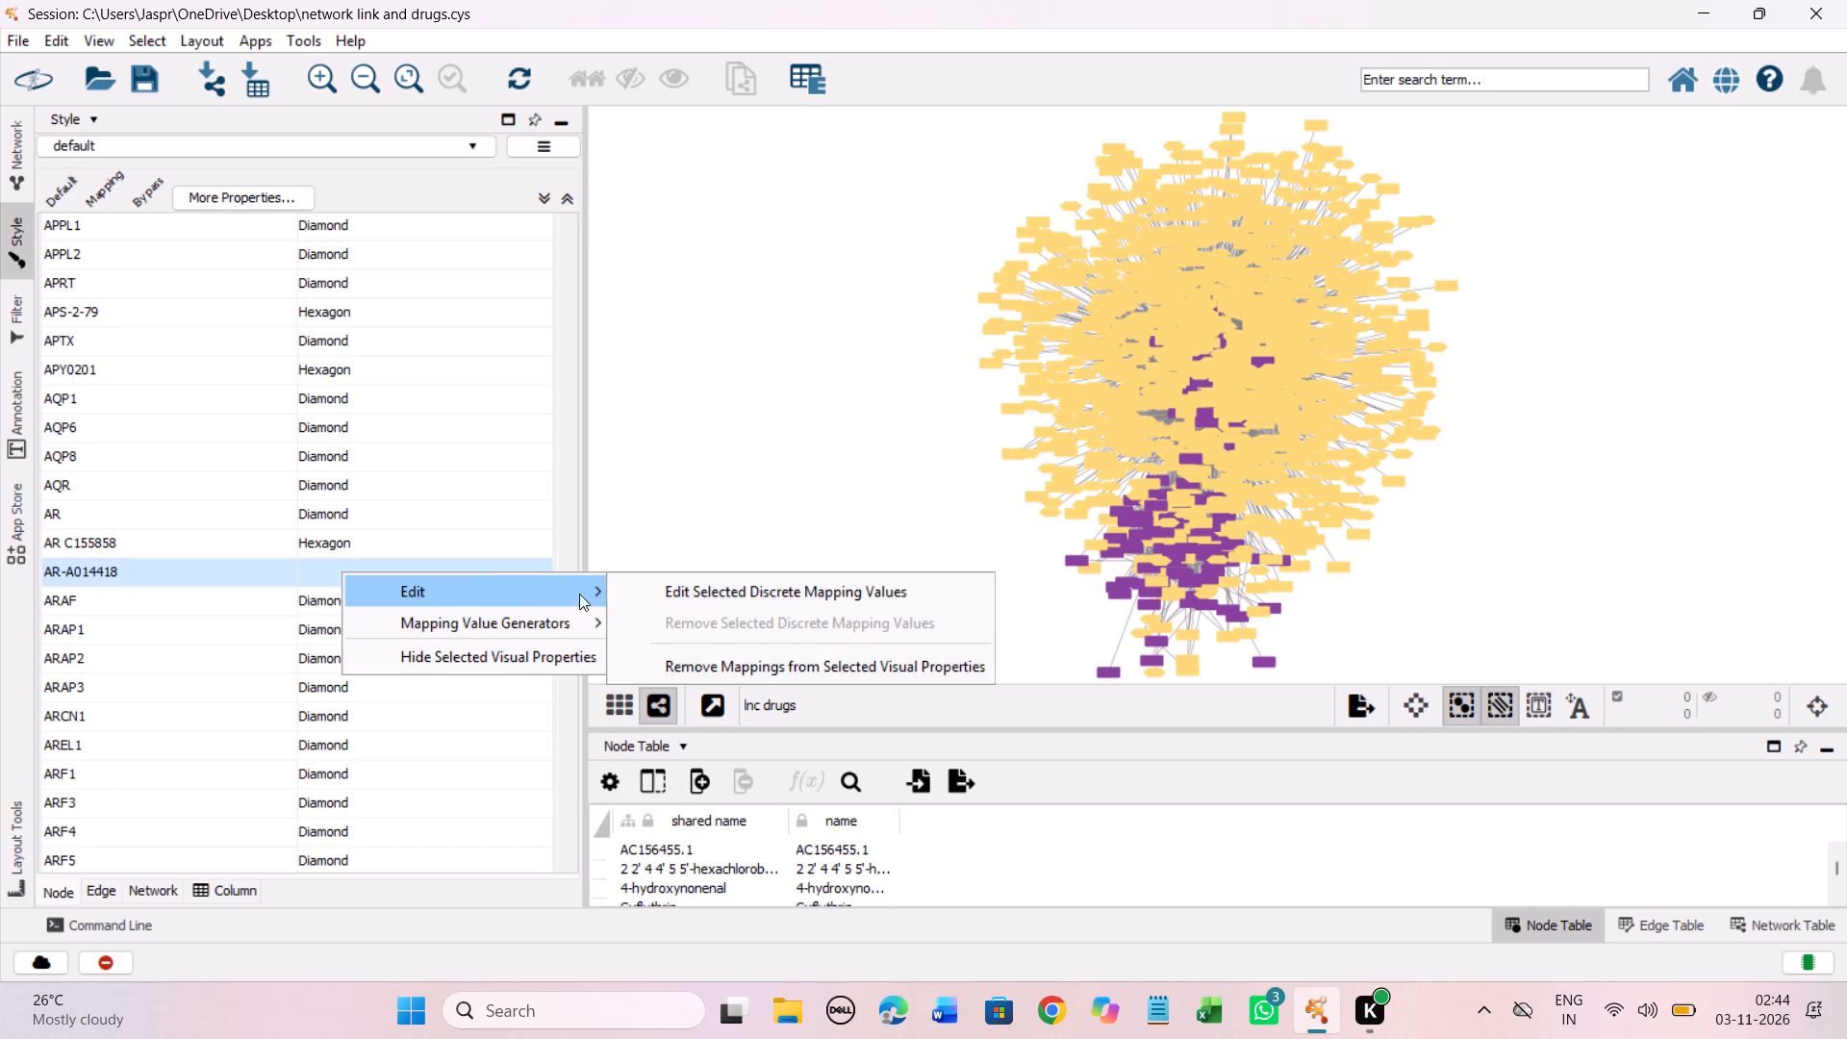
{"action": "left_click", "coordinate": [710, 594]}
{"action": "left_click", "coordinate": [302, 479]}
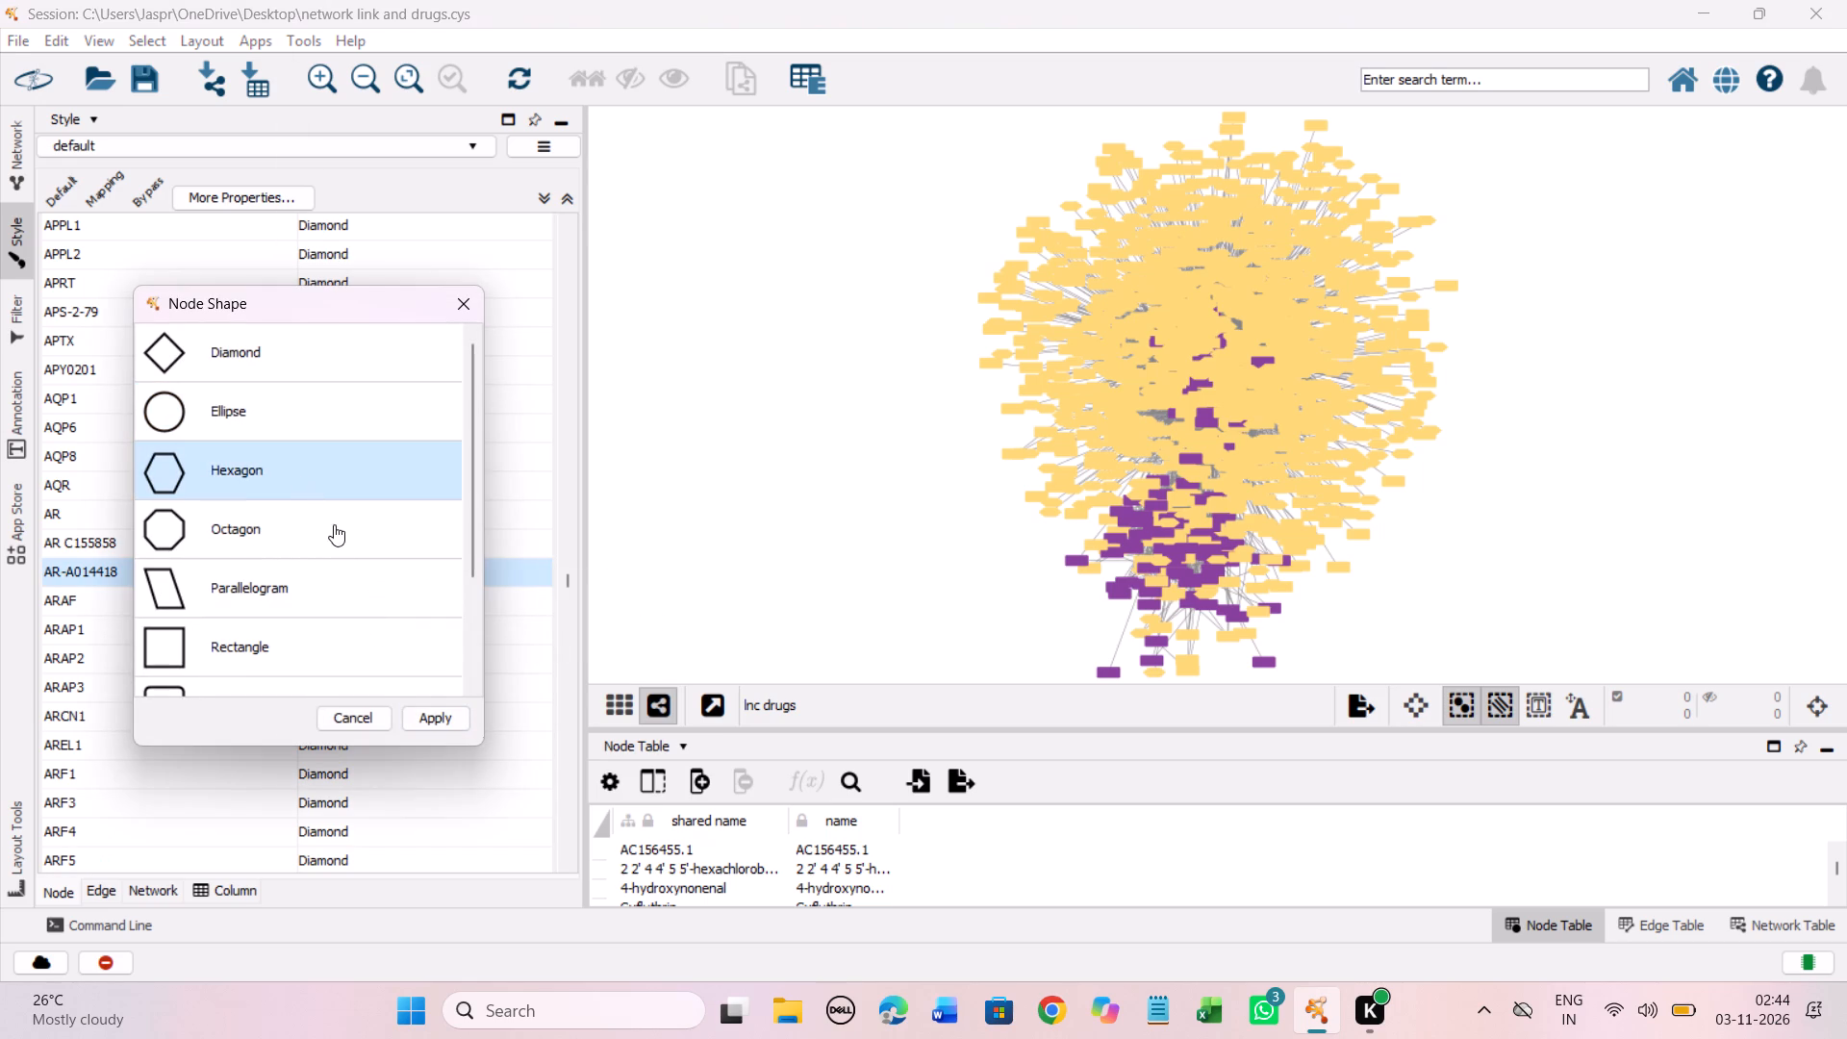
{"action": "left_click", "coordinate": [433, 721]}
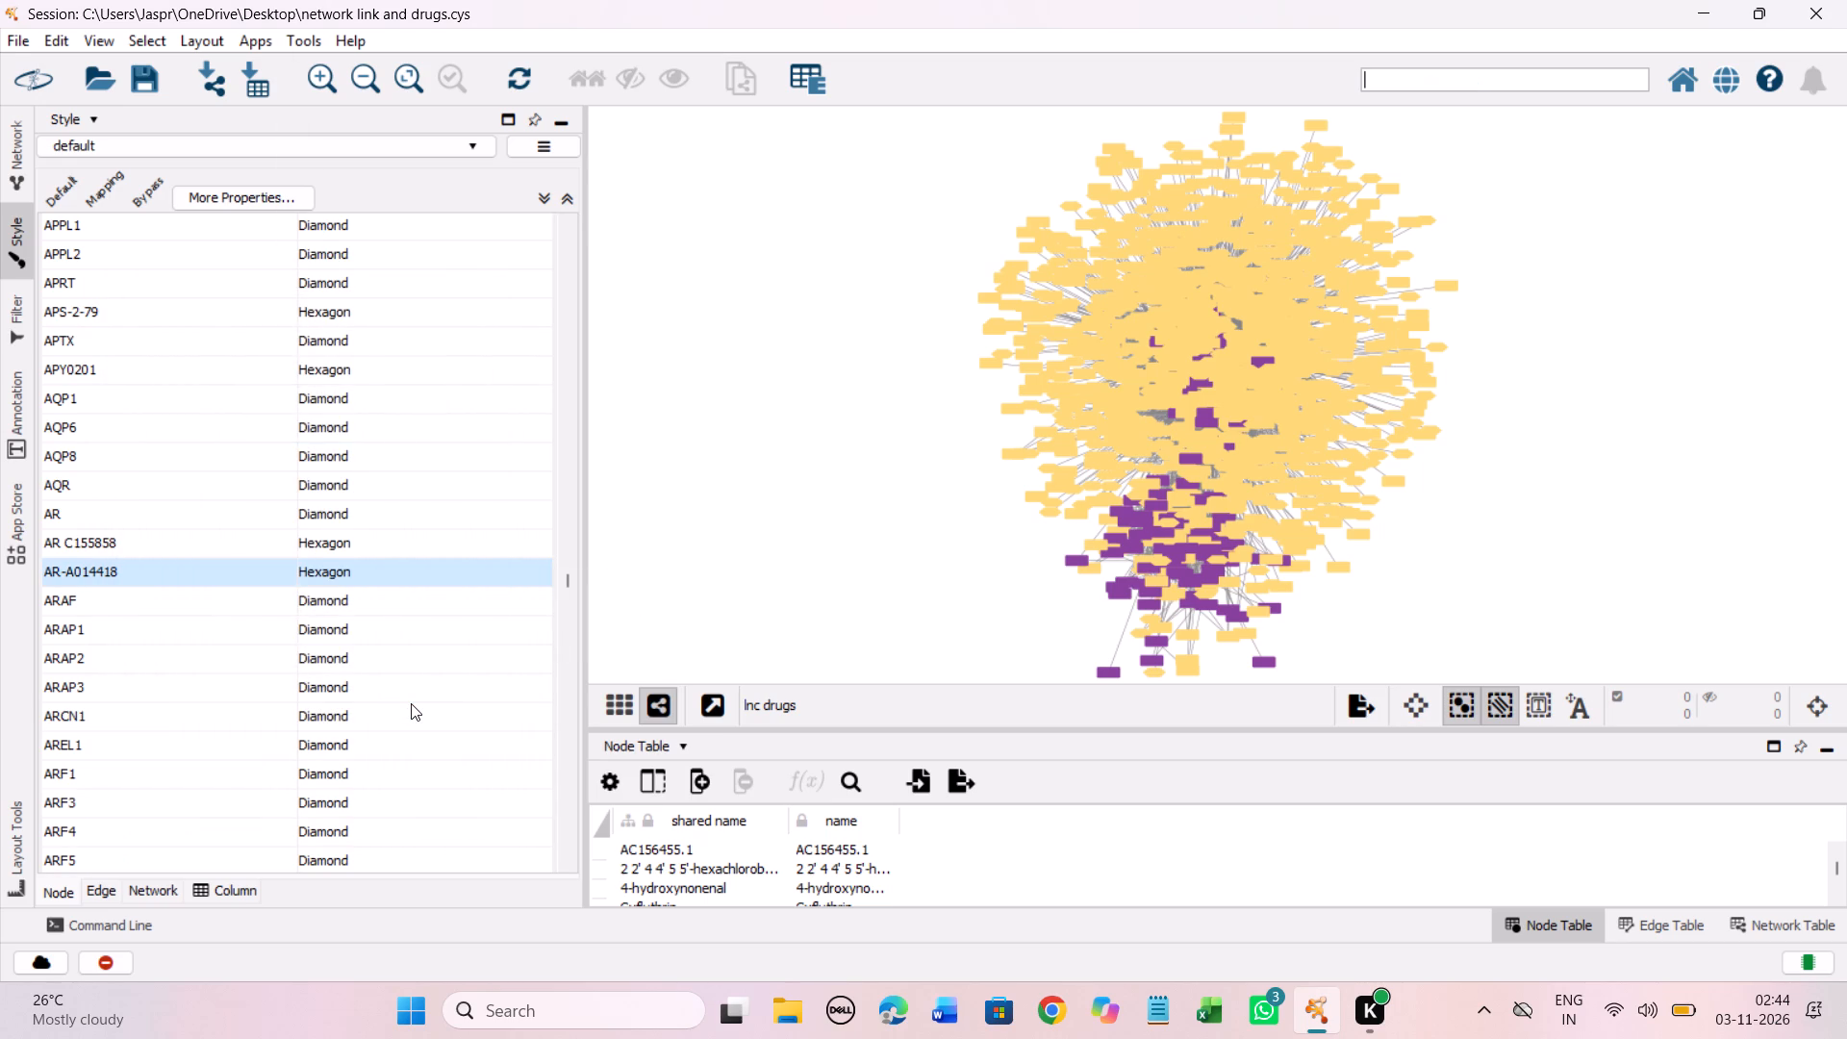
Check the Shape mappings from ARAF through the AZD compounds and AZIN2 for drugs without a shape.
{"action": "scroll", "coordinate": [411, 703], "scroll_direction": "down", "scroll_amount": 1}
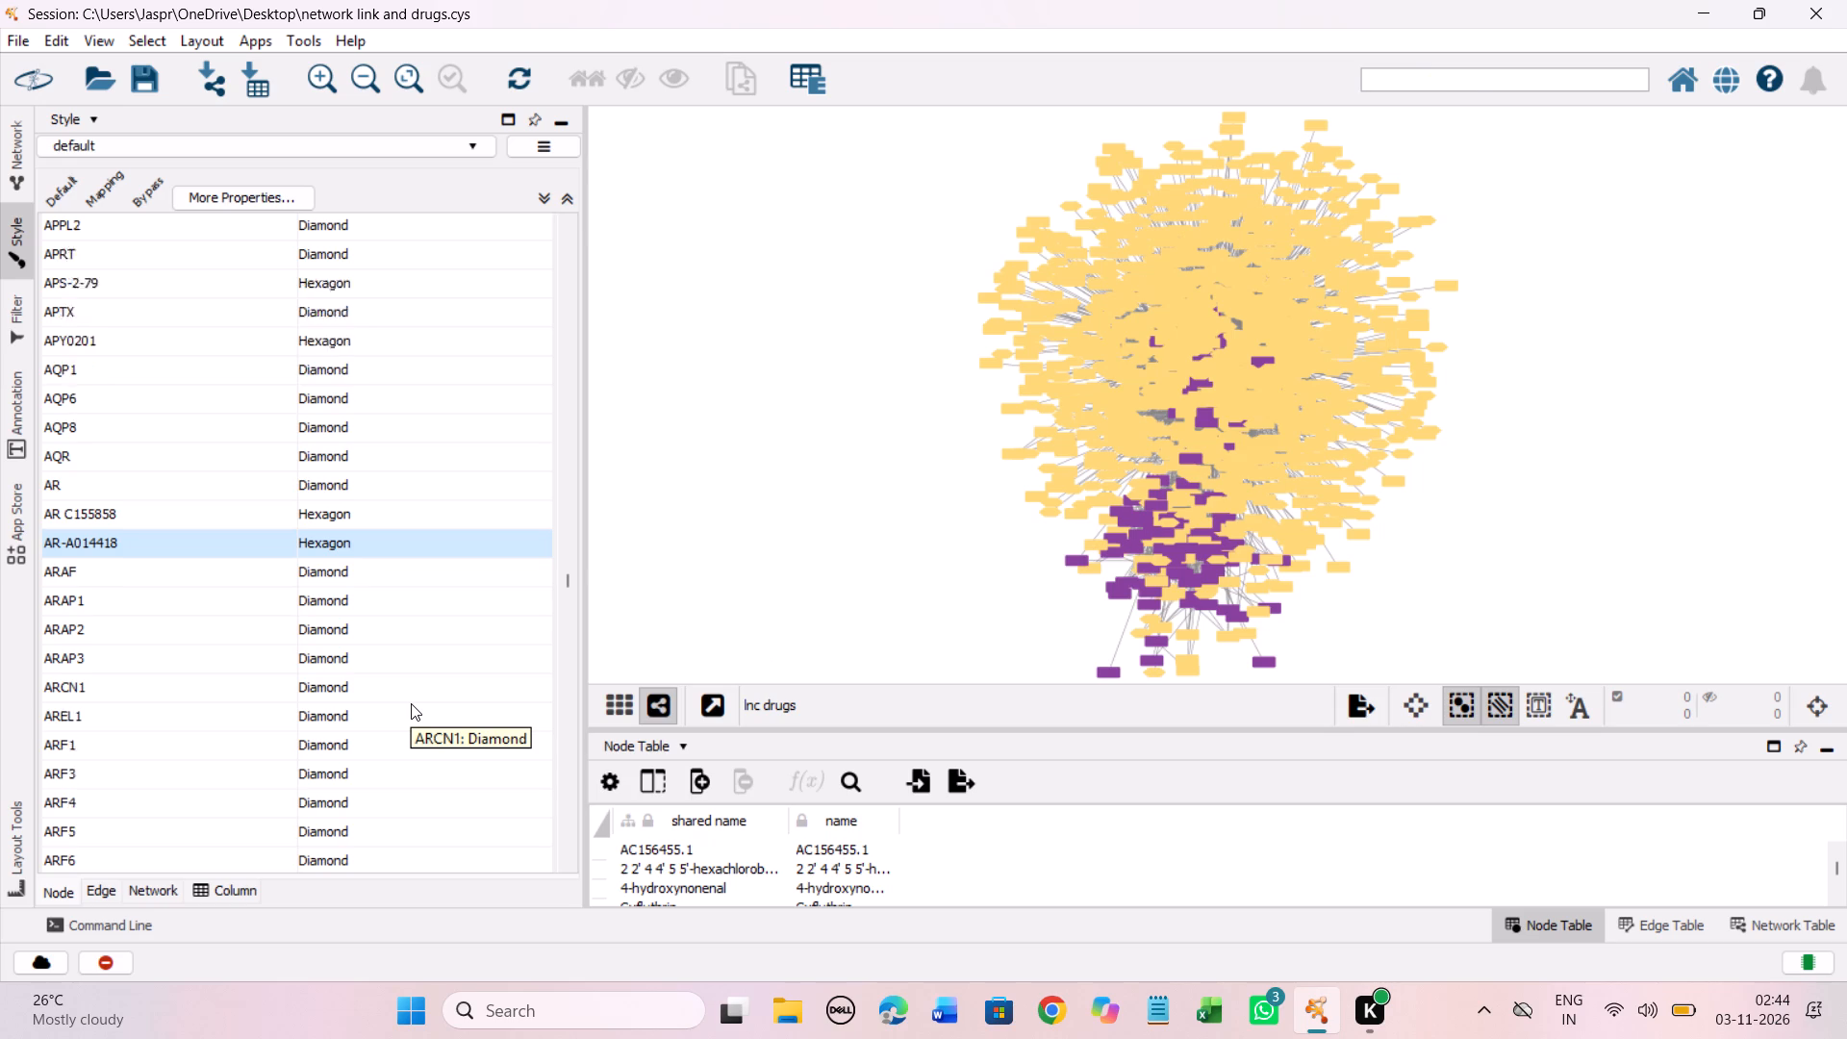
{"action": "scroll", "coordinate": [411, 703], "scroll_direction": "down", "scroll_amount": 7}
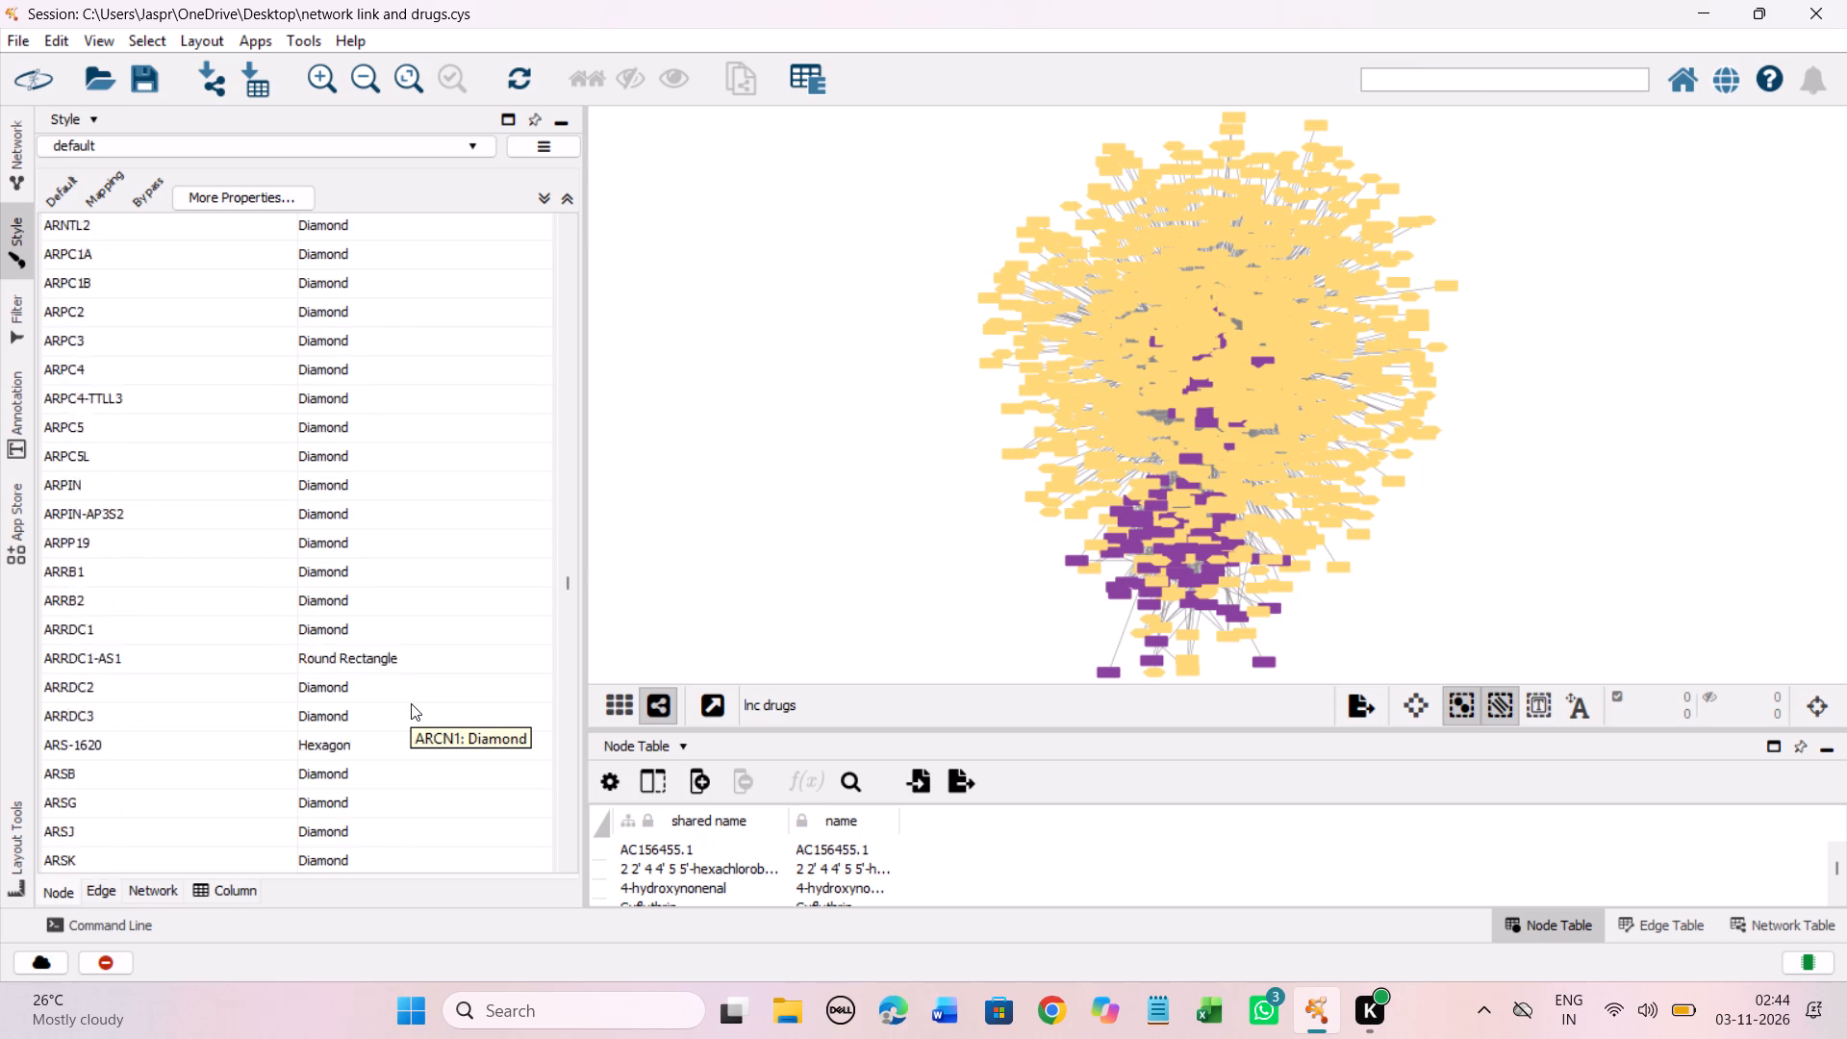
{"action": "scroll", "coordinate": [411, 703], "scroll_direction": "up", "scroll_amount": 1}
{"action": "scroll", "coordinate": [411, 703], "scroll_direction": "down", "scroll_amount": 2}
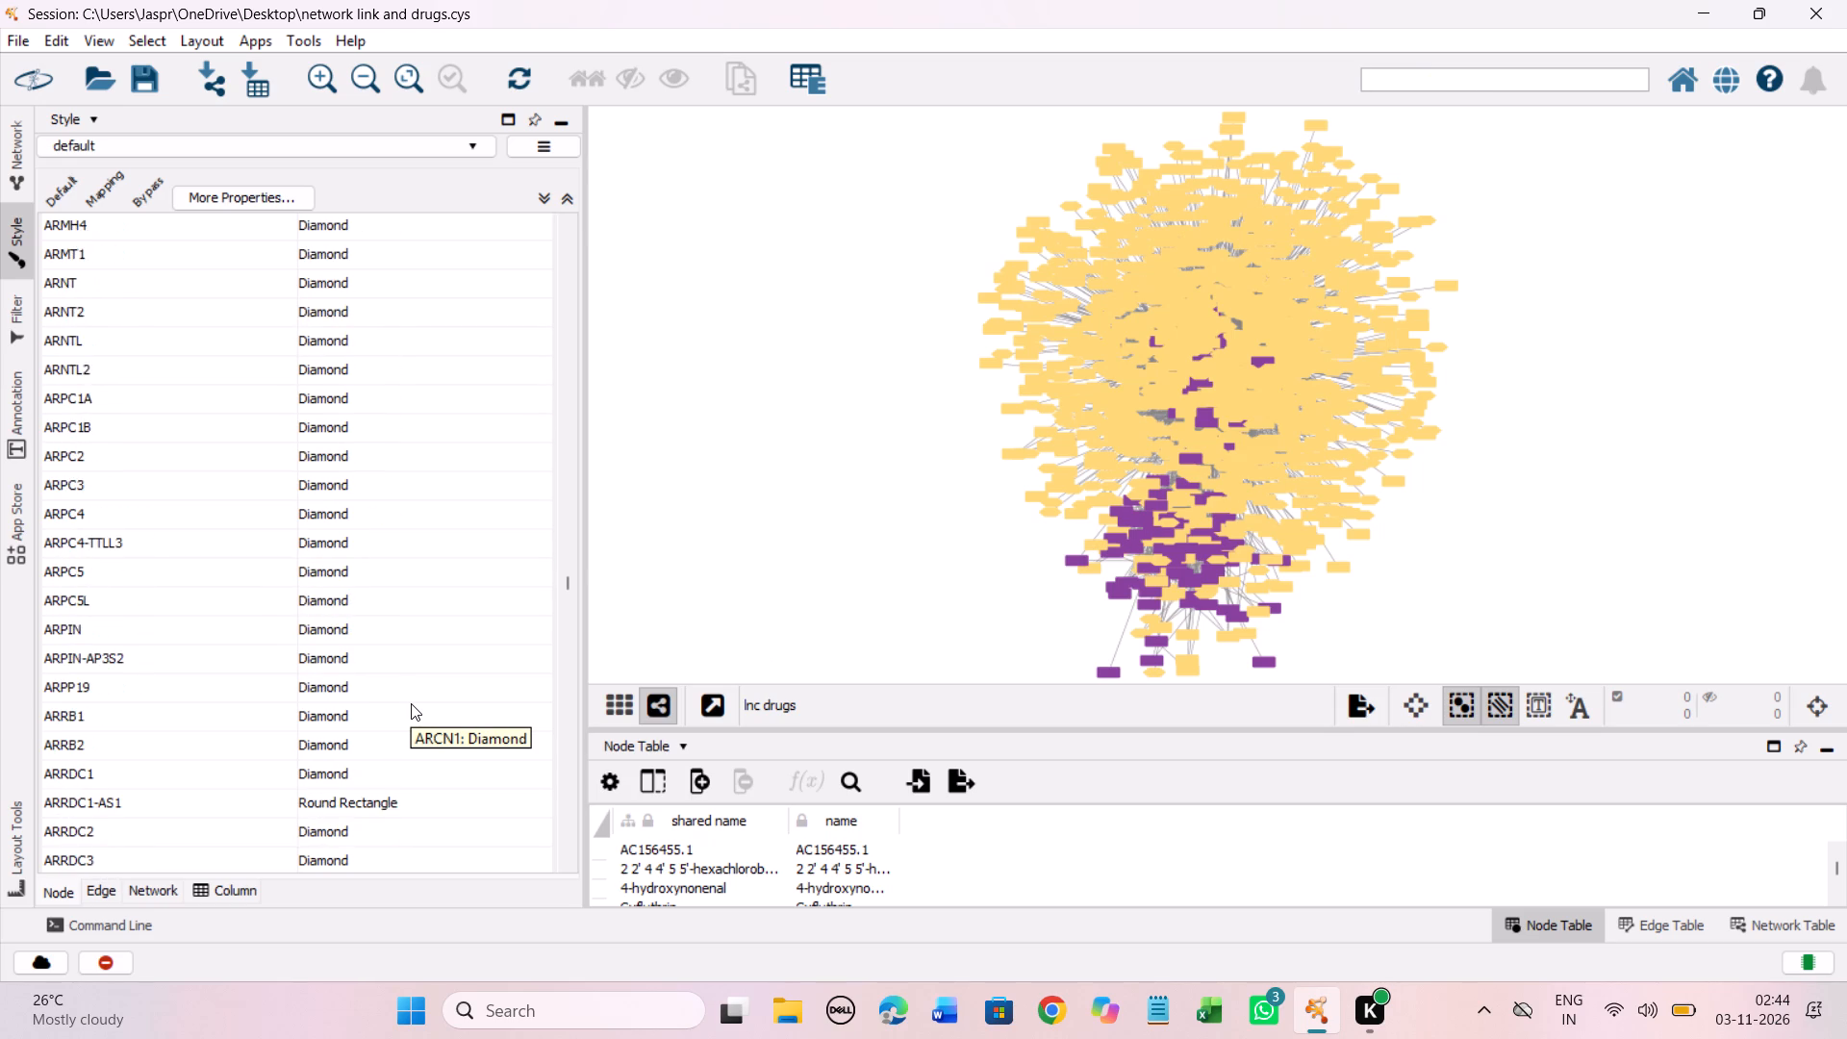
{"action": "scroll", "coordinate": [411, 703], "scroll_direction": "down", "scroll_amount": 6}
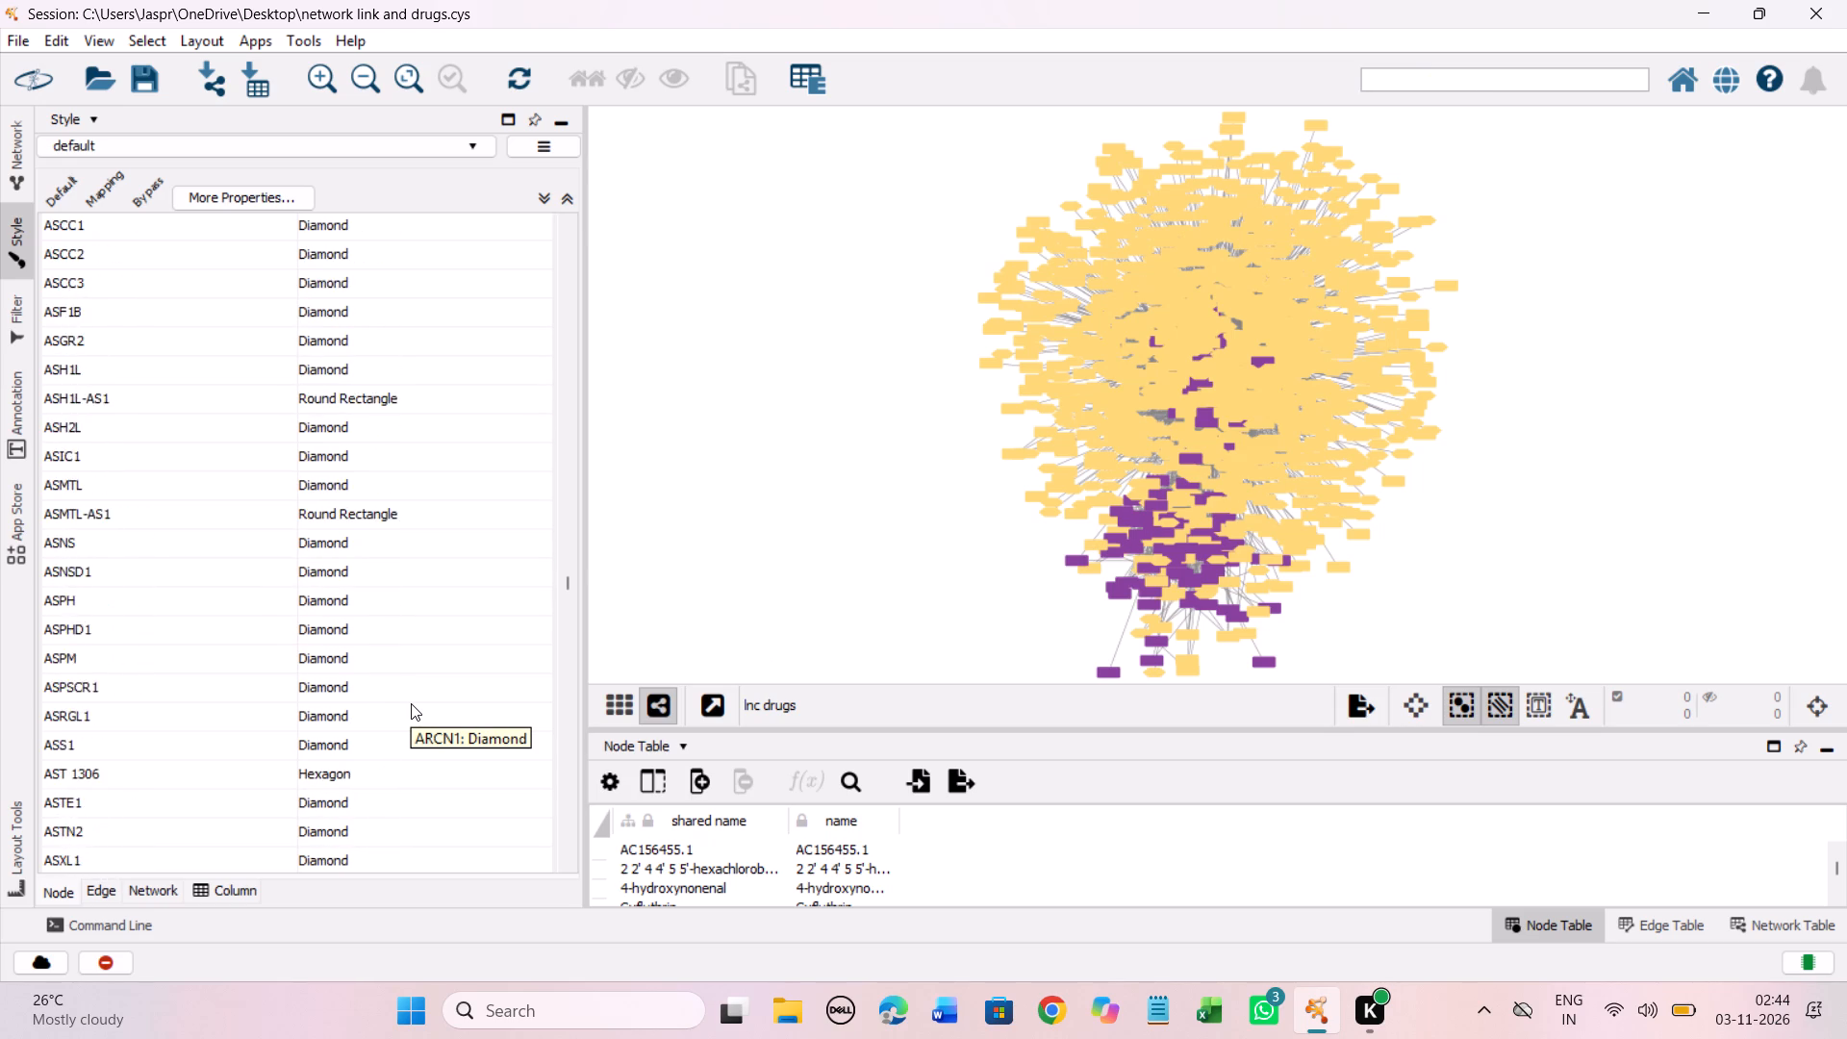
{"action": "scroll", "coordinate": [411, 703], "scroll_direction": "down", "scroll_amount": 6}
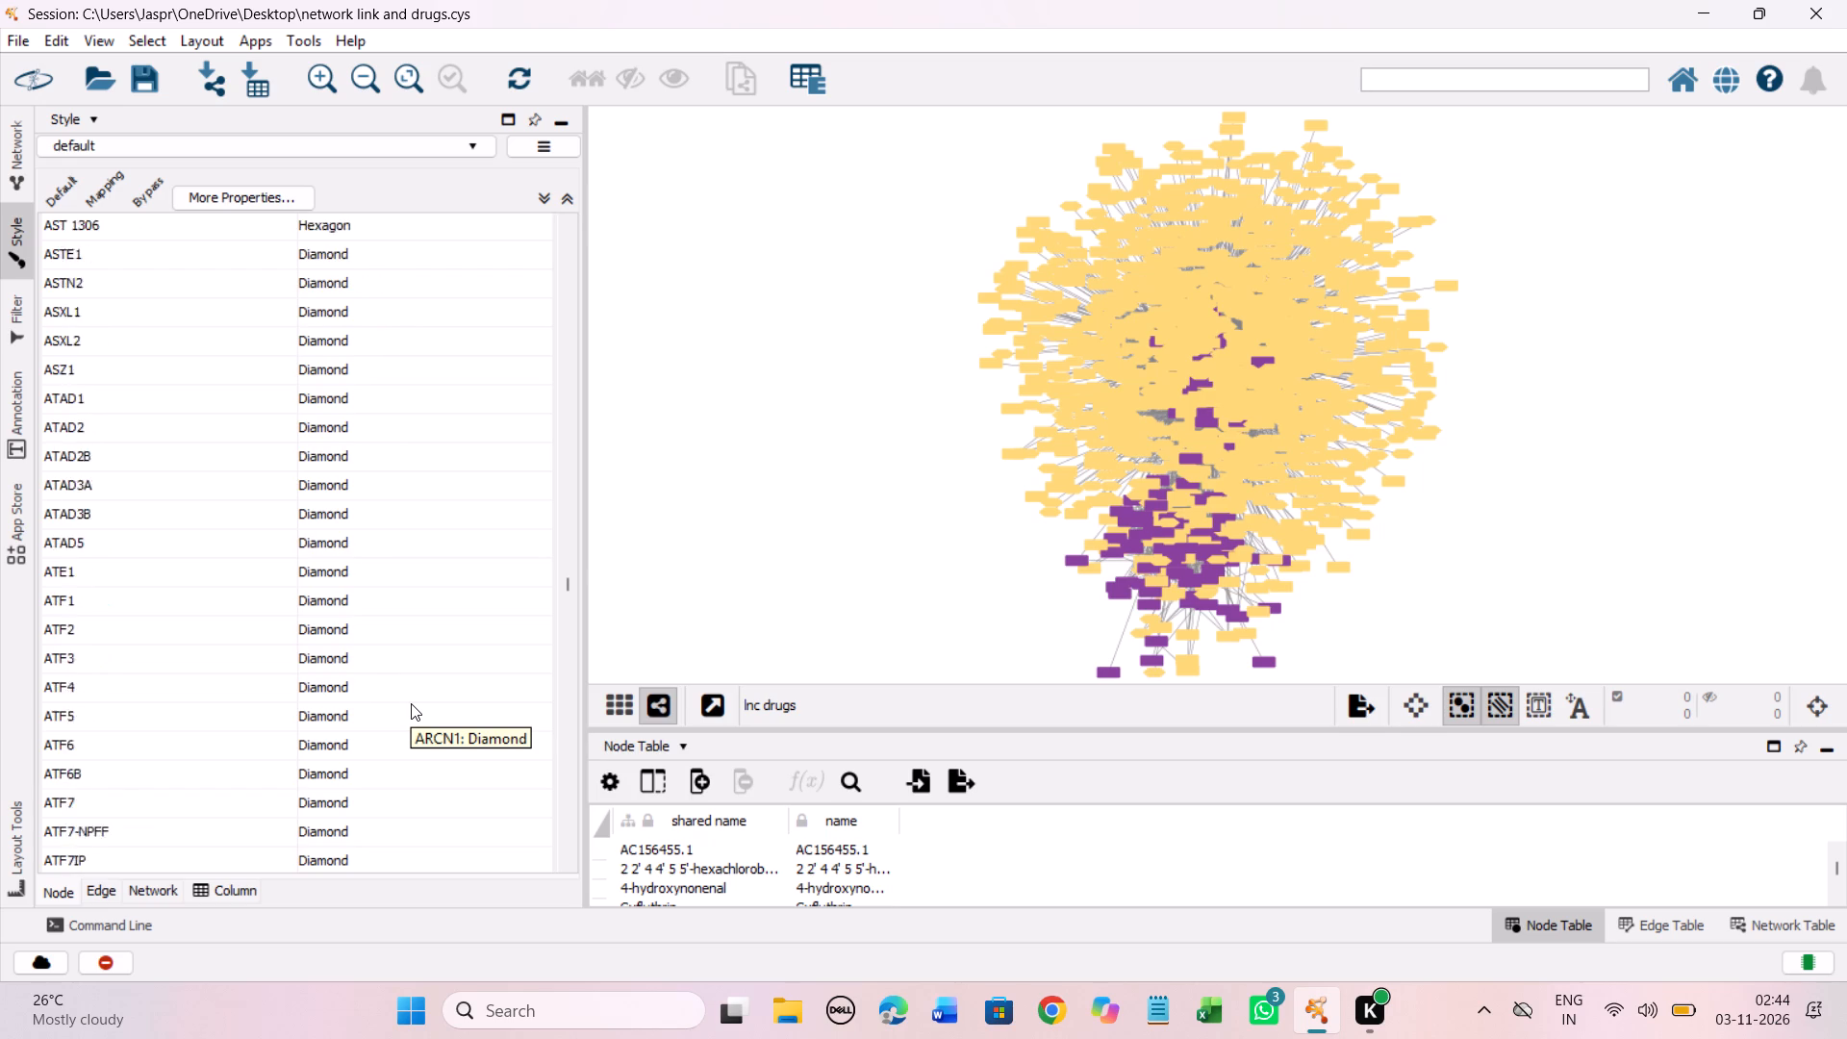
{"action": "scroll", "coordinate": [411, 703], "scroll_direction": "down", "scroll_amount": 6}
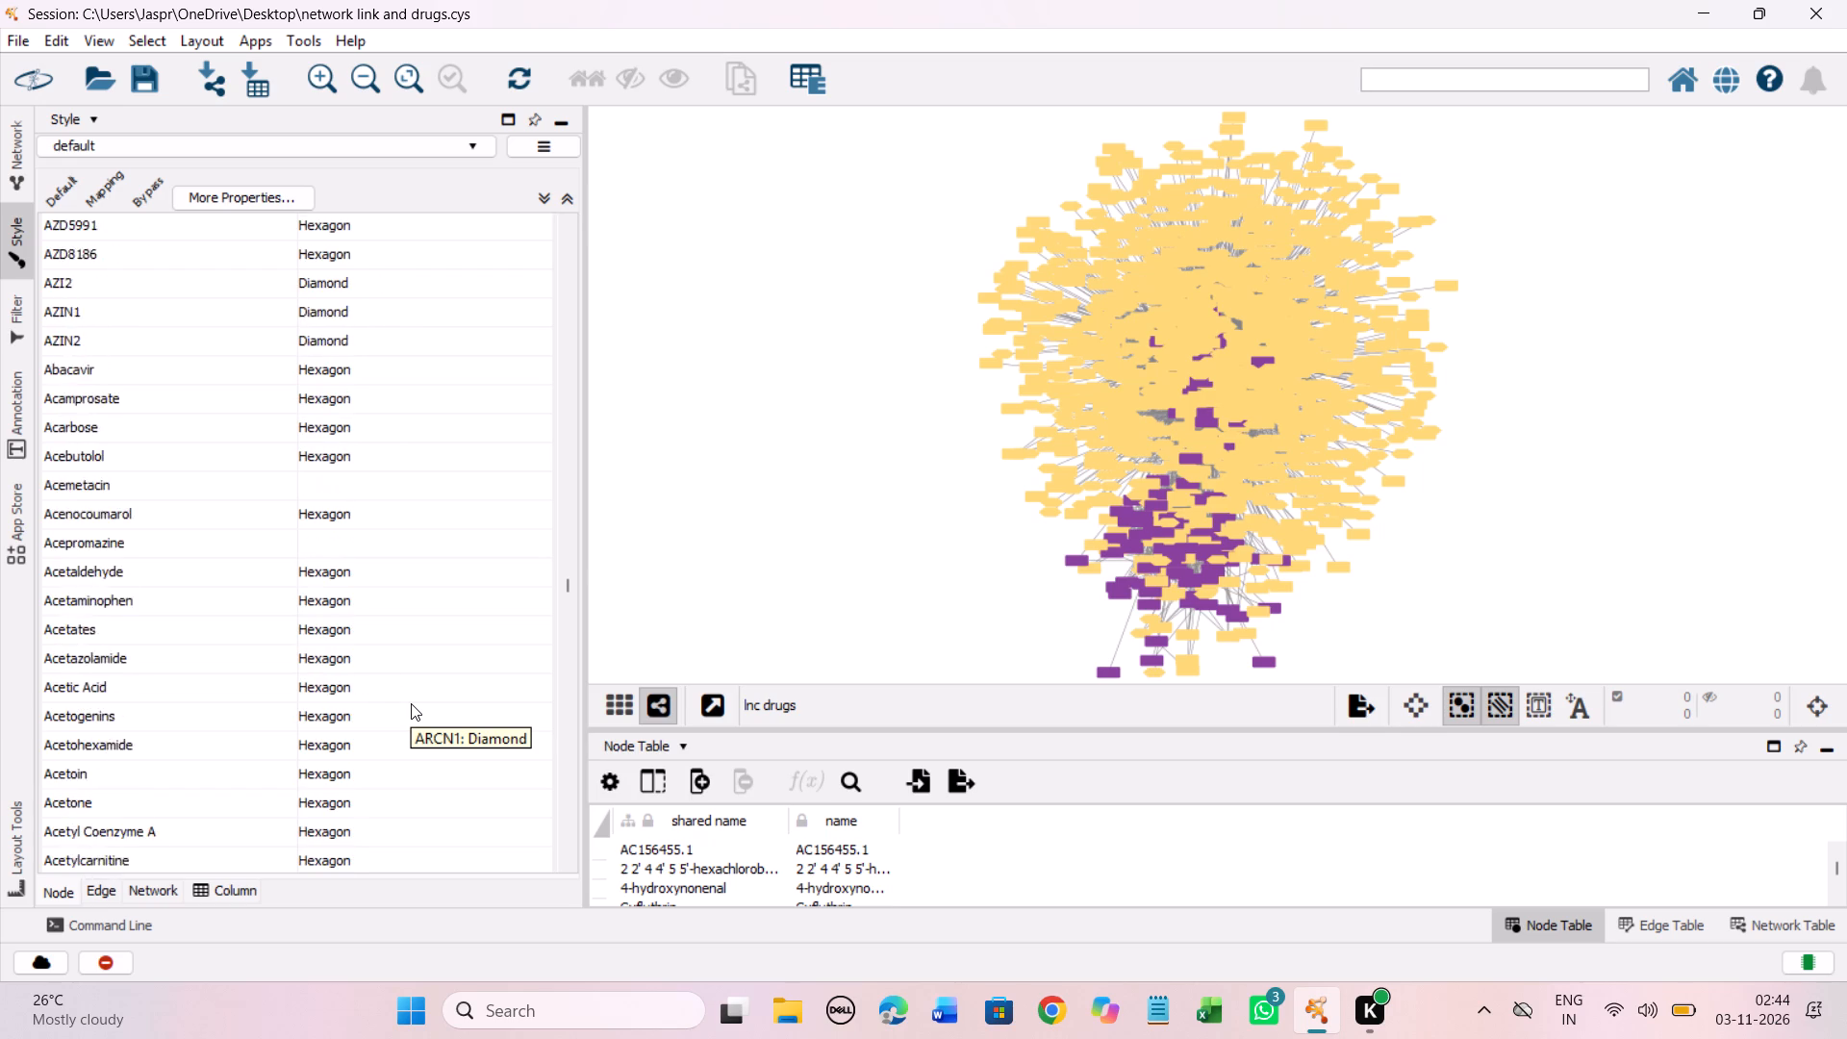
{"action": "scroll", "coordinate": [411, 703], "scroll_direction": "up", "scroll_amount": 1}
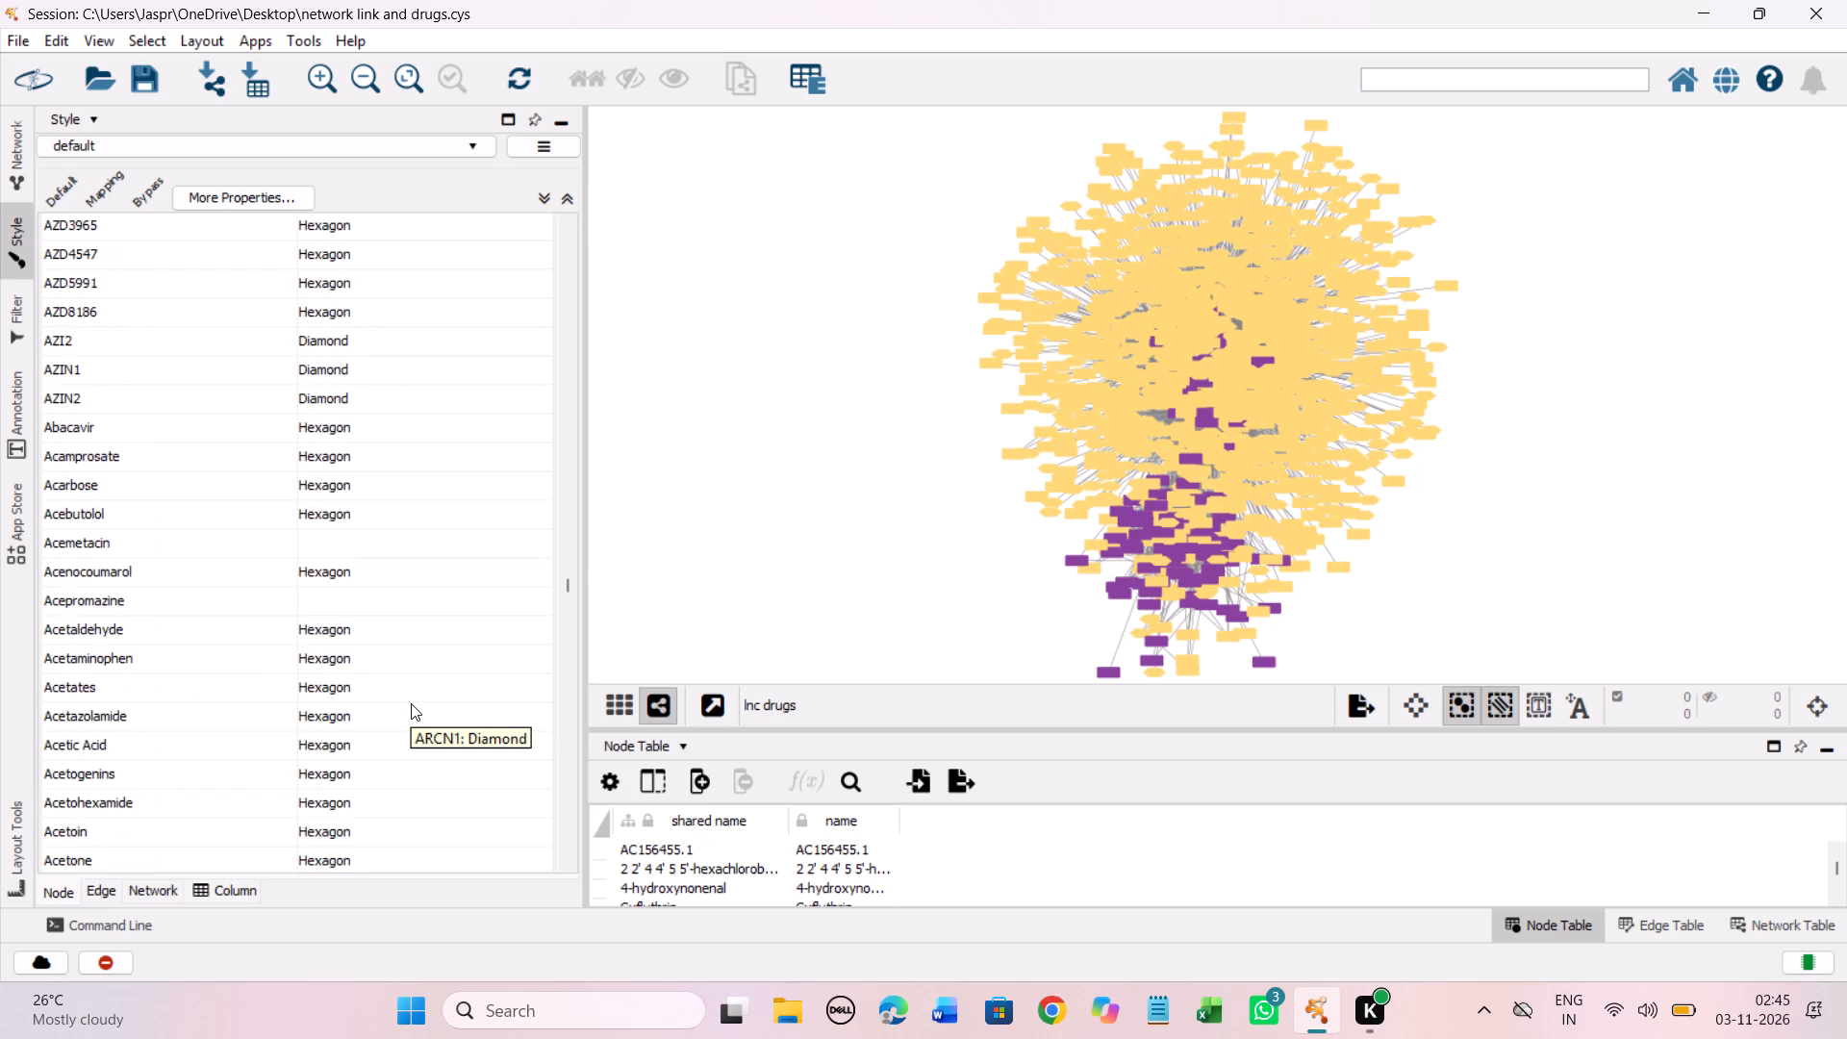
Set the Shape mapping to Hexagon for the whole range of drugs from Acarbose through Azure B.
{"action": "left_click", "coordinate": [341, 474]}
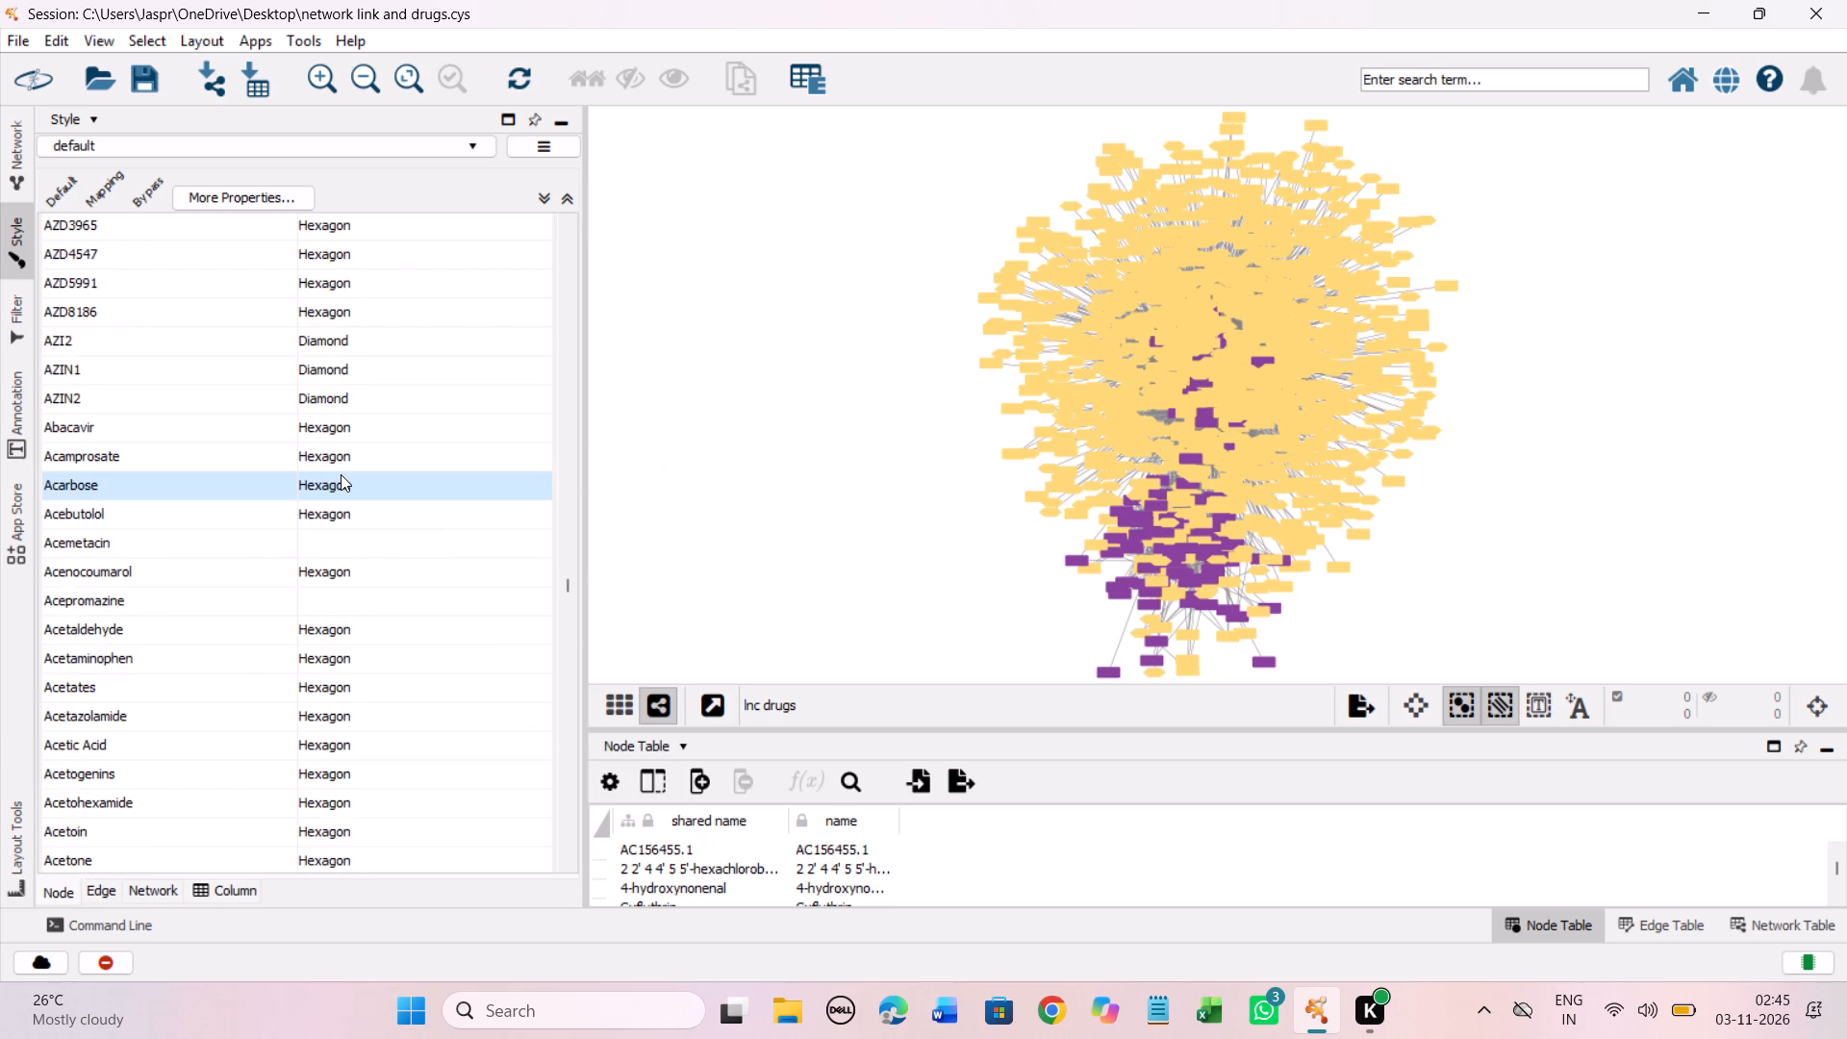
{"action": "scroll", "coordinate": [341, 474], "scroll_direction": "down", "scroll_amount": 2}
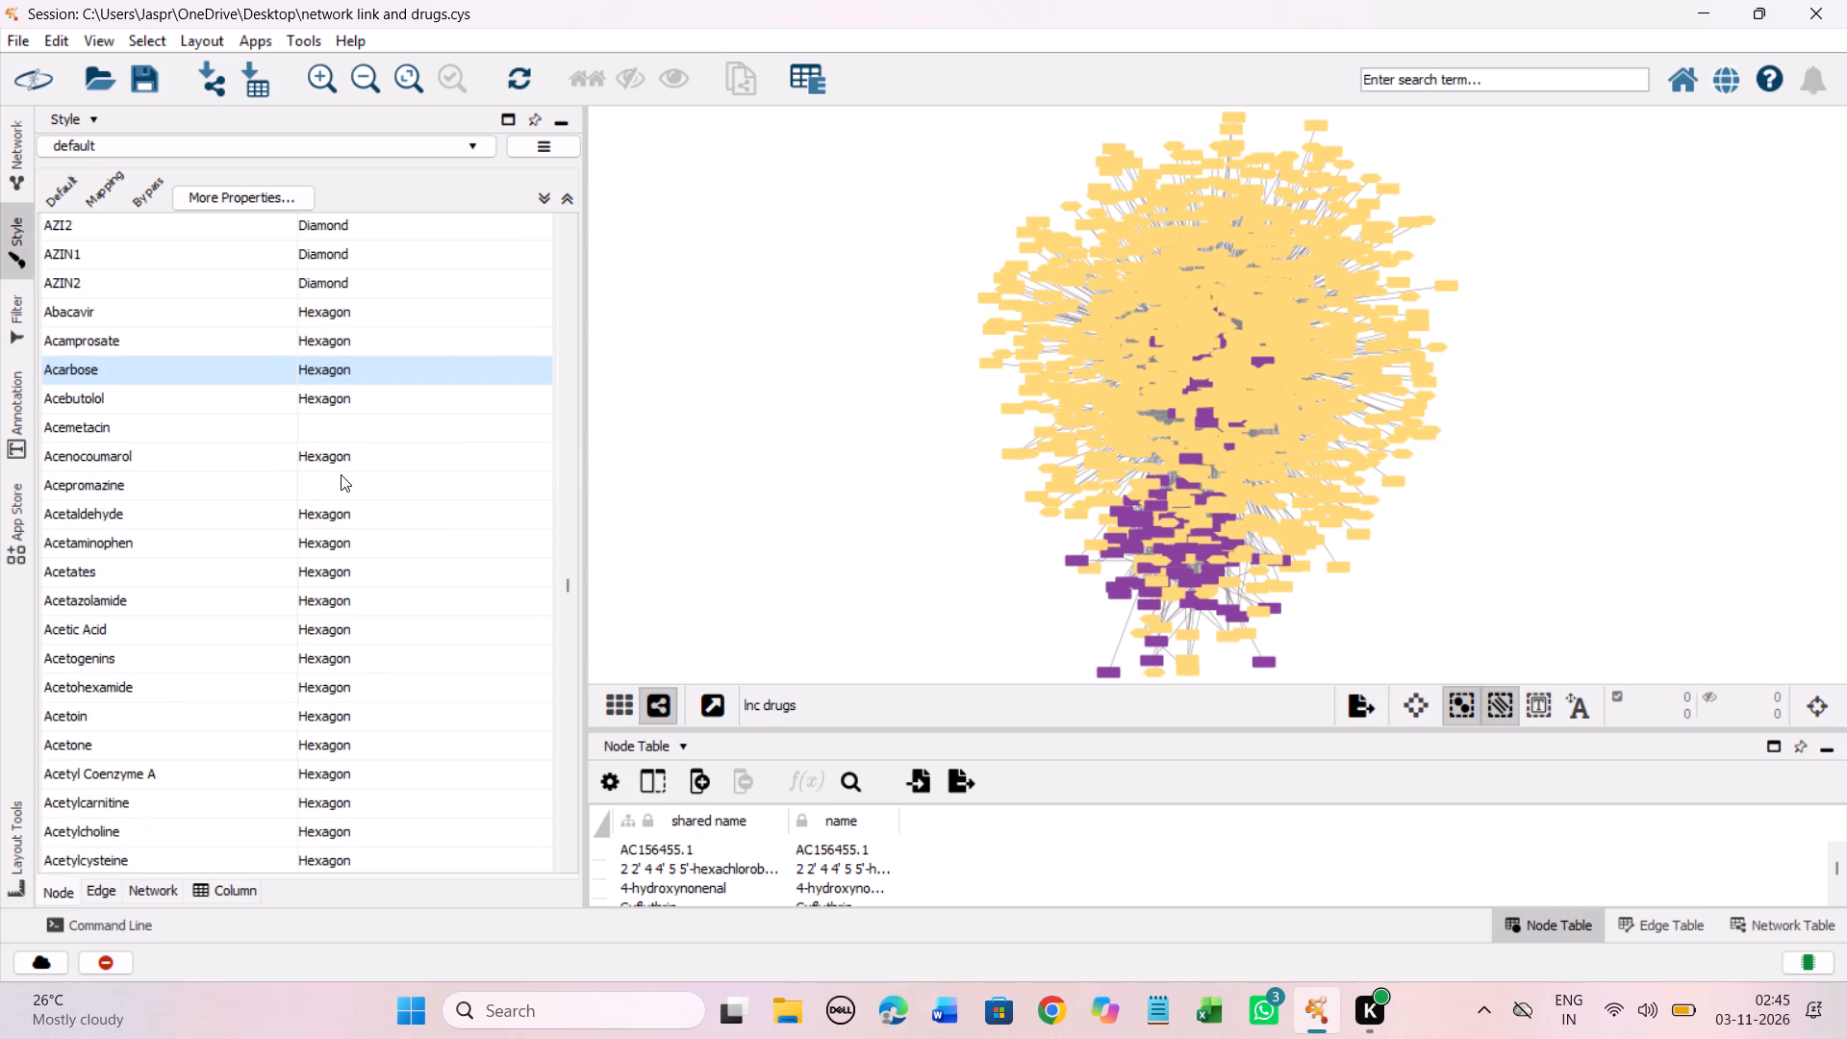
{"action": "scroll", "coordinate": [341, 474], "scroll_direction": "down", "scroll_amount": 3}
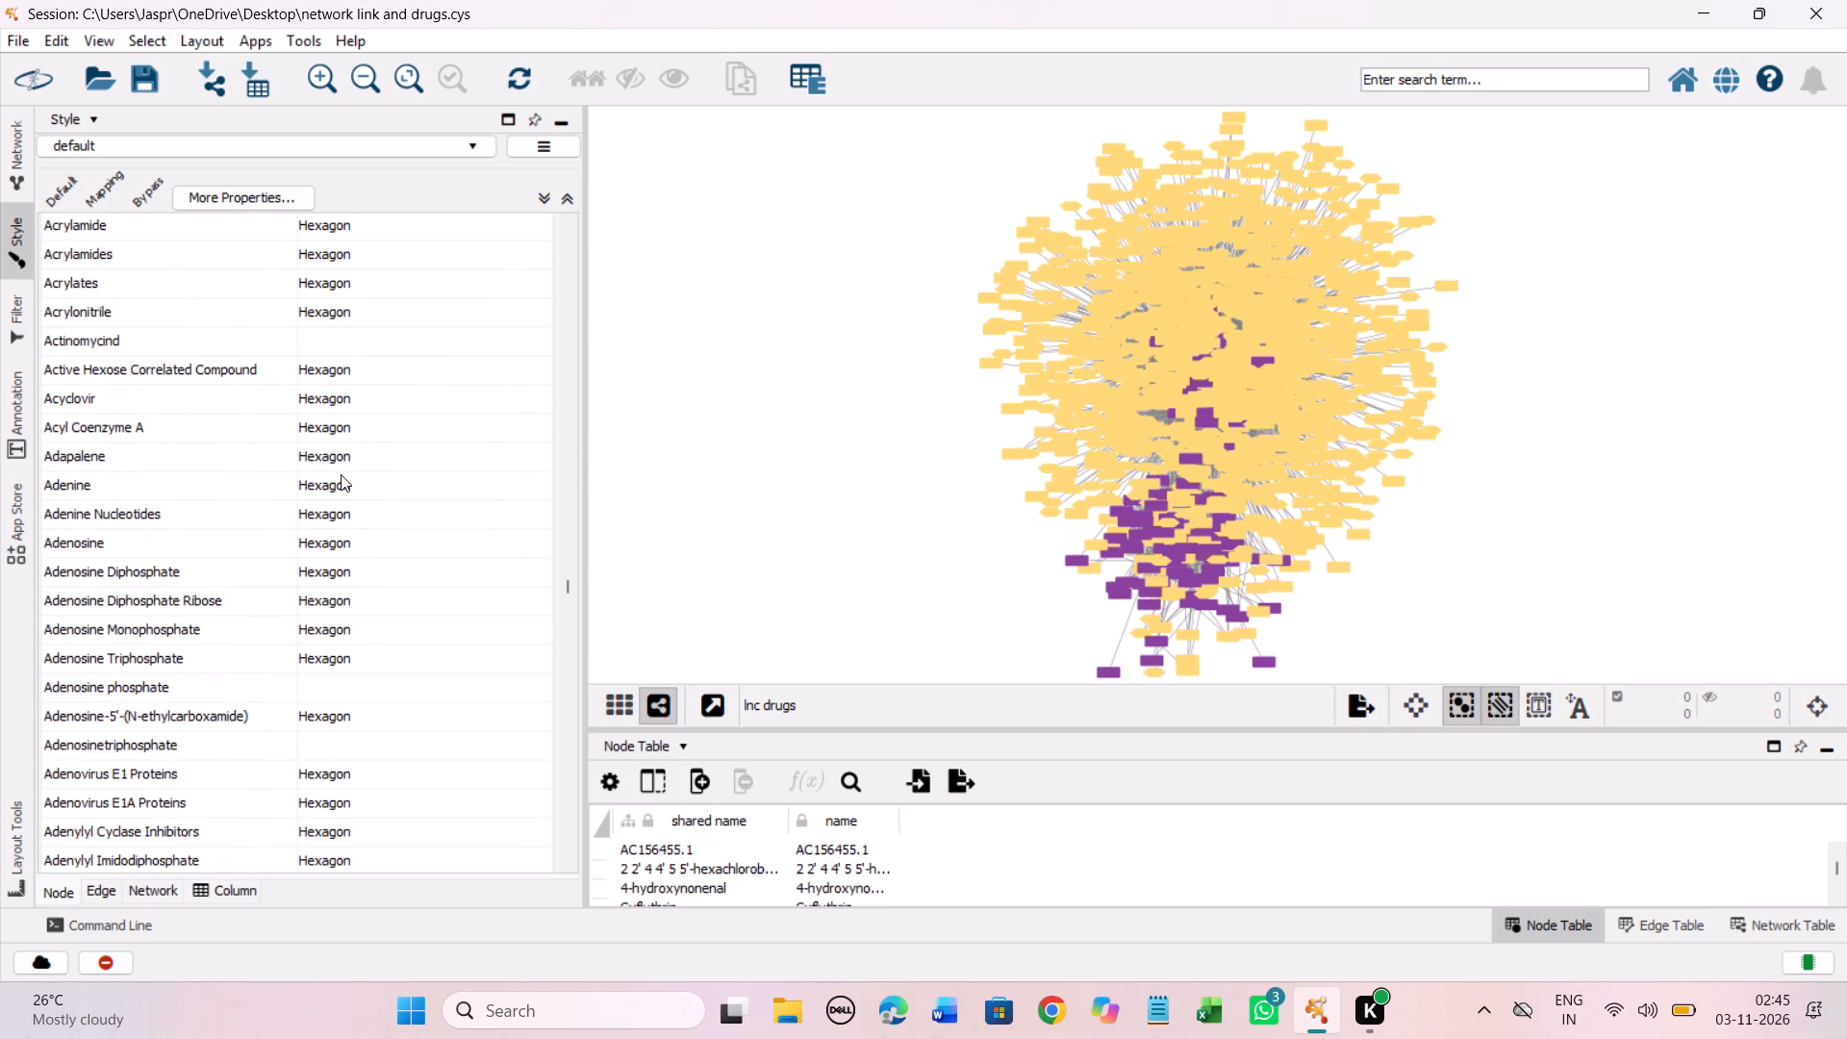
{"action": "scroll", "coordinate": [341, 474], "scroll_direction": "down", "scroll_amount": 3}
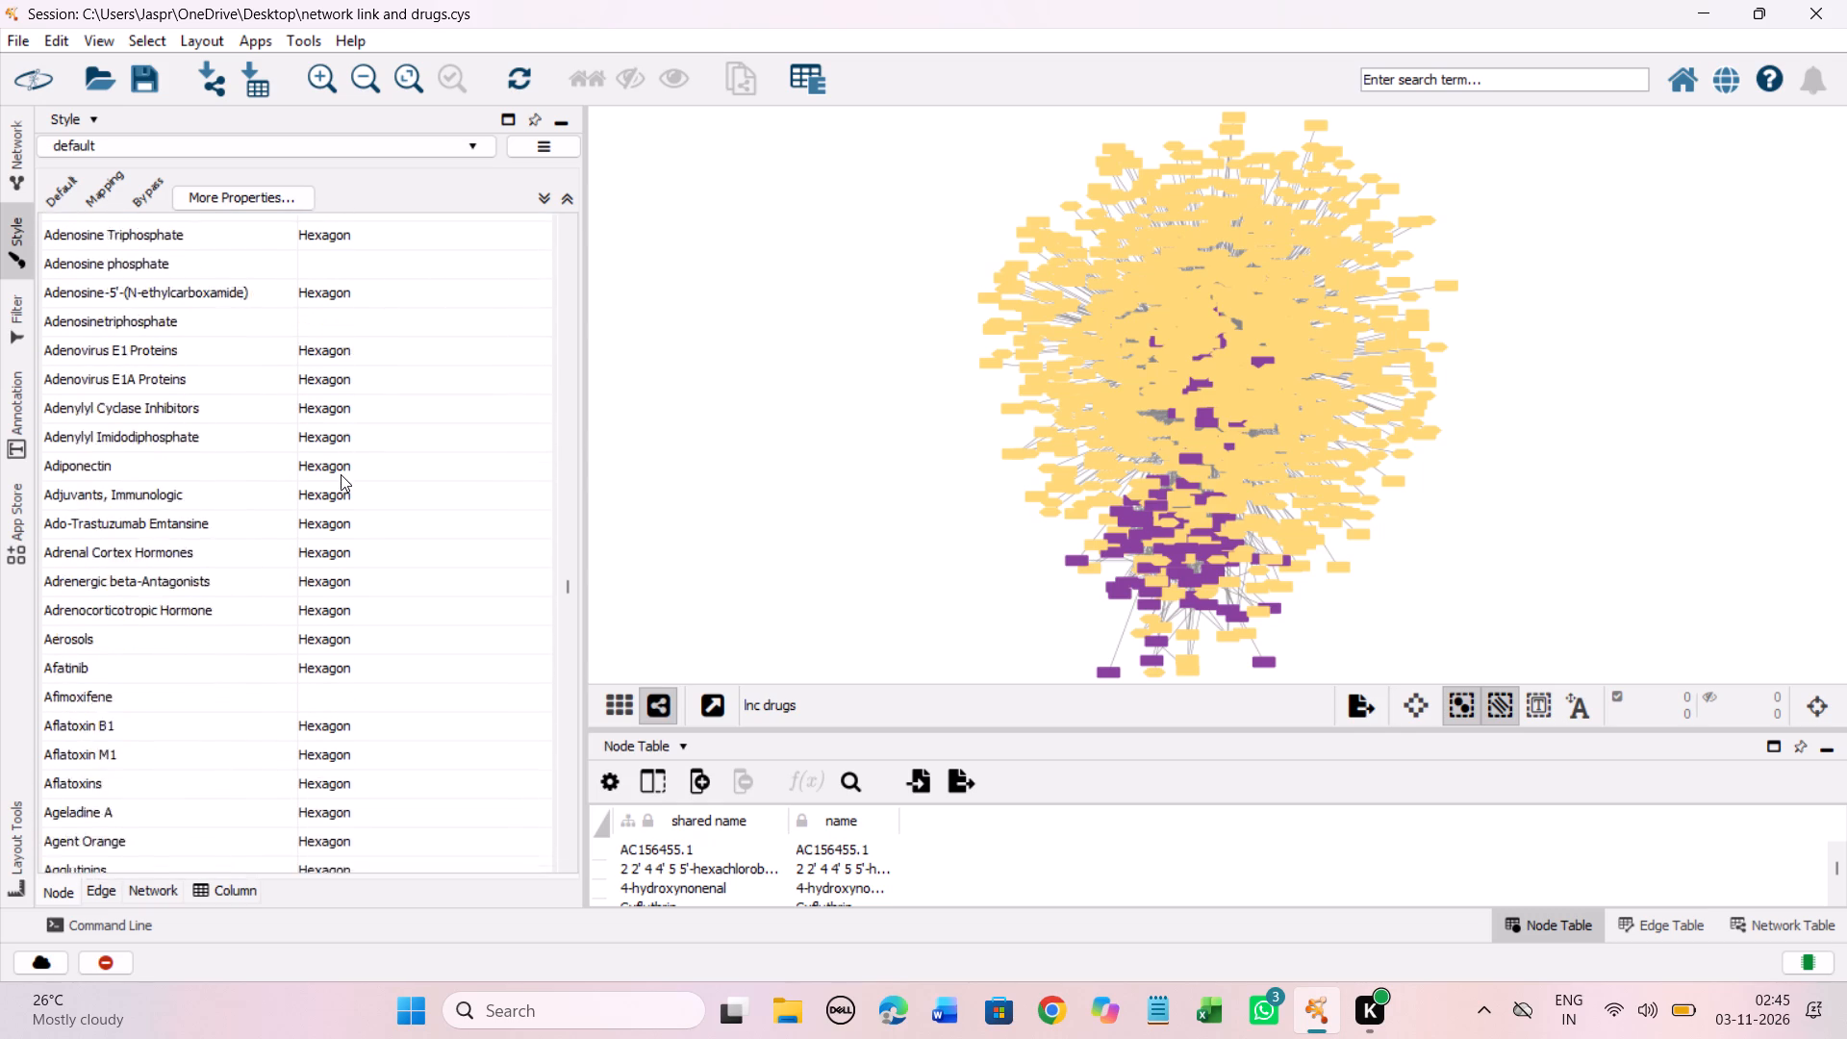
{"action": "scroll", "coordinate": [341, 474], "scroll_direction": "down", "scroll_amount": 1}
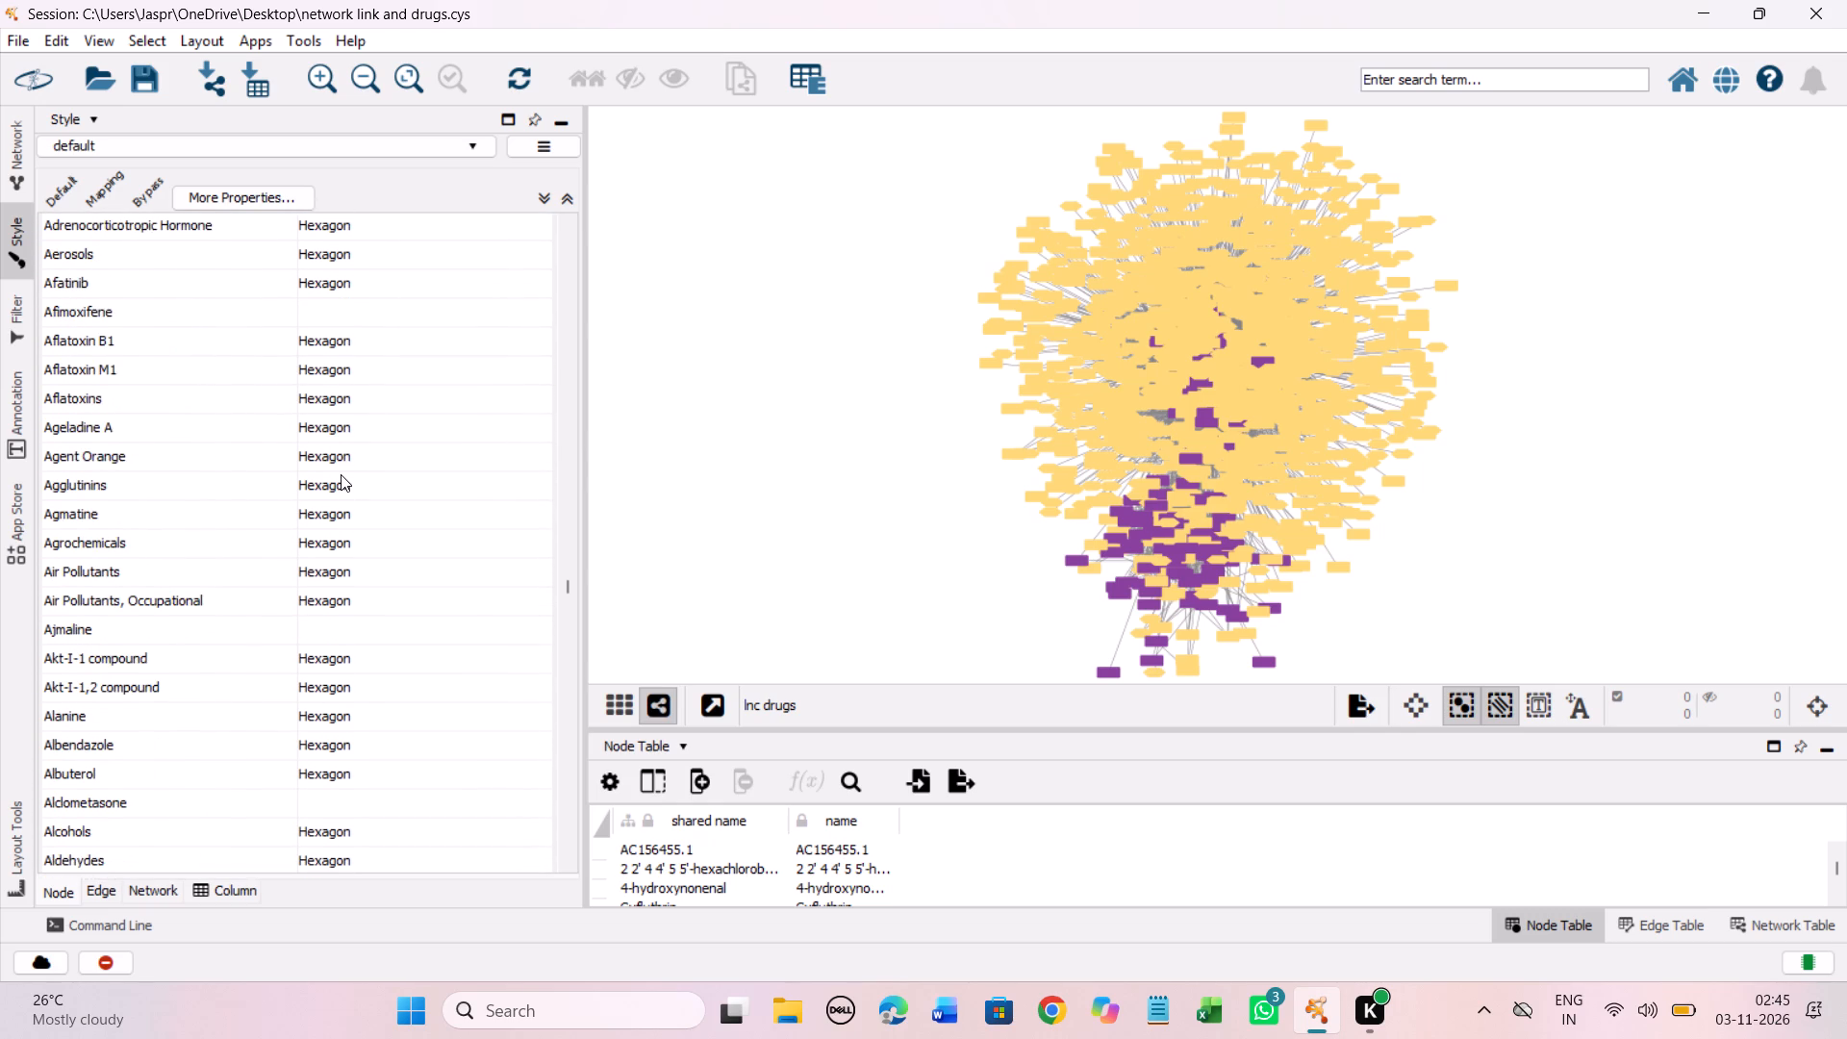
{"action": "scroll", "coordinate": [341, 474], "scroll_direction": "down", "scroll_amount": 3}
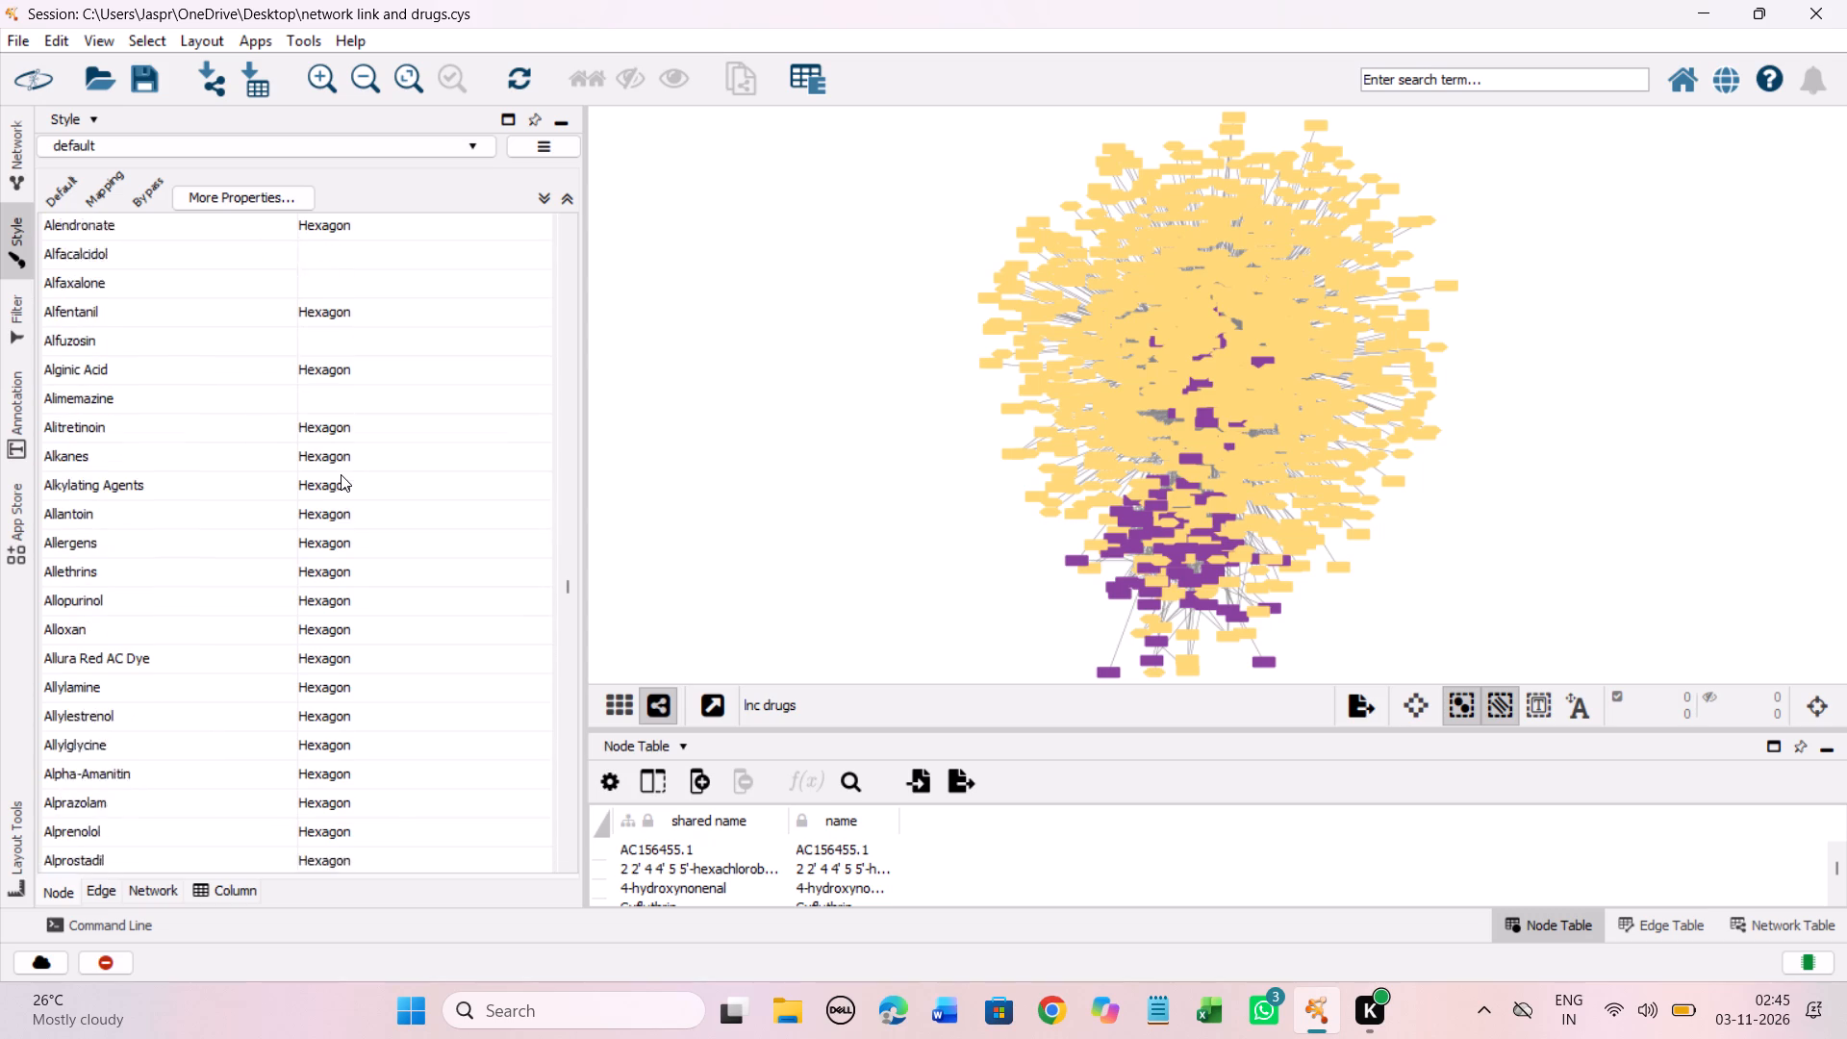
{"action": "scroll", "coordinate": [341, 474], "scroll_direction": "down", "scroll_amount": 3}
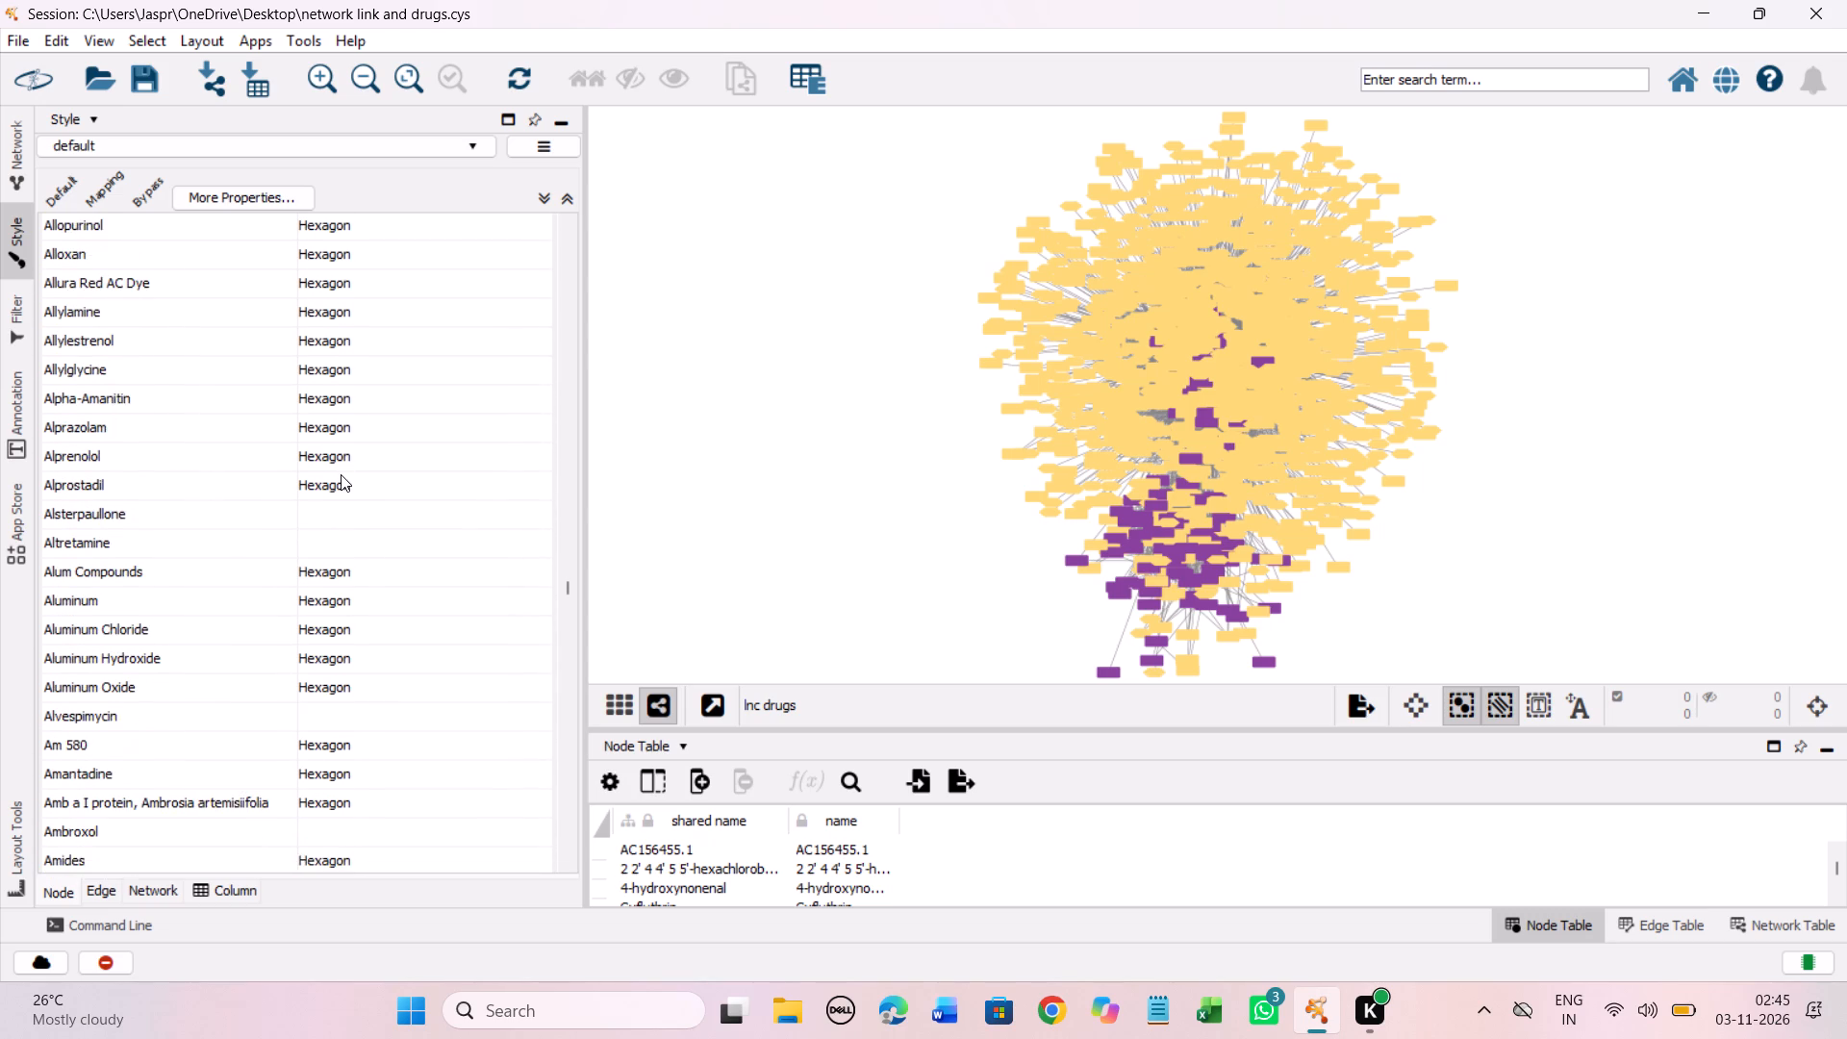
{"action": "scroll", "coordinate": [341, 474], "scroll_direction": "down", "scroll_amount": 3}
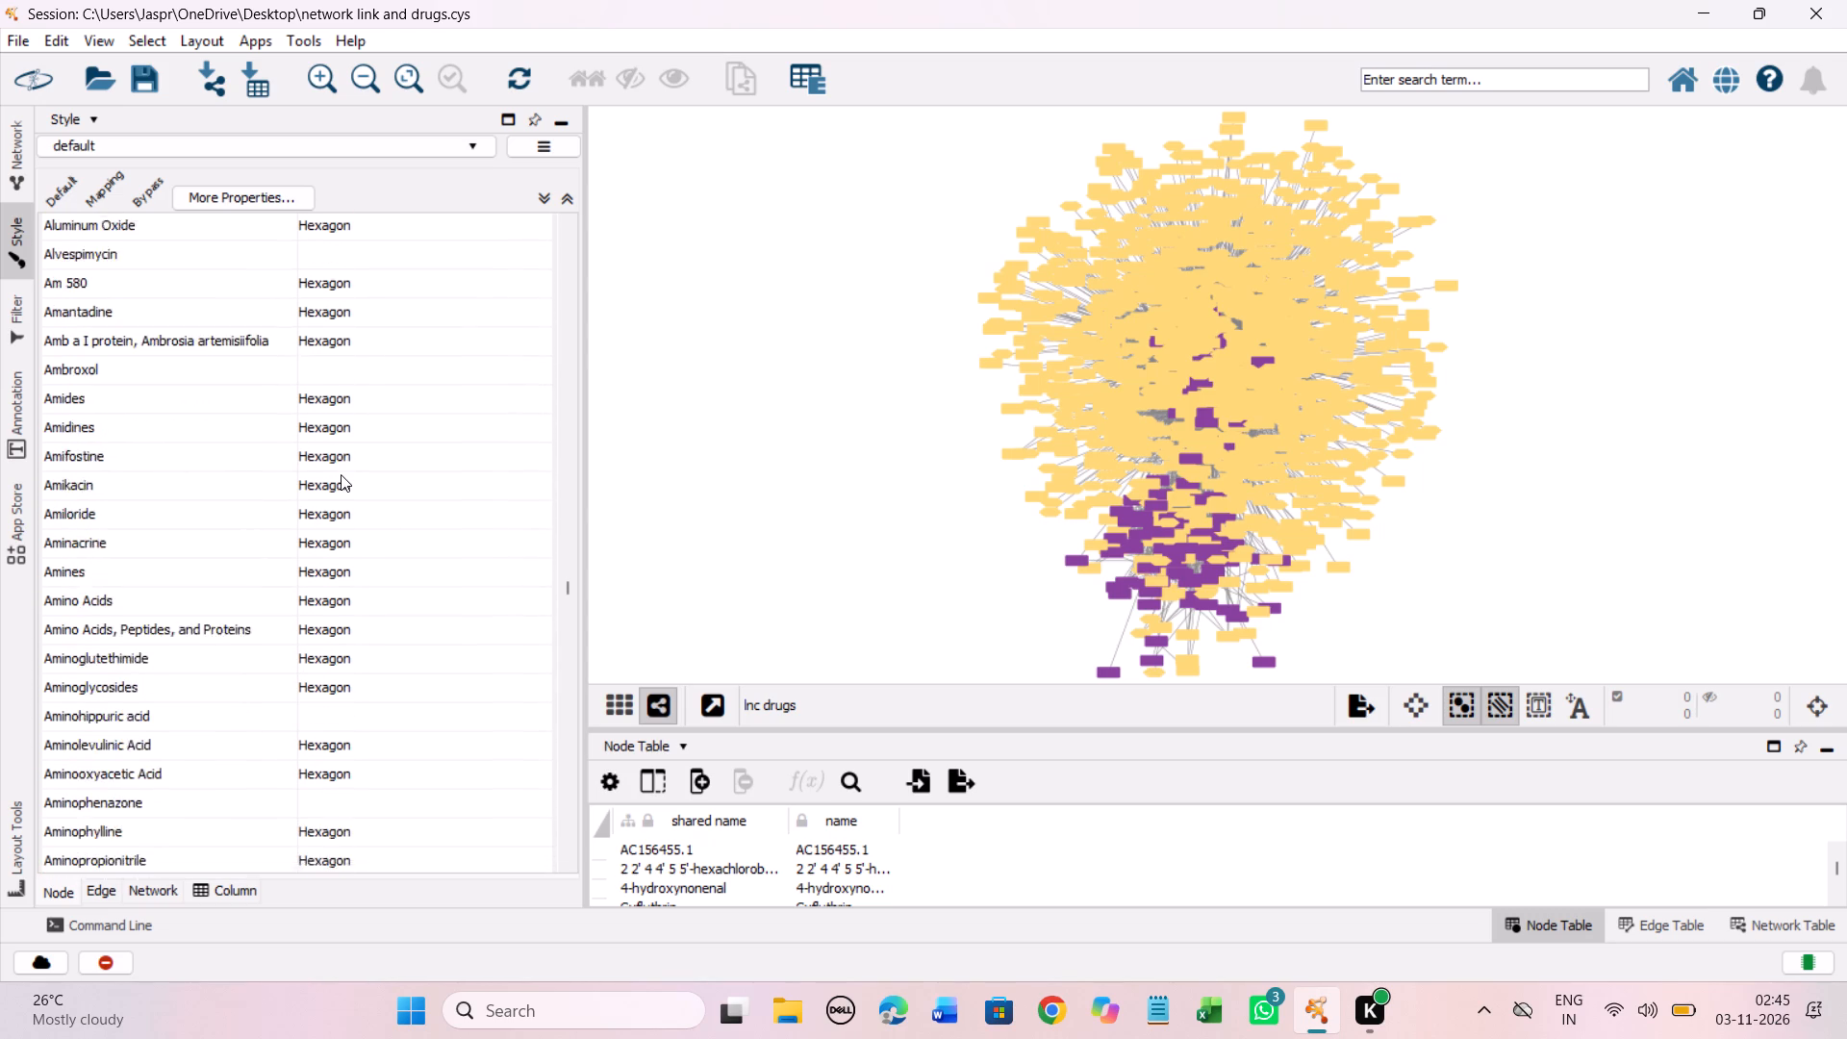
{"action": "scroll", "coordinate": [341, 474], "scroll_direction": "down", "scroll_amount": 3}
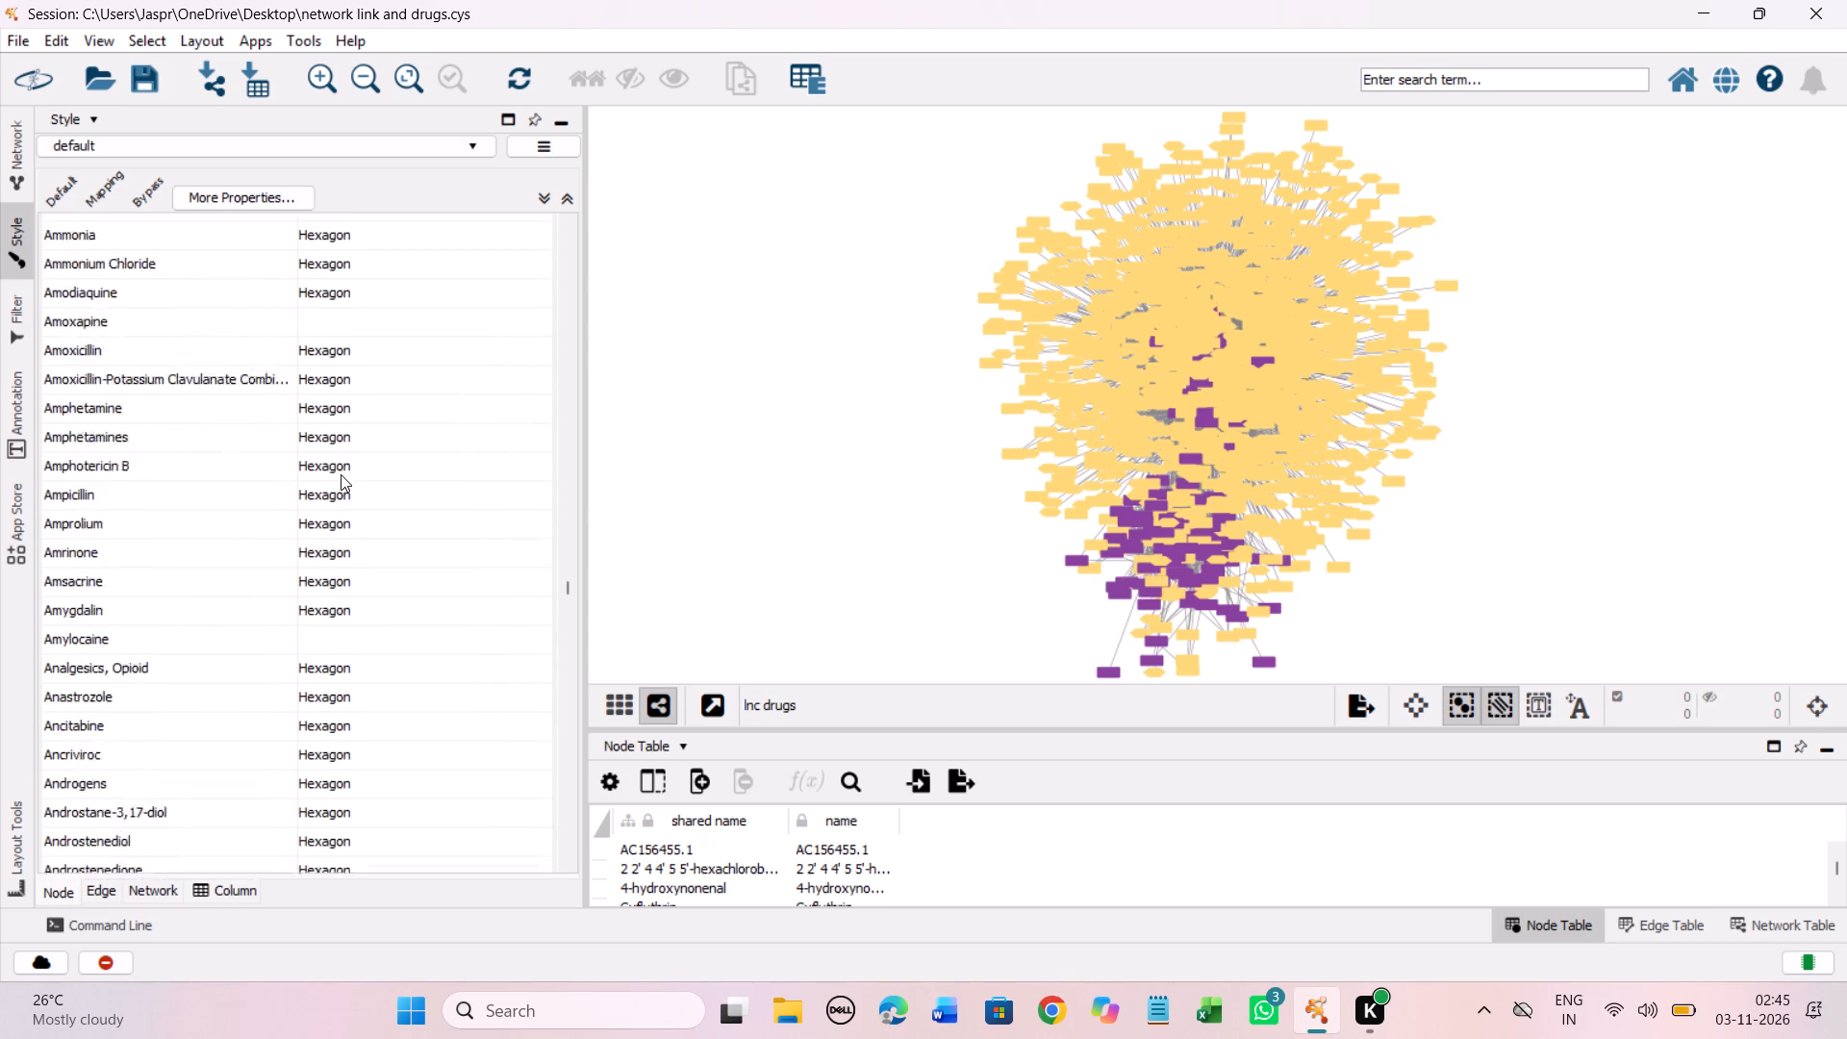
{"action": "scroll", "coordinate": [341, 474], "scroll_direction": "down", "scroll_amount": 3}
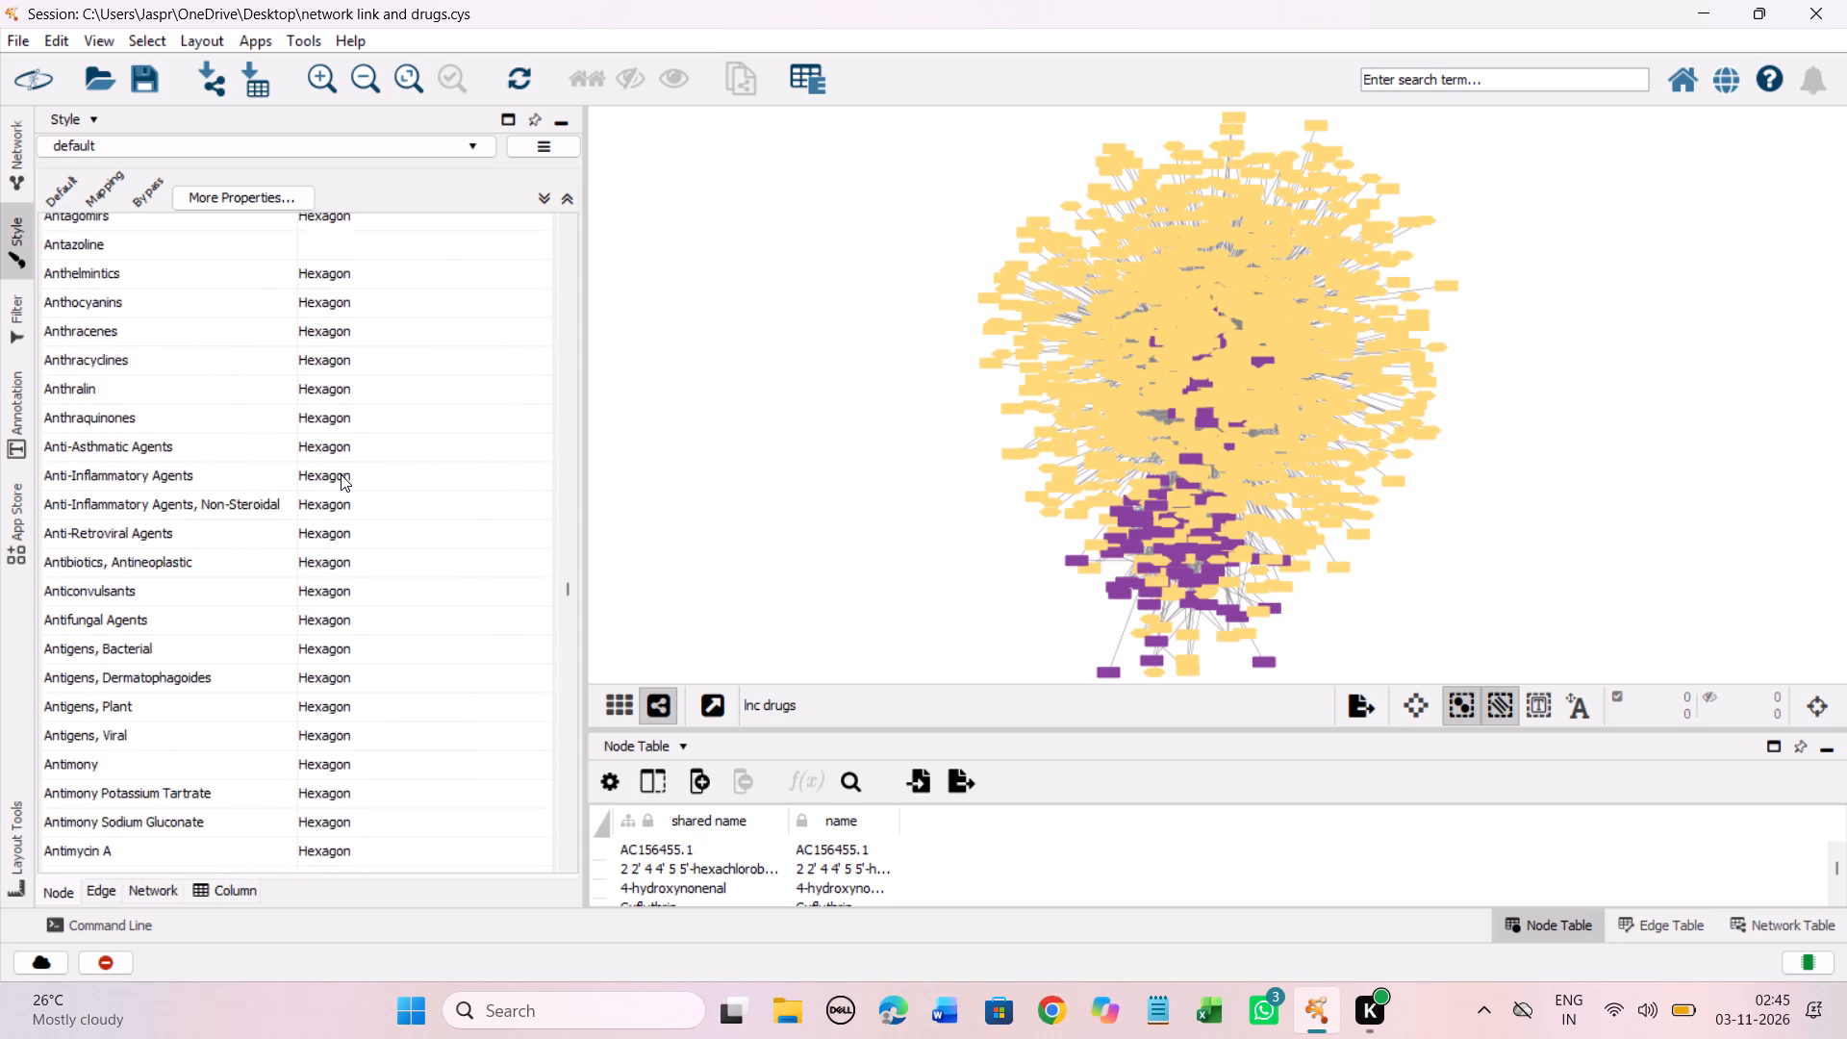
{"action": "scroll", "coordinate": [341, 474], "scroll_direction": "down", "scroll_amount": 2}
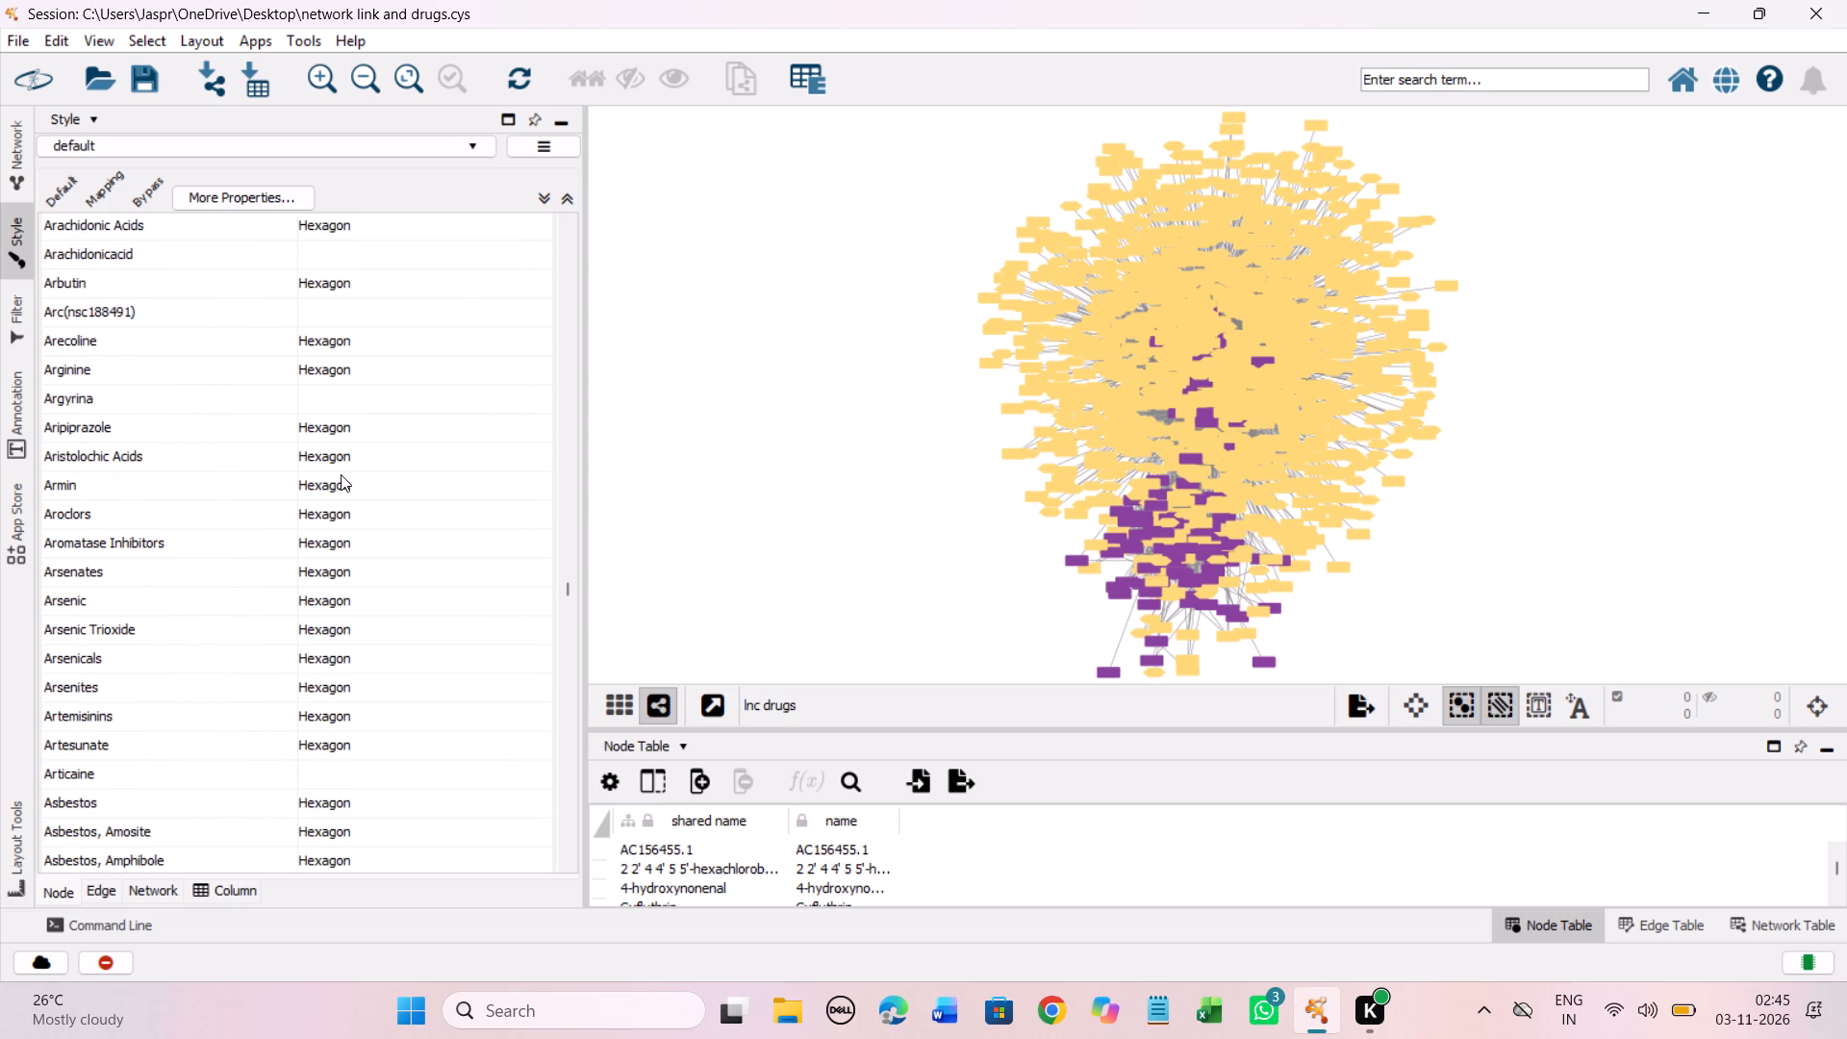
{"action": "scroll", "coordinate": [341, 474], "scroll_direction": "down", "scroll_amount": 4}
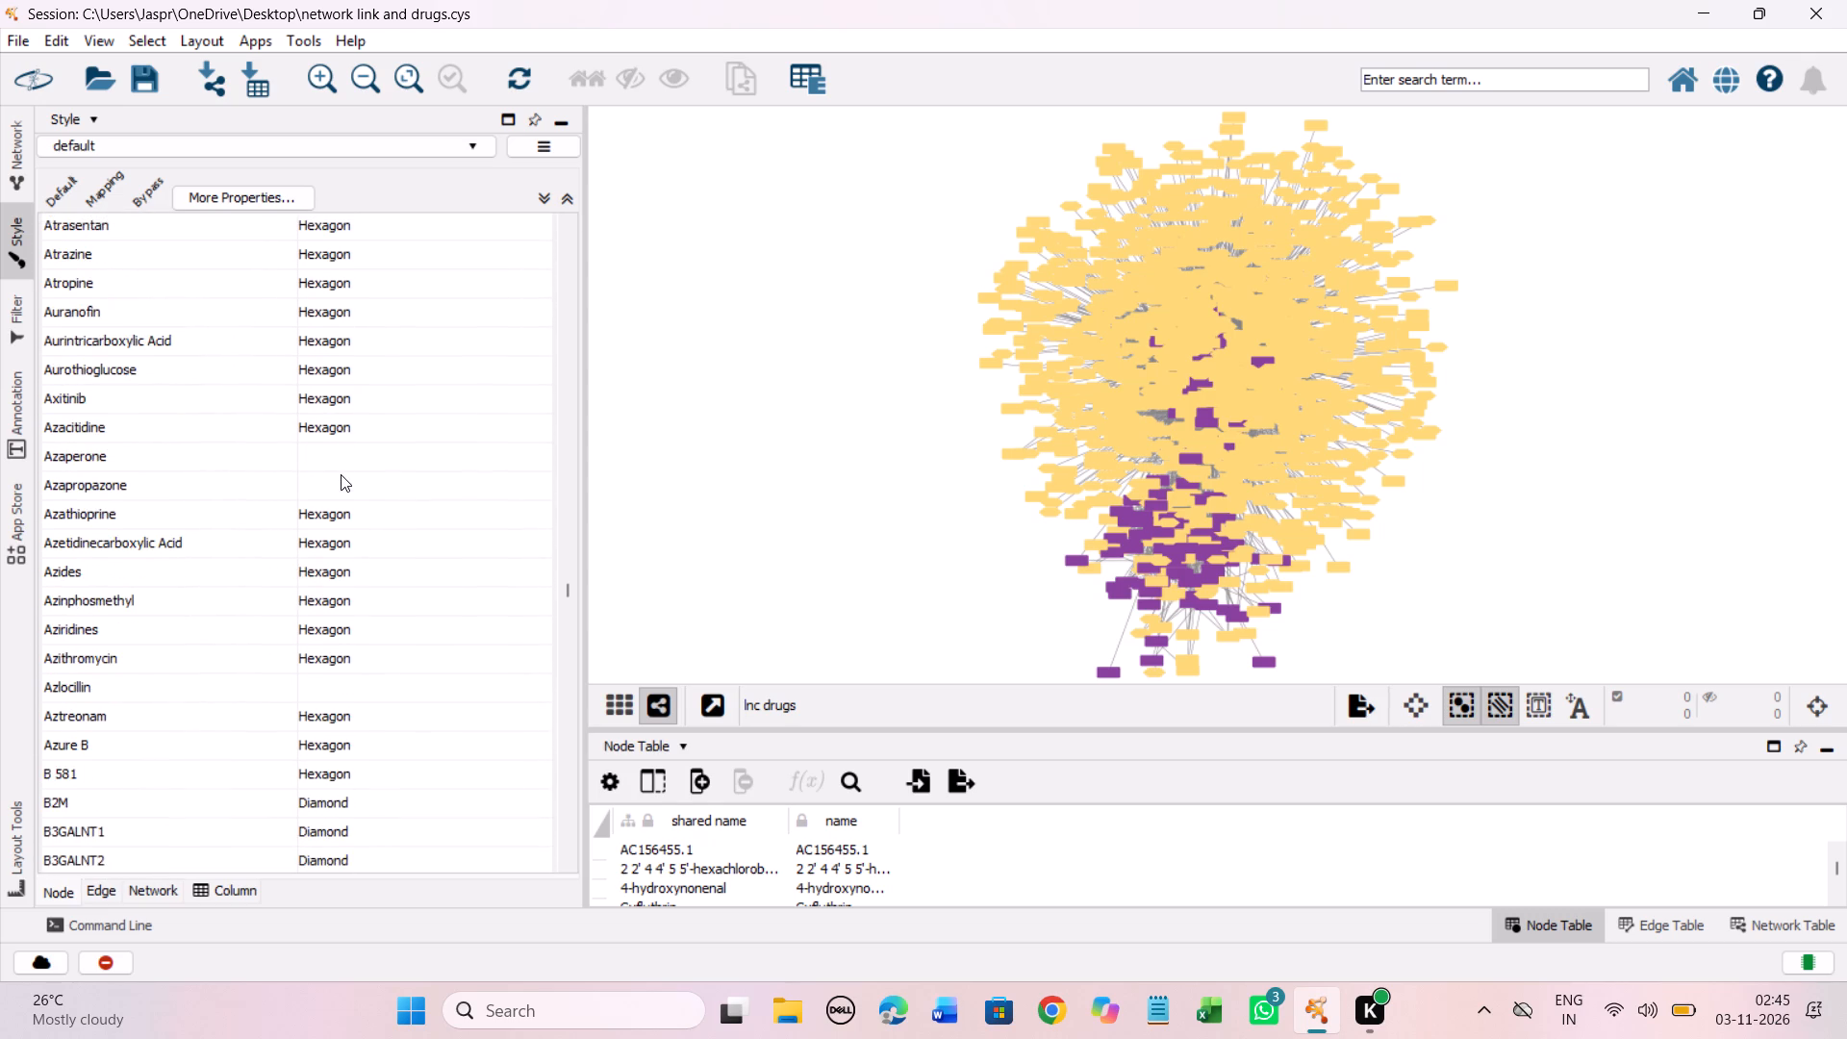
{"action": "scroll", "coordinate": [341, 474], "scroll_direction": "down", "scroll_amount": 2}
{"action": "scroll", "coordinate": [341, 474], "scroll_direction": "up", "scroll_amount": 1}
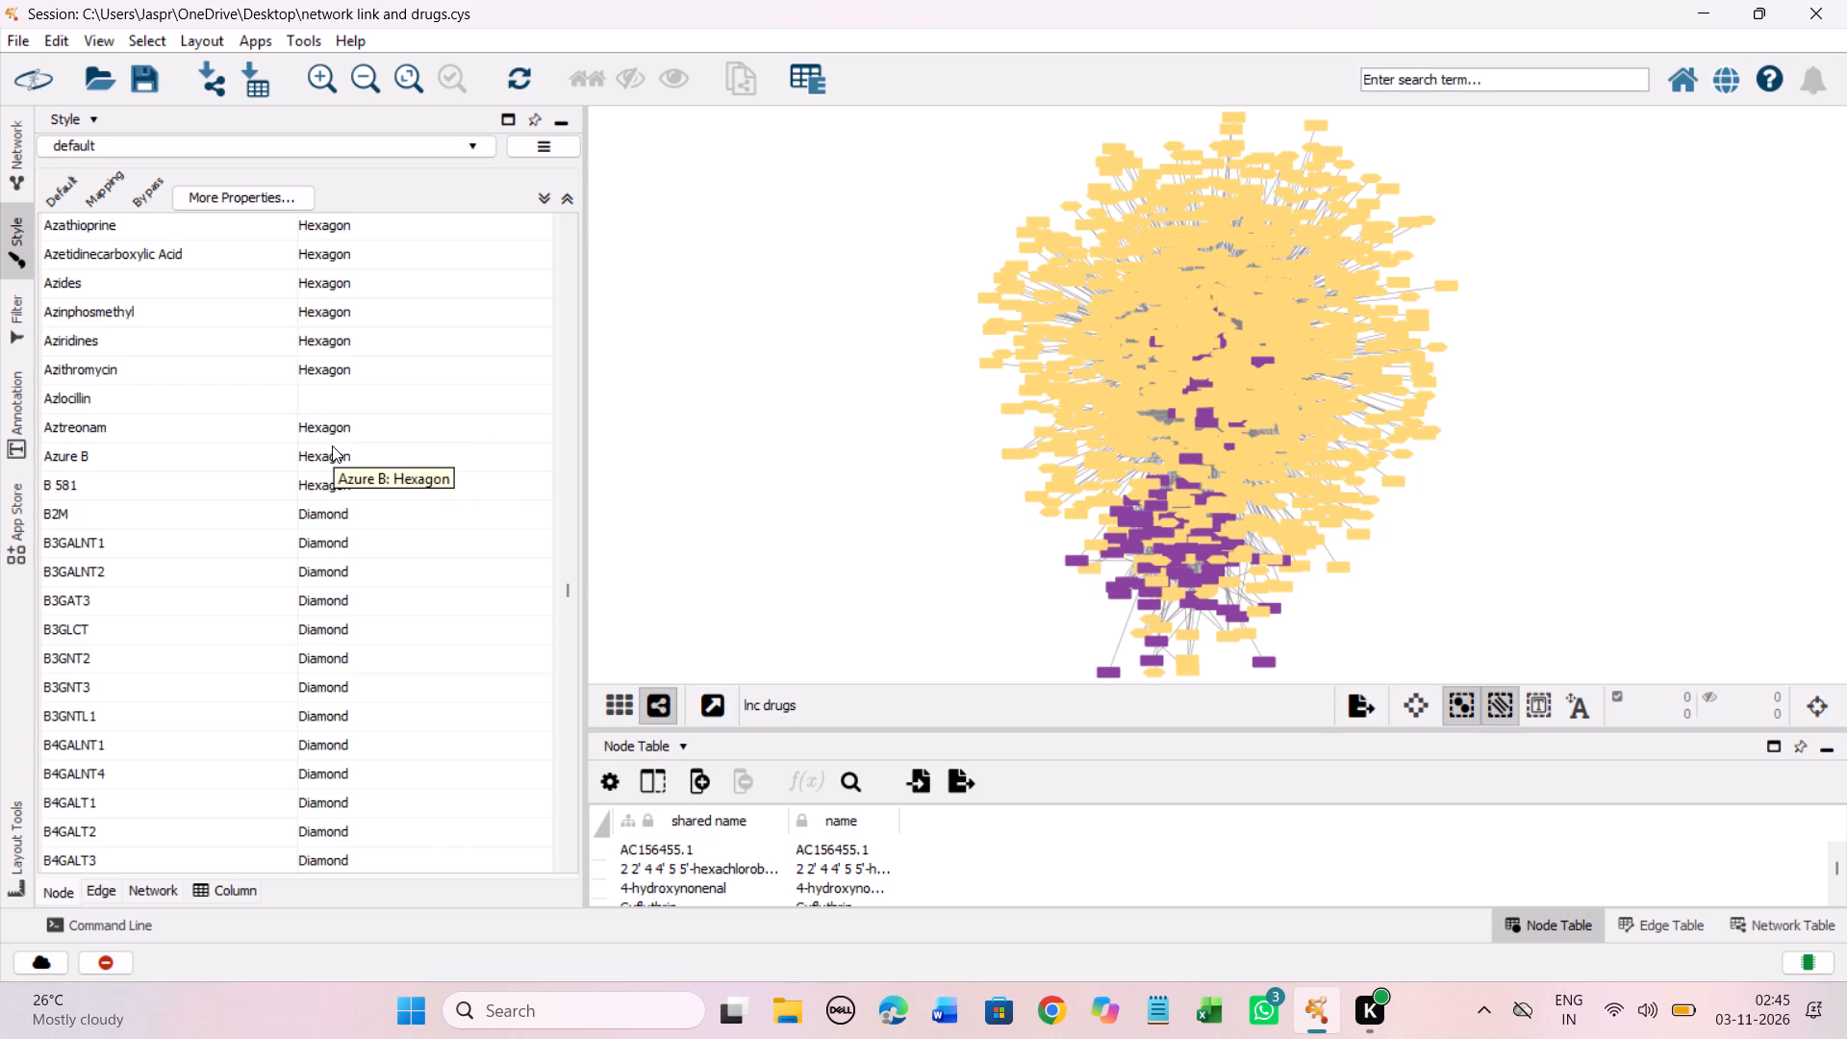
{"action": "left_click", "coordinate": [318, 459], "text": "shift"}
{"action": "right_click", "coordinate": [318, 459]}
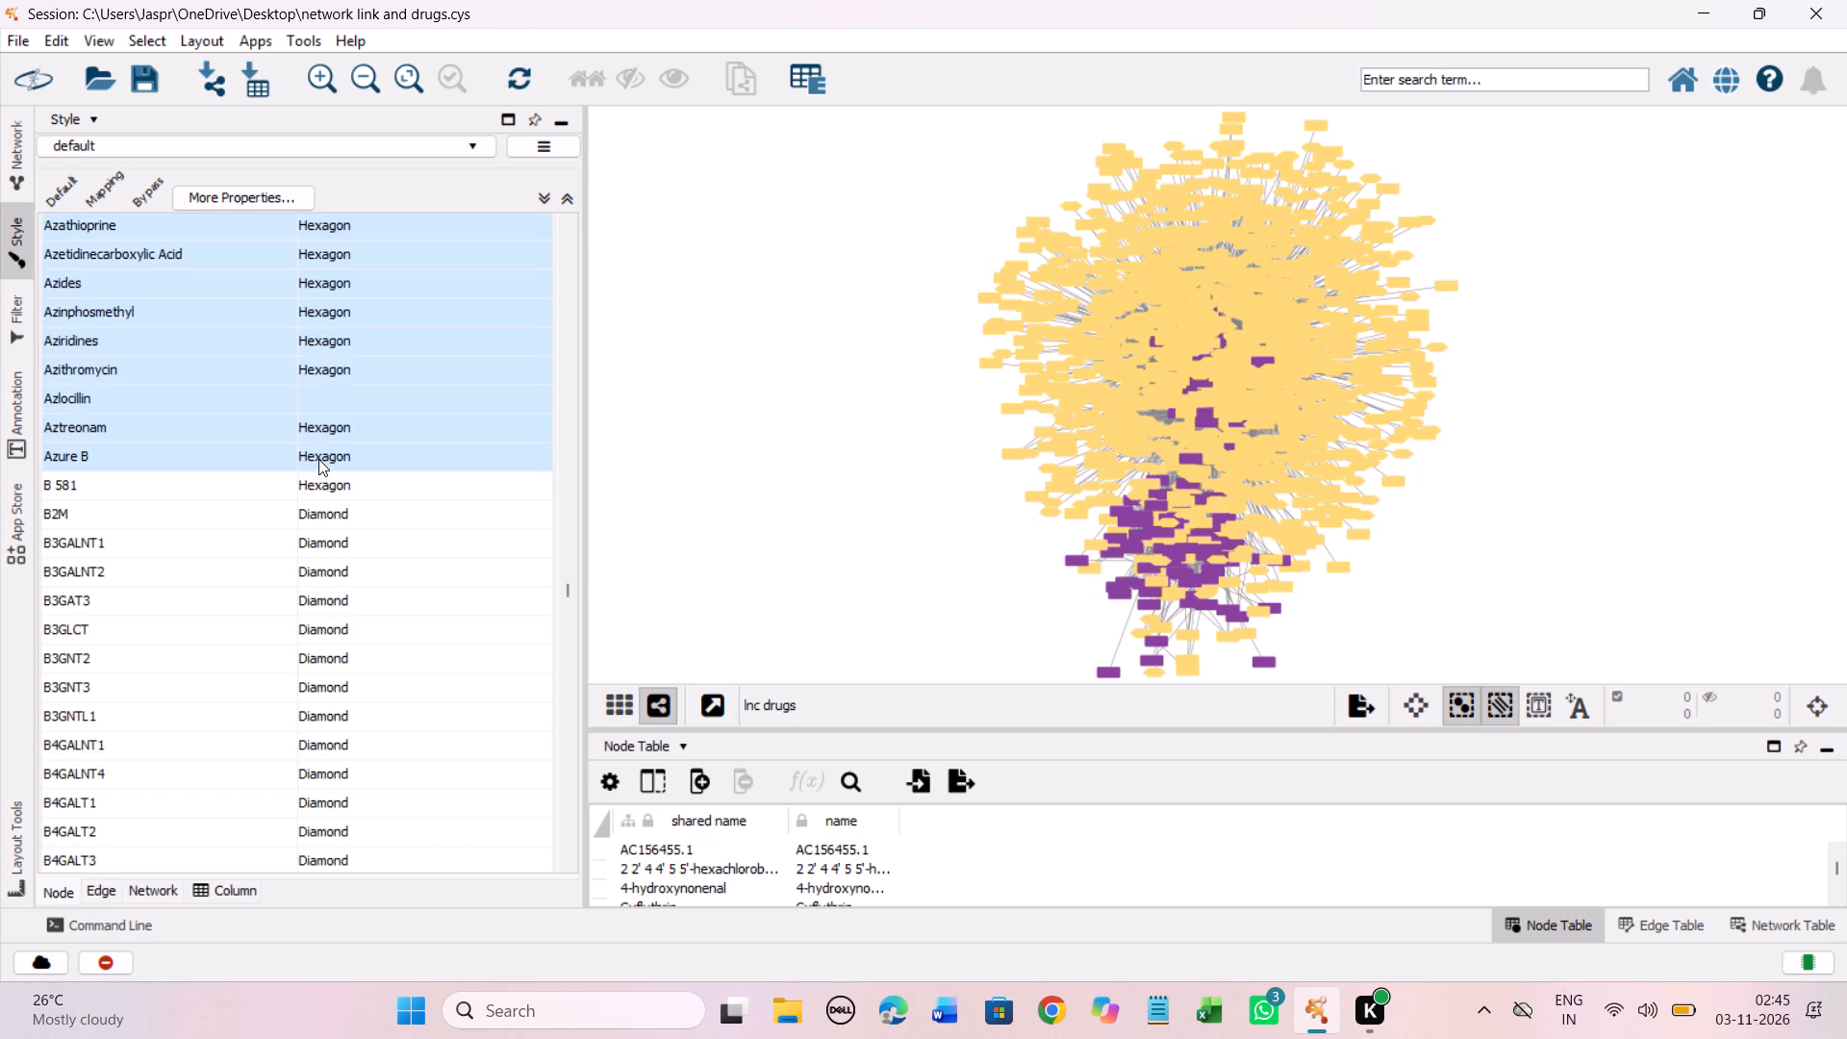
{"action": "left_click", "coordinate": [459, 471]}
{"action": "left_click", "coordinate": [733, 471]}
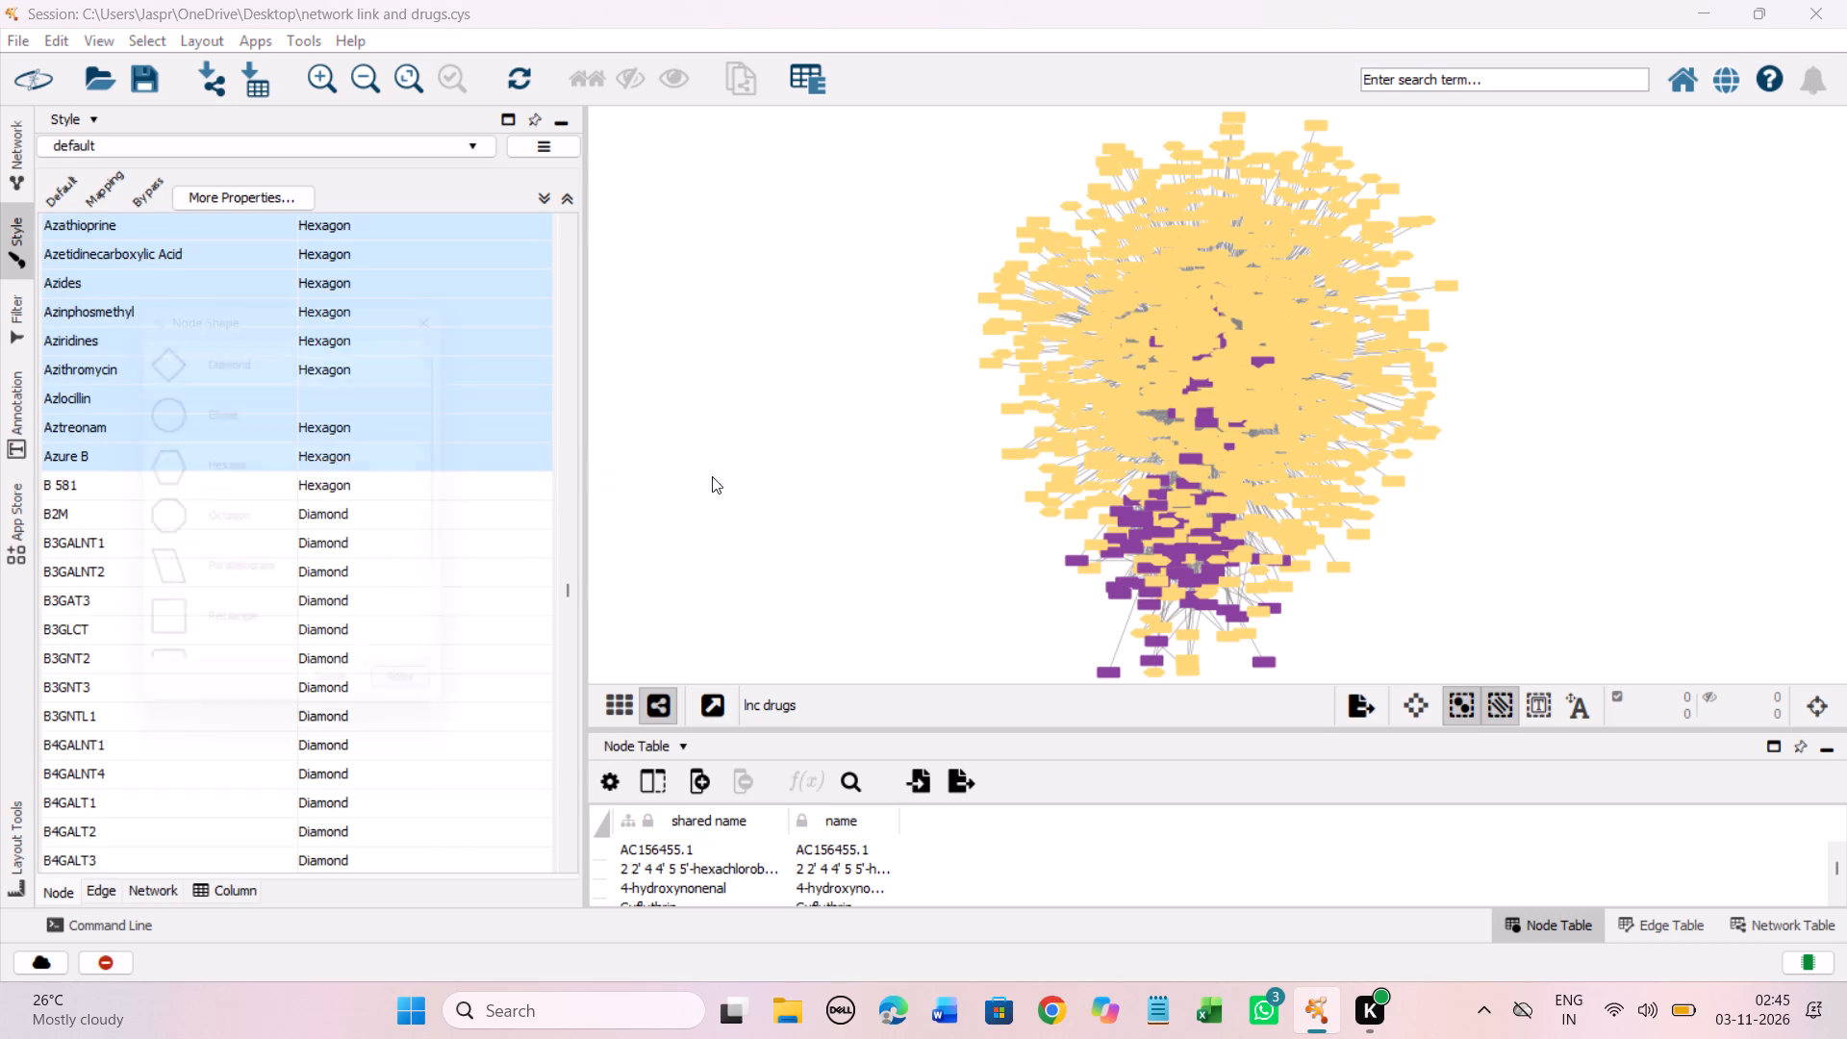
{"action": "left_click", "coordinate": [308, 471]}
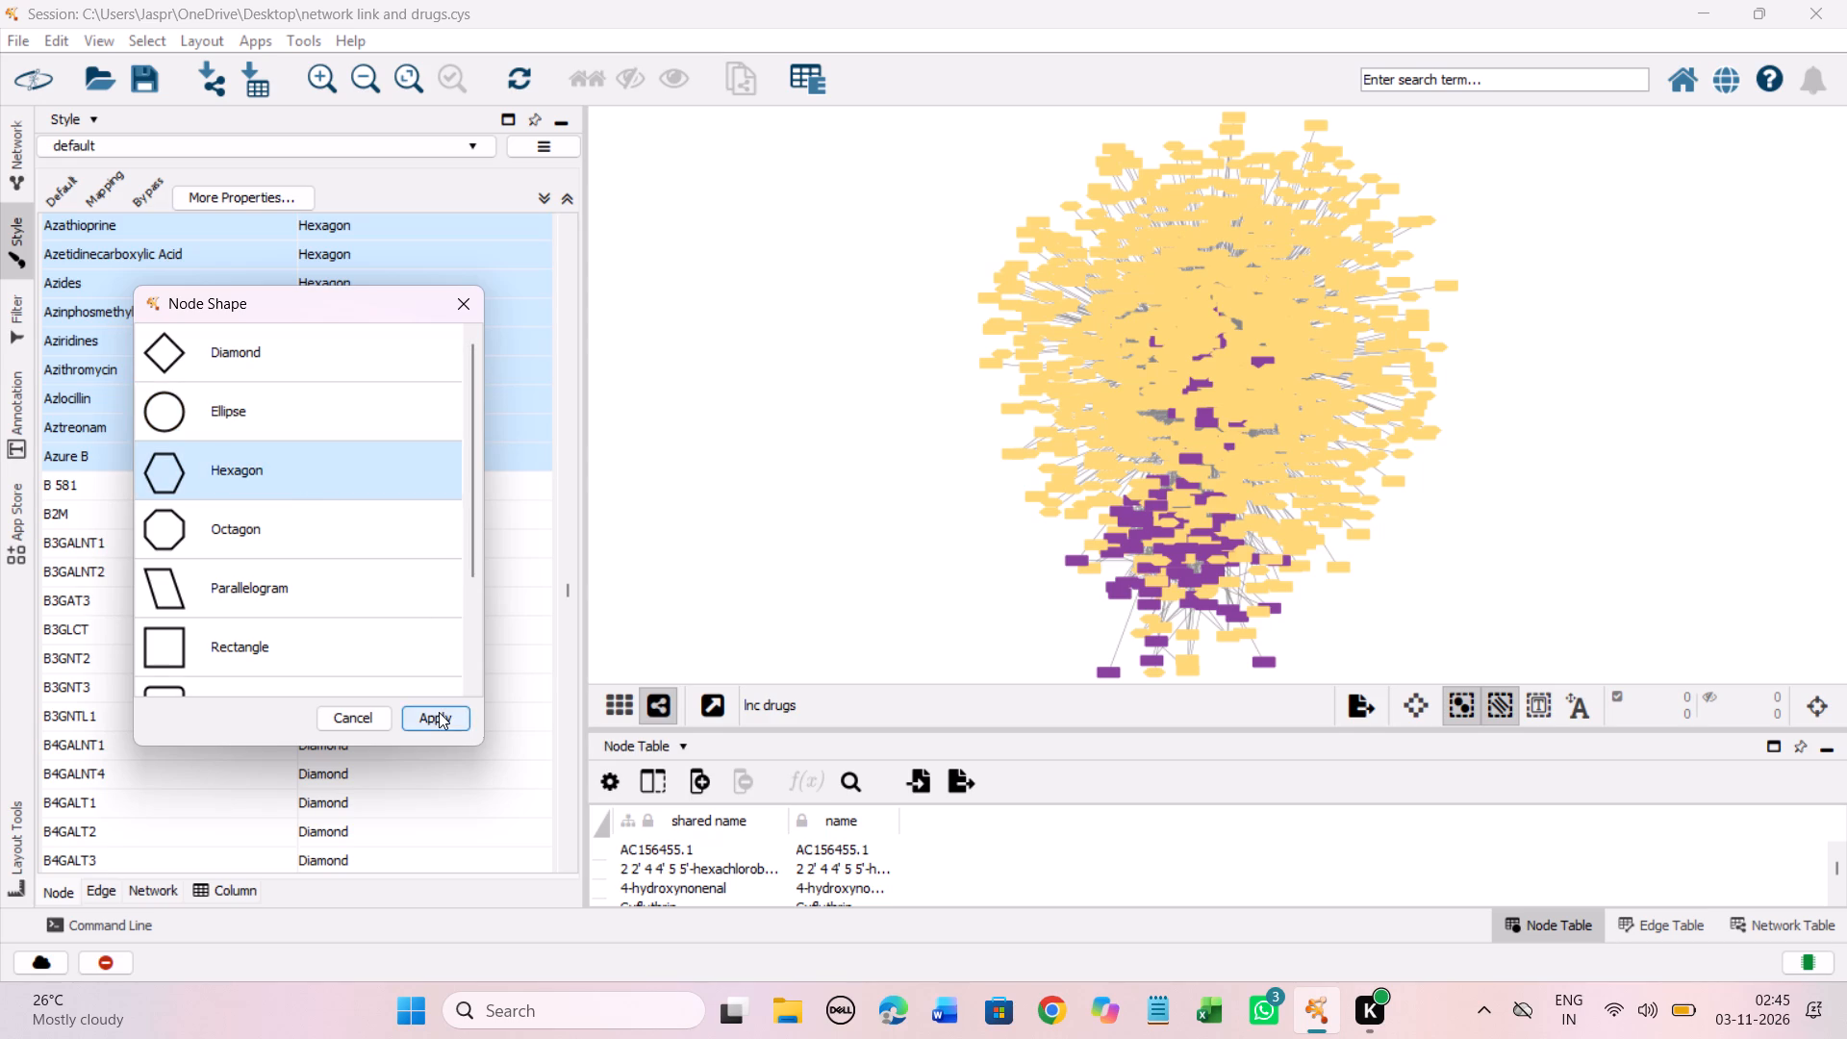
{"action": "left_click", "coordinate": [439, 712]}
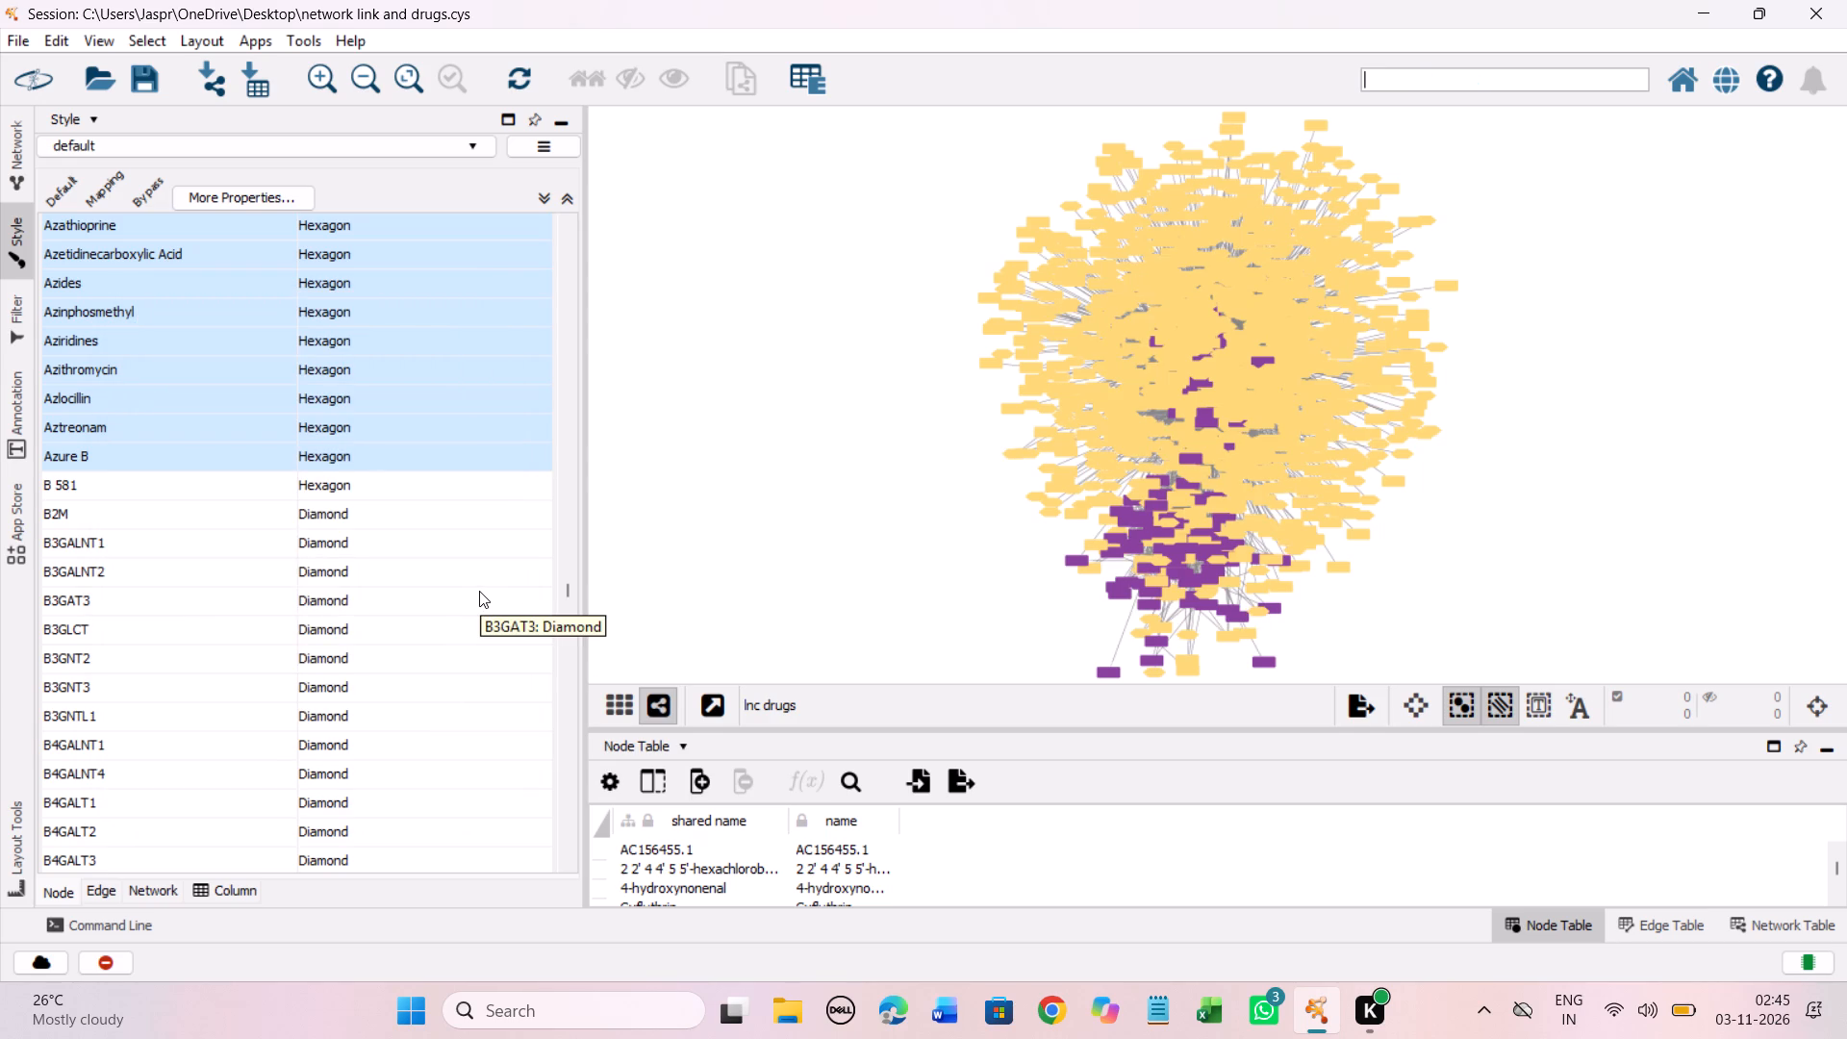
Set the Shape mapping to Hexagon for the drug BAS-012416453.
{"action": "scroll", "coordinate": [479, 591], "scroll_direction": "down", "scroll_amount": 4}
{"action": "left_click", "coordinate": [479, 591]}
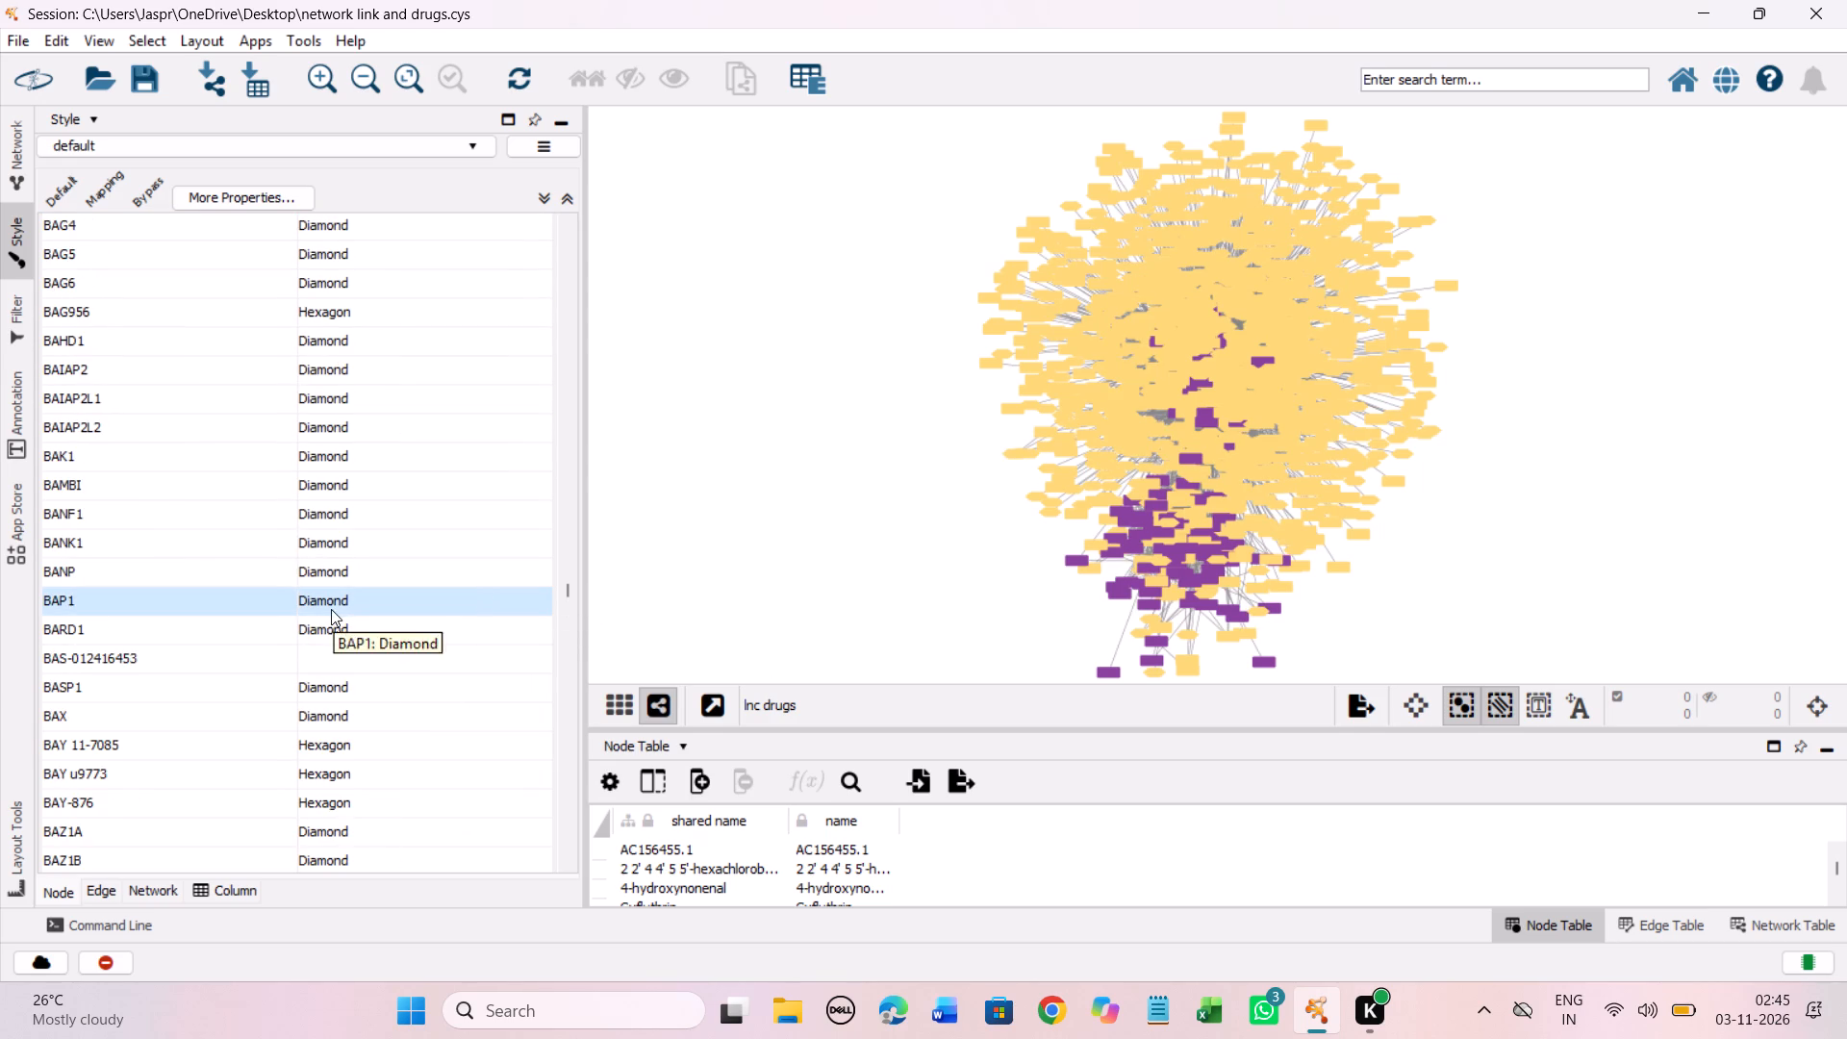
{"action": "left_click", "coordinate": [316, 669]}
{"action": "right_click", "coordinate": [322, 664]}
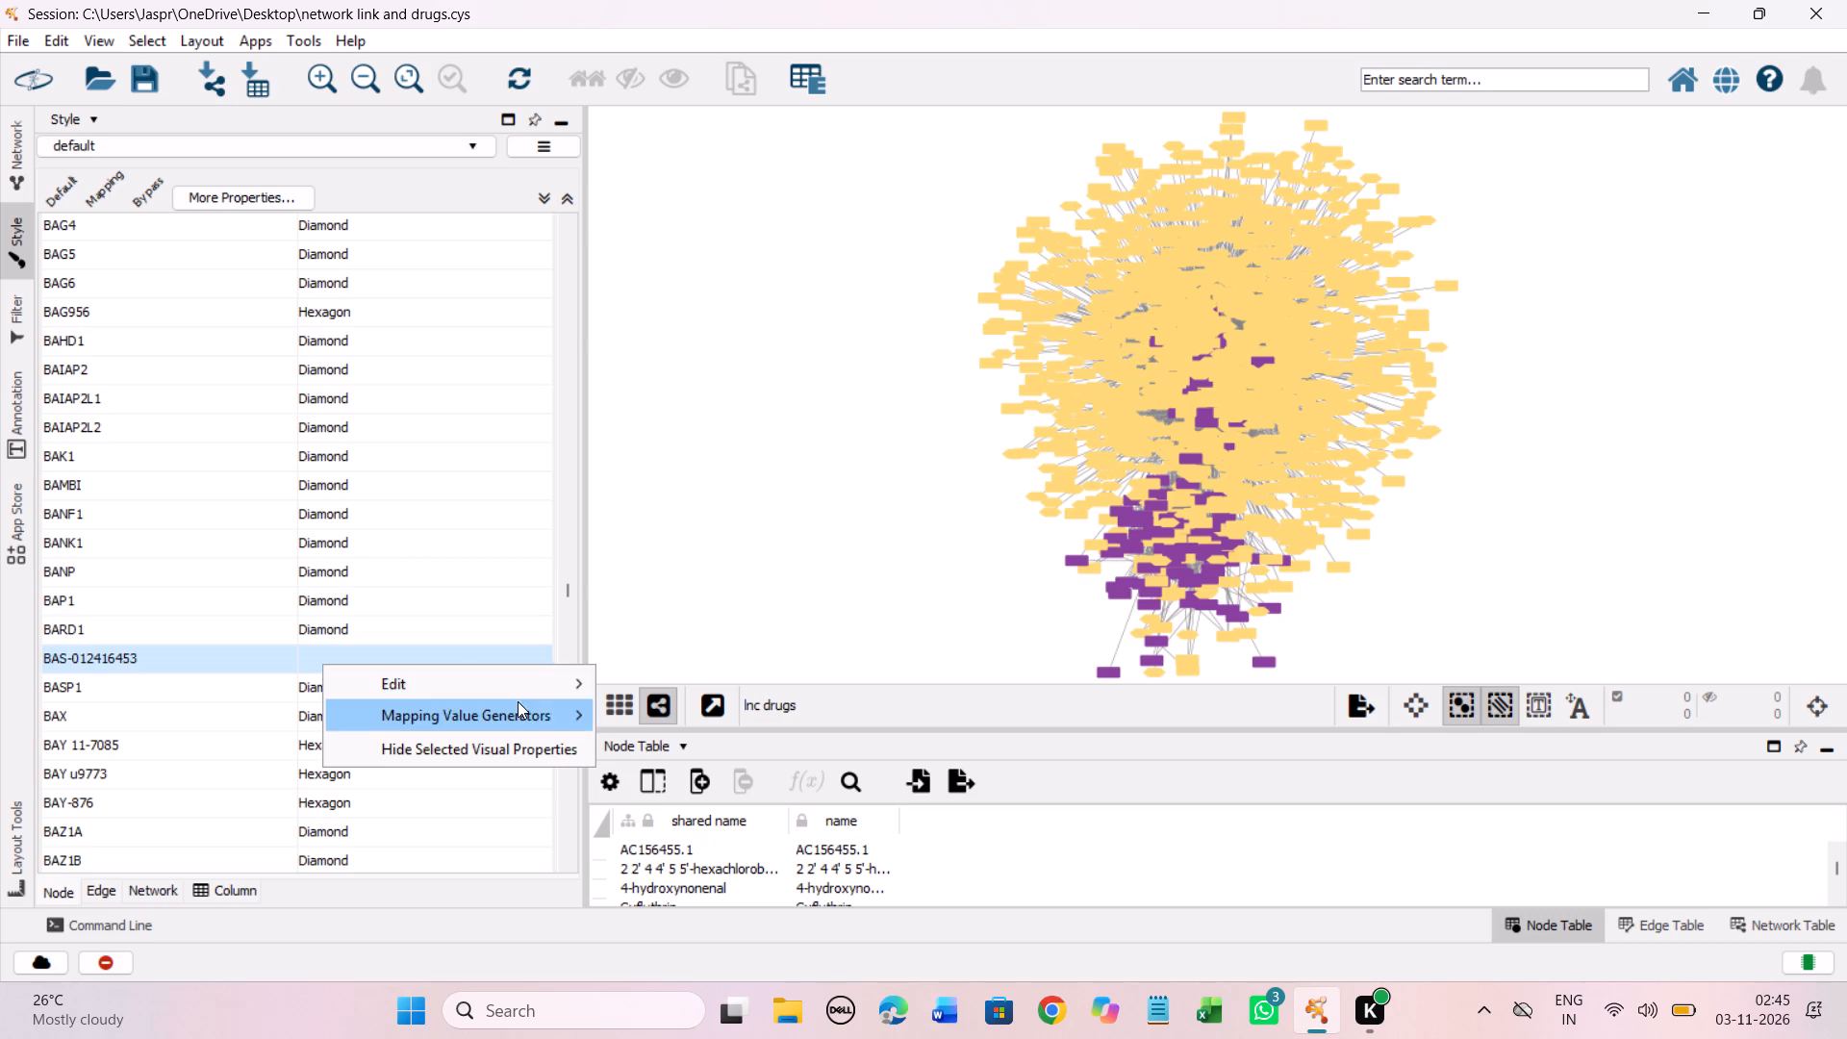
{"action": "left_click", "coordinate": [620, 677]}
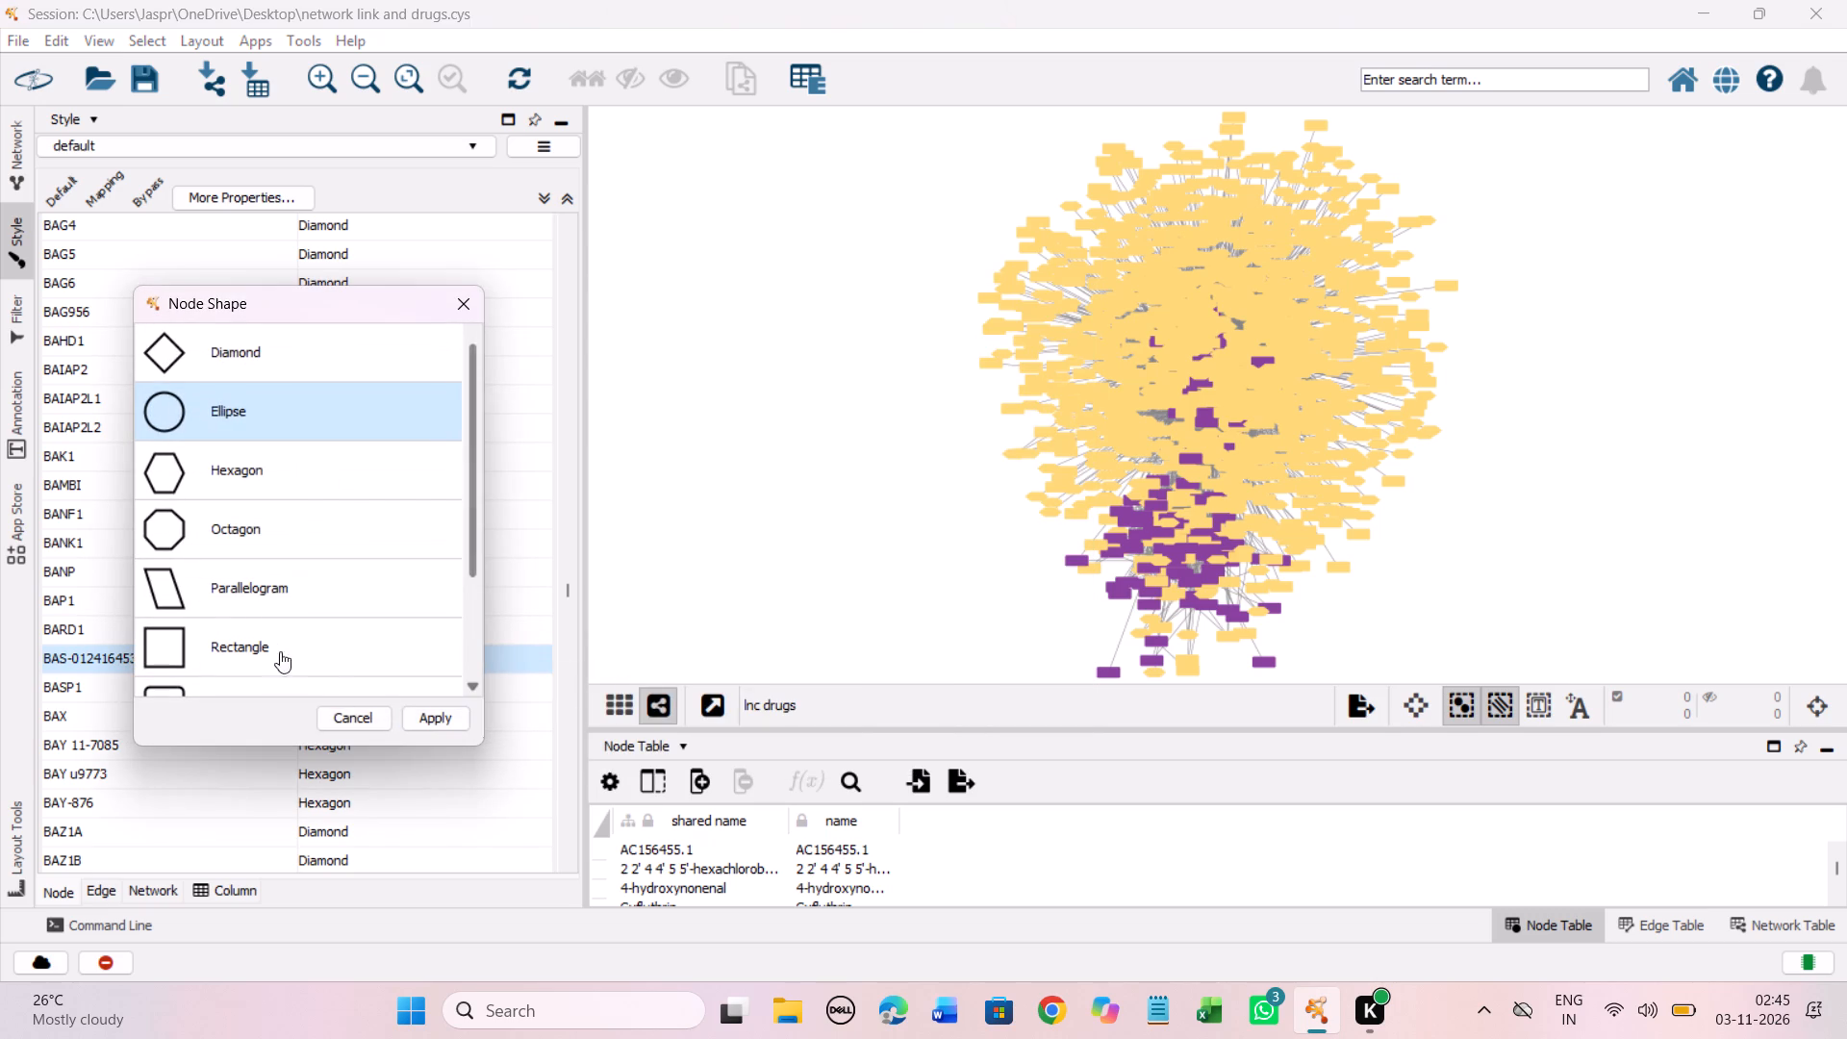
{"action": "left_click", "coordinate": [313, 462]}
{"action": "left_click", "coordinate": [464, 718]}
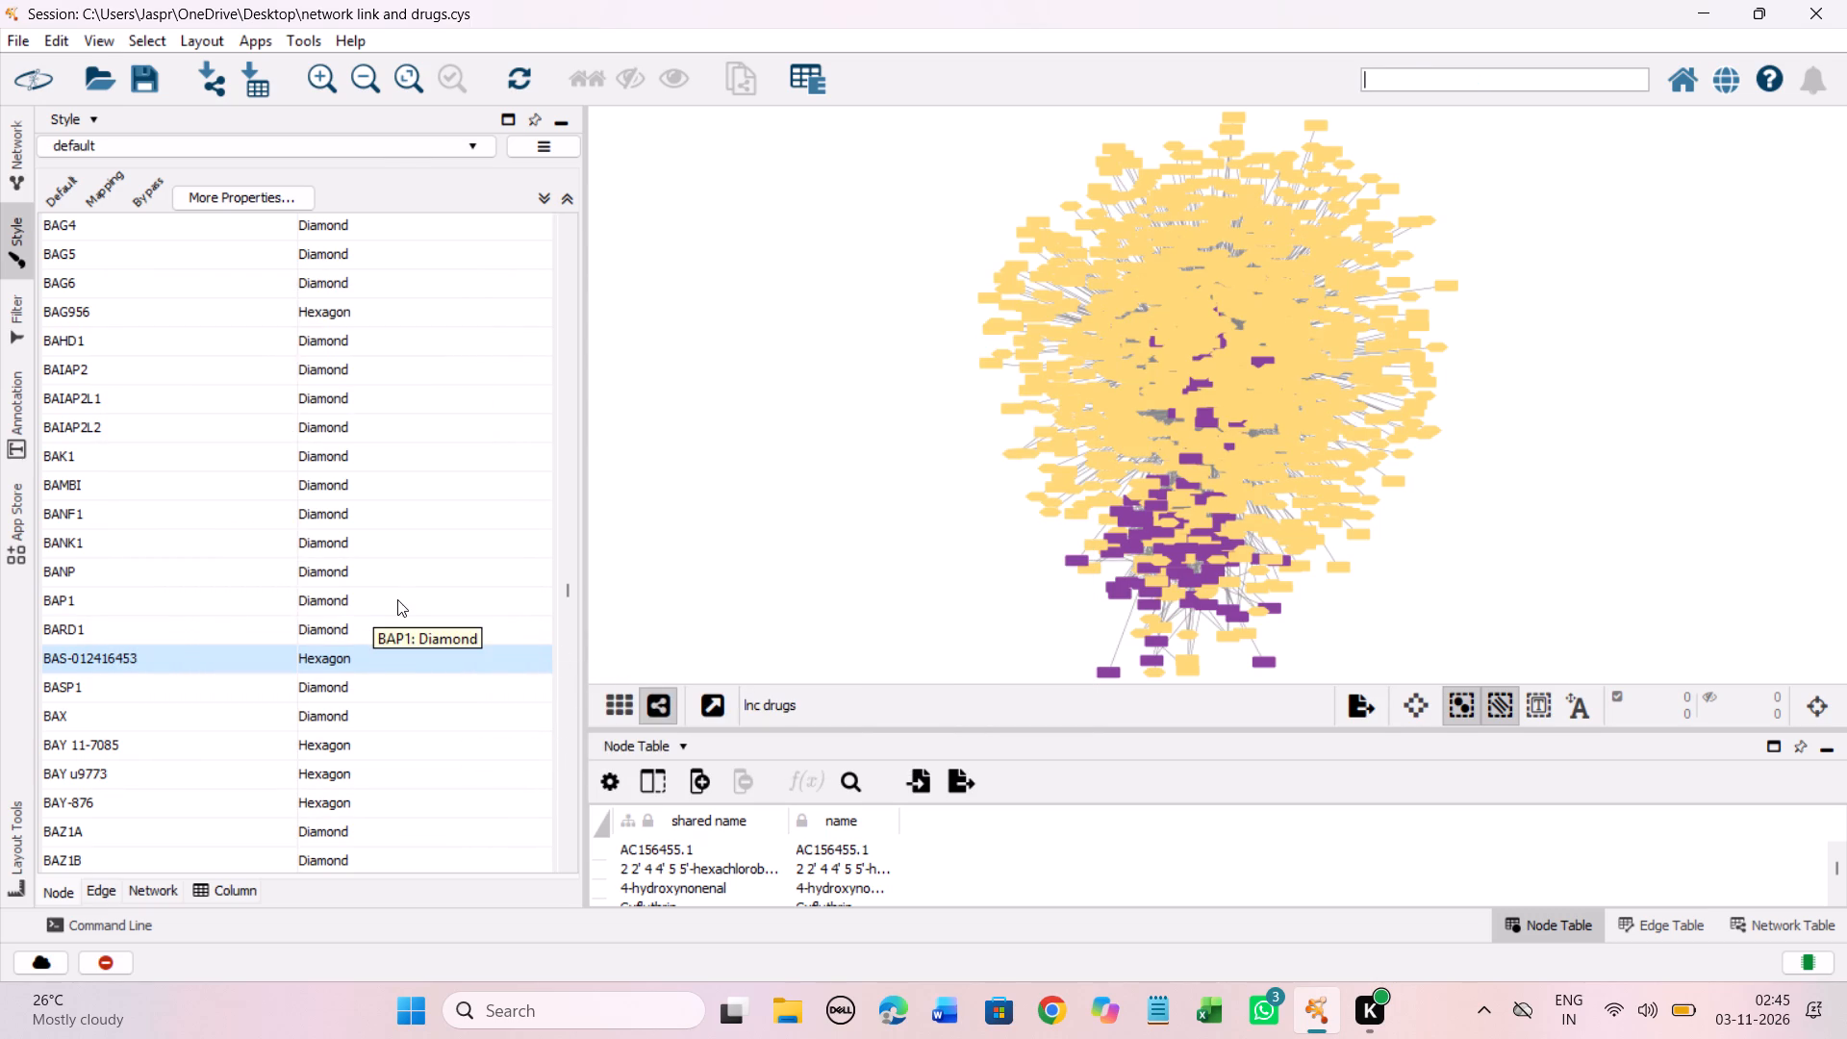
Set the Shape mapping to Hexagon for the drugs BCB000038, BCB000039 and BCB000040 together.
{"action": "scroll", "coordinate": [397, 599], "scroll_direction": "down", "scroll_amount": 4}
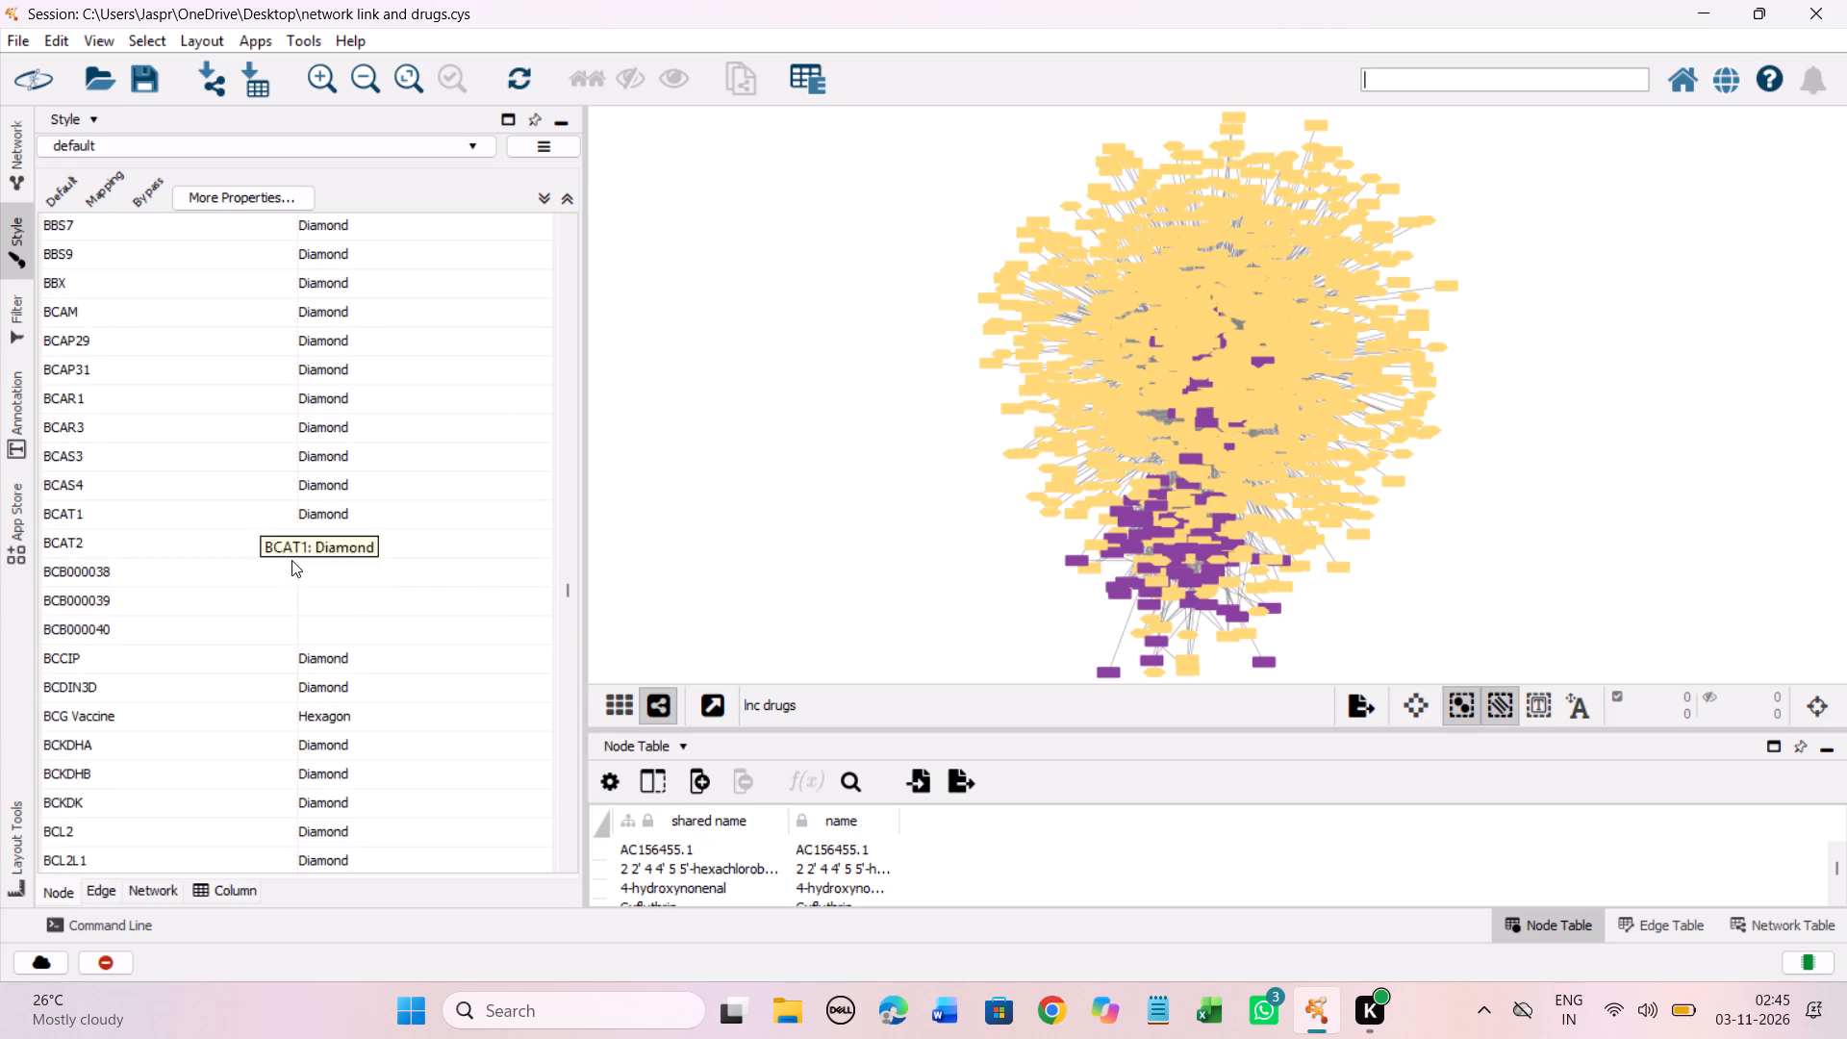
{"action": "left_click_drag", "start_coordinate": [324, 558], "coordinate": [324, 627]}
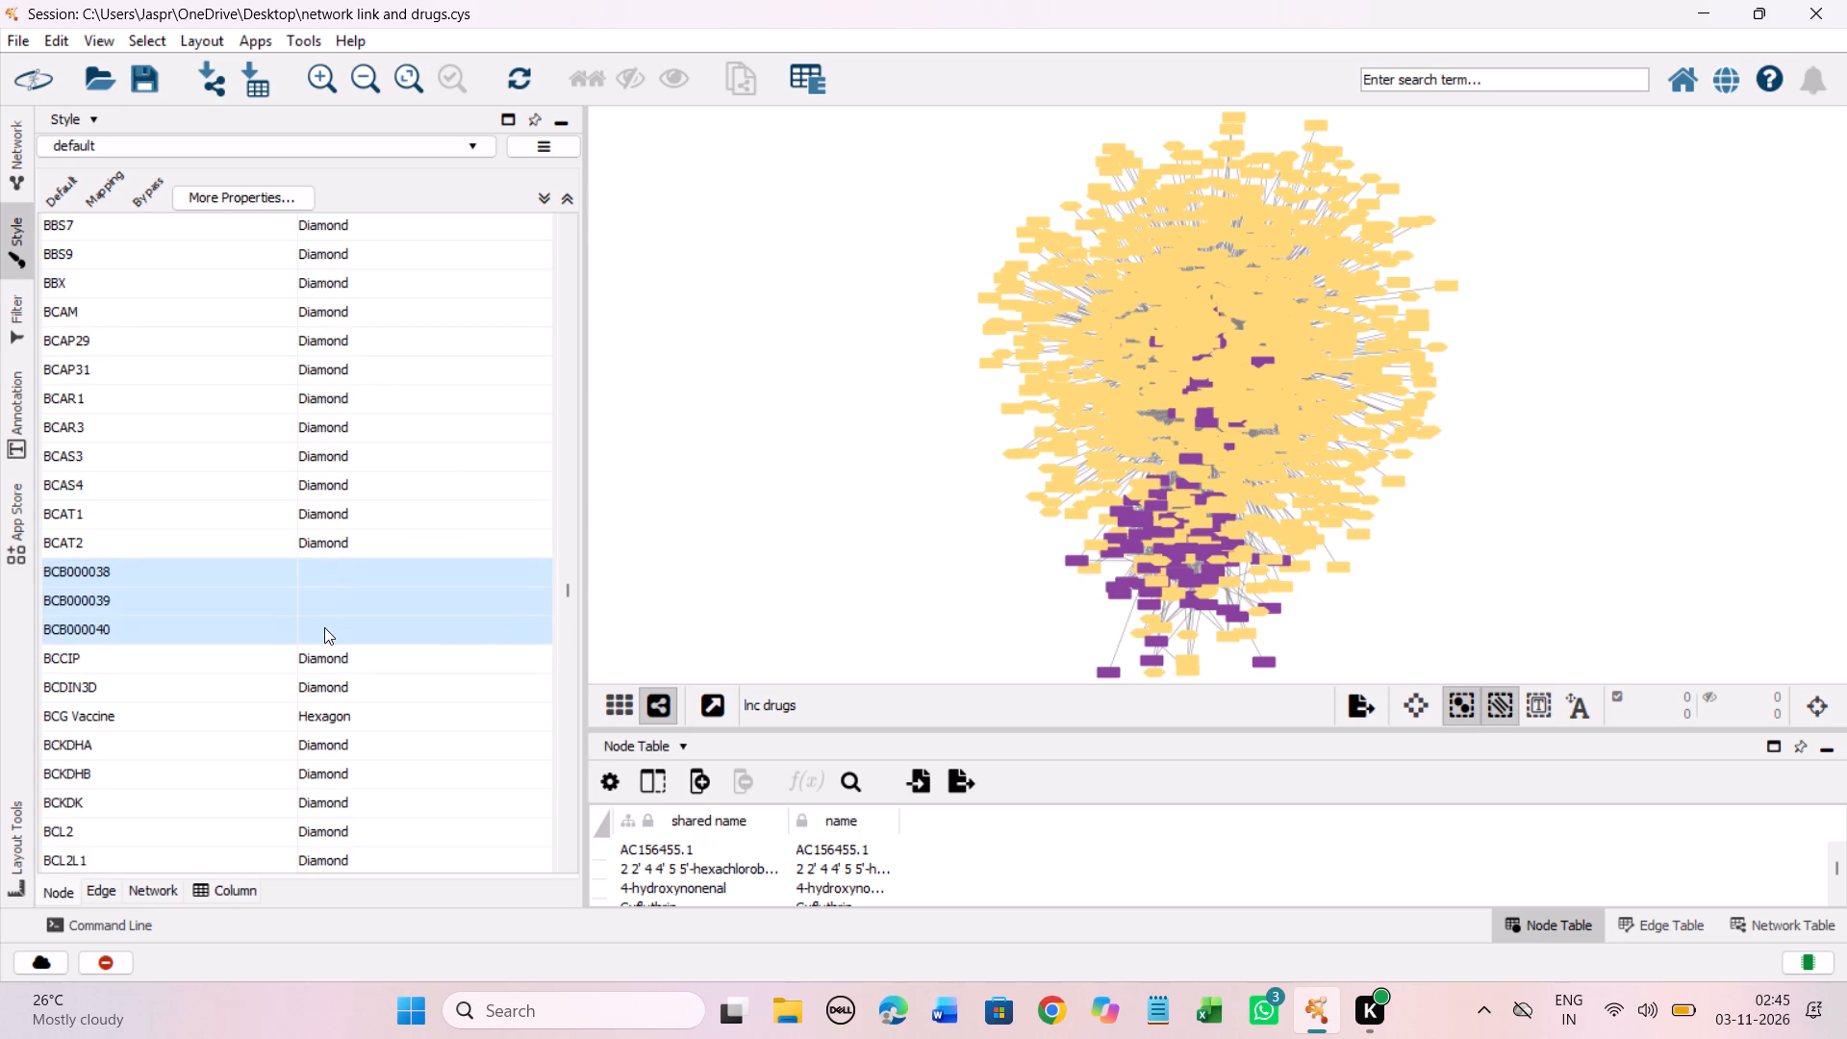
{"action": "right_click", "coordinate": [324, 627]}
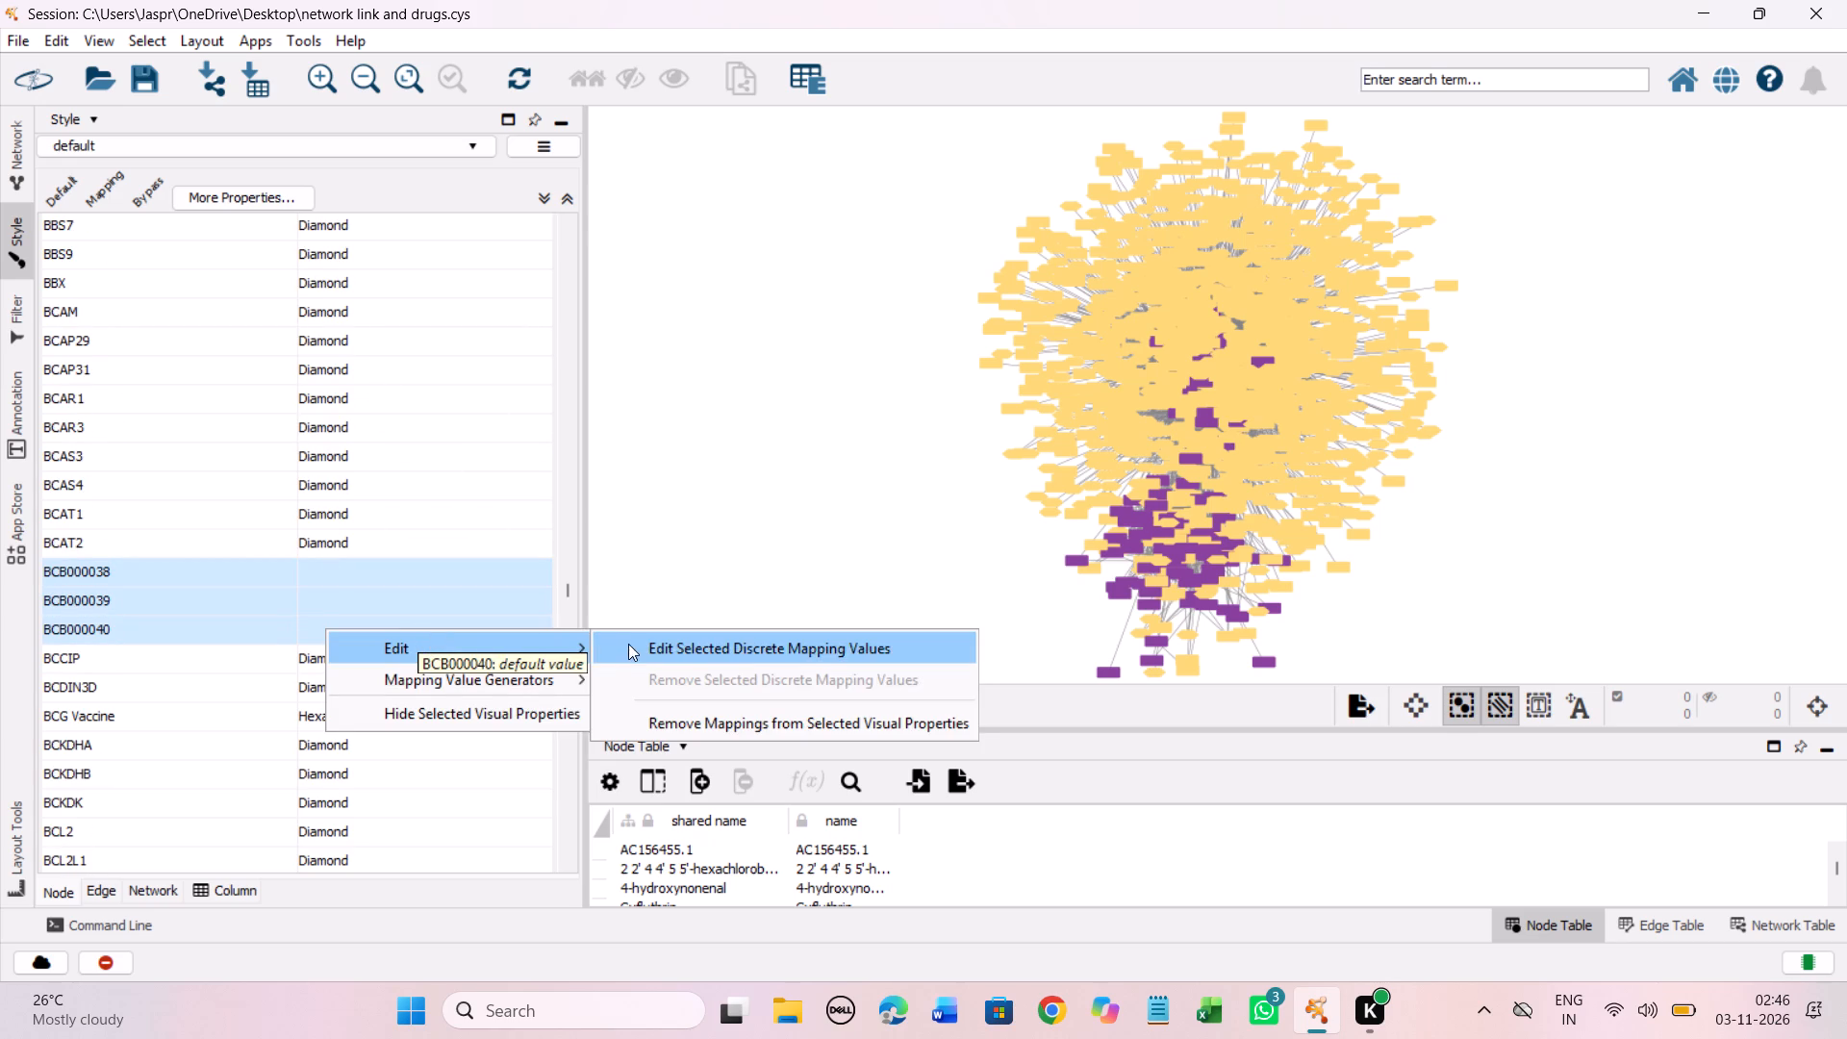
{"action": "left_click", "coordinate": [628, 644]}
{"action": "left_click", "coordinate": [287, 460]}
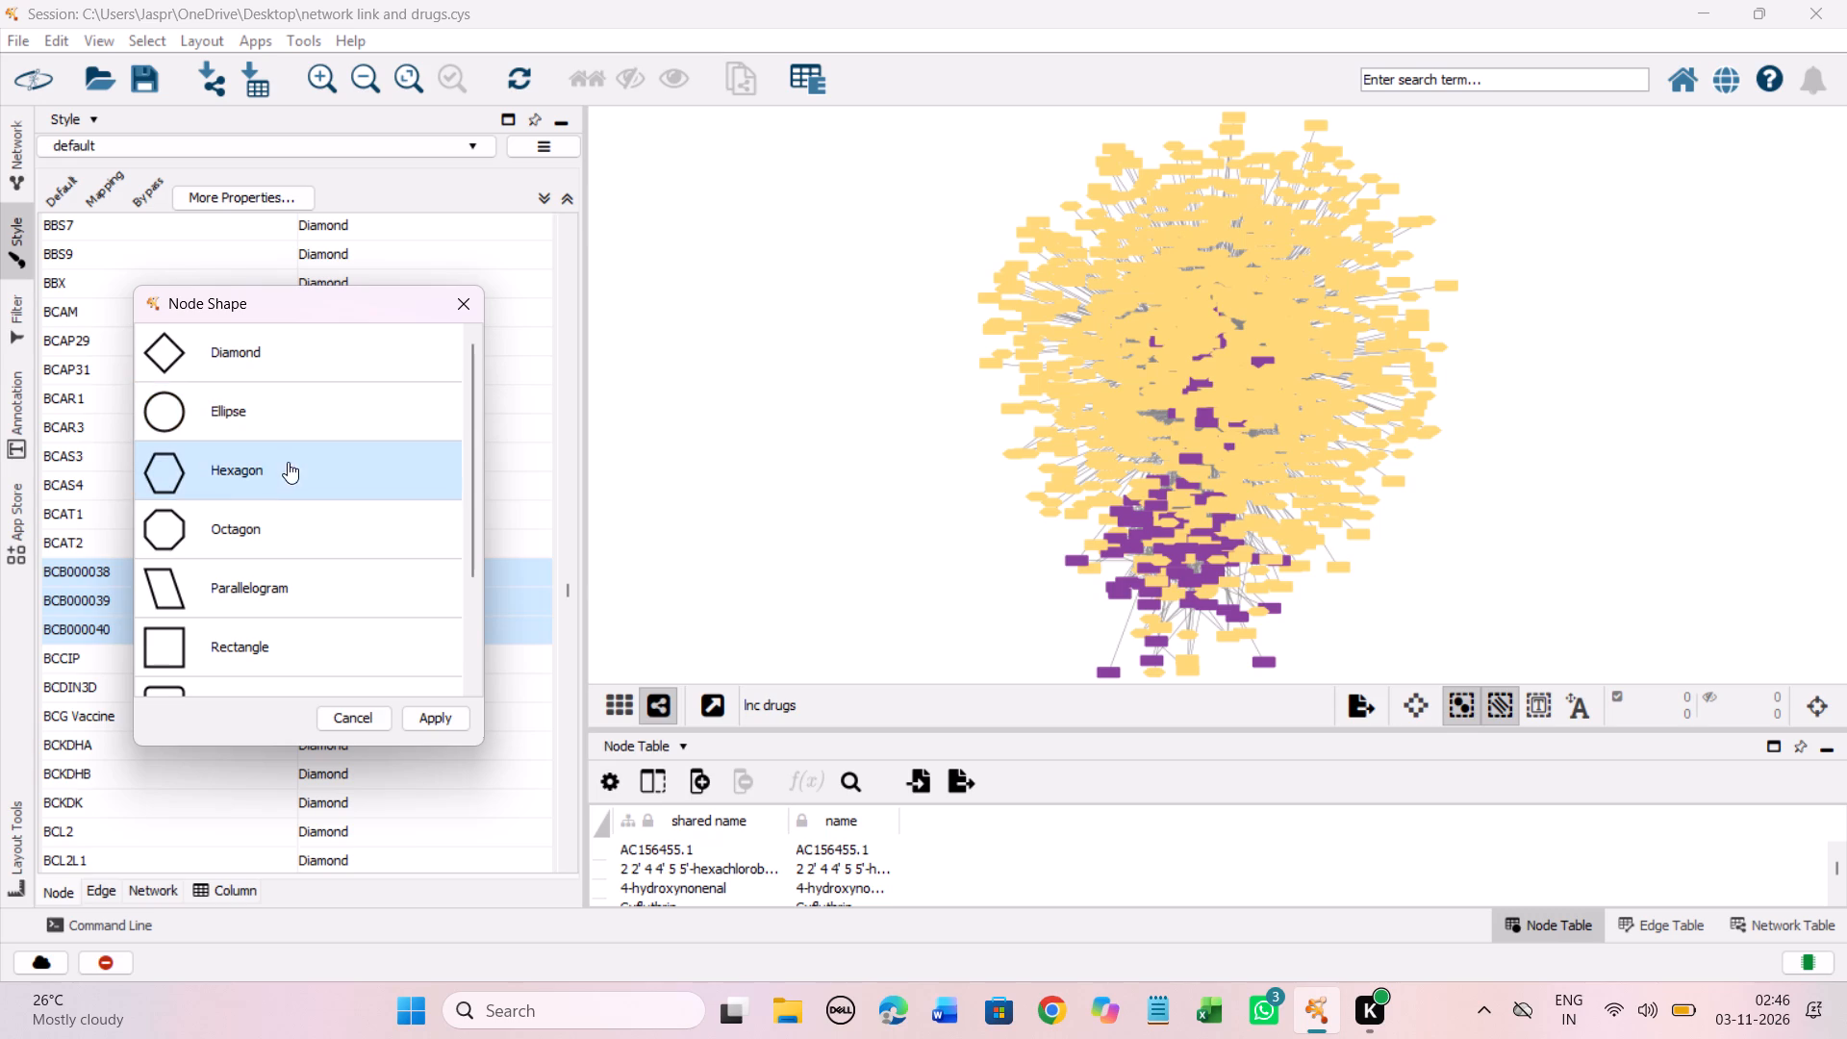
{"action": "left_click", "coordinate": [424, 711]}
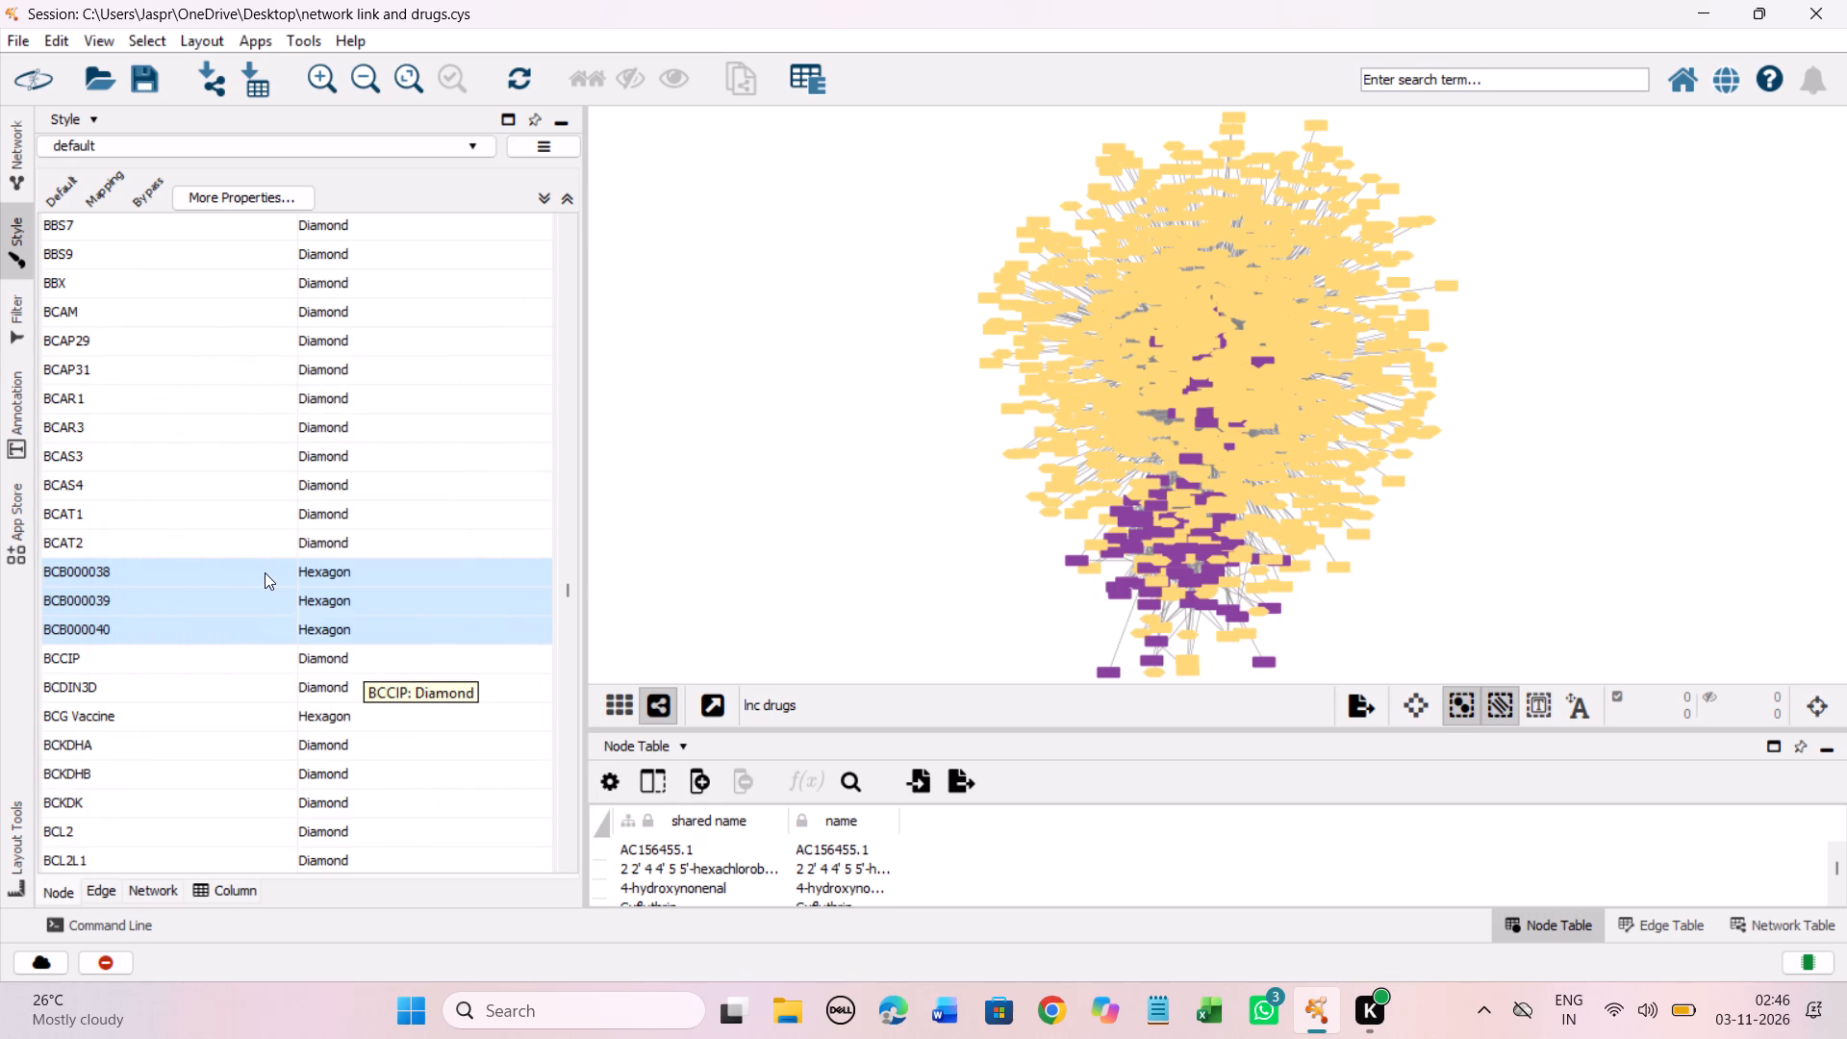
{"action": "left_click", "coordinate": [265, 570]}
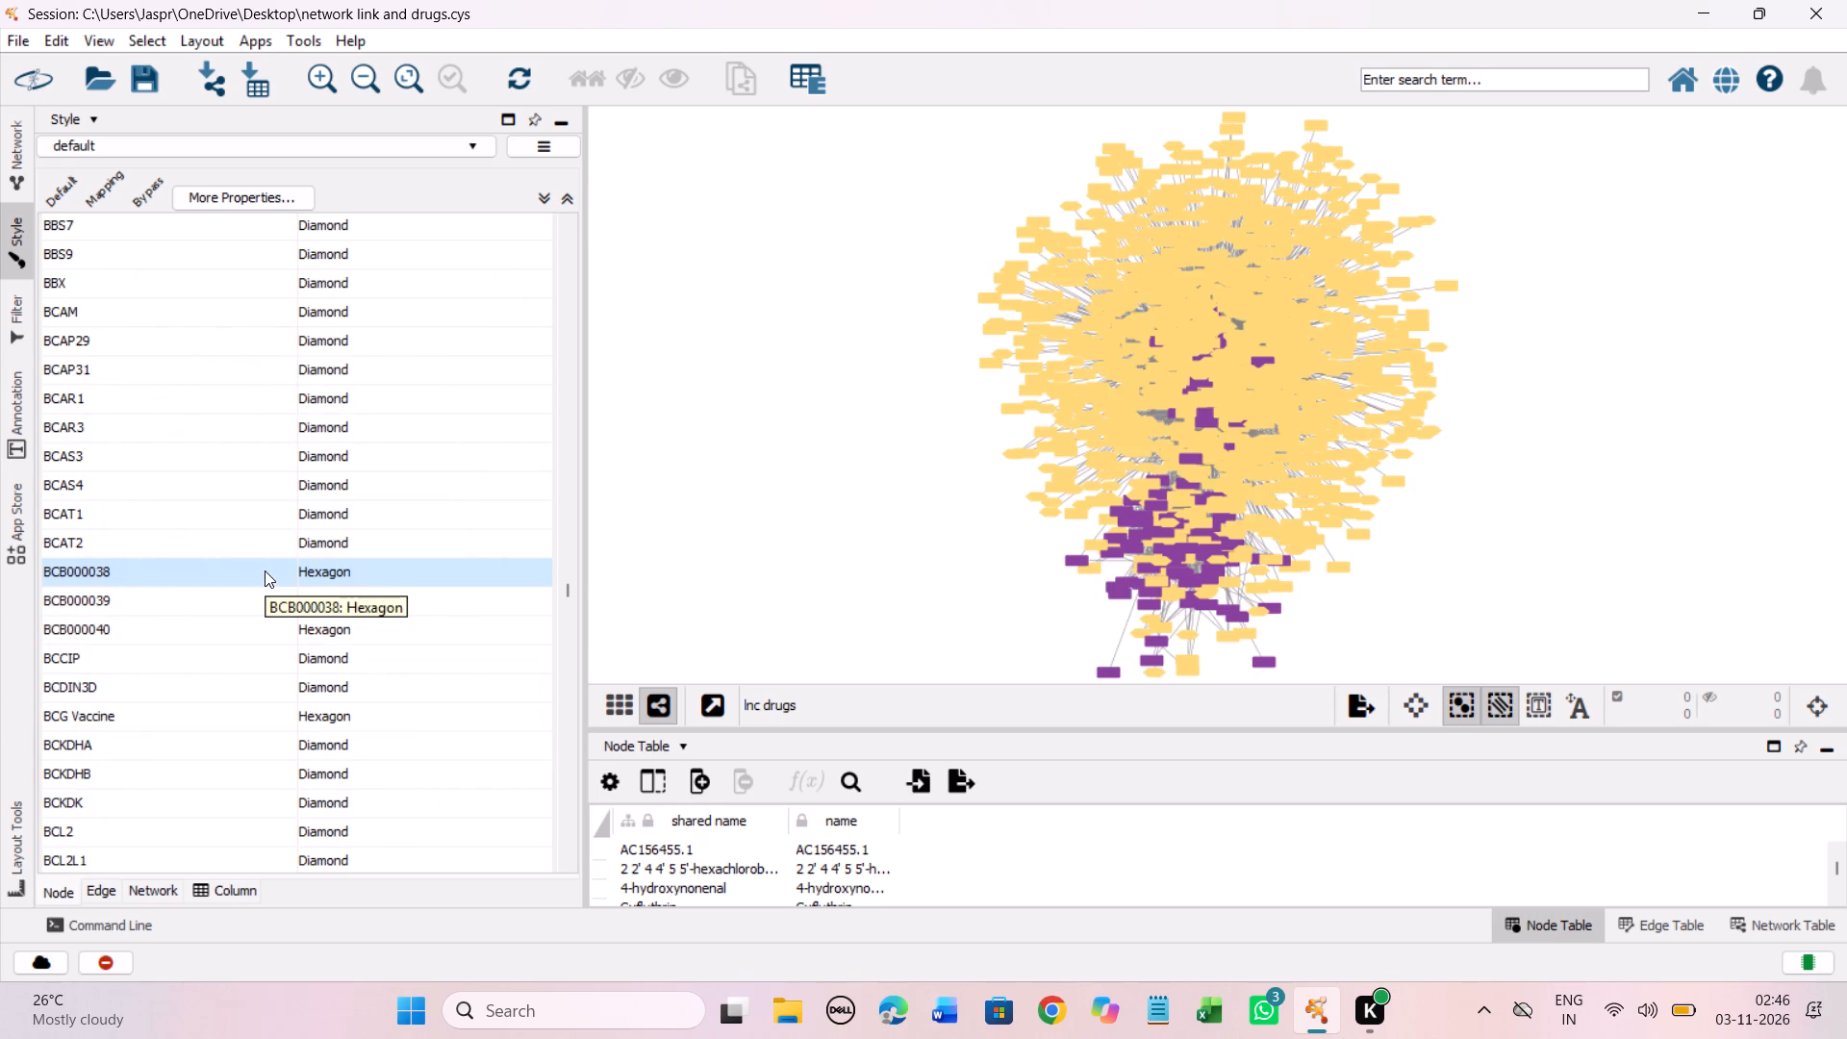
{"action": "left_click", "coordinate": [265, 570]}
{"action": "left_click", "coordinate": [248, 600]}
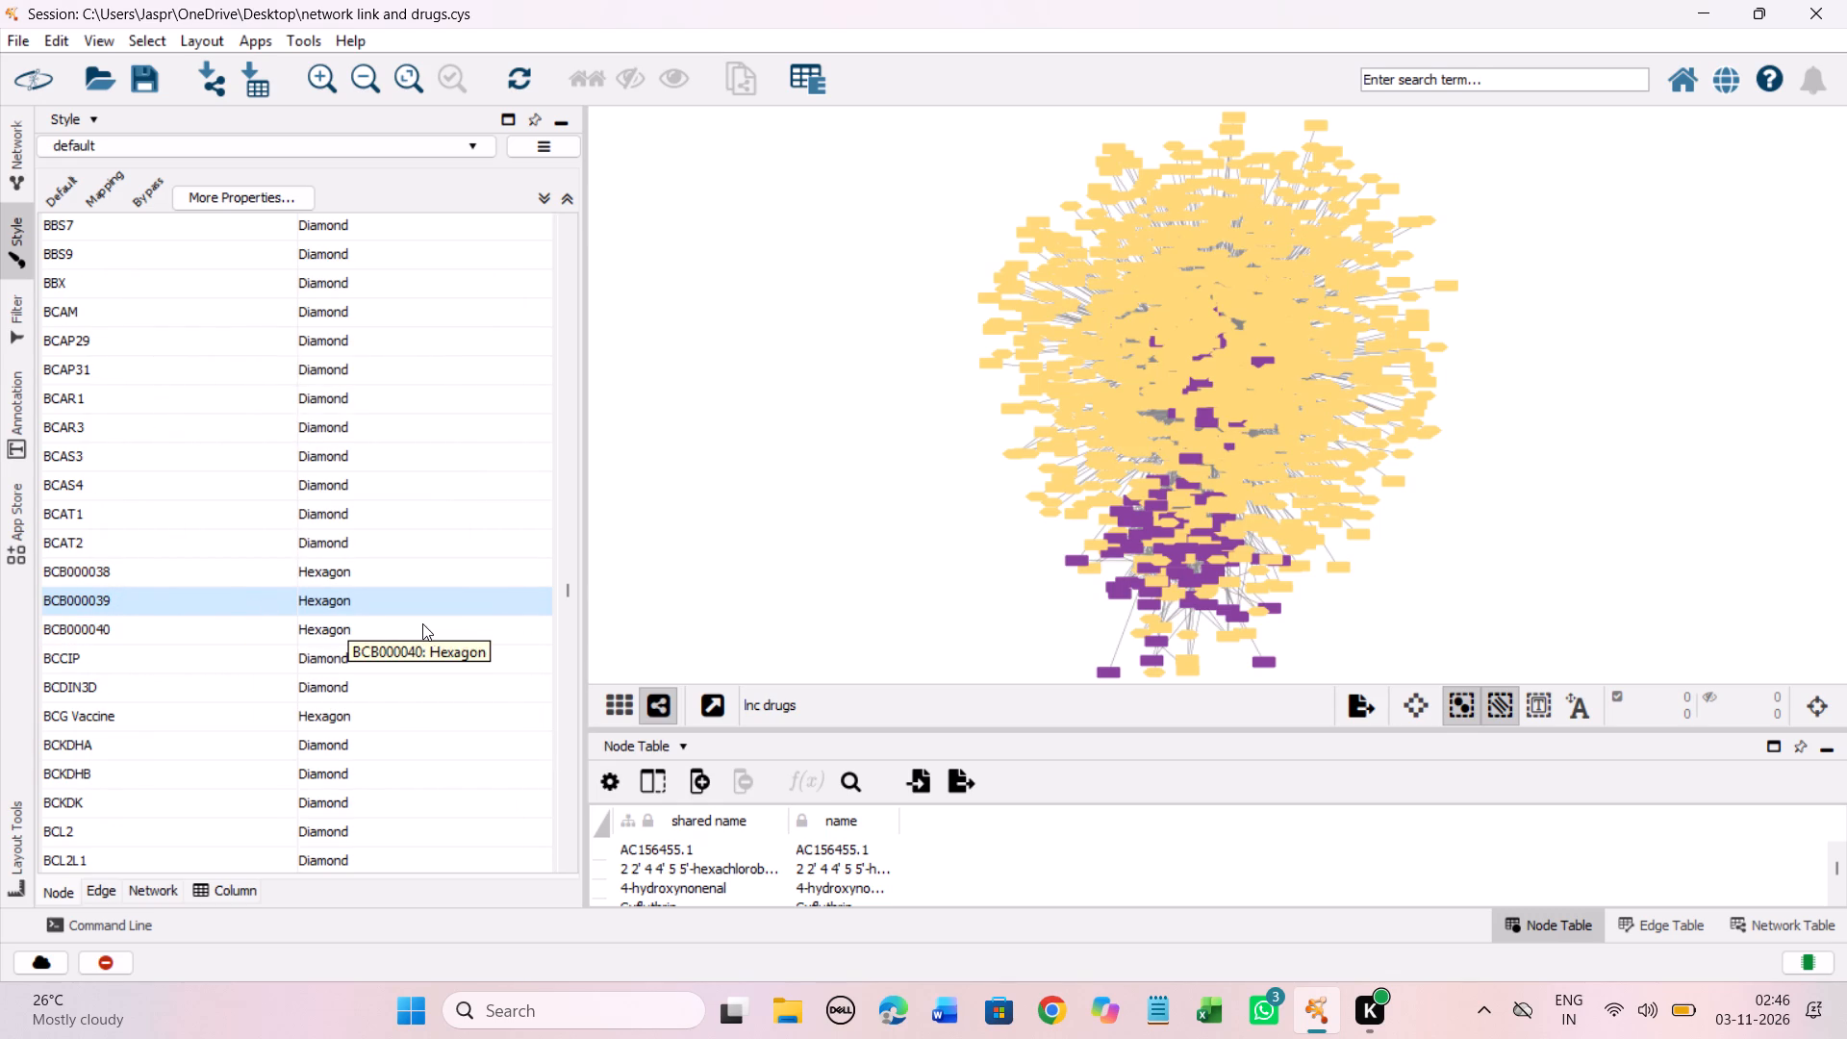
Check the Shape mappings from BCCIP through BZW2 and on to the first named B drugs for drugs without a shape.
{"action": "scroll", "coordinate": [422, 629], "scroll_direction": "down", "scroll_amount": 19}
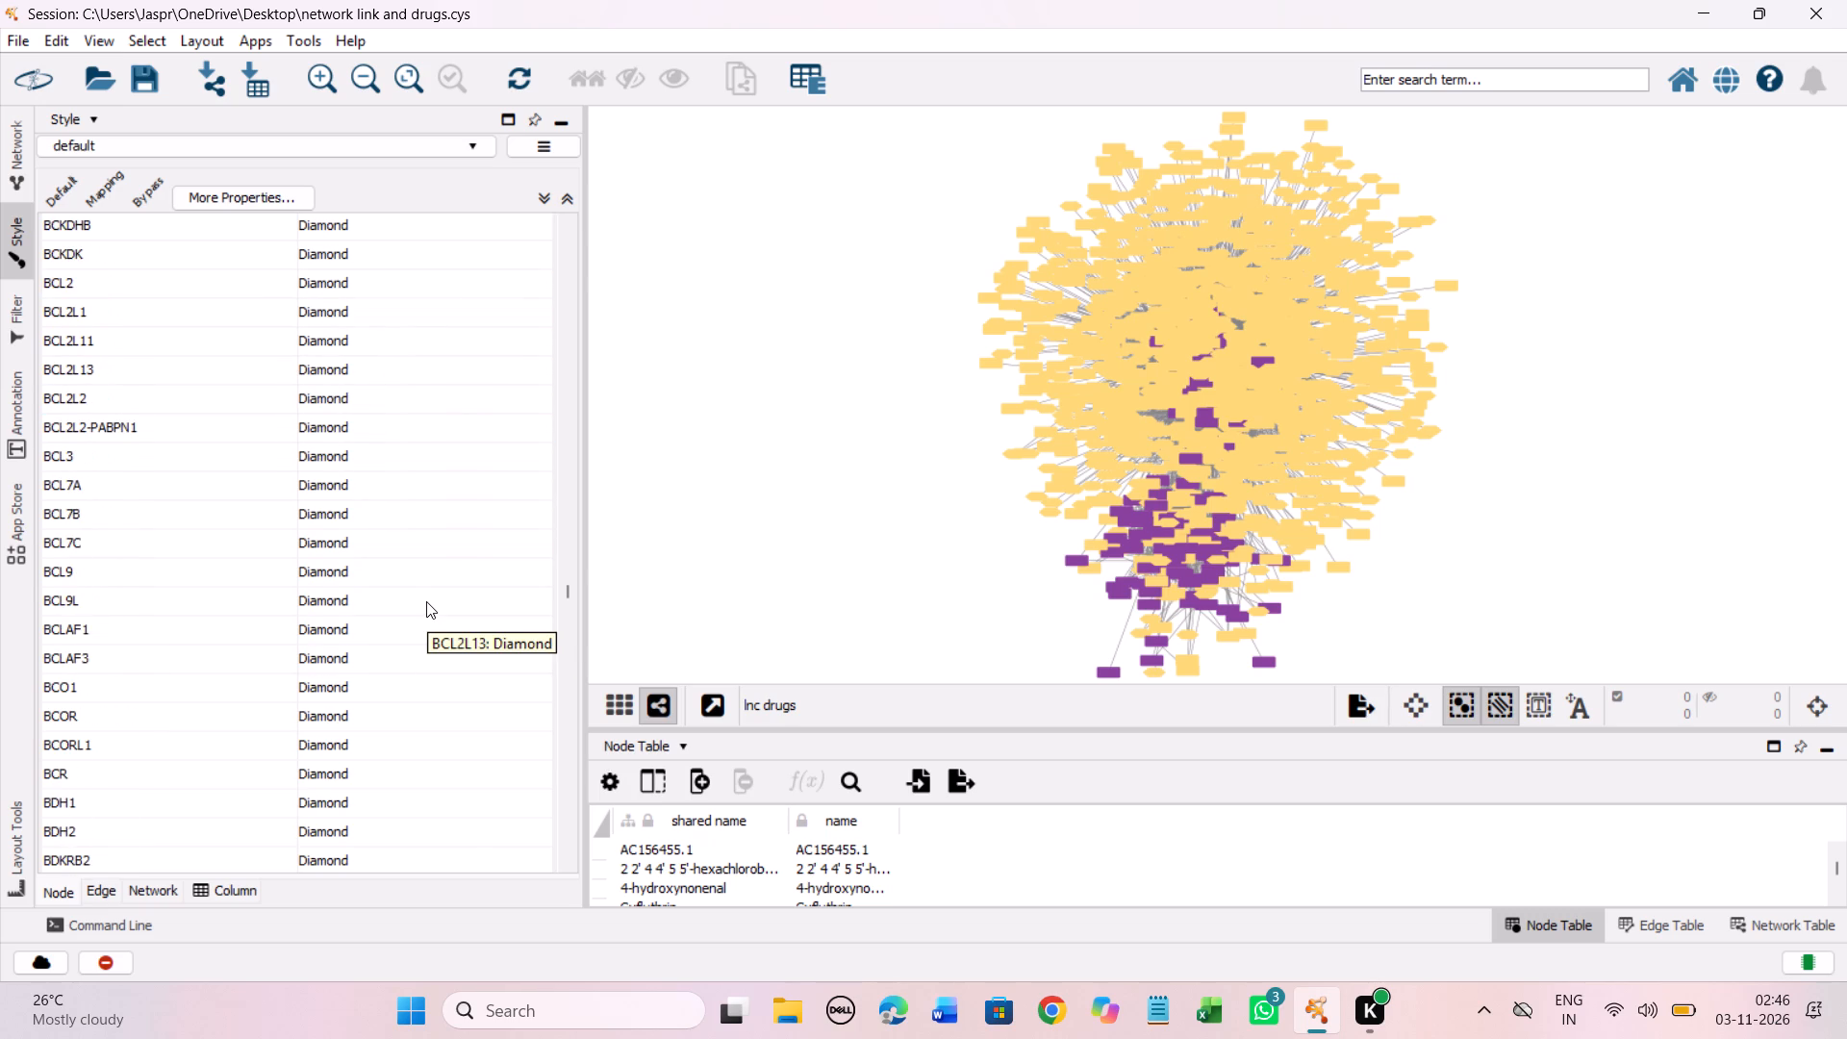
{"action": "scroll", "coordinate": [426, 601], "scroll_direction": "down", "scroll_amount": 3}
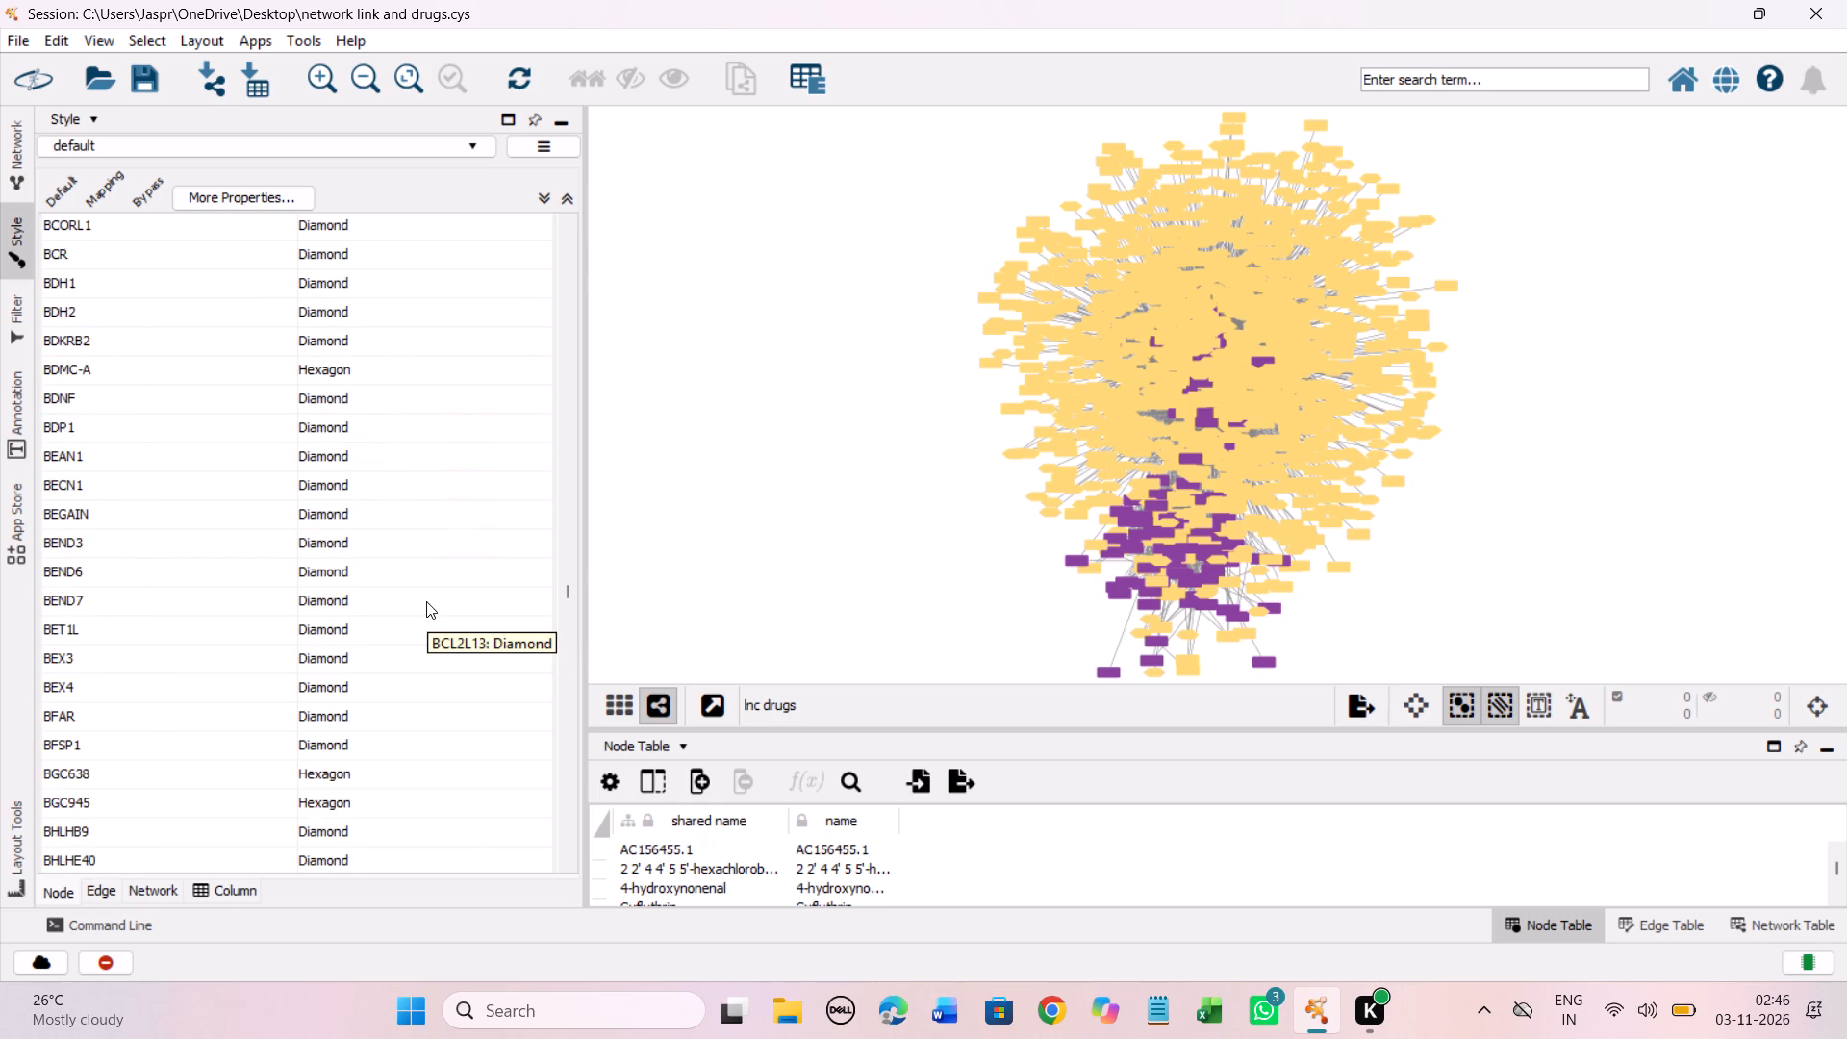
{"action": "scroll", "coordinate": [426, 601], "scroll_direction": "down", "scroll_amount": 4}
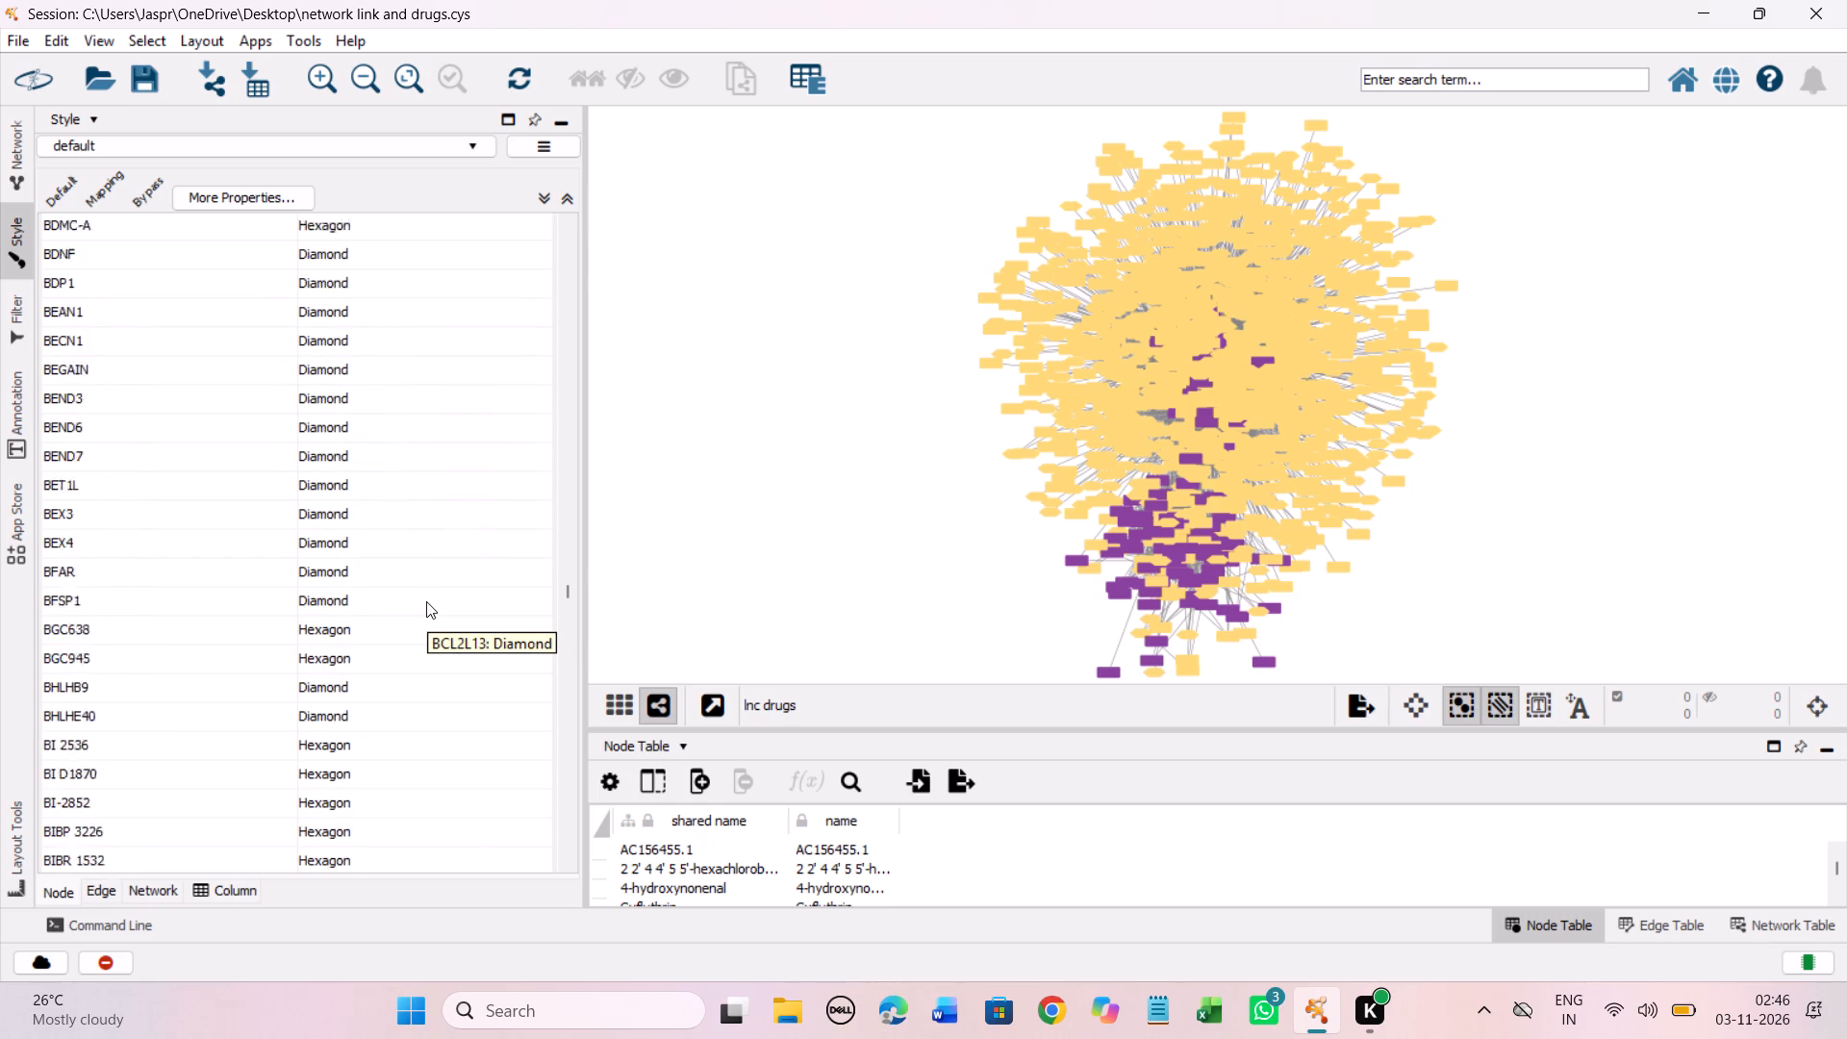
{"action": "scroll", "coordinate": [426, 601], "scroll_direction": "down", "scroll_amount": 5}
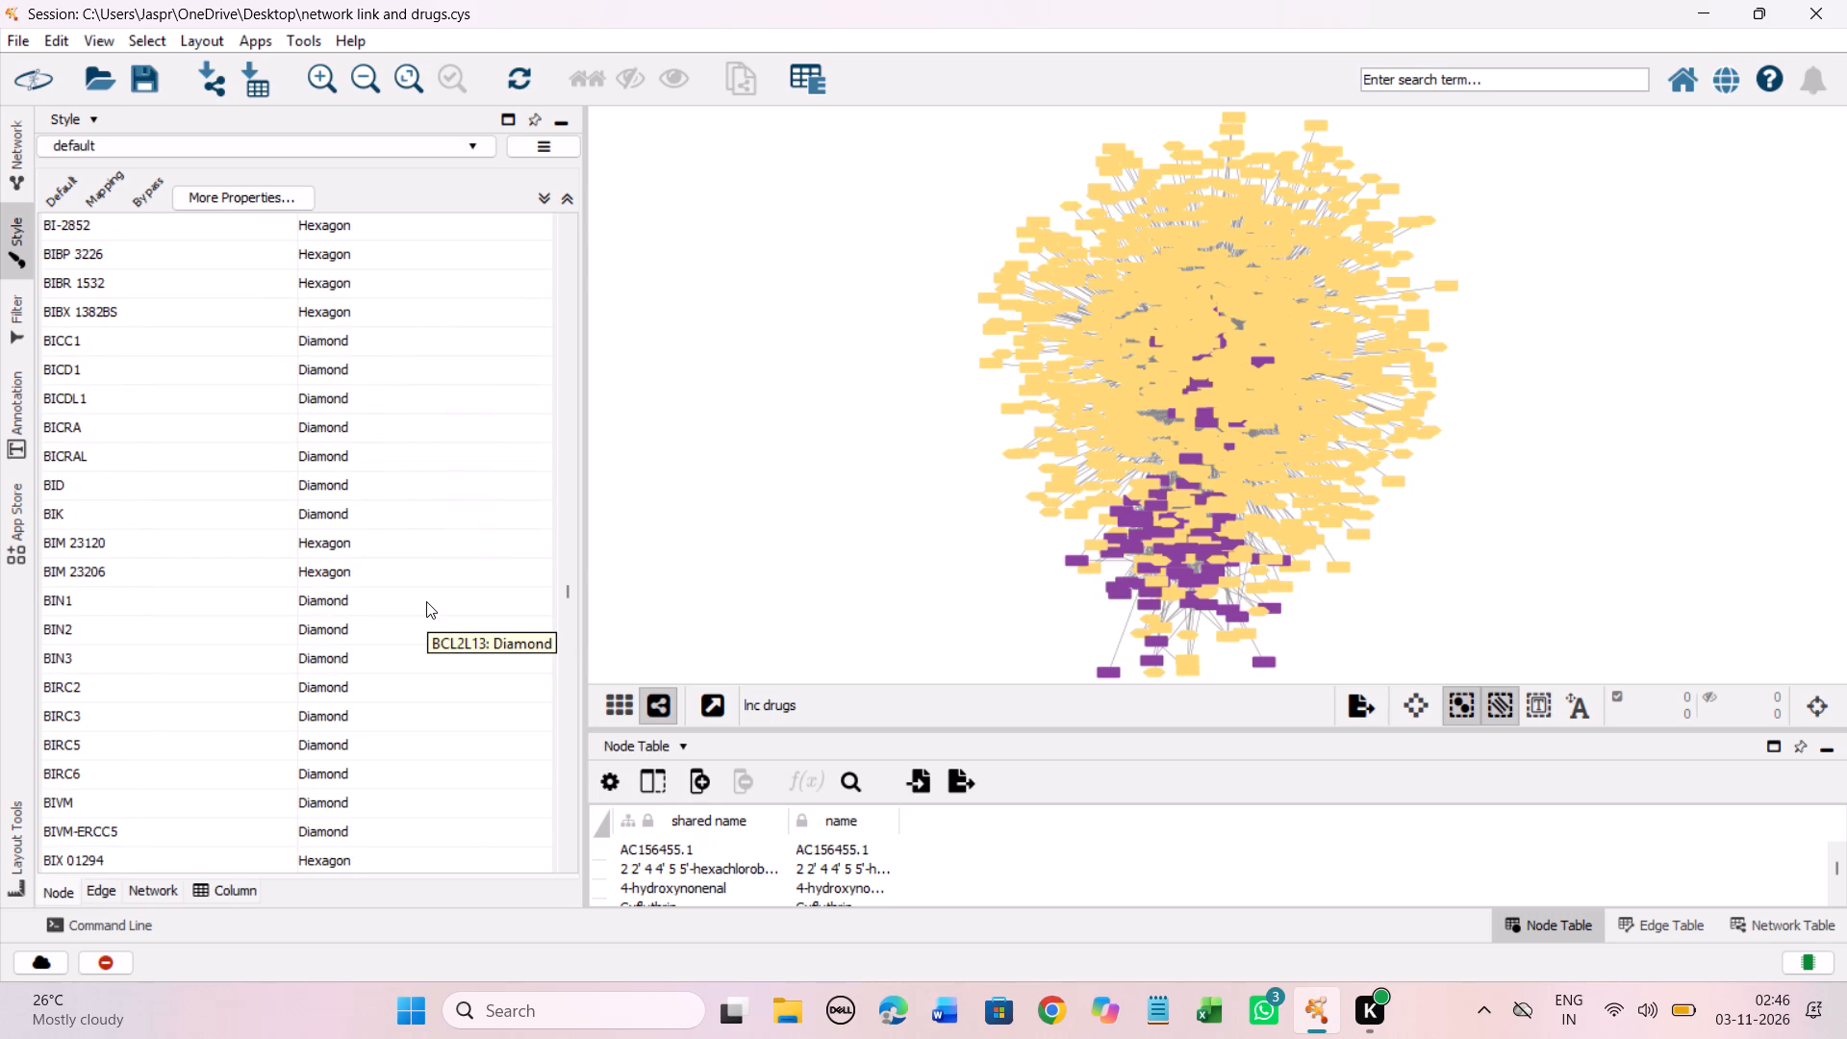
{"action": "scroll", "coordinate": [426, 601], "scroll_direction": "down", "scroll_amount": 3}
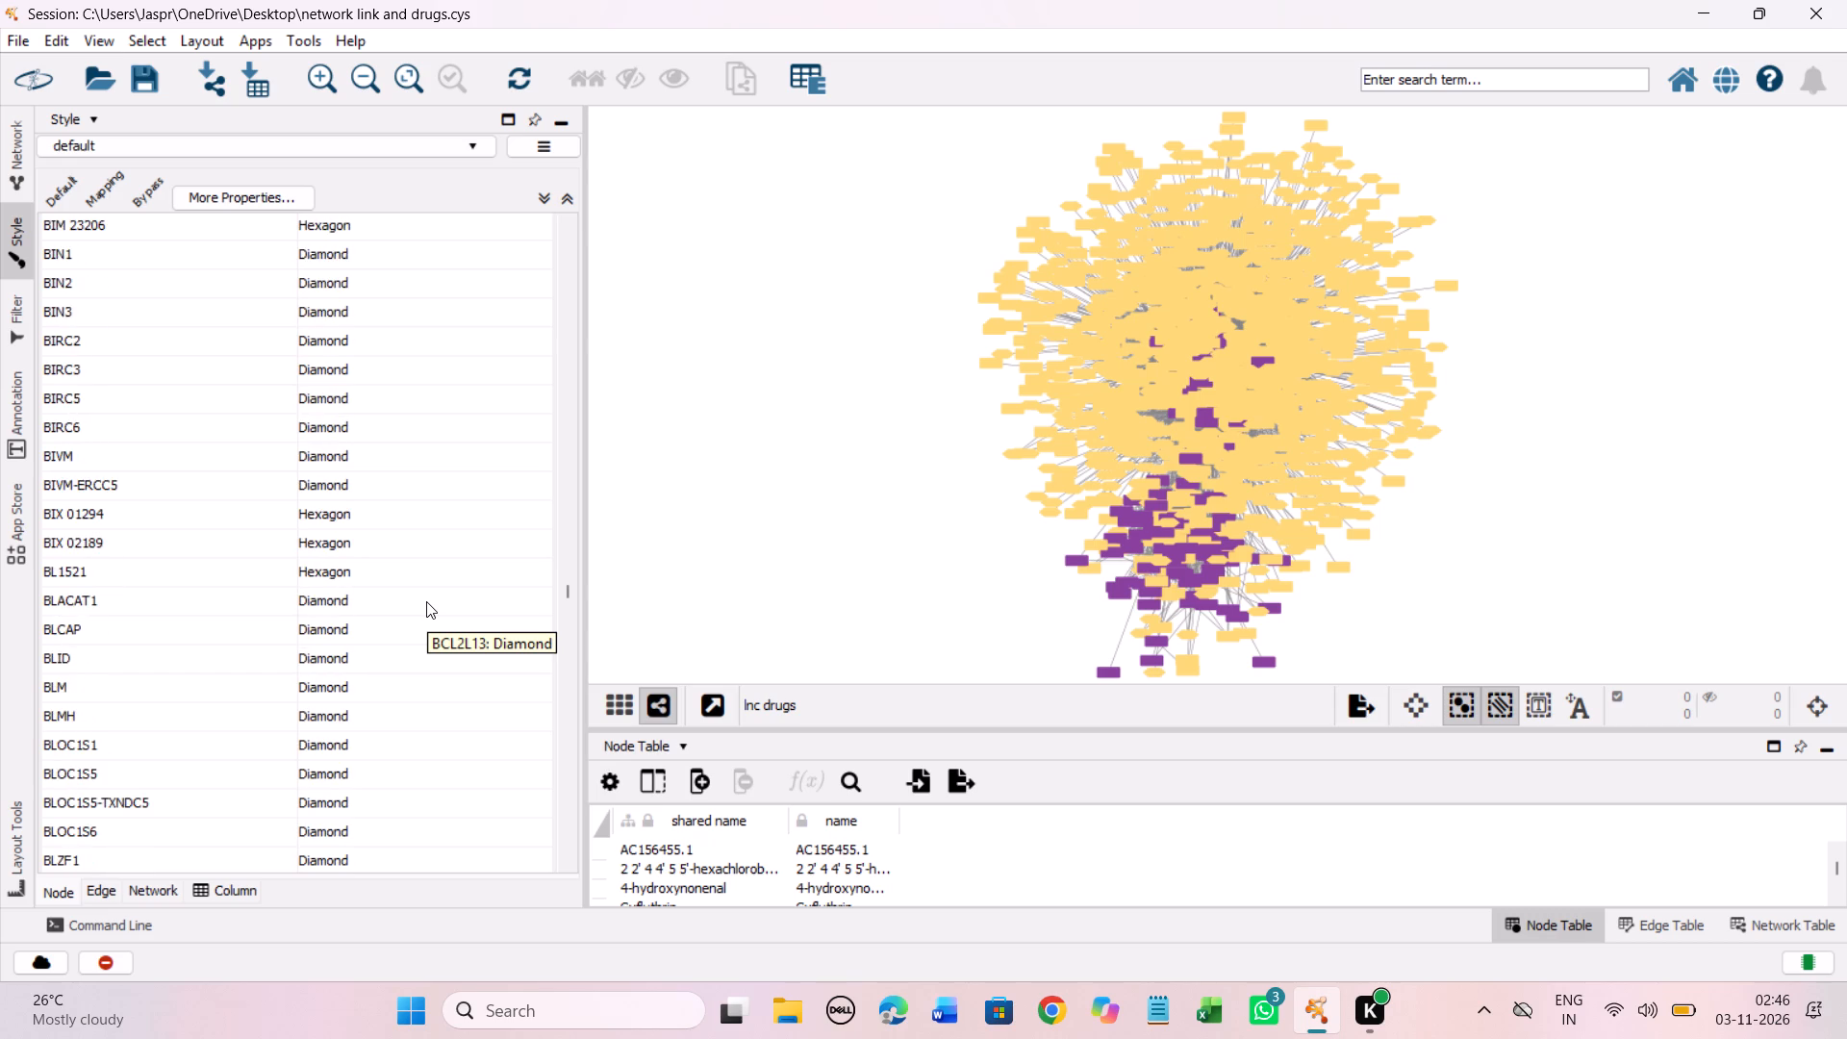
{"action": "scroll", "coordinate": [426, 601], "scroll_direction": "down", "scroll_amount": 4}
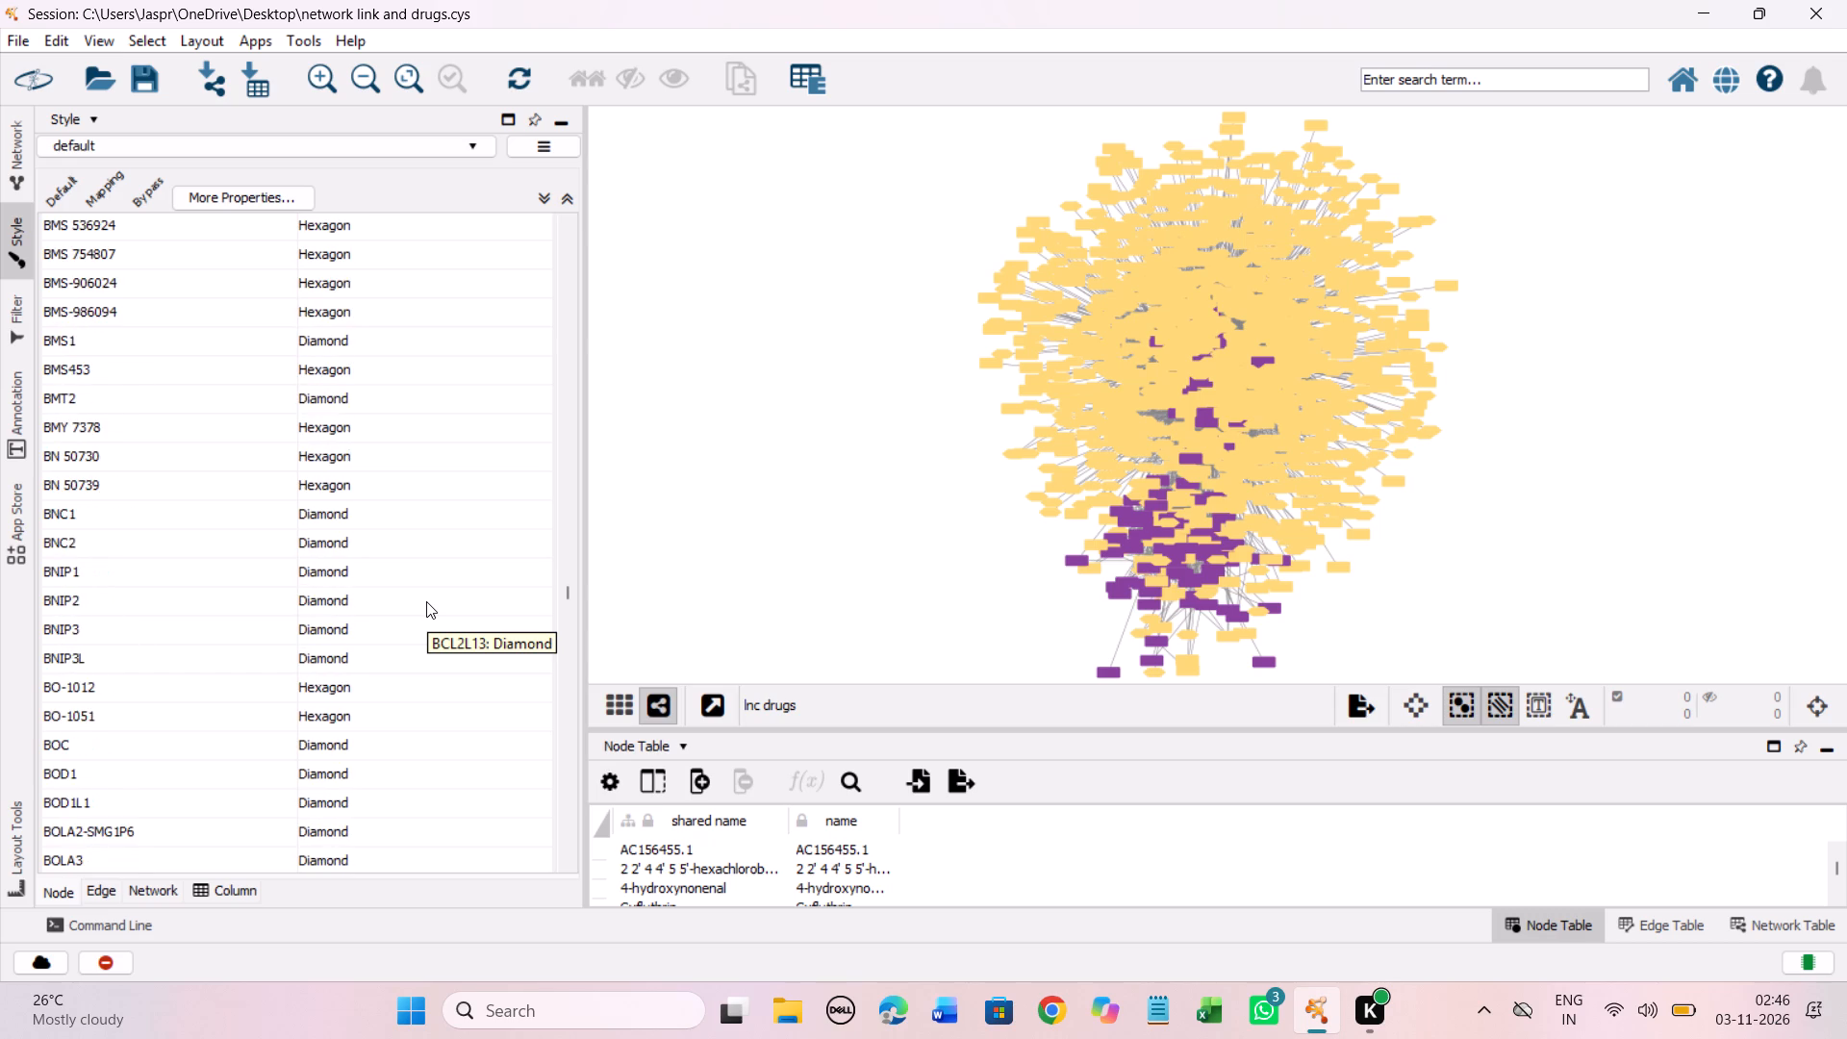
{"action": "scroll", "coordinate": [426, 601], "scroll_direction": "down", "scroll_amount": 4}
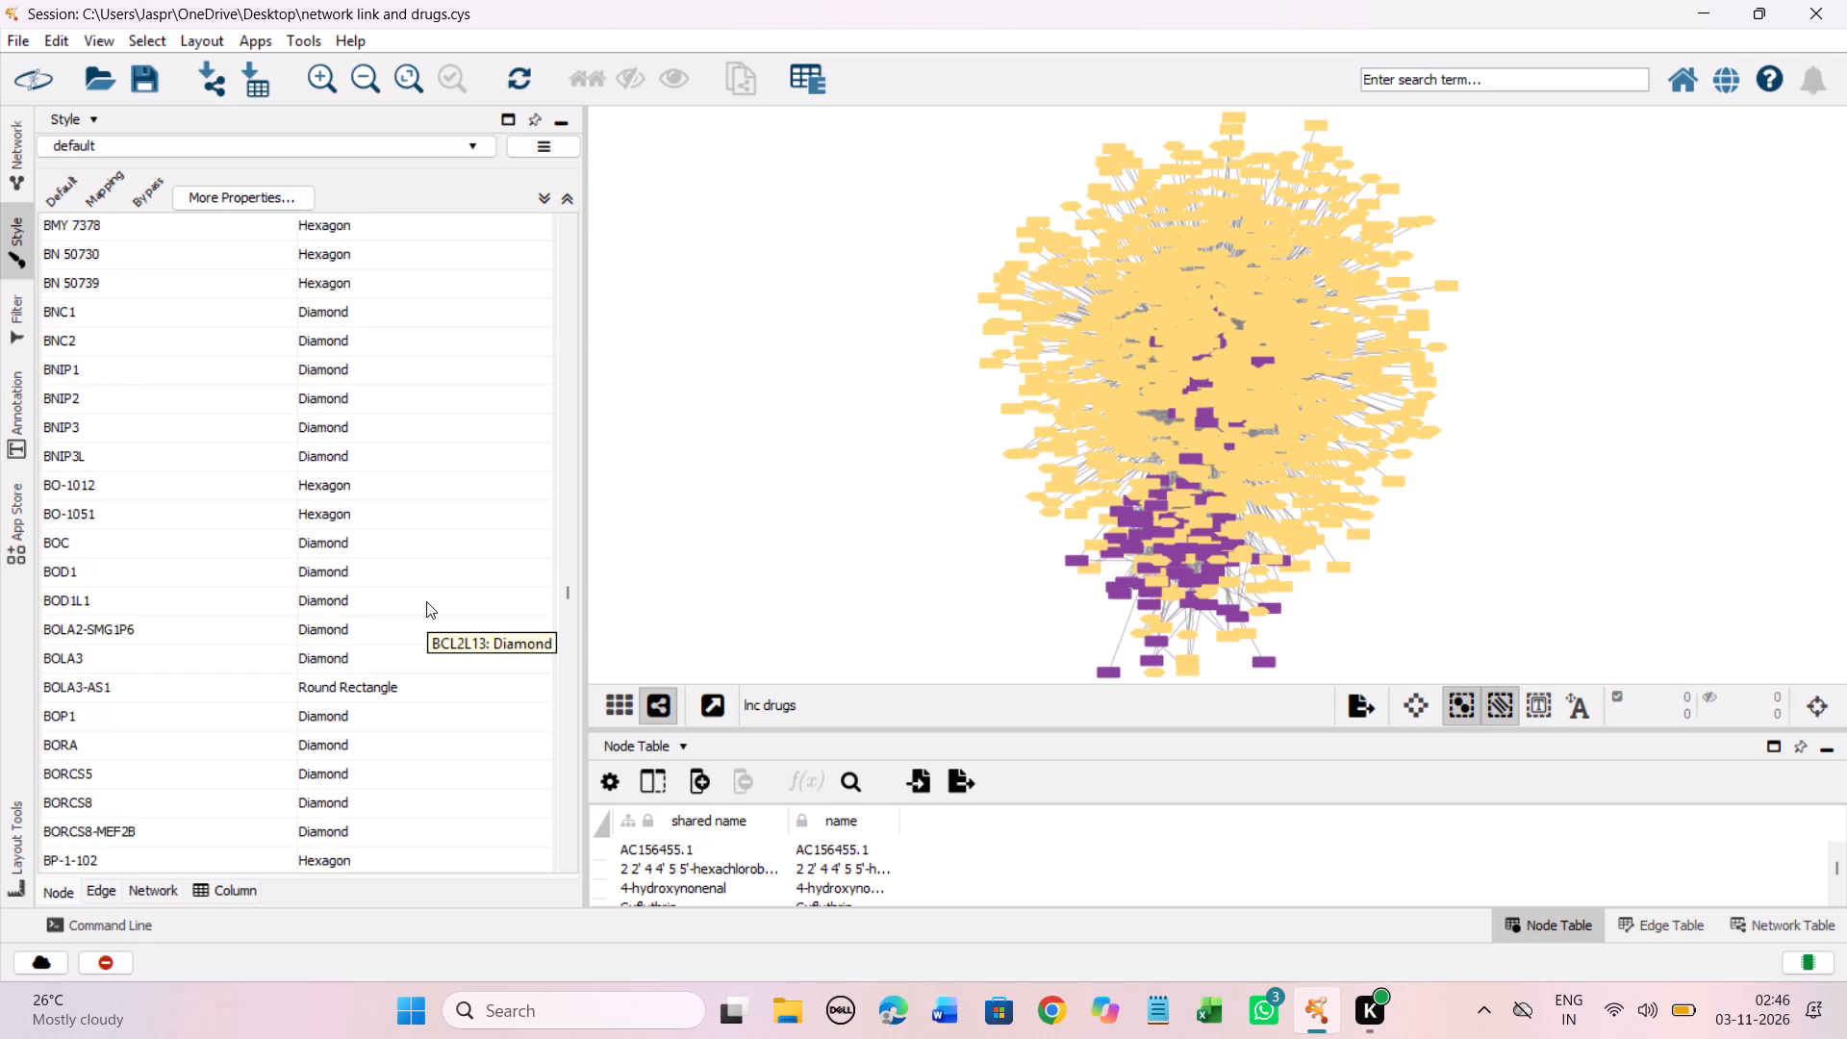
{"action": "scroll", "coordinate": [426, 601], "scroll_direction": "down", "scroll_amount": 5}
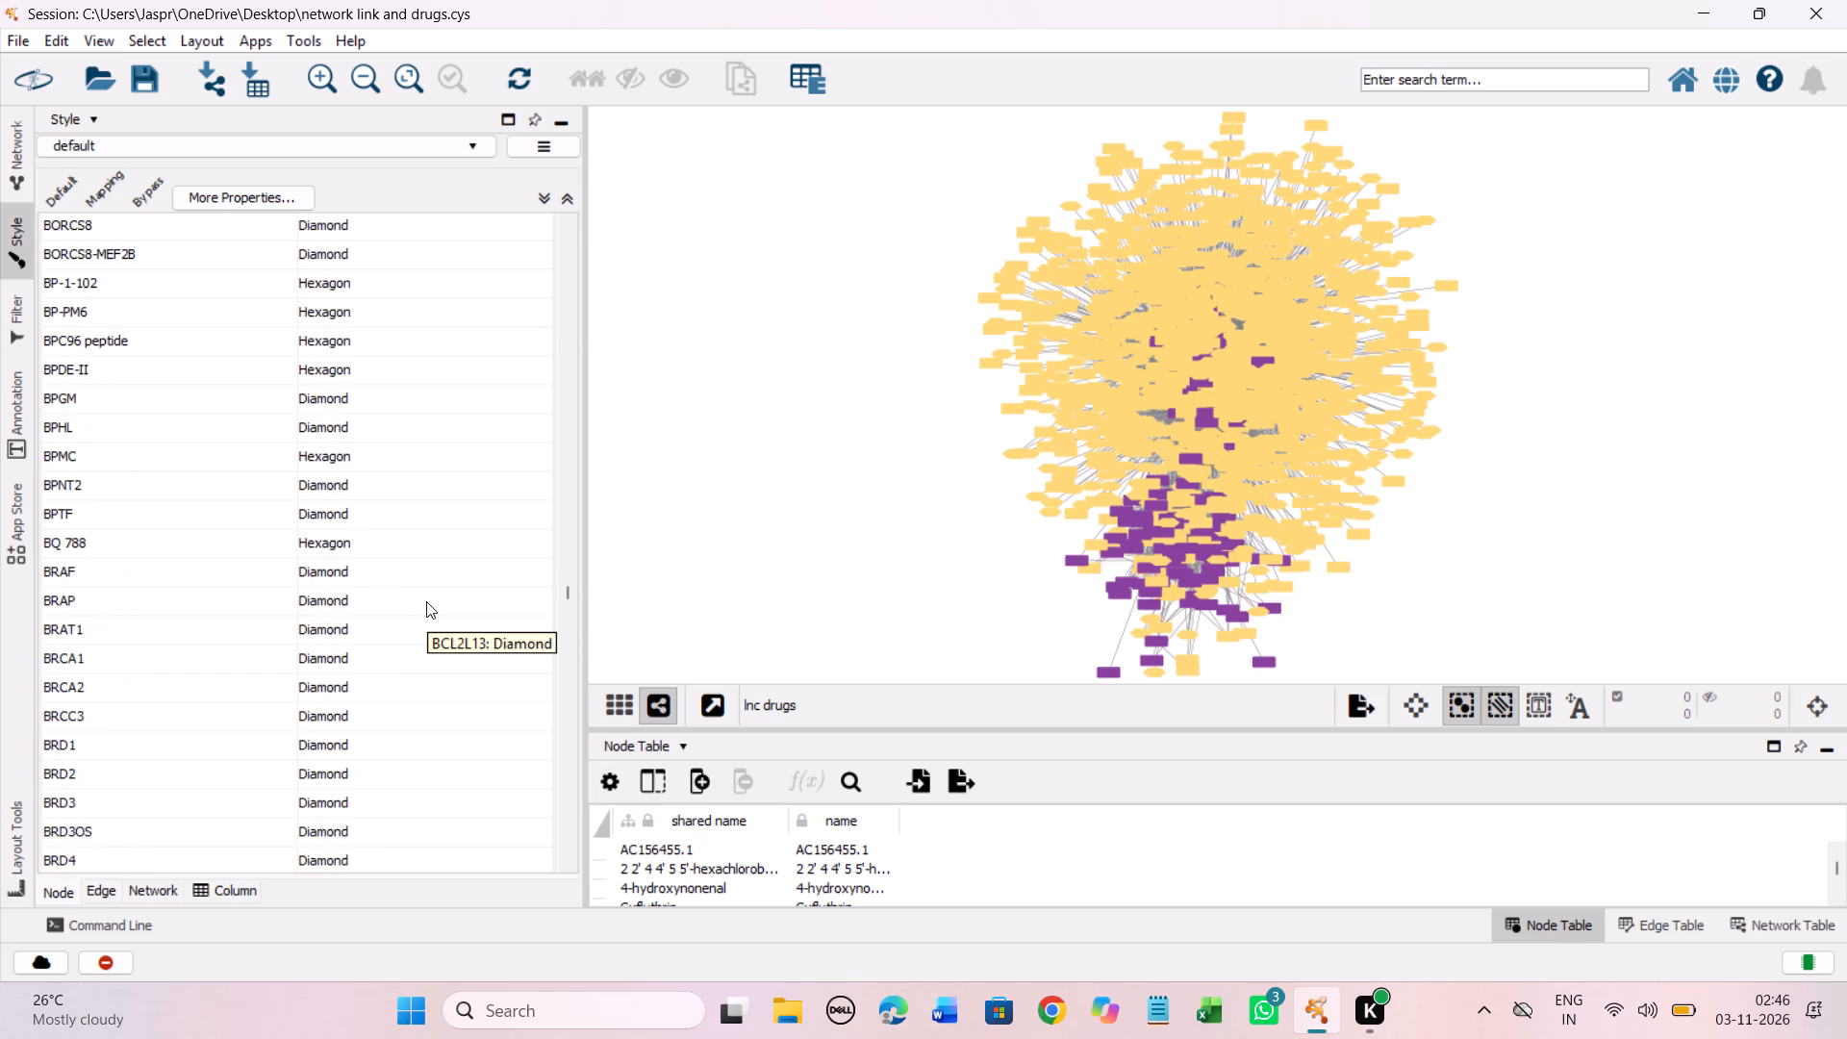
{"action": "scroll", "coordinate": [426, 601], "scroll_direction": "down", "scroll_amount": 1}
{"action": "scroll", "coordinate": [426, 601], "scroll_direction": "up", "scroll_amount": 1}
{"action": "scroll", "coordinate": [426, 601], "scroll_direction": "down", "scroll_amount": 1}
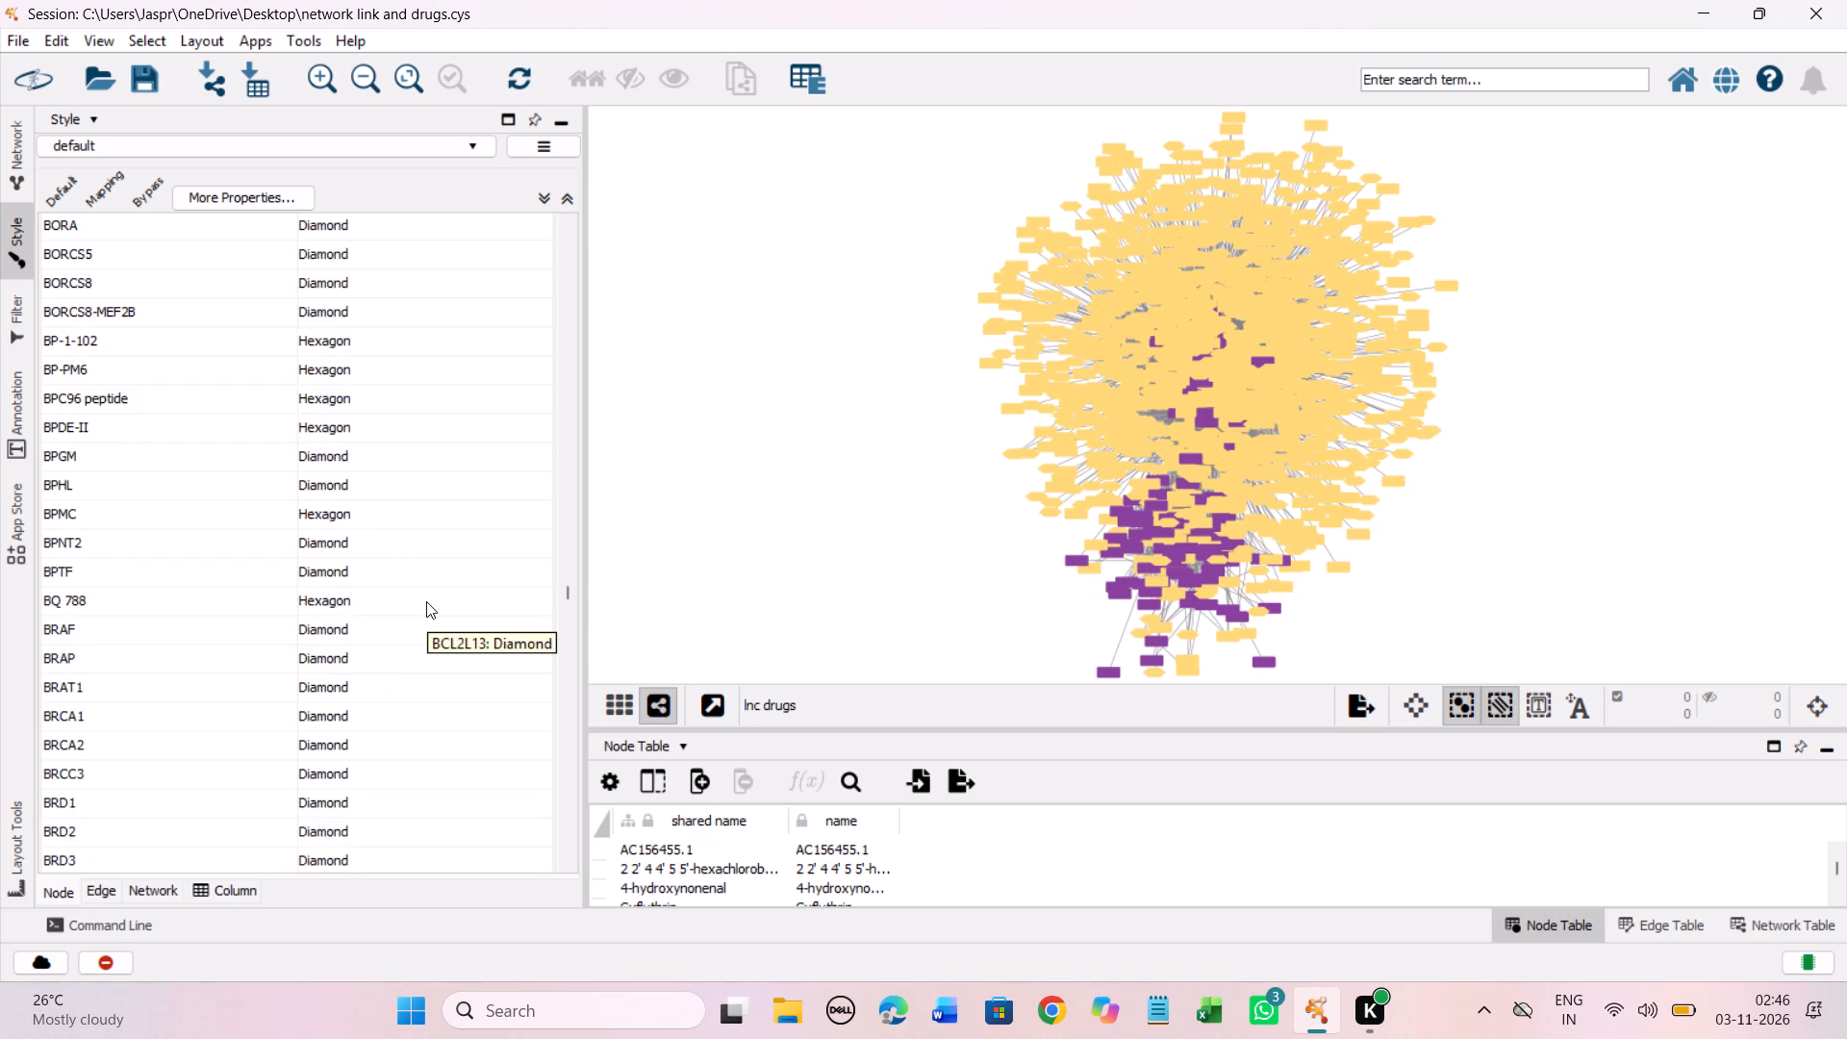
{"action": "scroll", "coordinate": [426, 601], "scroll_direction": "down", "scroll_amount": 3}
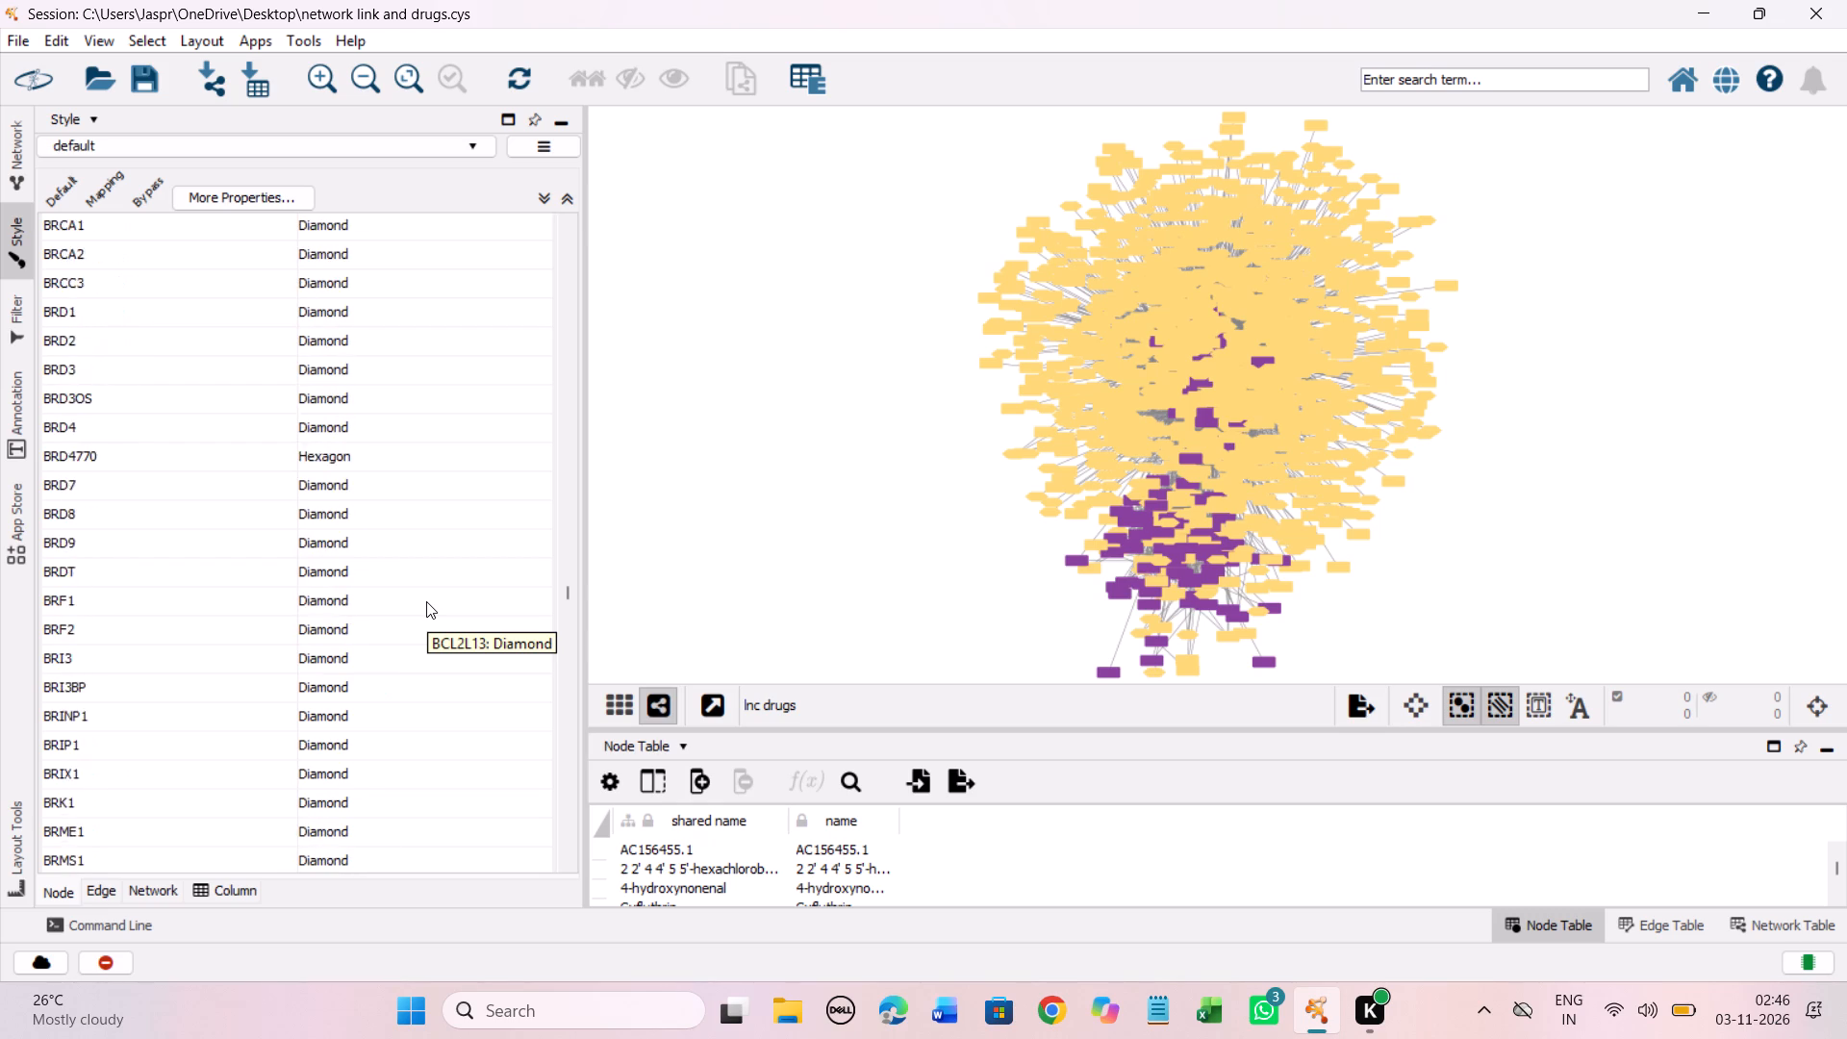
{"action": "scroll", "coordinate": [426, 601], "scroll_direction": "down", "scroll_amount": 3}
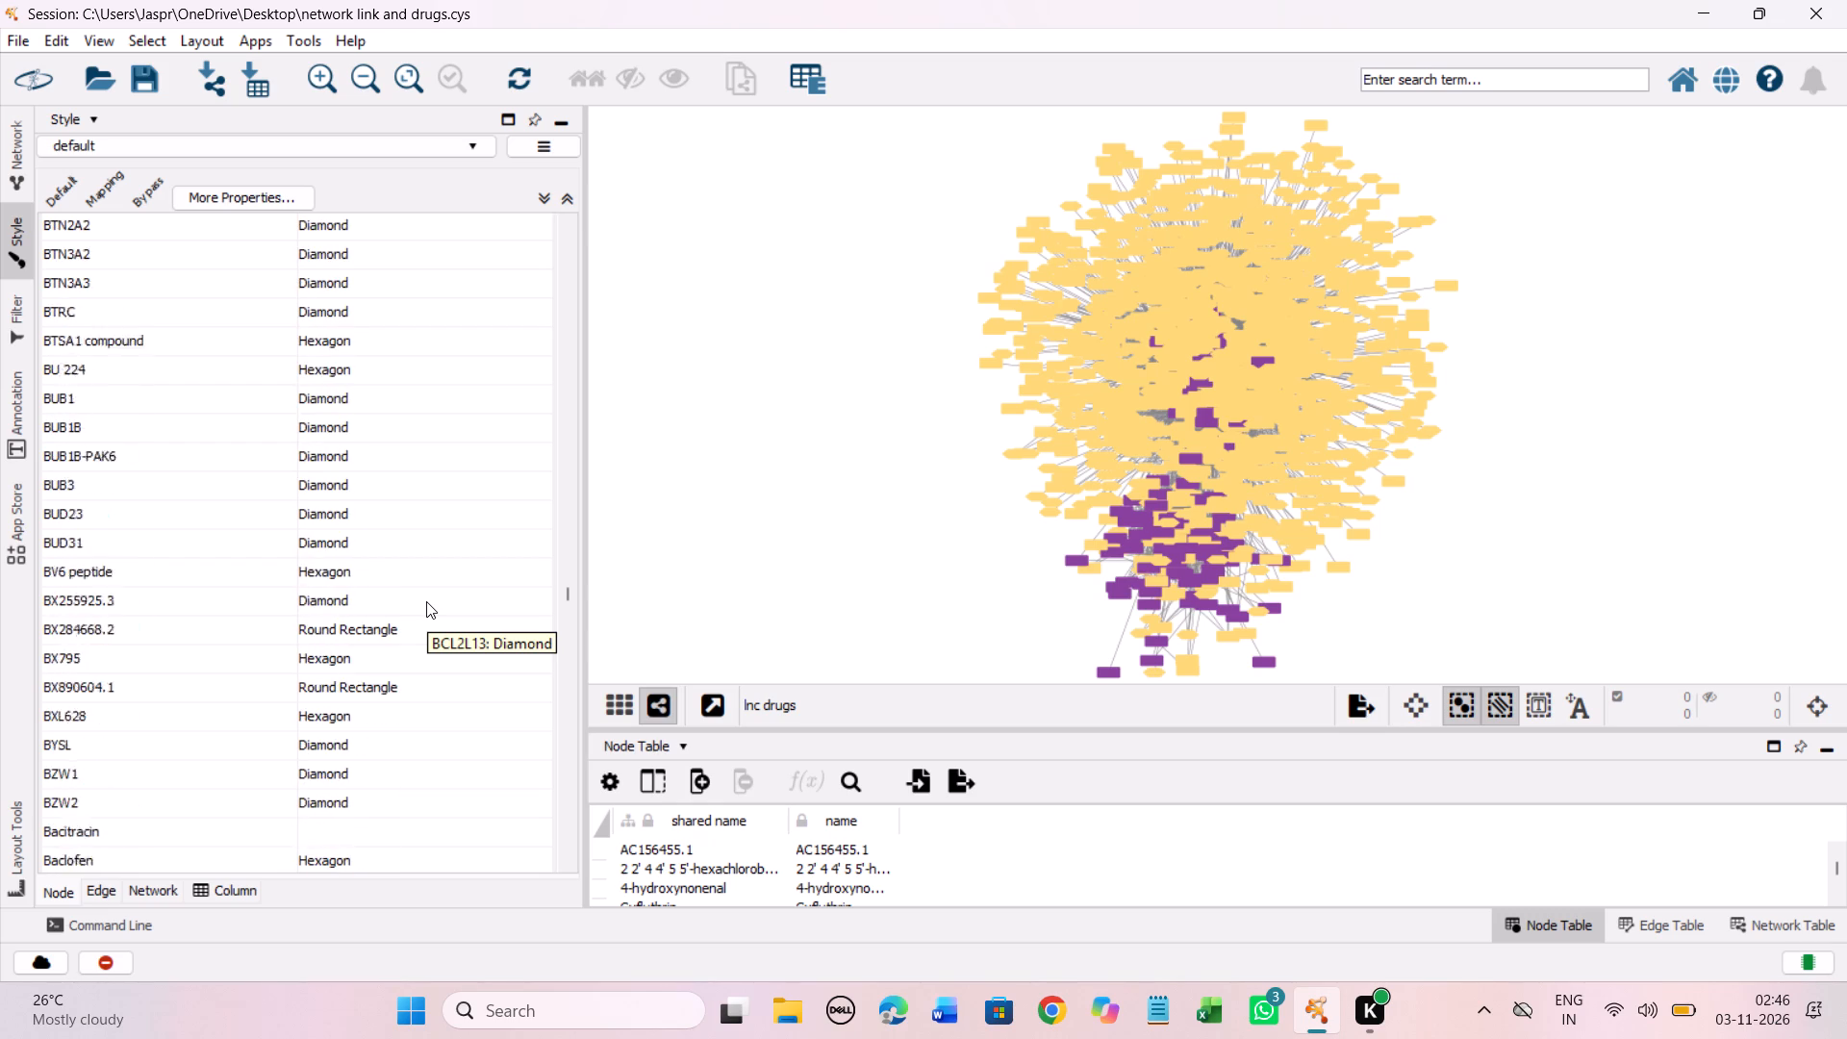
{"action": "scroll", "coordinate": [426, 601], "scroll_direction": "down", "scroll_amount": 4}
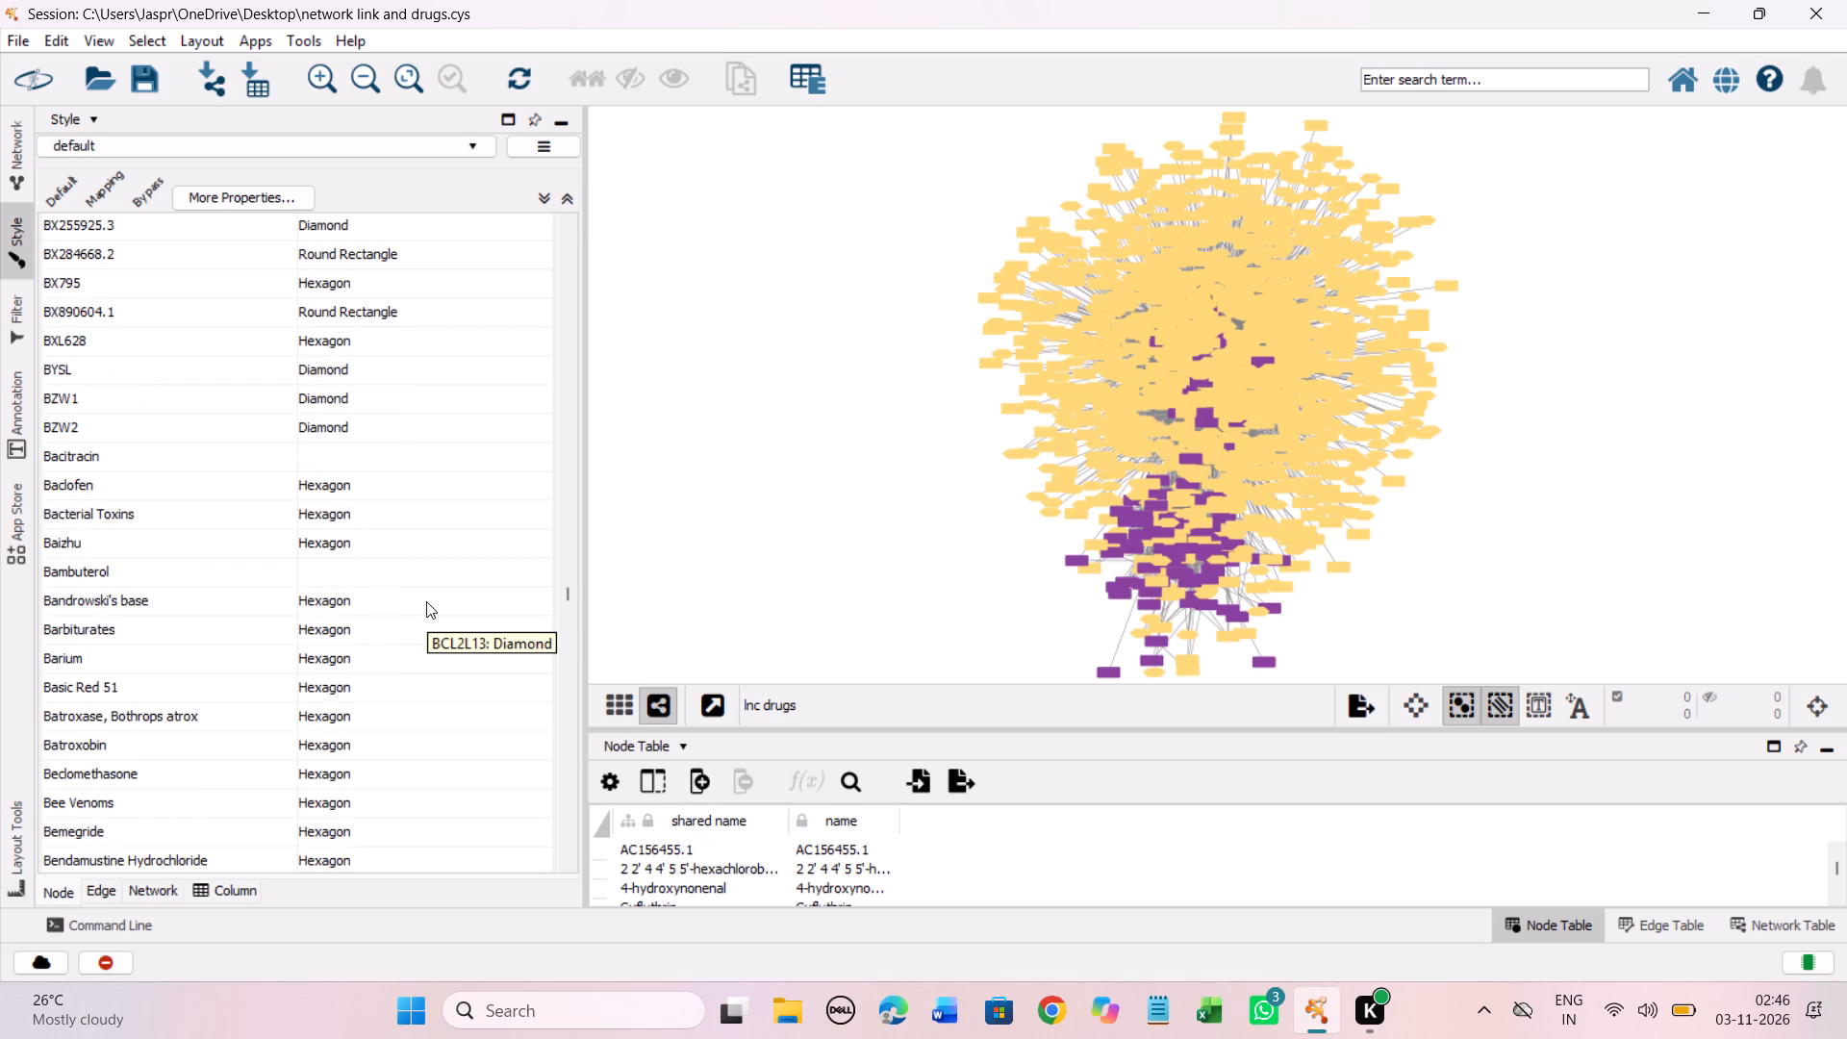
Set the Shape mapping to Hexagon for the whole range of drugs from Bacitracin through C-75.
{"action": "left_click", "coordinate": [314, 445]}
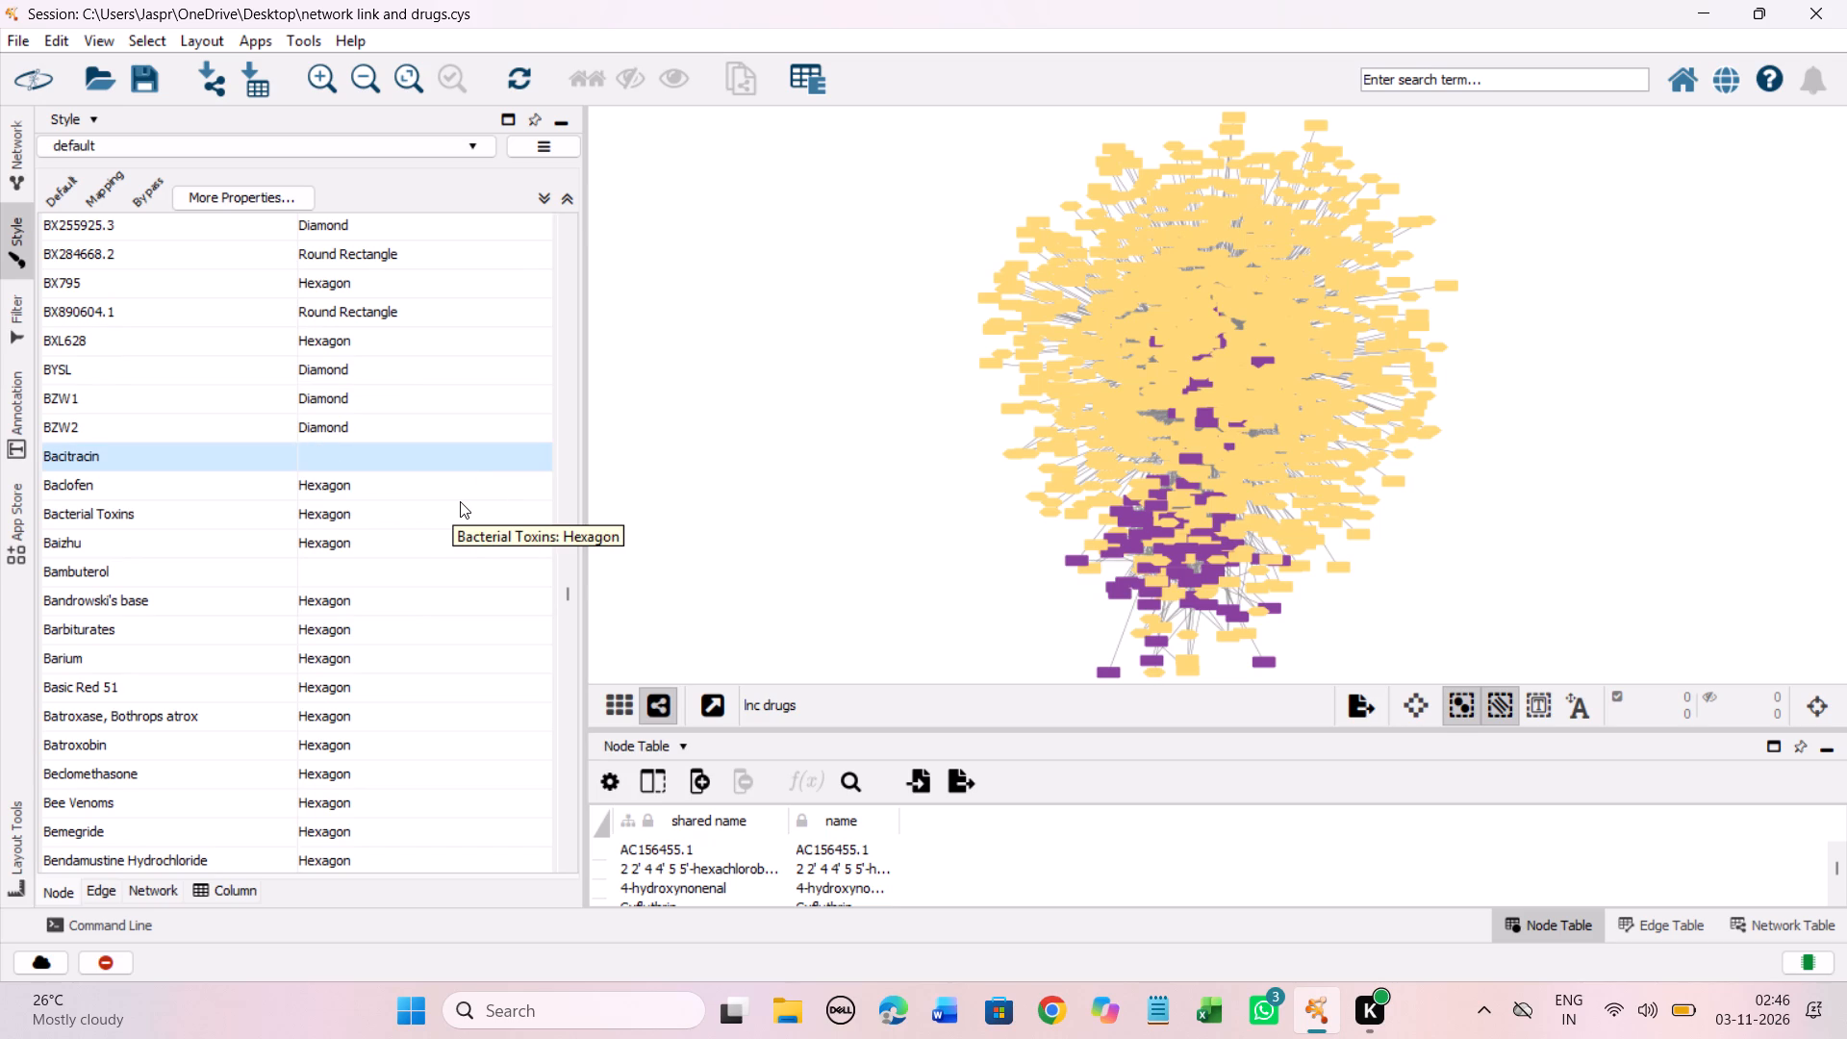
{"action": "scroll", "coordinate": [460, 501], "scroll_direction": "down", "scroll_amount": 3}
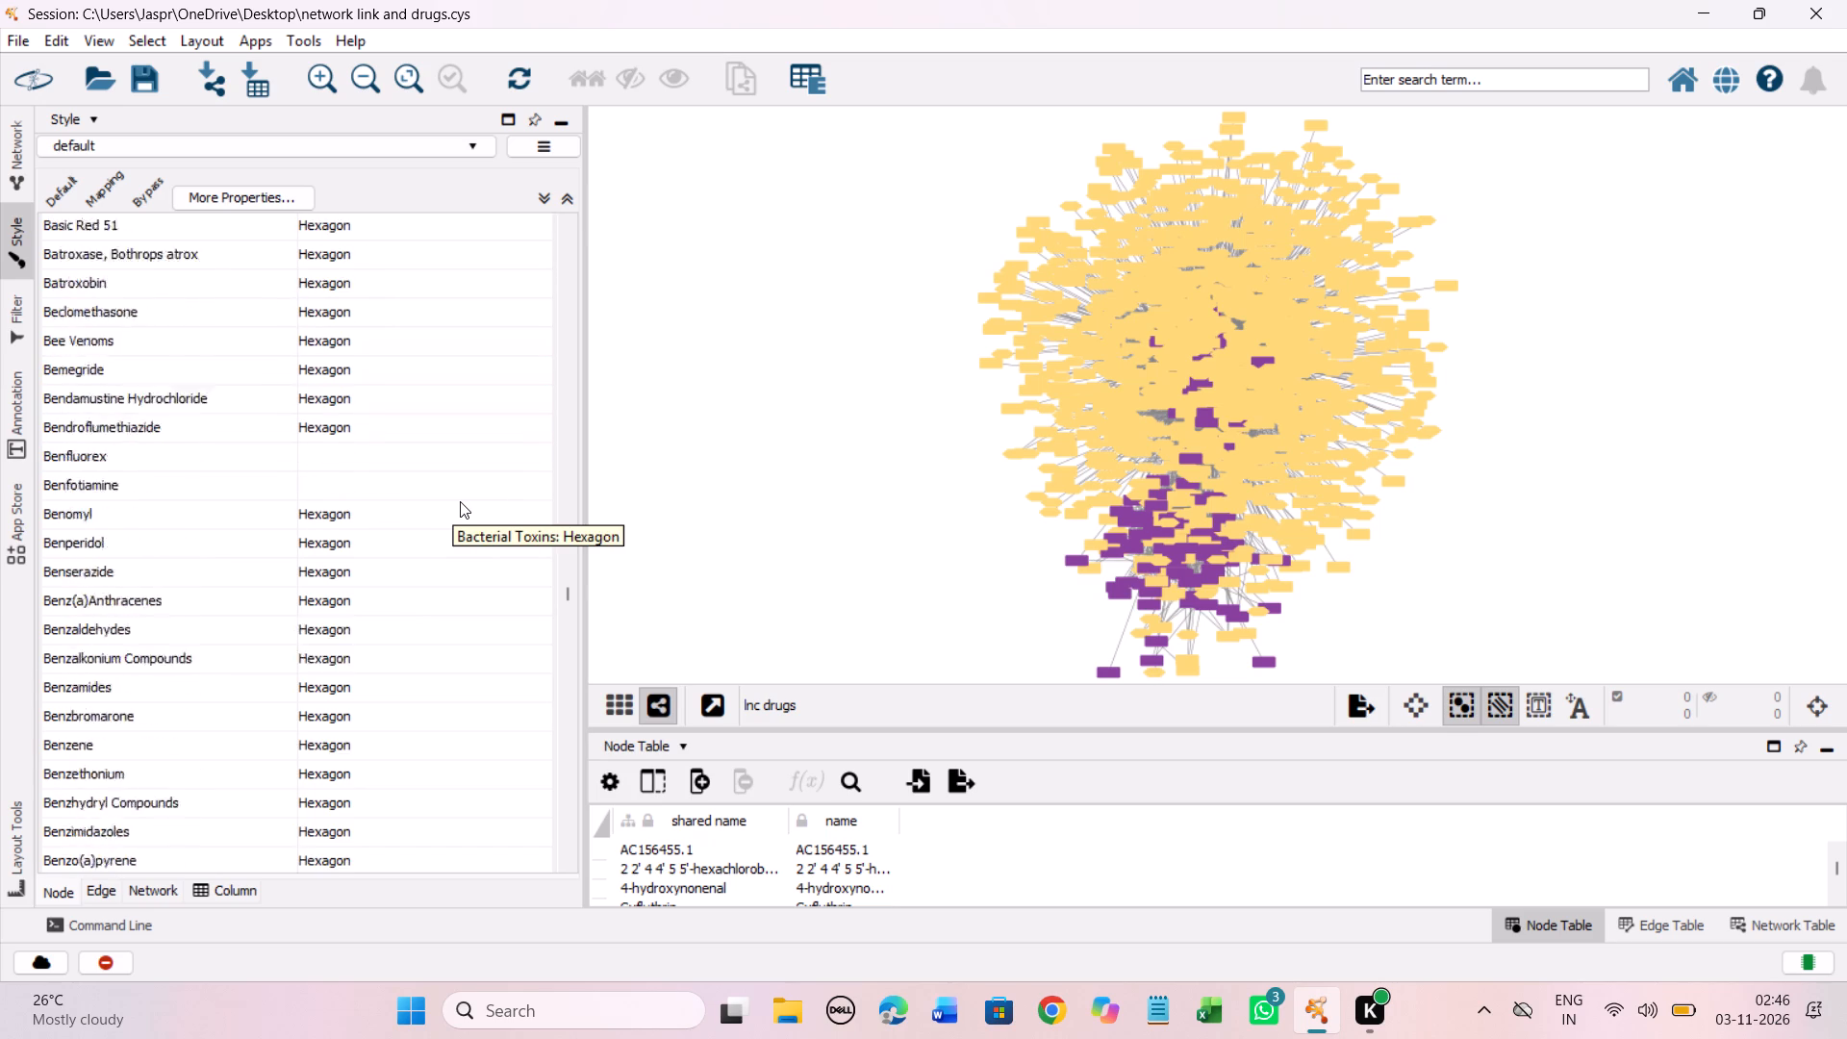
{"action": "scroll", "coordinate": [460, 501], "scroll_direction": "down", "scroll_amount": 5}
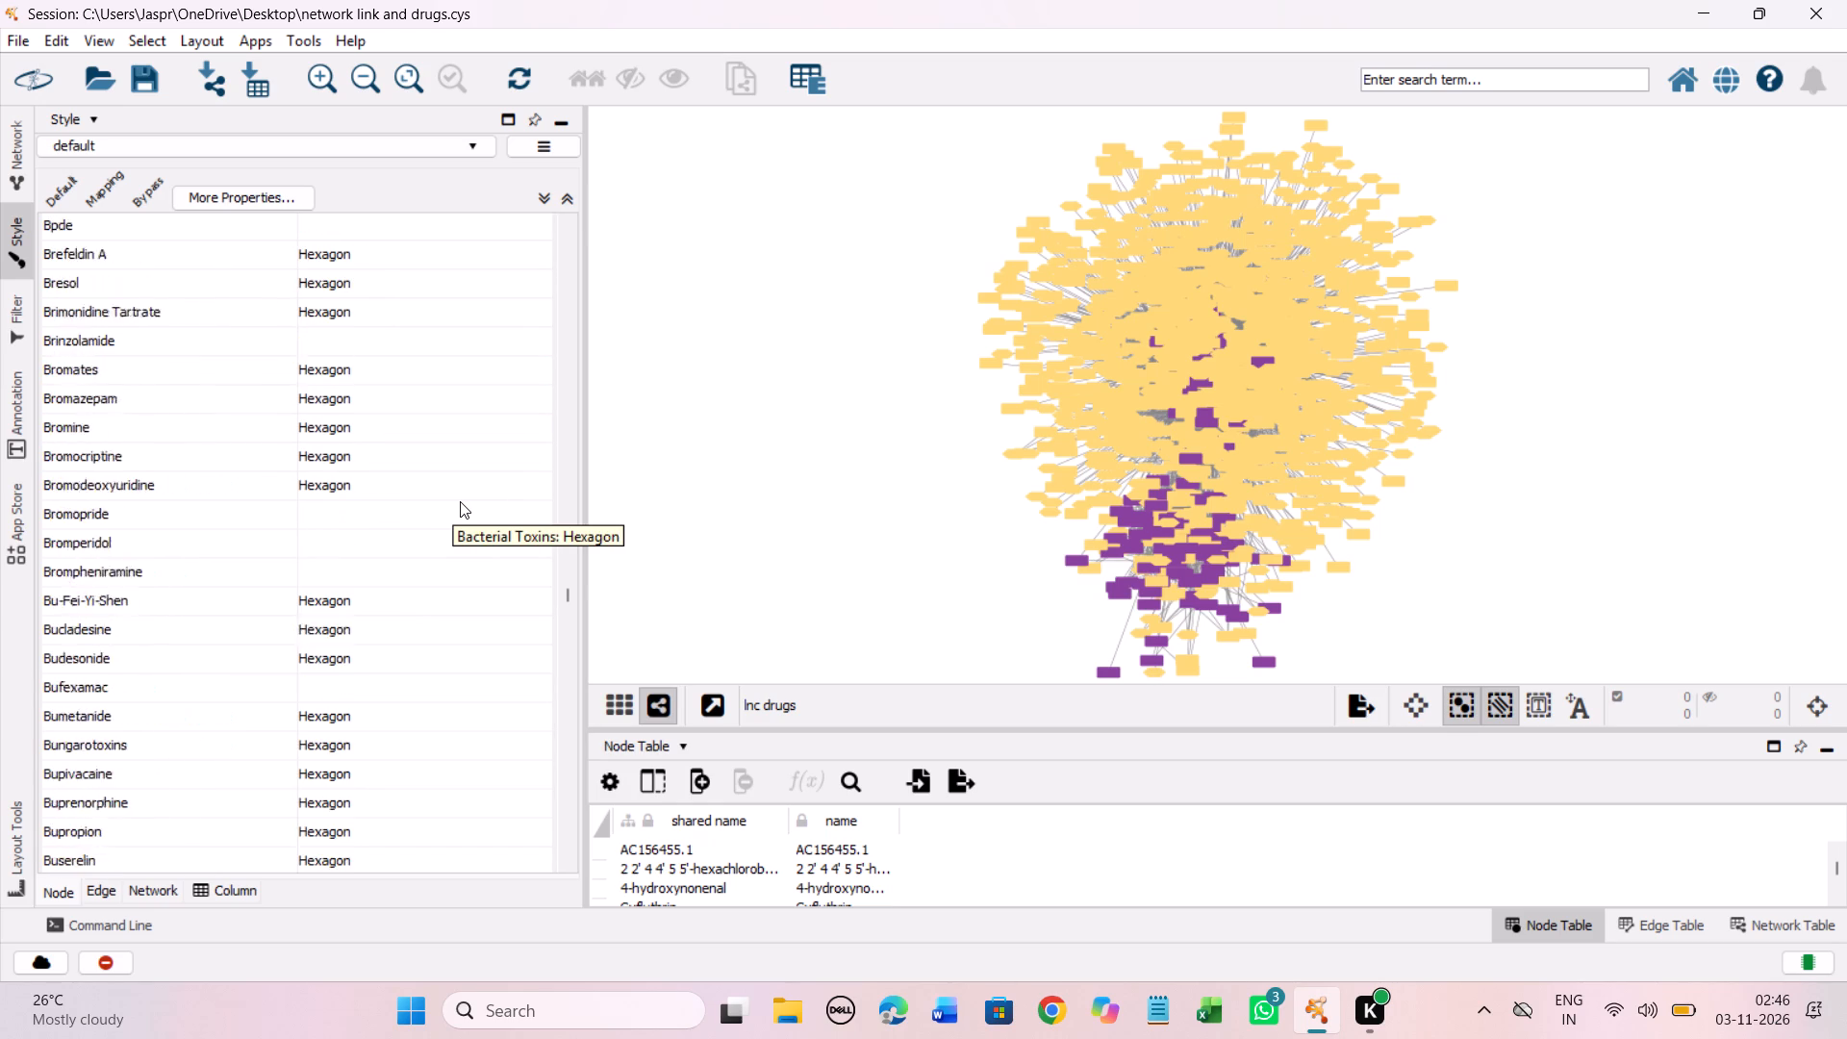
{"action": "scroll", "coordinate": [460, 501], "scroll_direction": "down", "scroll_amount": 3}
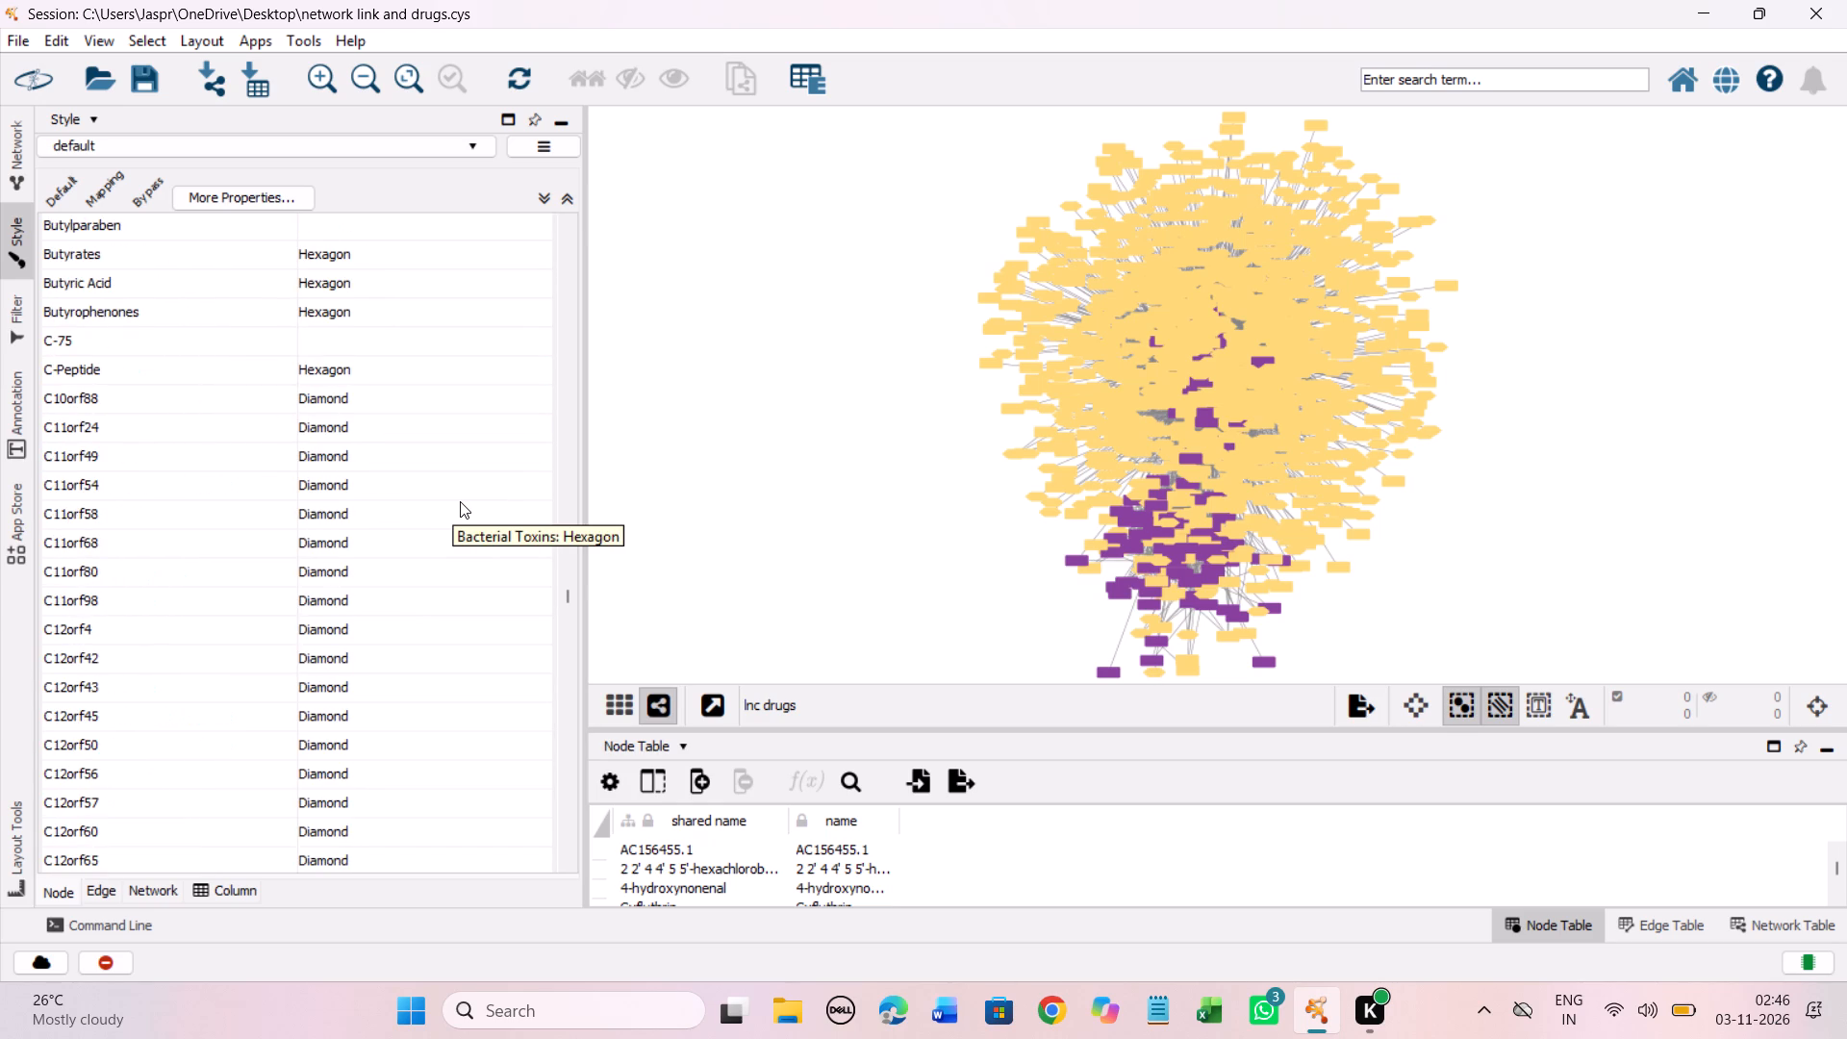
{"action": "left_click", "coordinate": [322, 342], "text": "shift"}
{"action": "right_click", "coordinate": [322, 342]}
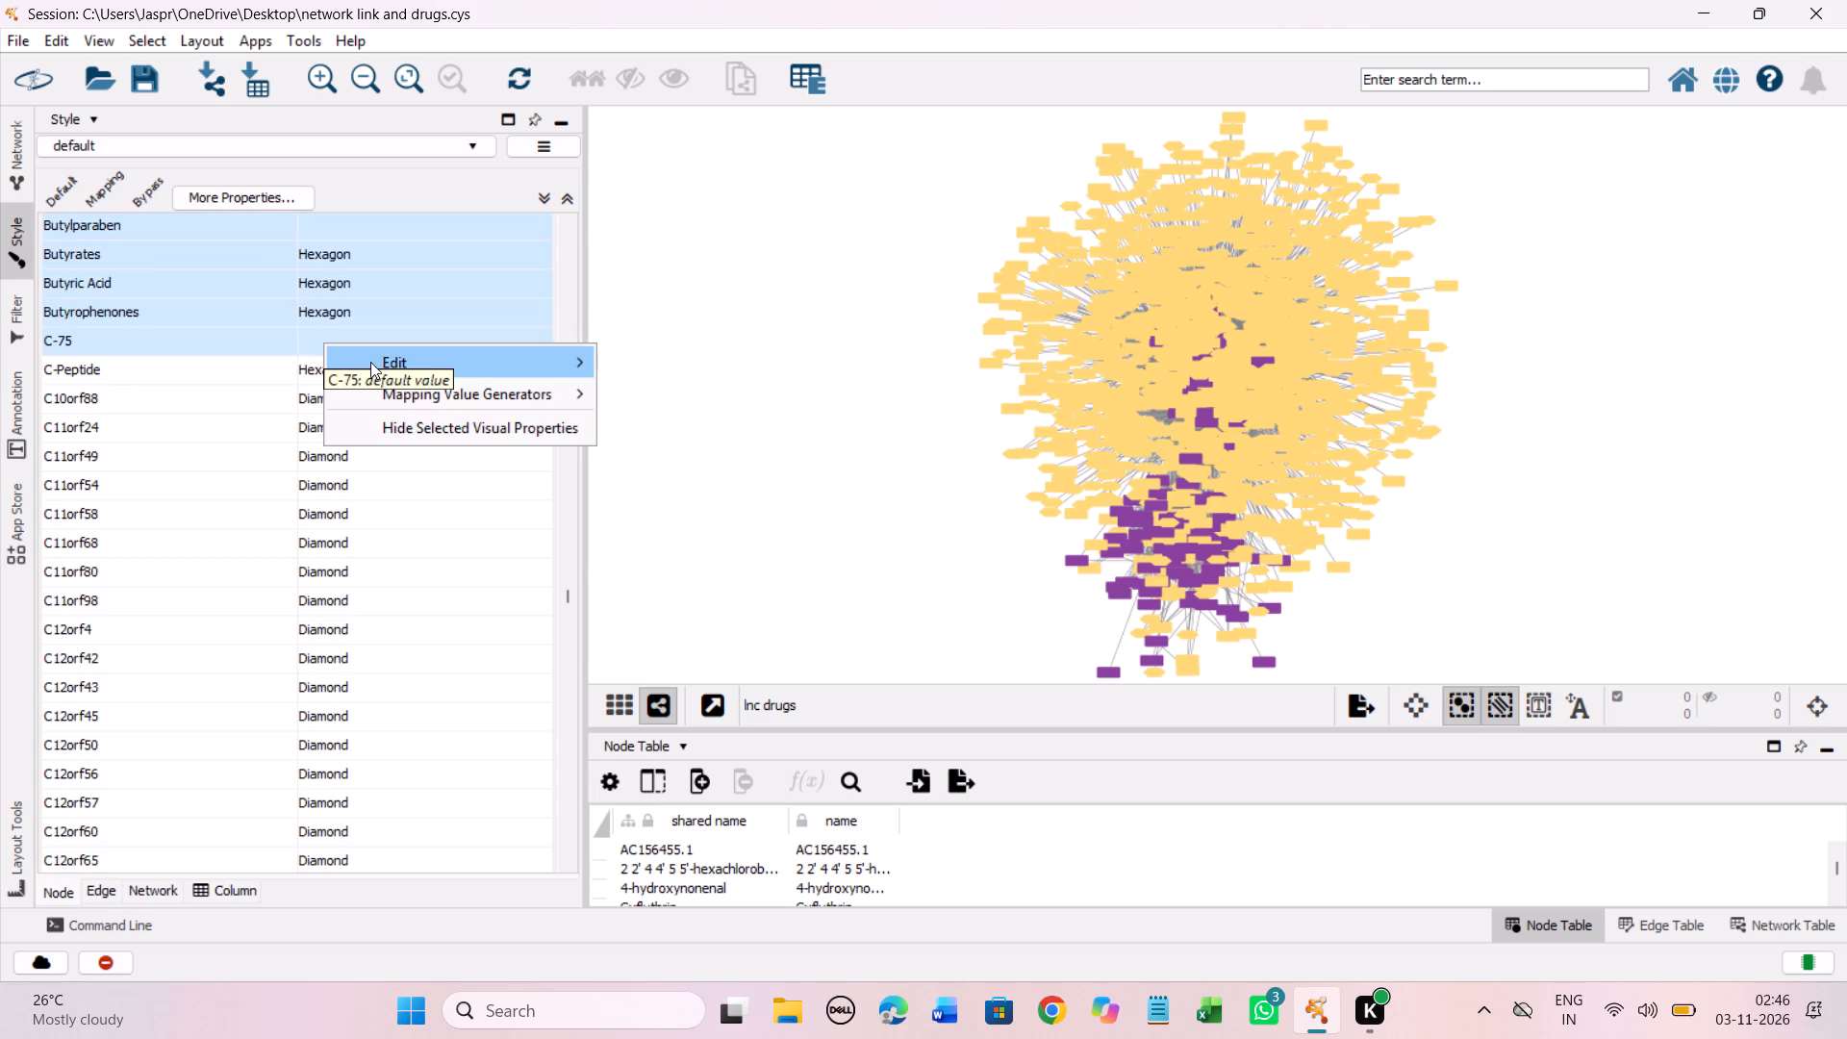
{"action": "left_click", "coordinate": [638, 355]}
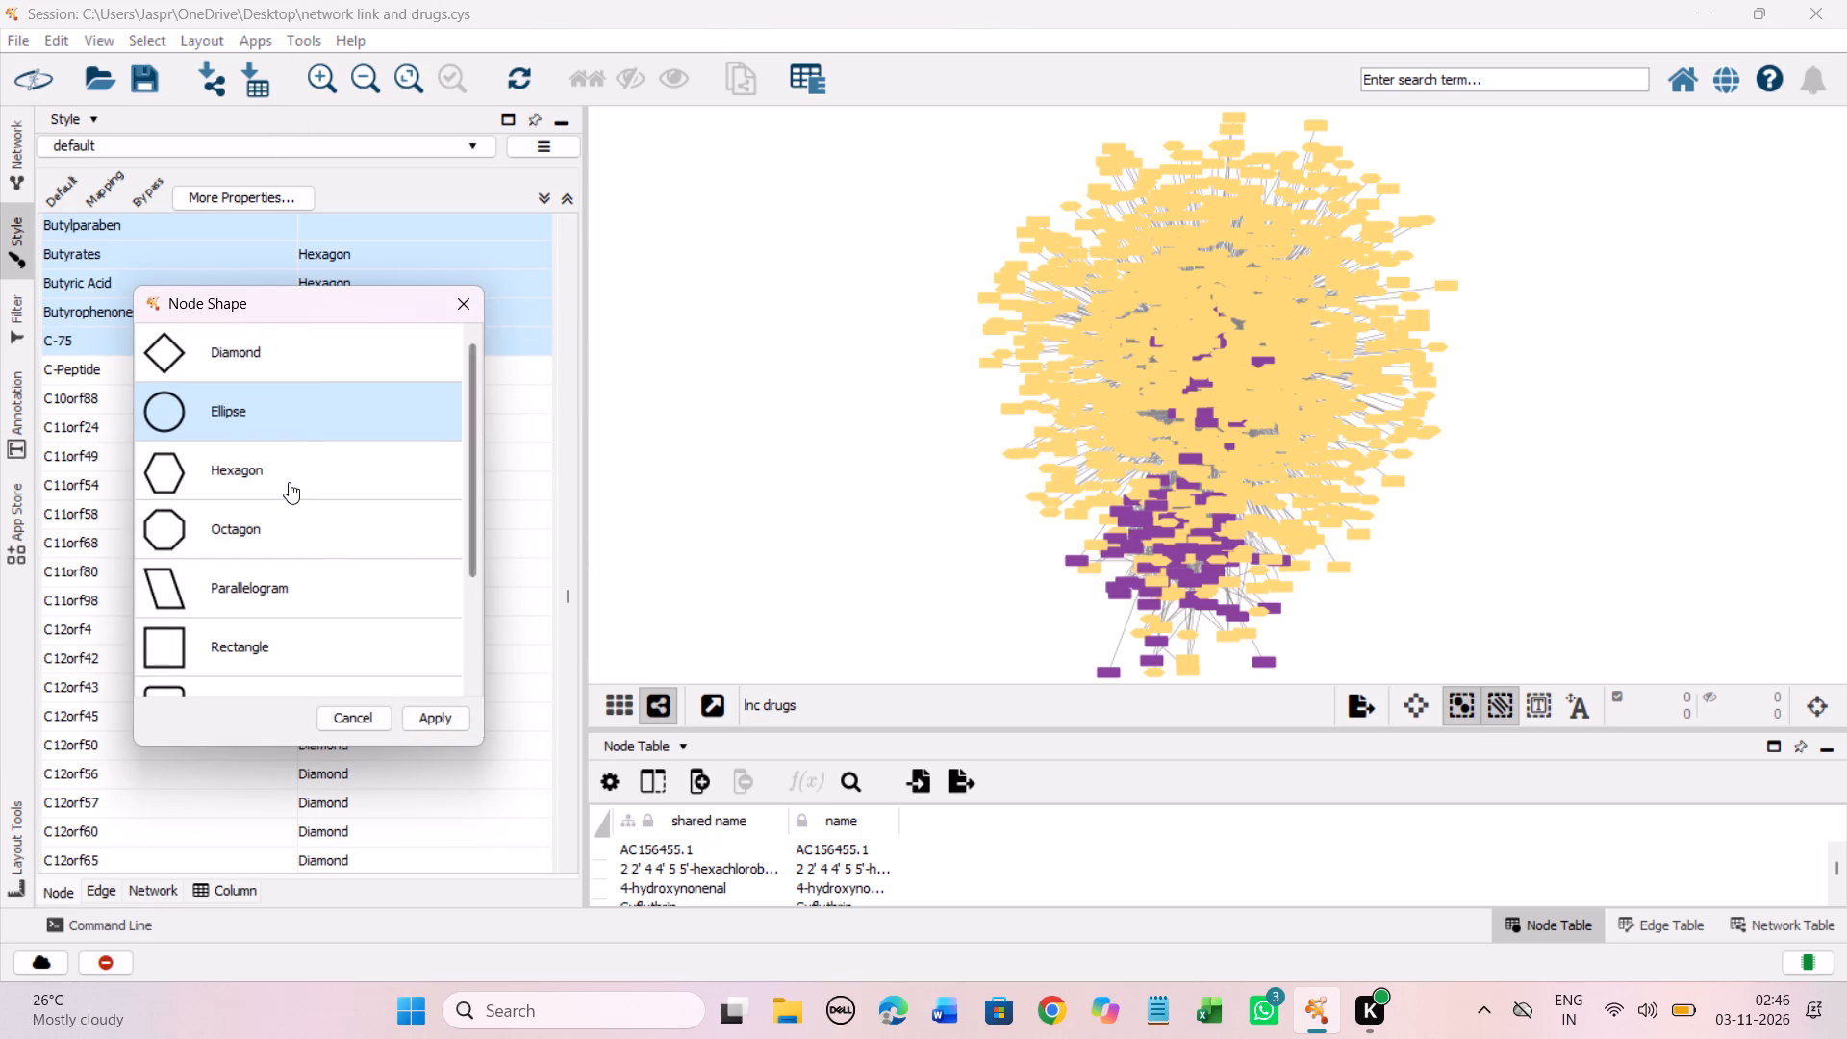
{"action": "left_click", "coordinate": [279, 475]}
{"action": "left_click", "coordinate": [434, 713]}
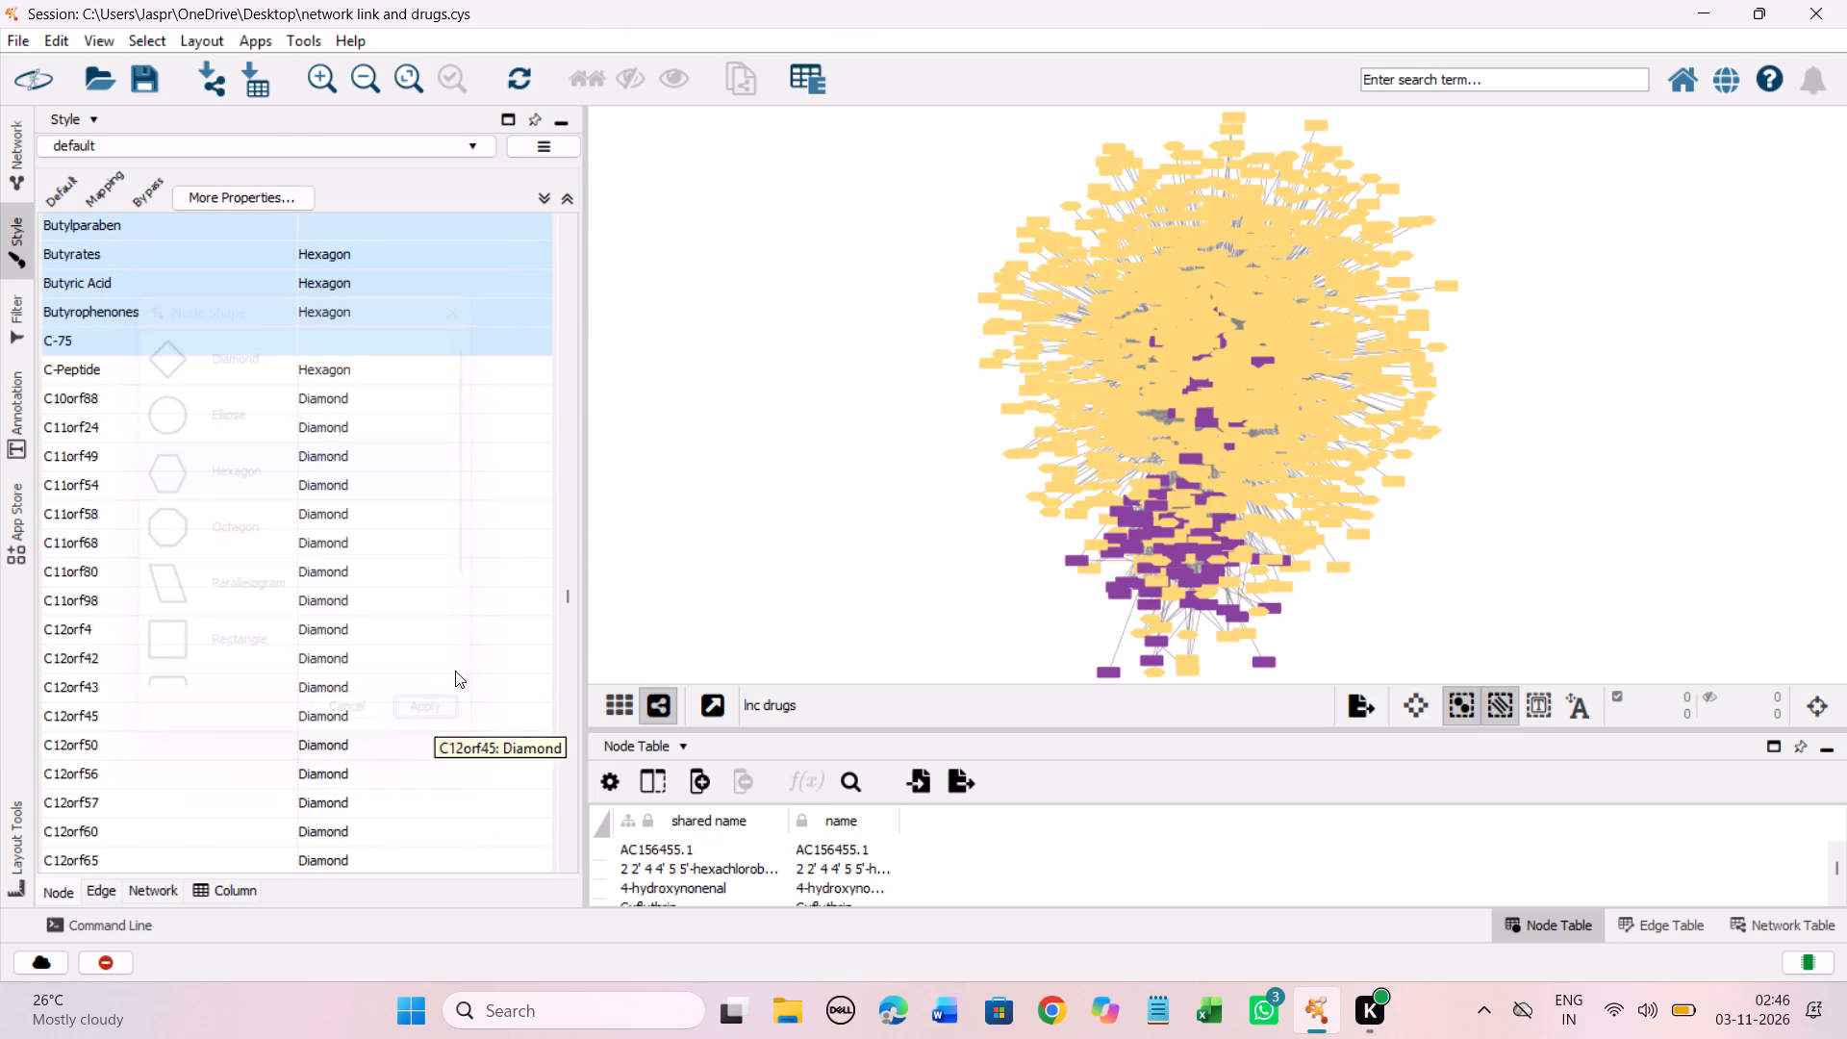
Check the Shape mappings from C-Peptide through the C orf, CAPN and CAY entries for drugs without a shape.
{"action": "scroll", "coordinate": [367, 584], "scroll_direction": "down", "scroll_amount": 1}
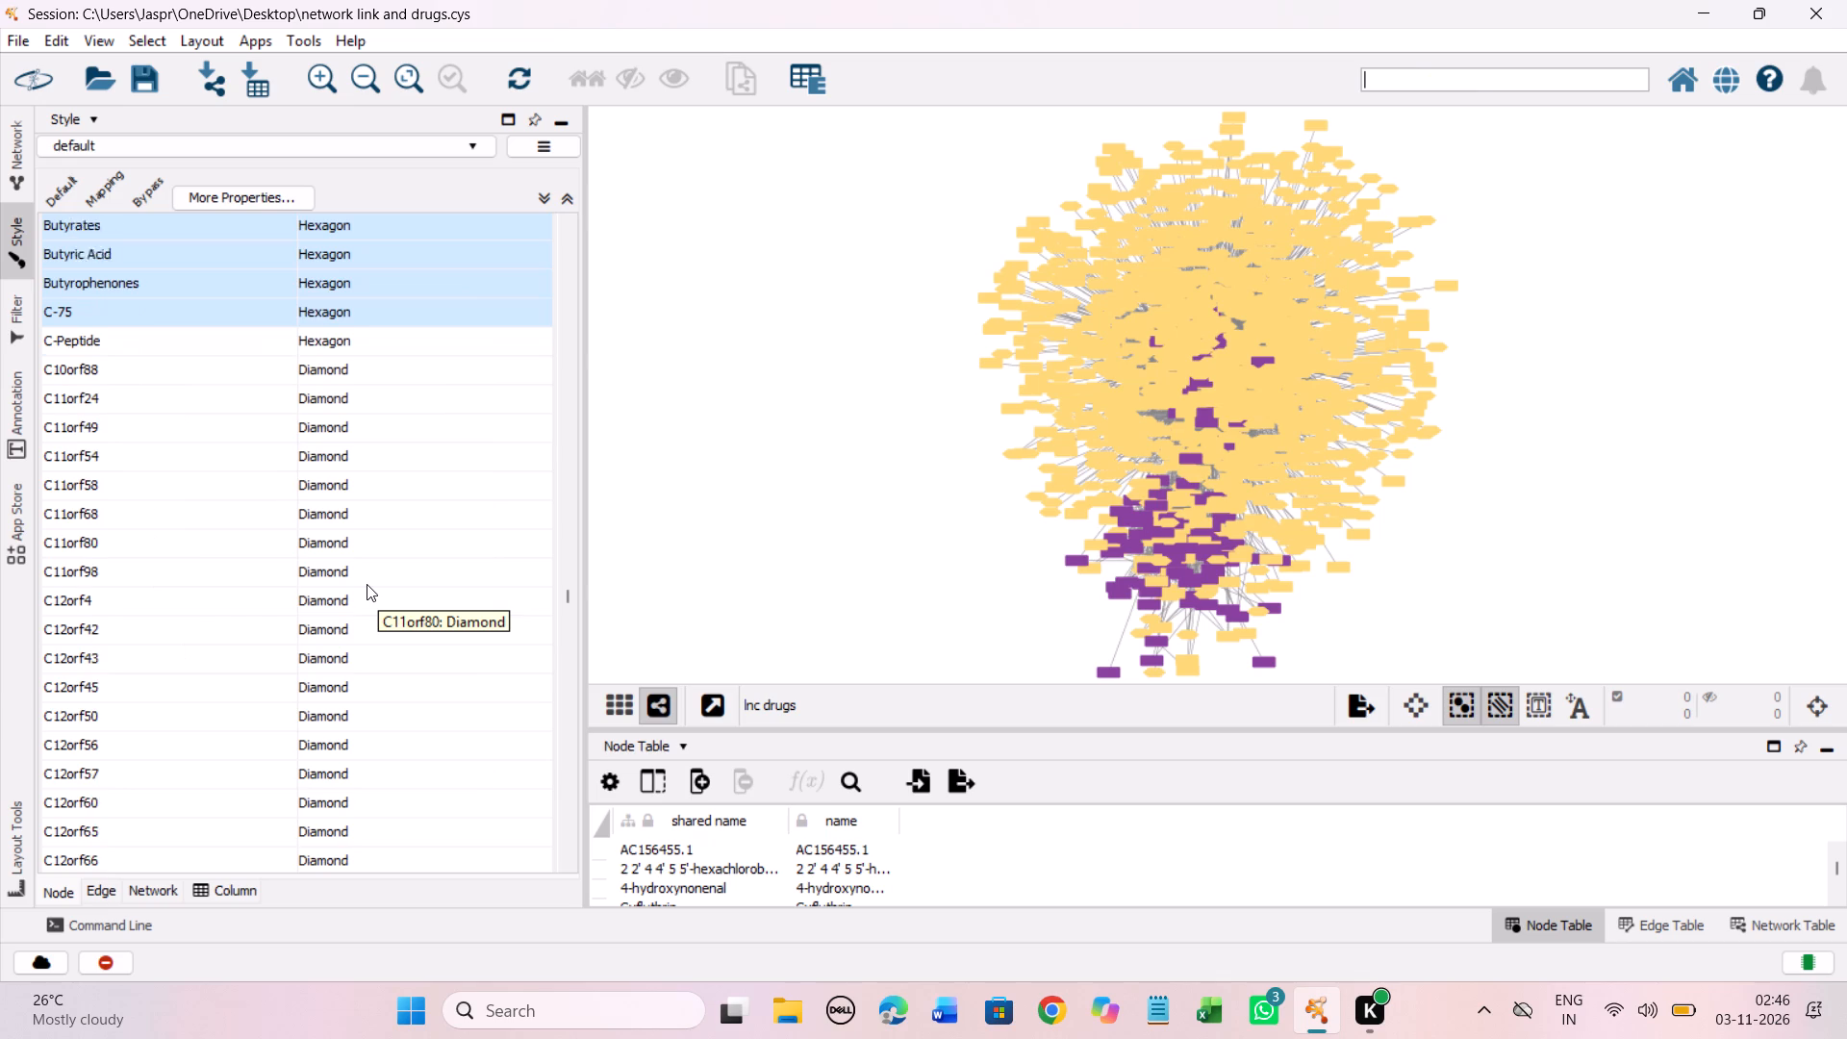
{"action": "scroll", "coordinate": [367, 584], "scroll_direction": "down", "scroll_amount": 6}
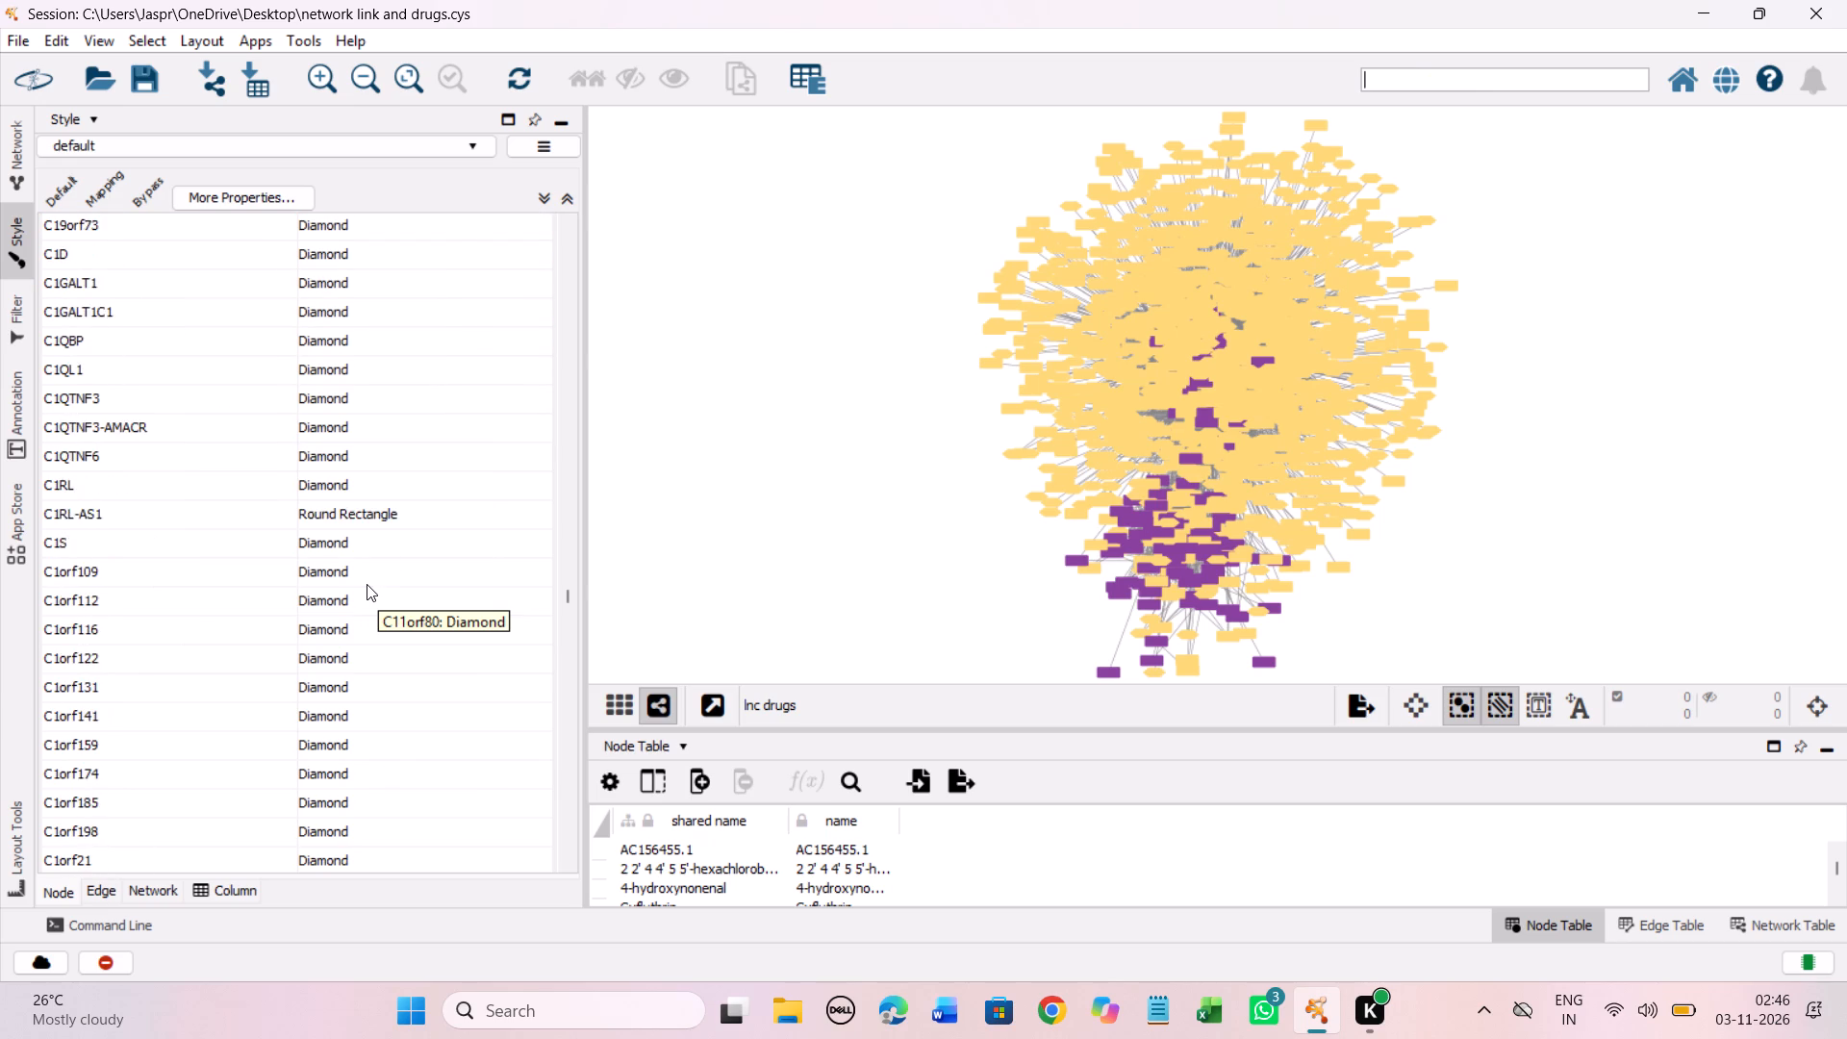
{"action": "scroll", "coordinate": [367, 584], "scroll_direction": "down", "scroll_amount": 4}
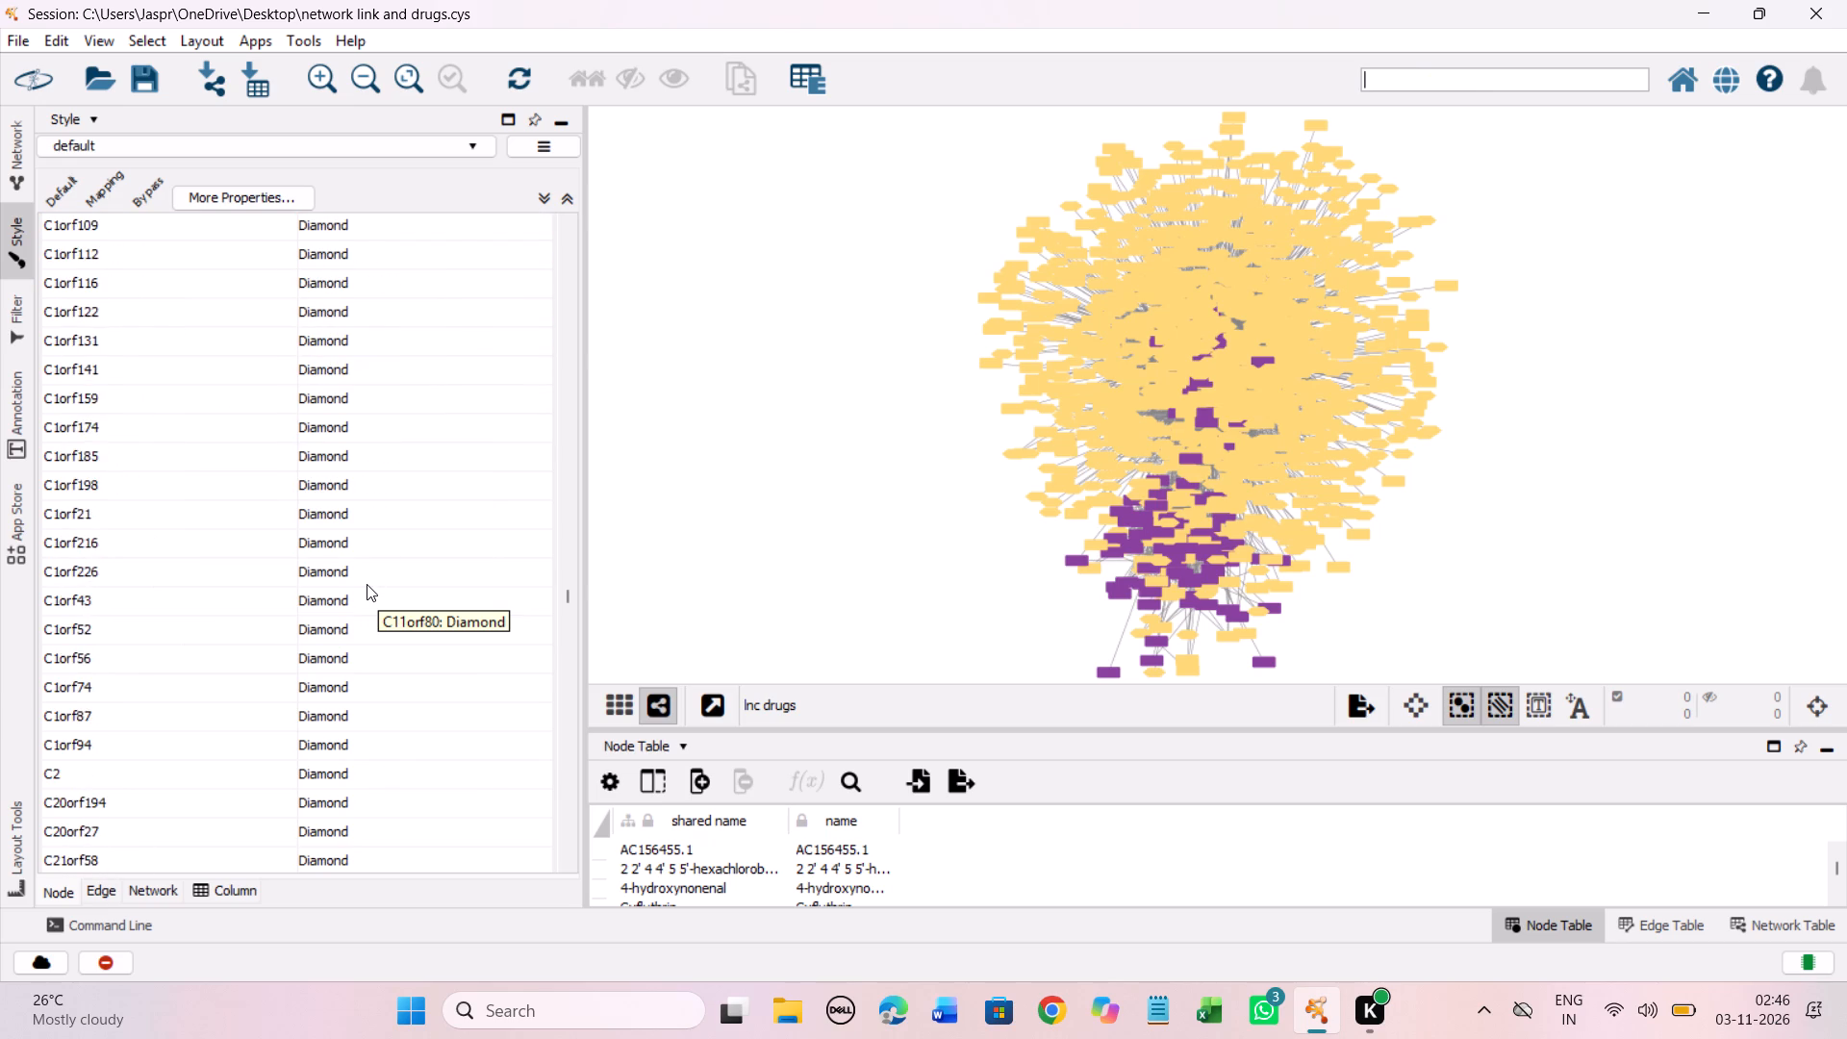
{"action": "scroll", "coordinate": [367, 584], "scroll_direction": "down", "scroll_amount": 4}
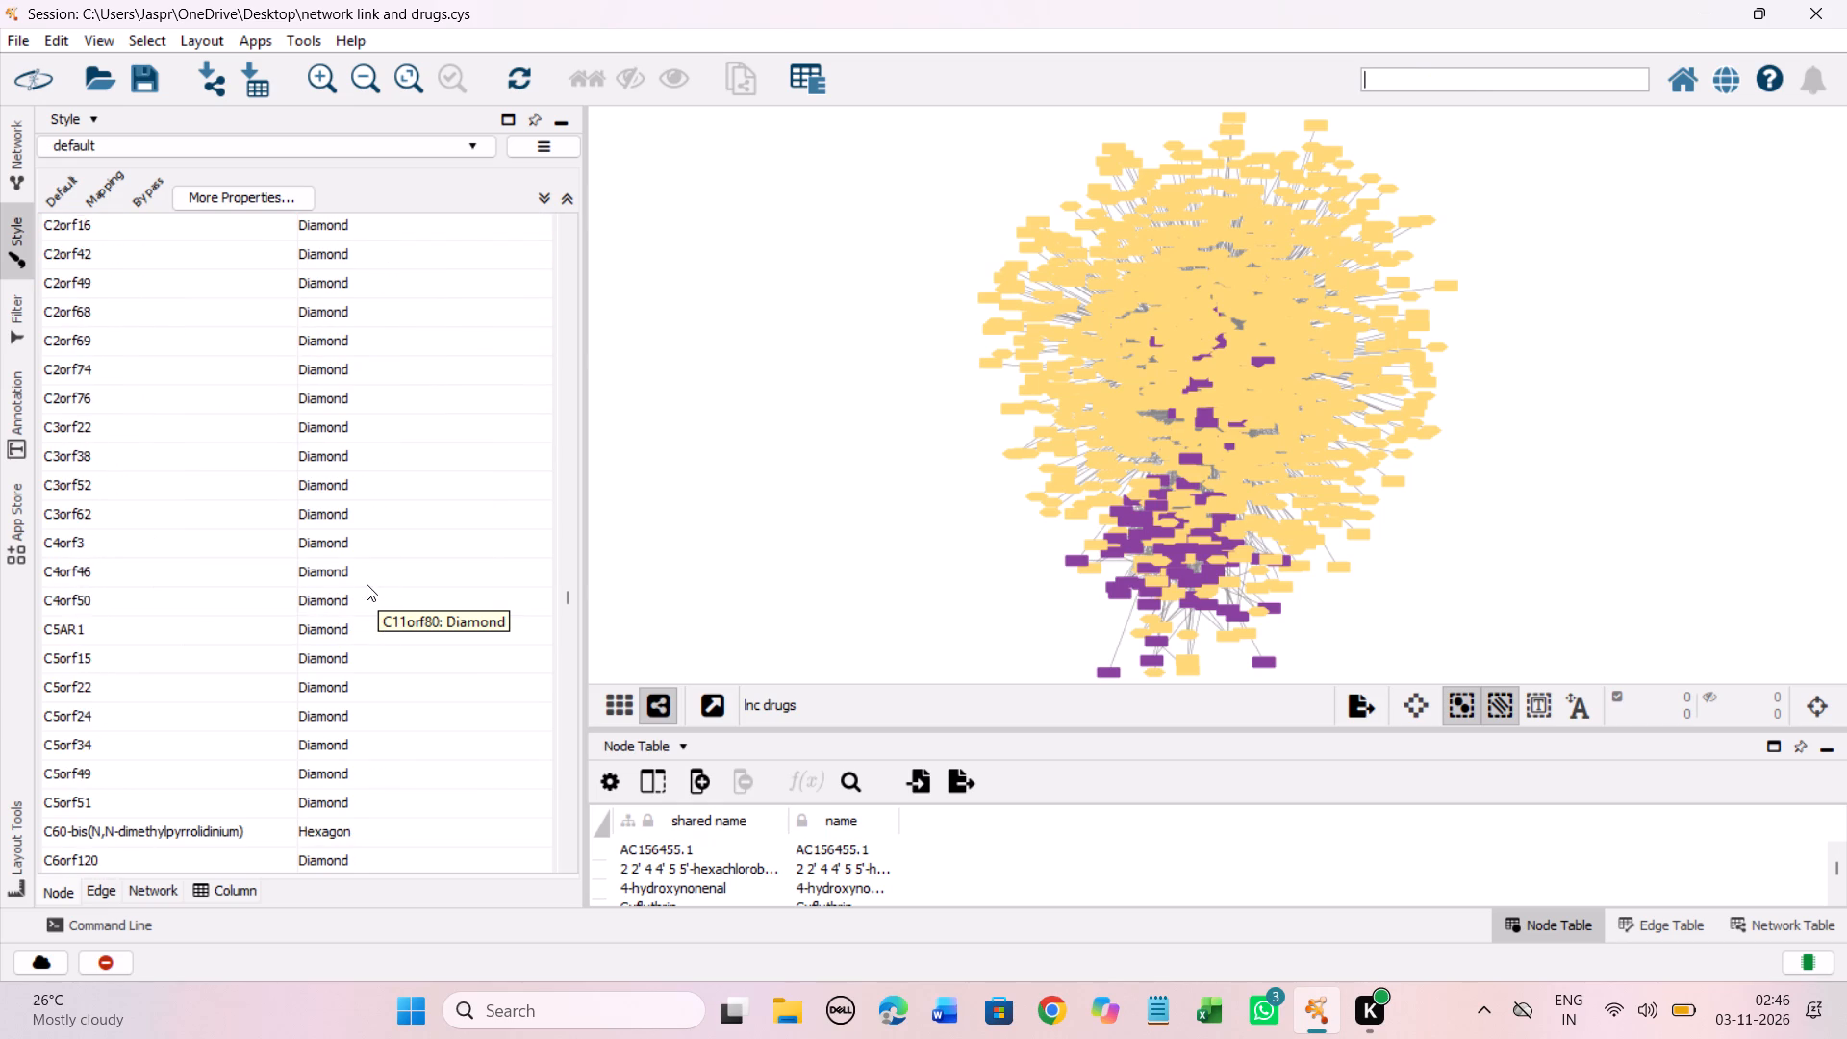
{"action": "scroll", "coordinate": [367, 584], "scroll_direction": "down", "scroll_amount": 4}
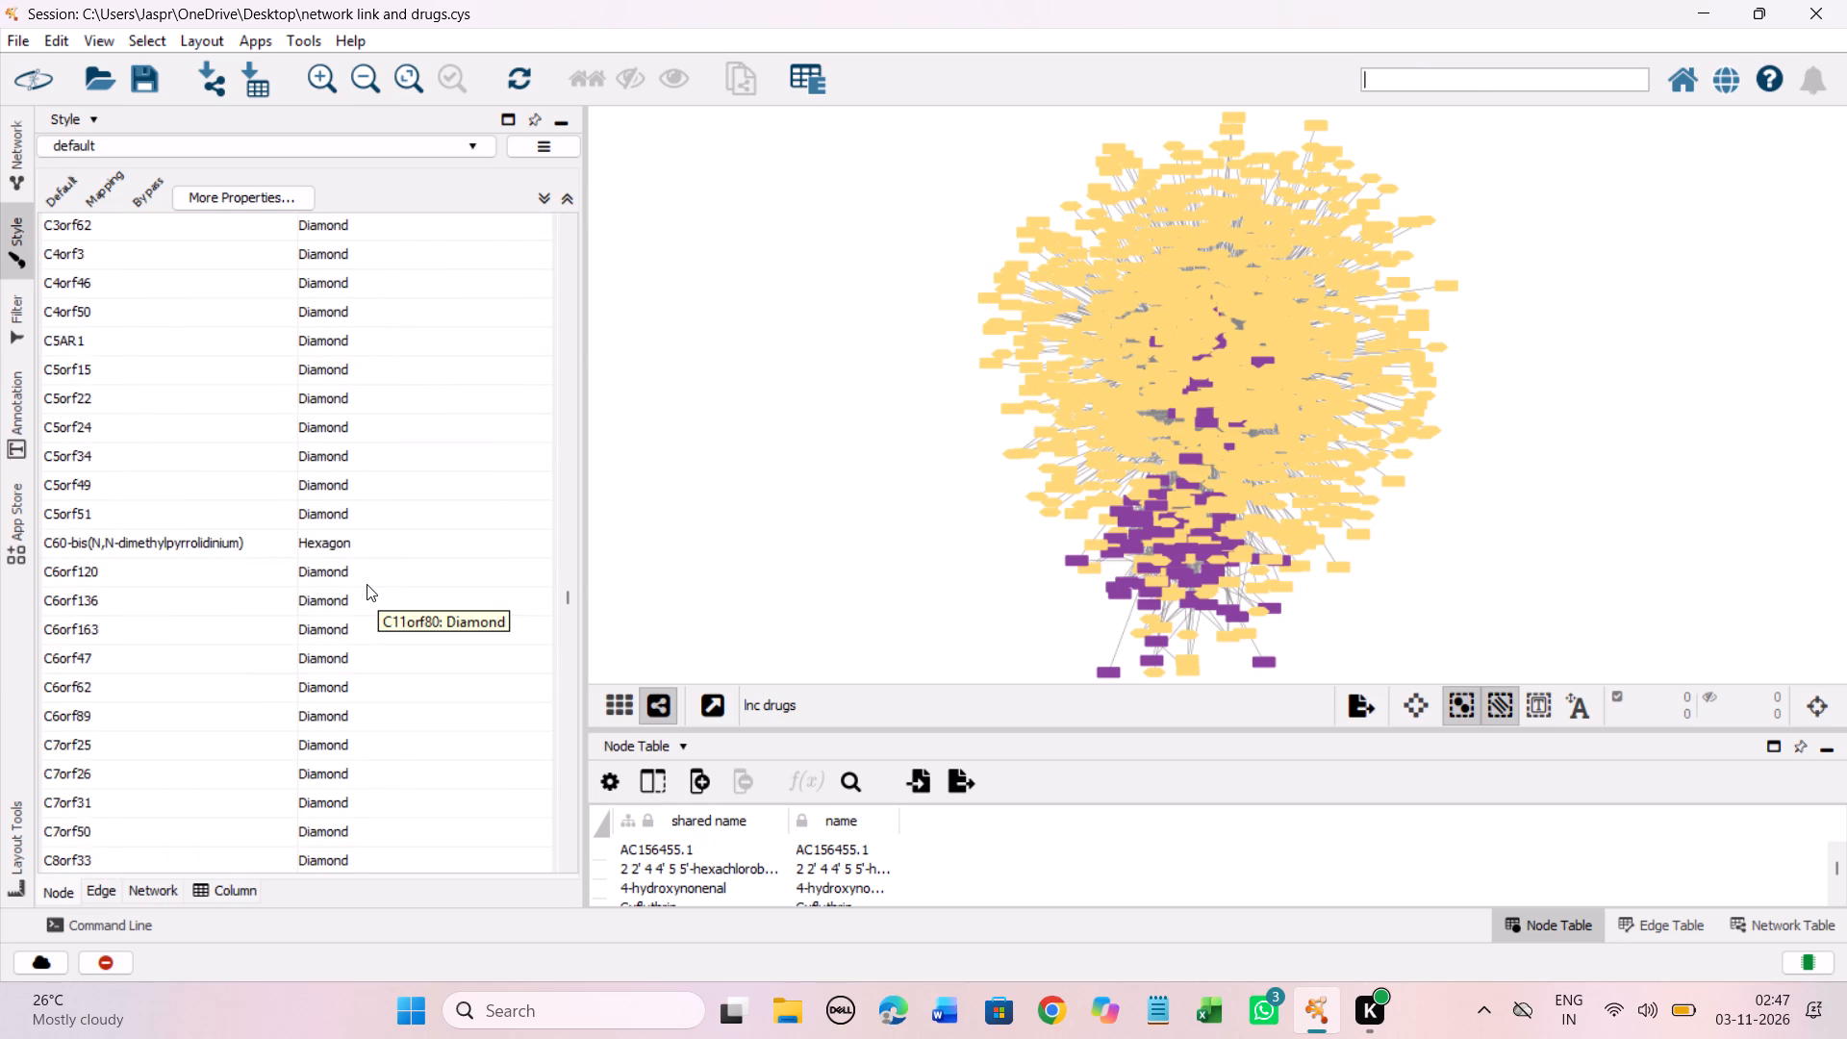
{"action": "scroll", "coordinate": [367, 584], "scroll_direction": "down", "scroll_amount": 4}
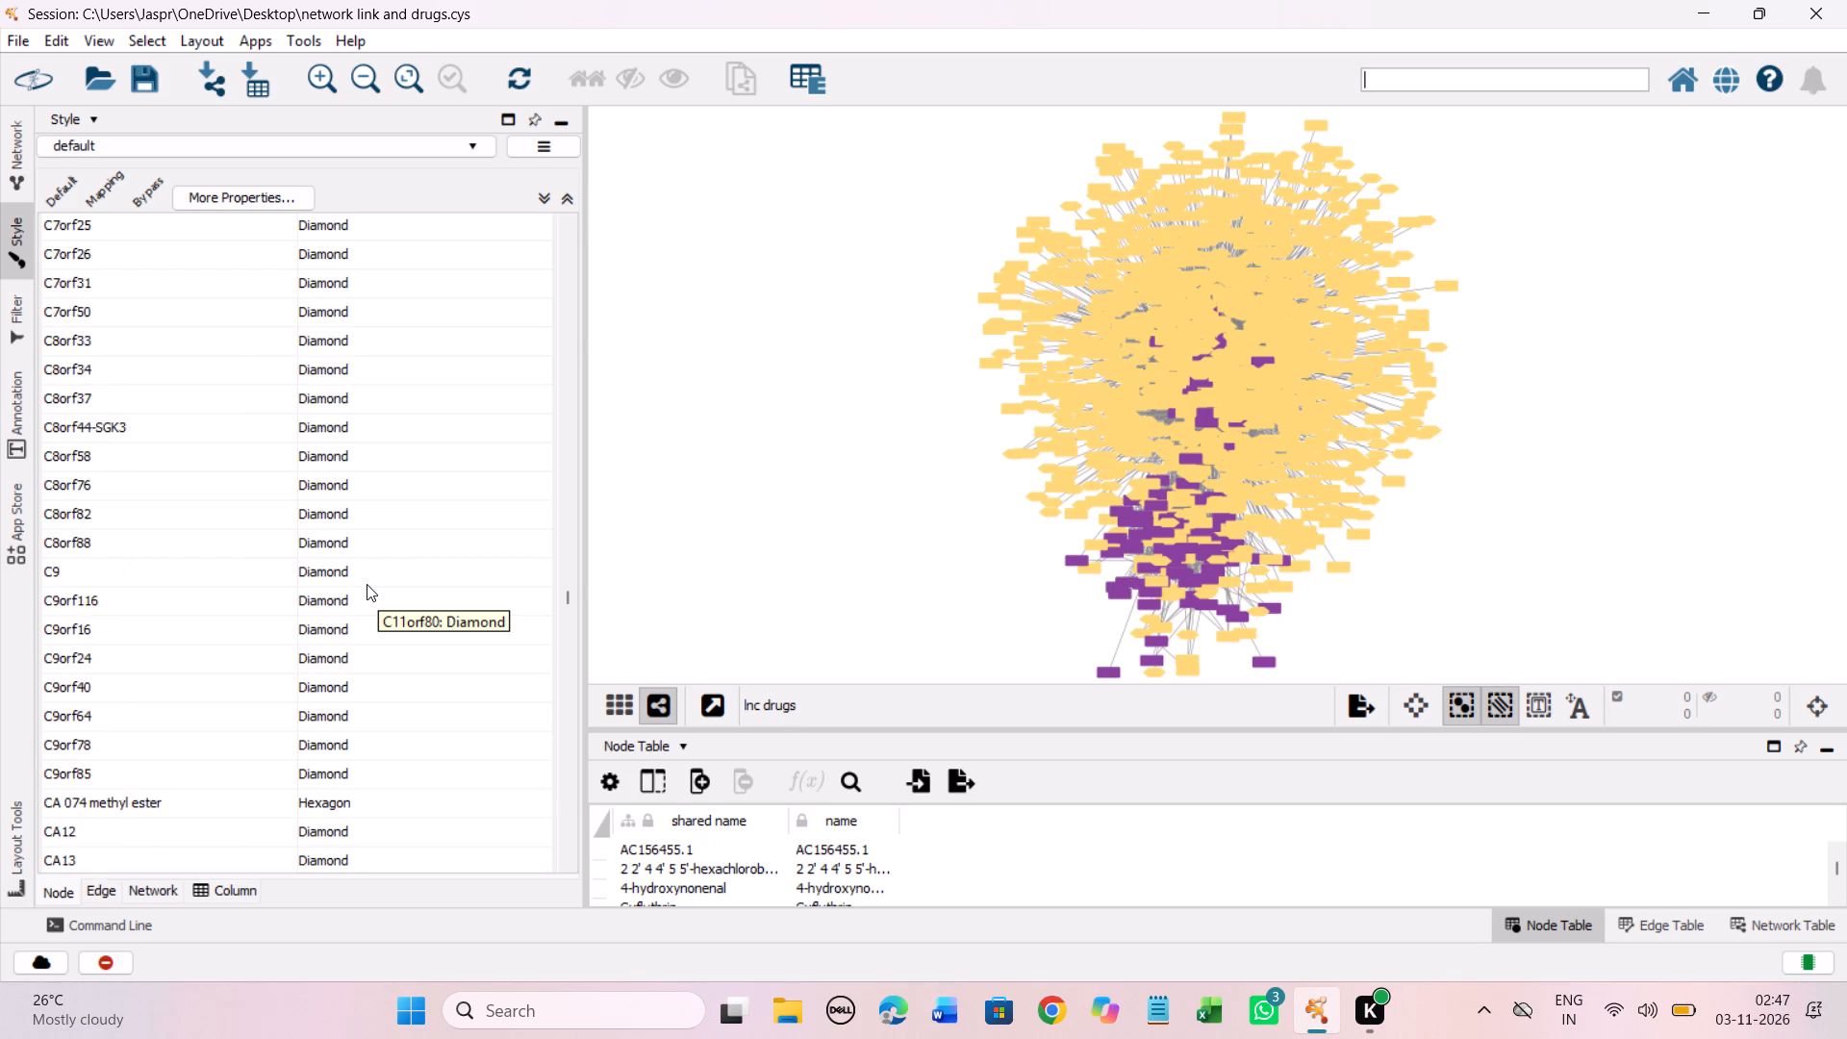
{"action": "scroll", "coordinate": [367, 584], "scroll_direction": "down", "scroll_amount": 5}
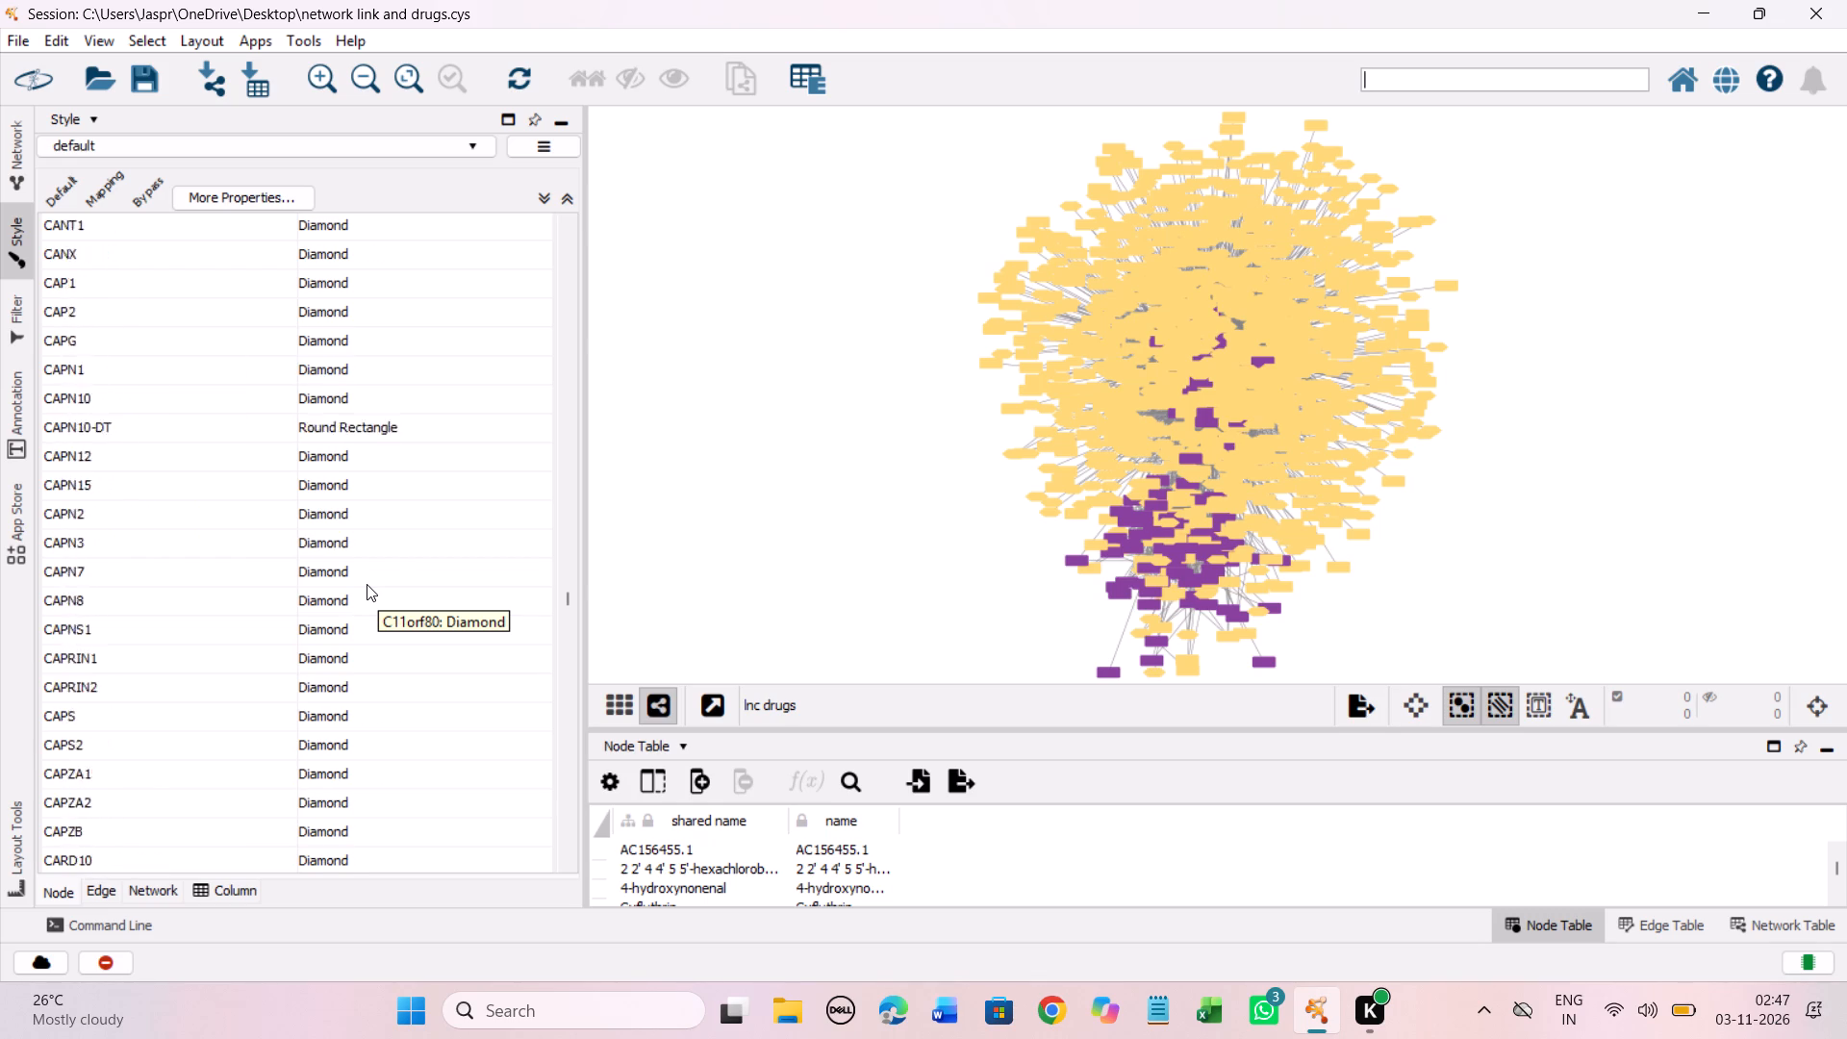
{"action": "scroll", "coordinate": [367, 584], "scroll_direction": "down", "scroll_amount": 3}
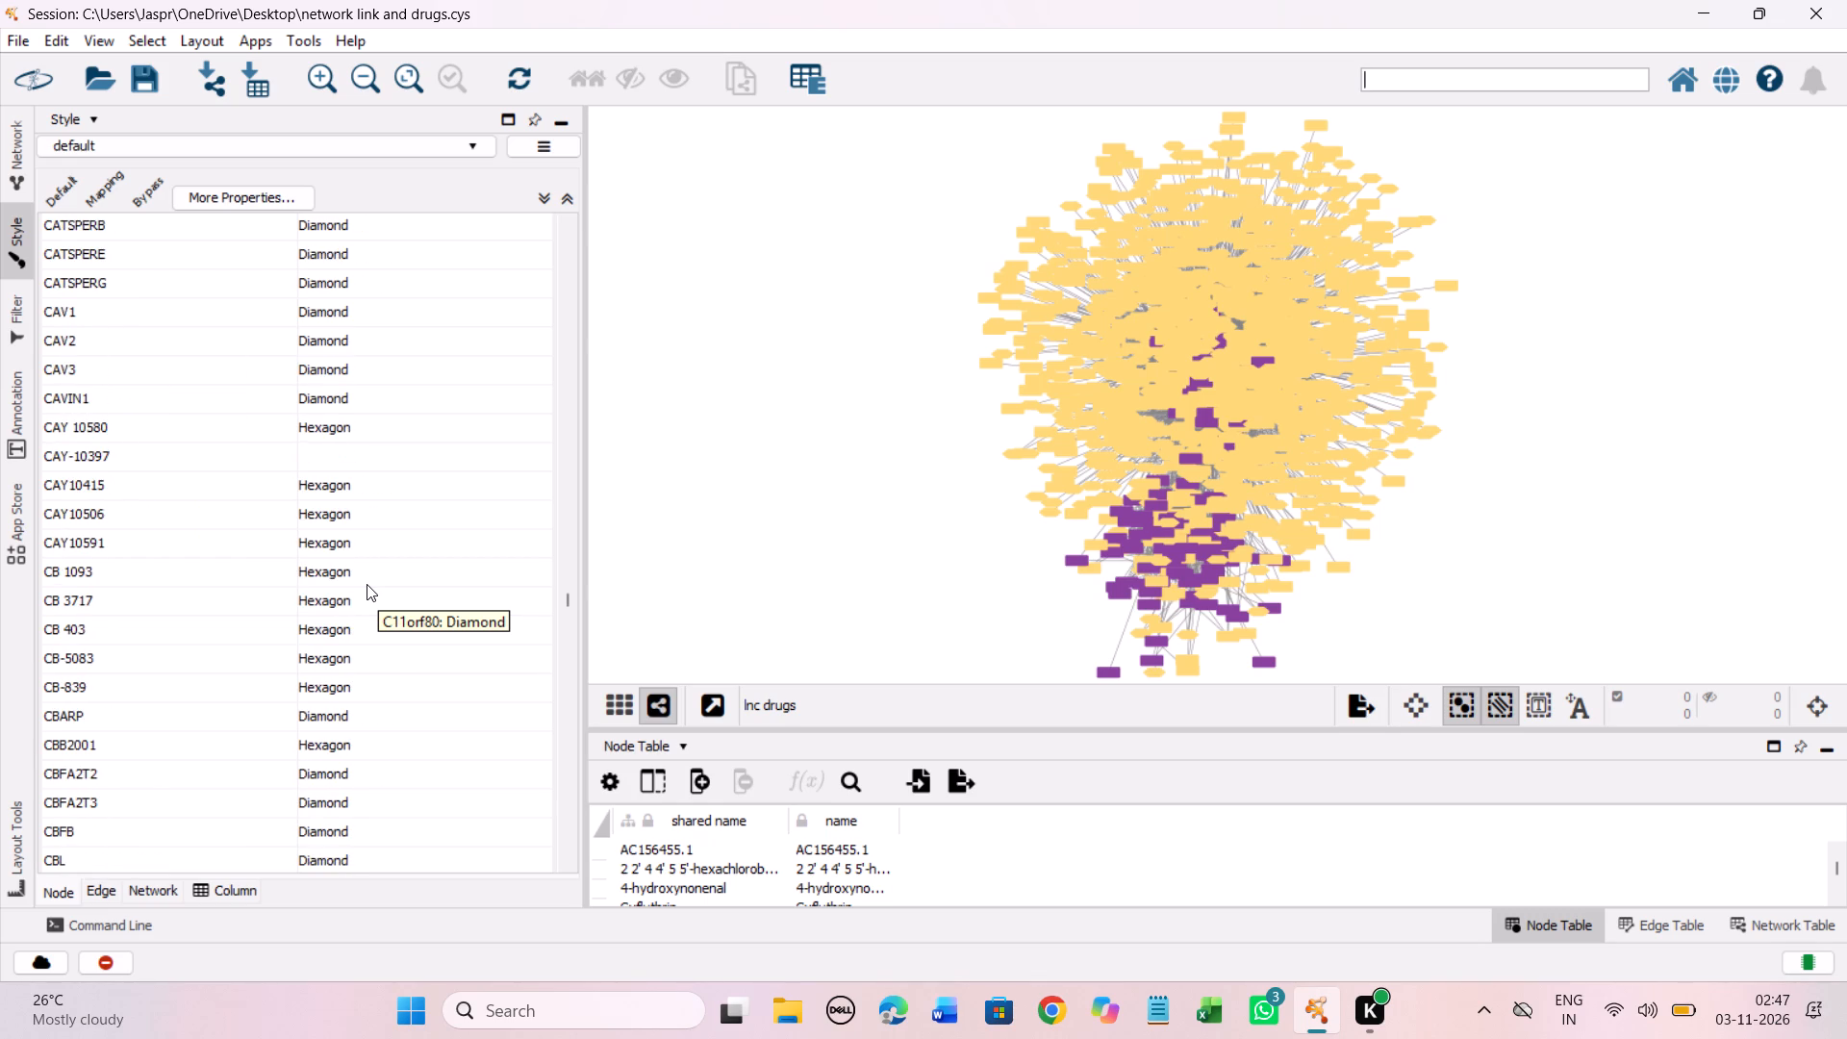
Set the Shape mapping to Hexagon for the drug CAY-10397.
{"action": "left_click", "coordinate": [314, 432]}
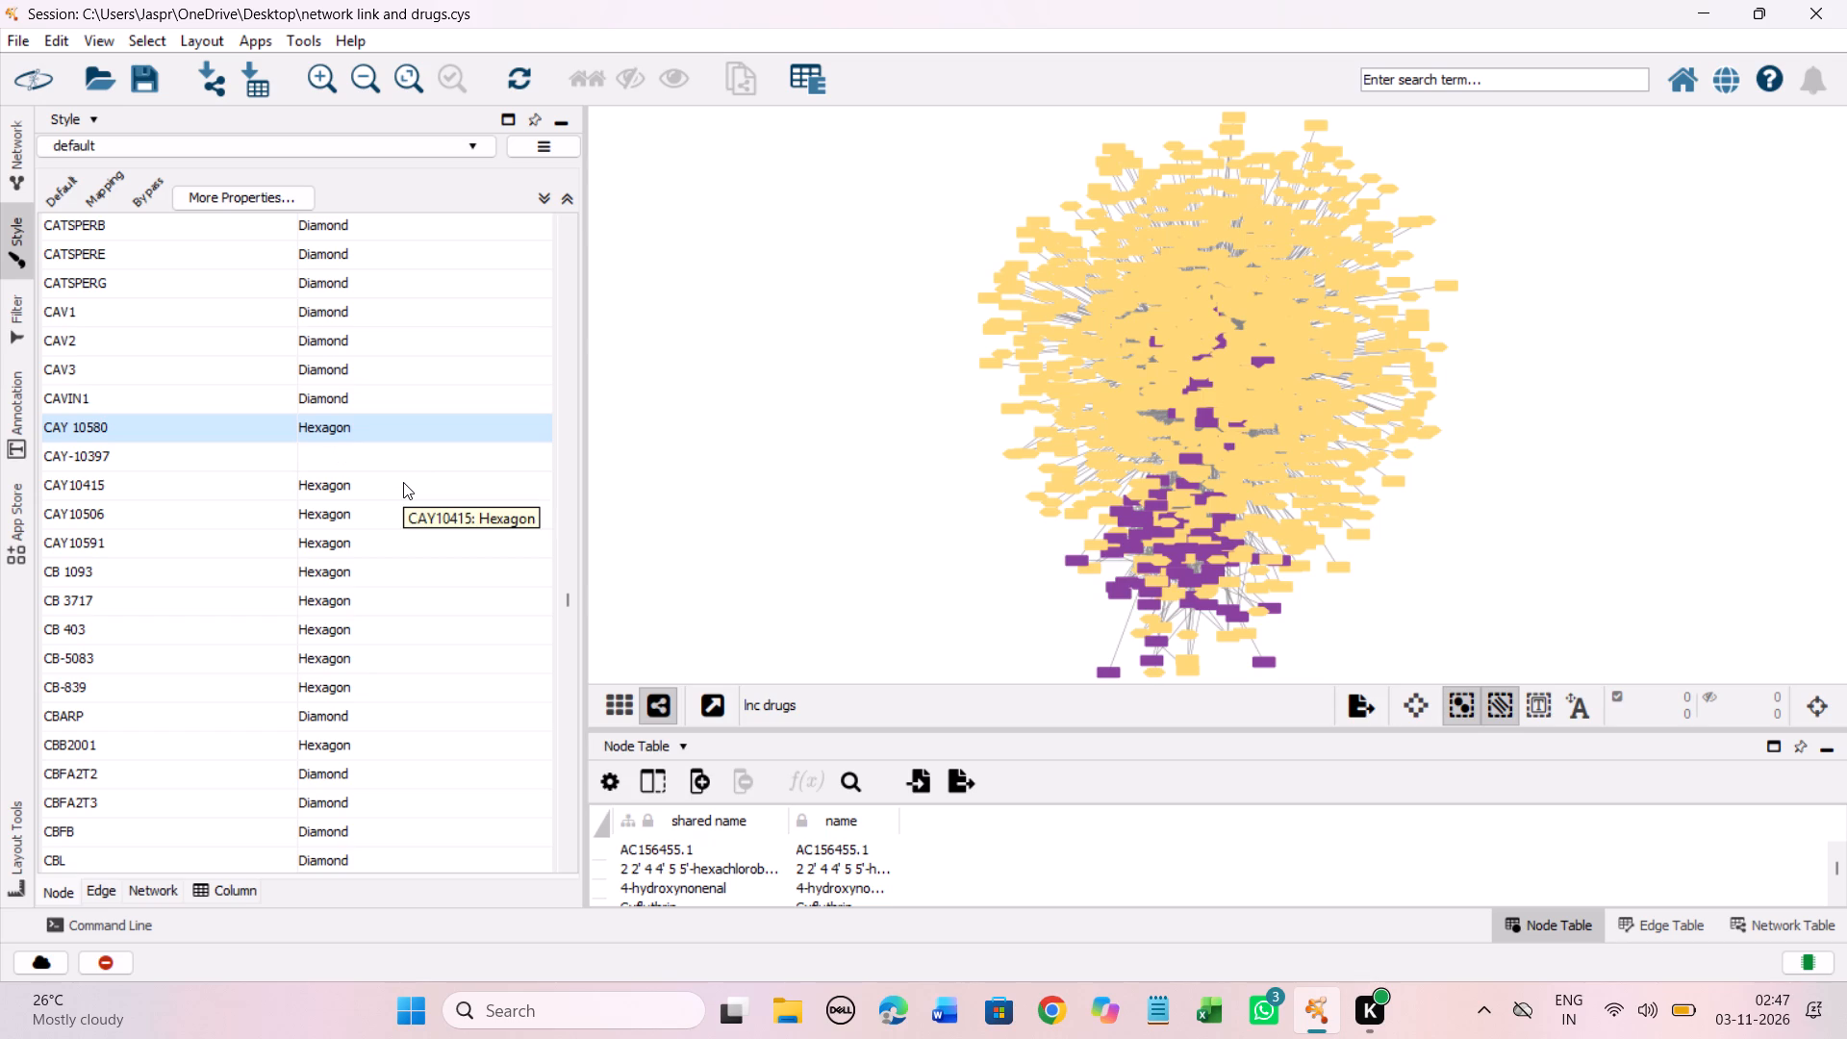
{"action": "left_click", "coordinate": [336, 532]}
{"action": "right_click", "coordinate": [332, 529]}
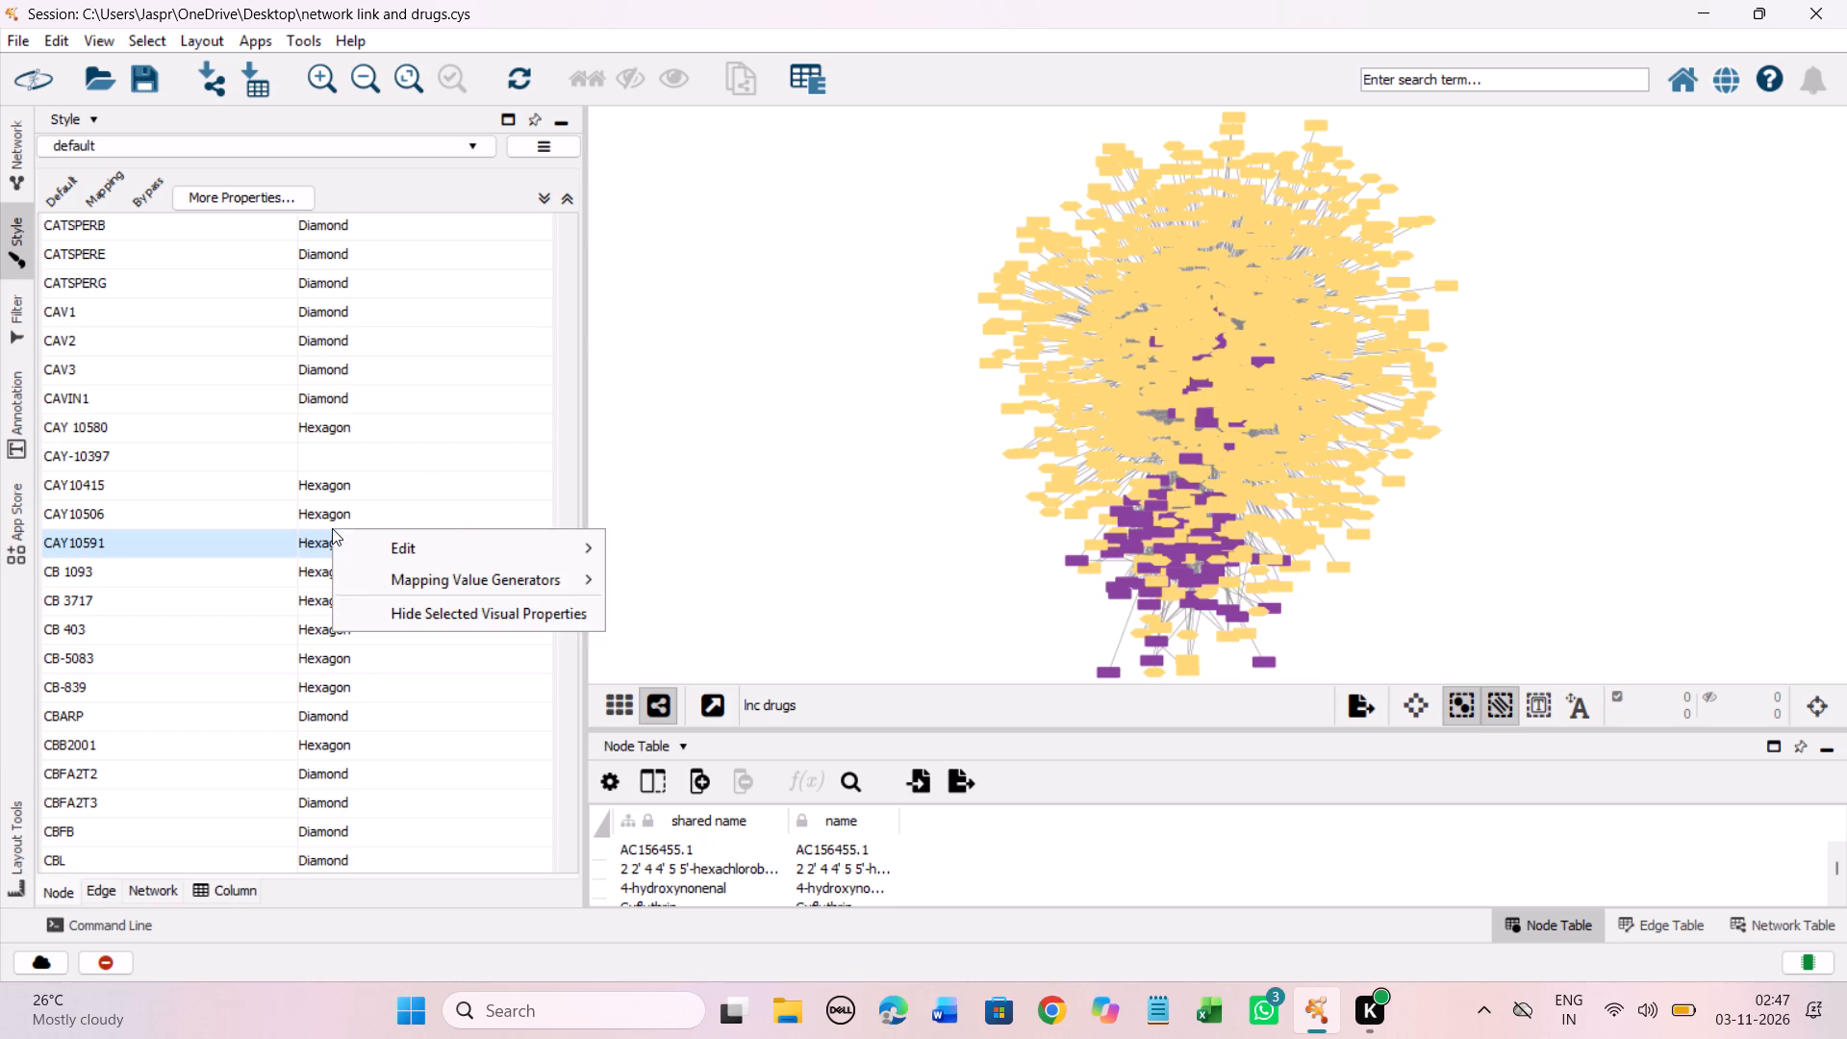
{"action": "left_click", "coordinate": [329, 426]}
{"action": "left_click", "coordinate": [330, 458]}
{"action": "right_click", "coordinate": [330, 460]}
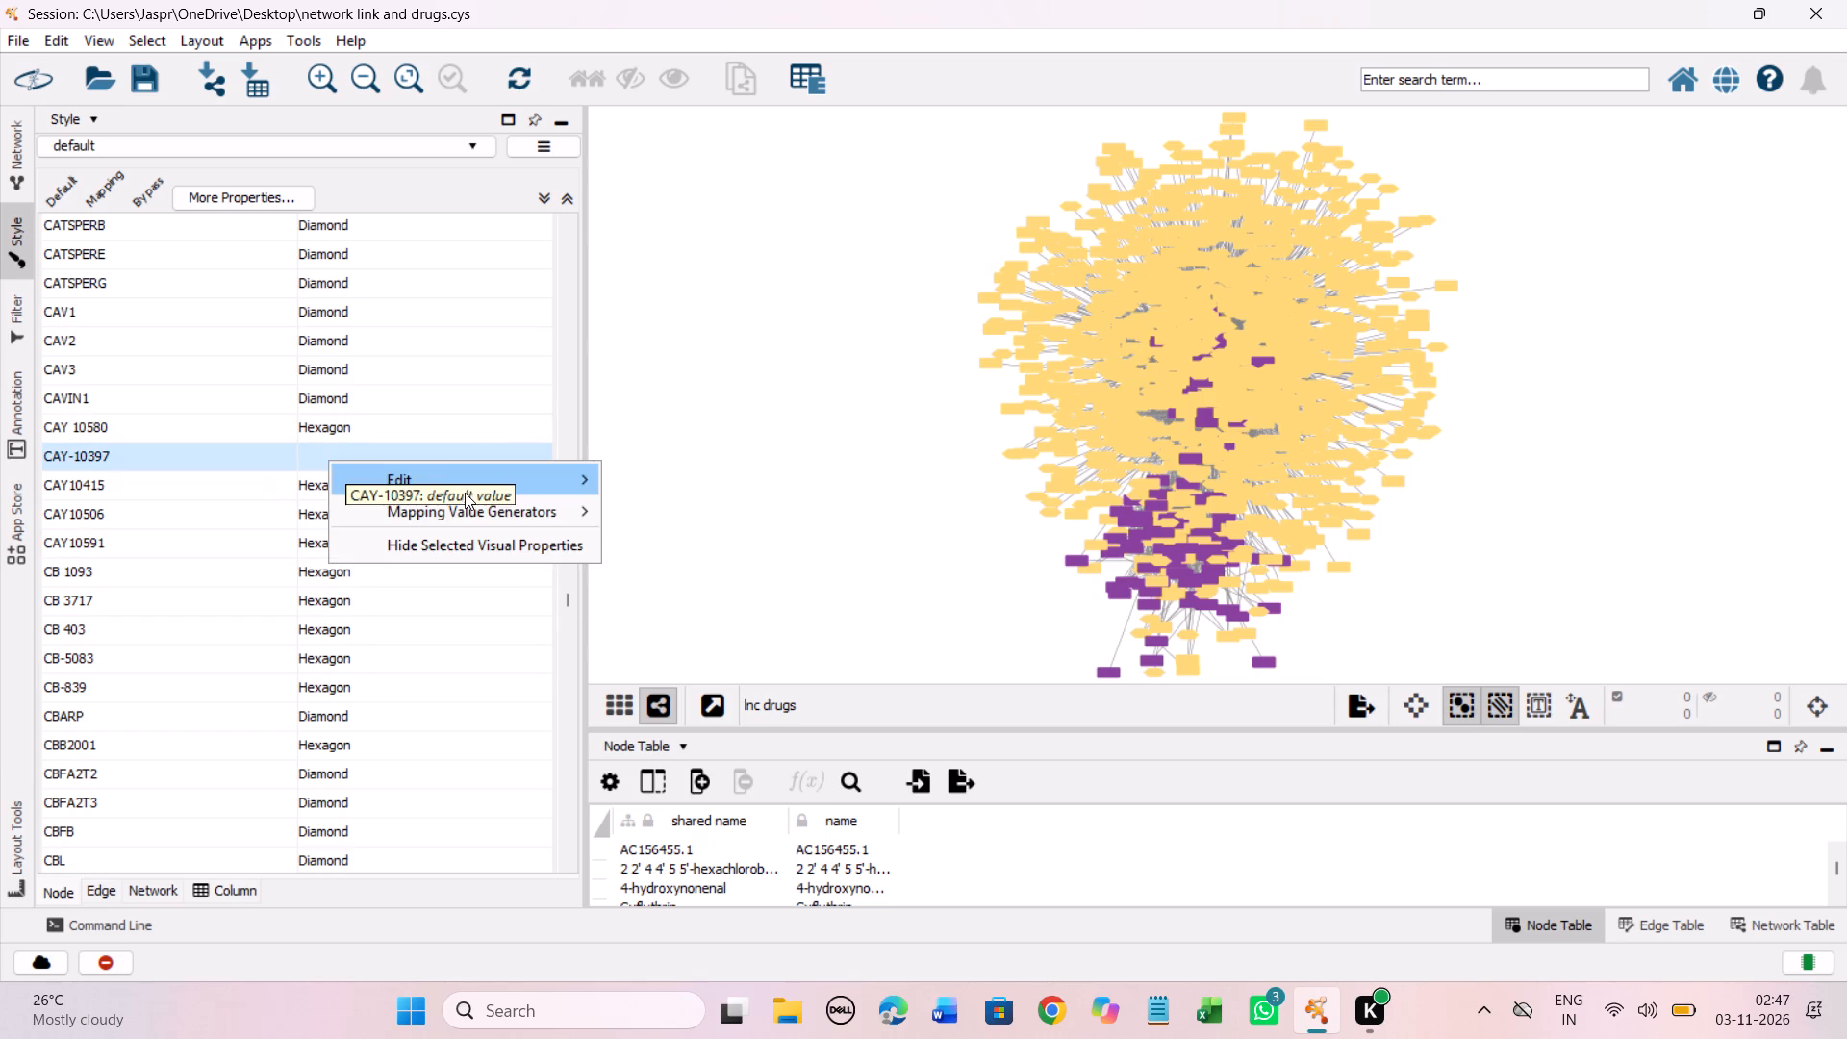
{"action": "left_click", "coordinate": [635, 485]}
{"action": "left_click", "coordinate": [358, 453]}
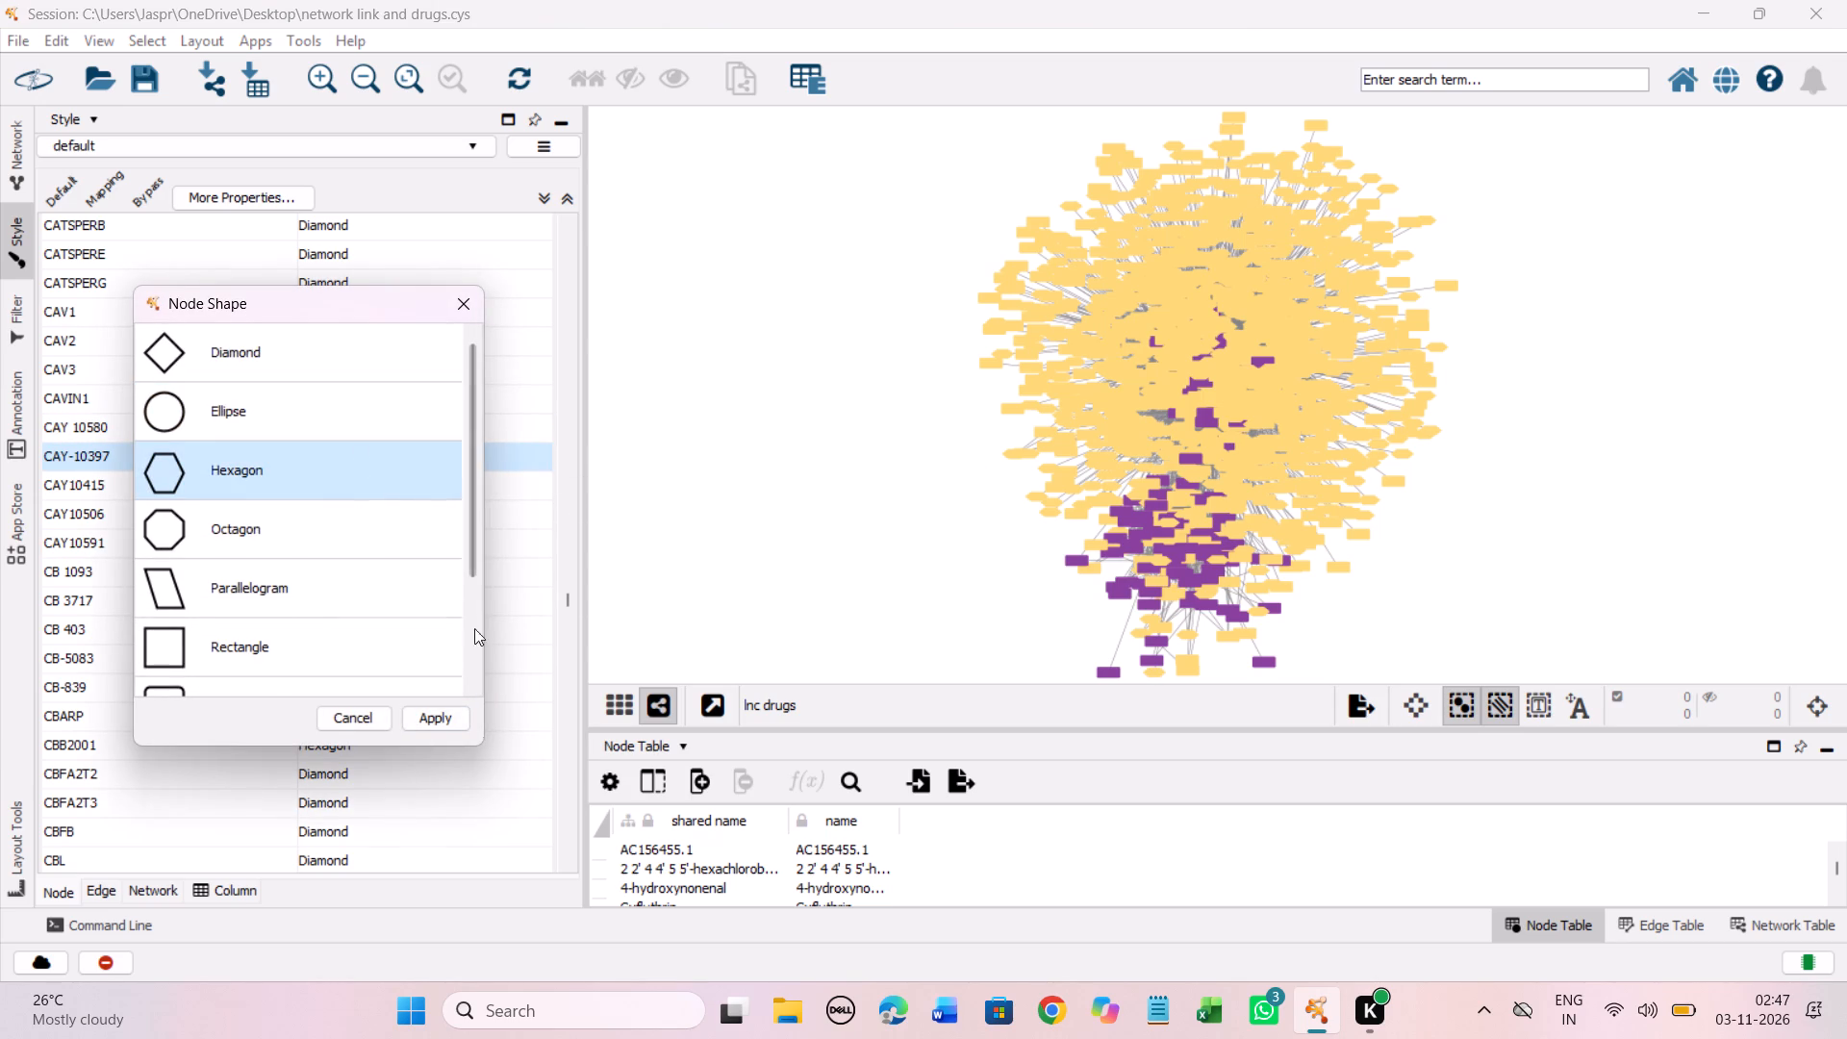
{"action": "left_click", "coordinate": [445, 713]}
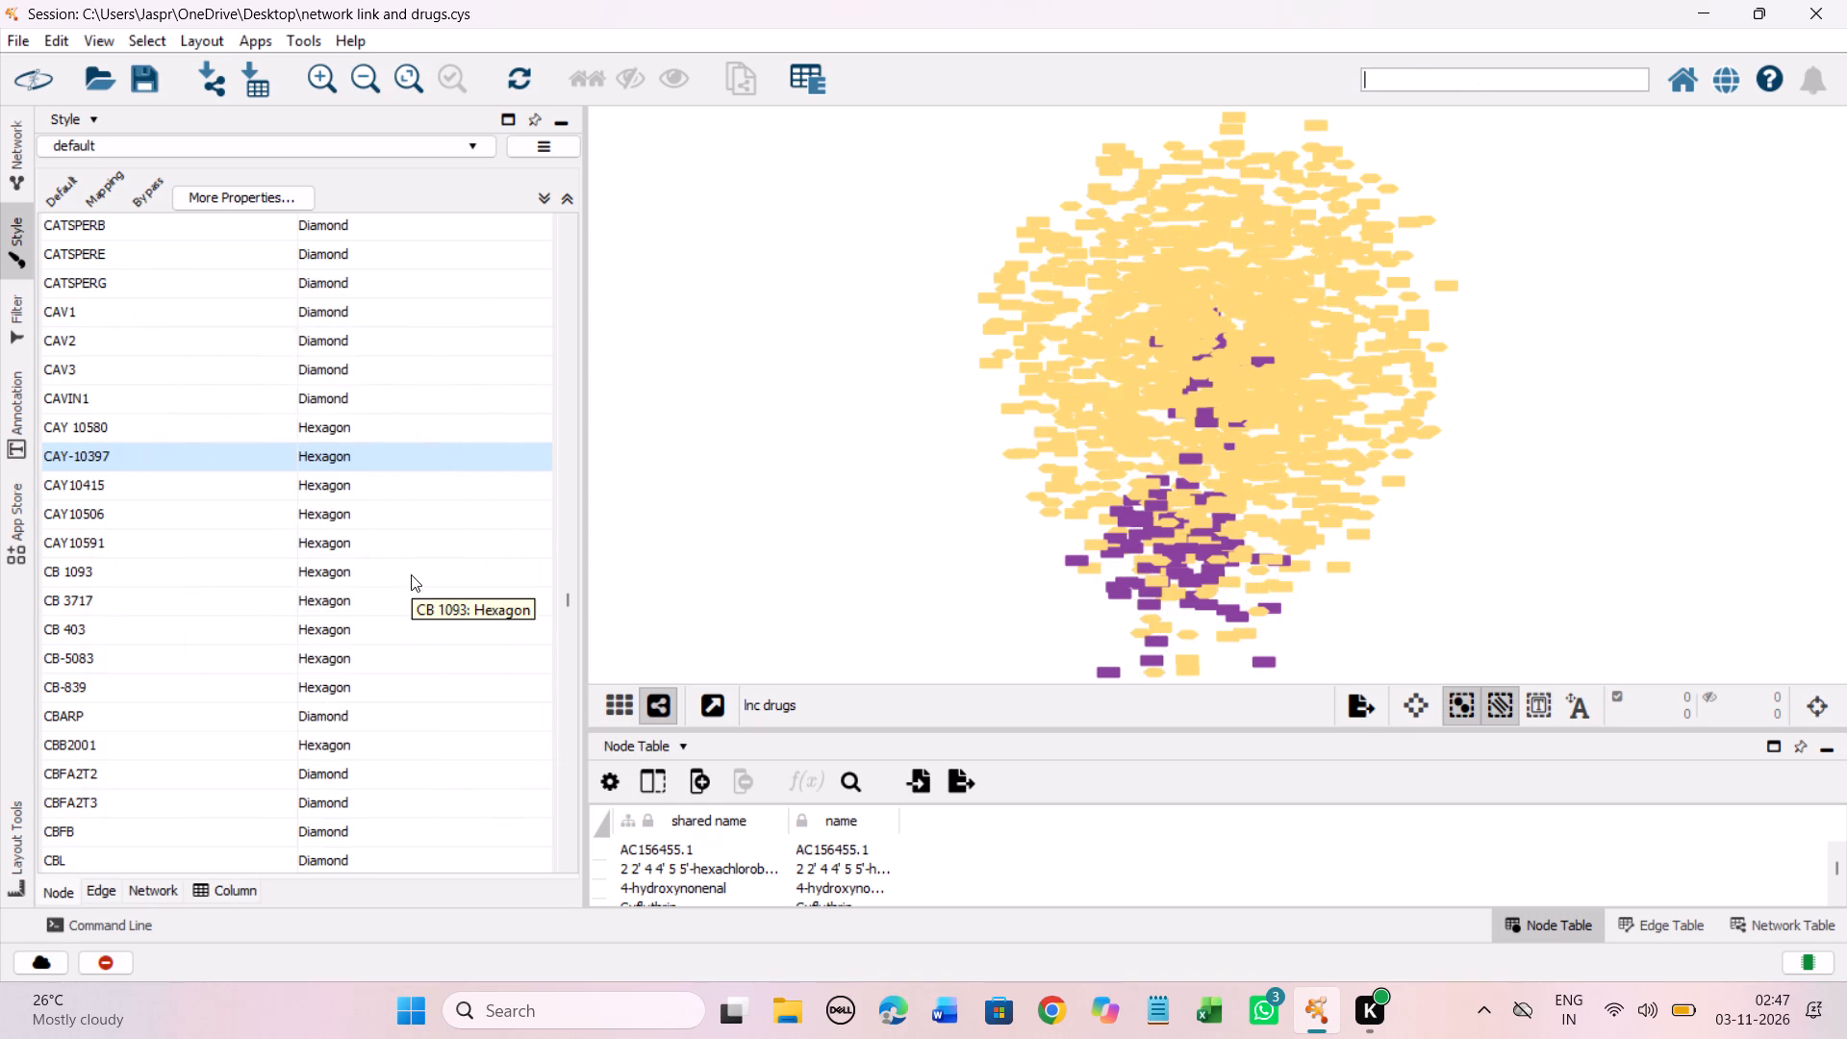
Check the Shape mappings from the CB compounds through the CCDC, CD, CEP, CGP, CH, CM and COX entries for drugs without a shape.
{"action": "scroll", "coordinate": [411, 574], "scroll_direction": "down", "scroll_amount": 20}
{"action": "scroll", "coordinate": [411, 574], "scroll_direction": "down", "scroll_amount": 1}
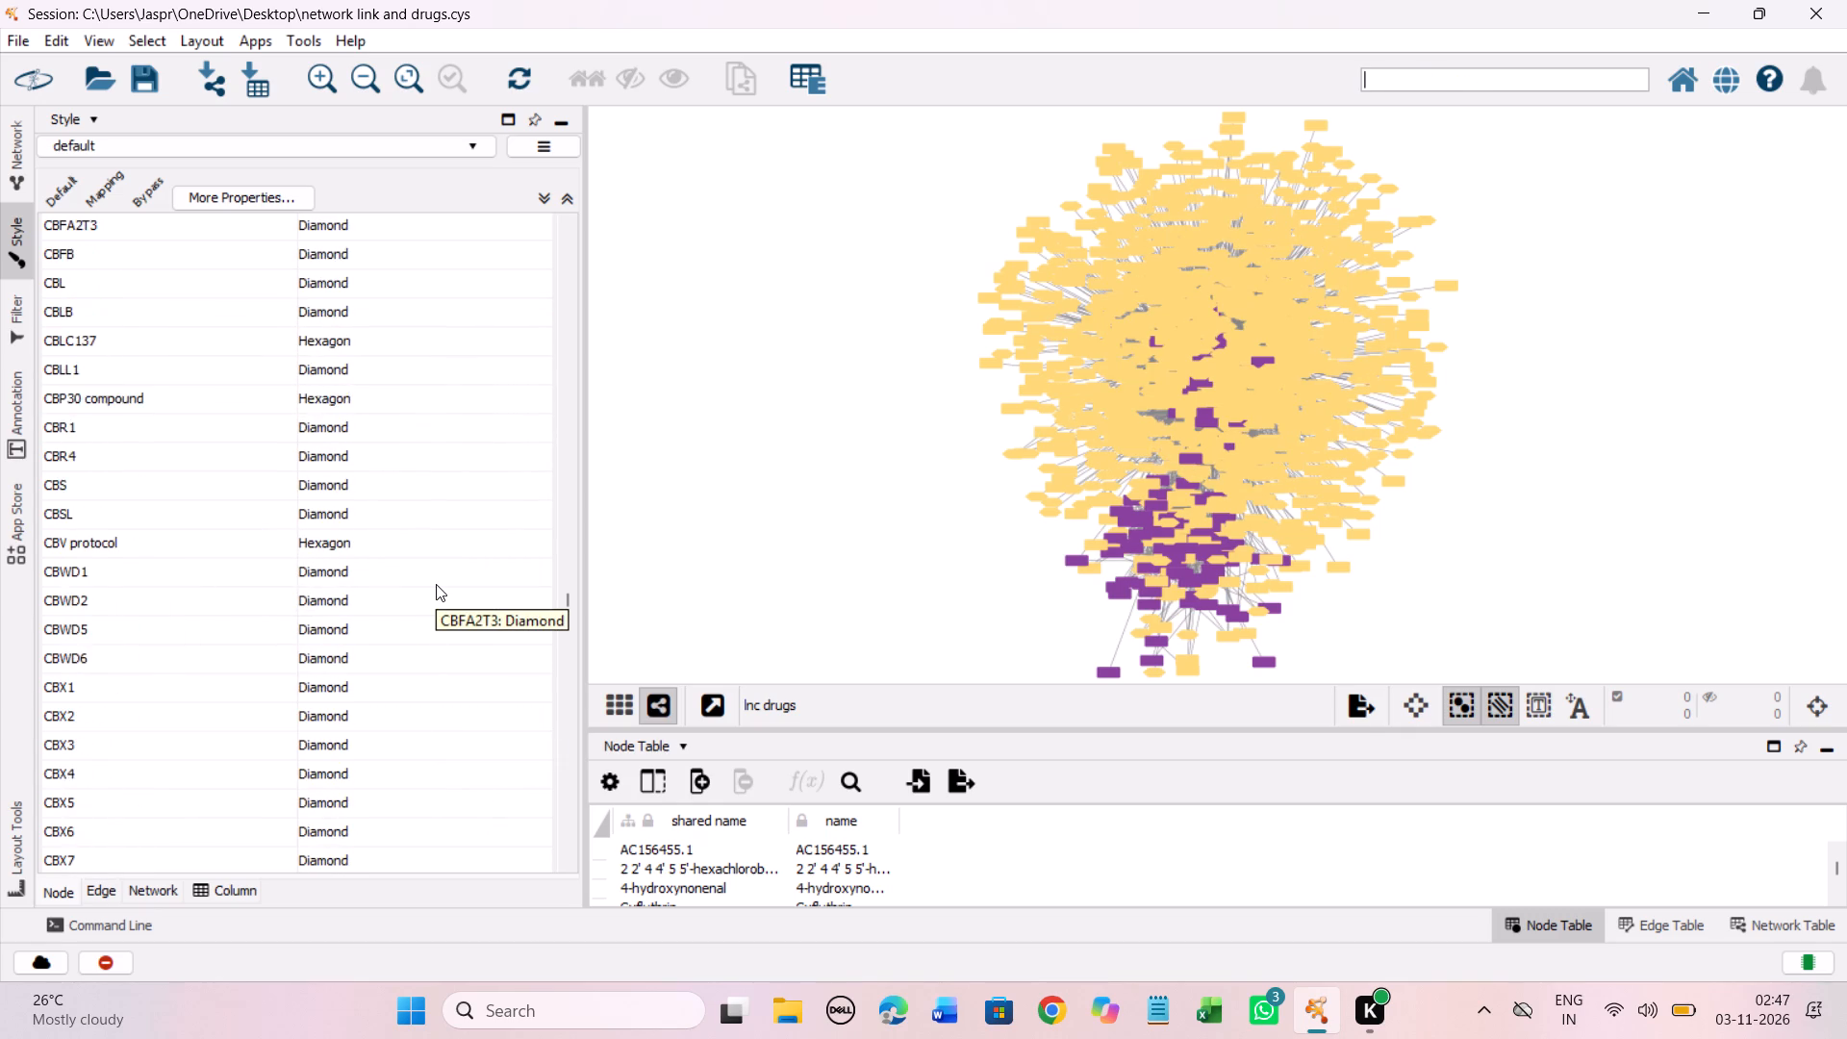
{"action": "scroll", "coordinate": [436, 584], "scroll_direction": "down", "scroll_amount": 2}
{"action": "scroll", "coordinate": [380, 671], "scroll_direction": "down", "scroll_amount": 1}
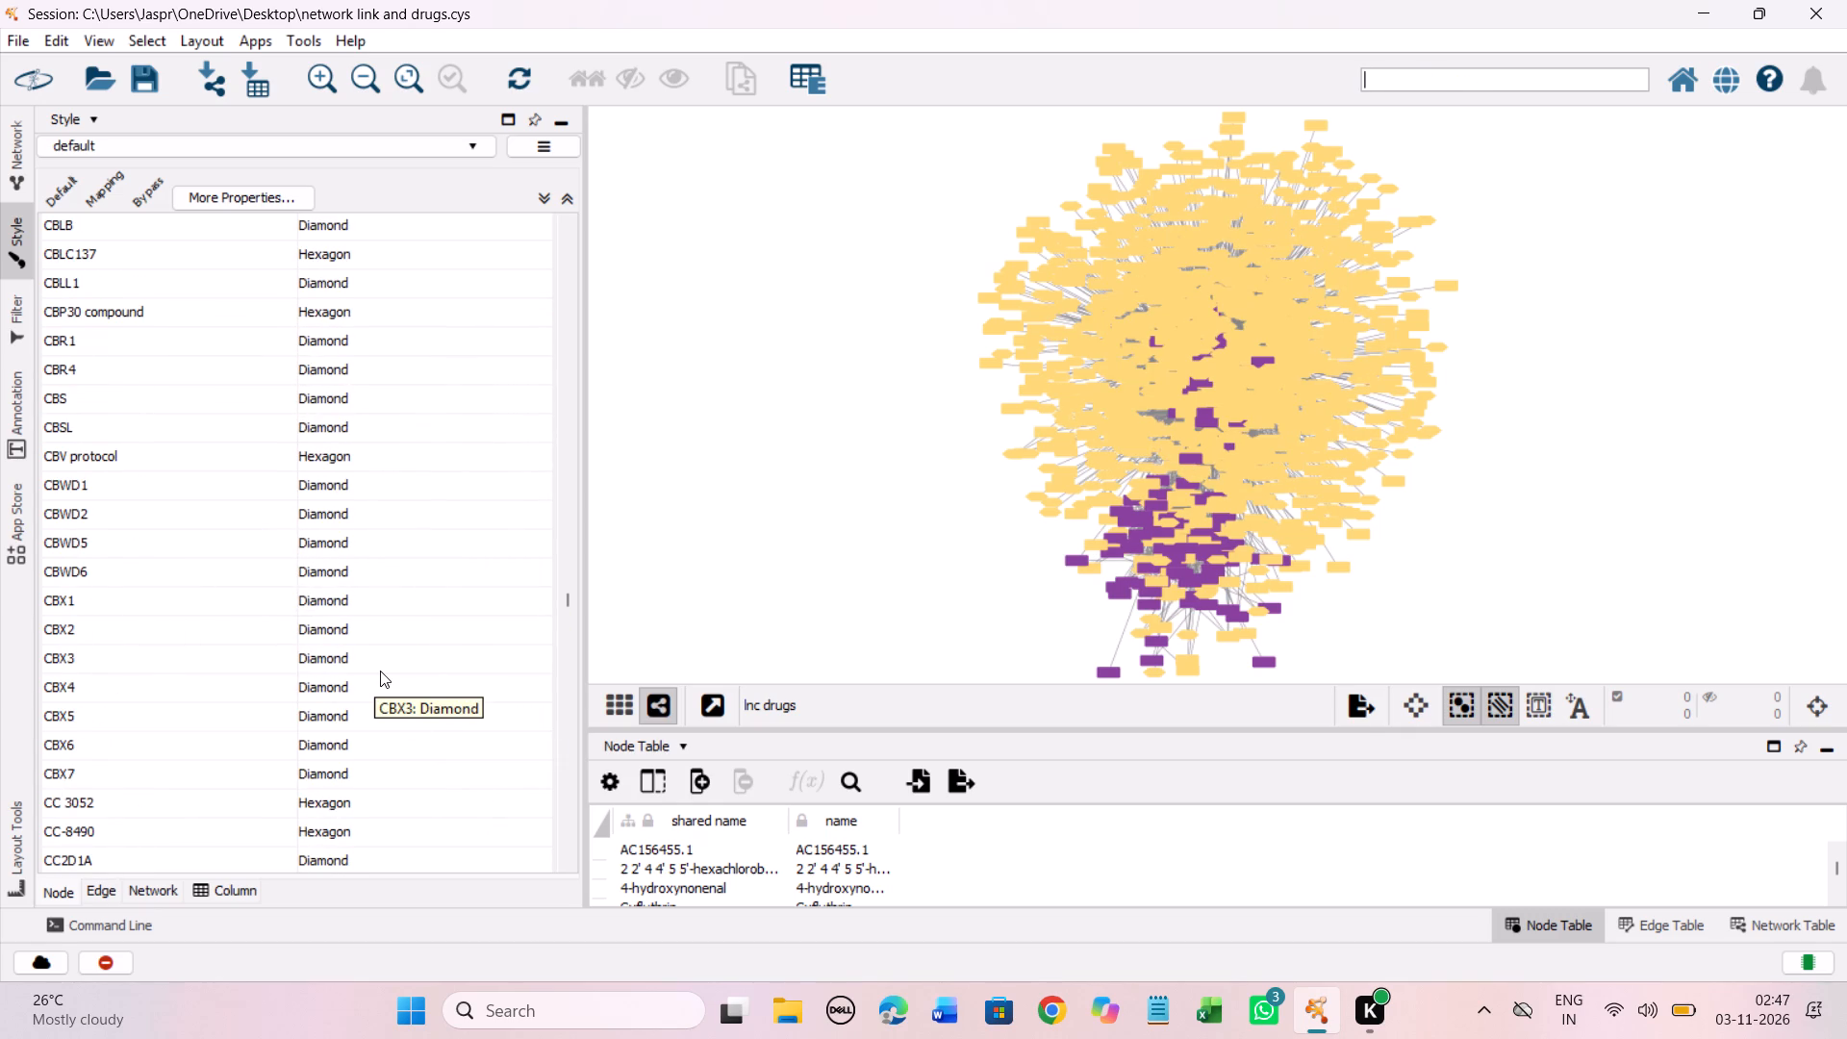
{"action": "scroll", "coordinate": [380, 671], "scroll_direction": "down", "scroll_amount": 4}
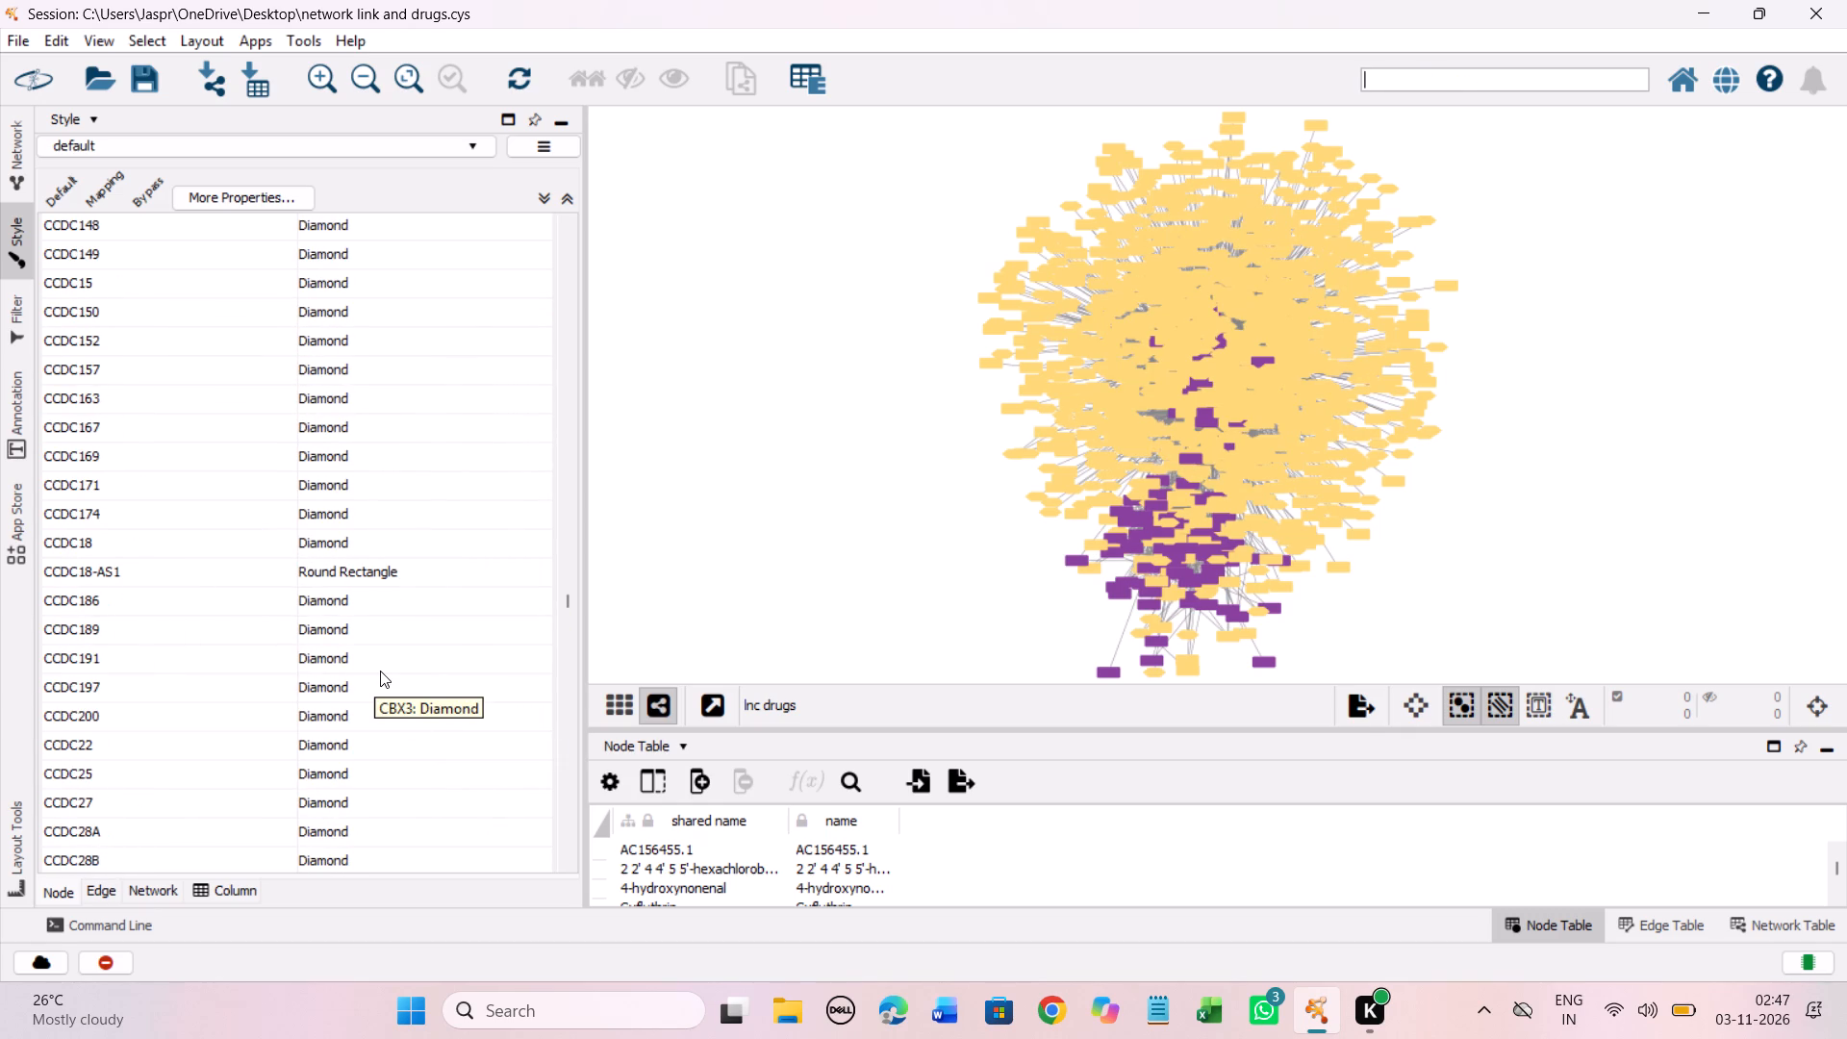
{"action": "scroll", "coordinate": [380, 671], "scroll_direction": "down", "scroll_amount": 4}
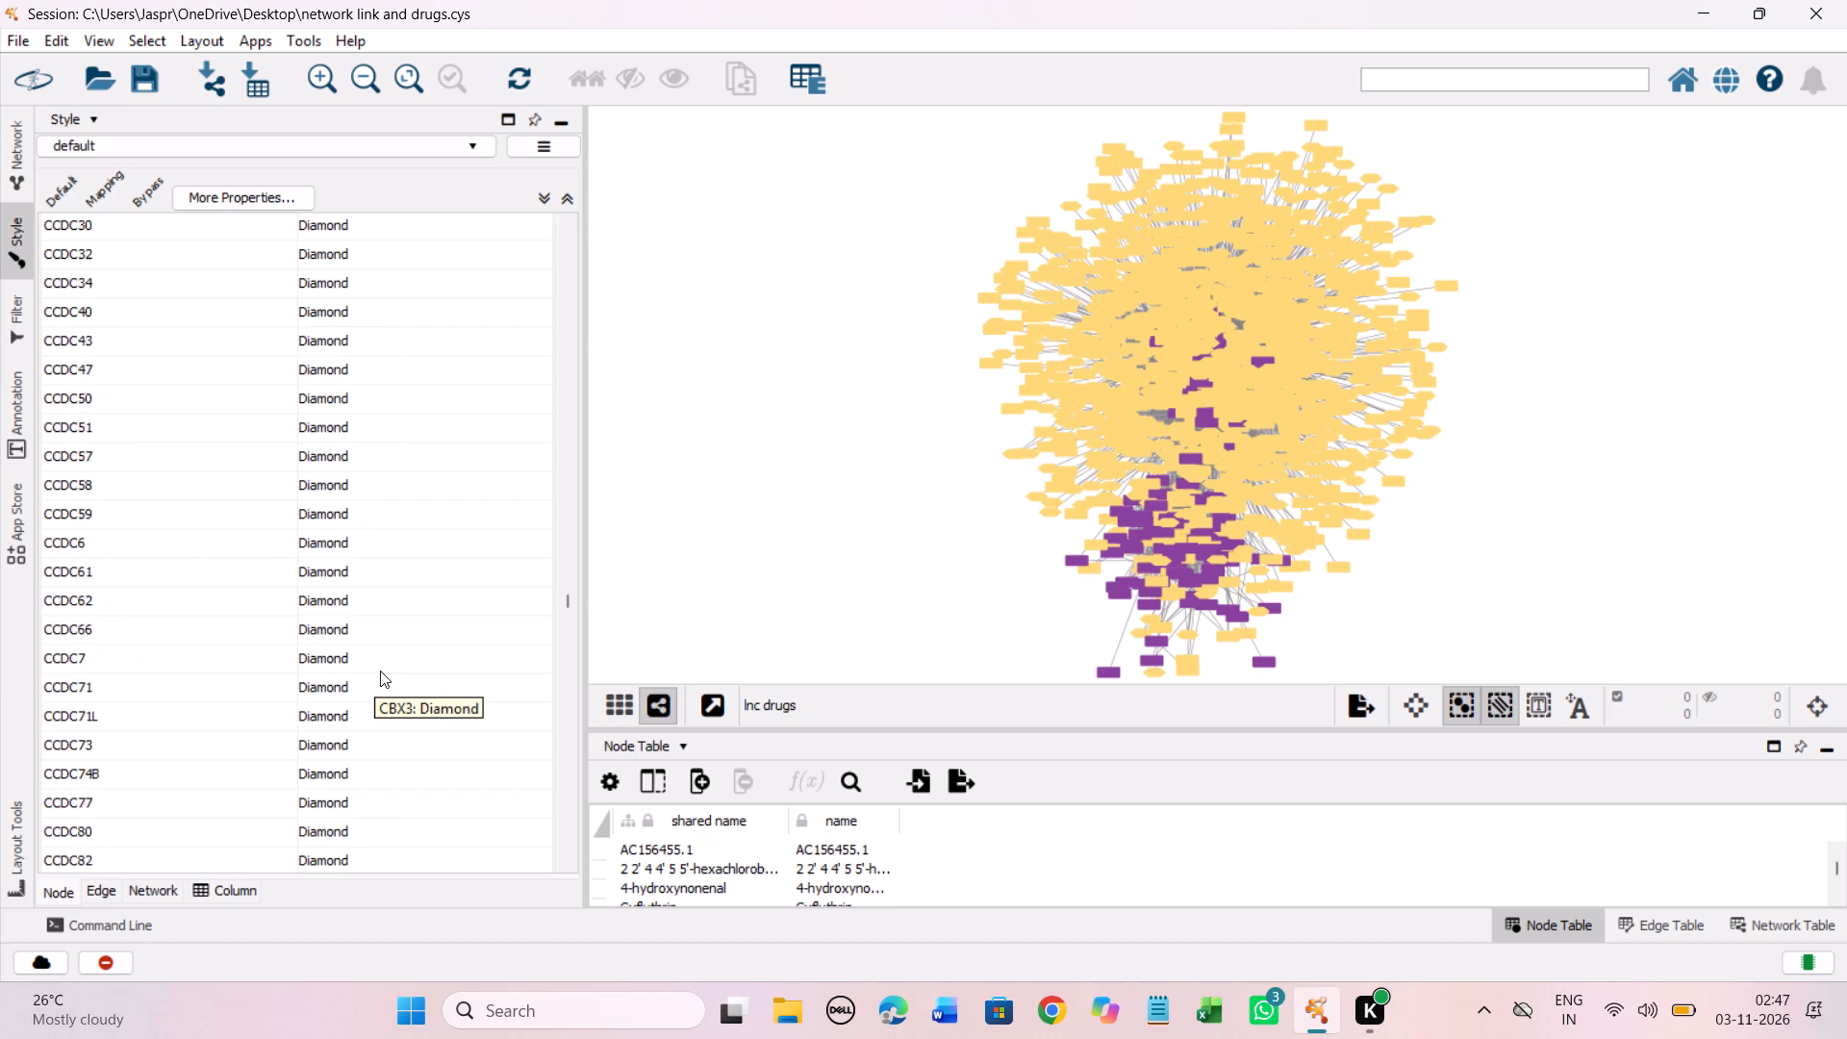
{"action": "scroll", "coordinate": [380, 671], "scroll_direction": "down", "scroll_amount": 4}
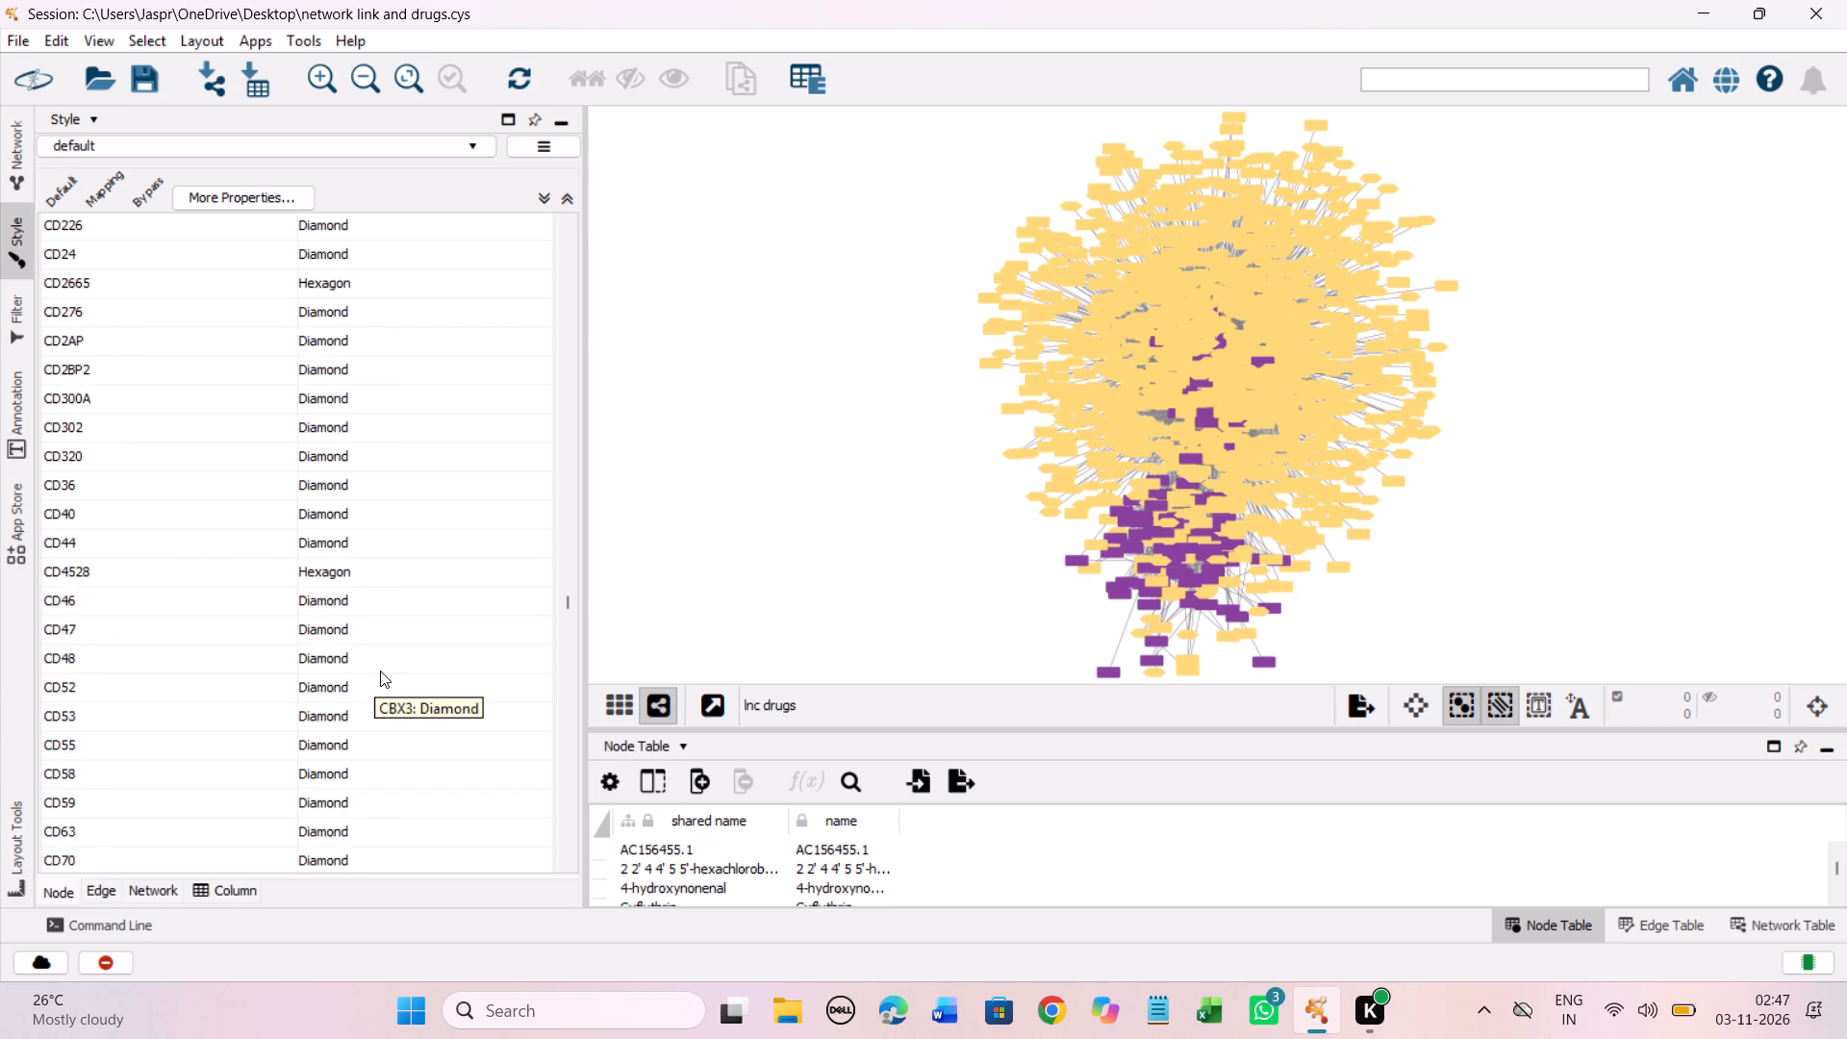
{"action": "scroll", "coordinate": [380, 671], "scroll_direction": "down", "scroll_amount": 8}
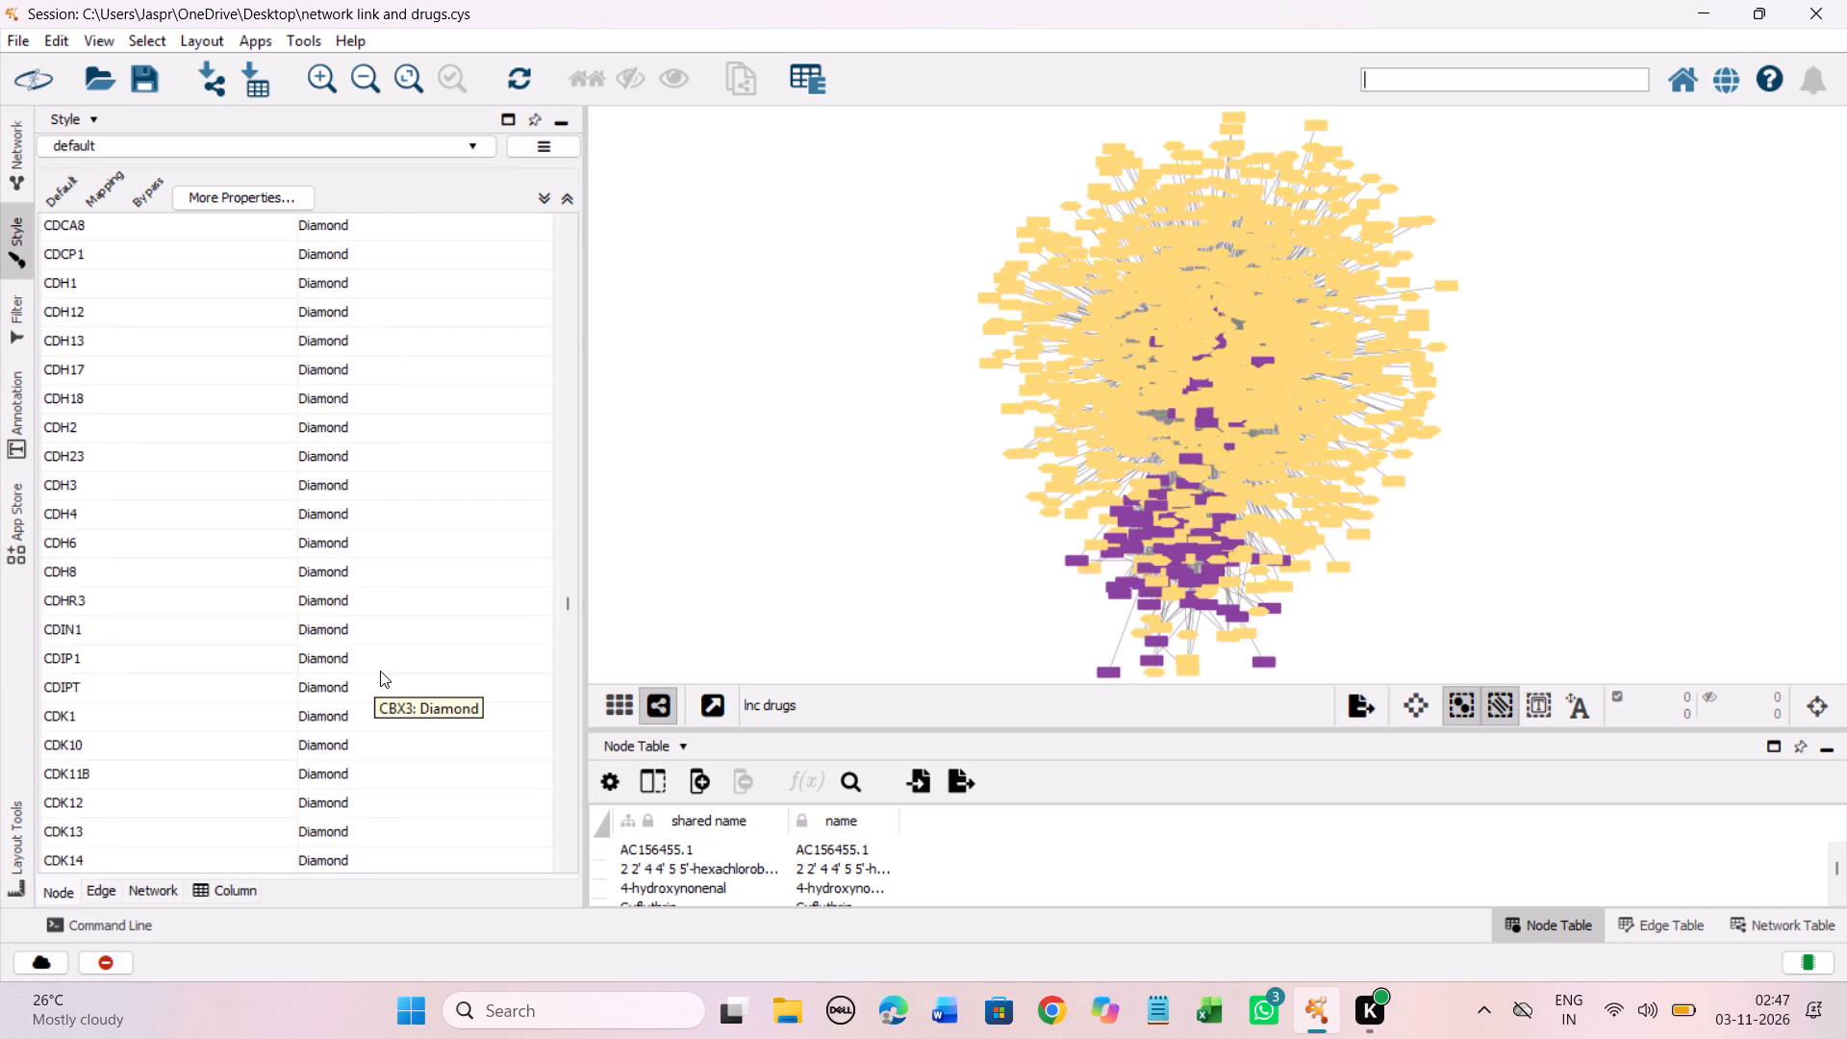
{"action": "scroll", "coordinate": [380, 671], "scroll_direction": "down", "scroll_amount": 3}
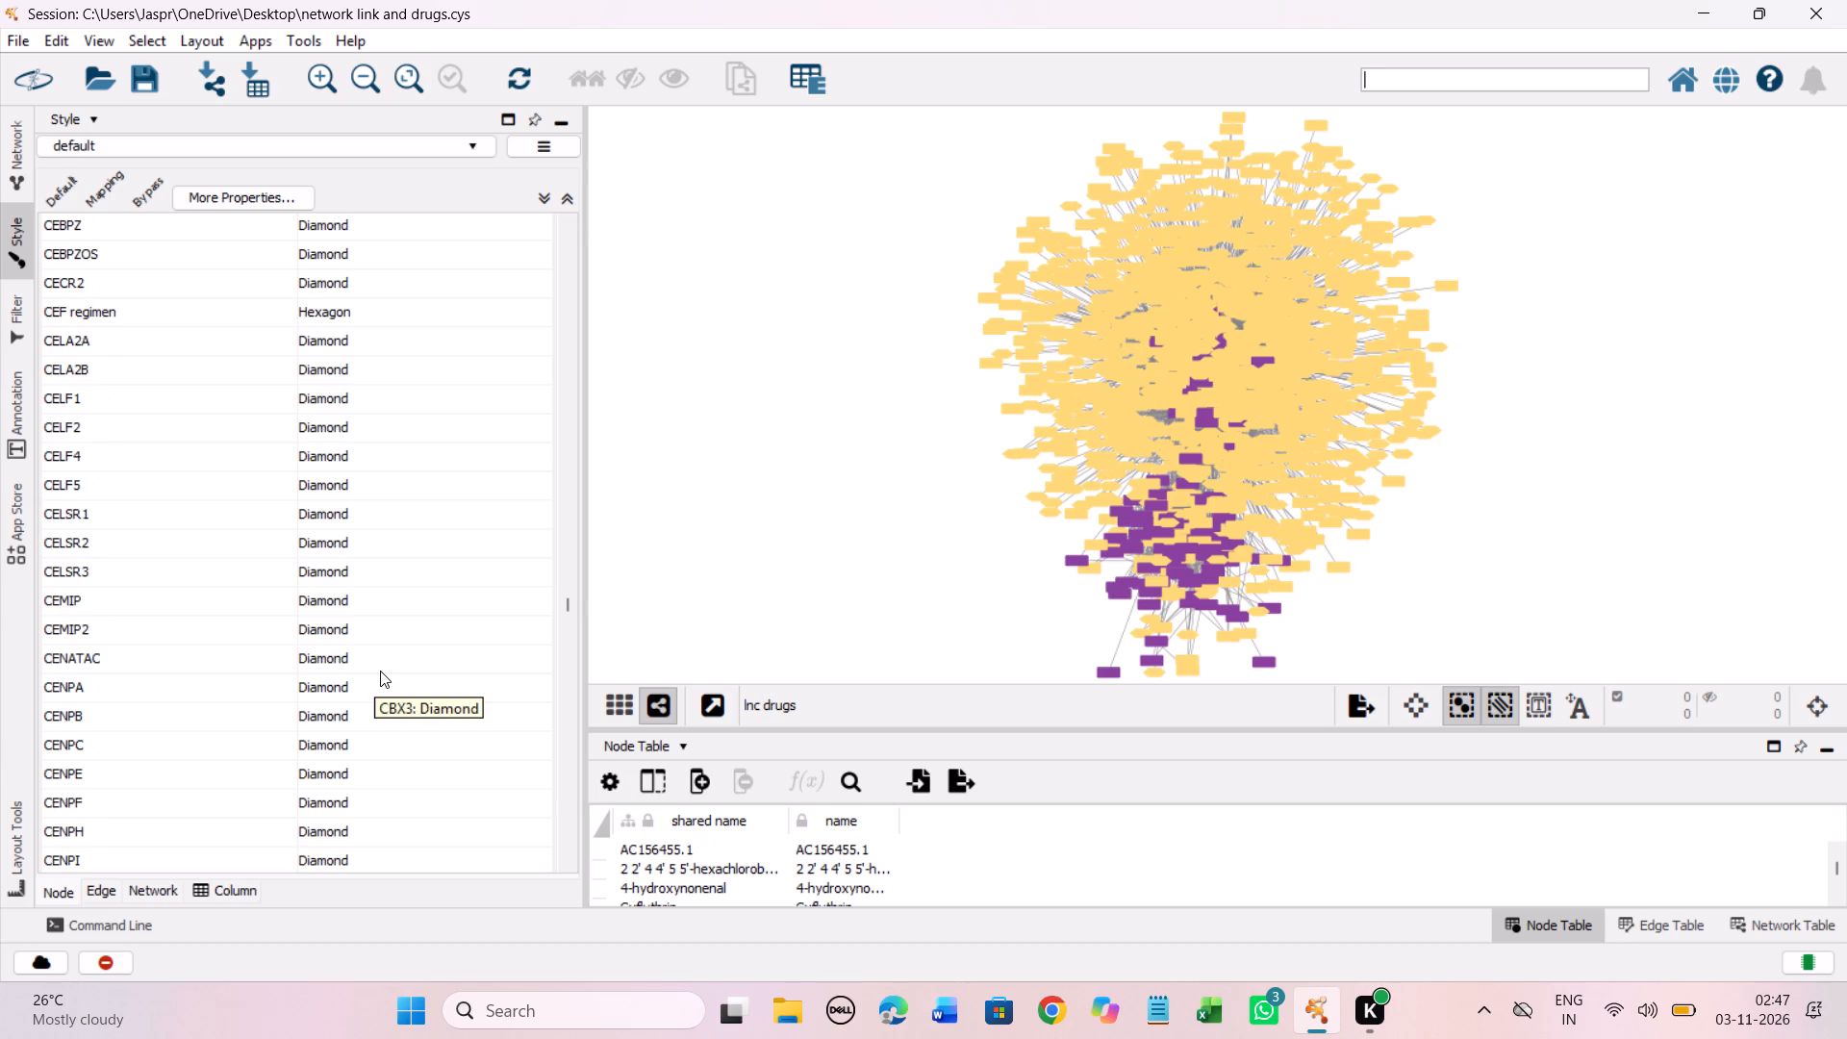
{"action": "scroll", "coordinate": [380, 671], "scroll_direction": "down", "scroll_amount": 3}
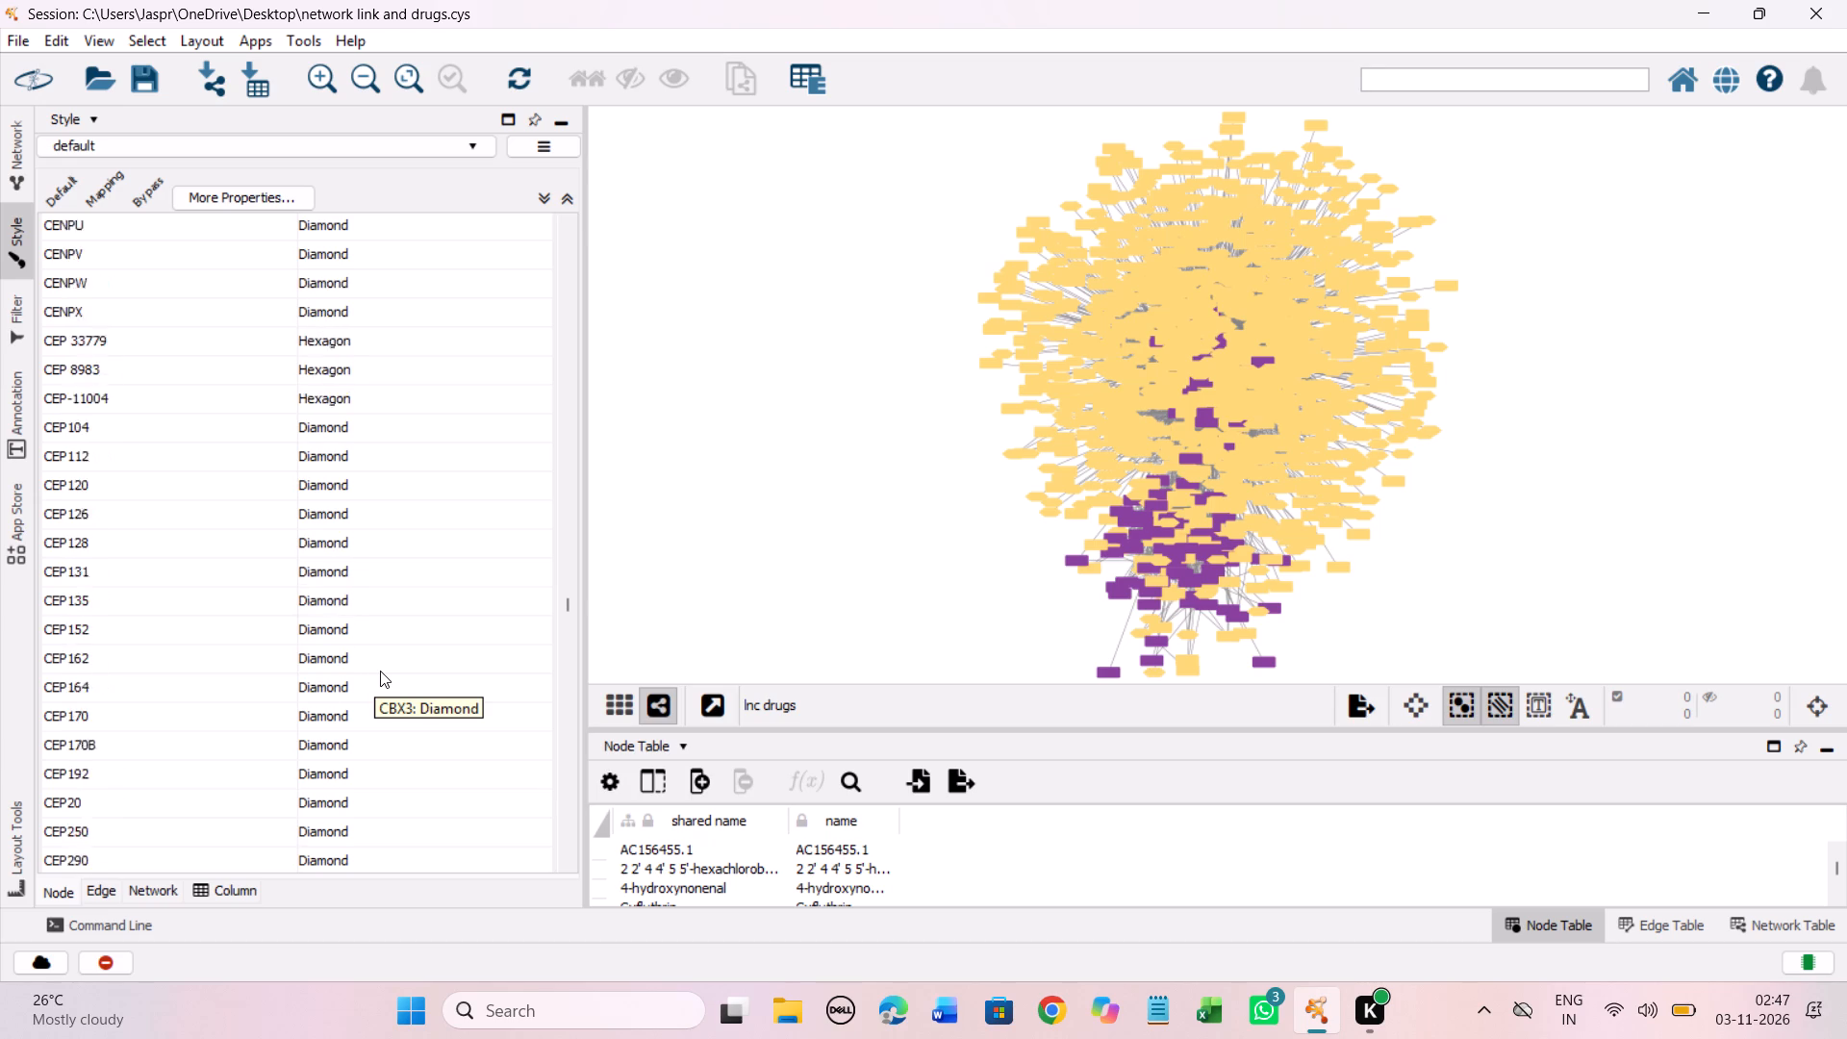
{"action": "scroll", "coordinate": [380, 671], "scroll_direction": "down", "scroll_amount": 8}
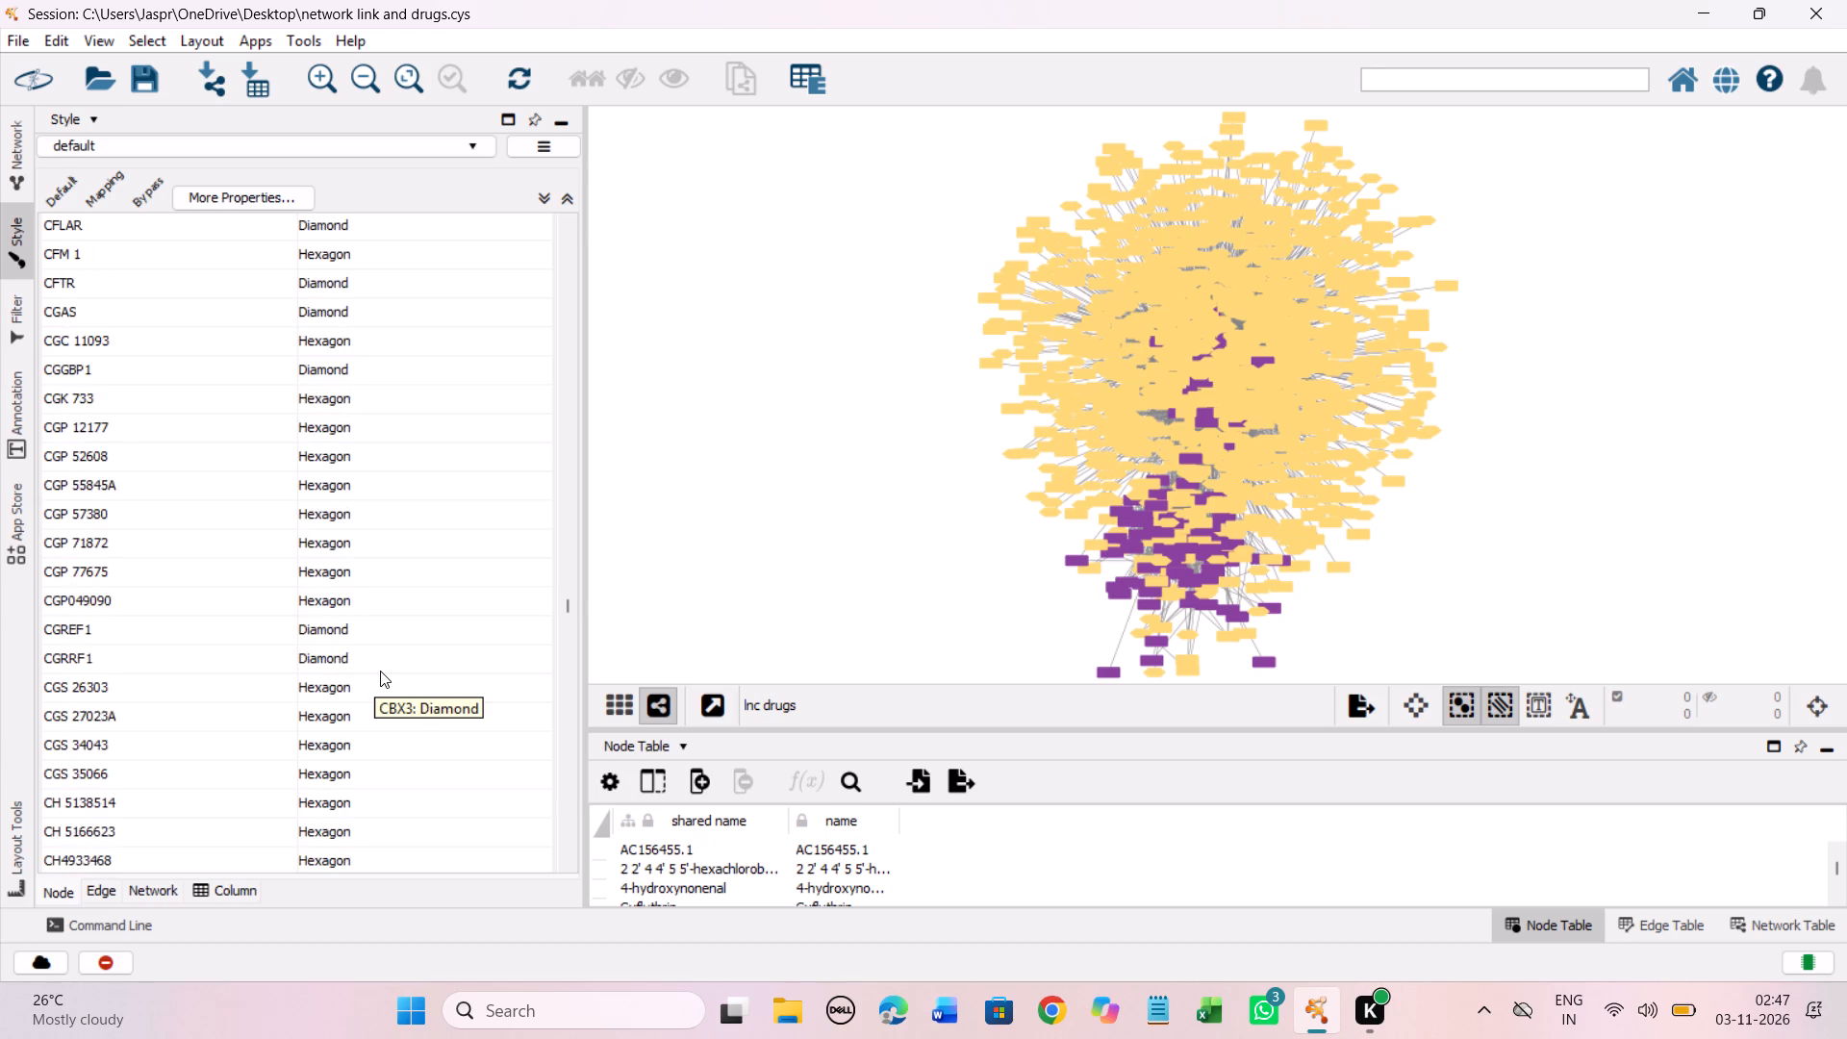
{"action": "scroll", "coordinate": [380, 671], "scroll_direction": "down", "scroll_amount": 4}
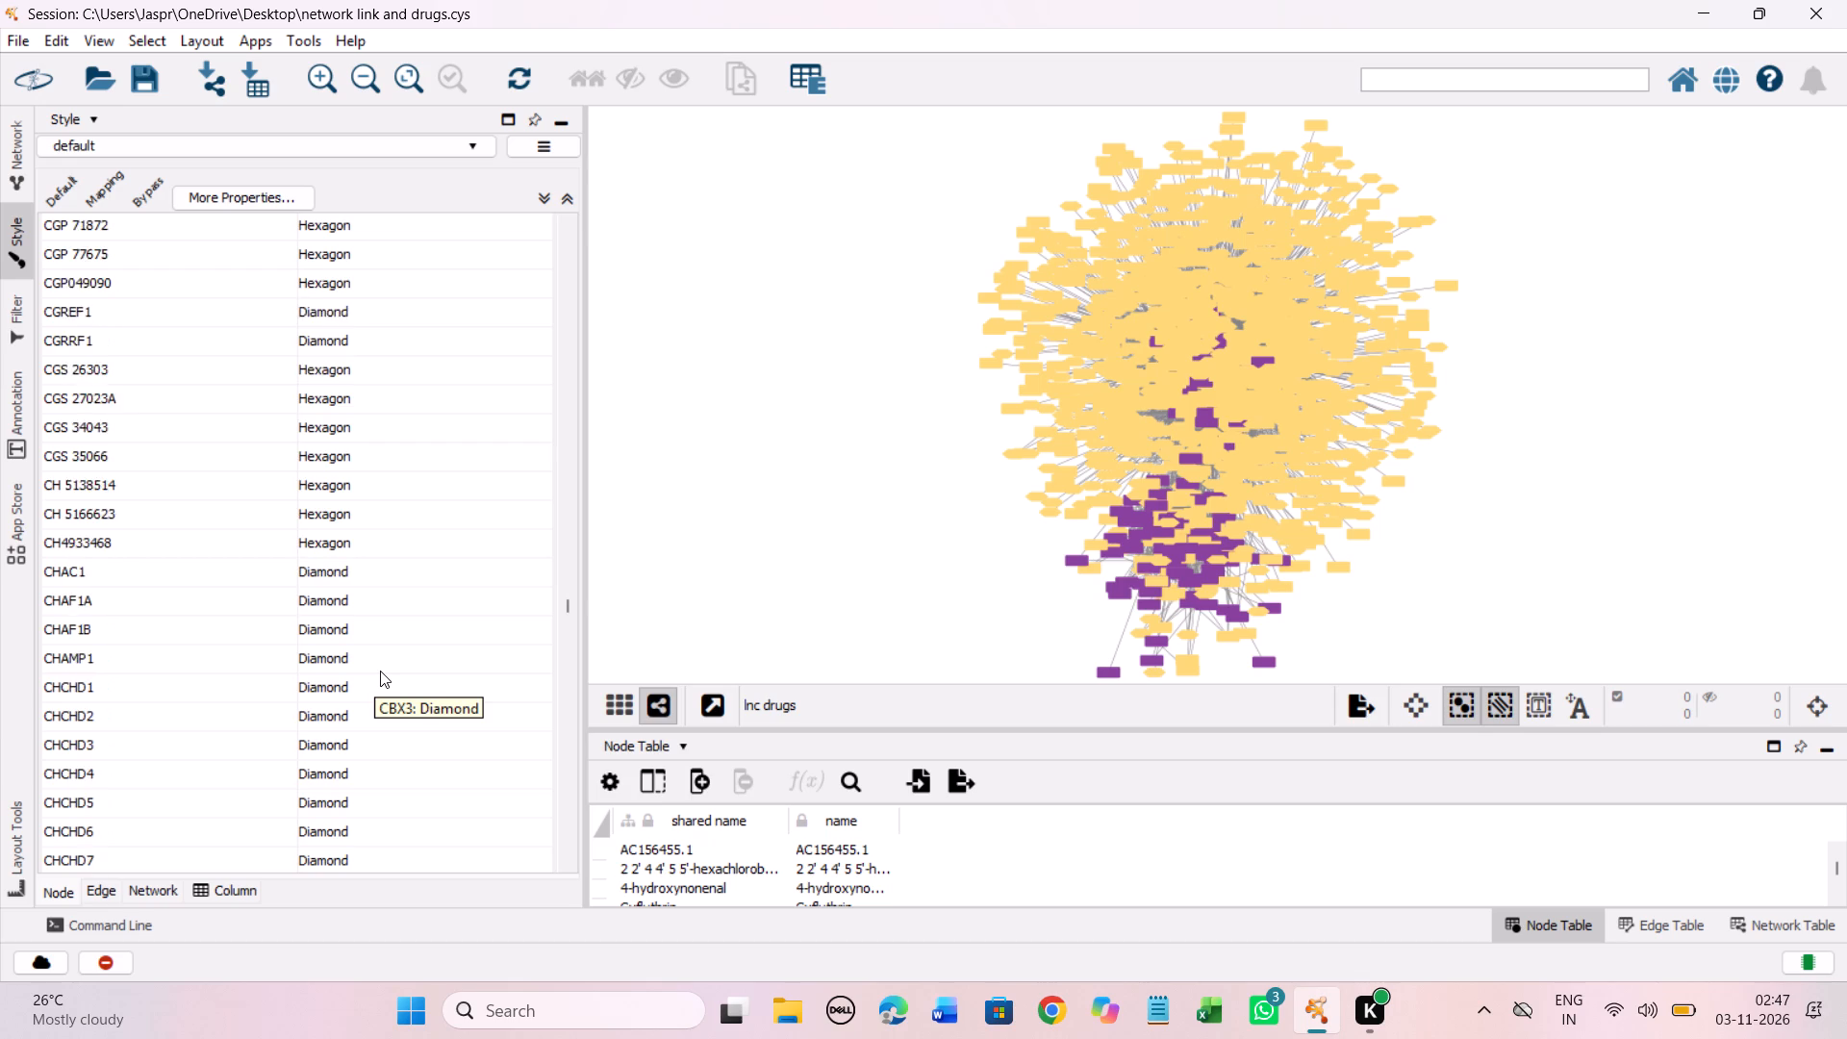
{"action": "scroll", "coordinate": [380, 671], "scroll_direction": "down", "scroll_amount": 13}
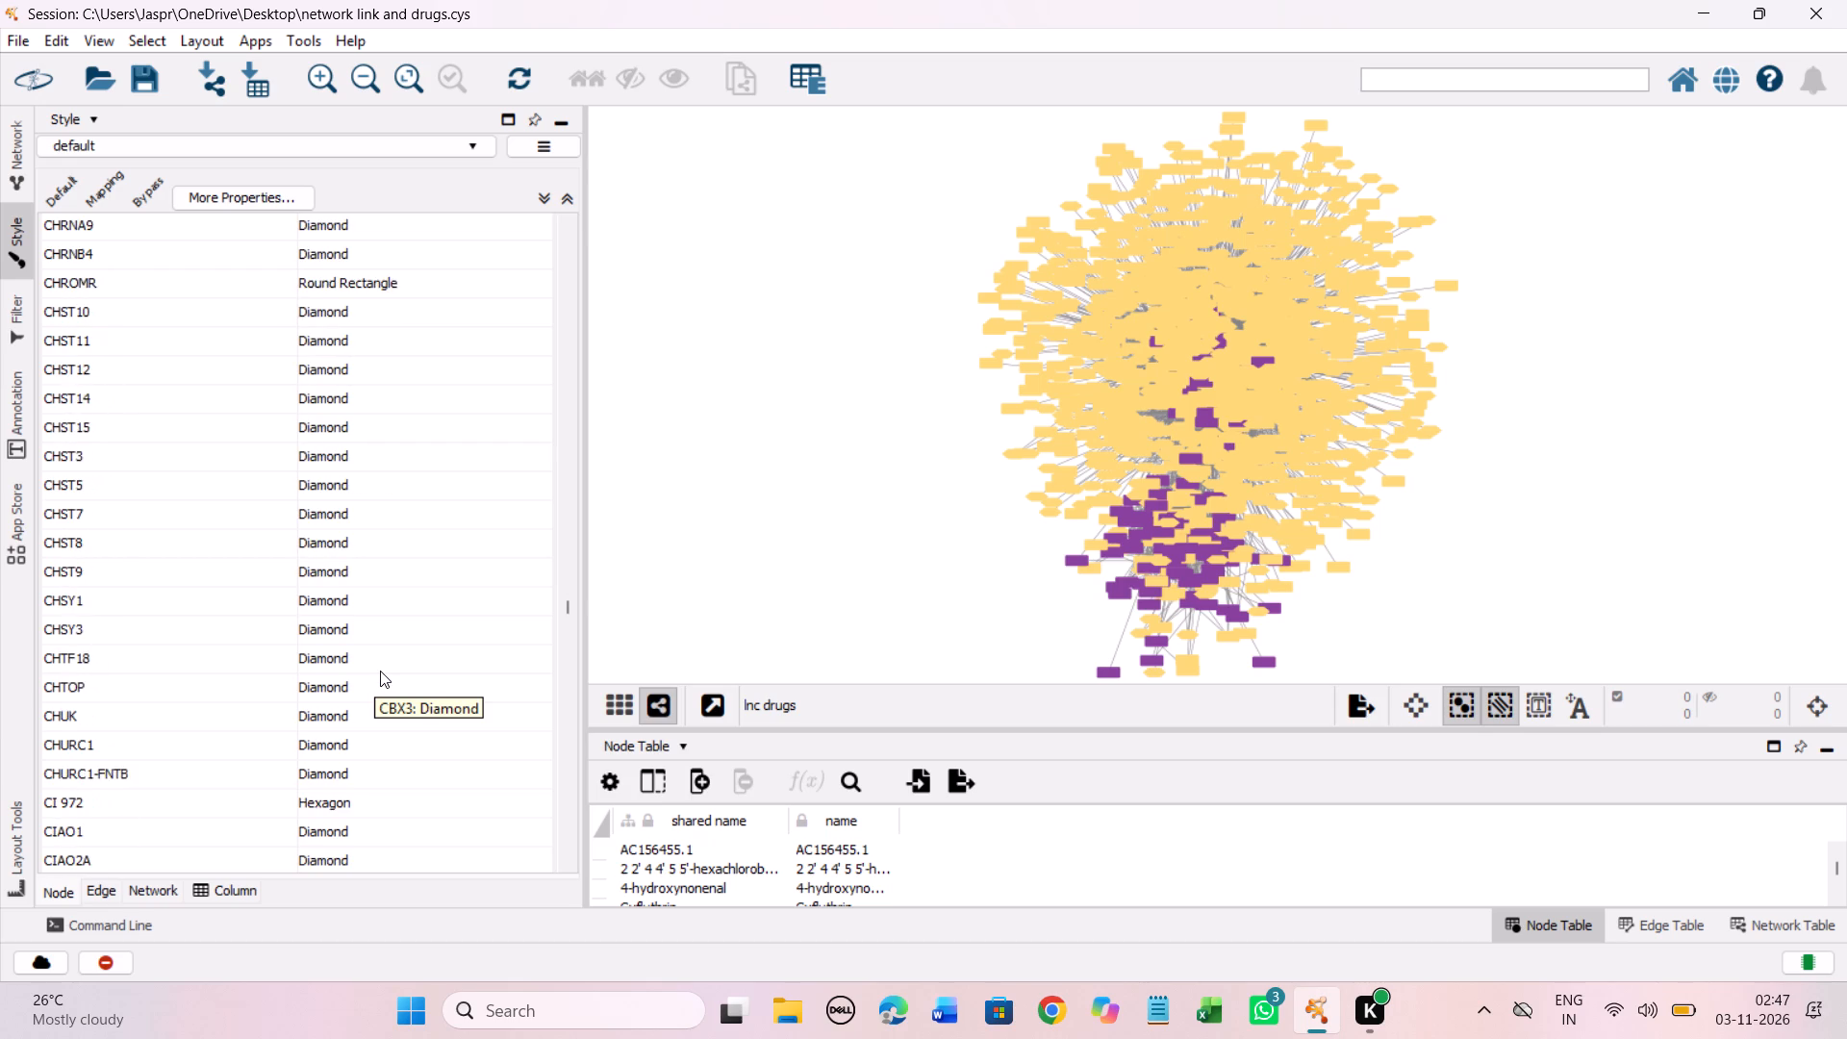
{"action": "scroll", "coordinate": [380, 671], "scroll_direction": "down", "scroll_amount": 5}
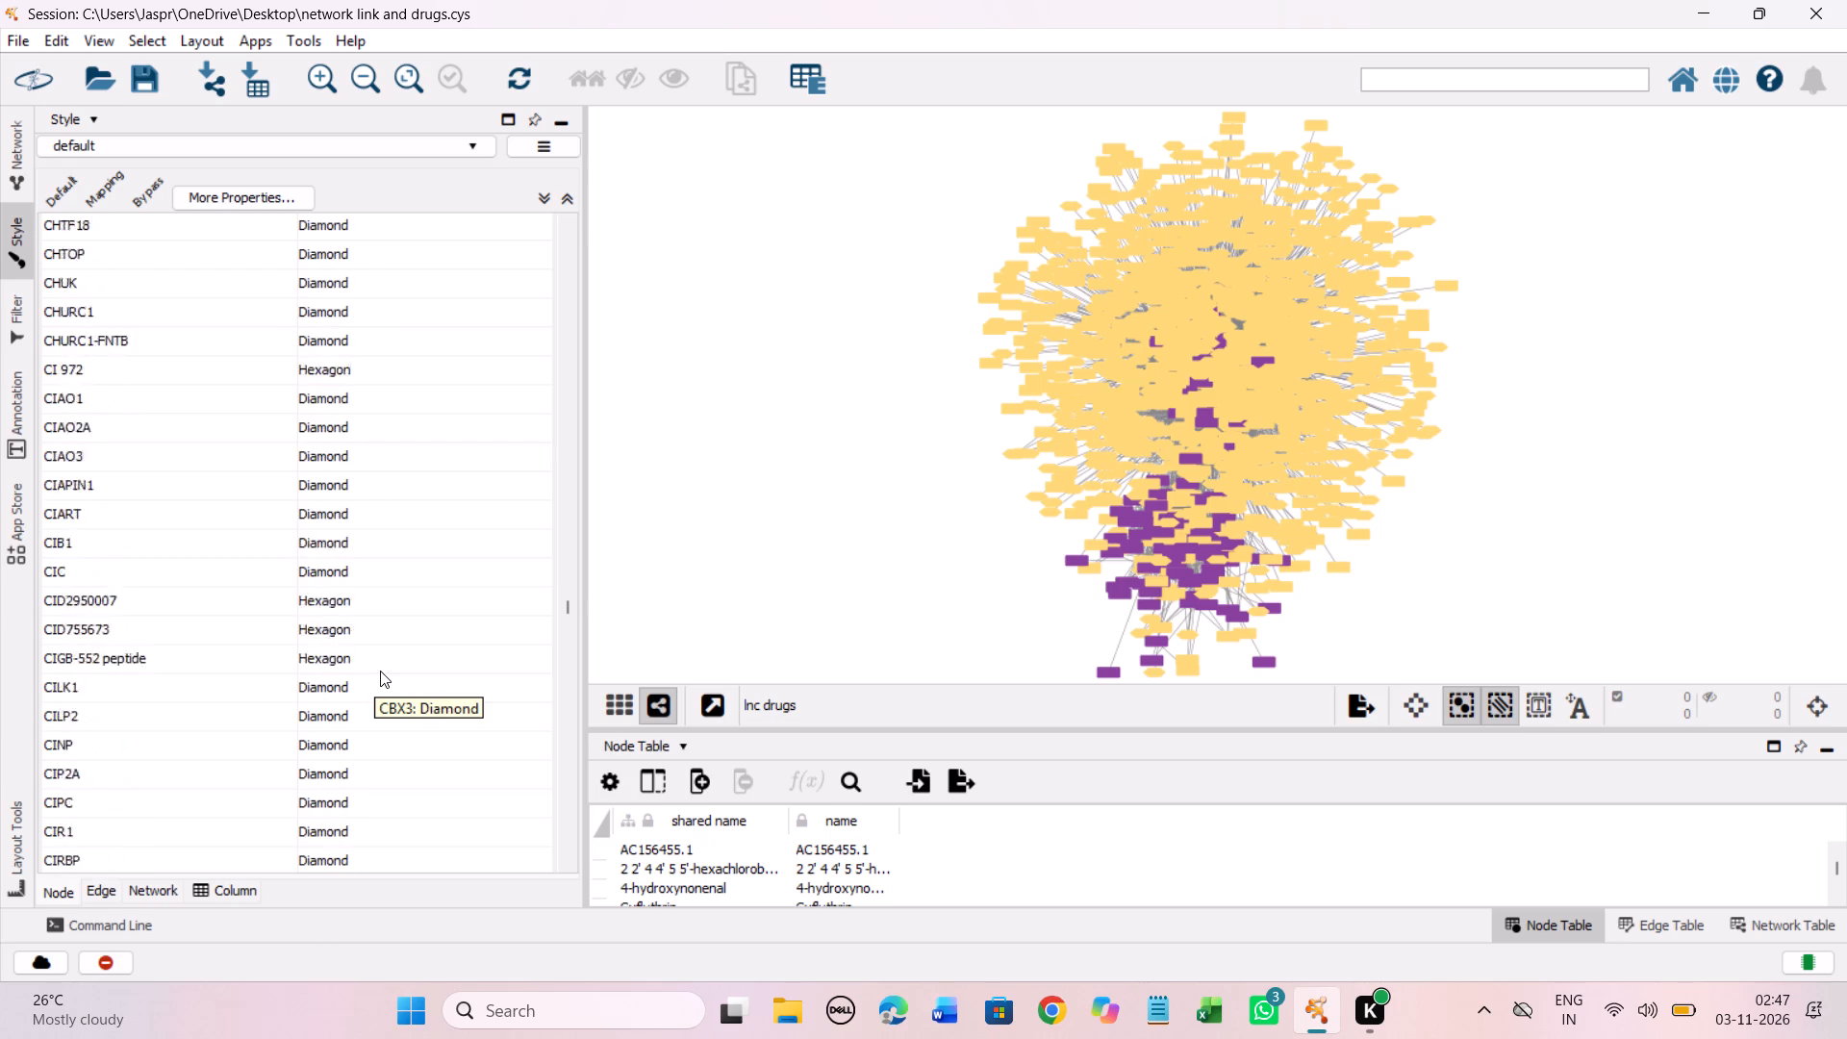
{"action": "scroll", "coordinate": [380, 671], "scroll_direction": "down", "scroll_amount": 5}
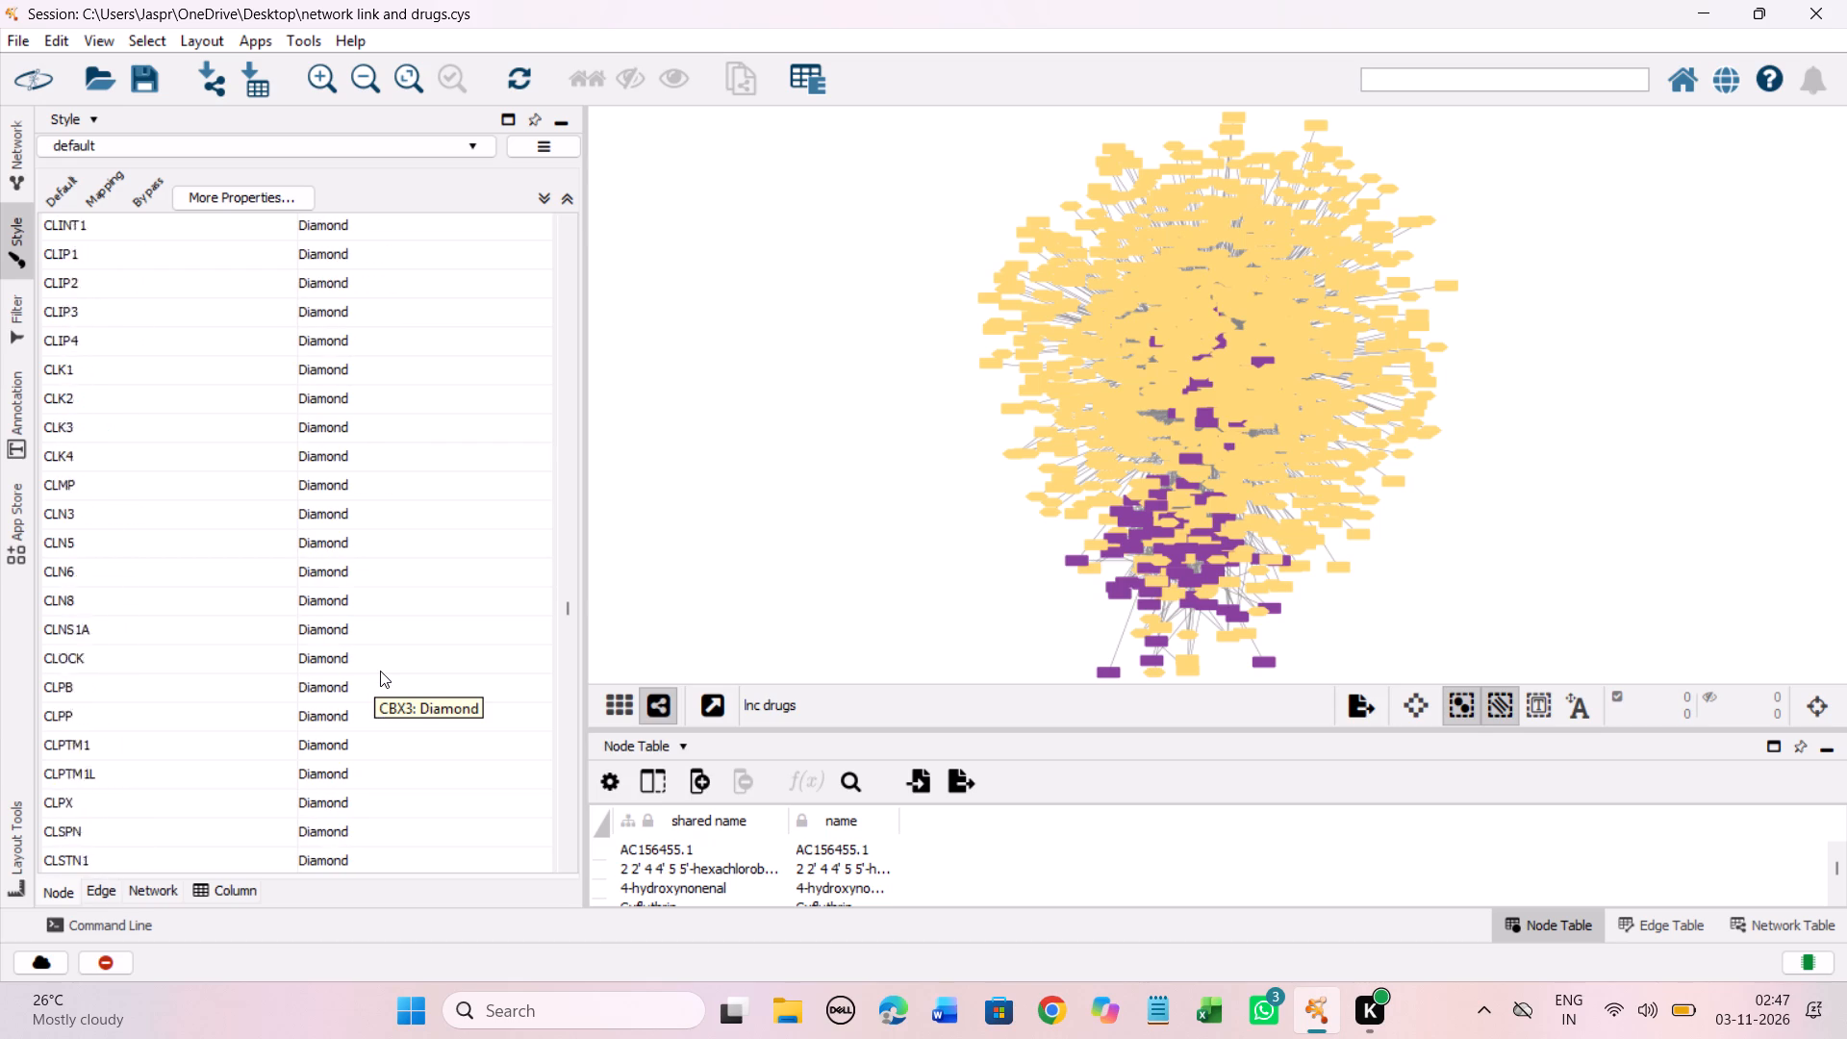
{"action": "scroll", "coordinate": [380, 671], "scroll_direction": "down", "scroll_amount": 3}
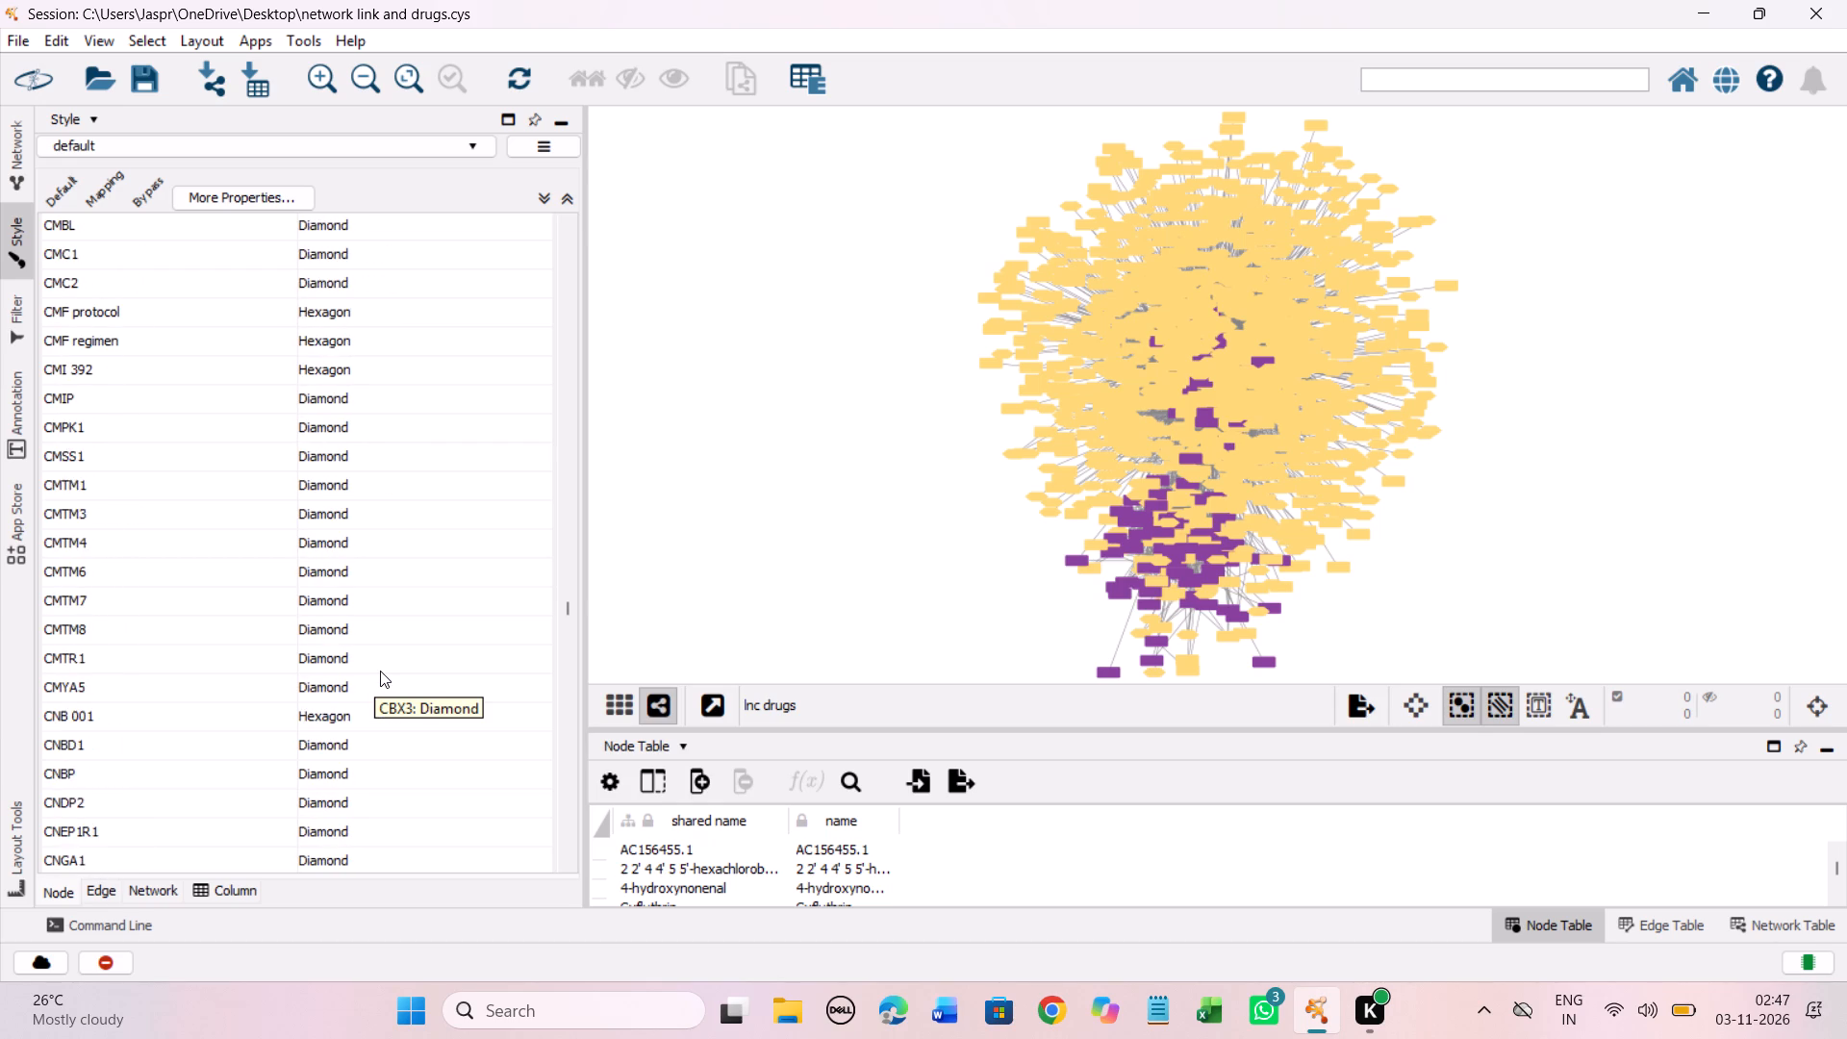
{"action": "scroll", "coordinate": [380, 671], "scroll_direction": "down", "scroll_amount": 5}
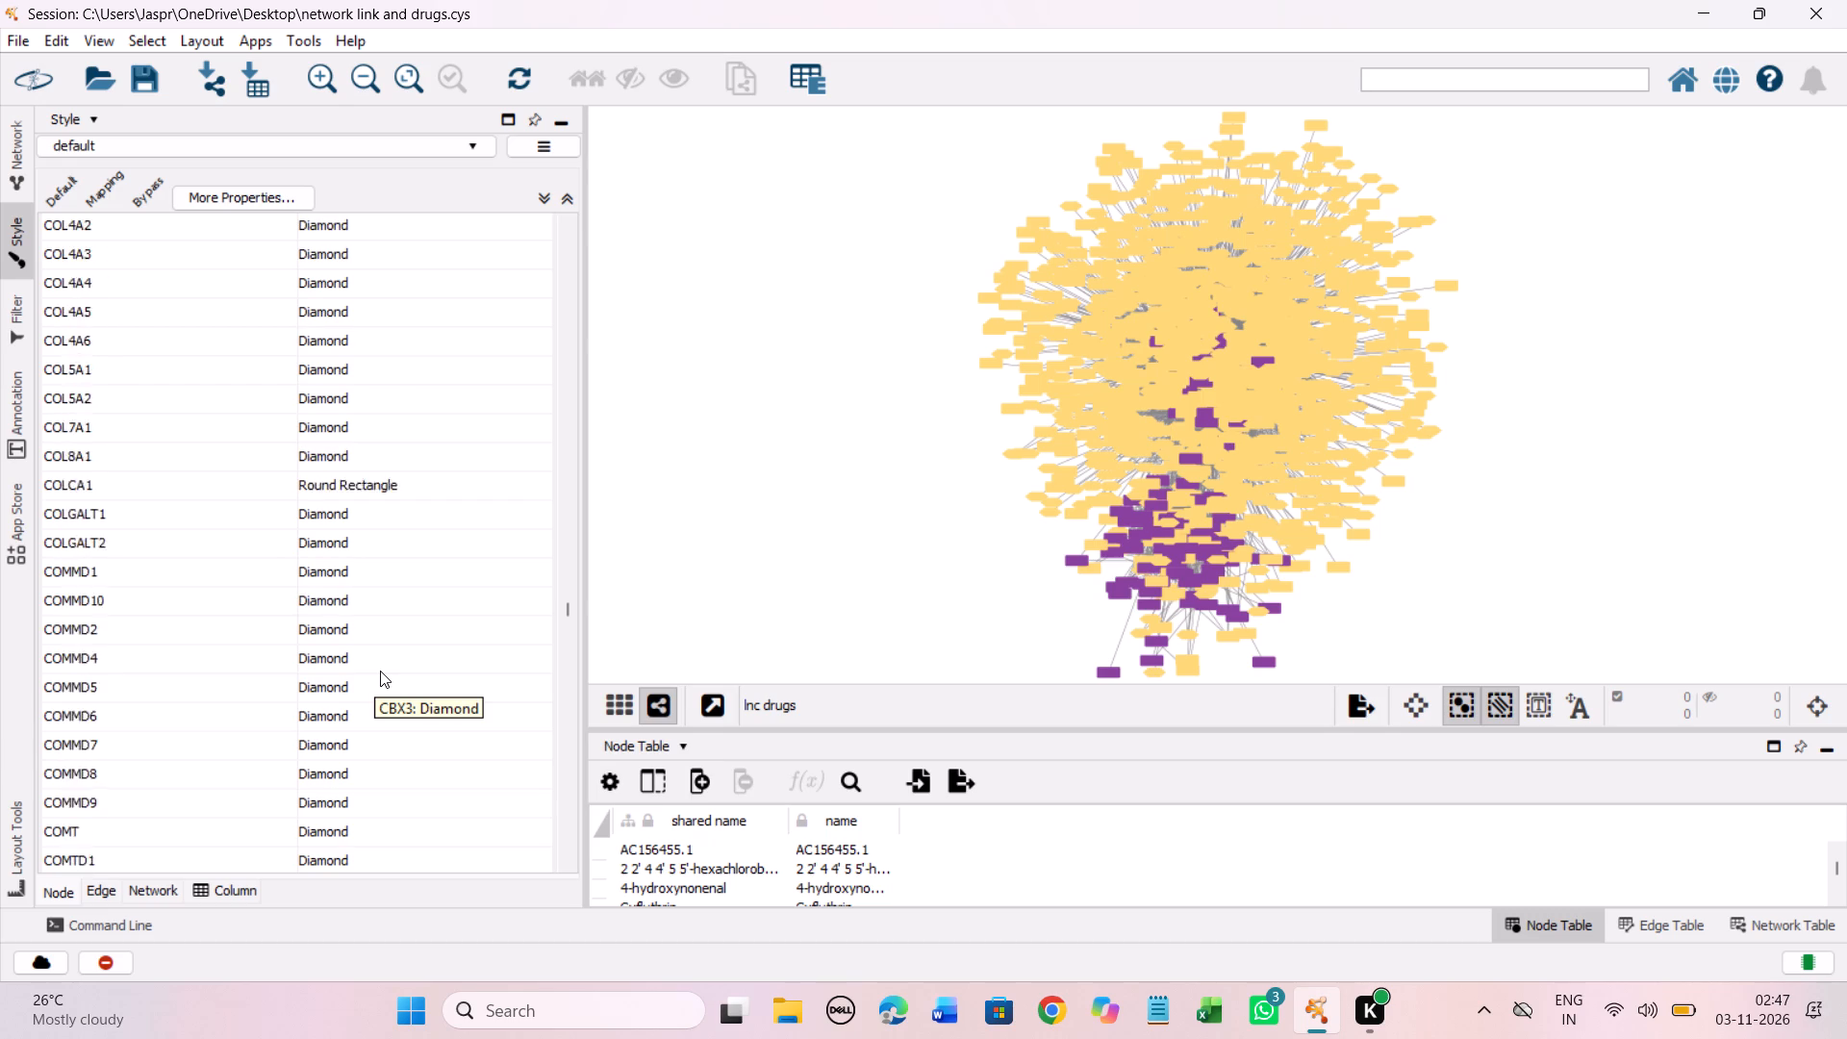
{"action": "scroll", "coordinate": [380, 671], "scroll_direction": "down", "scroll_amount": 3}
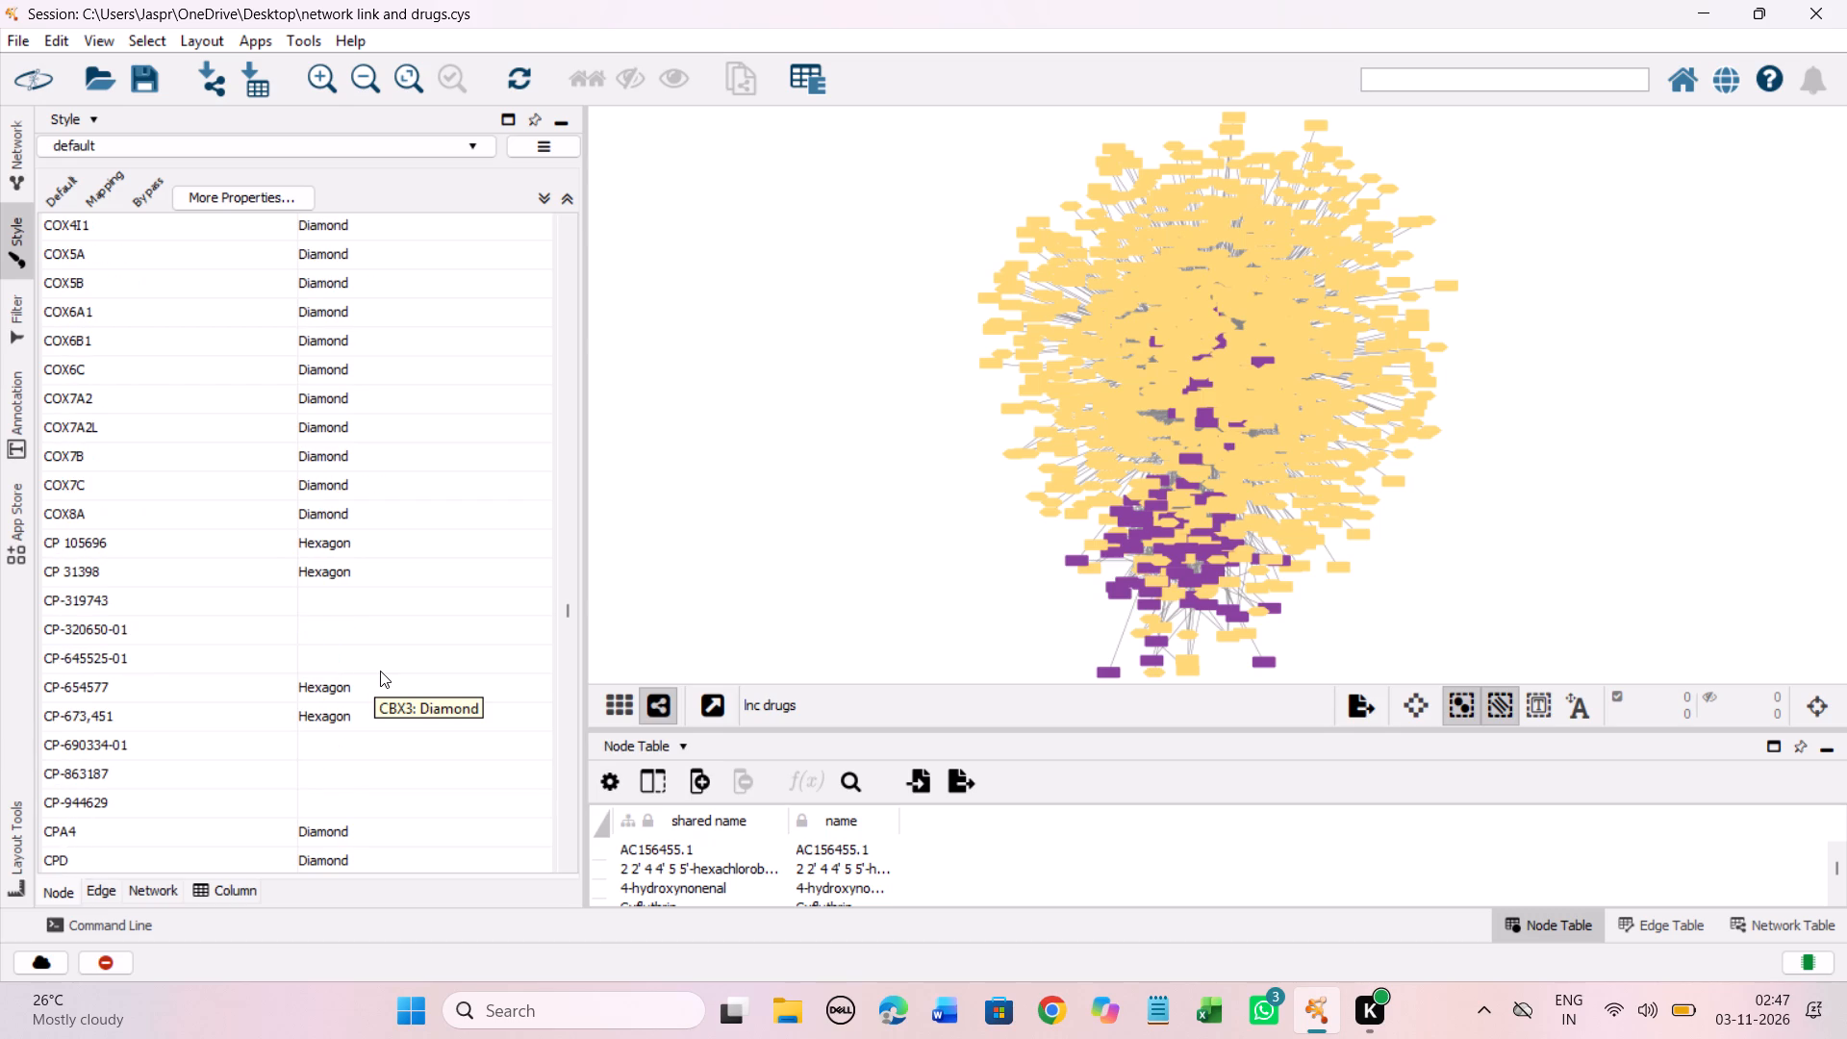
Set the Shape mapping to Hexagon for the whole range of drugs from CP 105696 through CP-944629.
{"action": "left_click", "coordinate": [342, 542]}
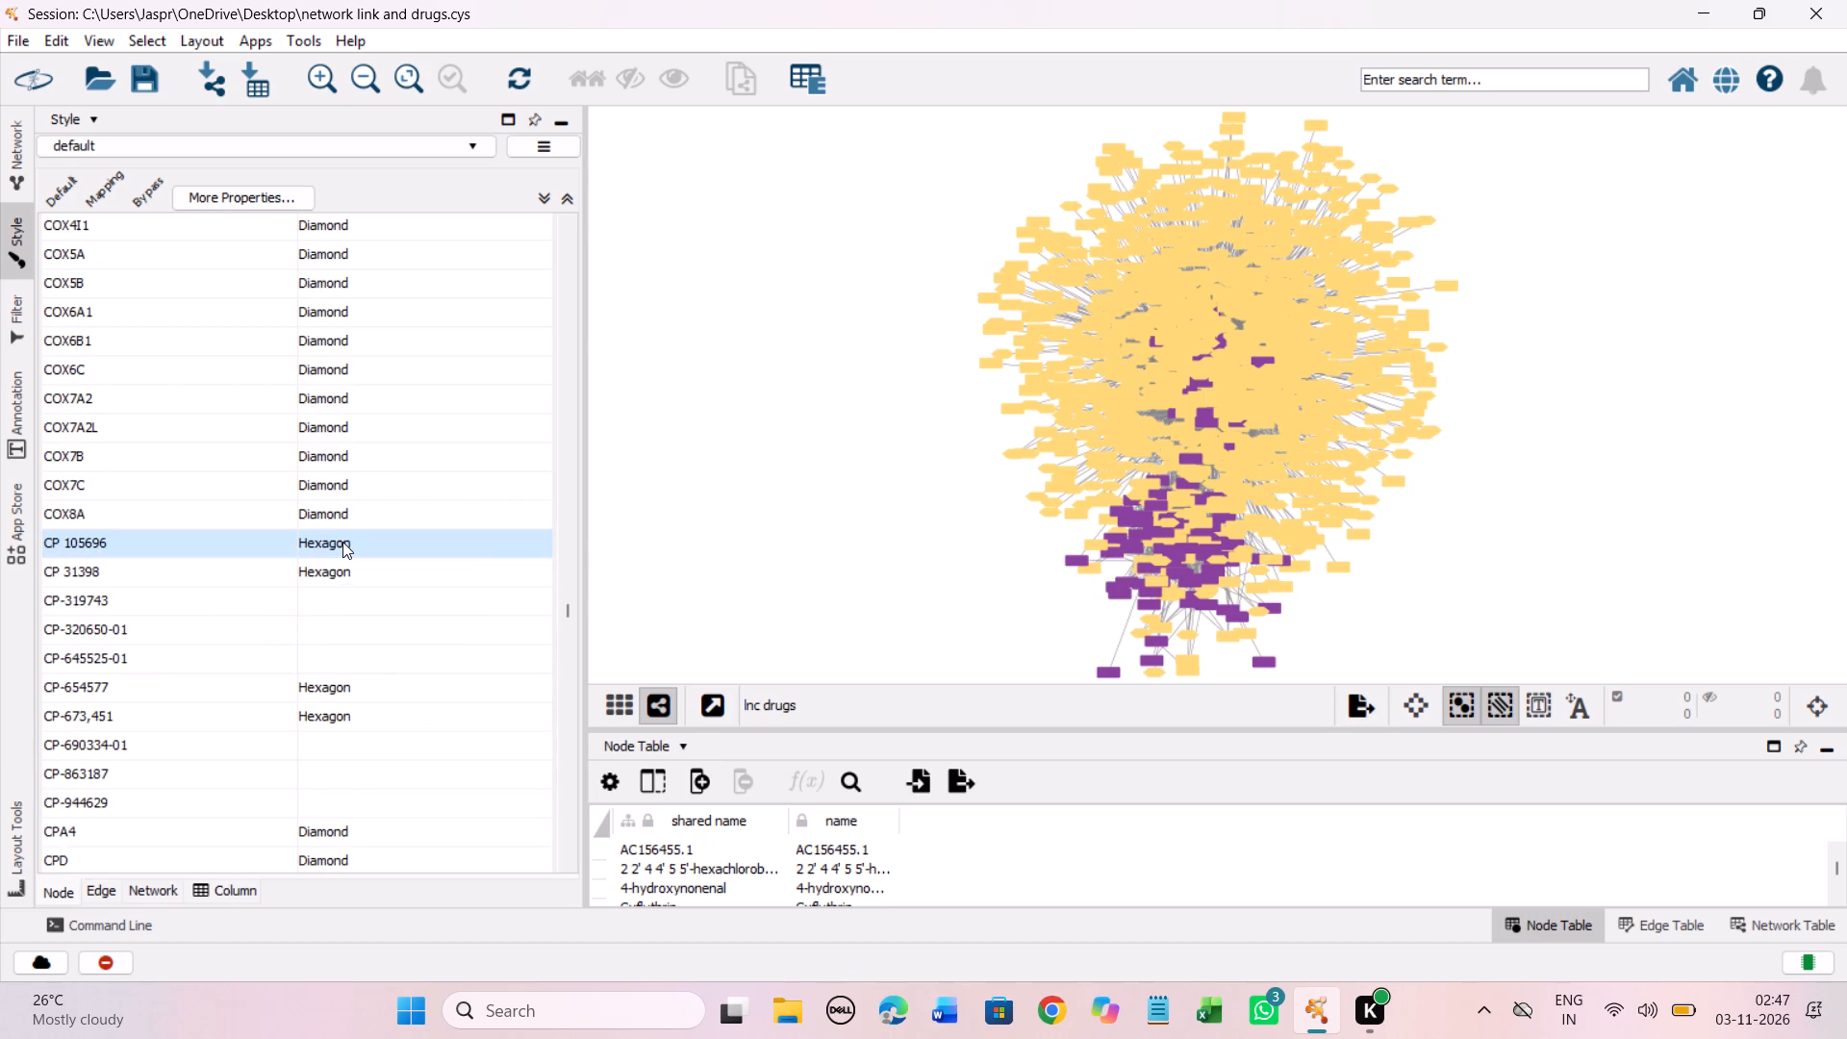
{"action": "scroll", "coordinate": [342, 543], "scroll_direction": "down", "scroll_amount": 2}
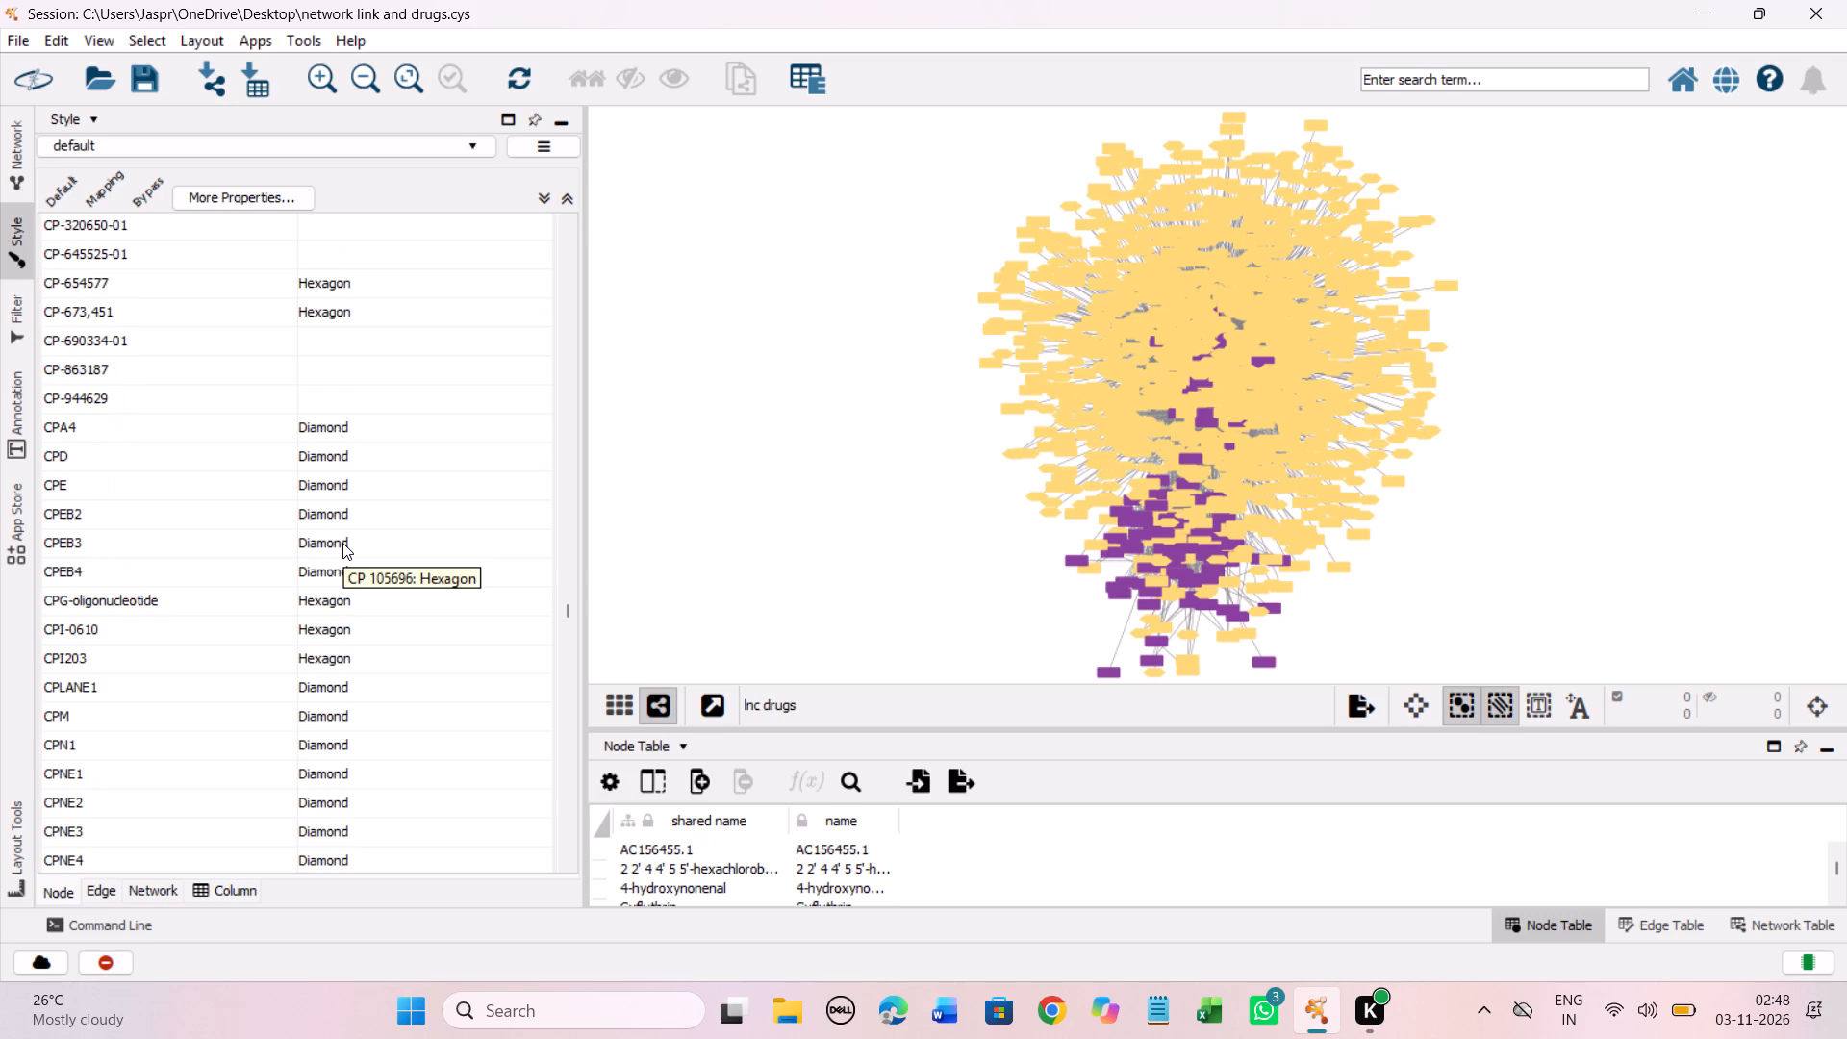
{"action": "left_click", "coordinate": [312, 405], "text": "shift"}
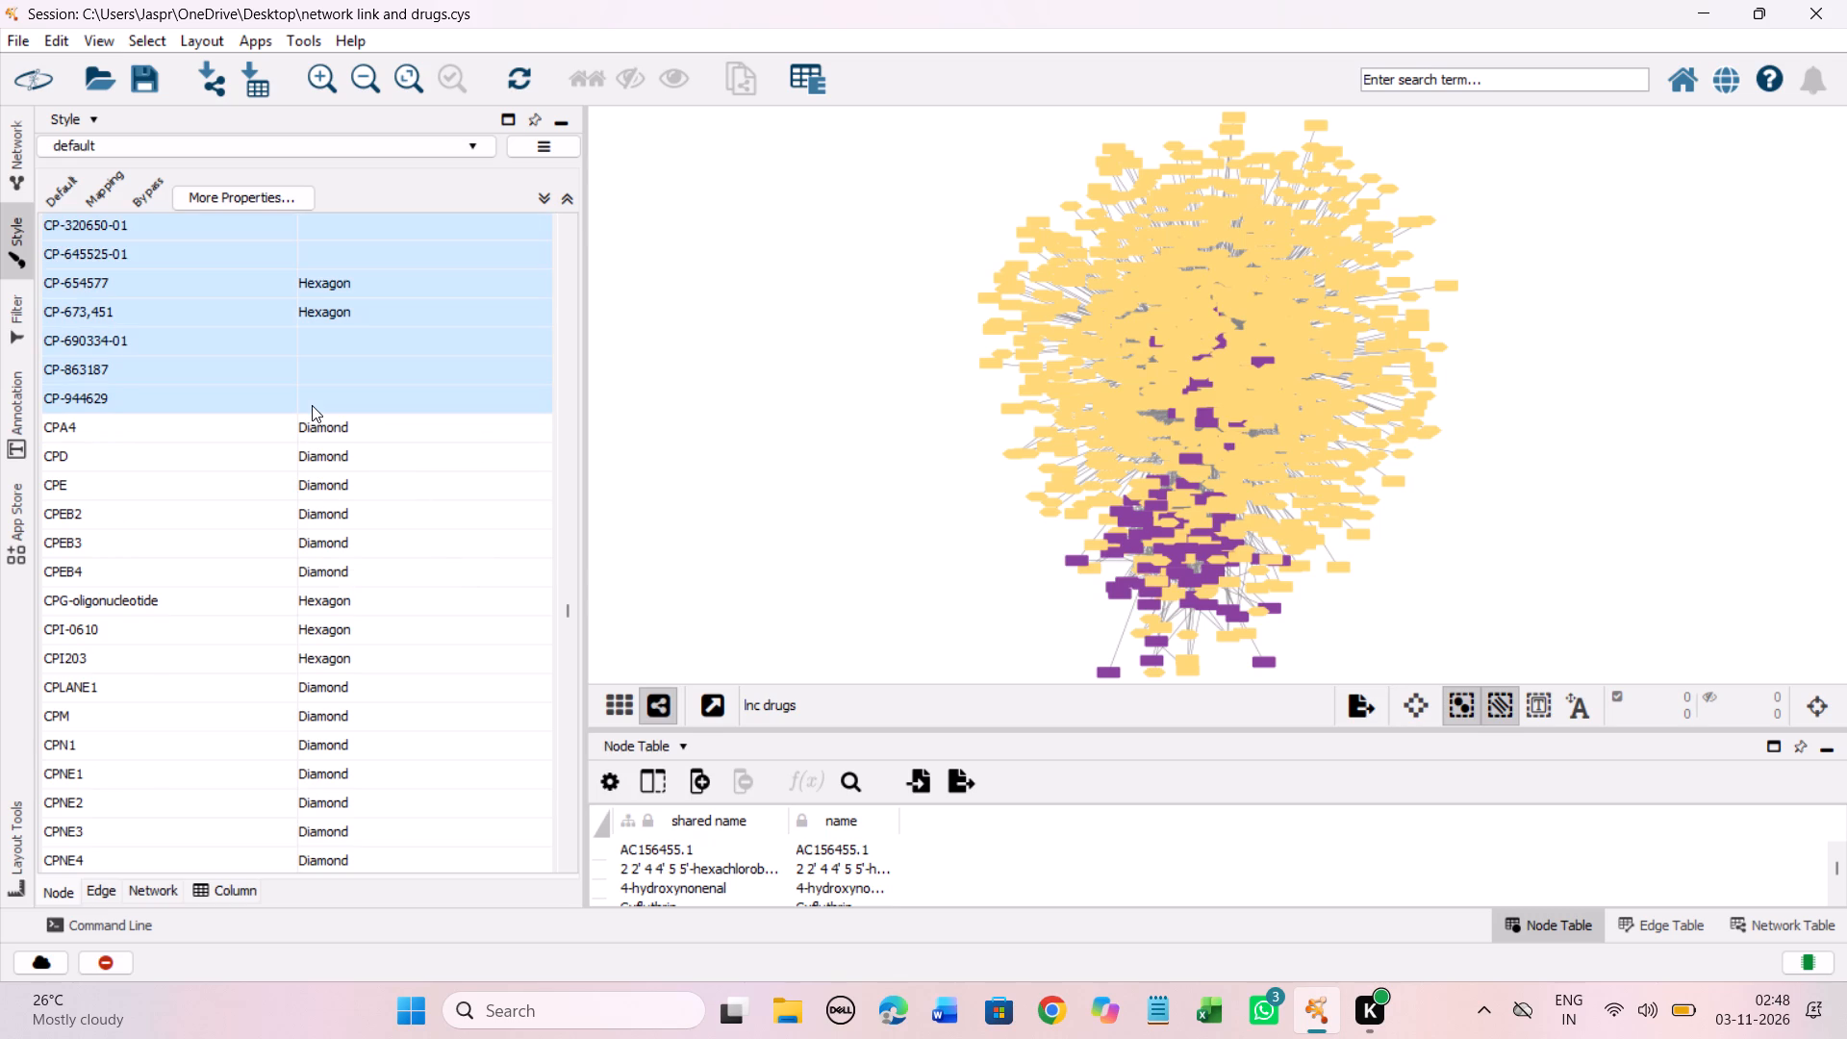
{"action": "right_click", "coordinate": [312, 405]}
{"action": "left_click", "coordinate": [412, 418]}
{"action": "left_click", "coordinate": [701, 420]}
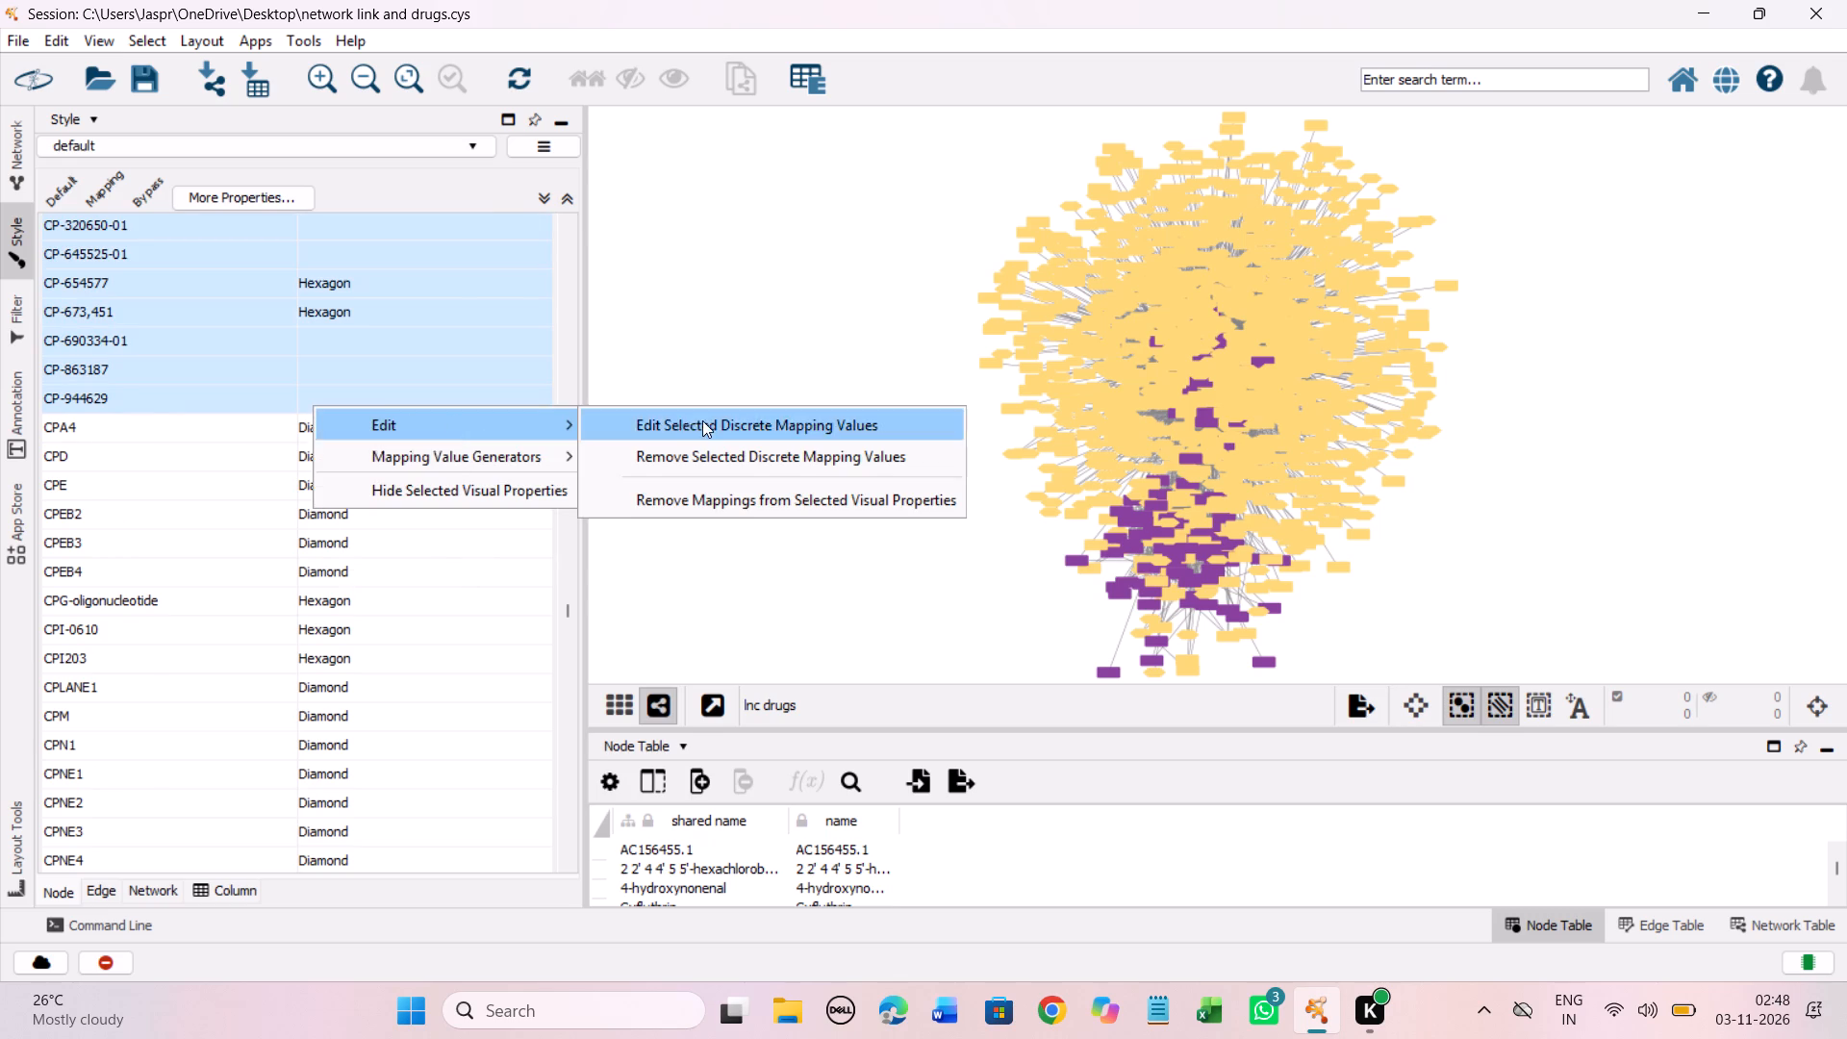
{"action": "left_click", "coordinate": [273, 470]}
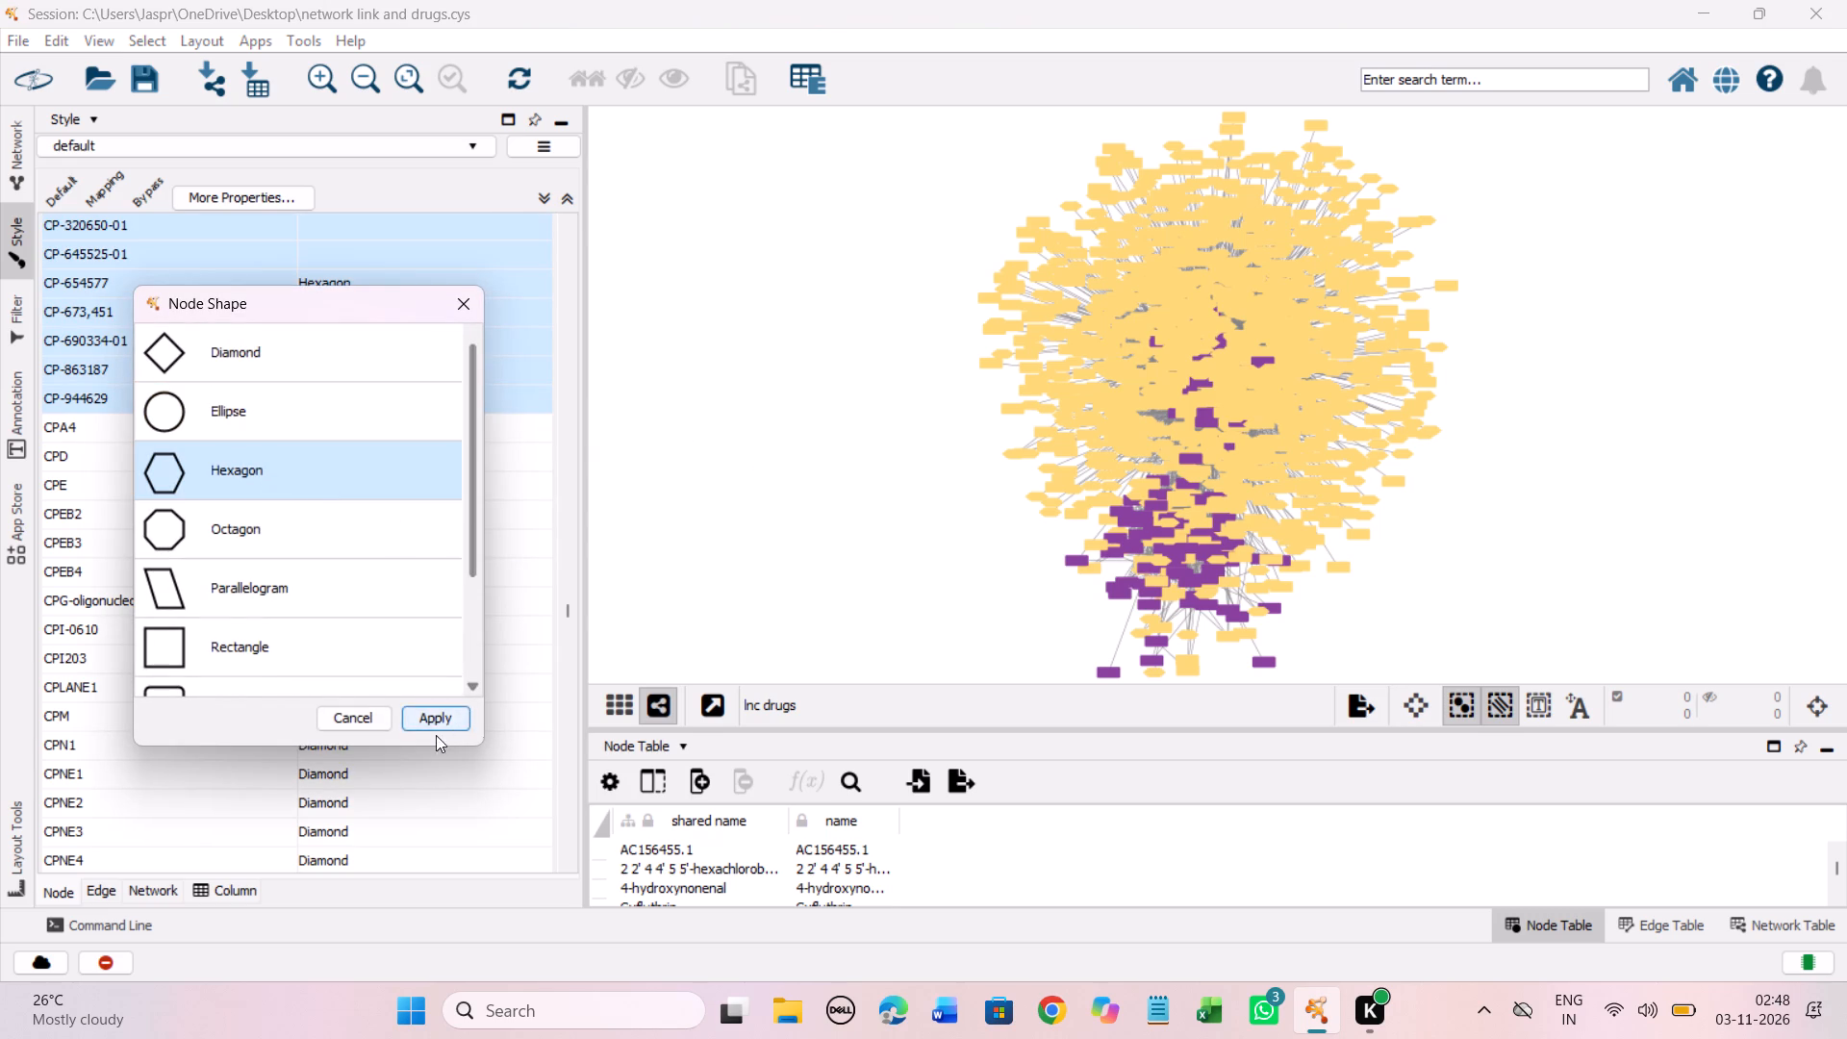
{"action": "left_click", "coordinate": [440, 720]}
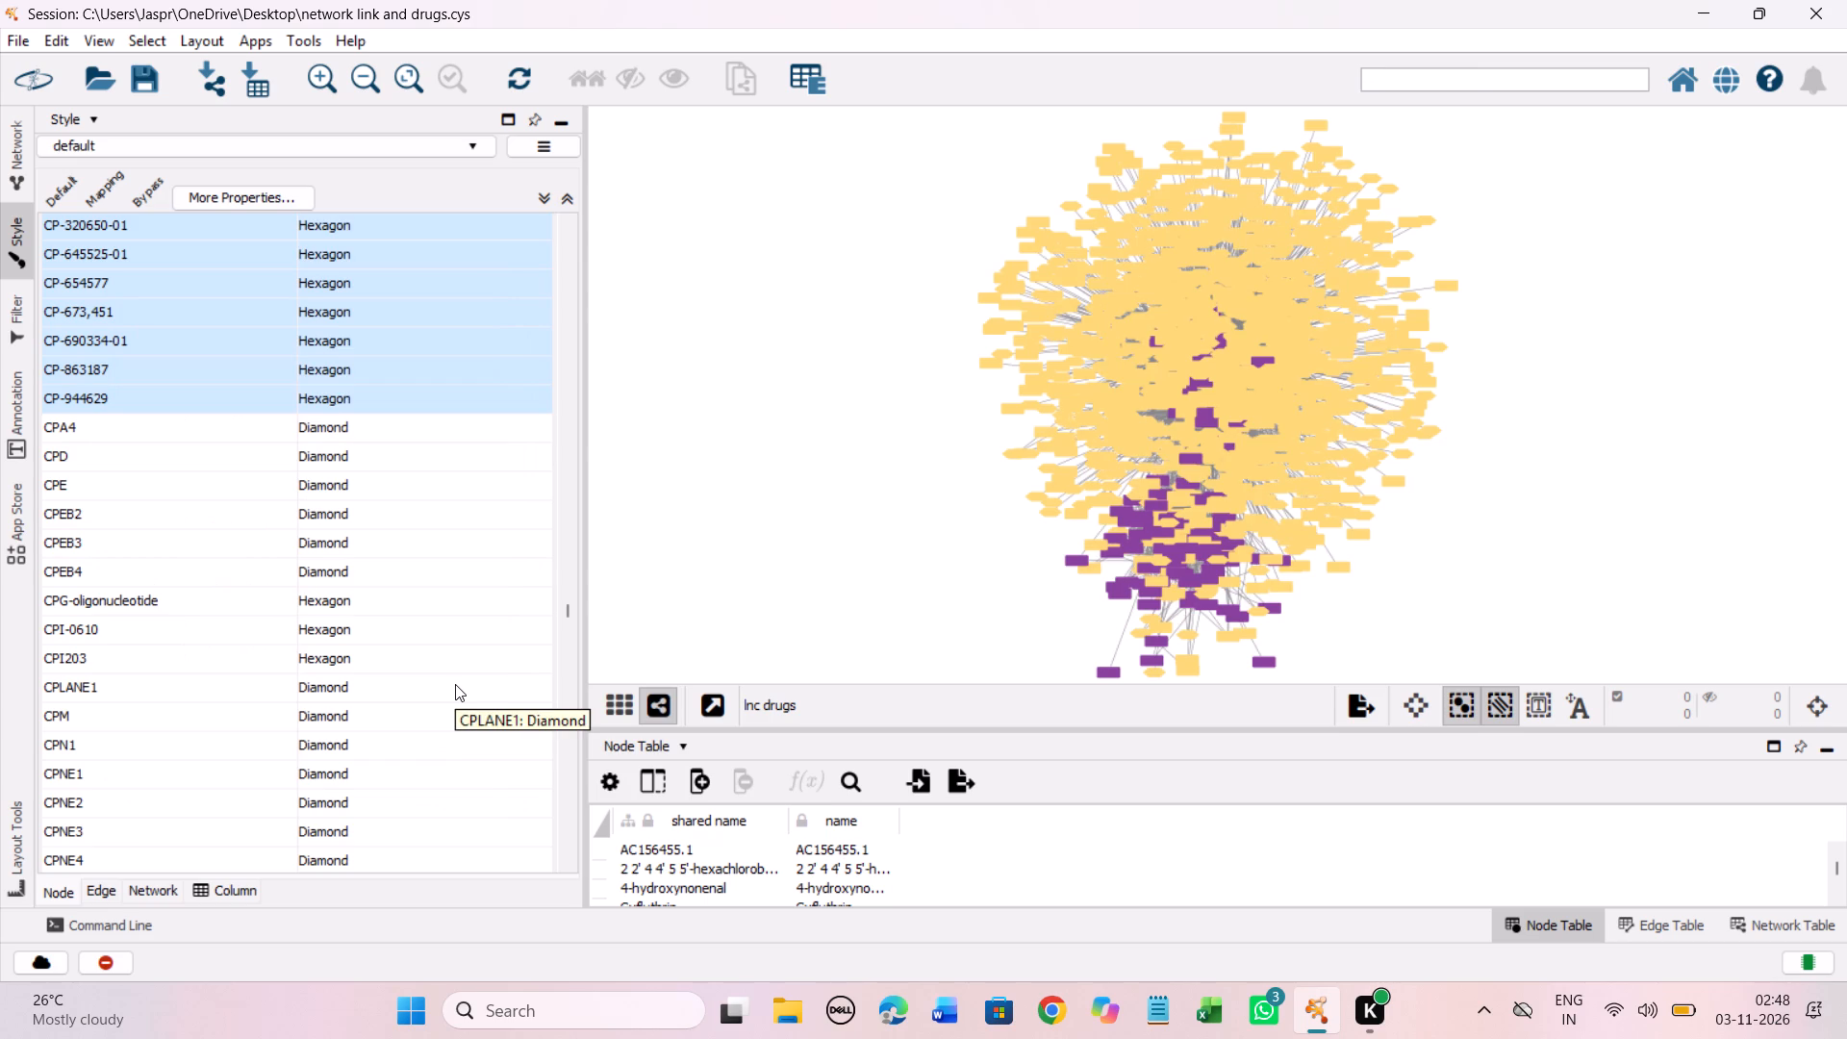
Check the Shape mappings from CPA4 through the CR, CT and CY entries and on to the first named C drugs for drugs without a shape.
{"action": "scroll", "coordinate": [418, 642], "scroll_direction": "down", "scroll_amount": 1}
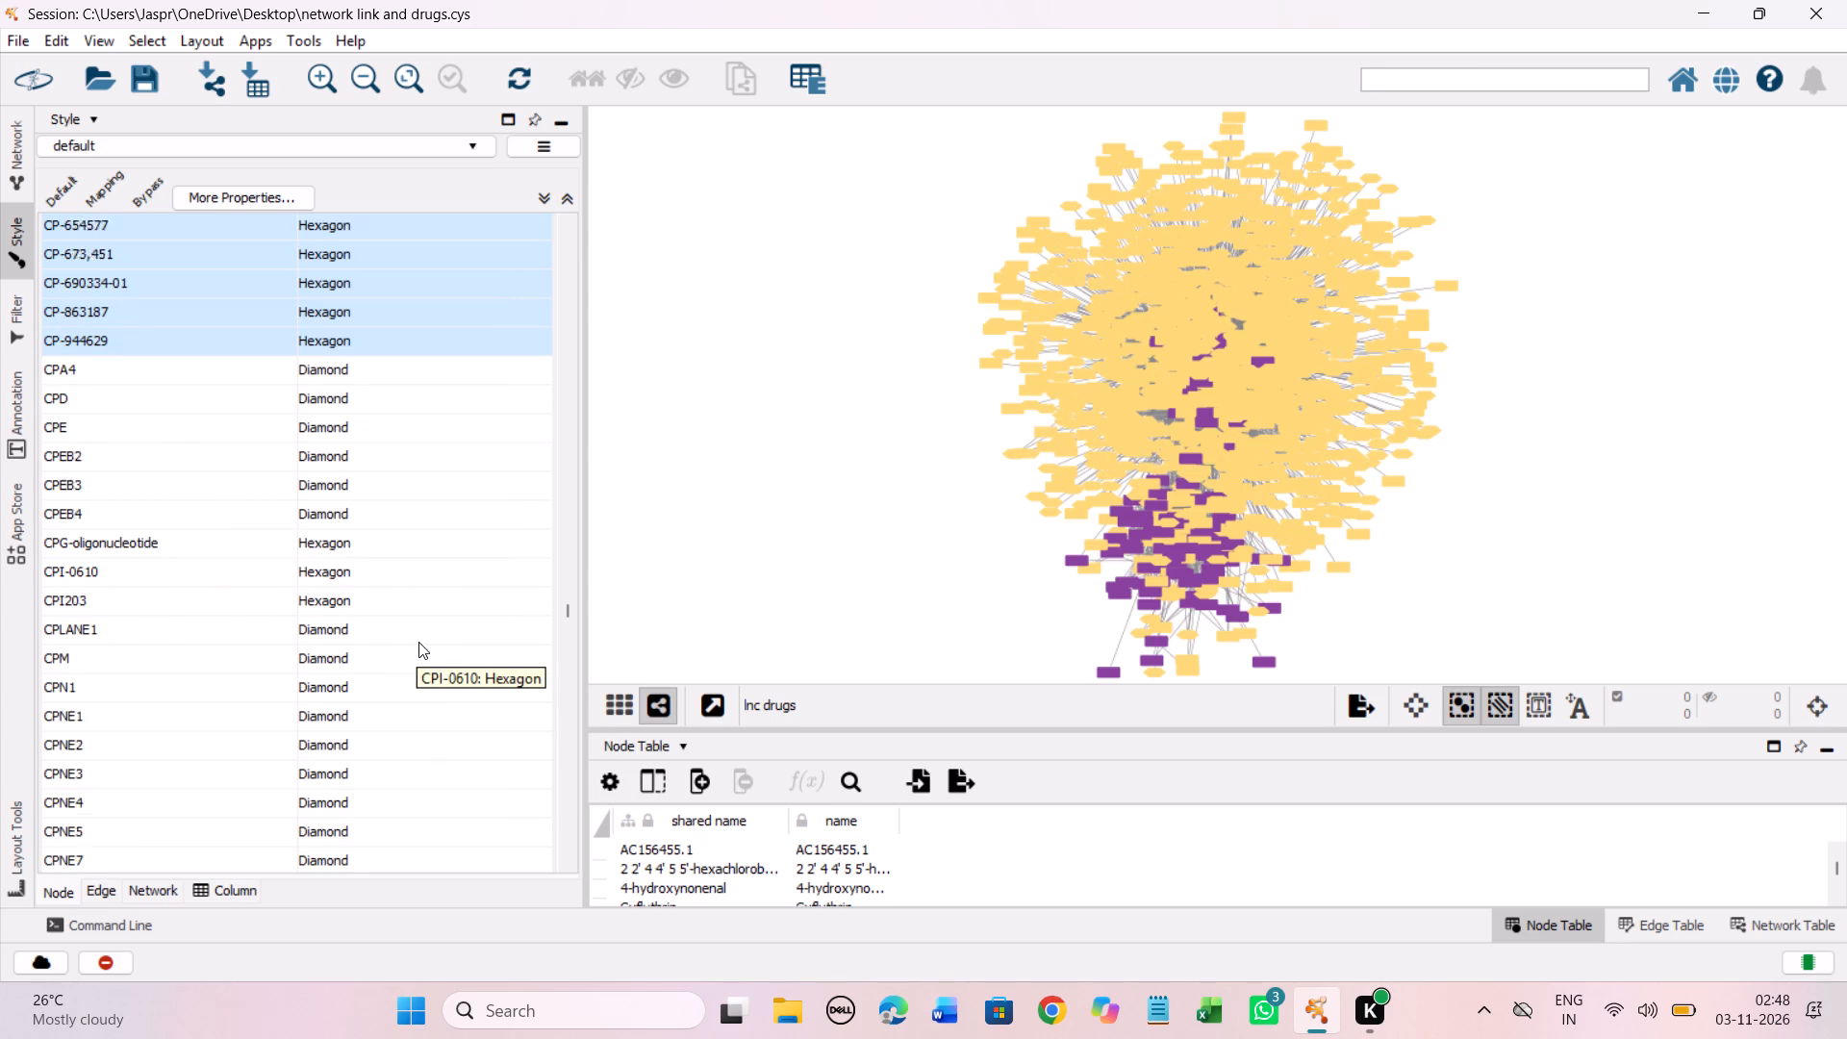
{"action": "scroll", "coordinate": [418, 642], "scroll_direction": "down", "scroll_amount": 2}
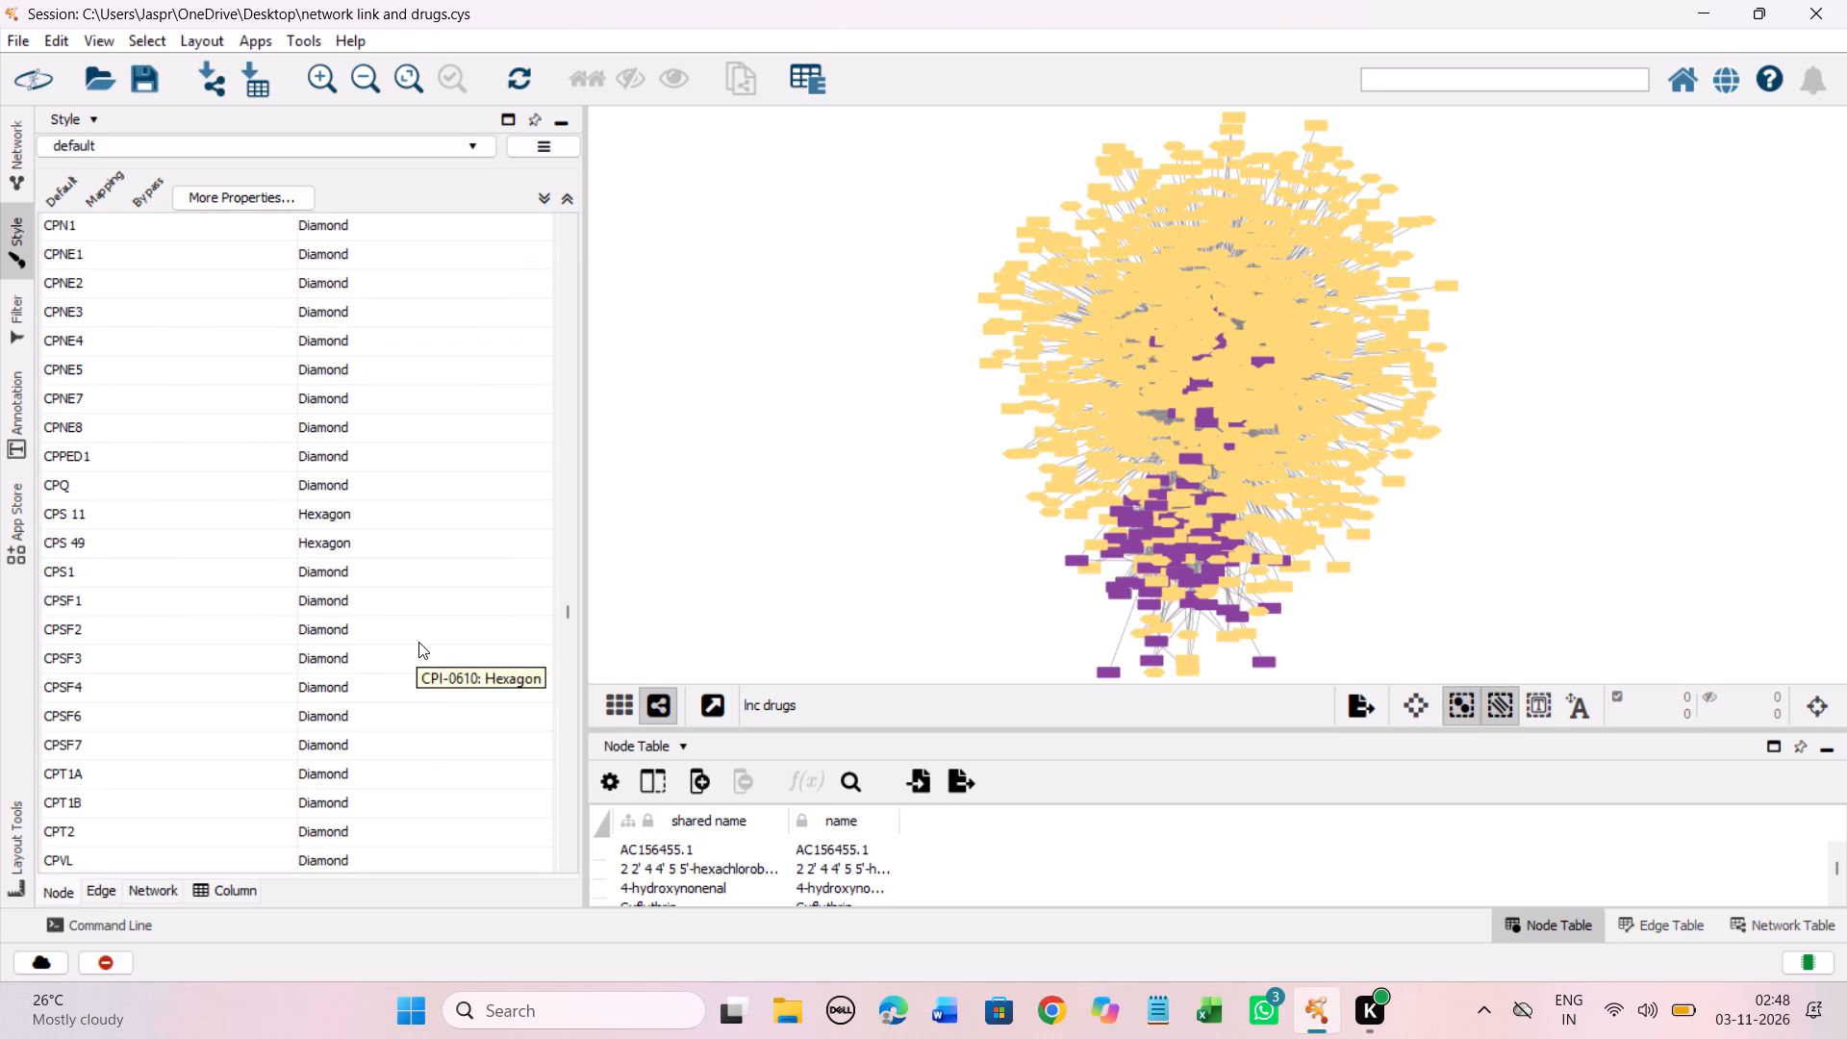
{"action": "scroll", "coordinate": [418, 642], "scroll_direction": "down", "scroll_amount": 9}
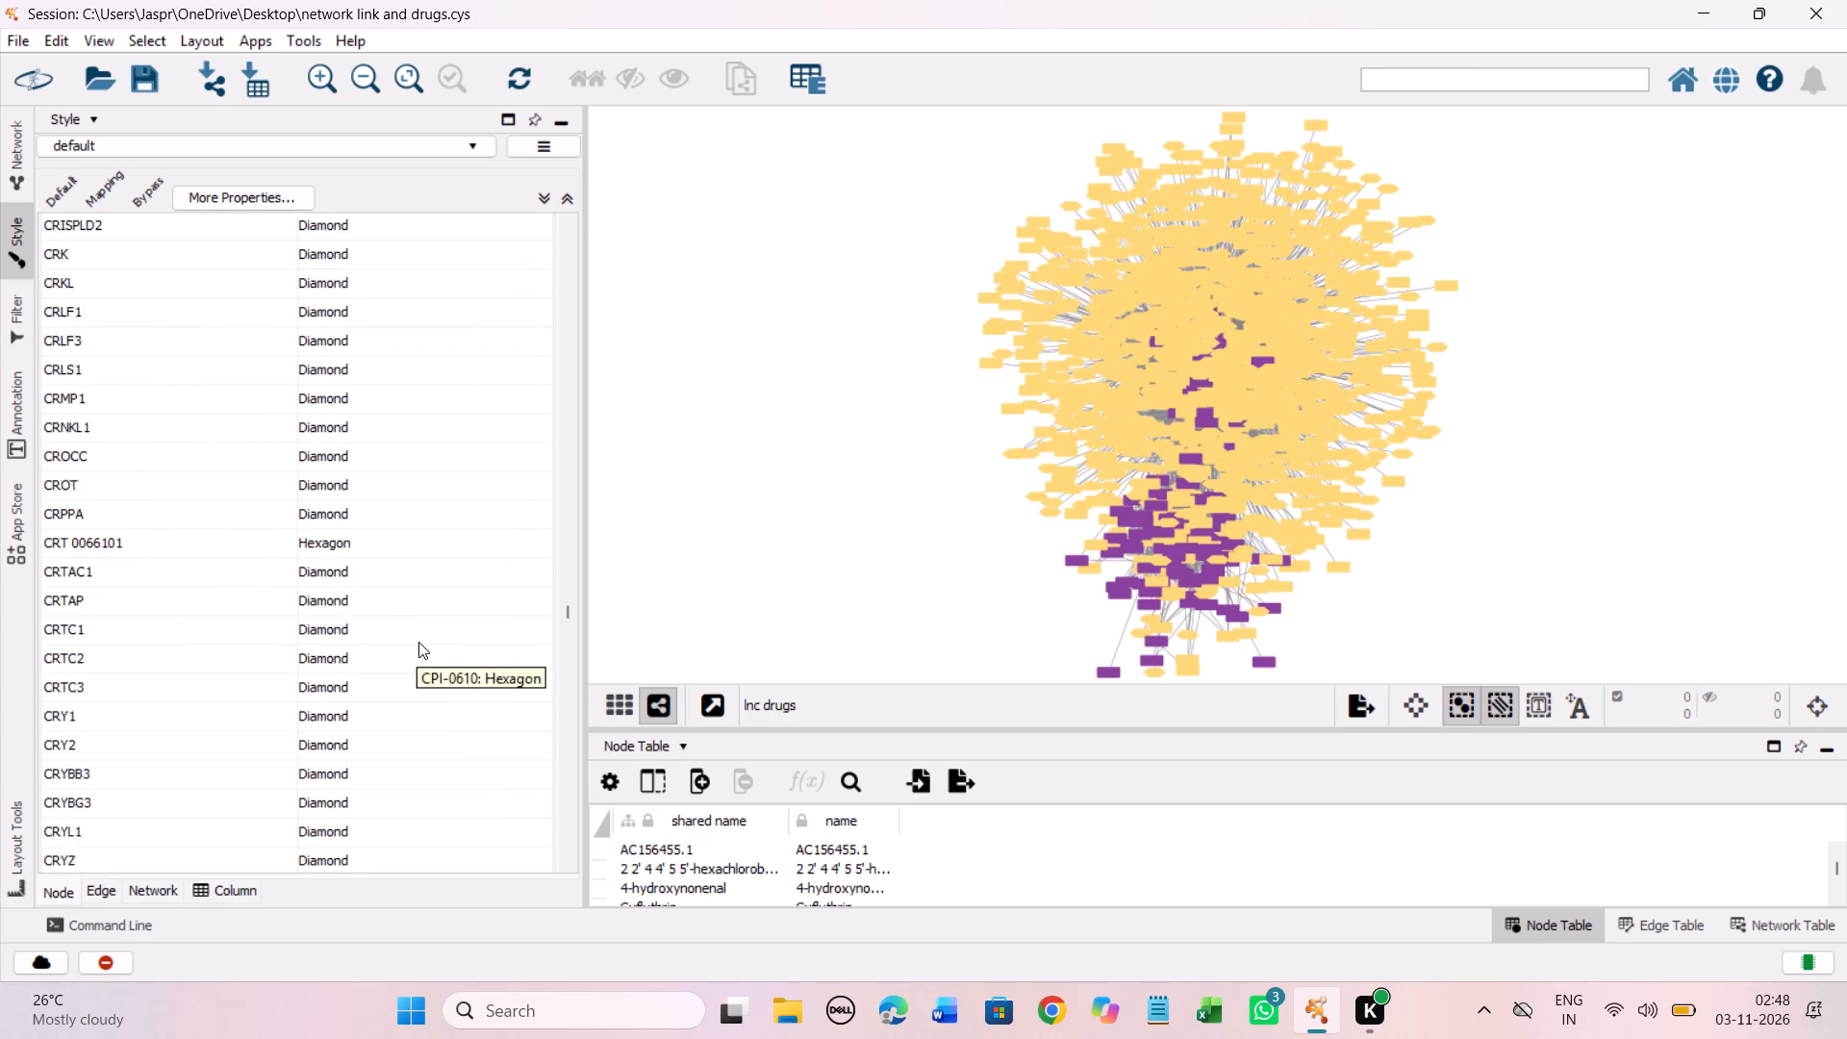
{"action": "scroll", "coordinate": [418, 642], "scroll_direction": "down", "scroll_amount": 5}
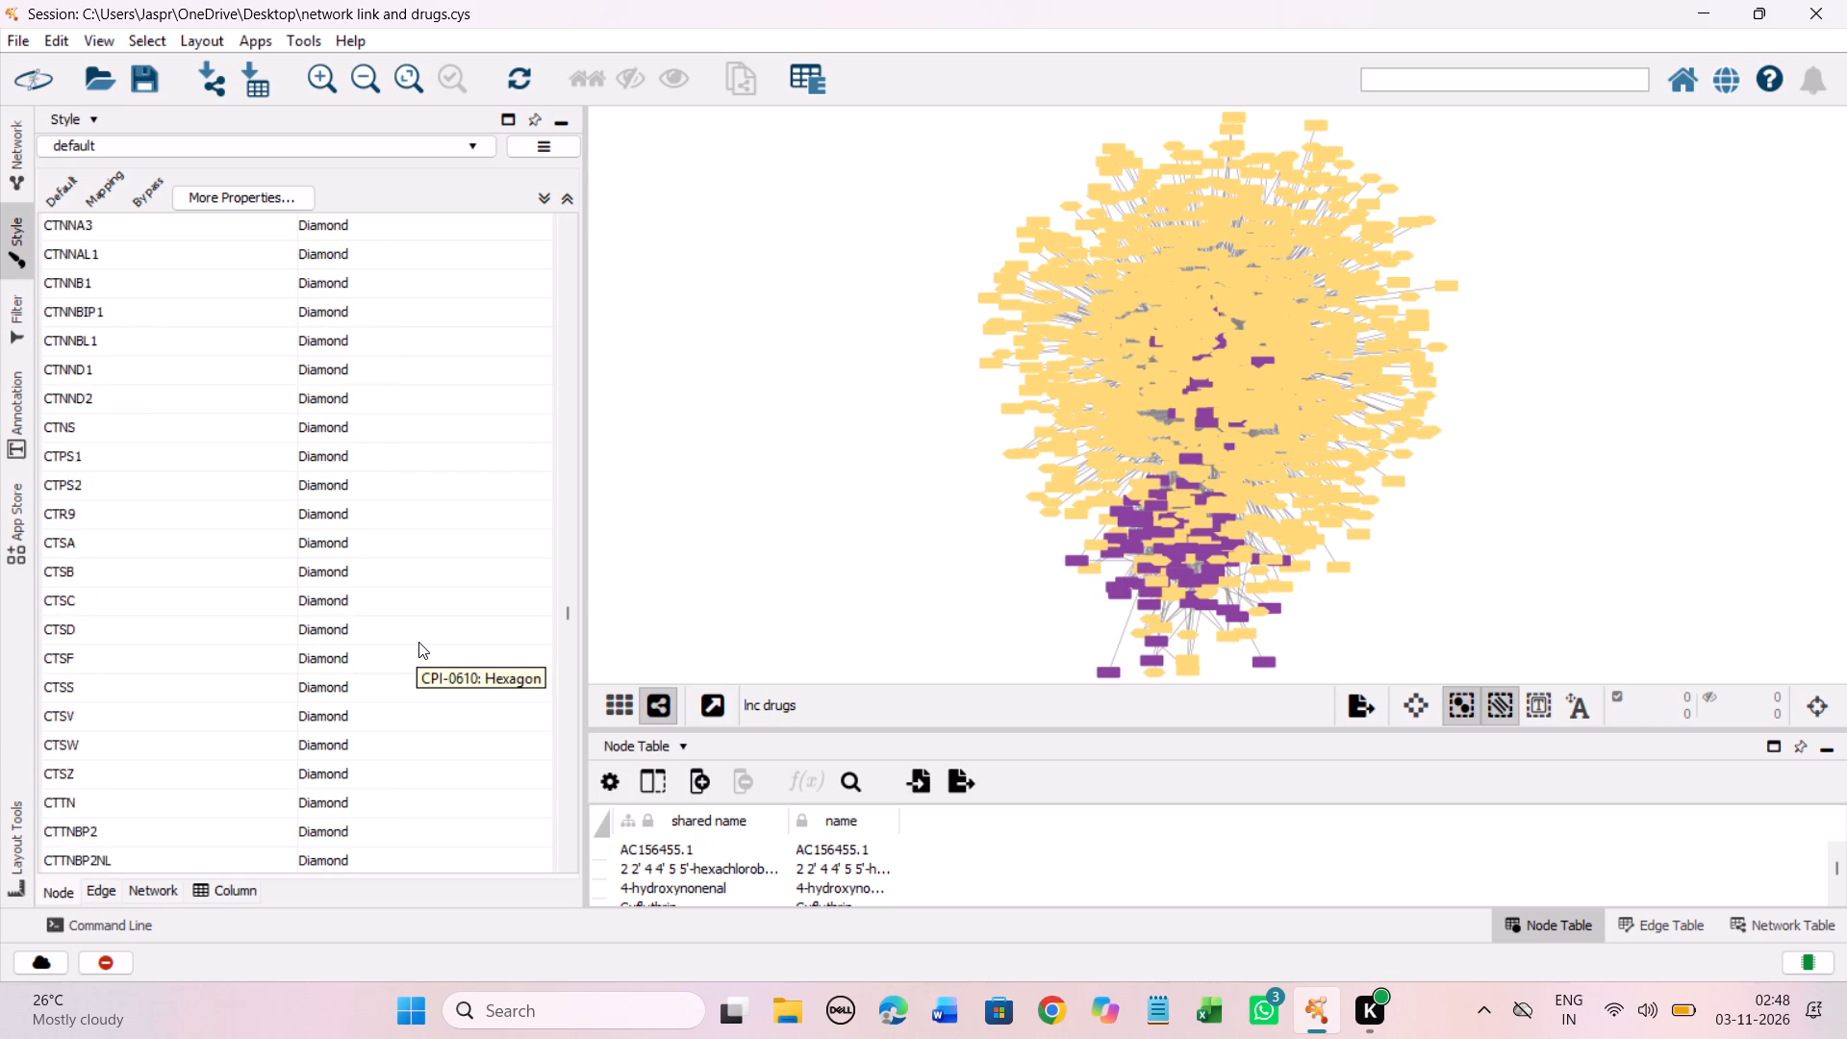
{"action": "scroll", "coordinate": [418, 642], "scroll_direction": "down", "scroll_amount": 5}
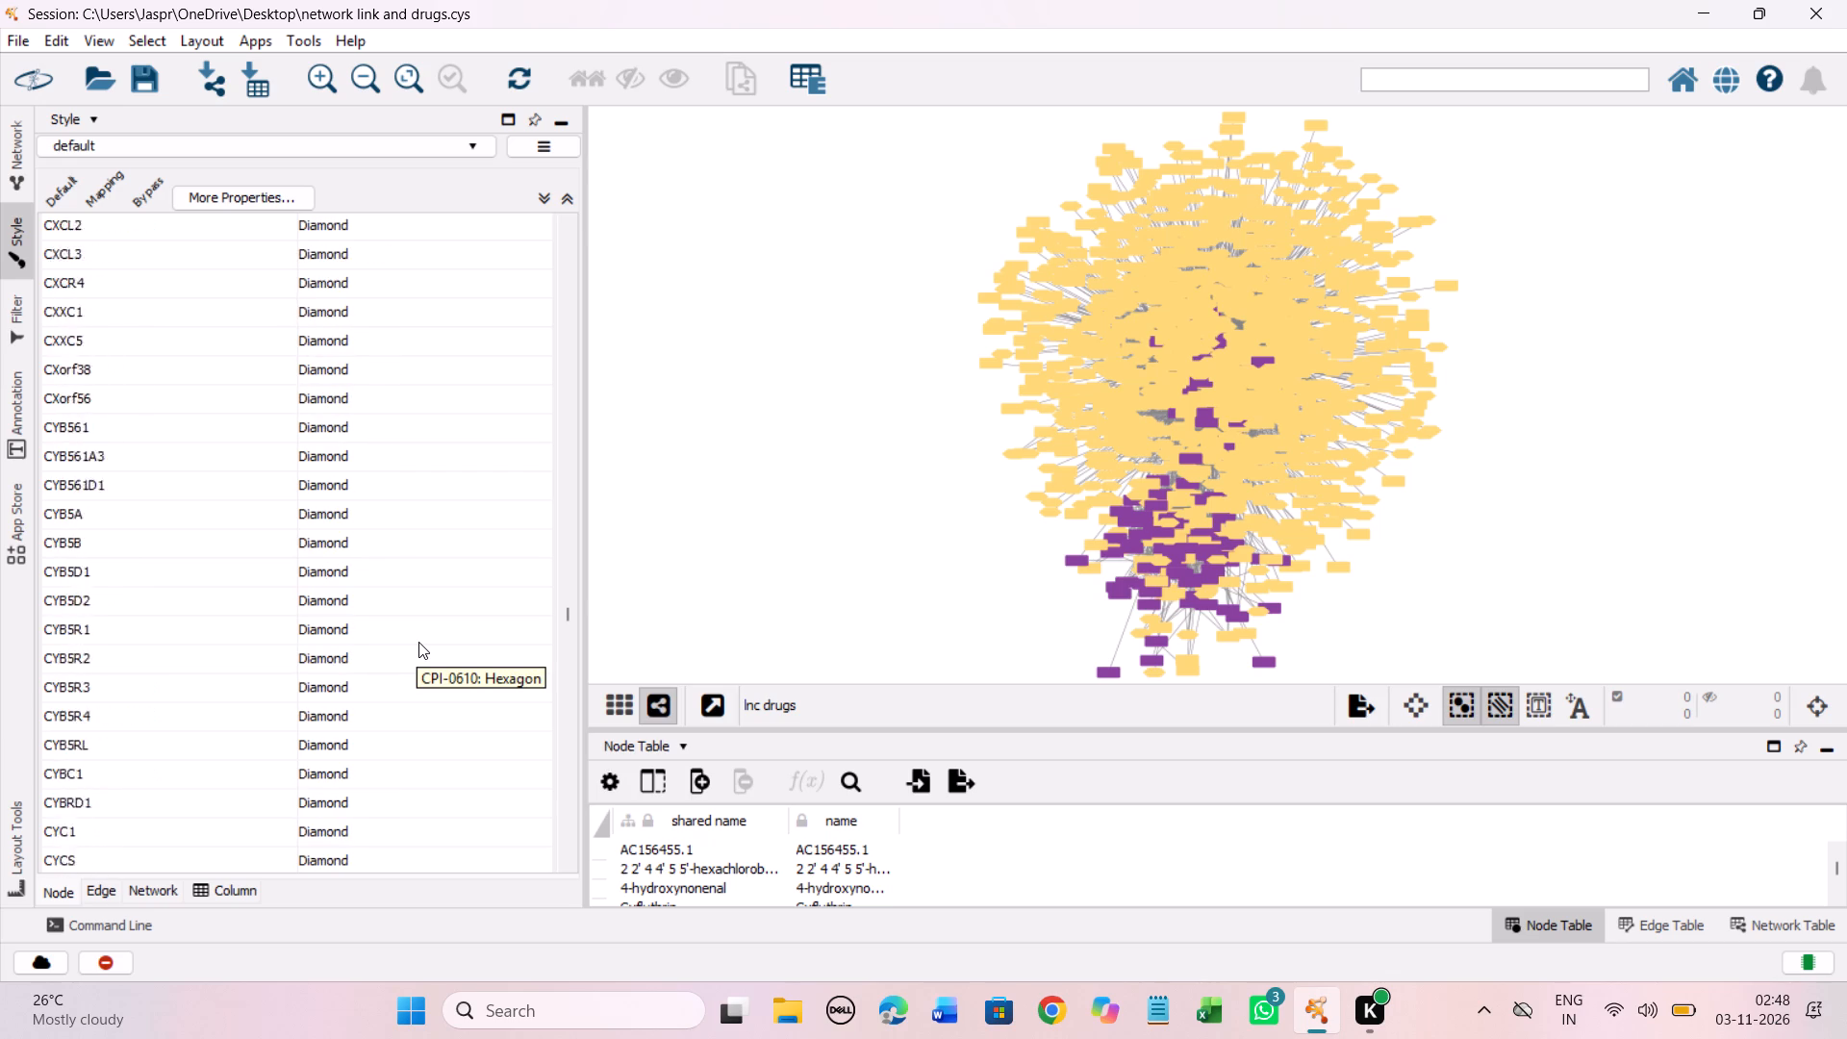
{"action": "scroll", "coordinate": [418, 642], "scroll_direction": "down", "scroll_amount": 4}
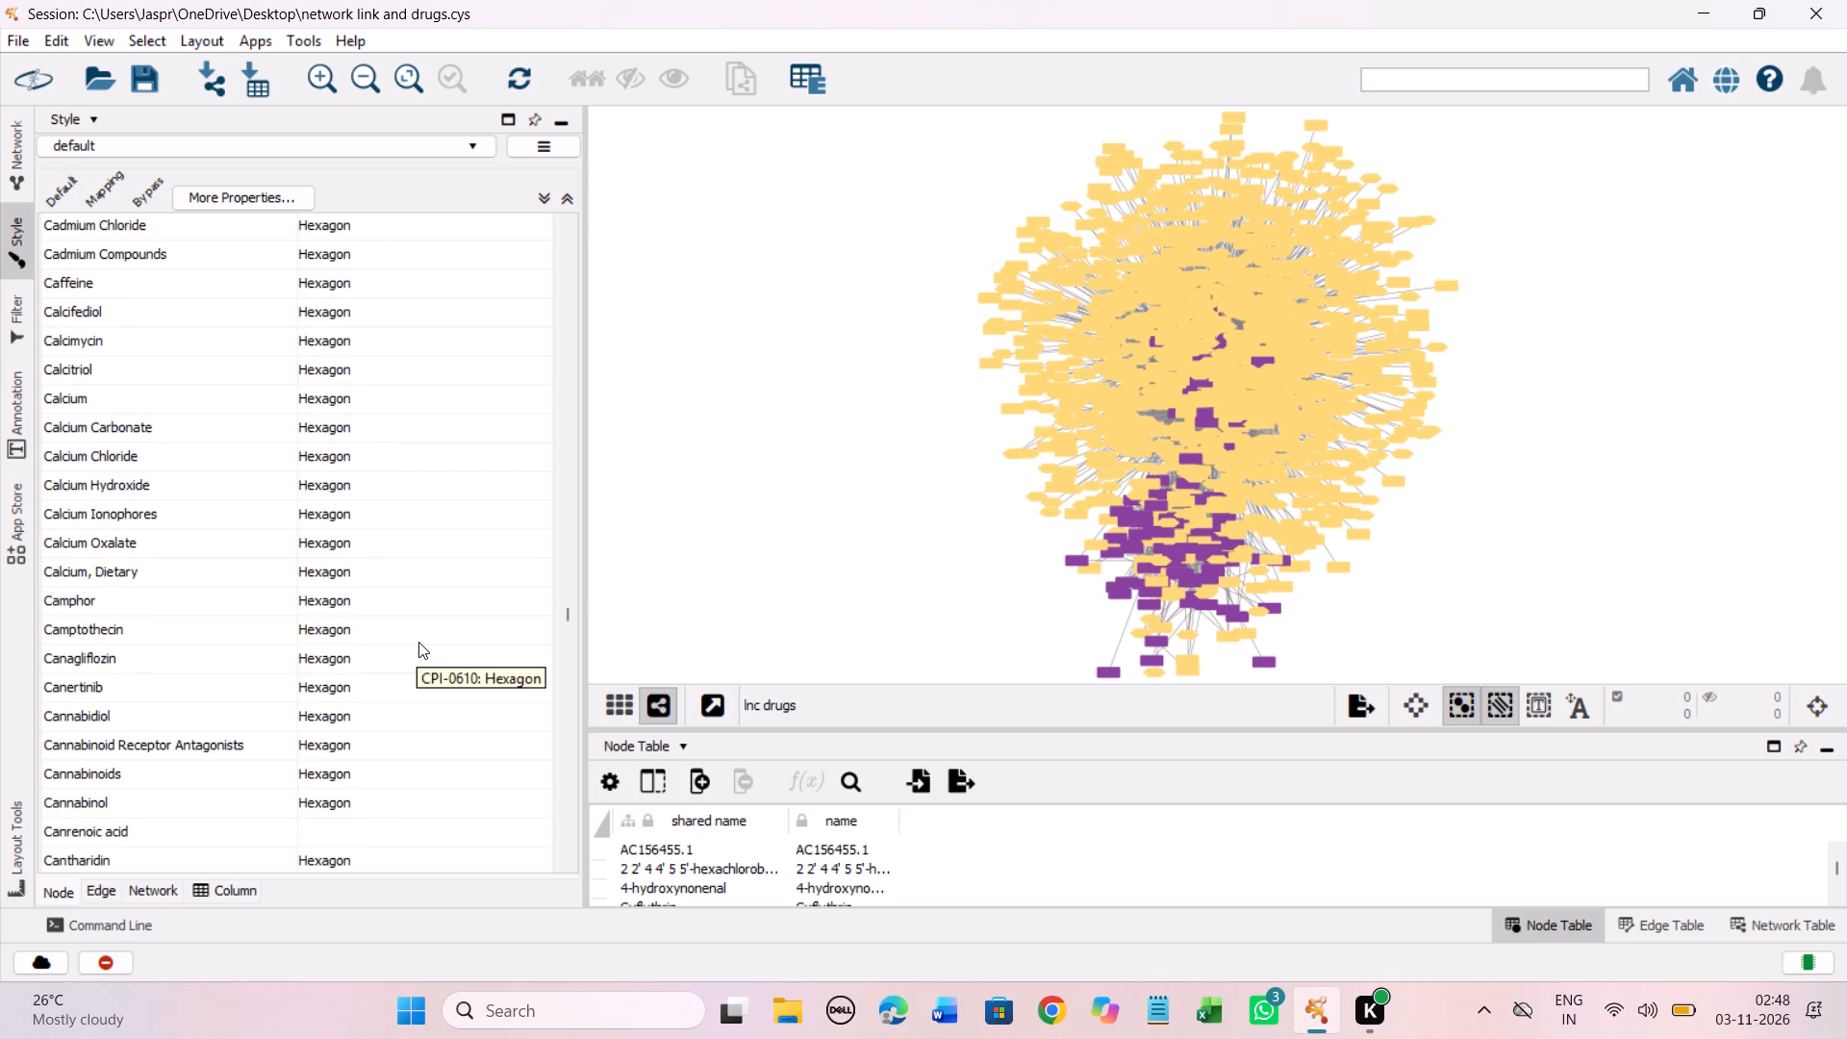
{"action": "scroll", "coordinate": [418, 642], "scroll_direction": "up", "scroll_amount": 2}
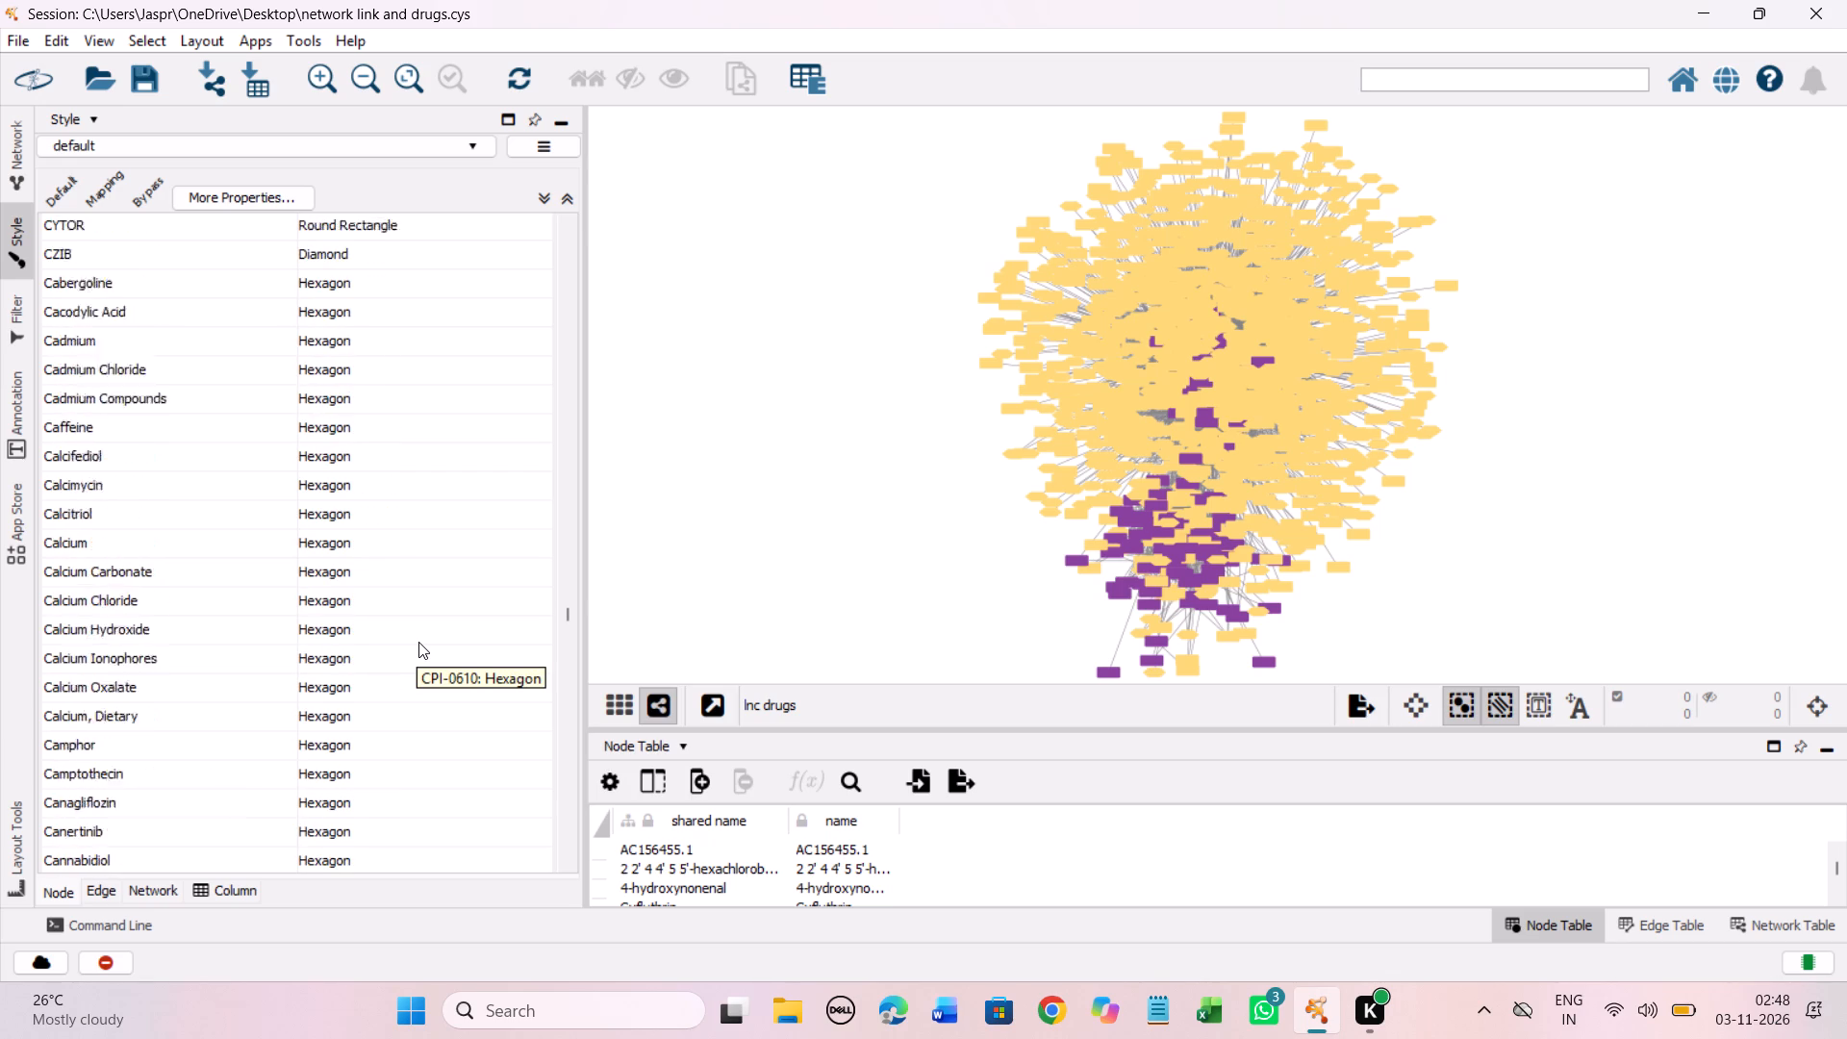
{"action": "scroll", "coordinate": [418, 642], "scroll_direction": "up", "scroll_amount": 1}
{"action": "scroll", "coordinate": [418, 642], "scroll_direction": "down", "scroll_amount": 4}
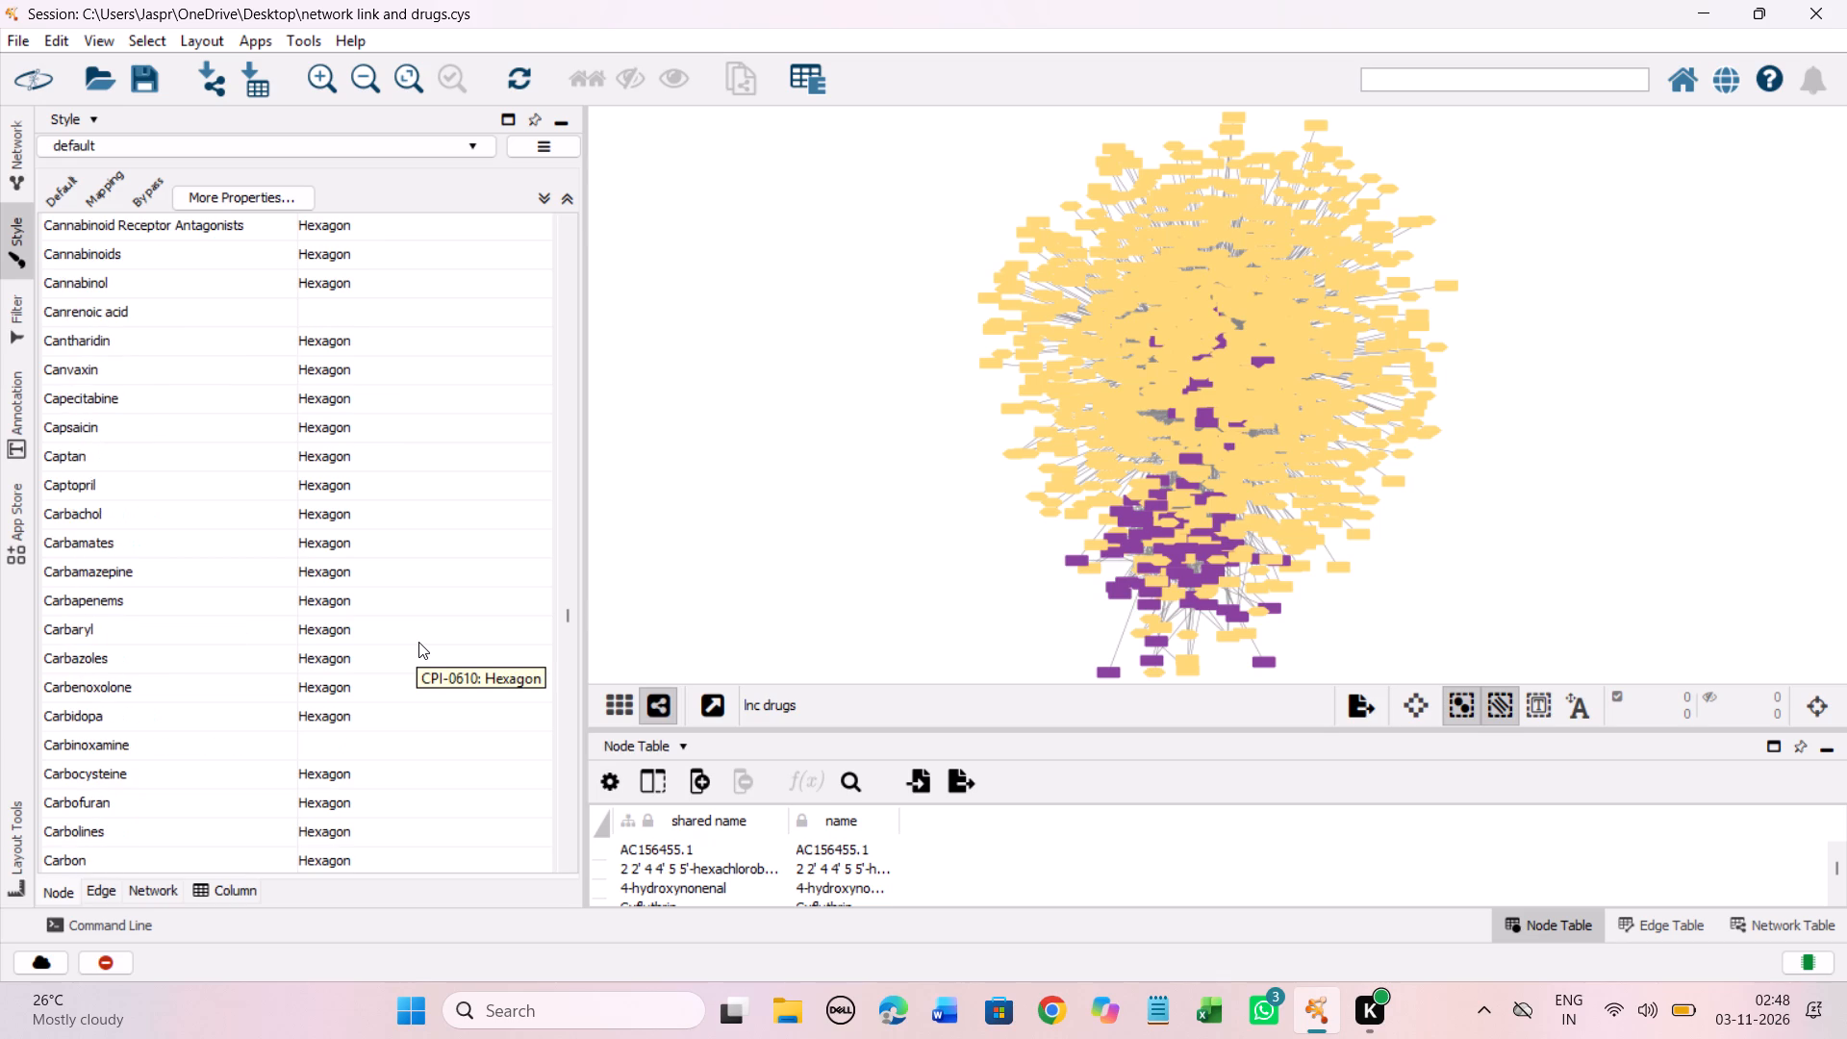
{"action": "scroll", "coordinate": [418, 642], "scroll_direction": "up", "scroll_amount": 1}
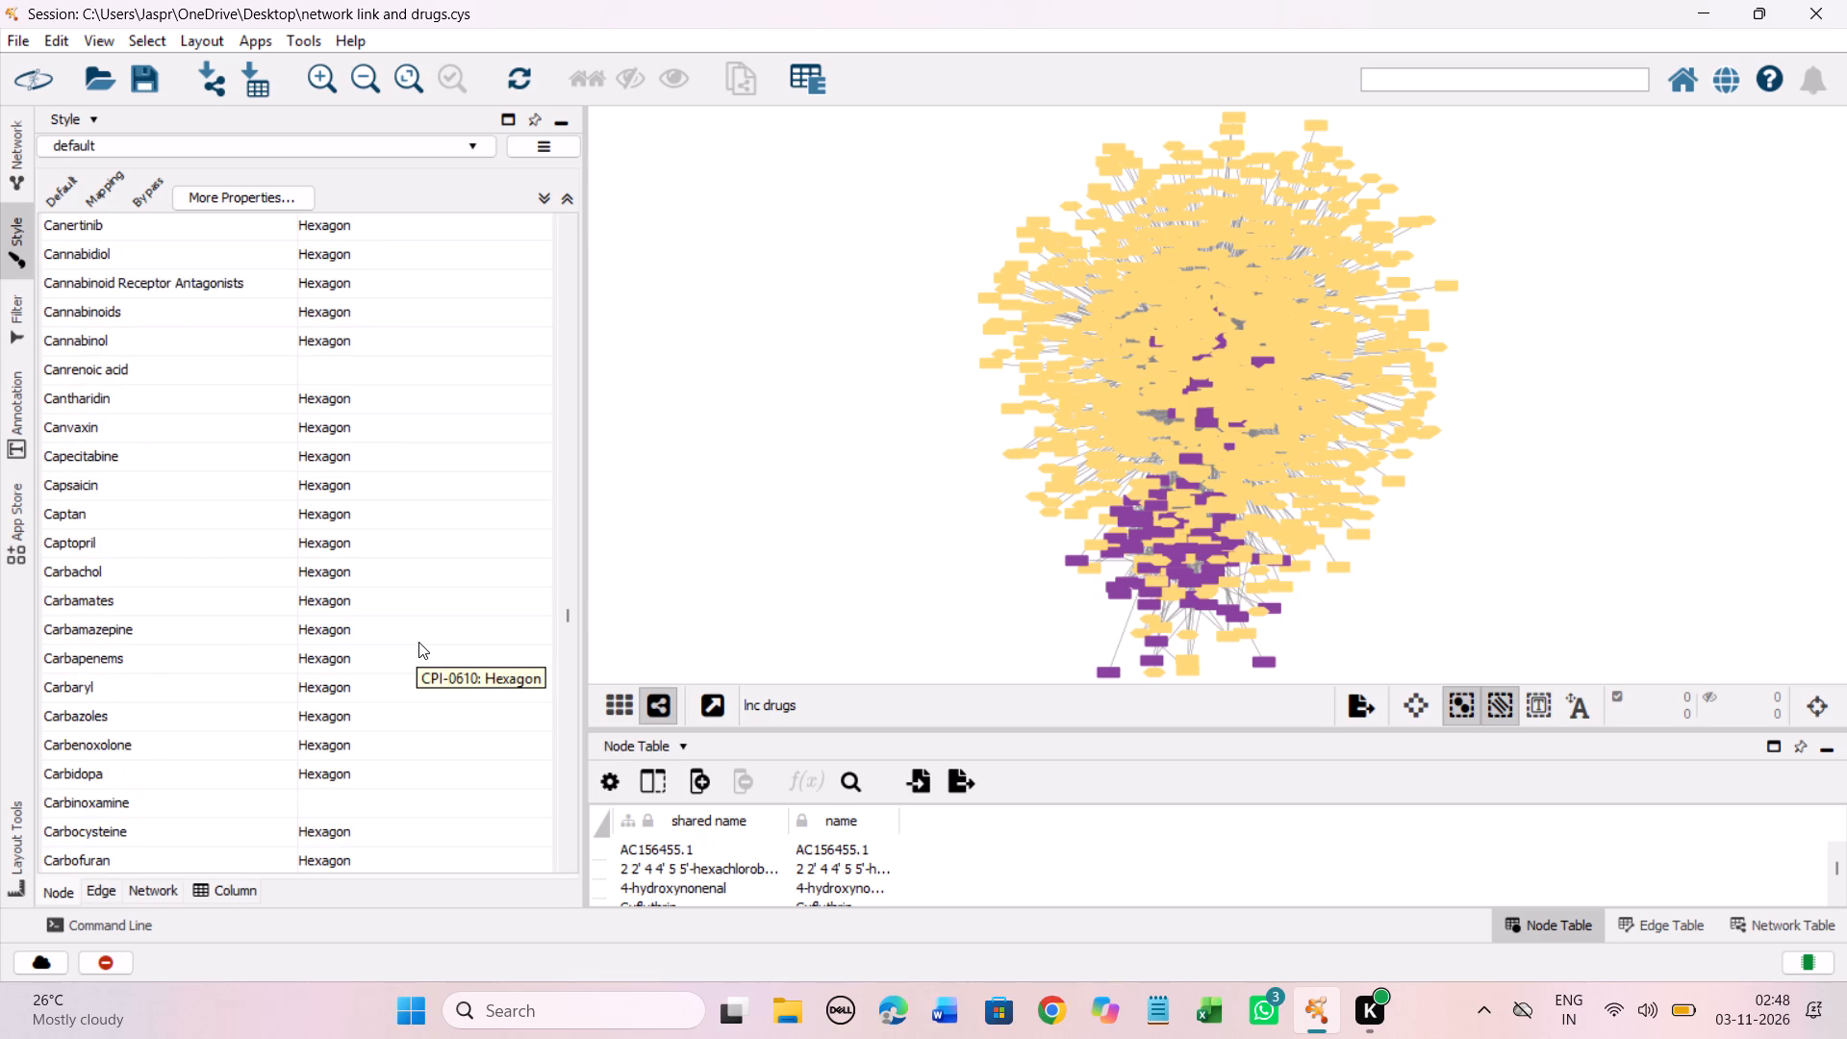
Set the Shape mapping to Hexagon for the whole range of drugs from Cannabinoid Receptor Antagonists through Cyproterone Acetate.
{"action": "left_click", "coordinate": [339, 289]}
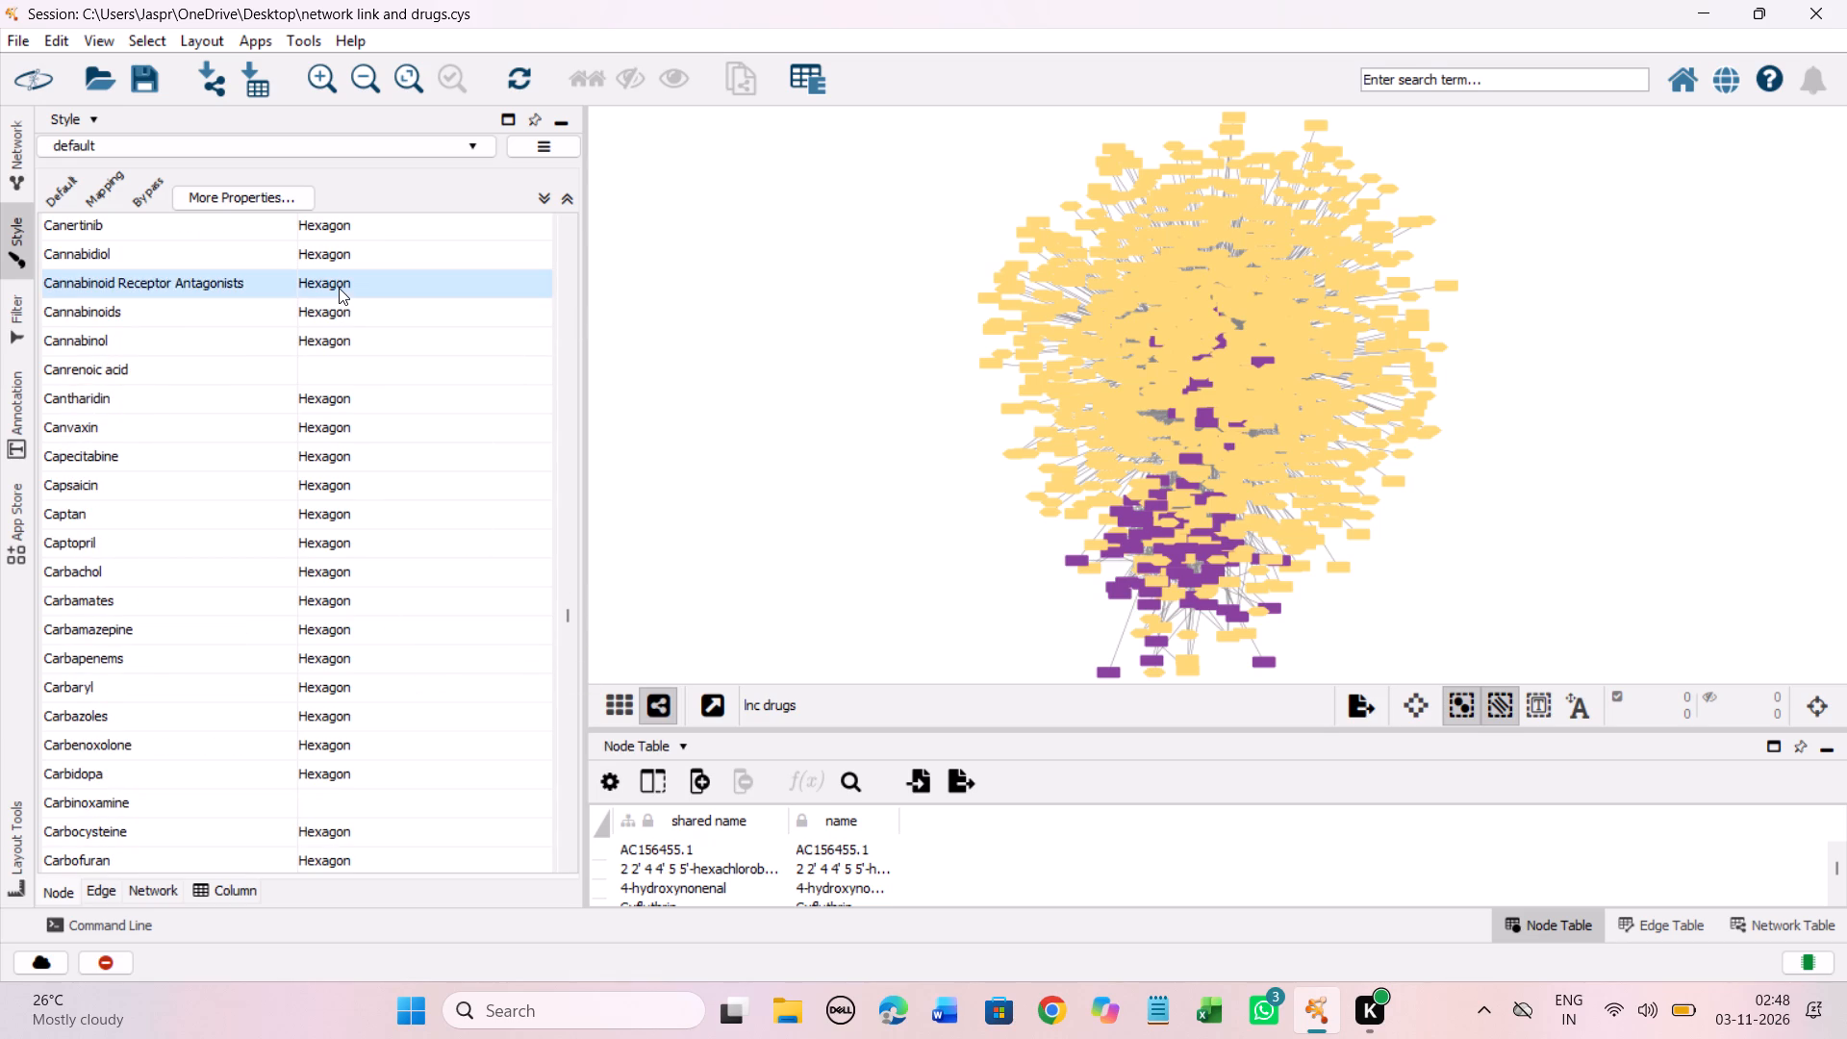
{"action": "scroll", "coordinate": [302, 150], "scroll_direction": "down", "scroll_amount": 1}
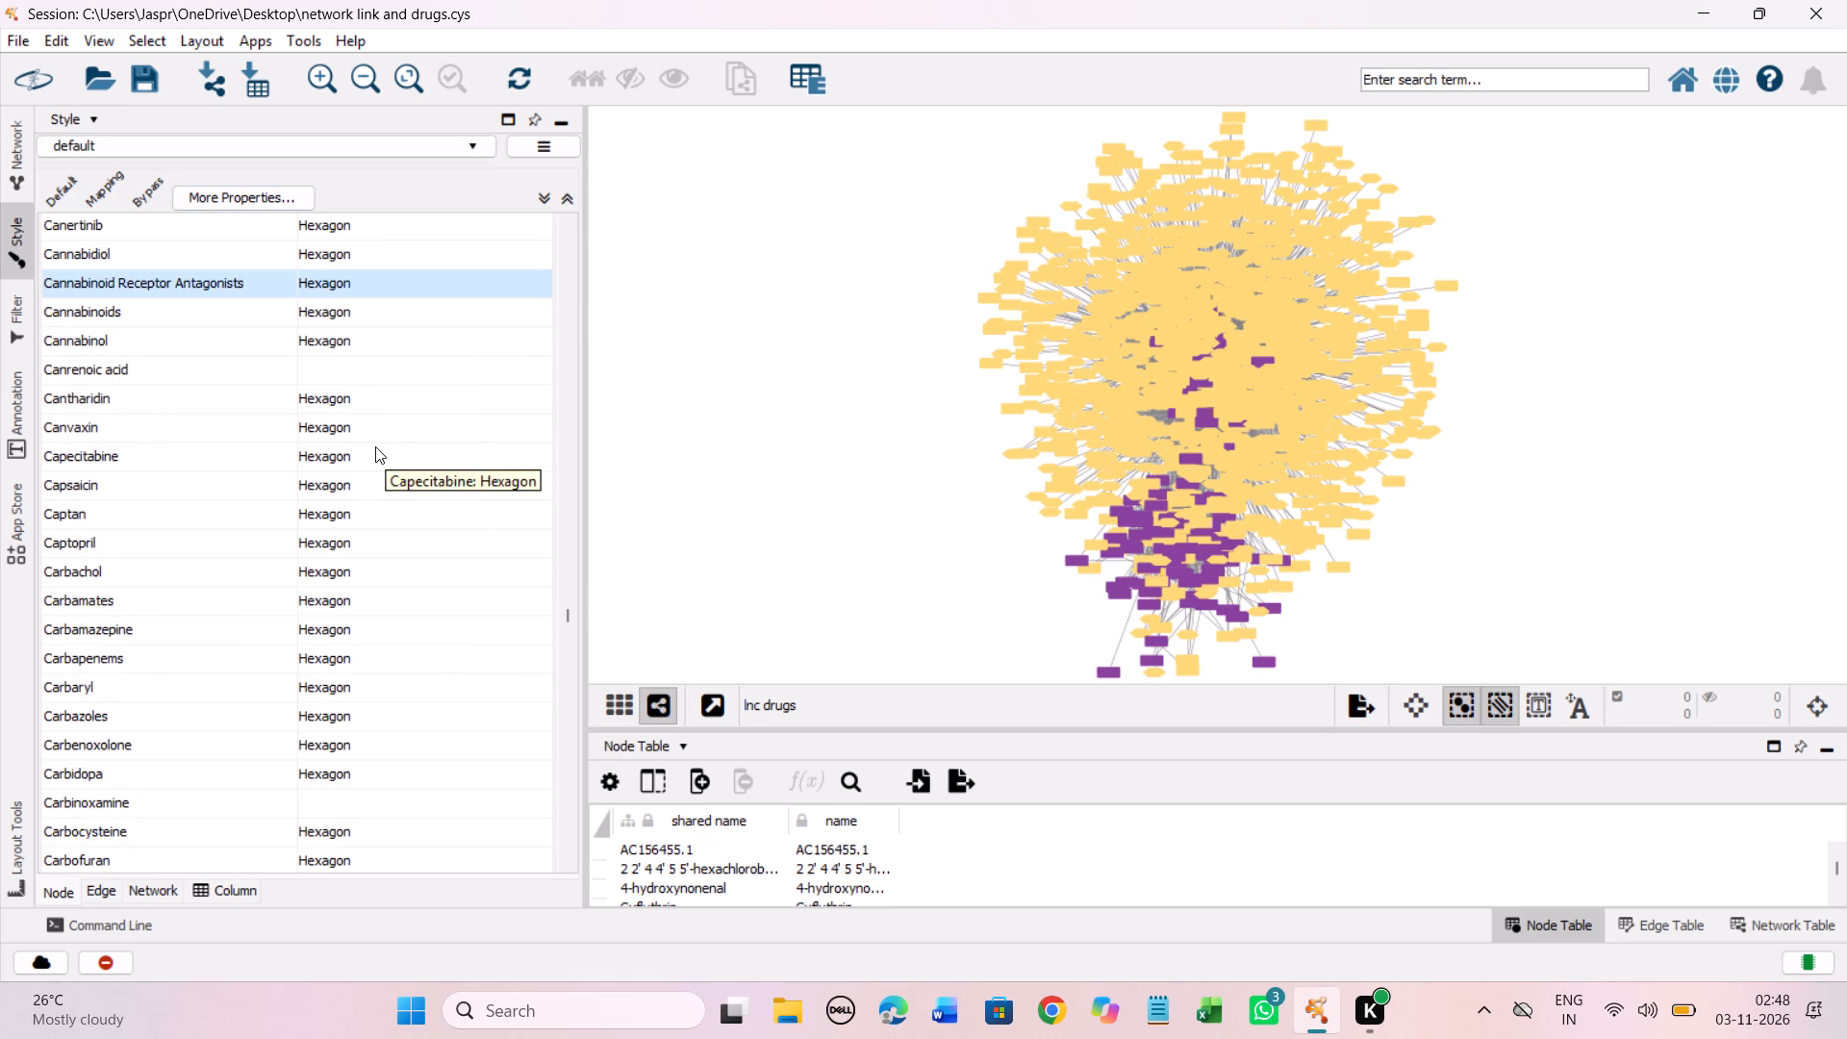
{"action": "scroll", "coordinate": [375, 446], "scroll_direction": "down", "scroll_amount": 4}
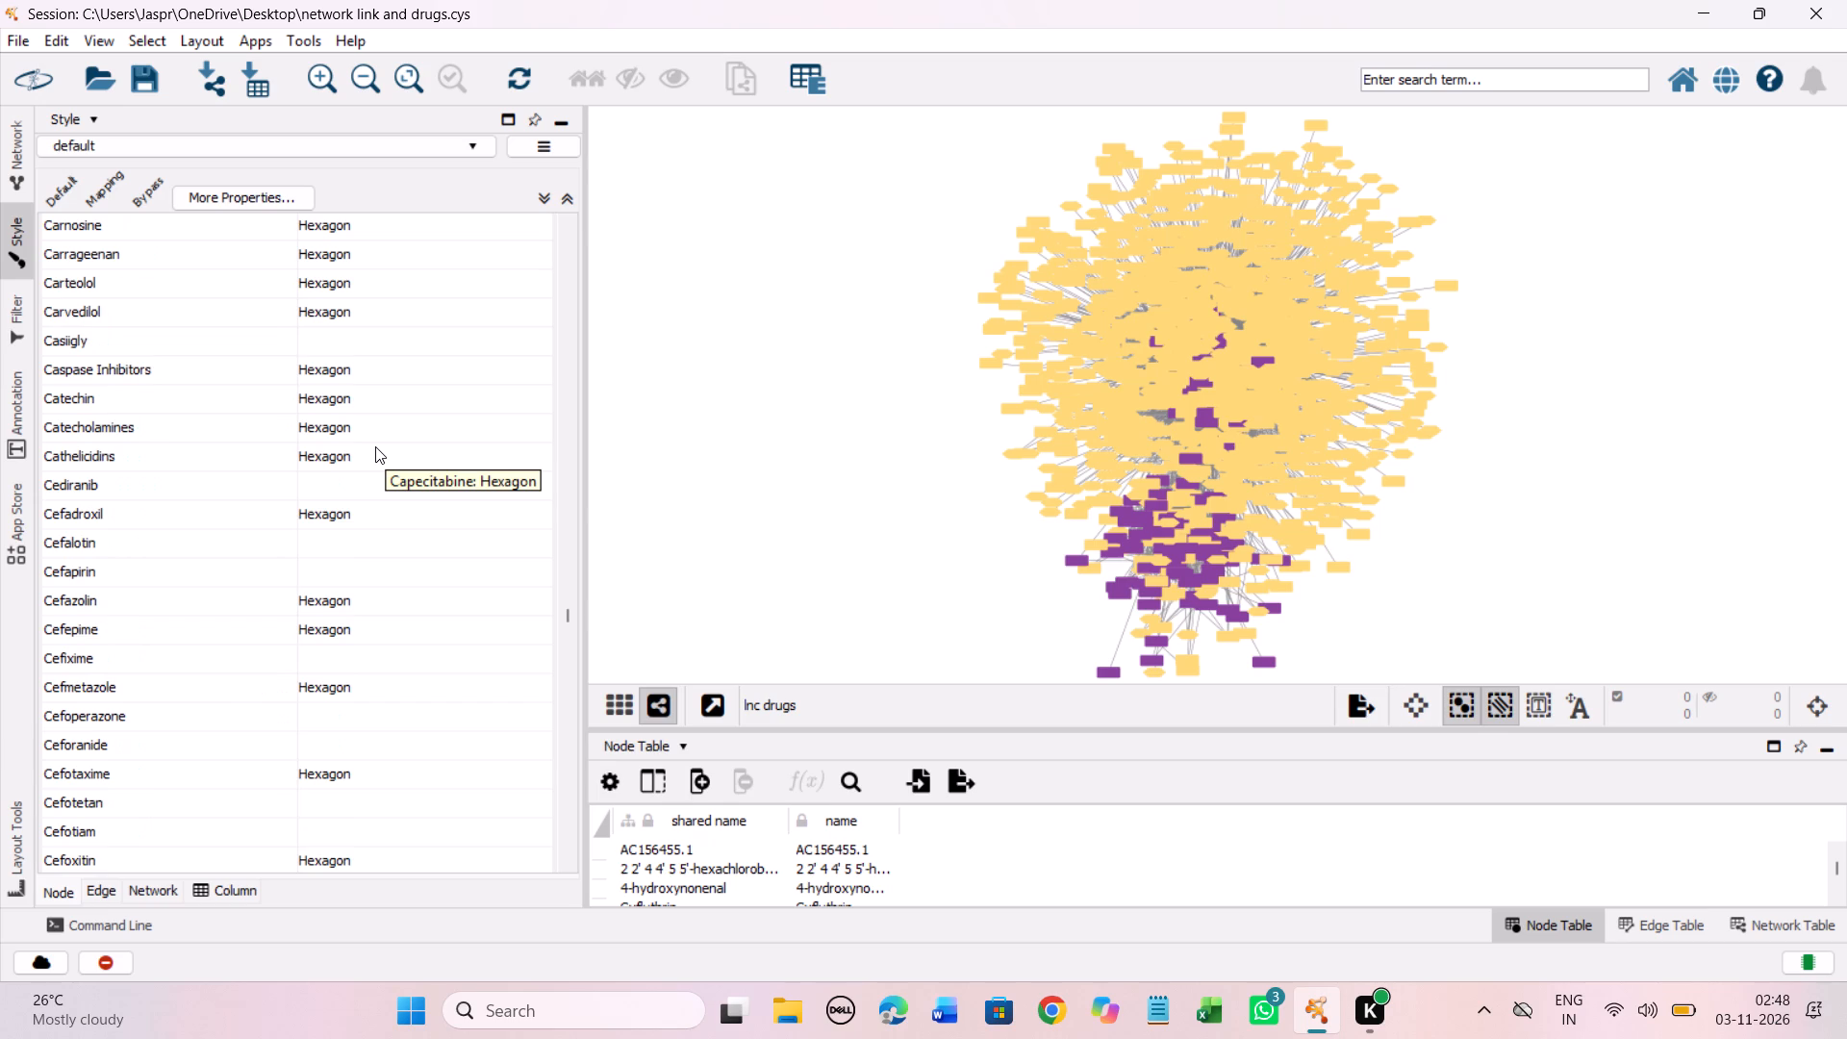
{"action": "scroll", "coordinate": [375, 446], "scroll_direction": "down", "scroll_amount": 4}
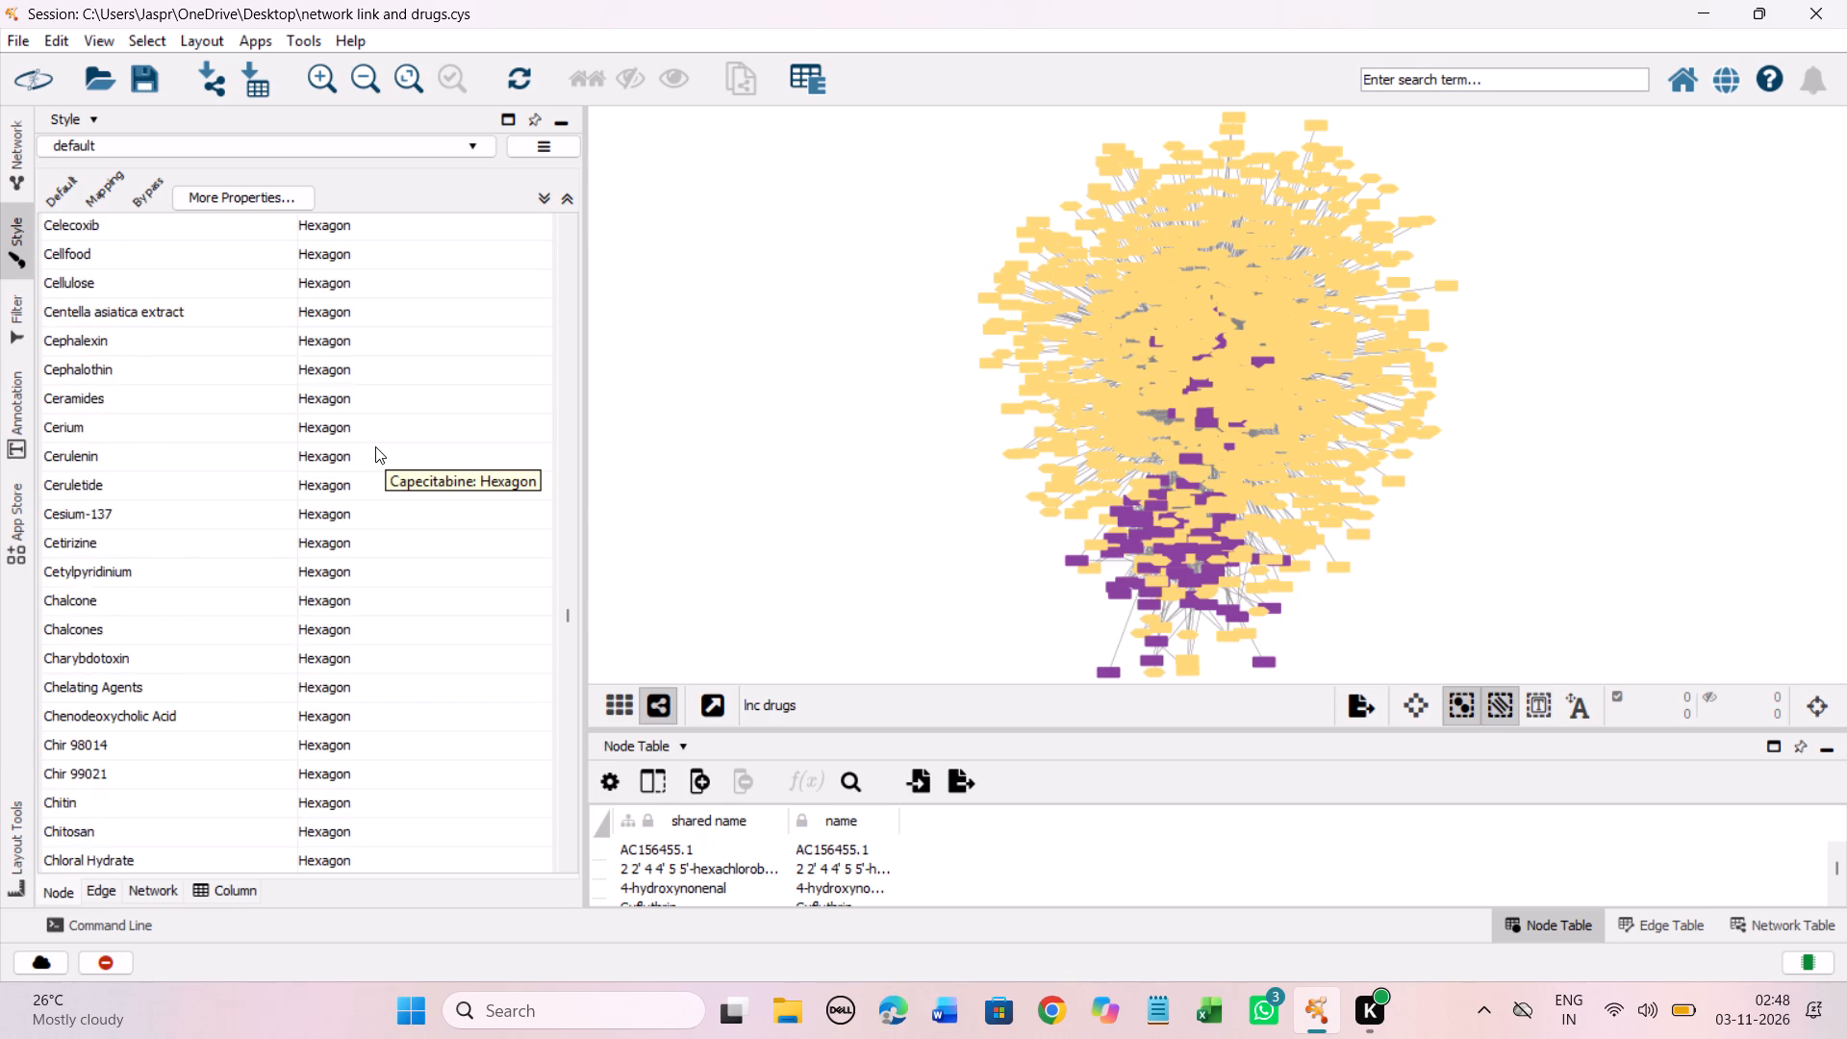
{"action": "scroll", "coordinate": [375, 446], "scroll_direction": "down", "scroll_amount": 4}
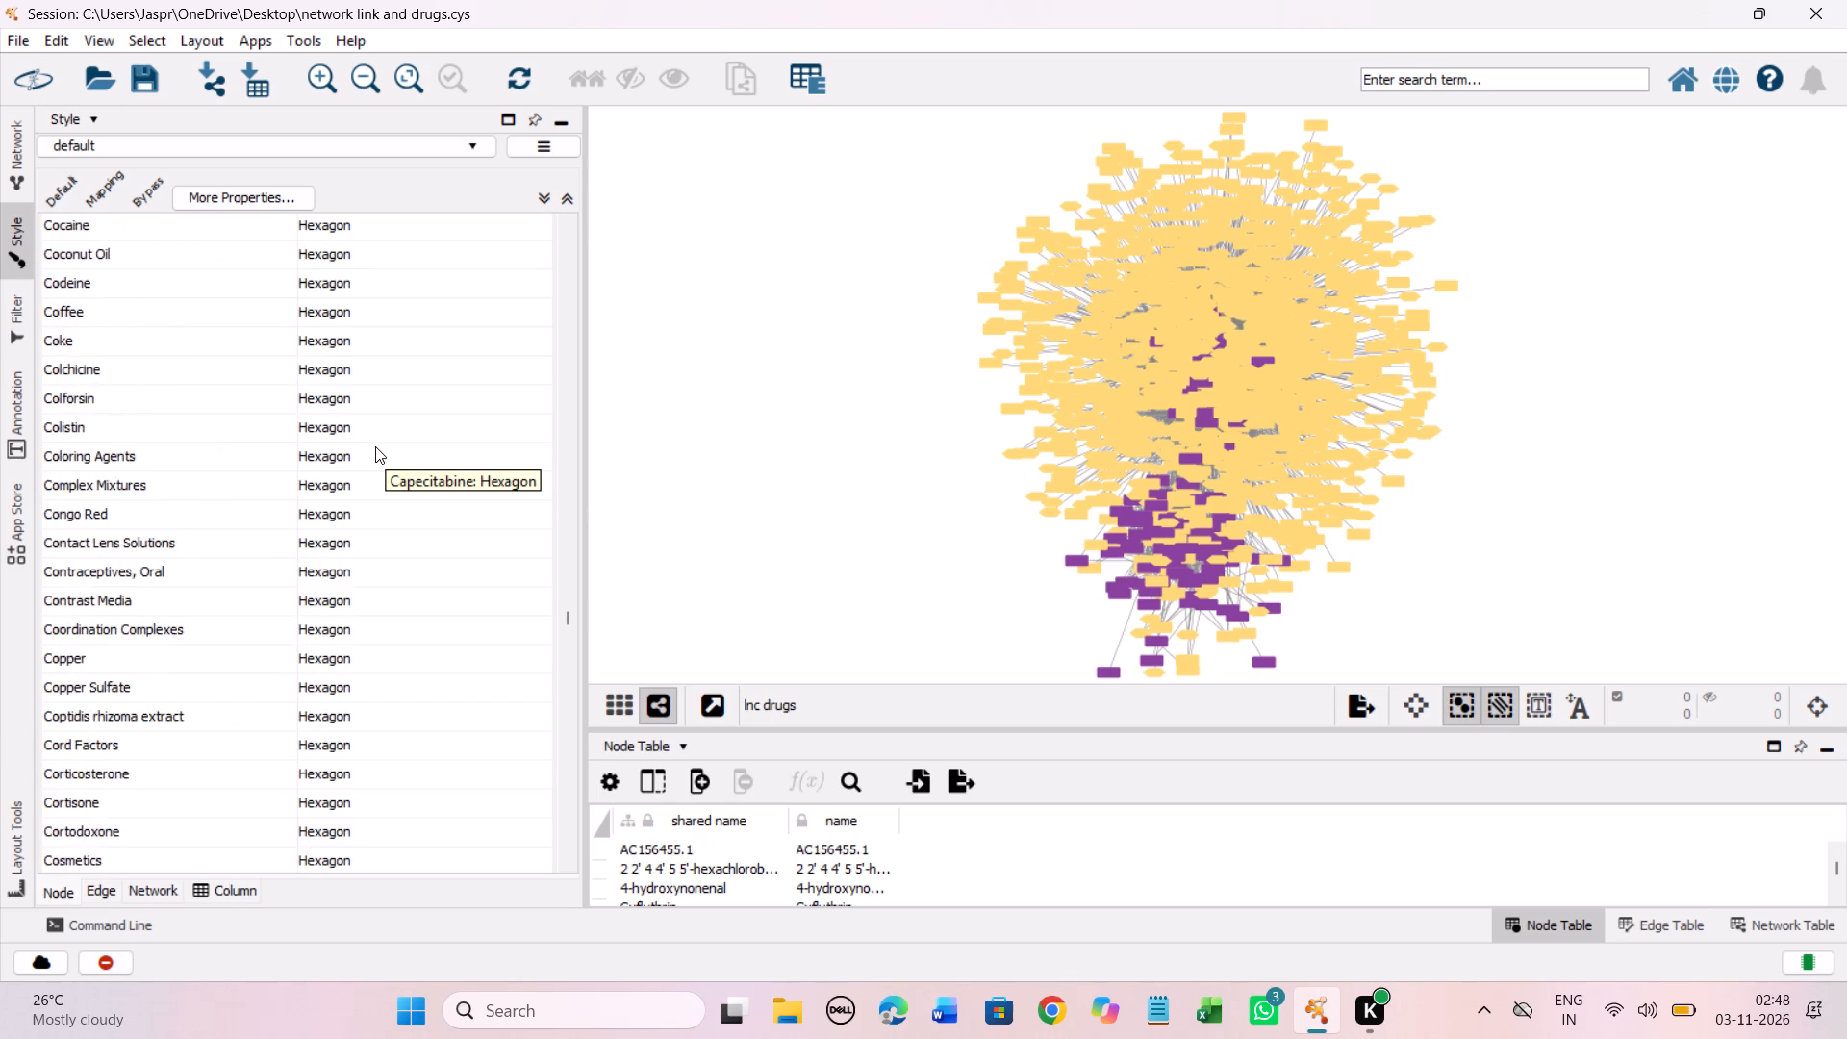
{"action": "scroll", "coordinate": [375, 446], "scroll_direction": "down", "scroll_amount": 3}
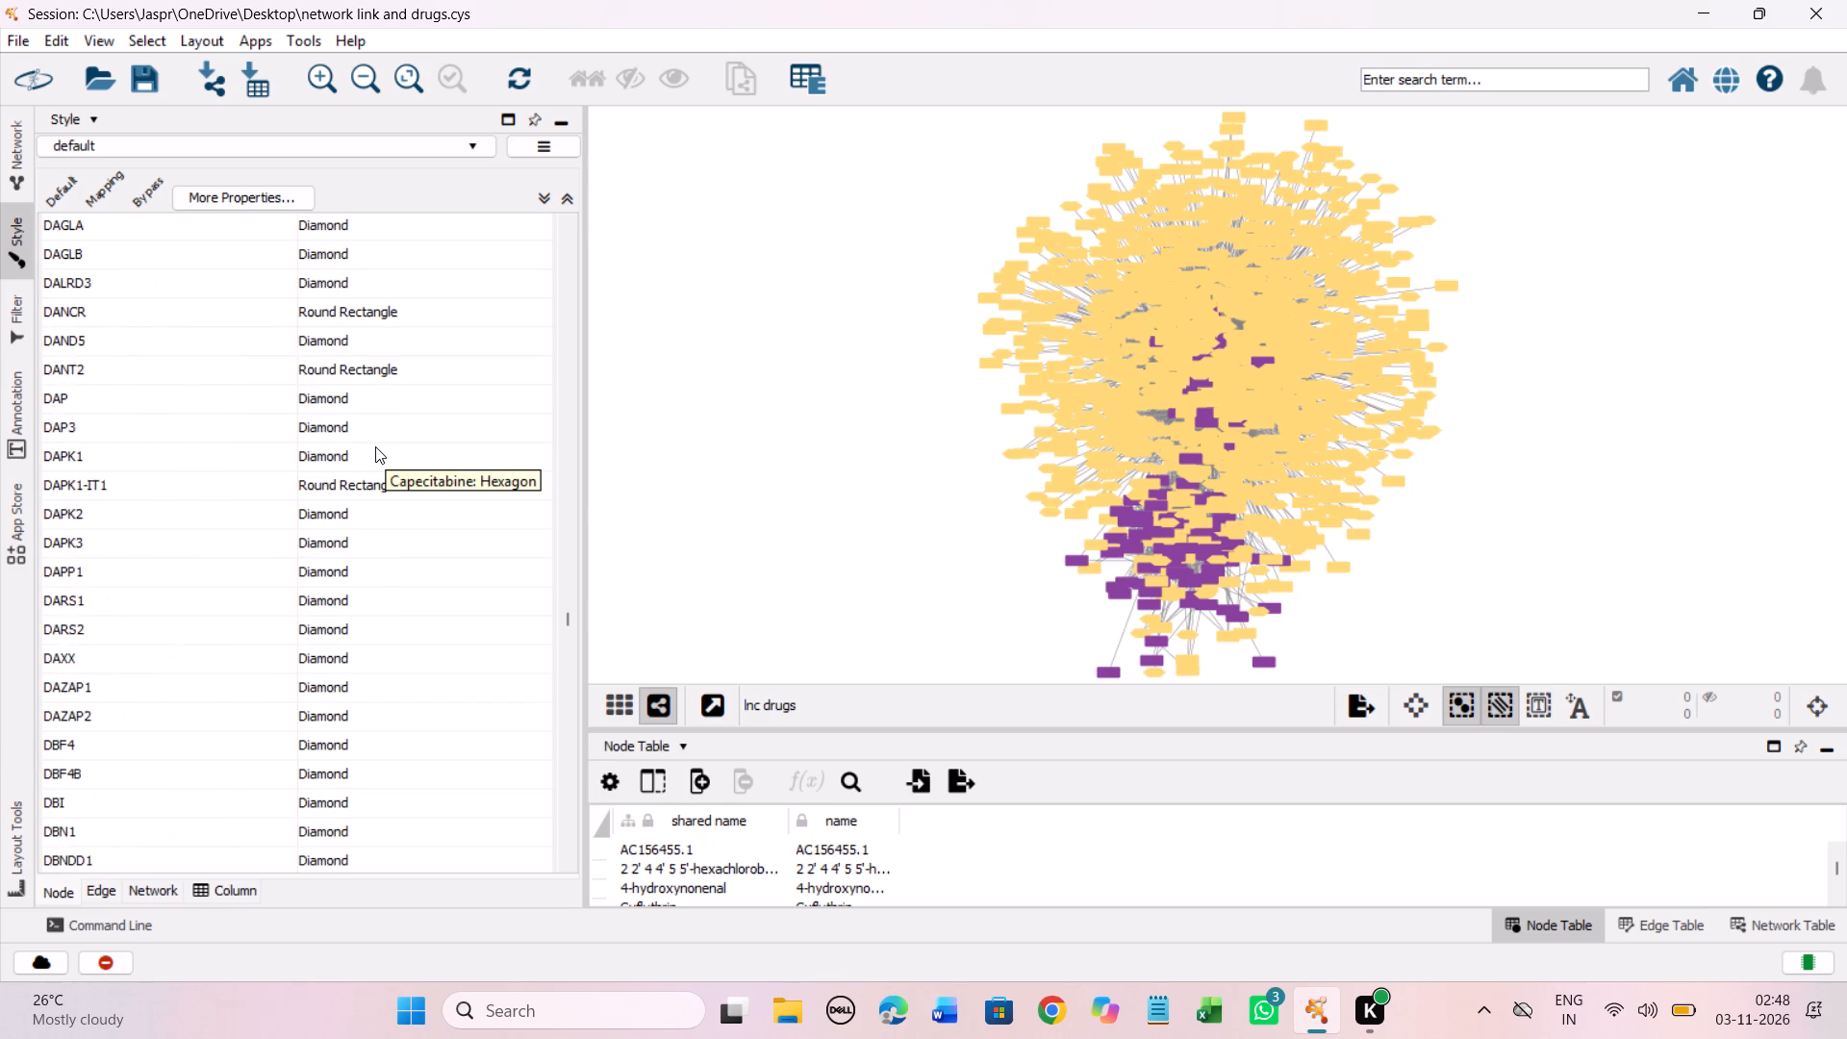
{"action": "scroll", "coordinate": [375, 446], "scroll_direction": "up", "scroll_amount": 4}
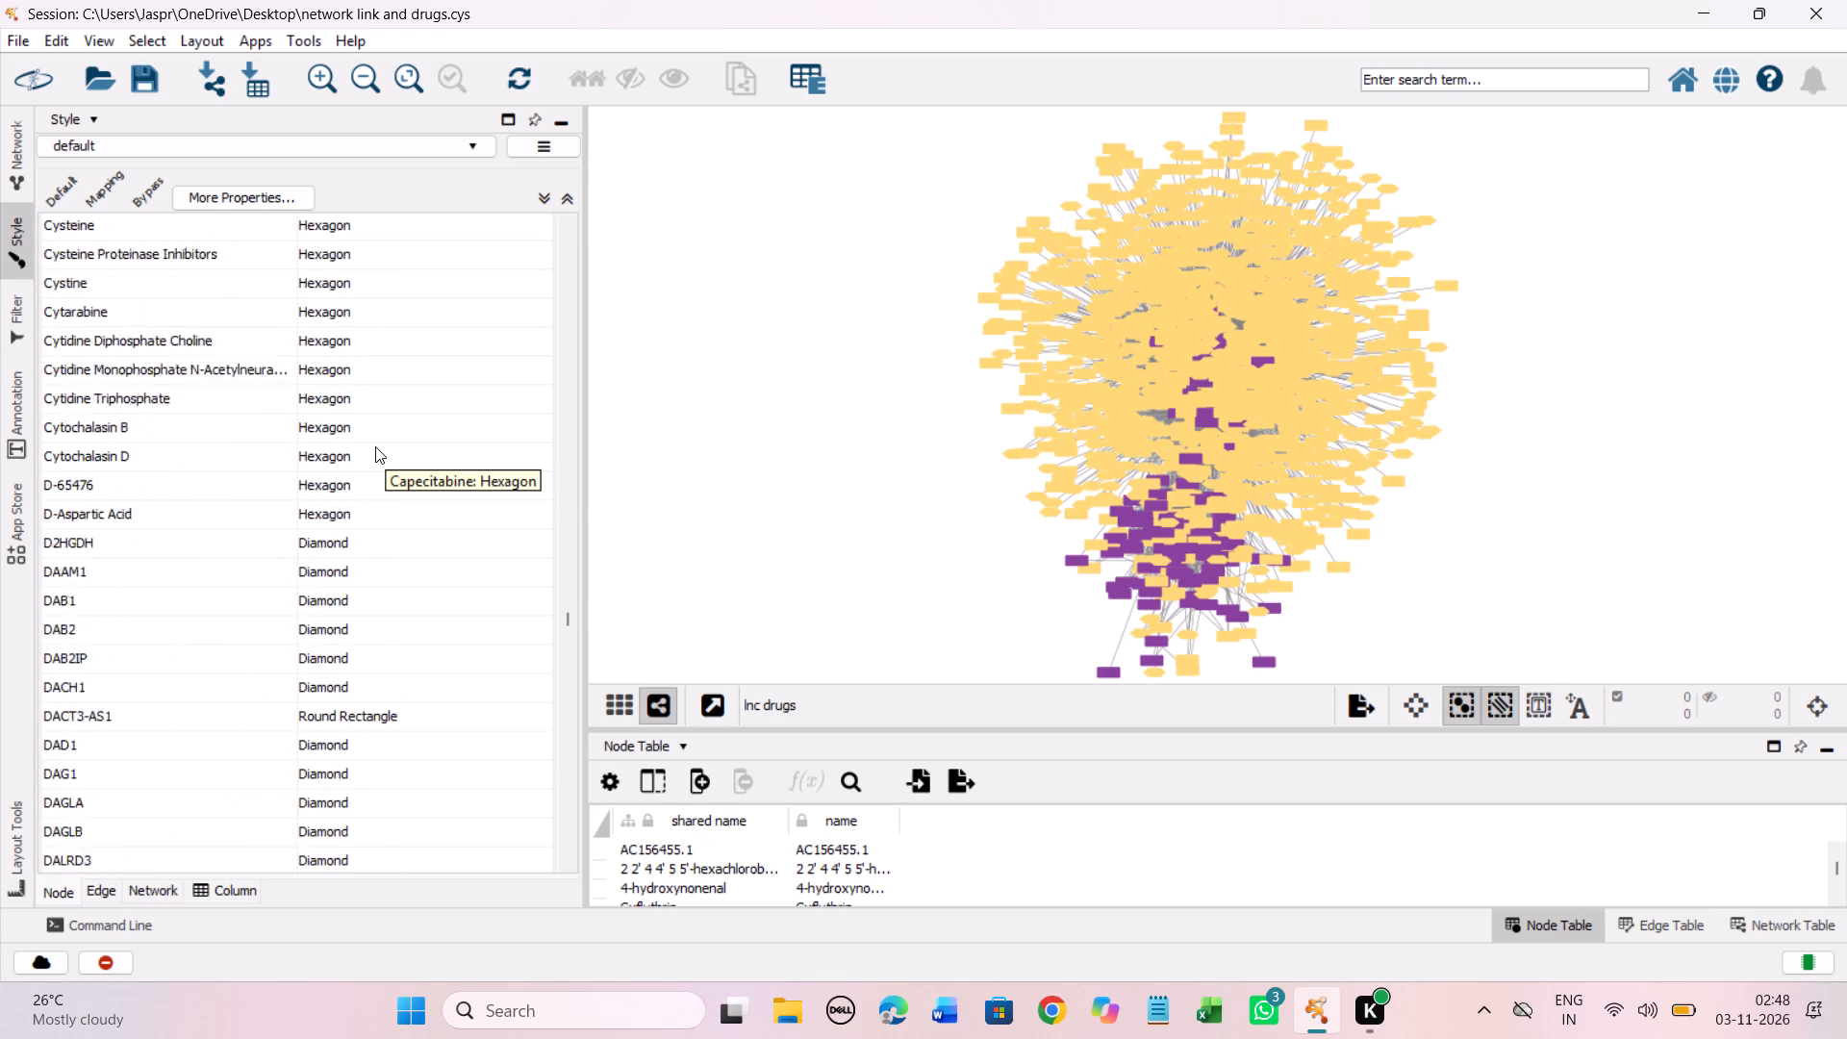
{"action": "scroll", "coordinate": [375, 446], "scroll_direction": "up", "scroll_amount": 1}
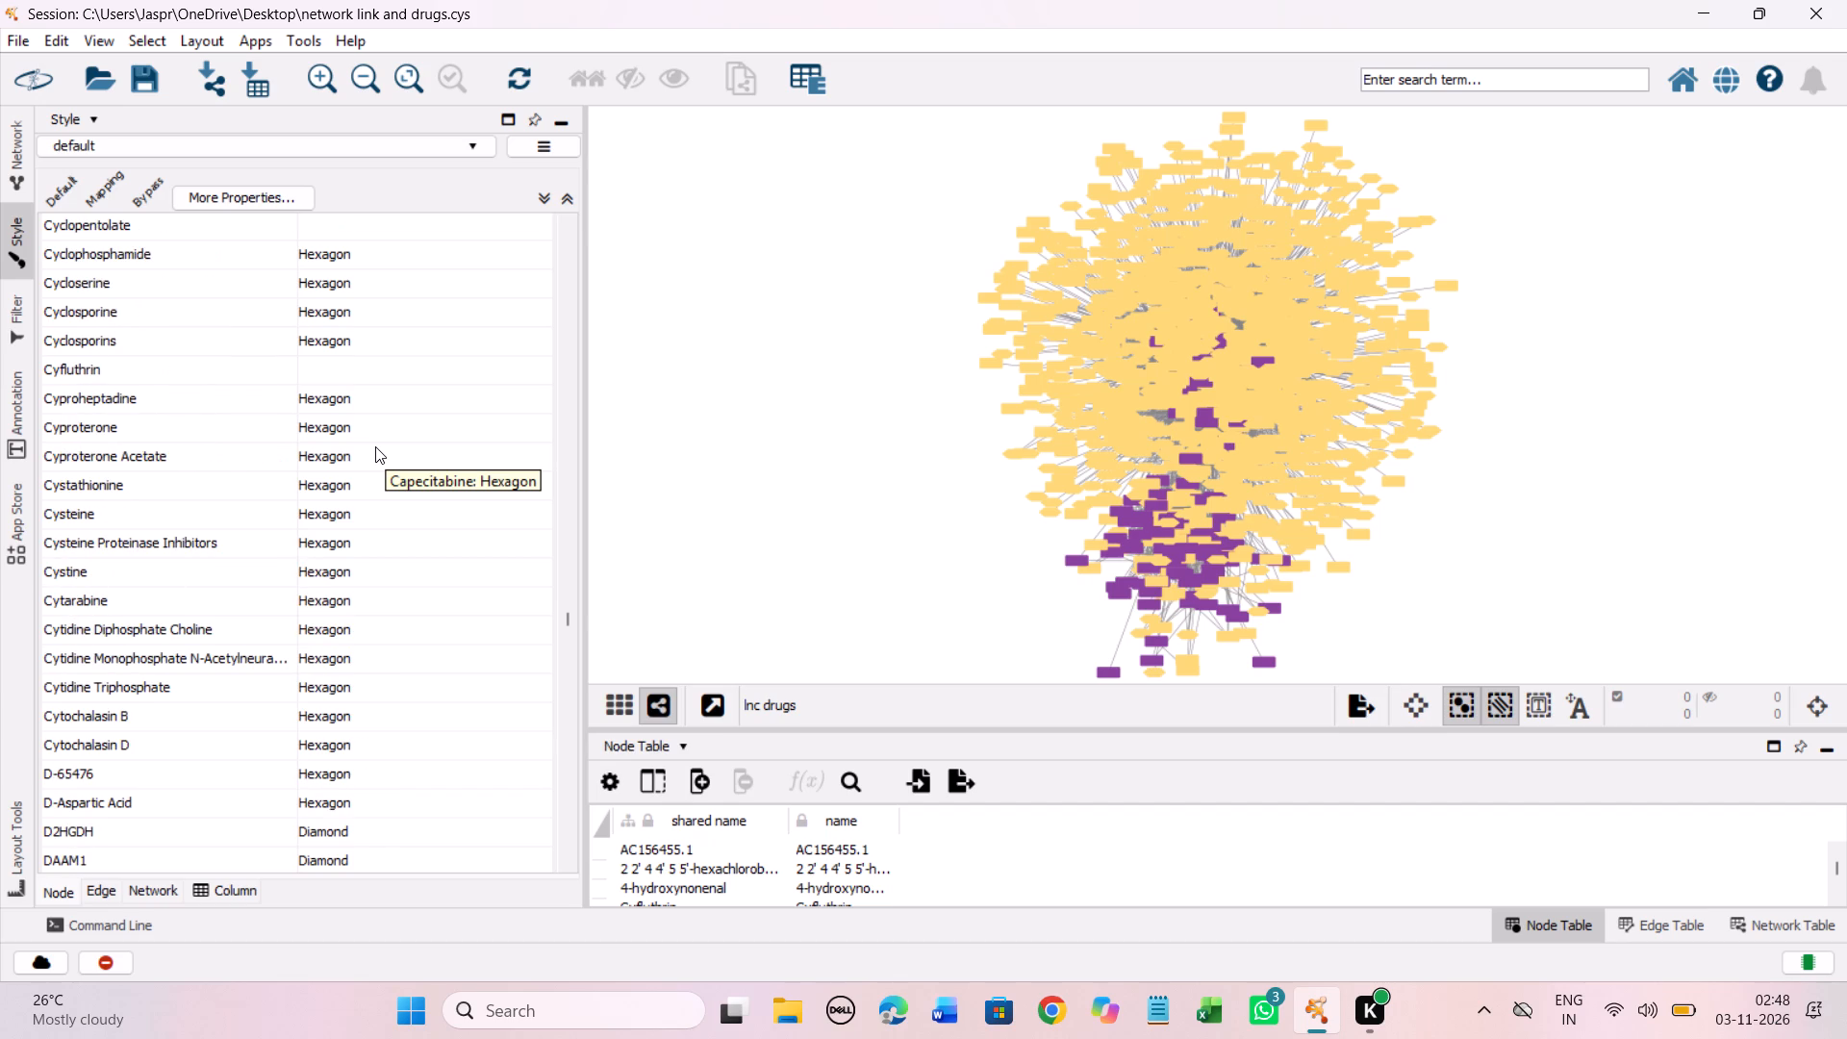
{"action": "left_click", "coordinate": [334, 462], "text": "shift"}
{"action": "right_click", "coordinate": [334, 462]}
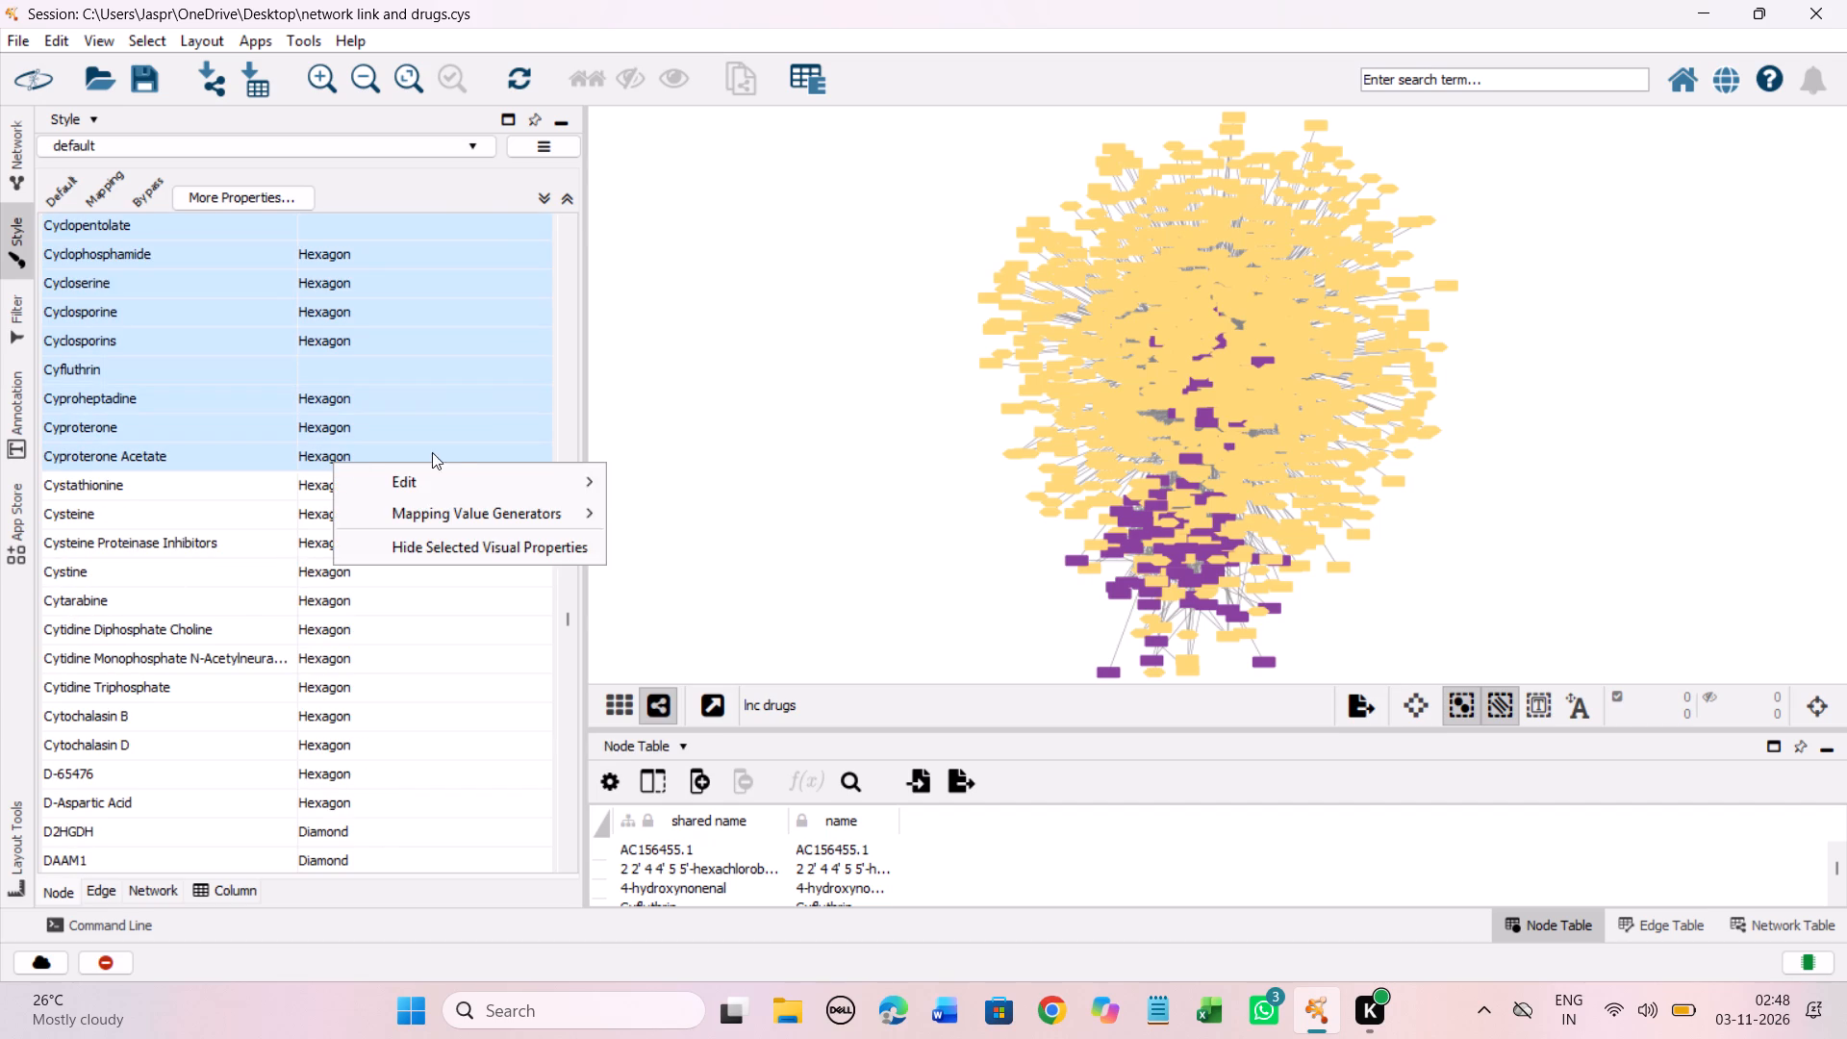
{"action": "left_click", "coordinate": [464, 488]}
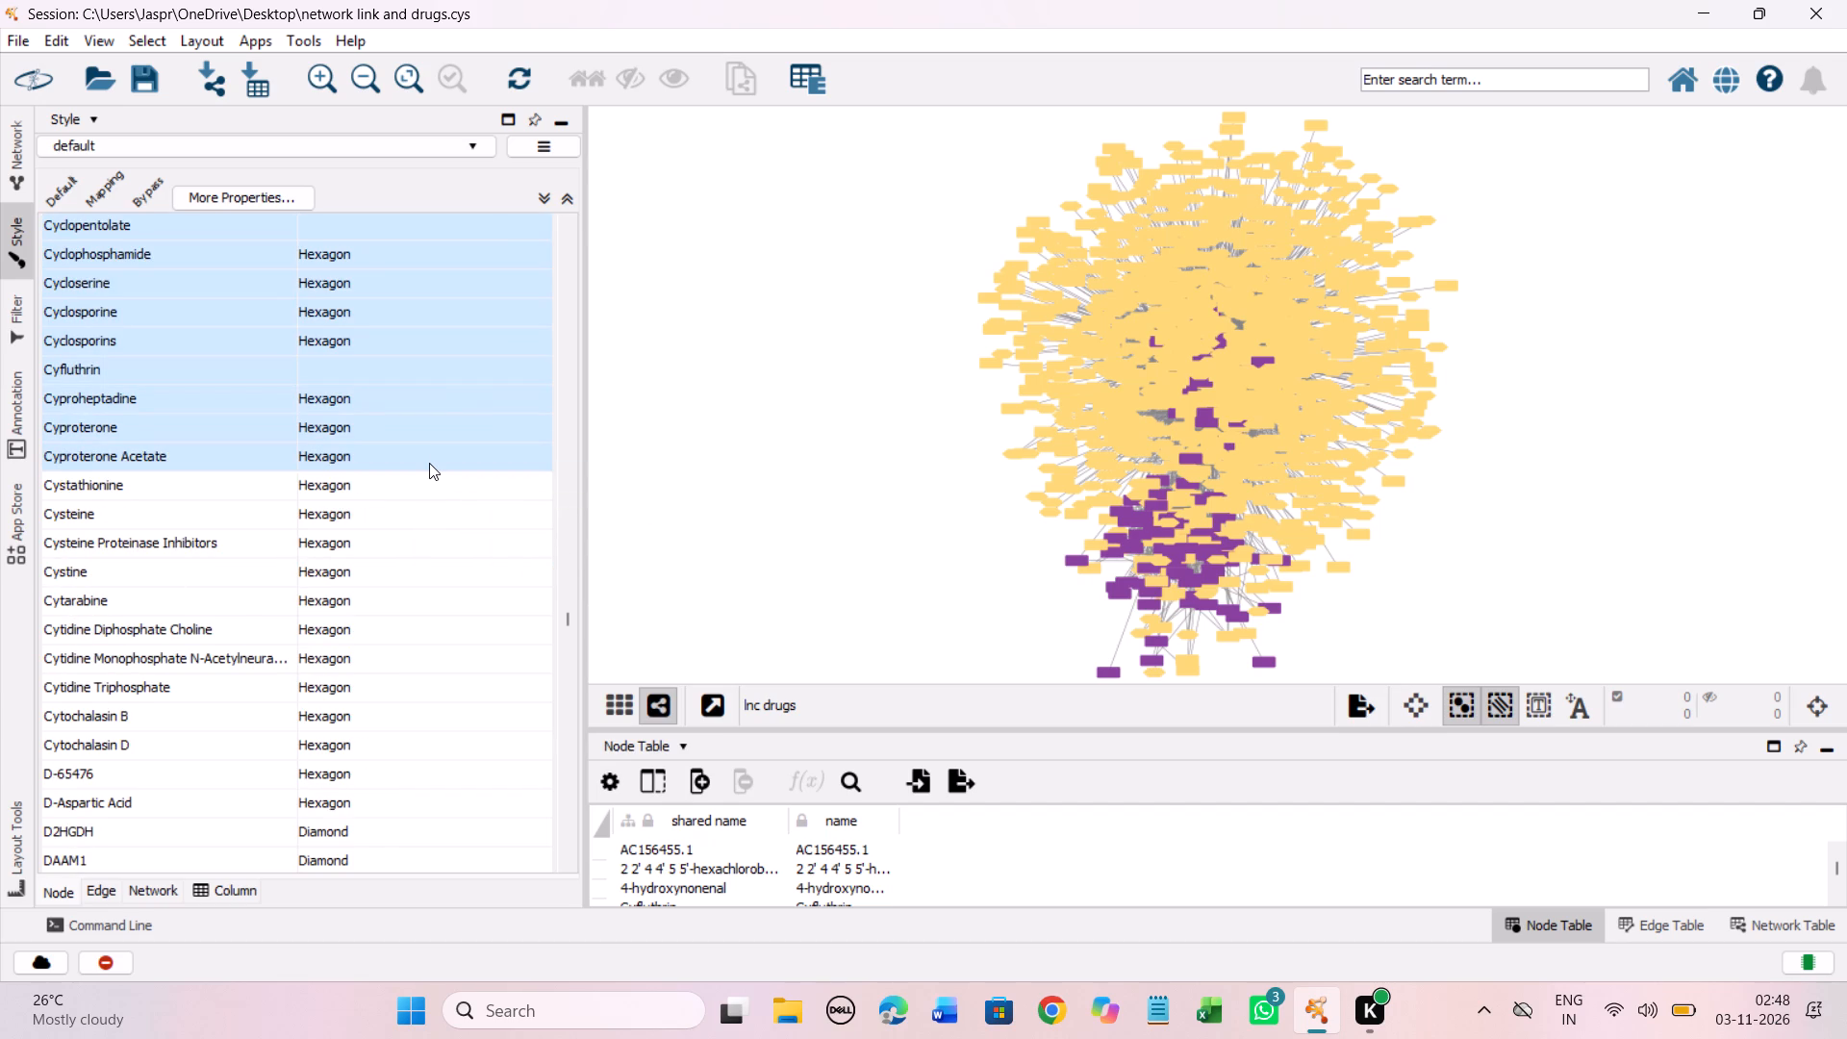
{"action": "right_click", "coordinate": [429, 463]}
{"action": "left_click", "coordinate": [529, 469]}
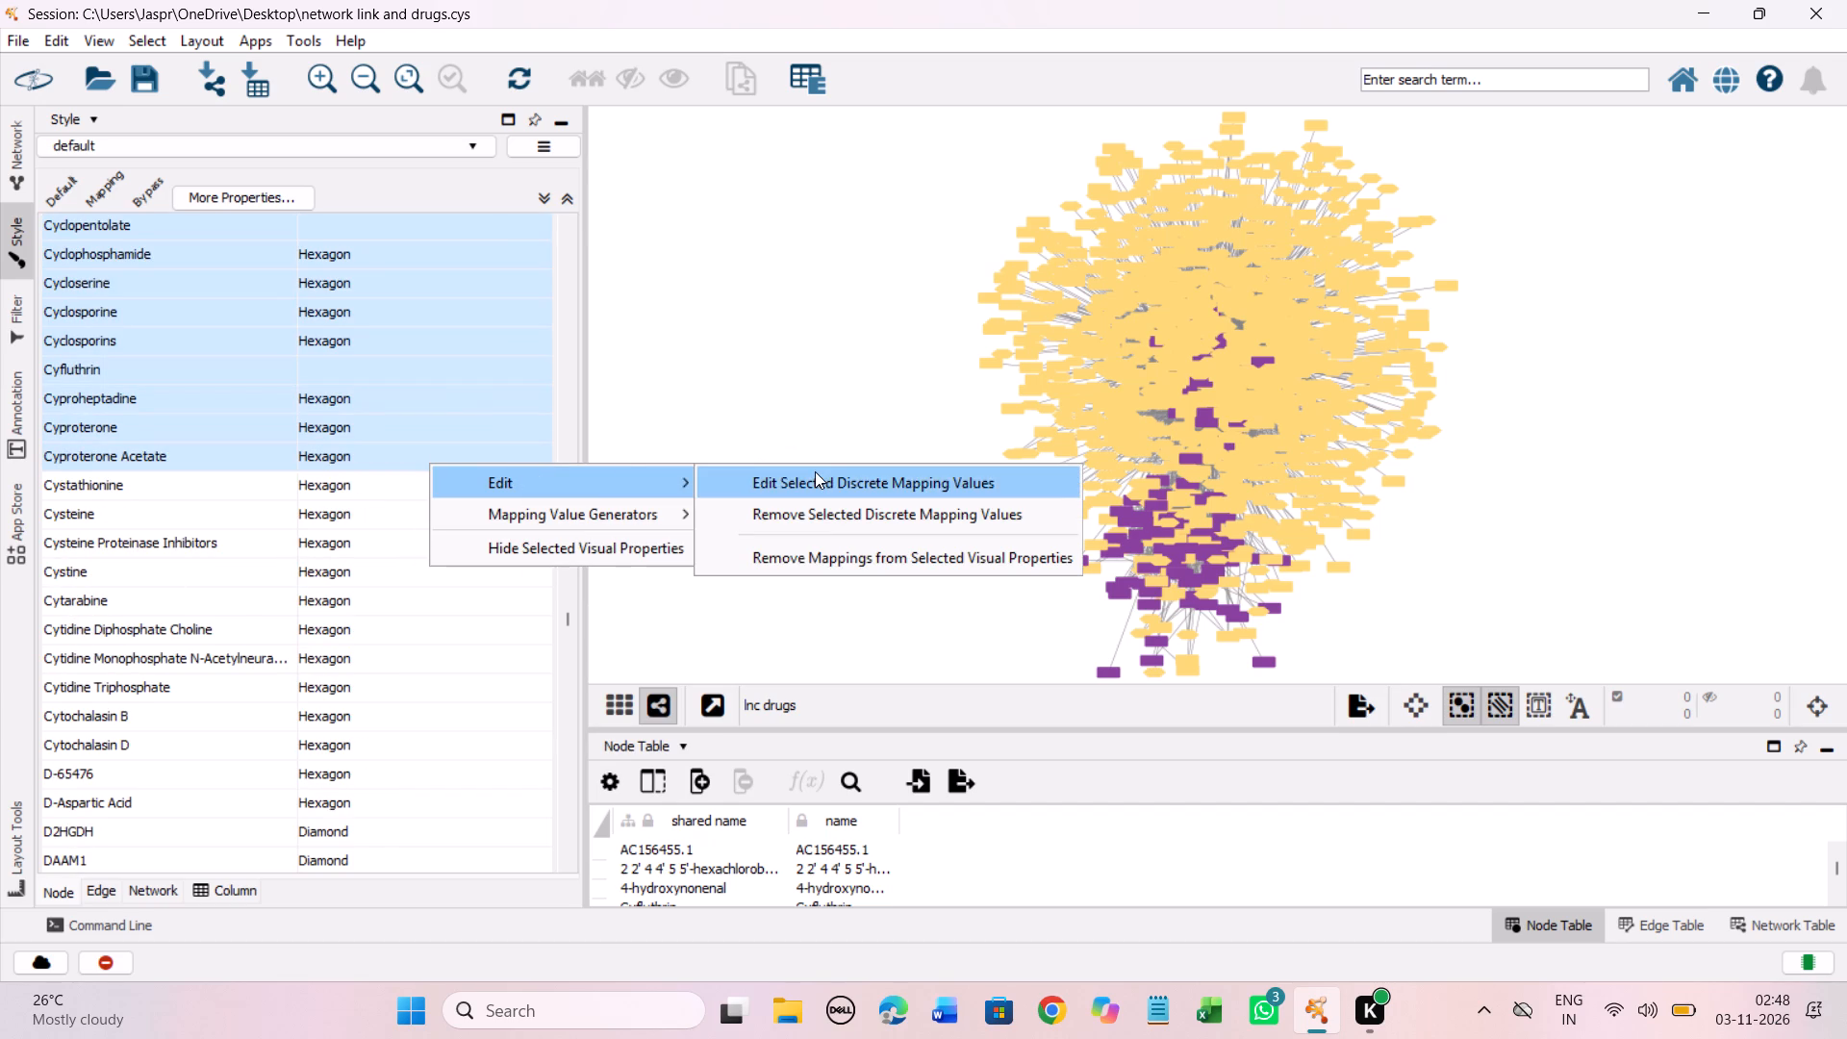
{"action": "left_click", "coordinate": [815, 471]}
{"action": "left_click", "coordinate": [302, 463]}
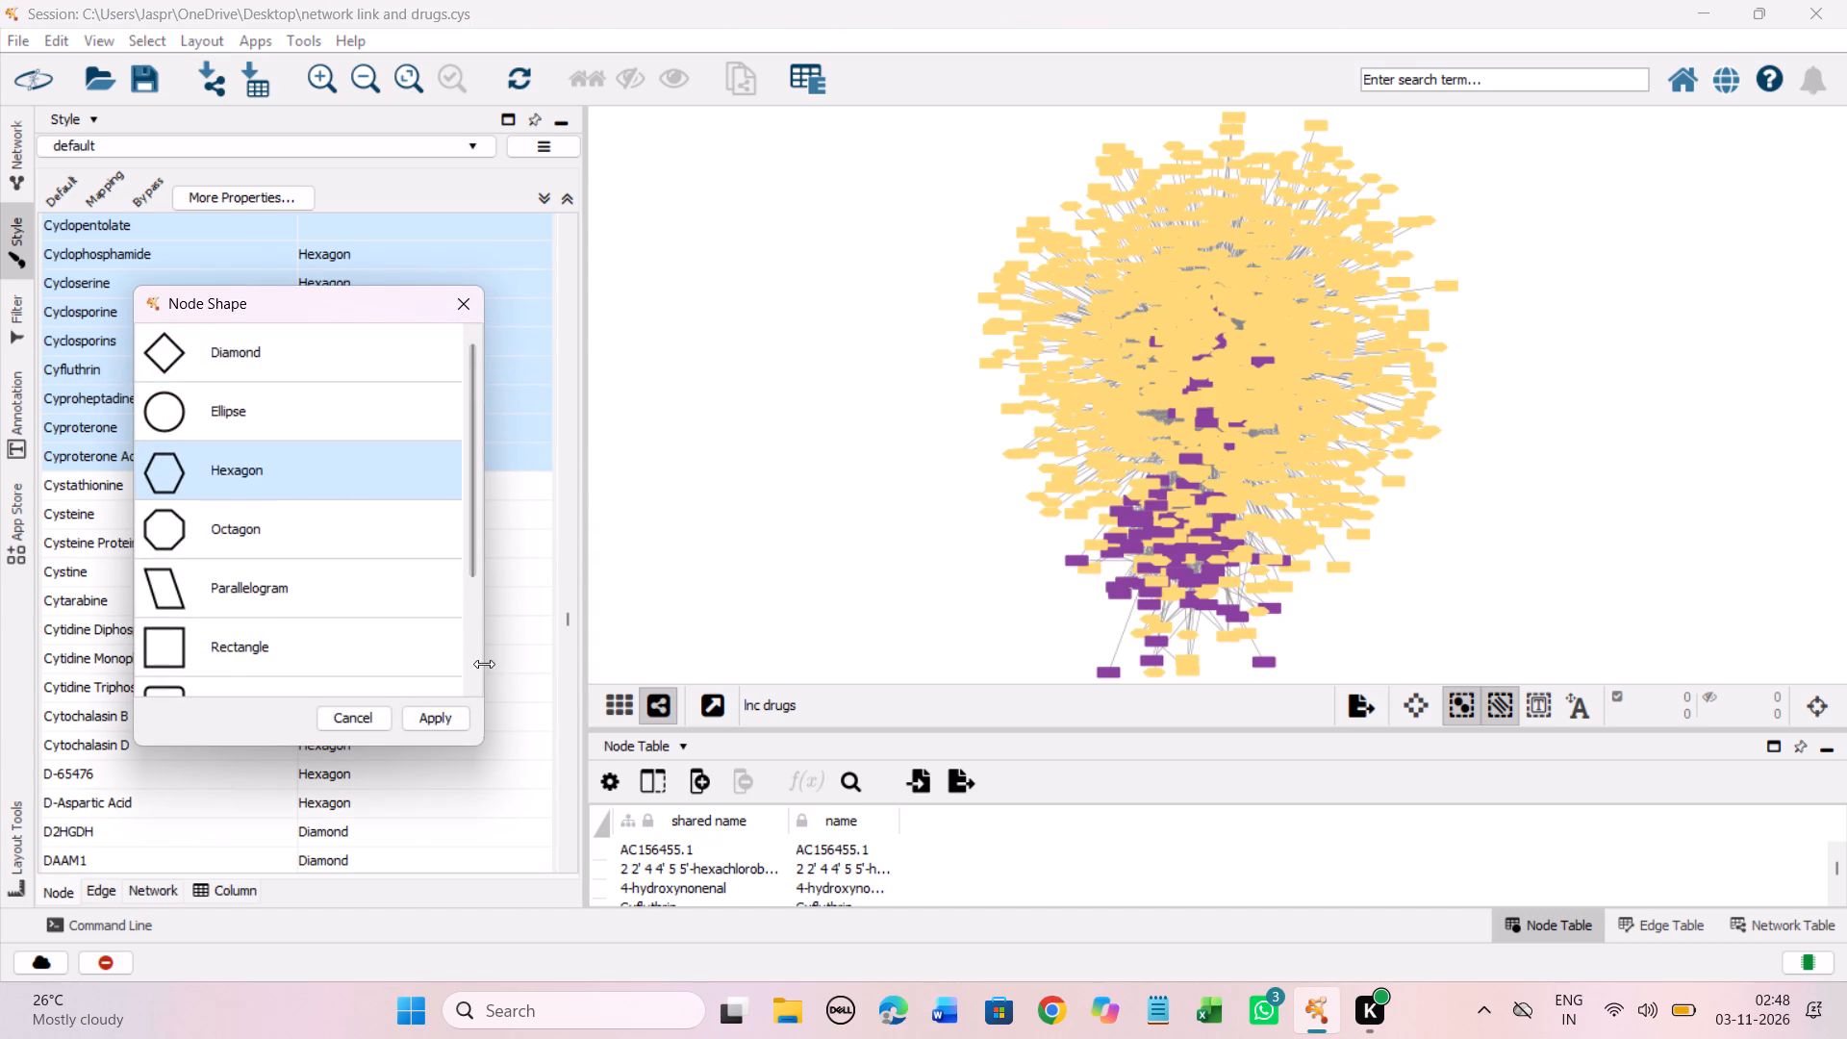
{"action": "left_click", "coordinate": [453, 722]}
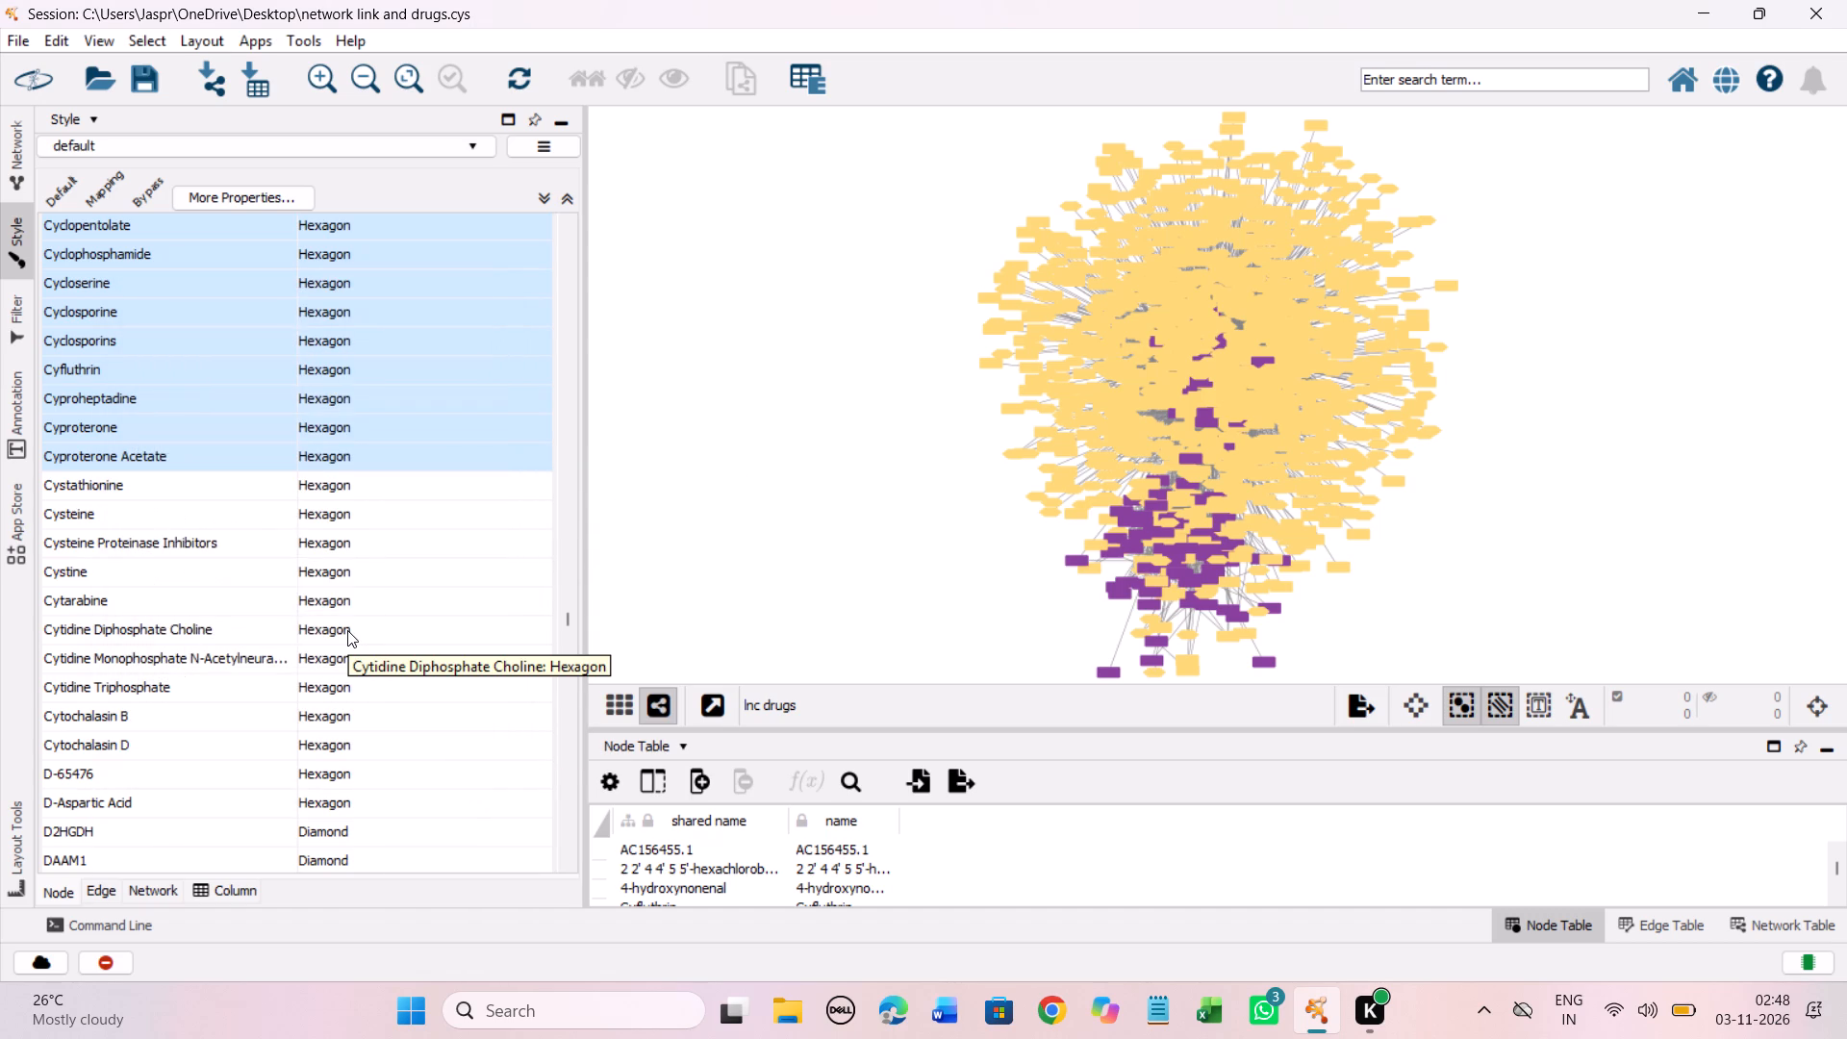
Set the Shape mapping to Hexagon for the drug DL-thiorphan.
{"action": "scroll", "coordinate": [347, 630], "scroll_direction": "down", "scroll_amount": 3}
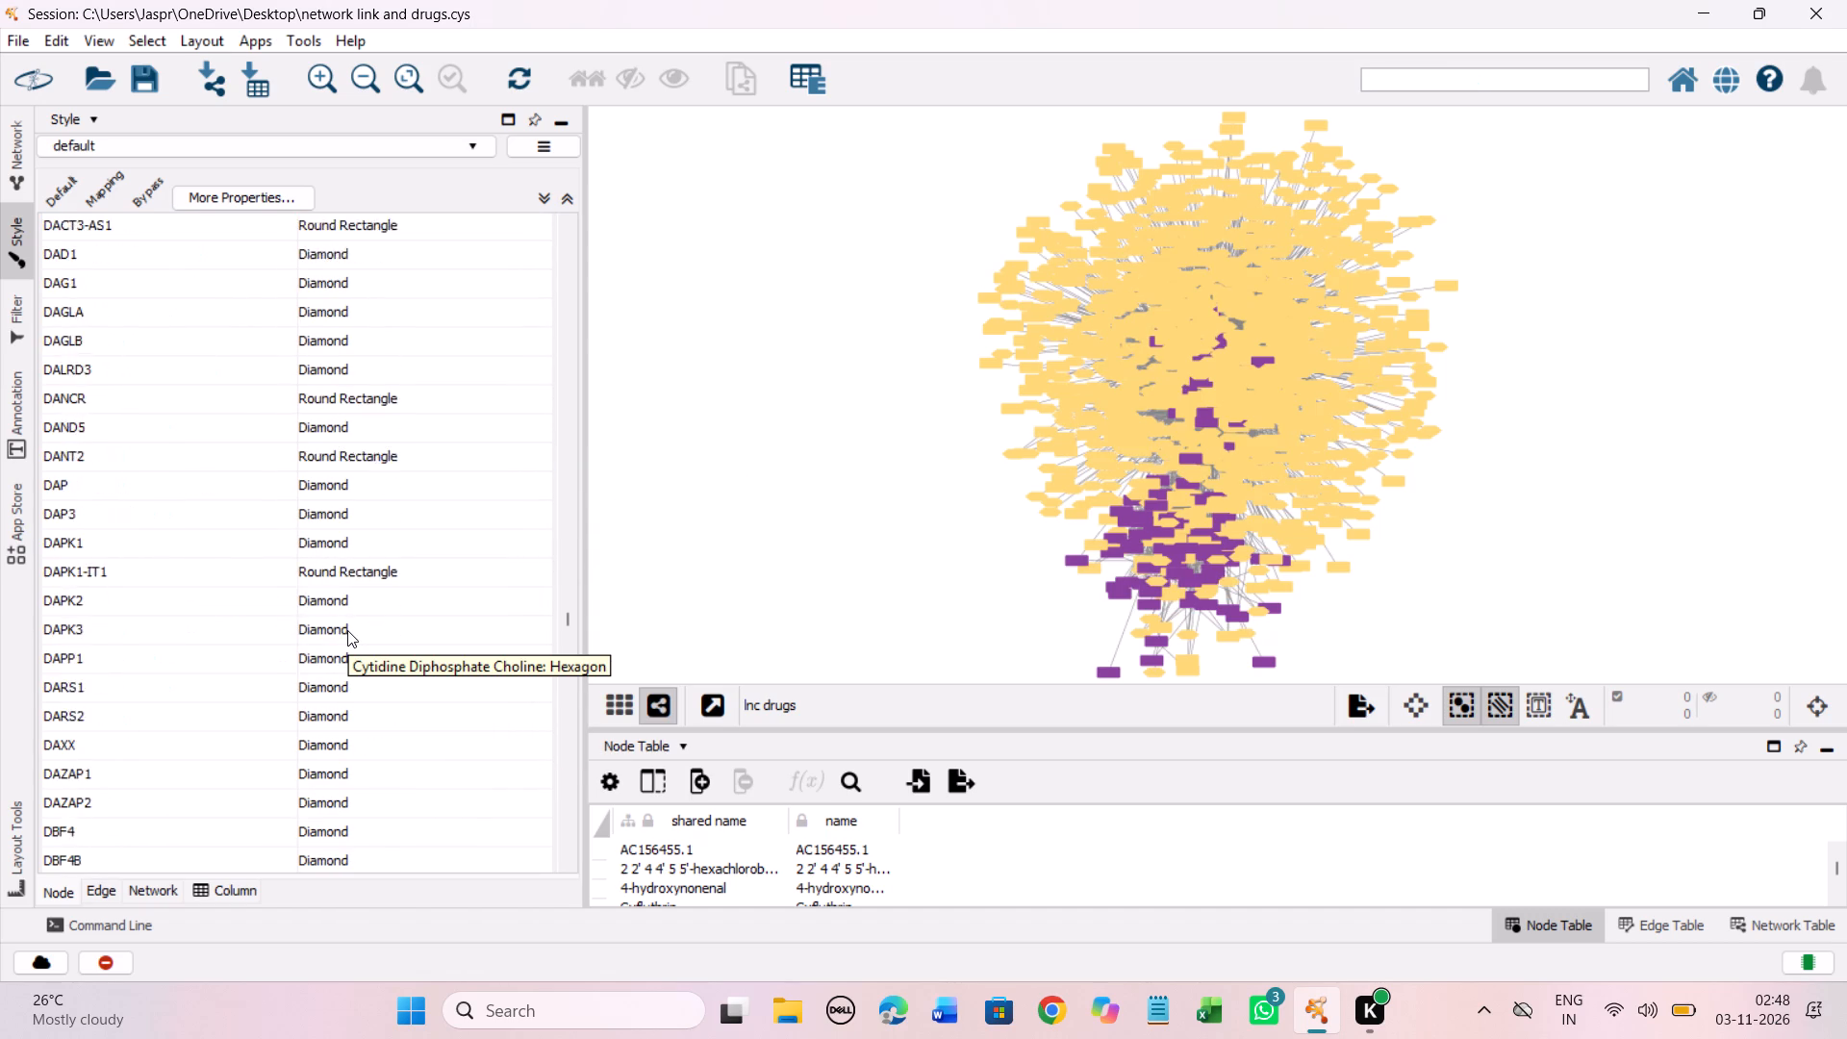
{"action": "scroll", "coordinate": [347, 630], "scroll_direction": "down", "scroll_amount": 4}
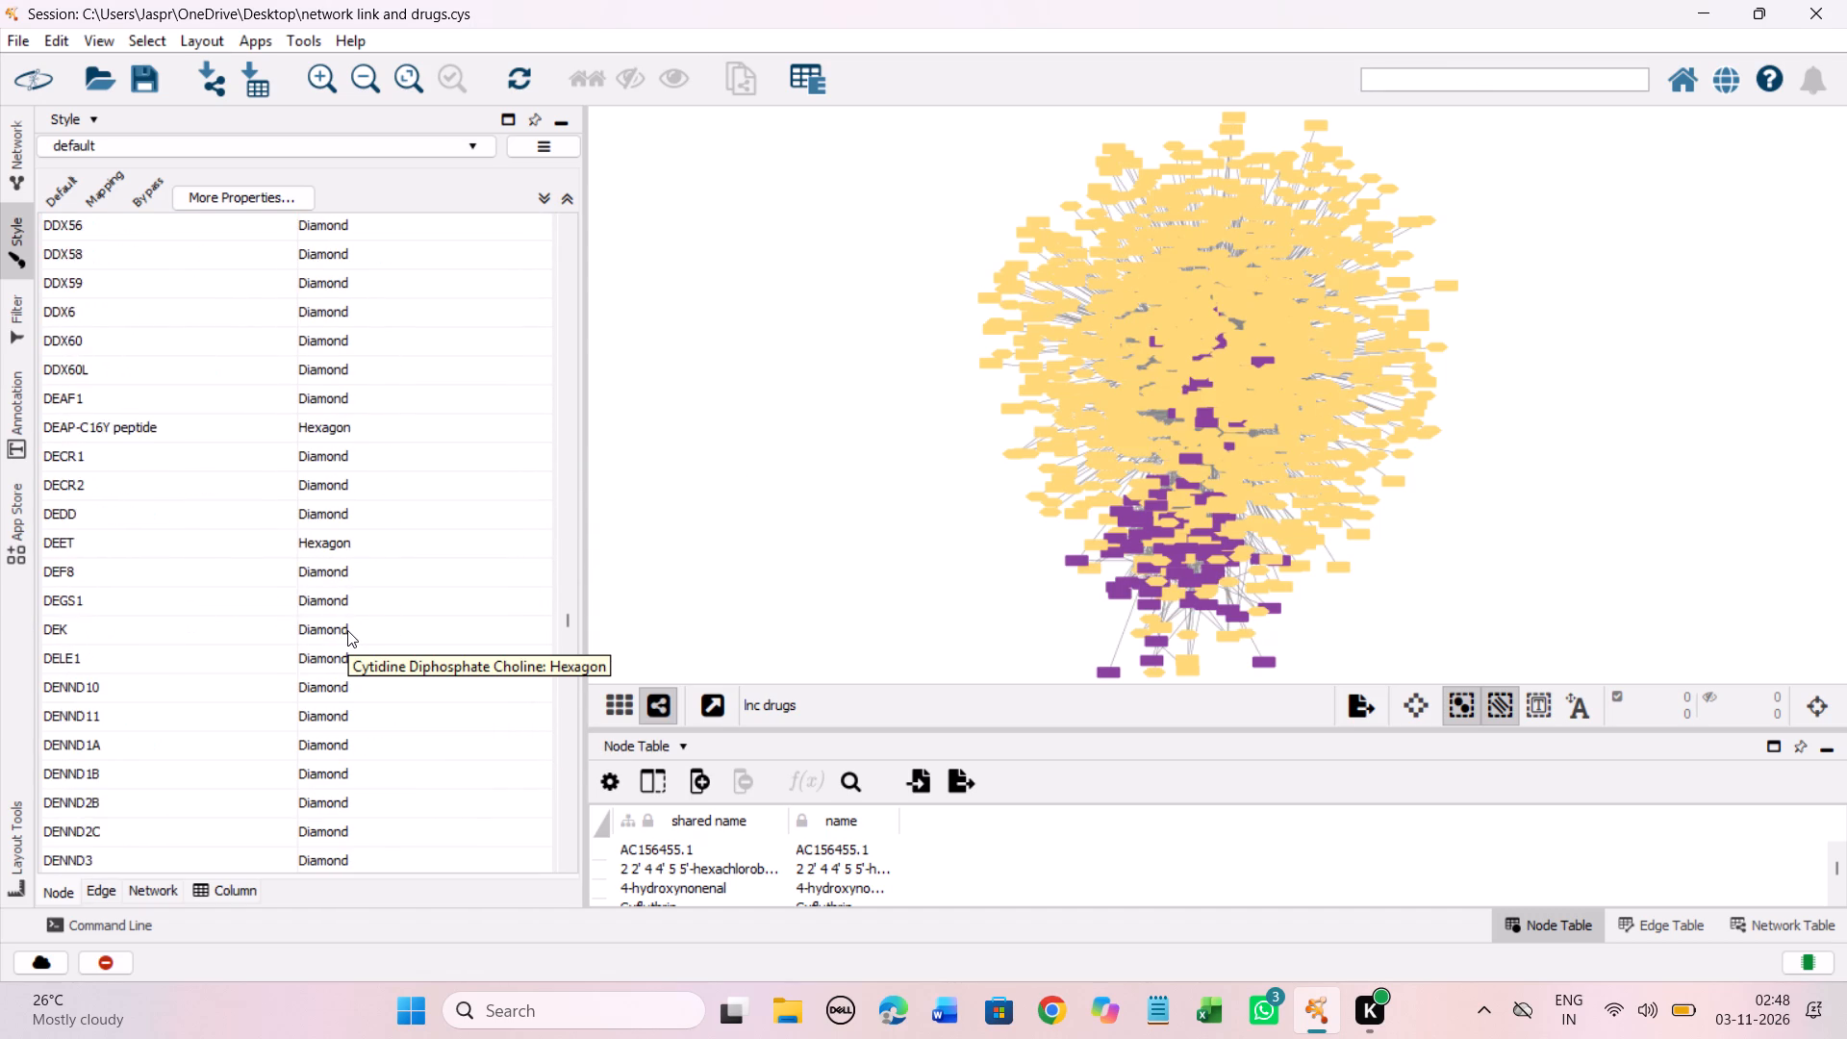
{"action": "scroll", "coordinate": [347, 630], "scroll_direction": "down", "scroll_amount": 4}
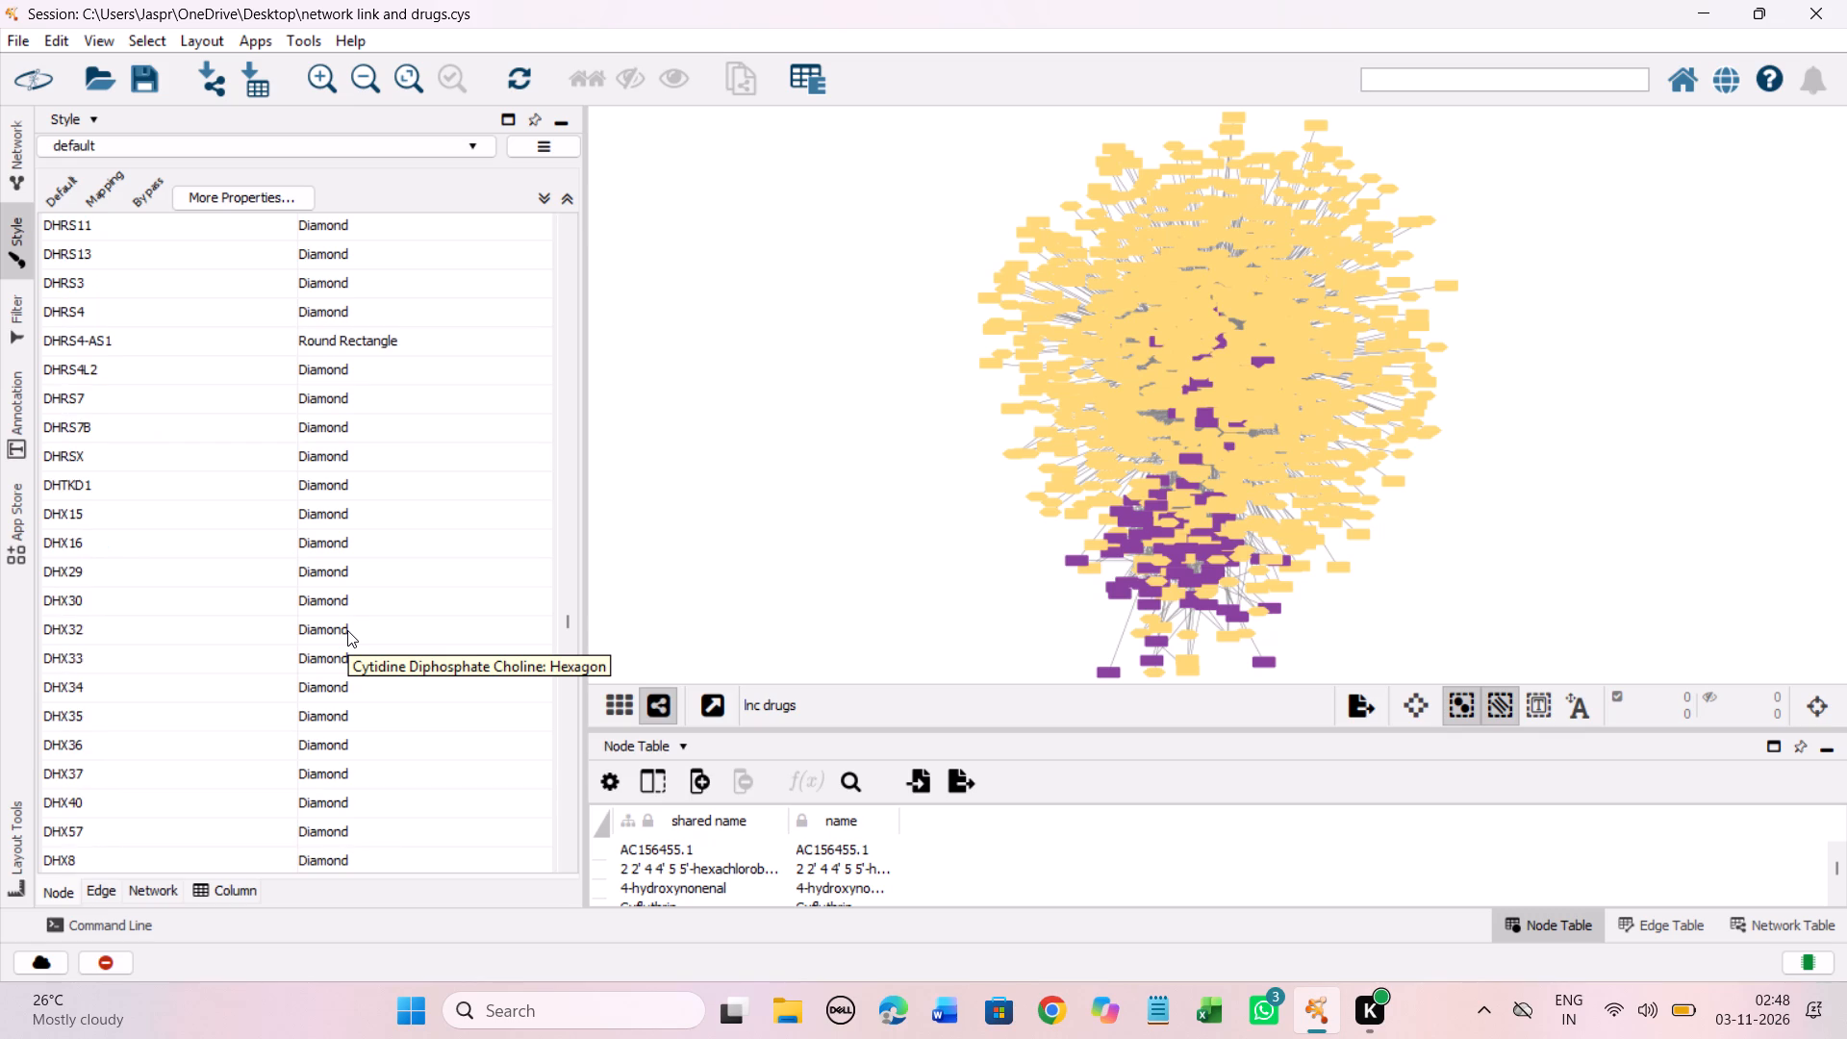
{"action": "scroll", "coordinate": [347, 630], "scroll_direction": "down", "scroll_amount": 3}
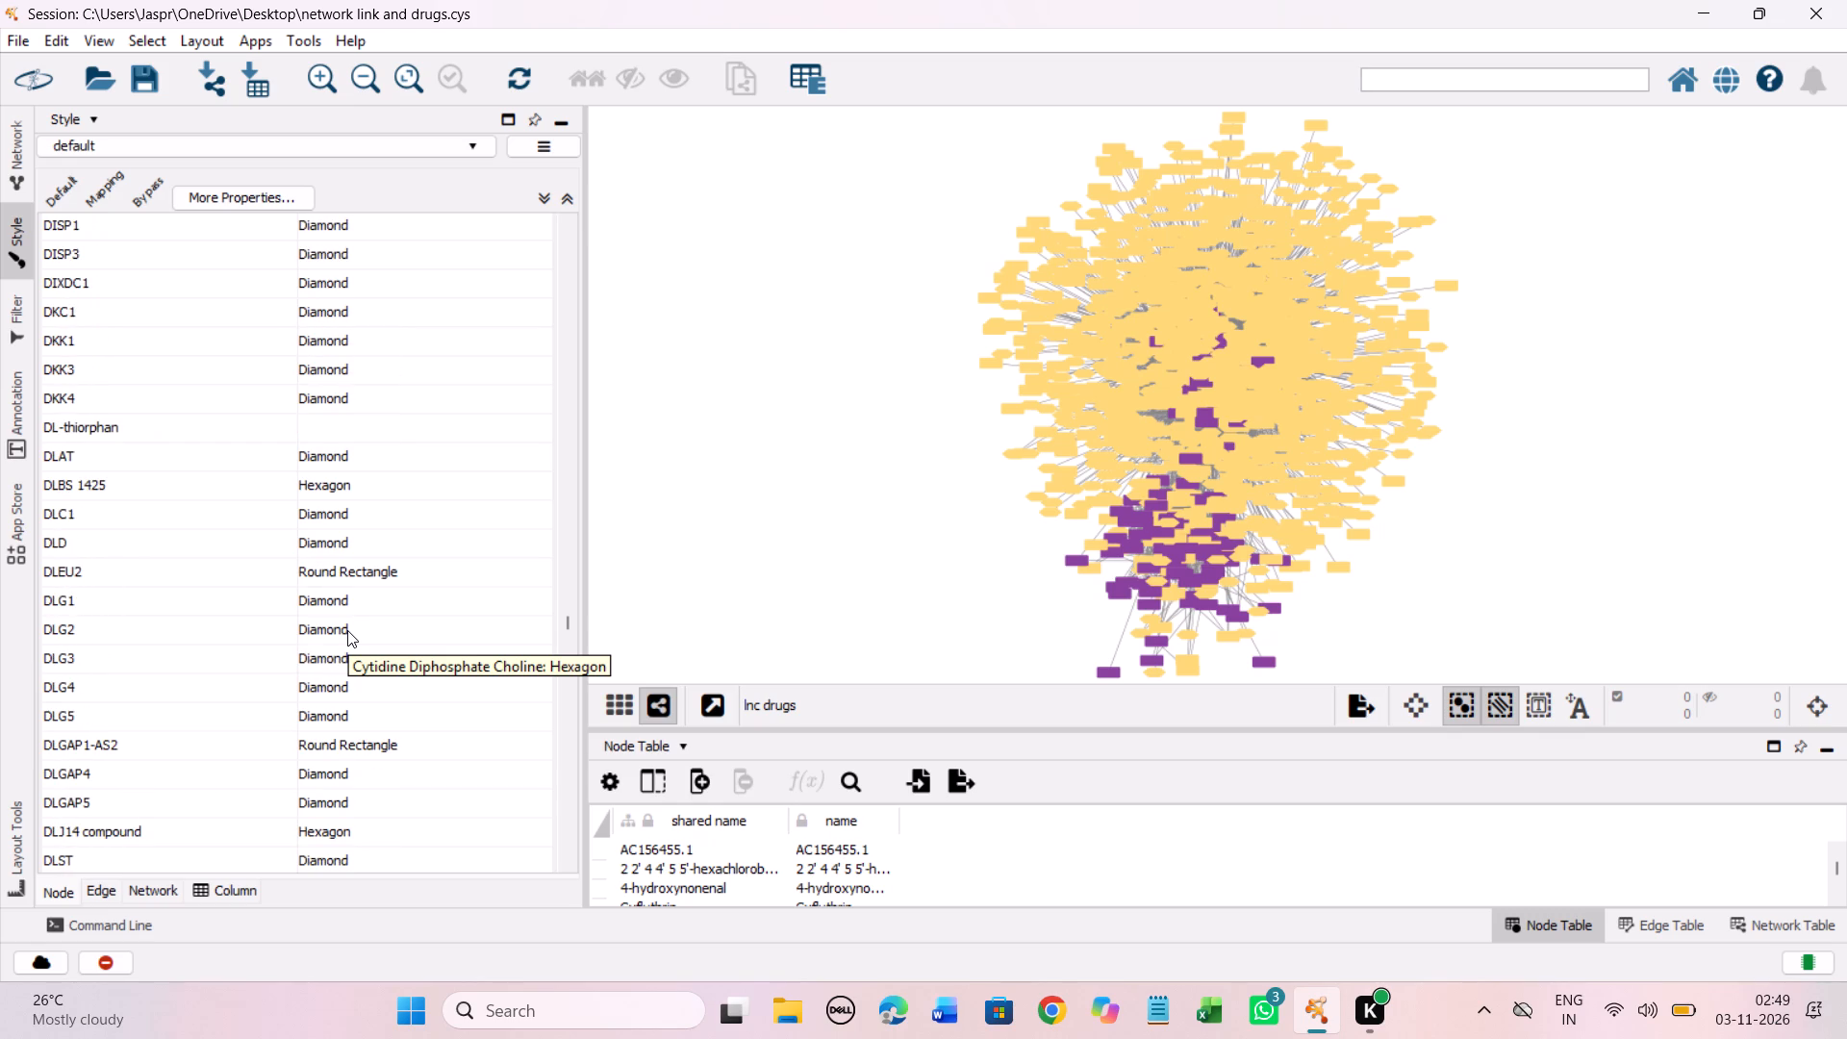
{"action": "left_click", "coordinate": [353, 432]}
{"action": "right_click", "coordinate": [353, 432]}
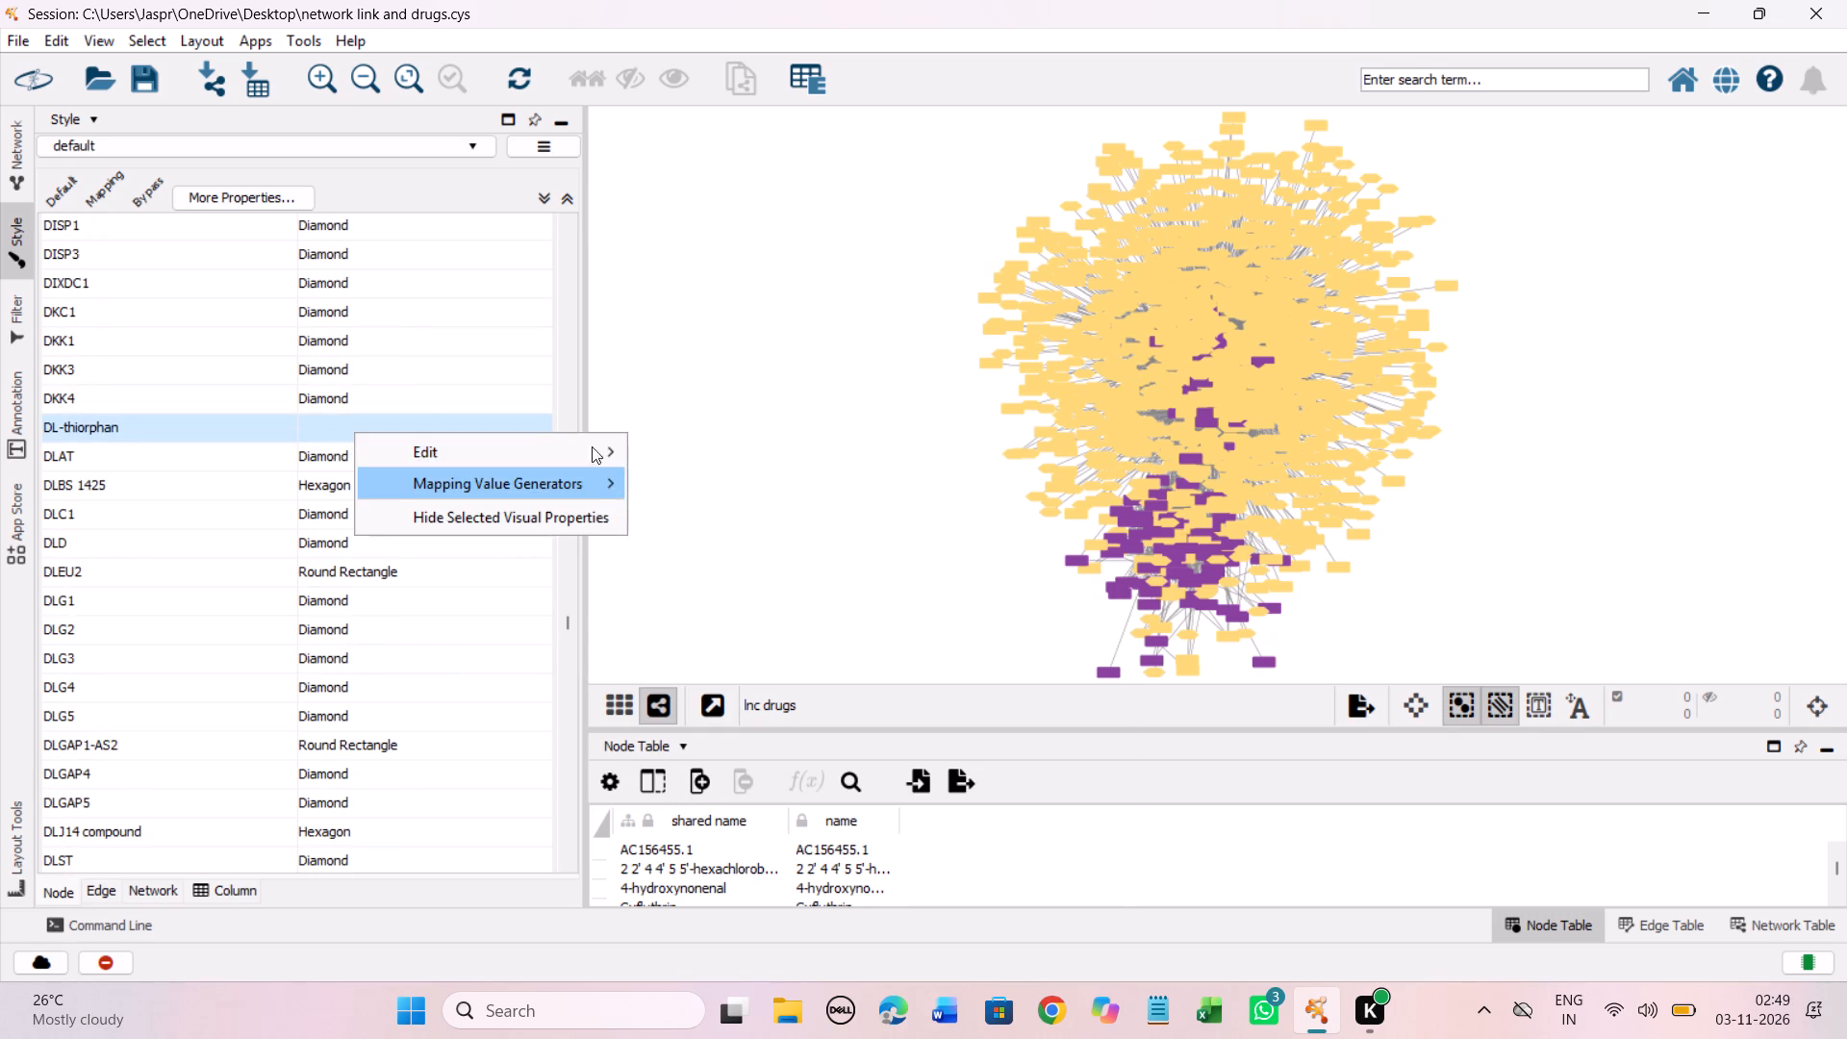
{"action": "left_click", "coordinate": [704, 446]}
{"action": "left_click", "coordinate": [286, 449]}
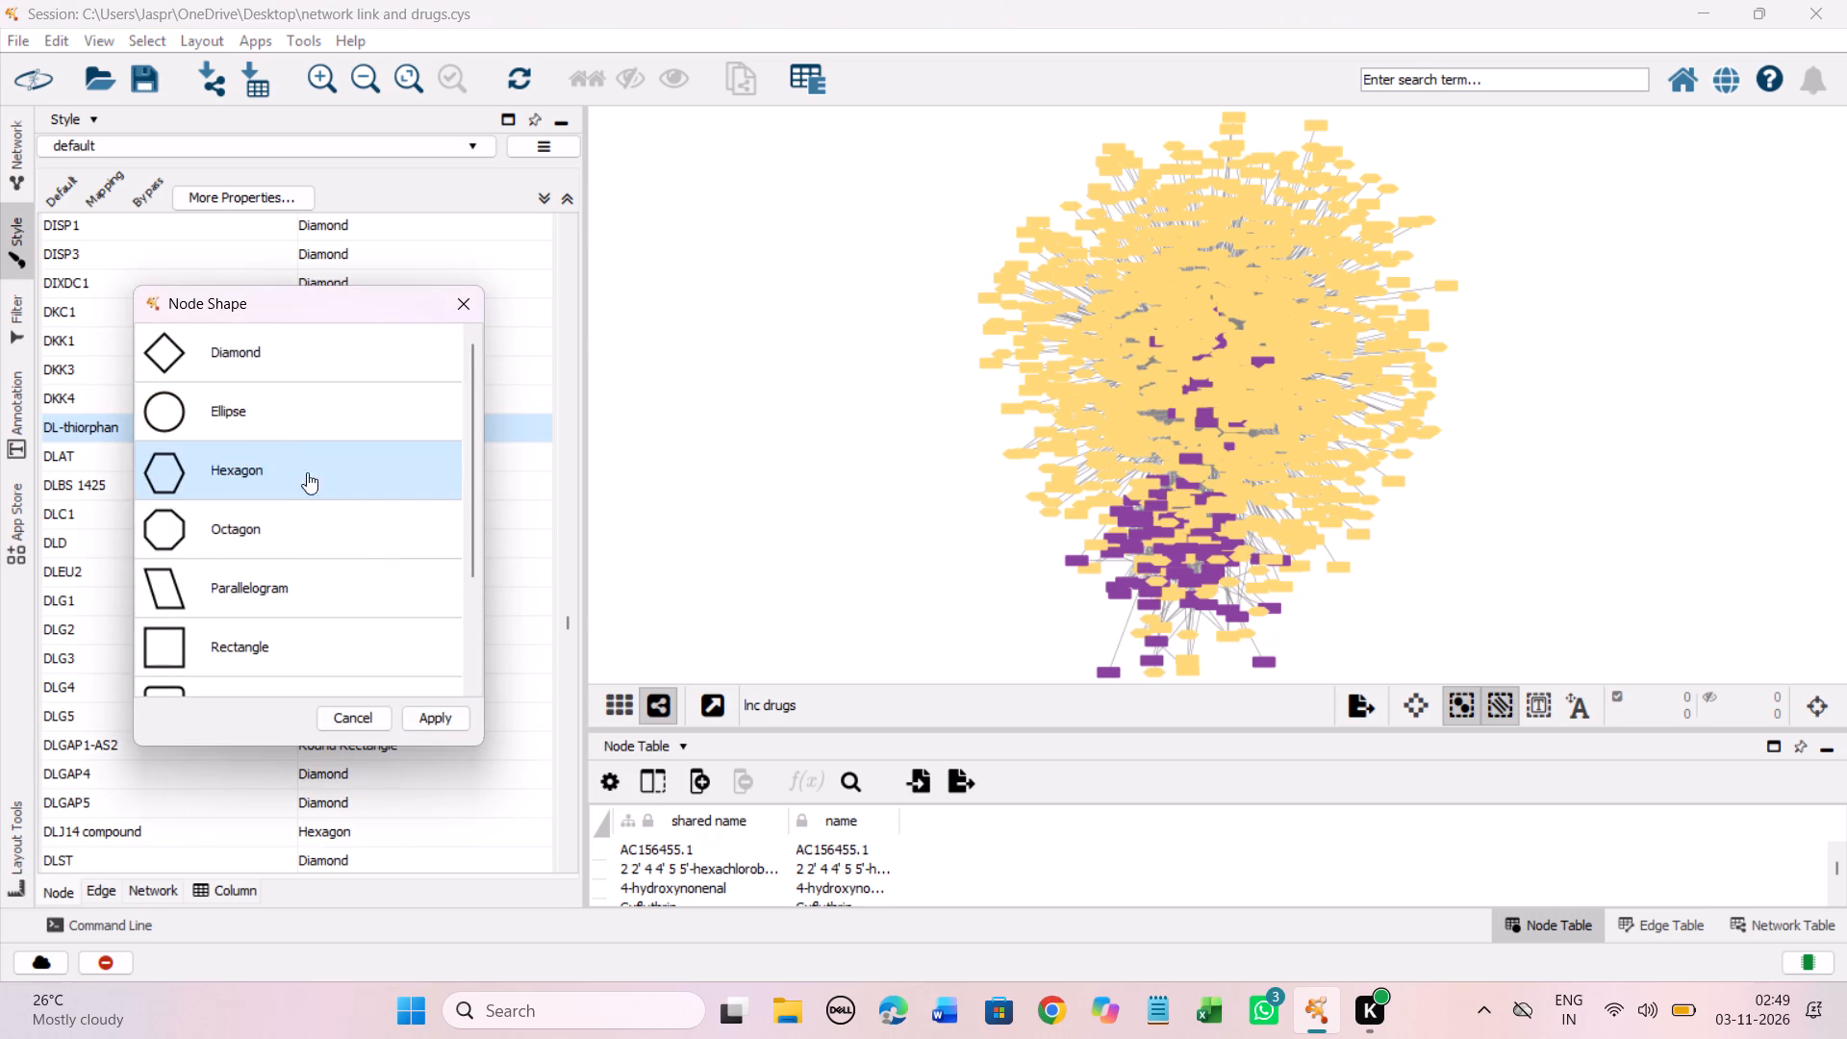
{"action": "left_click", "coordinate": [431, 714]}
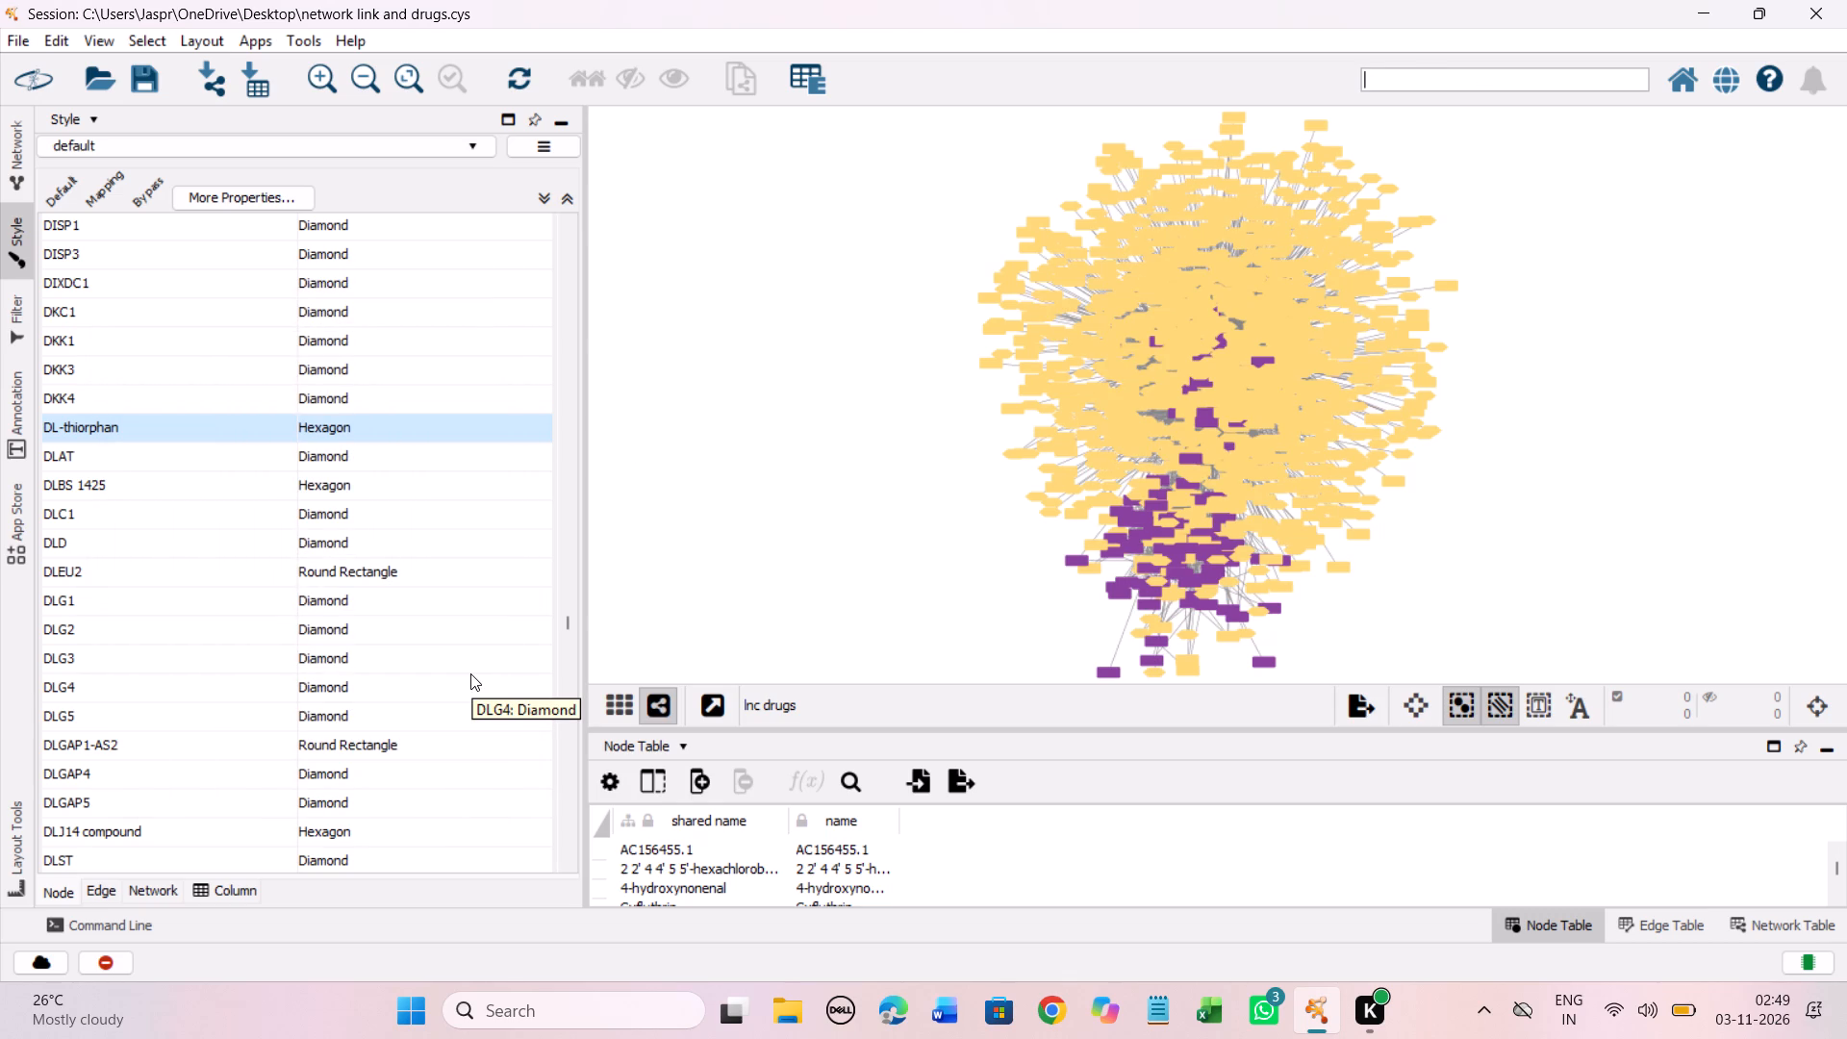
Check the Shape mappings from the DLX entries through the DM, DN, DR, DS, DU, DY and DZ entries for drugs without a shape.
{"action": "scroll", "coordinate": [470, 673], "scroll_direction": "down", "scroll_amount": 4}
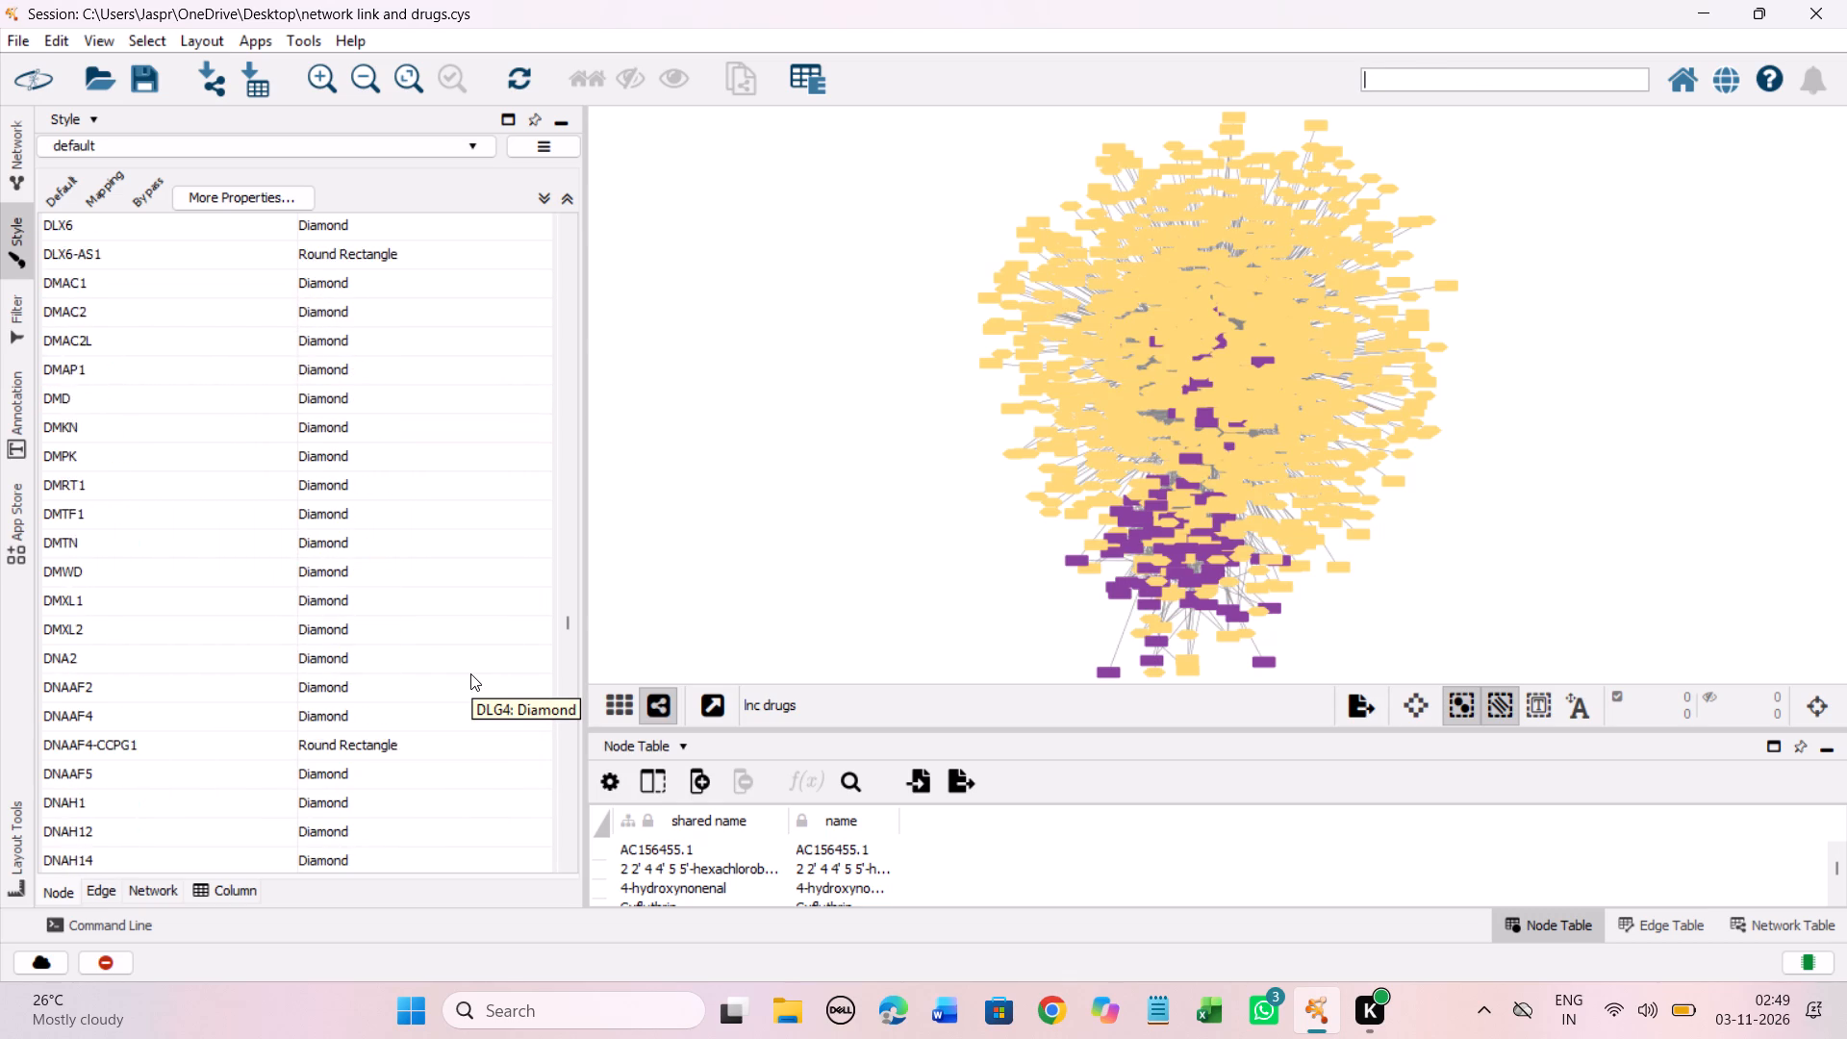
{"action": "scroll", "coordinate": [470, 673], "scroll_direction": "down", "scroll_amount": 5}
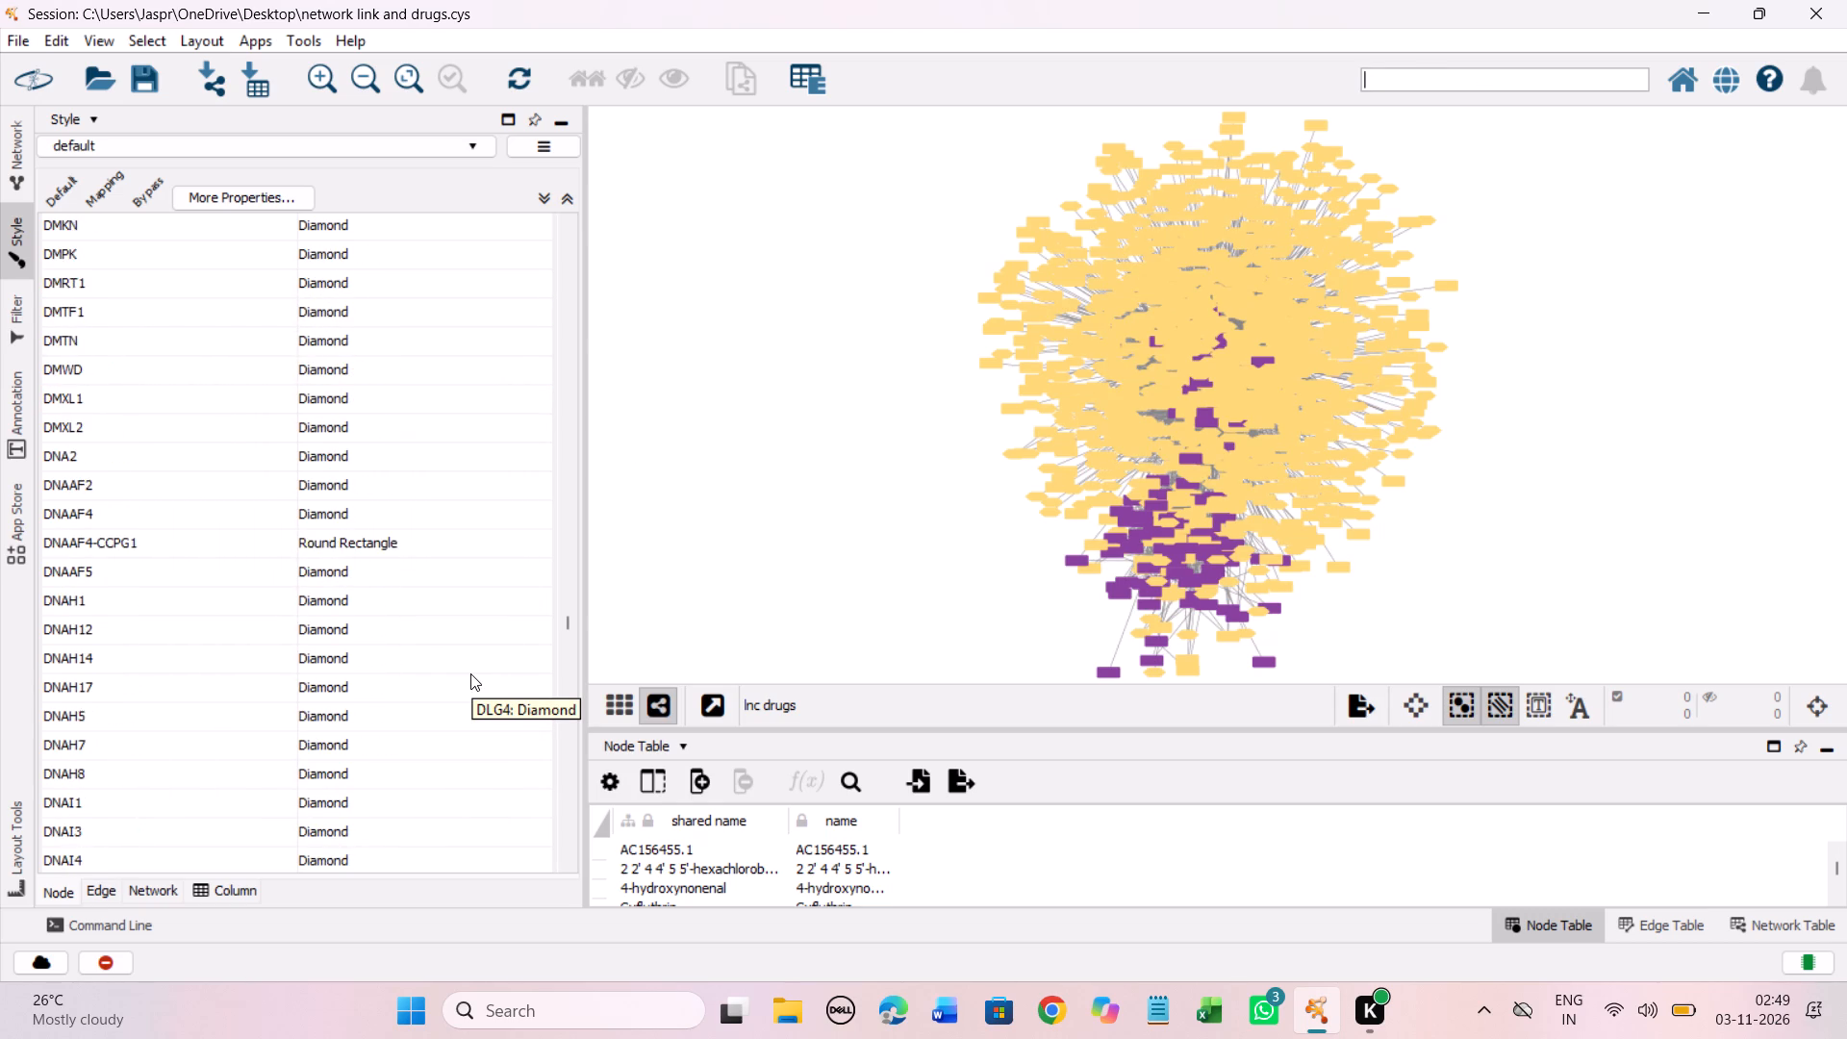
{"action": "scroll", "coordinate": [470, 673], "scroll_direction": "down", "scroll_amount": 9}
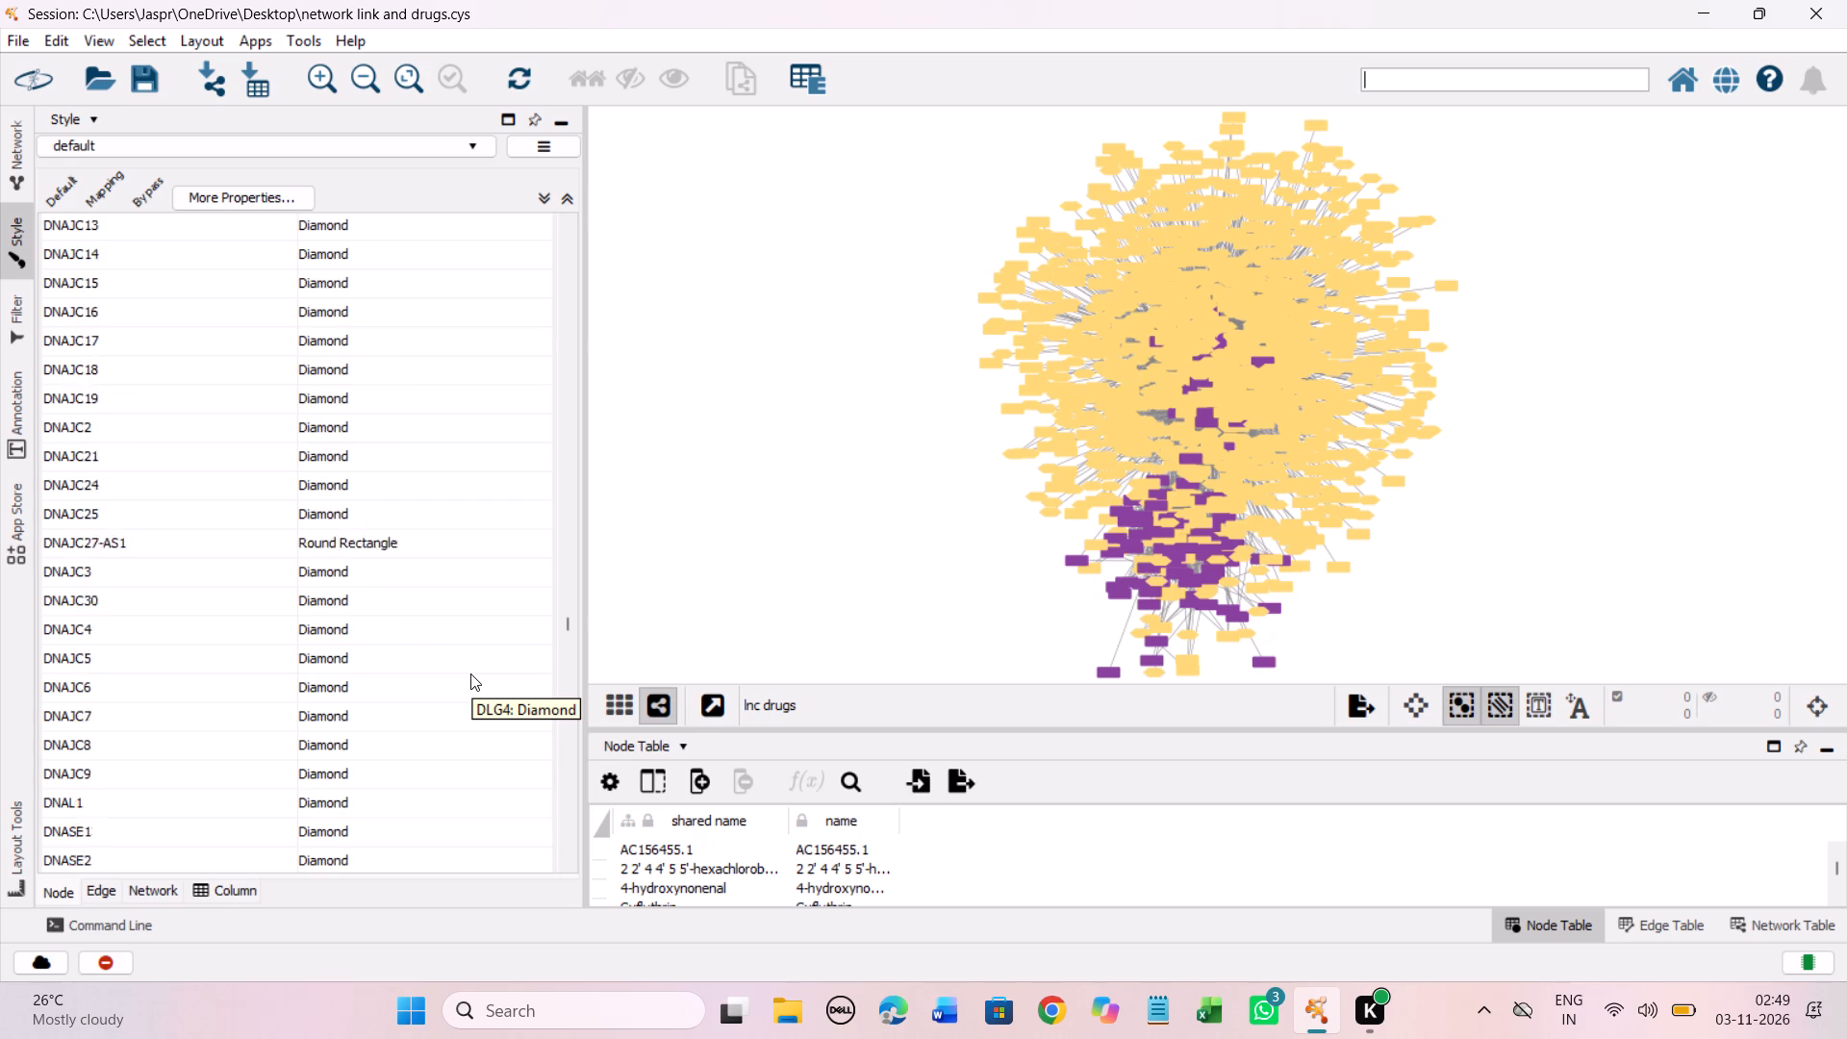
{"action": "scroll", "coordinate": [470, 673], "scroll_direction": "down", "scroll_amount": 5}
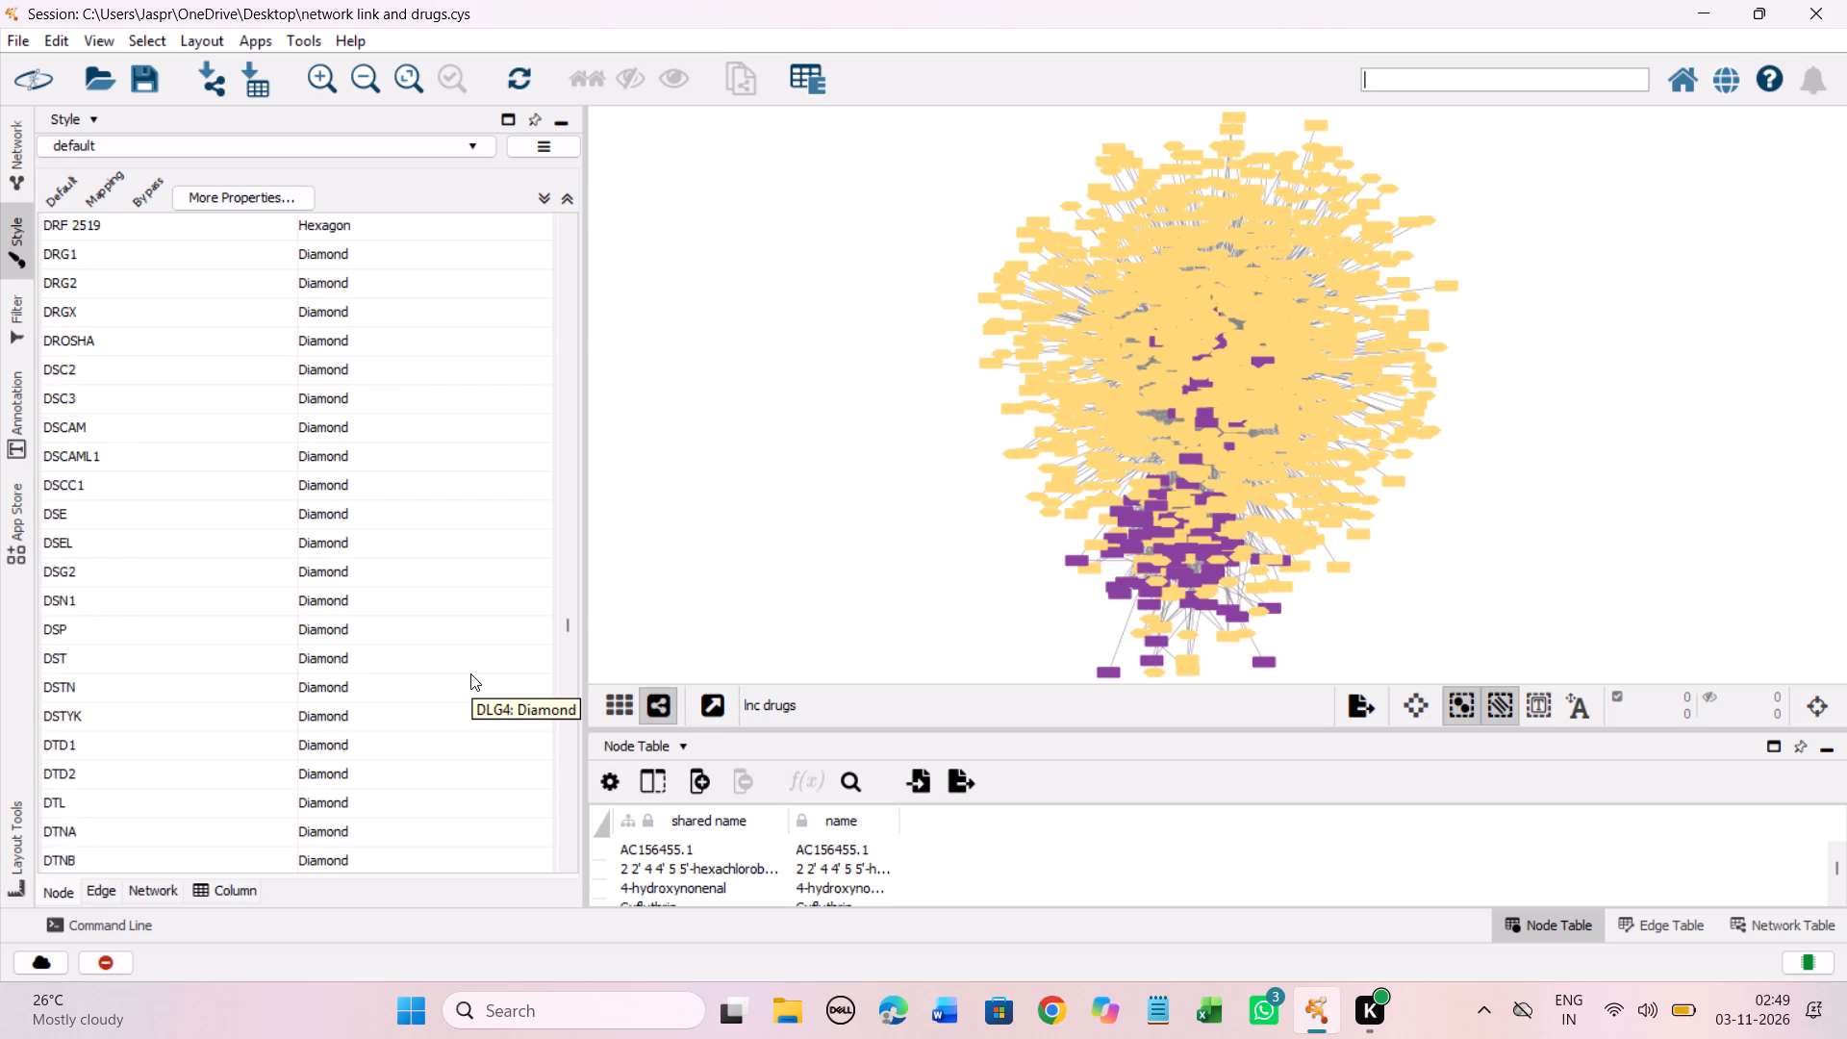
{"action": "scroll", "coordinate": [470, 673], "scroll_direction": "down", "scroll_amount": 4}
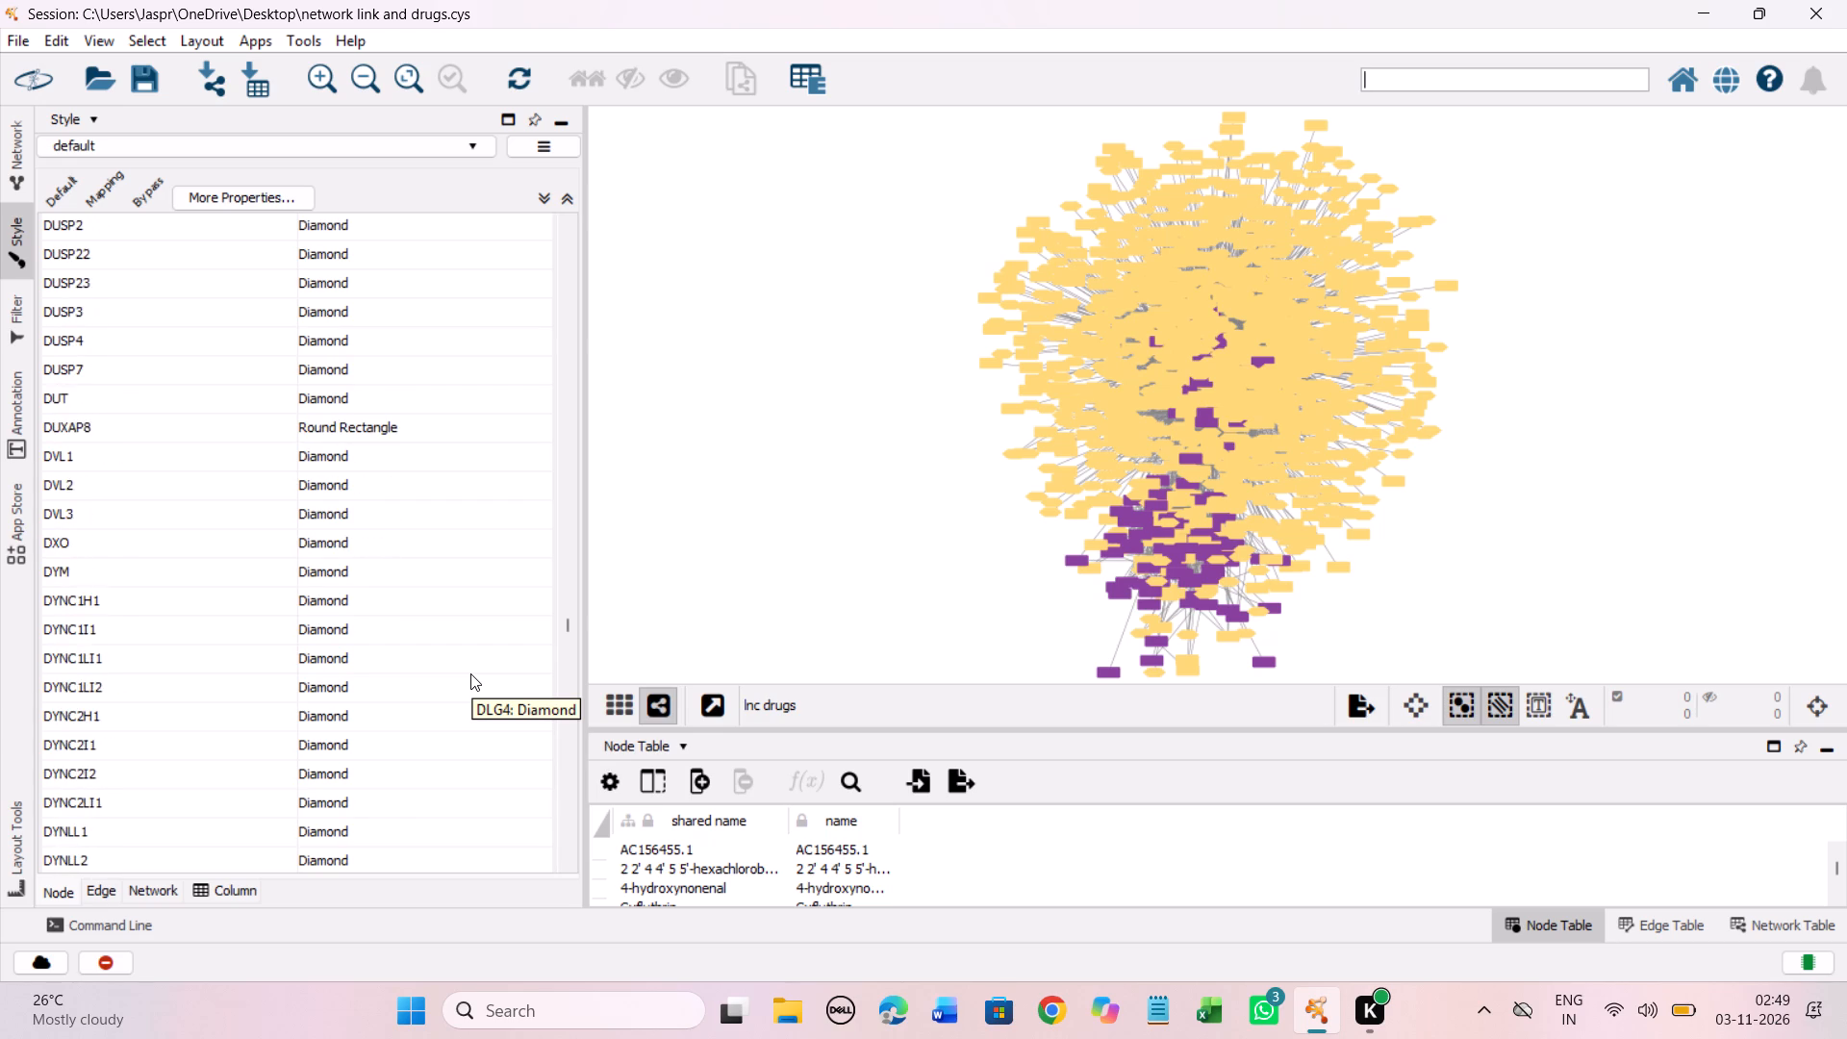
{"action": "scroll", "coordinate": [470, 673], "scroll_direction": "down", "scroll_amount": 3}
Set the Shape mapping to Hexagon for the whole range of drugs from Dantrolene through E 3040.
{"action": "left_click", "coordinate": [470, 673]}
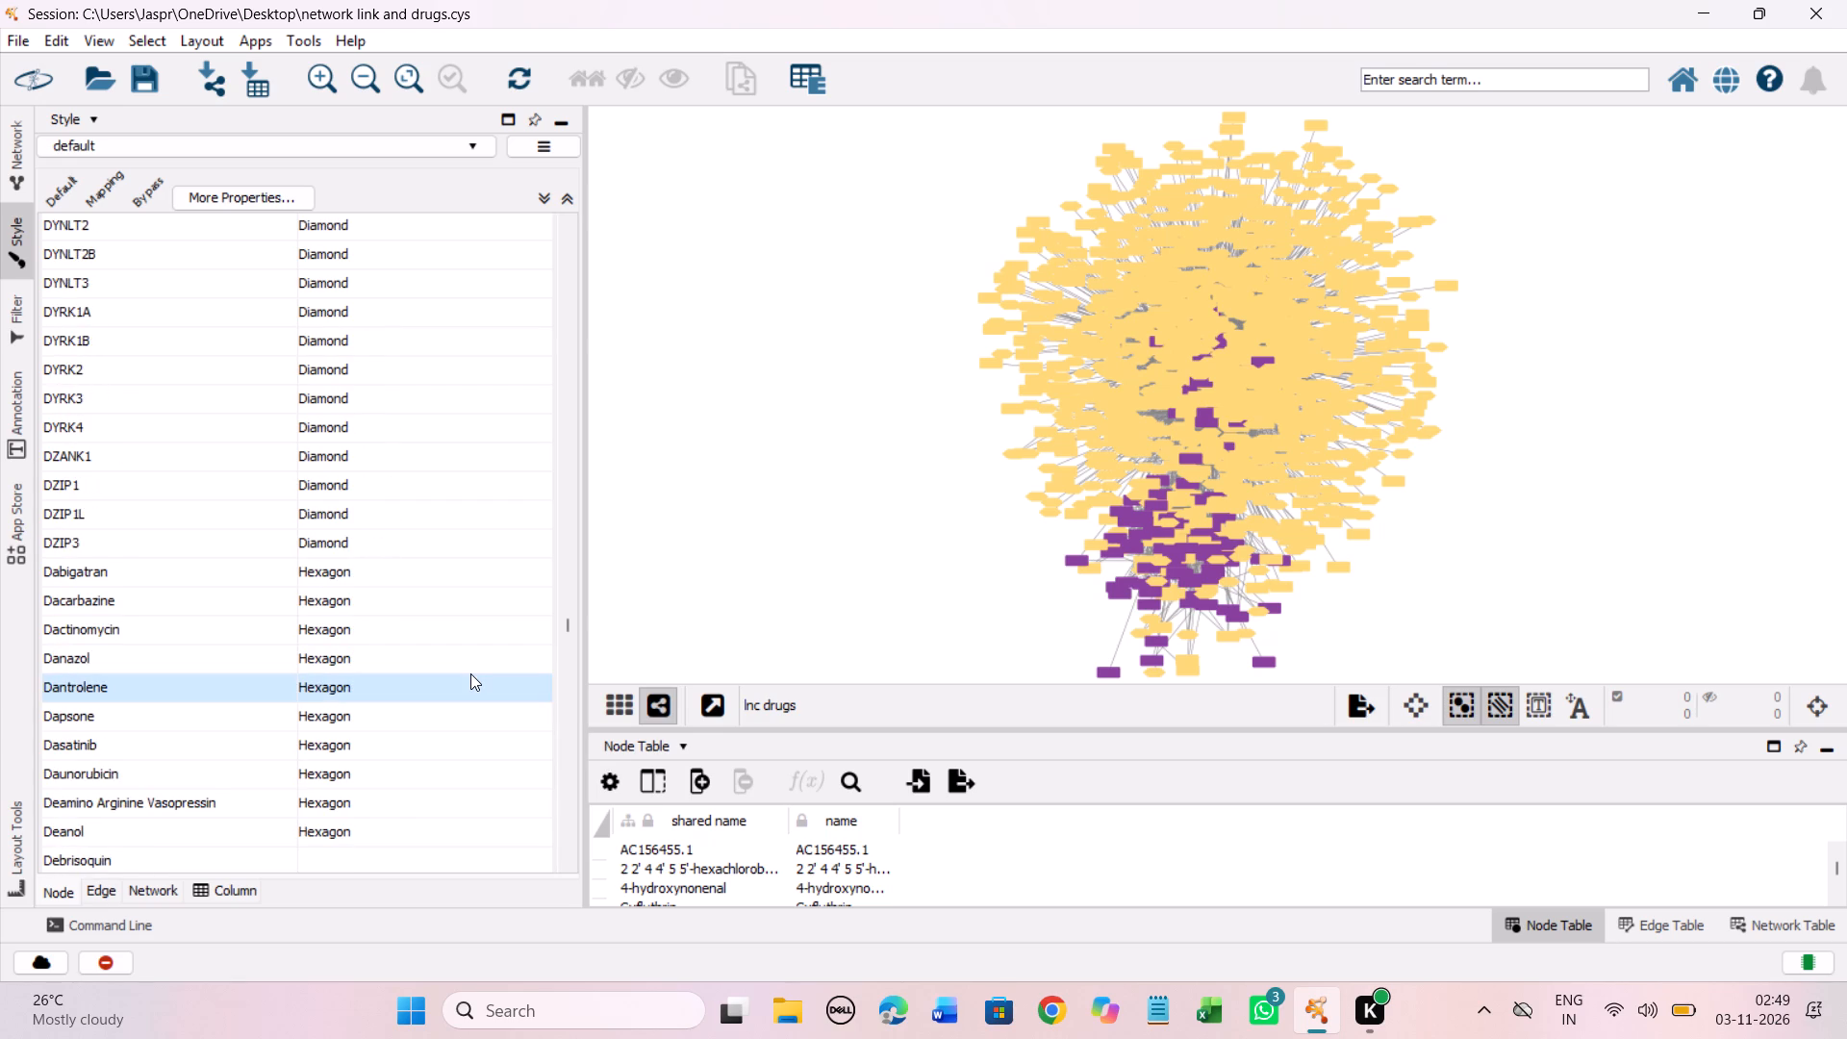
{"action": "scroll", "coordinate": [470, 673], "scroll_direction": "down", "scroll_amount": 2}
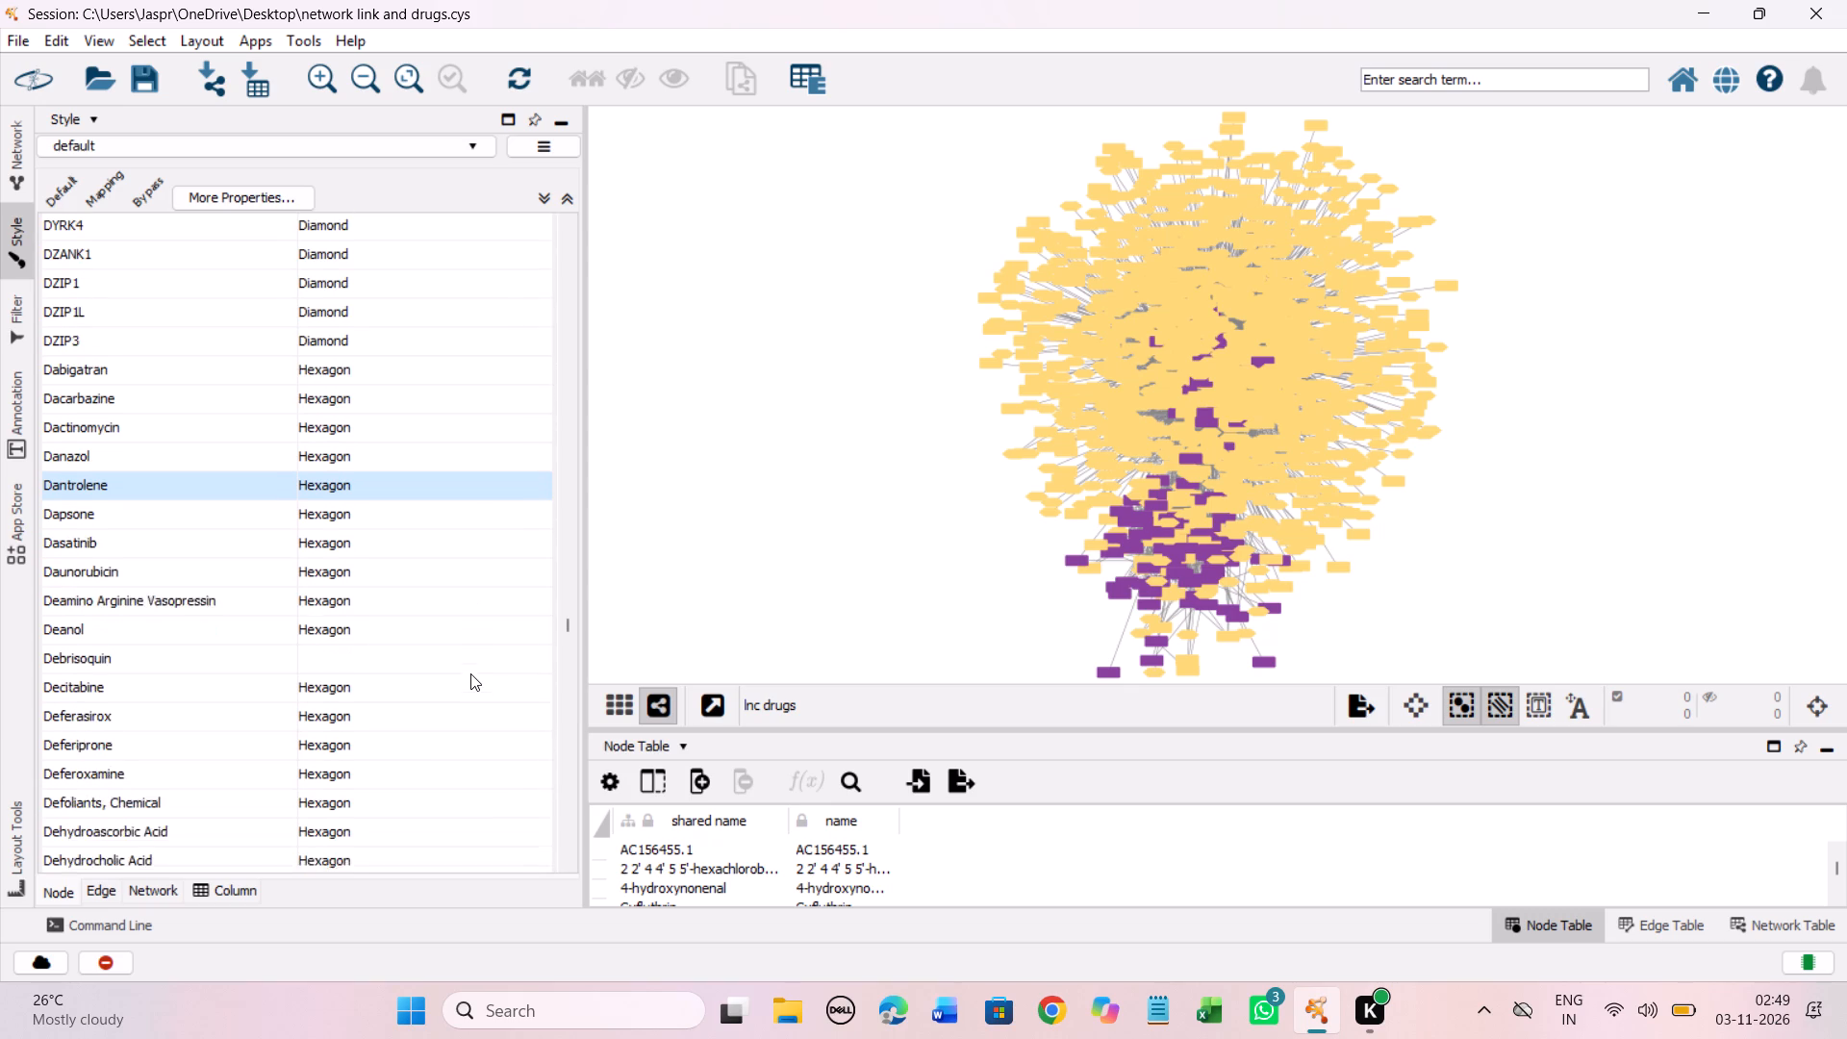
{"action": "scroll", "coordinate": [470, 673], "scroll_direction": "down", "scroll_amount": 3}
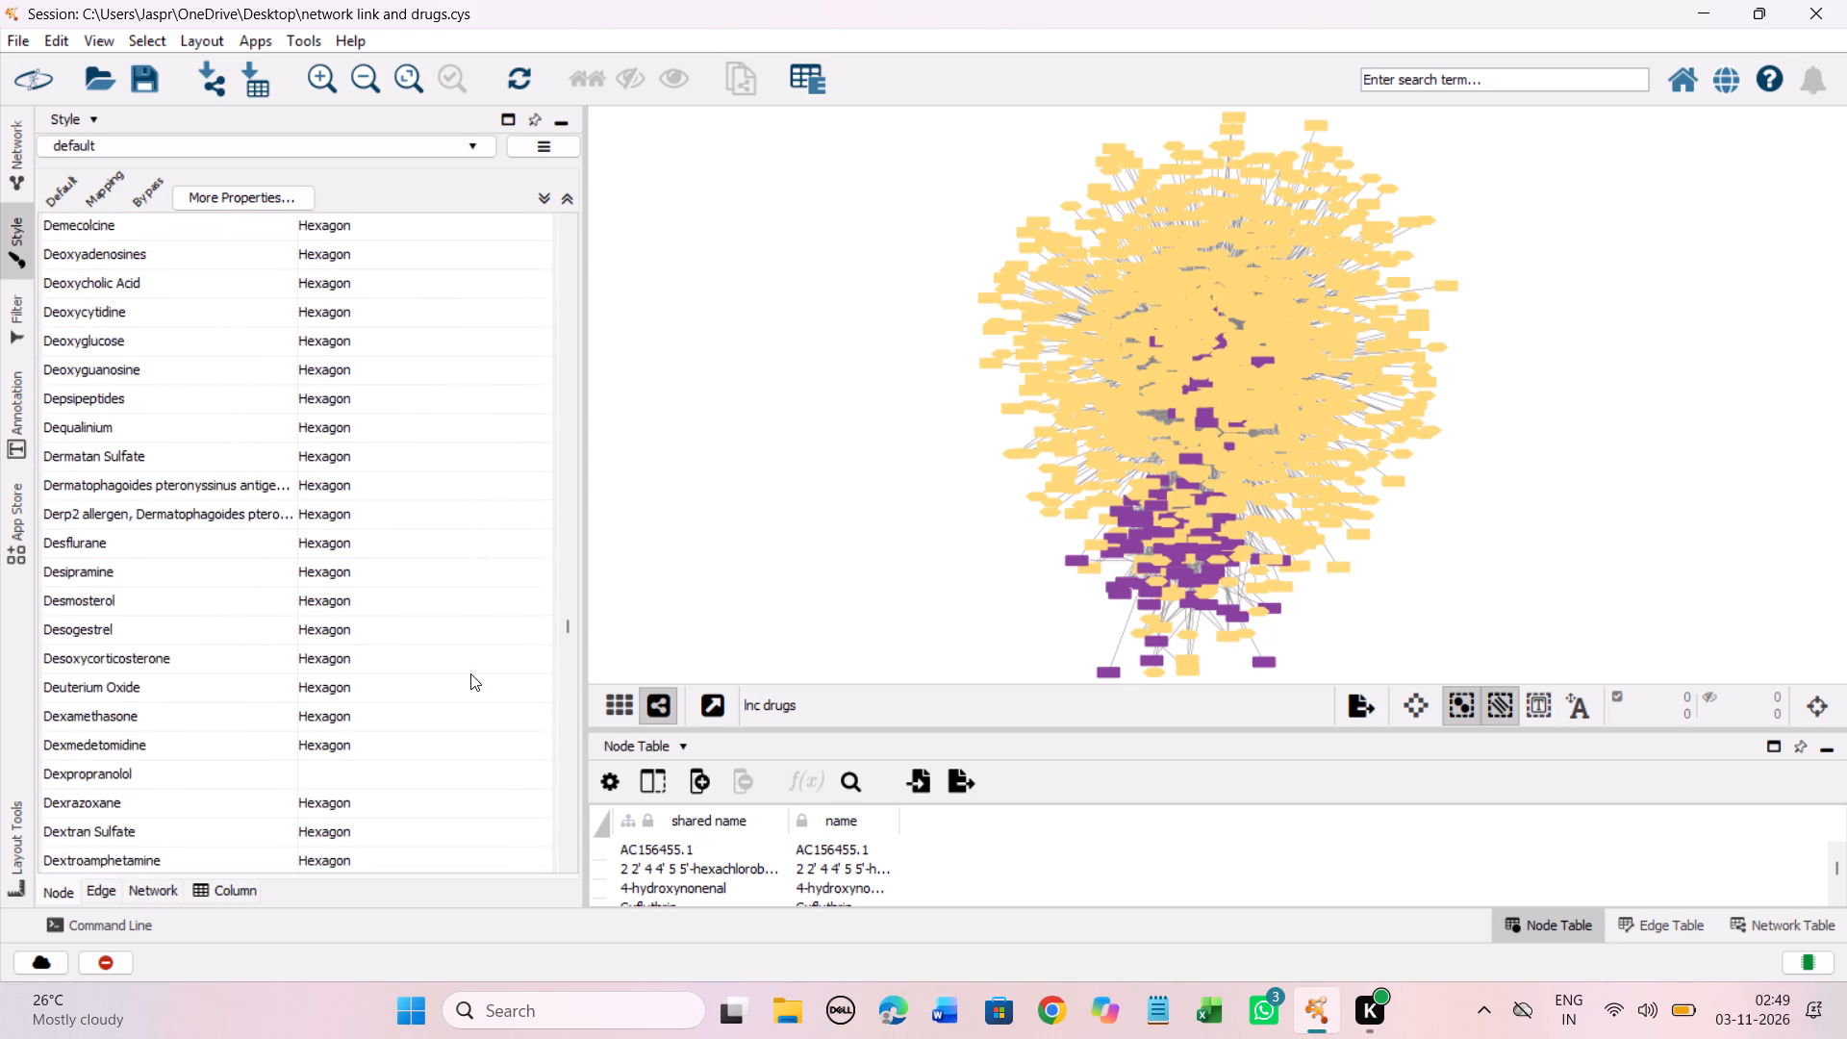
{"action": "scroll", "coordinate": [470, 673], "scroll_direction": "down", "scroll_amount": 1}
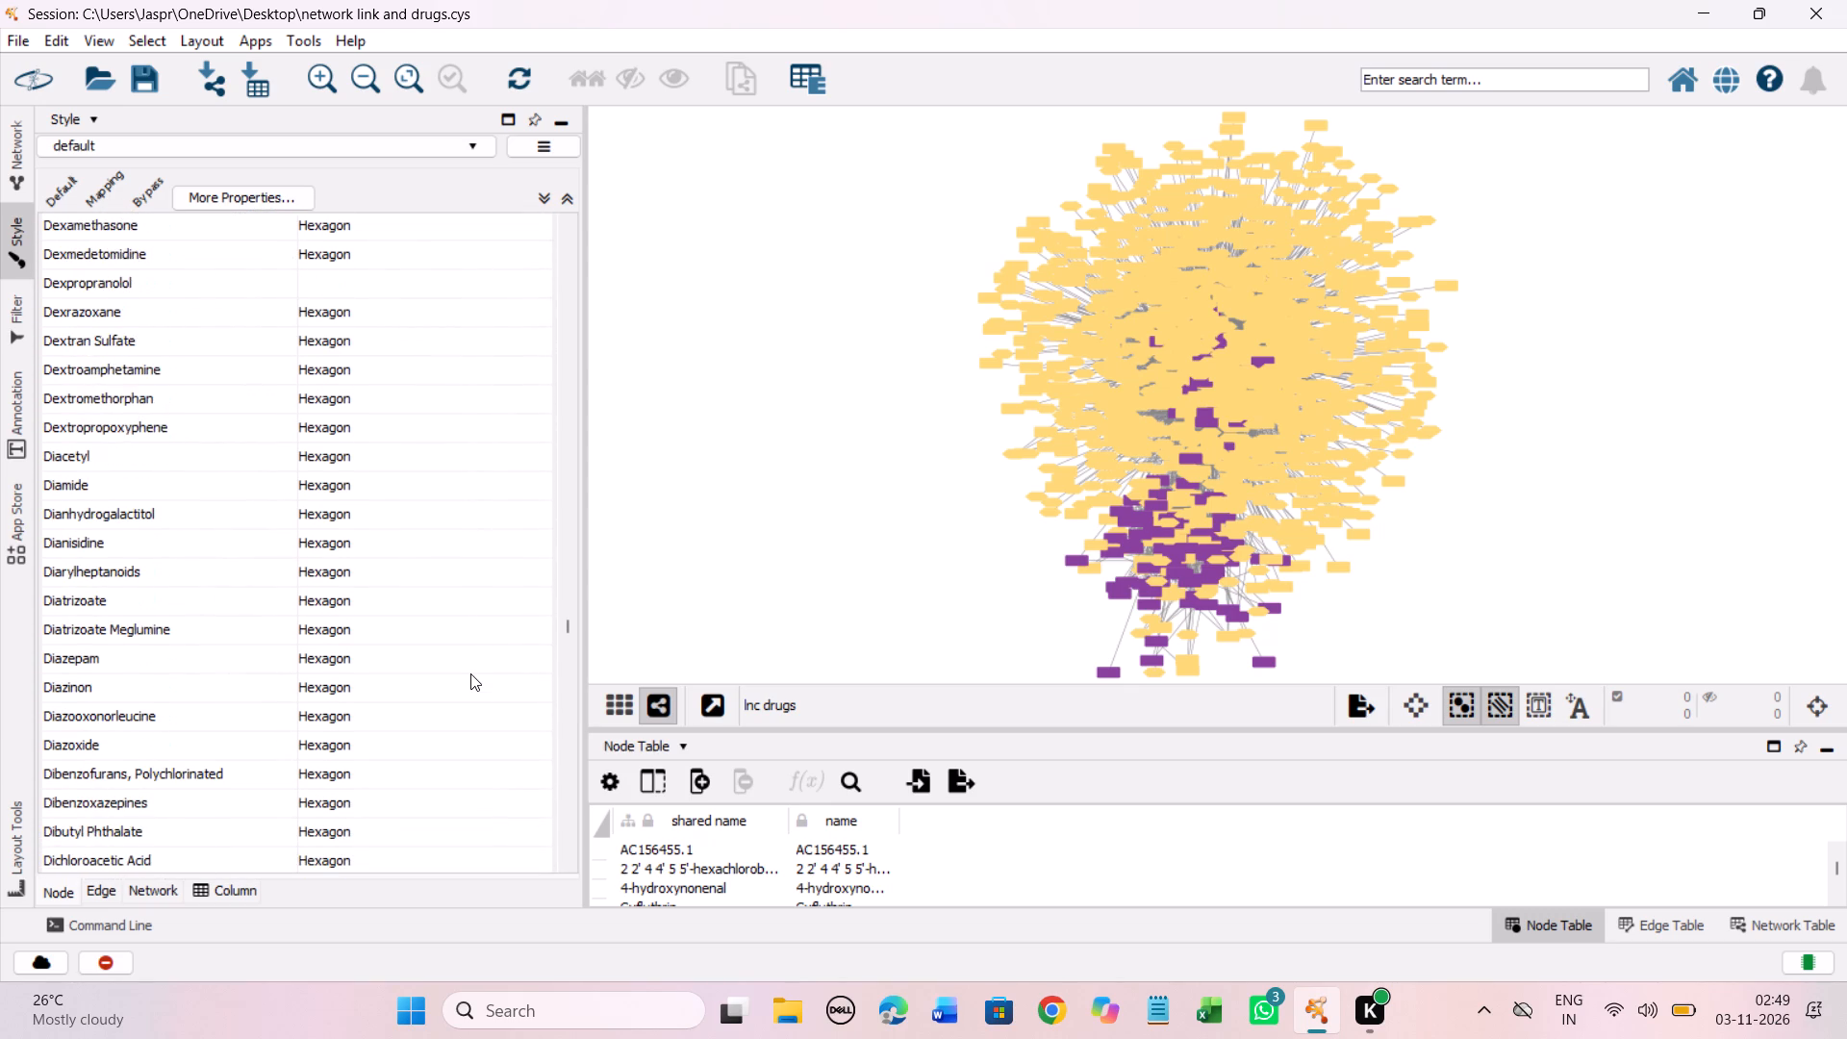
{"action": "scroll", "coordinate": [470, 673], "scroll_direction": "down", "scroll_amount": 2}
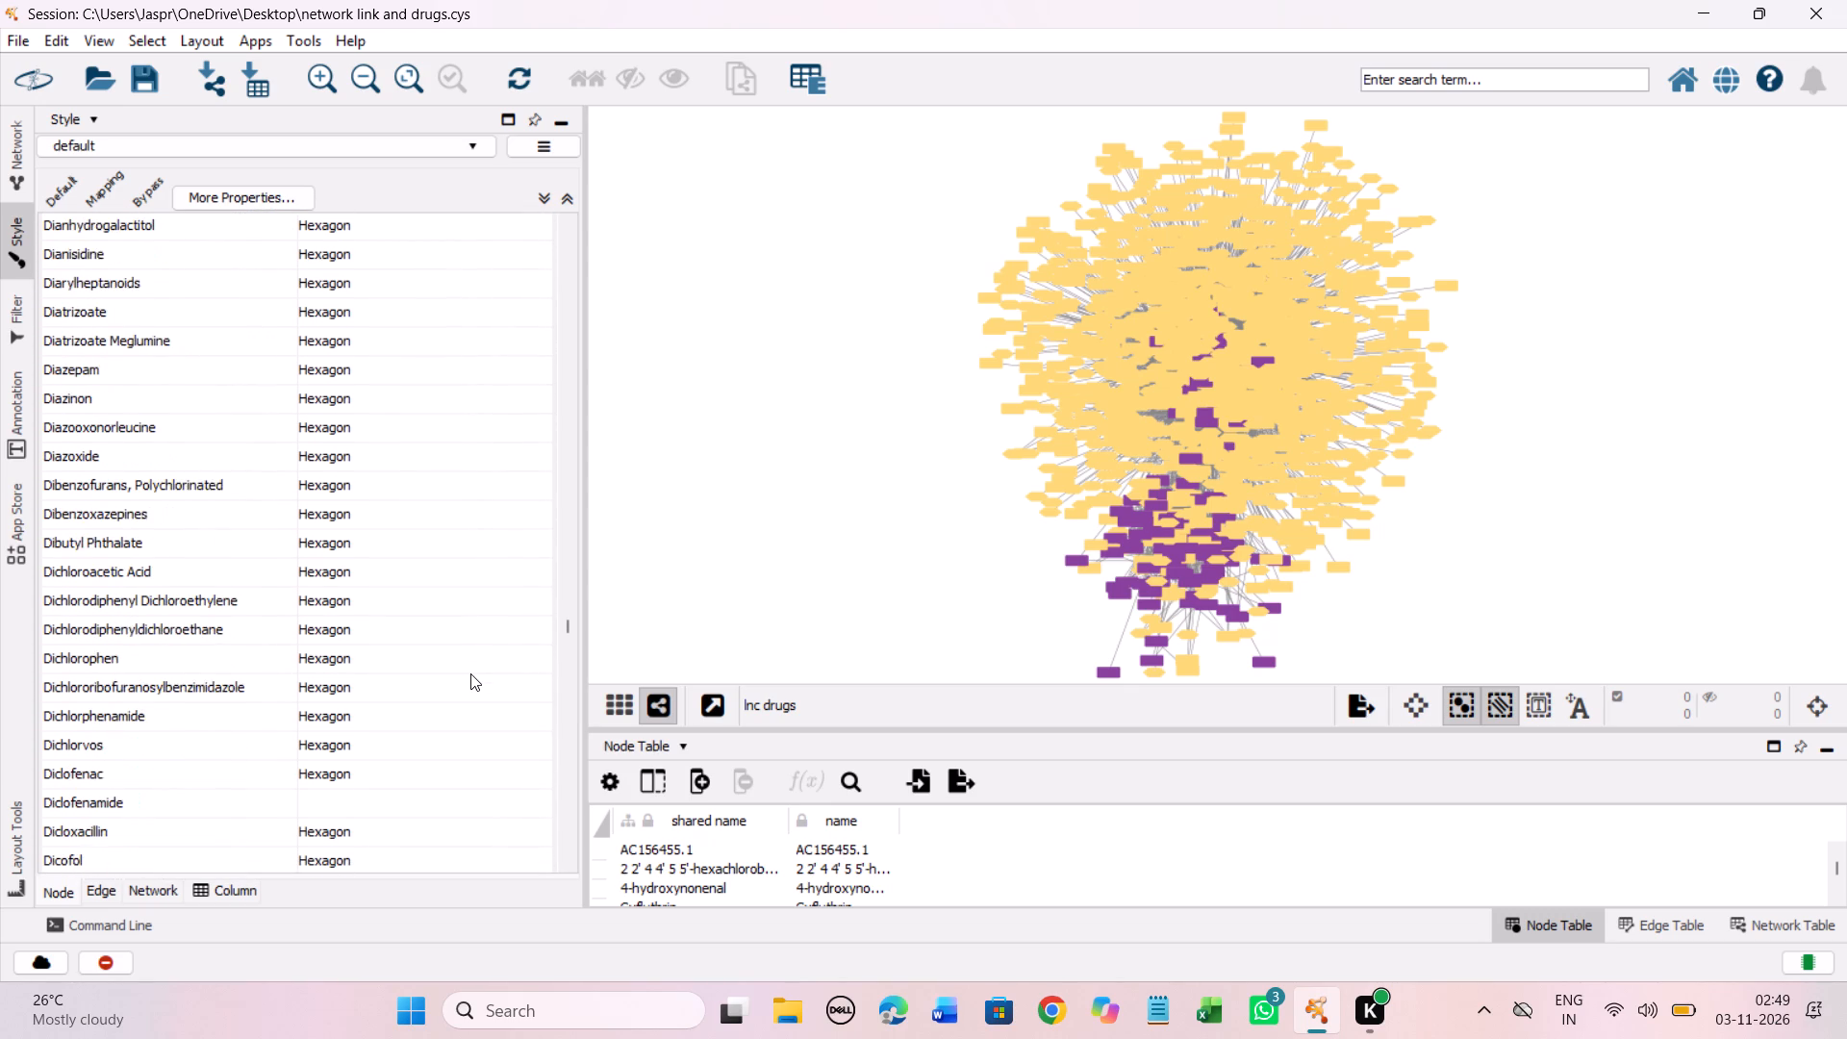
{"action": "scroll", "coordinate": [470, 673], "scroll_direction": "down", "scroll_amount": 4}
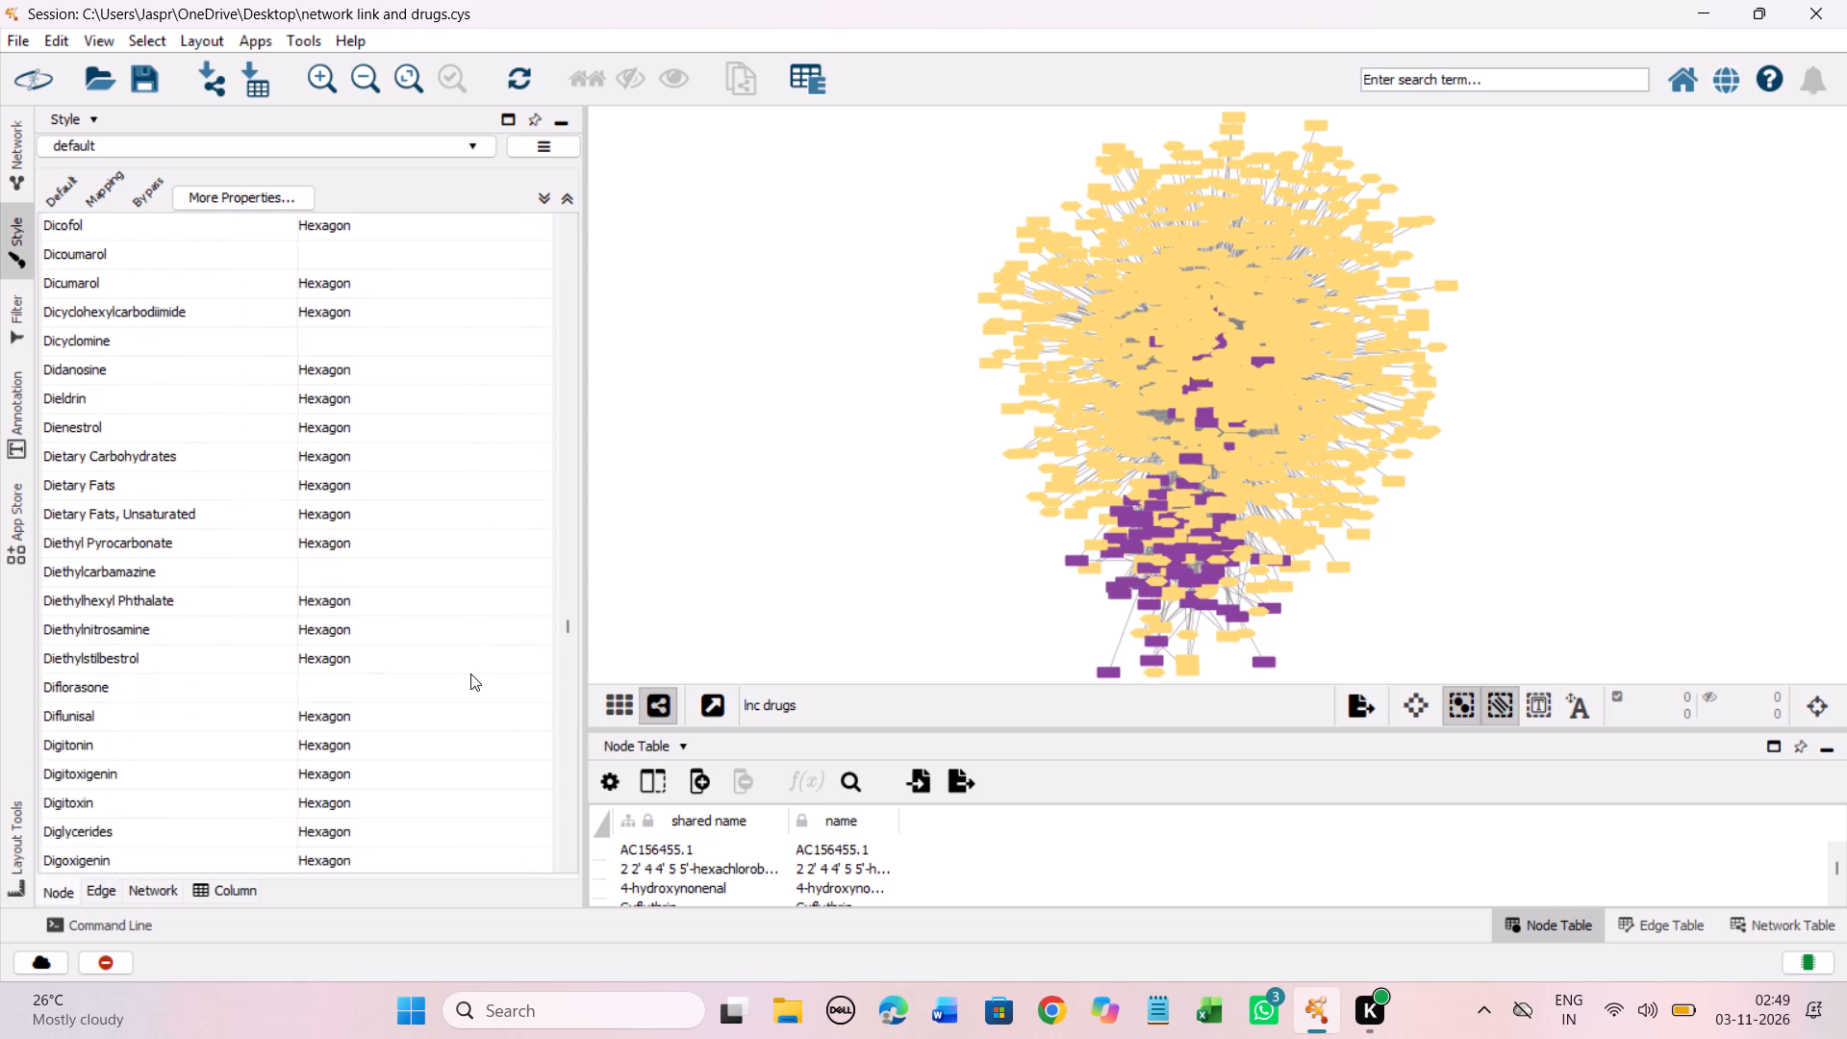
{"action": "scroll", "coordinate": [470, 673], "scroll_direction": "down", "scroll_amount": 4}
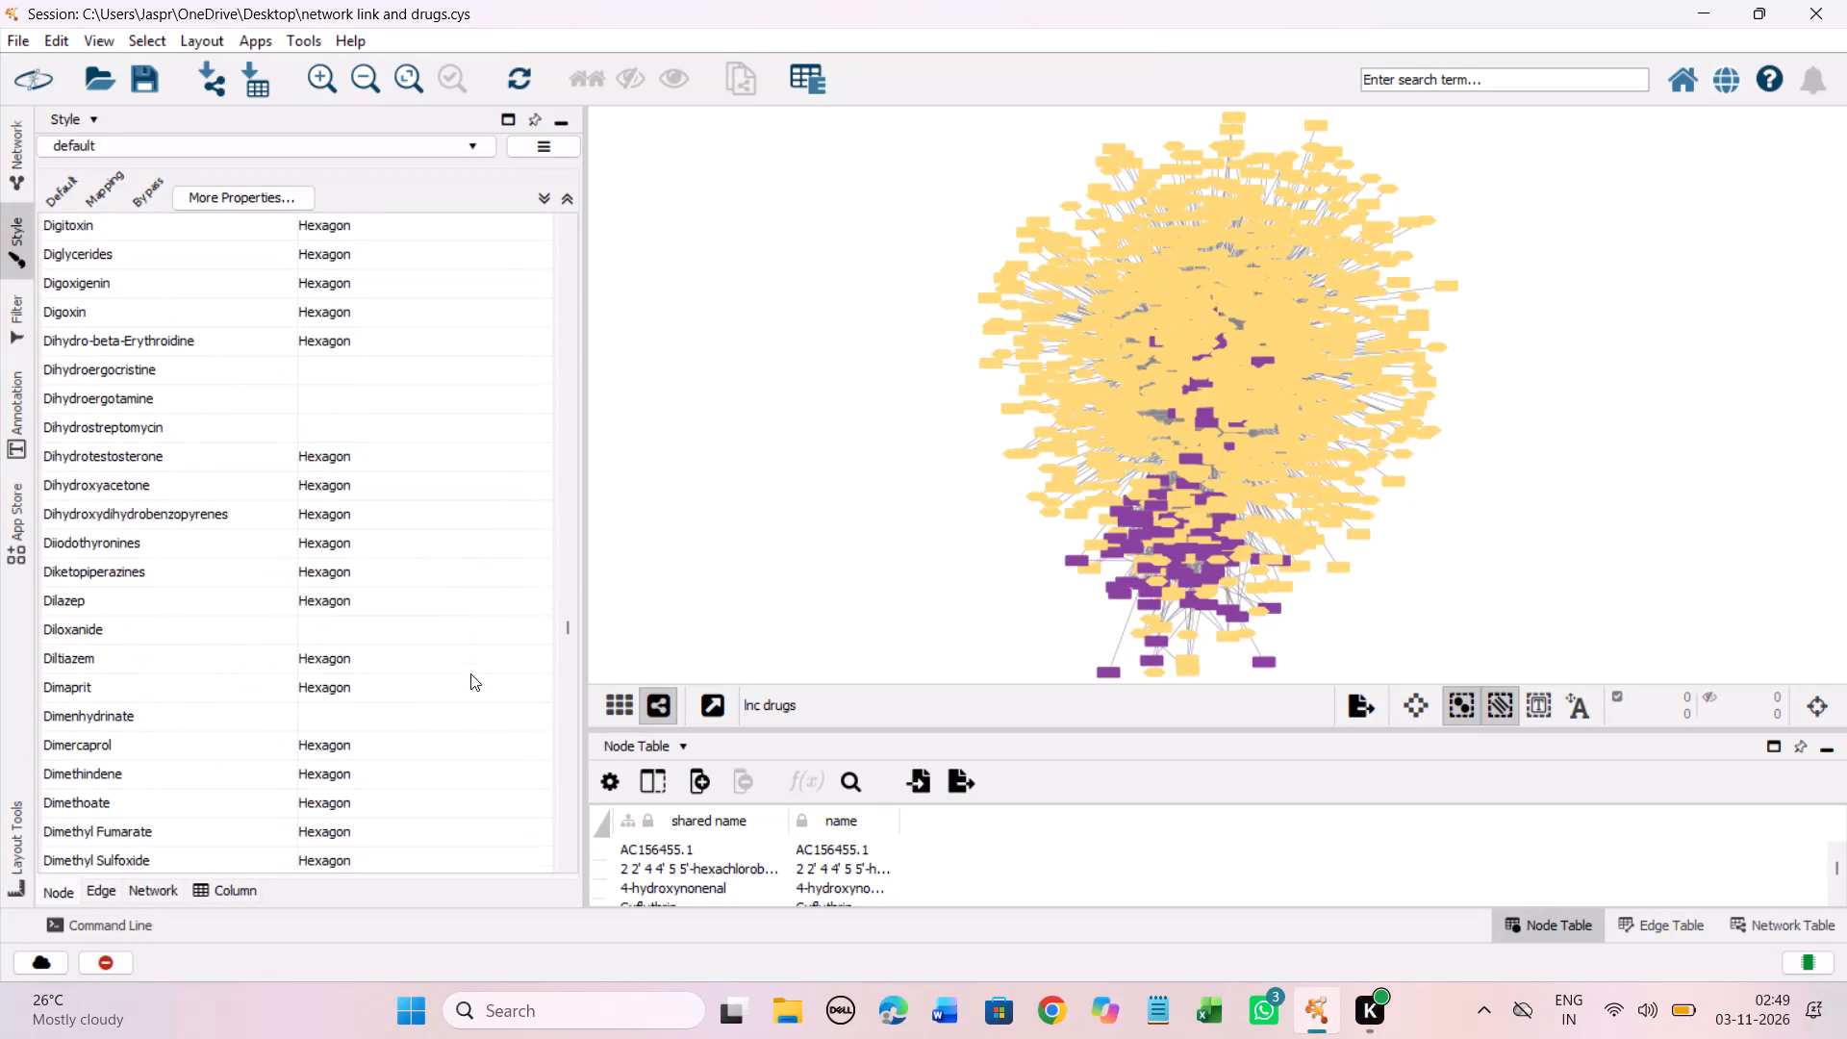
{"action": "scroll", "coordinate": [470, 673], "scroll_direction": "down", "scroll_amount": 5}
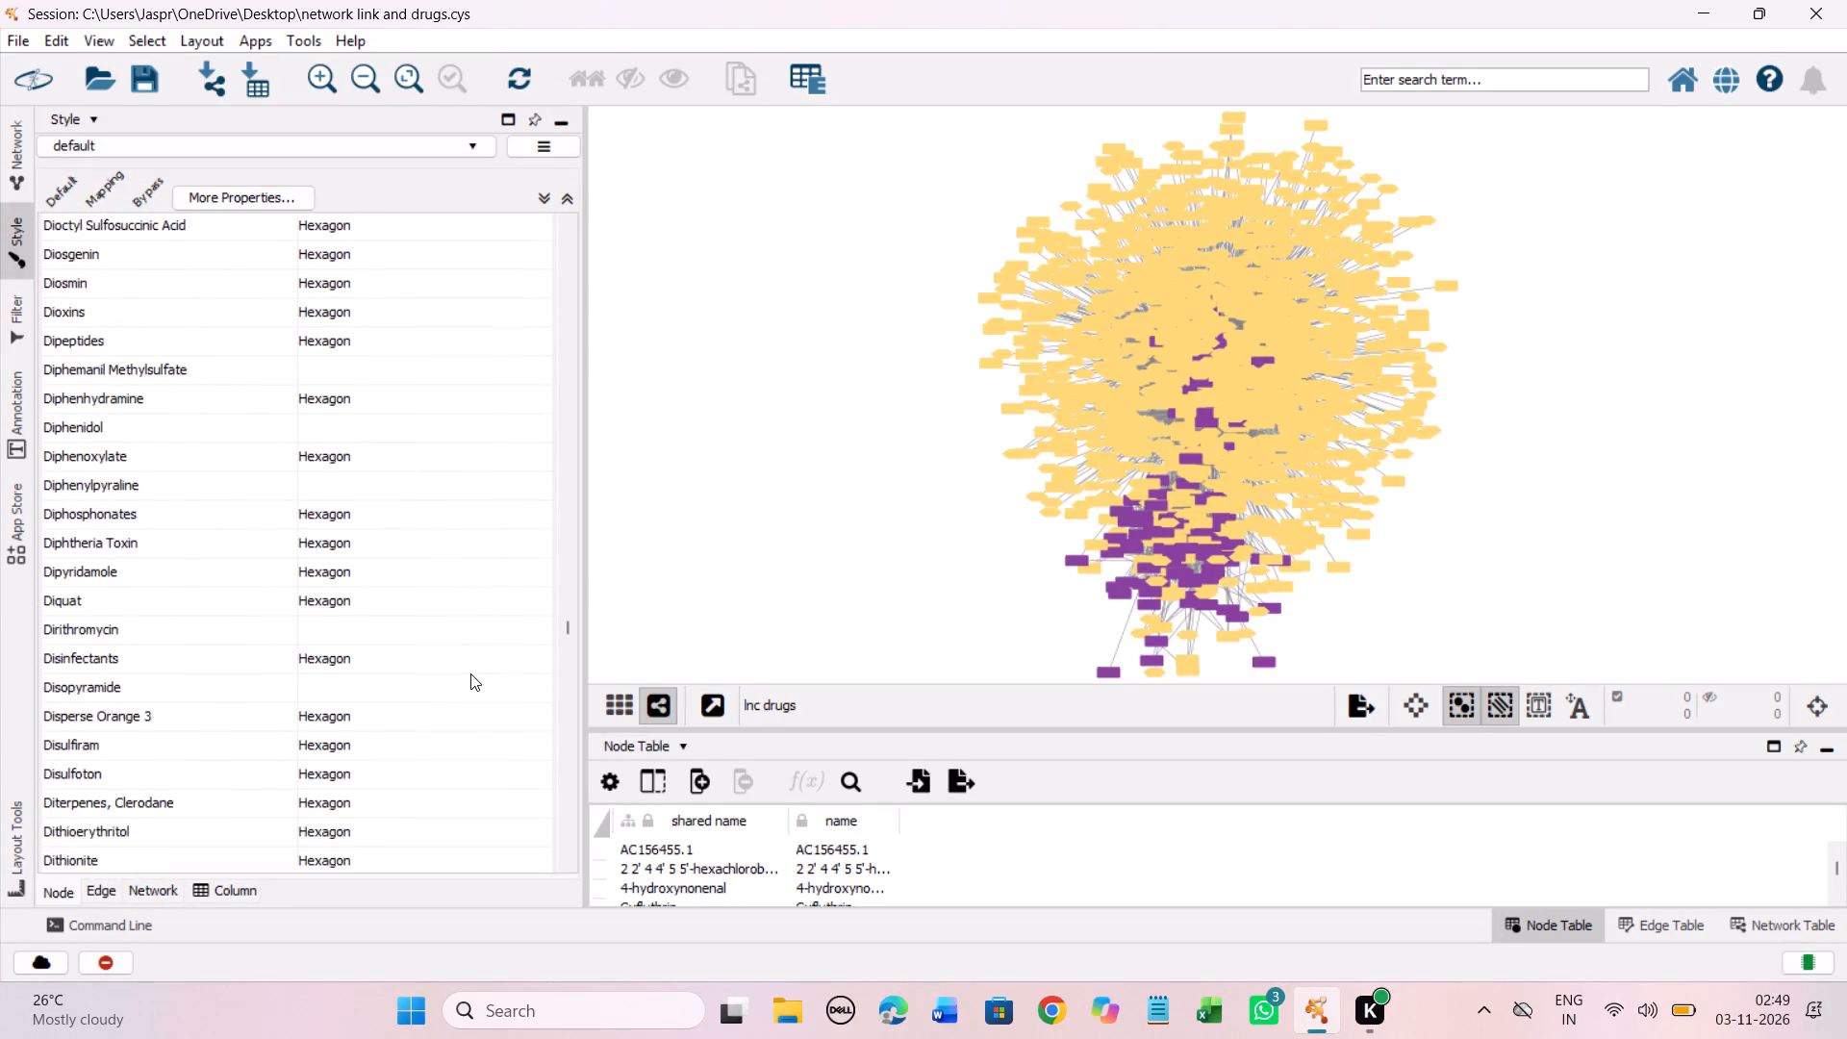
{"action": "scroll", "coordinate": [470, 673], "scroll_direction": "down", "scroll_amount": 4}
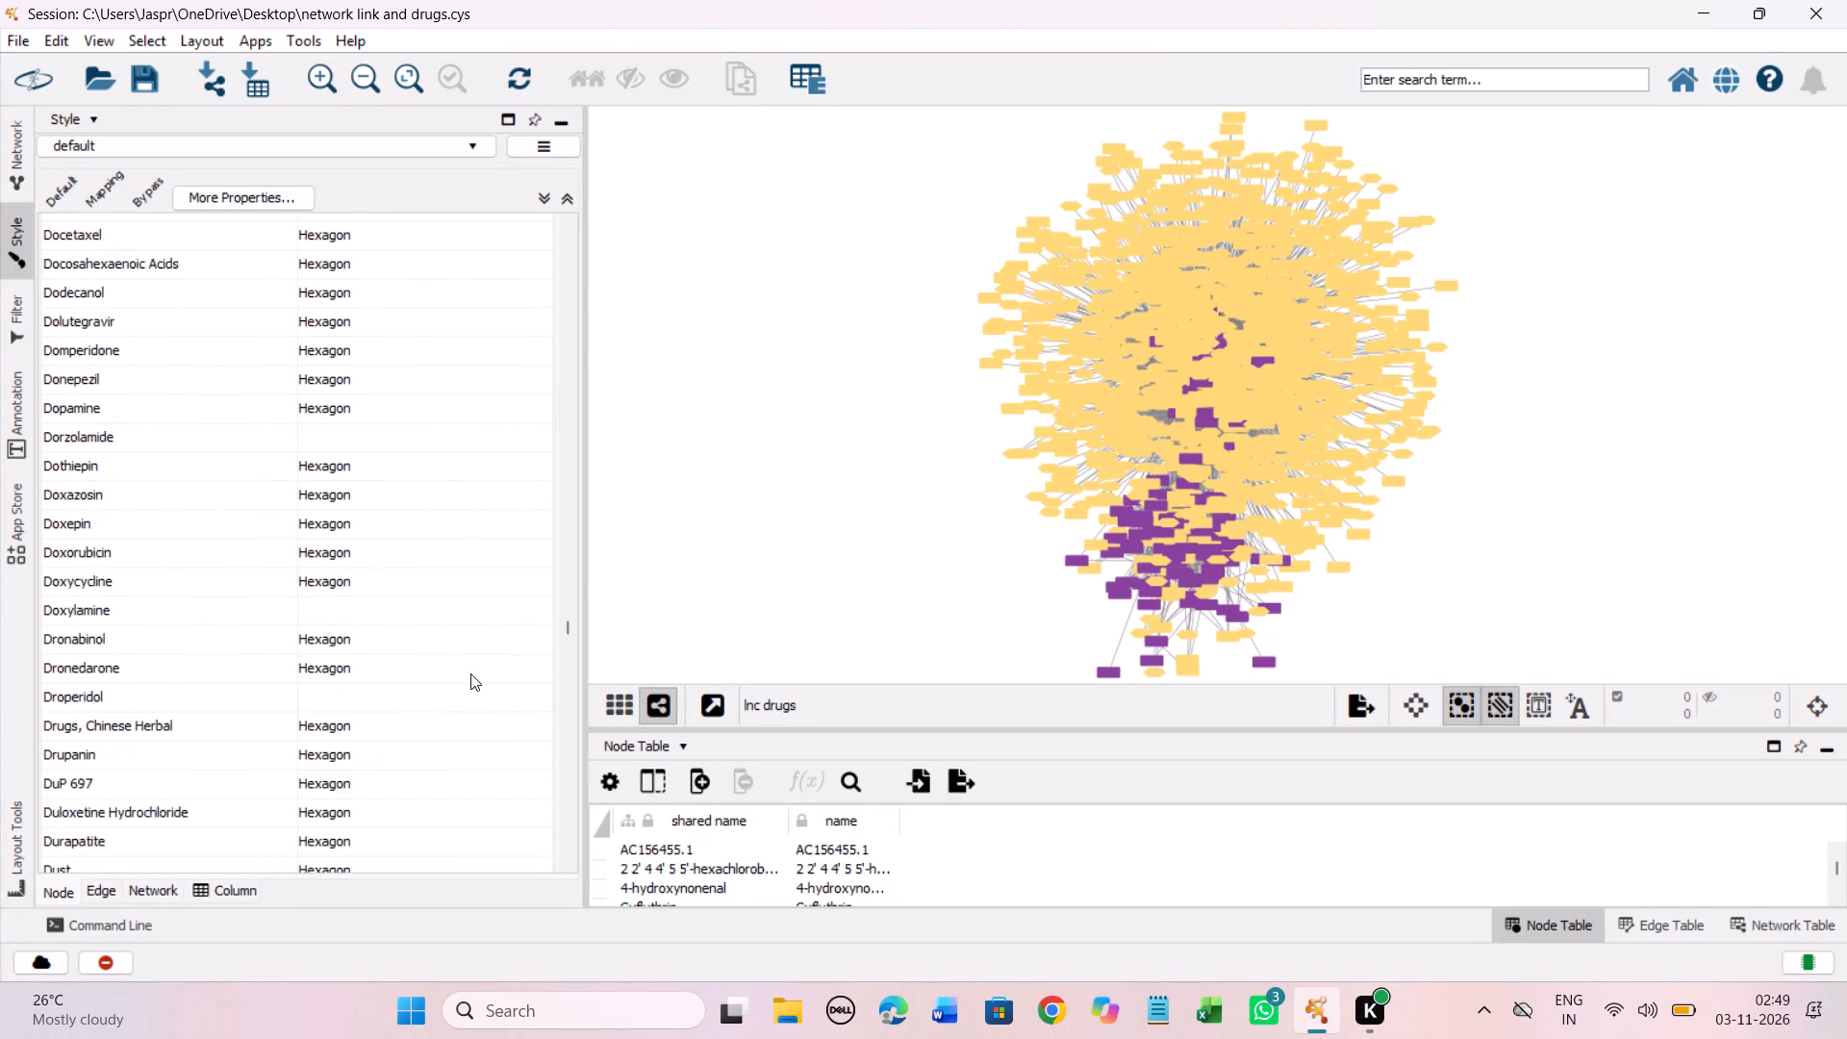
{"action": "scroll", "coordinate": [470, 673], "scroll_direction": "down", "scroll_amount": 2}
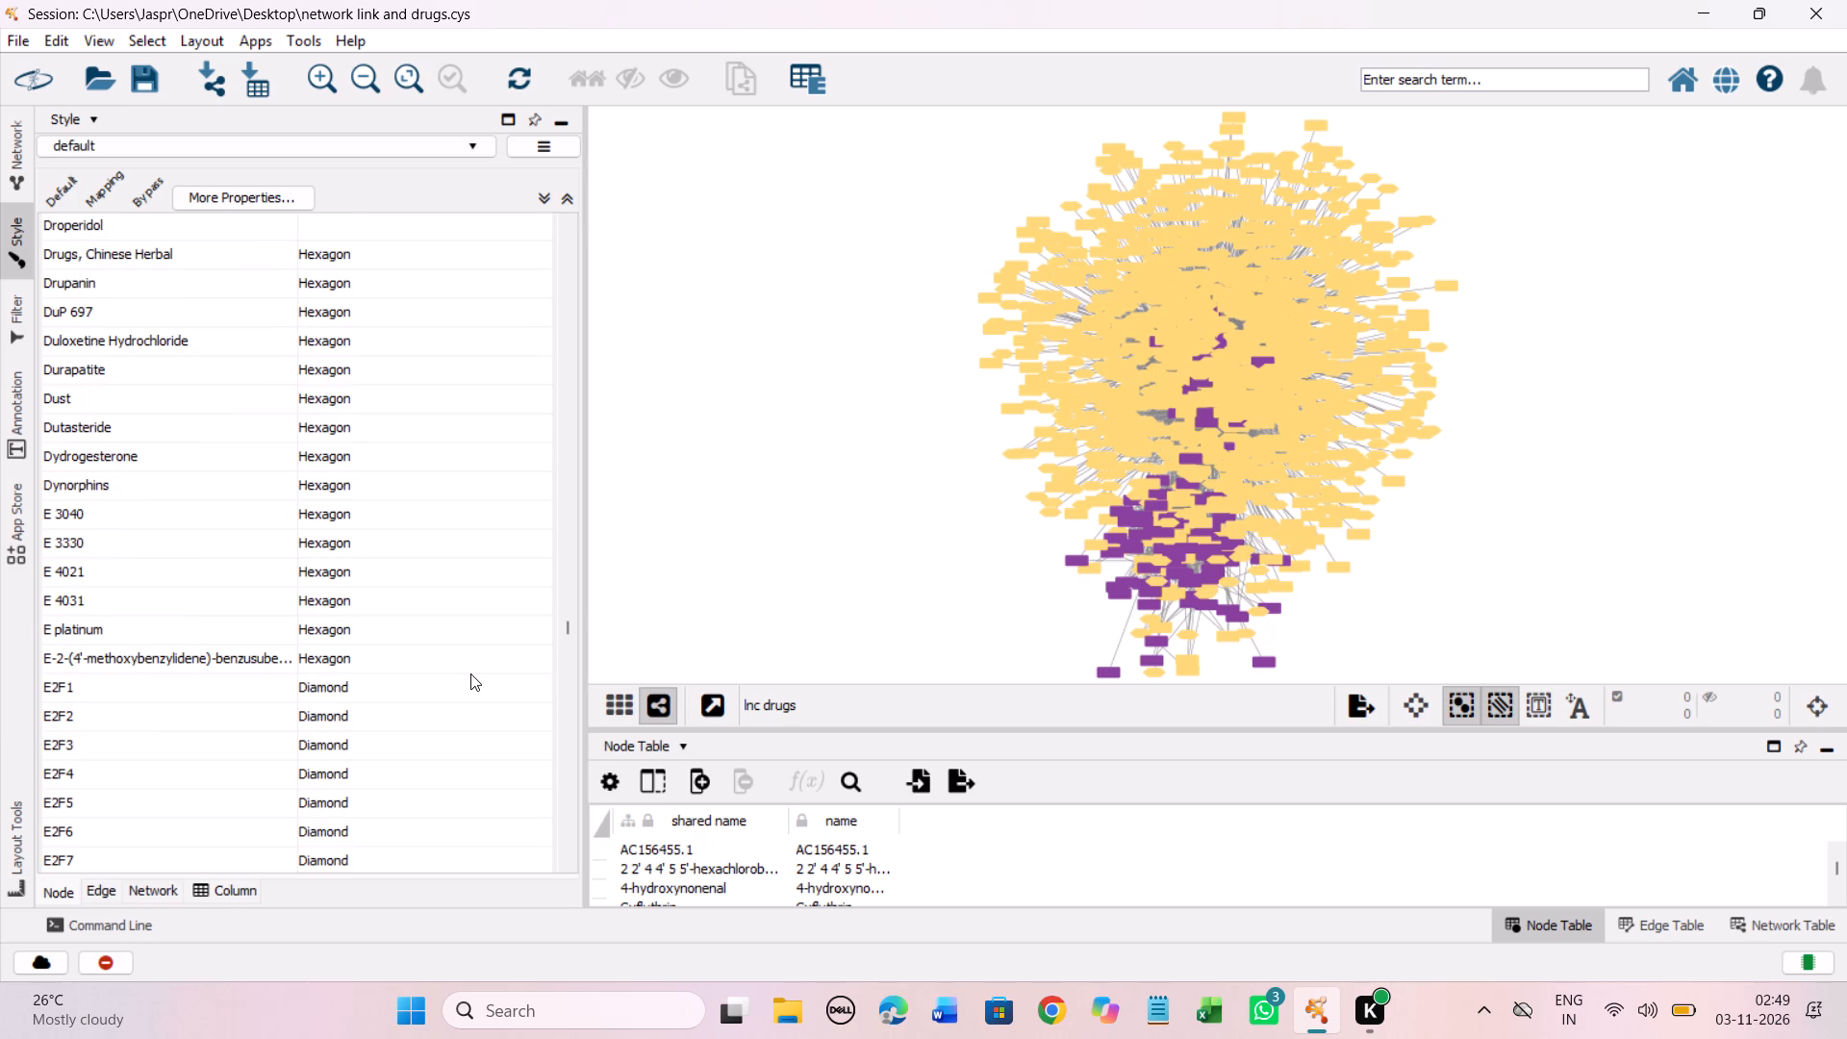
{"action": "left_click", "coordinate": [331, 515], "text": "shift"}
{"action": "right_click", "coordinate": [331, 515]}
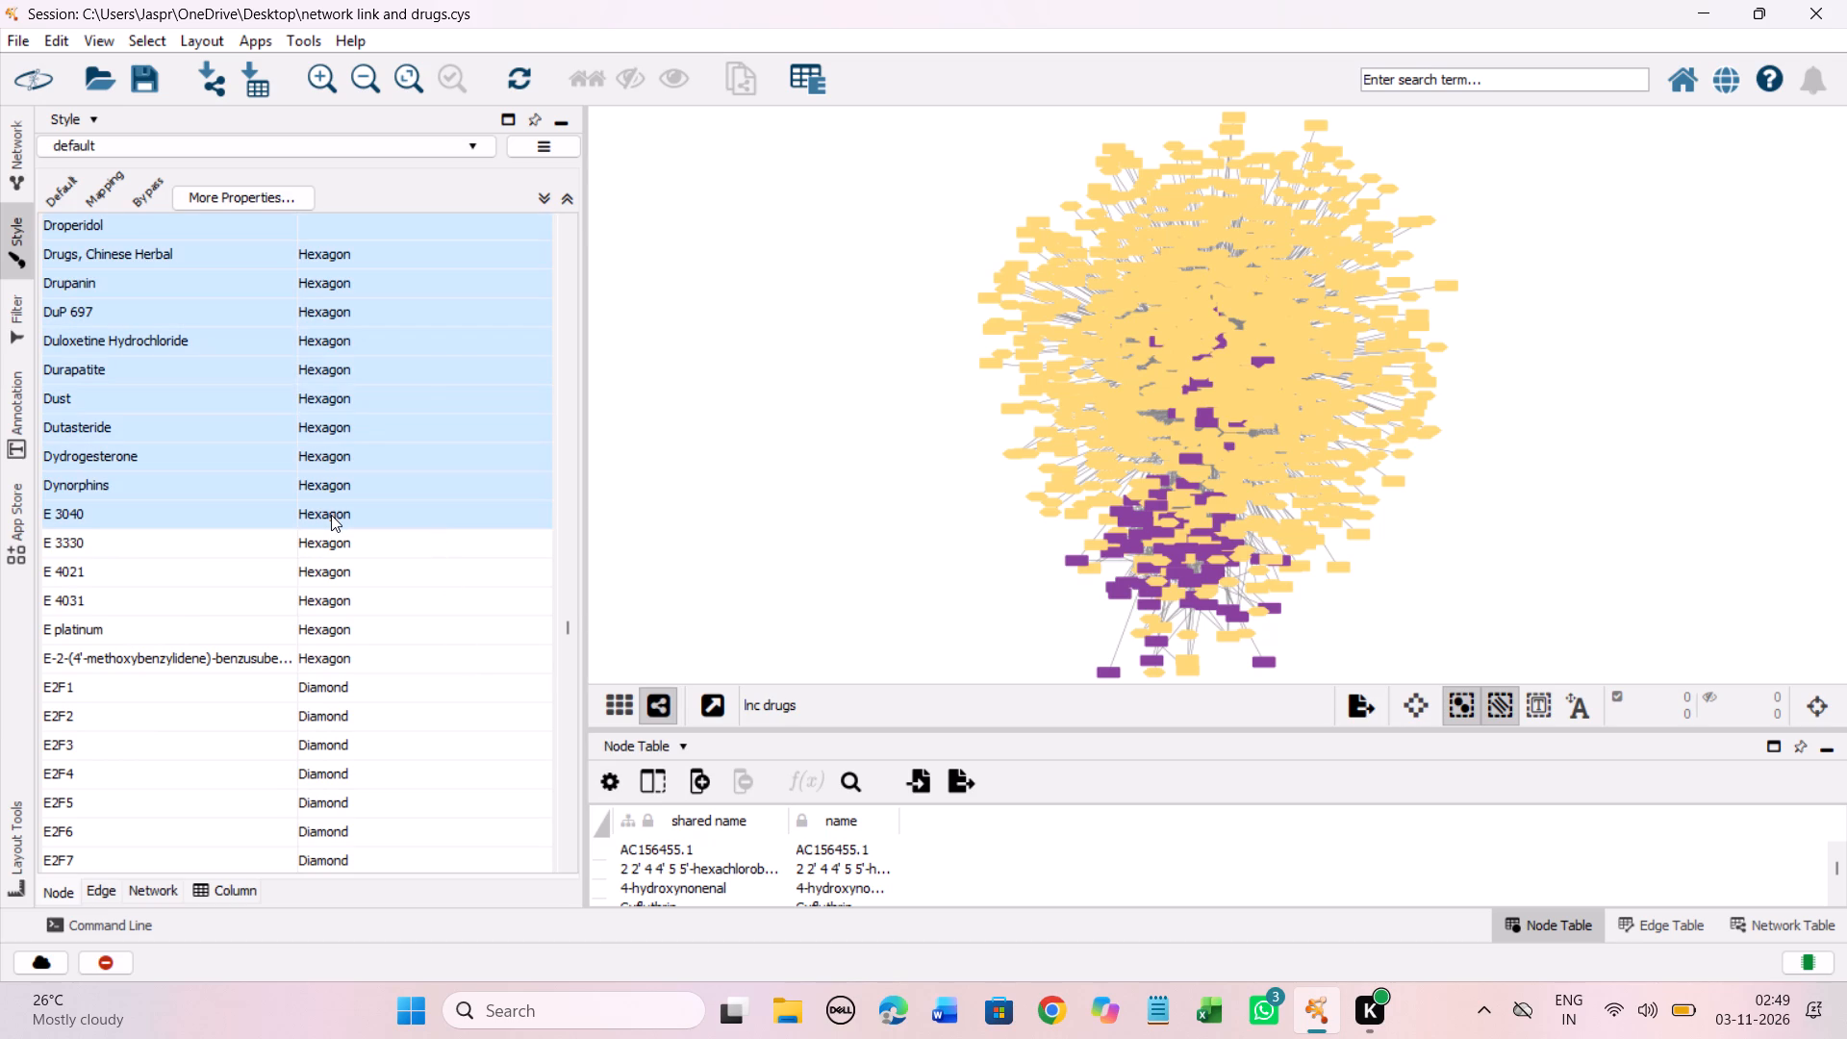
{"action": "left_click", "coordinate": [691, 534]}
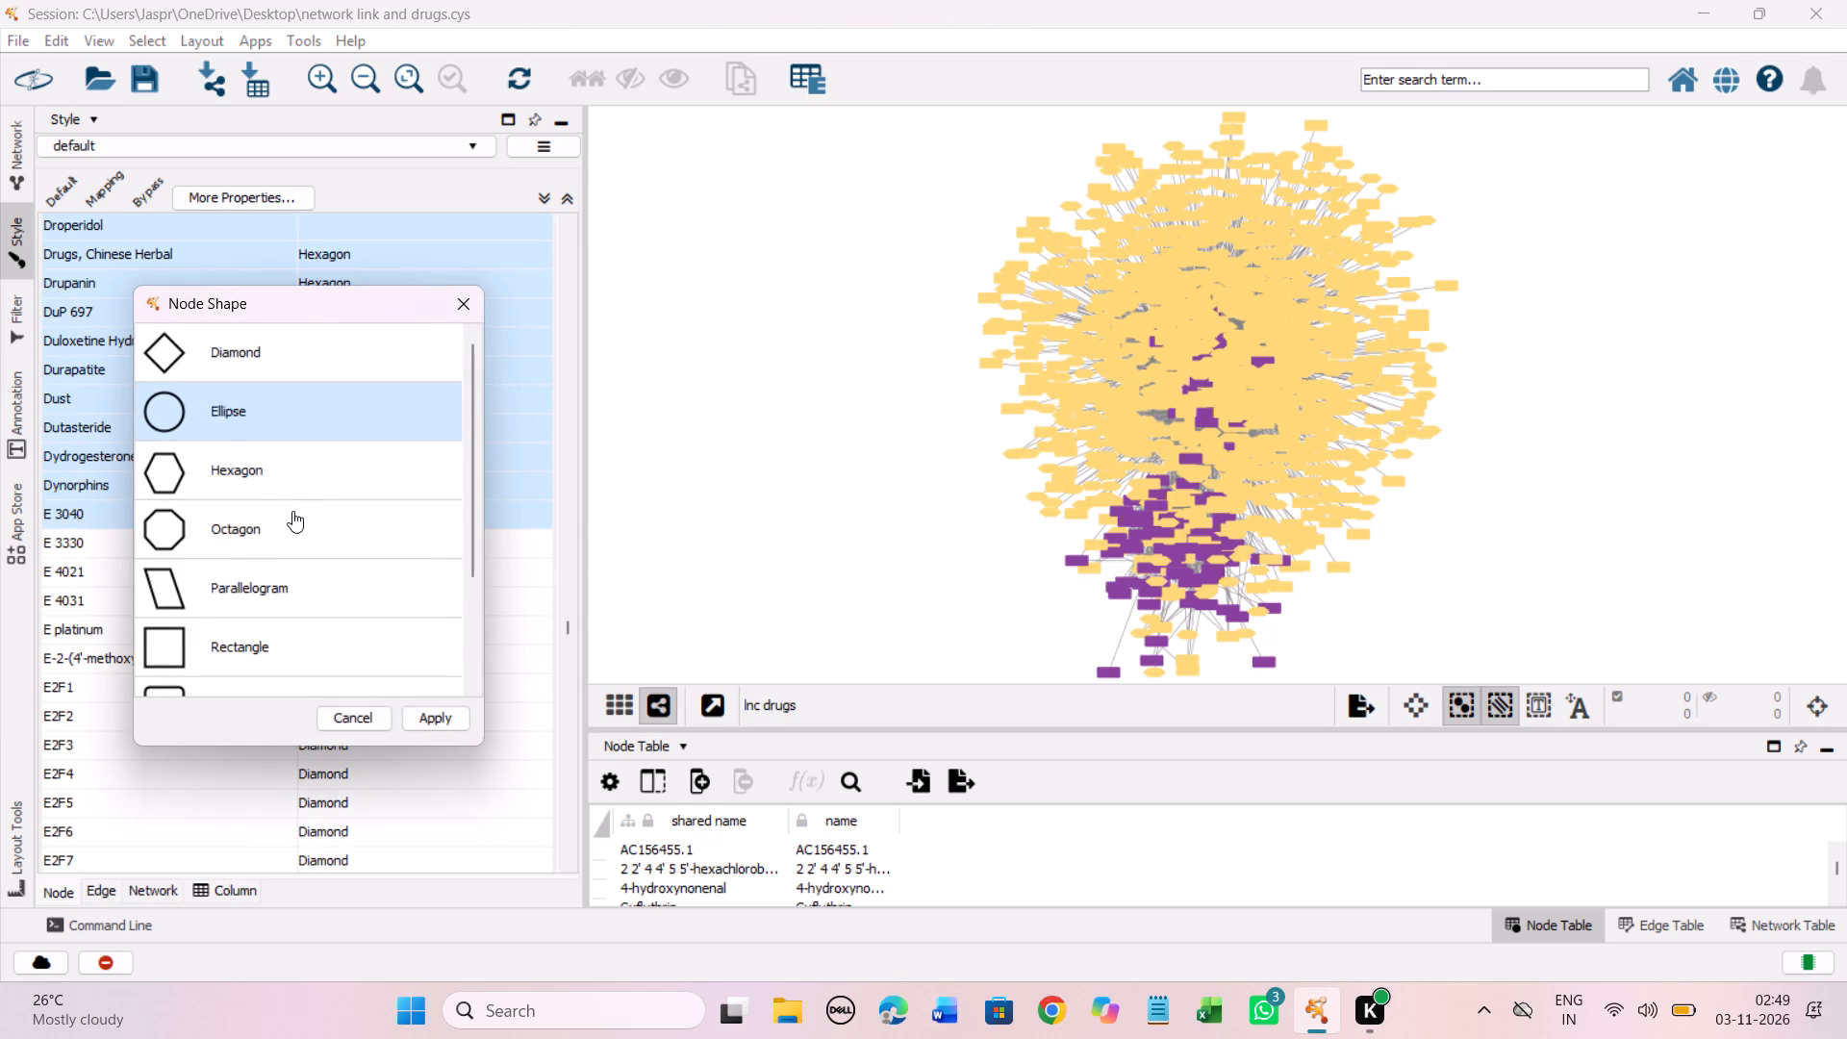
{"action": "left_click", "coordinate": [292, 467]}
{"action": "left_click", "coordinate": [448, 715]}
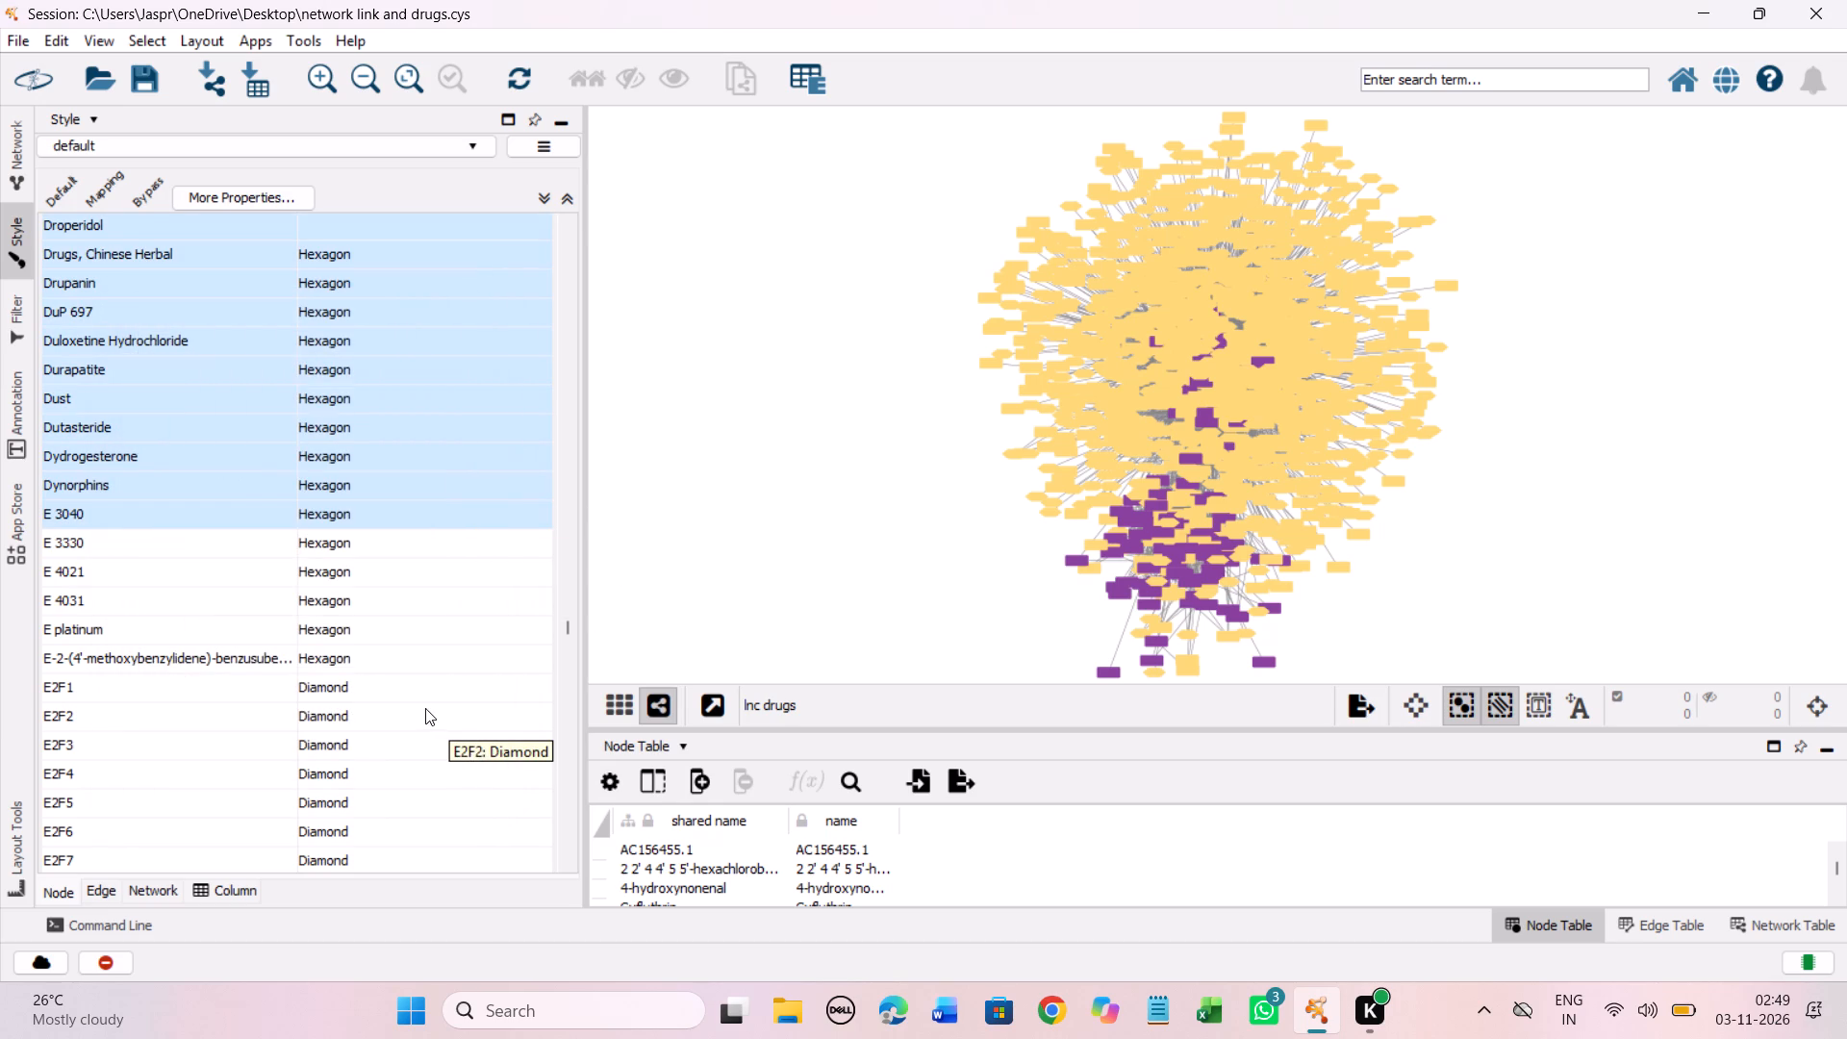
Check the Shape mappings from the E2F entries through the EX, EY and EZ entries and on to the named E drugs for drugs without a shape.
{"action": "scroll", "coordinate": [387, 494], "scroll_direction": "down", "scroll_amount": 14}
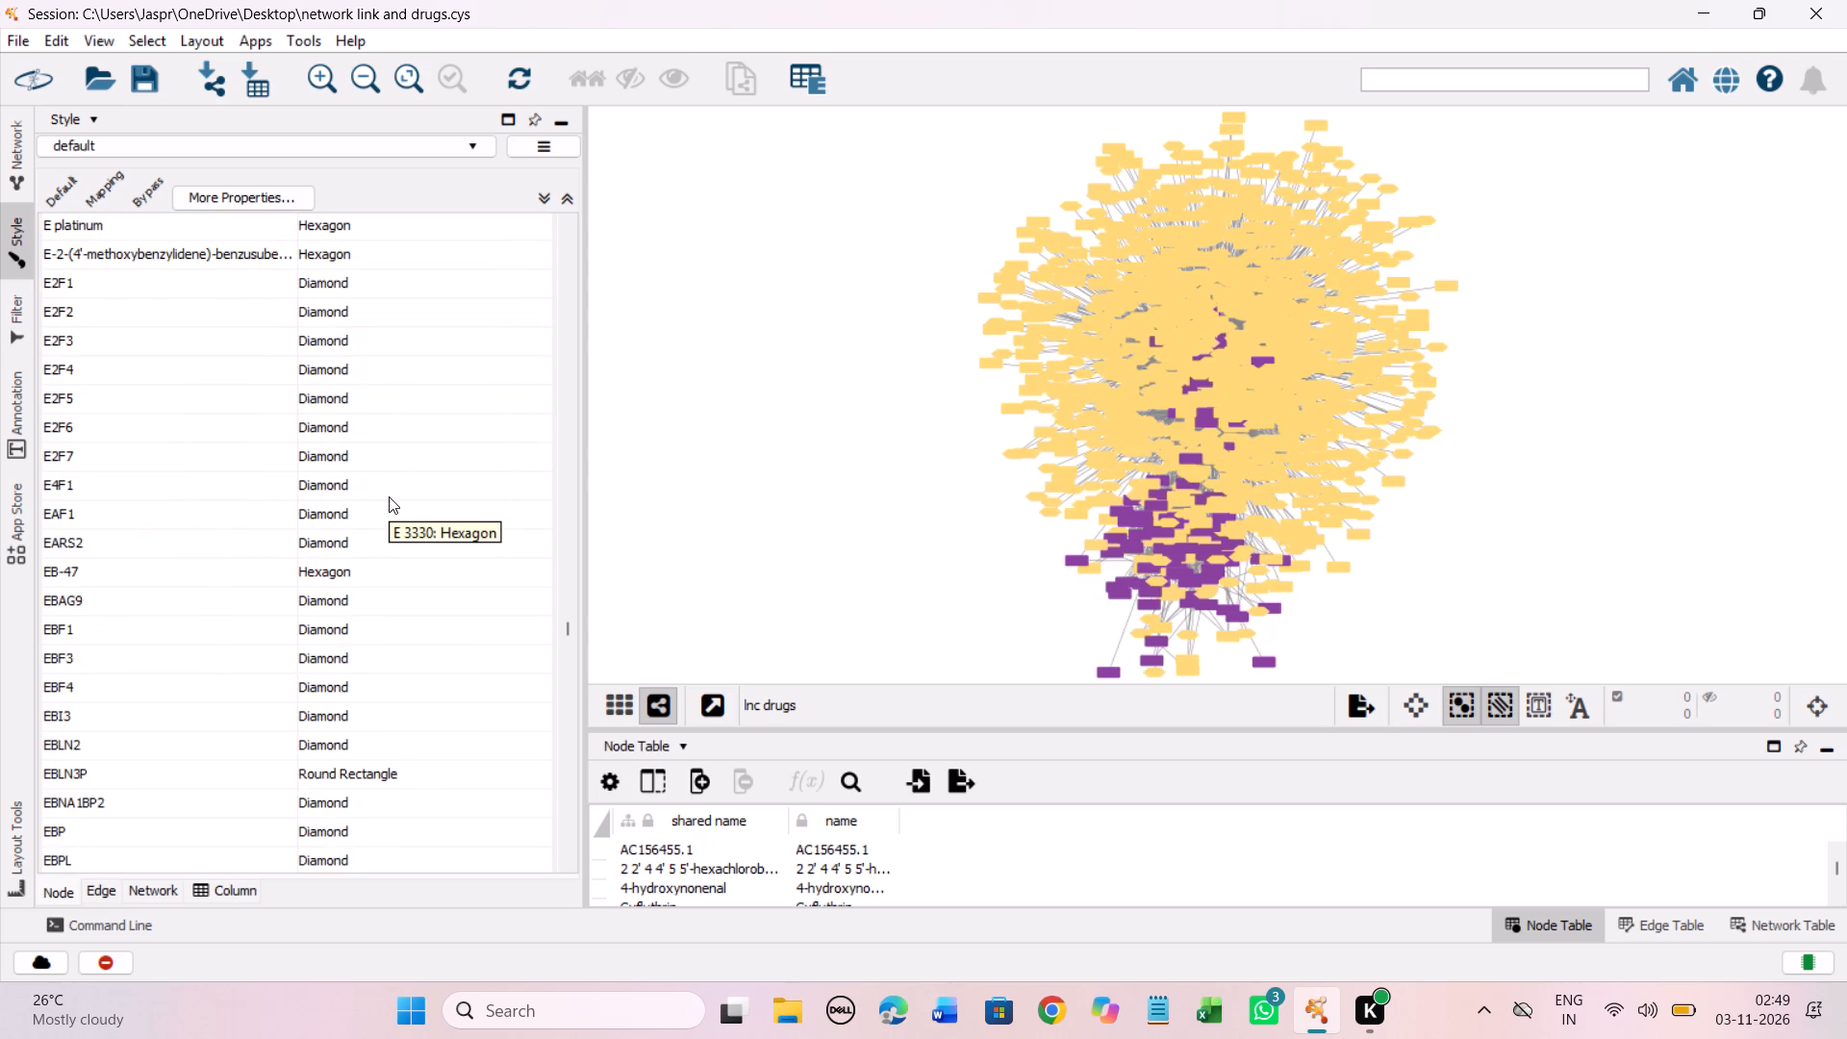
{"action": "scroll", "coordinate": [389, 496], "scroll_direction": "down", "scroll_amount": 2}
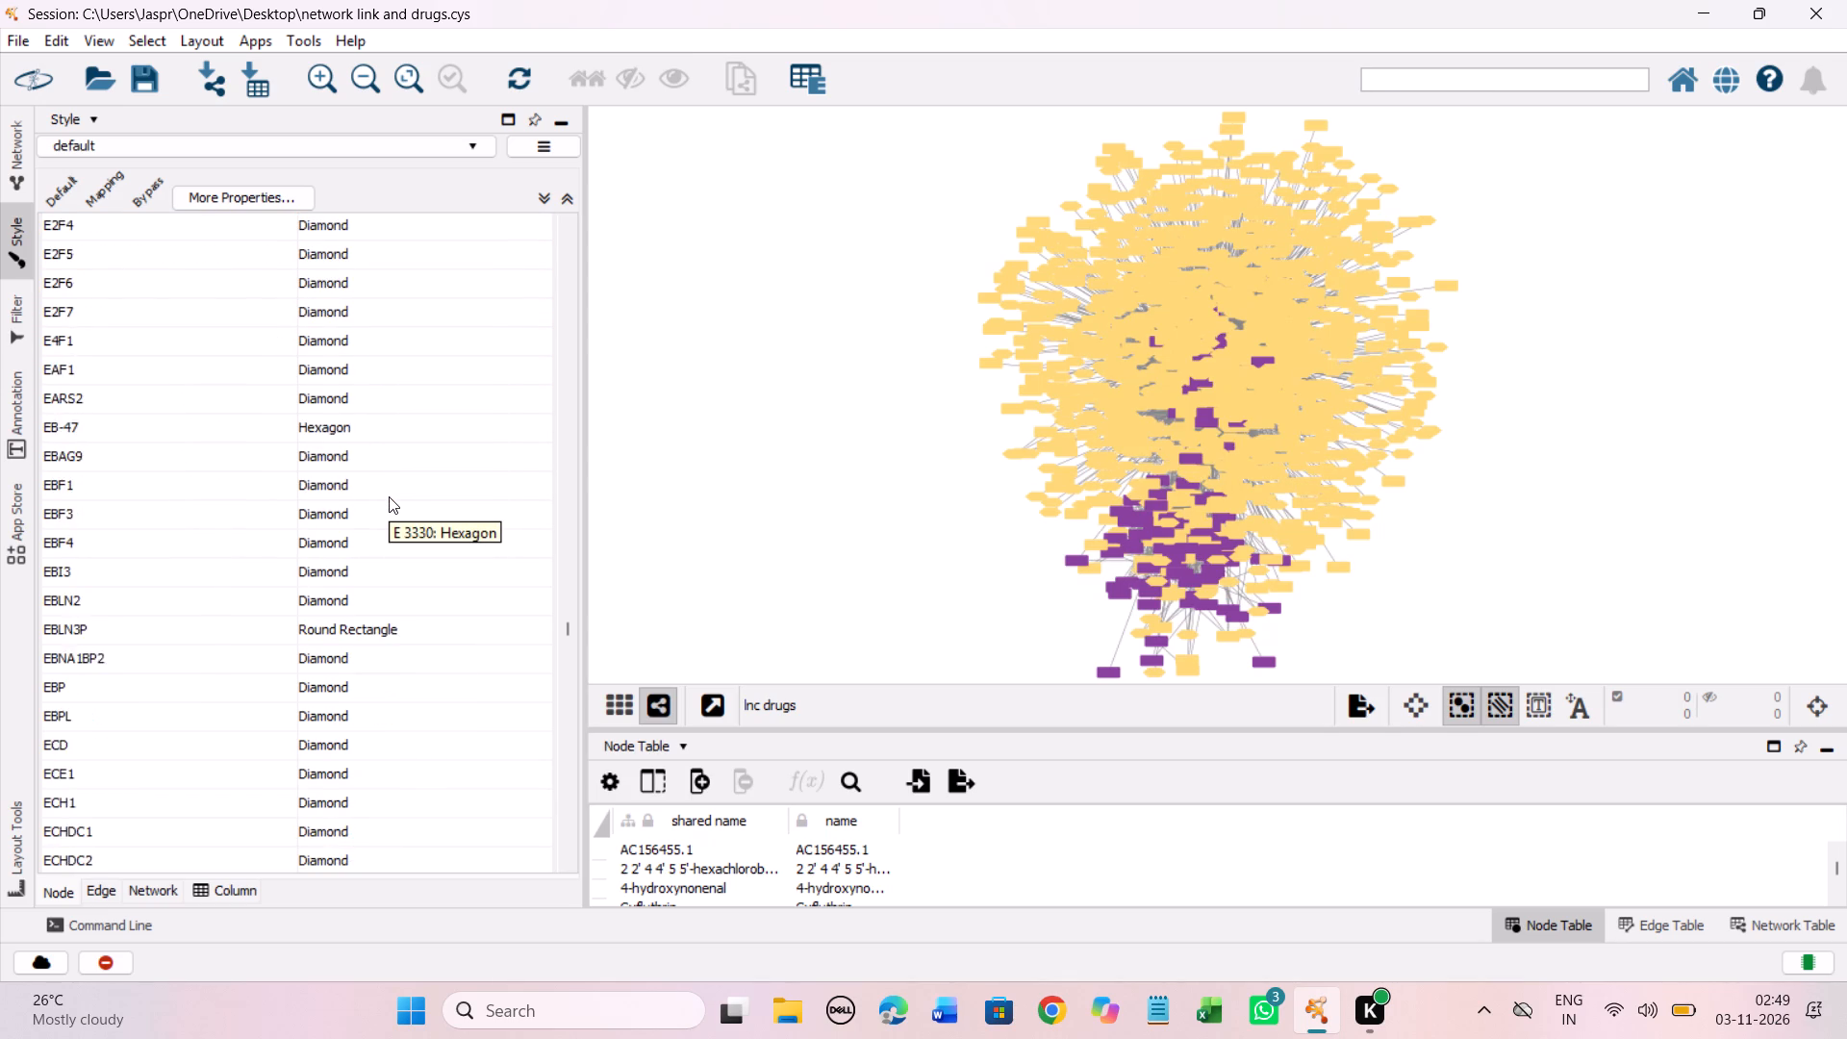
{"action": "scroll", "coordinate": [389, 496], "scroll_direction": "down", "scroll_amount": 4}
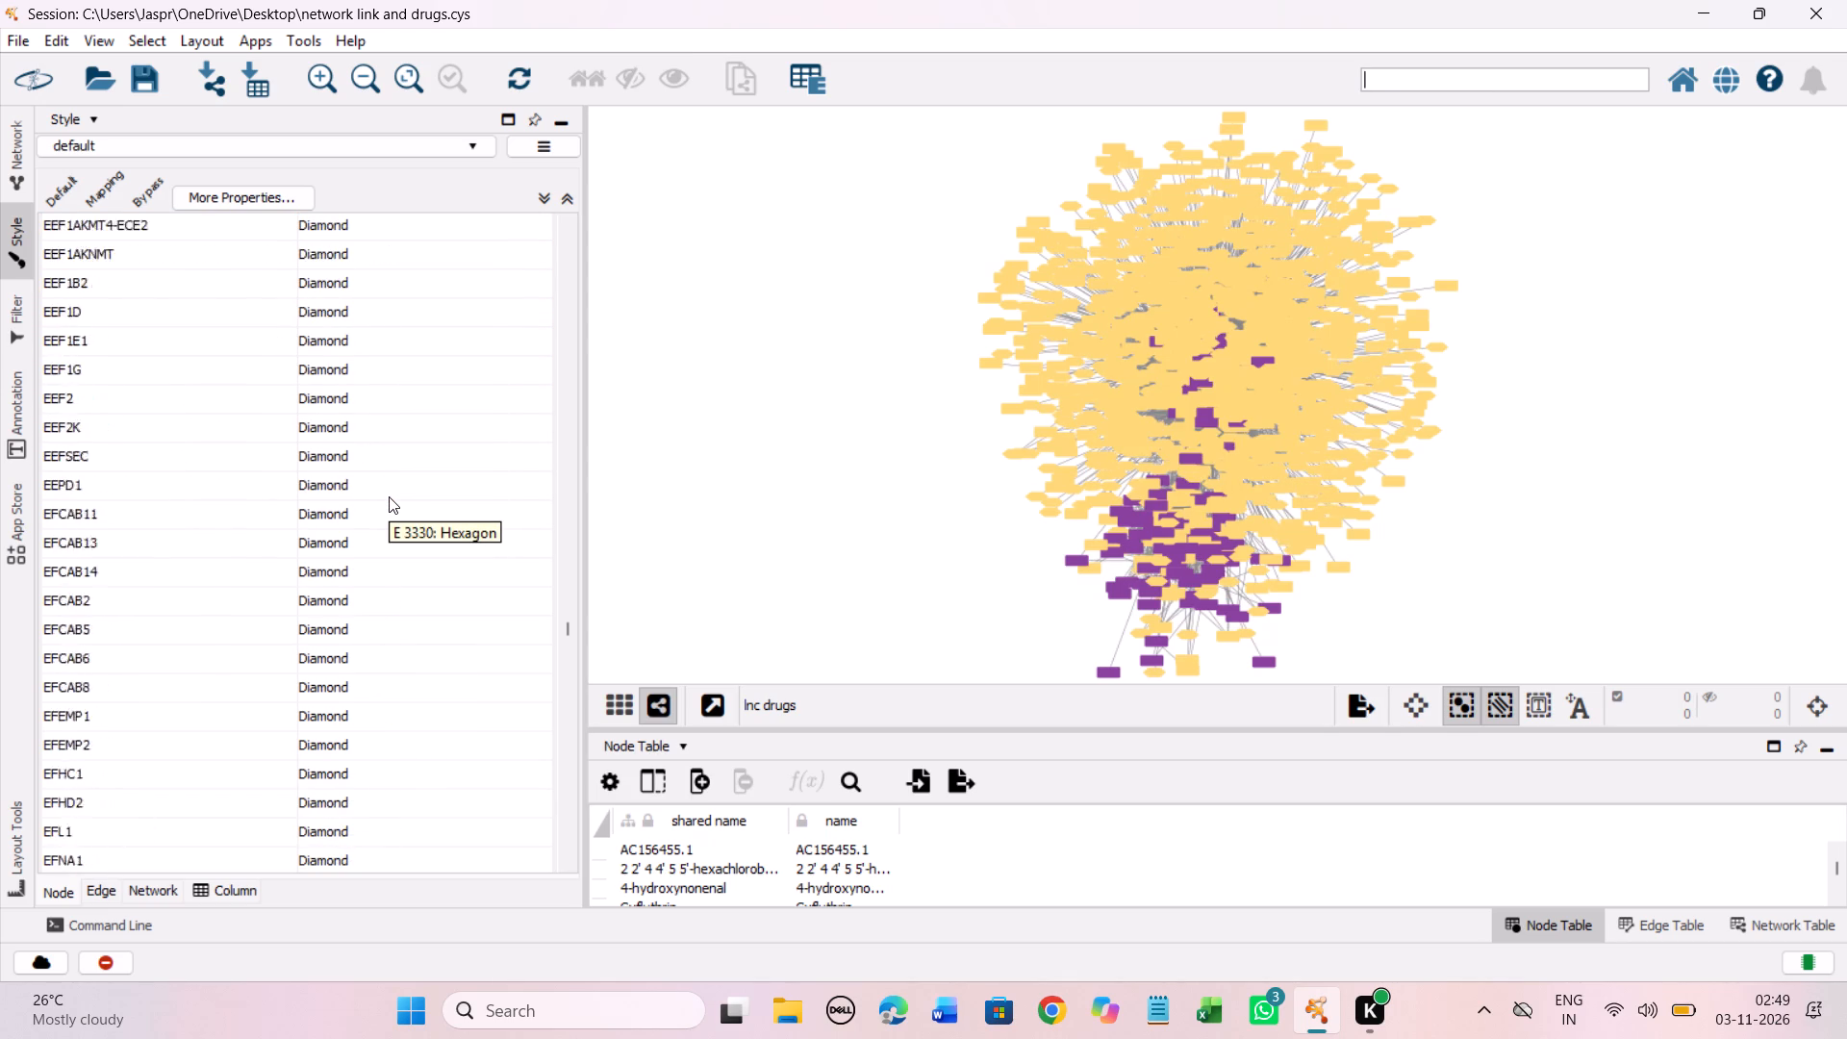
{"action": "scroll", "coordinate": [389, 496], "scroll_direction": "down", "scroll_amount": 5}
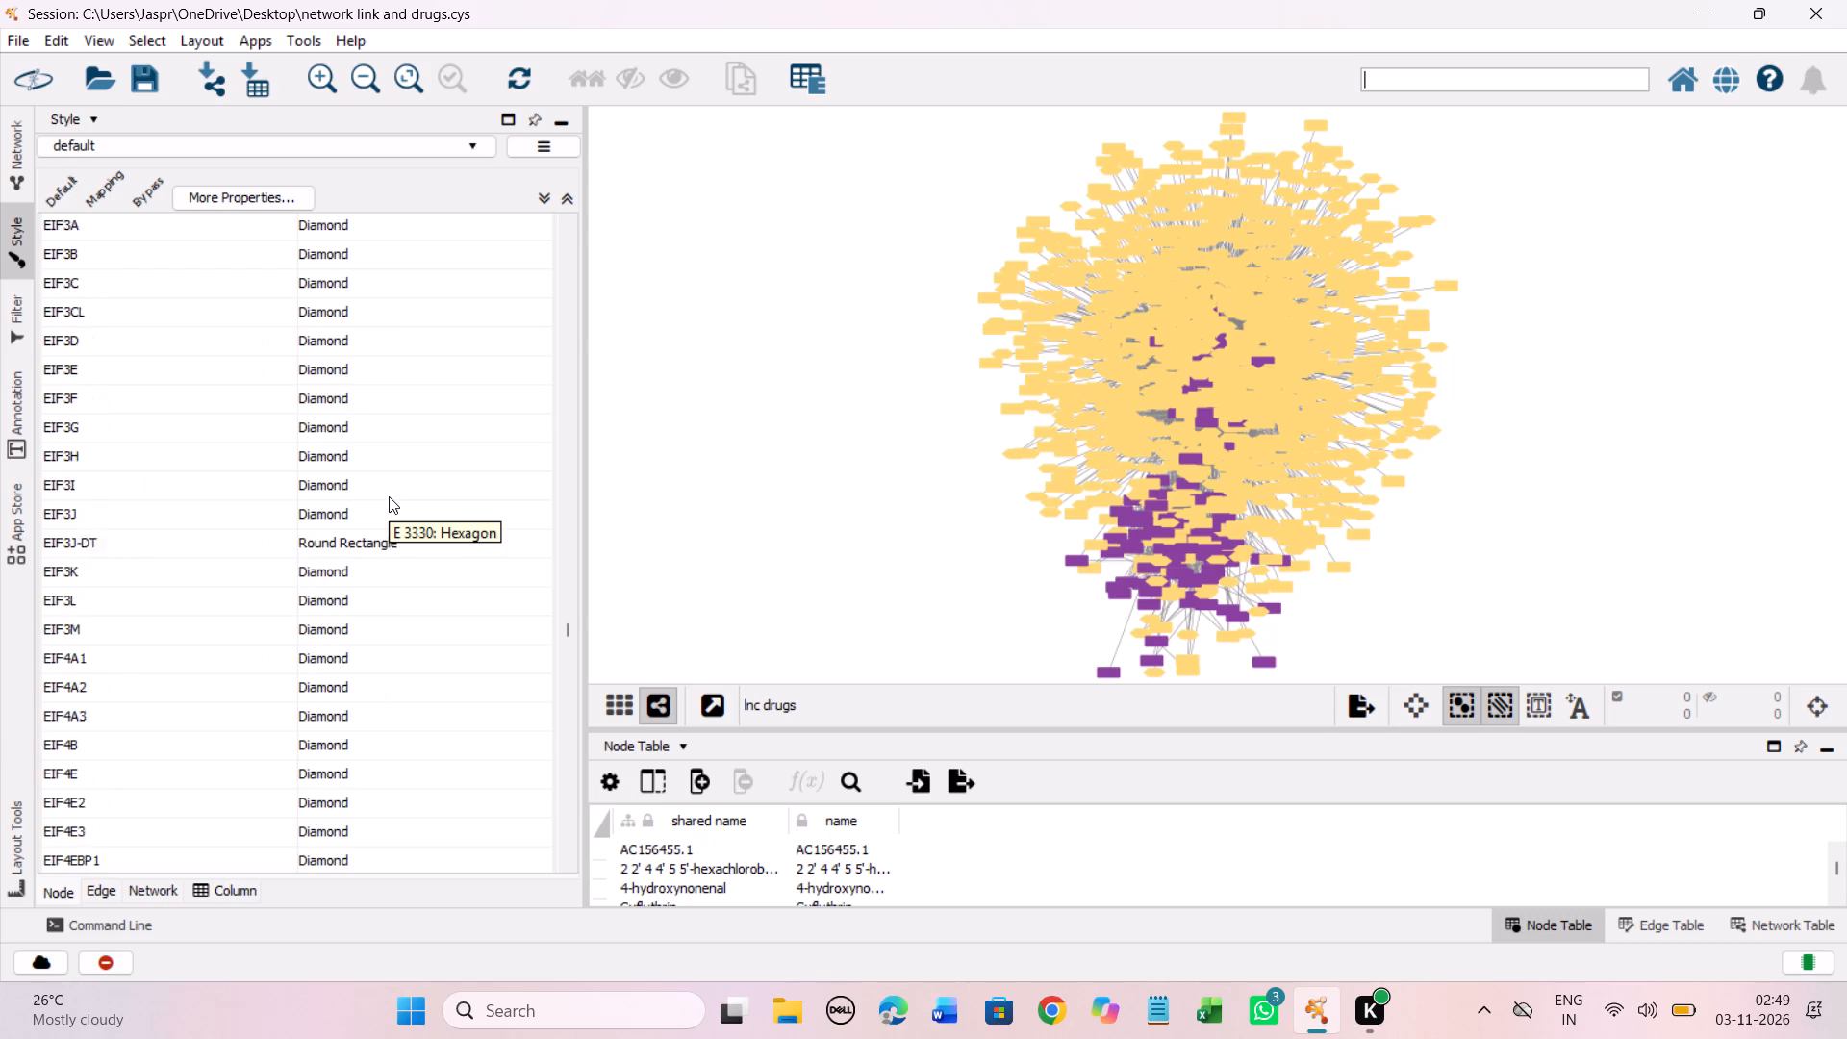
{"action": "scroll", "coordinate": [389, 496], "scroll_direction": "down", "scroll_amount": 5}
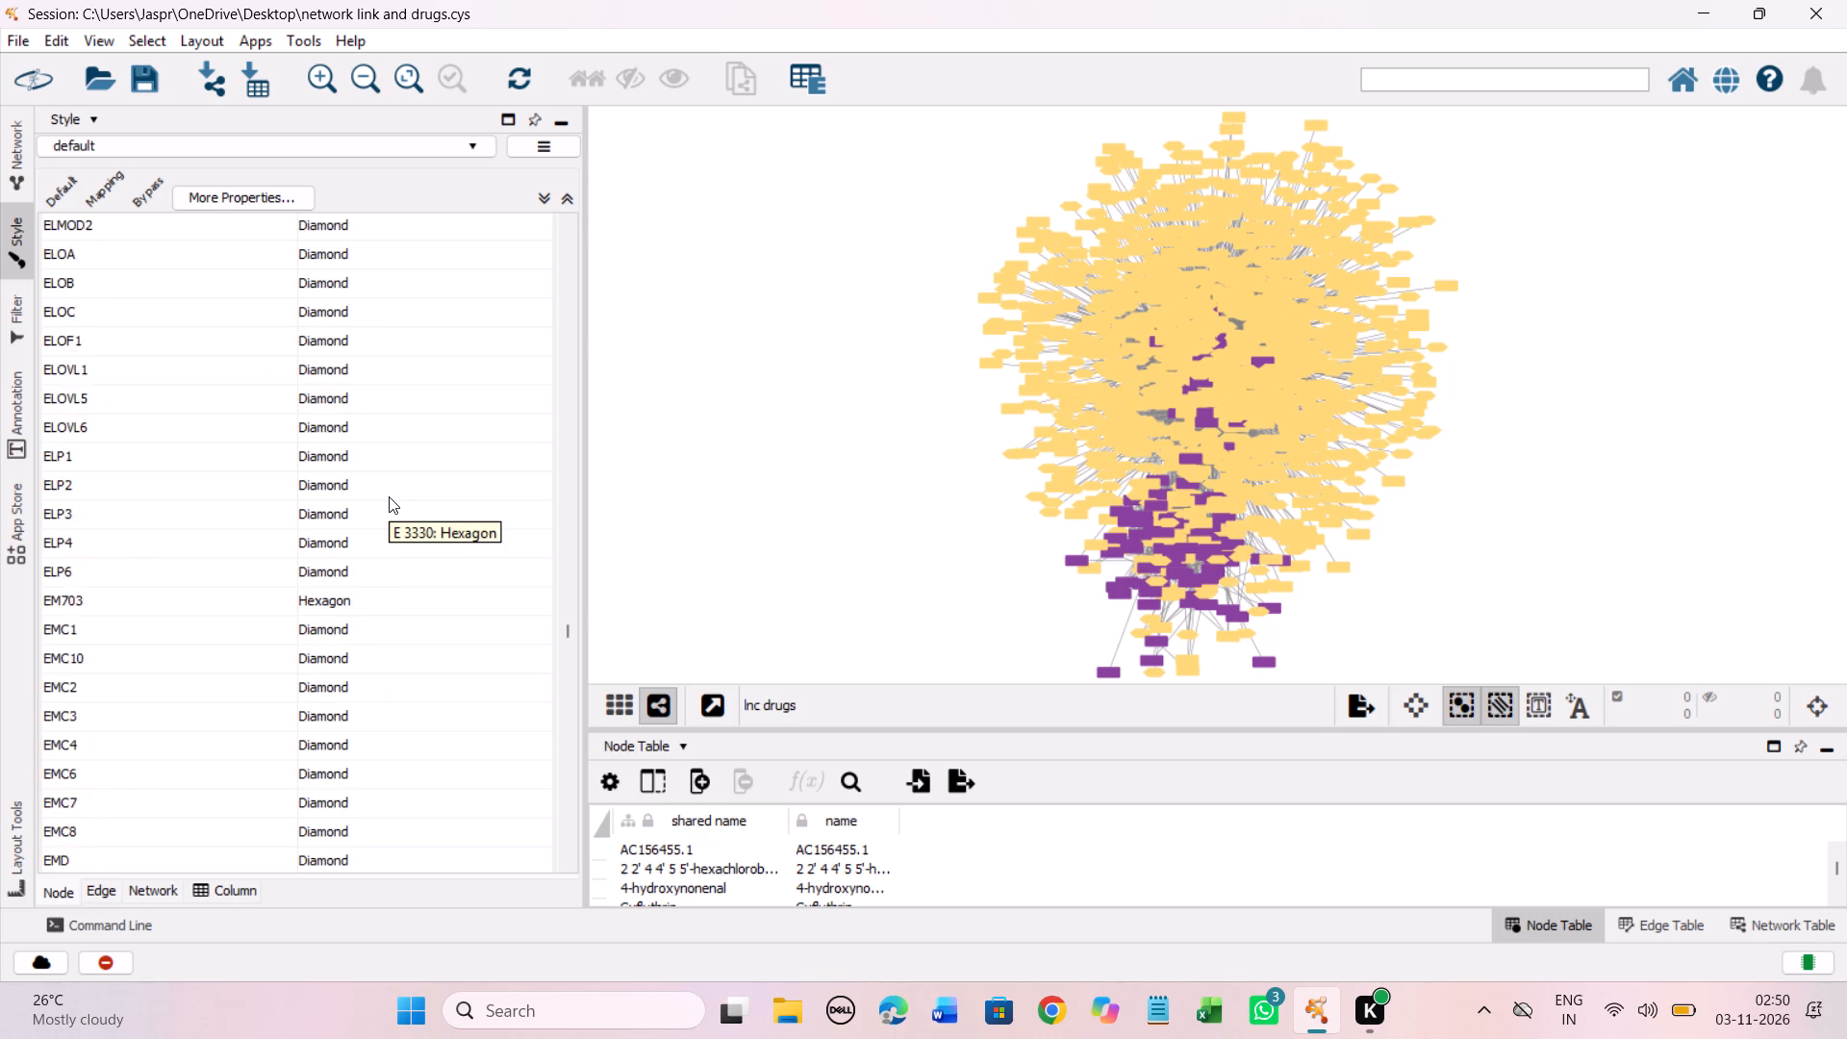
{"action": "scroll", "coordinate": [389, 496], "scroll_direction": "down", "scroll_amount": 5}
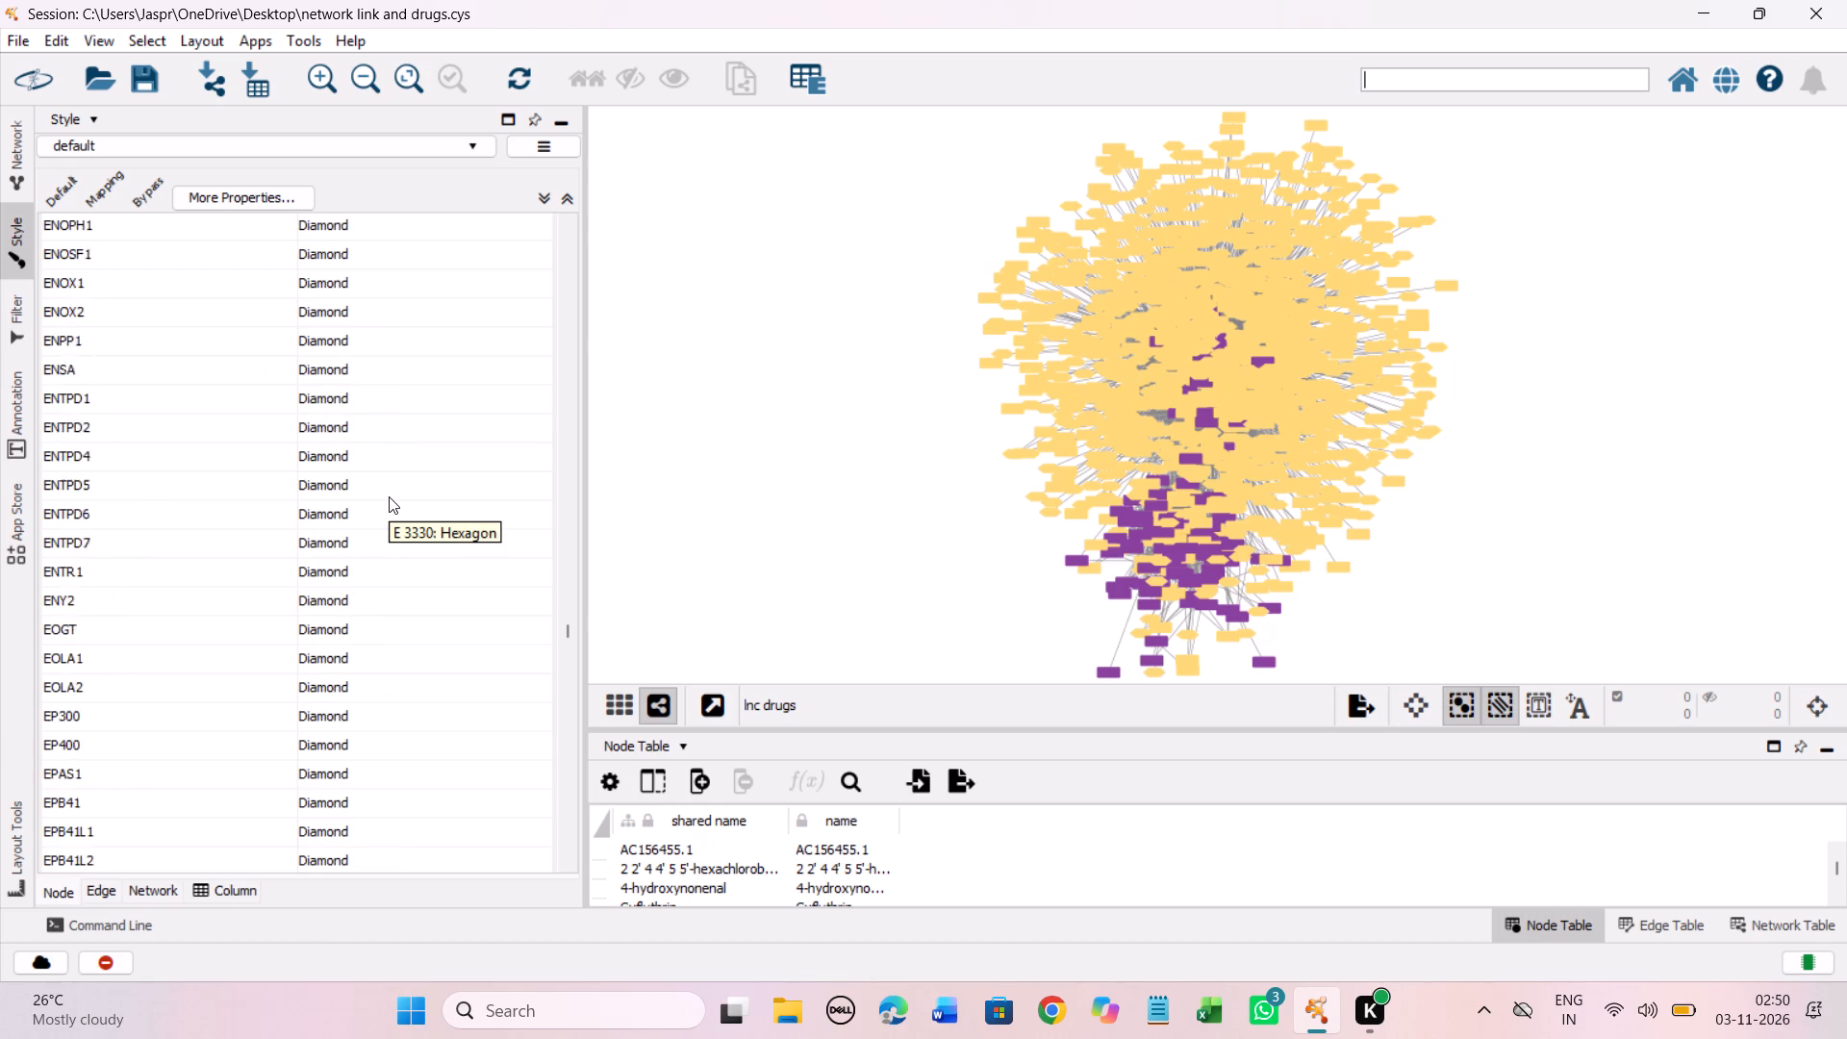
{"action": "scroll", "coordinate": [389, 496], "scroll_direction": "down", "scroll_amount": 4}
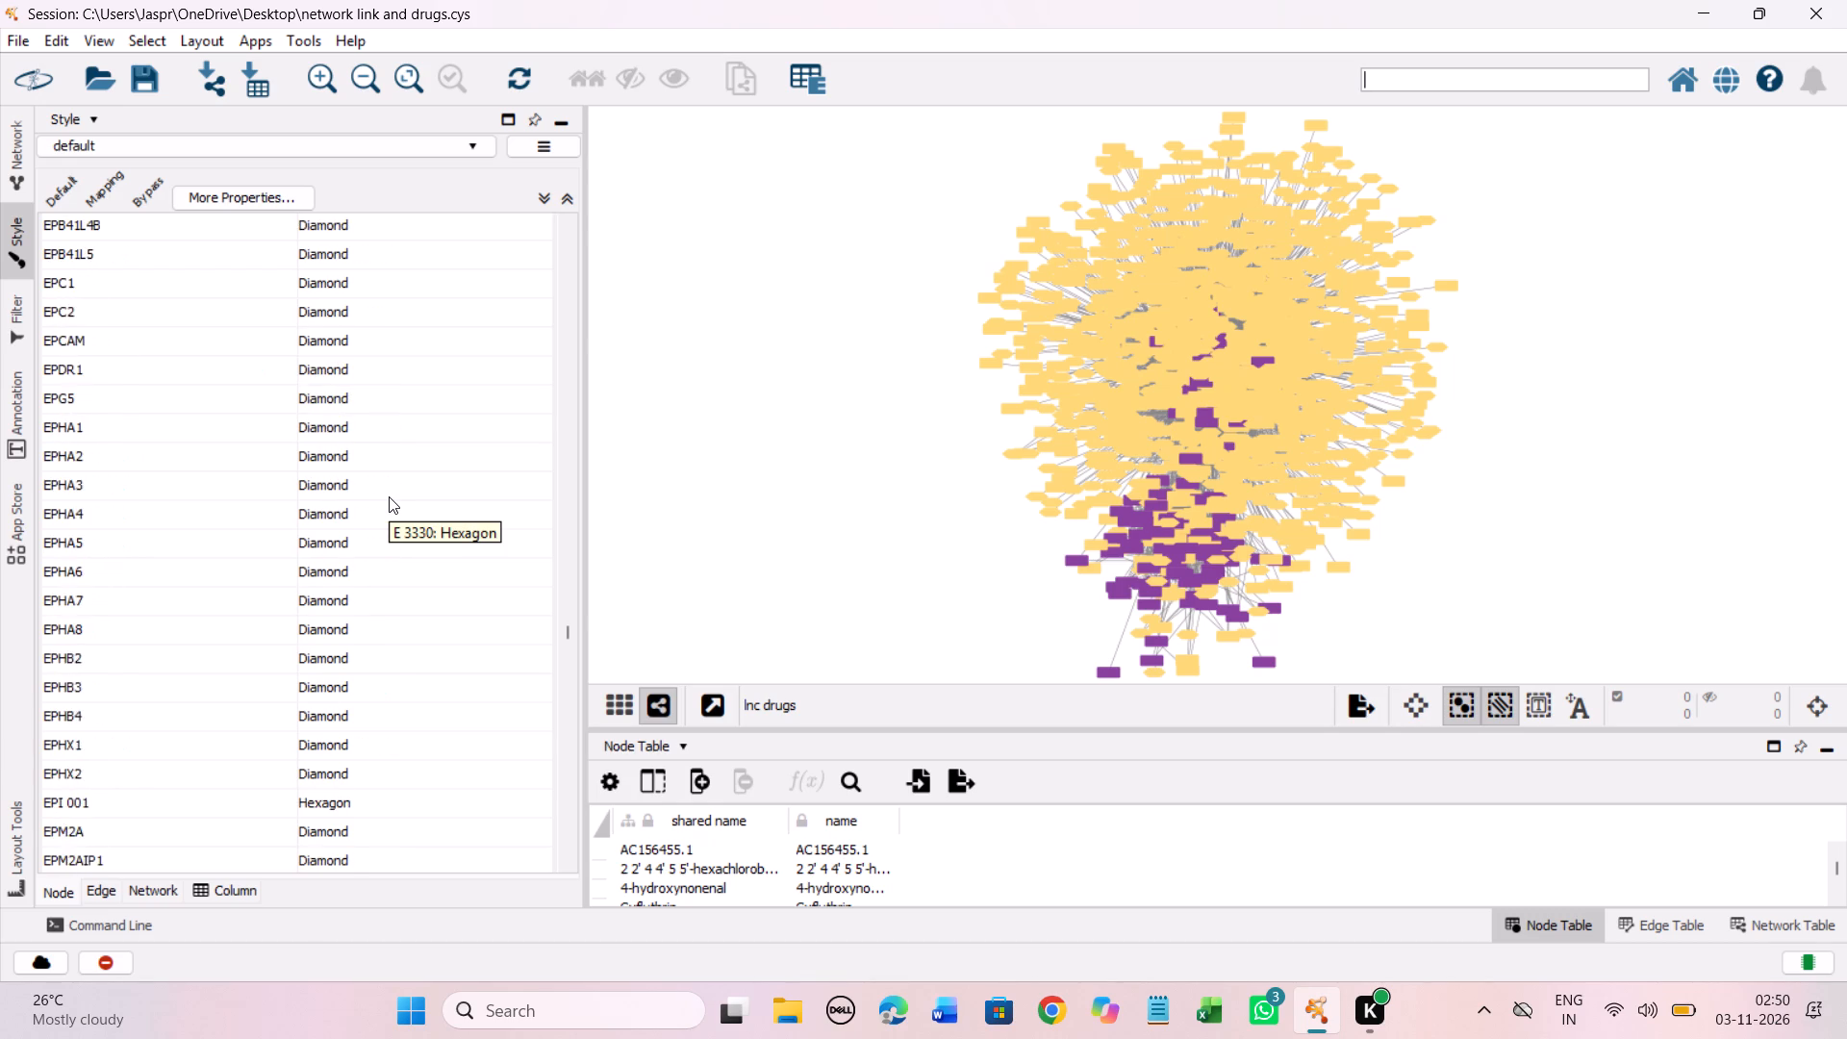
{"action": "scroll", "coordinate": [389, 496], "scroll_direction": "down", "scroll_amount": 4}
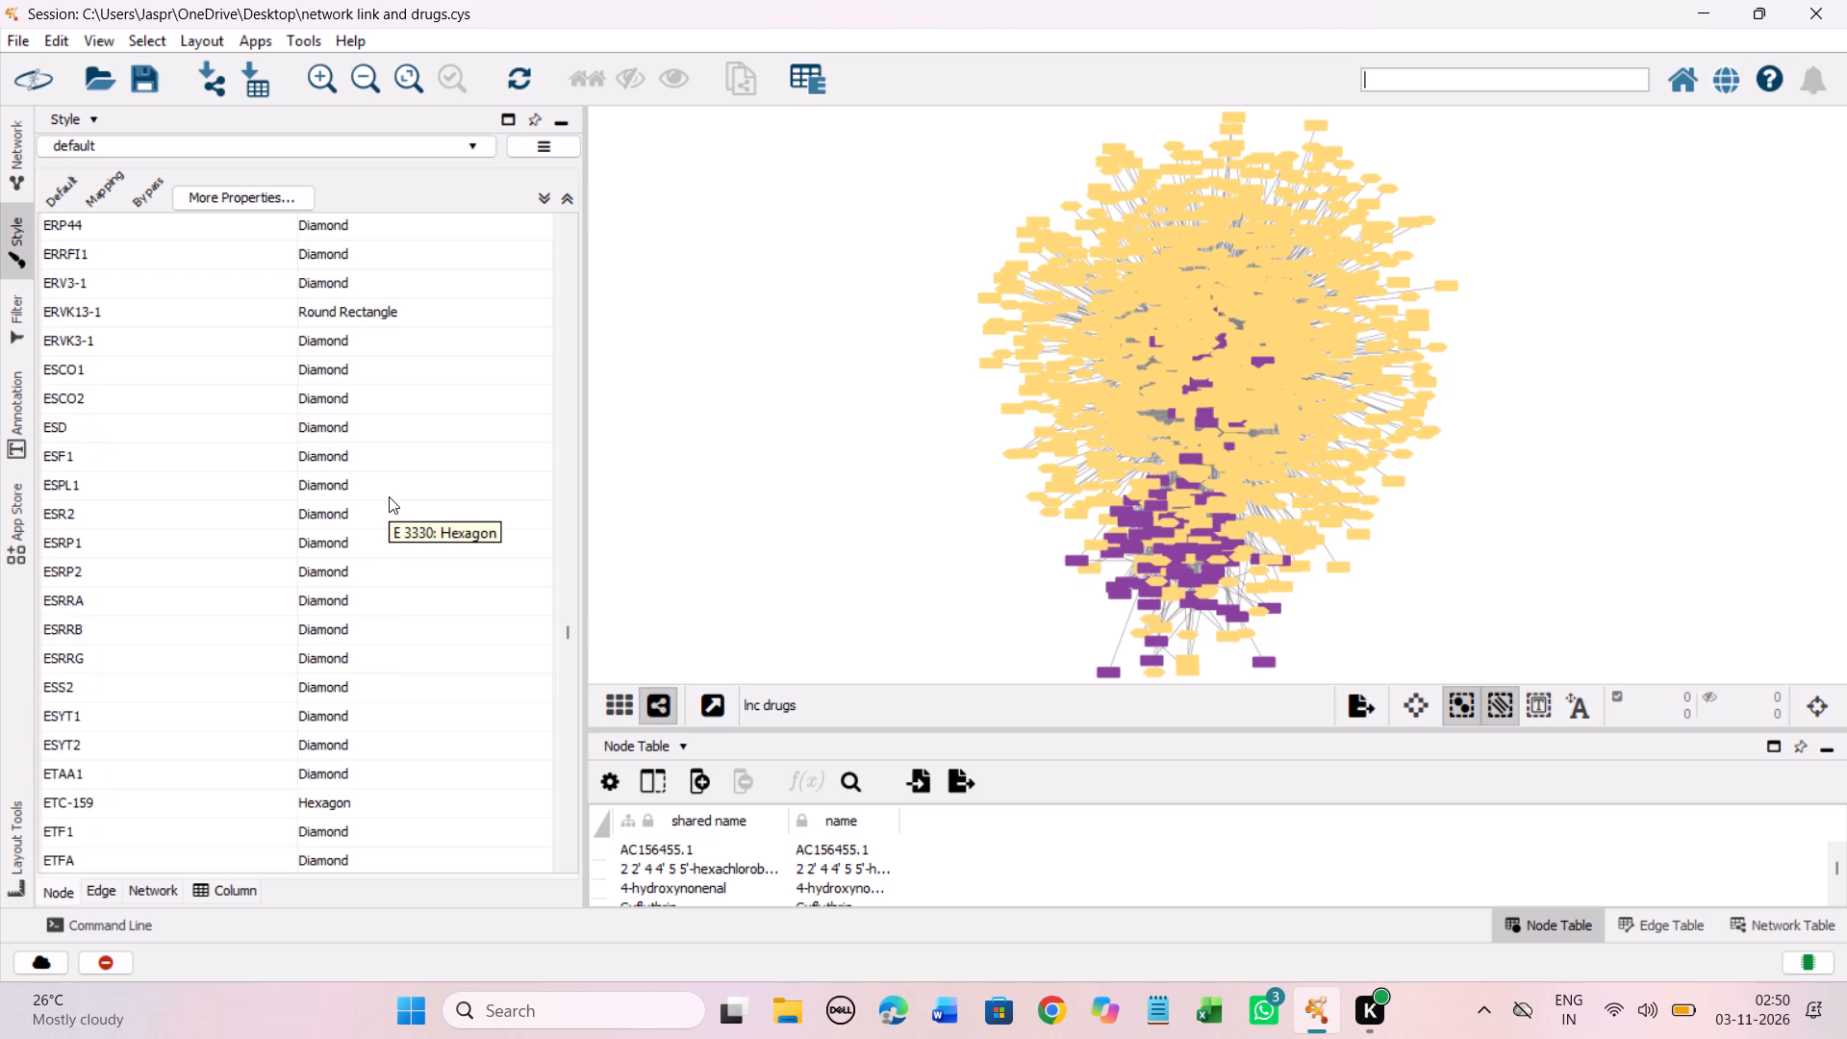
{"action": "scroll", "coordinate": [389, 496], "scroll_direction": "down", "scroll_amount": 4}
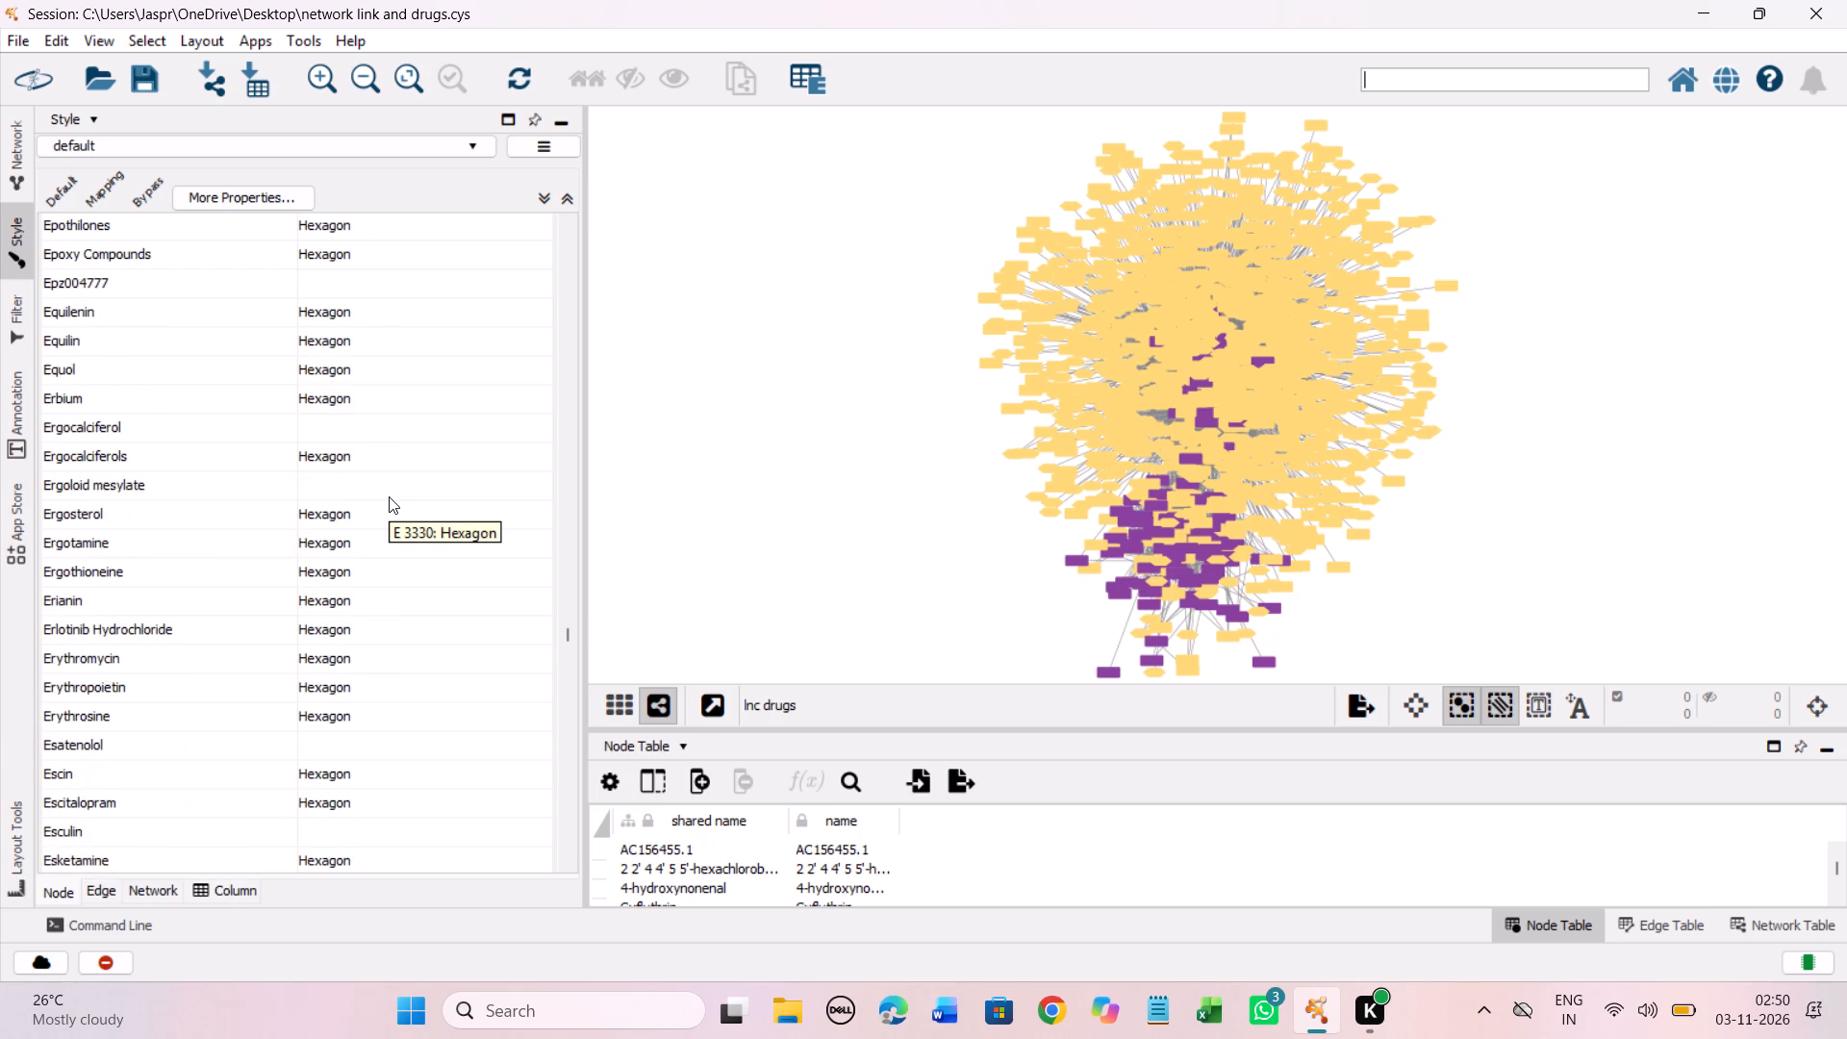
Set the Shape mapping to Hexagon for the whole range of drugs from Ebselen through F0447-0125.
{"action": "scroll", "coordinate": [389, 496], "scroll_direction": "up", "scroll_amount": 4}
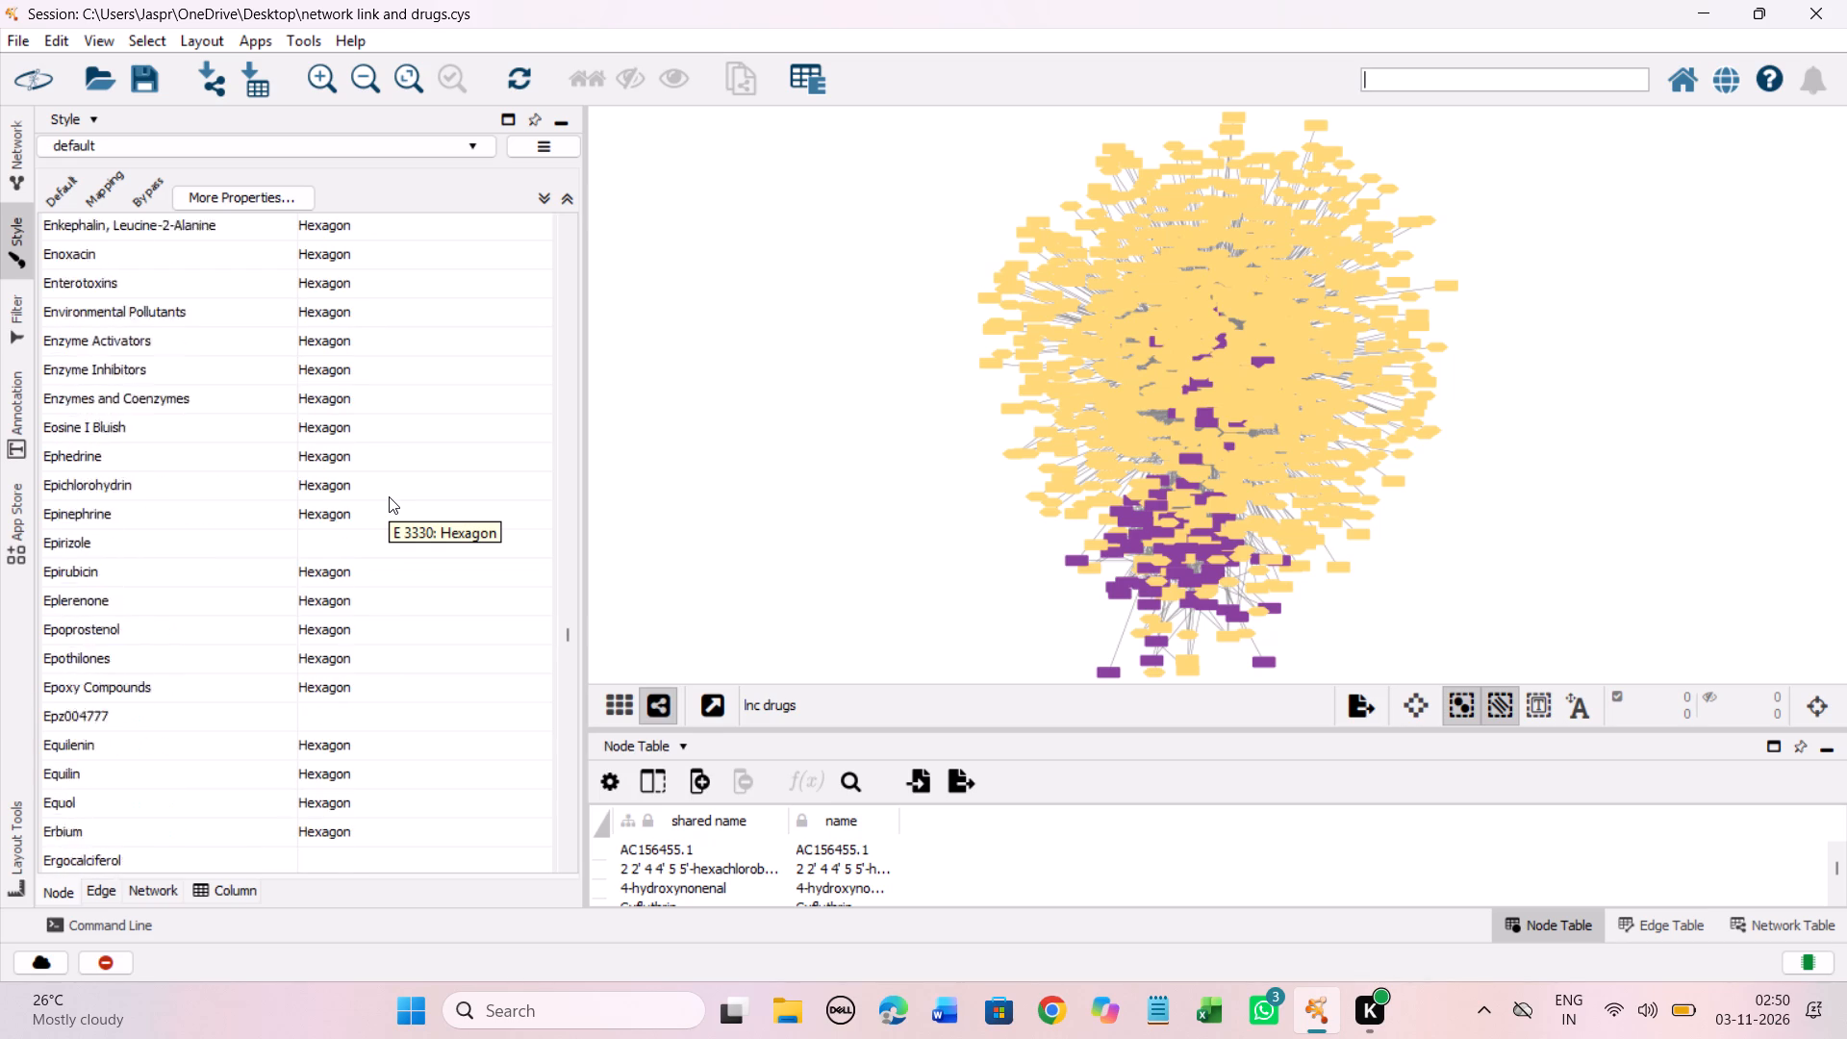
{"action": "scroll", "coordinate": [389, 496], "scroll_direction": "up", "scroll_amount": 2}
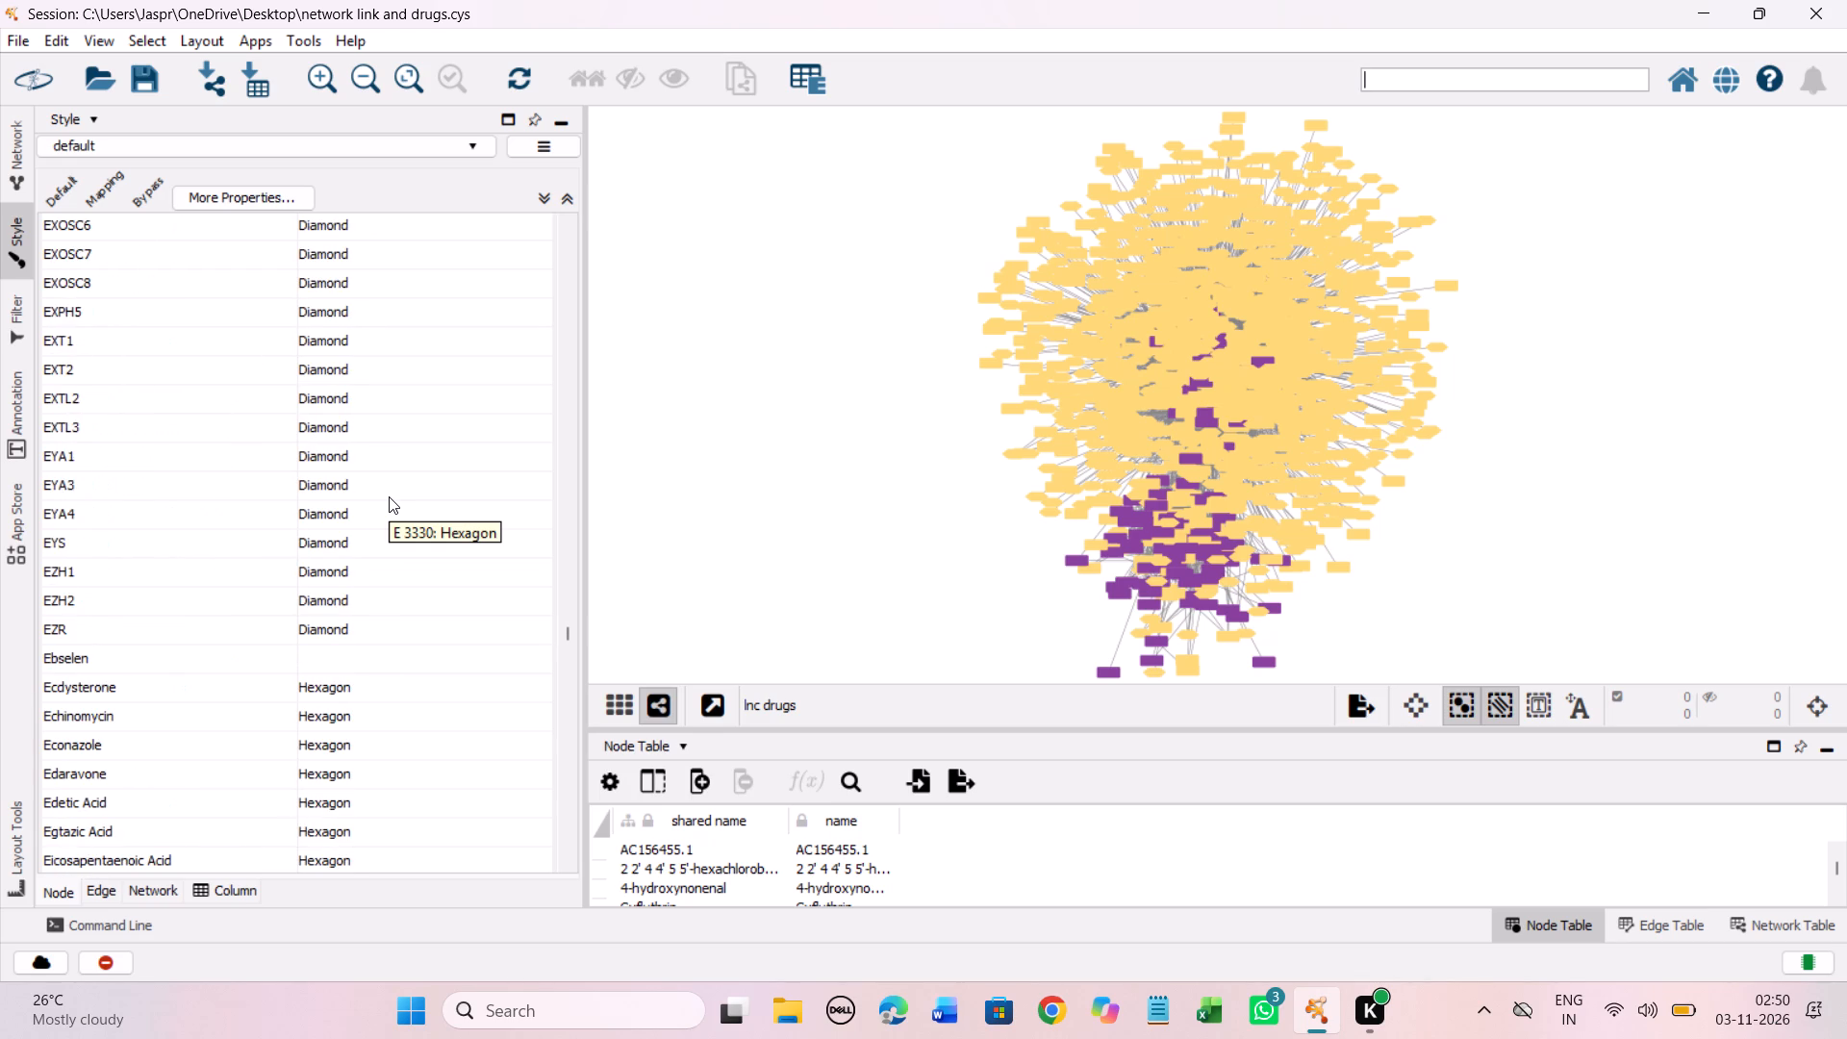
{"action": "left_click", "coordinate": [295, 660]}
{"action": "scroll", "coordinate": [349, 708], "scroll_direction": "down", "scroll_amount": 1}
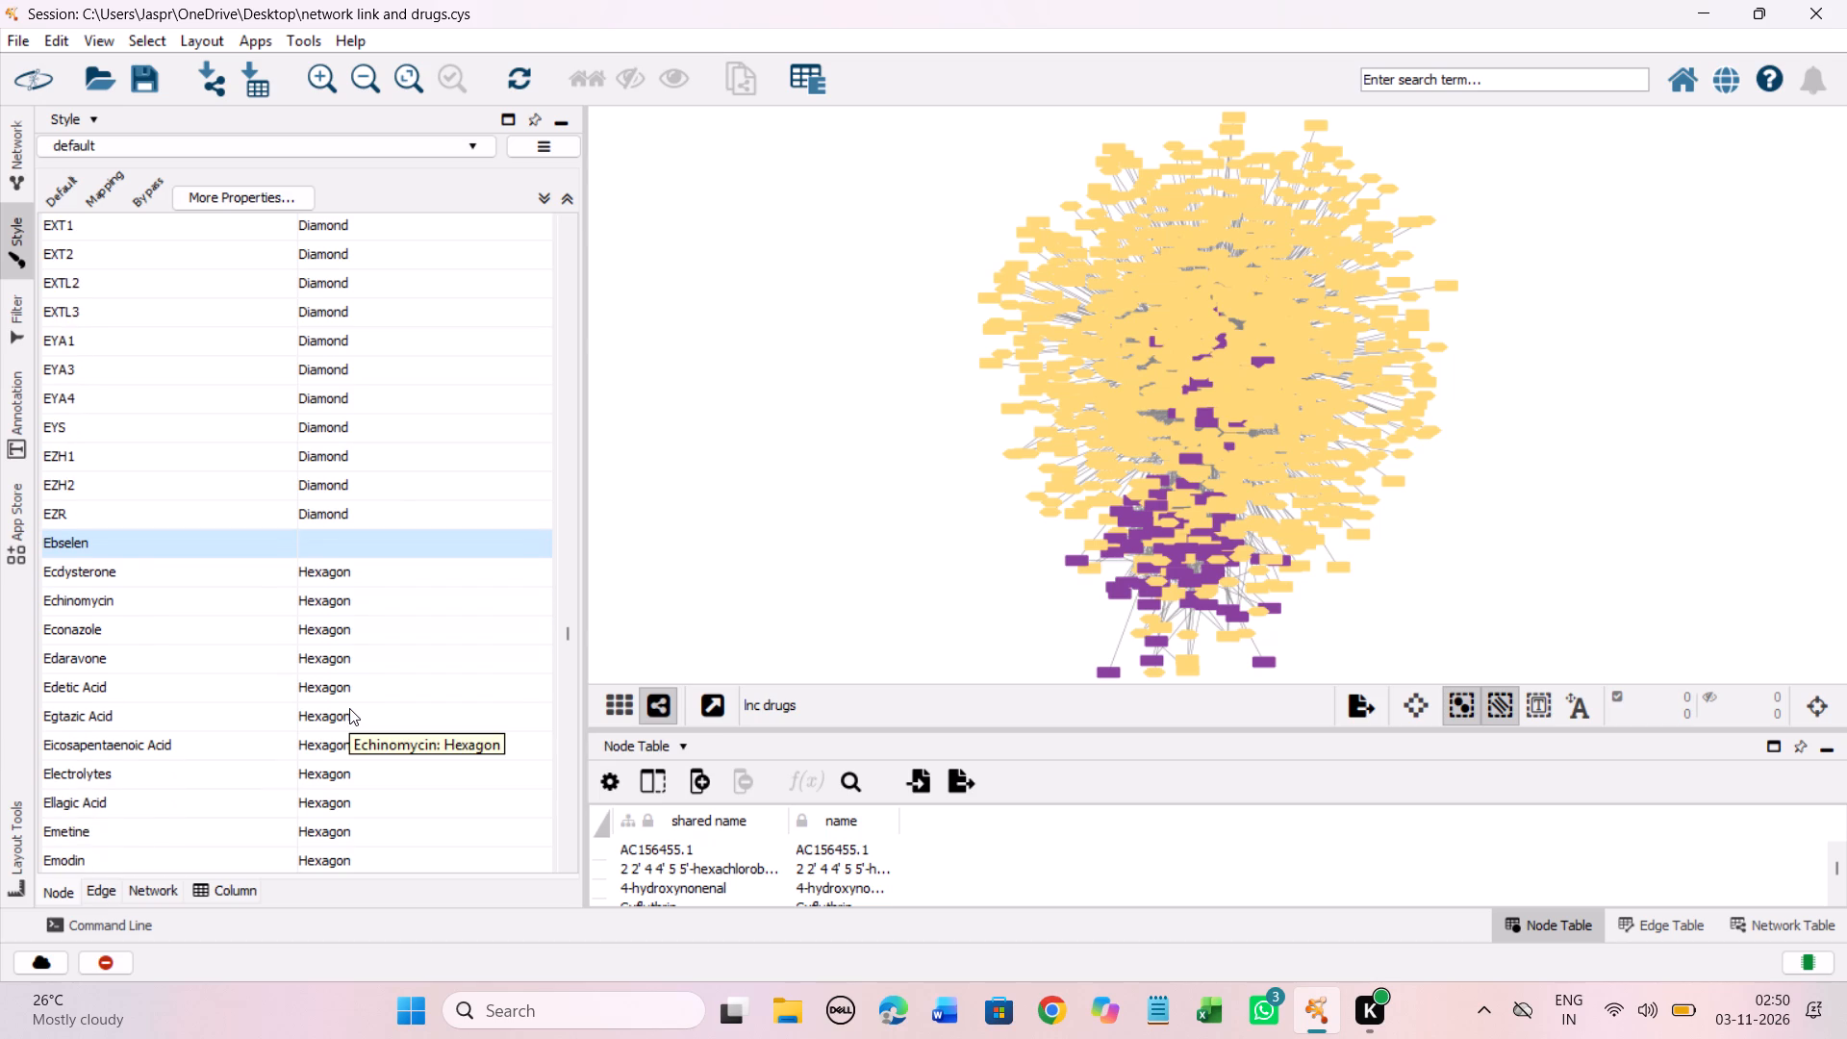
{"action": "scroll", "coordinate": [349, 708], "scroll_direction": "down", "scroll_amount": 4}
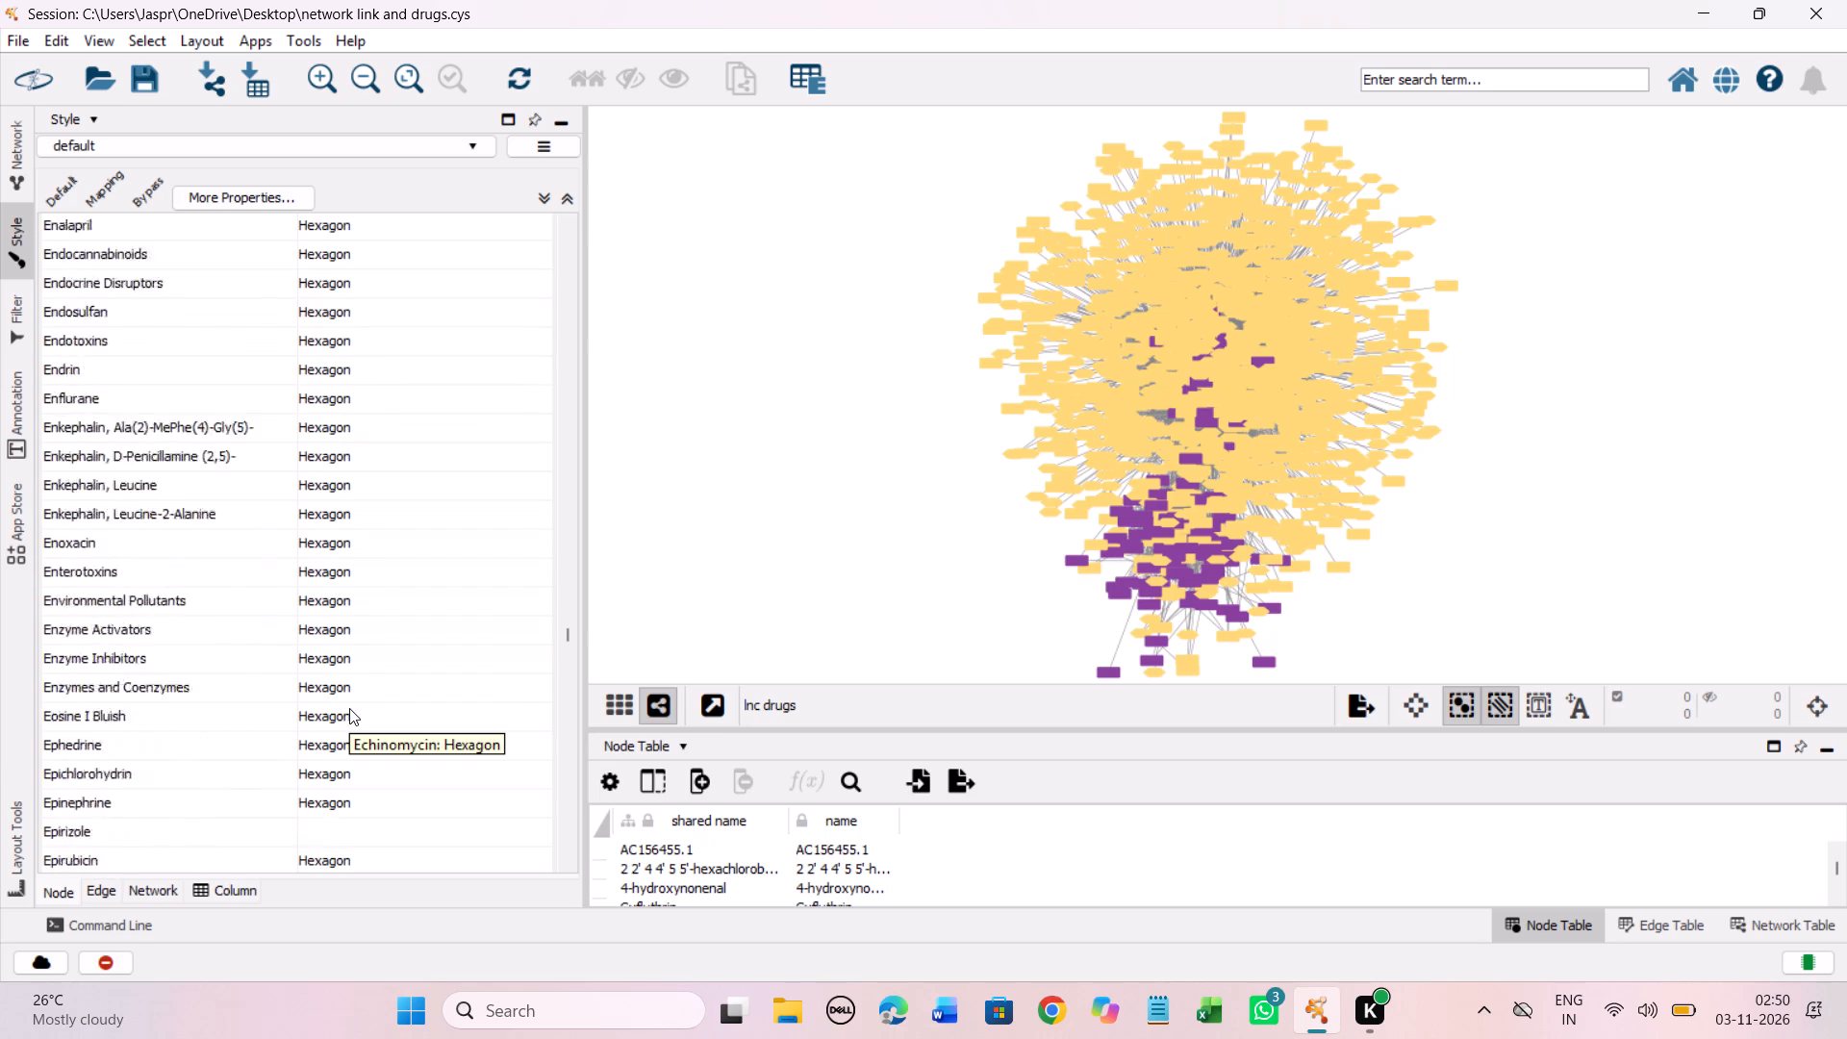
{"action": "scroll", "coordinate": [349, 708], "scroll_direction": "down", "scroll_amount": 2}
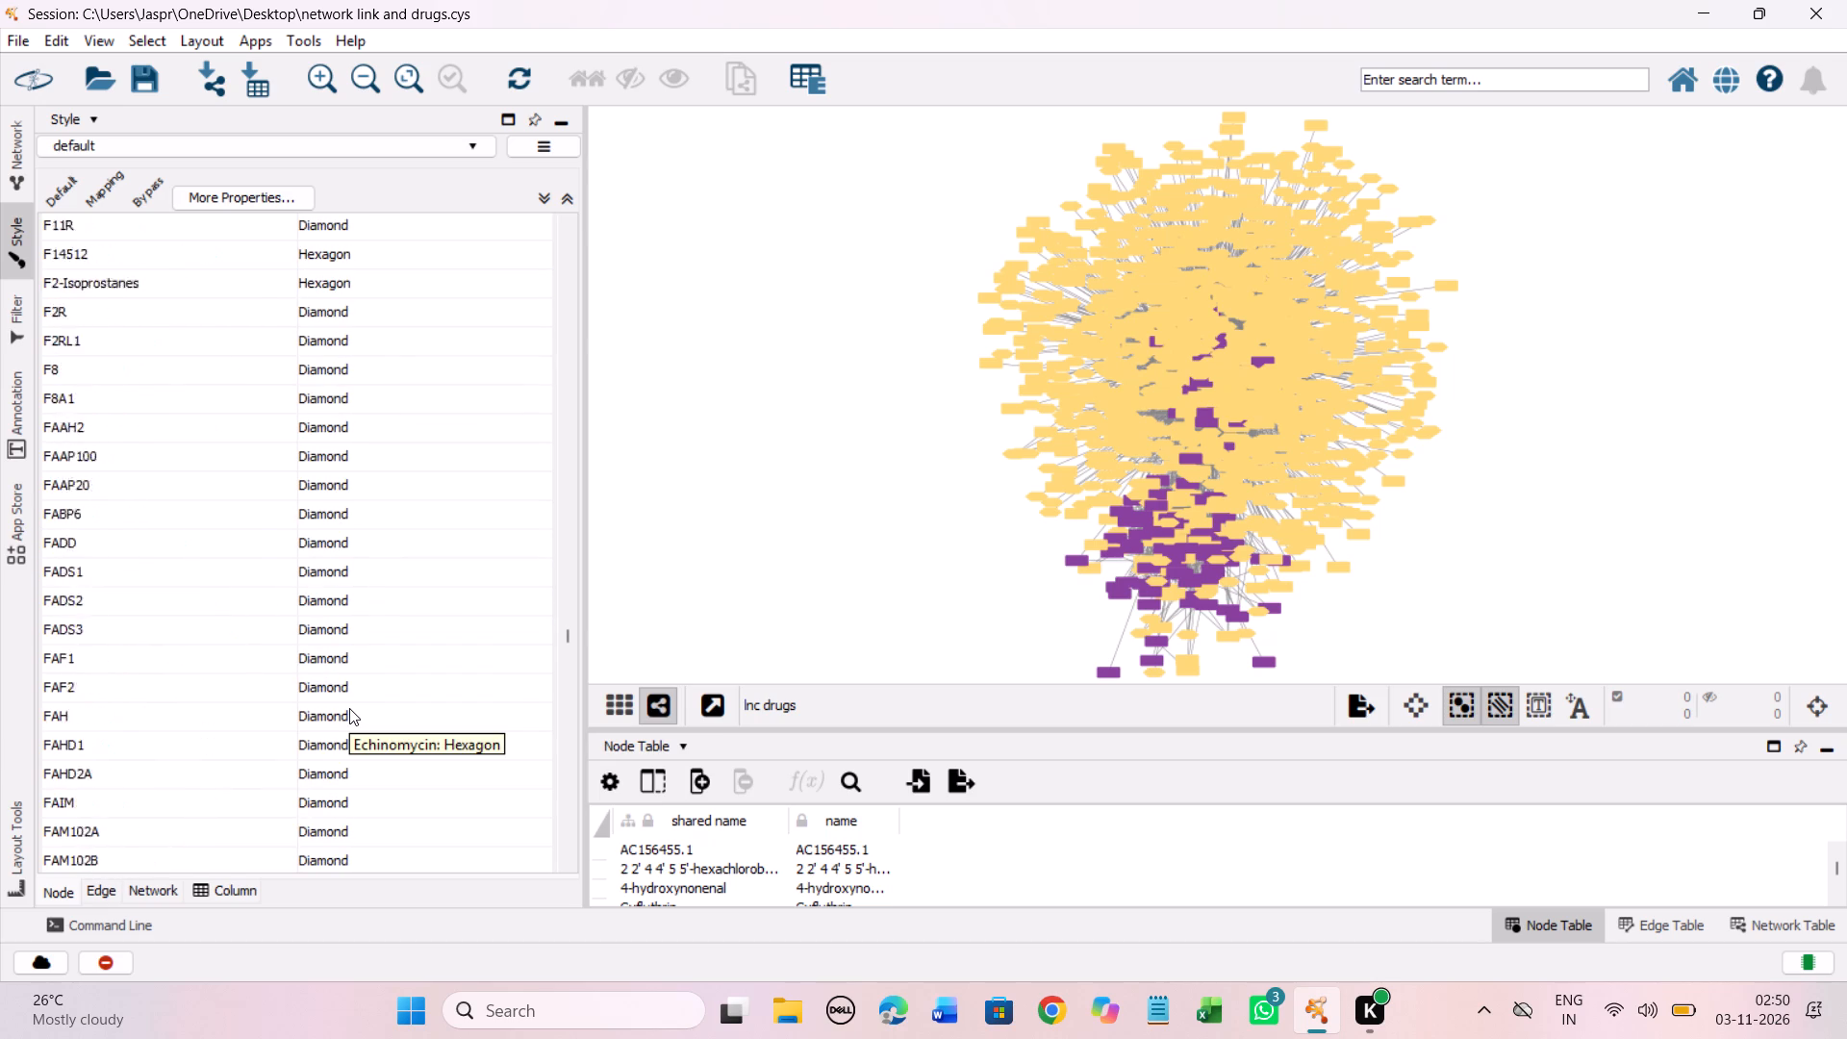
{"action": "scroll", "coordinate": [349, 708], "scroll_direction": "up", "scroll_amount": 3}
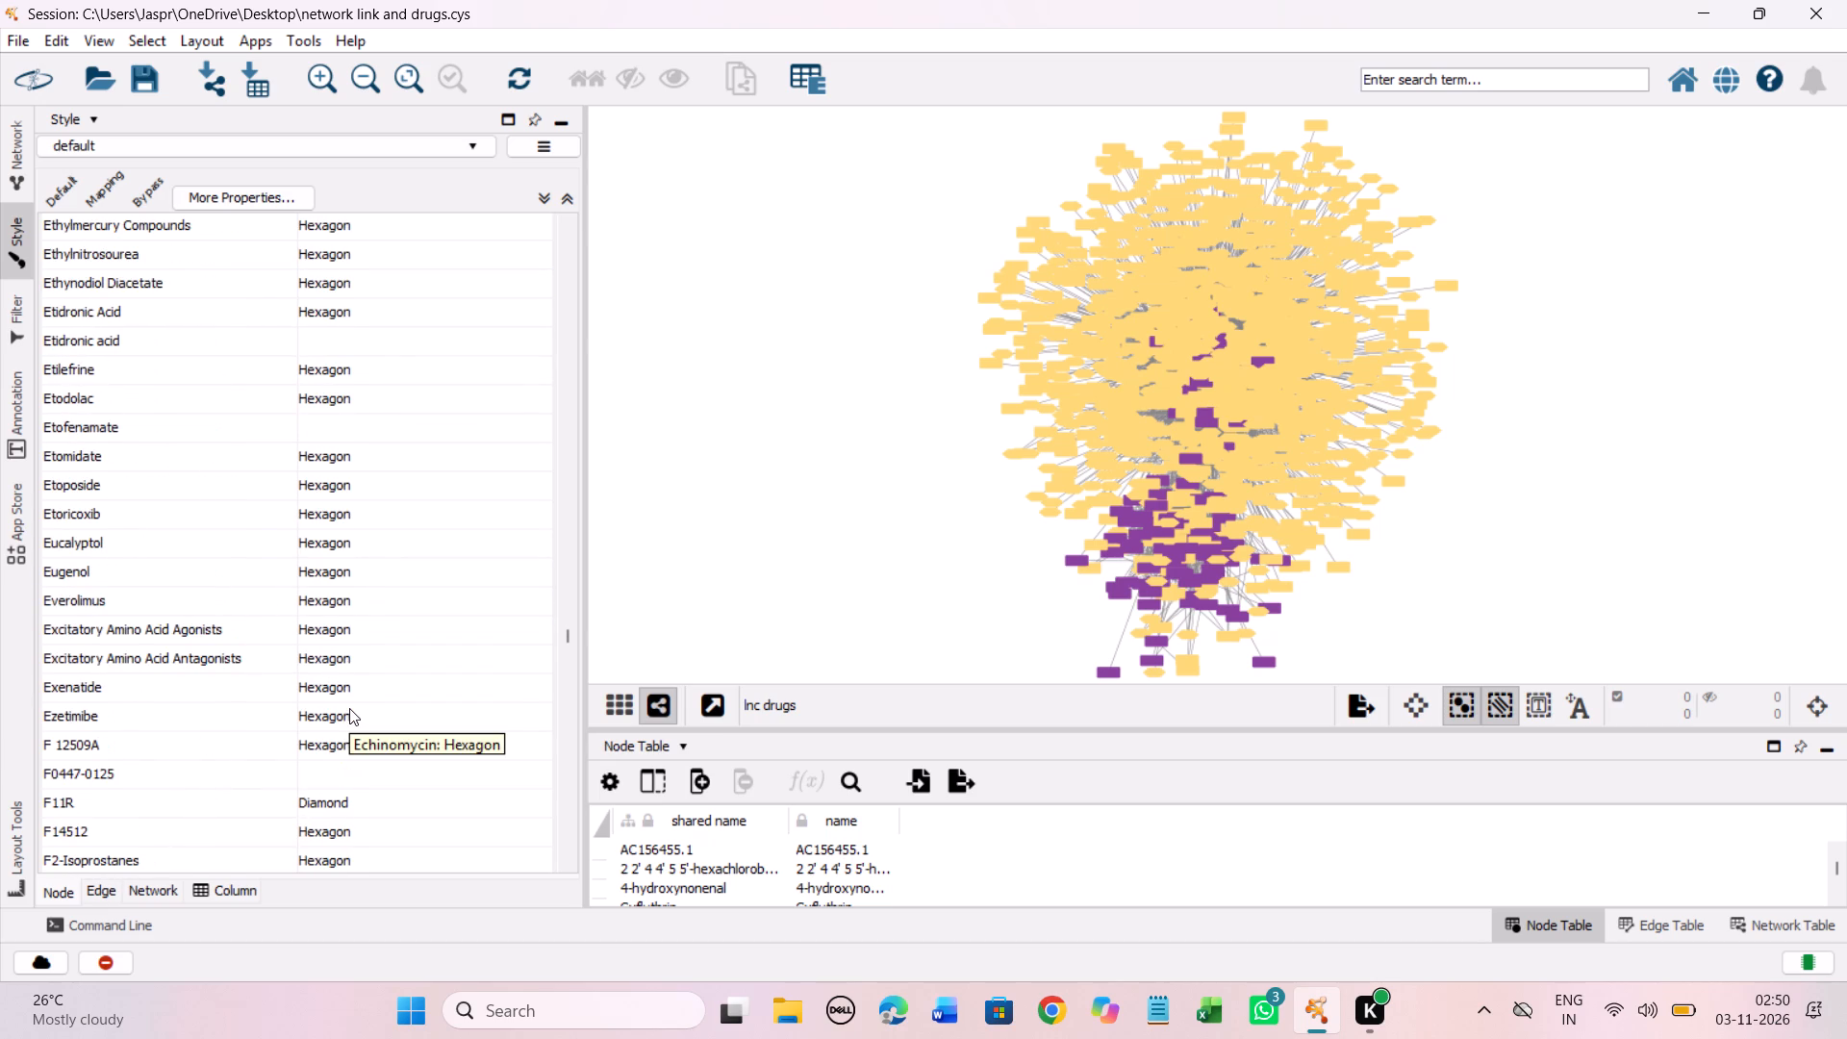
{"action": "left_click", "coordinate": [324, 777]}
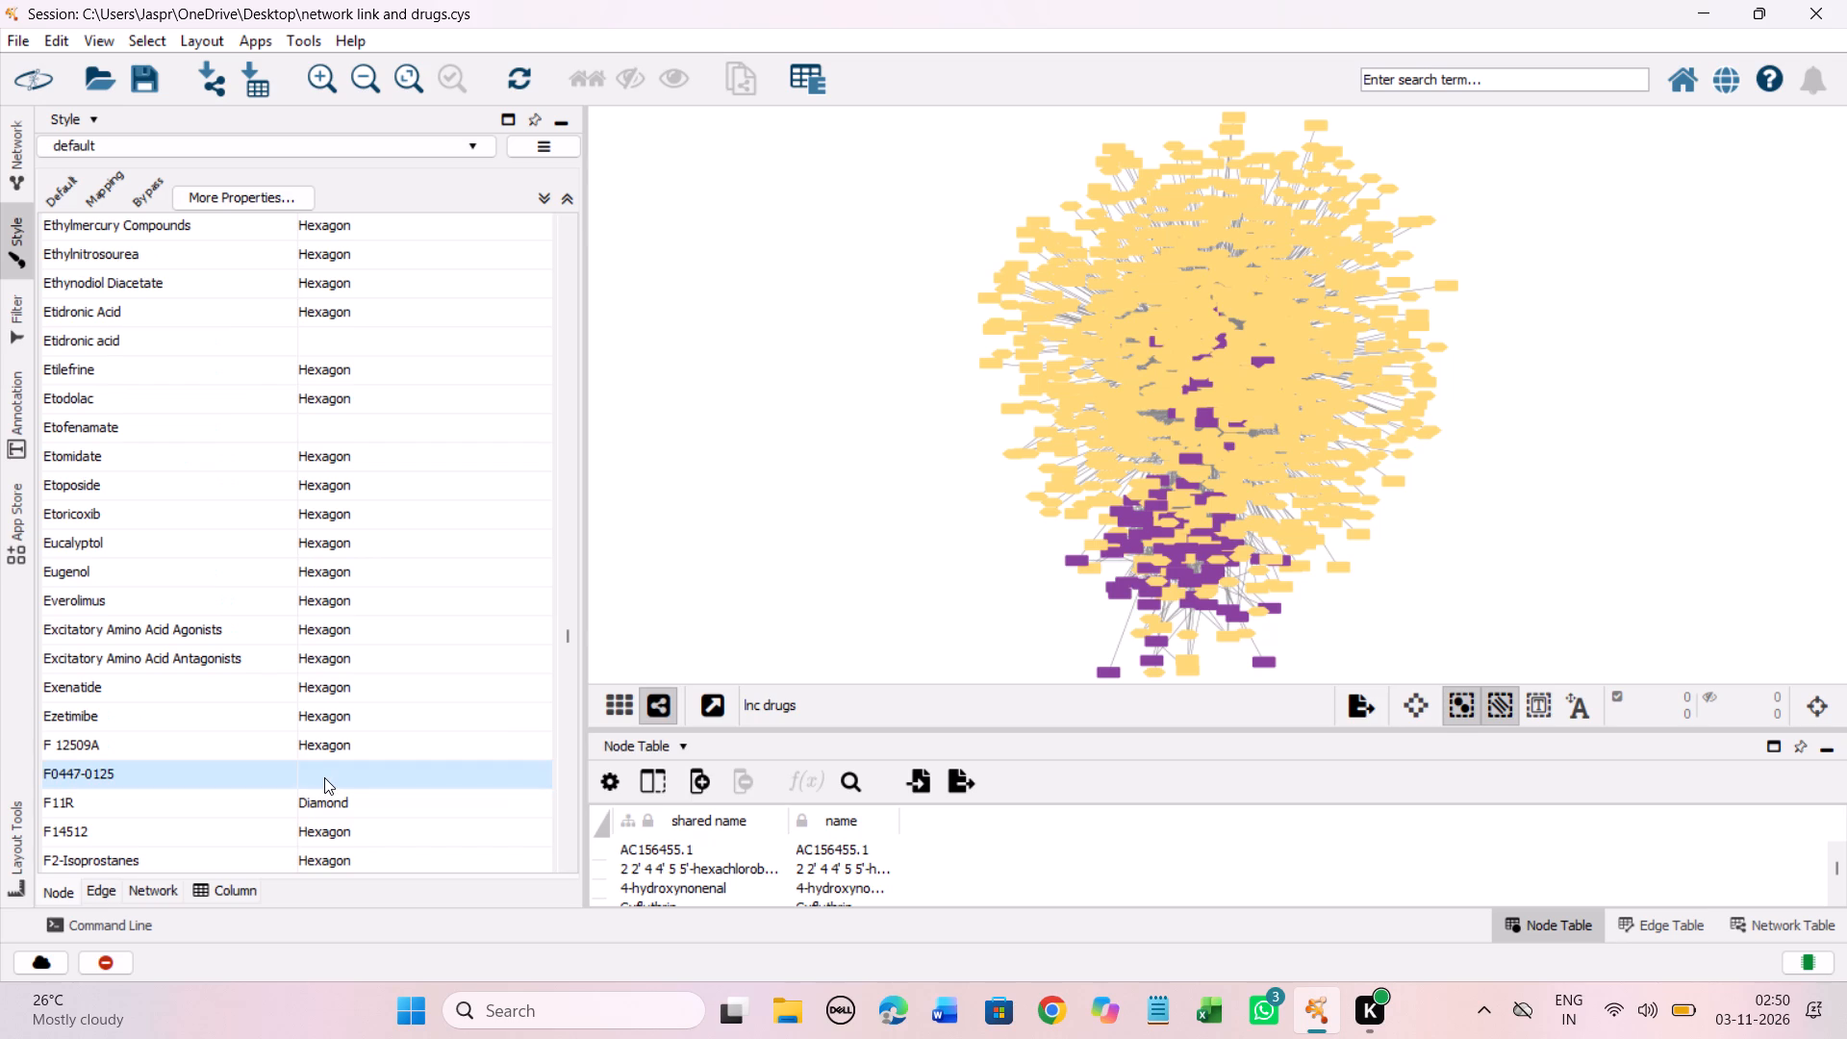
{"action": "scroll", "coordinate": [324, 777], "scroll_direction": "up", "scroll_amount": 3}
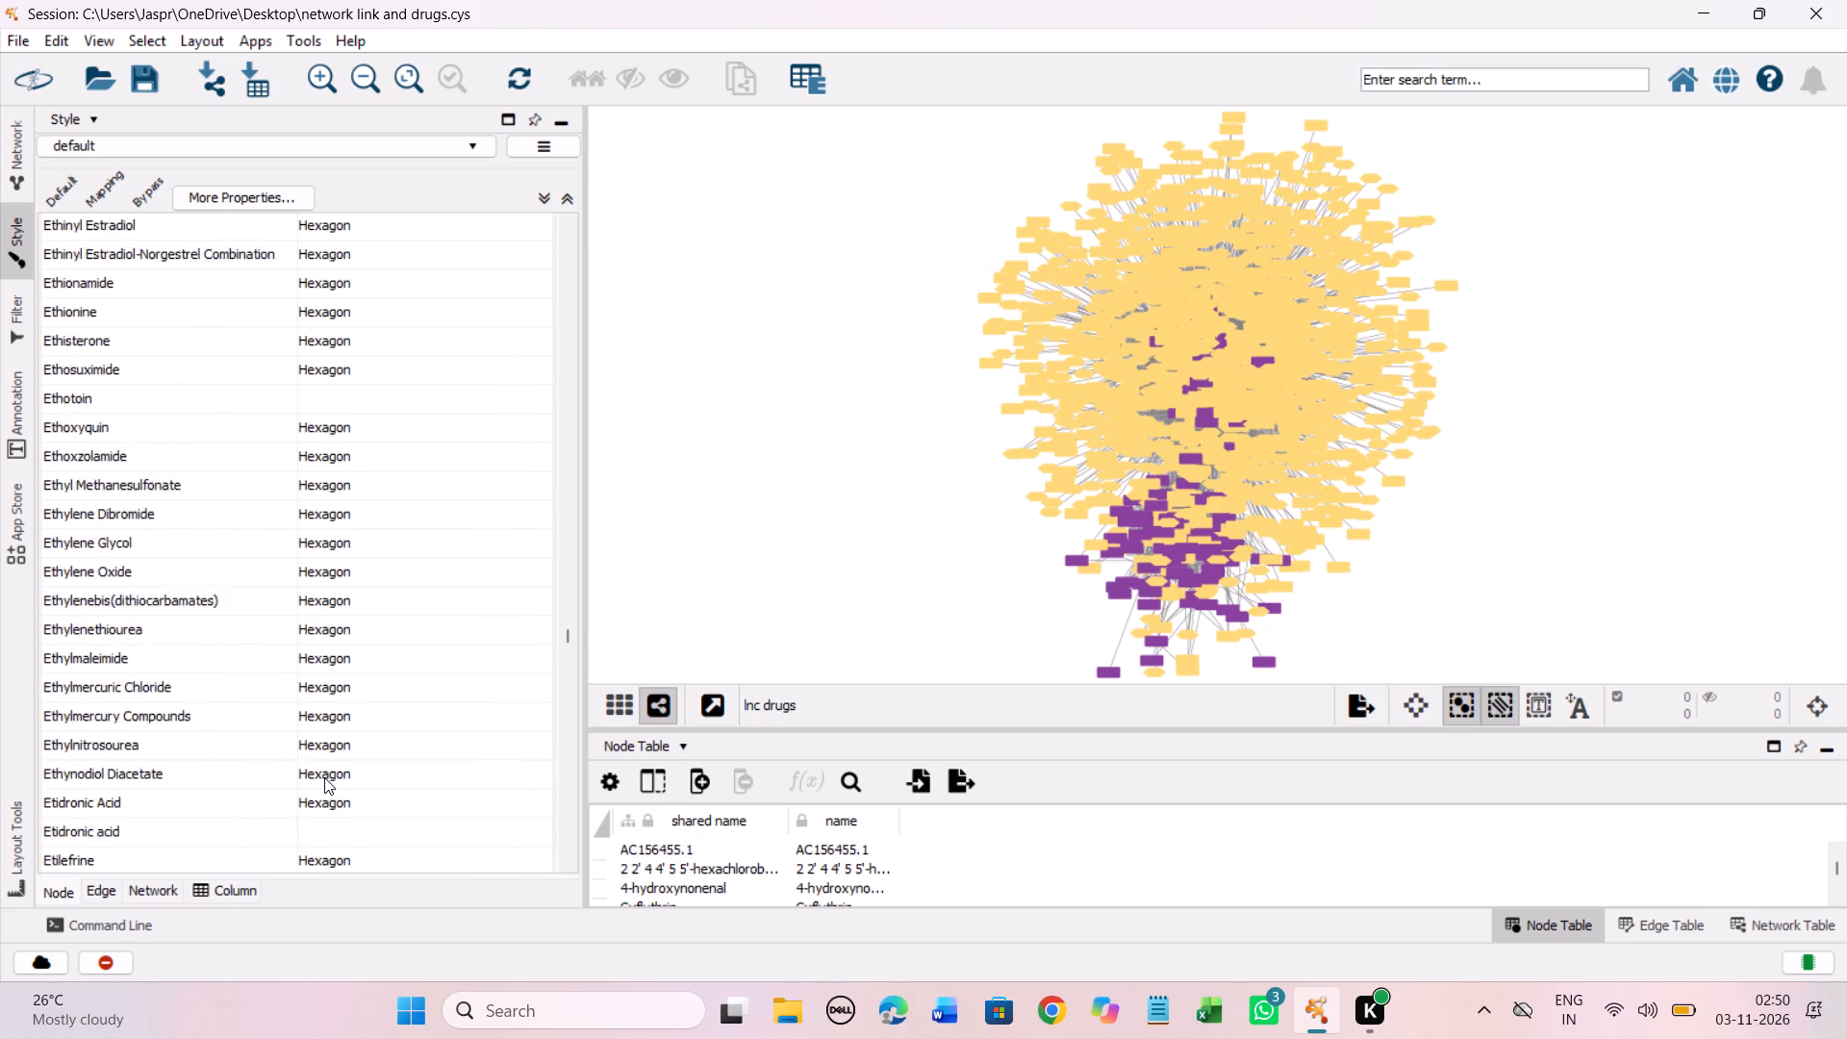
{"action": "scroll", "coordinate": [324, 777], "scroll_direction": "up", "scroll_amount": 3}
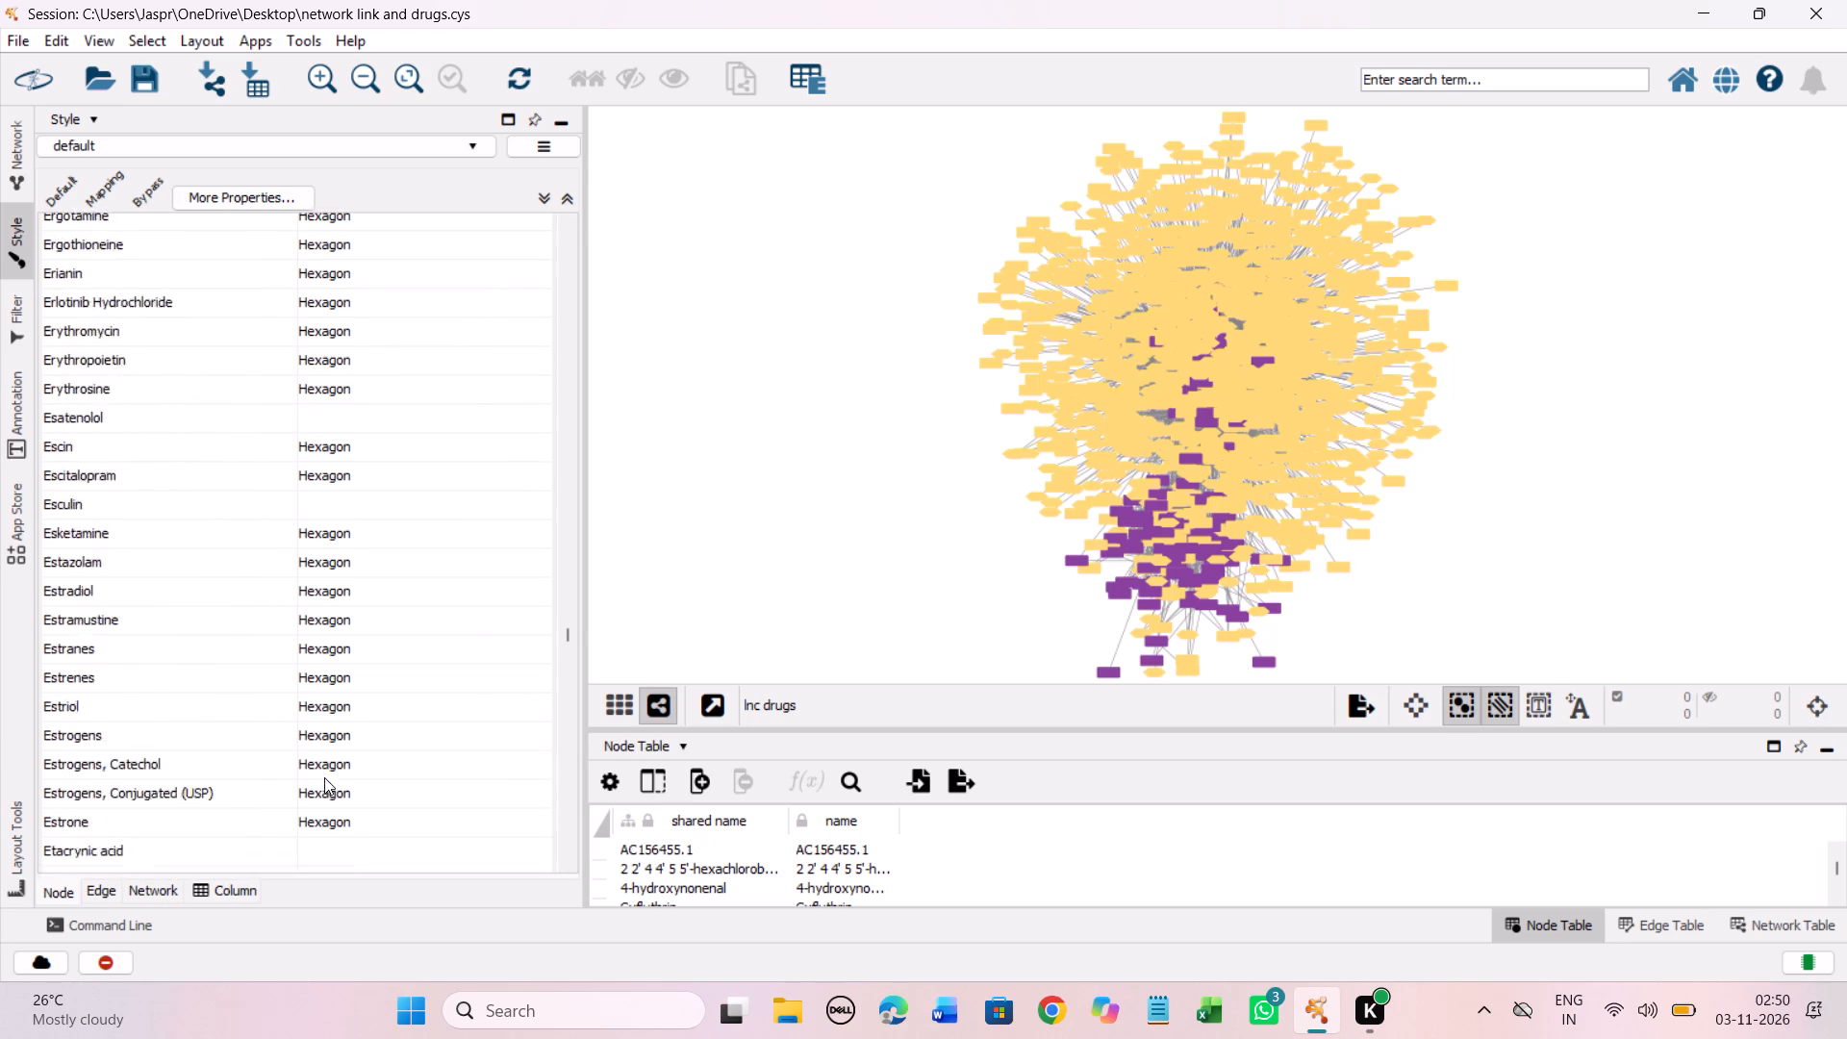
{"action": "scroll", "coordinate": [324, 777], "scroll_direction": "up", "scroll_amount": 2}
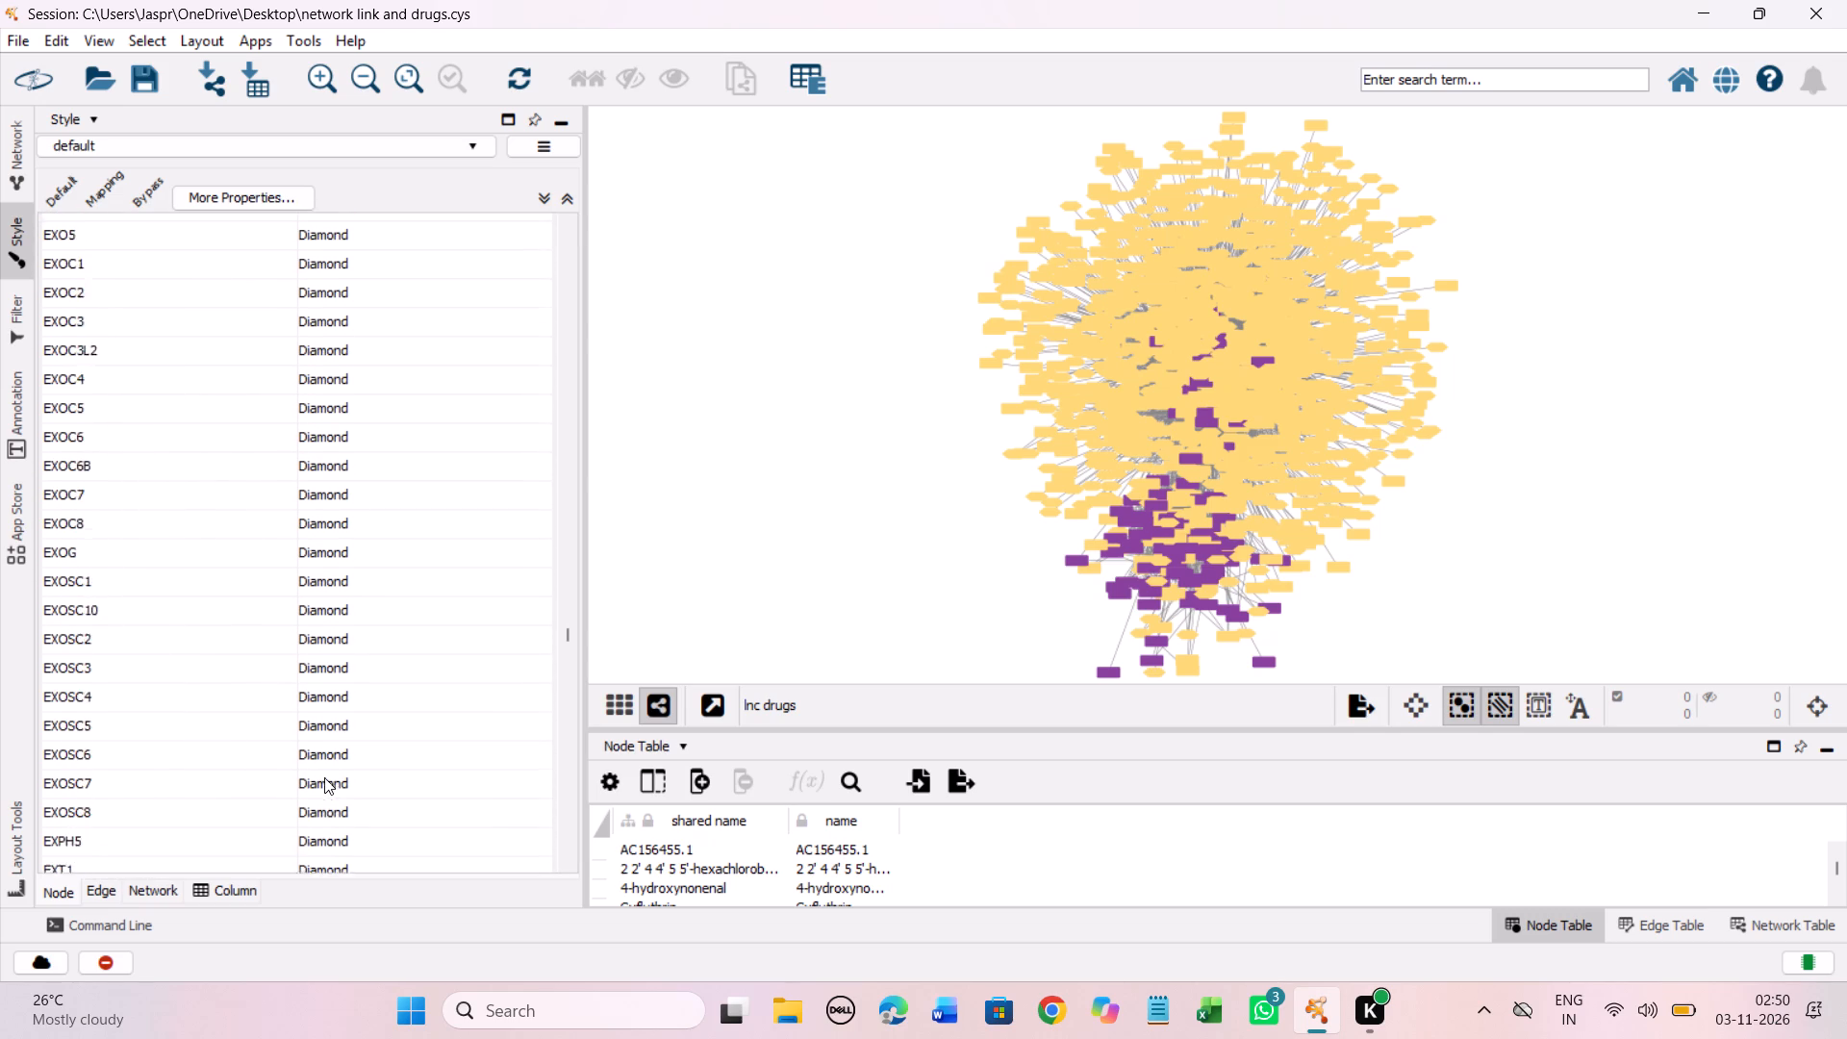
{"action": "scroll", "coordinate": [324, 777], "scroll_direction": "down", "scroll_amount": 3}
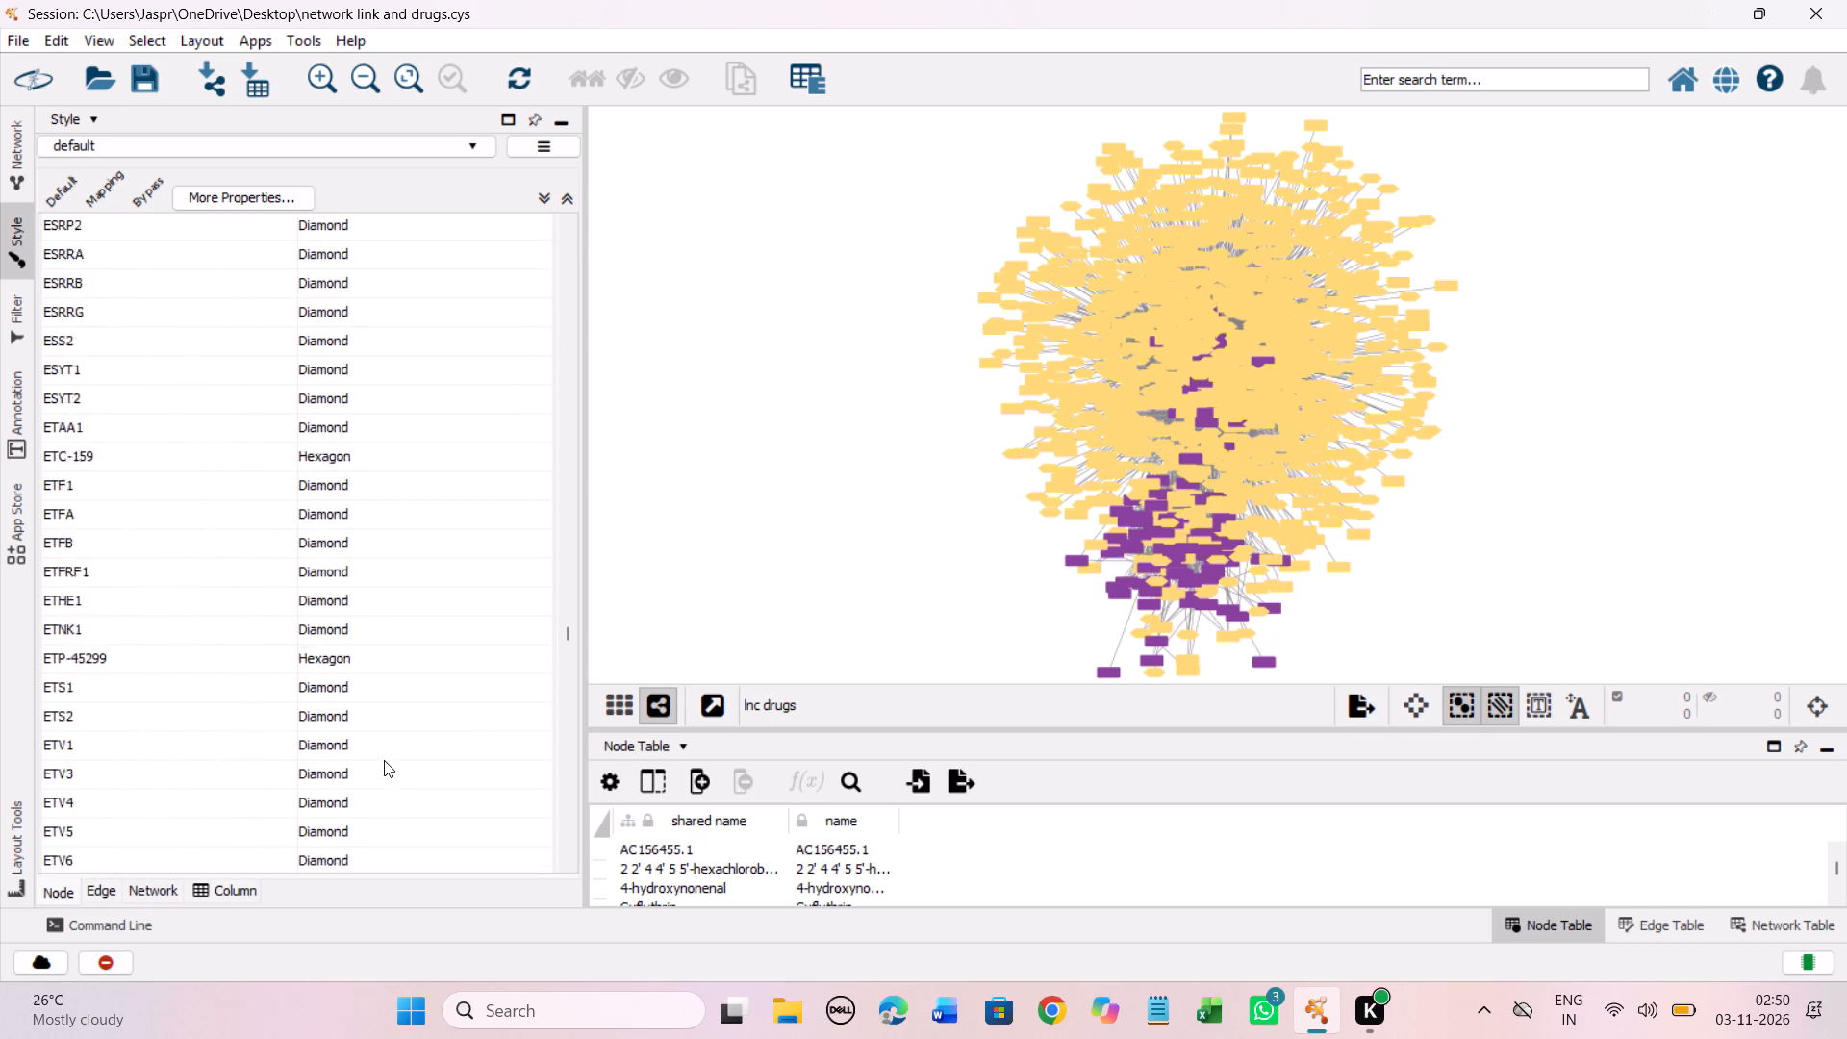
{"action": "scroll", "coordinate": [384, 760], "scroll_direction": "down", "scroll_amount": 1}
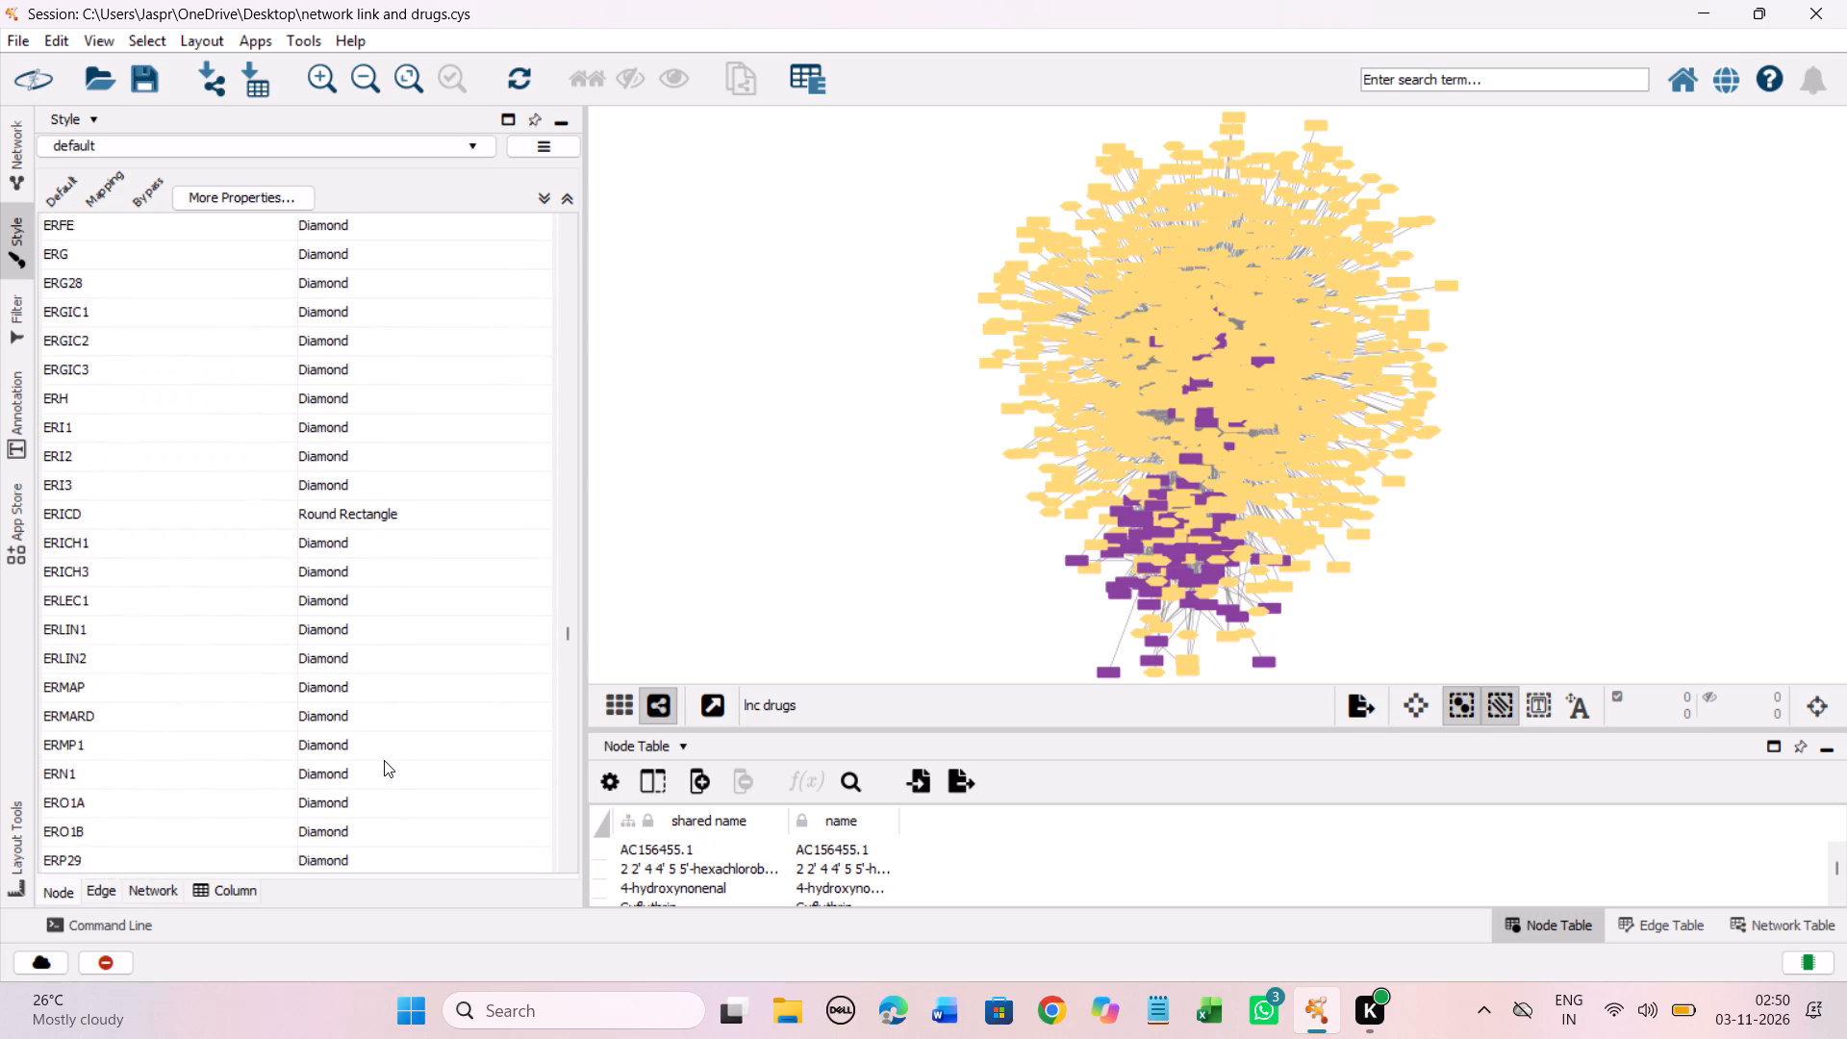
{"action": "scroll", "coordinate": [384, 760], "scroll_direction": "down", "scroll_amount": 4}
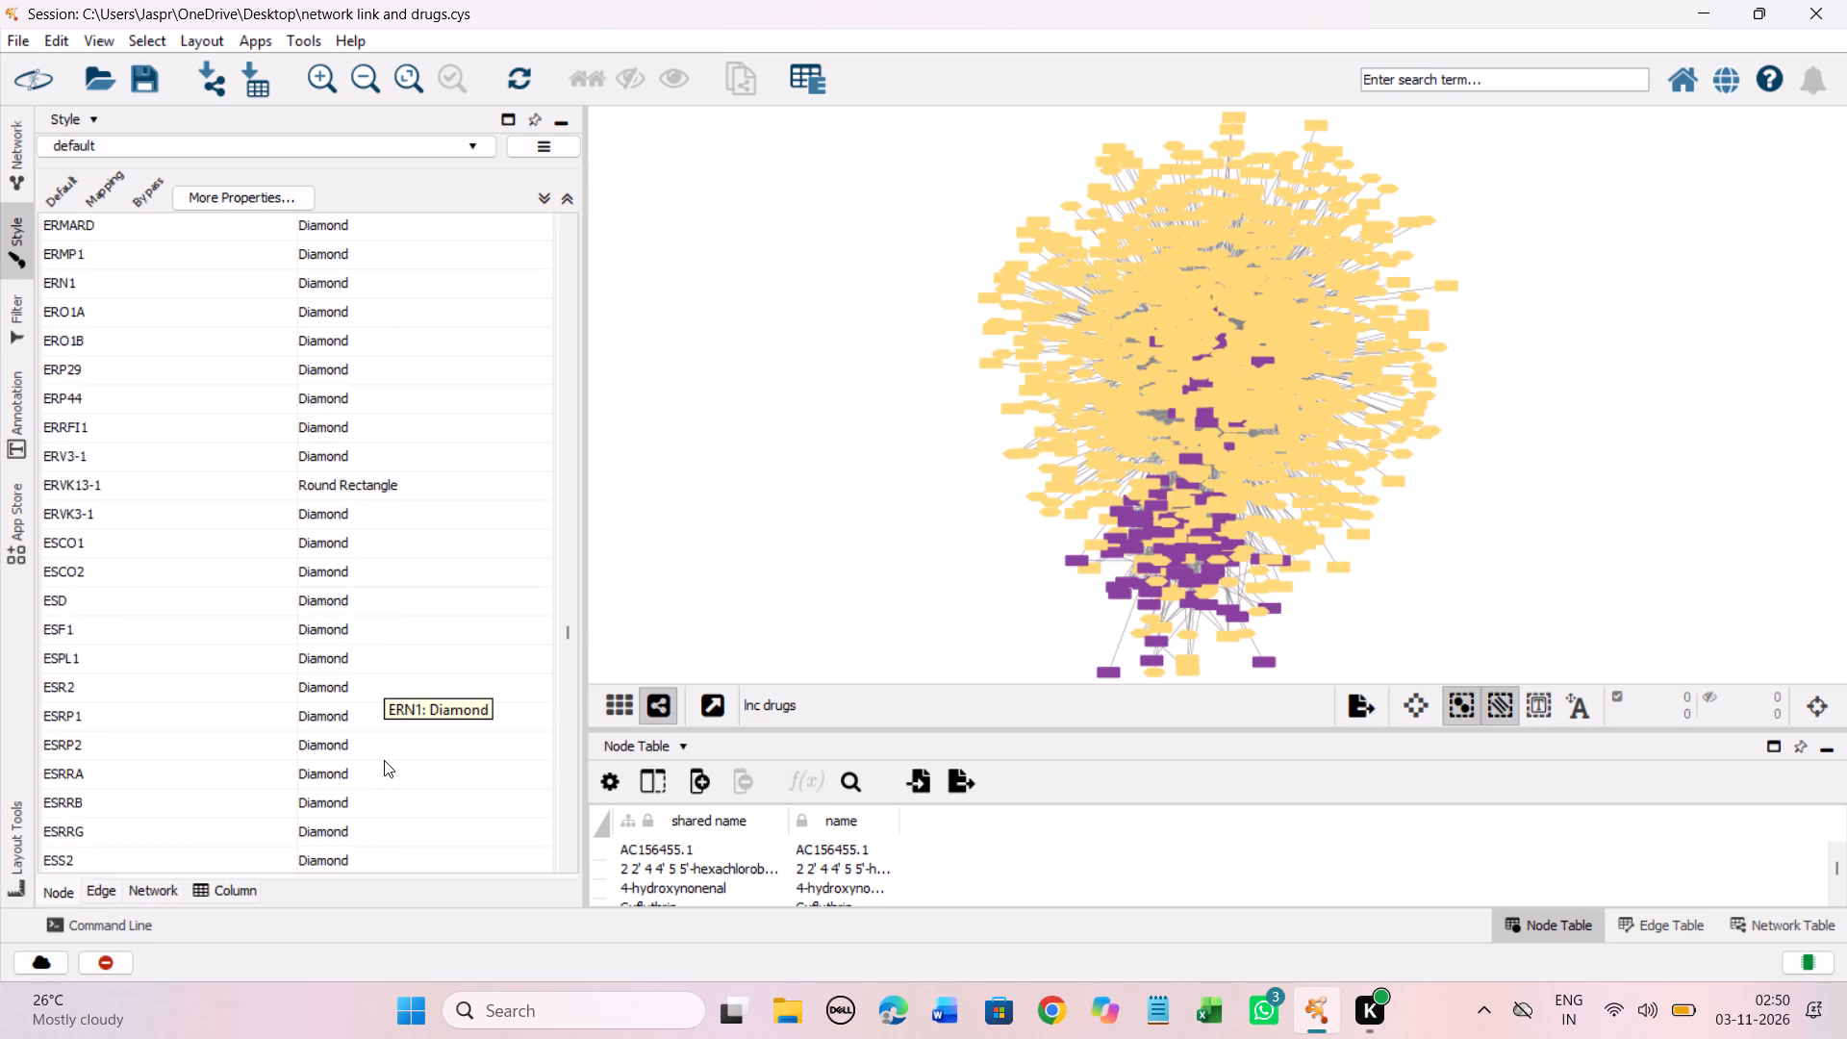
{"action": "scroll", "coordinate": [384, 760], "scroll_direction": "down", "scroll_amount": 4}
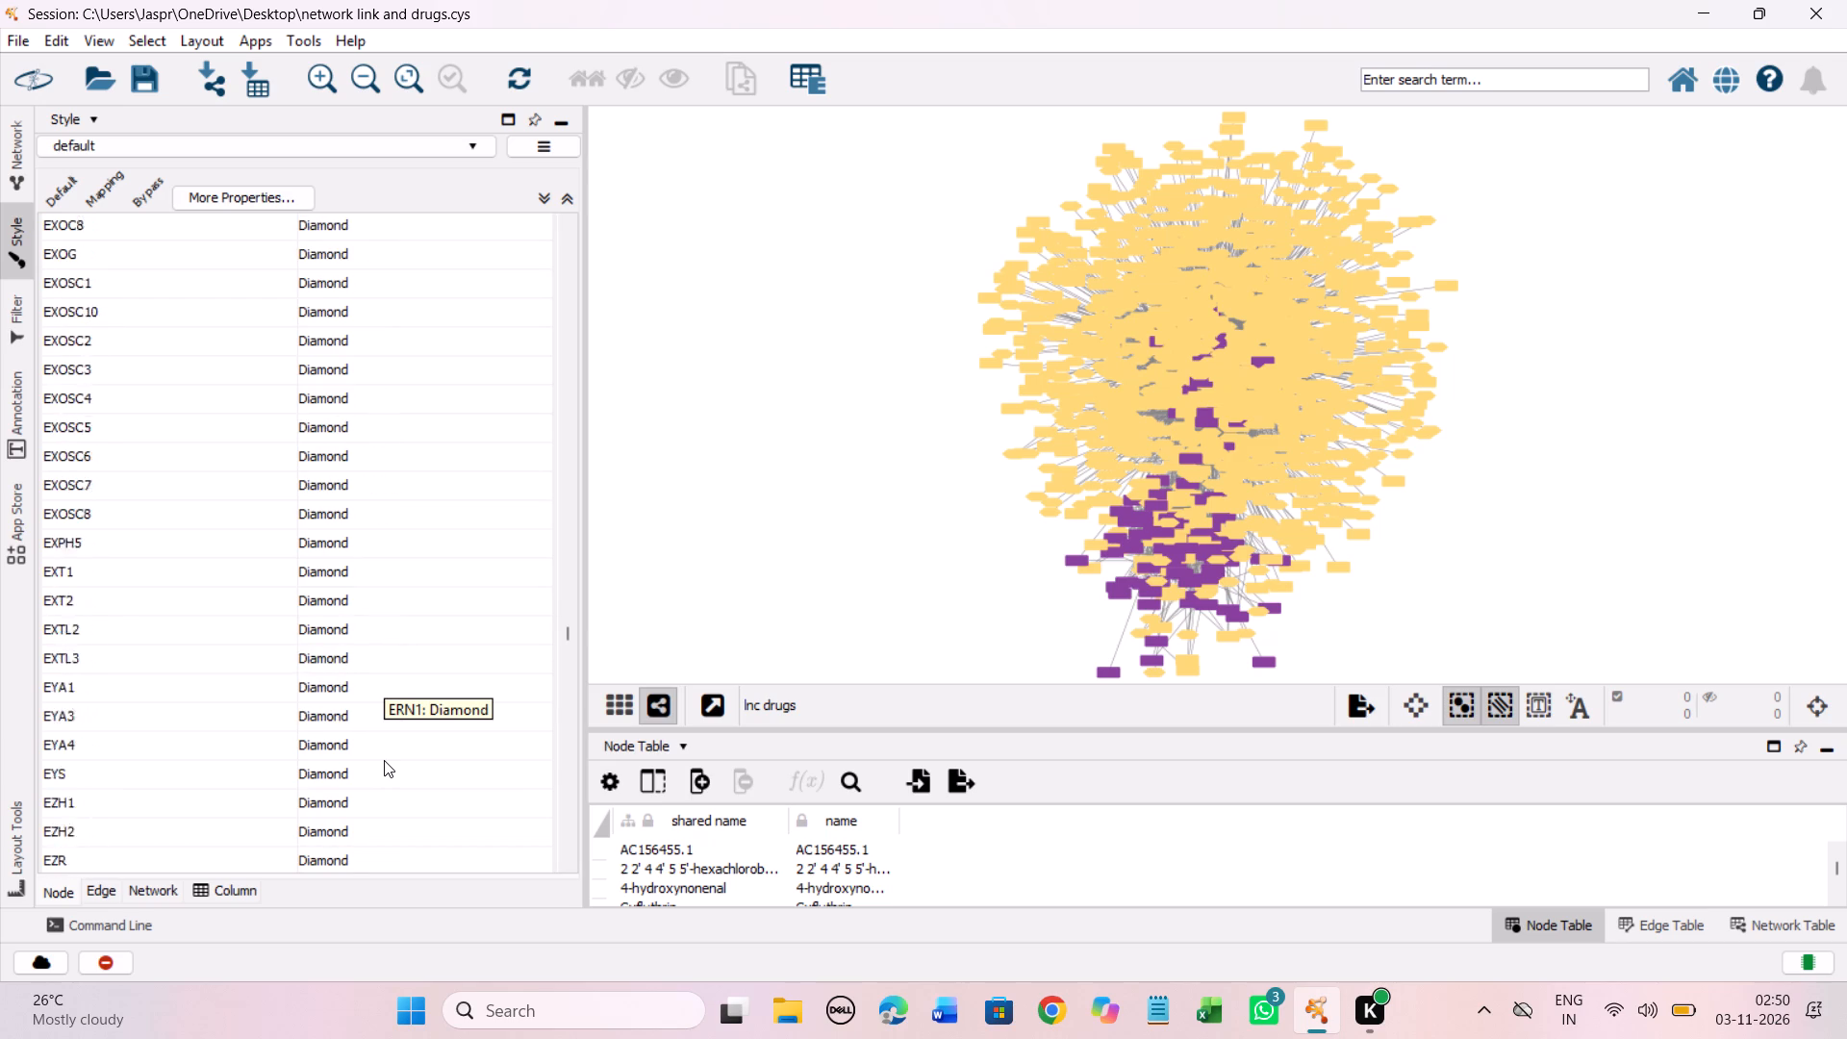
{"action": "scroll", "coordinate": [384, 760], "scroll_direction": "down", "scroll_amount": 2}
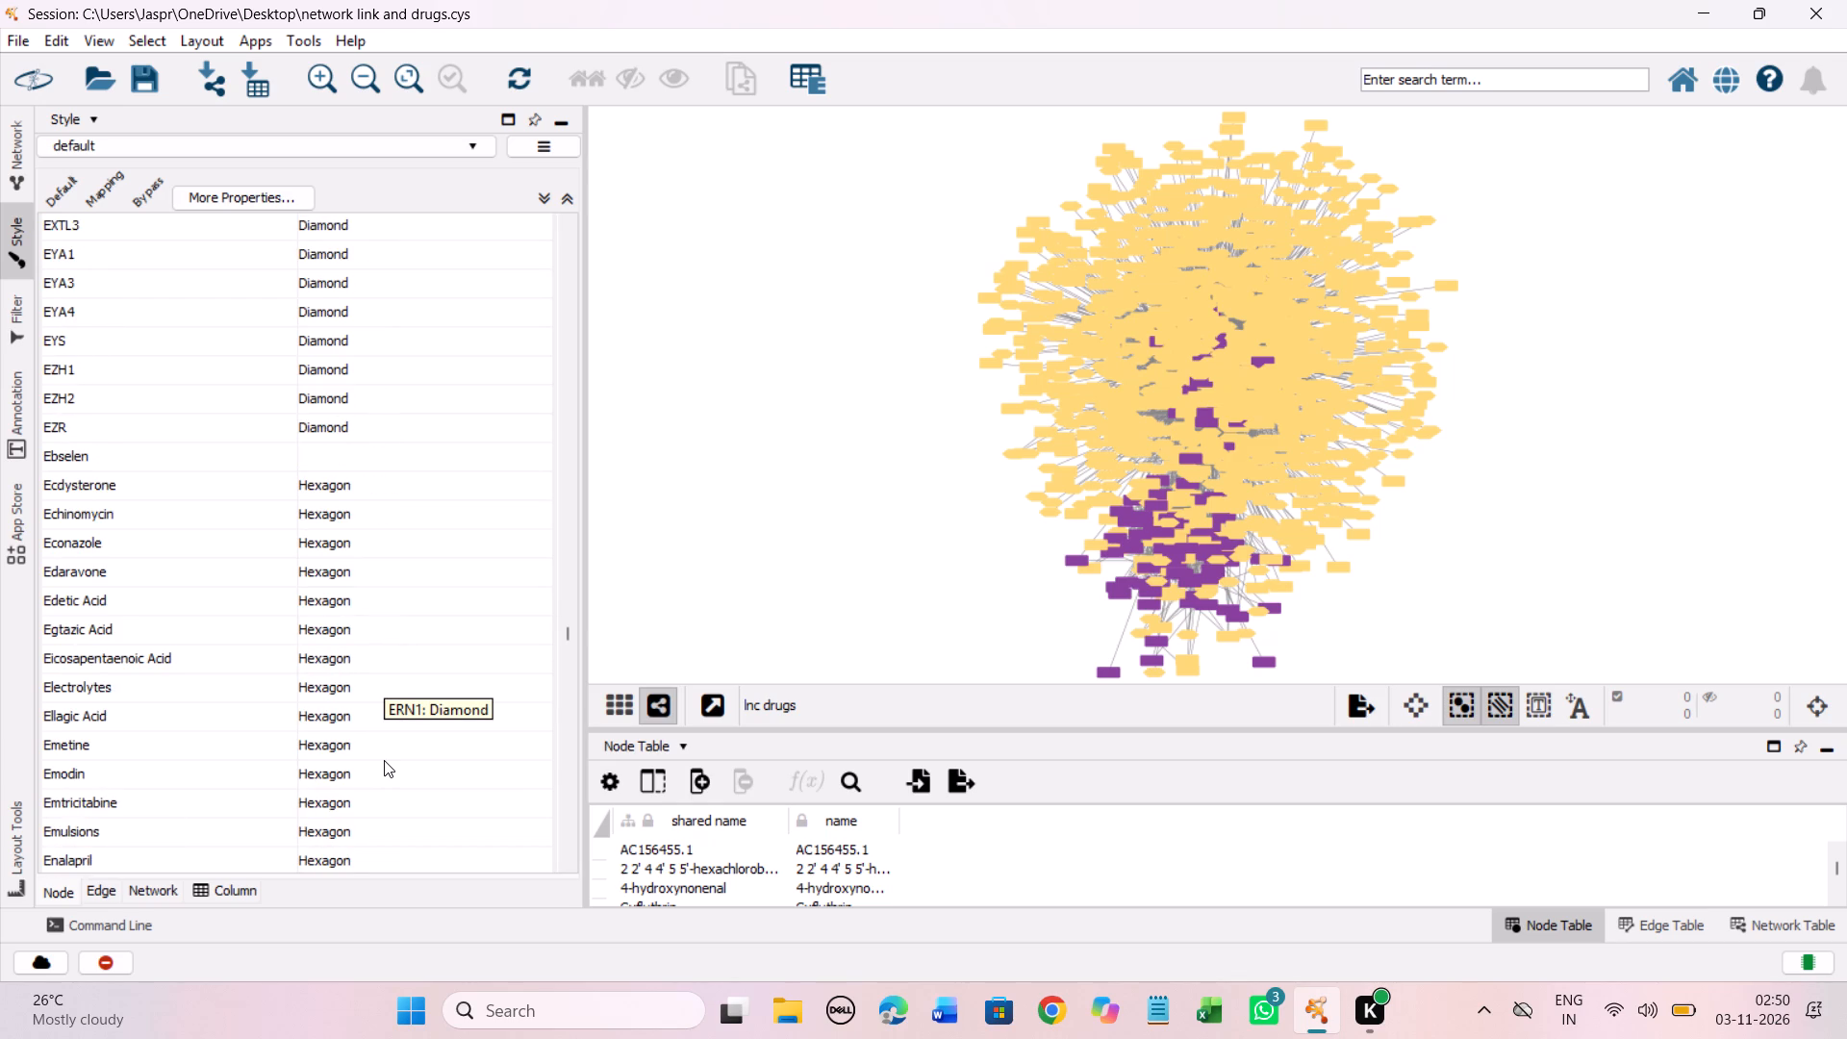
{"action": "left_click", "coordinate": [331, 453], "text": "shift"}
{"action": "right_click", "coordinate": [331, 453]}
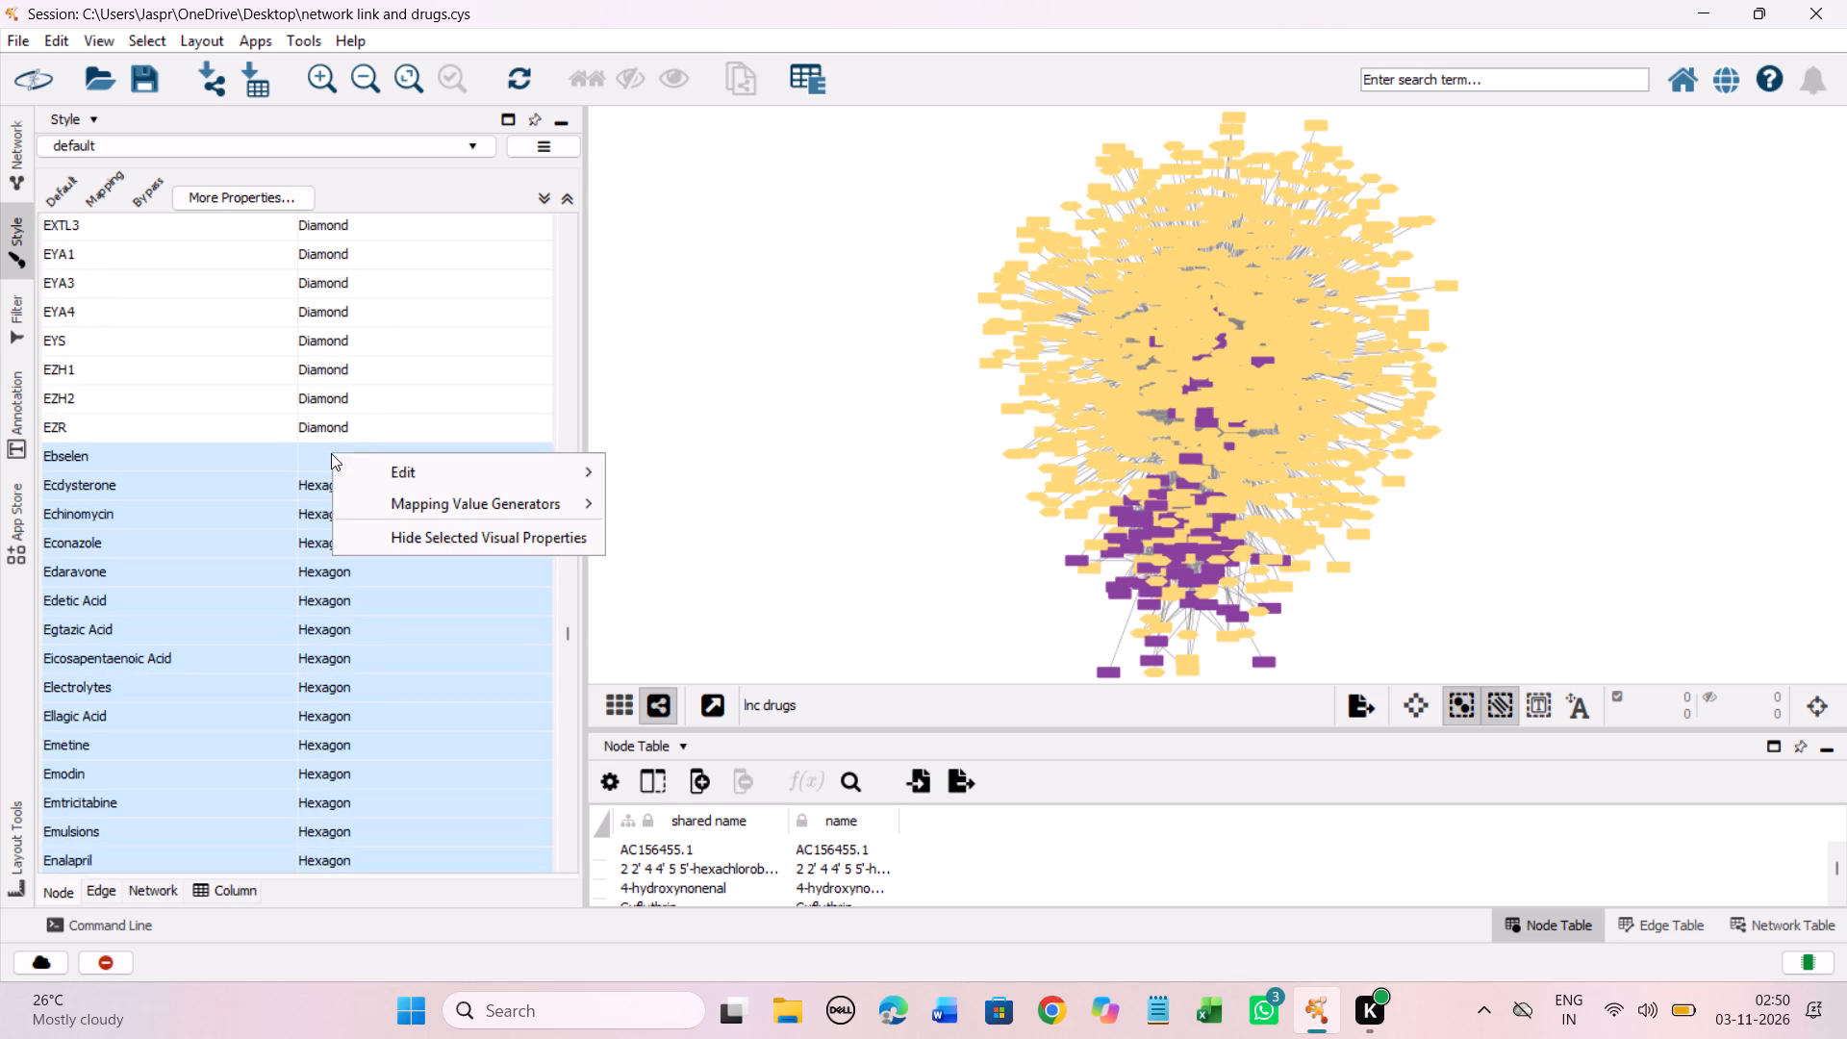
{"action": "left_click", "coordinate": [702, 481]}
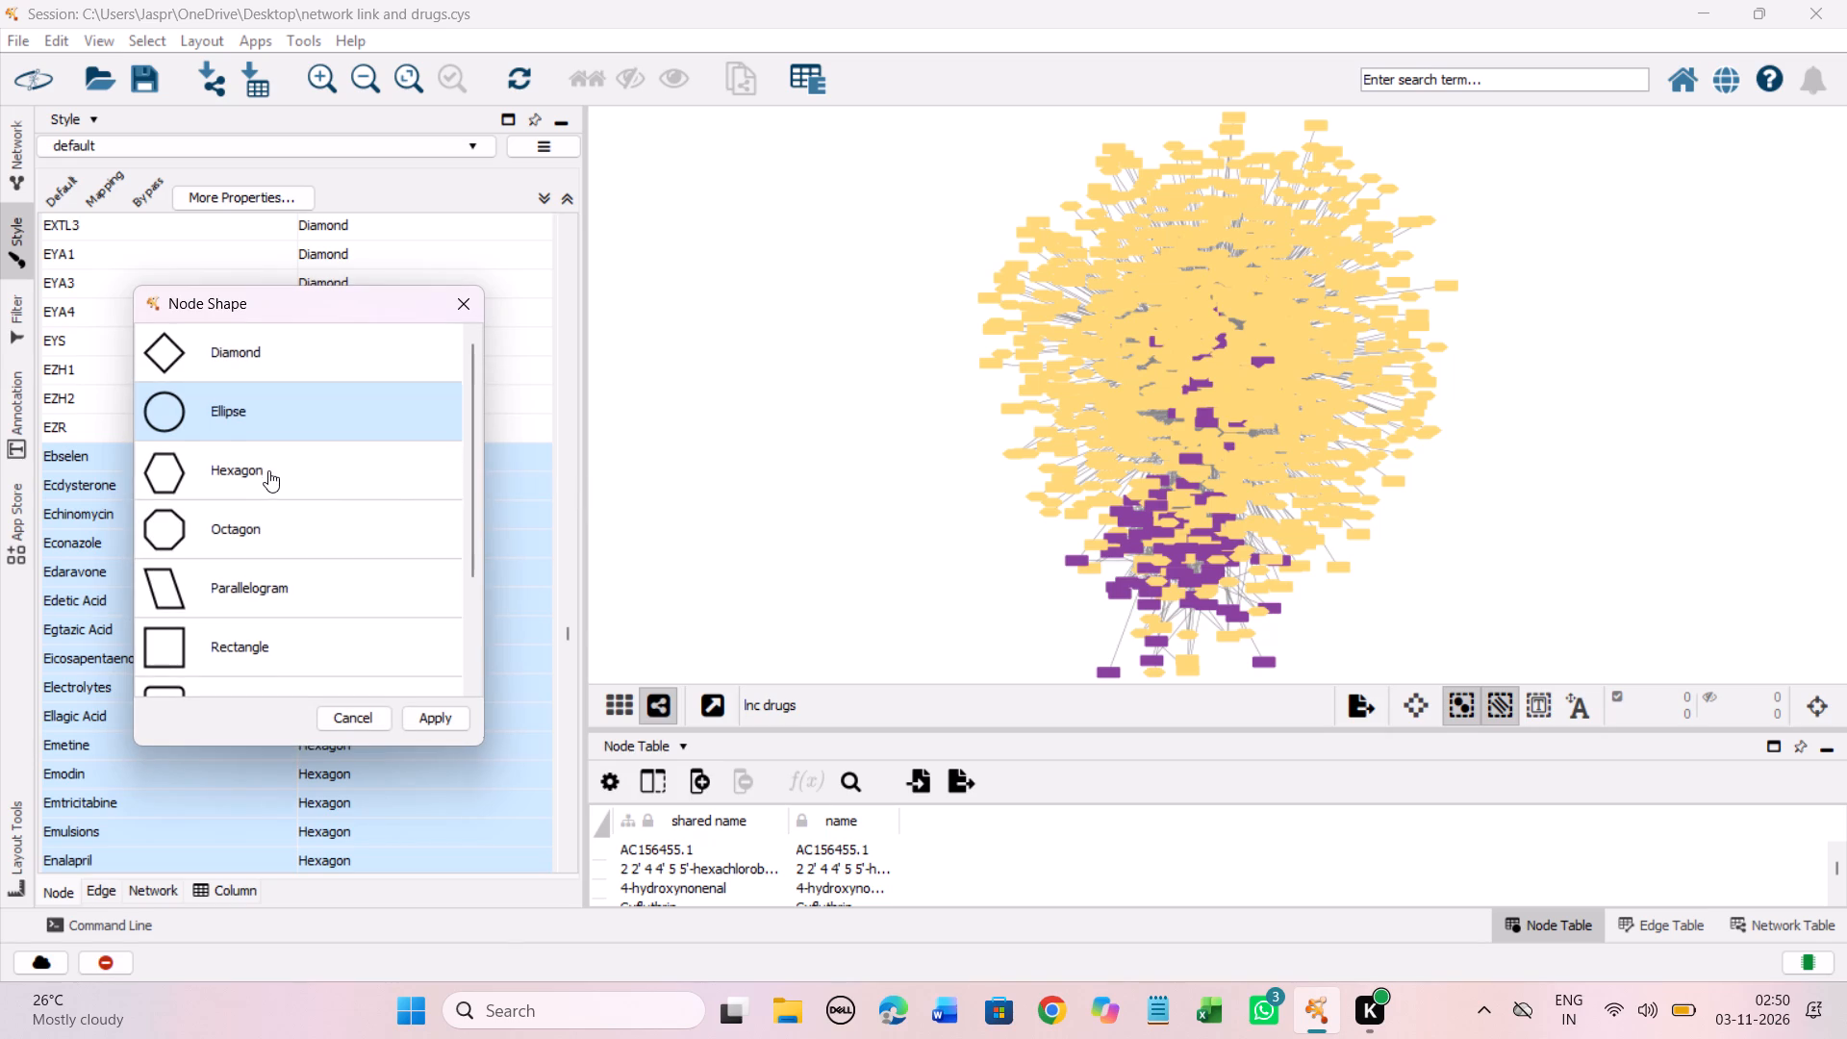
{"action": "left_click", "coordinate": [268, 469]}
{"action": "left_click", "coordinate": [441, 713]}
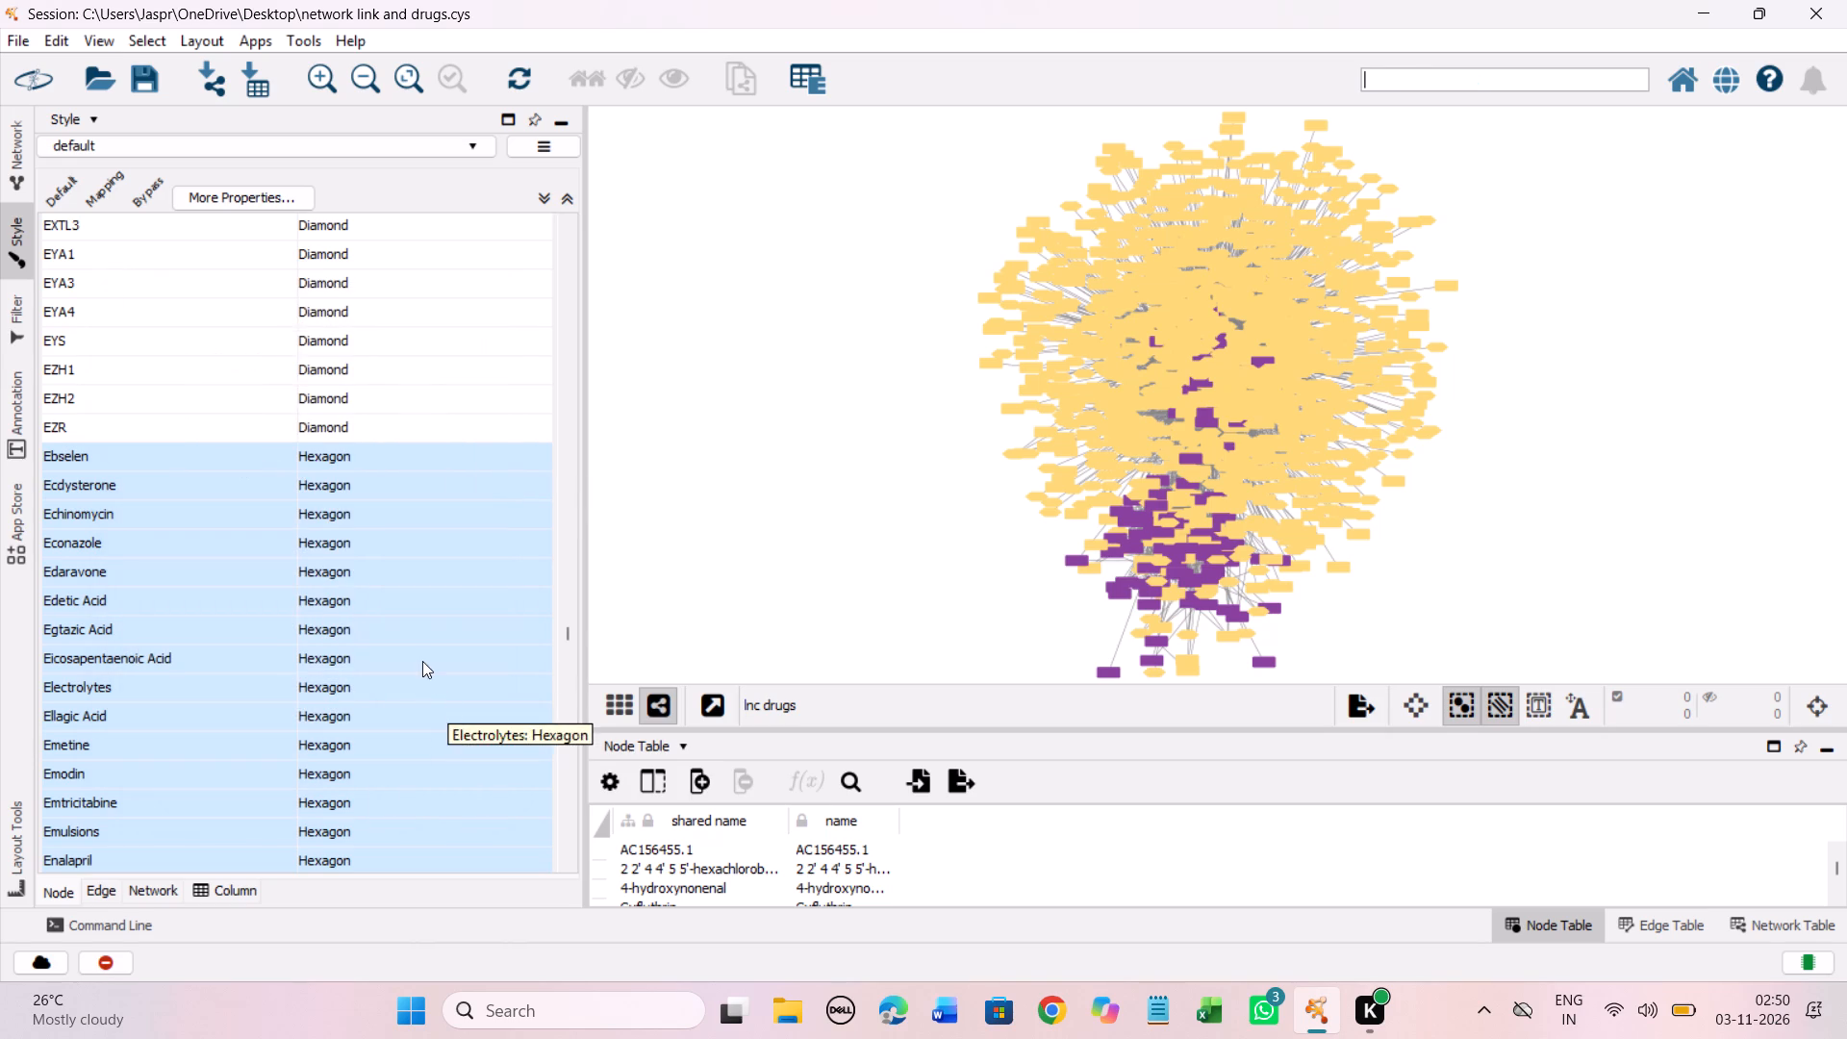
Check the Shape mappings from the named E drugs through the FAM, FGF, FKBP and FRM entries to the named F drugs for drugs without a shape.
{"action": "scroll", "coordinate": [415, 660], "scroll_direction": "down", "scroll_amount": 20}
{"action": "scroll", "coordinate": [415, 660], "scroll_direction": "down", "scroll_amount": 20}
{"action": "scroll", "coordinate": [415, 660], "scroll_direction": "down", "scroll_amount": 7}
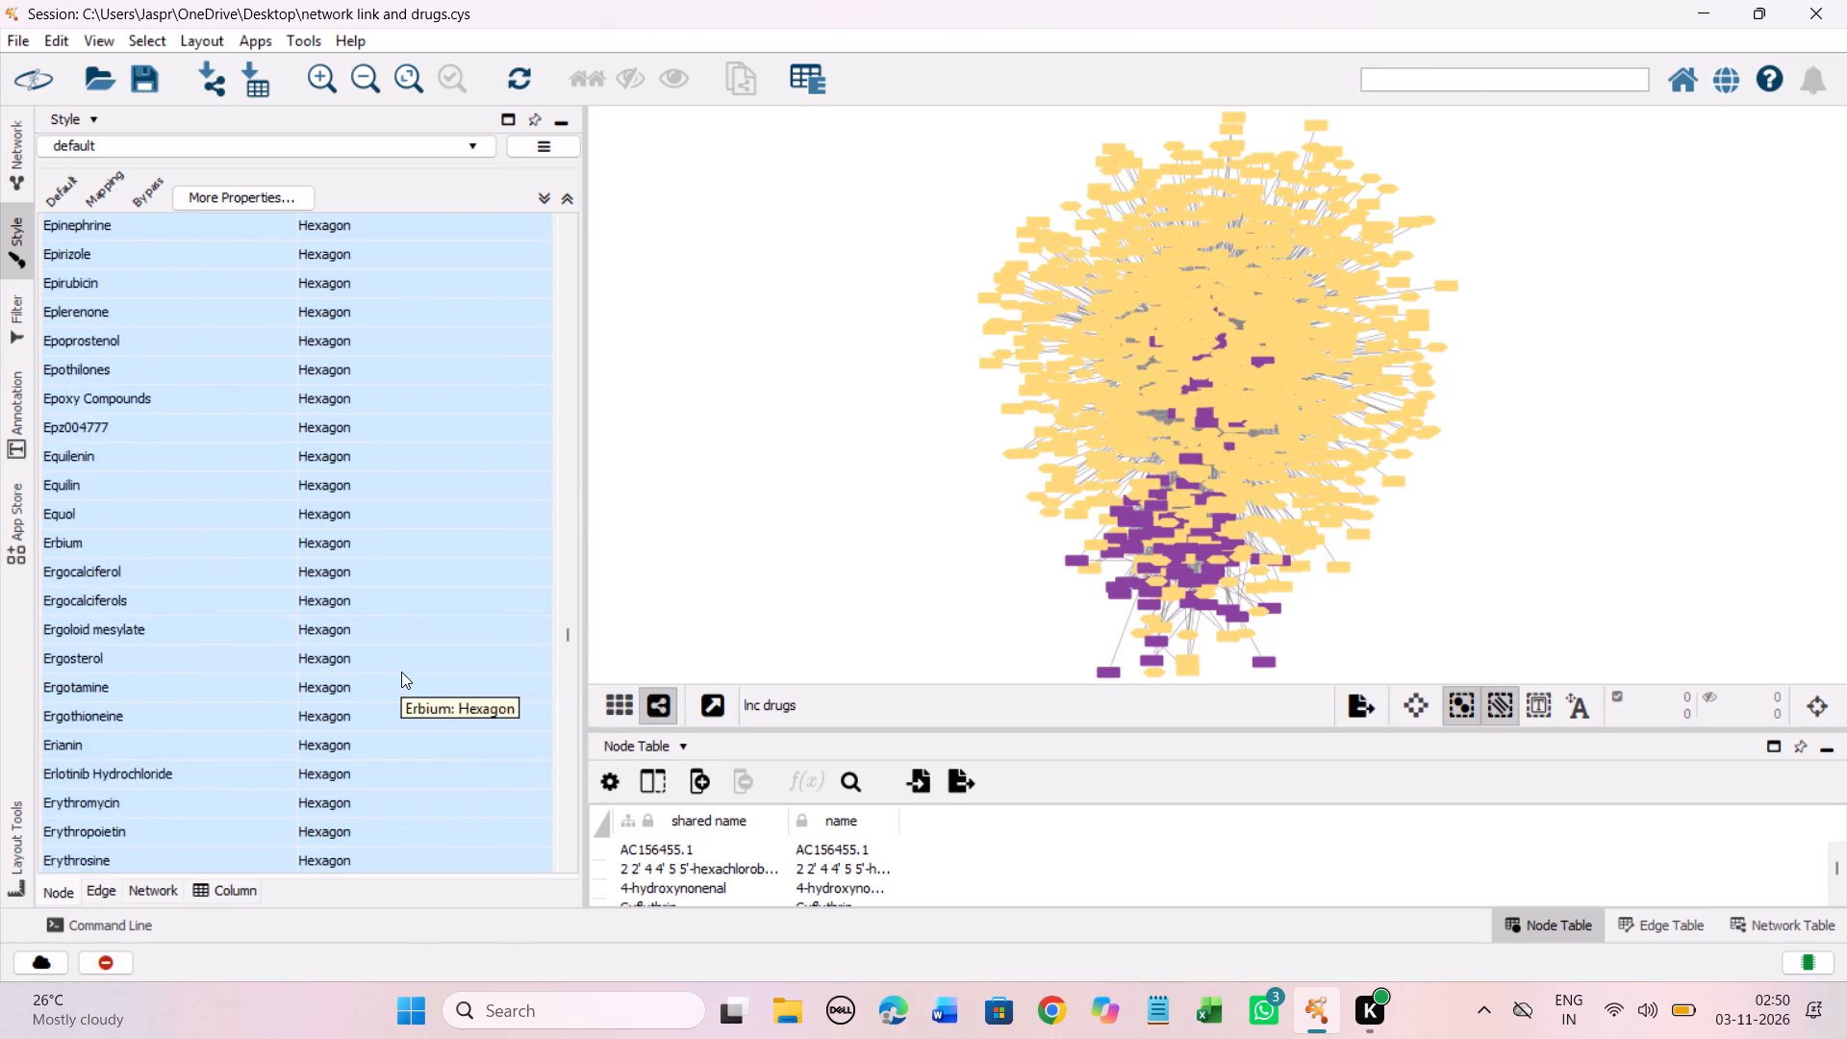
{"action": "scroll", "coordinate": [401, 672], "scroll_direction": "down", "scroll_amount": 20}
{"action": "scroll", "coordinate": [401, 672], "scroll_direction": "down", "scroll_amount": 20}
{"action": "scroll", "coordinate": [401, 672], "scroll_direction": "down", "scroll_amount": 10}
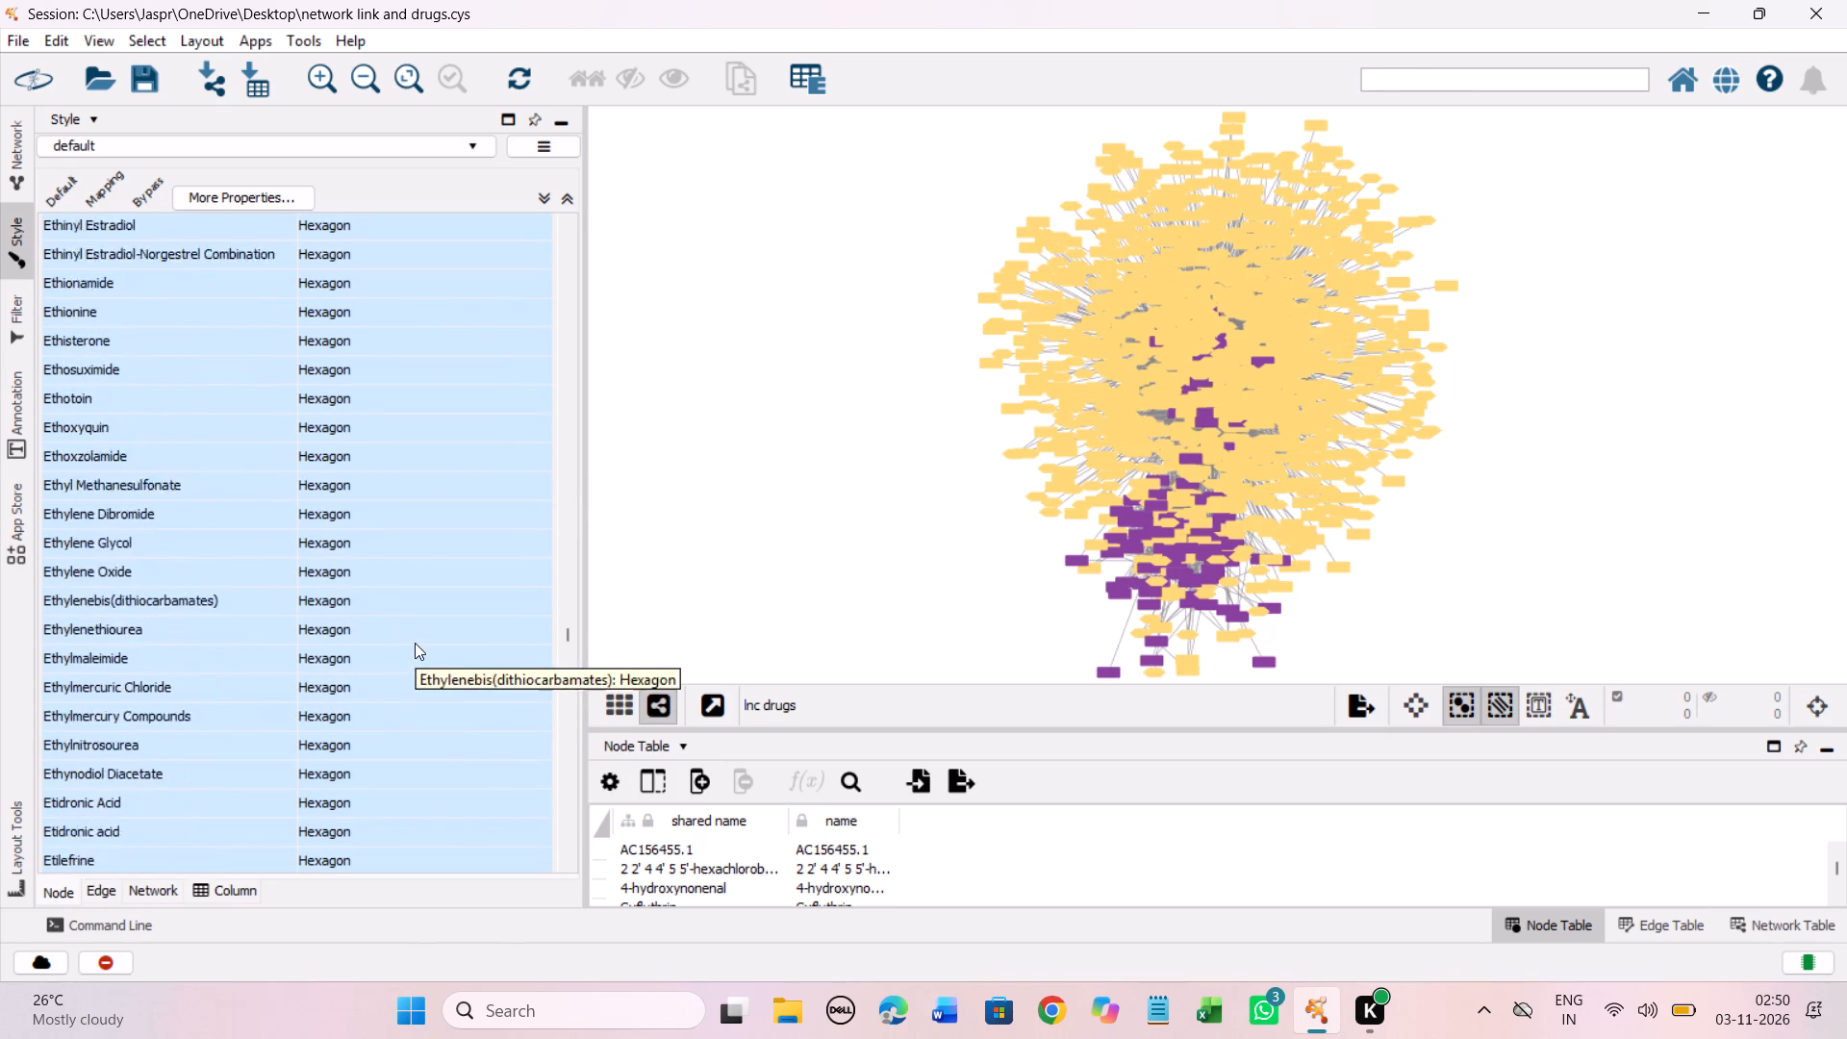
{"action": "scroll", "coordinate": [415, 643], "scroll_direction": "down", "scroll_amount": 16}
{"action": "scroll", "coordinate": [412, 632], "scroll_direction": "down", "scroll_amount": 17}
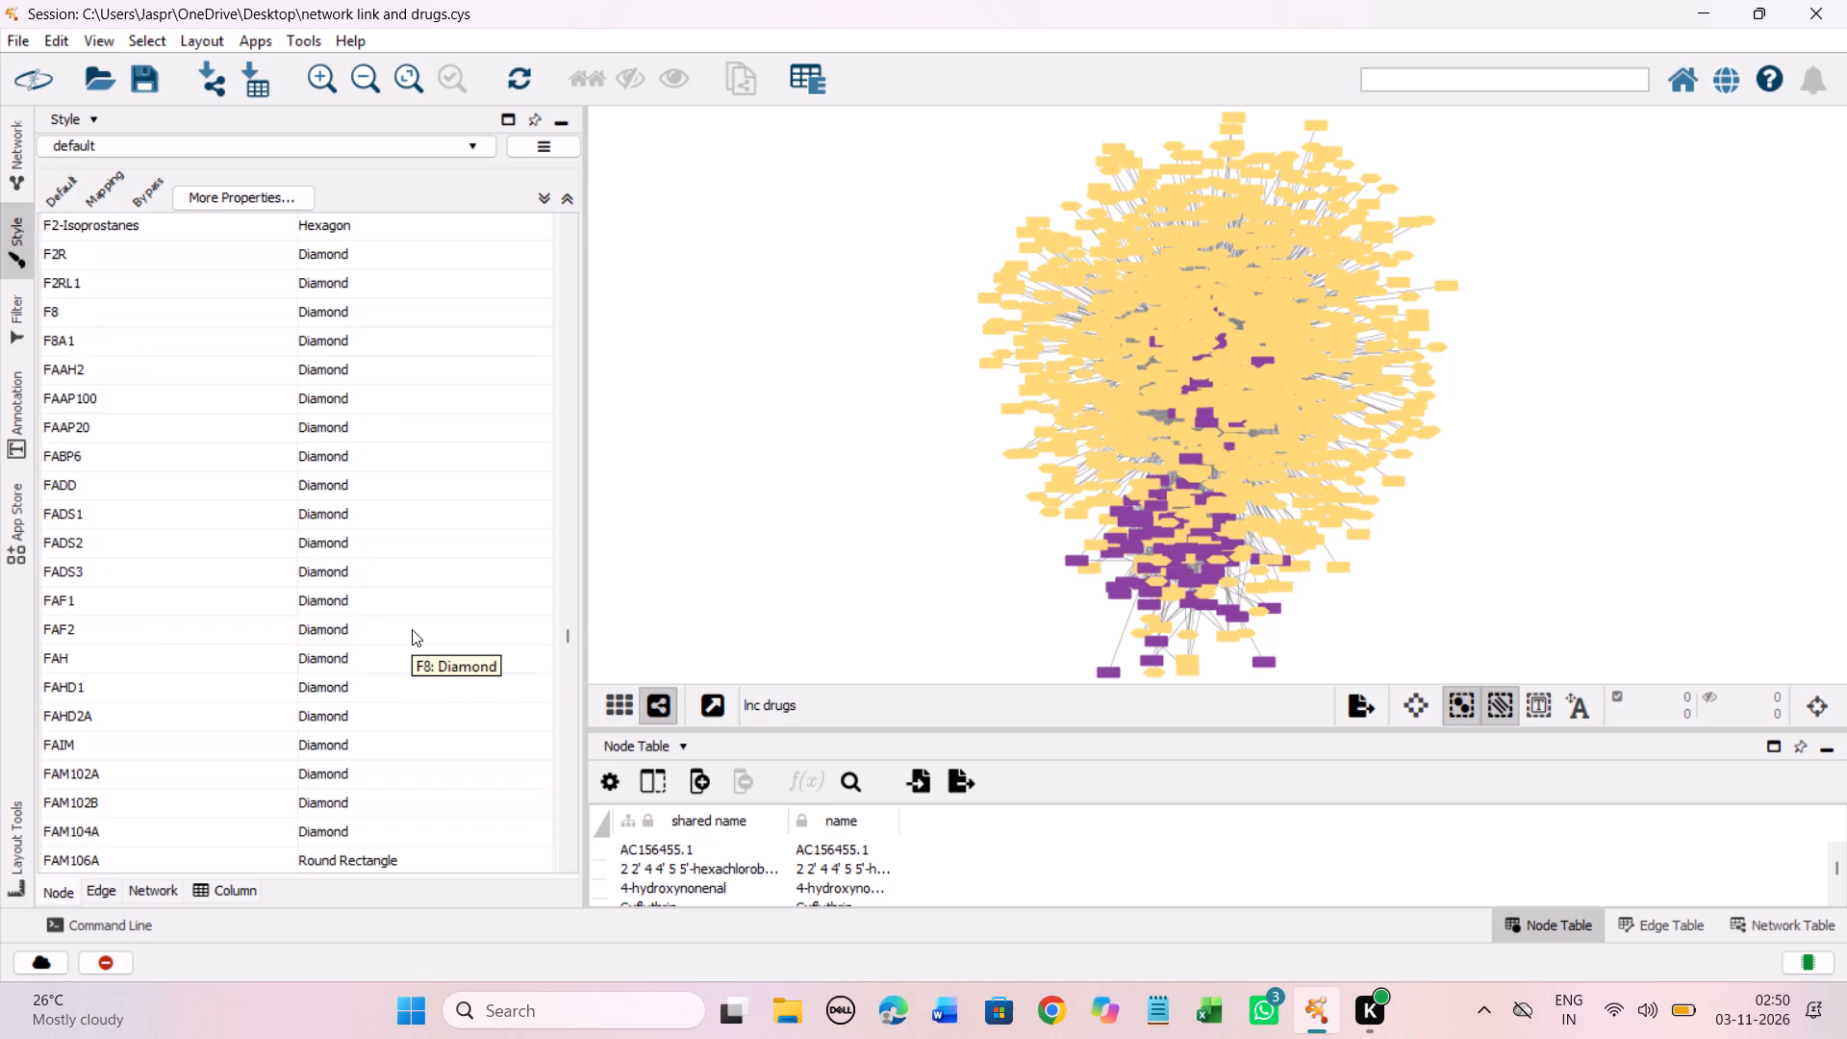
{"action": "scroll", "coordinate": [412, 629], "scroll_direction": "down", "scroll_amount": 20}
{"action": "scroll", "coordinate": [412, 629], "scroll_direction": "down", "scroll_amount": 20}
{"action": "scroll", "coordinate": [412, 629], "scroll_direction": "down", "scroll_amount": 2}
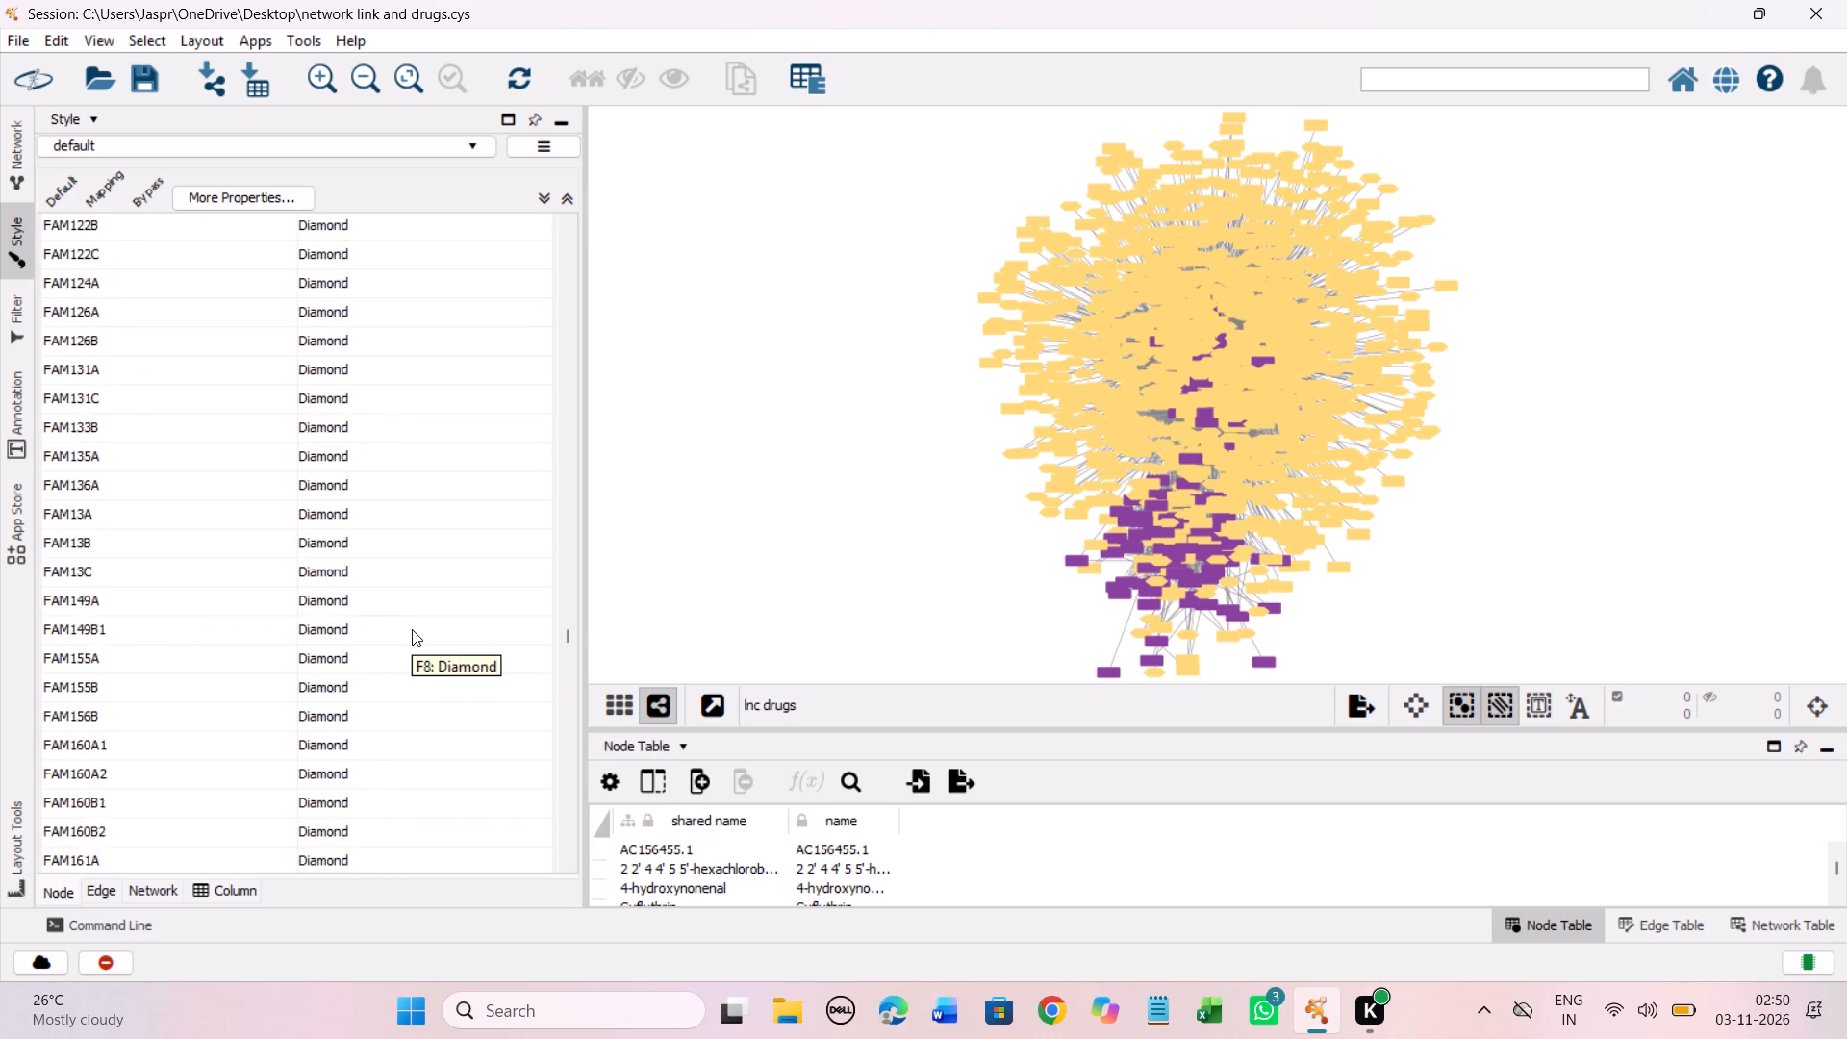
{"action": "scroll", "coordinate": [412, 629], "scroll_direction": "down", "scroll_amount": 20}
{"action": "scroll", "coordinate": [412, 629], "scroll_direction": "down", "scroll_amount": 14}
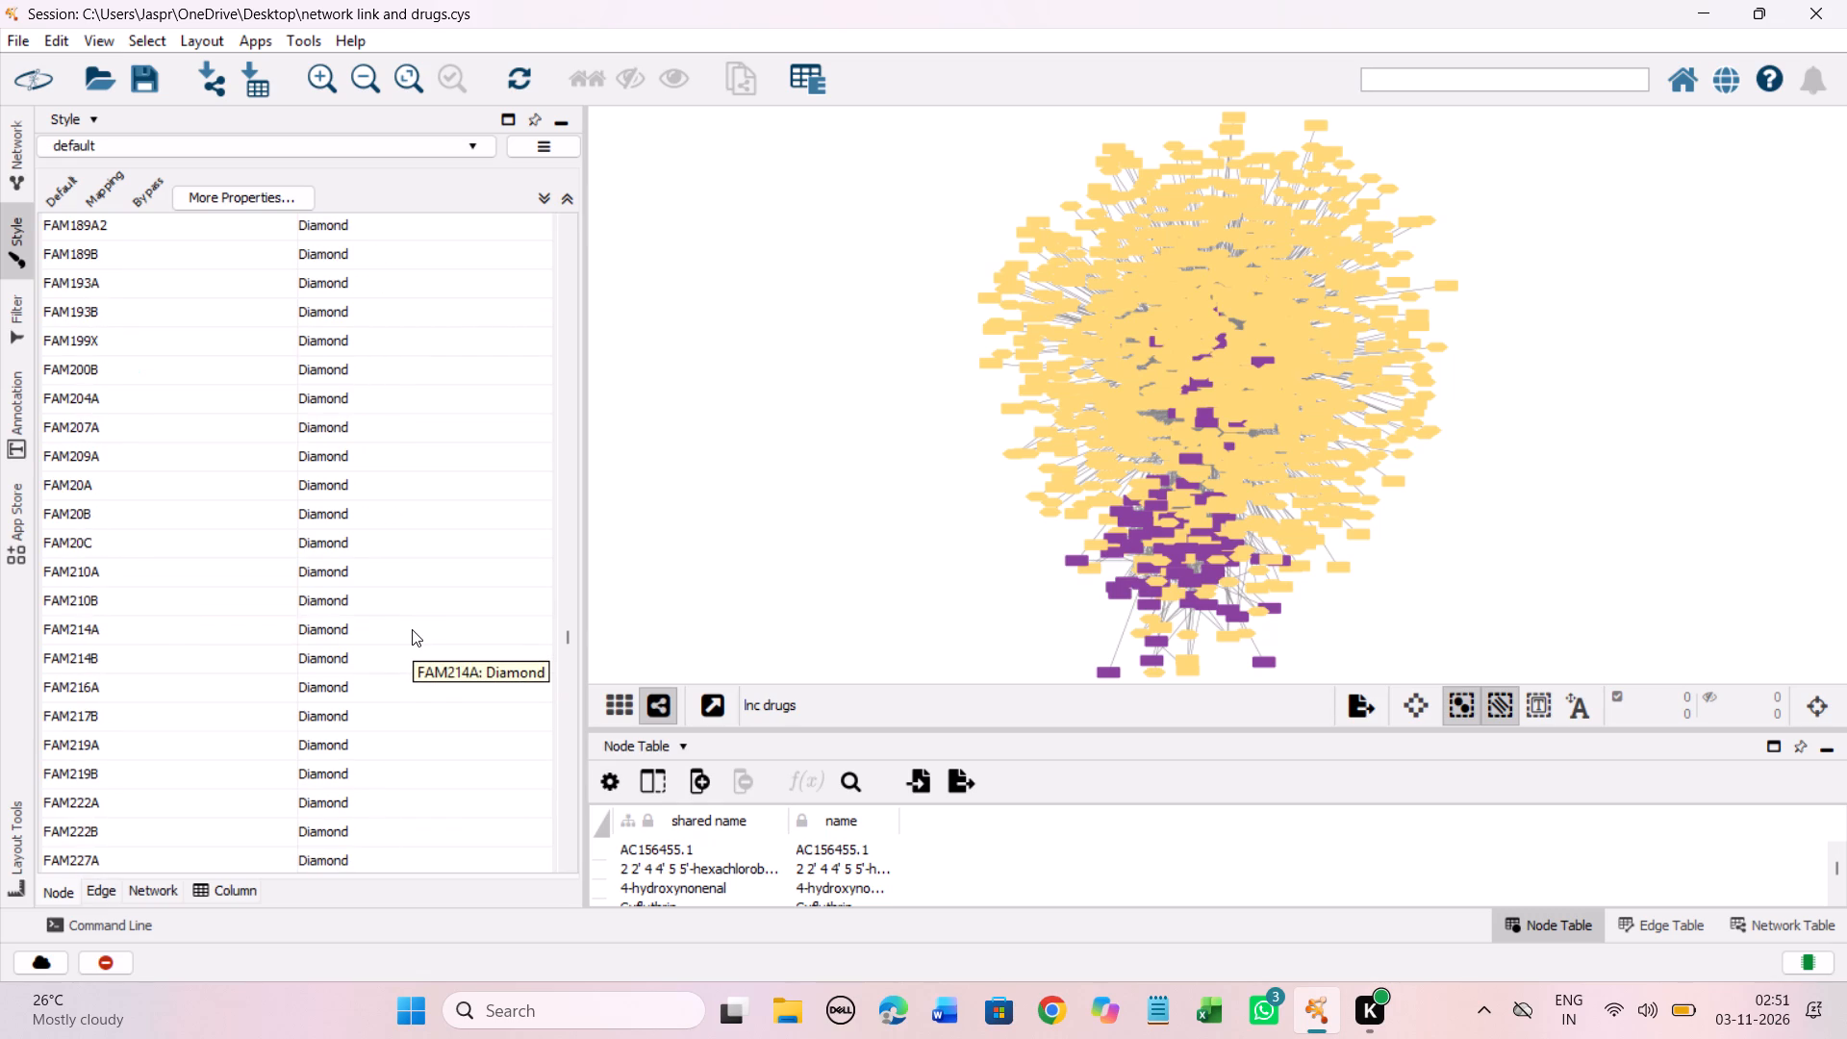
{"action": "scroll", "coordinate": [412, 629], "scroll_direction": "down", "scroll_amount": 3}
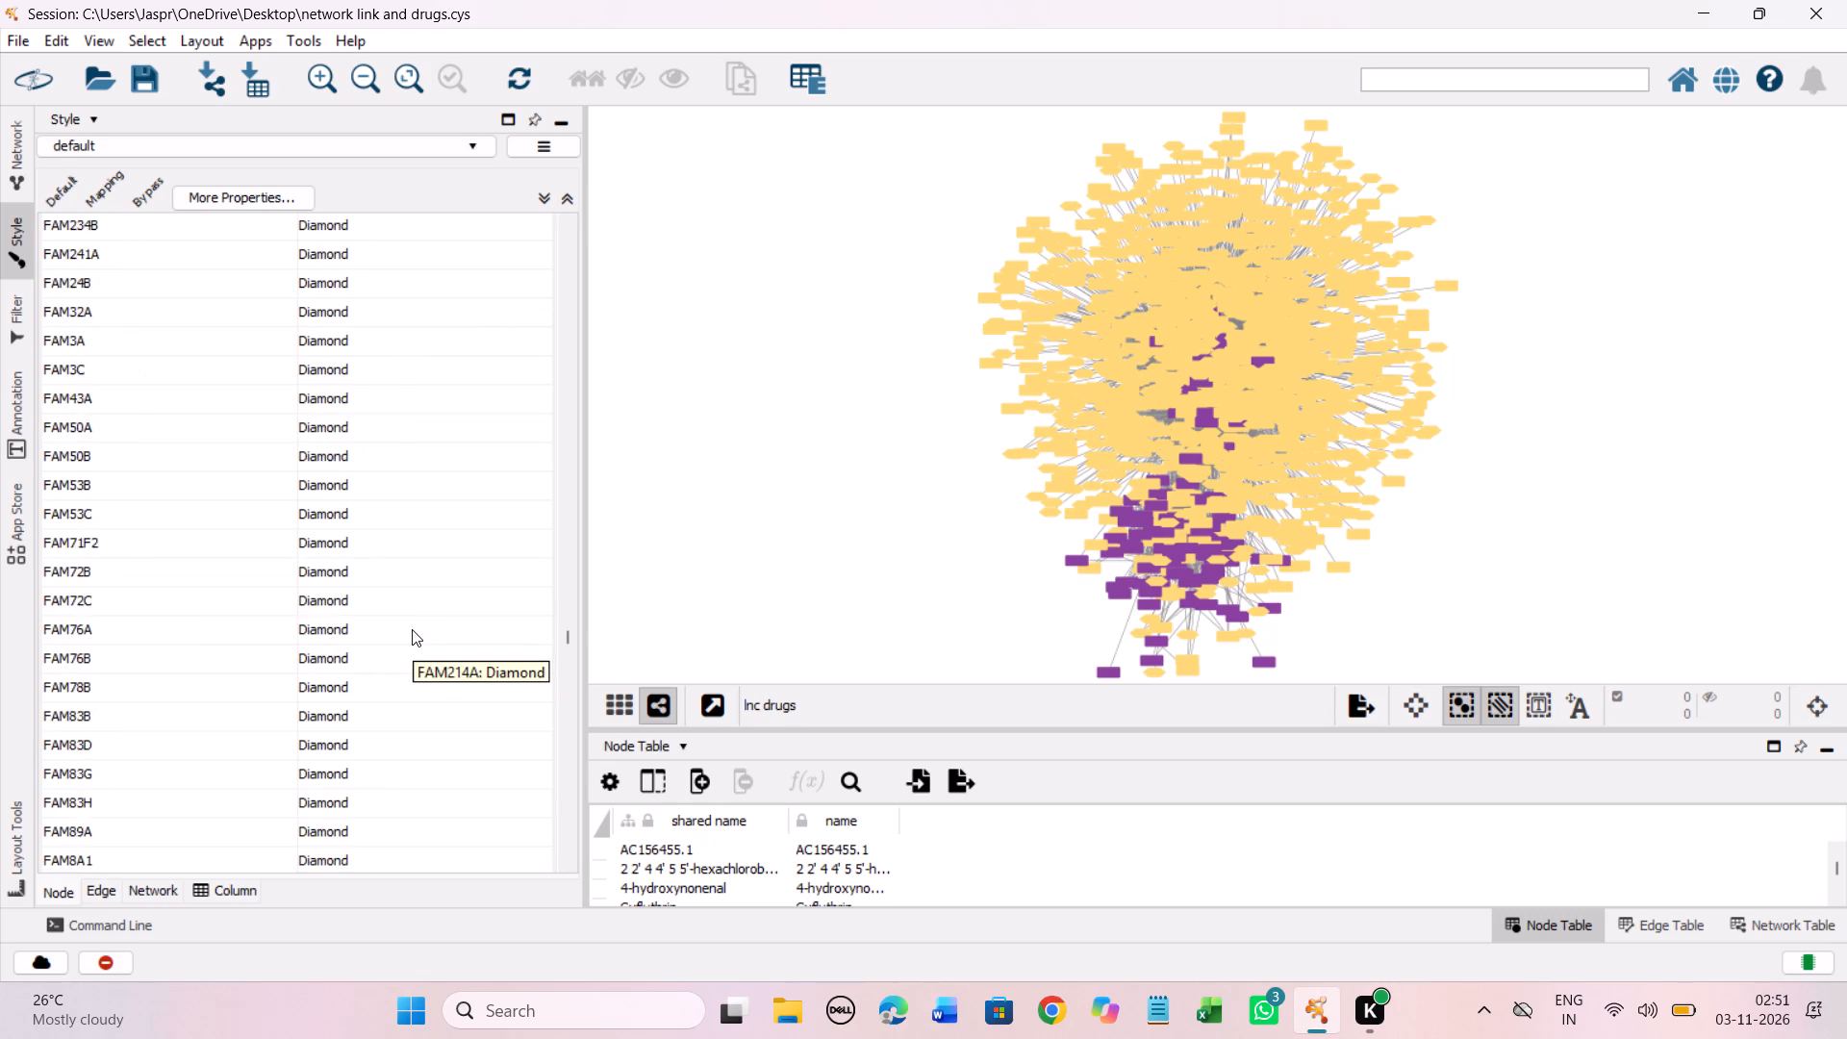
{"action": "scroll", "coordinate": [412, 629], "scroll_direction": "down", "scroll_amount": 4}
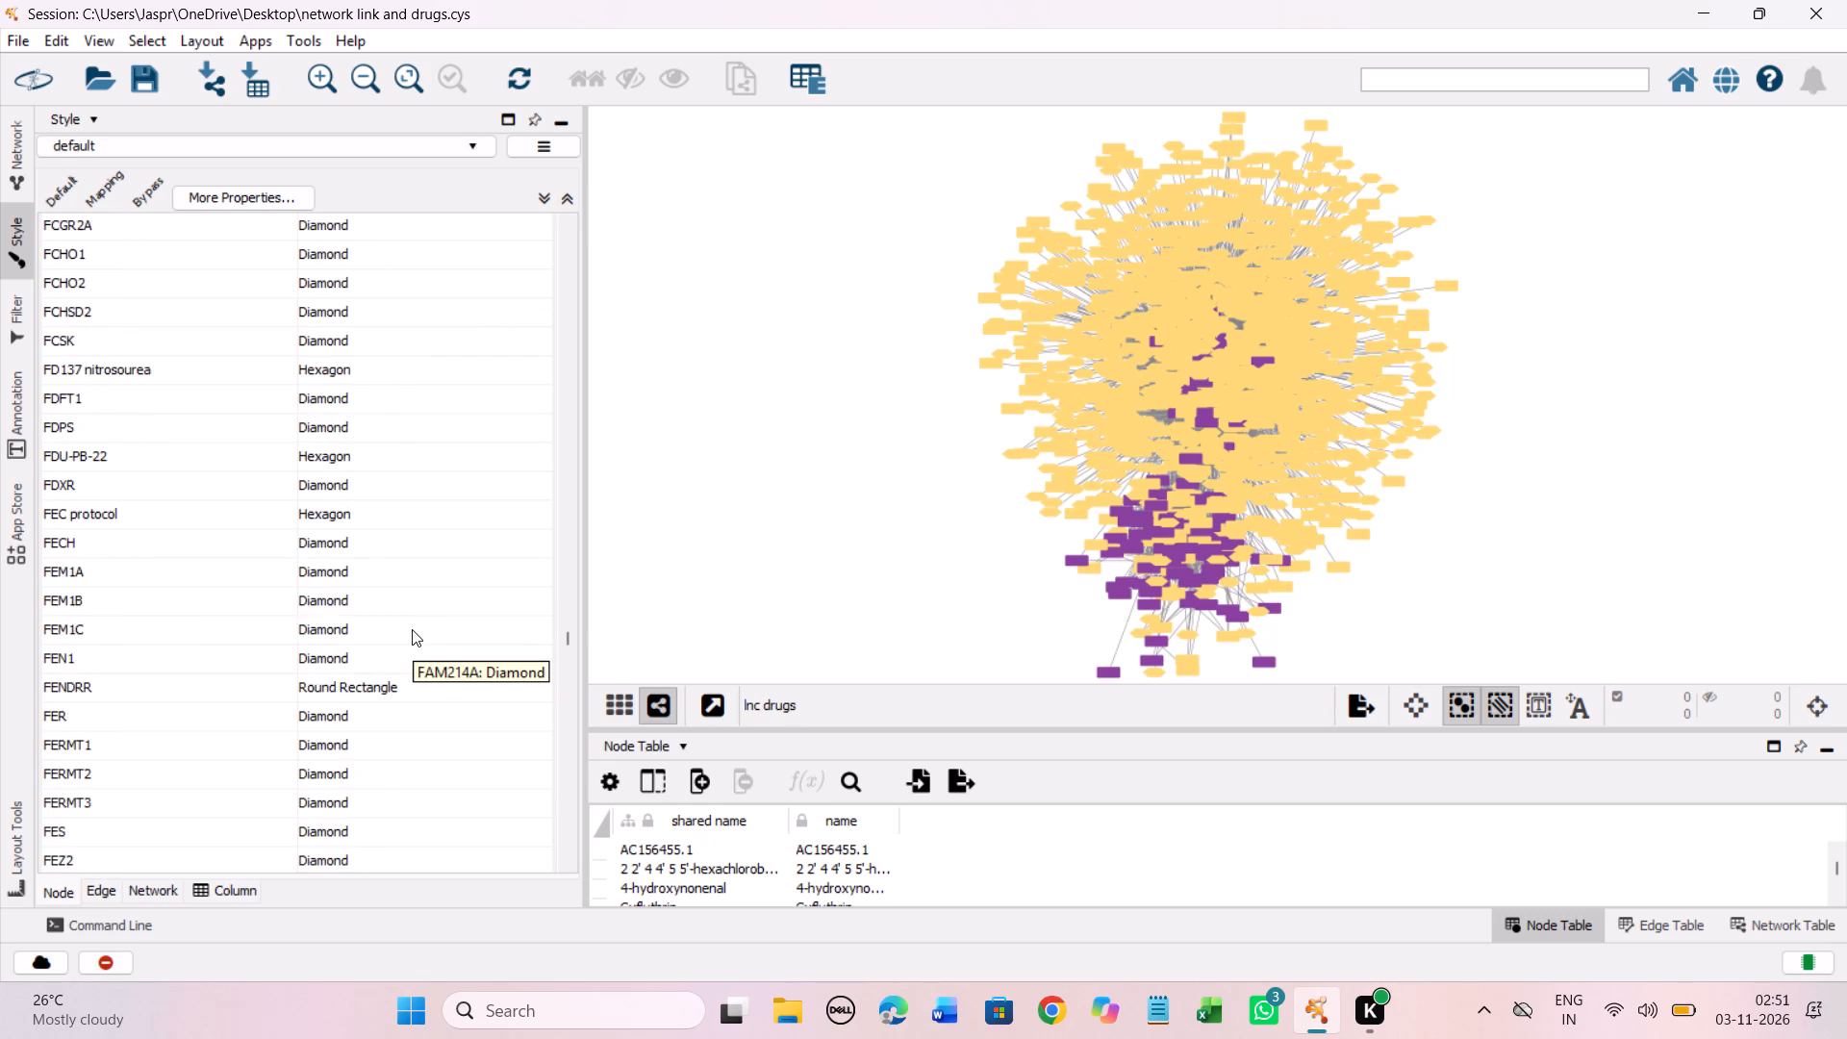
{"action": "scroll", "coordinate": [412, 629], "scroll_direction": "down", "scroll_amount": 4}
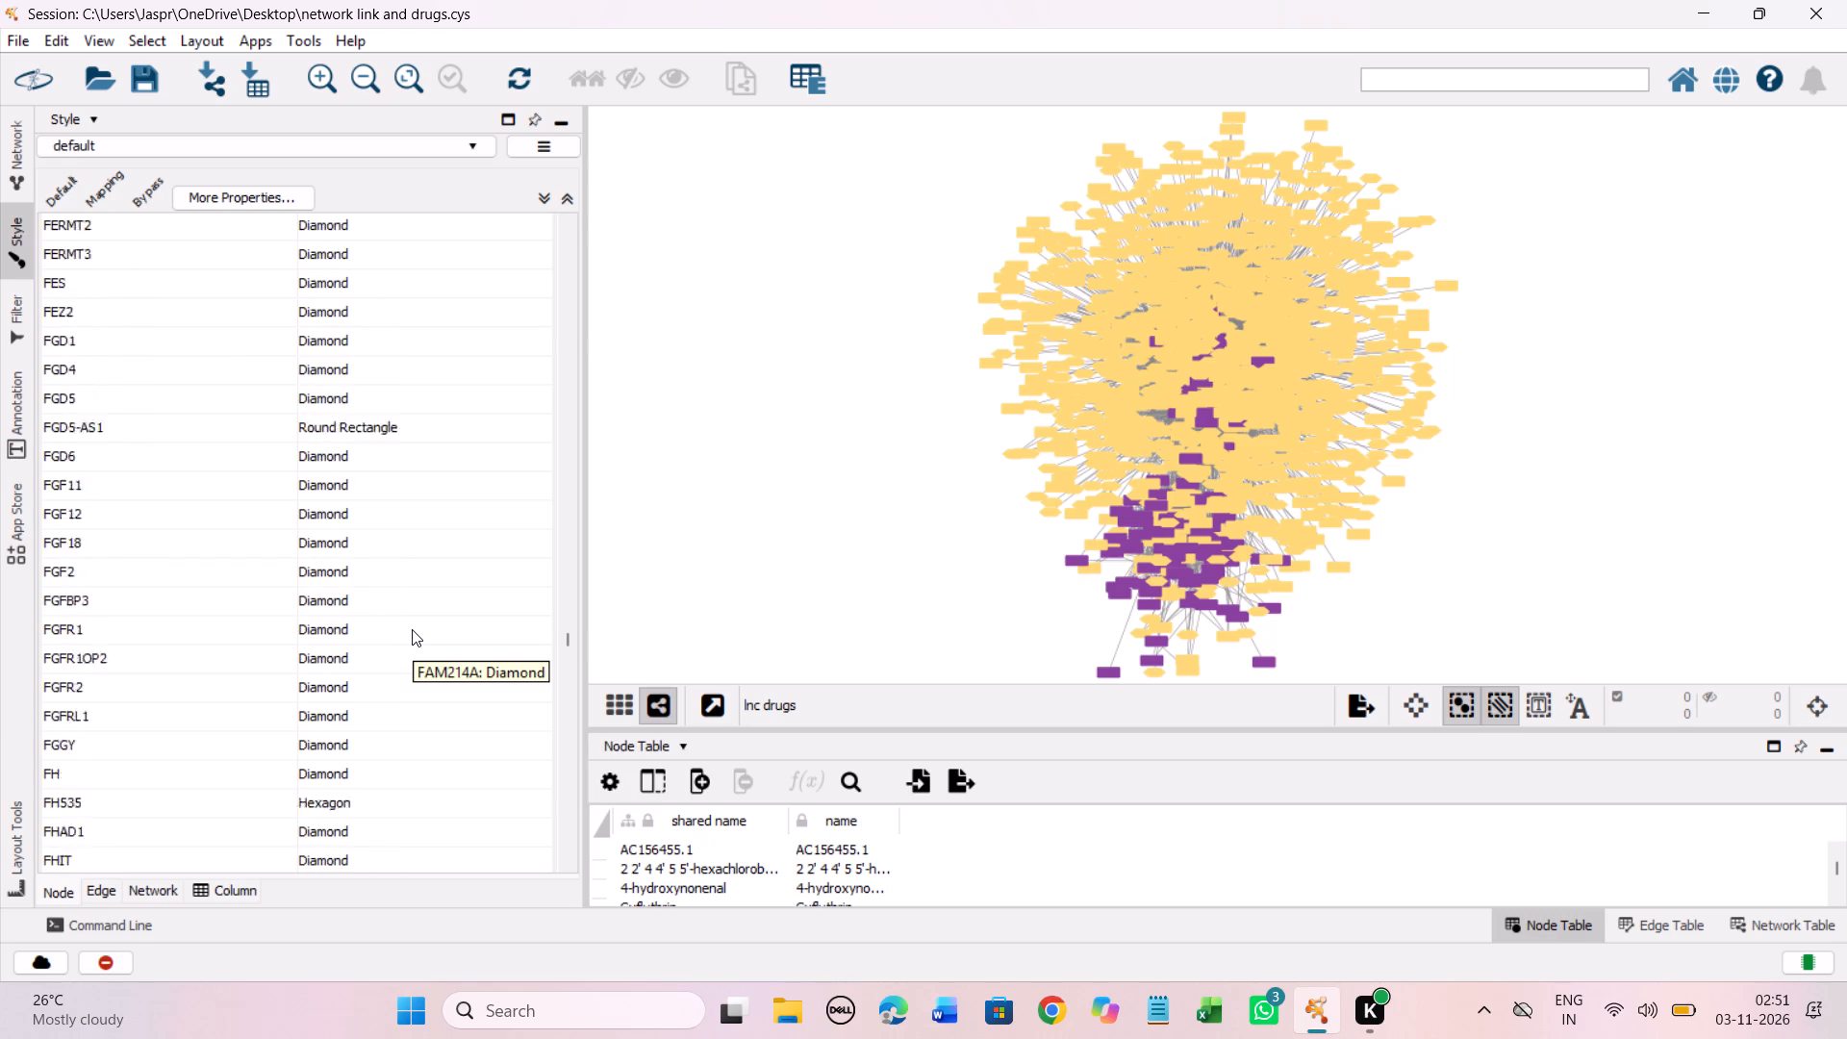
{"action": "scroll", "coordinate": [412, 629], "scroll_direction": "down", "scroll_amount": 5}
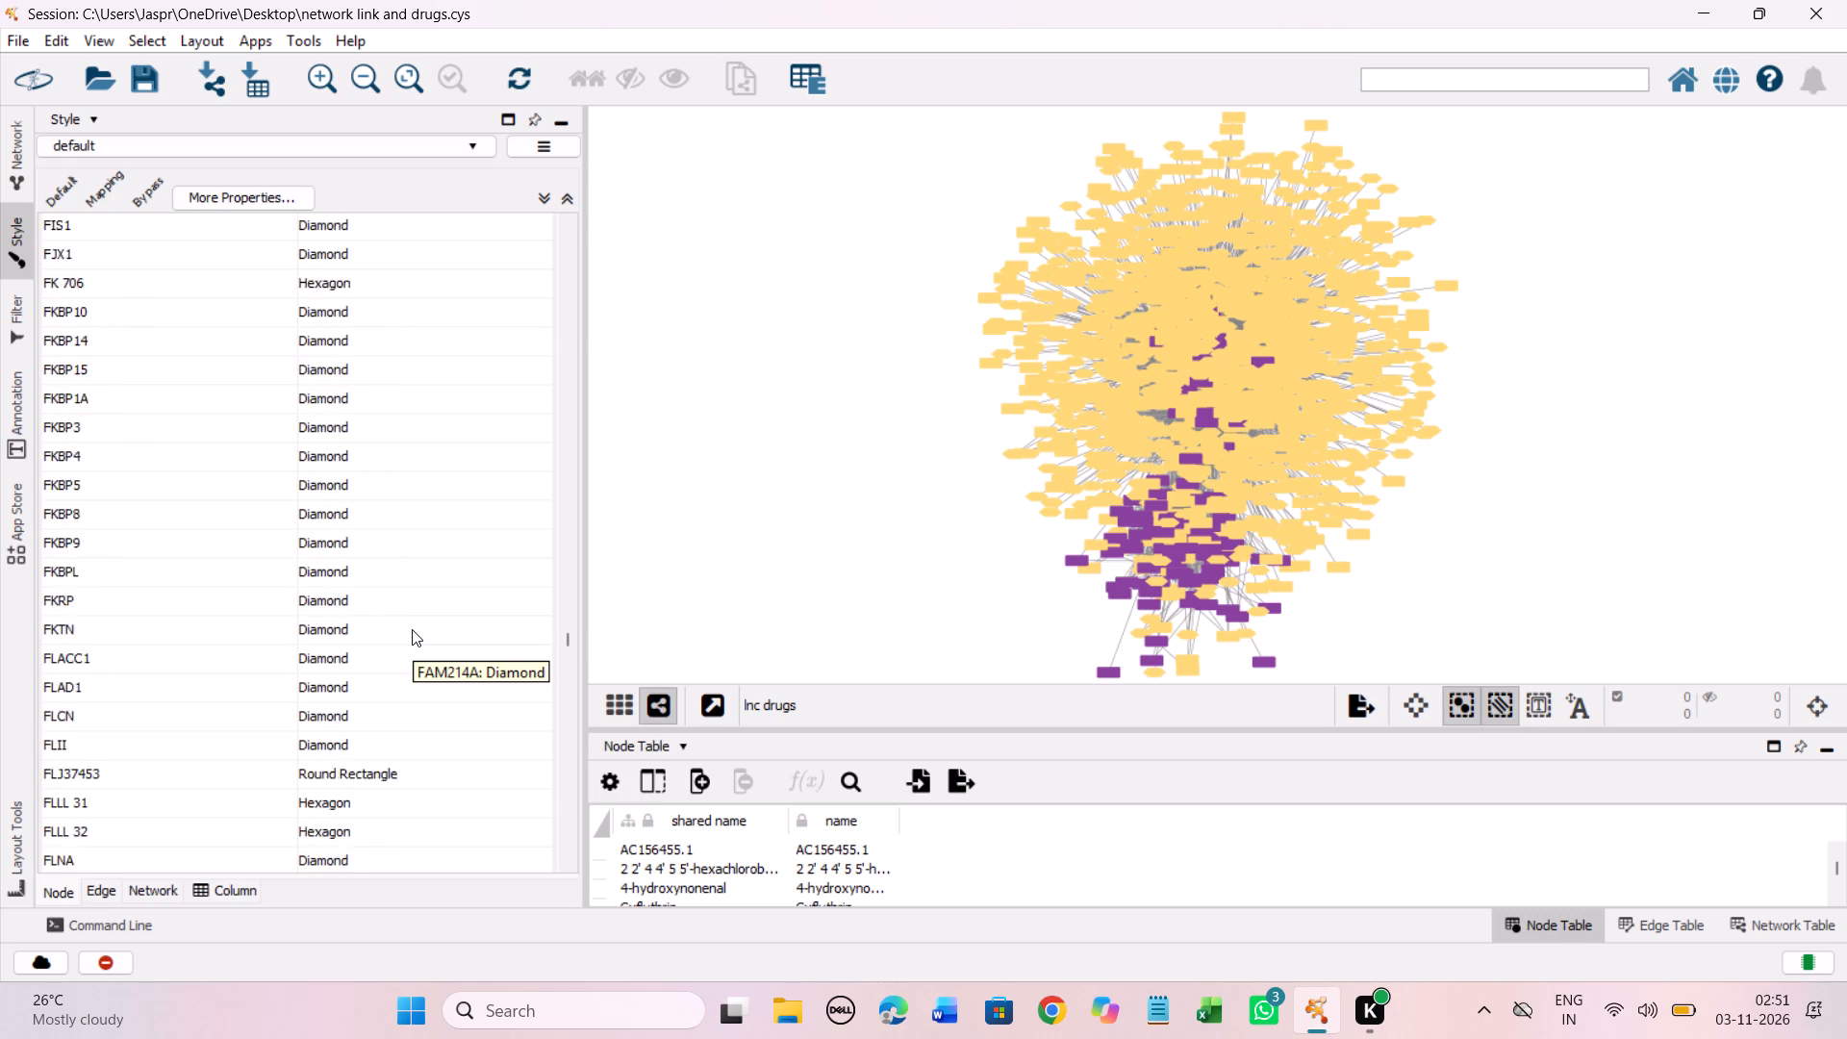
{"action": "scroll", "coordinate": [412, 629], "scroll_direction": "down", "scroll_amount": 4}
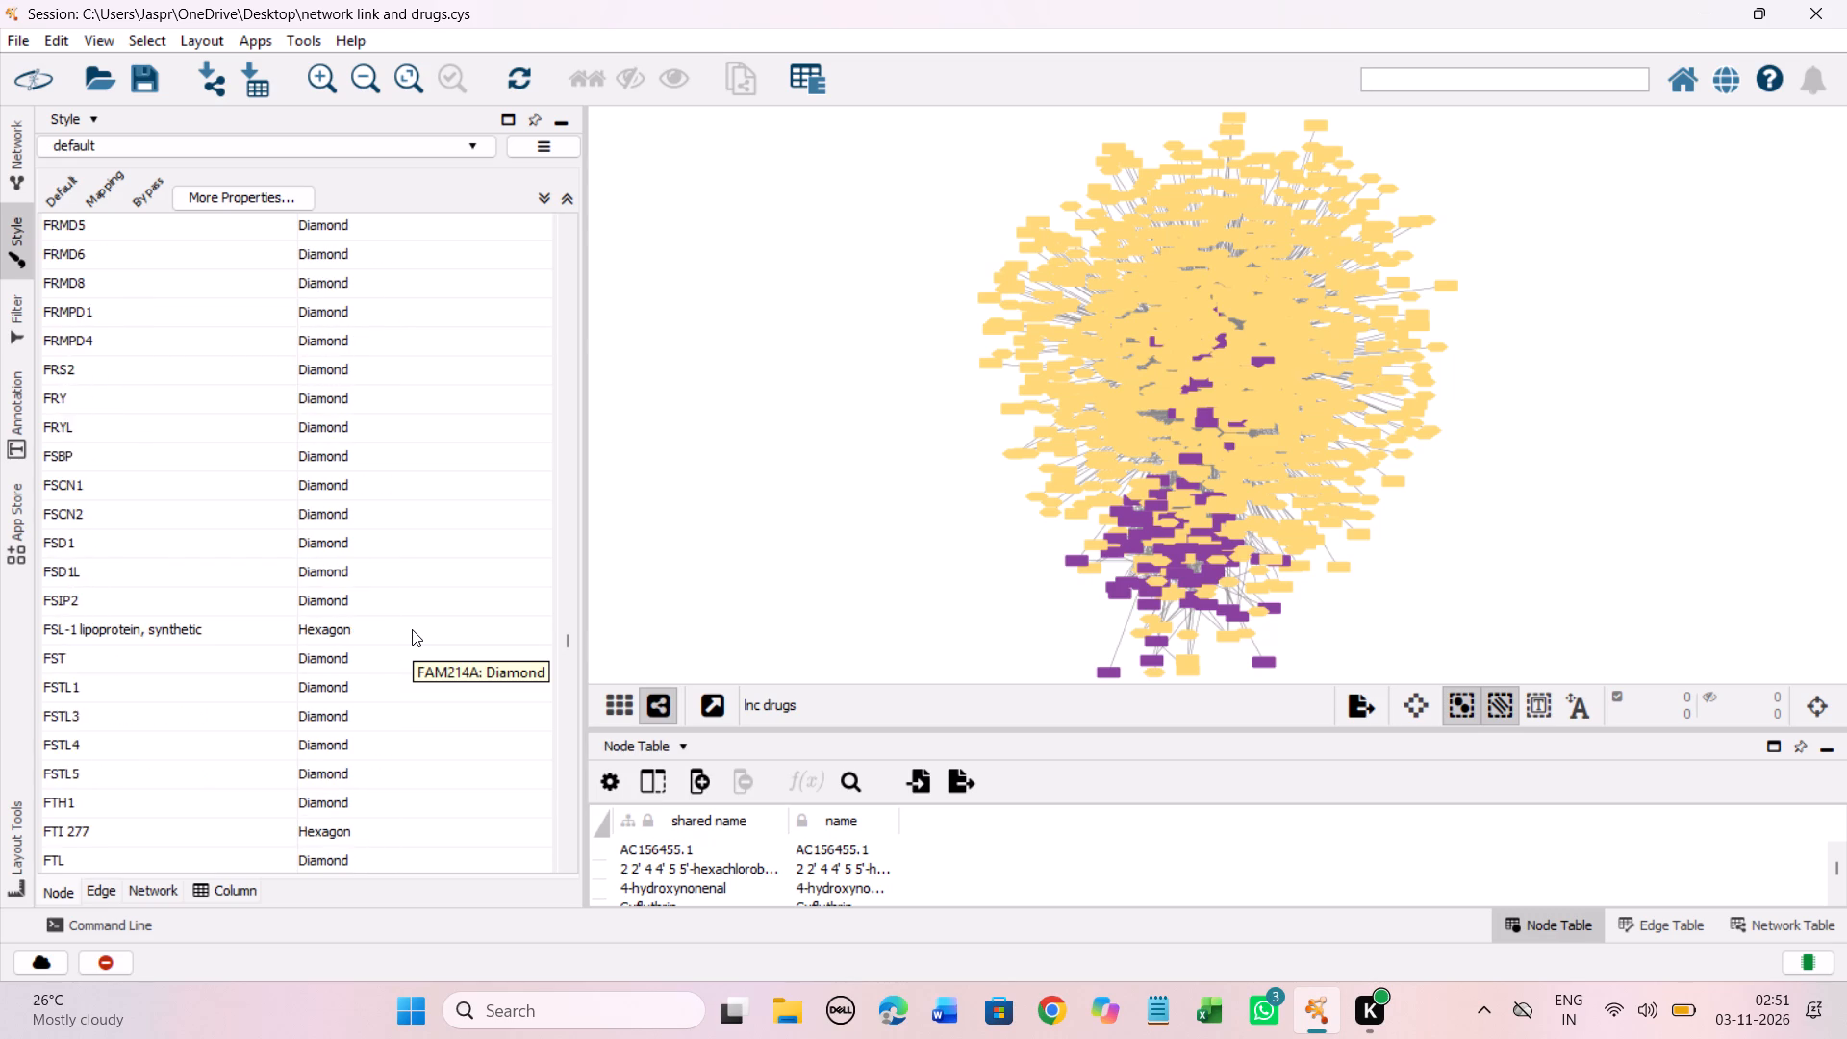
{"action": "scroll", "coordinate": [412, 629], "scroll_direction": "down", "scroll_amount": 3}
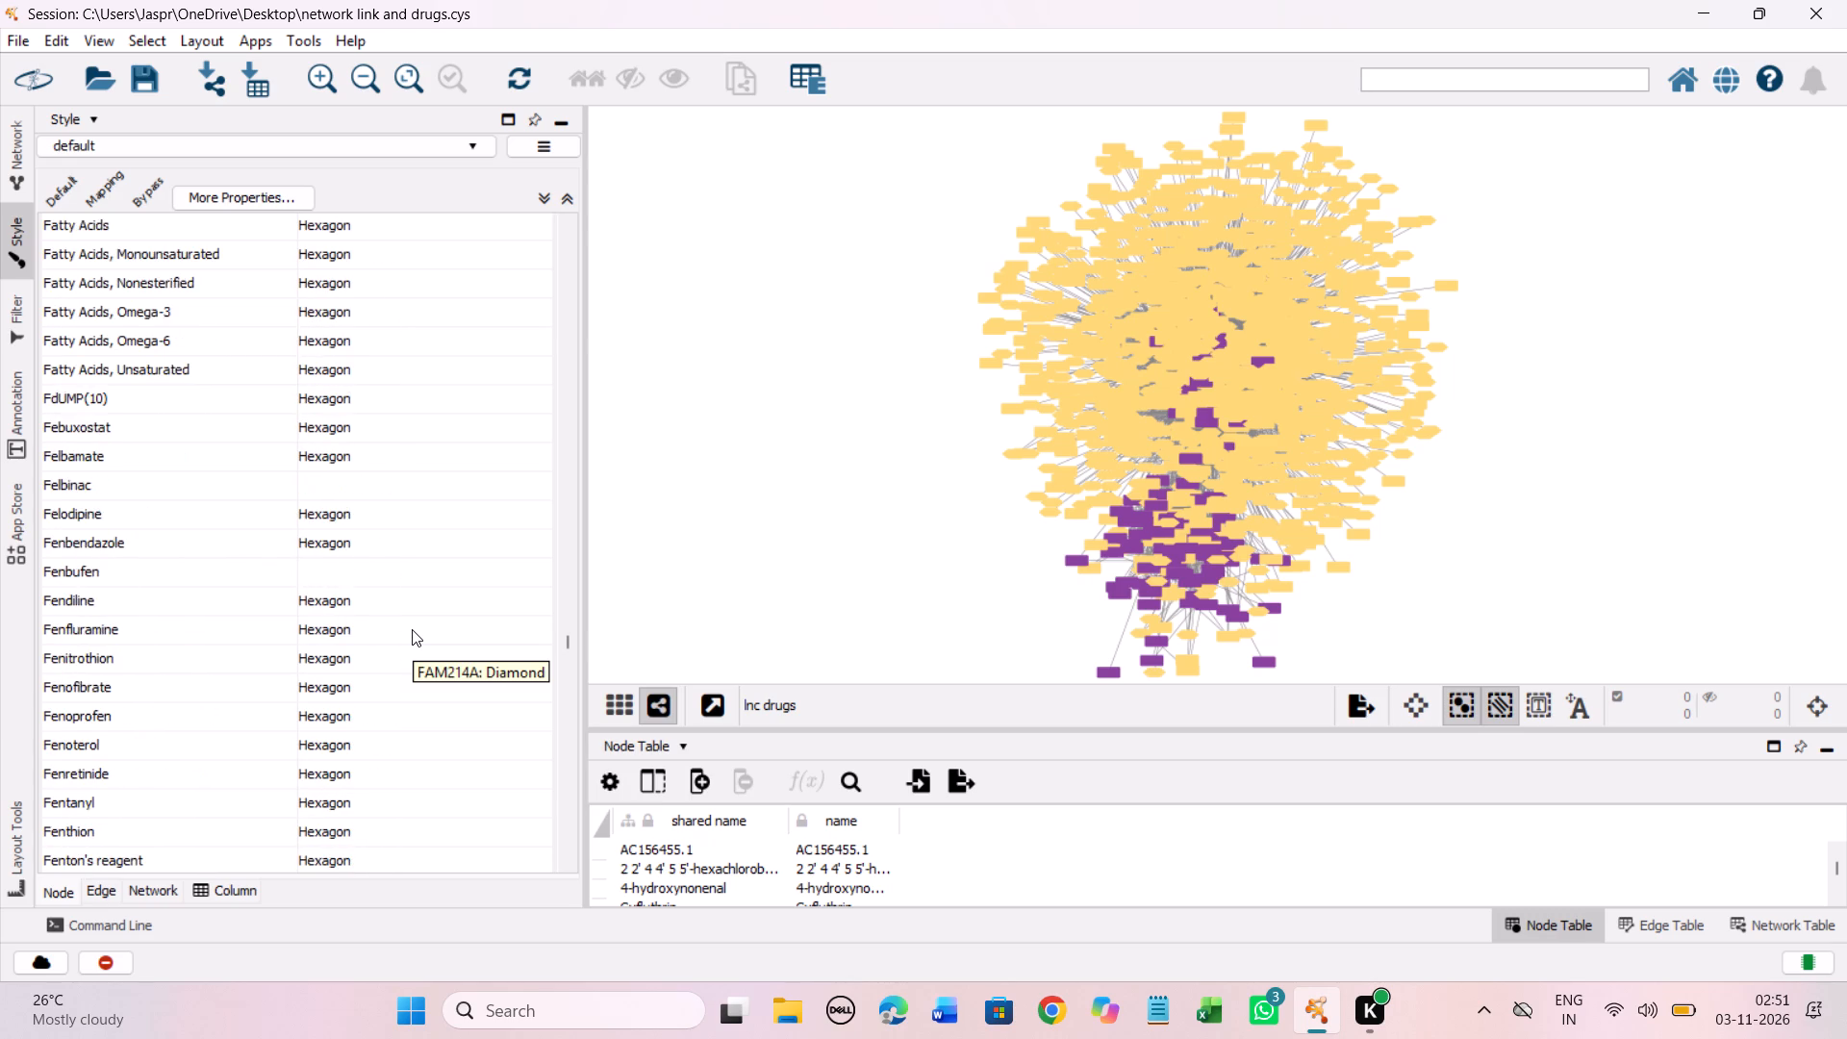
Set the Shape mapping to Hexagon for the whole range of drugs from Fast Green FCF through Fusidic Acid.
{"action": "scroll", "coordinate": [412, 629], "scroll_direction": "up", "scroll_amount": 2}
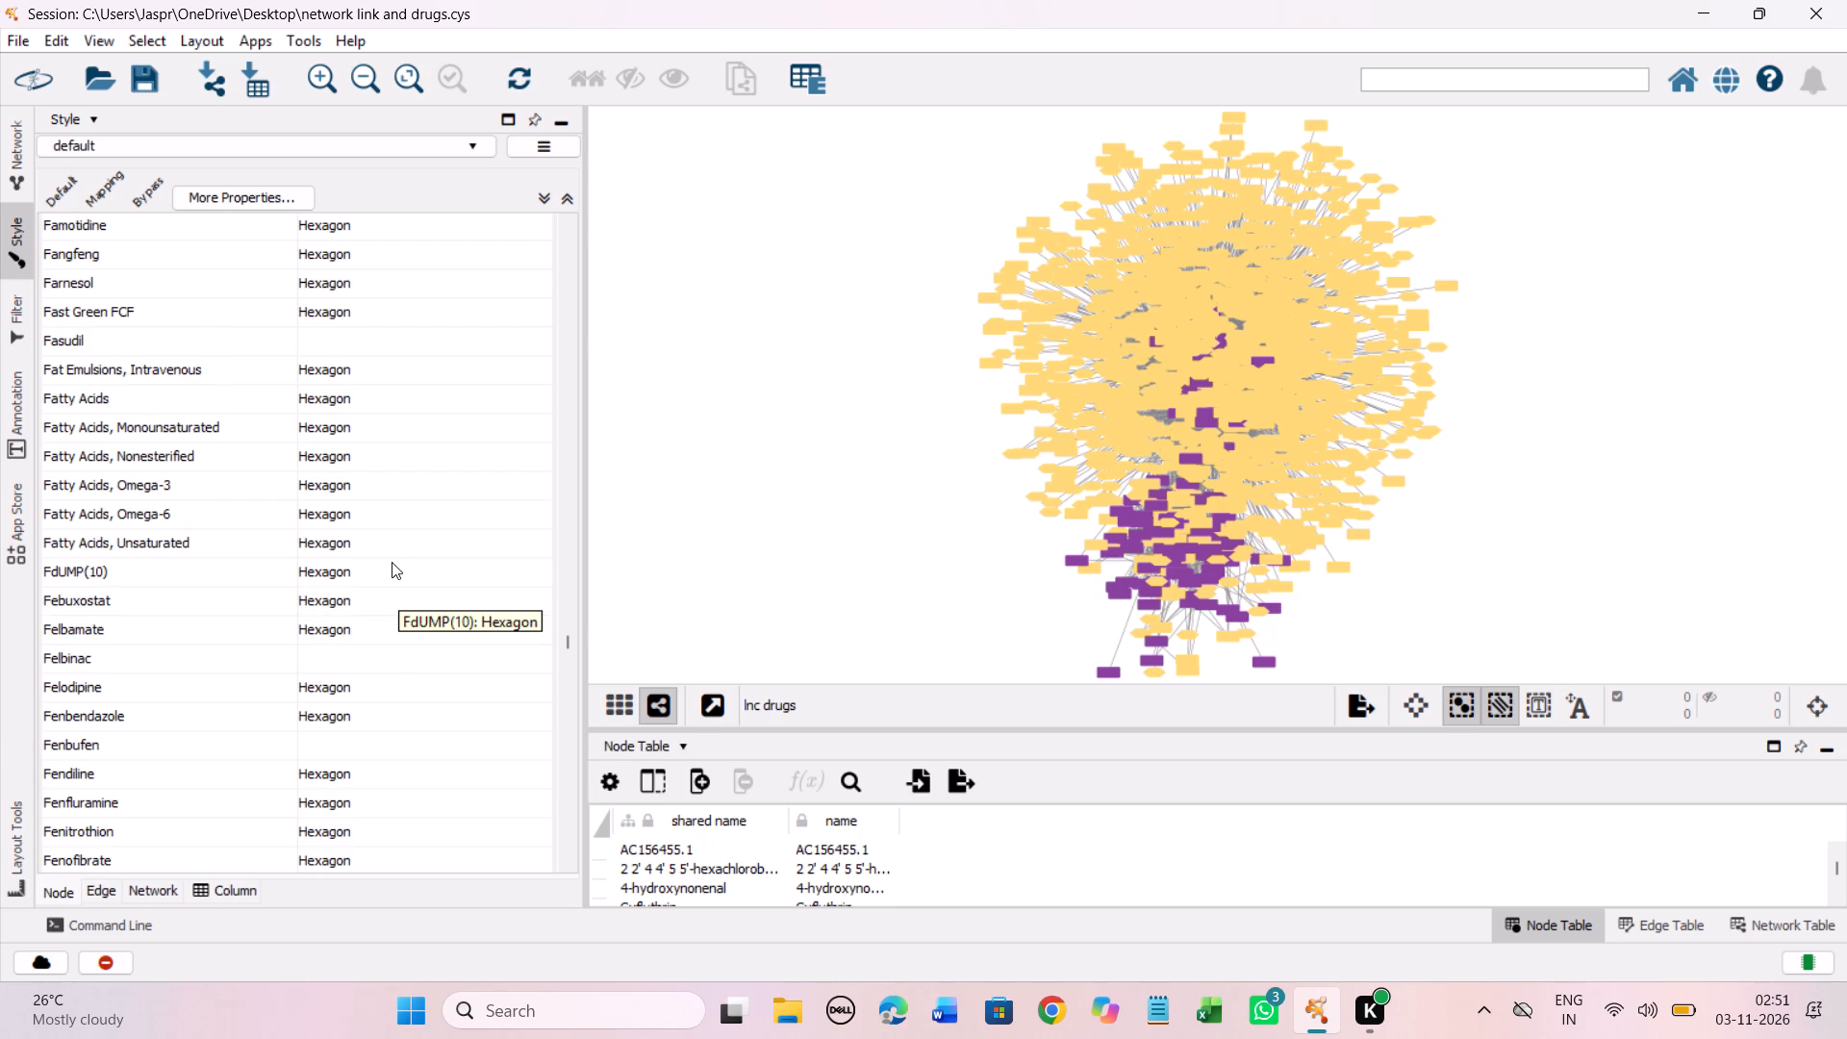
{"action": "scroll", "coordinate": [389, 559], "scroll_direction": "up", "scroll_amount": 12}
{"action": "scroll", "coordinate": [389, 558], "scroll_direction": "down", "scroll_amount": 4}
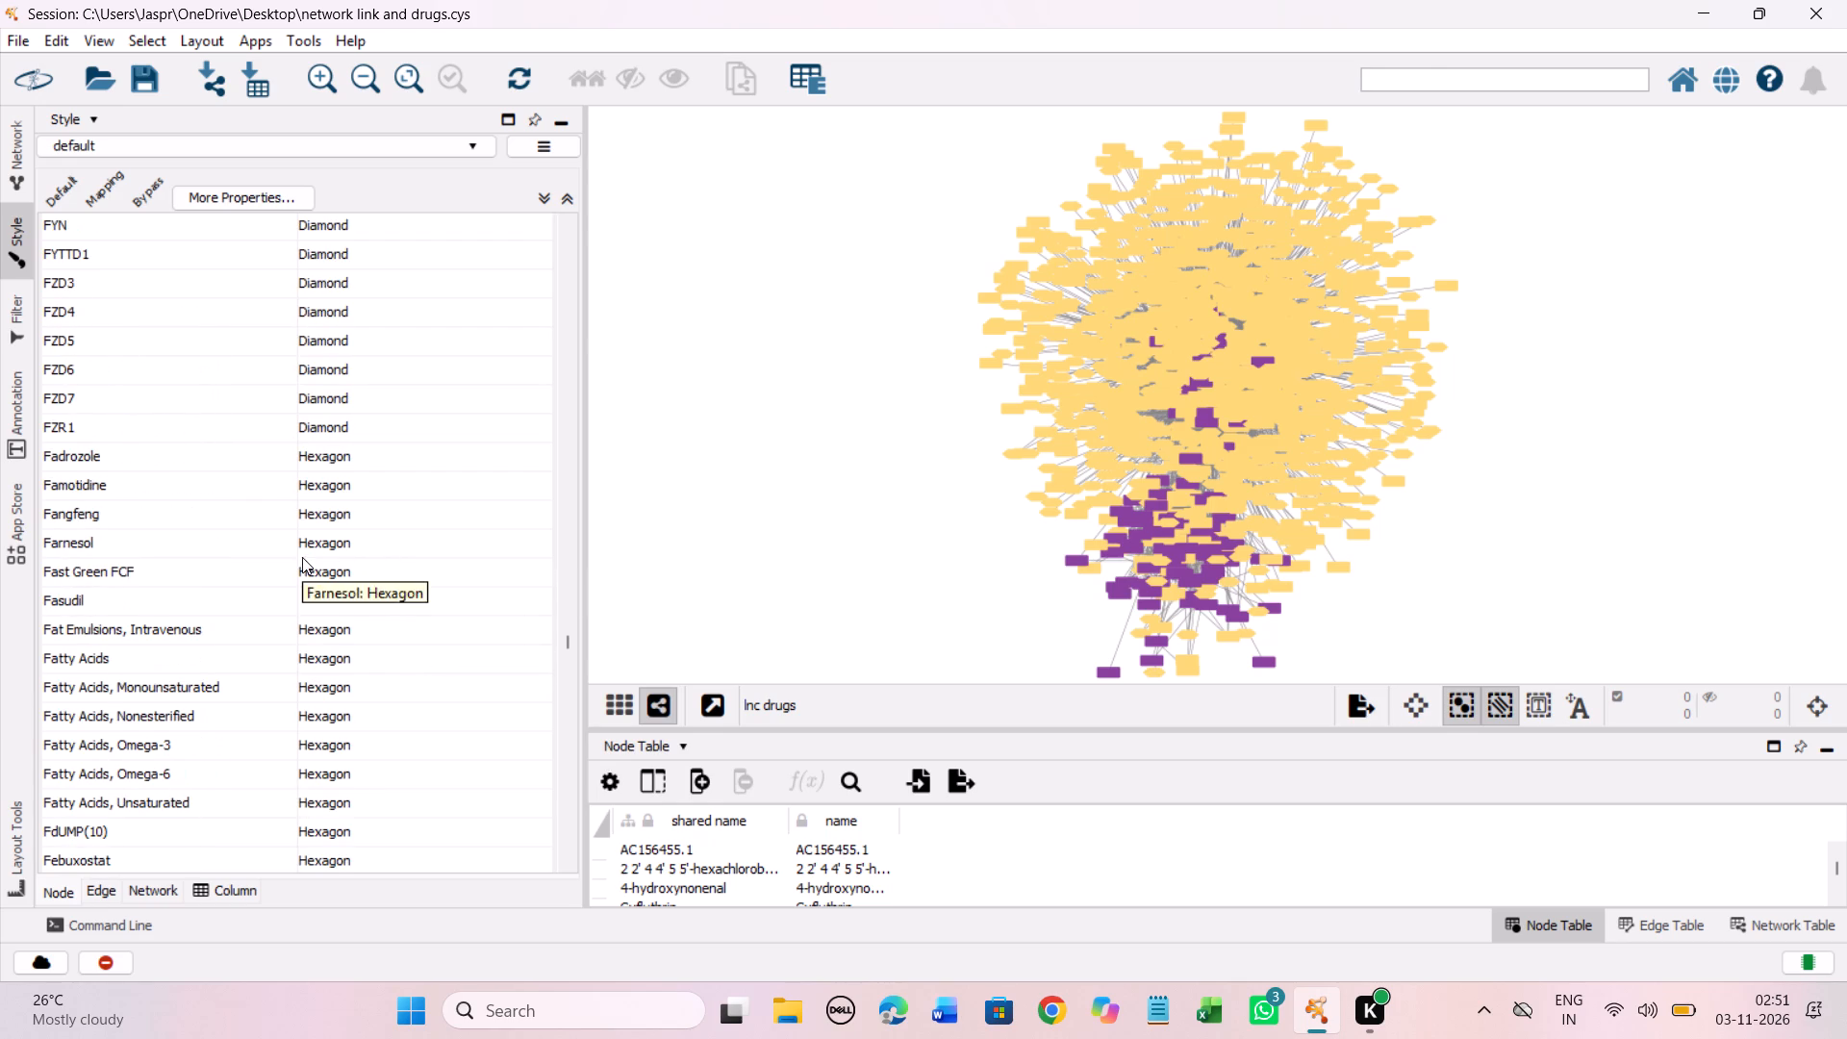
{"action": "left_click", "coordinate": [312, 563]}
{"action": "scroll", "coordinate": [448, 581], "scroll_direction": "down", "scroll_amount": 20}
{"action": "scroll", "coordinate": [448, 581], "scroll_direction": "down", "scroll_amount": 2}
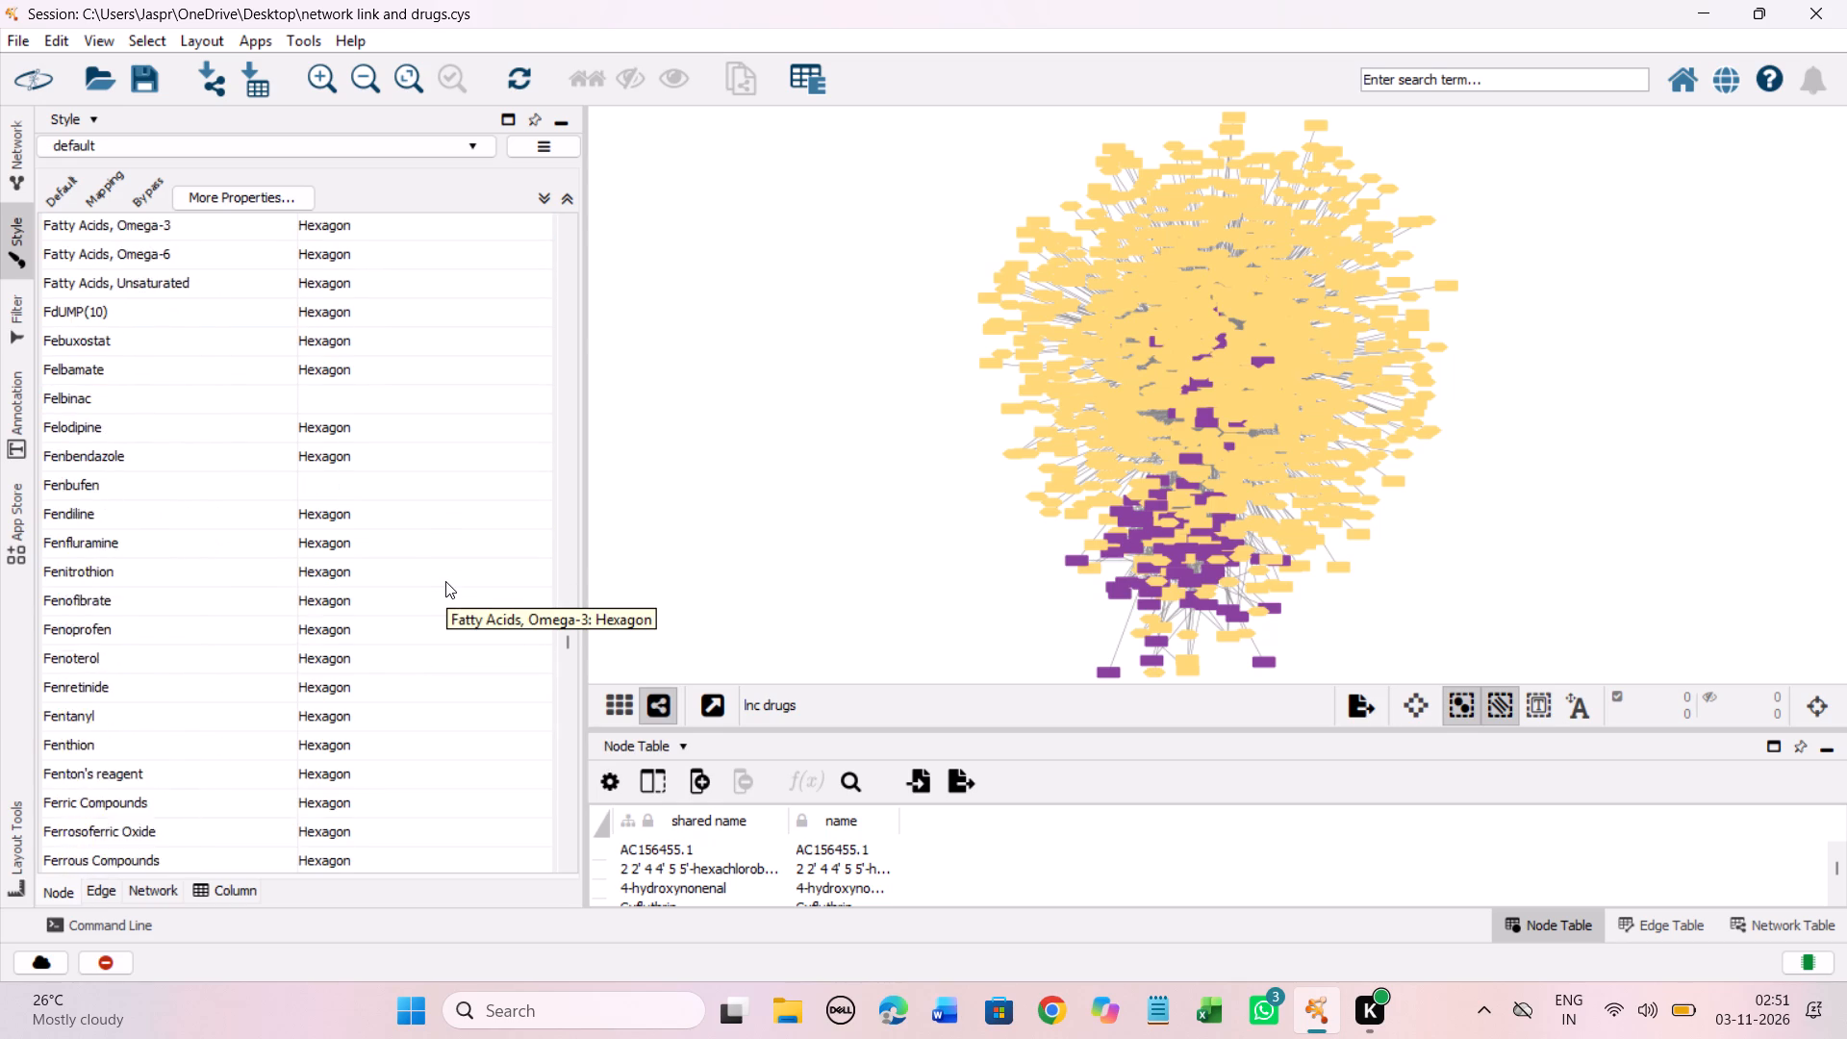
{"action": "scroll", "coordinate": [445, 581], "scroll_direction": "down", "scroll_amount": 20}
{"action": "scroll", "coordinate": [445, 581], "scroll_direction": "down", "scroll_amount": 20}
{"action": "scroll", "coordinate": [445, 581], "scroll_direction": "down", "scroll_amount": 2}
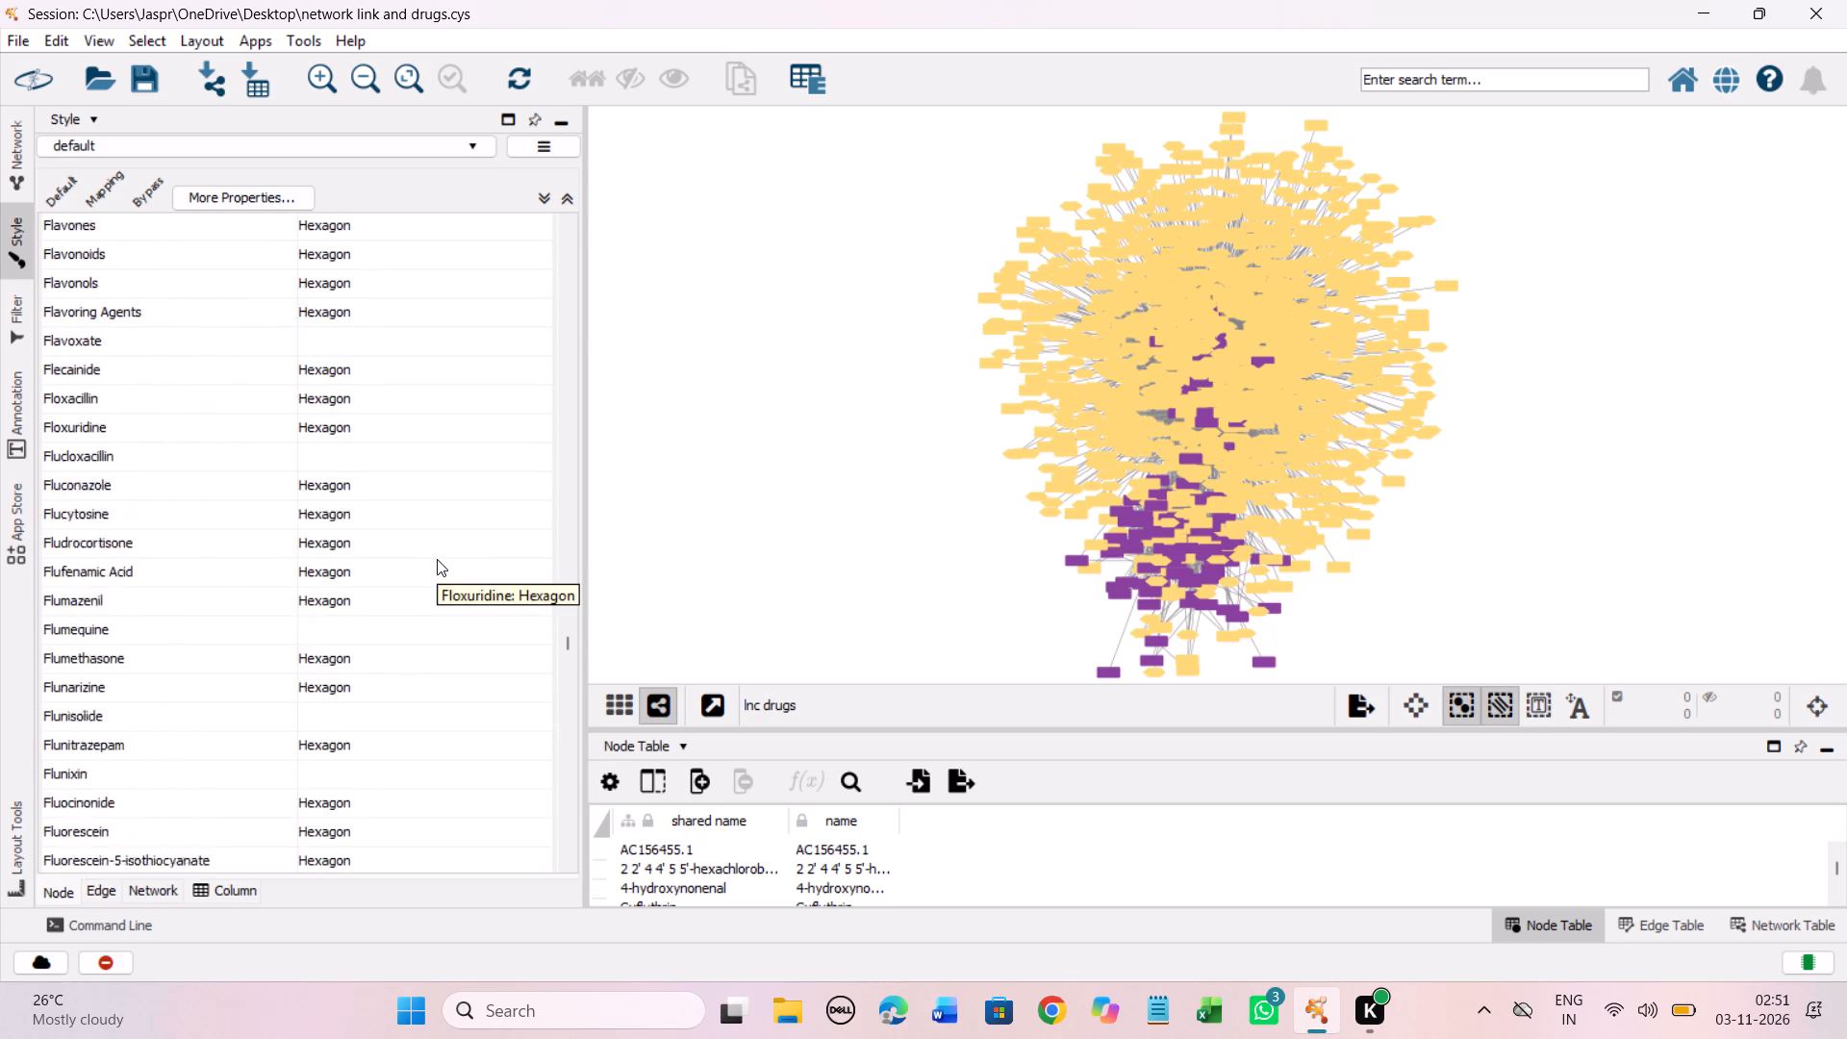
{"action": "scroll", "coordinate": [437, 559], "scroll_direction": "down", "scroll_amount": 20}
{"action": "scroll", "coordinate": [437, 559], "scroll_direction": "down", "scroll_amount": 20}
{"action": "scroll", "coordinate": [437, 559], "scroll_direction": "down", "scroll_amount": 2}
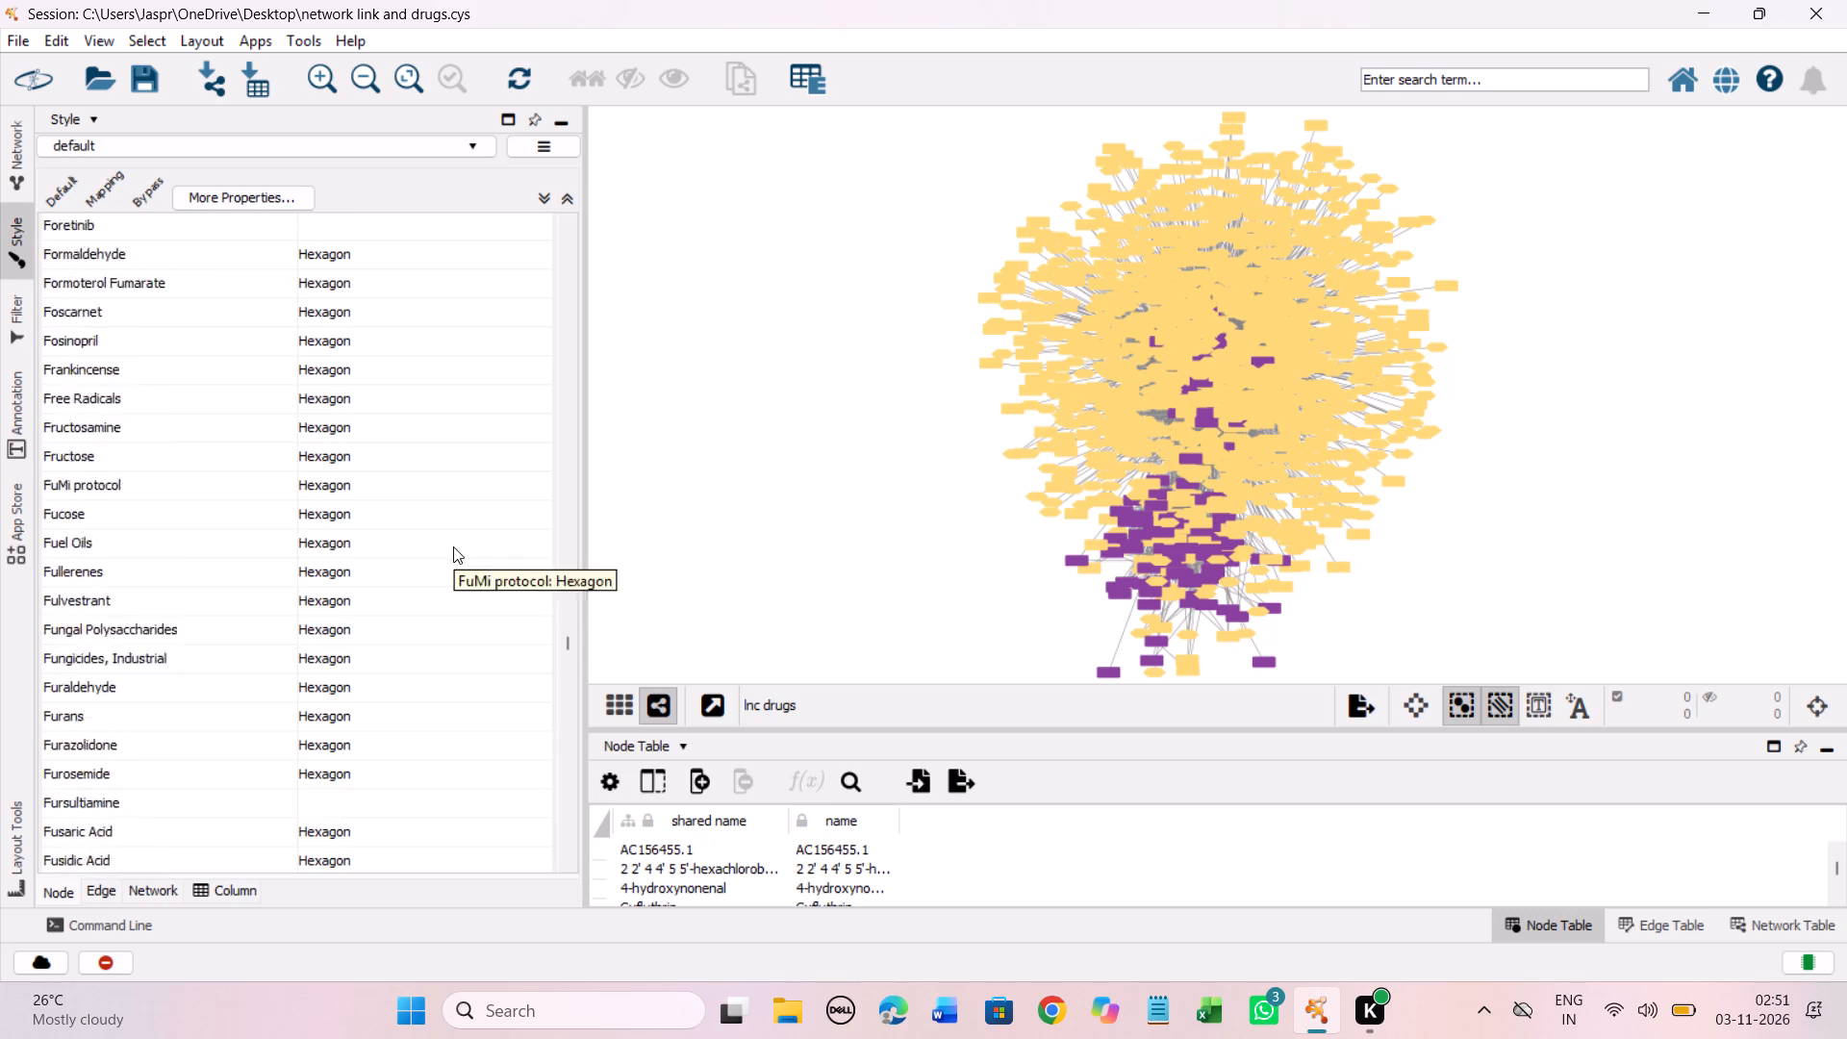
{"action": "scroll", "coordinate": [453, 546], "scroll_direction": "down", "scroll_amount": 16}
{"action": "scroll", "coordinate": [460, 545], "scroll_direction": "up", "scroll_amount": 8}
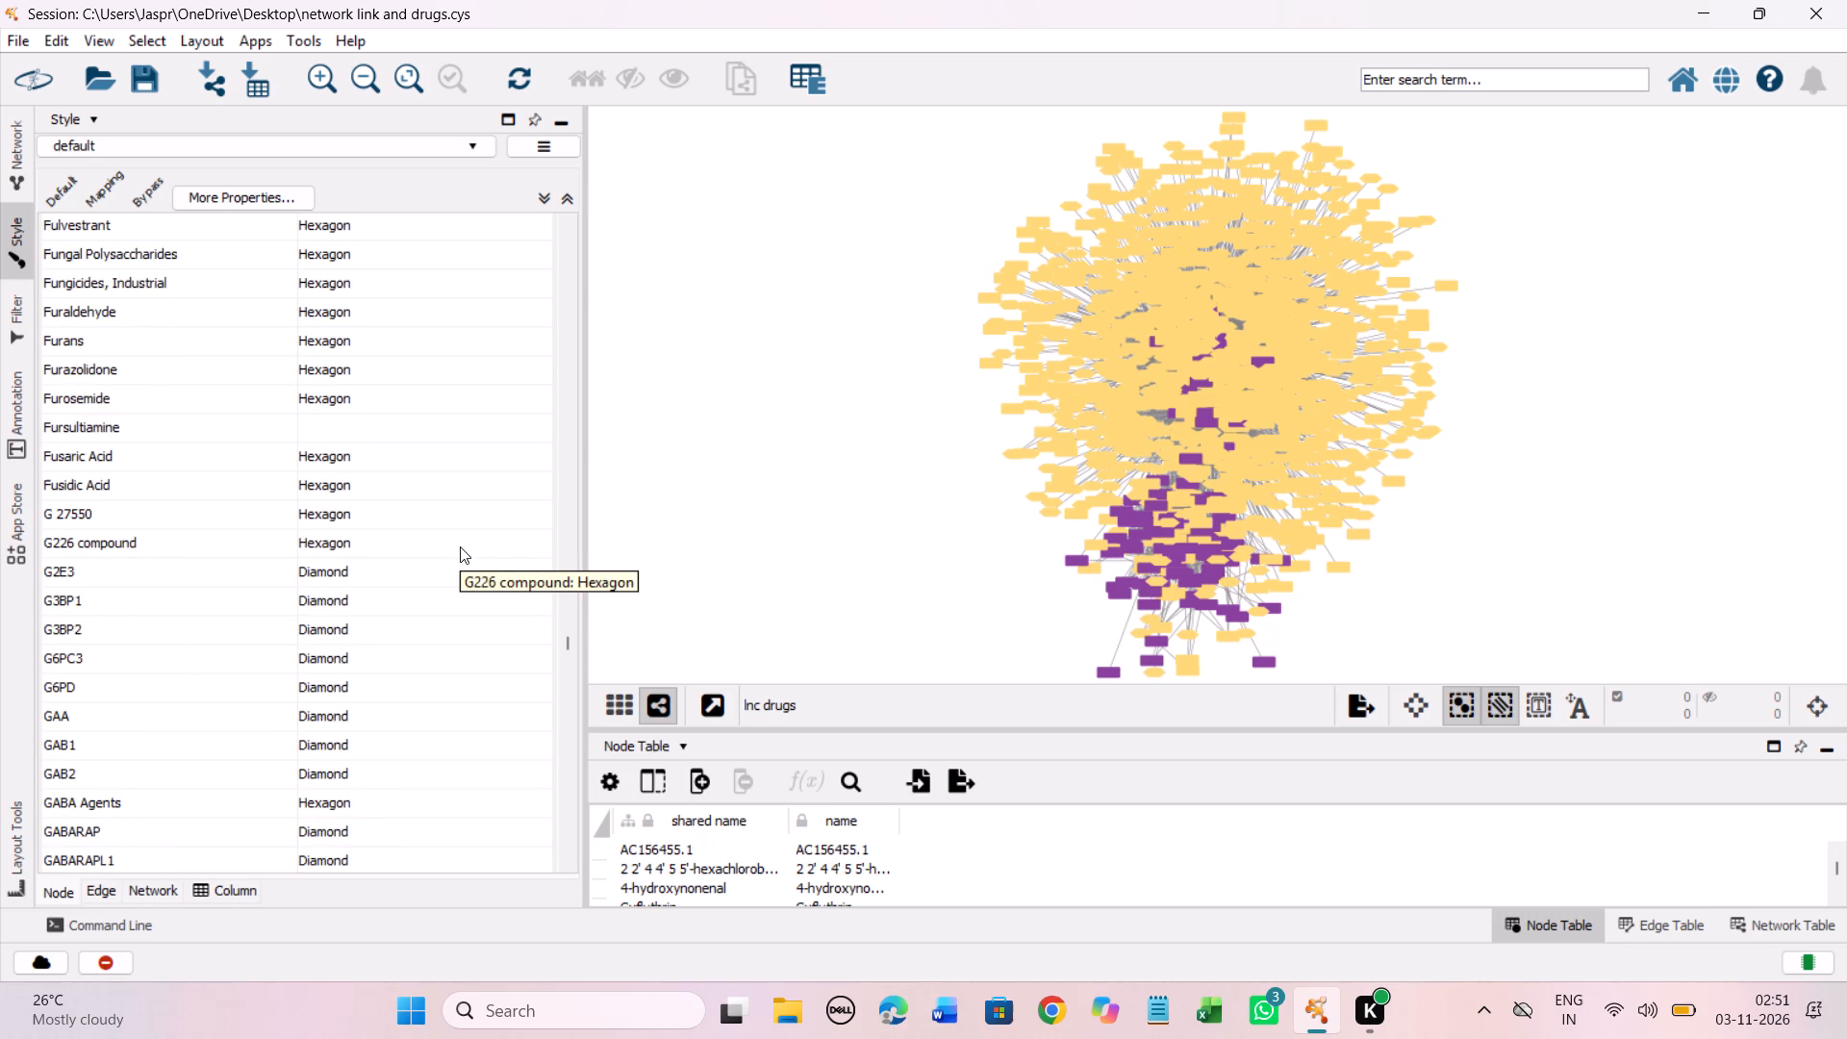
{"action": "left_click", "coordinate": [311, 486], "text": "shift"}
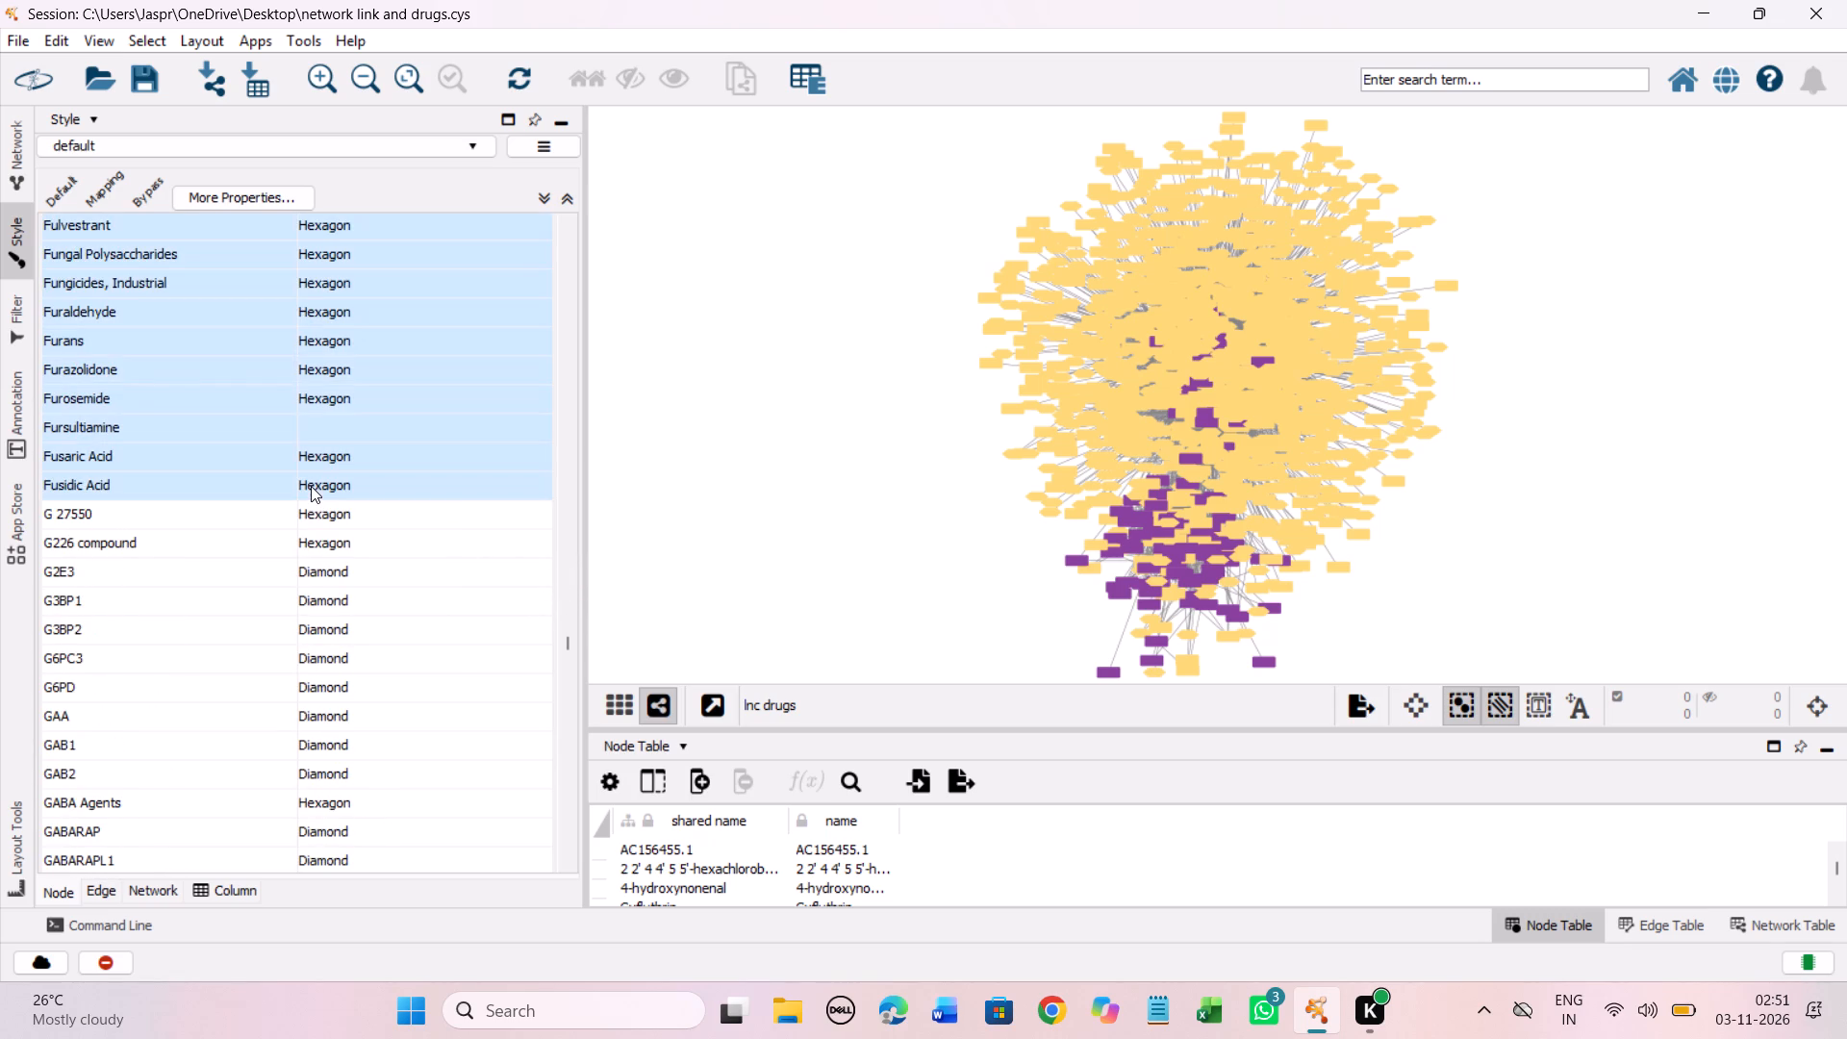
{"action": "right_click", "coordinate": [311, 486]}
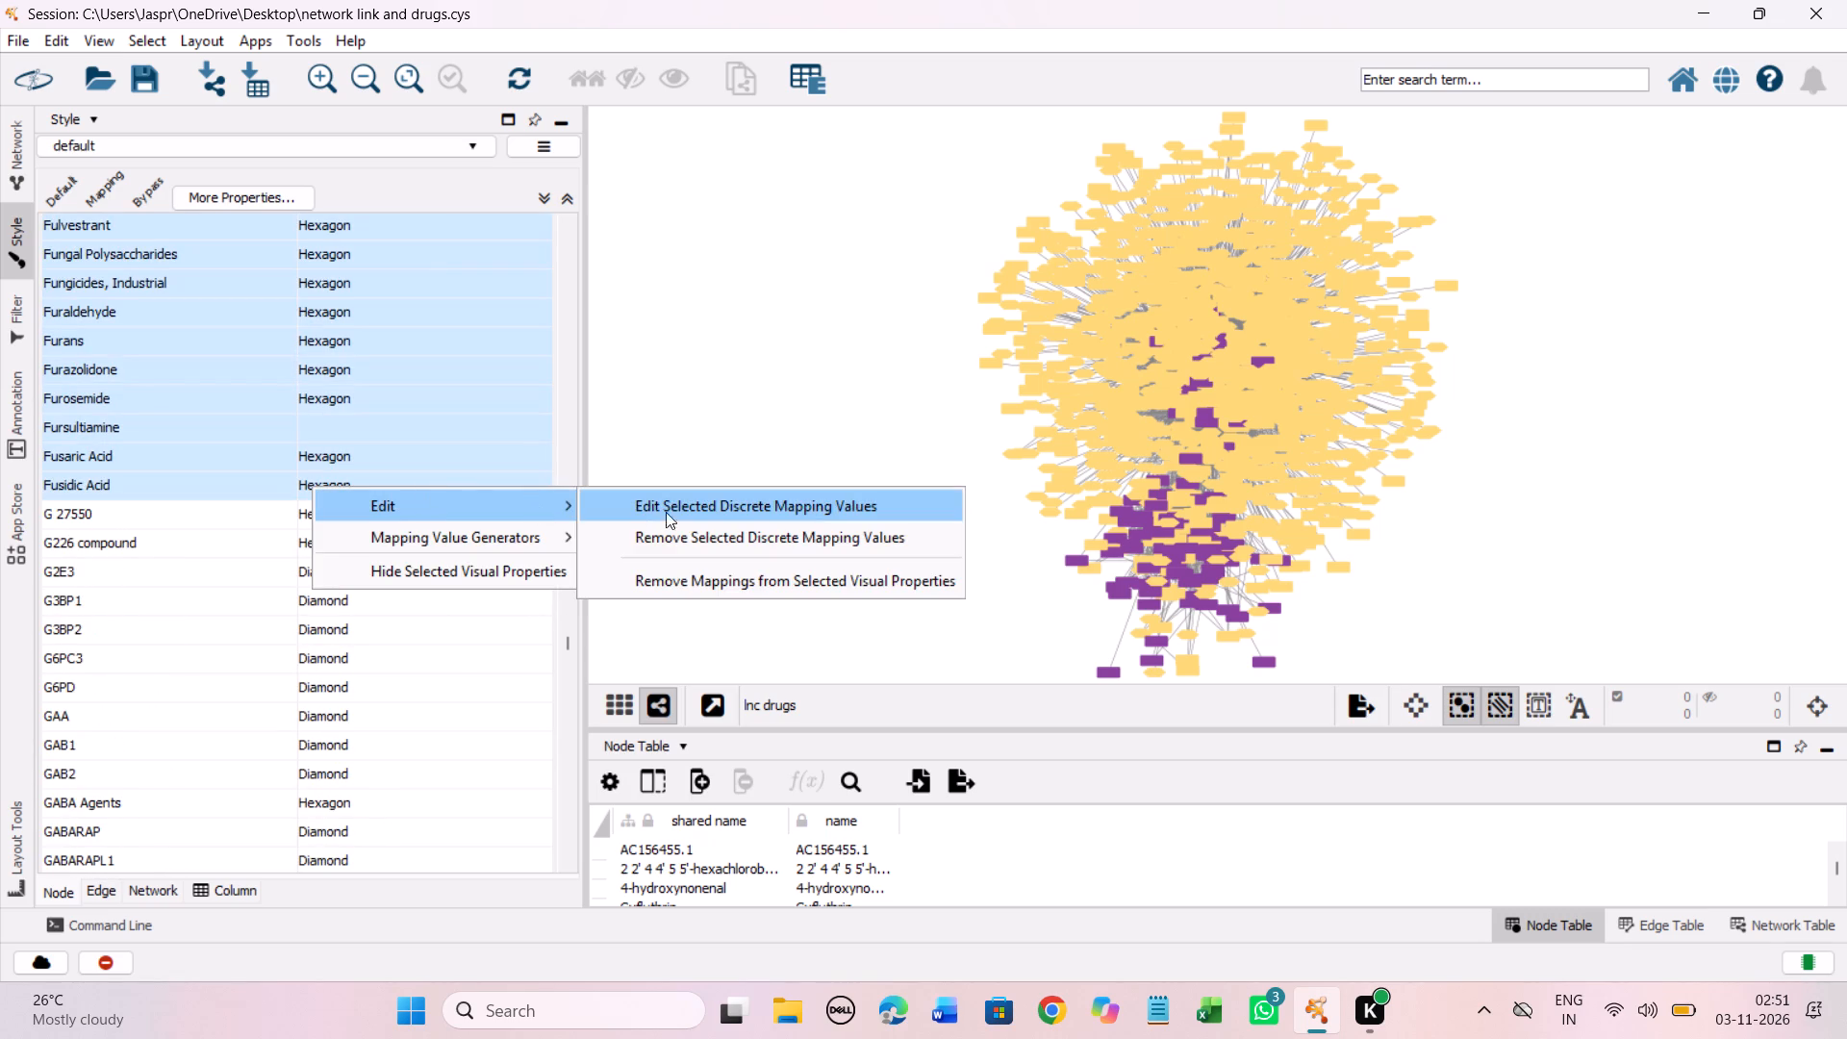
{"action": "left_click", "coordinate": [683, 512]}
{"action": "left_click", "coordinate": [289, 453]}
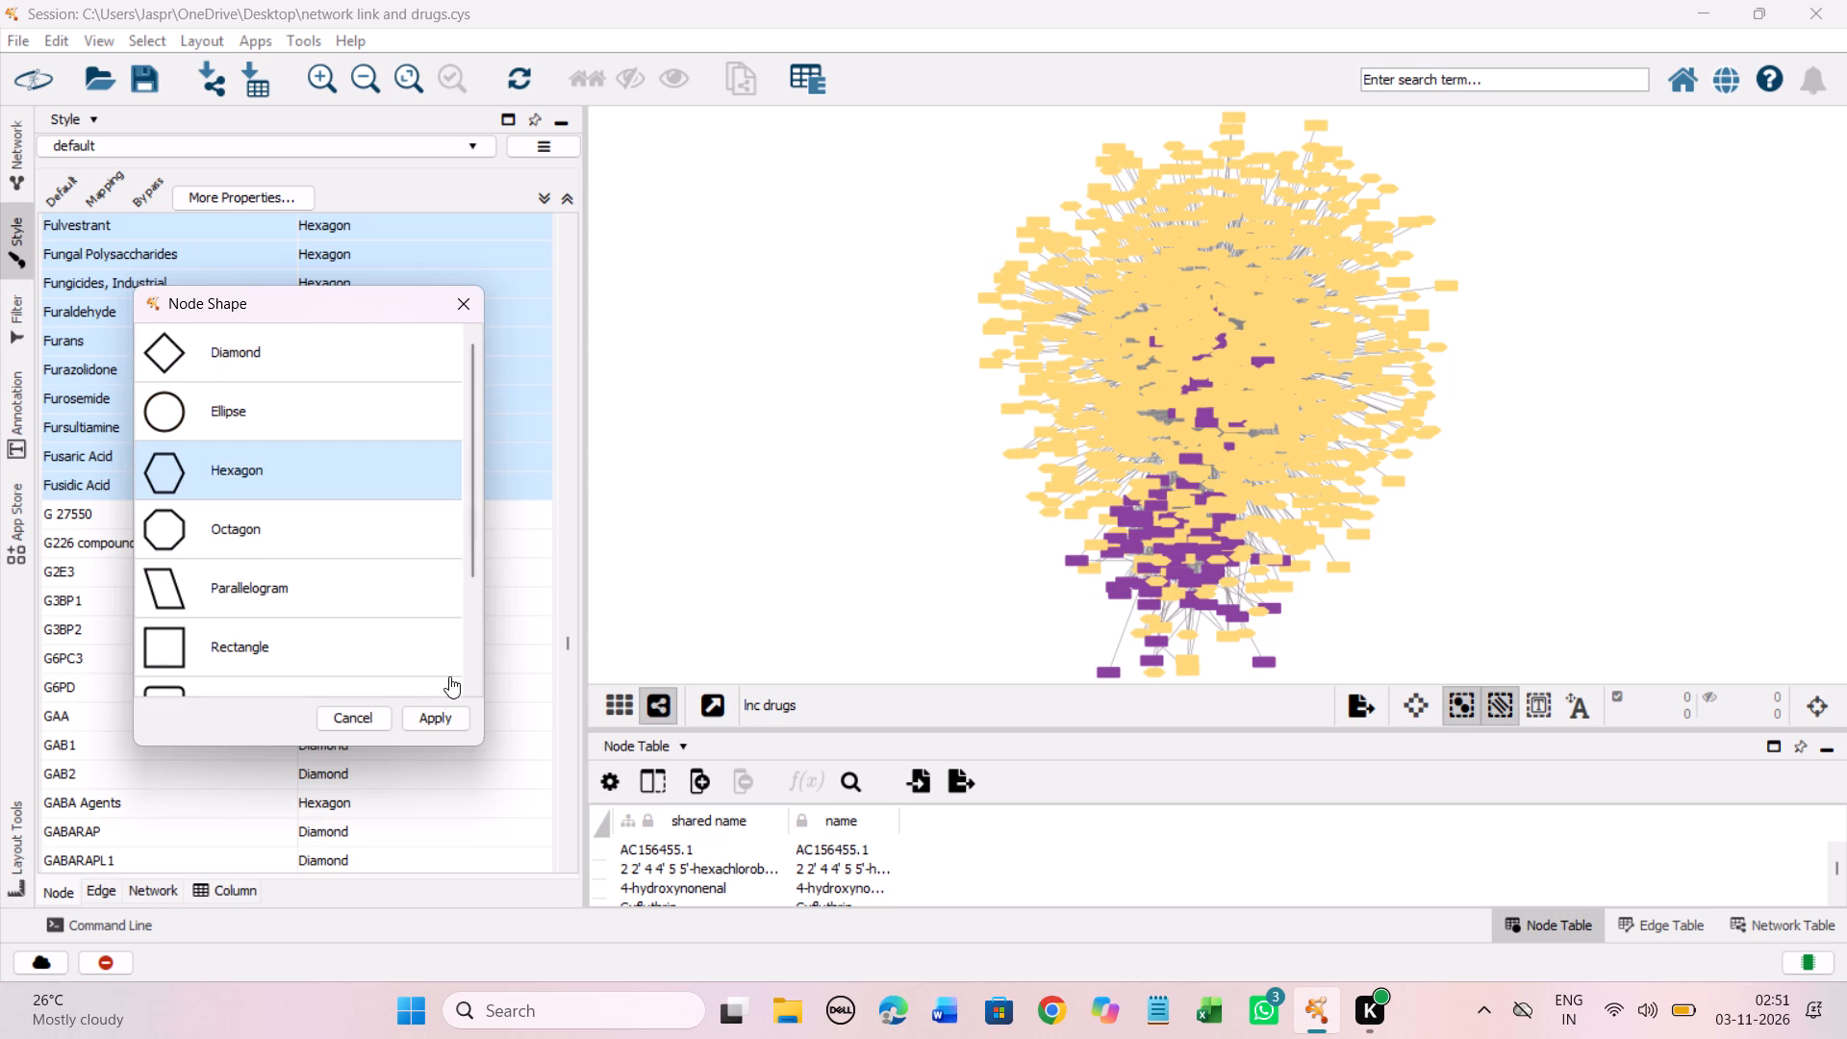
{"action": "left_click", "coordinate": [443, 707]}
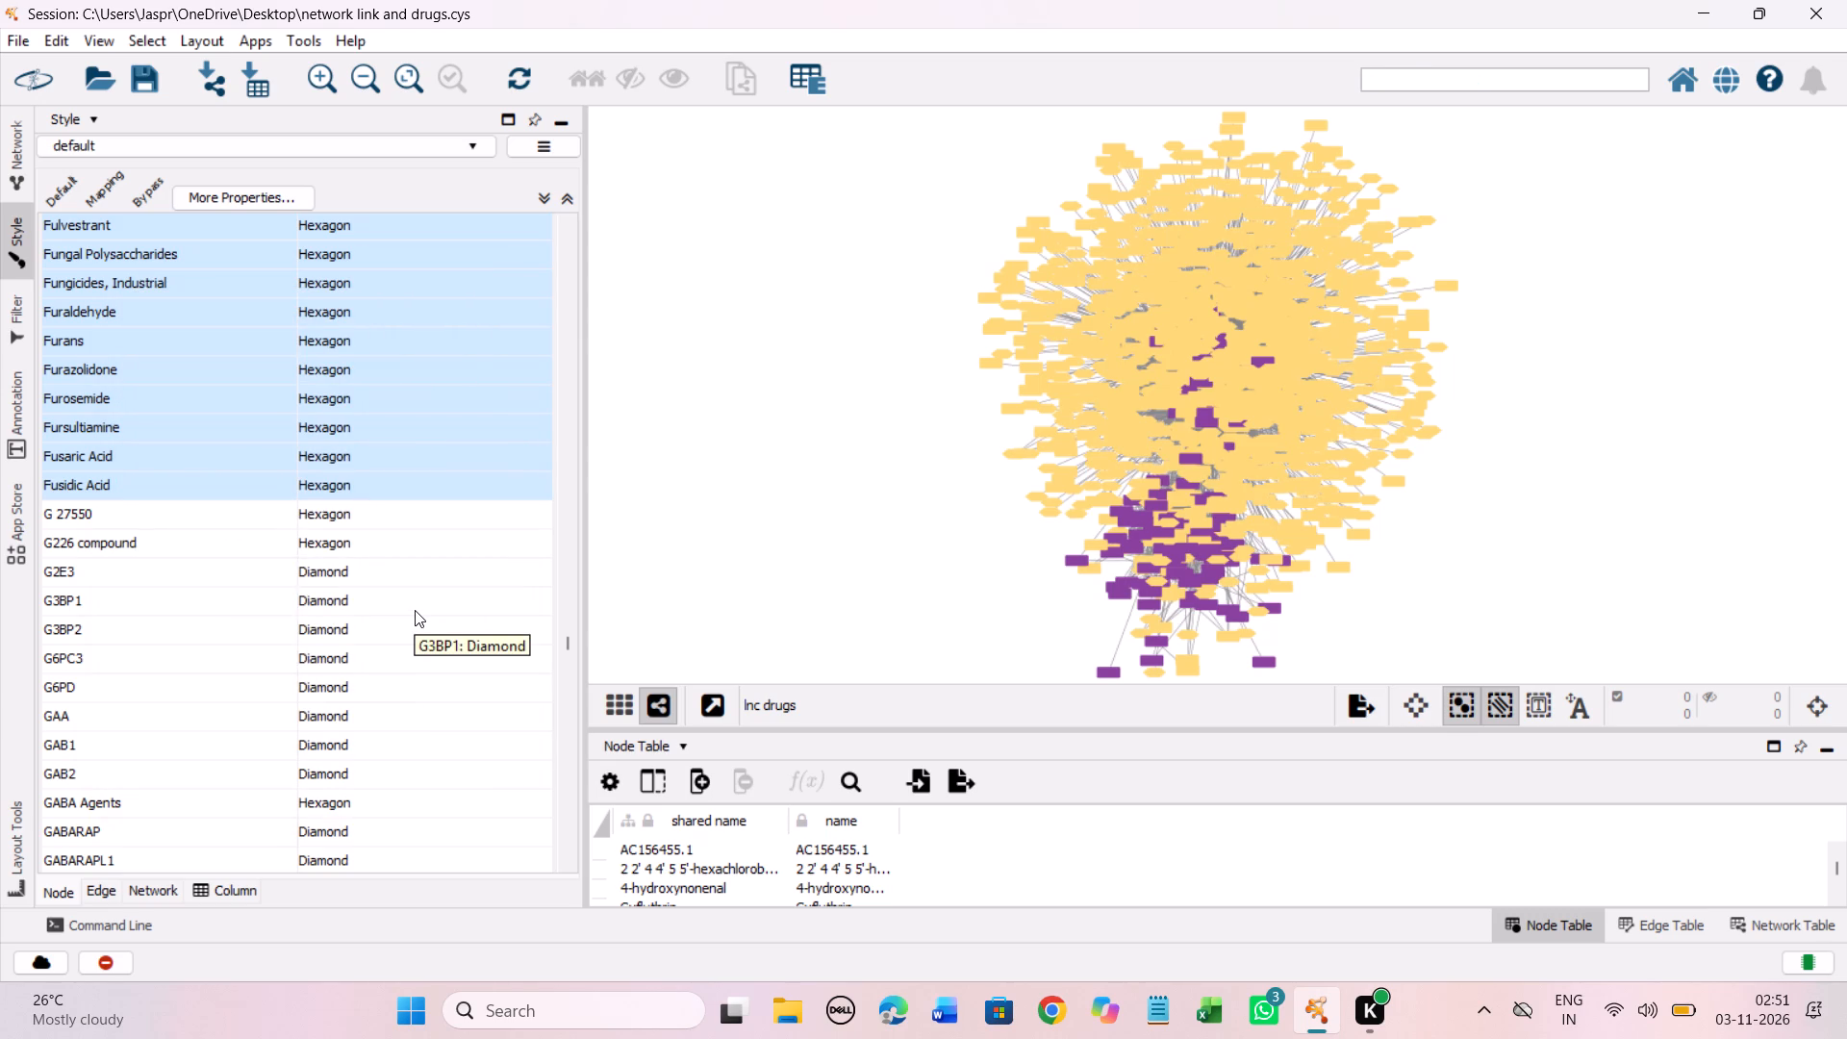
Check the Shape mappings from the G2E3 and GABA entries through the GAL, GLI, GPR and GTF entries for drugs without a shape.
{"action": "scroll", "coordinate": [415, 610], "scroll_direction": "down", "scroll_amount": 12}
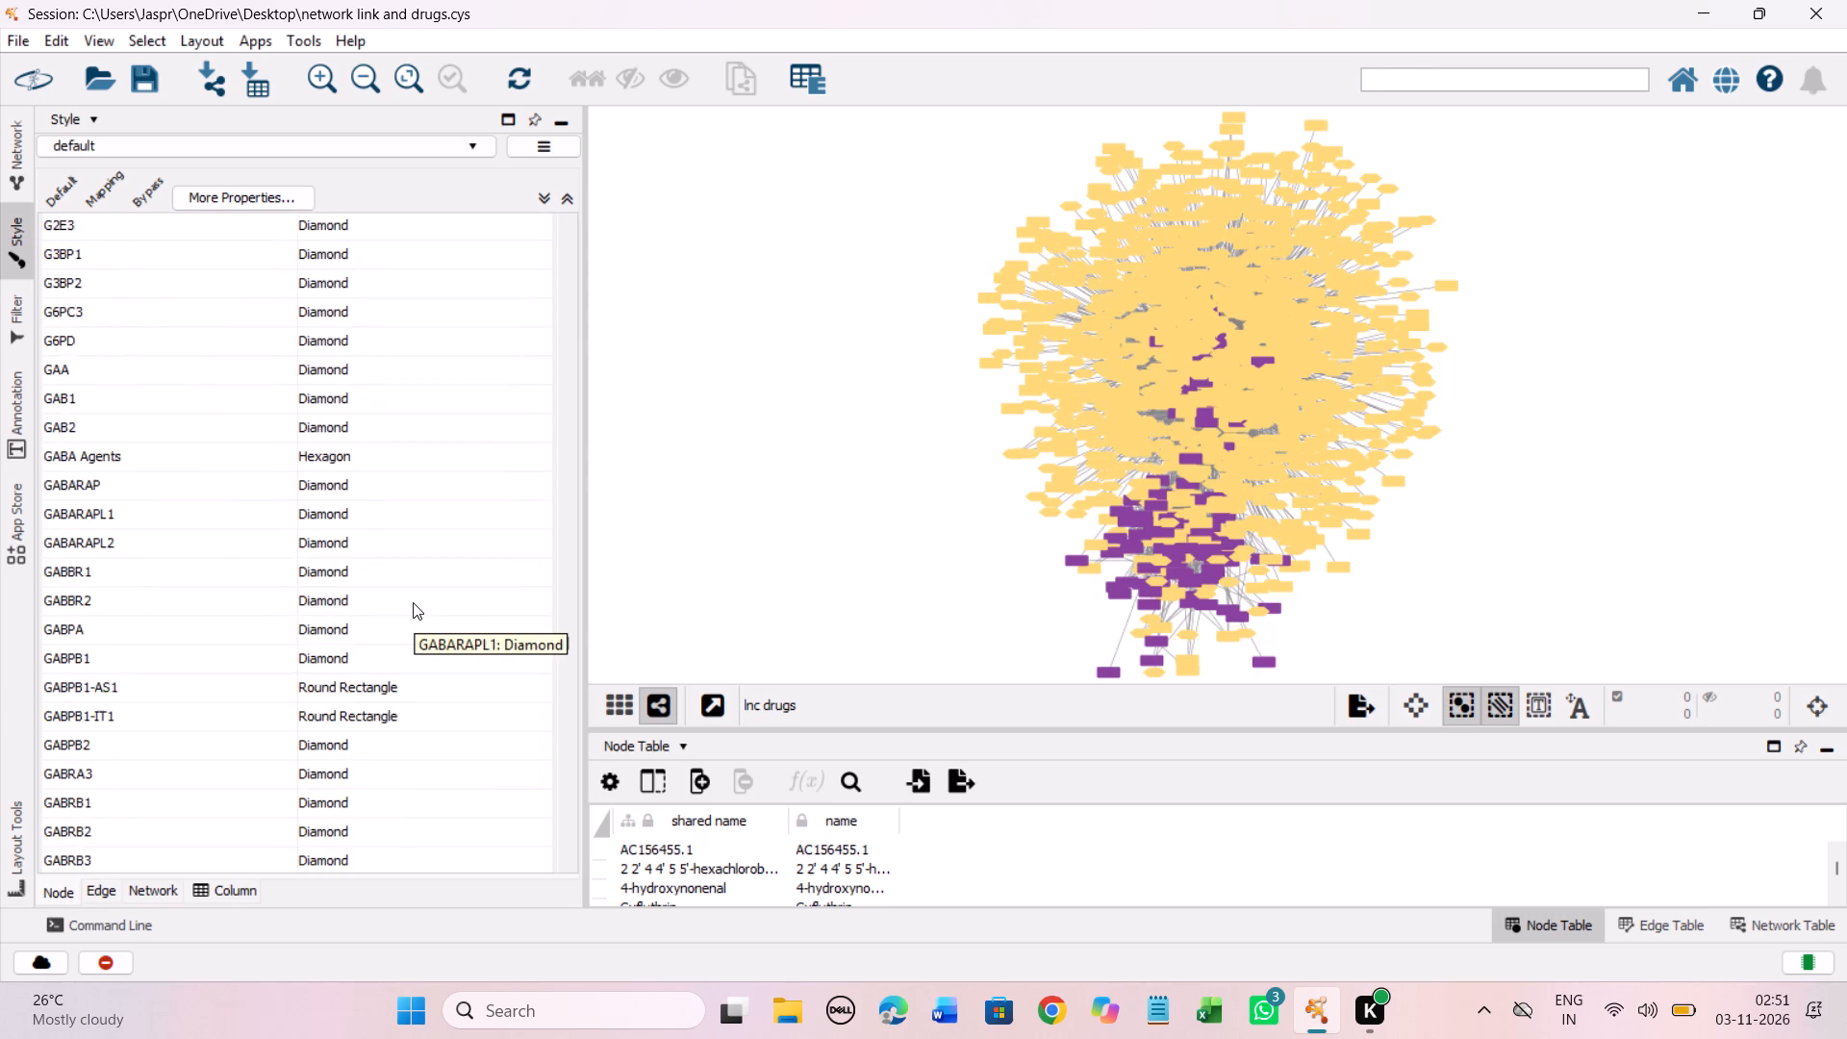
{"action": "scroll", "coordinate": [413, 602], "scroll_direction": "down", "scroll_amount": 1}
{"action": "scroll", "coordinate": [413, 602], "scroll_direction": "down", "scroll_amount": 20}
{"action": "scroll", "coordinate": [413, 602], "scroll_direction": "down", "scroll_amount": 8}
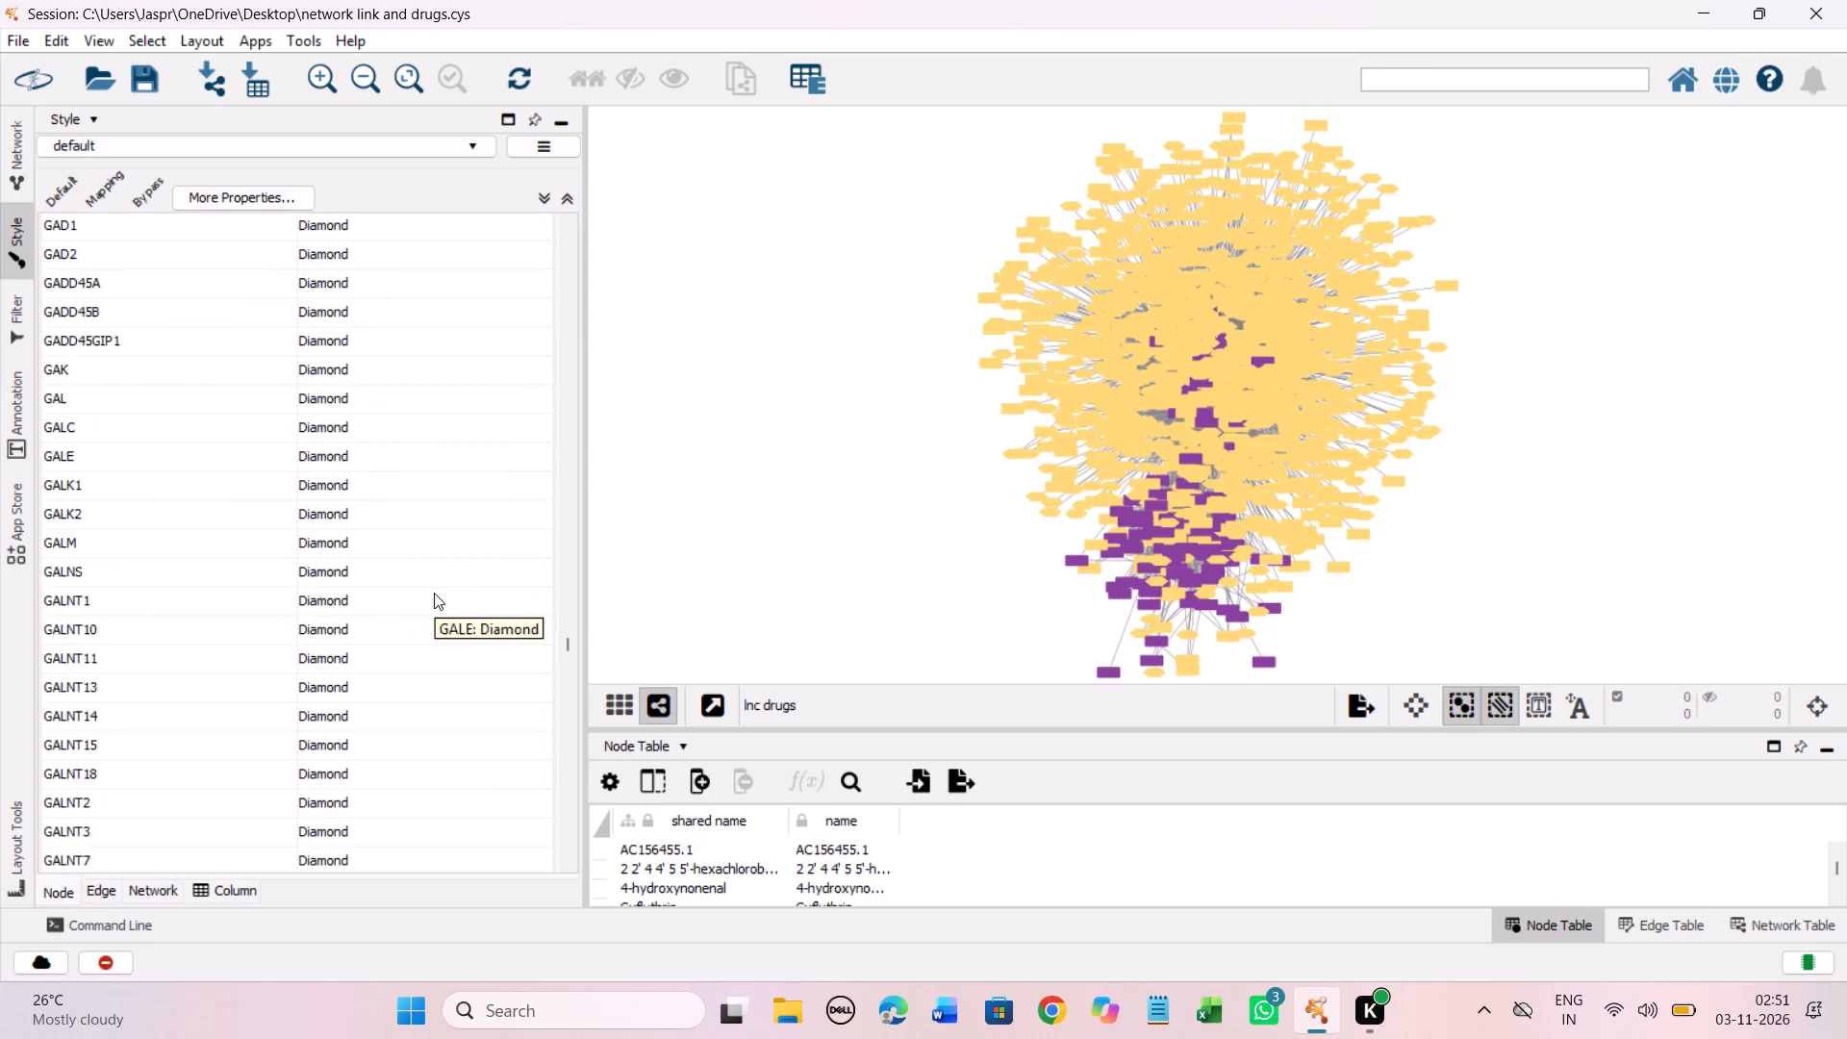
{"action": "scroll", "coordinate": [434, 593], "scroll_direction": "down", "scroll_amount": 14}
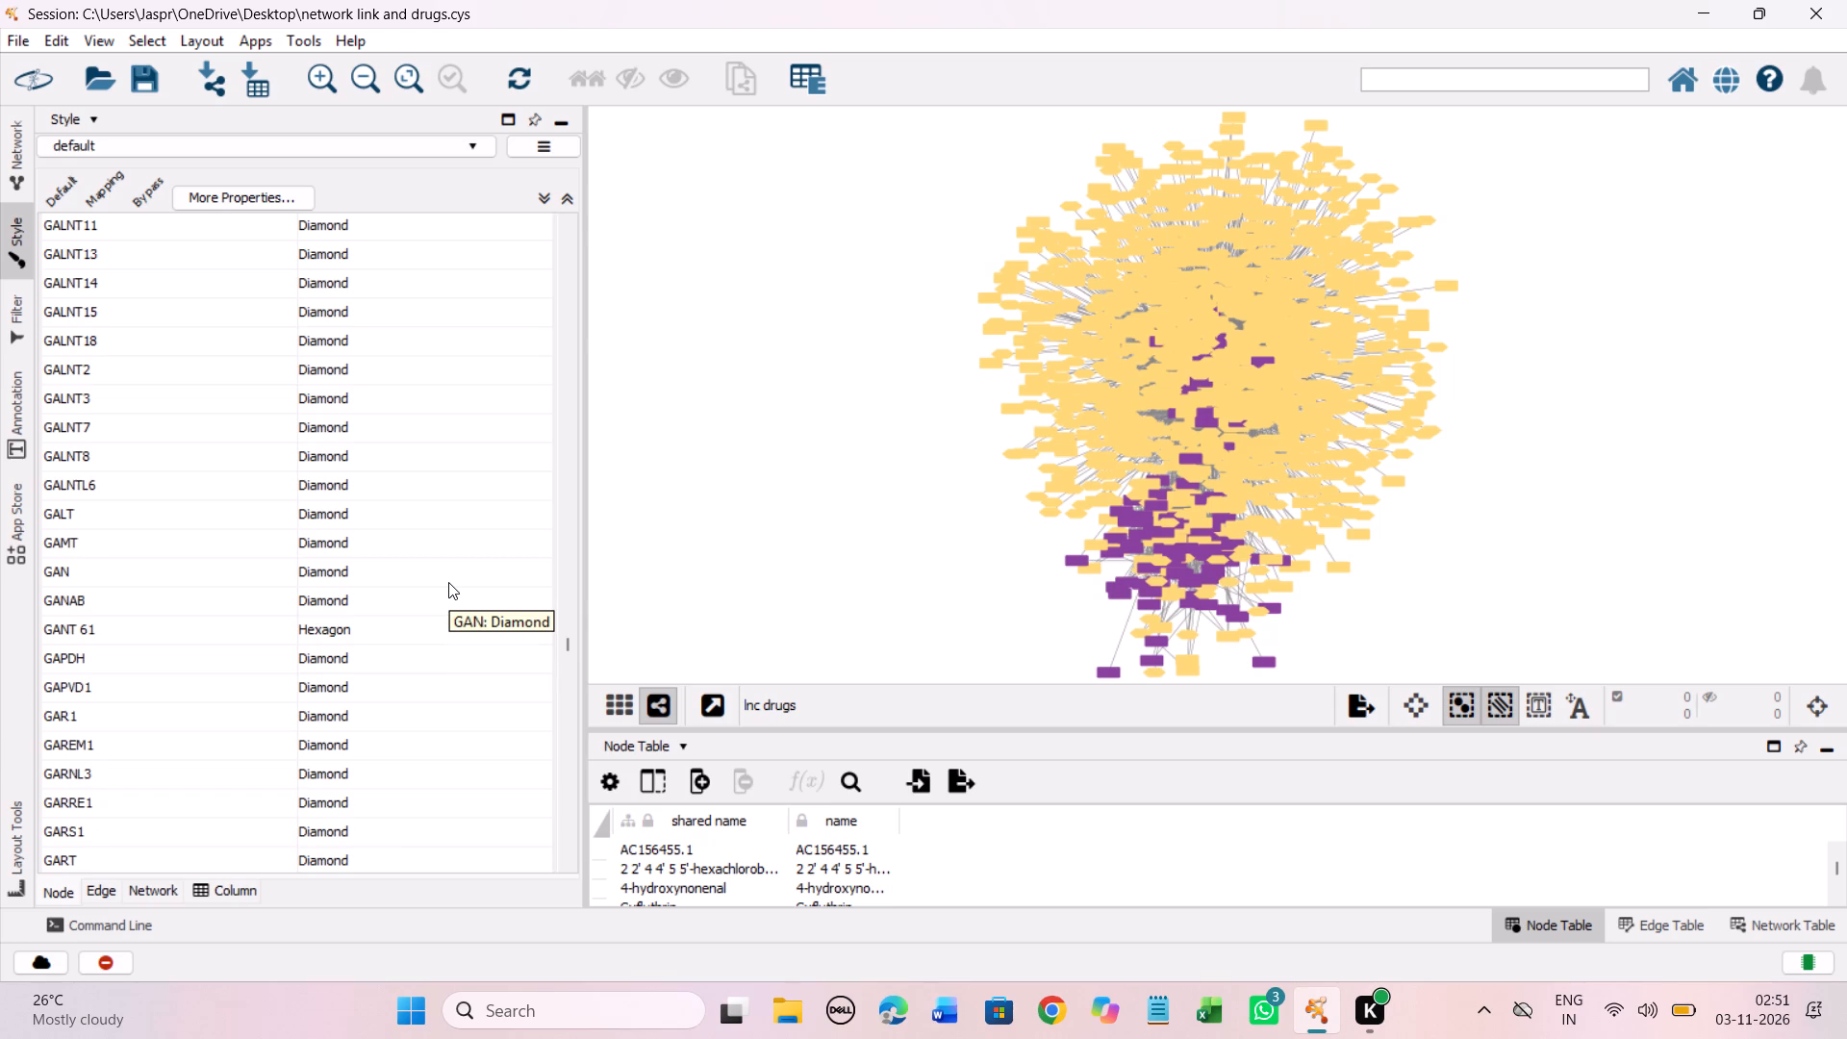
{"action": "scroll", "coordinate": [448, 582], "scroll_direction": "down", "scroll_amount": 11}
{"action": "scroll", "coordinate": [448, 582], "scroll_direction": "down", "scroll_amount": 20}
{"action": "scroll", "coordinate": [448, 582], "scroll_direction": "down", "scroll_amount": 1}
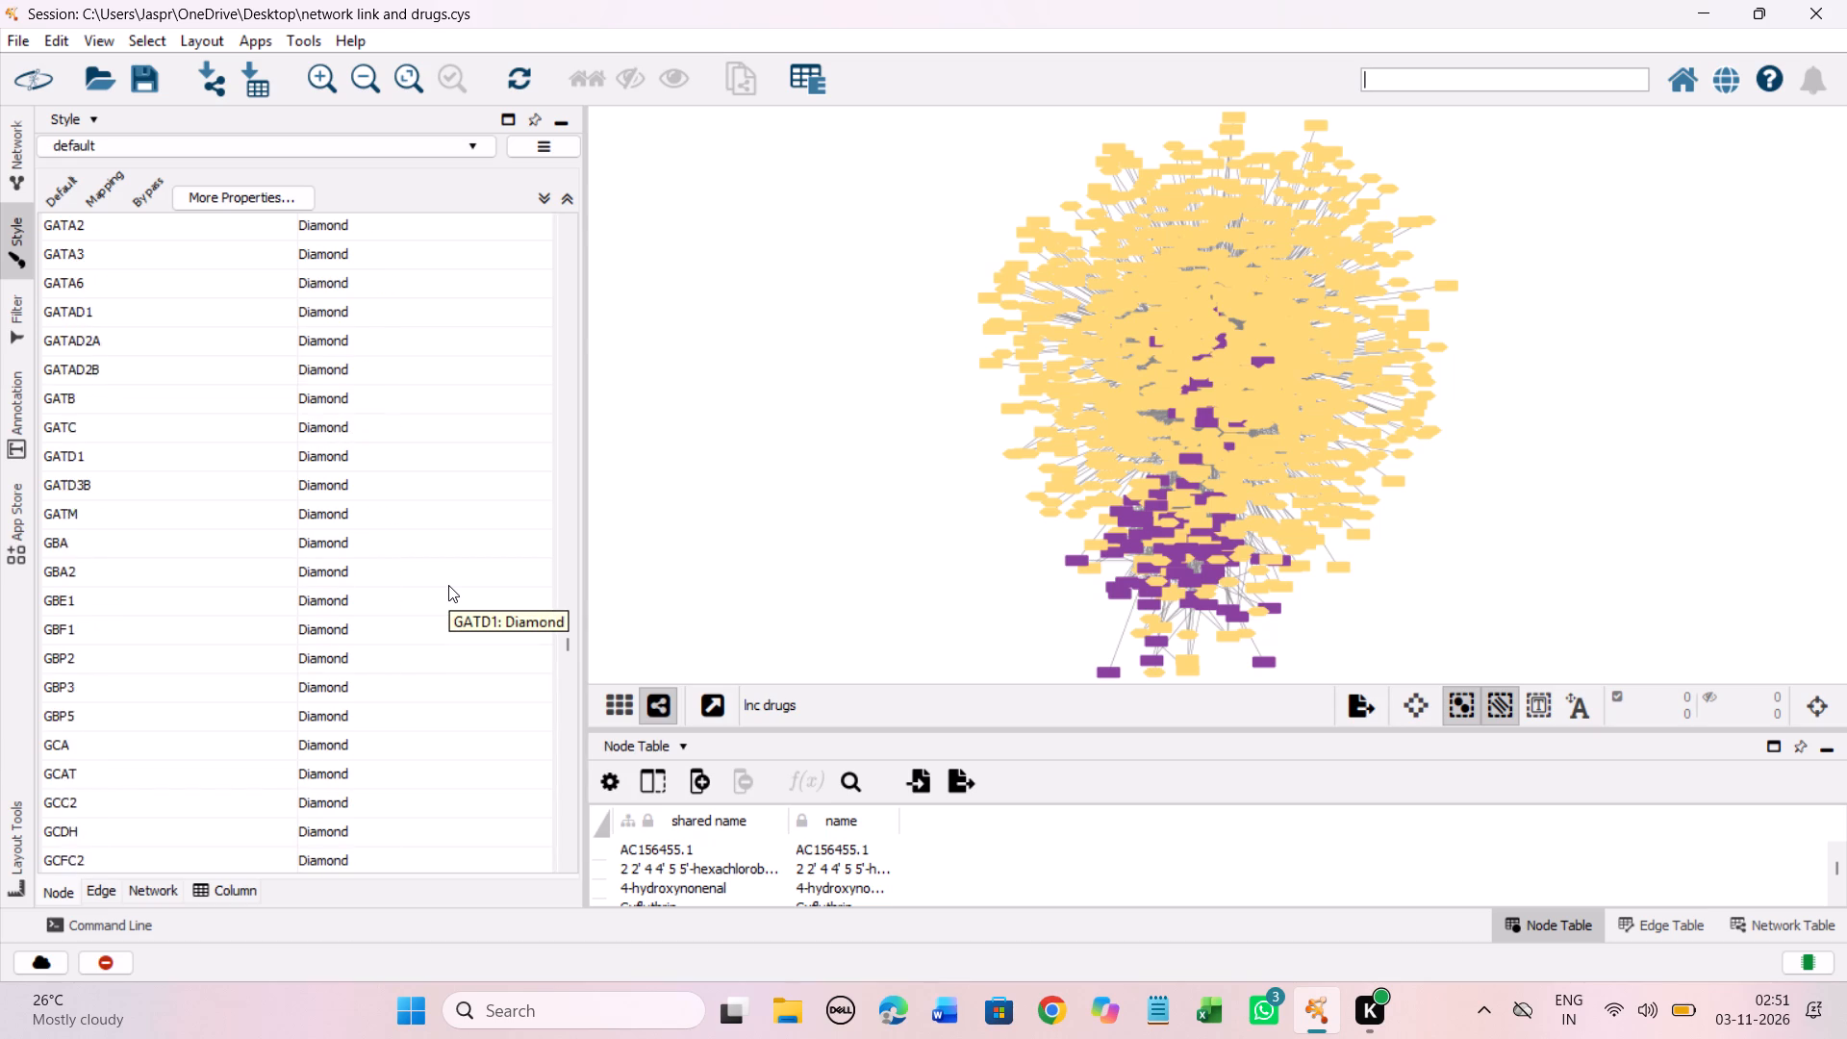
{"action": "scroll", "coordinate": [448, 585], "scroll_direction": "down", "scroll_amount": 20}
{"action": "scroll", "coordinate": [448, 585], "scroll_direction": "down", "scroll_amount": 17}
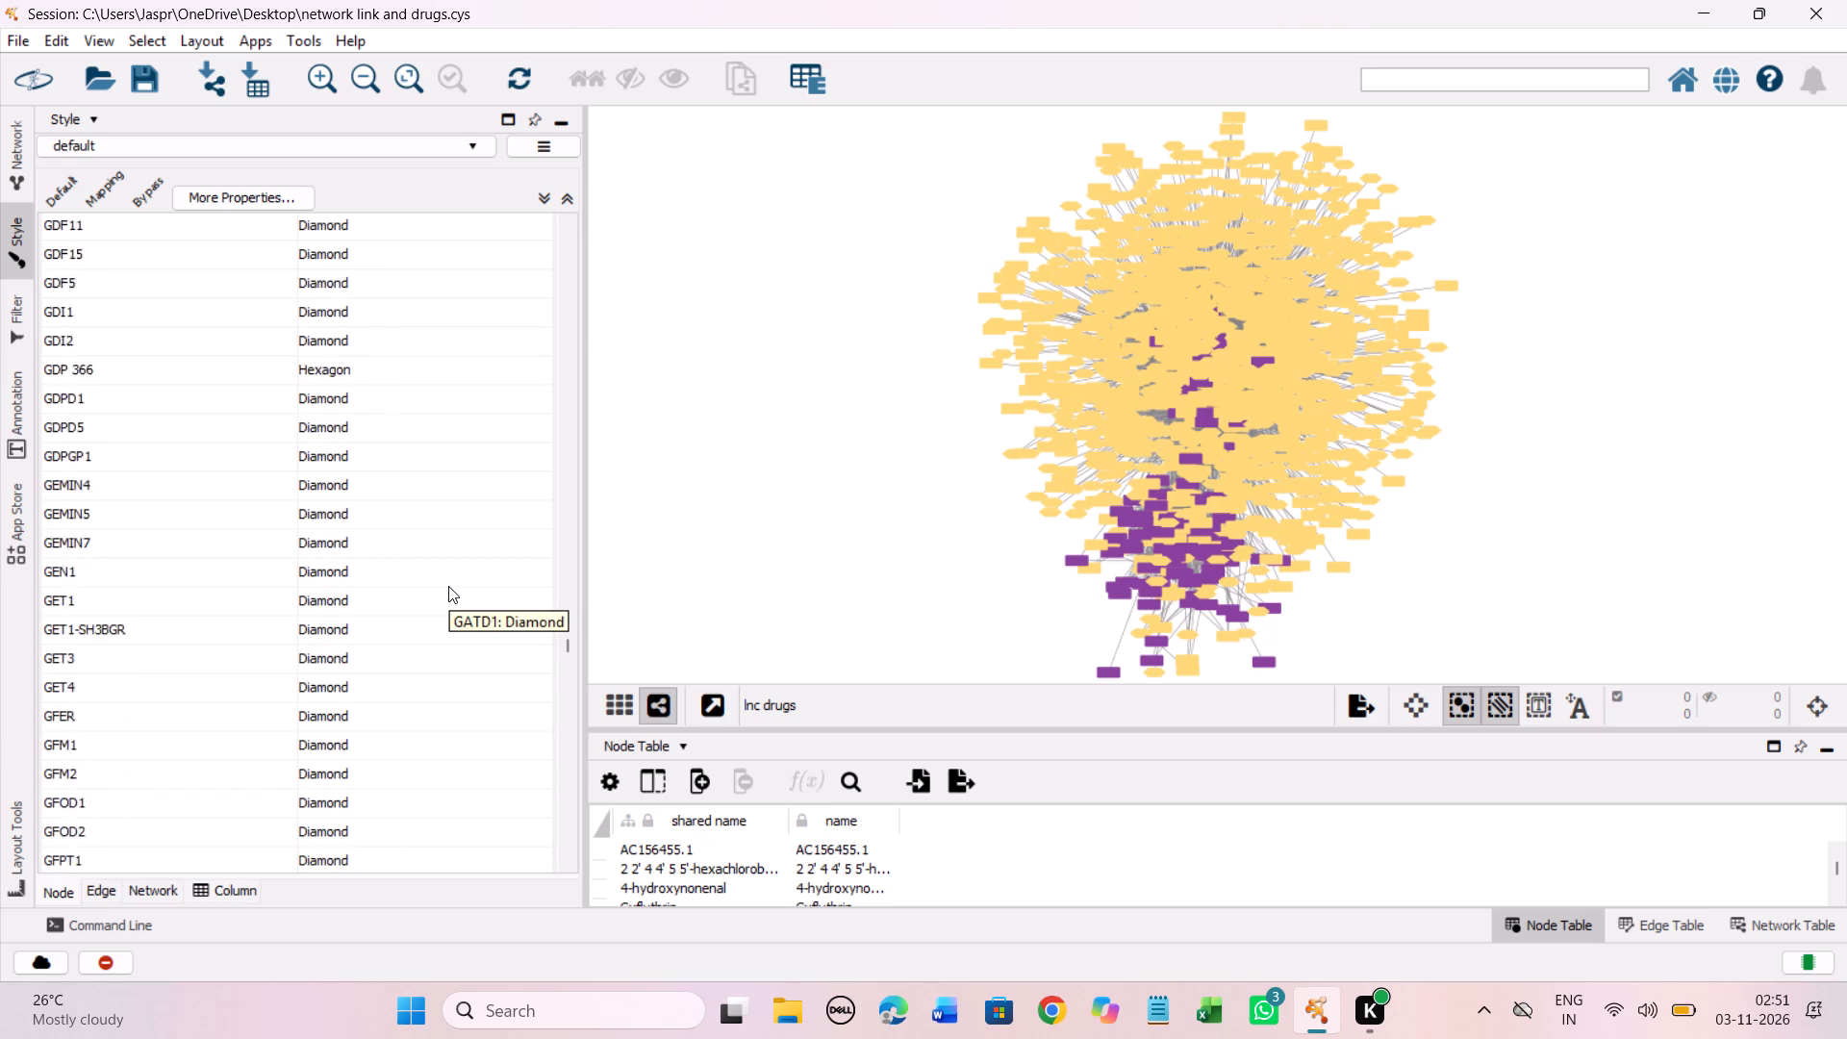
{"action": "scroll", "coordinate": [448, 586], "scroll_direction": "down", "scroll_amount": 12}
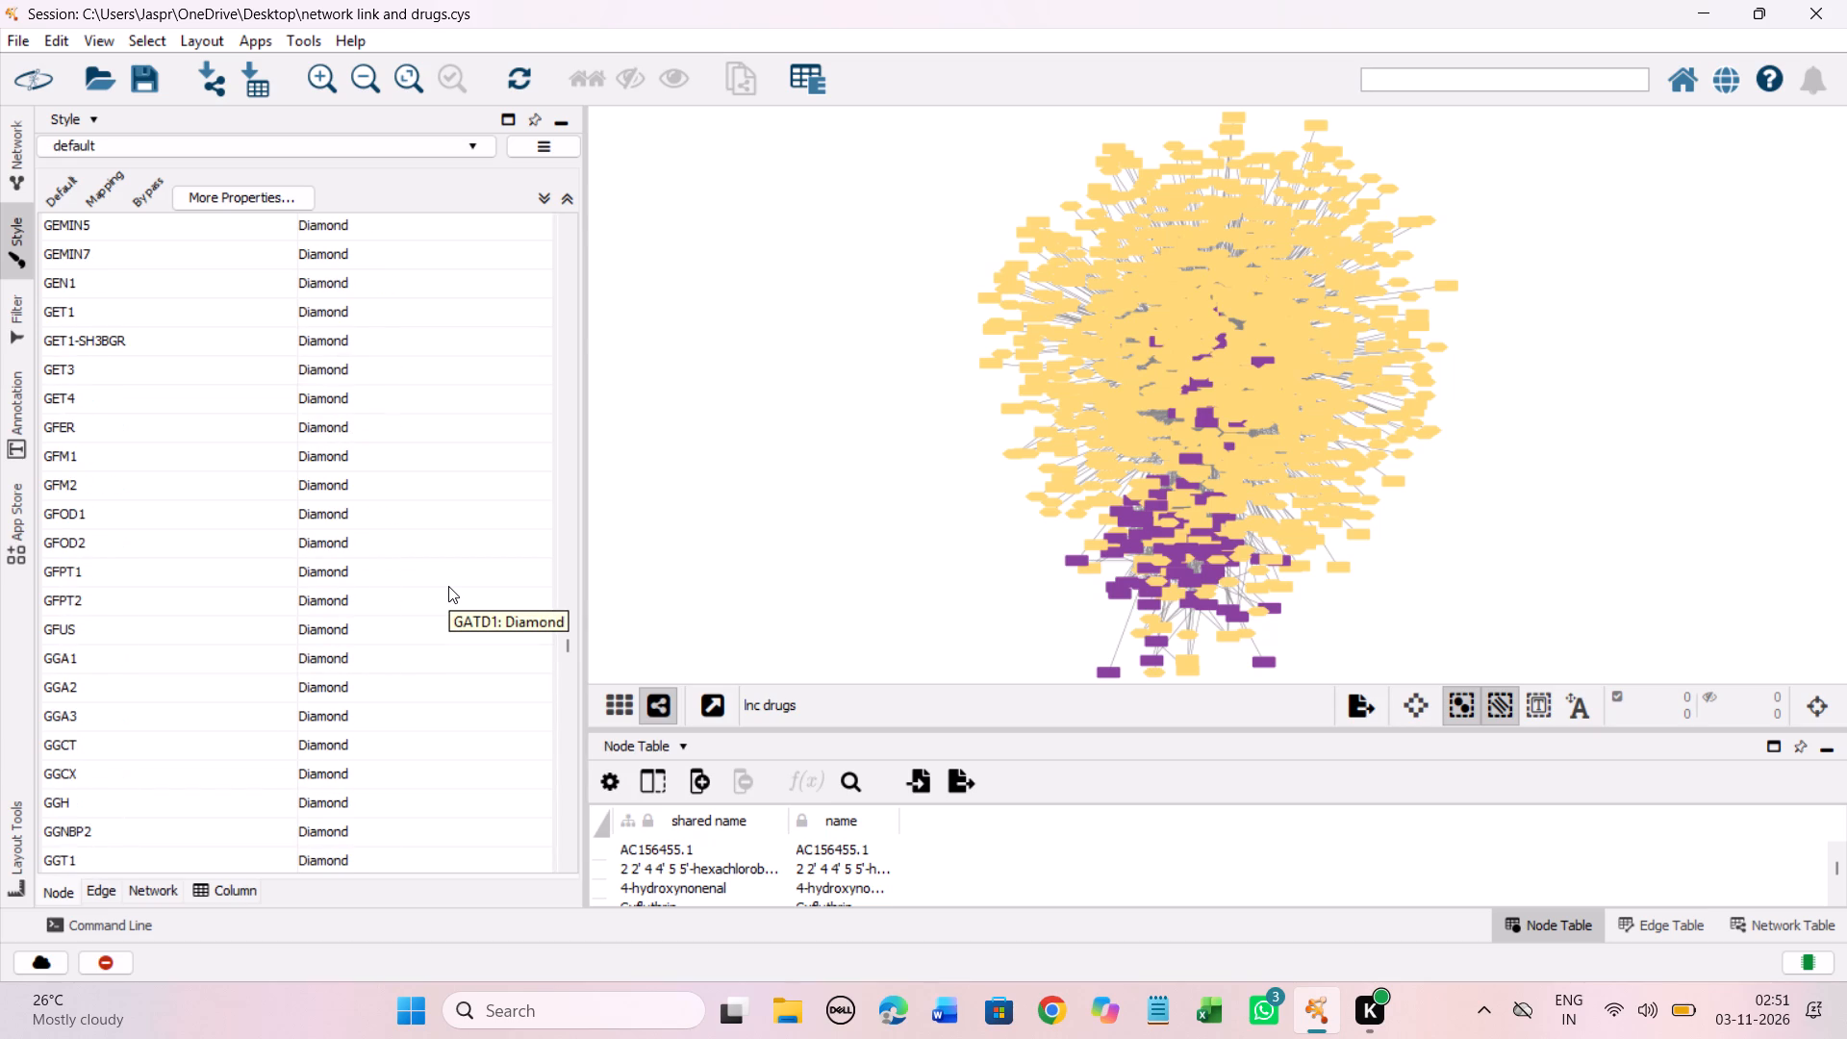
{"action": "scroll", "coordinate": [448, 586], "scroll_direction": "down", "scroll_amount": 10}
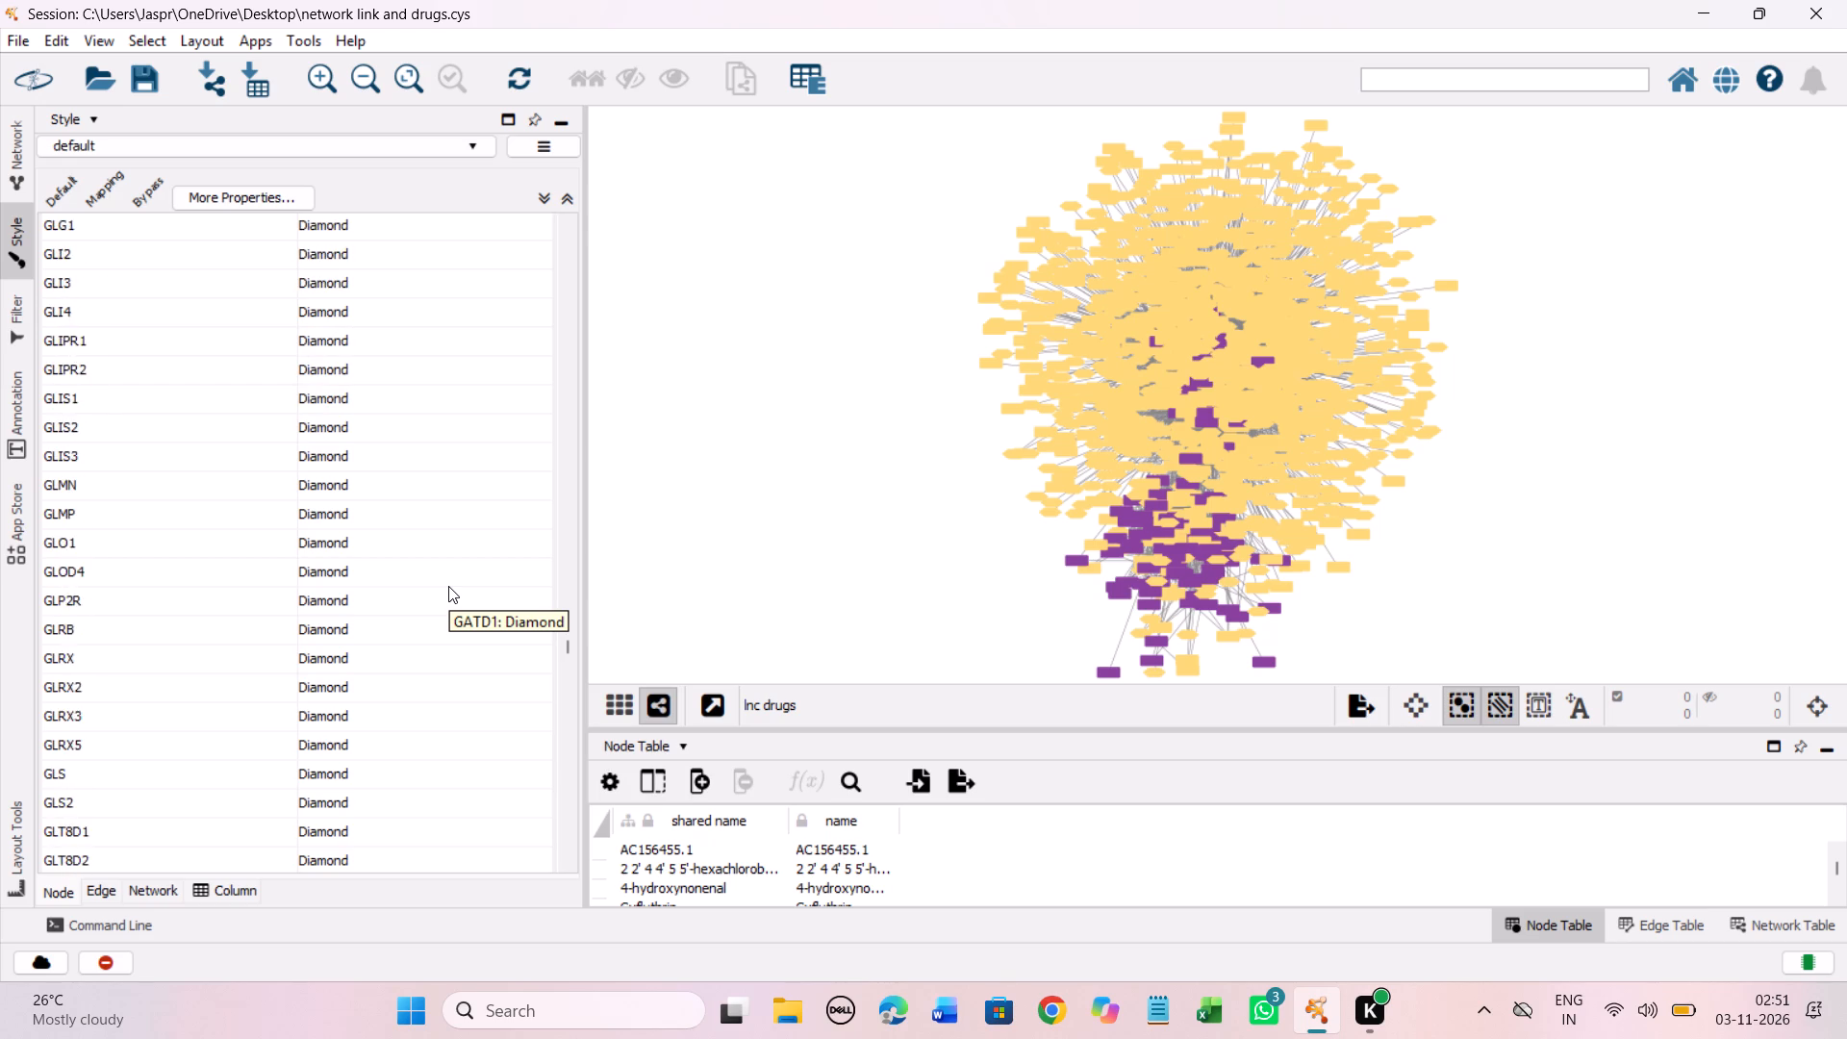
{"action": "scroll", "coordinate": [448, 586], "scroll_direction": "down", "scroll_amount": 11}
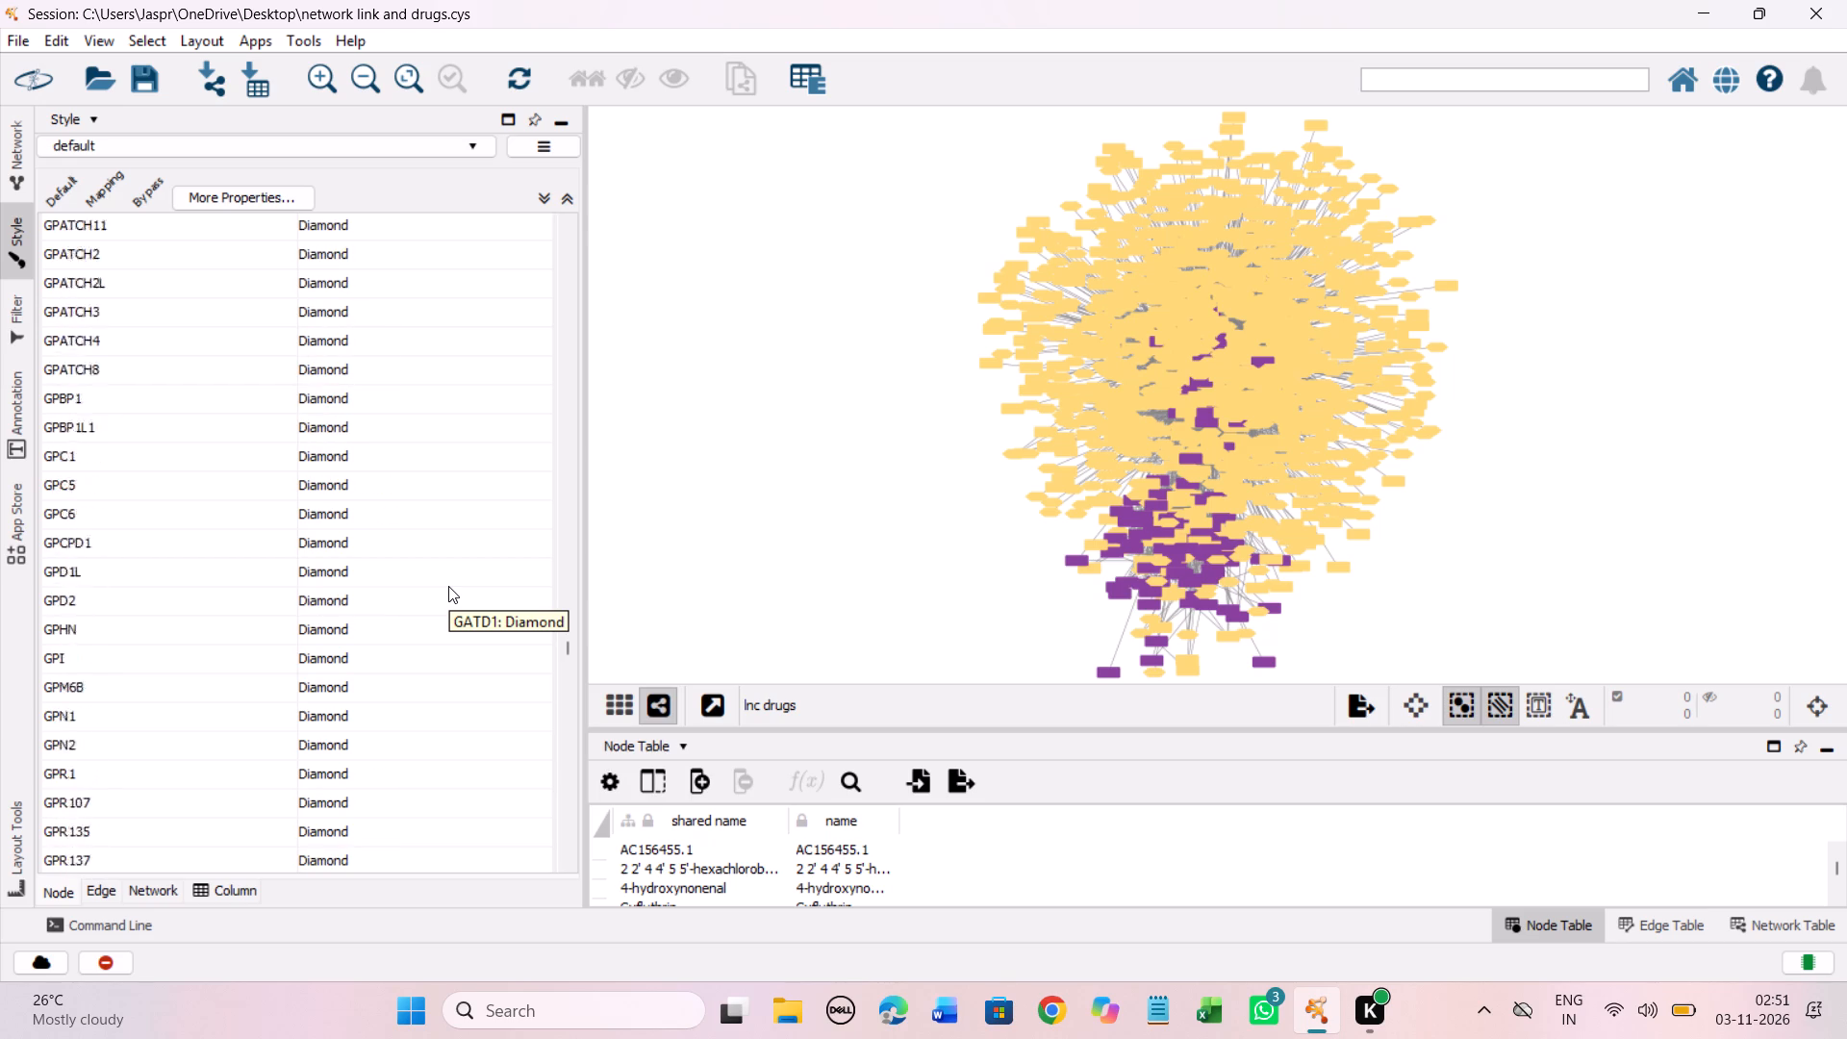
{"action": "scroll", "coordinate": [448, 586], "scroll_direction": "down", "scroll_amount": 6}
Check the Shape mappings of the GSK drugs and the GST and GTF entries through the GW drugs for drugs without a shape.
{"action": "scroll", "coordinate": [448, 586], "scroll_direction": "up", "scroll_amount": 1}
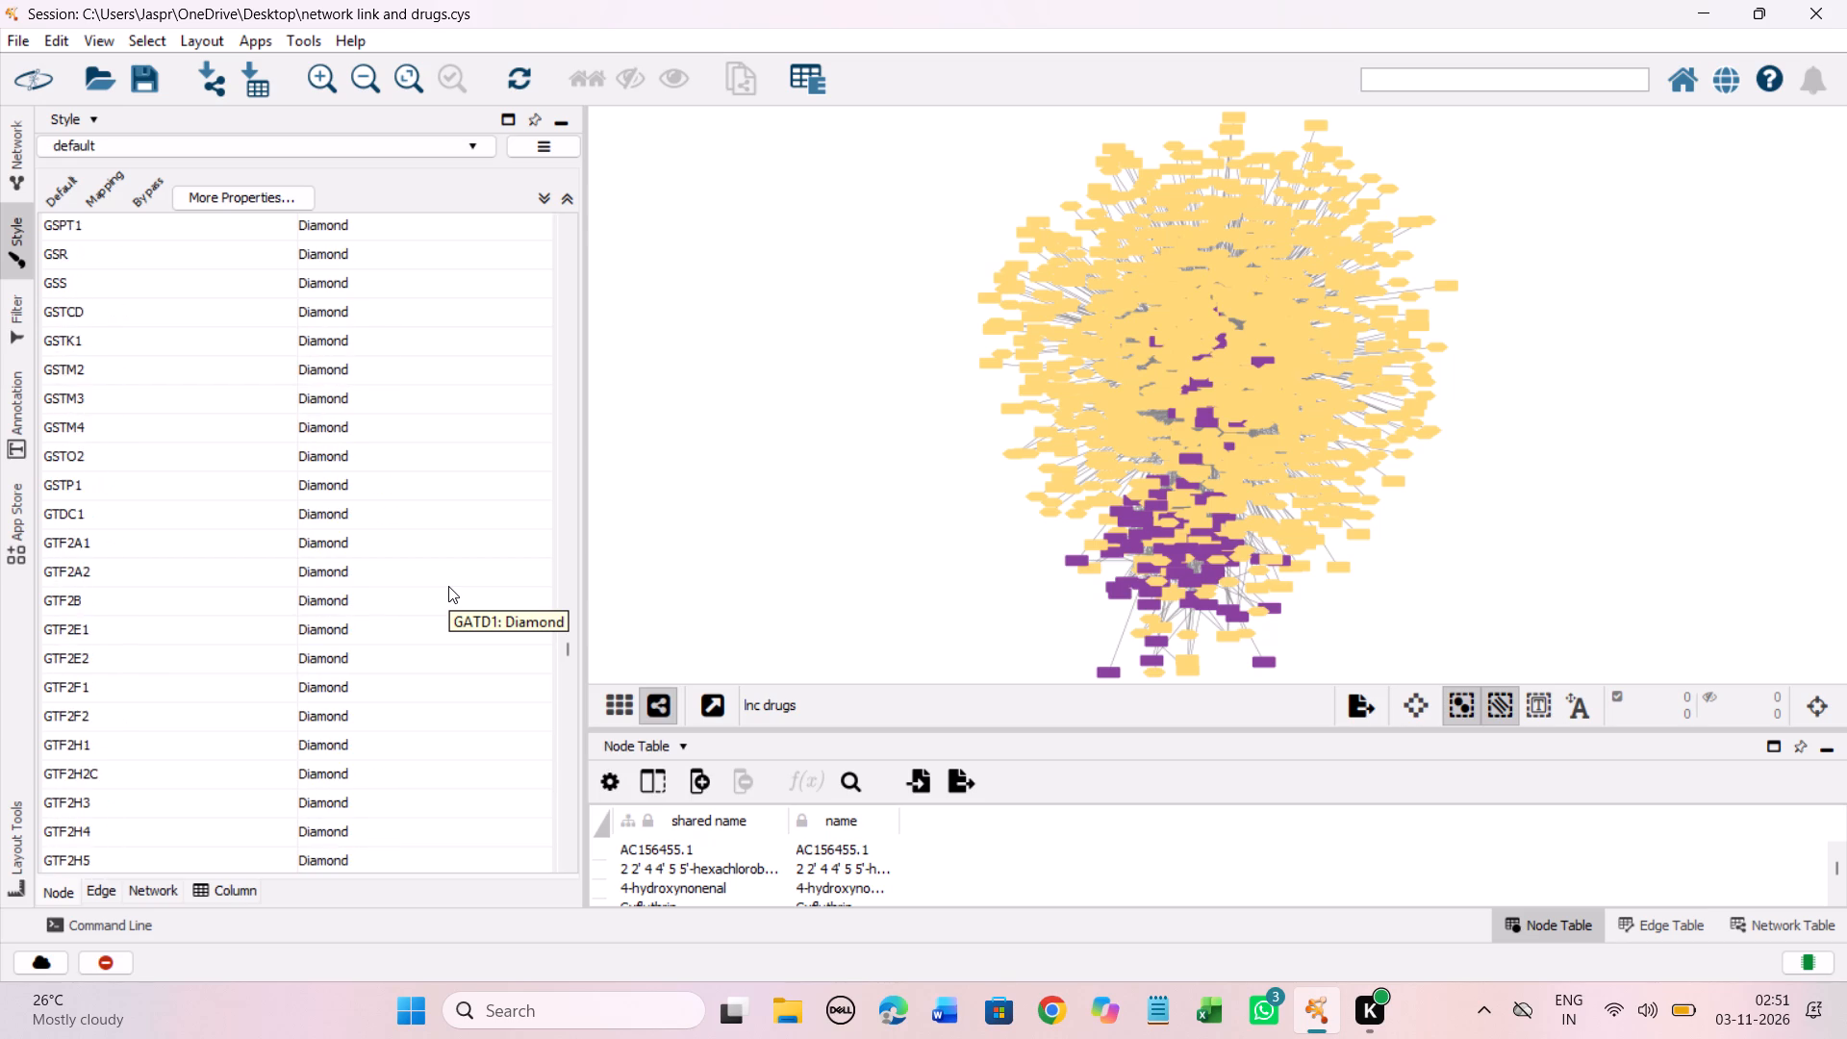
{"action": "scroll", "coordinate": [448, 586], "scroll_direction": "up", "scroll_amount": 4}
{"action": "scroll", "coordinate": [448, 586], "scroll_direction": "down", "scroll_amount": 2}
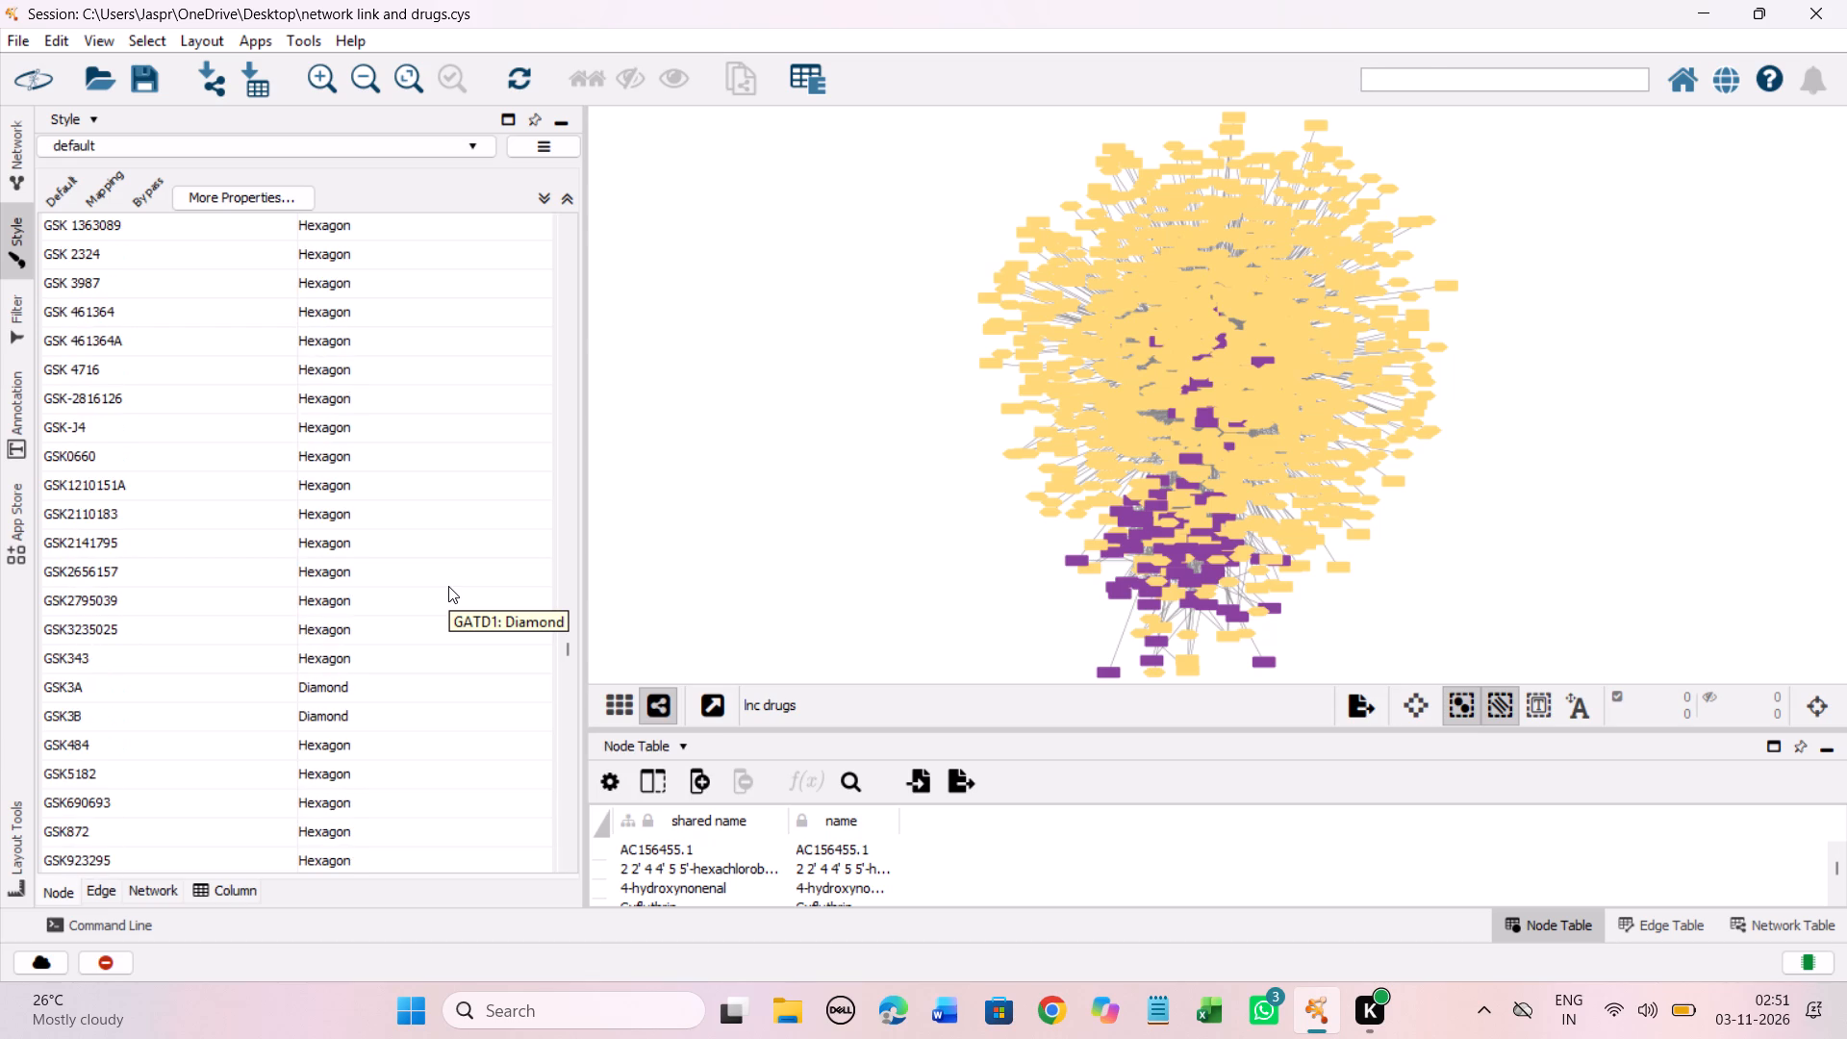
{"action": "left_click", "coordinate": [448, 586]}
{"action": "scroll", "coordinate": [448, 586], "scroll_direction": "down", "scroll_amount": 2}
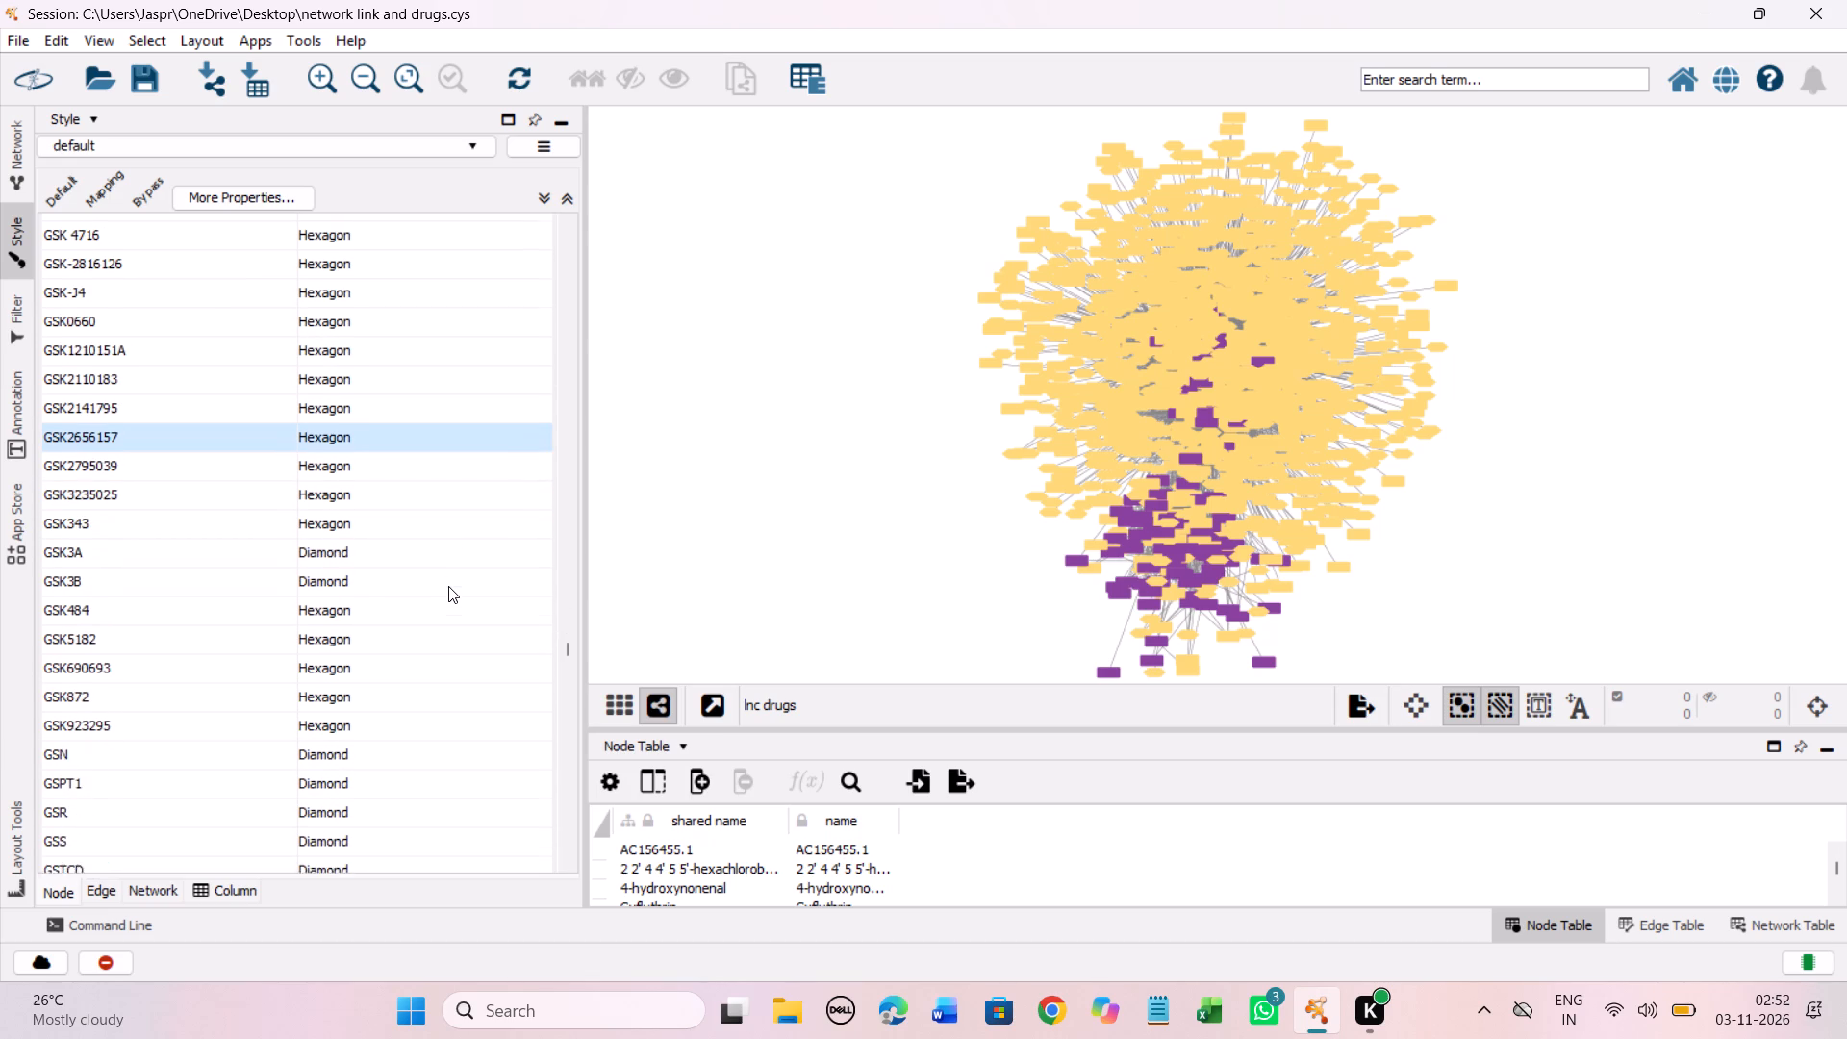
{"action": "scroll", "coordinate": [448, 586], "scroll_direction": "down", "scroll_amount": 2}
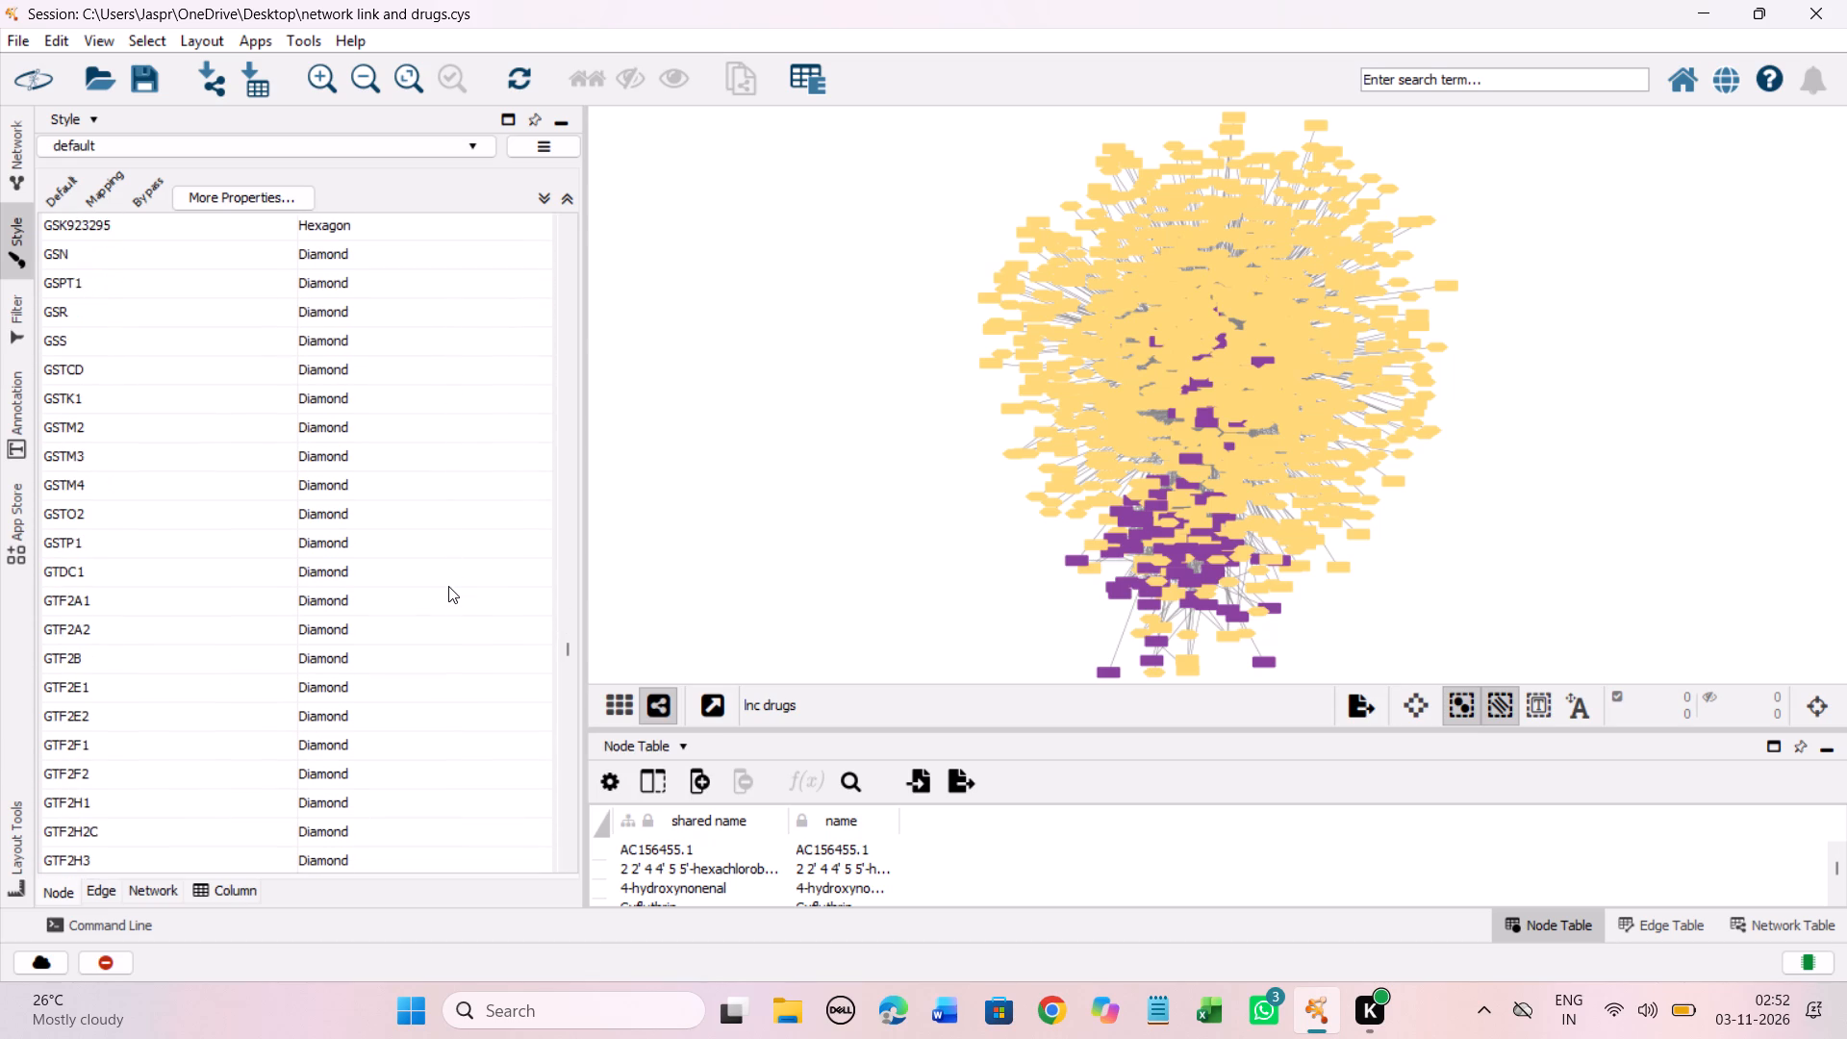
{"action": "scroll", "coordinate": [448, 586], "scroll_direction": "down", "scroll_amount": 3}
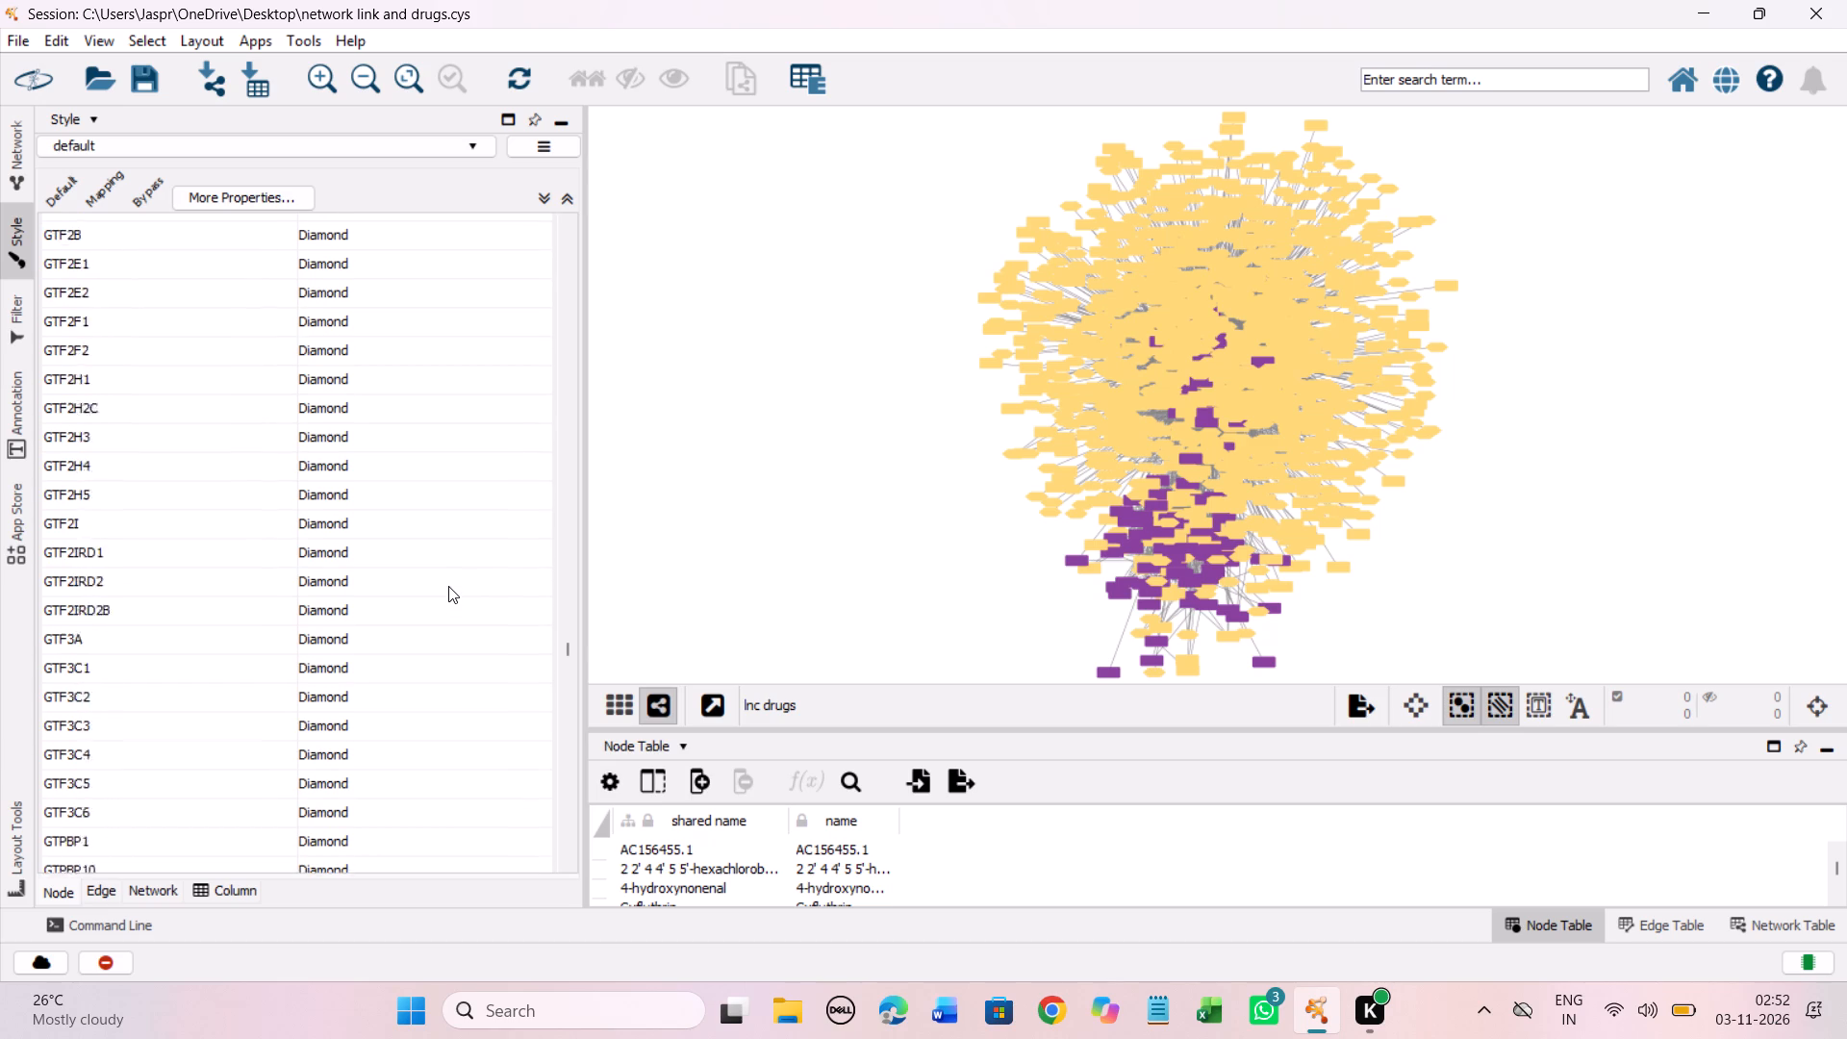
{"action": "scroll", "coordinate": [448, 586], "scroll_direction": "down", "scroll_amount": 3}
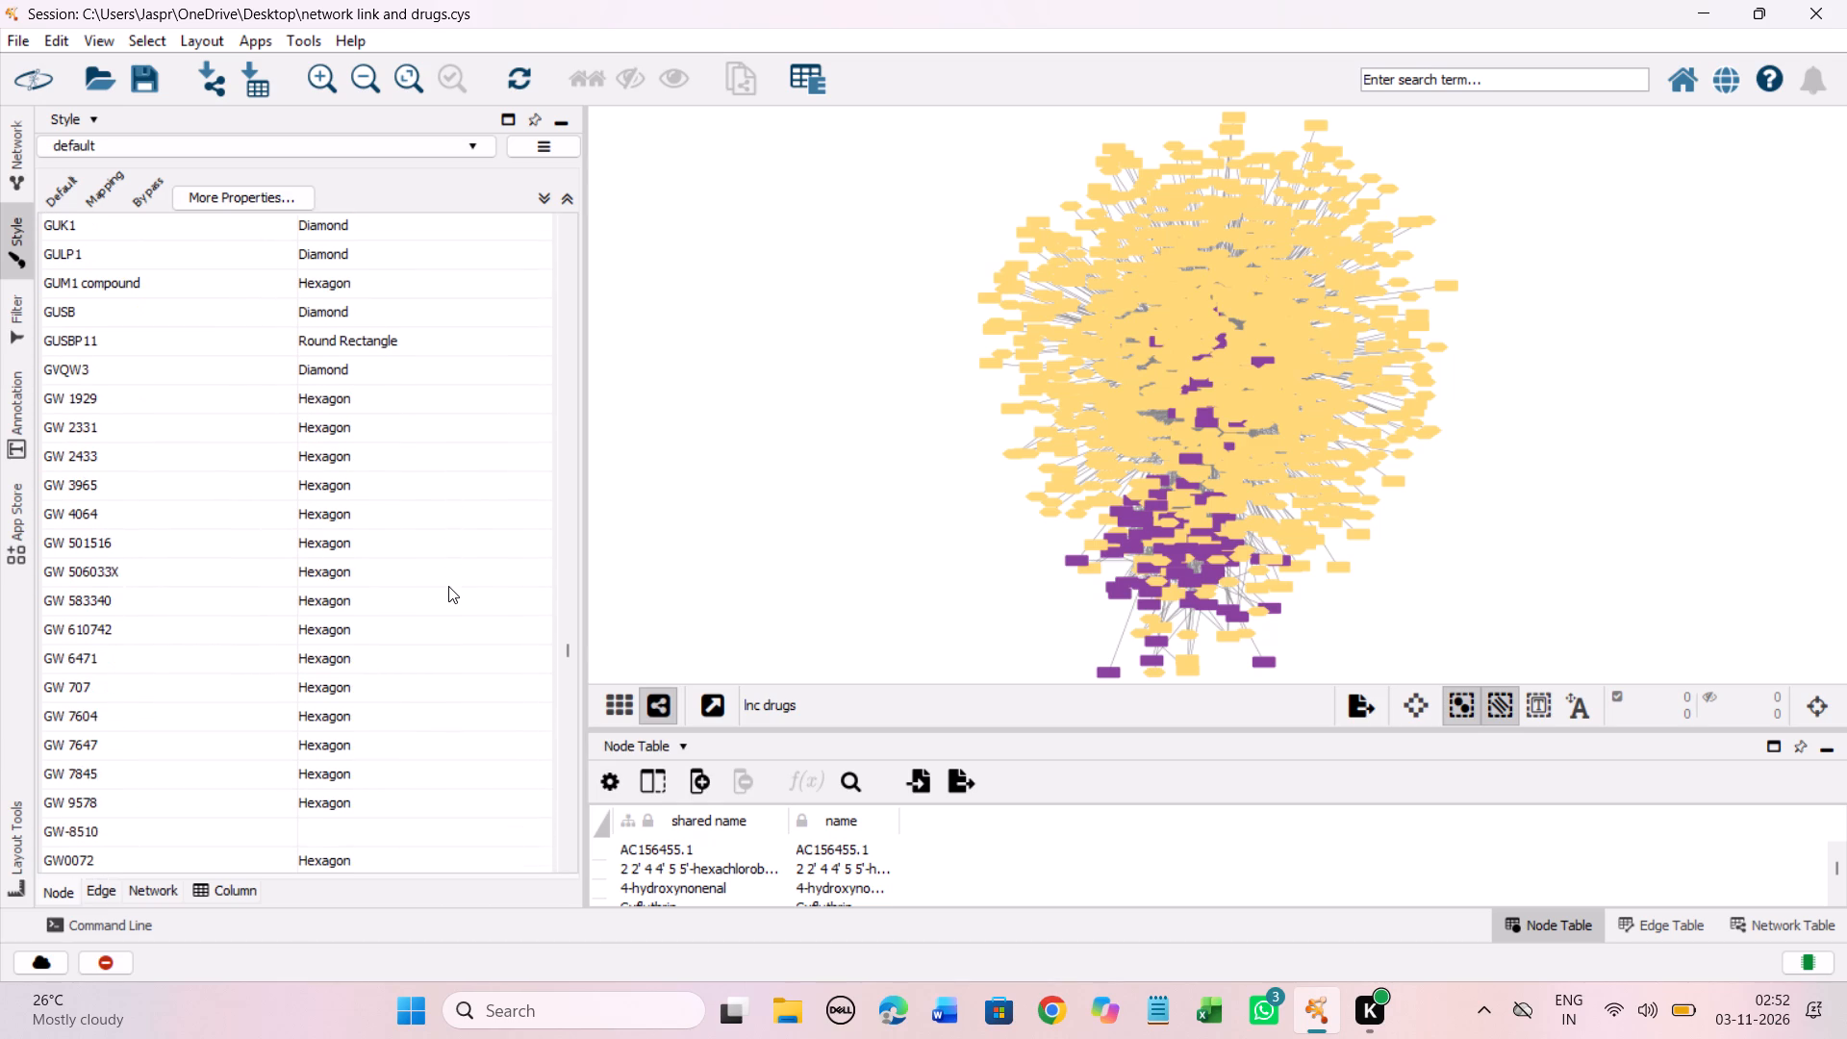
{"action": "scroll", "coordinate": [448, 586], "scroll_direction": "down", "scroll_amount": 1}
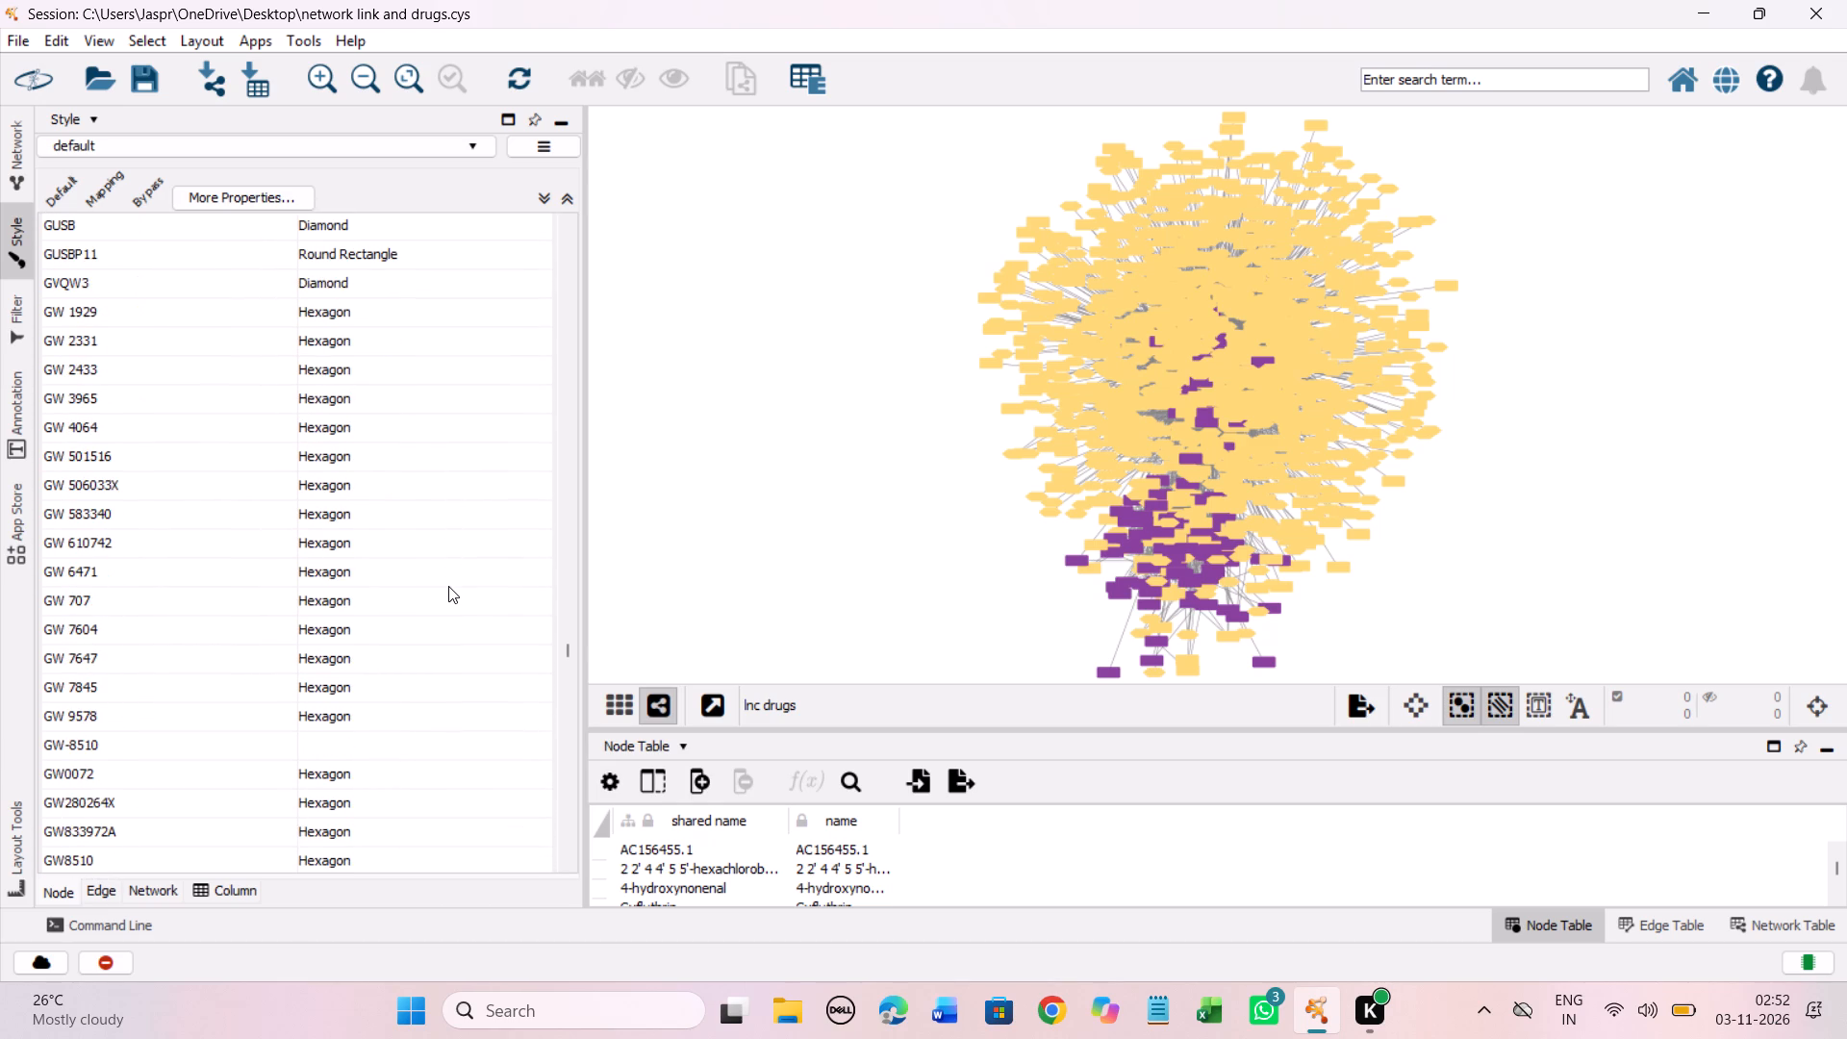
Set the Shape mapping to Hexagon for the whole range of drugs from GW 7845 through GW280264X.
{"action": "left_click", "coordinate": [326, 674]}
{"action": "scroll", "coordinate": [505, 634], "scroll_direction": "down", "scroll_amount": 2}
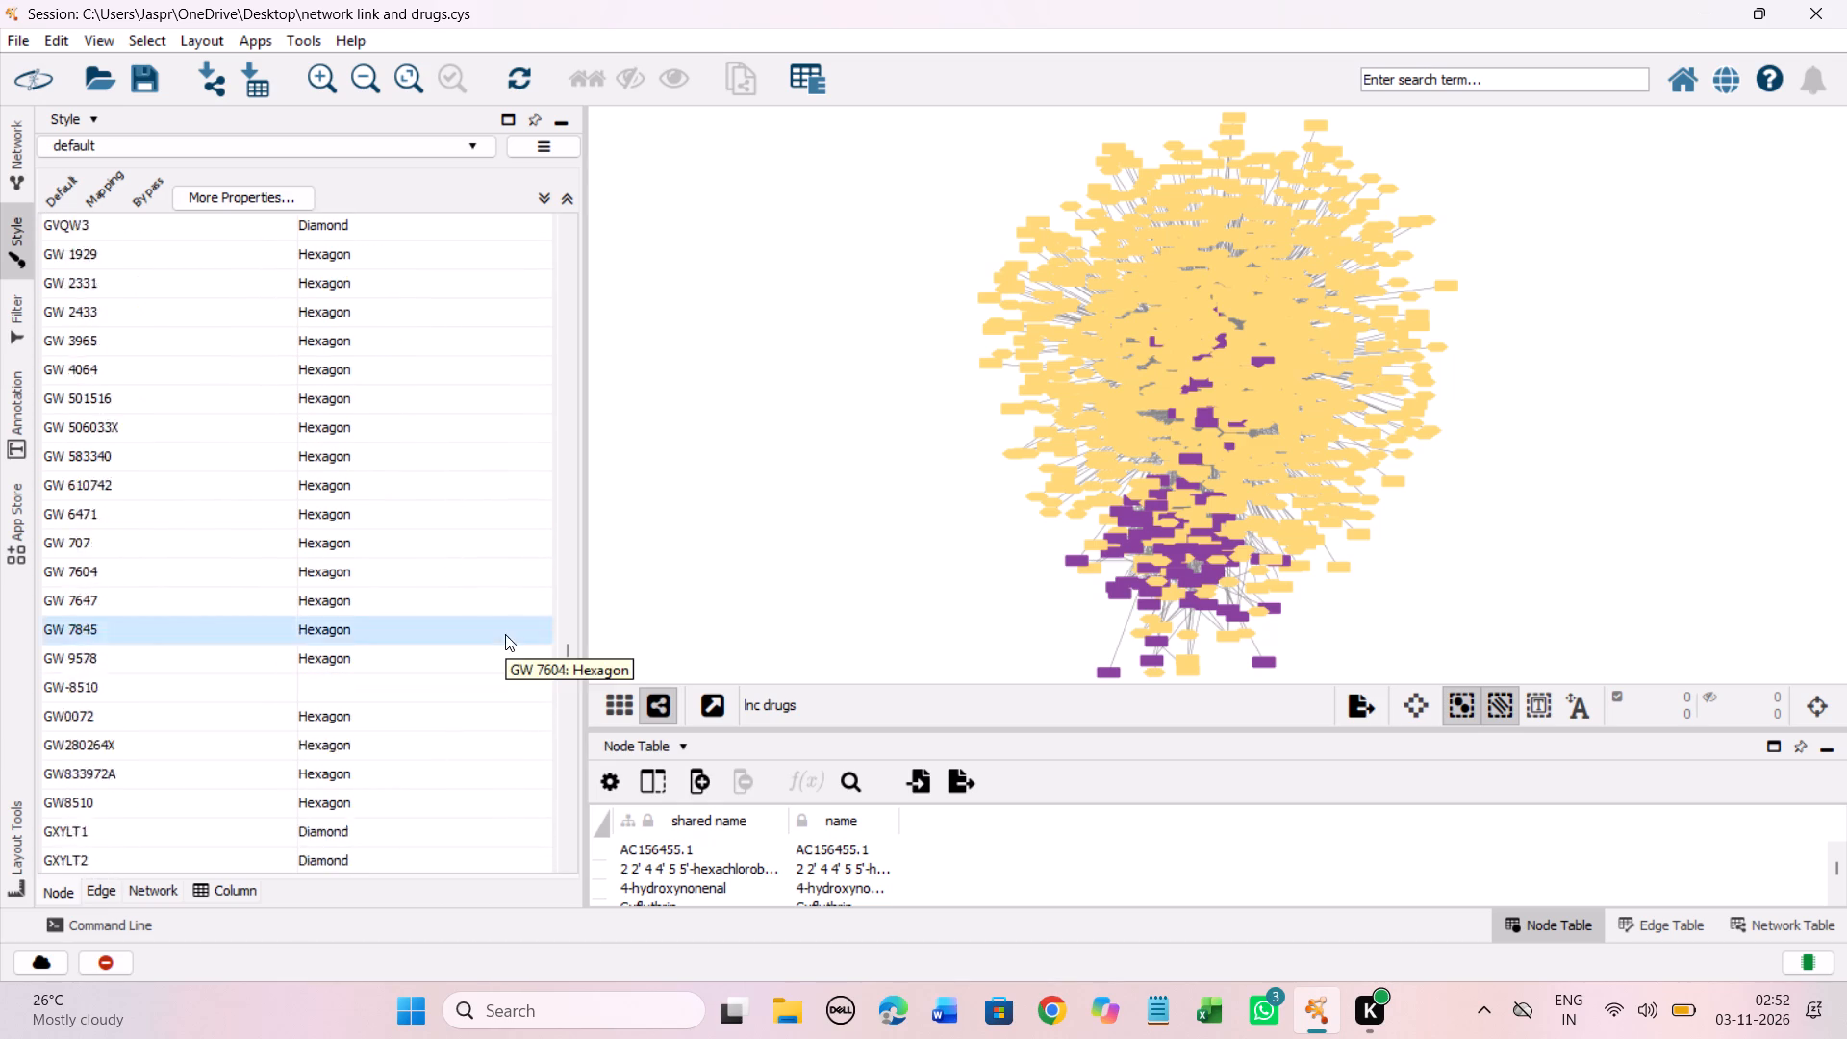
{"action": "scroll", "coordinate": [505, 634], "scroll_direction": "down", "scroll_amount": 12}
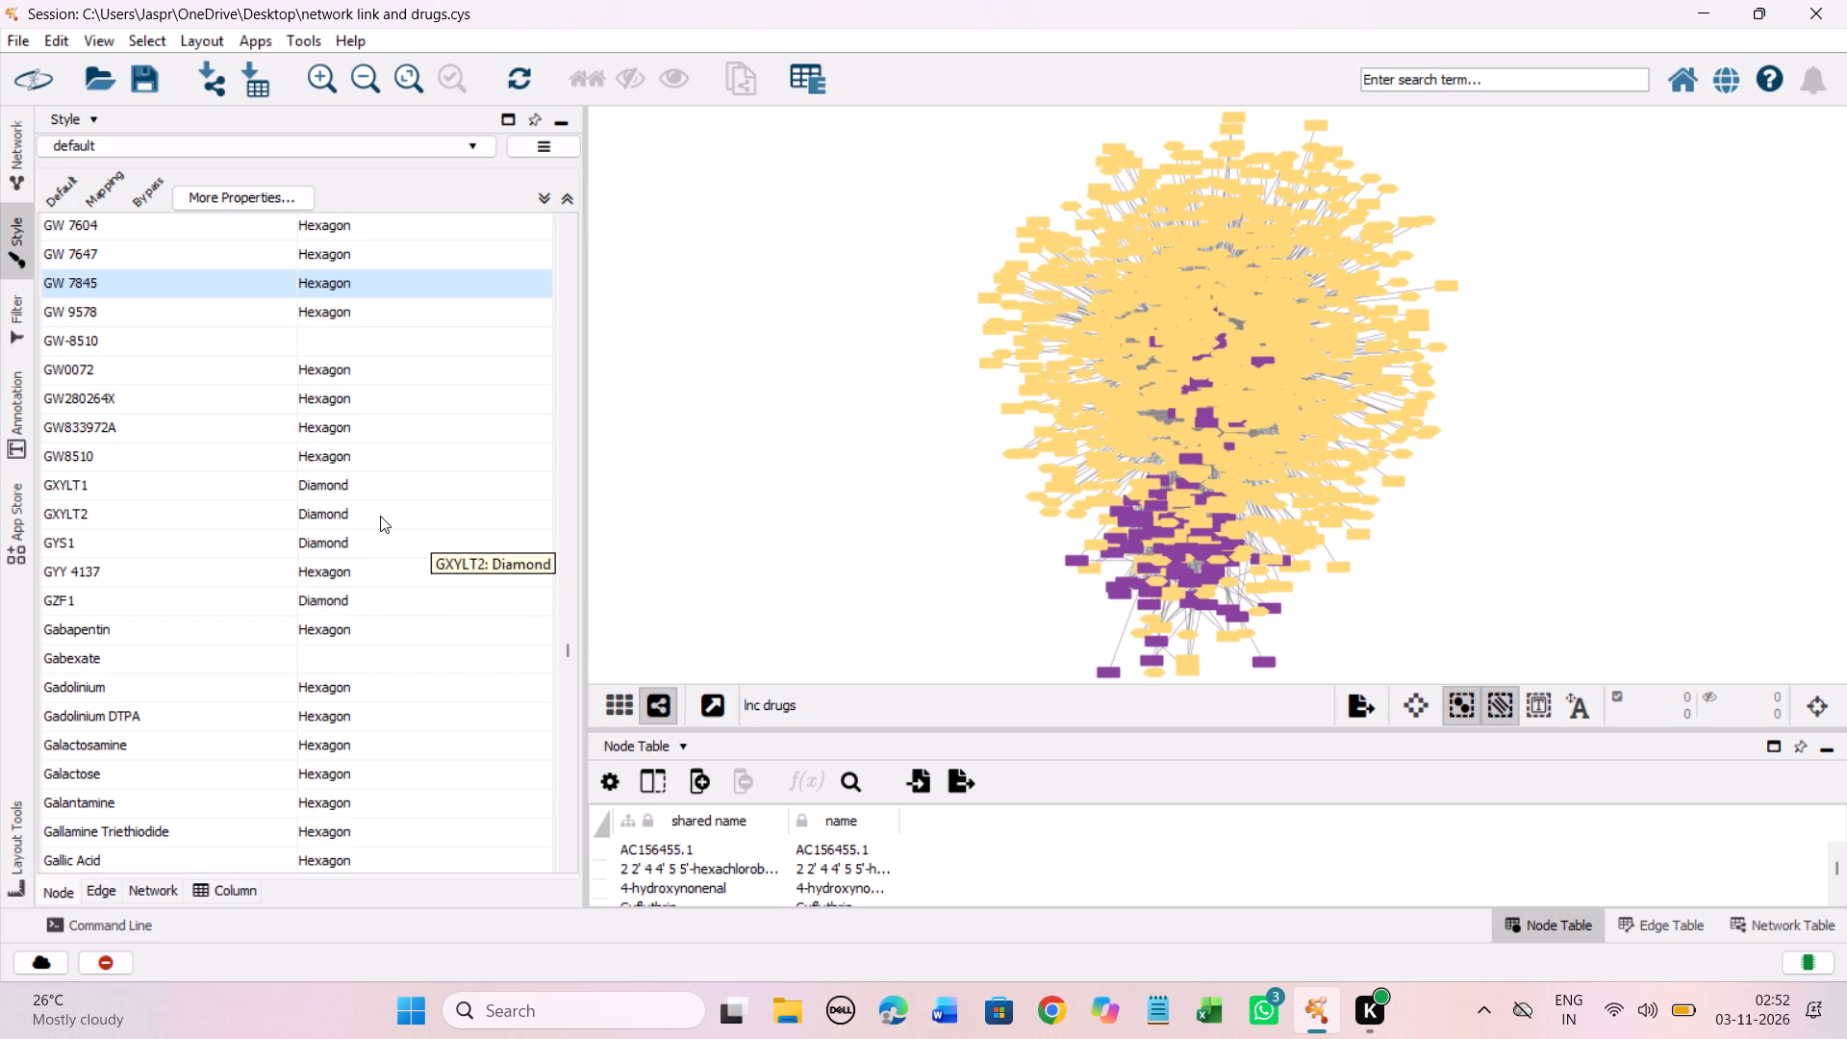
{"action": "left_click", "coordinate": [331, 392], "text": "shift"}
{"action": "right_click", "coordinate": [332, 393]}
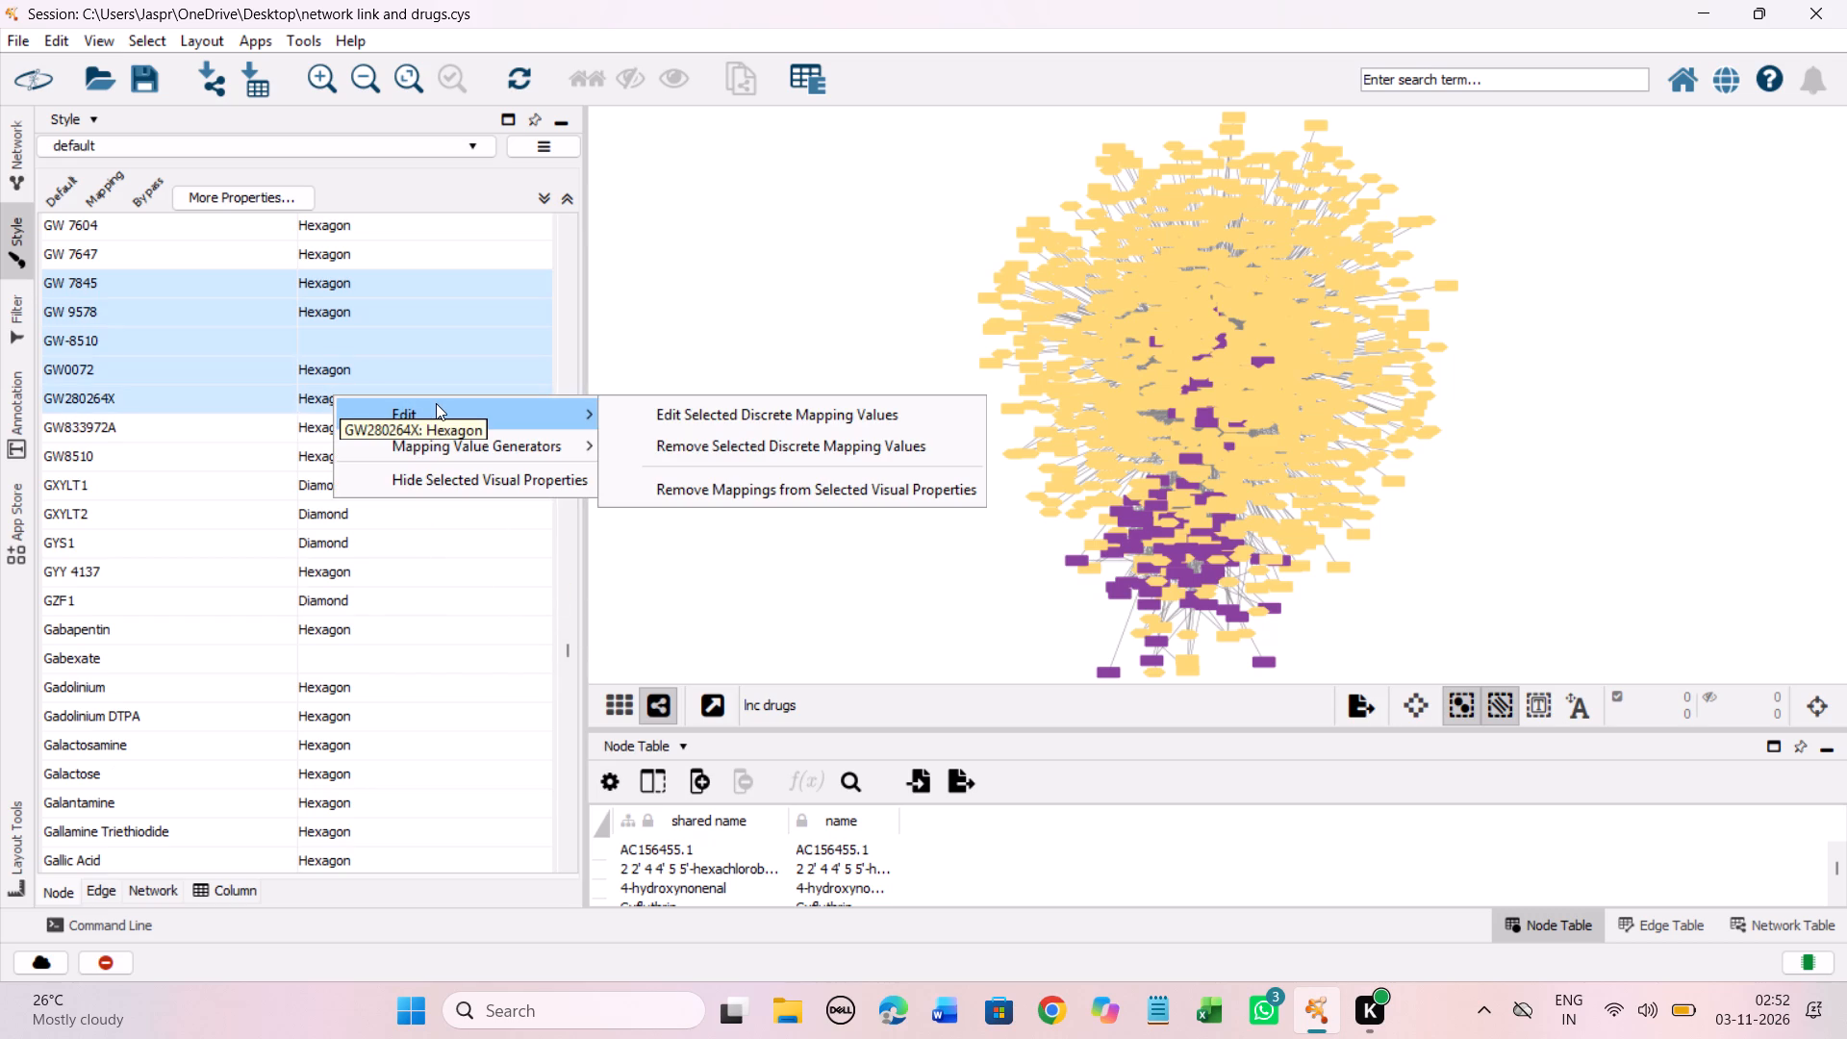
{"action": "left_click", "coordinate": [679, 419]}
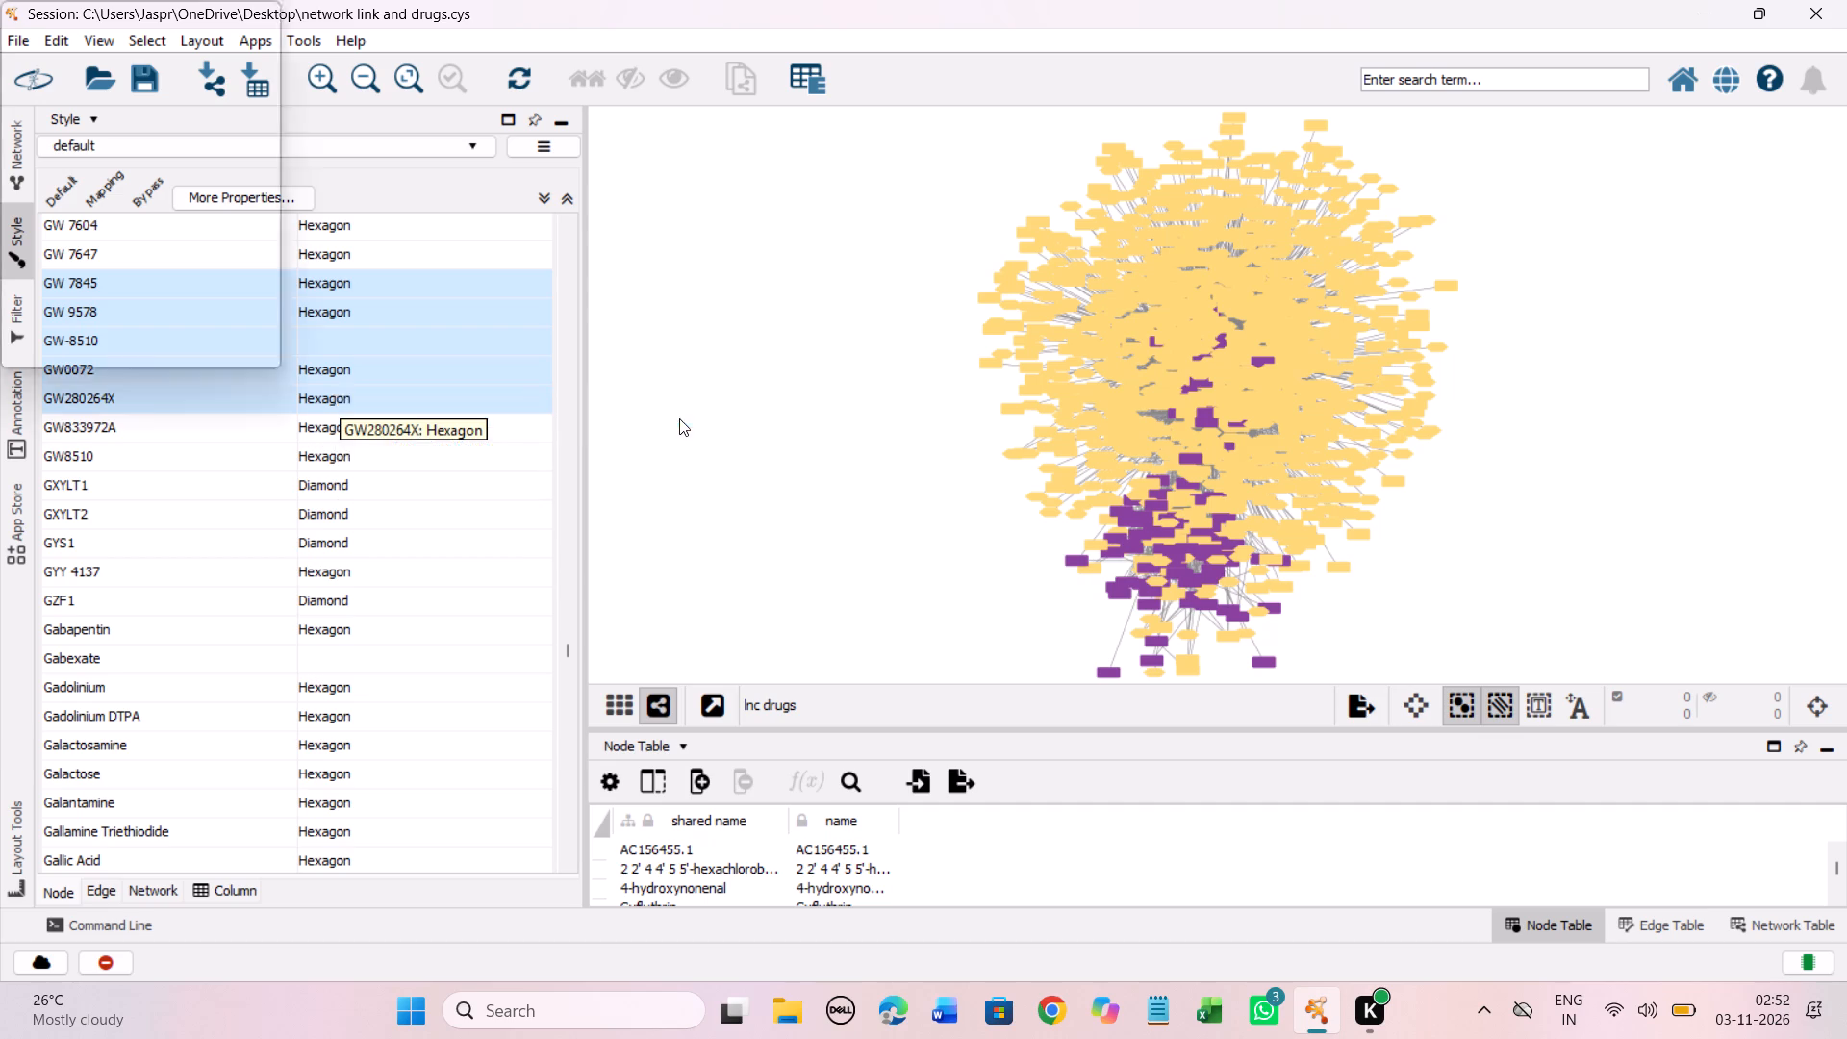
{"action": "left_click", "coordinate": [291, 461]}
{"action": "left_click", "coordinate": [458, 728]}
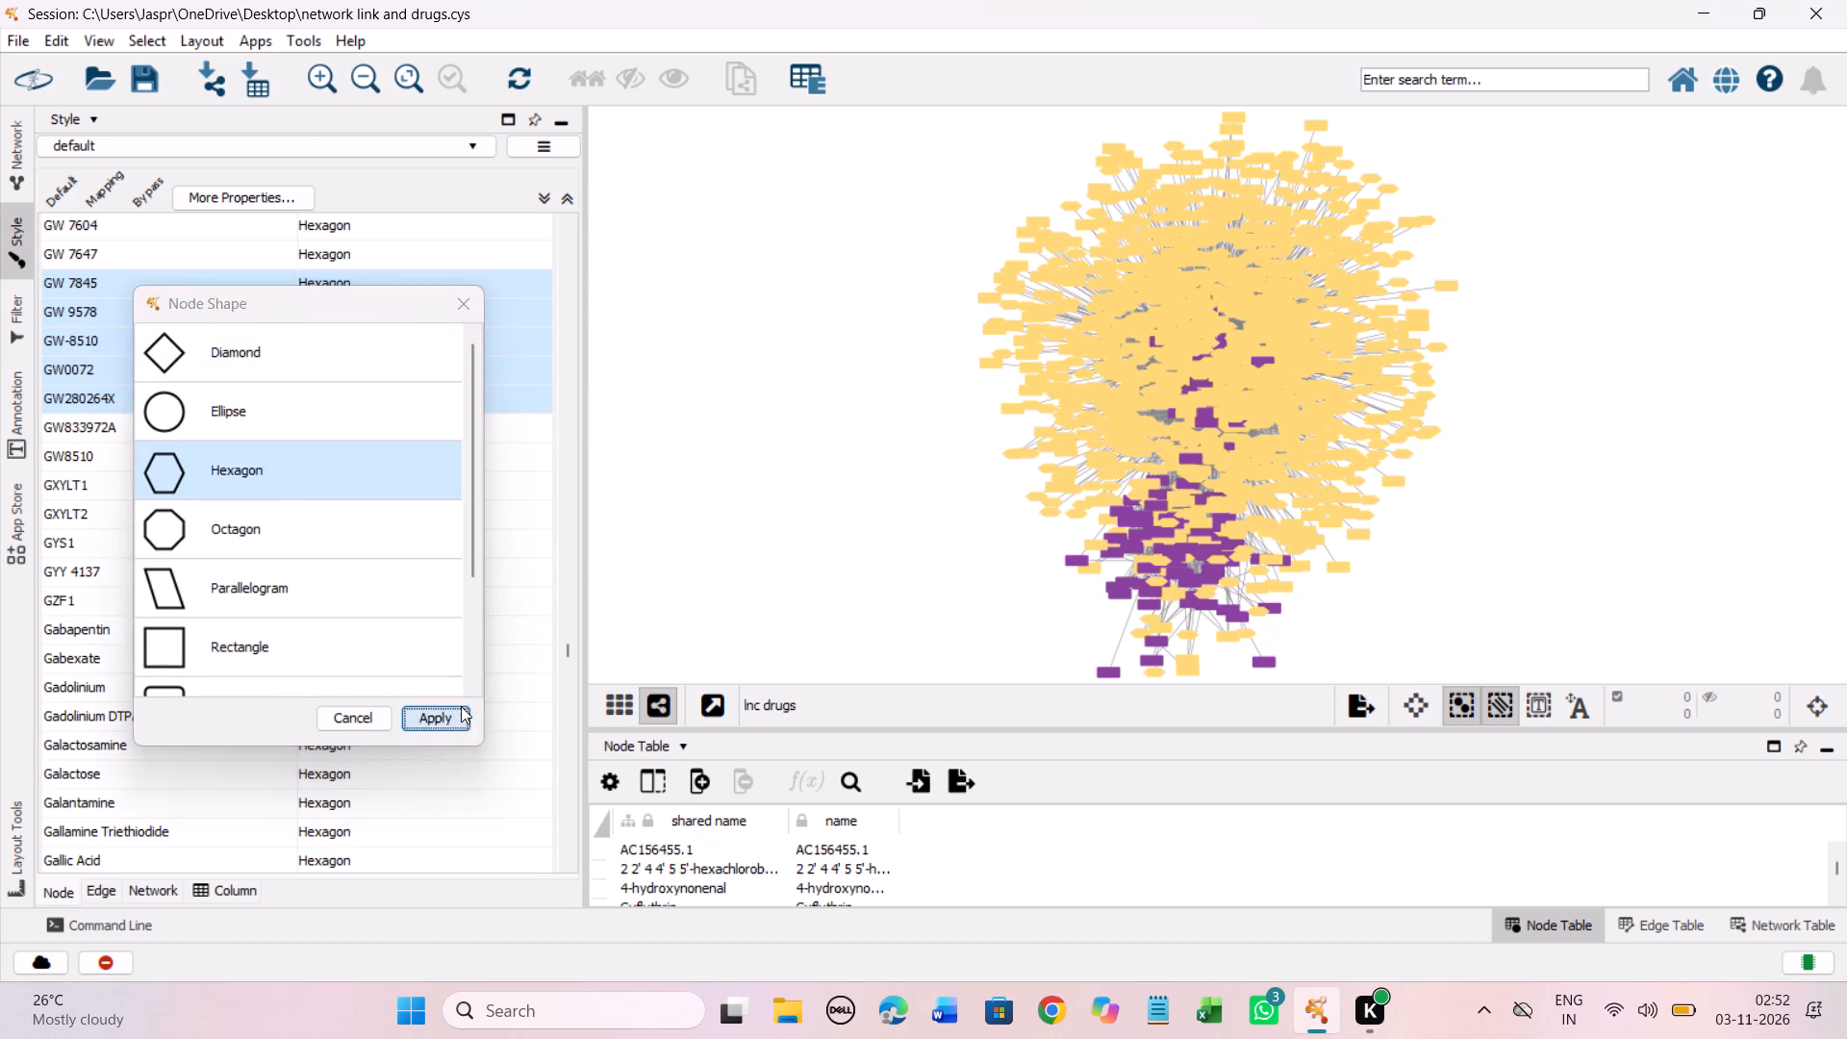
Set the Shape mapping to Hexagon for the whole range of drugs from Gabapentin through H-89.
{"action": "scroll", "coordinate": [423, 619], "scroll_direction": "up", "scroll_amount": 13}
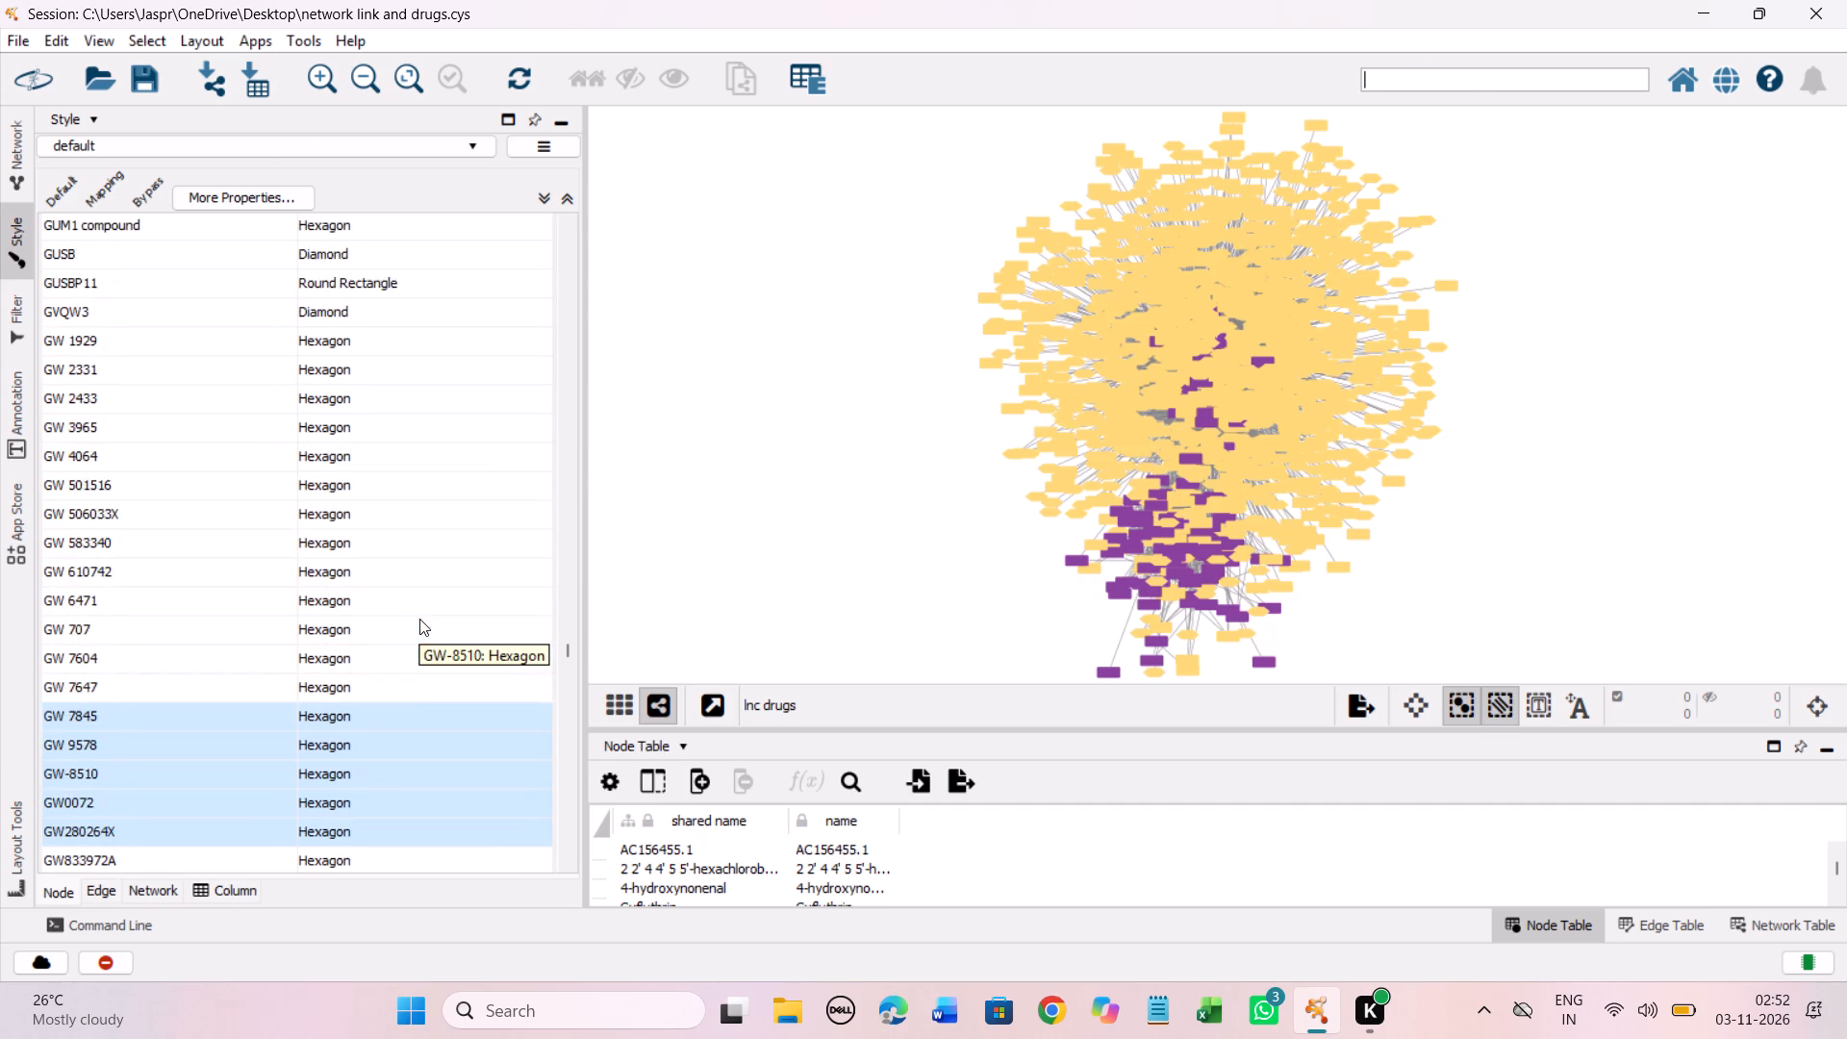
{"action": "scroll", "coordinate": [419, 619], "scroll_direction": "up", "scroll_amount": 3}
{"action": "scroll", "coordinate": [419, 619], "scroll_direction": "down", "scroll_amount": 20}
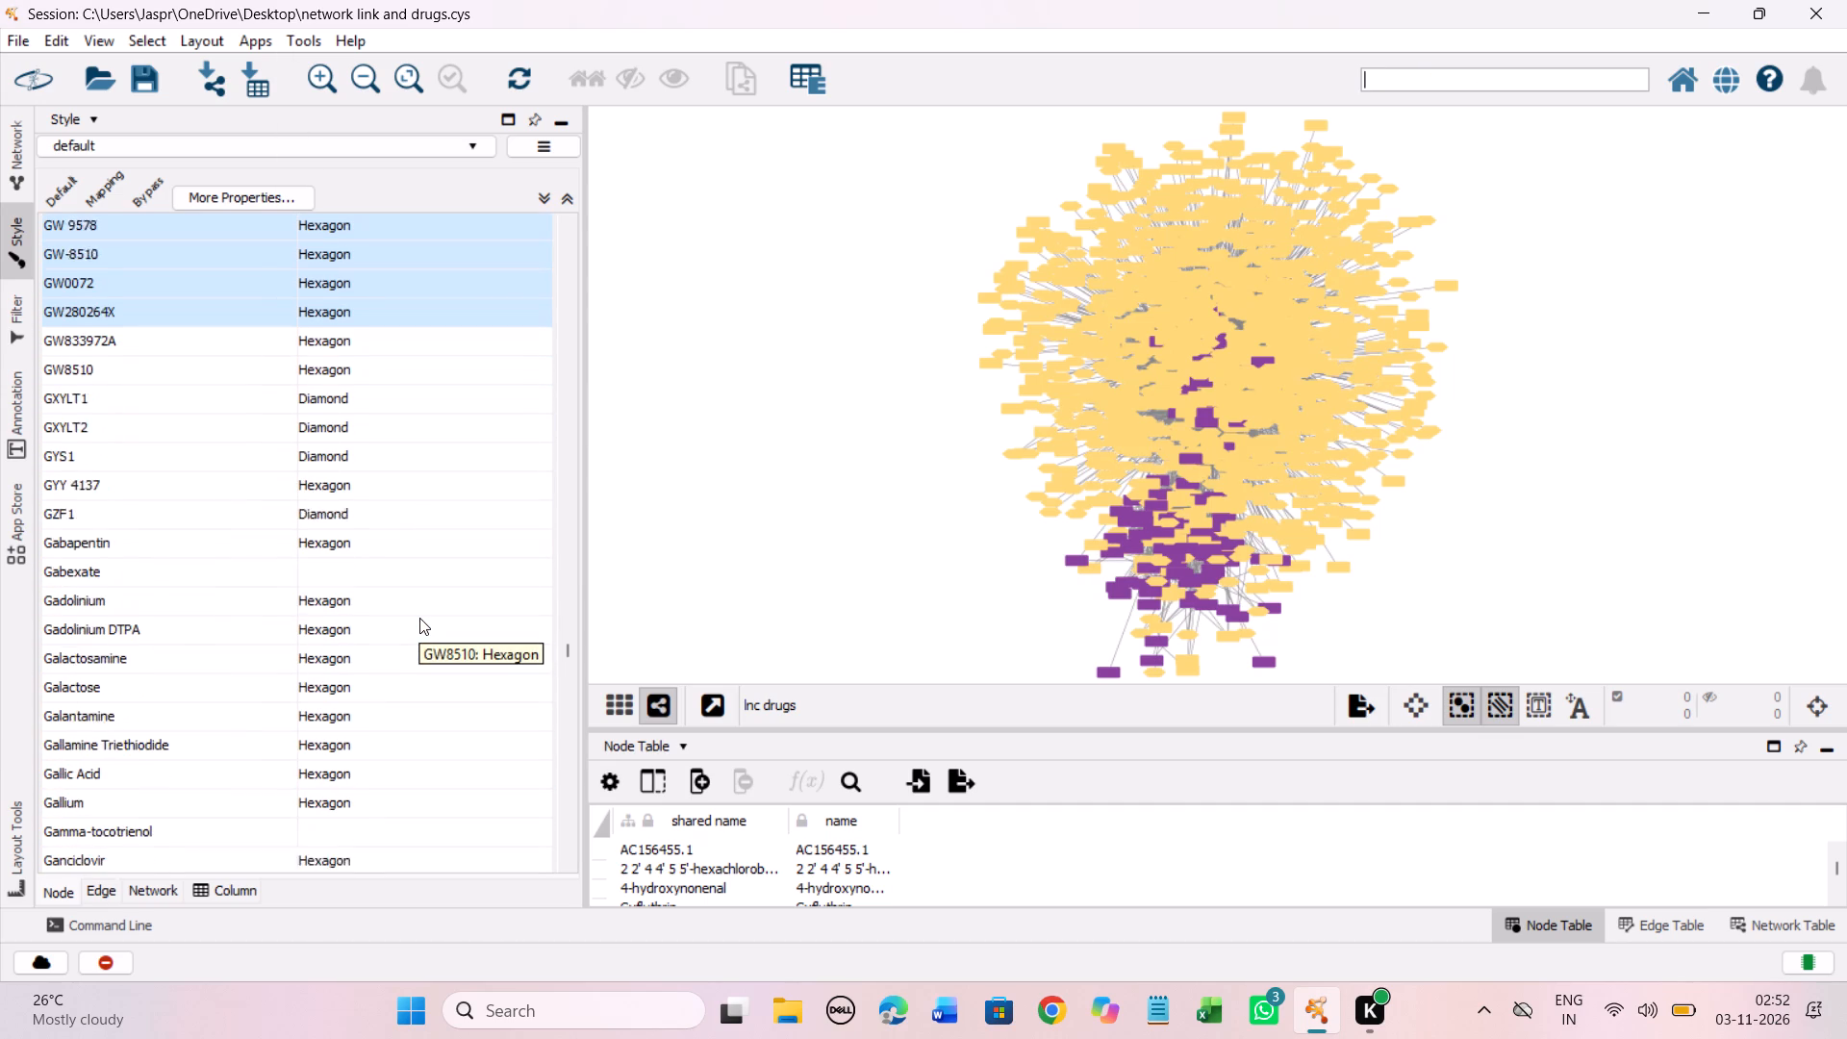
{"action": "scroll", "coordinate": [419, 618], "scroll_direction": "down", "scroll_amount": 1}
{"action": "scroll", "coordinate": [450, 495], "scroll_direction": "down", "scroll_amount": 2}
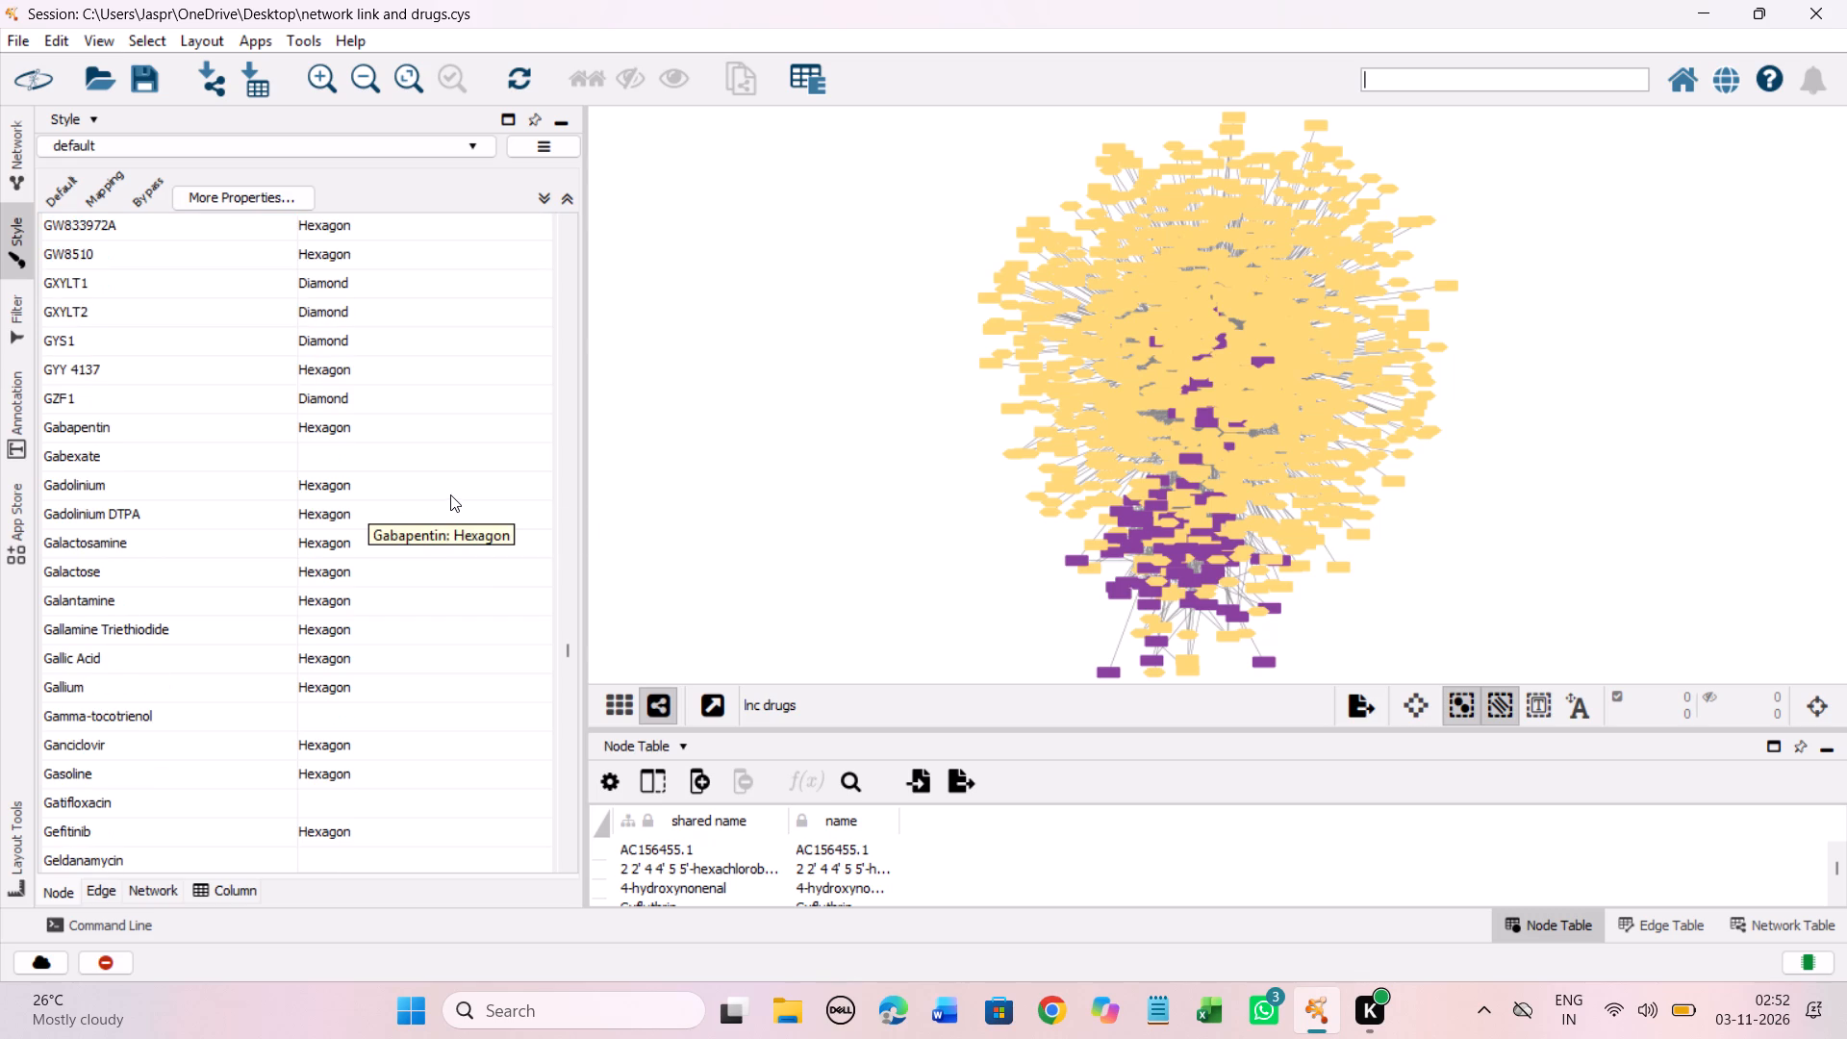
{"action": "left_click", "coordinate": [338, 427]}
{"action": "scroll", "coordinate": [472, 471], "scroll_direction": "down", "scroll_amount": 8}
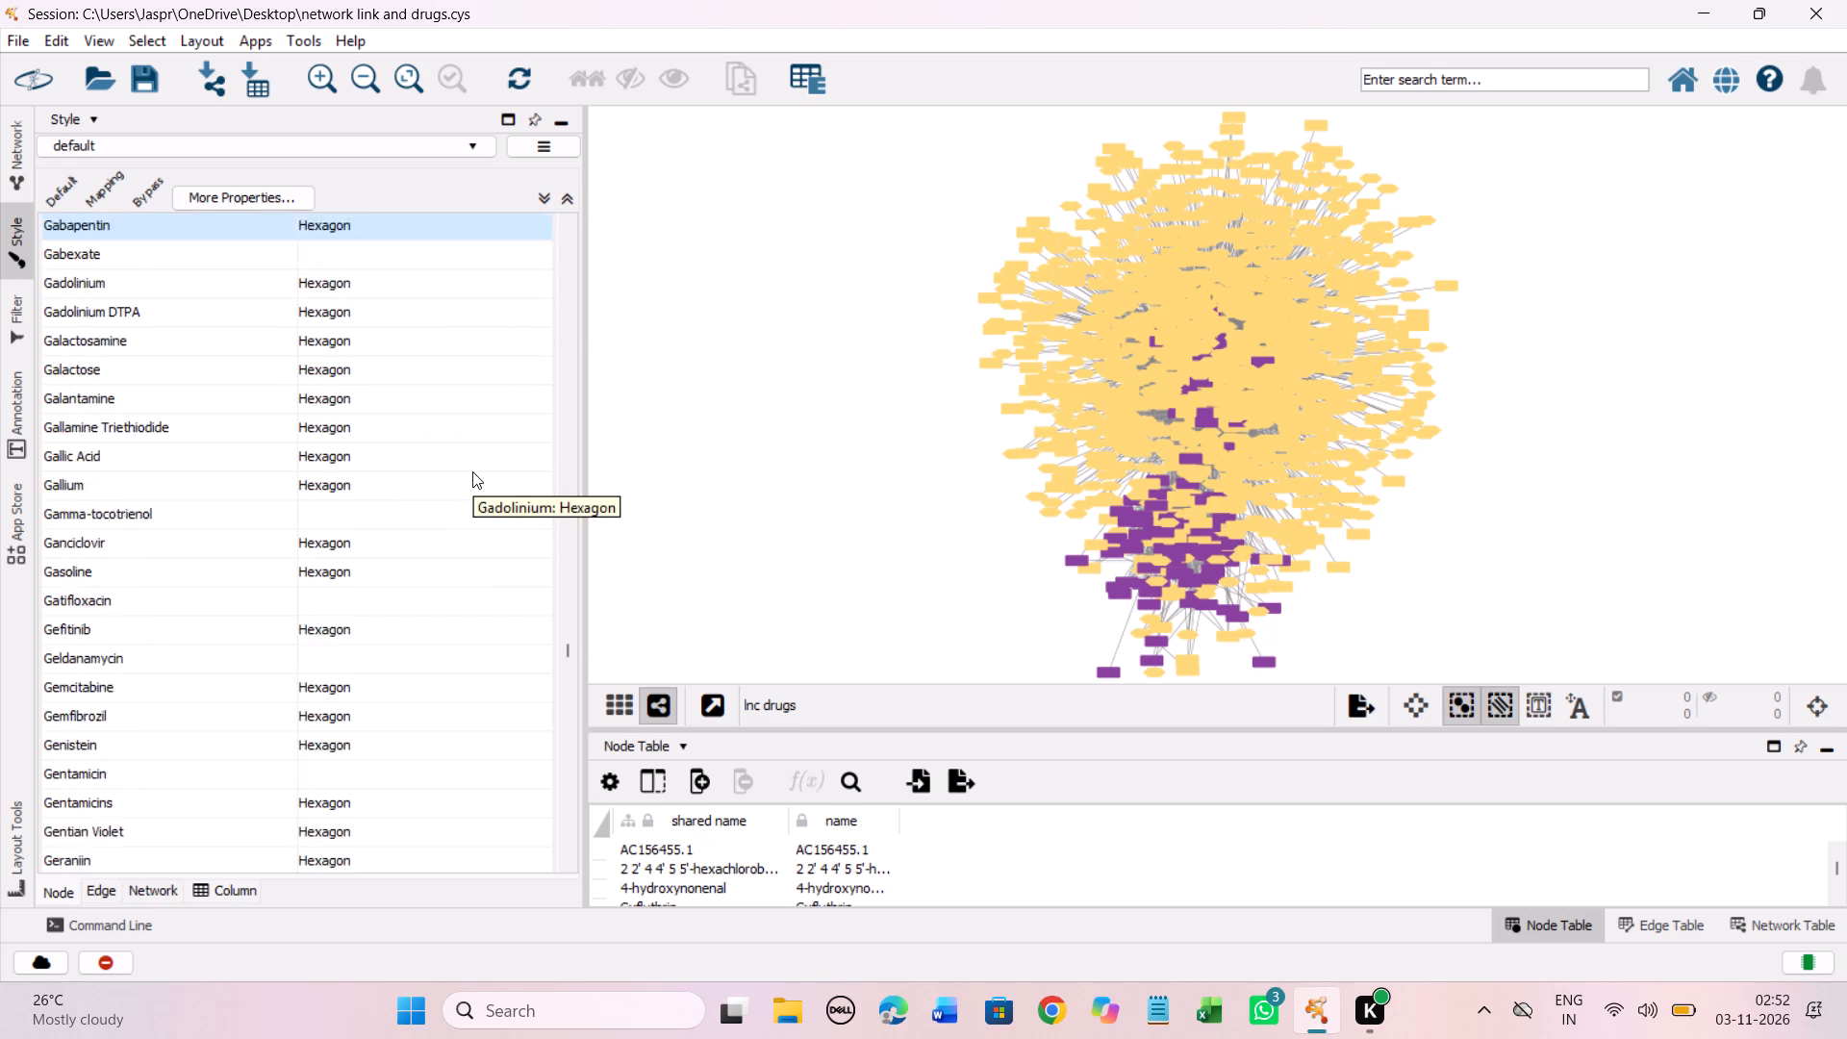
{"action": "scroll", "coordinate": [472, 471], "scroll_direction": "down", "scroll_amount": 20}
{"action": "scroll", "coordinate": [472, 471], "scroll_direction": "down", "scroll_amount": 10}
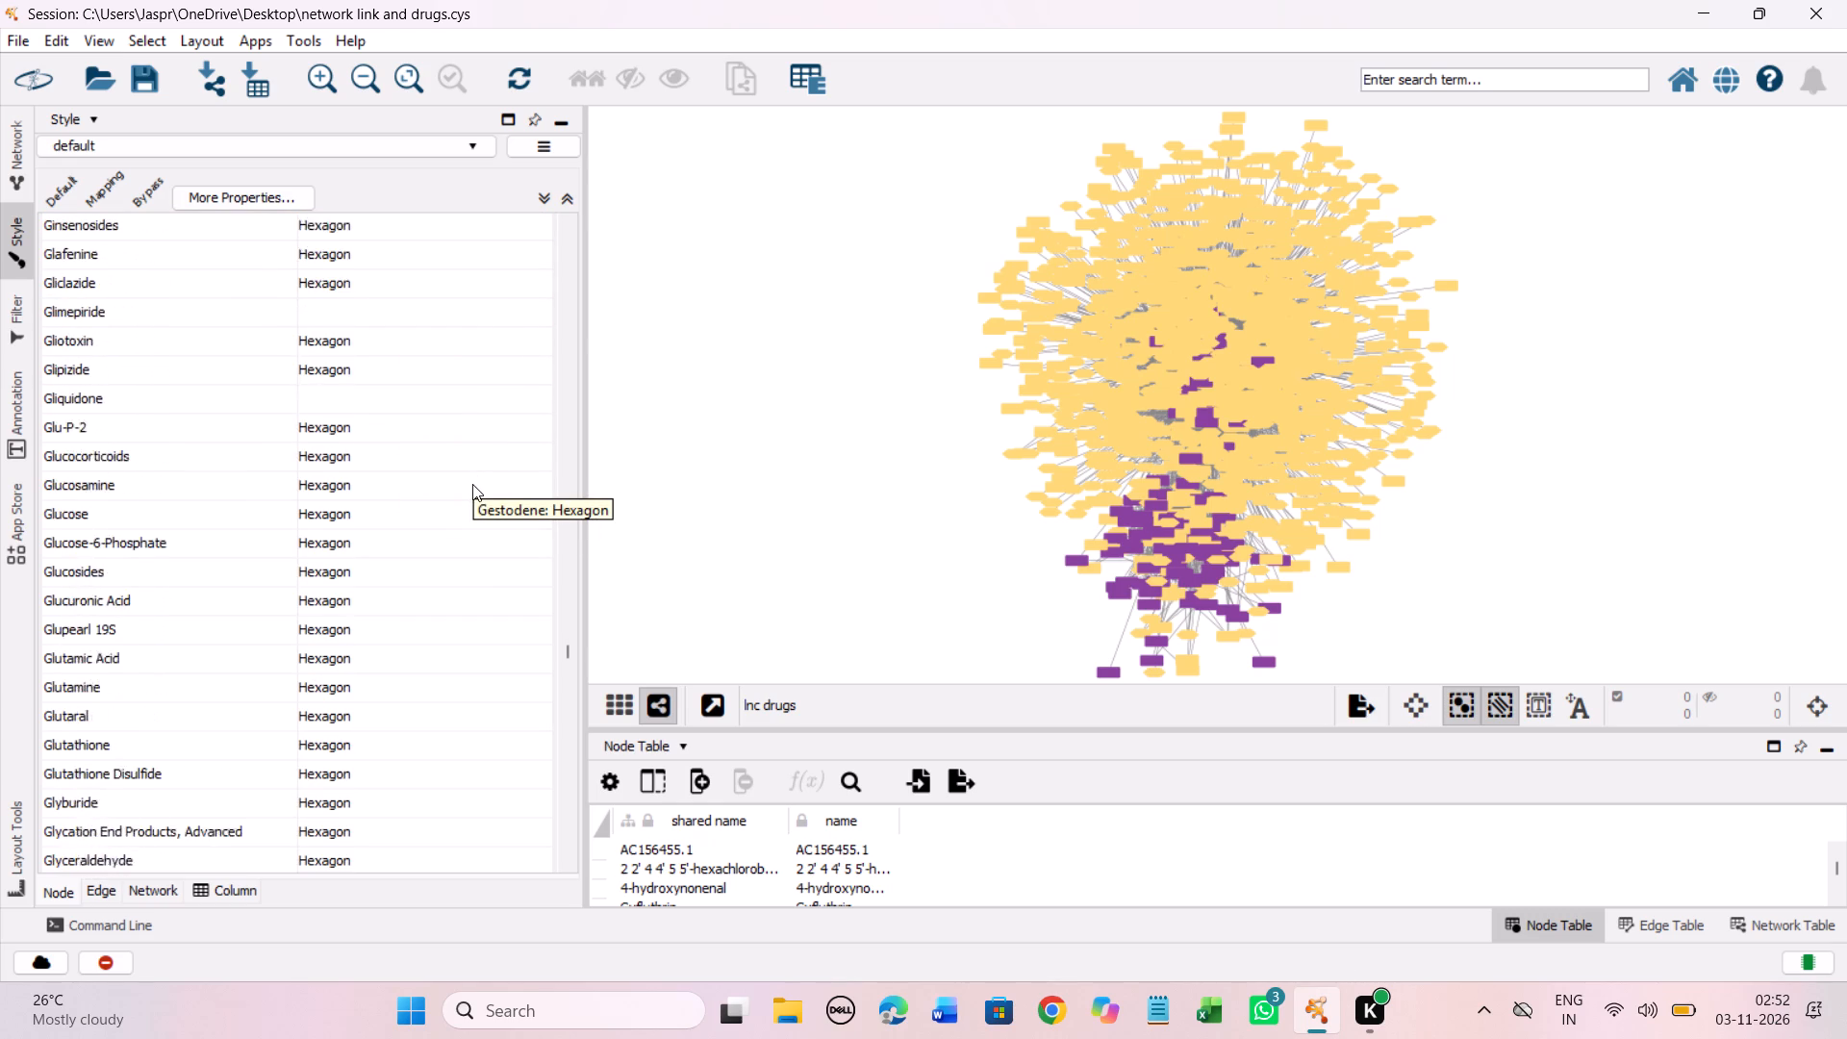
{"action": "scroll", "coordinate": [472, 484], "scroll_direction": "down", "scroll_amount": 20}
{"action": "scroll", "coordinate": [472, 484], "scroll_direction": "down", "scroll_amount": 14}
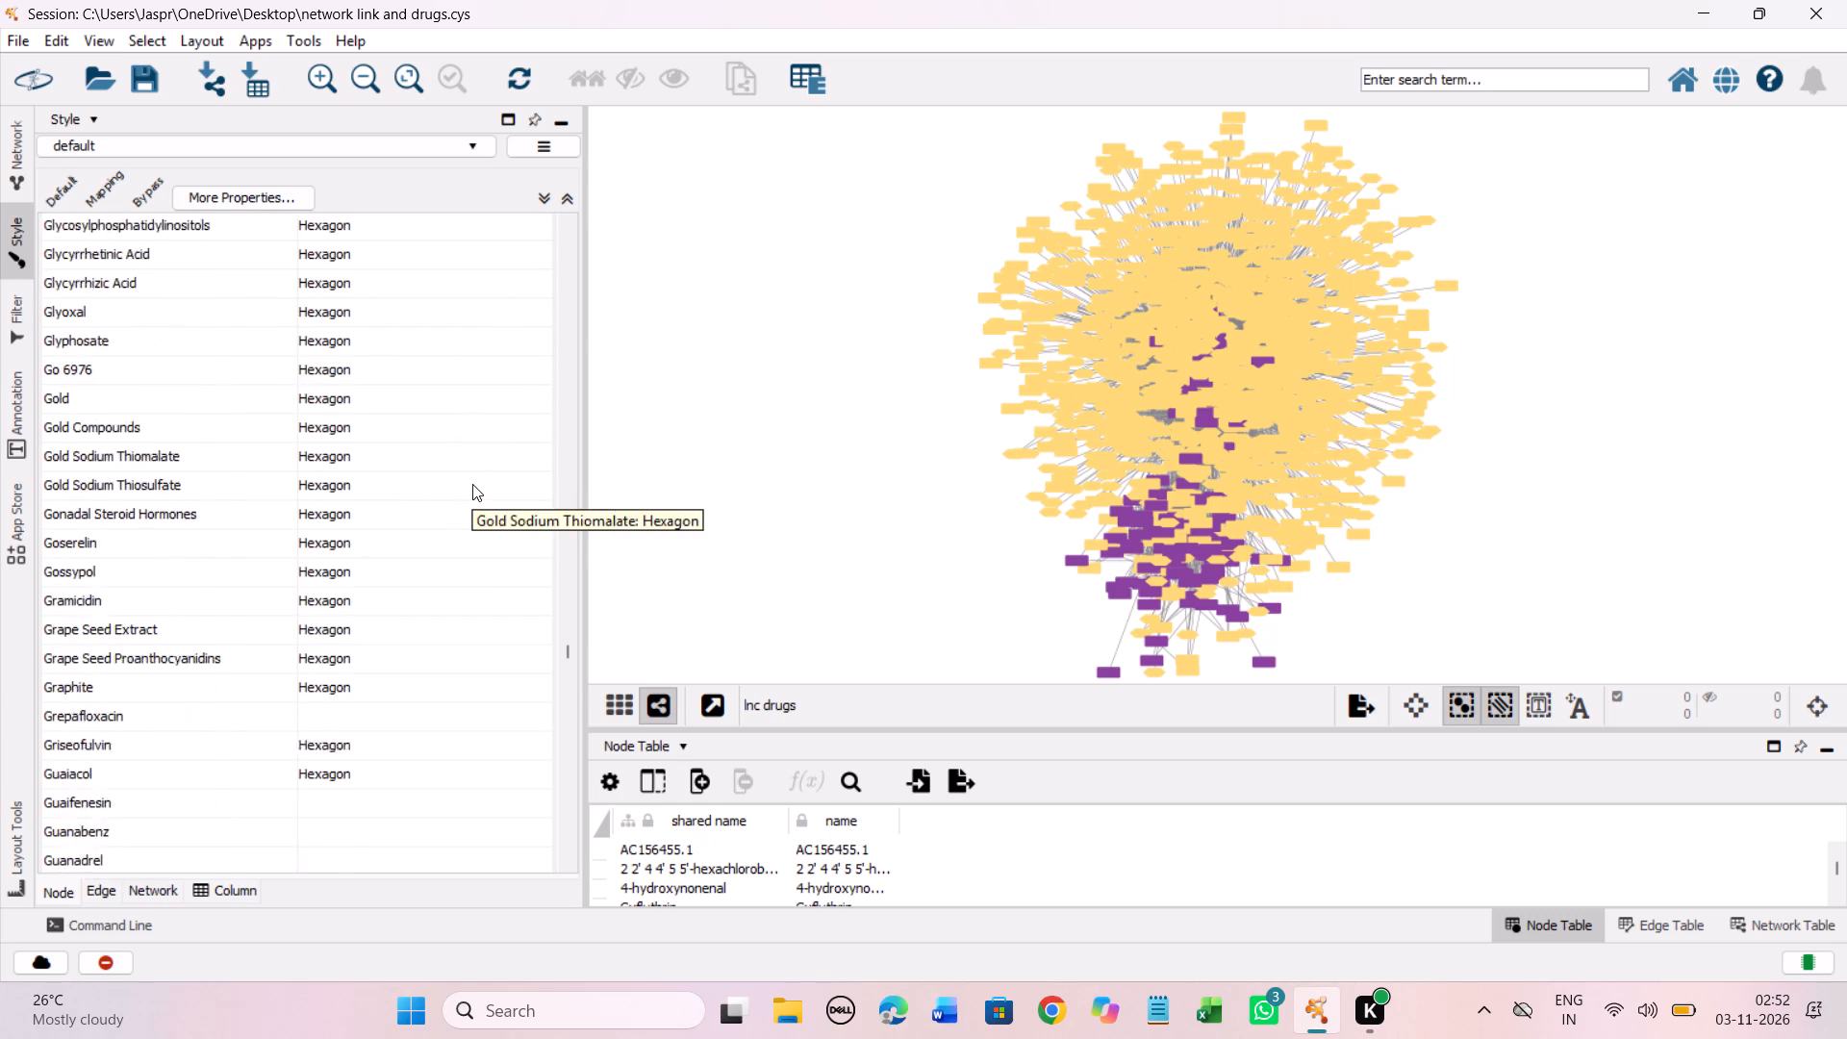
{"action": "scroll", "coordinate": [472, 484], "scroll_direction": "down", "scroll_amount": 1}
{"action": "scroll", "coordinate": [472, 484], "scroll_direction": "down", "scroll_amount": 20}
{"action": "scroll", "coordinate": [472, 484], "scroll_direction": "down", "scroll_amount": 1}
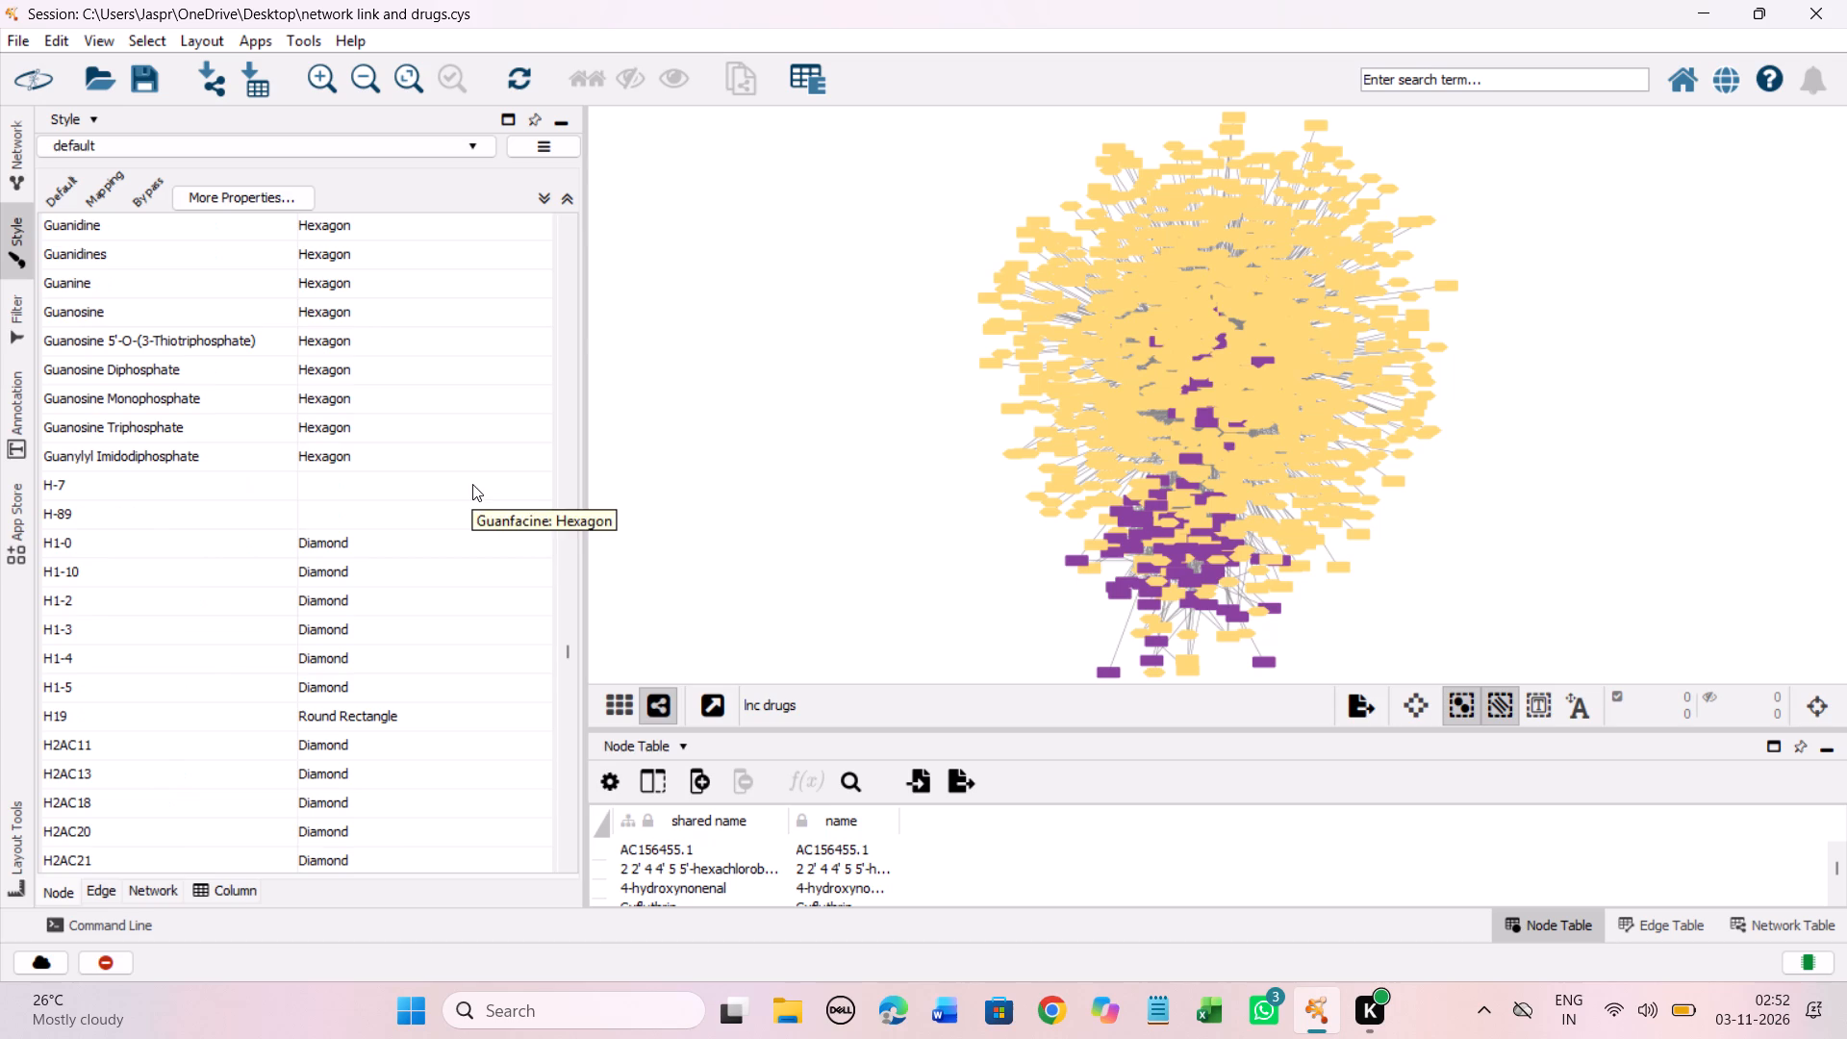
{"action": "left_click", "coordinate": [330, 523], "text": "shift"}
{"action": "right_click", "coordinate": [328, 510]}
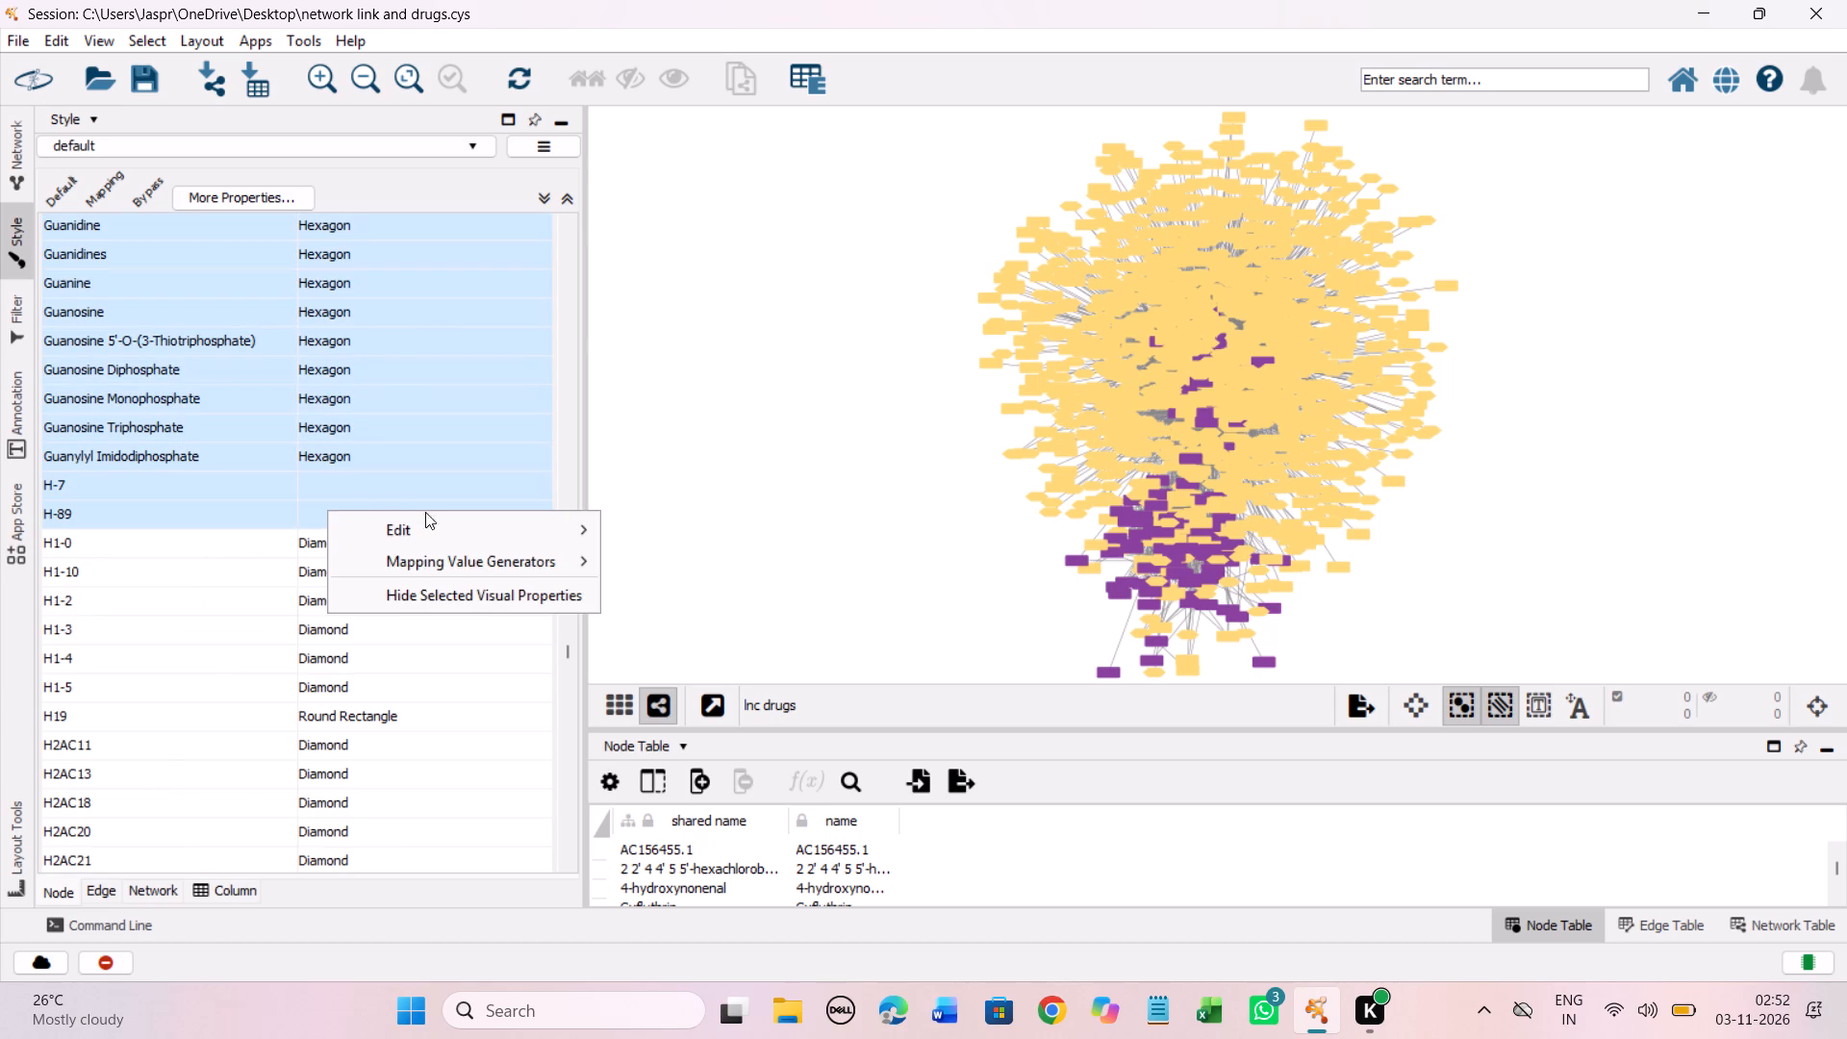
{"action": "left_click", "coordinate": [646, 536]}
{"action": "left_click", "coordinate": [274, 470]}
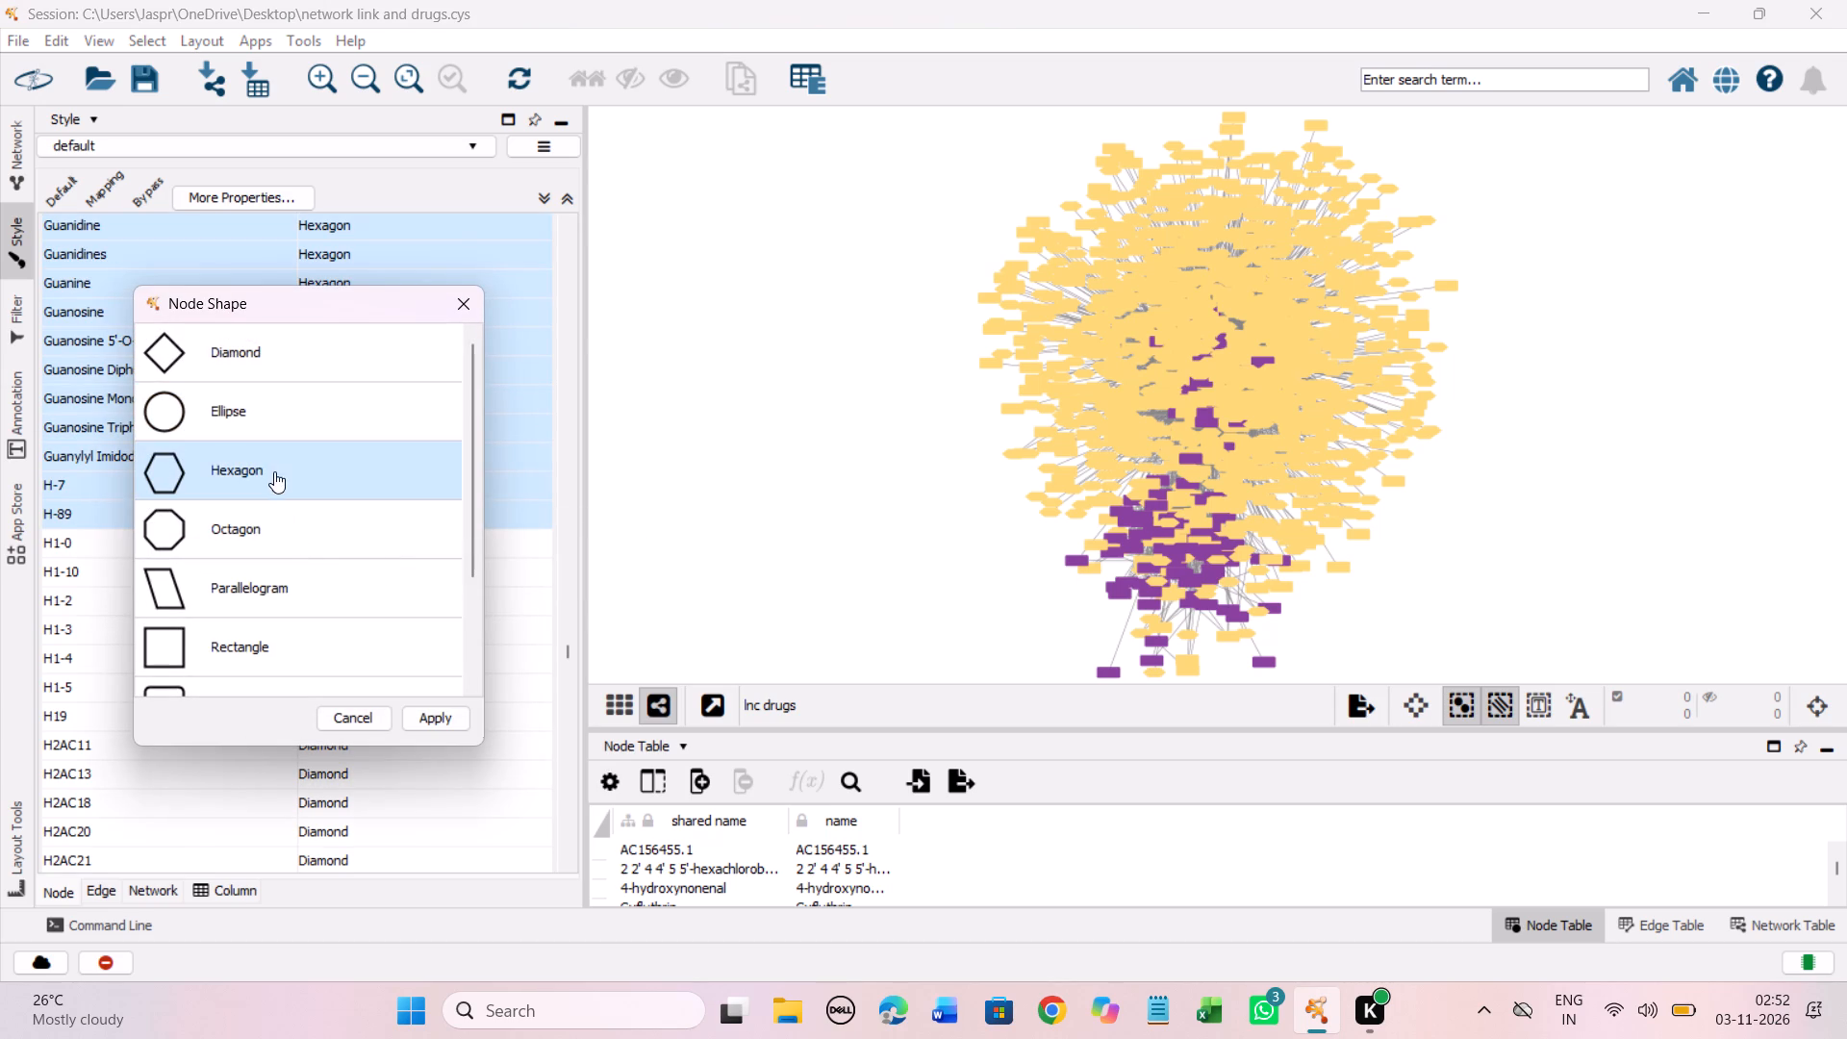
{"action": "left_click", "coordinate": [456, 711]}
Check the Shape mappings from the H1 and H2A entries through the HLA entries for drugs without a shape.
{"action": "scroll", "coordinate": [381, 562], "scroll_direction": "down", "scroll_amount": 6}
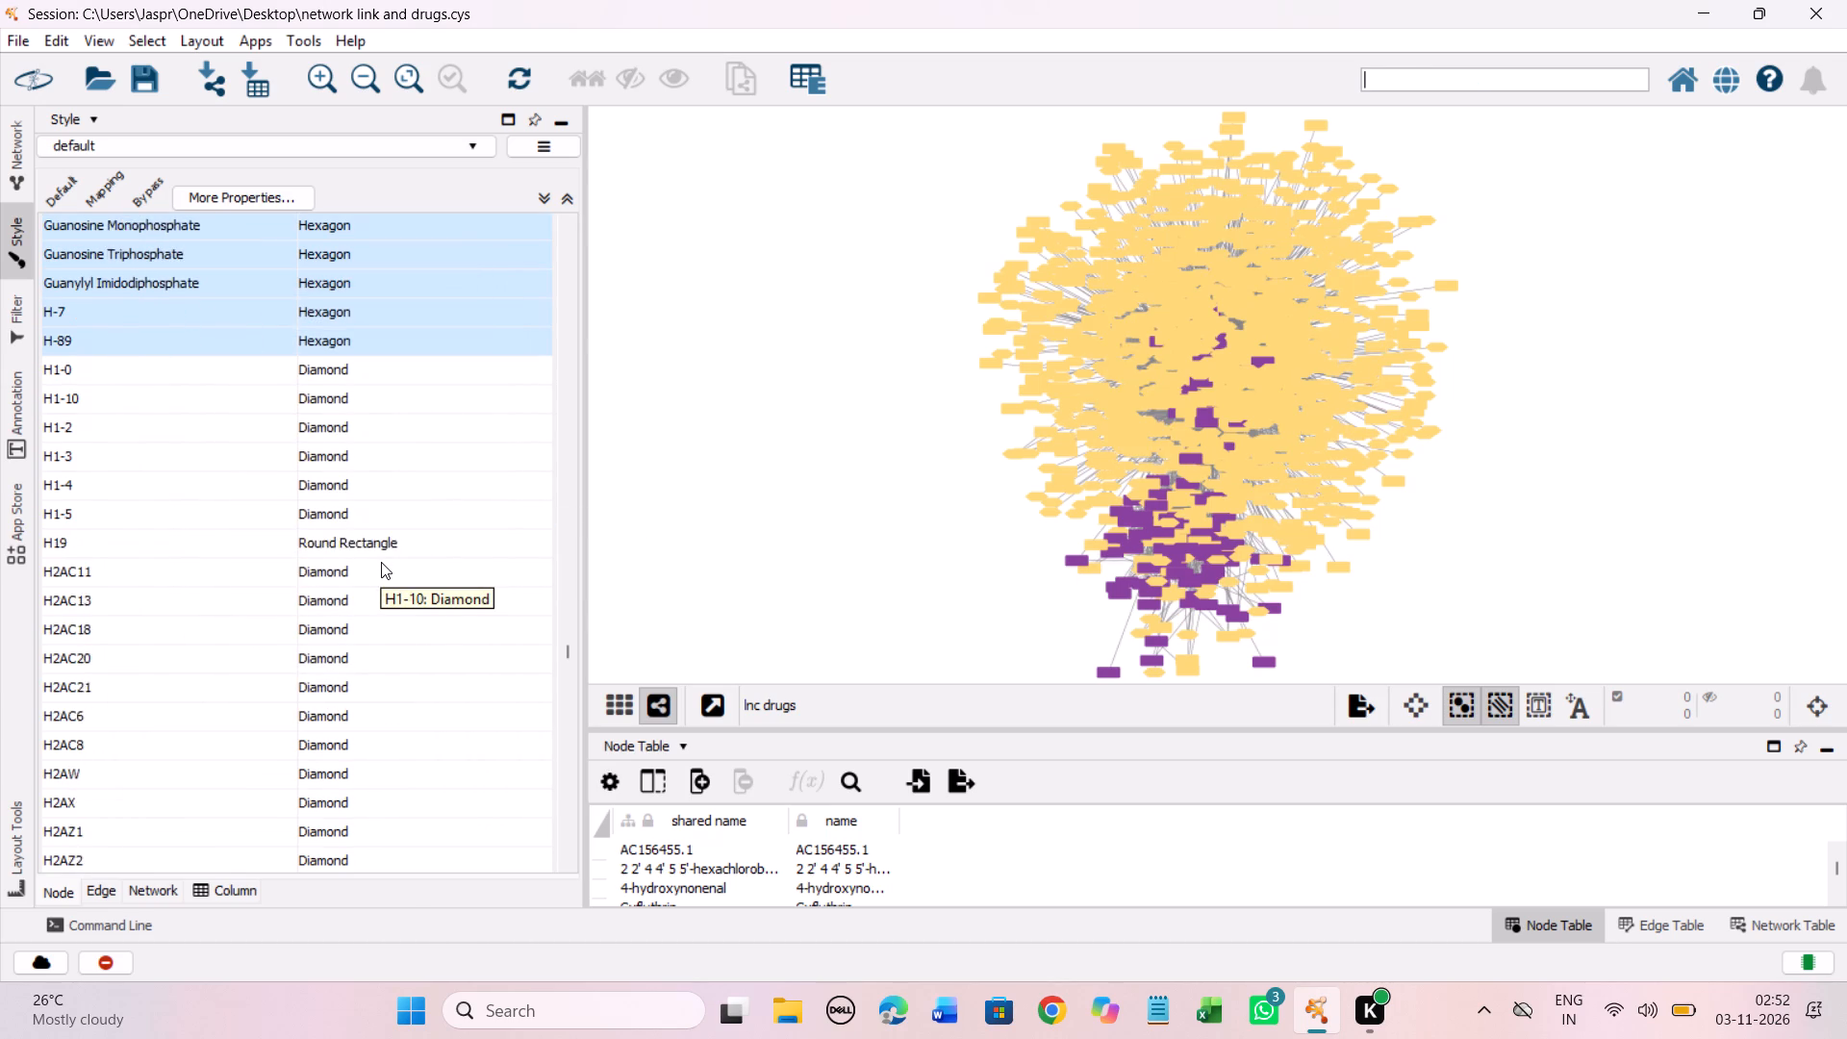
{"action": "scroll", "coordinate": [381, 562], "scroll_direction": "down", "scroll_amount": 20}
{"action": "scroll", "coordinate": [381, 562], "scroll_direction": "down", "scroll_amount": 16}
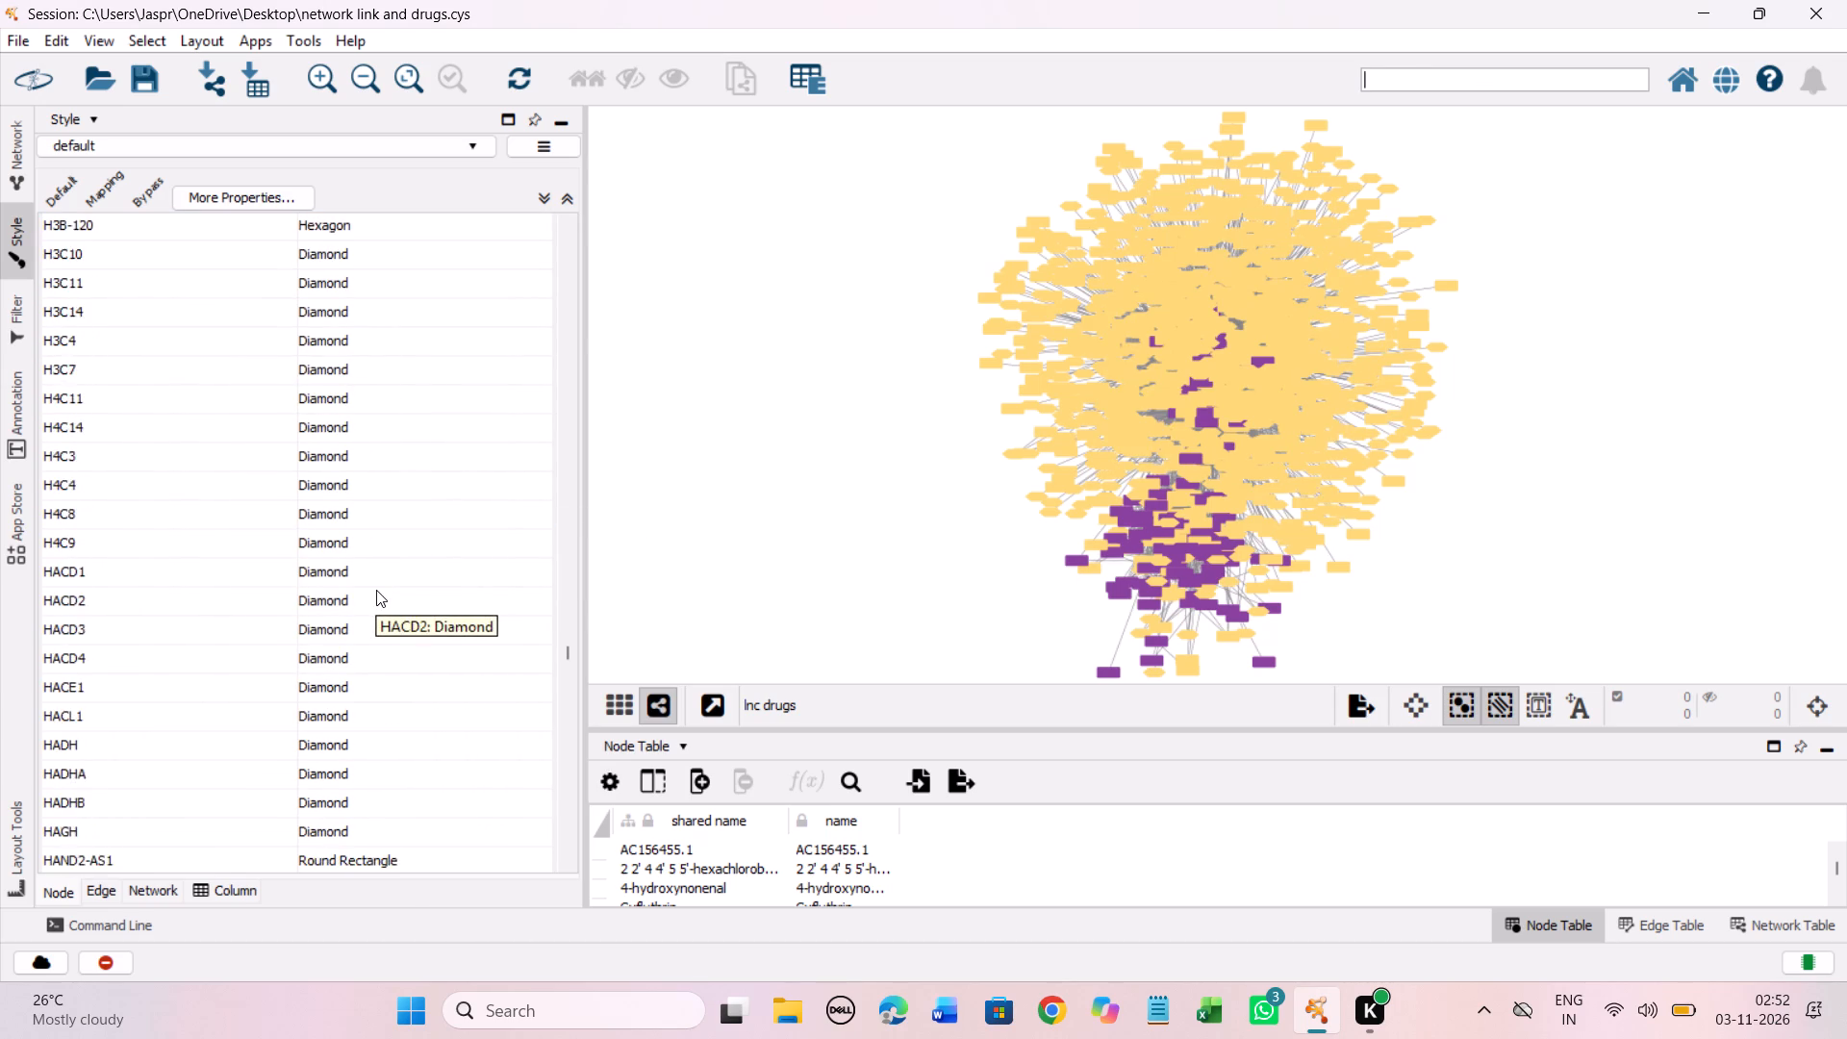
{"action": "scroll", "coordinate": [376, 590], "scroll_direction": "down", "scroll_amount": 20}
{"action": "scroll", "coordinate": [376, 590], "scroll_direction": "down", "scroll_amount": 12}
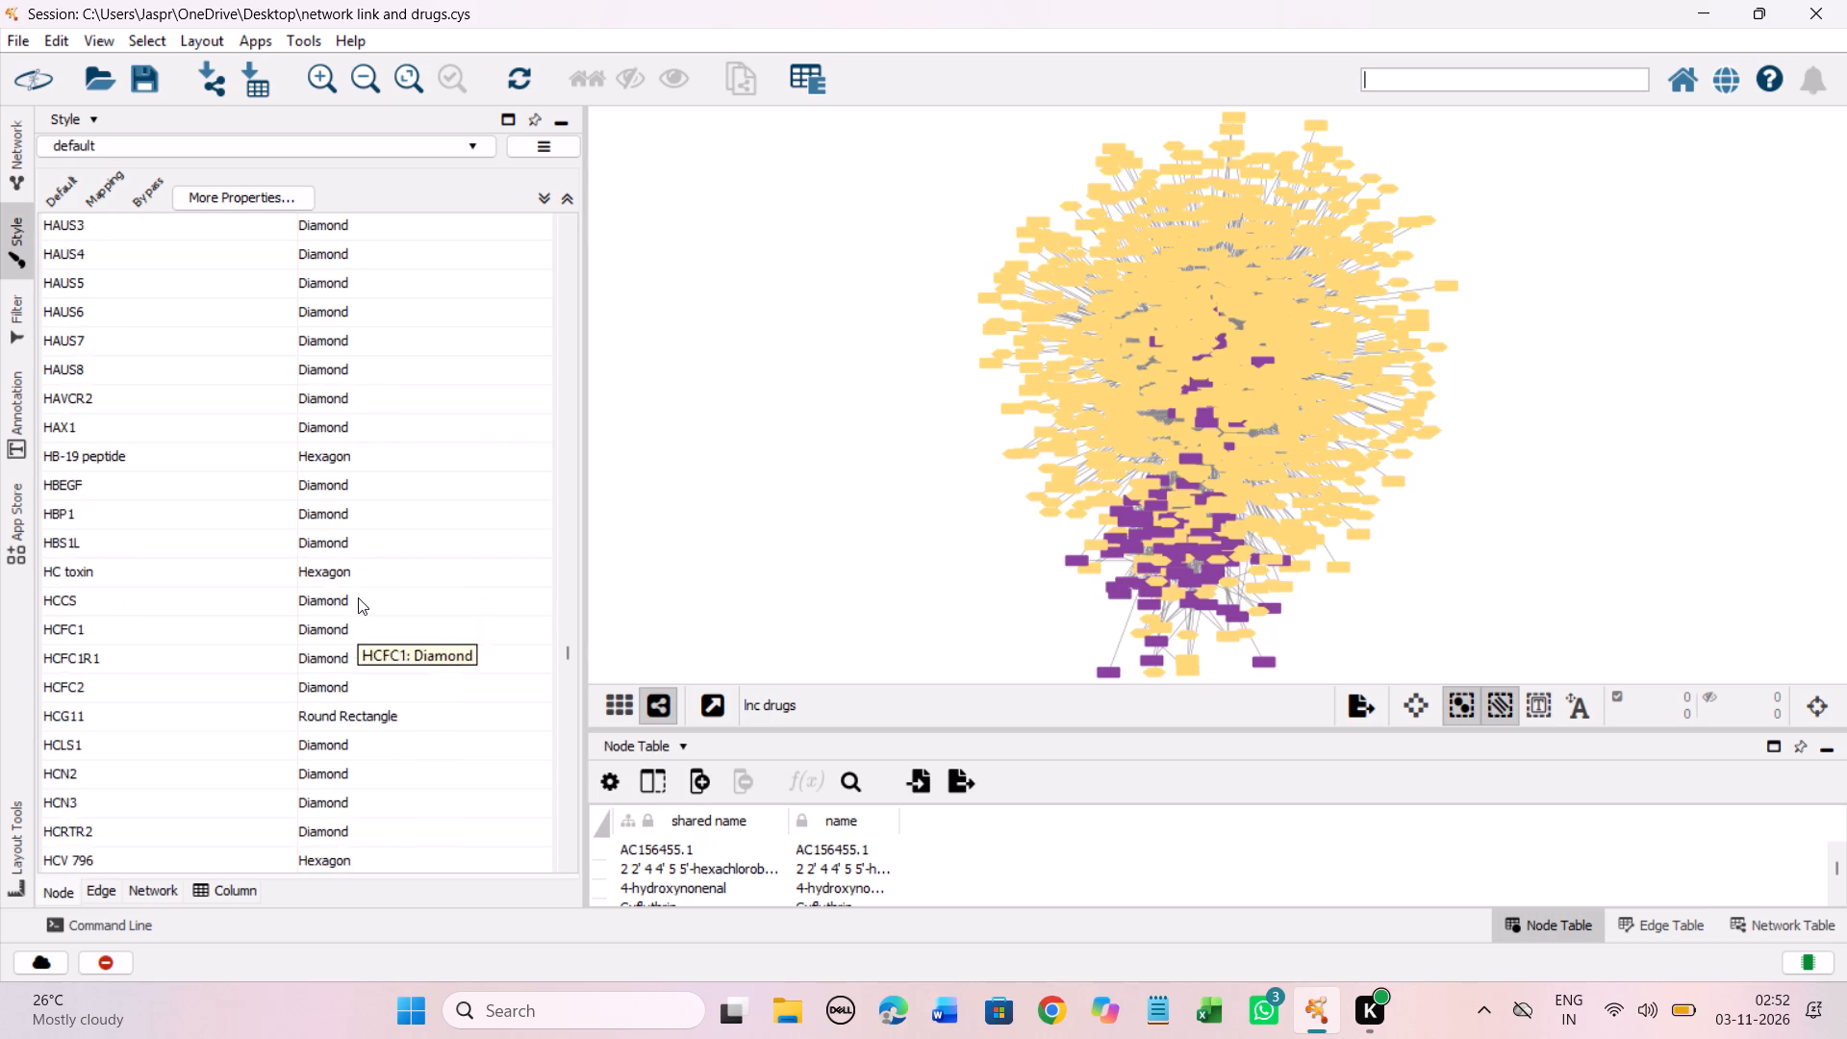
{"action": "scroll", "coordinate": [358, 597], "scroll_direction": "down", "scroll_amount": 20}
{"action": "scroll", "coordinate": [358, 597], "scroll_direction": "down", "scroll_amount": 12}
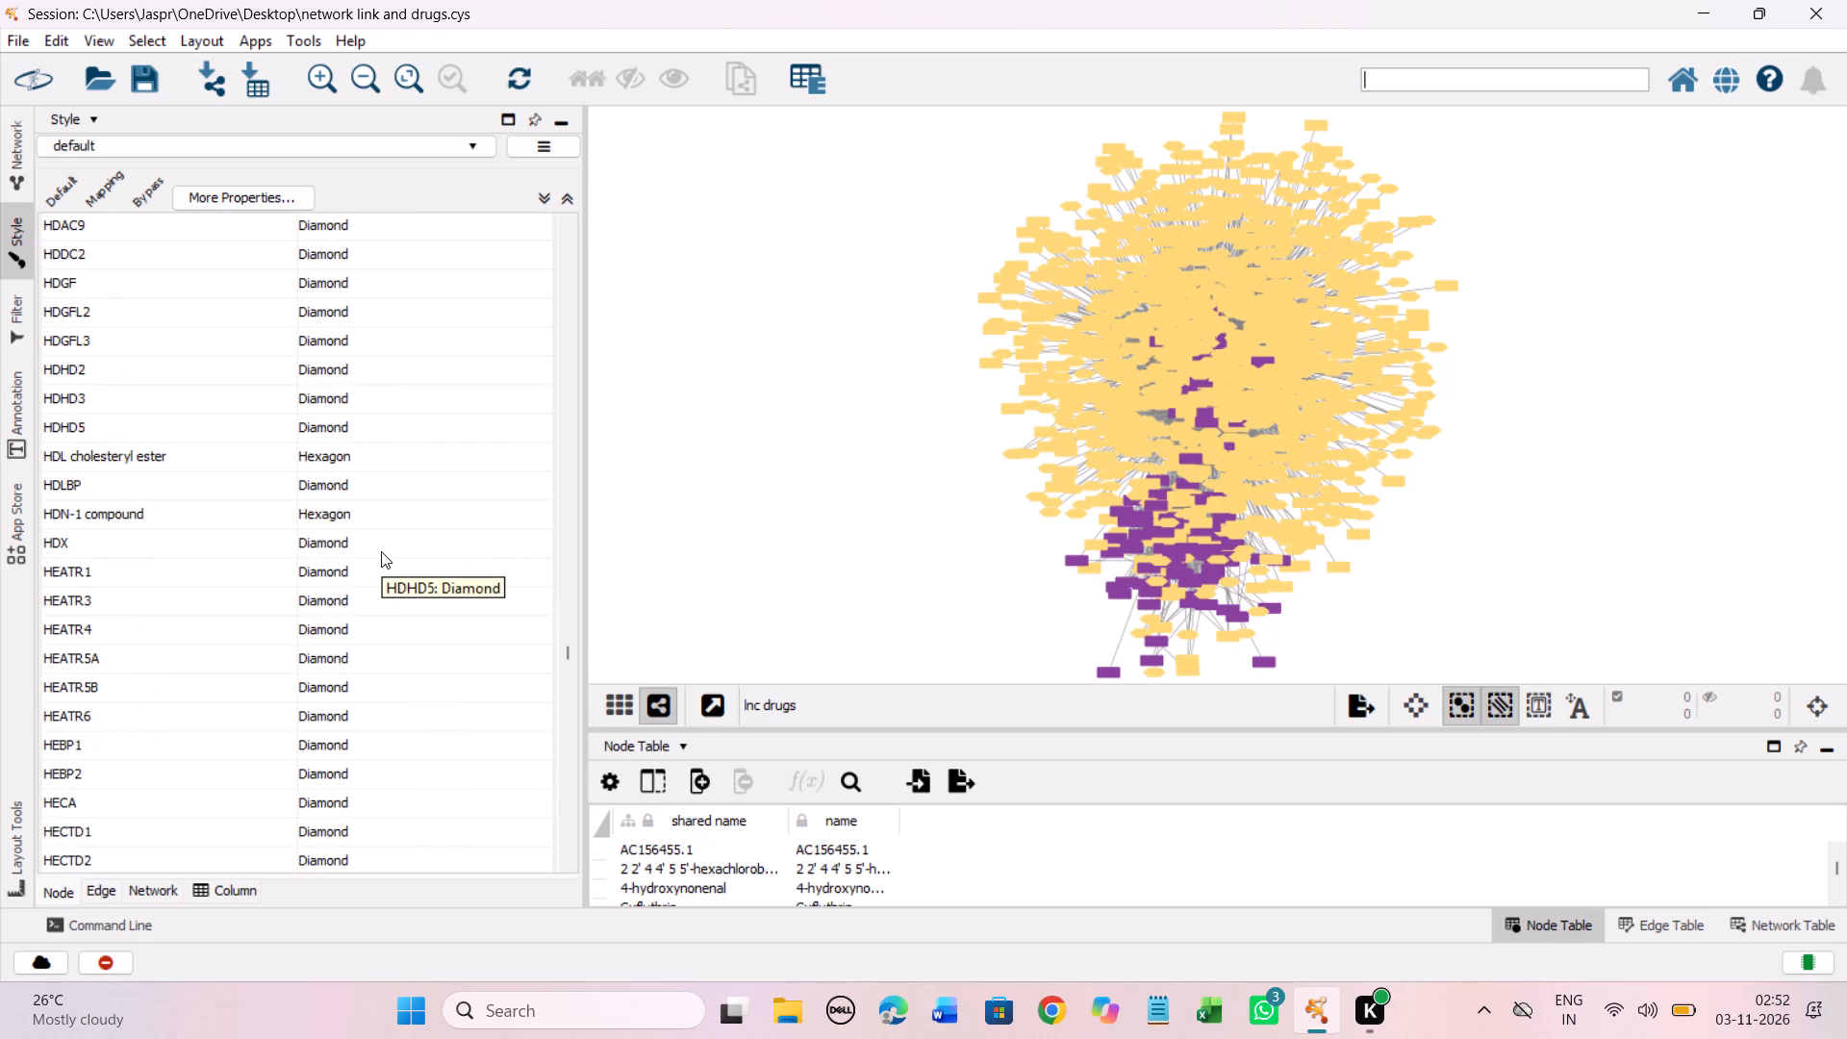
{"action": "scroll", "coordinate": [381, 551], "scroll_direction": "down", "scroll_amount": 2}
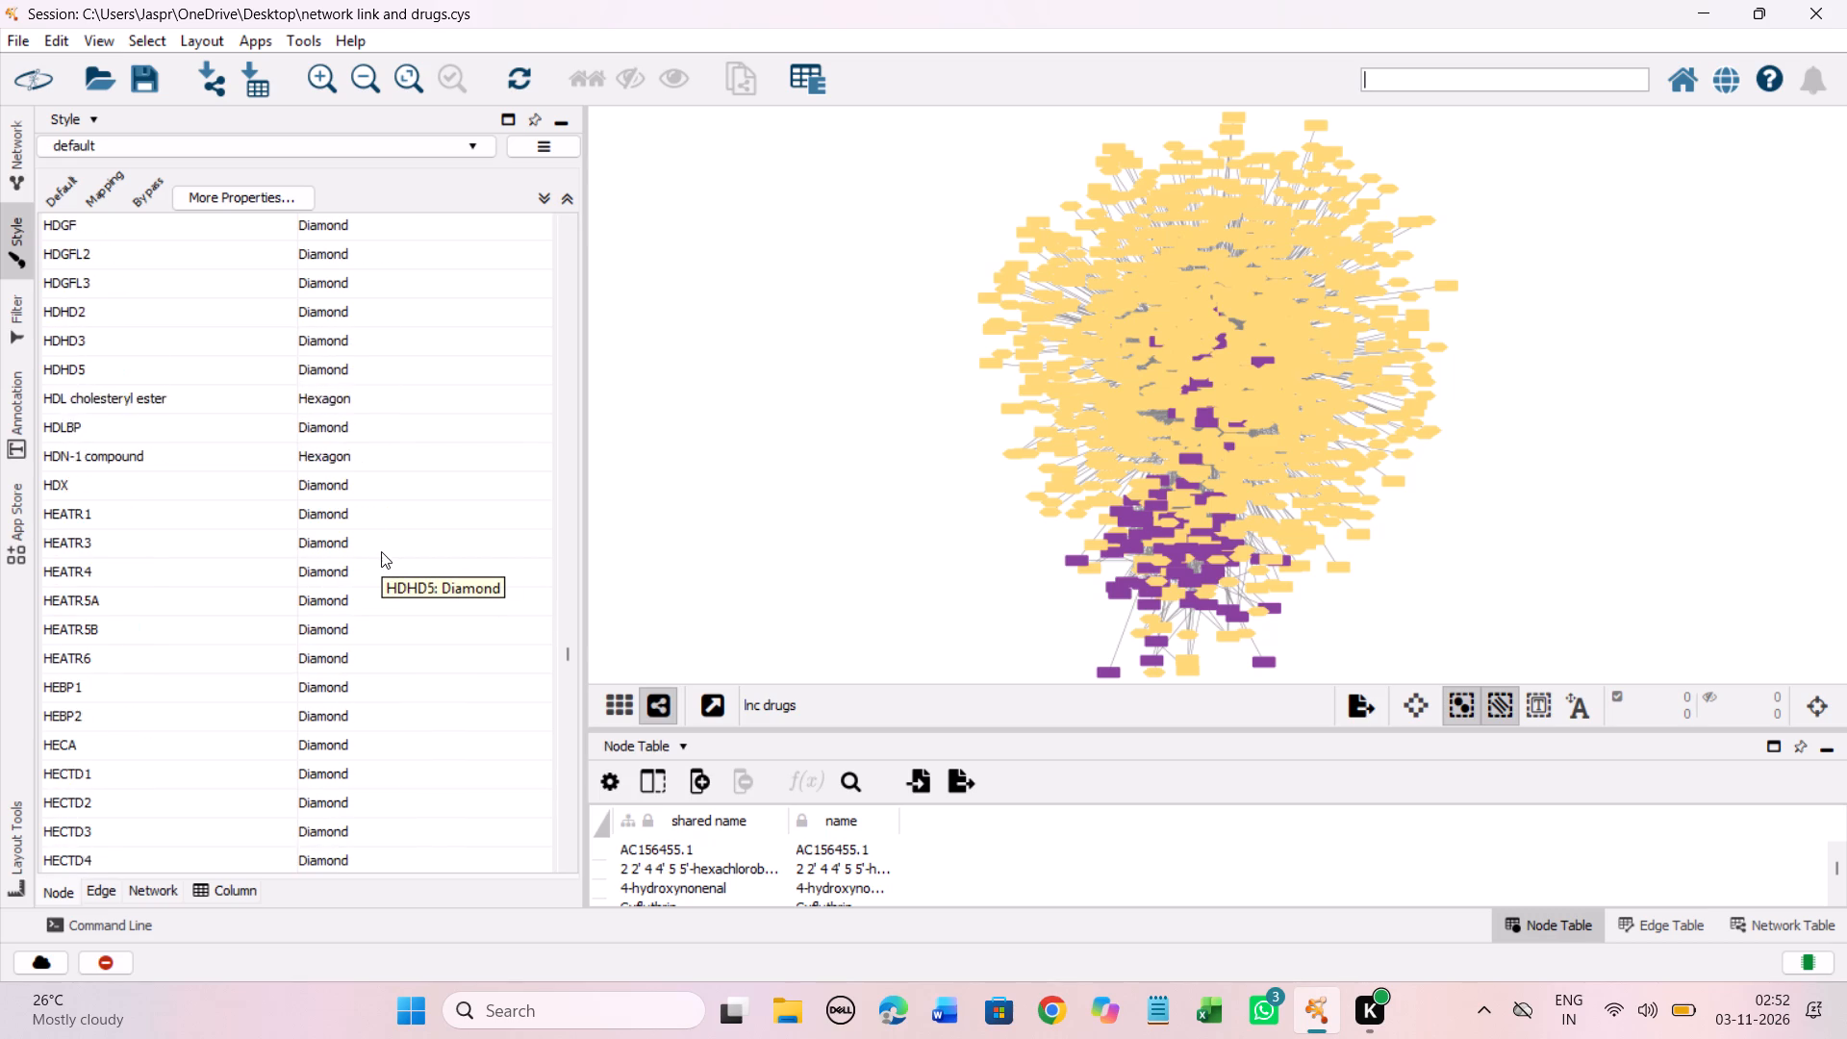
{"action": "scroll", "coordinate": [381, 551], "scroll_direction": "down", "scroll_amount": 5}
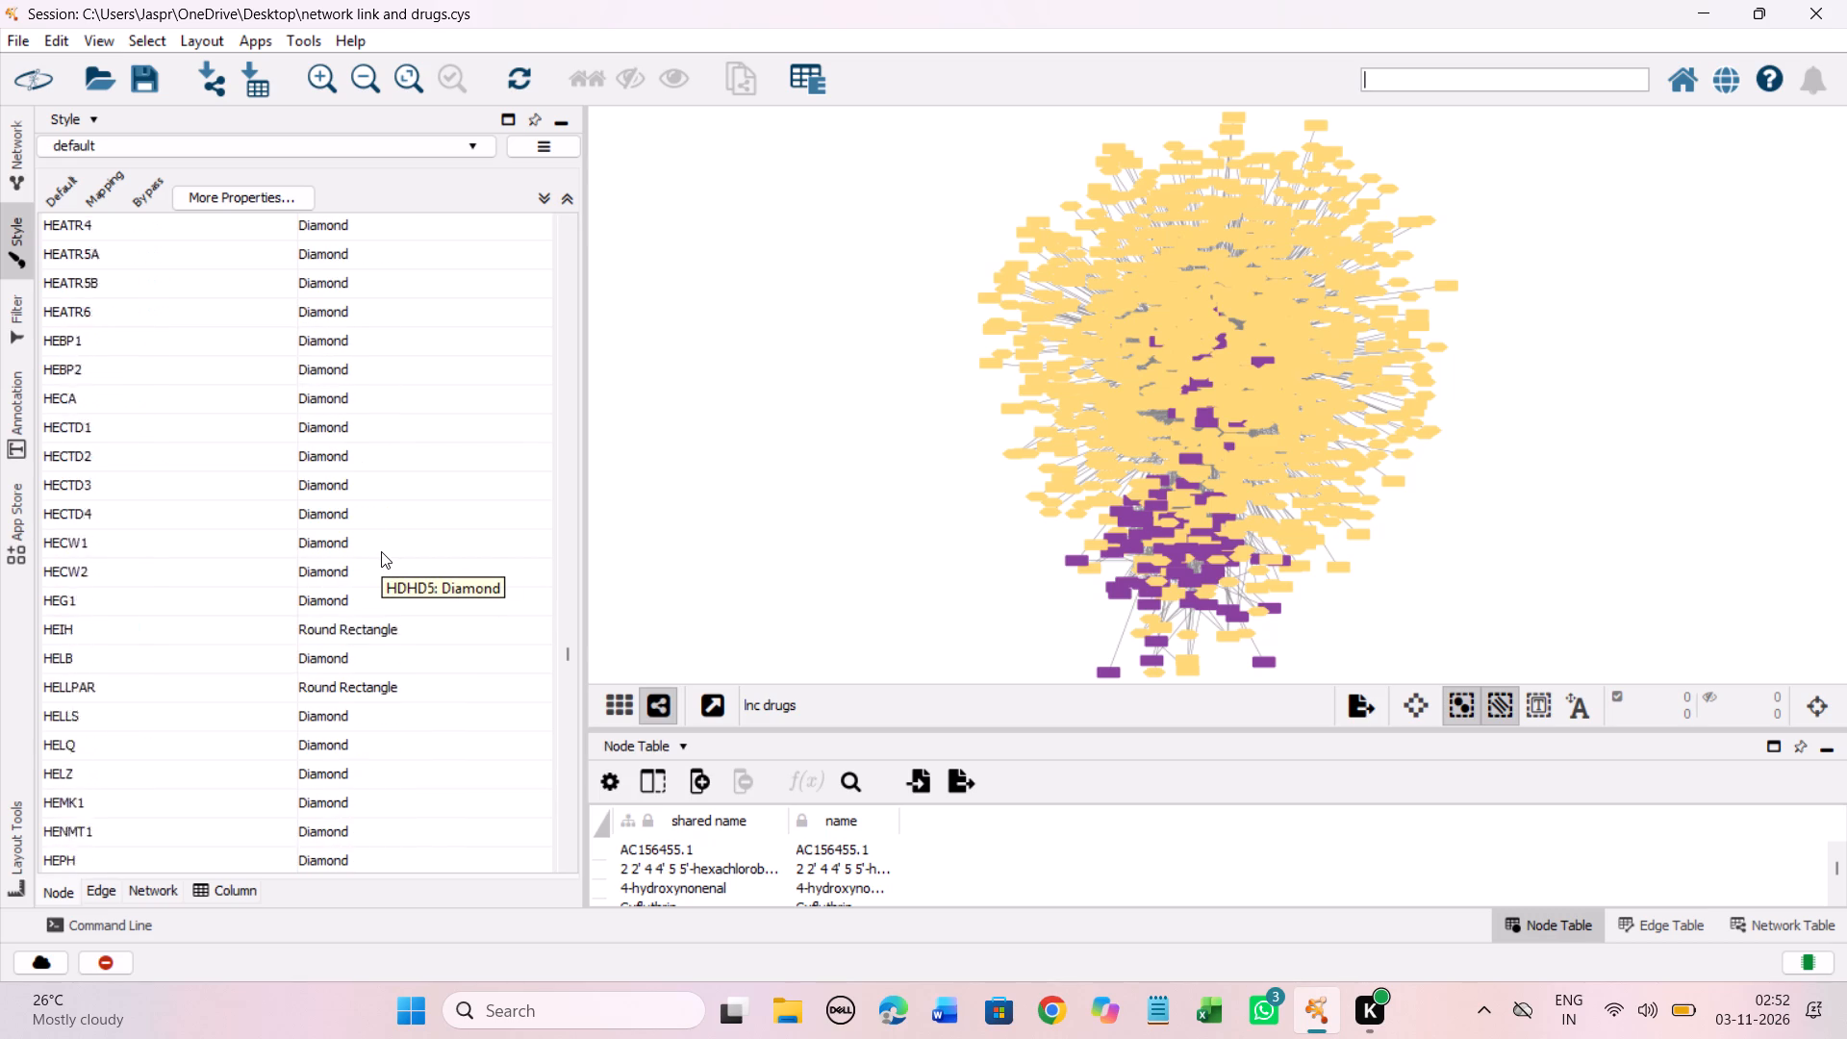
{"action": "scroll", "coordinate": [381, 551], "scroll_direction": "down", "scroll_amount": 3}
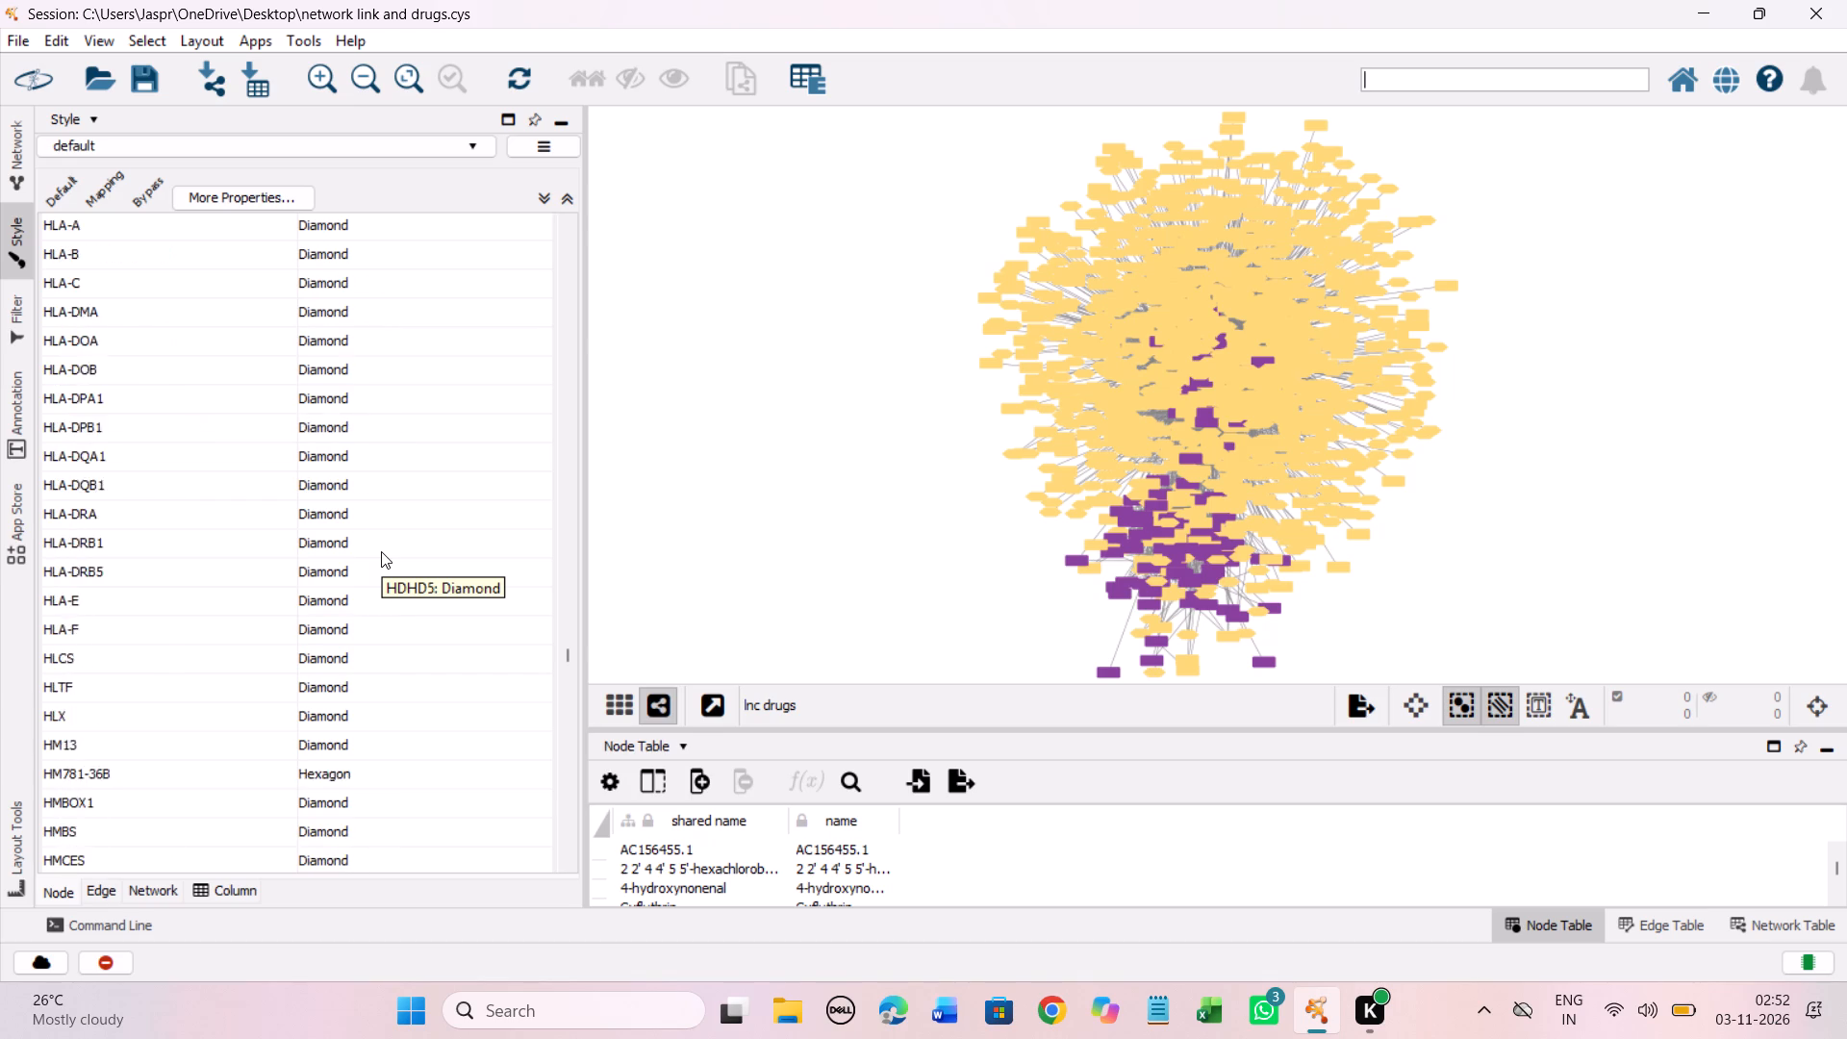
Check the Shape mappings from the HMG entries through the HPS, HSP, HU and HY entries for drugs without a shape.
{"action": "scroll", "coordinate": [381, 551], "scroll_direction": "down", "scroll_amount": 5}
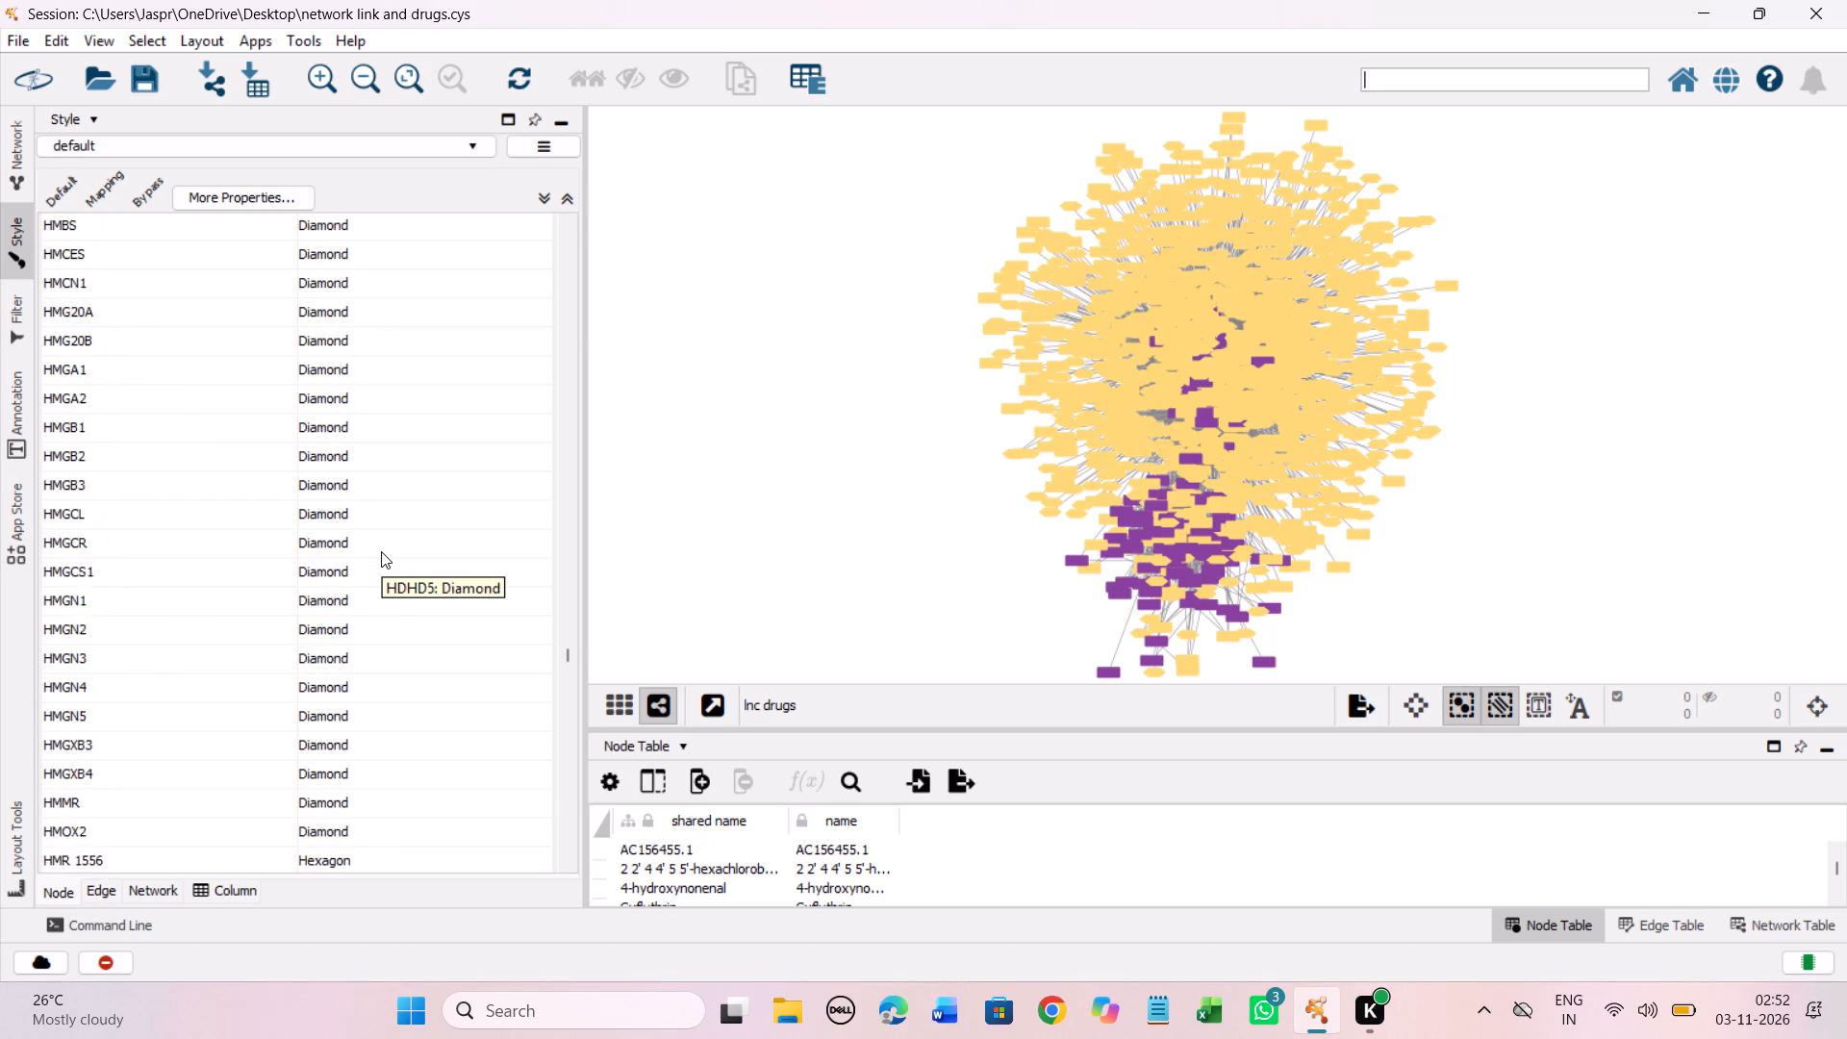
{"action": "scroll", "coordinate": [381, 551], "scroll_direction": "down", "scroll_amount": 4}
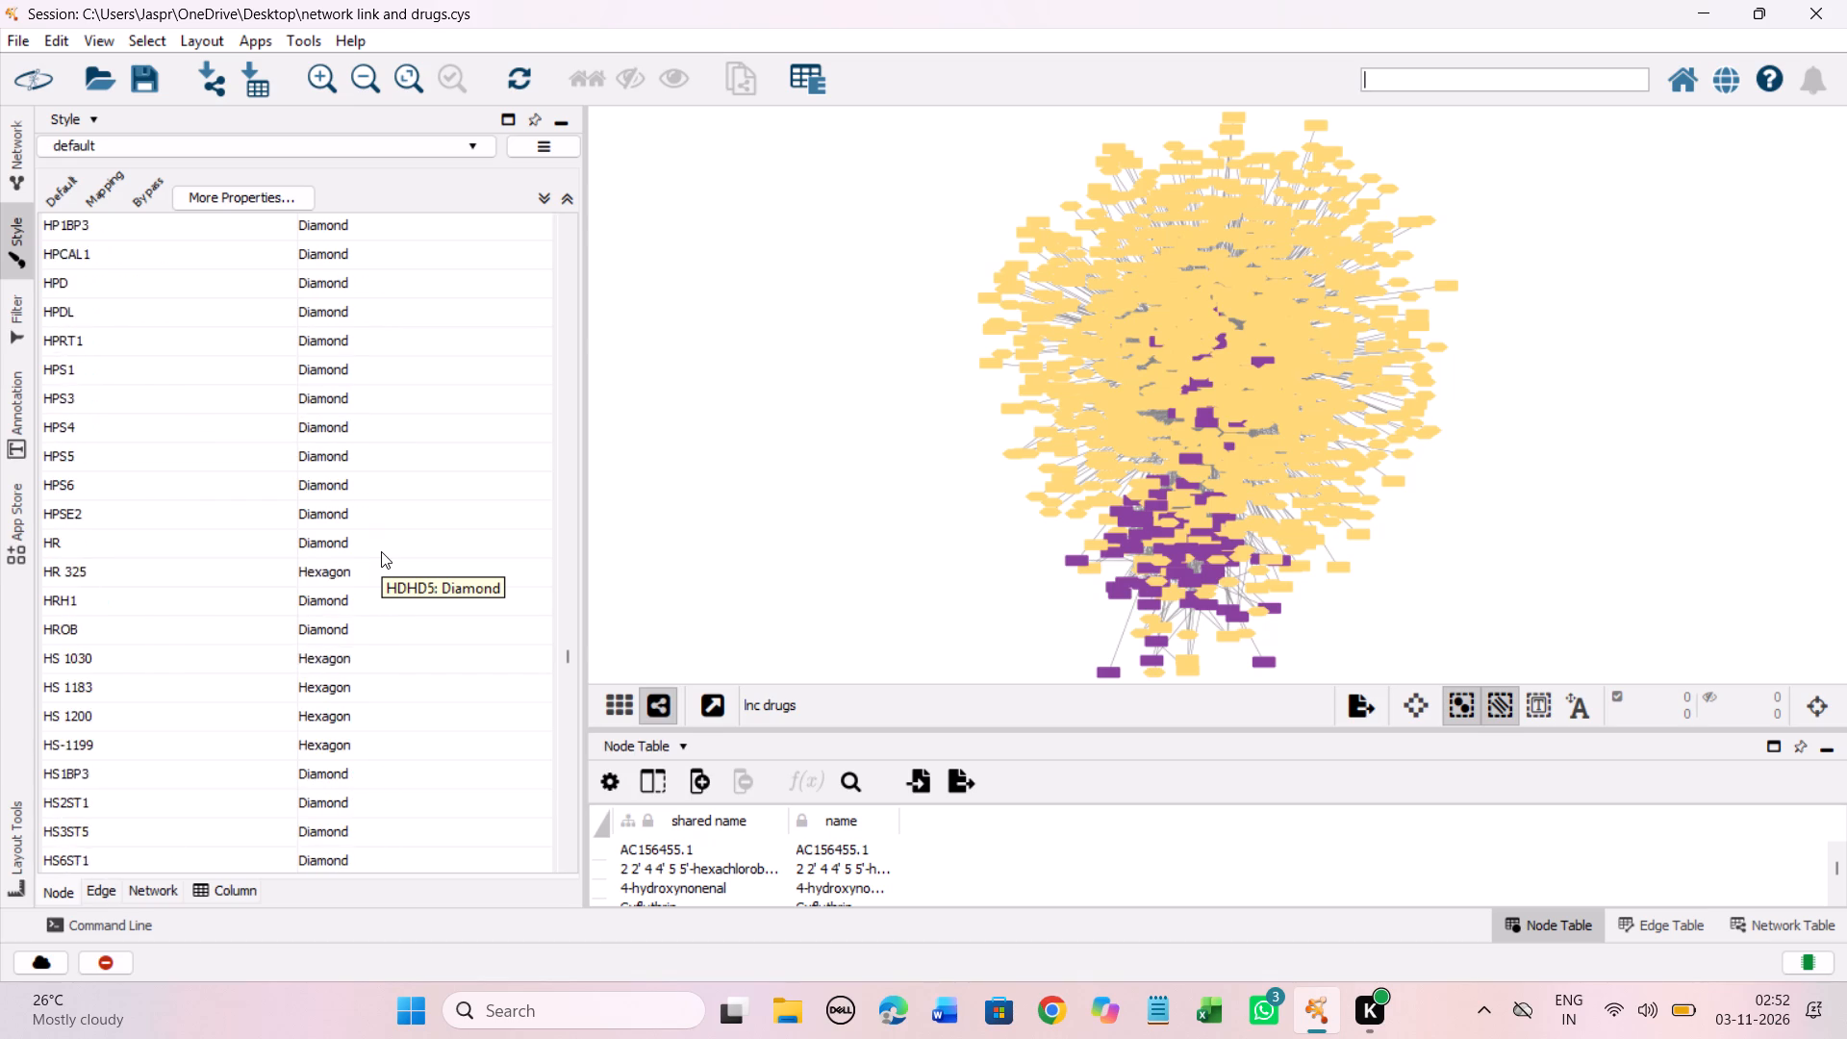
{"action": "scroll", "coordinate": [381, 551], "scroll_direction": "down", "scroll_amount": 3}
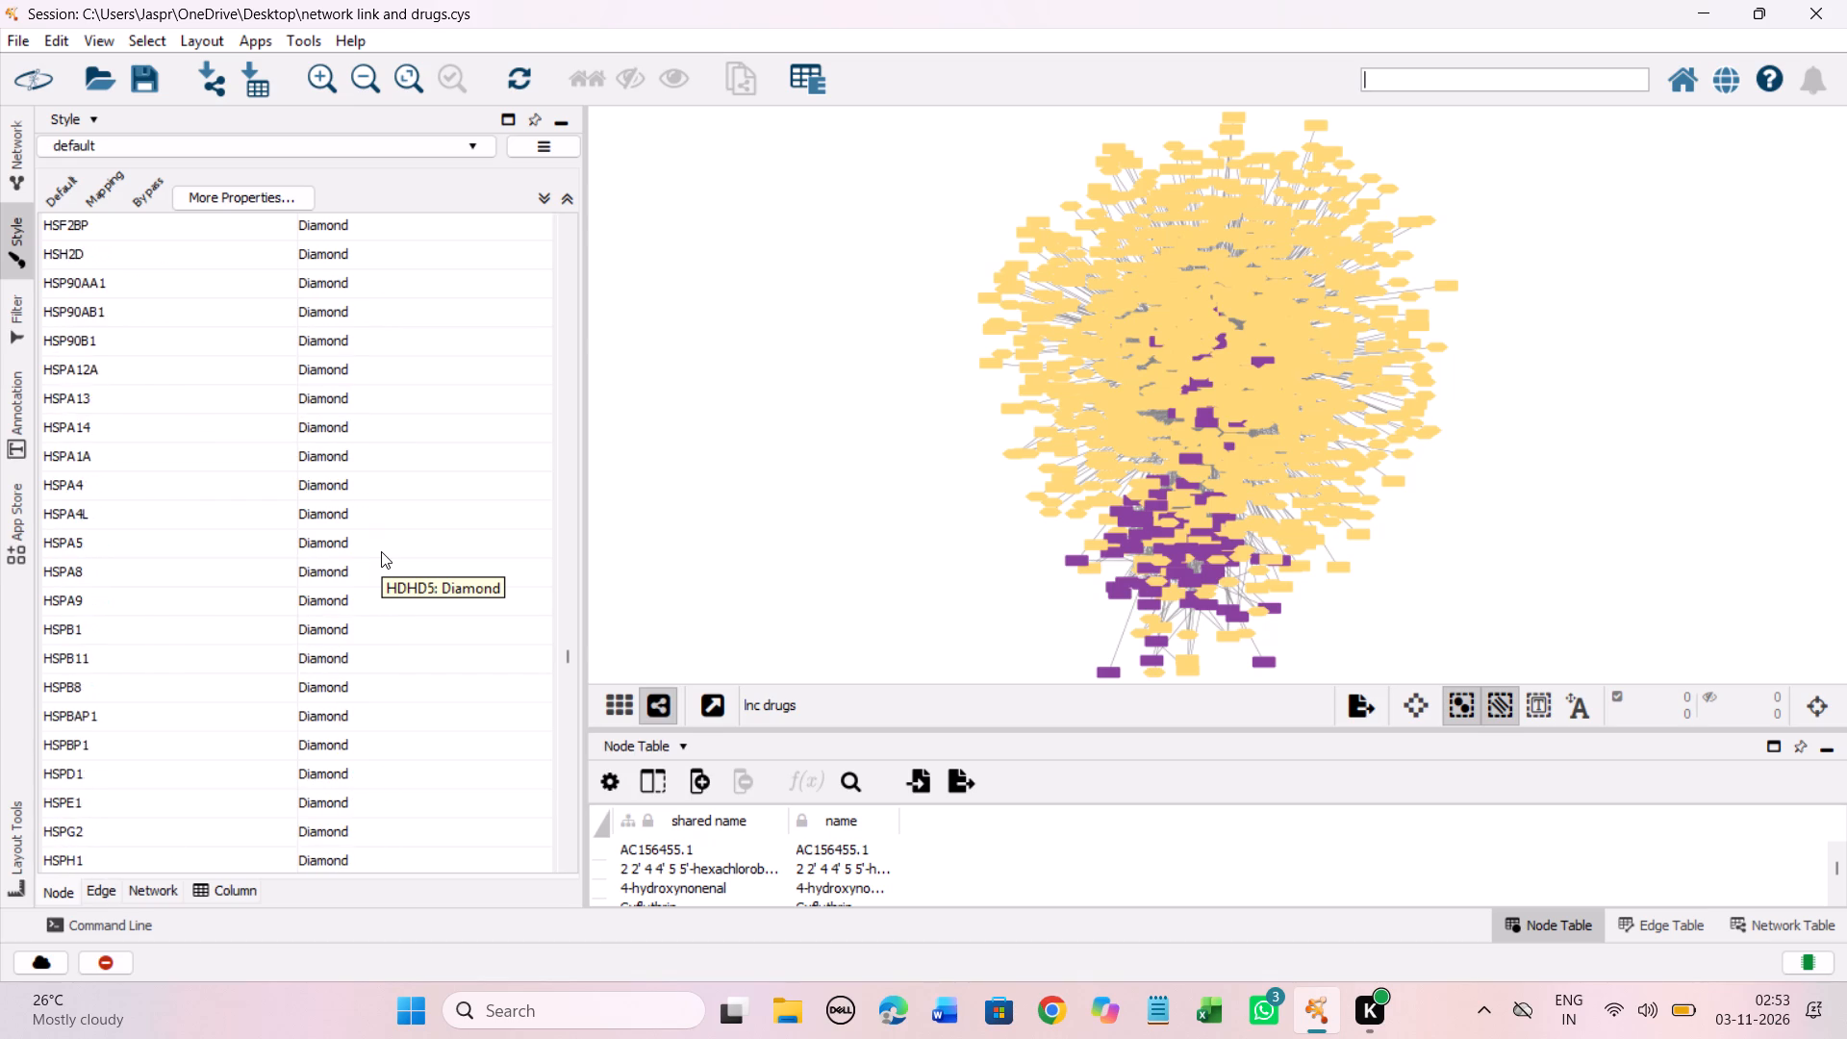
{"action": "scroll", "coordinate": [381, 551], "scroll_direction": "down", "scroll_amount": 3}
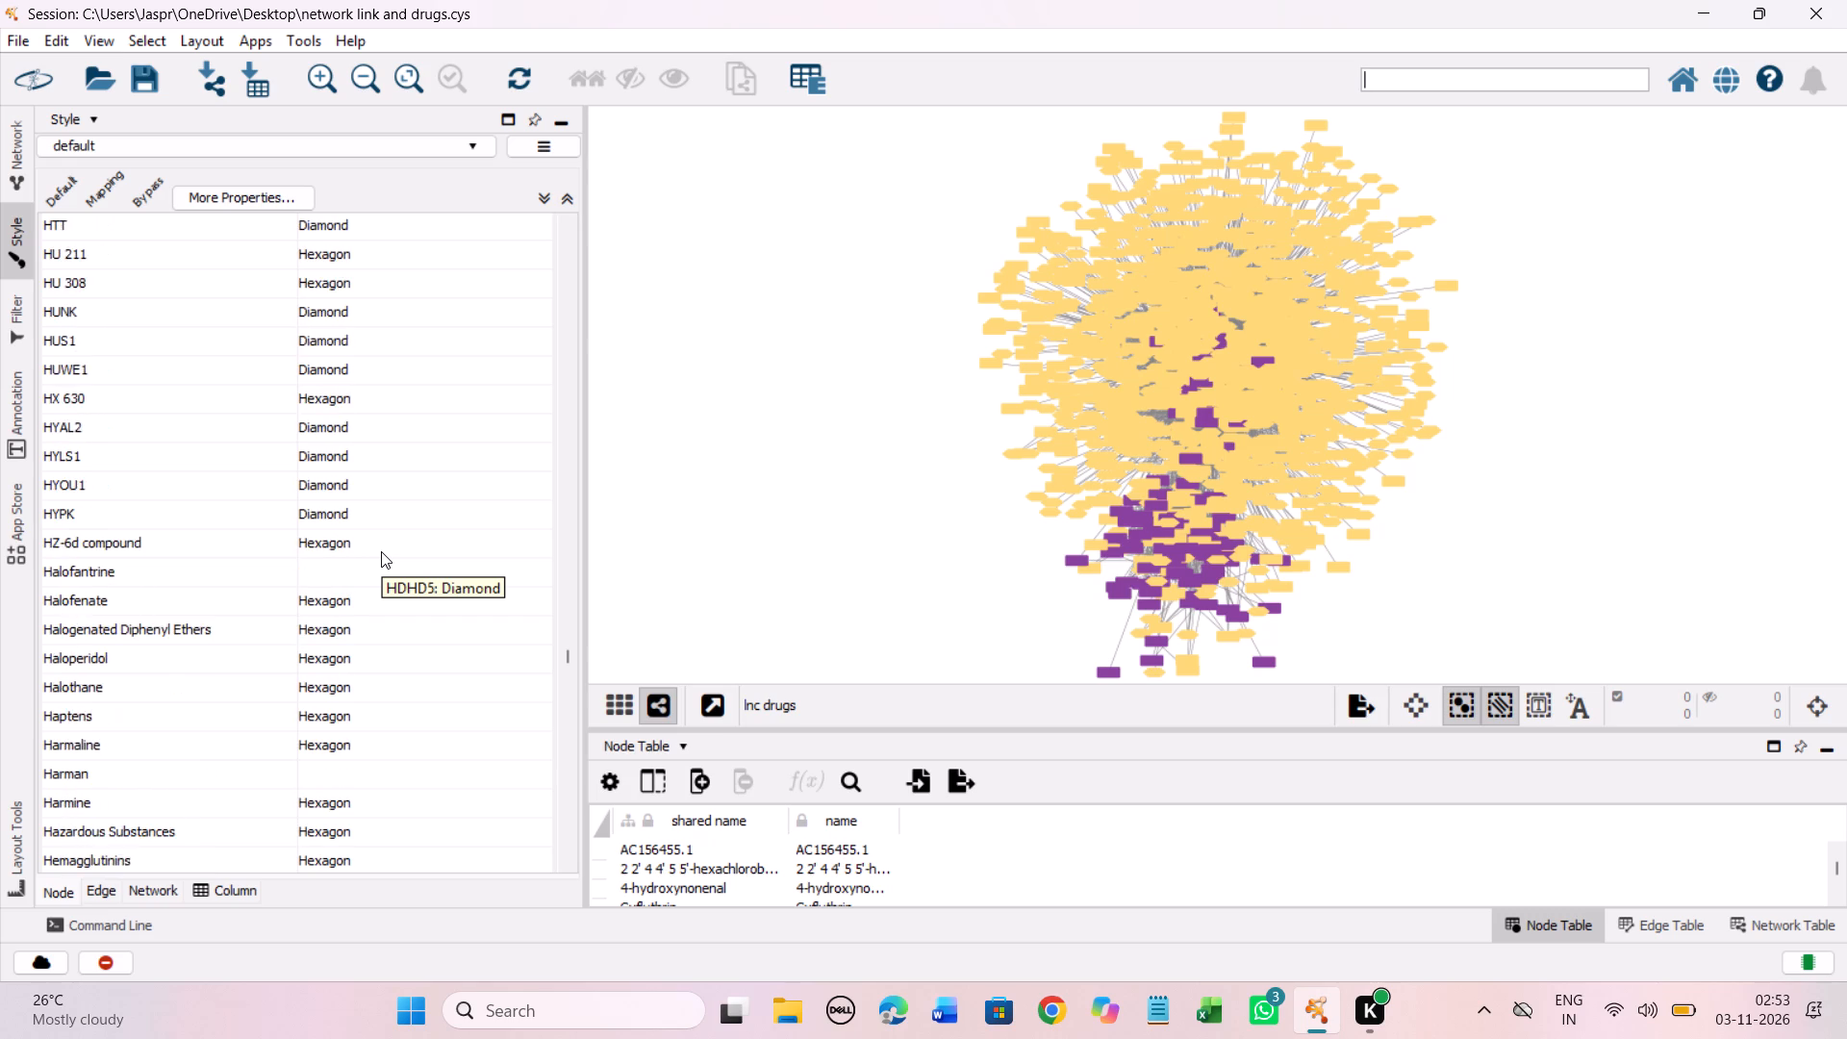
Set the Shape mapping to Hexagon for the whole range of drugs from HZ-6d compound through Hypolipidemic Agents.
{"action": "scroll", "coordinate": [381, 551], "scroll_direction": "down", "scroll_amount": 1}
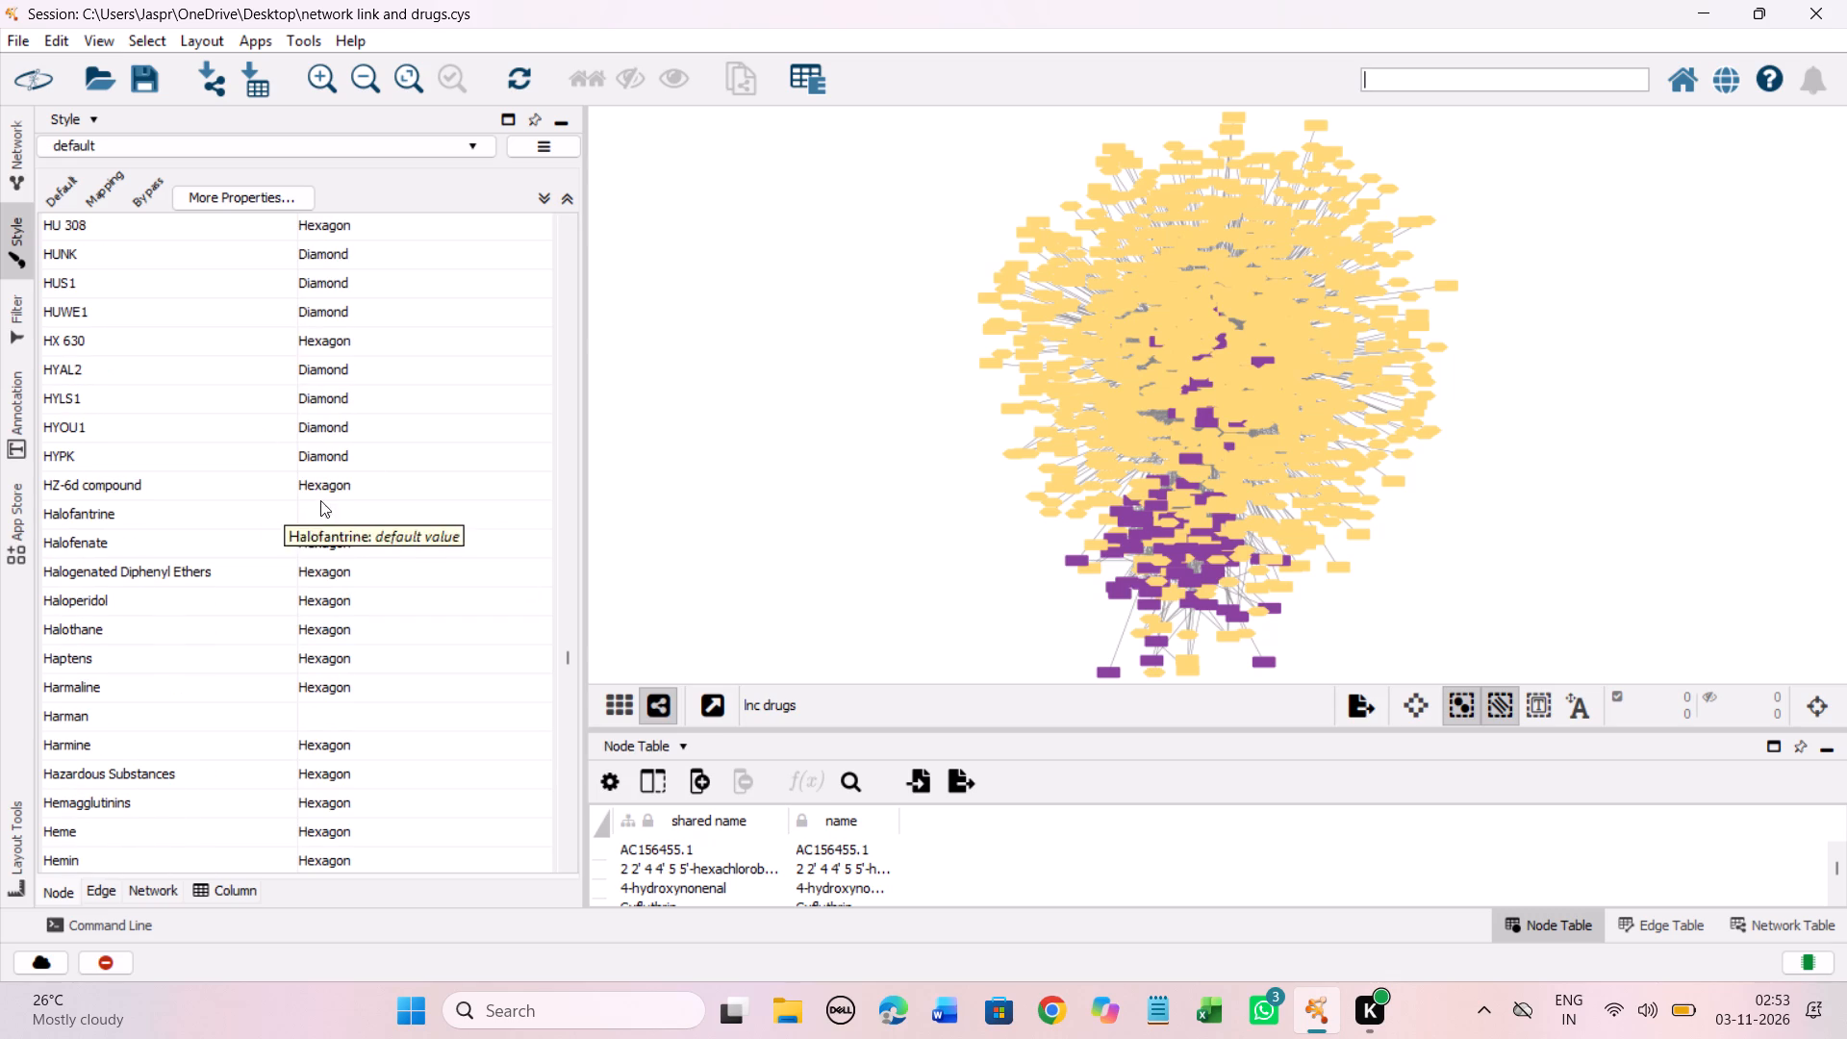
{"action": "left_click", "coordinate": [334, 483]}
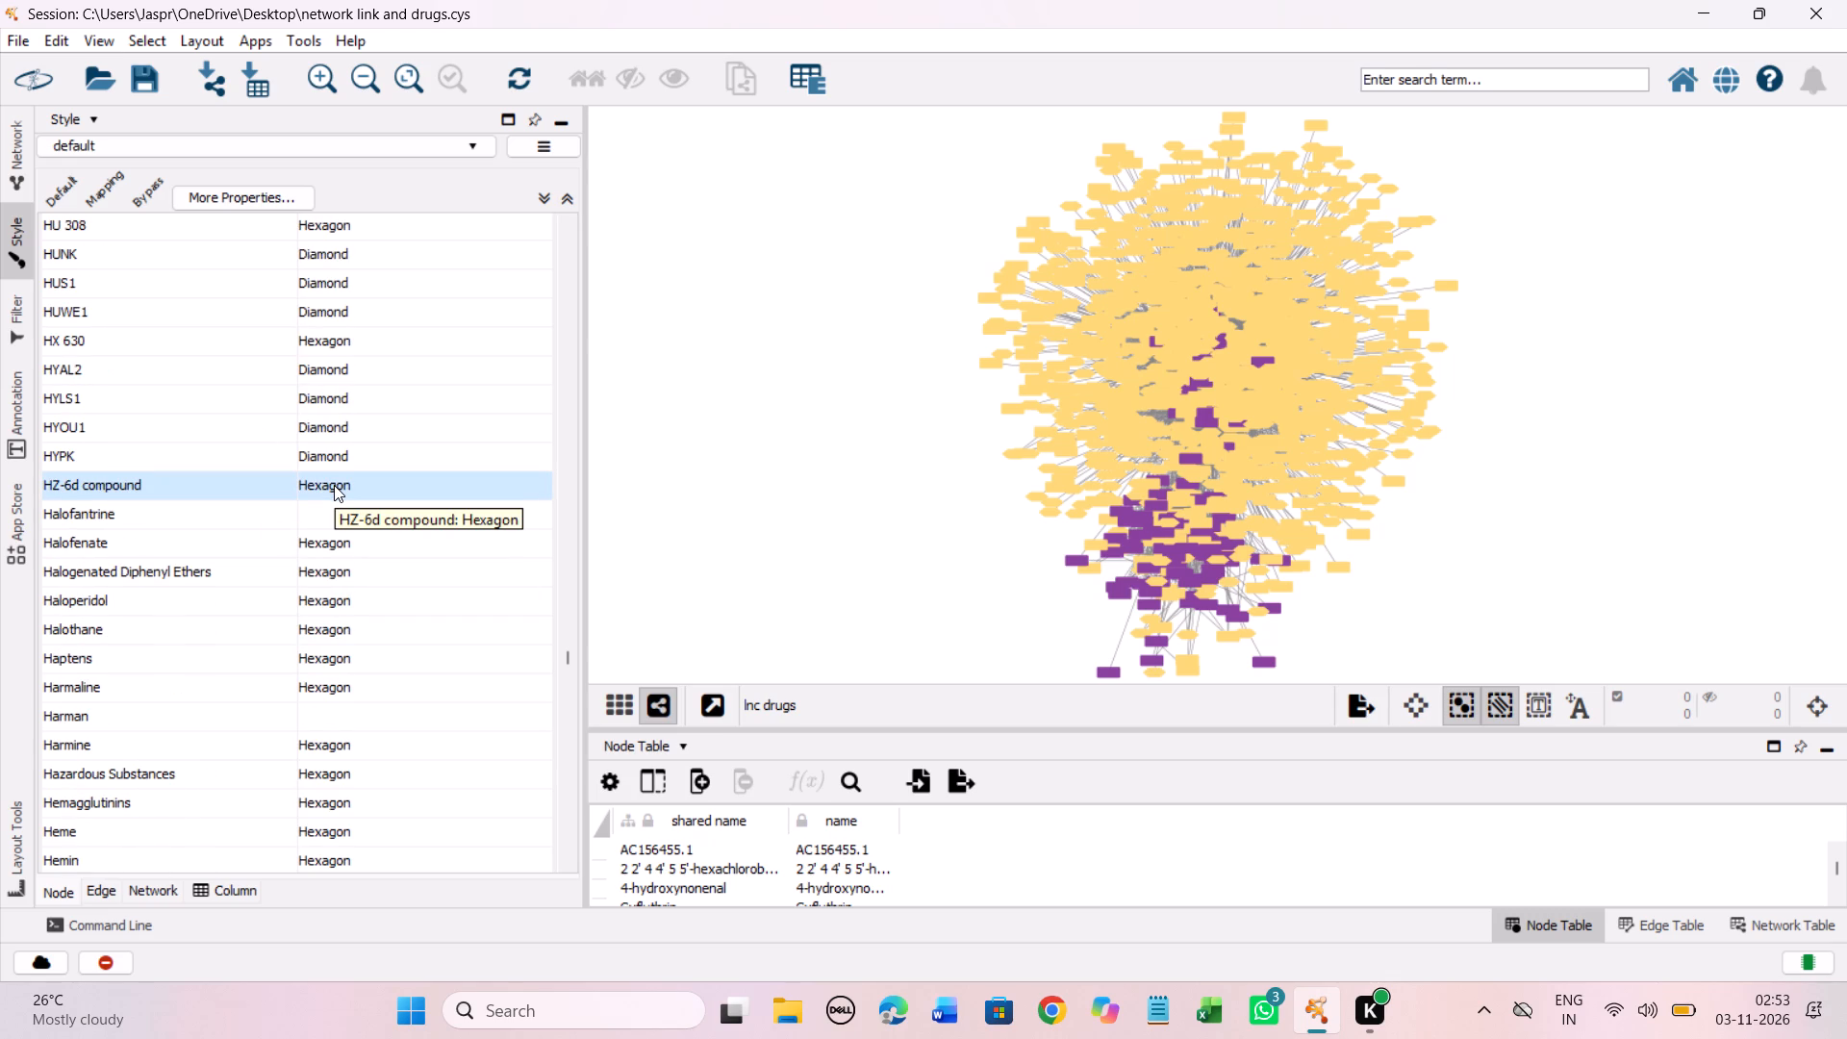
{"action": "scroll", "coordinate": [334, 485], "scroll_direction": "down", "scroll_amount": 4}
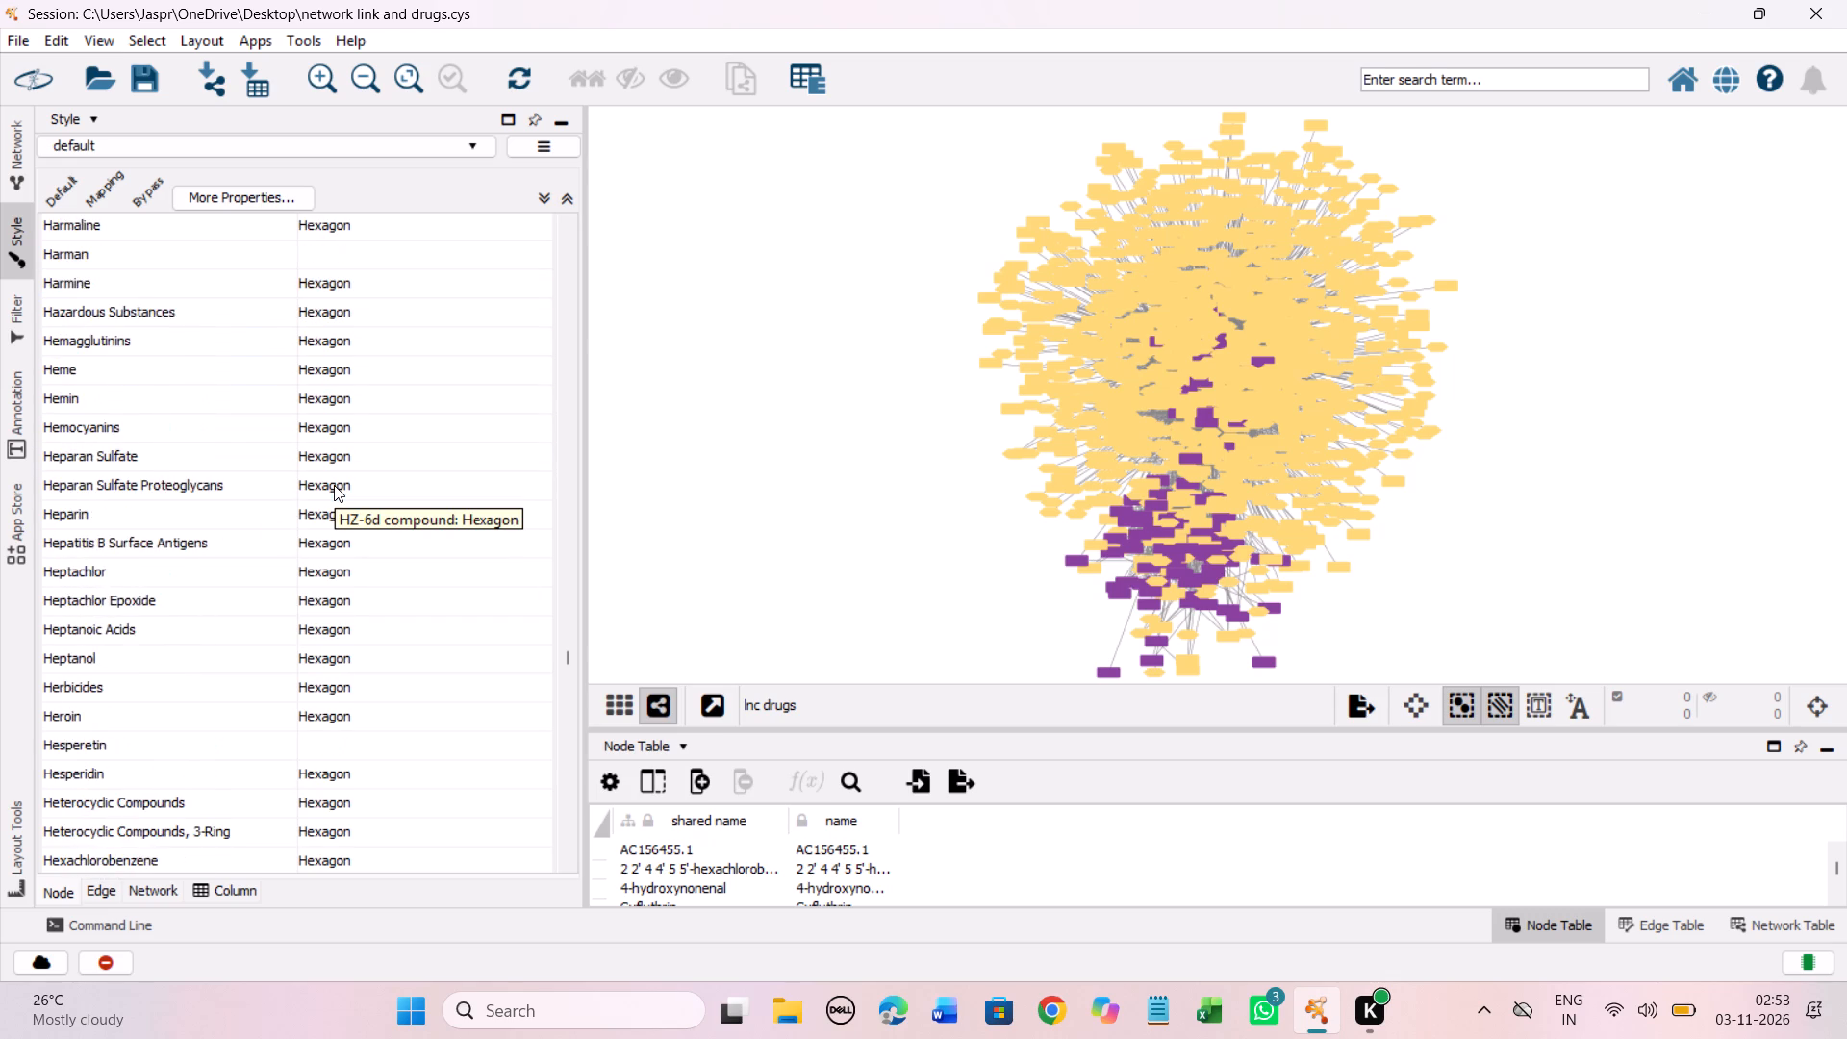
{"action": "scroll", "coordinate": [334, 485], "scroll_direction": "down", "scroll_amount": 4}
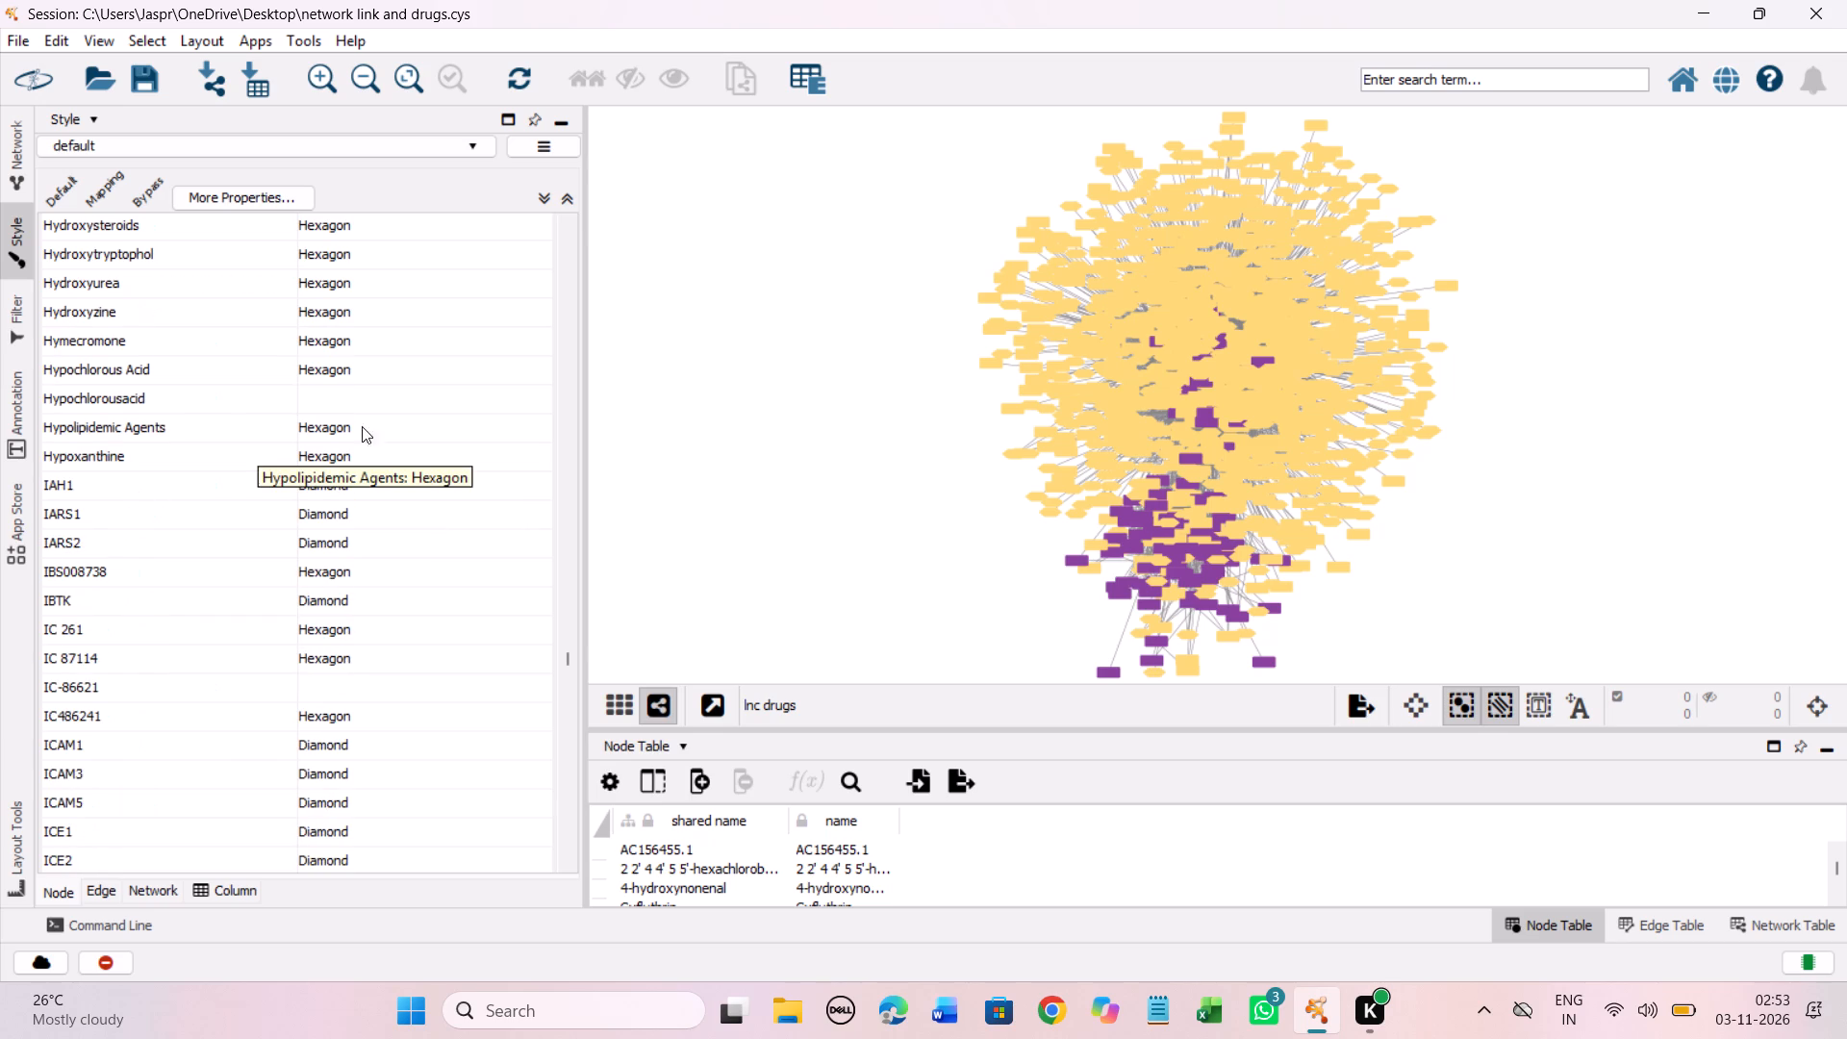
{"action": "scroll", "coordinate": [440, 425], "scroll_direction": "up", "scroll_amount": 20}
{"action": "scroll", "coordinate": [440, 425], "scroll_direction": "up", "scroll_amount": 6}
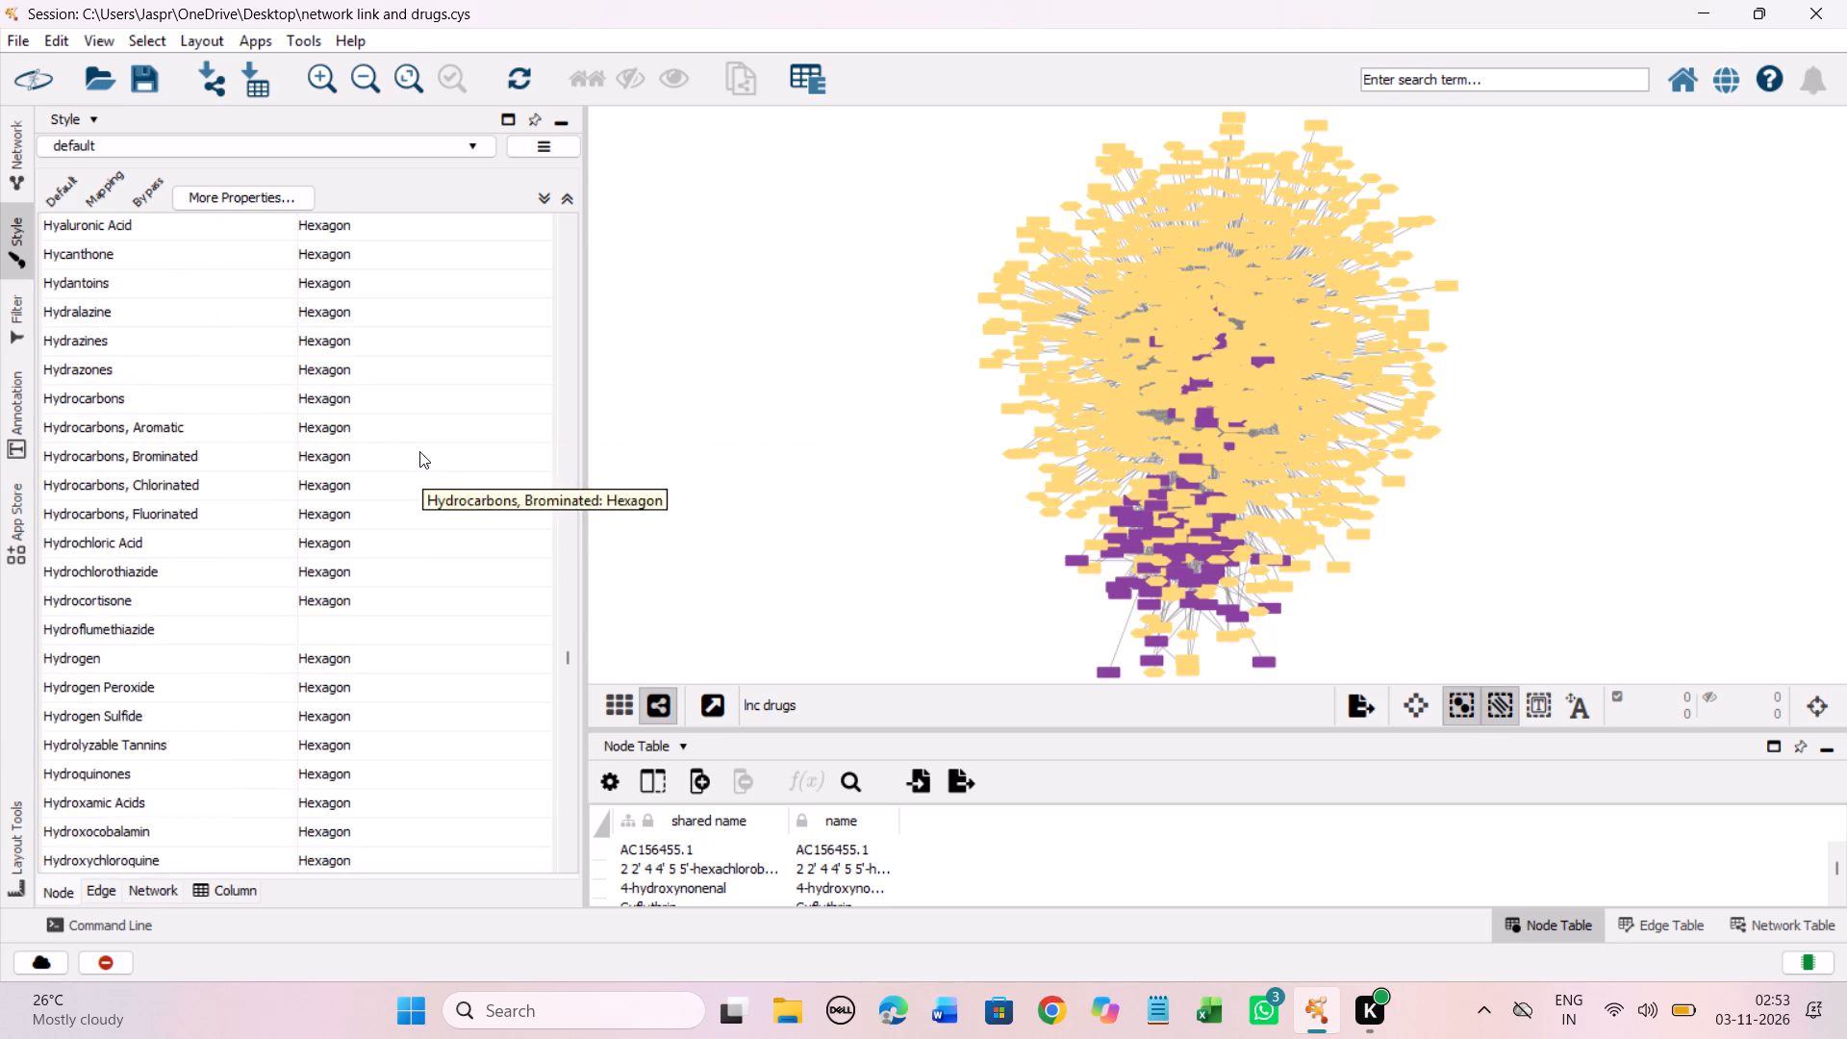
{"action": "scroll", "coordinate": [419, 451], "scroll_direction": "up", "scroll_amount": 9}
{"action": "scroll", "coordinate": [412, 450], "scroll_direction": "down", "scroll_amount": 20}
{"action": "scroll", "coordinate": [412, 450], "scroll_direction": "down", "scroll_amount": 1}
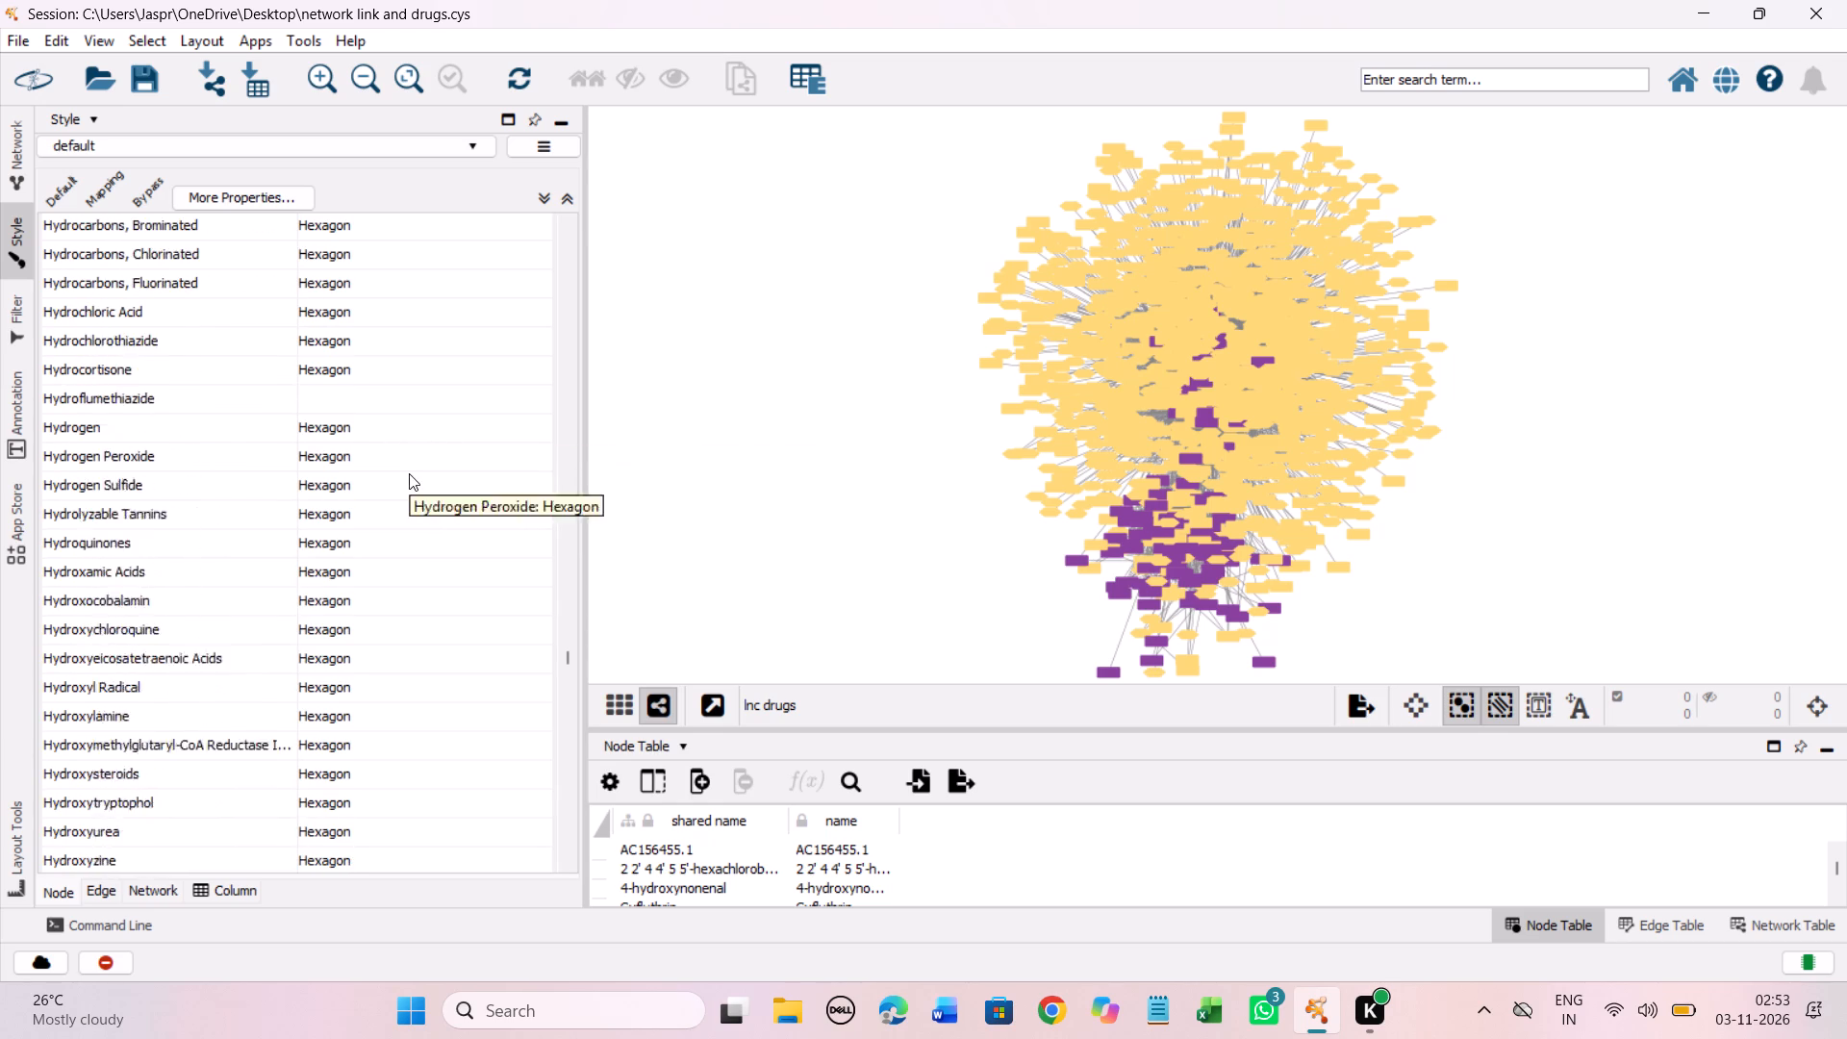
{"action": "scroll", "coordinate": [409, 473], "scroll_direction": "down", "scroll_amount": 14}
{"action": "scroll", "coordinate": [411, 513], "scroll_direction": "up", "scroll_amount": 4}
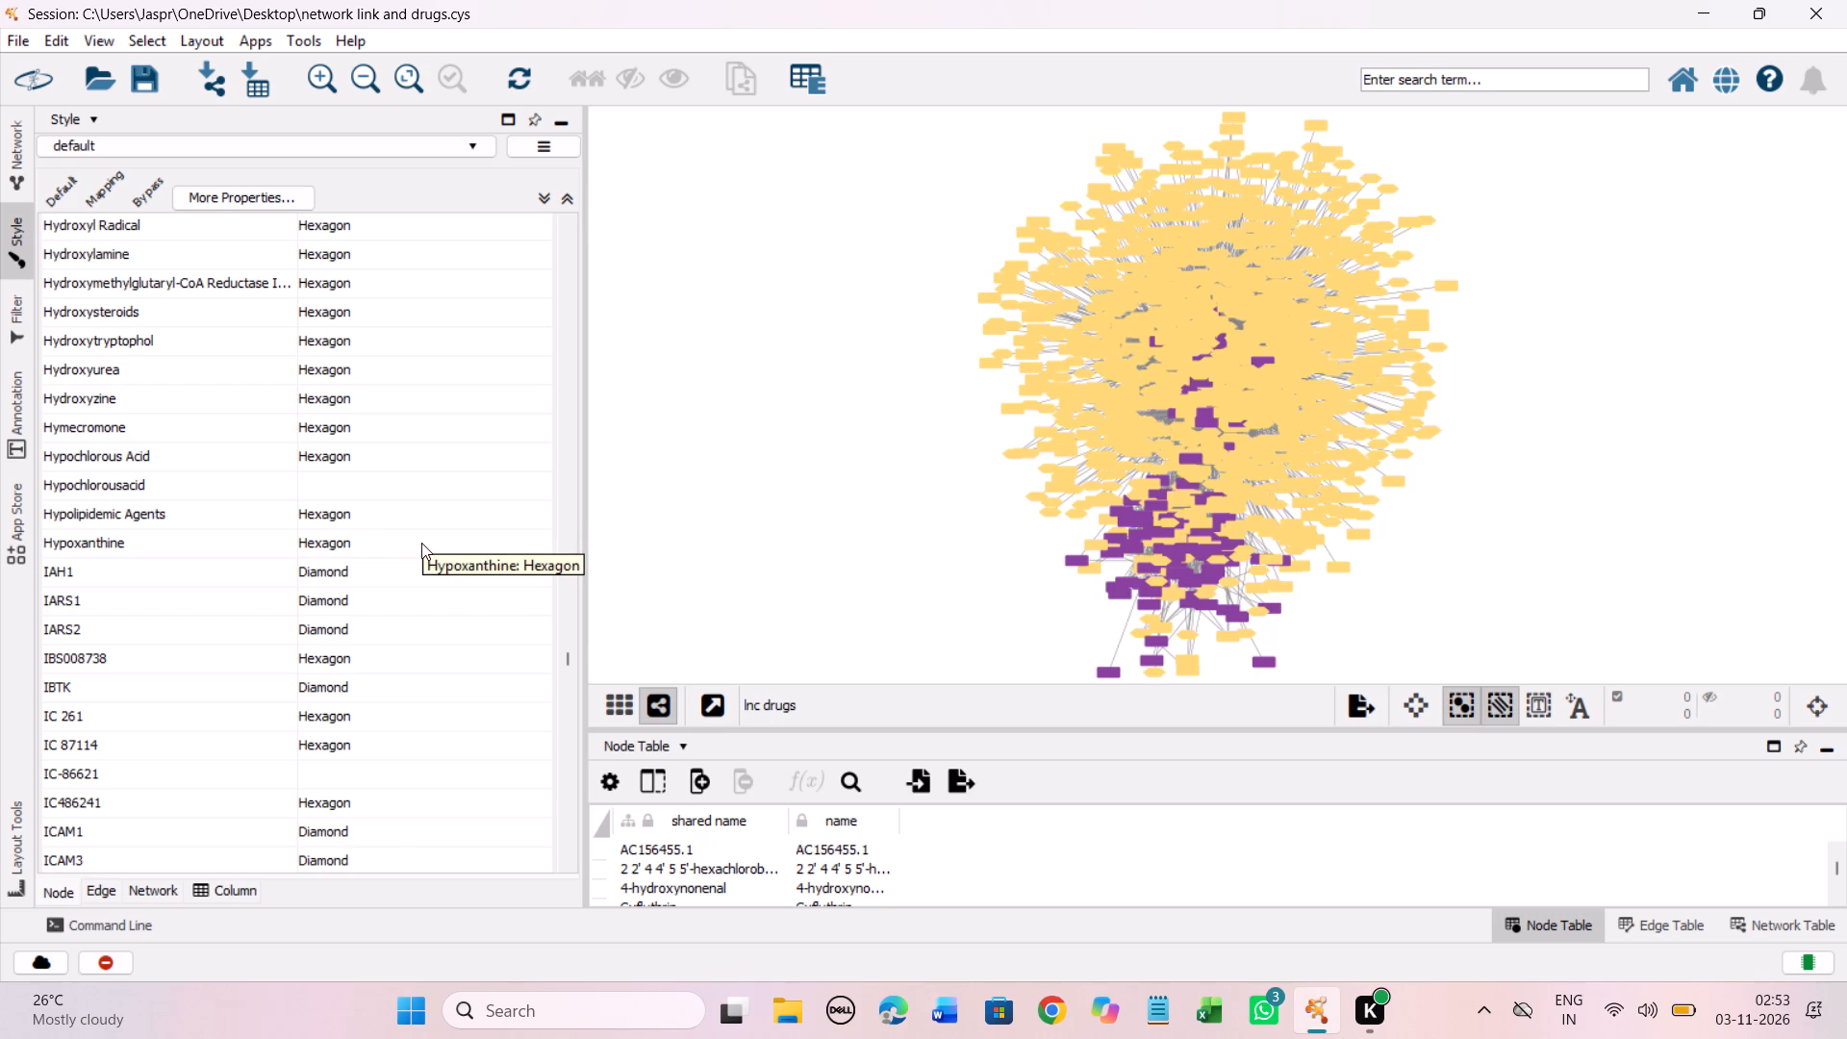
{"action": "left_click", "coordinate": [318, 513], "text": "shift"}
{"action": "right_click", "coordinate": [320, 514]}
{"action": "left_click", "coordinate": [654, 527]}
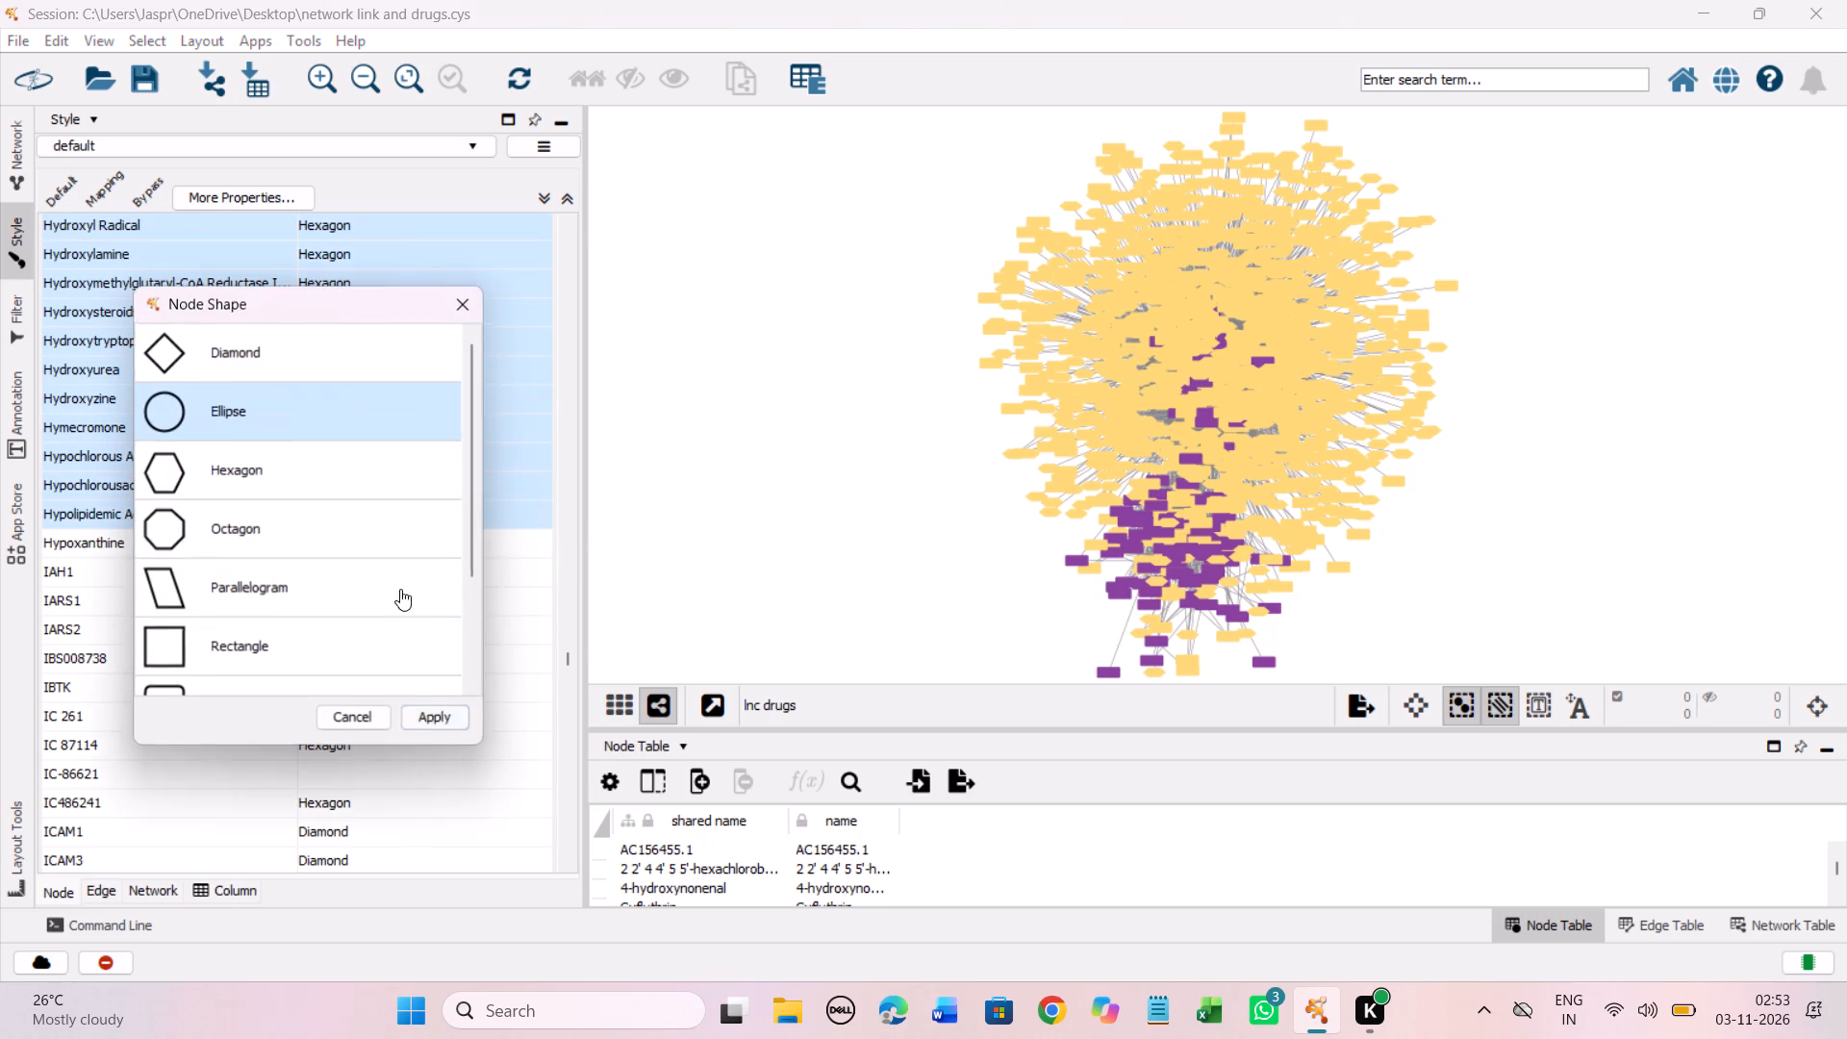
{"action": "left_click", "coordinate": [313, 471]}
{"action": "left_click", "coordinate": [435, 724]}
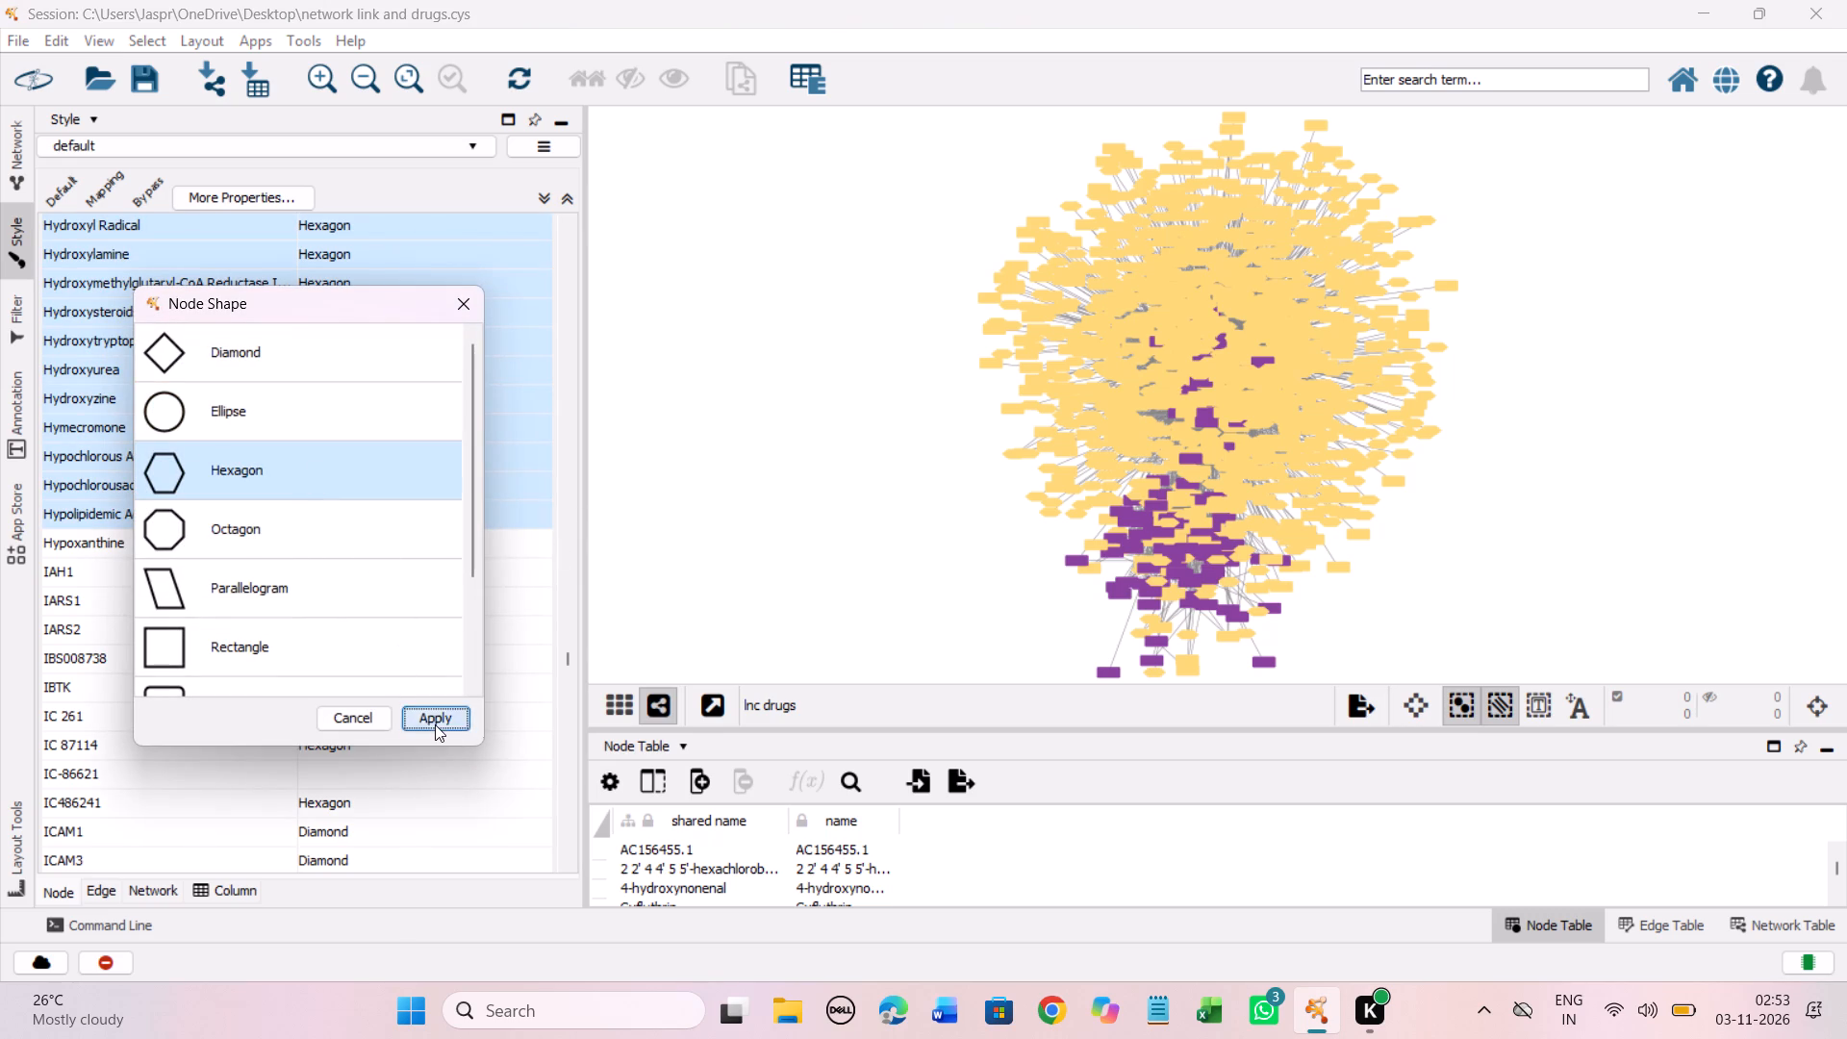
Set the Shape mapping of the drug IC-86621 to Hexagon.
{"action": "scroll", "coordinate": [465, 545], "scroll_direction": "down", "scroll_amount": 6}
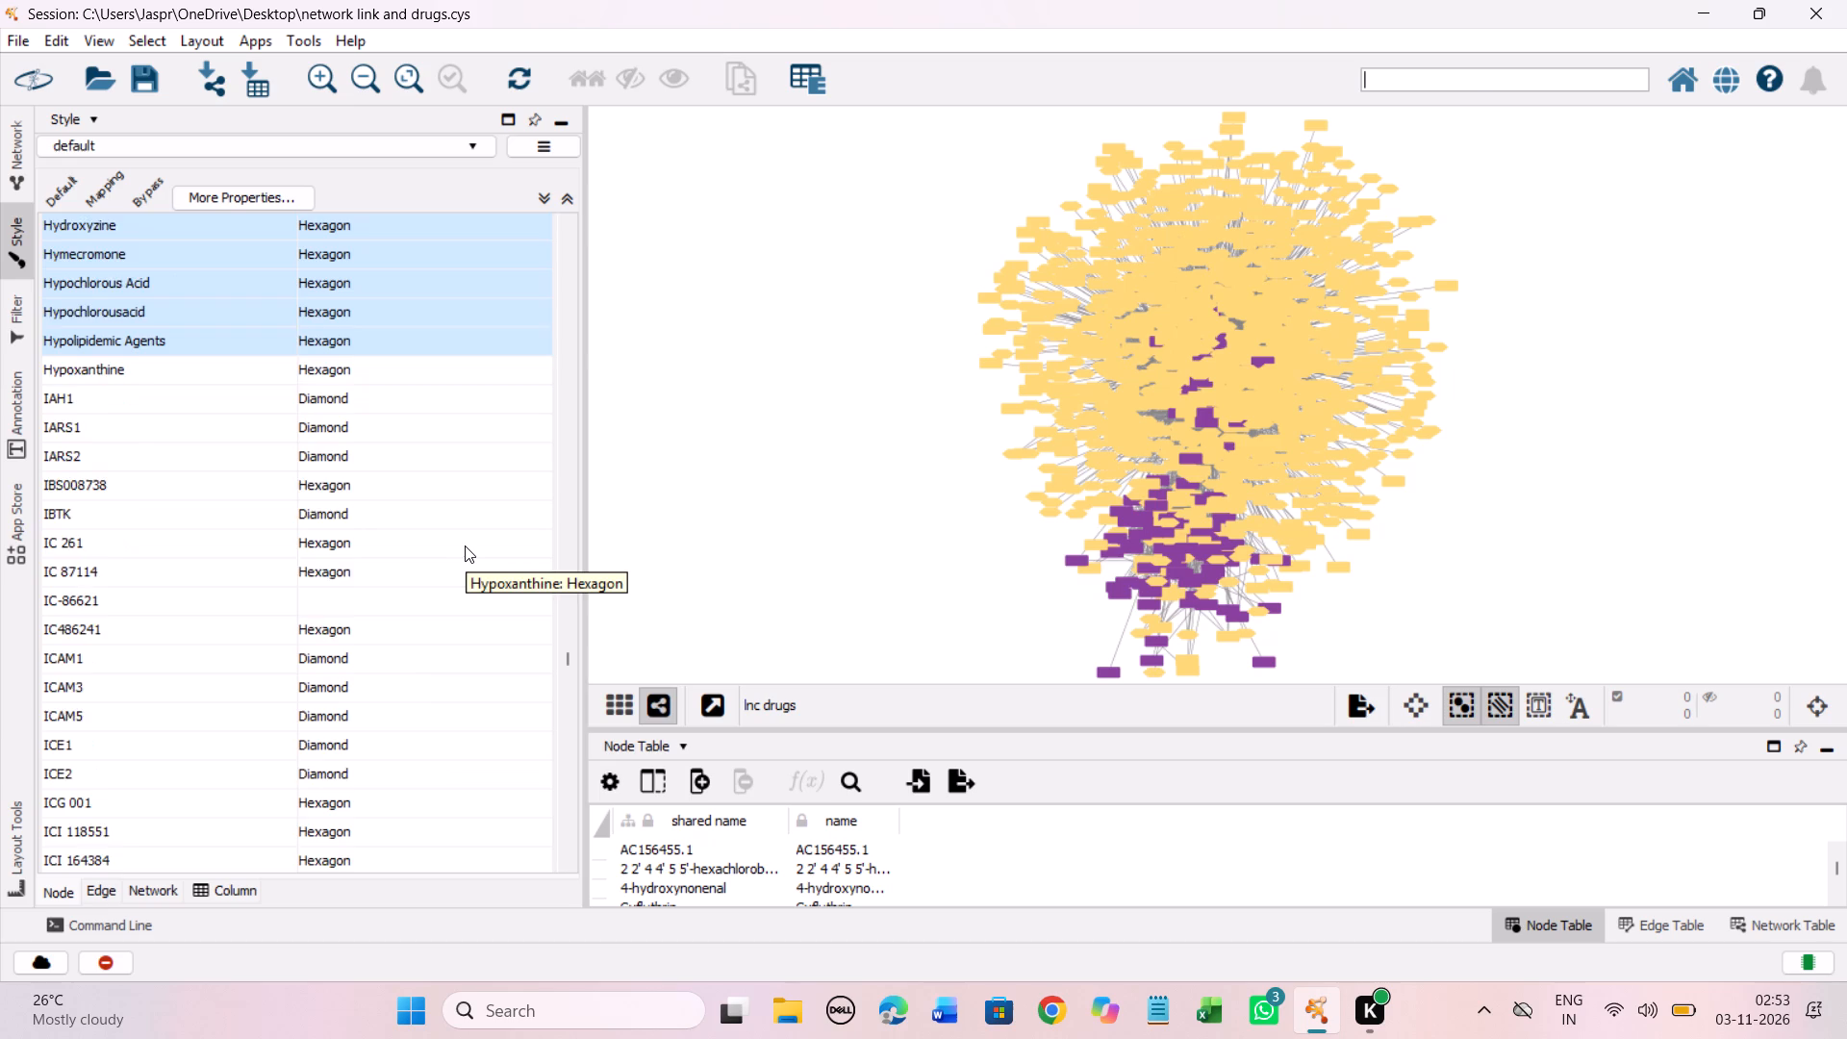
{"action": "scroll", "coordinate": [465, 545], "scroll_direction": "down", "scroll_amount": 3}
{"action": "left_click", "coordinate": [327, 506]}
{"action": "right_click", "coordinate": [329, 505]}
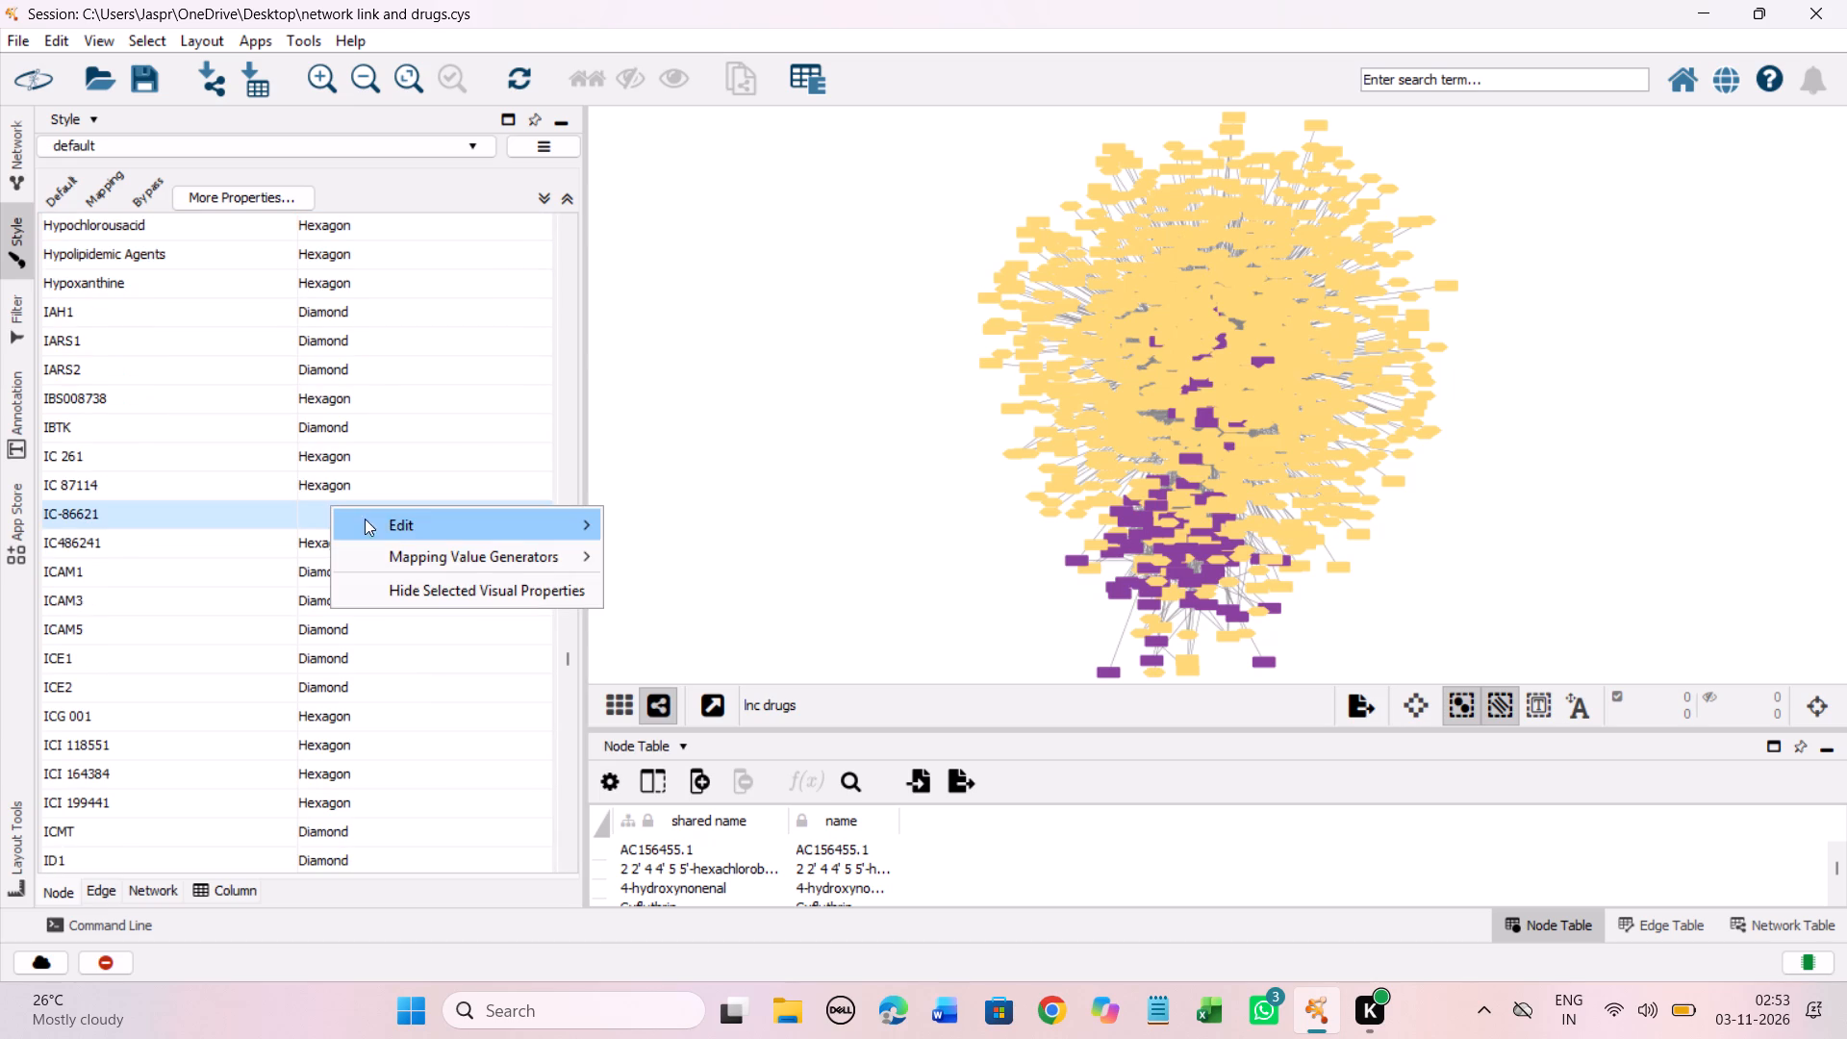
{"action": "left_click", "coordinate": [698, 515]}
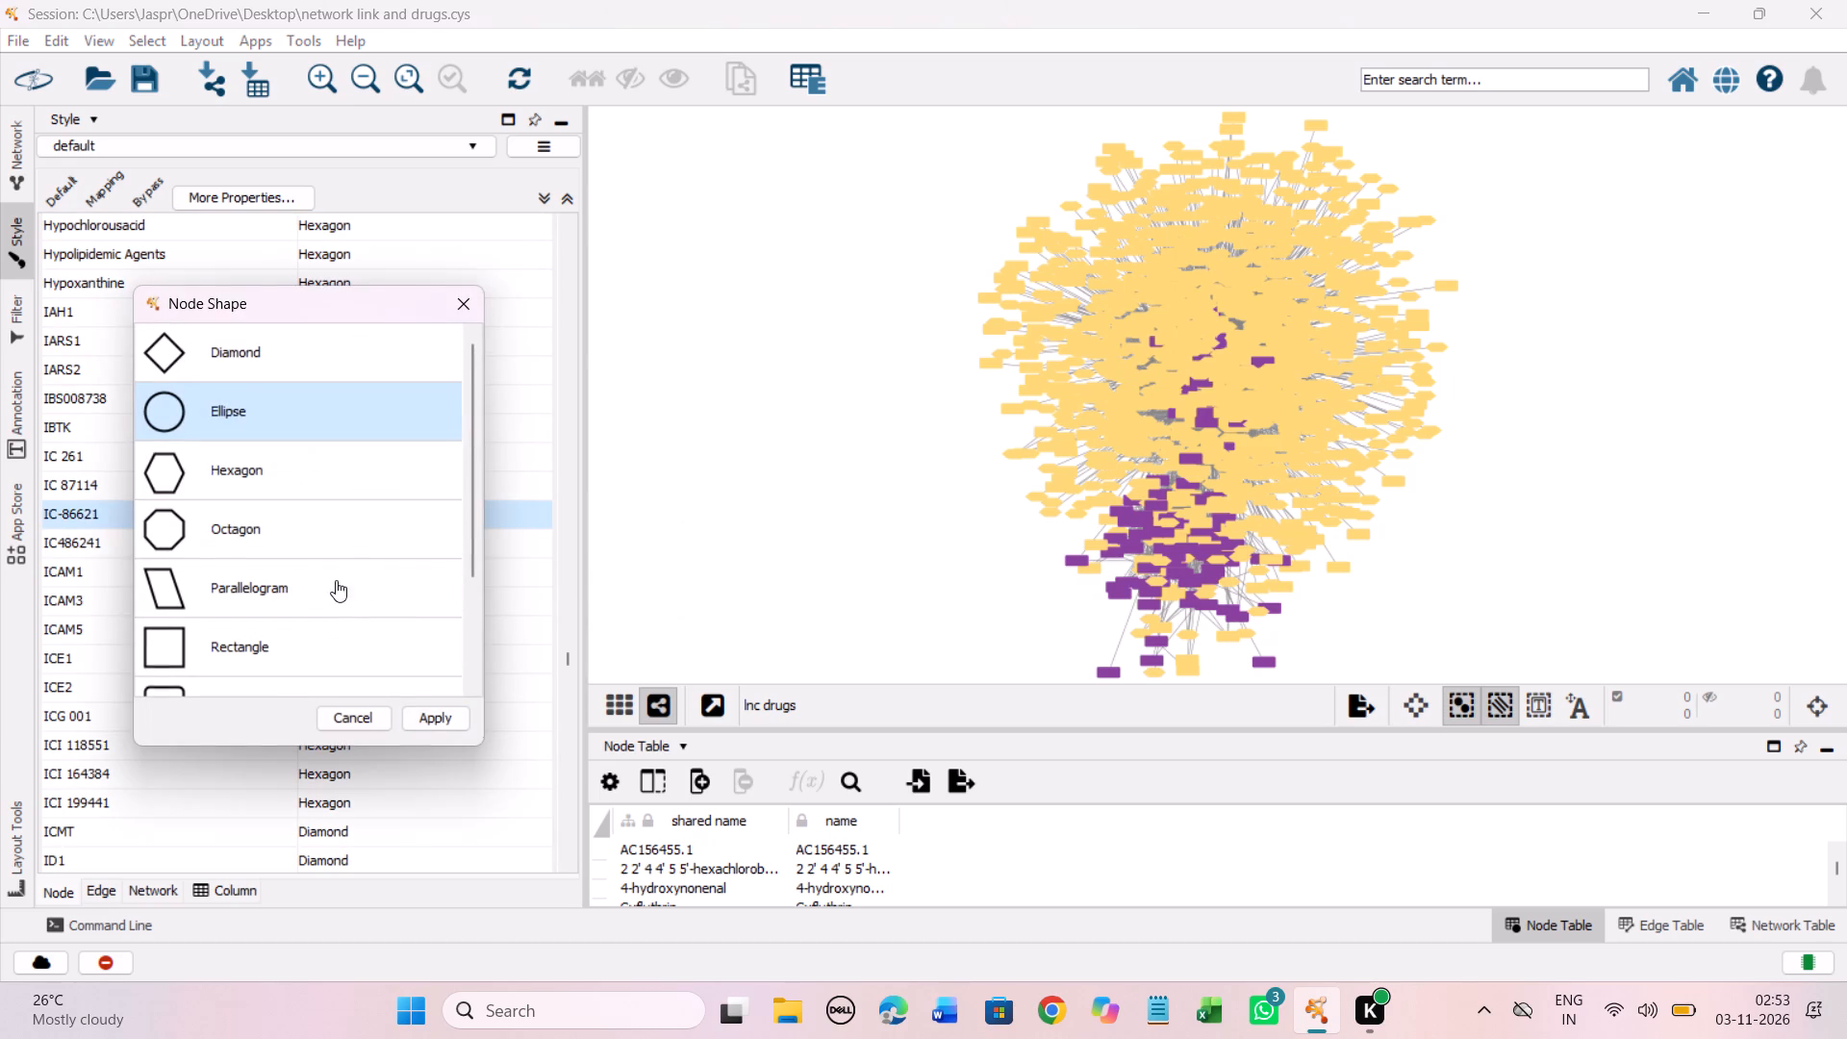
{"action": "left_click", "coordinate": [327, 462]}
{"action": "left_click", "coordinate": [432, 723]}
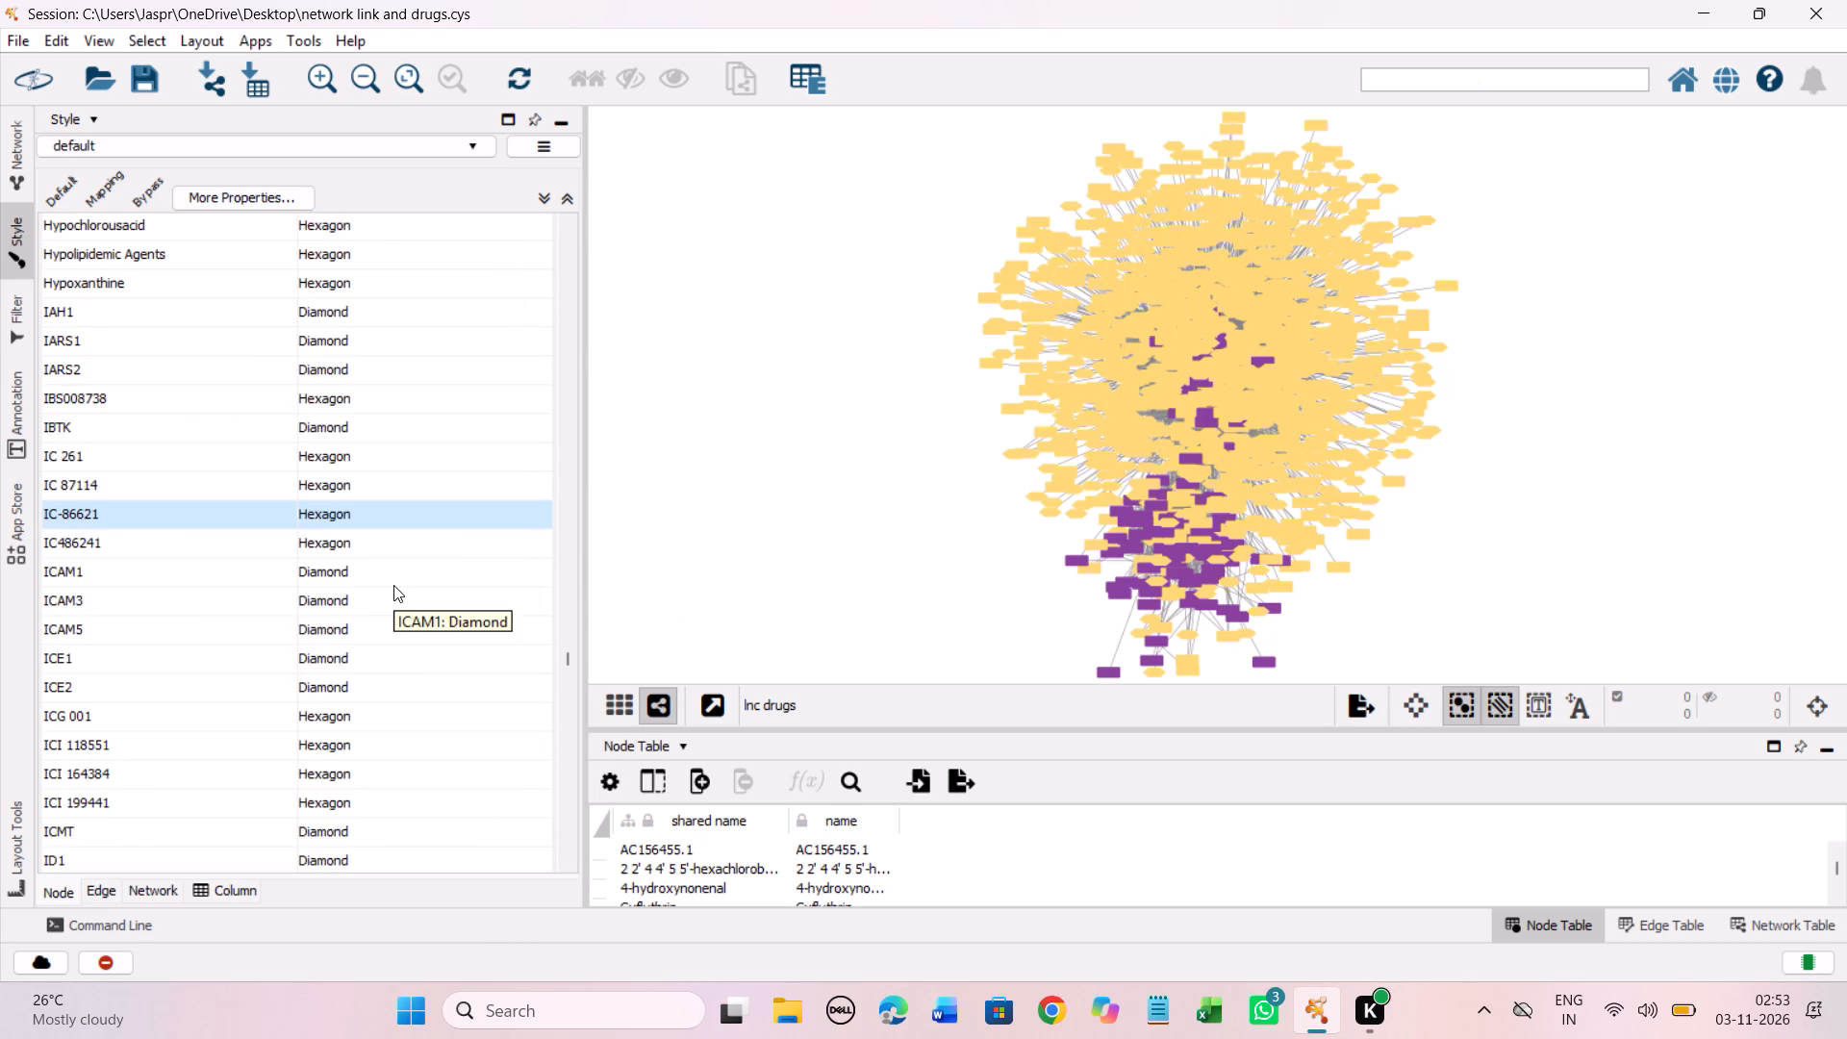
Check the Shape mappings from the ICAM entries through the INPP and INSIG entries for drugs without a shape.
{"action": "scroll", "coordinate": [393, 585], "scroll_direction": "down", "scroll_amount": 10}
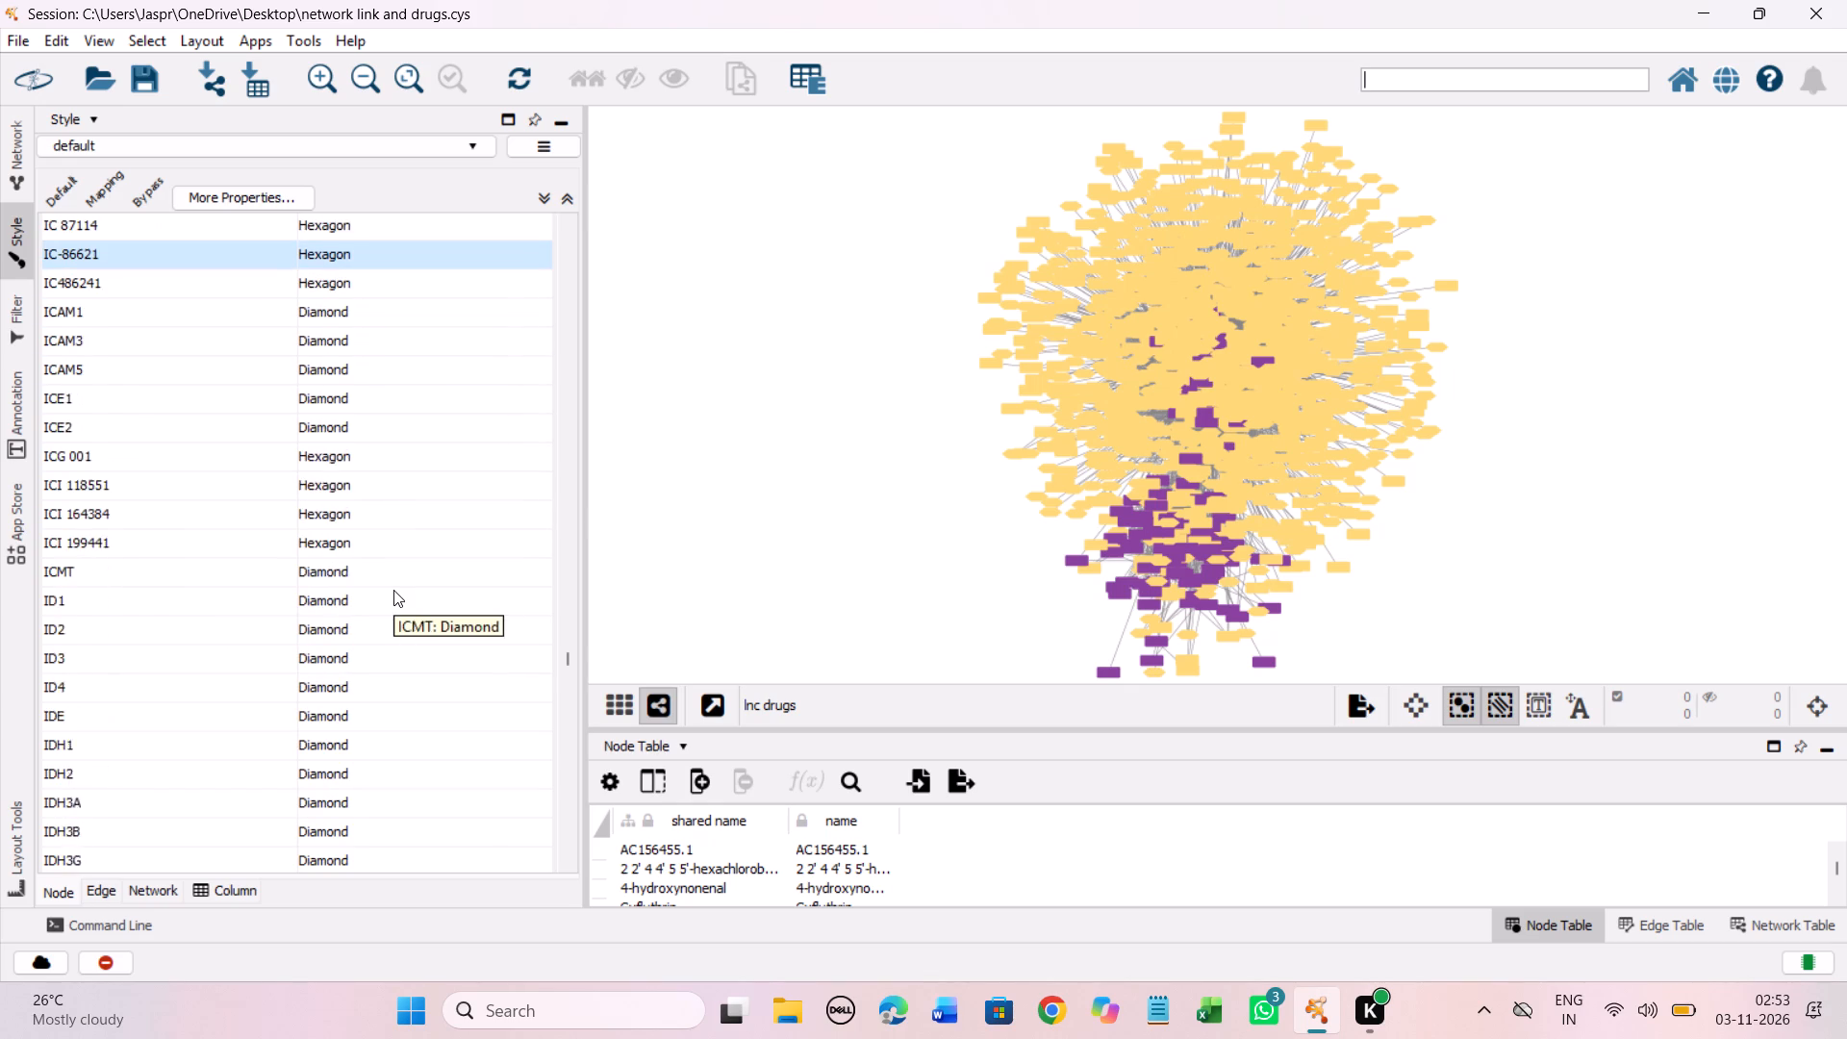
{"action": "scroll", "coordinate": [393, 590], "scroll_direction": "down", "scroll_amount": 20}
{"action": "scroll", "coordinate": [393, 590], "scroll_direction": "down", "scroll_amount": 17}
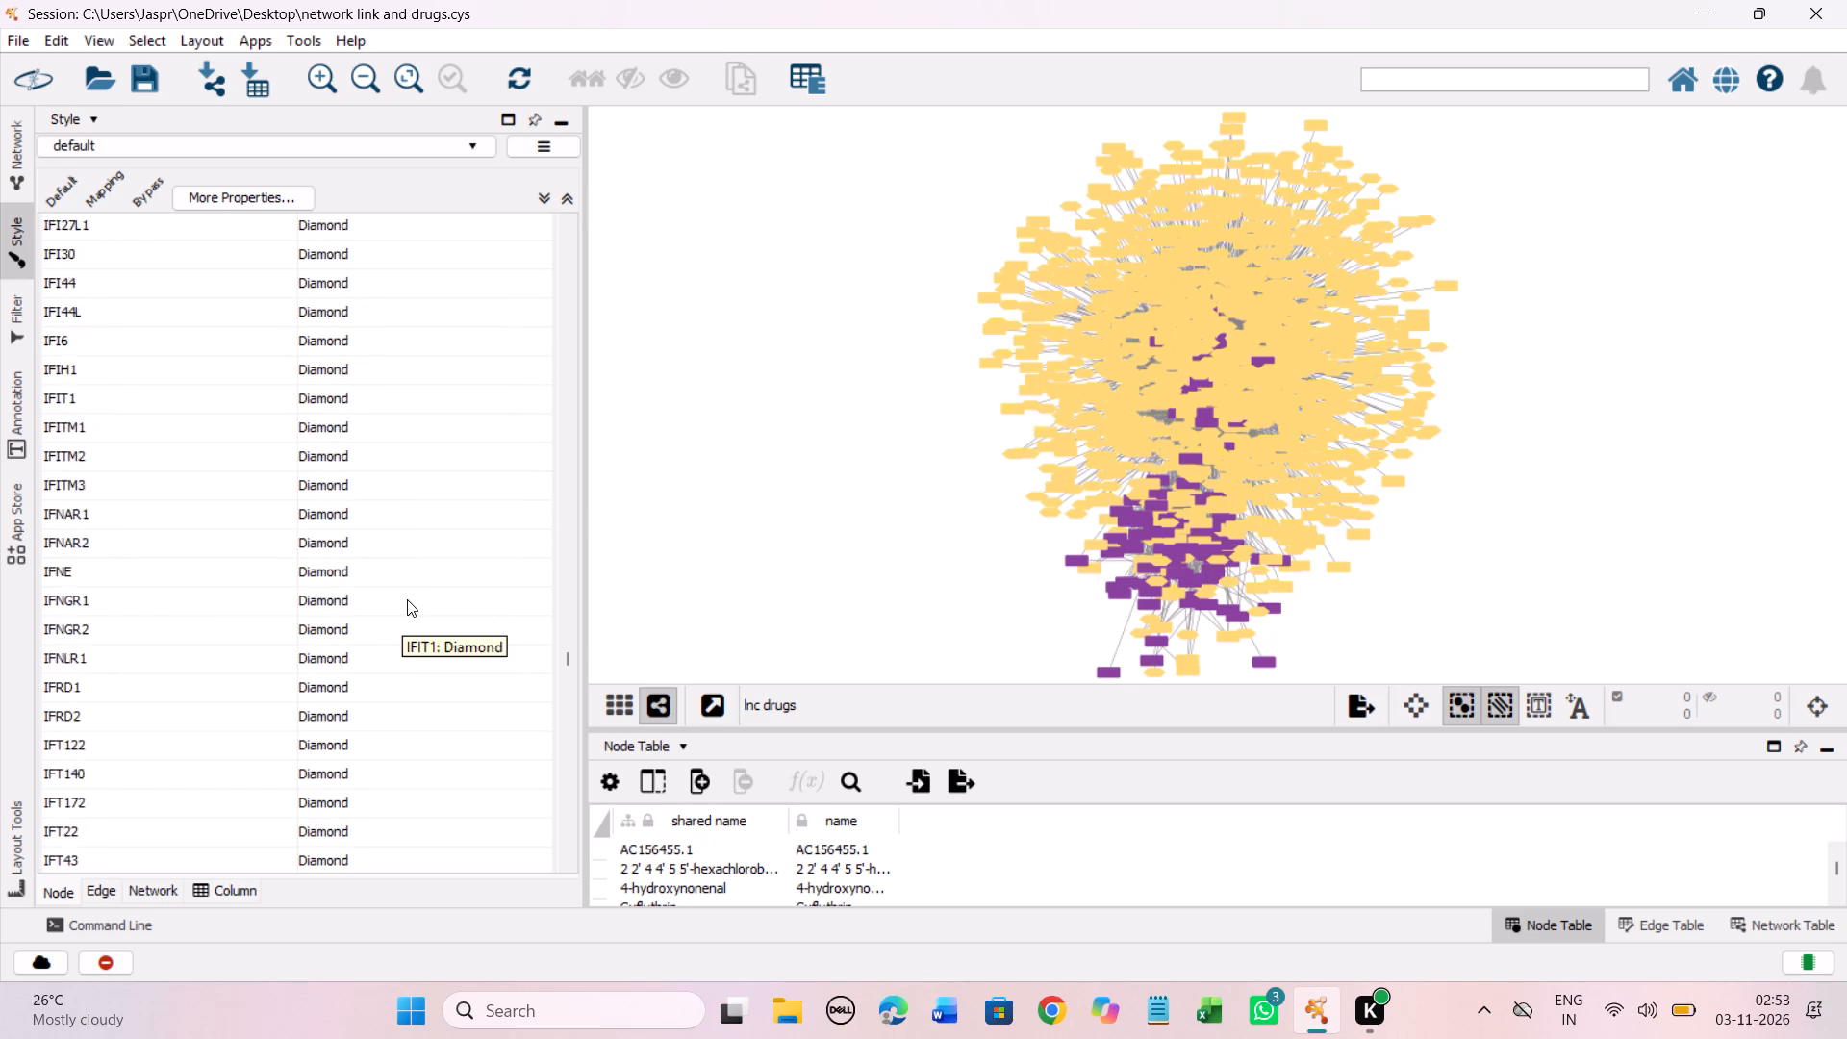
{"action": "scroll", "coordinate": [407, 599], "scroll_direction": "down", "scroll_amount": 20}
{"action": "scroll", "coordinate": [407, 599], "scroll_direction": "down", "scroll_amount": 17}
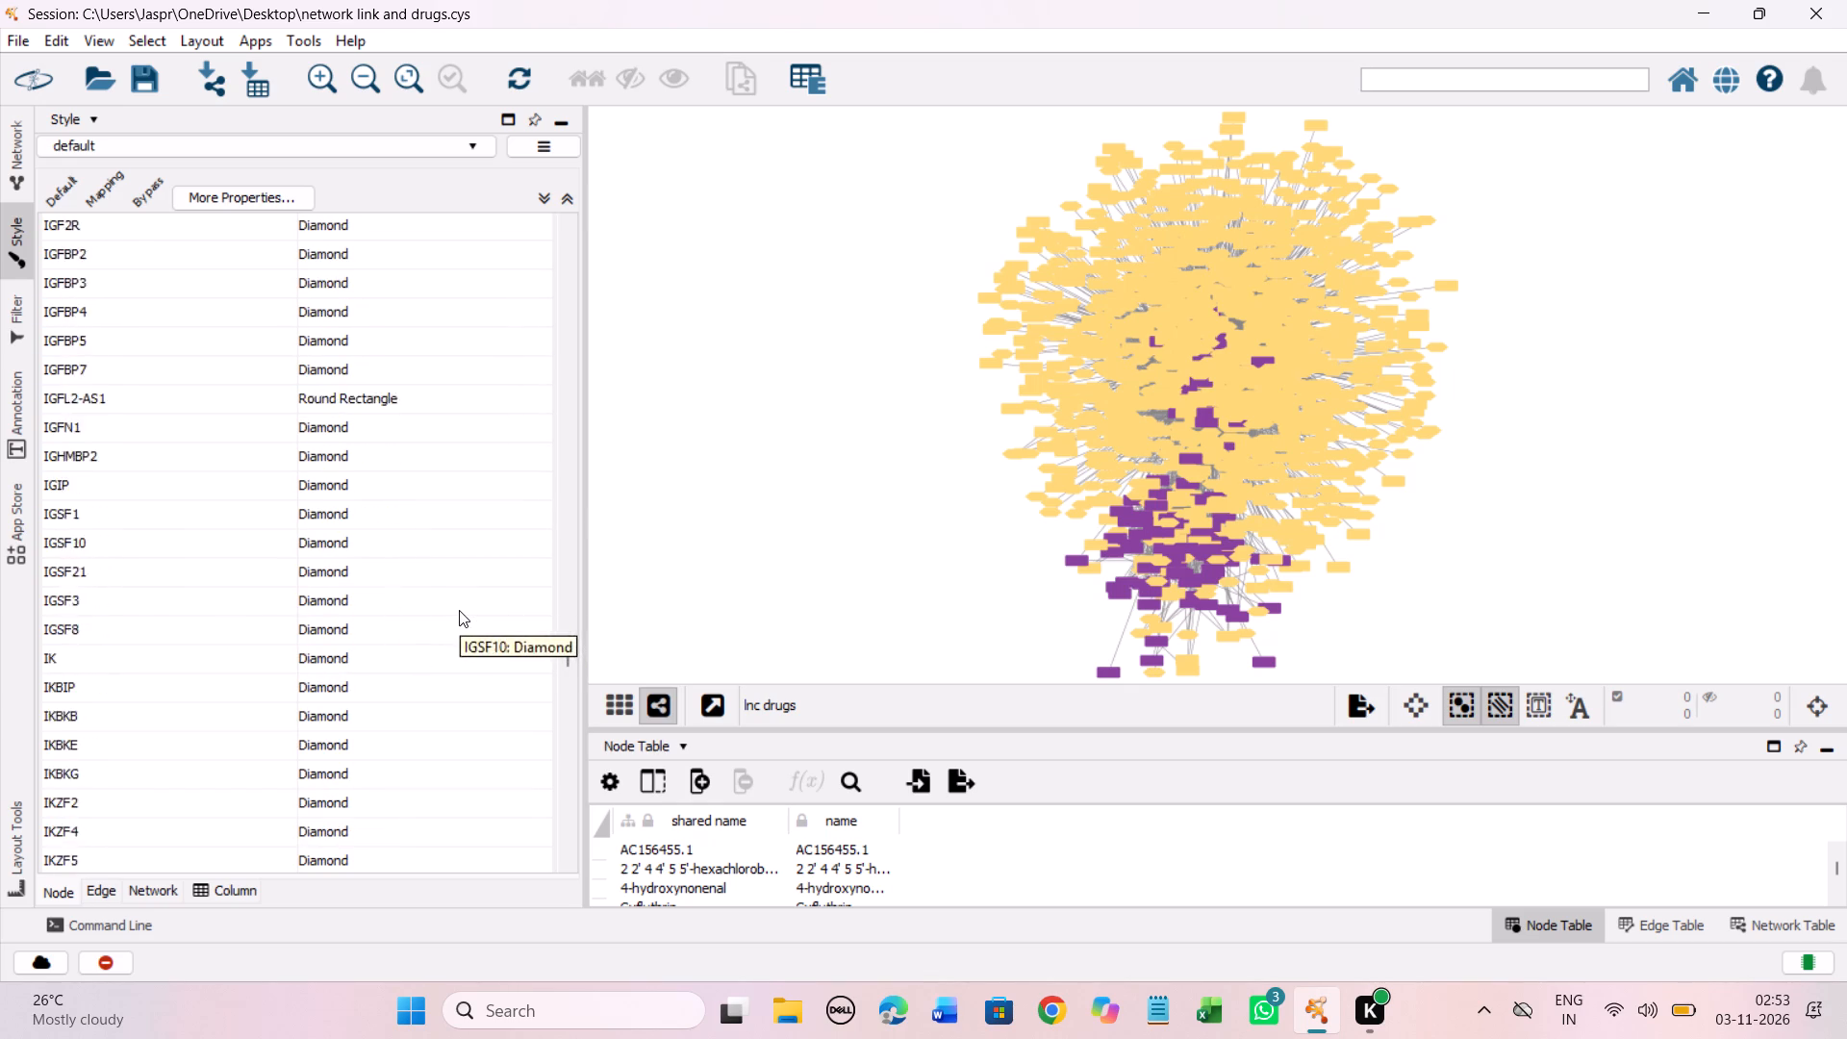
{"action": "scroll", "coordinate": [459, 610], "scroll_direction": "down", "scroll_amount": 20}
{"action": "scroll", "coordinate": [459, 610], "scroll_direction": "down", "scroll_amount": 17}
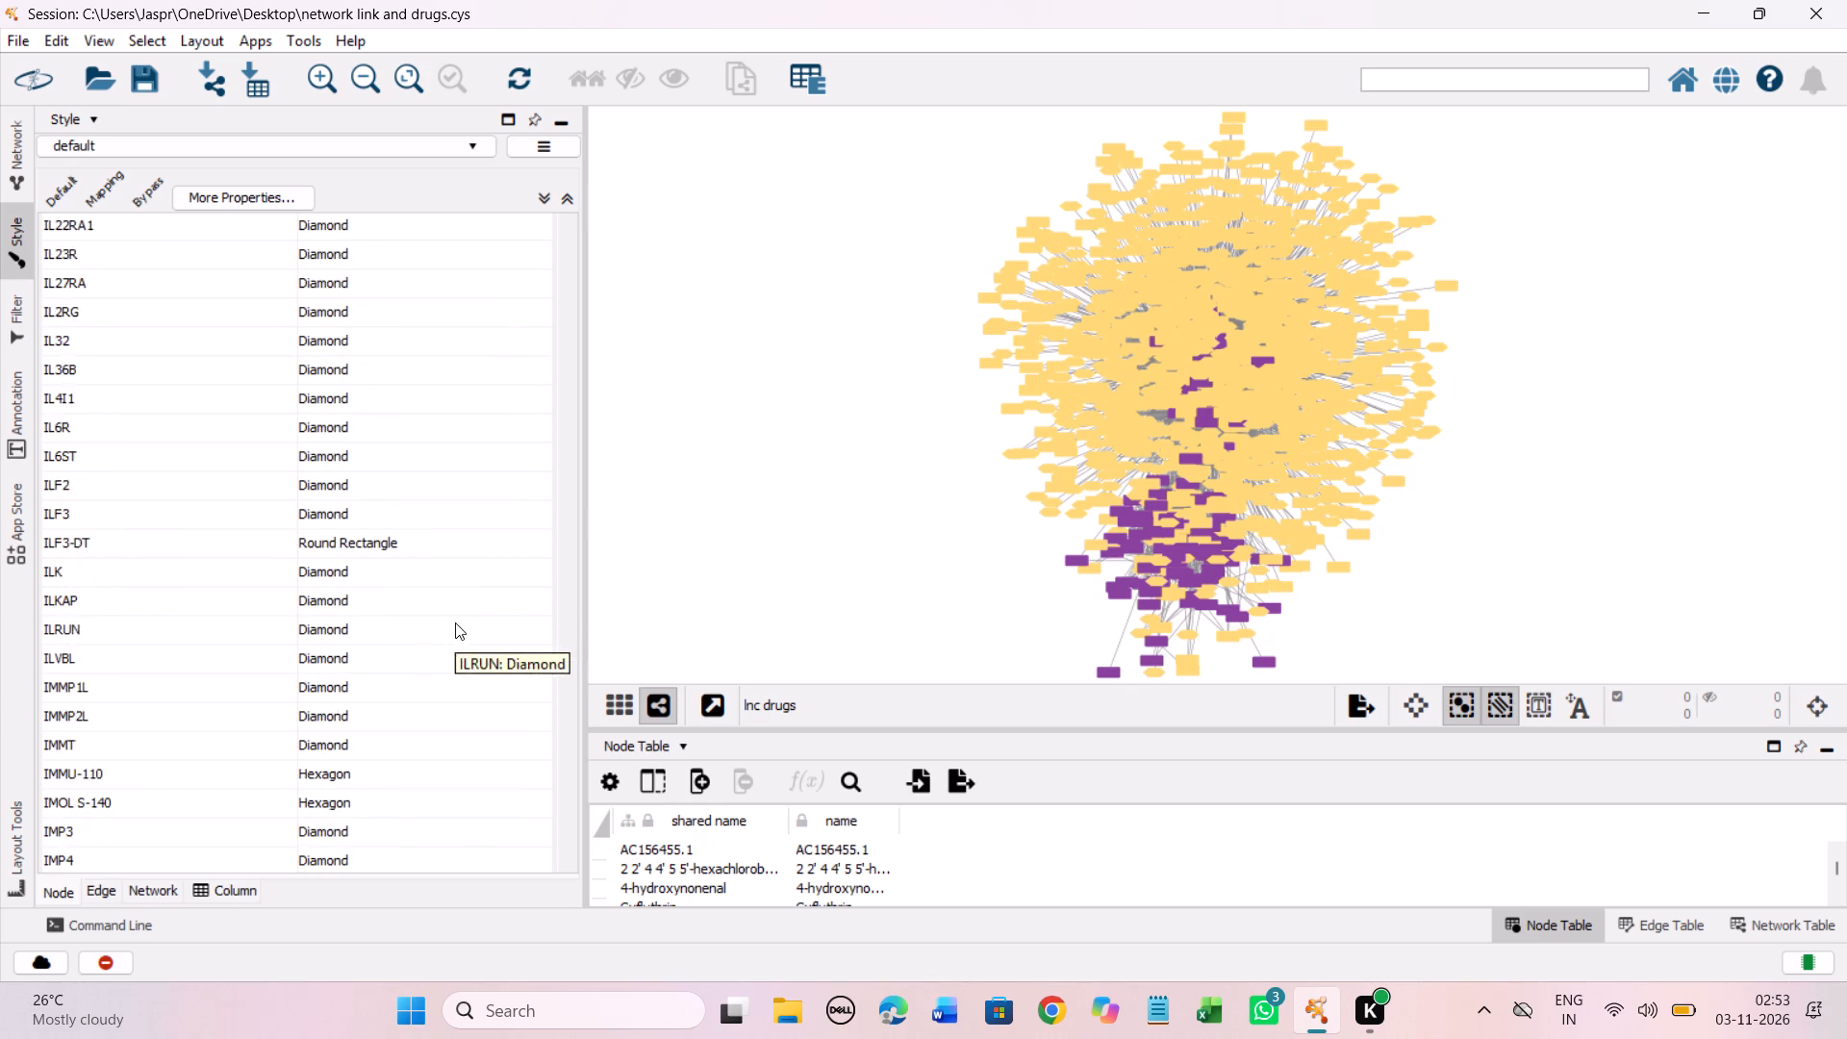
{"action": "scroll", "coordinate": [455, 622], "scroll_direction": "down", "scroll_amount": 20}
{"action": "scroll", "coordinate": [455, 622], "scroll_direction": "down", "scroll_amount": 16}
{"action": "scroll", "coordinate": [450, 707], "scroll_direction": "up", "scroll_amount": 1}
{"action": "scroll", "coordinate": [448, 704], "scroll_direction": "down", "scroll_amount": 6}
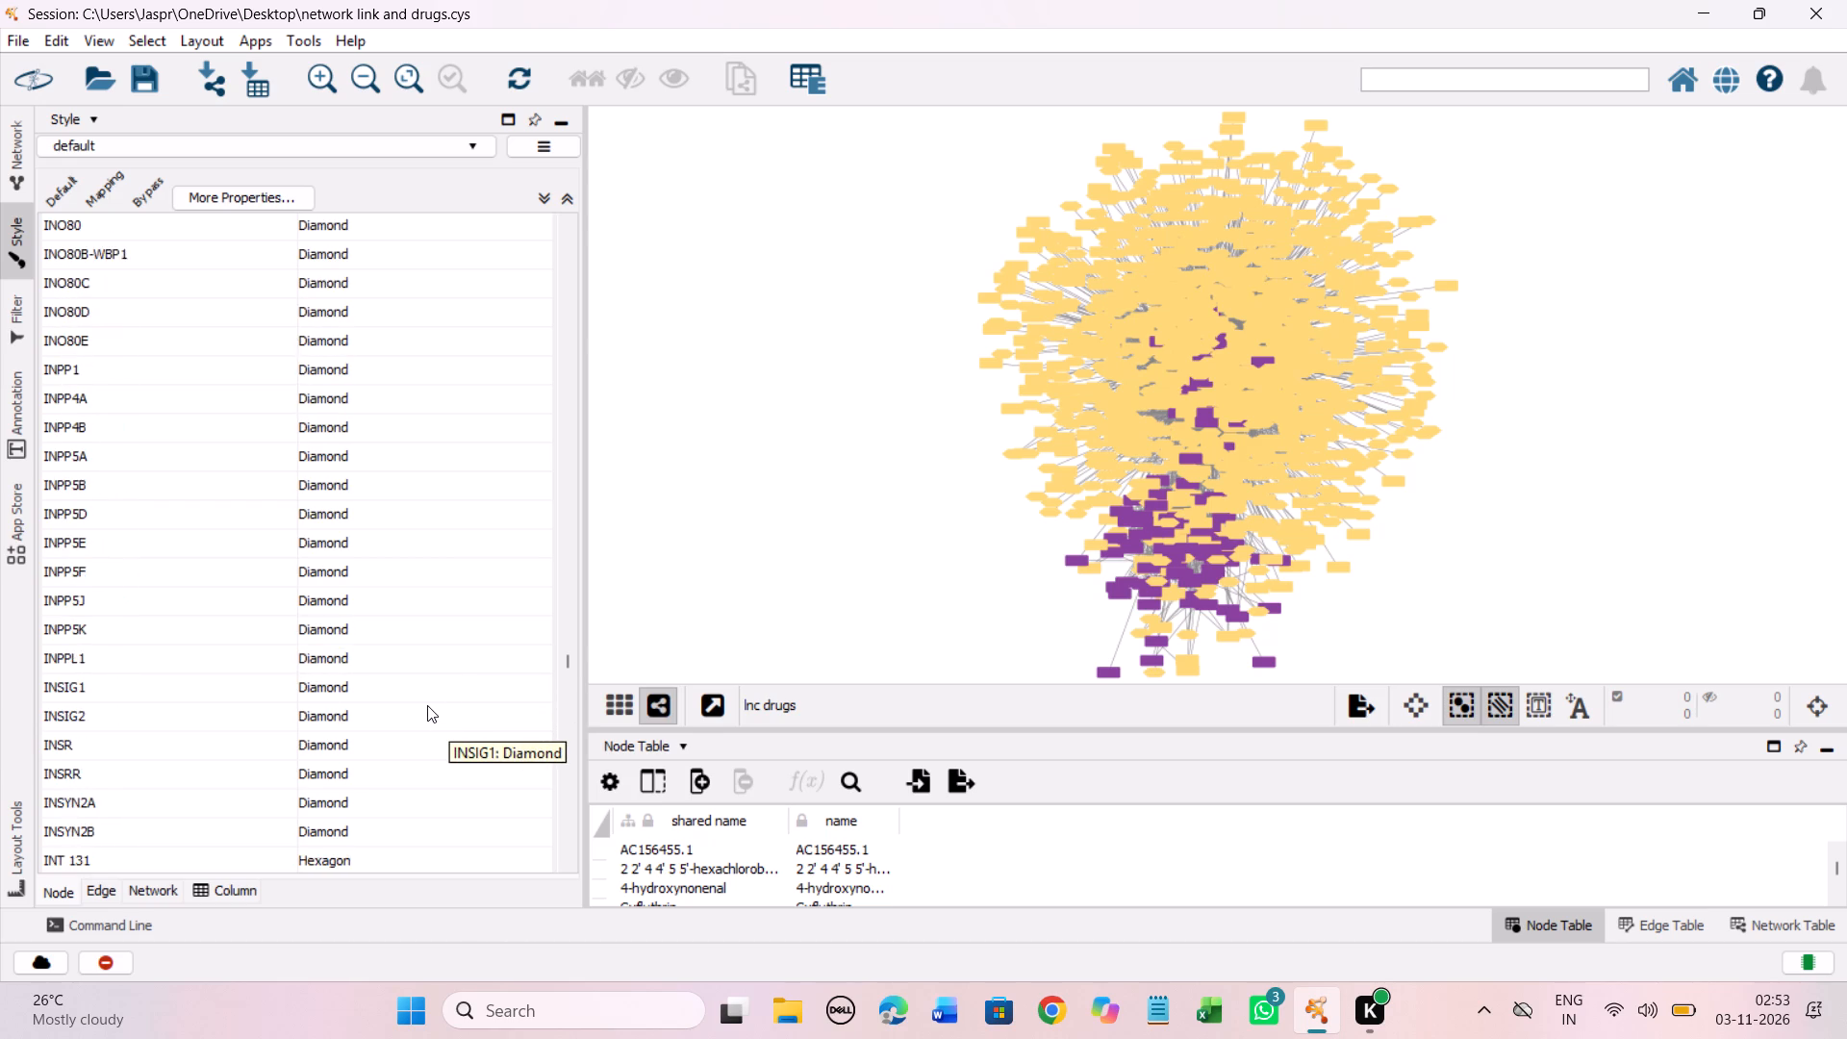
Check the Shape mappings from INT 131 and the INTS entries through the ITPR entries and IWS1 for drugs without a shape.
{"action": "scroll", "coordinate": [427, 705], "scroll_direction": "down", "scroll_amount": 4}
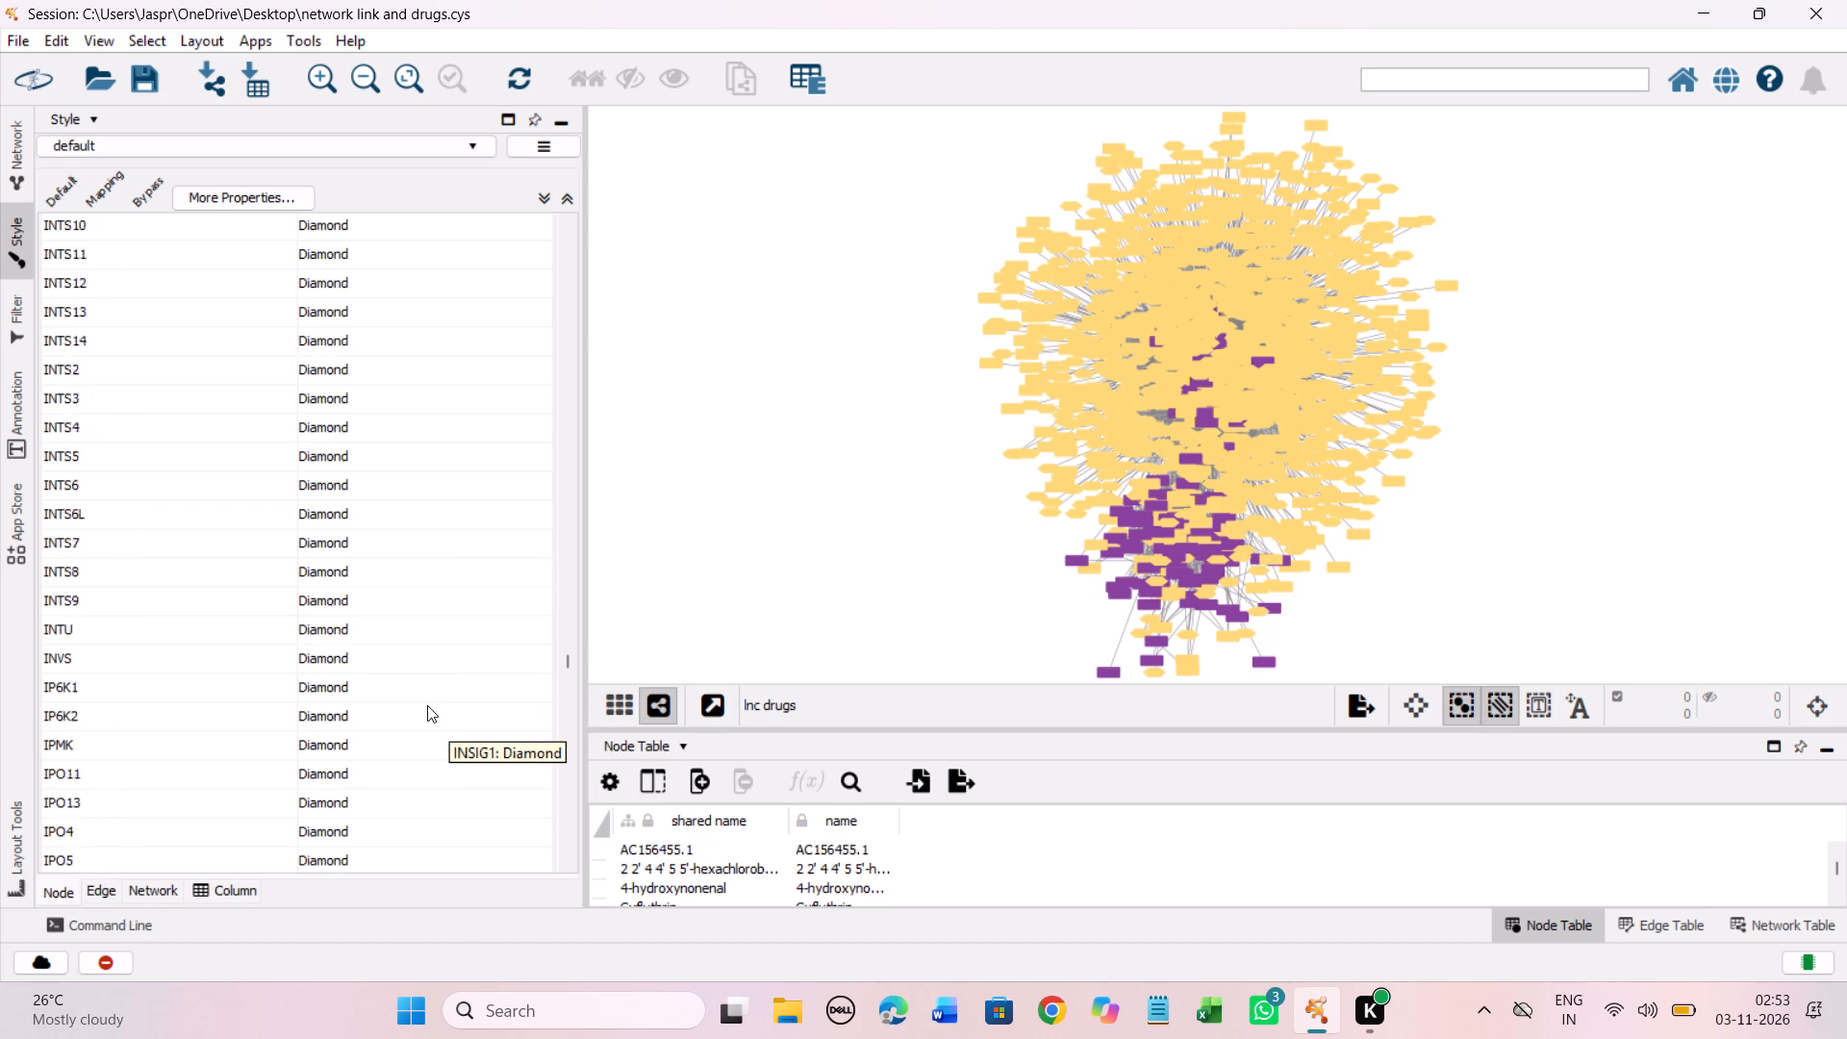
{"action": "scroll", "coordinate": [427, 705], "scroll_direction": "down", "scroll_amount": 5}
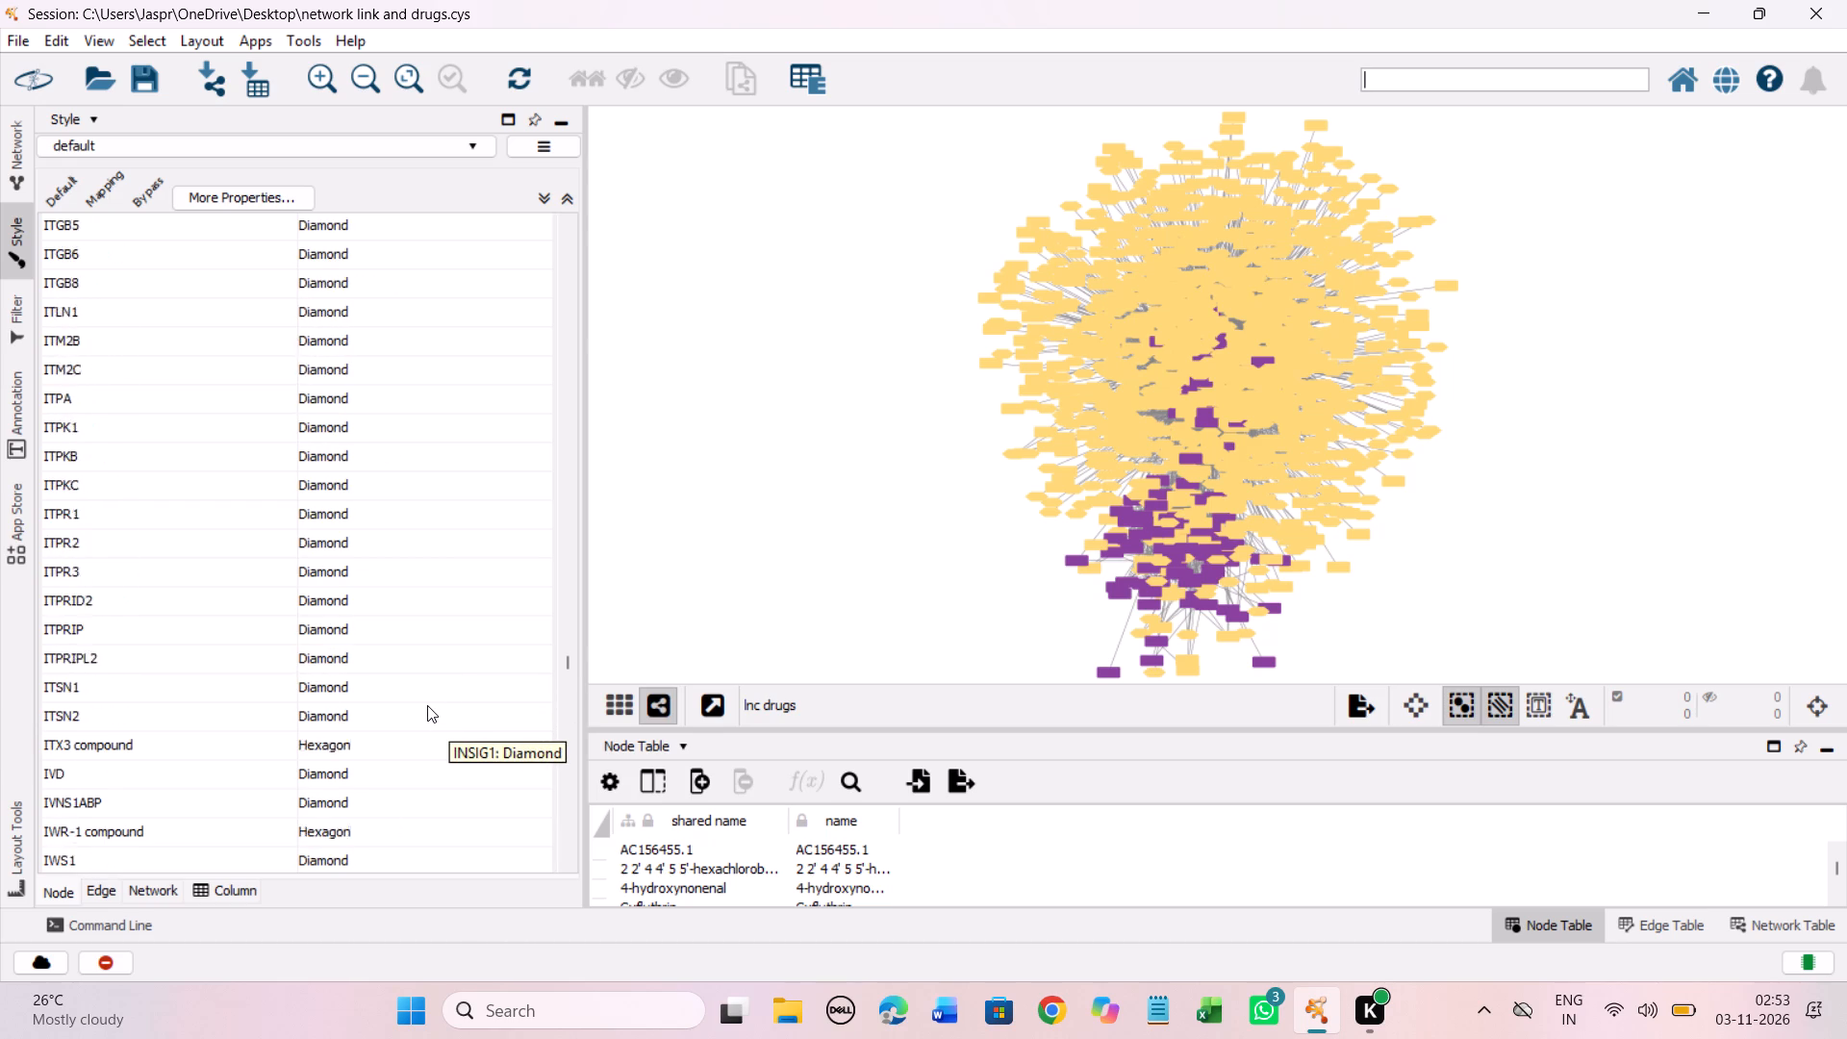
{"action": "scroll", "coordinate": [427, 705], "scroll_direction": "down", "scroll_amount": 5}
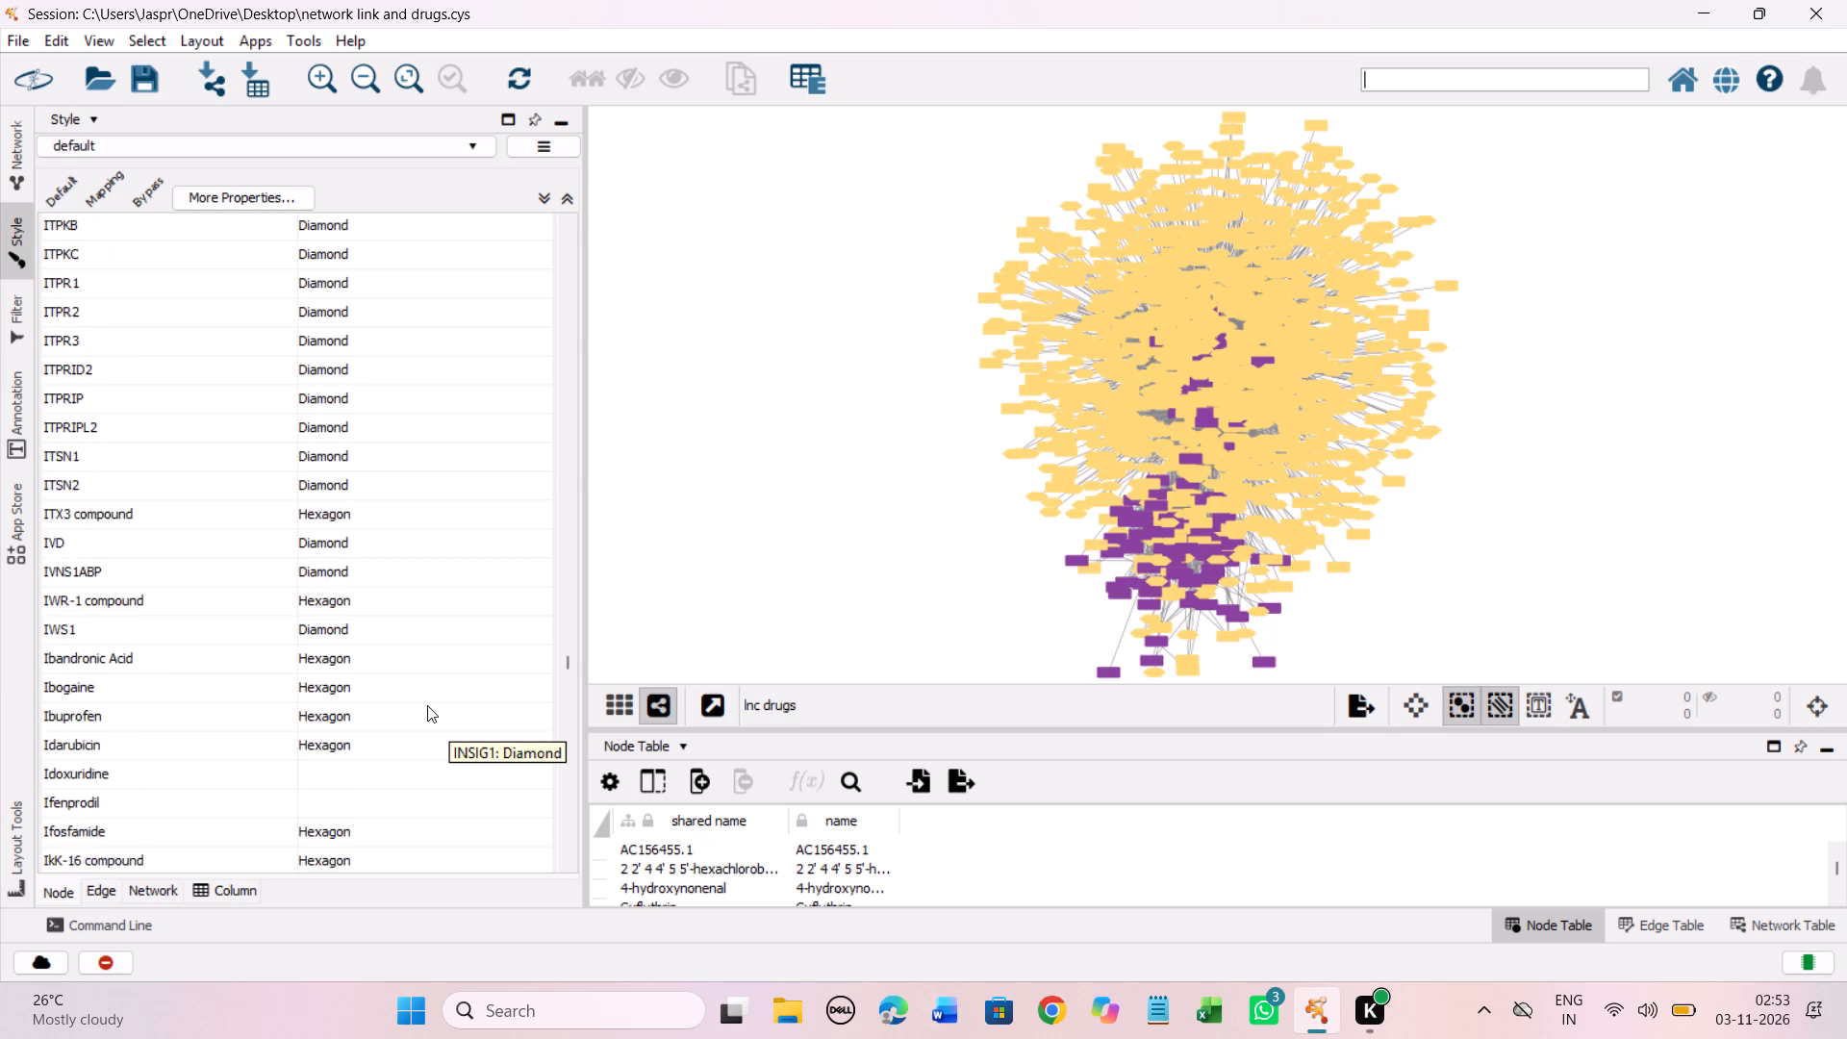
Set the Shape mapping to Hexagon for the whole range of drugs from Ibogaine through Itraconazole.
{"action": "scroll", "coordinate": [427, 705], "scroll_direction": "down", "scroll_amount": 2}
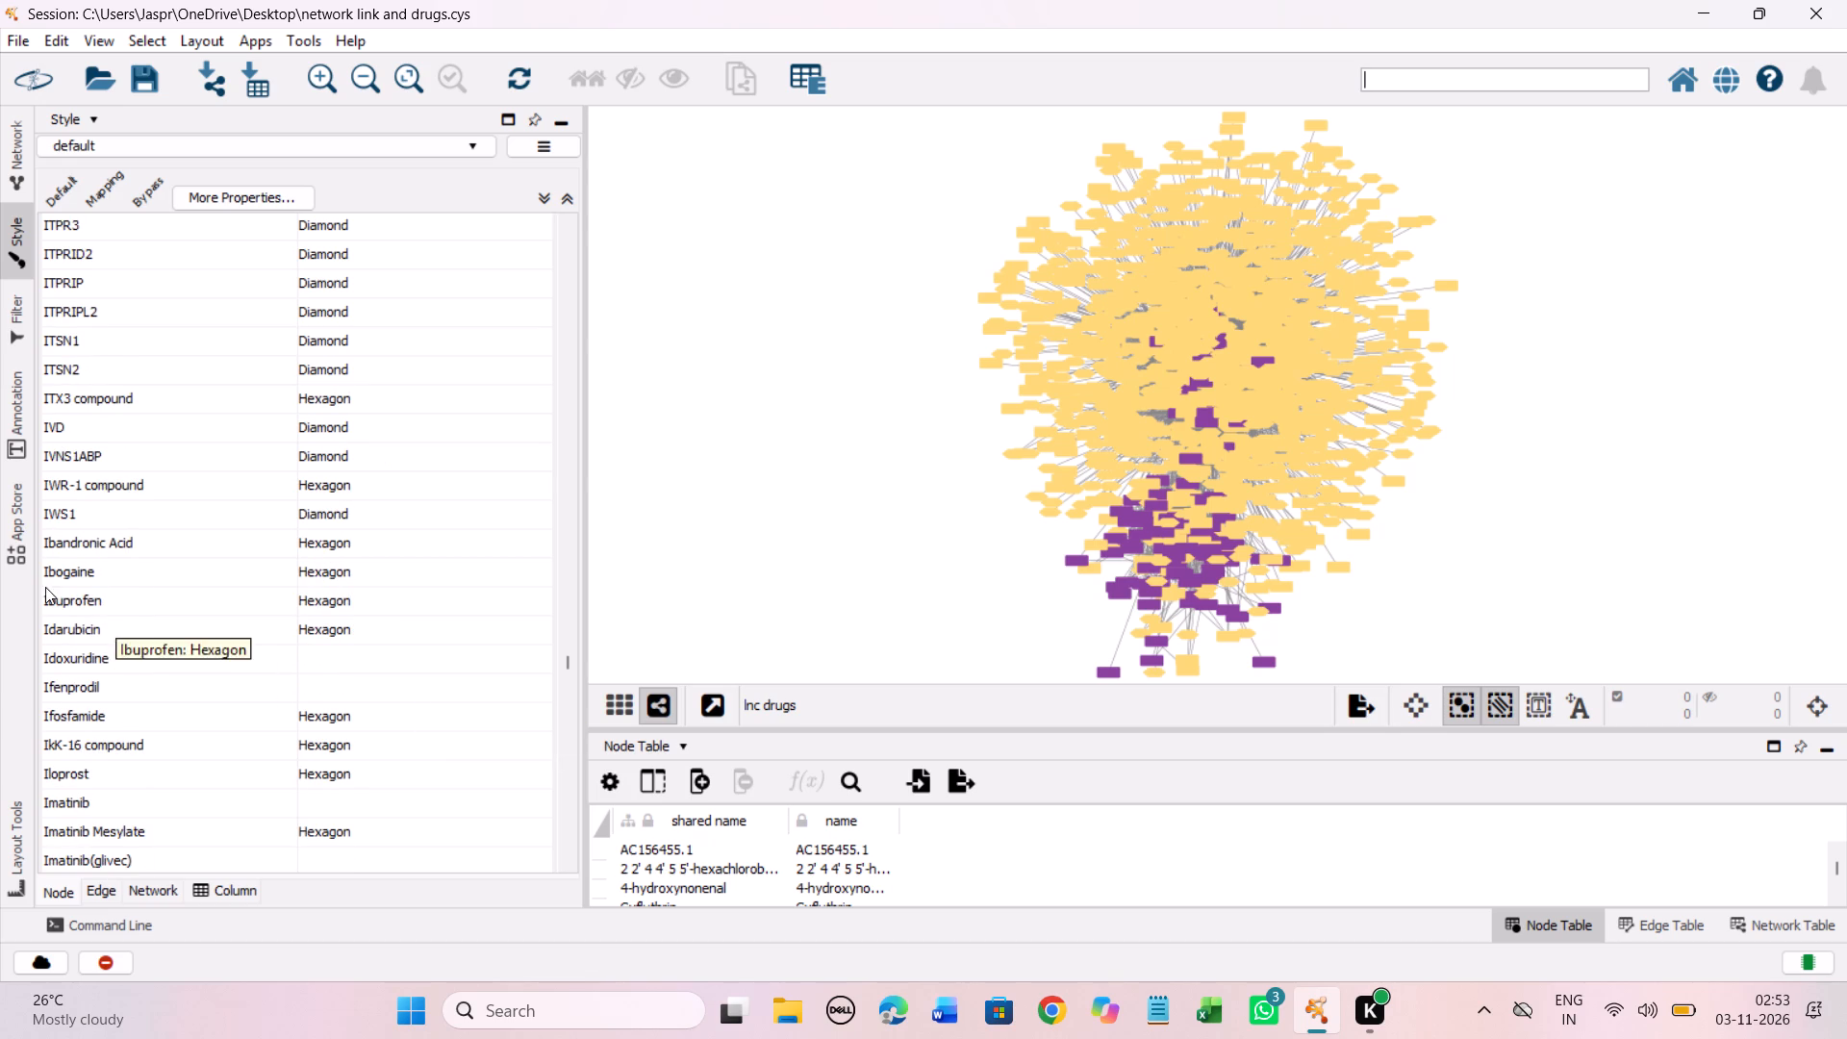
{"action": "left_click", "coordinate": [327, 577]}
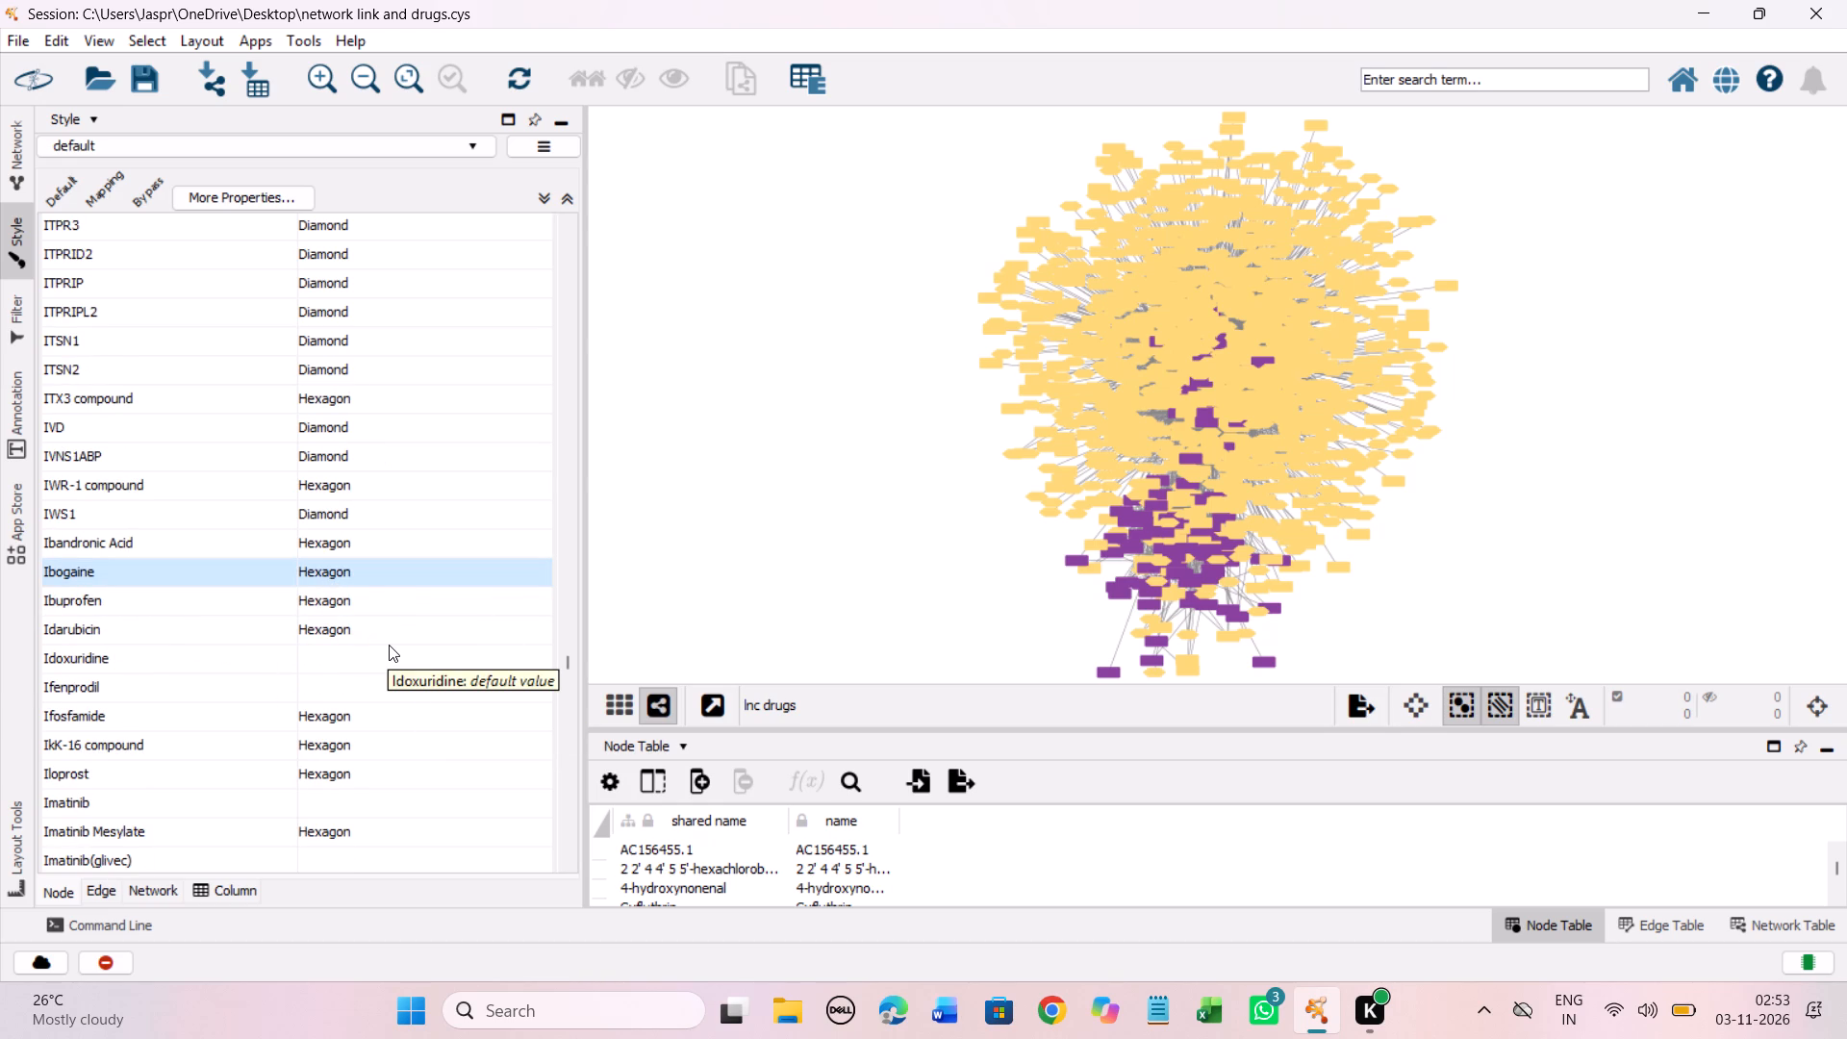
{"action": "scroll", "coordinate": [389, 645], "scroll_direction": "down", "scroll_amount": 2}
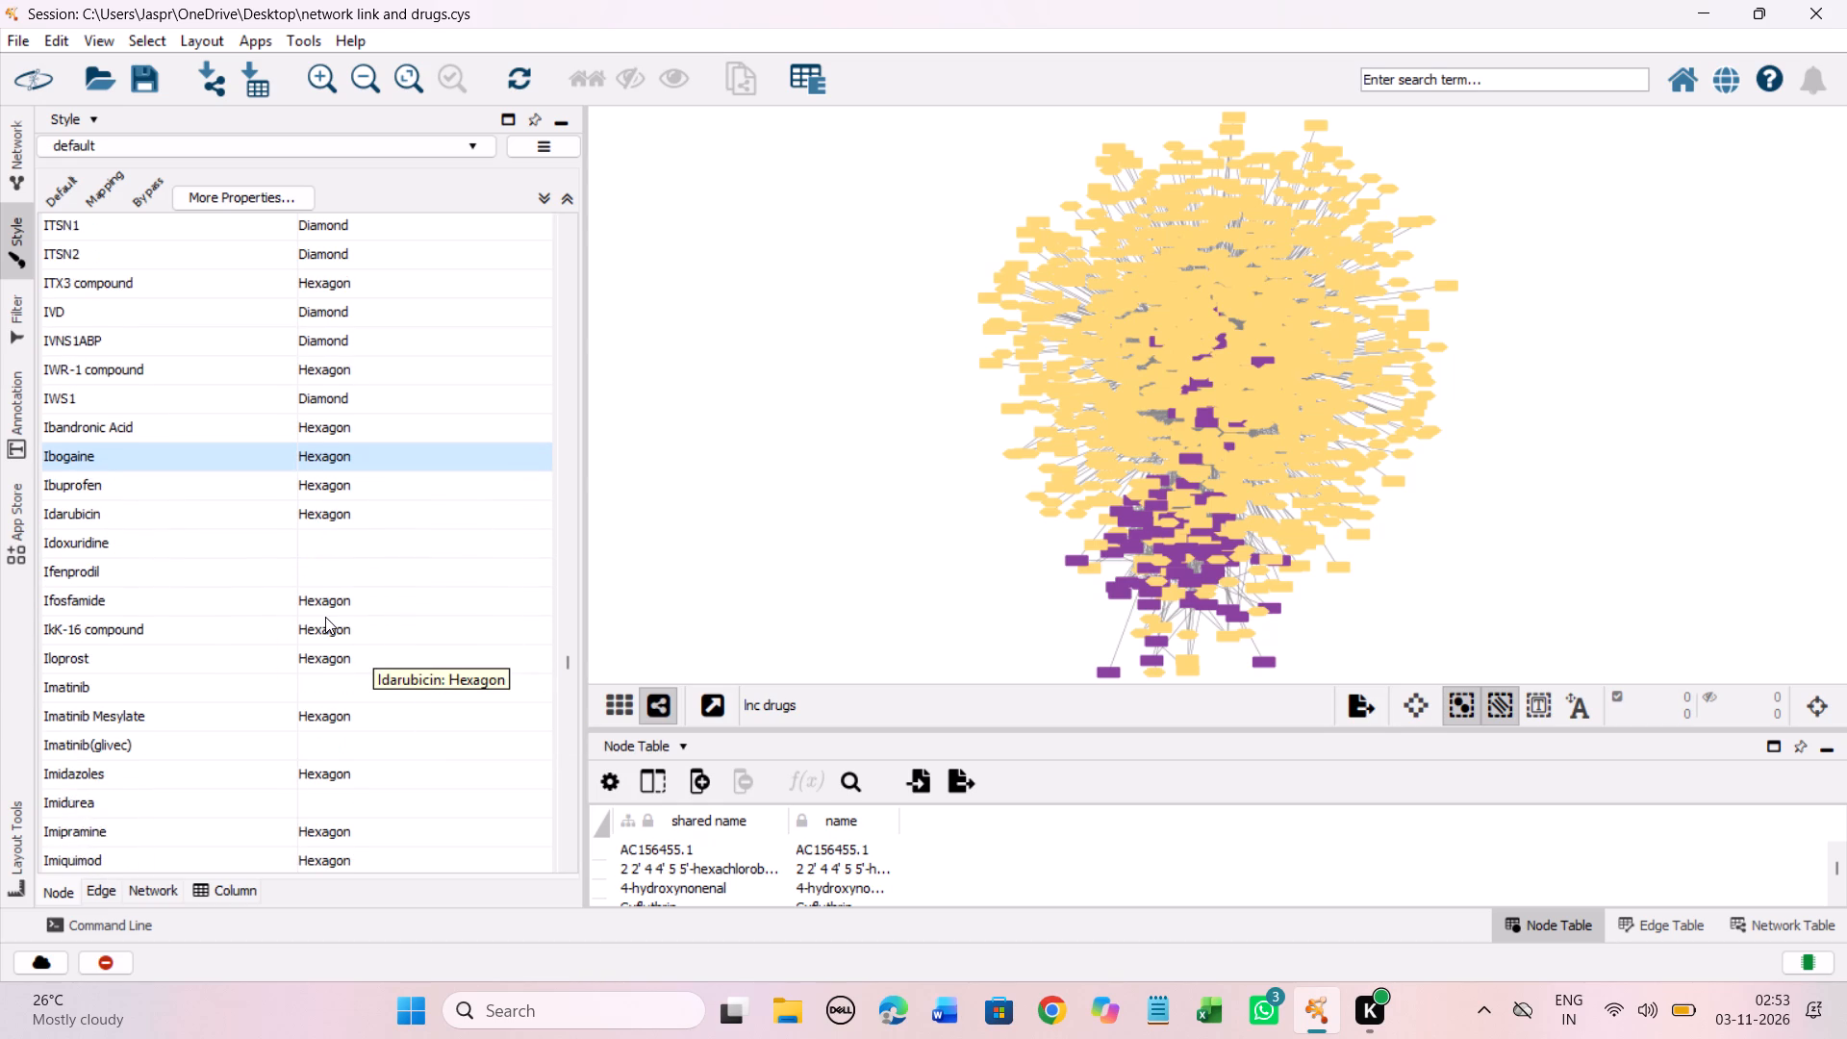
{"action": "scroll", "coordinate": [325, 617], "scroll_direction": "down", "scroll_amount": 3}
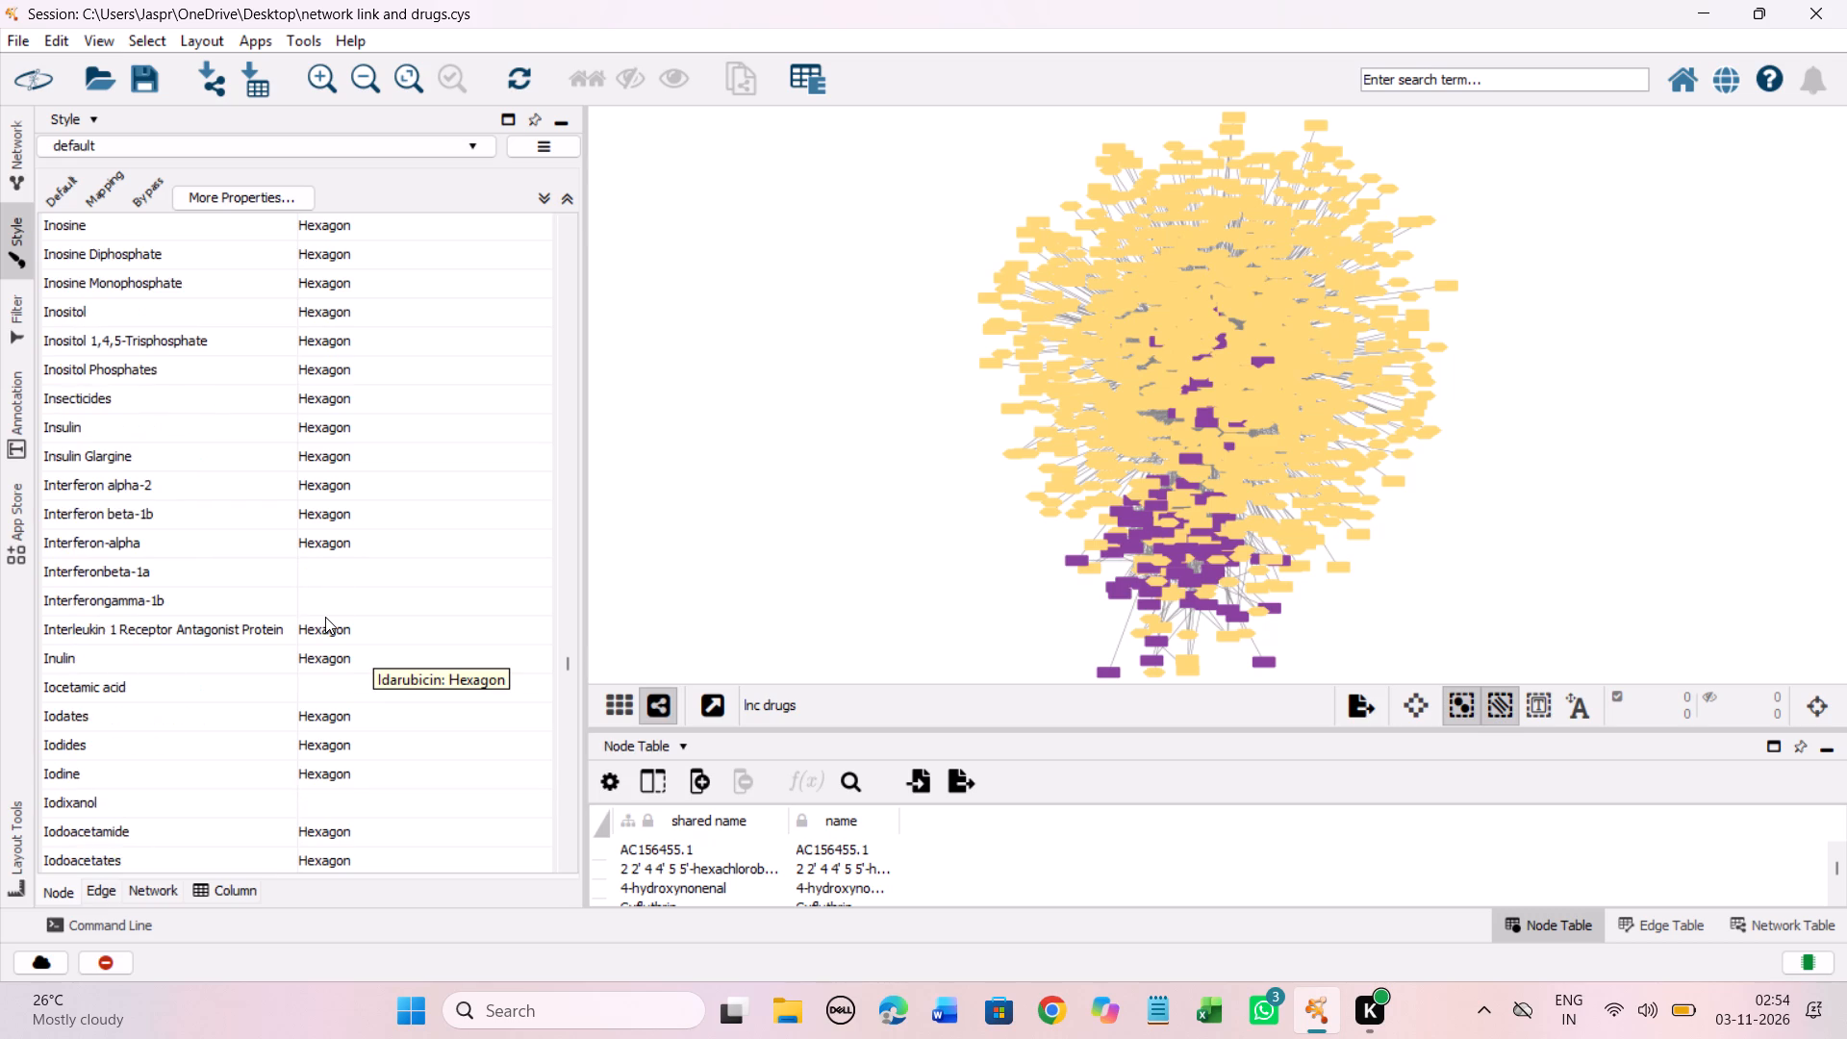
{"action": "scroll", "coordinate": [325, 617], "scroll_direction": "down", "scroll_amount": 4}
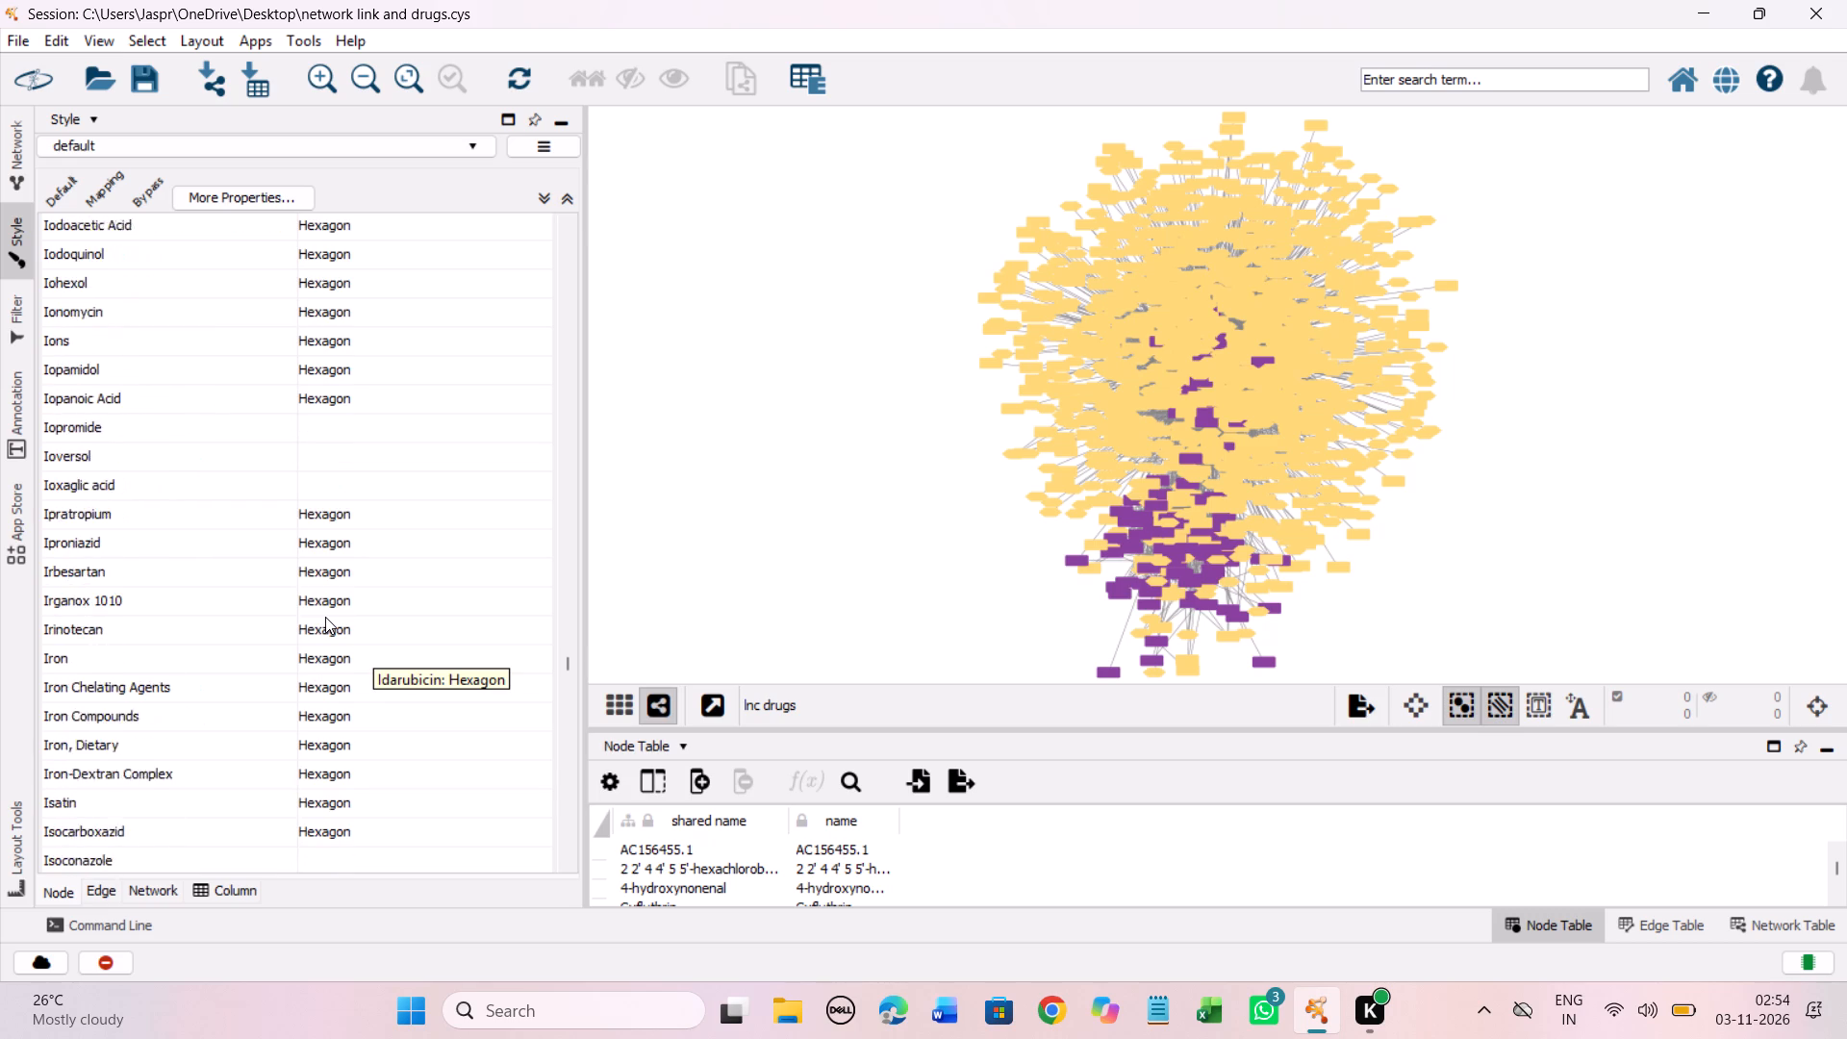
{"action": "scroll", "coordinate": [325, 617], "scroll_direction": "down", "scroll_amount": 2}
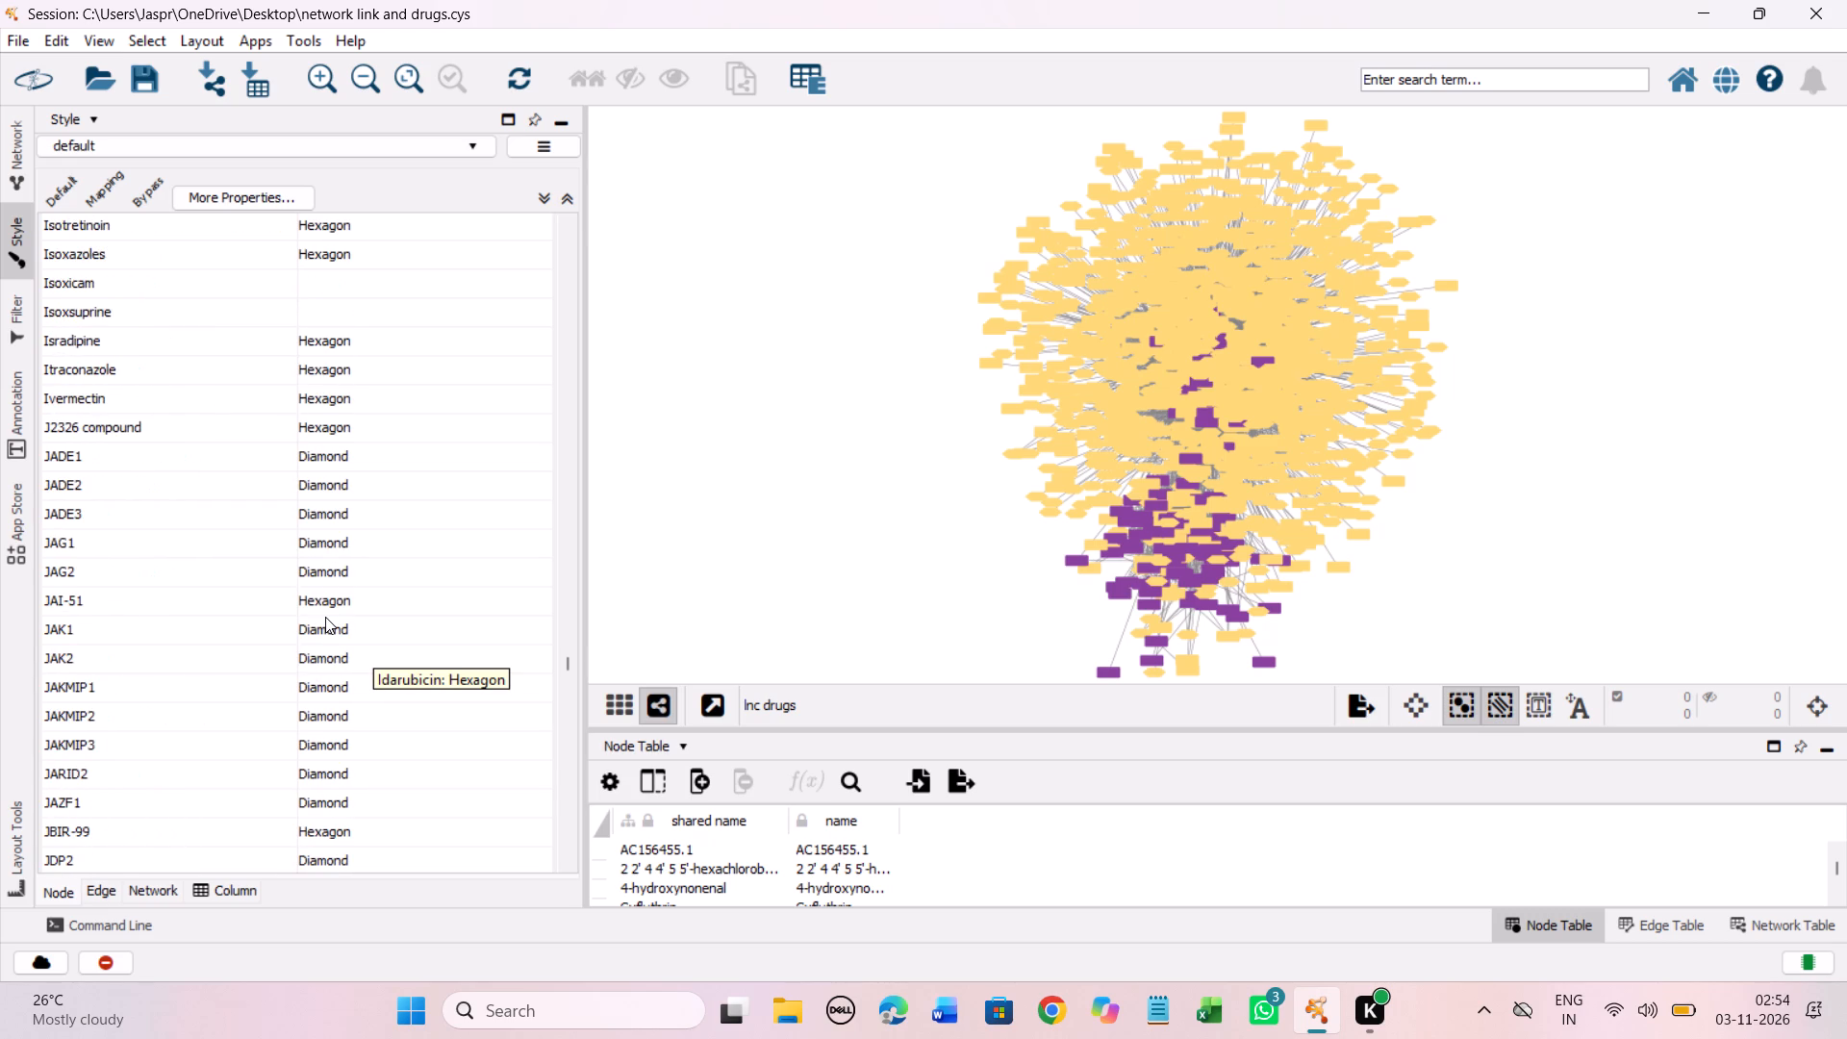
{"action": "scroll", "coordinate": [443, 388], "scroll_direction": "up", "scroll_amount": 6}
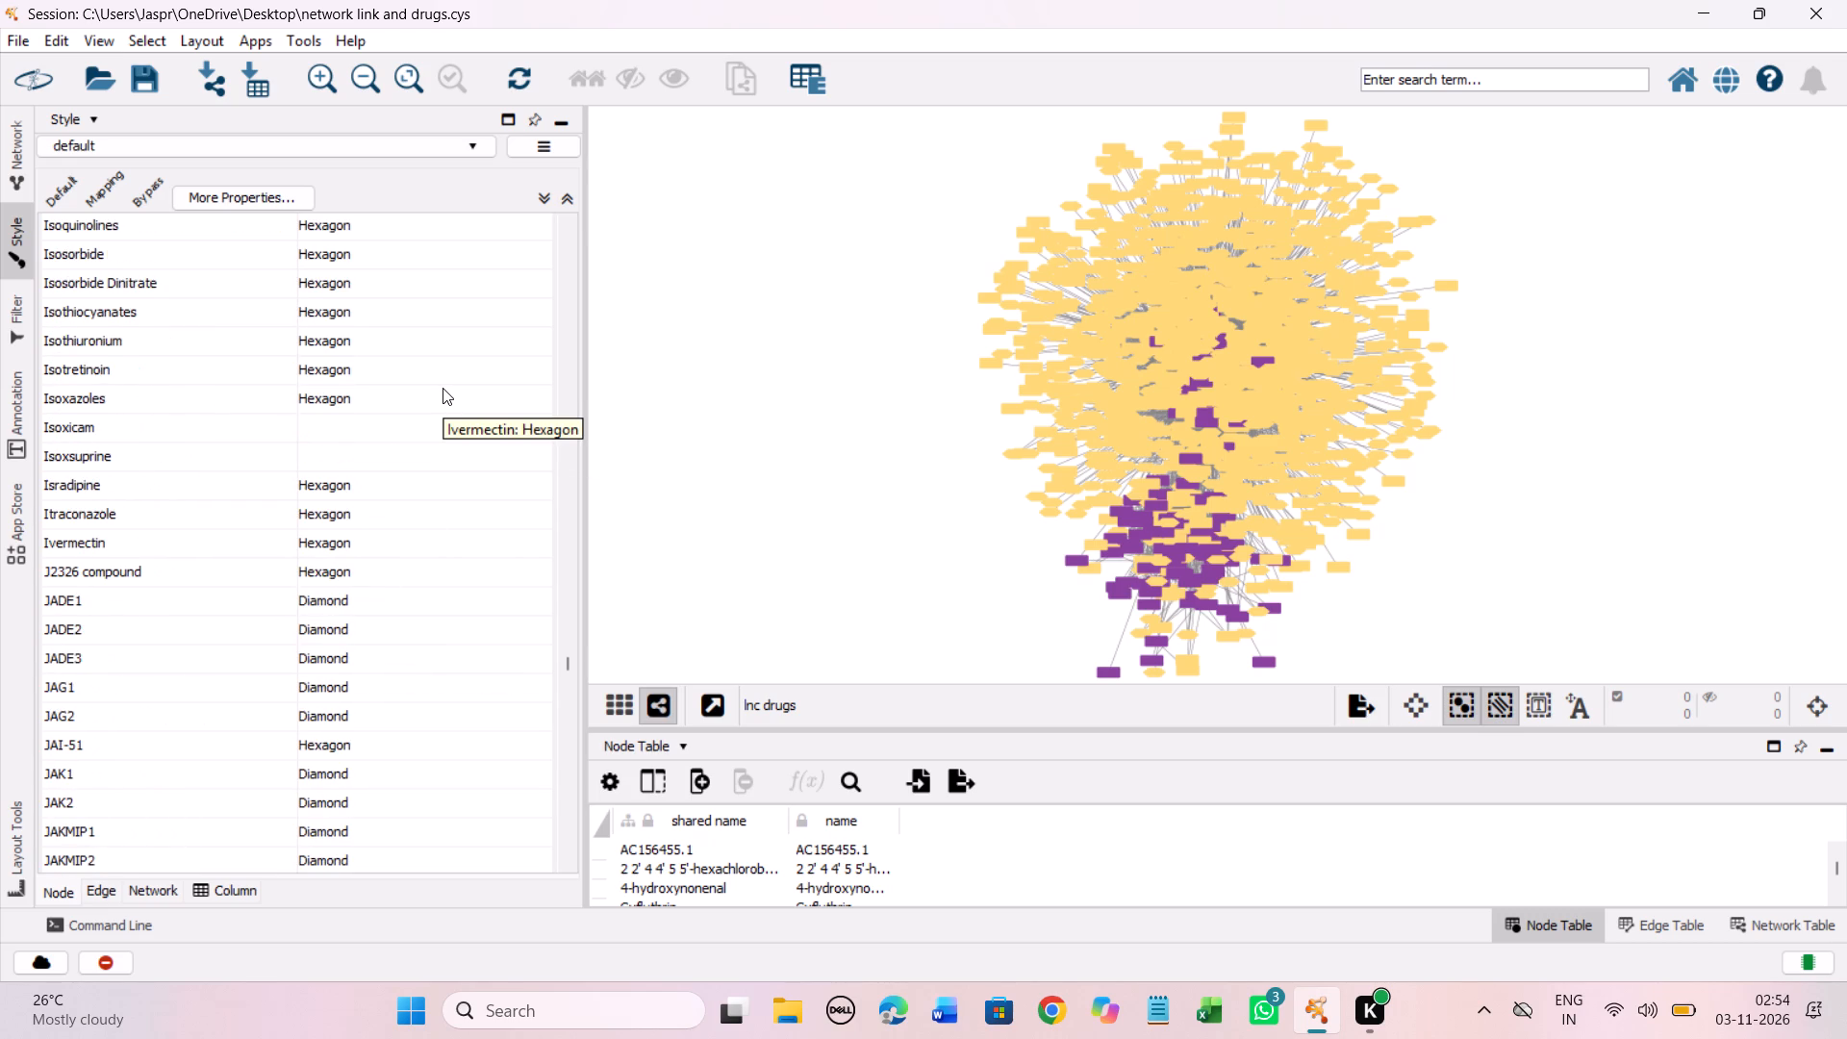
{"action": "left_click", "coordinate": [322, 516], "text": "shift"}
{"action": "right_click", "coordinate": [322, 514]}
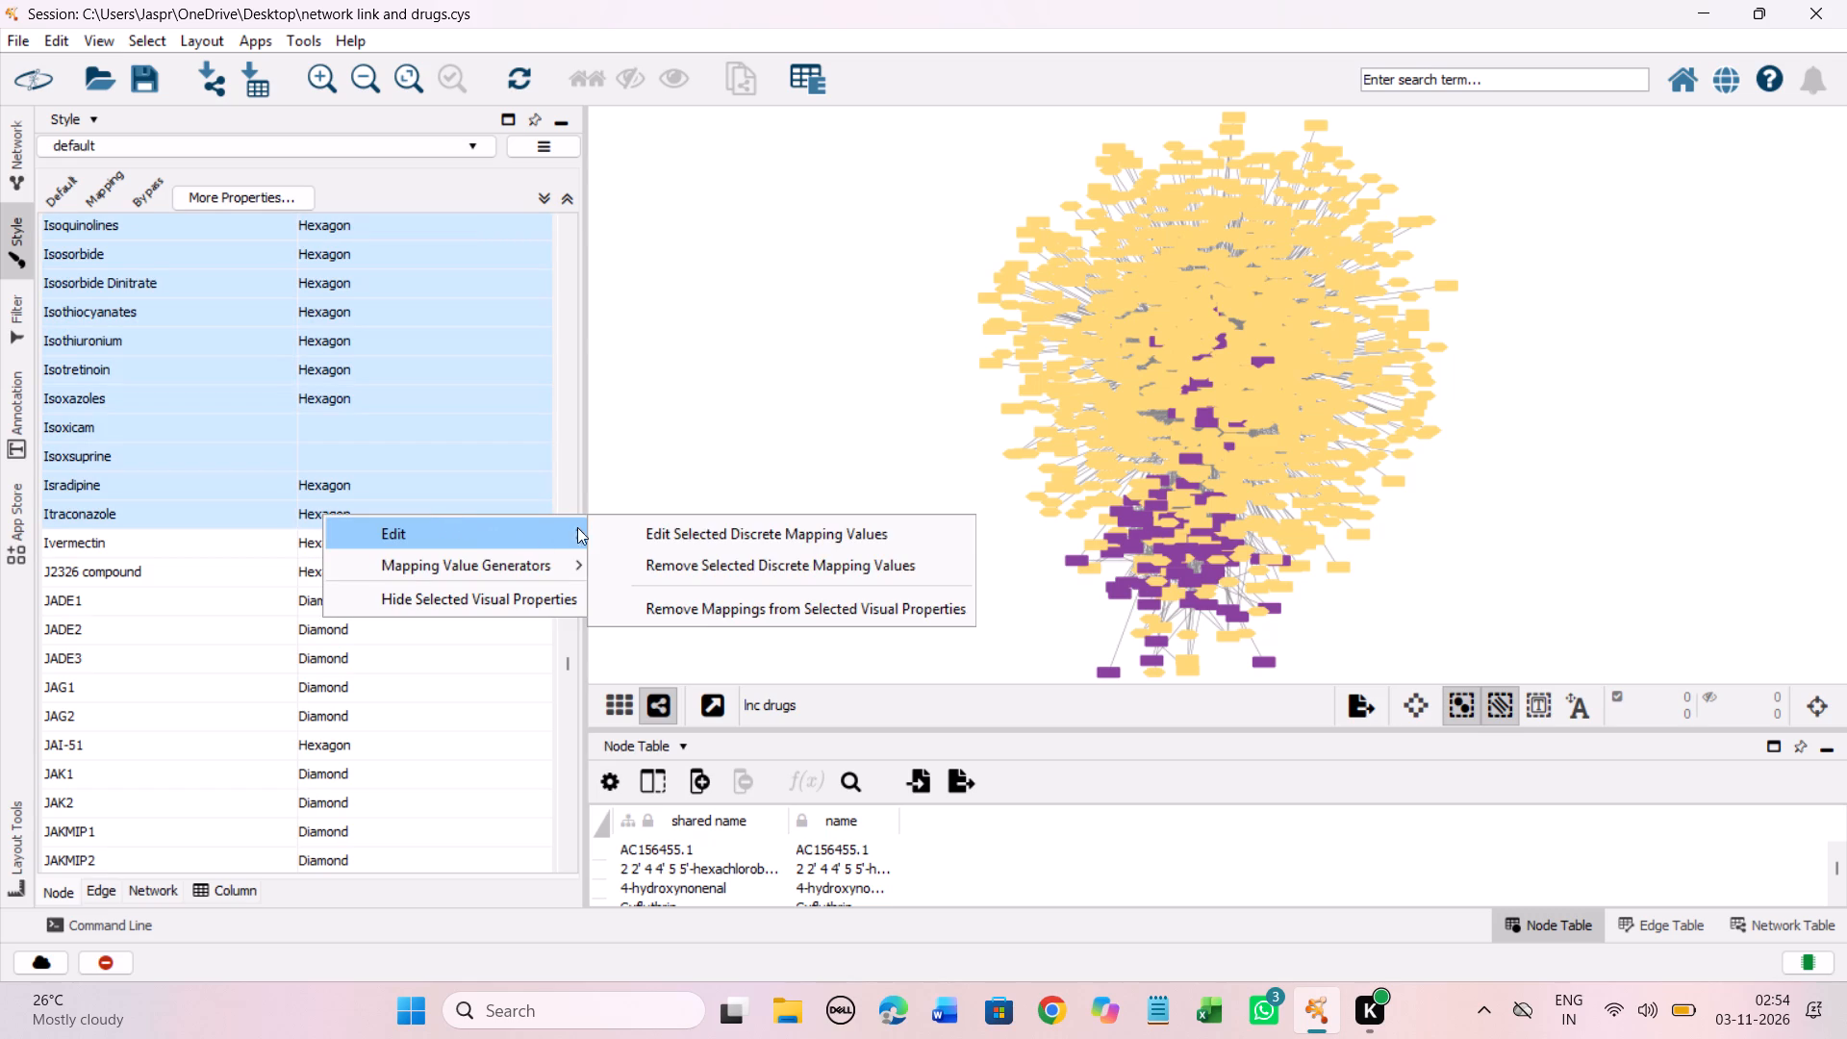
{"action": "left_click", "coordinate": [637, 522]}
{"action": "left_click", "coordinate": [281, 469]}
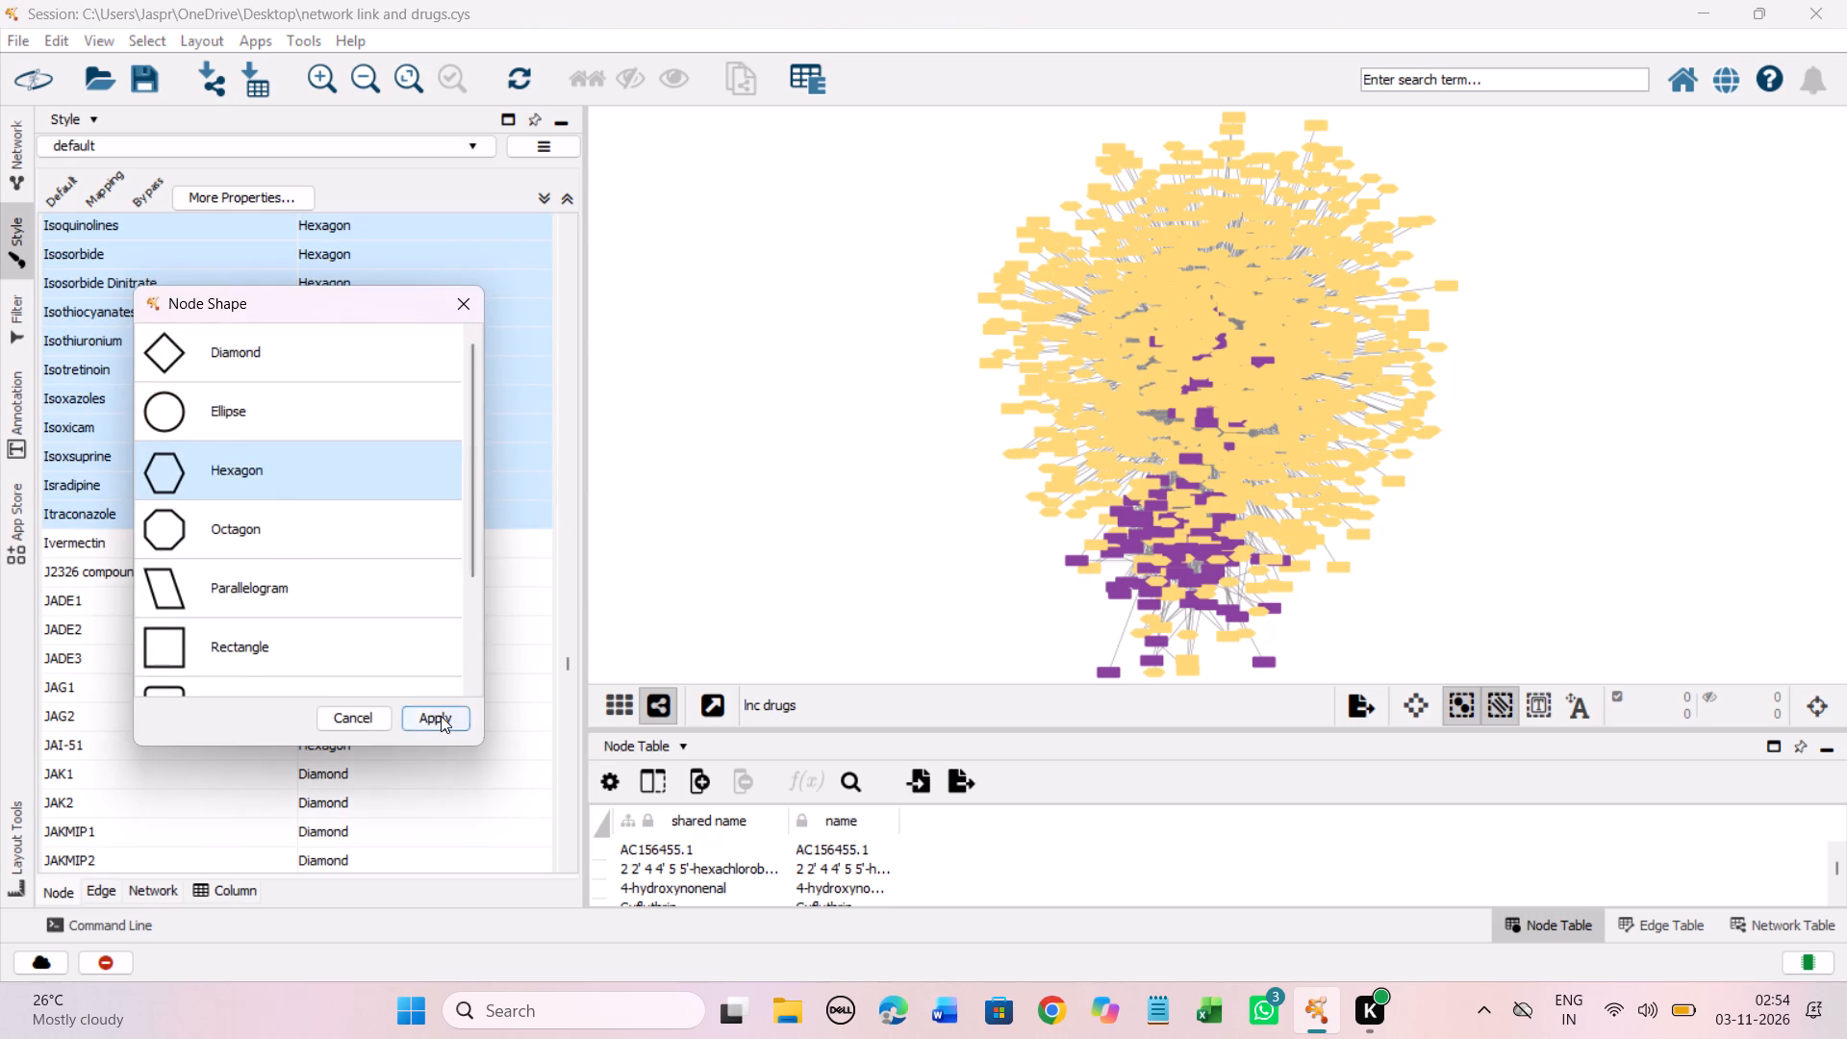
{"action": "left_click", "coordinate": [441, 716]}
Check the Shape mappings from Ivermectin and the JADE entries through the KANSL and KAT entries for drugs without a shape.
{"action": "scroll", "coordinate": [389, 544], "scroll_direction": "down", "scroll_amount": 7}
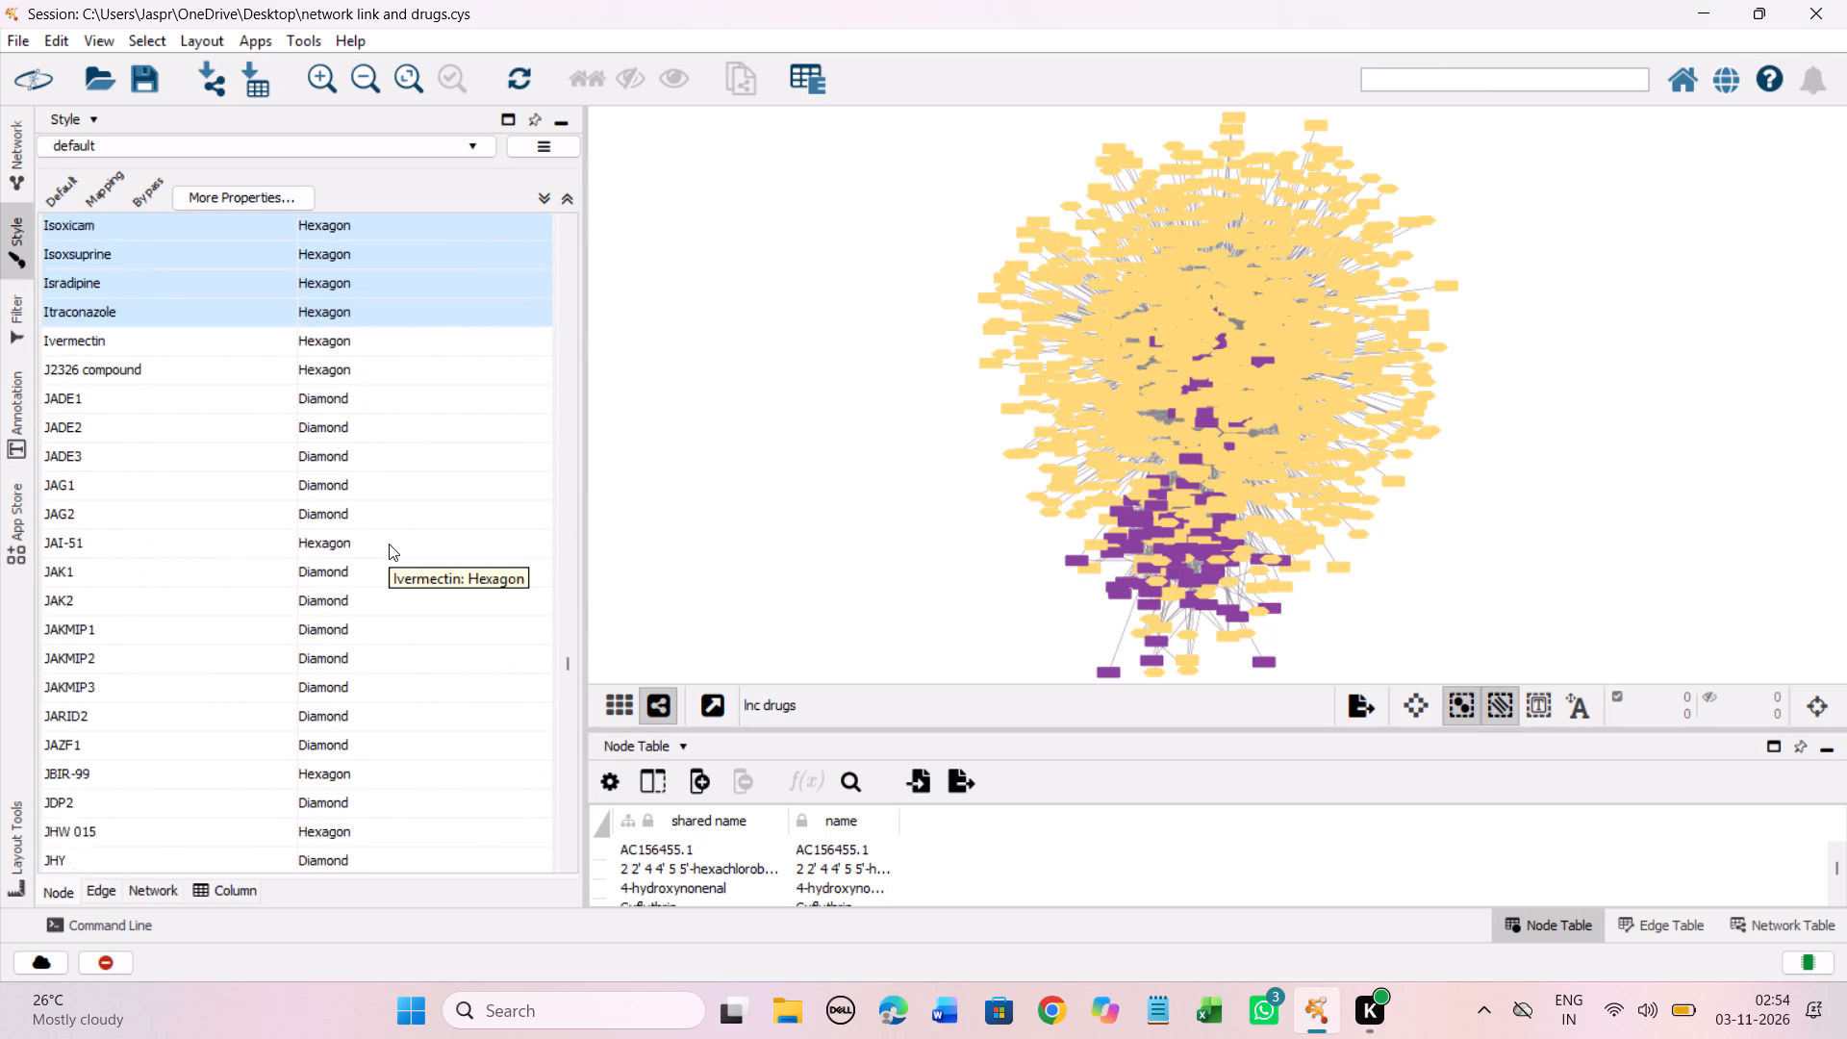
{"action": "scroll", "coordinate": [389, 544], "scroll_direction": "down", "scroll_amount": 10}
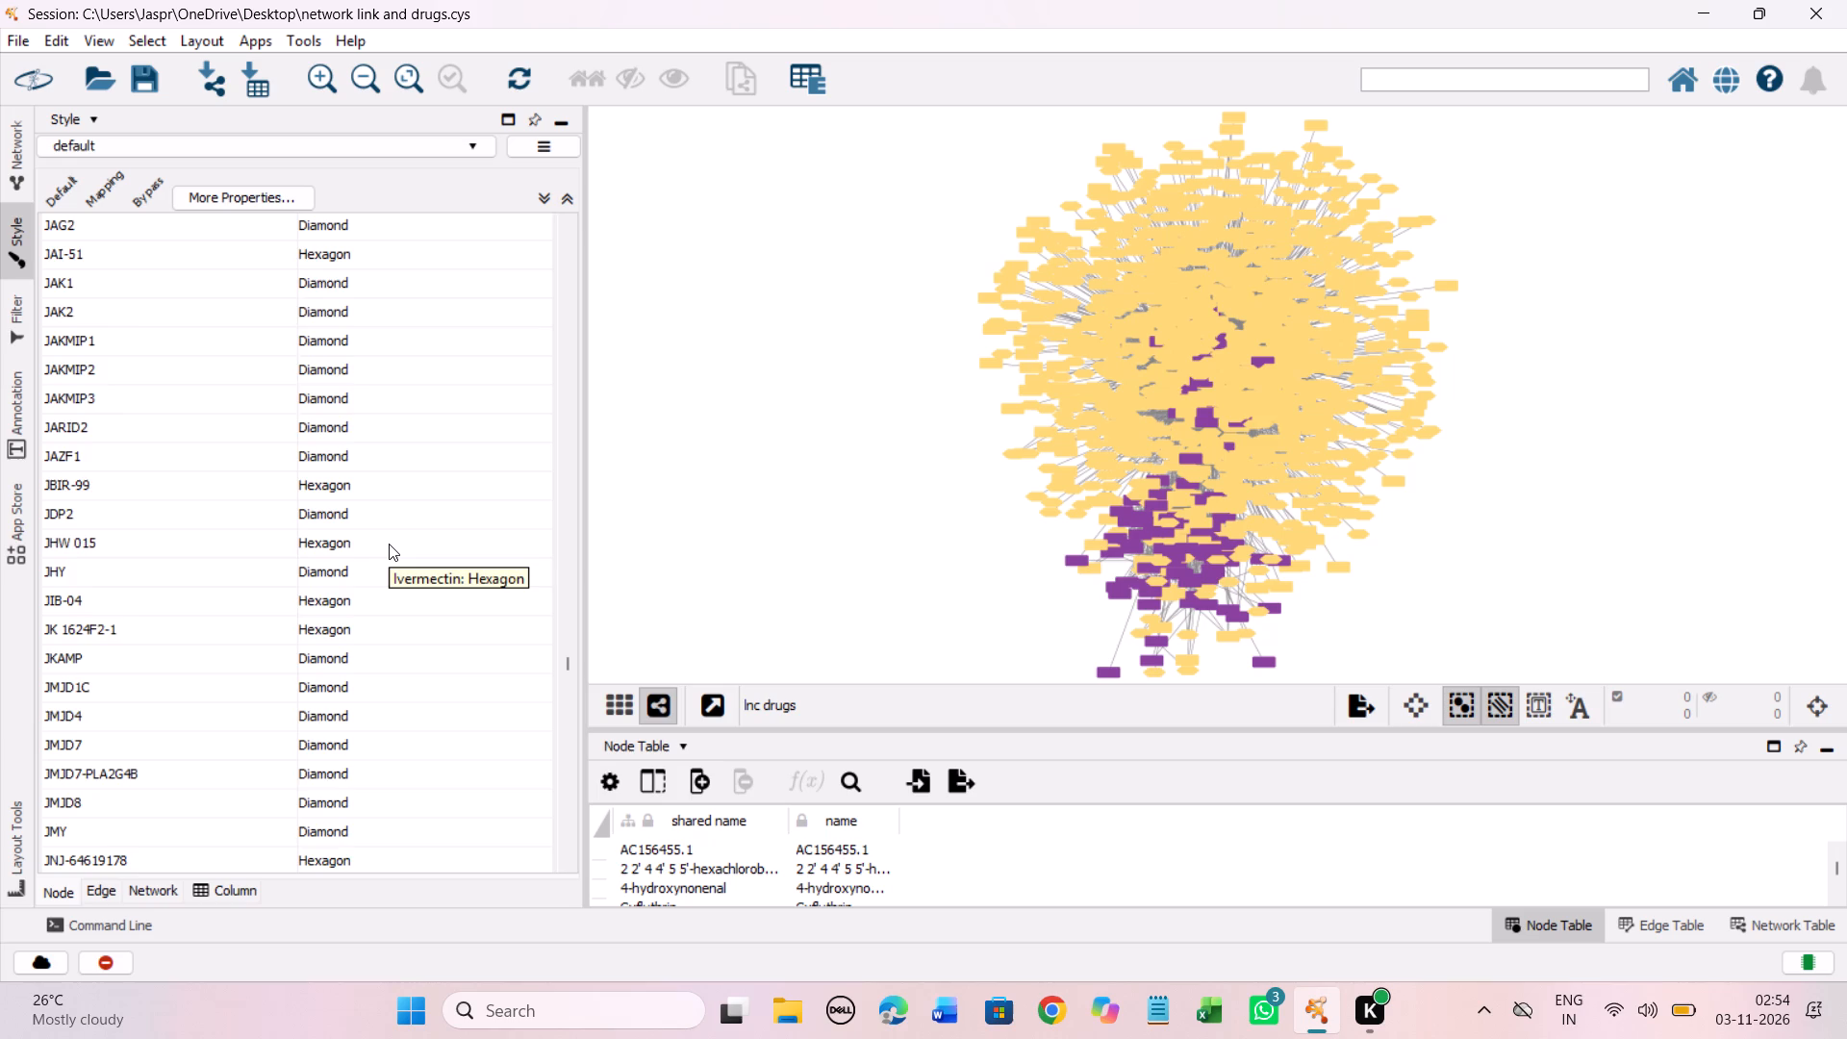
{"action": "scroll", "coordinate": [389, 544], "scroll_direction": "down", "scroll_amount": 3}
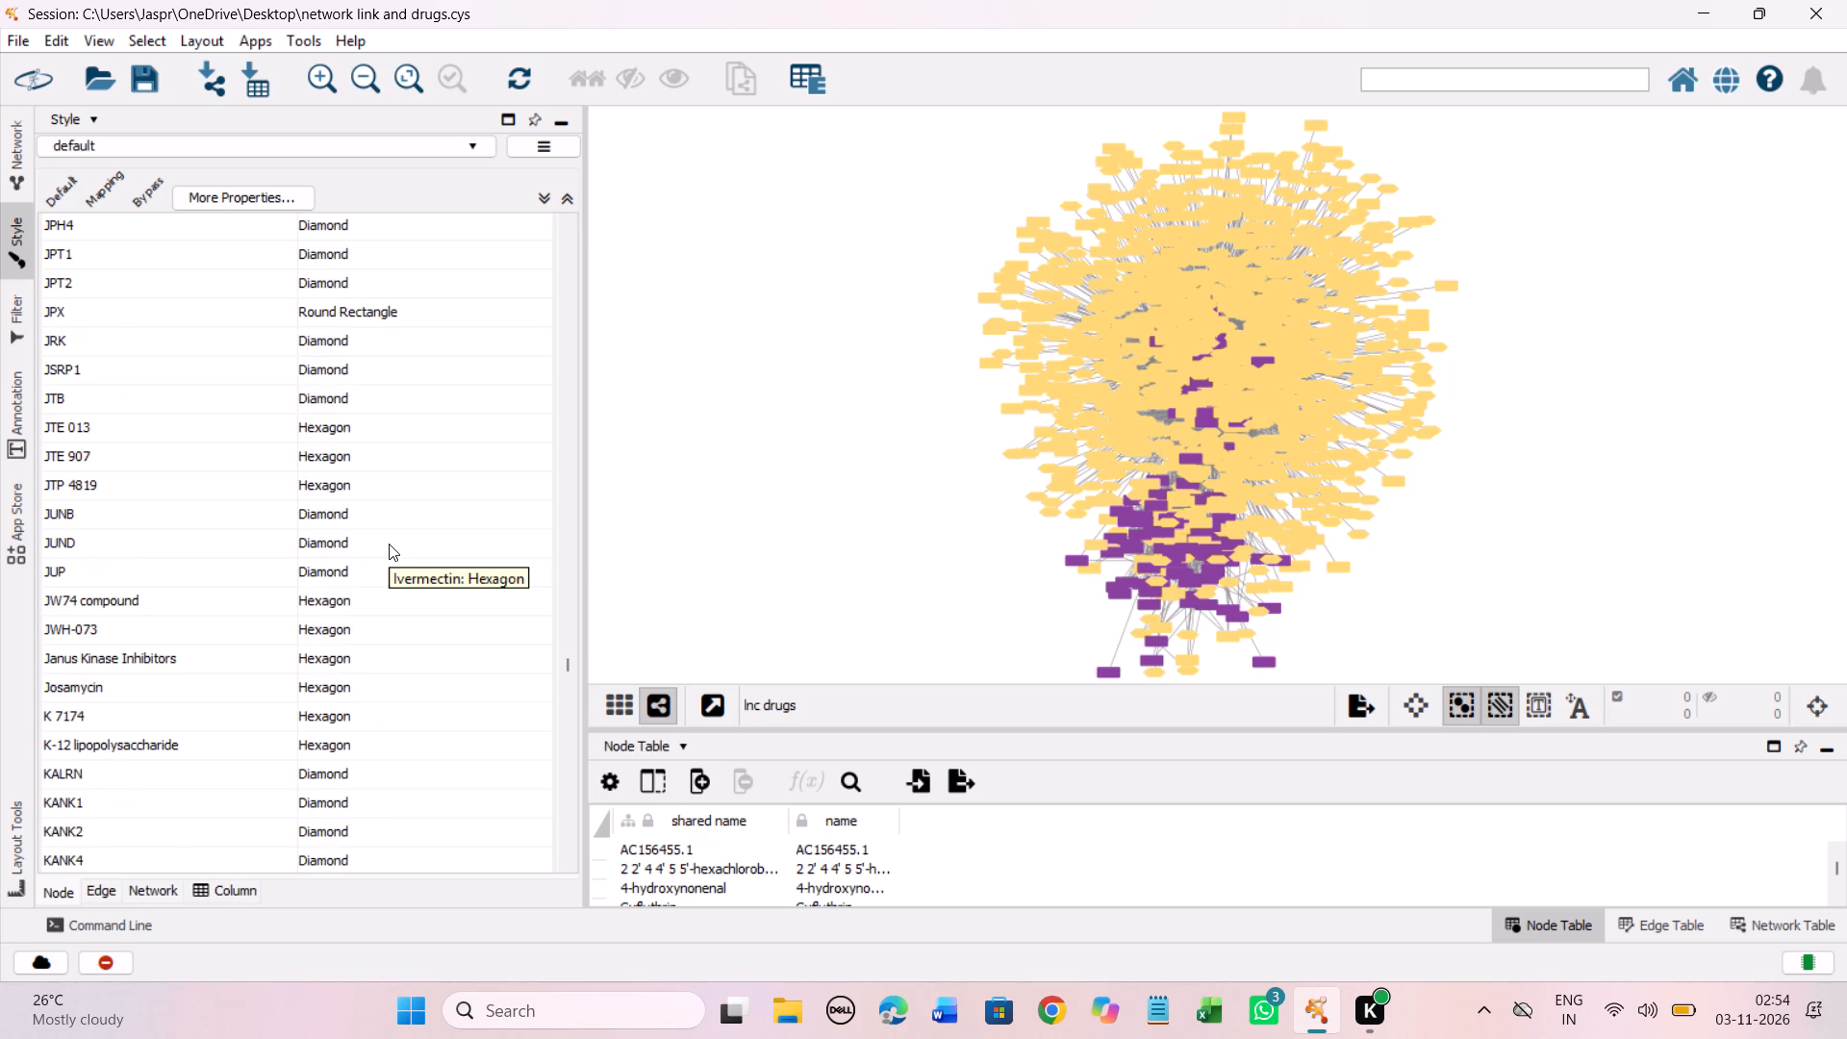
{"action": "scroll", "coordinate": [389, 544], "scroll_direction": "down", "scroll_amount": 8}
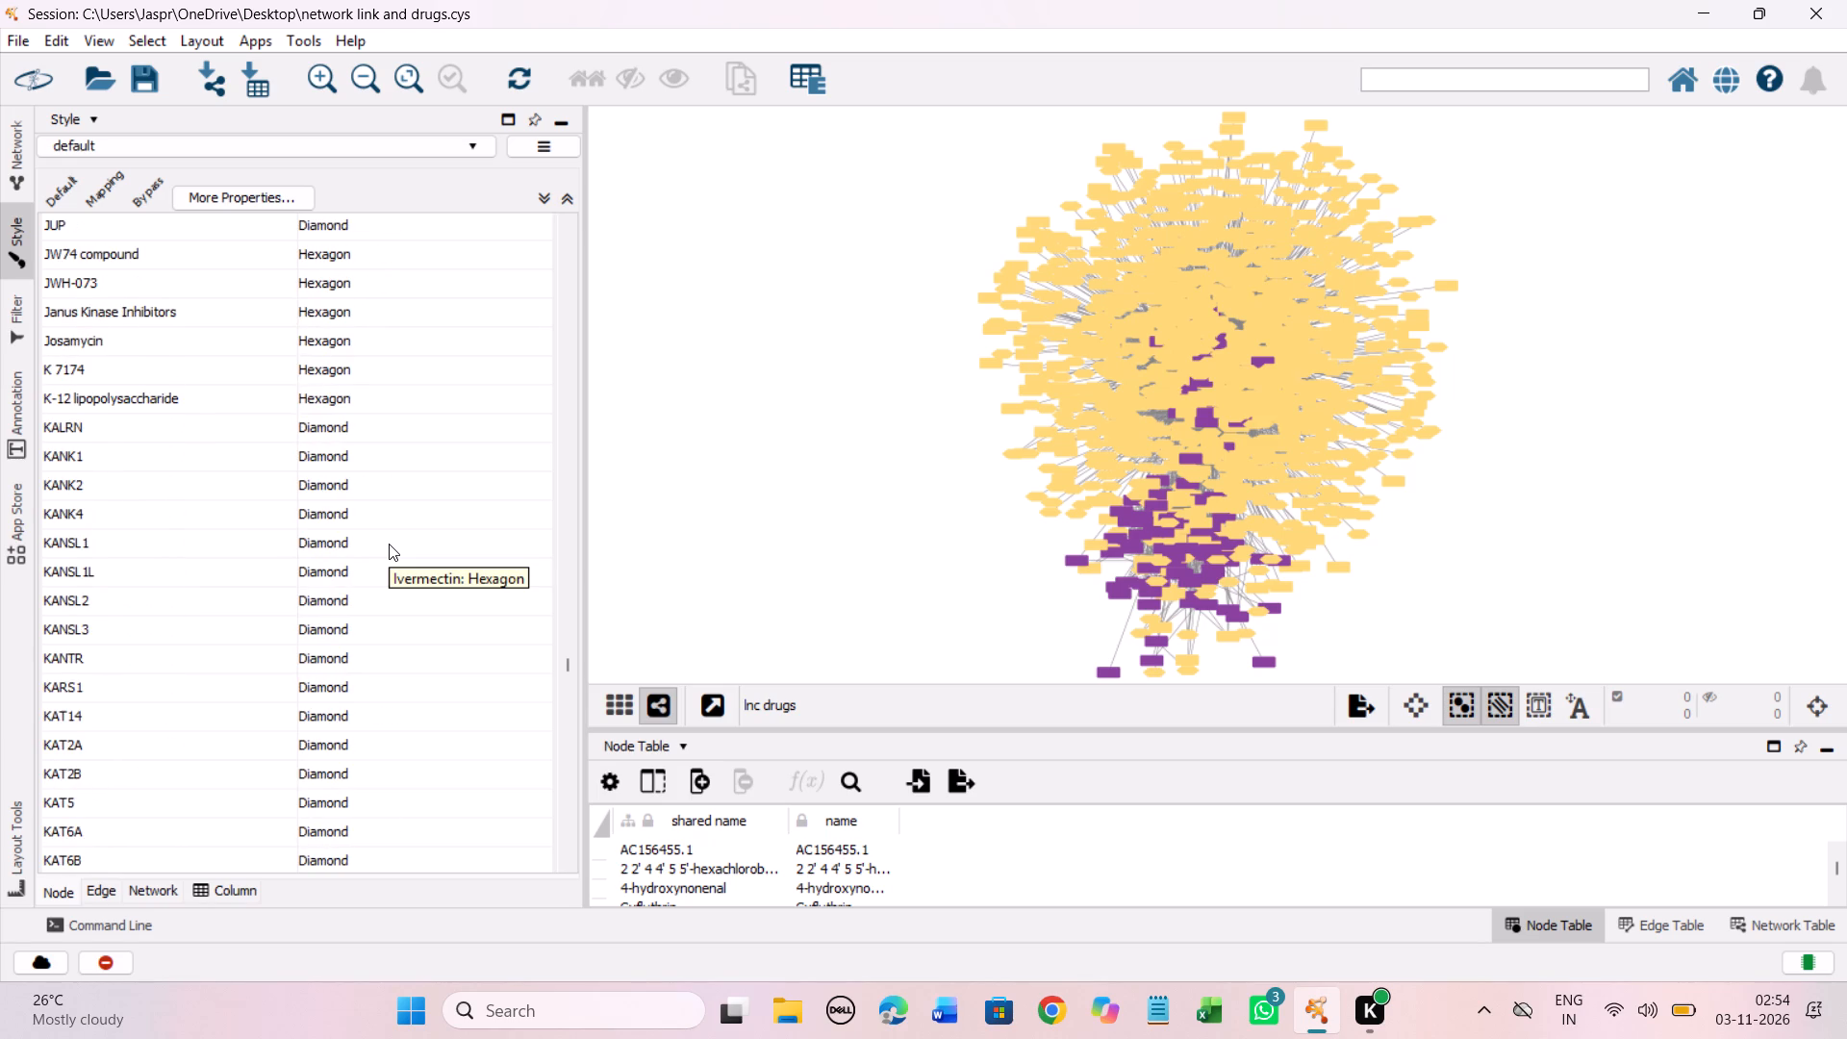
Check the Shape mappings from the KATNA entries through the KCN, KCTD and KDM entries for drugs without a shape.
{"action": "scroll", "coordinate": [389, 544], "scroll_direction": "down", "scroll_amount": 5}
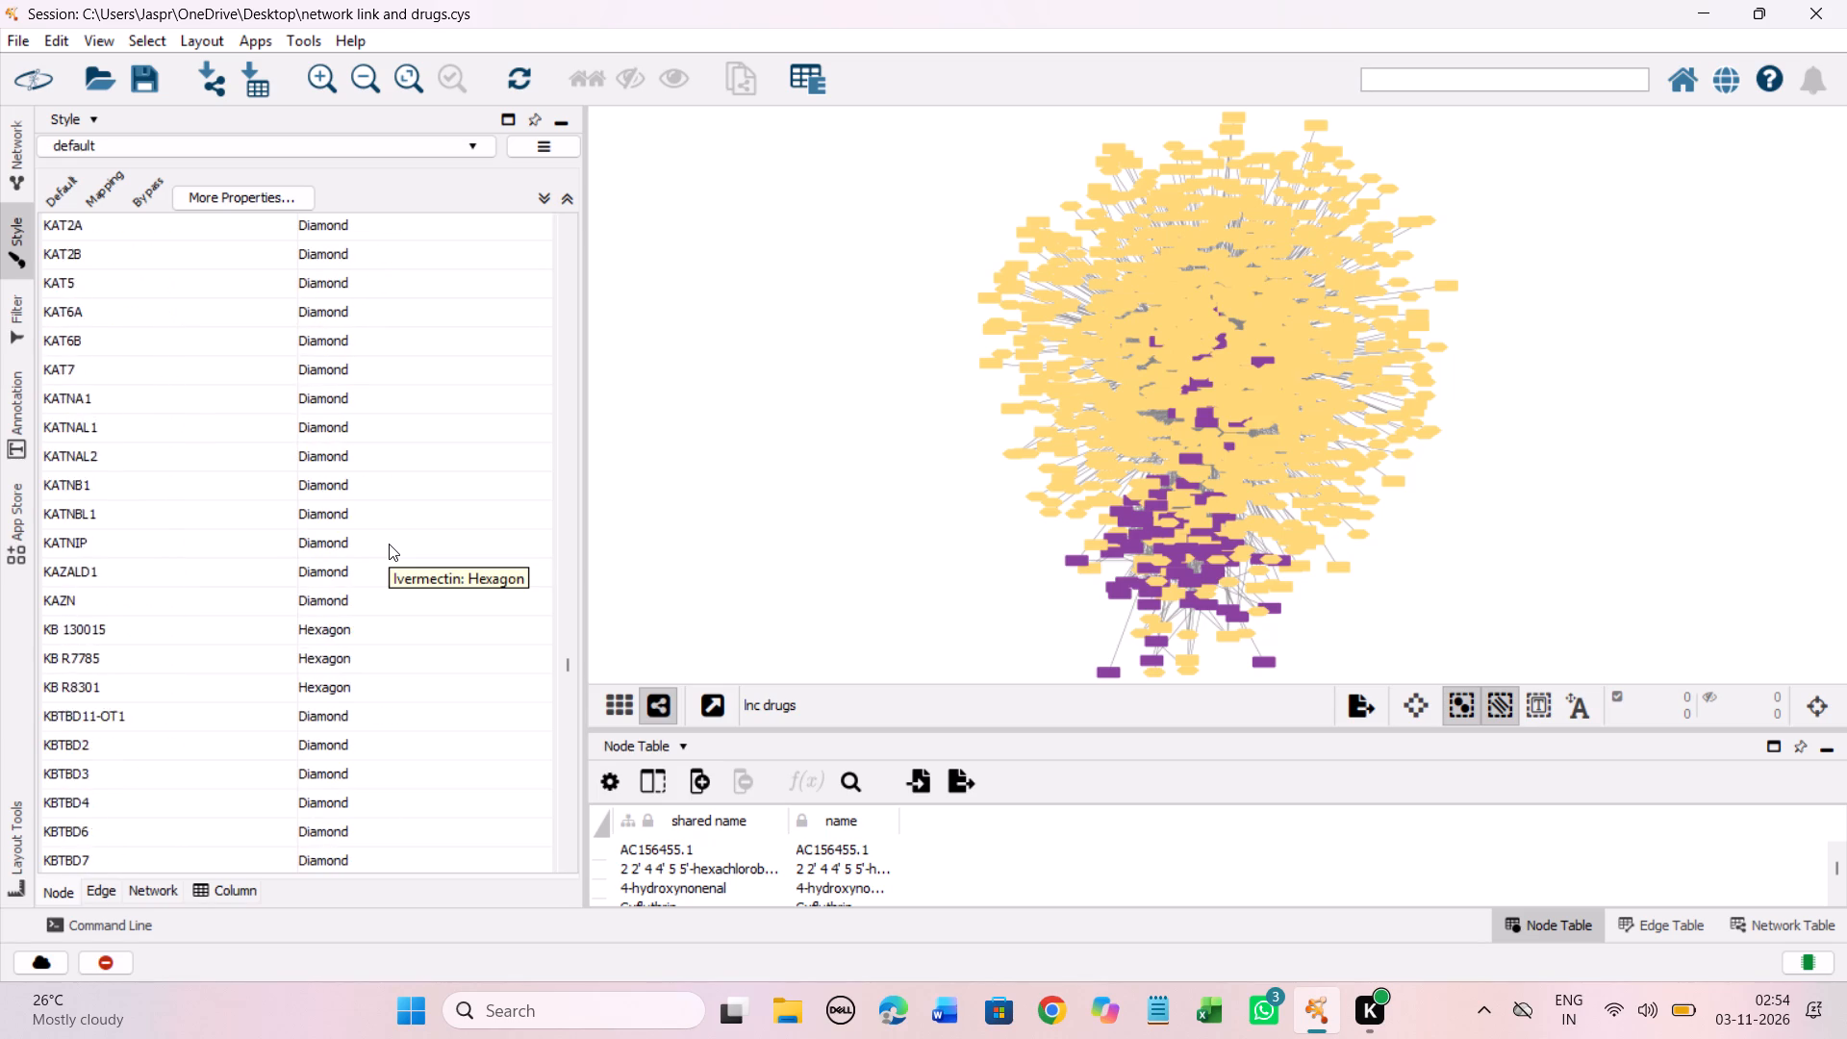
{"action": "scroll", "coordinate": [389, 544], "scroll_direction": "down", "scroll_amount": 3}
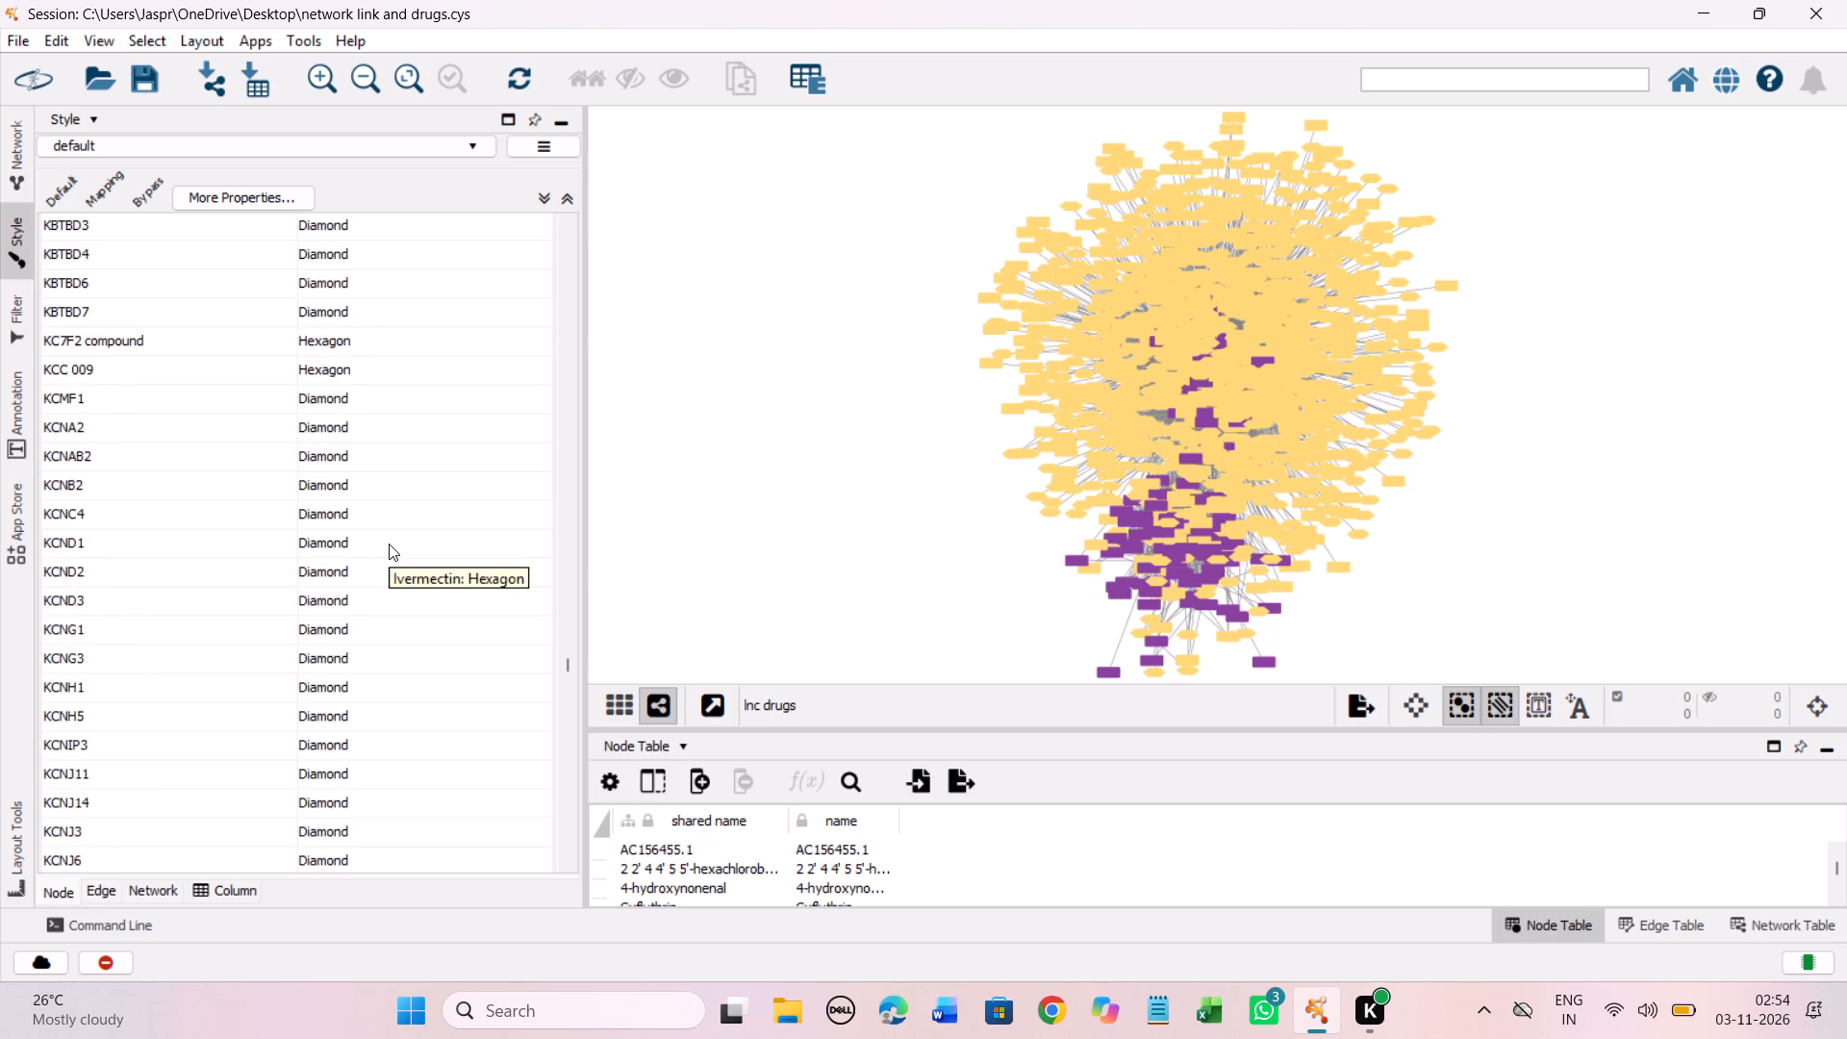
{"action": "scroll", "coordinate": [389, 544], "scroll_direction": "down", "scroll_amount": 4}
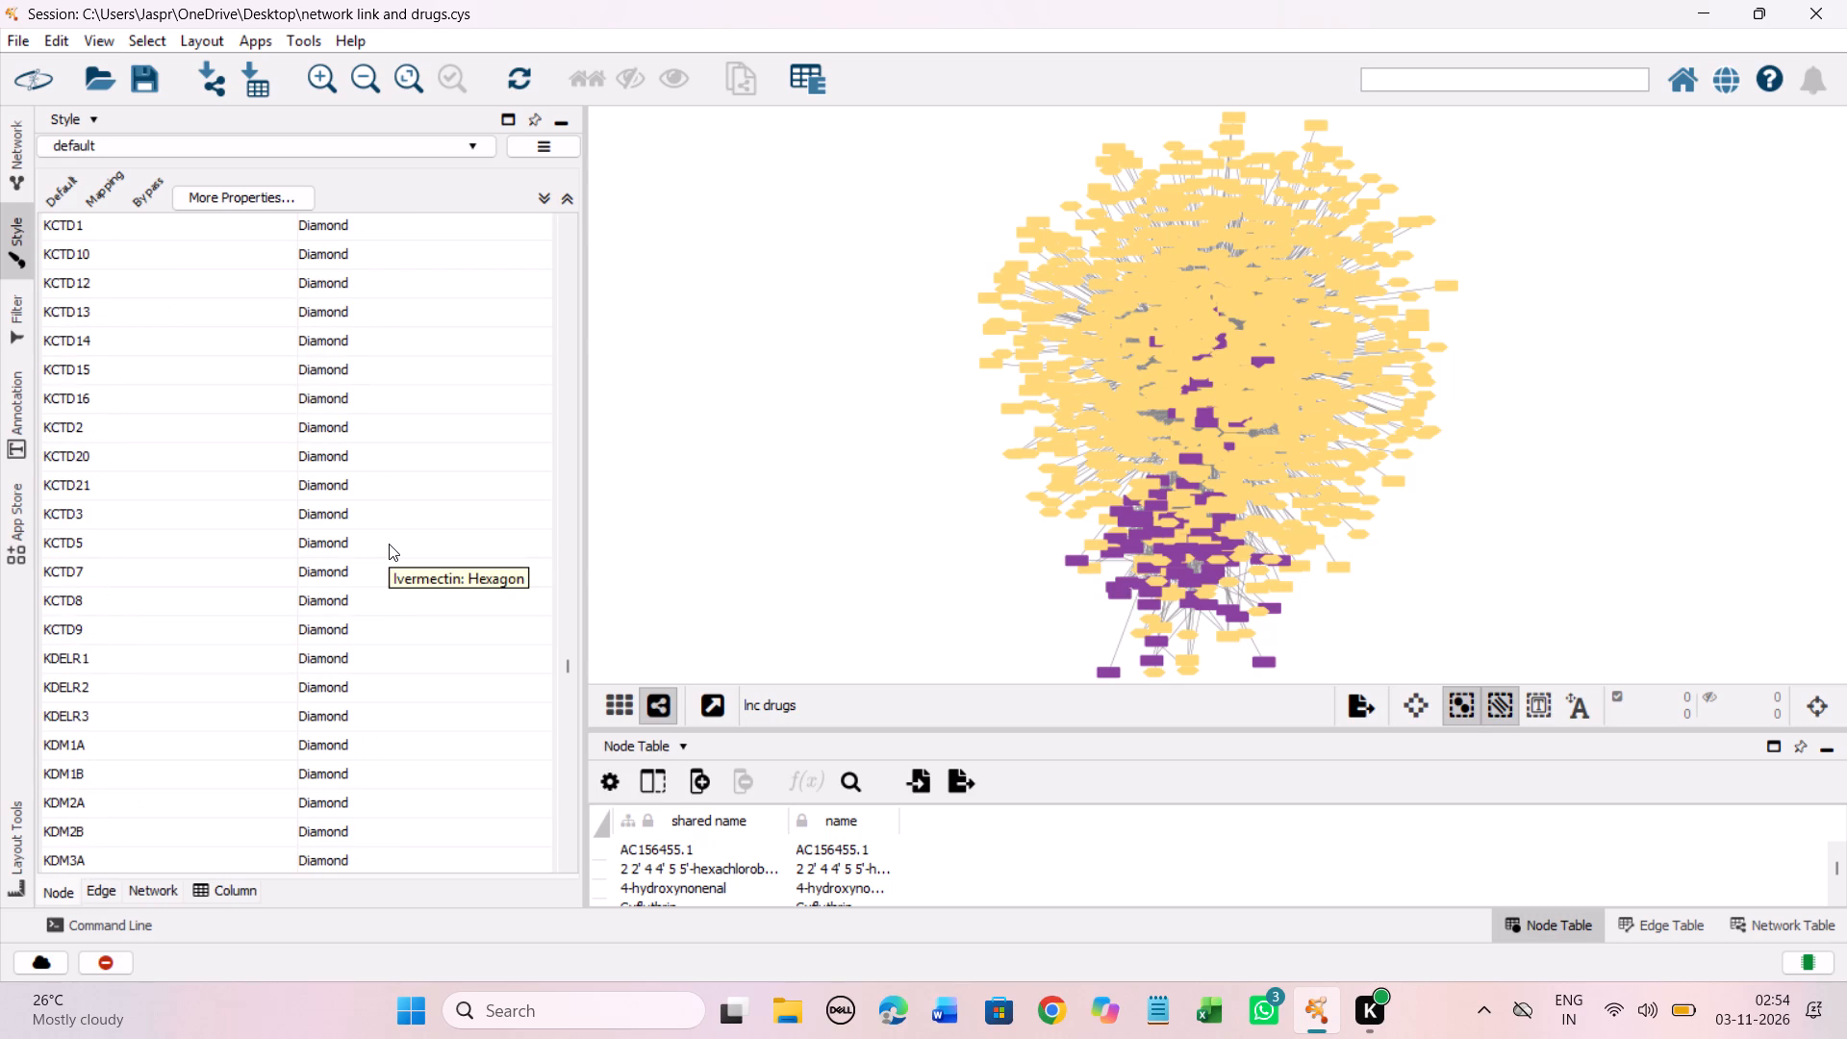
Check the Shape mappings from the KIAA and KIF entries through the KLF, KPNA and KRT entries for drugs without a shape.
{"action": "scroll", "coordinate": [389, 544], "scroll_direction": "down", "scroll_amount": 4}
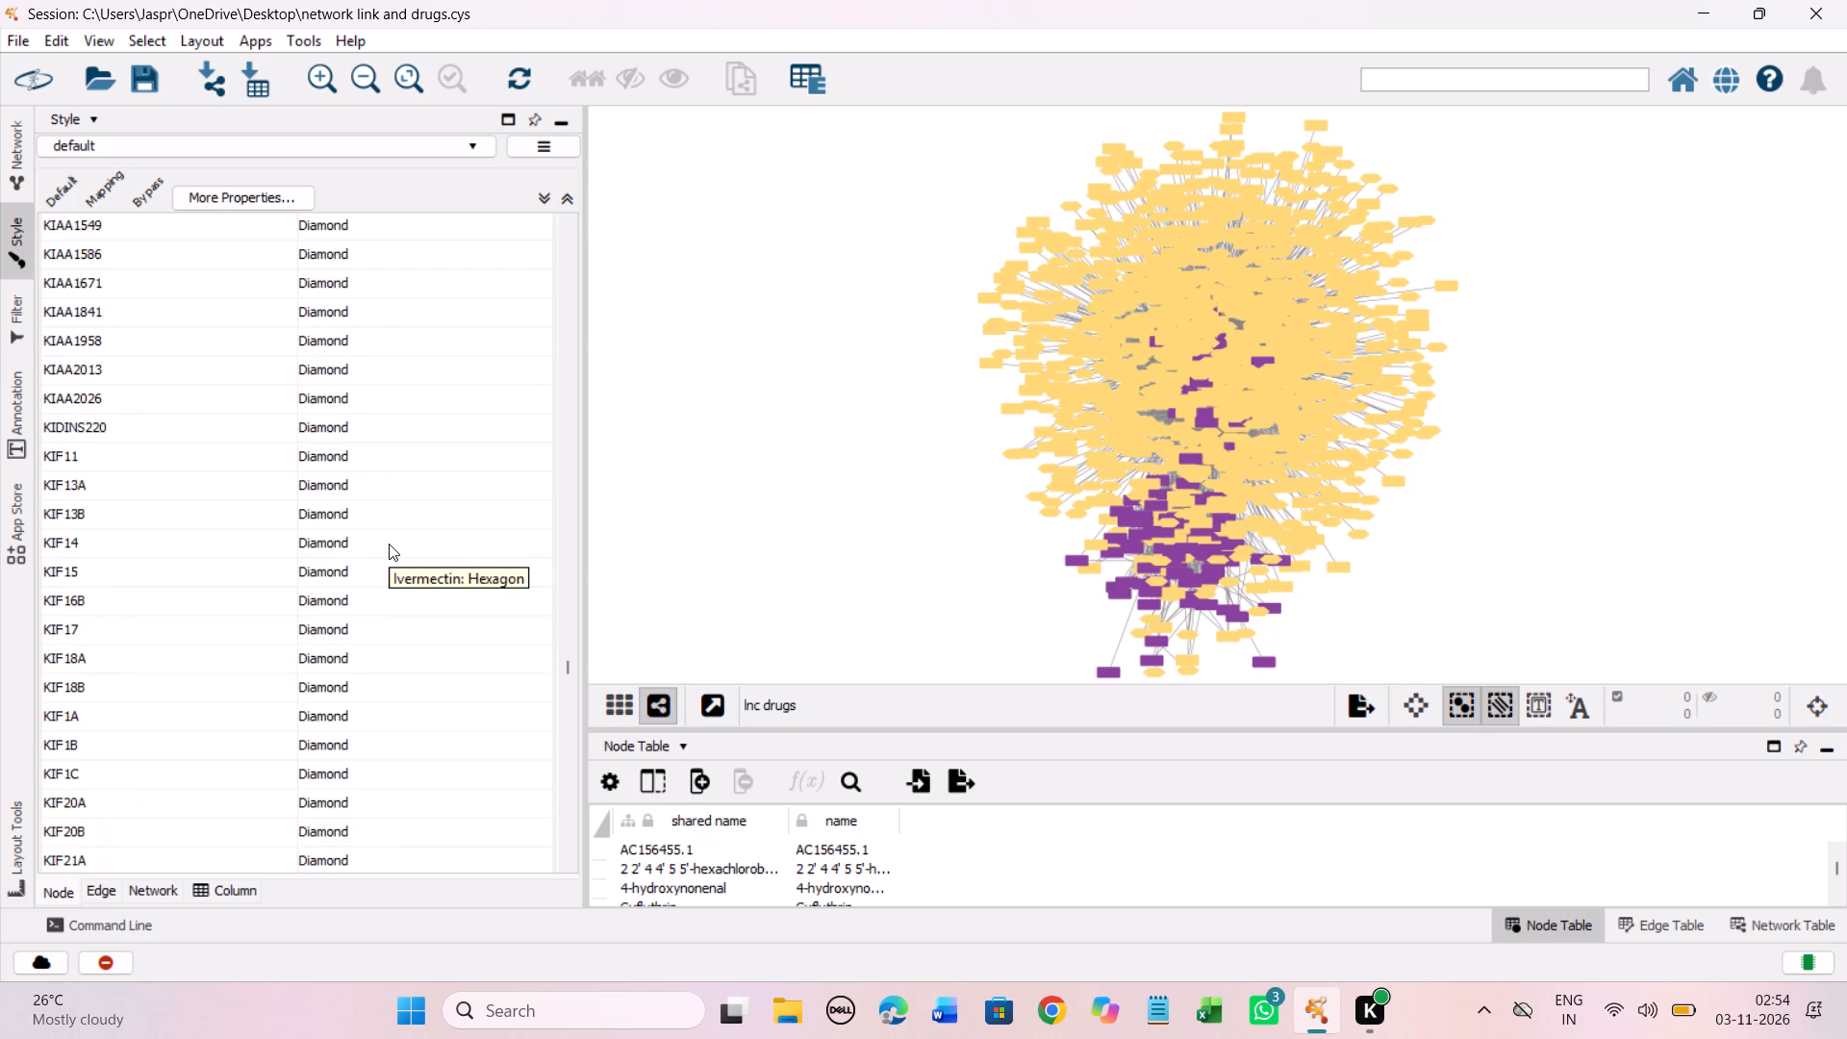
{"action": "scroll", "coordinate": [389, 544], "scroll_direction": "down", "scroll_amount": 7}
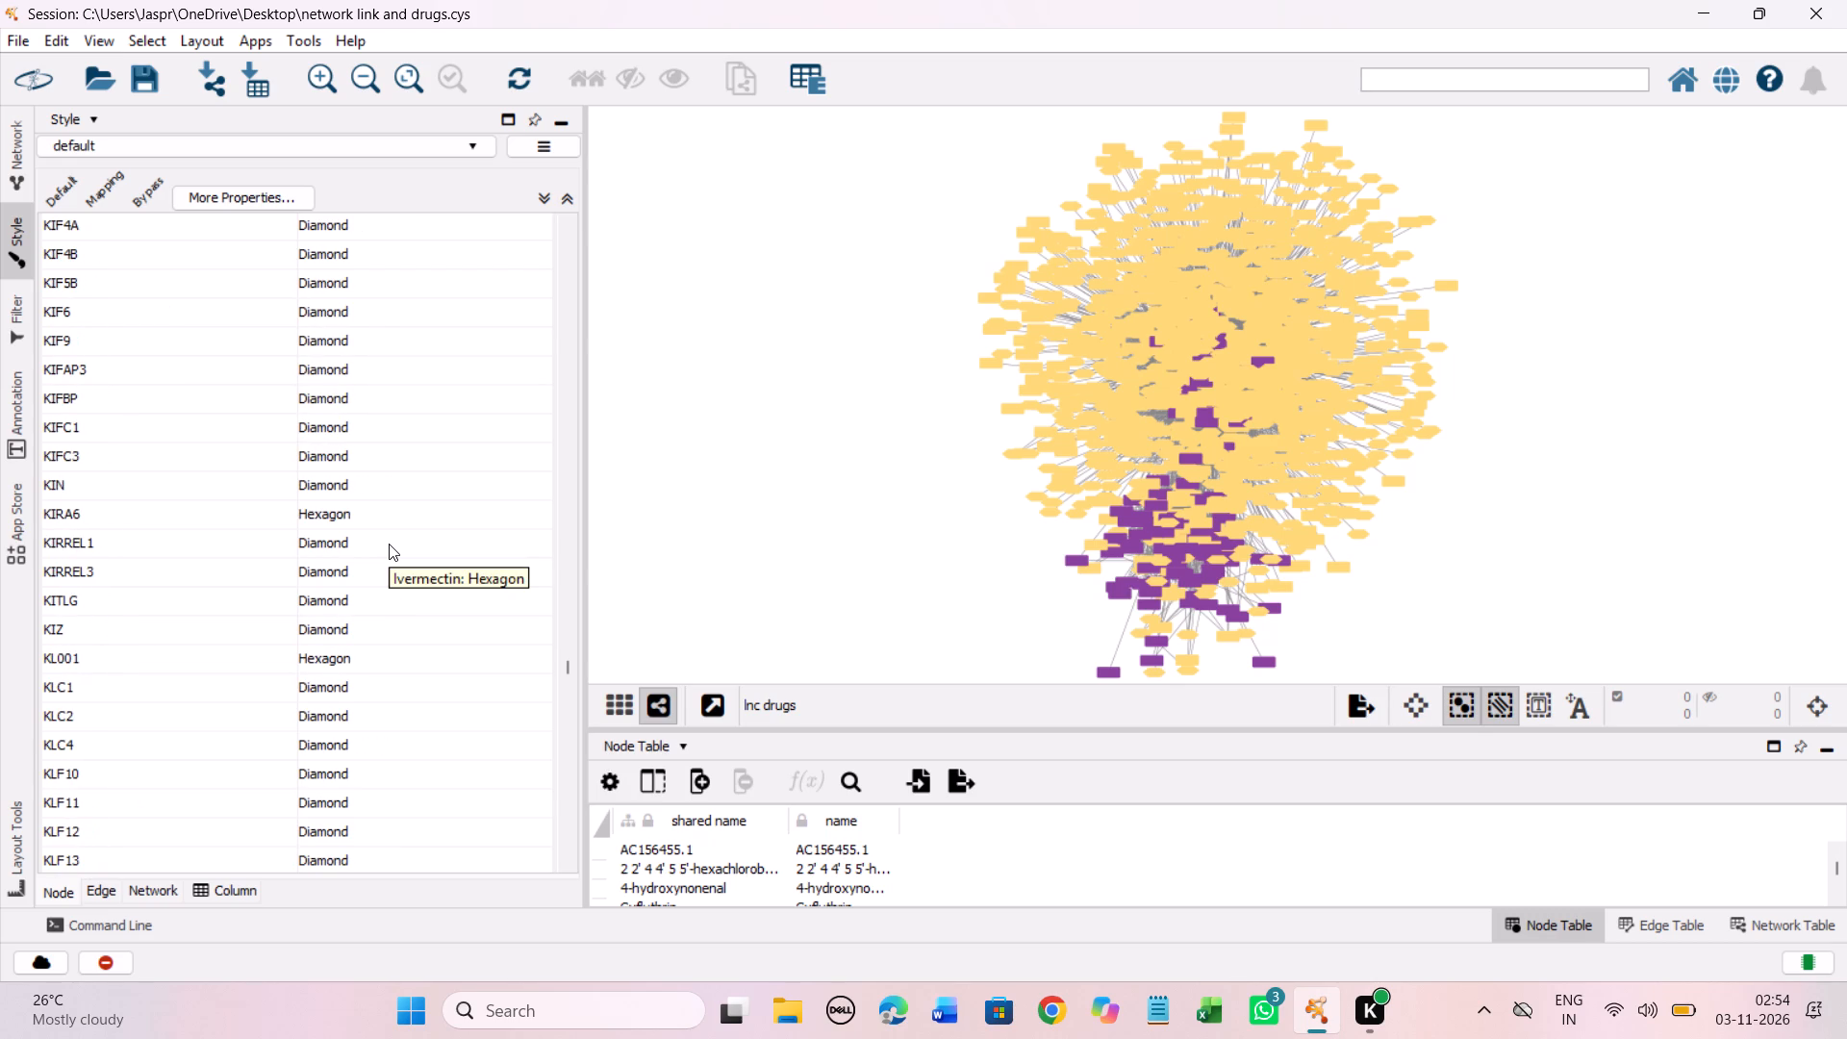
{"action": "scroll", "coordinate": [389, 544], "scroll_direction": "down", "scroll_amount": 2}
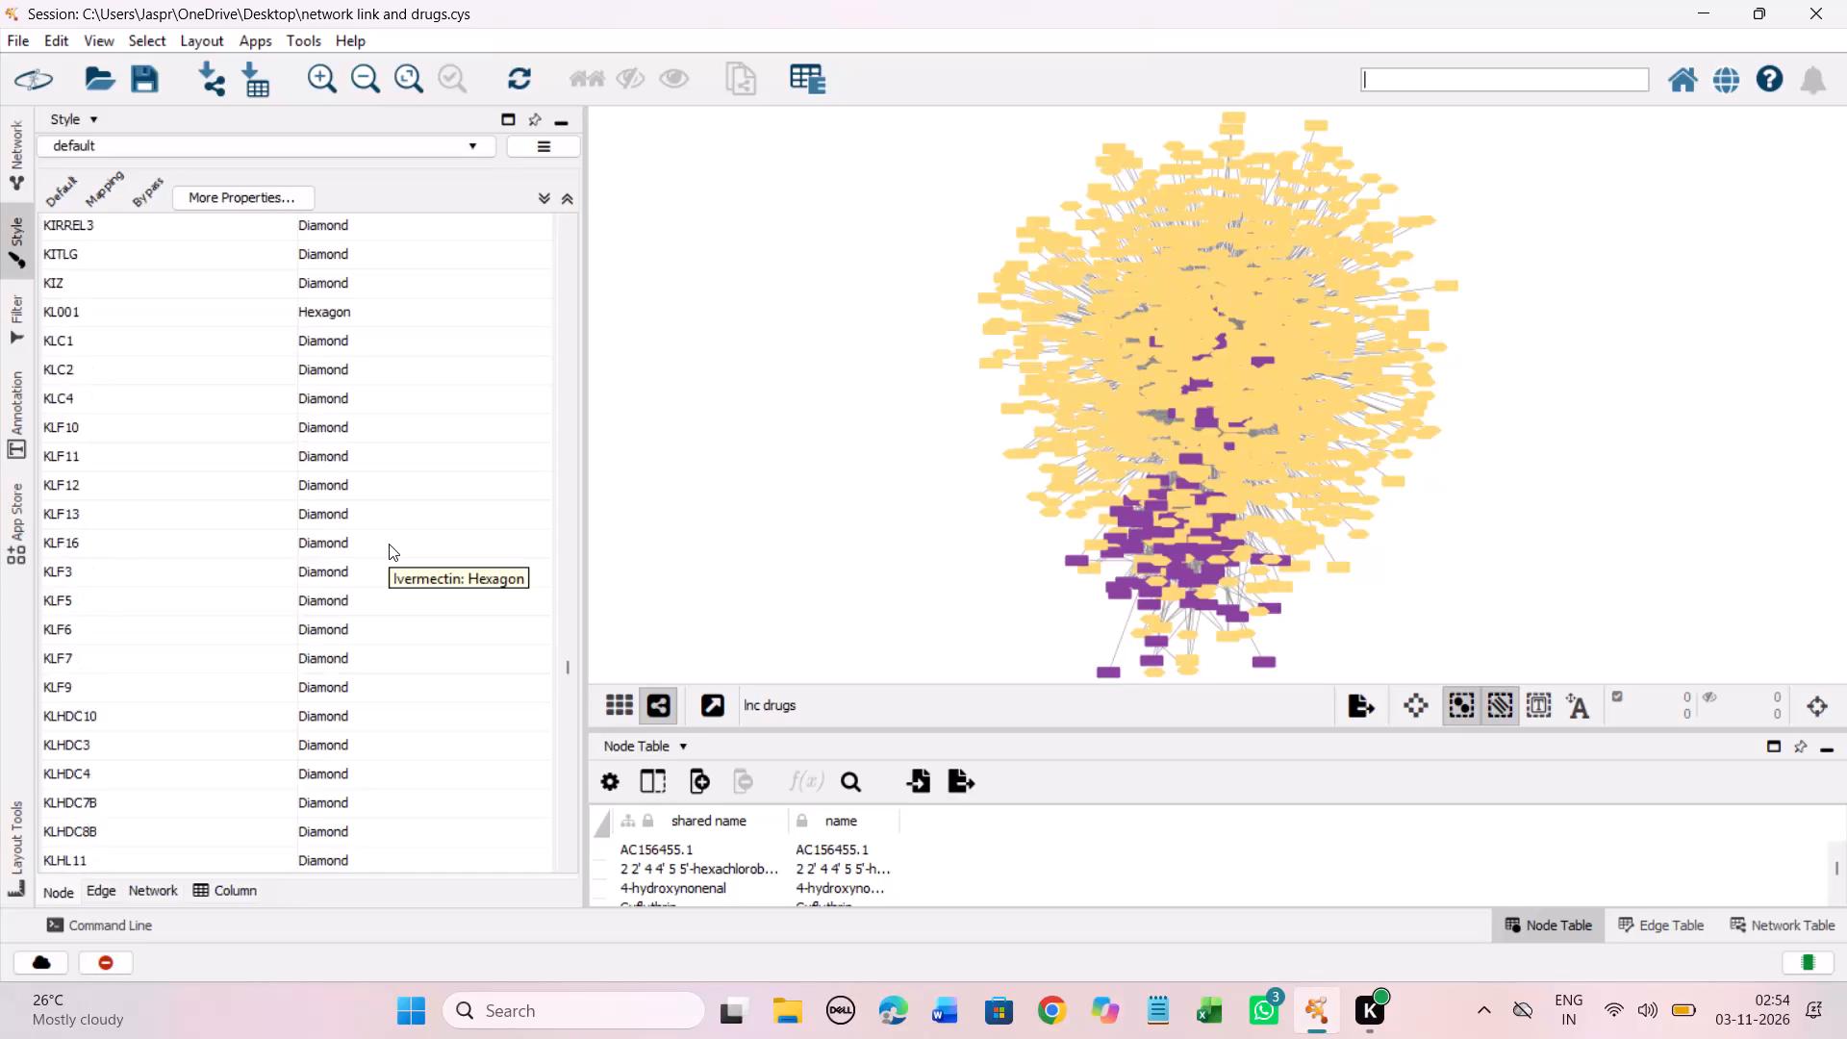
{"action": "scroll", "coordinate": [389, 544], "scroll_direction": "down", "scroll_amount": 3}
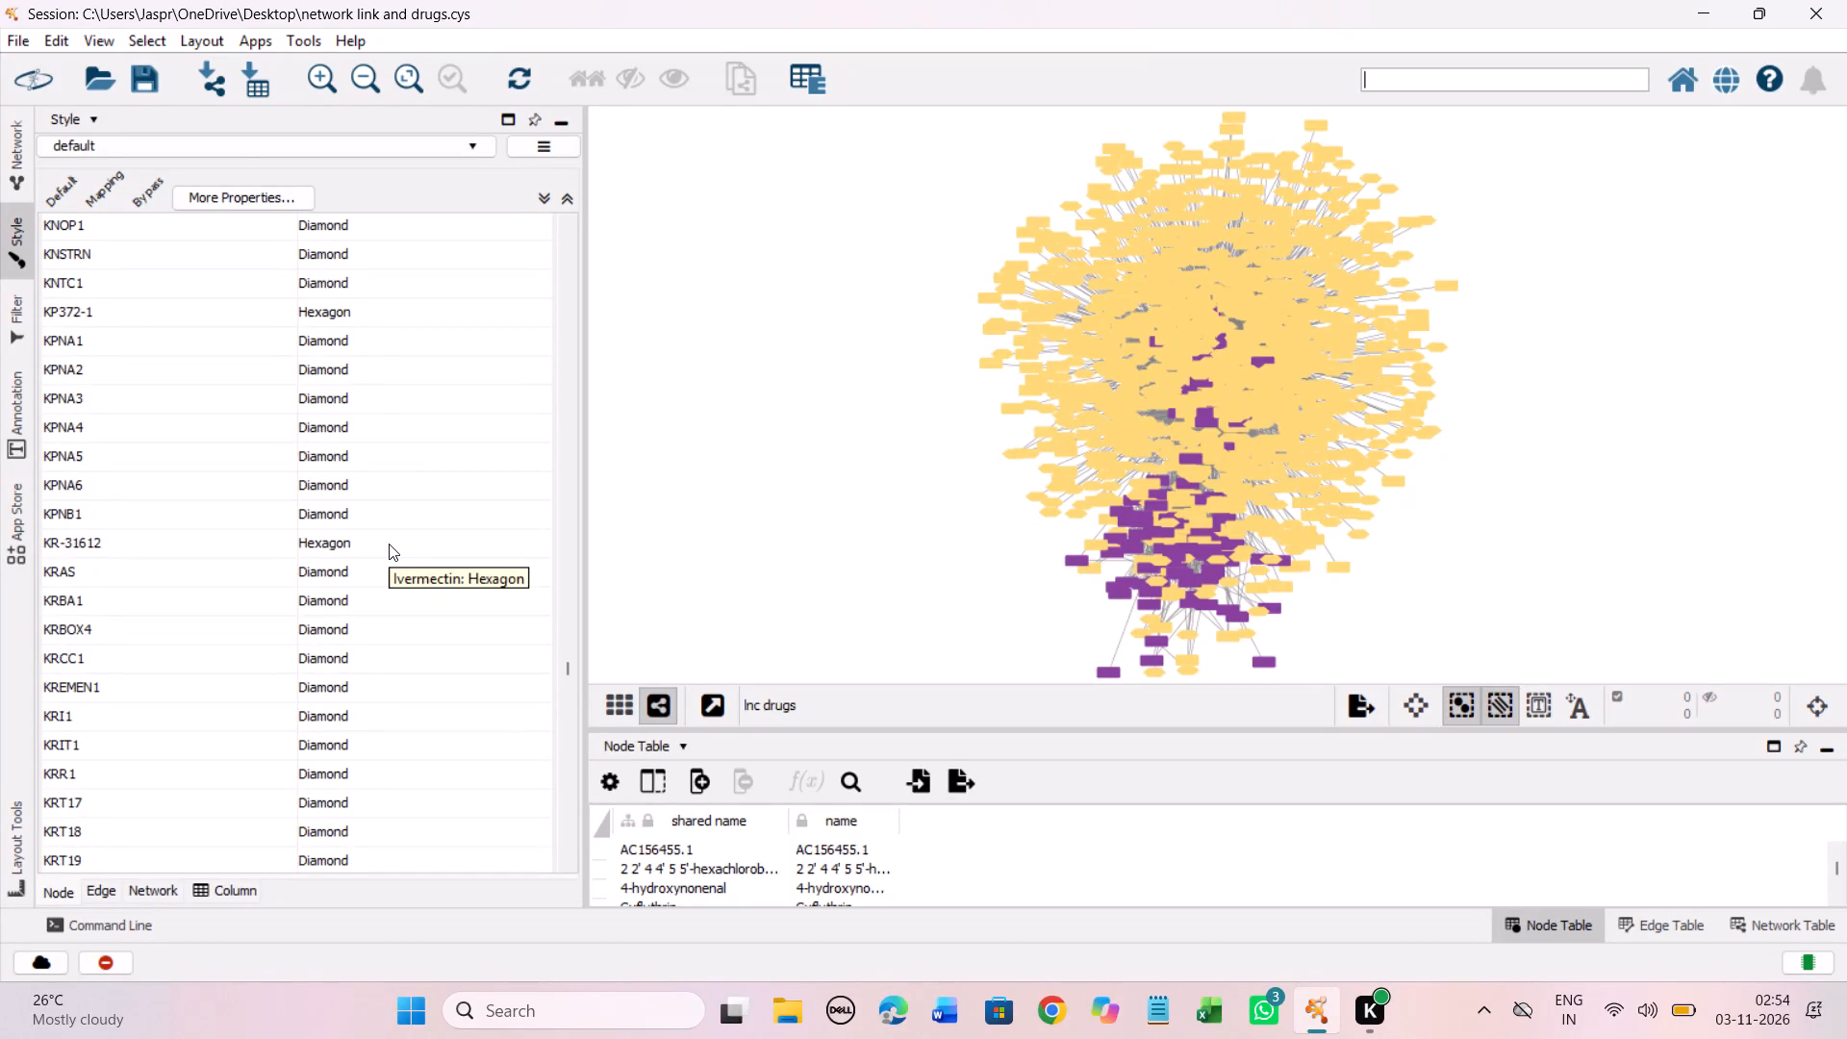
Check the Shape mappings from the KRT and KT entries through the drugs Kainic Acid to Kynurenine for missing shapes.
{"action": "scroll", "coordinate": [389, 544], "scroll_direction": "down", "scroll_amount": 4}
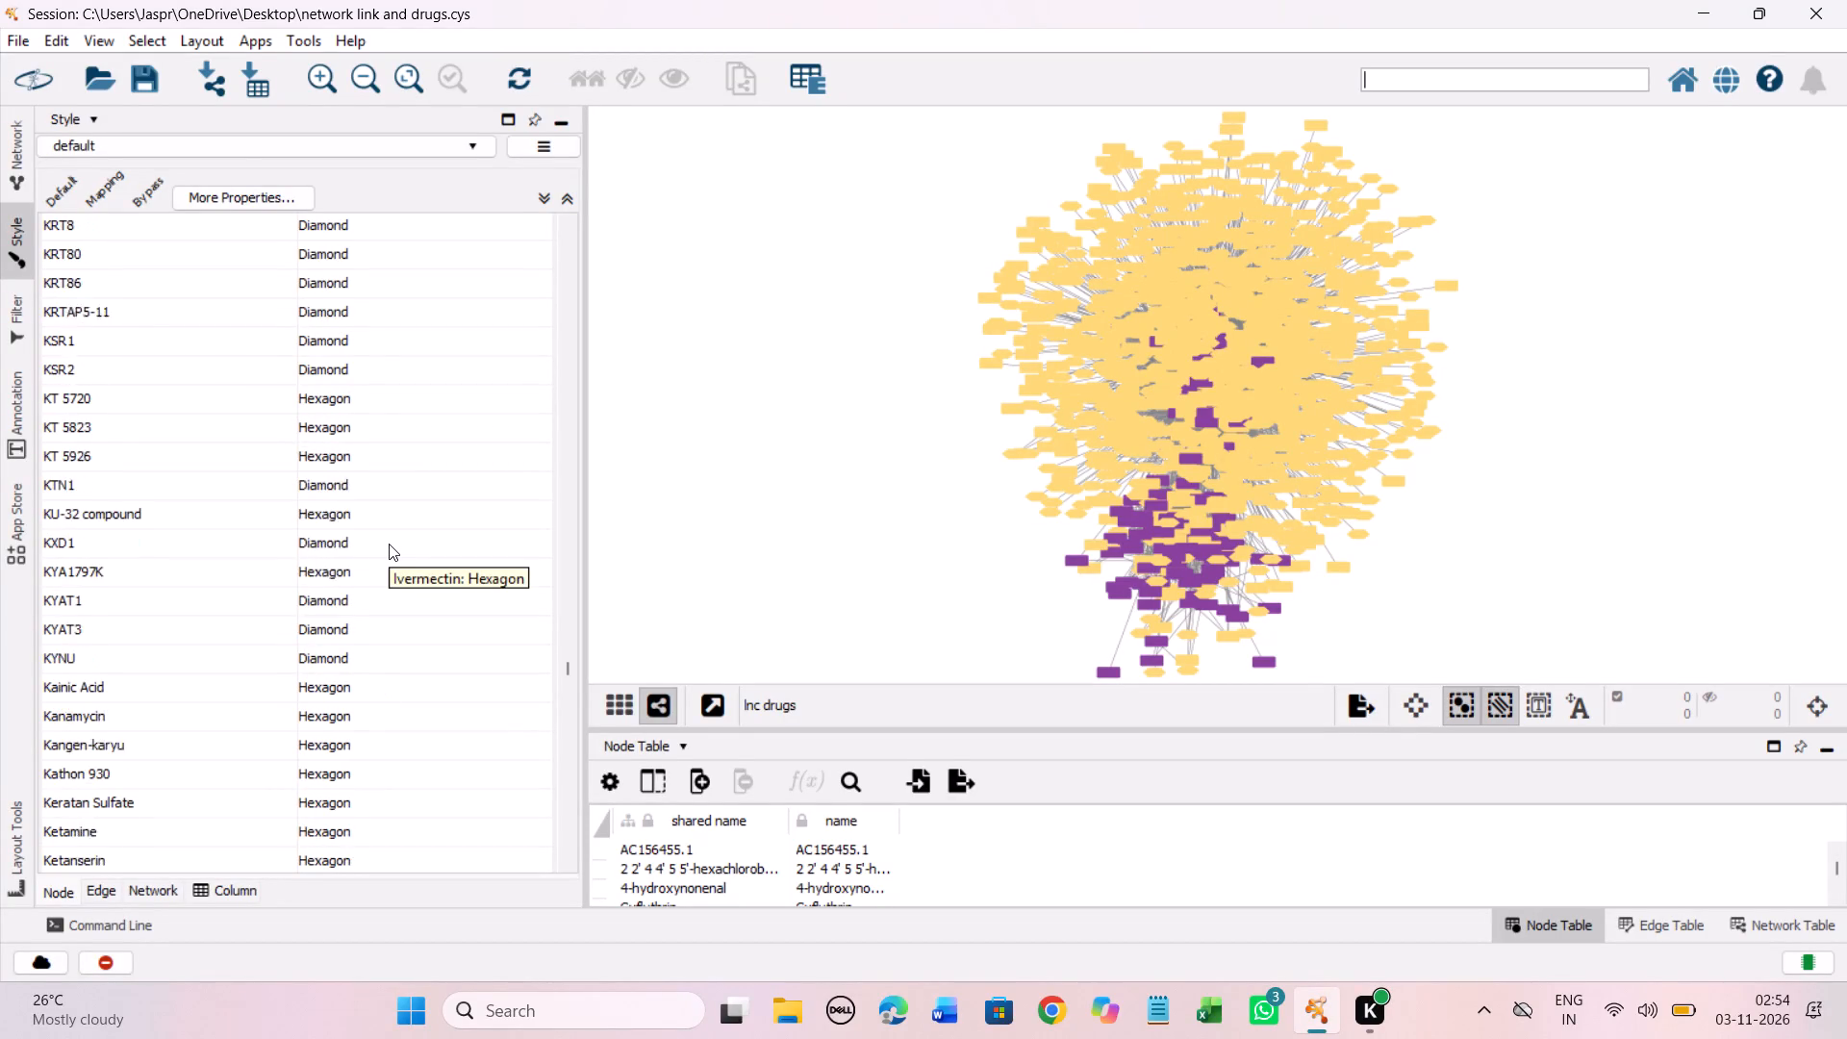
{"action": "scroll", "coordinate": [389, 544], "scroll_direction": "down", "scroll_amount": 4}
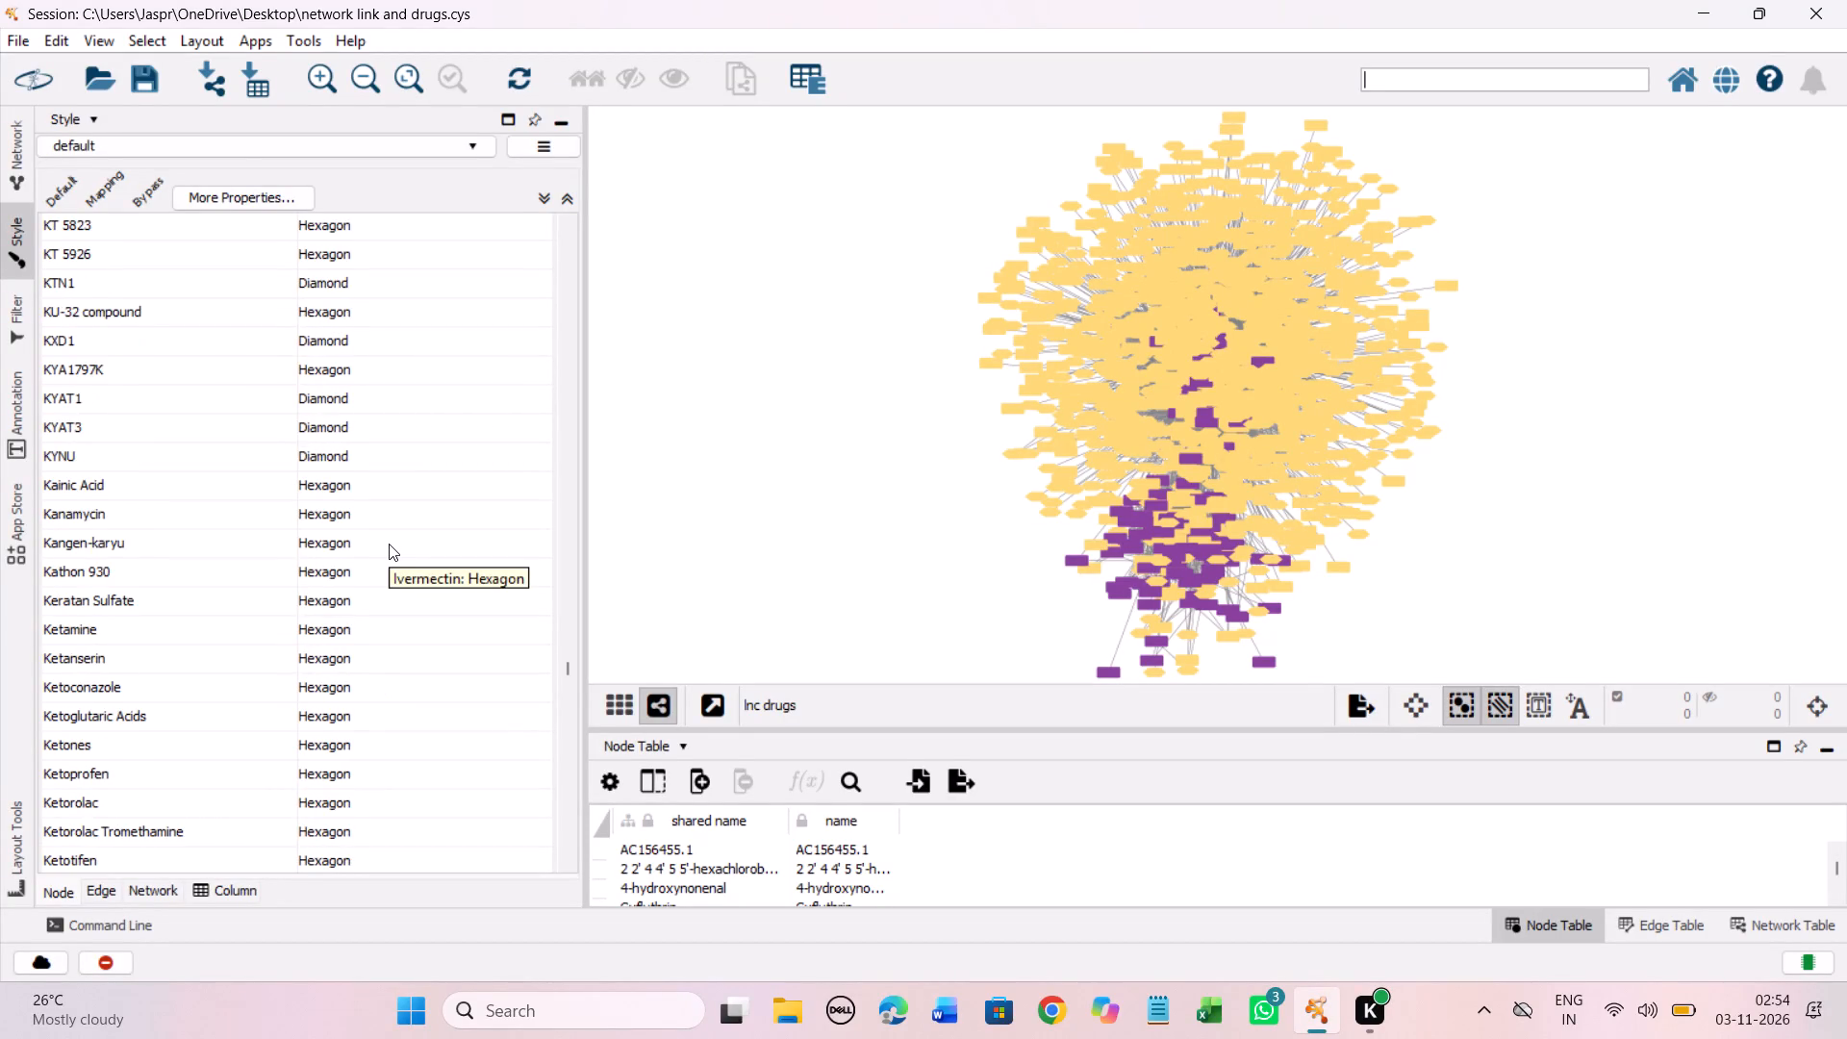
{"action": "scroll", "coordinate": [389, 544], "scroll_direction": "down", "scroll_amount": 4}
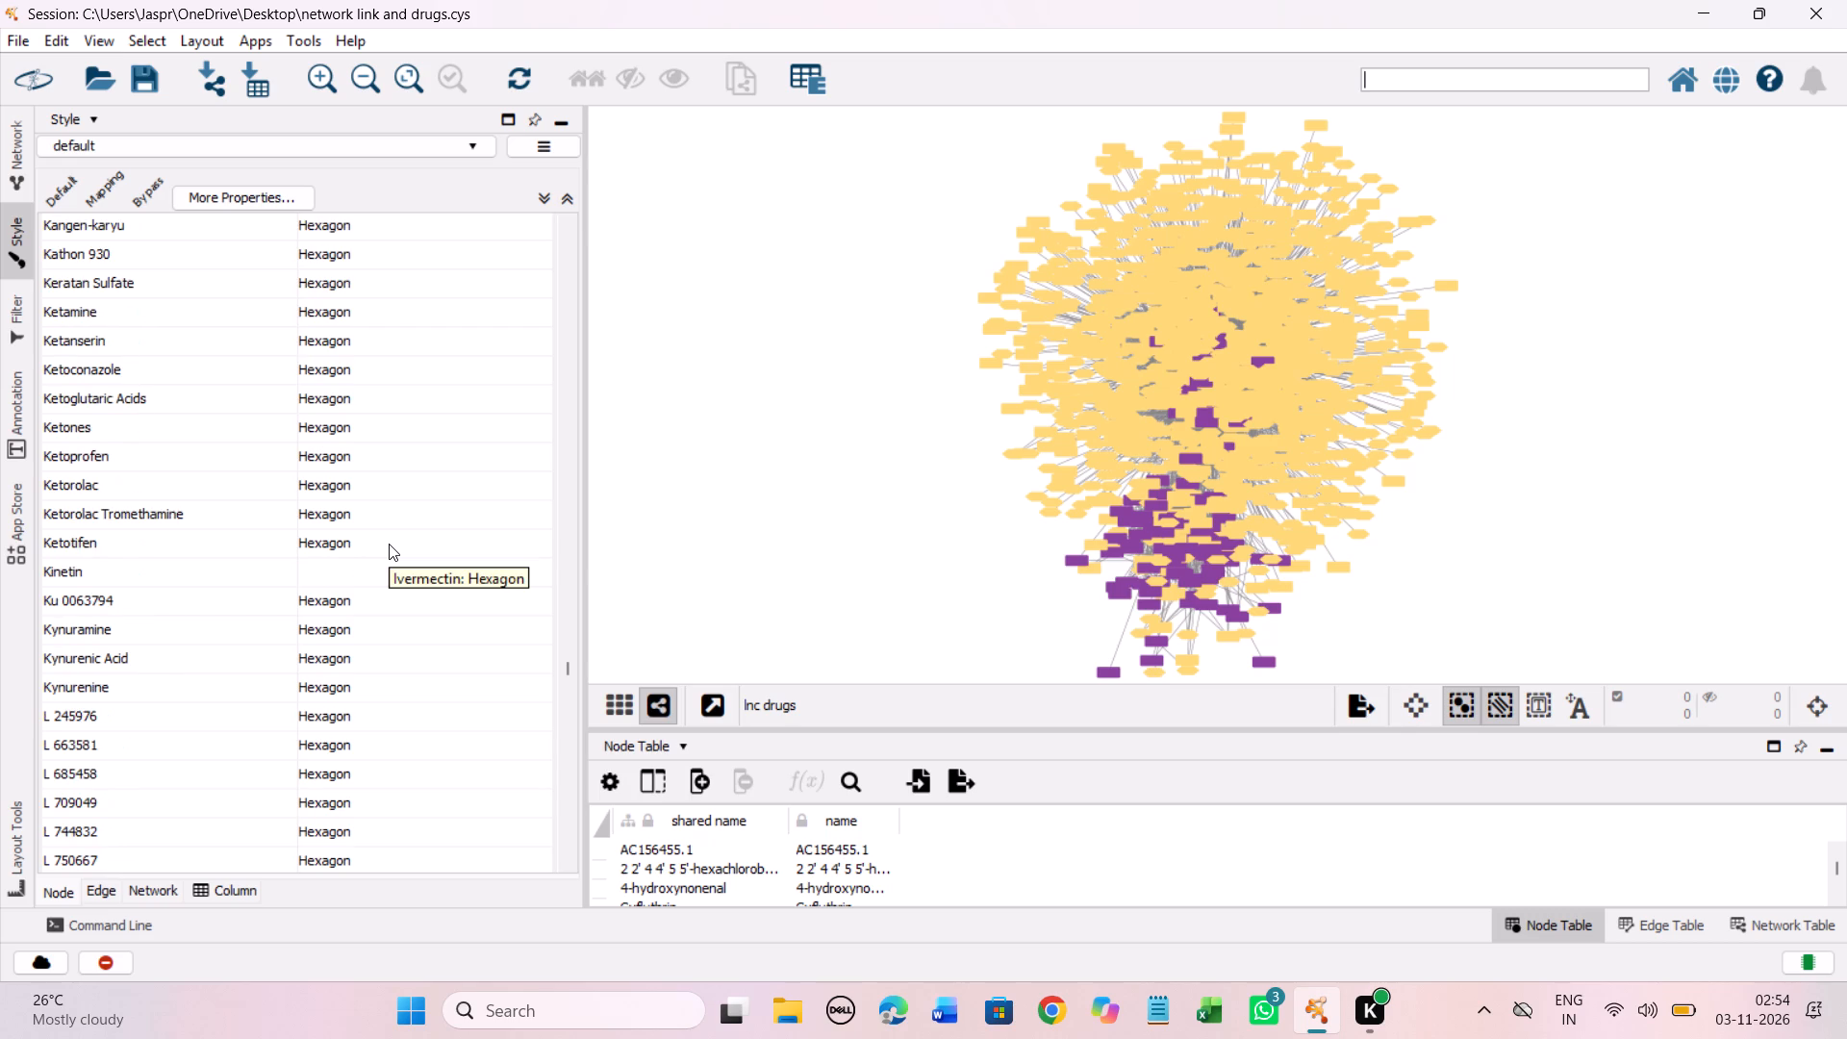
Set the shape of all drugs from Ketorolac through L-proline betaine, including Kinetin, to Hexagon in the discrete Shape mapping.
{"action": "scroll", "coordinate": [389, 544], "scroll_direction": "down", "scroll_amount": 1}
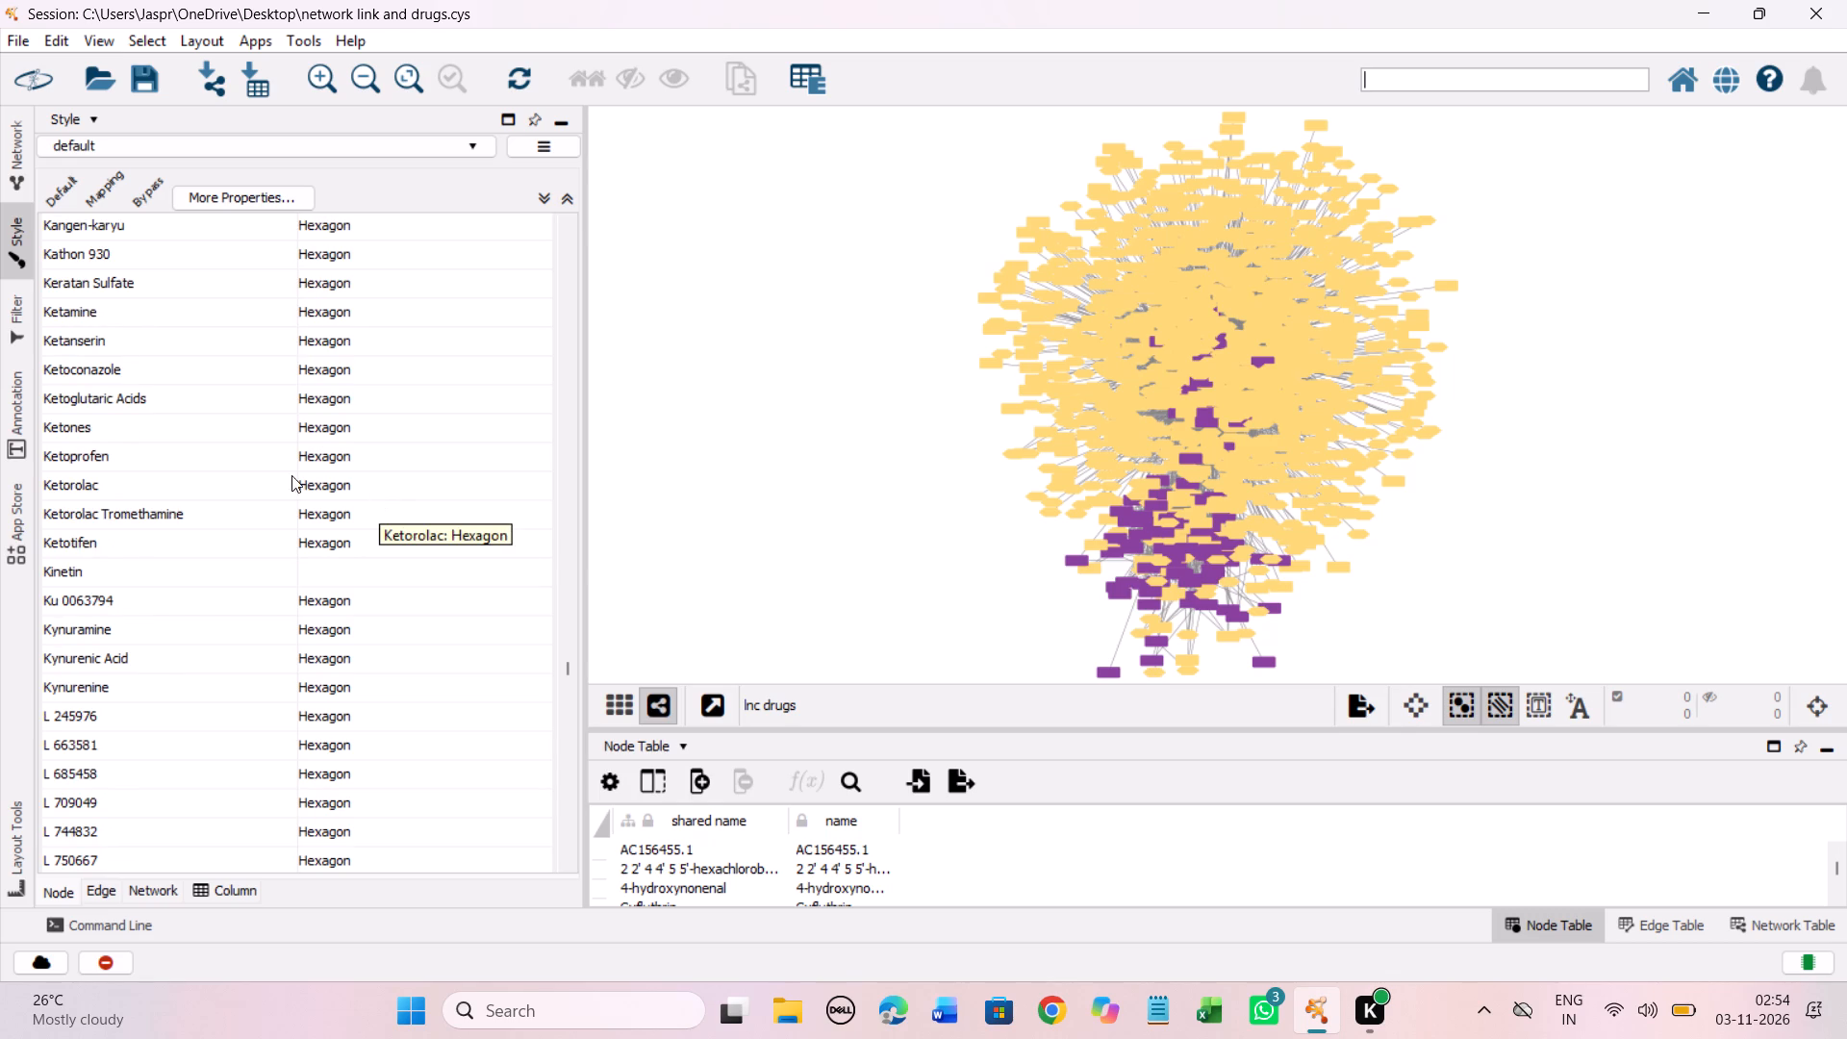
{"action": "left_click", "coordinate": [305, 482]}
{"action": "scroll", "coordinate": [305, 484], "scroll_direction": "down", "scroll_amount": 1}
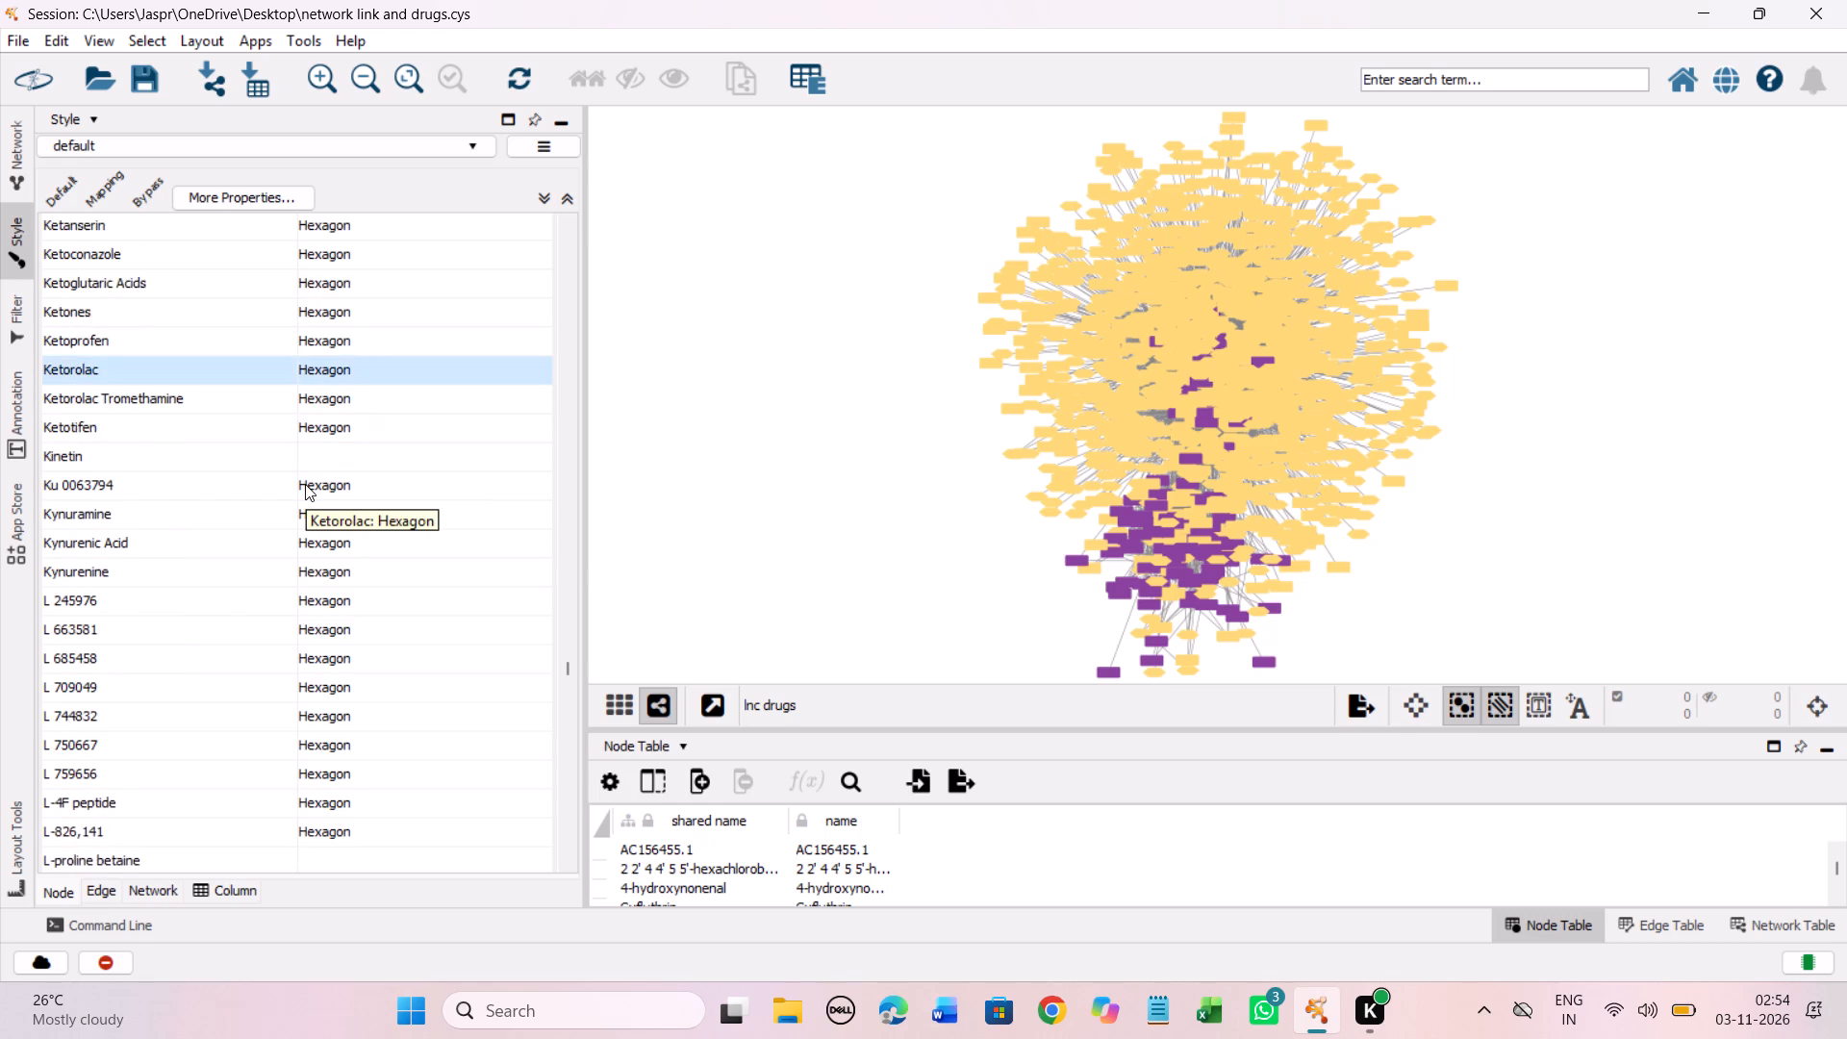
{"action": "scroll", "coordinate": [305, 484], "scroll_direction": "down", "scroll_amount": 2}
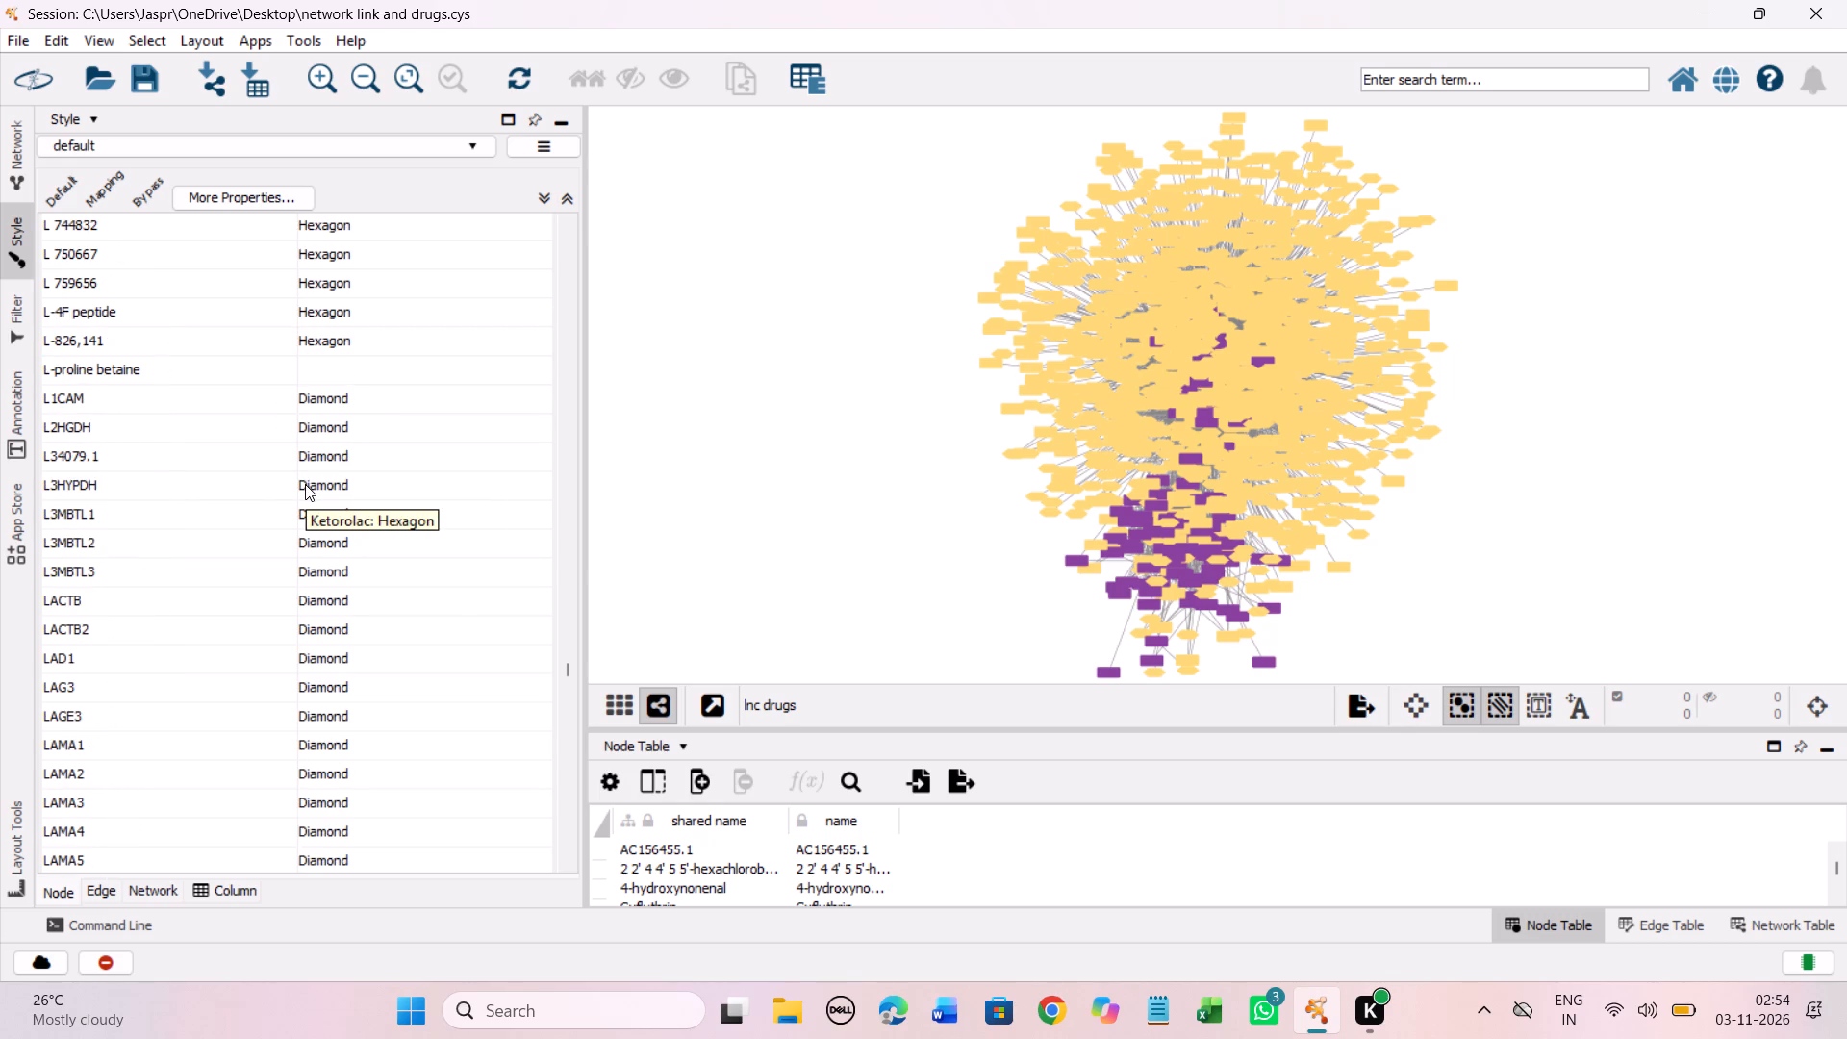
{"action": "left_click", "coordinate": [323, 374], "text": "shift"}
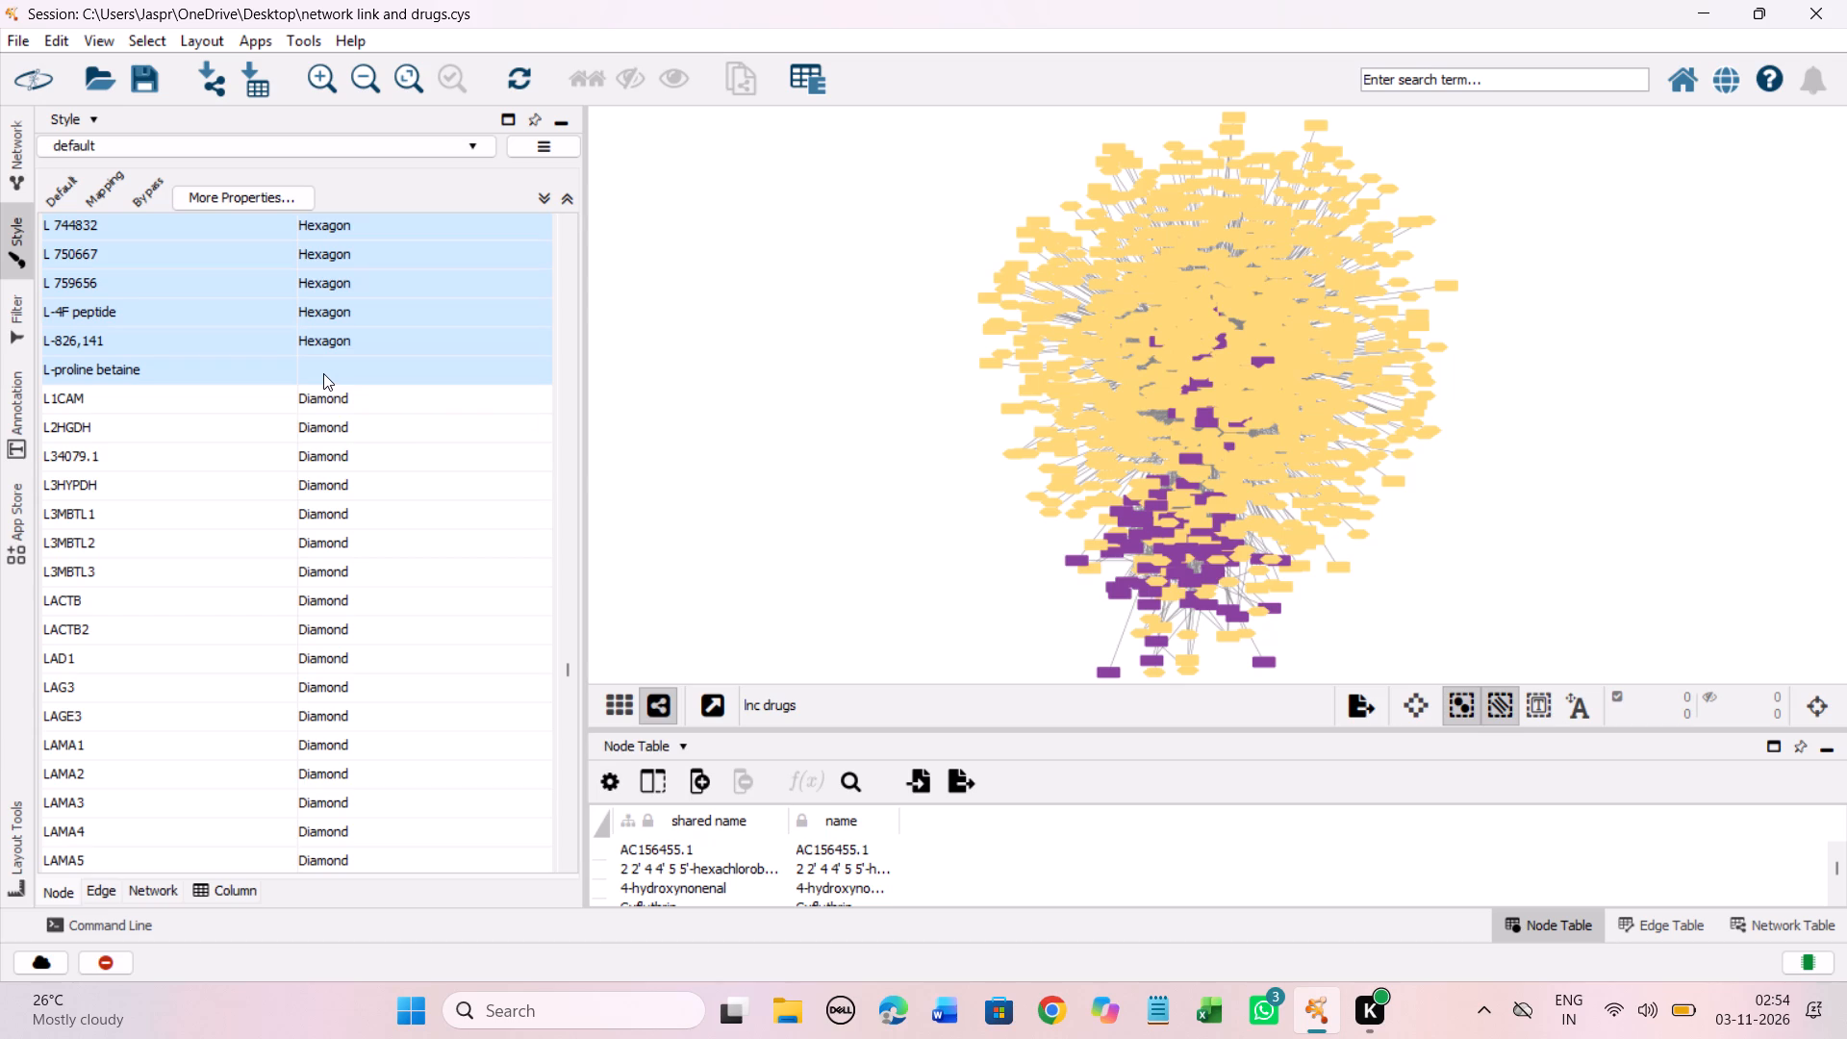
{"action": "right_click", "coordinate": [323, 373]}
{"action": "left_click", "coordinate": [651, 389]}
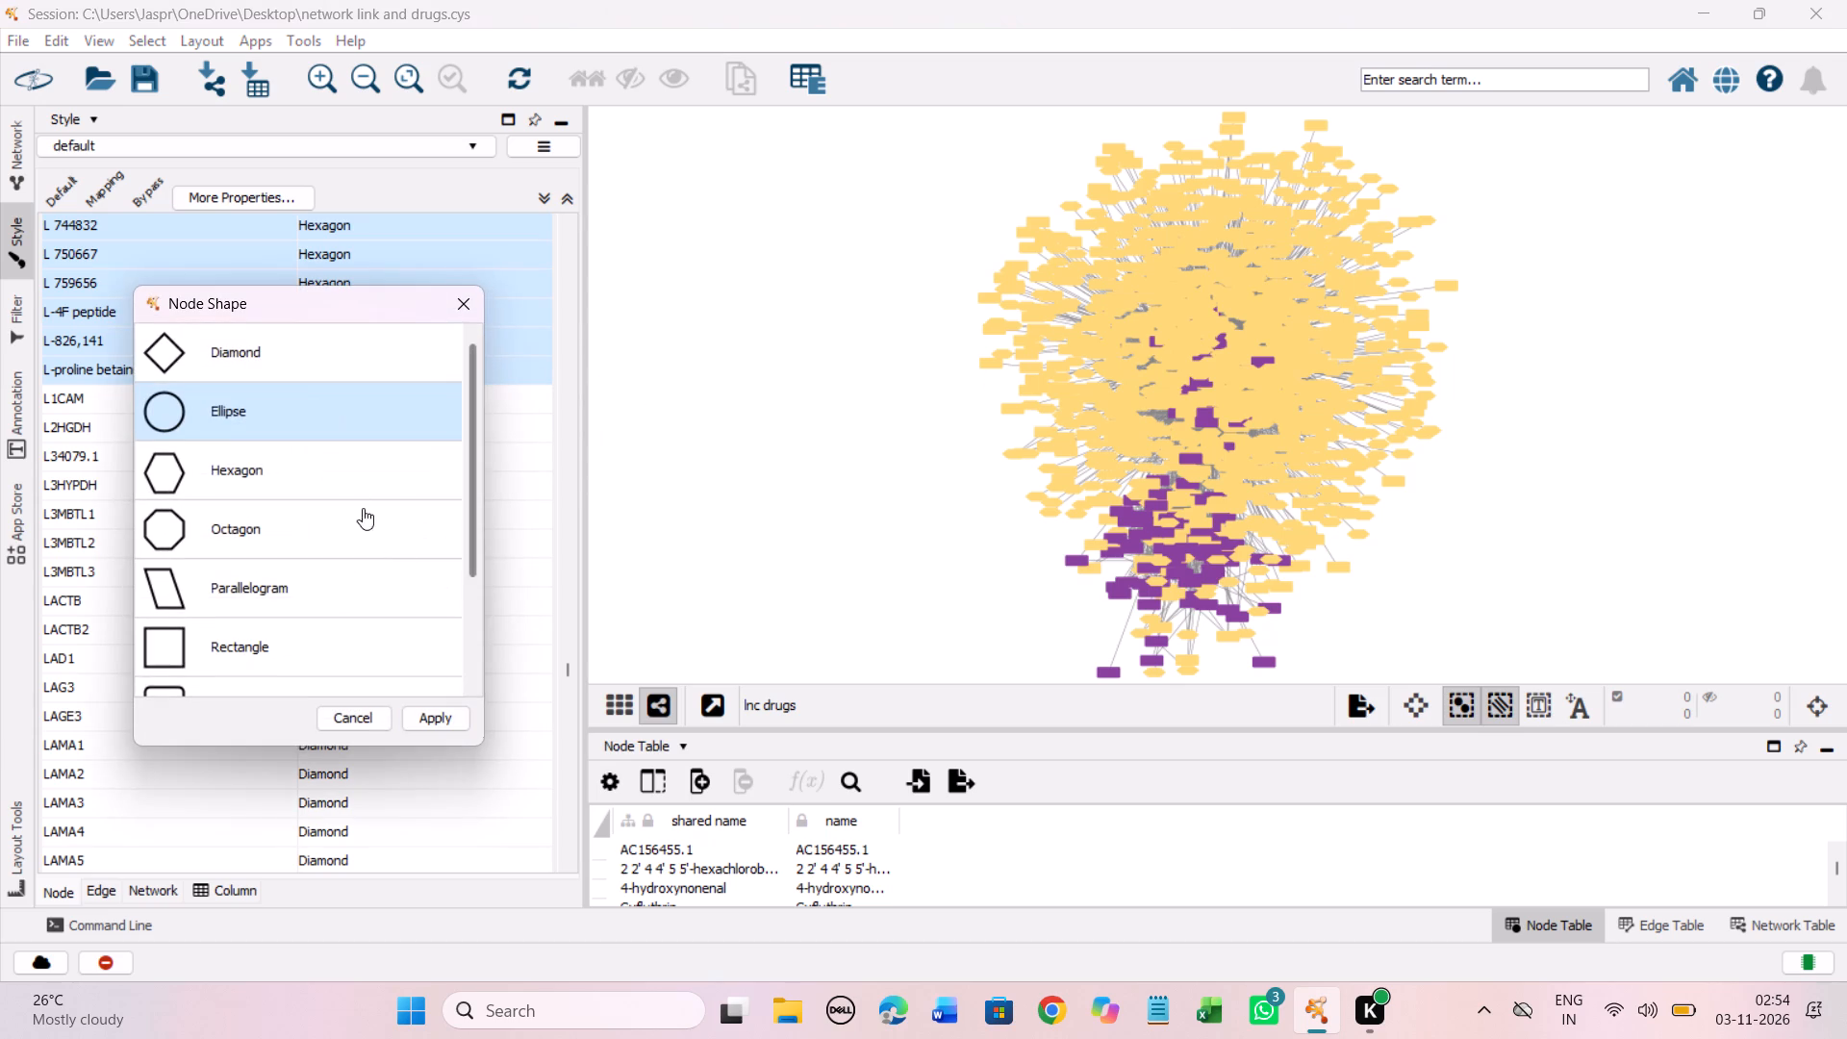
{"action": "left_click", "coordinate": [342, 466]}
{"action": "left_click", "coordinate": [448, 723]}
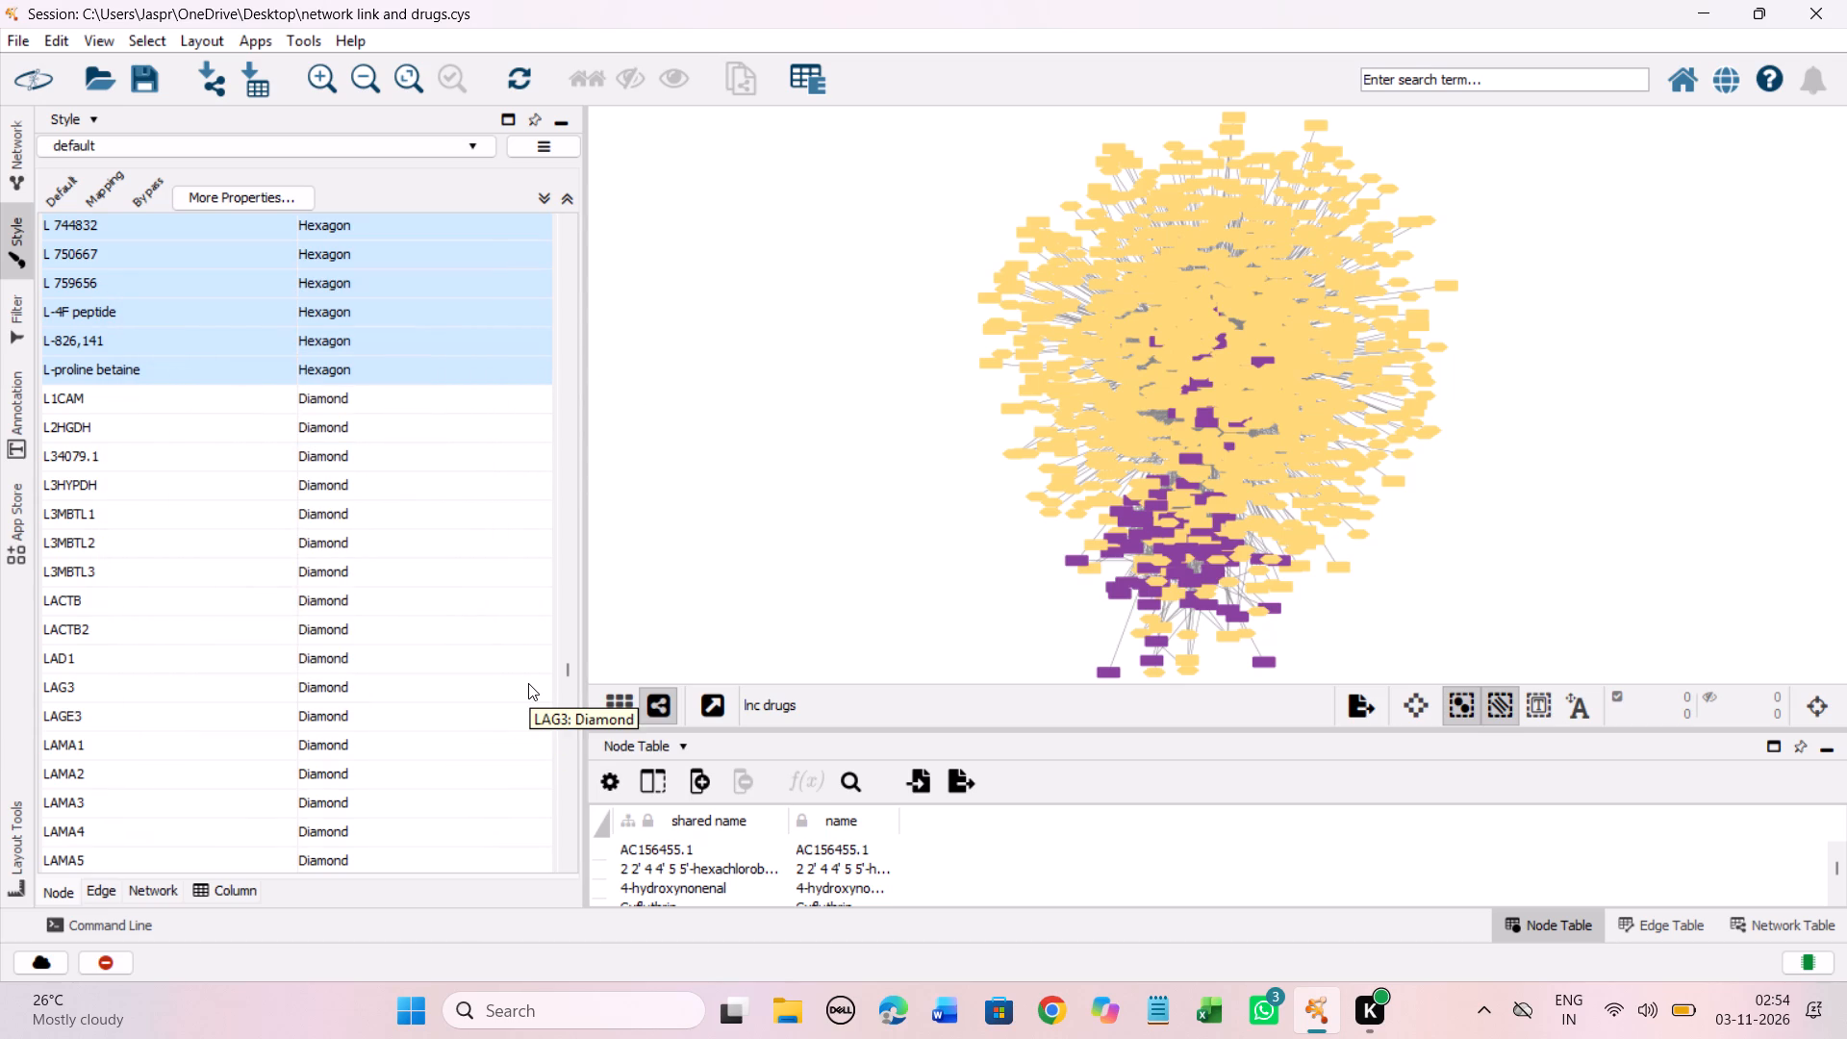
Check the Shape mappings from the L1CAM and LAMA entries through the LDLR, LEMD and LG entries for drugs without a shape.
{"action": "scroll", "coordinate": [429, 518], "scroll_direction": "down", "scroll_amount": 1}
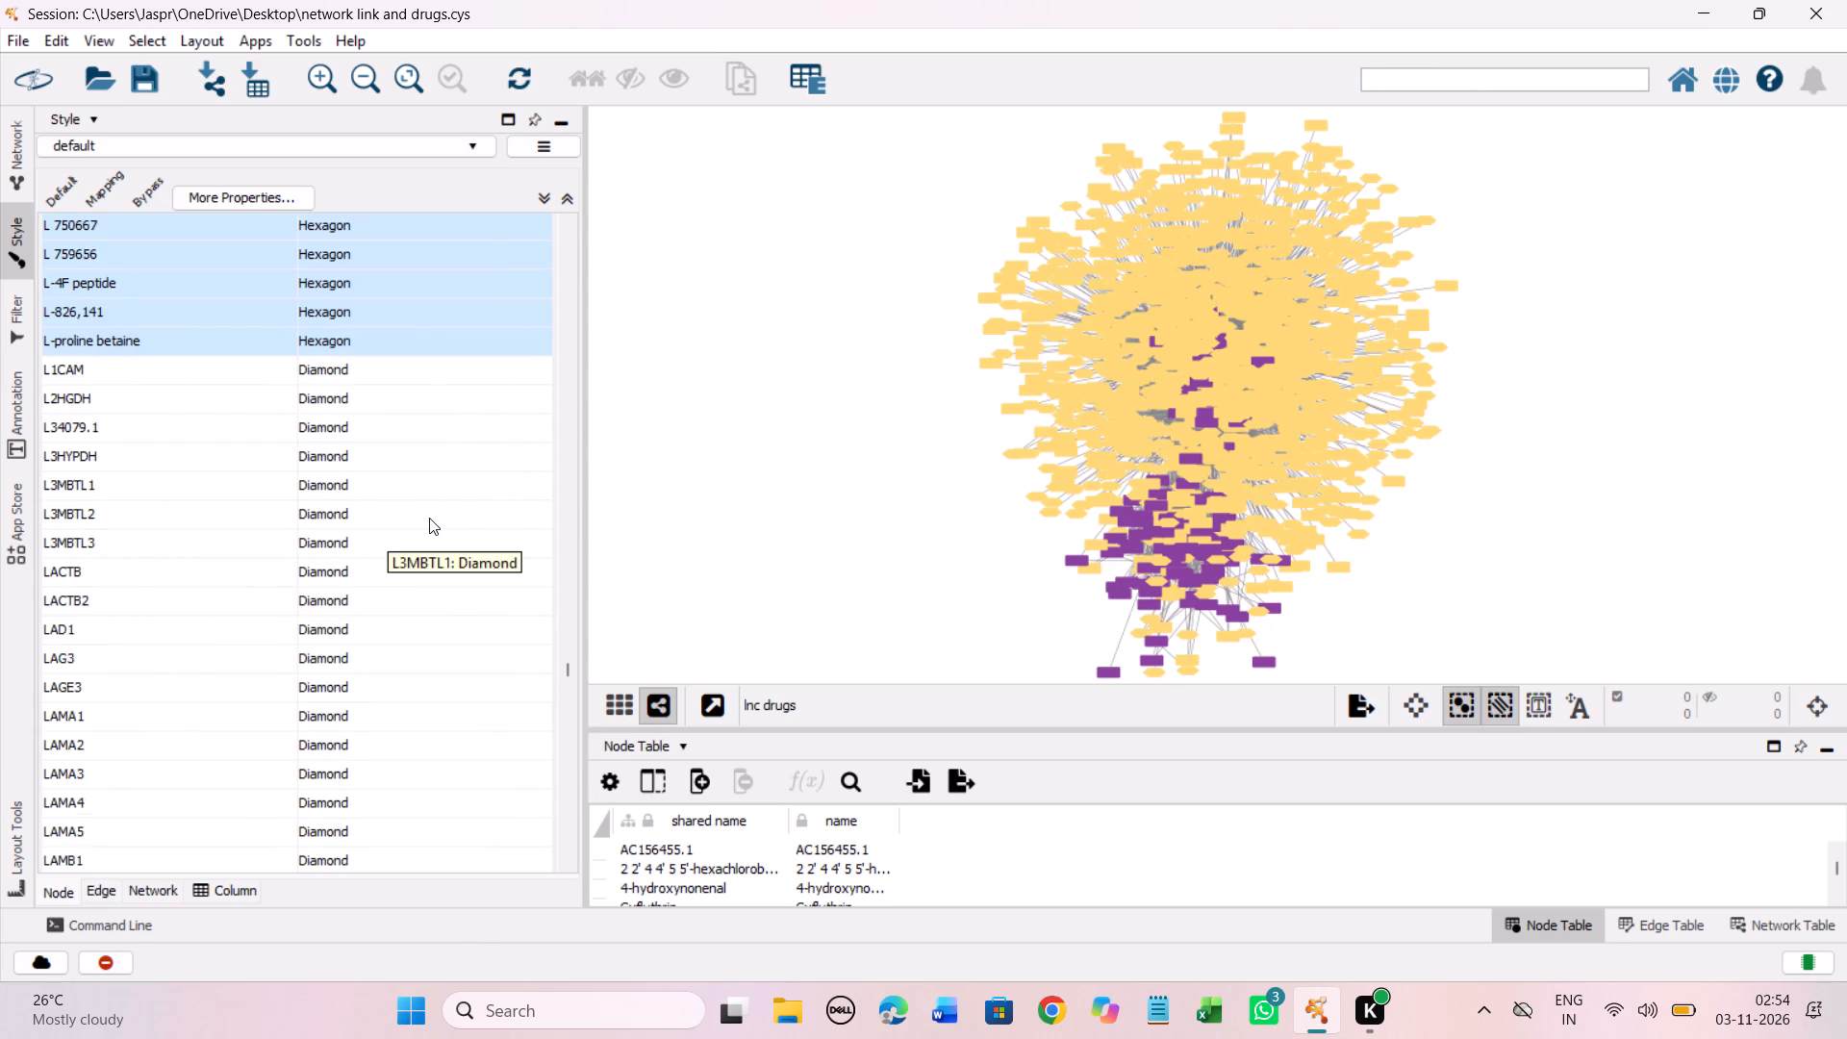
{"action": "scroll", "coordinate": [429, 518], "scroll_direction": "down", "scroll_amount": 4}
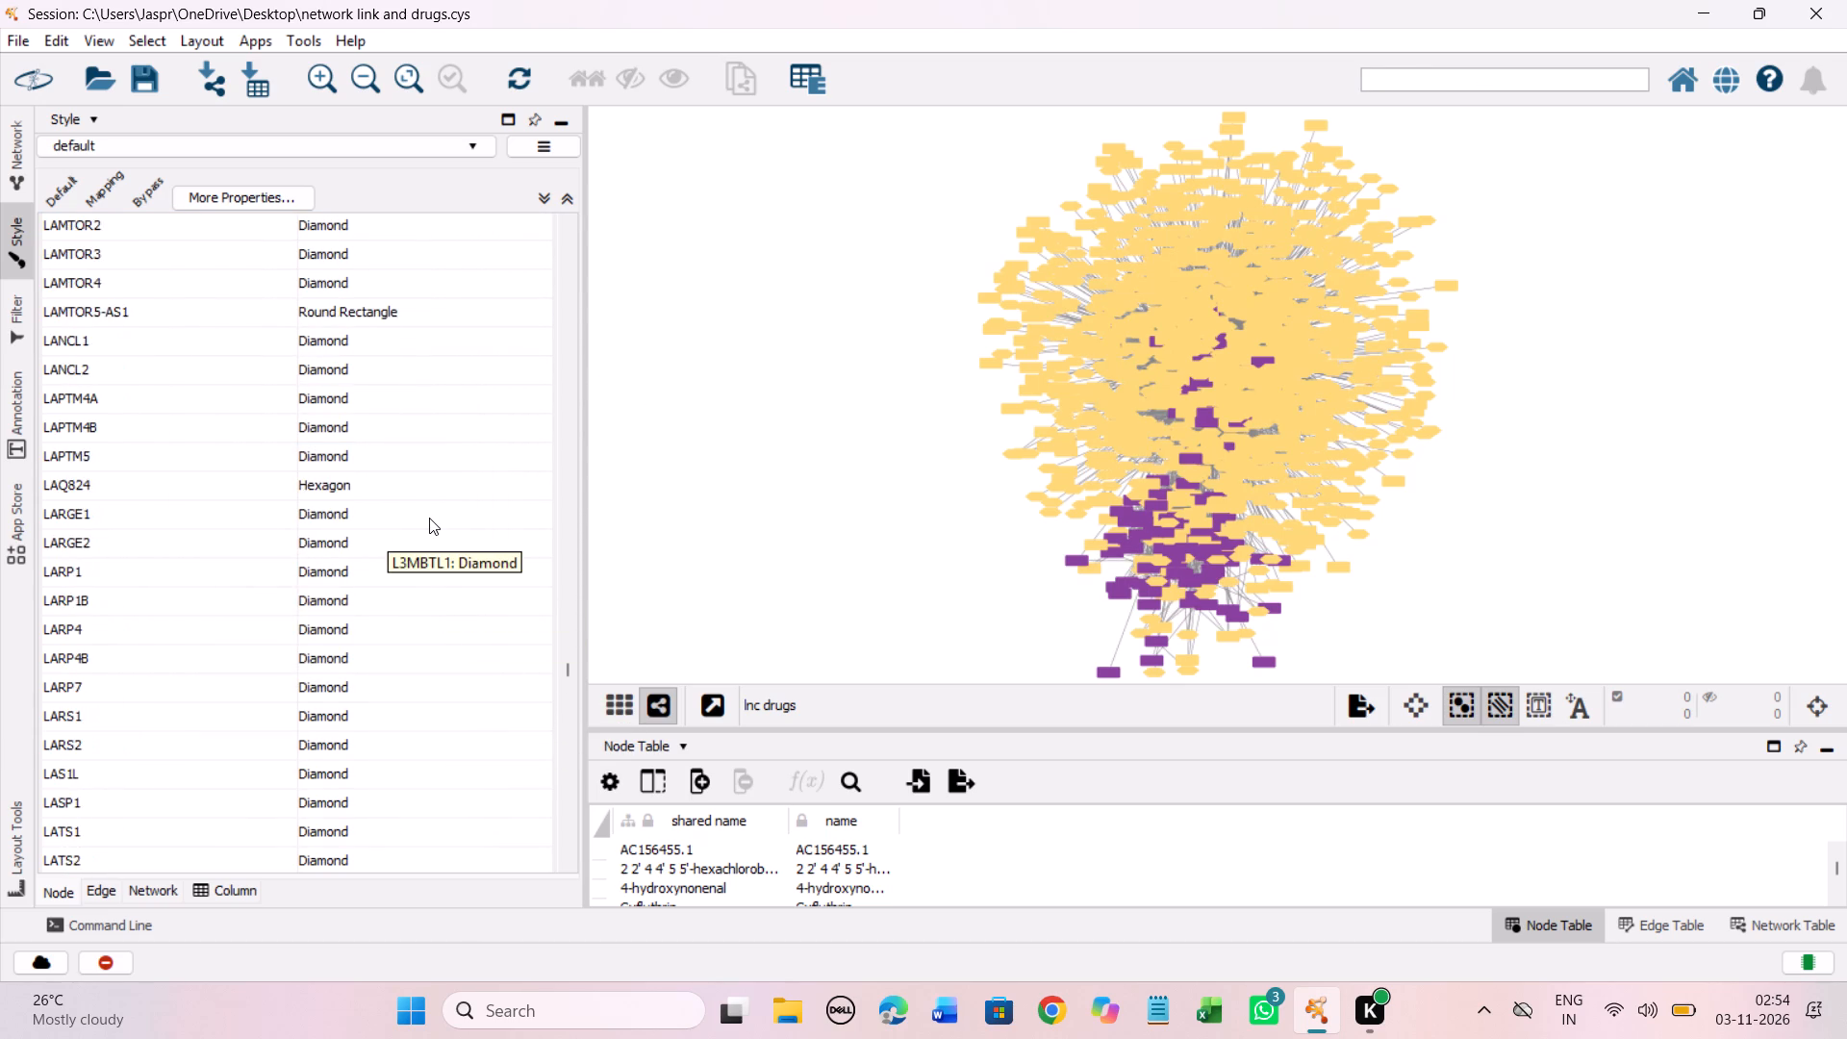
{"action": "scroll", "coordinate": [429, 518], "scroll_direction": "down", "scroll_amount": 3}
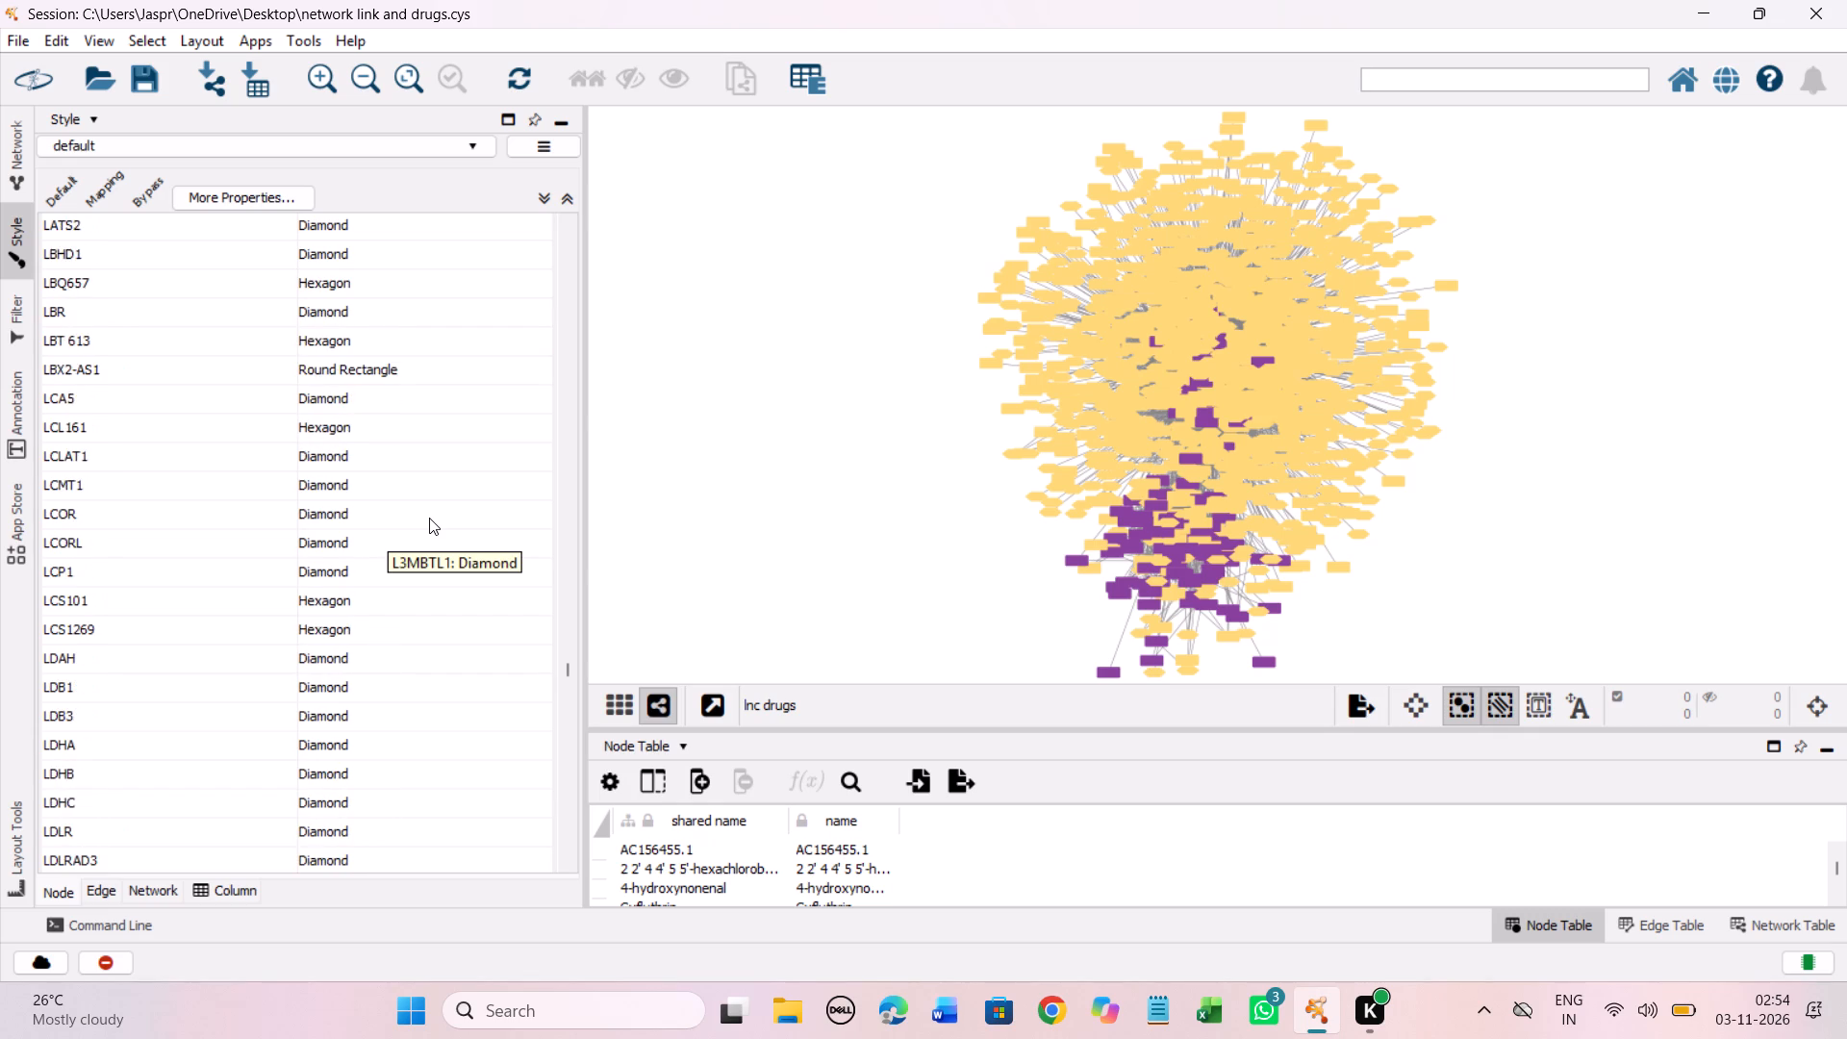
{"action": "scroll", "coordinate": [429, 518], "scroll_direction": "down", "scroll_amount": 4}
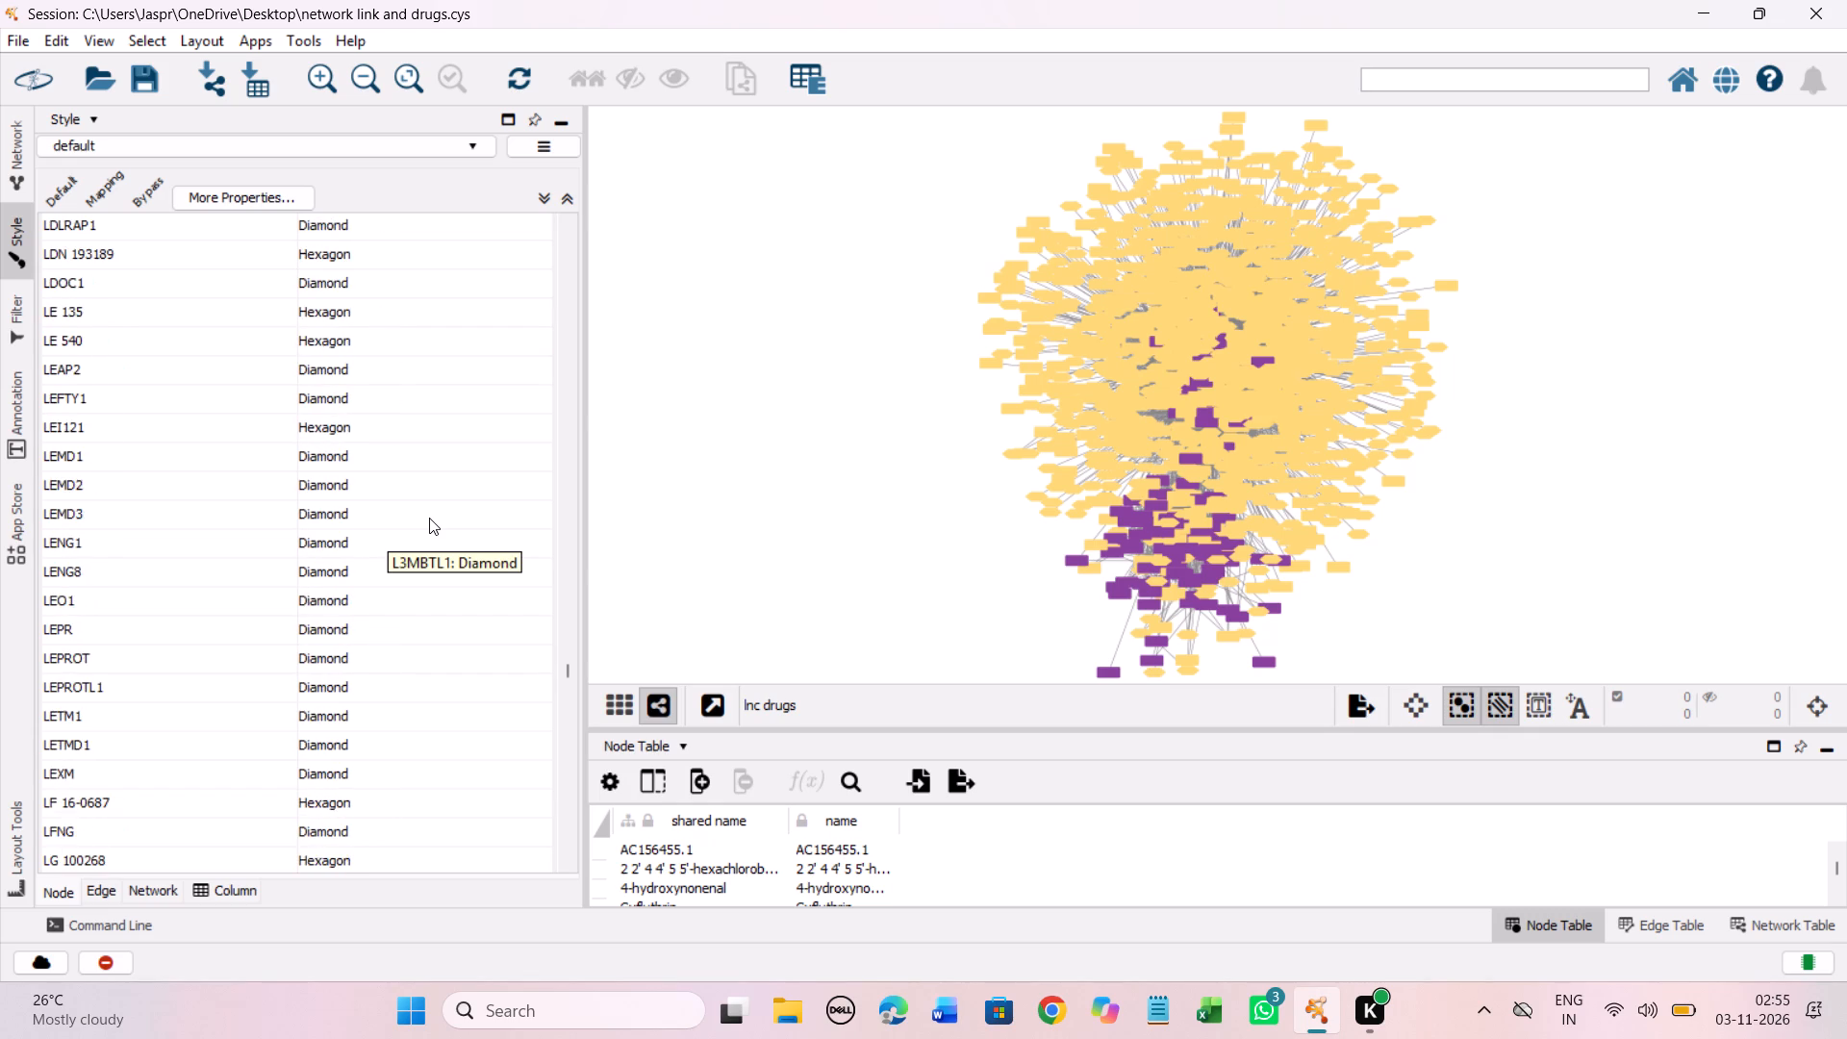
Check the Shape mappings from the LG and LIM entries through the LINC, LMTK, LOX and LPIN entries for drugs without a shape.
{"action": "scroll", "coordinate": [429, 518], "scroll_direction": "down", "scroll_amount": 4}
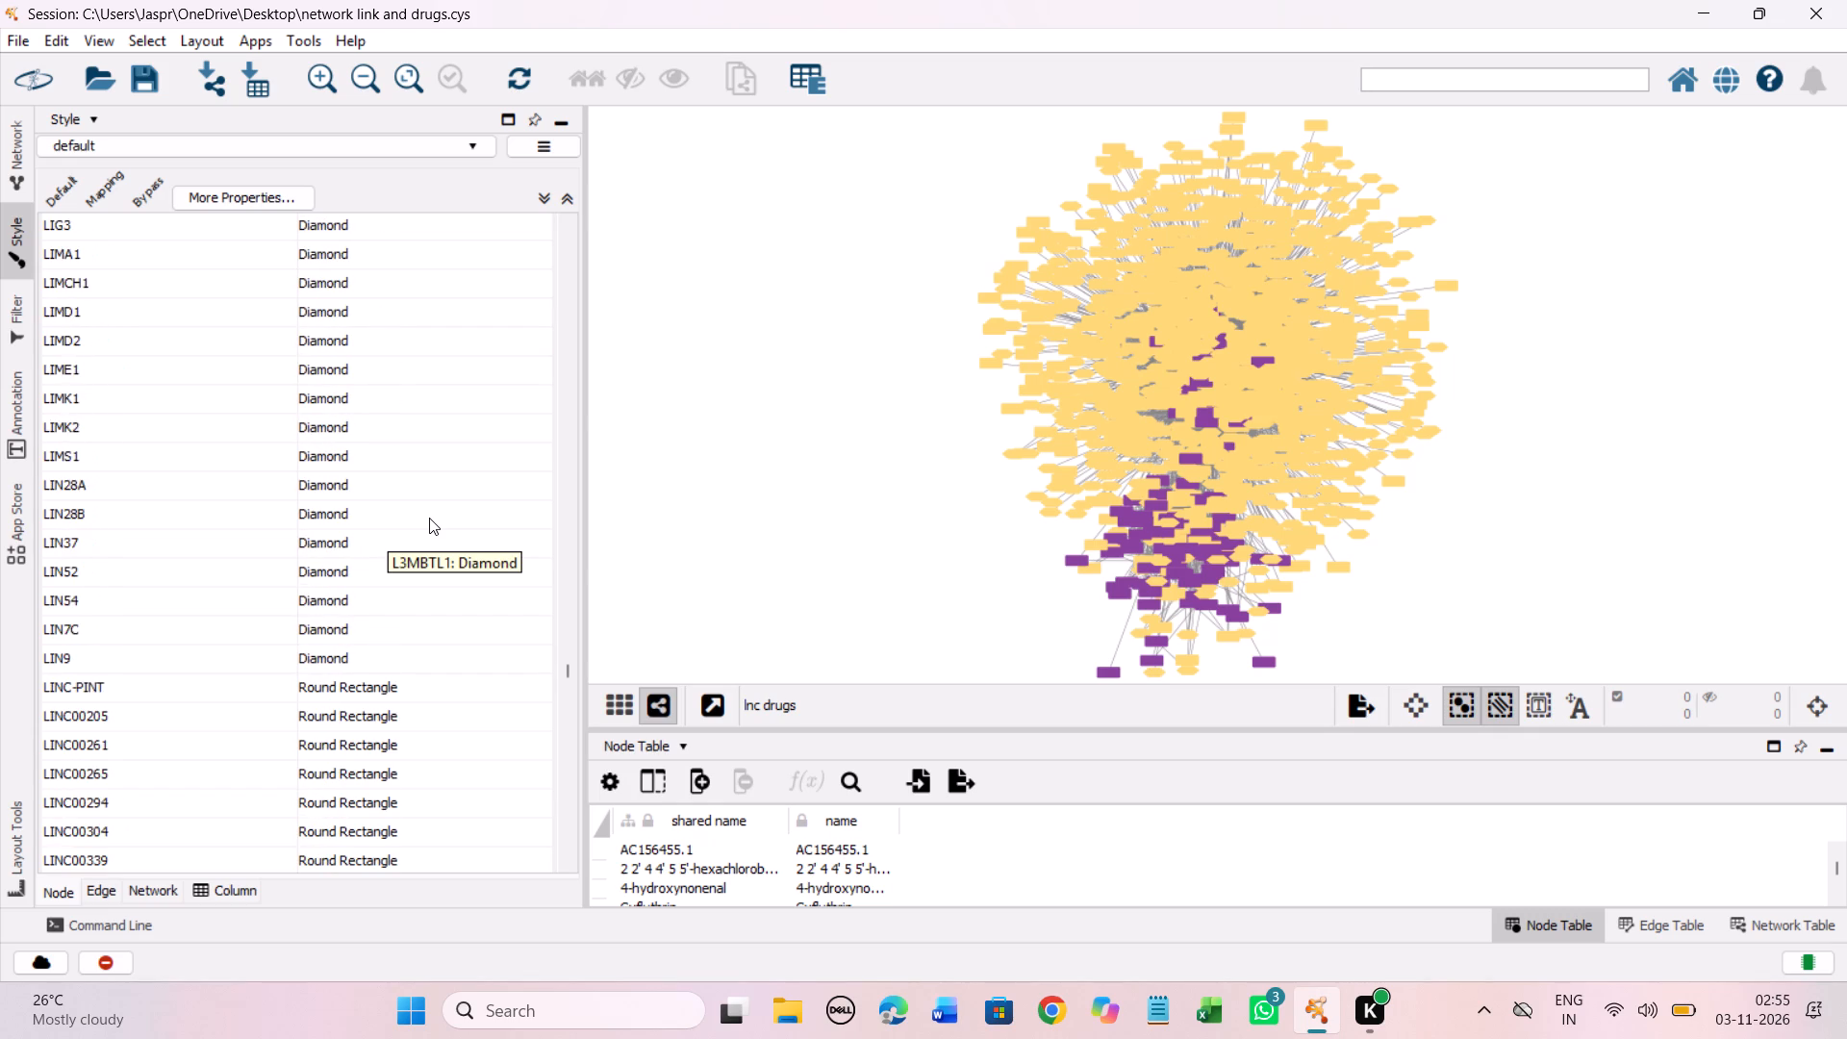
{"action": "scroll", "coordinate": [429, 518], "scroll_direction": "down", "scroll_amount": 4}
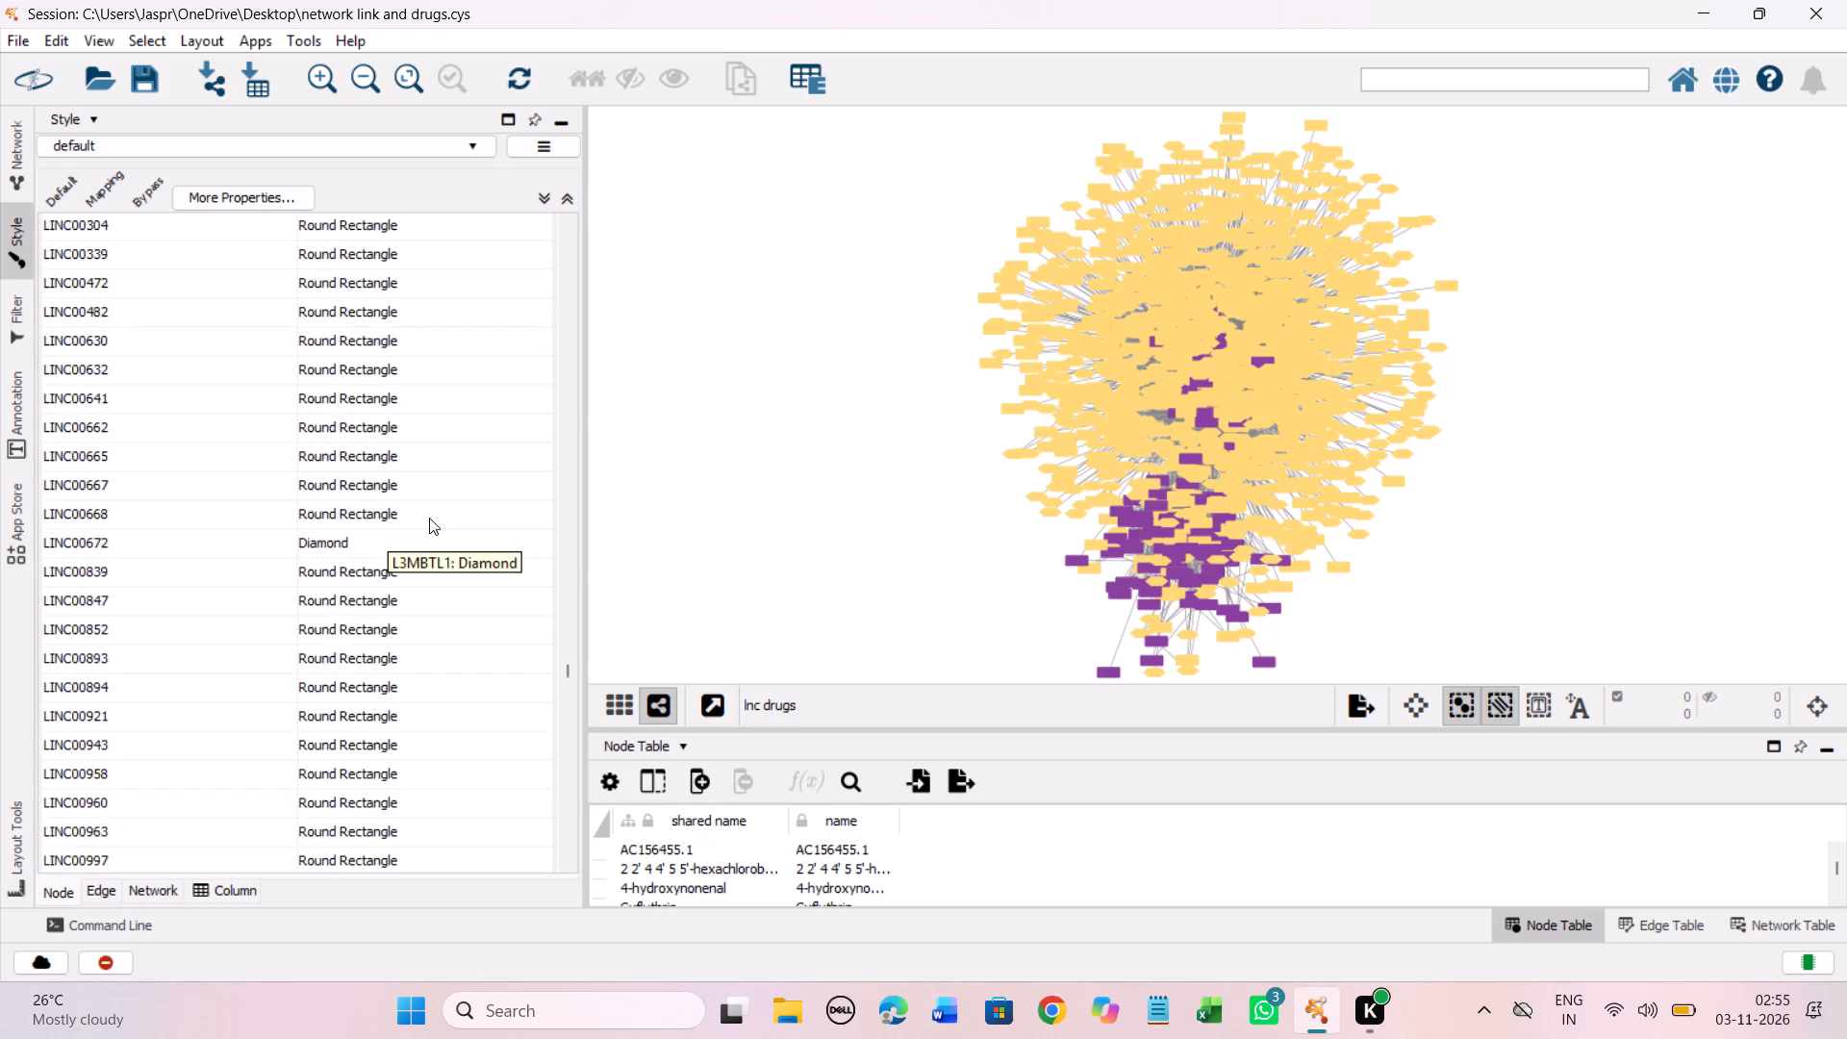
{"action": "scroll", "coordinate": [429, 518], "scroll_direction": "down", "scroll_amount": 1}
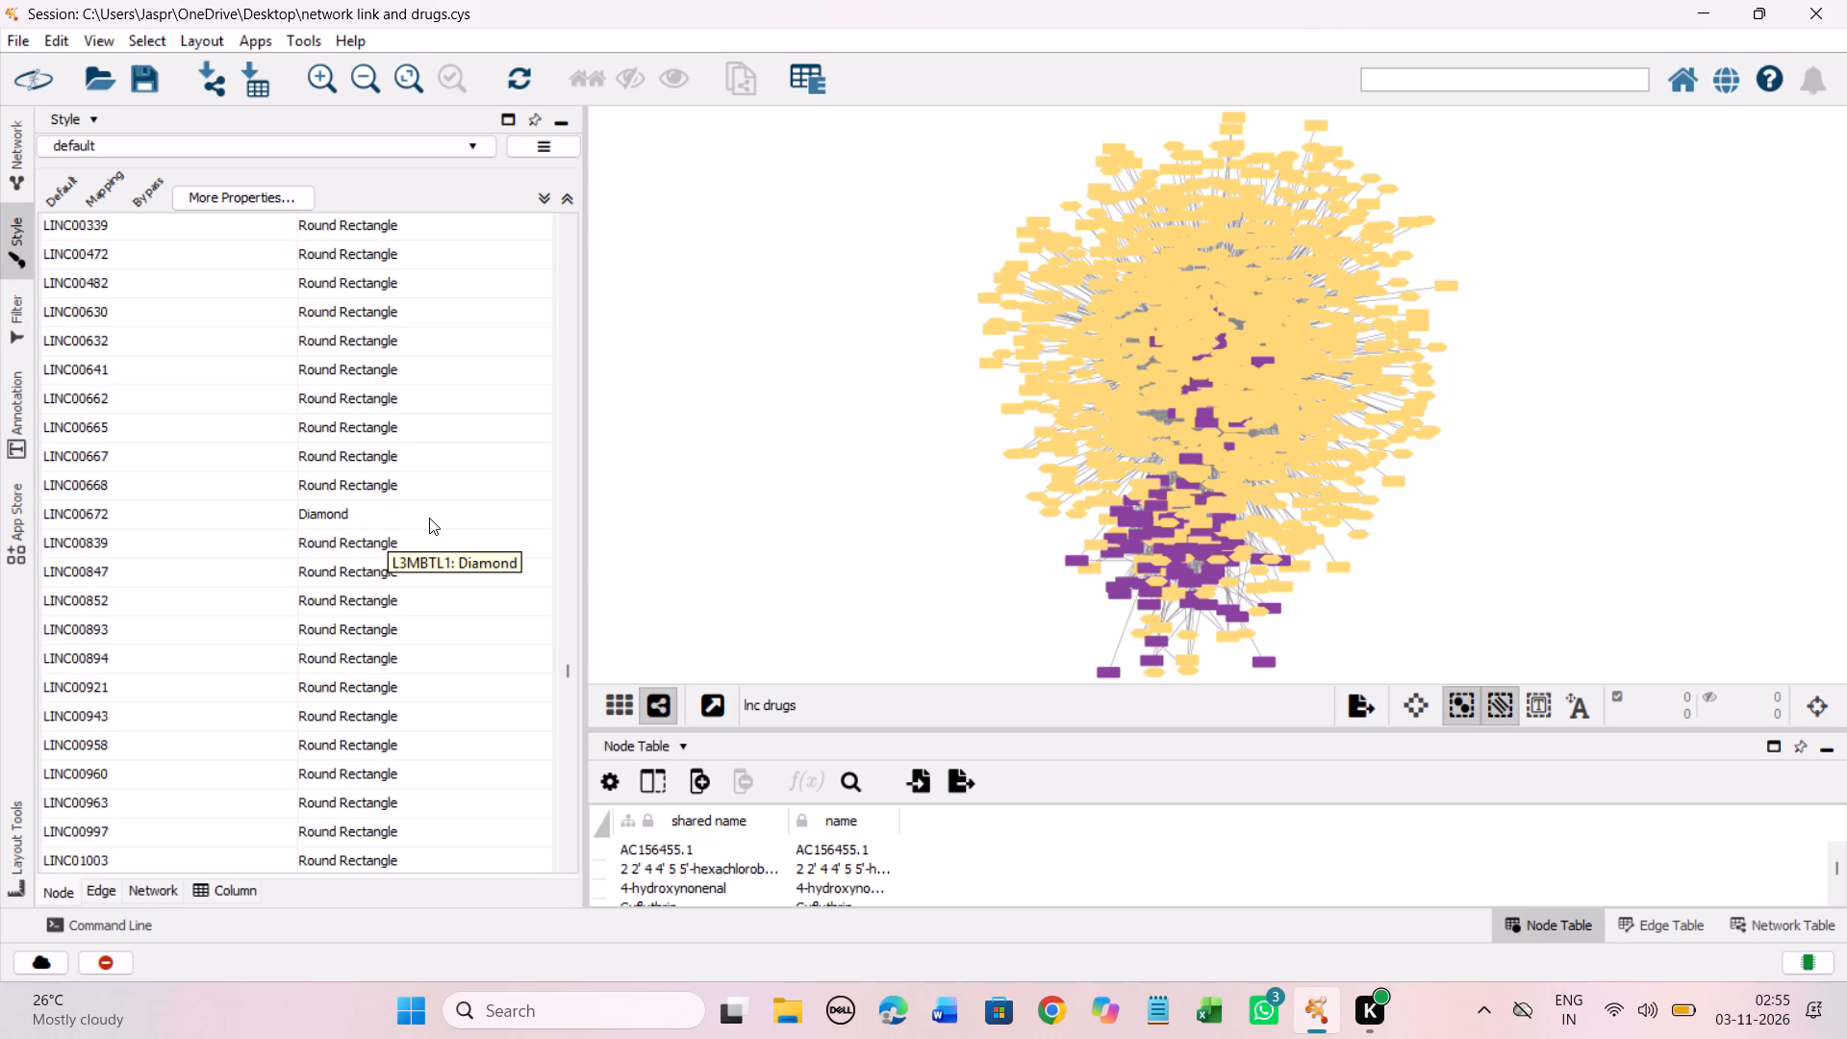
{"action": "scroll", "coordinate": [429, 518], "scroll_direction": "down", "scroll_amount": 7}
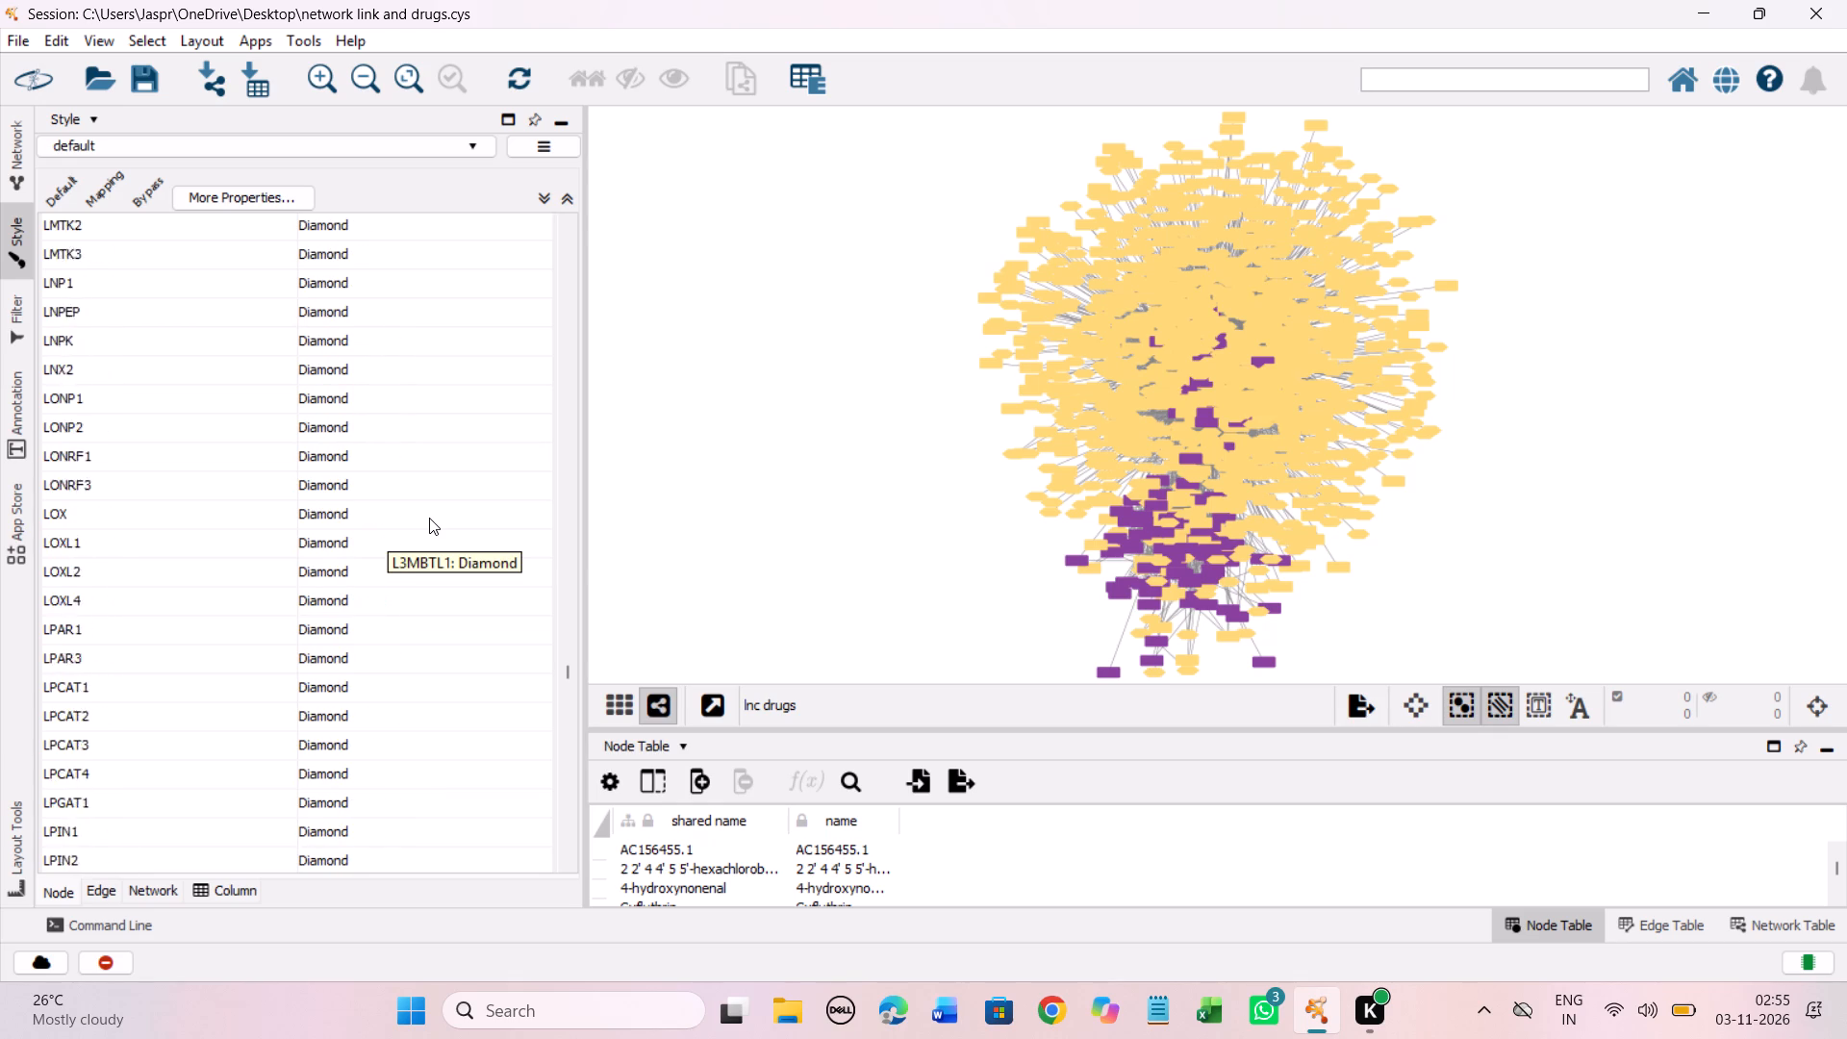
Check the Shape mappings from the LPIN and LRP entries through the LRRC, LSM and LTN entries for drugs without a shape.
{"action": "scroll", "coordinate": [429, 518], "scroll_direction": "down", "scroll_amount": 2}
{"action": "scroll", "coordinate": [429, 518], "scroll_direction": "up", "scroll_amount": 1}
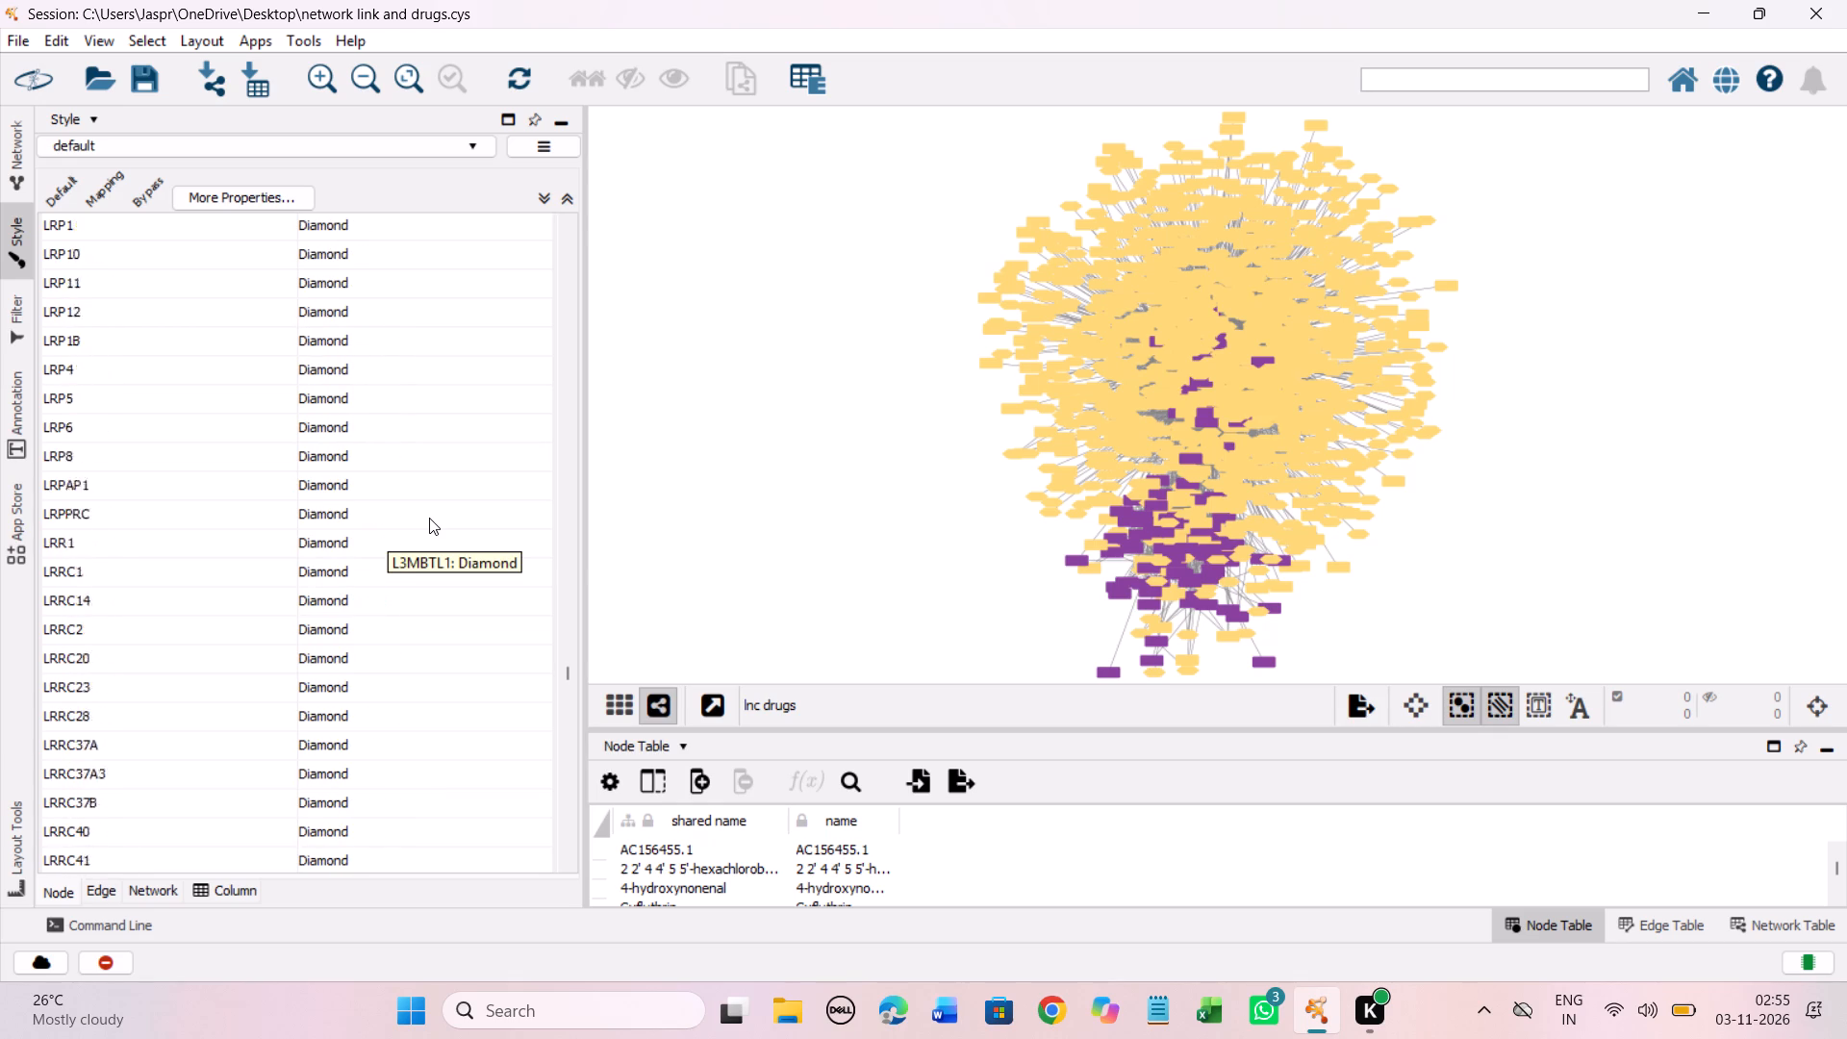
{"action": "scroll", "coordinate": [429, 518], "scroll_direction": "up", "scroll_amount": 1}
{"action": "scroll", "coordinate": [429, 518], "scroll_direction": "down", "scroll_amount": 4}
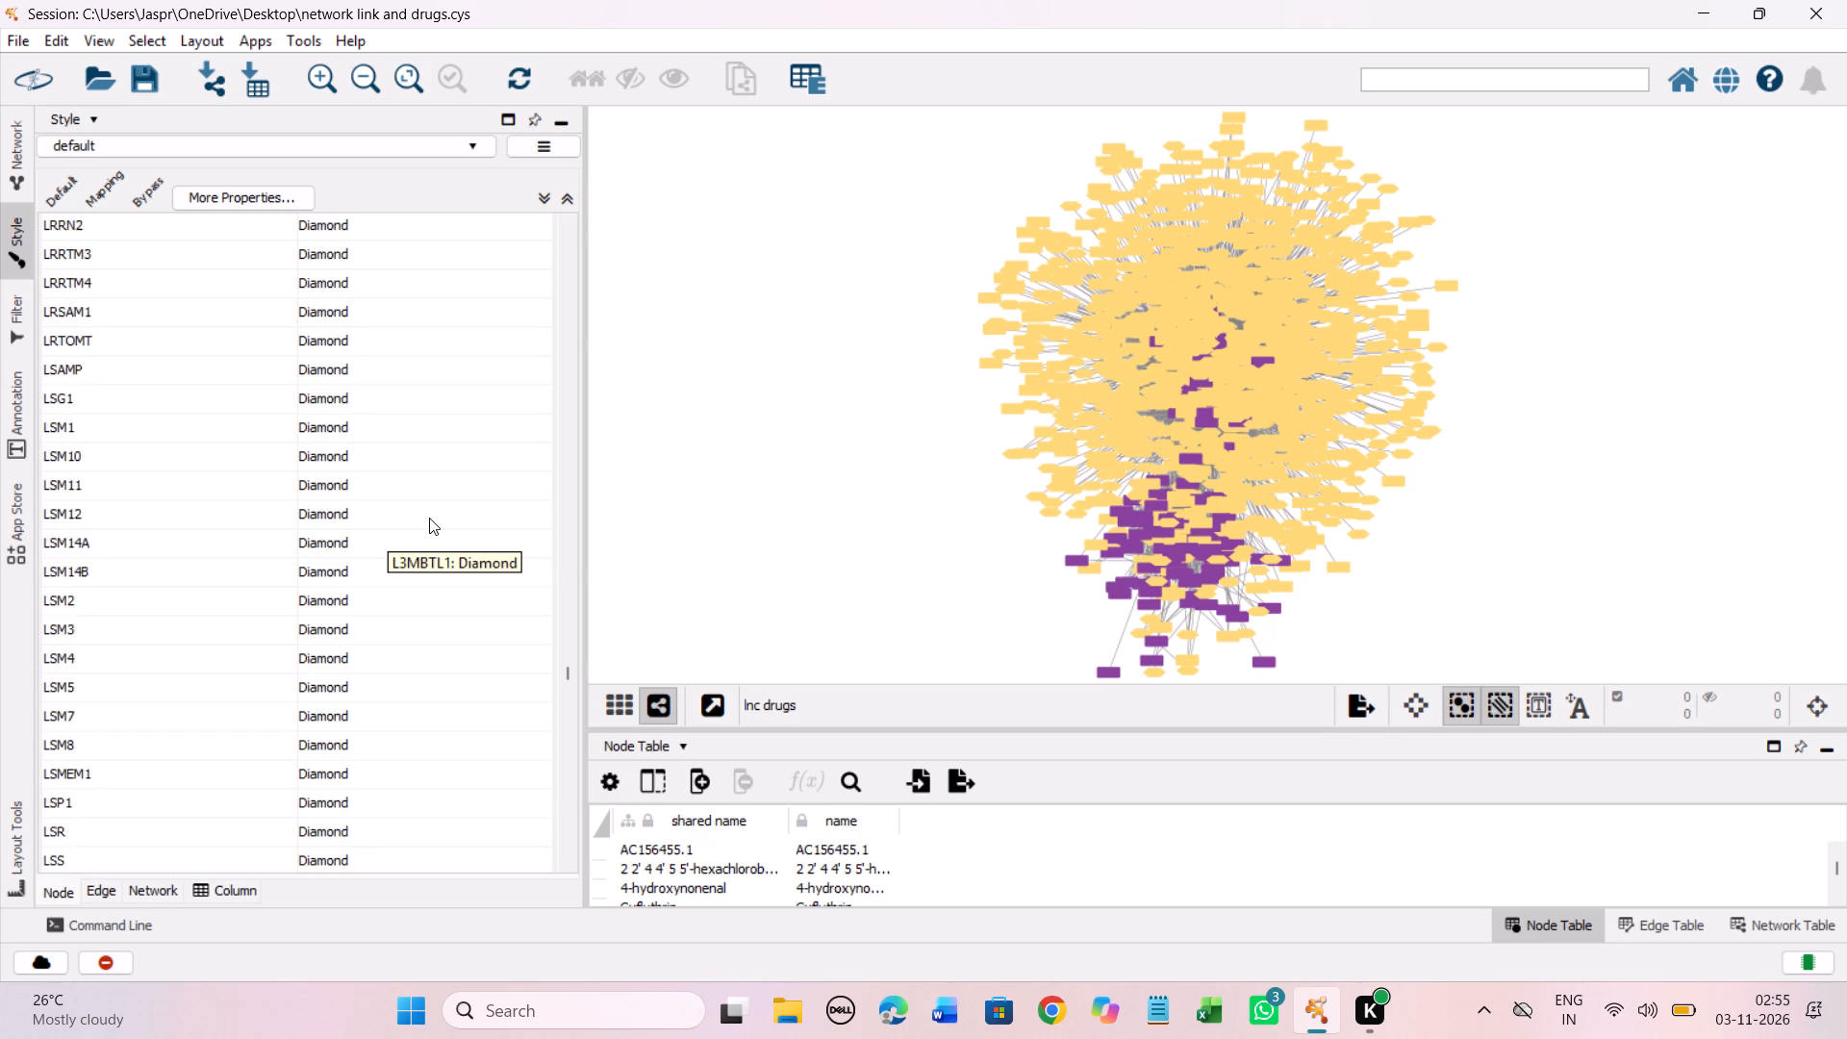
{"action": "scroll", "coordinate": [429, 518], "scroll_direction": "down", "scroll_amount": 1}
Set the shape of the drug LY-294002 to Hexagon in the discrete Shape mapping.
{"action": "scroll", "coordinate": [429, 518], "scroll_direction": "up", "scroll_amount": 1}
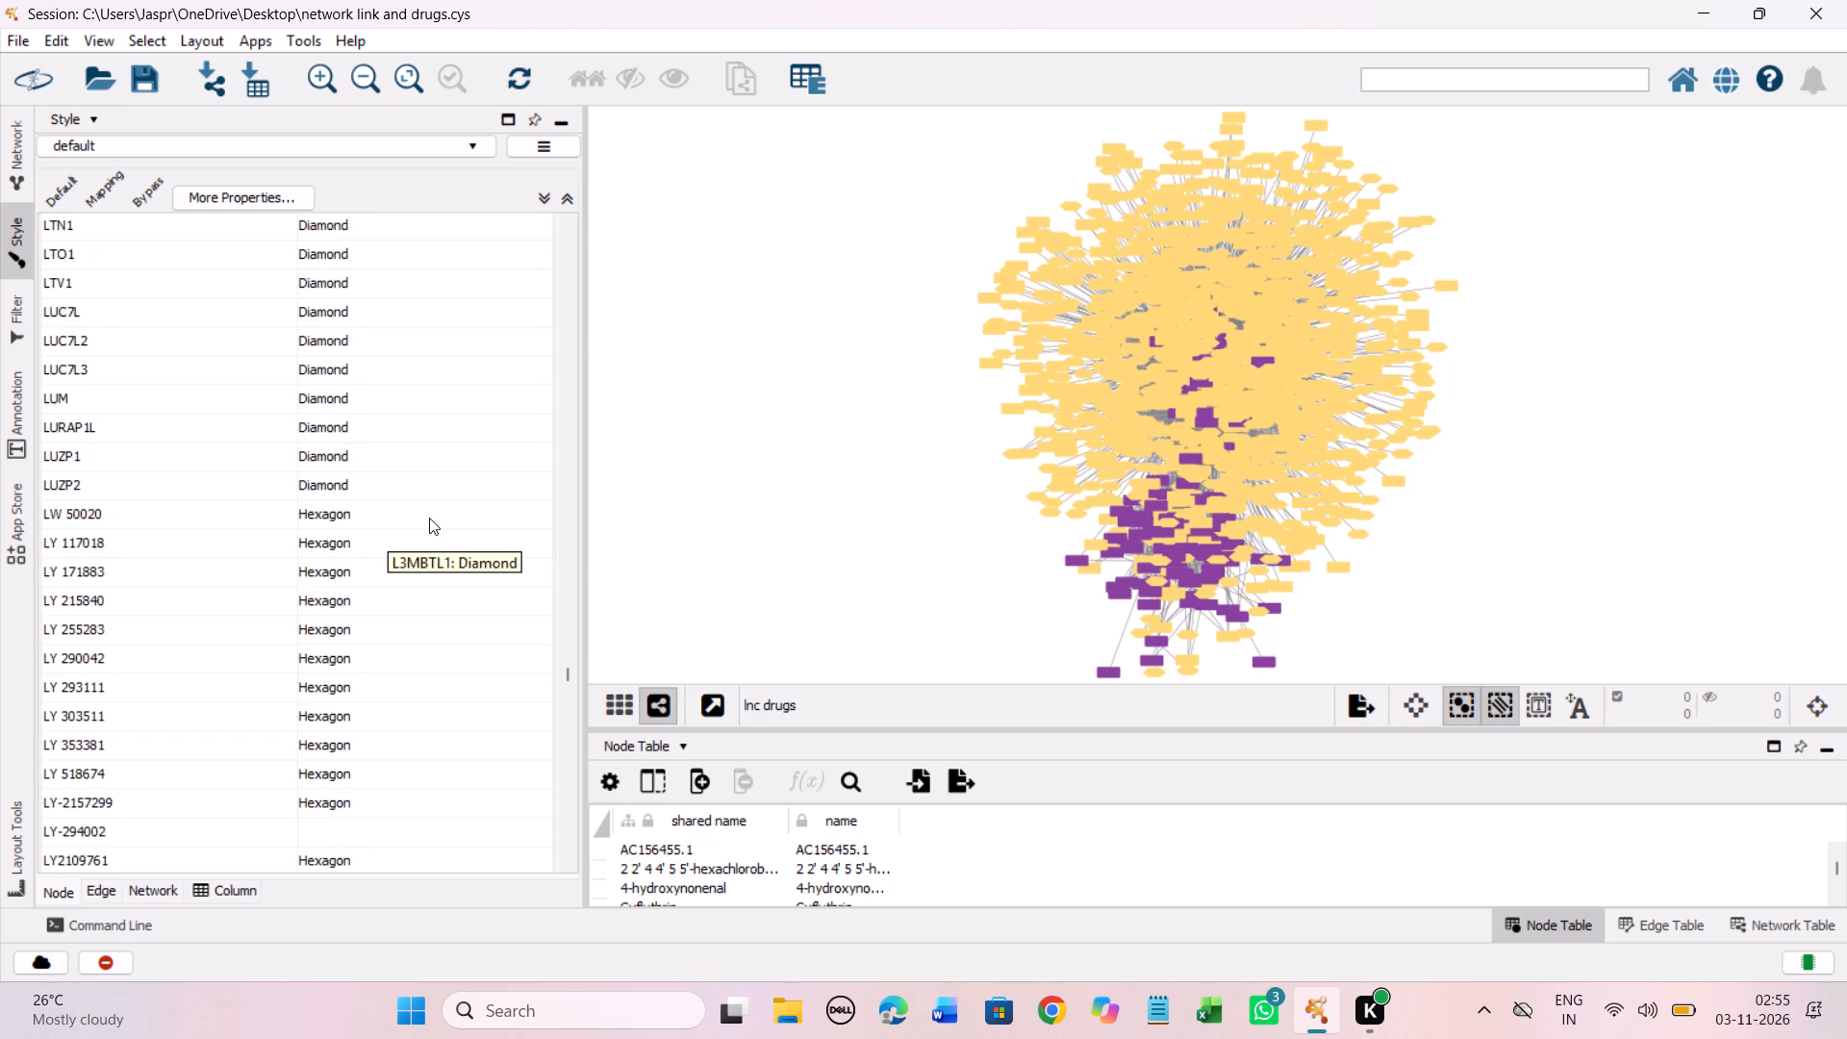
{"action": "scroll", "coordinate": [429, 518], "scroll_direction": "down", "scroll_amount": 6}
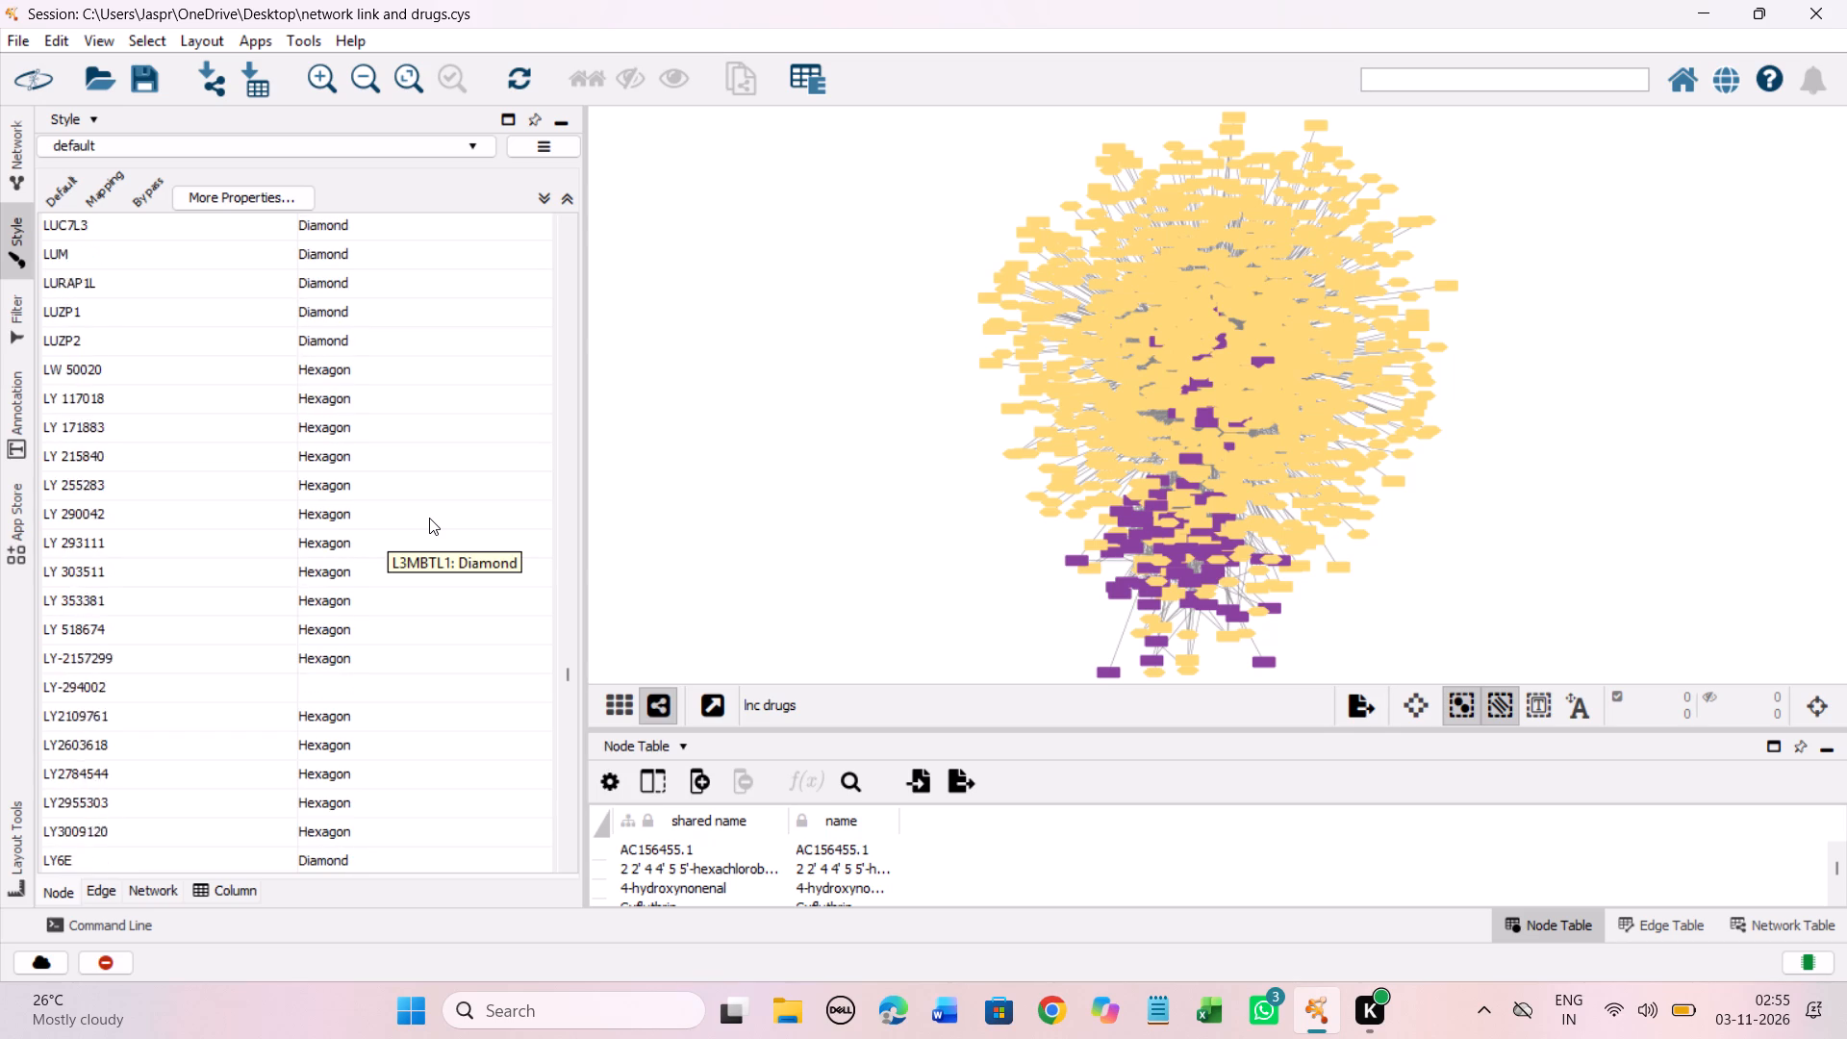
{"action": "left_click", "coordinate": [327, 633]}
{"action": "scroll", "coordinate": [359, 721], "scroll_direction": "down", "scroll_amount": 6}
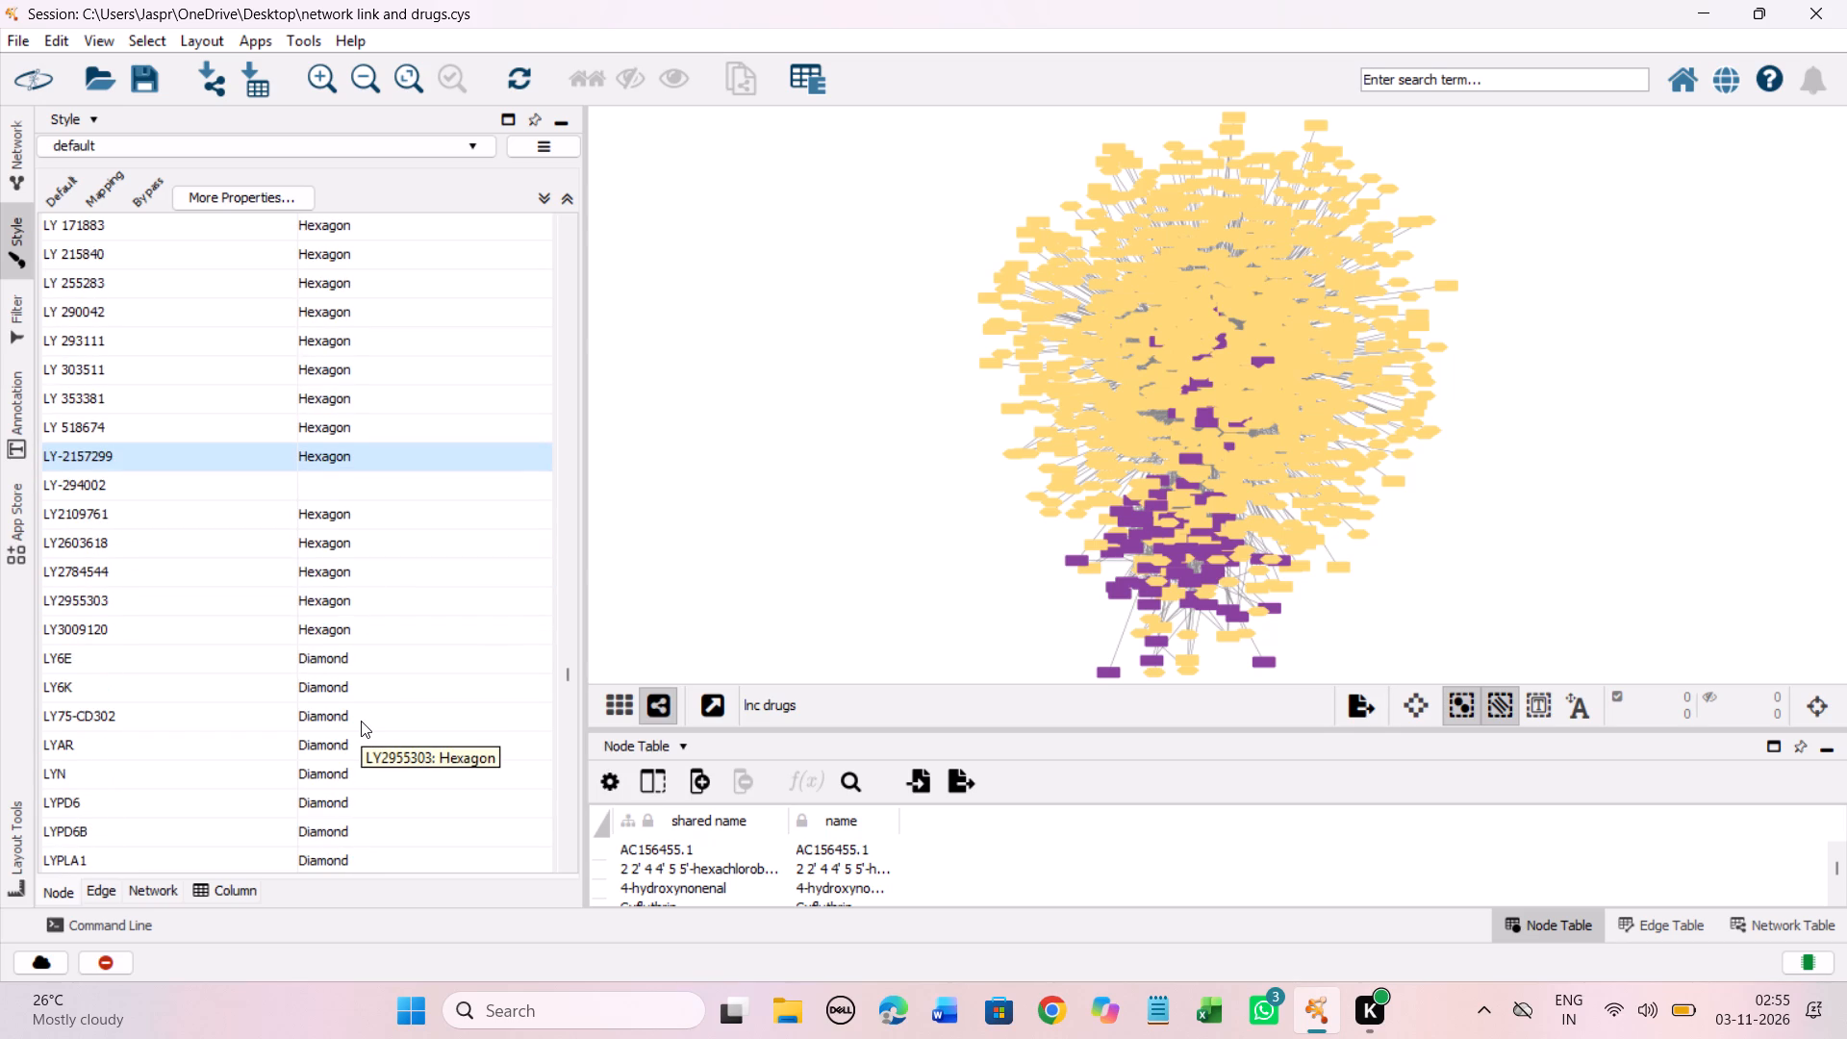
{"action": "left_click", "coordinate": [341, 476]}
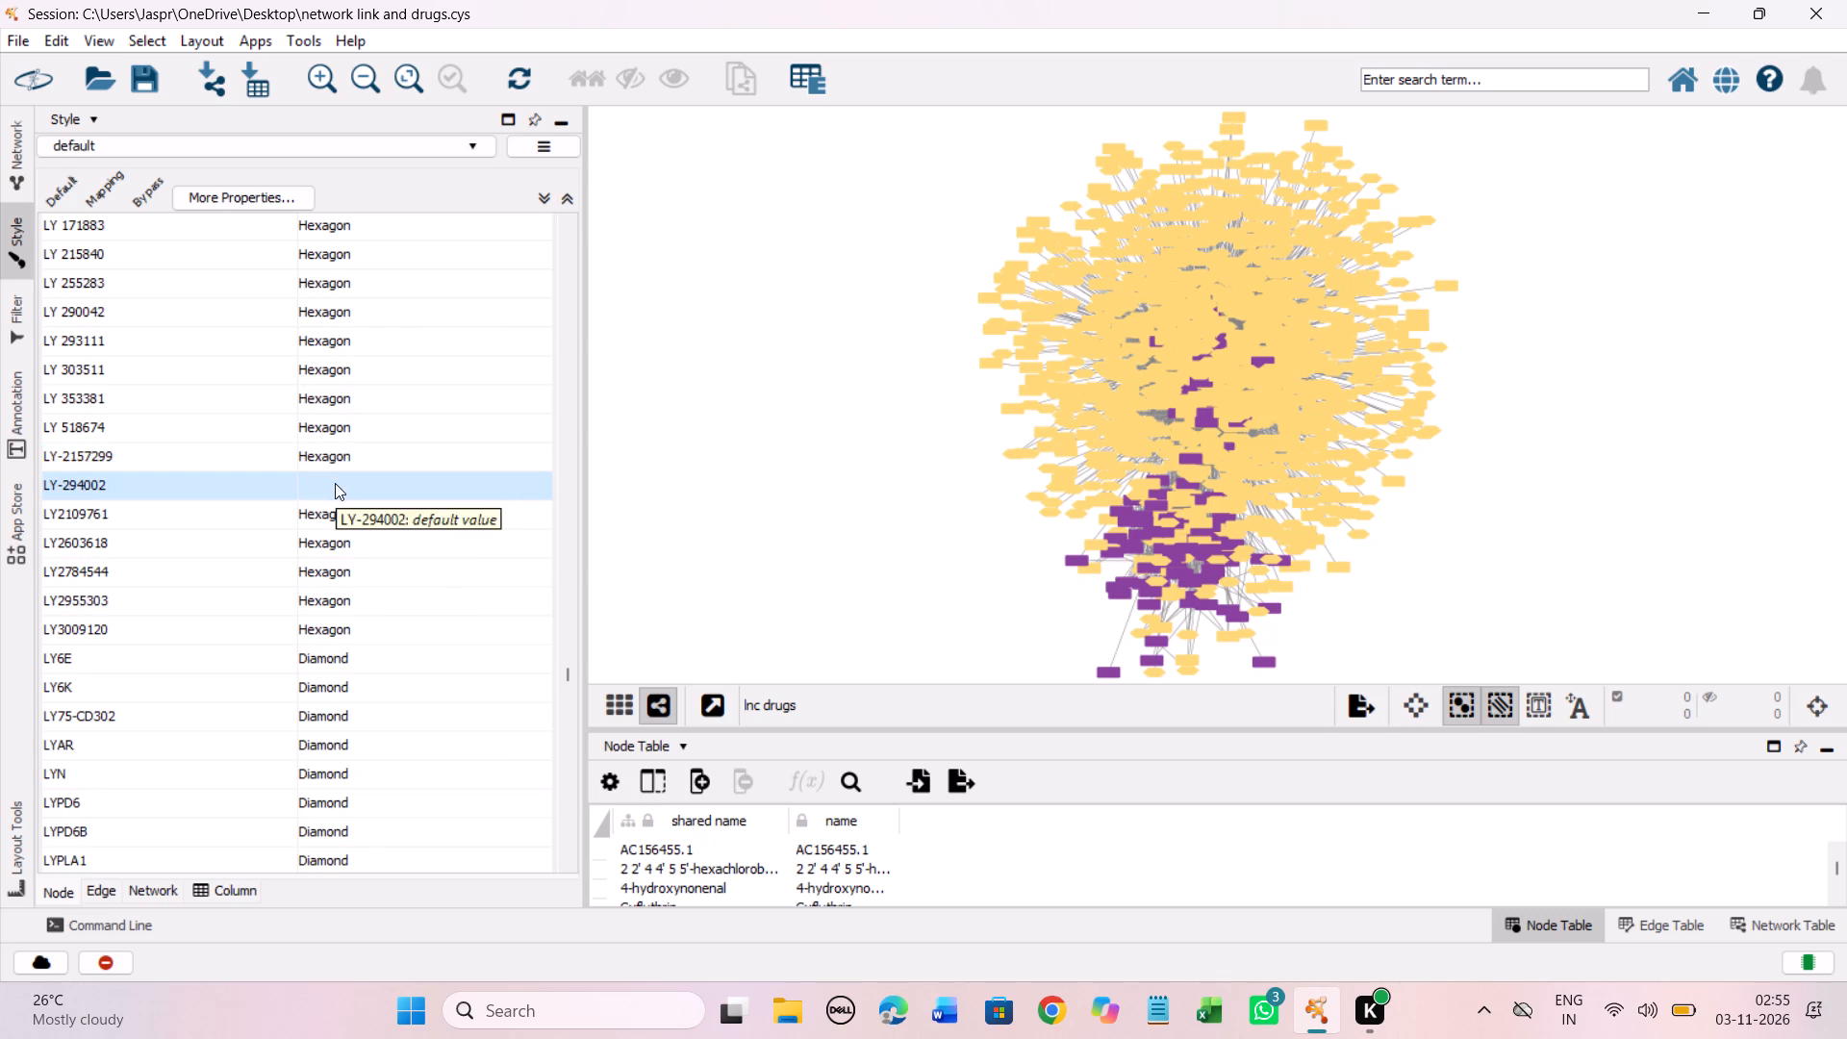
{"action": "right_click", "coordinate": [335, 483]}
{"action": "left_click", "coordinate": [682, 499]}
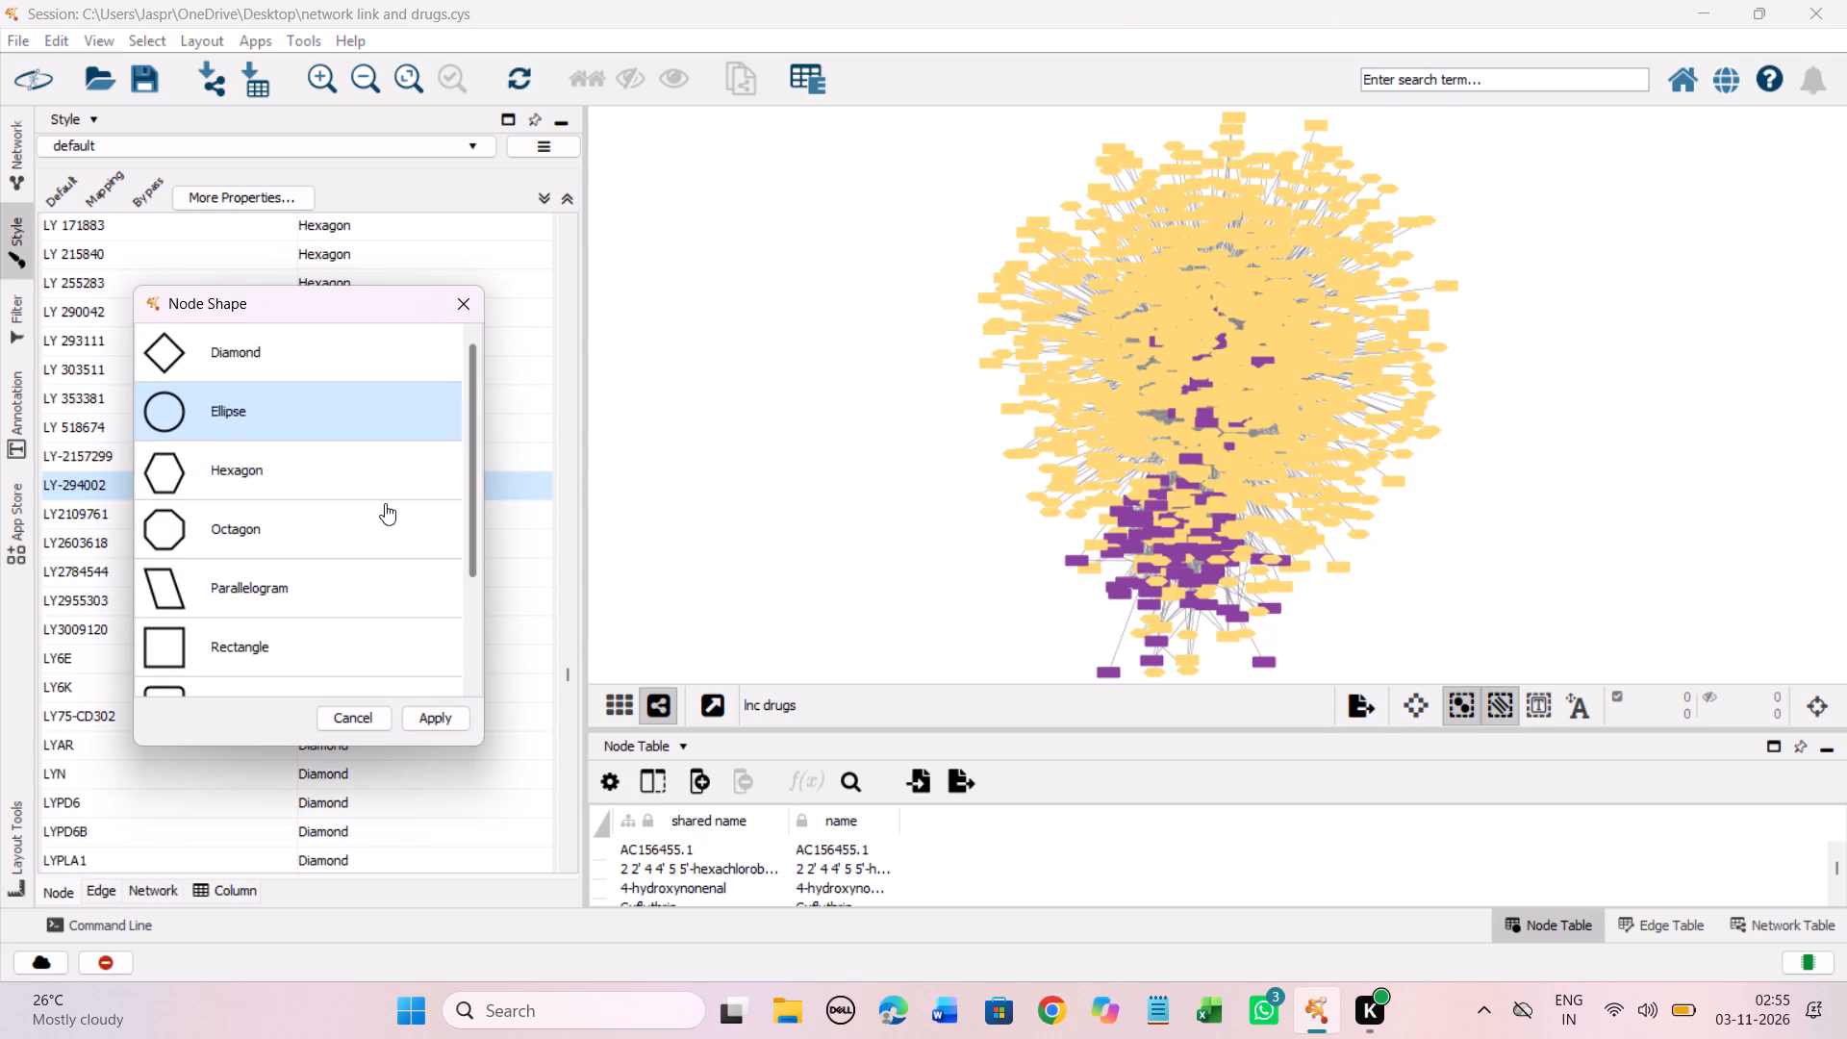
{"action": "left_click", "coordinate": [365, 488]}
{"action": "left_click", "coordinate": [430, 718]}
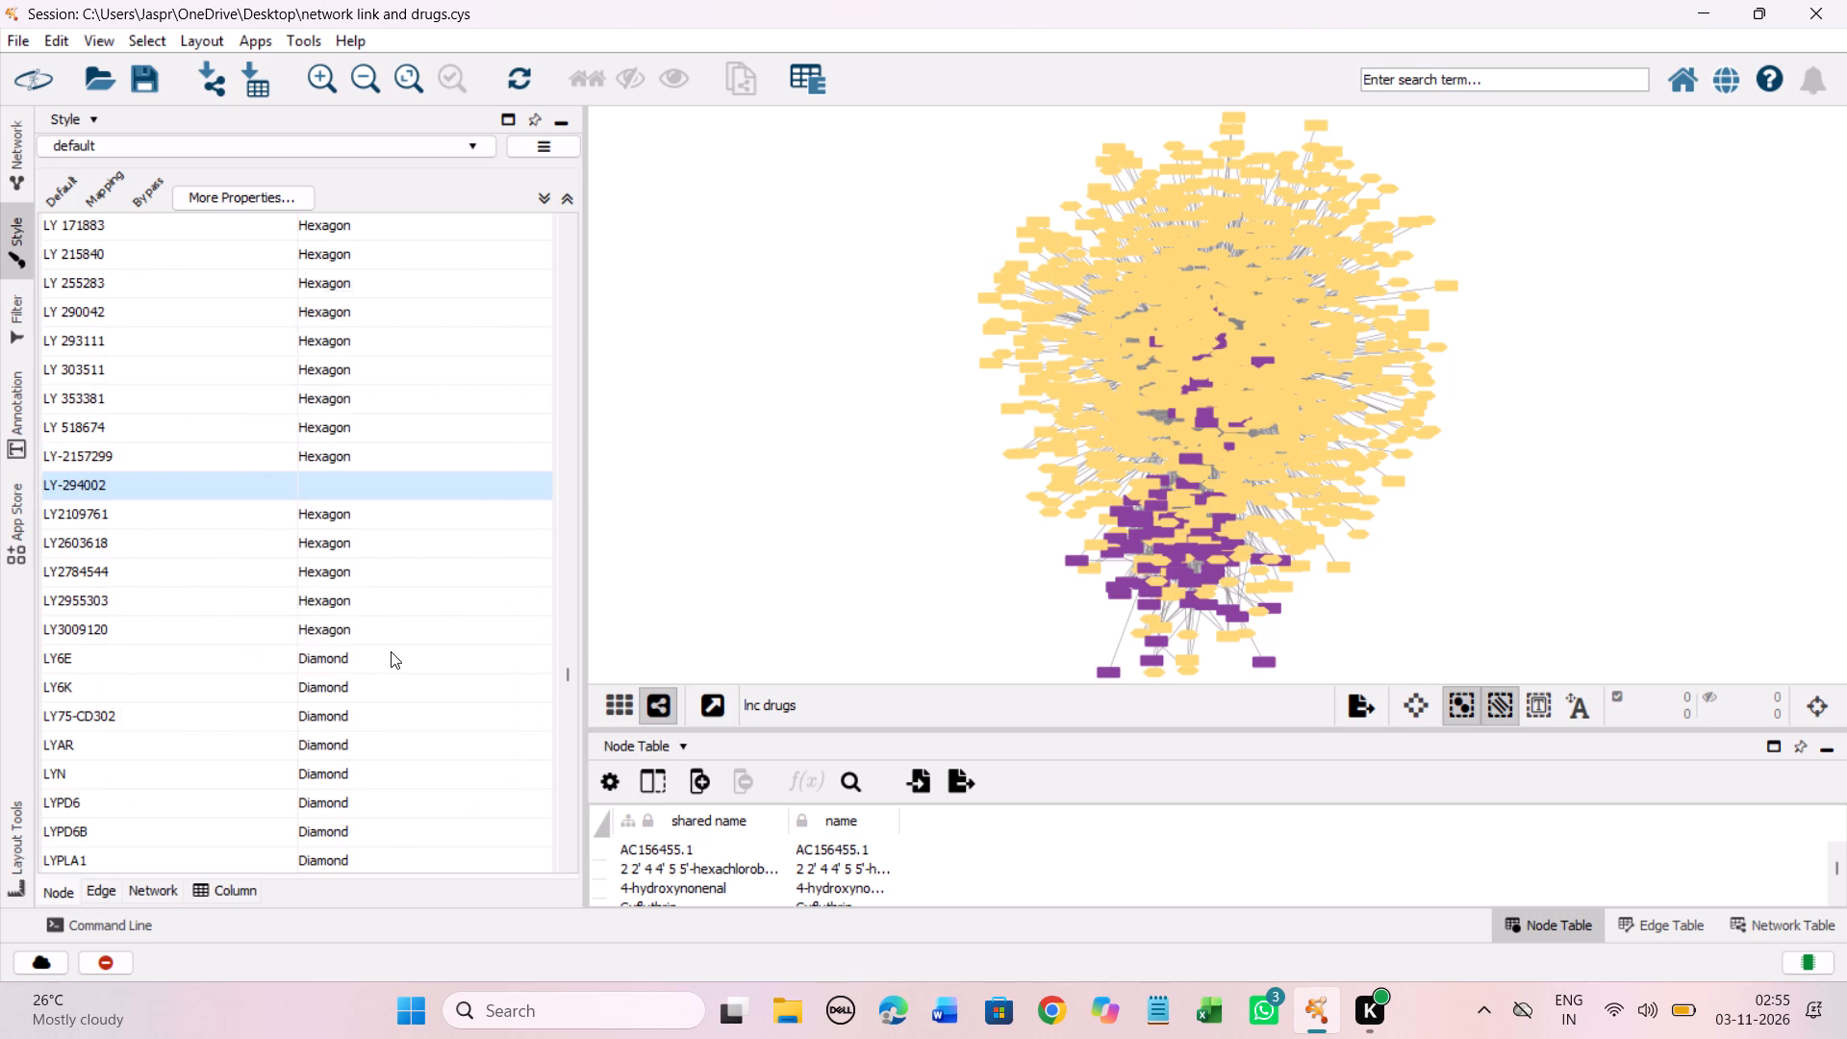
Set the shape of the drug Latamoxef to Hexagon in the discrete Shape mapping.
{"action": "scroll", "coordinate": [391, 651], "scroll_direction": "down", "scroll_amount": 20}
{"action": "scroll", "coordinate": [391, 651], "scroll_direction": "down", "scroll_amount": 4}
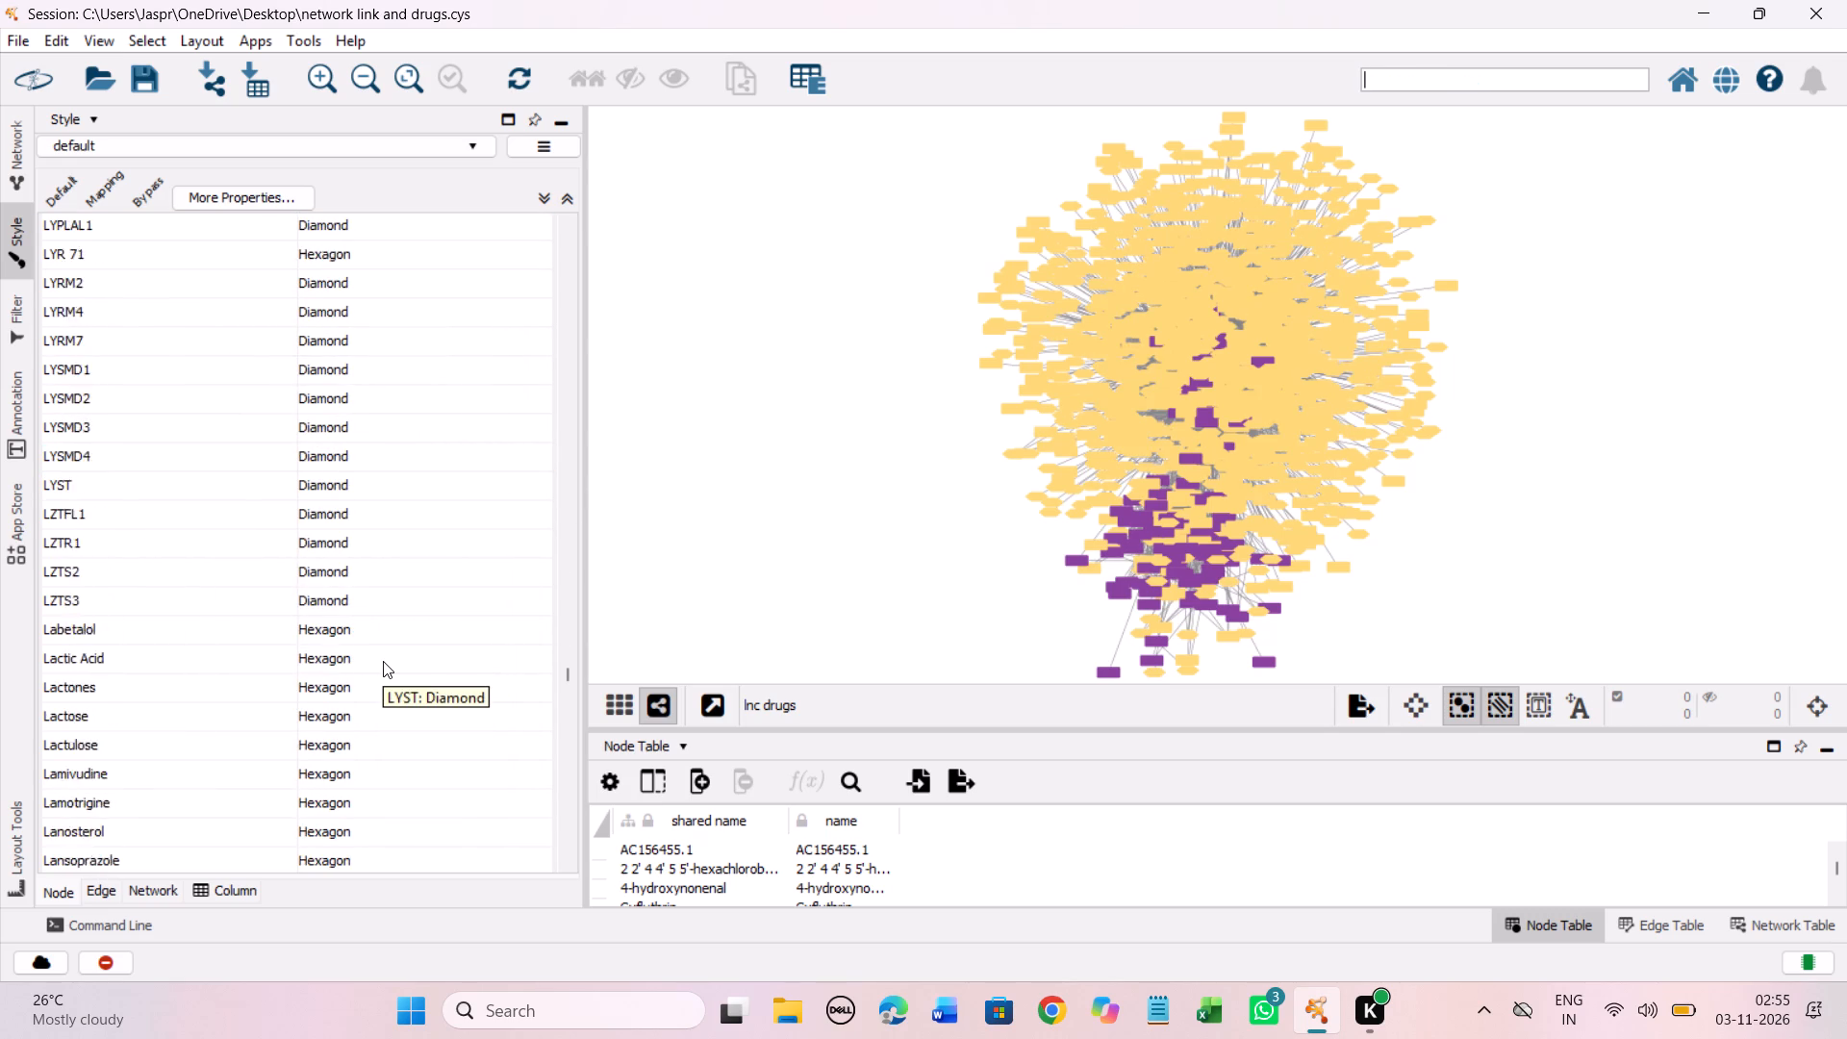
{"action": "scroll", "coordinate": [383, 661], "scroll_direction": "down", "scroll_amount": 11}
{"action": "left_click", "coordinate": [383, 661]}
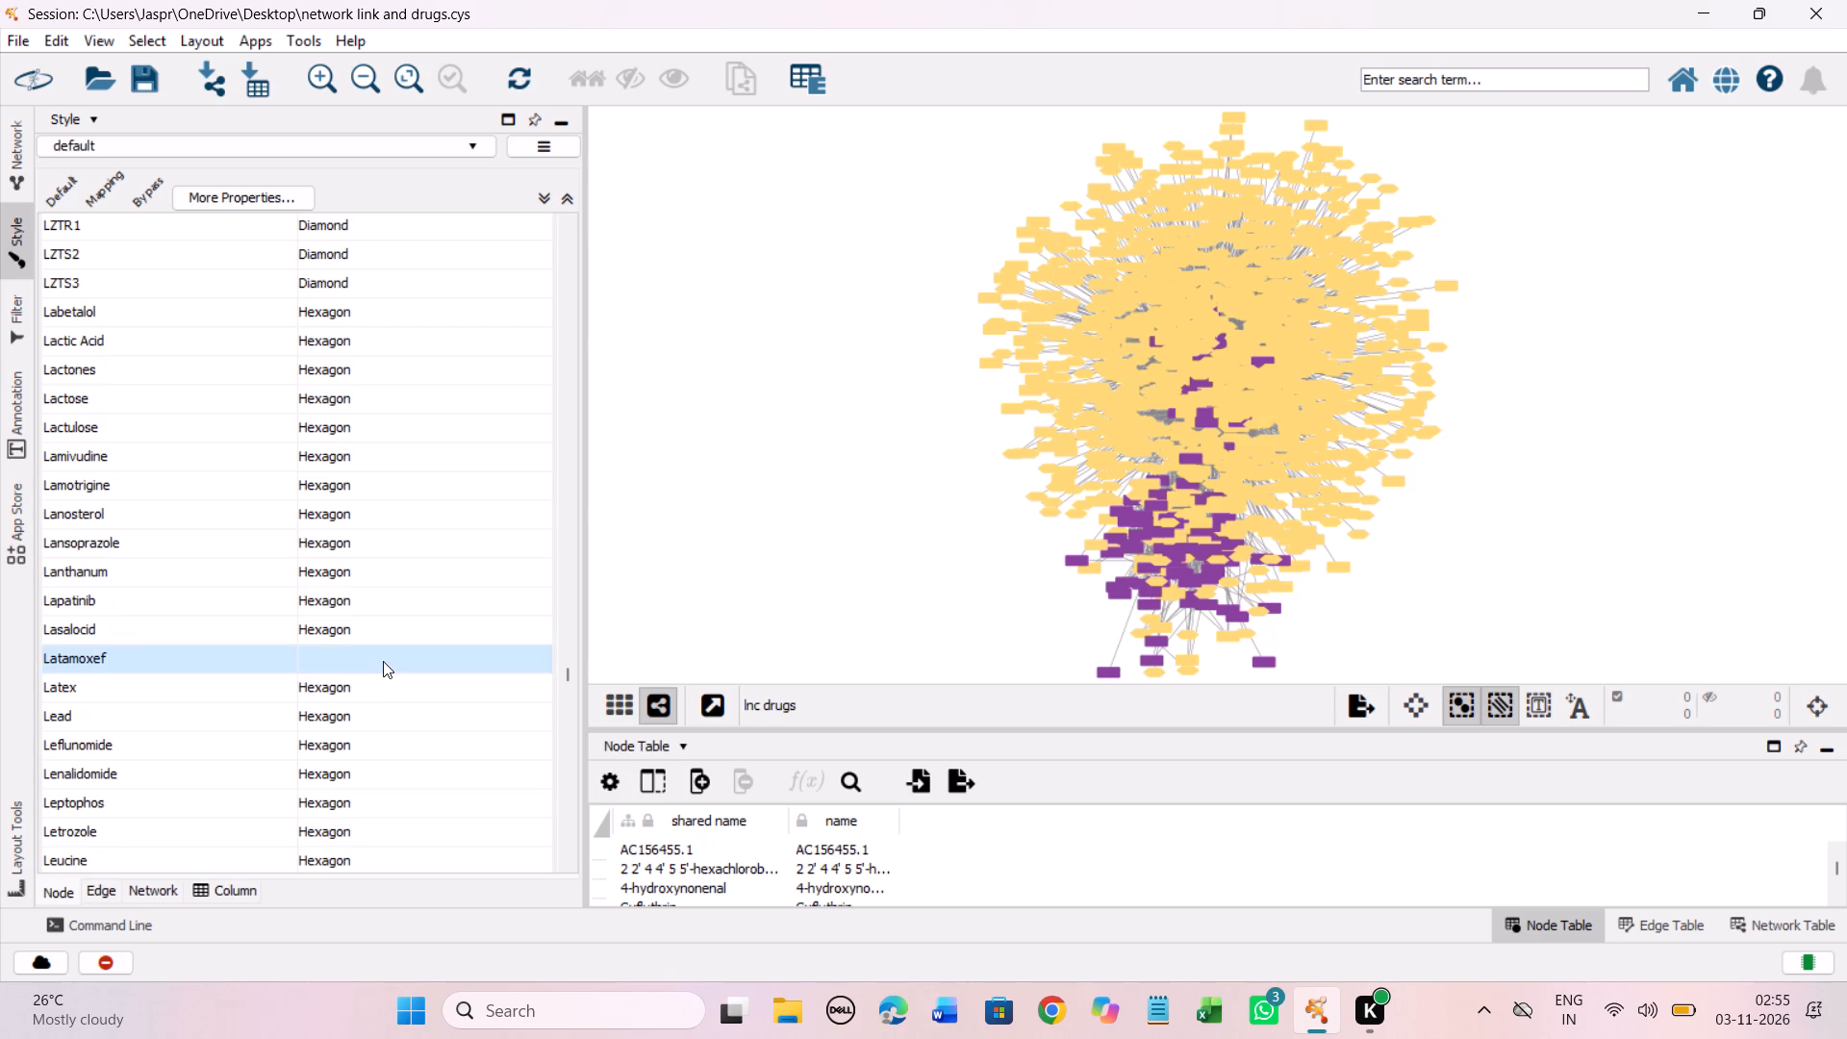
{"action": "right_click", "coordinate": [383, 661]}
{"action": "left_click", "coordinate": [901, 680]}
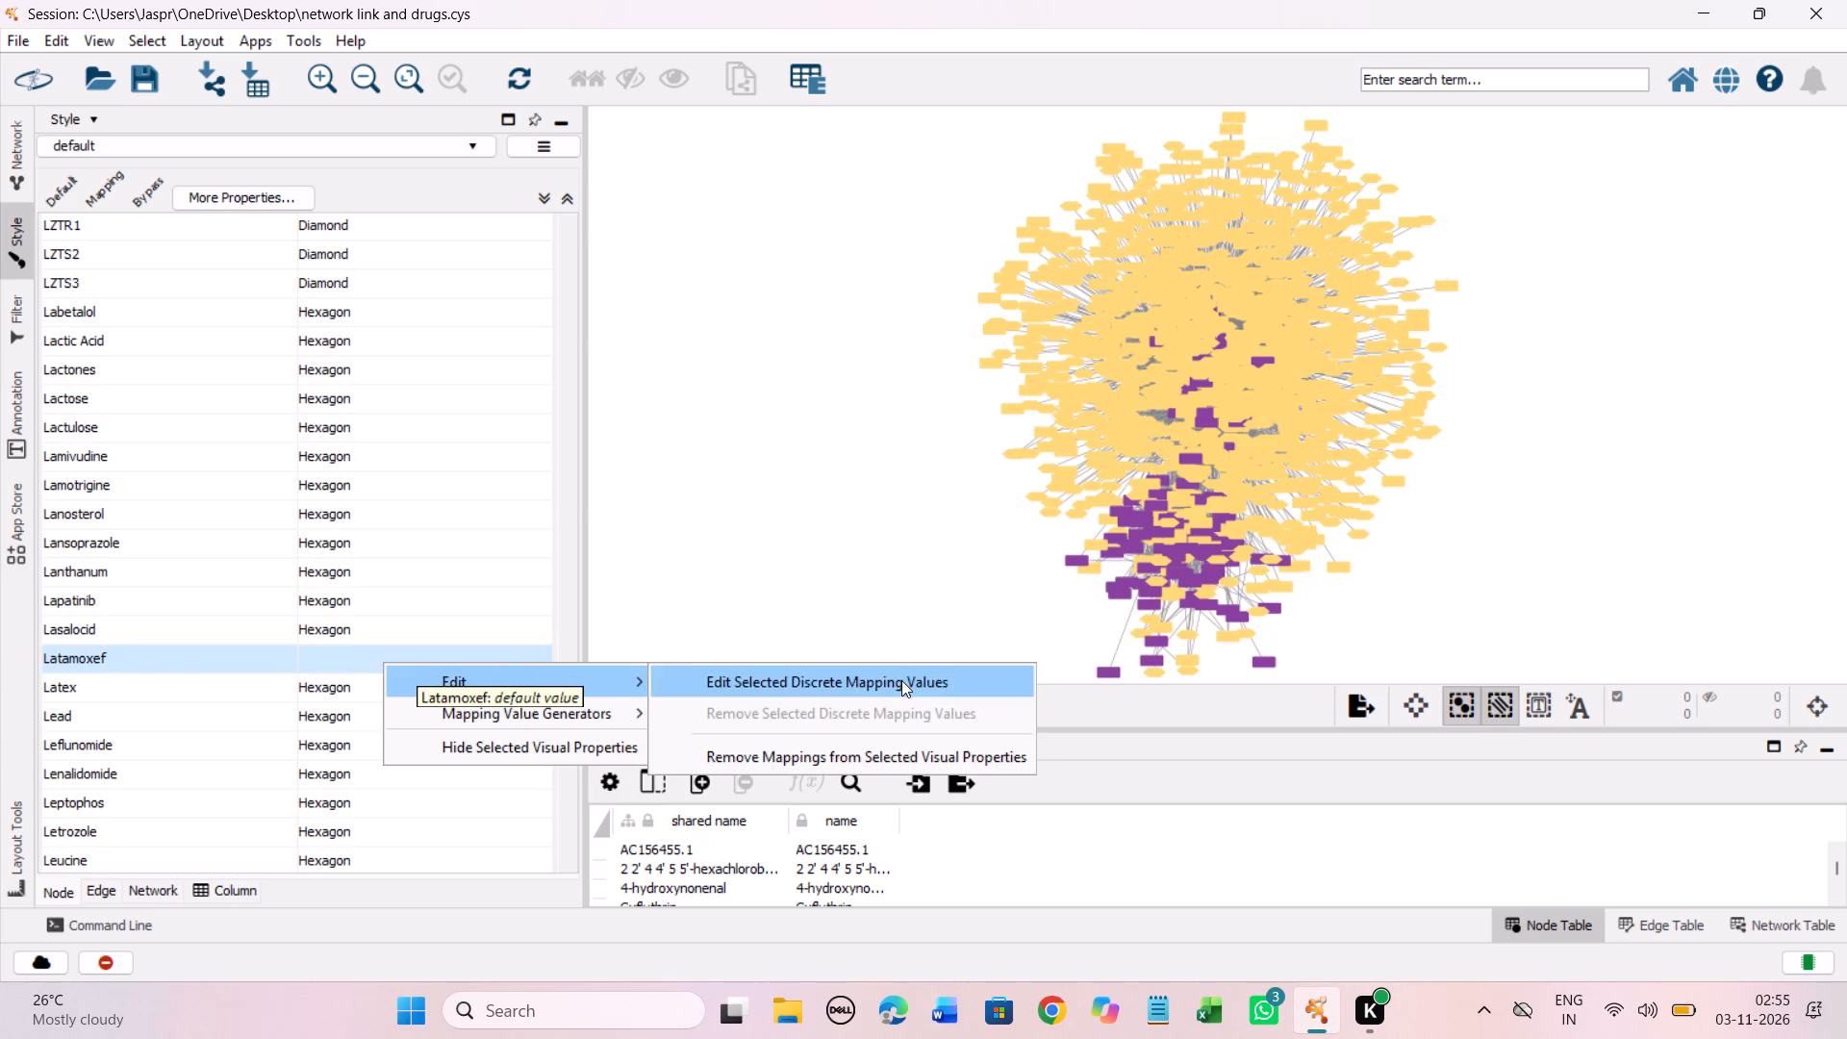
{"action": "left_click", "coordinate": [340, 481]}
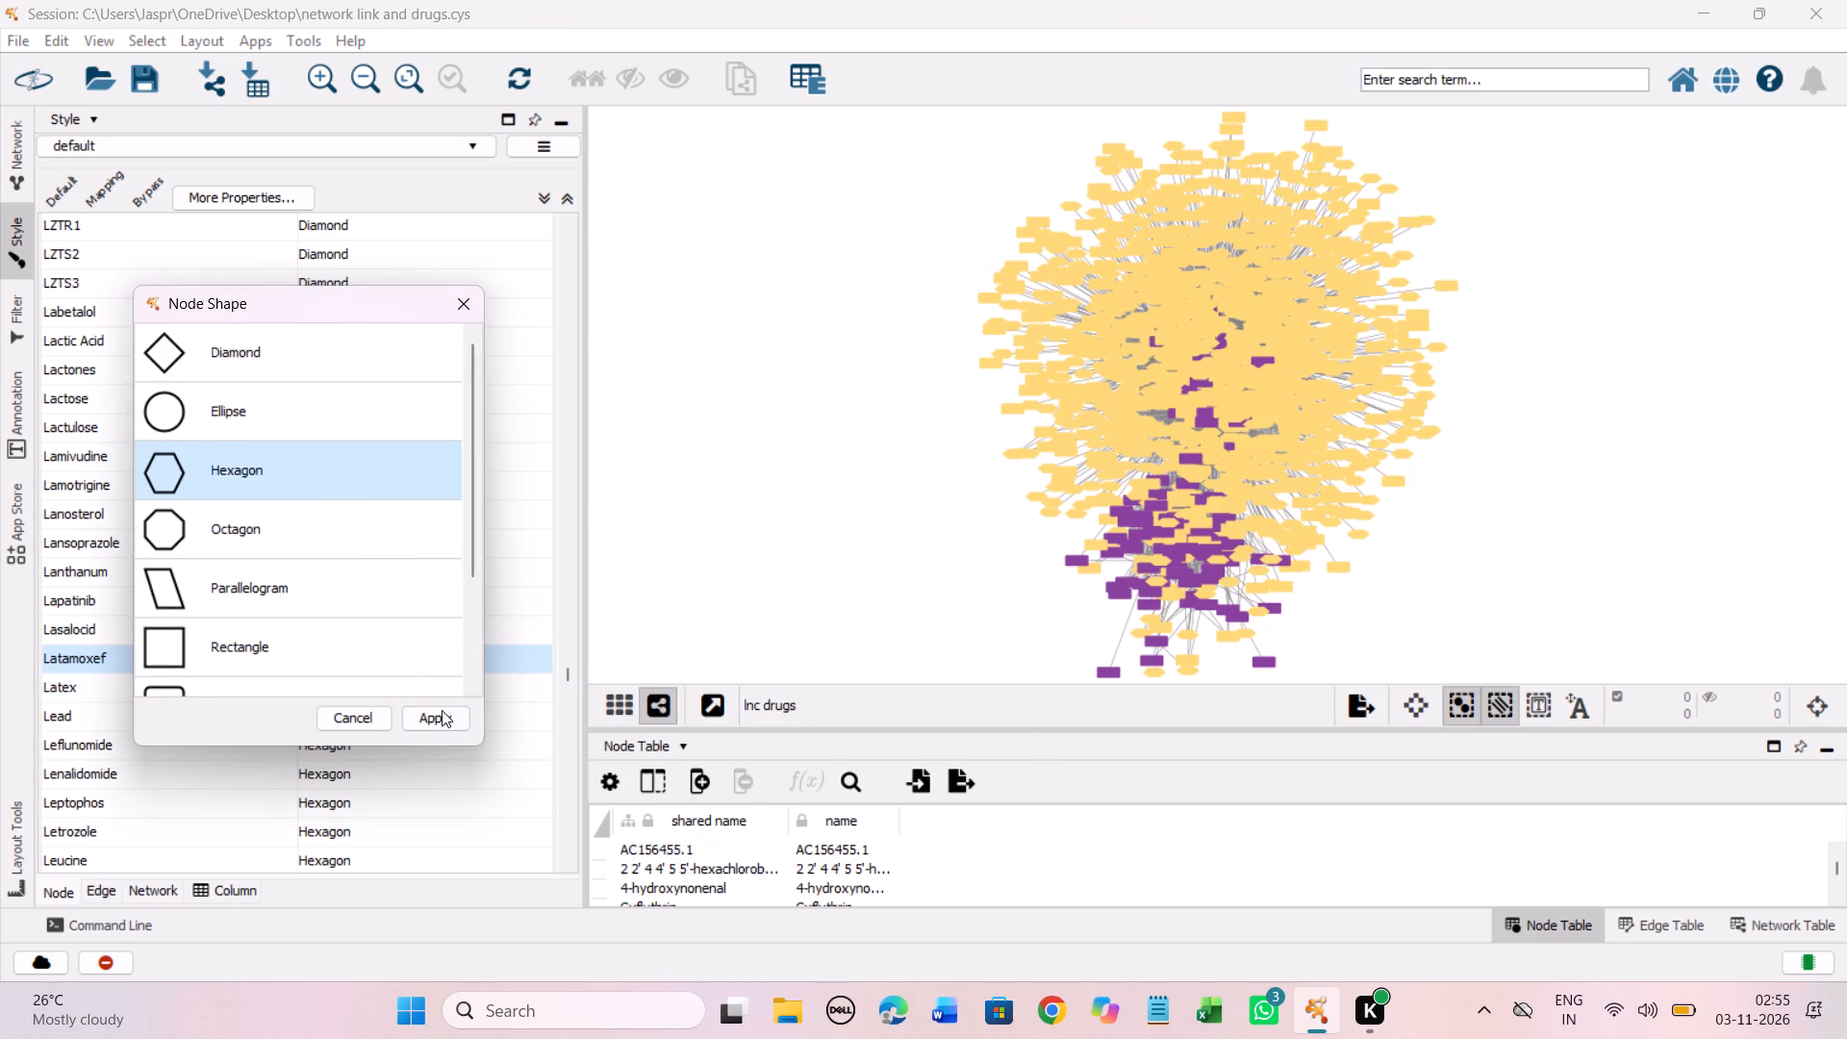
{"action": "left_click", "coordinate": [443, 713]}
Assign Hexagon to the range of L drugs ending at Lys01, covering Liothyronine, Lipopolysaccharide, Lisuride, Lomefloxacin, Loracarbef and Lymecycline.
{"action": "scroll", "coordinate": [498, 587], "scroll_direction": "down", "scroll_amount": 9}
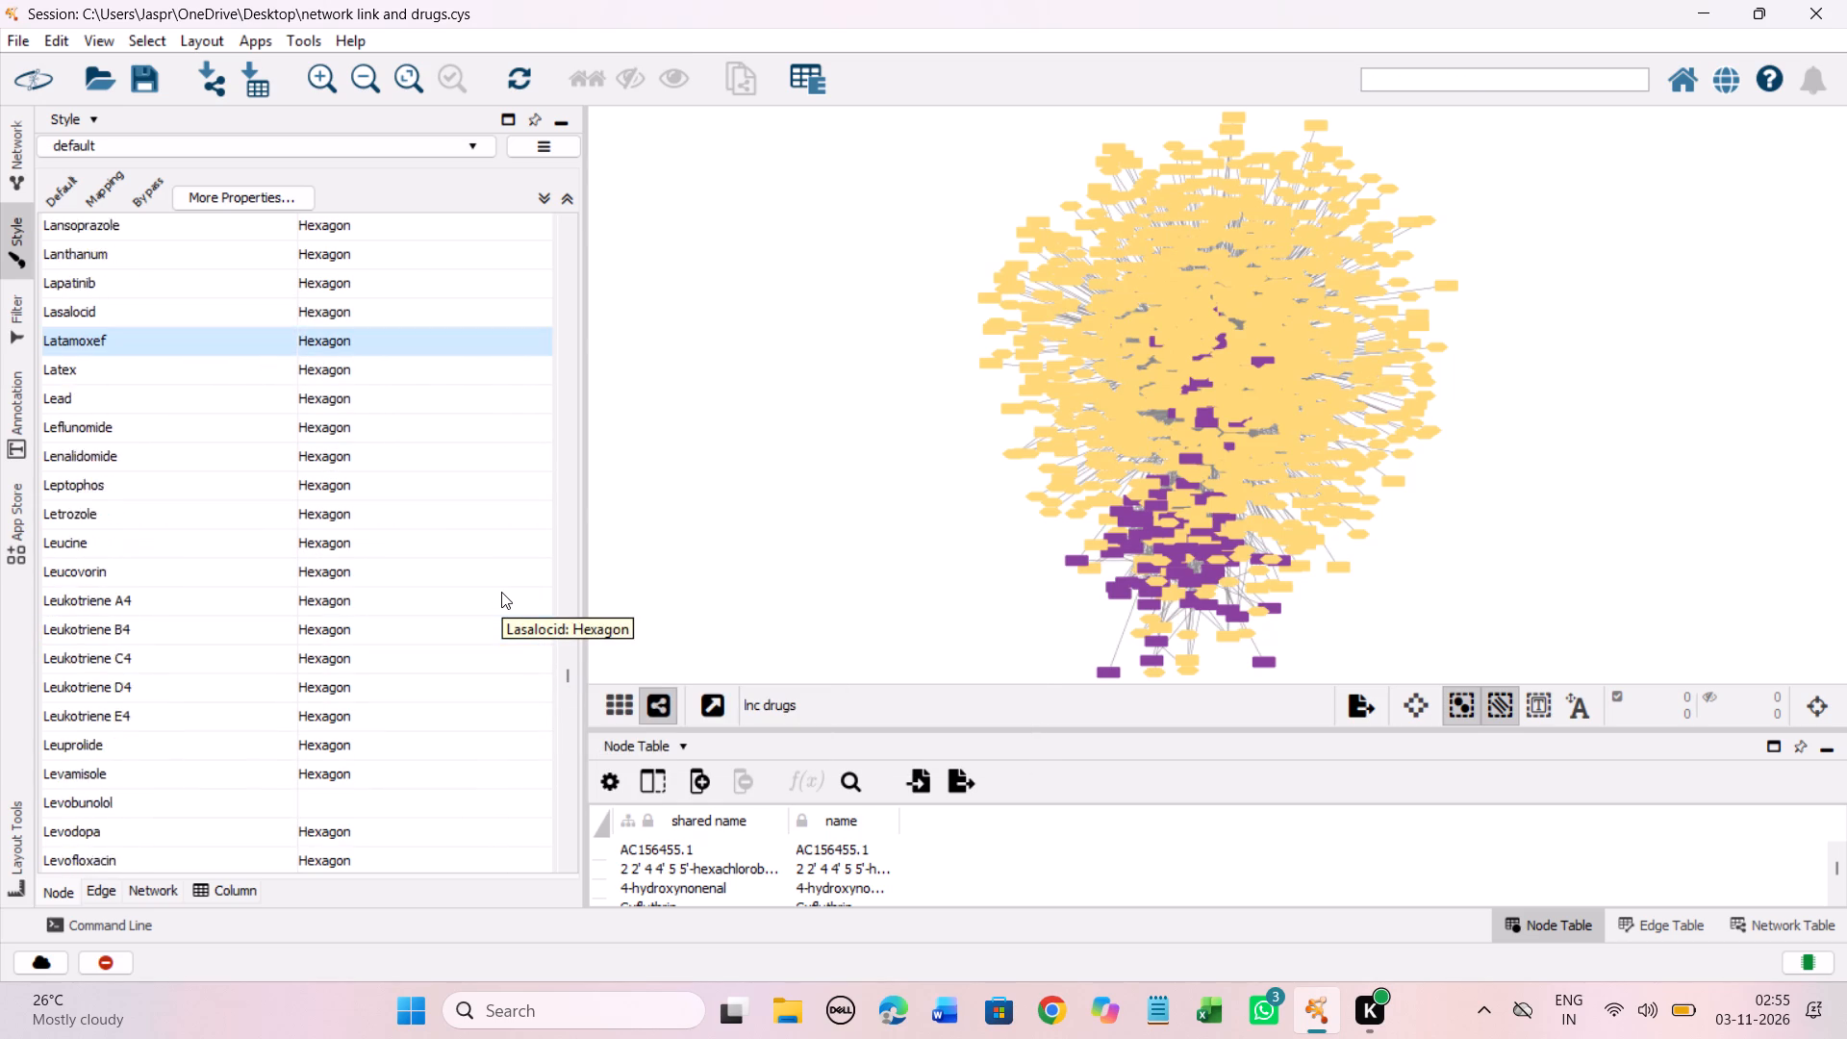
{"action": "scroll", "coordinate": [501, 592], "scroll_direction": "down", "scroll_amount": 9}
{"action": "left_click", "coordinate": [313, 591]}
{"action": "scroll", "coordinate": [401, 576], "scroll_direction": "down", "scroll_amount": 15}
{"action": "scroll", "coordinate": [405, 591], "scroll_direction": "down", "scroll_amount": 12}
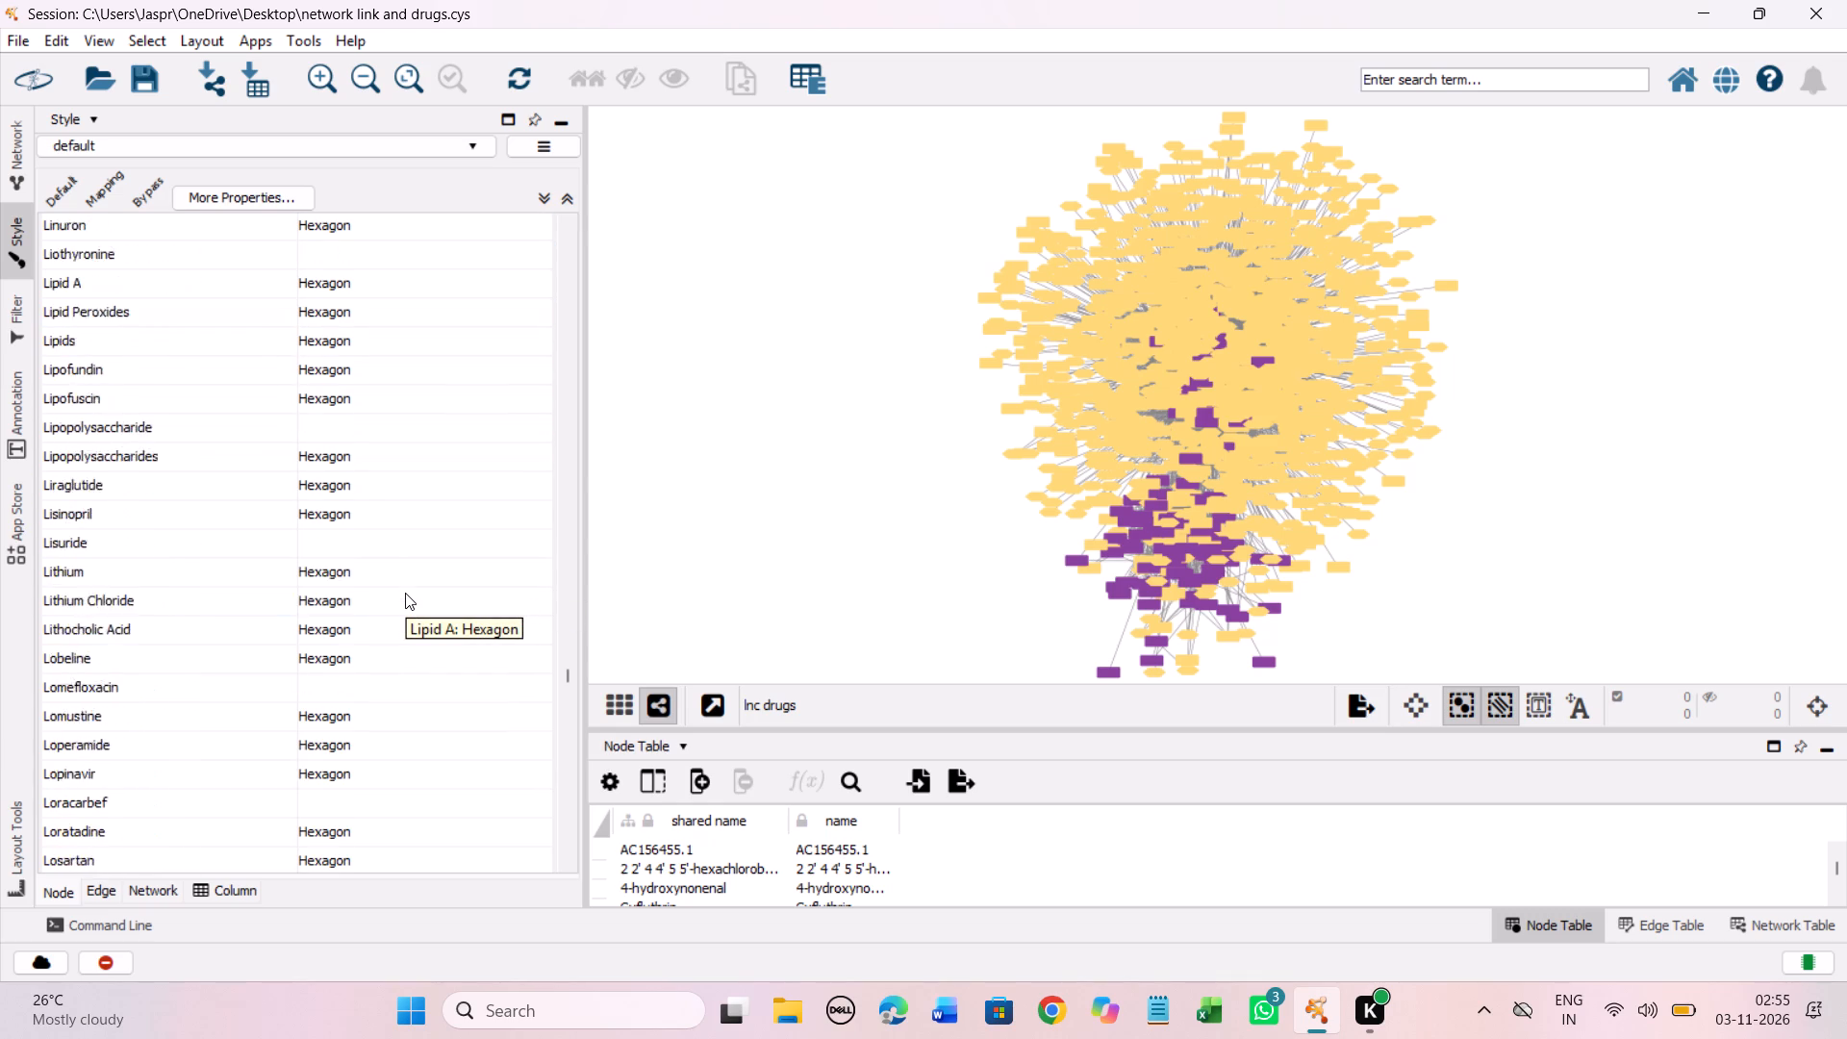
{"action": "scroll", "coordinate": [405, 593], "scroll_direction": "down", "scroll_amount": 20}
{"action": "scroll", "coordinate": [405, 593], "scroll_direction": "down", "scroll_amount": 9}
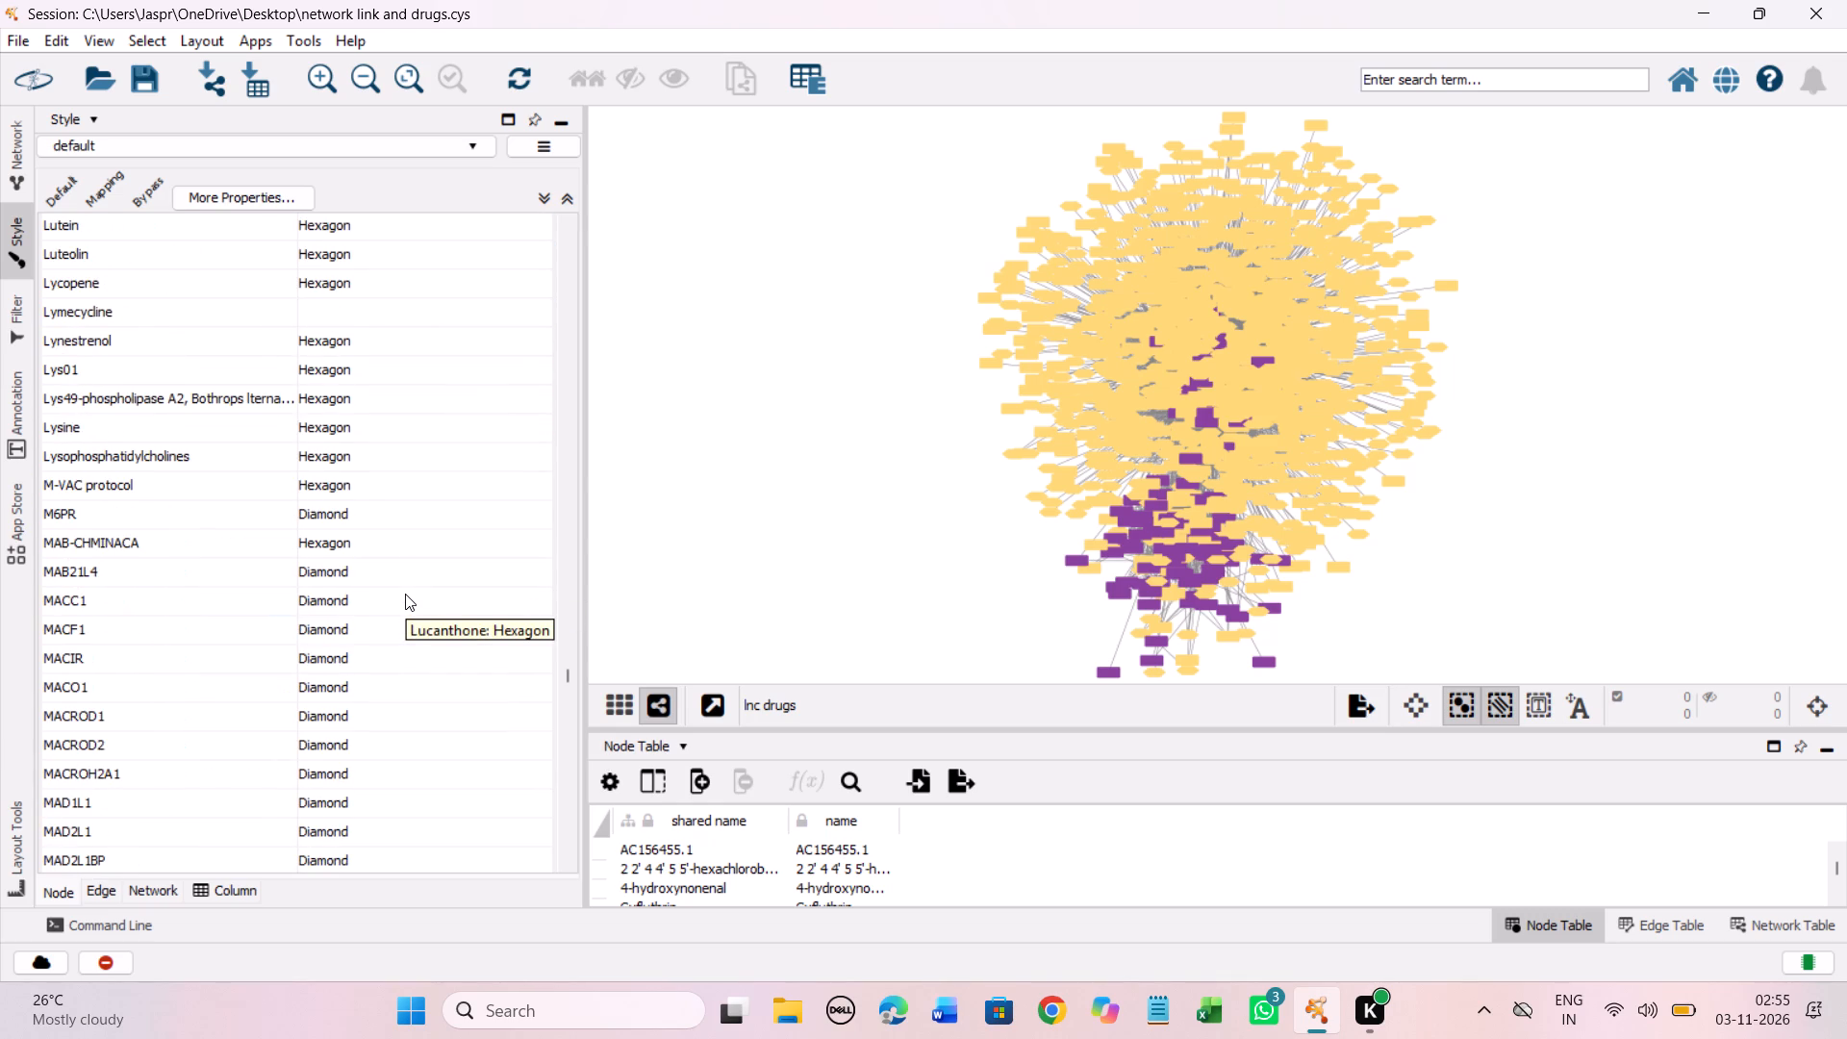
{"action": "left_click", "coordinate": [352, 368], "text": "shift"}
{"action": "right_click", "coordinate": [352, 373]}
{"action": "left_click", "coordinate": [695, 398]}
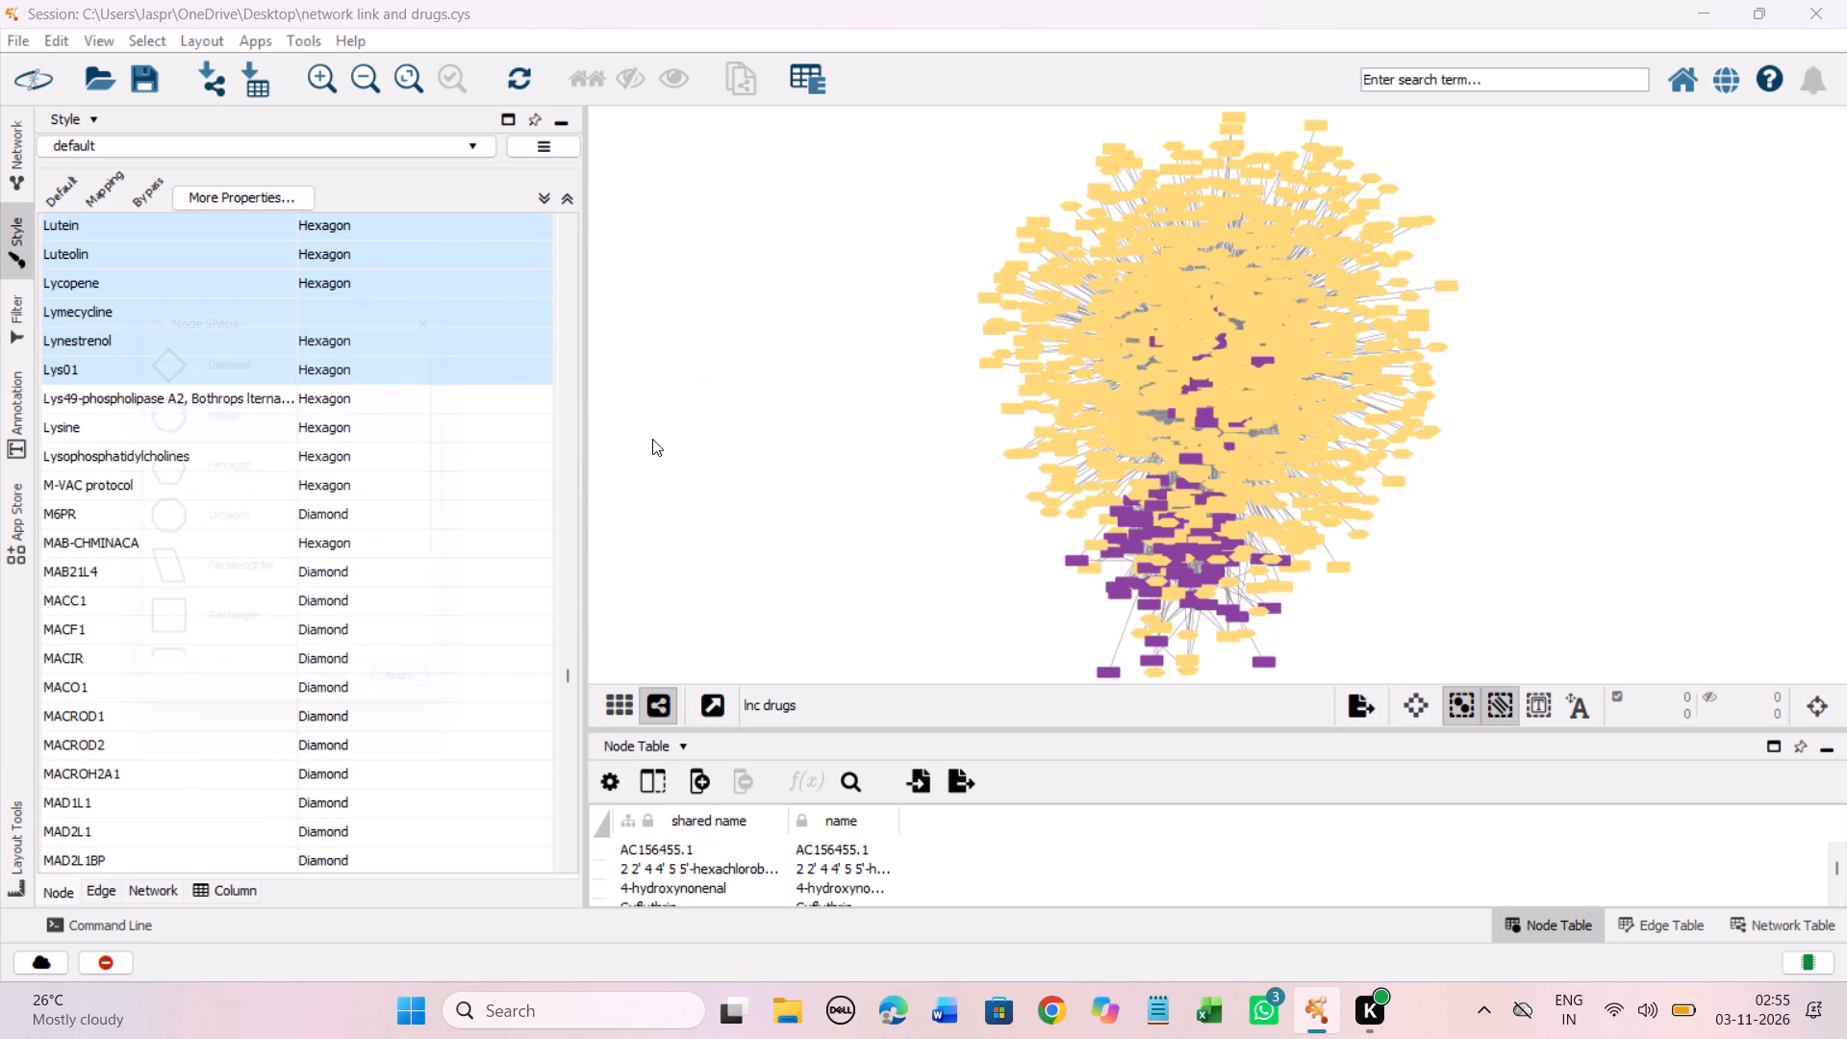
{"action": "left_click", "coordinate": [290, 474]}
{"action": "left_click", "coordinate": [431, 714]}
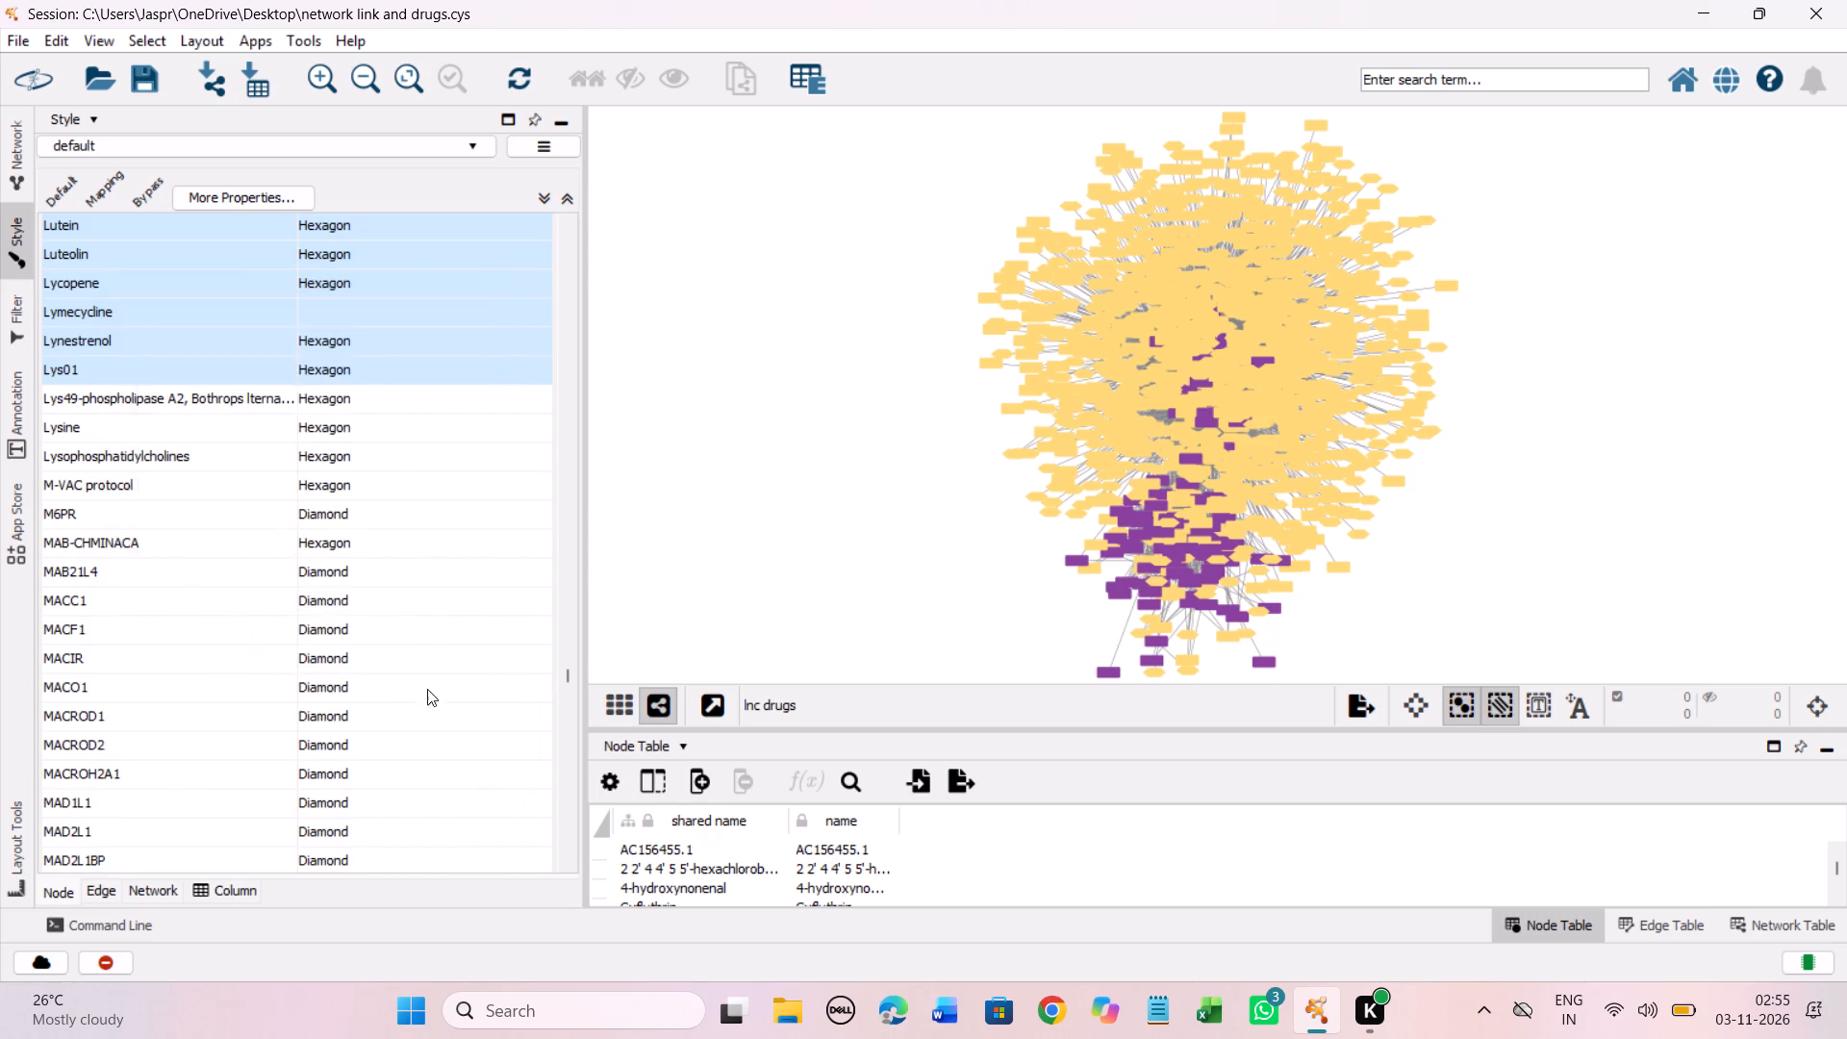
Check the Shape mappings from the Lysine and M6PR entries through the MFSD gene entries for drugs without a shape.
{"action": "scroll", "coordinate": [456, 551], "scroll_direction": "down", "scroll_amount": 13}
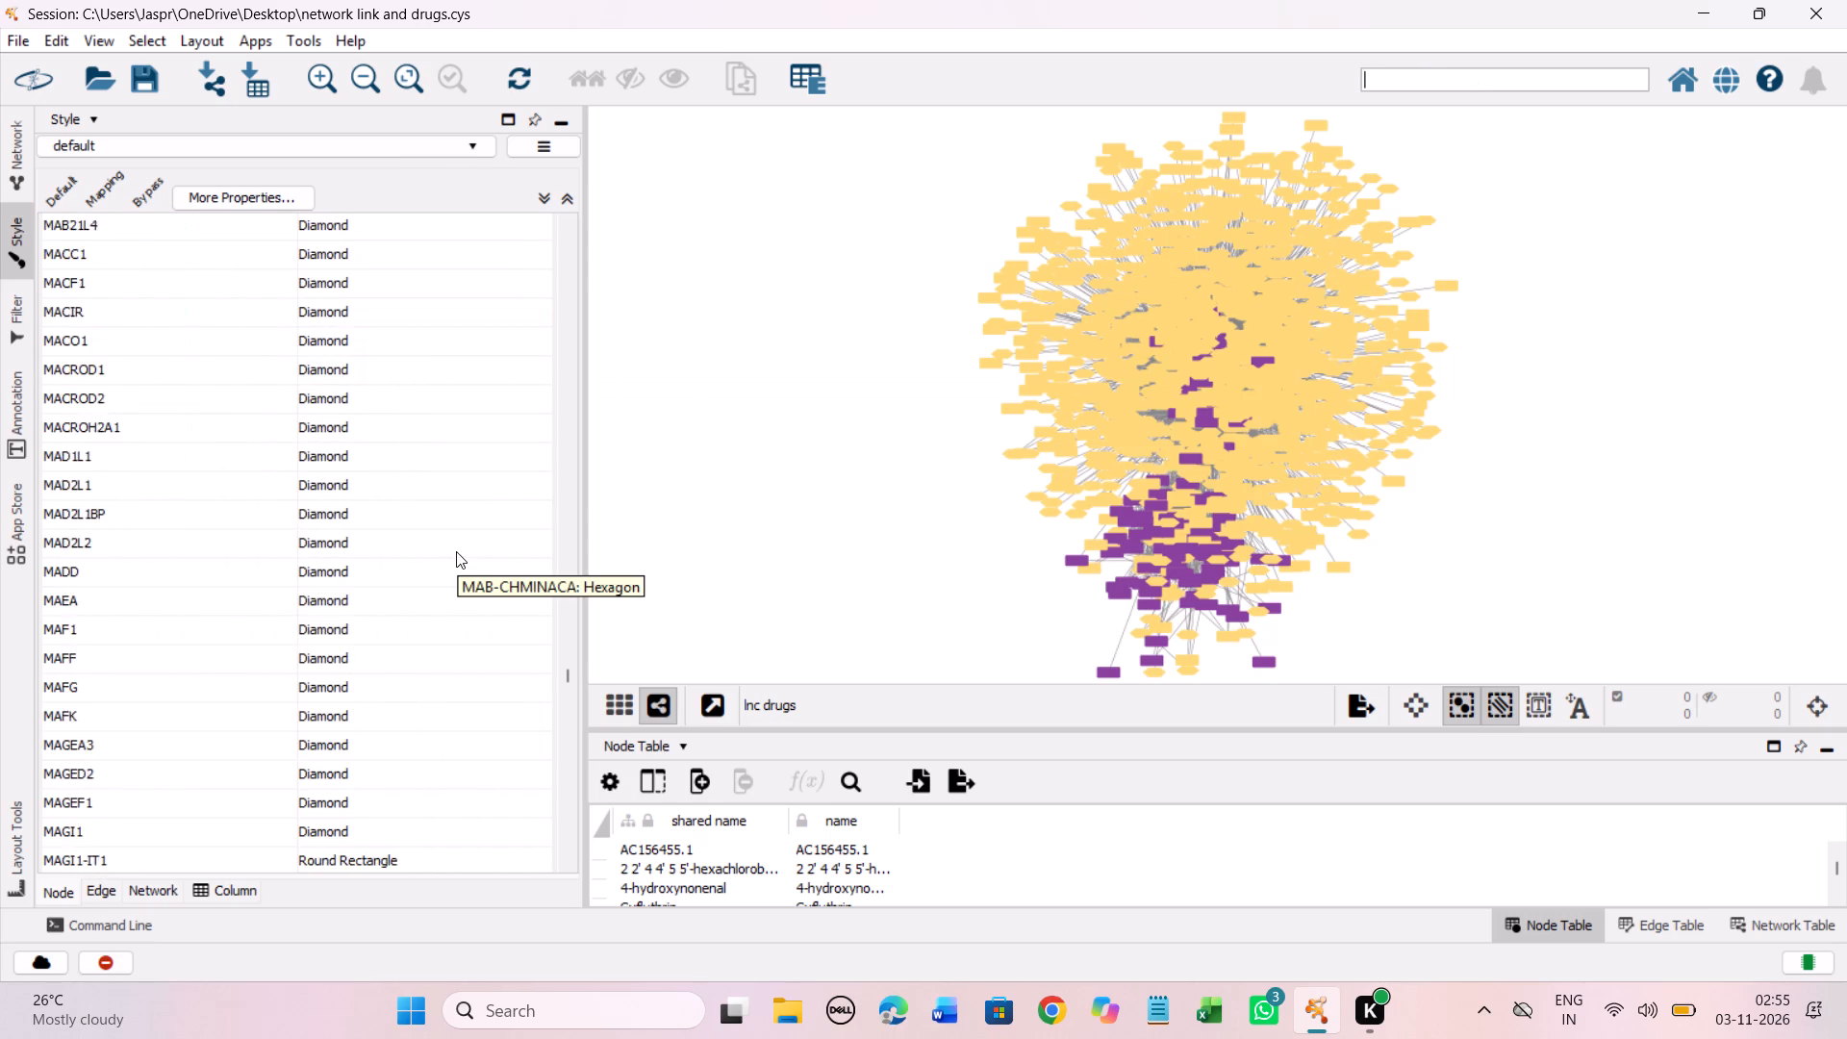
{"action": "scroll", "coordinate": [456, 551], "scroll_direction": "down", "scroll_amount": 20}
{"action": "scroll", "coordinate": [456, 551], "scroll_direction": "down", "scroll_amount": 18}
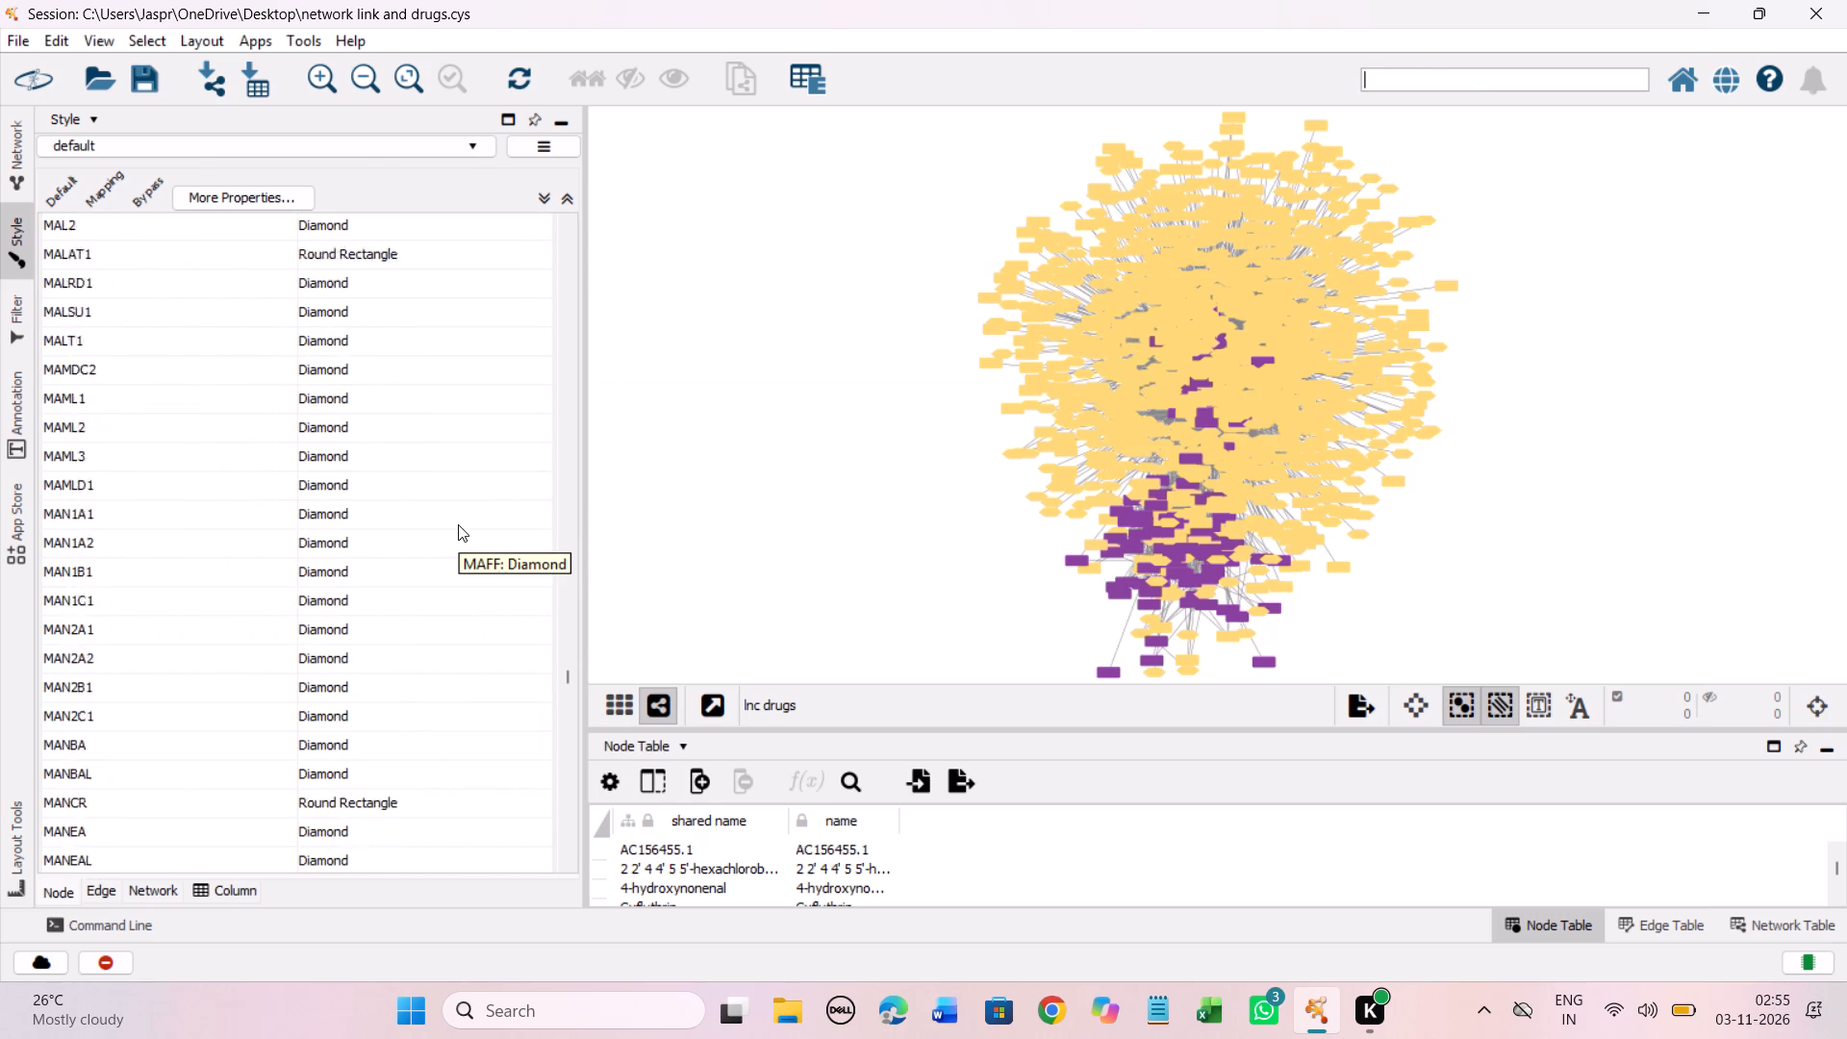
{"action": "scroll", "coordinate": [458, 524], "scroll_direction": "down", "scroll_amount": 20}
{"action": "scroll", "coordinate": [458, 524], "scroll_direction": "down", "scroll_amount": 18}
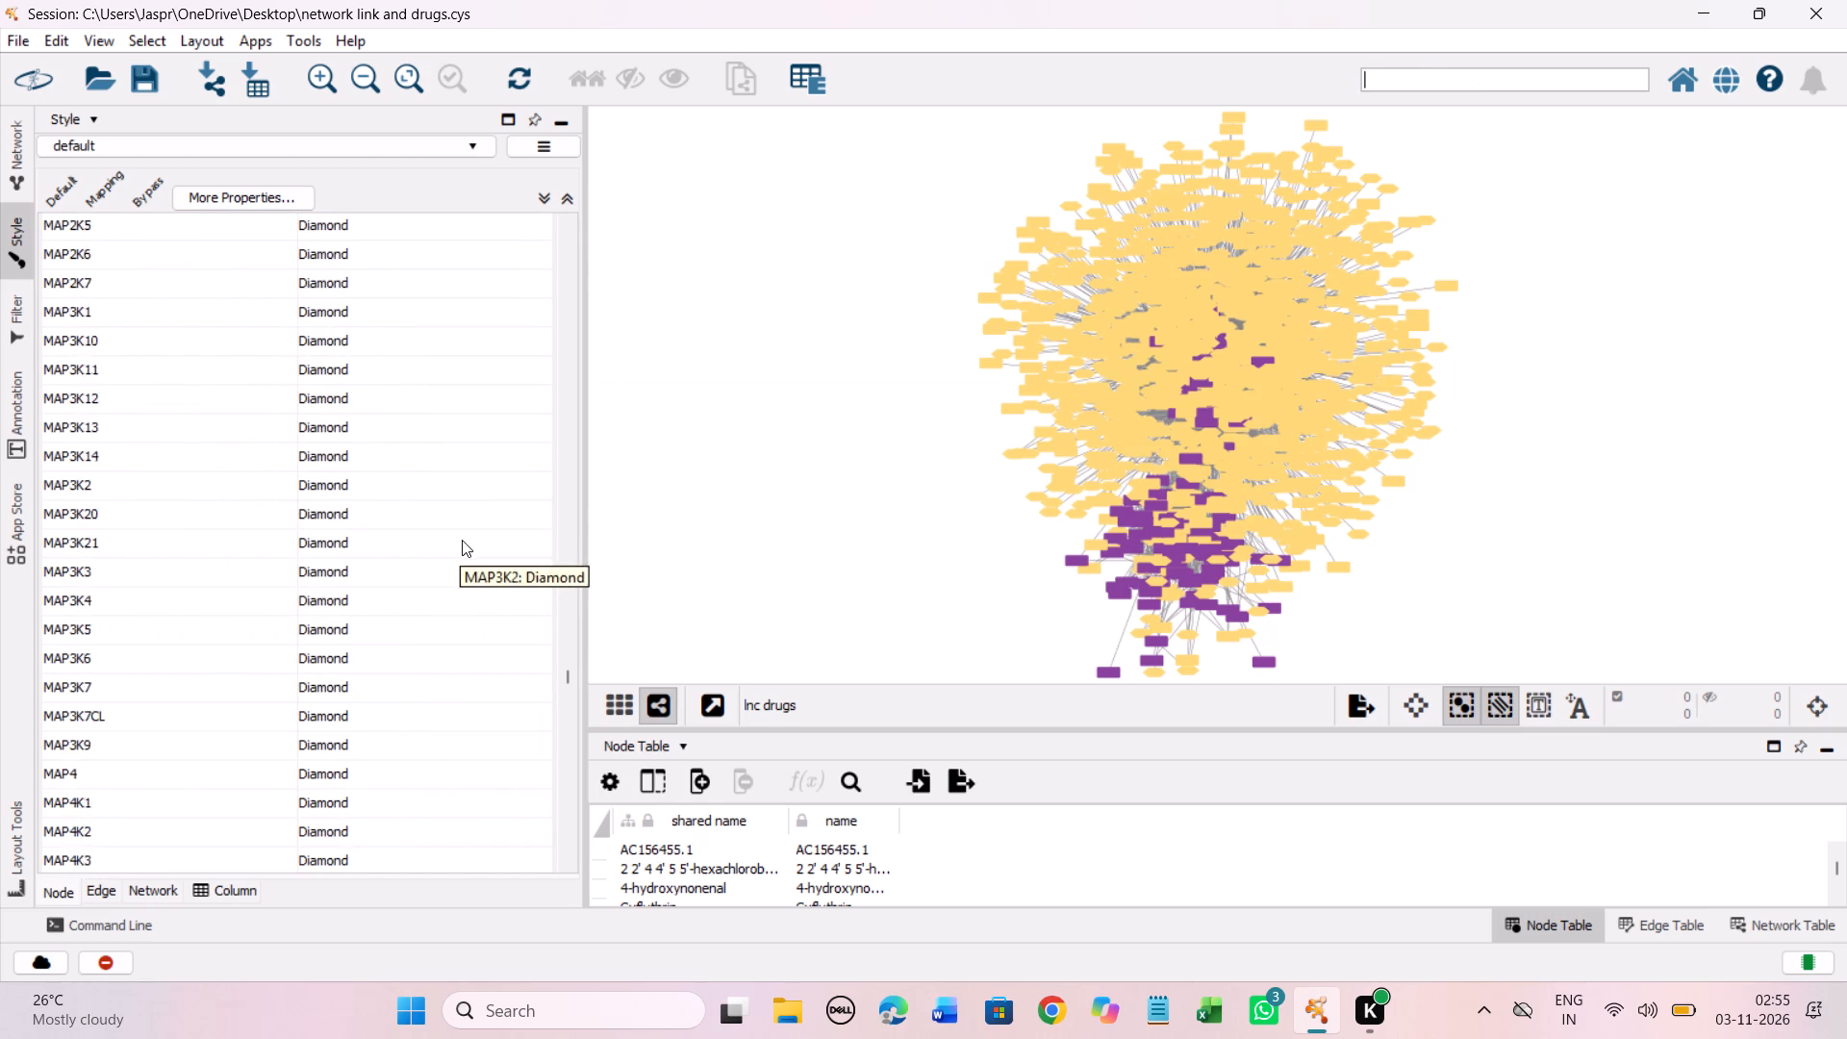
{"action": "scroll", "coordinate": [462, 540], "scroll_direction": "down", "scroll_amount": 20}
{"action": "scroll", "coordinate": [462, 540], "scroll_direction": "down", "scroll_amount": 17}
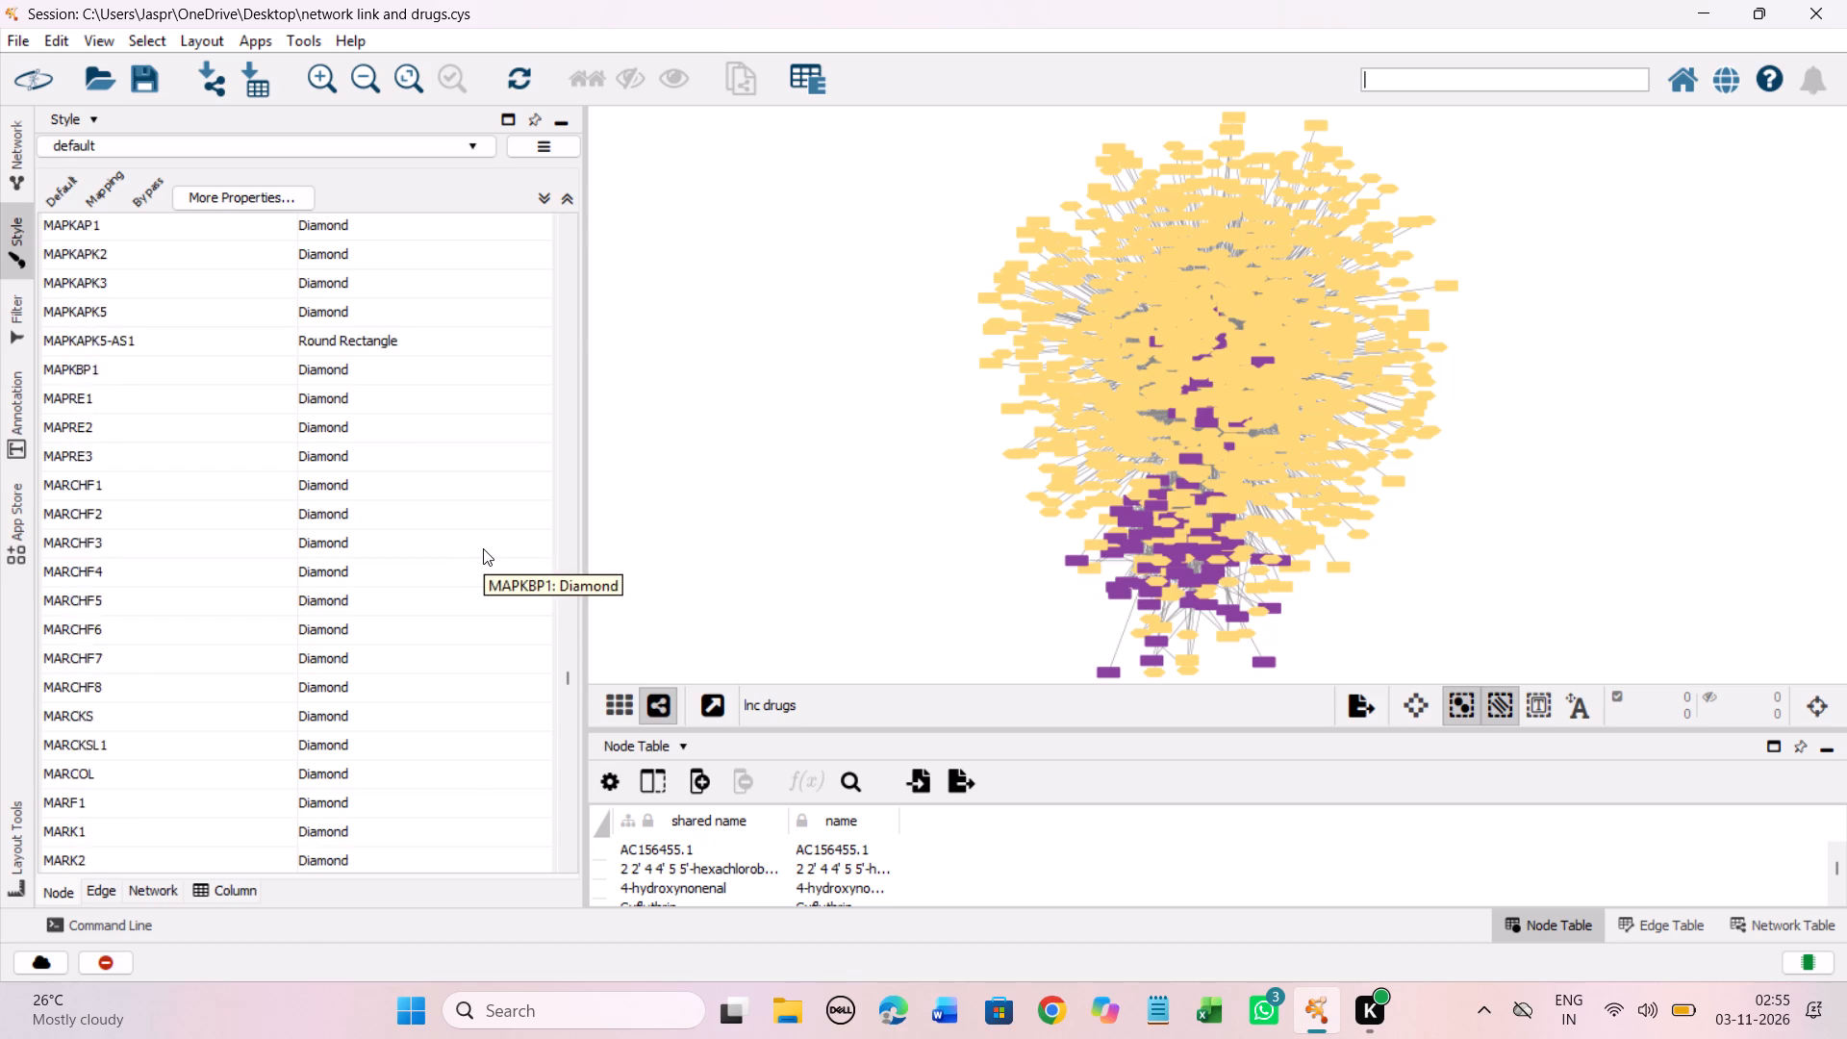
{"action": "scroll", "coordinate": [483, 548], "scroll_direction": "down", "scroll_amount": 20}
{"action": "scroll", "coordinate": [483, 548], "scroll_direction": "down", "scroll_amount": 17}
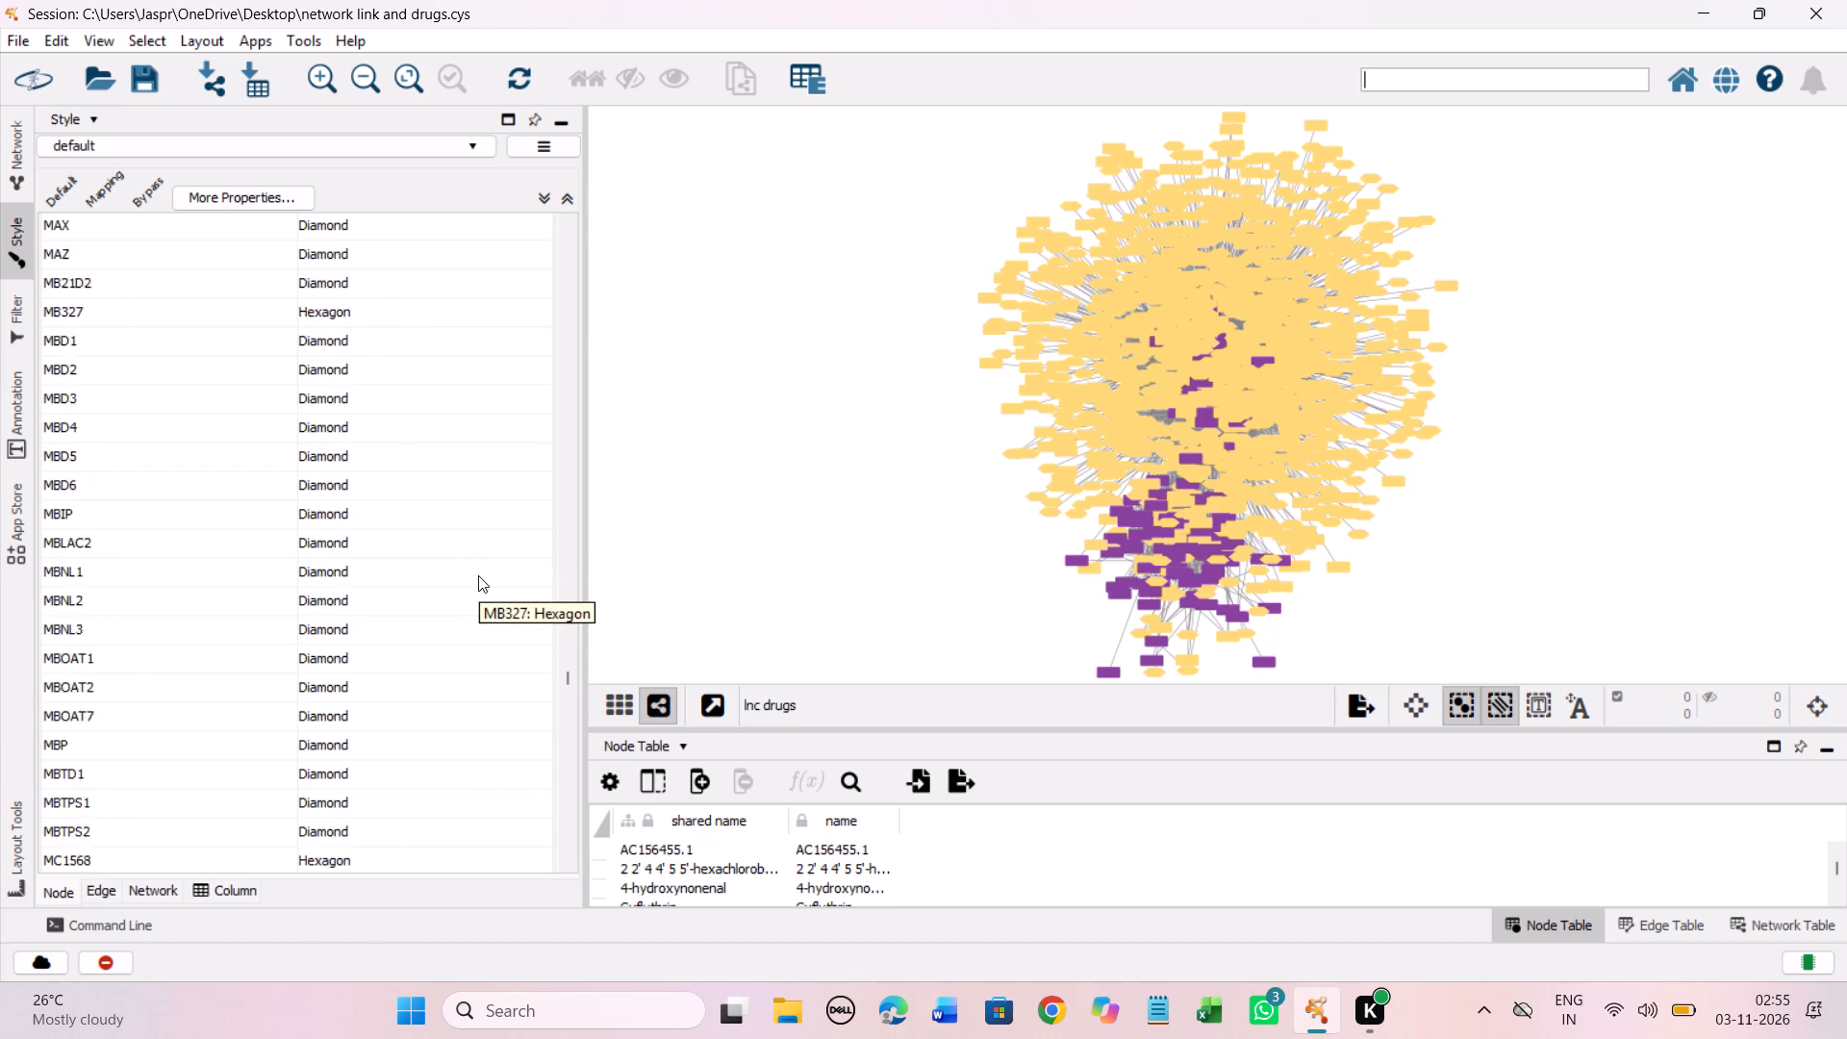
{"action": "scroll", "coordinate": [478, 575], "scroll_direction": "down", "scroll_amount": 20}
{"action": "scroll", "coordinate": [478, 575], "scroll_direction": "down", "scroll_amount": 4}
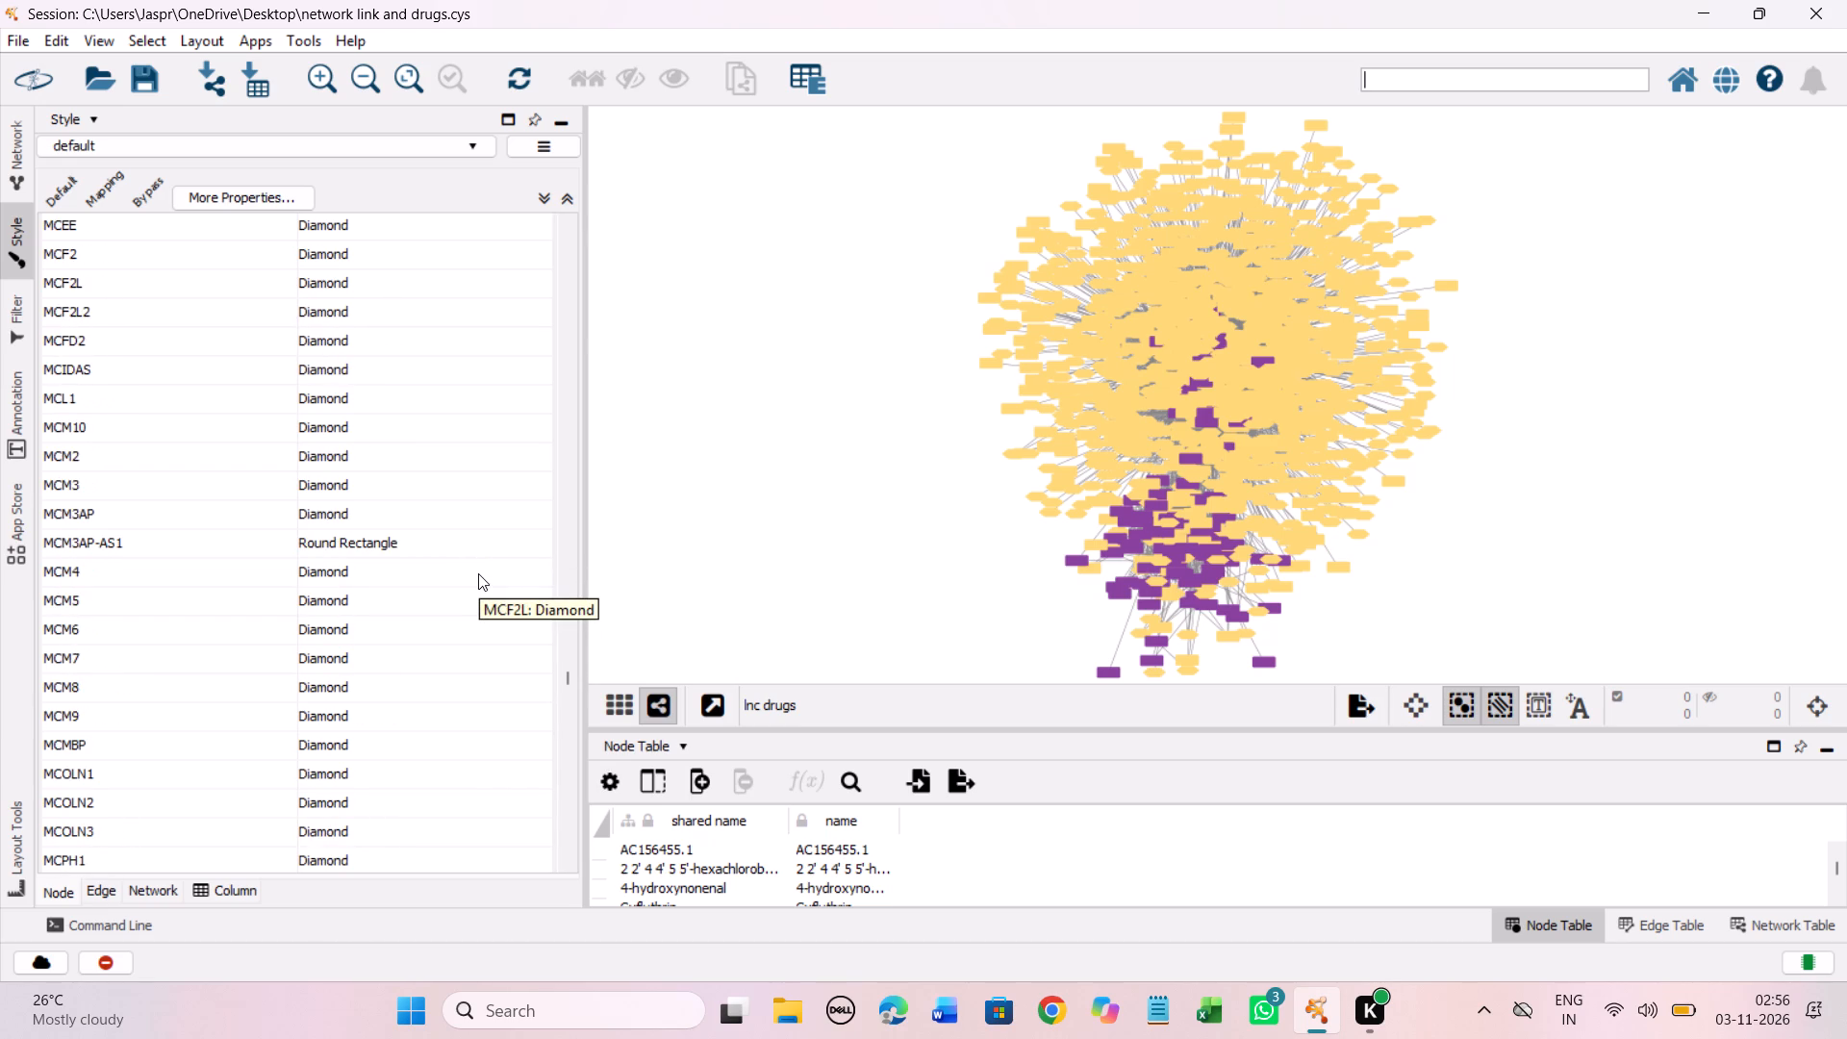
{"action": "scroll", "coordinate": [466, 659], "scroll_direction": "down", "scroll_amount": 3}
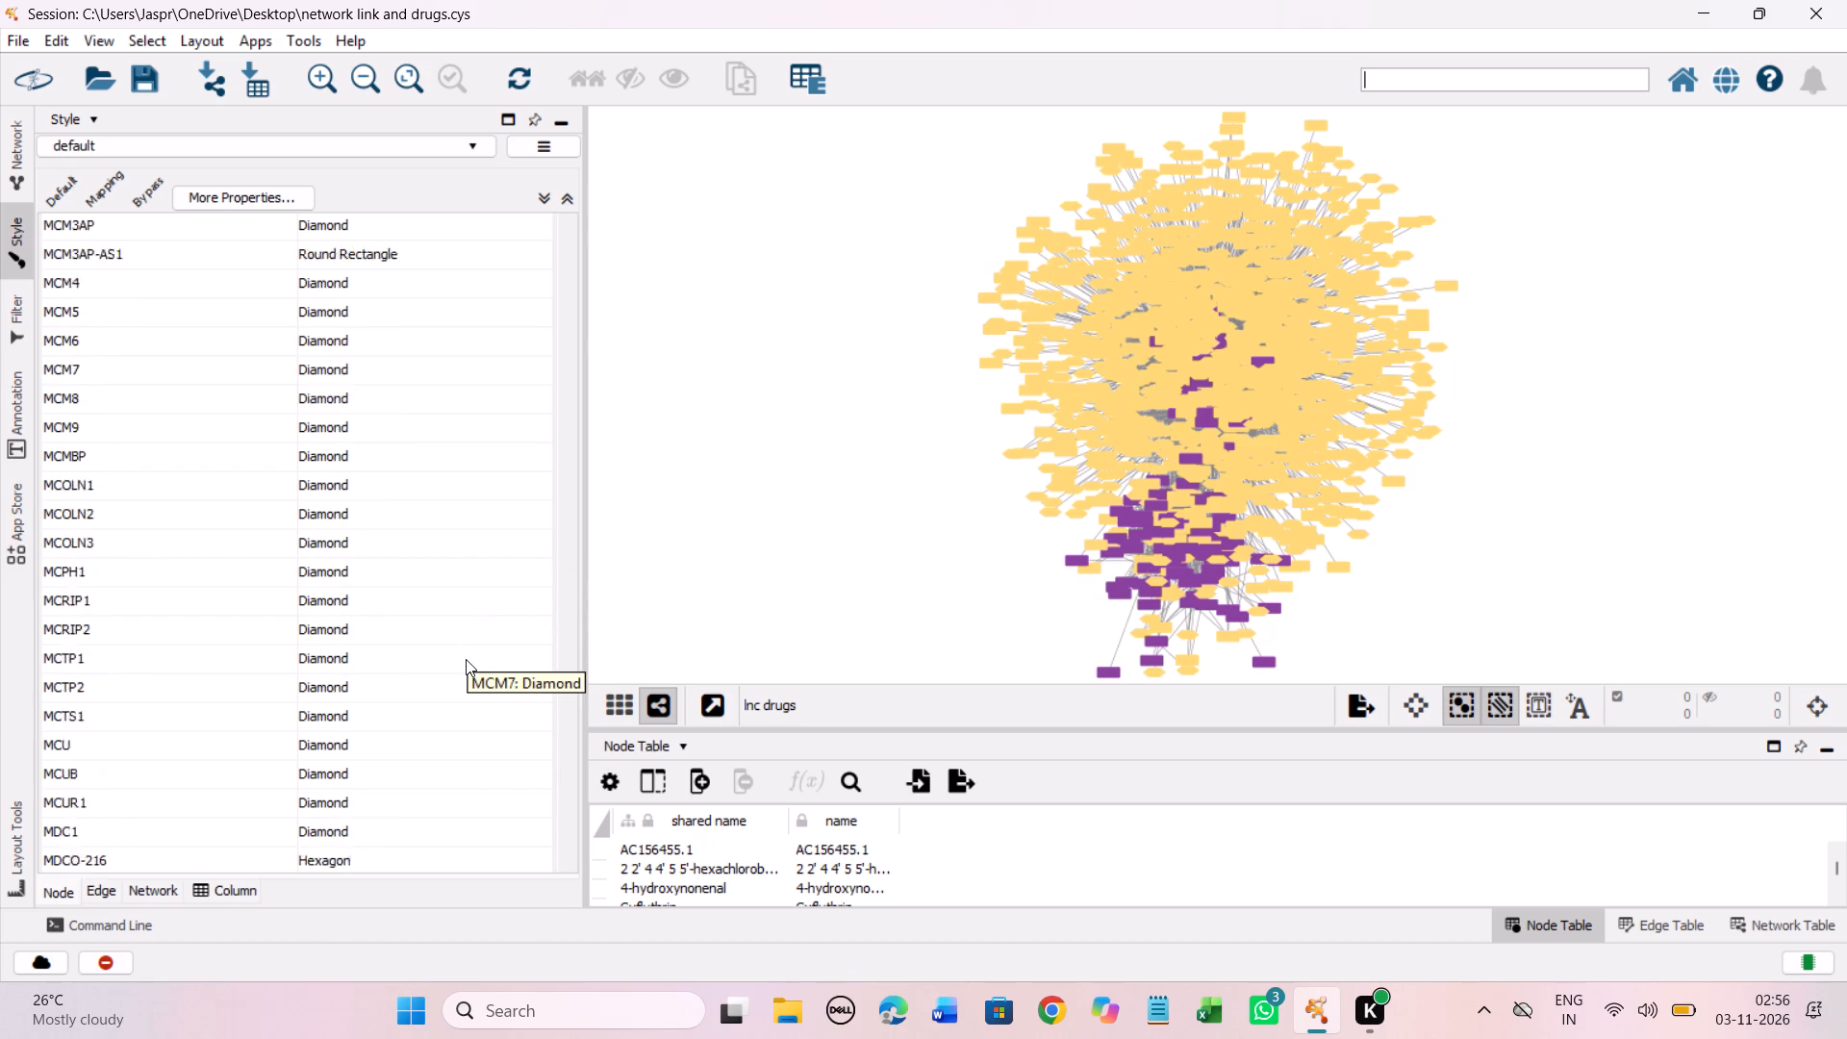
{"action": "scroll", "coordinate": [466, 659], "scroll_direction": "down", "scroll_amount": 5}
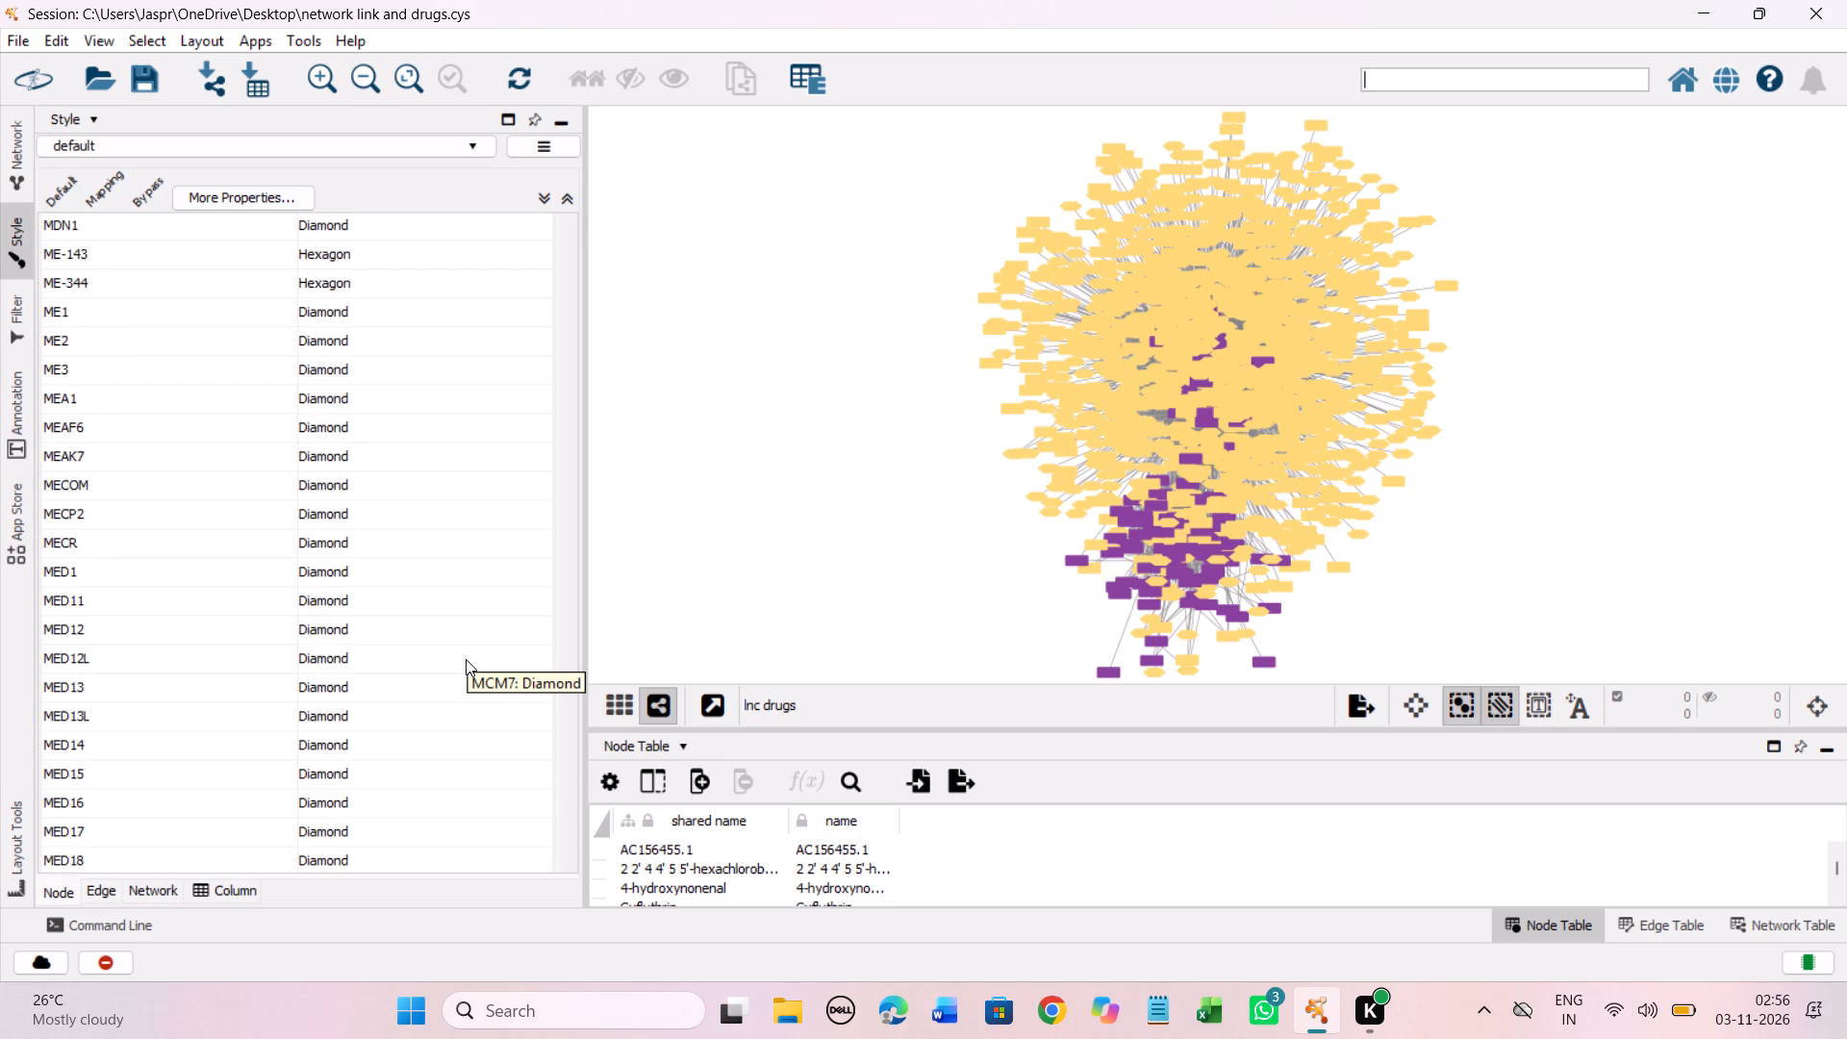
{"action": "scroll", "coordinate": [466, 659], "scroll_direction": "down", "scroll_amount": 4}
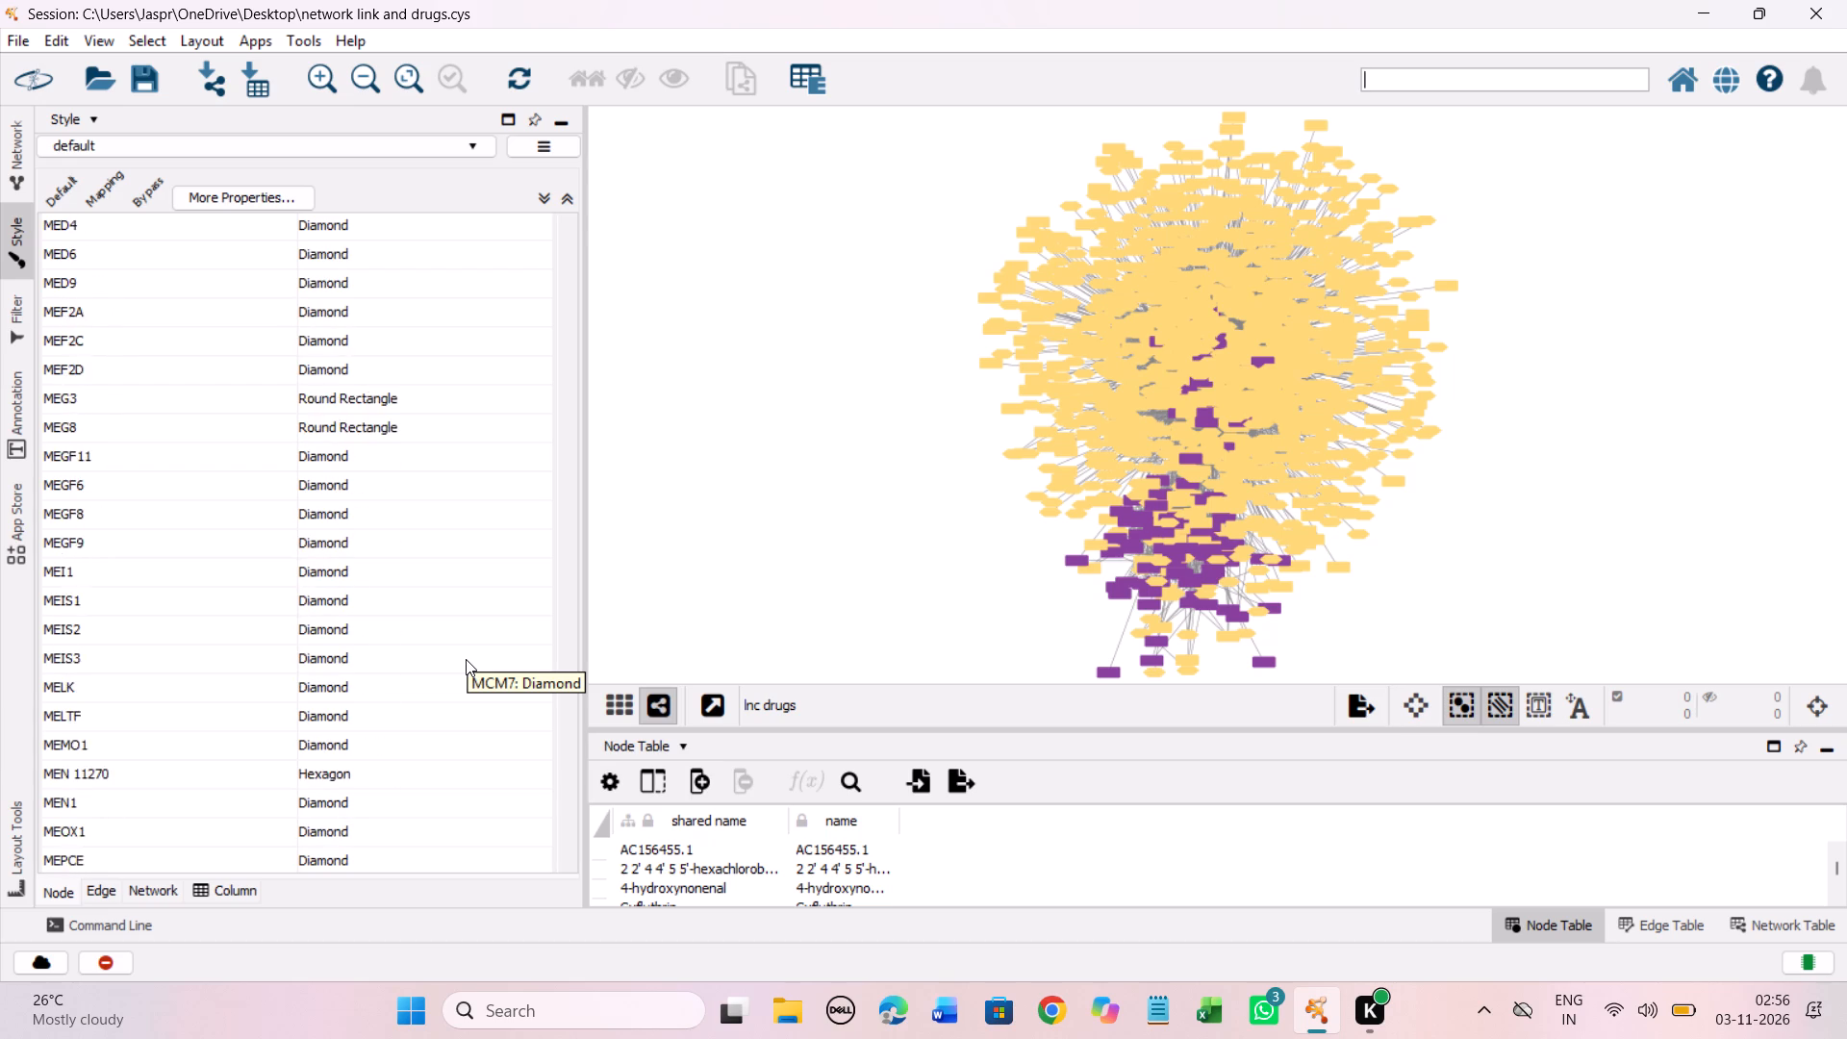
{"action": "scroll", "coordinate": [466, 659], "scroll_direction": "down", "scroll_amount": 4}
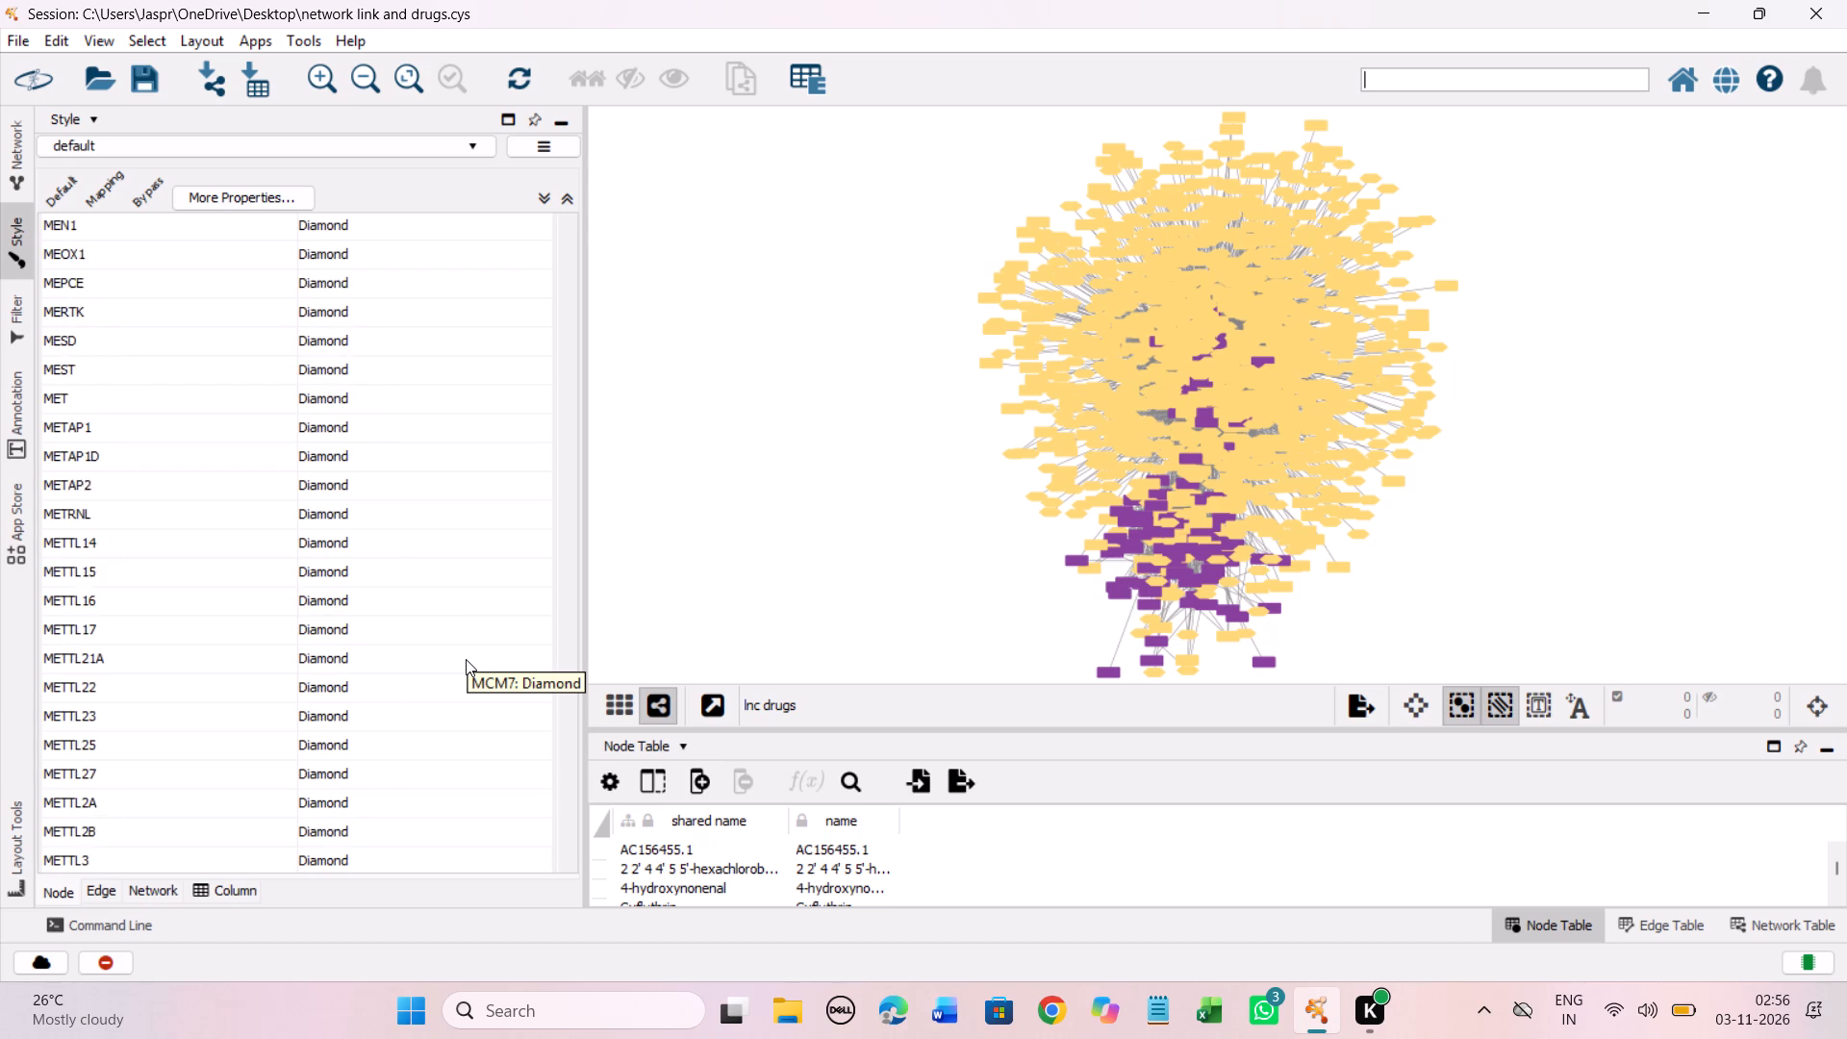
{"action": "scroll", "coordinate": [466, 659], "scroll_direction": "down", "scroll_amount": 3}
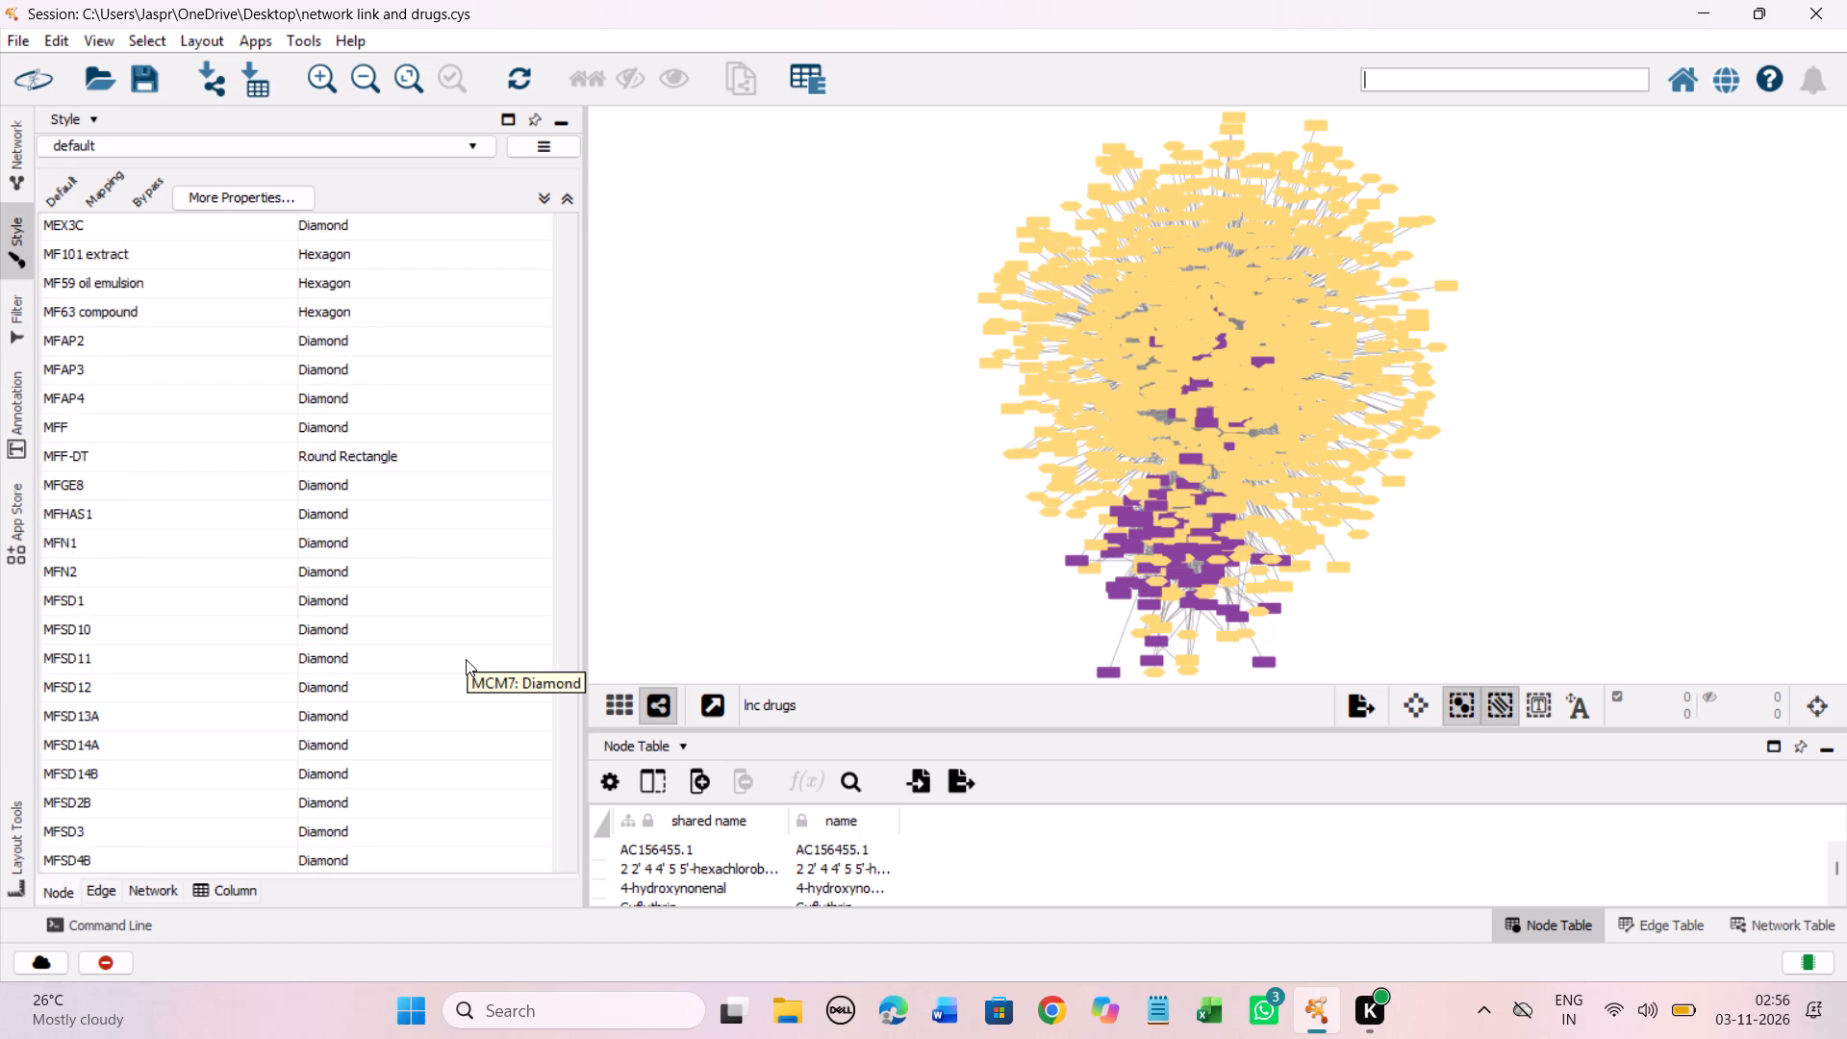
Assign Hexagon to the drugs MG 262, MG-132 and MG-262 in the discrete Shape mapping.
{"action": "scroll", "coordinate": [466, 659], "scroll_direction": "down", "scroll_amount": 2}
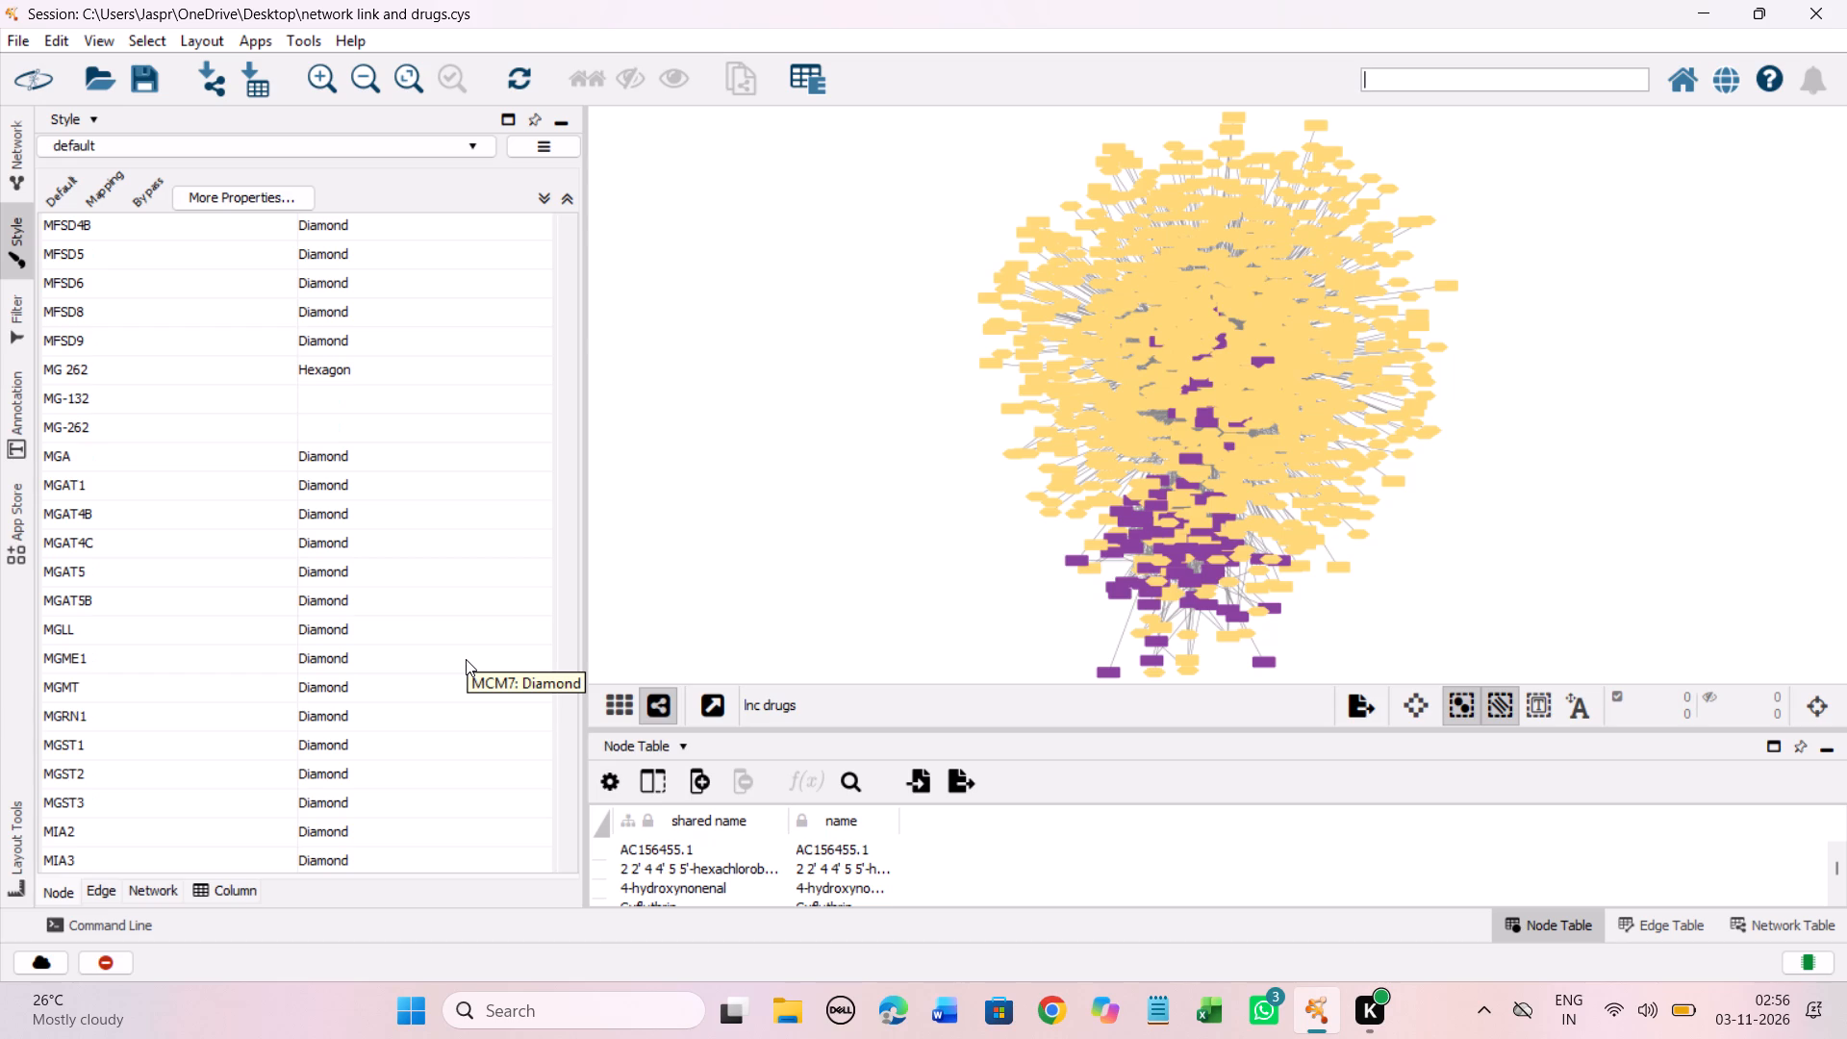
{"action": "left_click_drag", "start_coordinate": [336, 372], "coordinate": [331, 415]}
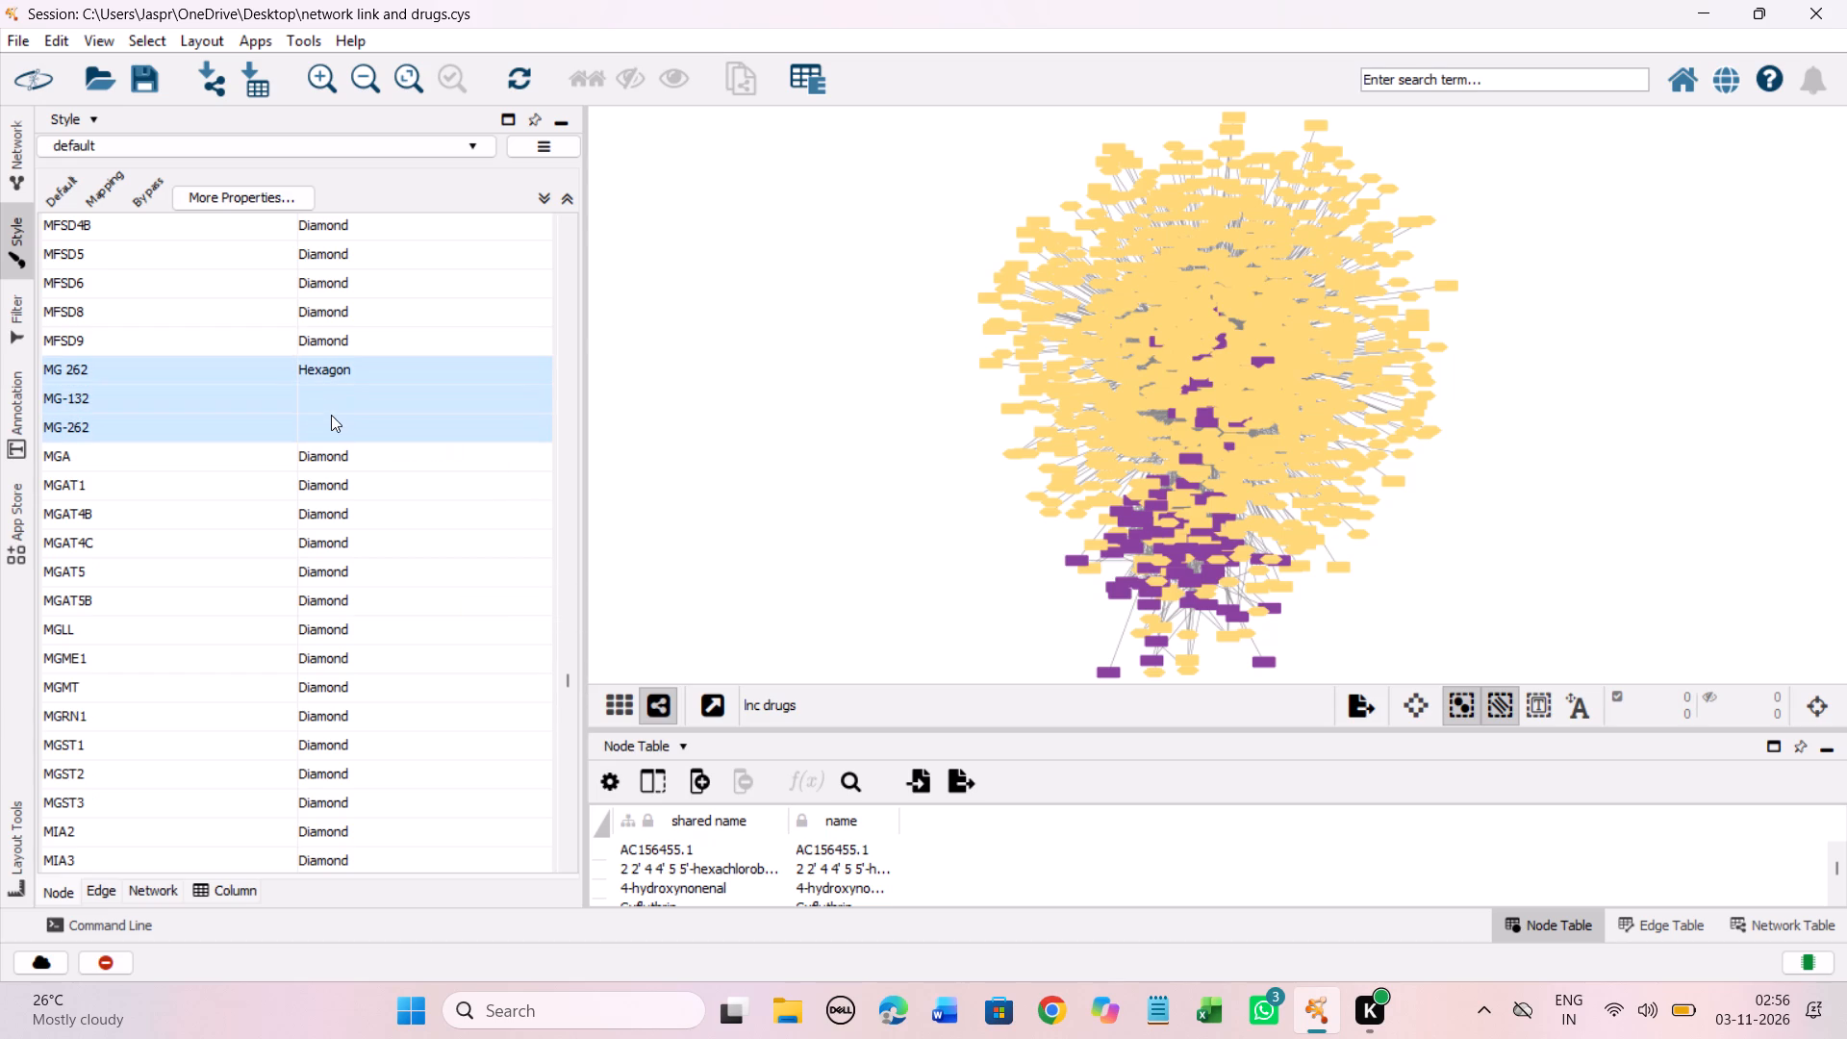
{"action": "left_click_drag", "start_coordinate": [331, 415], "coordinate": [331, 422]}
{"action": "right_click", "coordinate": [331, 424]}
{"action": "left_click", "coordinate": [656, 442]}
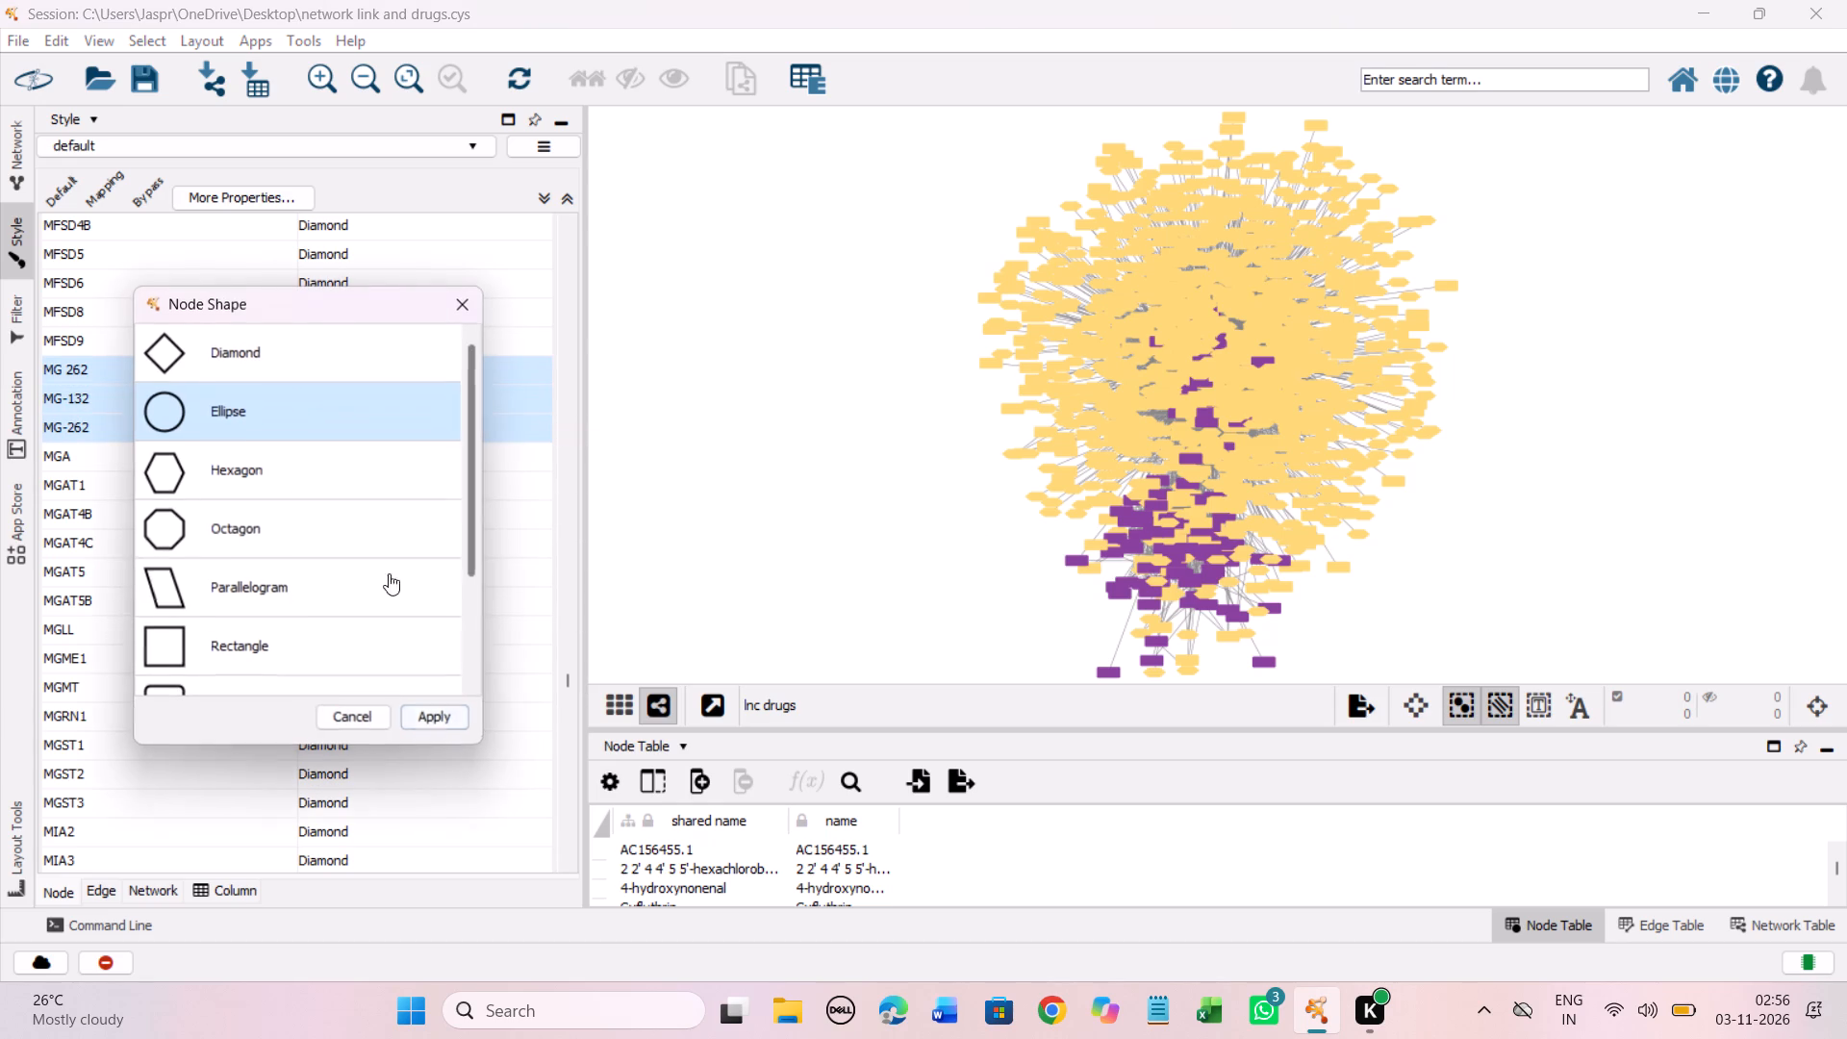
{"action": "left_click", "coordinate": [256, 467]}
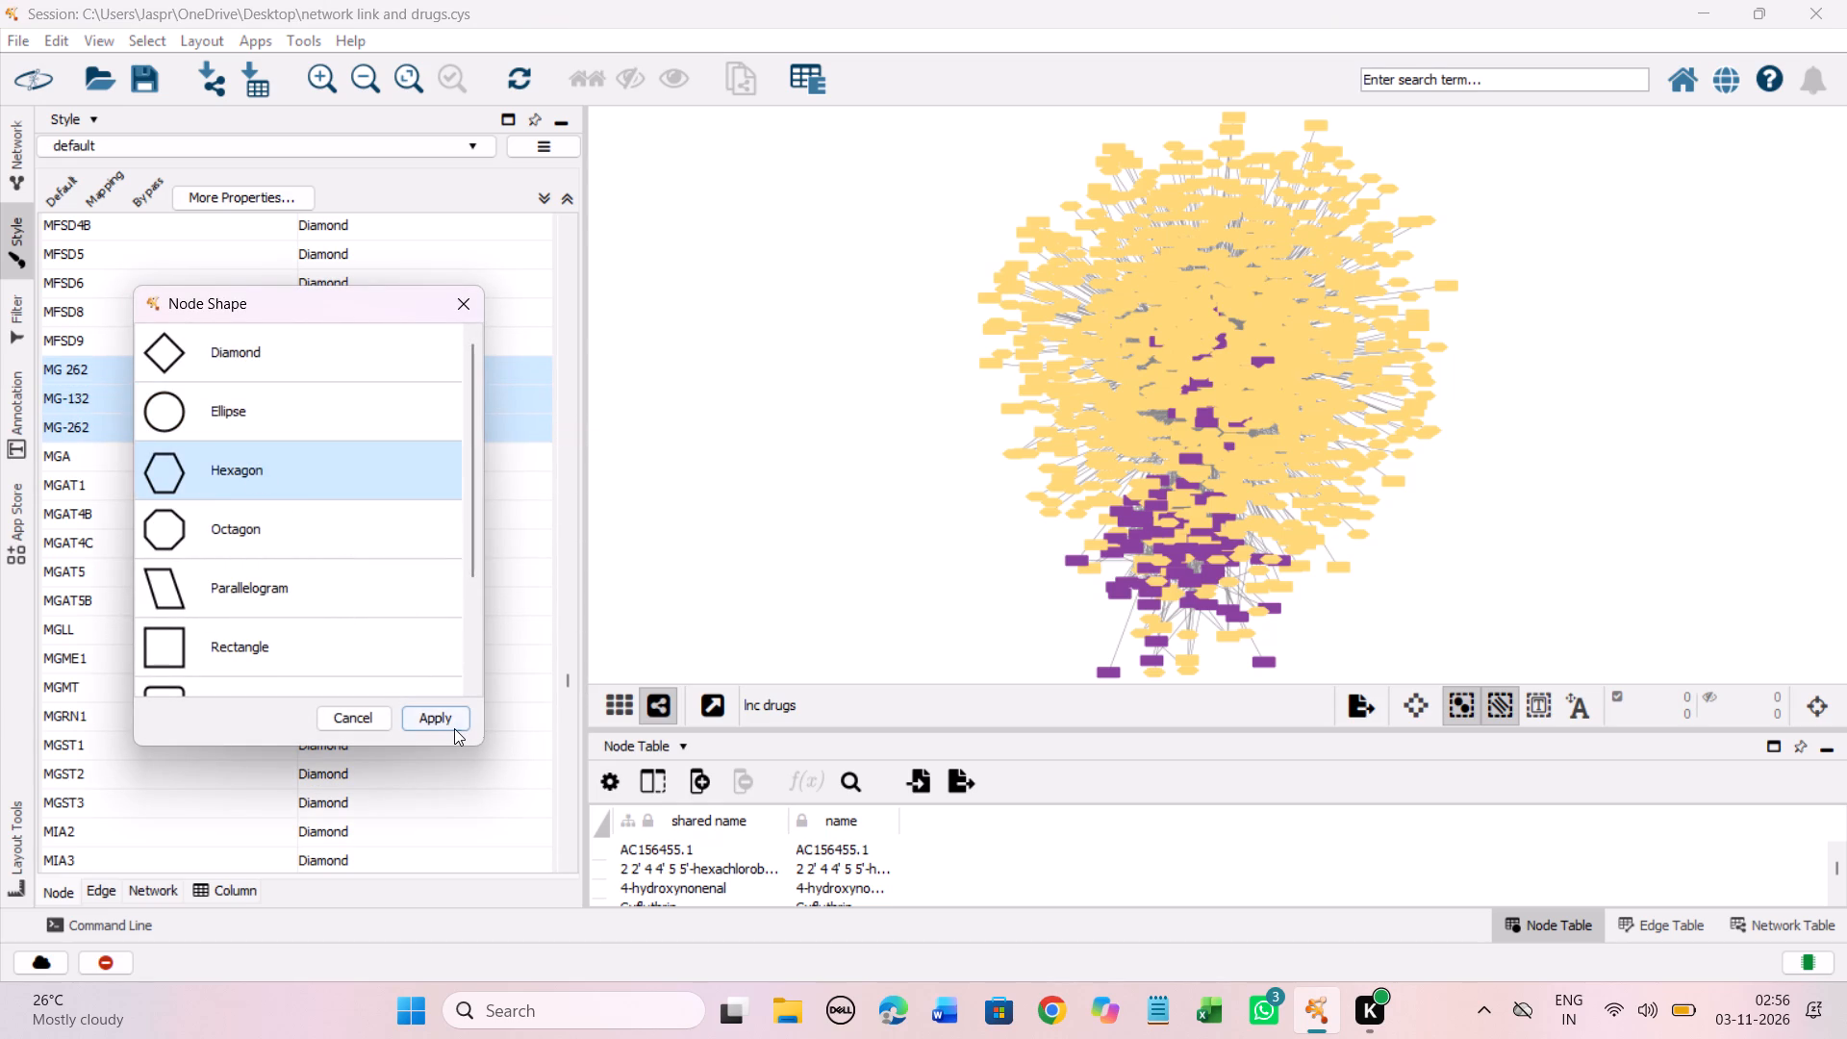
{"action": "left_click", "coordinate": [454, 728]}
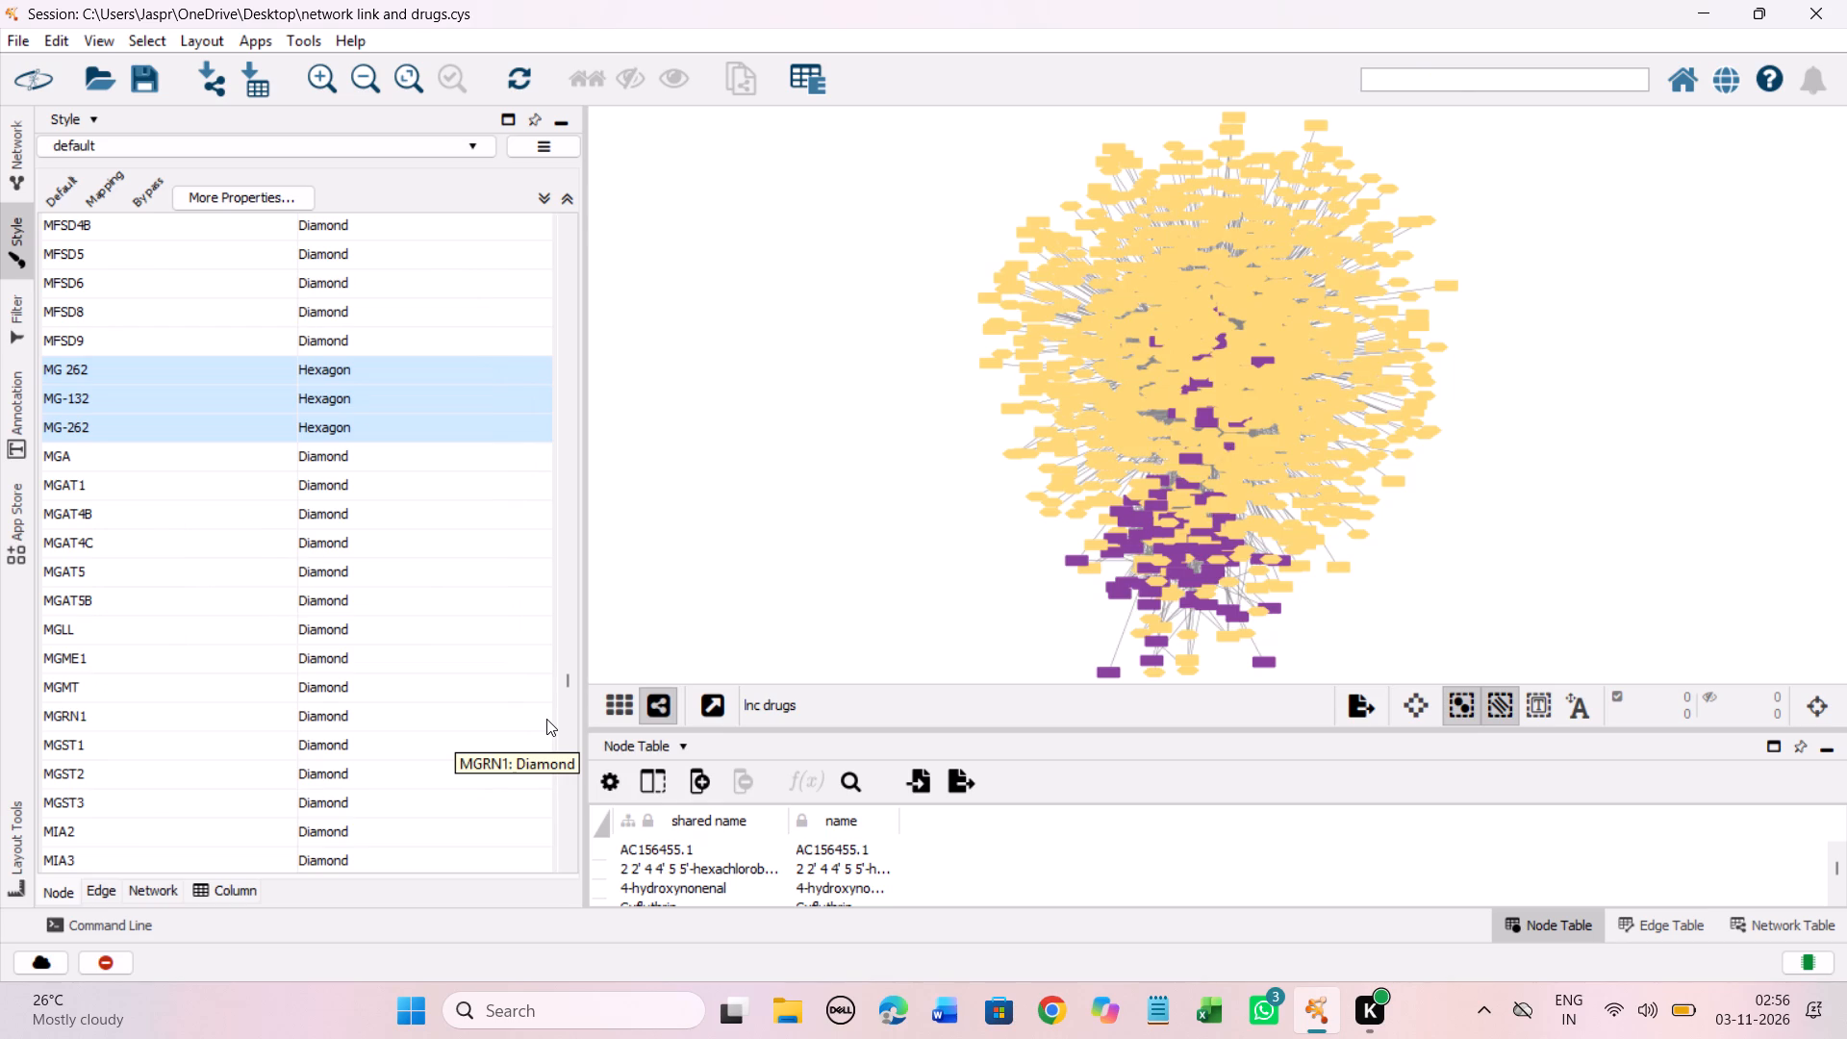
Check the Shape mappings from the MGA and MGAT entries through the MRPL, MRPS and MS entries for drugs without a shape.
{"action": "scroll", "coordinate": [507, 695], "scroll_direction": "down", "scroll_amount": 2}
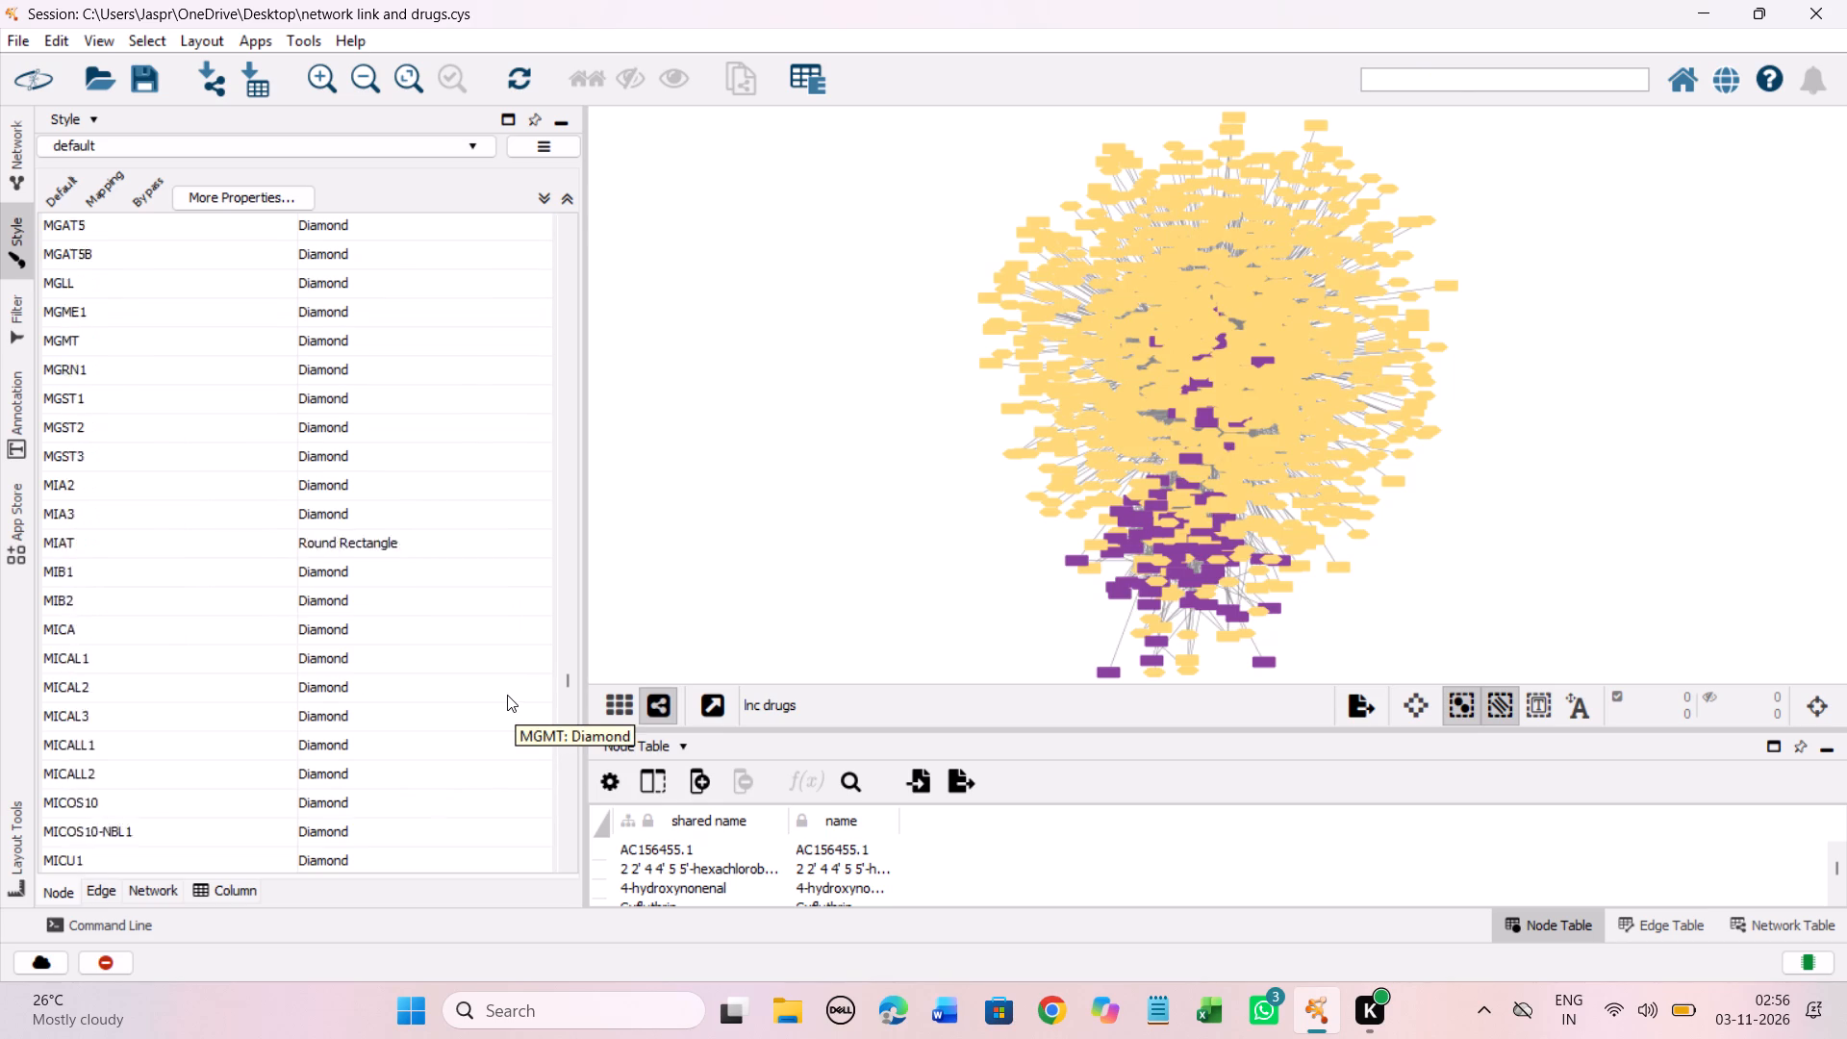
{"action": "scroll", "coordinate": [507, 695], "scroll_direction": "down", "scroll_amount": 4}
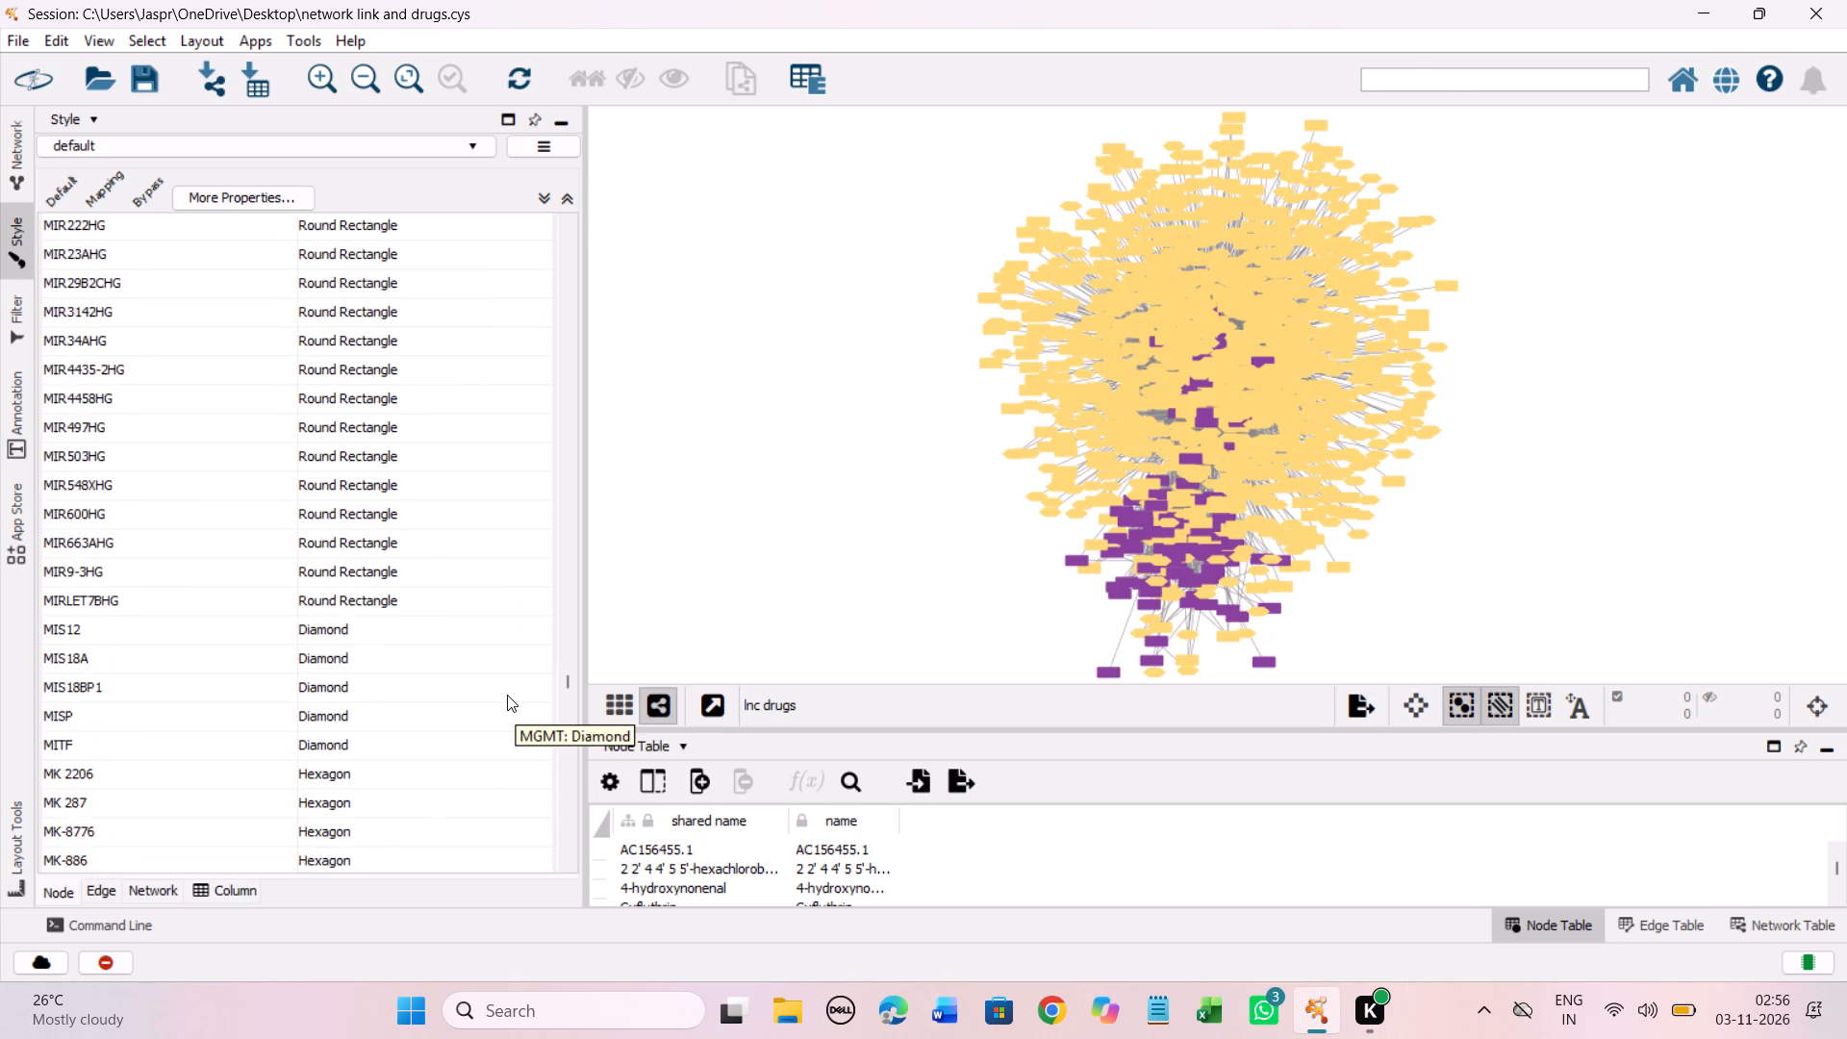
{"action": "scroll", "coordinate": [507, 695], "scroll_direction": "down", "scroll_amount": 3}
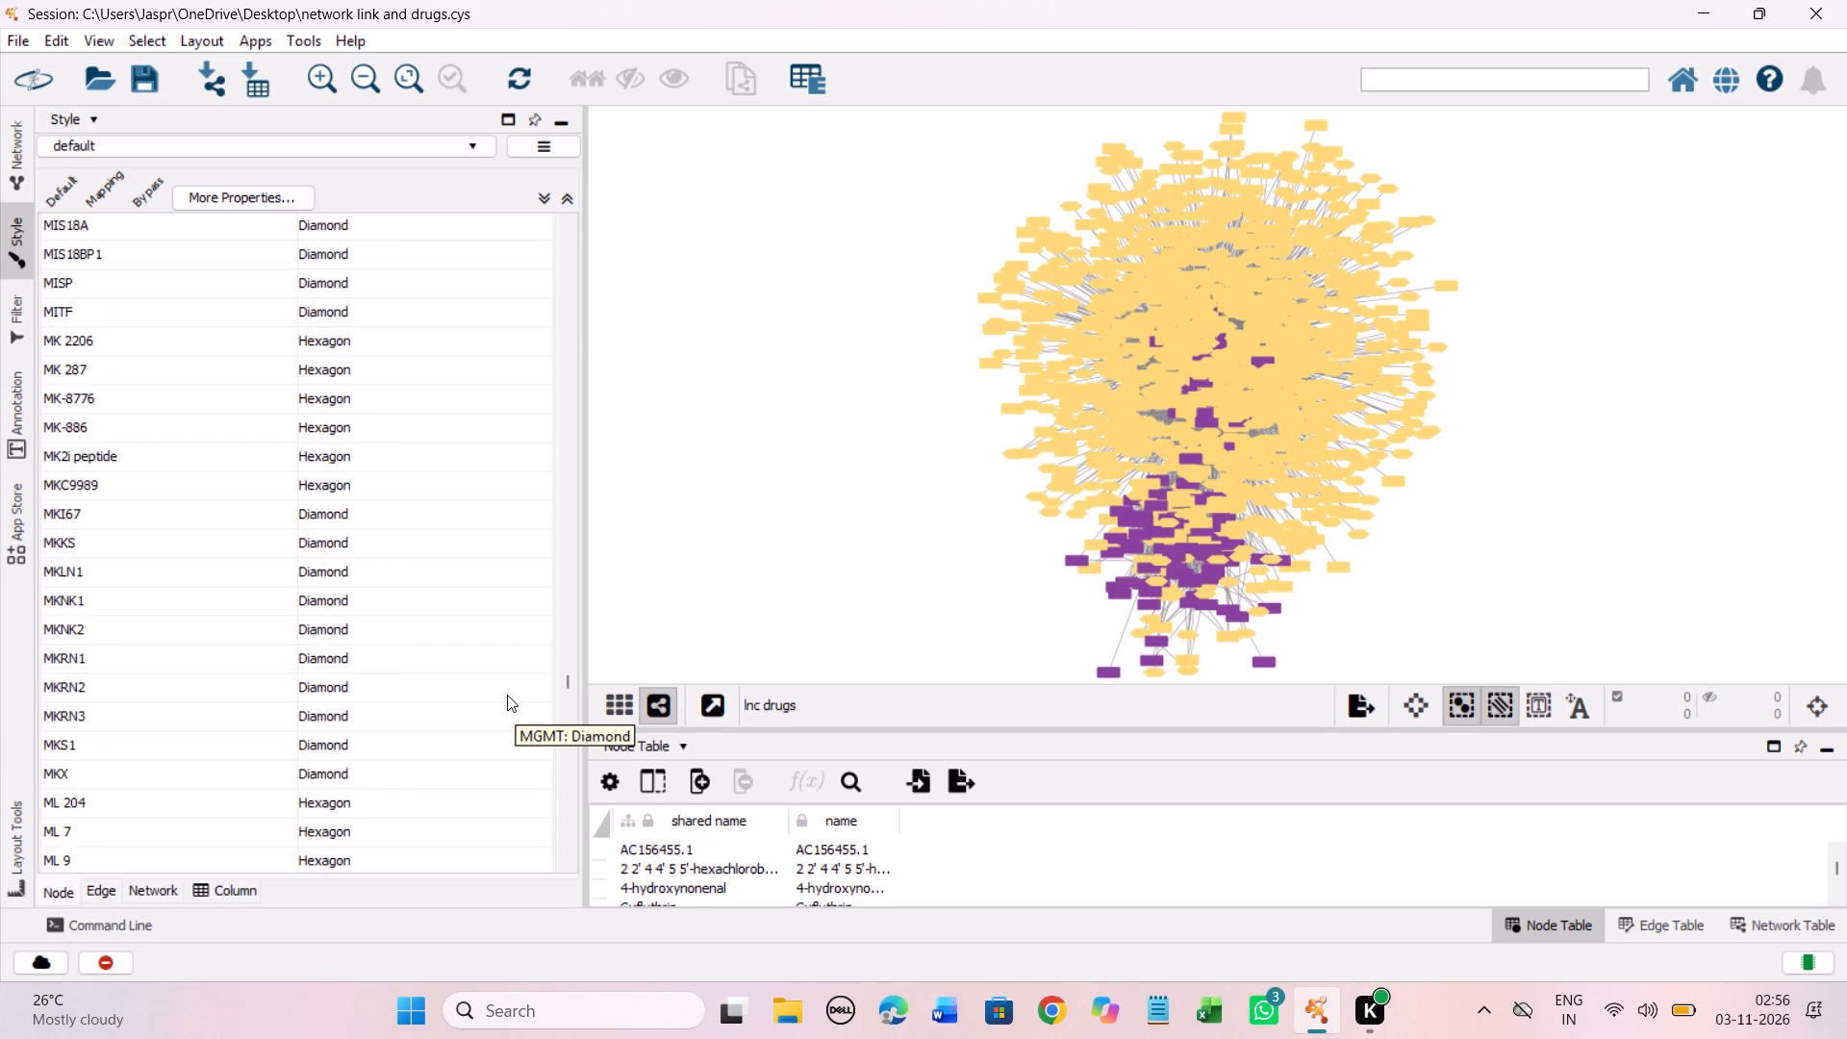
{"action": "scroll", "coordinate": [507, 695], "scroll_direction": "down", "scroll_amount": 3}
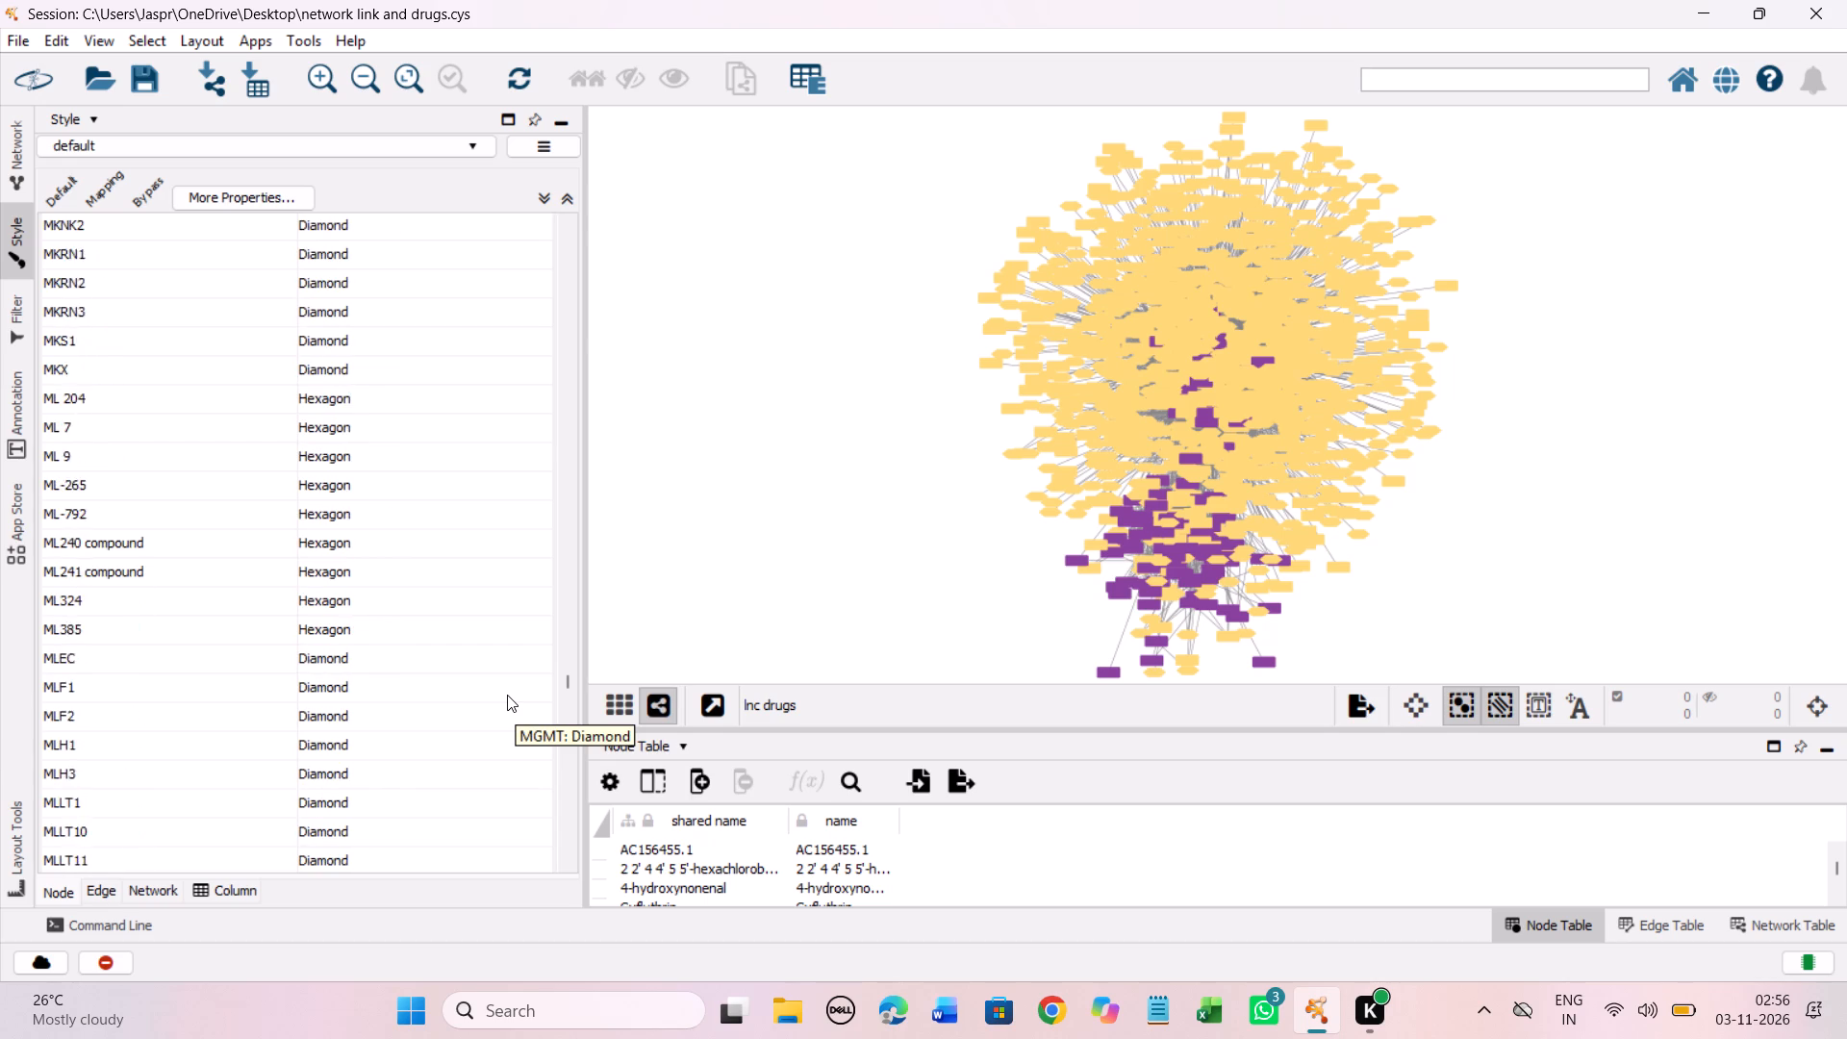
{"action": "scroll", "coordinate": [507, 695], "scroll_direction": "down", "scroll_amount": 5}
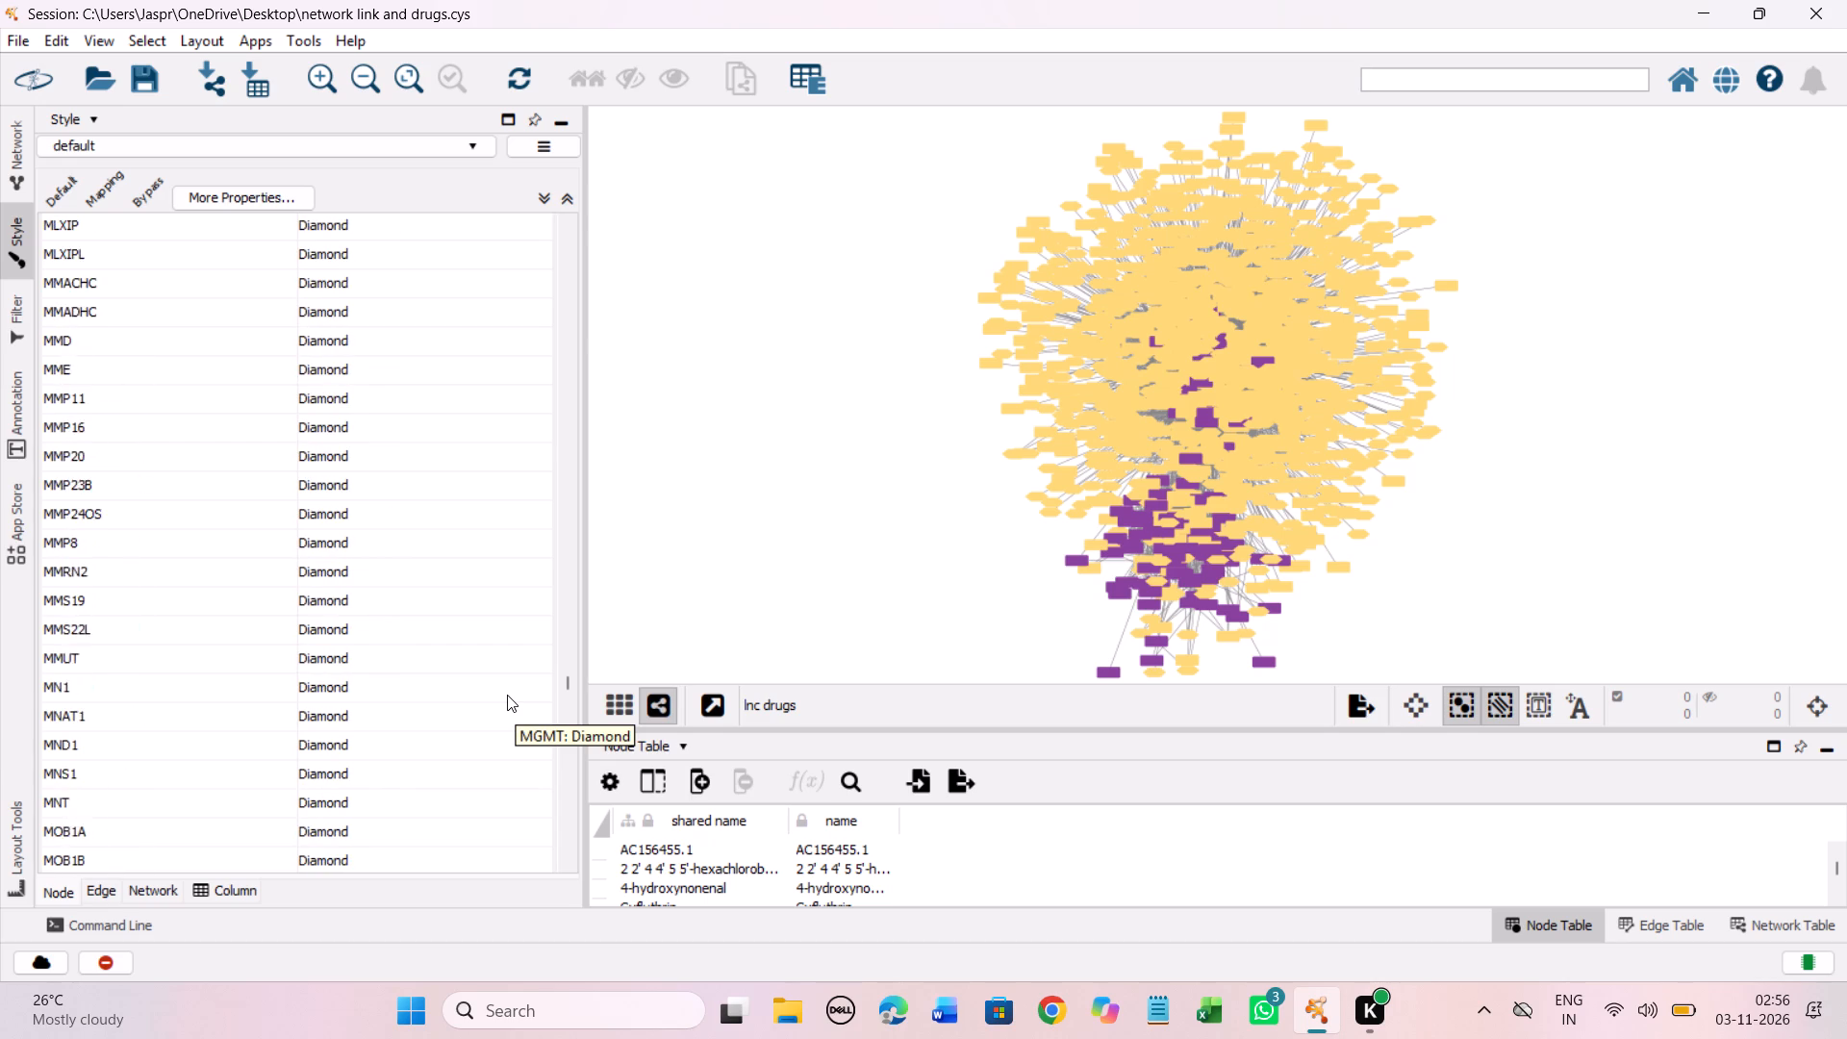
{"action": "scroll", "coordinate": [507, 695], "scroll_direction": "down", "scroll_amount": 4}
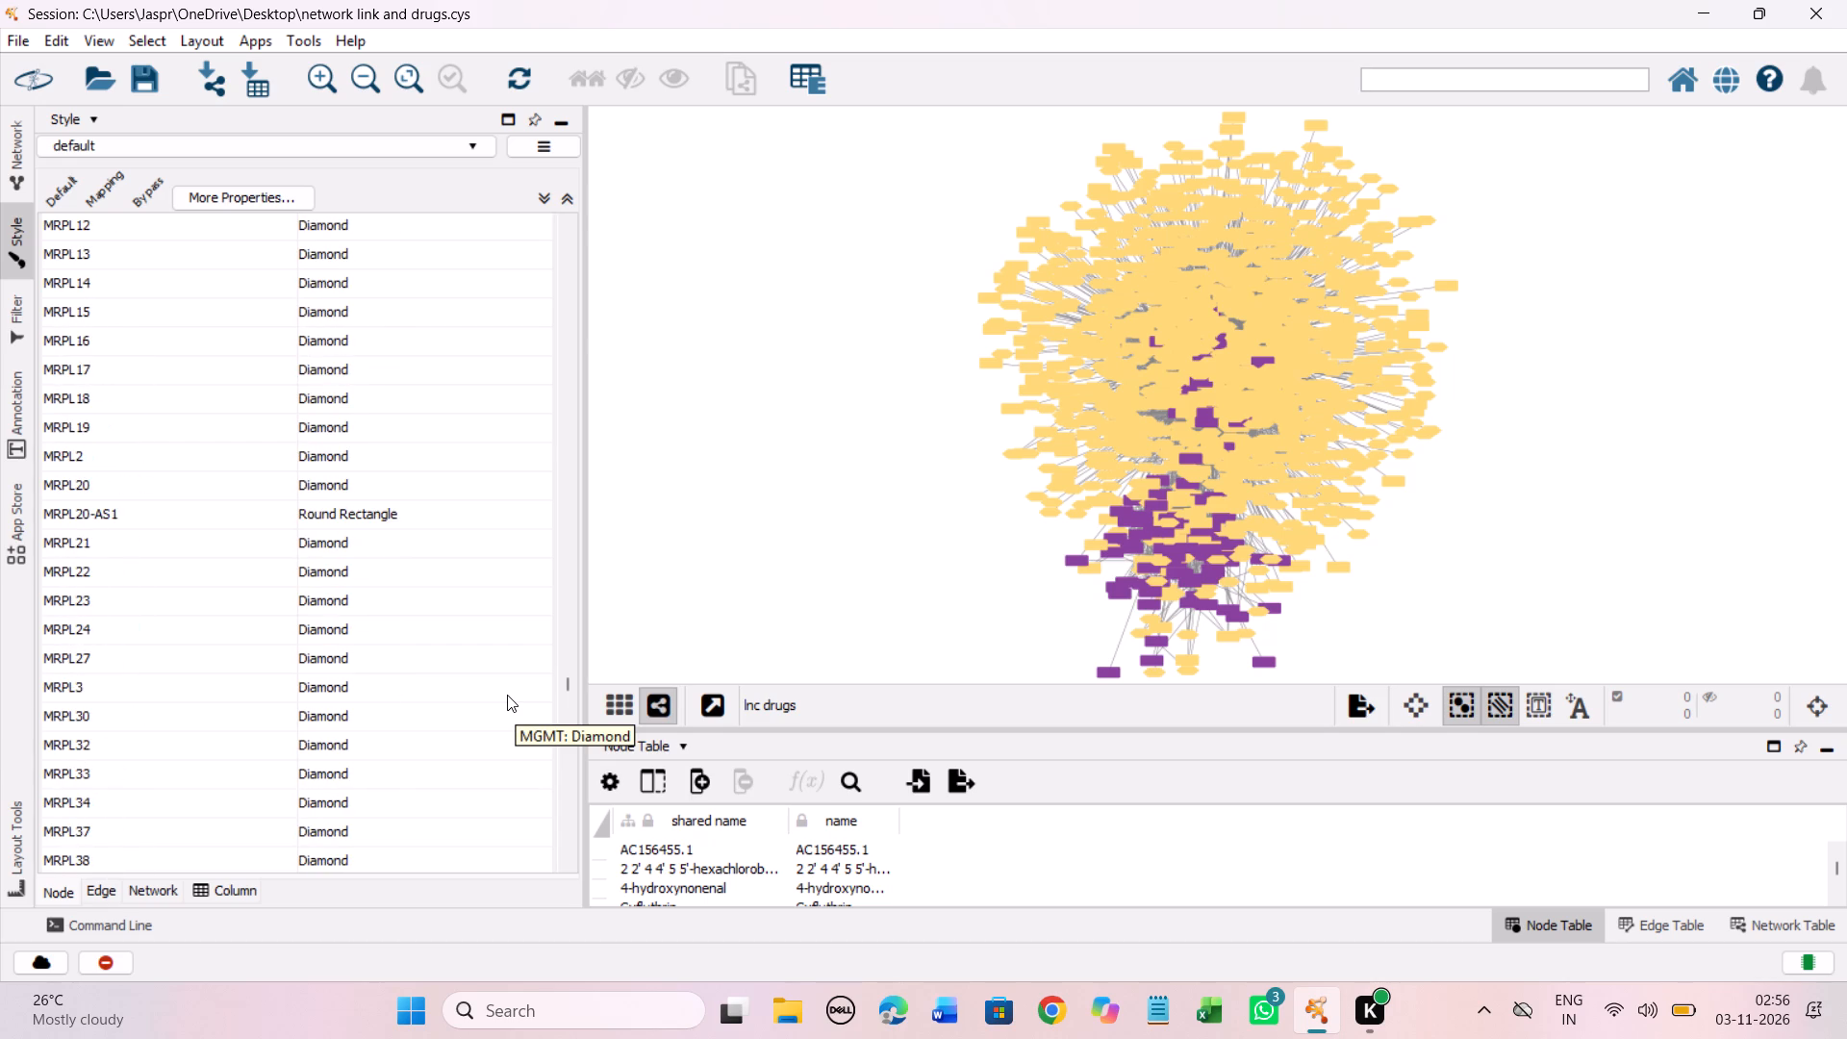
{"action": "scroll", "coordinate": [507, 695], "scroll_direction": "down", "scroll_amount": 3}
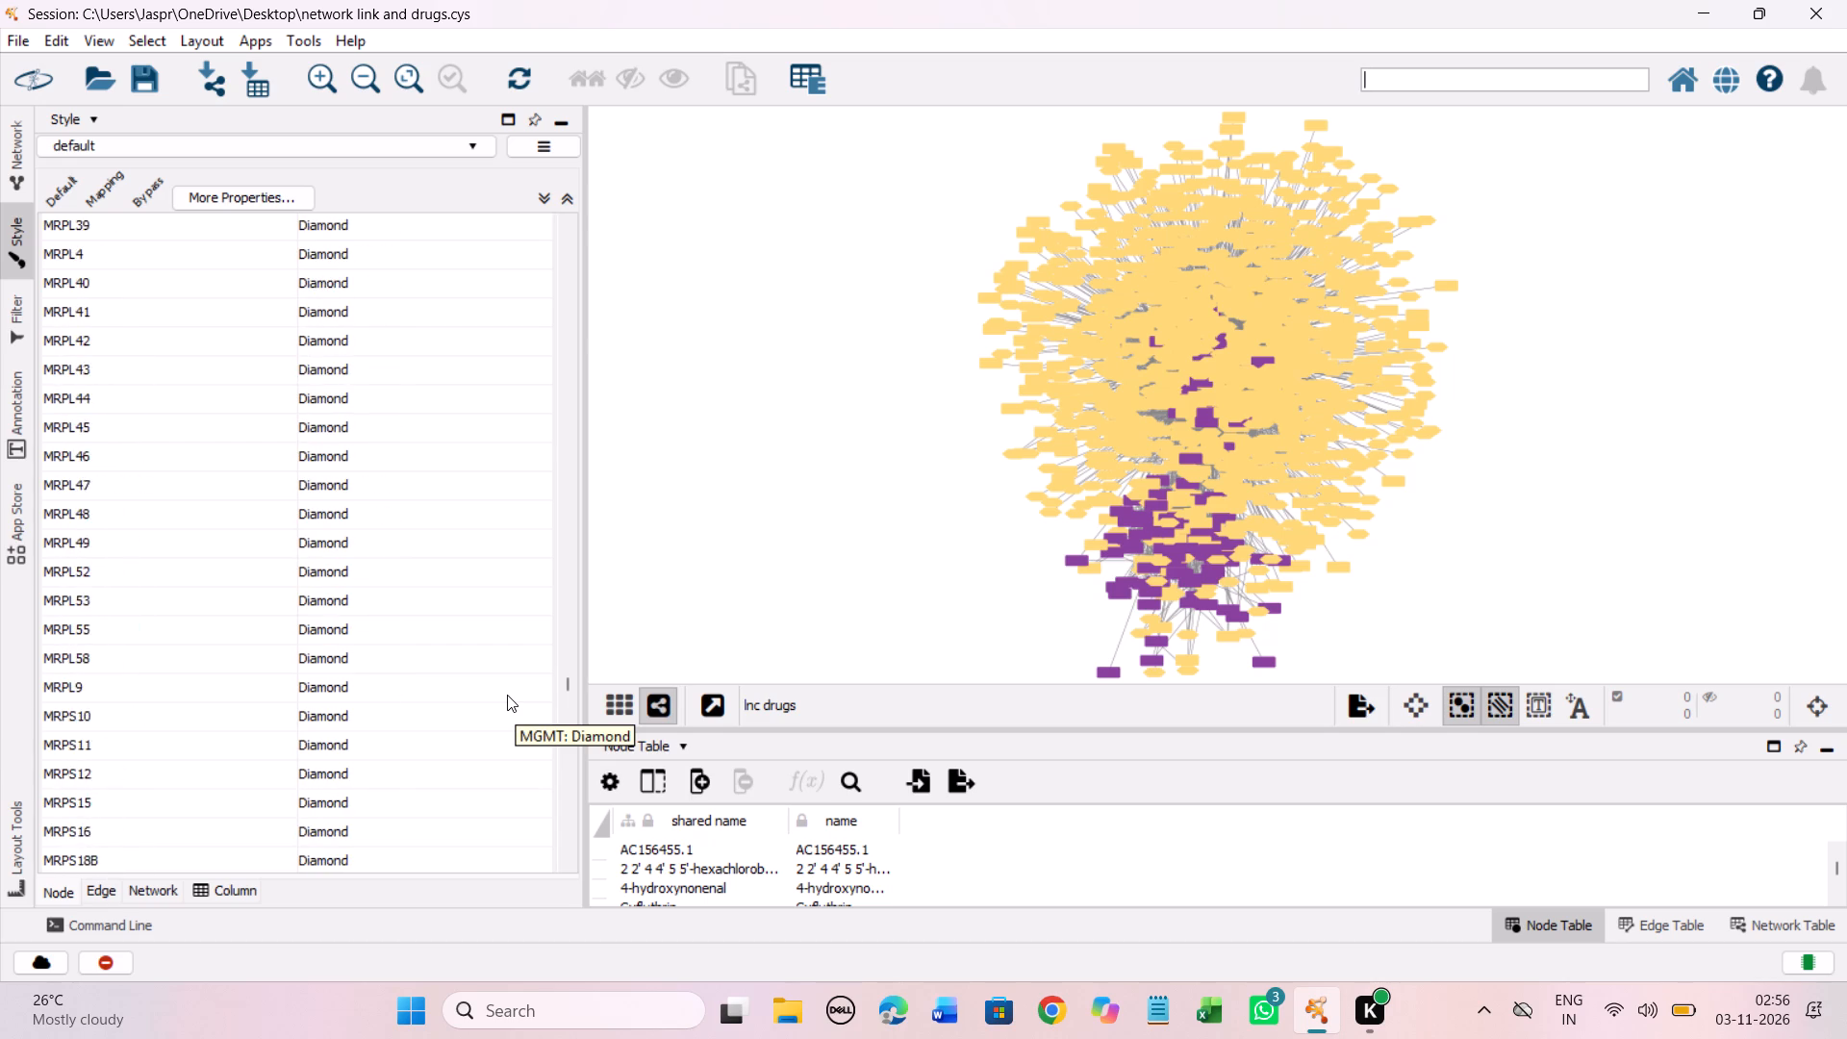
{"action": "scroll", "coordinate": [507, 695], "scroll_direction": "down", "scroll_amount": 2}
Set the shape of the drug MS-275 to Hexagon in the discrete Shape mapping.
{"action": "scroll", "coordinate": [507, 695], "scroll_direction": "up", "scroll_amount": 1}
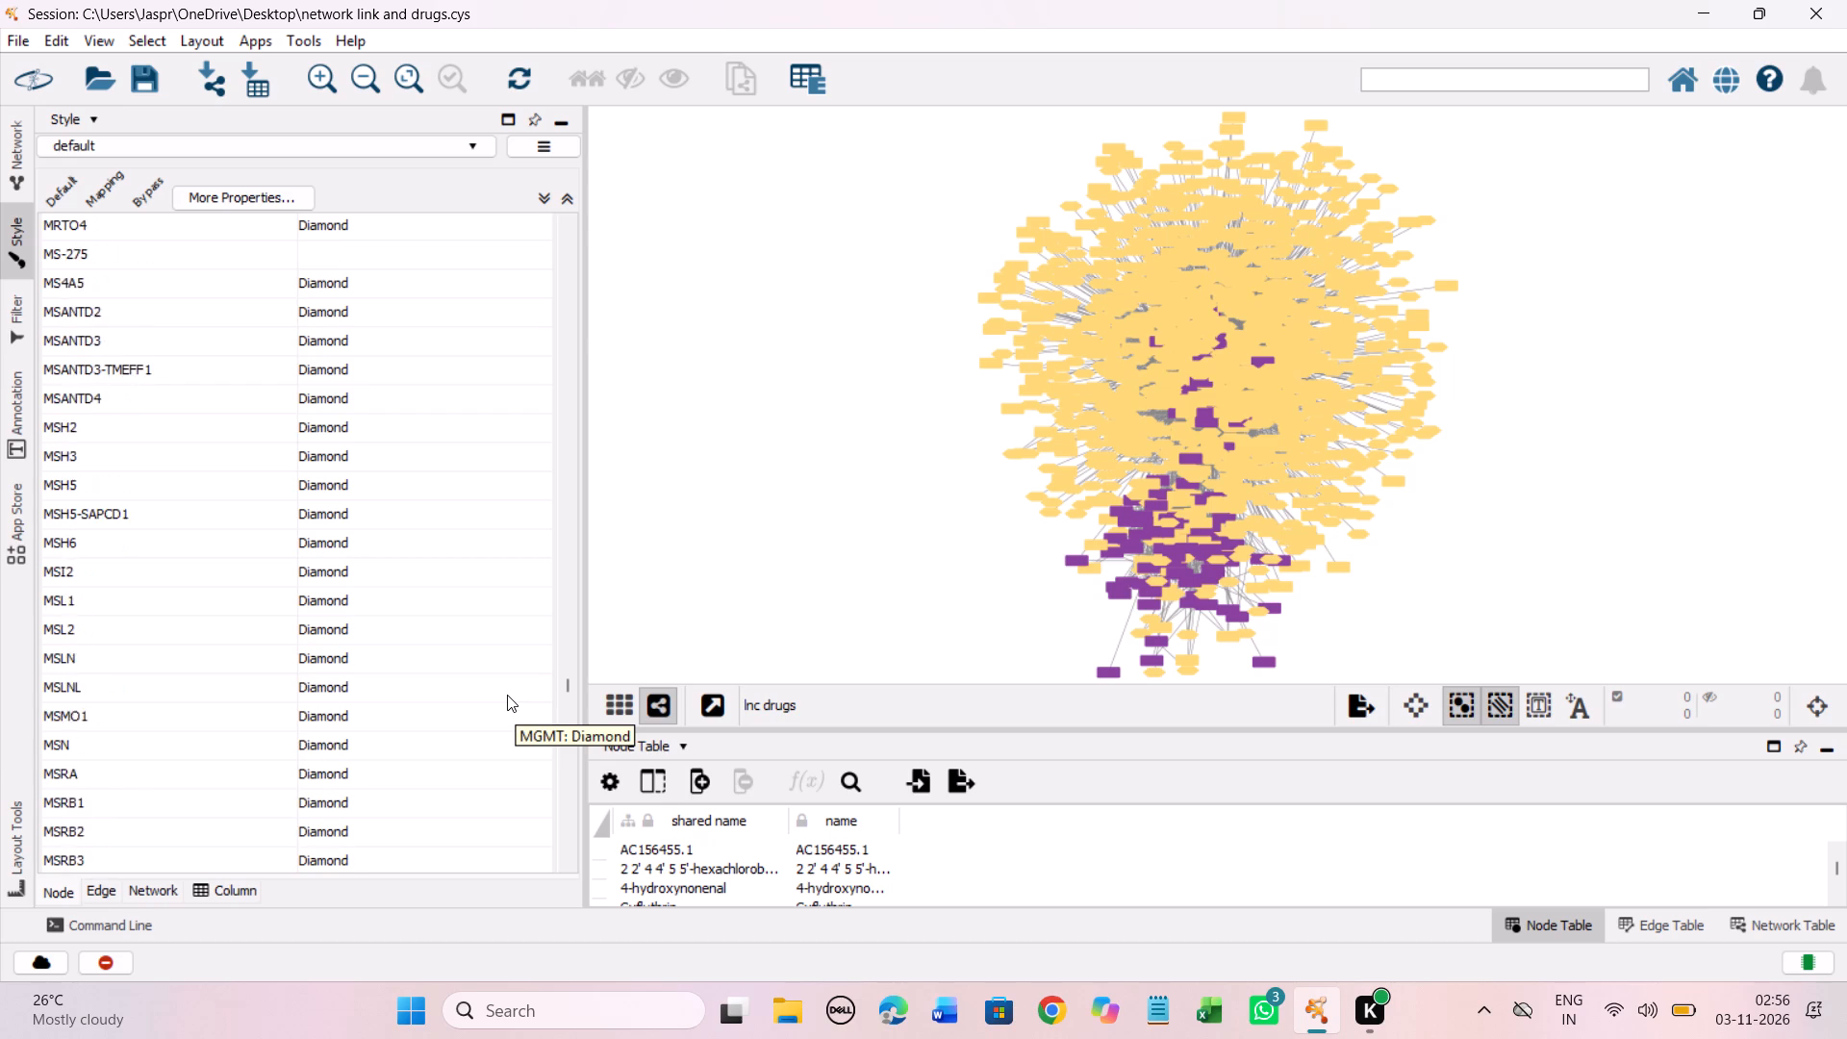
{"action": "scroll", "coordinate": [507, 695], "scroll_direction": "up", "scroll_amount": 2}
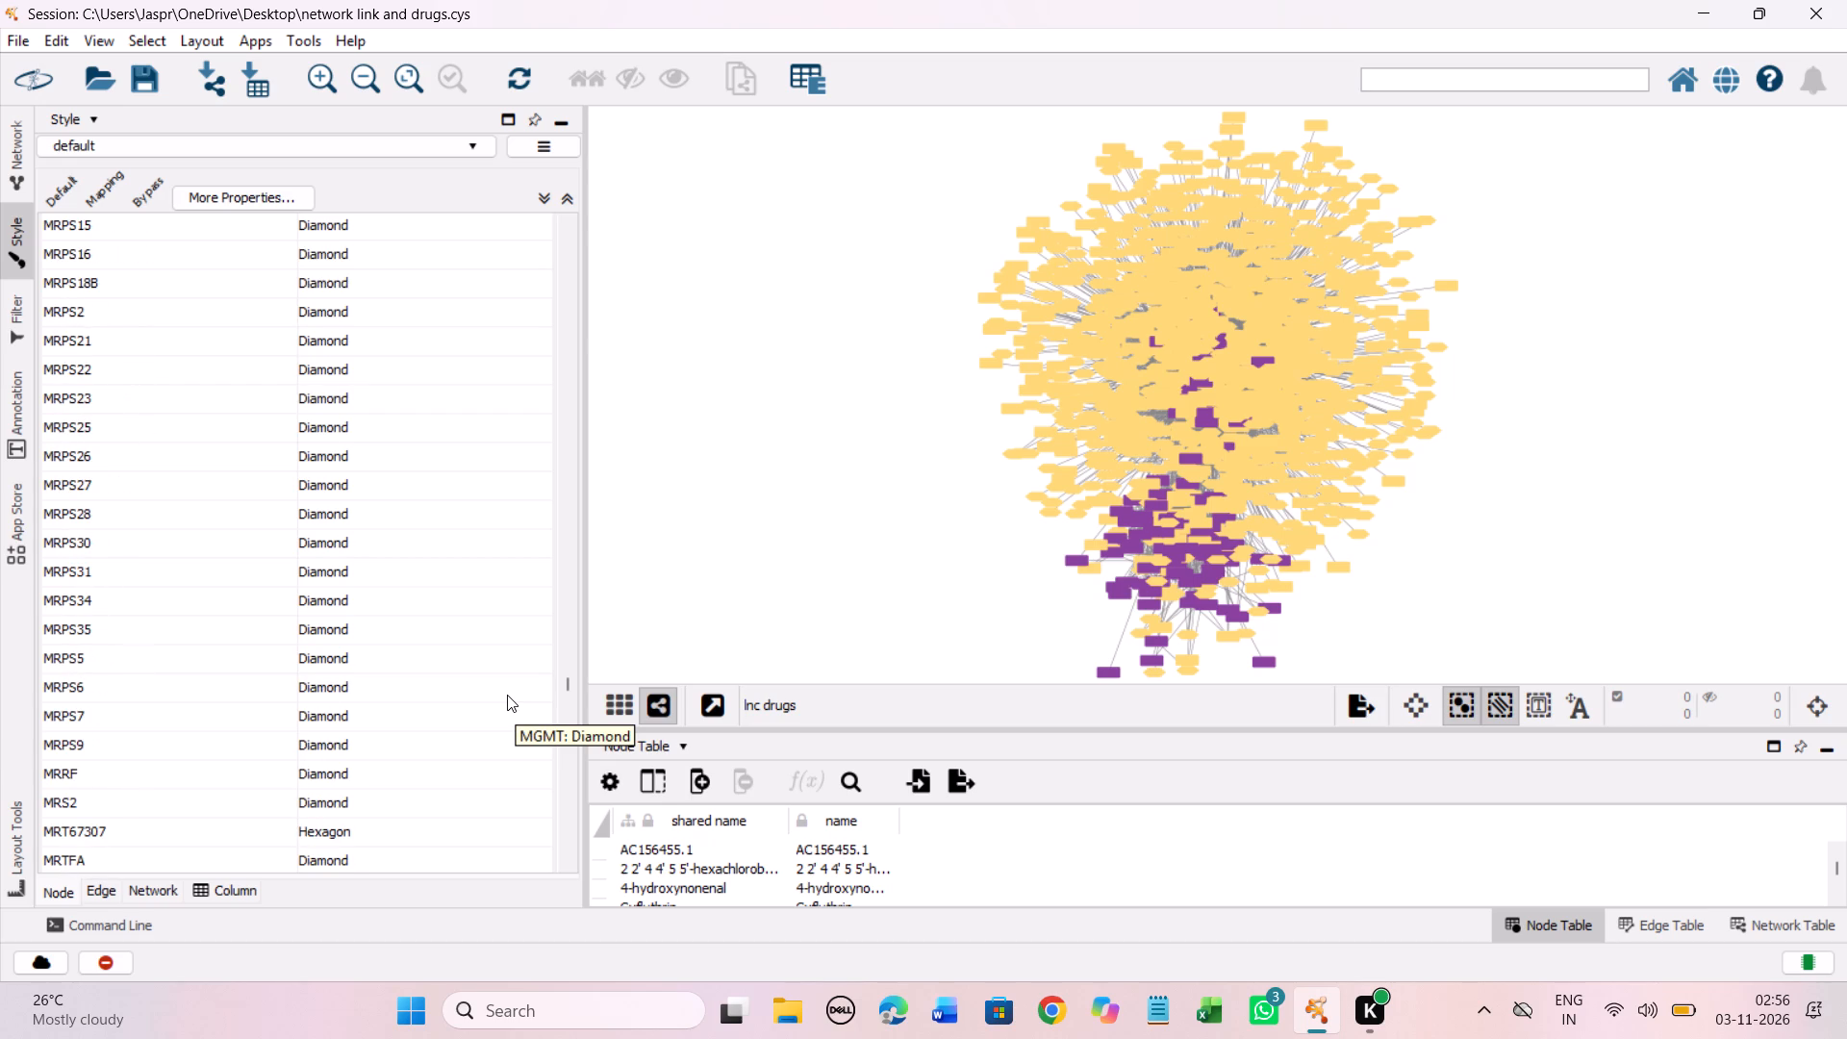
{"action": "scroll", "coordinate": [507, 695], "scroll_direction": "down", "scroll_amount": 10}
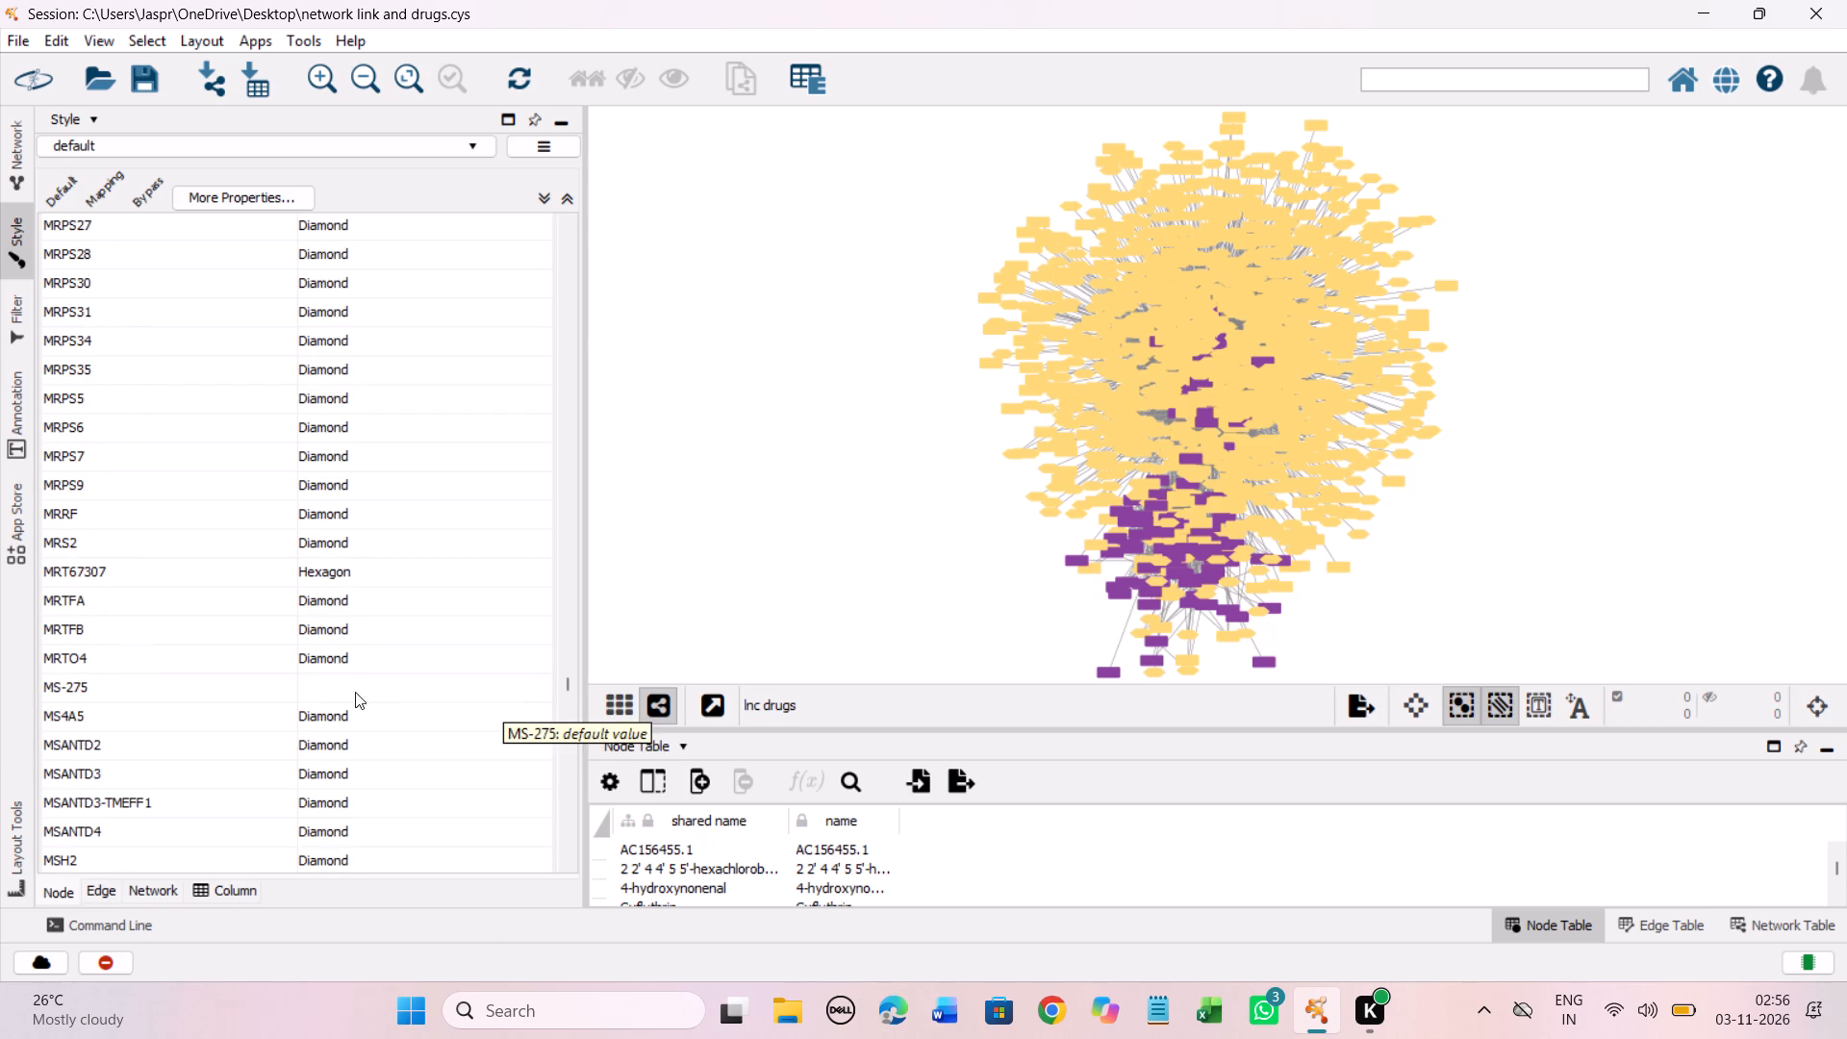
{"action": "left_click", "coordinate": [337, 690]}
{"action": "right_click", "coordinate": [337, 689]}
{"action": "left_click", "coordinate": [708, 705]}
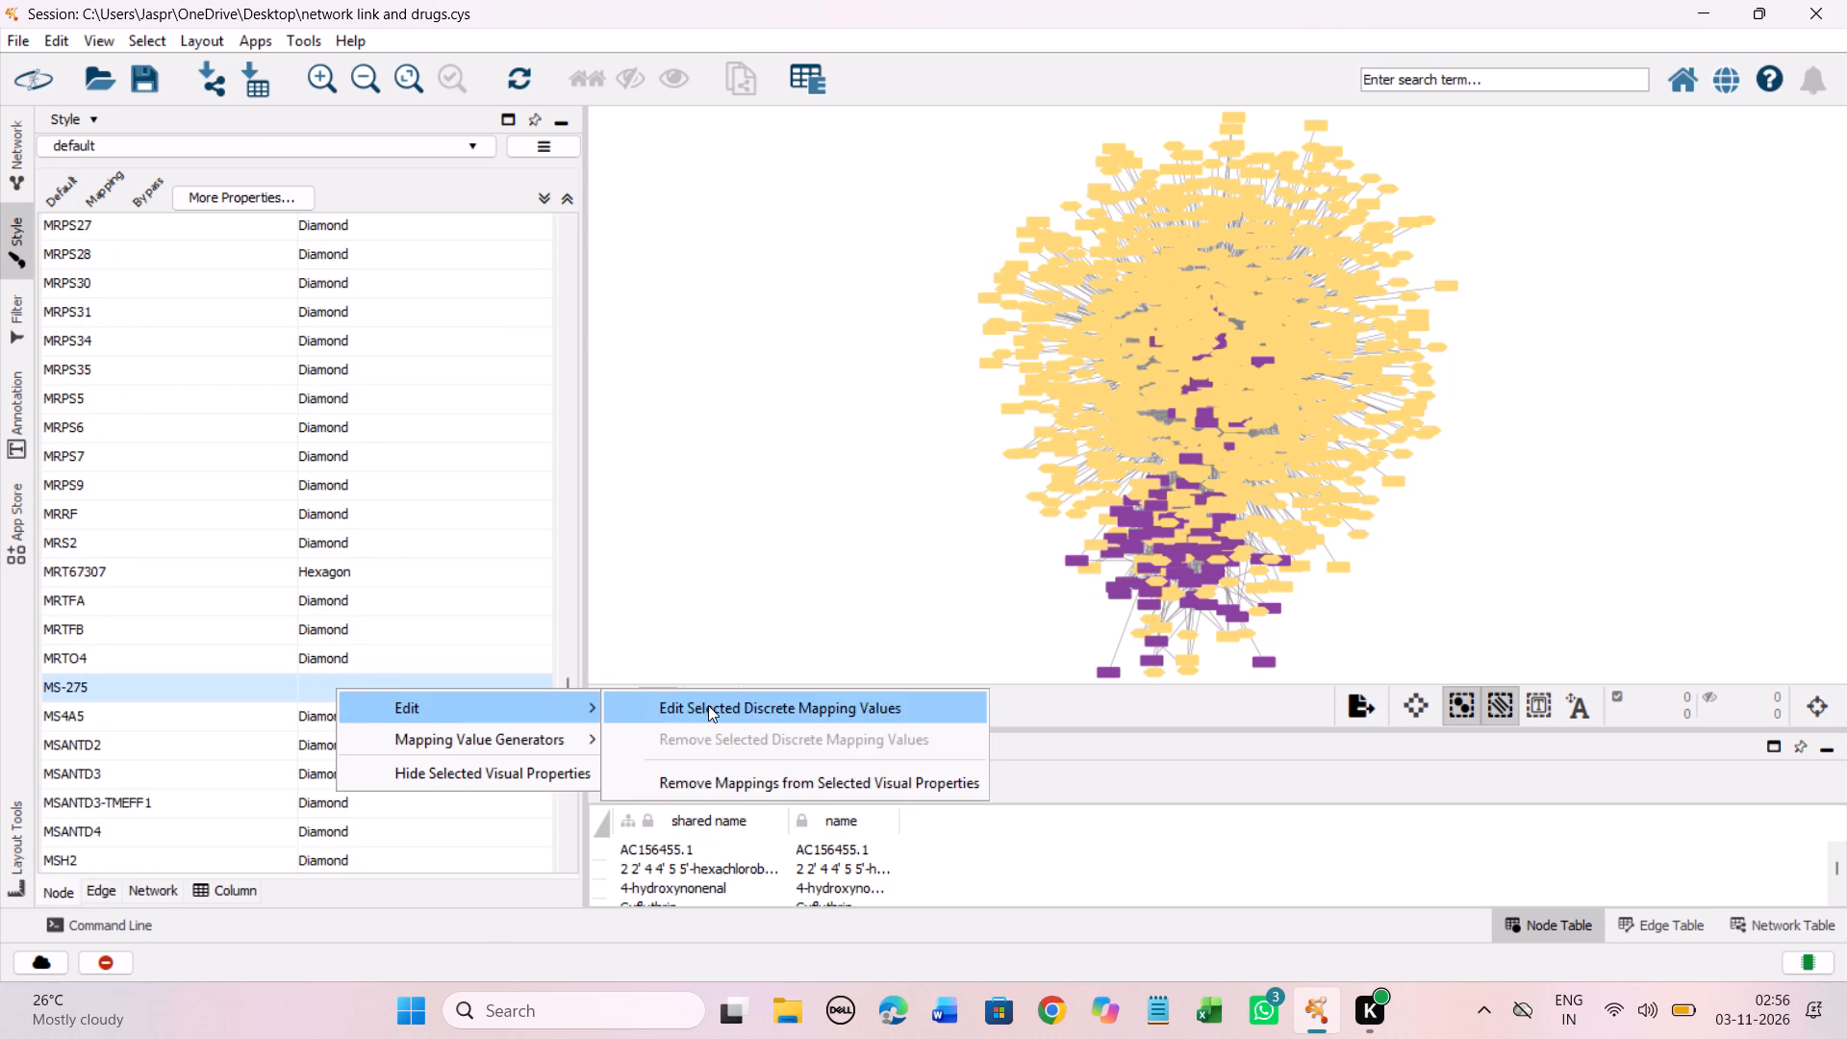
{"action": "left_click", "coordinate": [354, 462]}
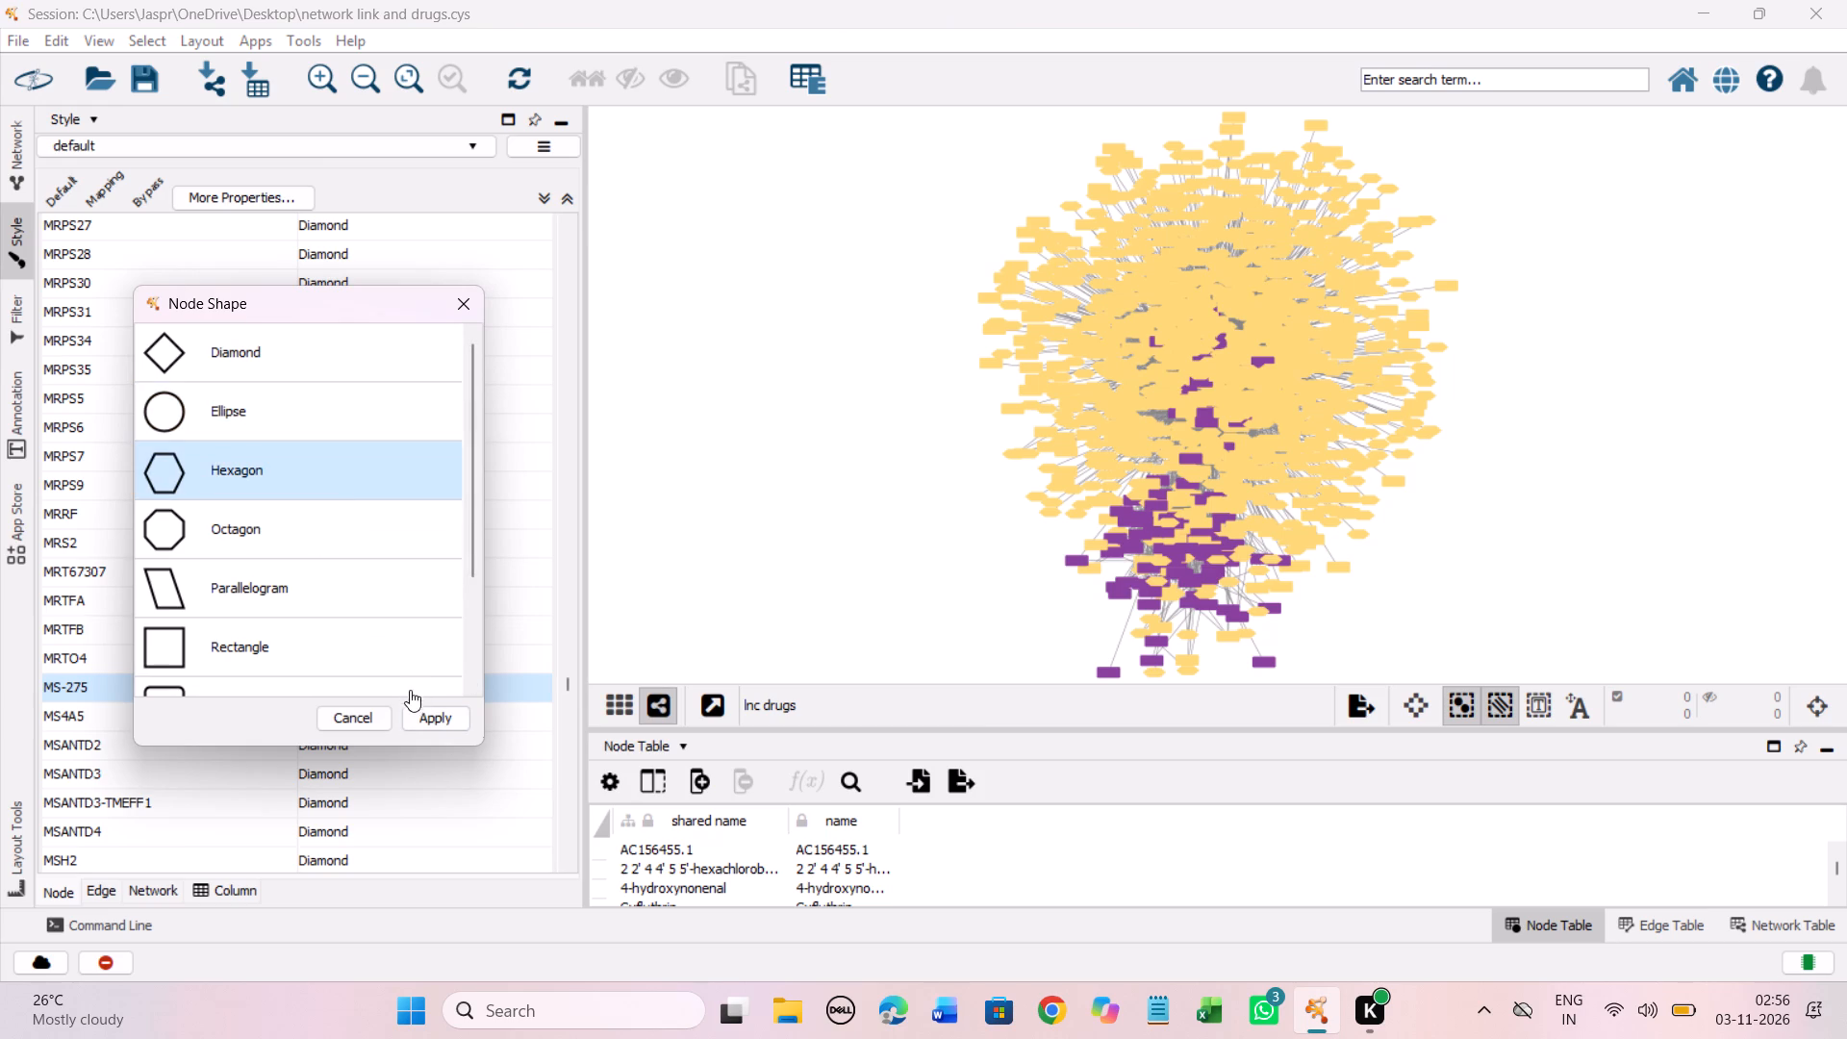
{"action": "left_click", "coordinate": [440, 715]}
Check the Shape mappings from the MS4A5 and MSANTD entries through the MT, MUC and MZT gene entries for drugs without a shape.
{"action": "scroll", "coordinate": [446, 611], "scroll_direction": "down", "scroll_amount": 17}
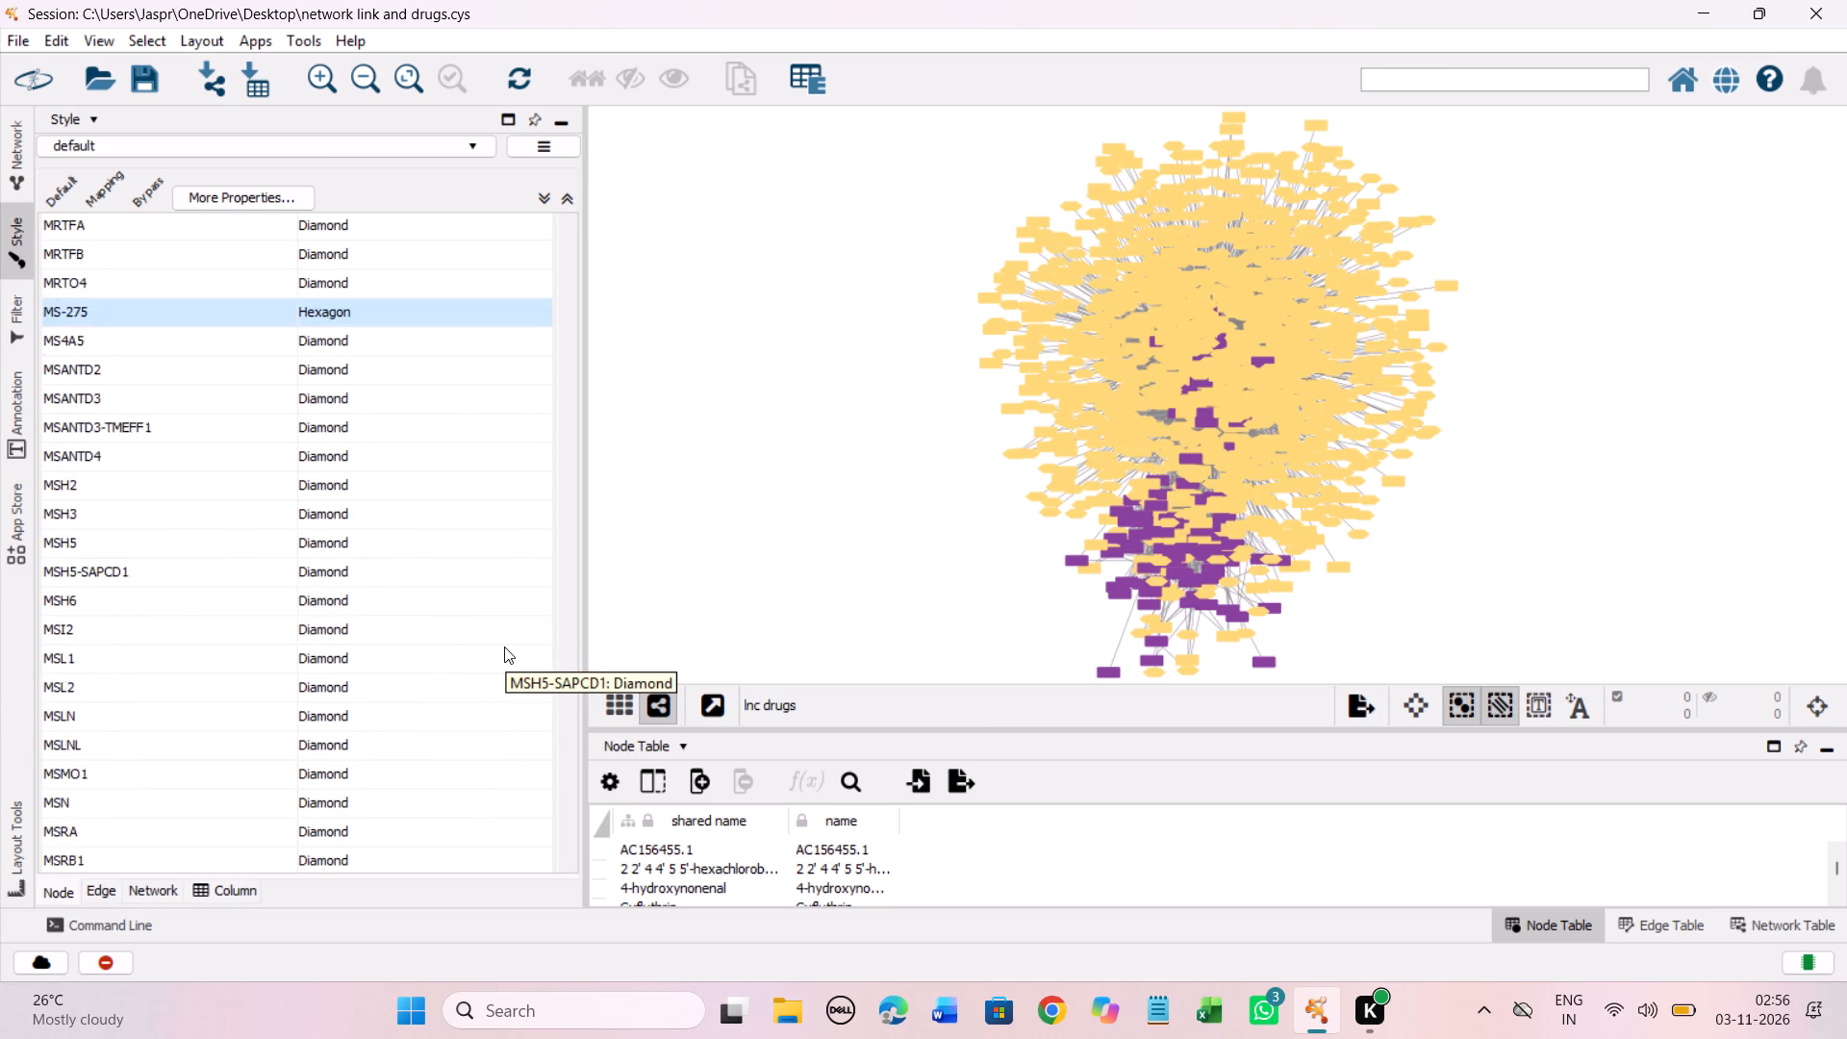
{"action": "scroll", "coordinate": [504, 646], "scroll_direction": "down", "scroll_amount": 20}
{"action": "scroll", "coordinate": [504, 646], "scroll_direction": "down", "scroll_amount": 11}
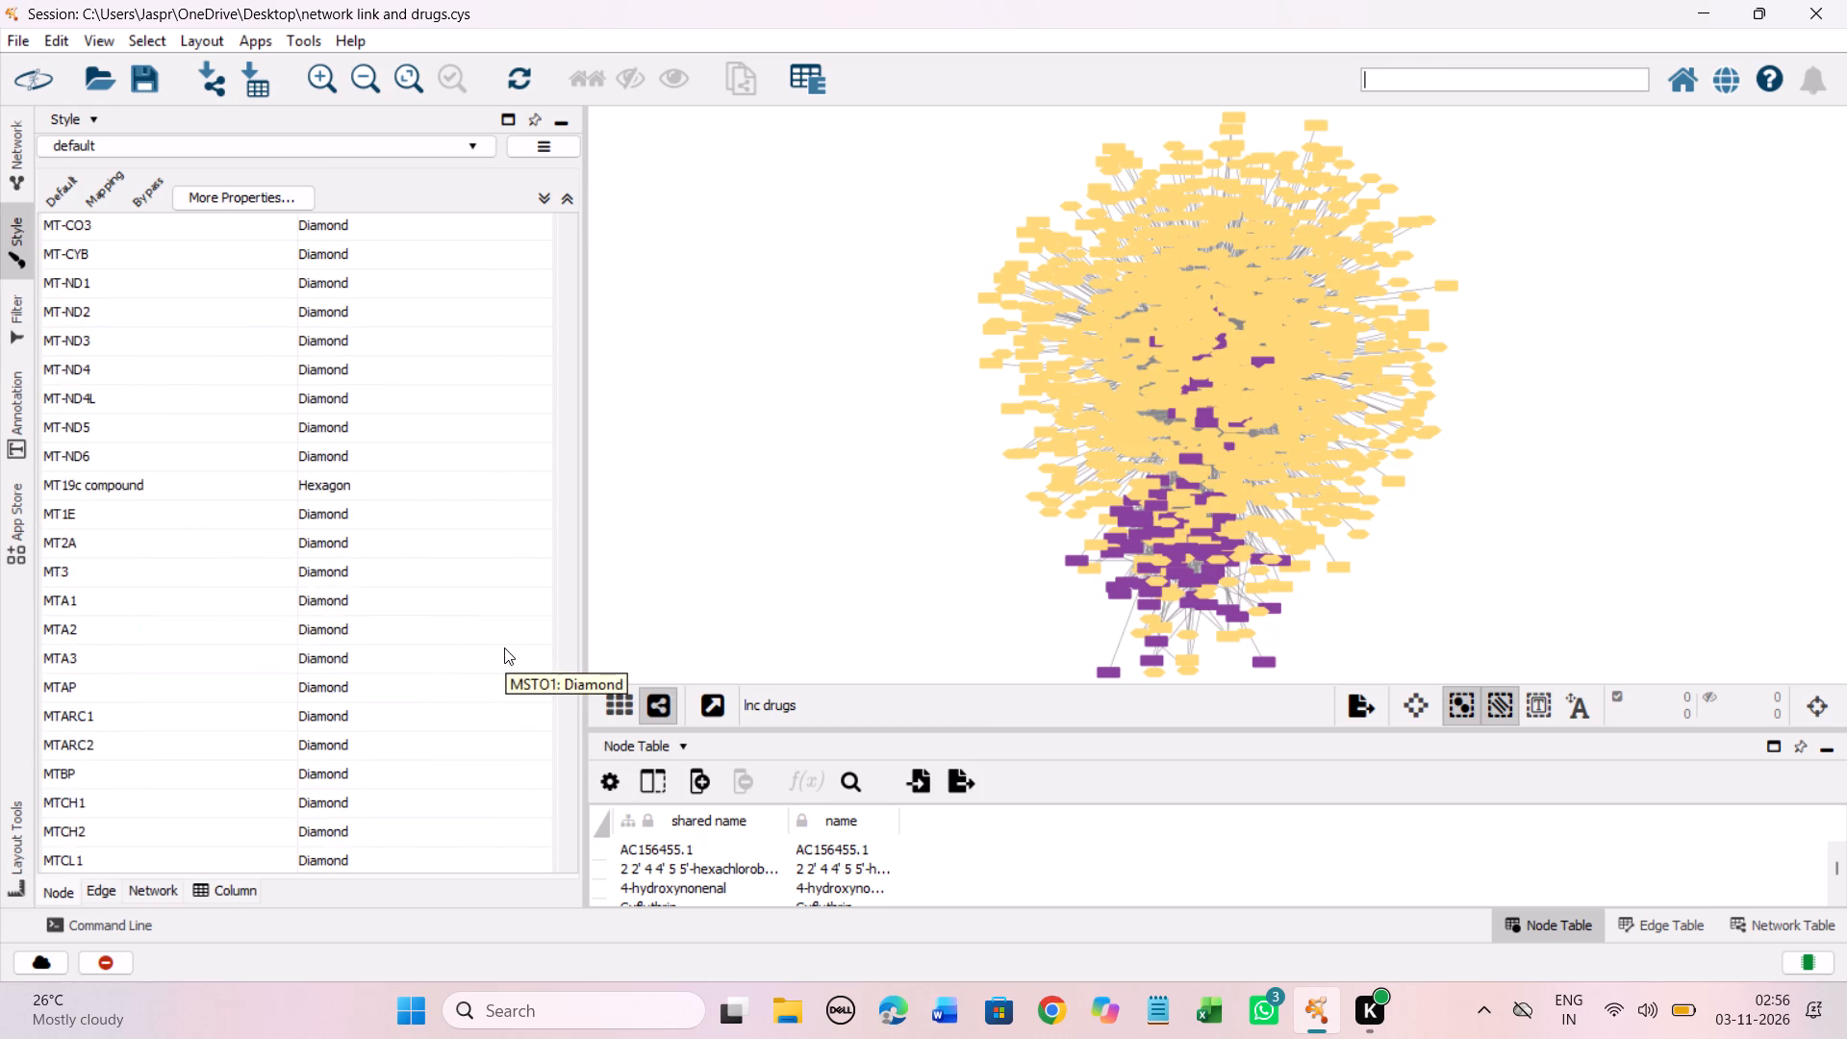
{"action": "scroll", "coordinate": [504, 647], "scroll_direction": "up", "scroll_amount": 1}
{"action": "scroll", "coordinate": [504, 647], "scroll_direction": "down", "scroll_amount": 10}
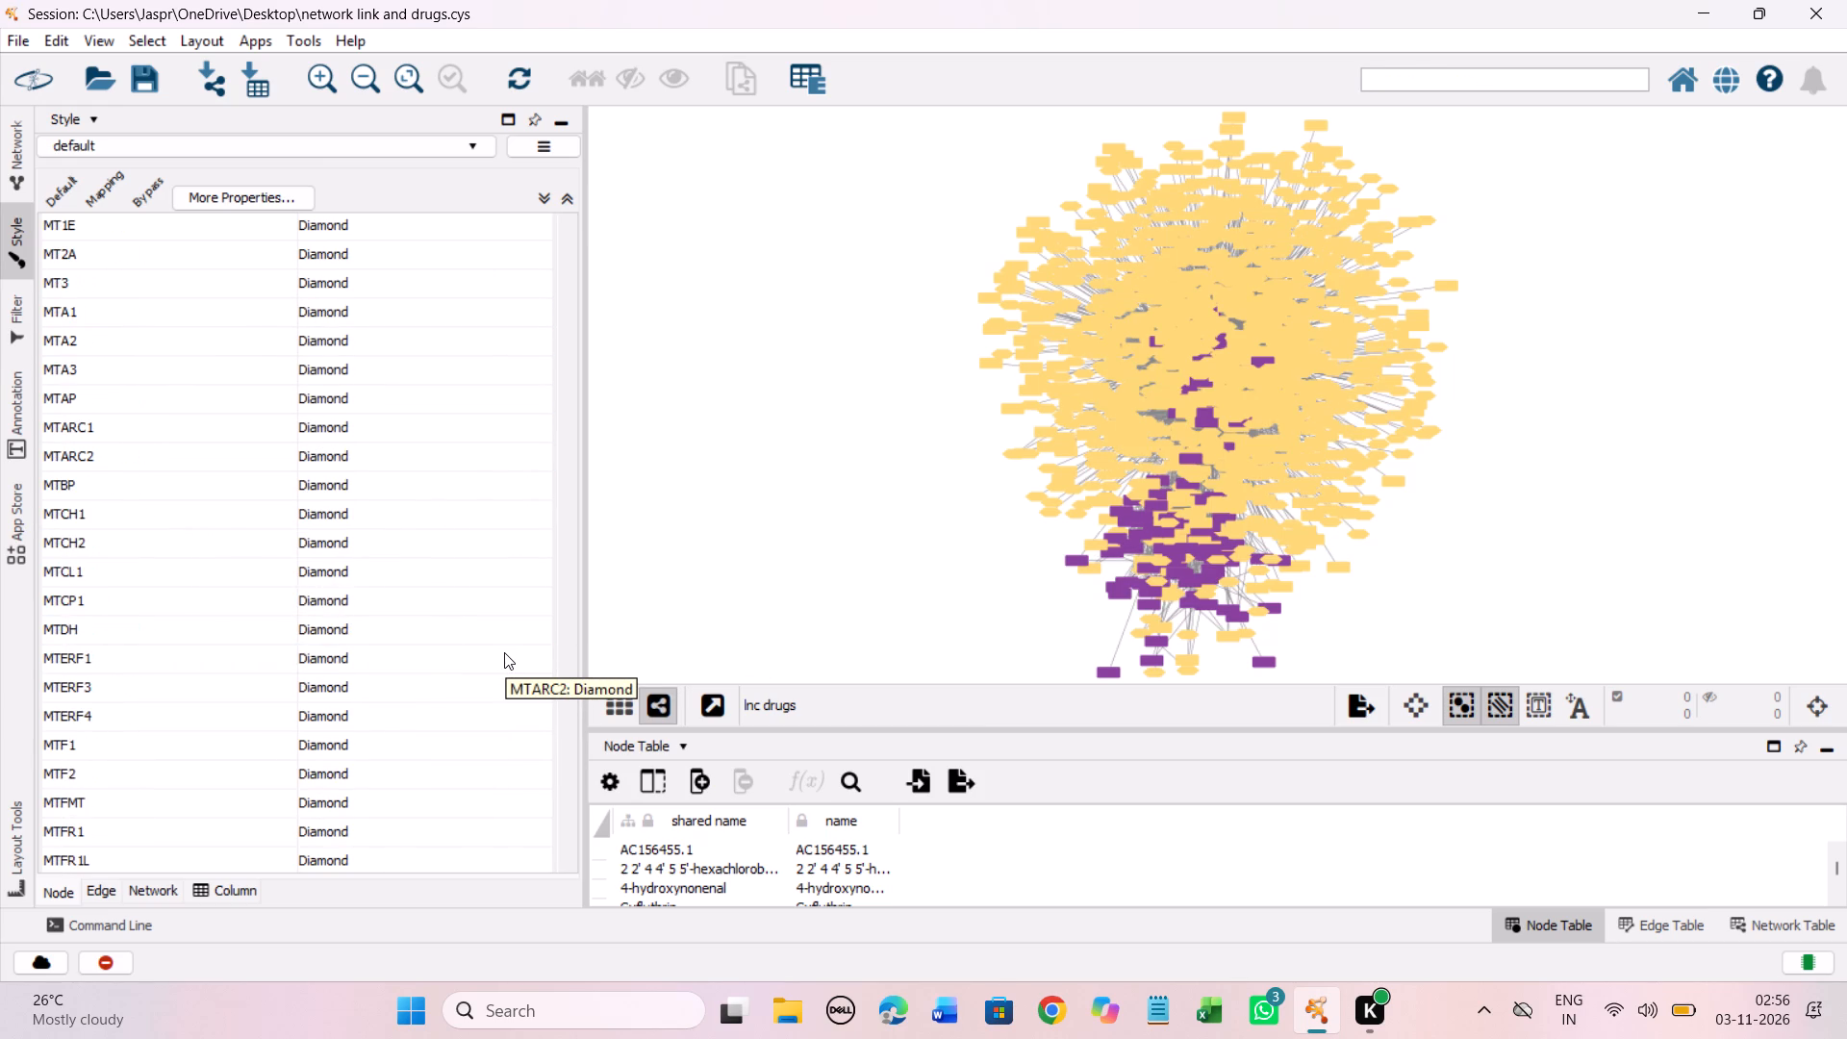
{"action": "scroll", "coordinate": [504, 652], "scroll_direction": "down", "scroll_amount": 5}
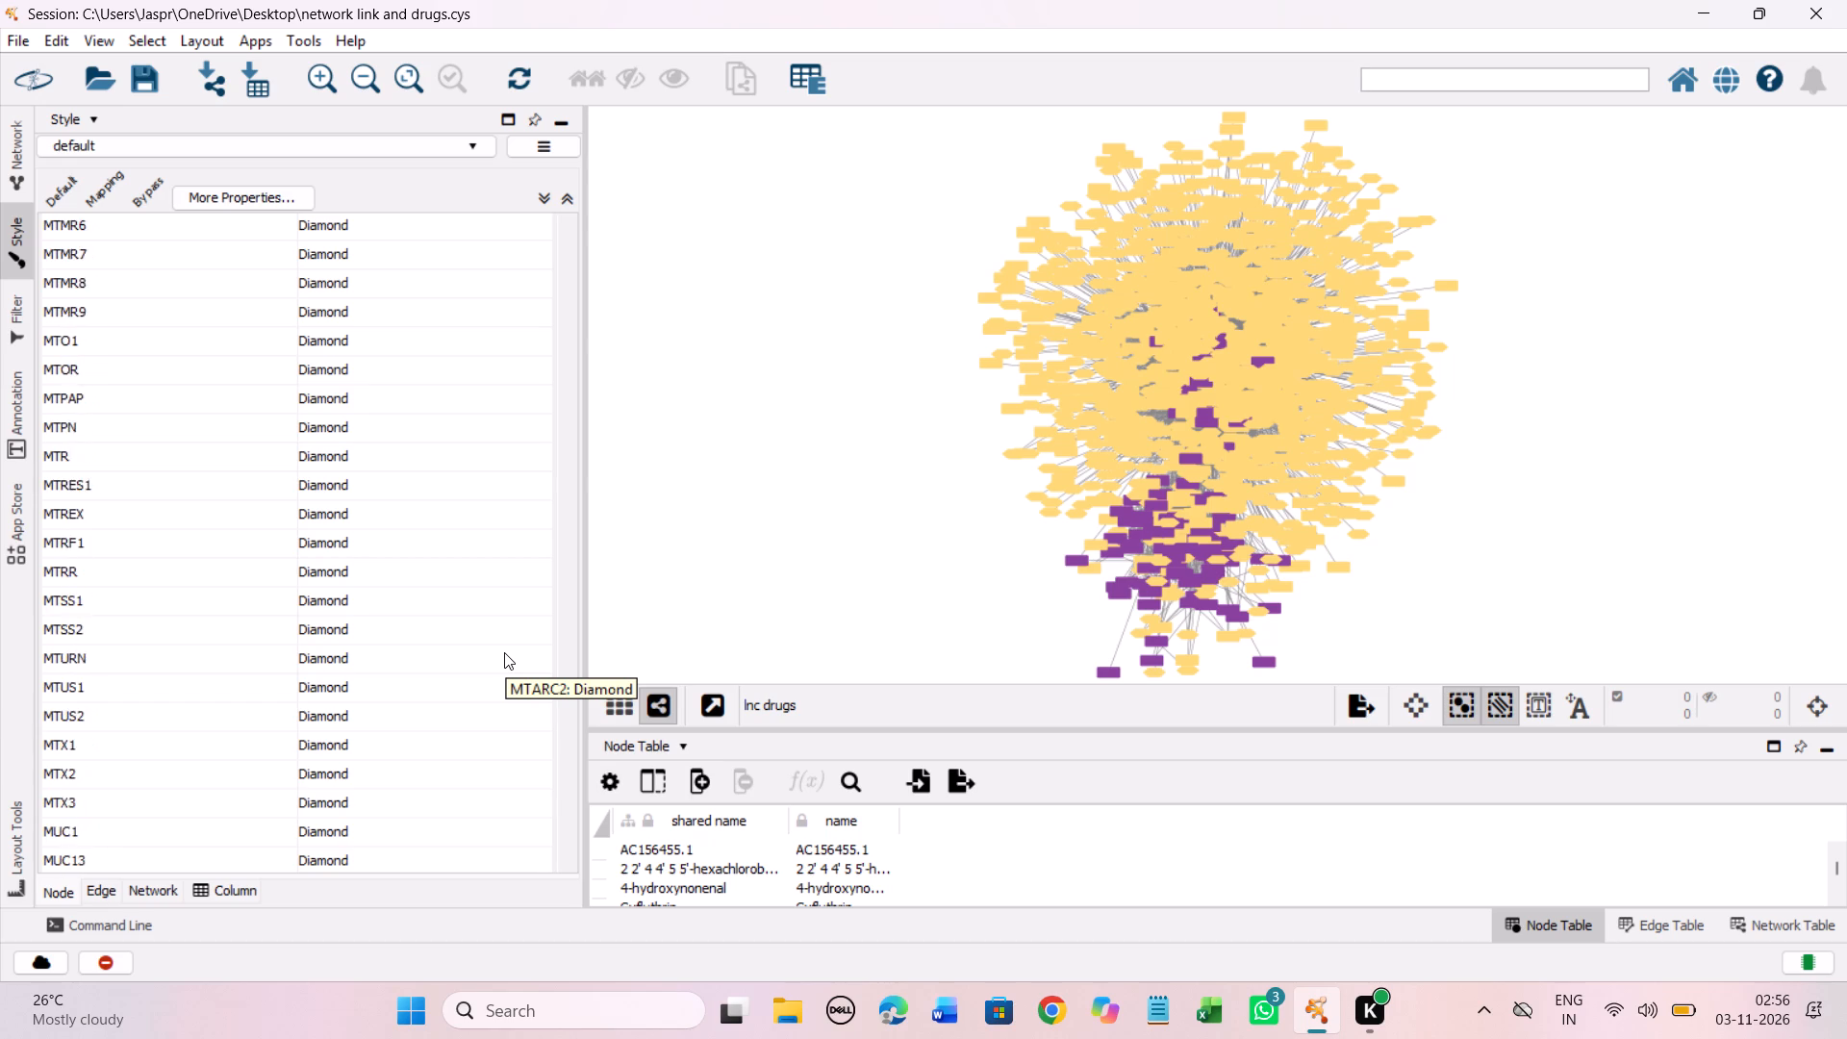
{"action": "scroll", "coordinate": [504, 652], "scroll_direction": "down", "scroll_amount": 4}
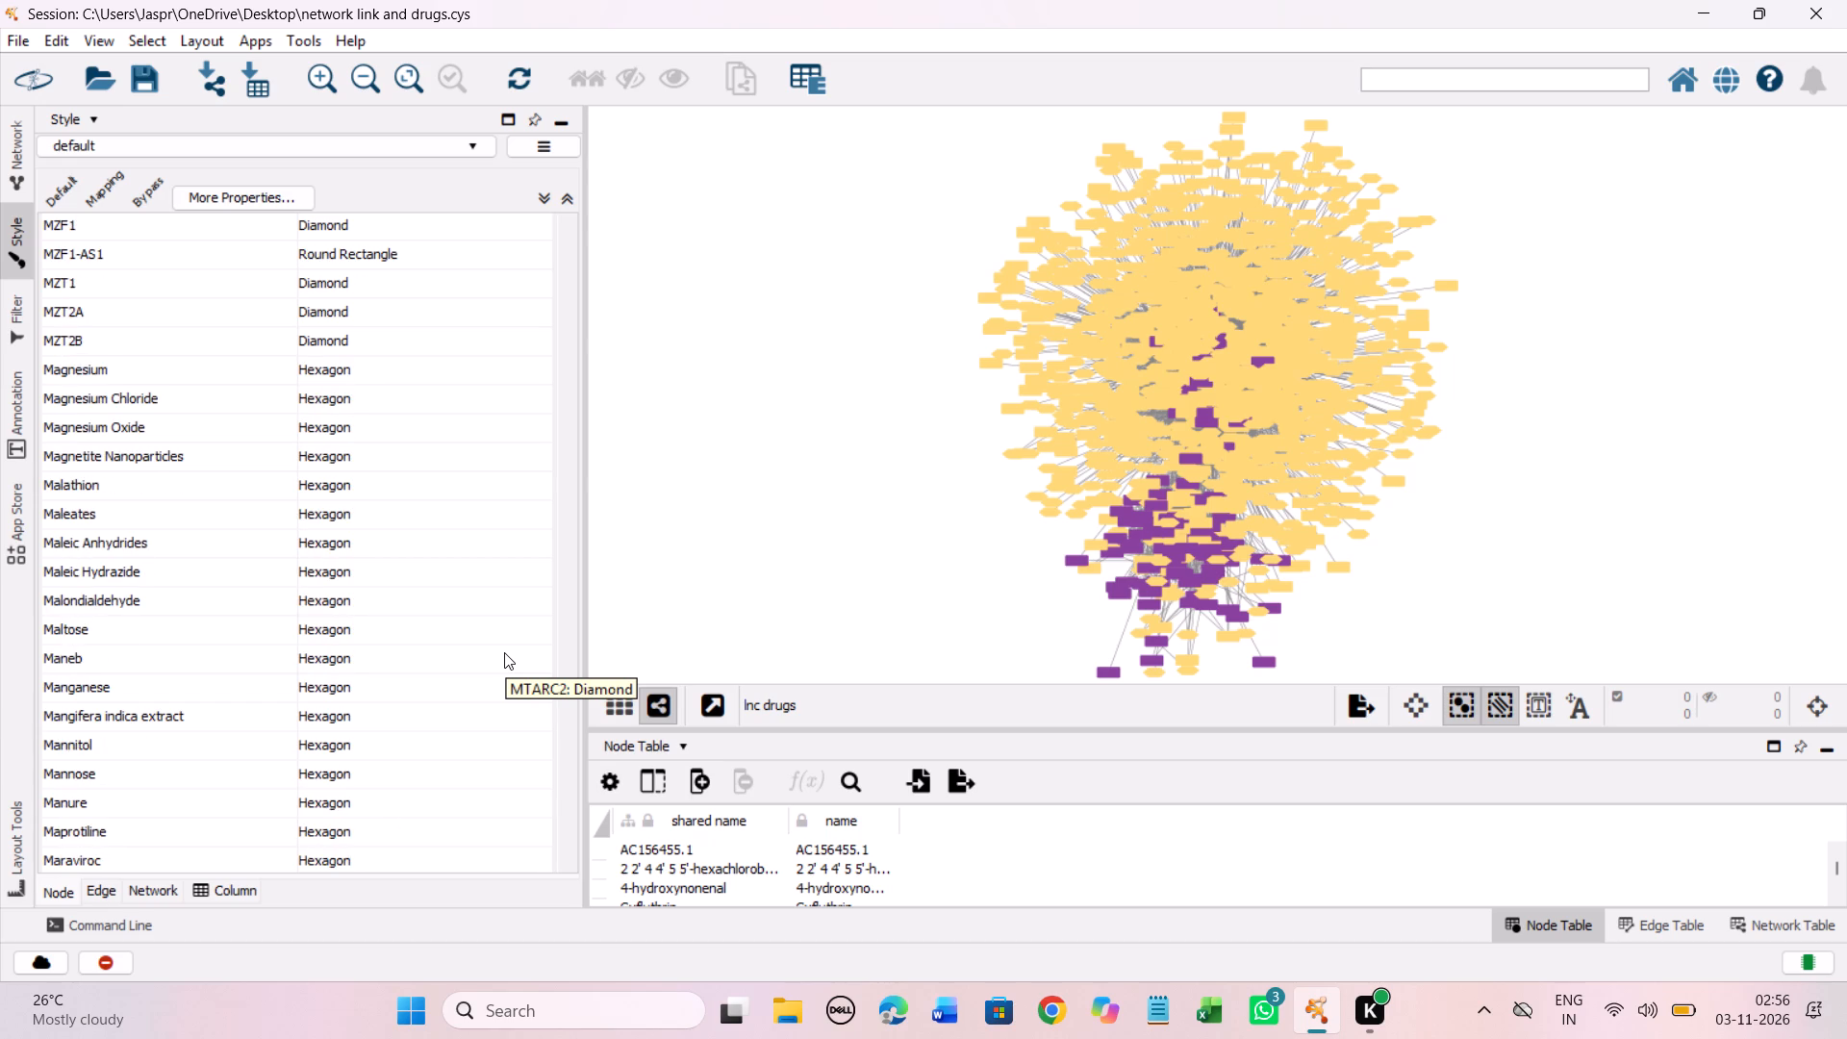
Check the Shape mappings of the drugs from Magnesium and Maneb through Mycotoxins and Myricetin for entries without a shape.
{"action": "left_click", "coordinate": [504, 652]}
{"action": "scroll", "coordinate": [504, 652], "scroll_direction": "down", "scroll_amount": 1}
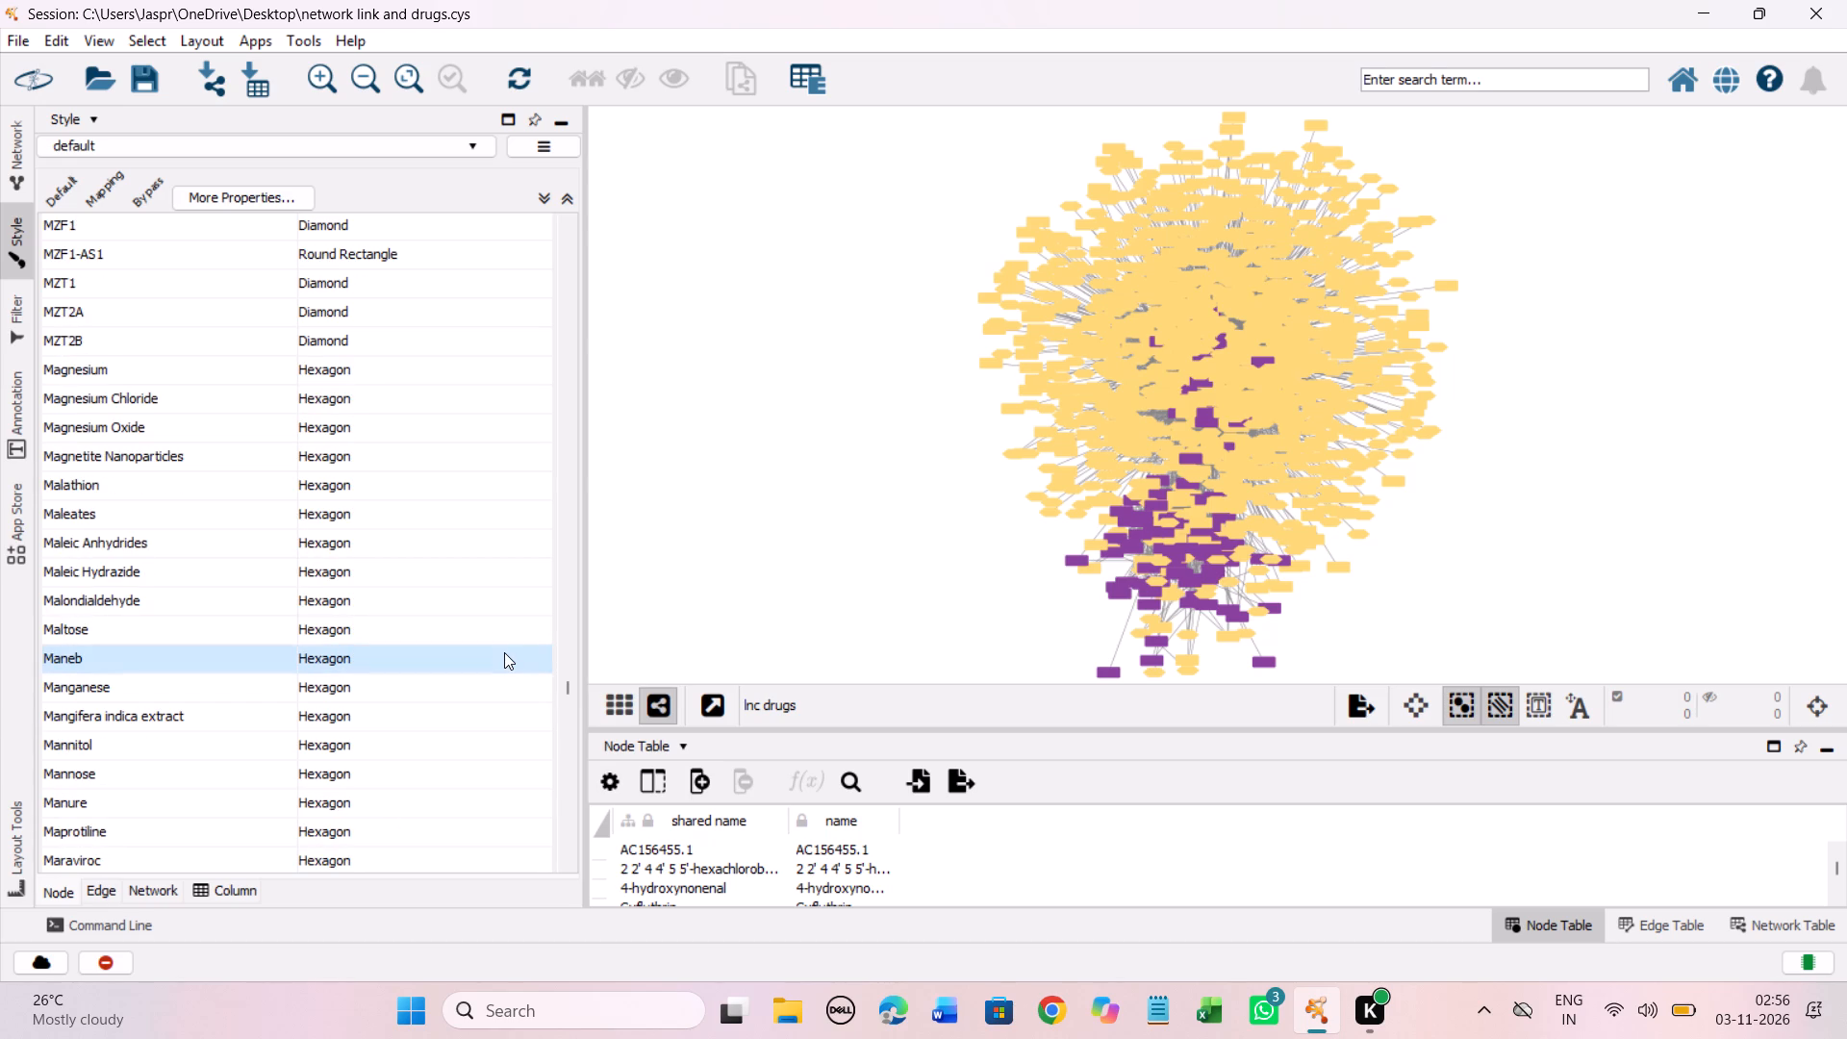
{"action": "scroll", "coordinate": [504, 652], "scroll_direction": "down", "scroll_amount": 3}
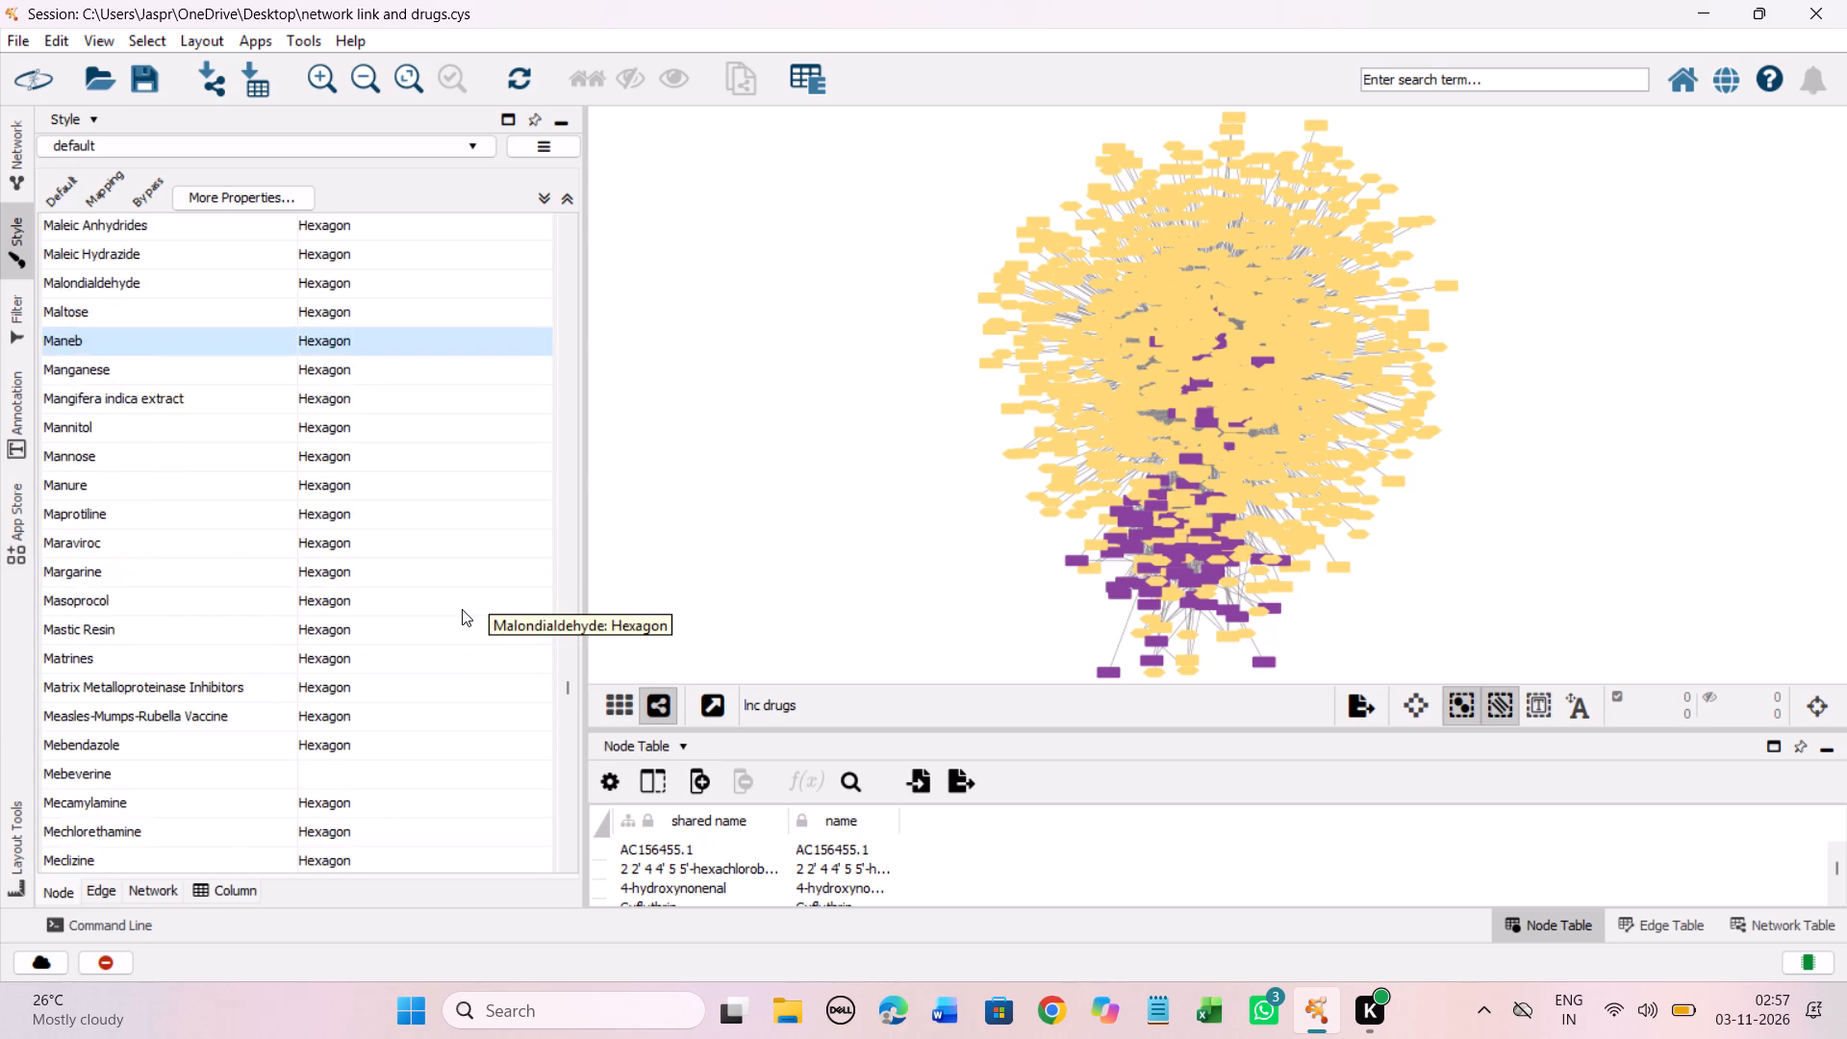
{"action": "scroll", "coordinate": [462, 609], "scroll_direction": "down", "scroll_amount": 1}
{"action": "scroll", "coordinate": [462, 609], "scroll_direction": "up", "scroll_amount": 2}
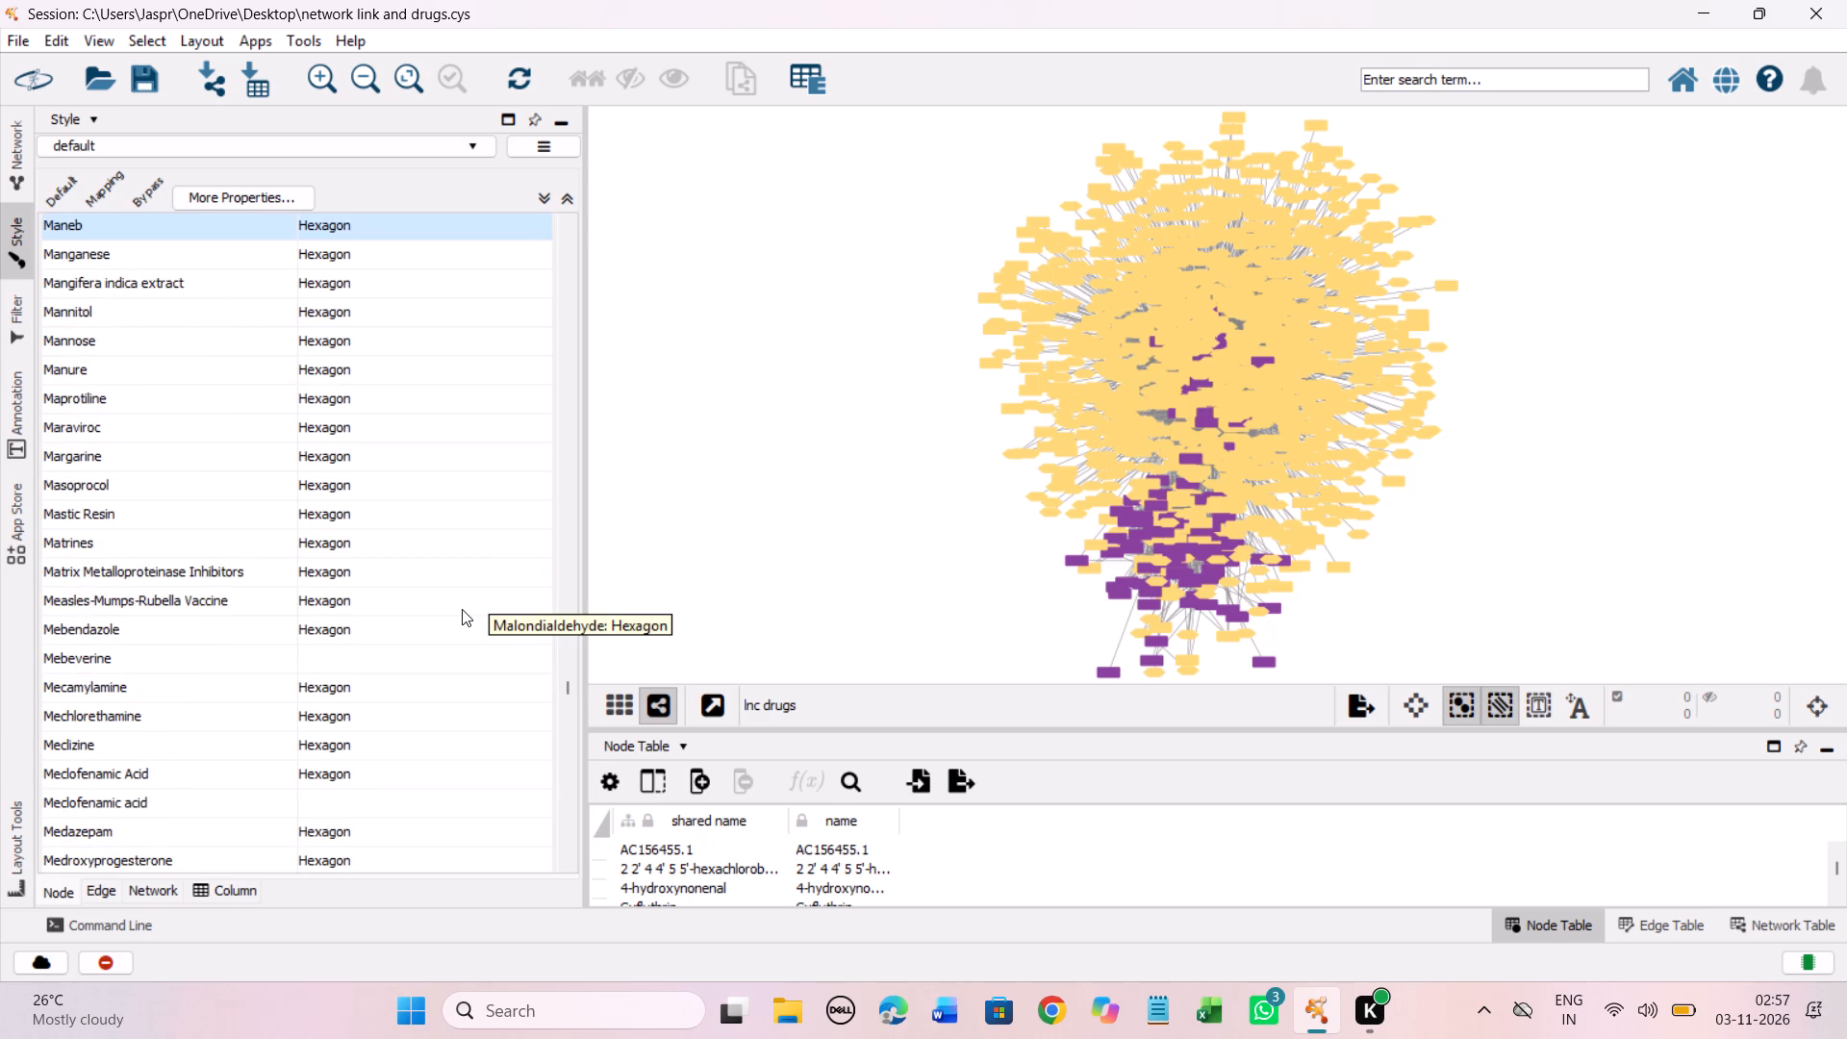
{"action": "scroll", "coordinate": [462, 609], "scroll_direction": "down", "scroll_amount": 1}
{"action": "scroll", "coordinate": [462, 609], "scroll_direction": "down", "scroll_amount": 20}
{"action": "scroll", "coordinate": [462, 609], "scroll_direction": "down", "scroll_amount": 3}
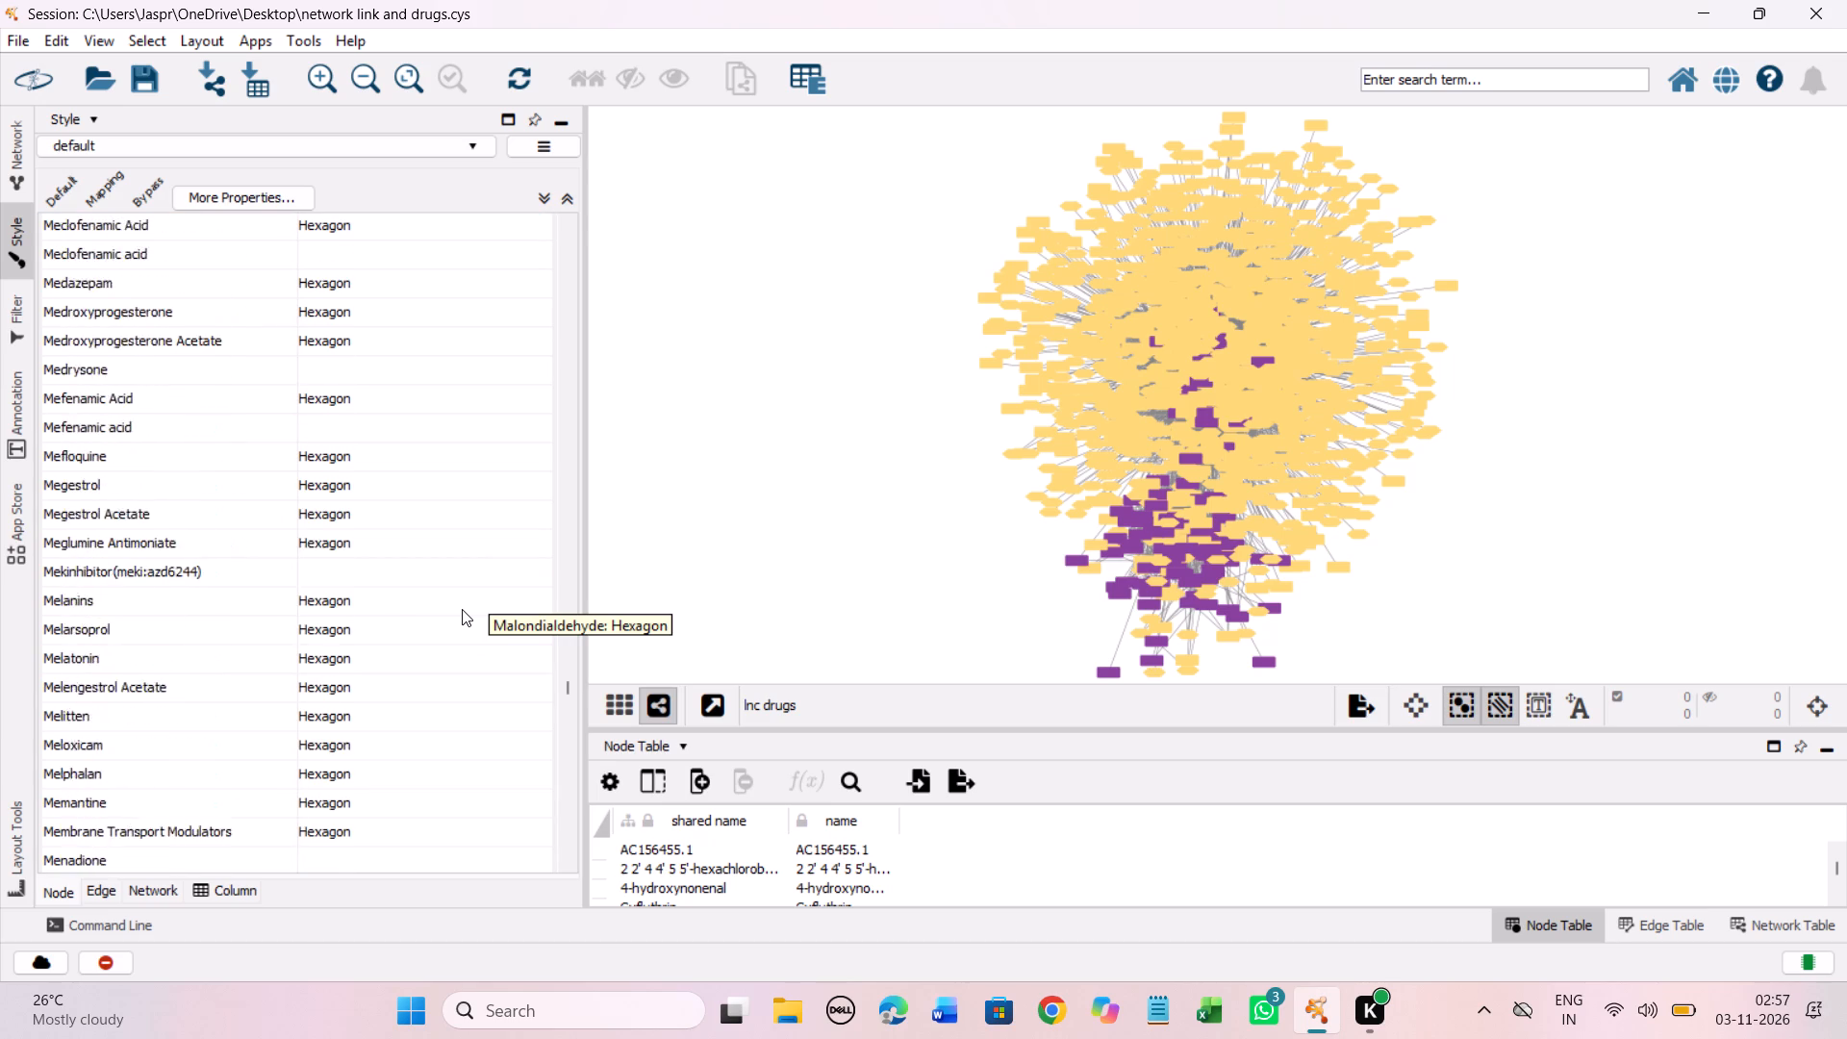
{"action": "scroll", "coordinate": [462, 609], "scroll_direction": "down", "scroll_amount": 20}
{"action": "scroll", "coordinate": [462, 609], "scroll_direction": "down", "scroll_amount": 15}
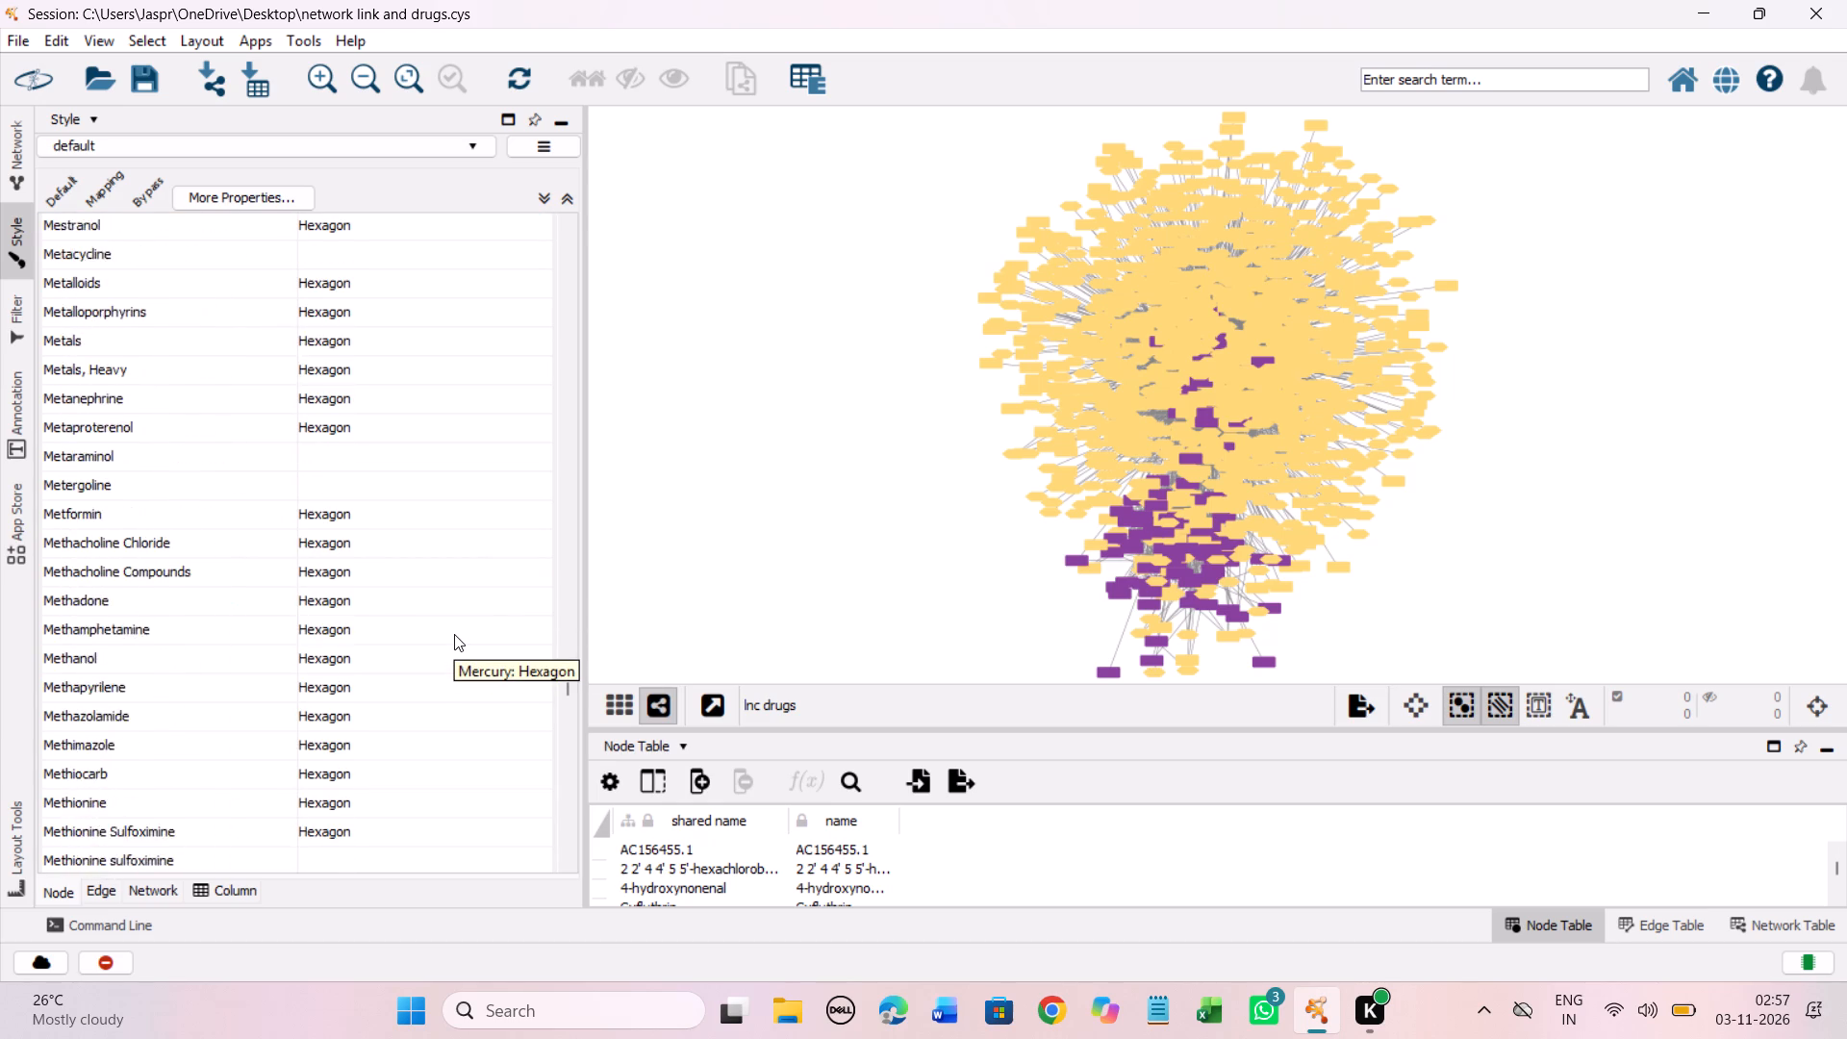
{"action": "scroll", "coordinate": [454, 634], "scroll_direction": "down", "scroll_amount": 20}
{"action": "scroll", "coordinate": [454, 634], "scroll_direction": "down", "scroll_amount": 12}
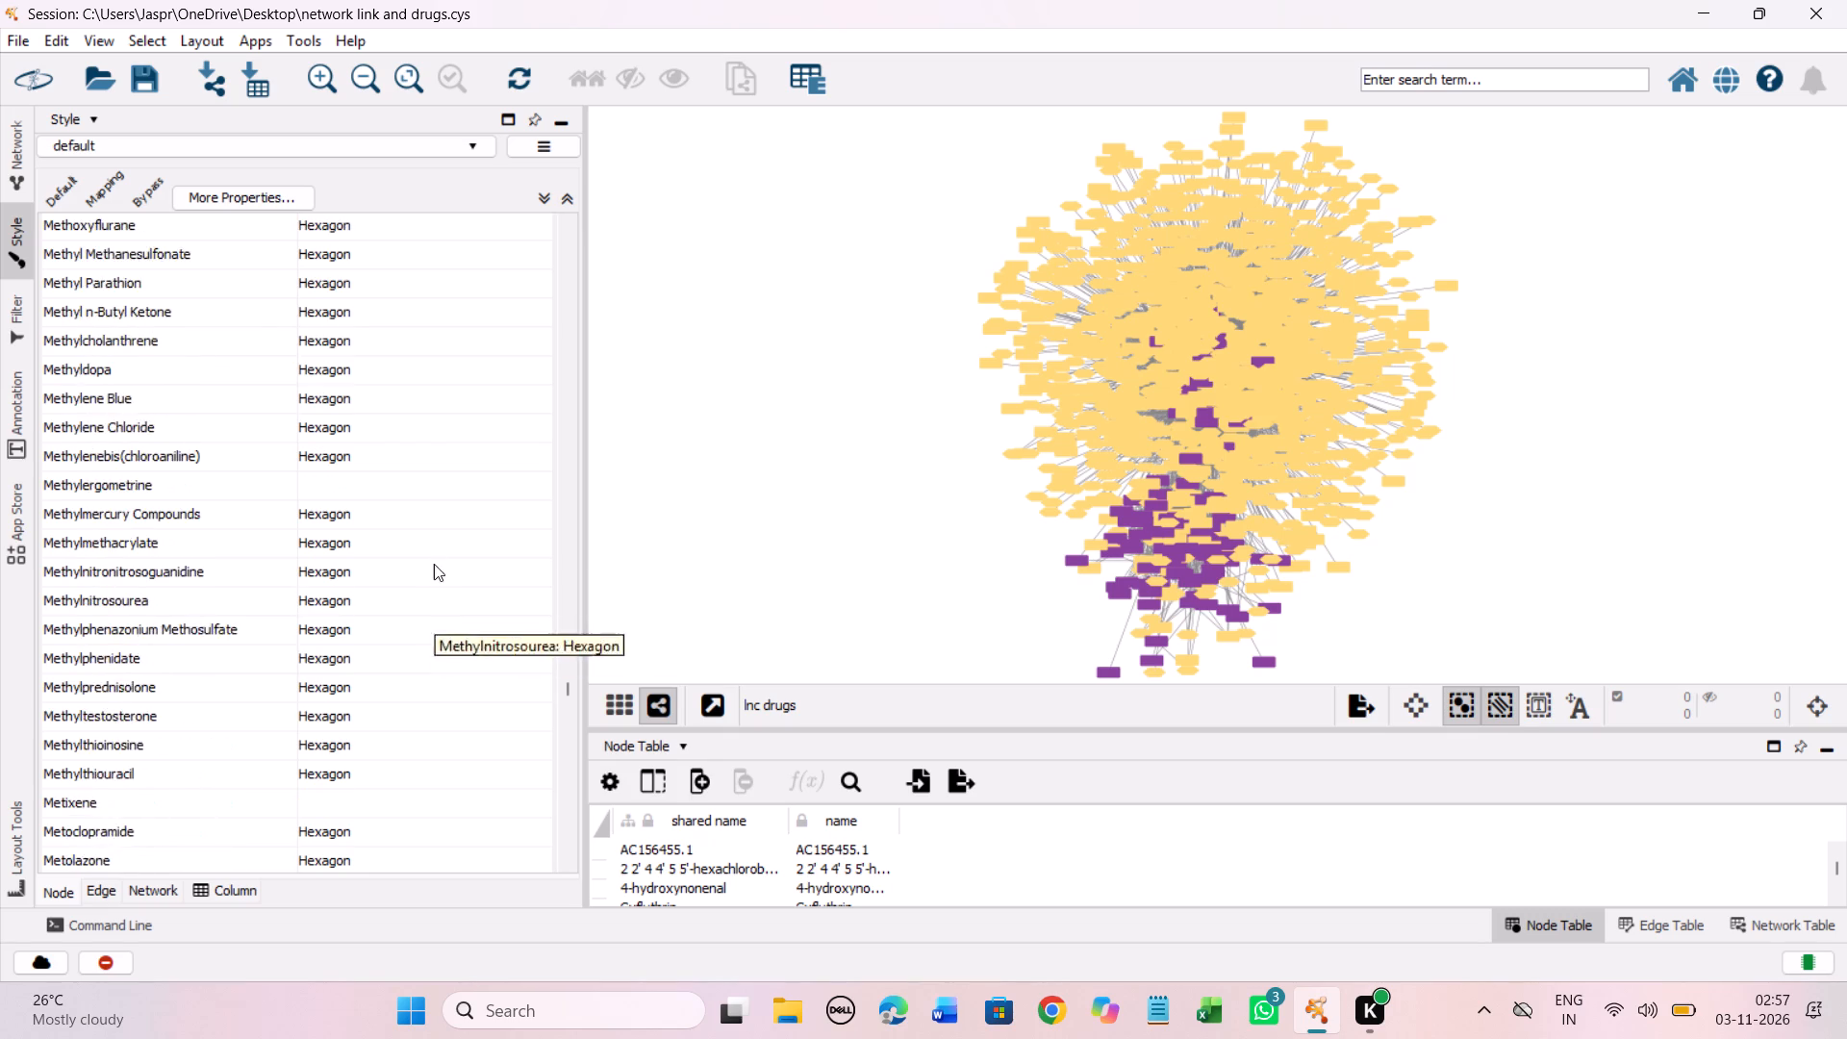
{"action": "scroll", "coordinate": [434, 564], "scroll_direction": "down", "scroll_amount": 20}
{"action": "scroll", "coordinate": [434, 564], "scroll_direction": "down", "scroll_amount": 15}
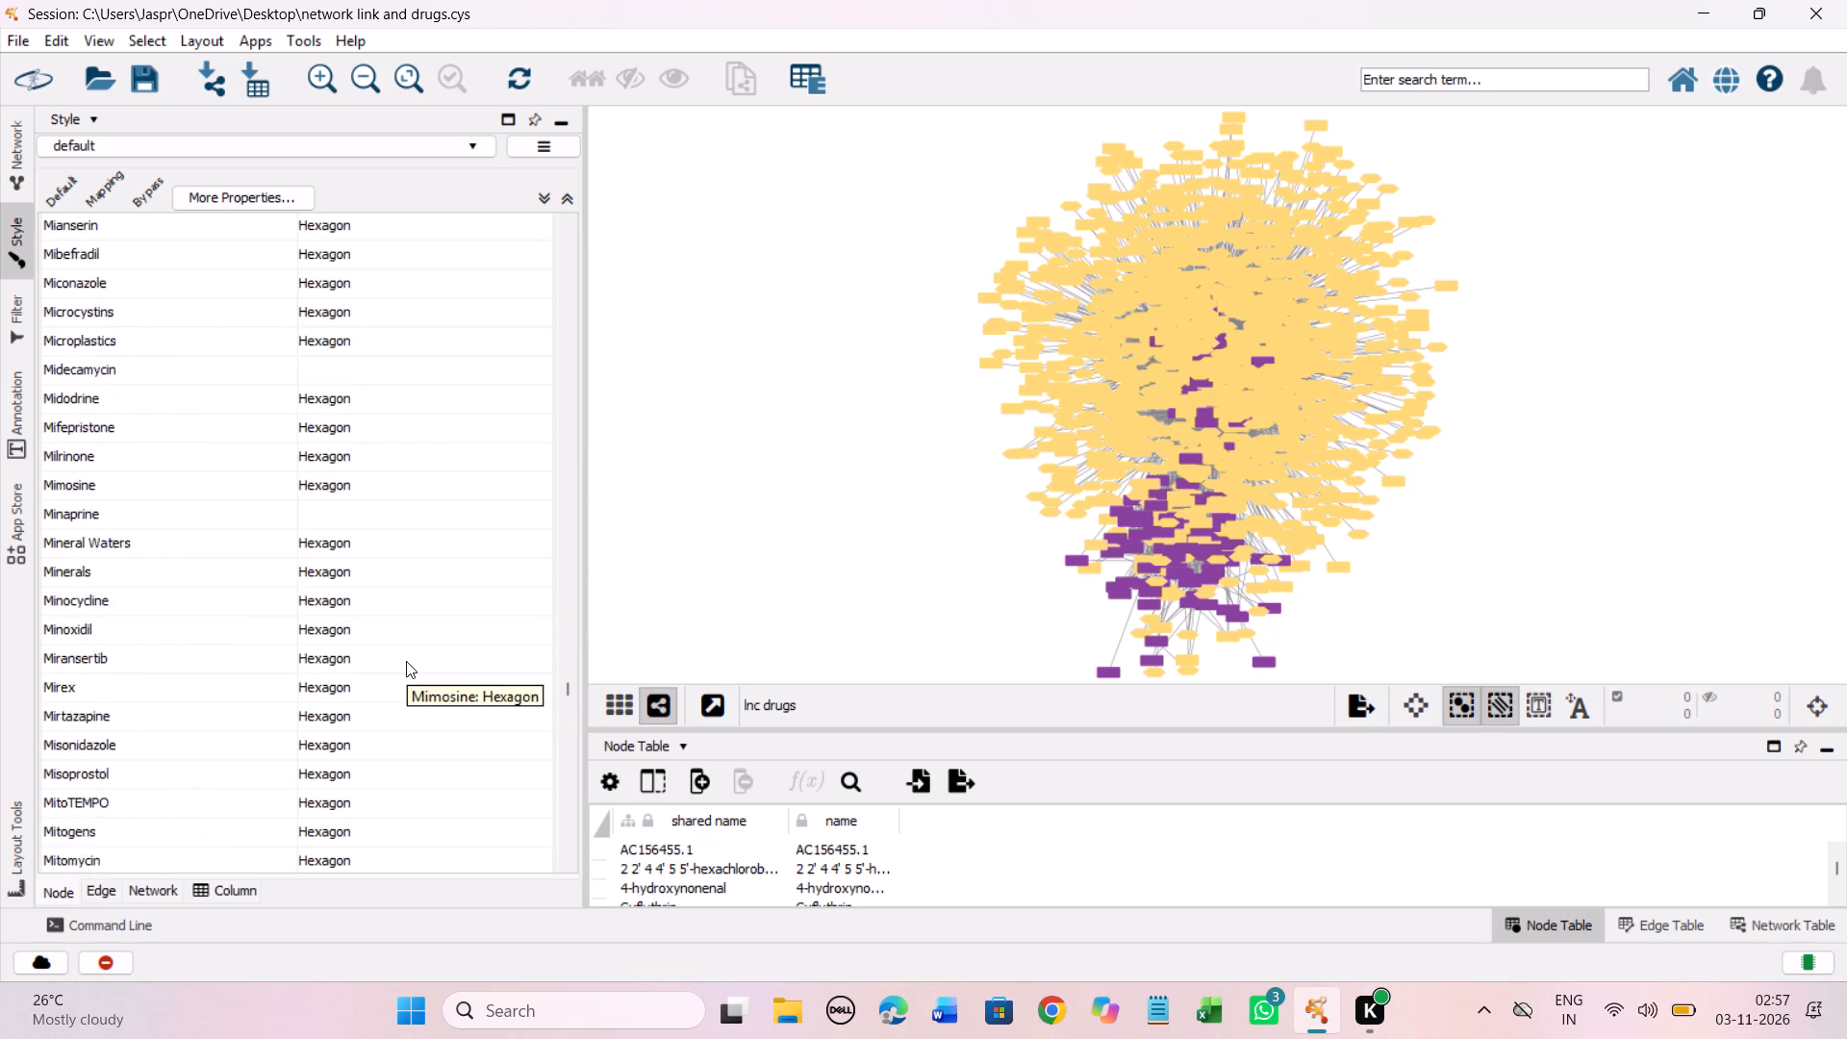
{"action": "scroll", "coordinate": [406, 661], "scroll_direction": "down", "scroll_amount": 11}
{"action": "scroll", "coordinate": [404, 671], "scroll_direction": "down", "scroll_amount": 20}
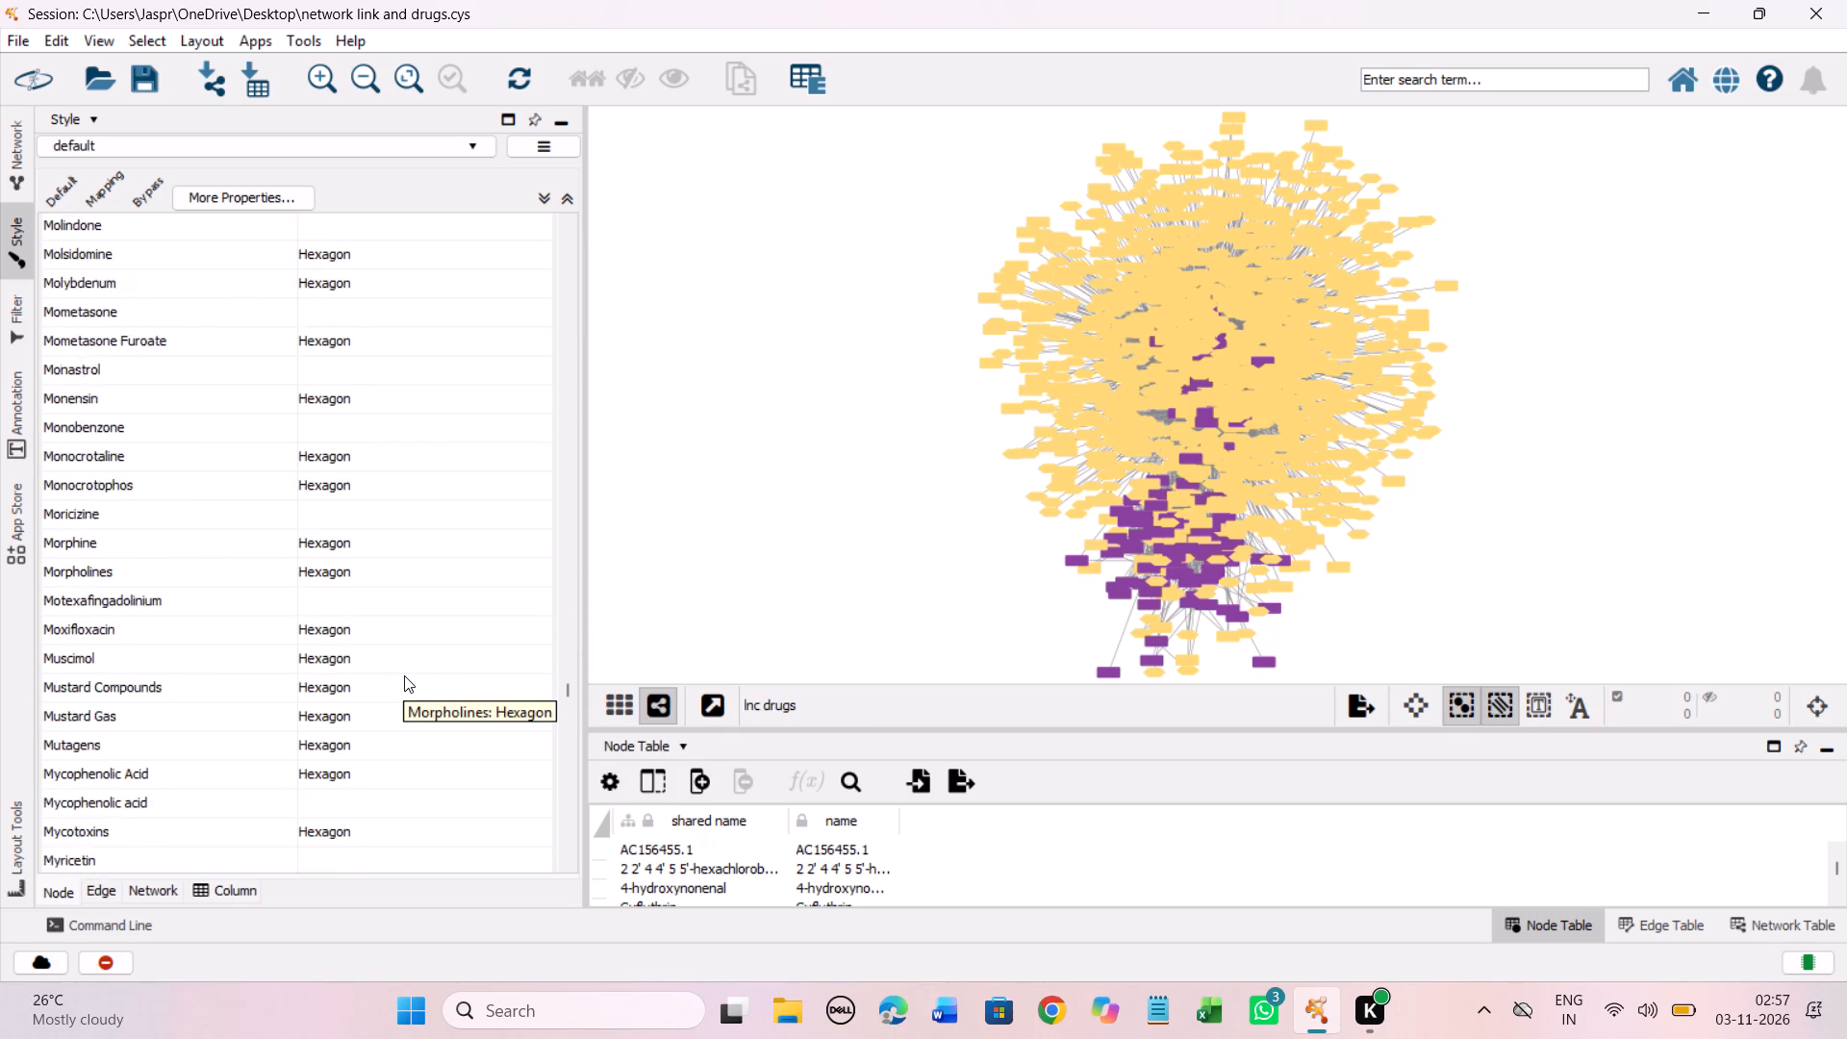
Check the Shape mappings of the N-prefixed compounds, from the N(2) and N(6) entries through the N-methyl entries, for missing shapes.
{"action": "scroll", "coordinate": [404, 675], "scroll_direction": "down", "scroll_amount": 20}
{"action": "scroll", "coordinate": [404, 675], "scroll_direction": "down", "scroll_amount": 20}
{"action": "scroll", "coordinate": [404, 675], "scroll_direction": "down", "scroll_amount": 4}
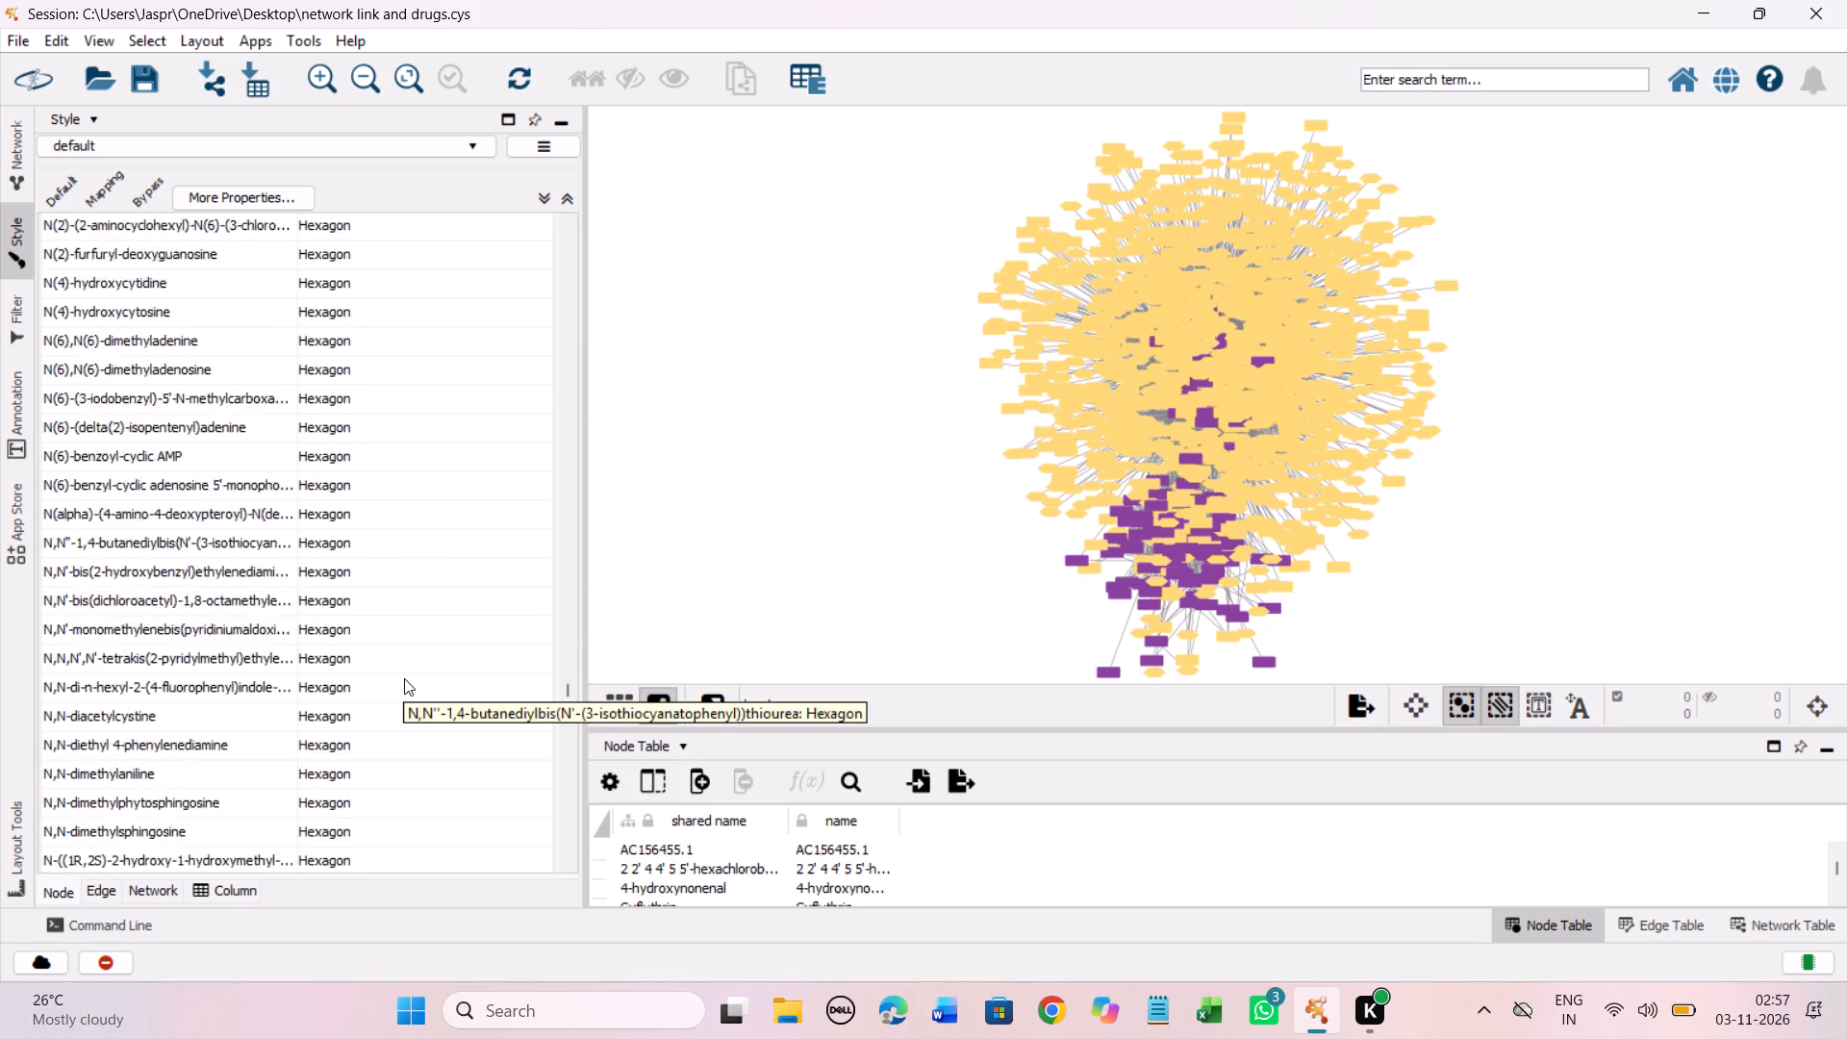
{"action": "scroll", "coordinate": [404, 678], "scroll_direction": "down", "scroll_amount": 20}
{"action": "scroll", "coordinate": [404, 678], "scroll_direction": "down", "scroll_amount": 20}
{"action": "scroll", "coordinate": [404, 678], "scroll_direction": "down", "scroll_amount": 4}
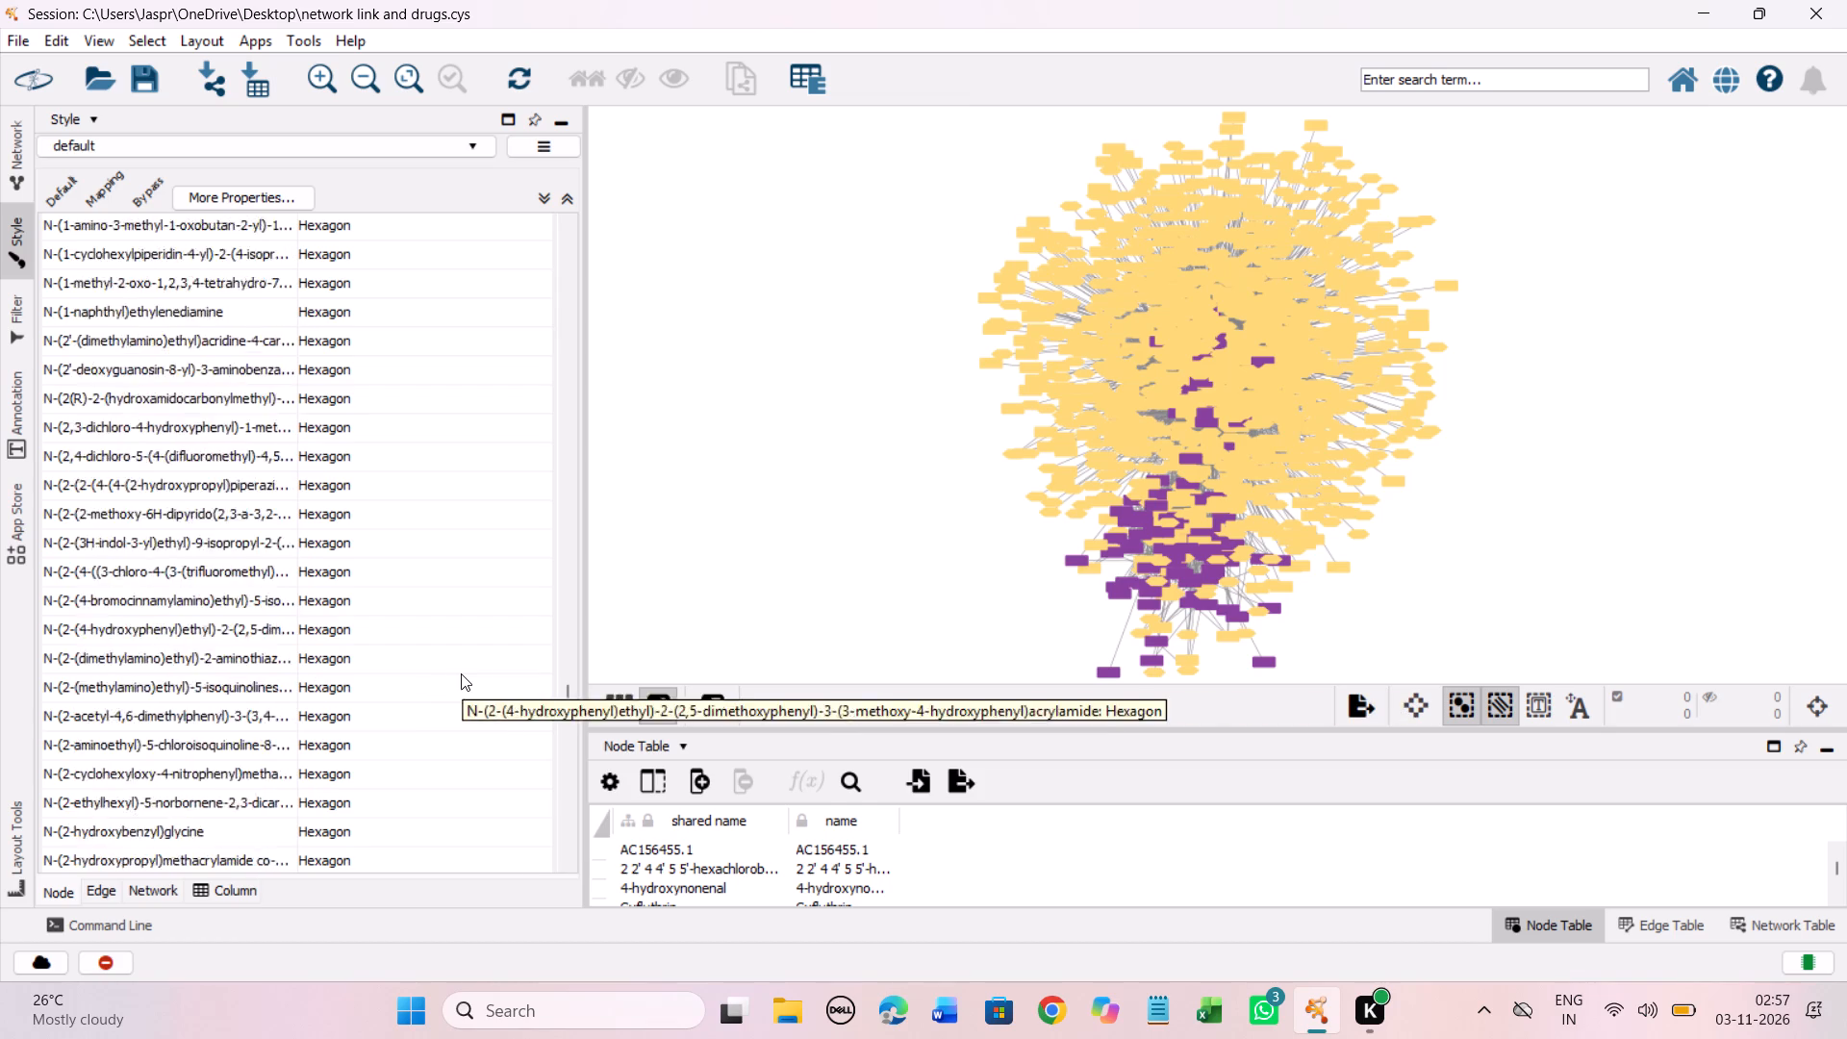
{"action": "scroll", "coordinate": [461, 673], "scroll_direction": "down", "scroll_amount": 20}
{"action": "scroll", "coordinate": [461, 673], "scroll_direction": "down", "scroll_amount": 20}
{"action": "scroll", "coordinate": [461, 673], "scroll_direction": "down", "scroll_amount": 4}
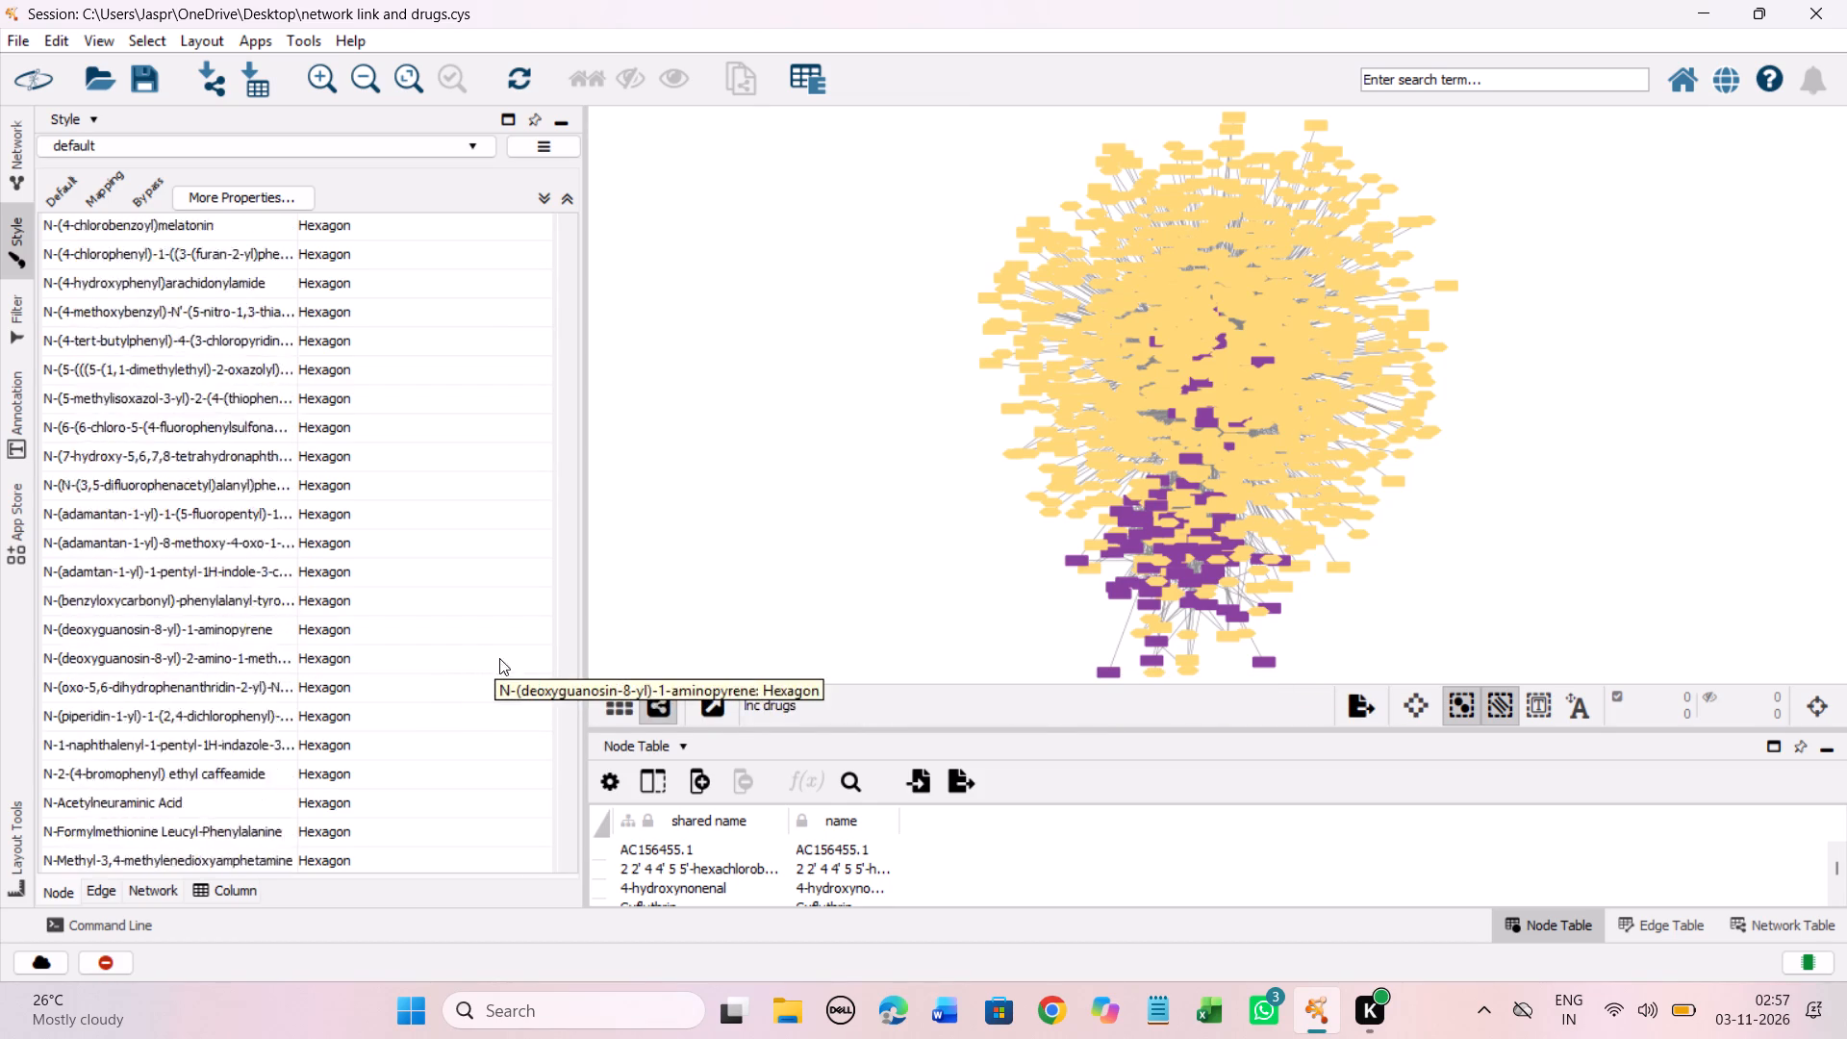
{"action": "scroll", "coordinate": [499, 658], "scroll_direction": "down", "scroll_amount": 11}
{"action": "scroll", "coordinate": [518, 649], "scroll_direction": "down", "scroll_amount": 20}
{"action": "scroll", "coordinate": [518, 649], "scroll_direction": "down", "scroll_amount": 10}
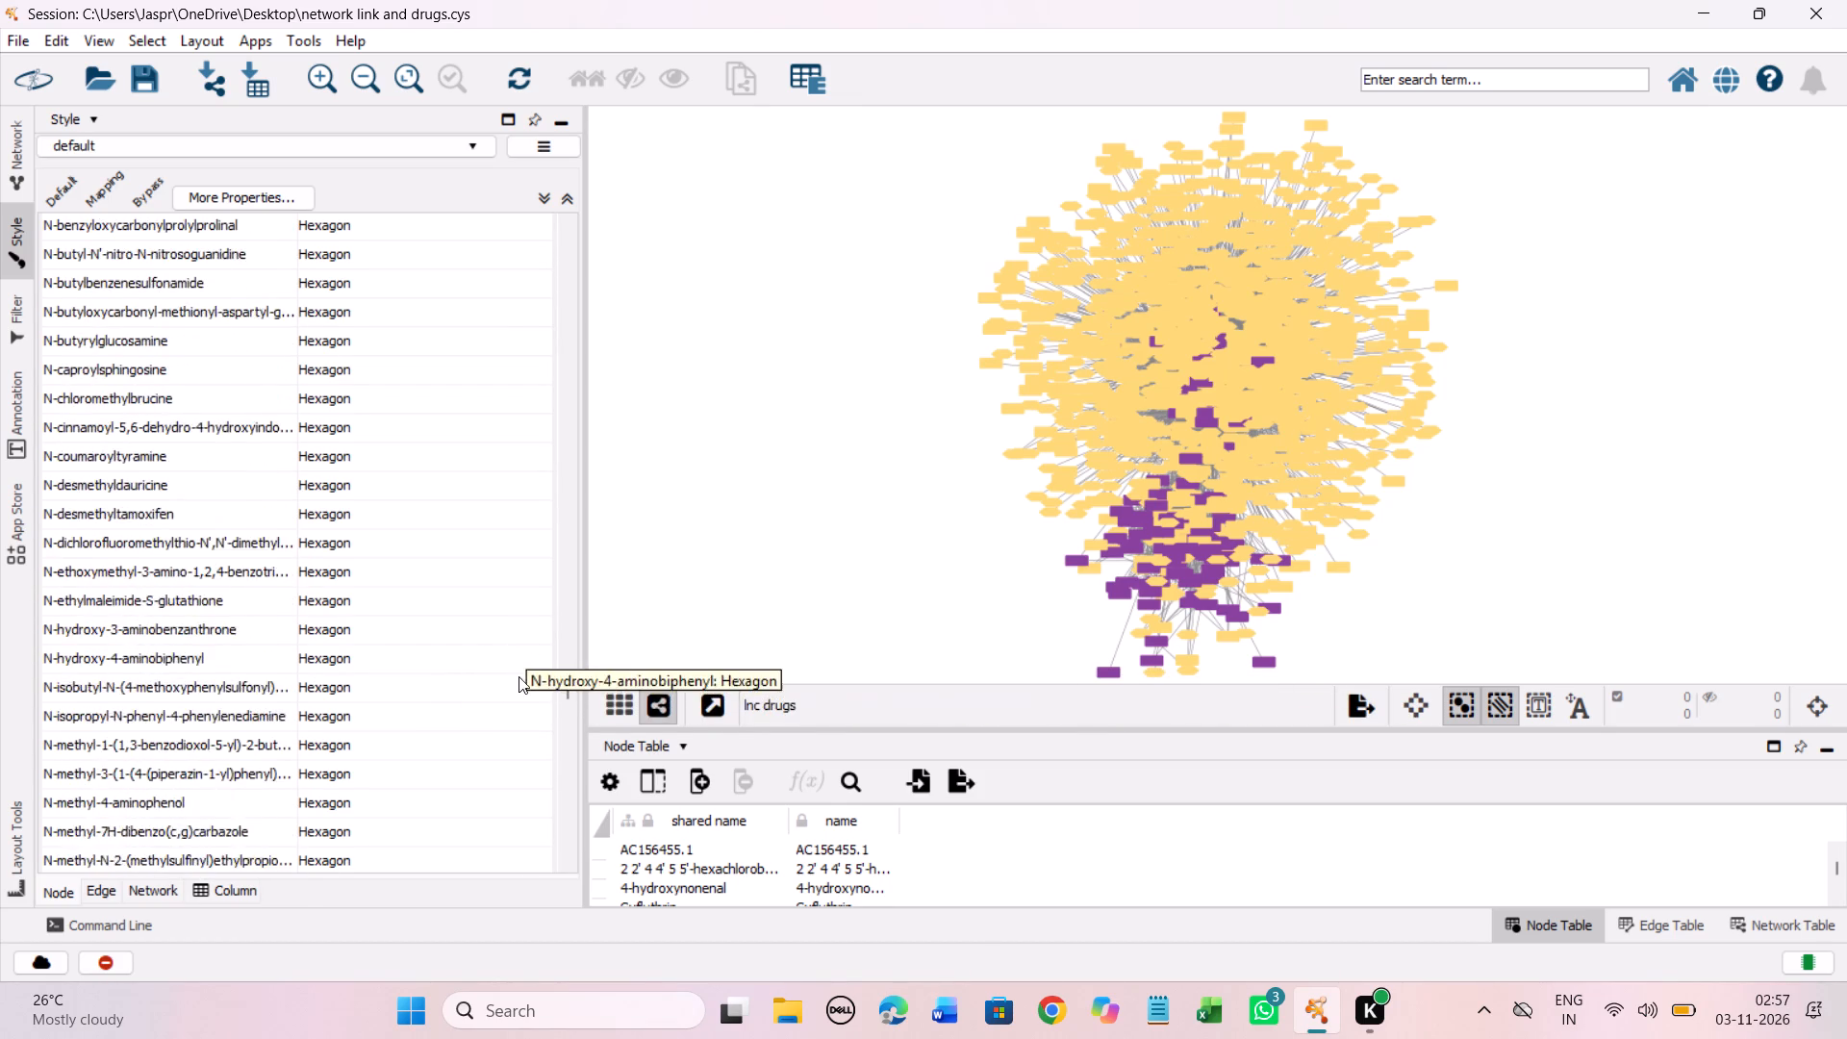
Select the run of N- compound entries ending at N1-(4-bis(pivaloyloxymethyl)phosphinylb... and set their mapped node shape to Hexagon.
{"action": "scroll", "coordinate": [519, 676], "scroll_direction": "down", "scroll_amount": 20}
{"action": "scroll", "coordinate": [519, 676], "scroll_direction": "down", "scroll_amount": 16}
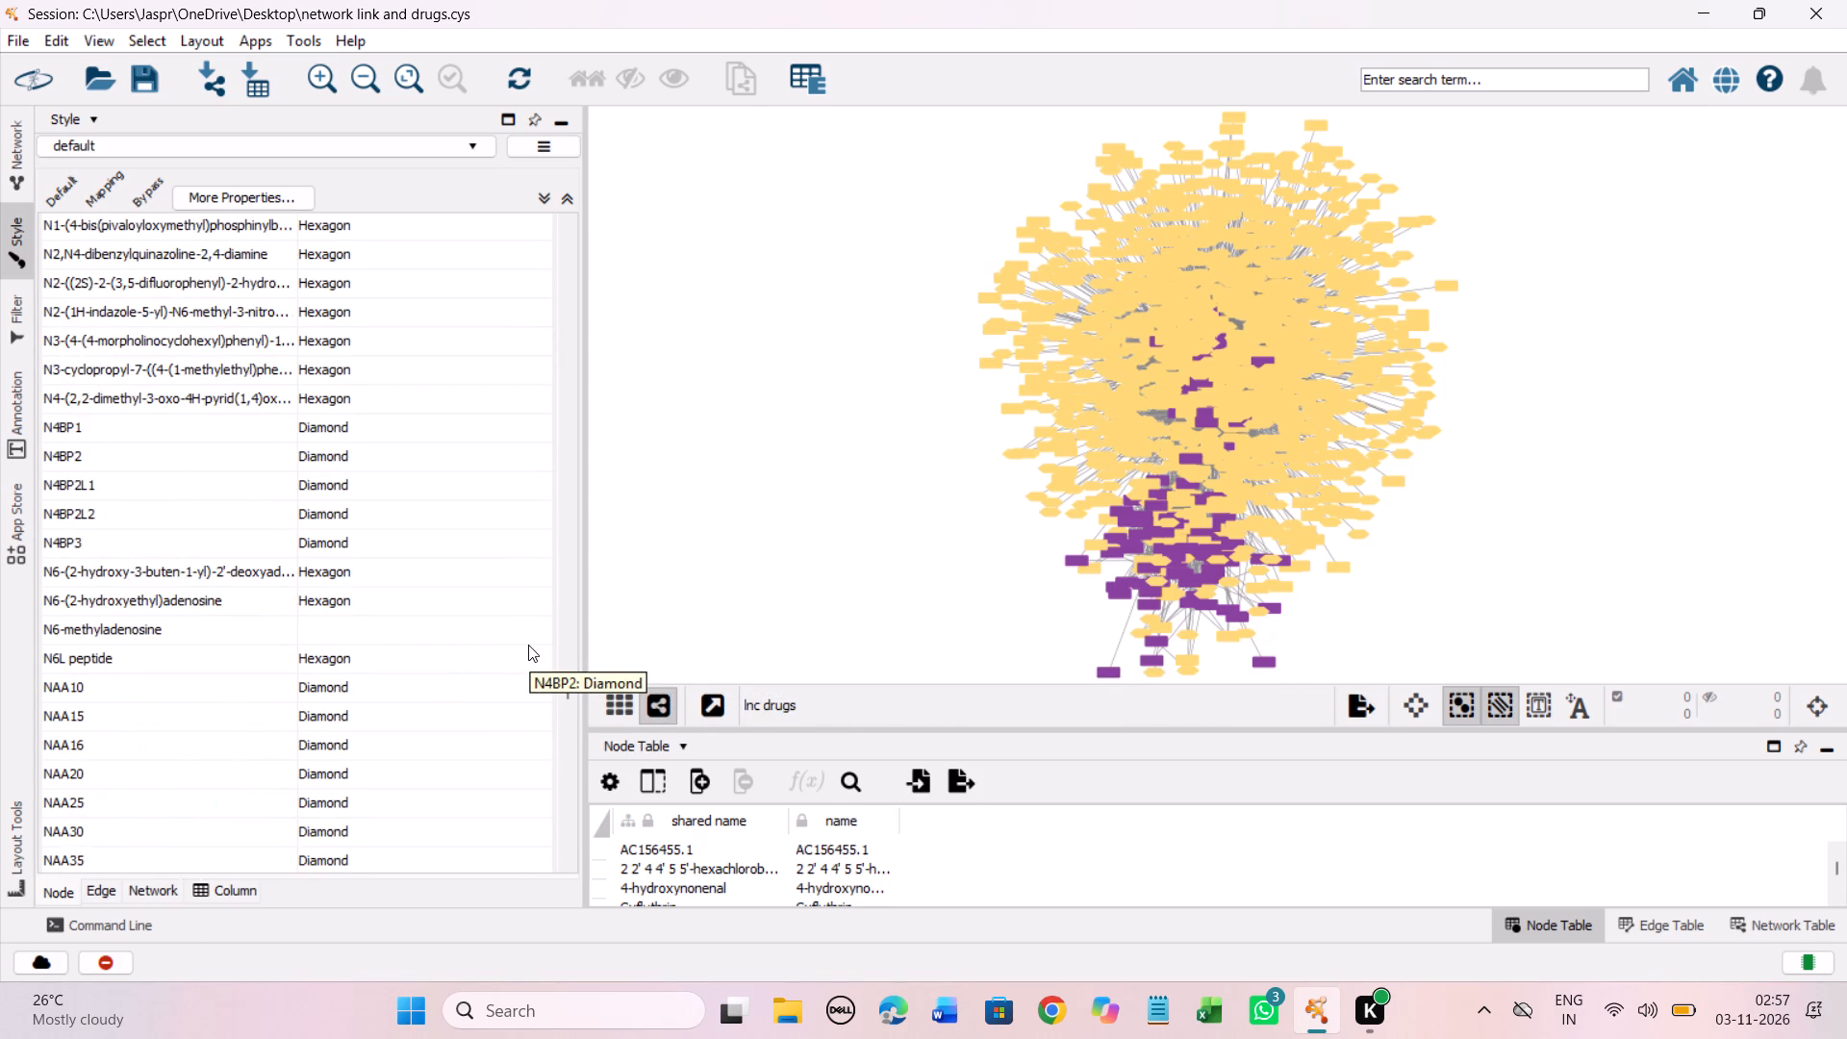
{"action": "scroll", "coordinate": [528, 645], "scroll_direction": "up", "scroll_amount": 14}
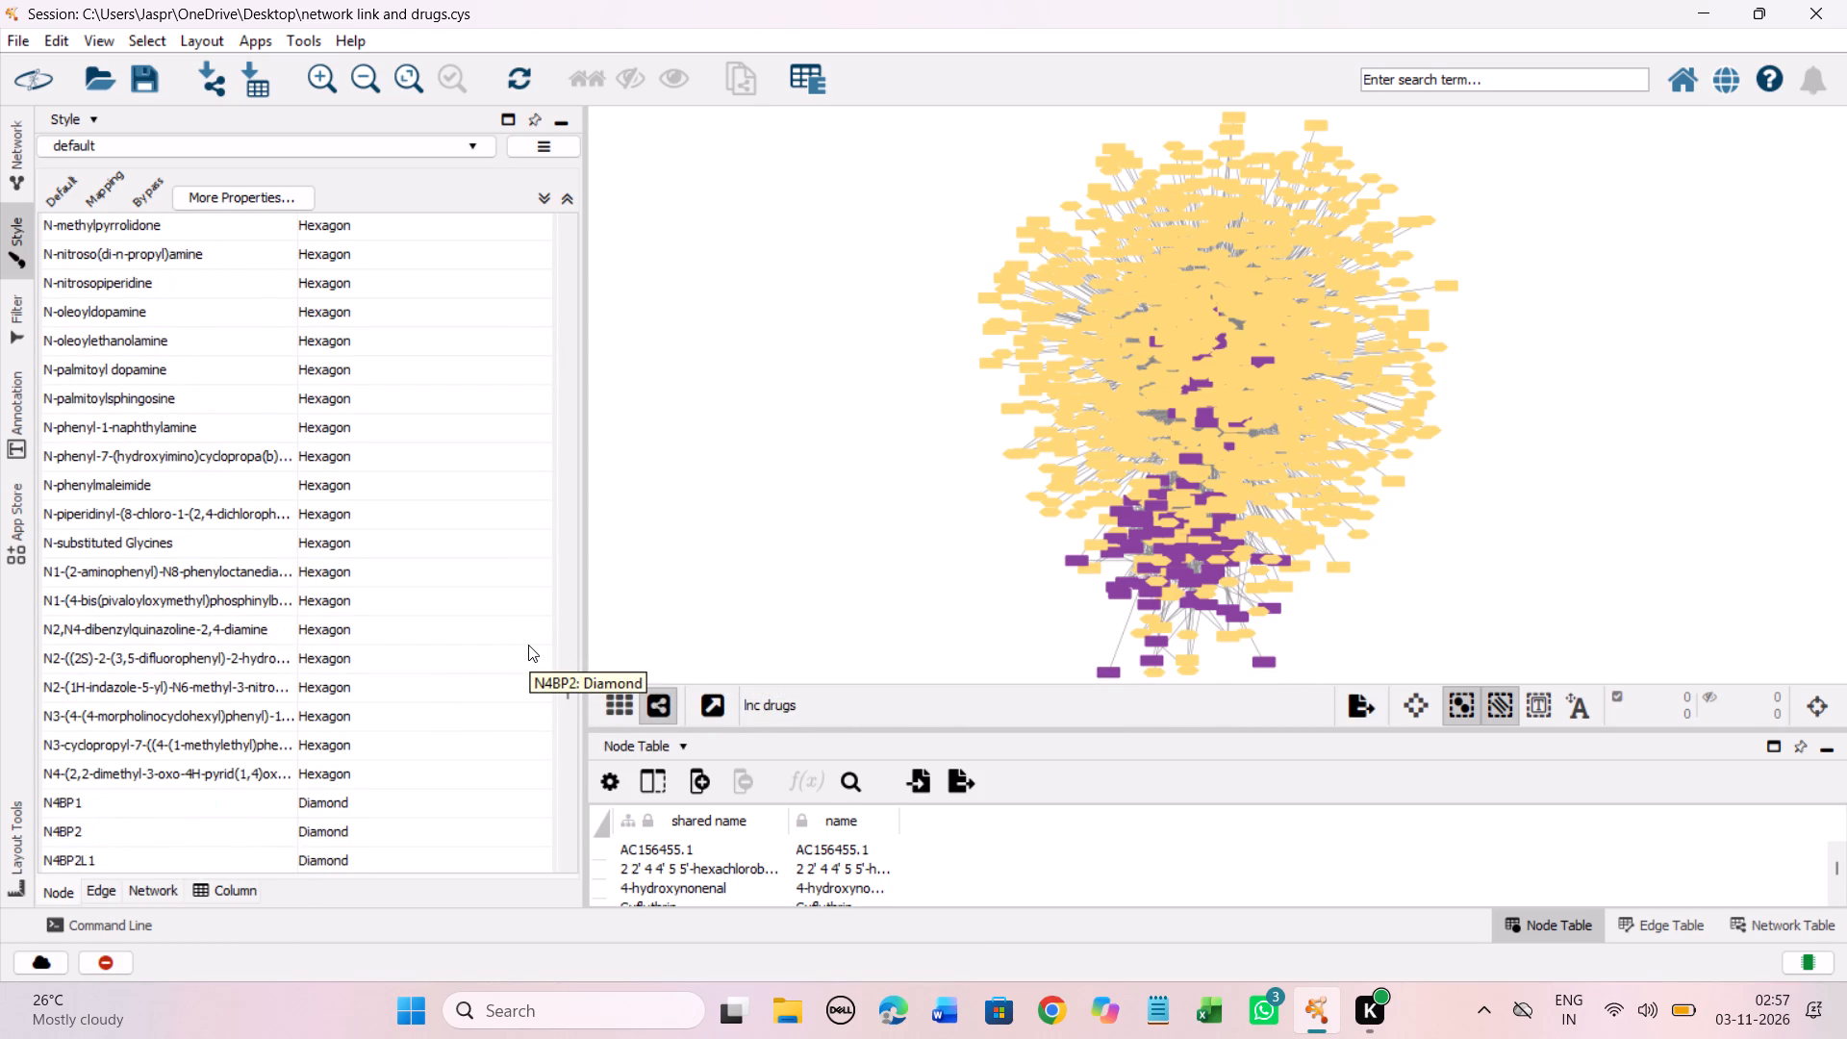
{"action": "left_click", "coordinate": [309, 598], "text": "shift"}
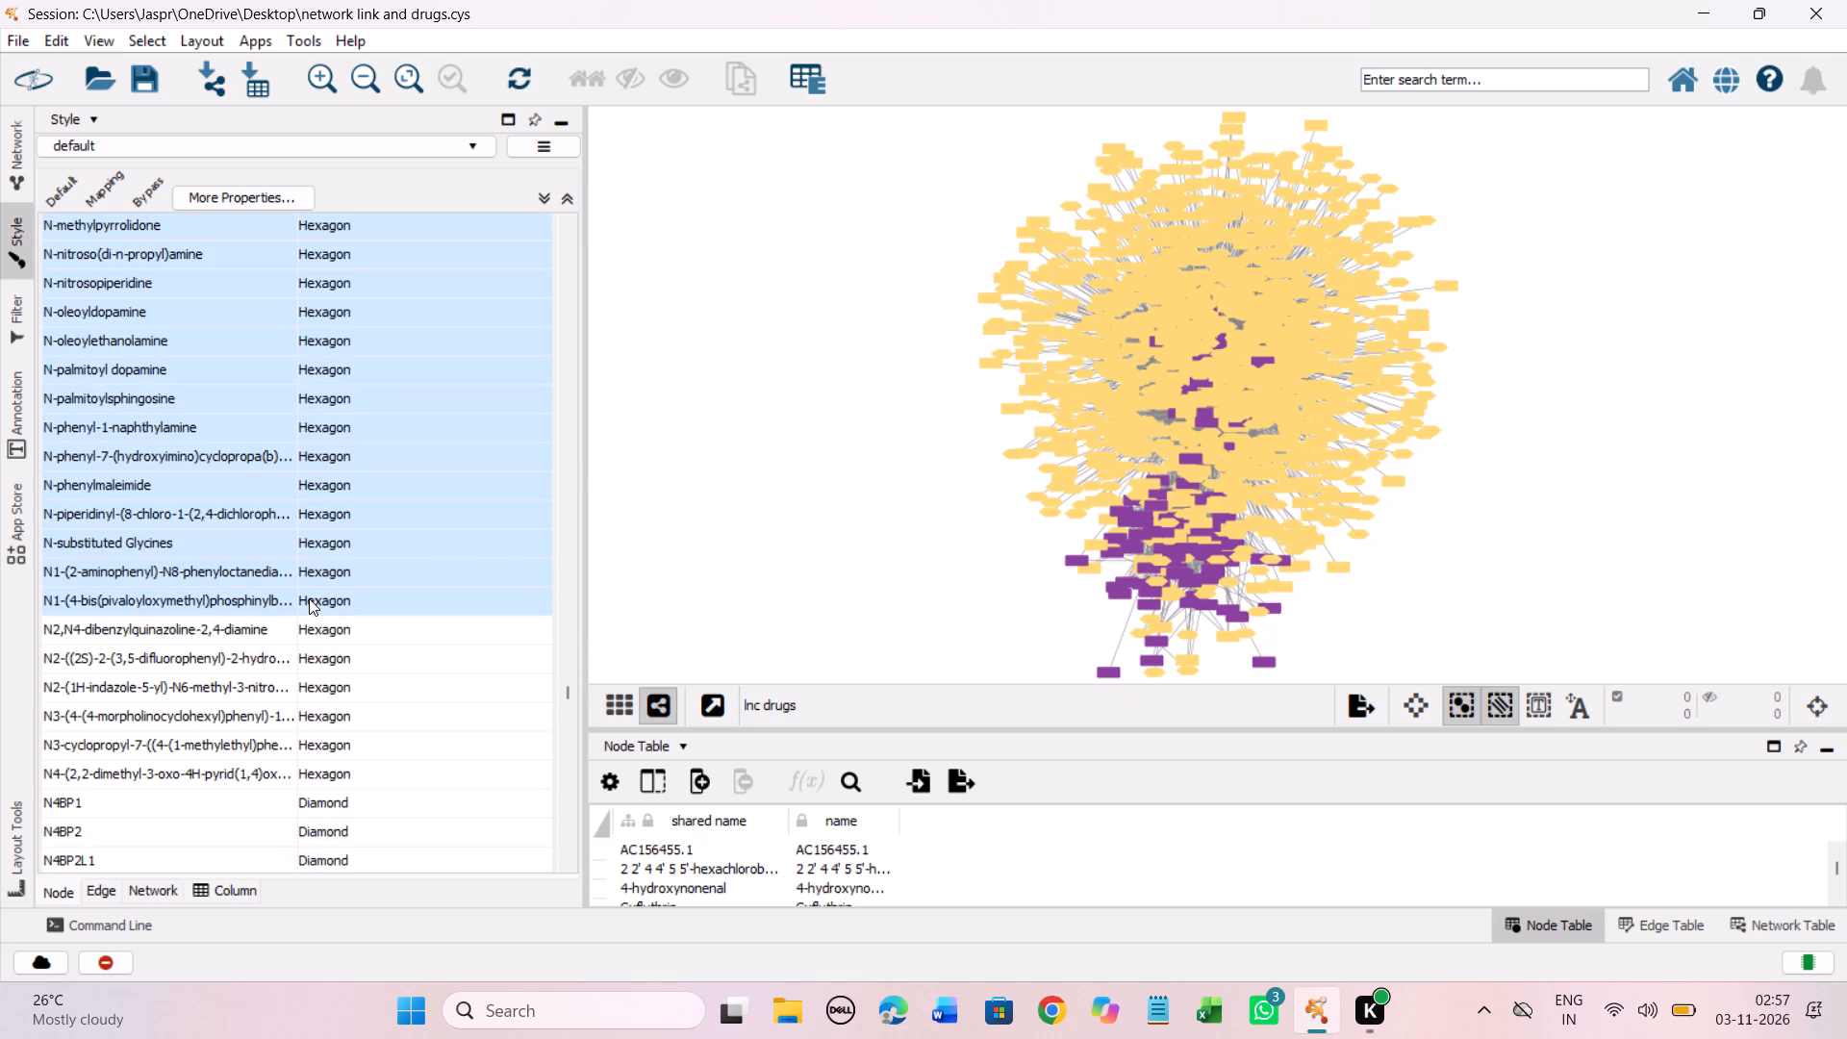
{"action": "right_click", "coordinate": [309, 598]}
{"action": "left_click", "coordinate": [617, 616]}
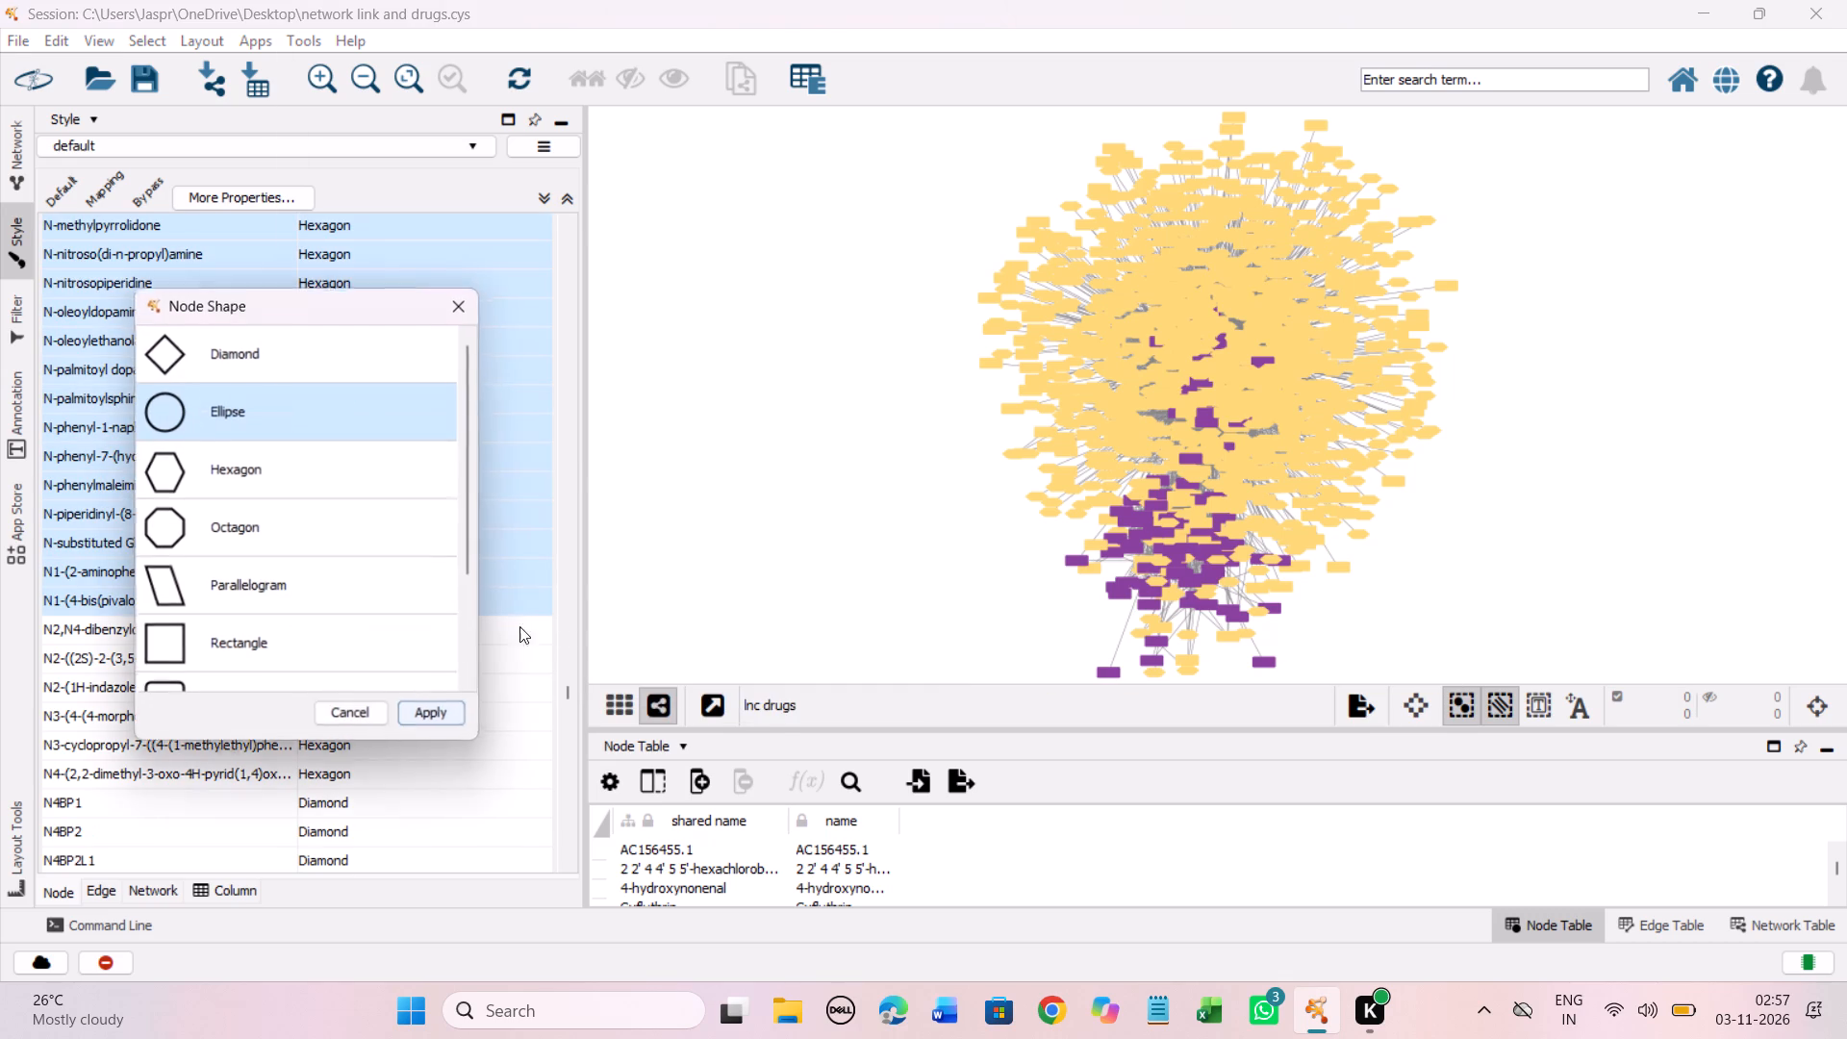
{"action": "left_click", "coordinate": [269, 474]}
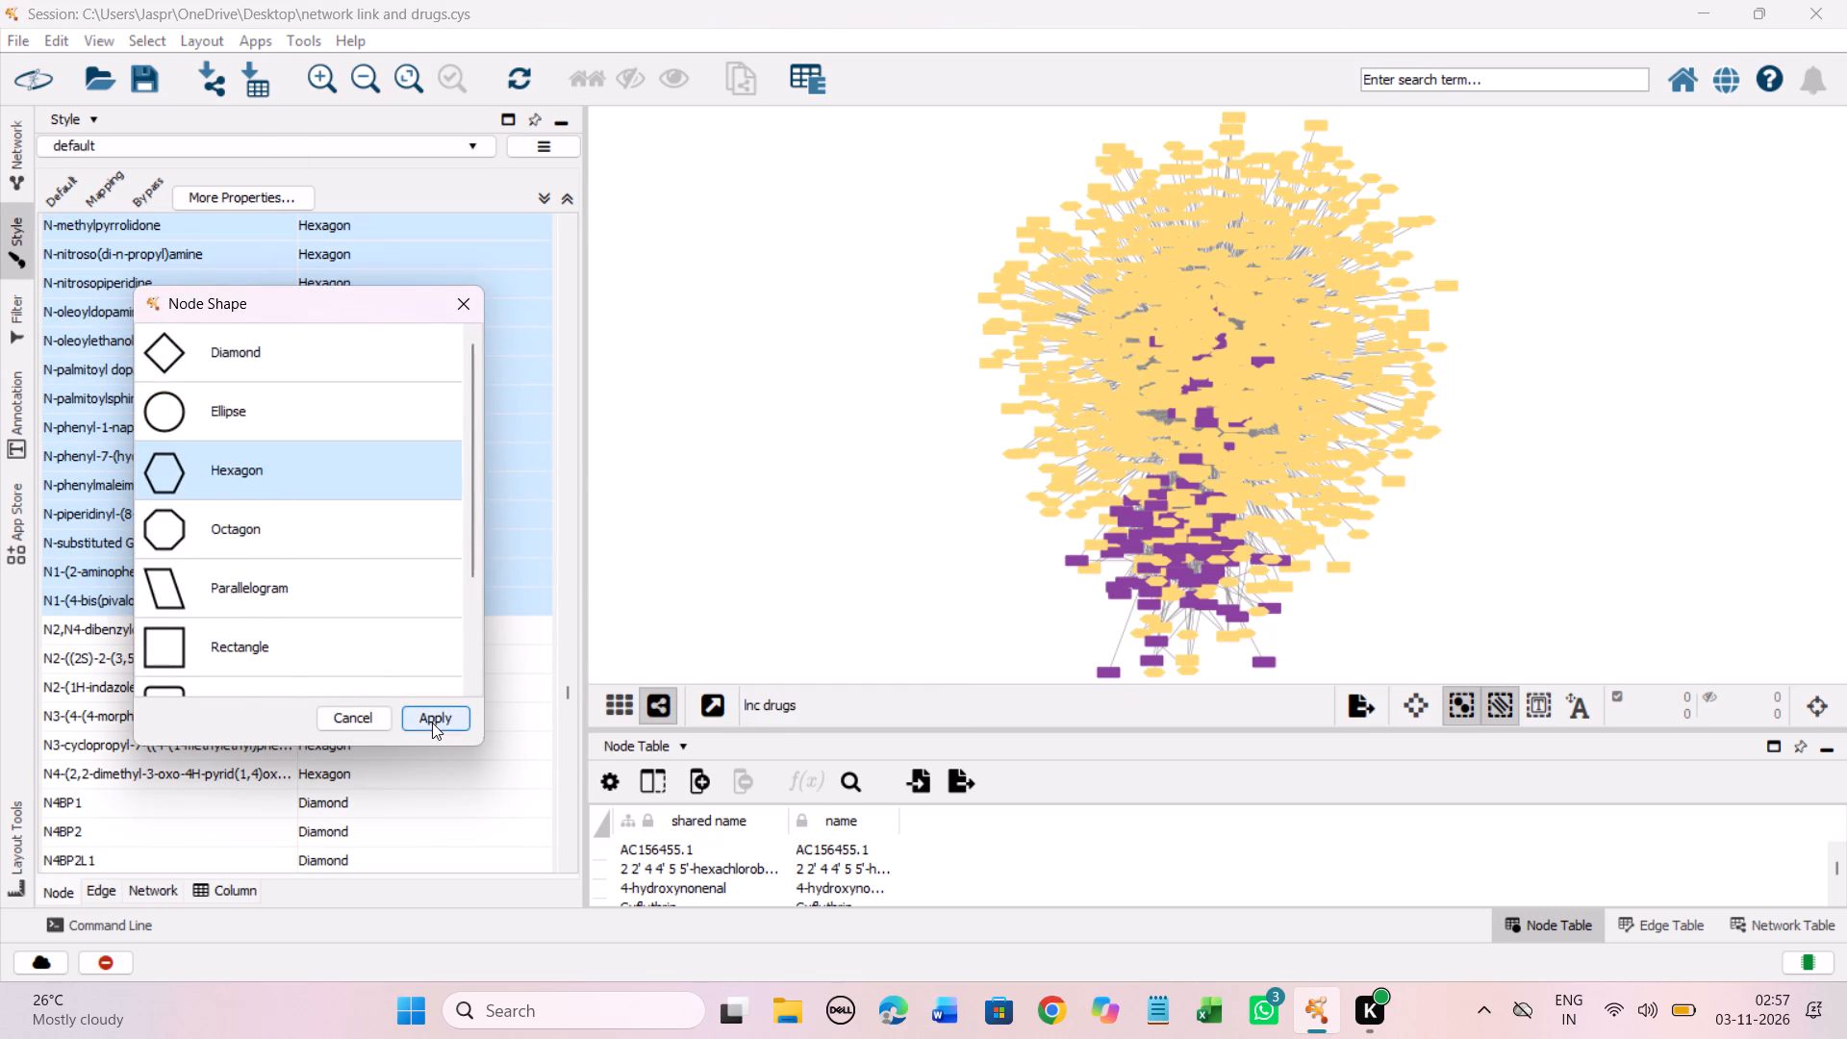
{"action": "left_click", "coordinate": [432, 722]}
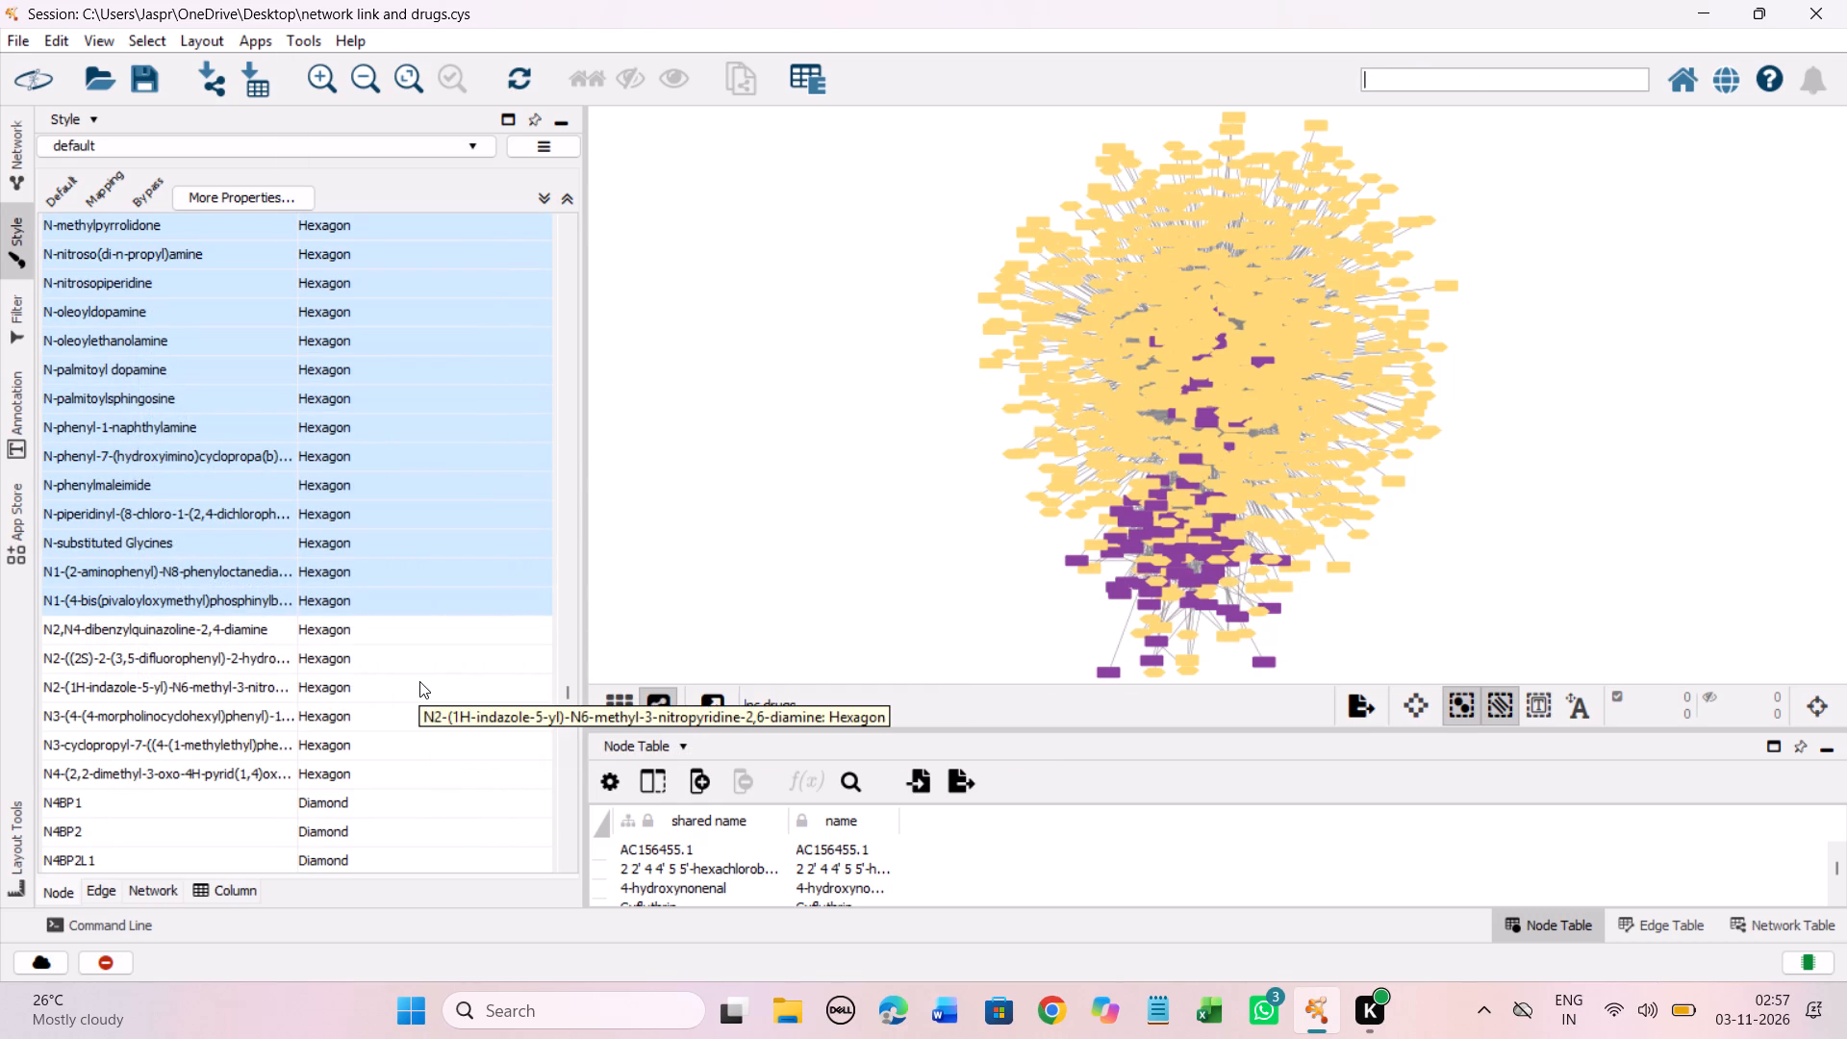
Set the mapped node shape of N6-methyladenosine to Hexagon.
{"action": "scroll", "coordinate": [419, 681], "scroll_direction": "down", "scroll_amount": 14}
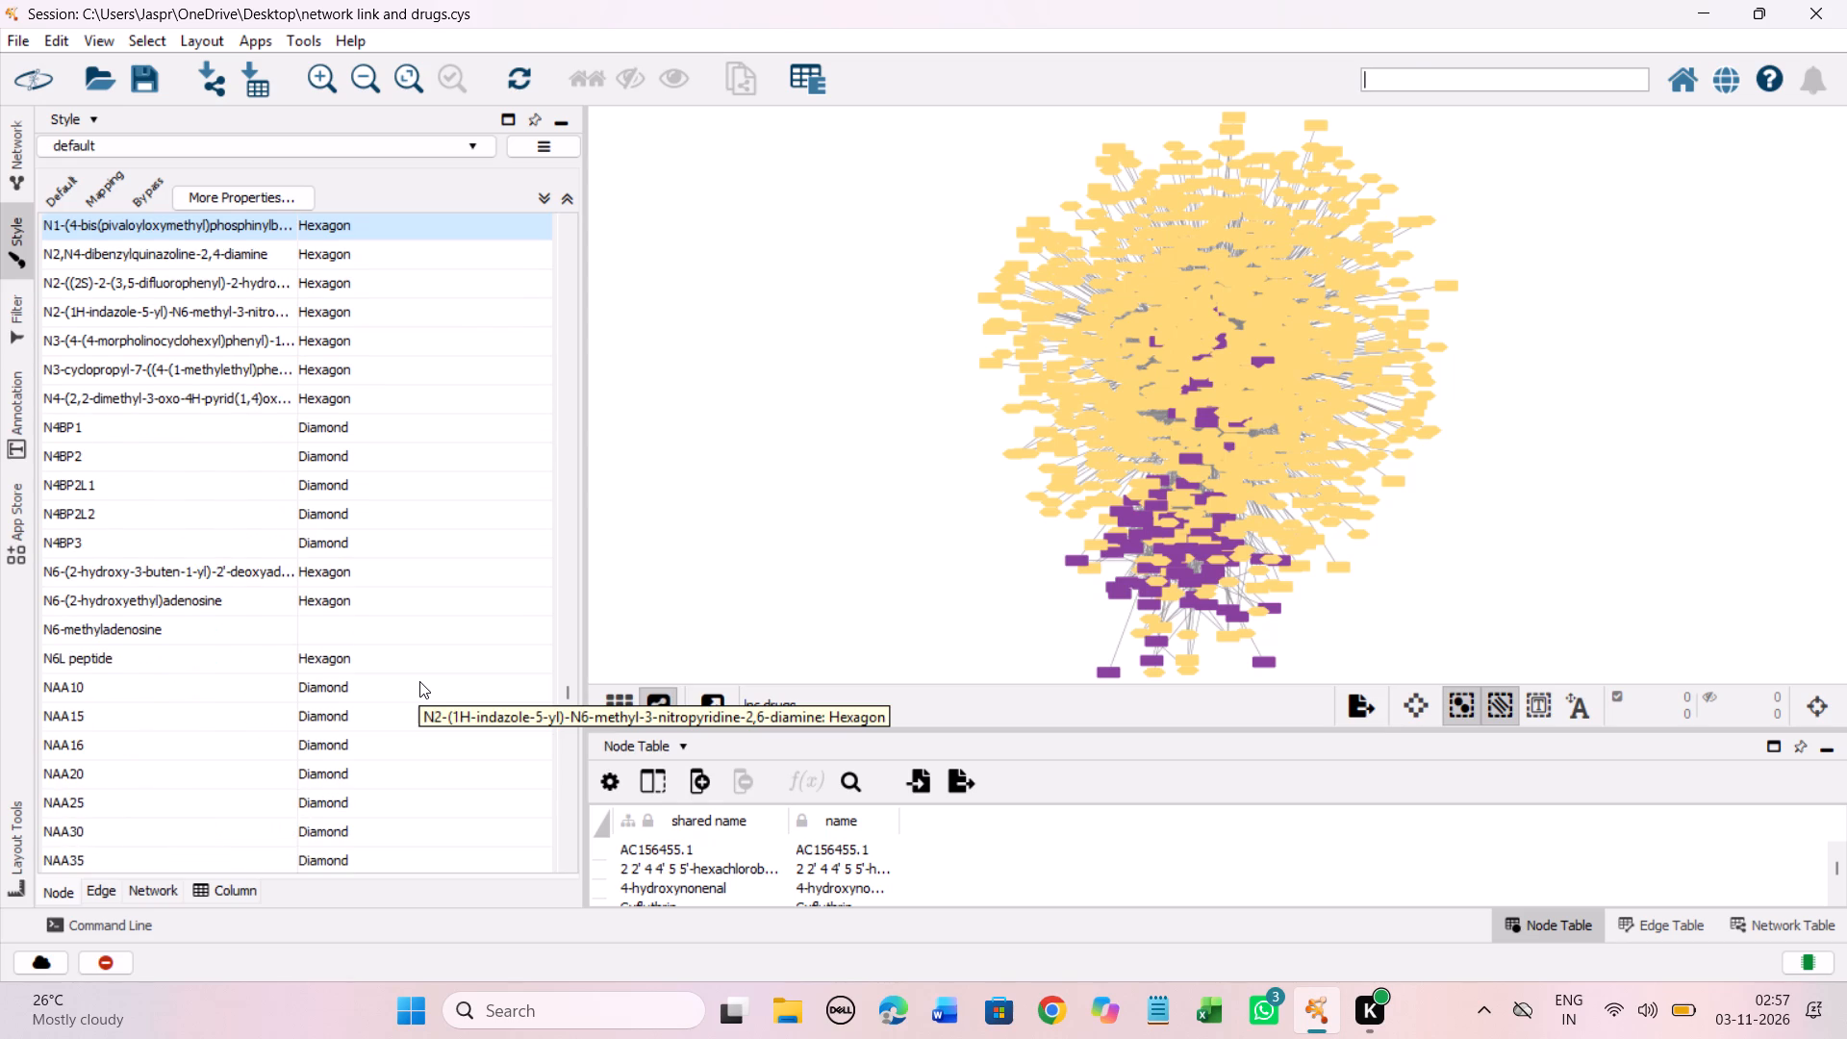
{"action": "left_click", "coordinate": [327, 593]}
{"action": "right_click", "coordinate": [327, 593]}
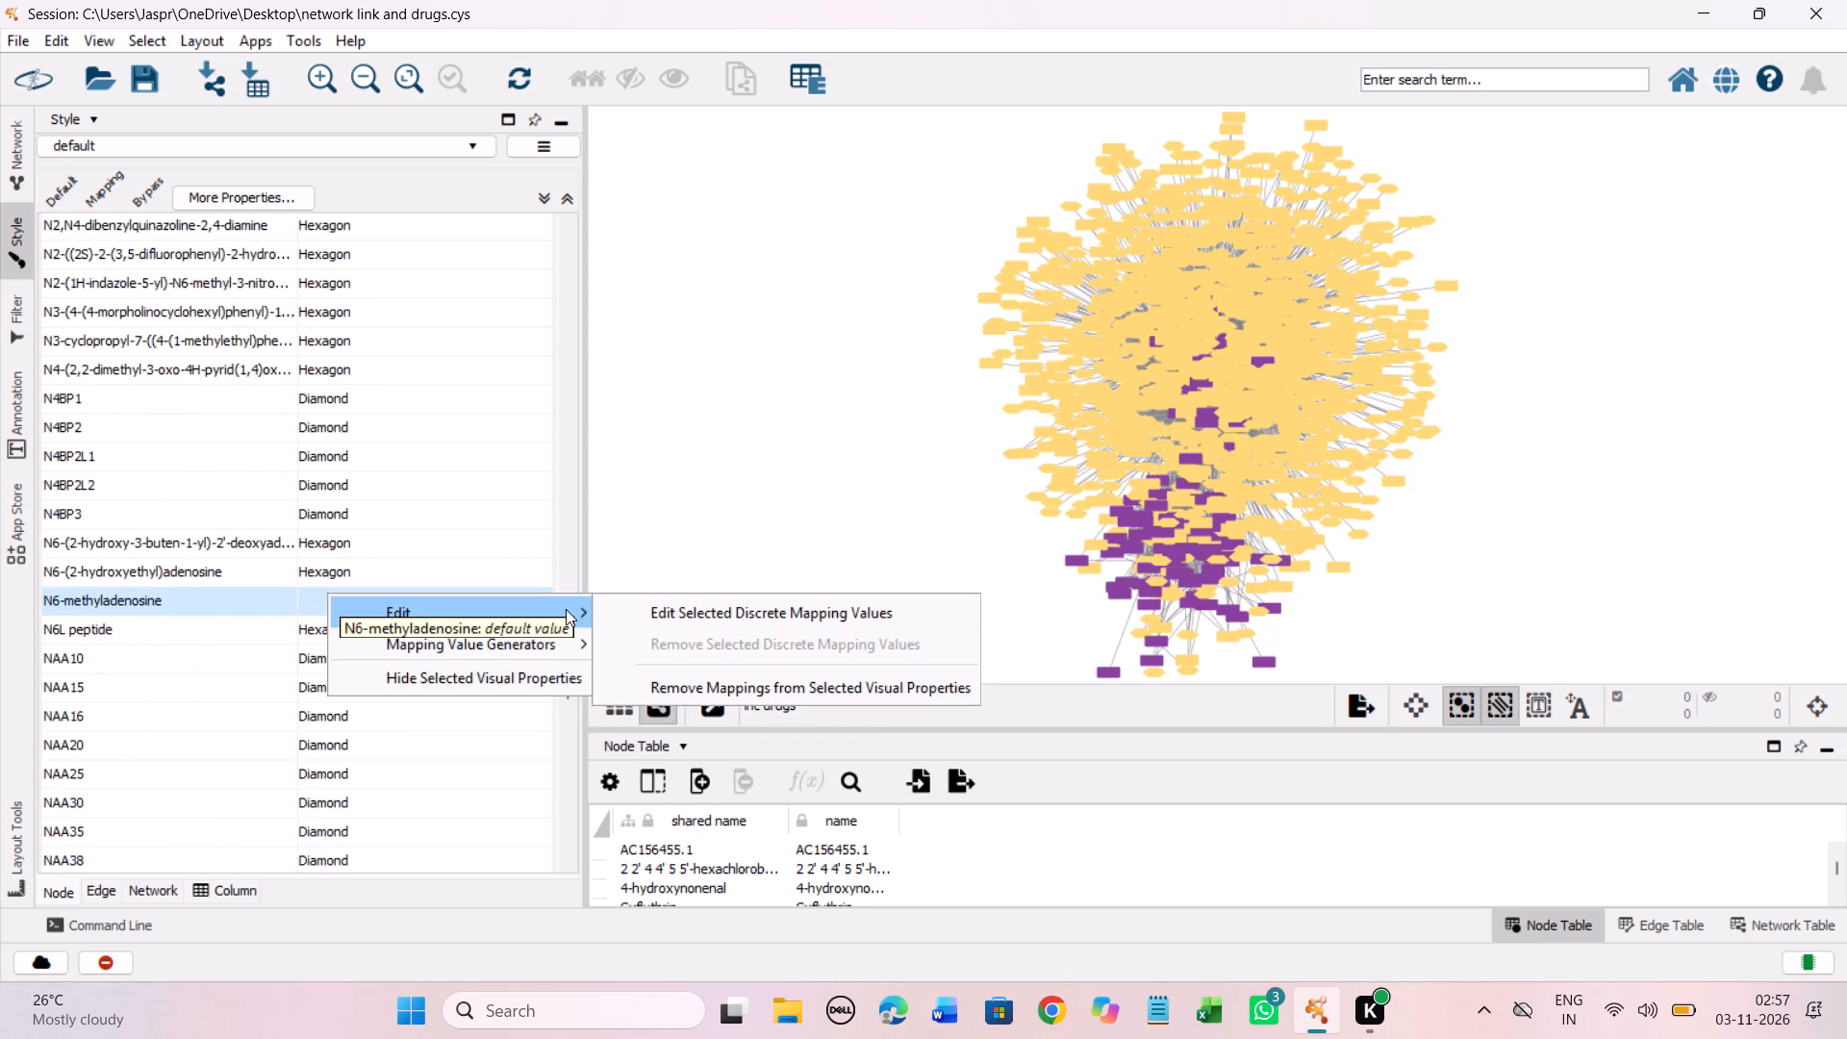
{"action": "left_click", "coordinate": [635, 608]}
{"action": "left_click", "coordinate": [298, 468]}
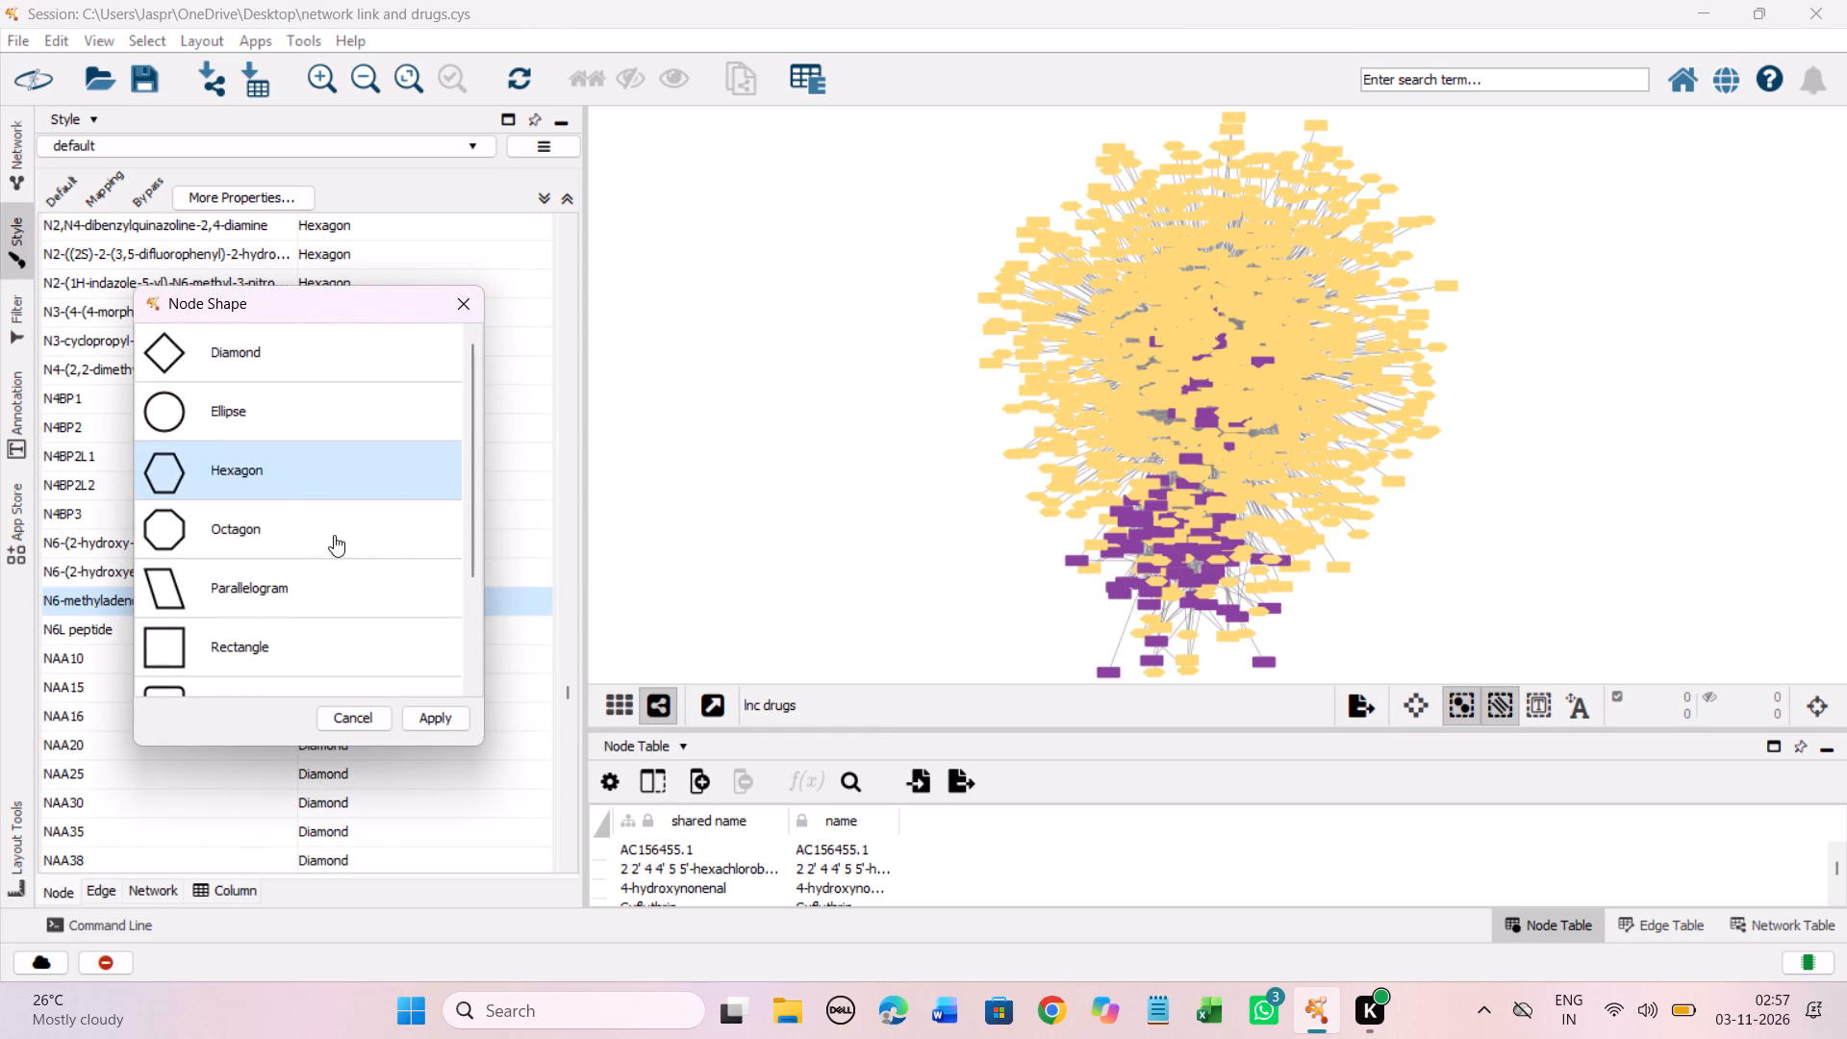
{"action": "left_click", "coordinate": [425, 720]}
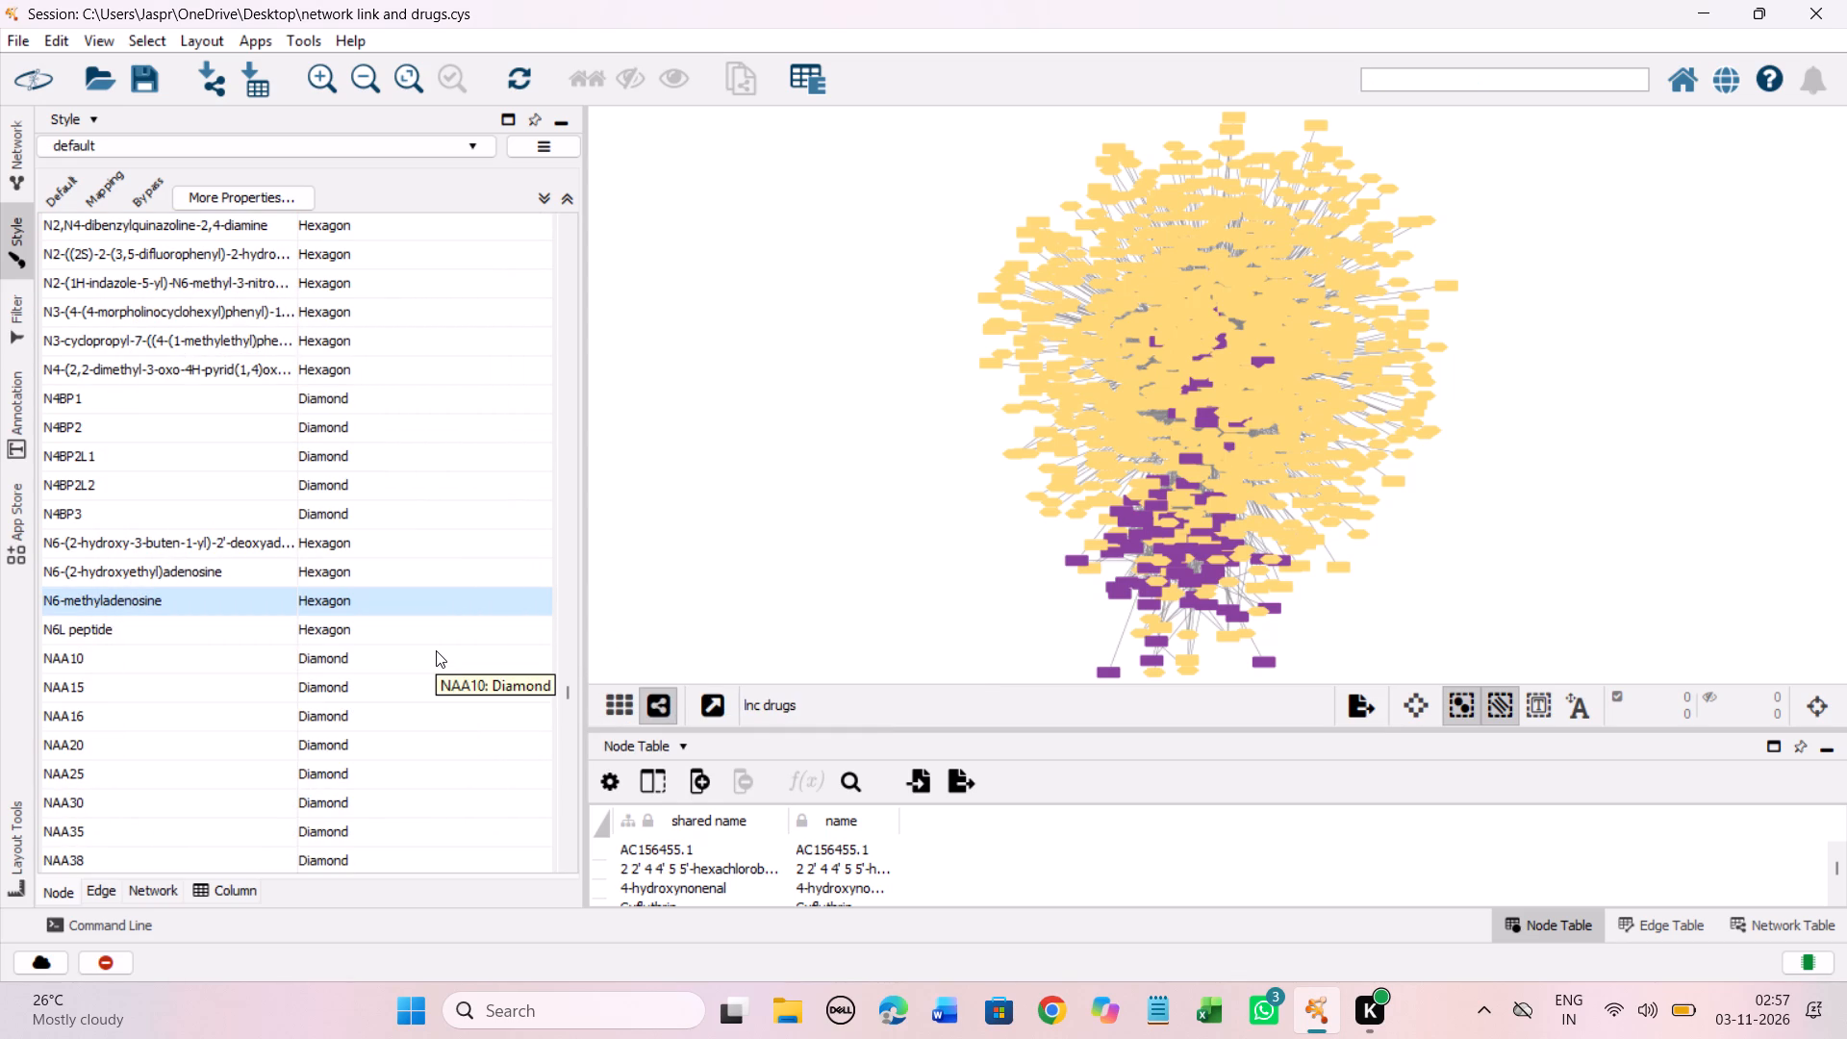
Find the next entry without a shape, NS-398, in the node shape mapping and set it to Hexagon.
{"action": "scroll", "coordinate": [436, 650], "scroll_direction": "down", "scroll_amount": 19}
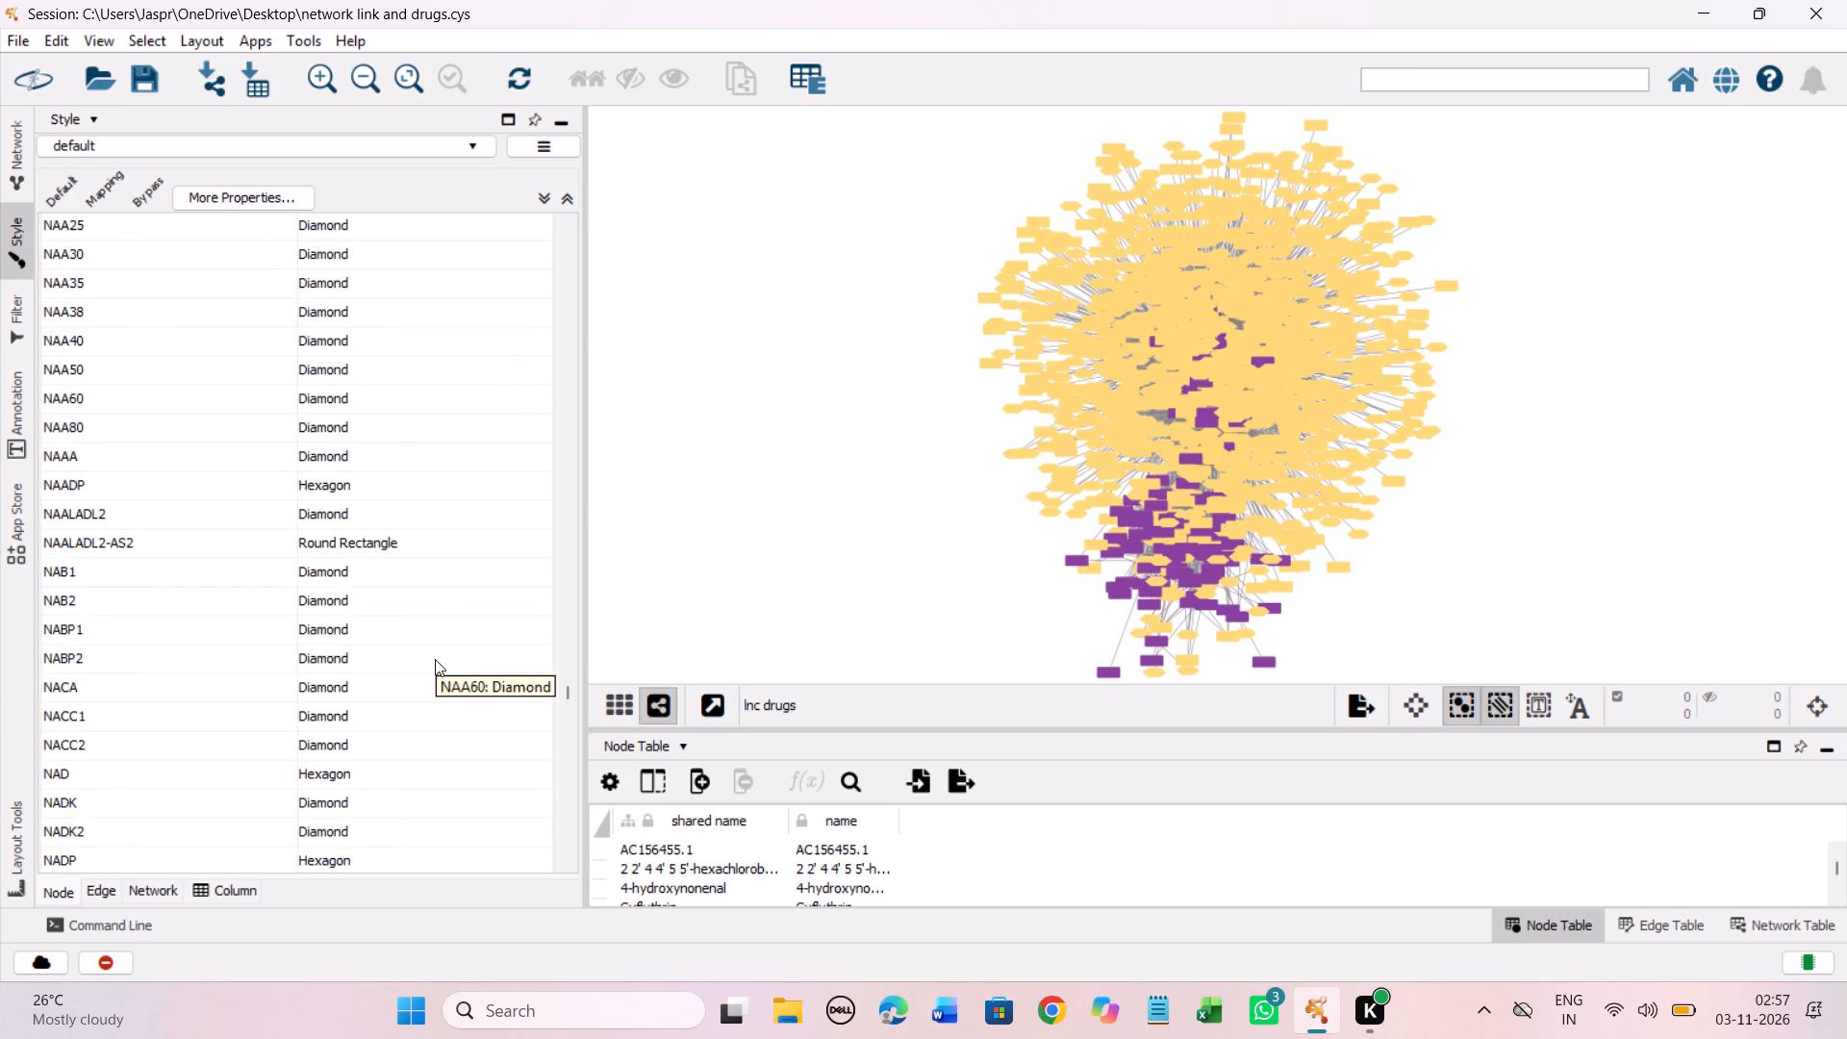
{"action": "scroll", "coordinate": [435, 659], "scroll_direction": "down", "scroll_amount": 19}
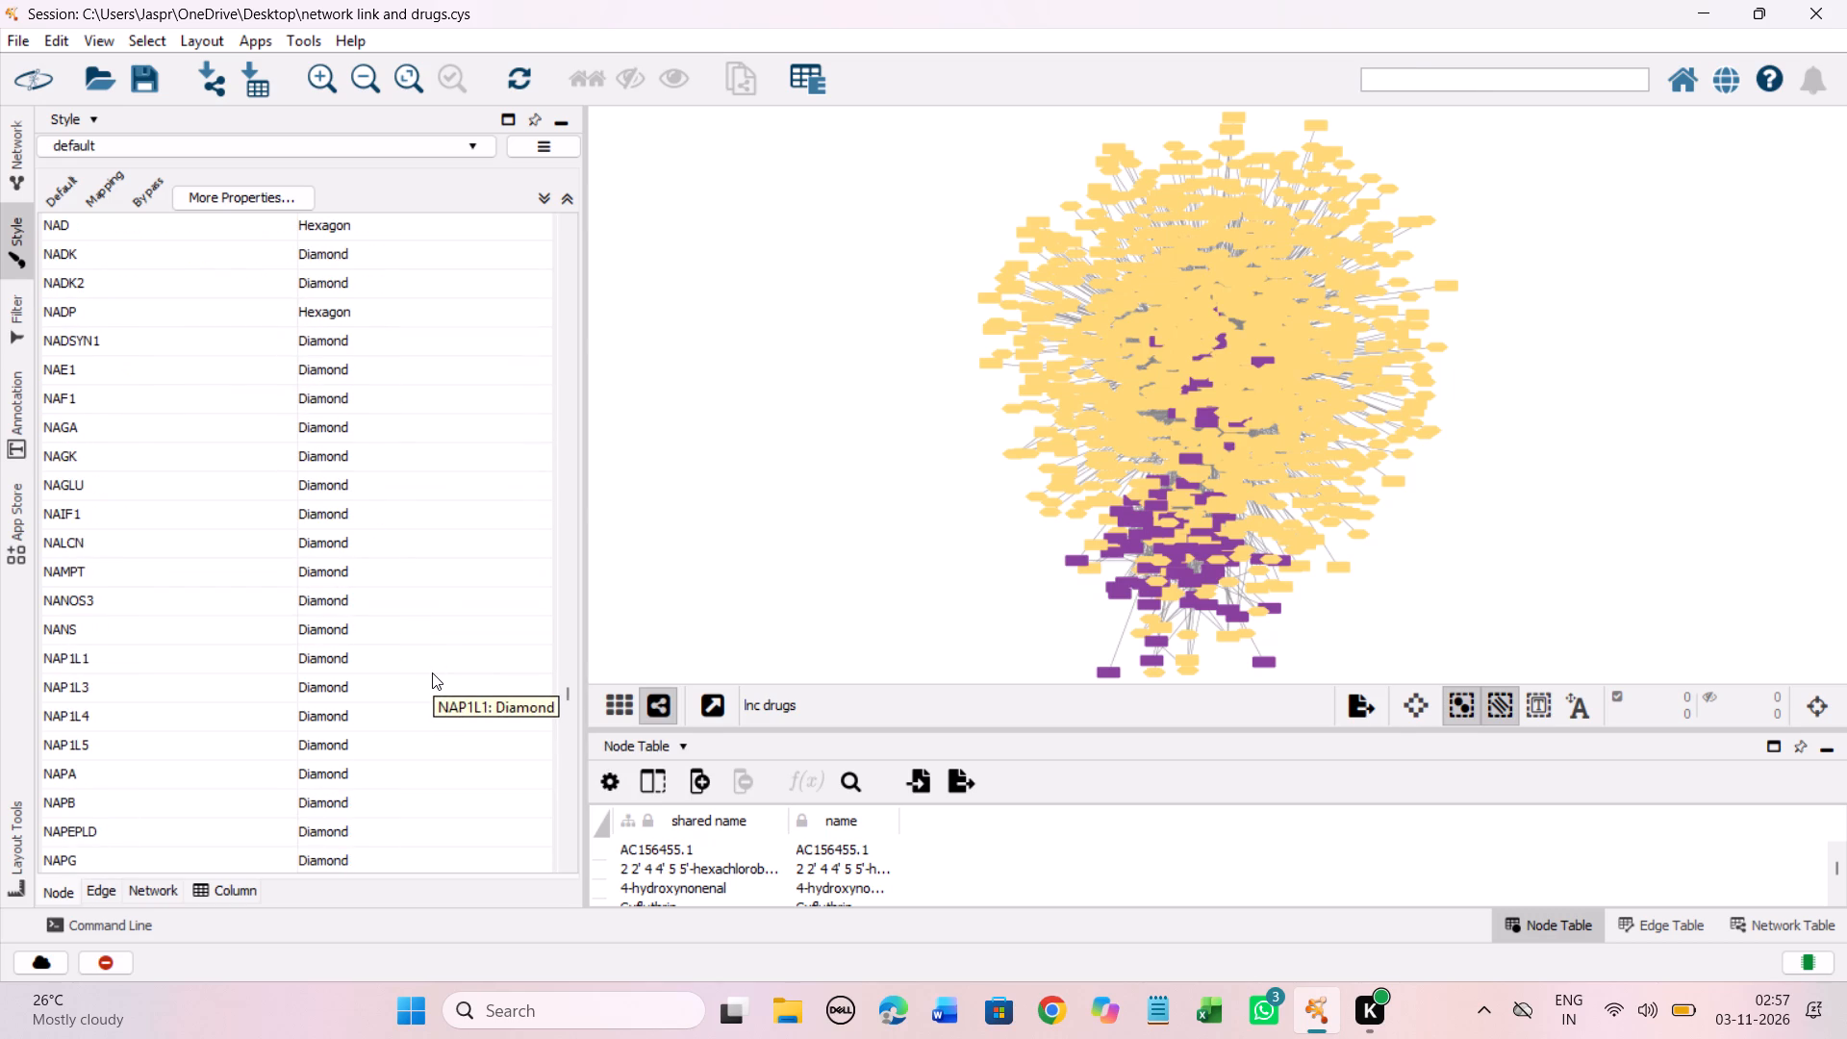
{"action": "scroll", "coordinate": [432, 672], "scroll_direction": "down", "scroll_amount": 3}
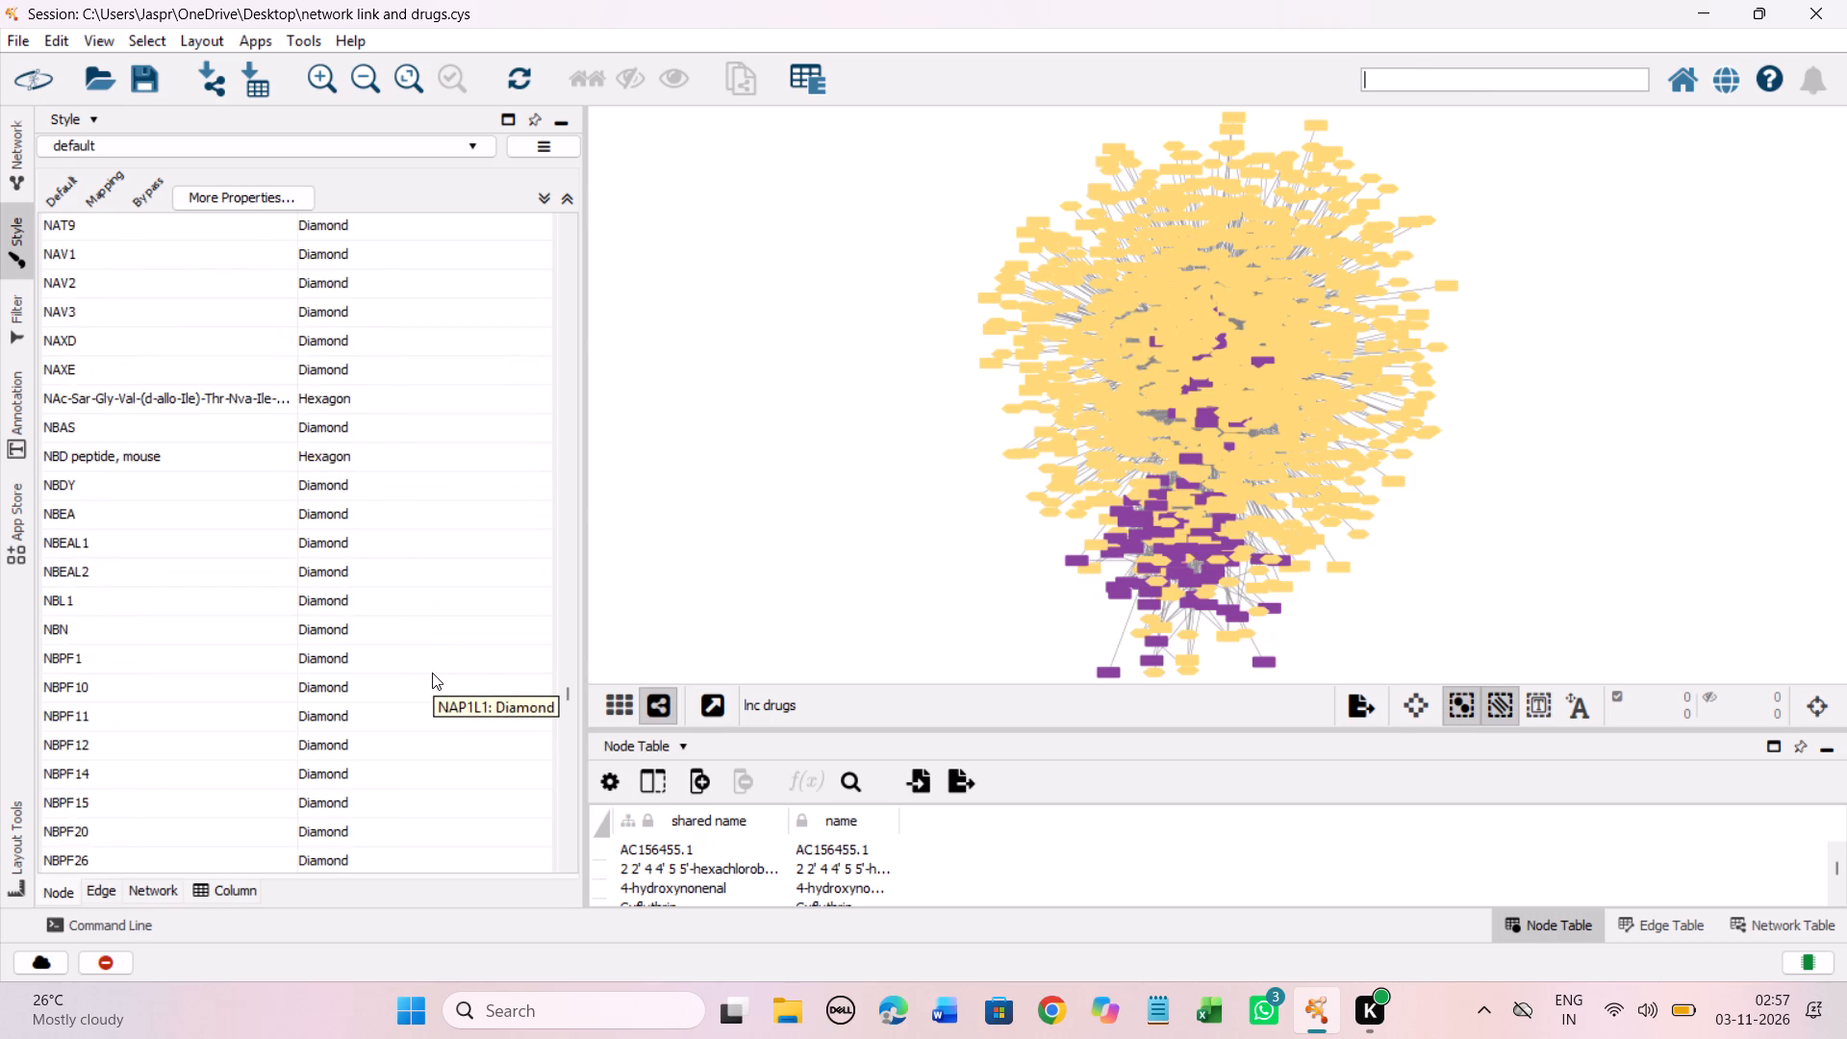
{"action": "scroll", "coordinate": [432, 672], "scroll_direction": "down", "scroll_amount": 5}
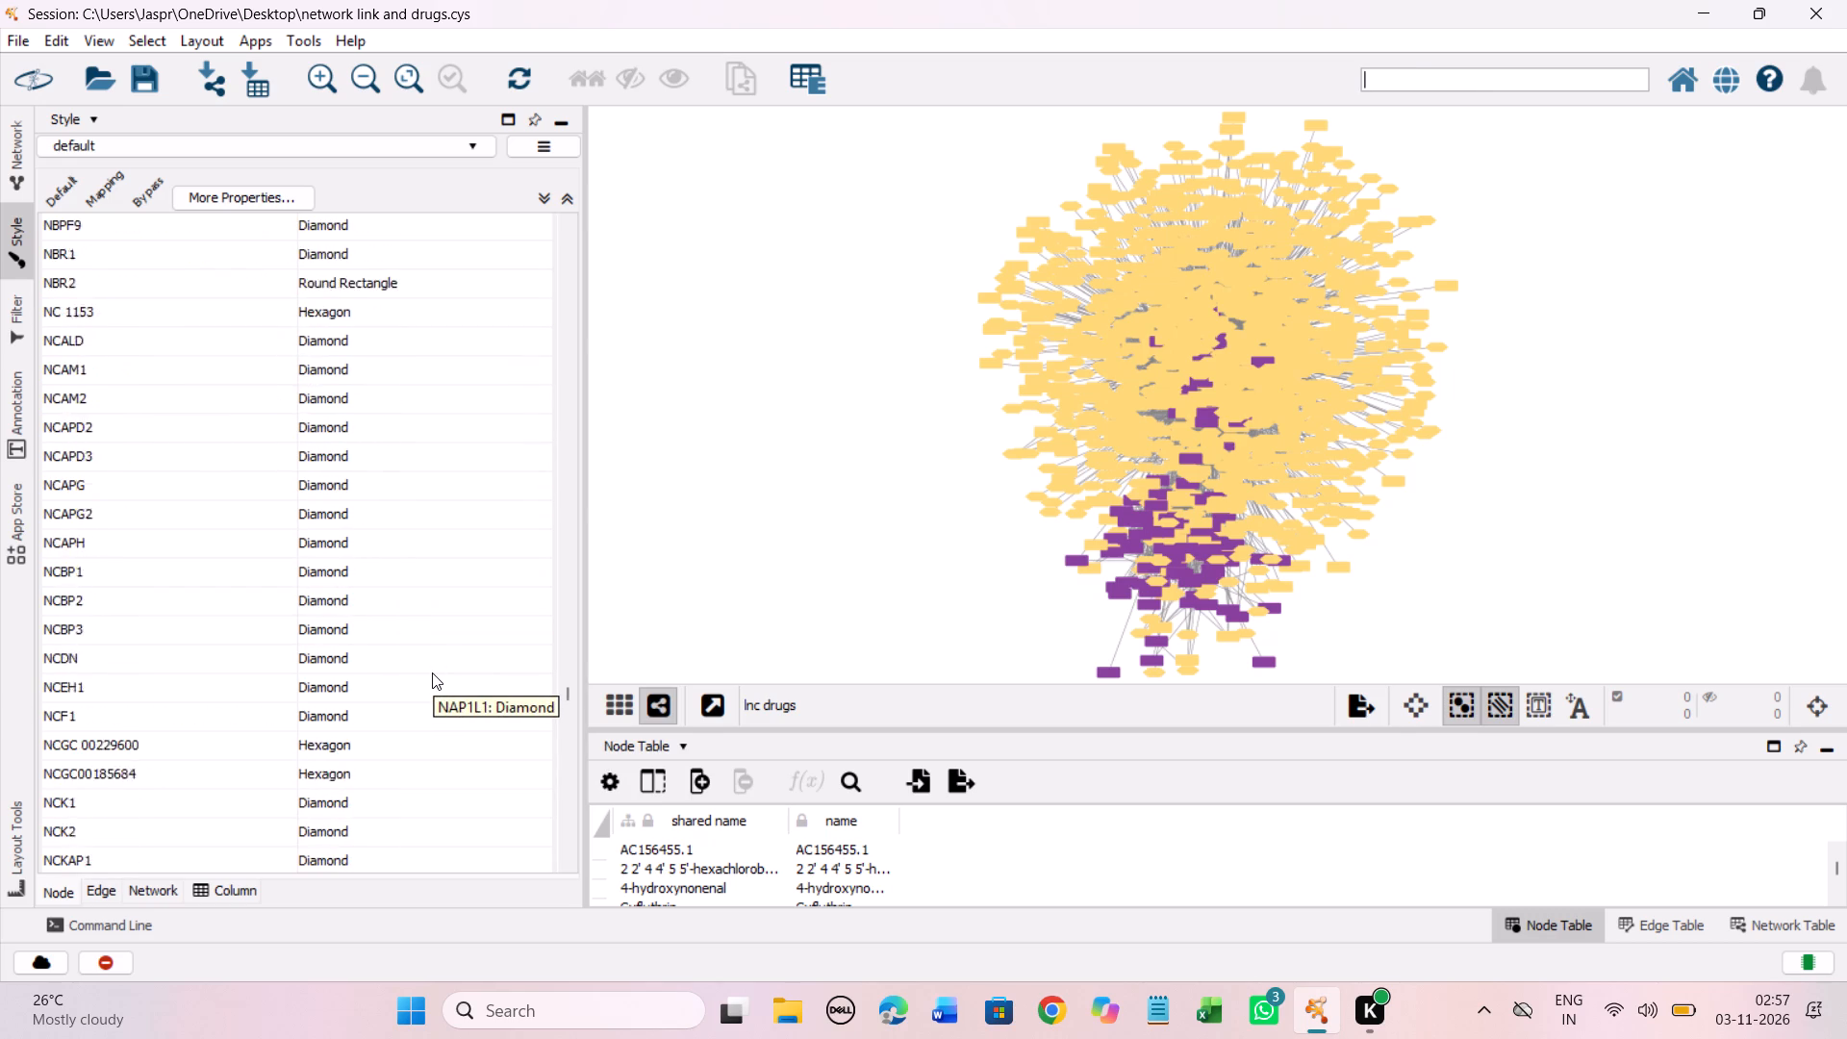
{"action": "scroll", "coordinate": [432, 672], "scroll_direction": "down", "scroll_amount": 2}
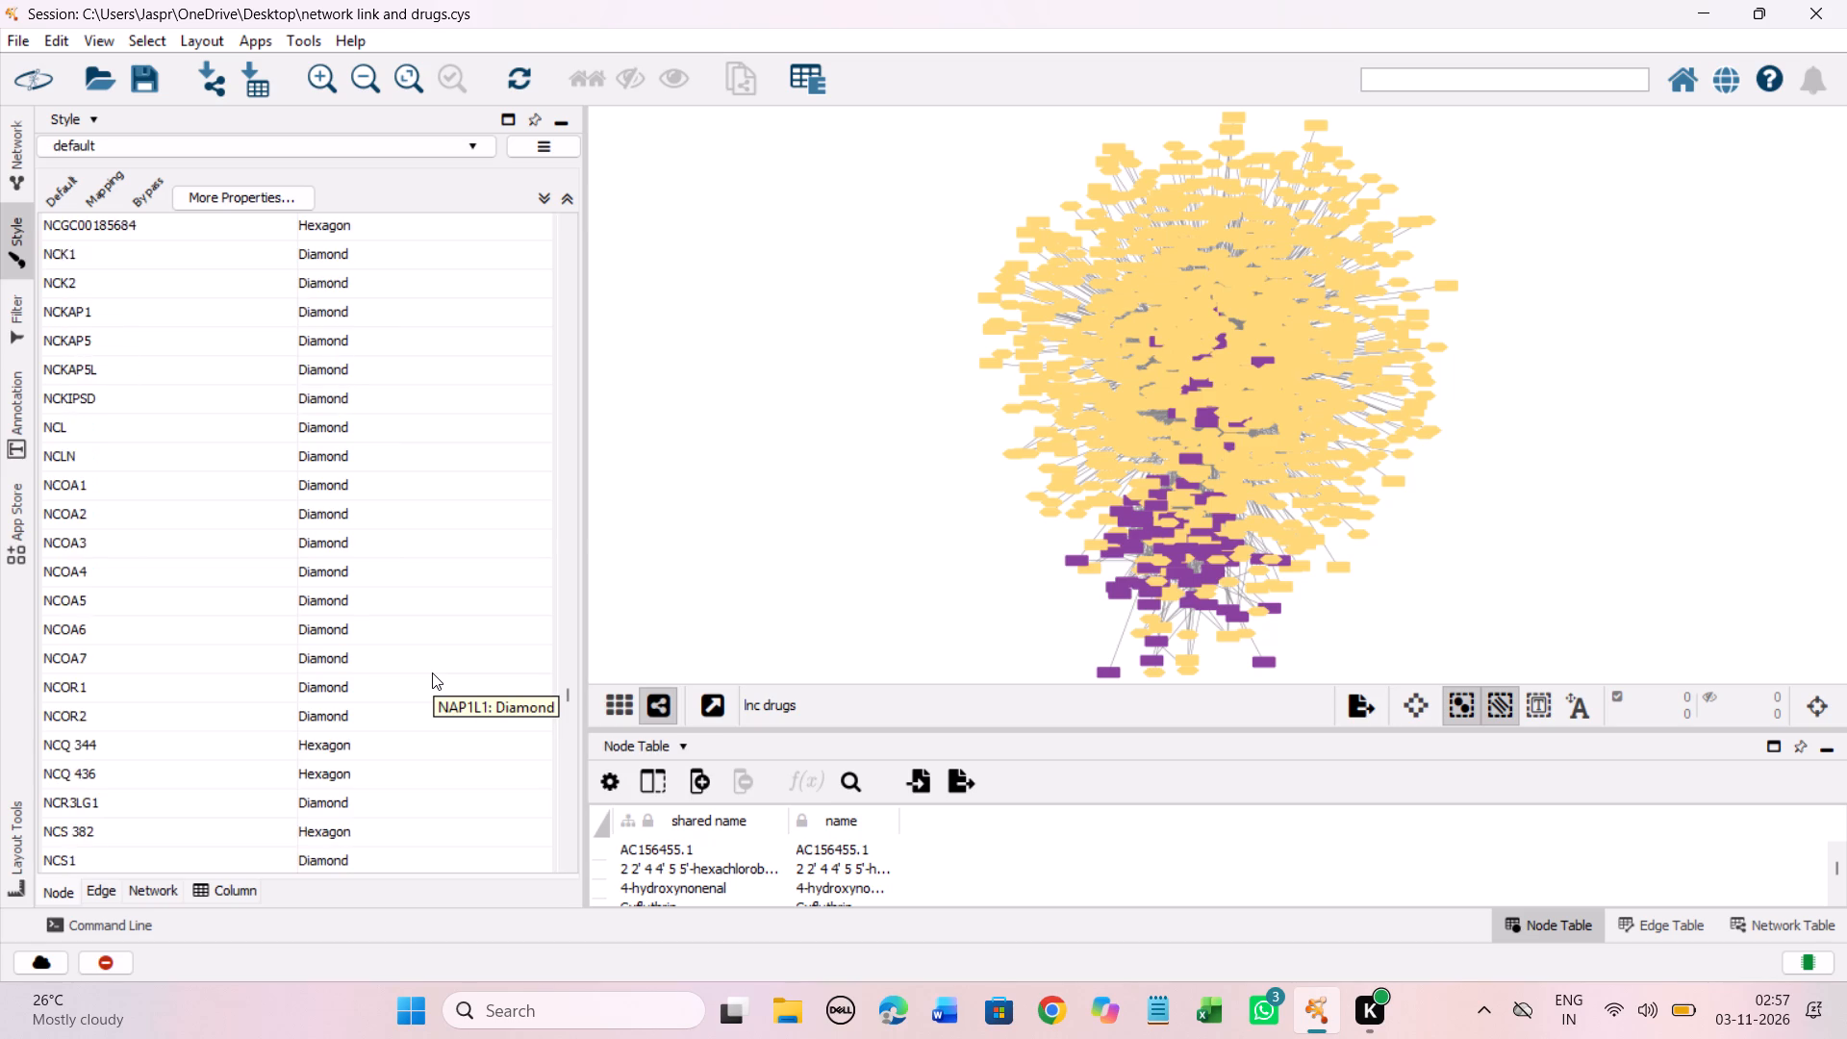
{"action": "scroll", "coordinate": [432, 672], "scroll_direction": "down", "scroll_amount": 2}
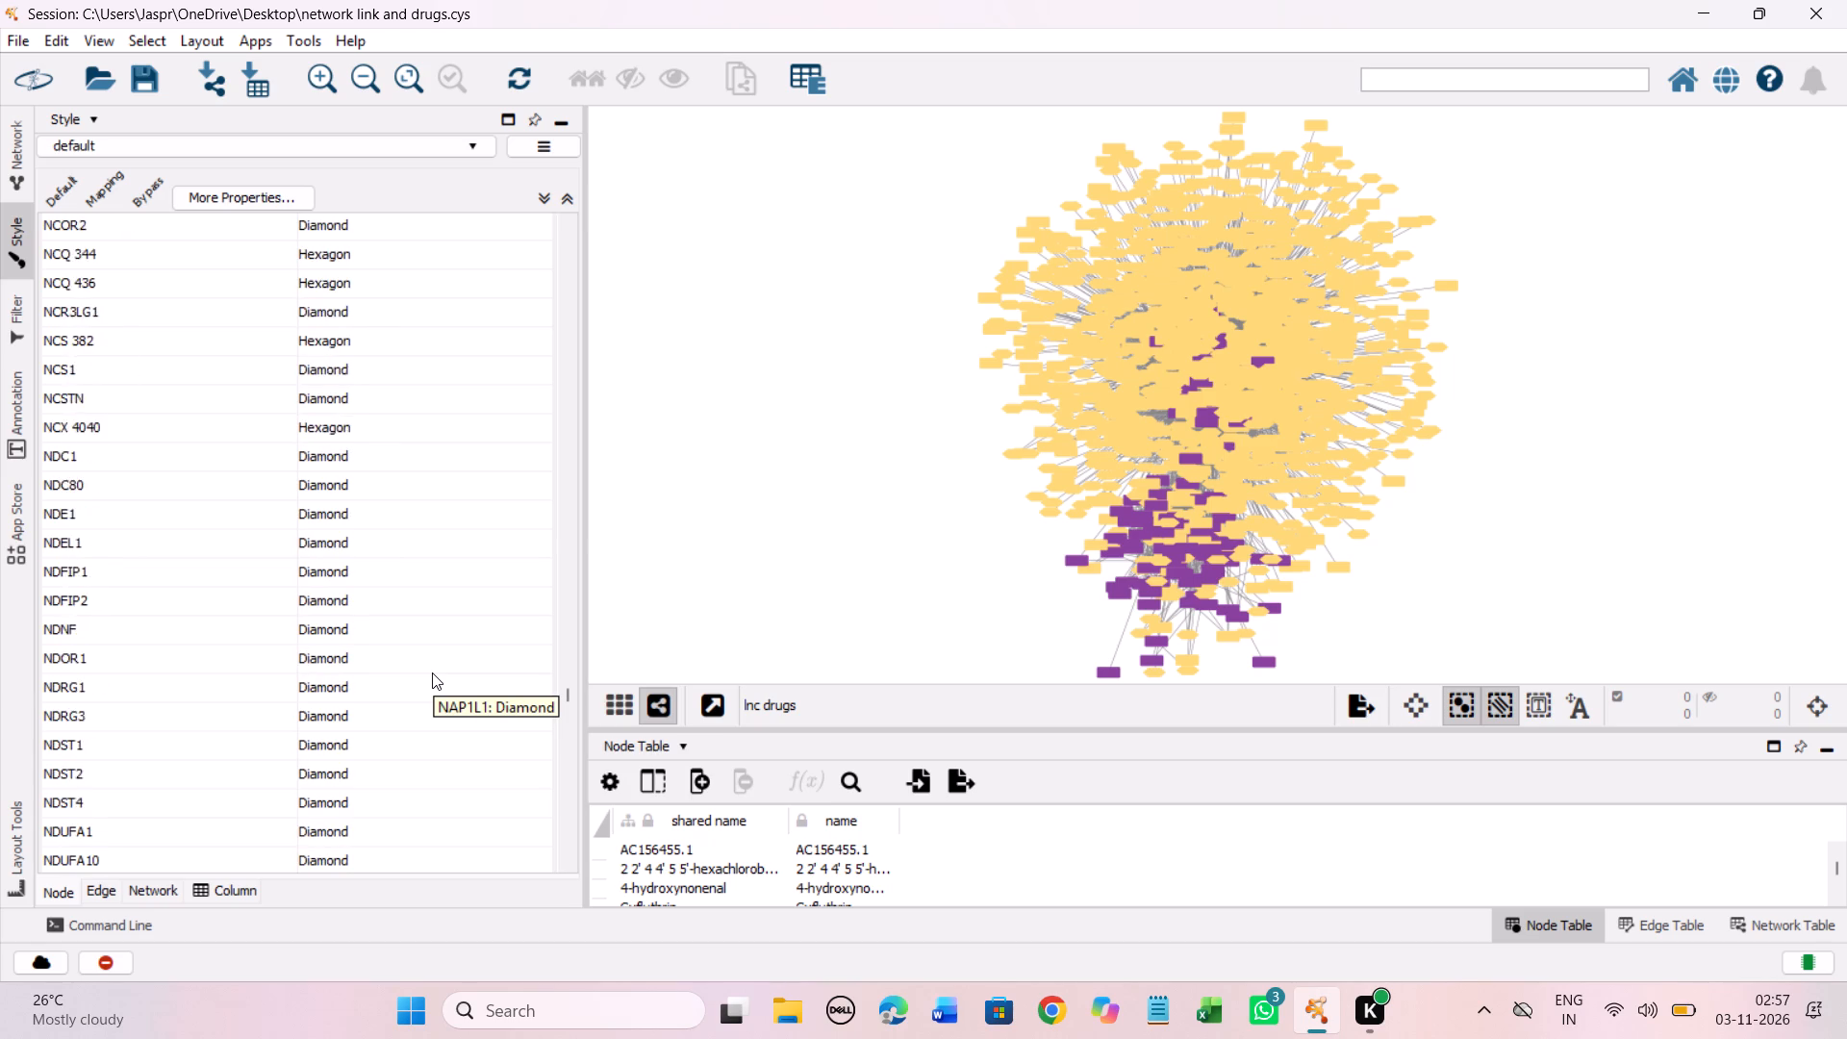
{"action": "scroll", "coordinate": [432, 672], "scroll_direction": "down", "scroll_amount": 4}
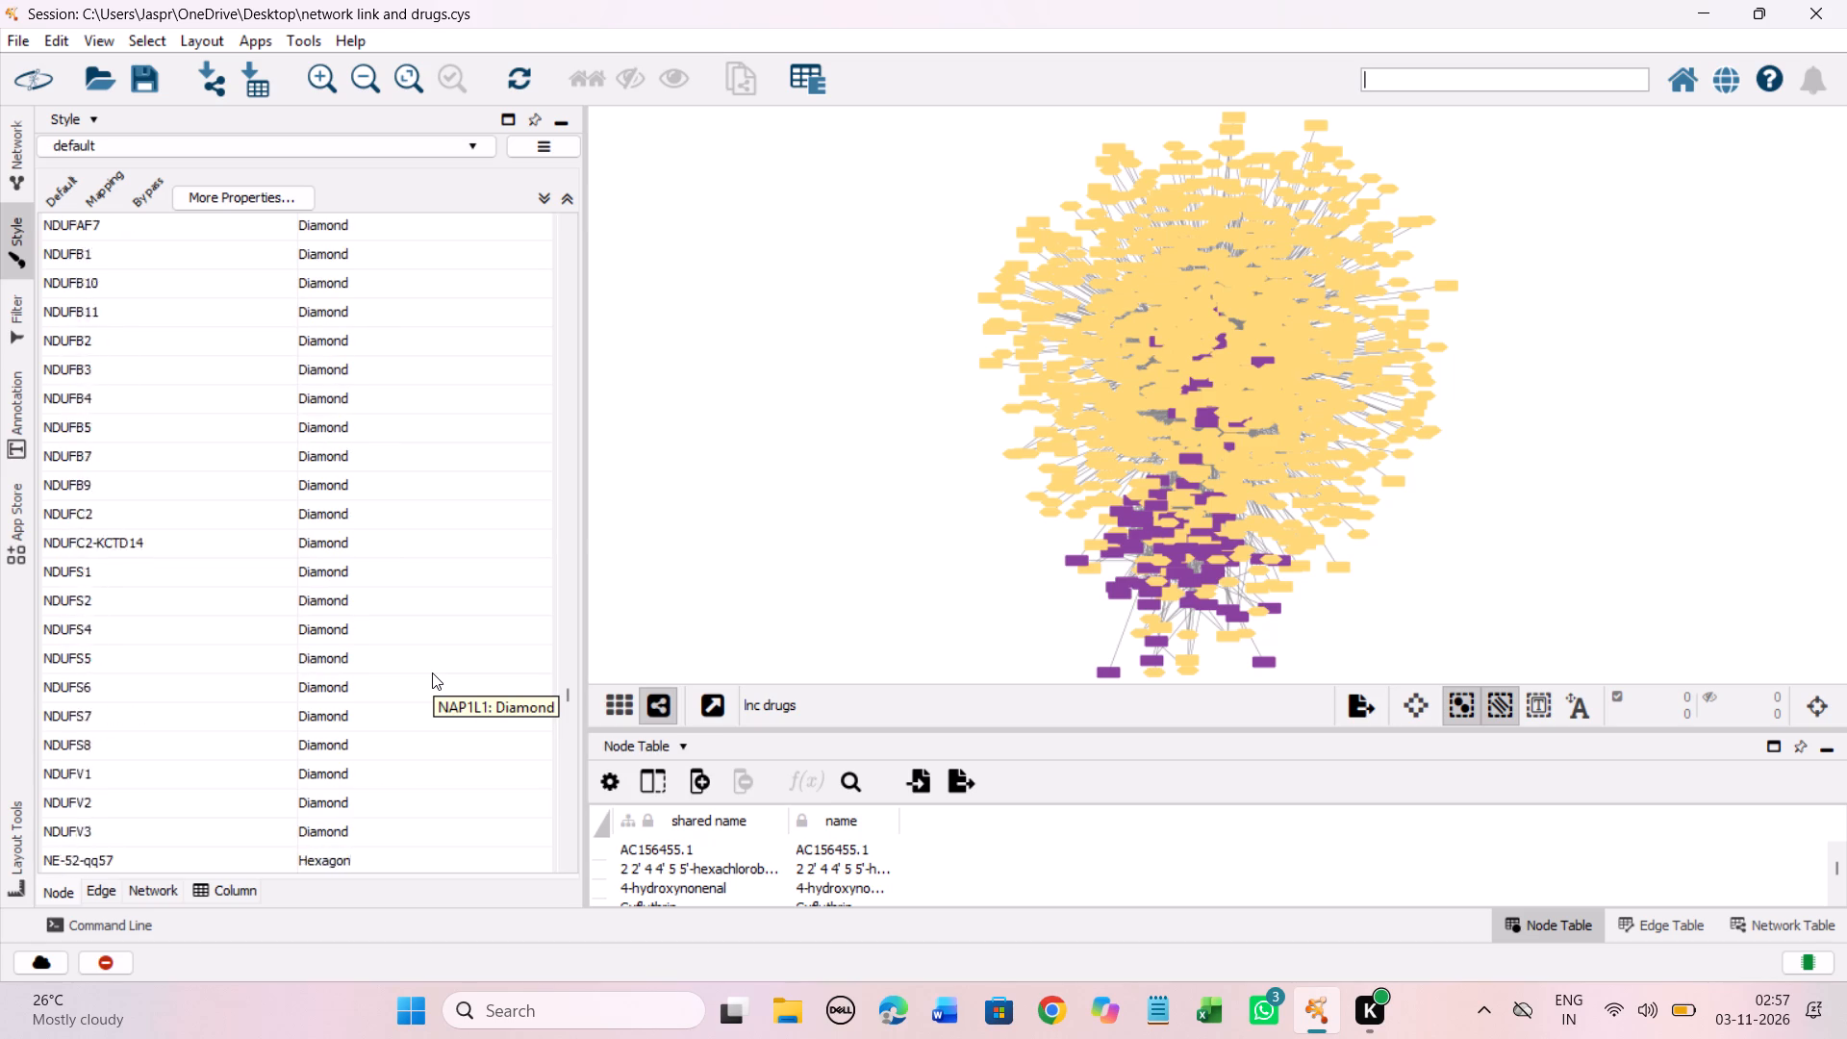
{"action": "scroll", "coordinate": [432, 672], "scroll_direction": "down", "scroll_amount": 4}
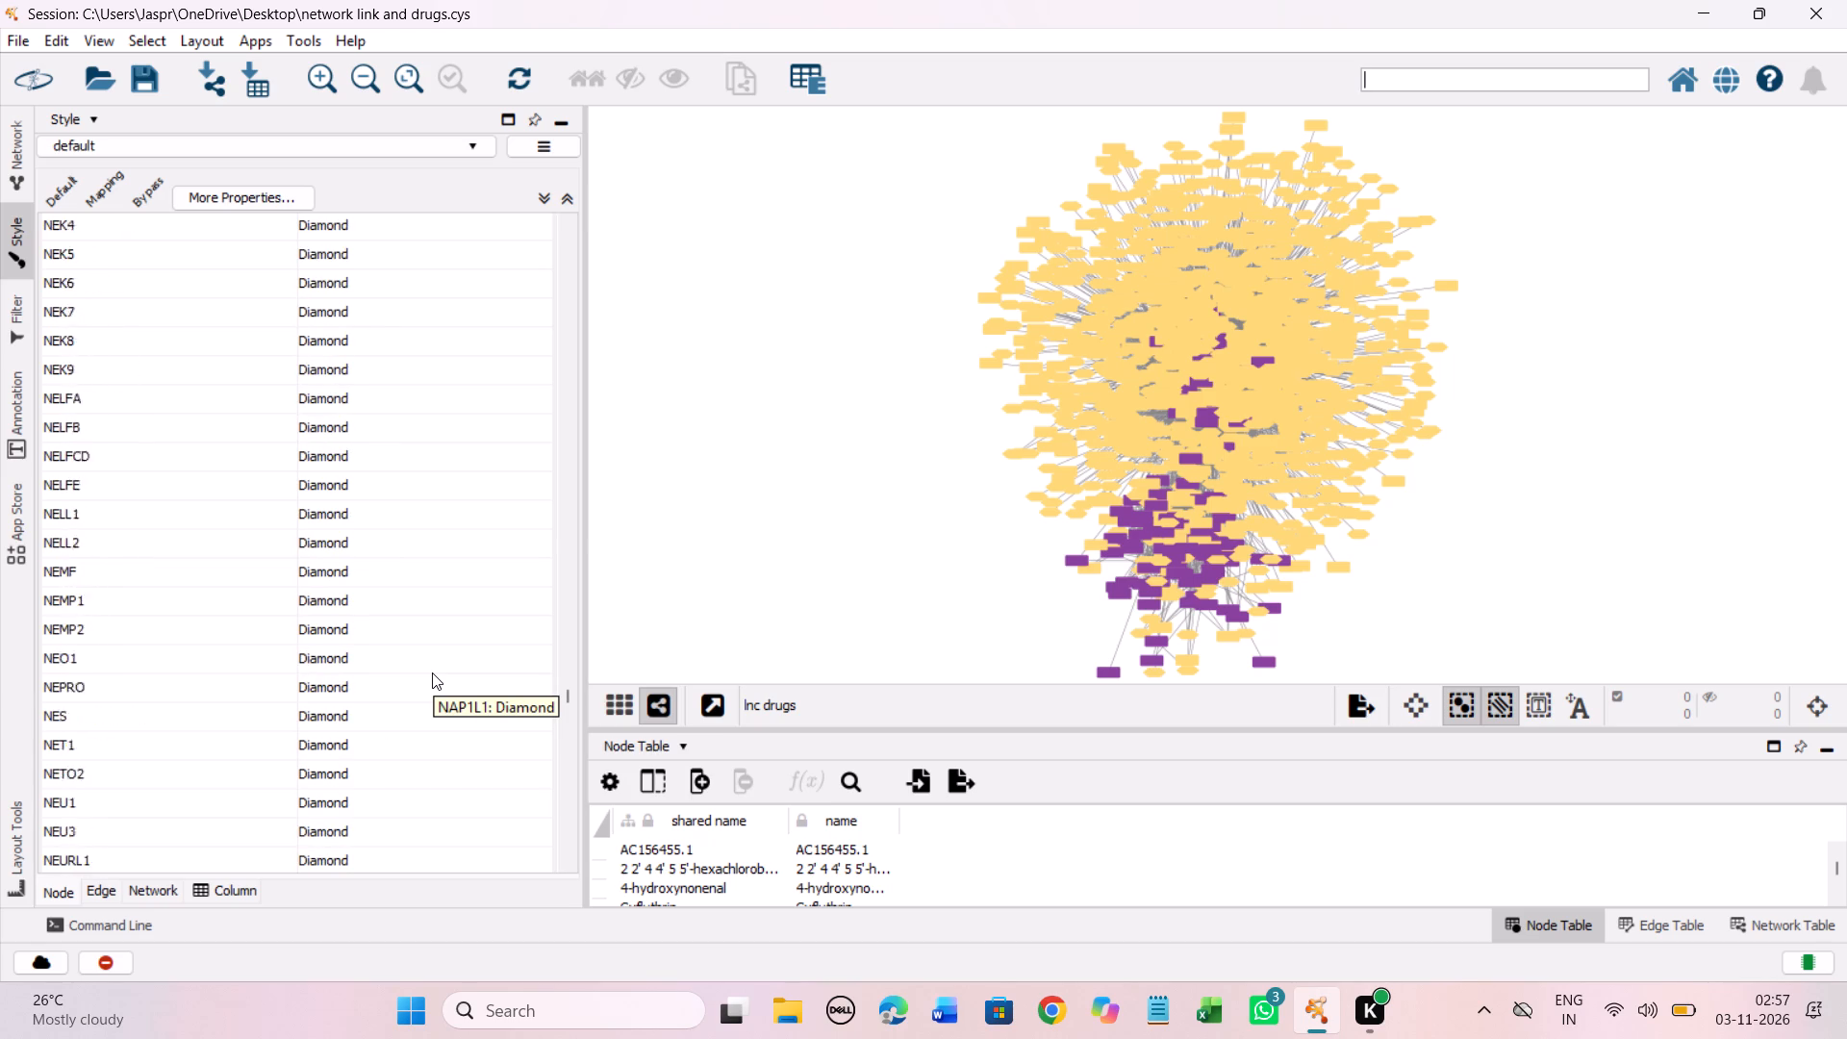
{"action": "scroll", "coordinate": [432, 672], "scroll_direction": "down", "scroll_amount": 4}
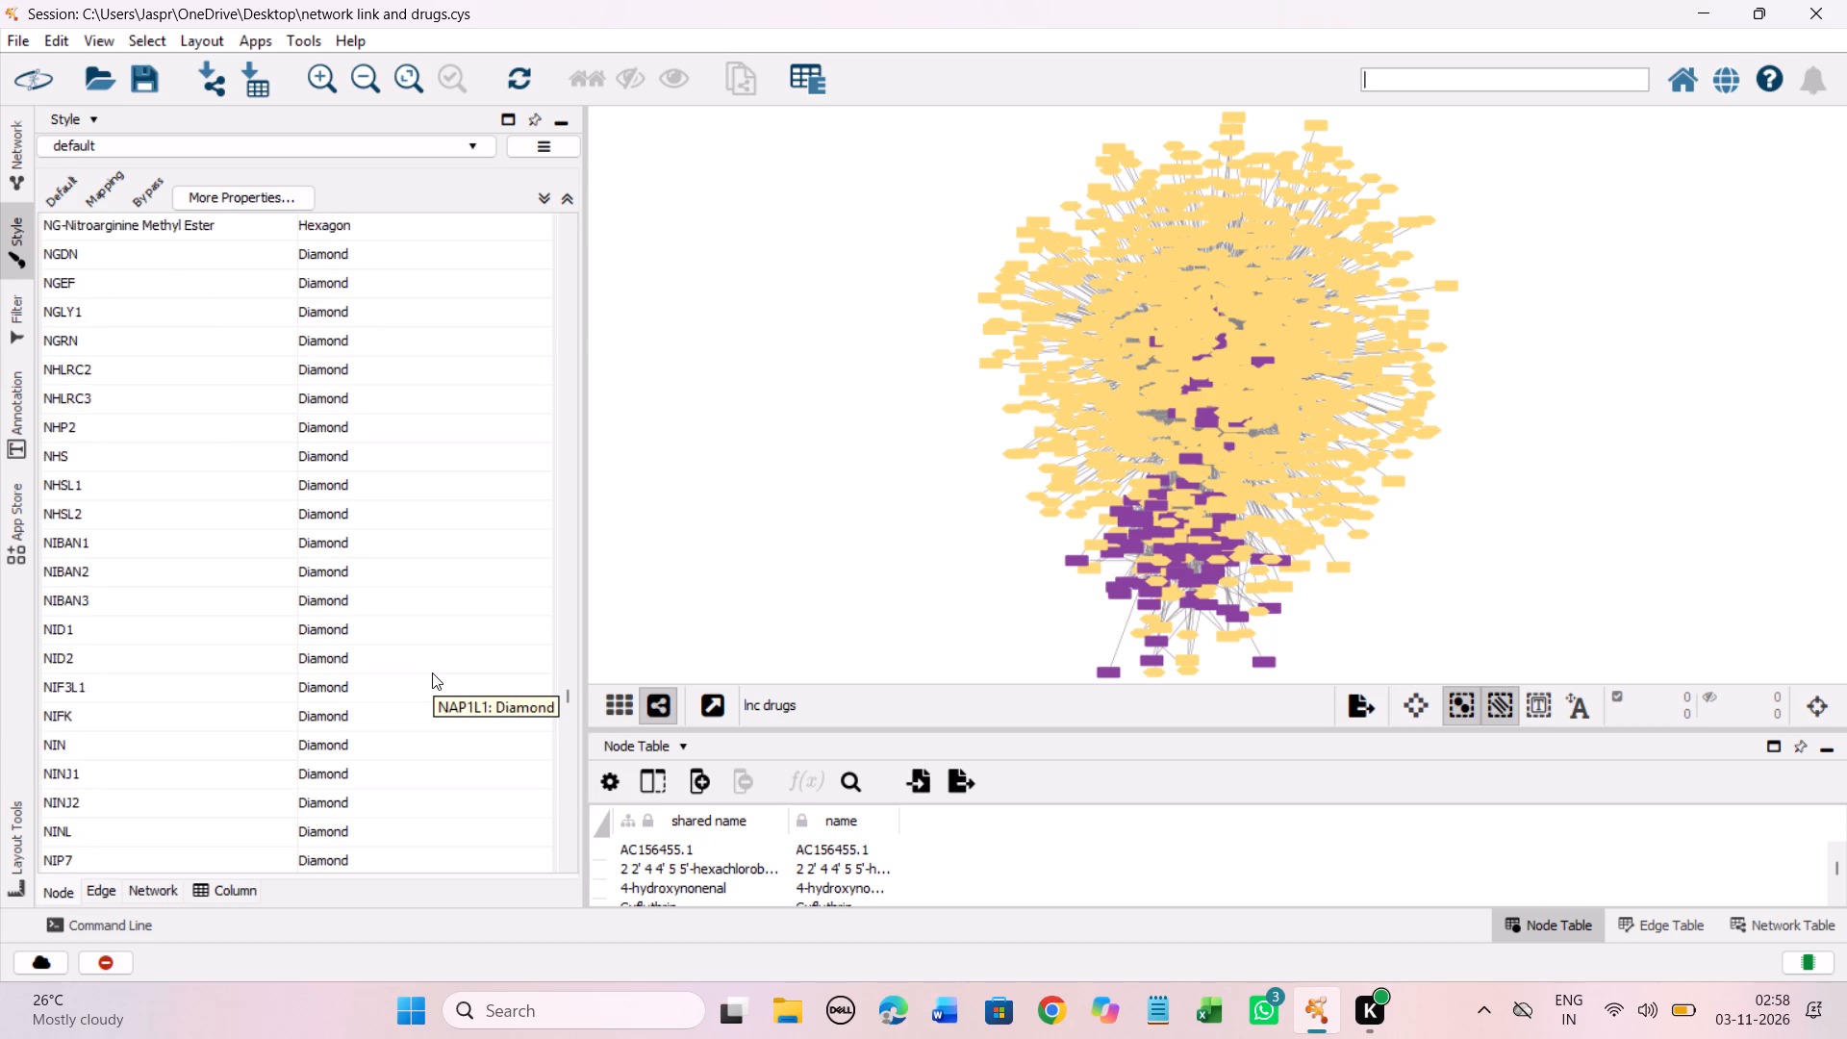
{"action": "scroll", "coordinate": [432, 672], "scroll_direction": "down", "scroll_amount": 4}
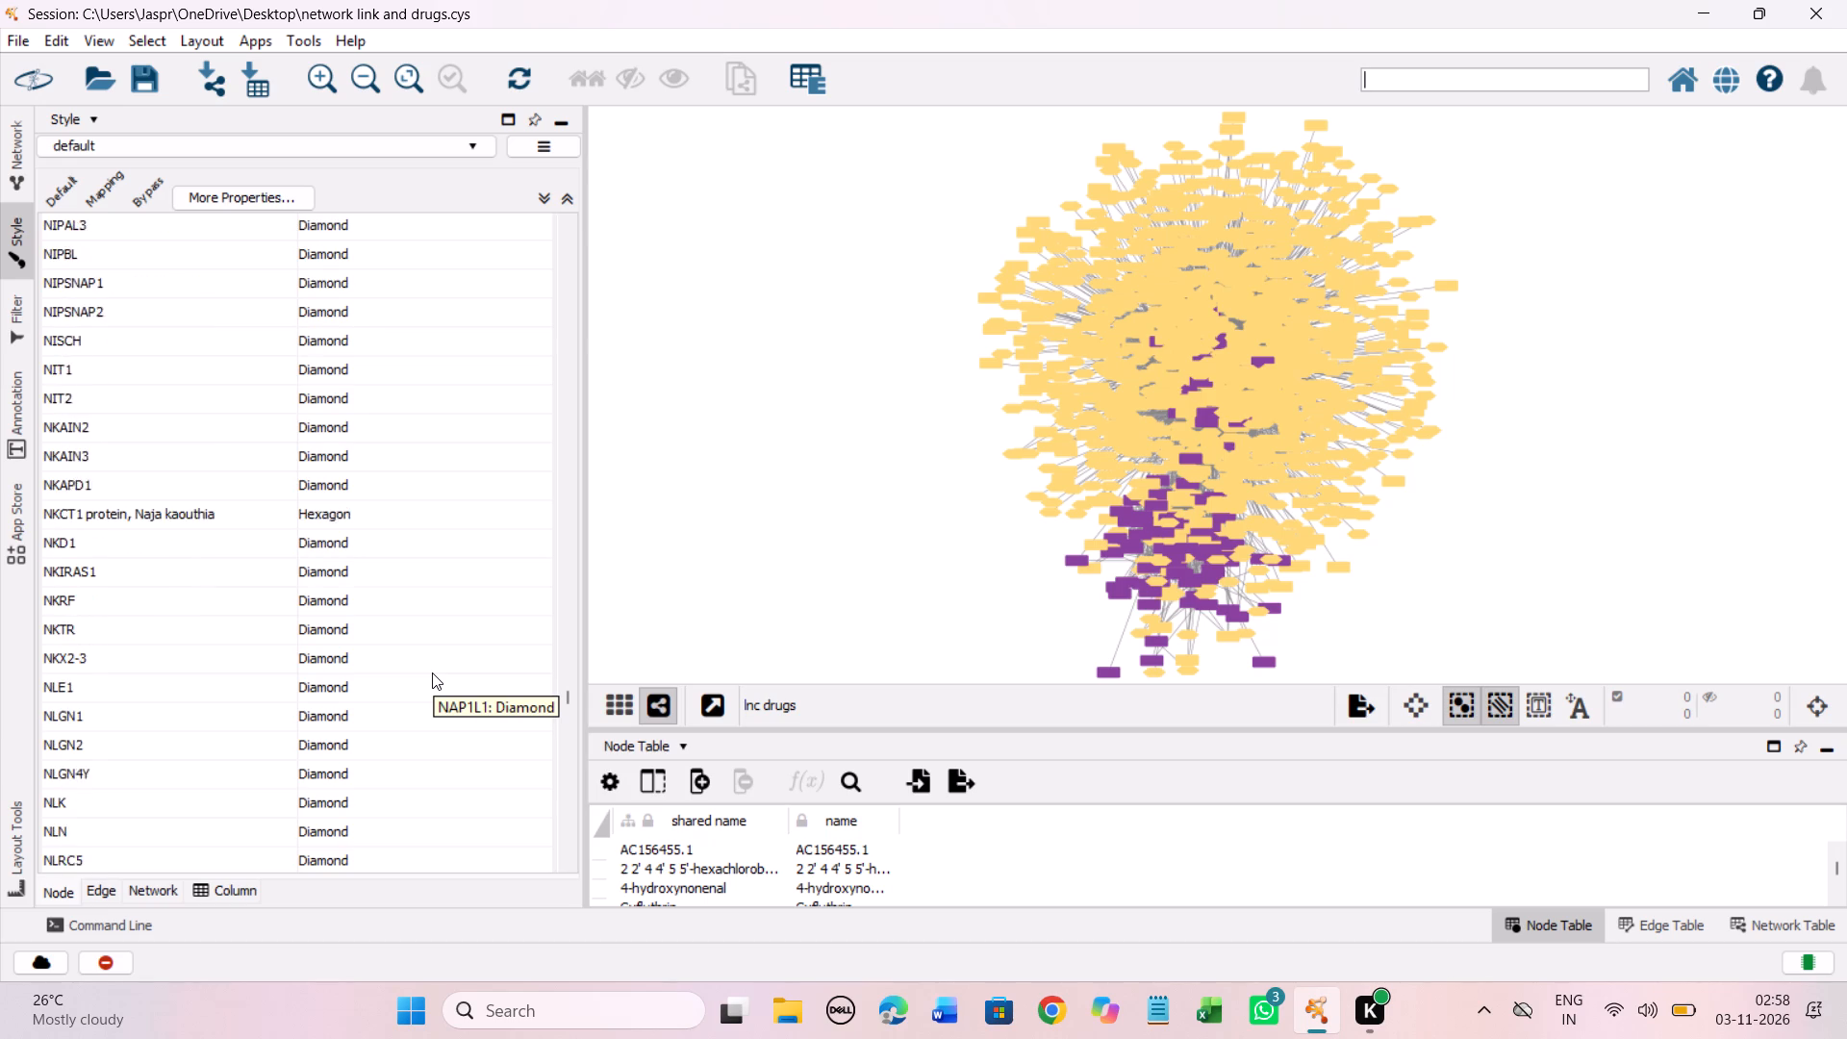
{"action": "scroll", "coordinate": [432, 672], "scroll_direction": "down", "scroll_amount": 3}
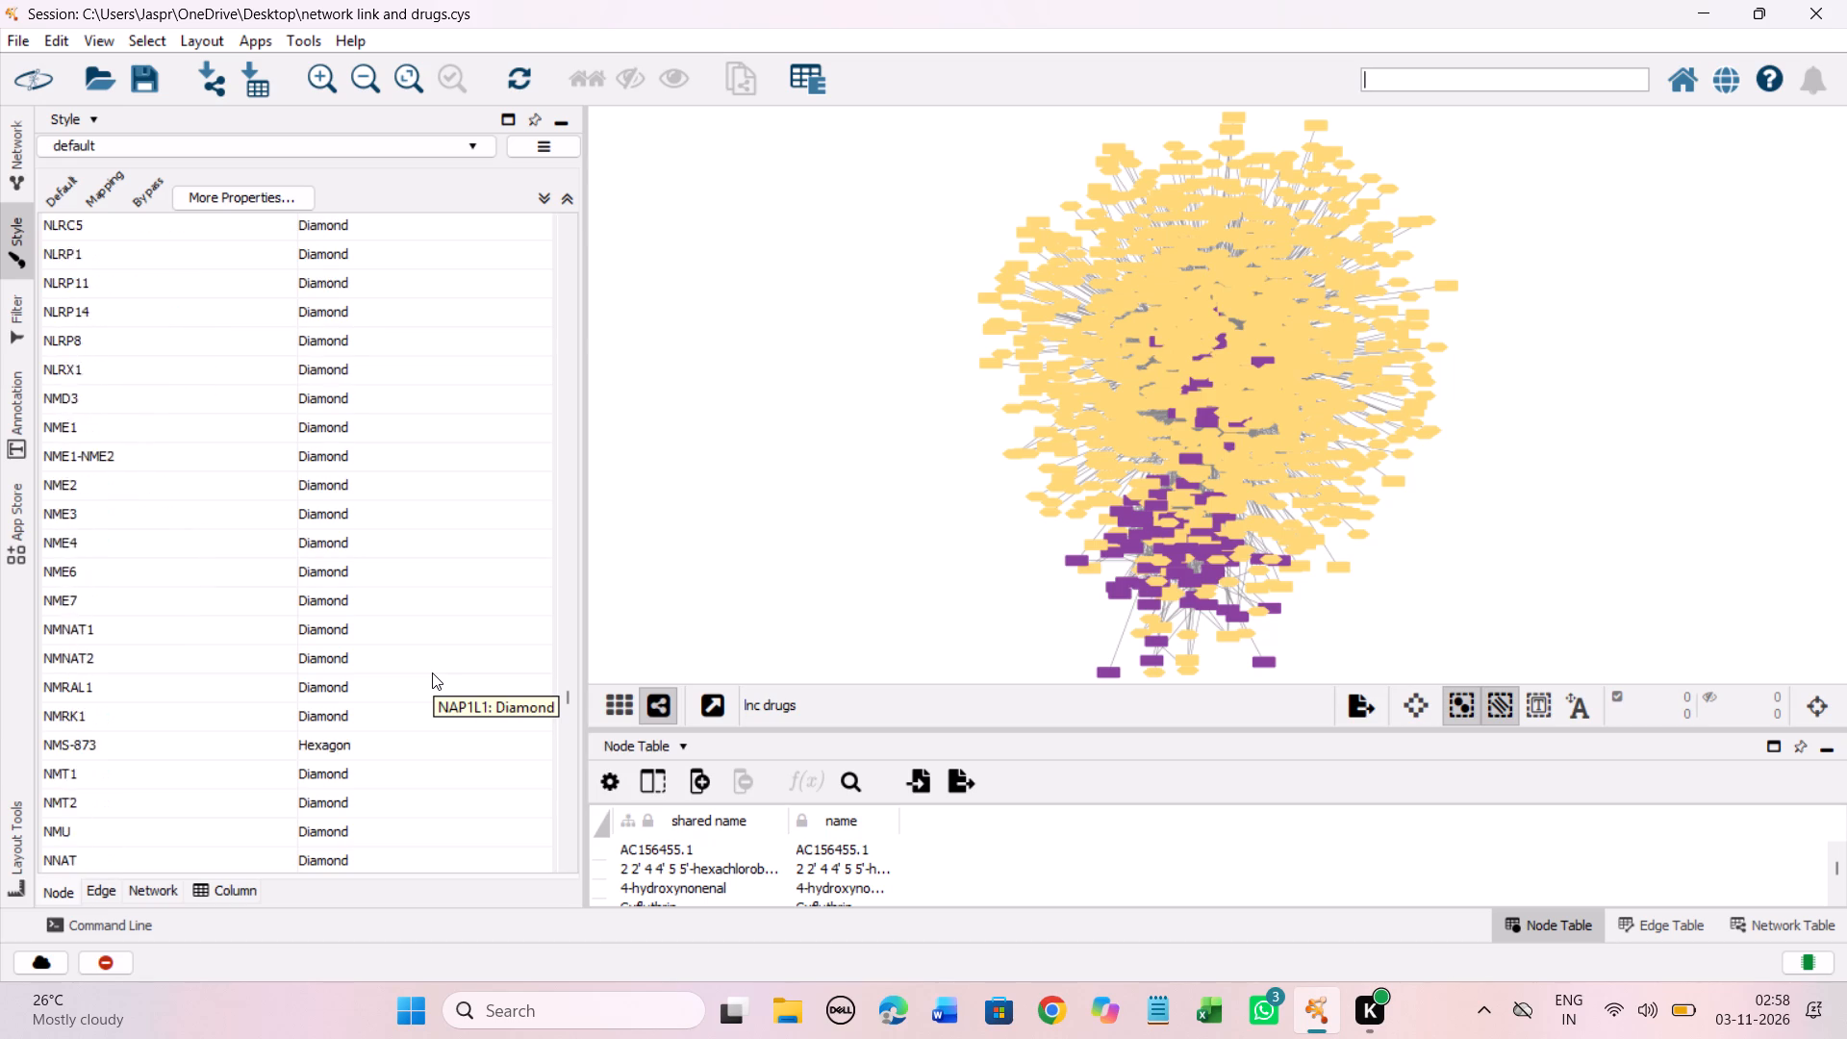
{"action": "scroll", "coordinate": [432, 672], "scroll_direction": "down", "scroll_amount": 5}
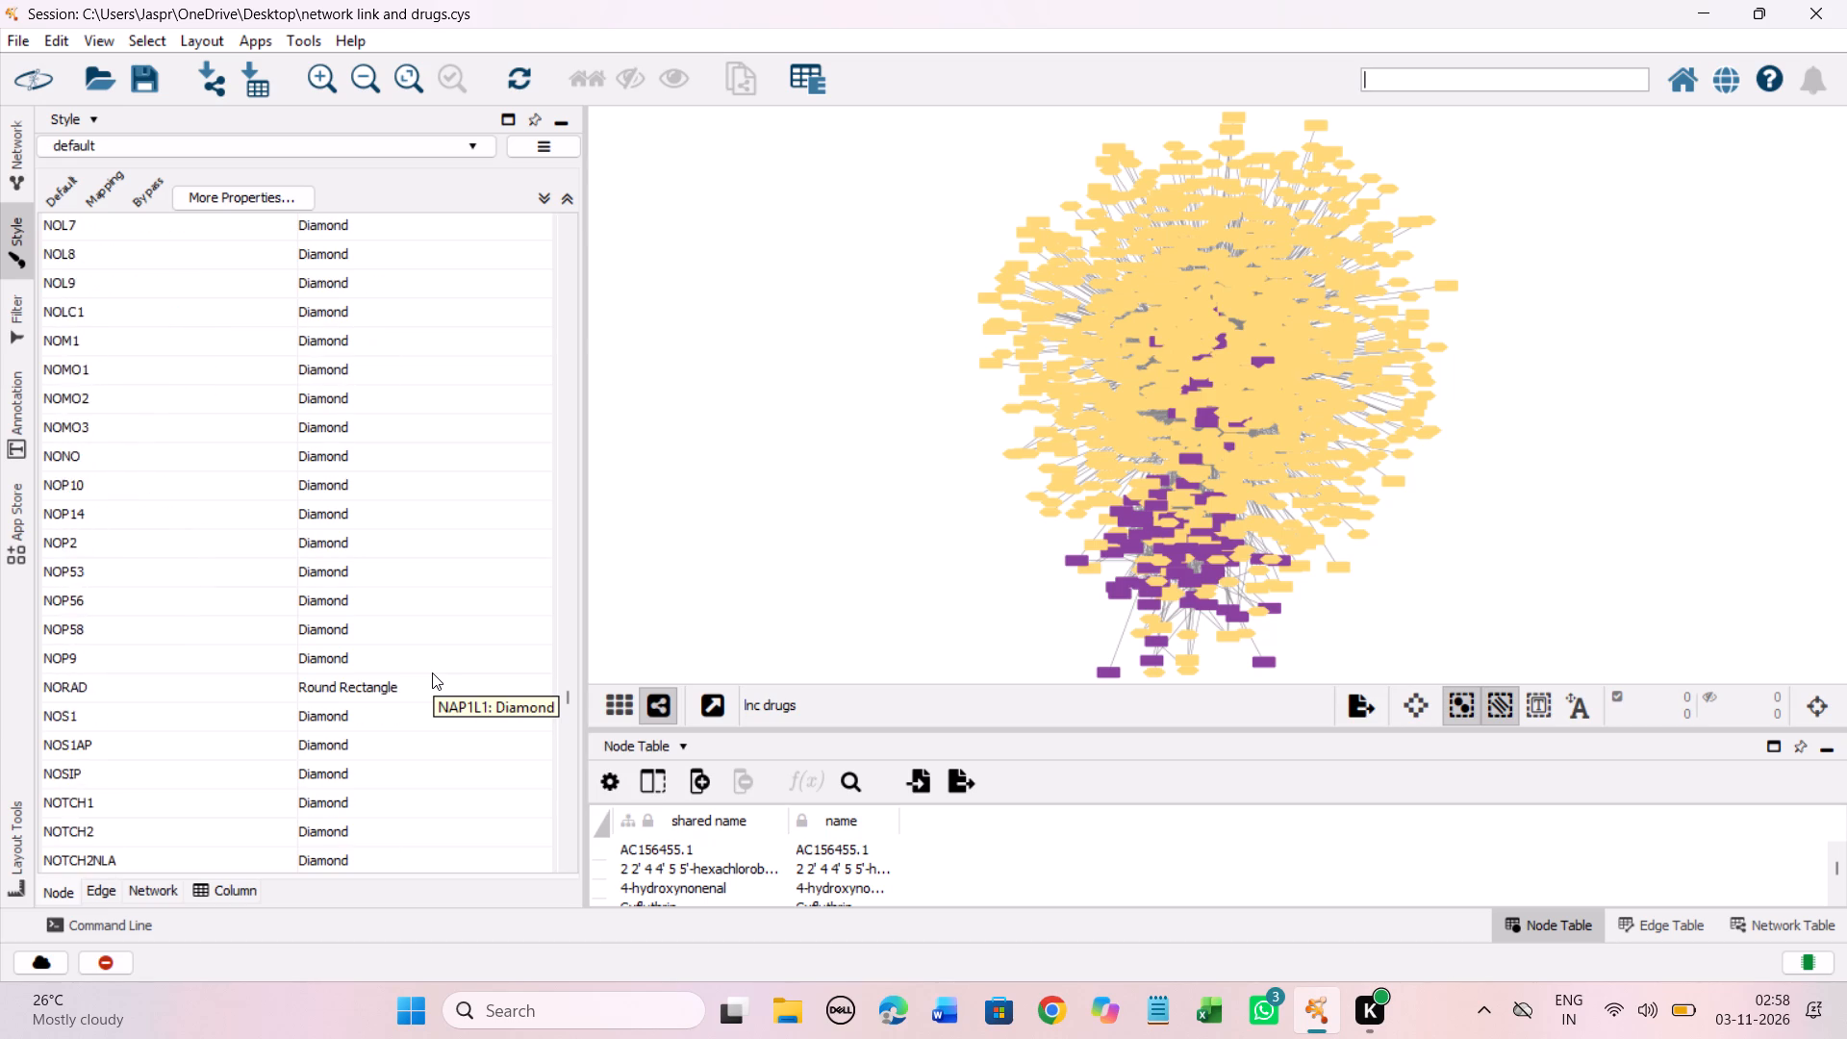
{"action": "scroll", "coordinate": [432, 672], "scroll_direction": "down", "scroll_amount": 4}
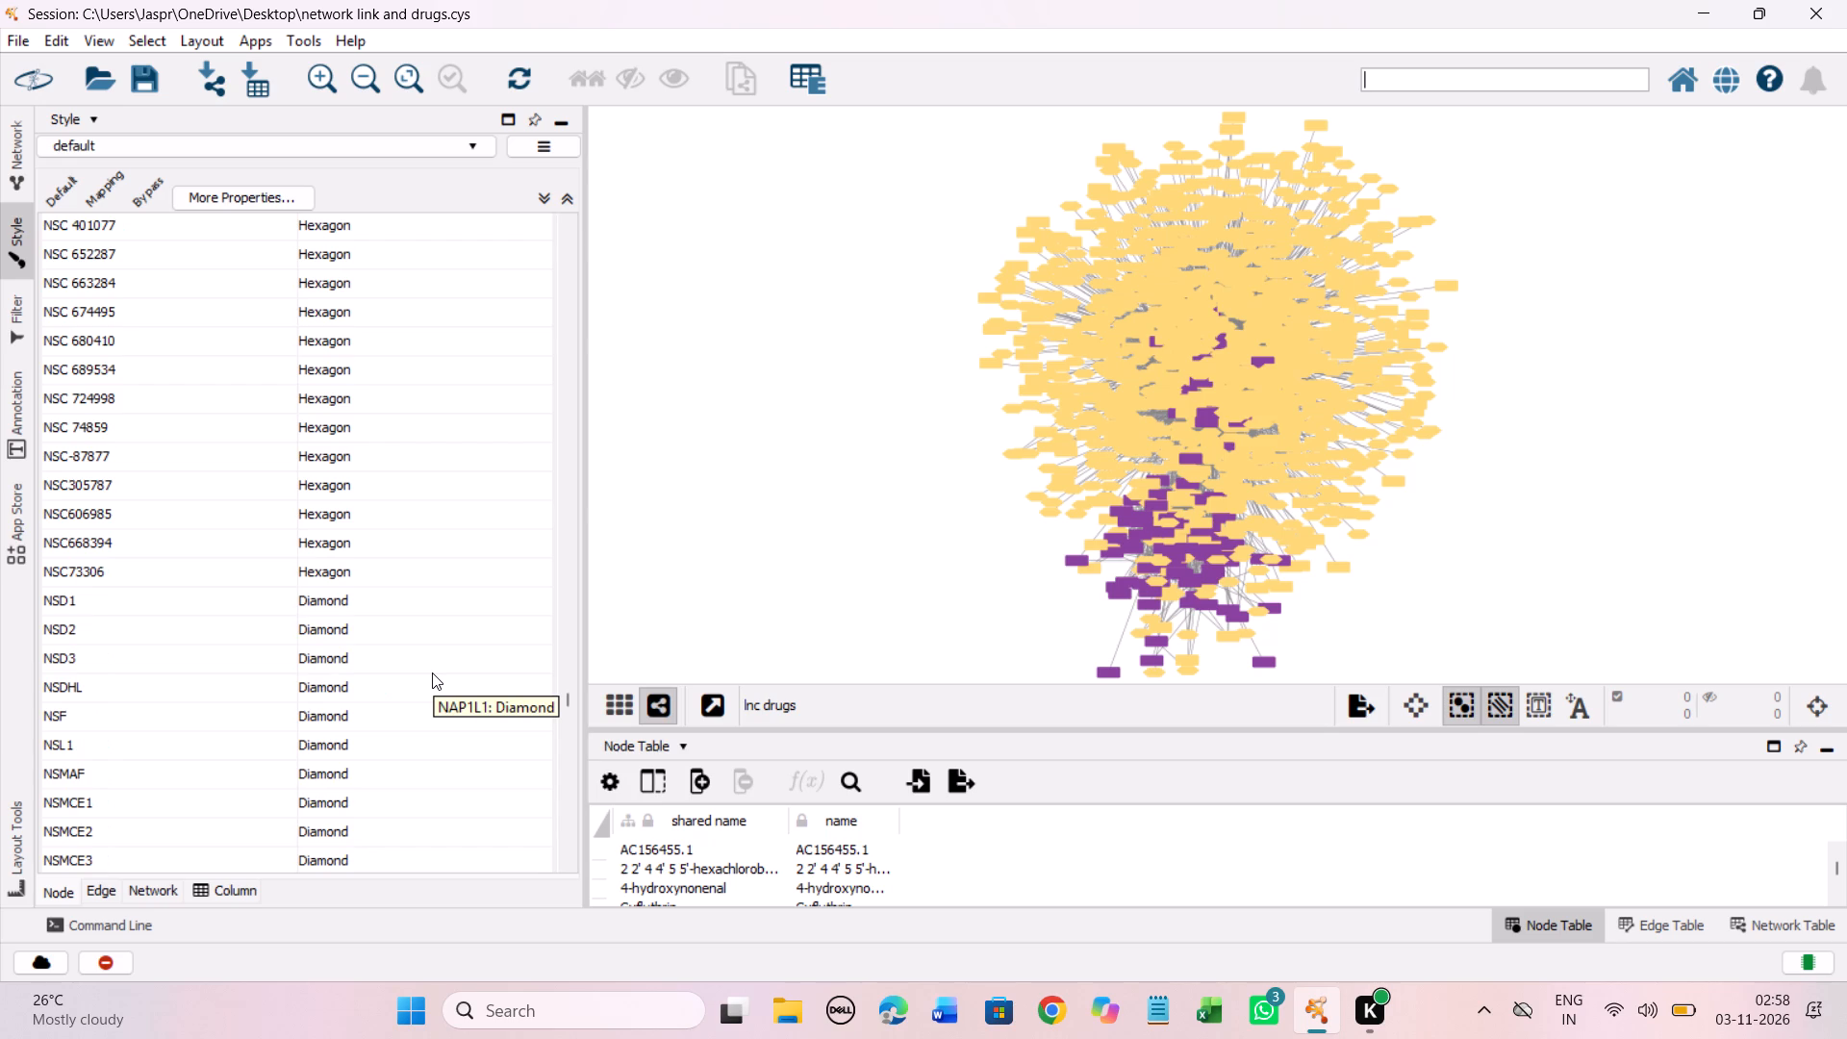
{"action": "scroll", "coordinate": [432, 672], "scroll_direction": "up", "scroll_amount": 3}
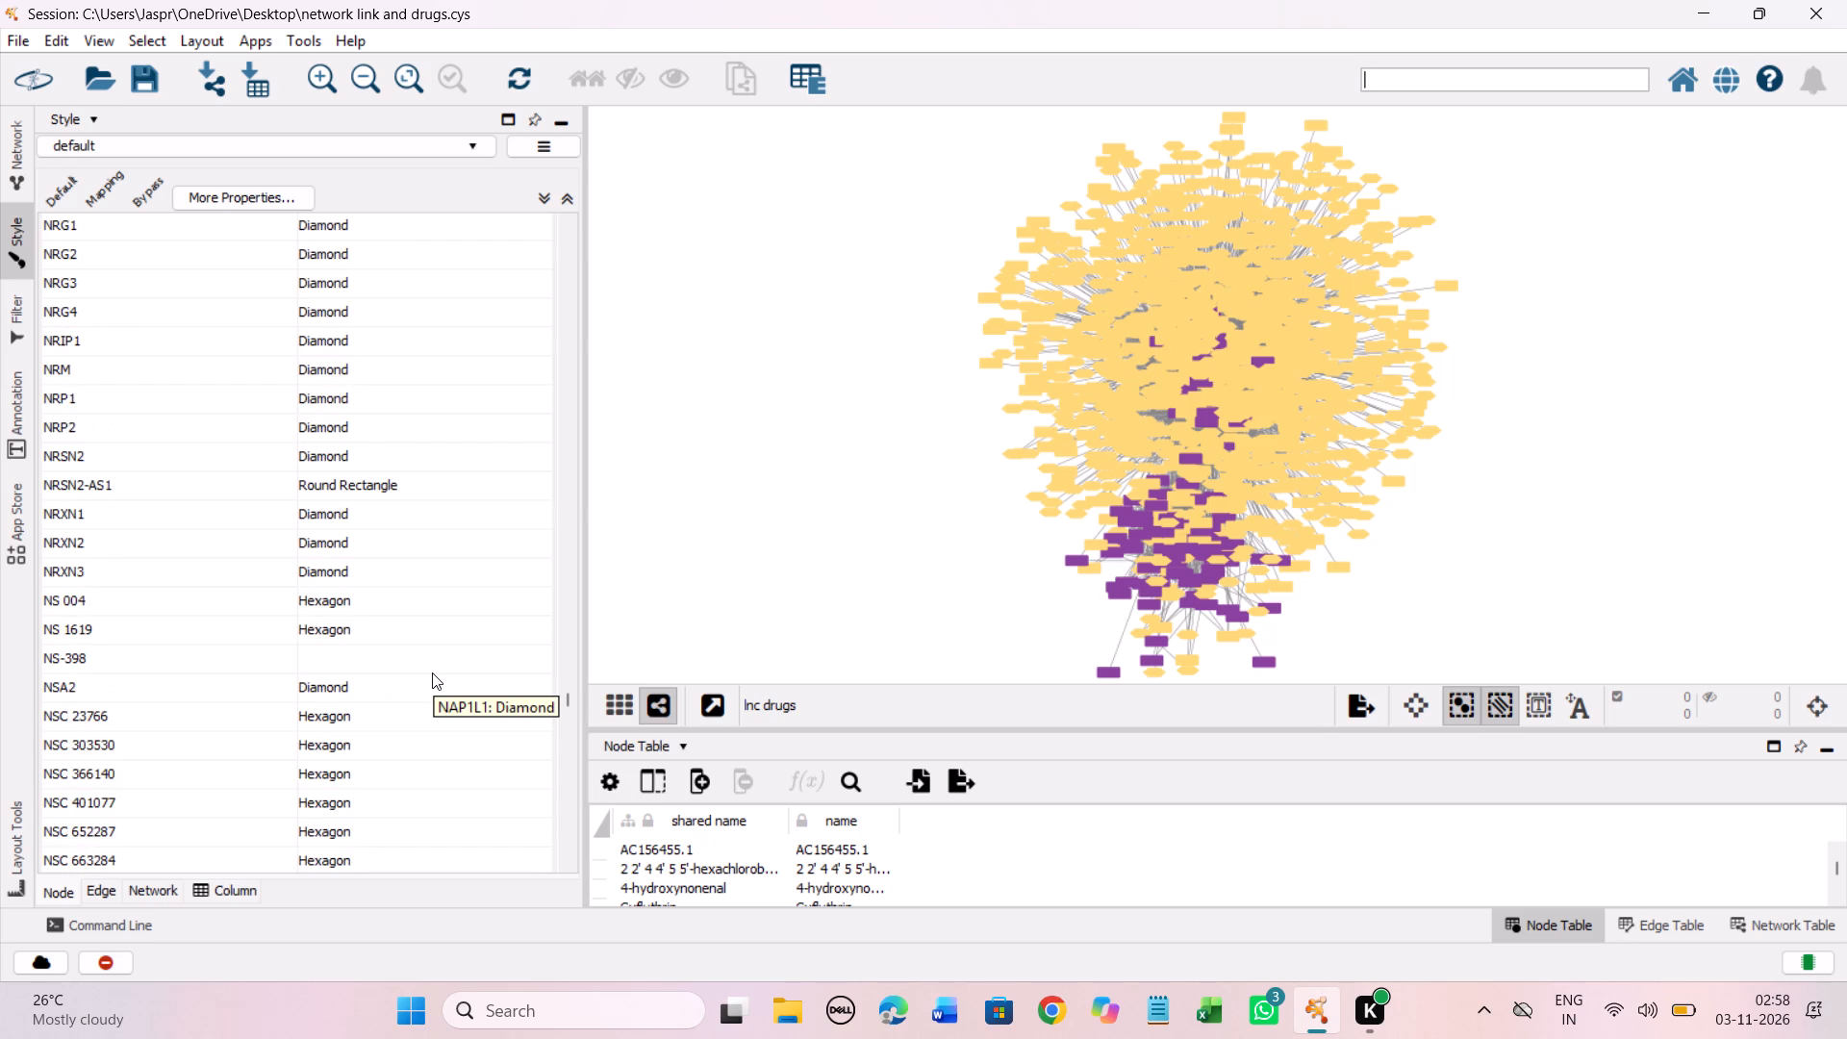
{"action": "left_click", "coordinate": [342, 656]}
{"action": "right_click", "coordinate": [342, 656]}
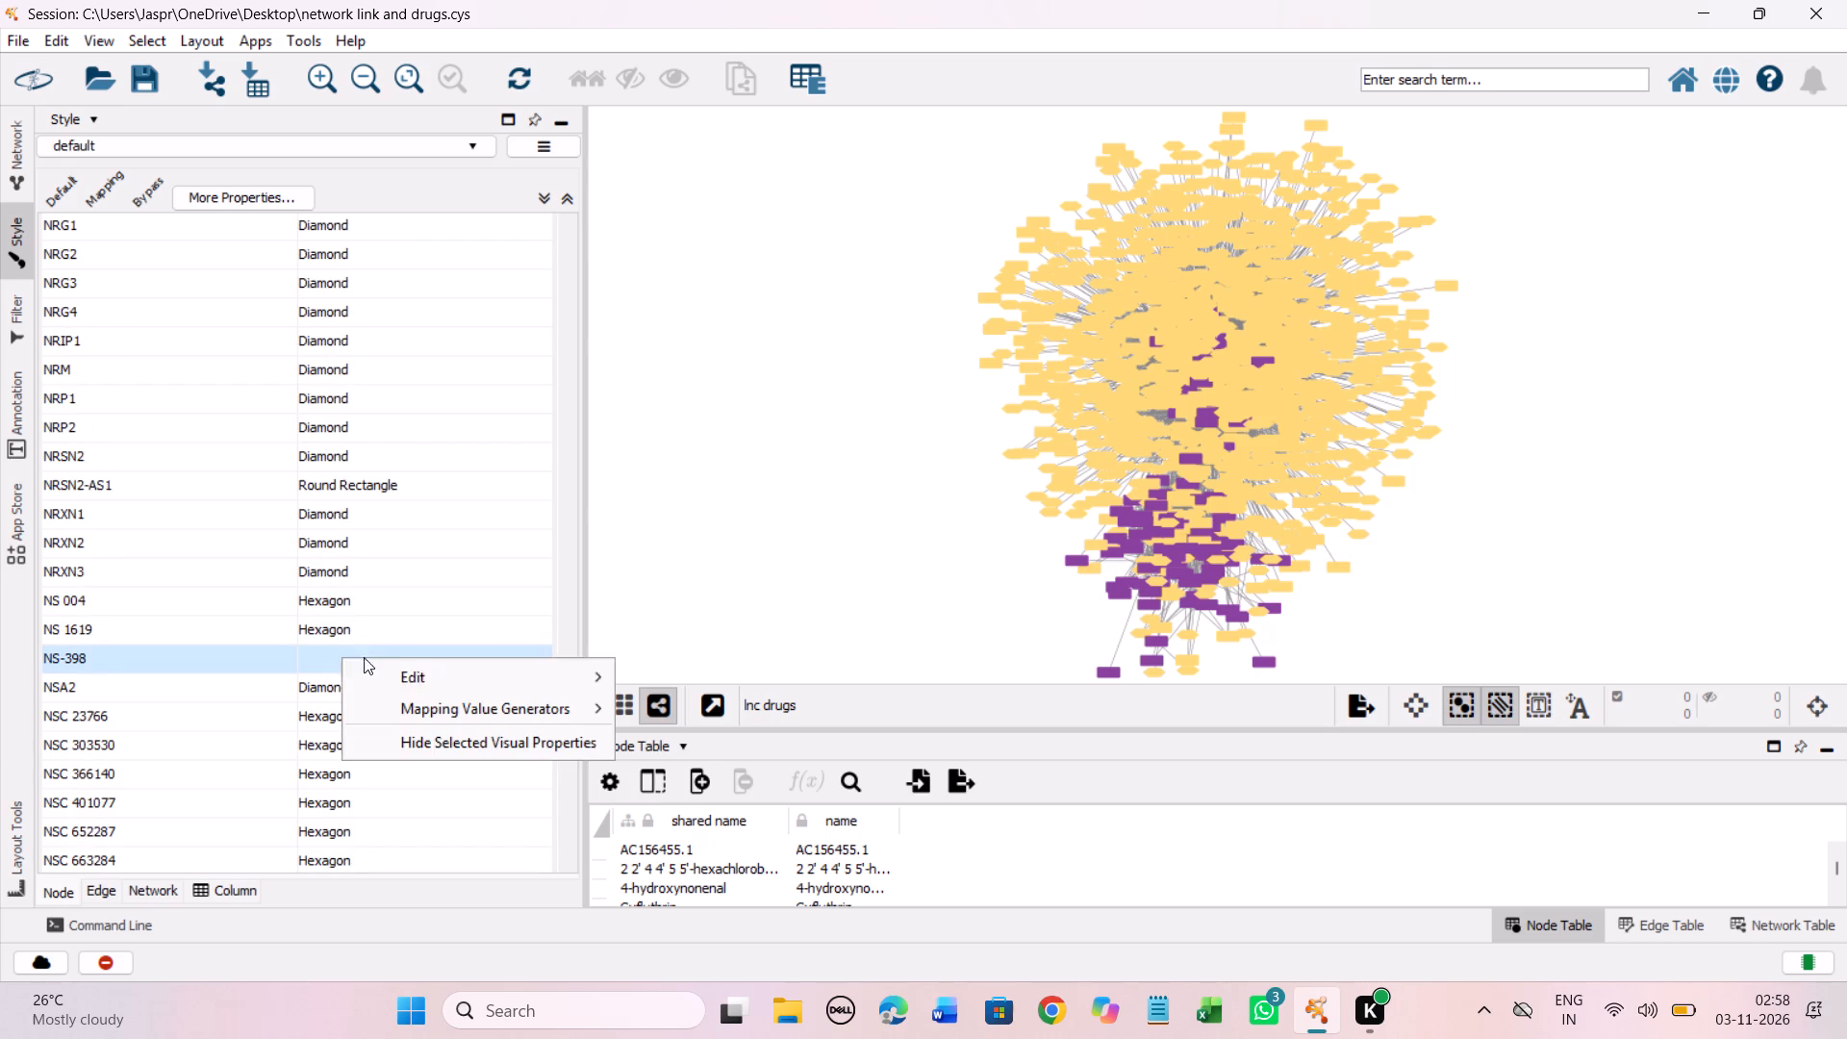
{"action": "left_click", "coordinate": [680, 675]}
{"action": "left_click", "coordinate": [344, 480]}
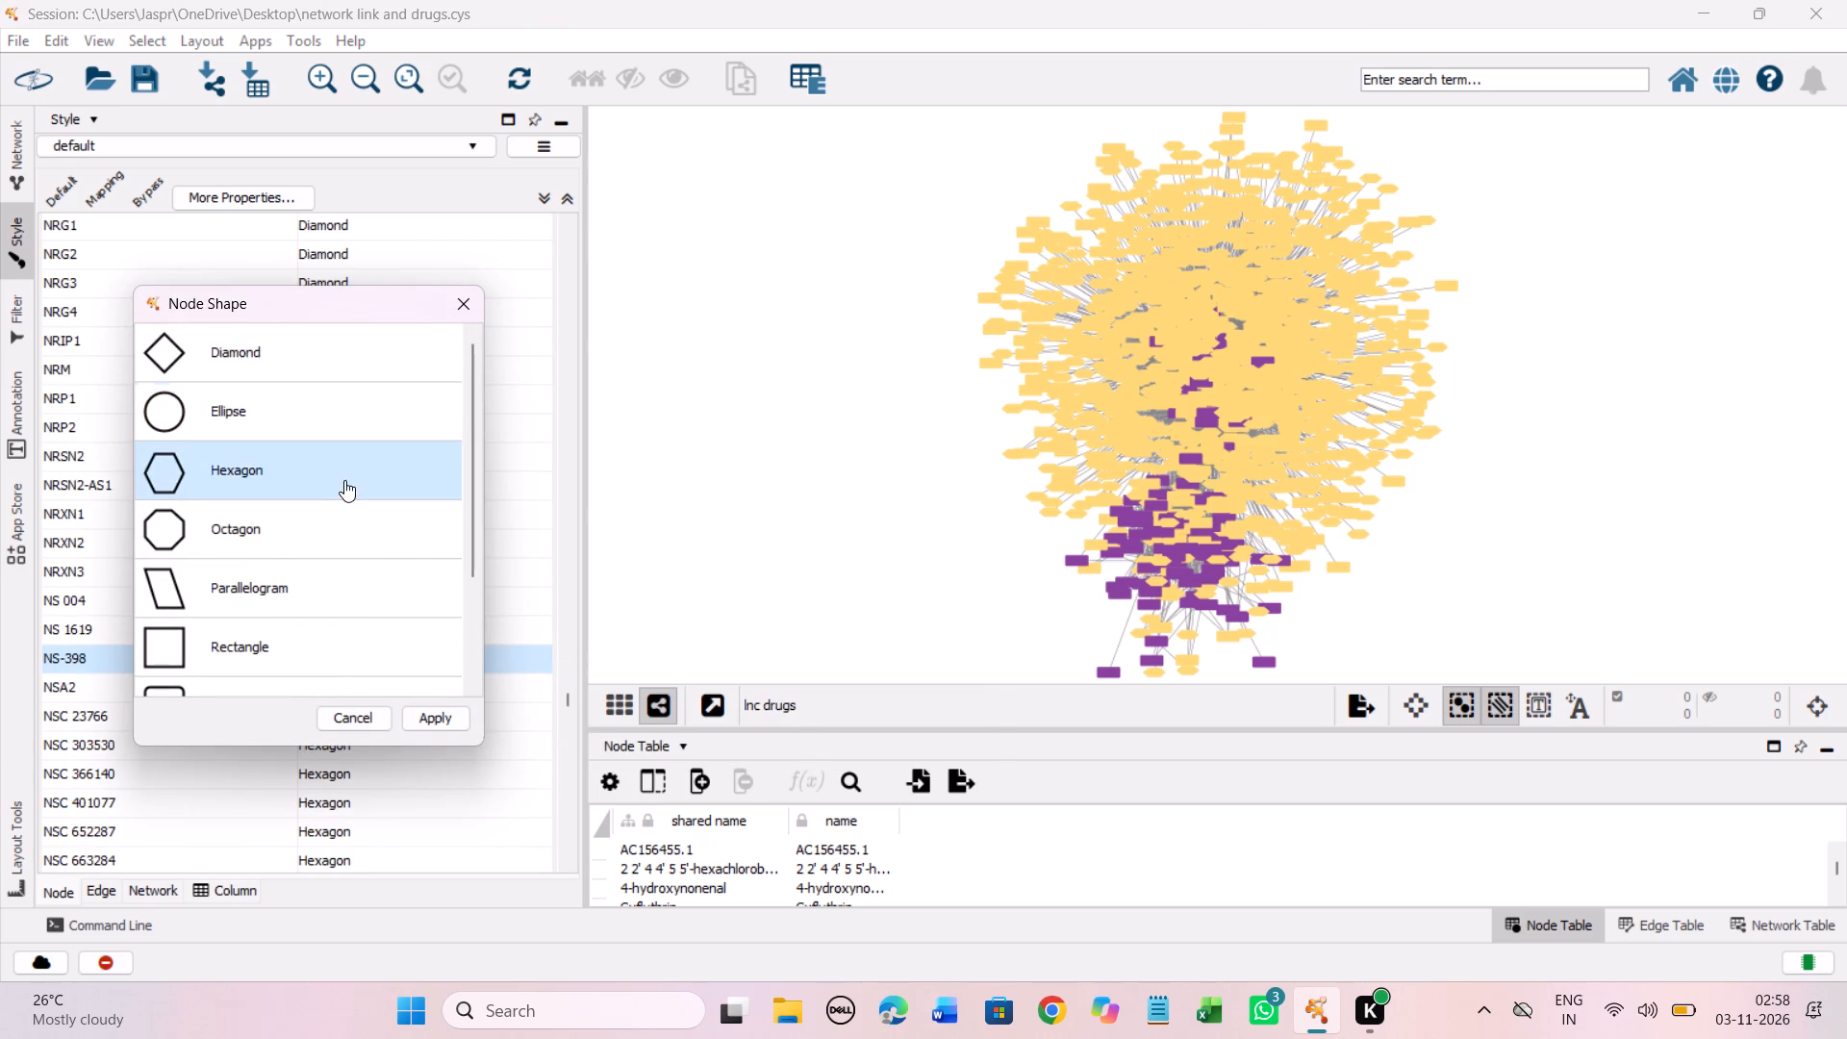
{"action": "left_click", "coordinate": [449, 713]}
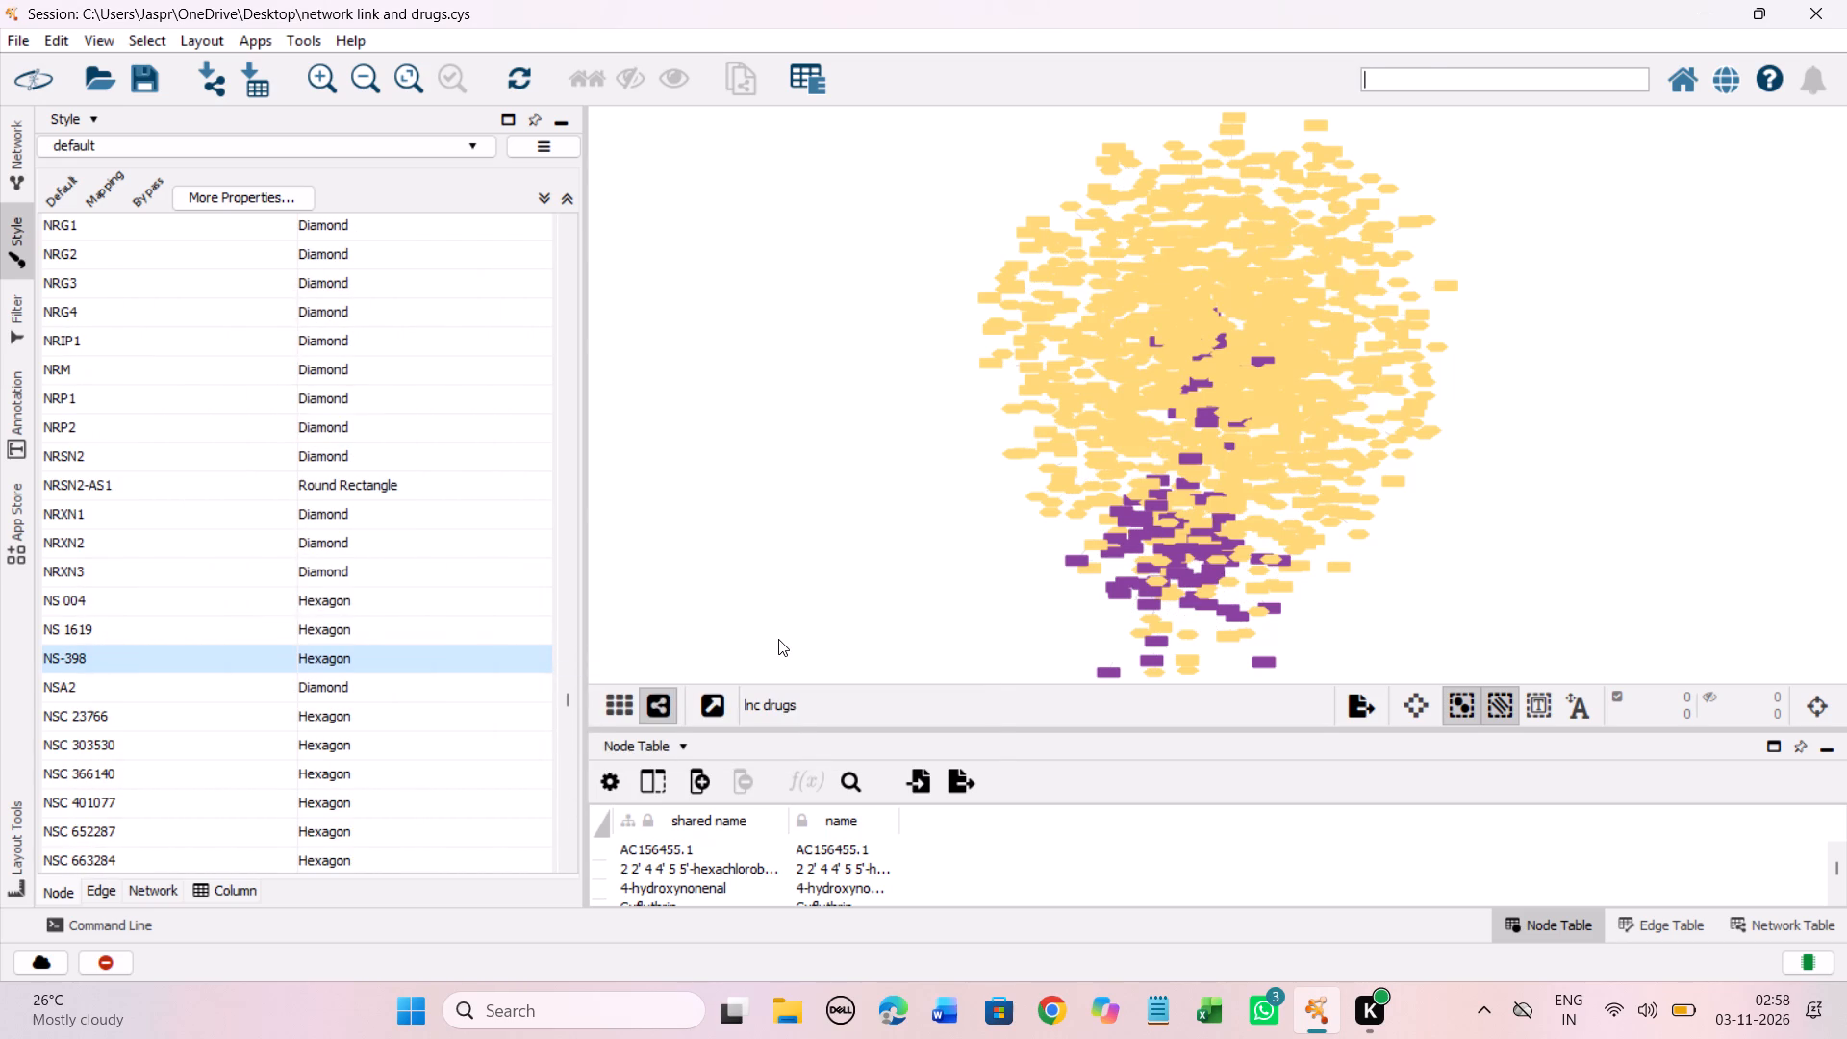
Find the unassigned compound NU-1025 in the node shape mapping and set its shape to Hexagon.
{"action": "scroll", "coordinate": [460, 520], "scroll_direction": "down", "scroll_amount": 1}
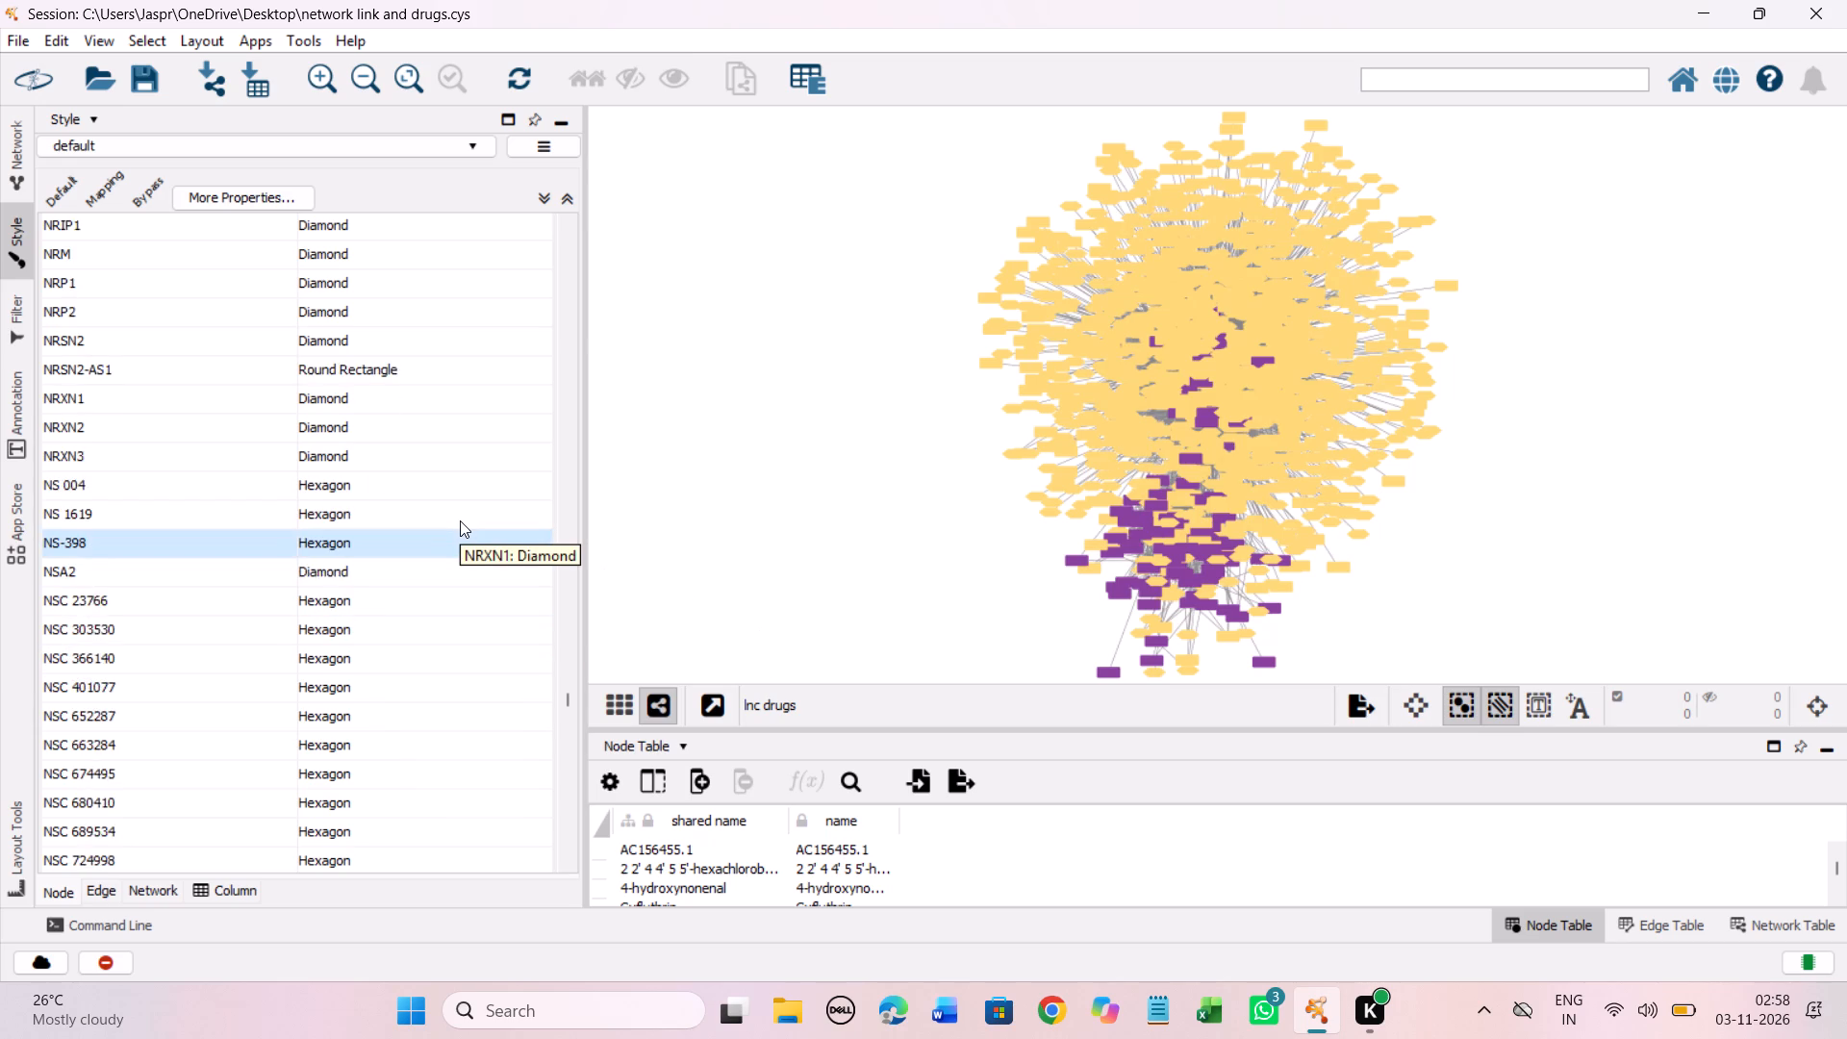
{"action": "scroll", "coordinate": [460, 520], "scroll_direction": "down", "scroll_amount": 4}
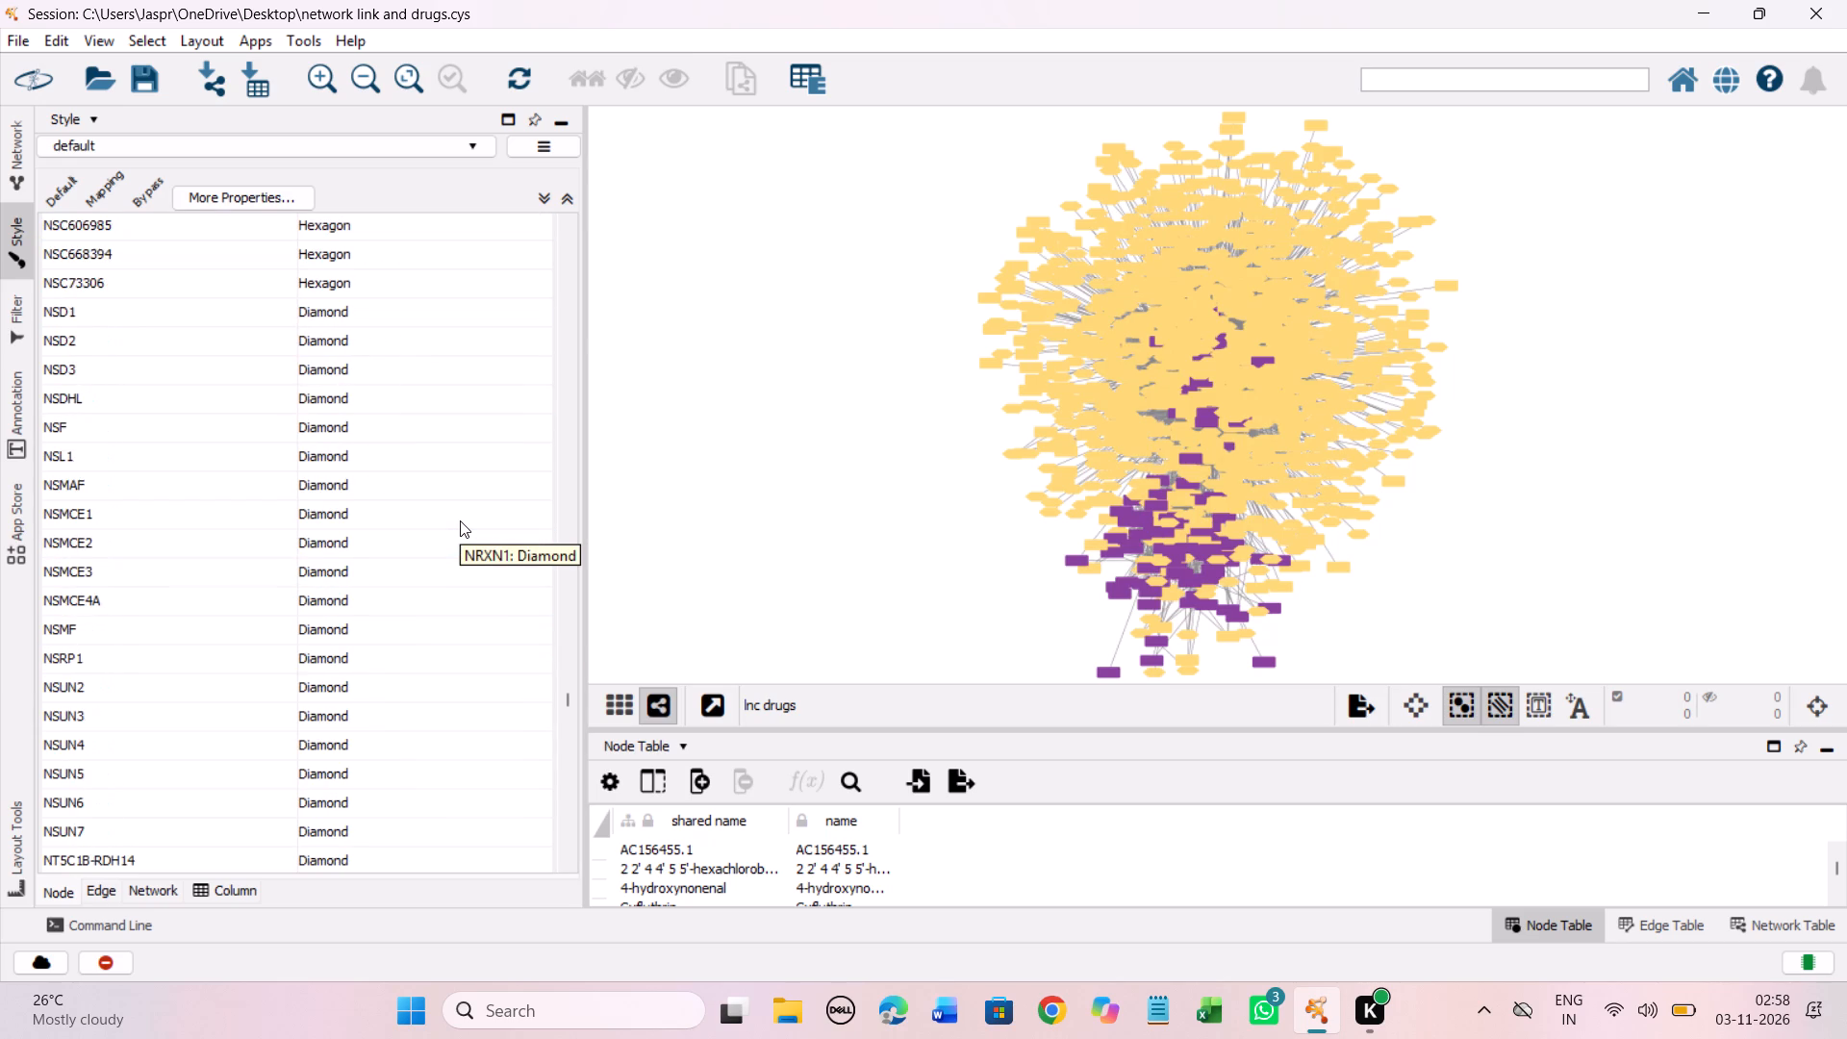
{"action": "scroll", "coordinate": [460, 520], "scroll_direction": "down", "scroll_amount": 4}
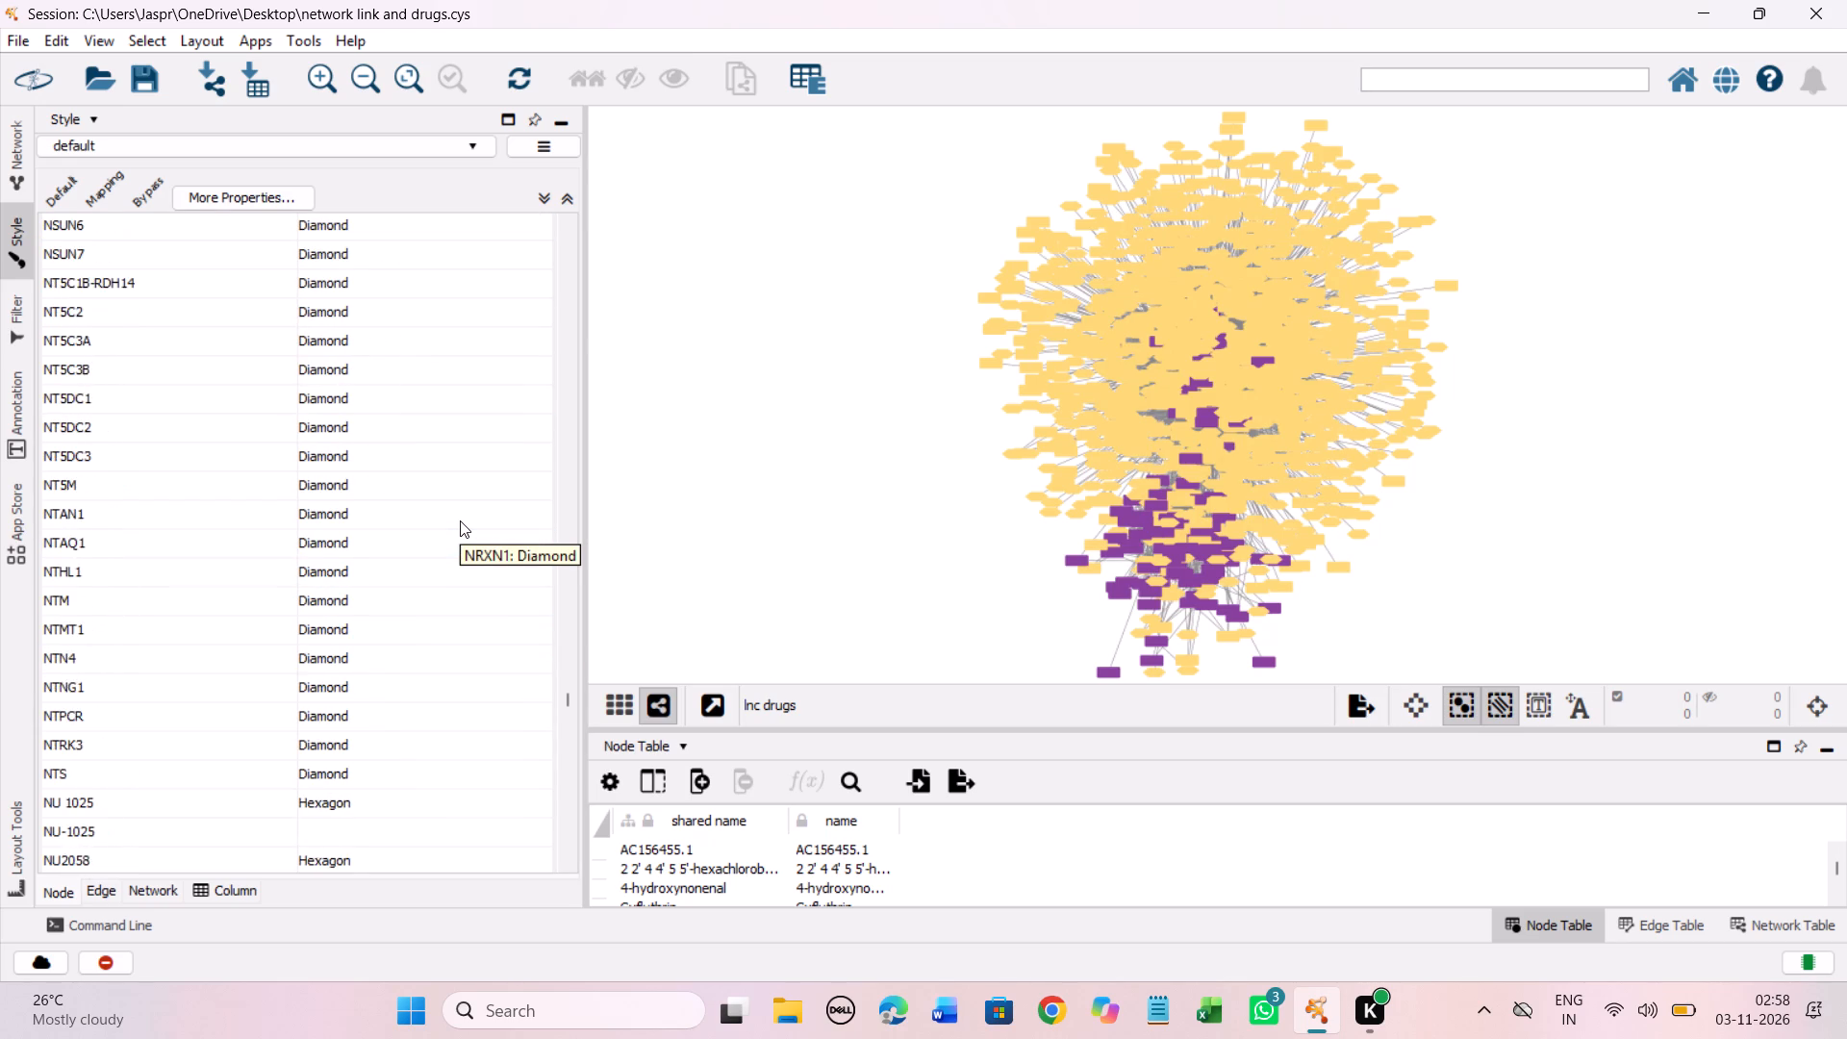
{"action": "scroll", "coordinate": [460, 520], "scroll_direction": "down", "scroll_amount": 1}
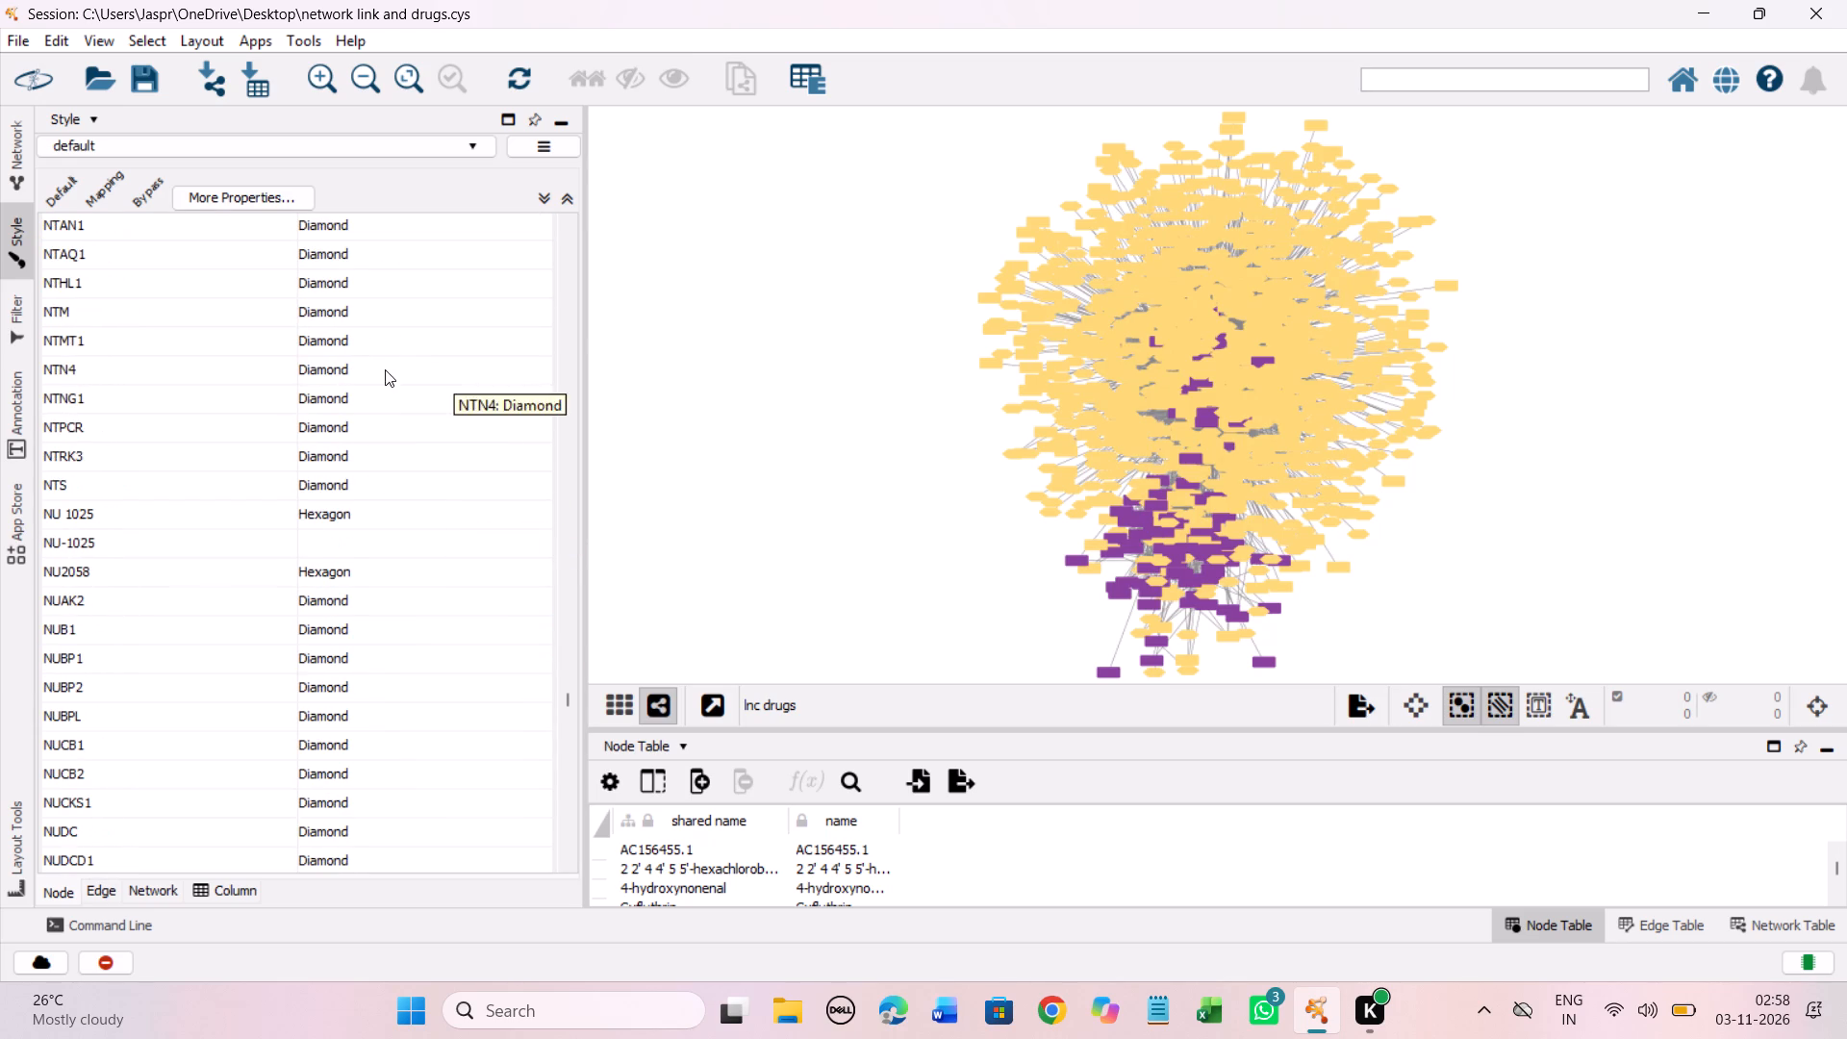
{"action": "left_click", "coordinate": [343, 541]}
{"action": "right_click", "coordinate": [343, 541]}
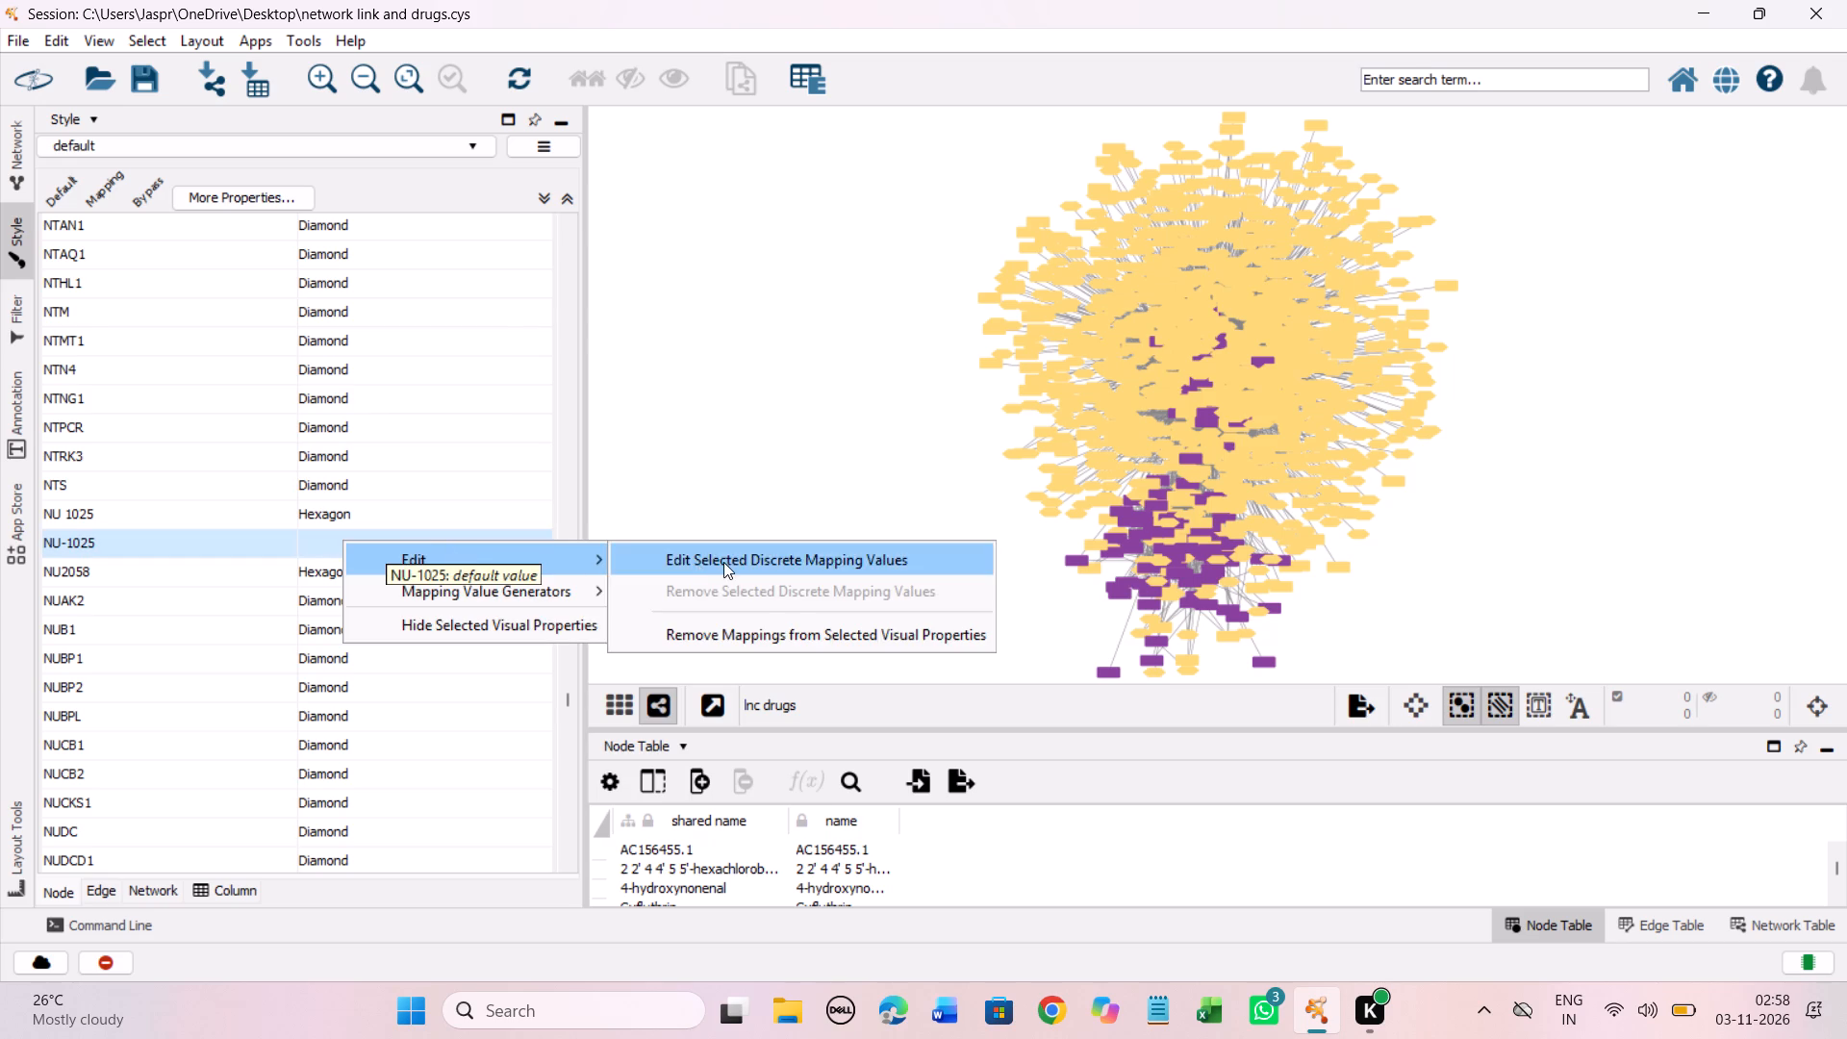
{"action": "left_click", "coordinate": [723, 562]}
{"action": "left_click", "coordinate": [259, 467]}
{"action": "left_click", "coordinate": [466, 720]}
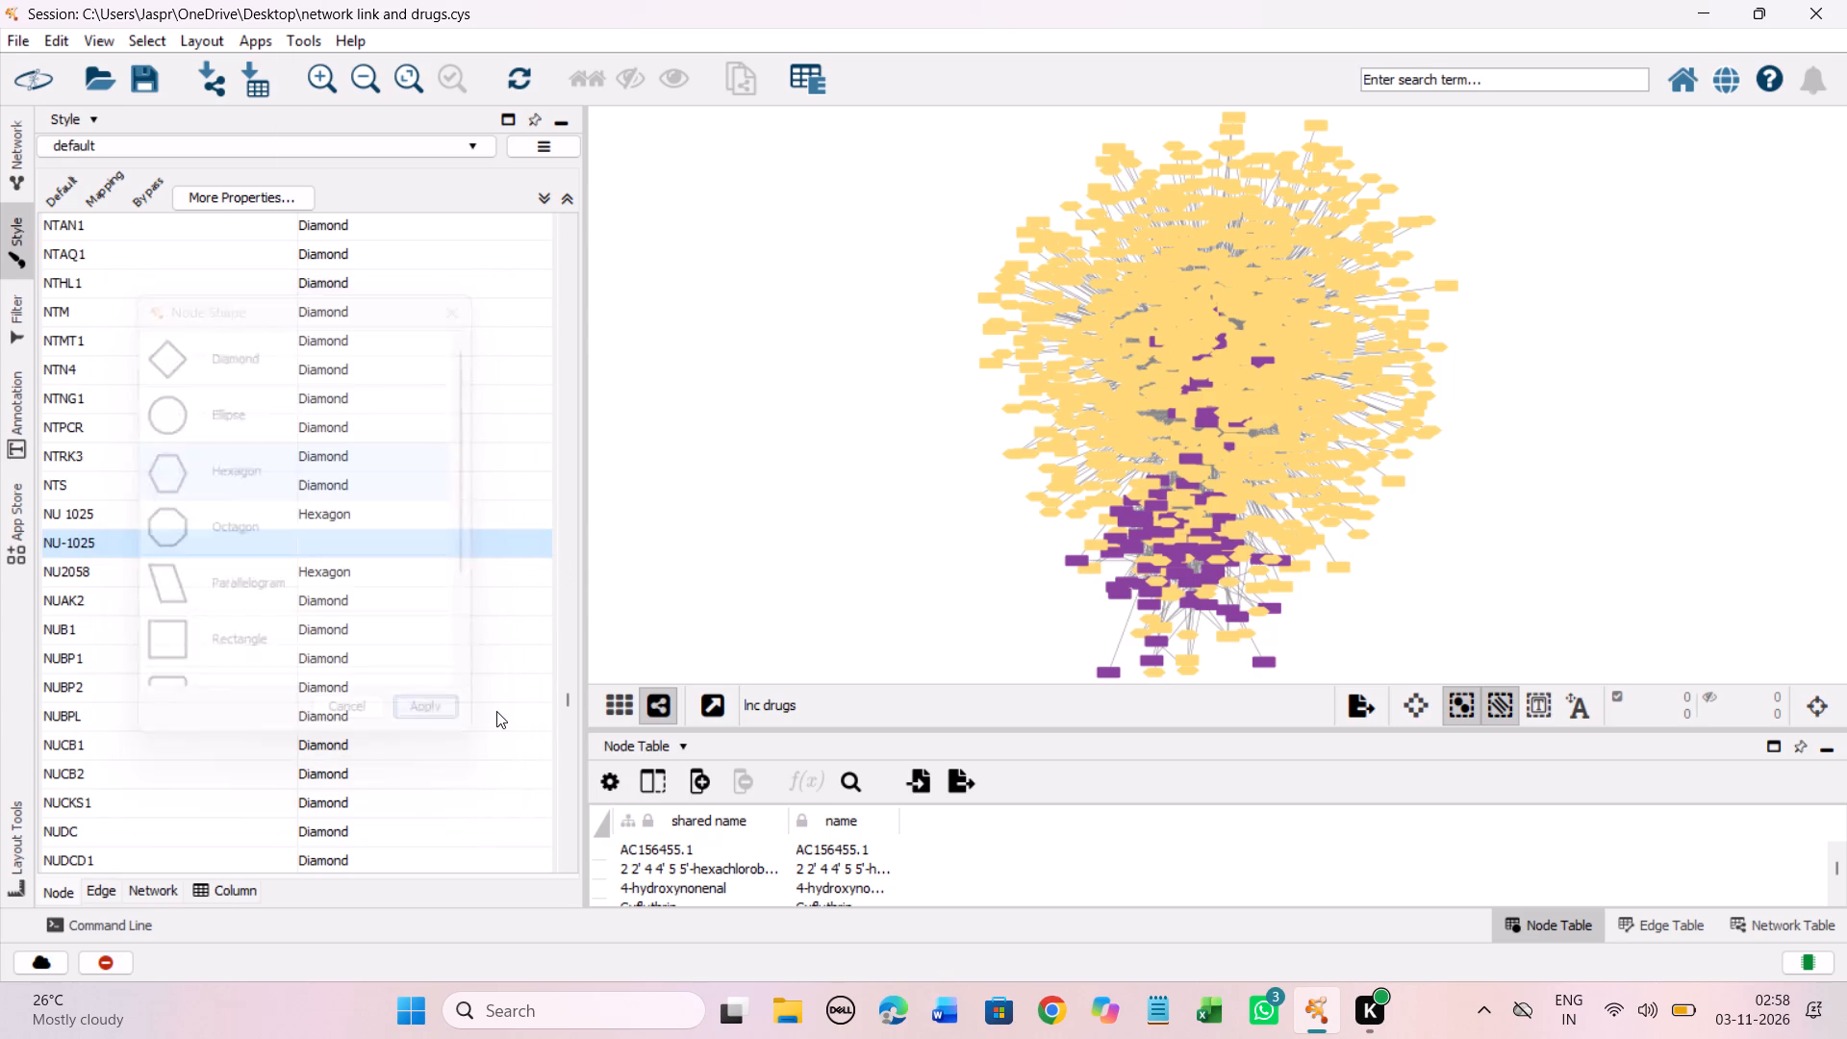
Select the run of entries from Nabumetone to O,O-diethyl dithiophosphate and set their mapped node shape to Hexagon.
{"action": "scroll", "coordinate": [496, 711], "scroll_direction": "down", "scroll_amount": 2}
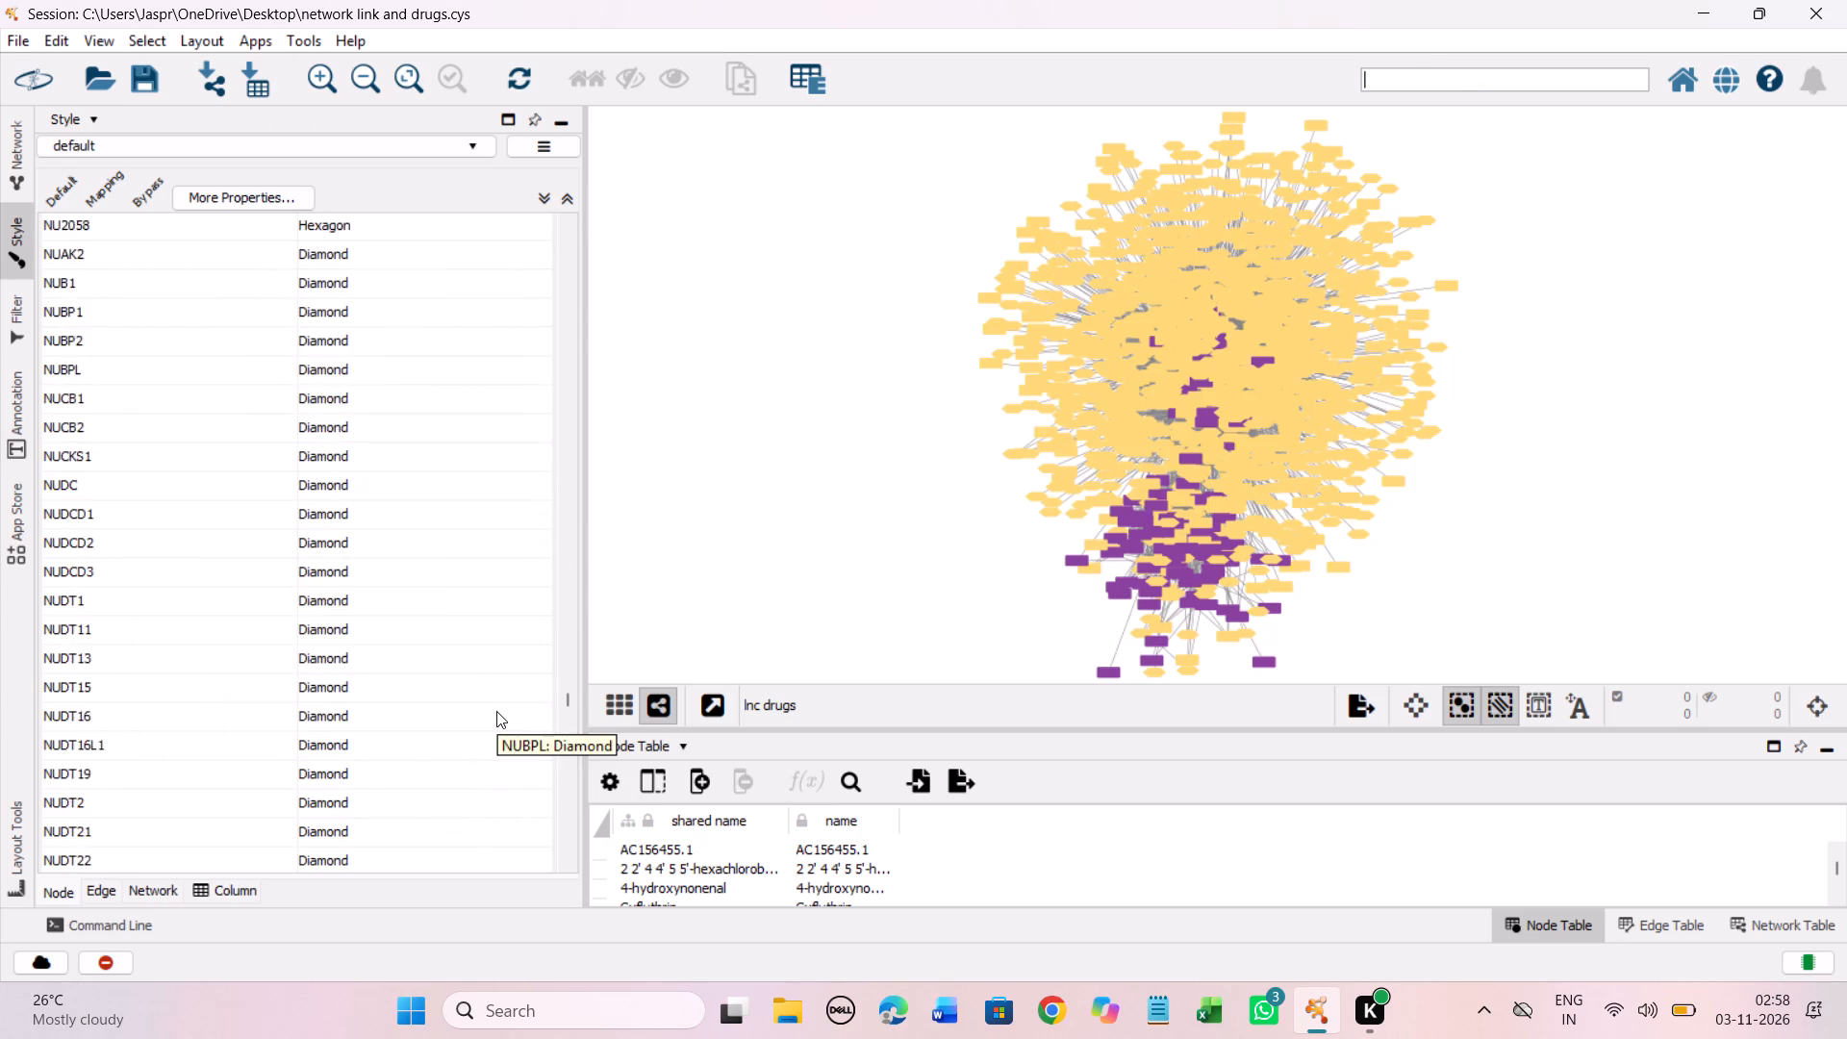
{"action": "scroll", "coordinate": [496, 711], "scroll_direction": "down", "scroll_amount": 3}
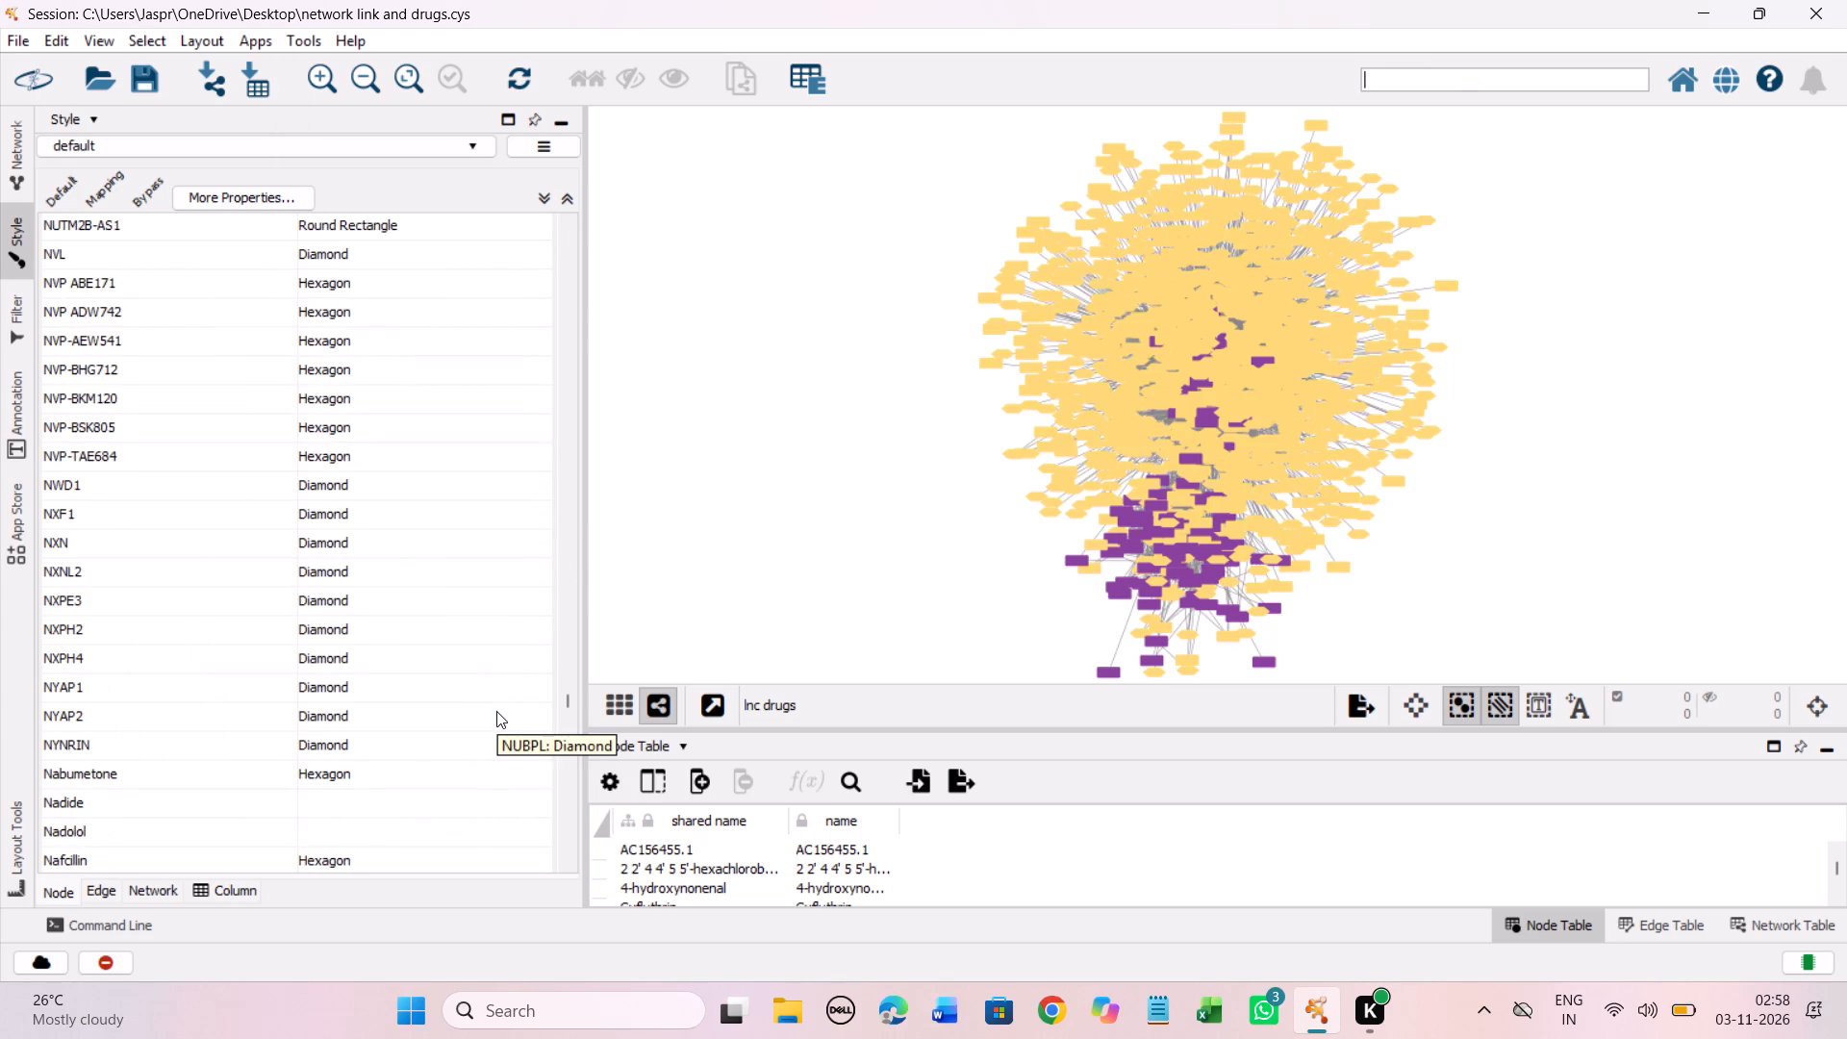
{"action": "scroll", "coordinate": [496, 711], "scroll_direction": "down", "scroll_amount": 7}
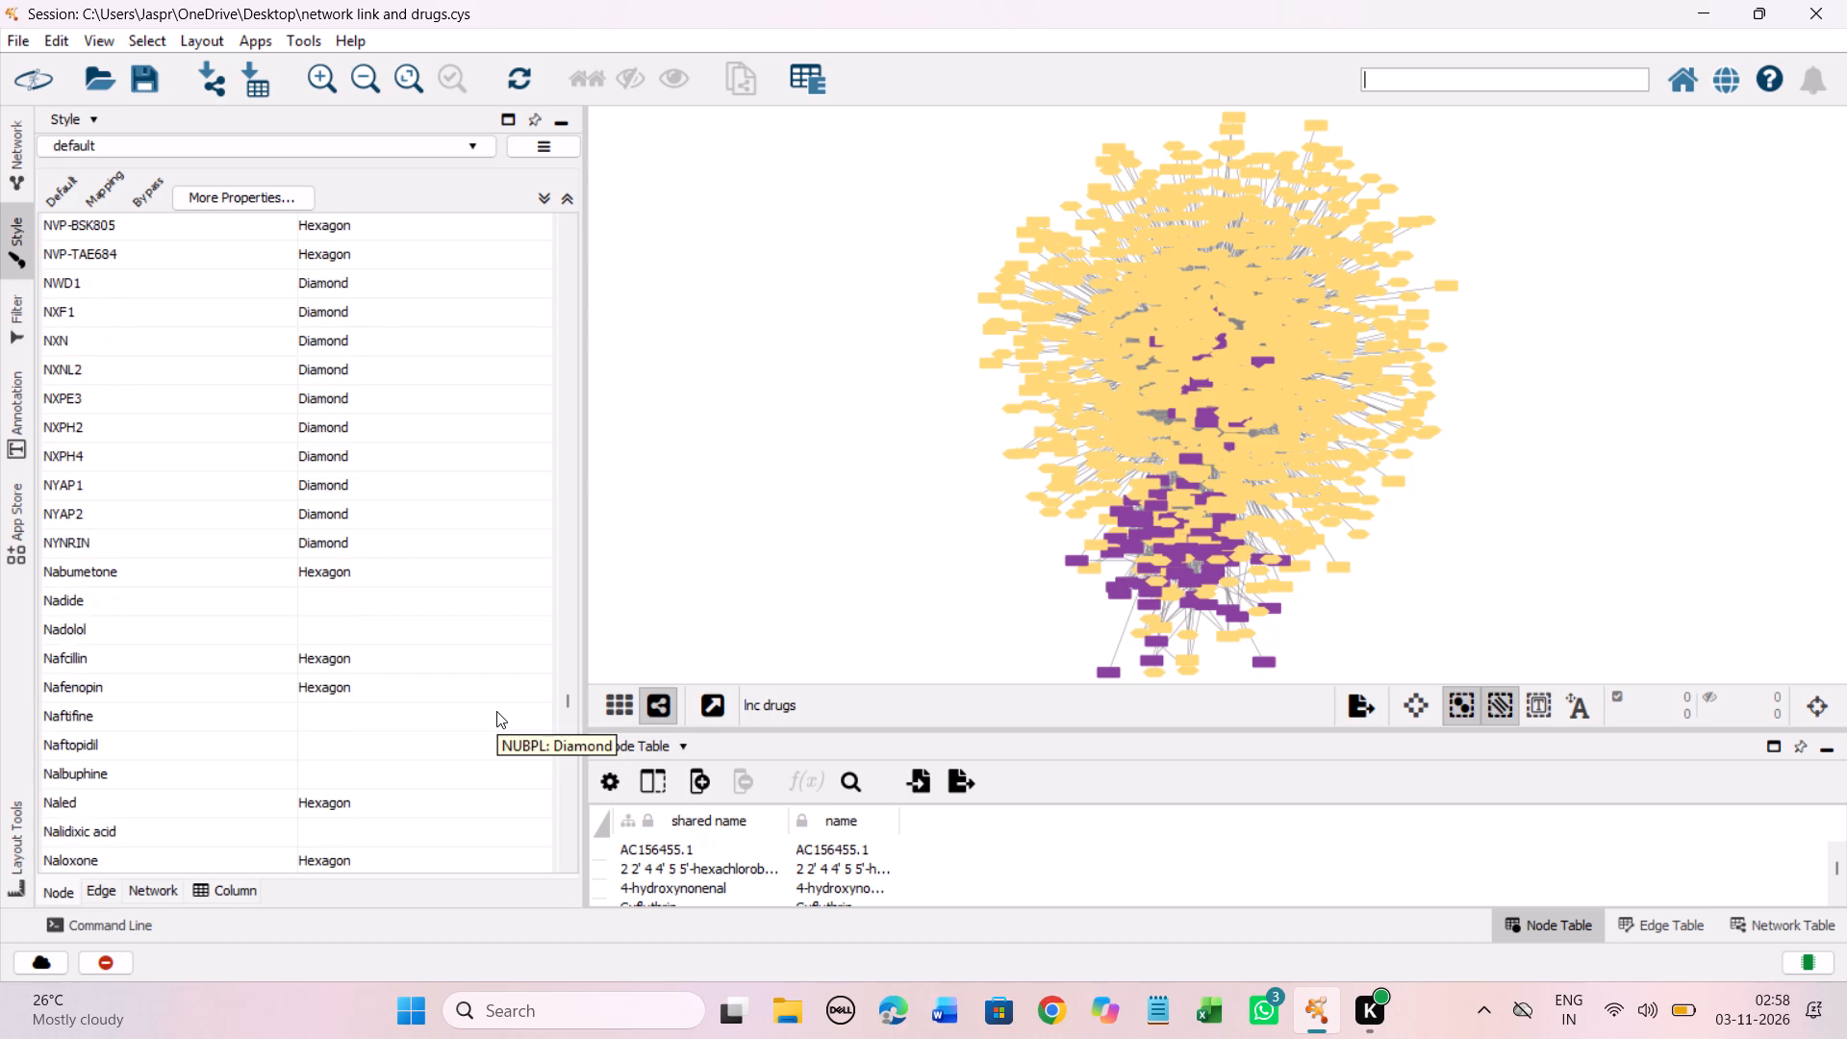
{"action": "scroll", "coordinate": [496, 711], "scroll_direction": "down", "scroll_amount": 2}
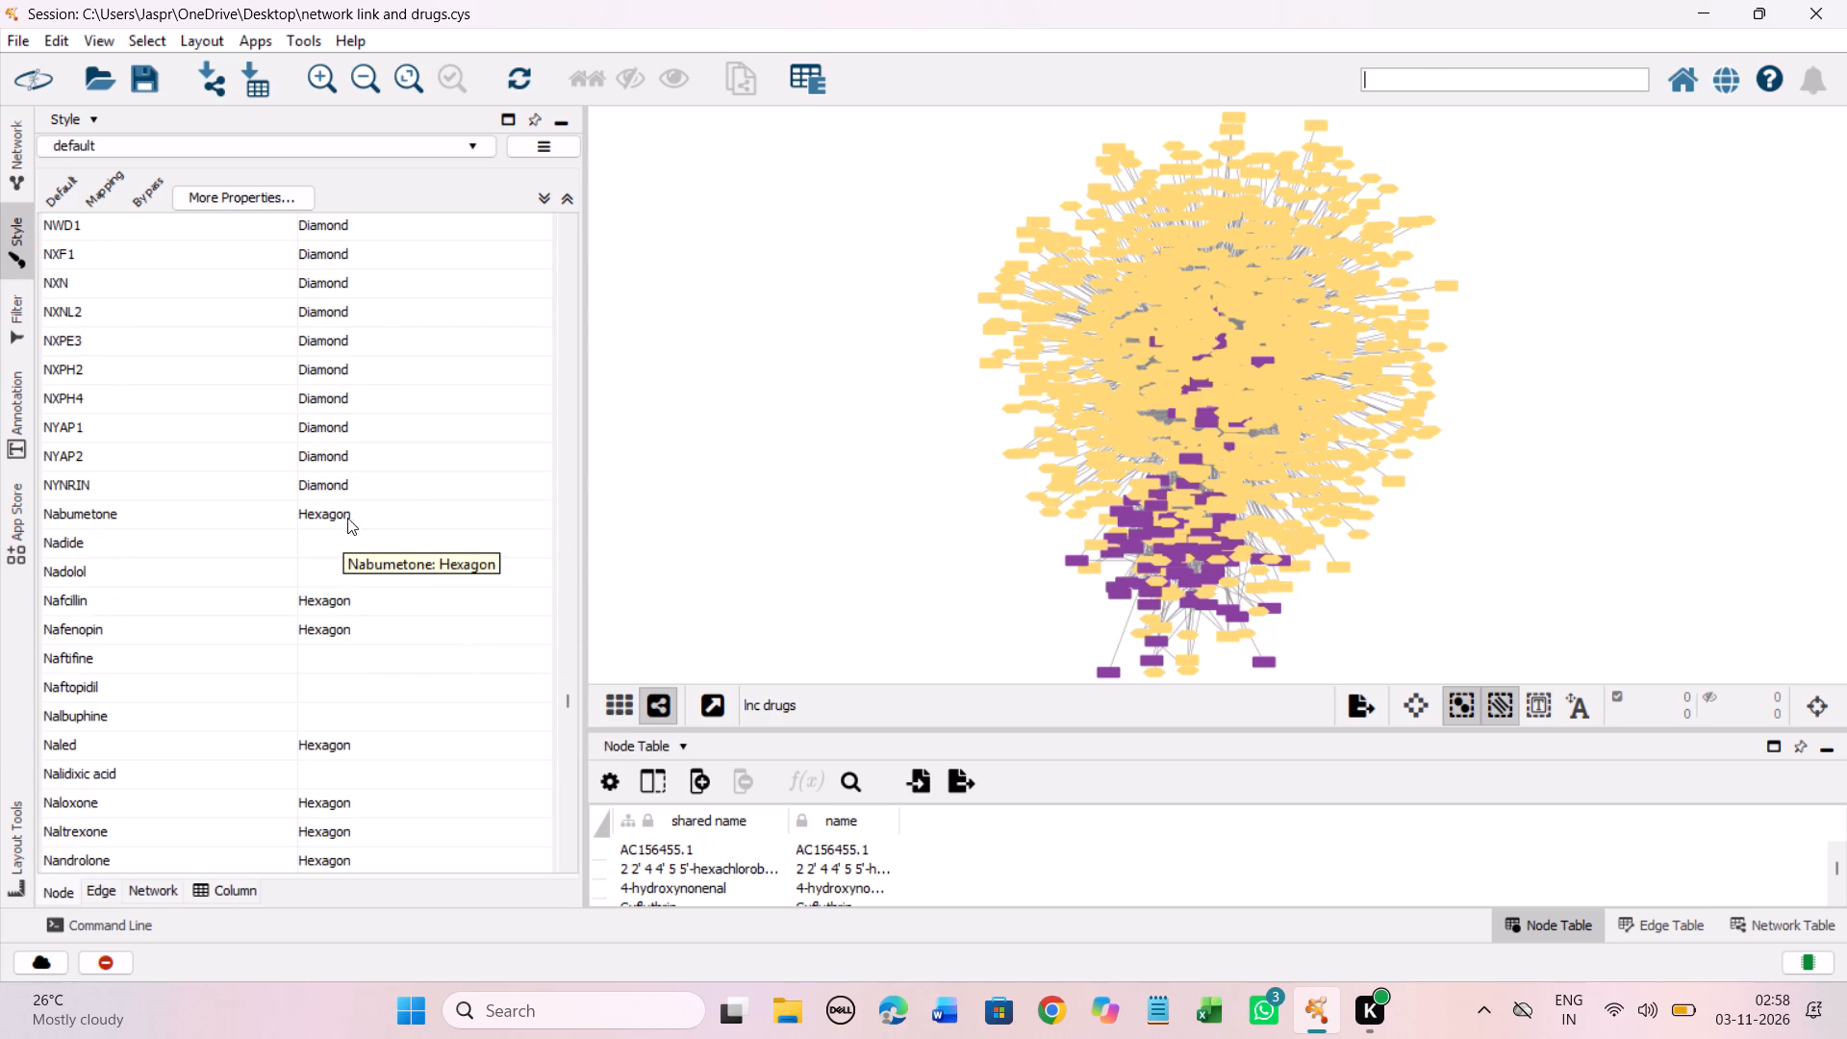
{"action": "left_click", "coordinate": [351, 512]}
{"action": "scroll", "coordinate": [481, 560], "scroll_direction": "down", "scroll_amount": 1}
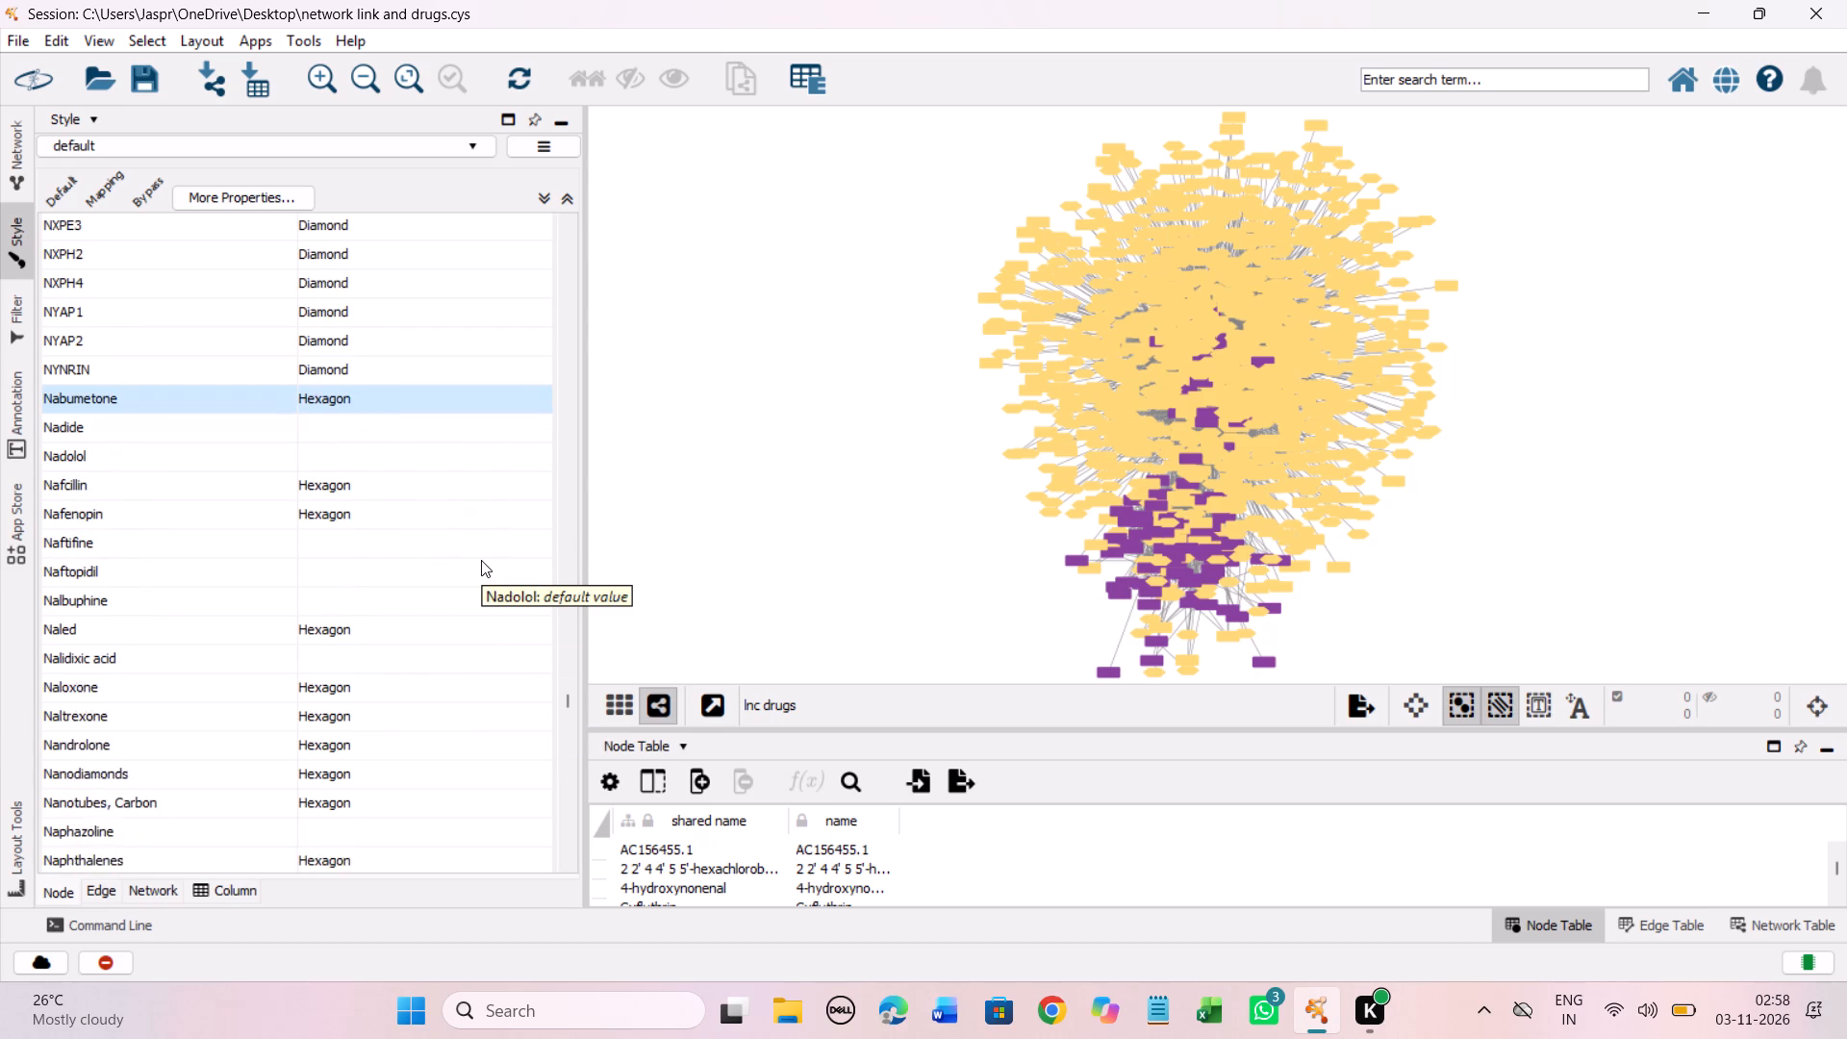
{"action": "scroll", "coordinate": [481, 560], "scroll_direction": "down", "scroll_amount": 4}
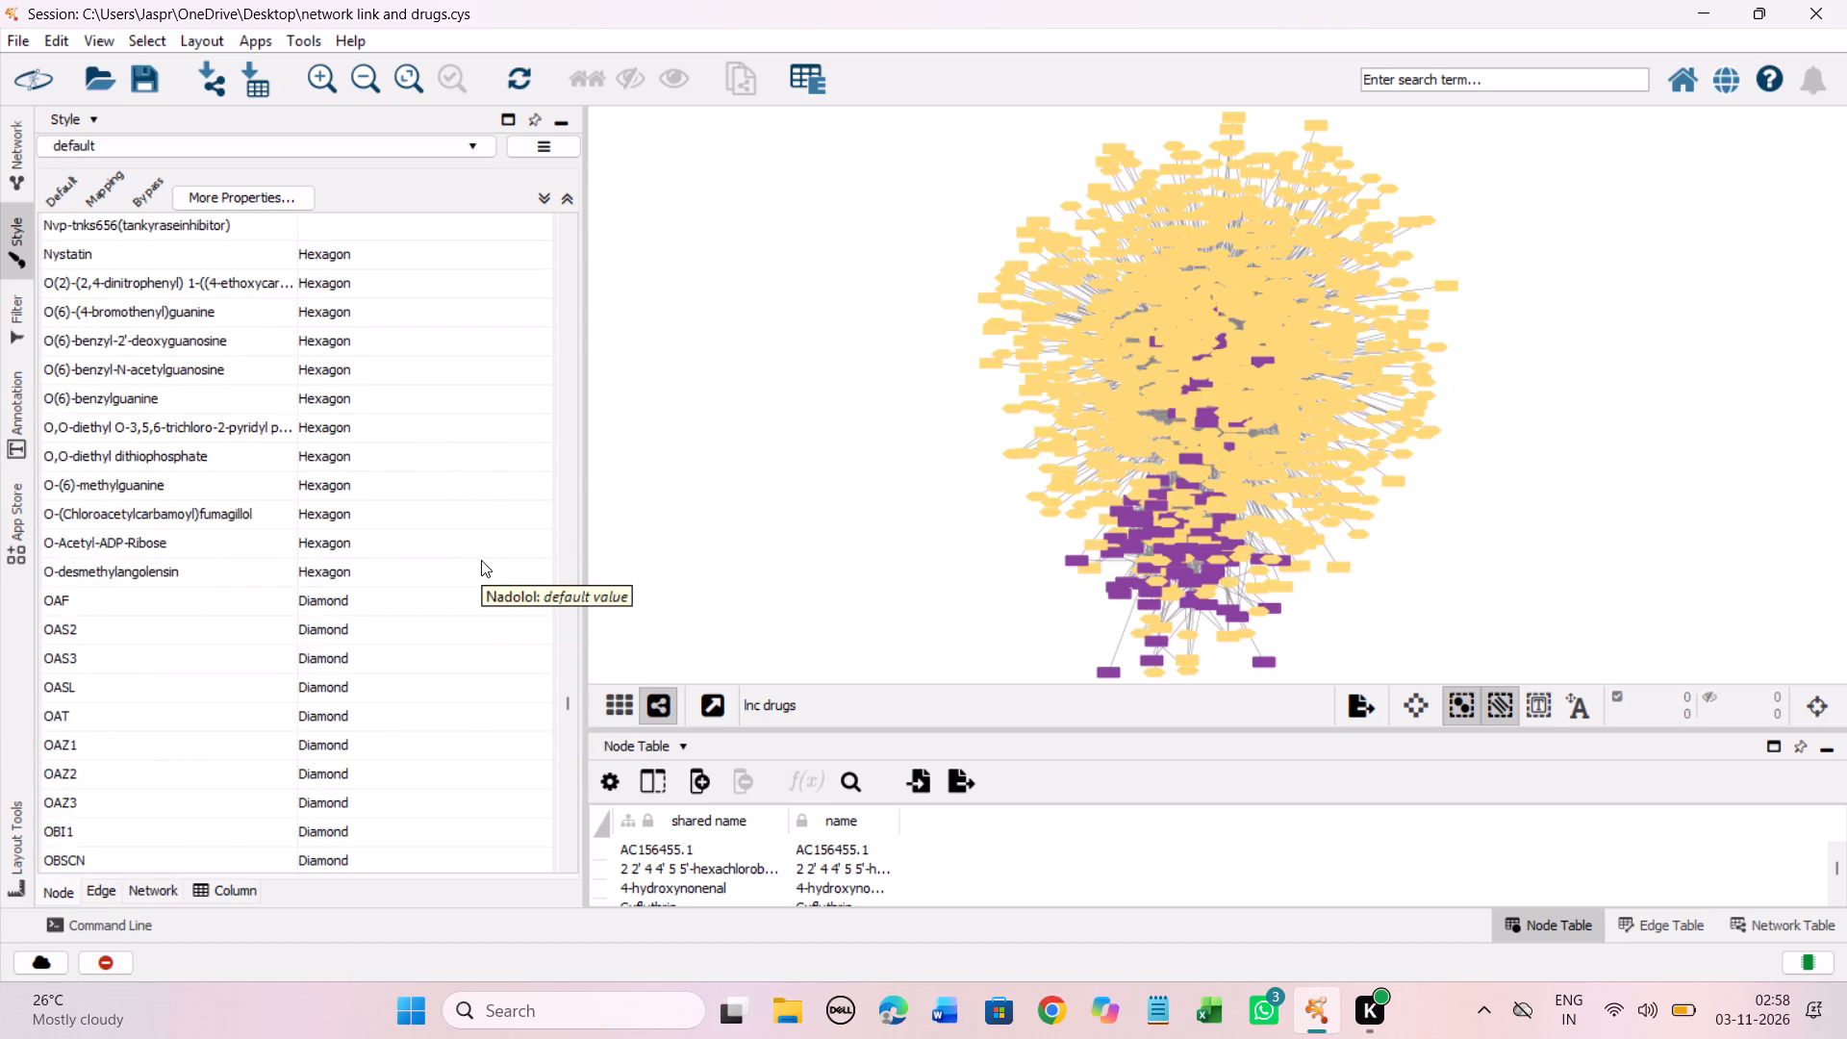
{"action": "scroll", "coordinate": [481, 560], "scroll_direction": "down", "scroll_amount": 1}
{"action": "scroll", "coordinate": [481, 560], "scroll_direction": "up", "scroll_amount": 2}
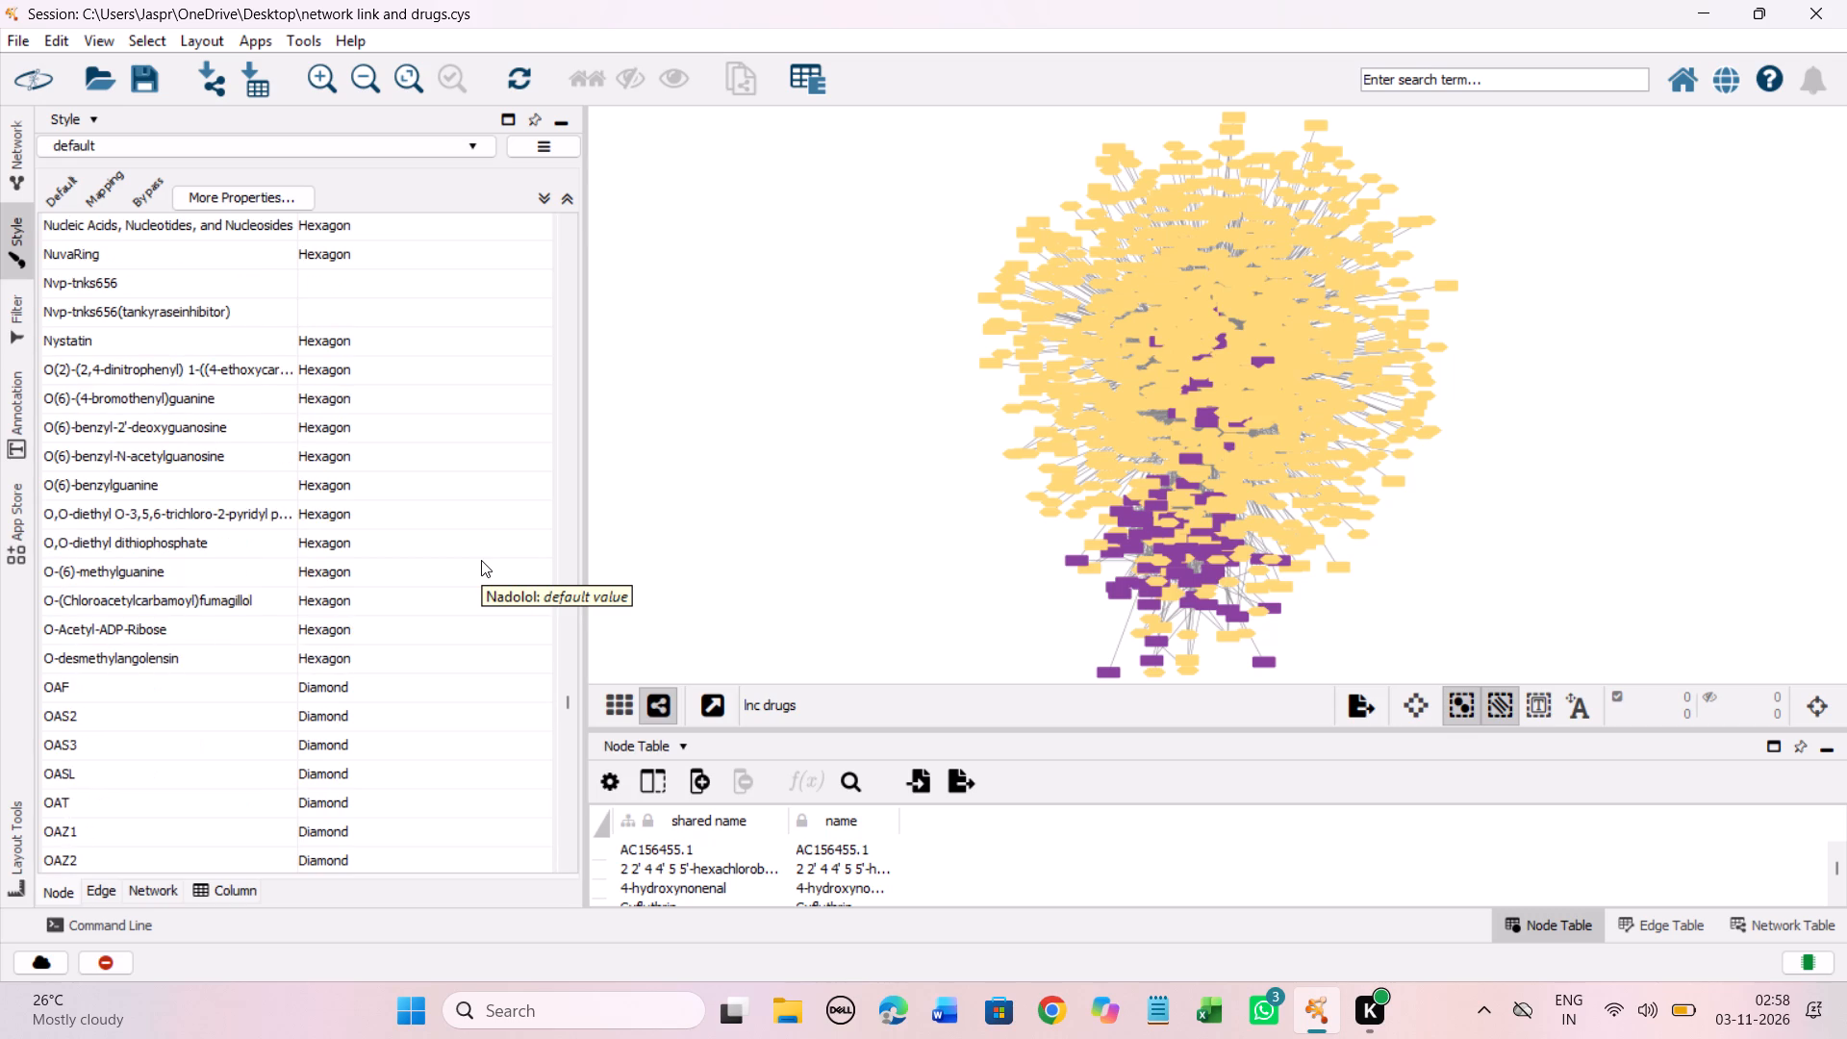
{"action": "left_click", "coordinate": [327, 548], "text": "shift"}
{"action": "right_click", "coordinate": [327, 548]}
{"action": "left_click", "coordinate": [668, 553]}
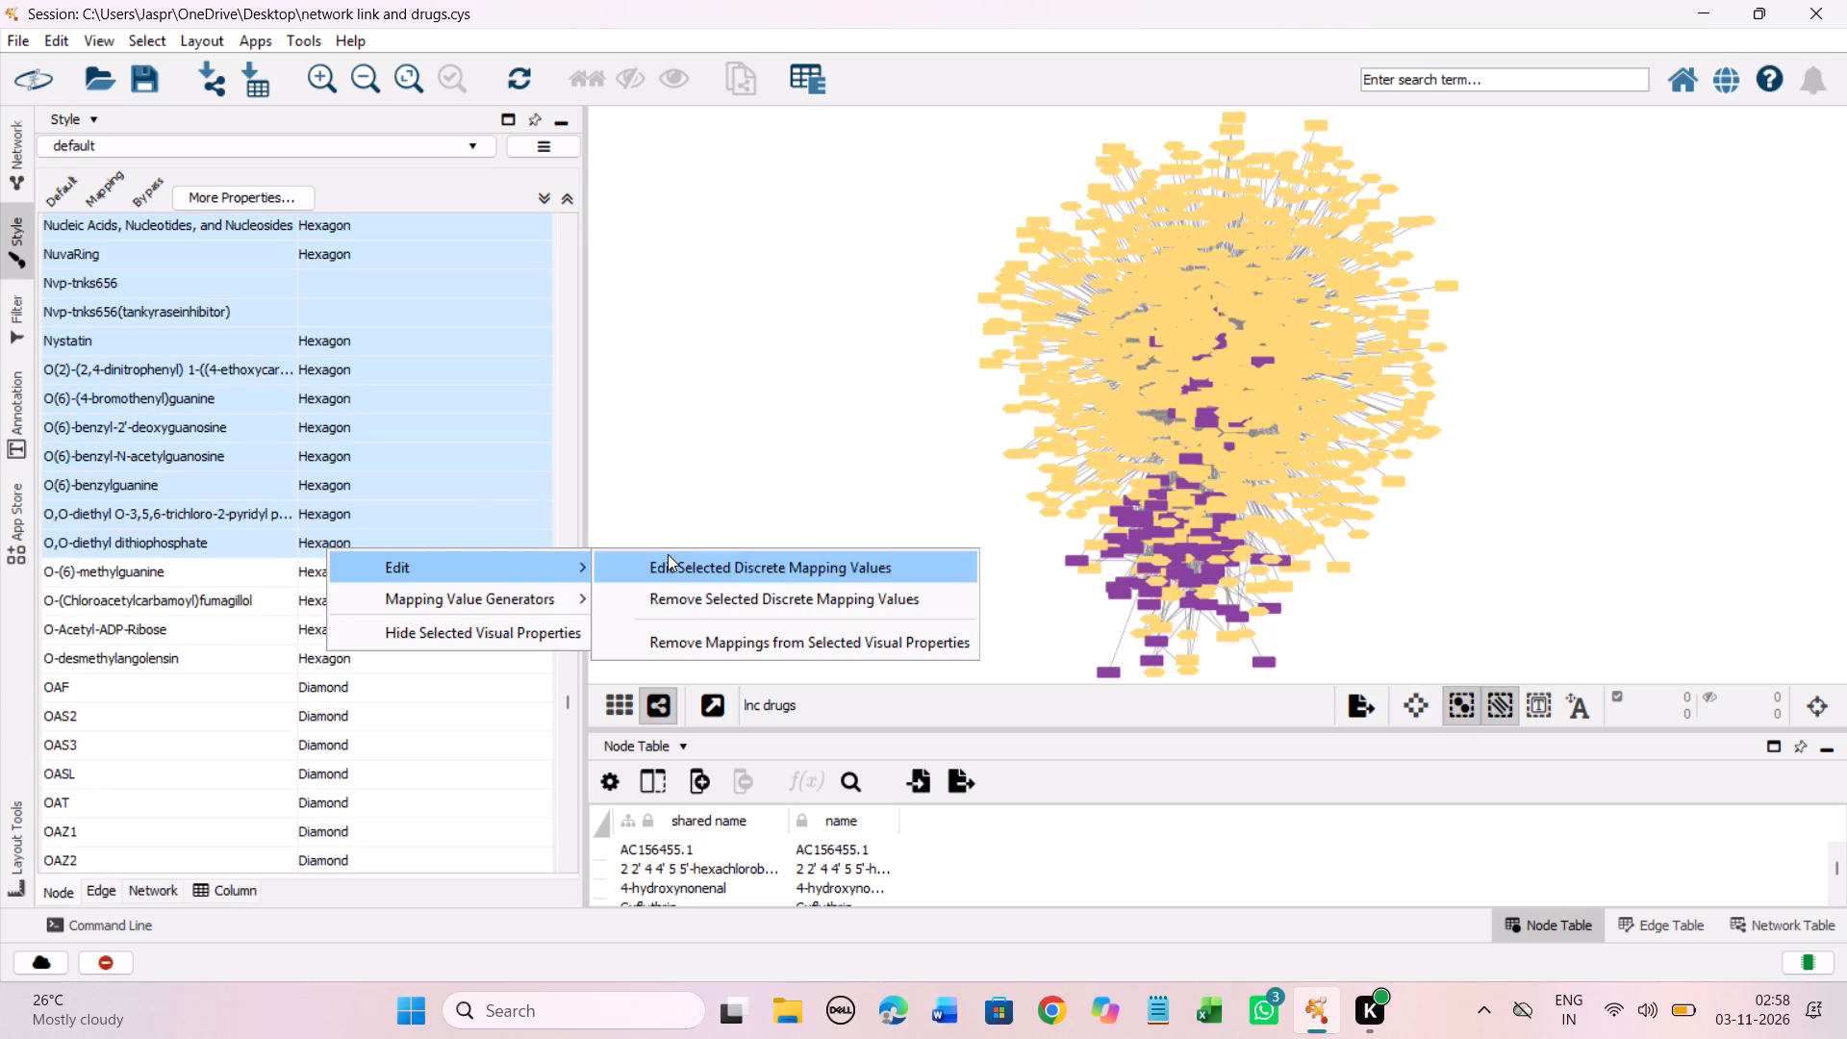
{"action": "left_click", "coordinate": [241, 474]}
{"action": "left_click", "coordinate": [446, 711]}
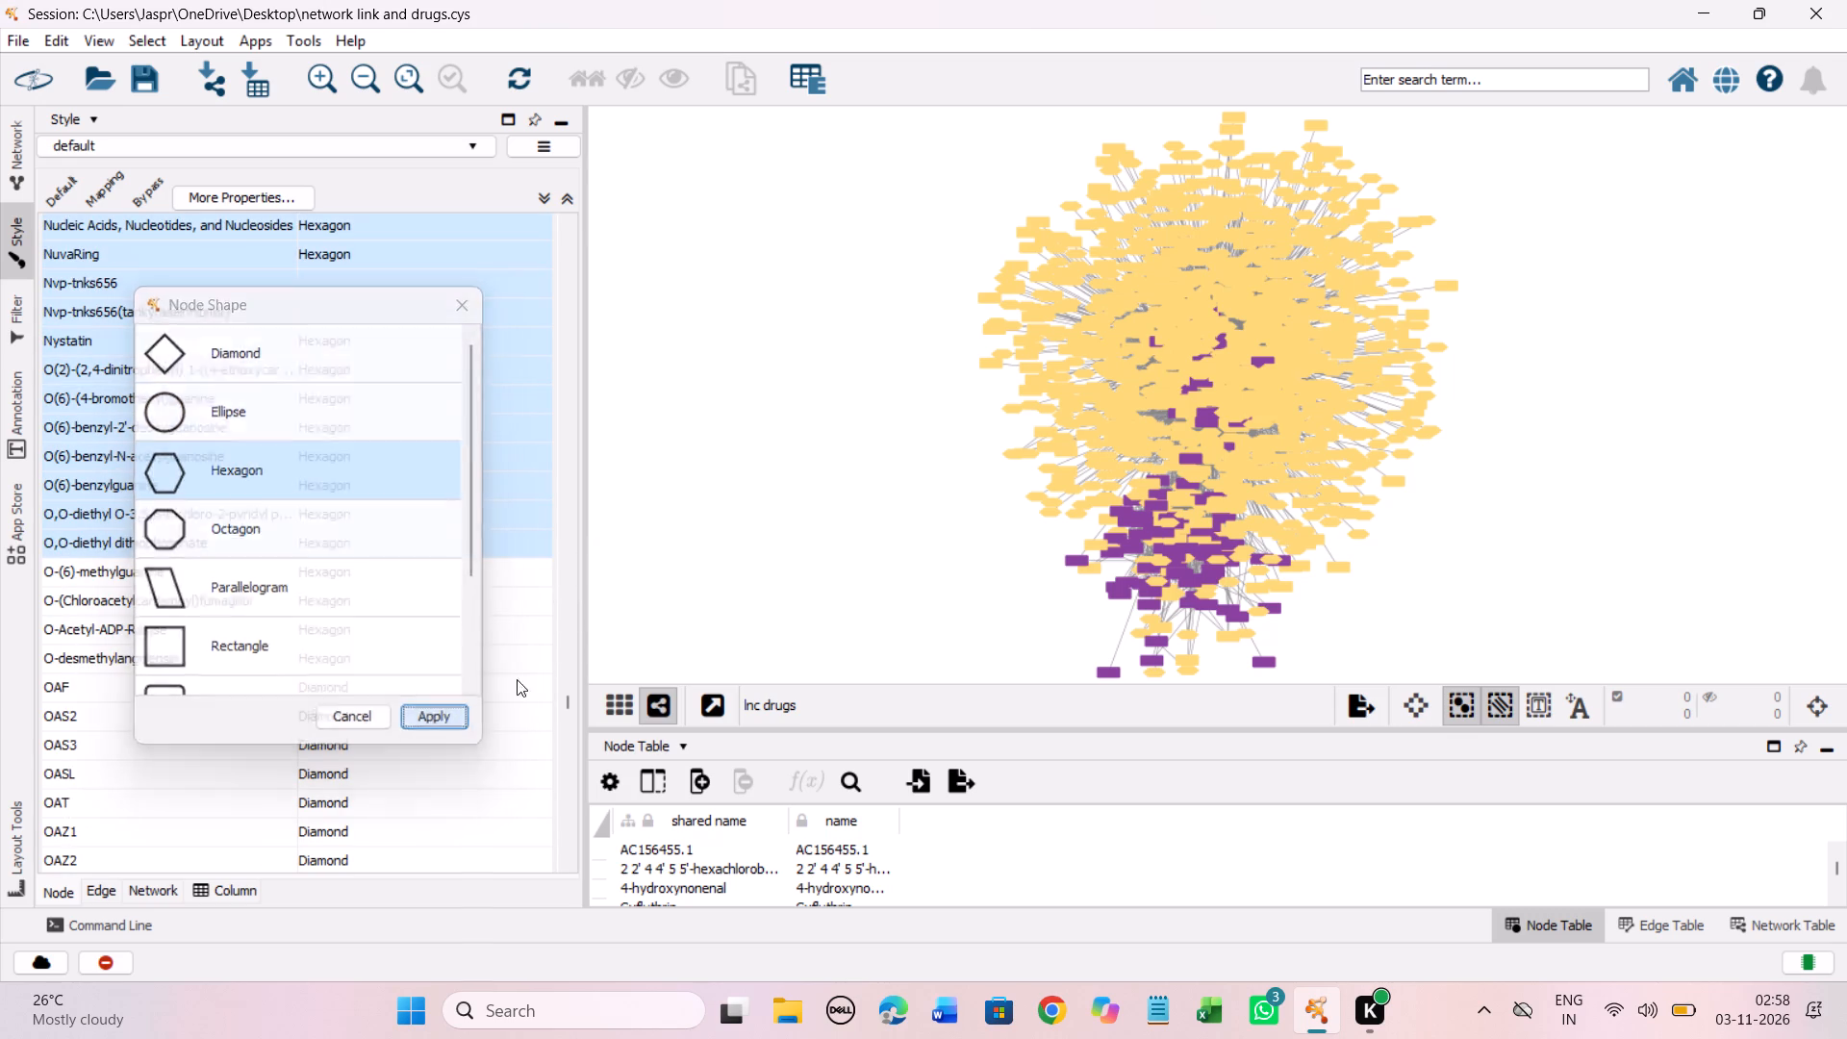
Find the next entry without a shape, Orciprenaline, in the node shape mapping and set it to Hexagon.
{"action": "scroll", "coordinate": [525, 667], "scroll_direction": "down", "scroll_amount": 2}
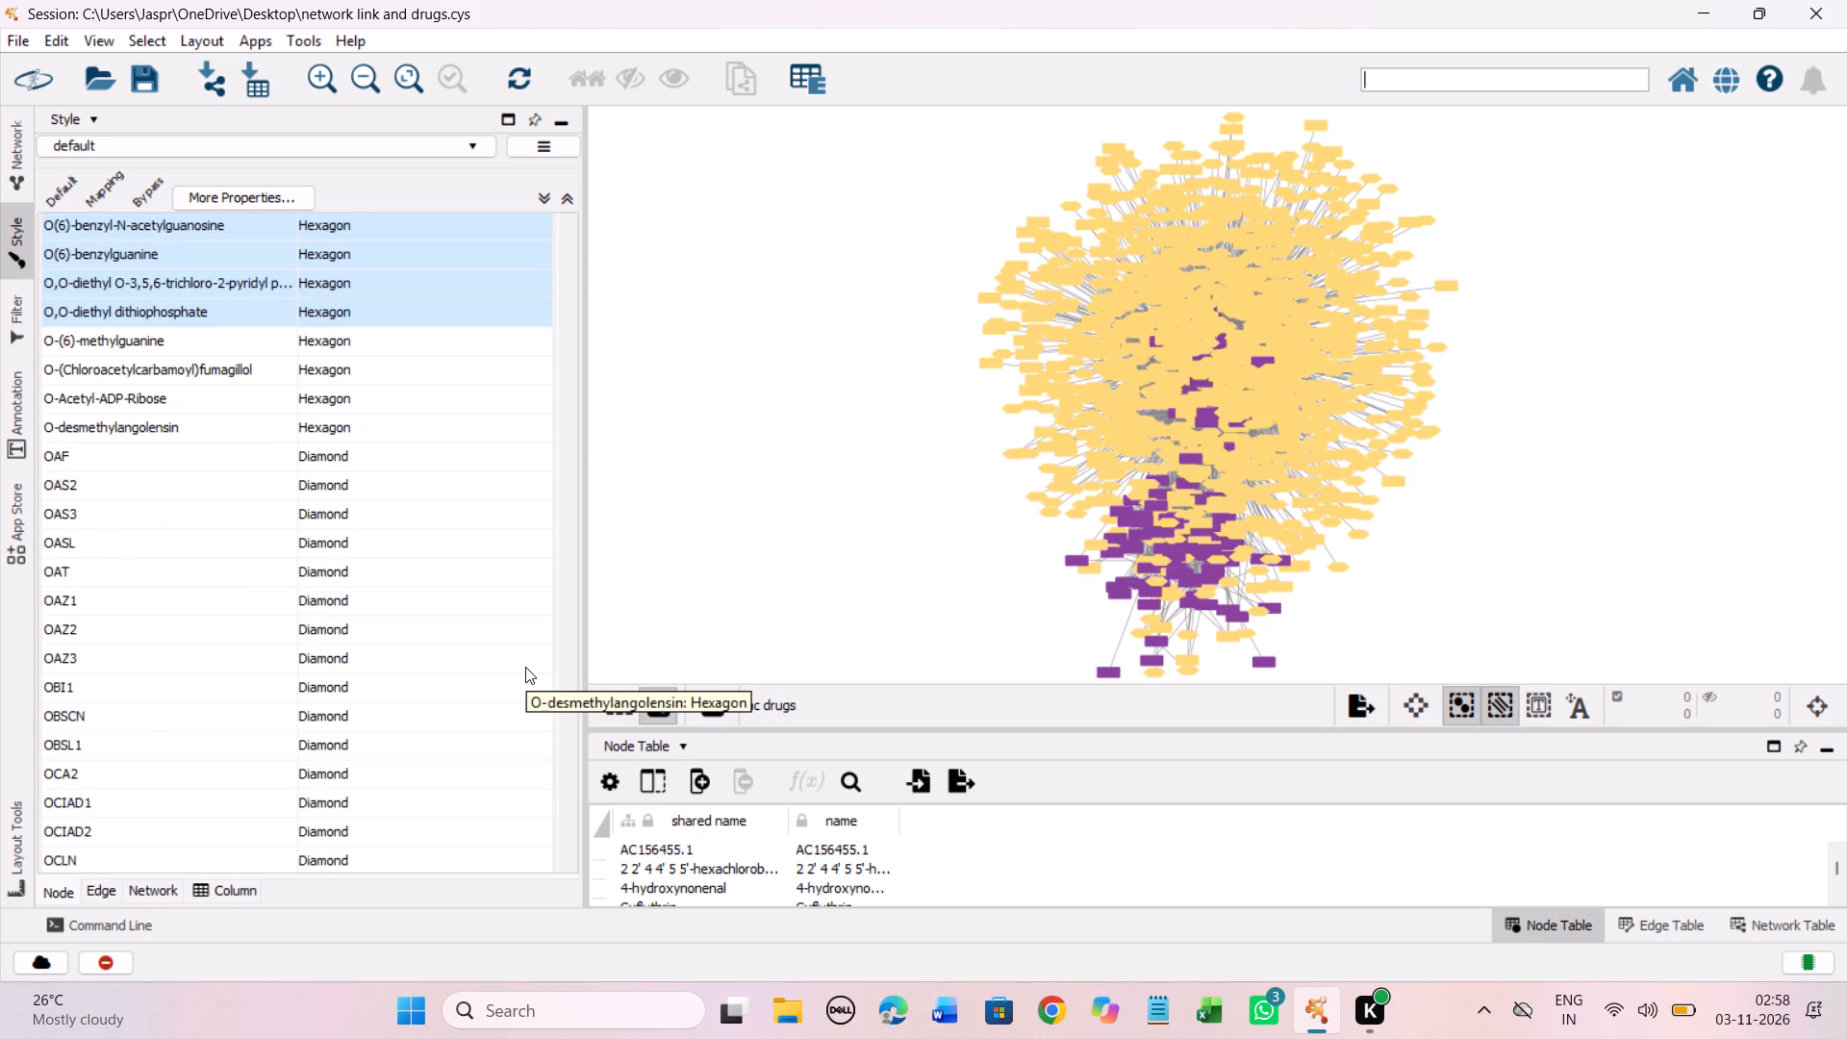
{"action": "scroll", "coordinate": [525, 667], "scroll_direction": "down", "scroll_amount": 5}
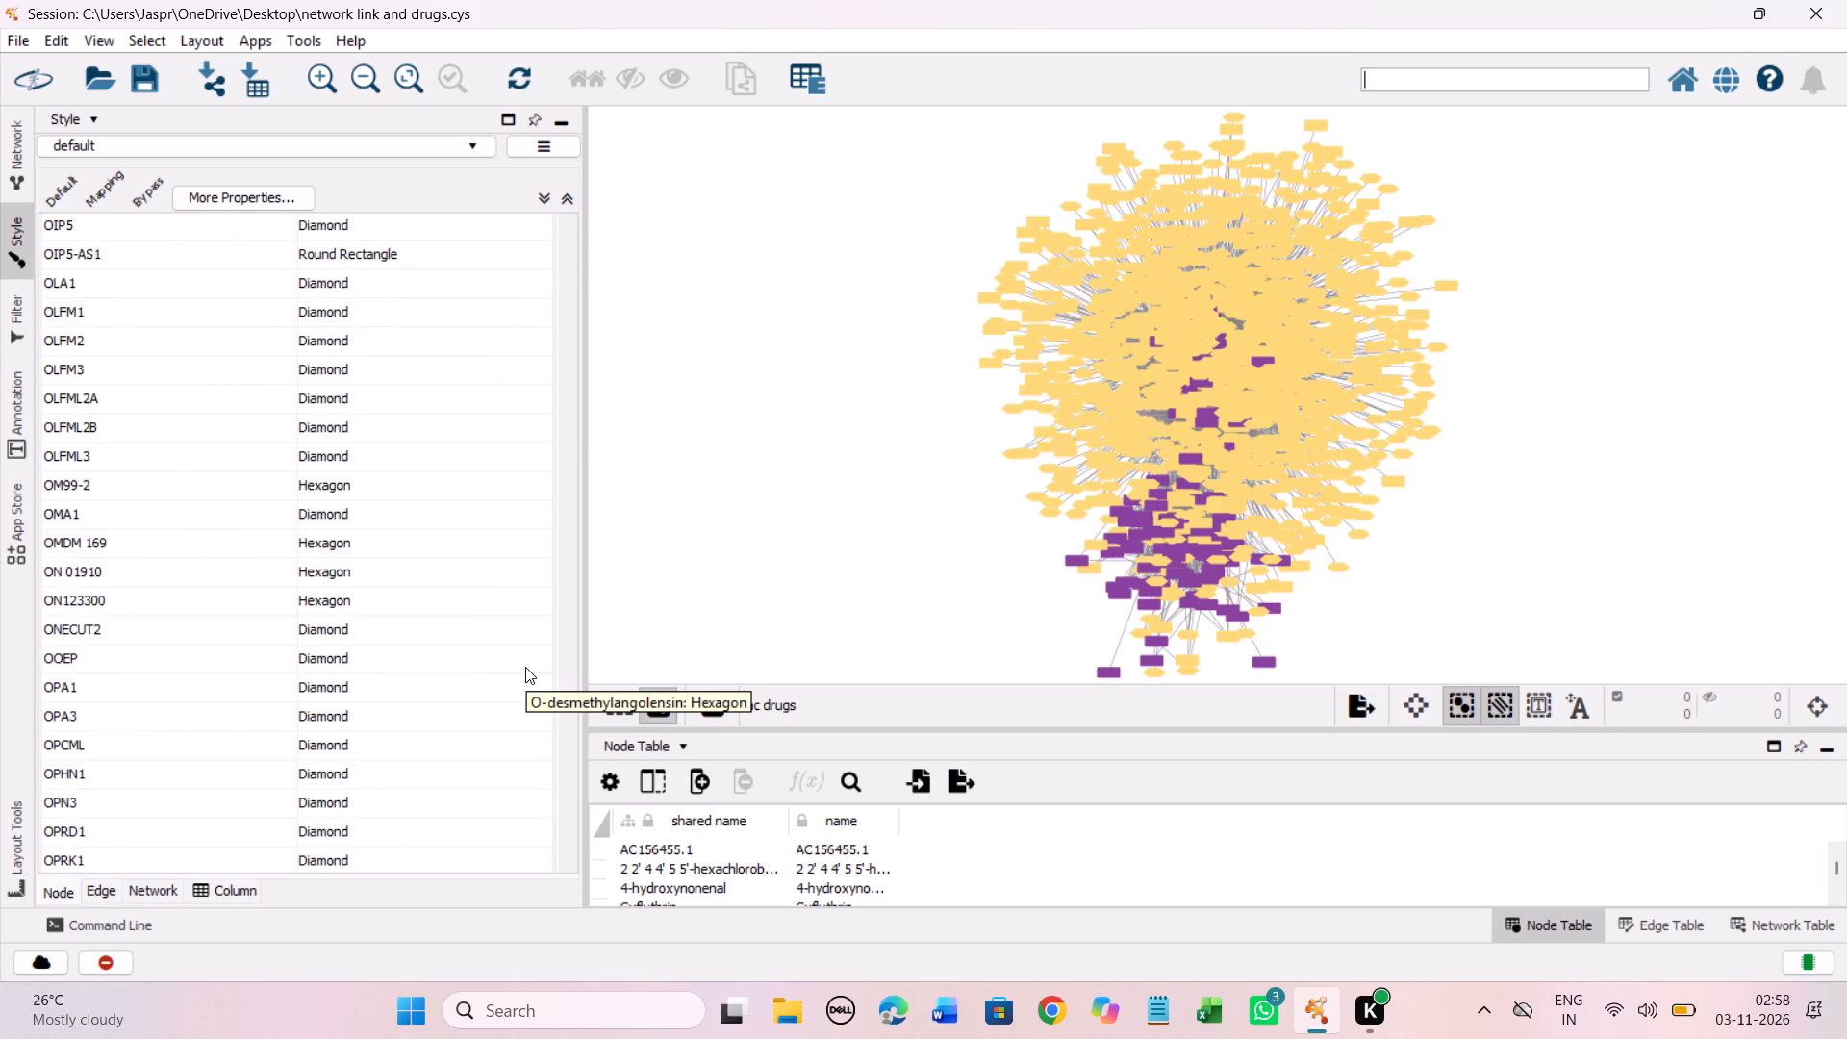
{"action": "scroll", "coordinate": [525, 667], "scroll_direction": "down", "scroll_amount": 5}
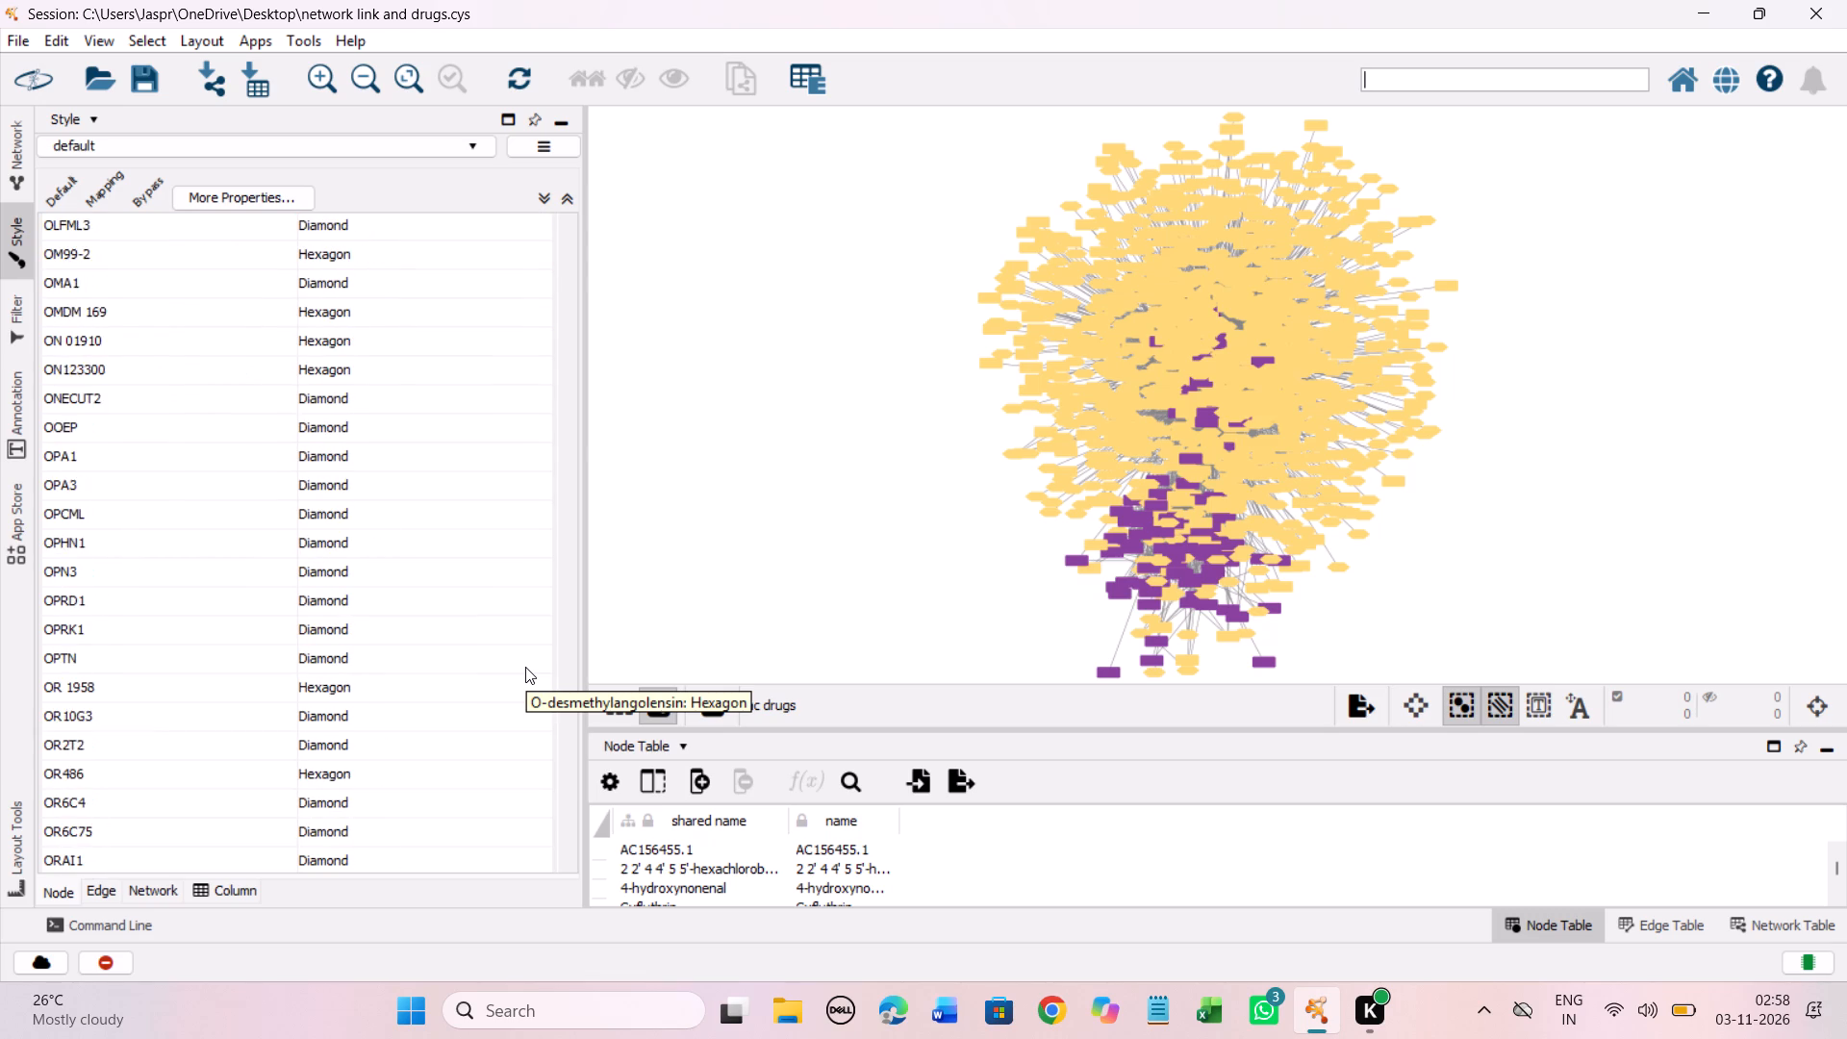
{"action": "scroll", "coordinate": [525, 667], "scroll_direction": "down", "scroll_amount": 5}
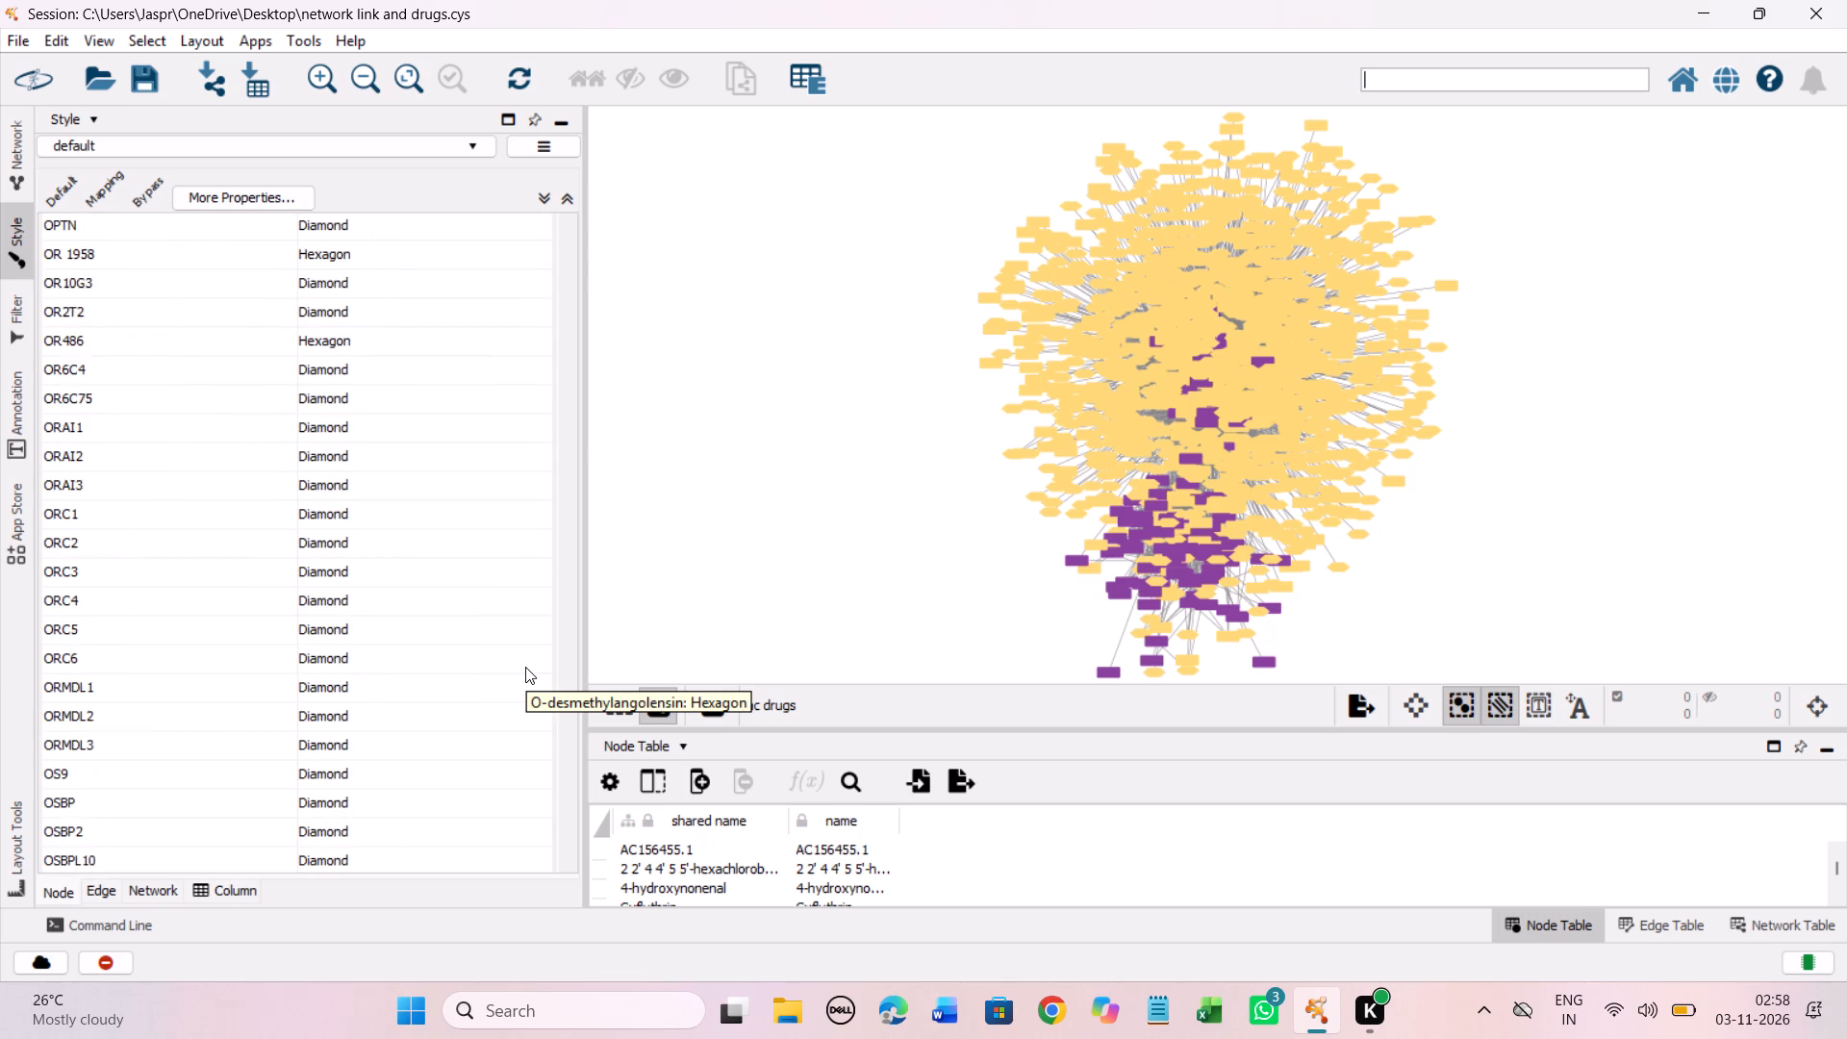
{"action": "scroll", "coordinate": [525, 667], "scroll_direction": "down", "scroll_amount": 4}
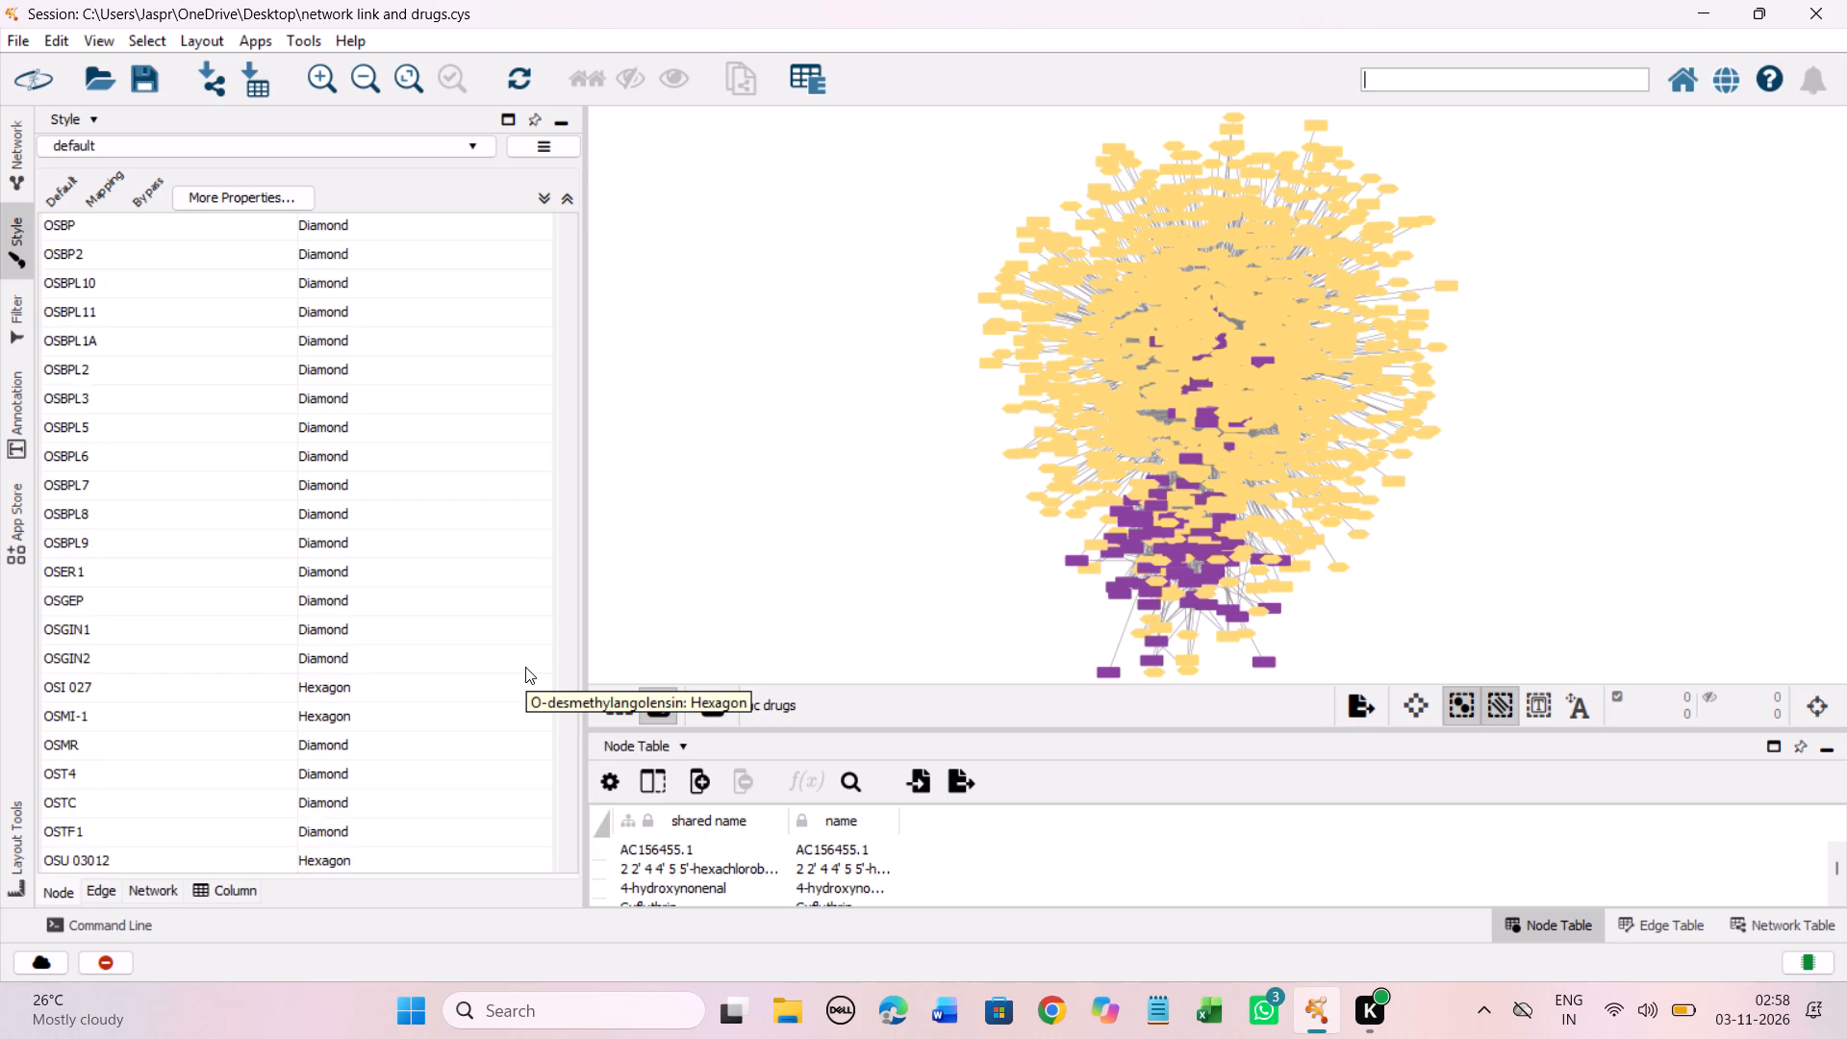
{"action": "scroll", "coordinate": [525, 667], "scroll_direction": "down", "scroll_amount": 4}
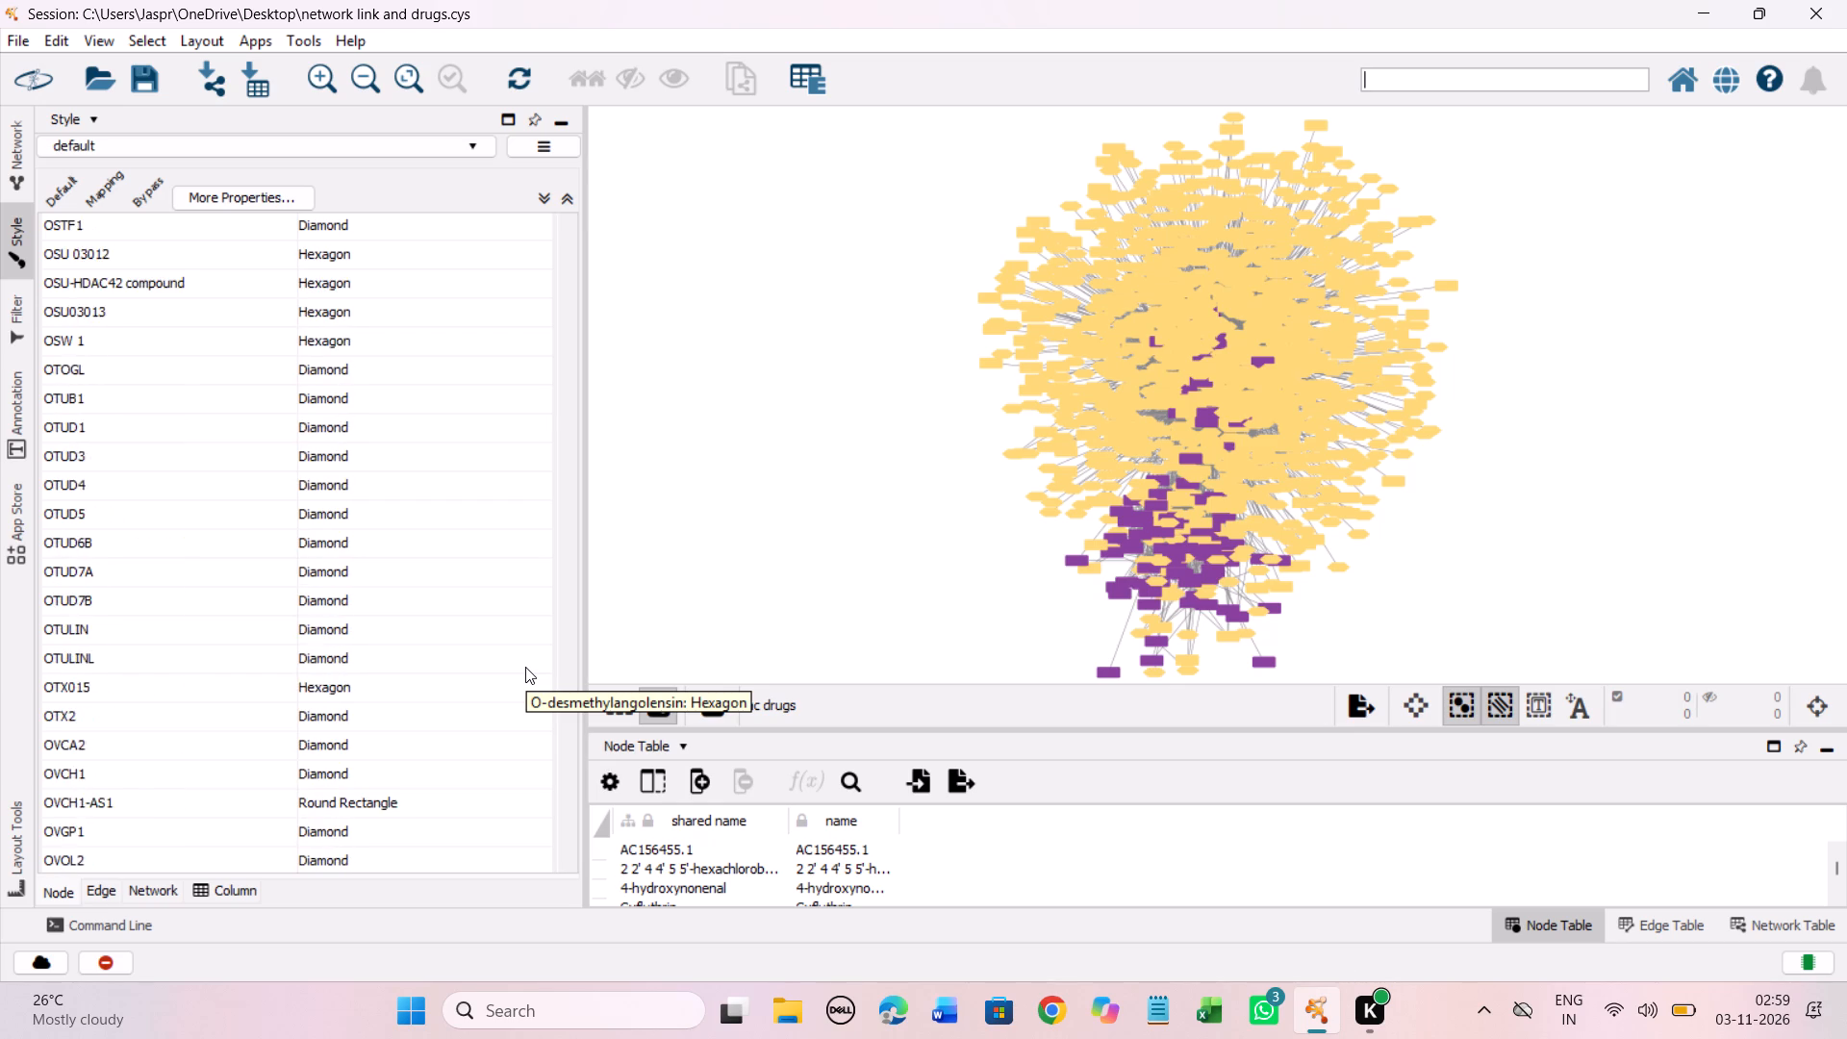
{"action": "scroll", "coordinate": [525, 667], "scroll_direction": "down", "scroll_amount": 4}
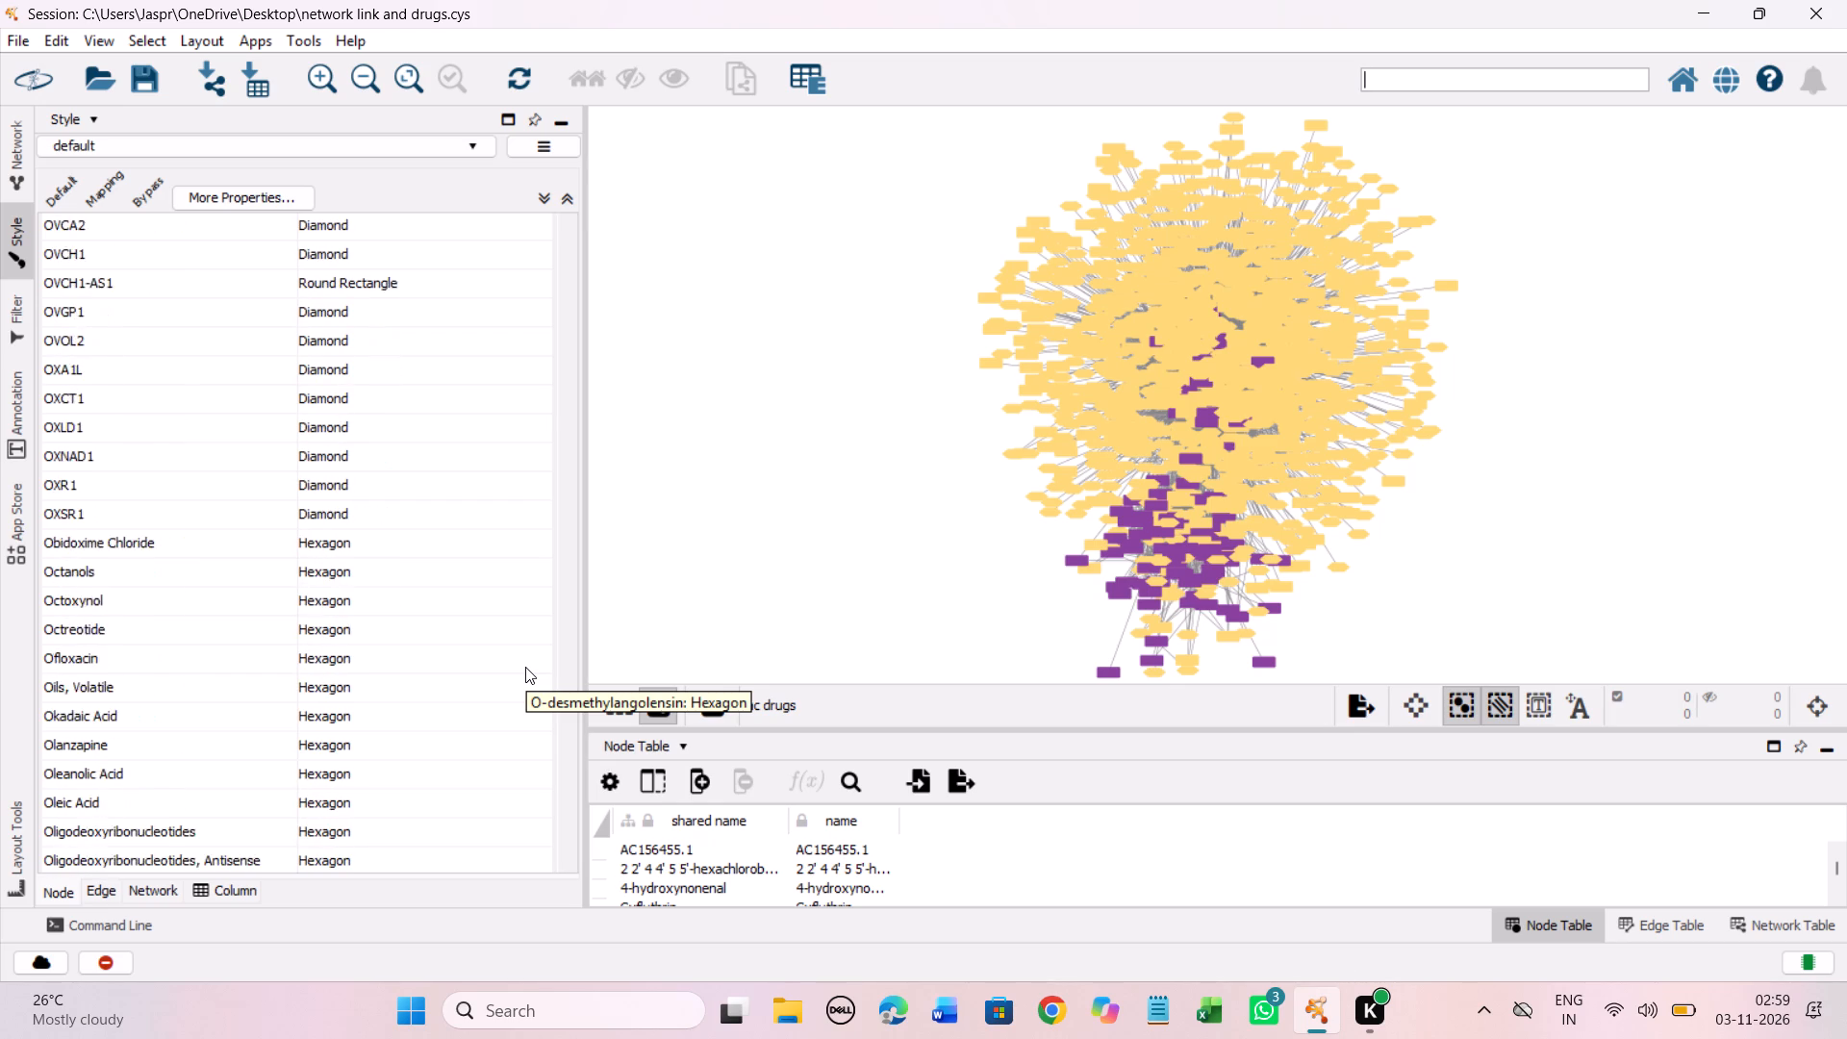
{"action": "scroll", "coordinate": [525, 667], "scroll_direction": "down", "scroll_amount": 4}
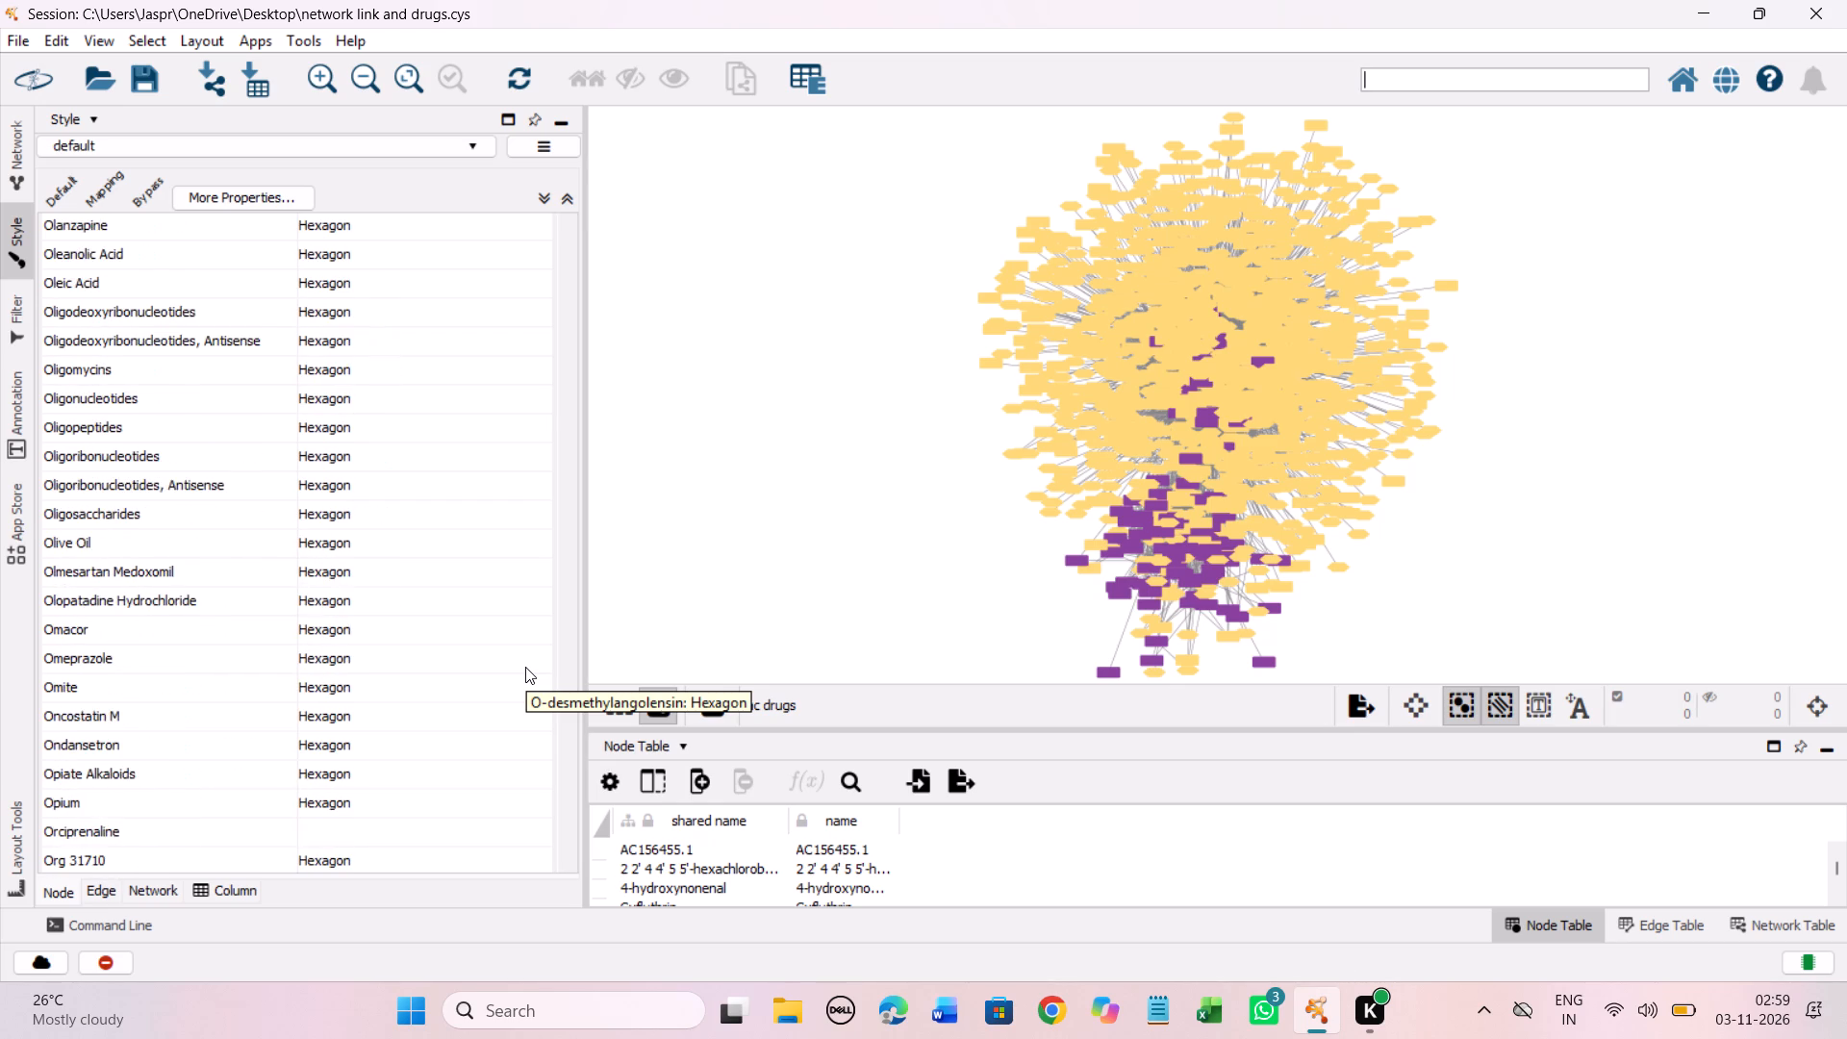
{"action": "scroll", "coordinate": [525, 667], "scroll_direction": "down", "scroll_amount": 2}
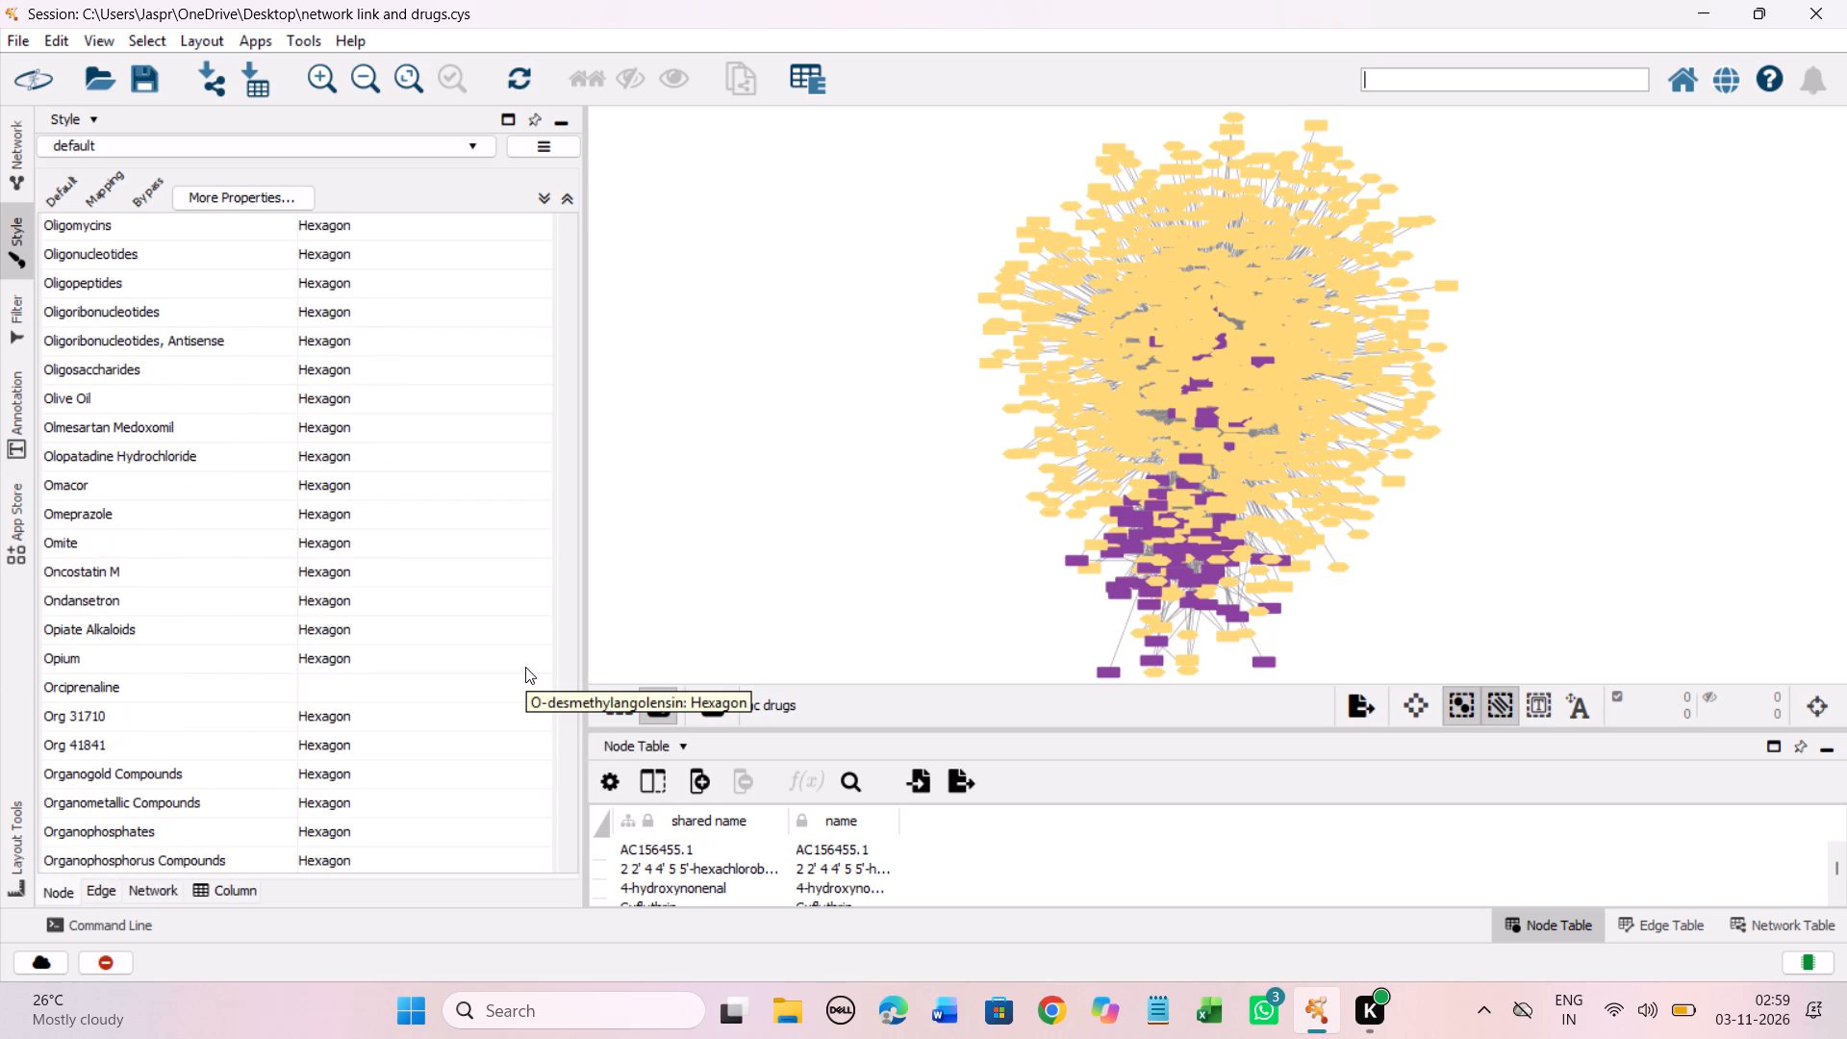
{"action": "left_click", "coordinate": [323, 697]}
{"action": "right_click", "coordinate": [323, 697]}
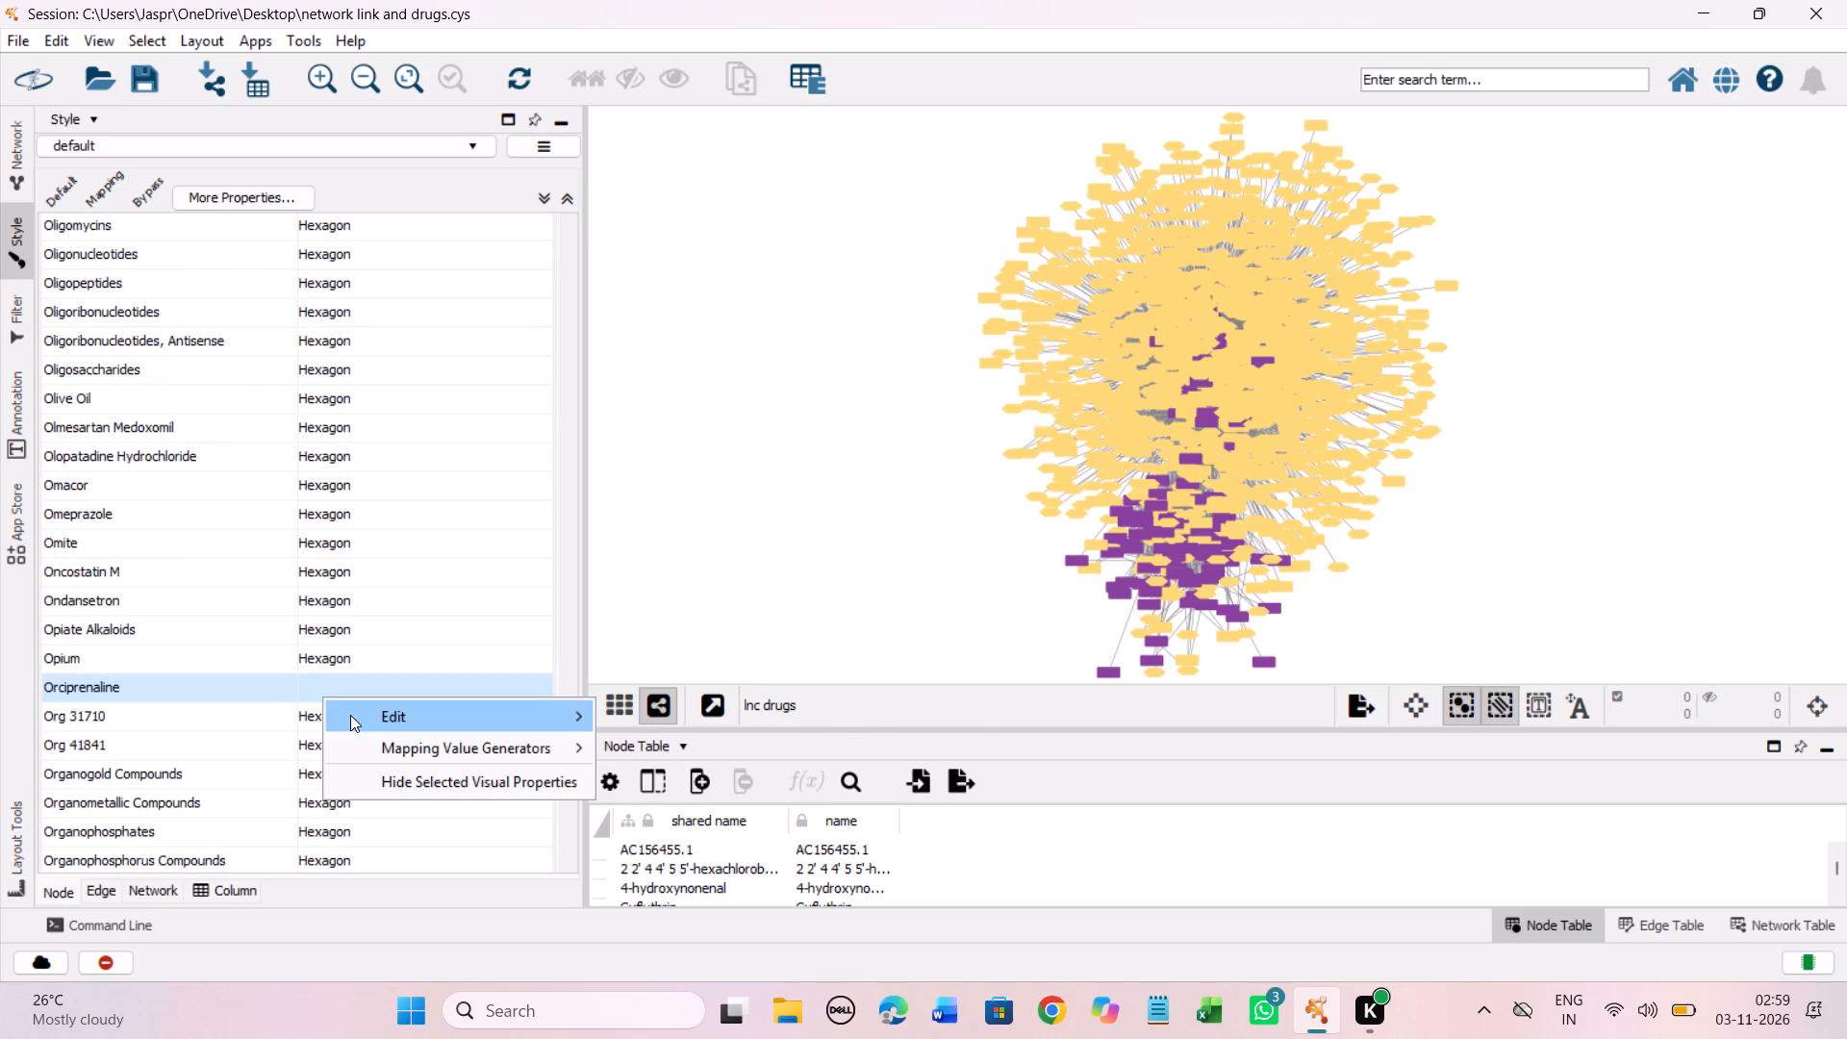
{"action": "left_click", "coordinate": [669, 727]}
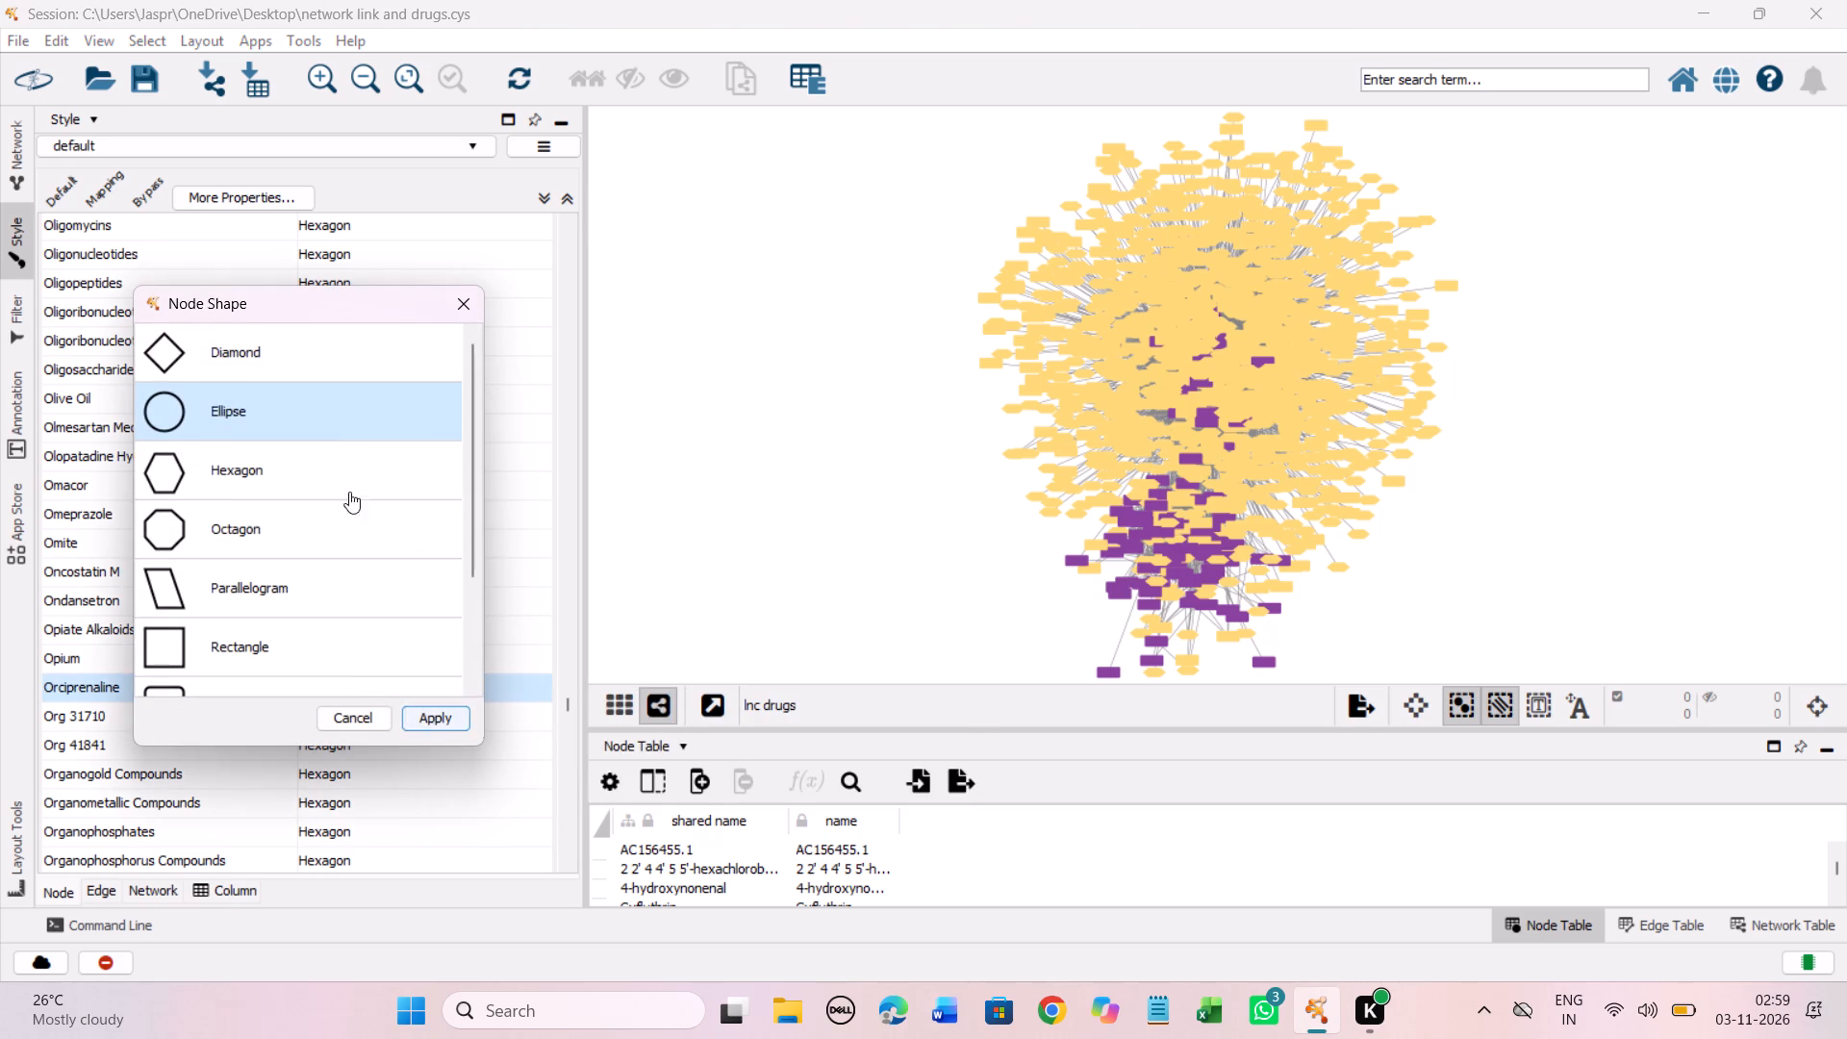
{"action": "left_click", "coordinate": [314, 453]}
{"action": "left_click", "coordinate": [442, 716]}
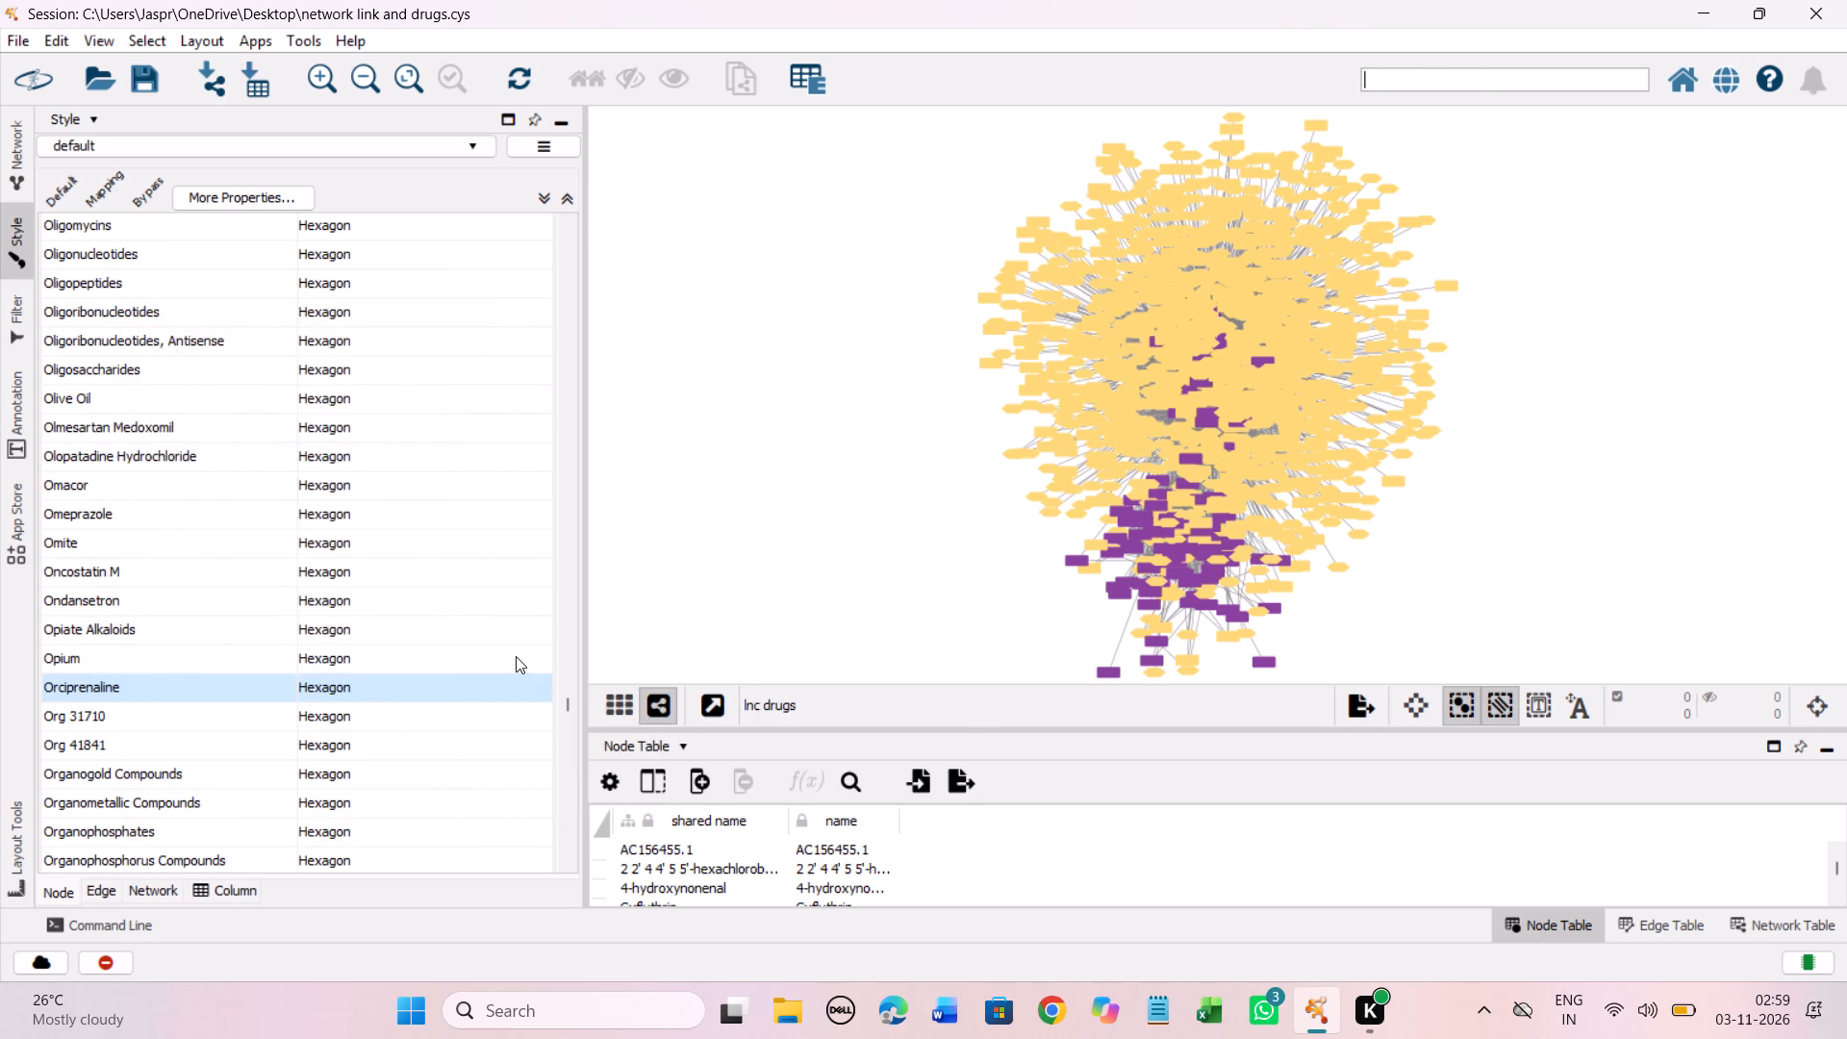
Select the run of entries from Orciprenaline to Ozone and set their mapped node shape to Hexagon.
{"action": "scroll", "coordinate": [516, 656], "scroll_direction": "down", "scroll_amount": 3}
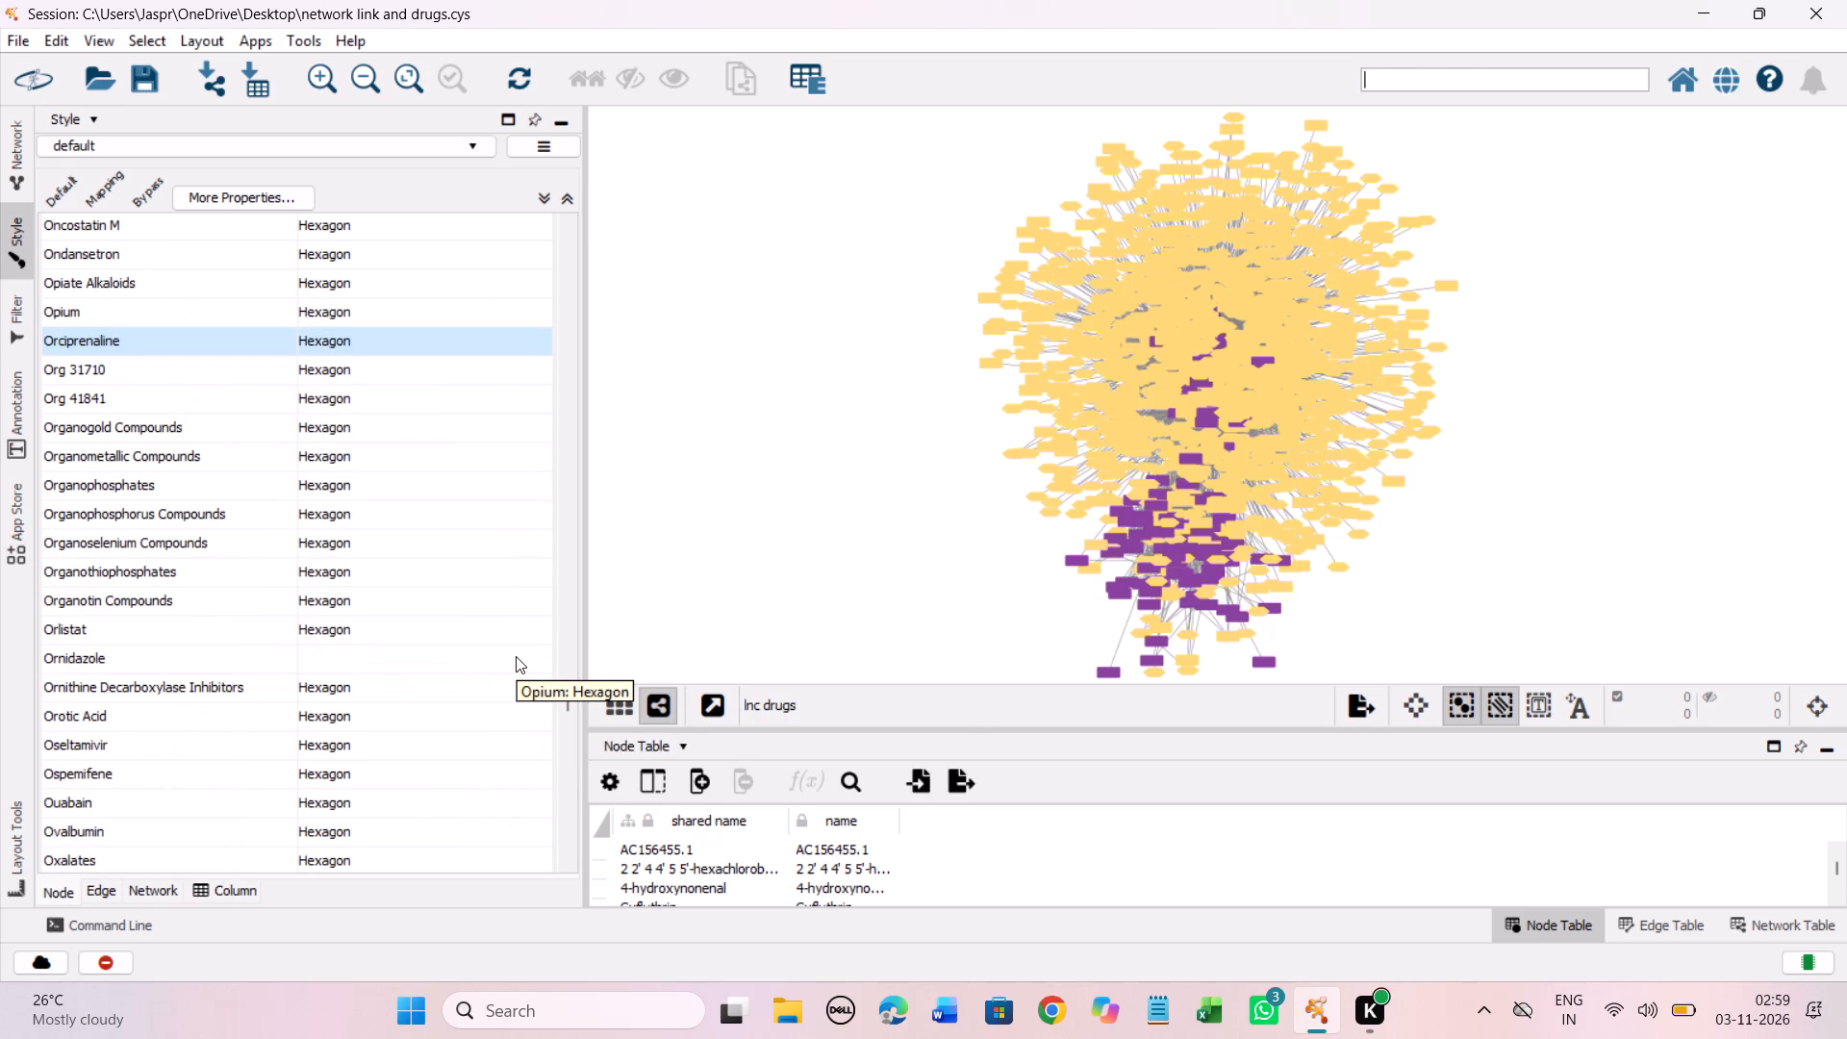
{"action": "scroll", "coordinate": [516, 656], "scroll_direction": "down", "scroll_amount": 3}
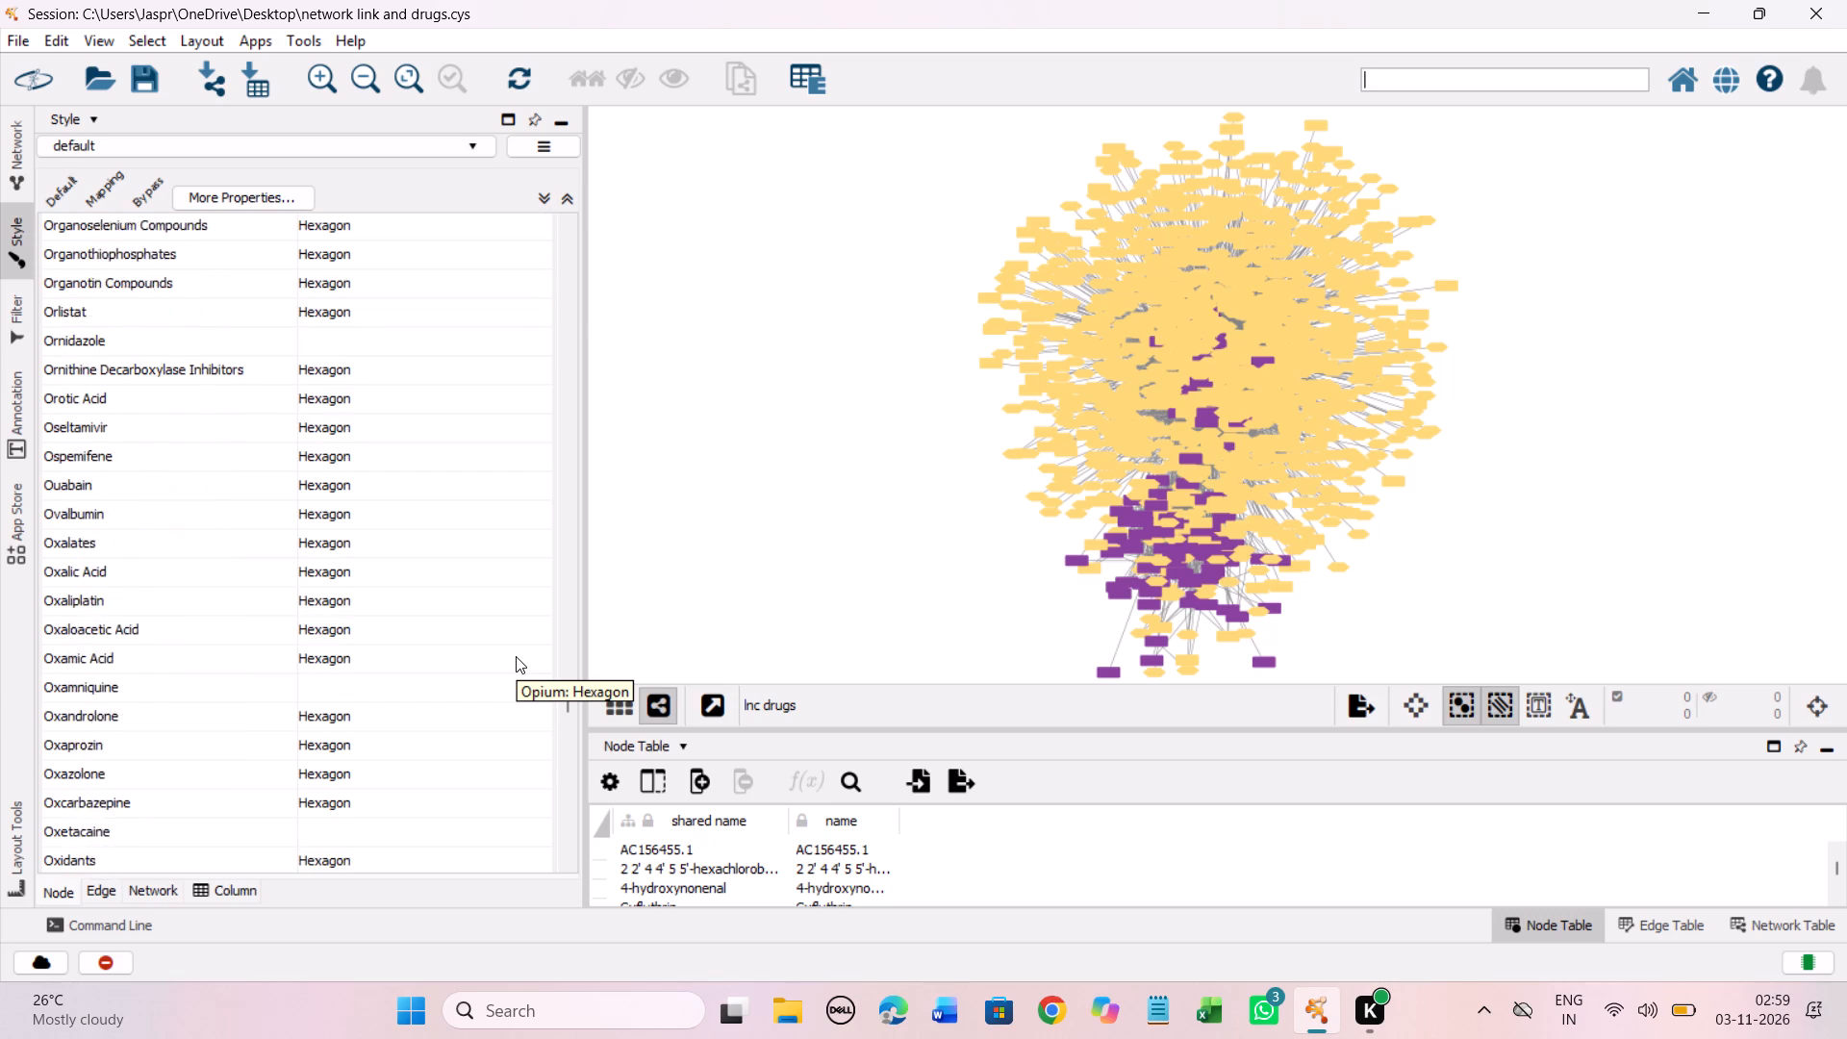
{"action": "scroll", "coordinate": [516, 656], "scroll_direction": "down", "scroll_amount": 3}
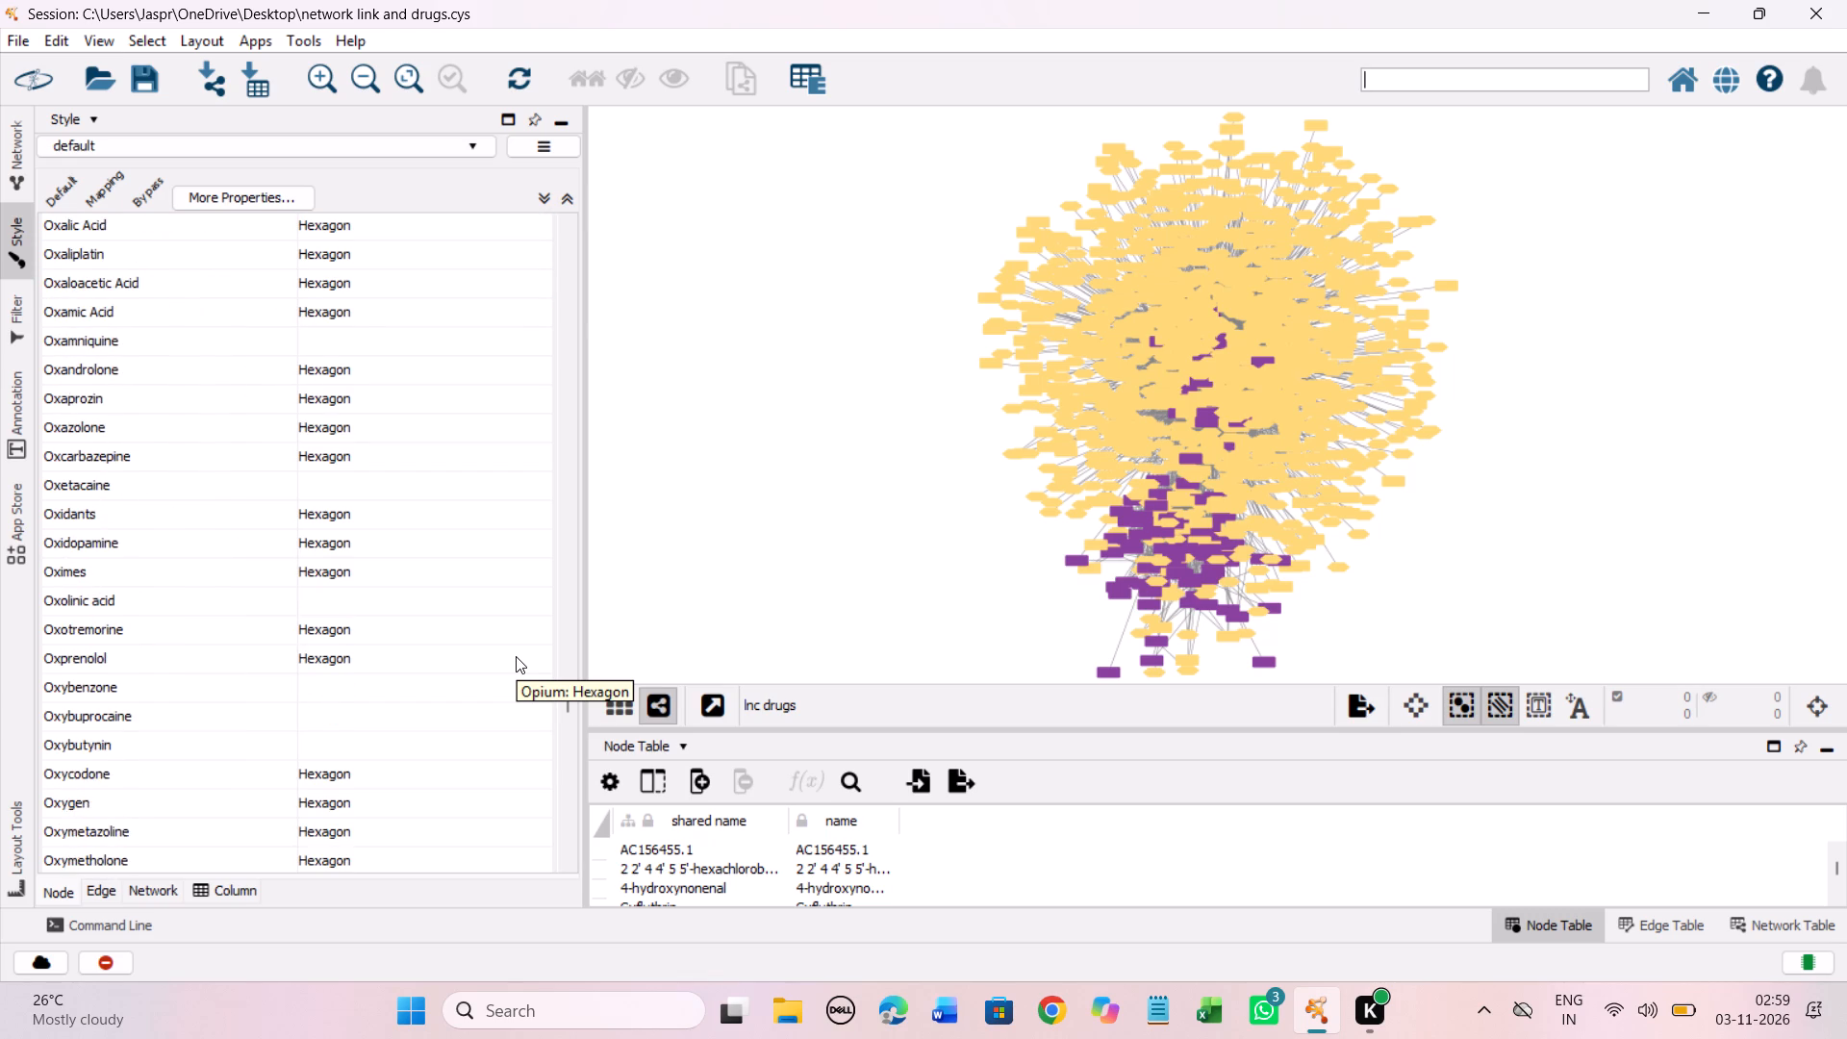
{"action": "scroll", "coordinate": [516, 656], "scroll_direction": "down", "scroll_amount": 3}
{"action": "scroll", "coordinate": [516, 656], "scroll_direction": "up", "scroll_amount": 1}
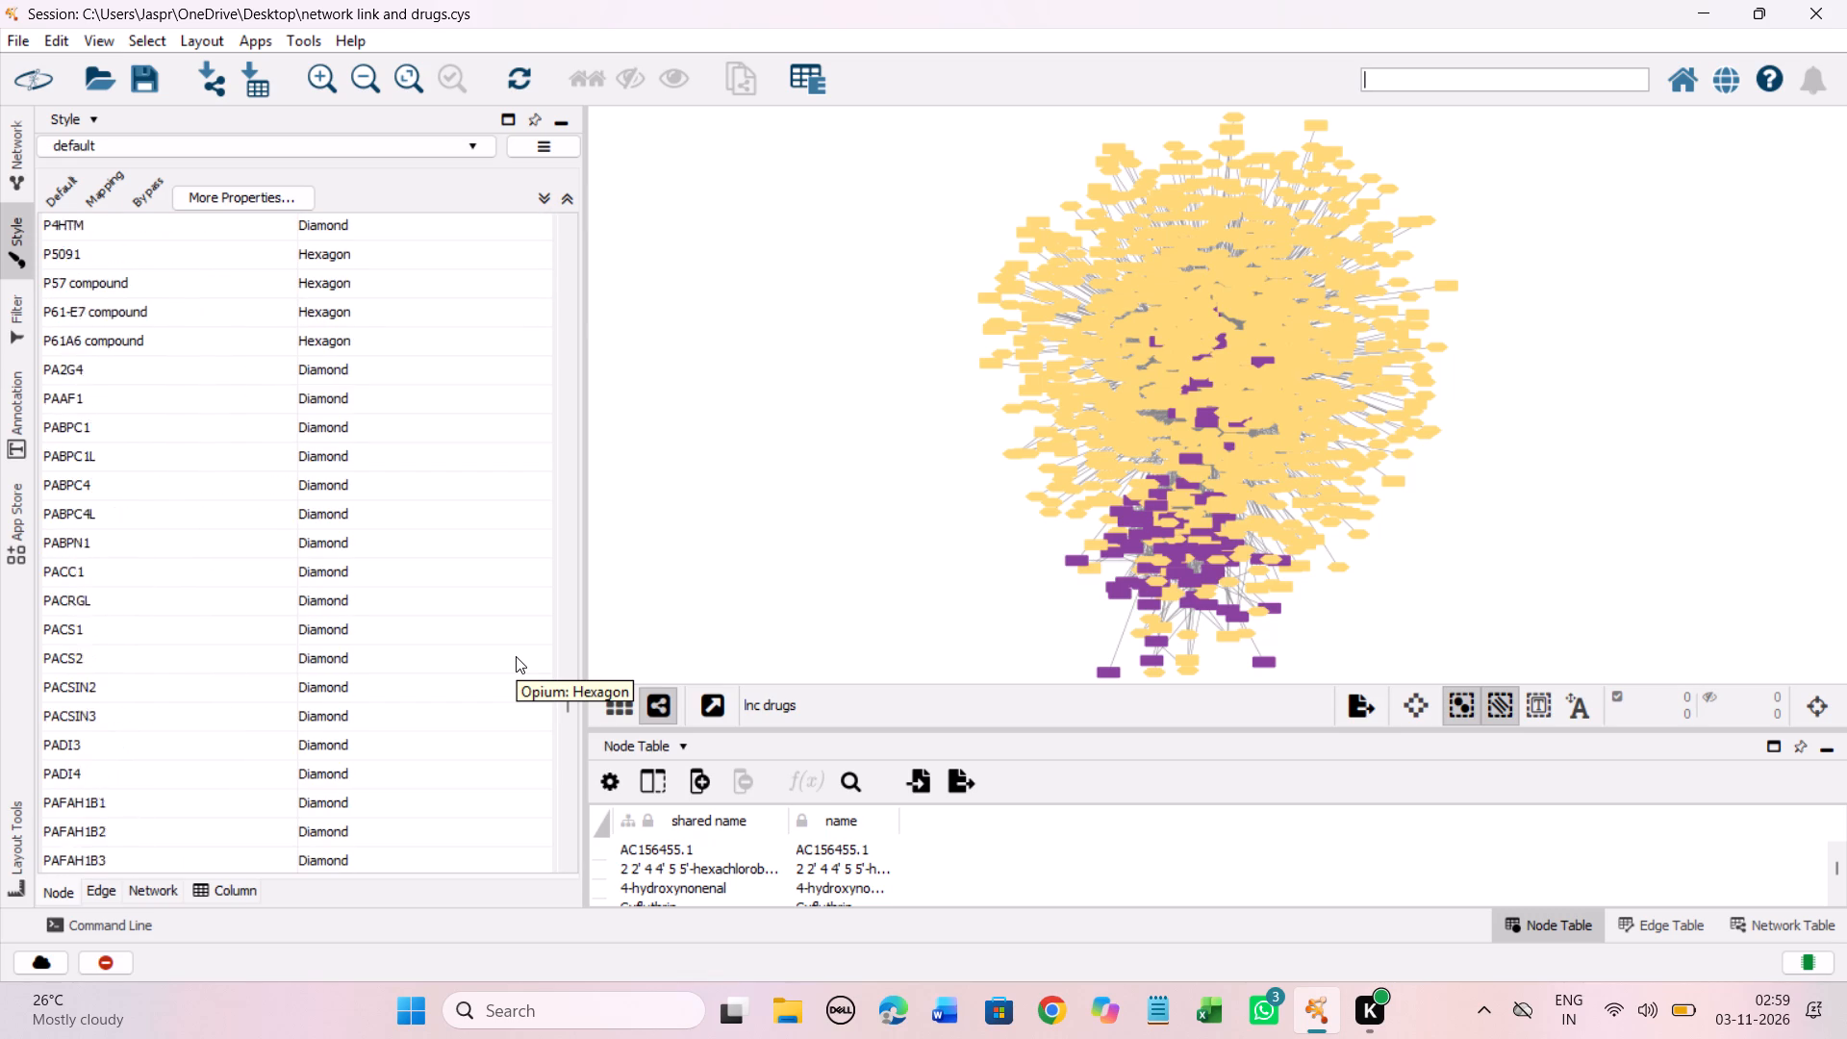
{"action": "scroll", "coordinate": [516, 656], "scroll_direction": "up", "scroll_amount": 2}
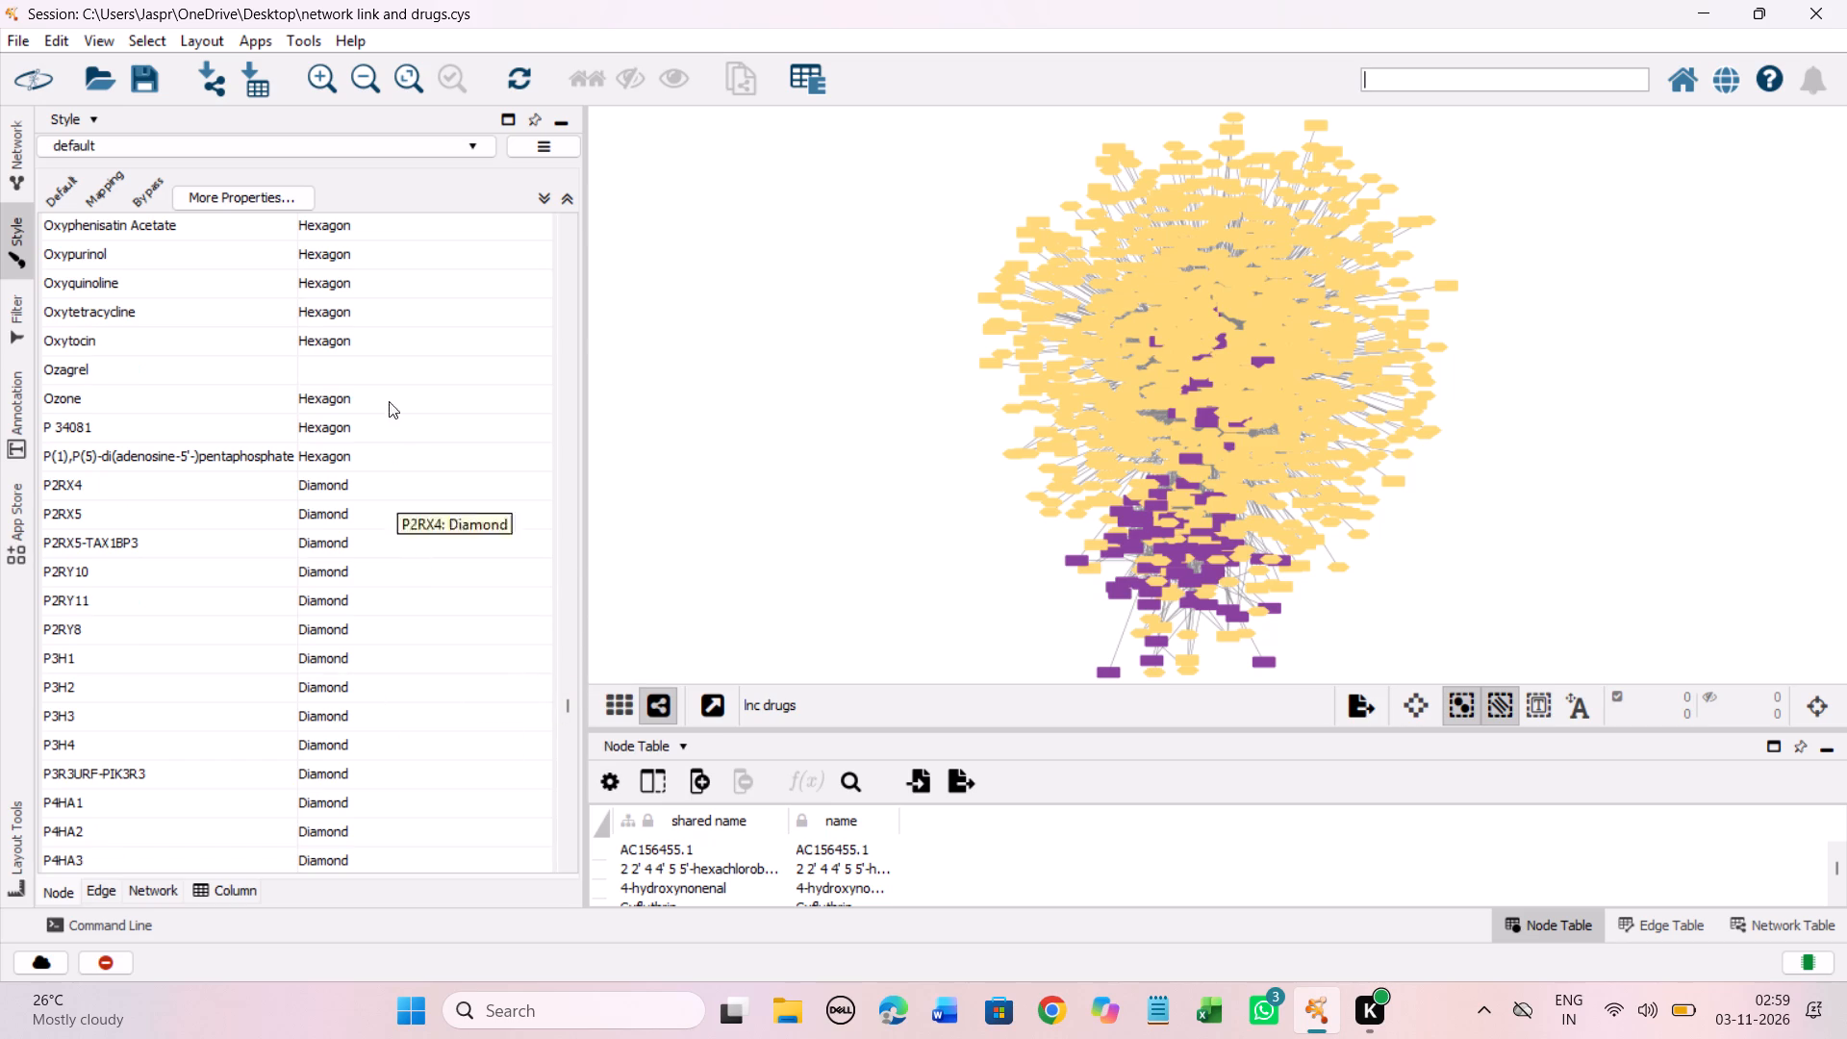
{"action": "left_click", "coordinate": [311, 398], "text": "shift"}
{"action": "right_click", "coordinate": [311, 398]}
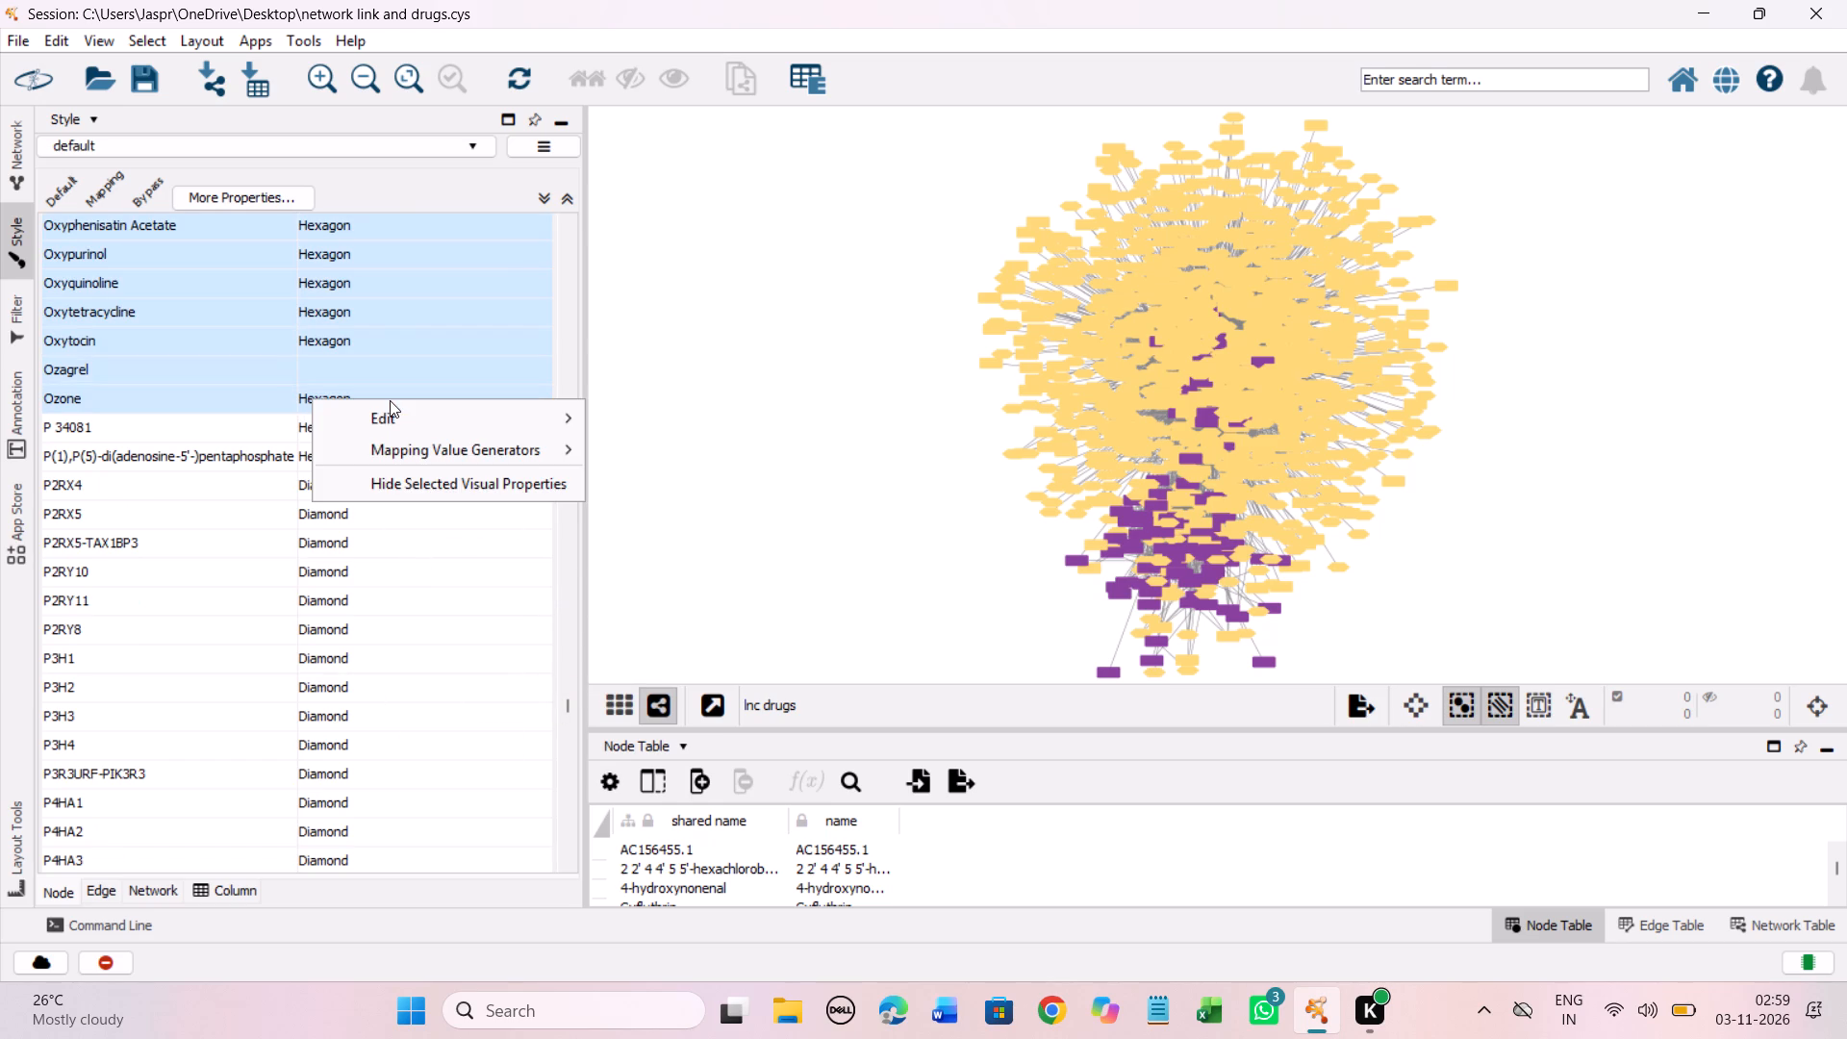
{"action": "left_click", "coordinate": [664, 401]}
{"action": "left_click", "coordinate": [280, 468]}
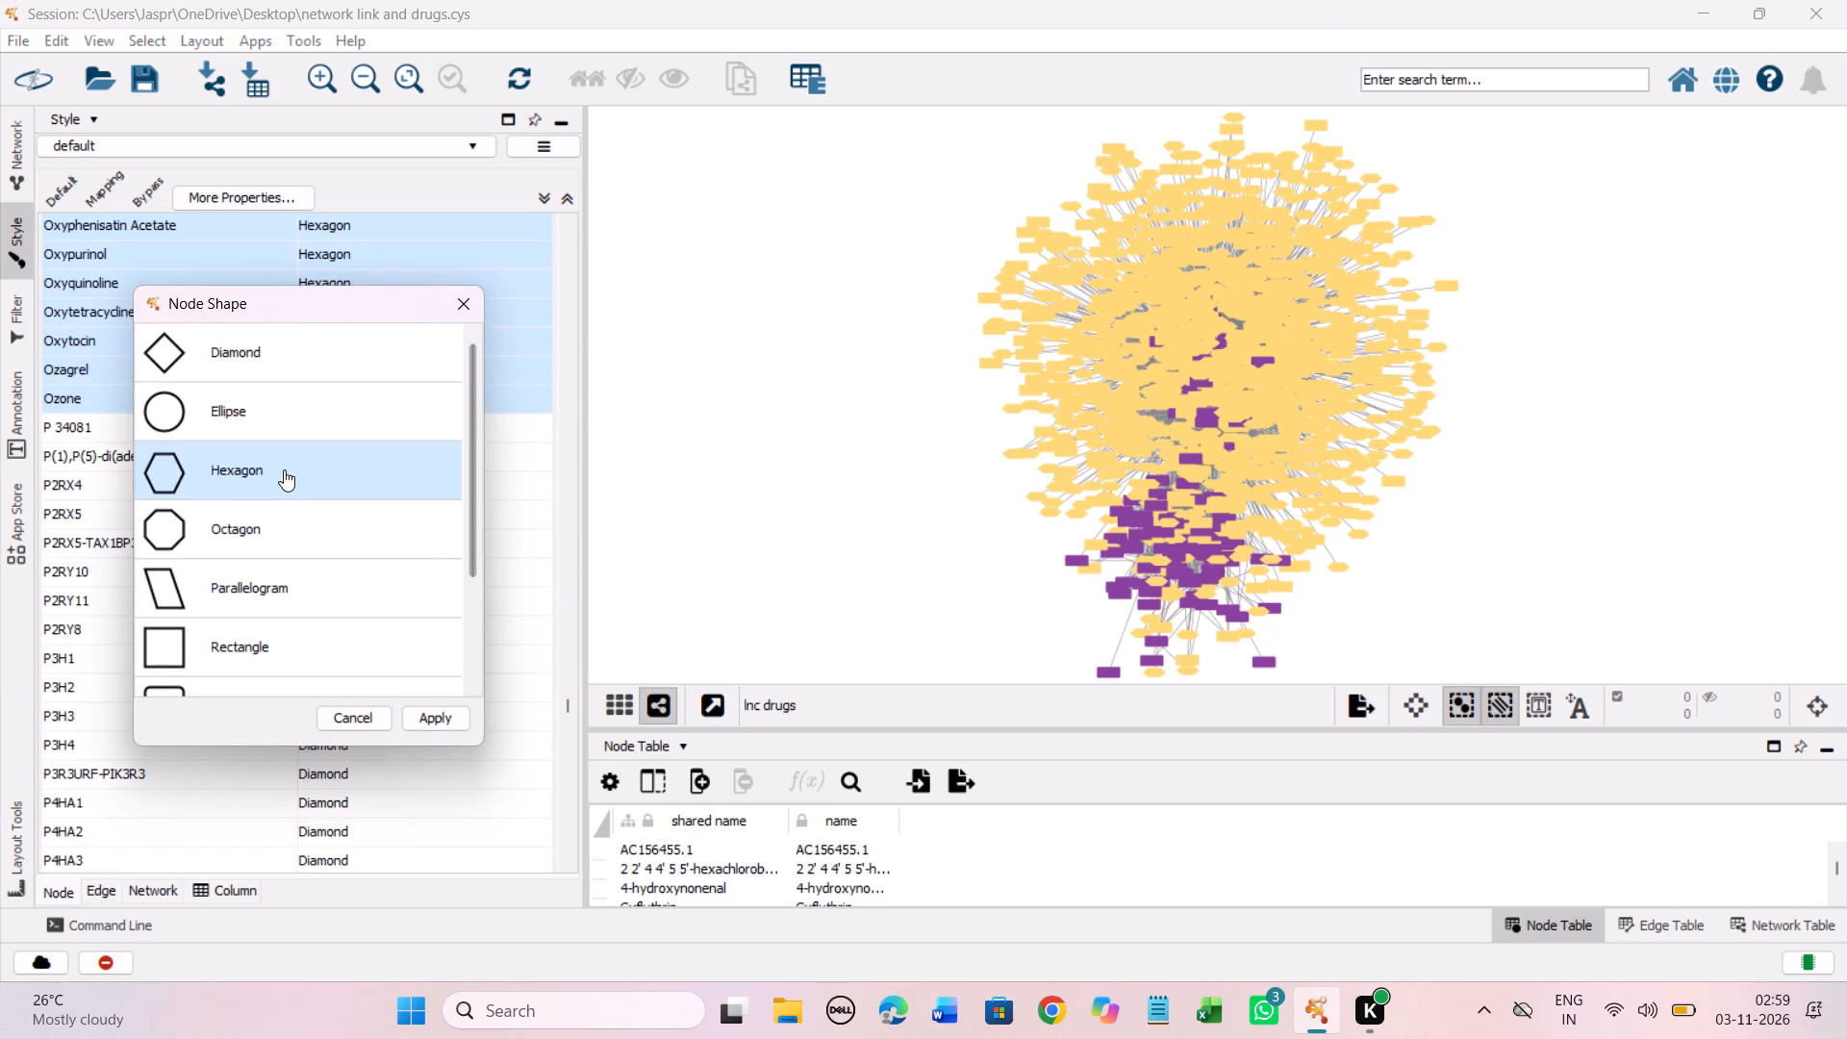
{"action": "left_click", "coordinate": [443, 715]}
Review the shape assignments of the compound entries beginning with O, through Ozone, for any that are still missing.
{"action": "scroll", "coordinate": [430, 616], "scroll_direction": "up", "scroll_amount": 3}
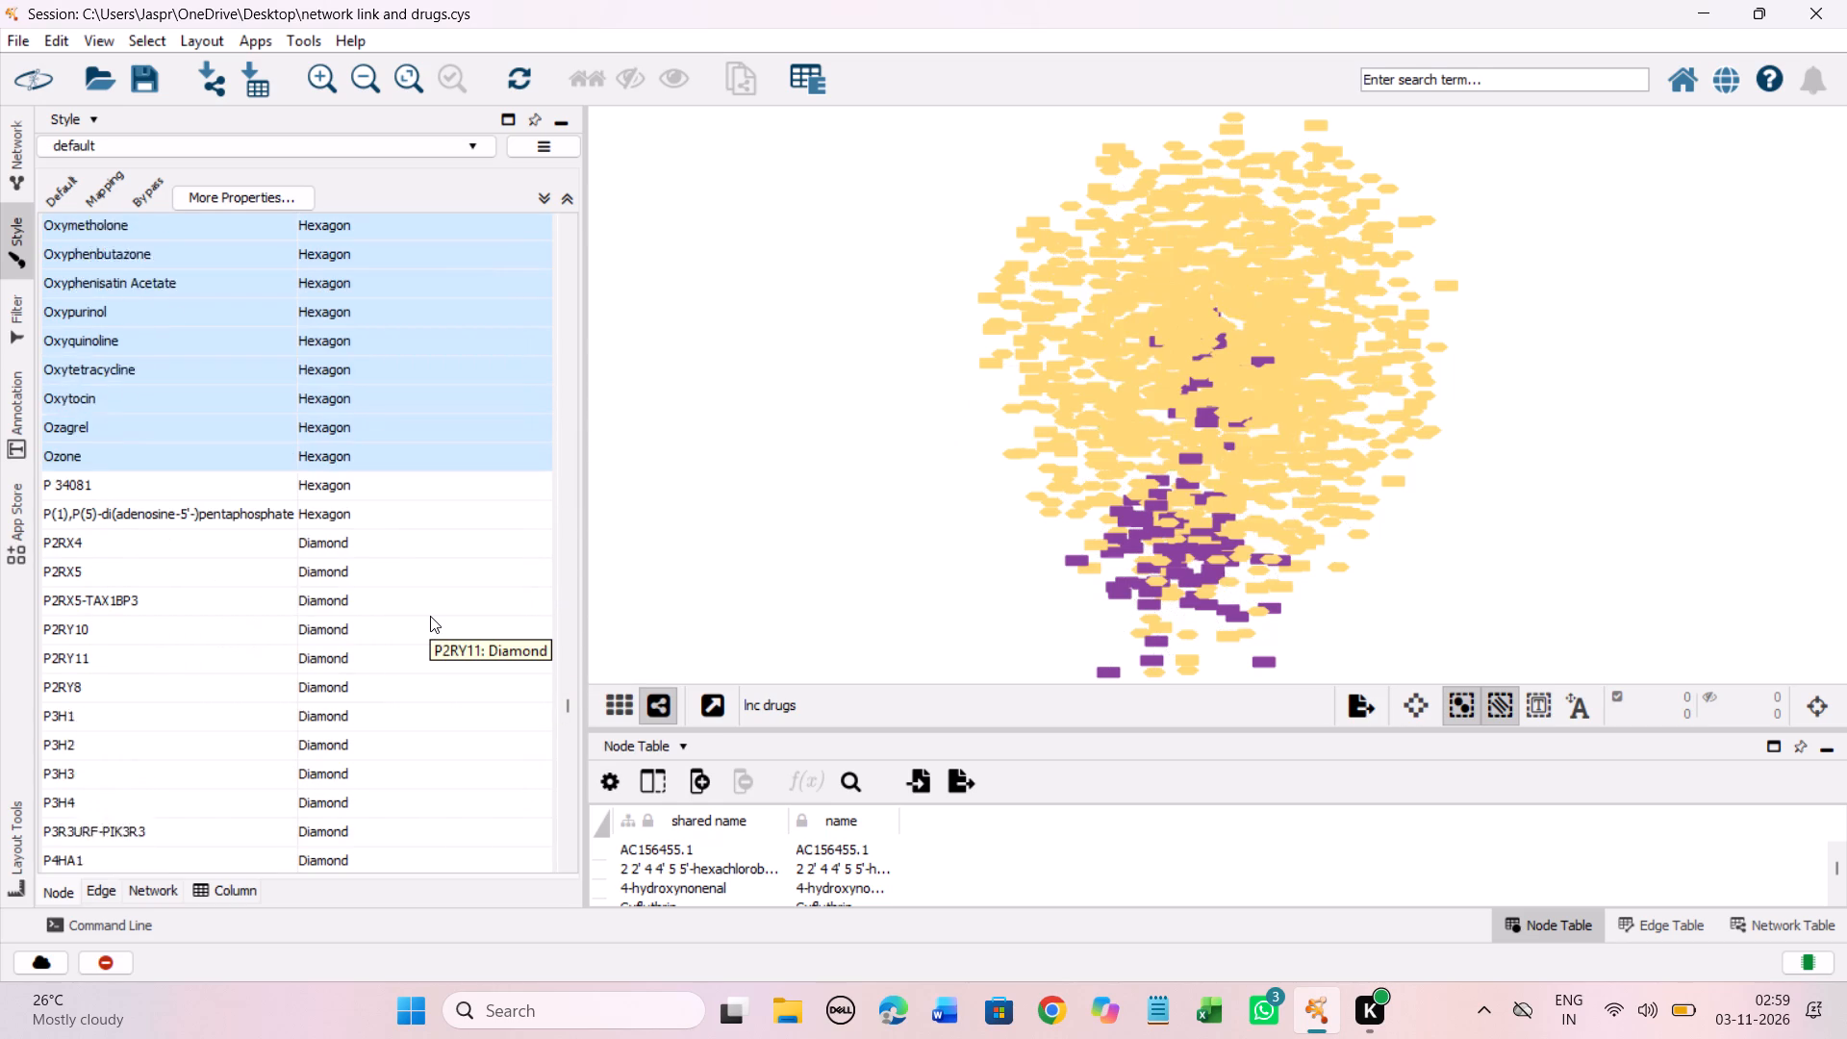
{"action": "scroll", "coordinate": [430, 616], "scroll_direction": "up", "scroll_amount": 1}
{"action": "scroll", "coordinate": [430, 616], "scroll_direction": "up", "scroll_amount": 20}
{"action": "scroll", "coordinate": [430, 616], "scroll_direction": "up", "scroll_amount": 5}
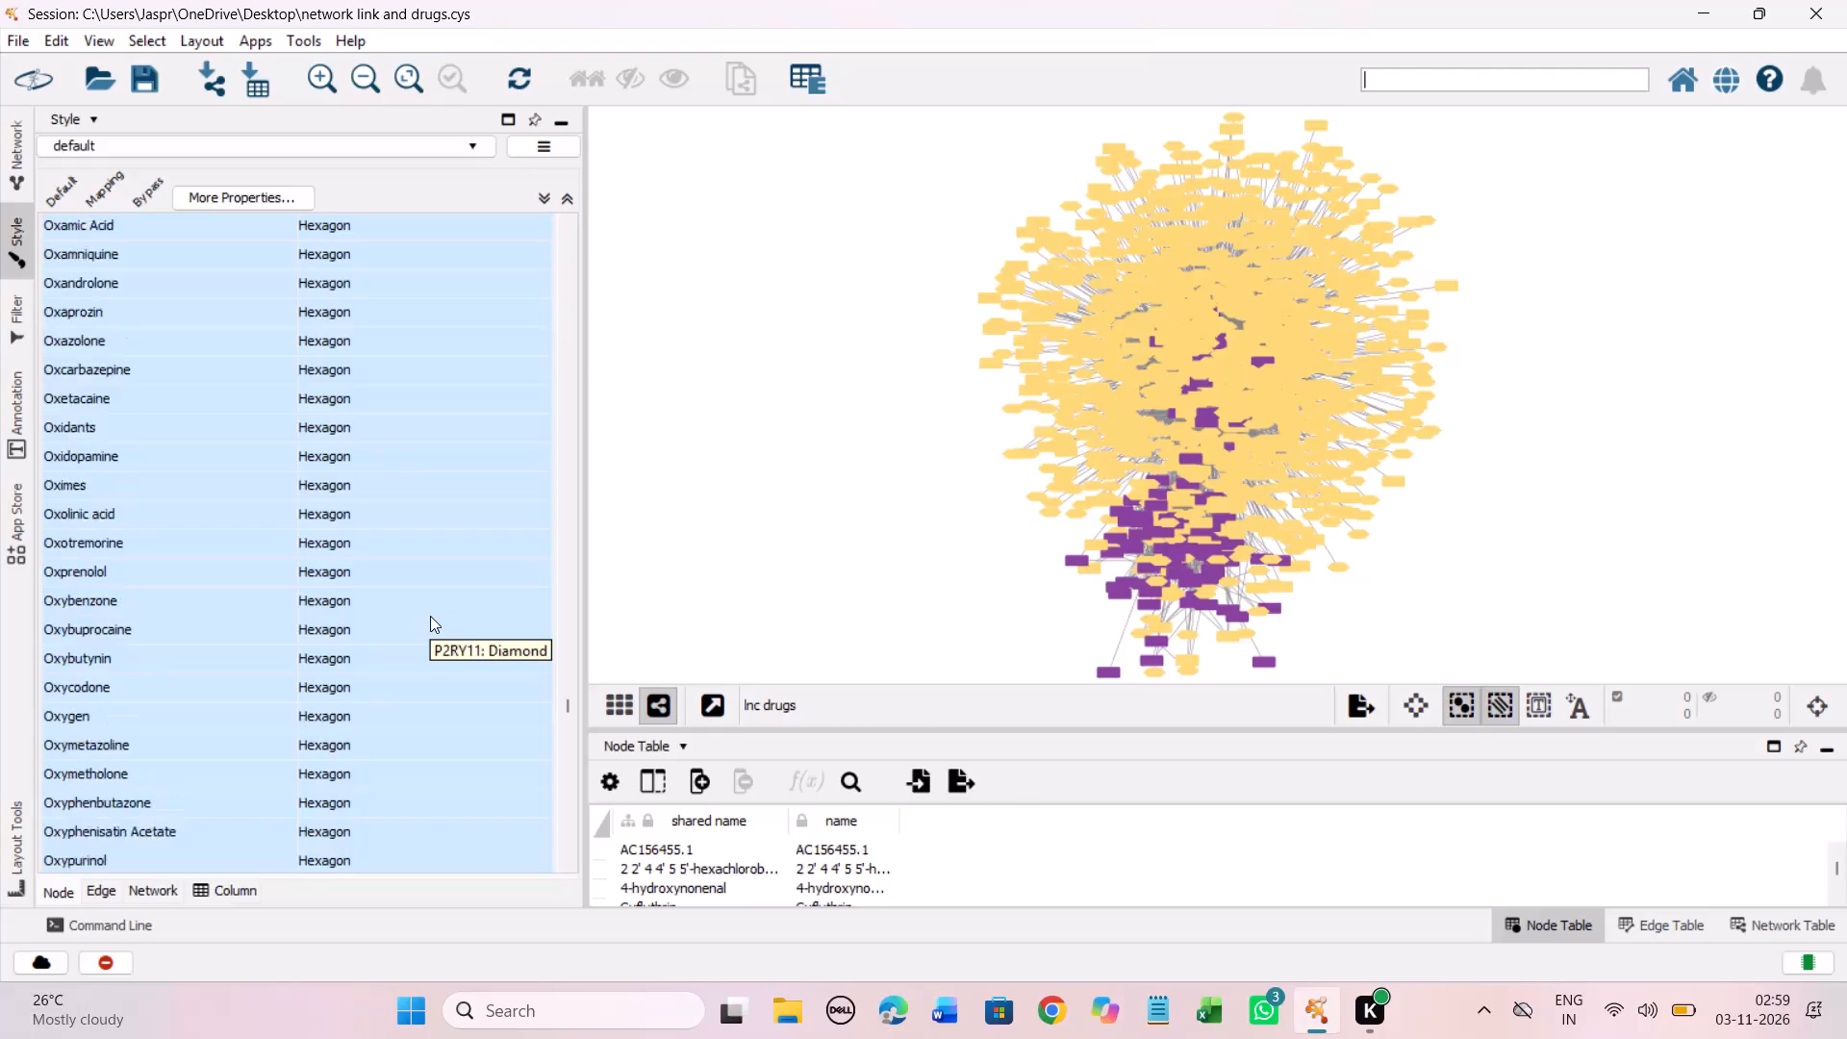
{"action": "scroll", "coordinate": [430, 616], "scroll_direction": "up", "scroll_amount": 20}
{"action": "scroll", "coordinate": [430, 616], "scroll_direction": "up", "scroll_amount": 3}
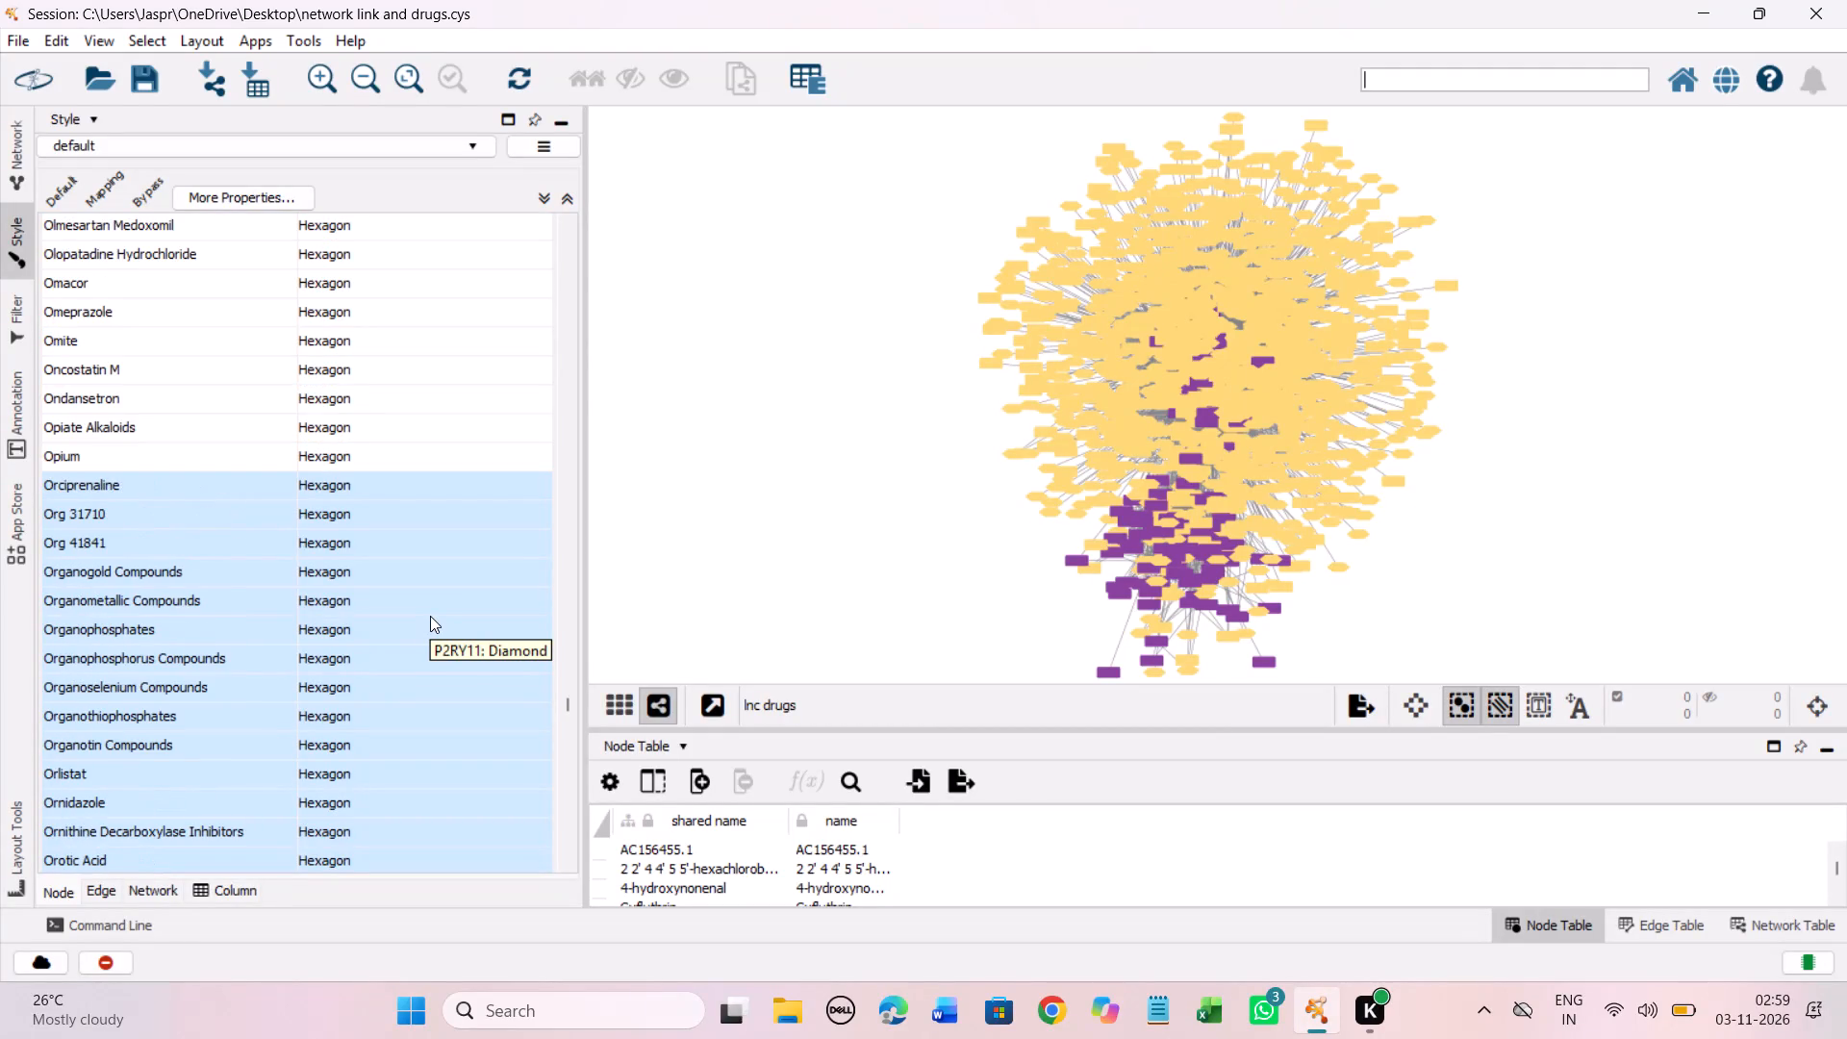
{"action": "scroll", "coordinate": [430, 616], "scroll_direction": "down", "scroll_amount": 19}
{"action": "scroll", "coordinate": [430, 616], "scroll_direction": "up", "scroll_amount": 13}
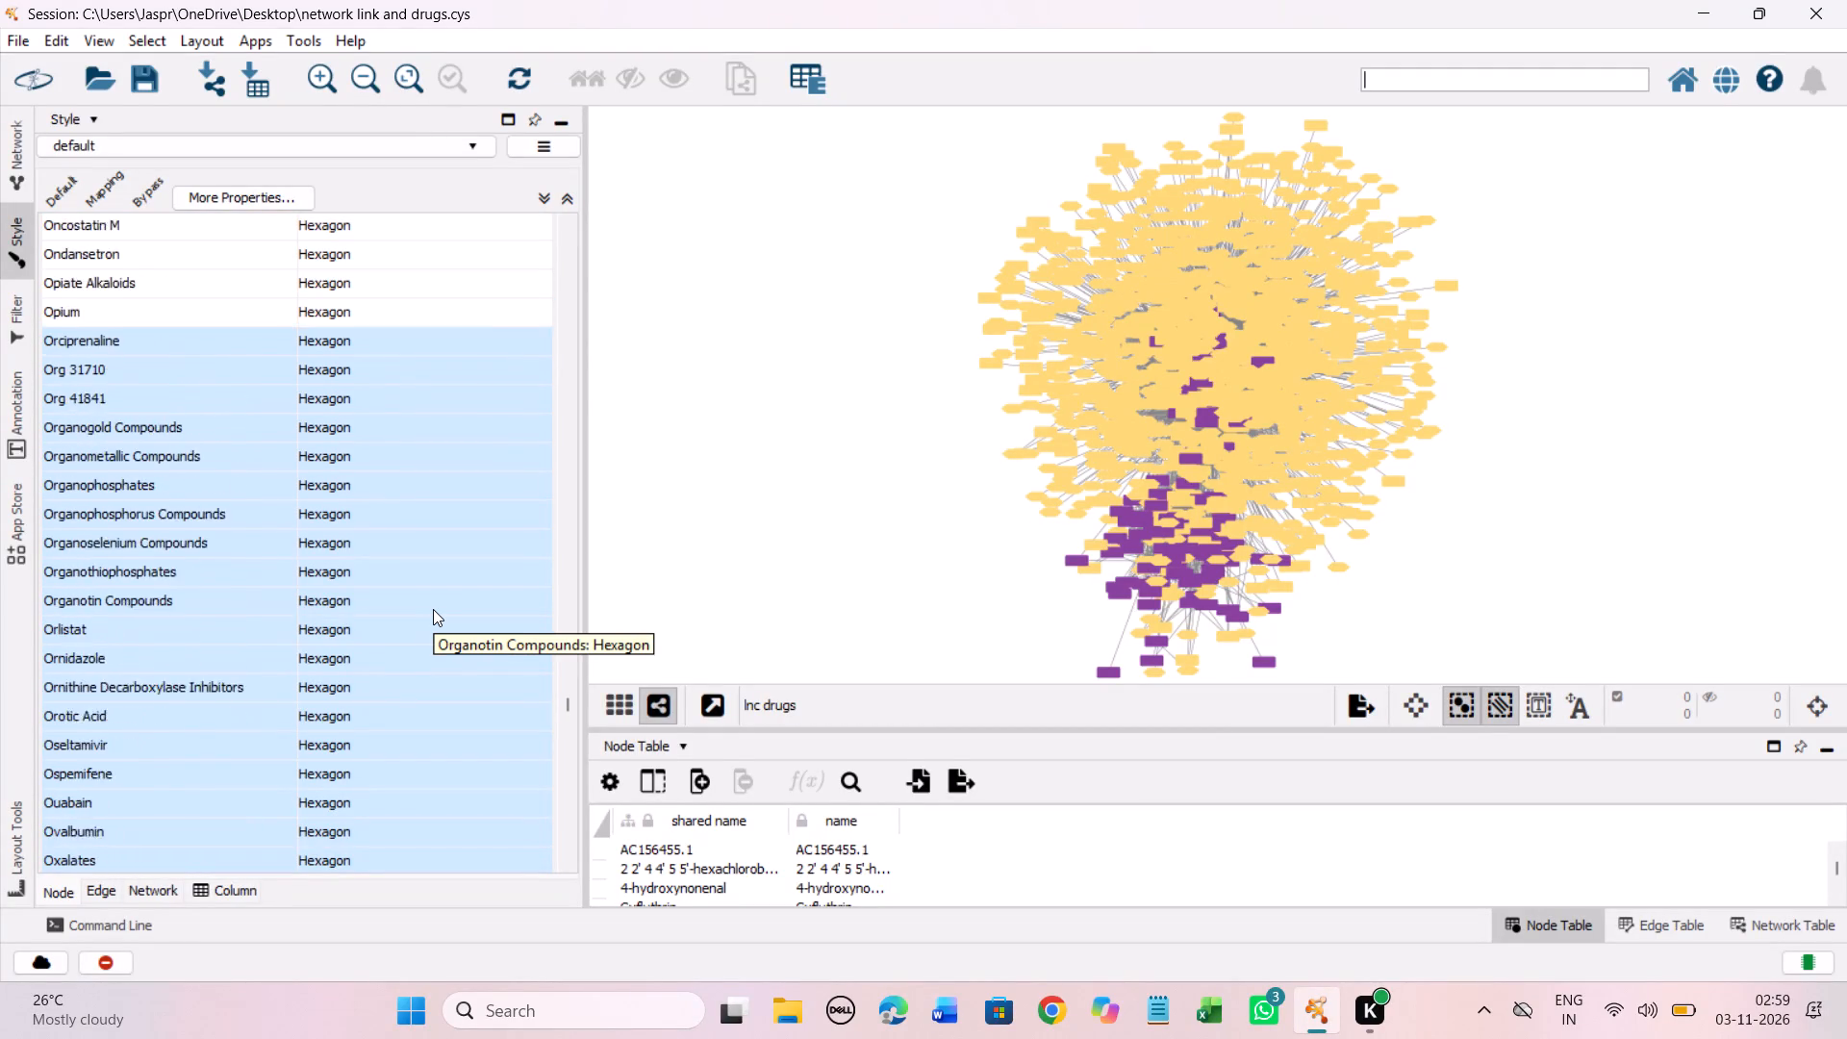
{"action": "scroll", "coordinate": [433, 609], "scroll_direction": "up", "scroll_amount": 20}
{"action": "scroll", "coordinate": [433, 609], "scroll_direction": "up", "scroll_amount": 13}
{"action": "scroll", "coordinate": [433, 609], "scroll_direction": "down", "scroll_amount": 2}
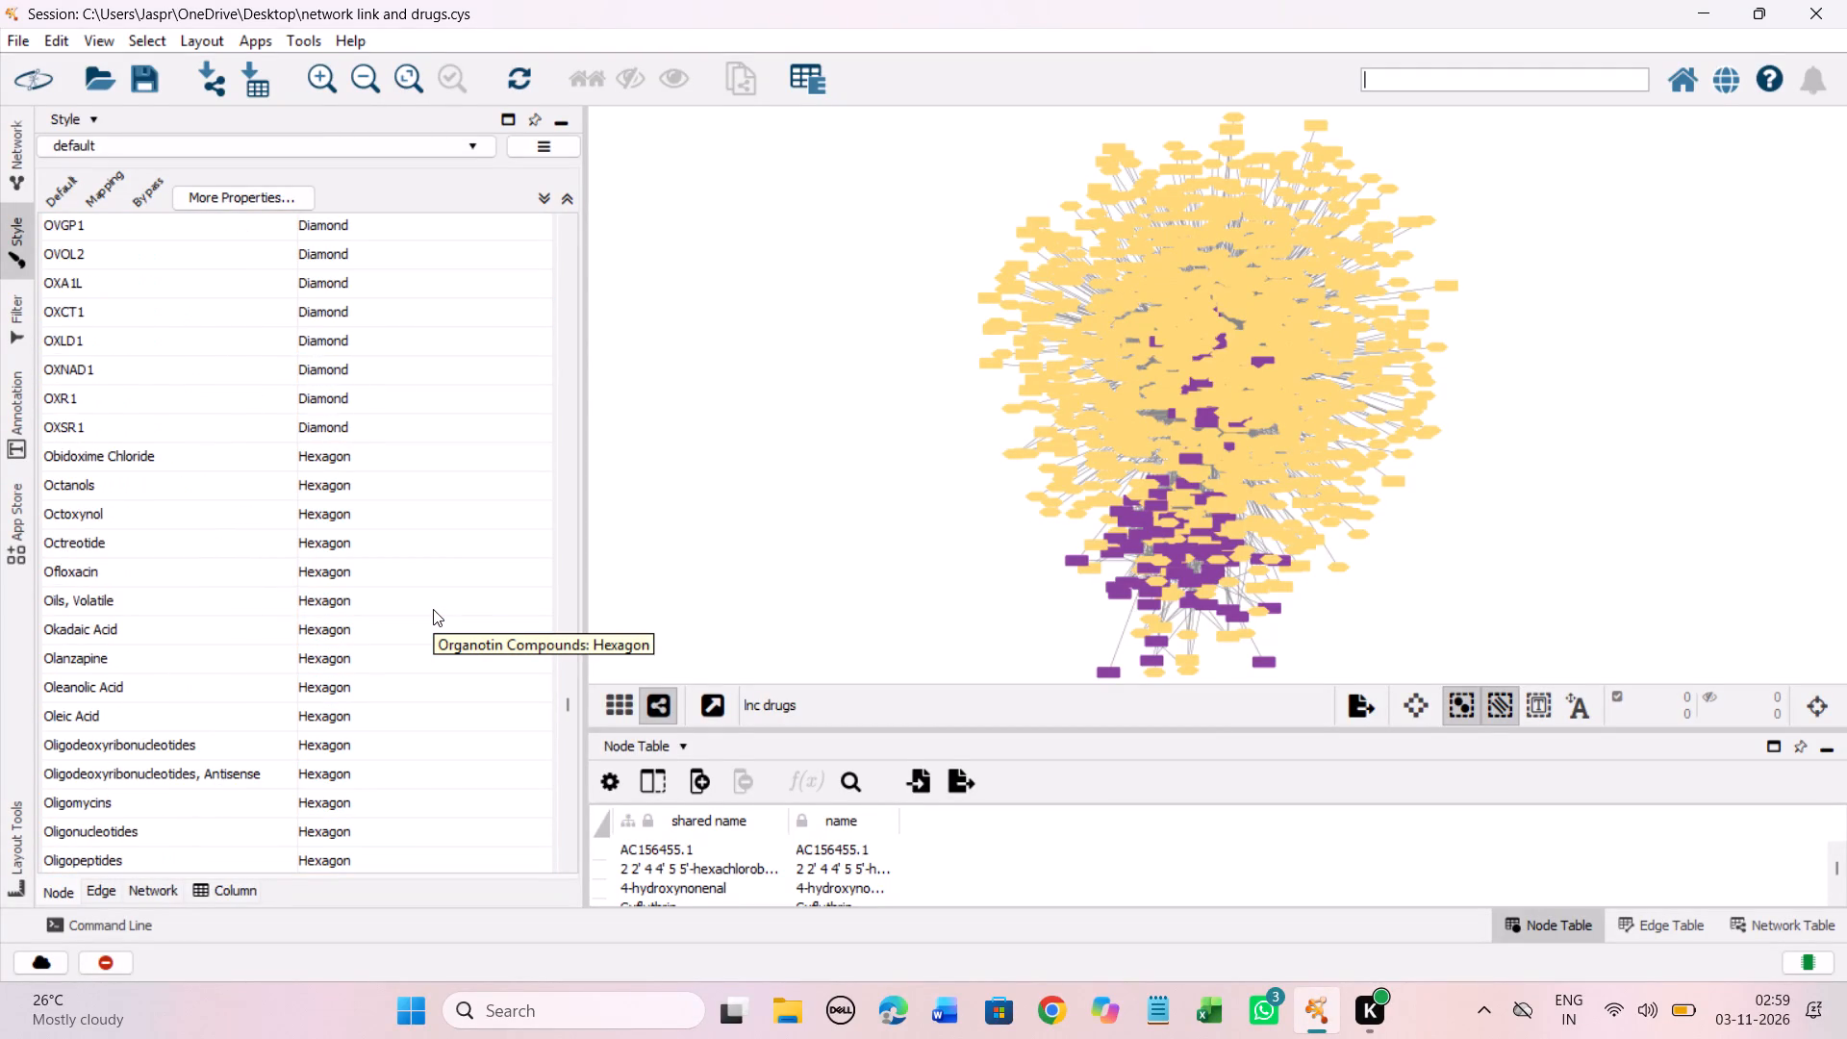
{"action": "scroll", "coordinate": [433, 609], "scroll_direction": "down", "scroll_amount": 20}
{"action": "scroll", "coordinate": [433, 609], "scroll_direction": "down", "scroll_amount": 20}
{"action": "scroll", "coordinate": [433, 609], "scroll_direction": "down", "scroll_amount": 6}
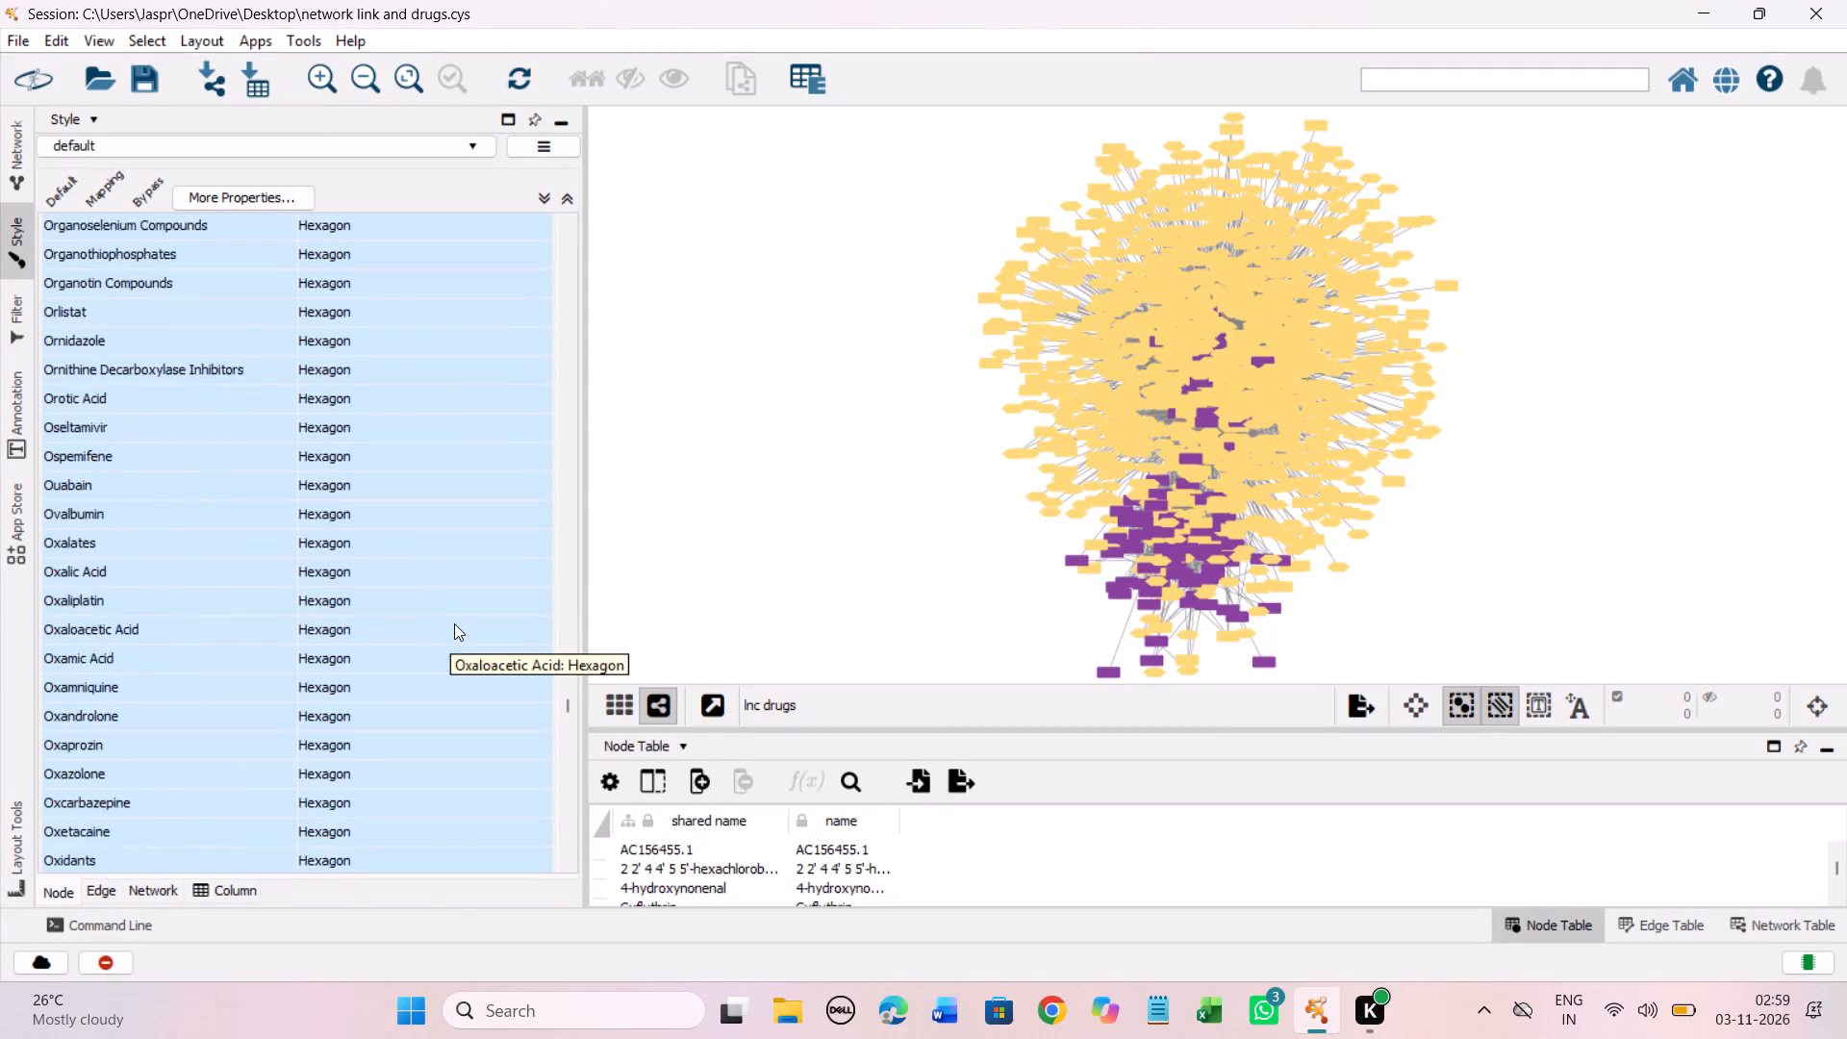
{"action": "scroll", "coordinate": [454, 623], "scroll_direction": "down", "scroll_amount": 20}
{"action": "scroll", "coordinate": [454, 623], "scroll_direction": "down", "scroll_amount": 3}
{"action": "scroll", "coordinate": [392, 753], "scroll_direction": "down", "scroll_amount": 7}
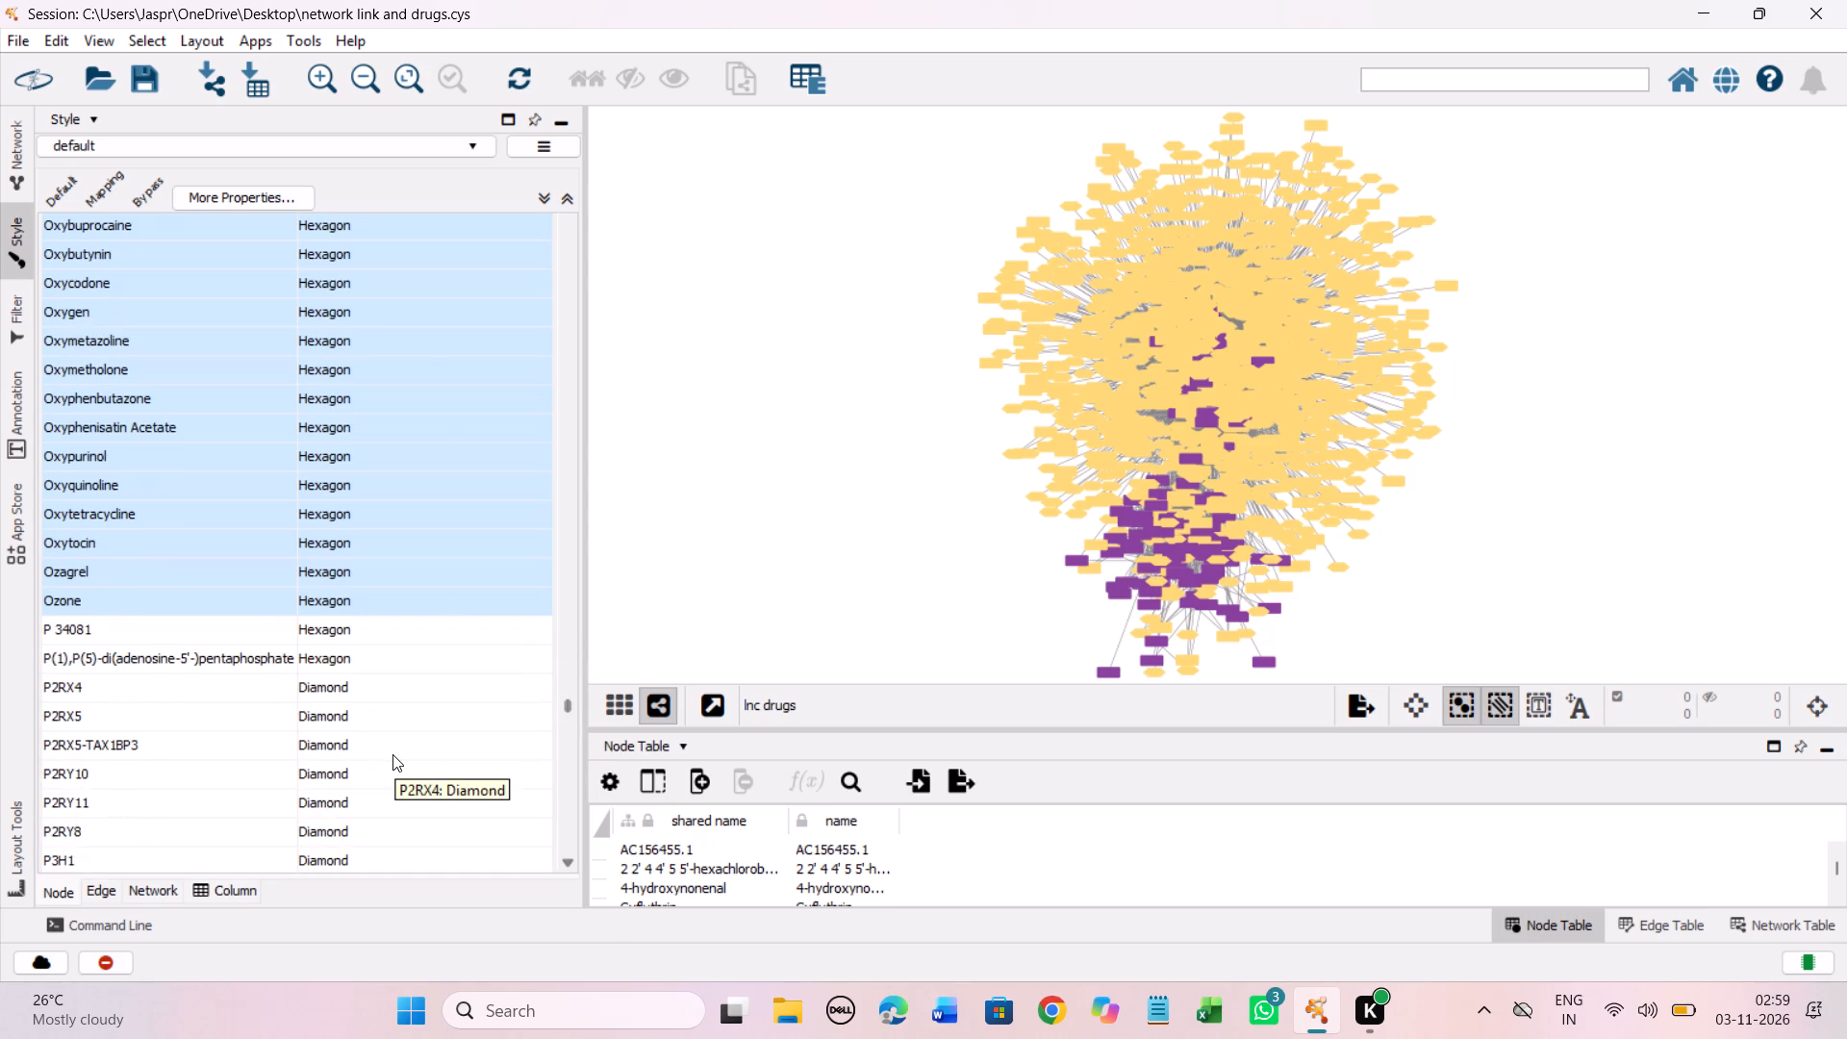
Review the node shape mapping entries after Ozone, from P 34081 through the PEX genes, for any that lack a shape.
{"action": "scroll", "coordinate": [392, 754], "scroll_direction": "down", "scroll_amount": 20}
{"action": "scroll", "coordinate": [392, 754], "scroll_direction": "down", "scroll_amount": 20}
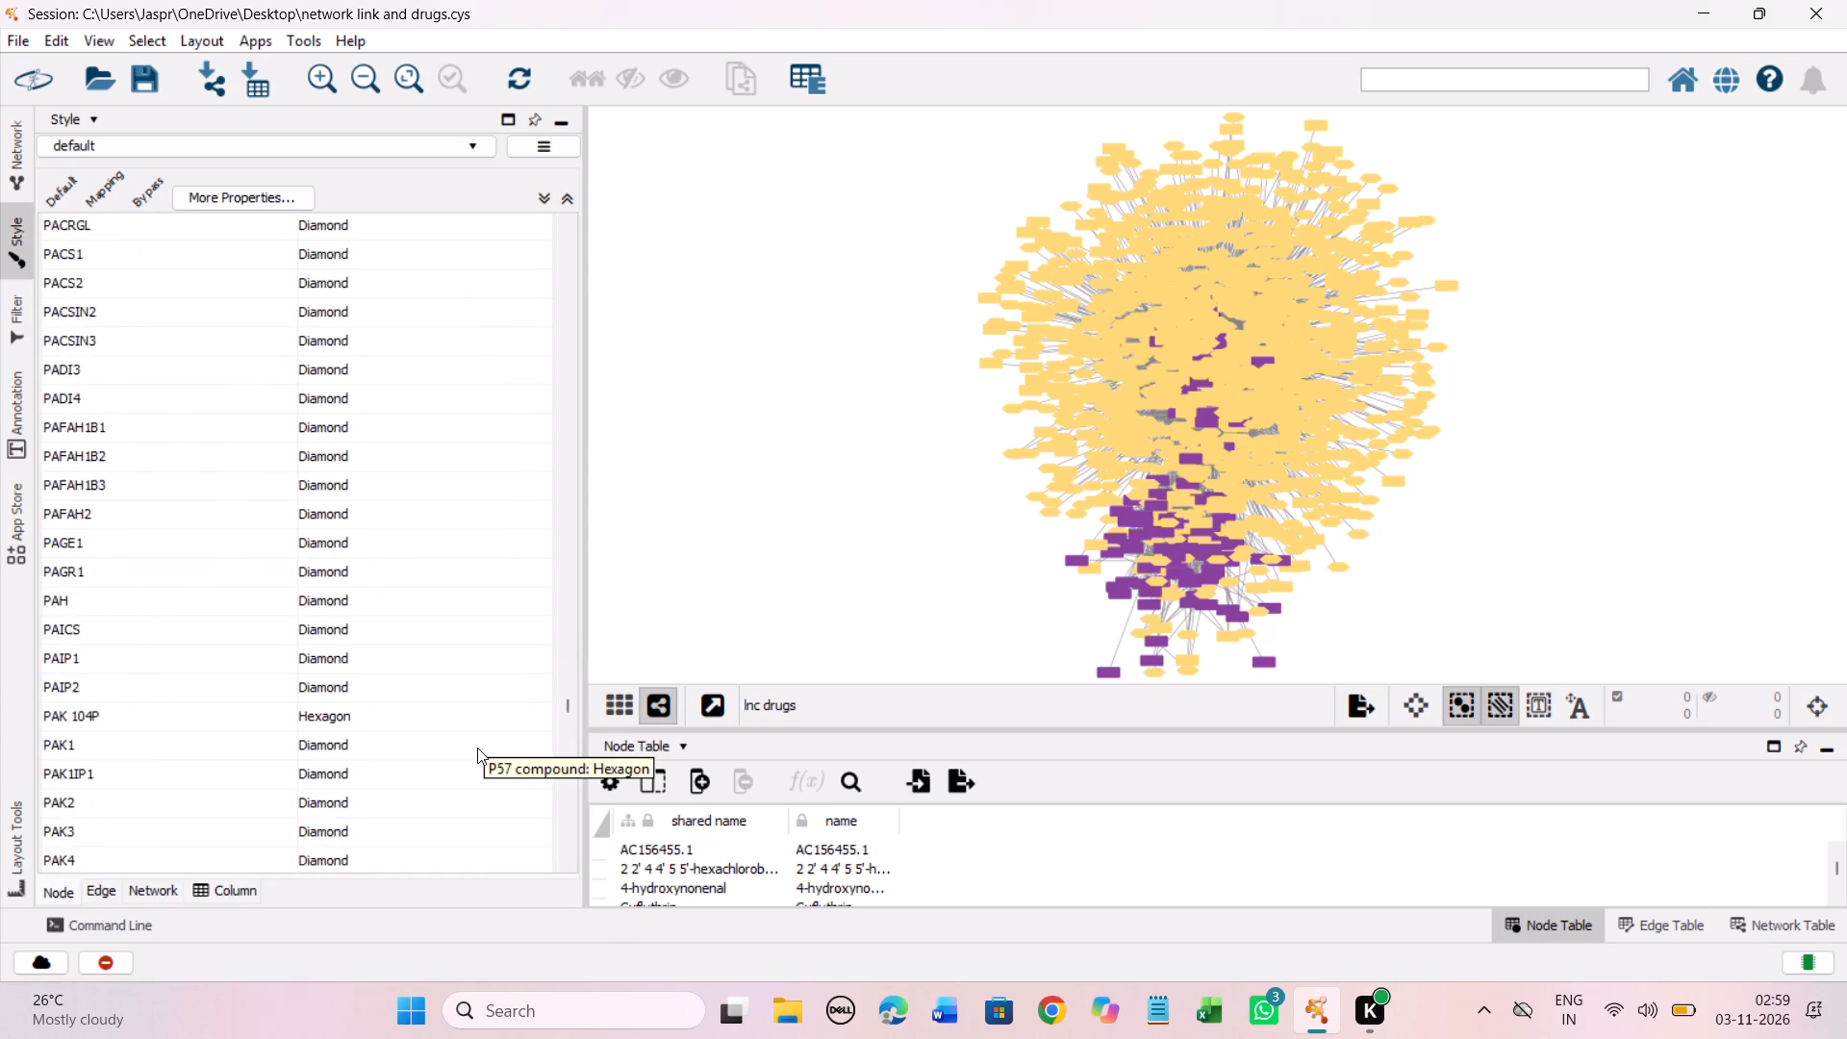
{"action": "scroll", "coordinate": [477, 748], "scroll_direction": "down", "scroll_amount": 10}
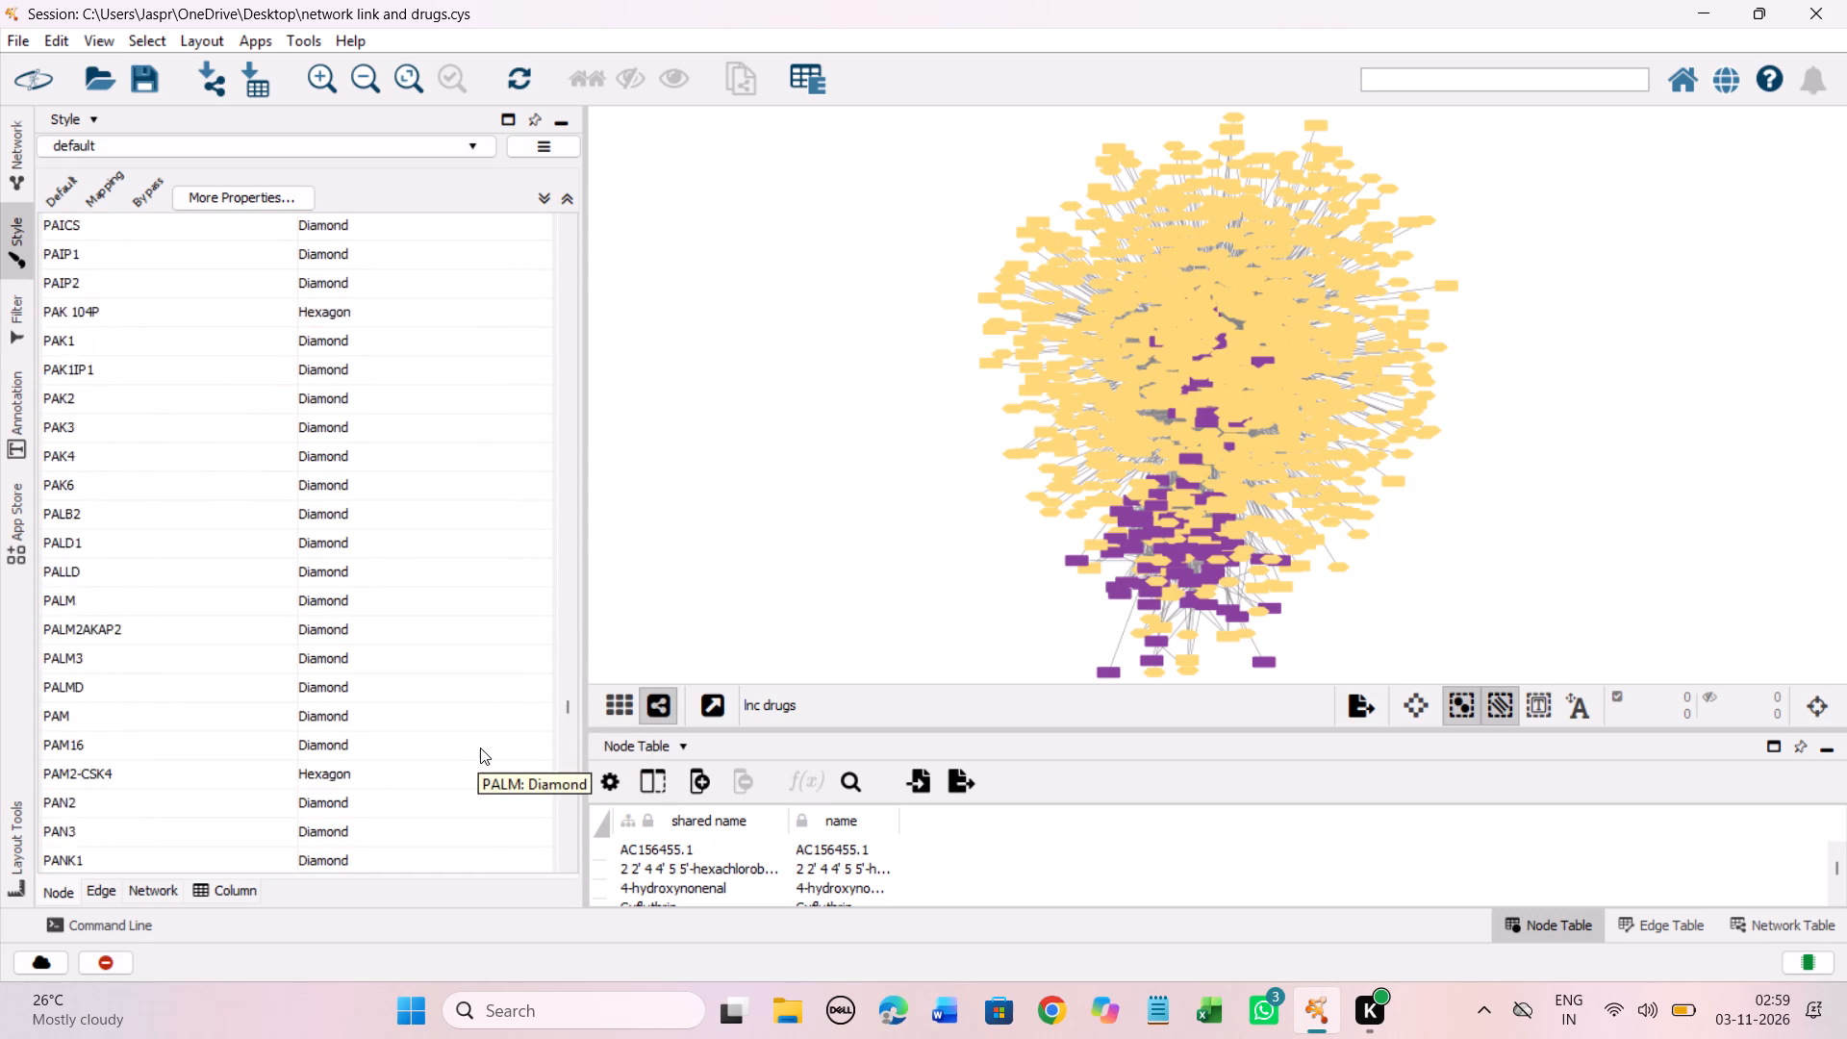
{"action": "scroll", "coordinate": [480, 748], "scroll_direction": "down", "scroll_amount": 4}
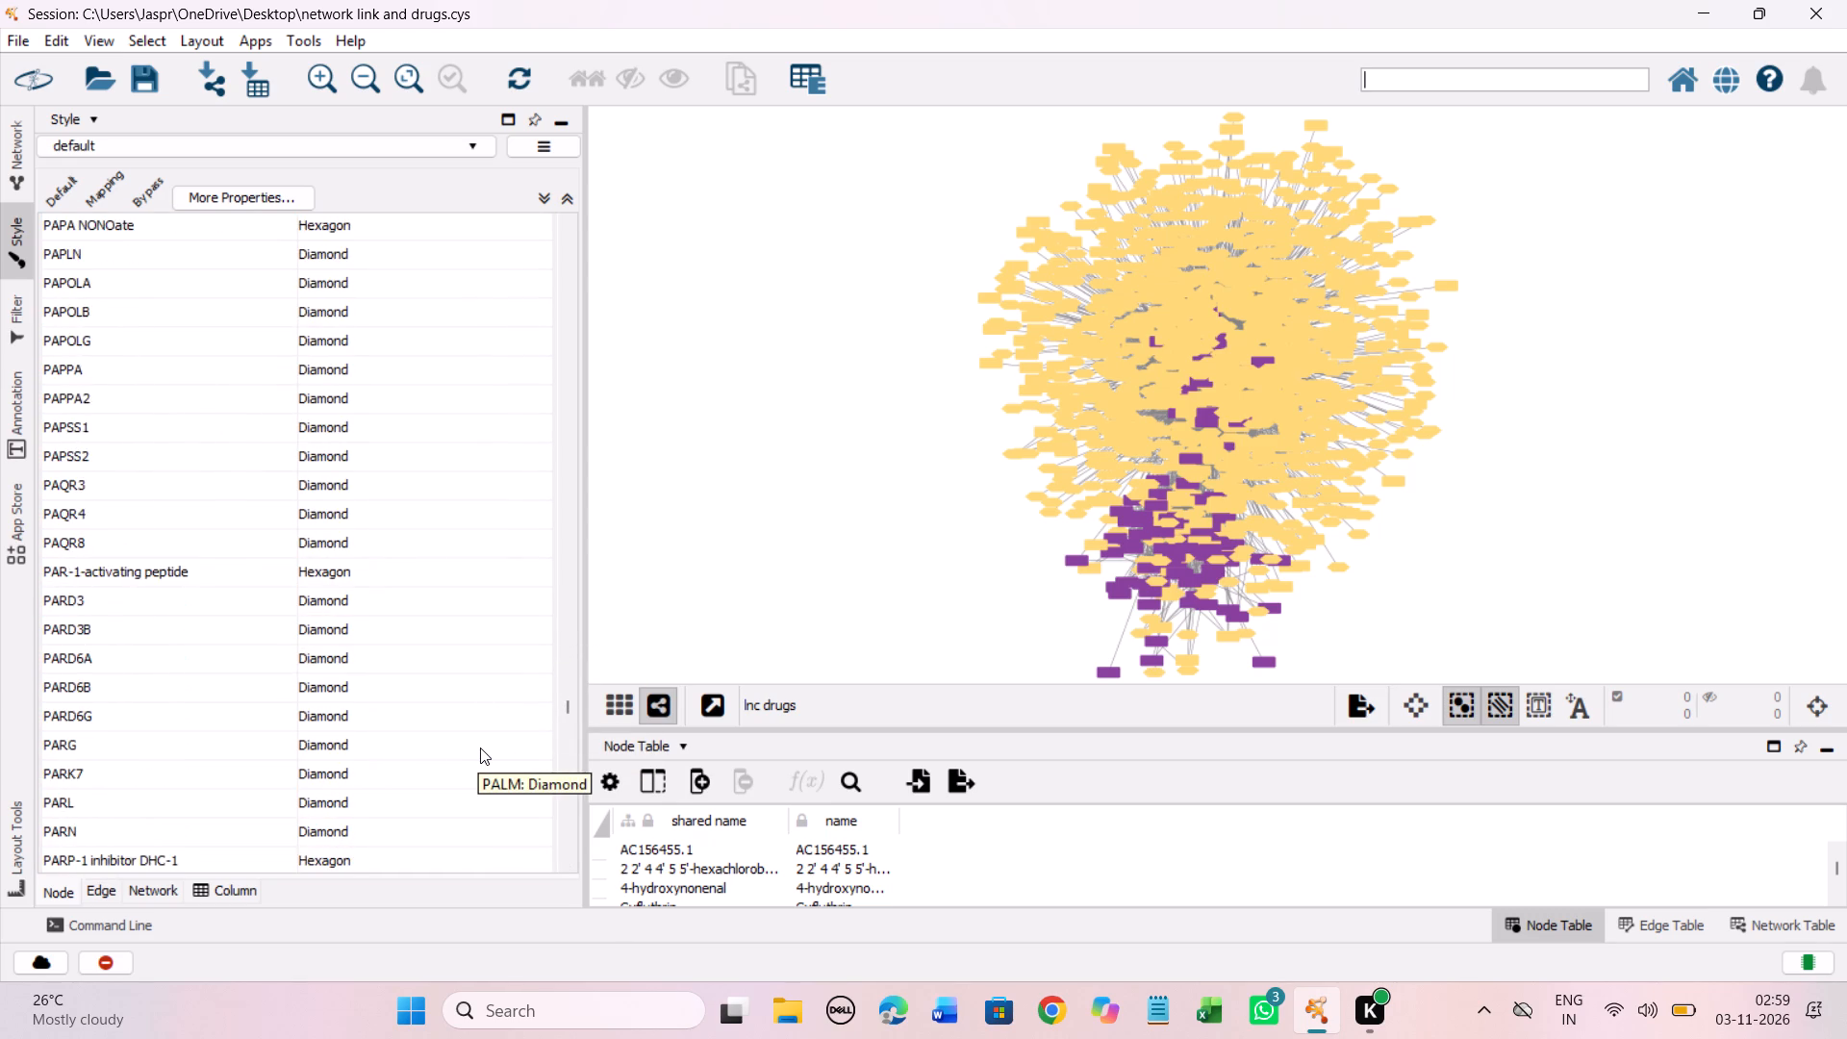
{"action": "scroll", "coordinate": [480, 748], "scroll_direction": "down", "scroll_amount": 2}
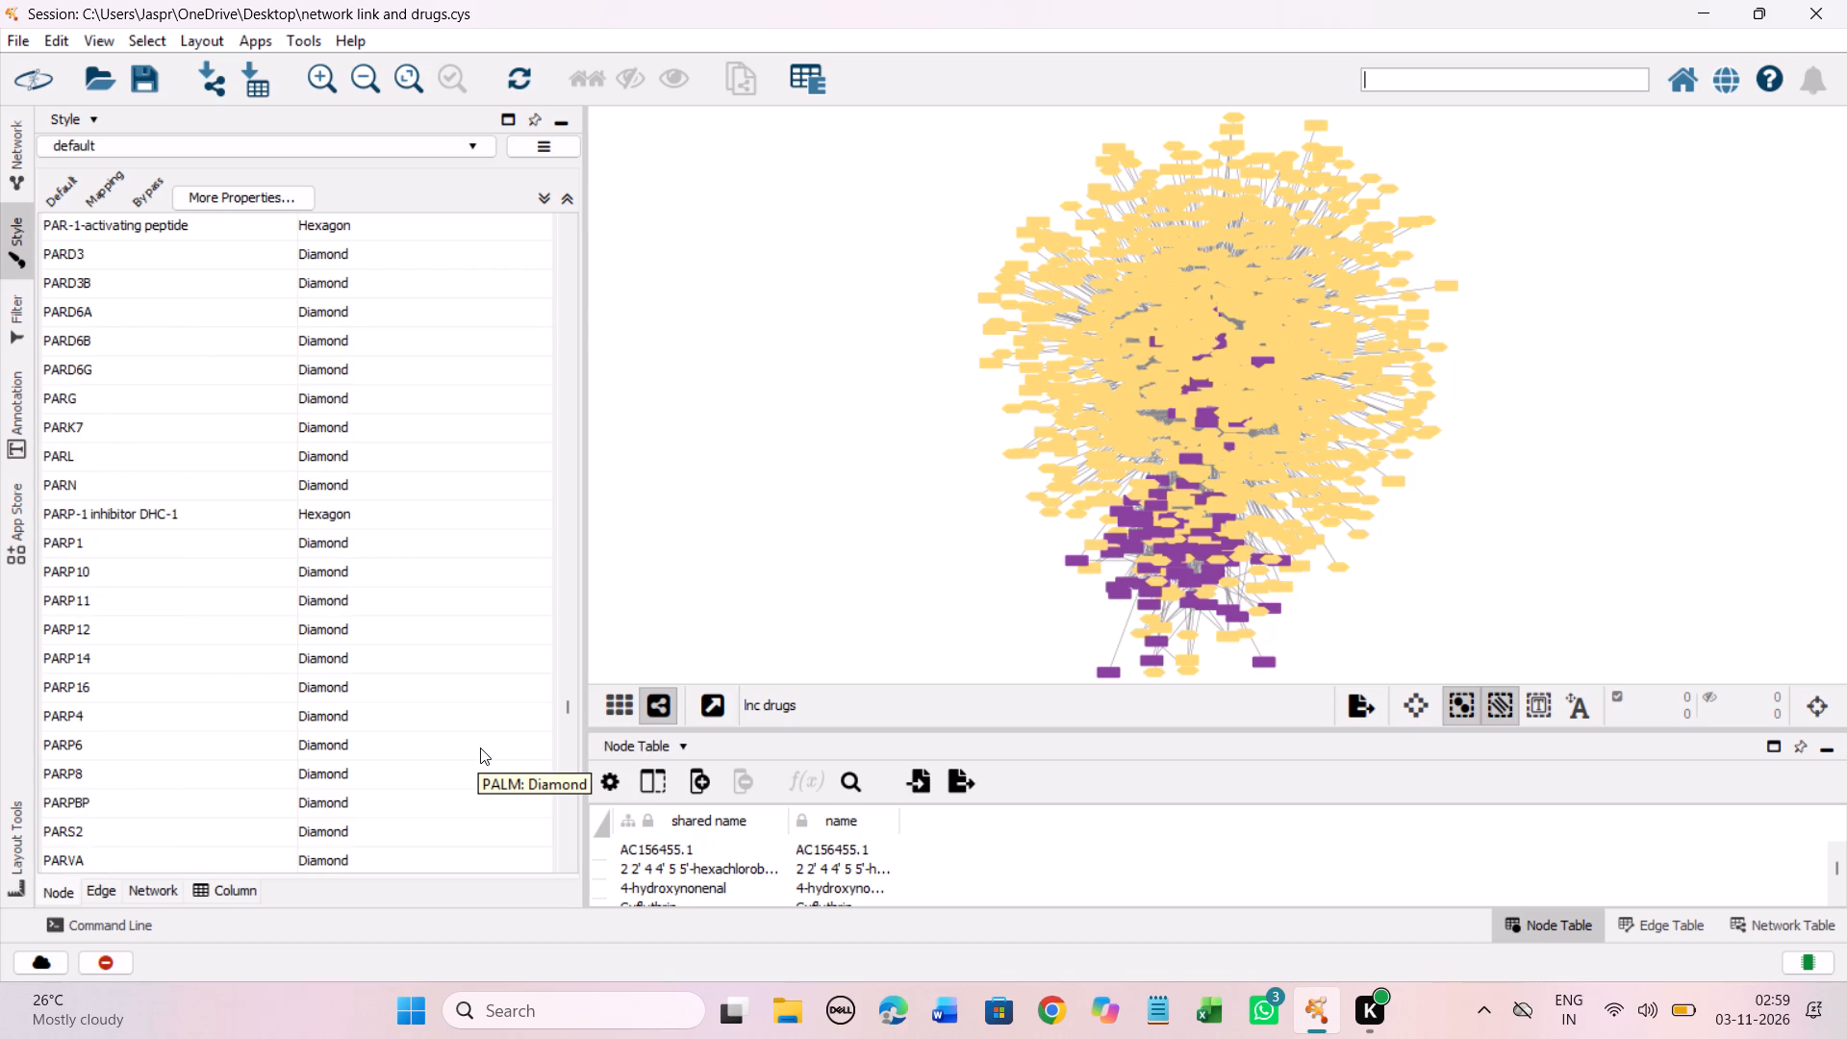
{"action": "scroll", "coordinate": [480, 748], "scroll_direction": "down", "scroll_amount": 3}
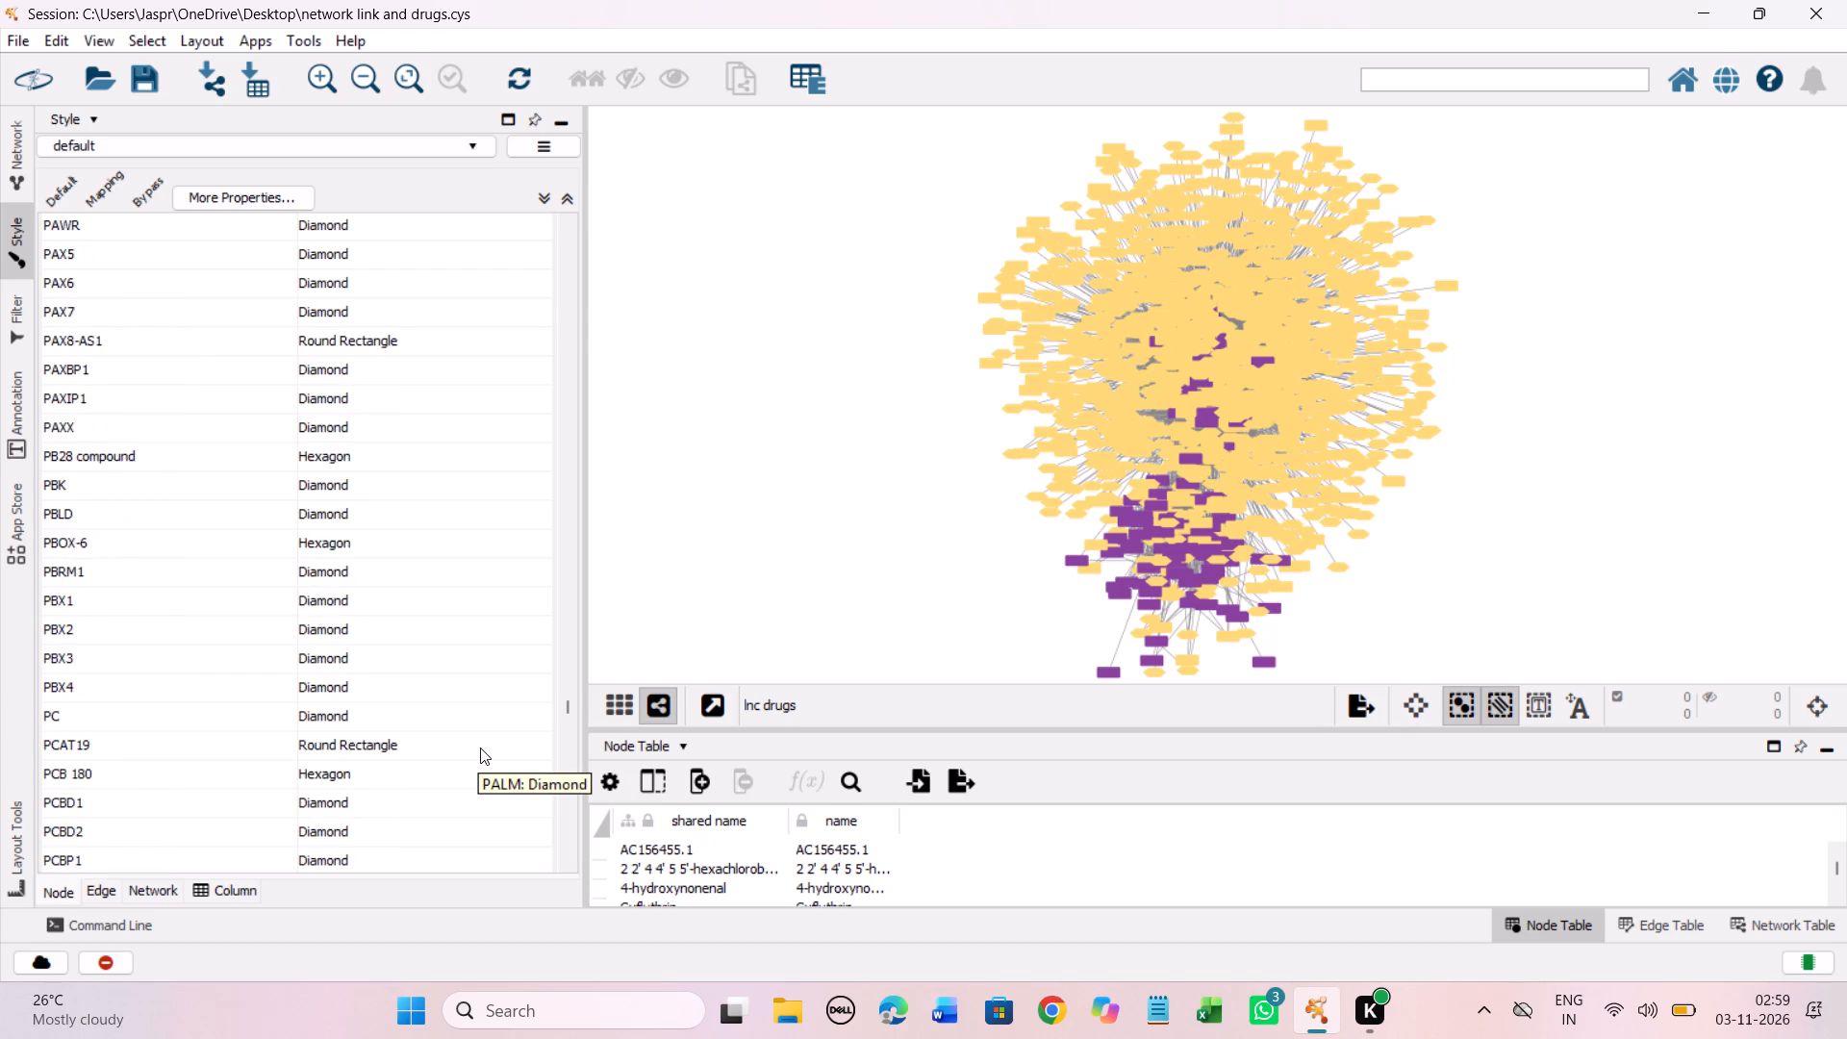
{"action": "scroll", "coordinate": [480, 748], "scroll_direction": "down", "scroll_amount": 3}
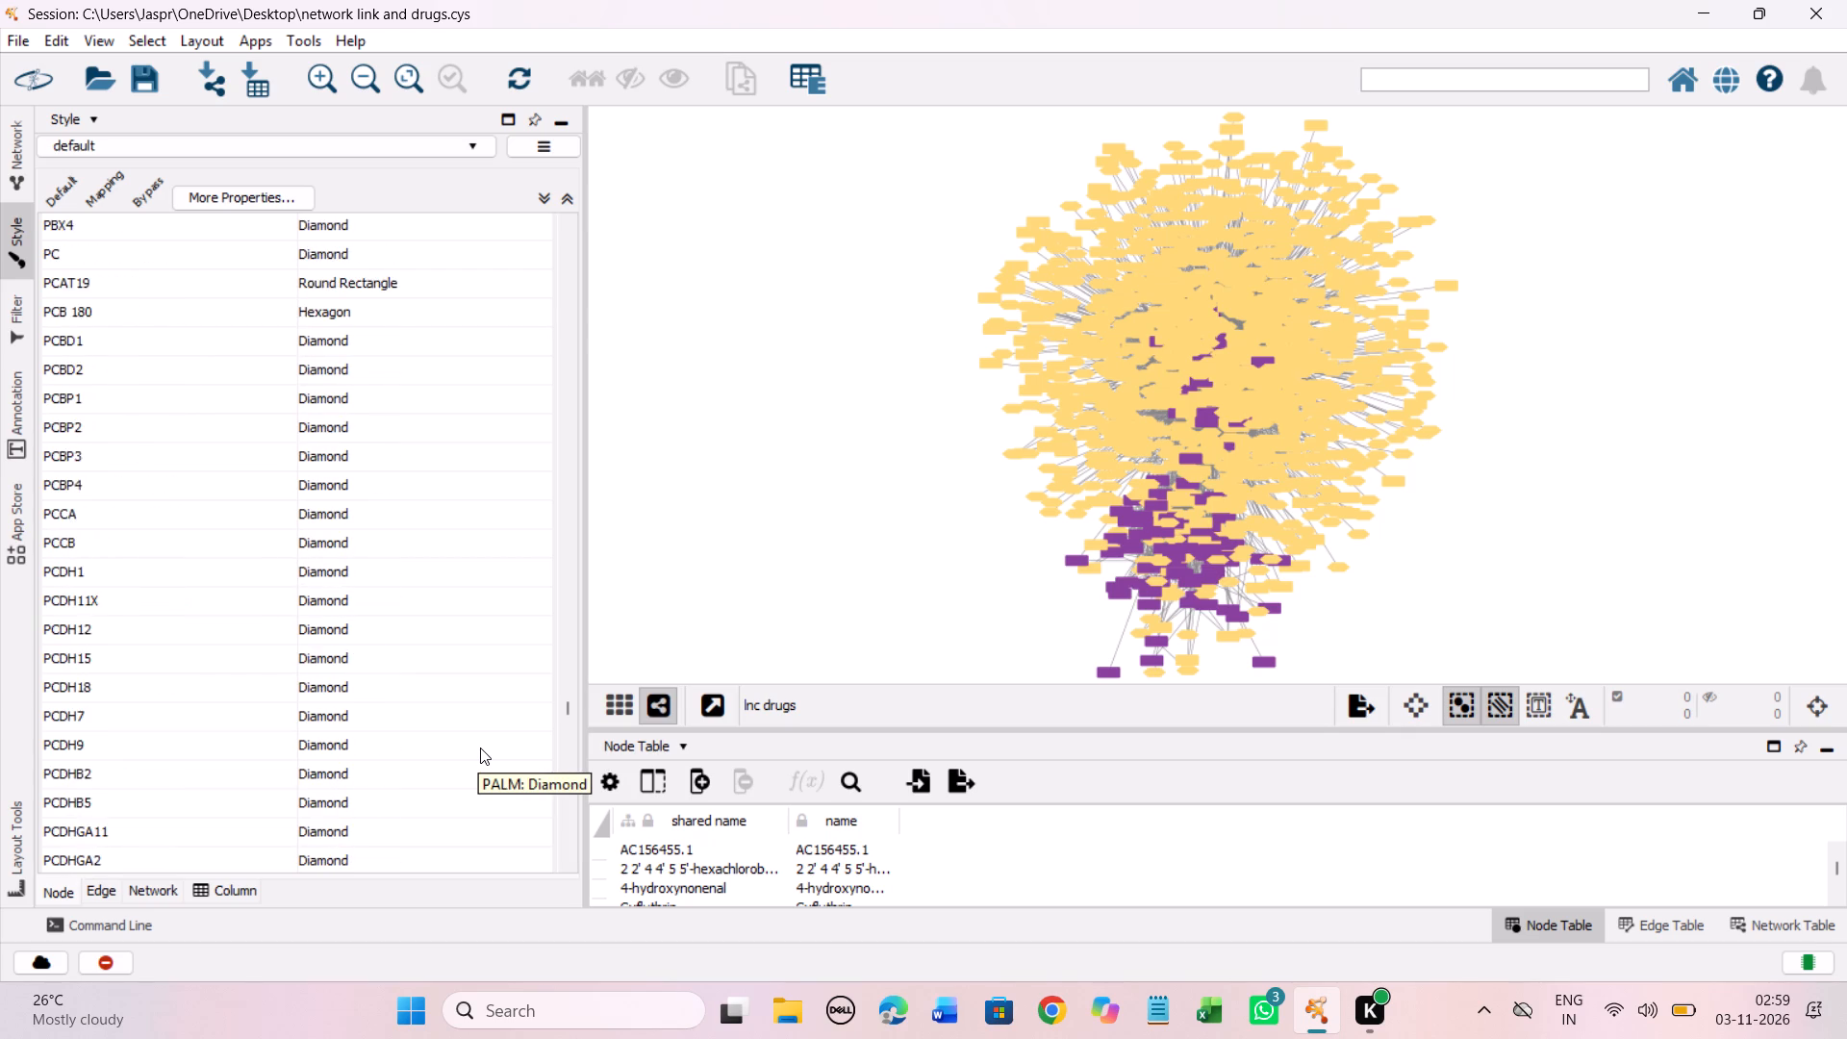
{"action": "scroll", "coordinate": [480, 748], "scroll_direction": "down", "scroll_amount": 3}
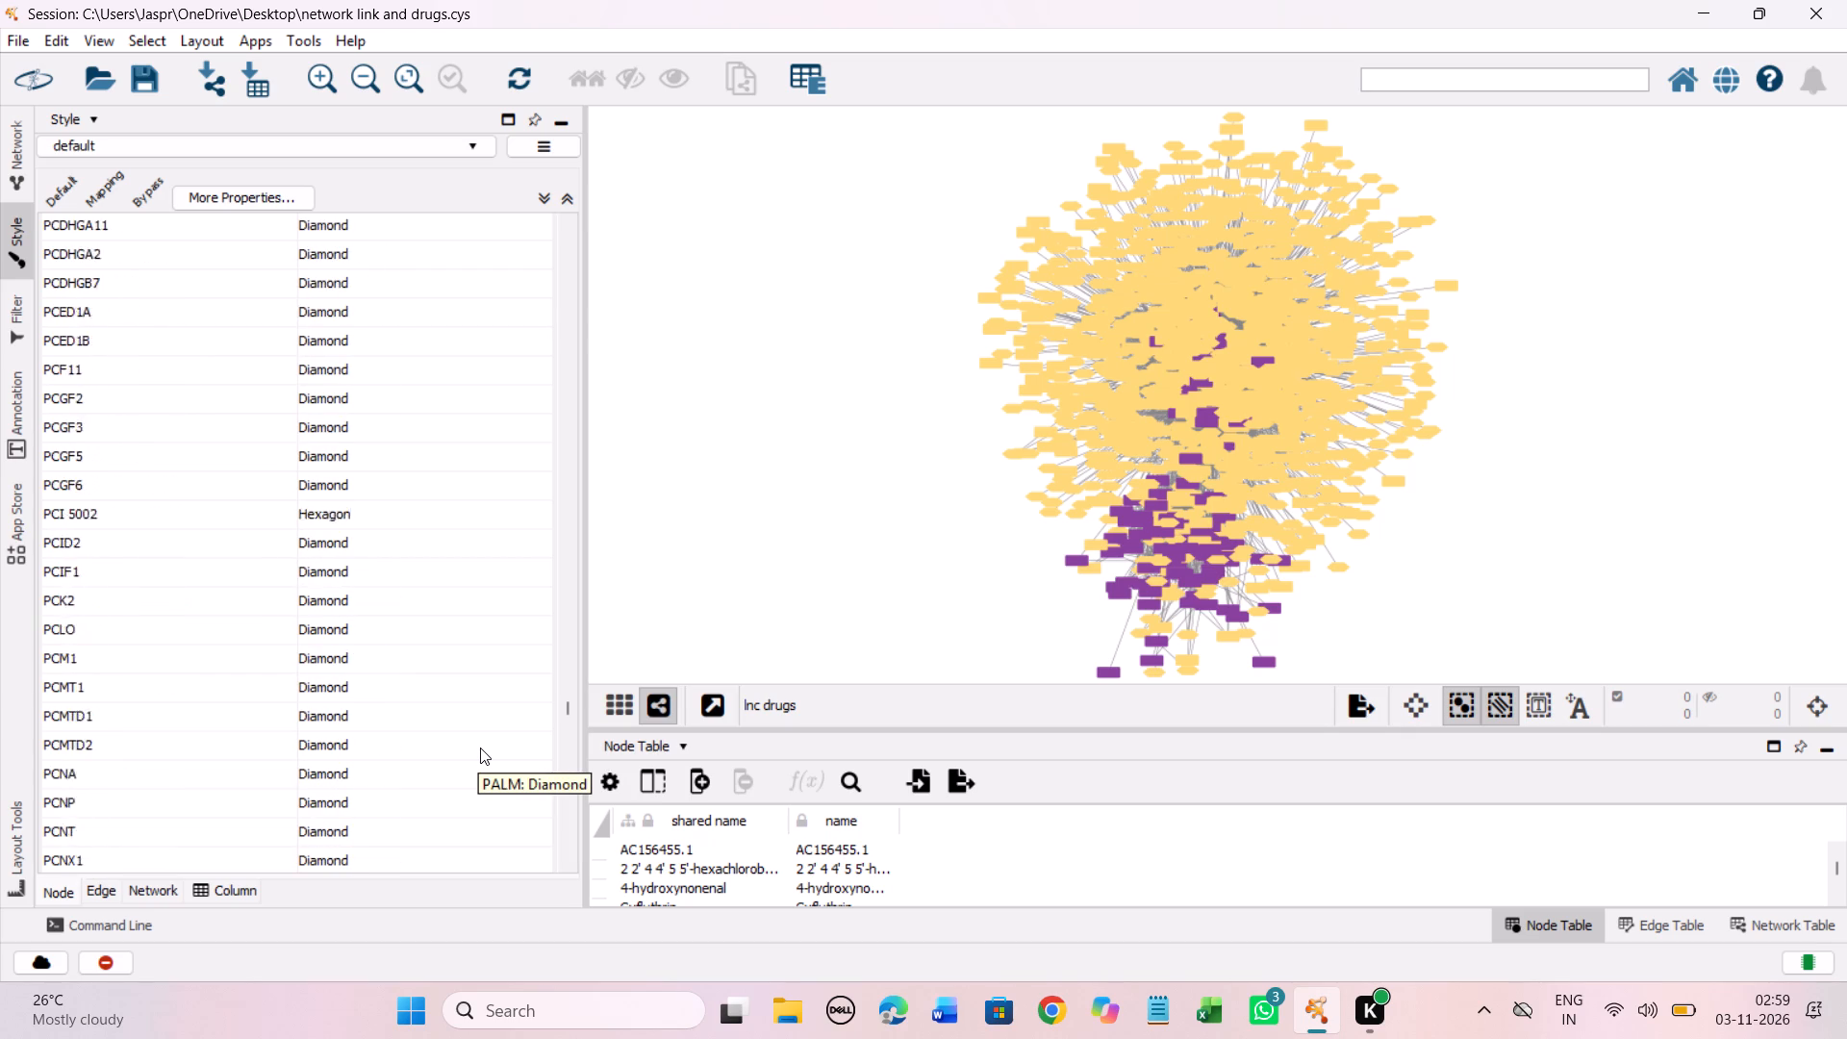
{"action": "scroll", "coordinate": [480, 748], "scroll_direction": "down", "scroll_amount": 4}
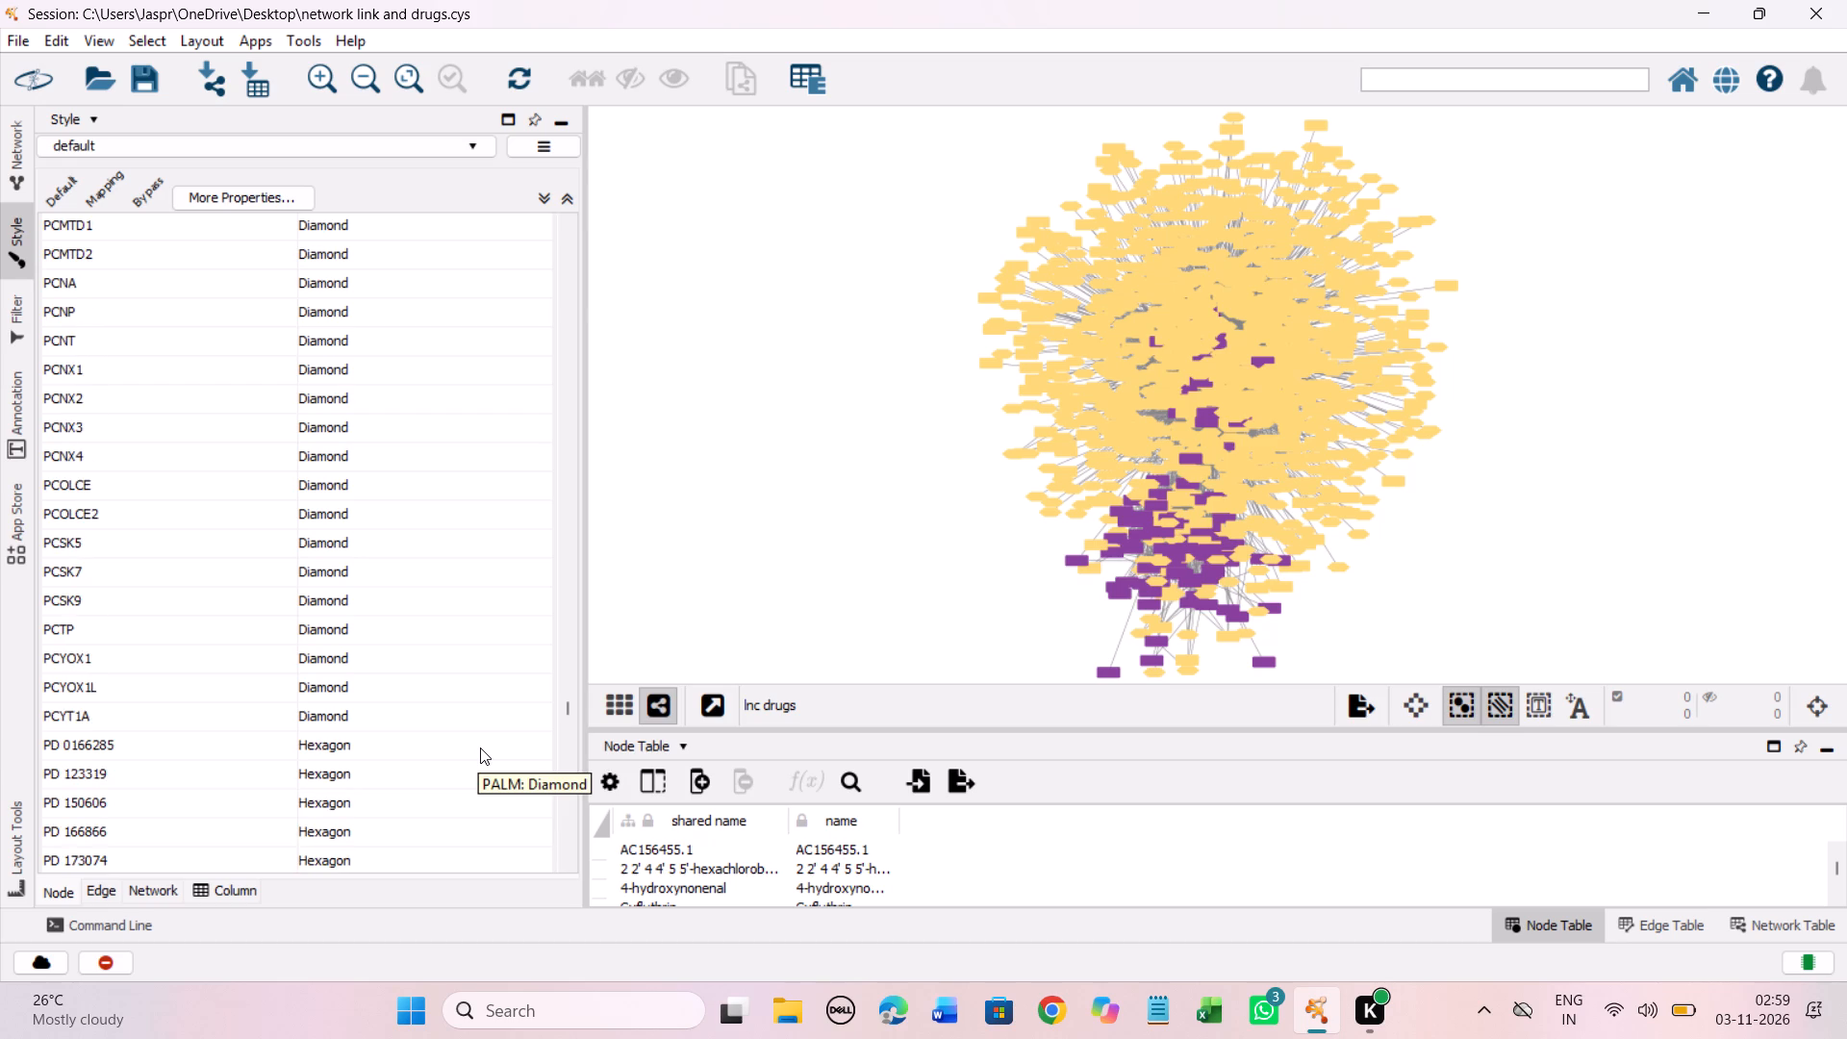
{"action": "scroll", "coordinate": [480, 748], "scroll_direction": "down", "scroll_amount": 5}
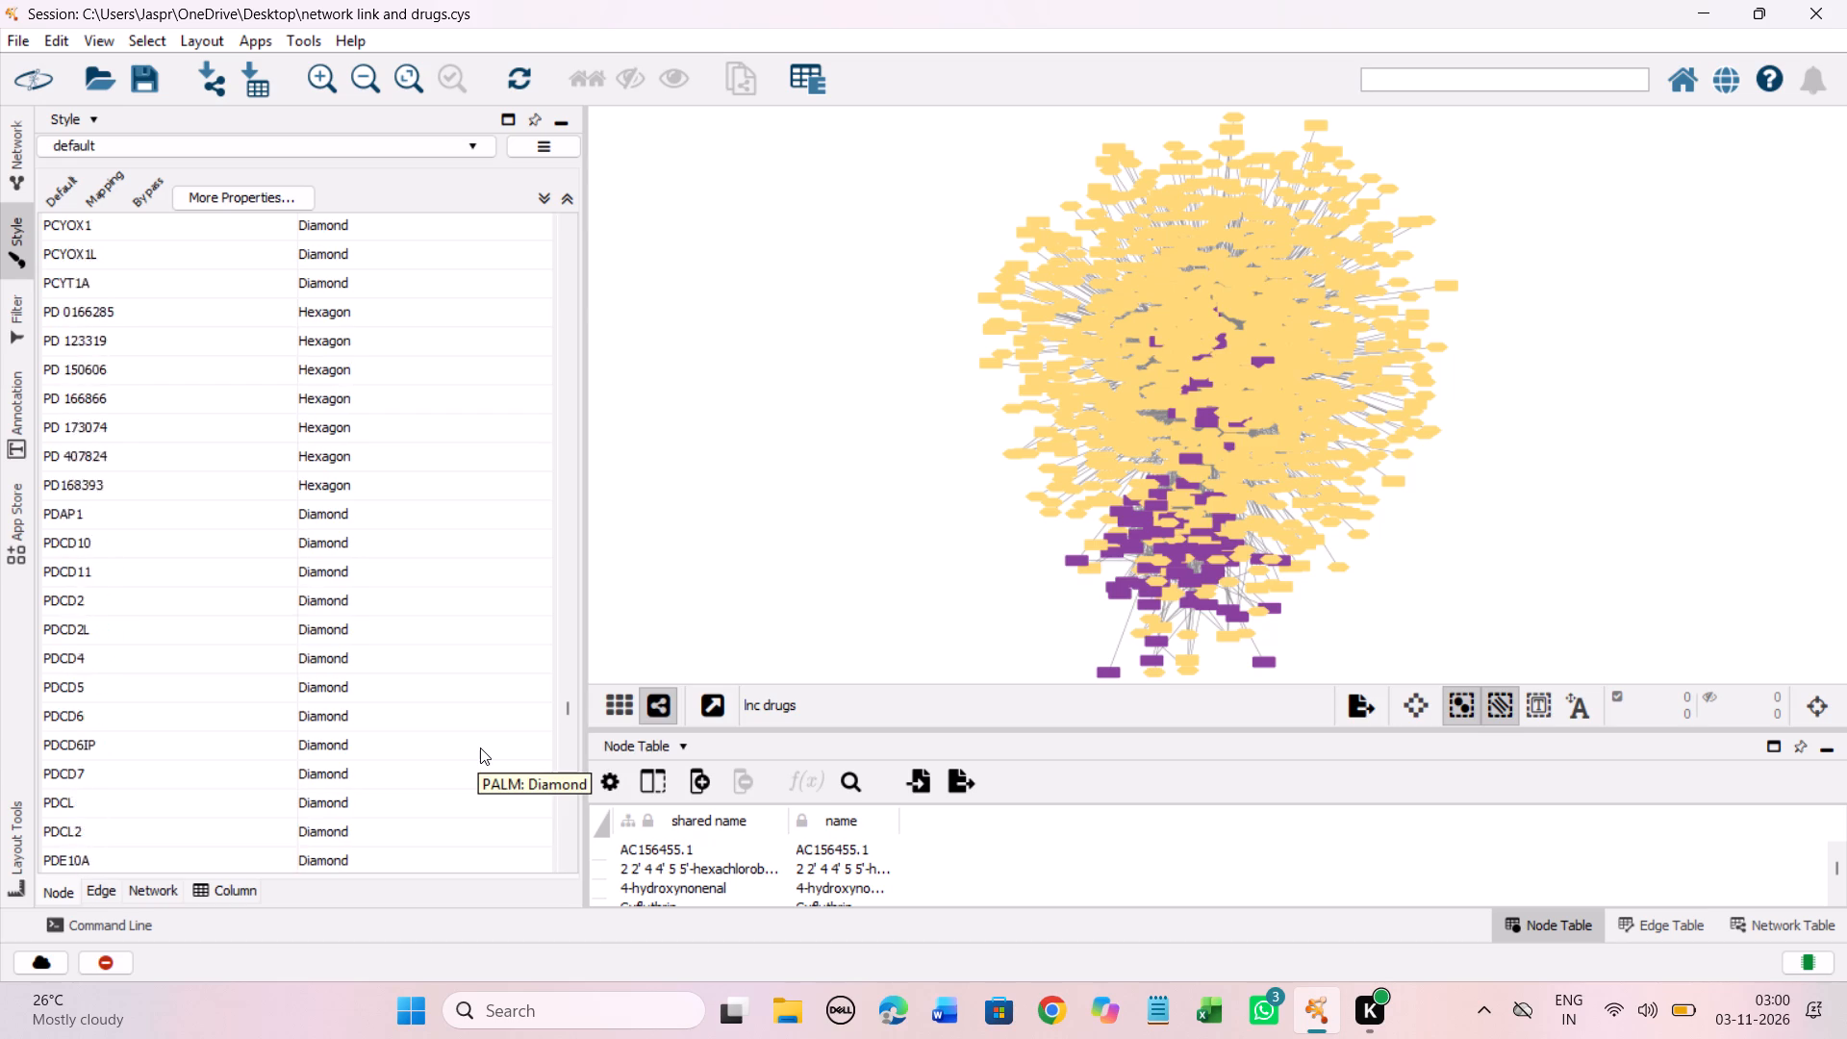
{"action": "scroll", "coordinate": [480, 748], "scroll_direction": "down", "scroll_amount": 5}
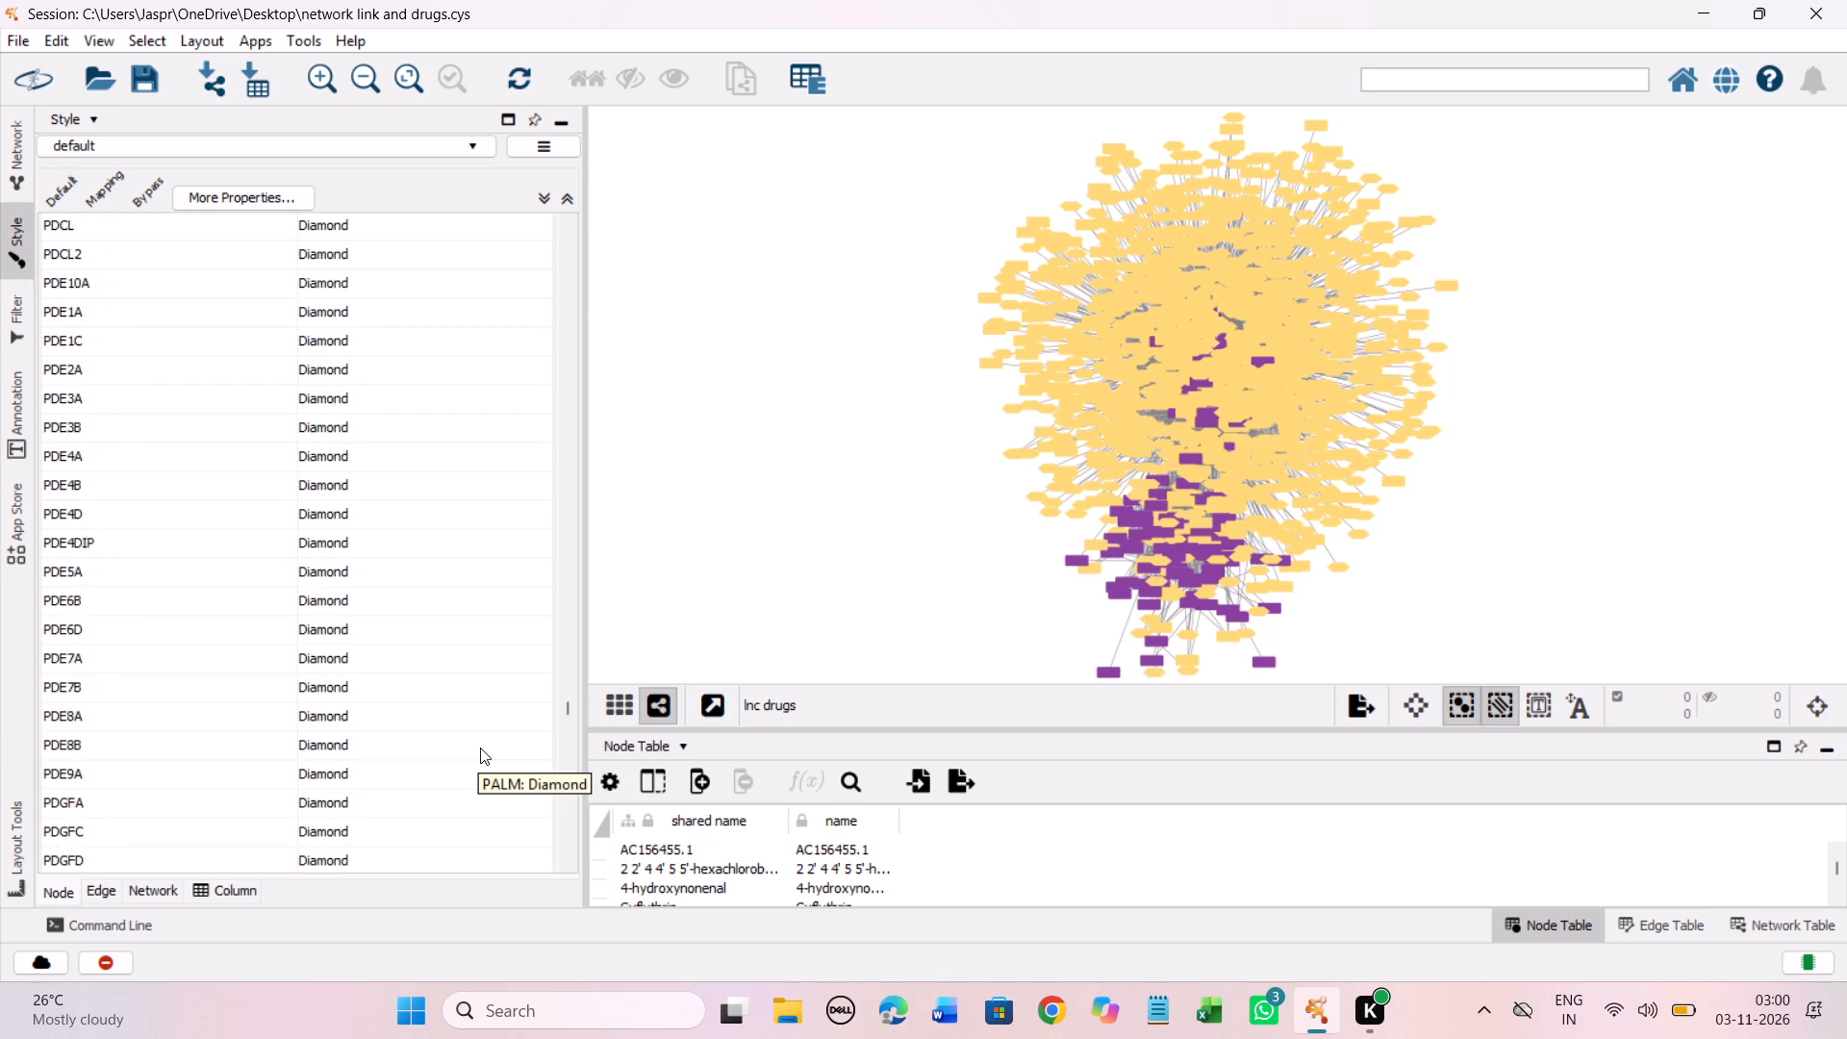
{"action": "scroll", "coordinate": [480, 748], "scroll_direction": "down", "scroll_amount": 4}
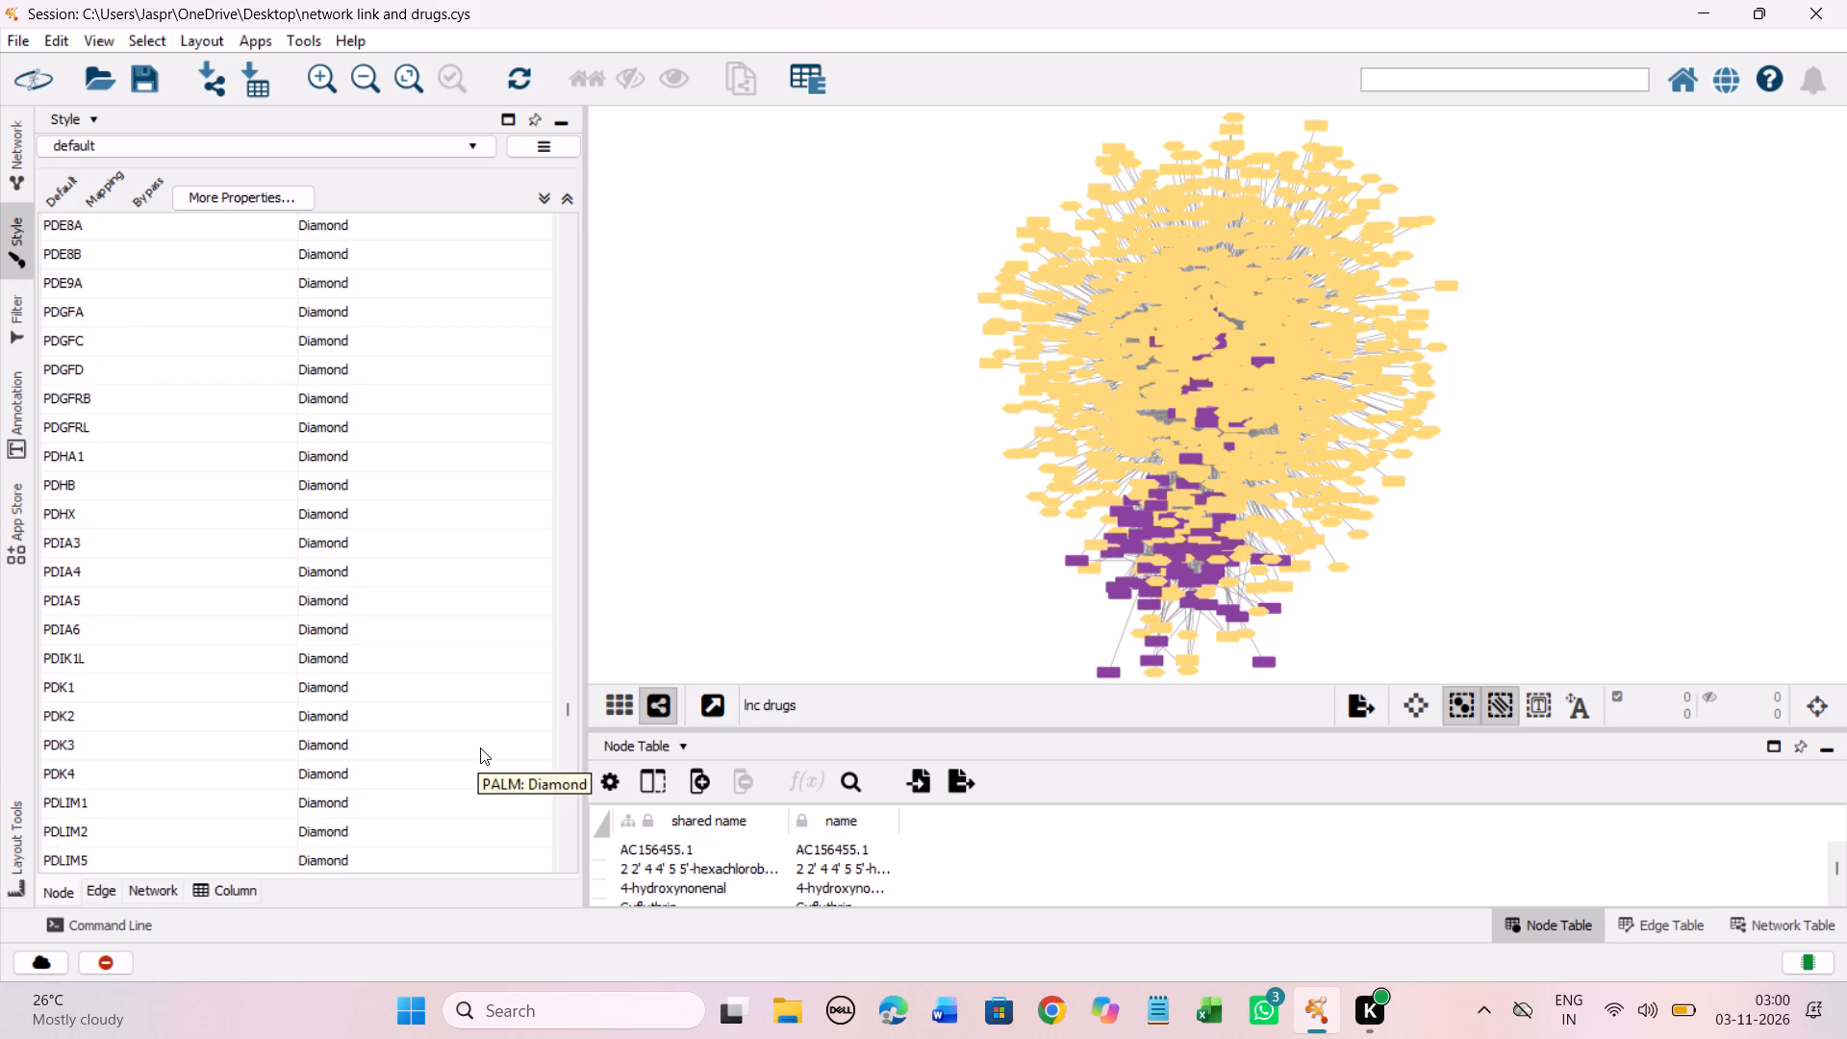
{"action": "scroll", "coordinate": [480, 748], "scroll_direction": "down", "scroll_amount": 11}
{"action": "scroll", "coordinate": [480, 748], "scroll_direction": "up", "scroll_amount": 1}
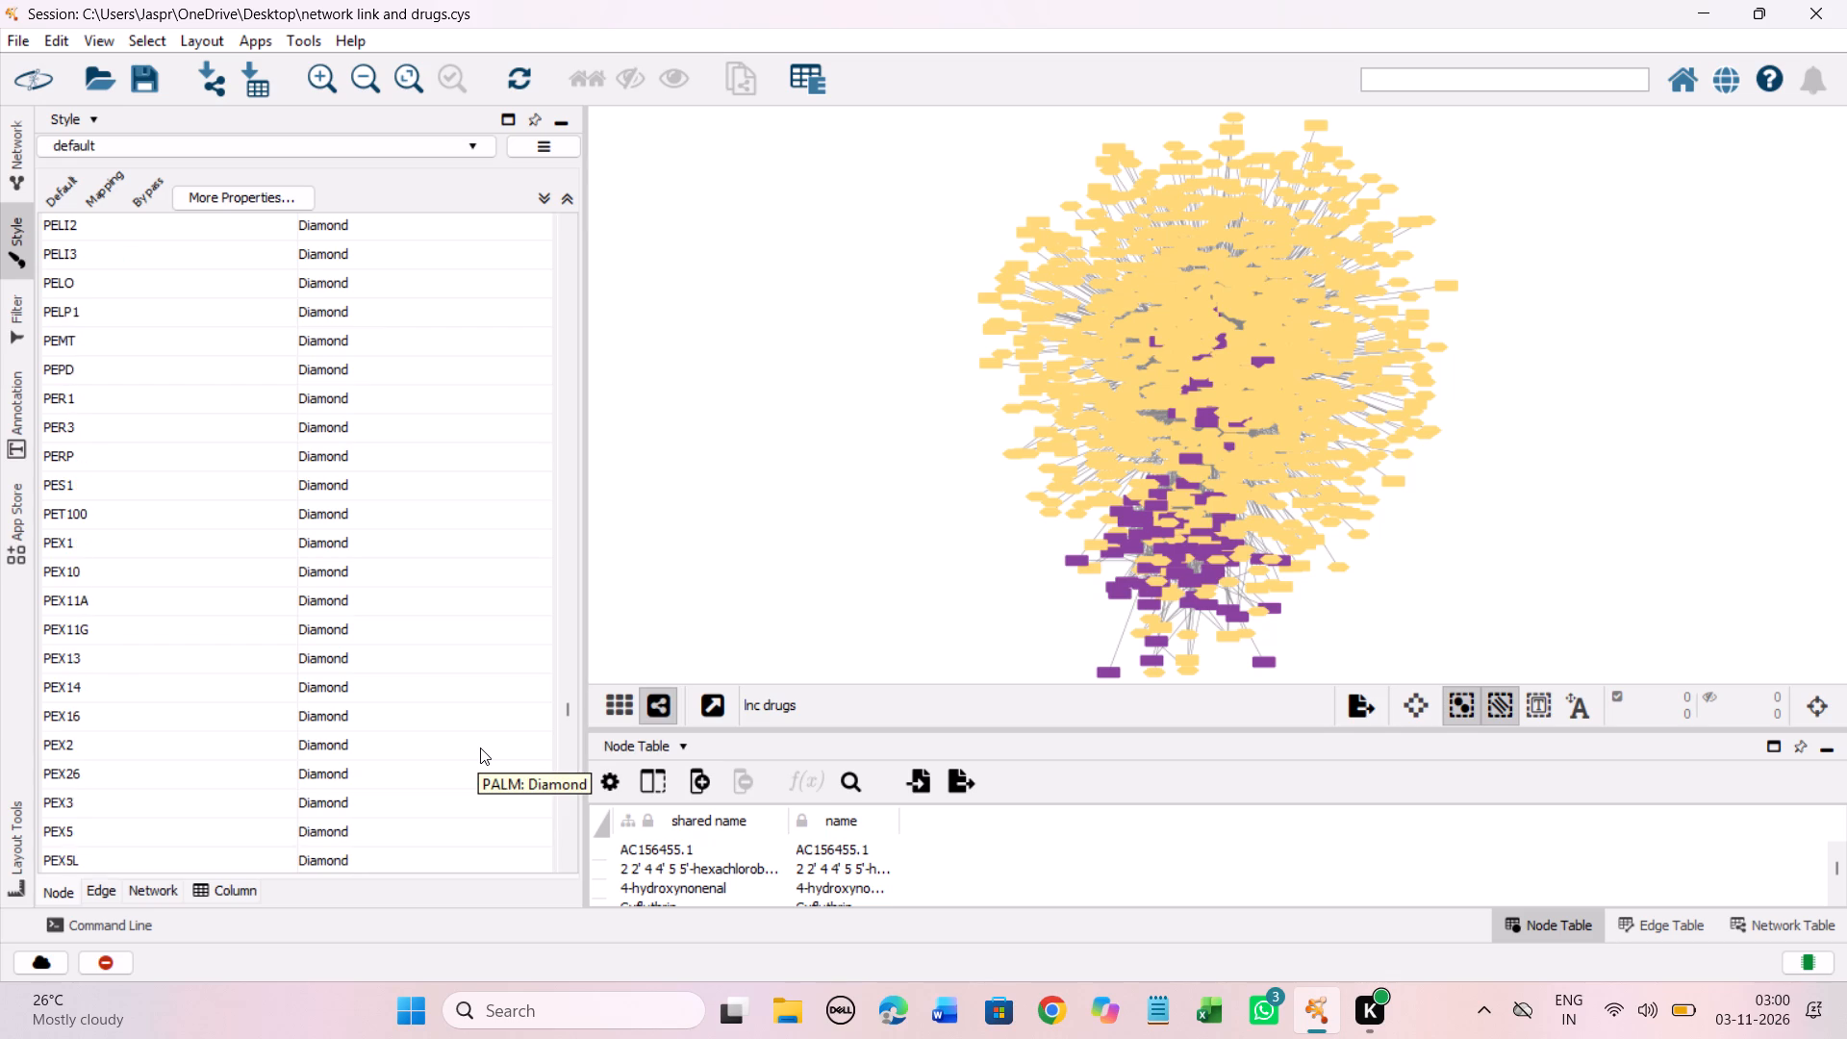
{"action": "scroll", "coordinate": [480, 748], "scroll_direction": "up", "scroll_amount": 1}
{"action": "scroll", "coordinate": [480, 748], "scroll_direction": "down", "scroll_amount": 1}
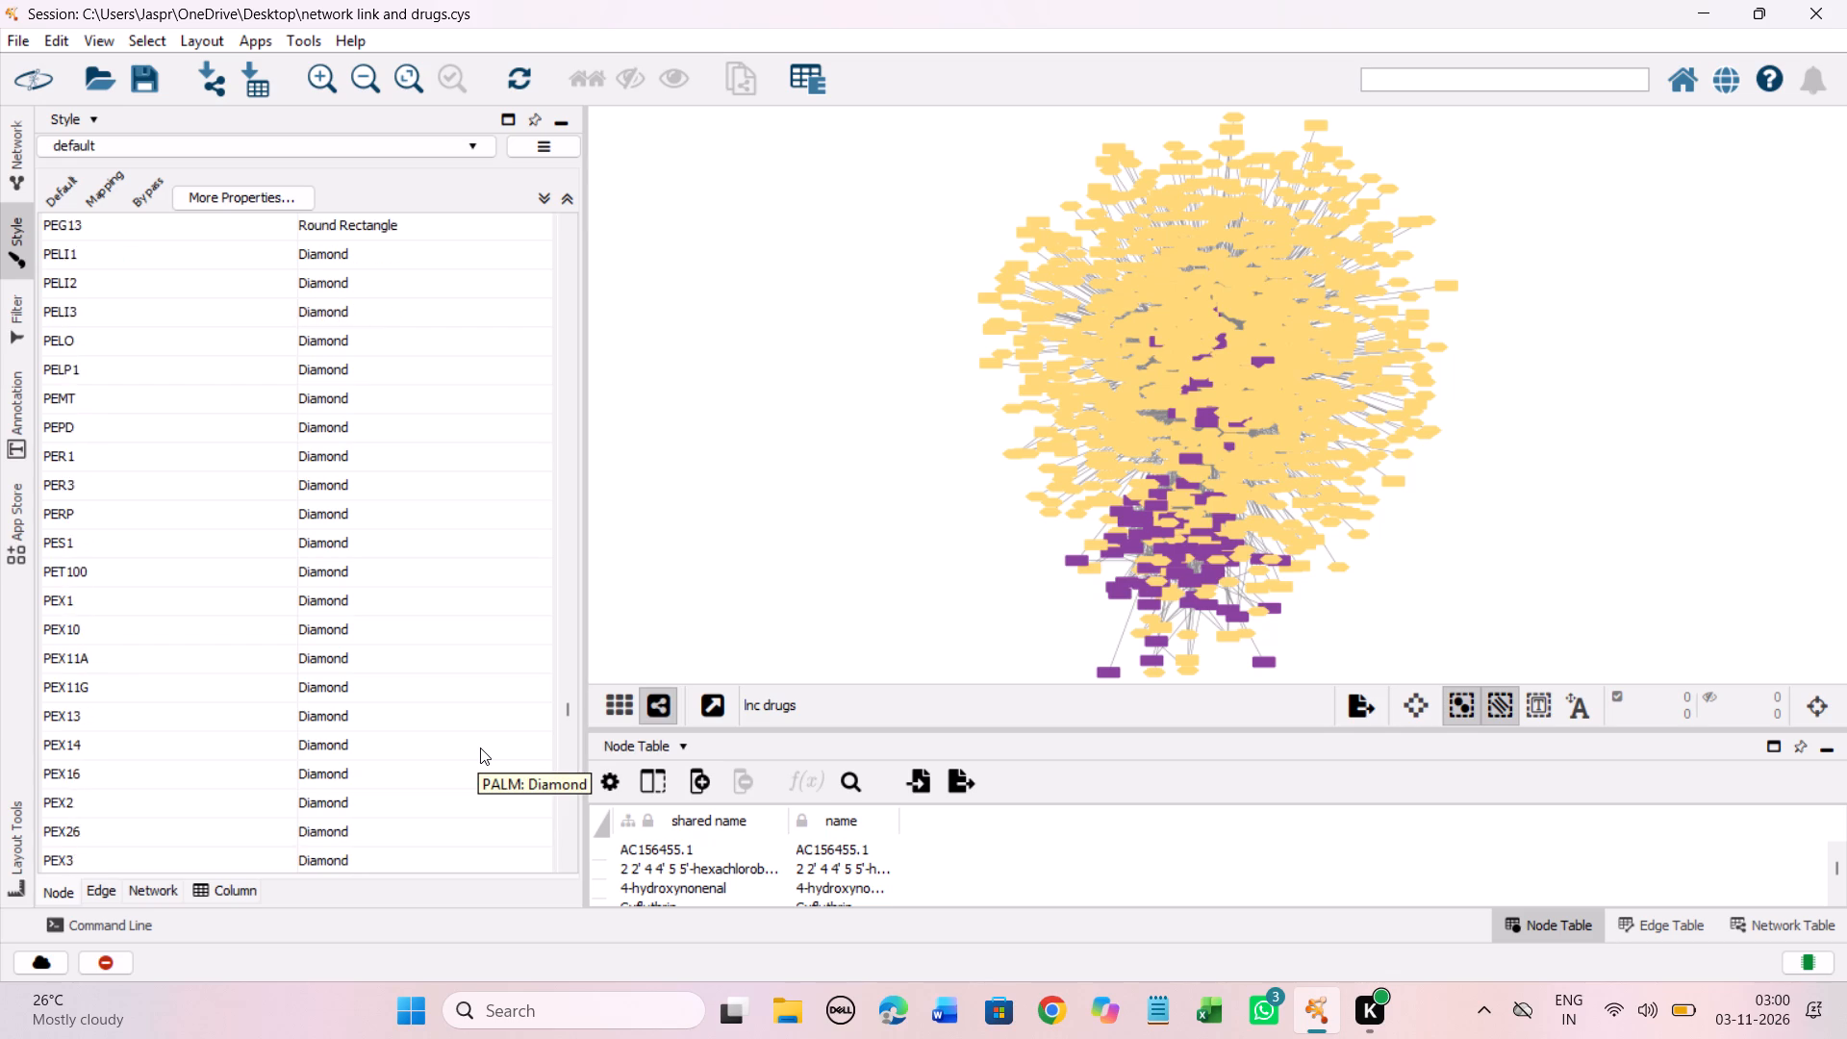
Select the run of entries from PF 3758309 to PF-4708671 and set their mapped node shape to Hexagon.
{"action": "scroll", "coordinate": [480, 748], "scroll_direction": "down", "scroll_amount": 3}
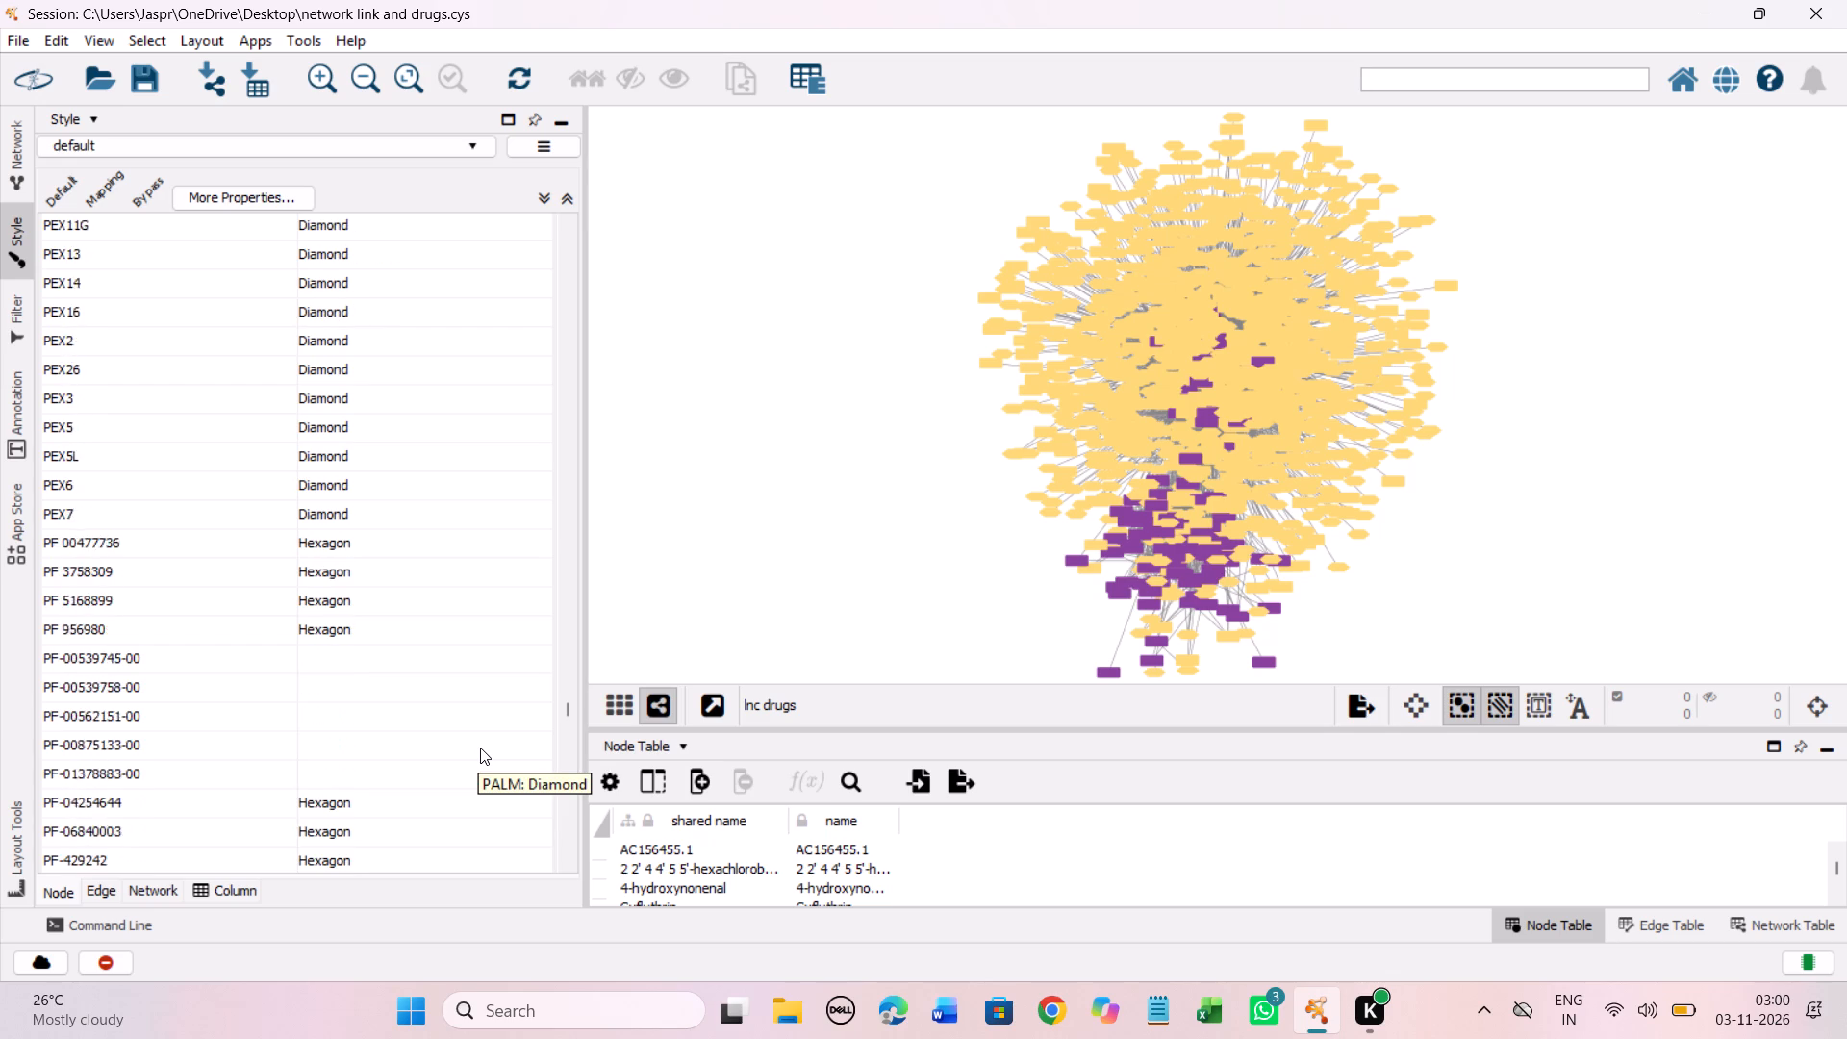
{"action": "scroll", "coordinate": [480, 748], "scroll_direction": "down", "scroll_amount": 1}
{"action": "left_click", "coordinate": [319, 538]}
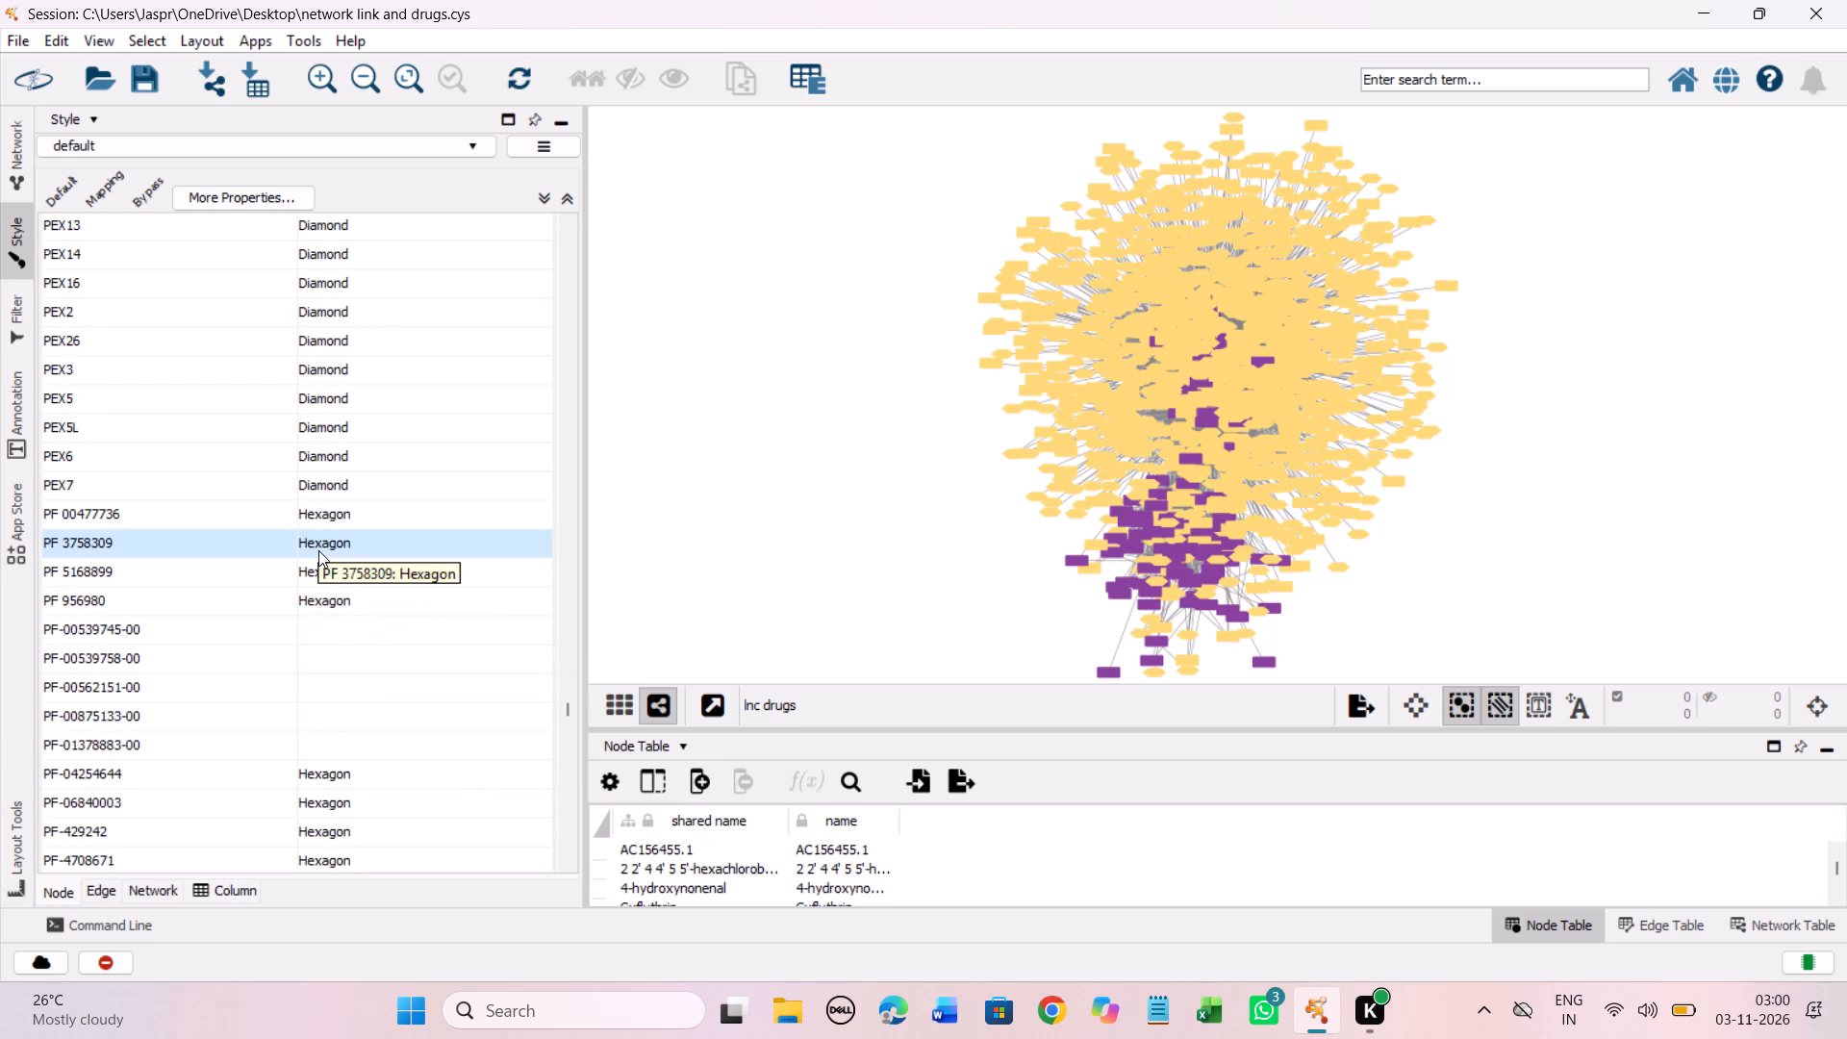
{"action": "scroll", "coordinate": [318, 550], "scroll_direction": "down", "scroll_amount": 3}
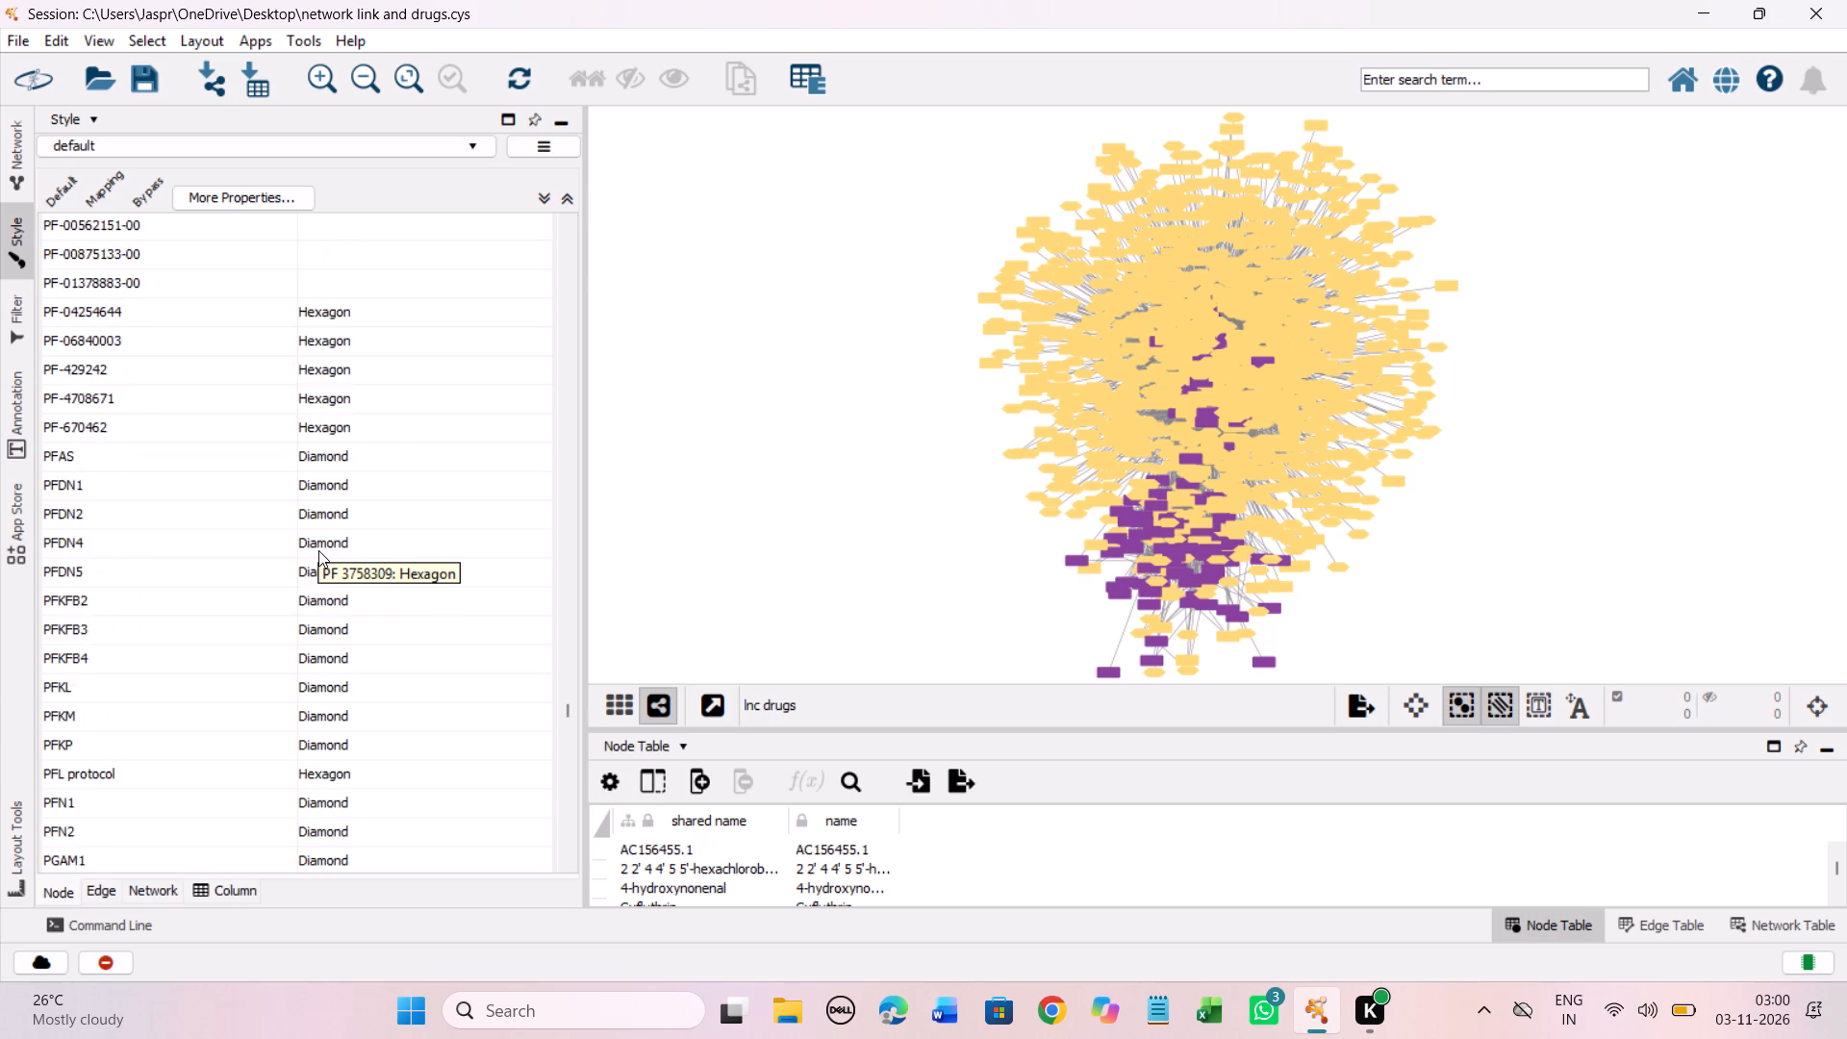
{"action": "scroll", "coordinate": [318, 550], "scroll_direction": "up", "scroll_amount": 1}
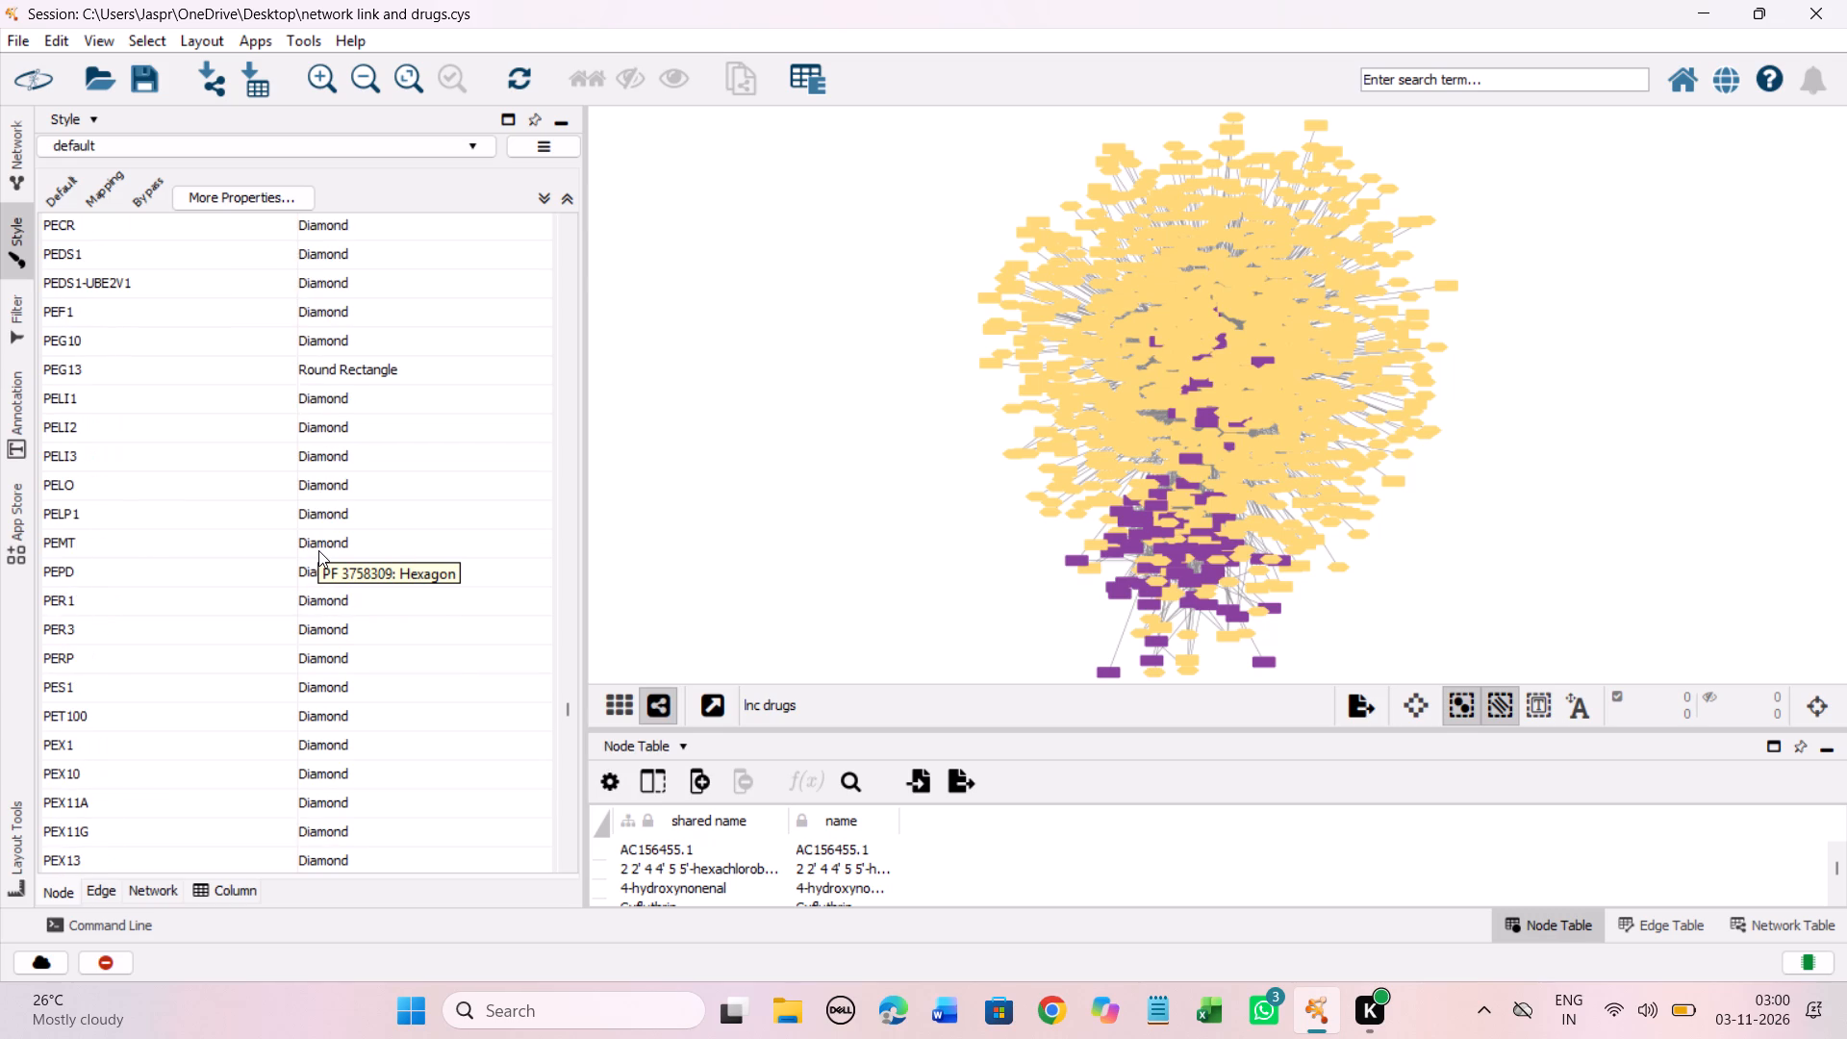
{"action": "scroll", "coordinate": [318, 550], "scroll_direction": "down", "scroll_amount": 20}
{"action": "scroll", "coordinate": [318, 550], "scroll_direction": "down", "scroll_amount": 7}
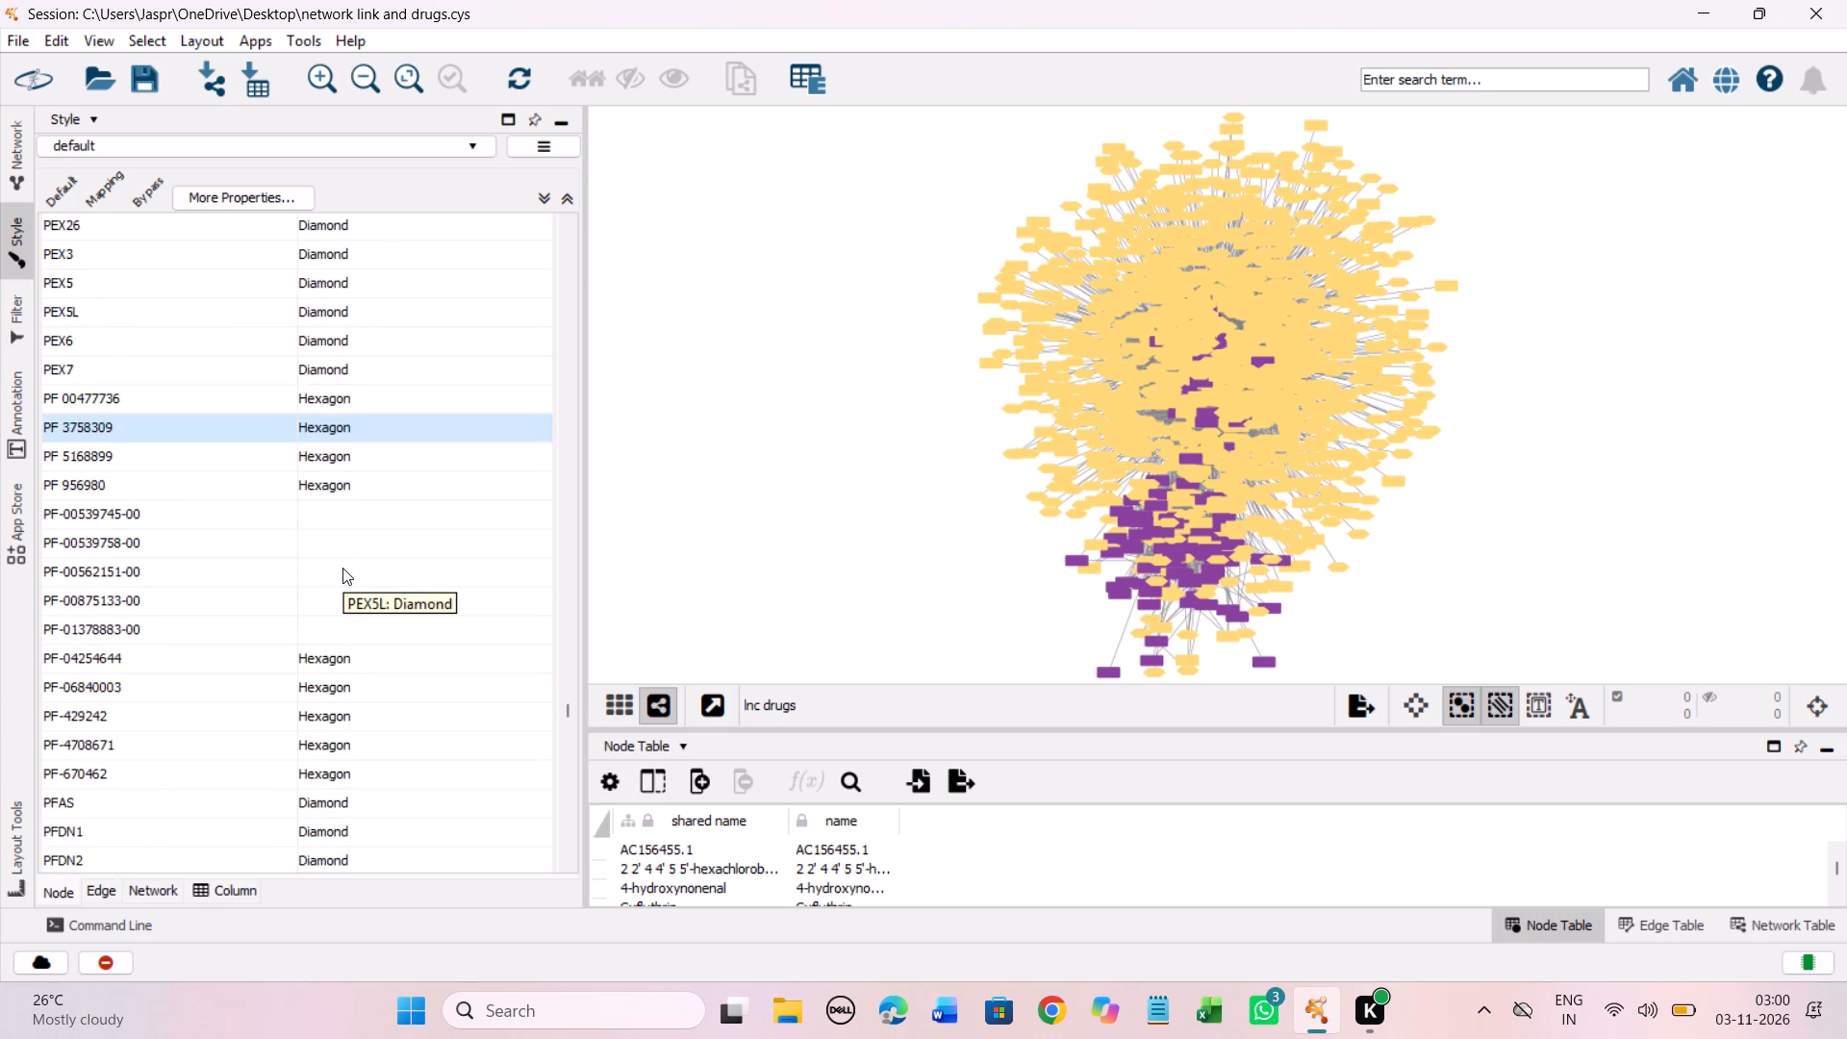
{"action": "scroll", "coordinate": [342, 568], "scroll_direction": "down", "scroll_amount": 3}
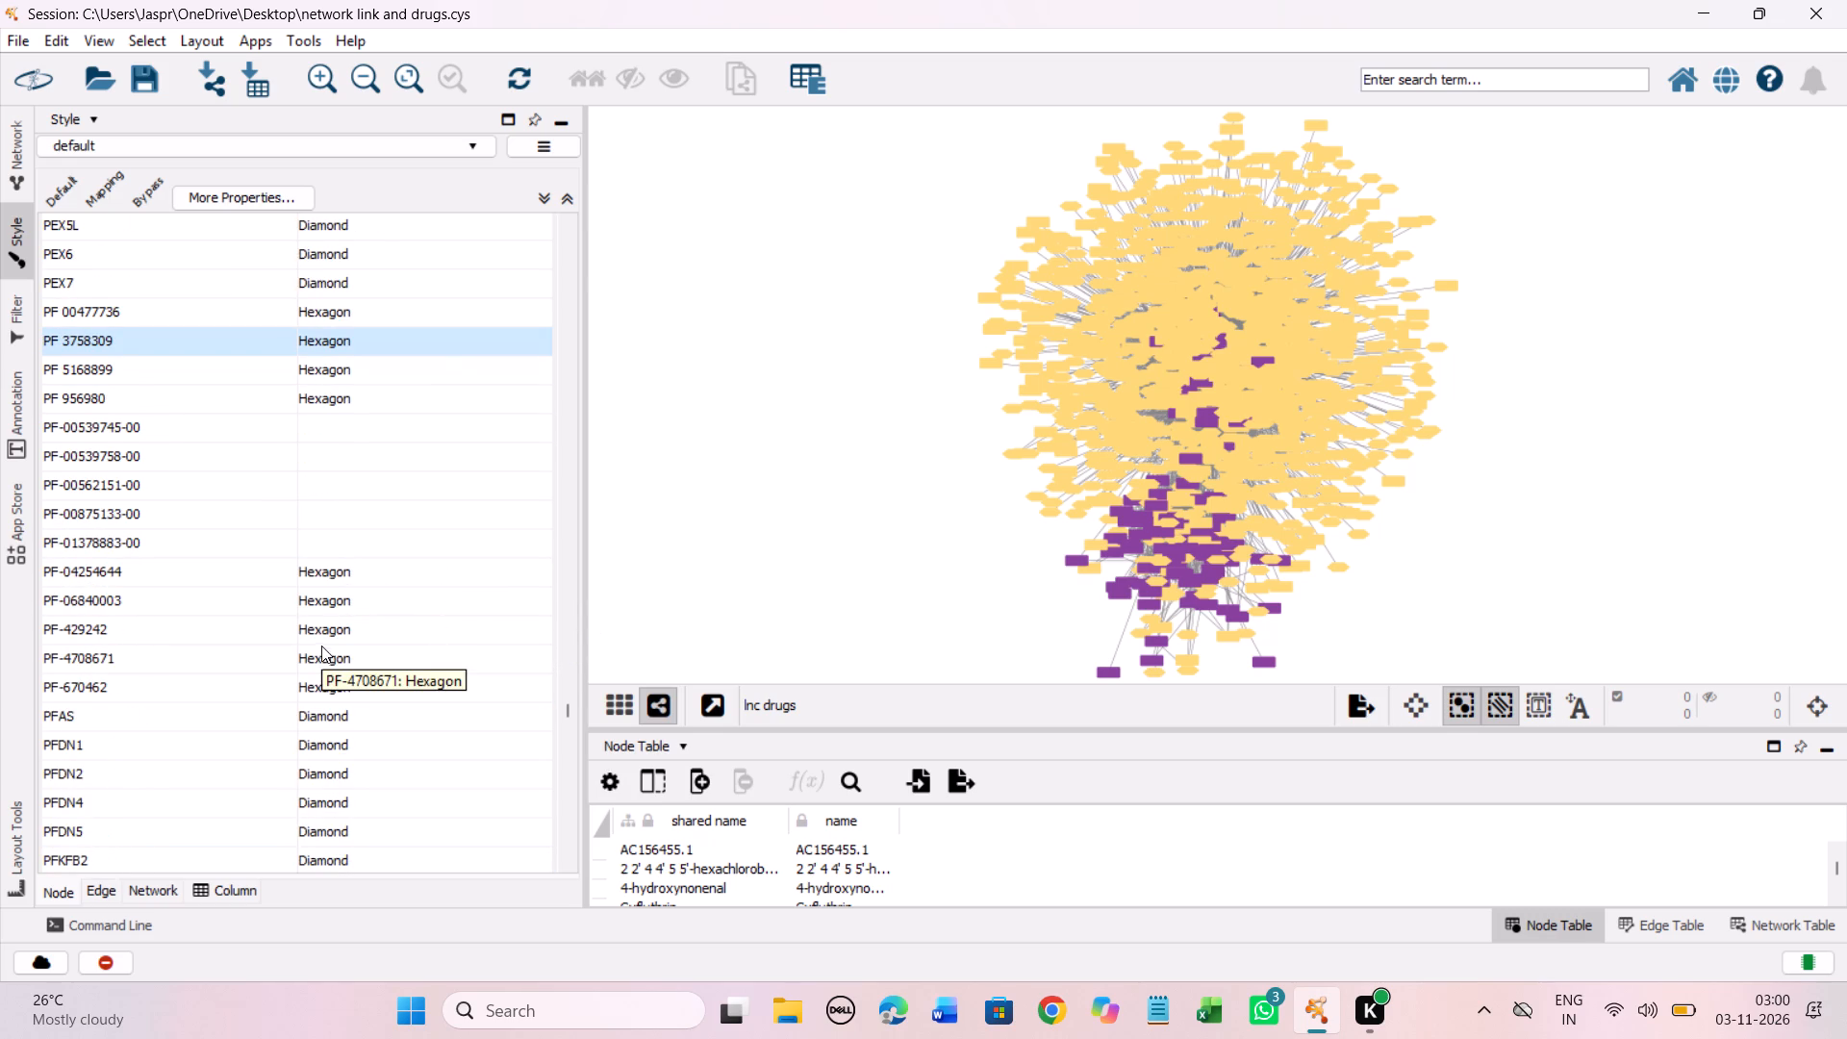
{"action": "left_click", "coordinate": [319, 663], "text": "shift"}
{"action": "right_click", "coordinate": [319, 663]}
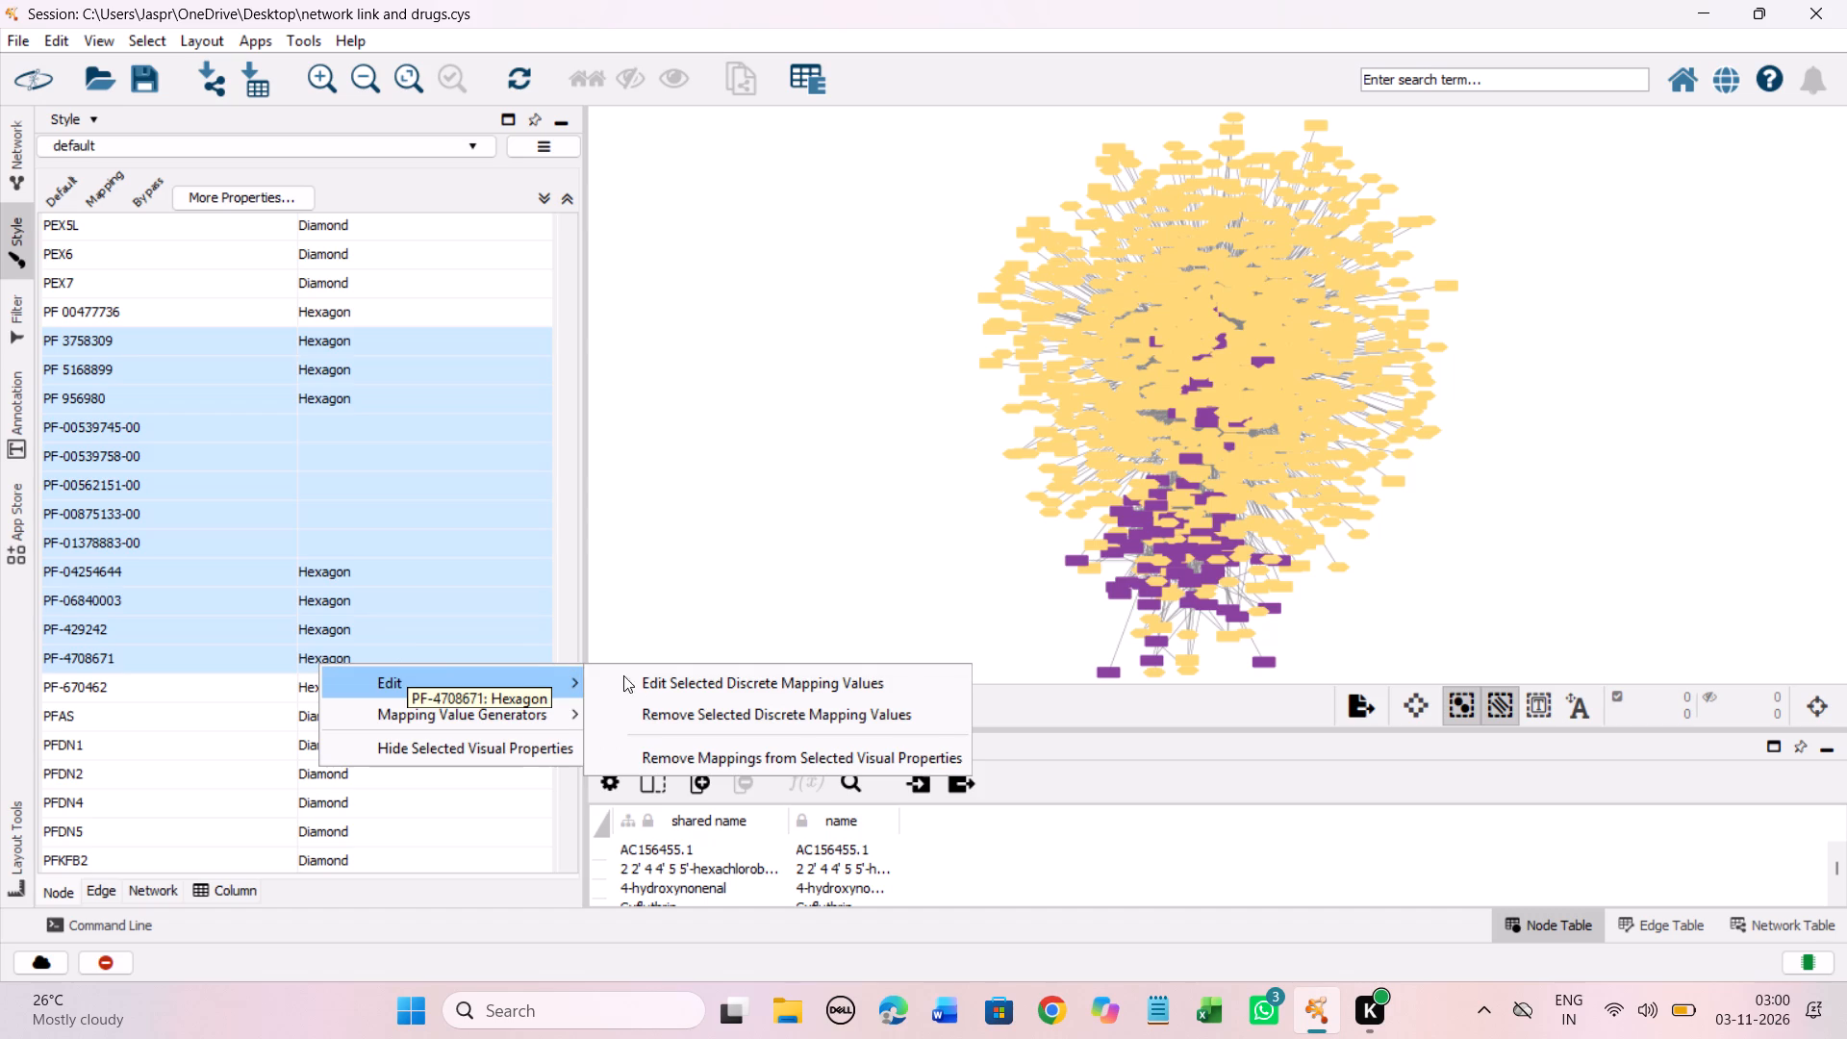
{"action": "left_click", "coordinate": [643, 675]}
{"action": "left_click", "coordinate": [287, 475]}
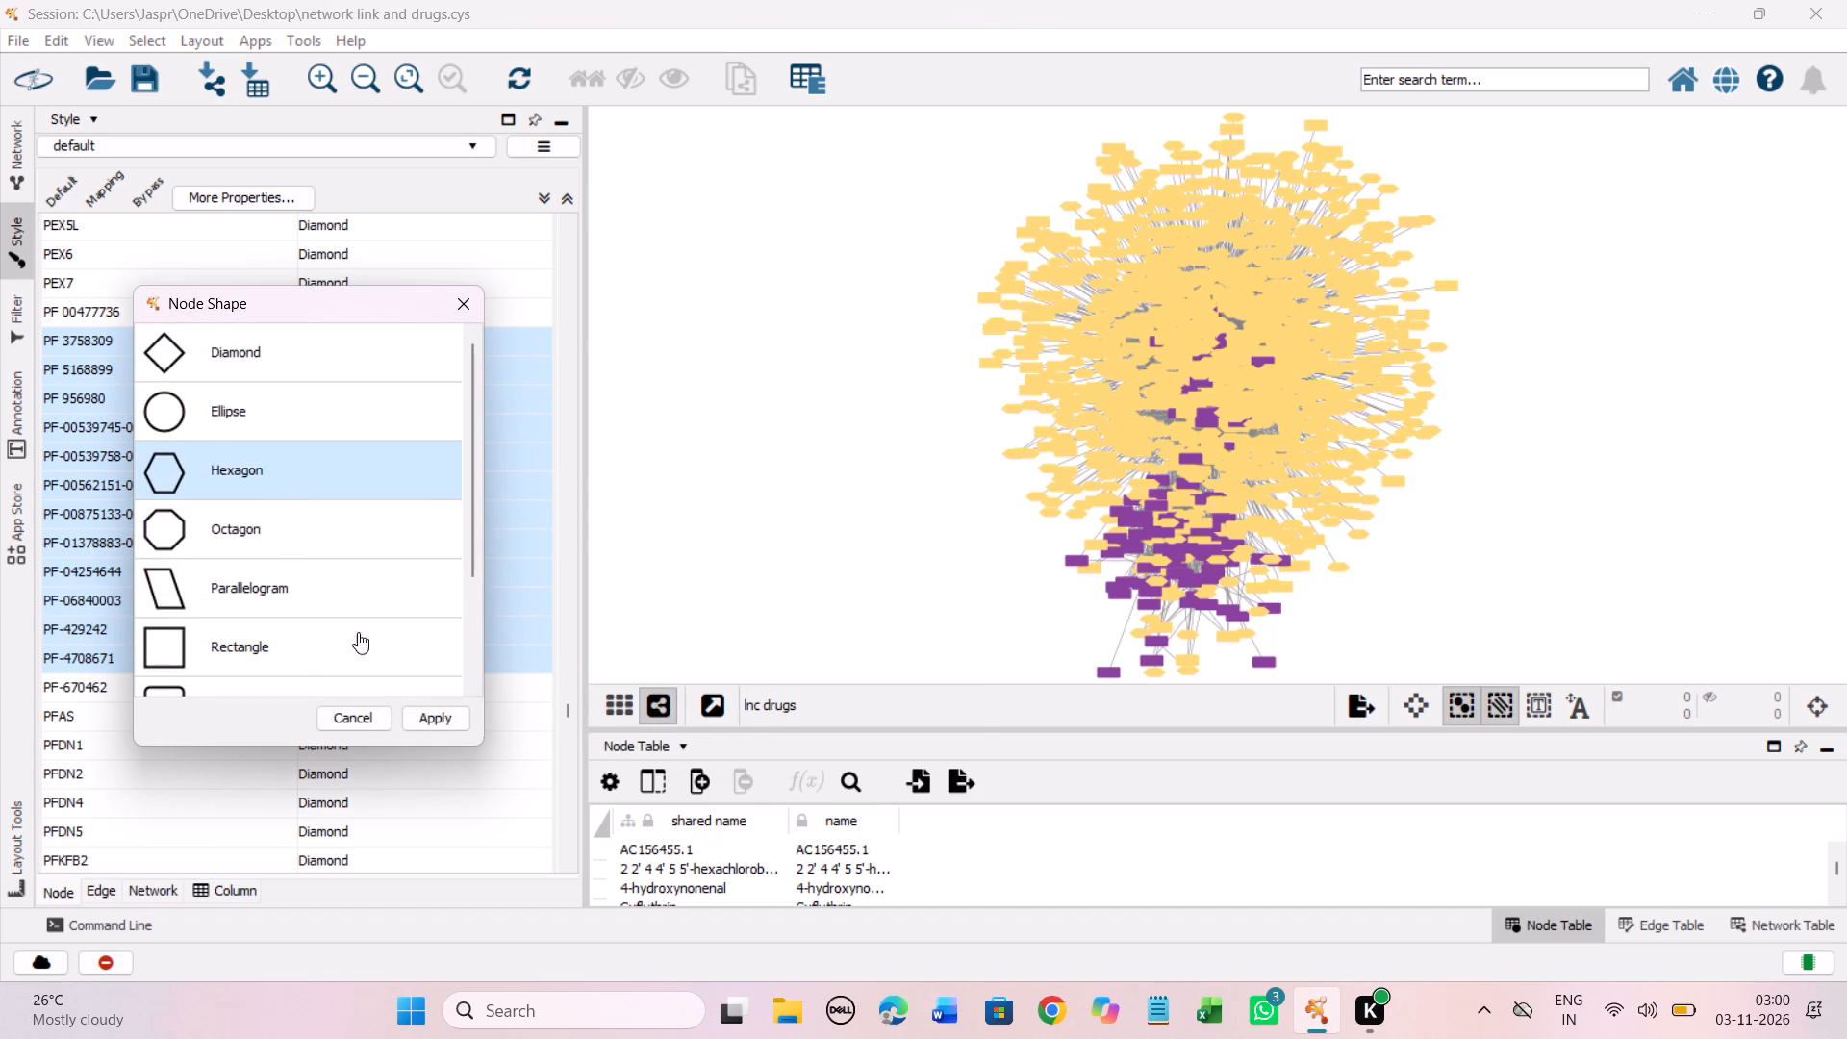
{"action": "left_click", "coordinate": [411, 711]}
Look through the node shape mapping entries after PF-4708671 for the next ones that lack a shape.
{"action": "scroll", "coordinate": [508, 584], "scroll_direction": "down", "scroll_amount": 2}
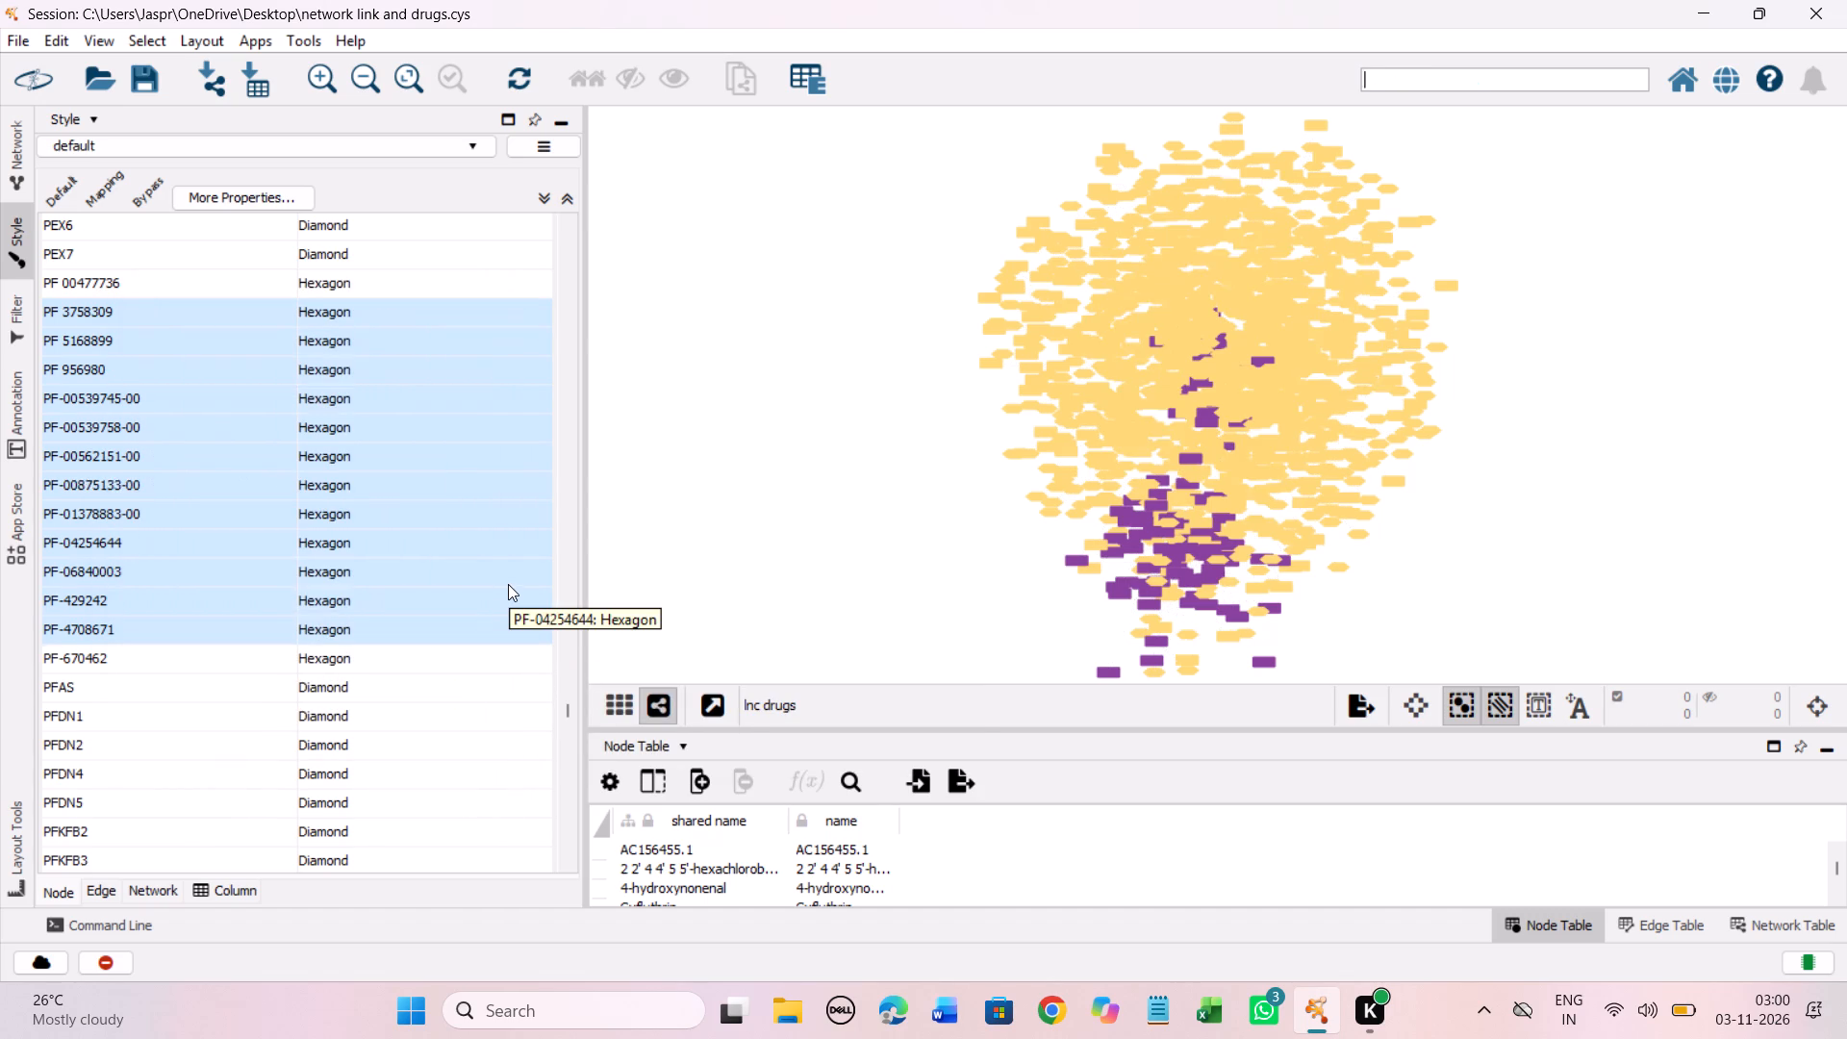
{"action": "scroll", "coordinate": [508, 584], "scroll_direction": "down", "scroll_amount": 6}
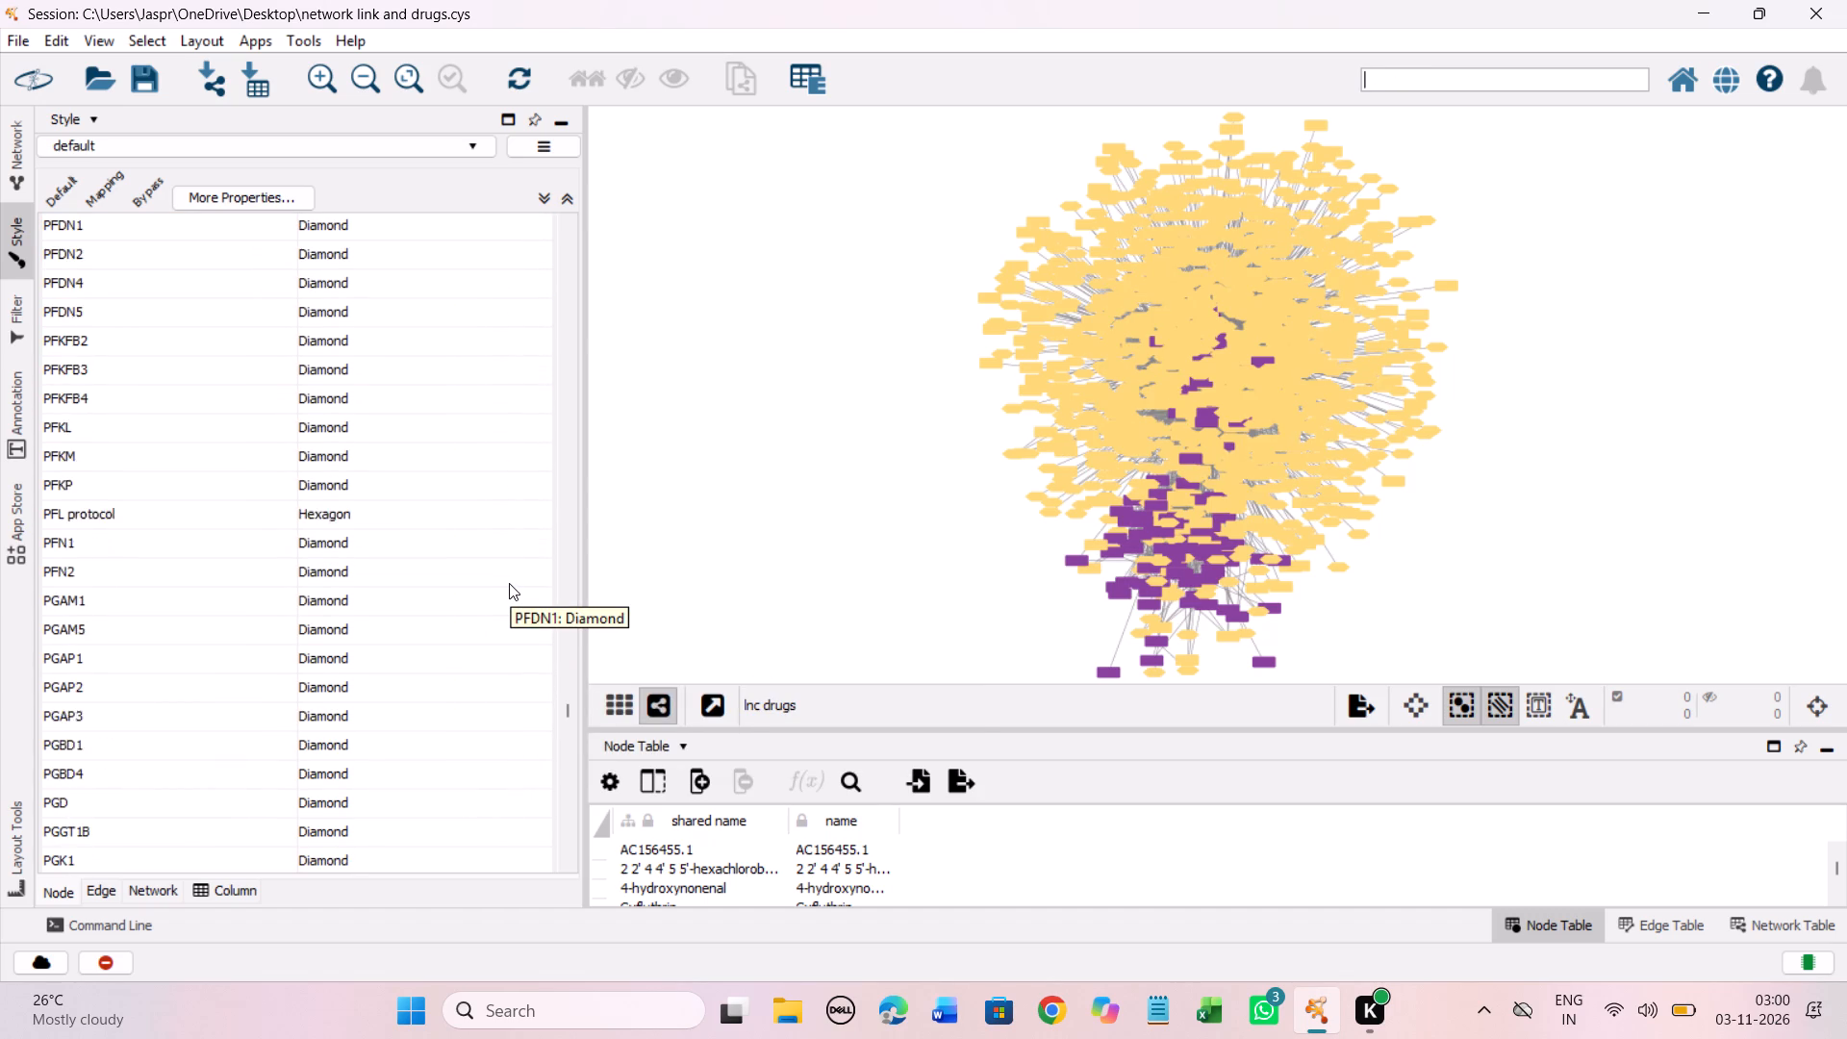
{"action": "scroll", "coordinate": [509, 583], "scroll_direction": "down", "scroll_amount": 2}
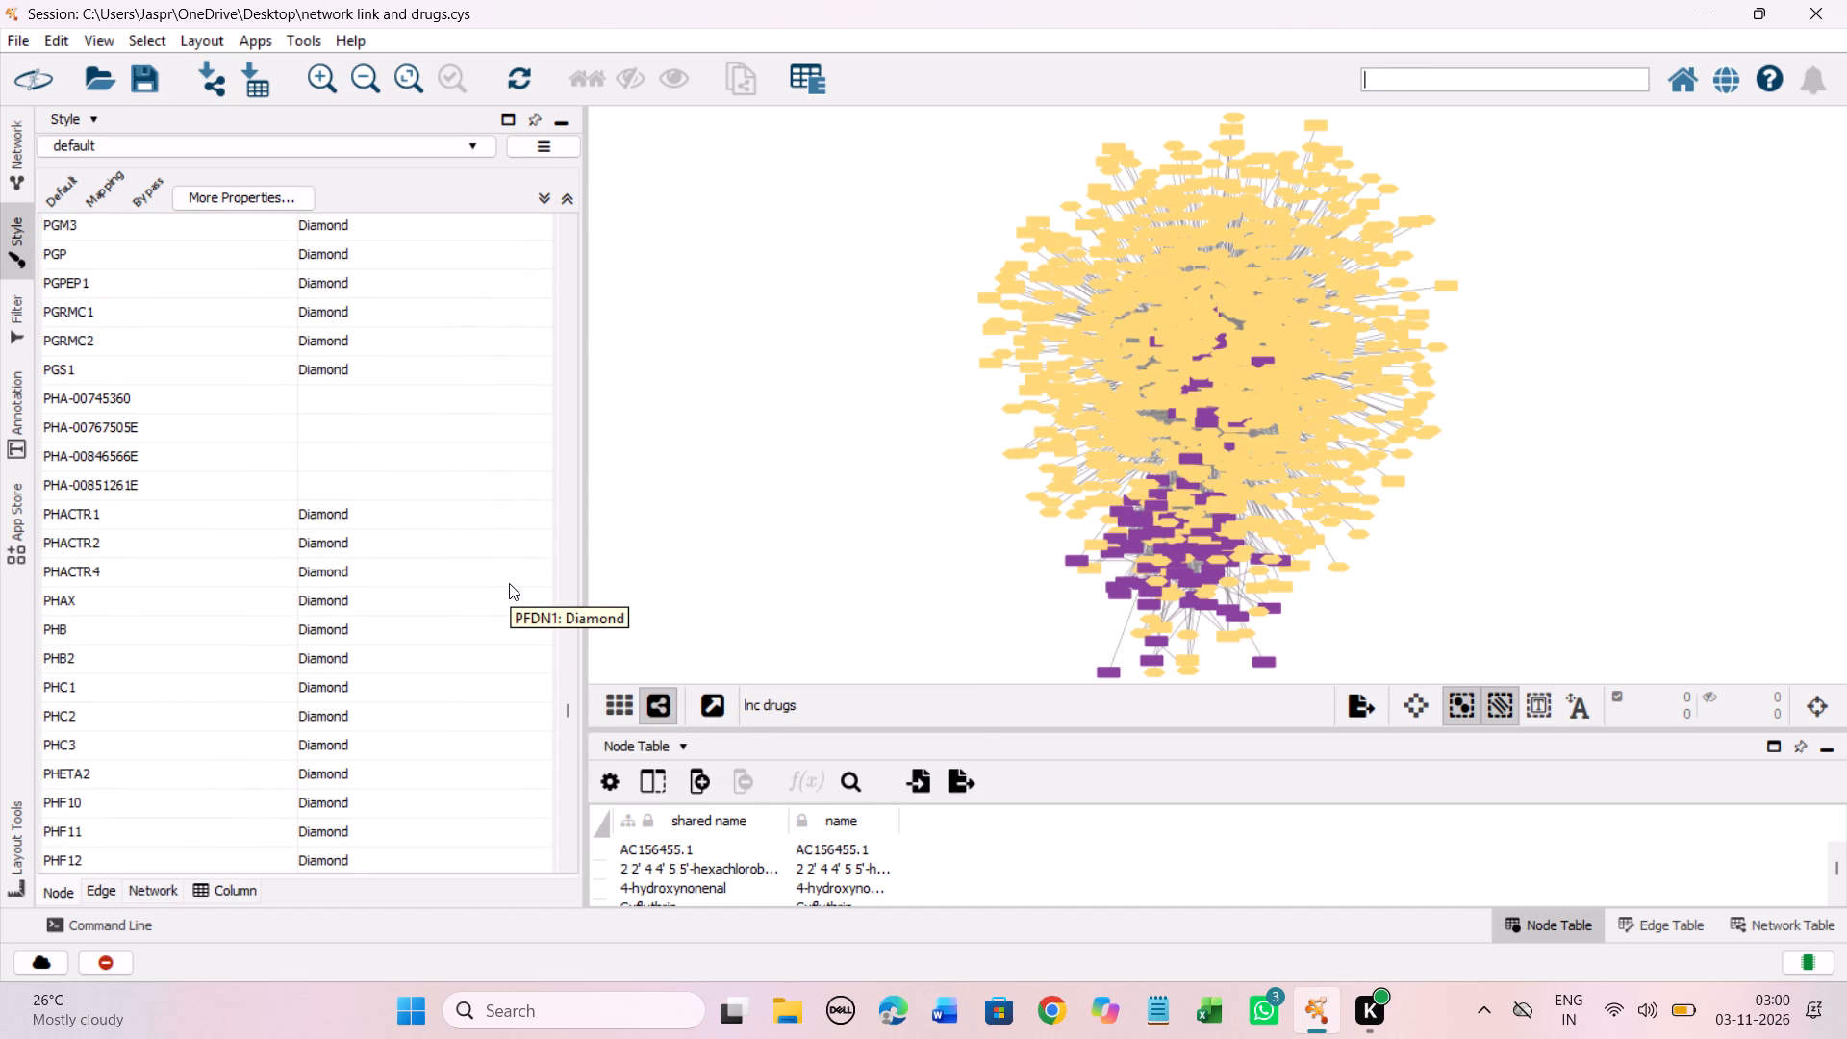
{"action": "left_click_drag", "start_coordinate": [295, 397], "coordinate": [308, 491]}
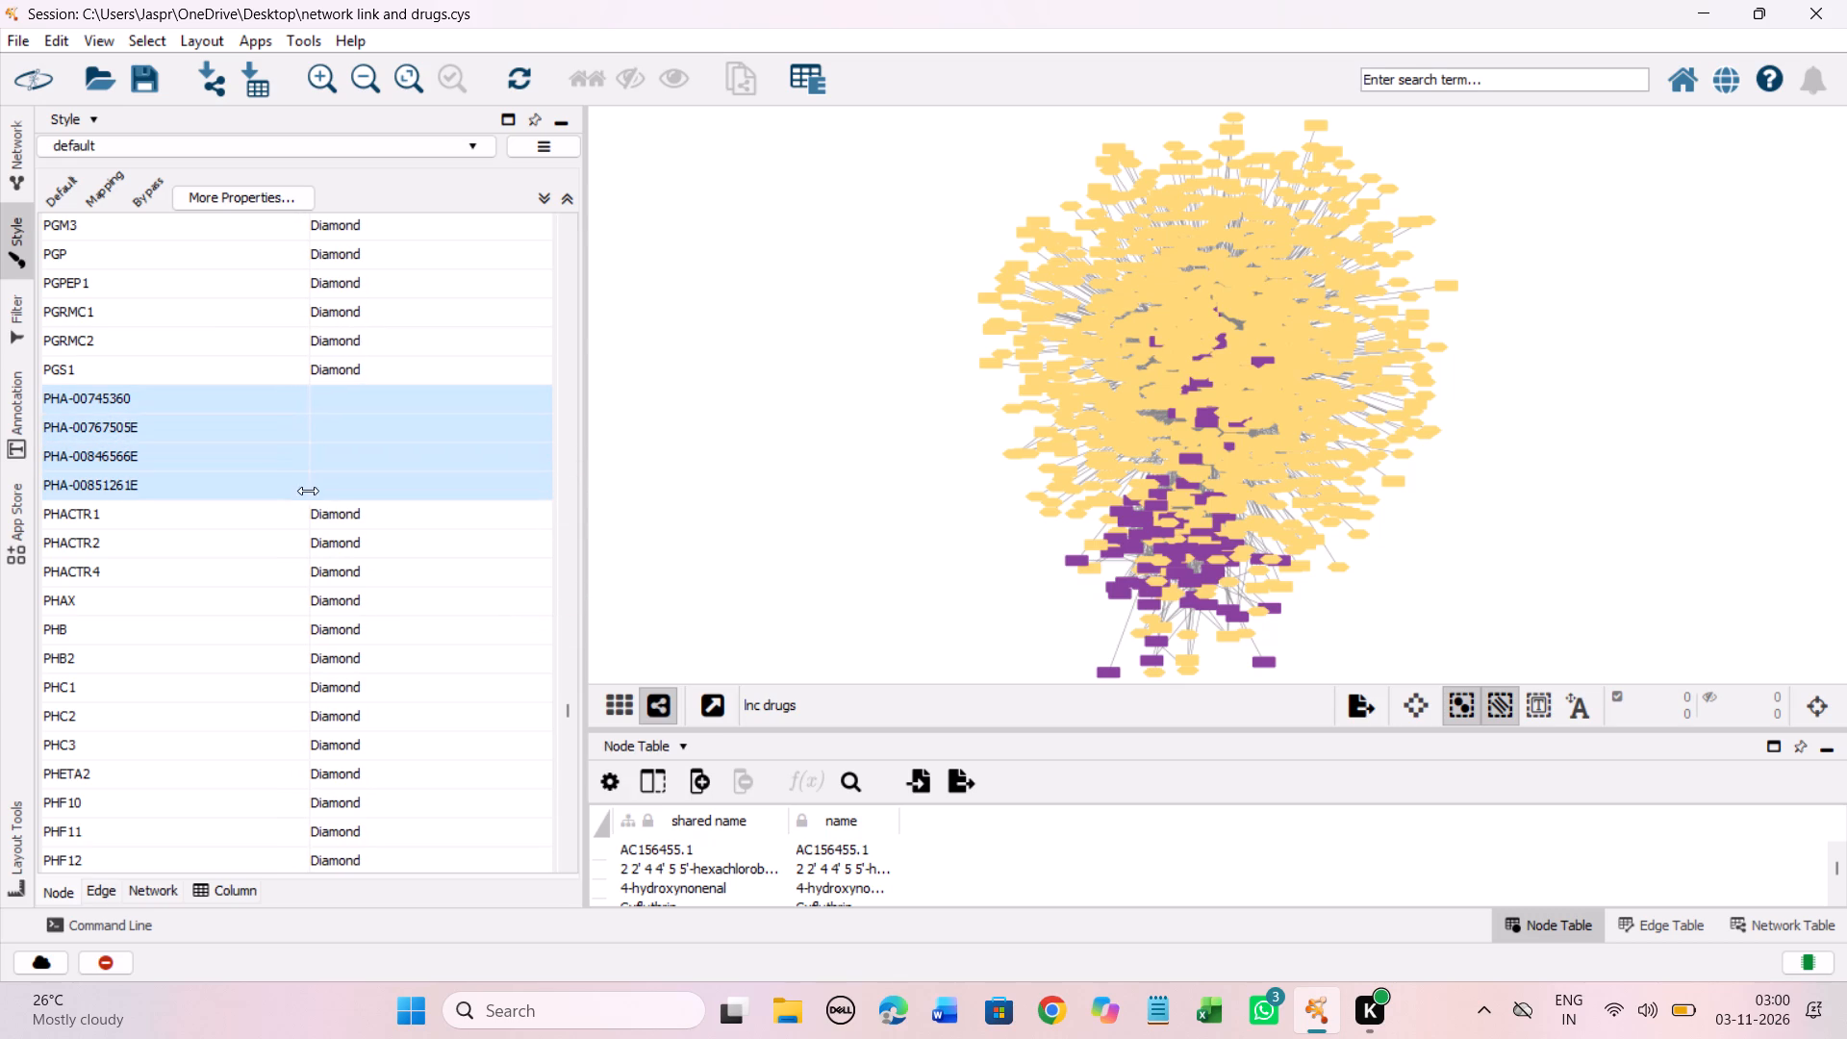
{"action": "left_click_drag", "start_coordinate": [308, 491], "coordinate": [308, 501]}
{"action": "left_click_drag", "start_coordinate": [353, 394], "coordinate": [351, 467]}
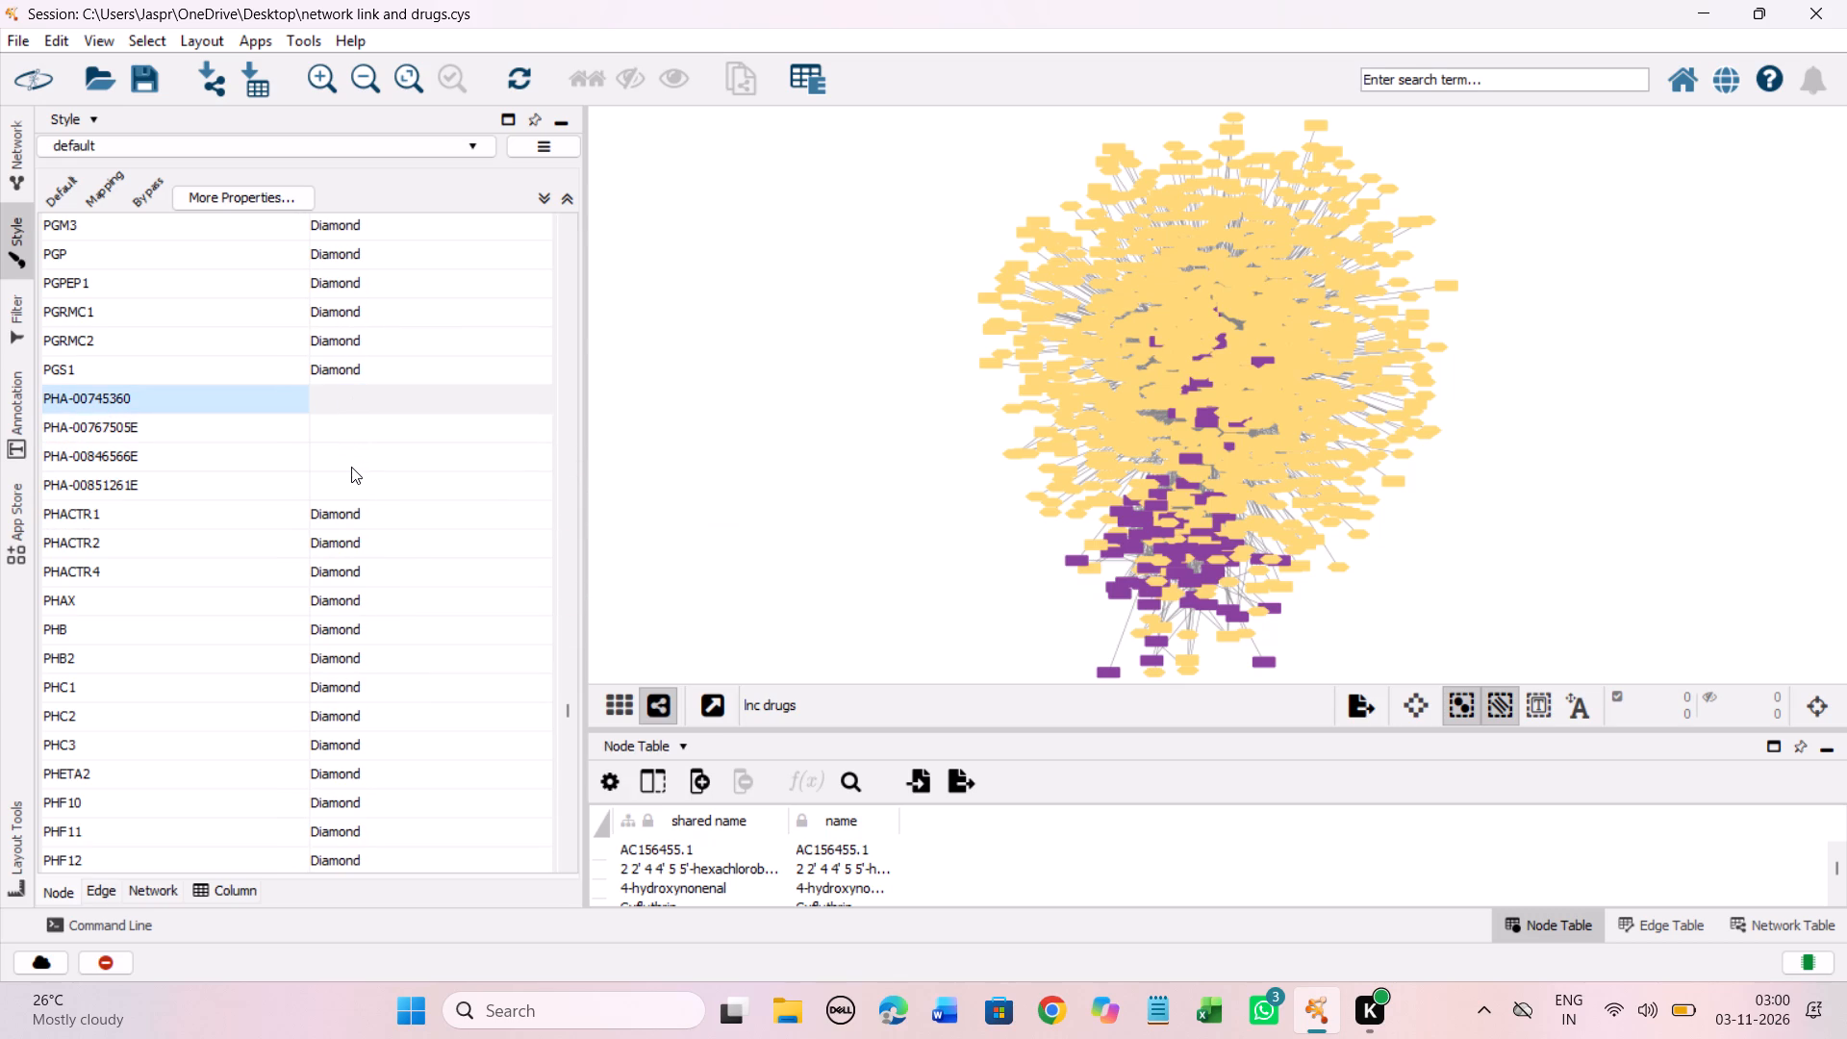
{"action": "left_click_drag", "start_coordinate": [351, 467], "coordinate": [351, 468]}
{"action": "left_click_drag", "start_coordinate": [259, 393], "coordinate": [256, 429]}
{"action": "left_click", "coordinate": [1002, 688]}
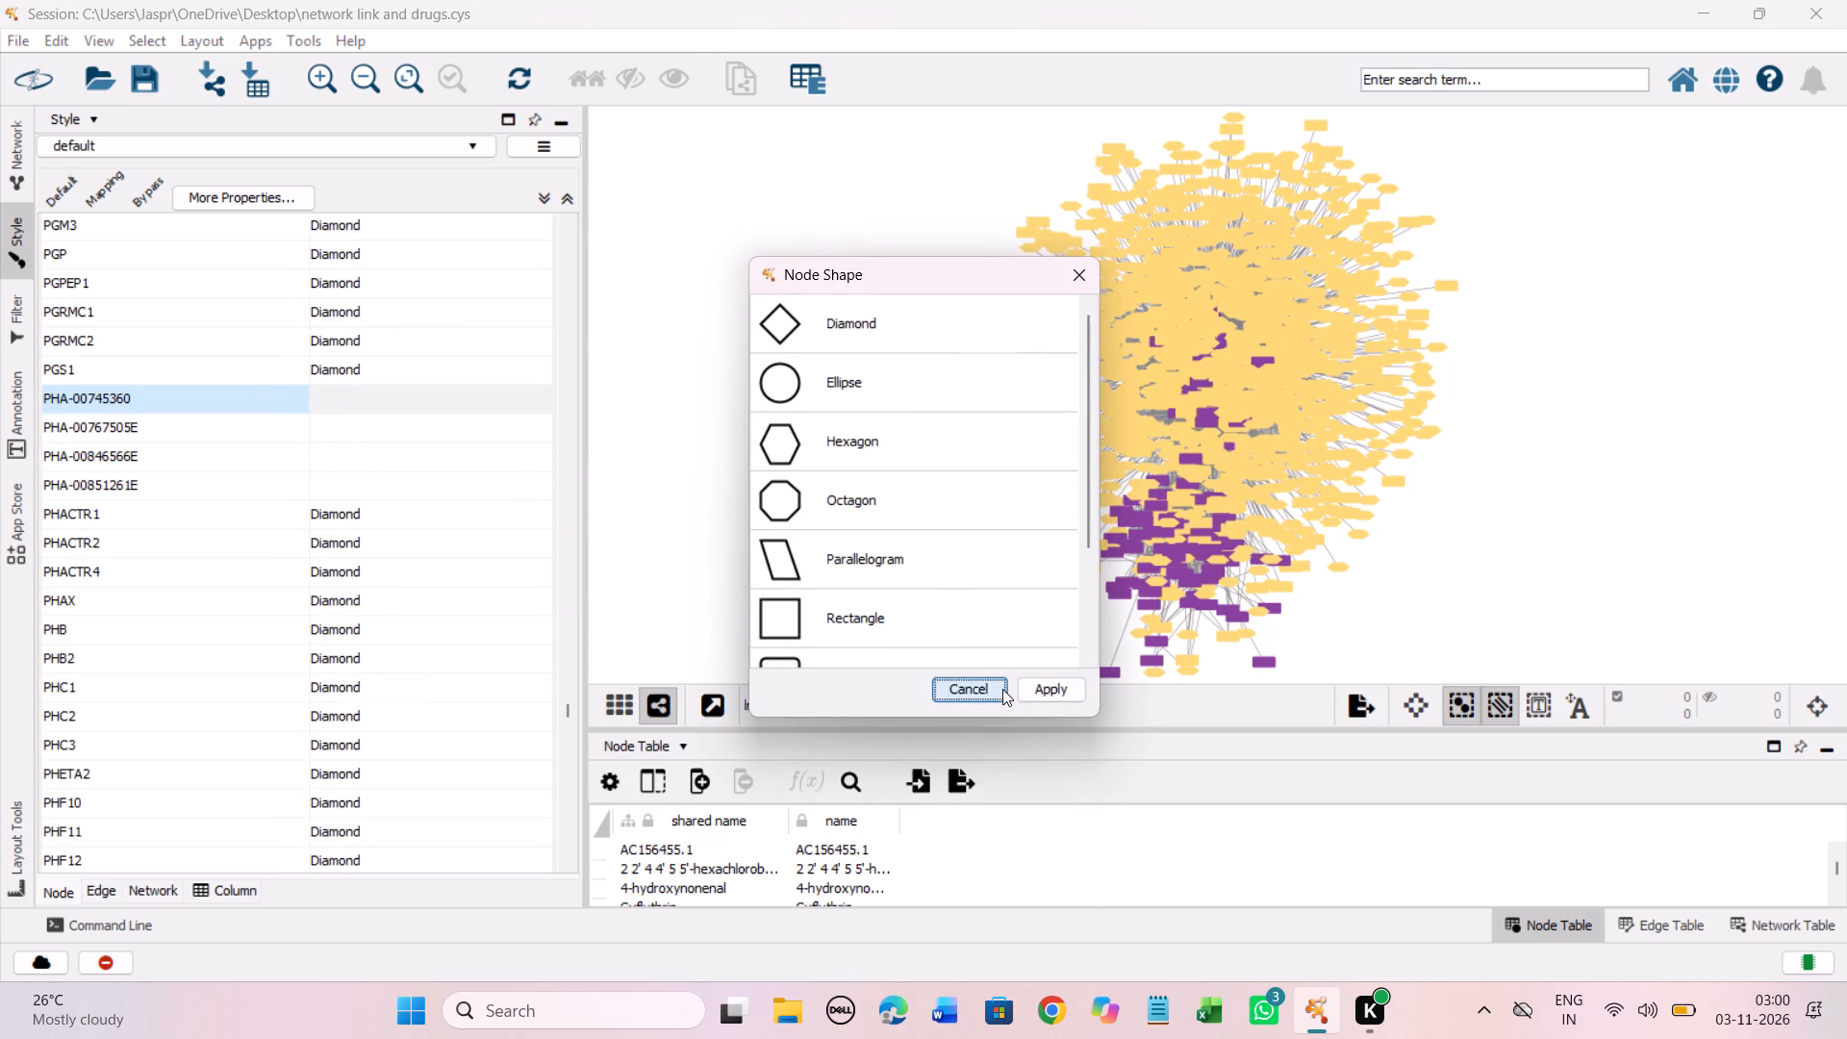
Select the run of entries from PHA-00745360 to PHA-00851261E and set their mapped node shape to Hexagon.
{"action": "left_click_drag", "start_coordinate": [272, 405], "coordinate": [276, 484]}
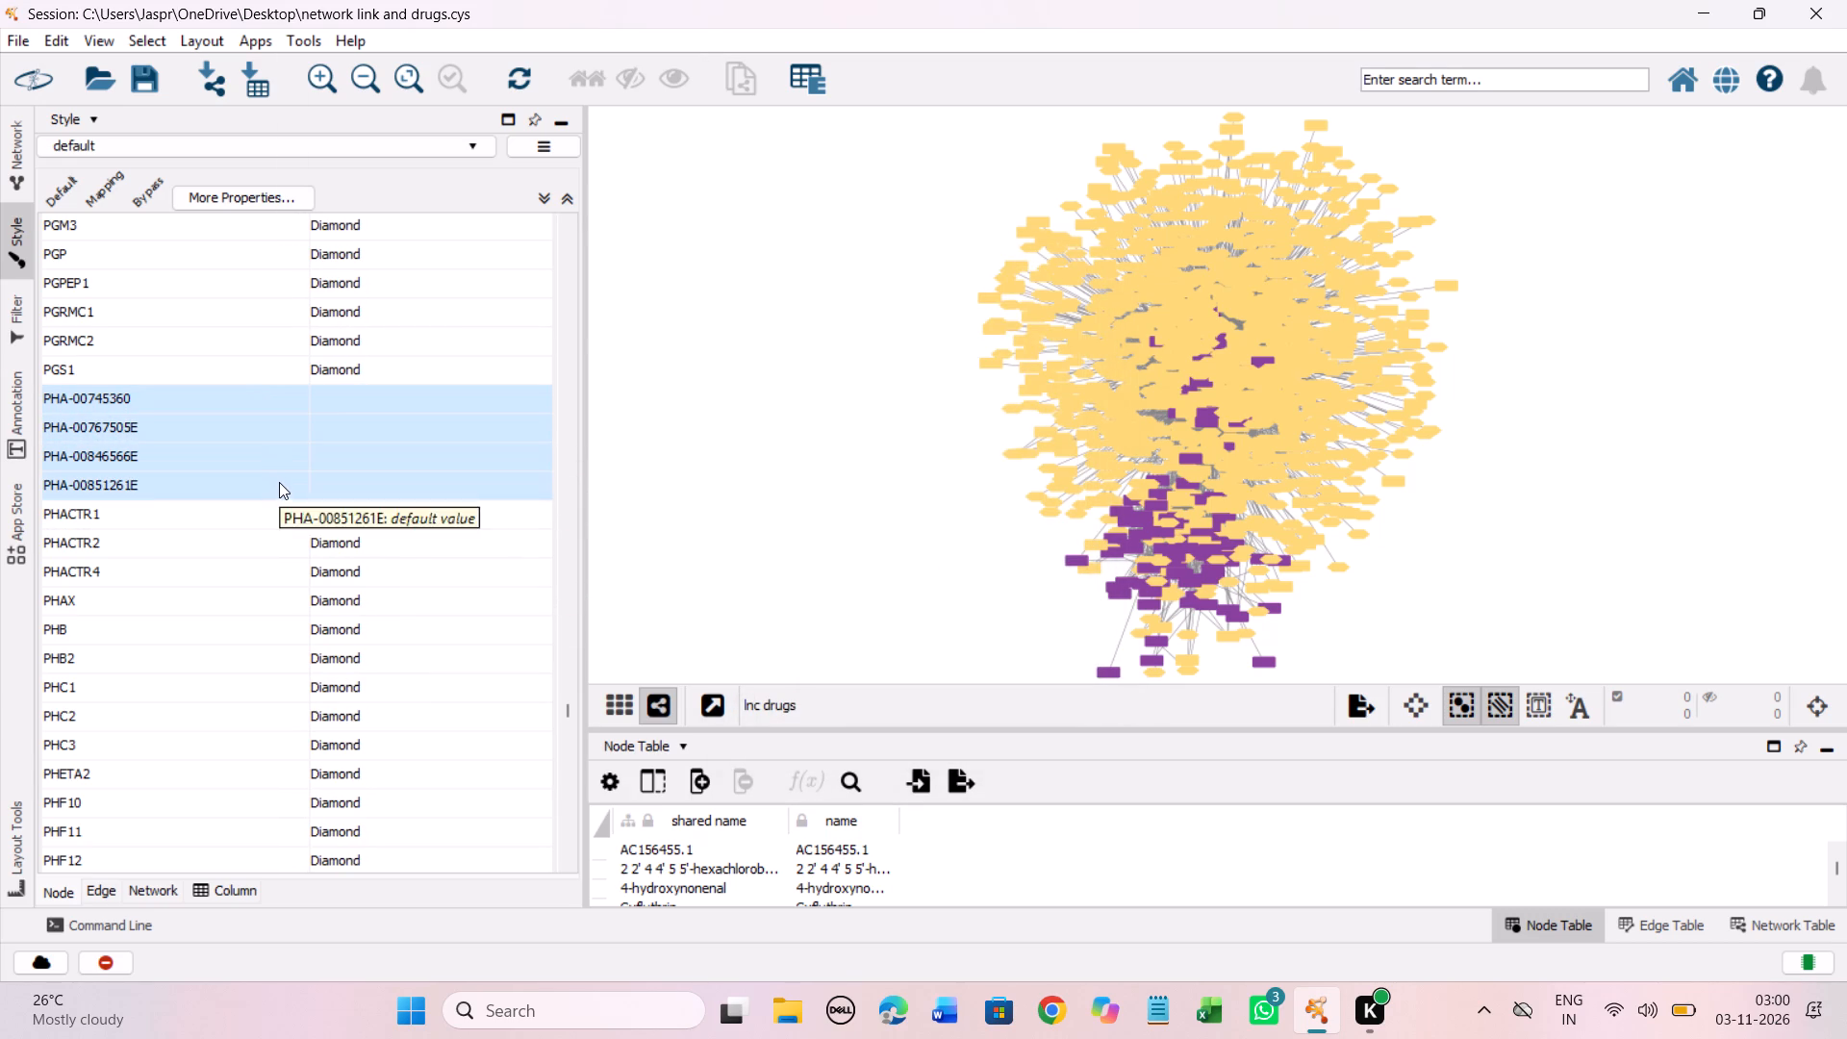
{"action": "right_click", "coordinate": [279, 482]}
{"action": "left_click", "coordinate": [655, 491]}
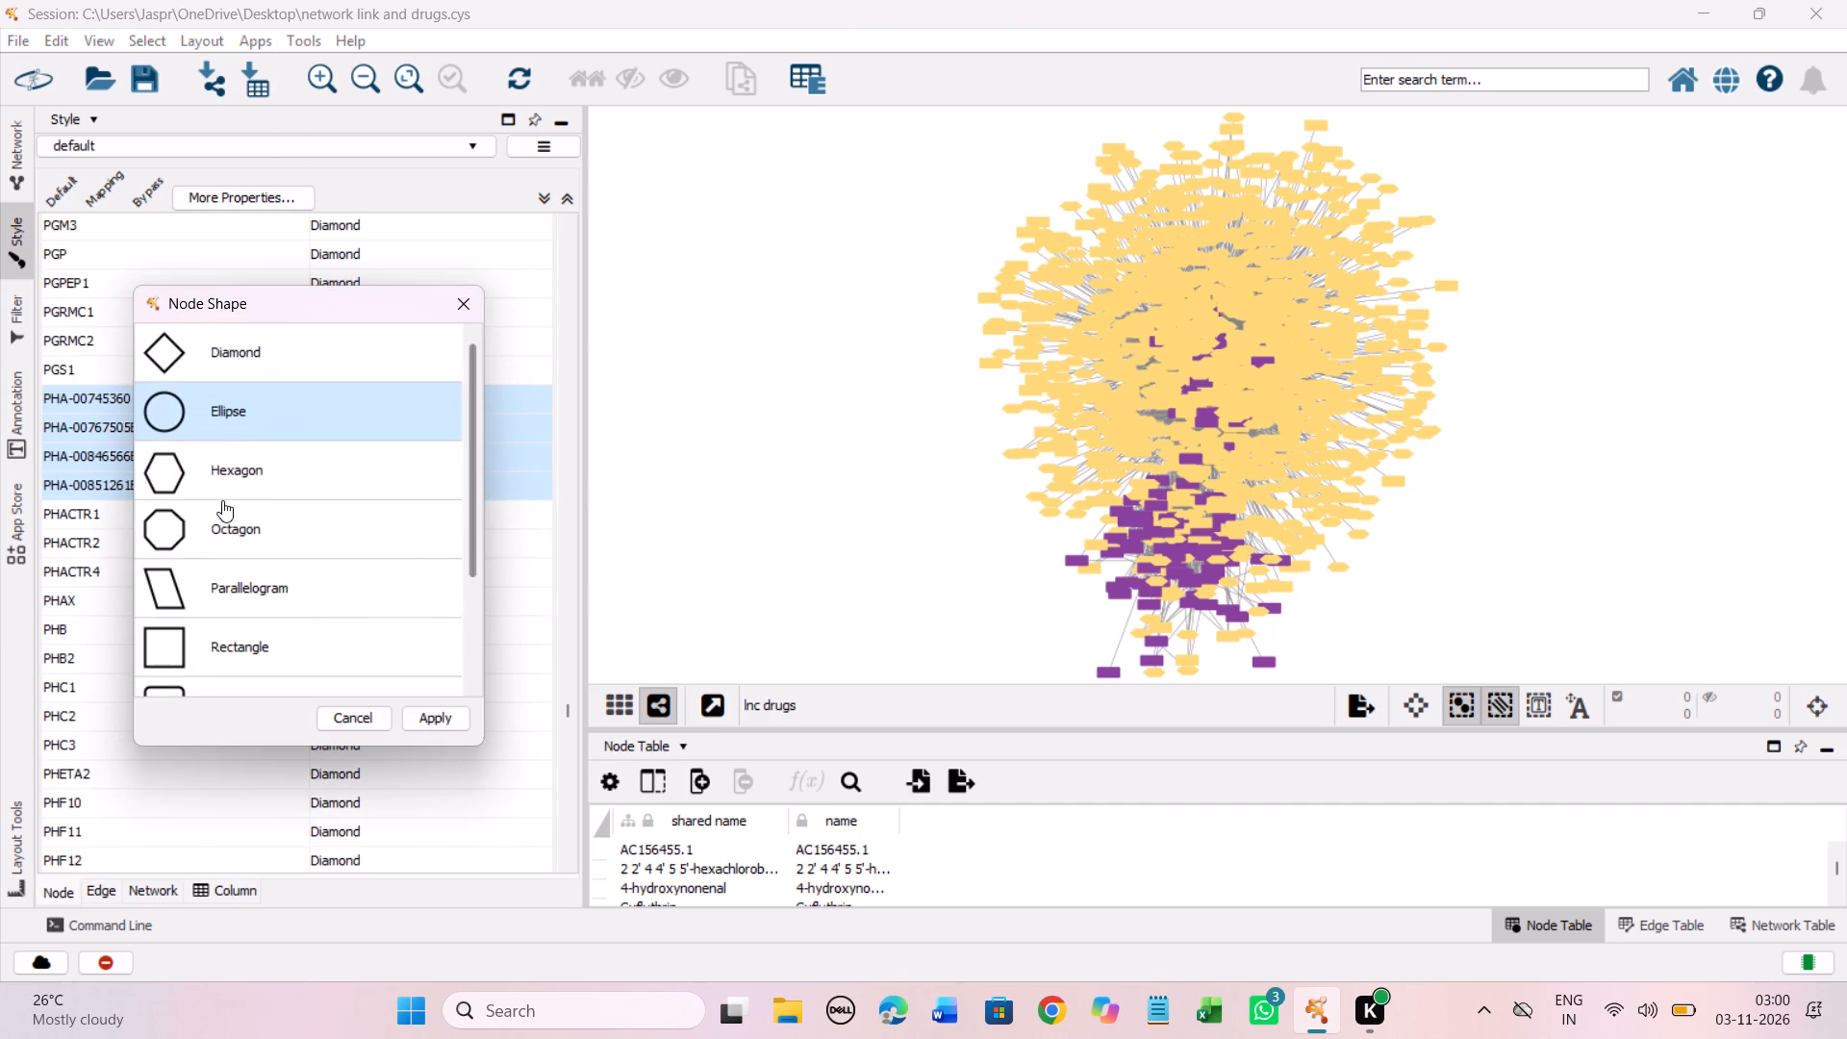
{"action": "left_click", "coordinate": [268, 471]}
{"action": "left_click", "coordinate": [457, 717]}
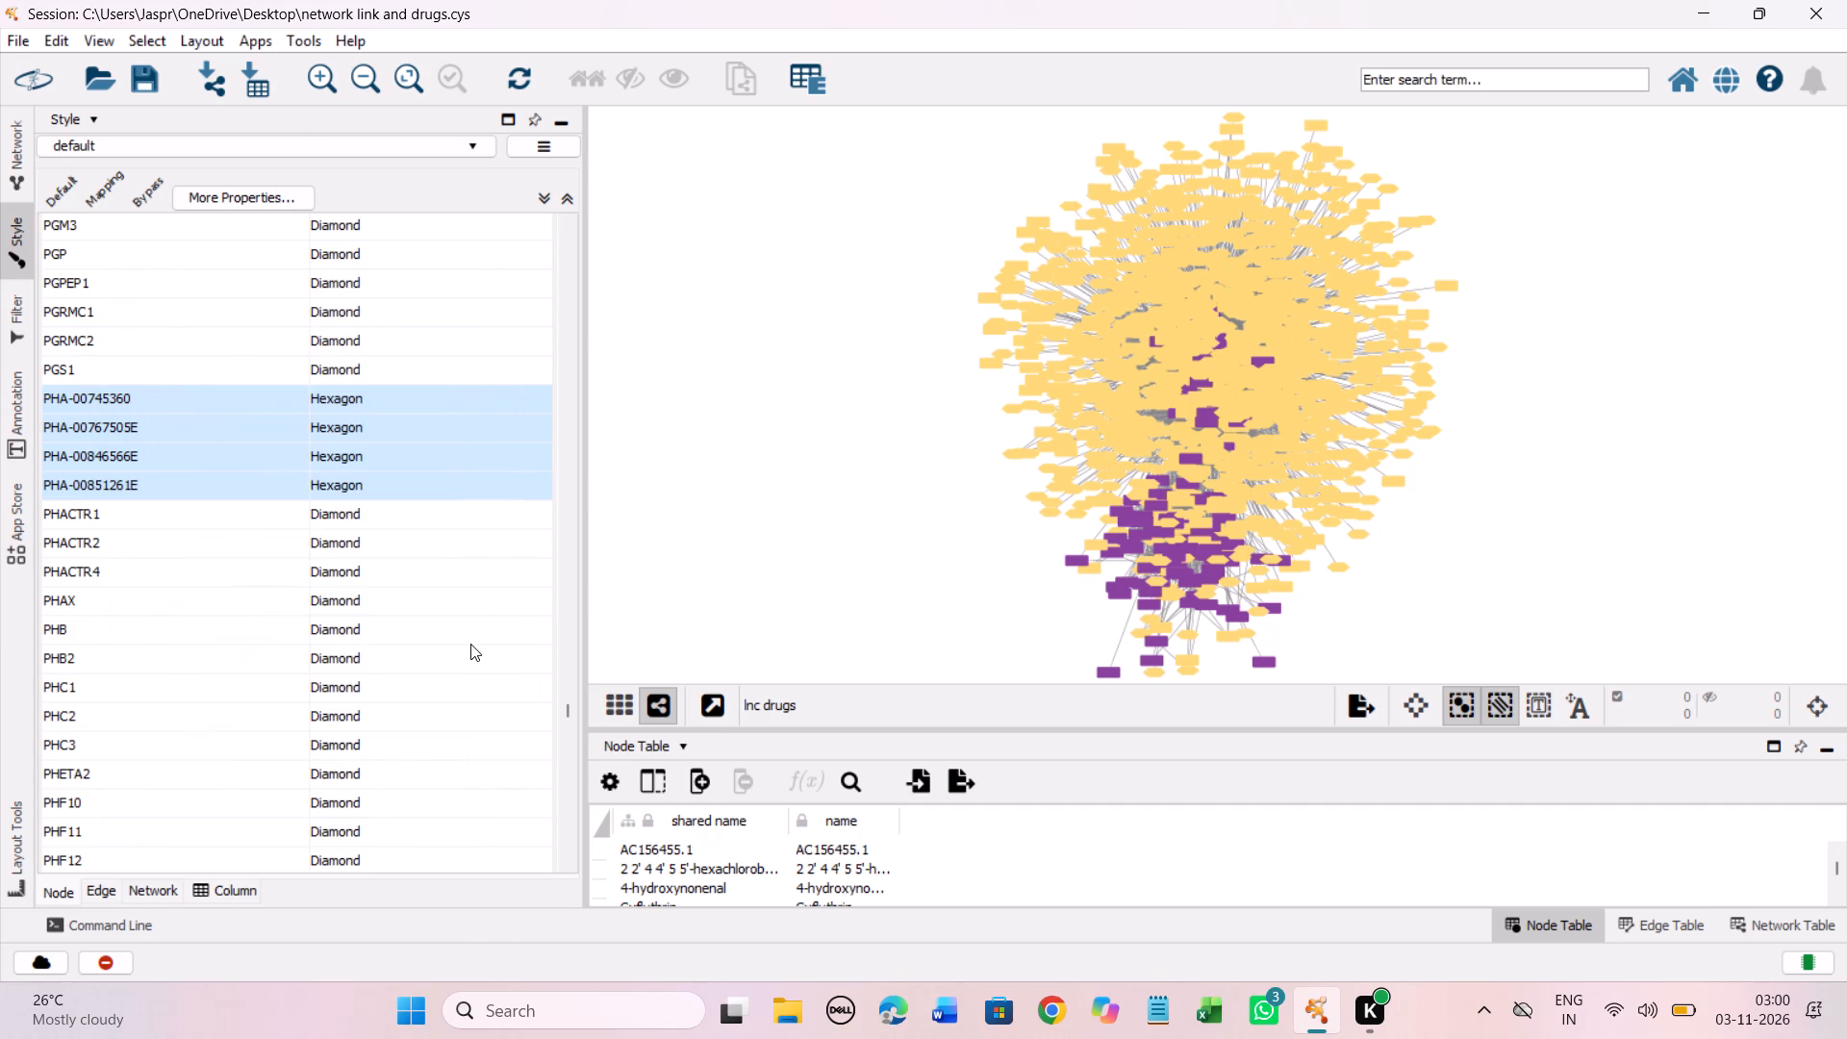
Look through the node shape mapping entries after PHA-00851261E, through the PHF to PNRC genes, for the next ones that lack a shape.
{"action": "scroll", "coordinate": [470, 644], "scroll_direction": "down", "scroll_amount": 3}
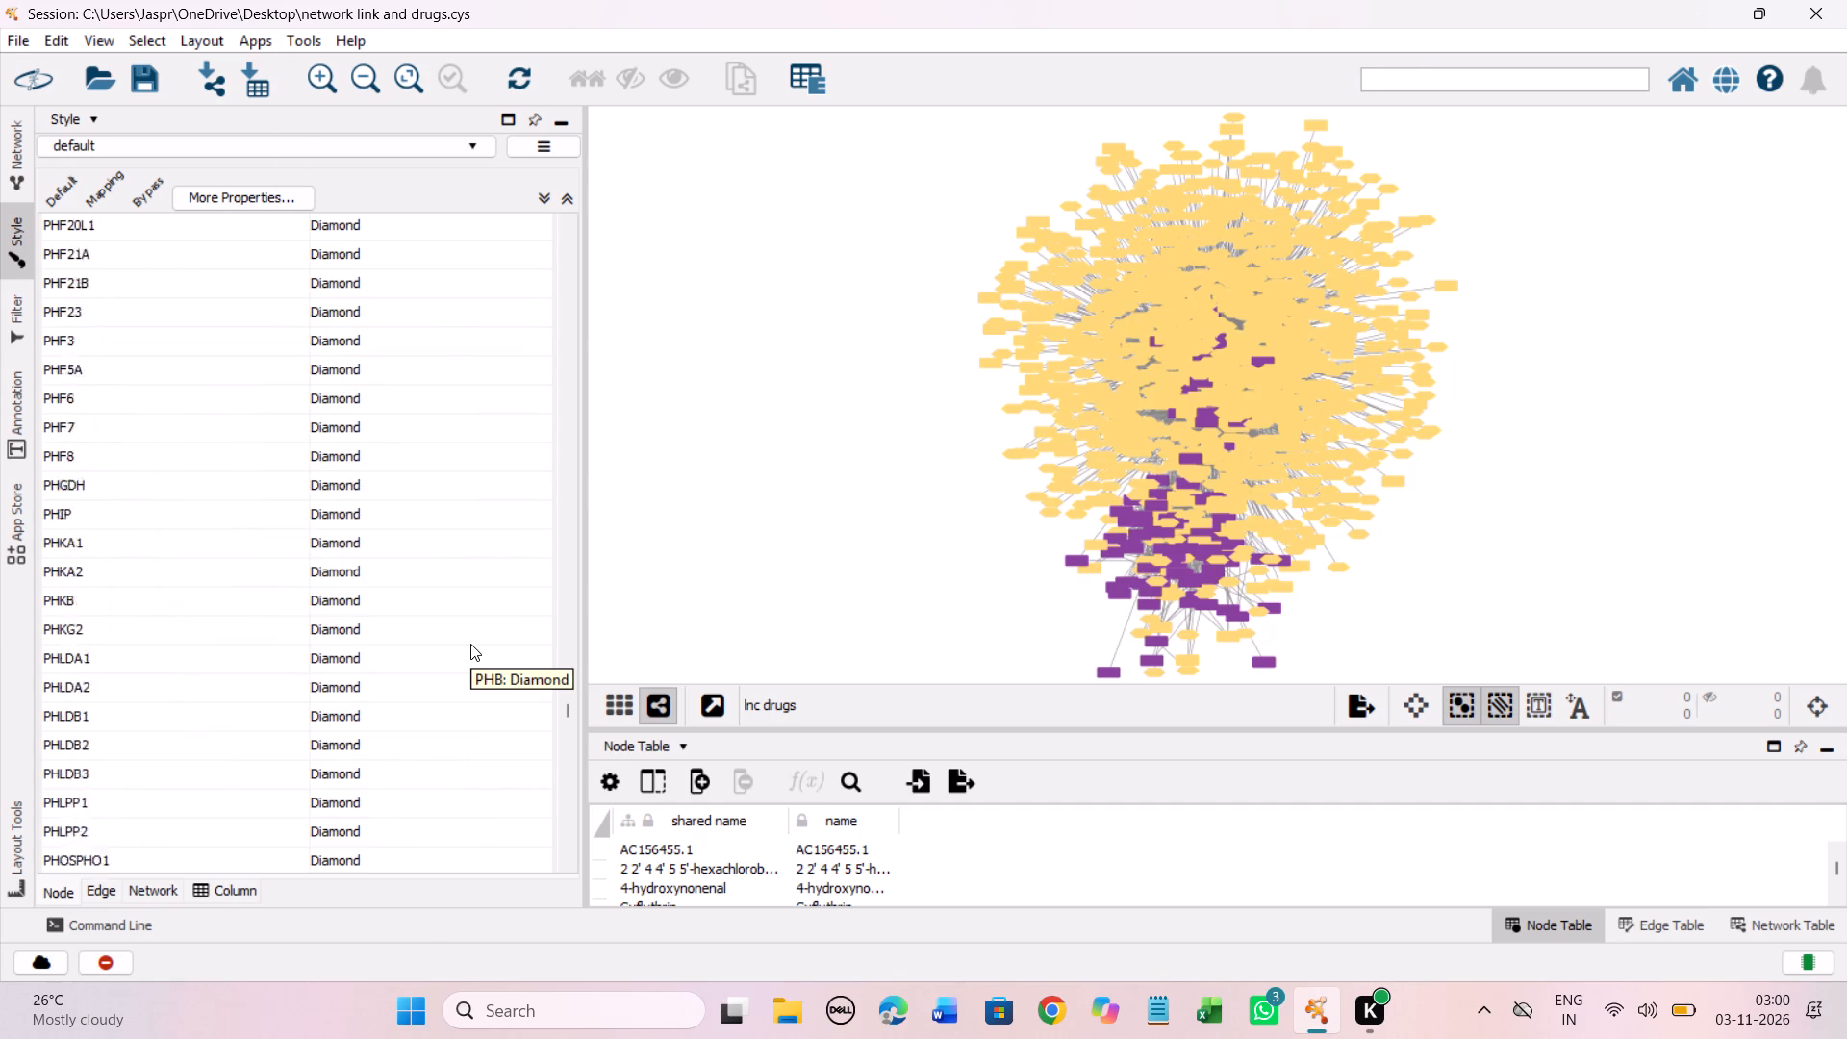
{"action": "scroll", "coordinate": [470, 644], "scroll_direction": "down", "scroll_amount": 3}
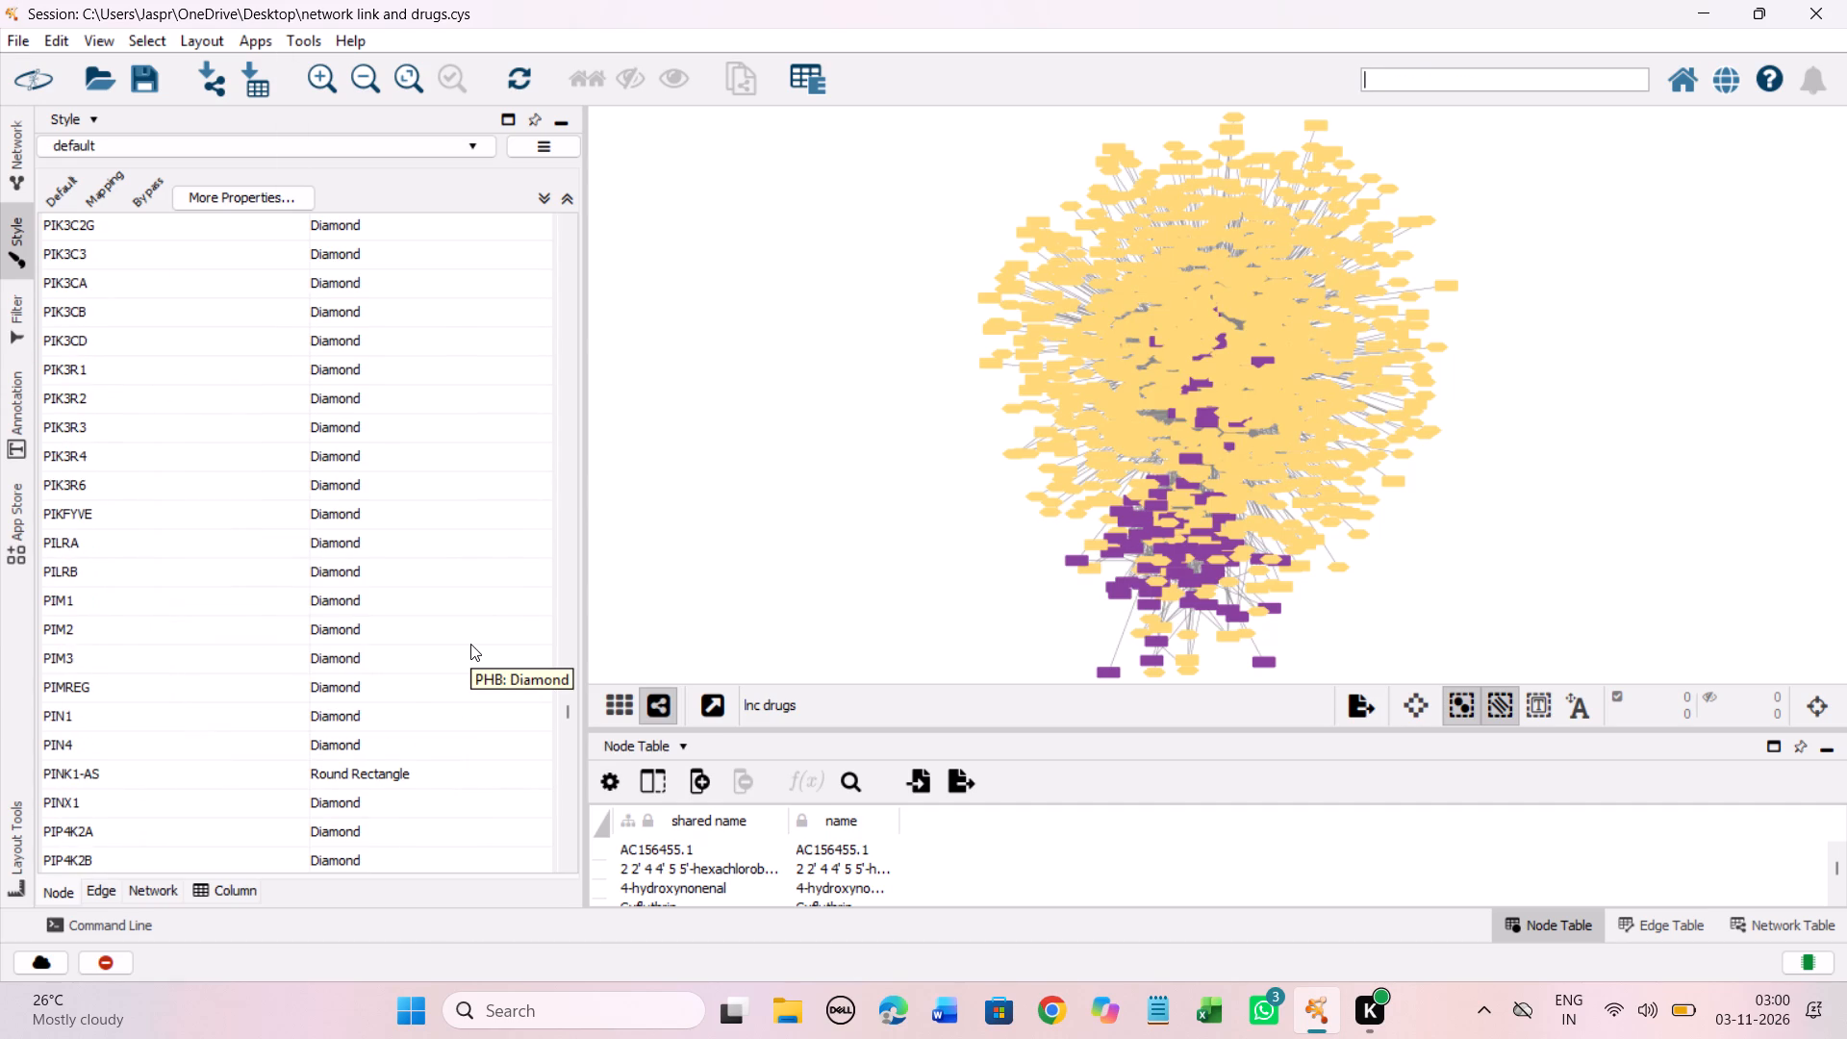
{"action": "scroll", "coordinate": [470, 644], "scroll_direction": "down", "scroll_amount": 5}
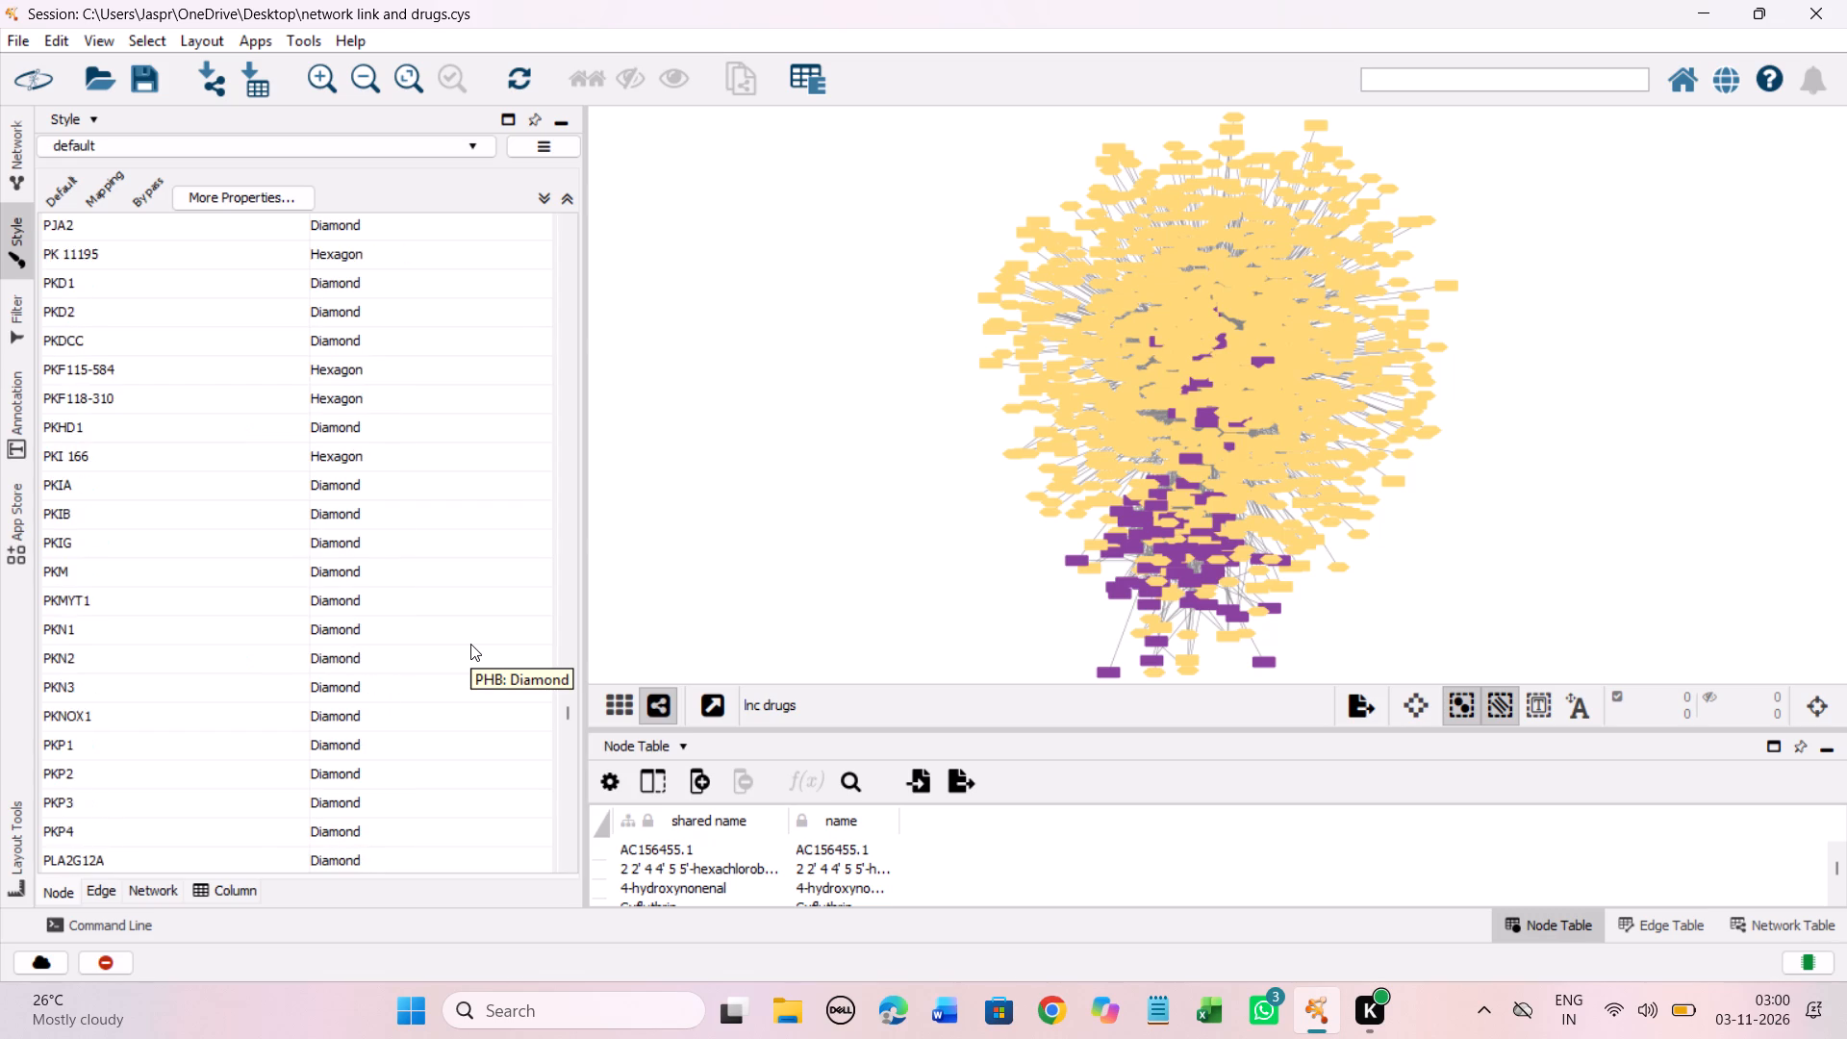
{"action": "scroll", "coordinate": [470, 644], "scroll_direction": "down", "scroll_amount": 4}
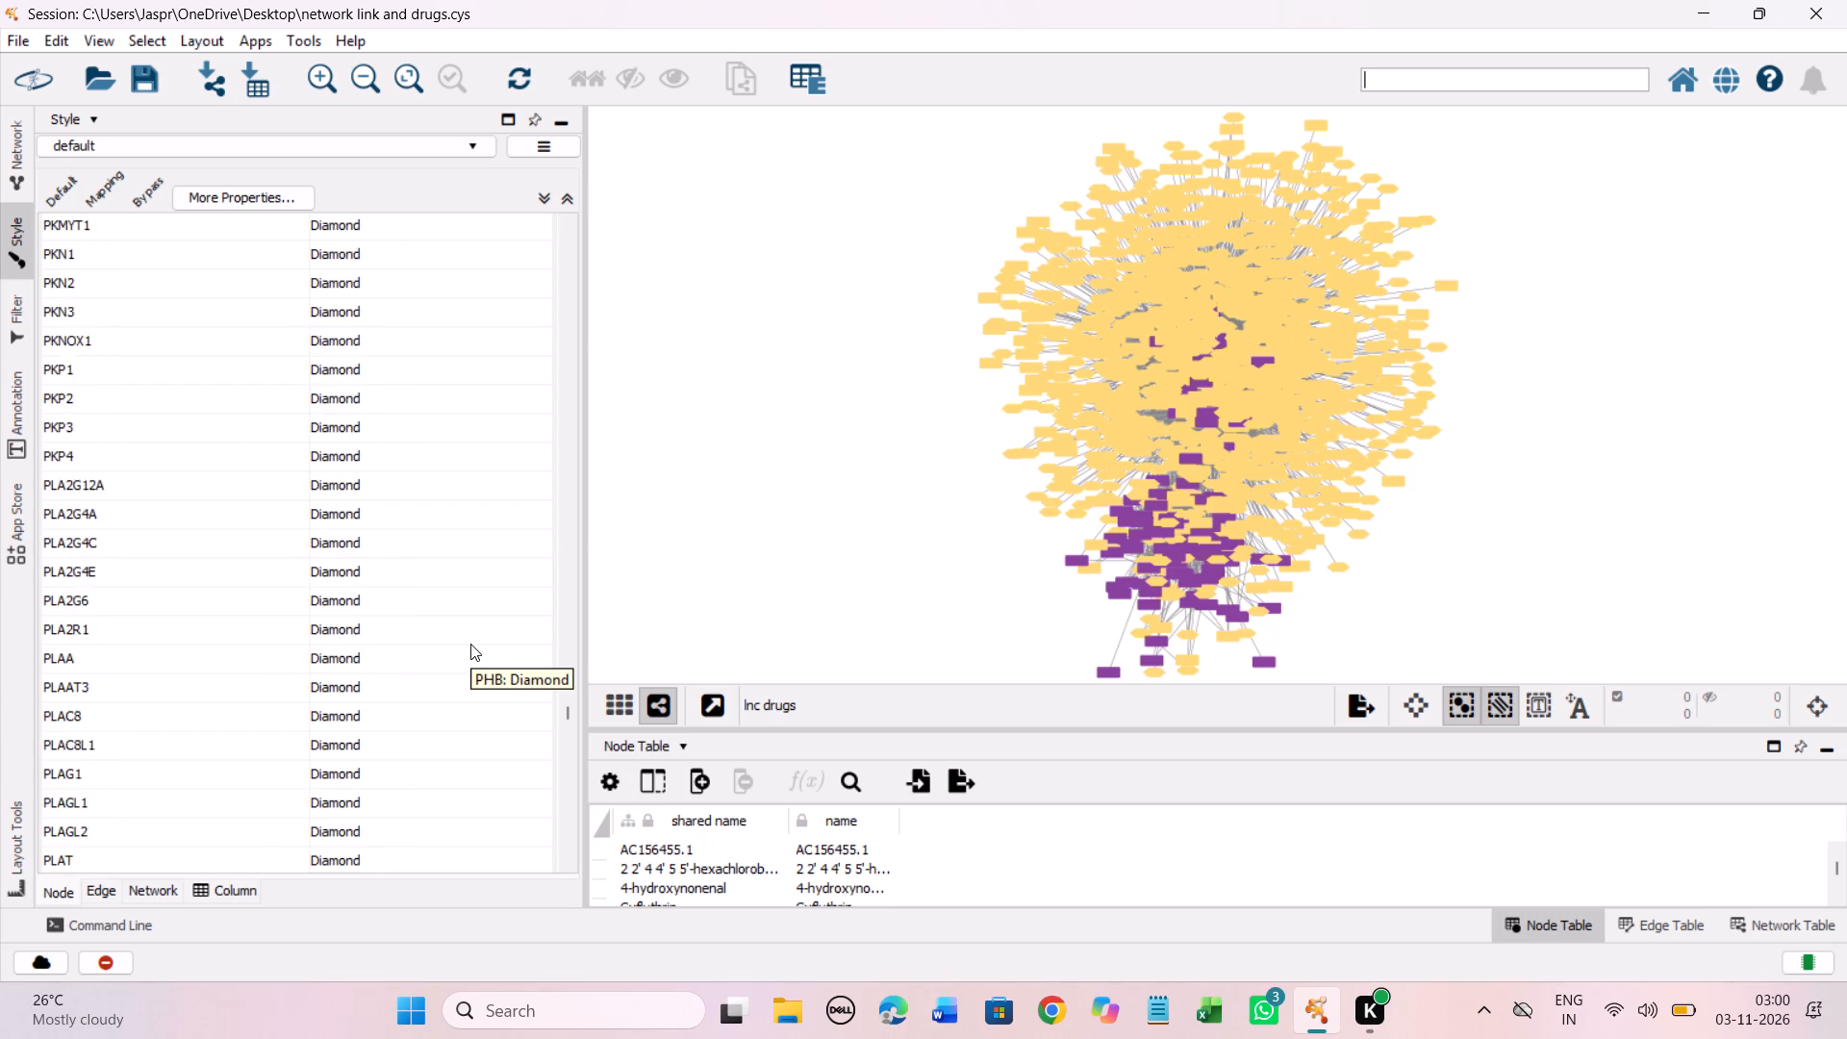
{"action": "scroll", "coordinate": [470, 644], "scroll_direction": "down", "scroll_amount": 5}
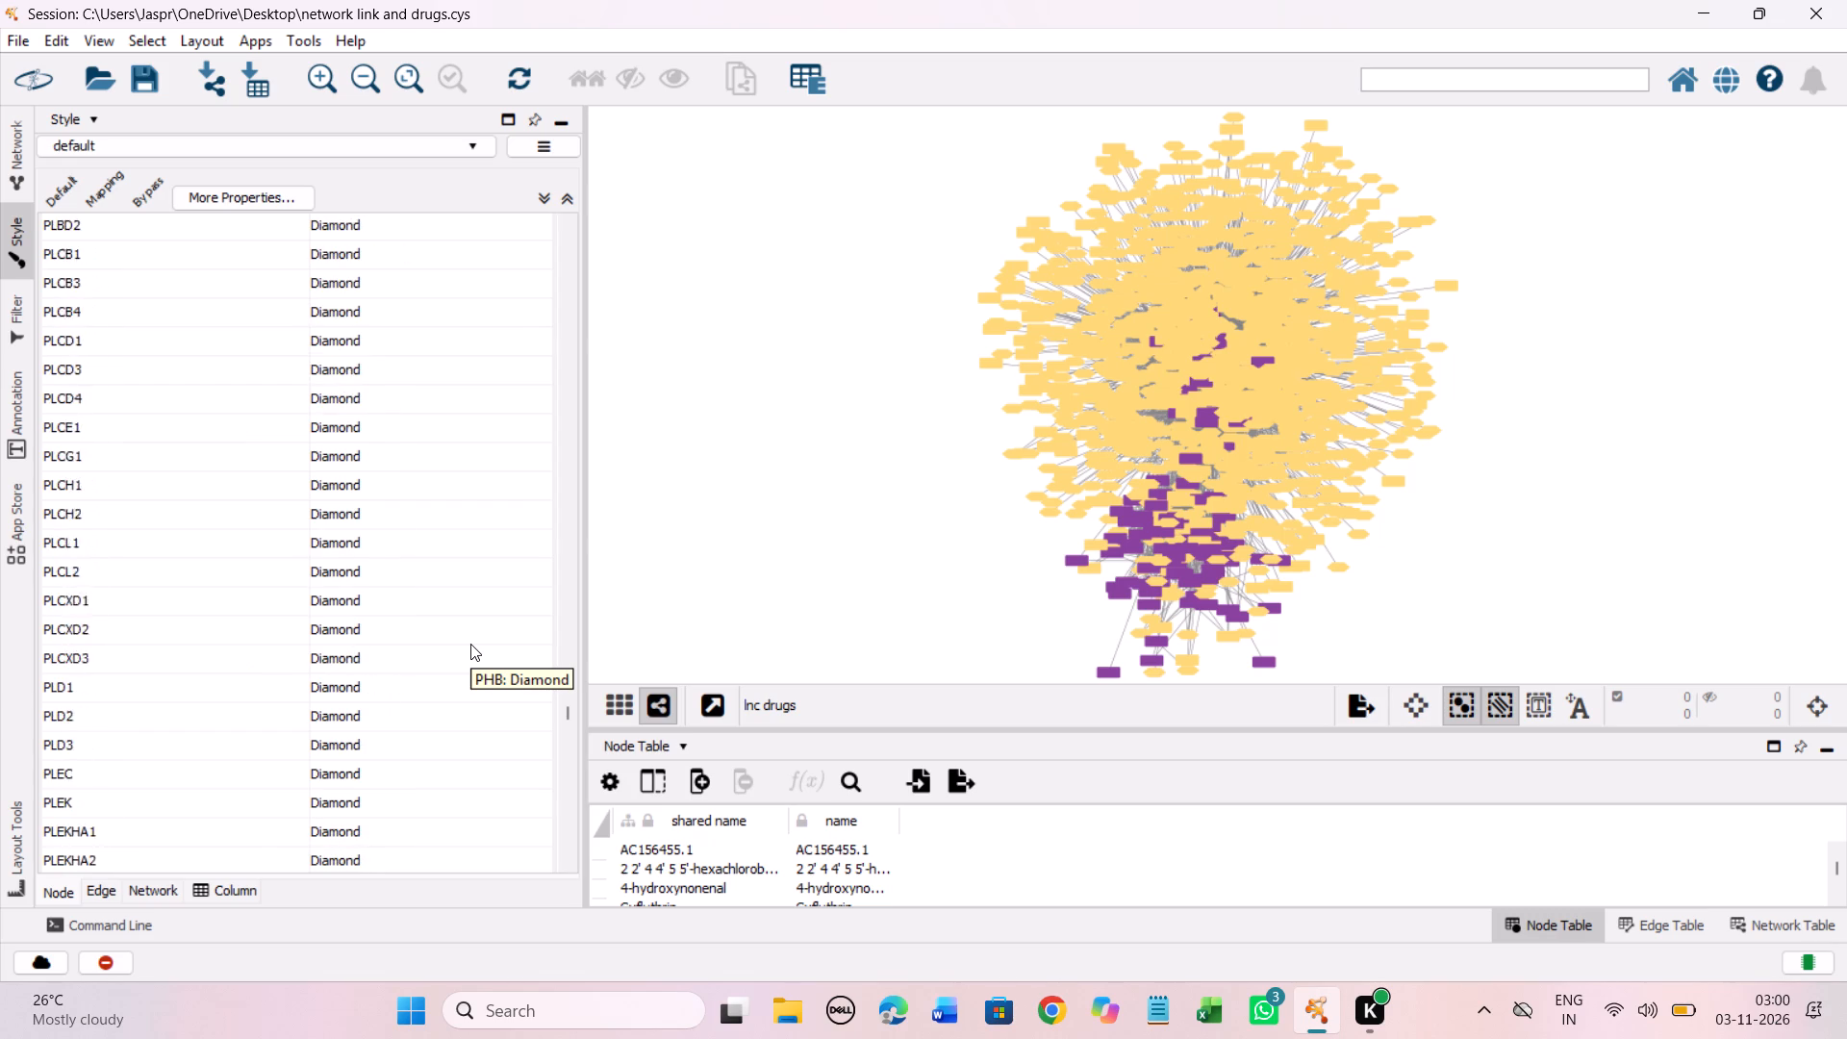
{"action": "scroll", "coordinate": [470, 644], "scroll_direction": "down", "scroll_amount": 5}
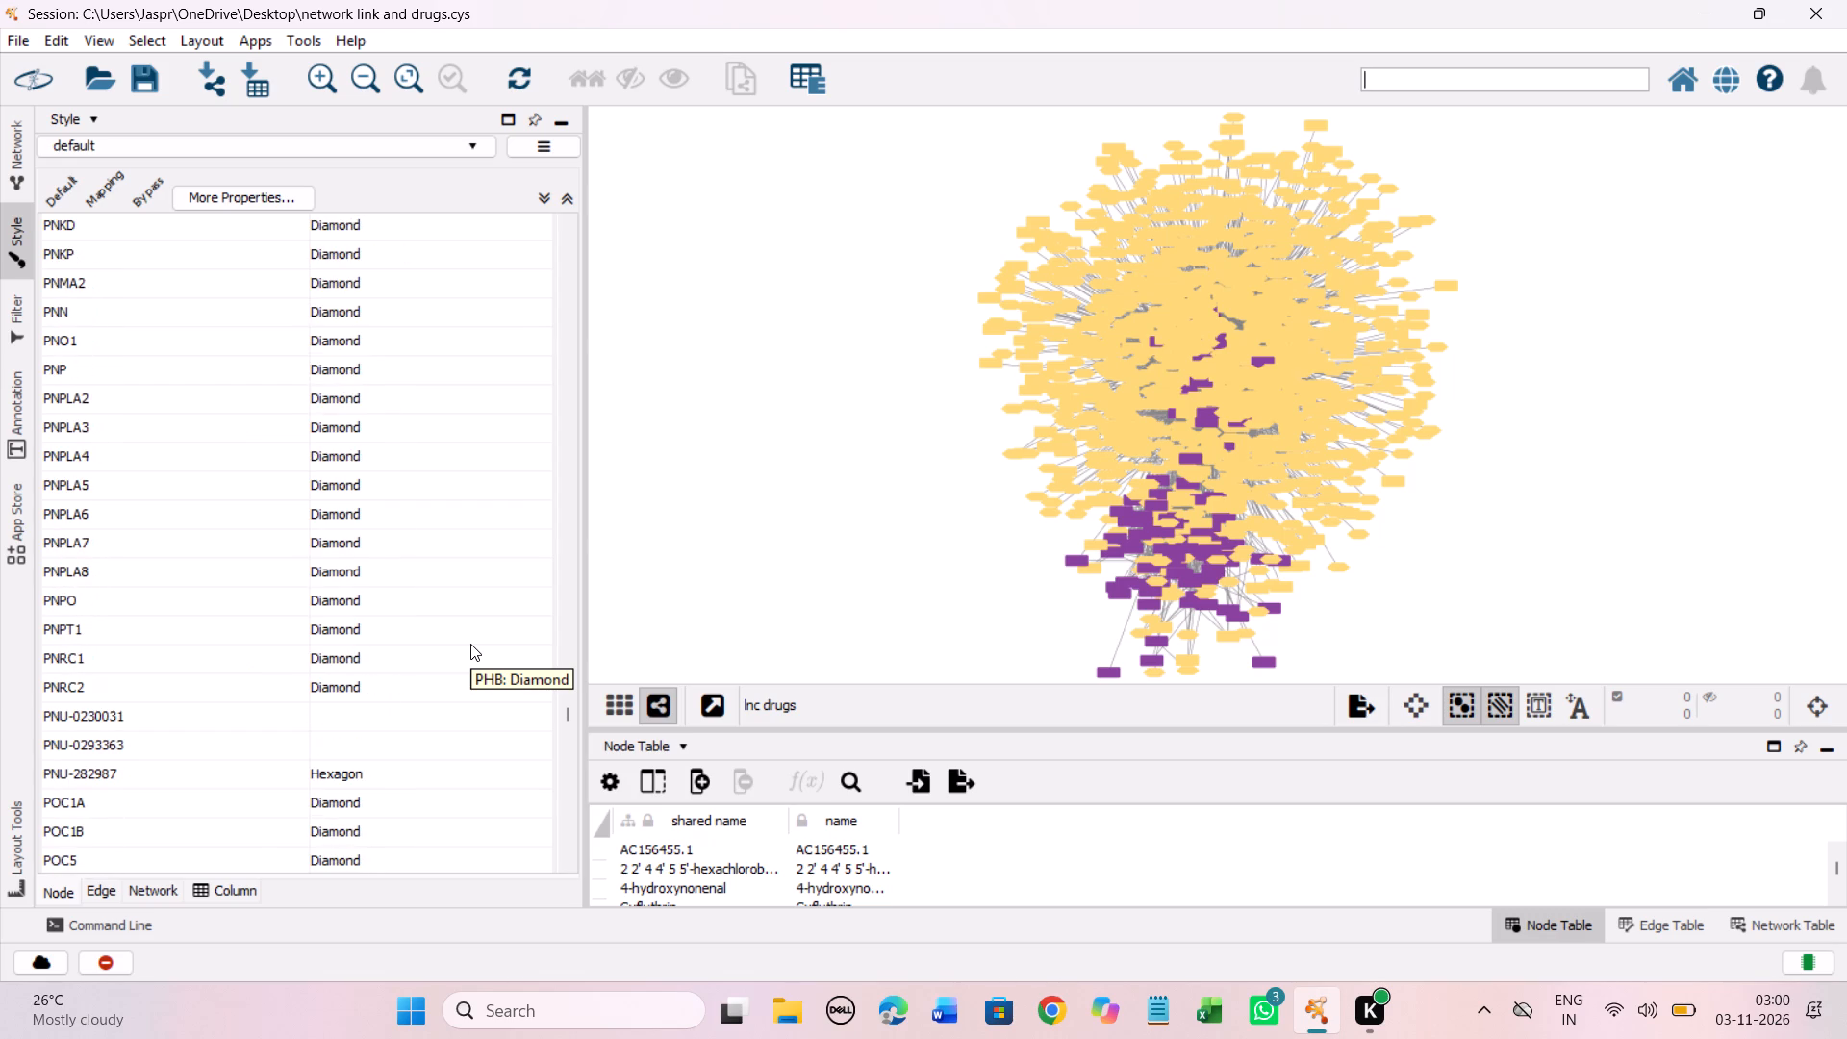
Select the entries PNU-0230031 and PNU-0293363 and set their mapped node shape to Hexagon.
{"action": "scroll", "coordinate": [456, 644], "scroll_direction": "down", "scroll_amount": 7}
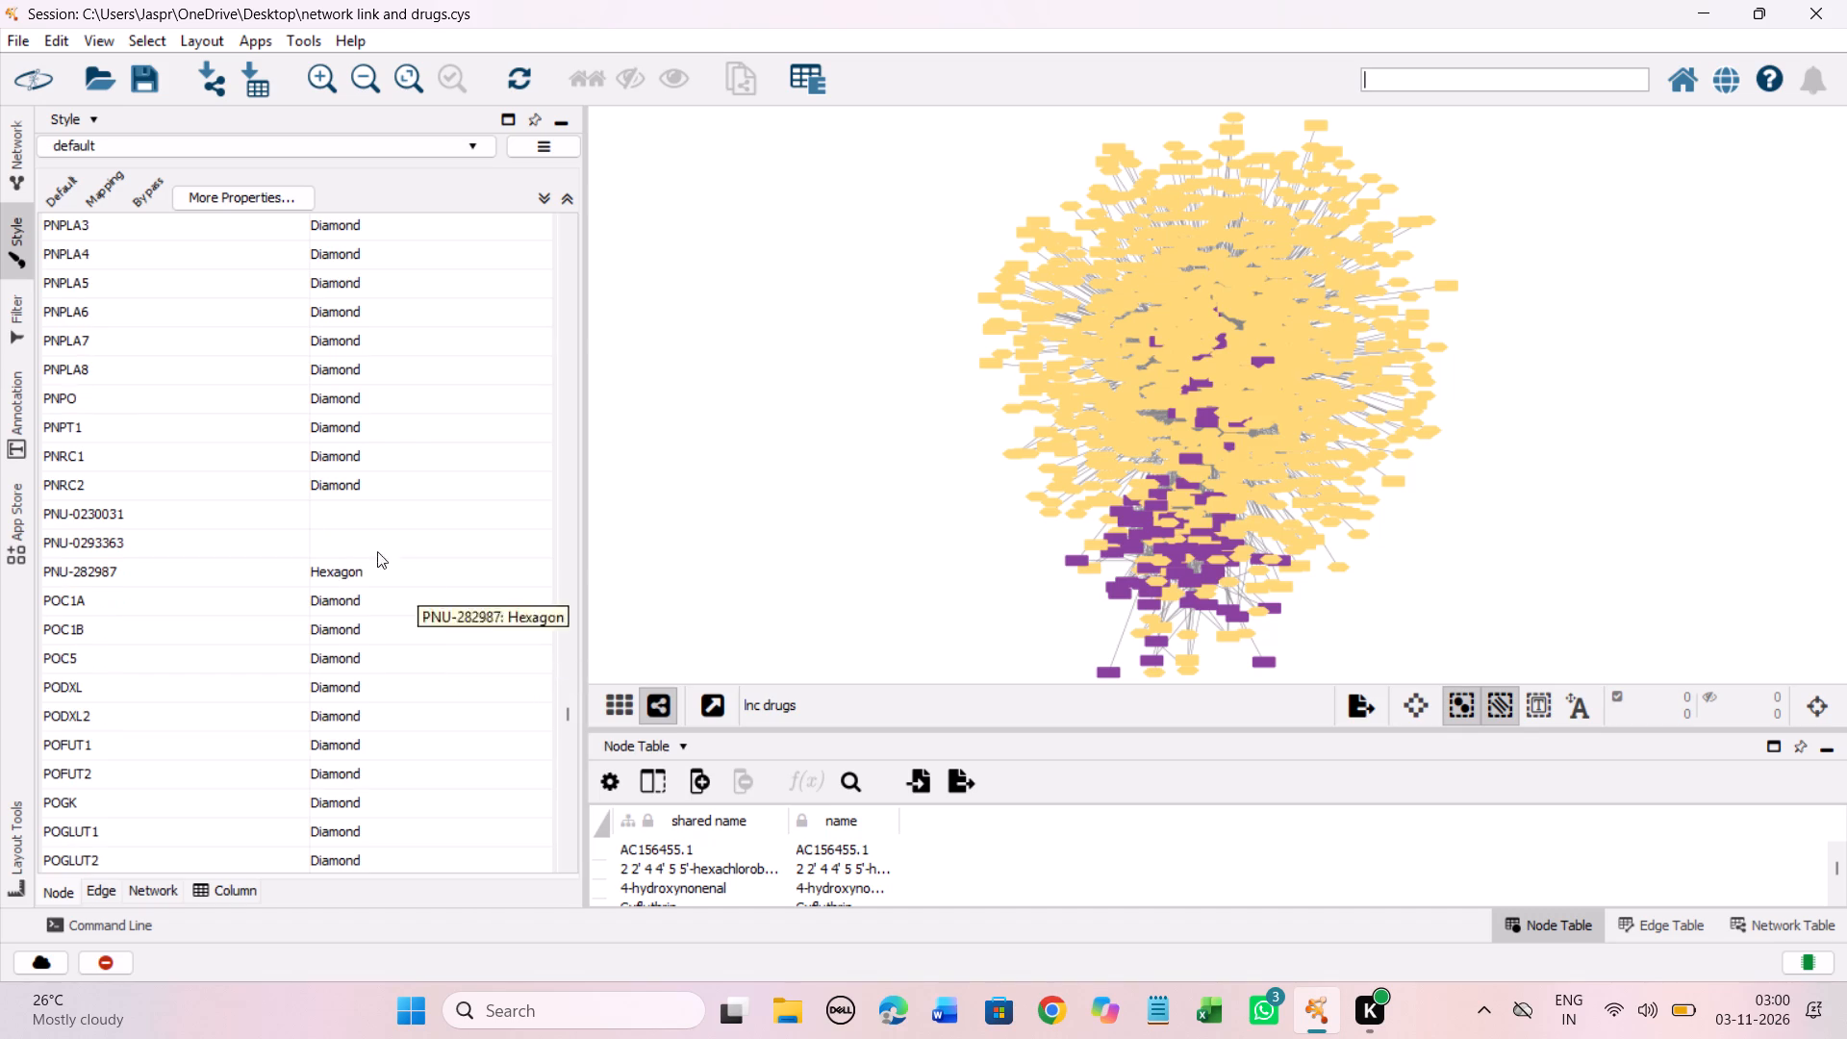
{"action": "left_click_drag", "start_coordinate": [323, 512], "coordinate": [323, 550]}
{"action": "right_click", "coordinate": [323, 550]}
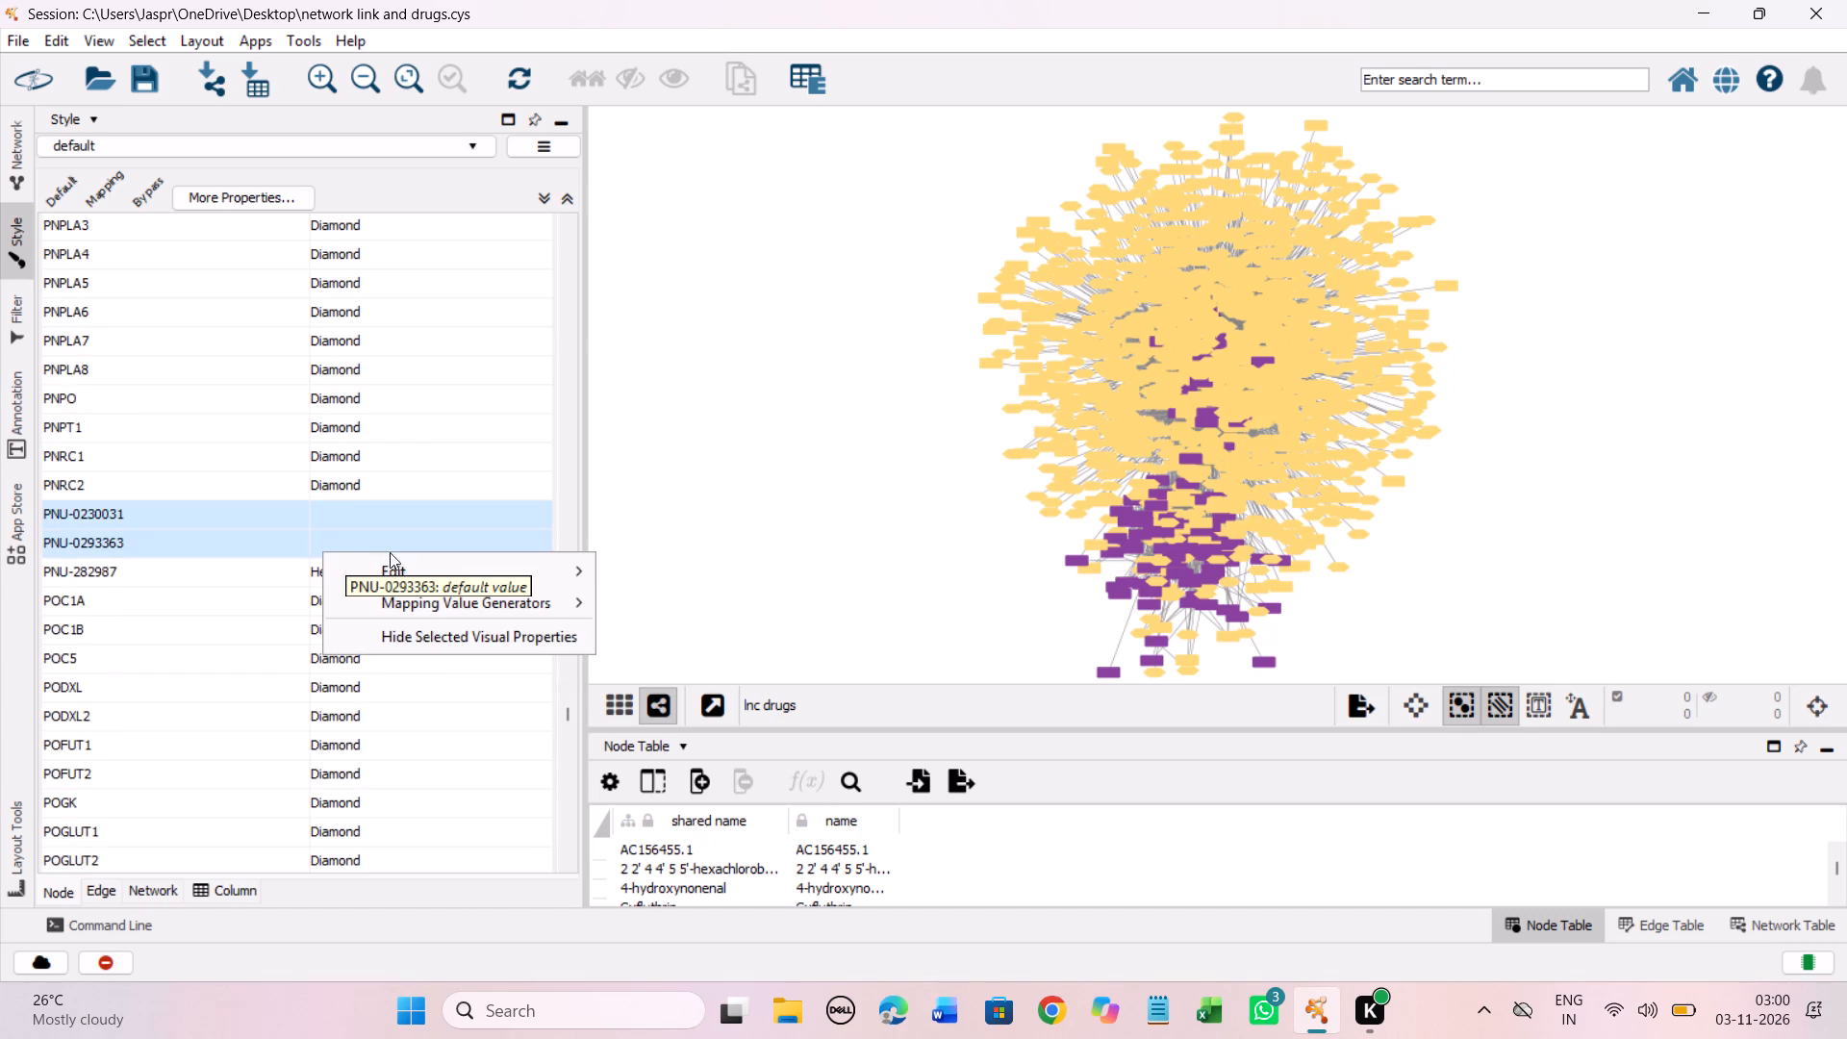
{"action": "left_click", "coordinate": [675, 572]}
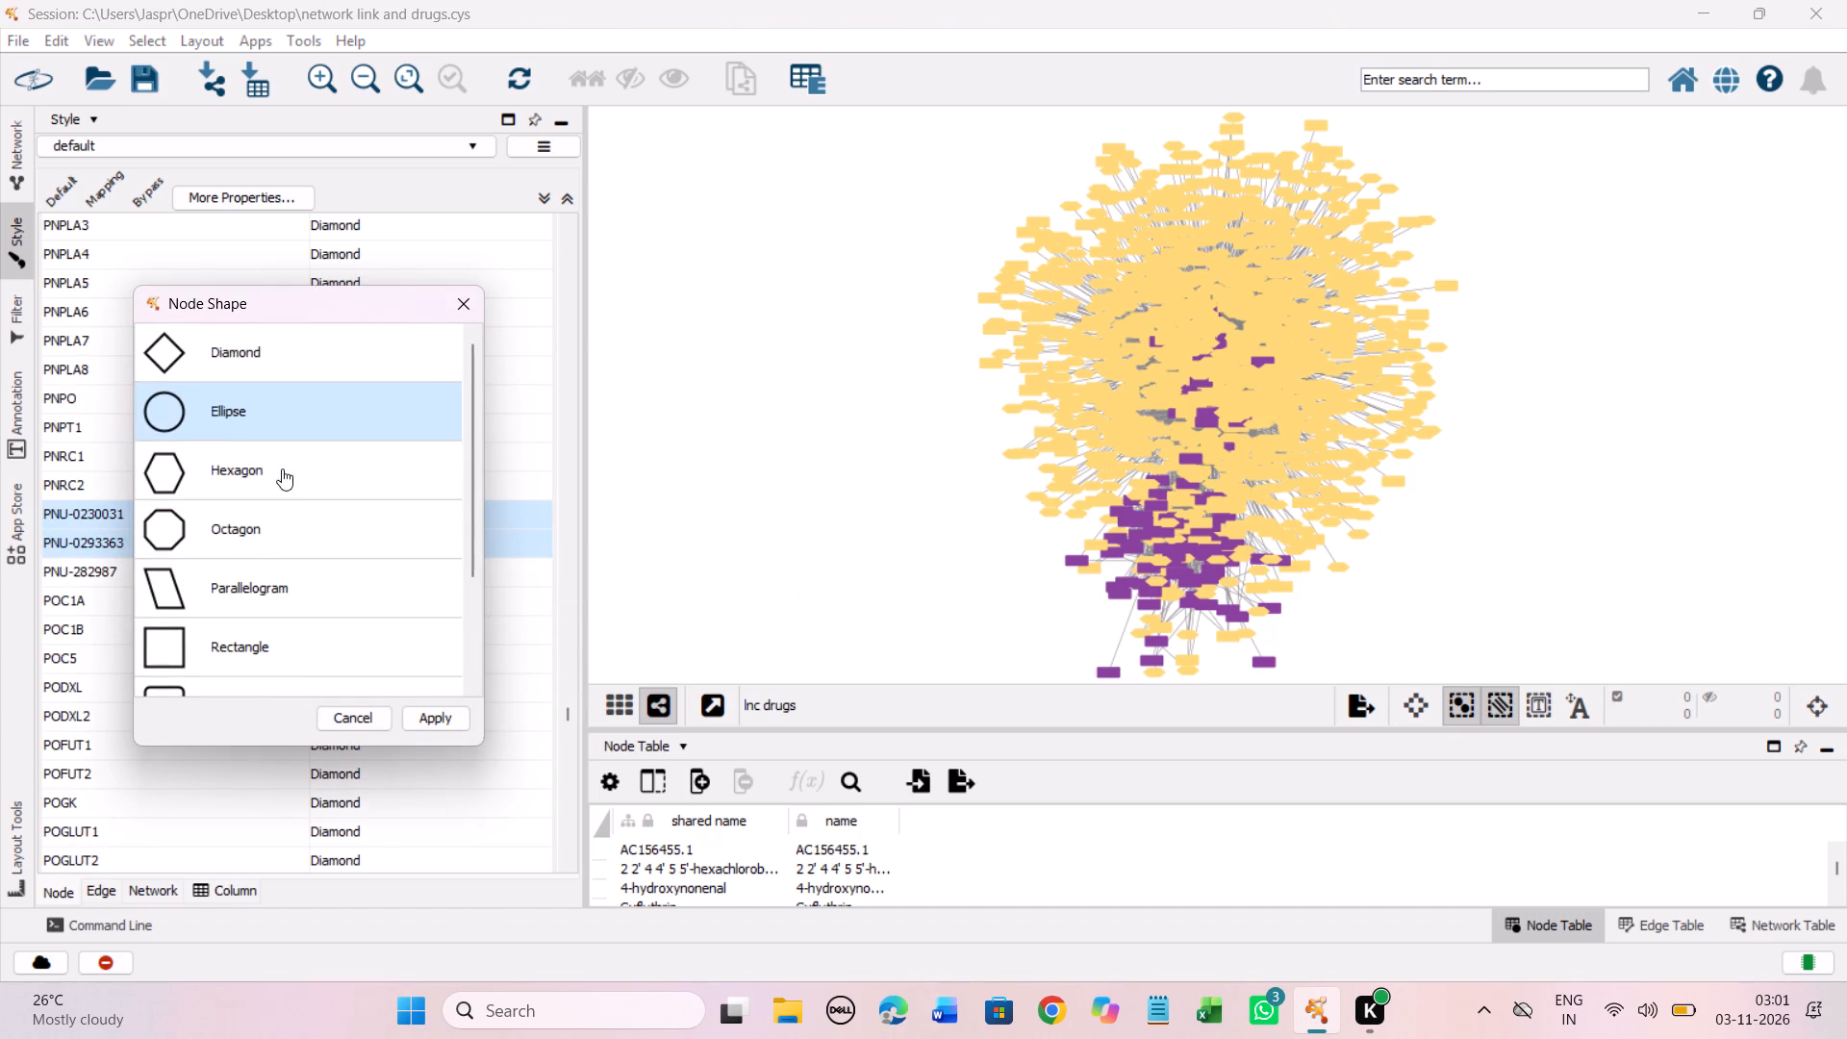
{"action": "left_click", "coordinate": [282, 469]}
{"action": "left_click", "coordinate": [435, 717]}
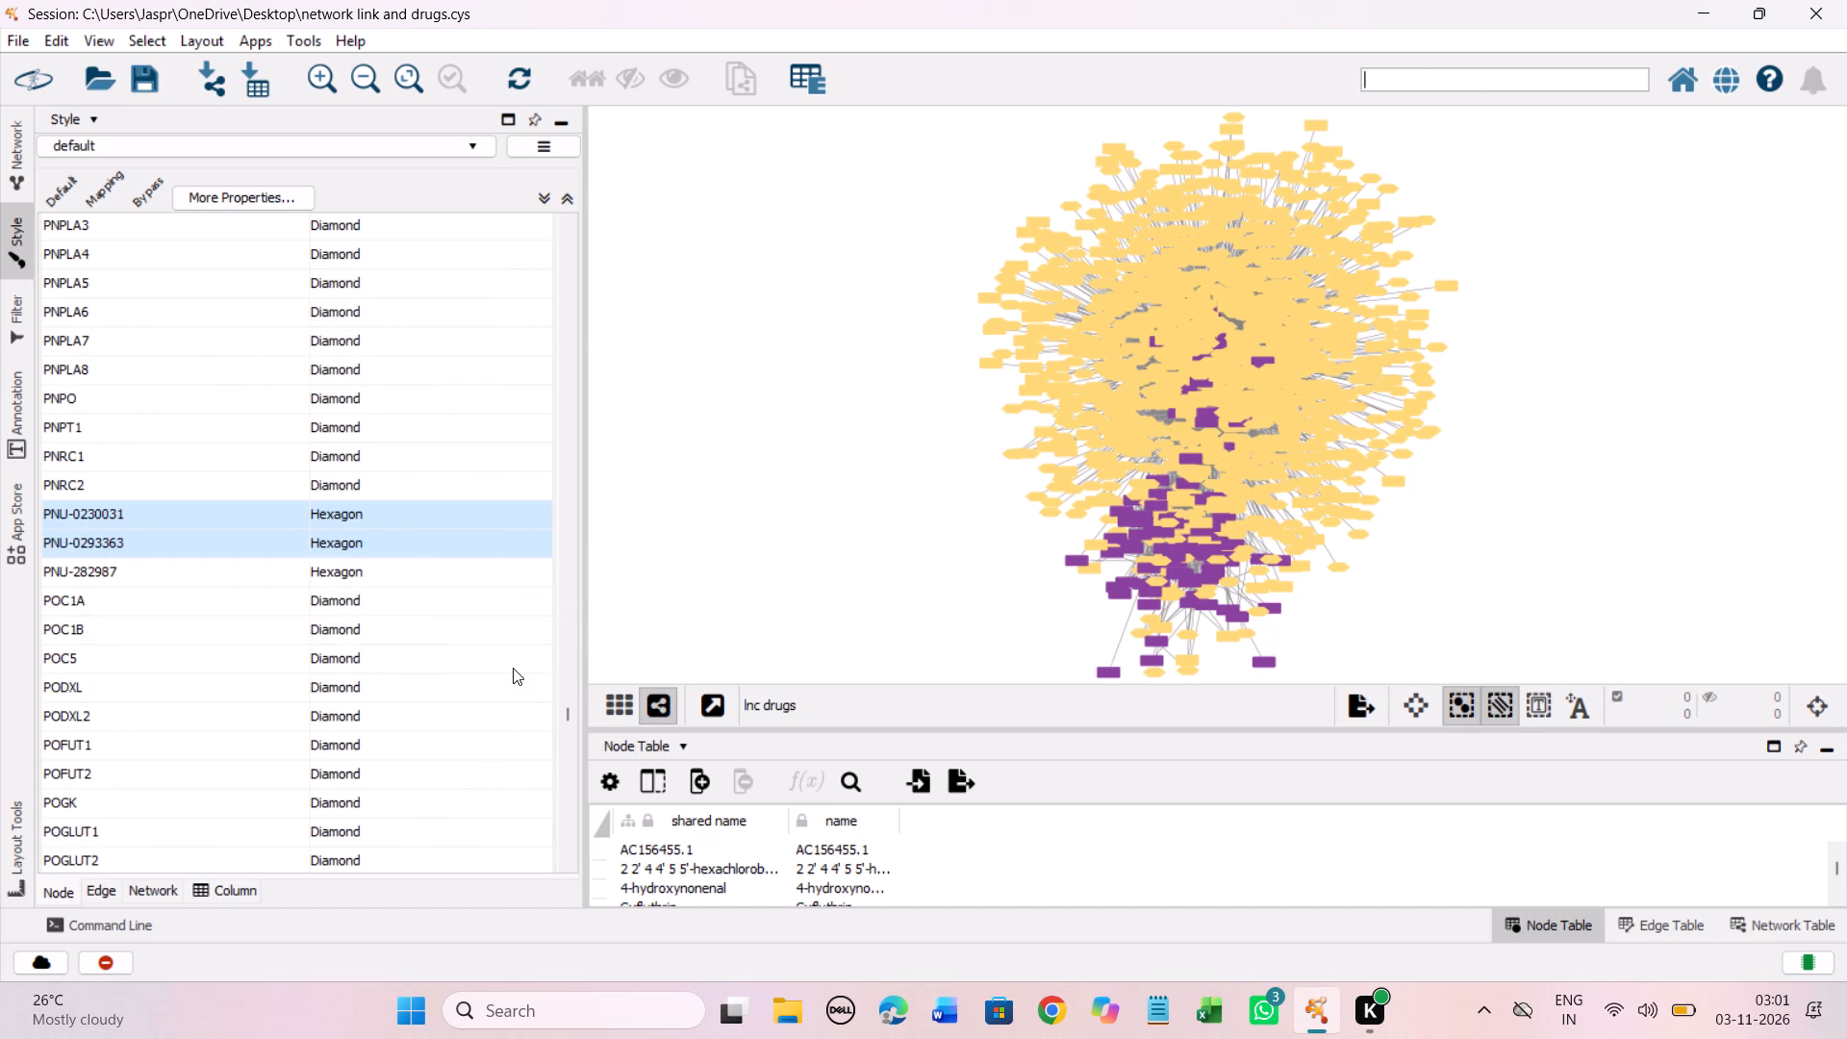
Review the node shape mapping entries after PNU-282987, through the POL, PPP, PRK and PSM genes to PZP, for any that lack a shape.
{"action": "scroll", "coordinate": [513, 668], "scroll_direction": "down", "scroll_amount": 4}
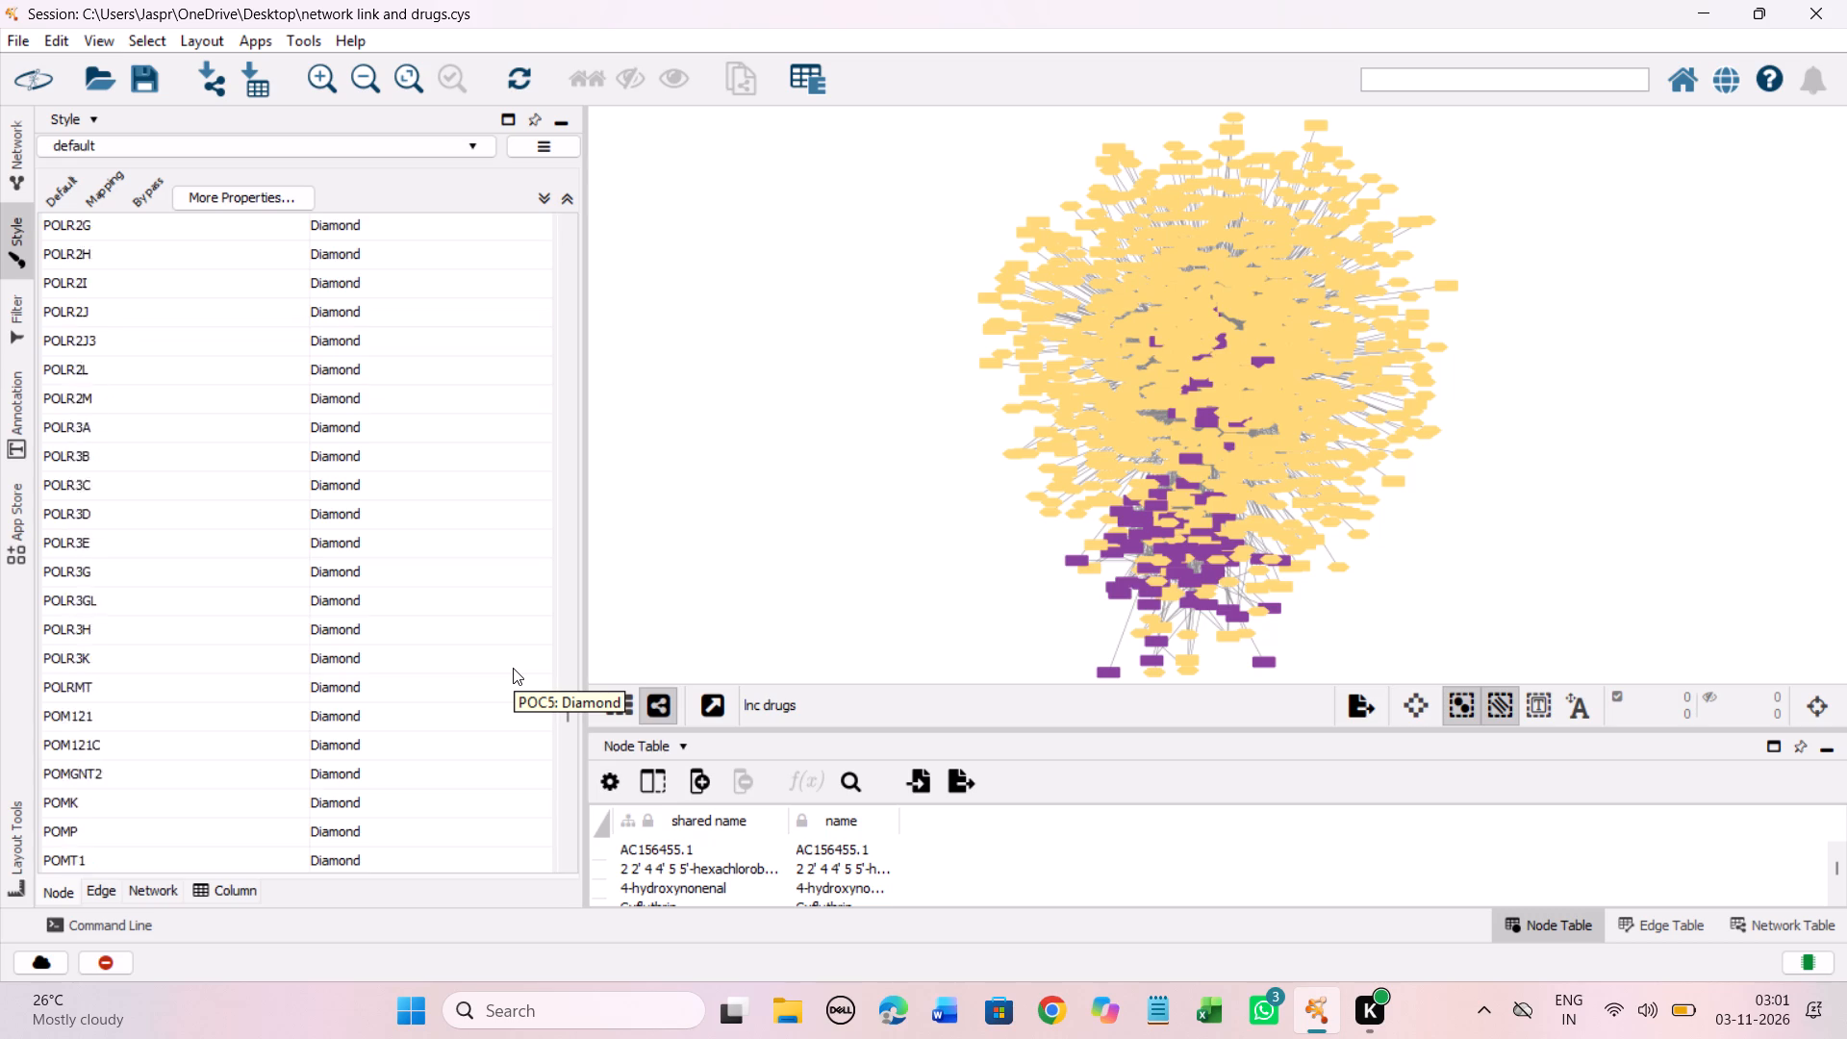
{"action": "scroll", "coordinate": [513, 668], "scroll_direction": "down", "scroll_amount": 3}
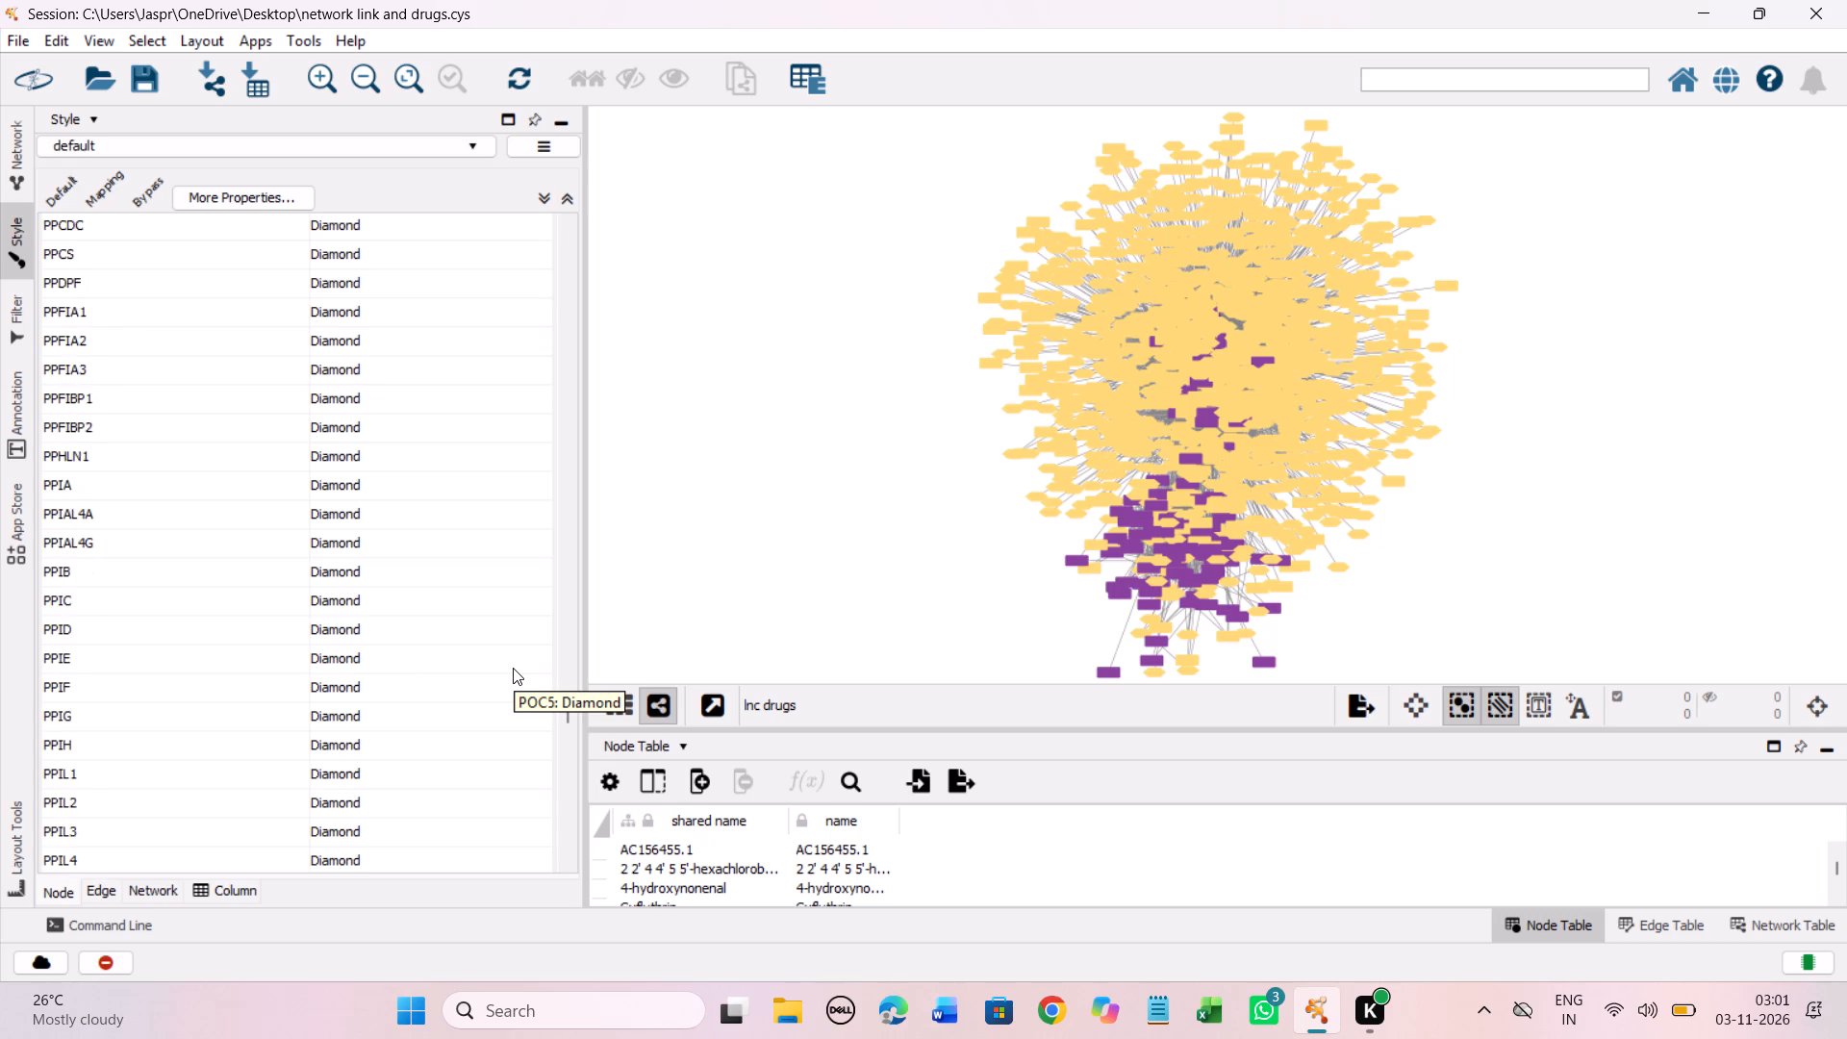
{"action": "scroll", "coordinate": [513, 668], "scroll_direction": "down", "scroll_amount": 5}
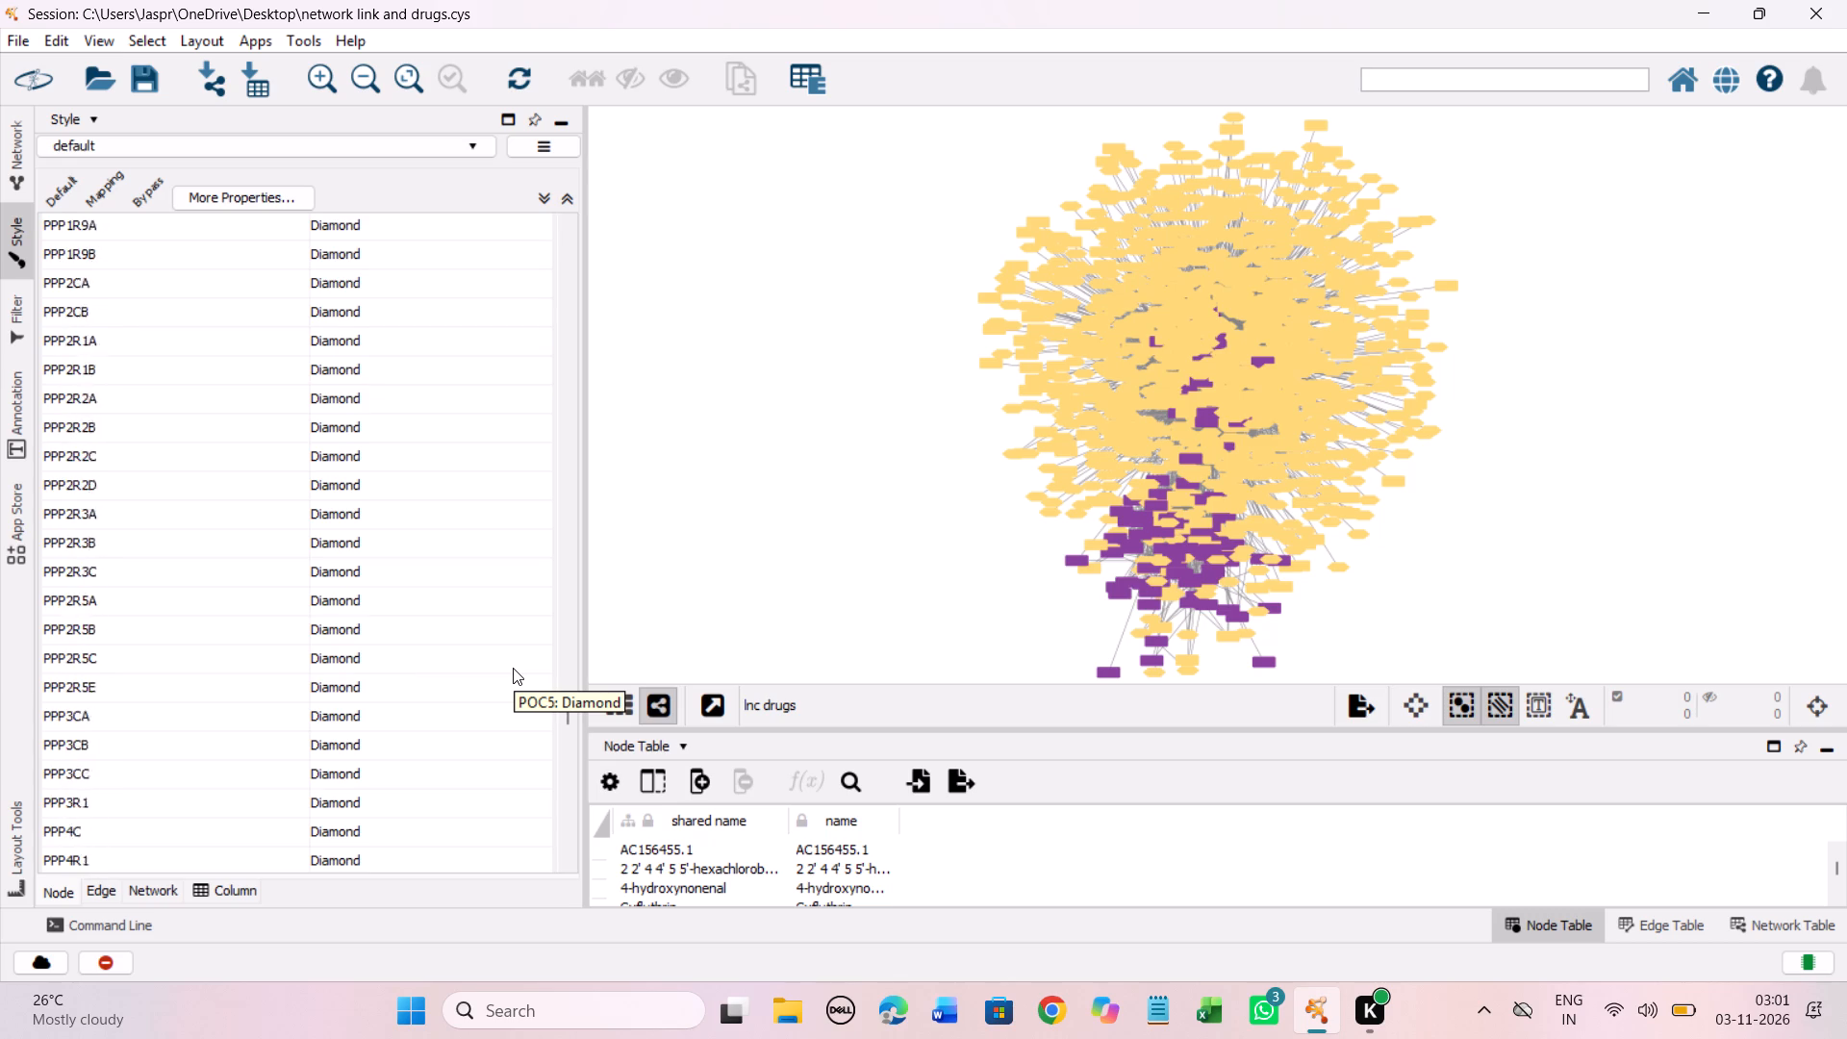
{"action": "scroll", "coordinate": [513, 668], "scroll_direction": "down", "scroll_amount": 4}
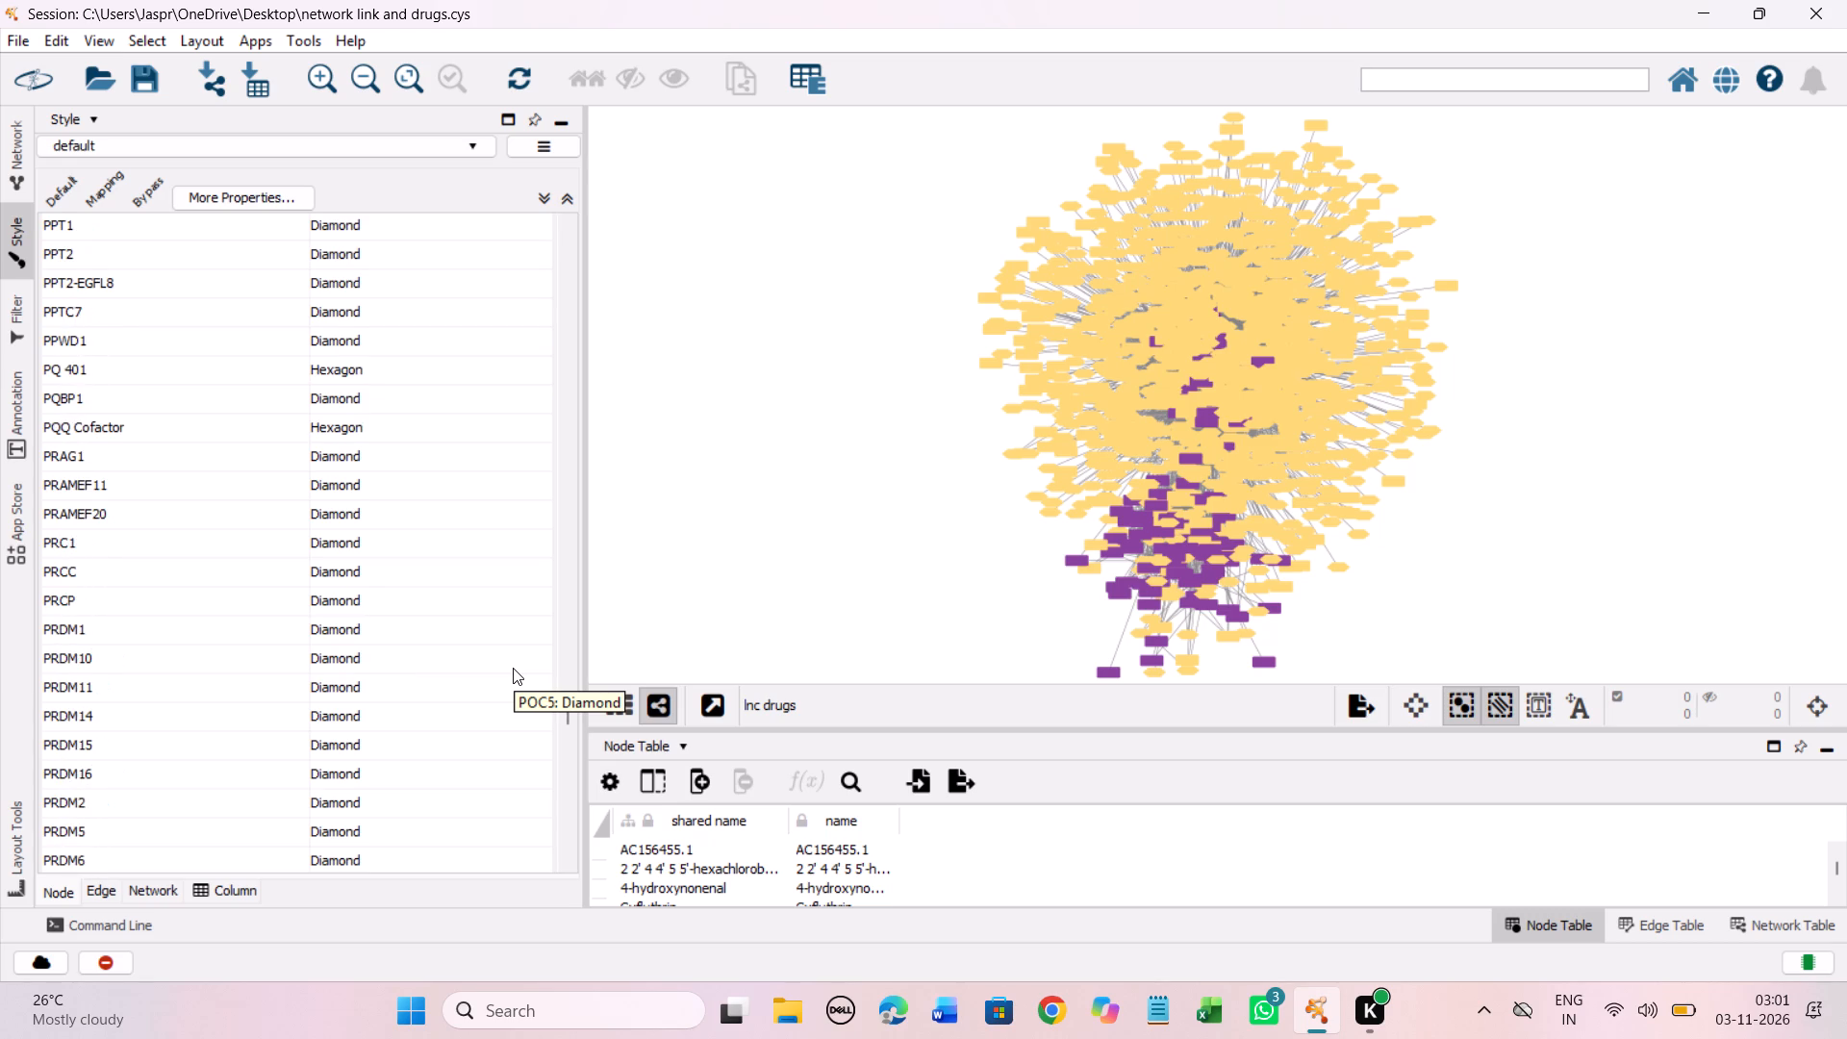
{"action": "scroll", "coordinate": [513, 668], "scroll_direction": "down", "scroll_amount": 2}
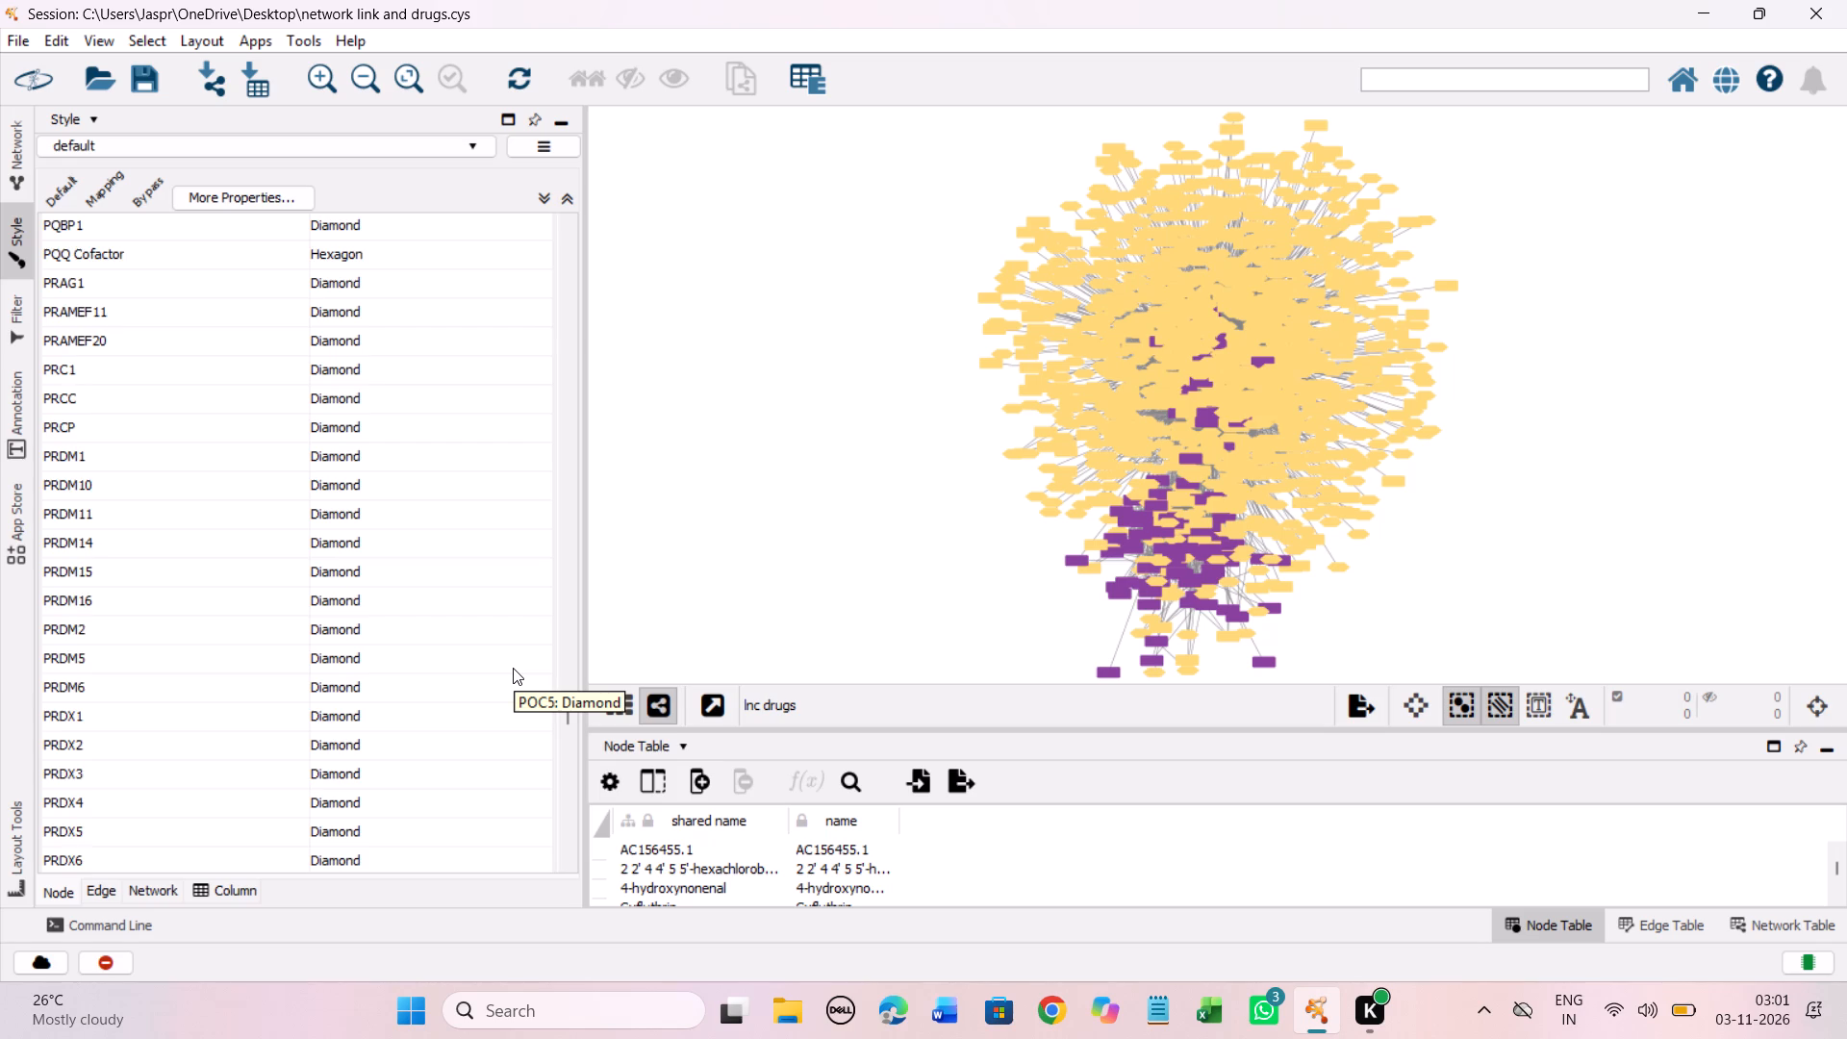
{"action": "scroll", "coordinate": [513, 668], "scroll_direction": "down", "scroll_amount": 4}
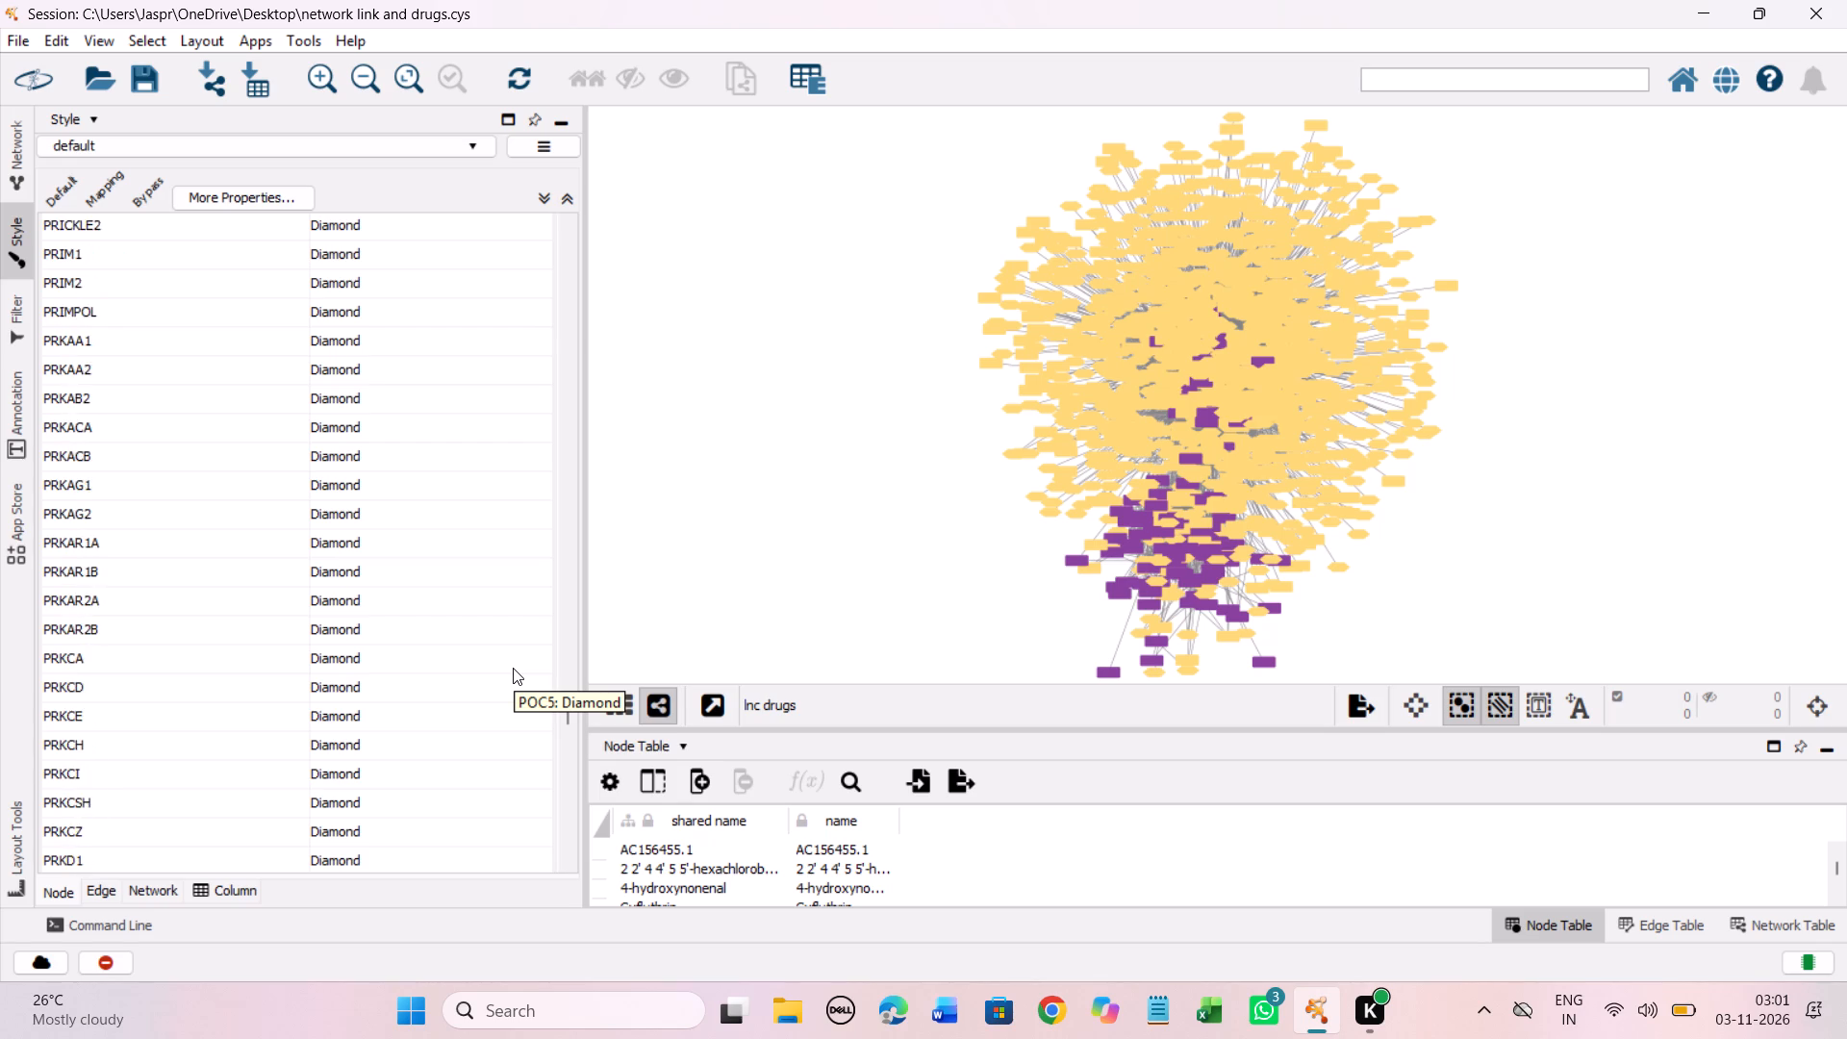
{"action": "scroll", "coordinate": [513, 668], "scroll_direction": "down", "scroll_amount": 4}
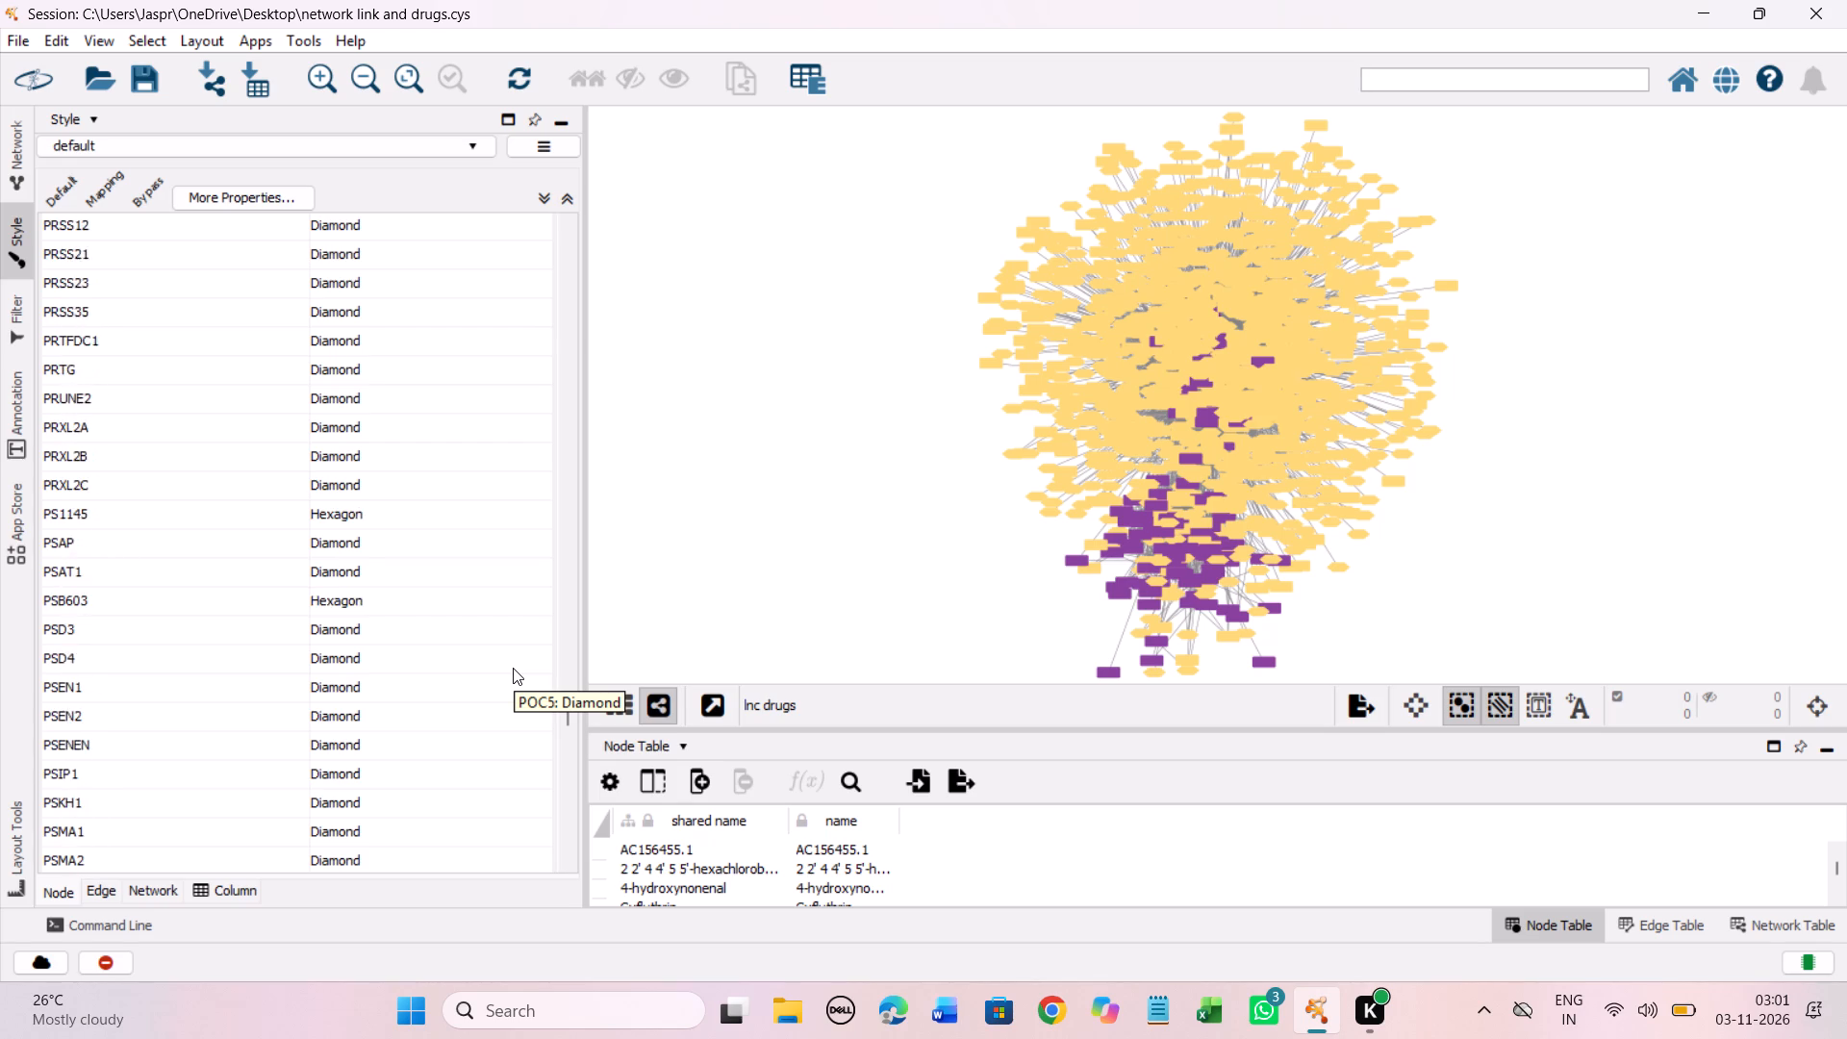
{"action": "scroll", "coordinate": [513, 668], "scroll_direction": "down", "scroll_amount": 1}
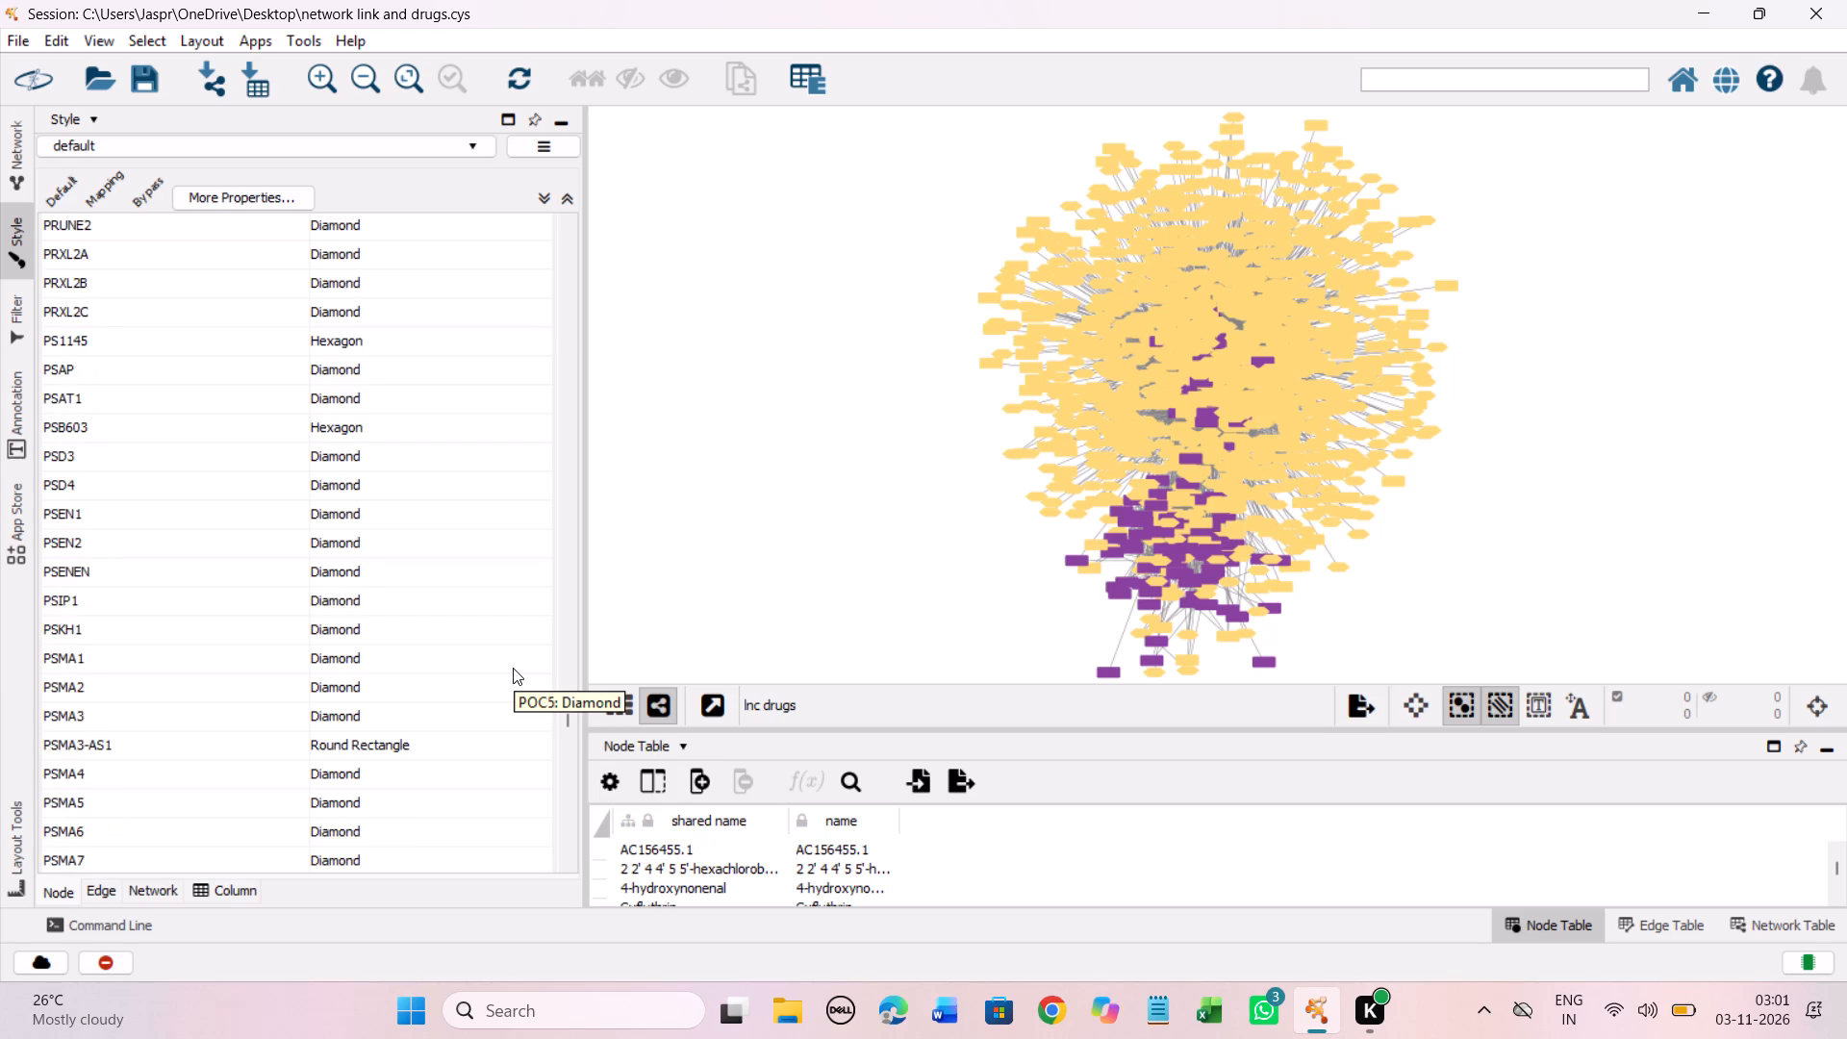
{"action": "scroll", "coordinate": [513, 668], "scroll_direction": "down", "scroll_amount": 4}
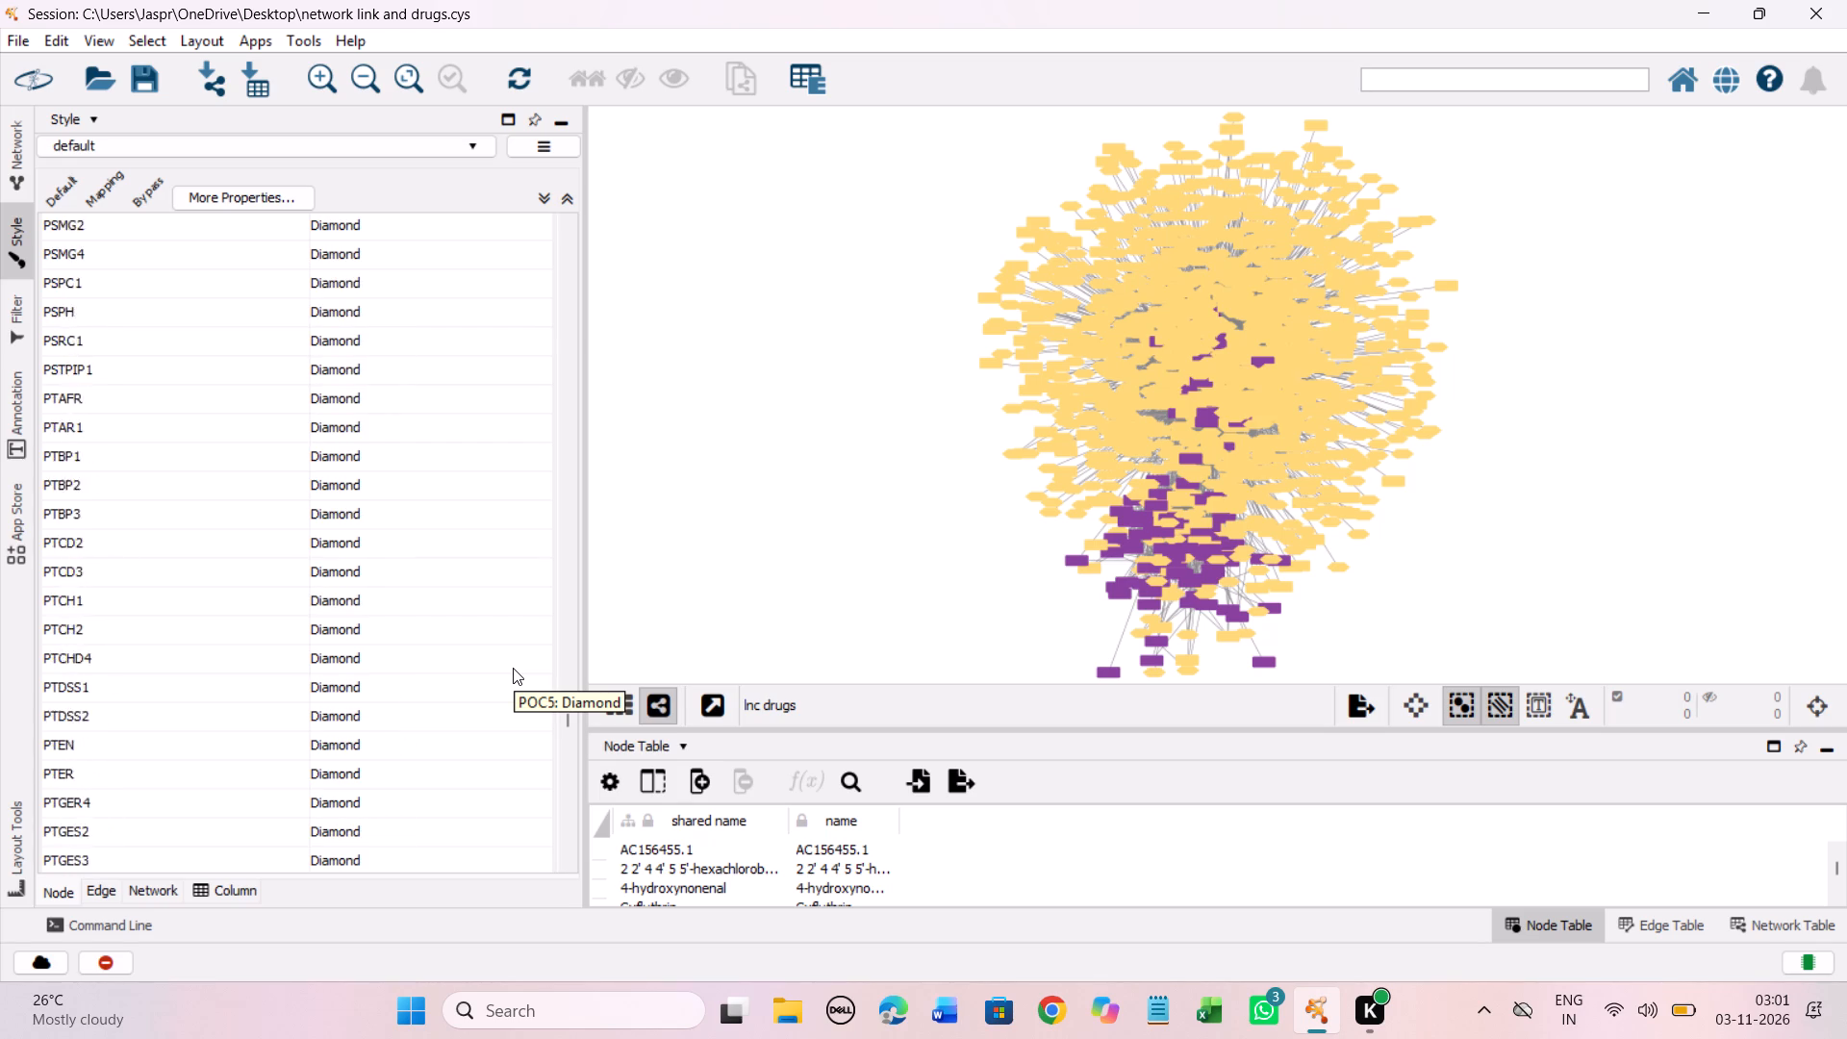
{"action": "scroll", "coordinate": [513, 668], "scroll_direction": "down", "scroll_amount": 4}
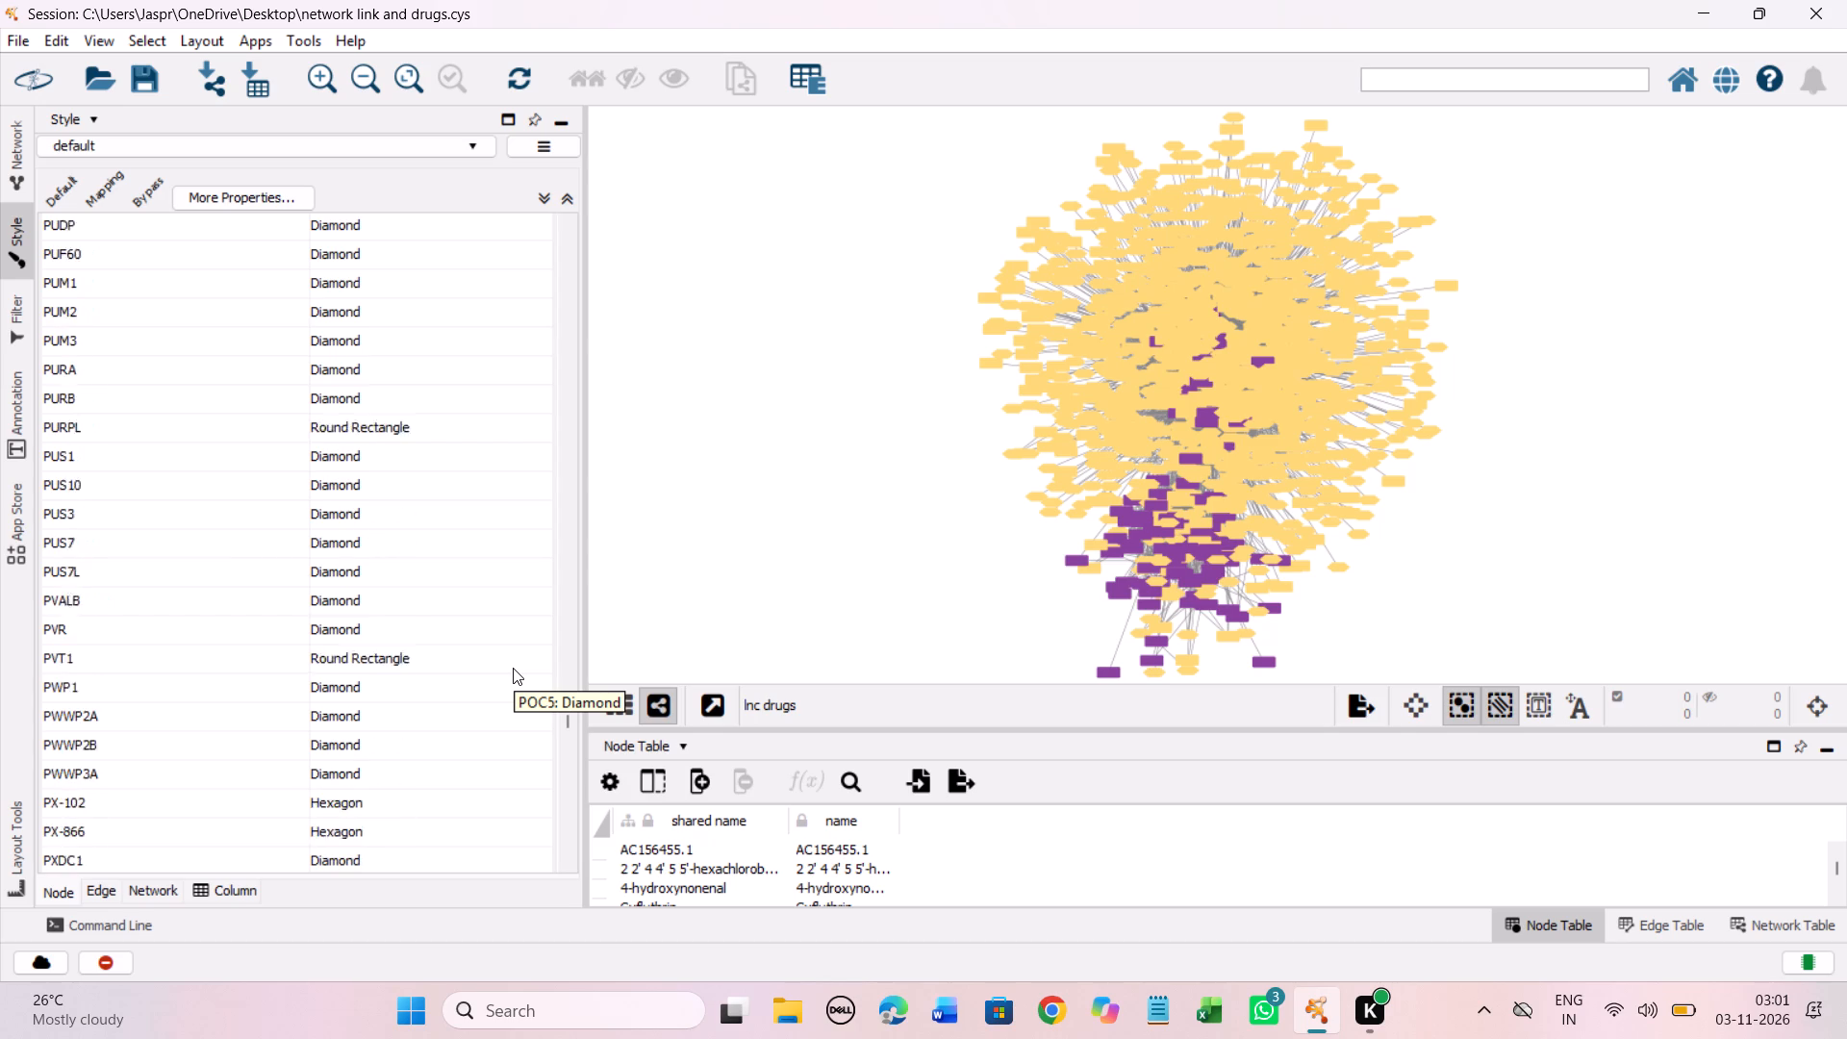
{"action": "scroll", "coordinate": [513, 668], "scroll_direction": "down", "scroll_amount": 3}
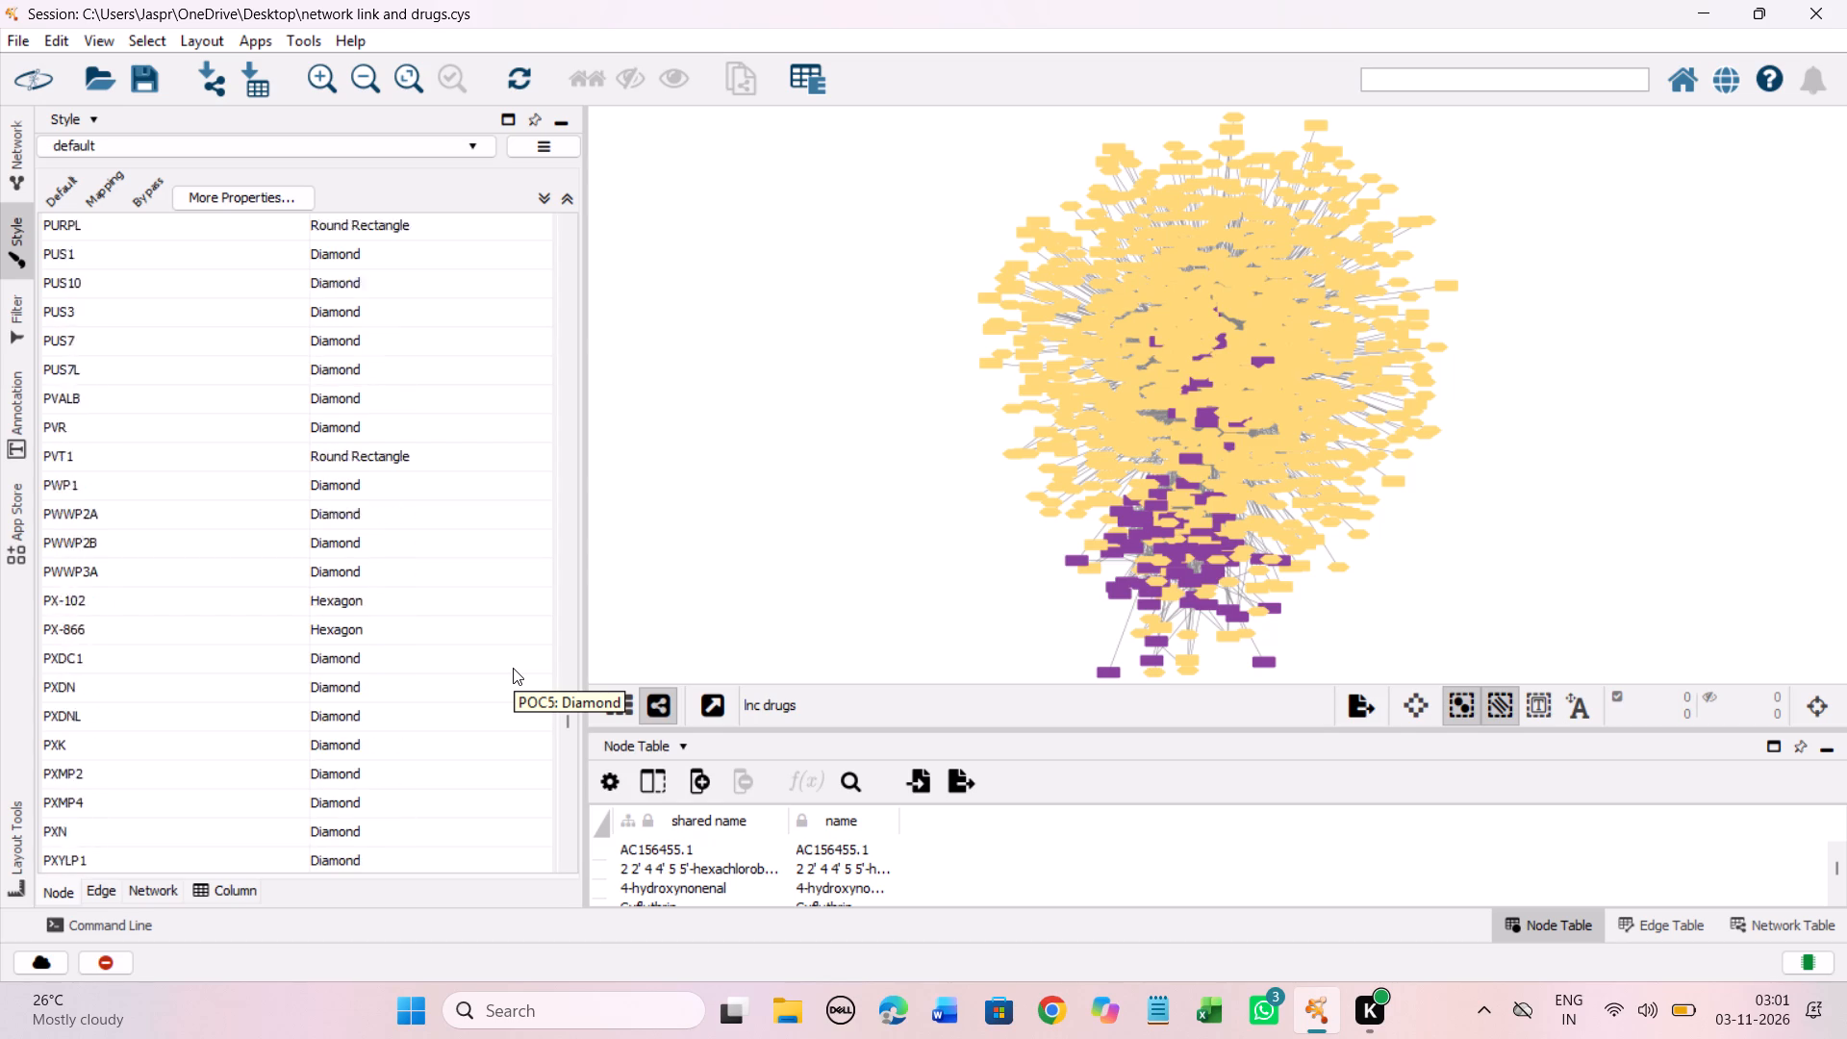
{"action": "scroll", "coordinate": [513, 668], "scroll_direction": "down", "scroll_amount": 4}
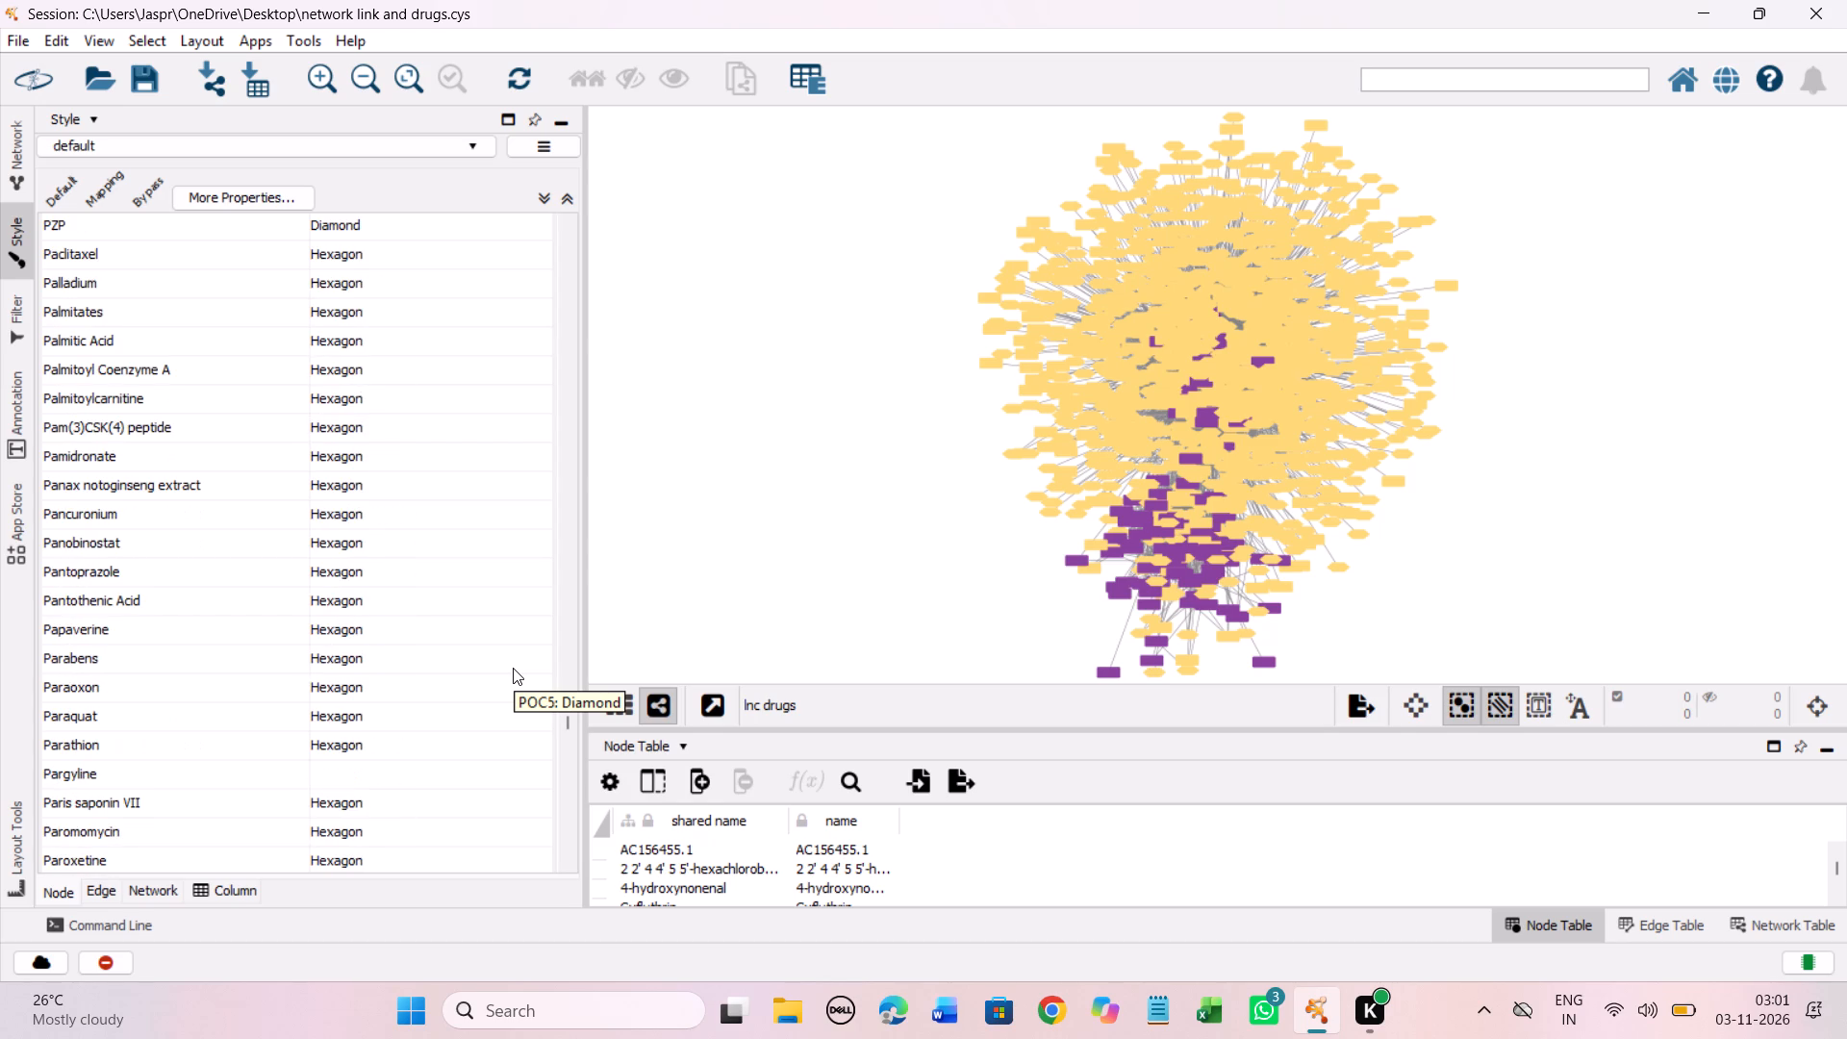
Select the run of node shape mapping entries from Paraoxon to Pyrvinium and set their shape to Hexagon.
{"action": "left_click", "coordinate": [364, 676]}
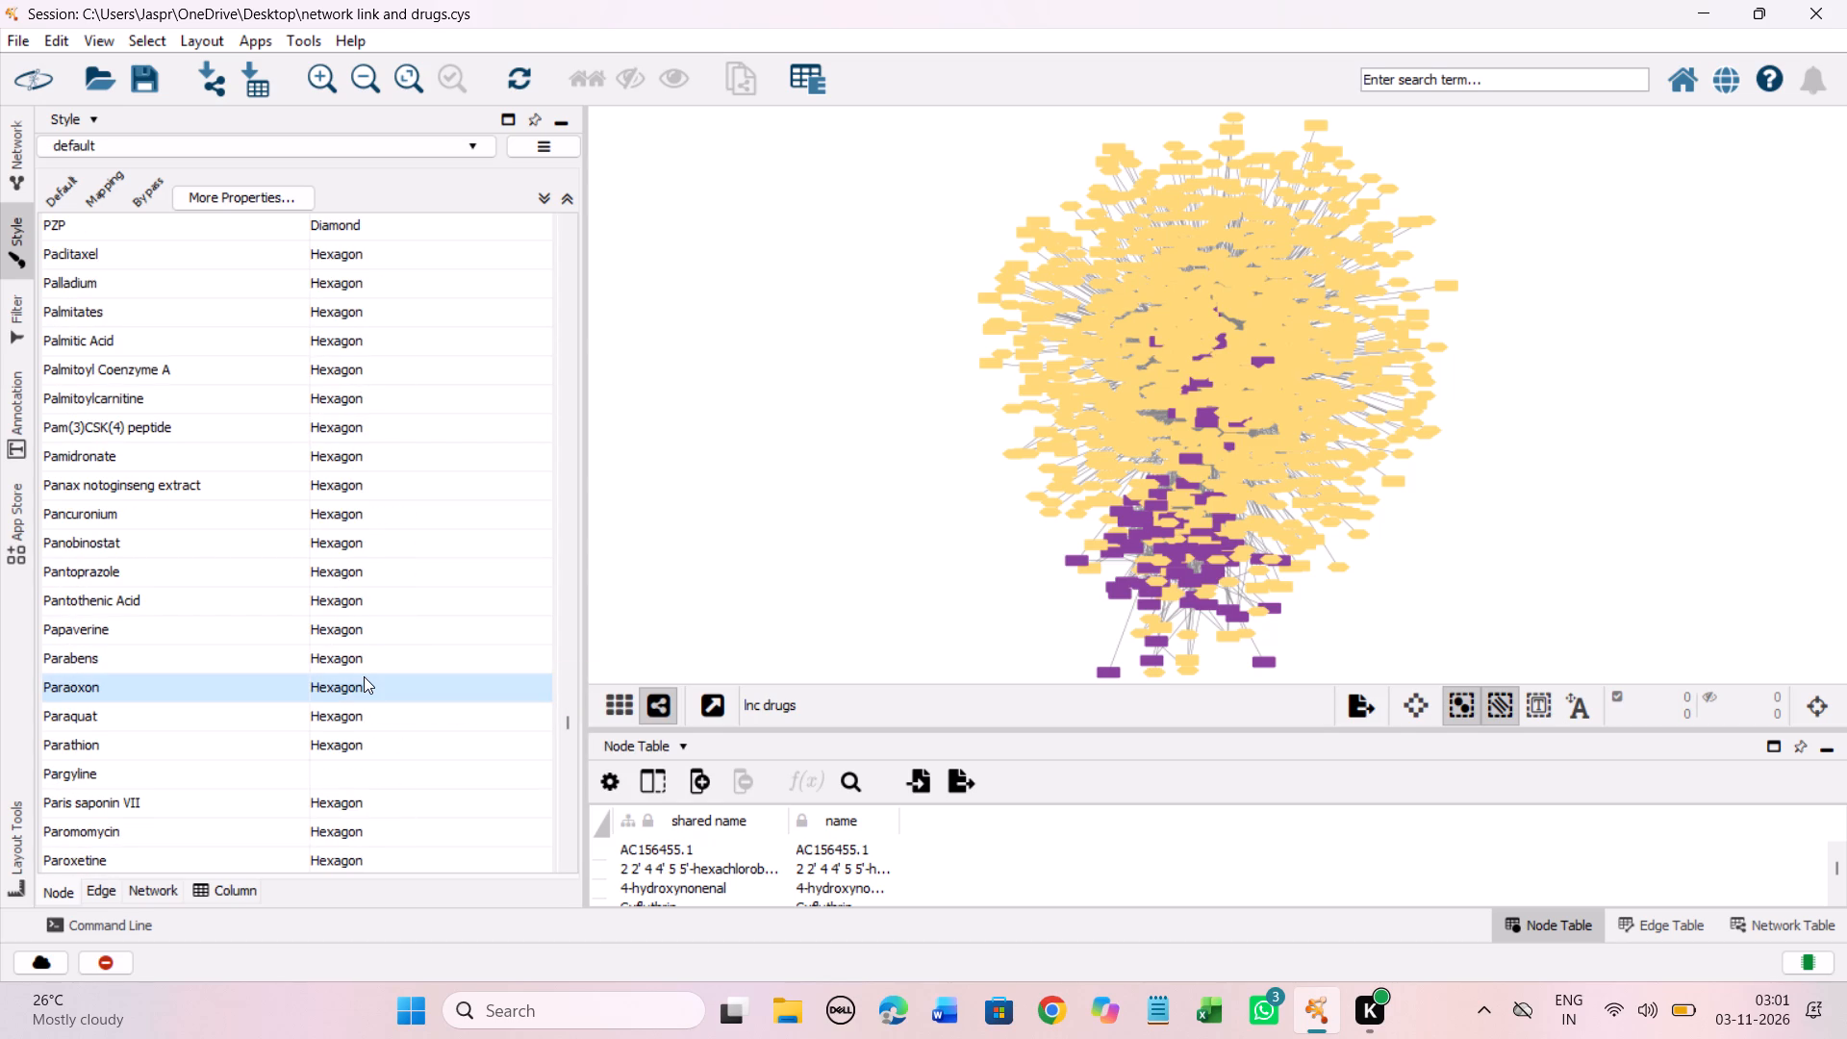
{"action": "scroll", "coordinate": [364, 676], "scroll_direction": "down", "scroll_amount": 3}
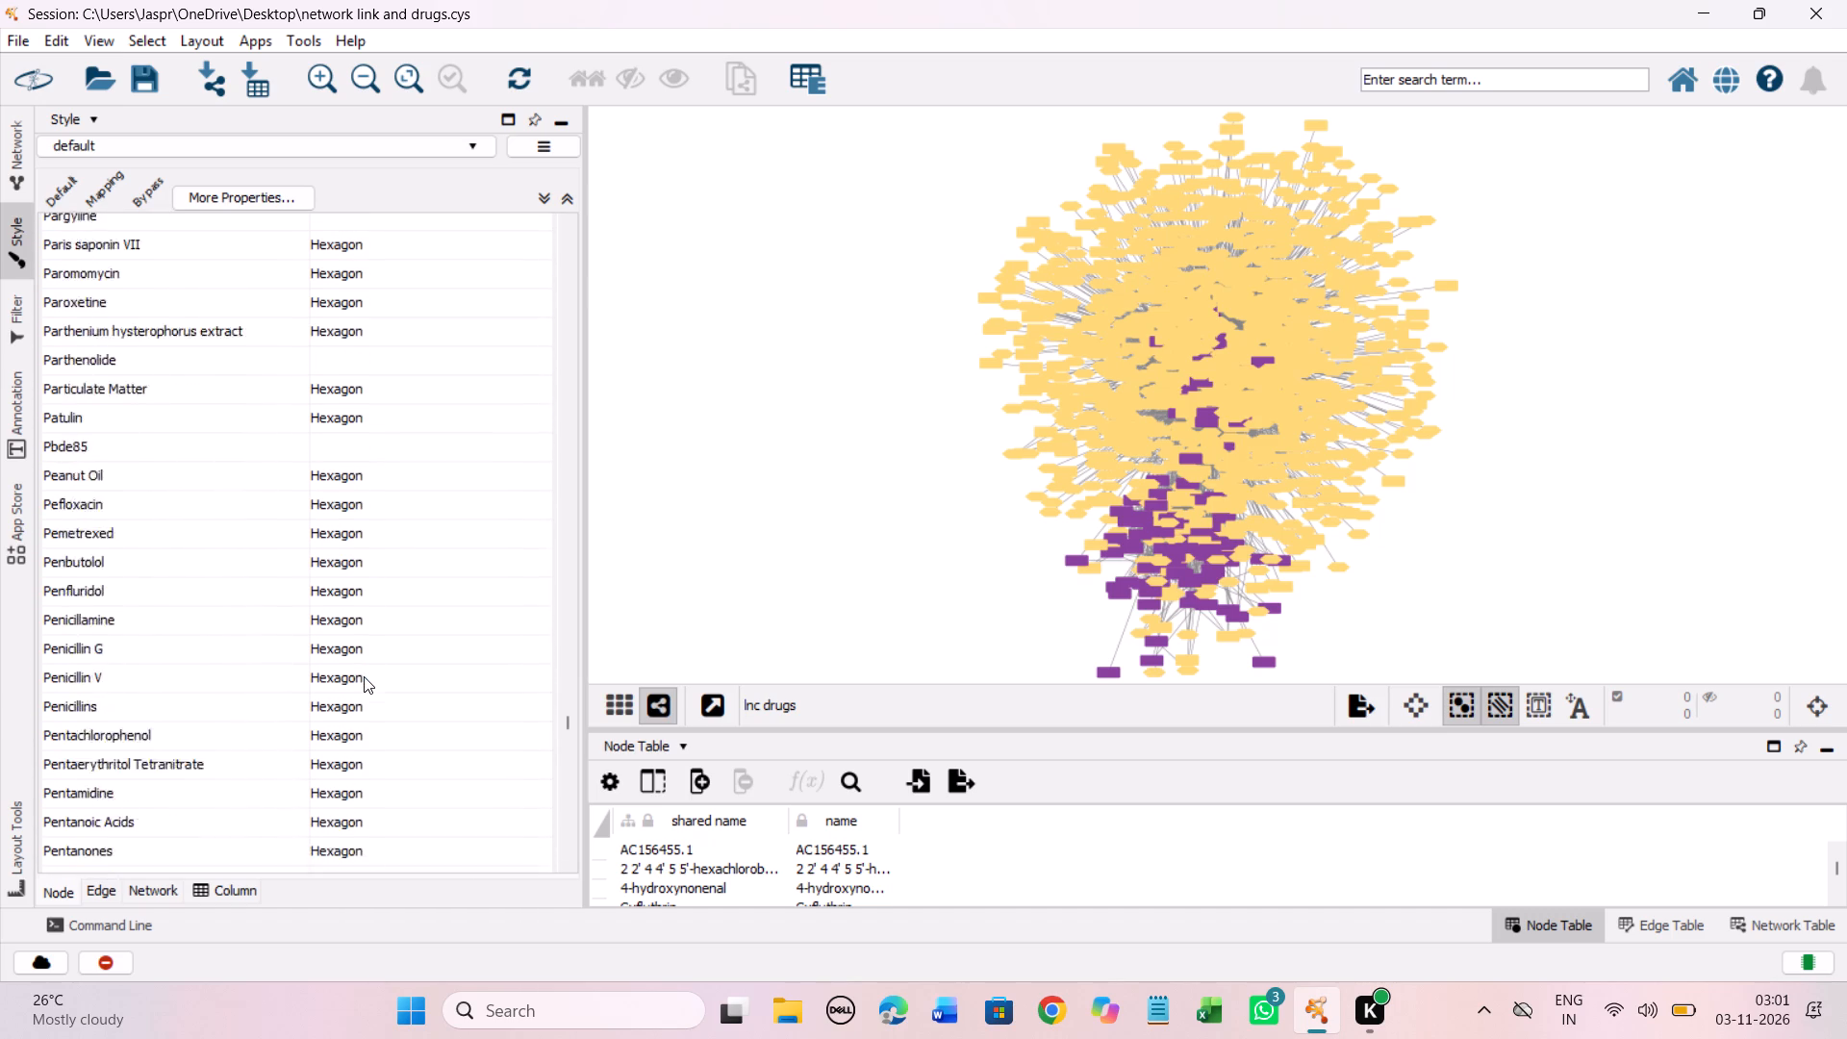
{"action": "scroll", "coordinate": [364, 676], "scroll_direction": "down", "scroll_amount": 2}
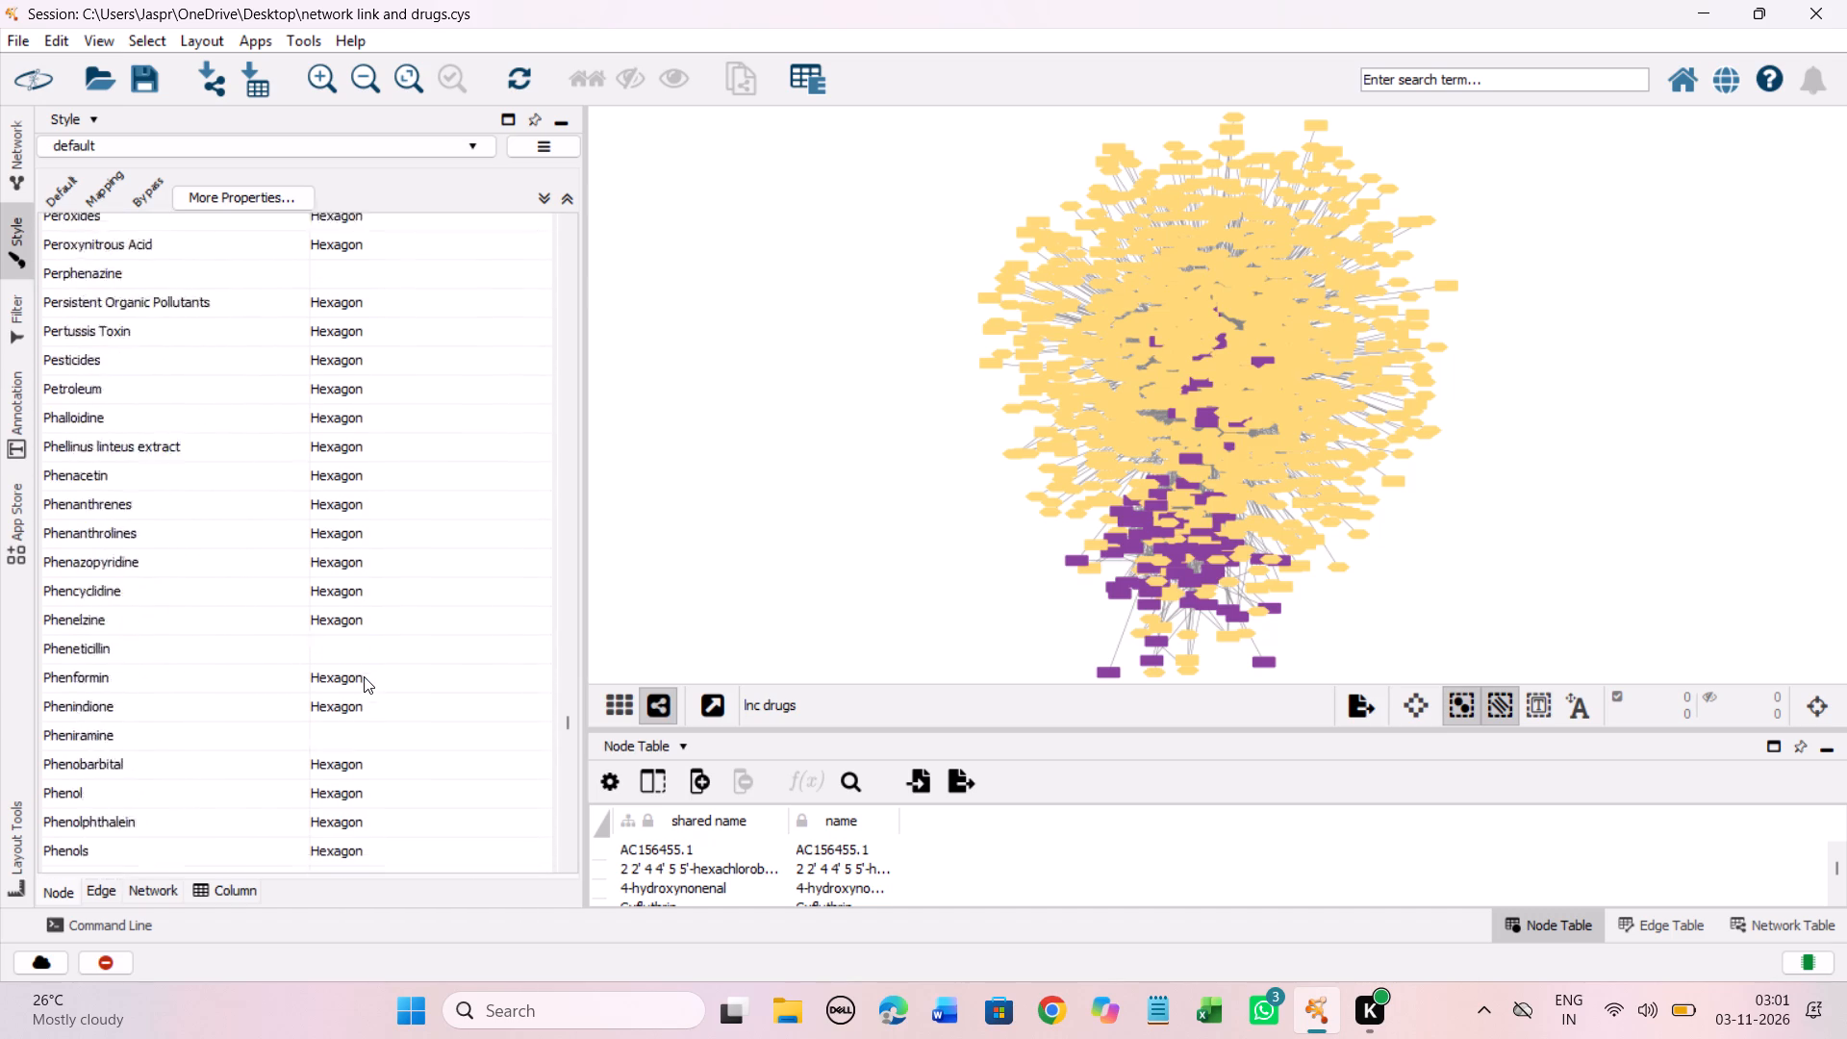
{"action": "scroll", "coordinate": [364, 676], "scroll_direction": "down", "scroll_amount": 2}
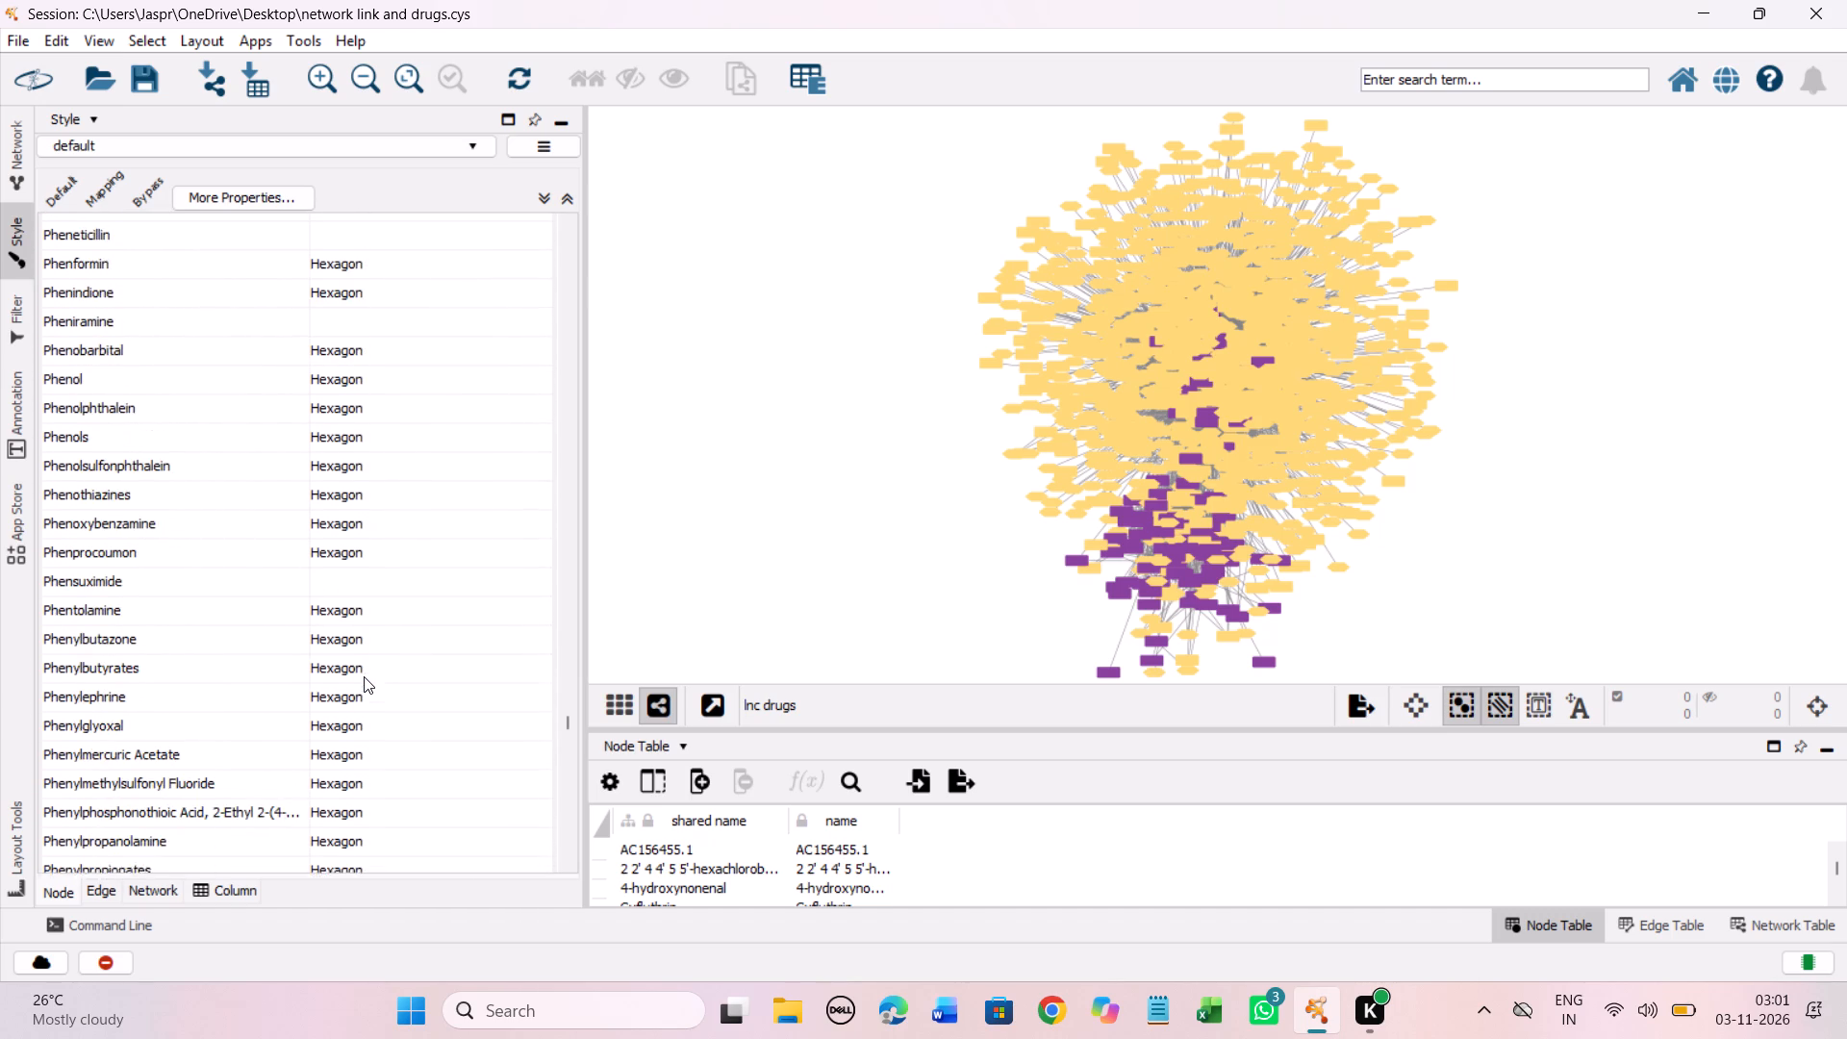
{"action": "scroll", "coordinate": [364, 676], "scroll_direction": "down", "scroll_amount": 3}
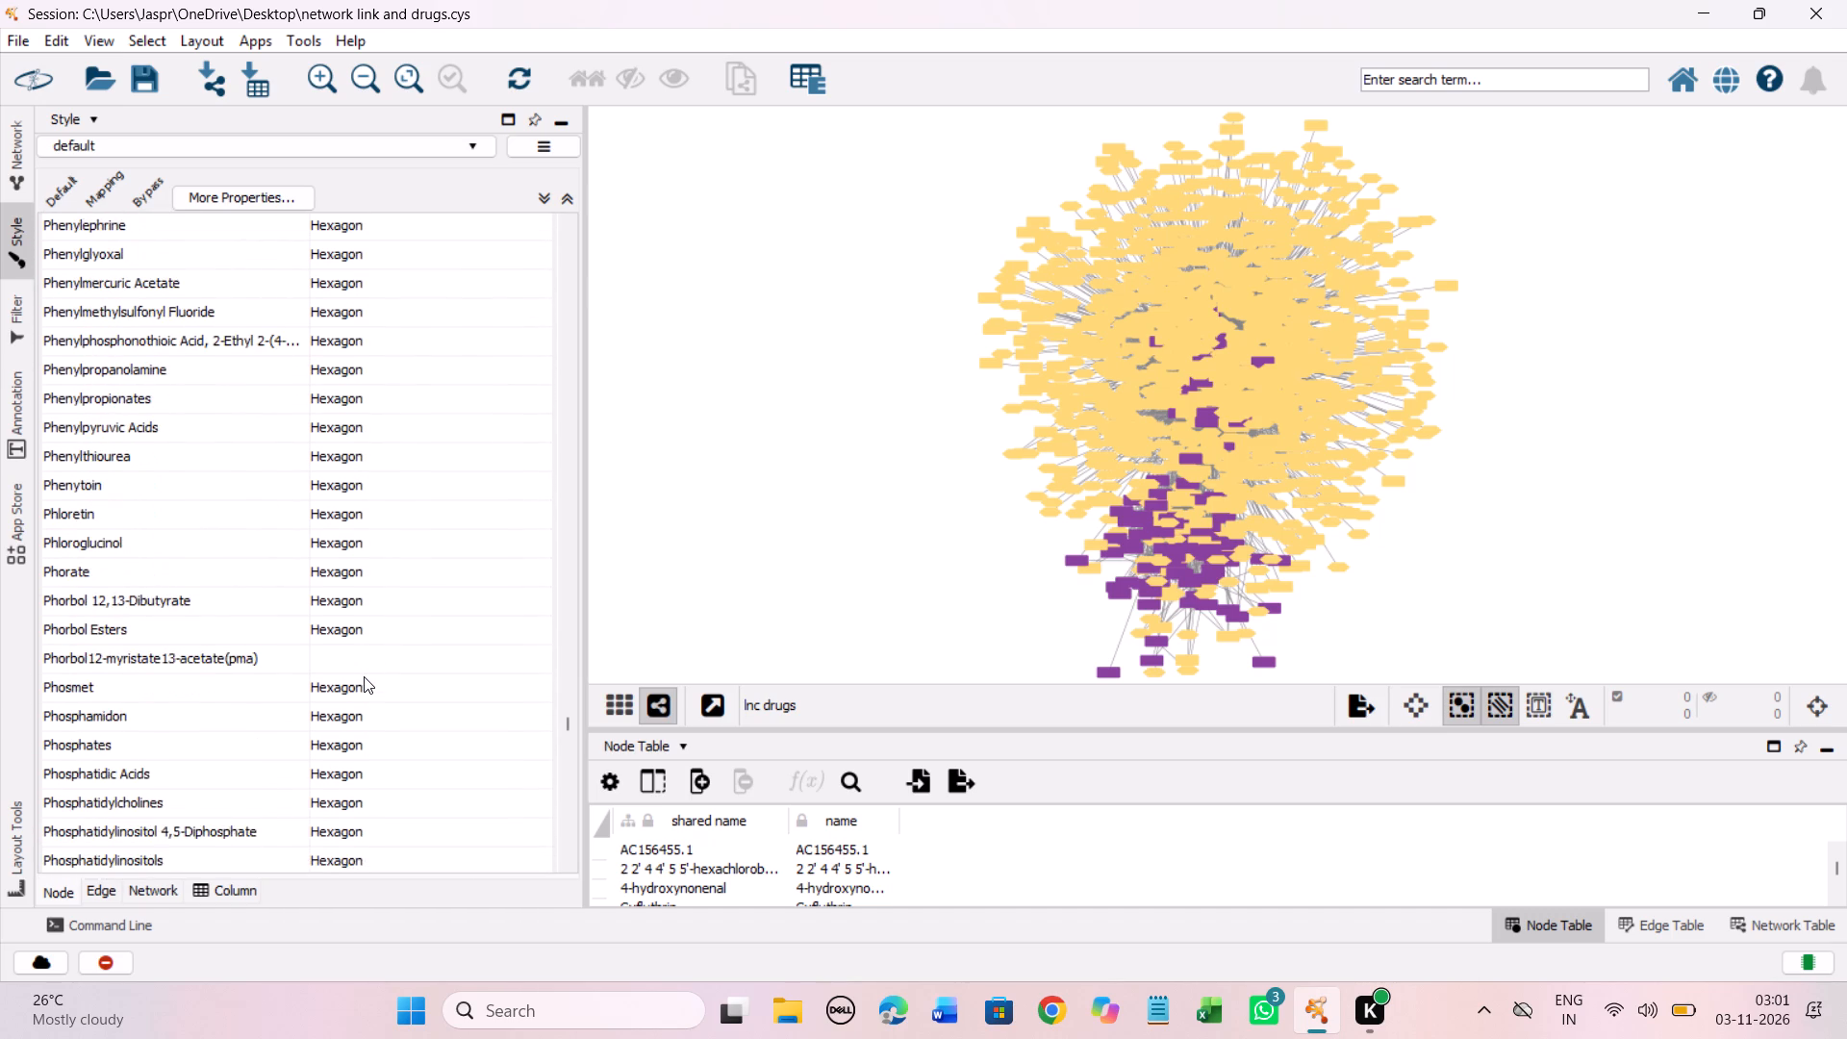
{"action": "scroll", "coordinate": [364, 676], "scroll_direction": "down", "scroll_amount": 4}
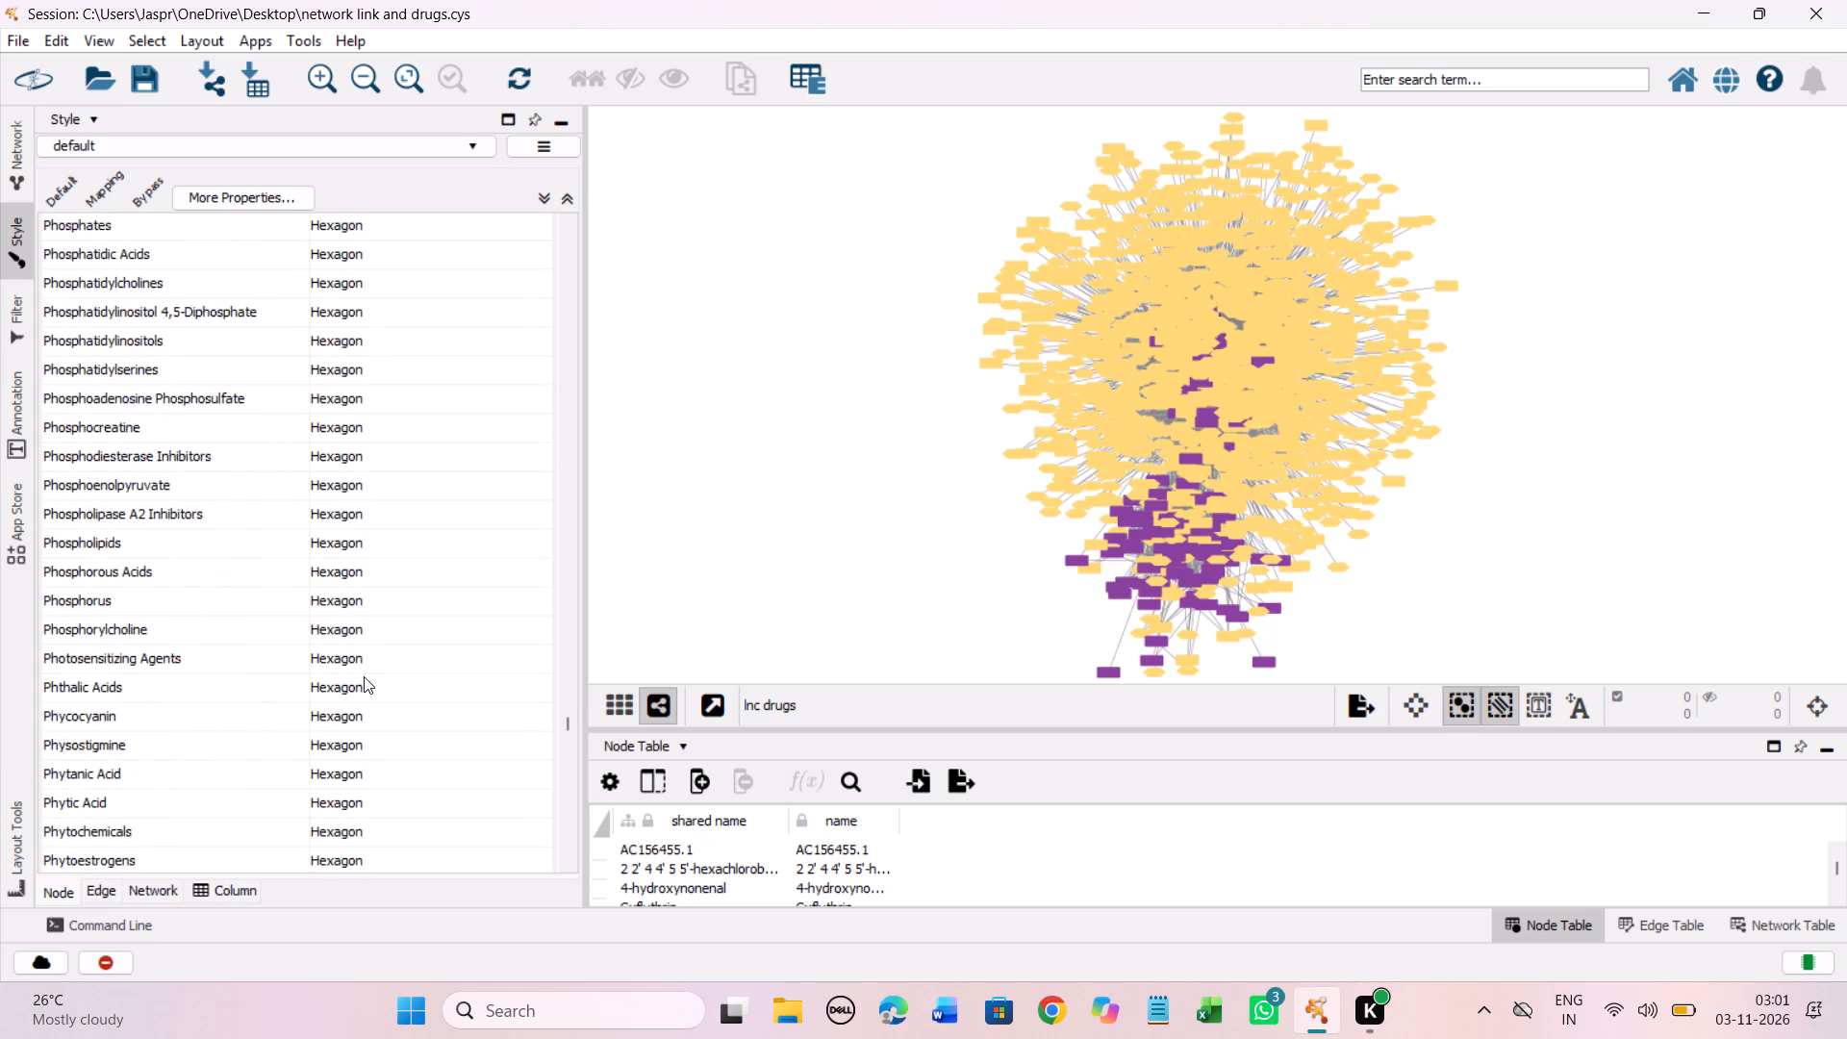
{"action": "scroll", "coordinate": [364, 676], "scroll_direction": "down", "scroll_amount": 5}
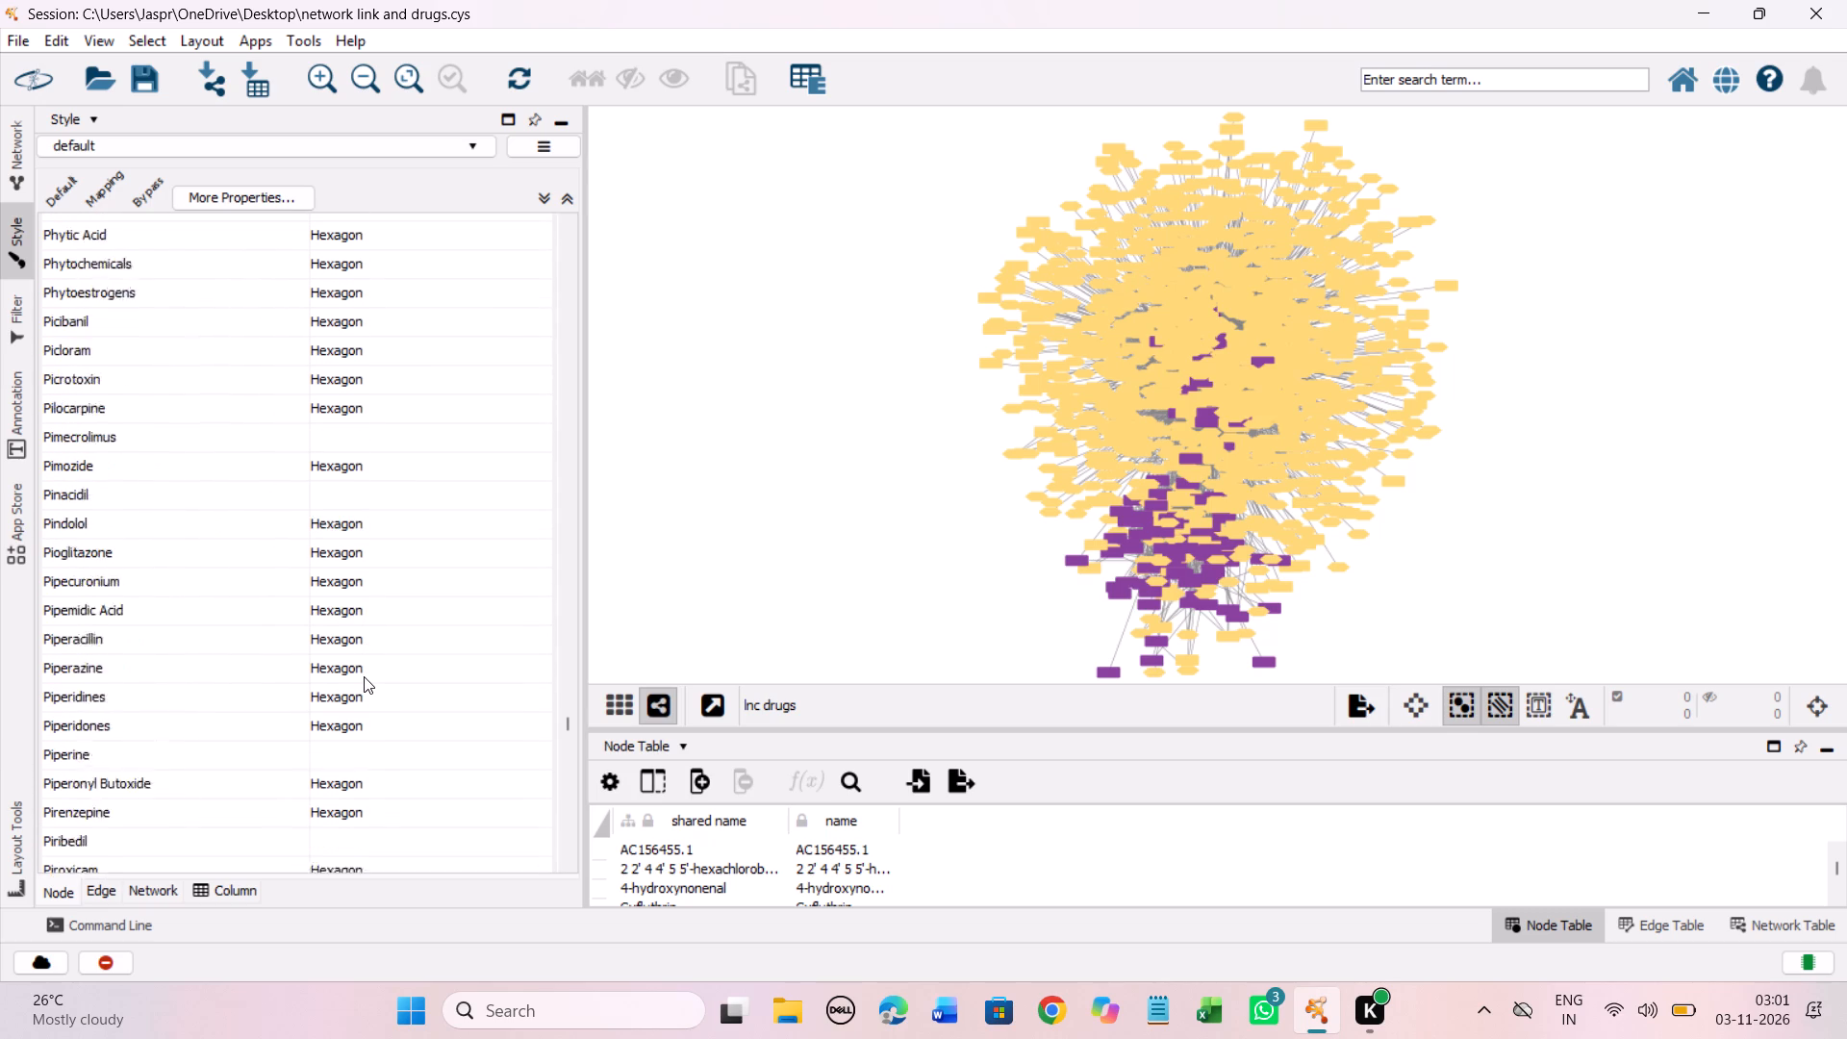
{"action": "scroll", "coordinate": [364, 676], "scroll_direction": "down", "scroll_amount": 4}
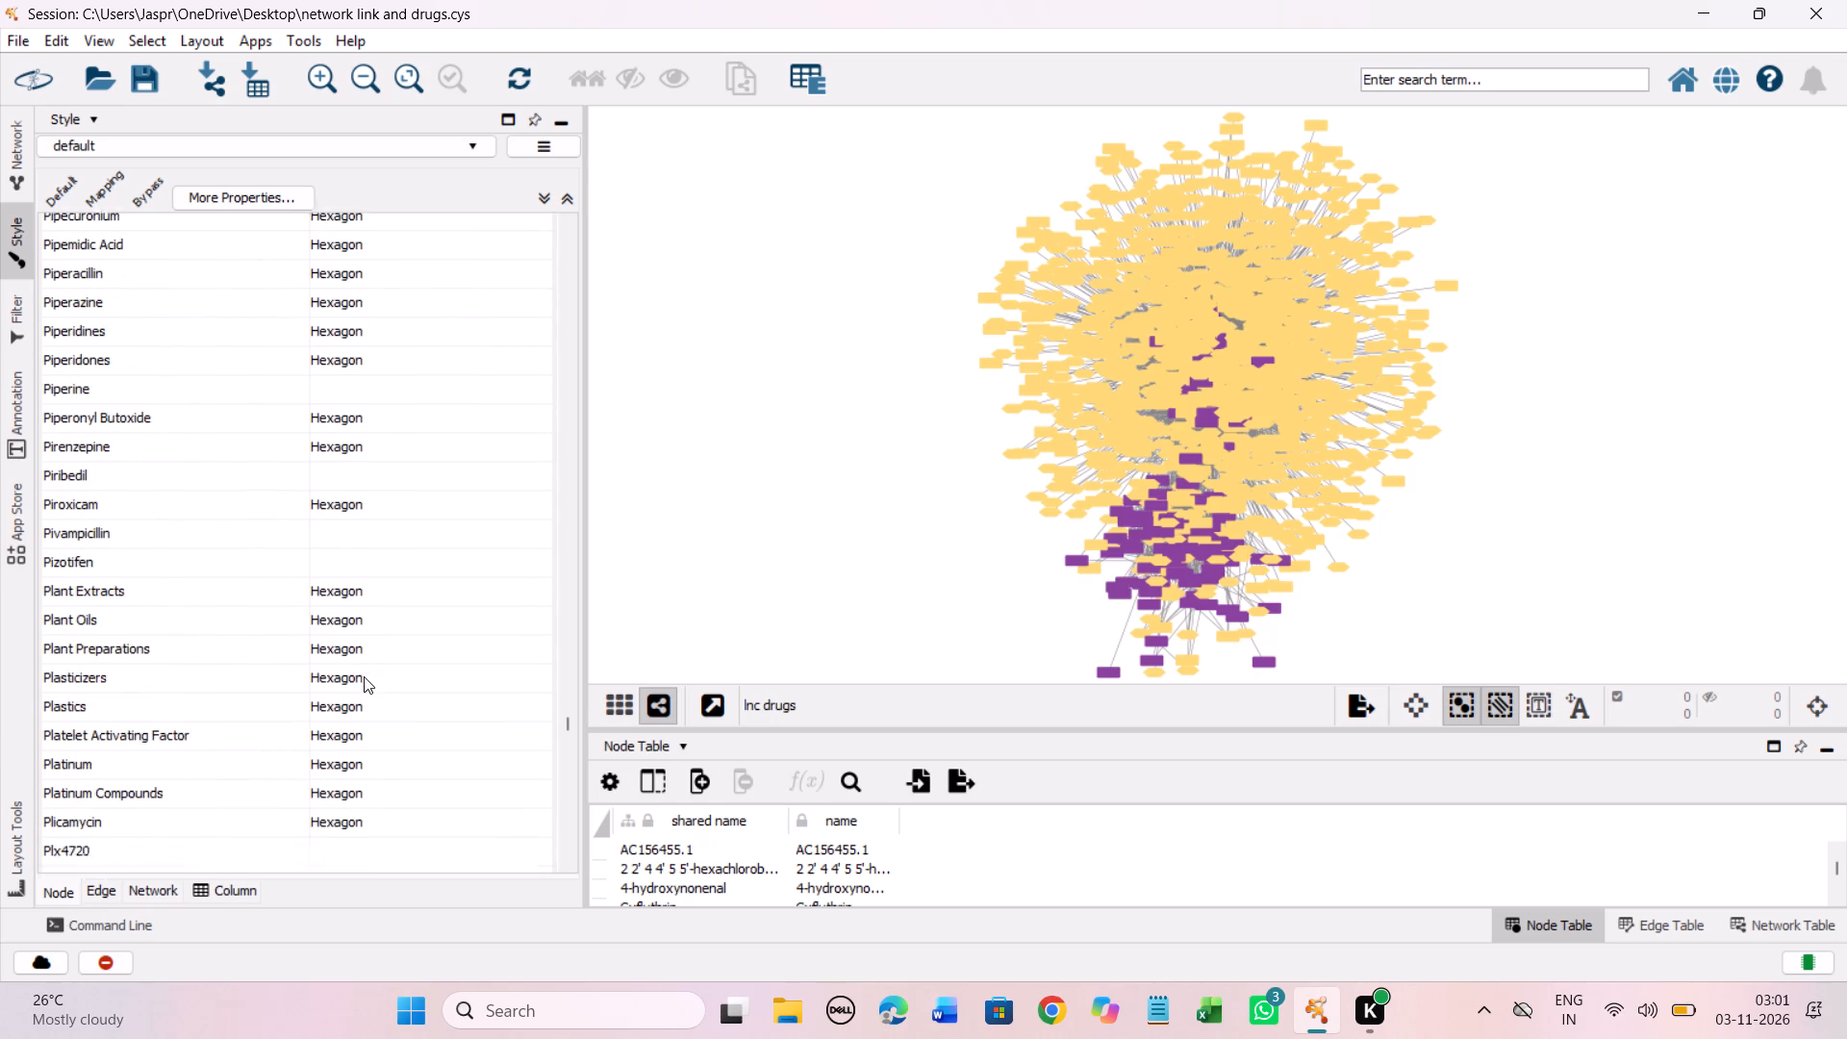
{"action": "scroll", "coordinate": [364, 676], "scroll_direction": "down", "scroll_amount": 4}
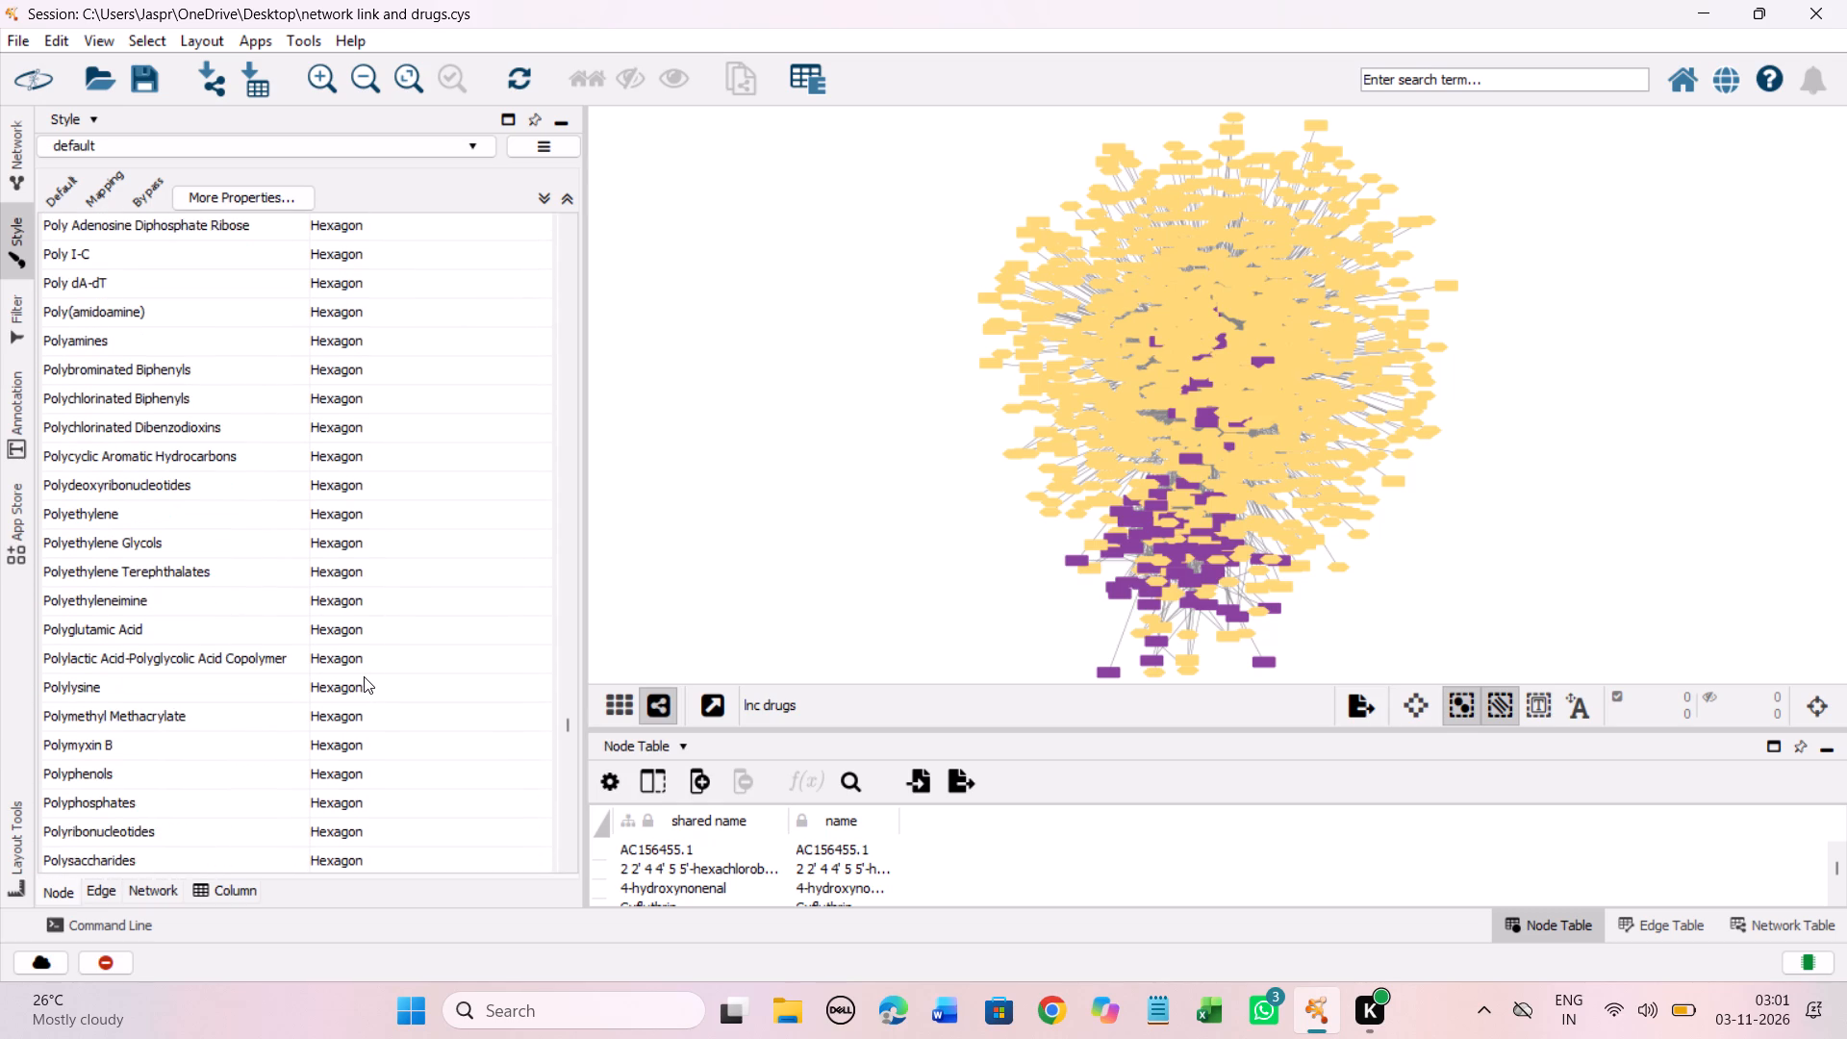
{"action": "scroll", "coordinate": [364, 676], "scroll_direction": "down", "scroll_amount": 4}
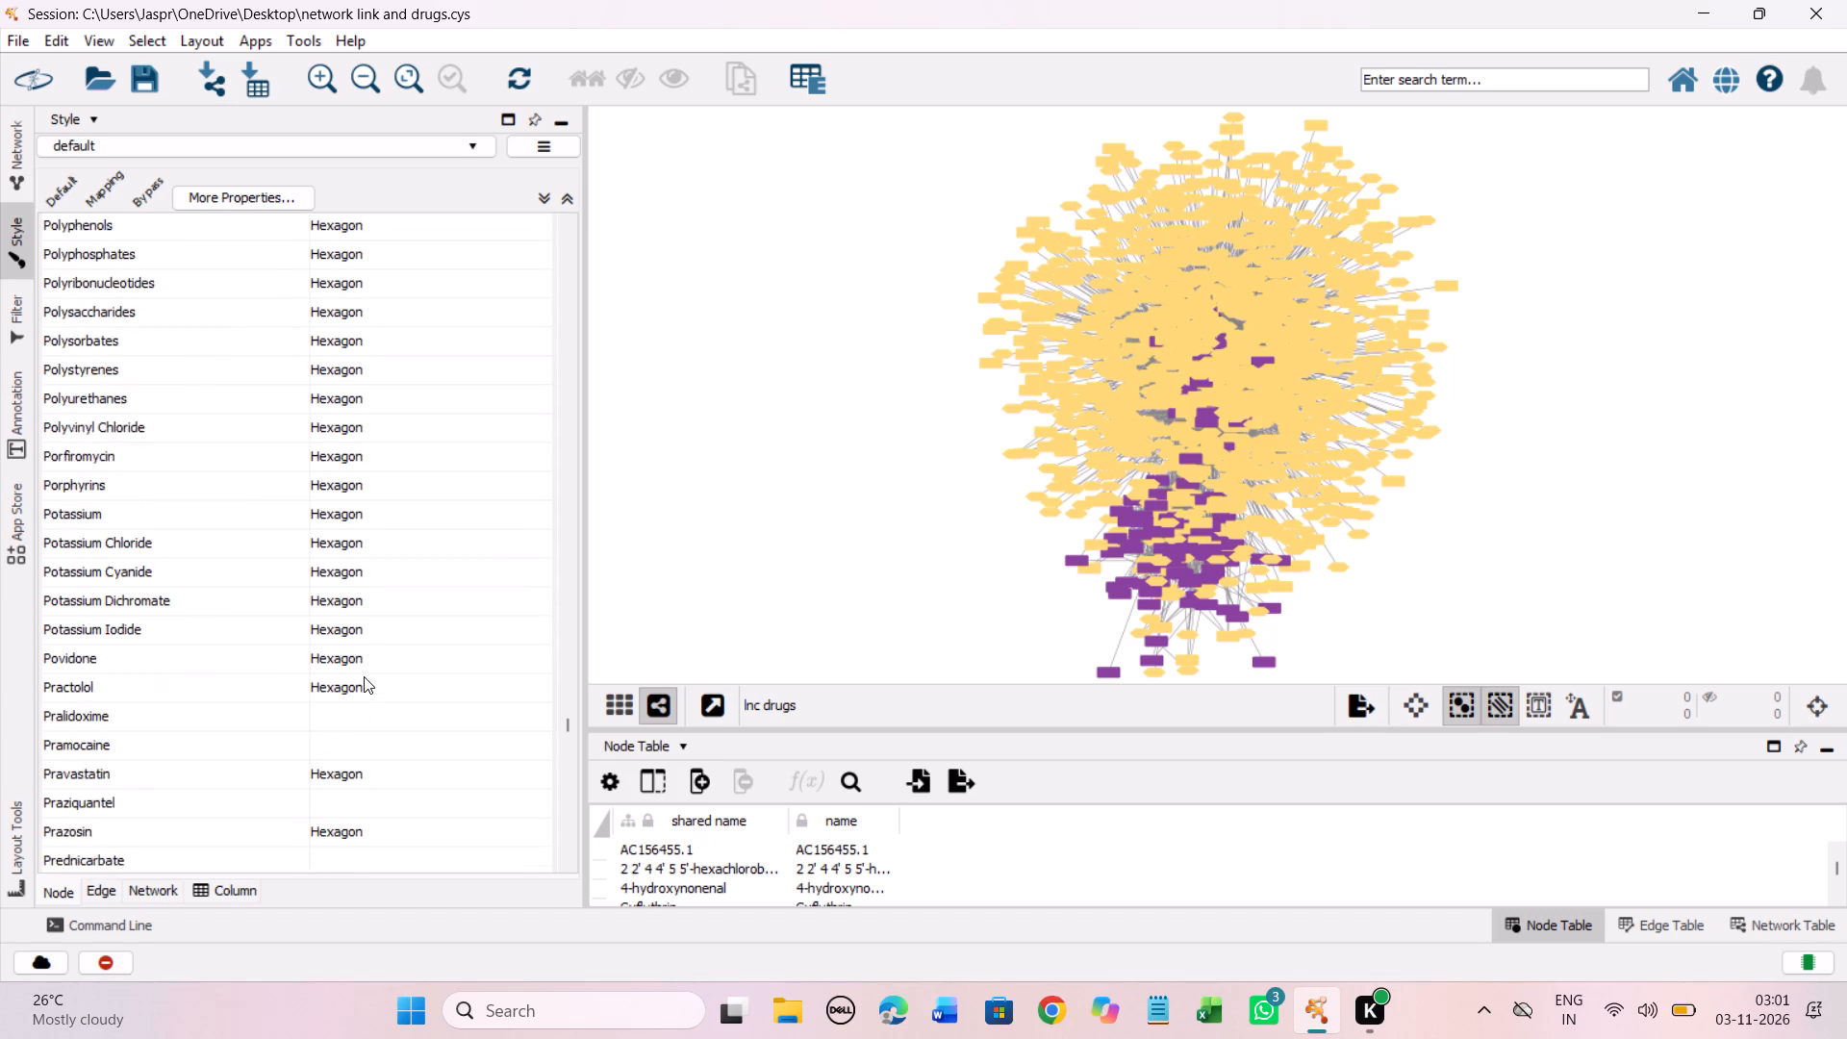
{"action": "scroll", "coordinate": [364, 676], "scroll_direction": "down", "scroll_amount": 2}
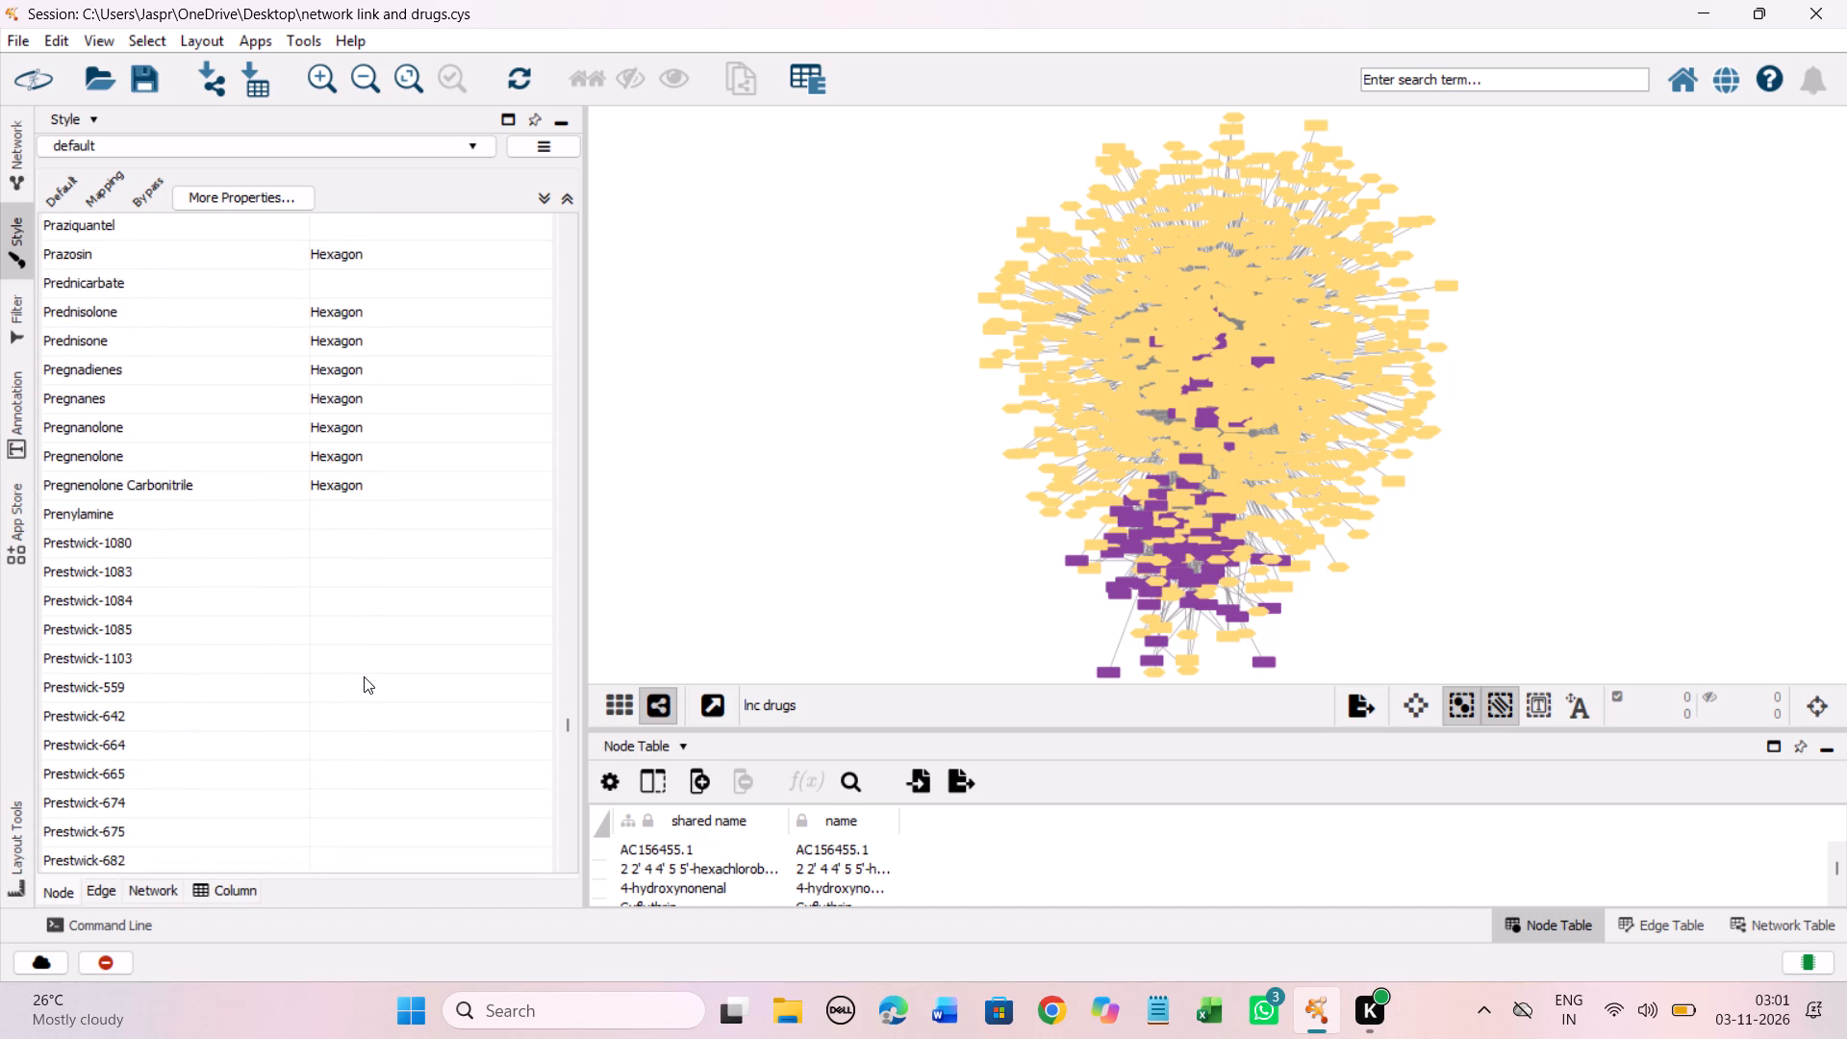
{"action": "scroll", "coordinate": [364, 676], "scroll_direction": "down", "scroll_amount": 5}
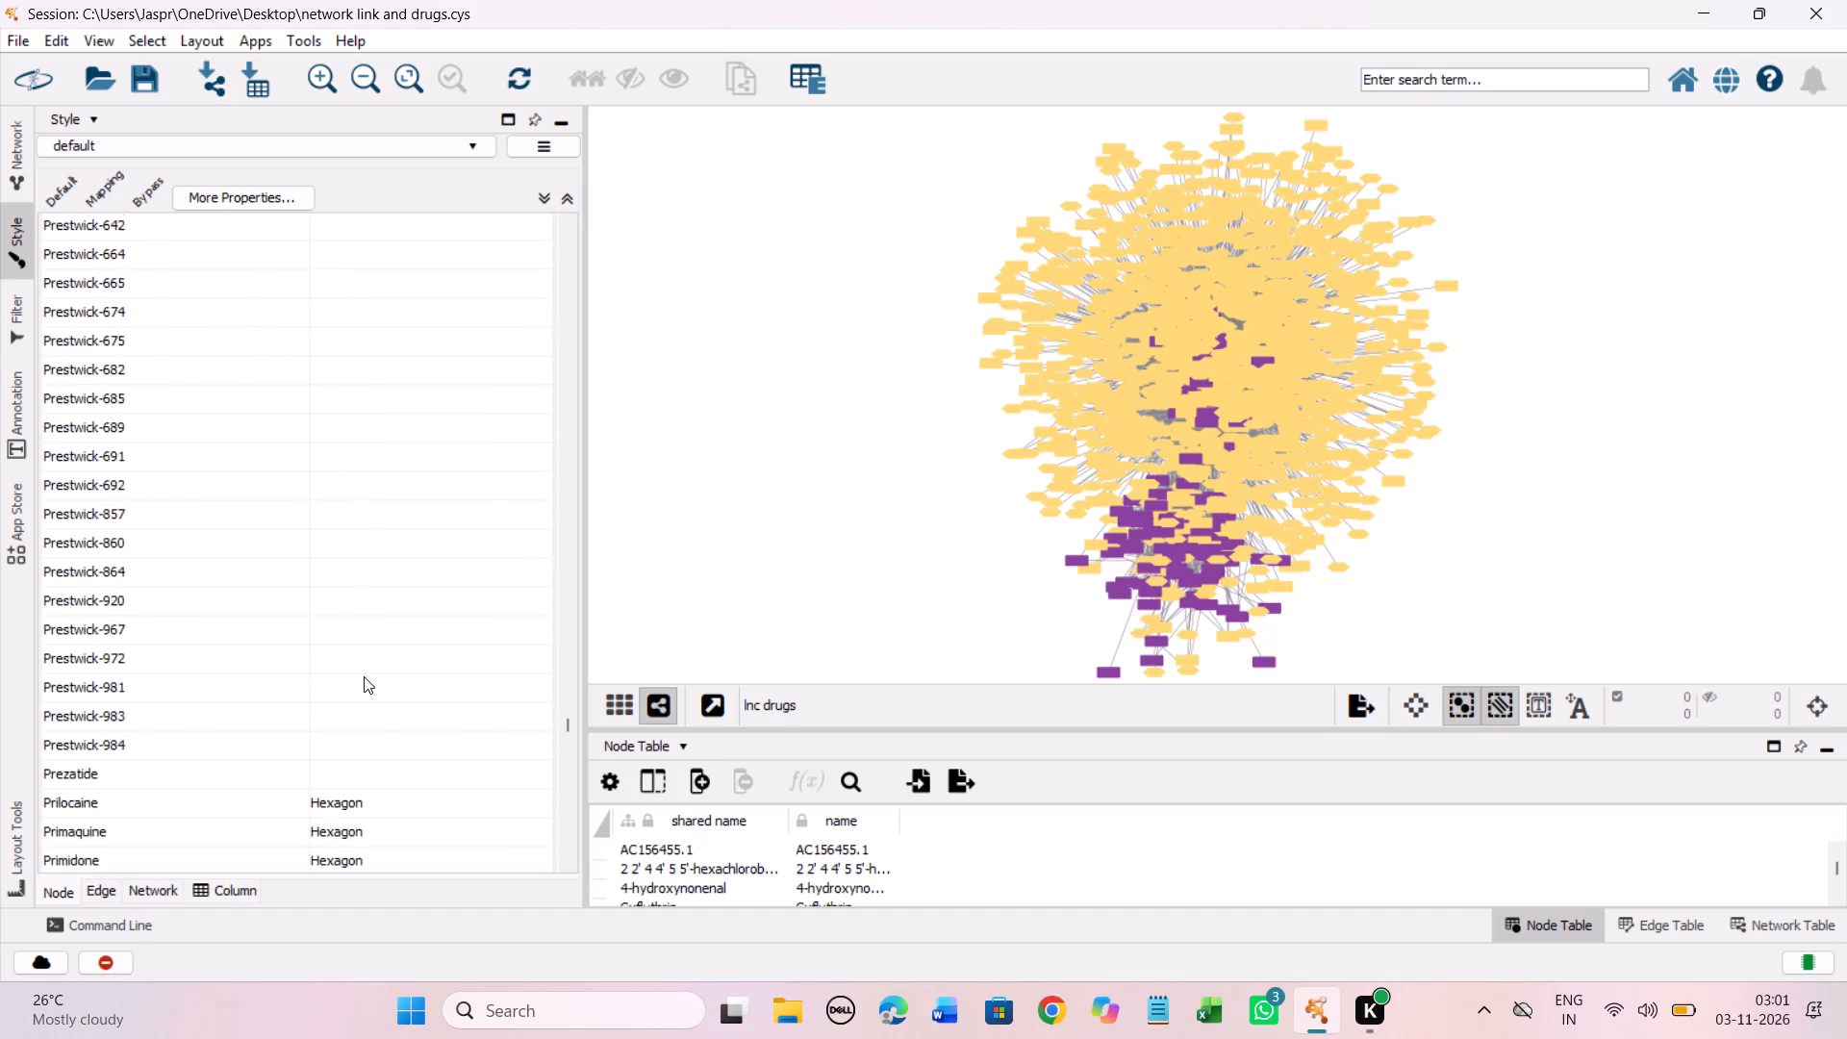
{"action": "scroll", "coordinate": [364, 676], "scroll_direction": "down", "scroll_amount": 3}
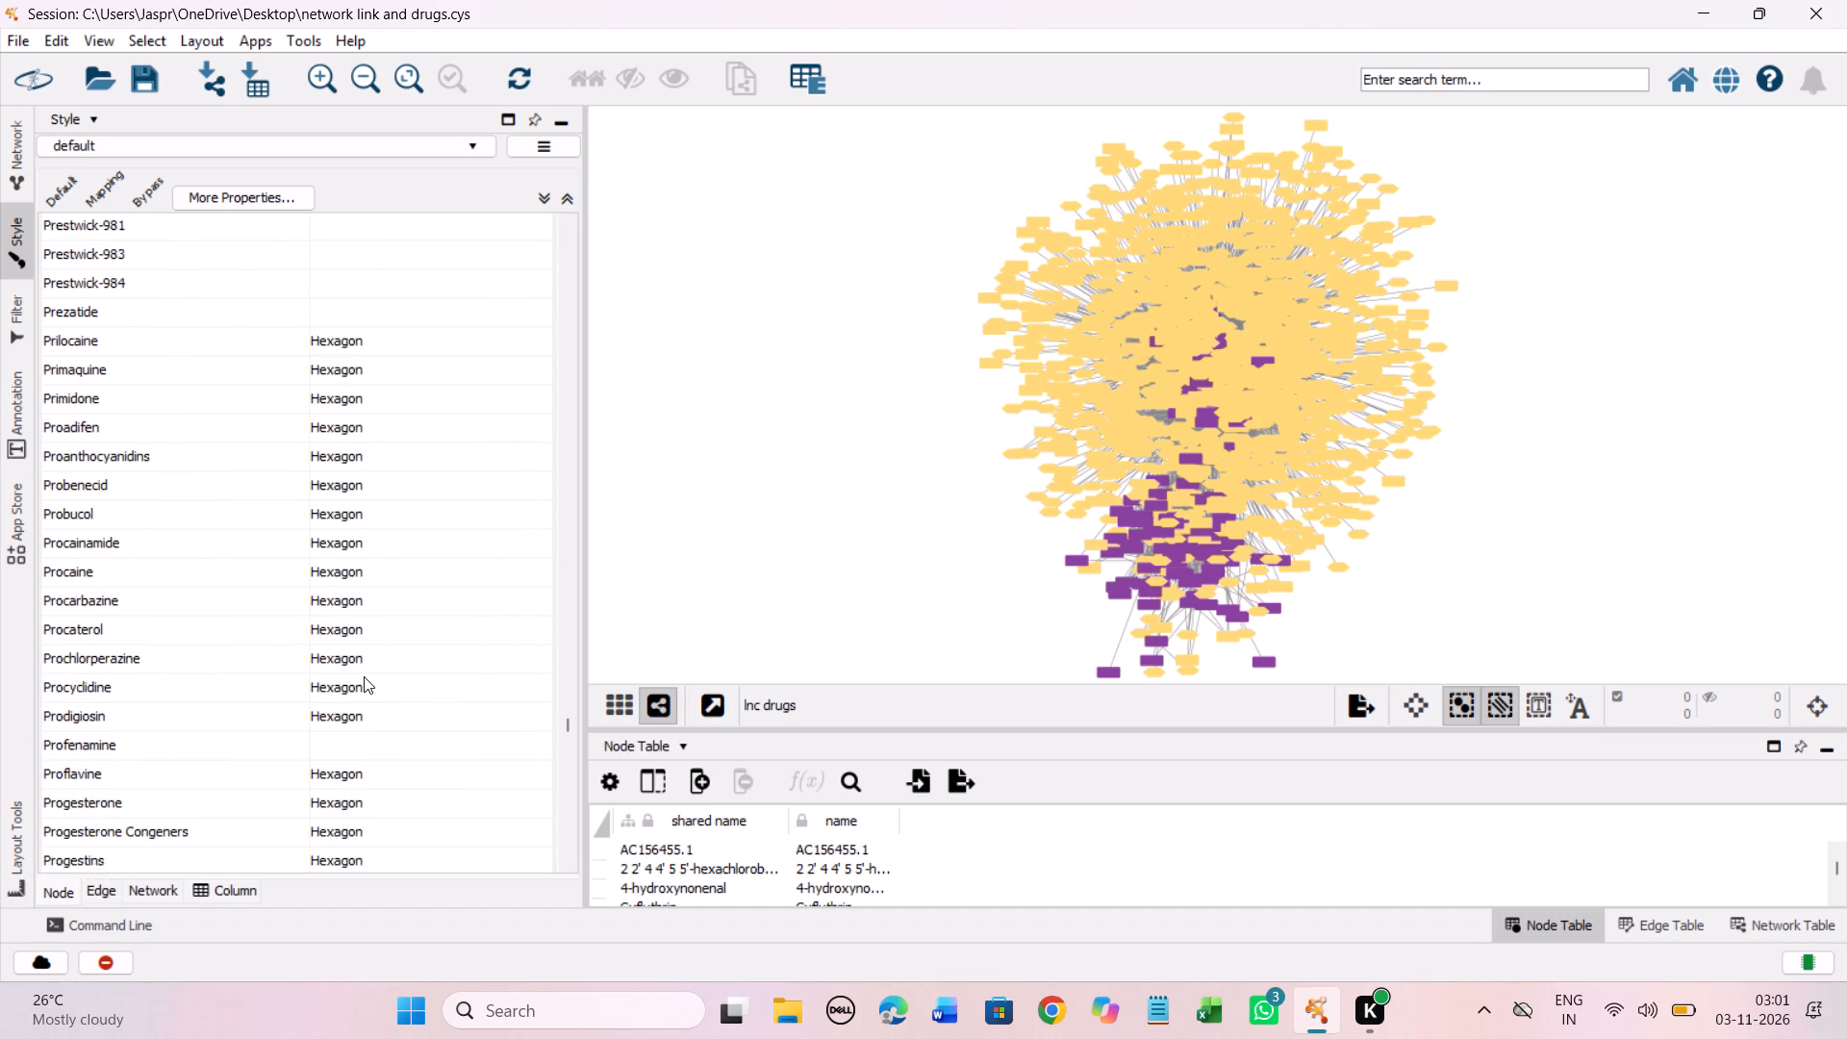
{"action": "scroll", "coordinate": [364, 676], "scroll_direction": "down", "scroll_amount": 3}
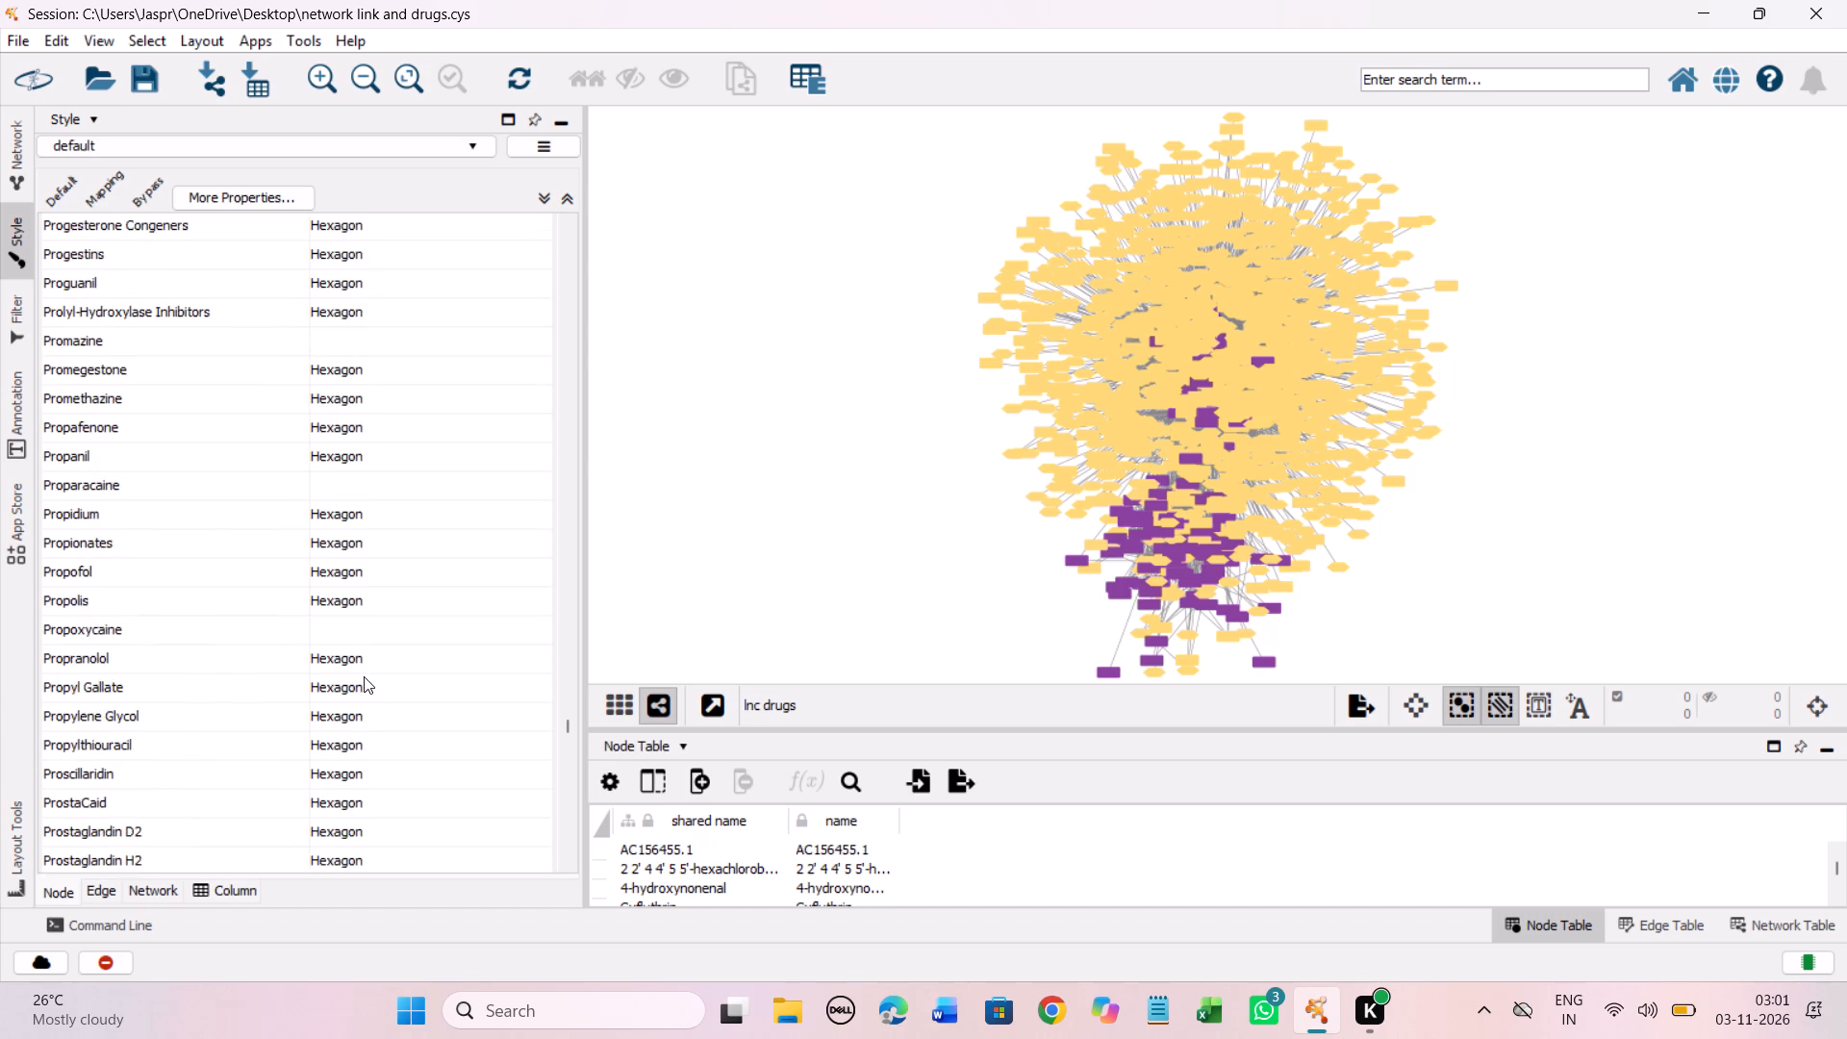
{"action": "scroll", "coordinate": [364, 676], "scroll_direction": "down", "scroll_amount": 4}
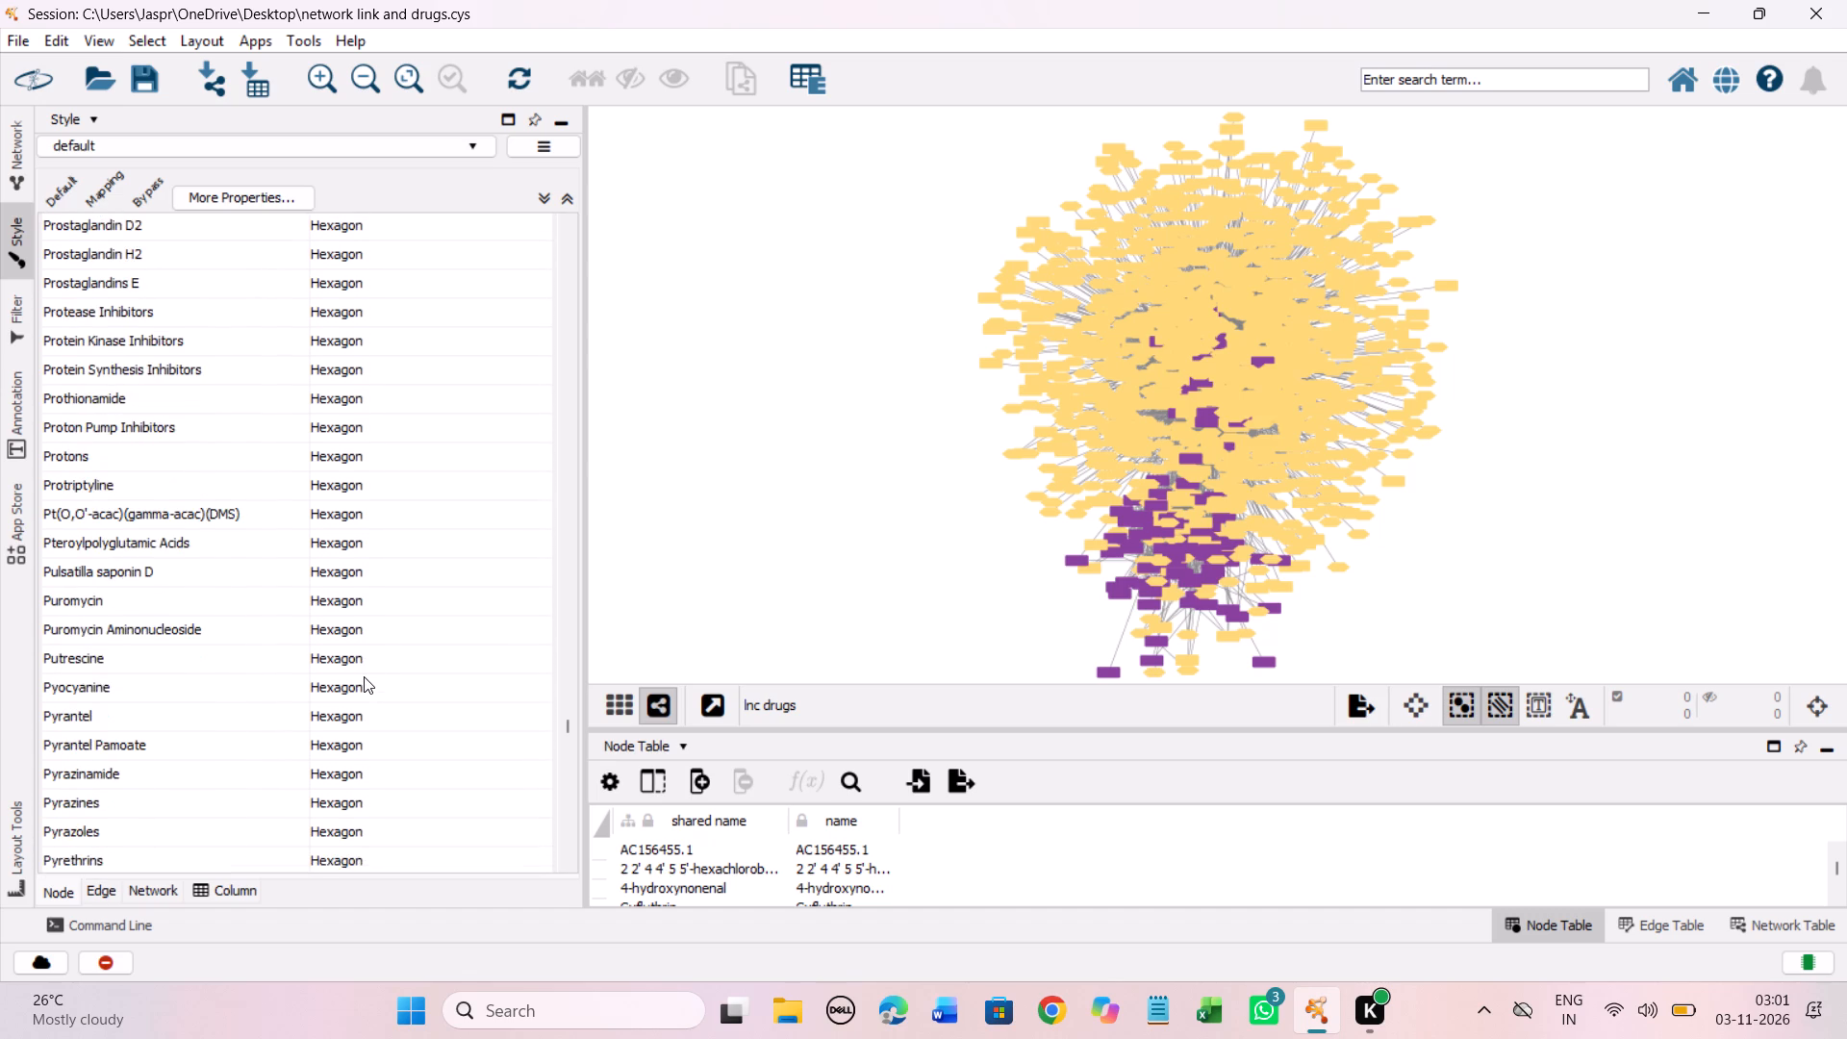
{"action": "scroll", "coordinate": [364, 676], "scroll_direction": "down", "scroll_amount": 4}
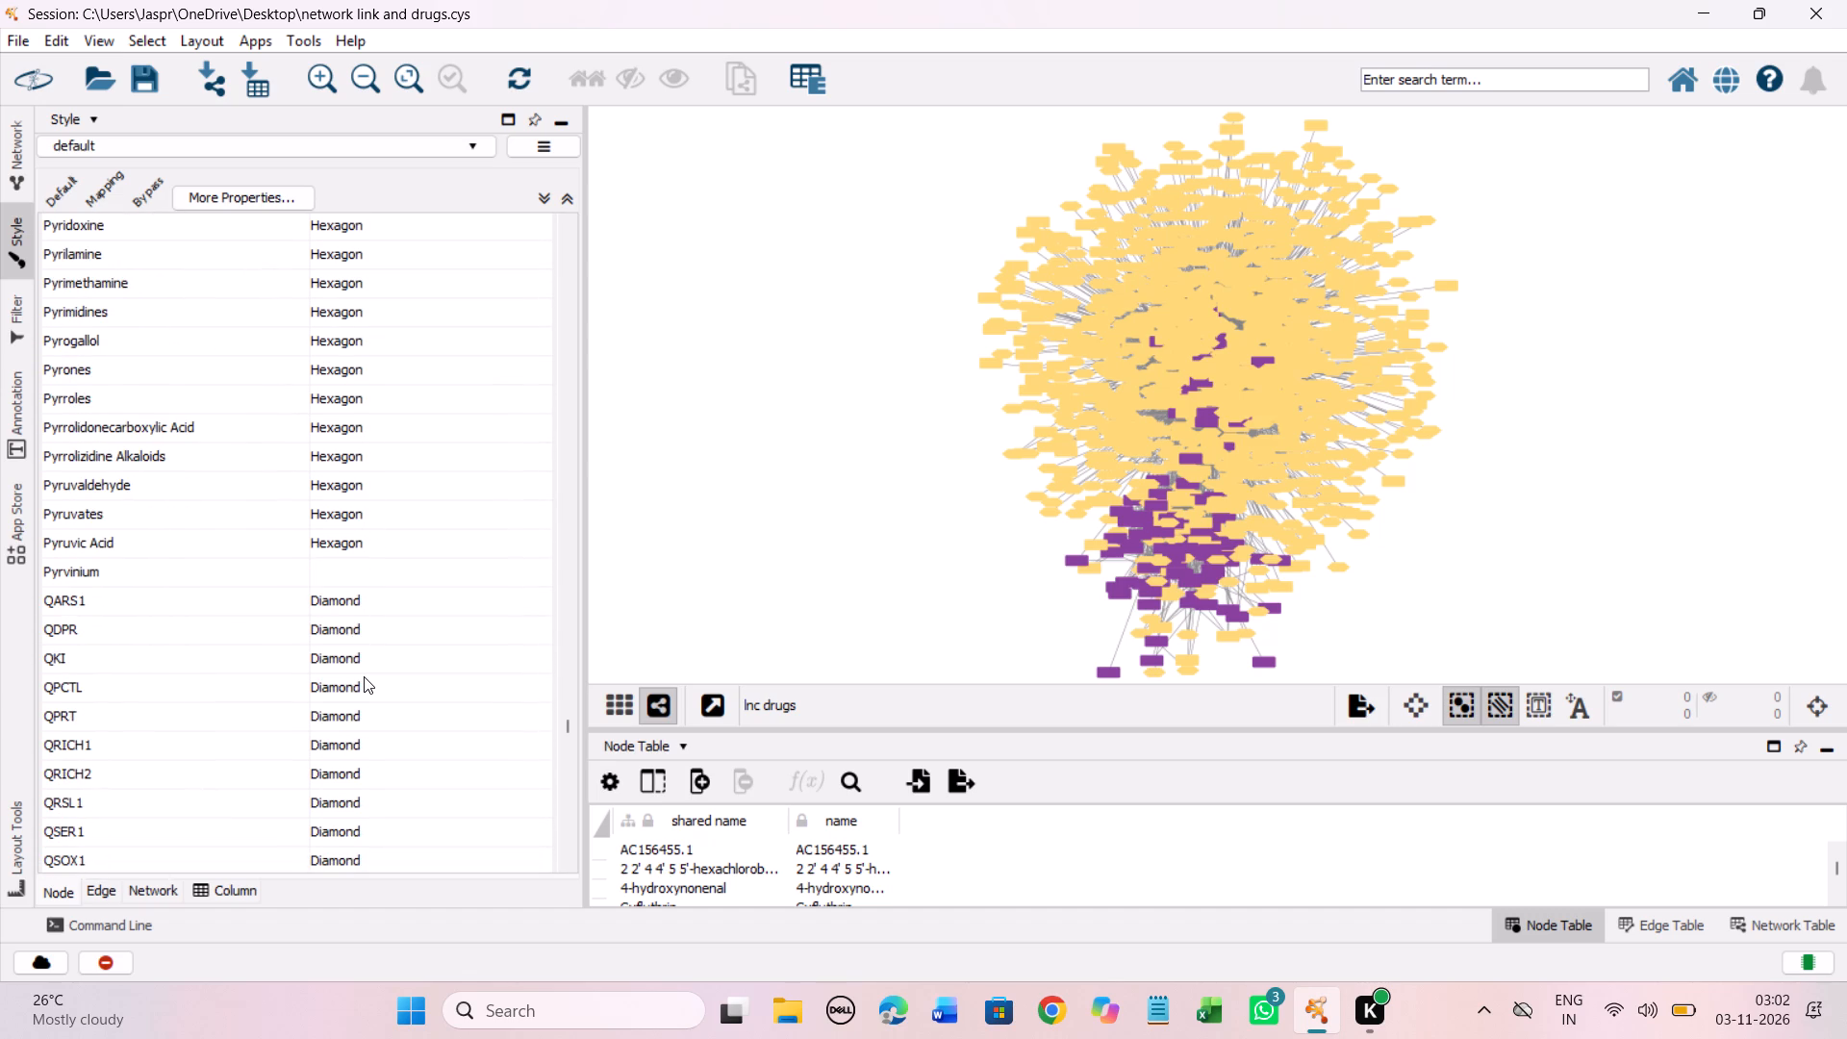
{"action": "left_click", "coordinate": [343, 578], "text": "shift"}
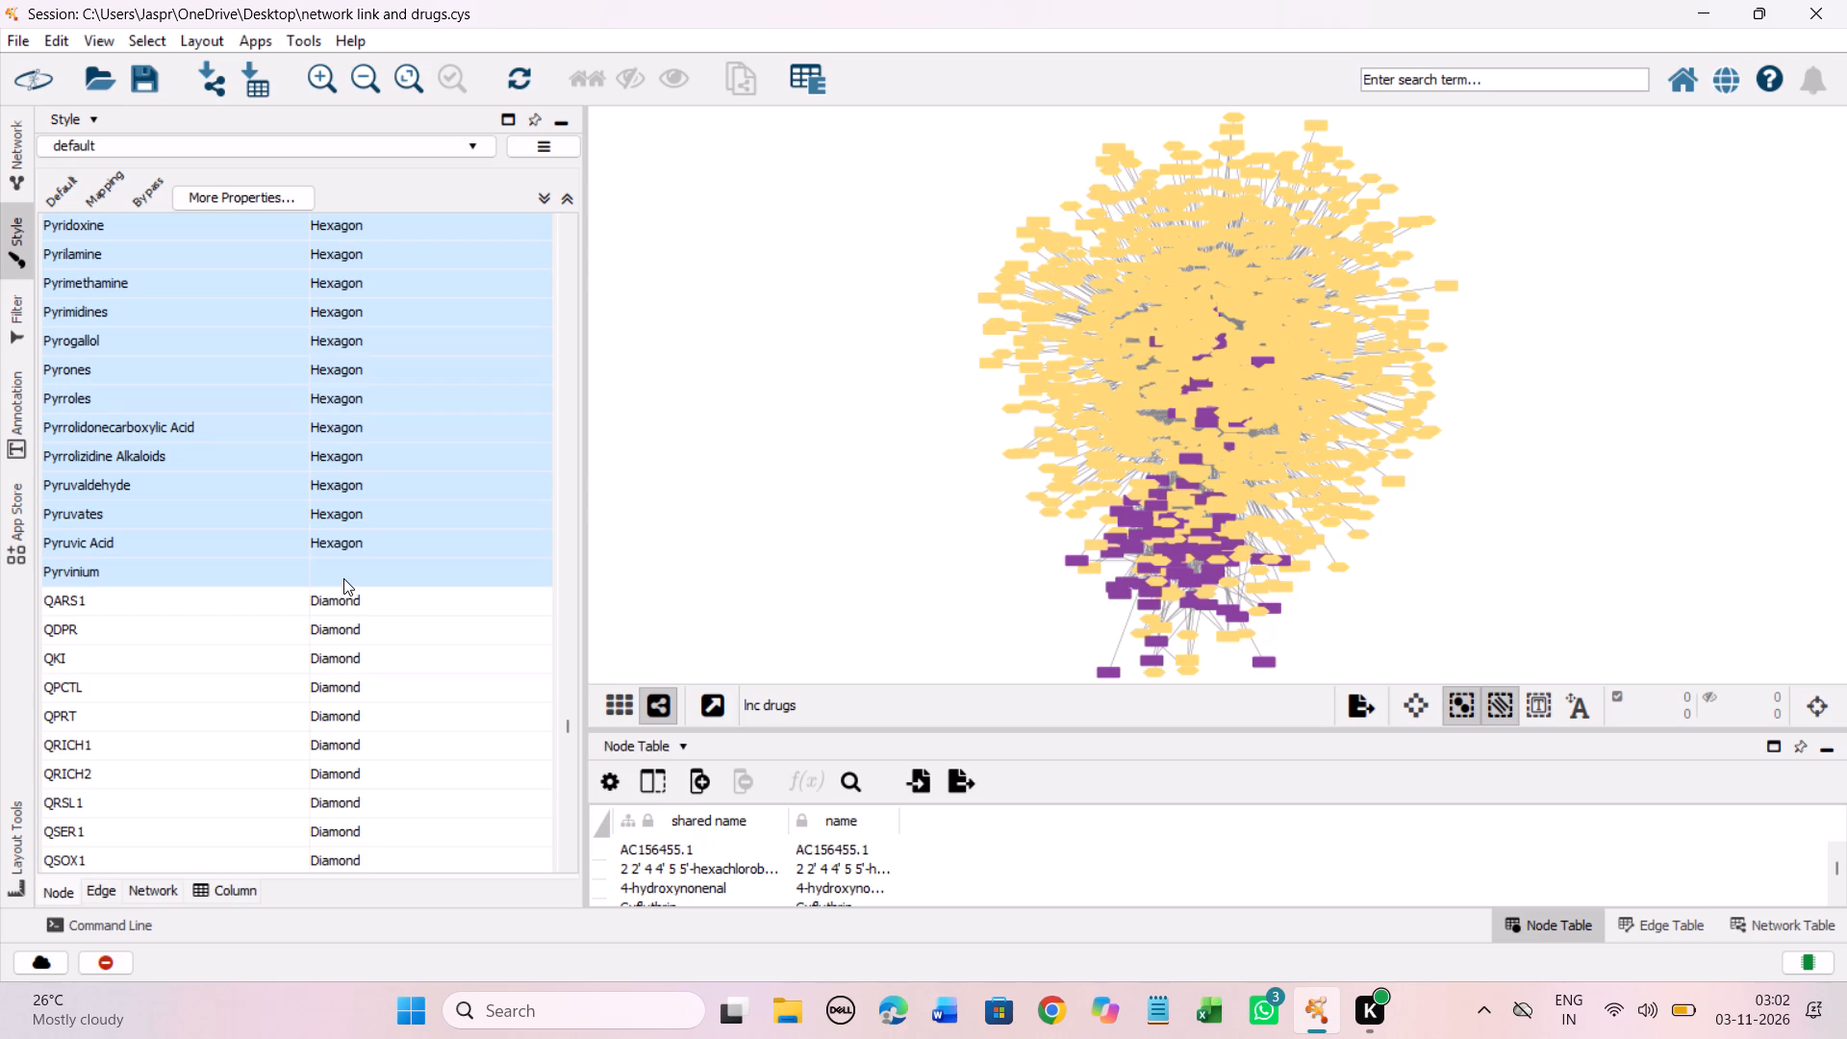
{"action": "right_click", "coordinate": [343, 578]}
{"action": "left_click", "coordinate": [770, 590]}
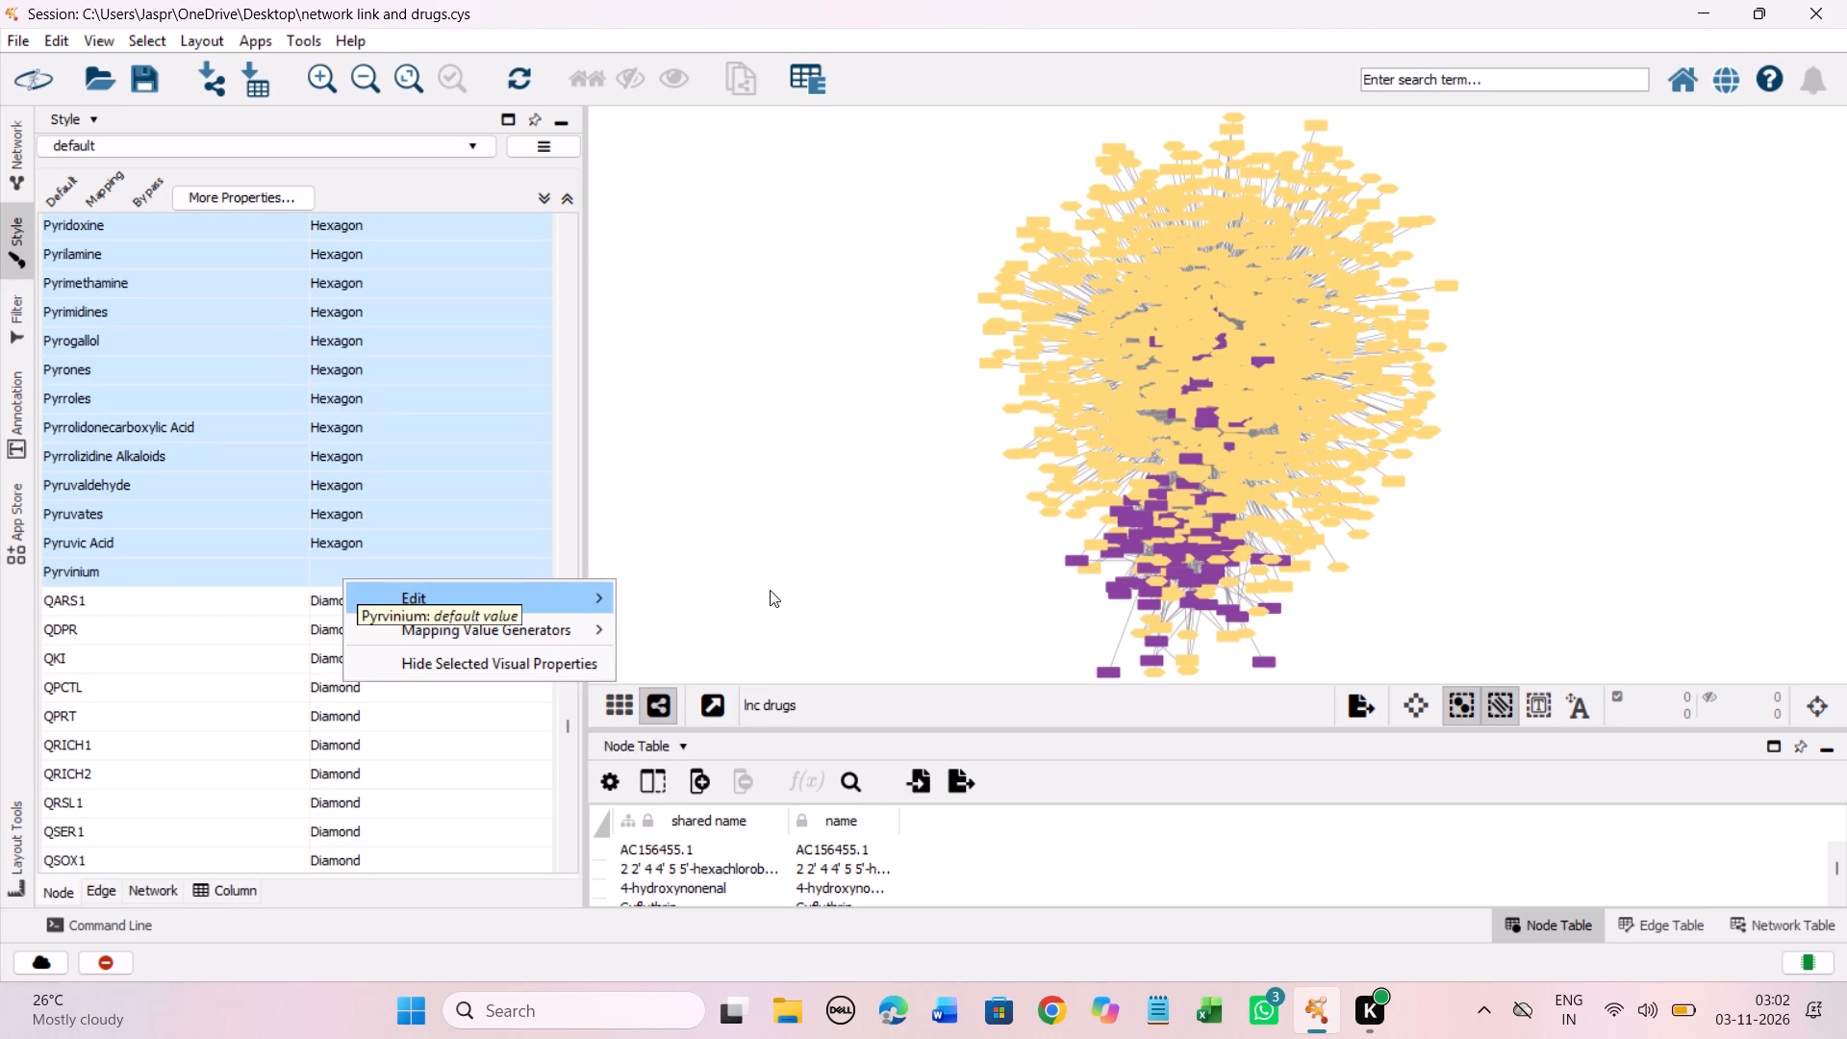
{"action": "left_click", "coordinate": [204, 451]}
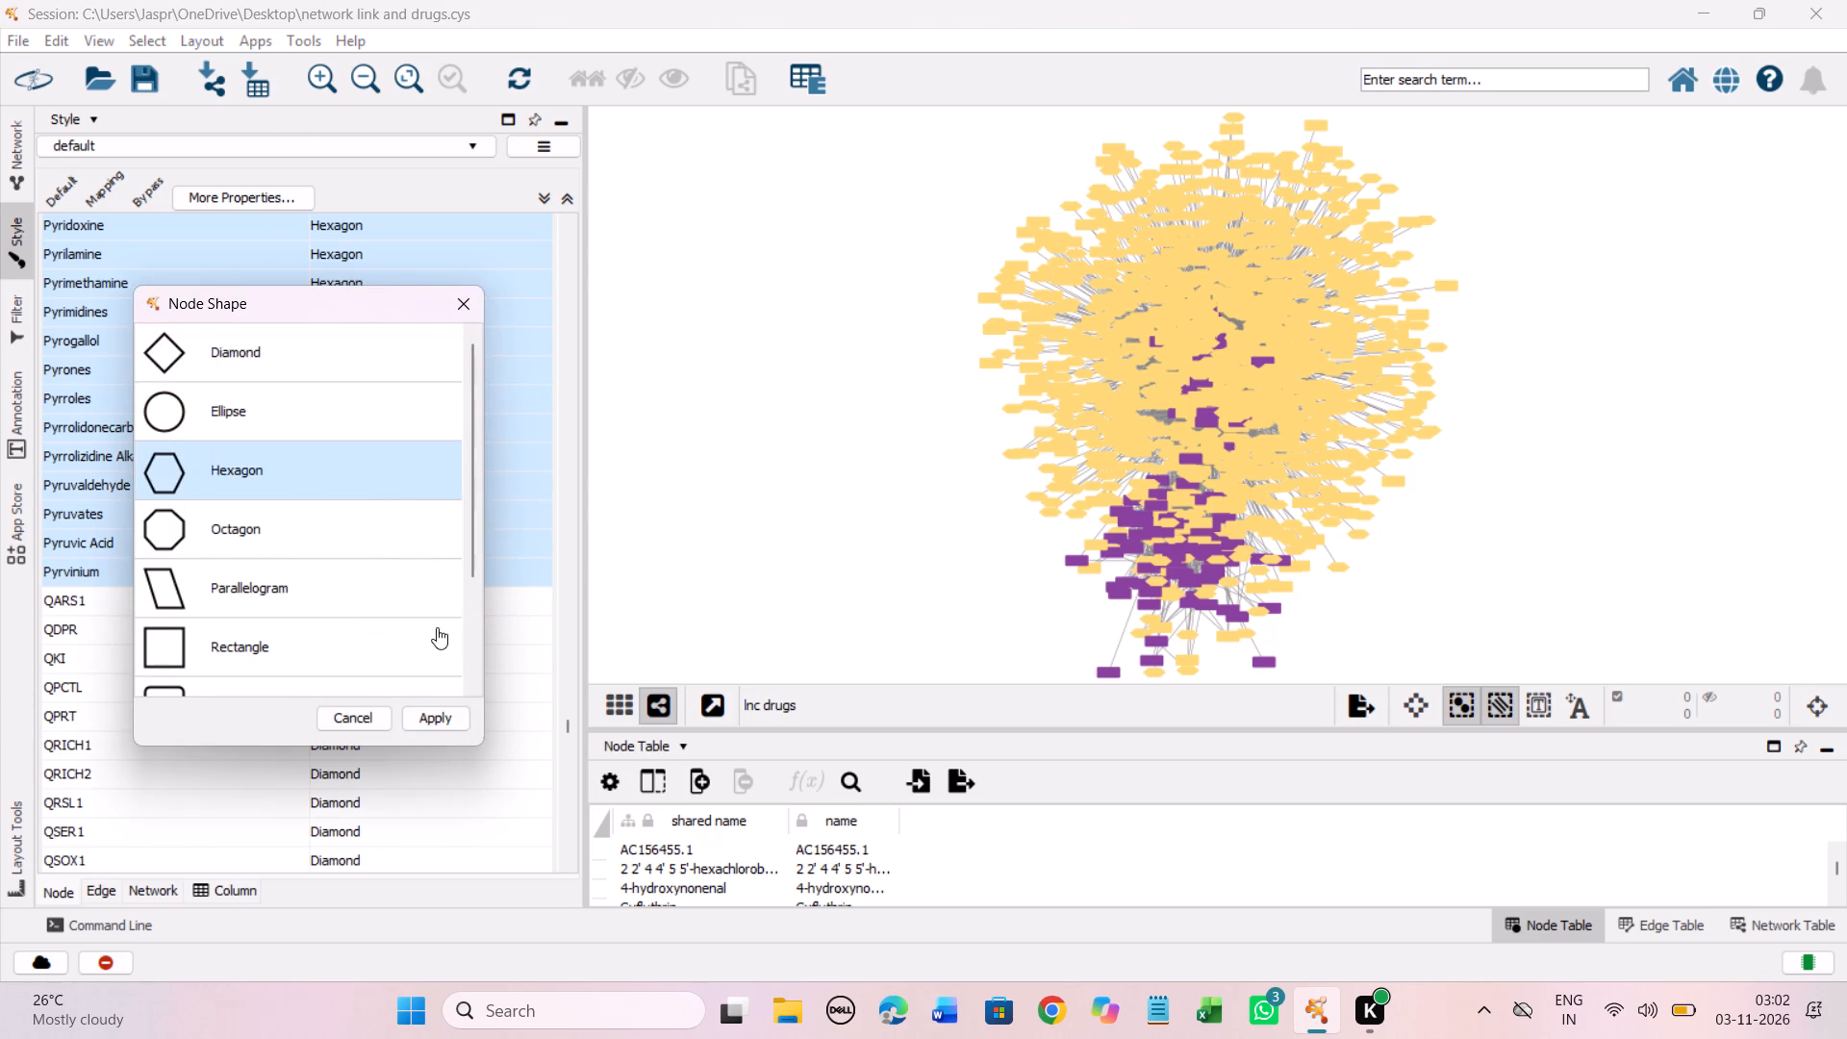
{"action": "left_click", "coordinate": [448, 713]}
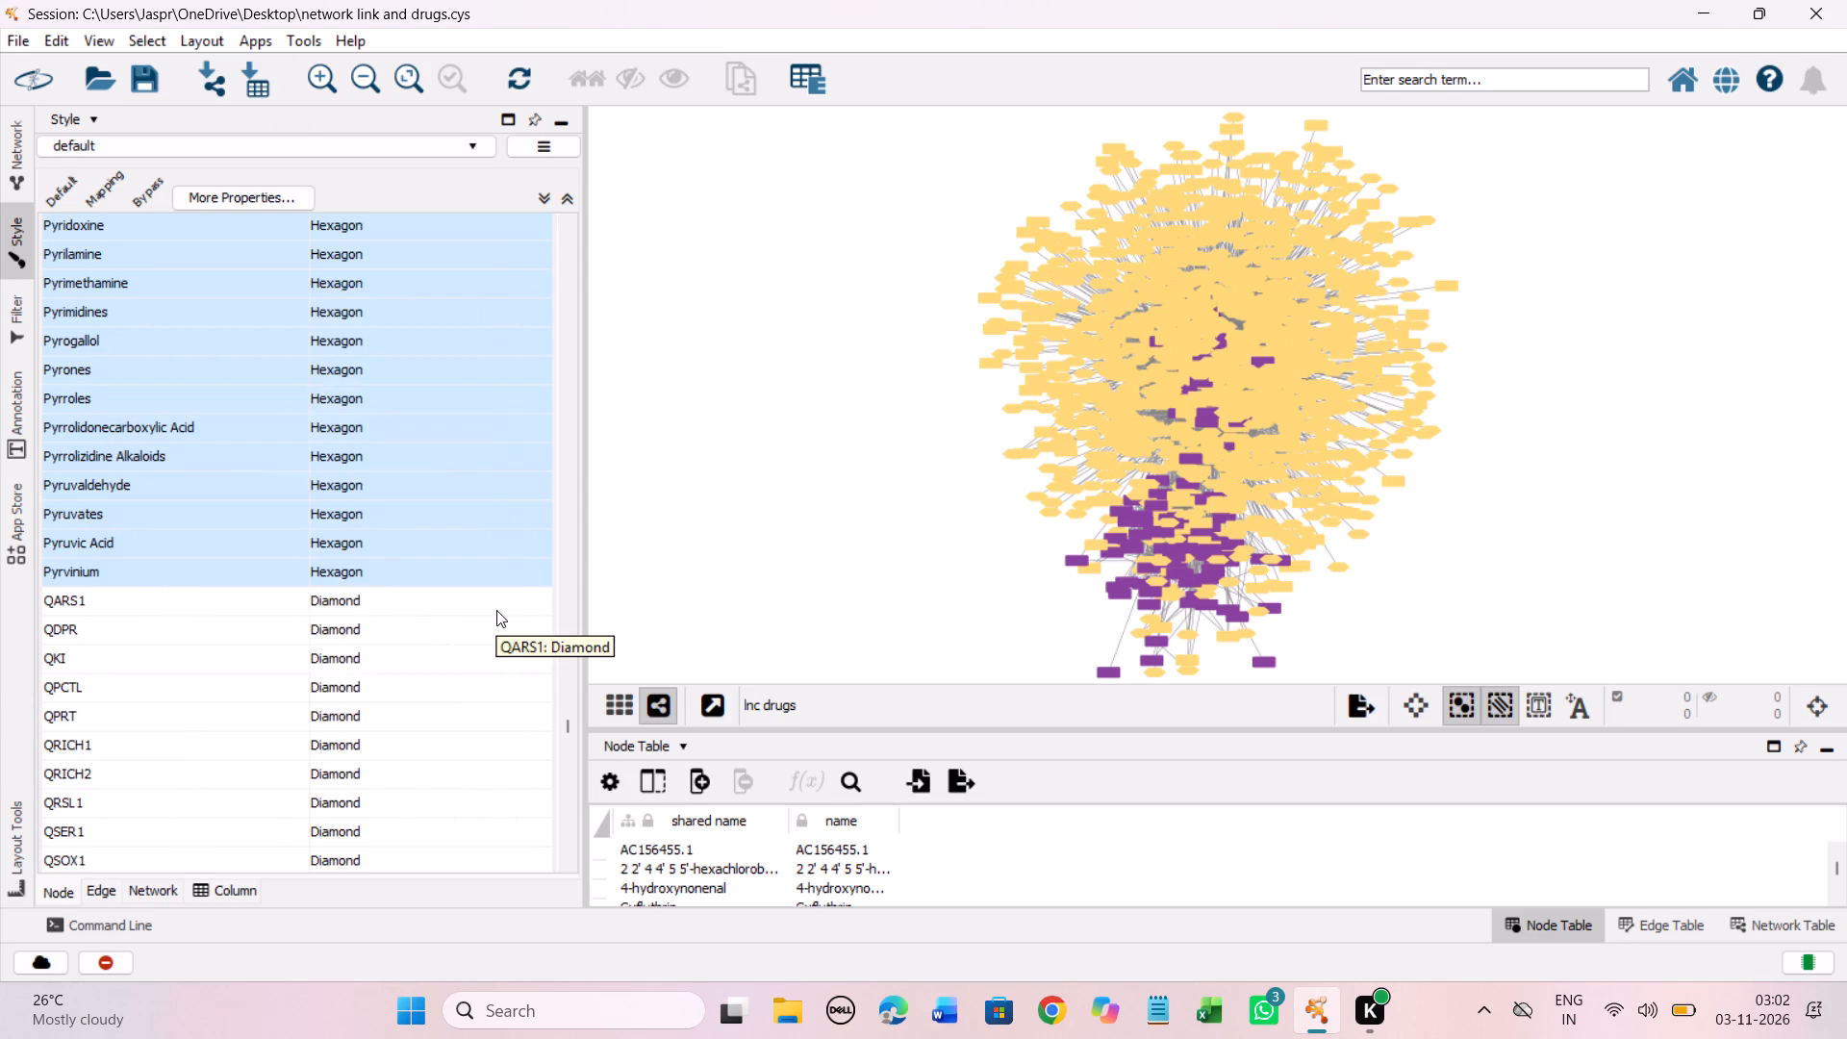
Select the mapping entries from R 59949 to R1881, including R-atenolol, and set their node shape to Hexagon.
{"action": "scroll", "coordinate": [496, 610], "scroll_direction": "down", "scroll_amount": 2}
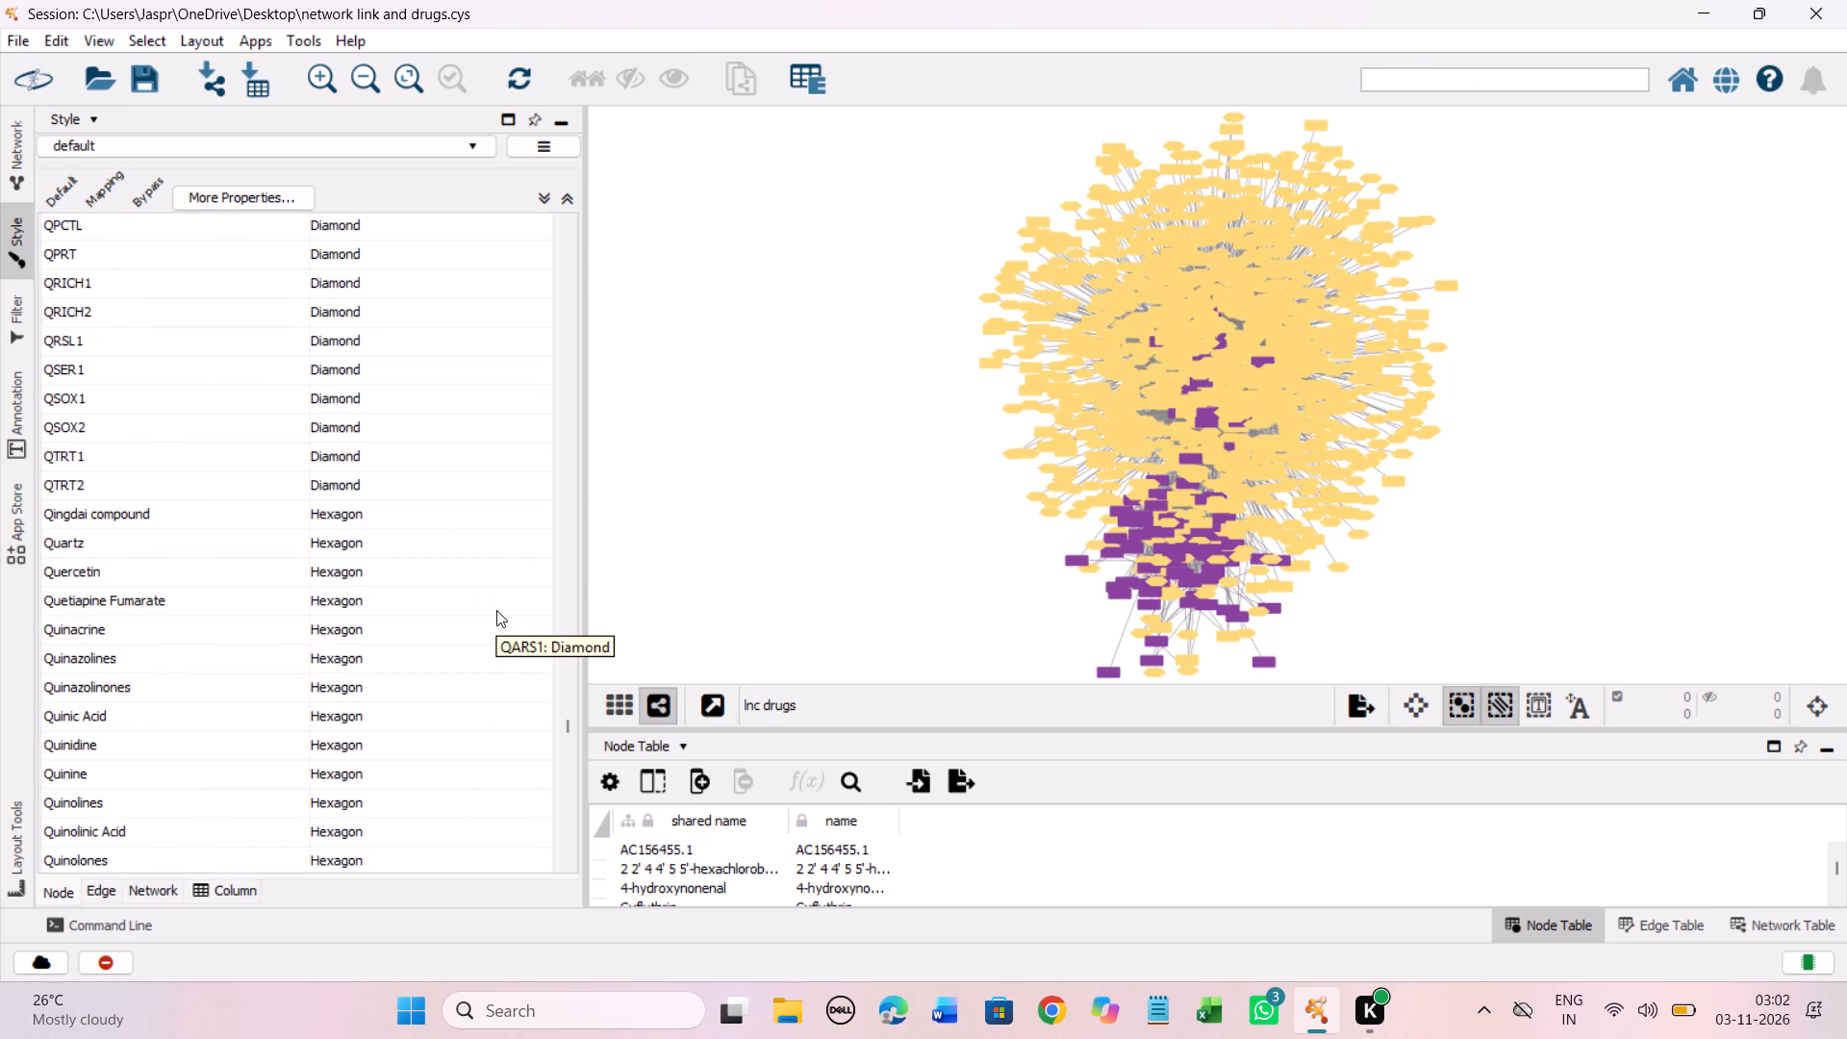
{"action": "scroll", "coordinate": [496, 610], "scroll_direction": "down", "scroll_amount": 3}
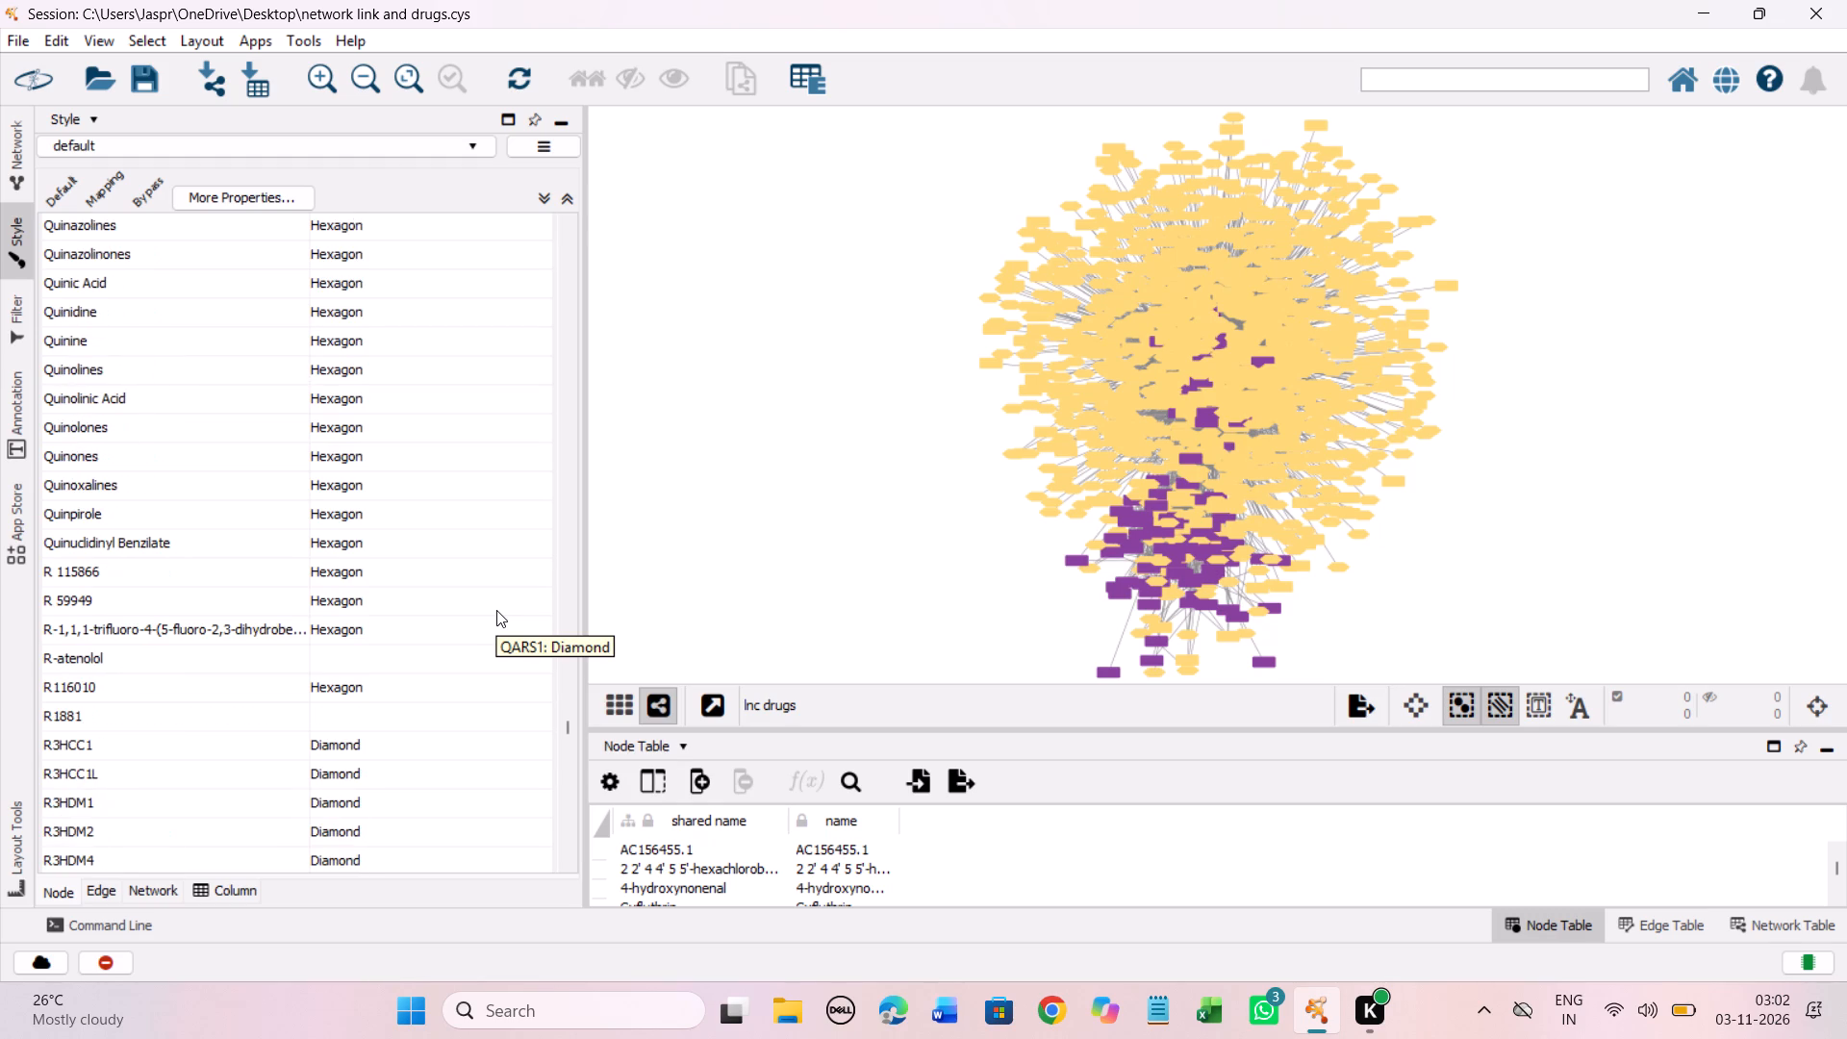
{"action": "left_click_drag", "start_coordinate": [343, 614], "coordinate": [334, 663]}
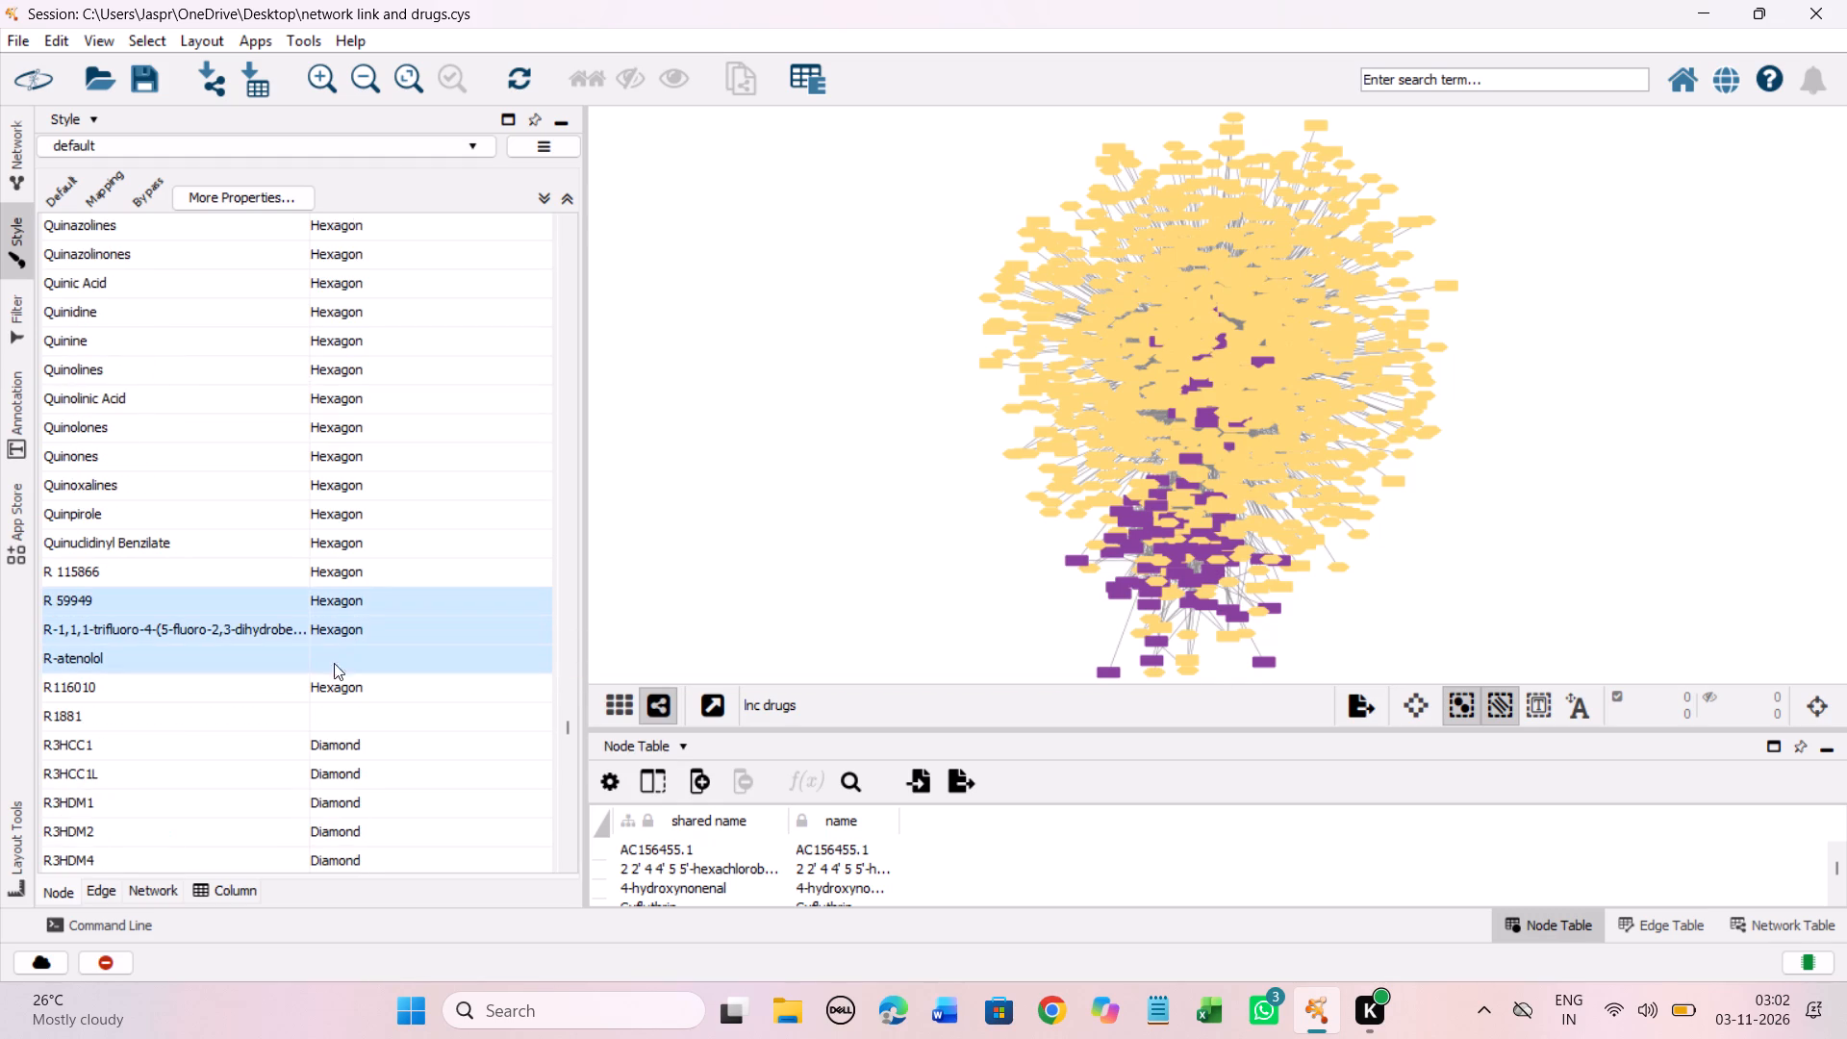
{"action": "left_click_drag", "start_coordinate": [334, 663], "coordinate": [334, 720]}
{"action": "right_click", "coordinate": [331, 724]}
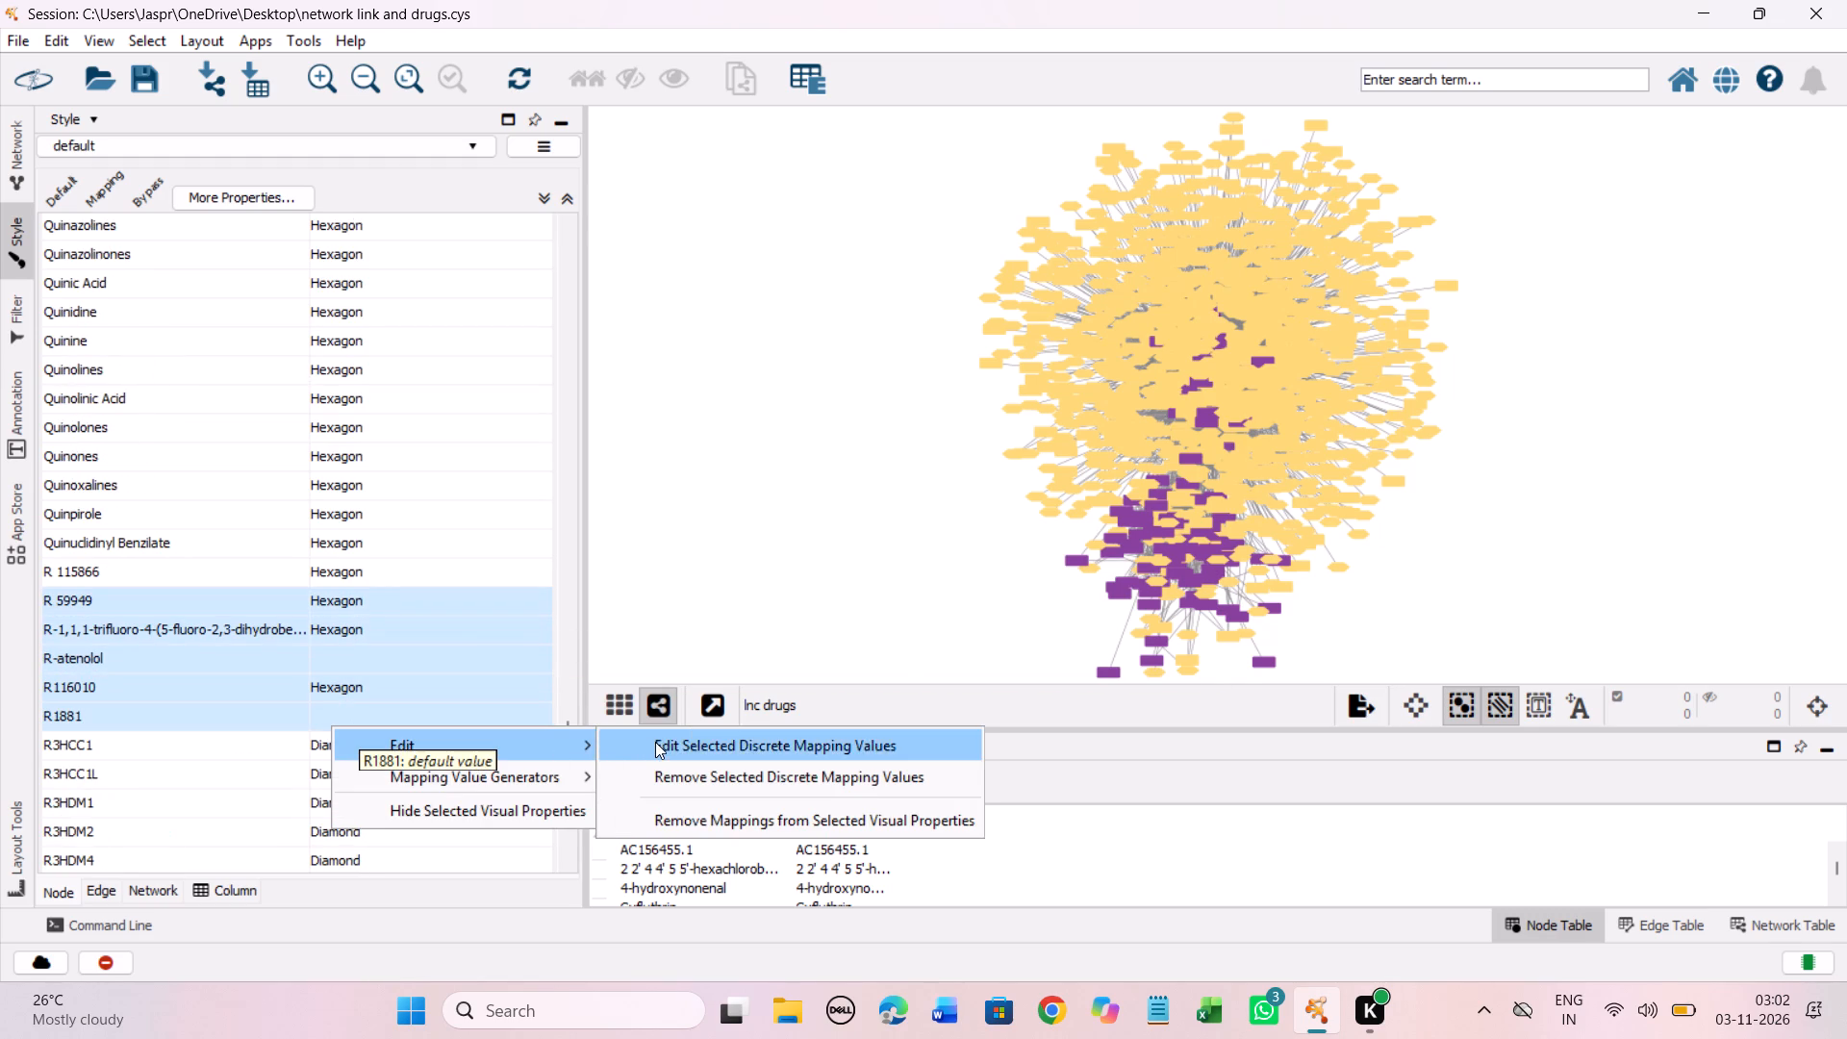
{"action": "left_click", "coordinate": [655, 742]}
{"action": "left_click", "coordinate": [300, 457]}
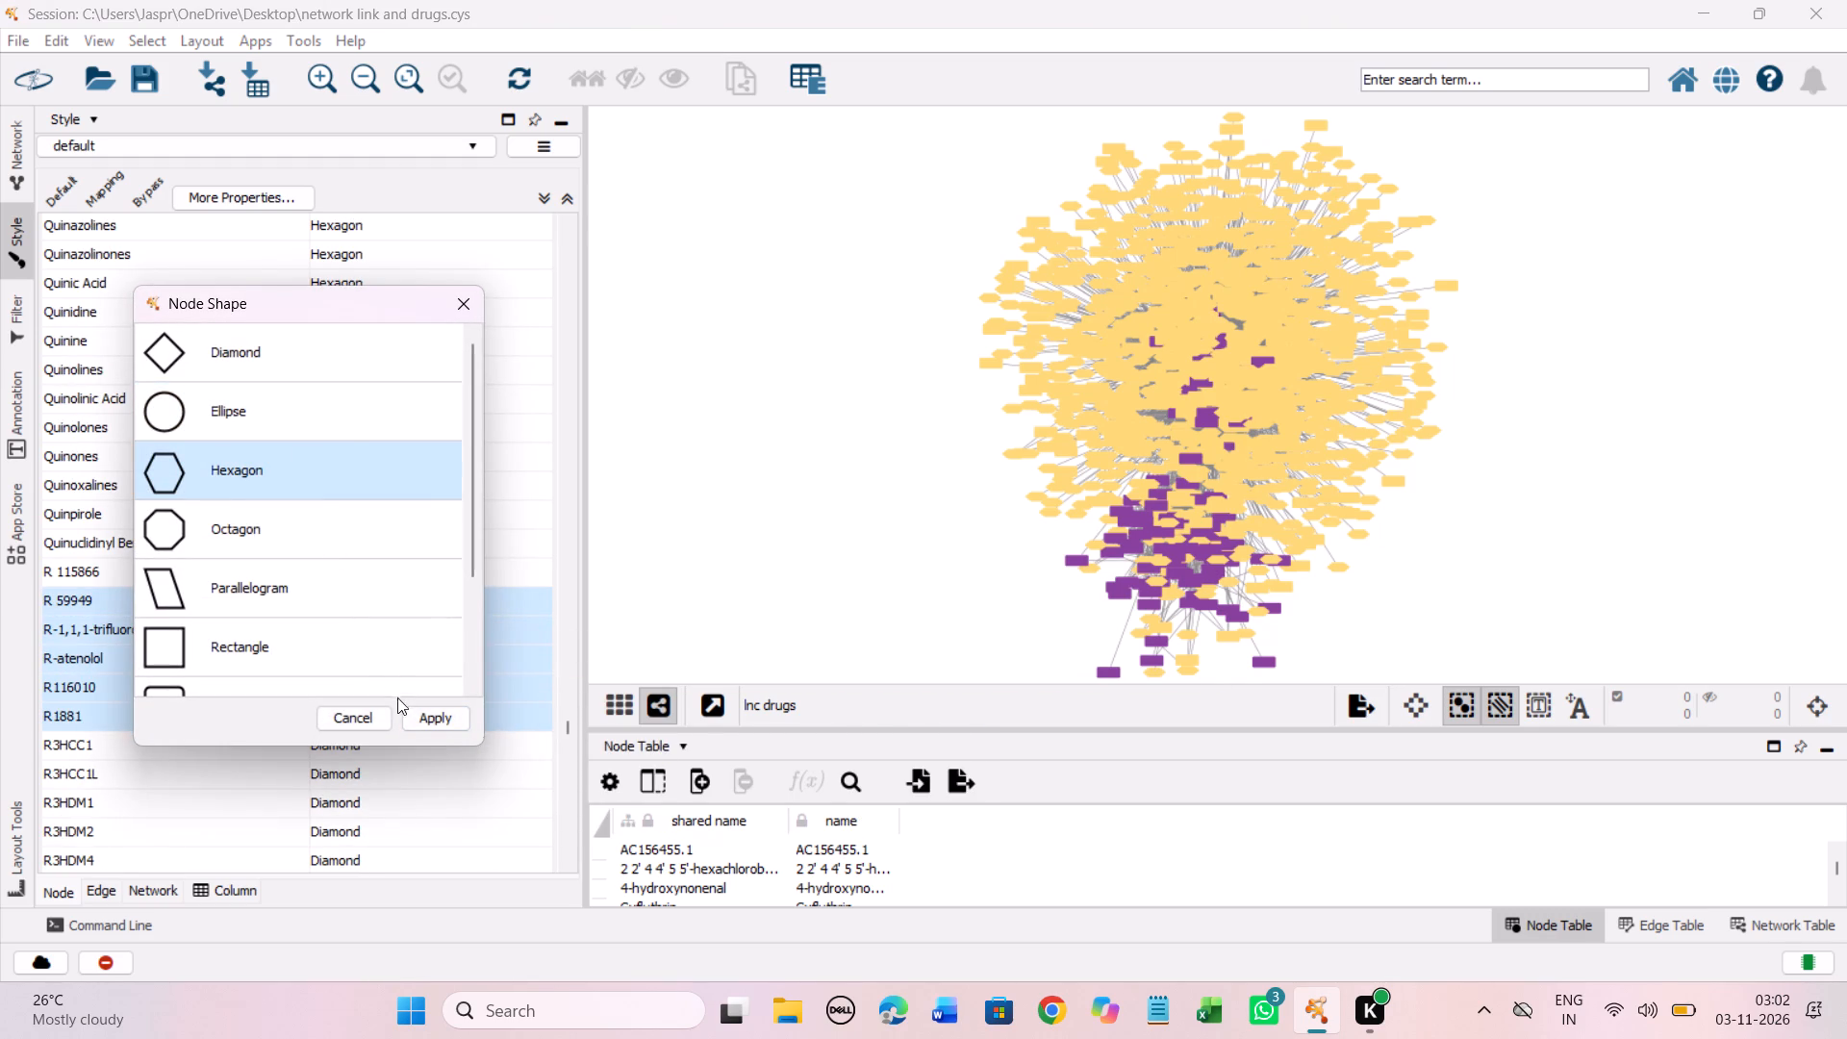
{"action": "left_click", "coordinate": [411, 708]}
Review the node shape mapping entries after R1881, through the RAB, RBM, RNF and RPL genes to RYR2, for any that lack a shape.
{"action": "scroll", "coordinate": [540, 626], "scroll_direction": "down", "scroll_amount": 2}
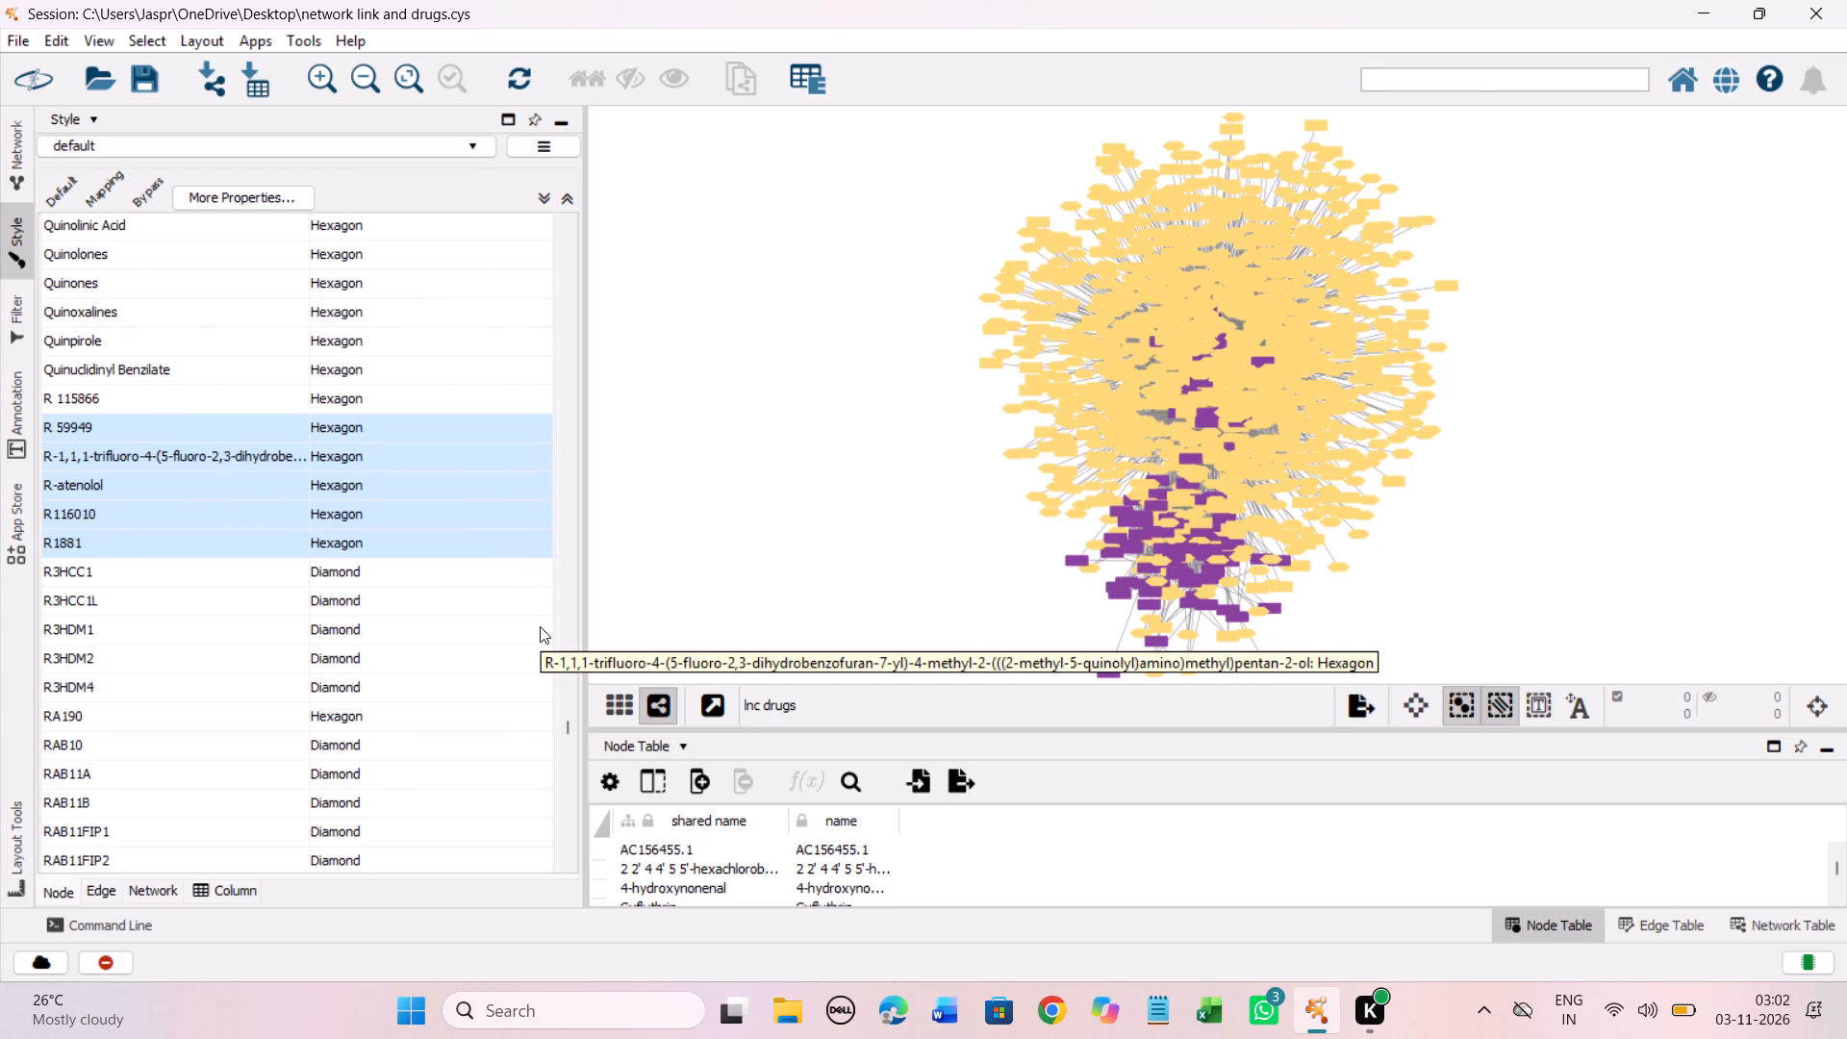
{"action": "scroll", "coordinate": [540, 626], "scroll_direction": "down", "scroll_amount": 8}
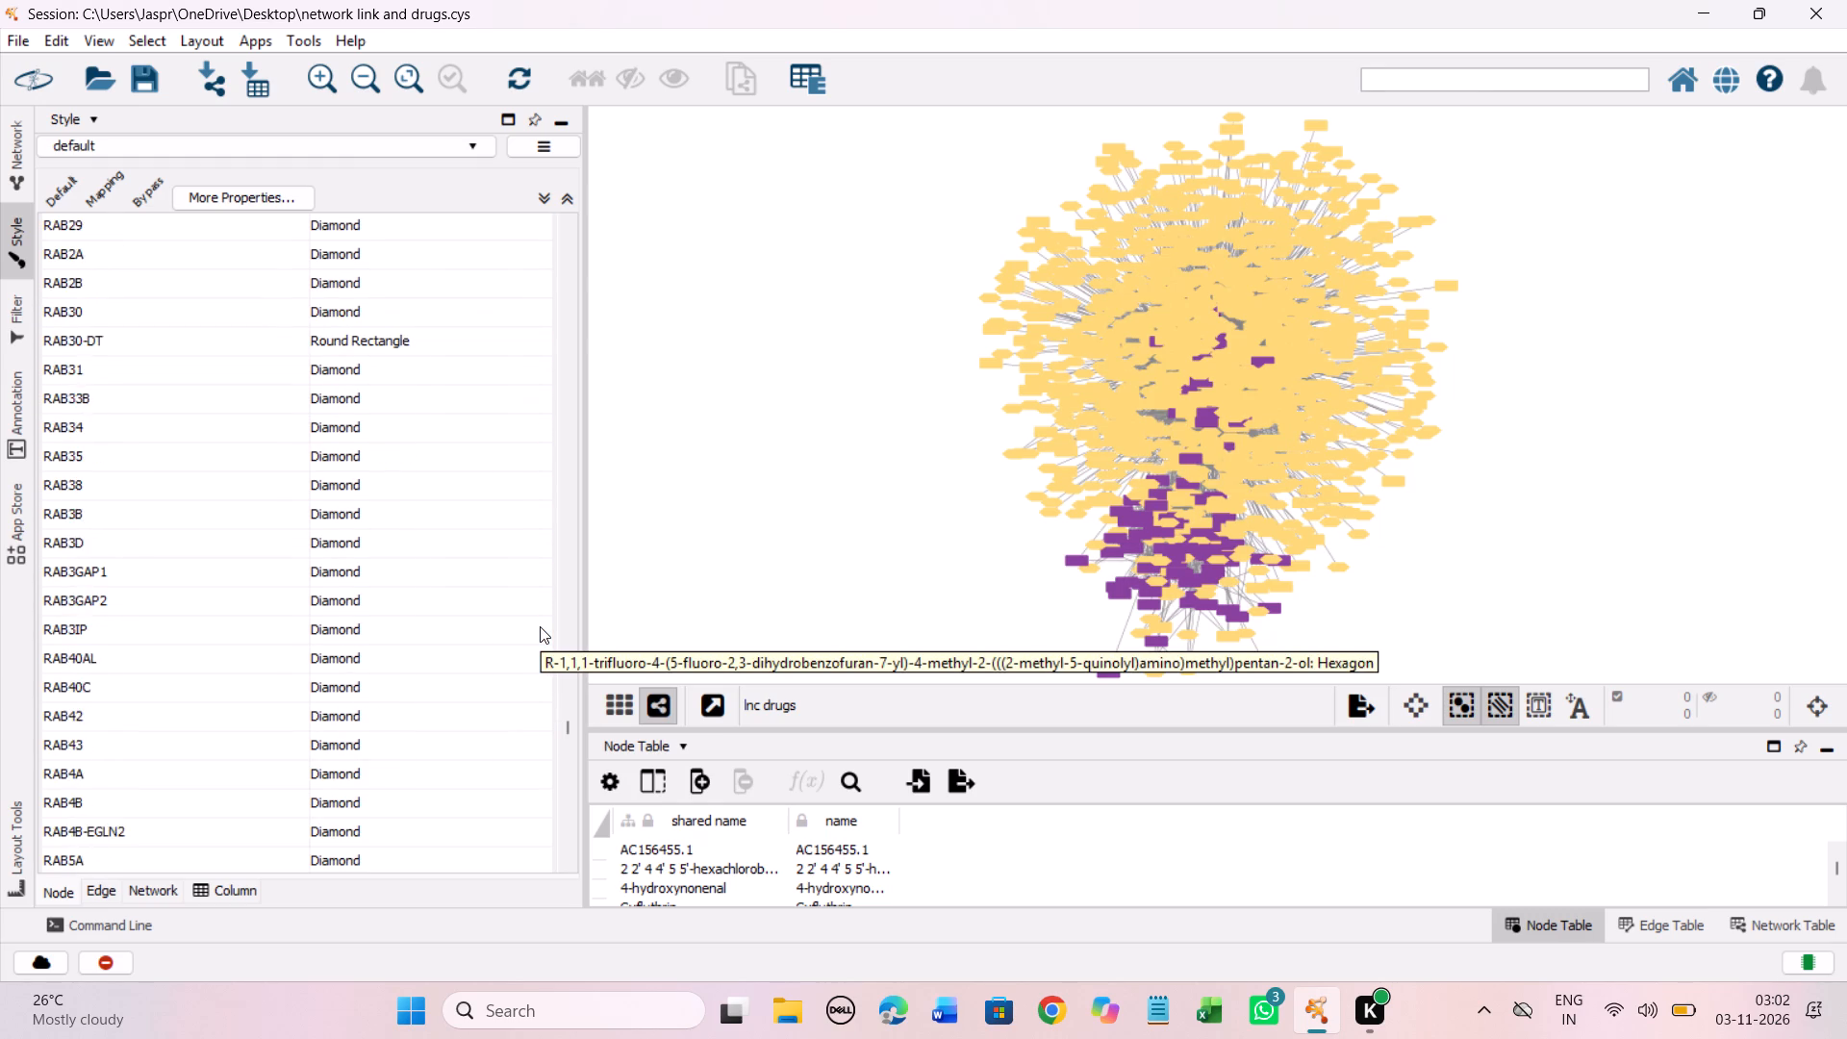
{"action": "scroll", "coordinate": [540, 626], "scroll_direction": "down", "scroll_amount": 3}
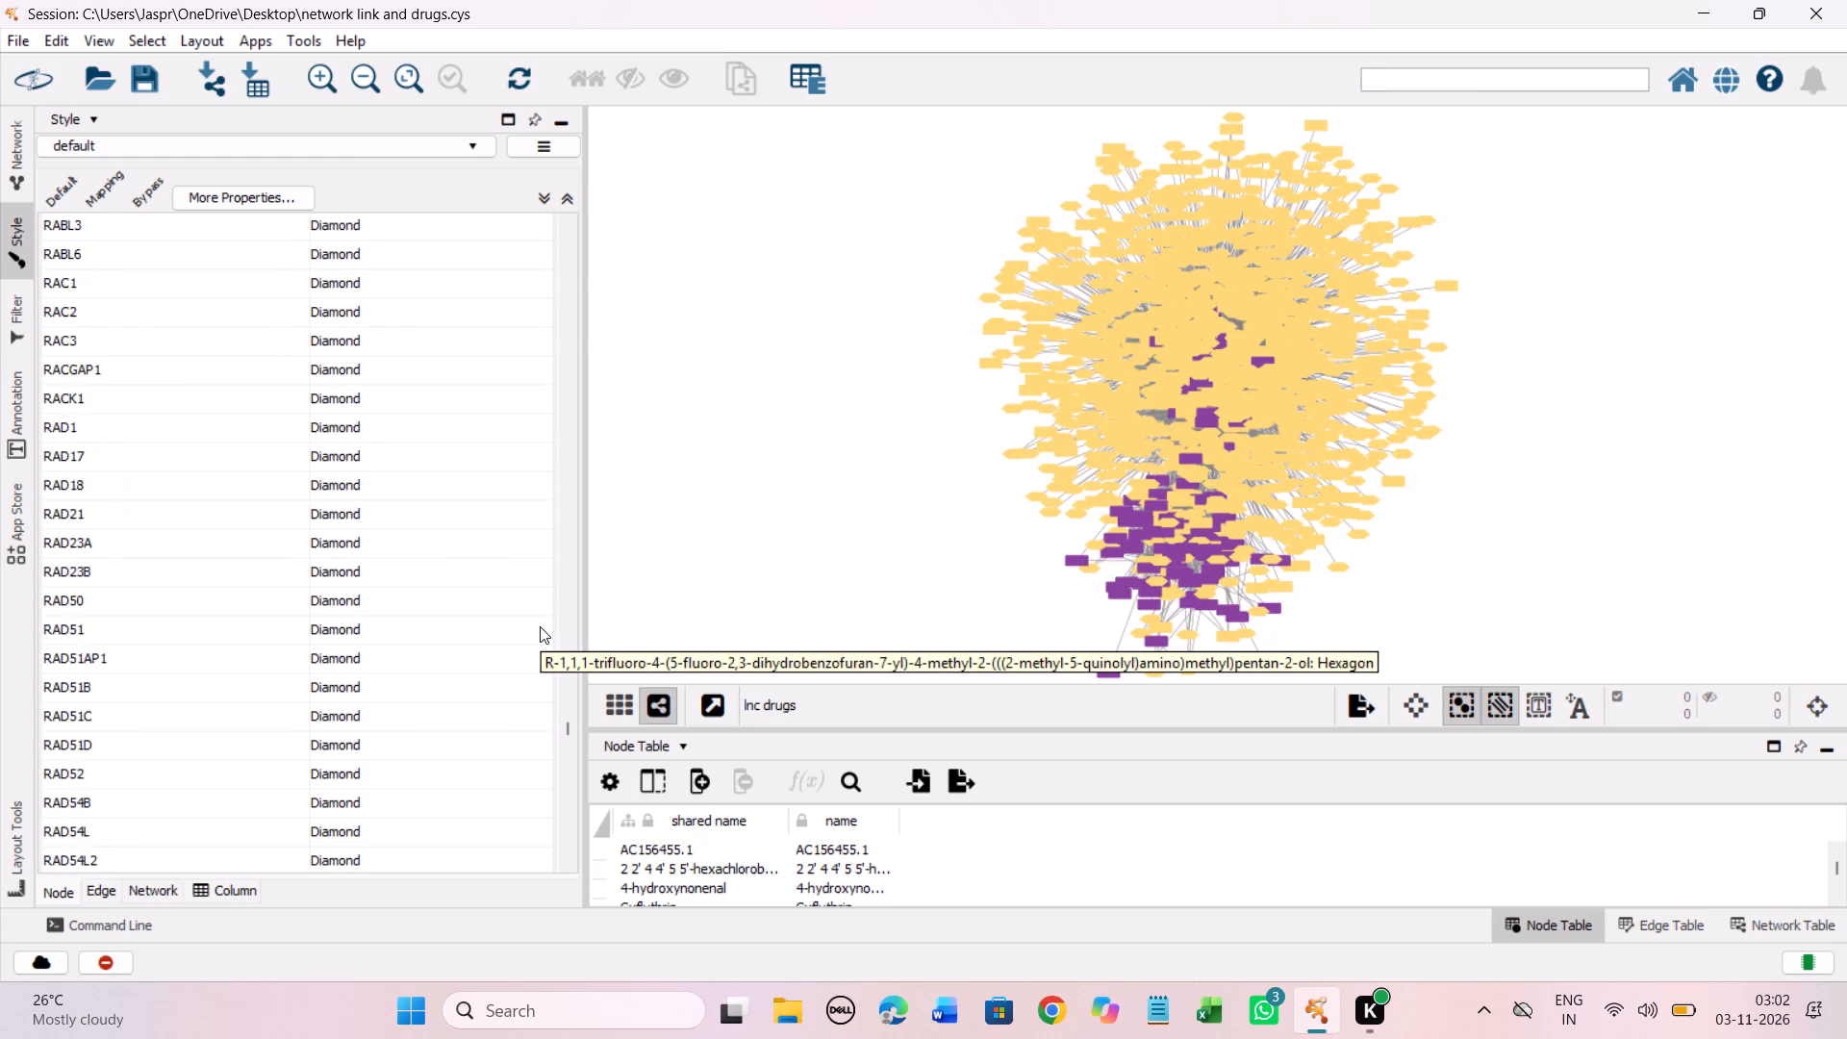
{"action": "scroll", "coordinate": [540, 626], "scroll_direction": "down", "scroll_amount": 5}
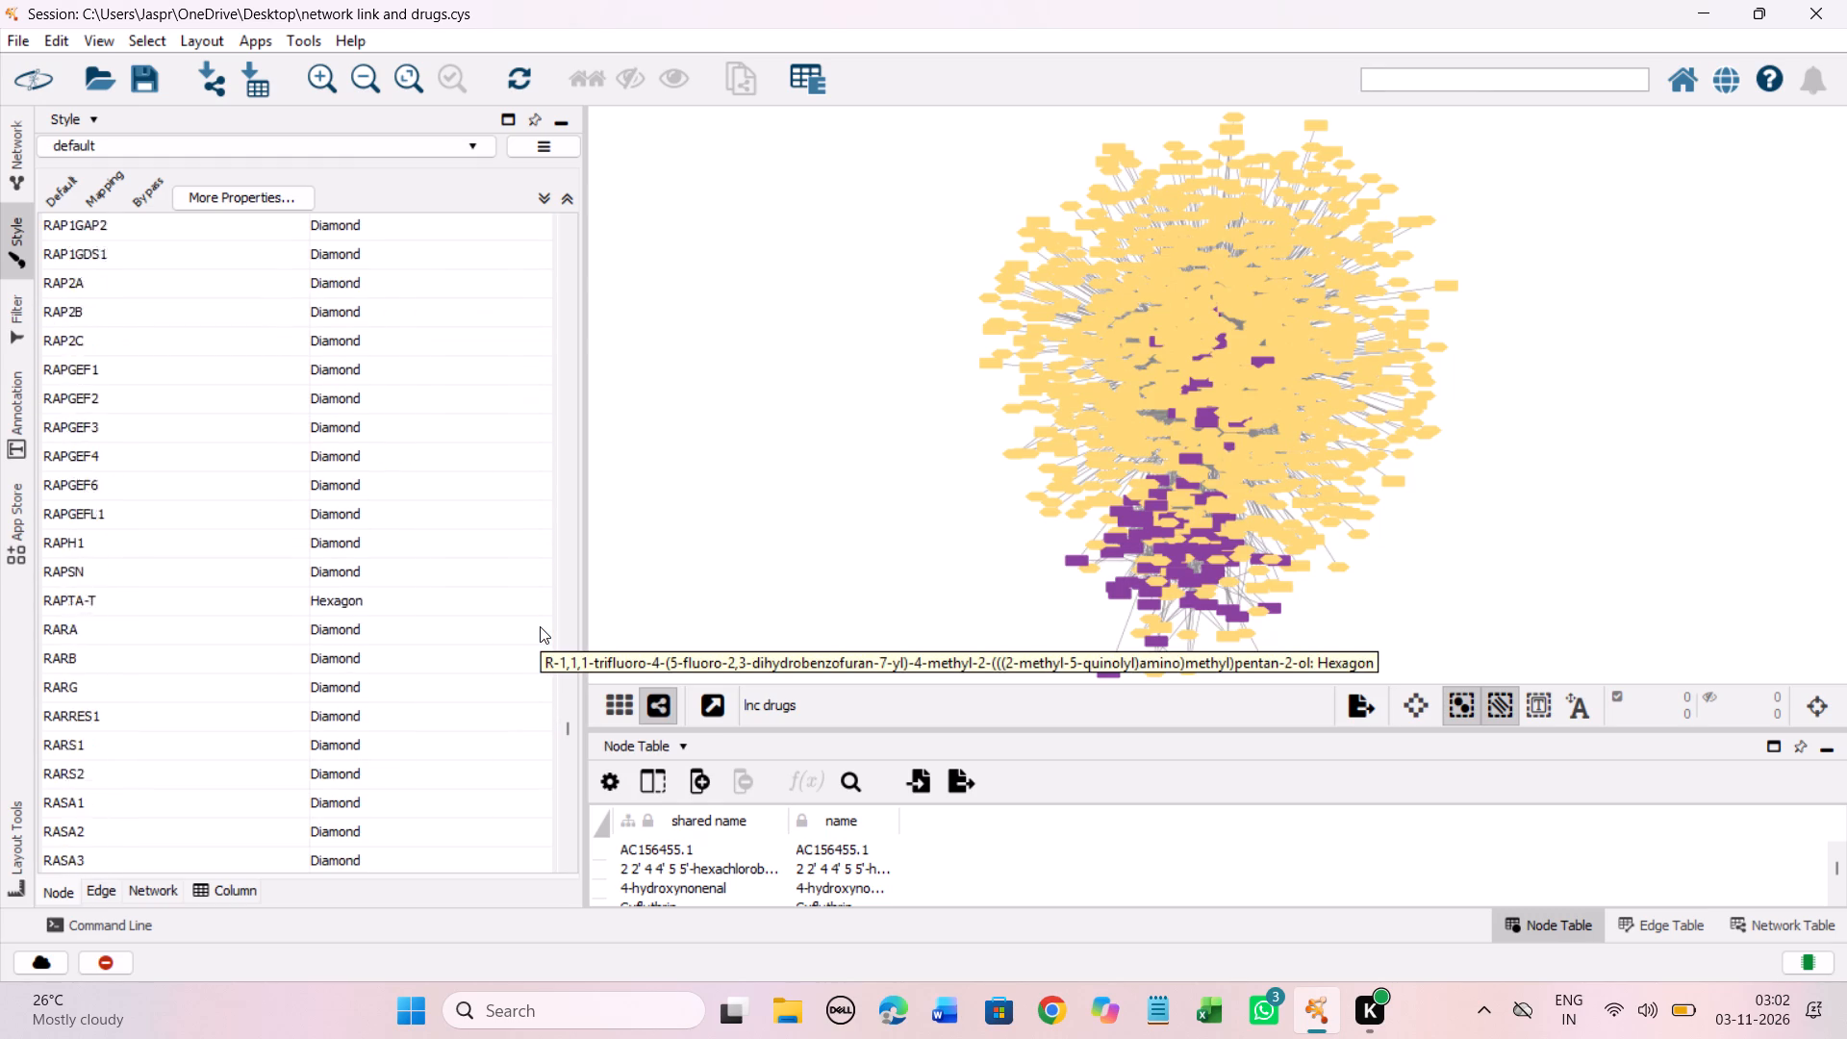
{"action": "scroll", "coordinate": [540, 626], "scroll_direction": "down", "scroll_amount": 4}
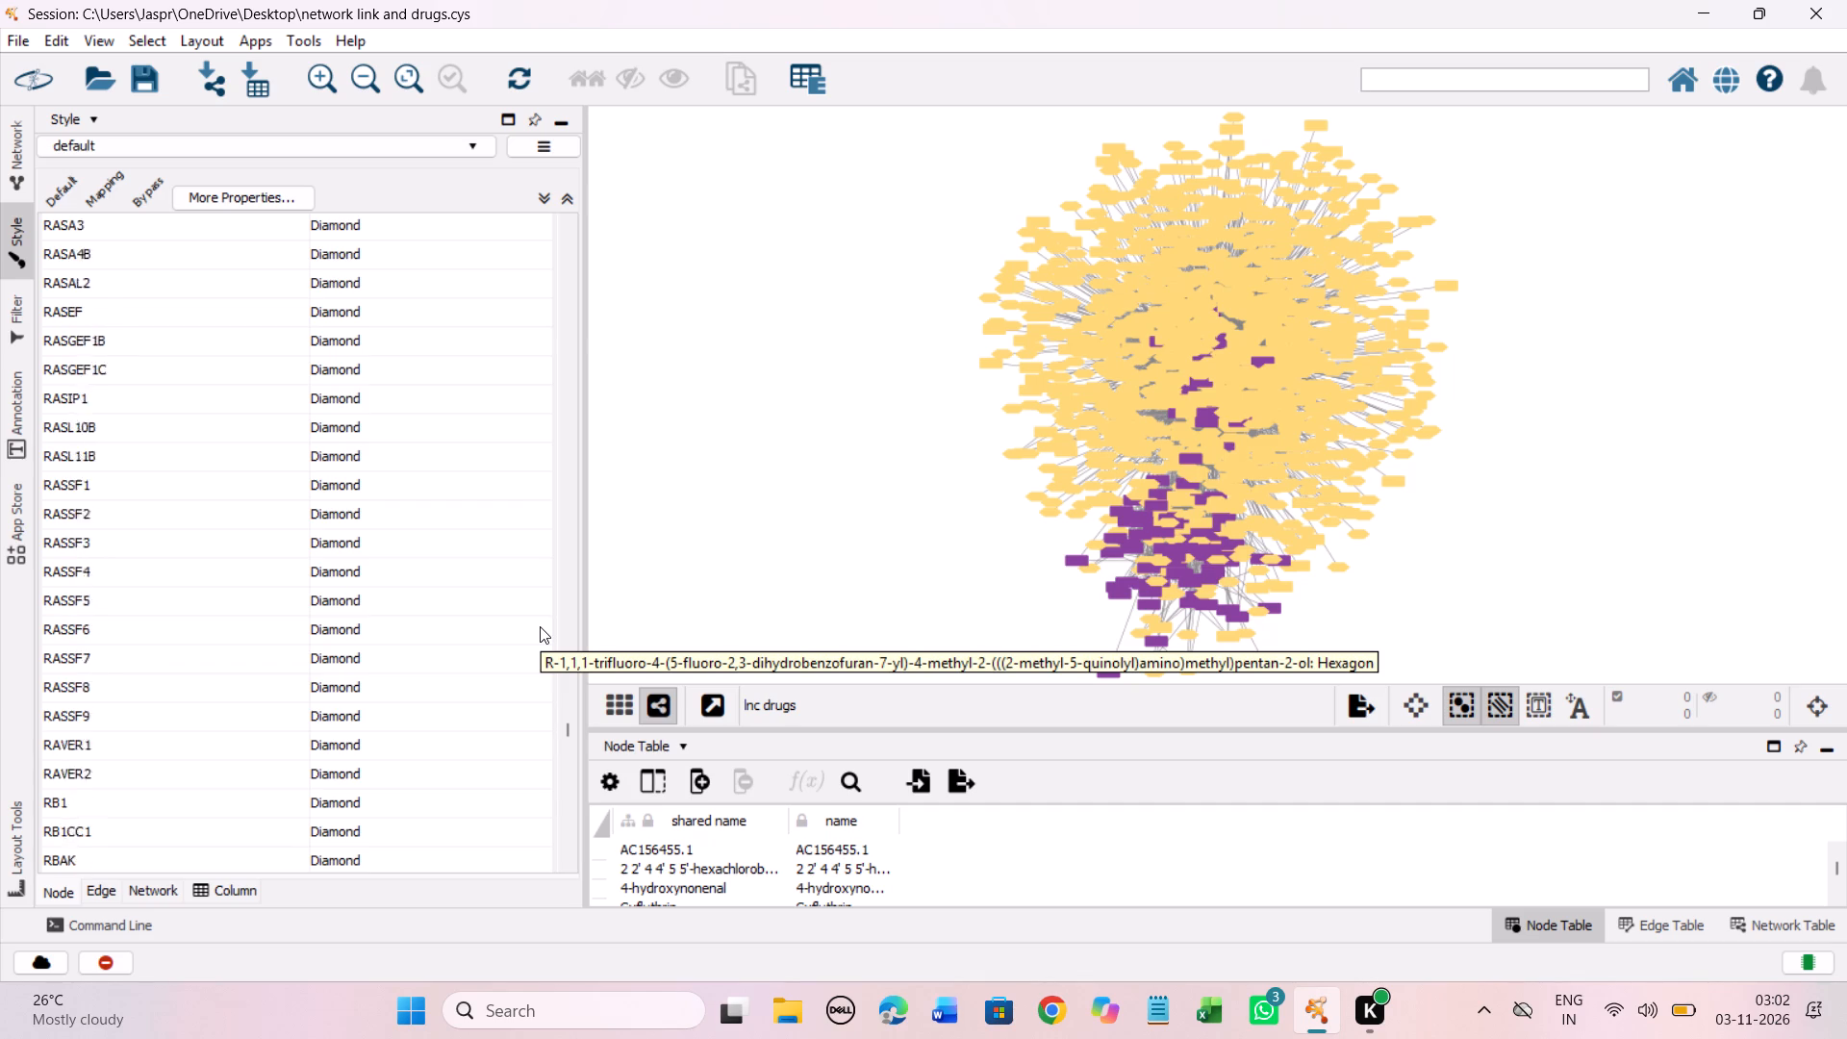
{"action": "scroll", "coordinate": [540, 626], "scroll_direction": "down", "scroll_amount": 4}
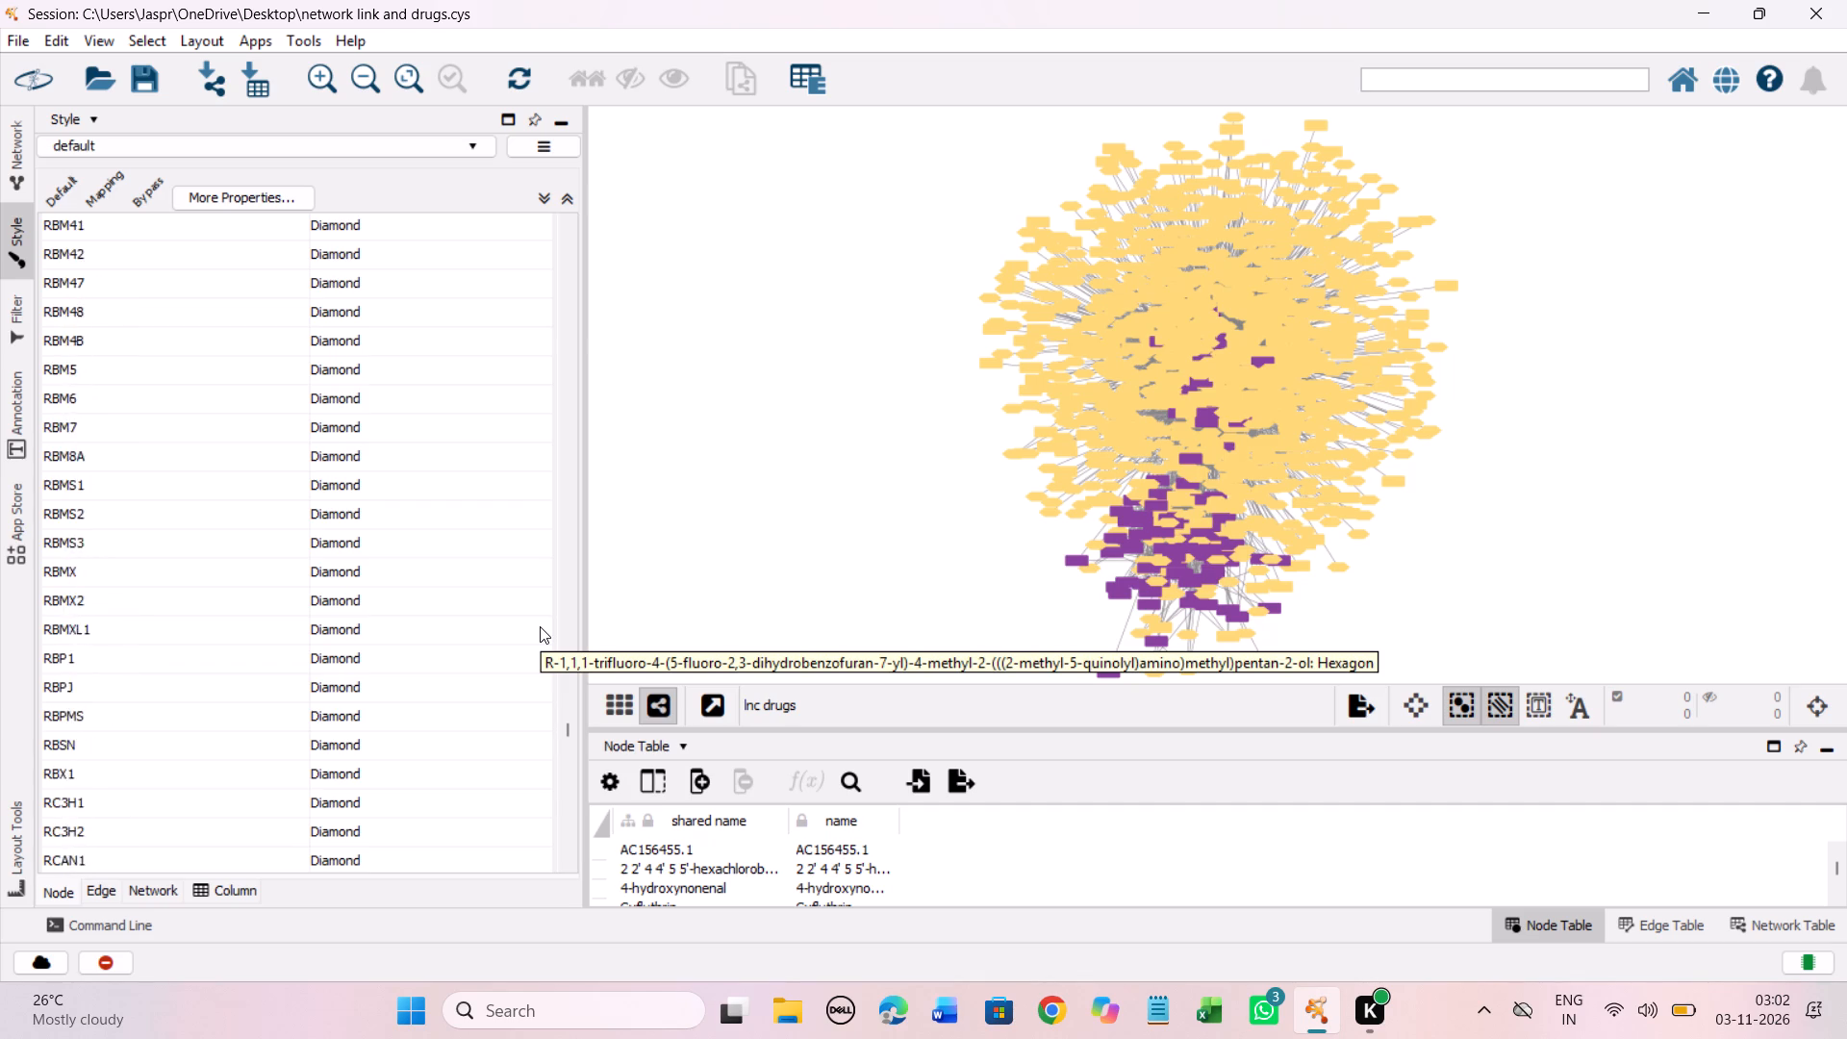
{"action": "scroll", "coordinate": [540, 626], "scroll_direction": "down", "scroll_amount": 3}
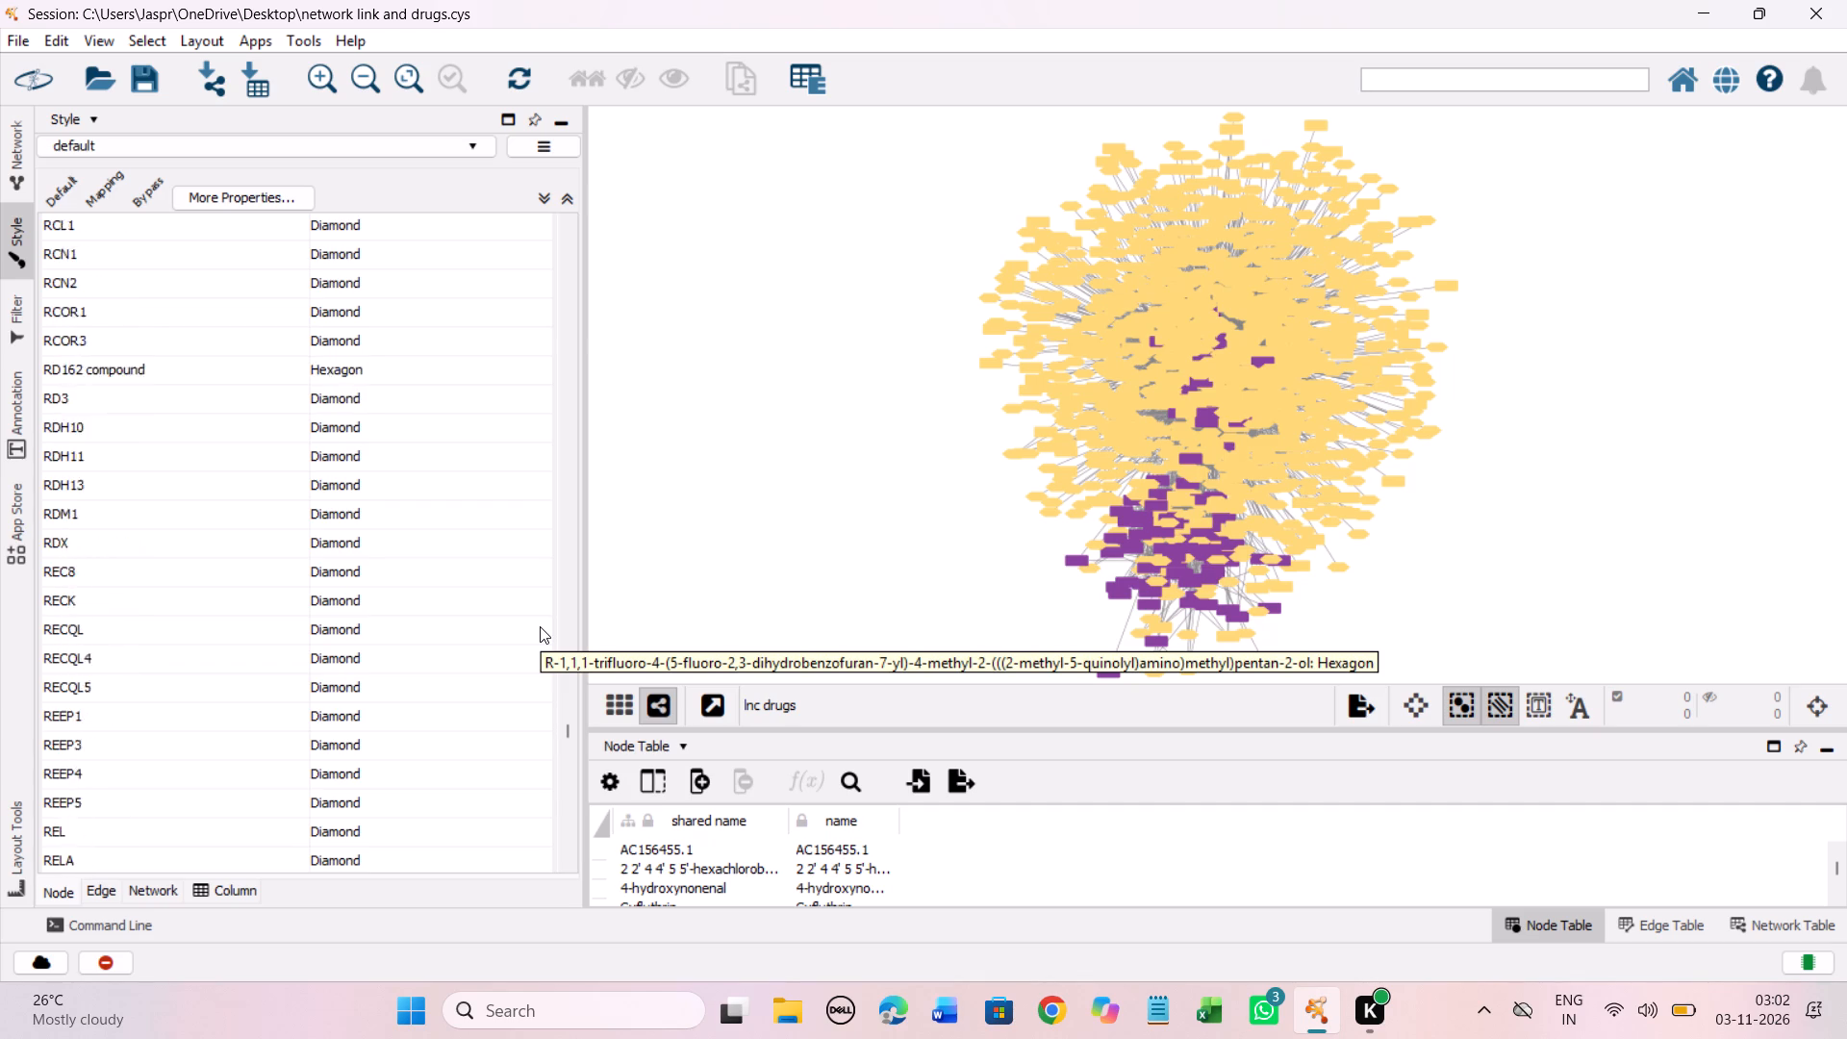
{"action": "scroll", "coordinate": [540, 626], "scroll_direction": "down", "scroll_amount": 4}
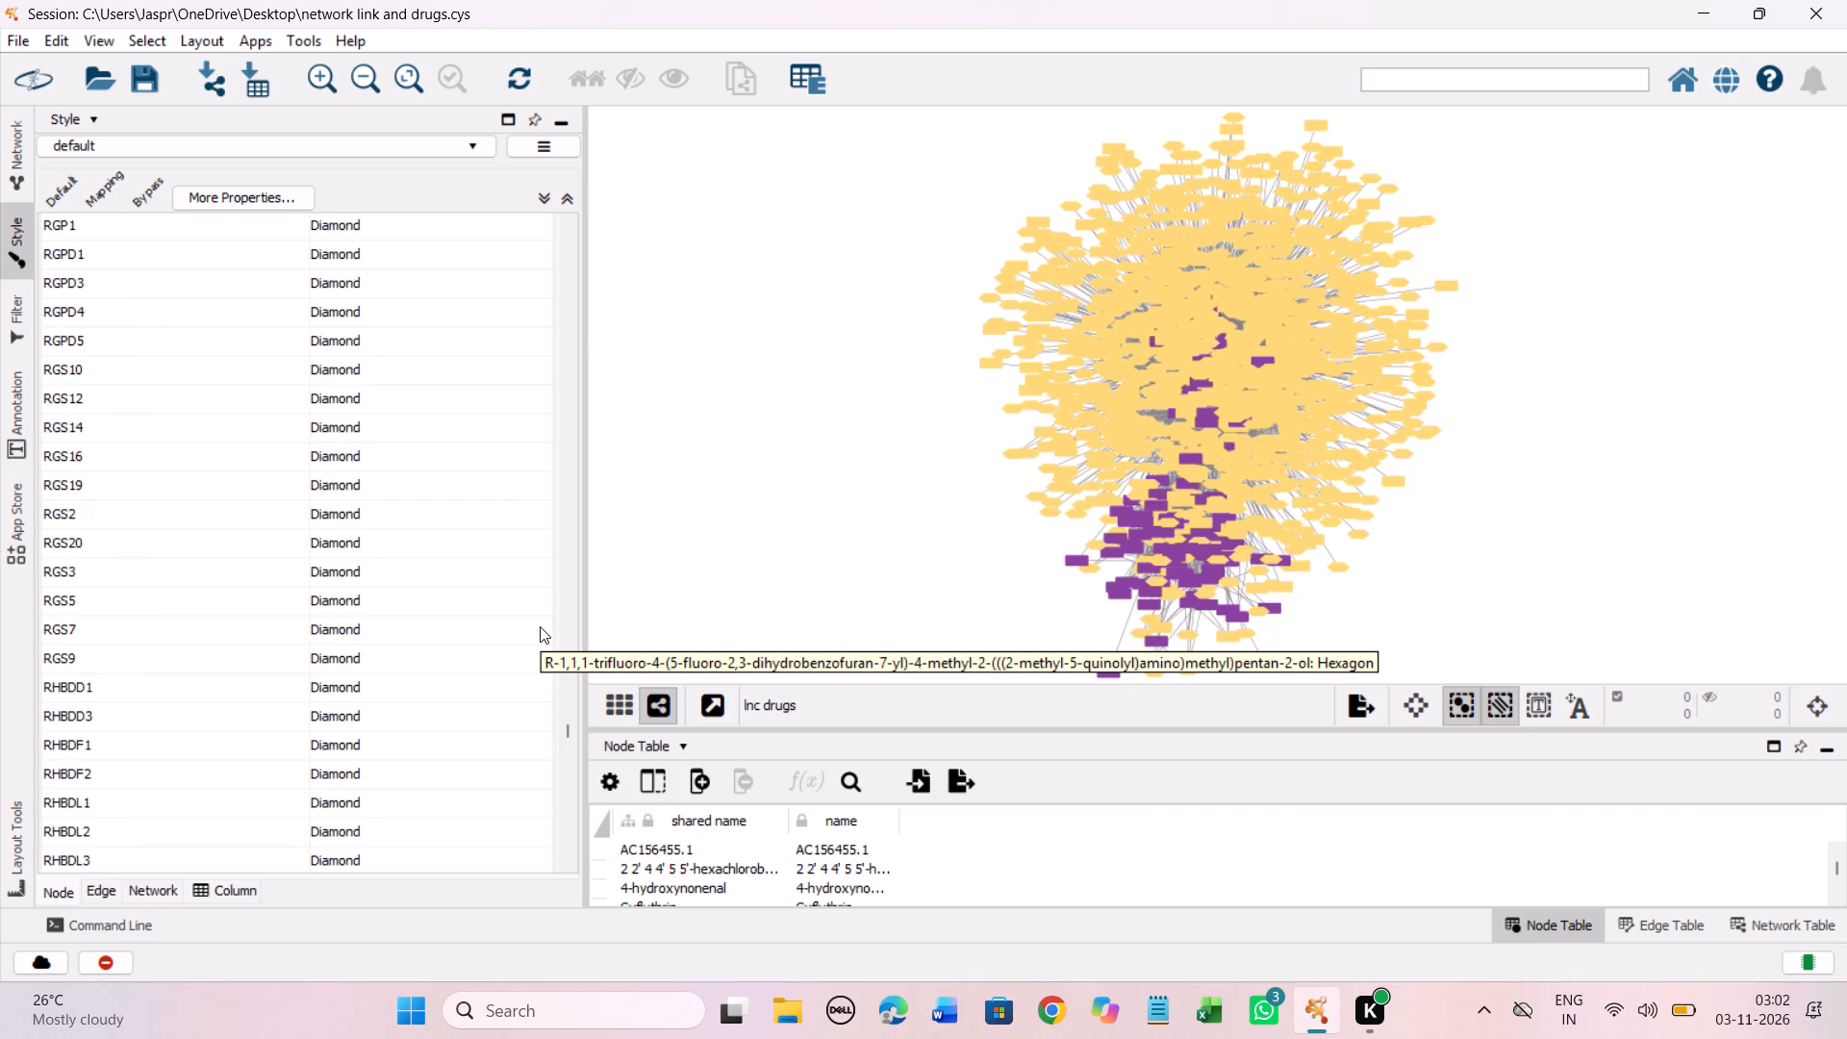
{"action": "scroll", "coordinate": [540, 626], "scroll_direction": "down", "scroll_amount": 4}
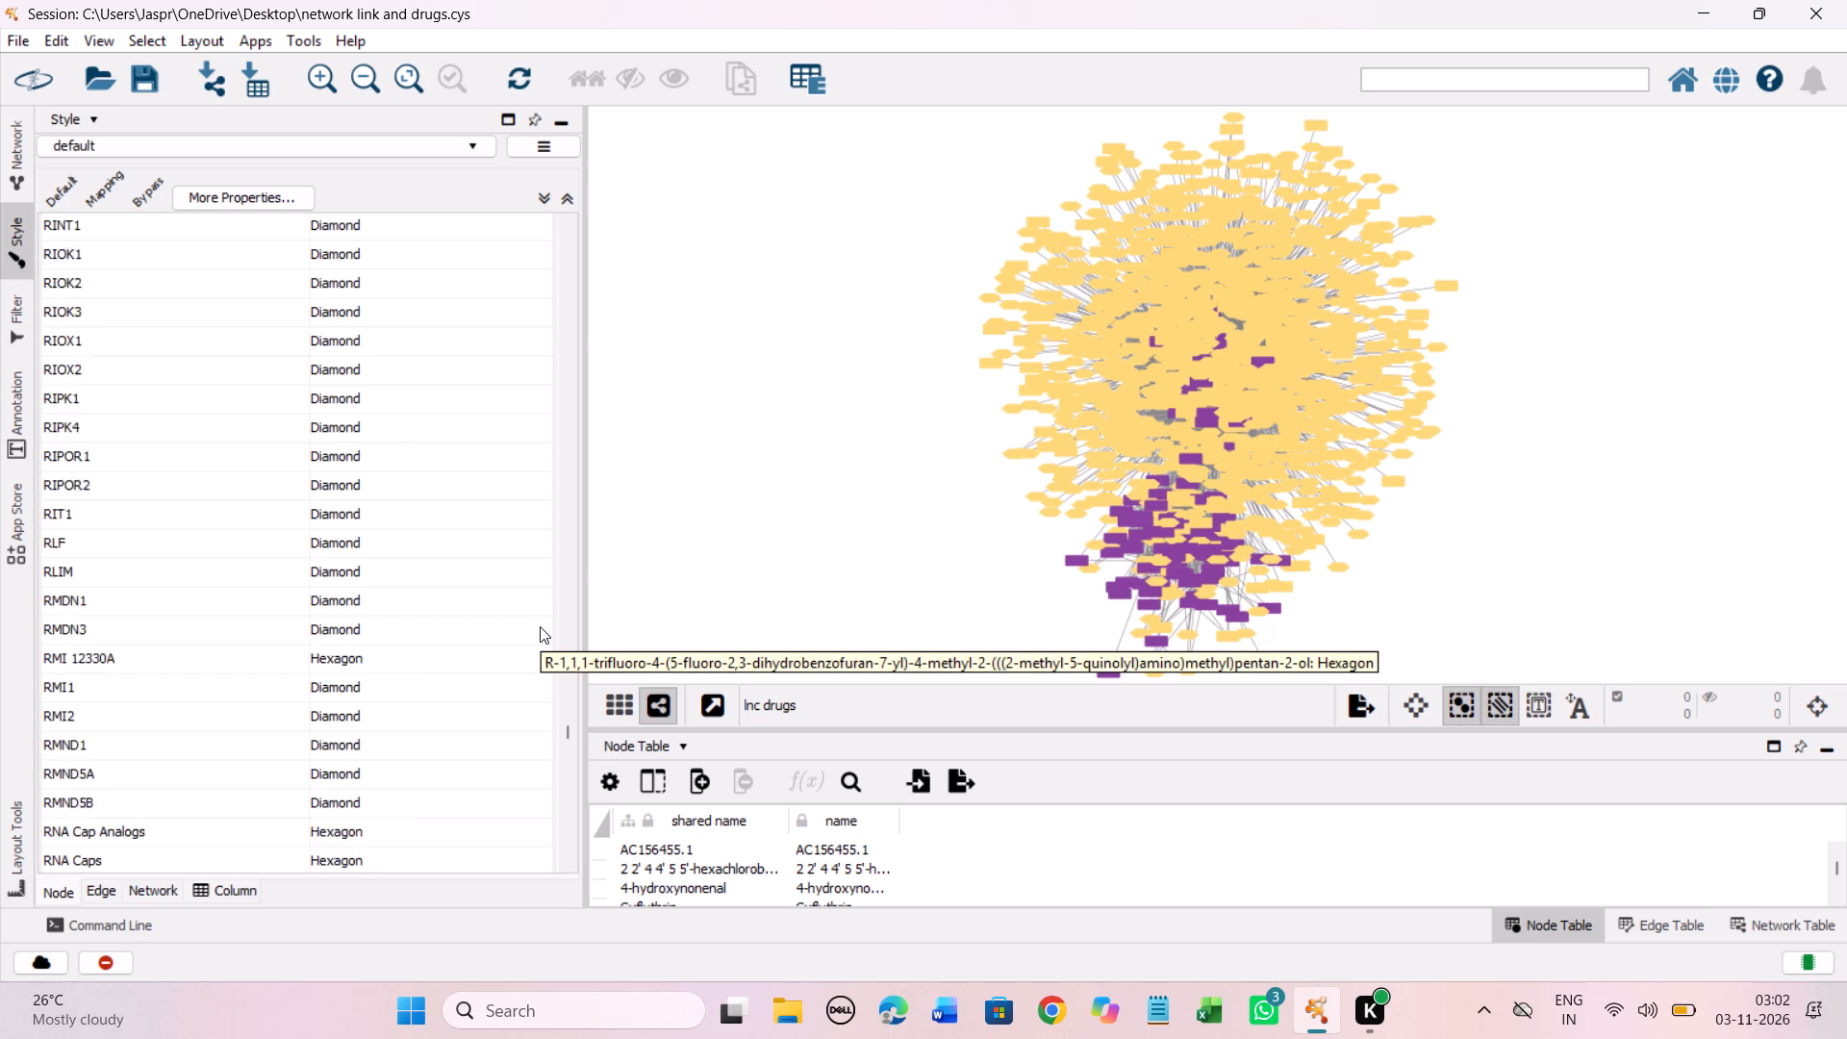
{"action": "scroll", "coordinate": [540, 626], "scroll_direction": "down", "scroll_amount": 4}
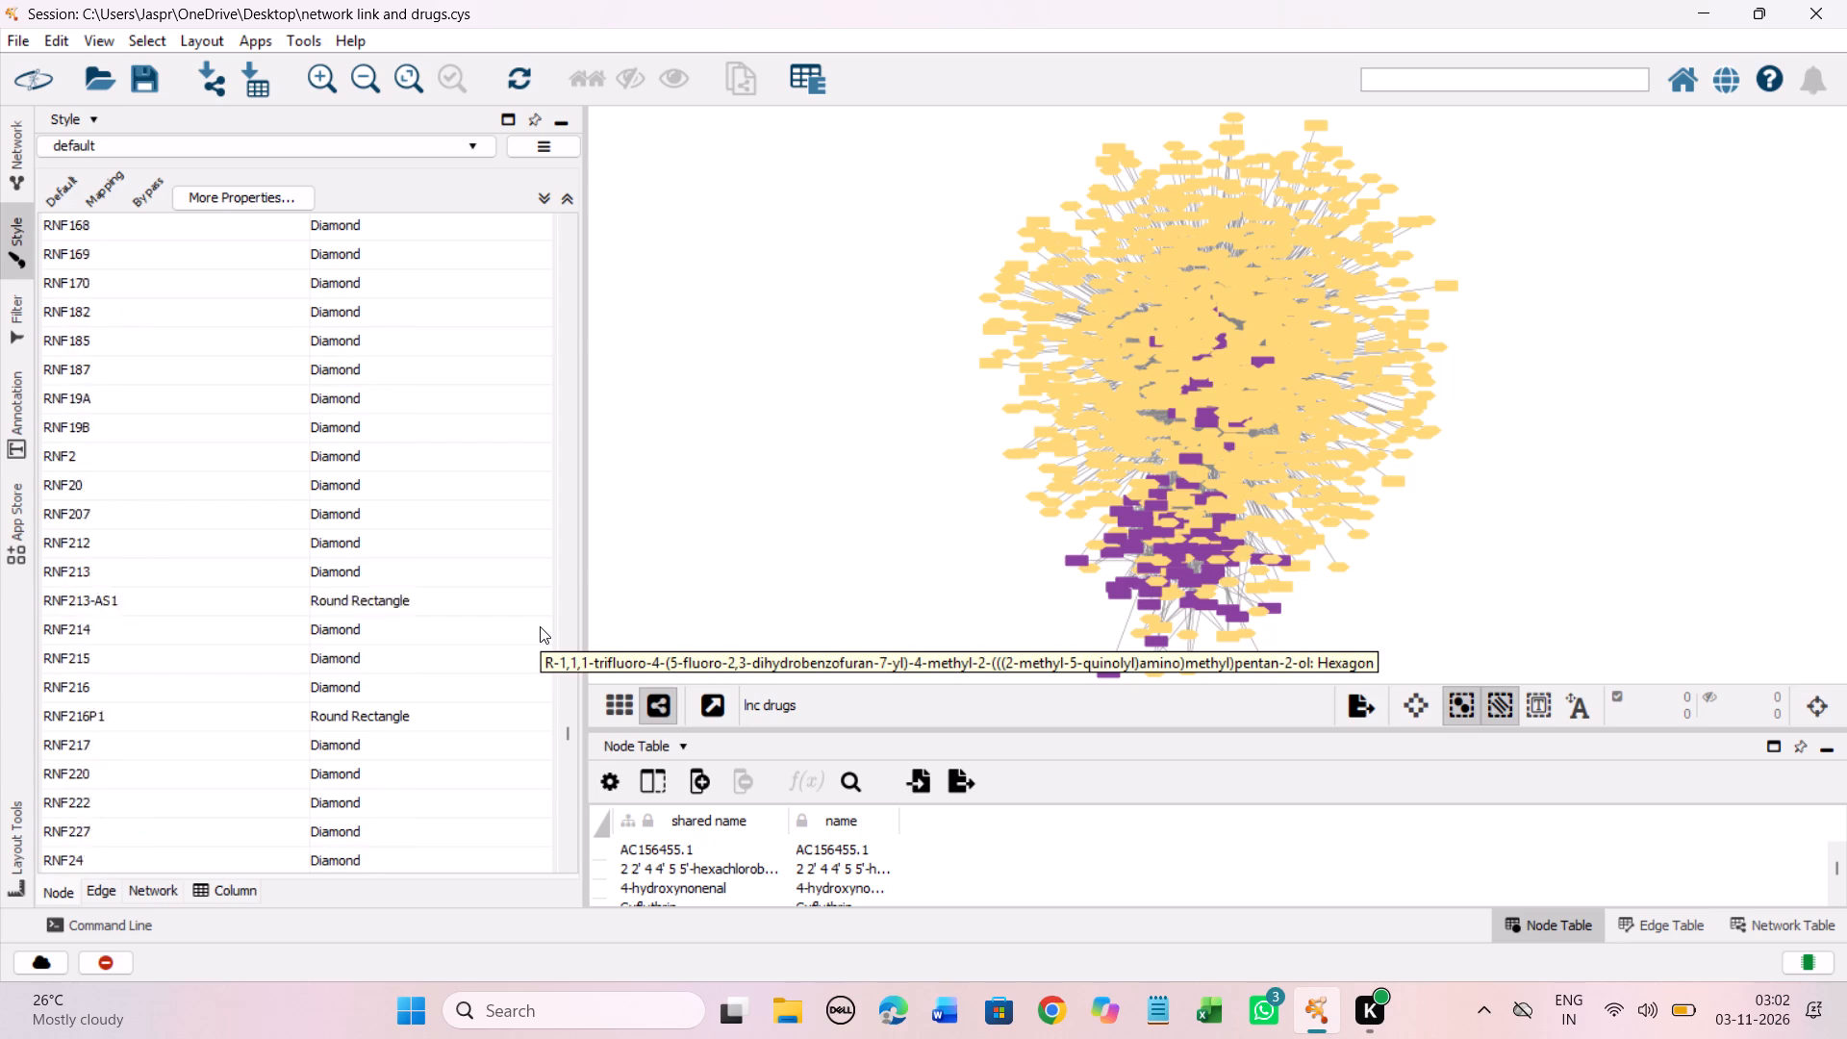
{"action": "scroll", "coordinate": [540, 626], "scroll_direction": "down", "scroll_amount": 13}
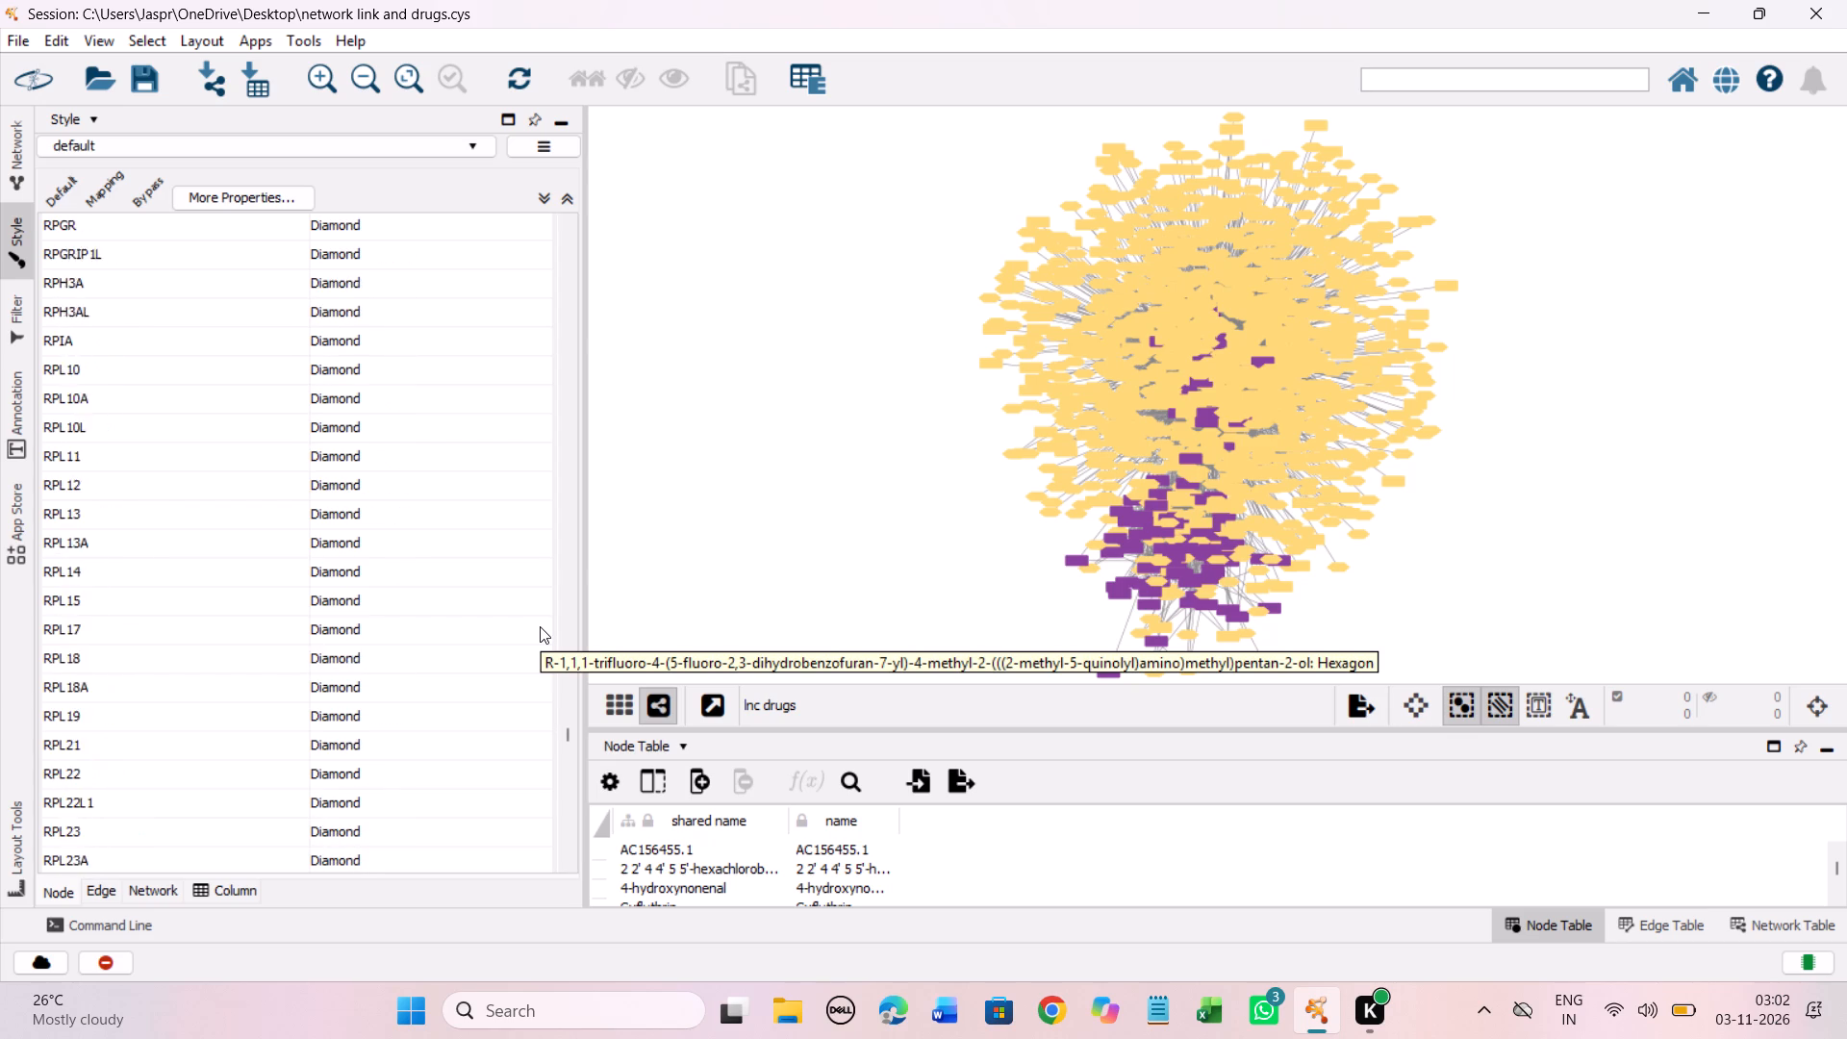
{"action": "scroll", "coordinate": [540, 626], "scroll_direction": "down", "scroll_amount": 5}
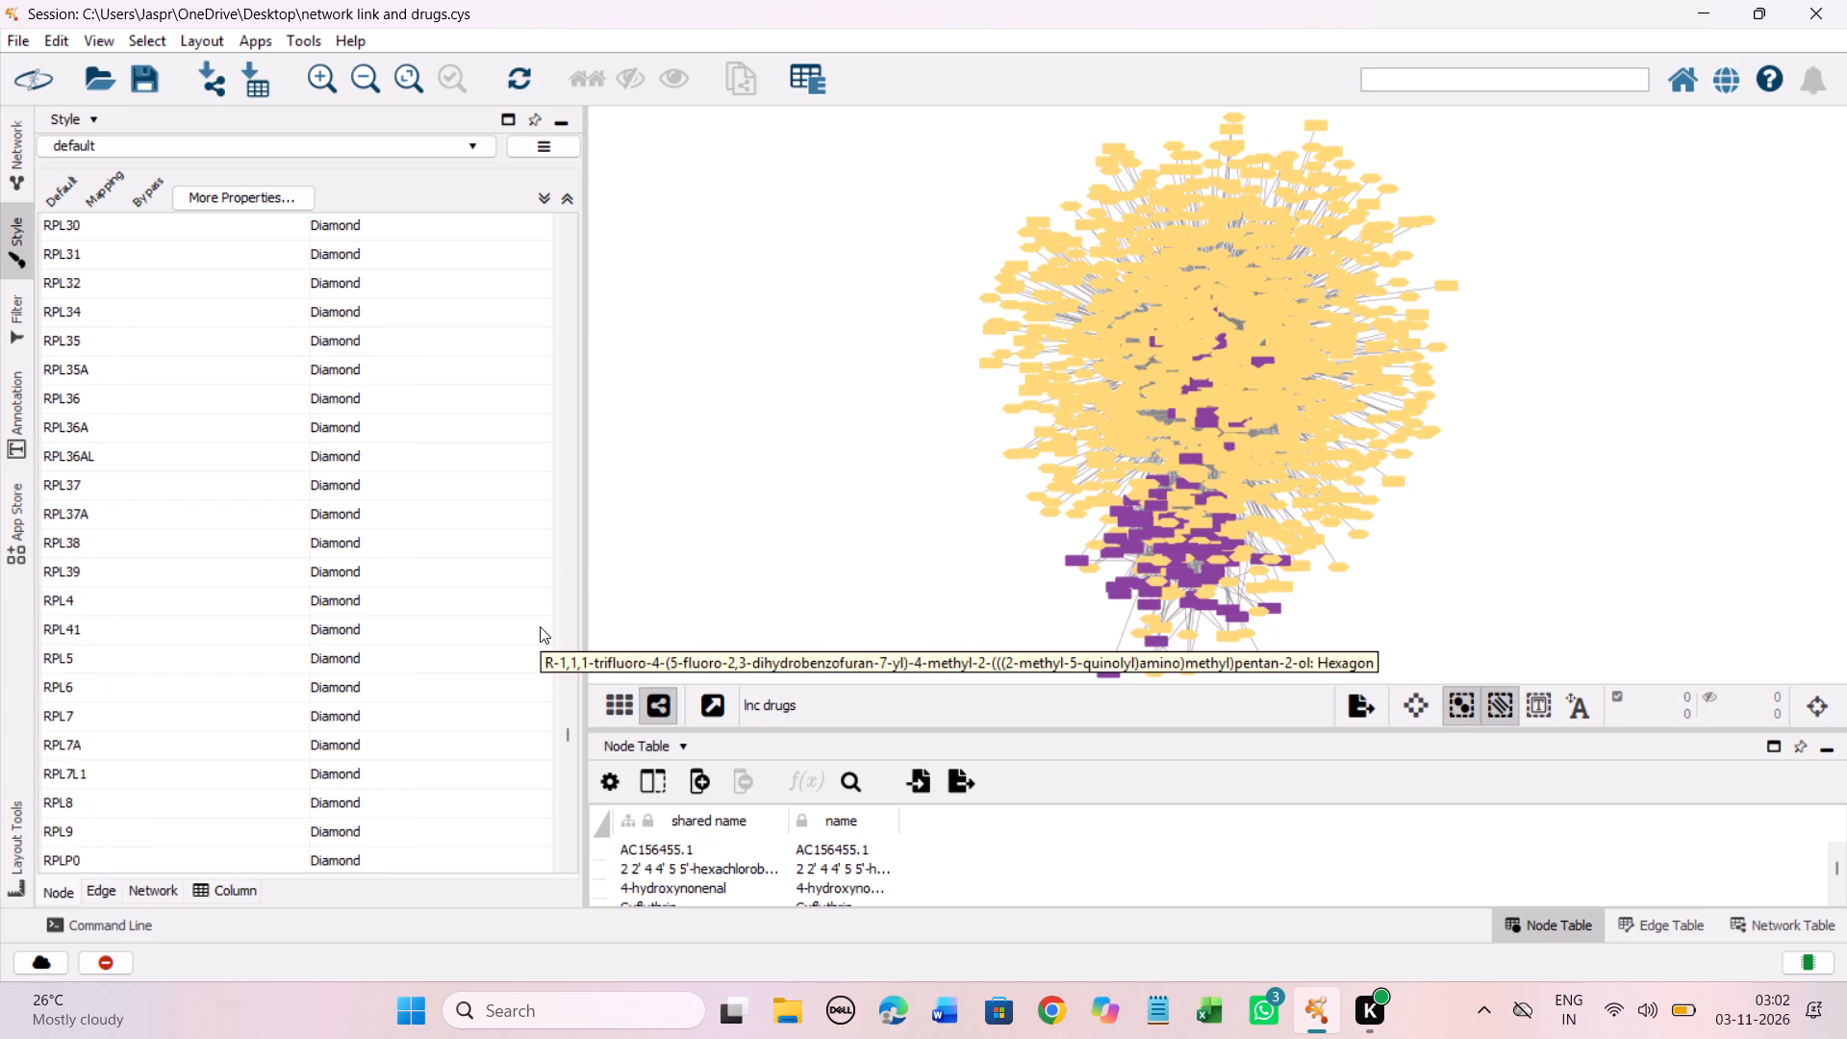
{"action": "scroll", "coordinate": [540, 626], "scroll_direction": "down", "scroll_amount": 7}
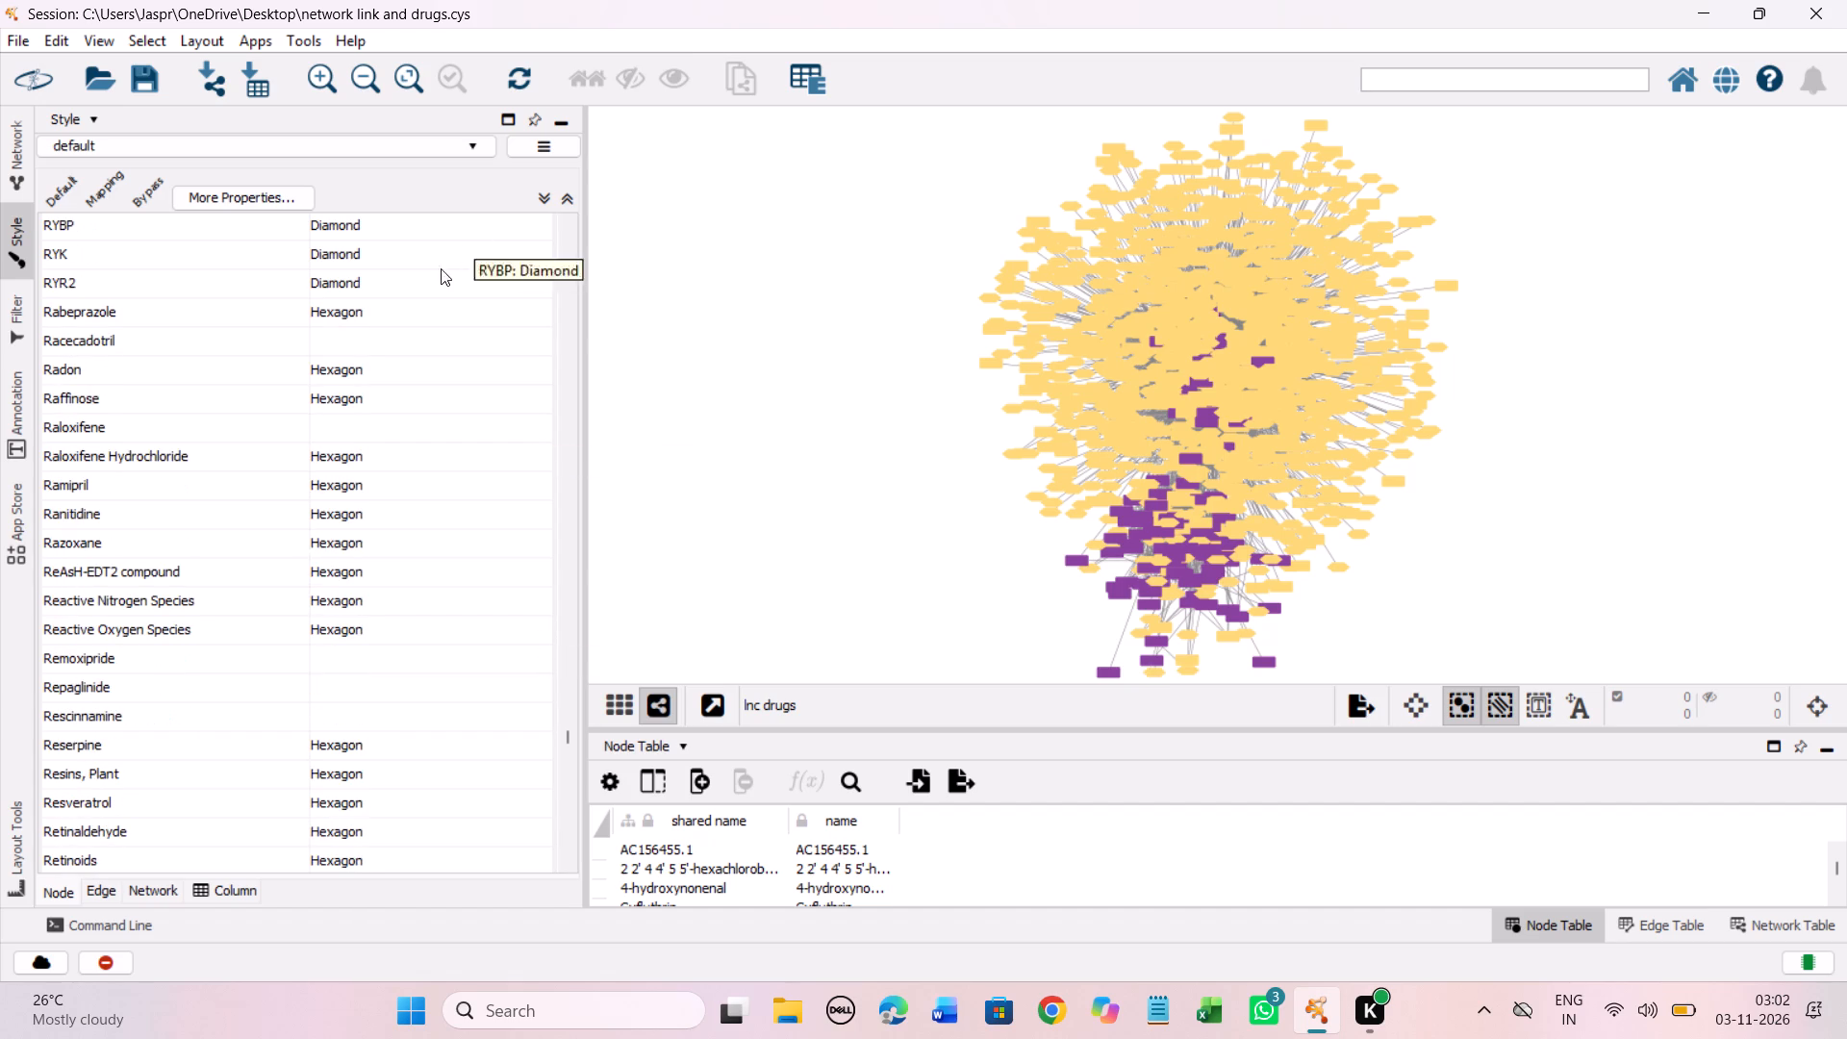
Select the run of node shape mapping entries from Rabeprazole to S-tetradecanoyl-coenzyme A and set their shape to Hexagon.
{"action": "left_click", "coordinate": [357, 317]}
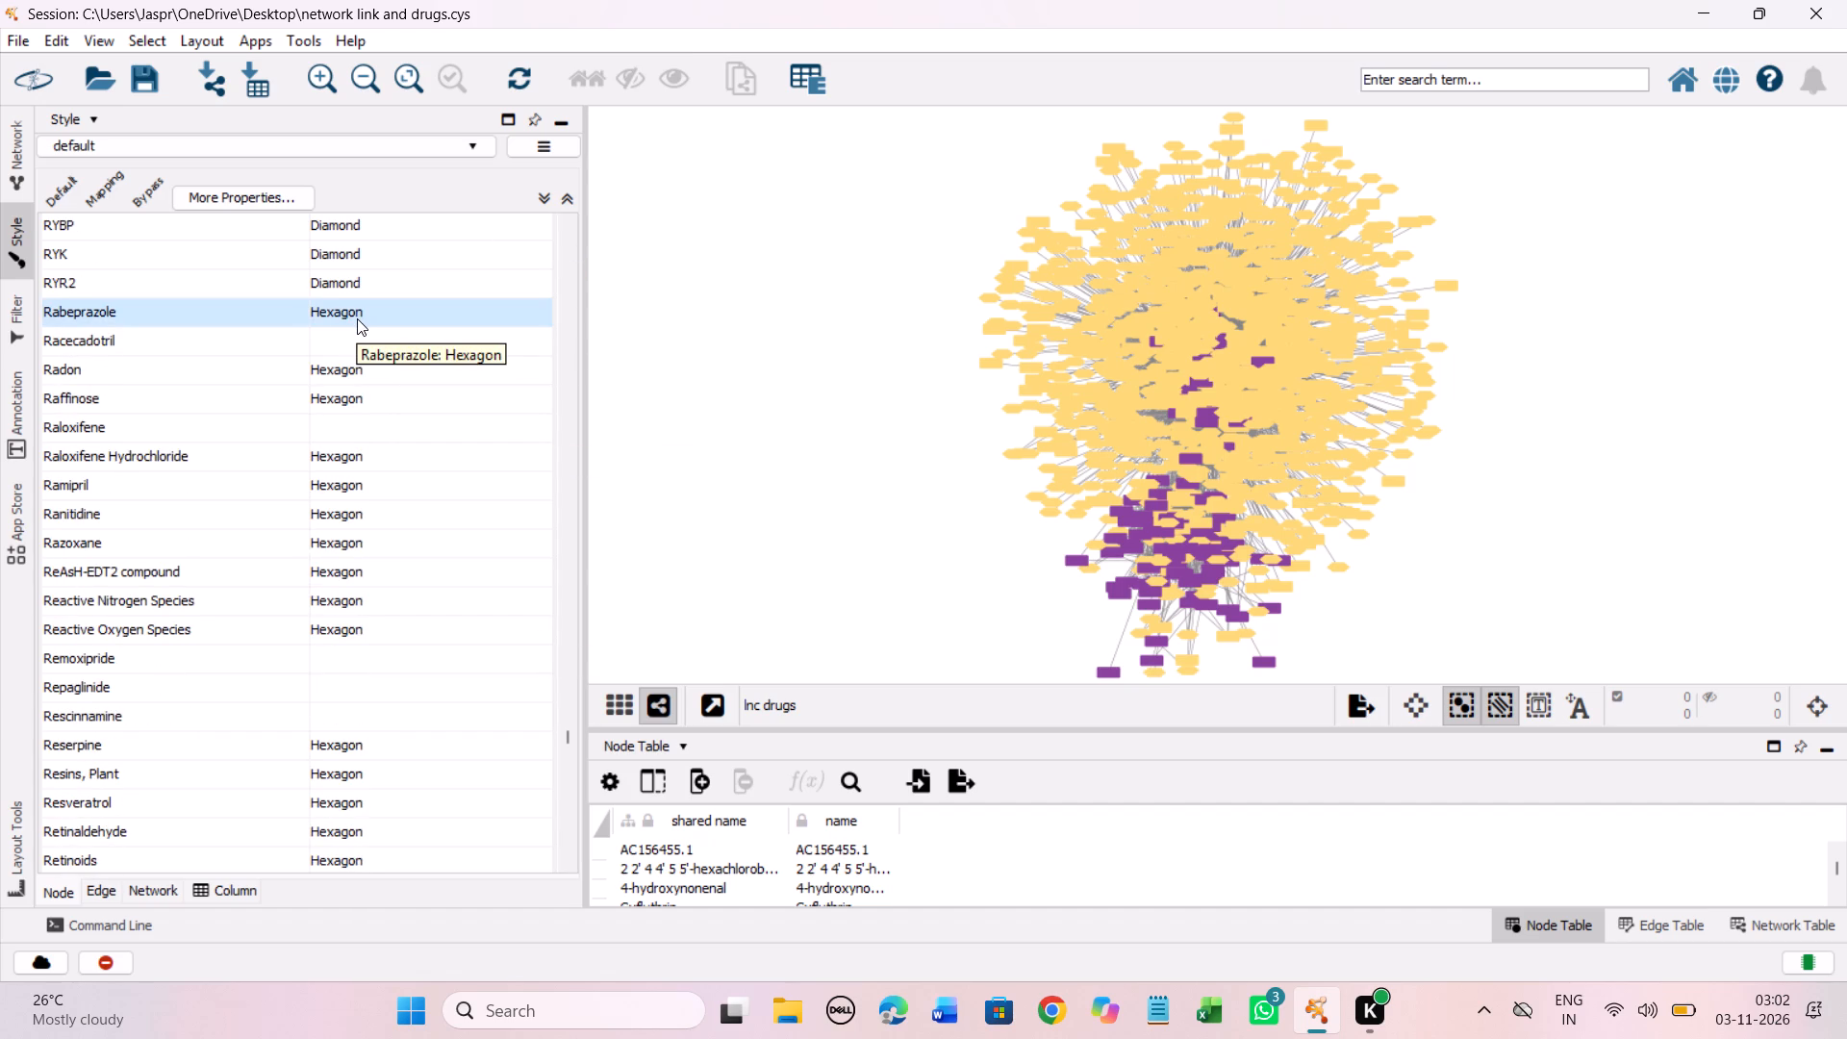
{"action": "scroll", "coordinate": [357, 318], "scroll_direction": "down", "scroll_amount": 4}
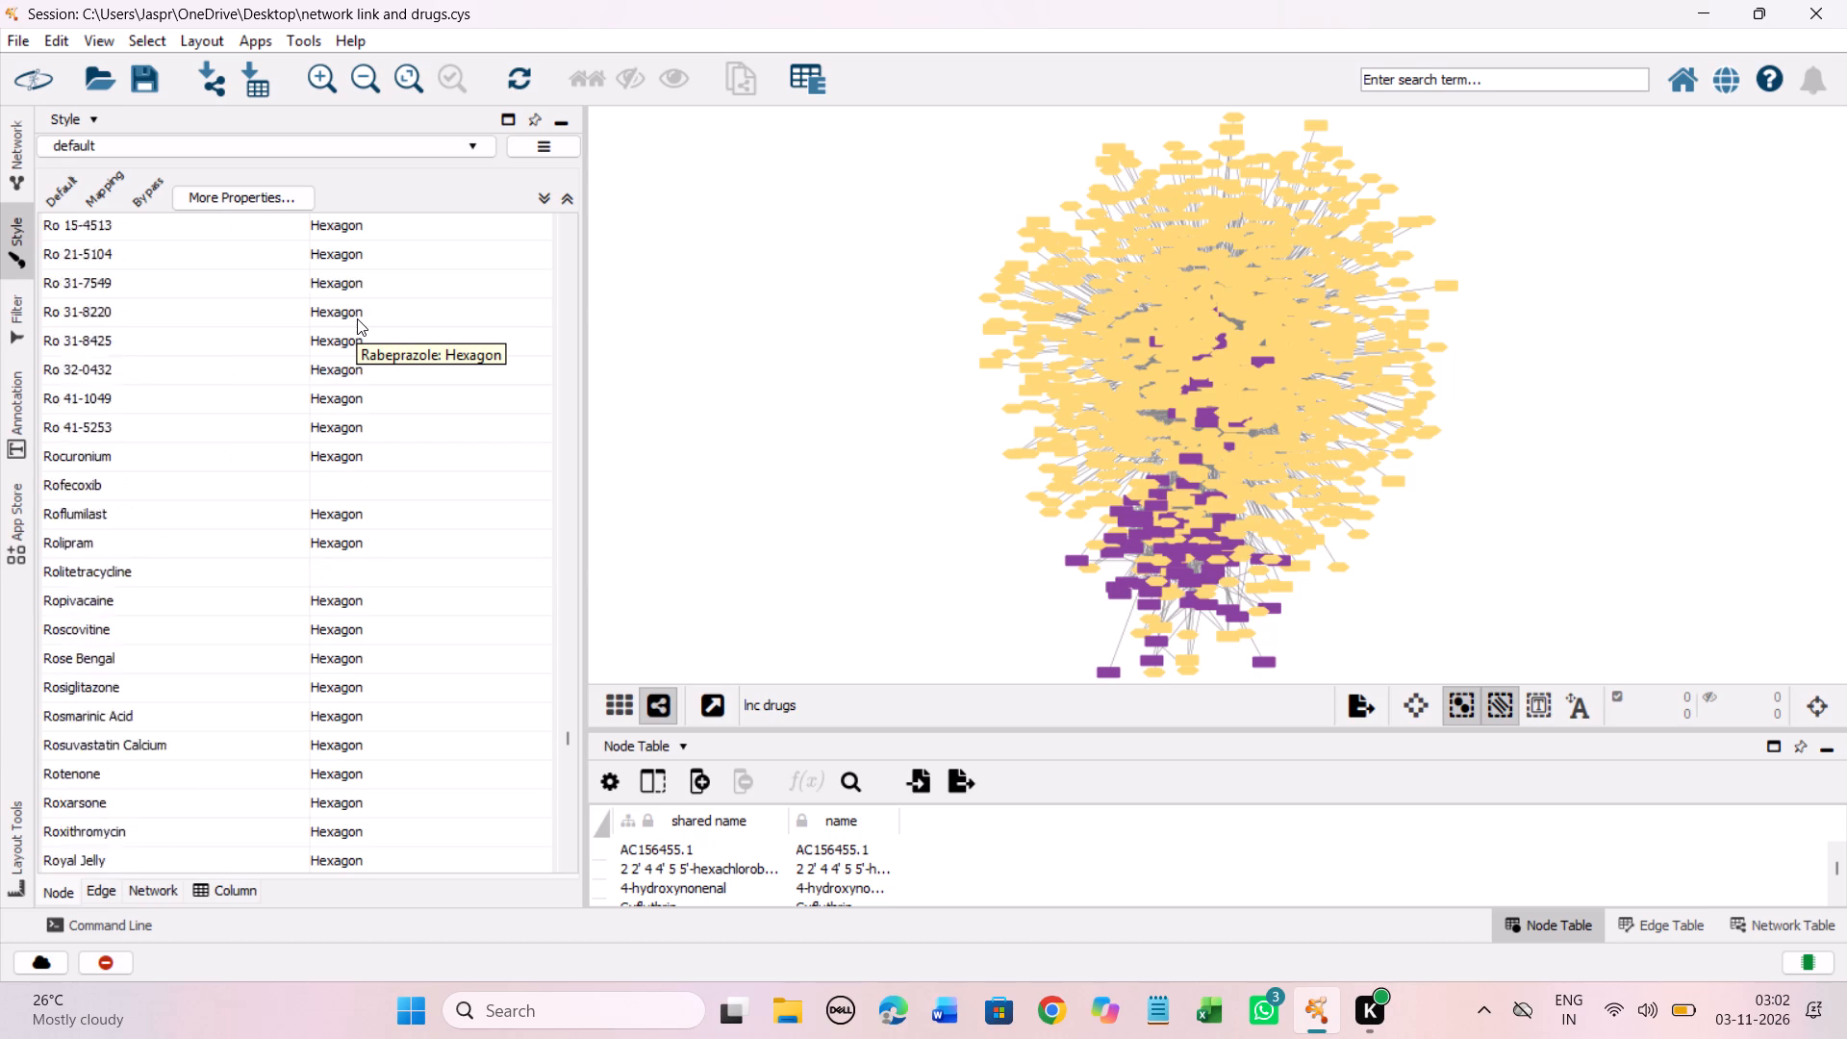
{"action": "scroll", "coordinate": [357, 318], "scroll_direction": "down", "scroll_amount": 3}
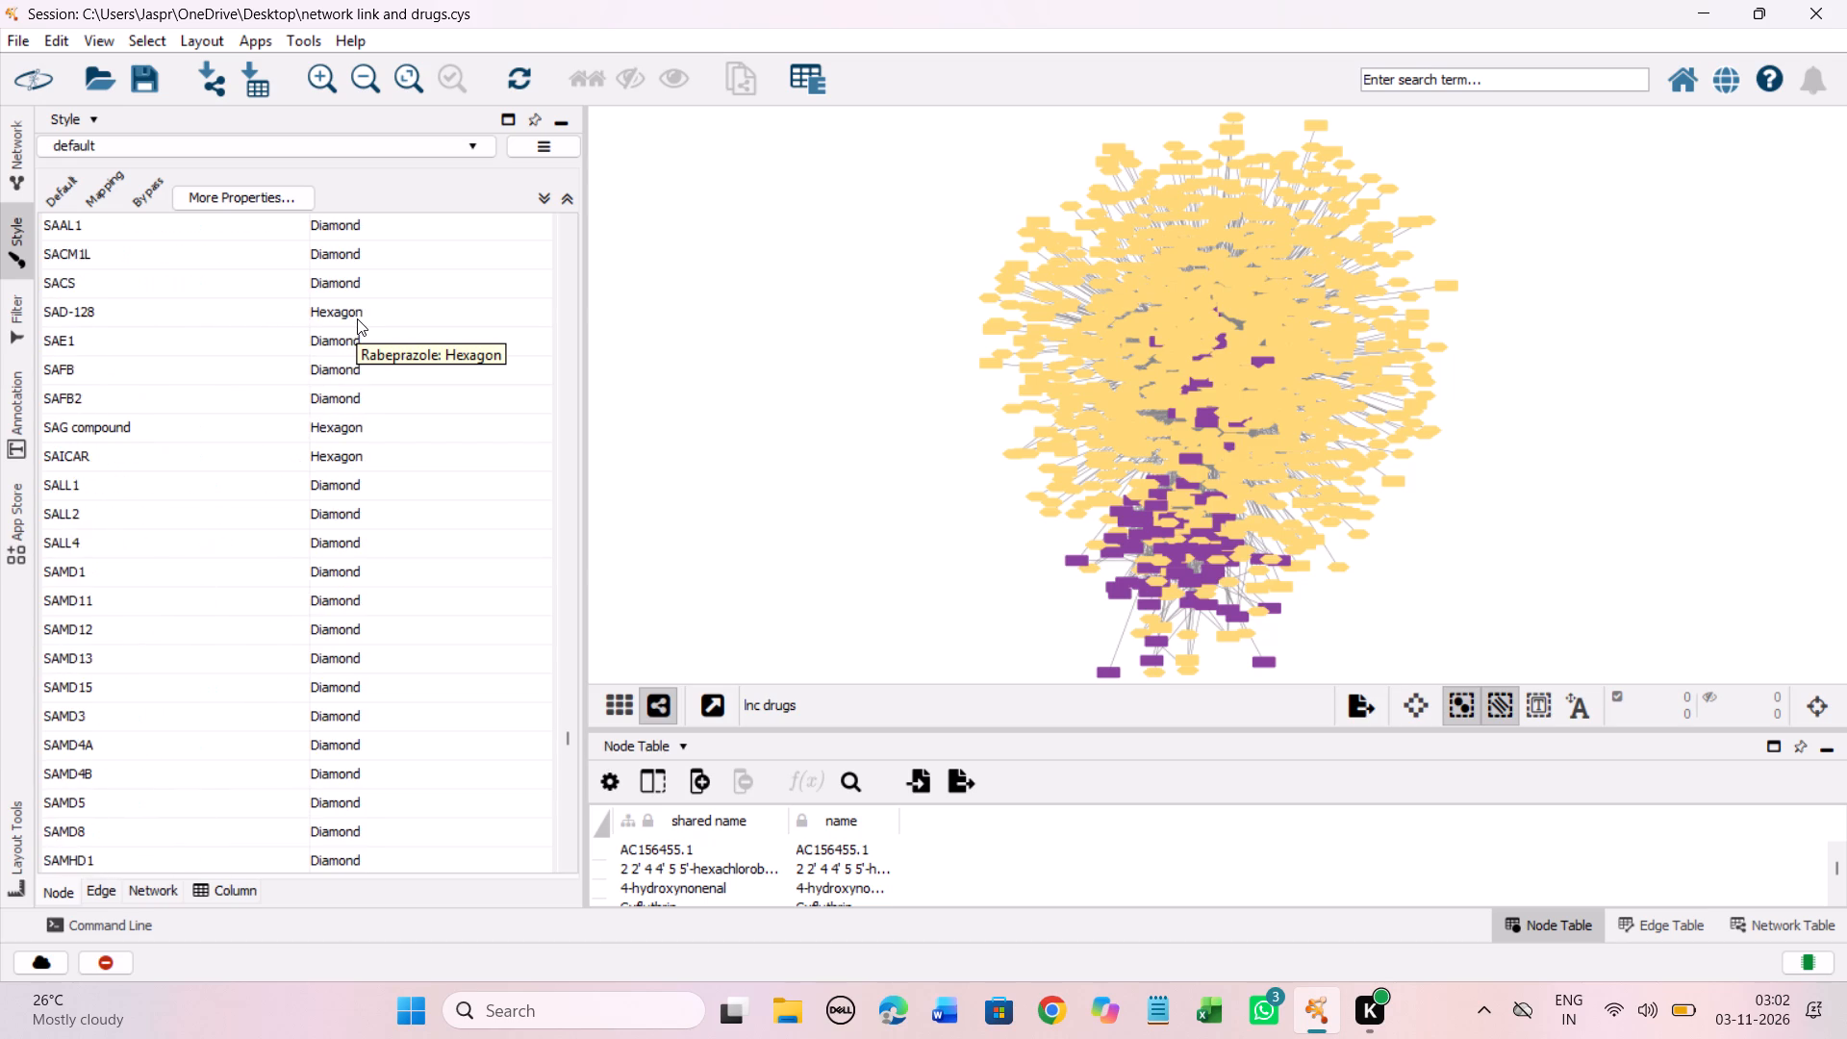
{"action": "scroll", "coordinate": [357, 318], "scroll_direction": "up", "scroll_amount": 5}
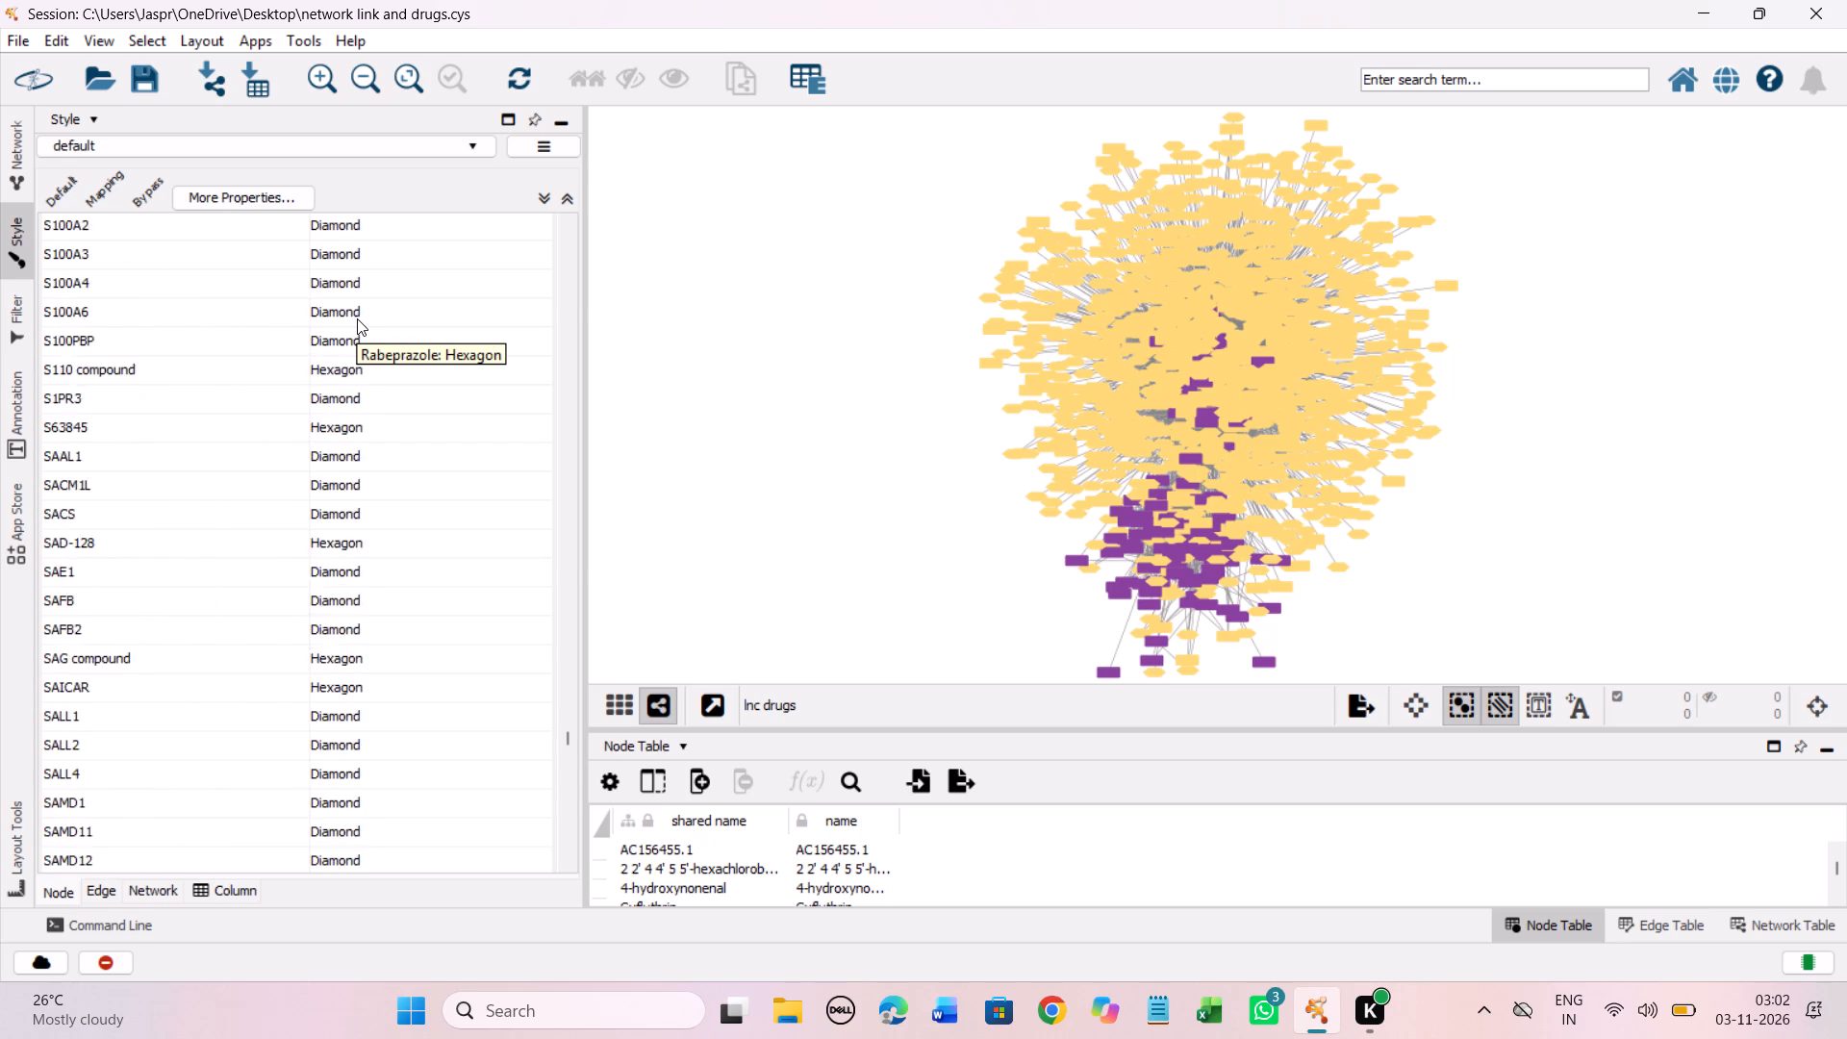
{"action": "scroll", "coordinate": [357, 318], "scroll_direction": "up", "scroll_amount": 17}
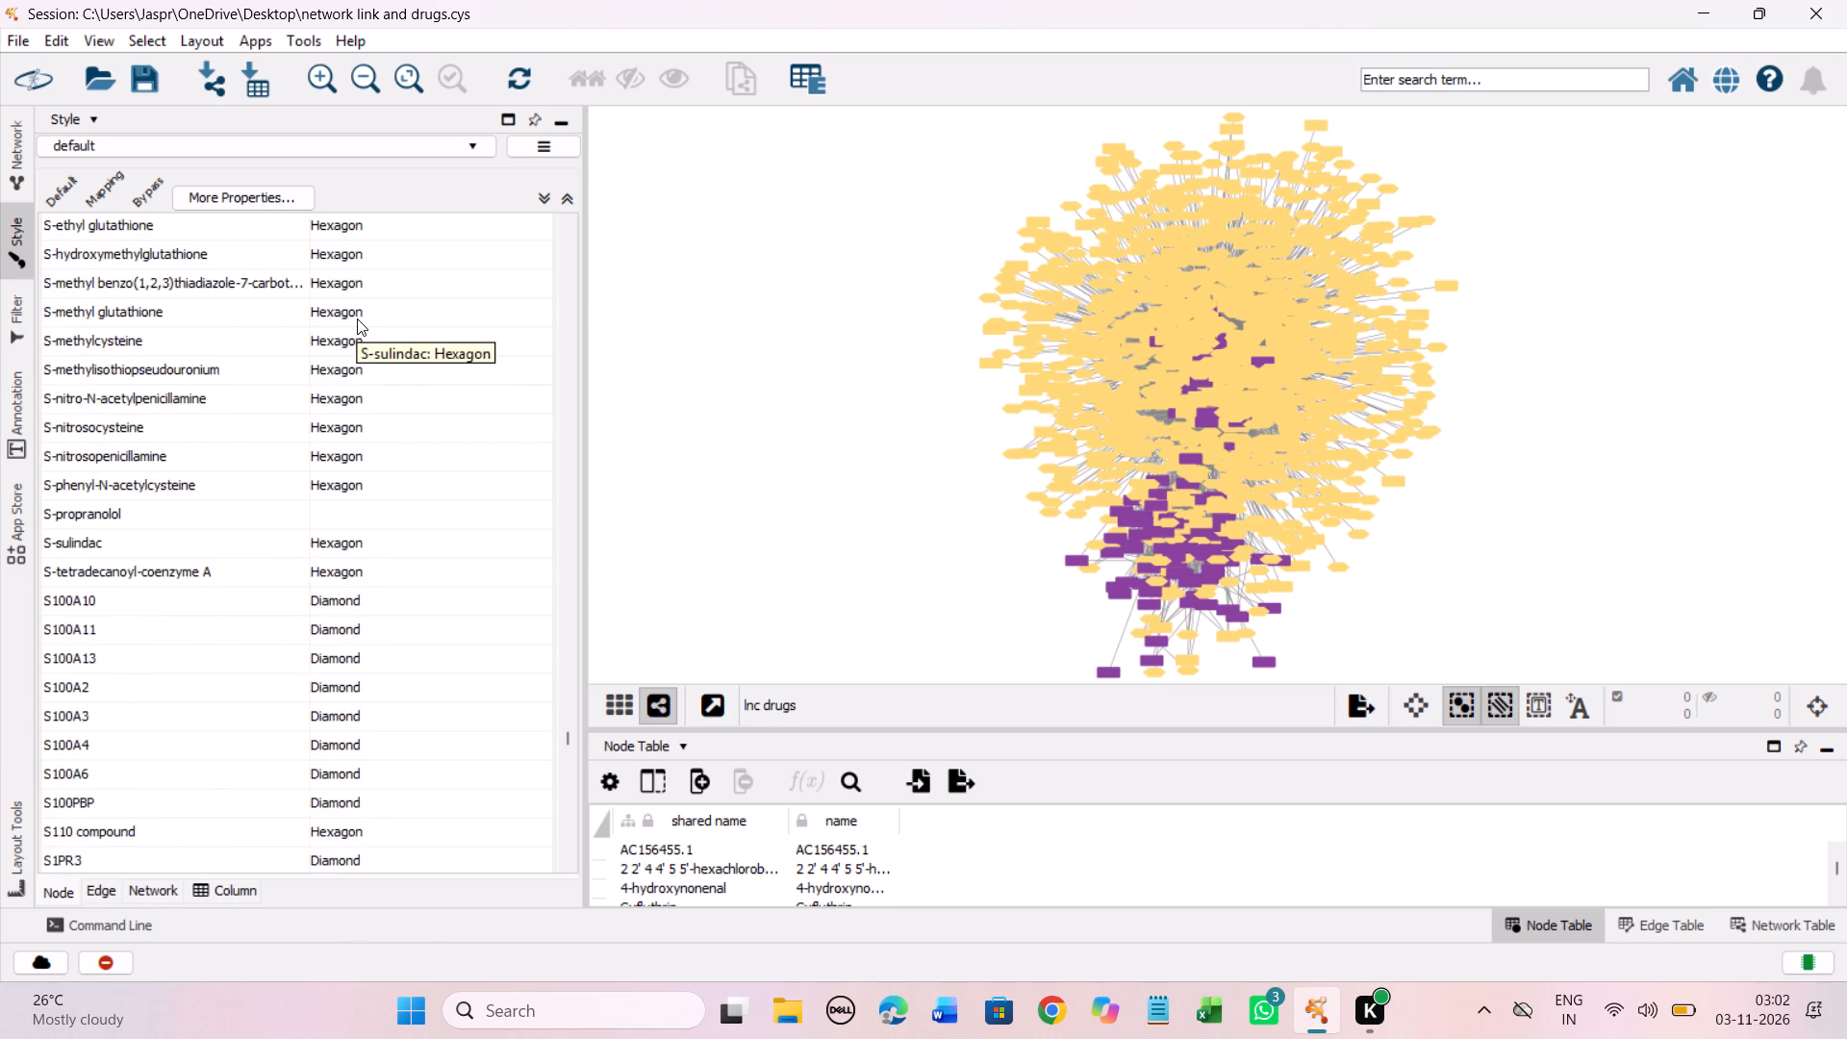
{"action": "scroll", "coordinate": [357, 318], "scroll_direction": "up", "scroll_amount": 6}
{"action": "scroll", "coordinate": [357, 318], "scroll_direction": "down", "scroll_amount": 10}
{"action": "scroll", "coordinate": [361, 431], "scroll_direction": "down", "scroll_amount": 4}
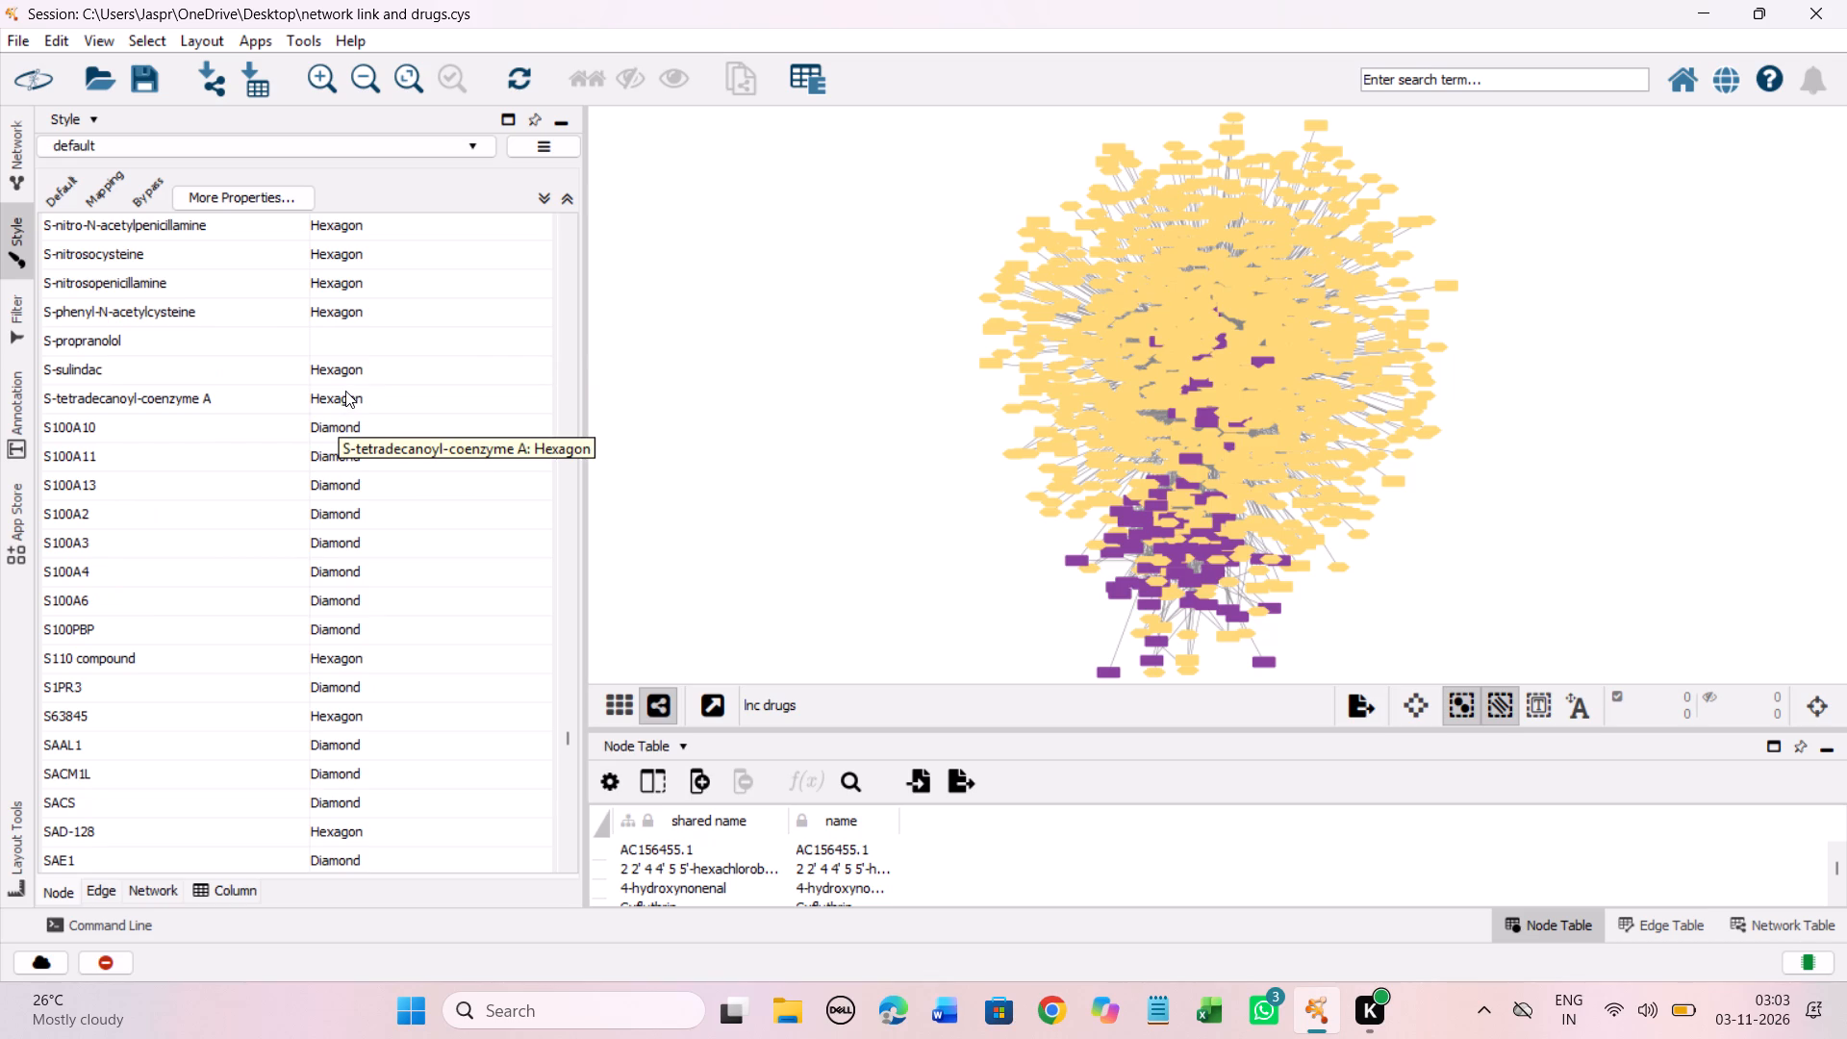
{"action": "left_click", "coordinate": [345, 397], "text": "shift"}
{"action": "right_click", "coordinate": [345, 397]}
{"action": "left_click", "coordinate": [692, 413]}
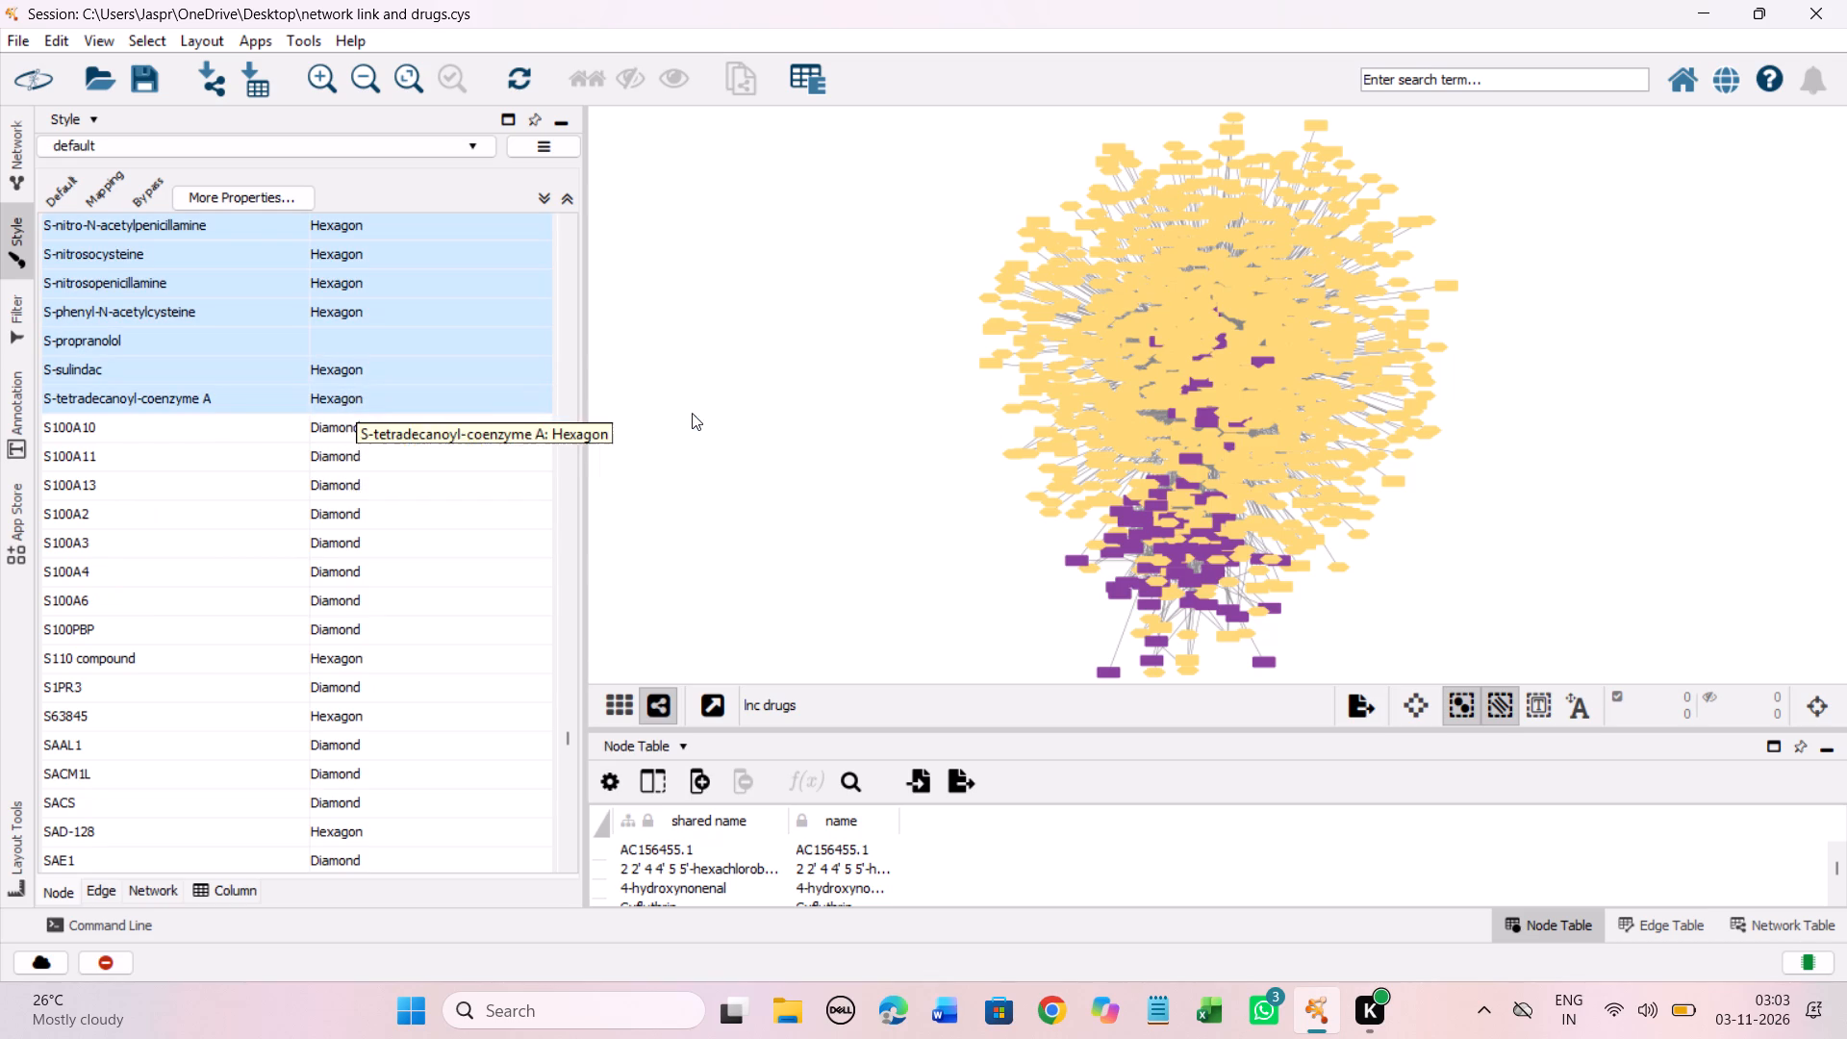
{"action": "left_click", "coordinate": [265, 471]}
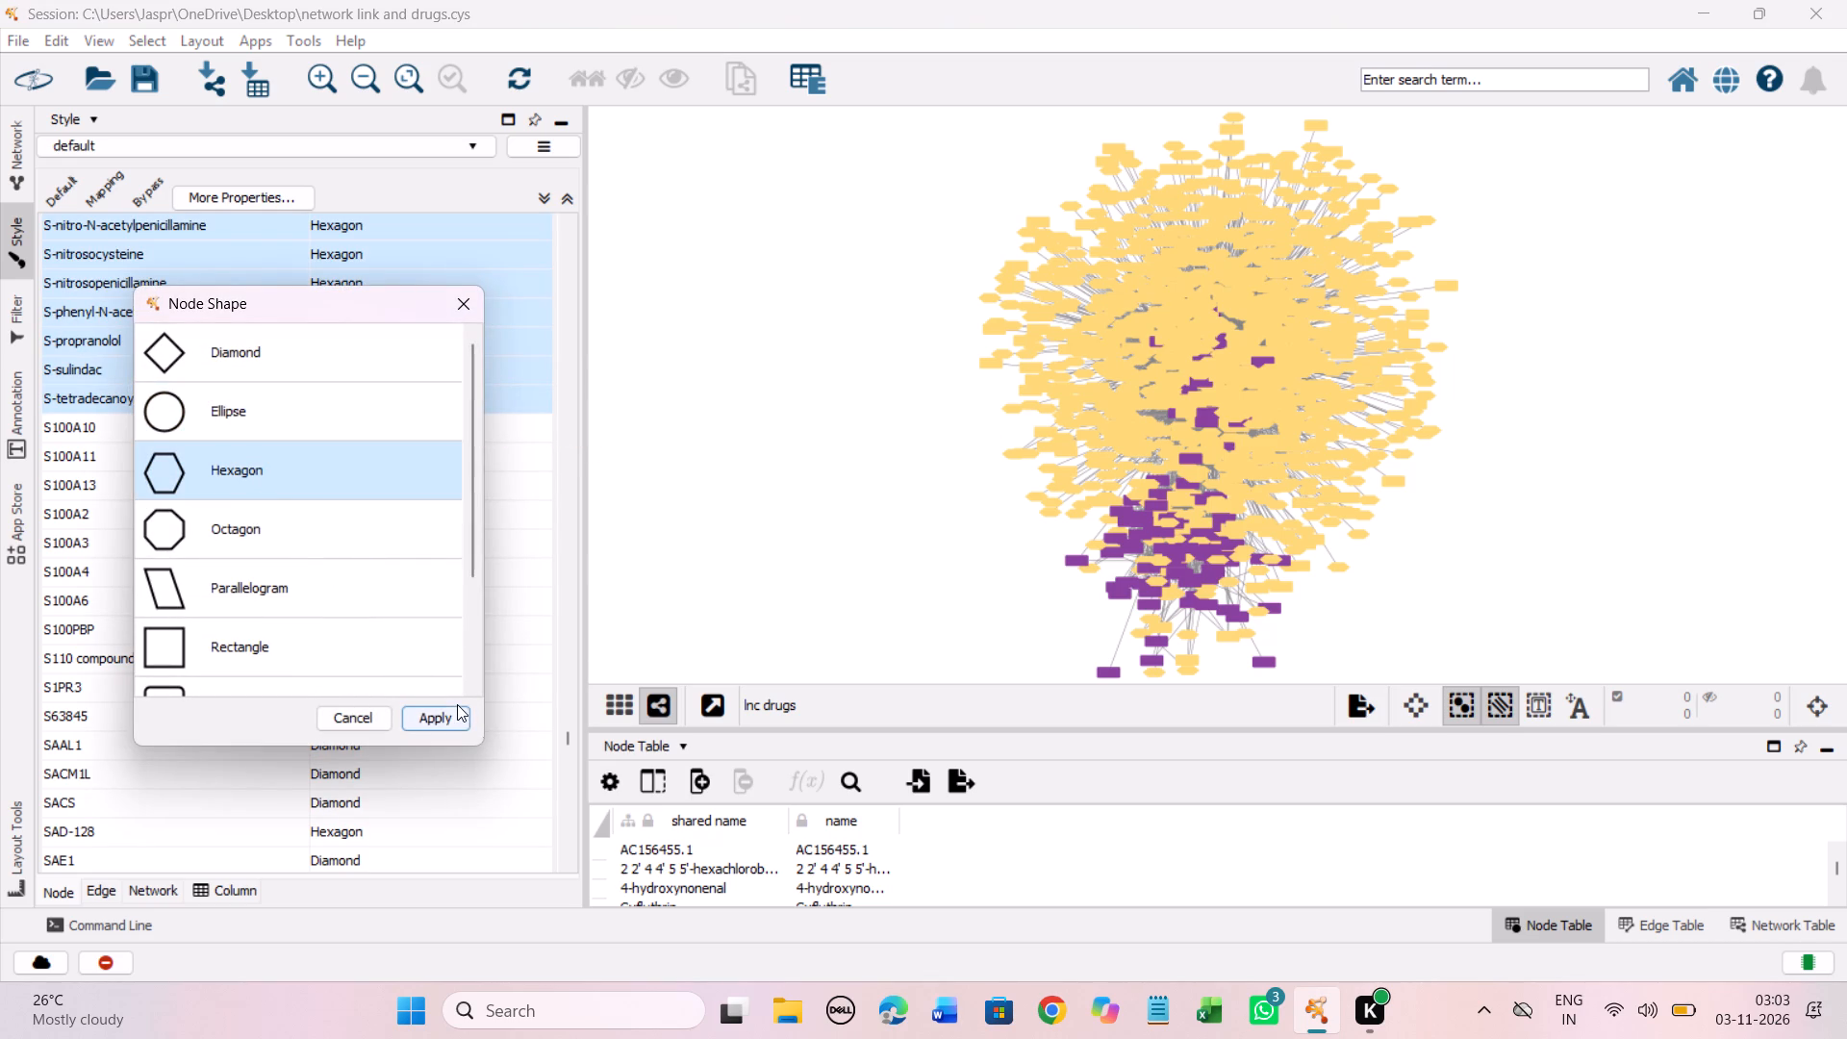
{"action": "left_click", "coordinate": [459, 708]}
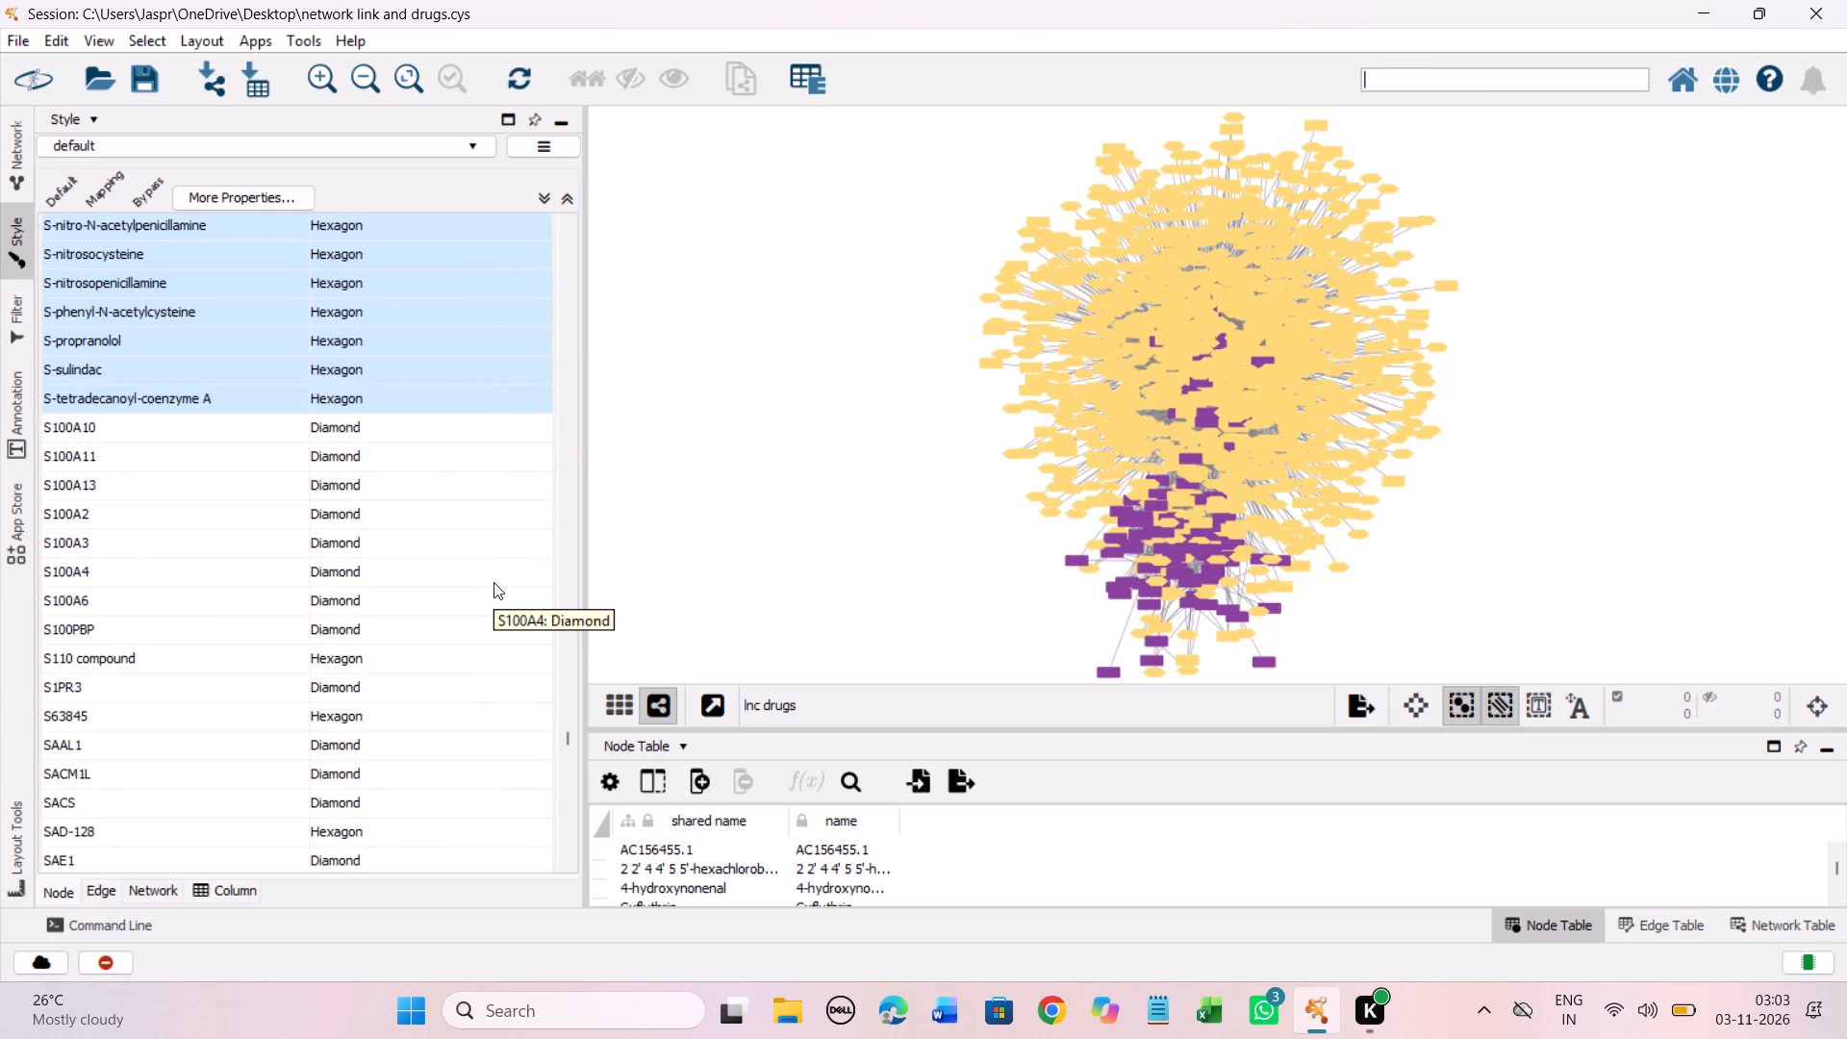
Set the mapped node shape of the SB-203580 entry to Hexagon.
{"action": "scroll", "coordinate": [493, 582], "scroll_direction": "down", "scroll_amount": 6}
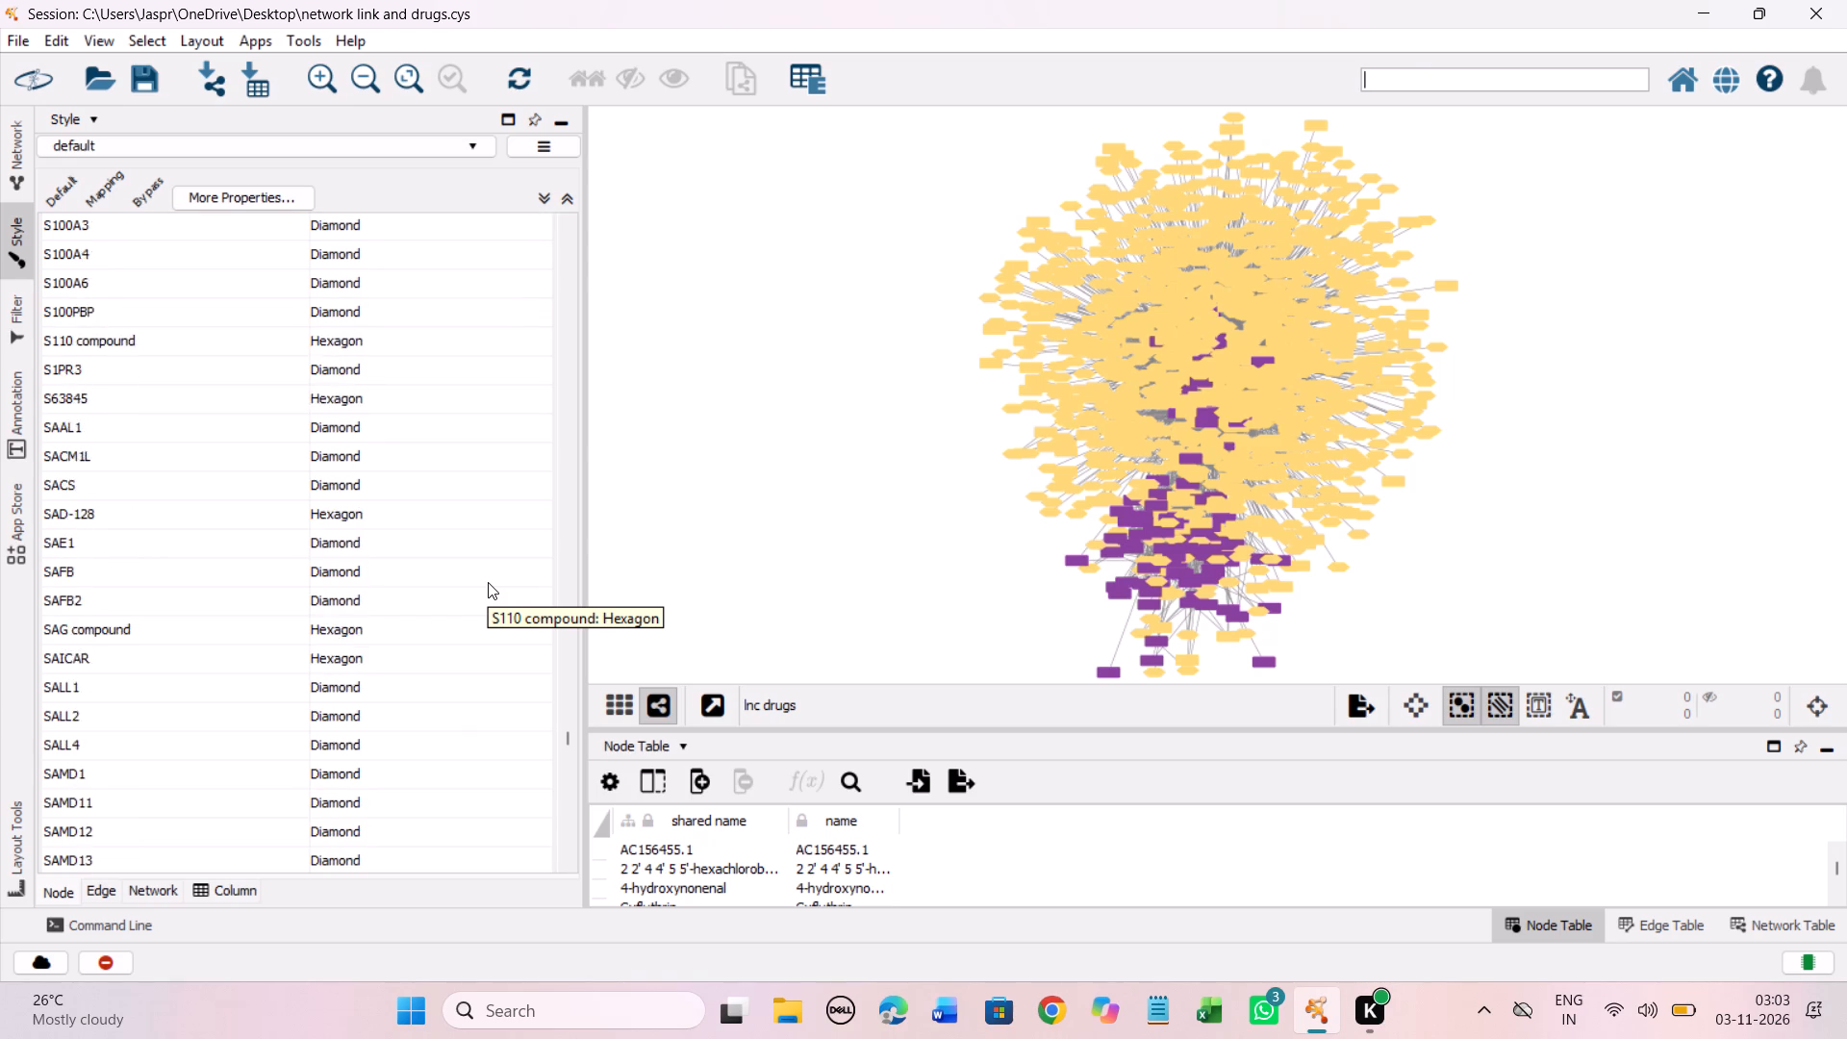
{"action": "scroll", "coordinate": [488, 582], "scroll_direction": "down", "scroll_amount": 4}
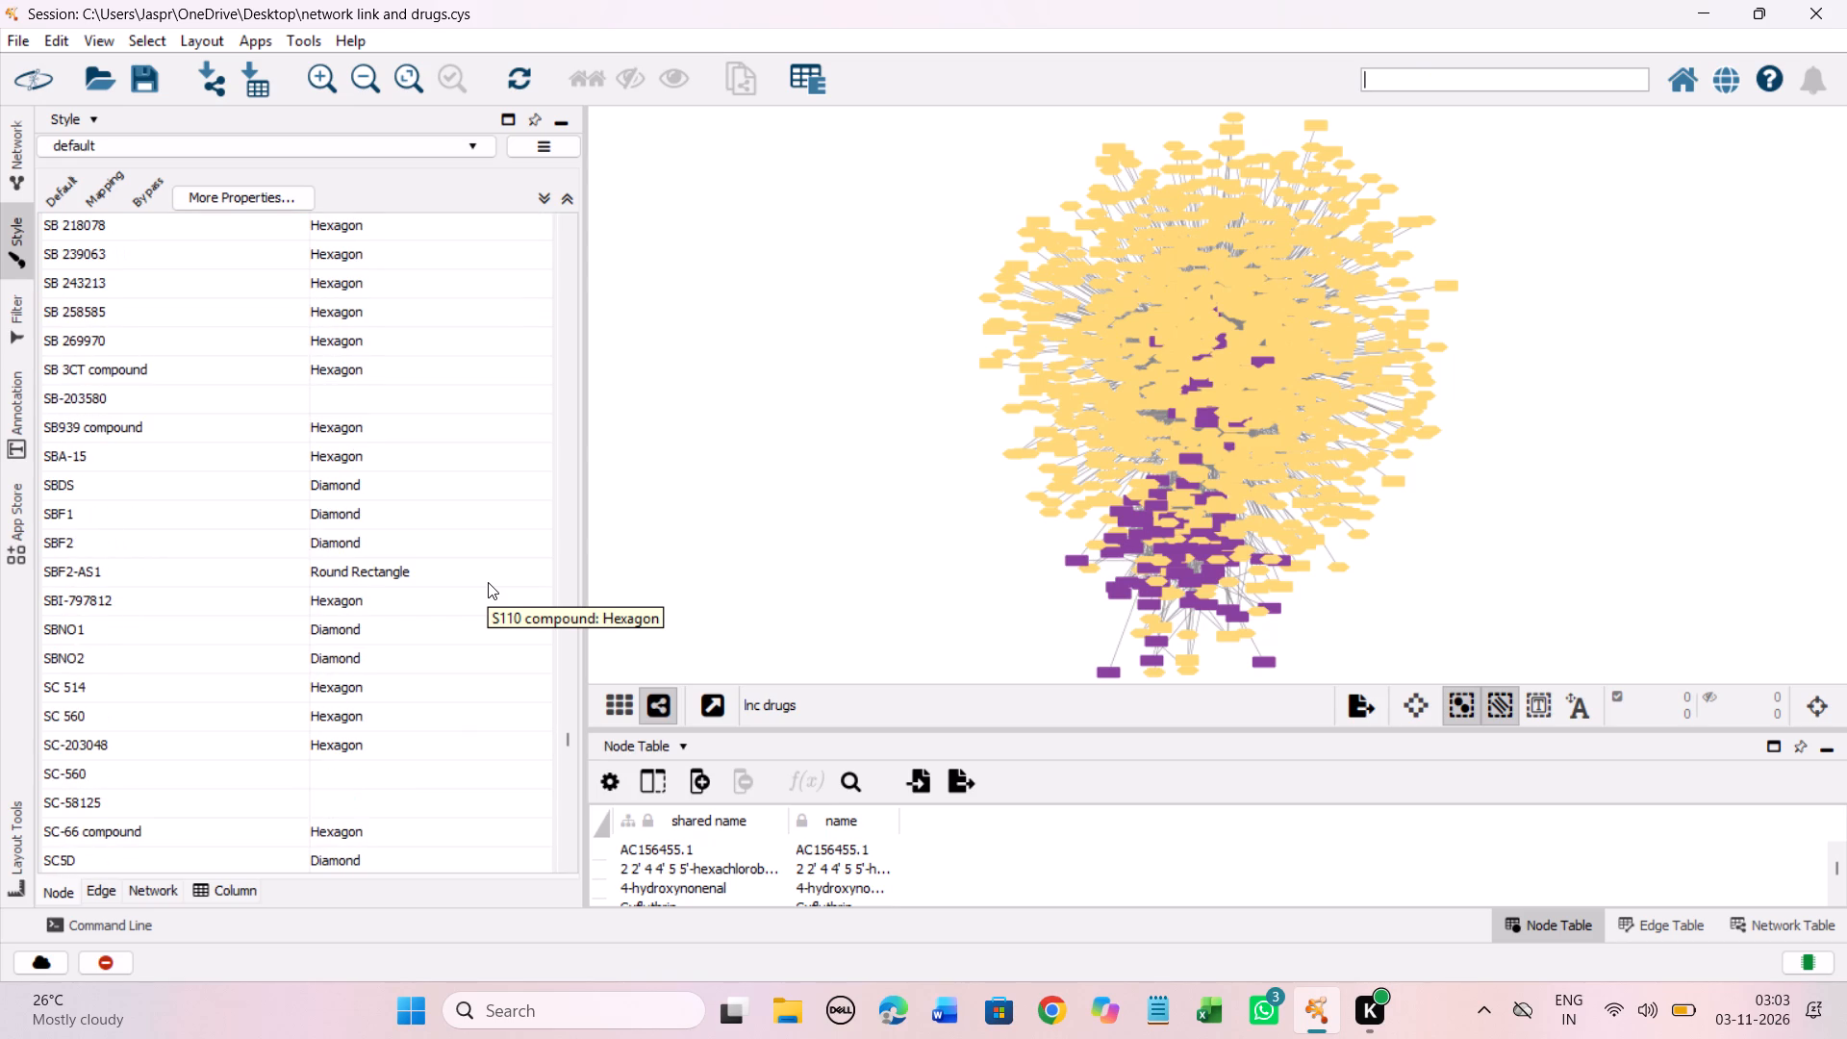
{"action": "scroll", "coordinate": [488, 582], "scroll_direction": "up", "scroll_amount": 6}
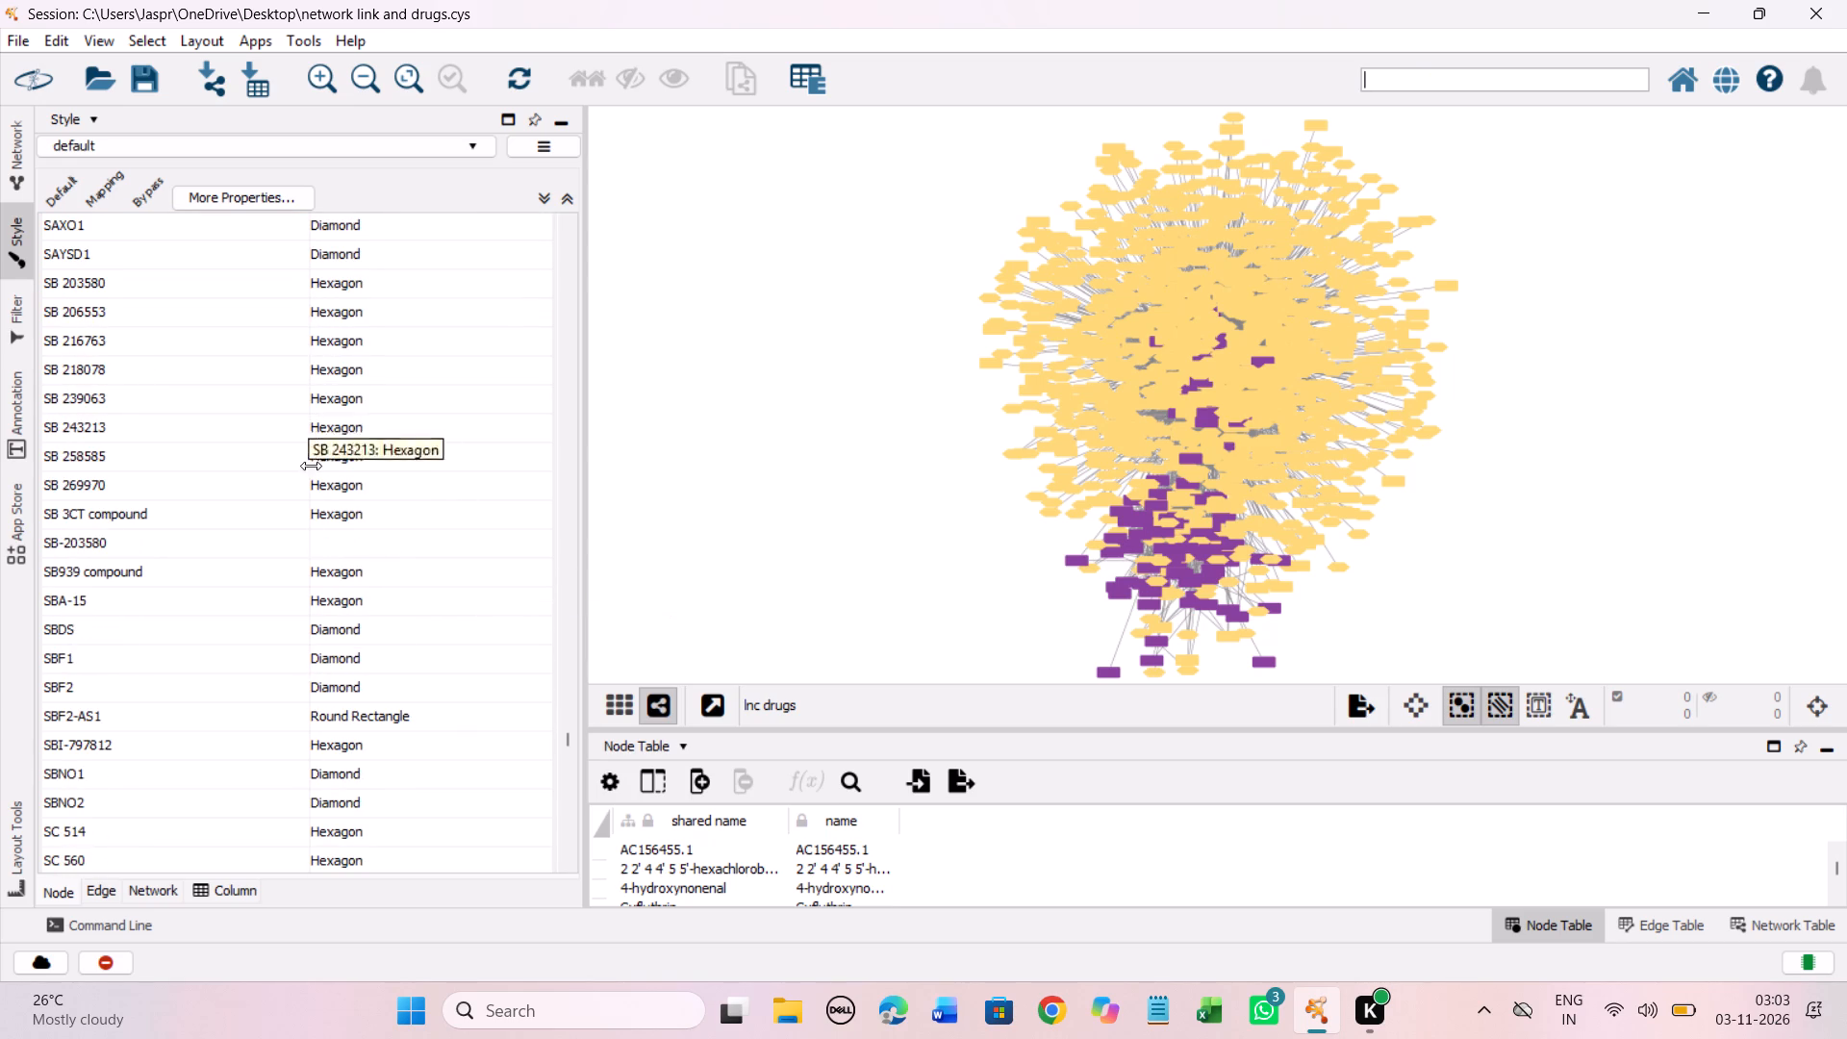
{"action": "left_click", "coordinate": [340, 541]}
{"action": "right_click", "coordinate": [340, 540]}
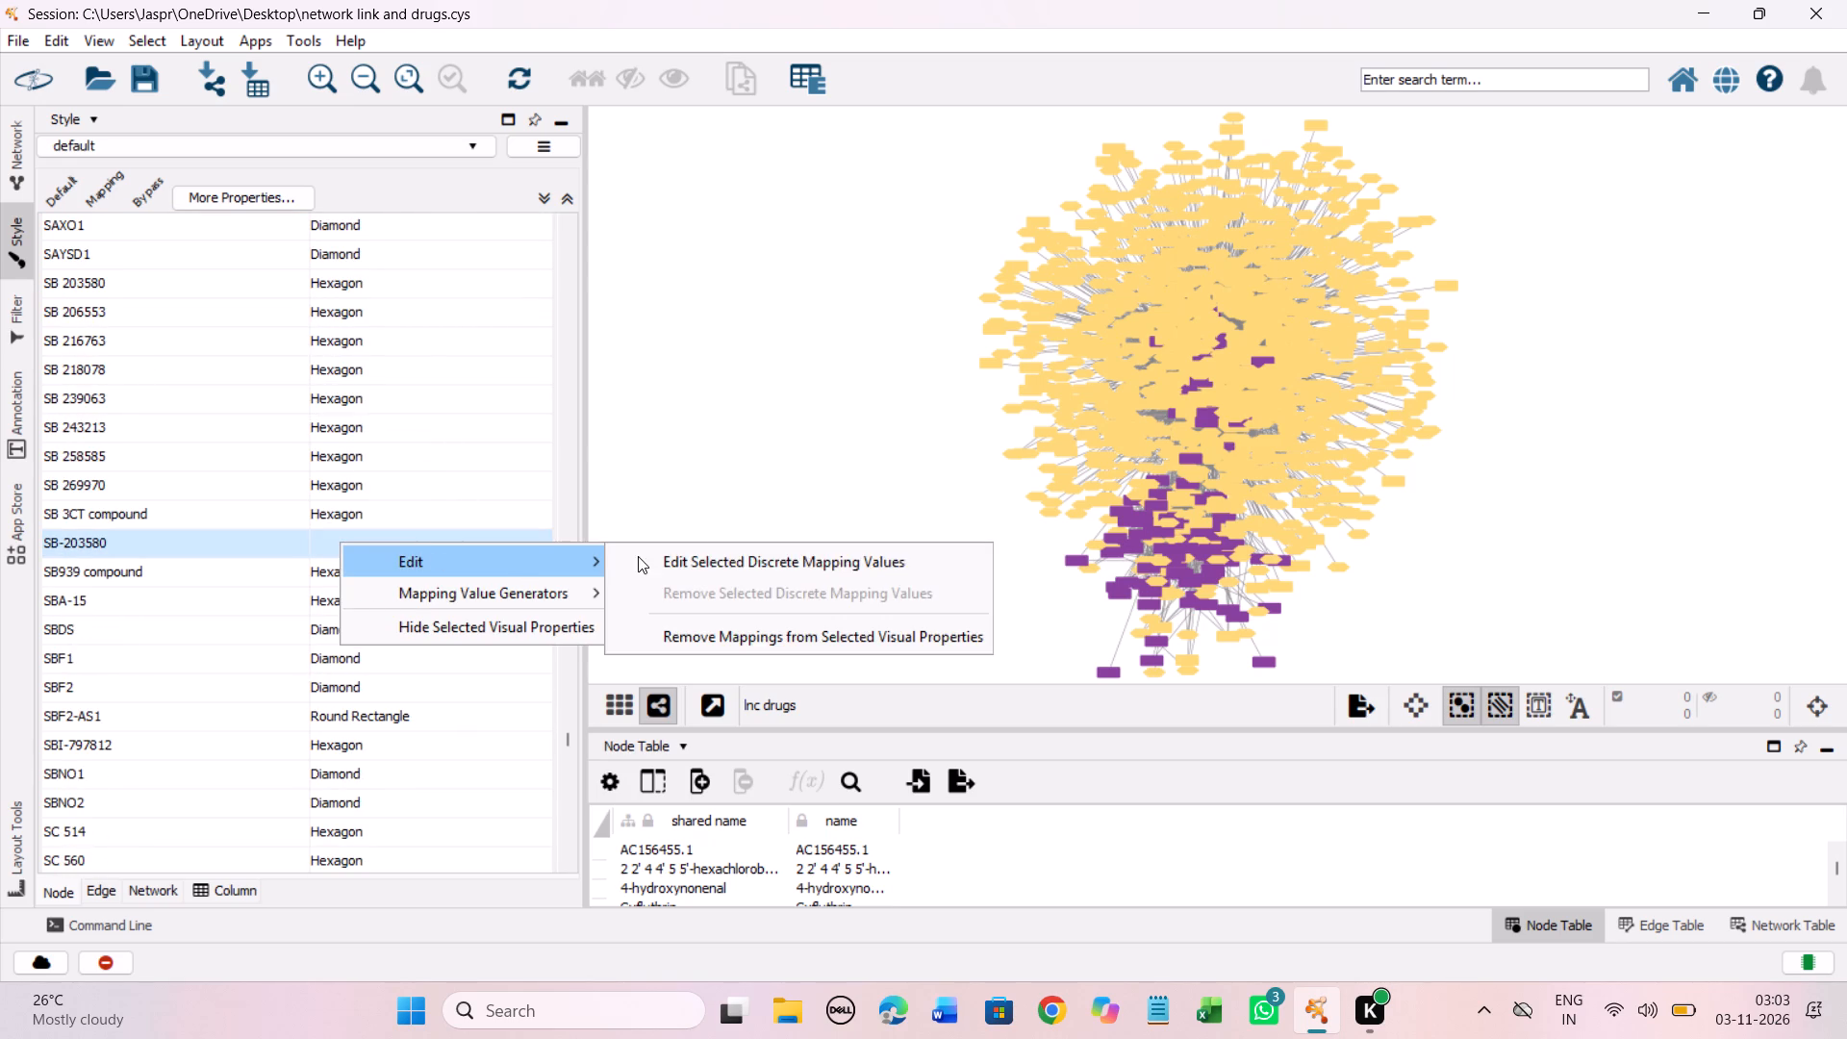
{"action": "left_click", "coordinate": [737, 554]}
{"action": "left_click", "coordinate": [296, 469]}
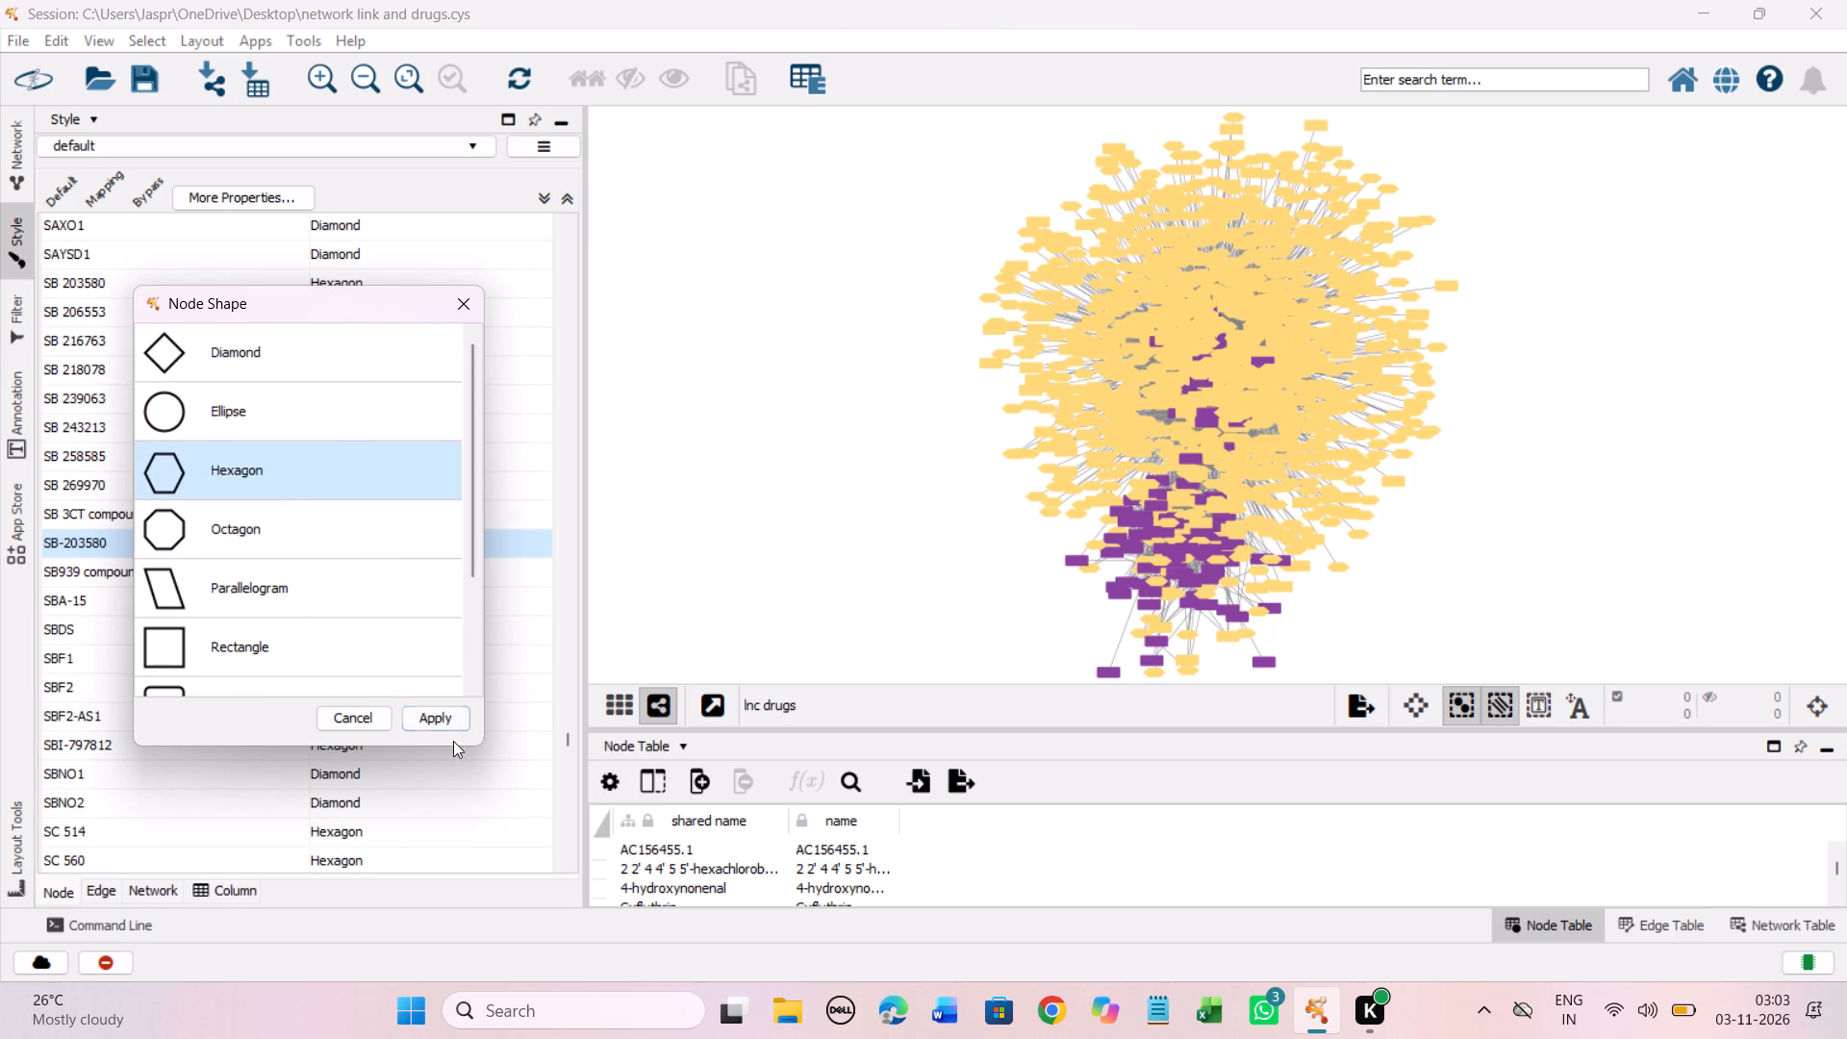
{"action": "left_click", "coordinate": [453, 727]}
Select the mapping entries from SC-203048 to SC-58125, including SC-560, and set their node shape to Hexagon.
{"action": "scroll", "coordinate": [411, 664], "scroll_direction": "down", "scroll_amount": 16}
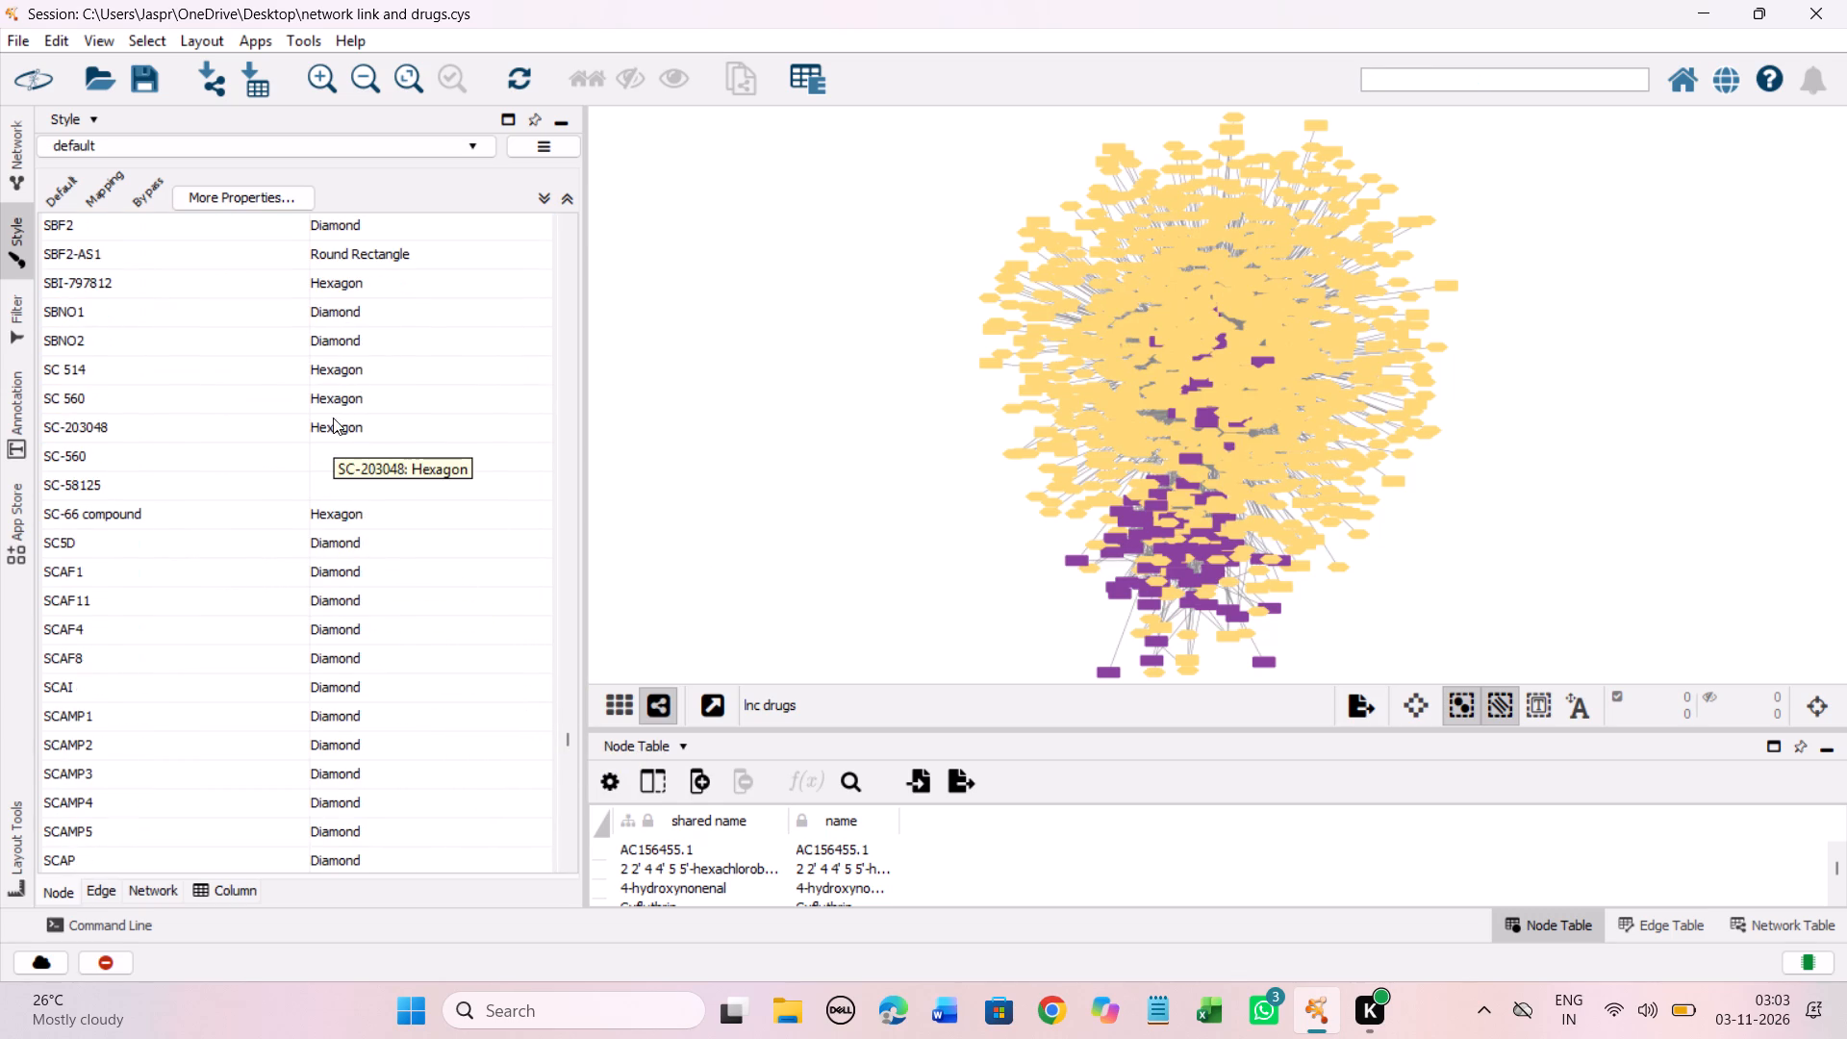
{"action": "left_click_drag", "start_coordinate": [323, 438], "coordinate": [320, 494]}
{"action": "right_click", "coordinate": [320, 494]}
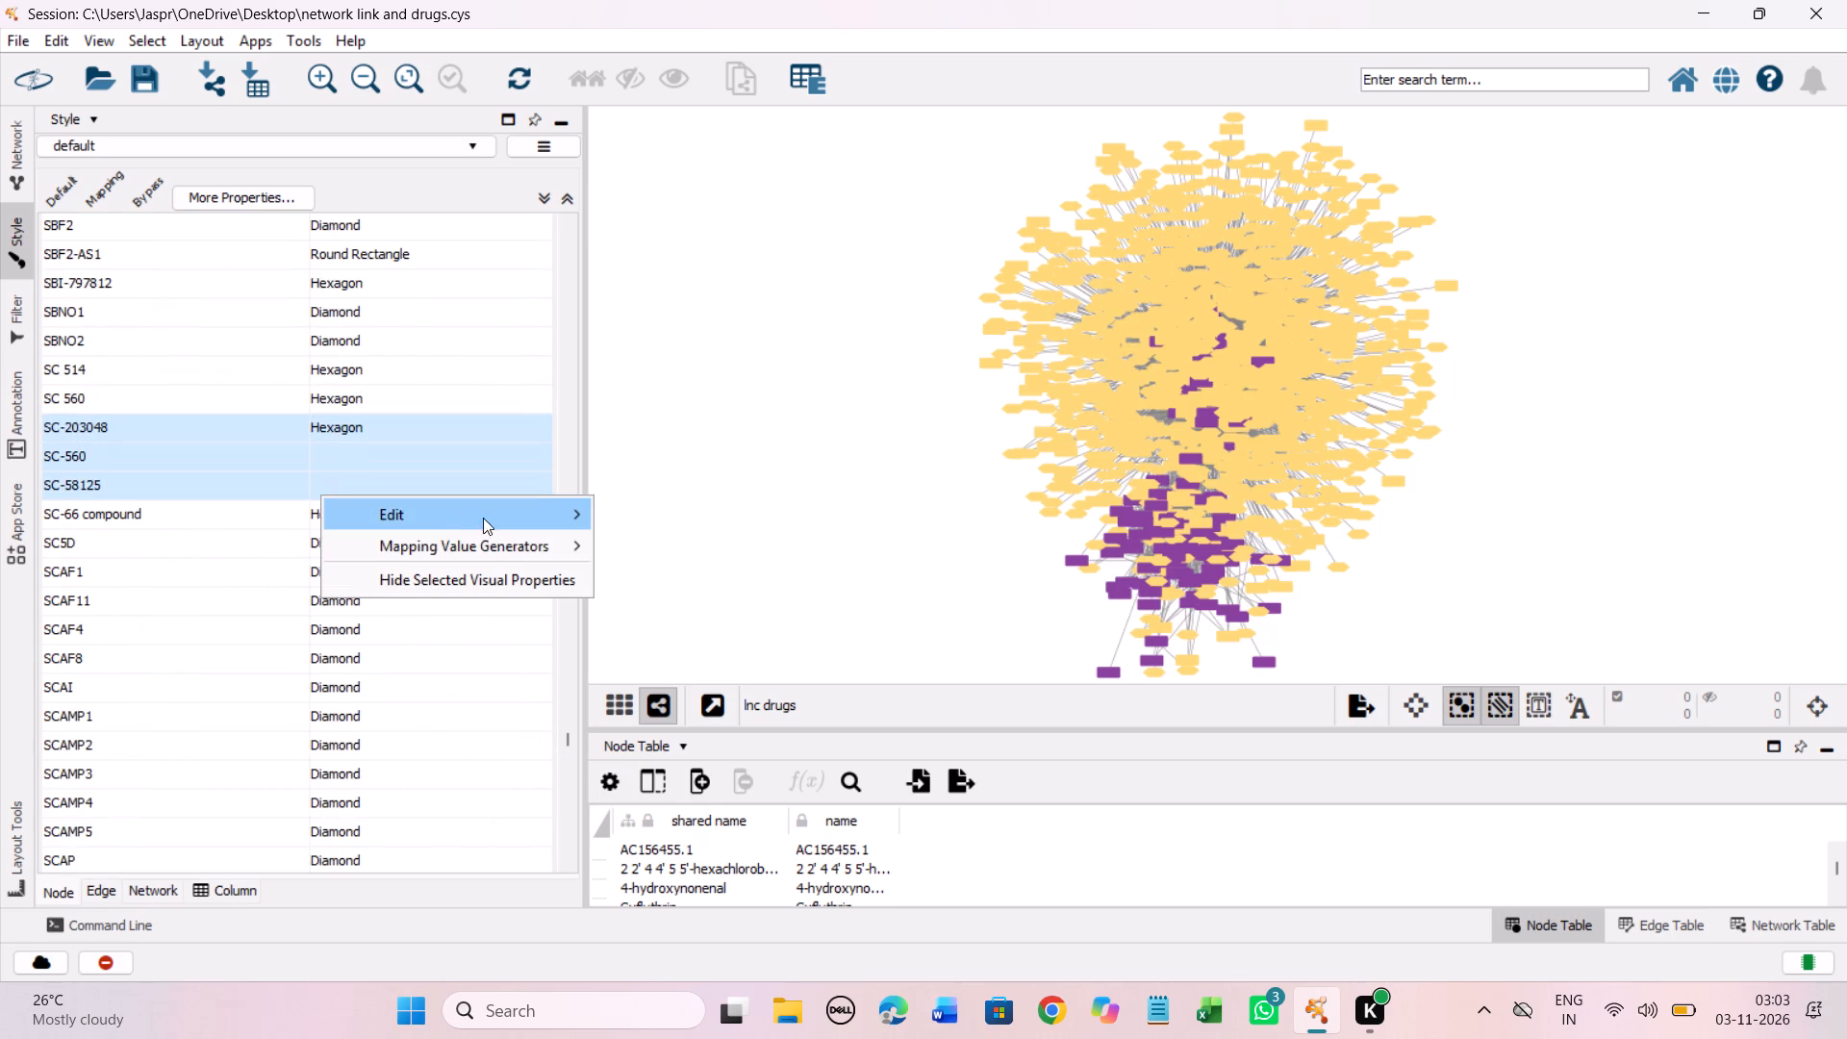
{"action": "left_click", "coordinate": [640, 512]}
{"action": "left_click", "coordinate": [301, 467]}
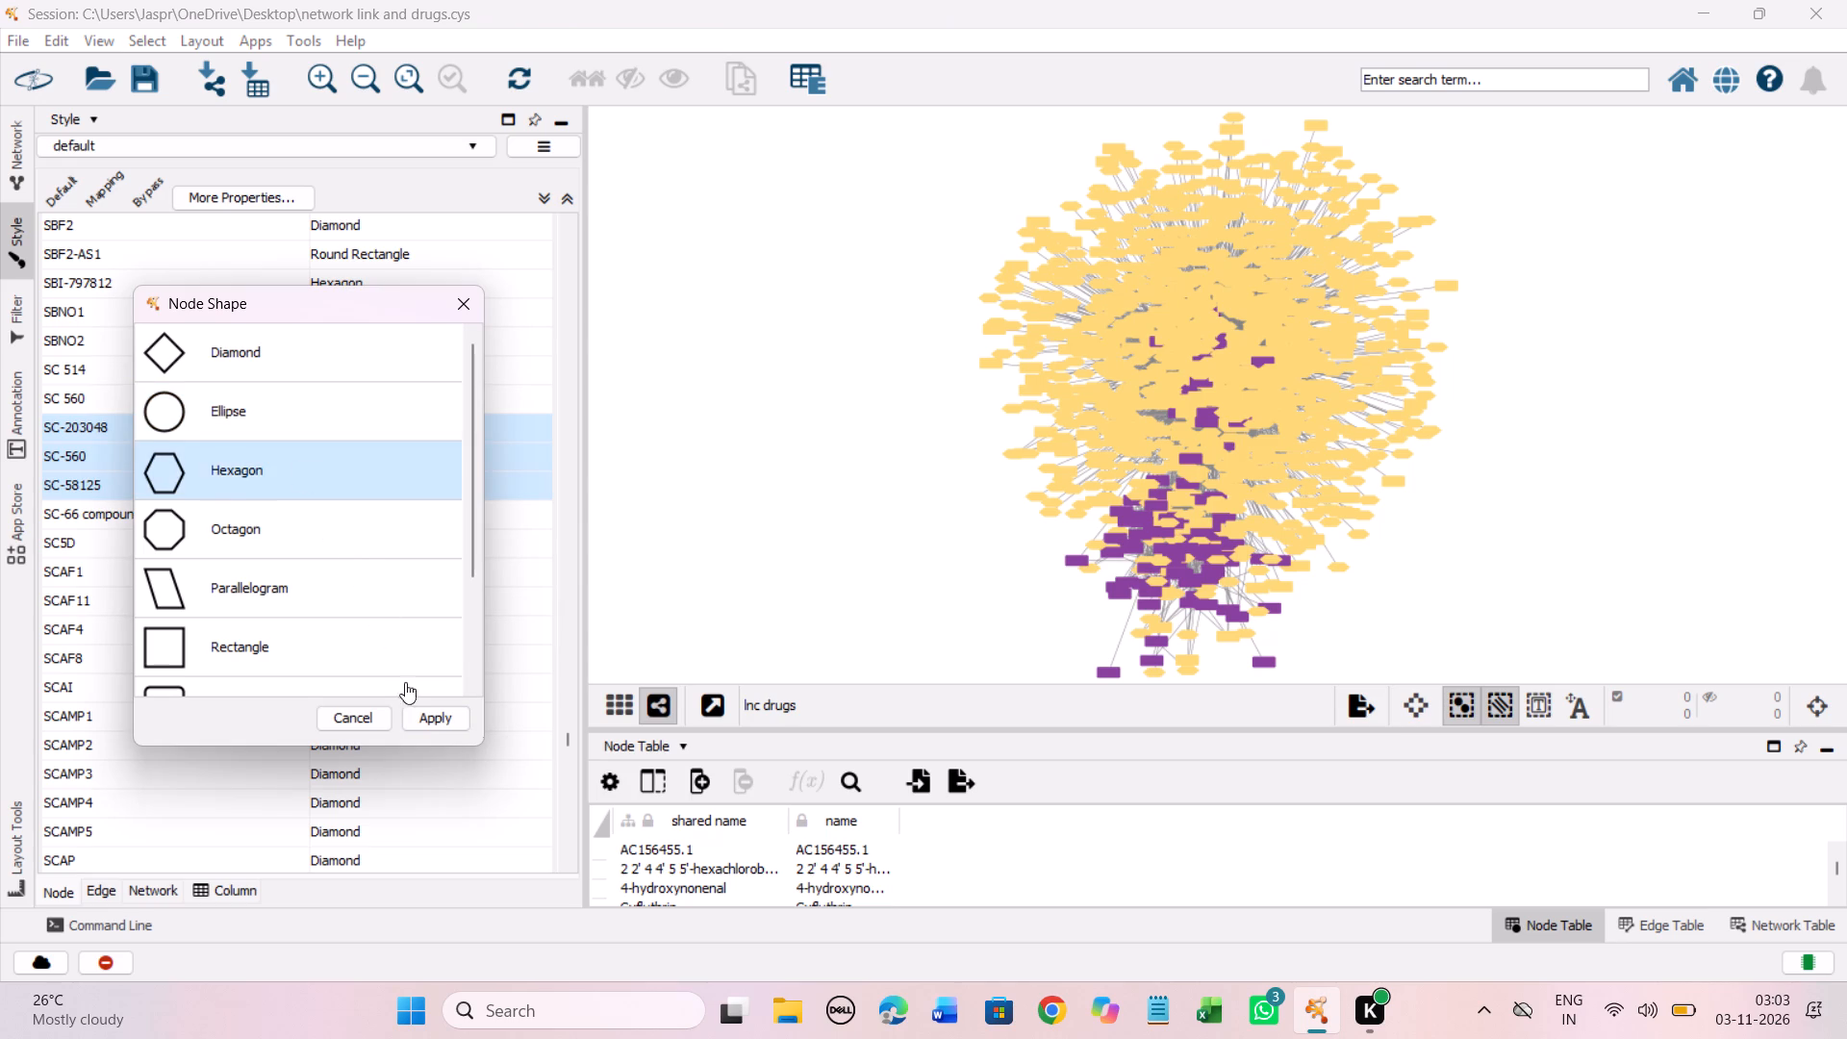
{"action": "left_click", "coordinate": [416, 705]}
Review the node shape mapping entries after SC-58125, through the SCN, SLC, SNHG, SNX and SPTLC genes to the SR compounds, for any that lack a shape.
{"action": "scroll", "coordinate": [381, 587], "scroll_direction": "down", "scroll_amount": 8}
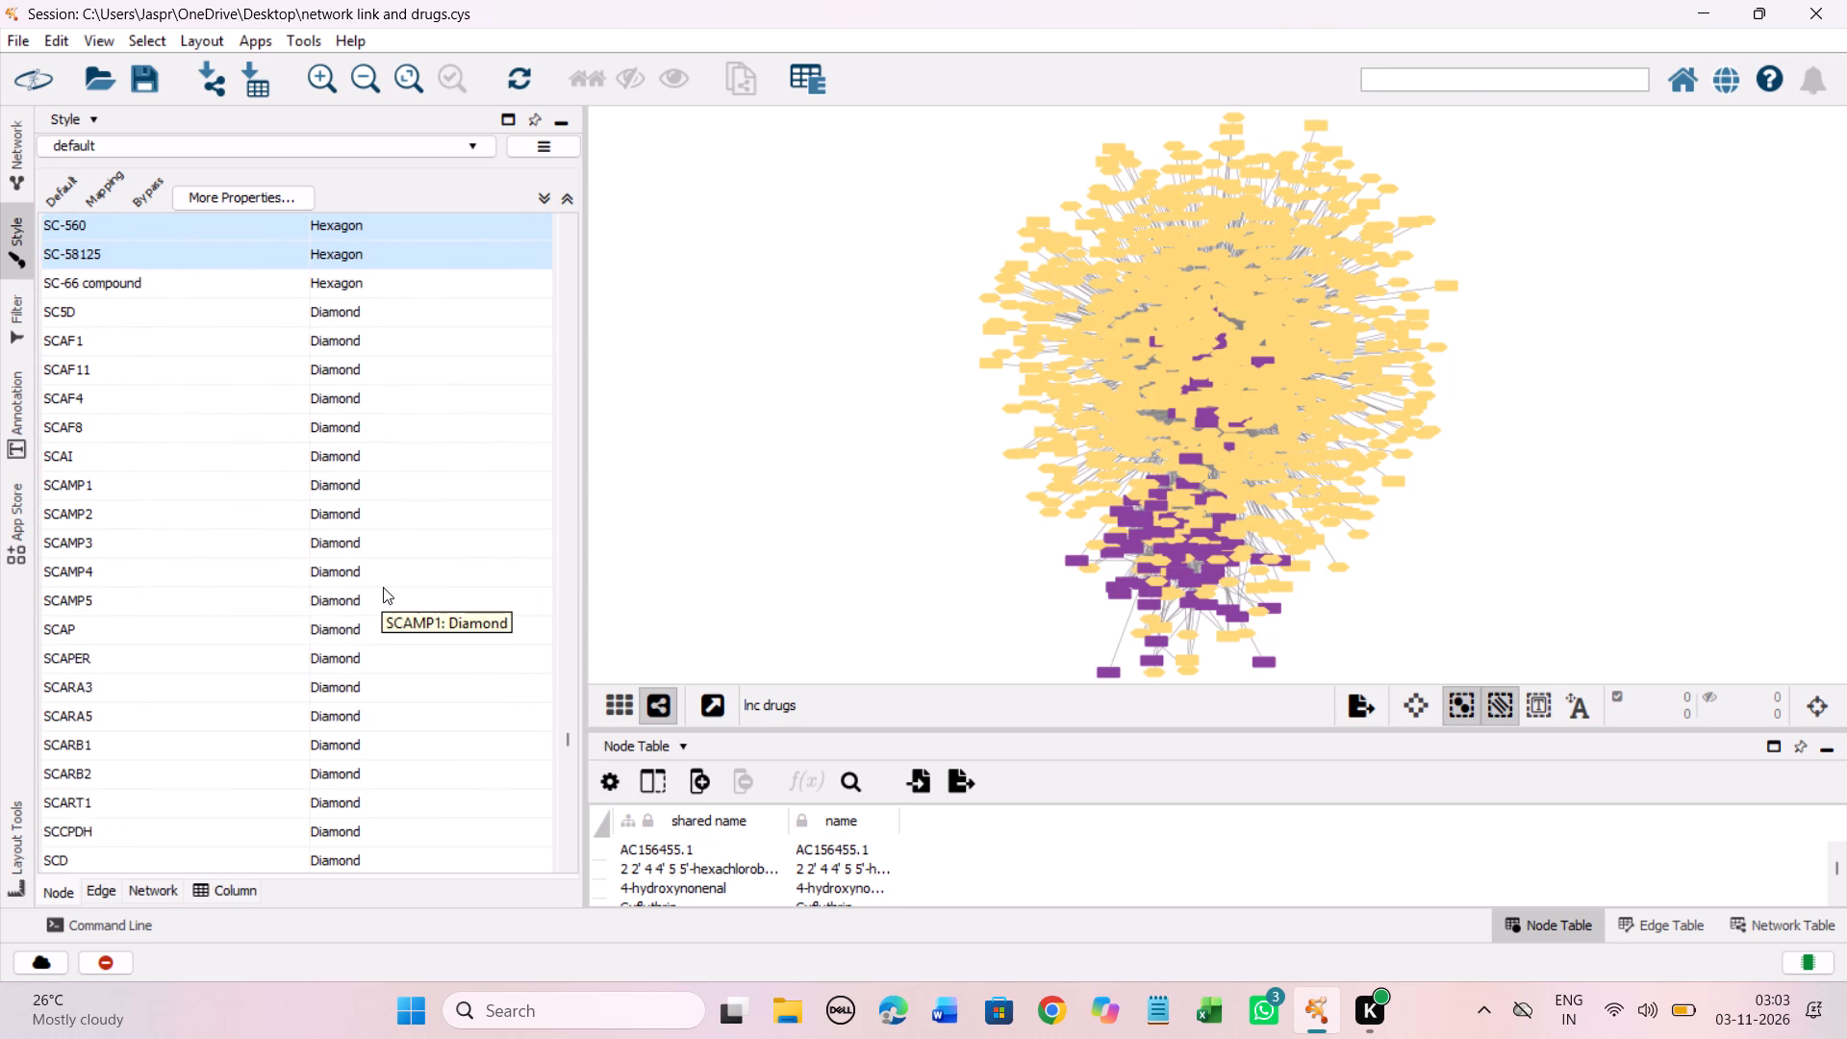
{"action": "scroll", "coordinate": [383, 587], "scroll_direction": "down", "scroll_amount": 9}
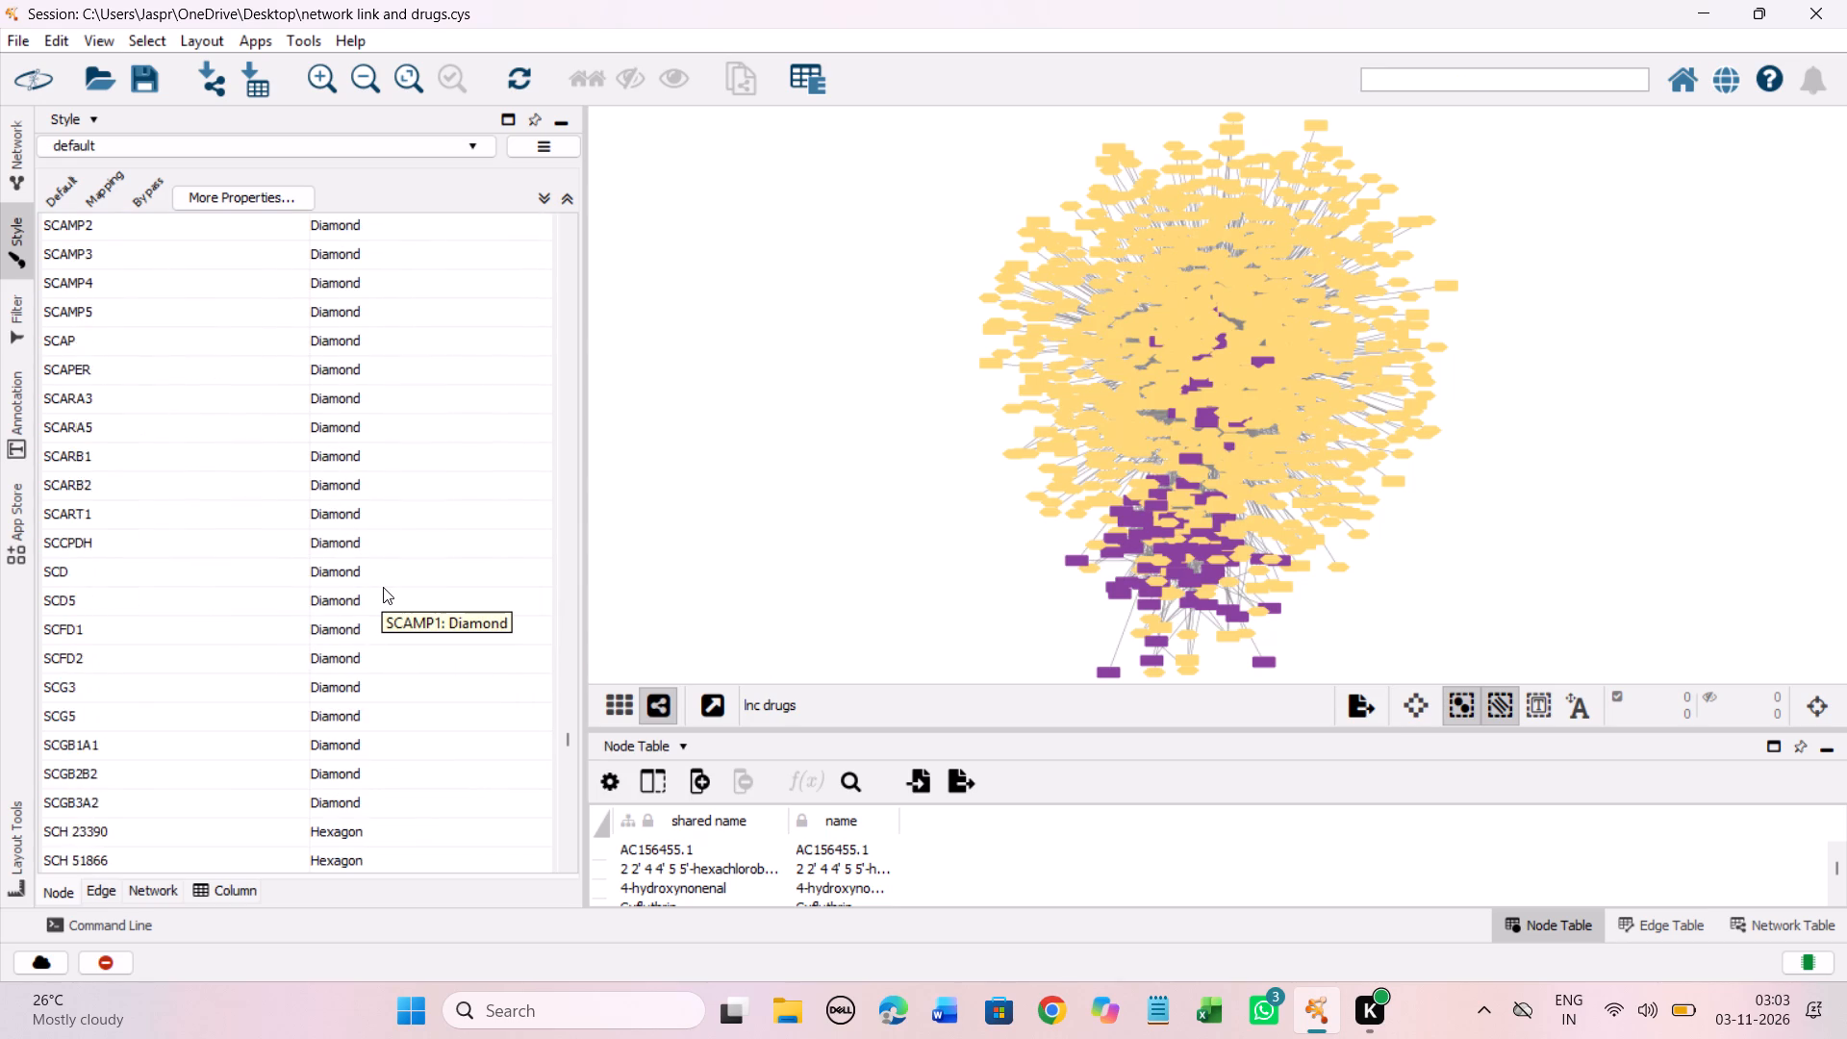
{"action": "scroll", "coordinate": [383, 587], "scroll_direction": "down", "scroll_amount": 5}
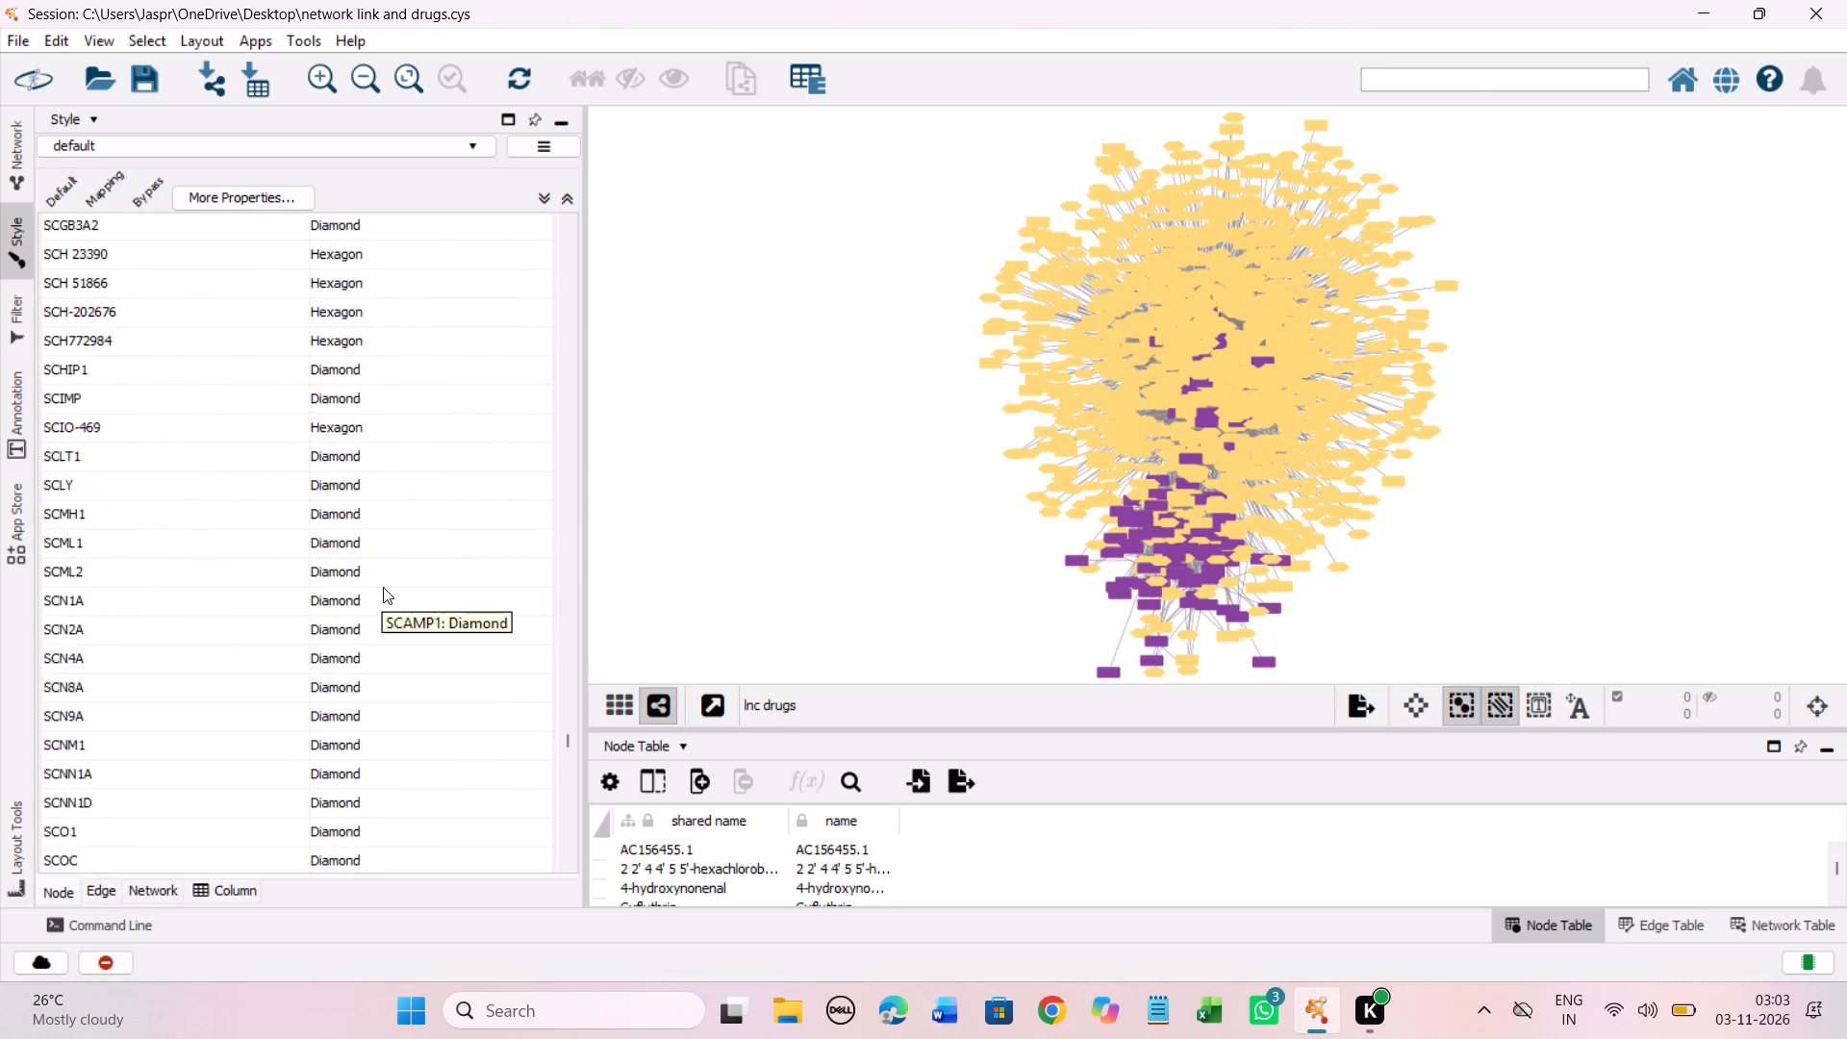
{"action": "scroll", "coordinate": [383, 587], "scroll_direction": "down", "scroll_amount": 4}
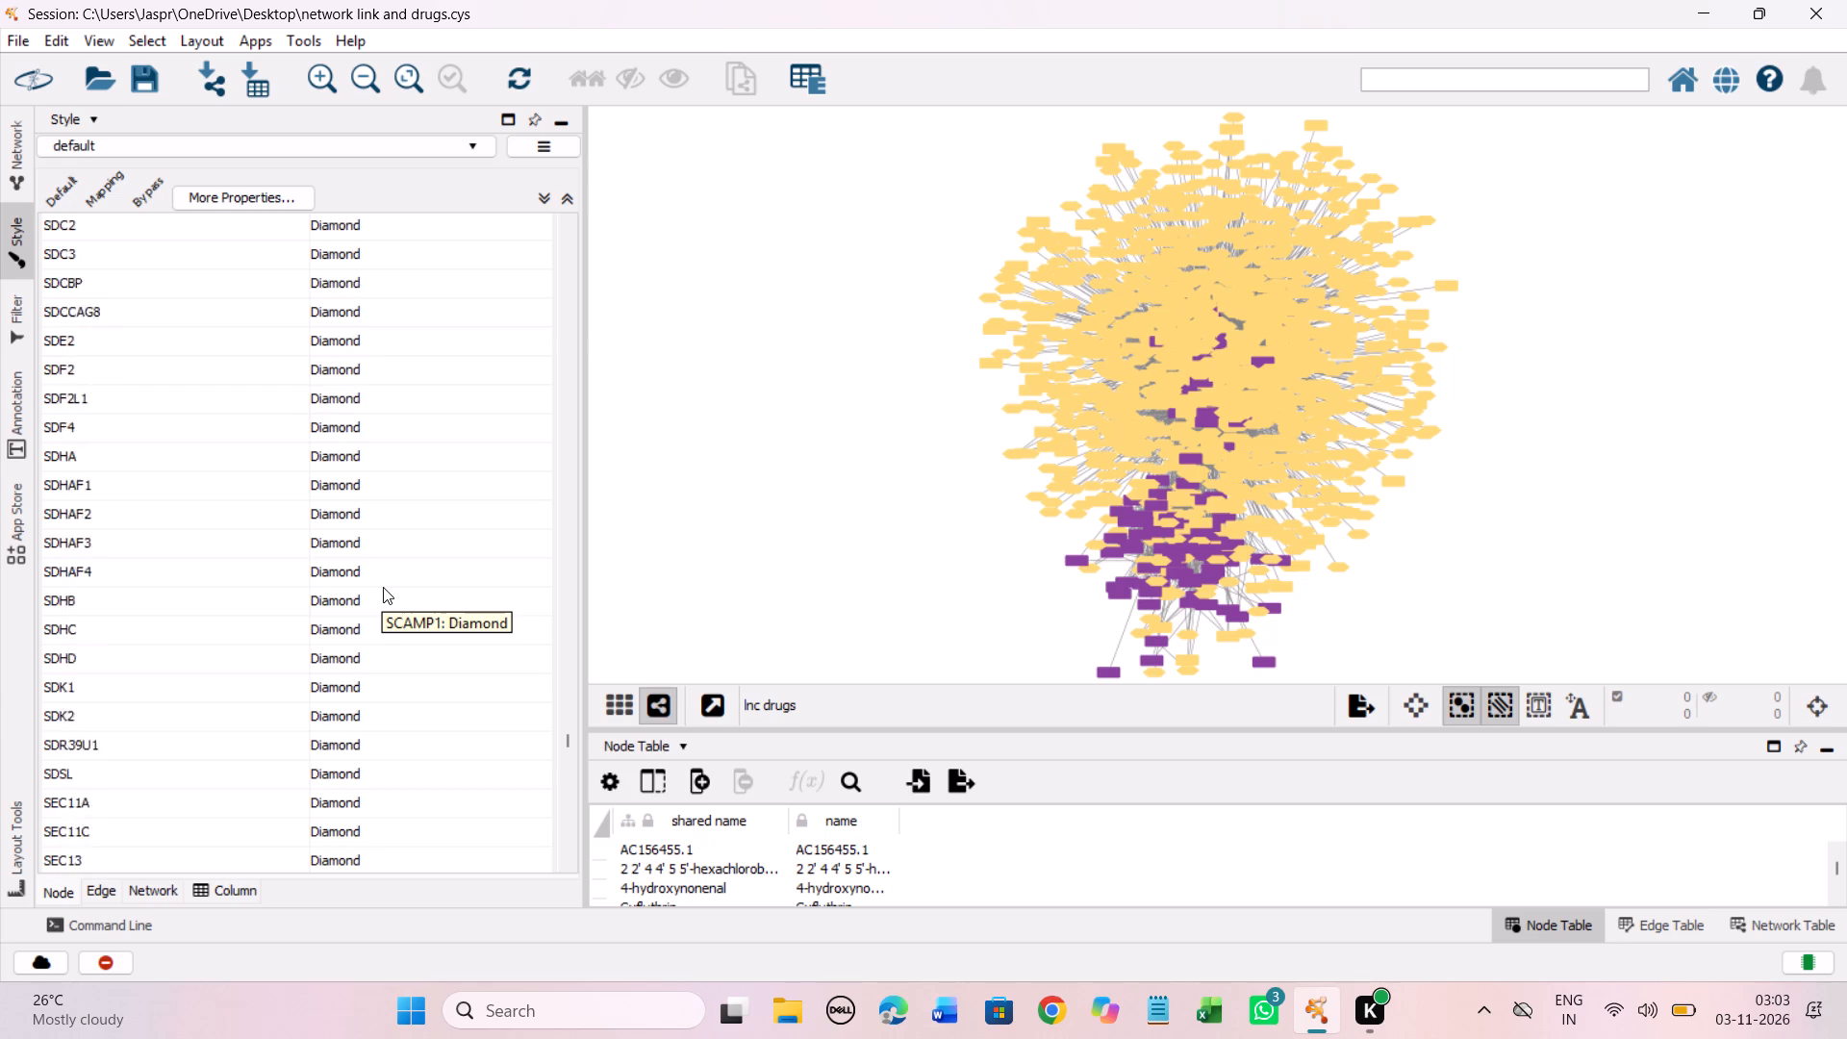
{"action": "scroll", "coordinate": [383, 587], "scroll_direction": "down", "scroll_amount": 4}
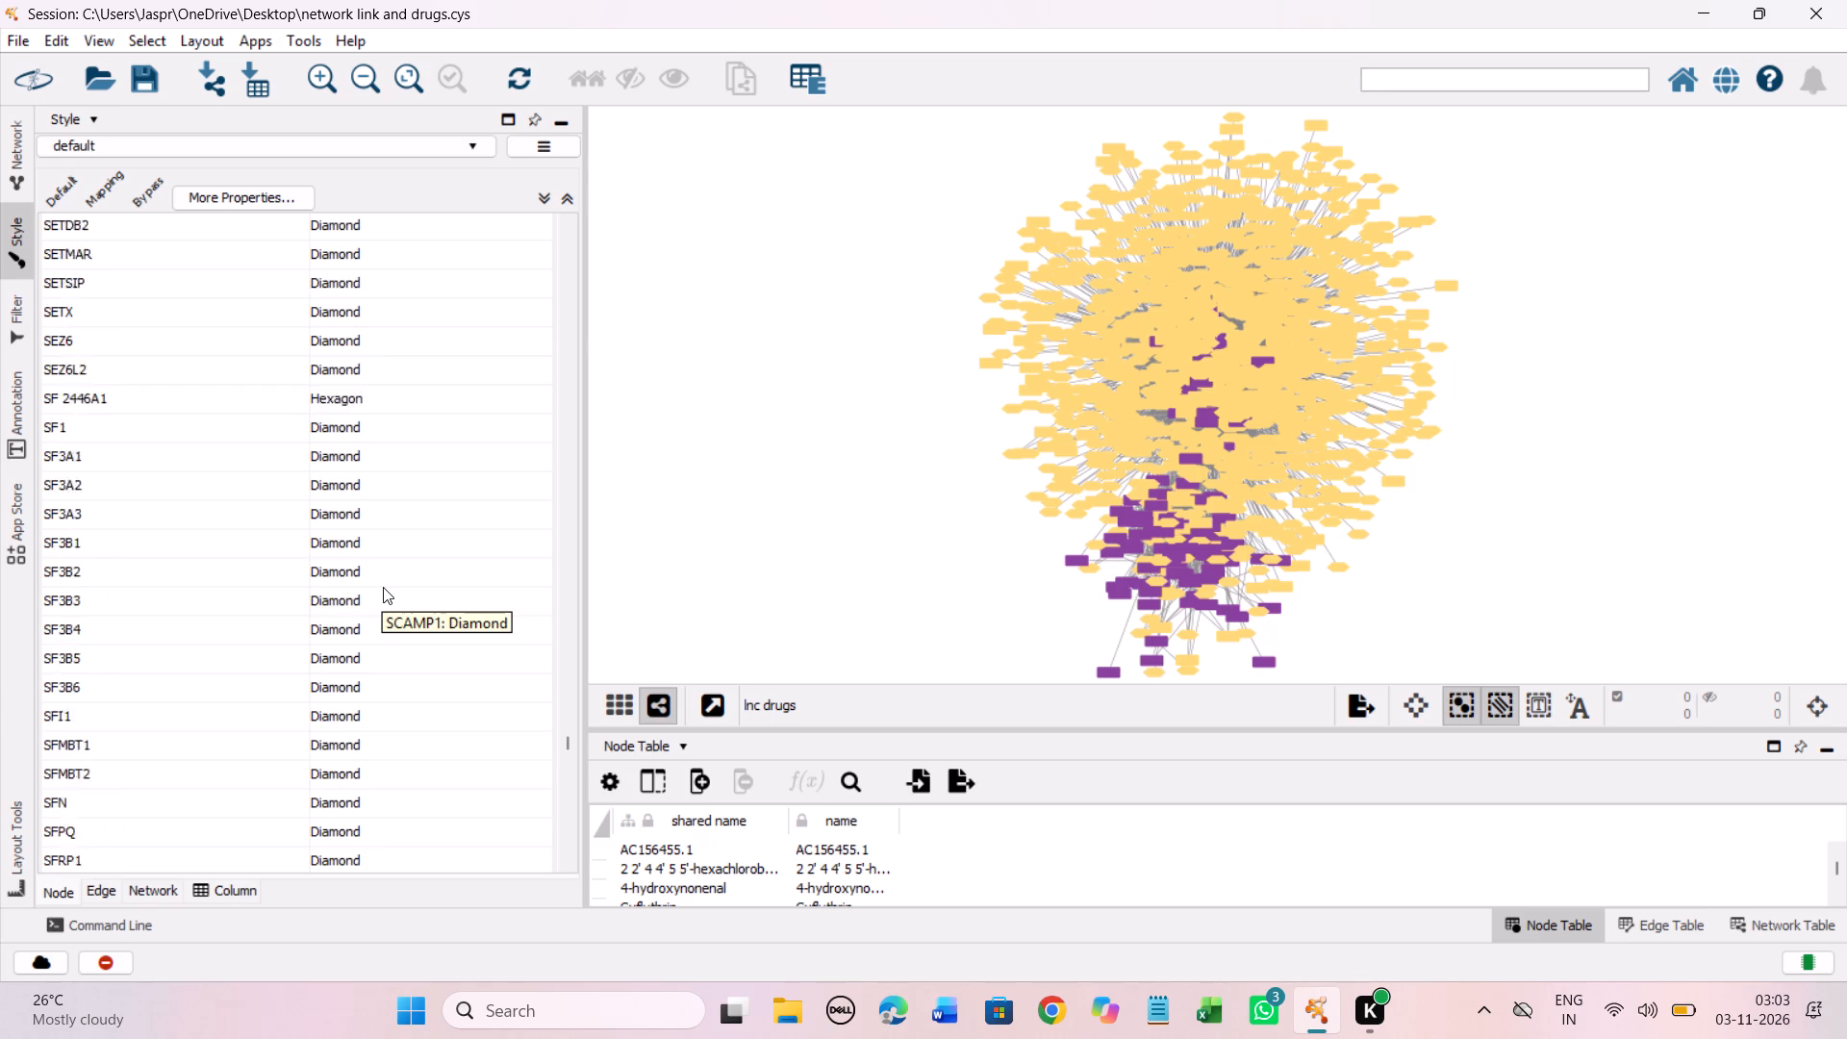
{"action": "scroll", "coordinate": [383, 587], "scroll_direction": "down", "scroll_amount": 4}
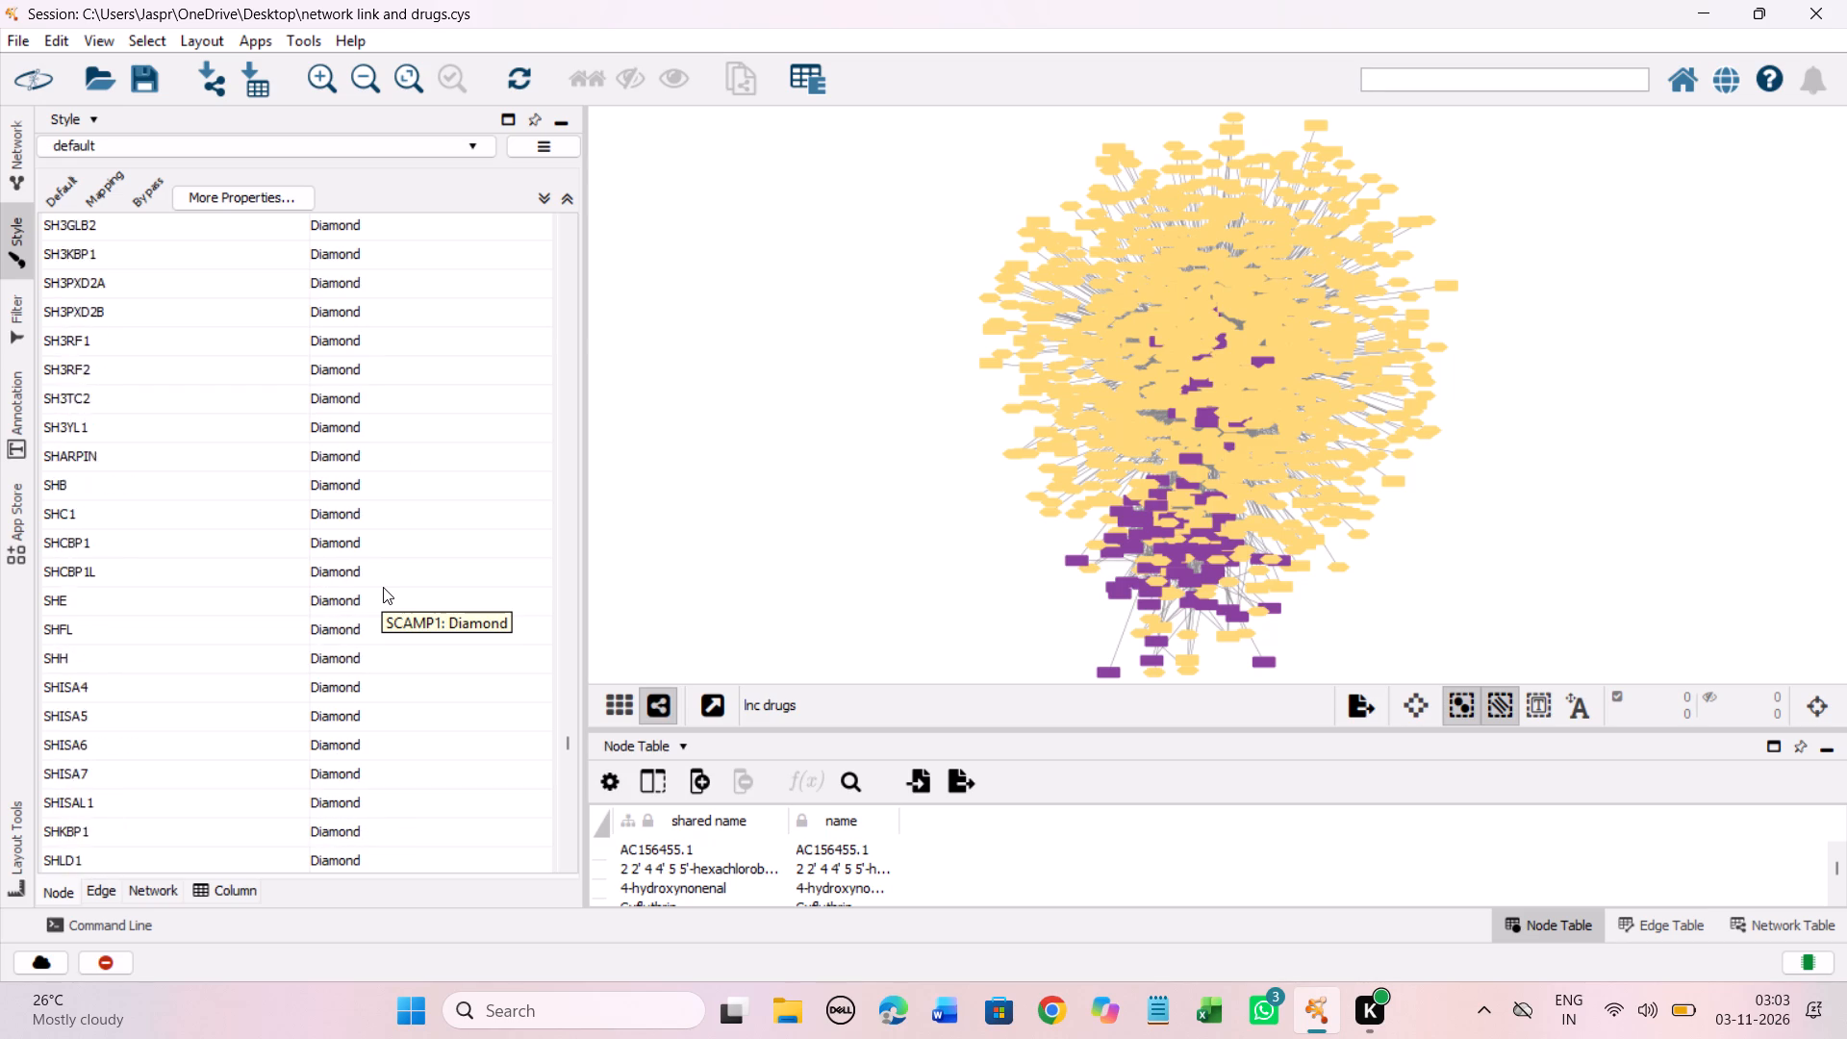
{"action": "scroll", "coordinate": [383, 587], "scroll_direction": "down", "scroll_amount": 3}
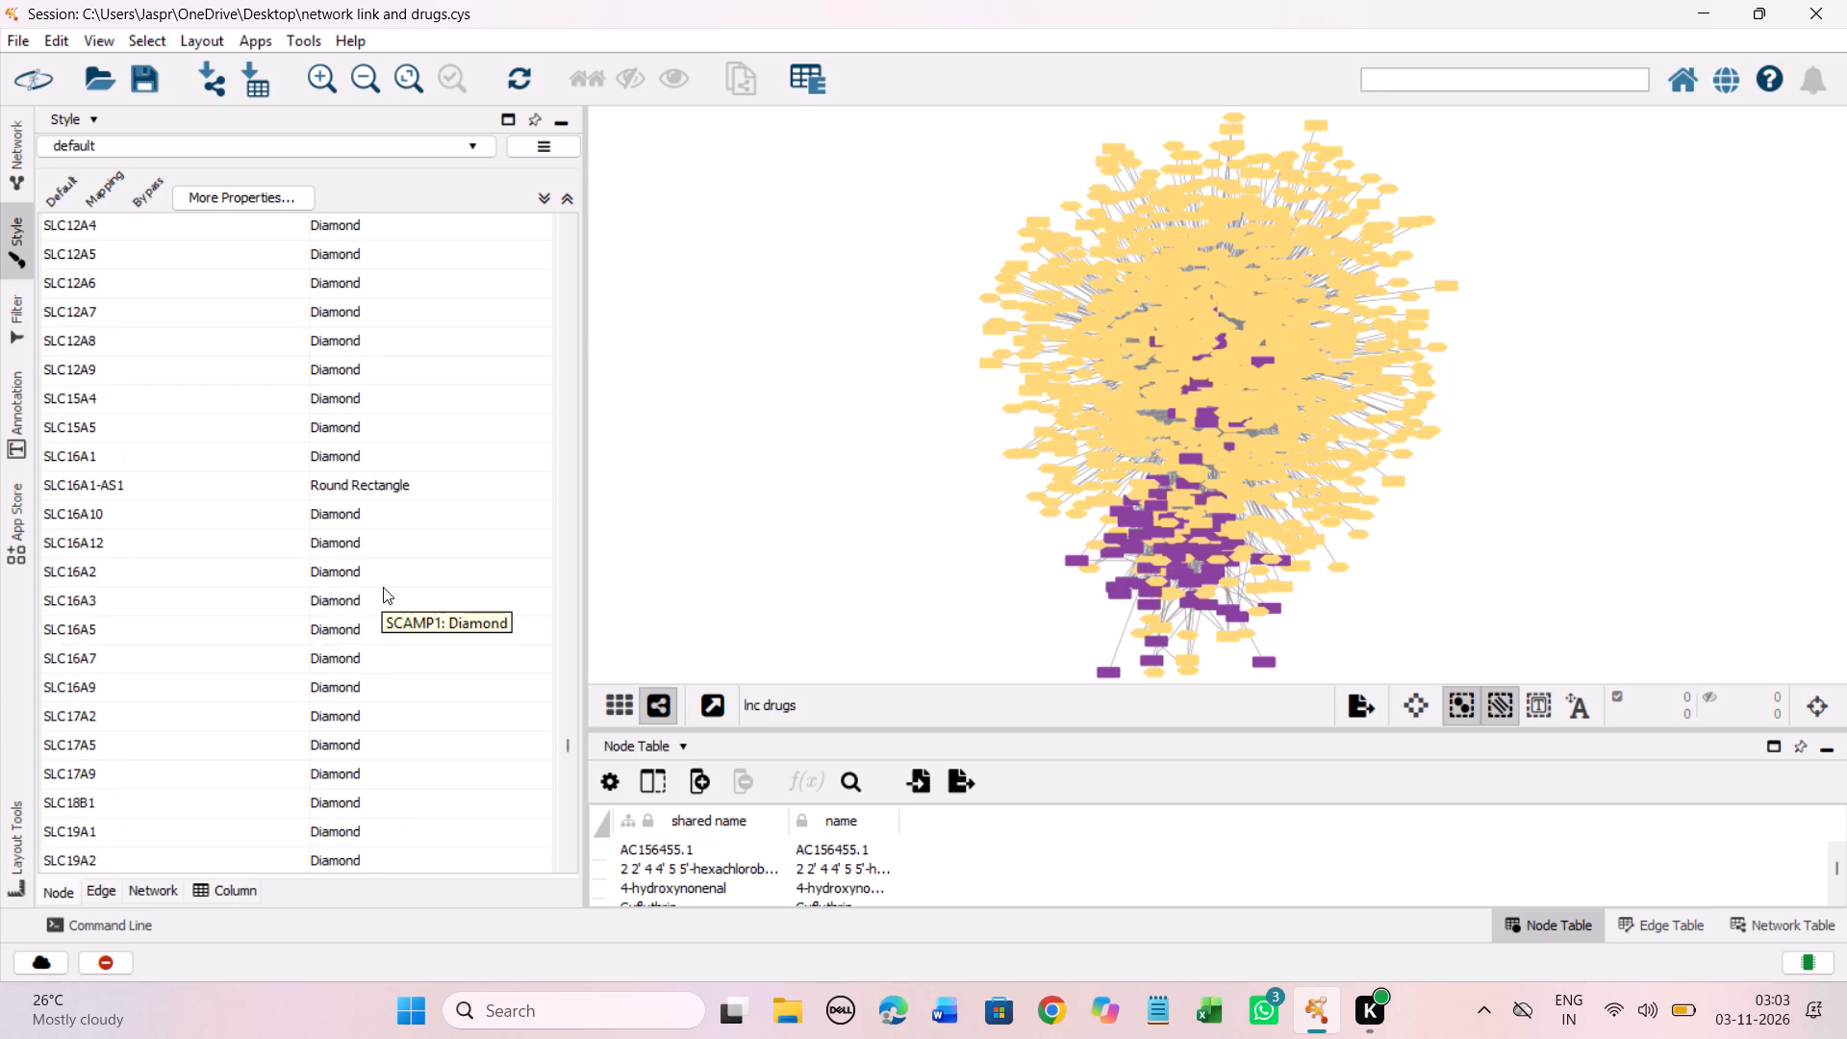
{"action": "scroll", "coordinate": [383, 587], "scroll_direction": "down", "scroll_amount": 4}
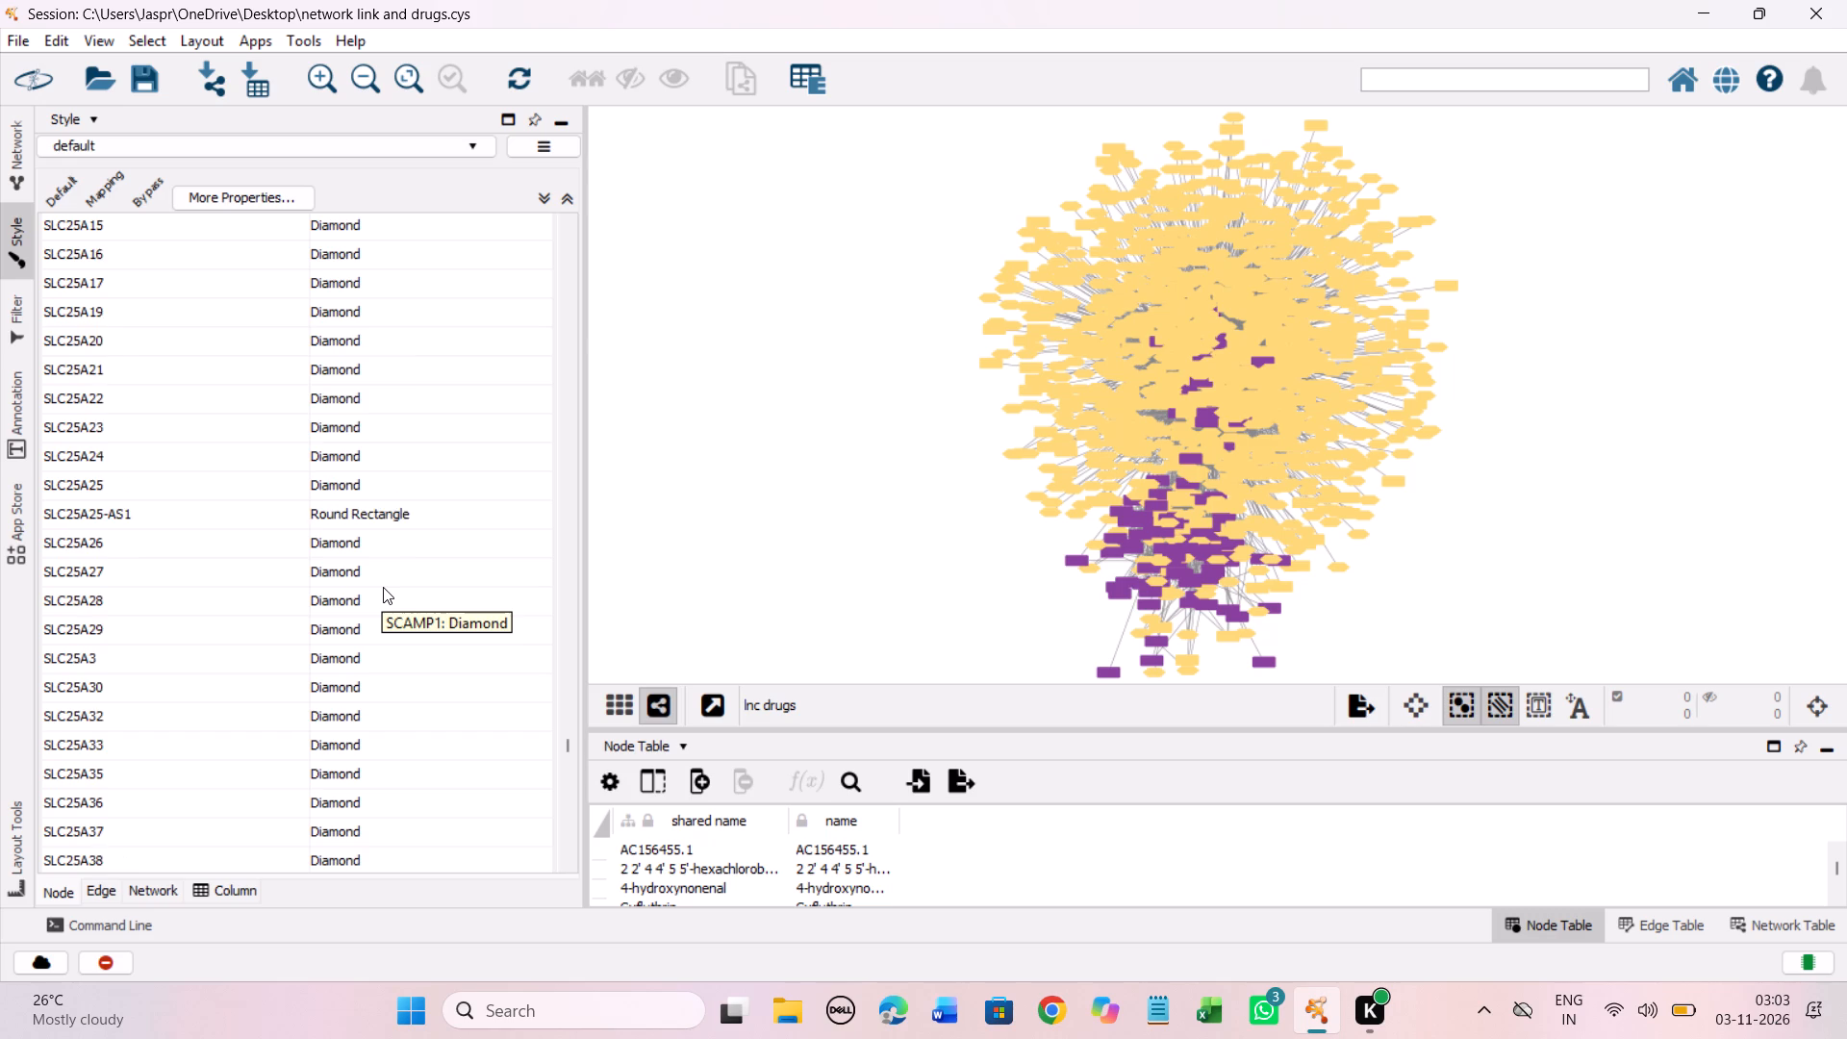
{"action": "scroll", "coordinate": [383, 587], "scroll_direction": "down", "scroll_amount": 4}
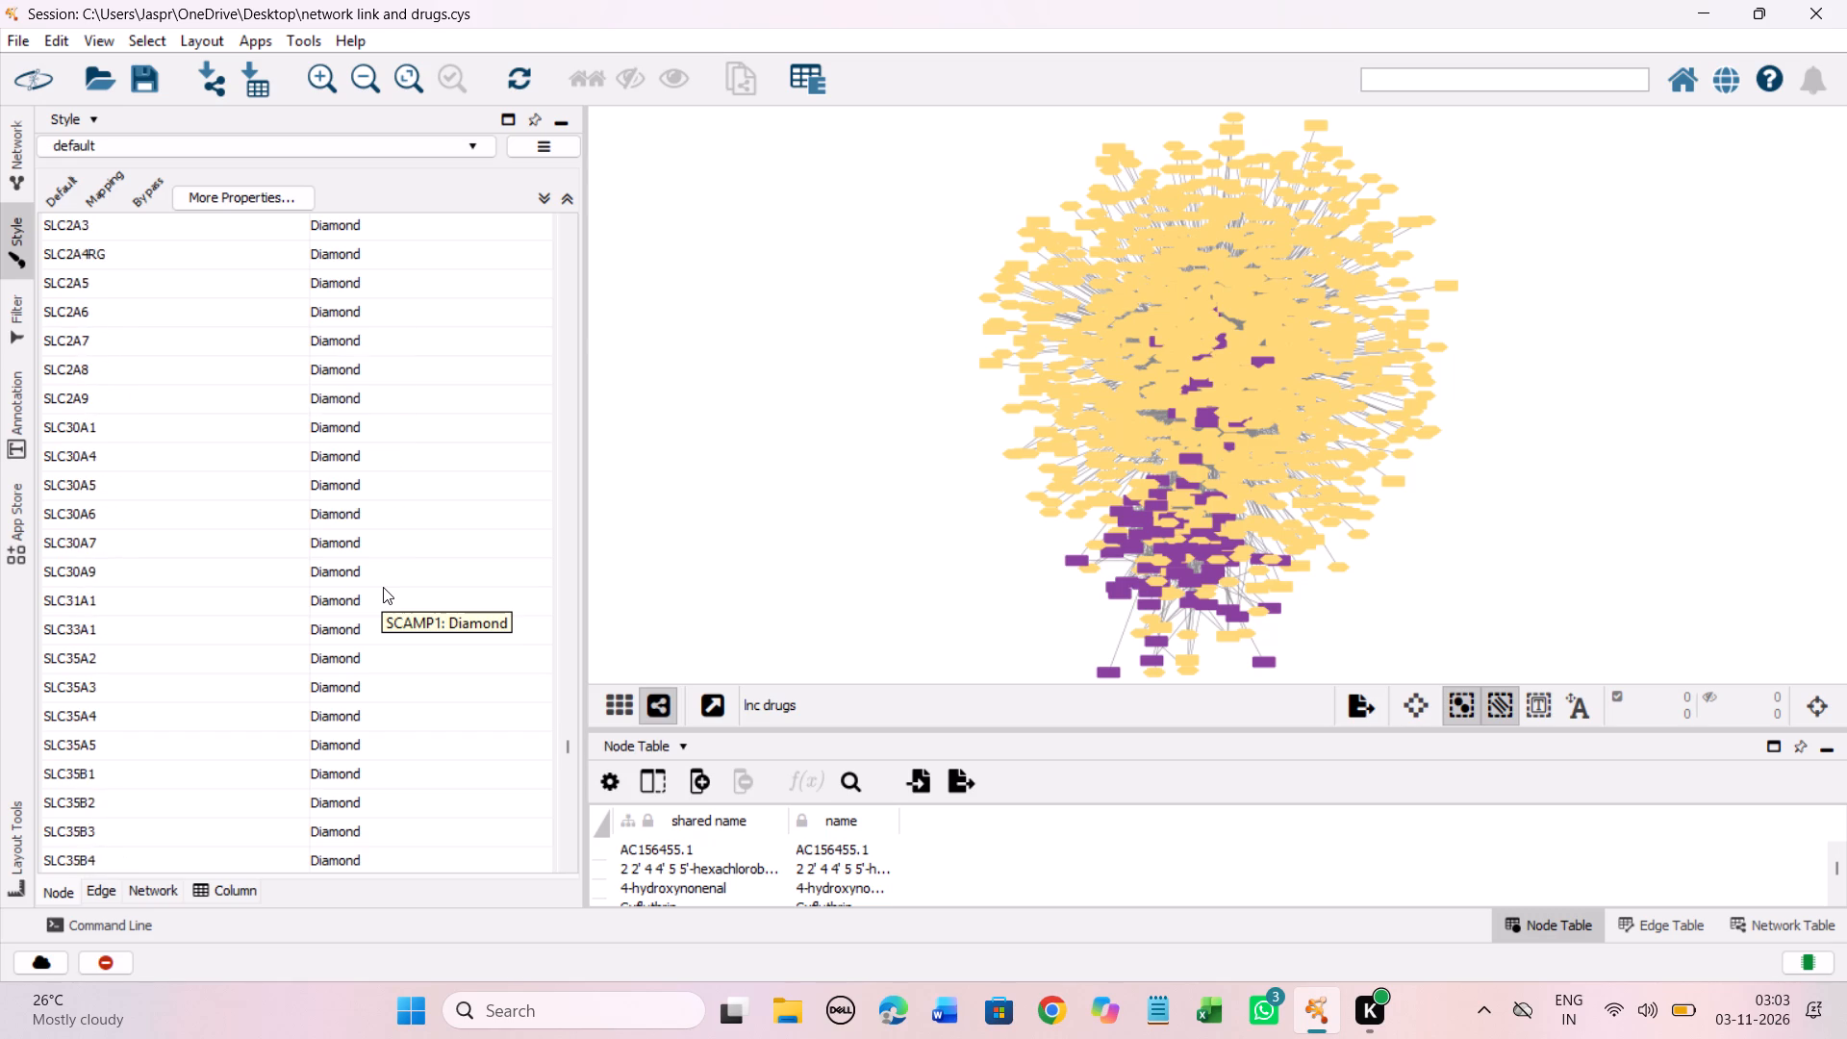
{"action": "scroll", "coordinate": [383, 587], "scroll_direction": "down", "scroll_amount": 3}
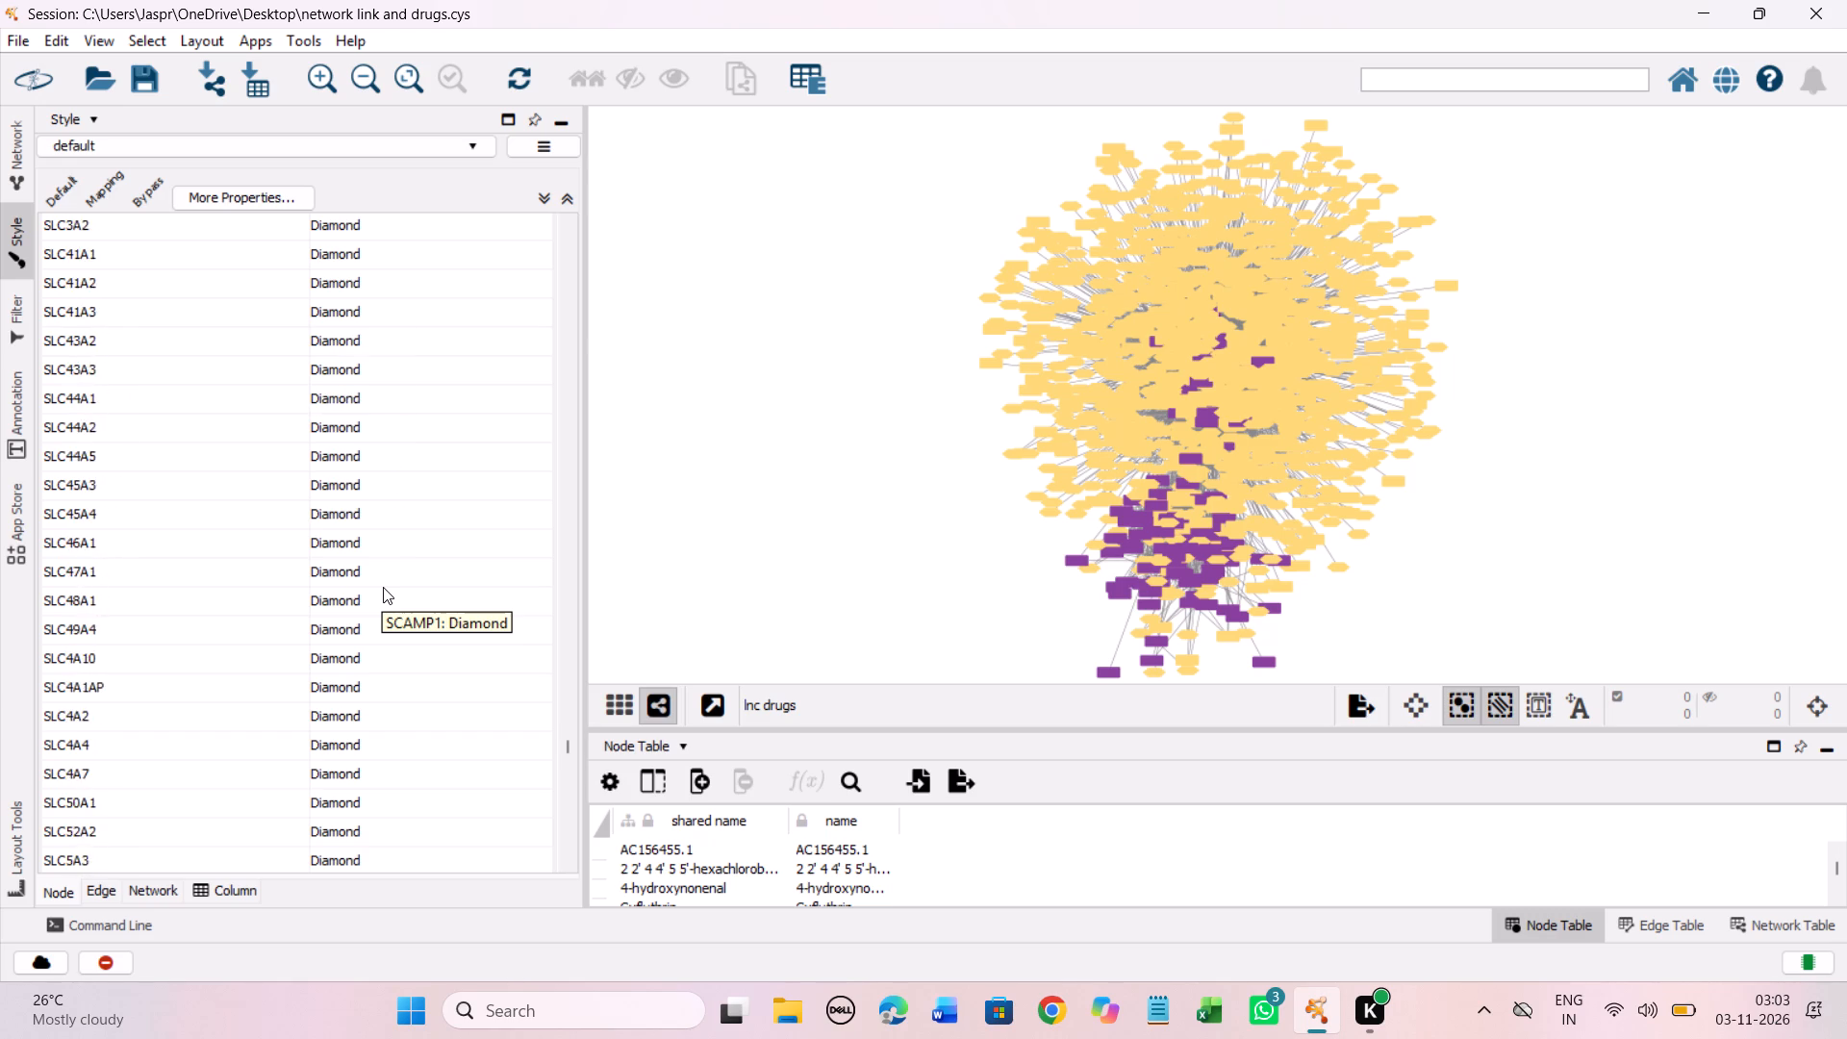
{"action": "scroll", "coordinate": [383, 587], "scroll_direction": "down", "scroll_amount": 3}
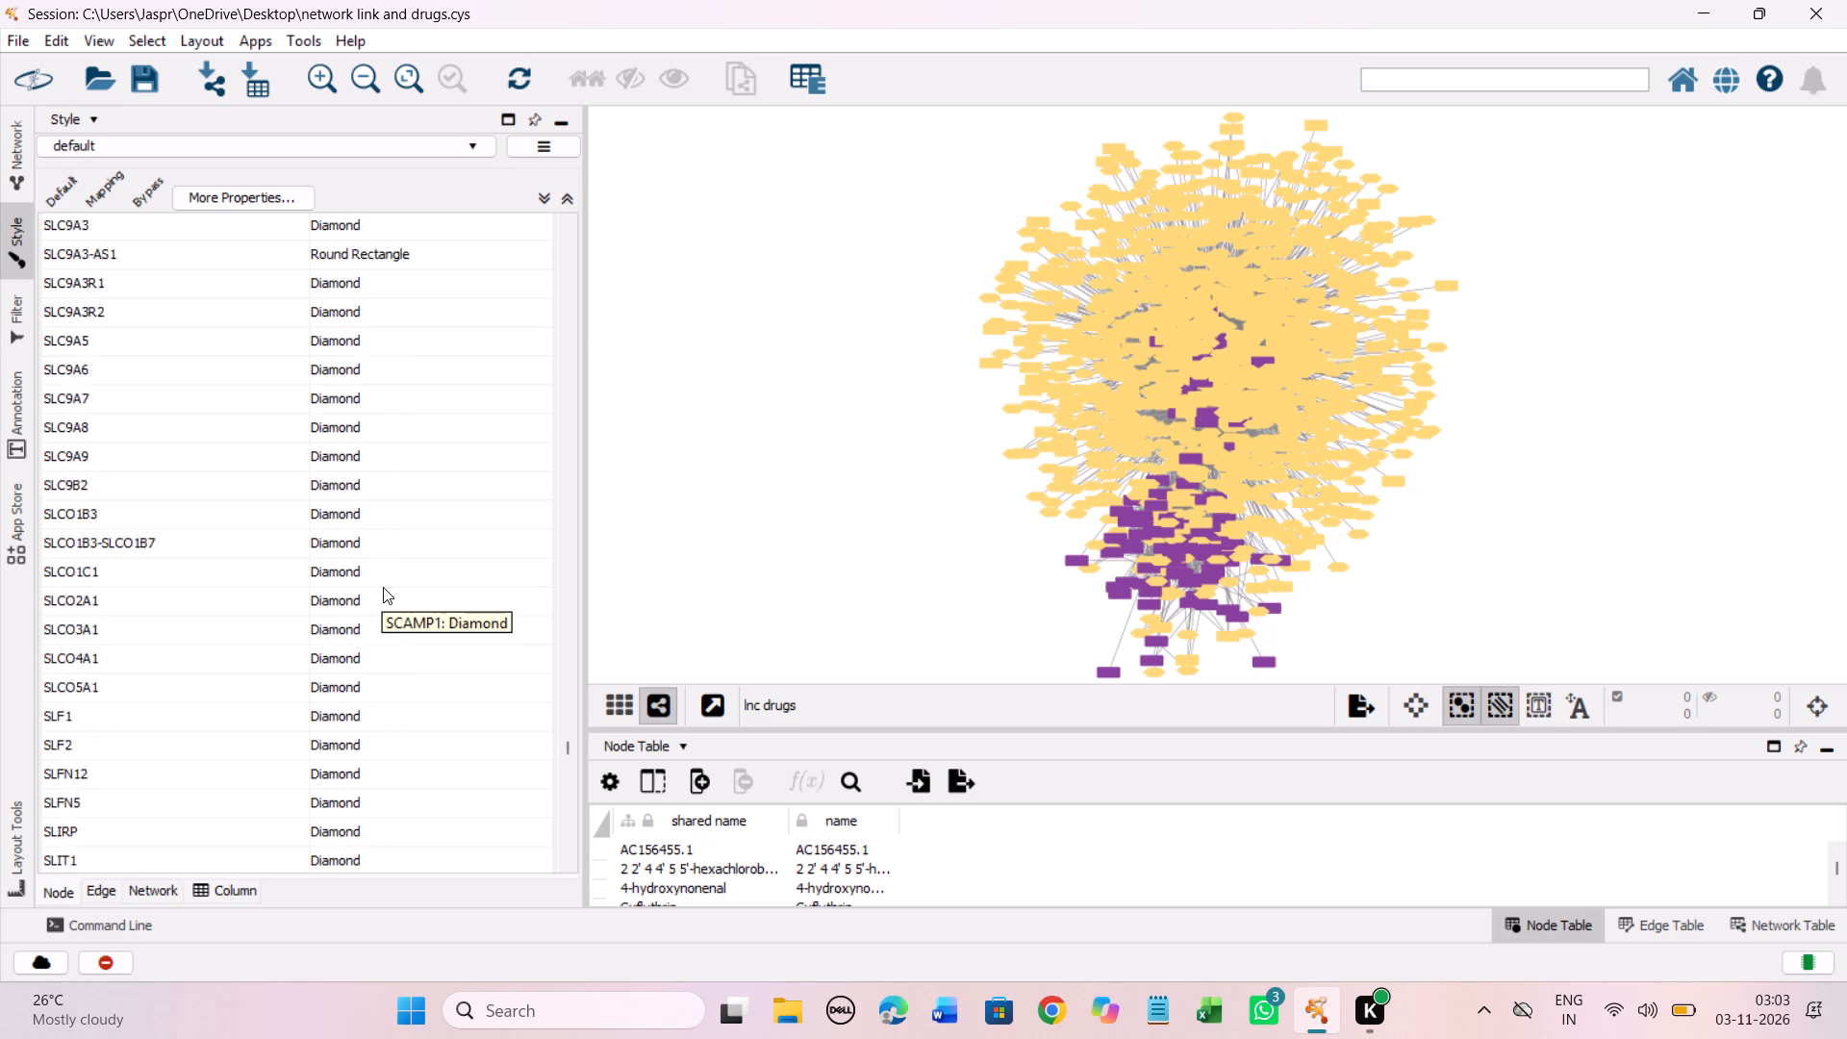
{"action": "scroll", "coordinate": [383, 587], "scroll_direction": "down", "scroll_amount": 2}
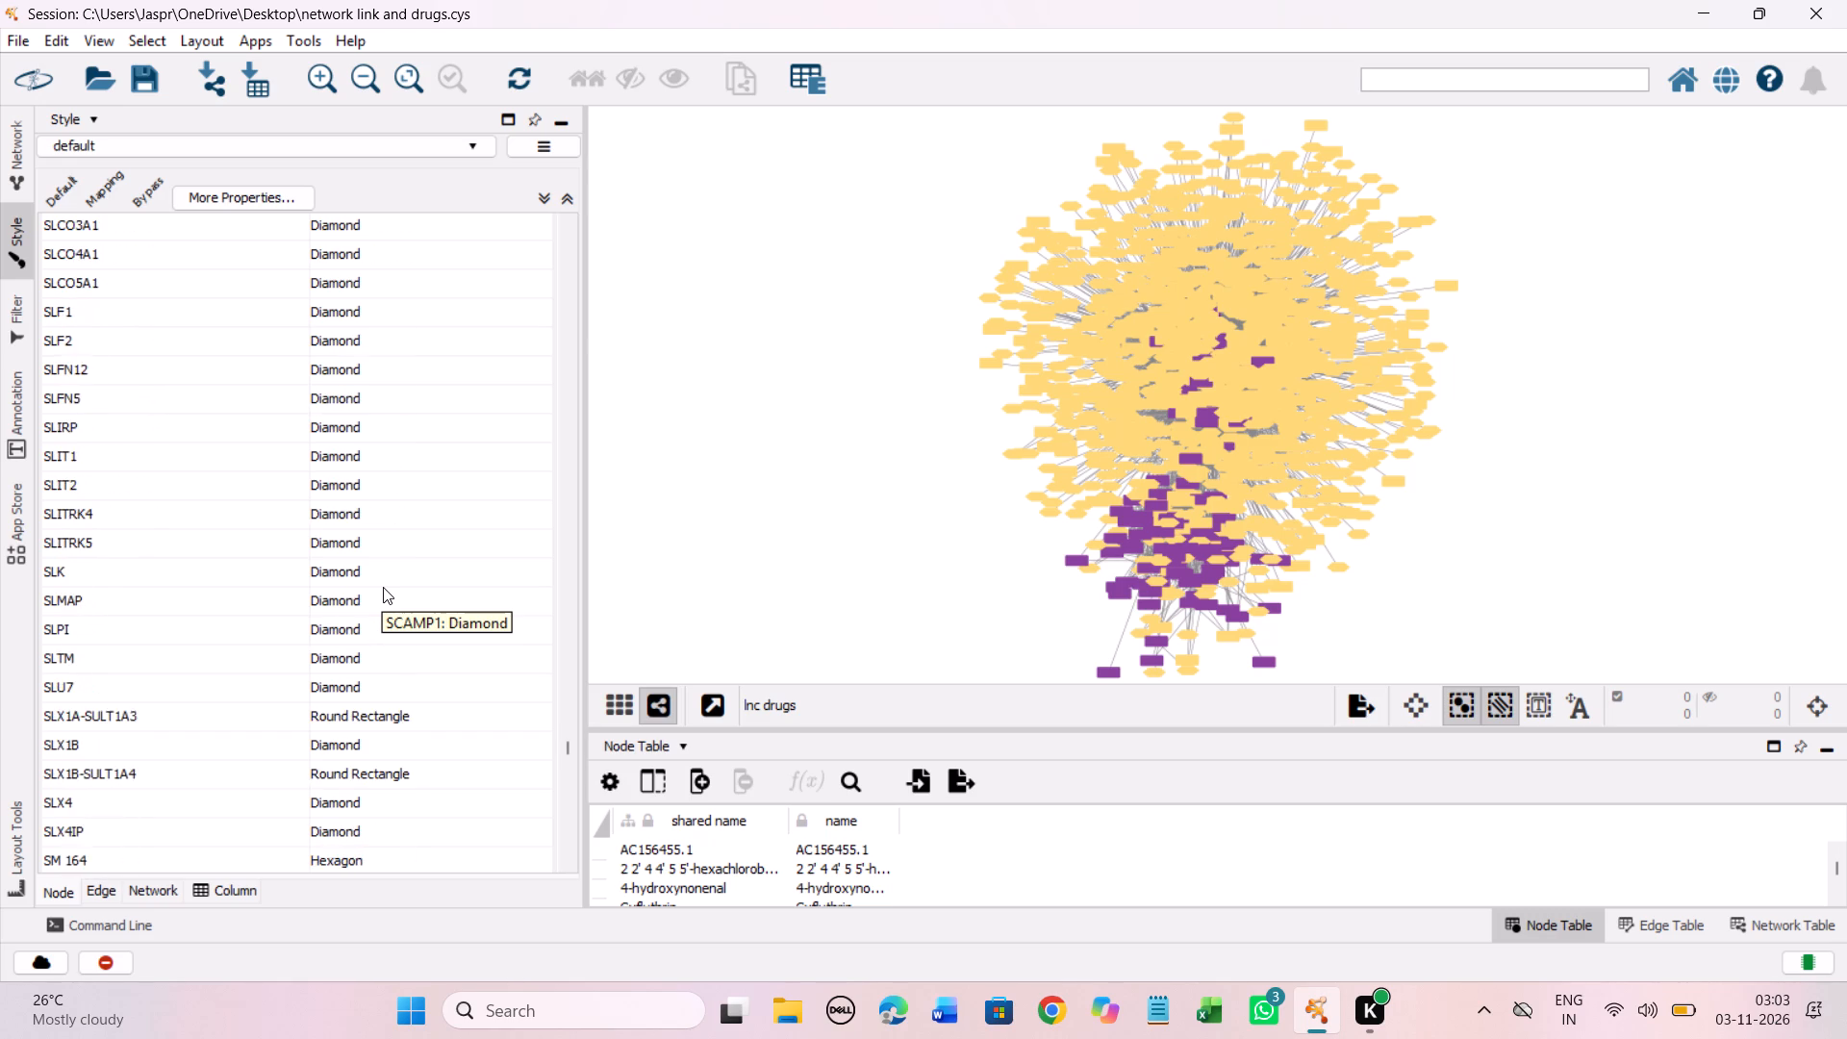
{"action": "scroll", "coordinate": [383, 587], "scroll_direction": "down", "scroll_amount": 3}
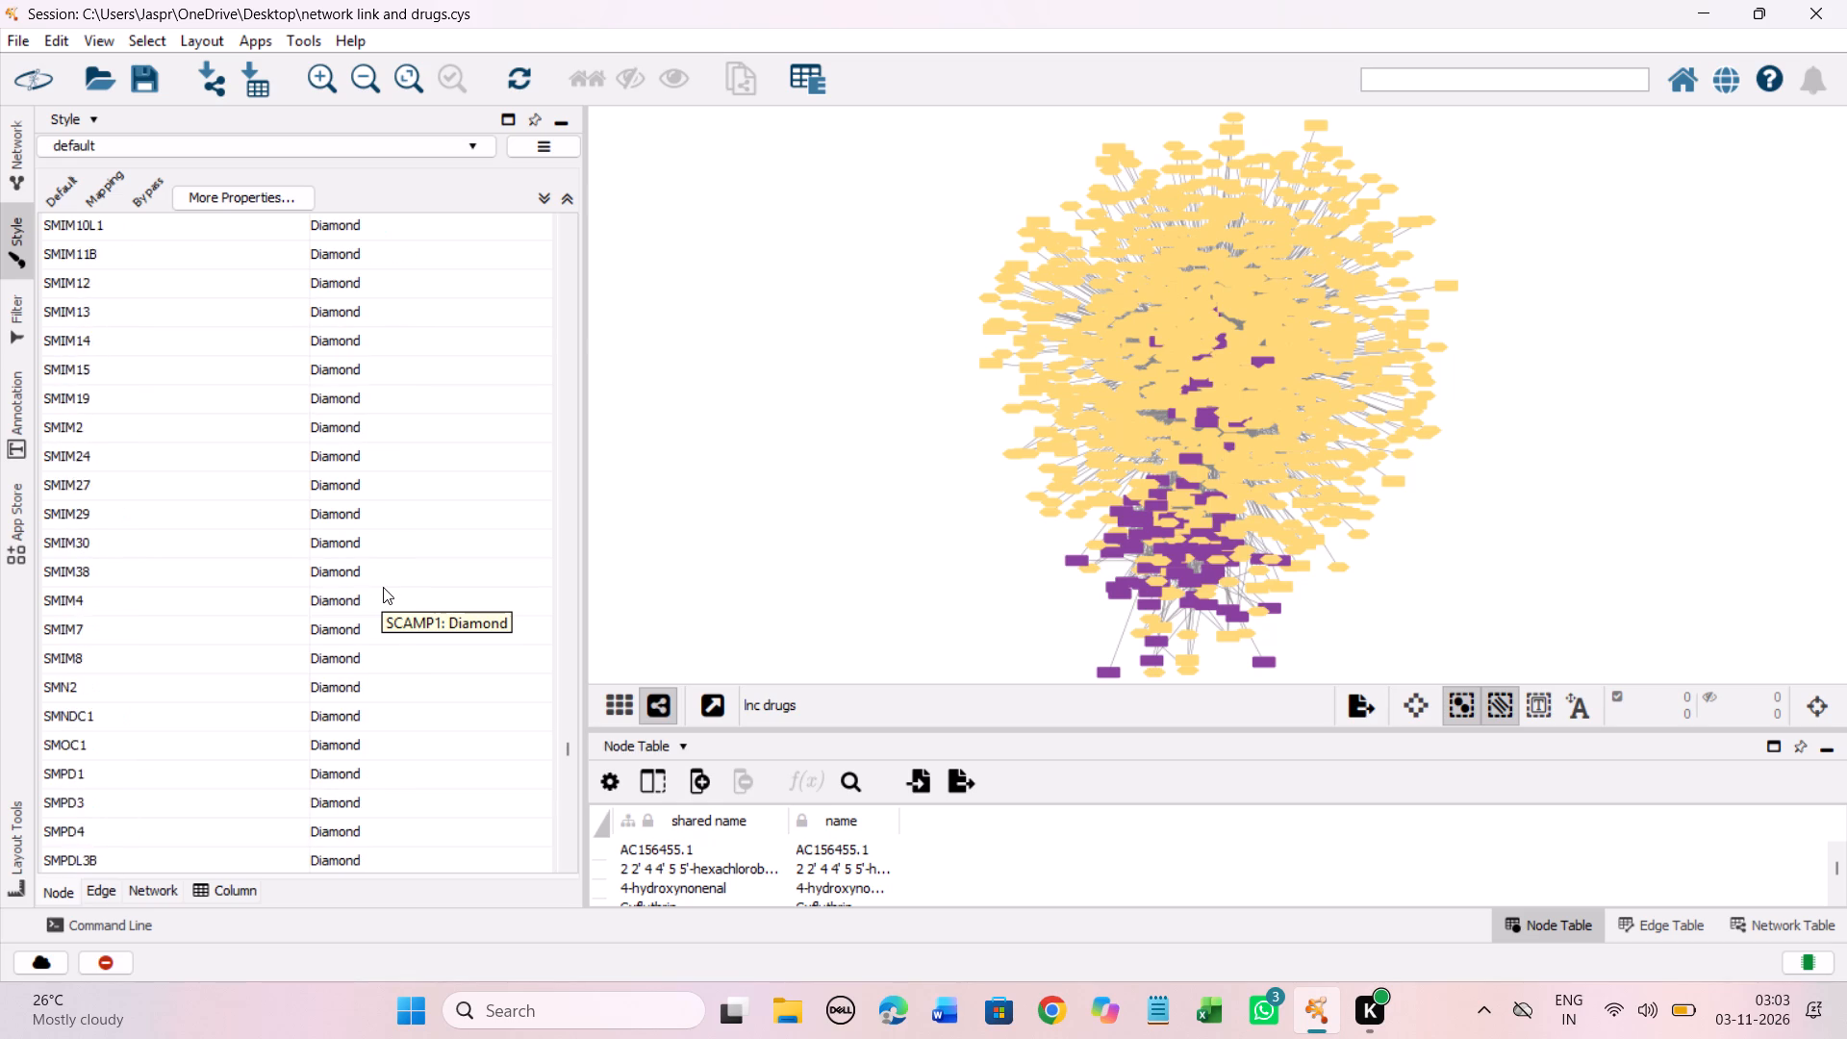
{"action": "scroll", "coordinate": [383, 587], "scroll_direction": "down", "scroll_amount": 3}
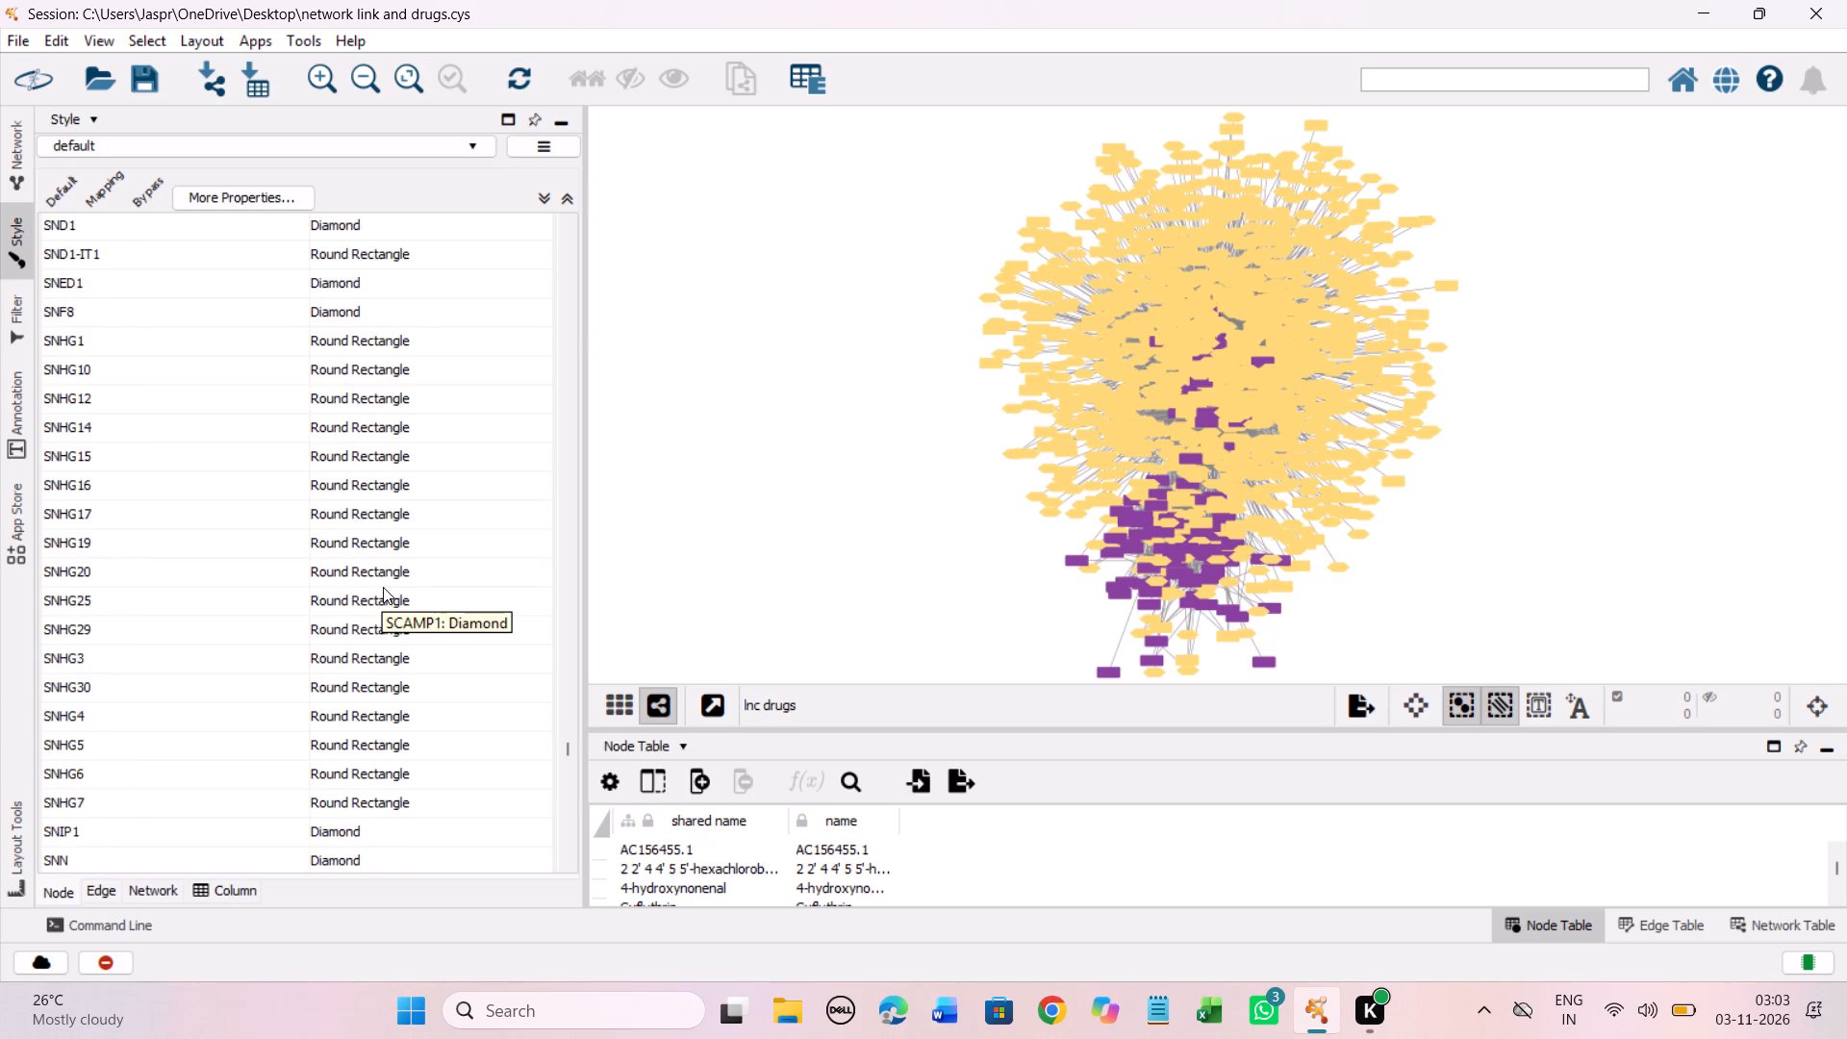
{"action": "scroll", "coordinate": [383, 587], "scroll_direction": "down", "scroll_amount": 4}
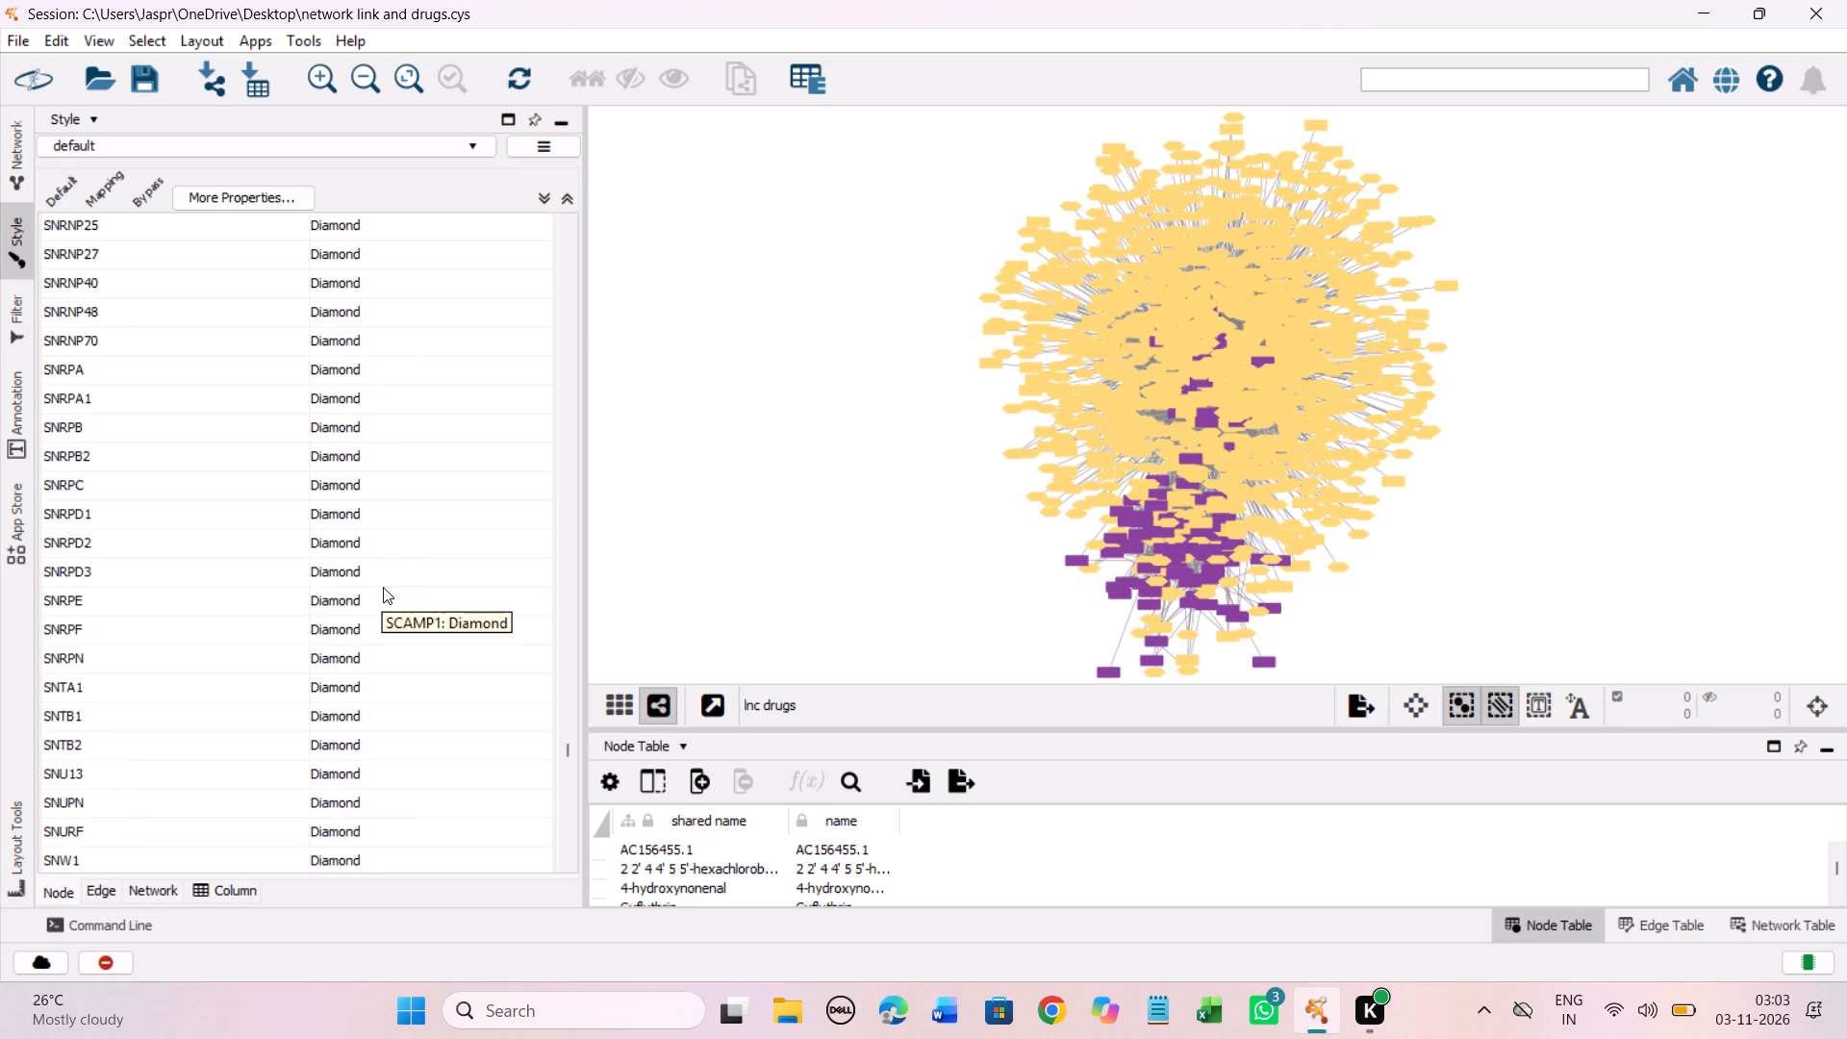
{"action": "scroll", "coordinate": [383, 587], "scroll_direction": "down", "scroll_amount": 1}
{"action": "right_click", "coordinate": [383, 587]}
{"action": "scroll", "coordinate": [383, 587], "scroll_direction": "down", "scroll_amount": 1}
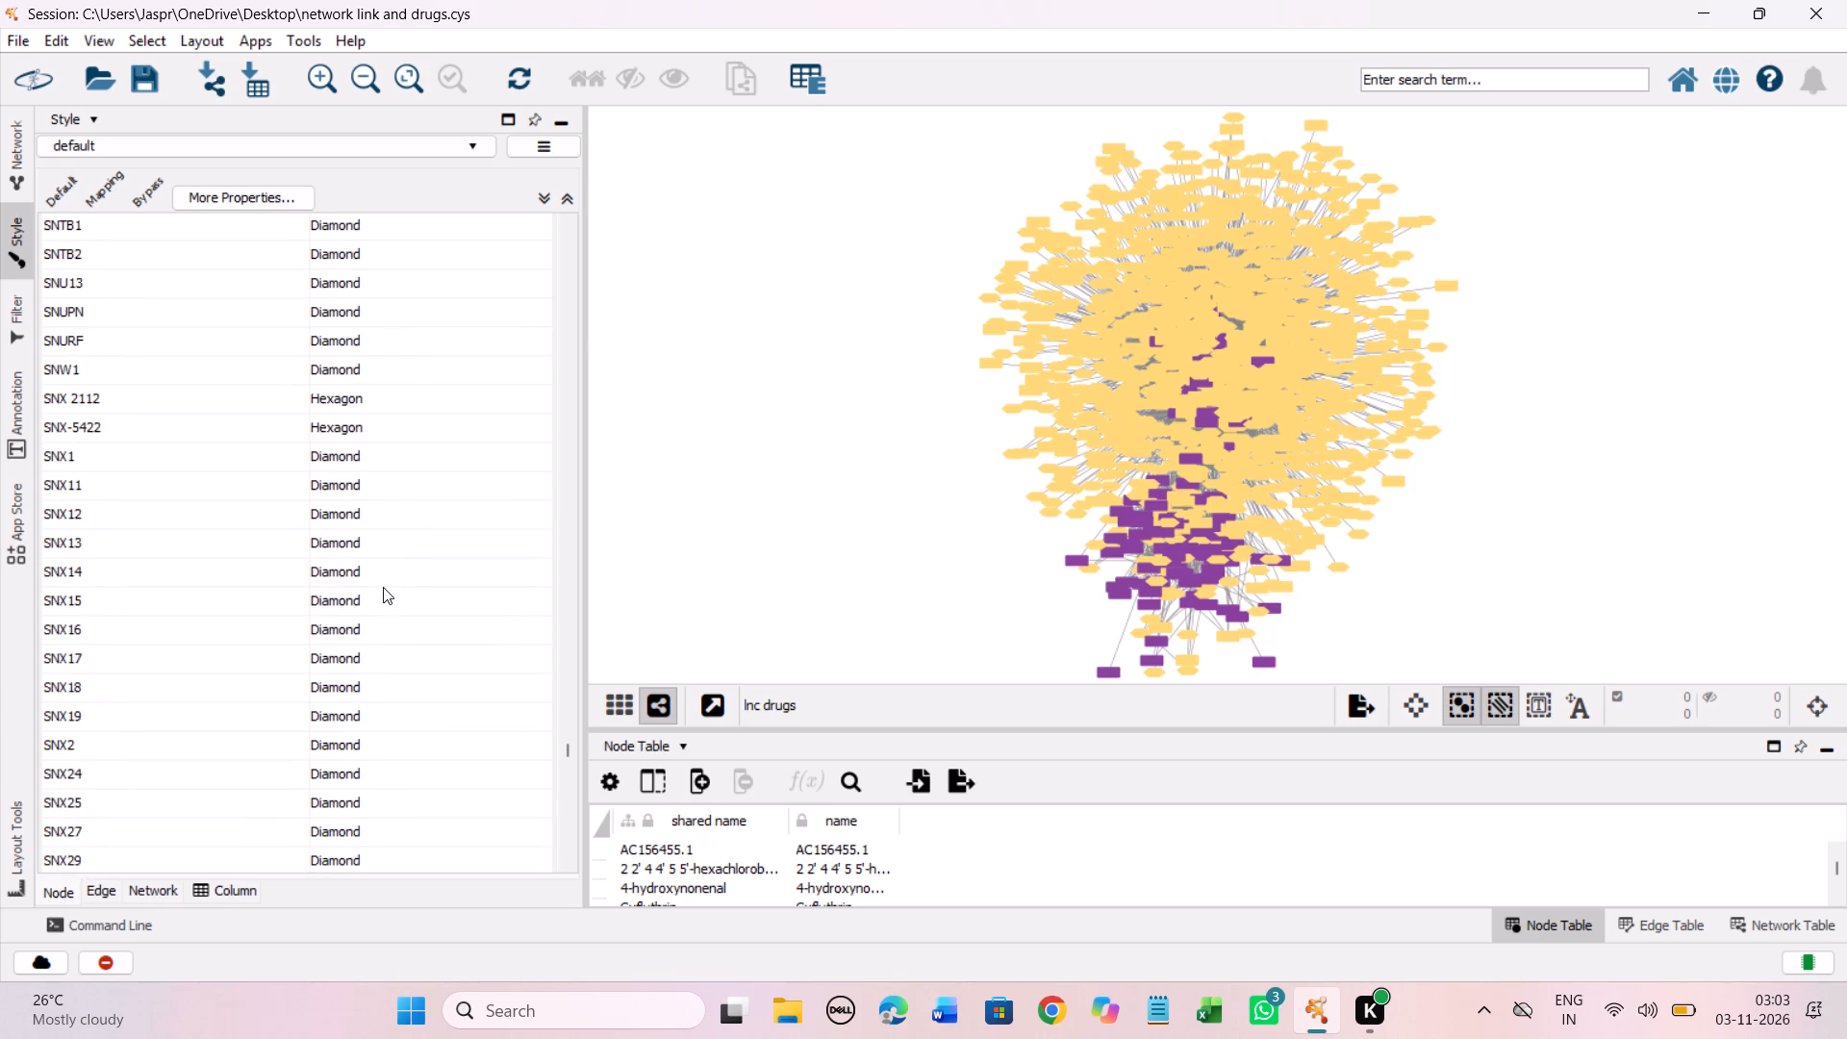
{"action": "scroll", "coordinate": [383, 587], "scroll_direction": "down", "scroll_amount": 1}
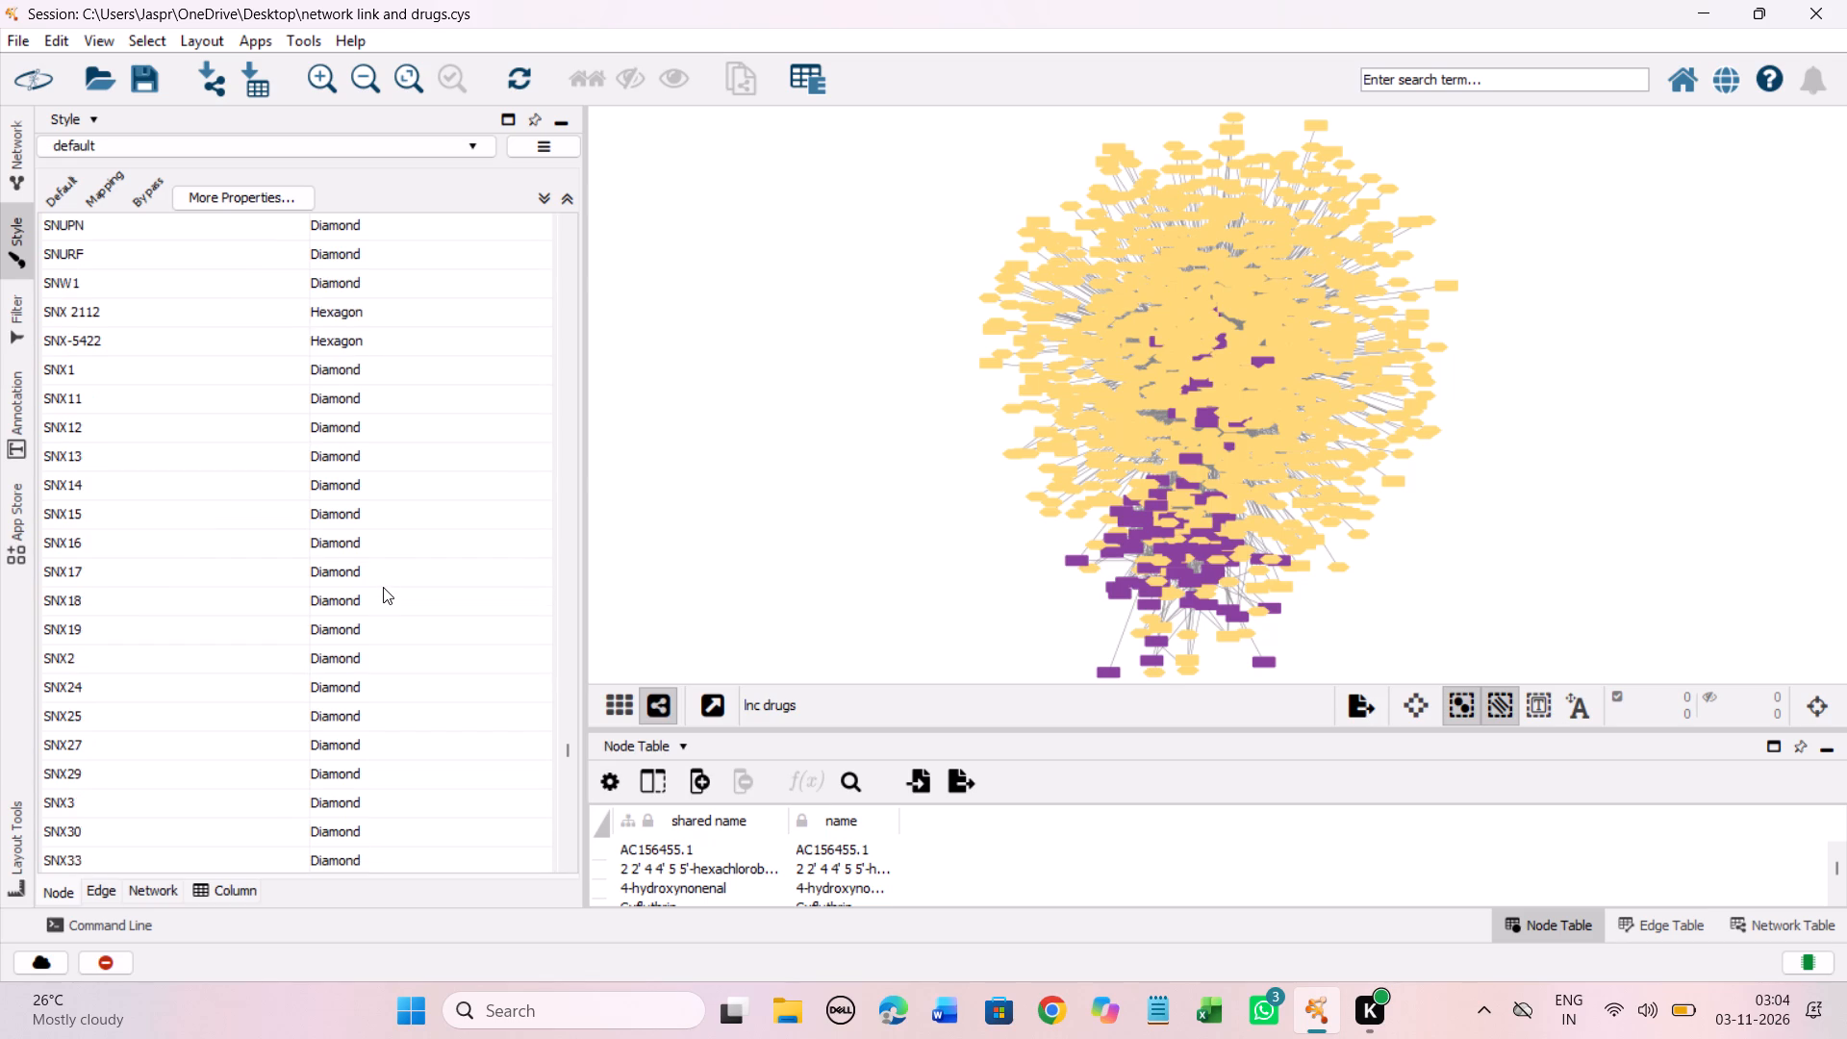
{"action": "scroll", "coordinate": [383, 587], "scroll_direction": "down", "scroll_amount": 2}
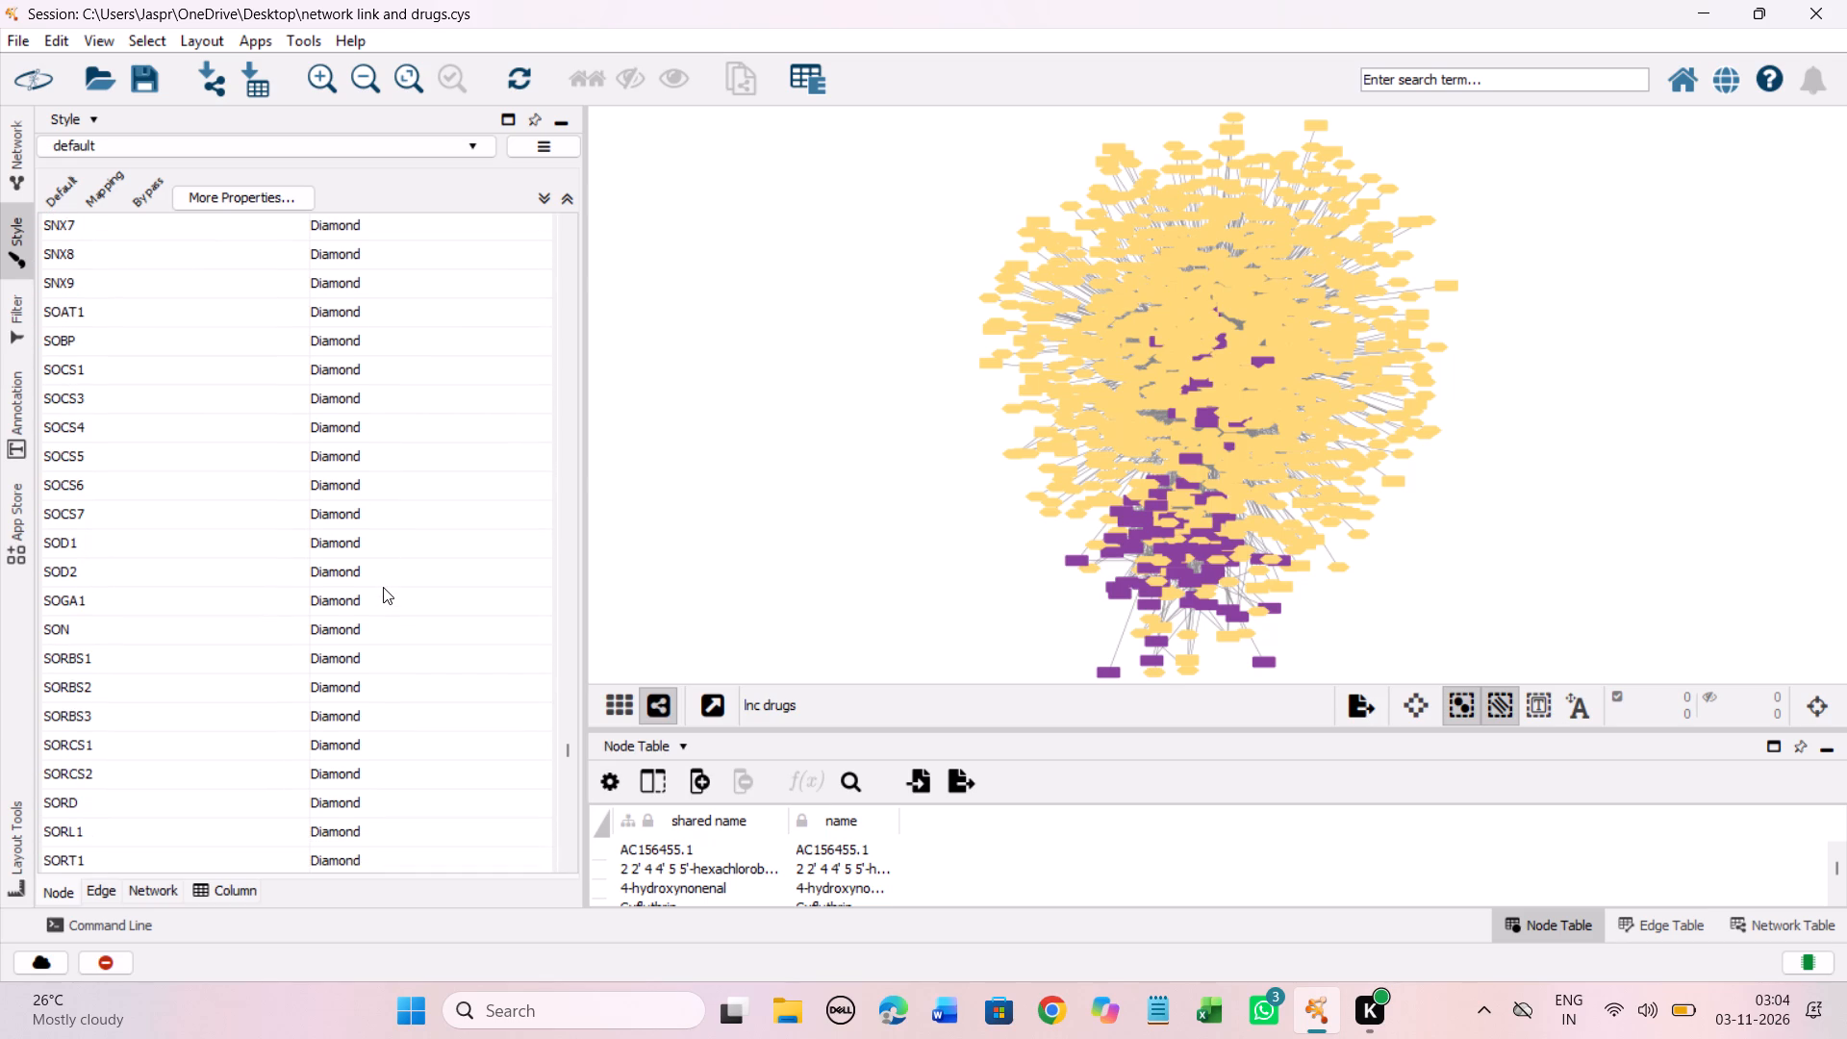
{"action": "scroll", "coordinate": [383, 587], "scroll_direction": "down", "scroll_amount": 17}
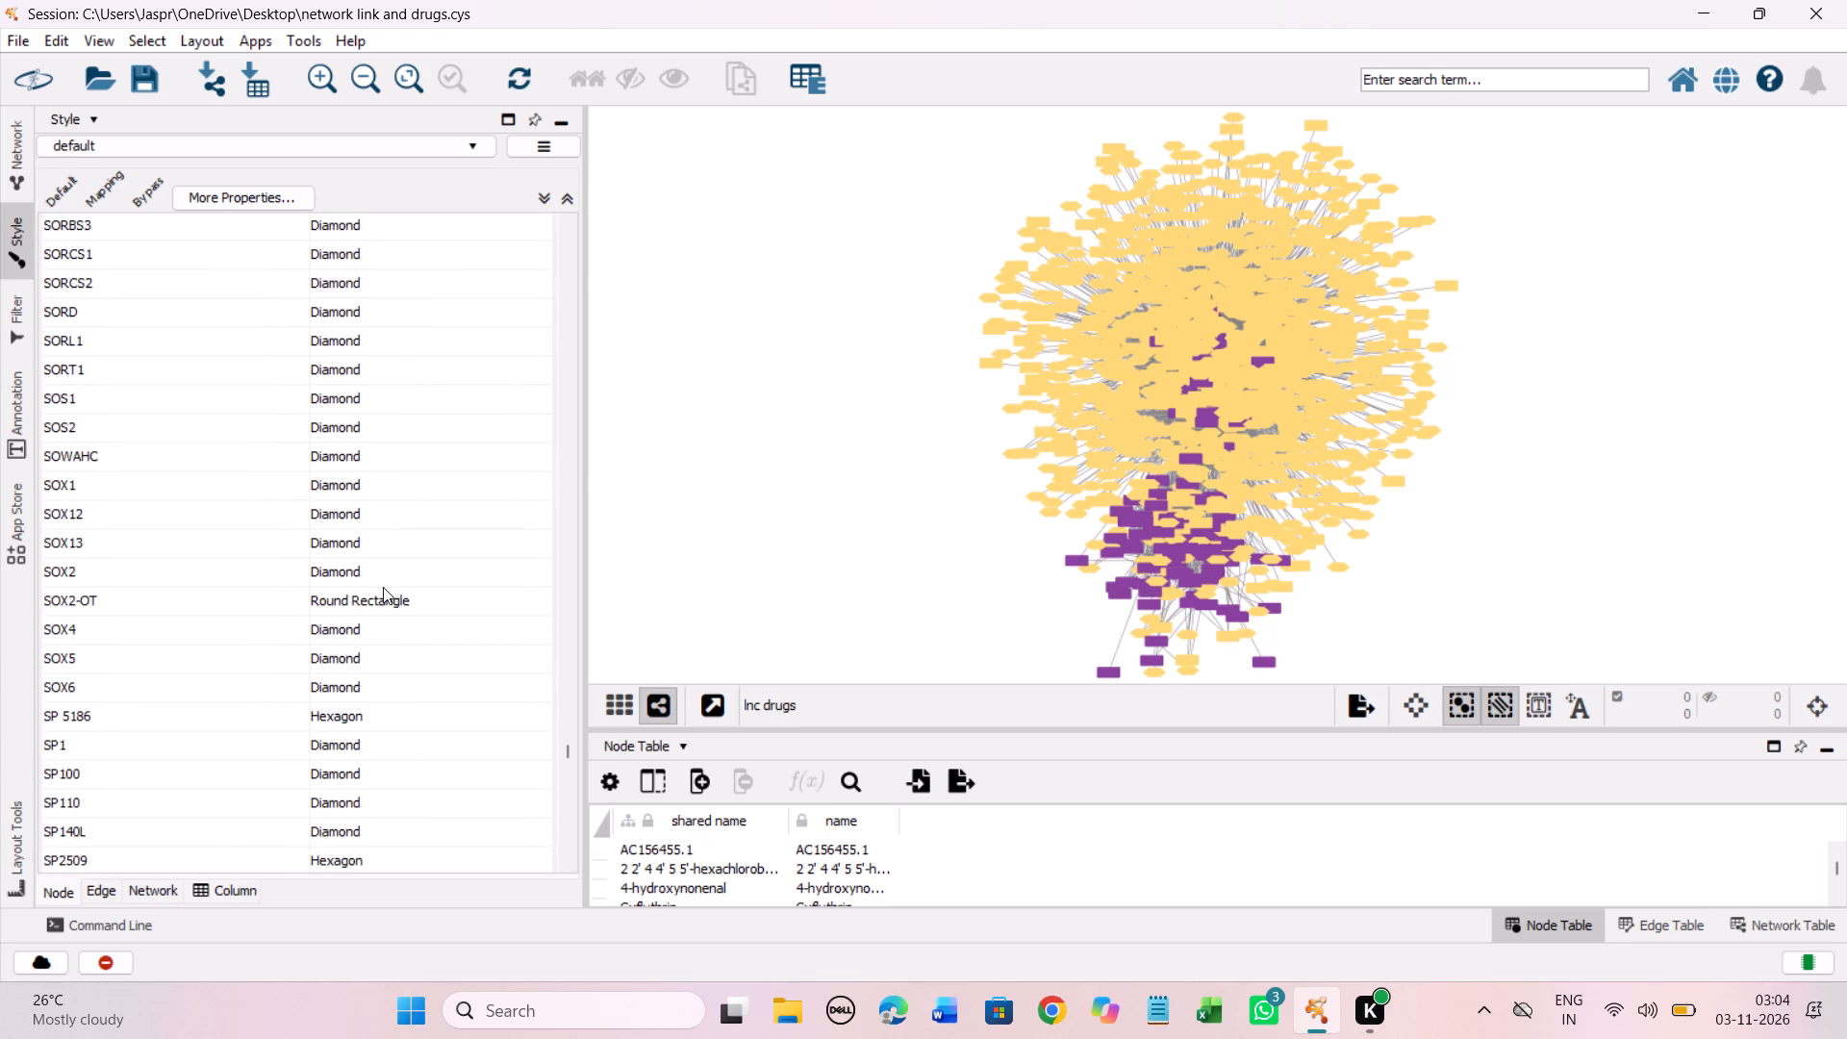
{"action": "scroll", "coordinate": [383, 587], "scroll_direction": "down", "scroll_amount": 3}
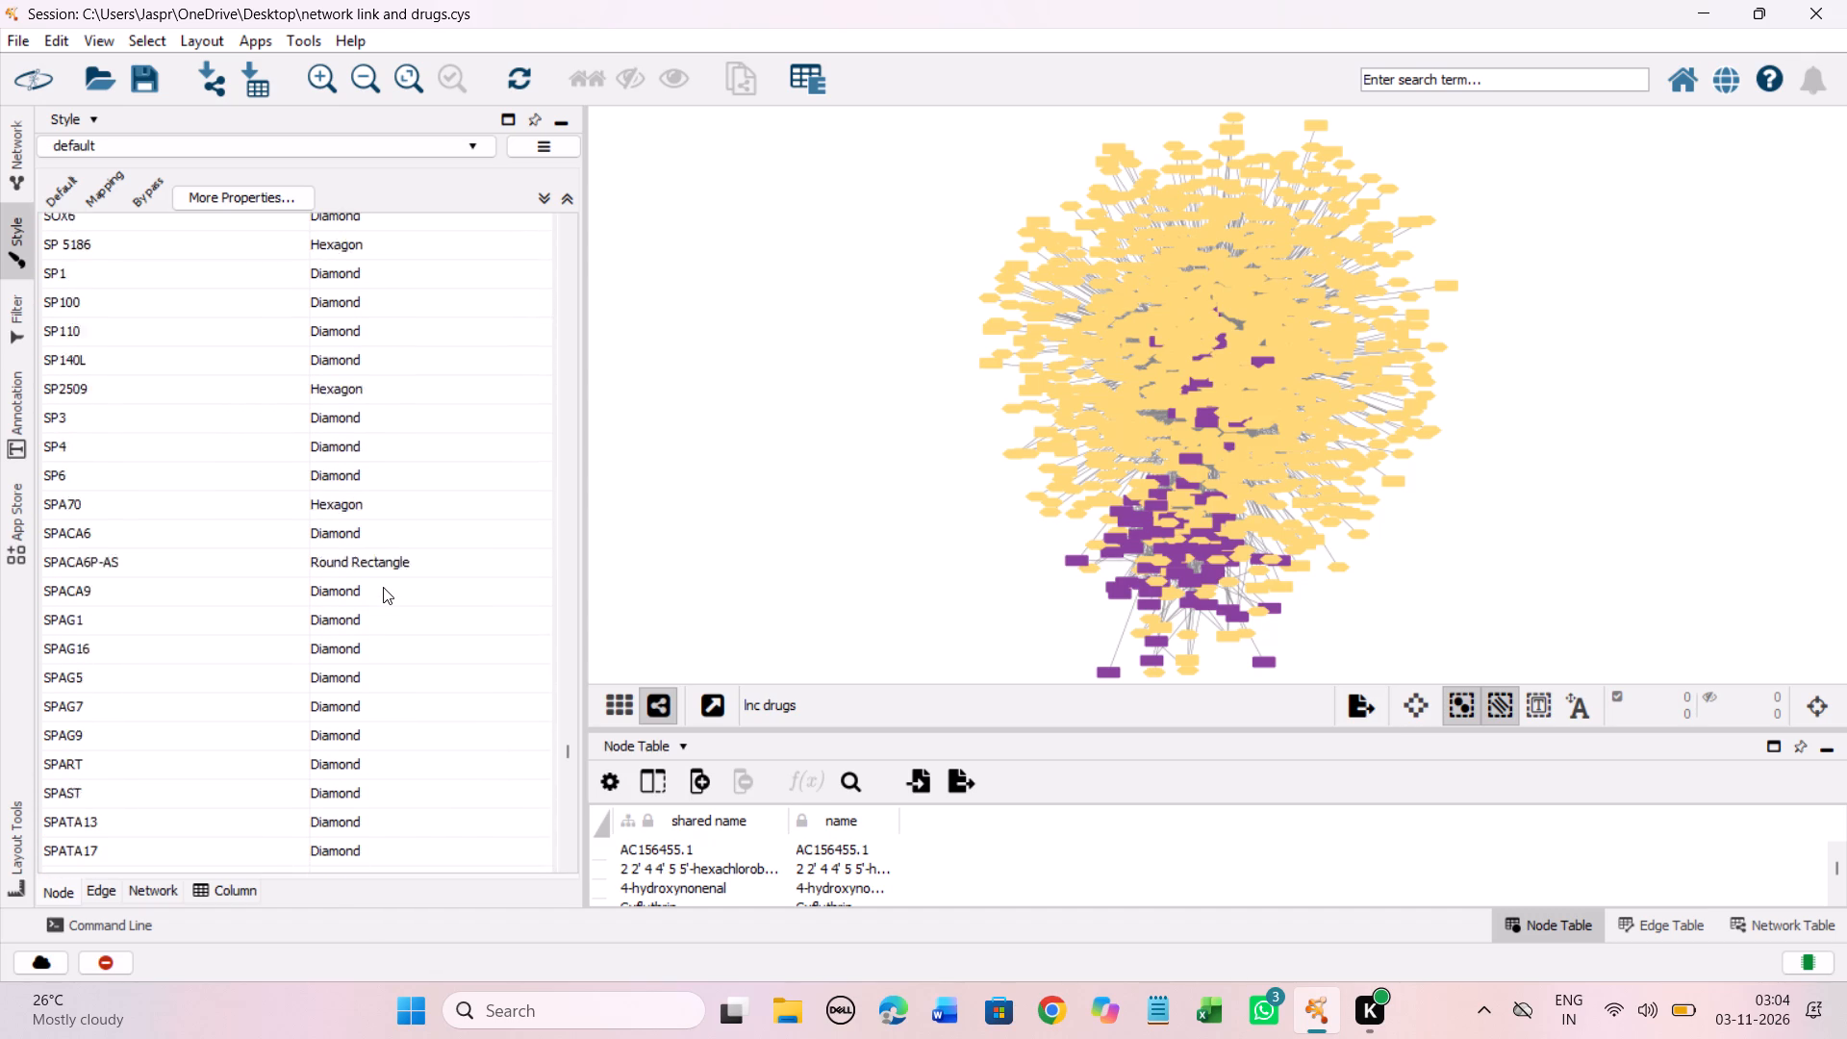
{"action": "scroll", "coordinate": [383, 587], "scroll_direction": "down", "scroll_amount": 5}
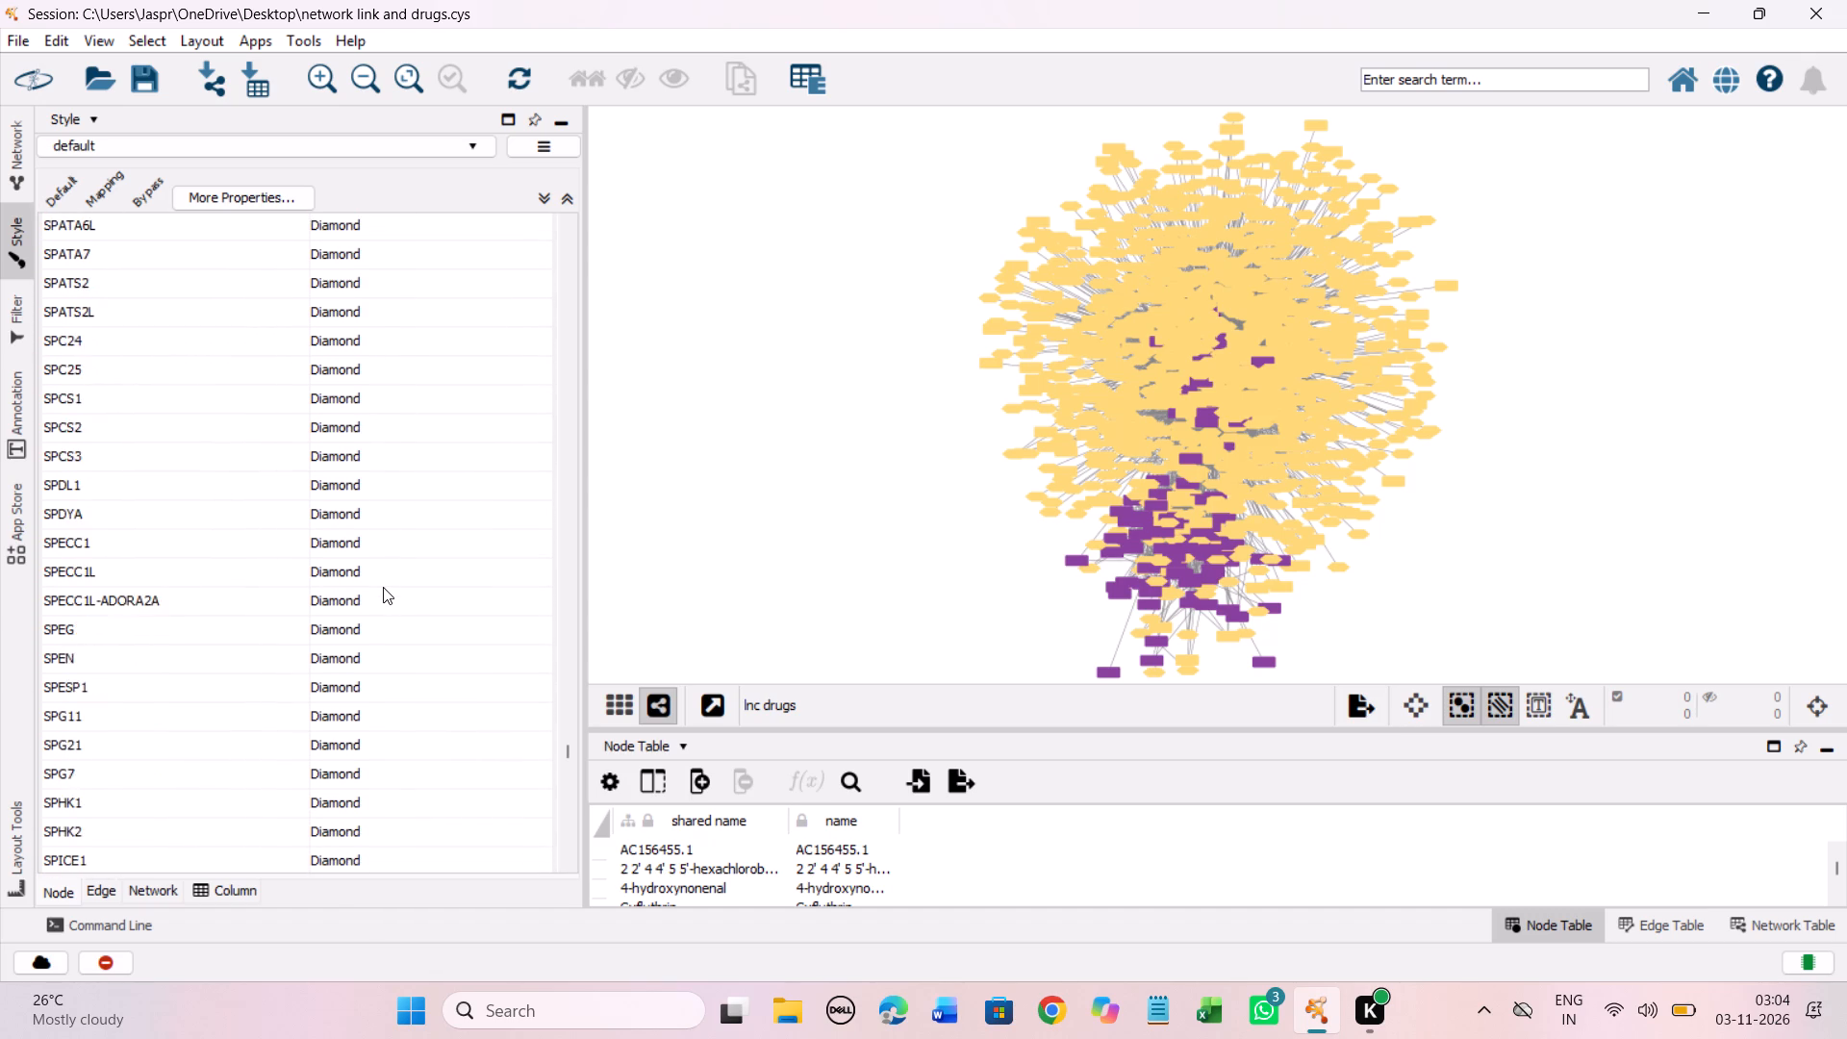
{"action": "scroll", "coordinate": [383, 587], "scroll_direction": "down", "scroll_amount": 3}
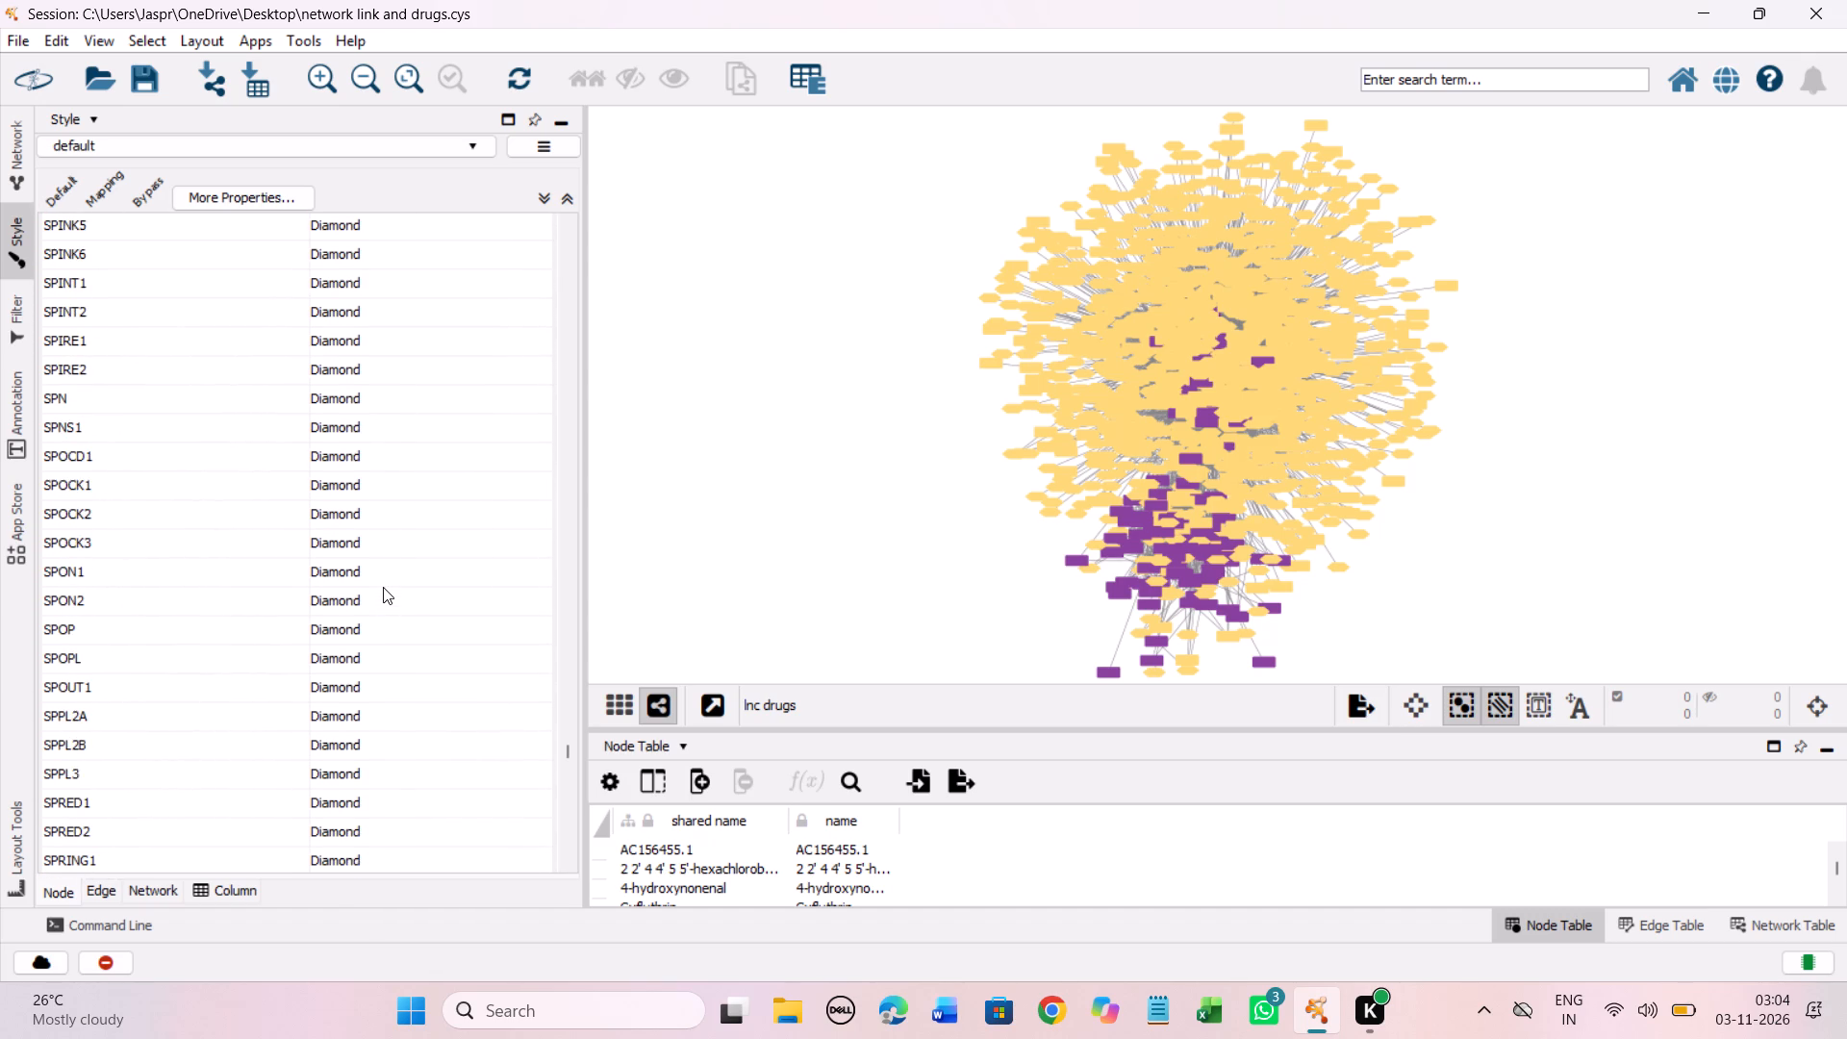
{"action": "scroll", "coordinate": [383, 587], "scroll_direction": "down", "scroll_amount": 4}
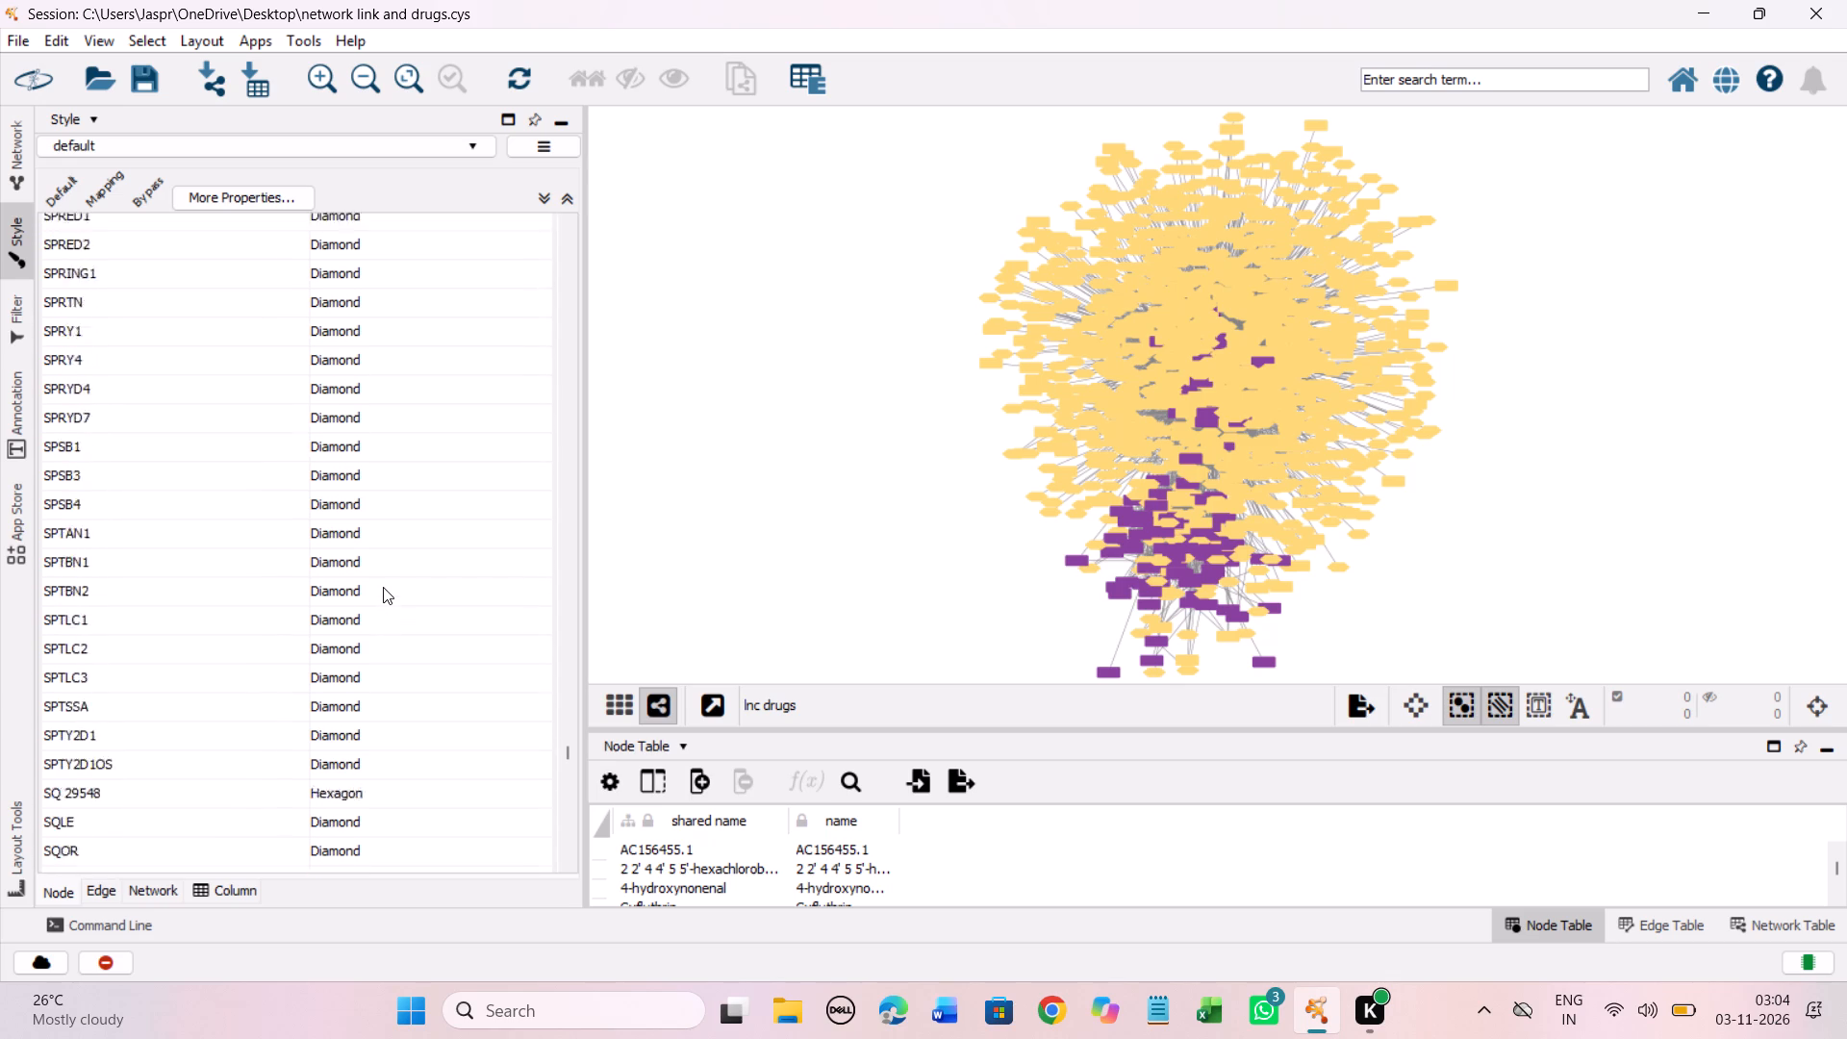
{"action": "scroll", "coordinate": [383, 587], "scroll_direction": "down", "scroll_amount": 1}
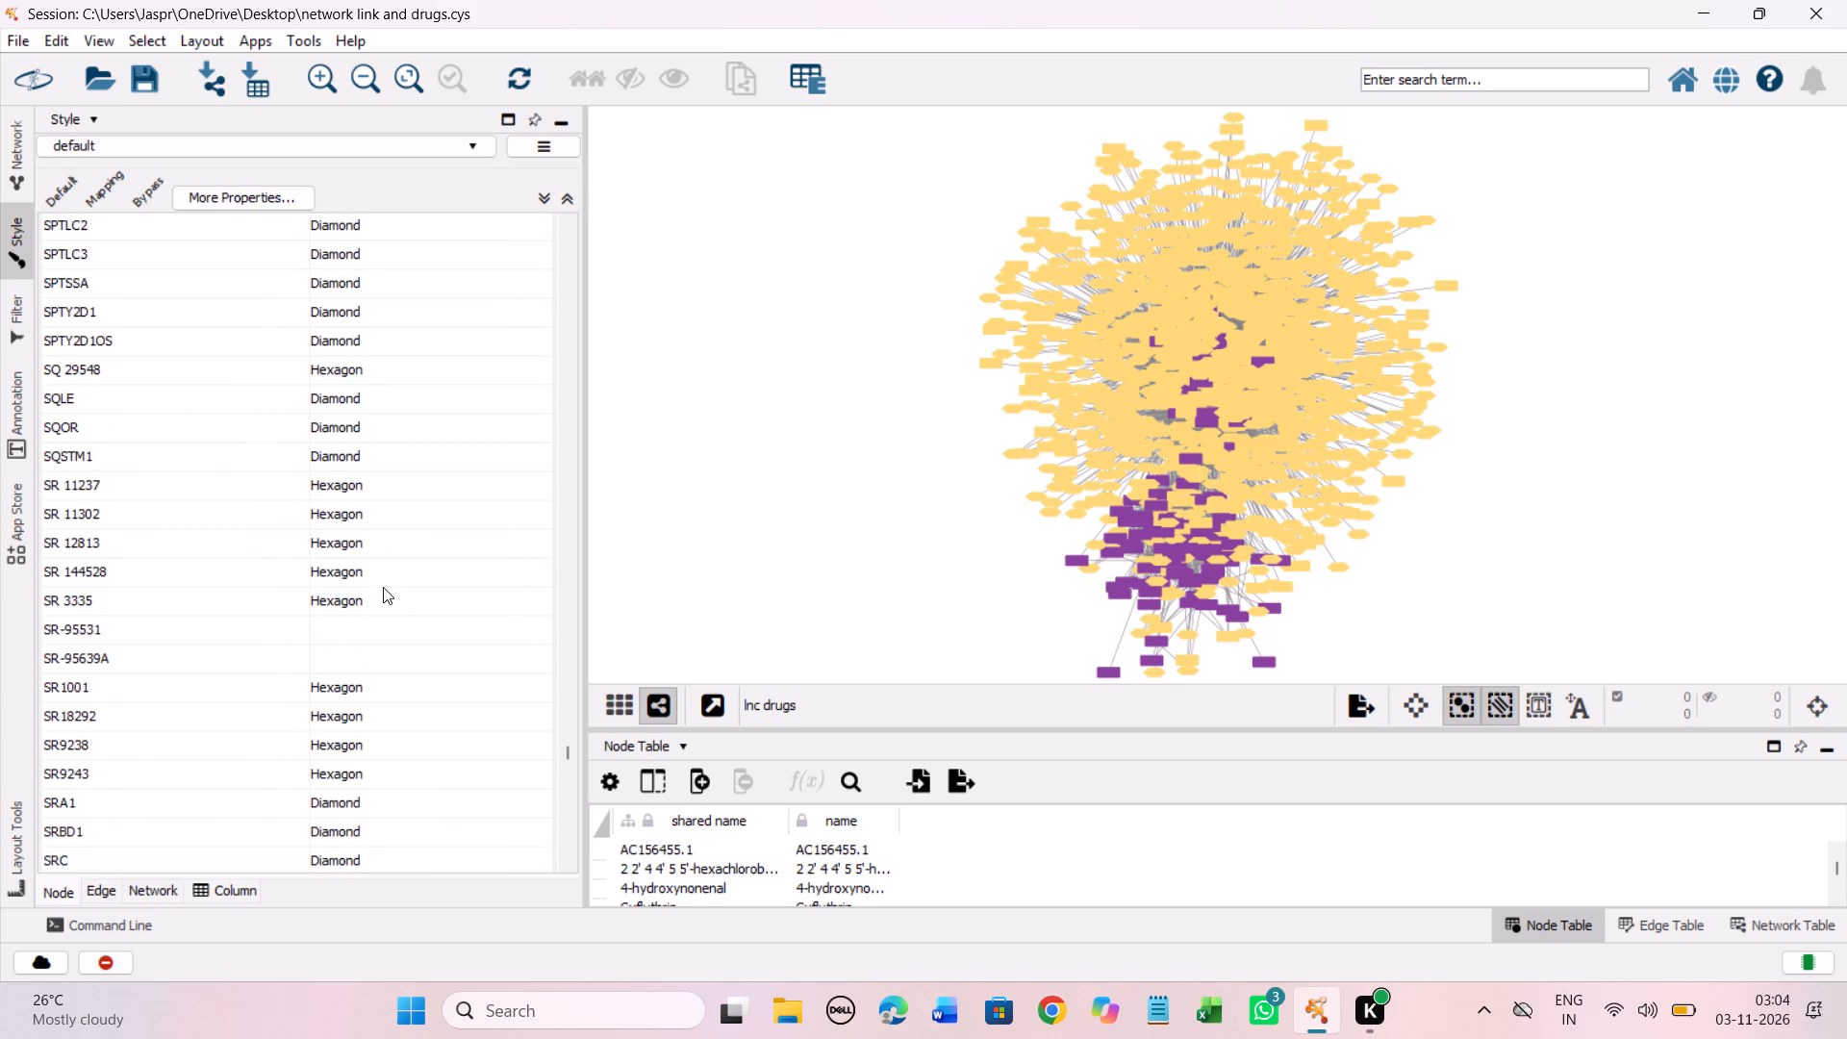
Select the mapping entries from SR 3335 to SR-95639A, including SR-95531, and set their node shape to Hexagon.
{"action": "left_click_drag", "start_coordinate": [341, 589], "coordinate": [341, 661]}
{"action": "right_click", "coordinate": [341, 661]}
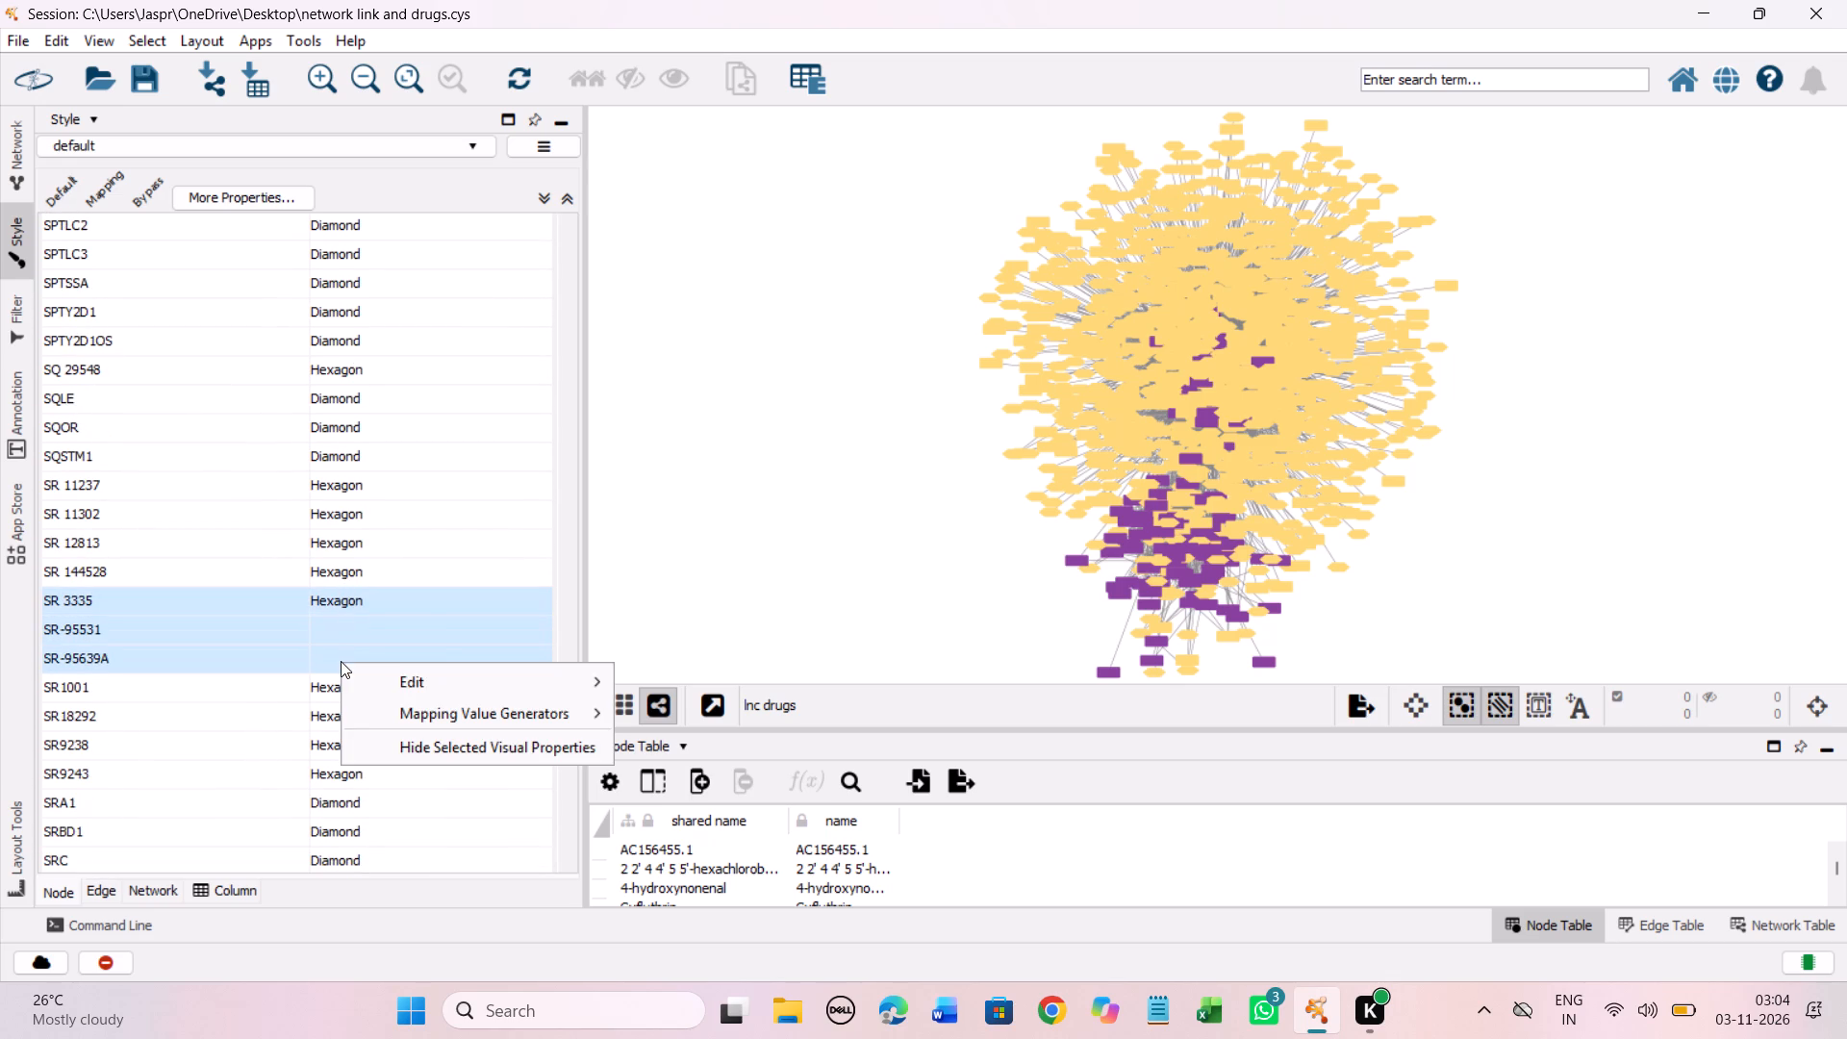
{"action": "left_click", "coordinate": [688, 678]}
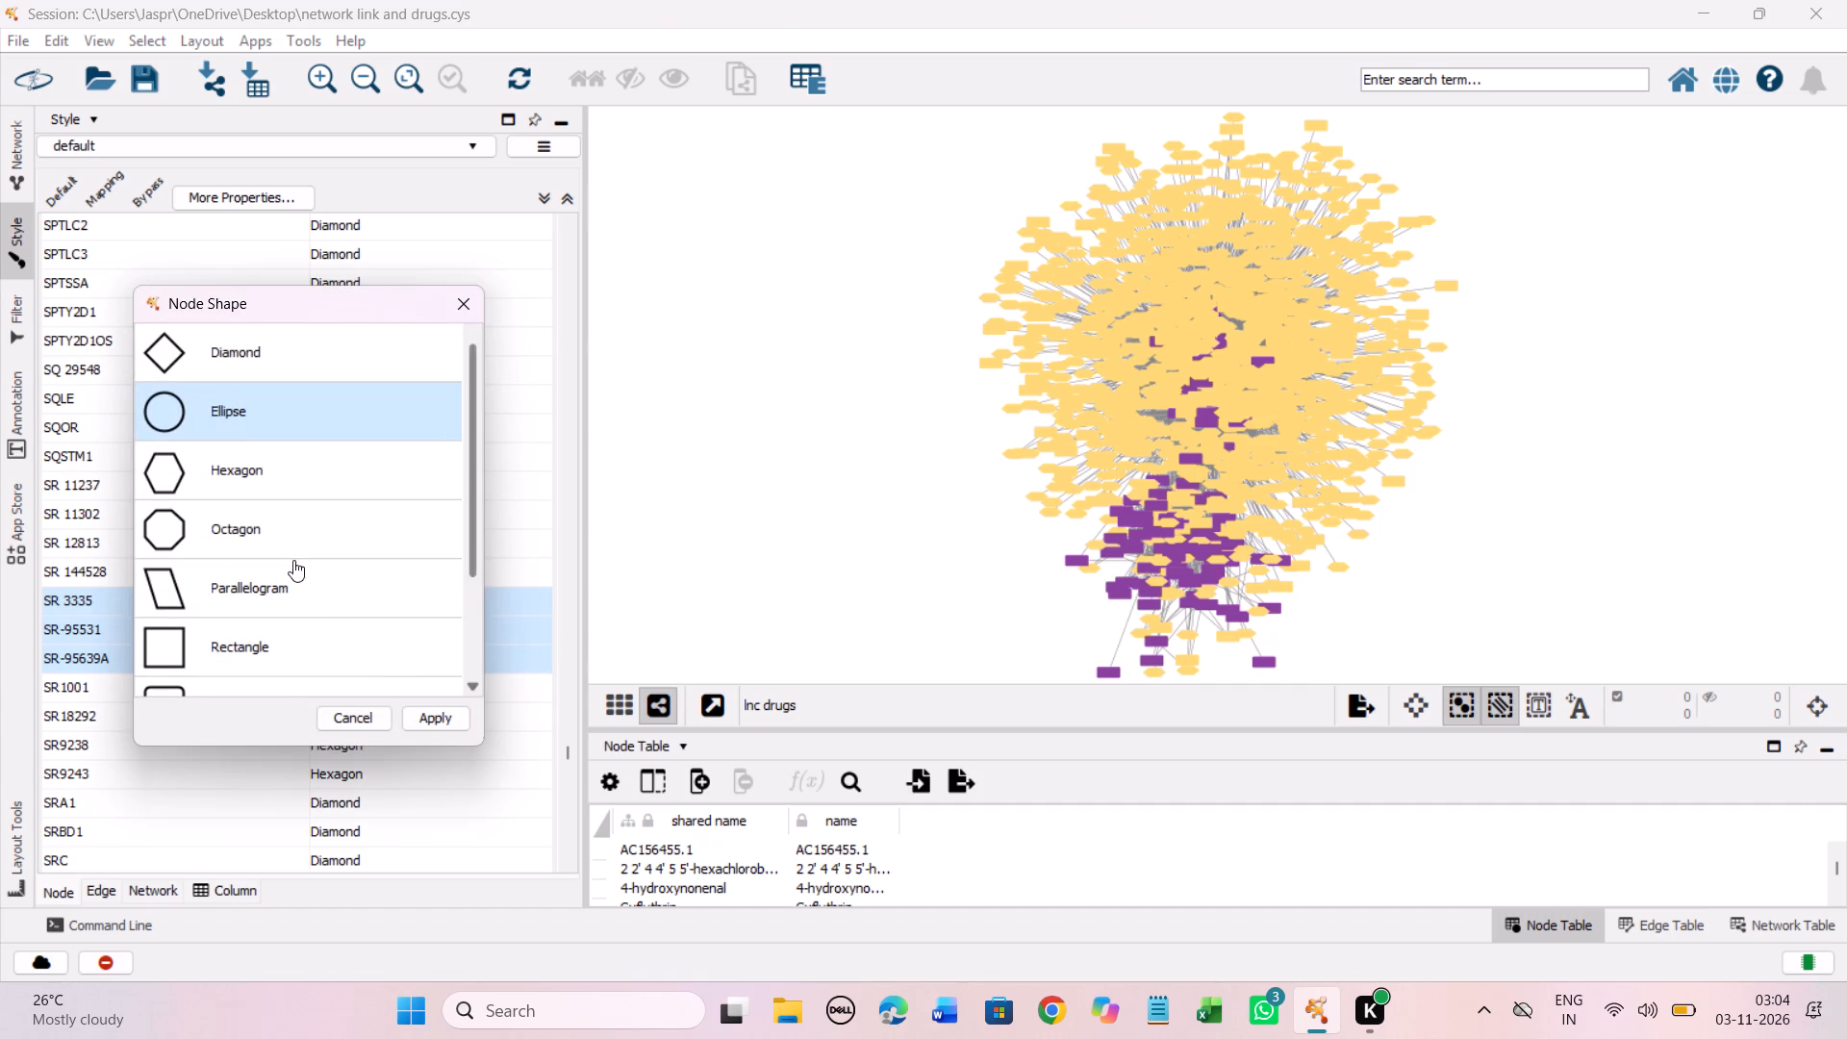
{"action": "left_click", "coordinate": [266, 470]}
{"action": "left_click", "coordinate": [415, 717]}
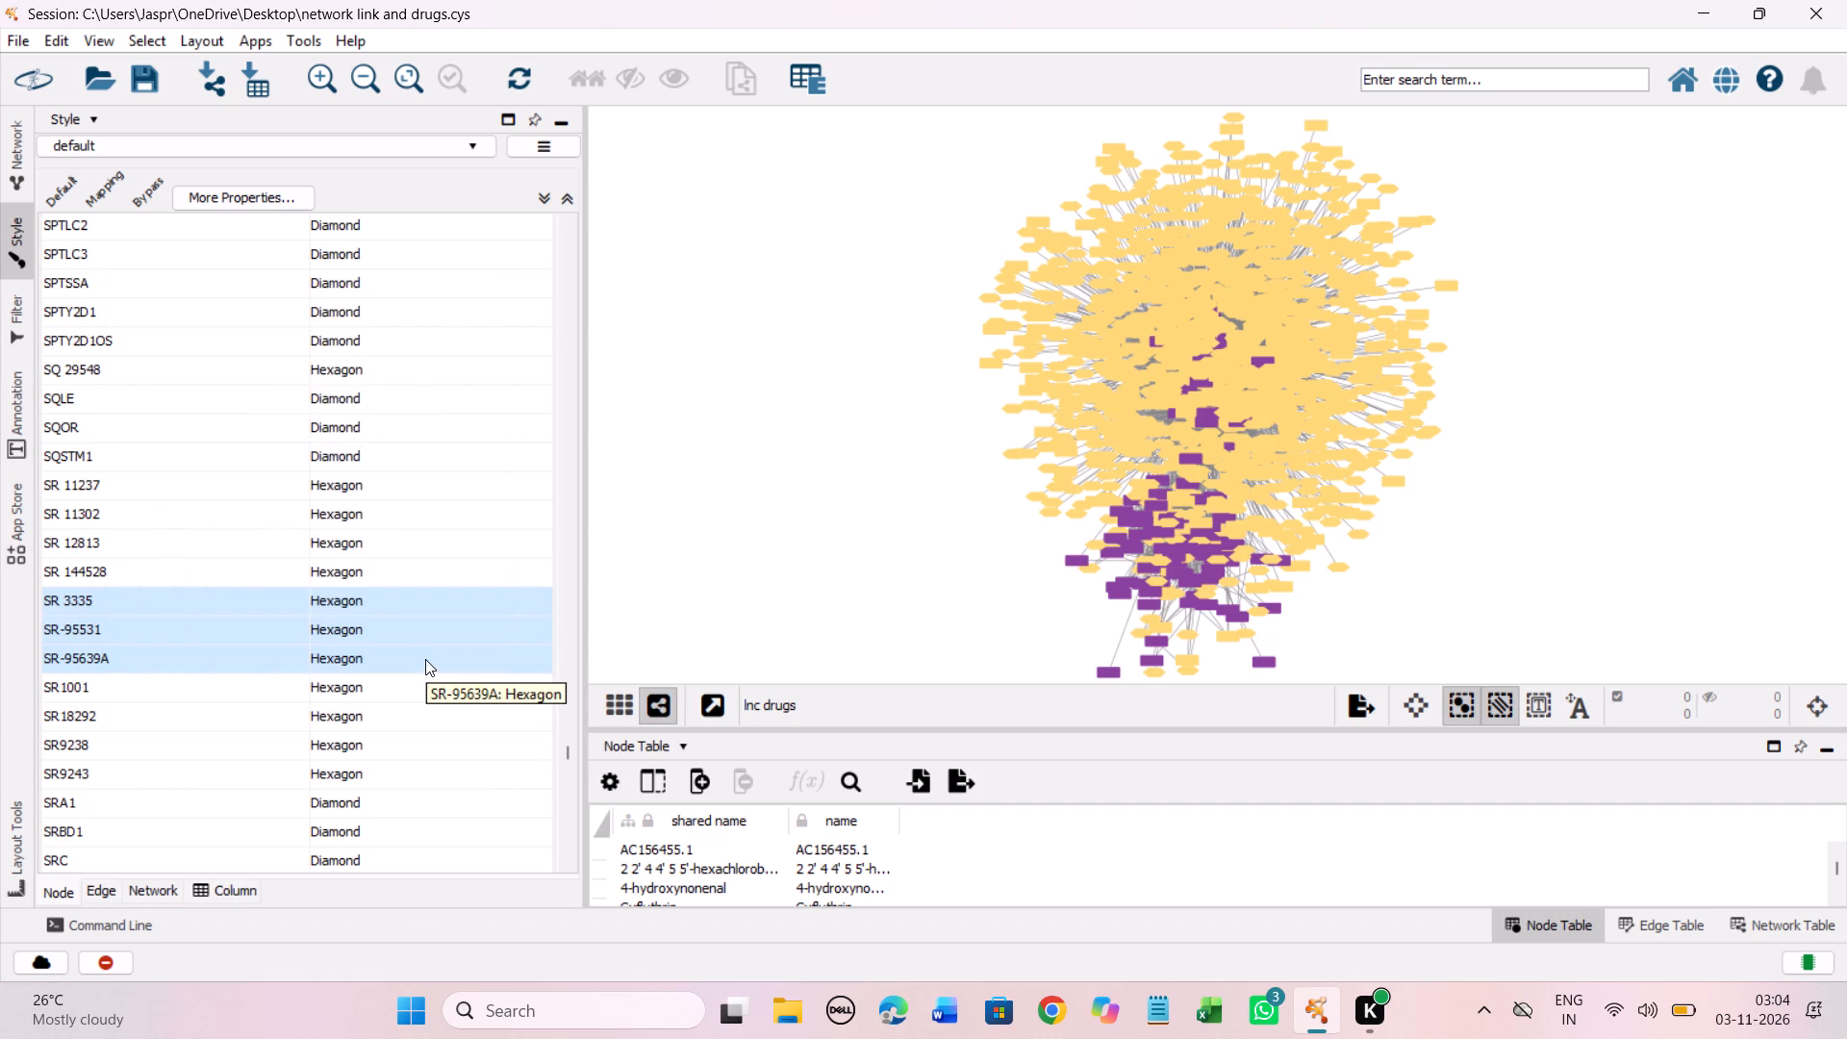
Review the node shape mapping entries after SR-95639A, through the SRSF, SSR, STARD and STK genes to STON1, for any that lack a shape.
{"action": "scroll", "coordinate": [425, 659], "scroll_direction": "down", "scroll_amount": 3}
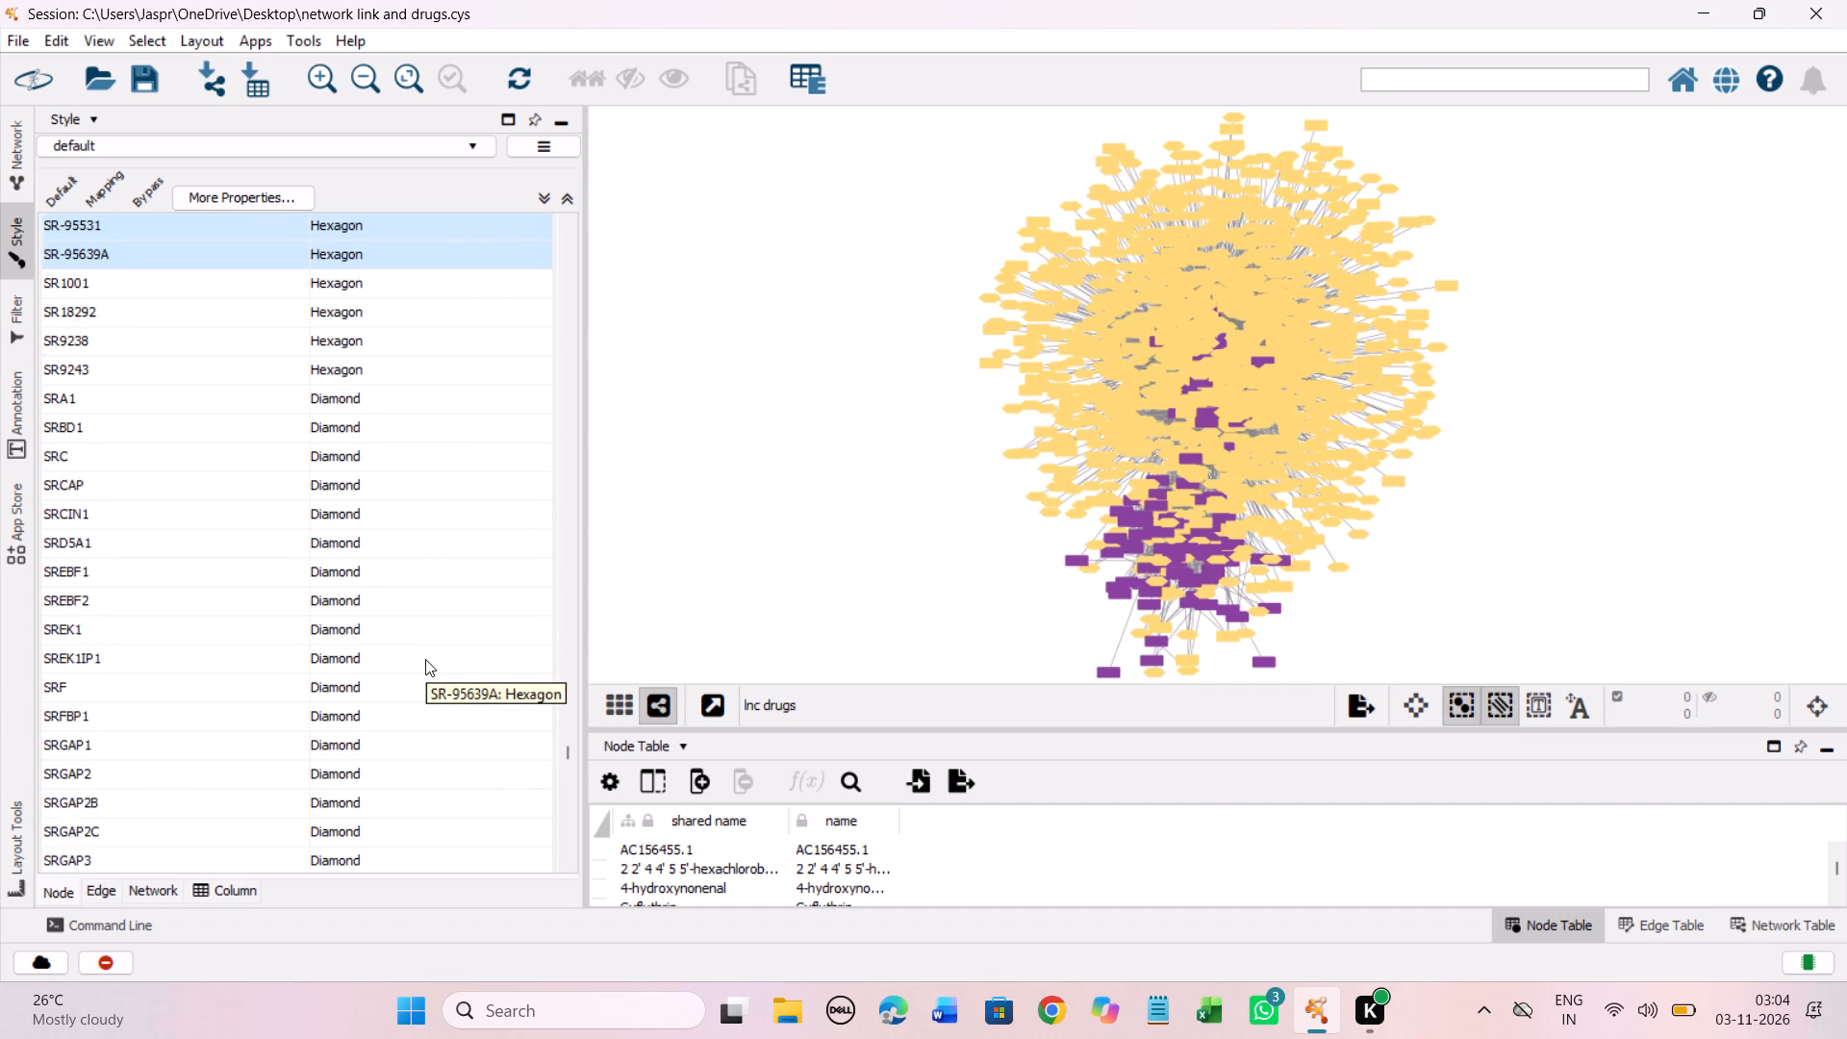
{"action": "scroll", "coordinate": [425, 659], "scroll_direction": "down", "scroll_amount": 3}
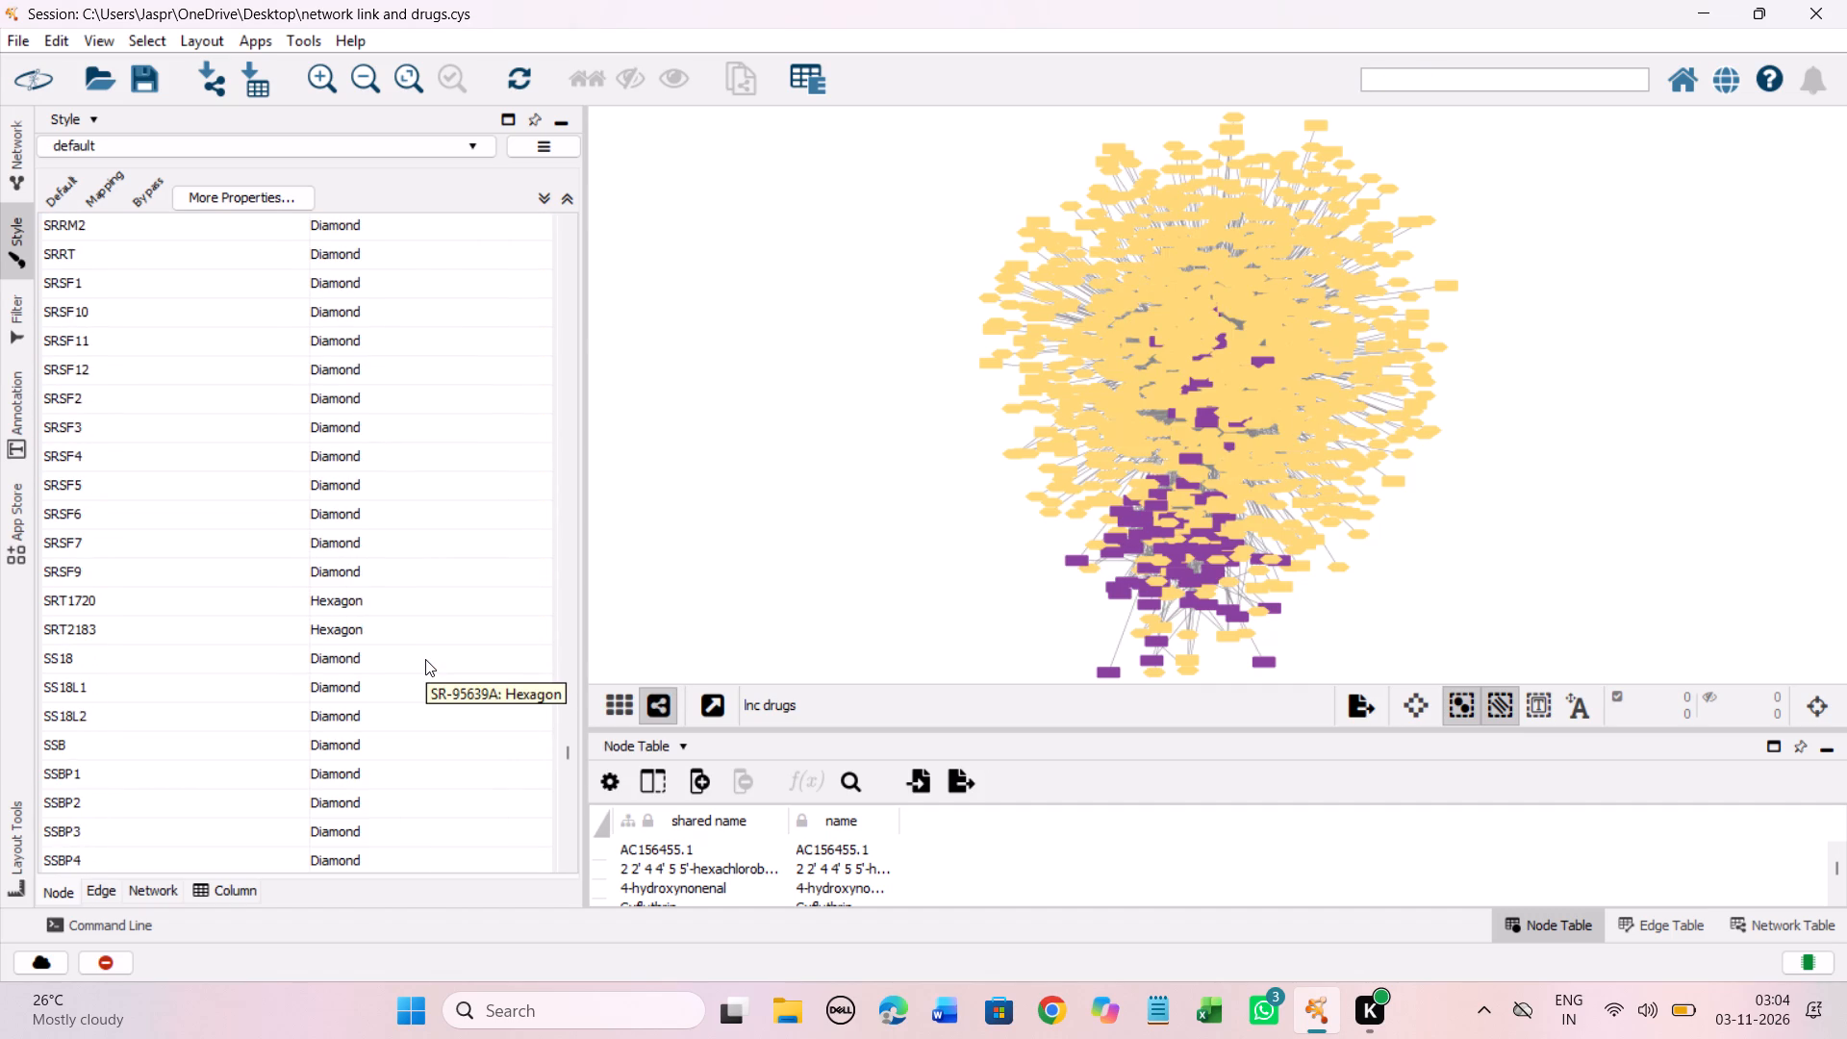
{"action": "scroll", "coordinate": [425, 659], "scroll_direction": "down", "scroll_amount": 4}
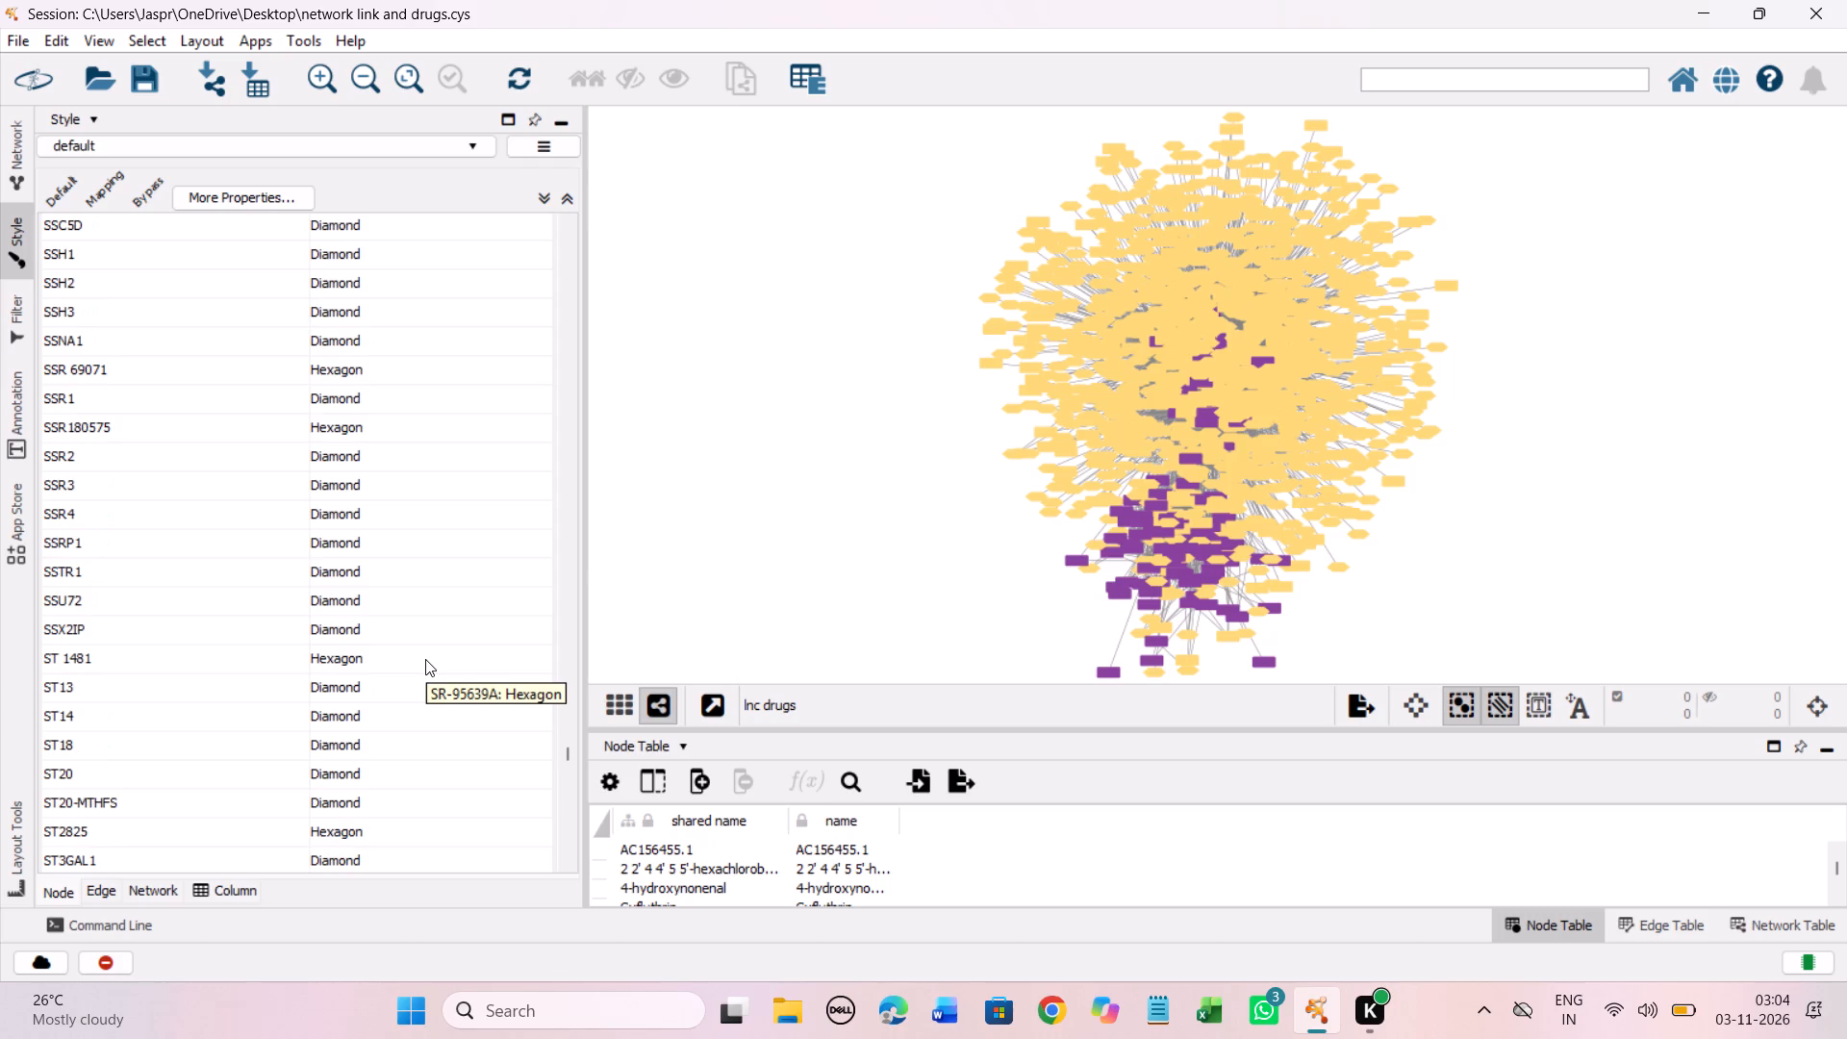
{"action": "scroll", "coordinate": [425, 659], "scroll_direction": "down", "scroll_amount": 3}
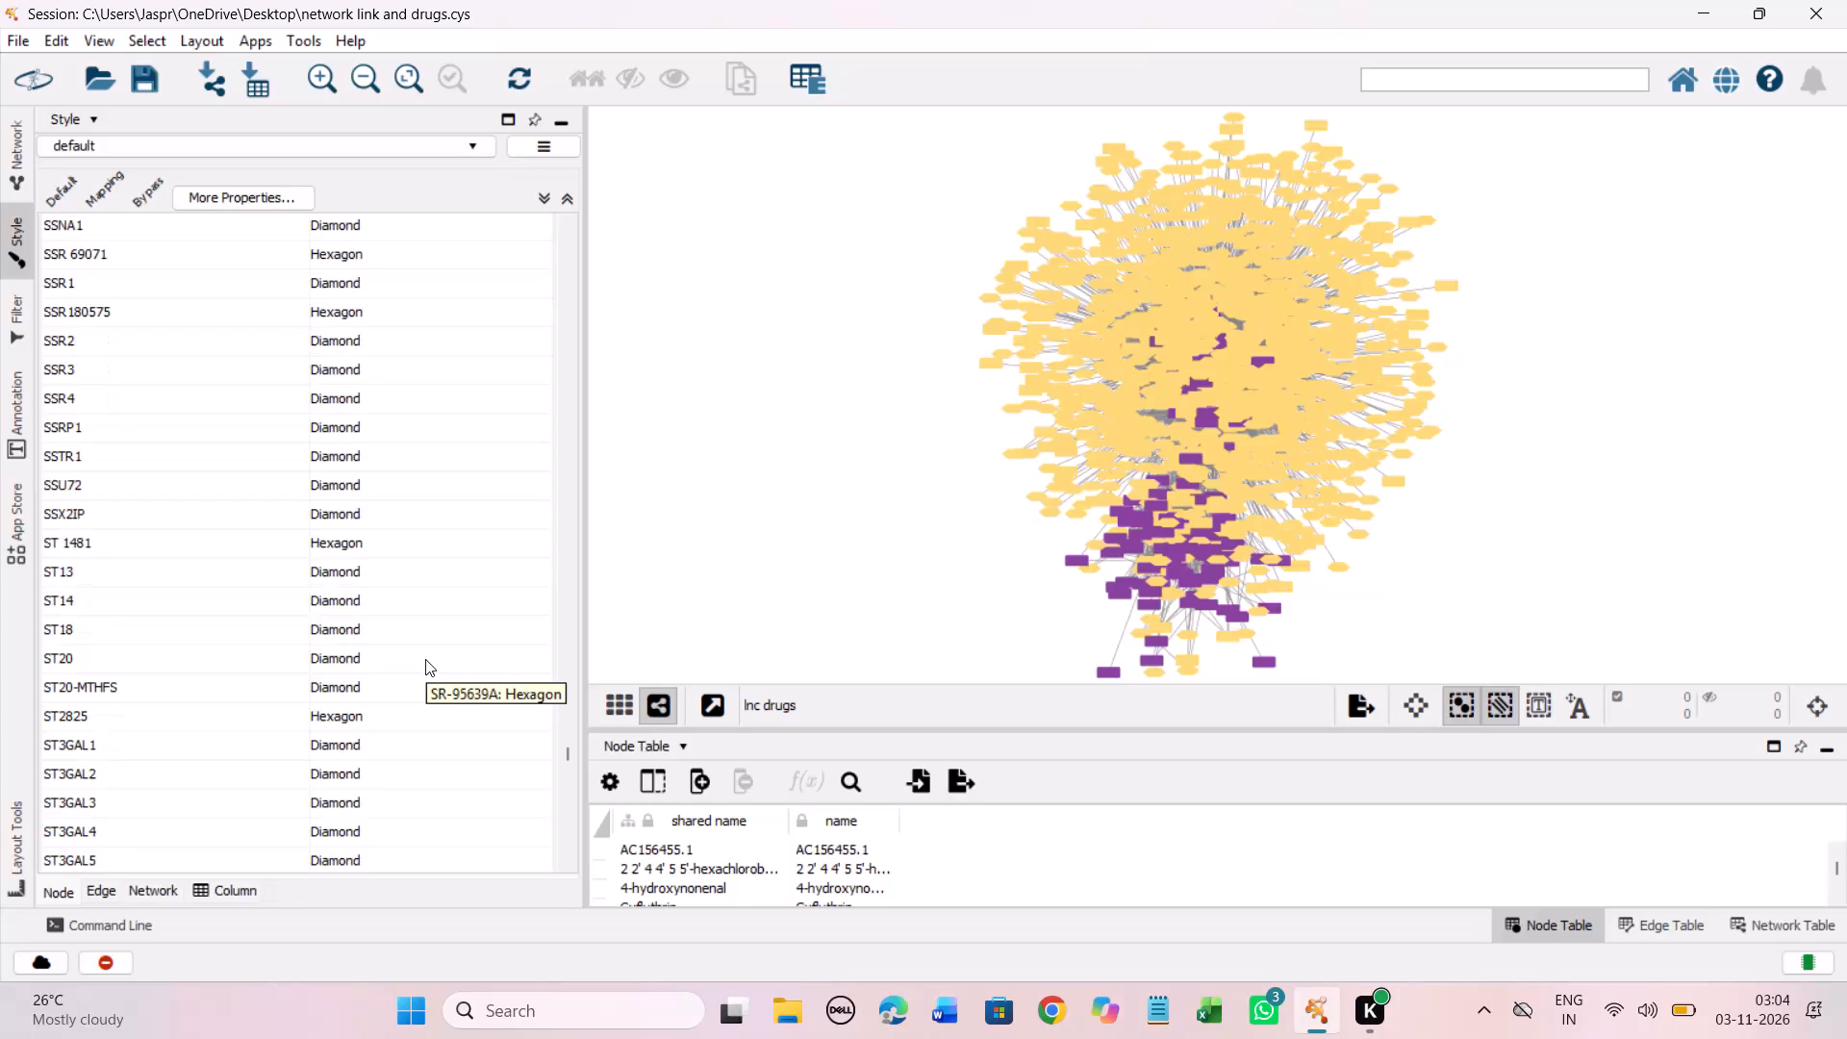
{"action": "scroll", "coordinate": [425, 659], "scroll_direction": "down", "scroll_amount": 4}
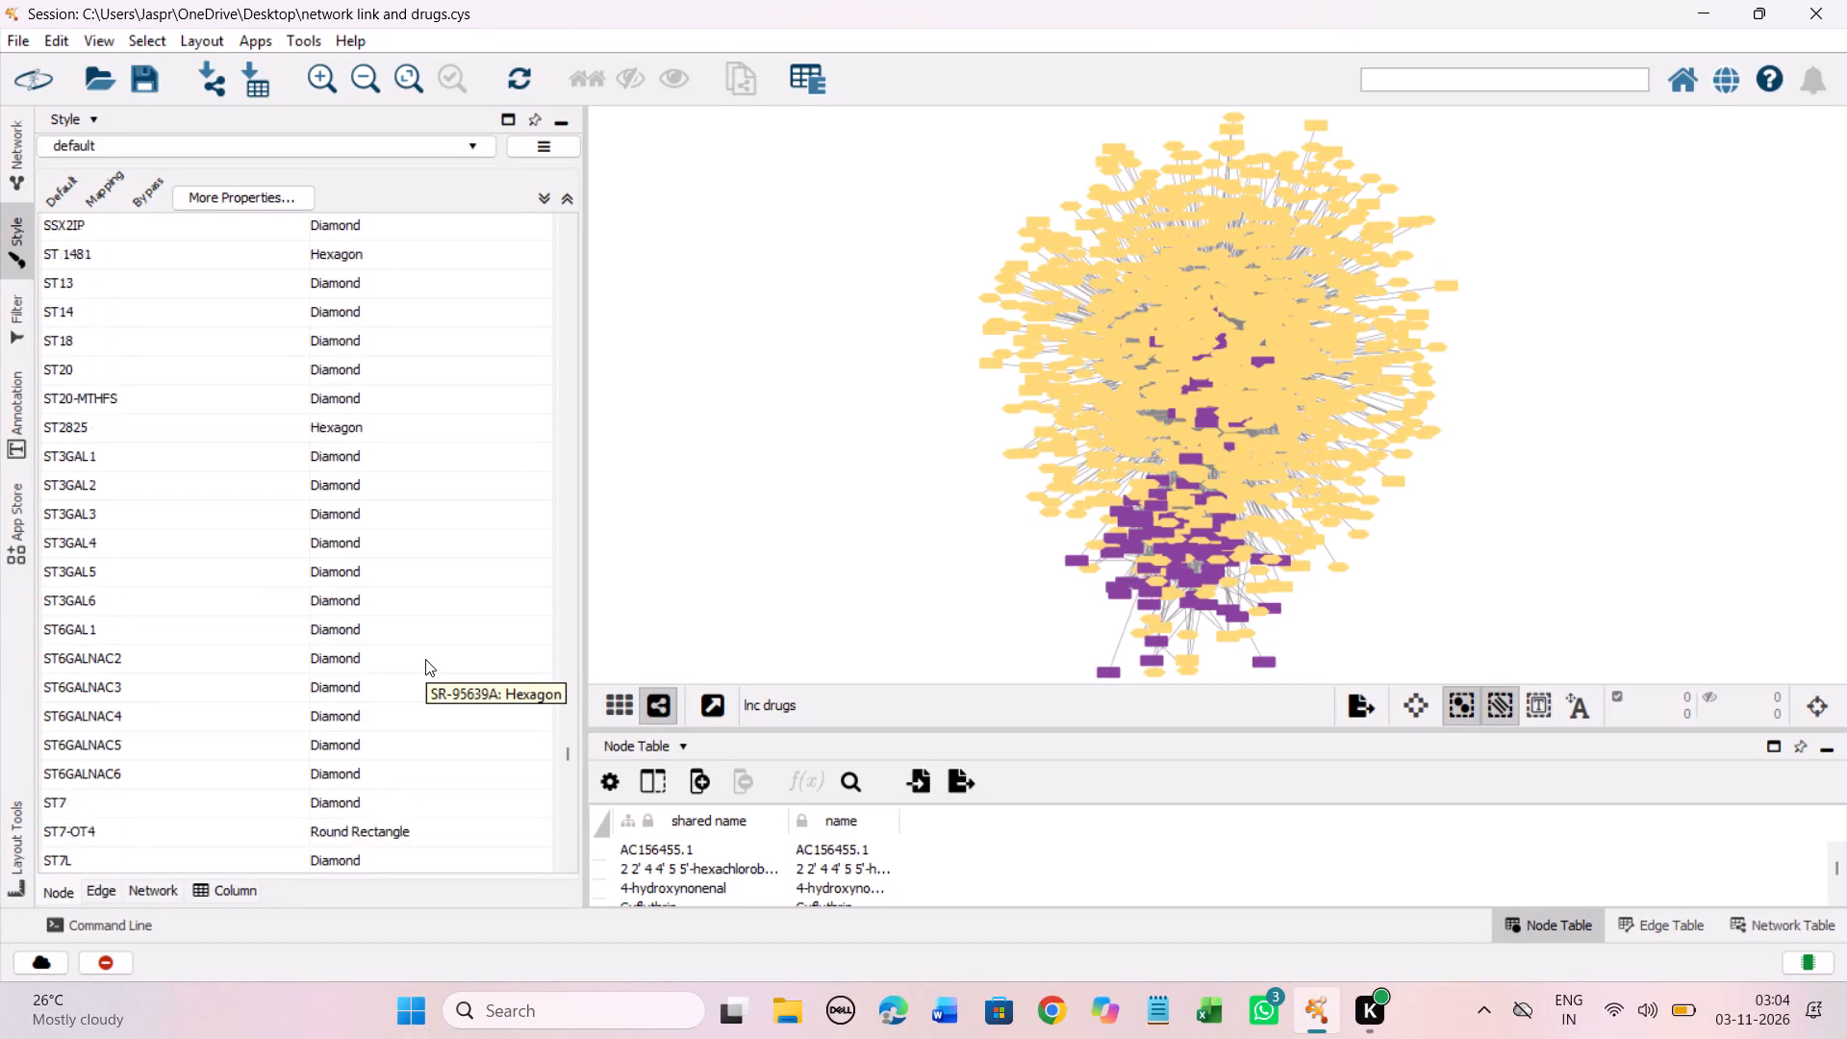
{"action": "scroll", "coordinate": [425, 659], "scroll_direction": "down", "scroll_amount": 8}
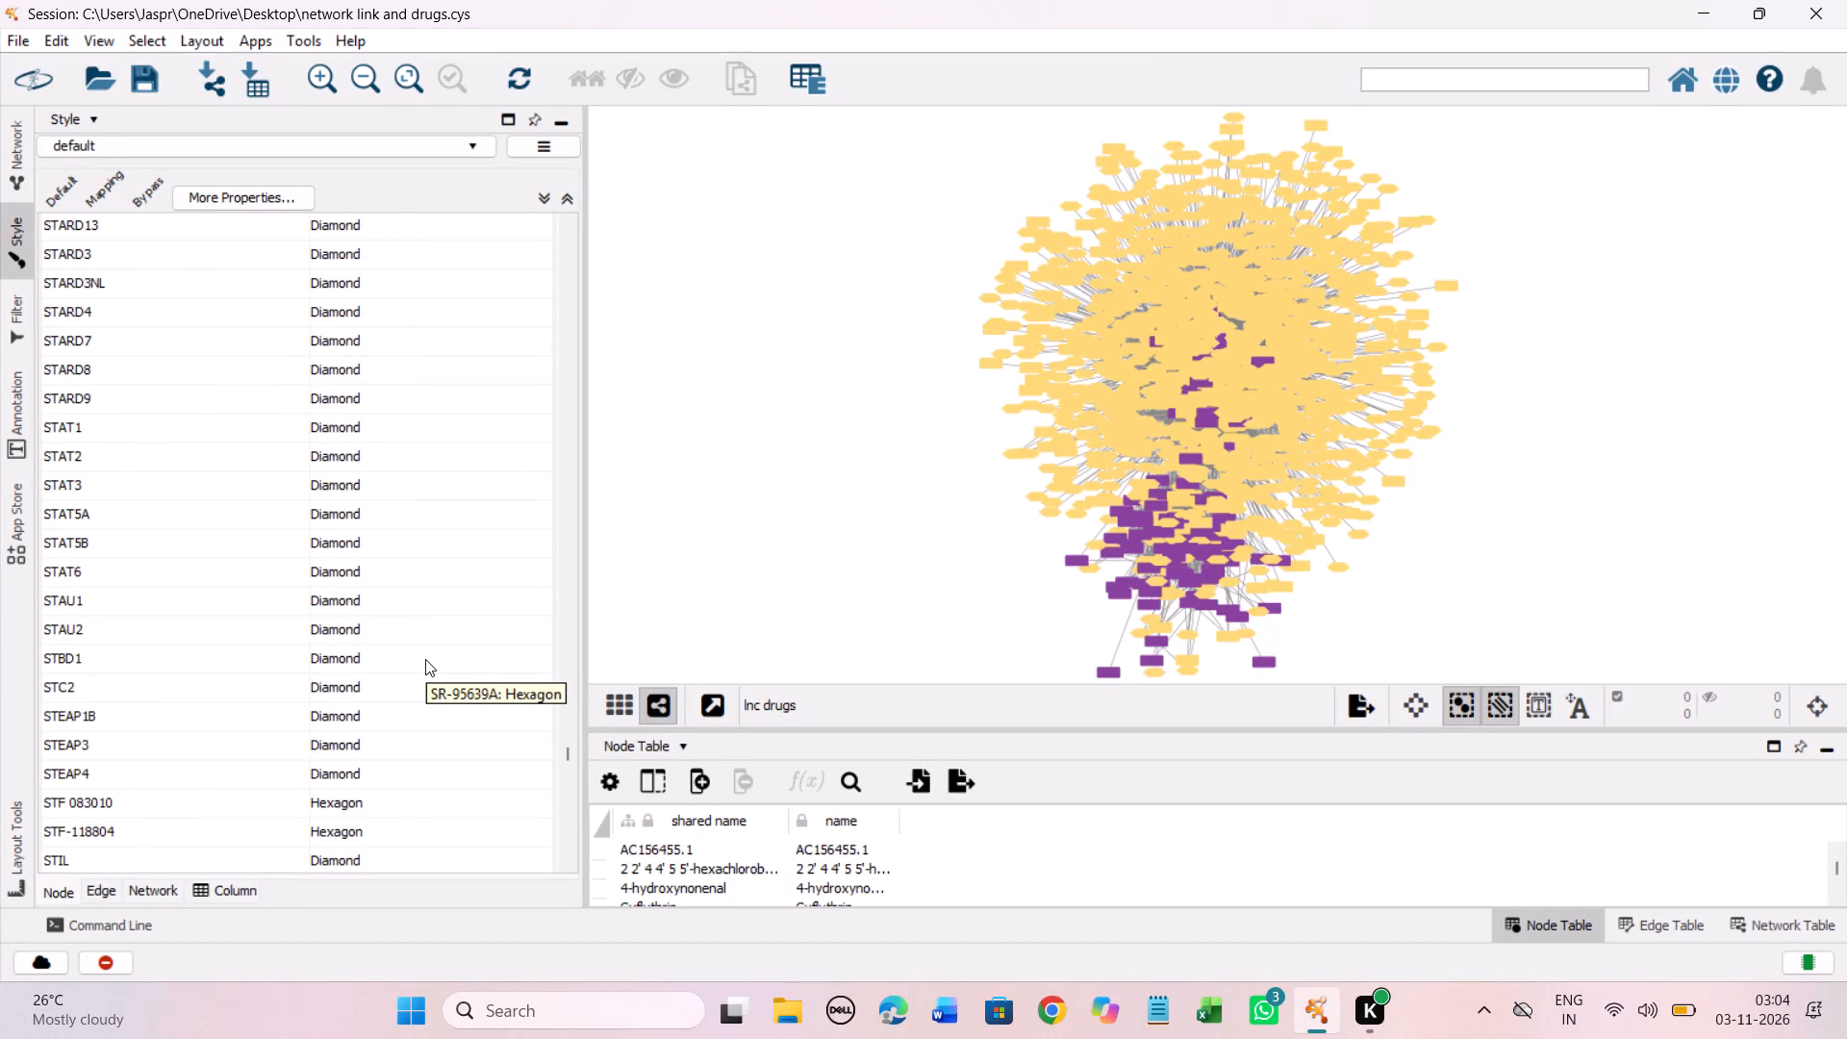
{"action": "scroll", "coordinate": [425, 659], "scroll_direction": "down", "scroll_amount": 4}
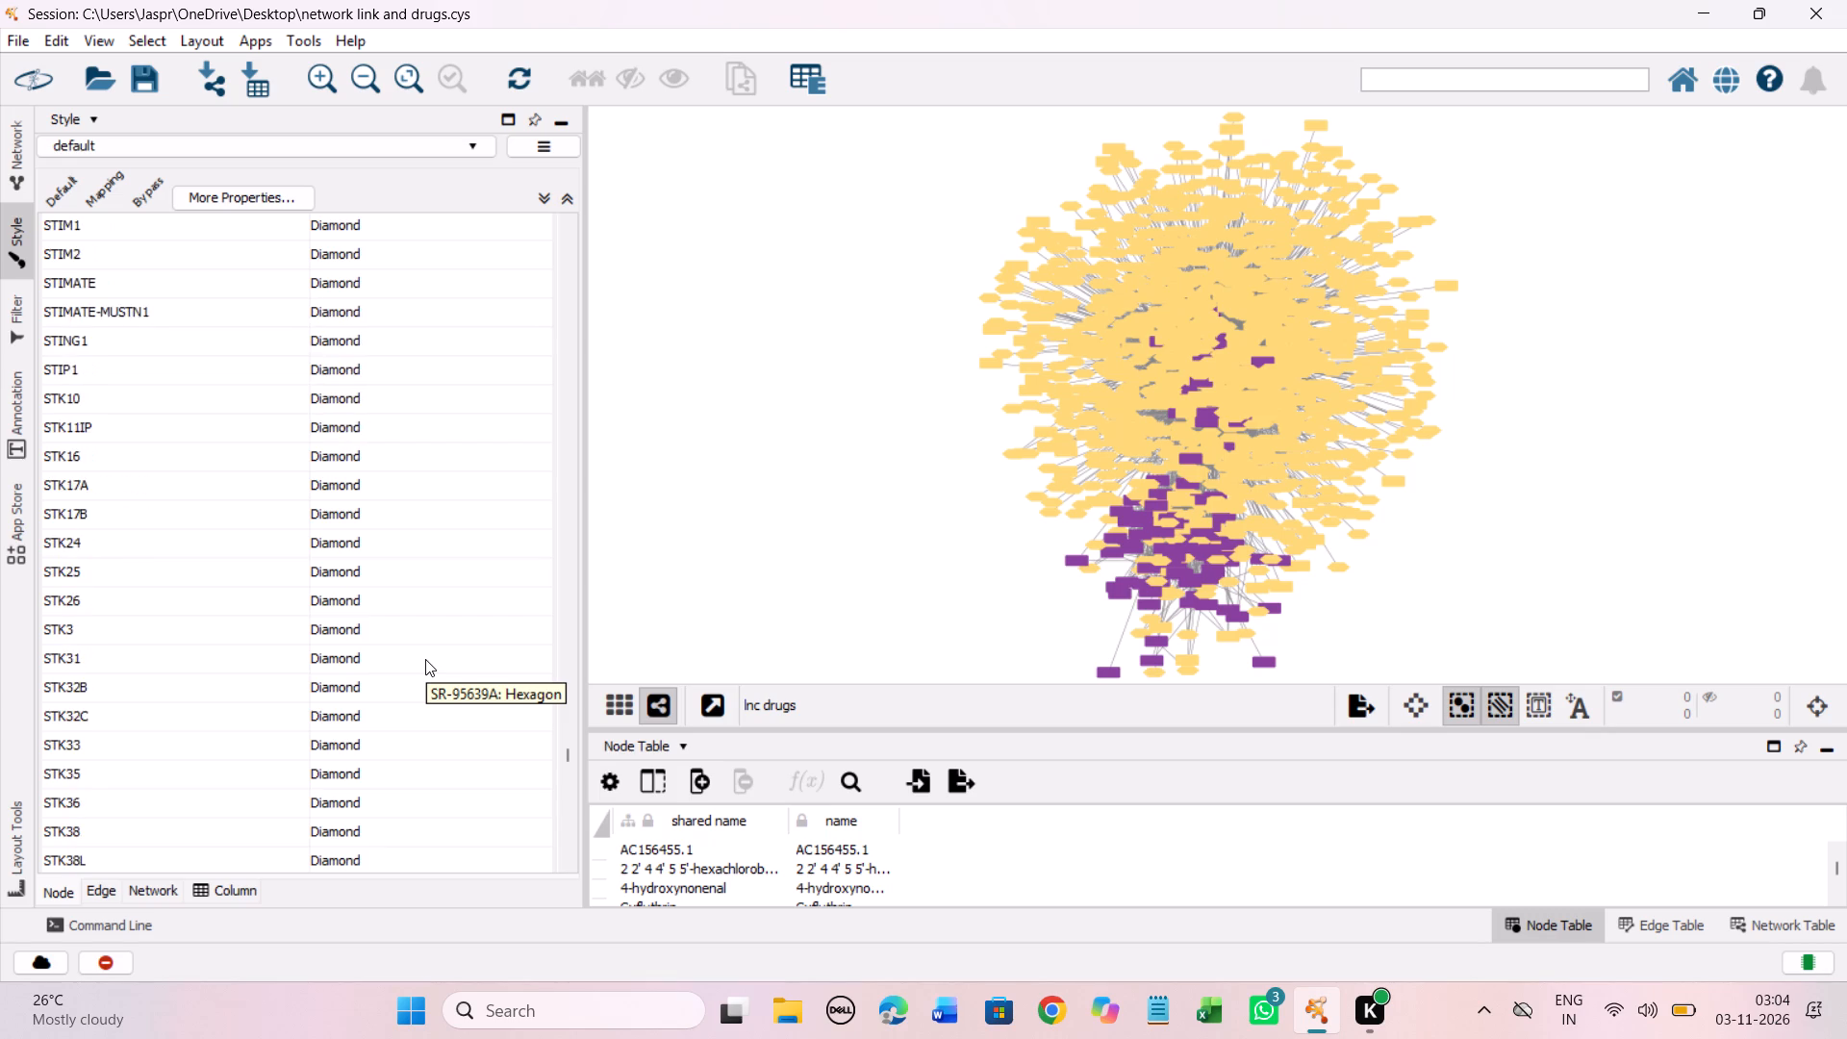
{"action": "scroll", "coordinate": [425, 659], "scroll_direction": "down", "scroll_amount": 4}
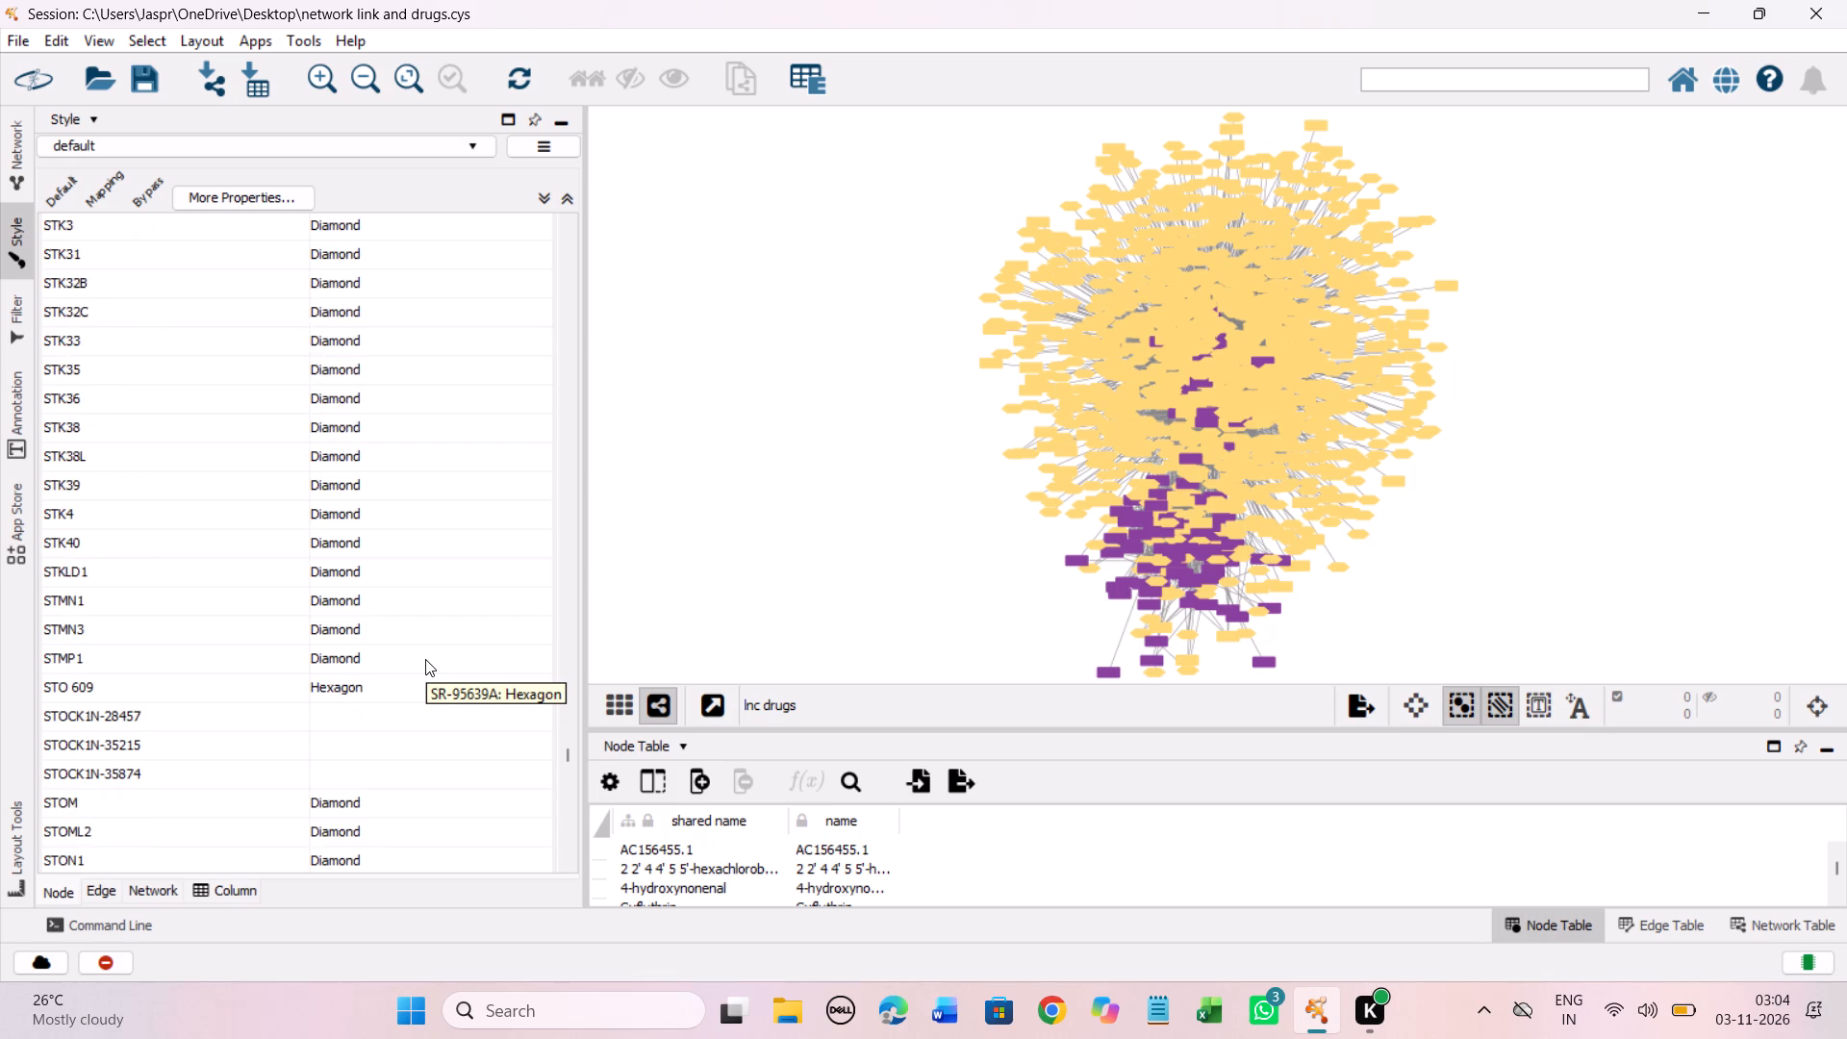
Select the mapping entries from STO 609 to STOCK1N-35874 and set their node shape to Hexagon.
{"action": "scroll", "coordinate": [425, 659], "scroll_direction": "down", "scroll_amount": 2}
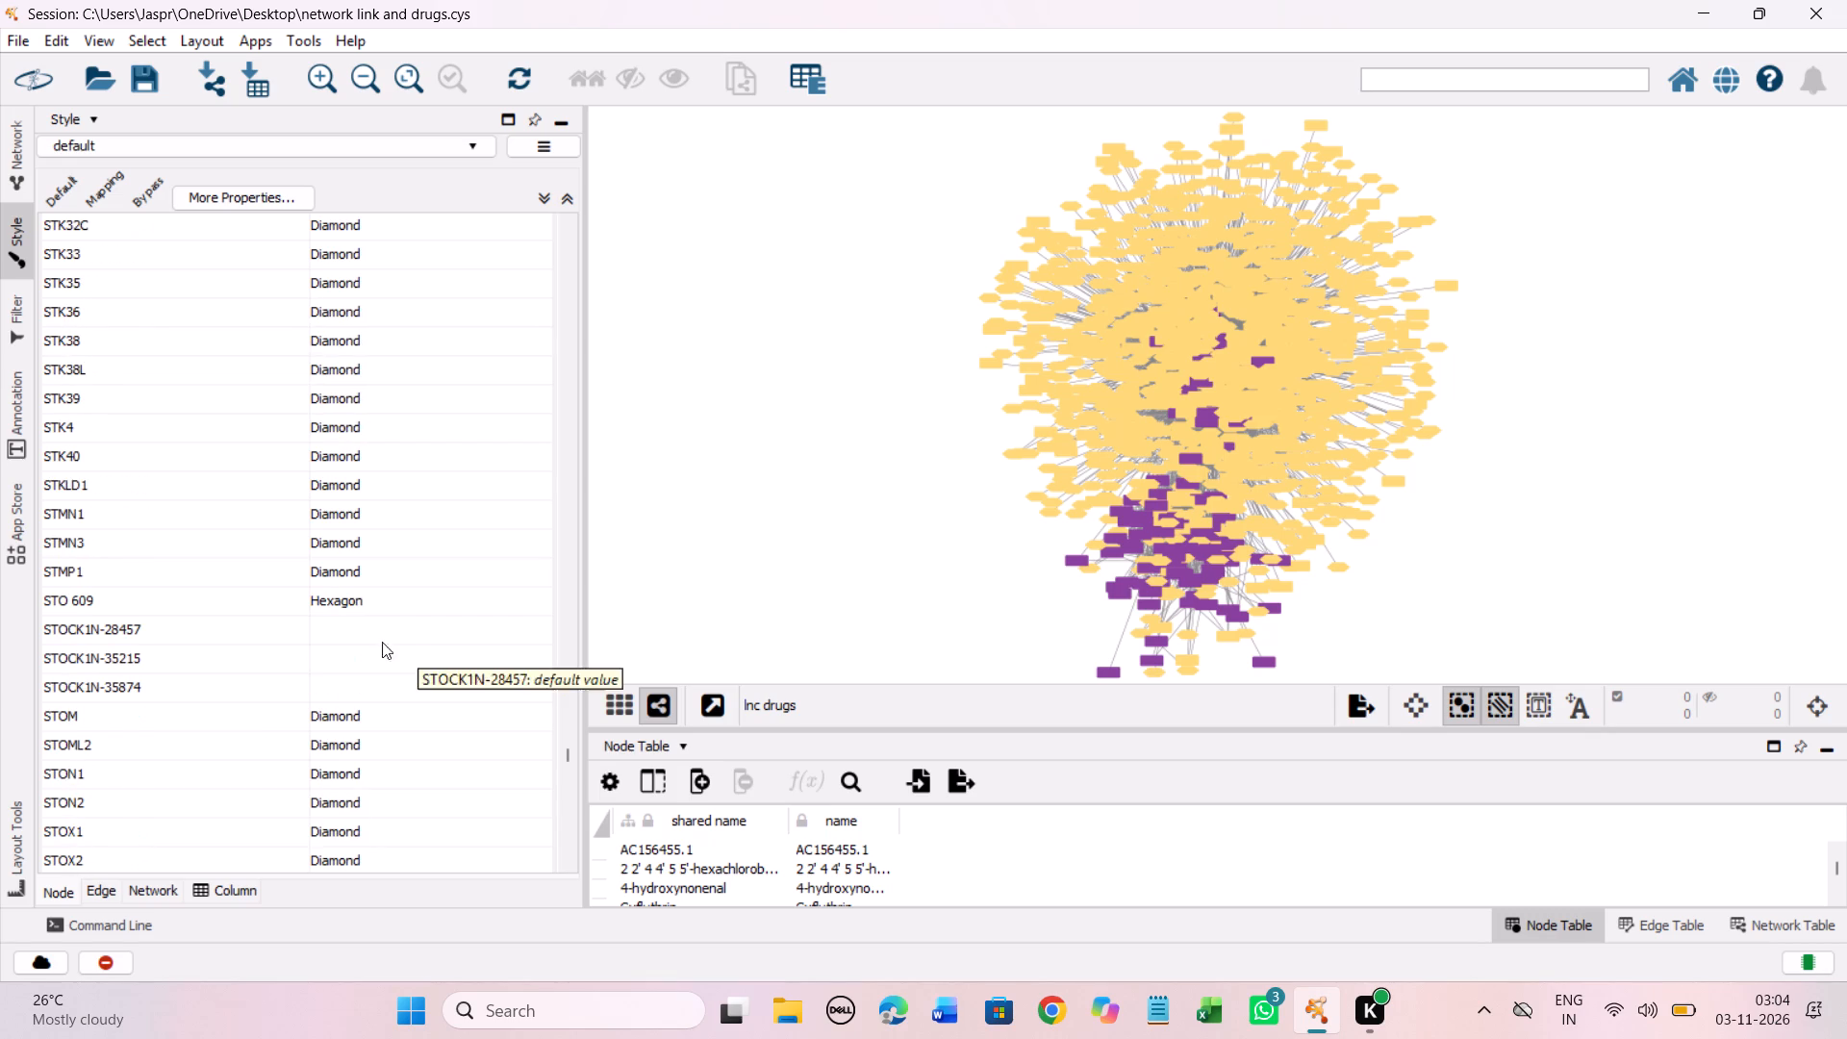
{"action": "left_click_drag", "start_coordinate": [301, 586], "coordinate": [306, 603]}
{"action": "left_click", "coordinate": [313, 601]}
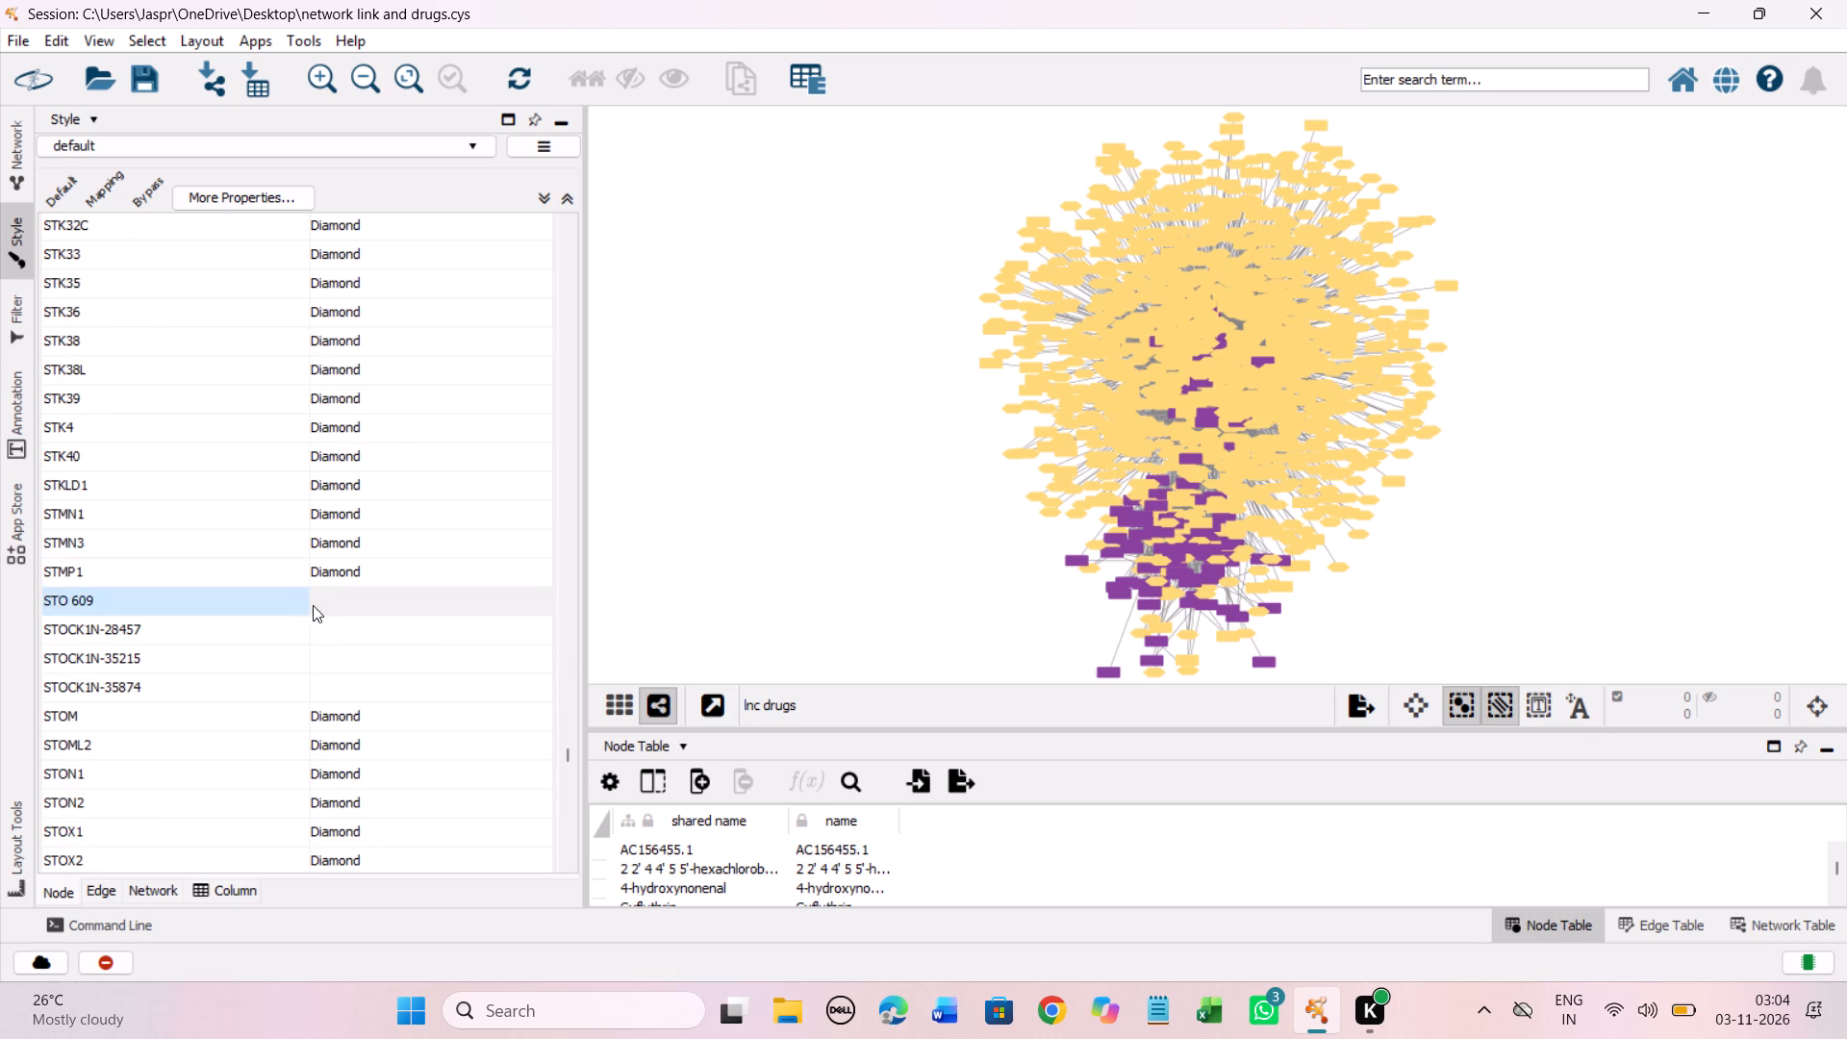
{"action": "left_click", "coordinate": [291, 603]}
{"action": "left_click", "coordinate": [948, 688]}
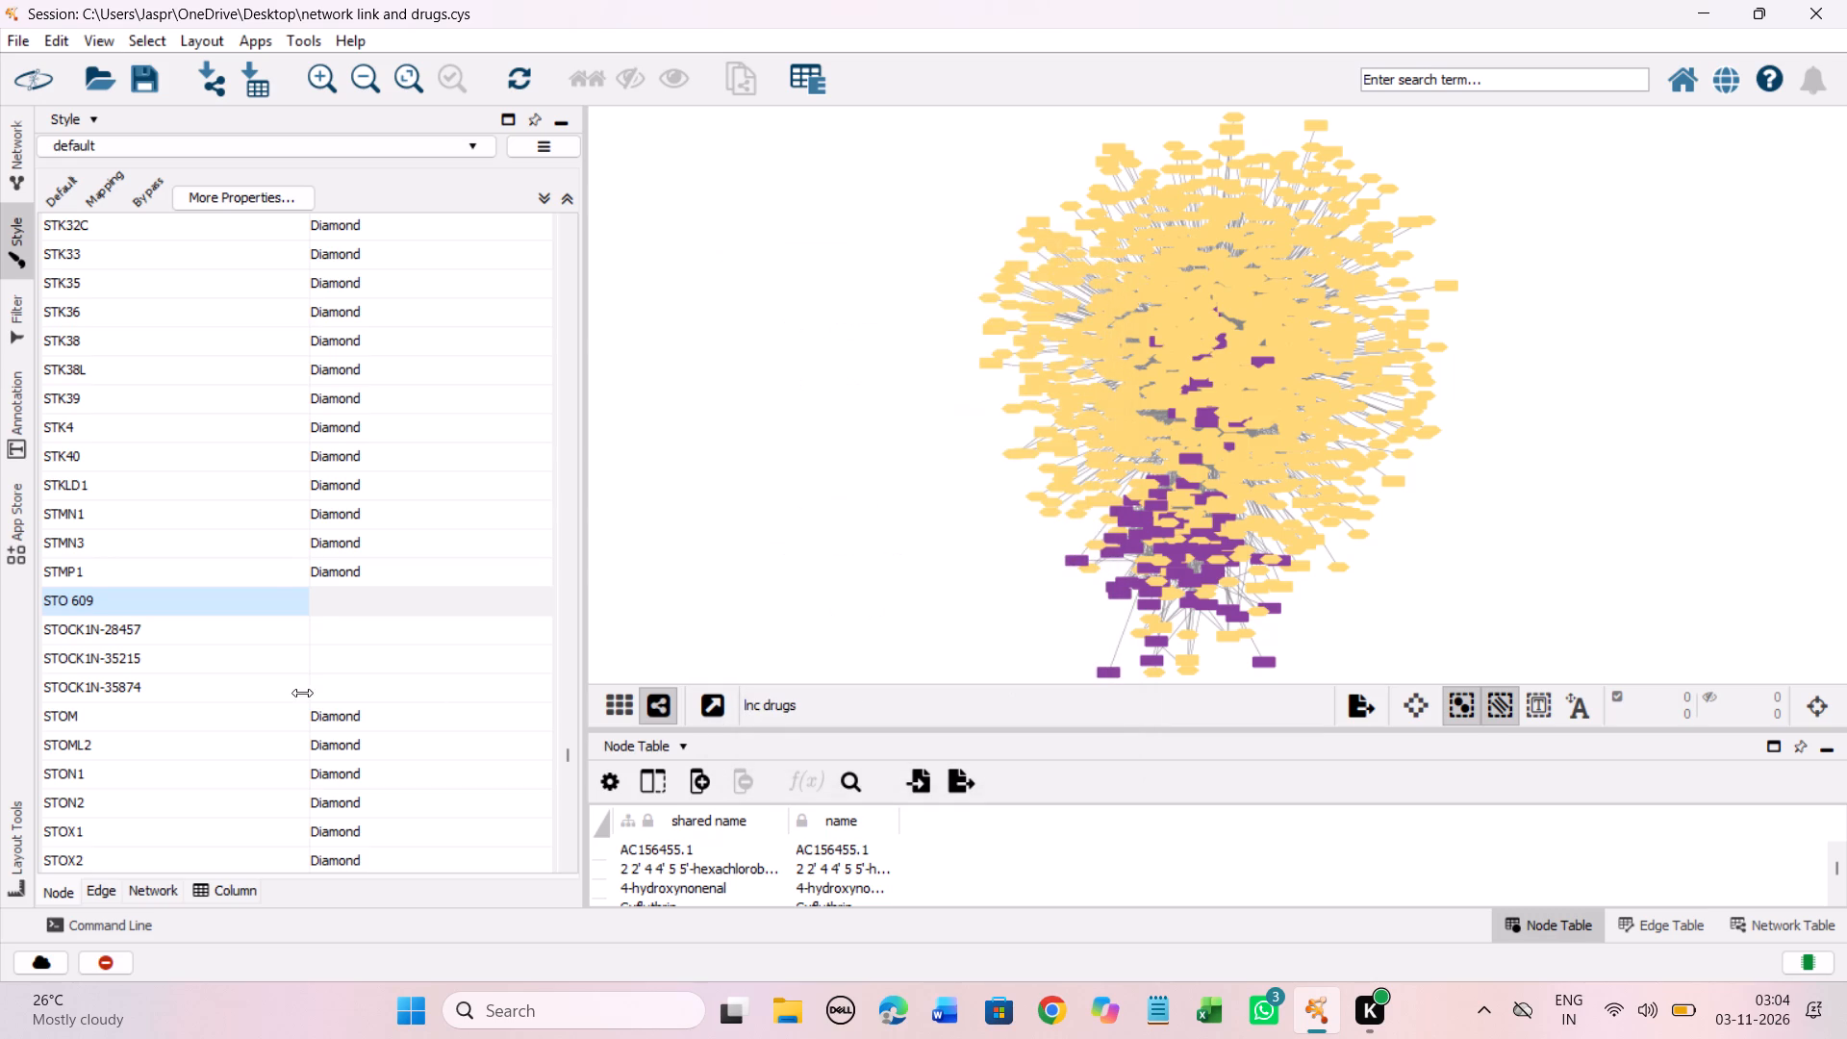
{"action": "left_click_drag", "start_coordinate": [273, 598], "coordinate": [291, 684]}
{"action": "right_click", "coordinate": [291, 684]}
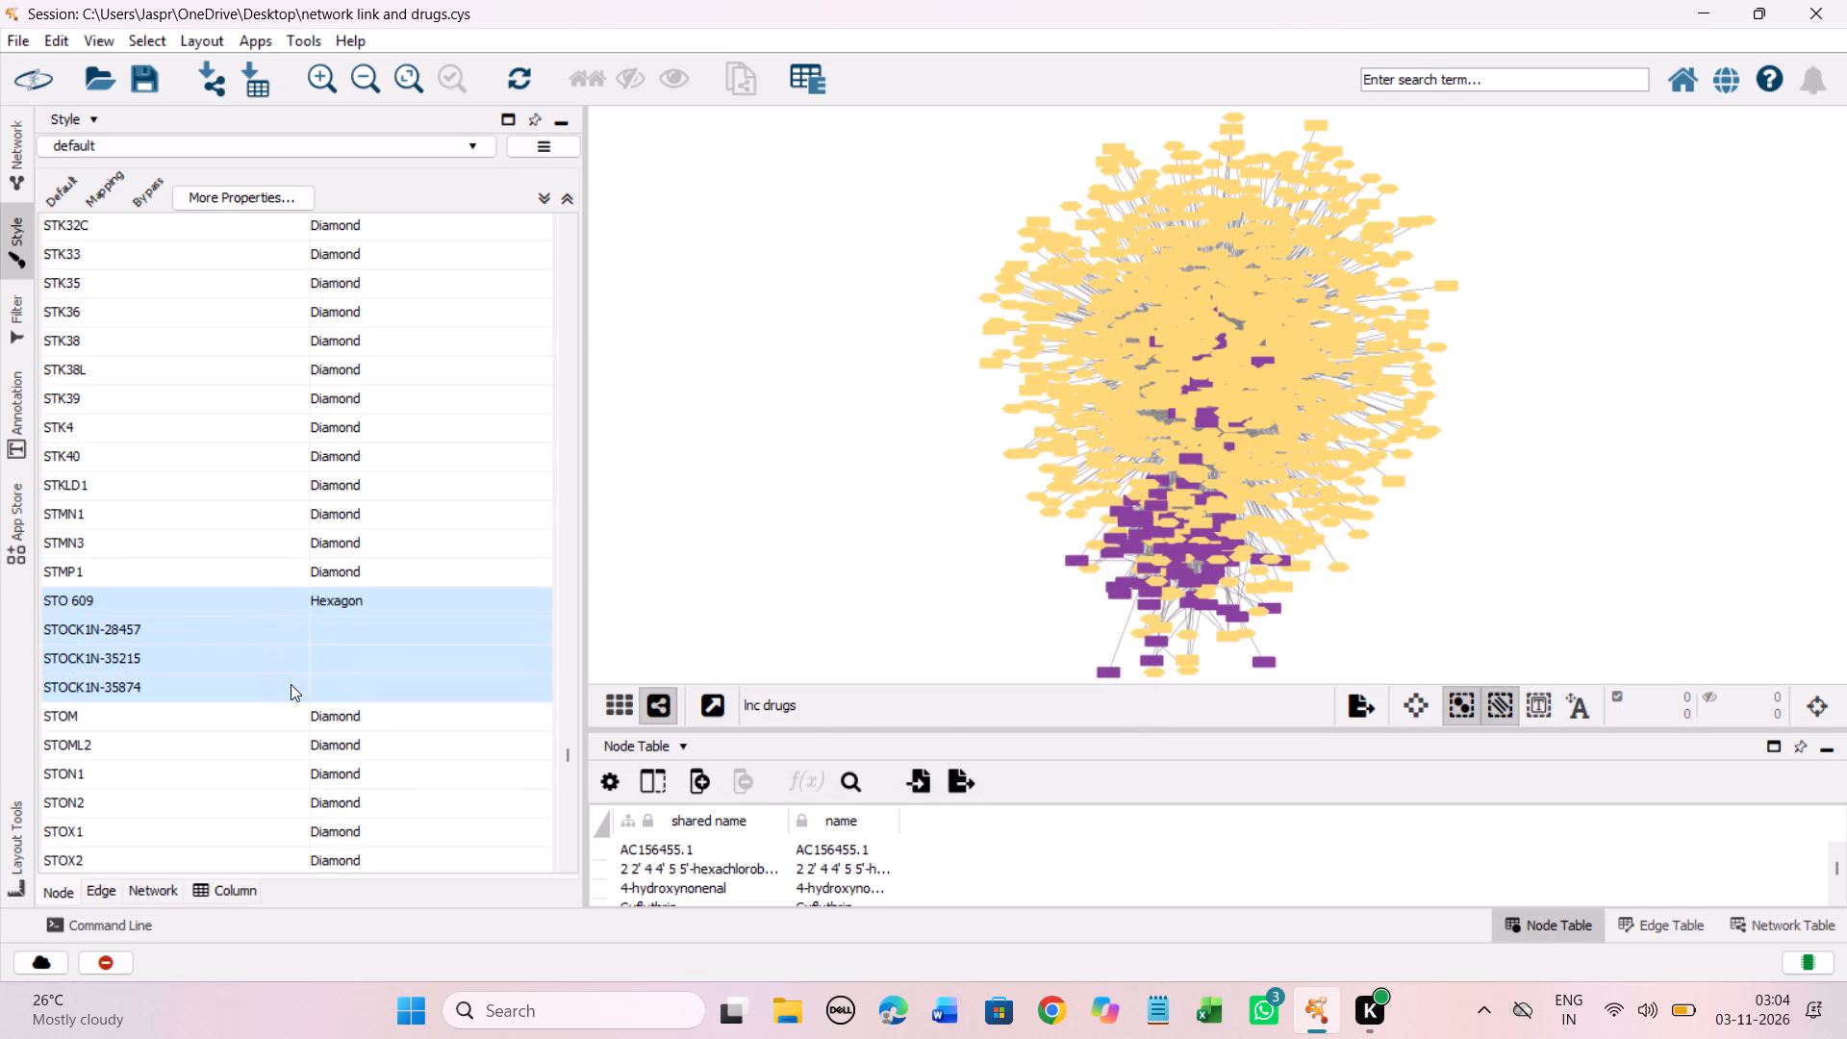
{"action": "left_click", "coordinate": [639, 706]}
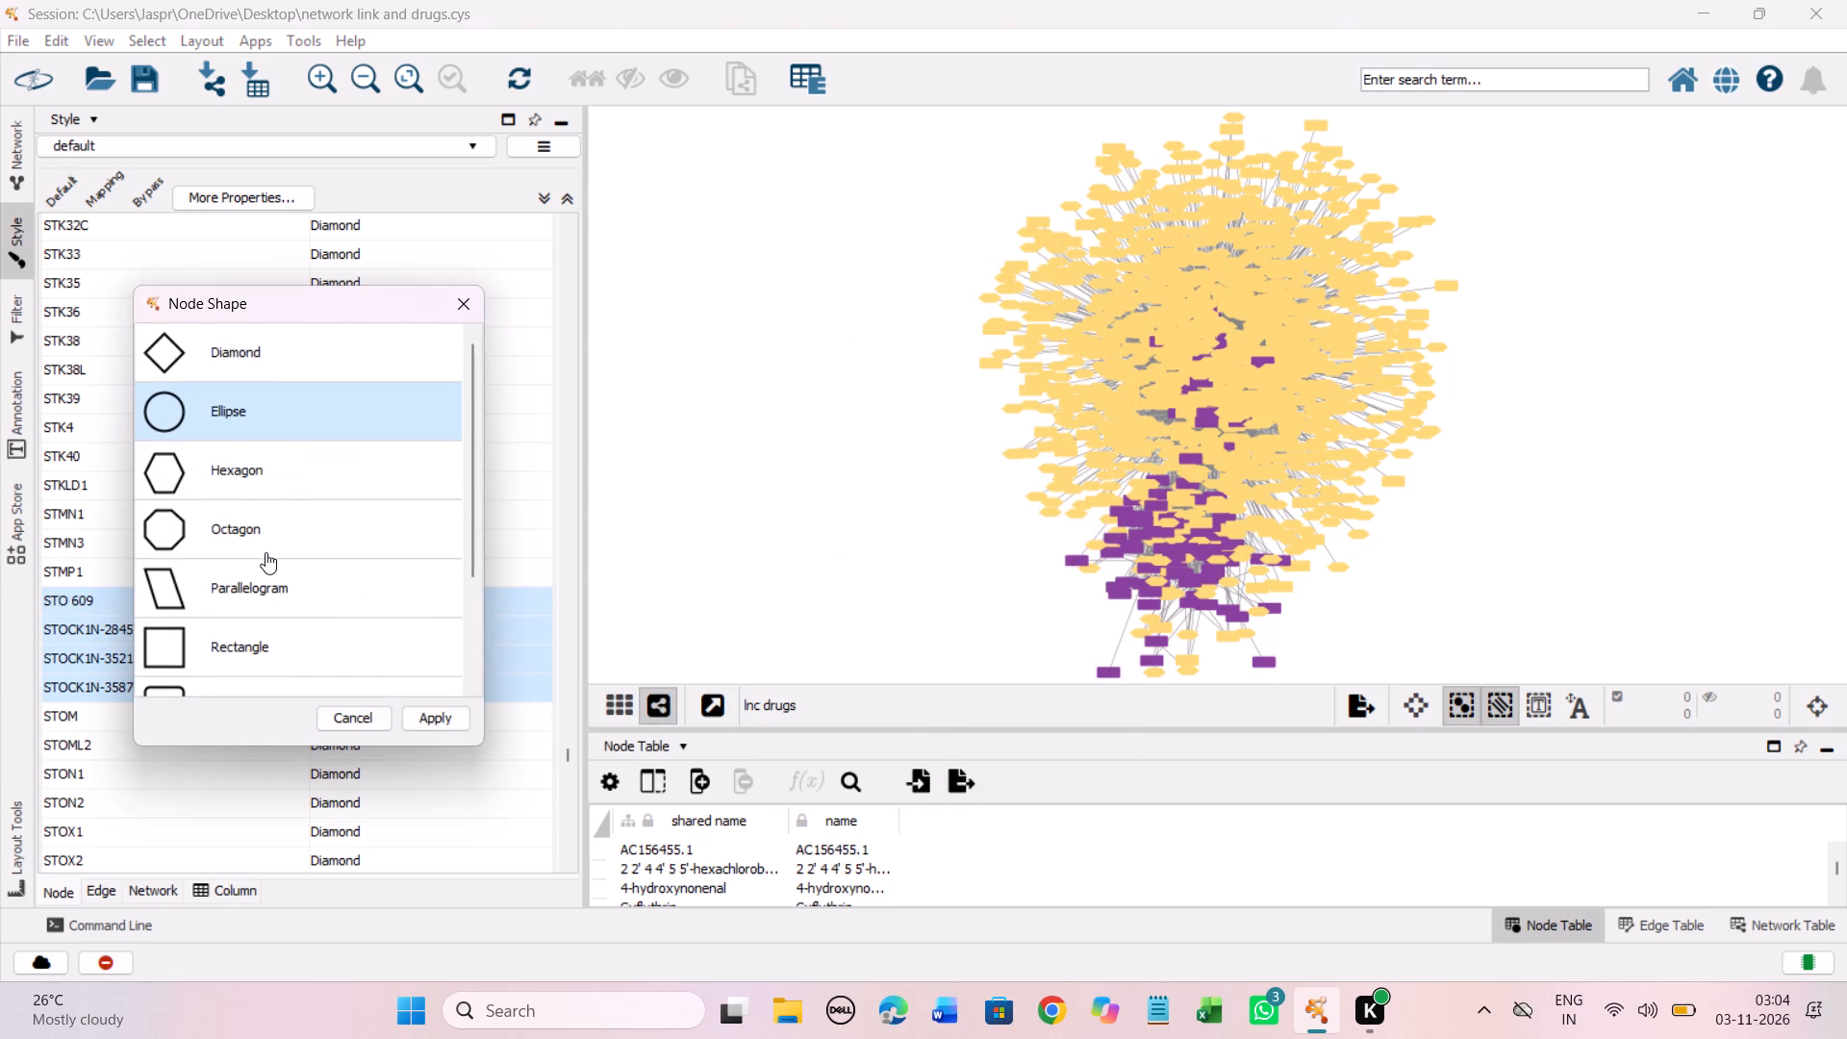
{"action": "left_click", "coordinate": [284, 463]}
{"action": "left_click", "coordinate": [443, 718]}
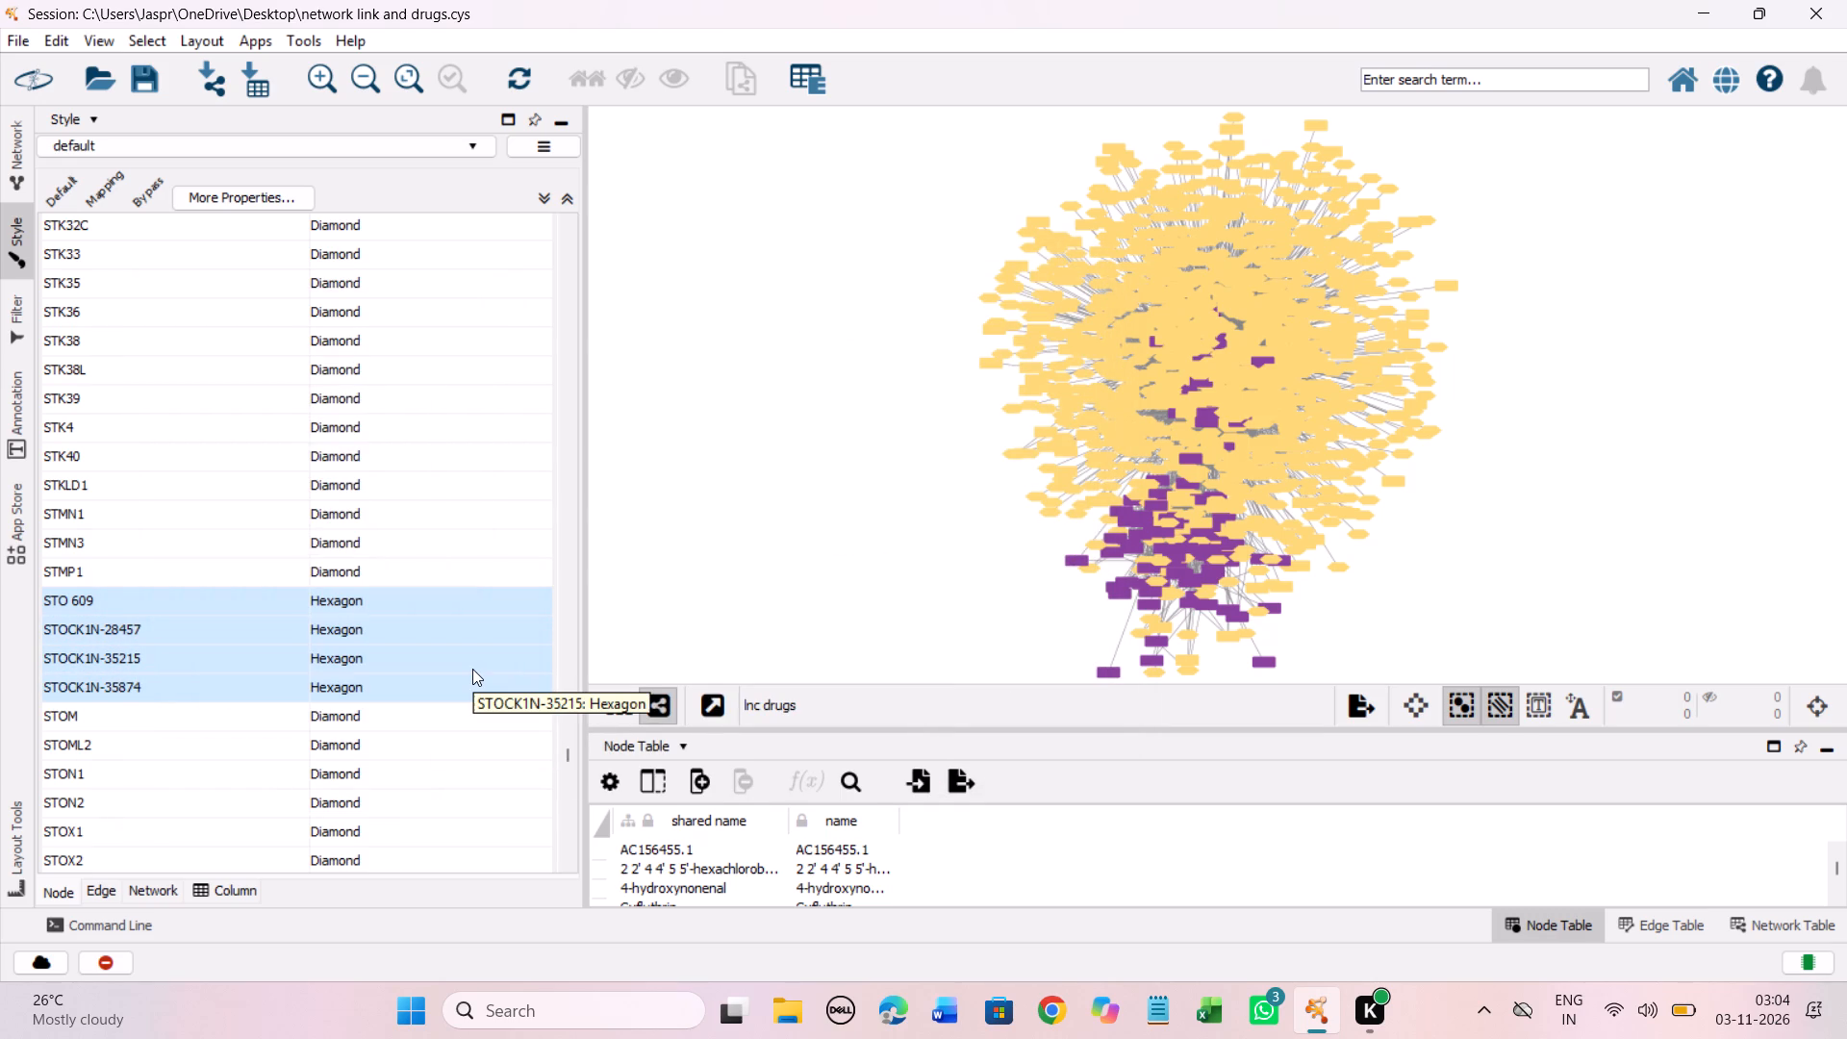
Review the node shape mapping entries after STOCK1N-35874, through the STX, SUPT, SYN and SYT genes to the Sa- drug names, for any that lack a shape.
{"action": "scroll", "coordinate": [472, 669], "scroll_direction": "down", "scroll_amount": 5}
{"action": "scroll", "coordinate": [472, 669], "scroll_direction": "down", "scroll_amount": 19}
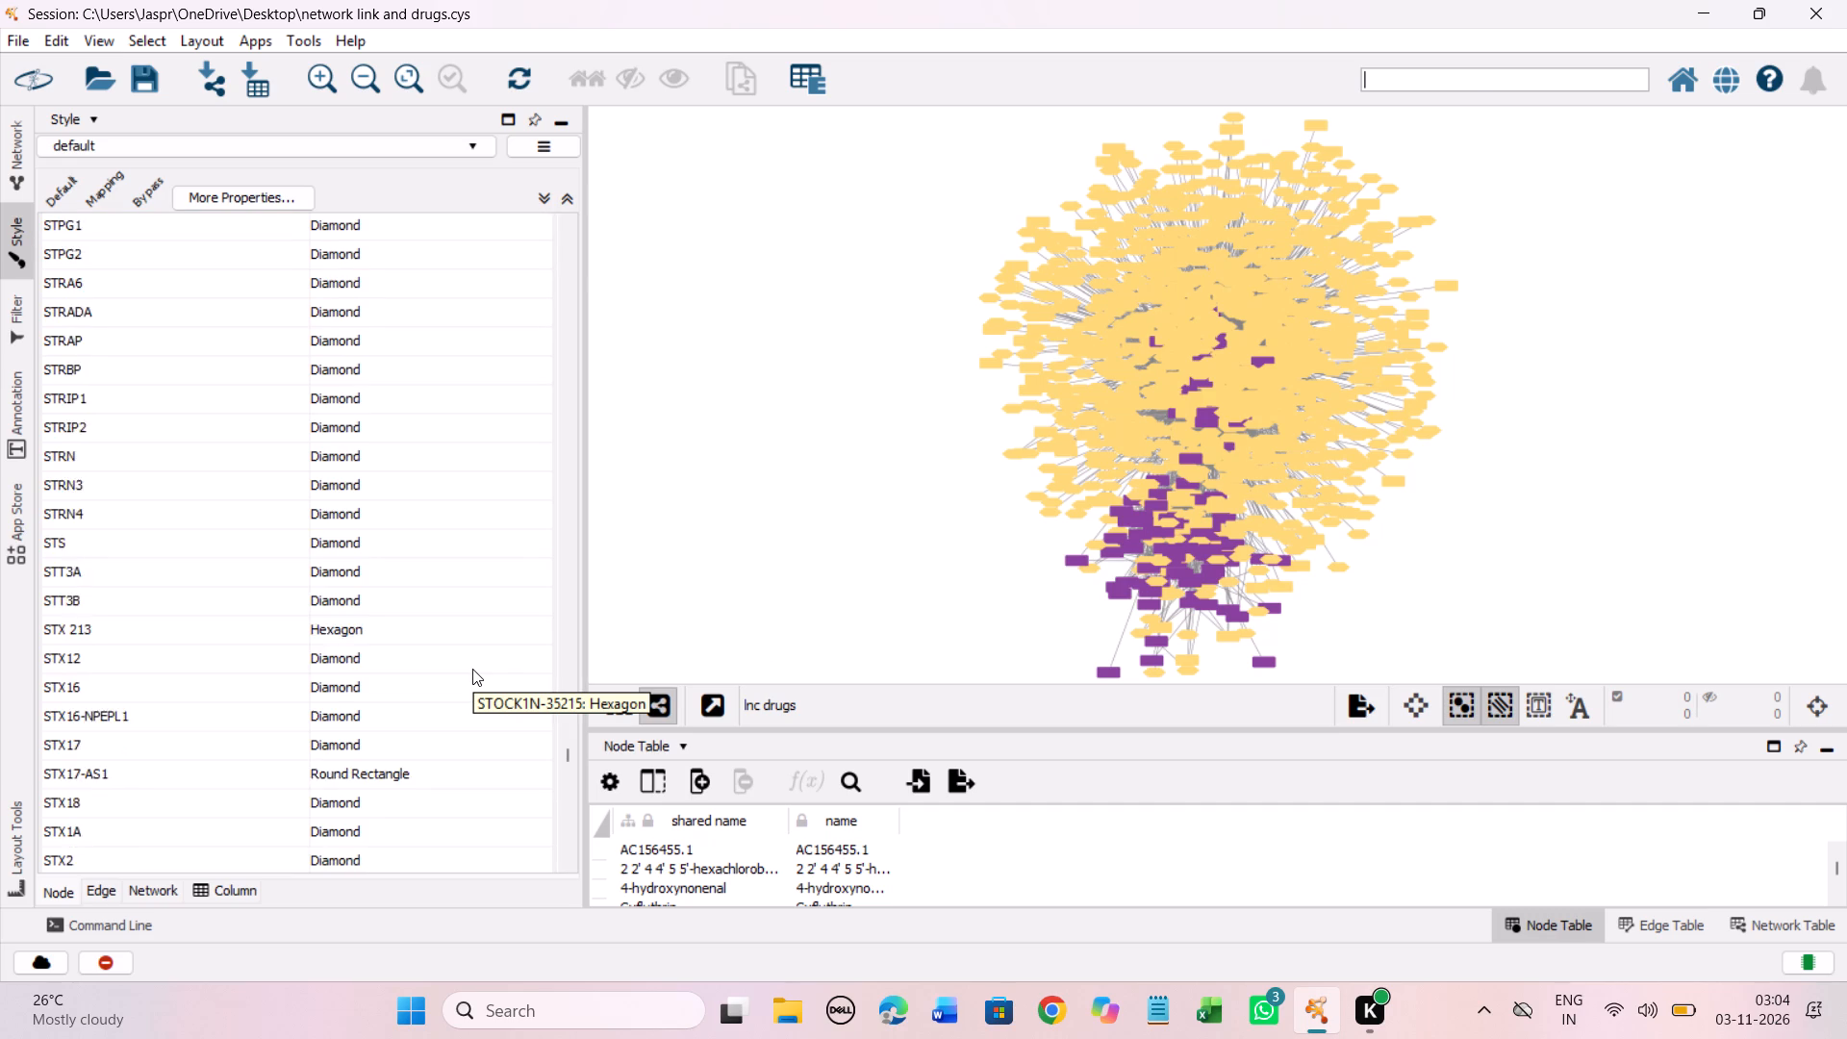
{"action": "scroll", "coordinate": [472, 669], "scroll_direction": "down", "scroll_amount": 16}
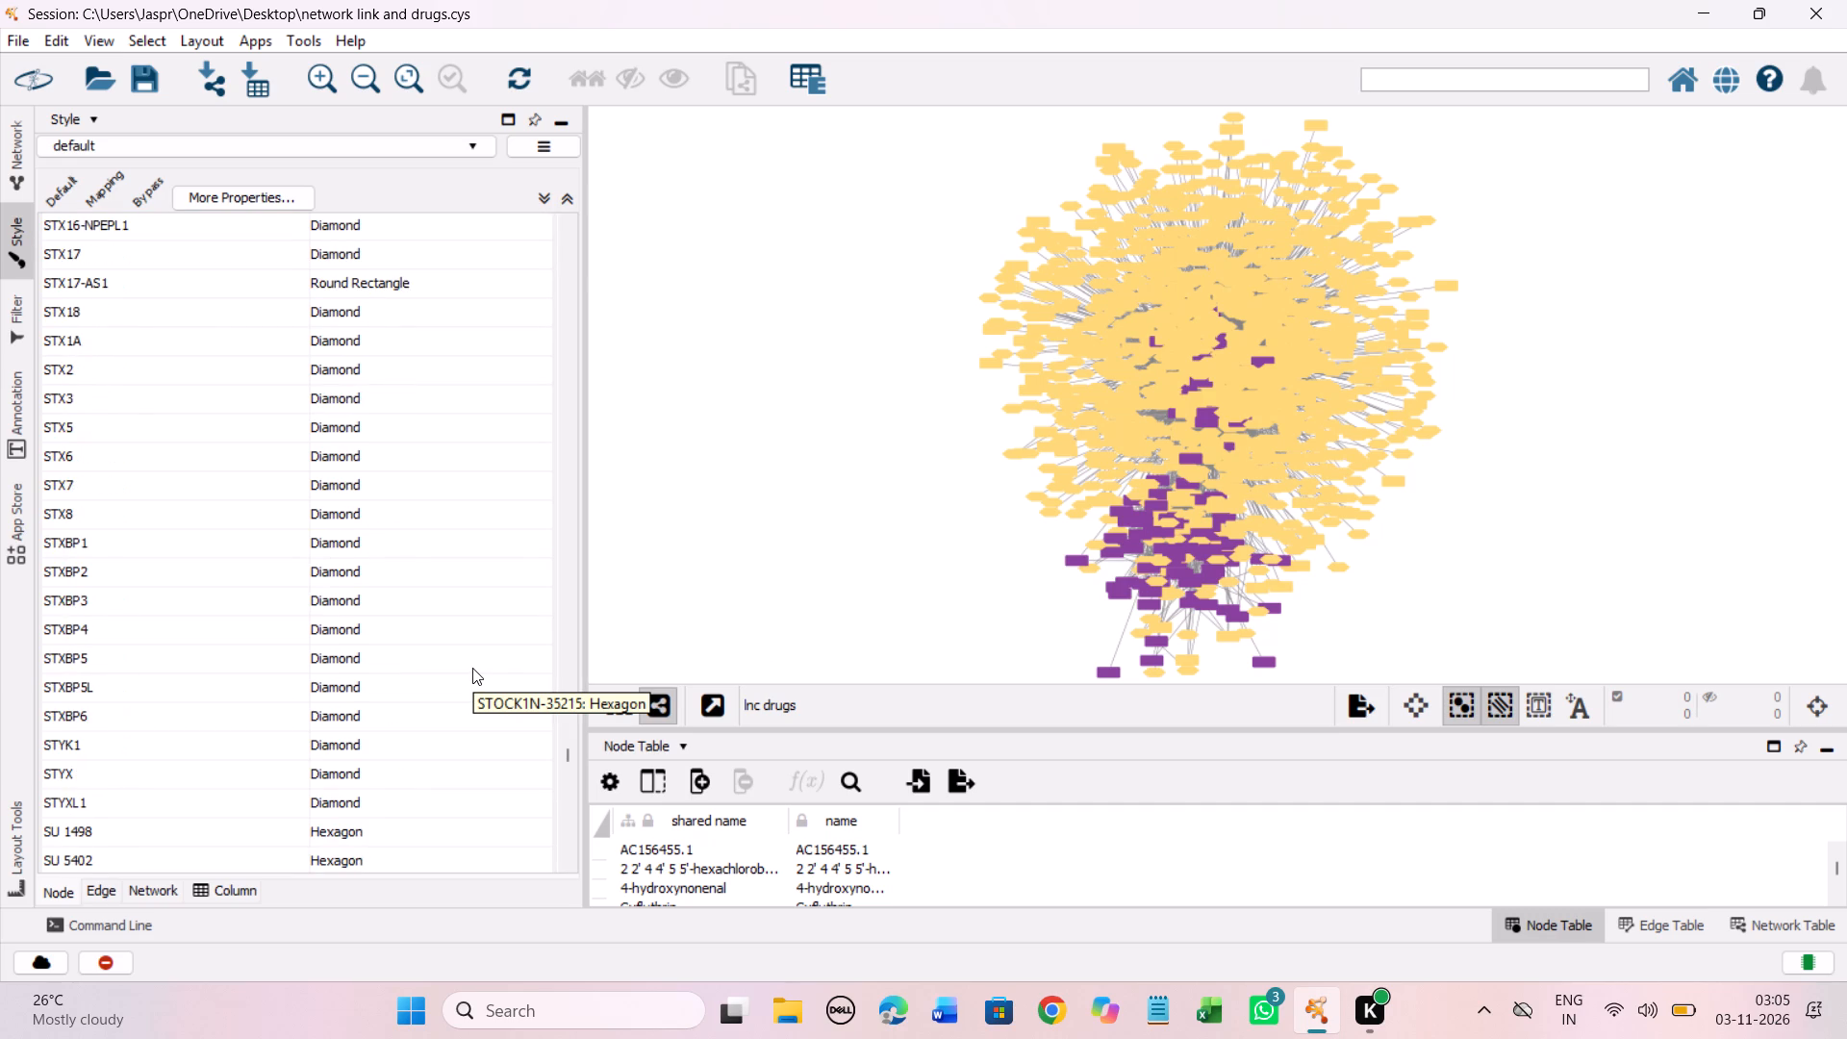
{"action": "scroll", "coordinate": [472, 668], "scroll_direction": "down", "scroll_amount": 4}
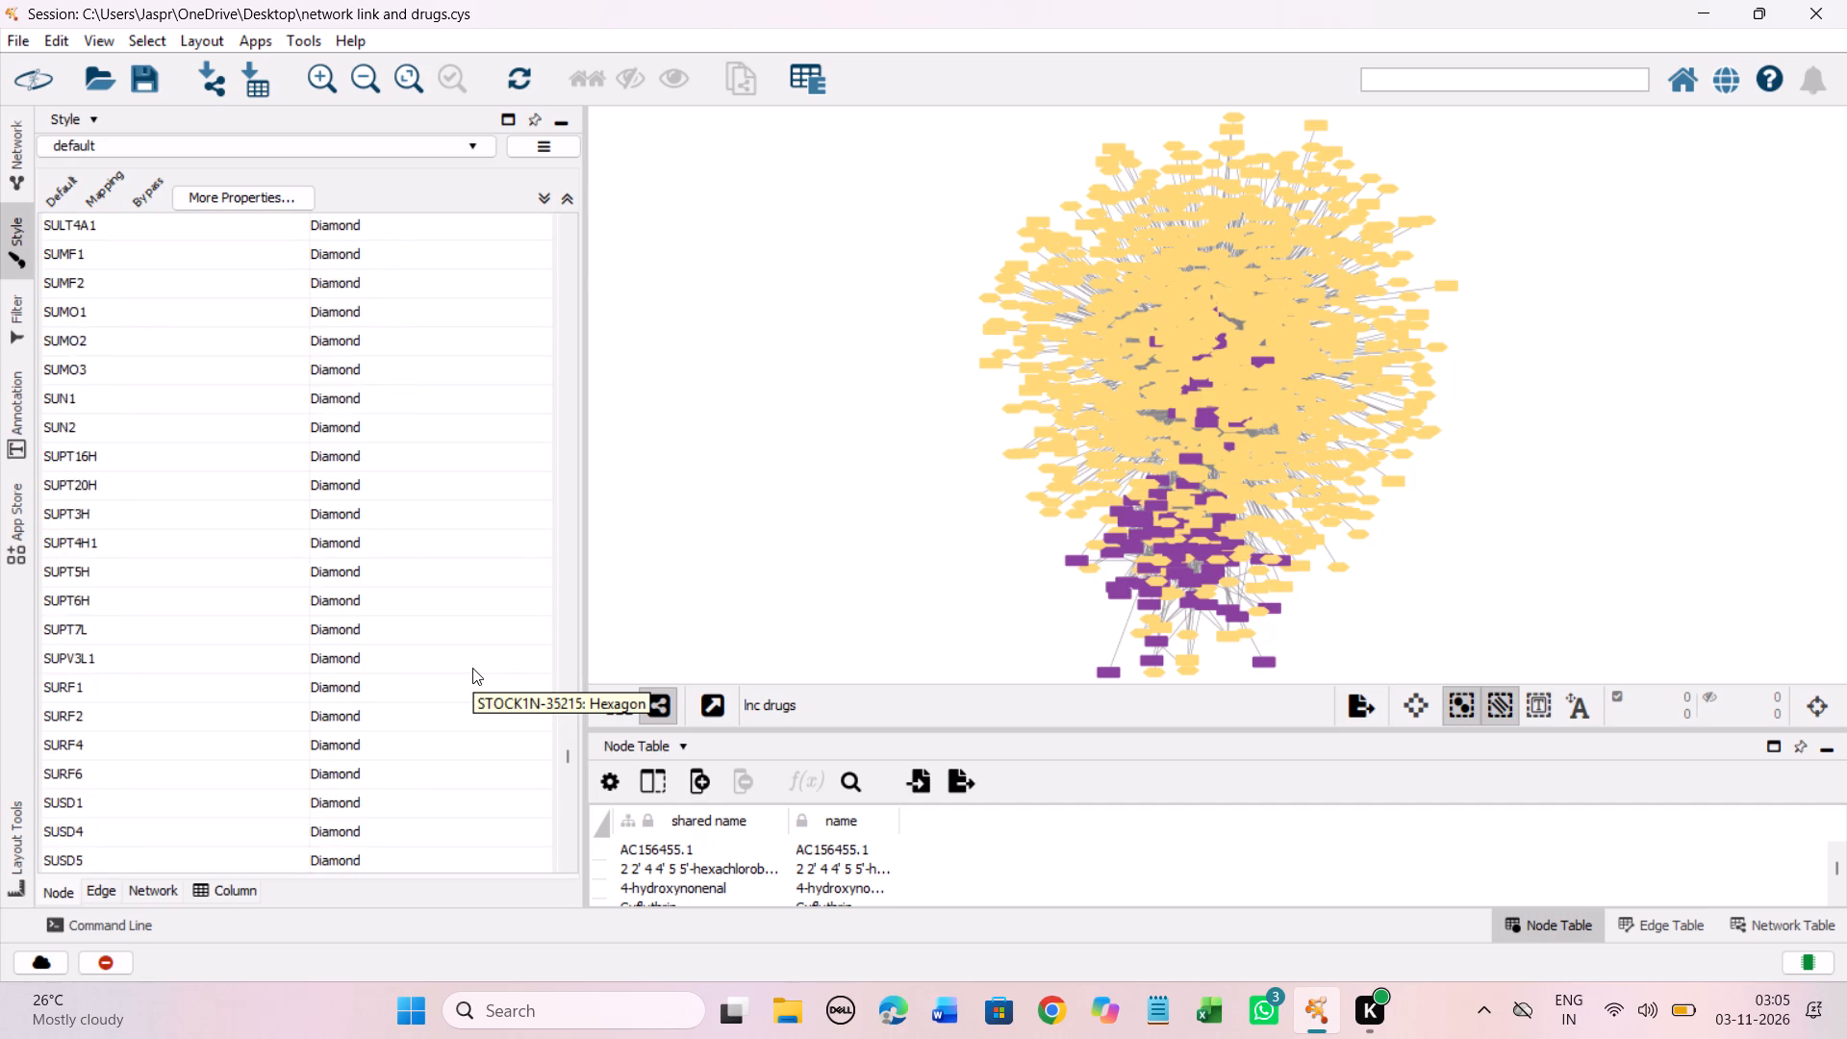
{"action": "scroll", "coordinate": [472, 668], "scroll_direction": "down", "scroll_amount": 4}
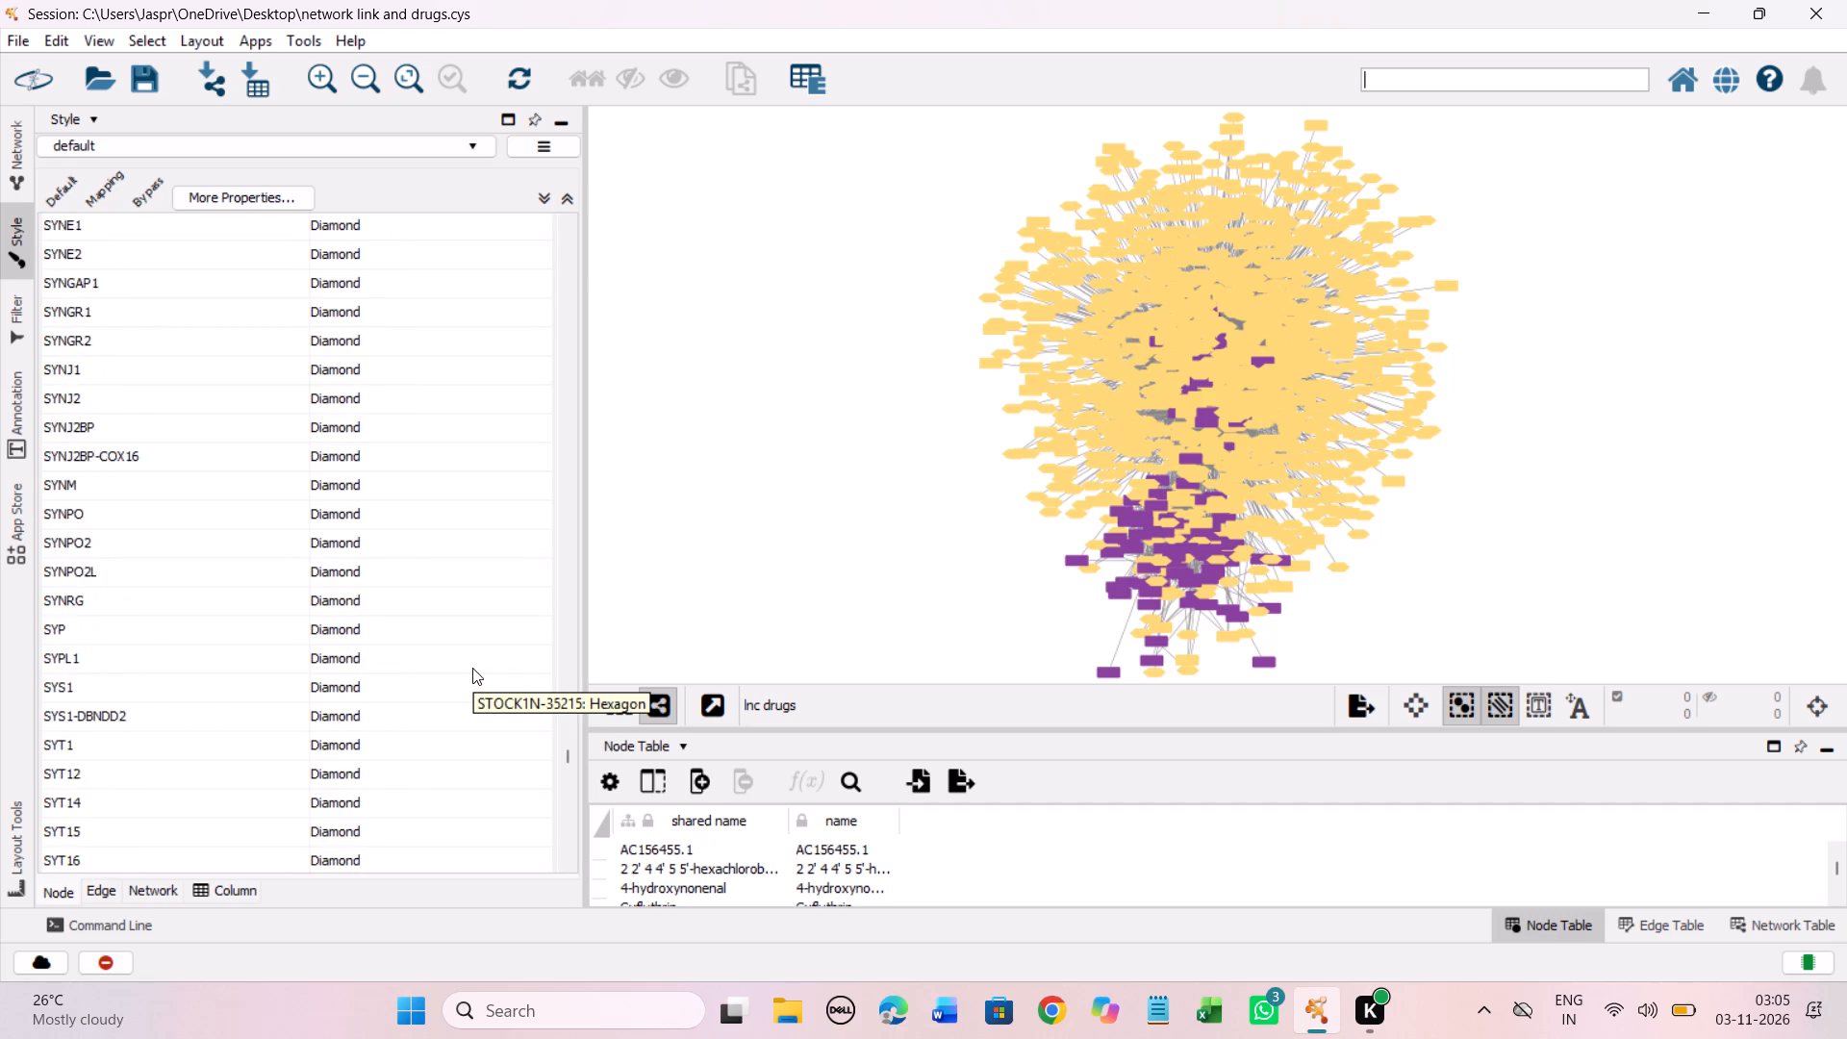
{"action": "scroll", "coordinate": [472, 668], "scroll_direction": "down", "scroll_amount": 1}
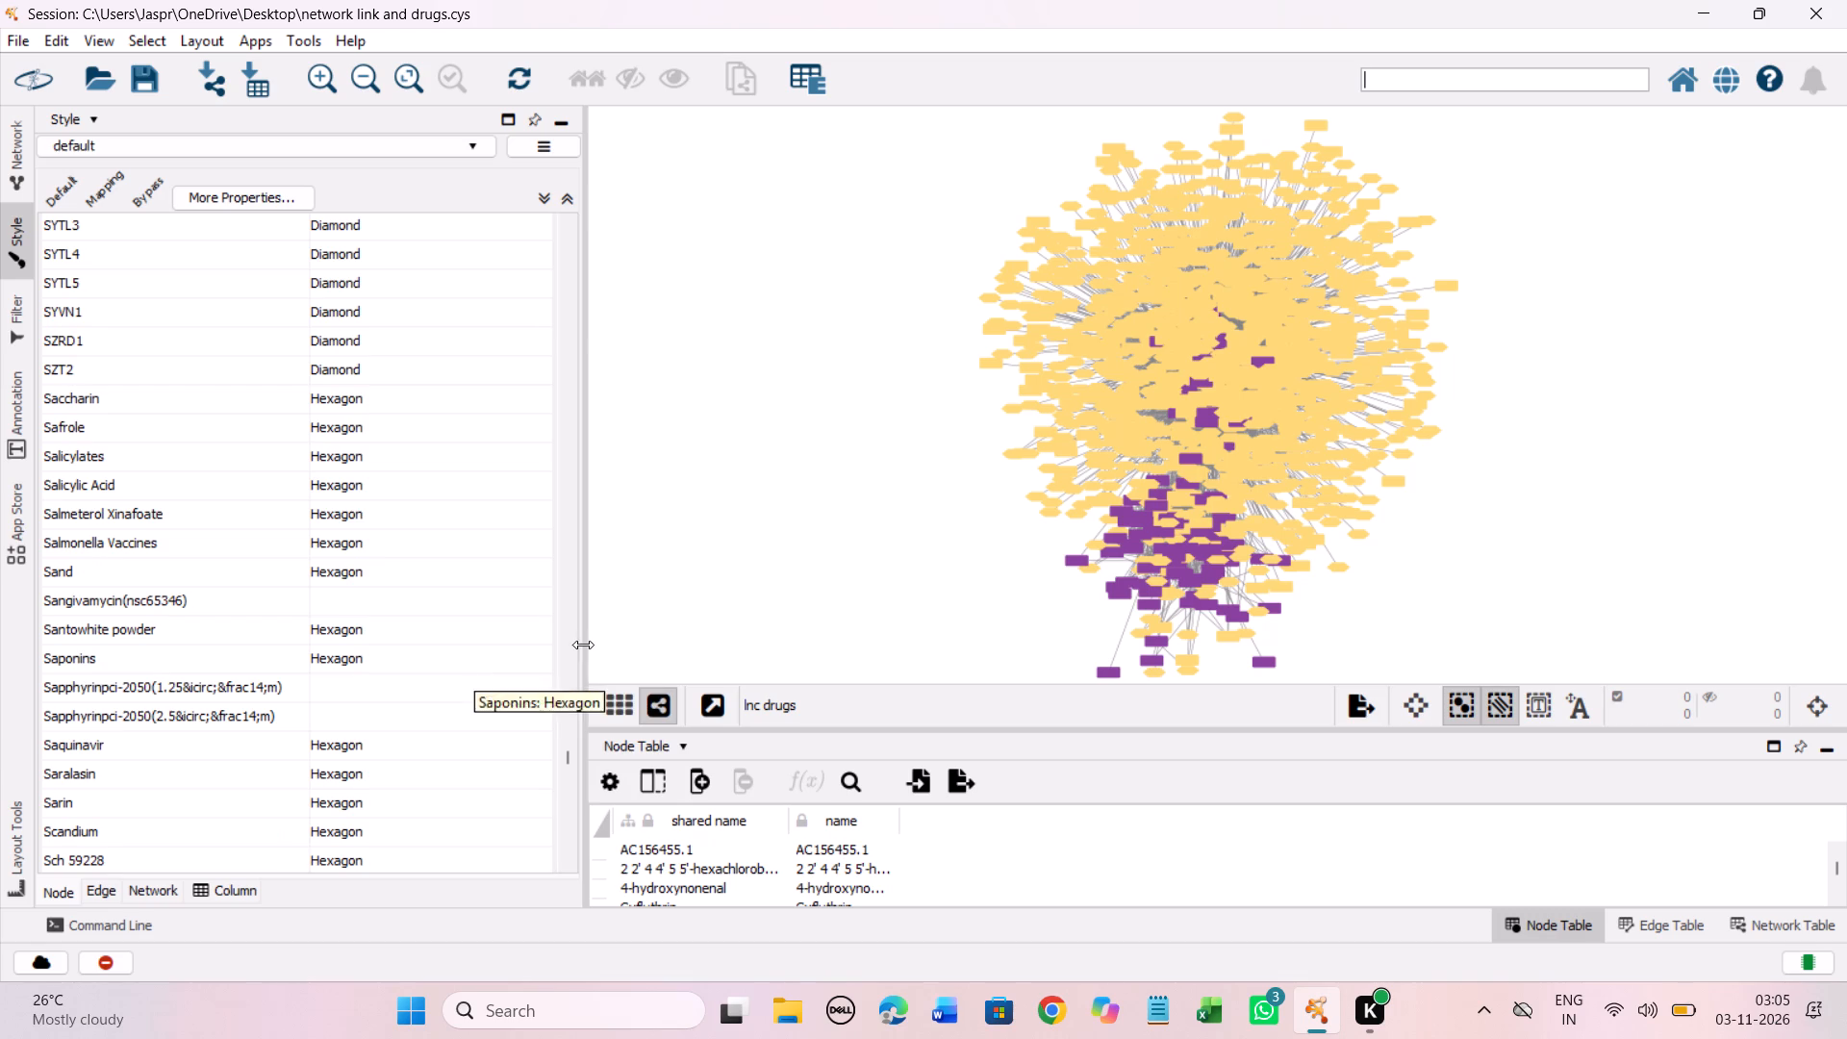
Select the mapping entries from Salmeterol Xinafoate to Synephrine, including Sertaconazole and Sulfadoxine, and set their node shape to Hexagon.
{"action": "left_click", "coordinate": [341, 518]}
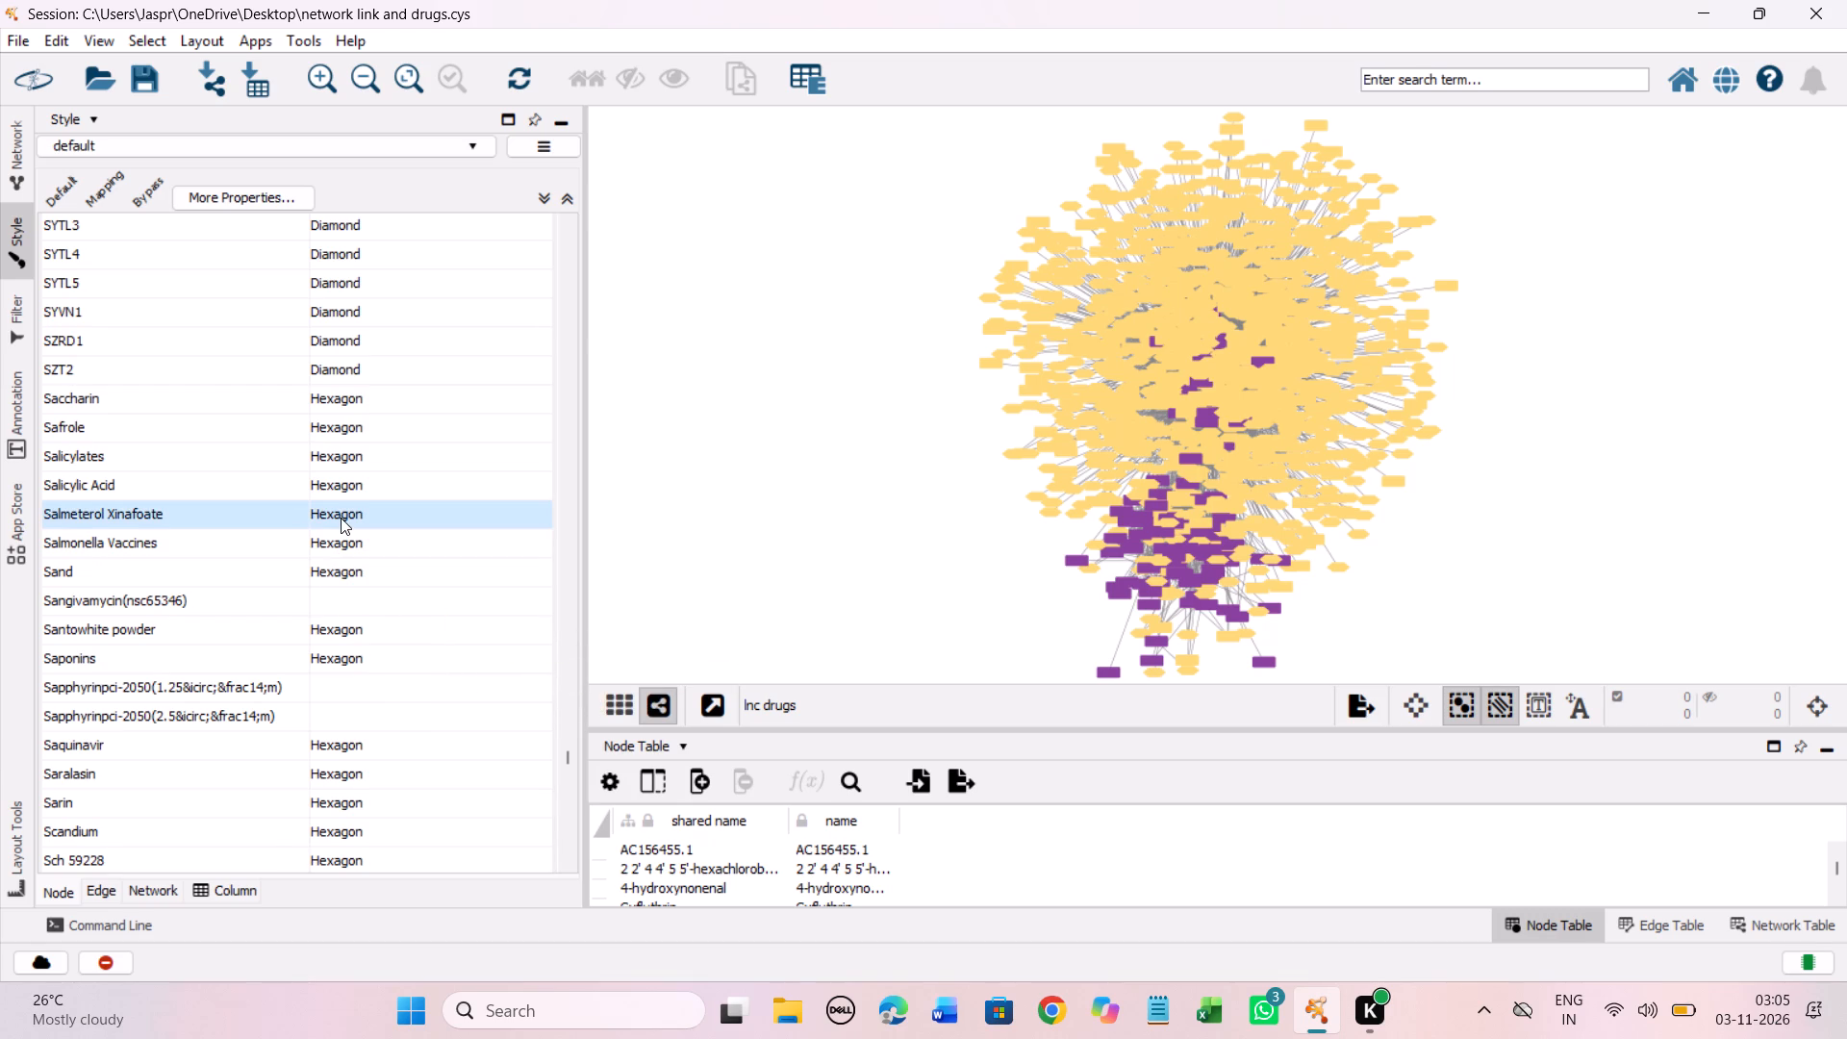
{"action": "scroll", "coordinate": [341, 518], "scroll_direction": "down", "scroll_amount": 3}
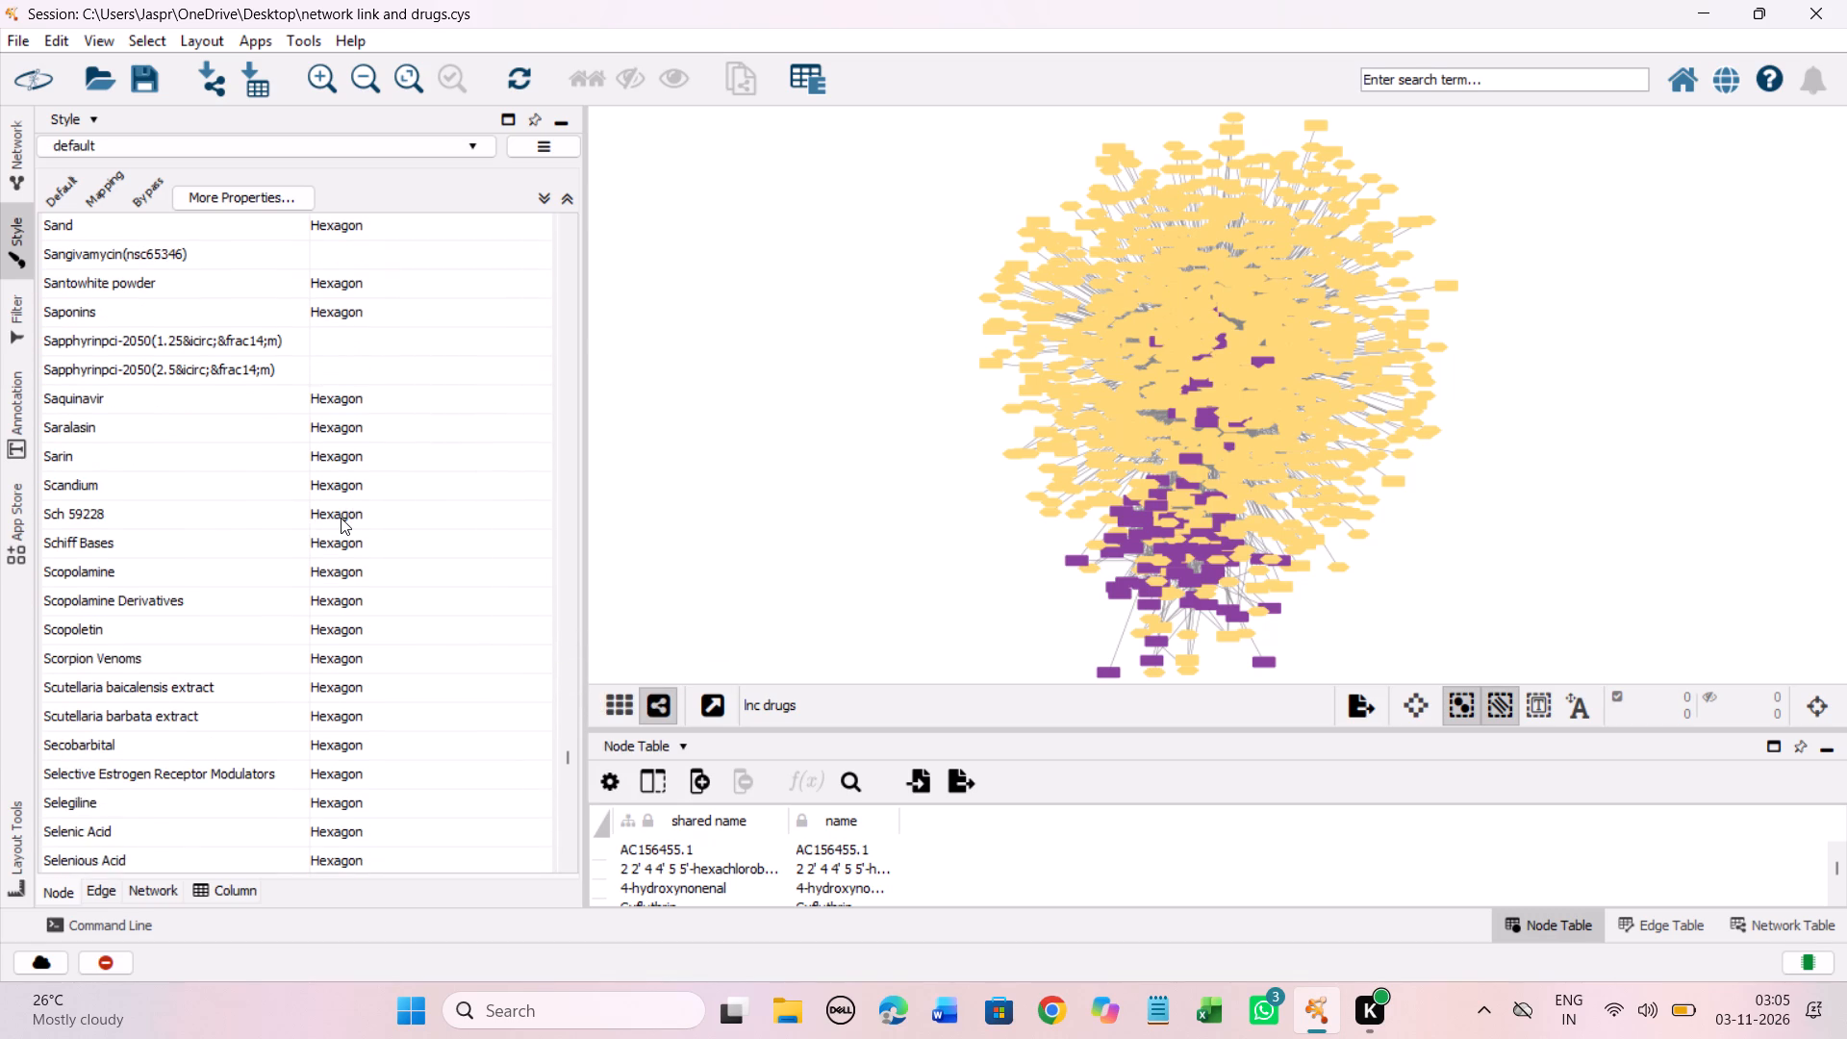
{"action": "scroll", "coordinate": [341, 518], "scroll_direction": "down", "scroll_amount": 3}
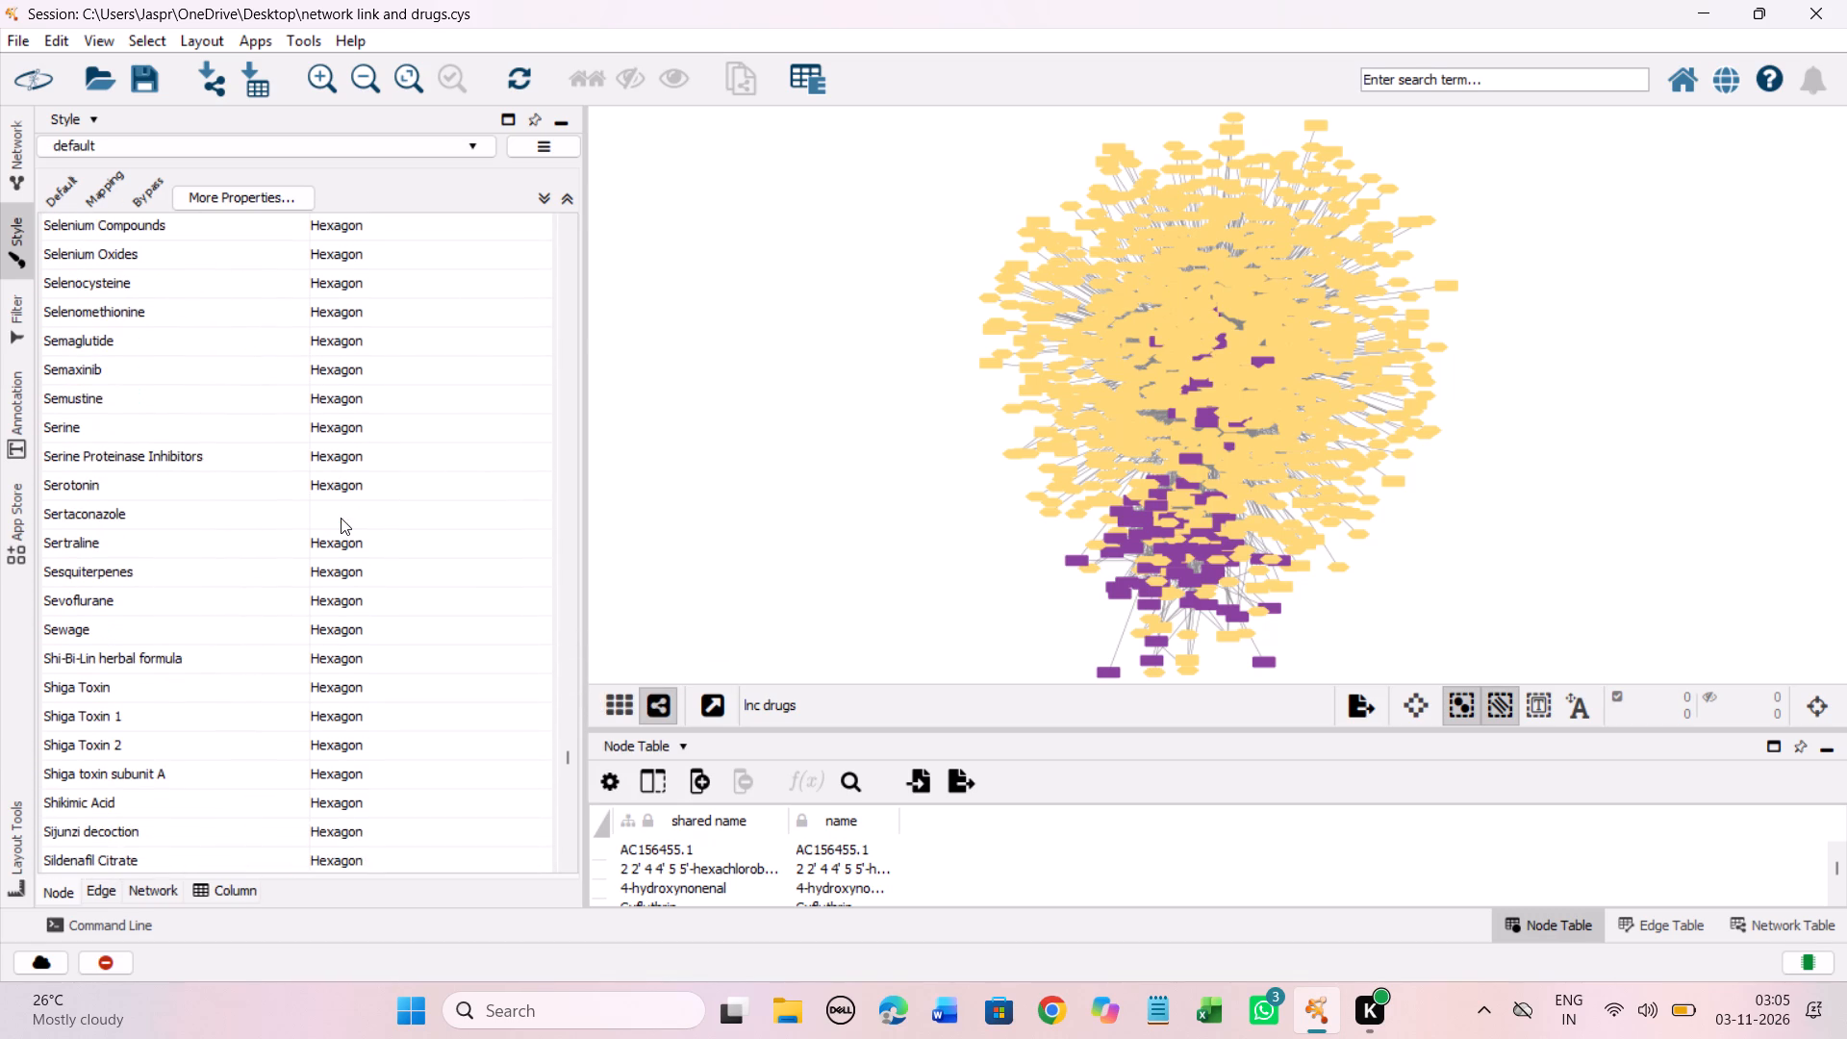
{"action": "scroll", "coordinate": [341, 518], "scroll_direction": "down", "scroll_amount": 3}
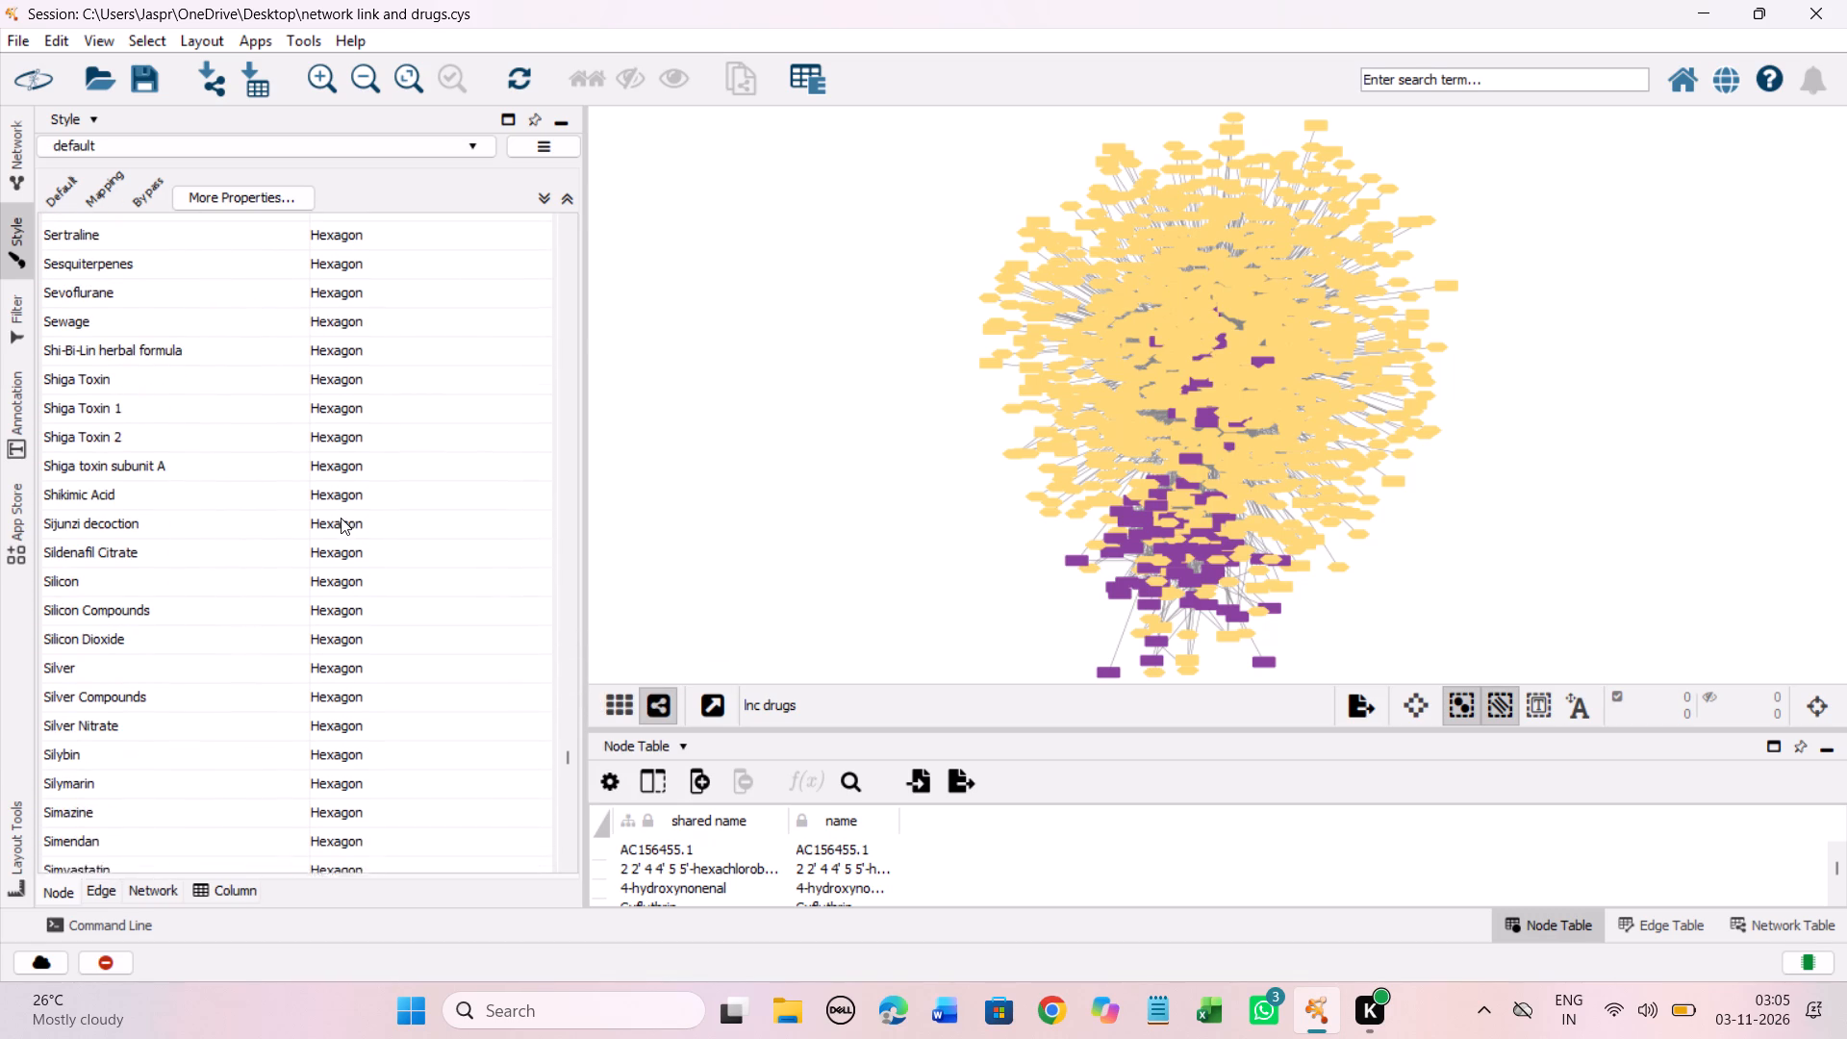
{"action": "scroll", "coordinate": [341, 518], "scroll_direction": "down", "scroll_amount": 4}
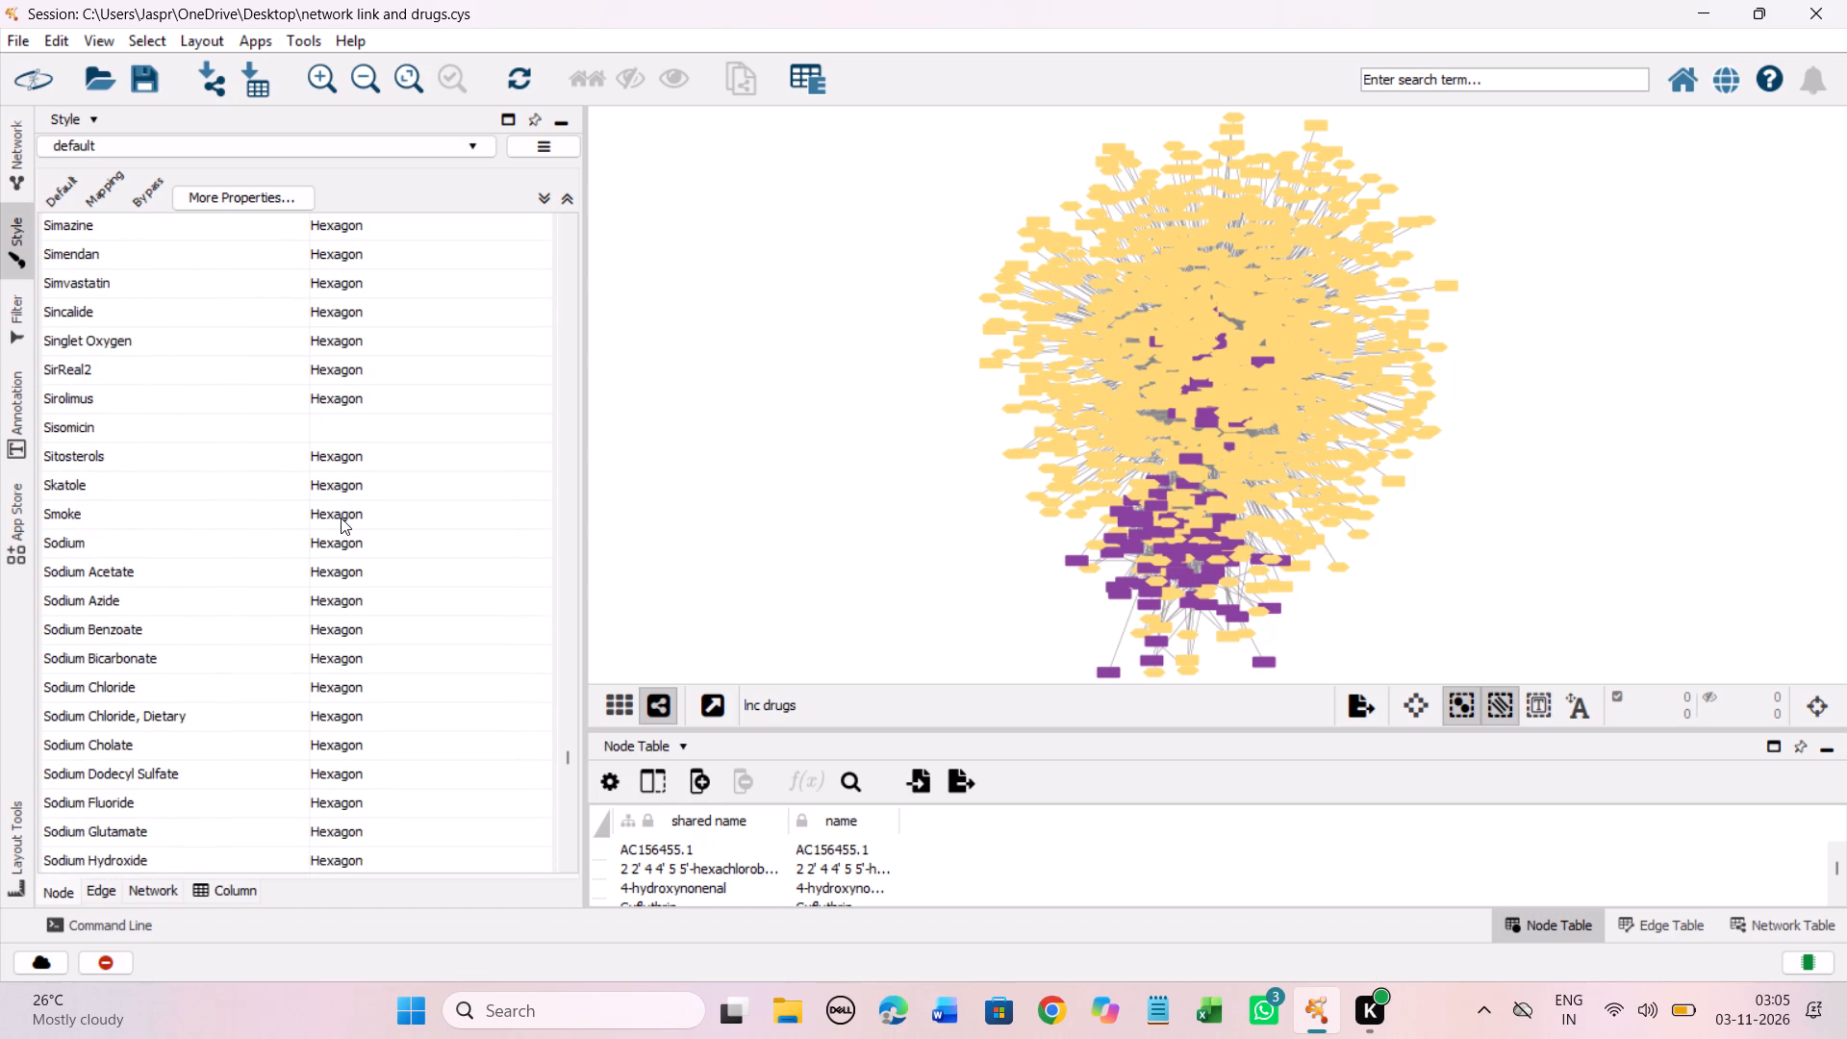
{"action": "scroll", "coordinate": [341, 518], "scroll_direction": "down", "scroll_amount": 3}
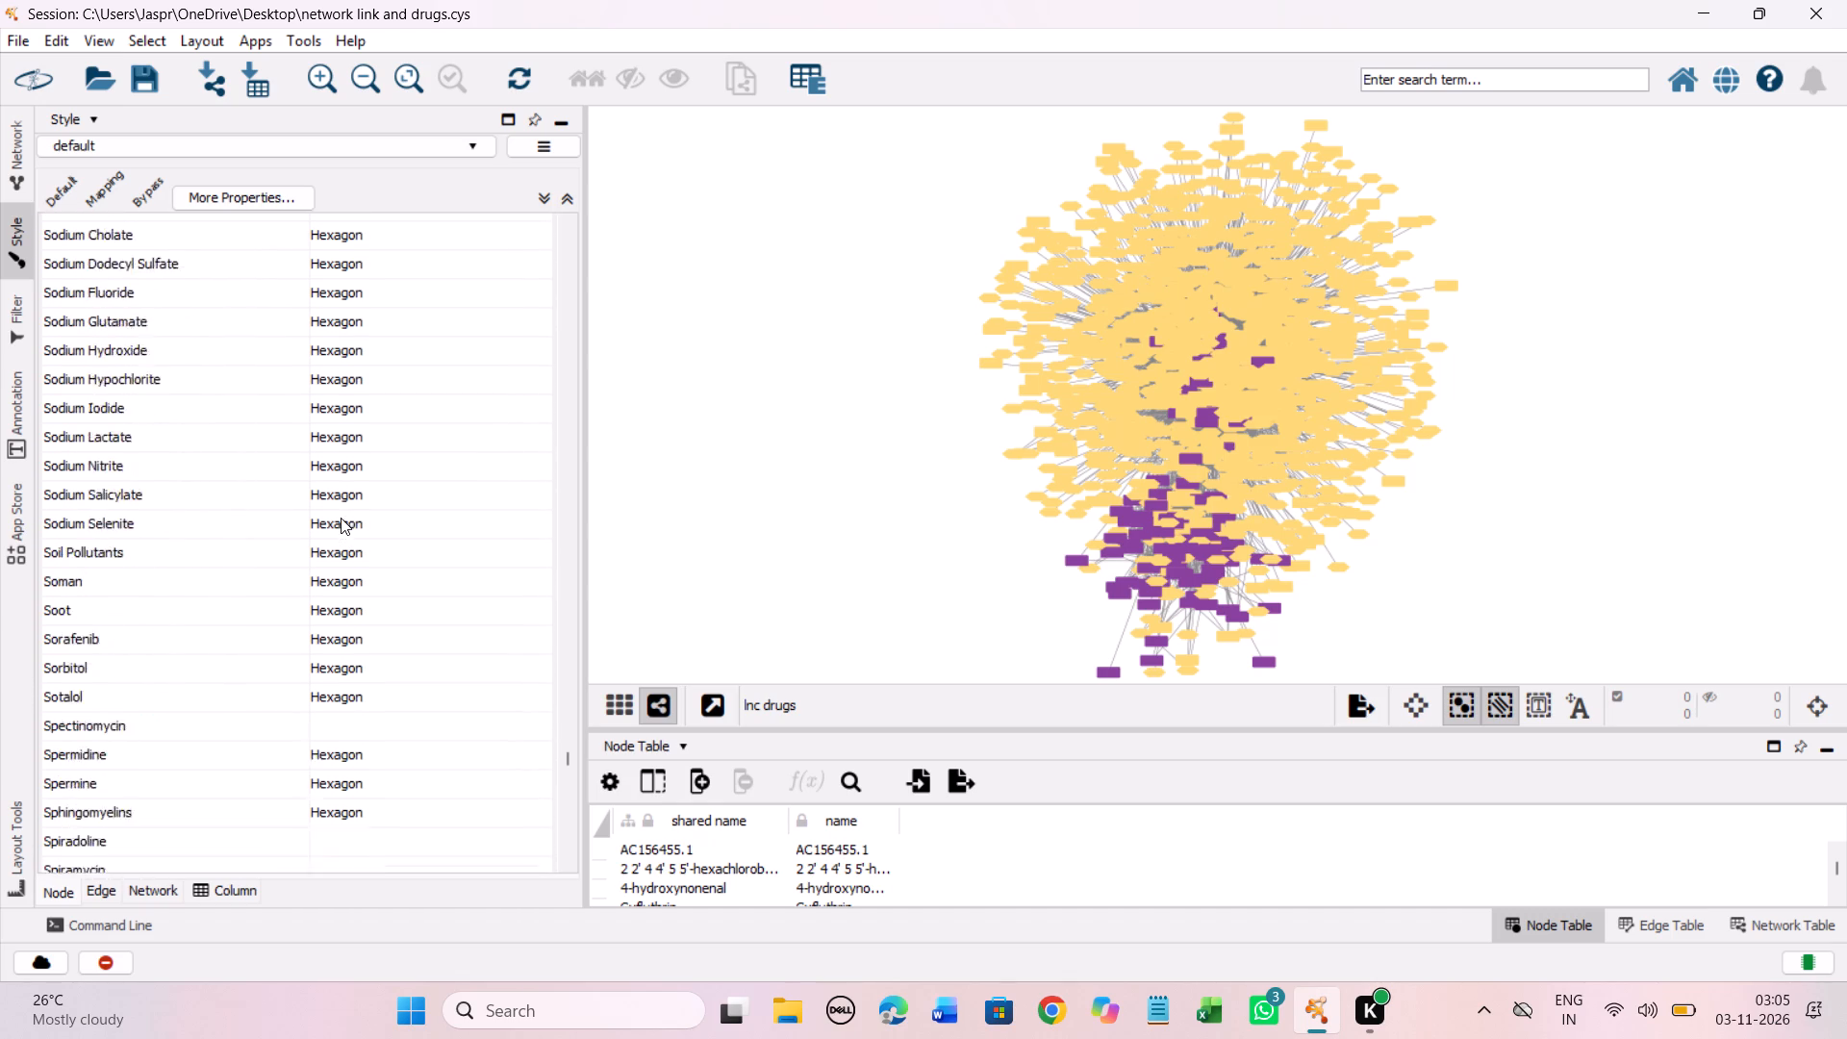
{"action": "scroll", "coordinate": [341, 518], "scroll_direction": "down", "scroll_amount": 2}
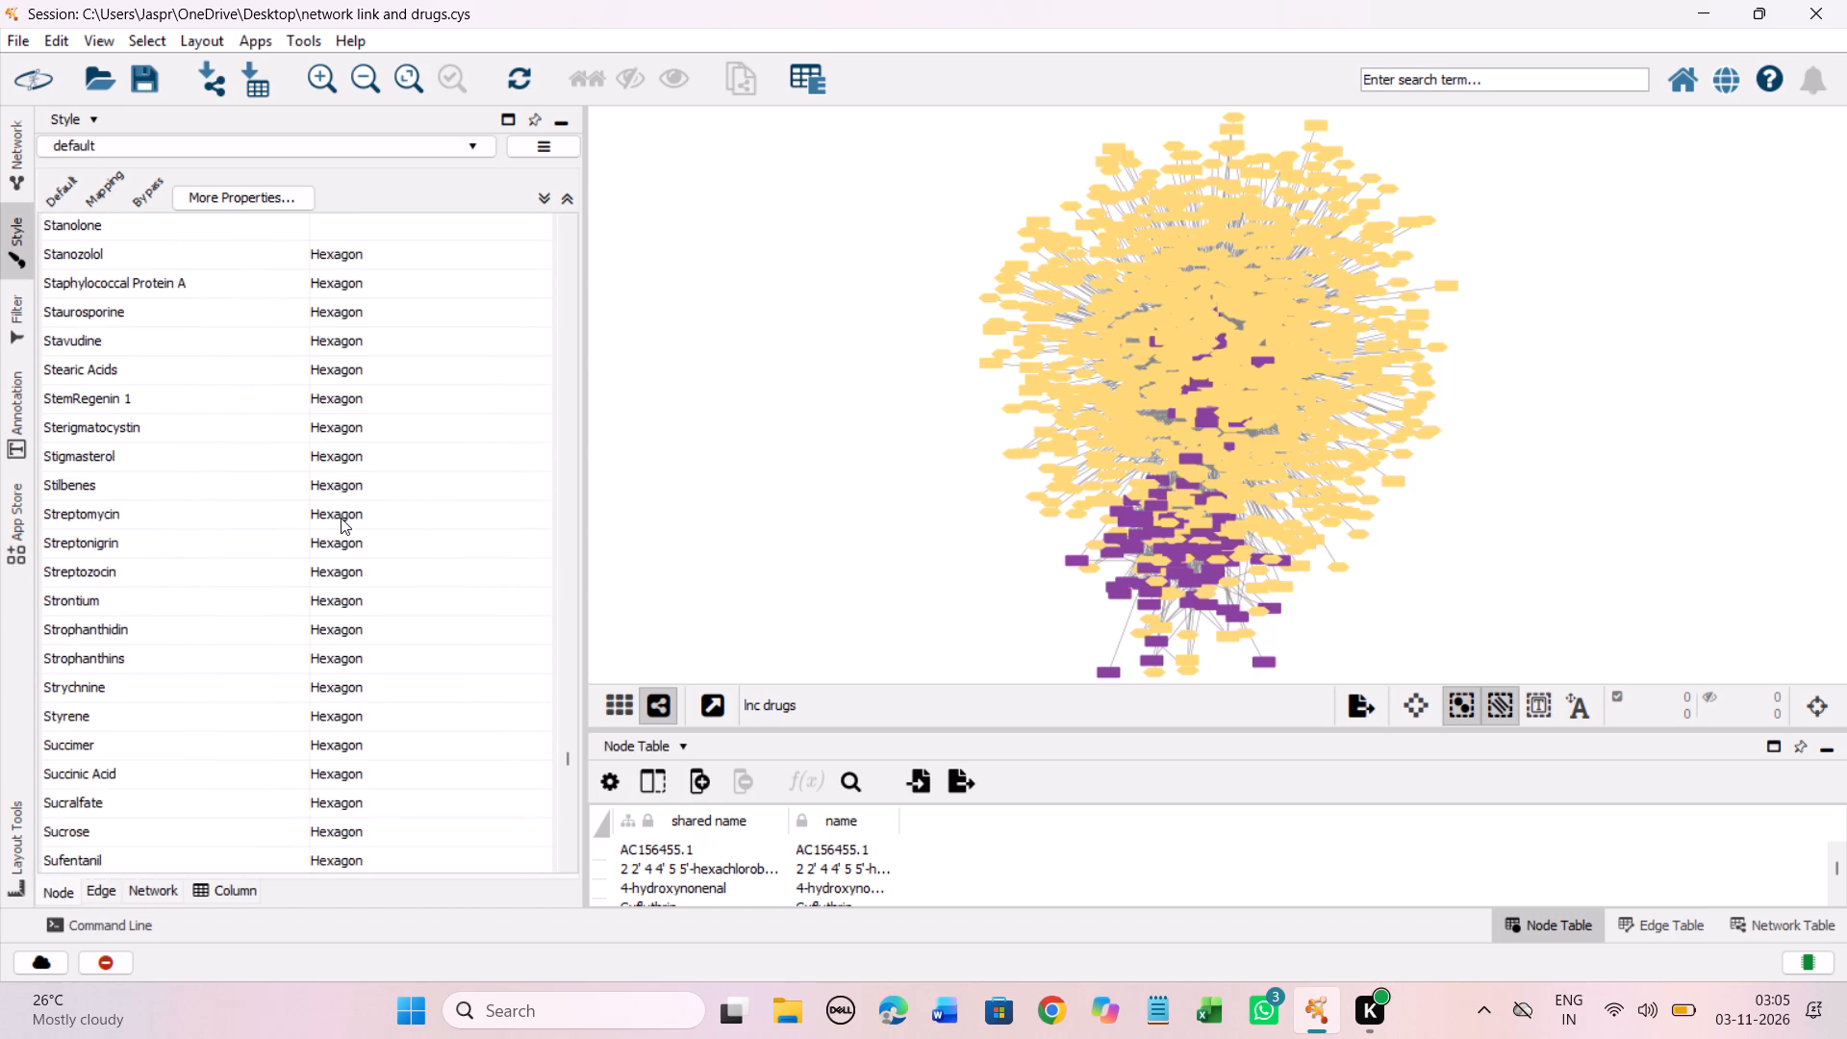
{"action": "scroll", "coordinate": [341, 518], "scroll_direction": "down", "scroll_amount": 4}
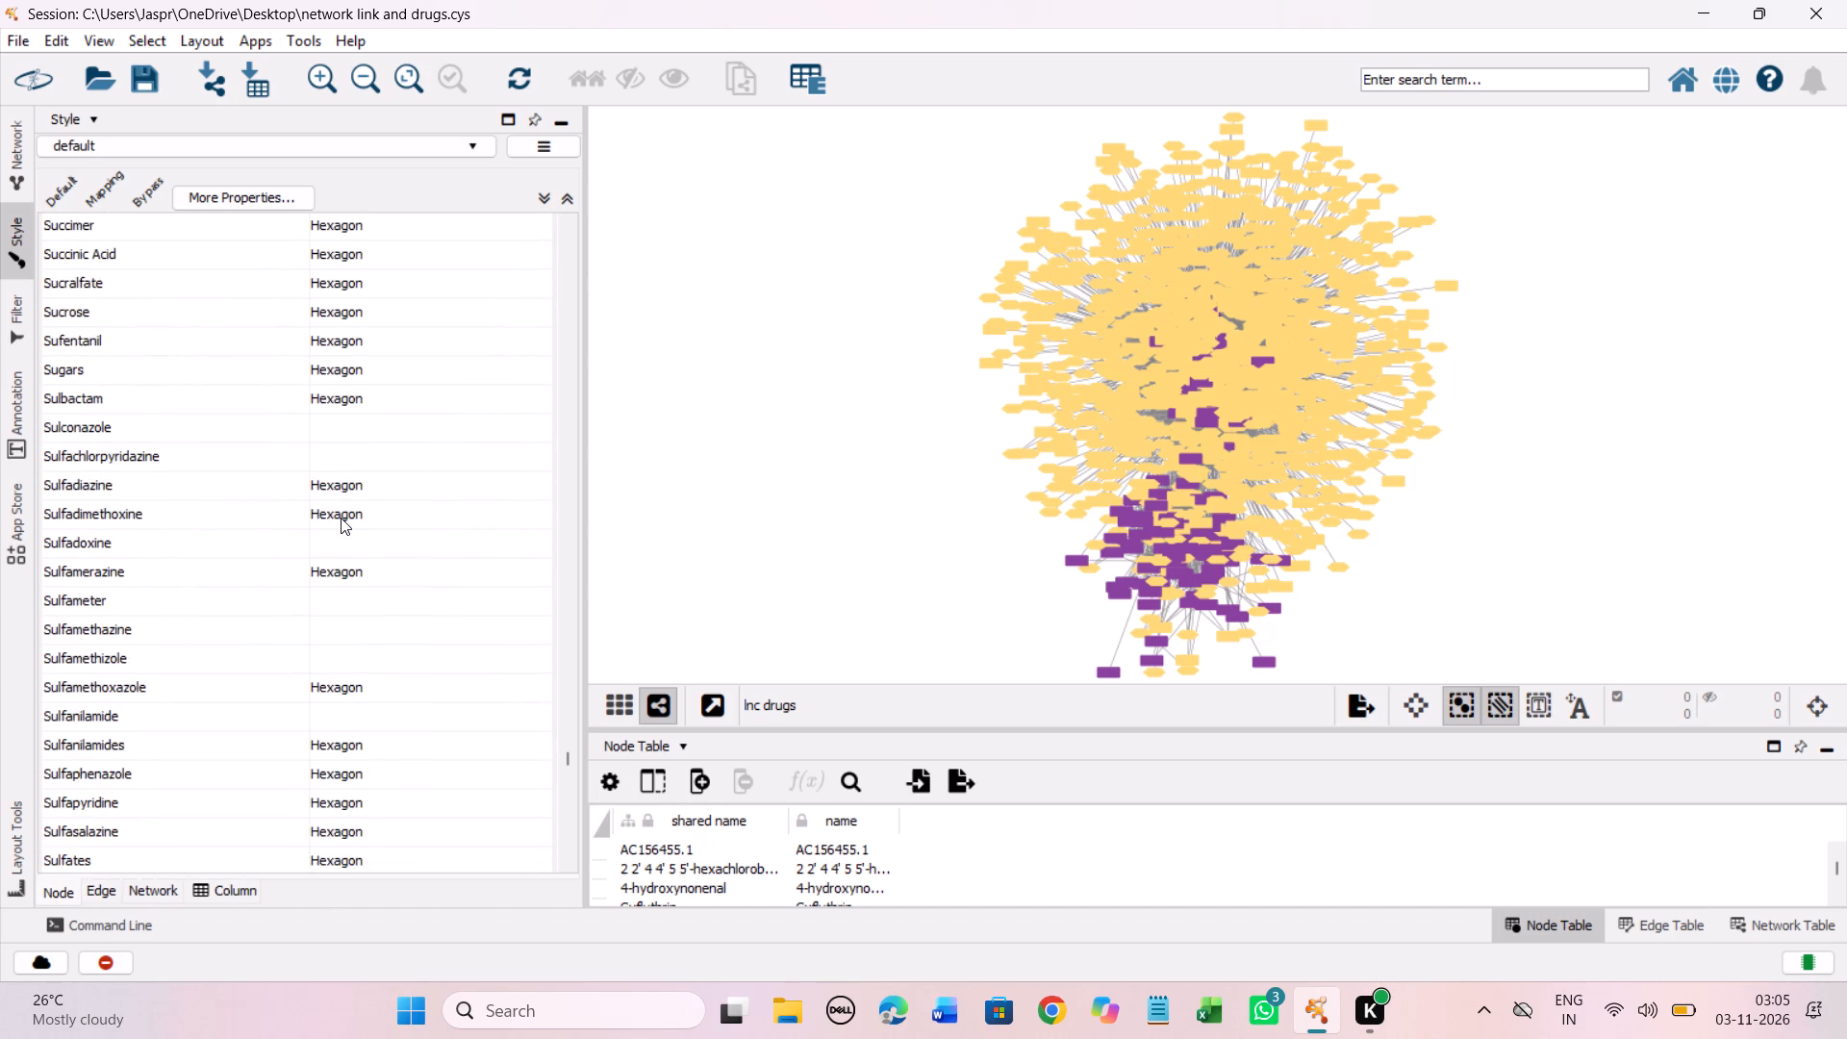
{"action": "scroll", "coordinate": [341, 518], "scroll_direction": "down", "scroll_amount": 5}
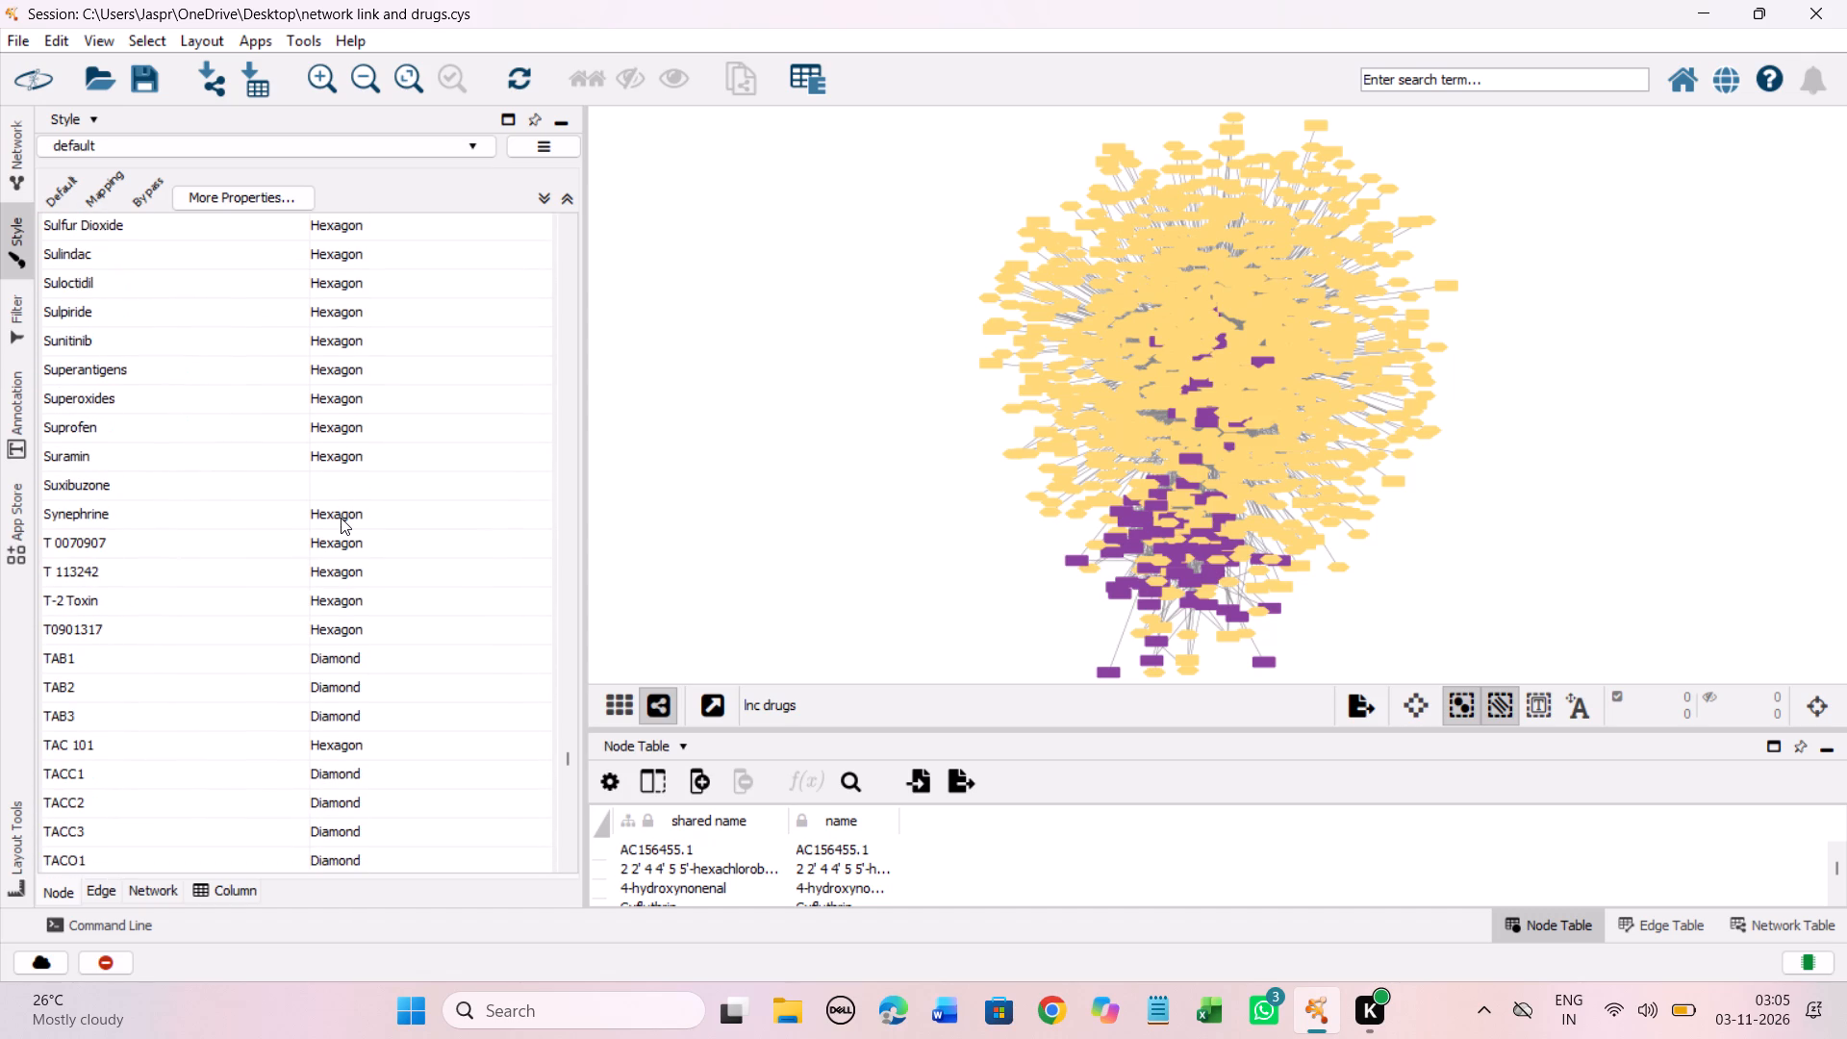
{"action": "left_click", "coordinate": [341, 517], "text": "shift"}
{"action": "right_click", "coordinate": [341, 517]}
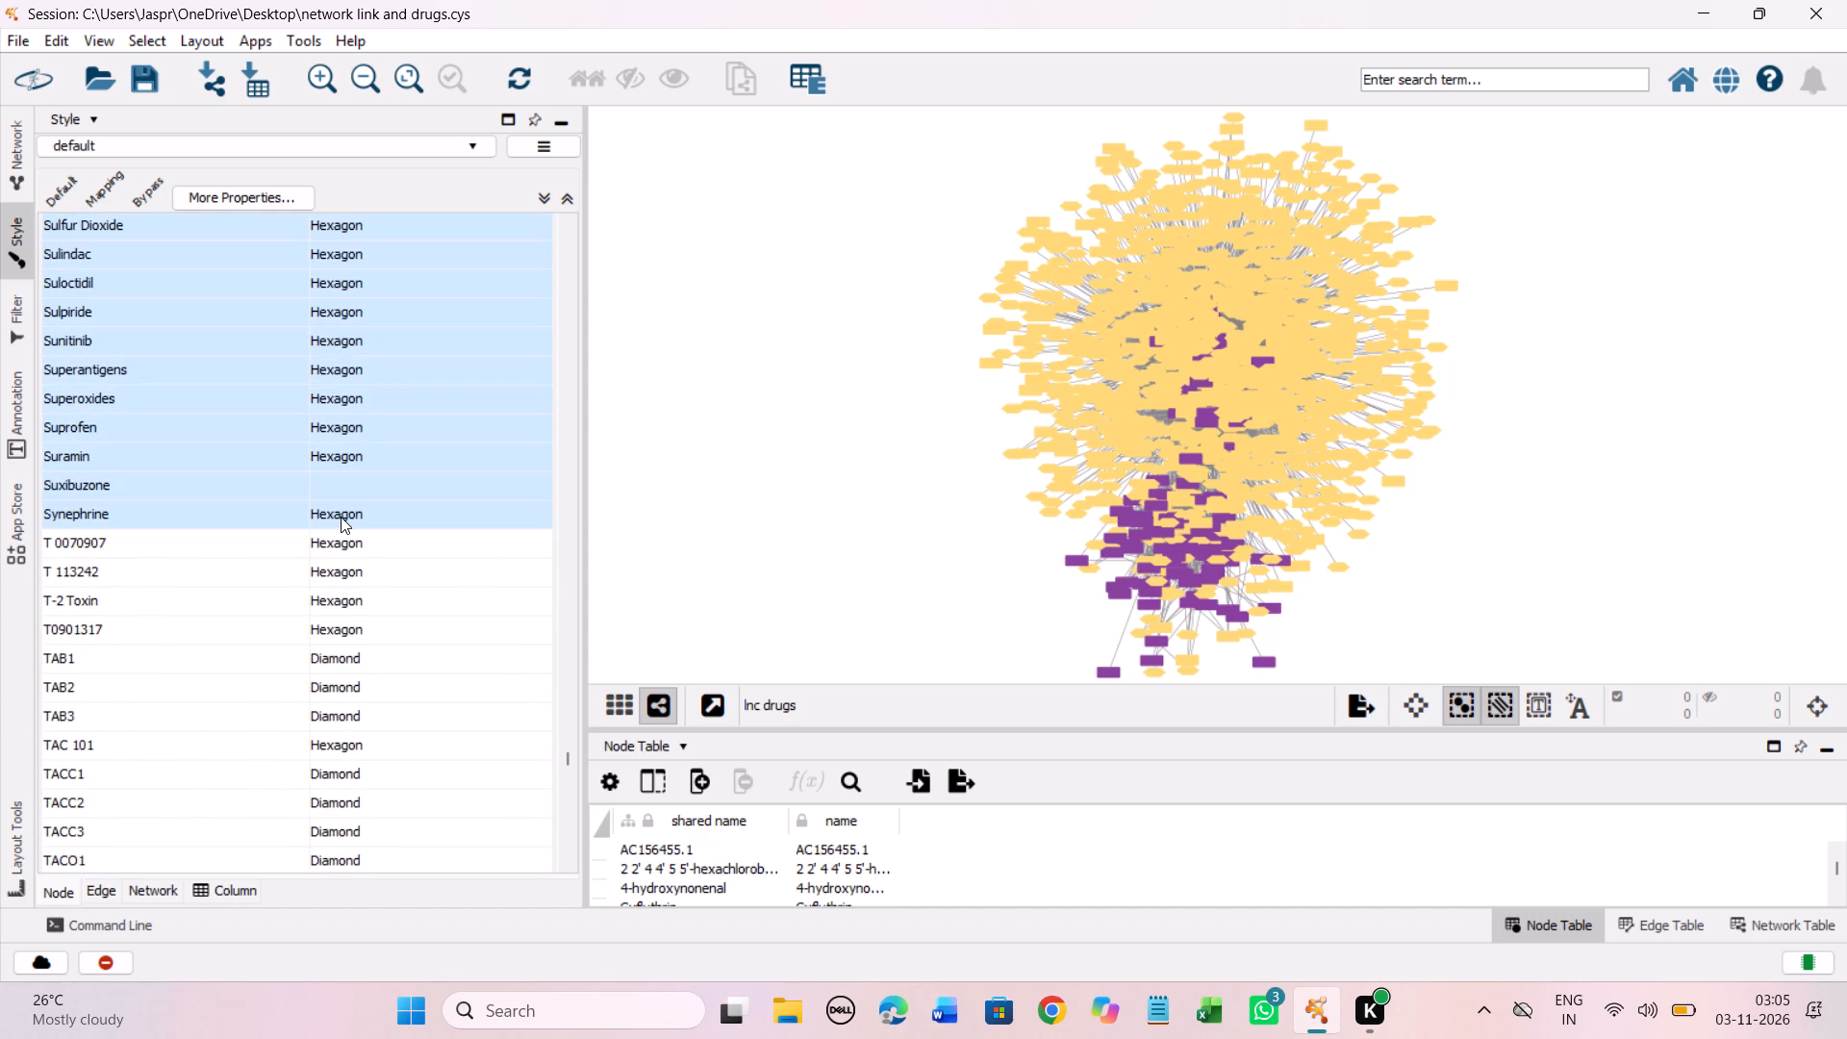
{"action": "left_click", "coordinate": [697, 522]}
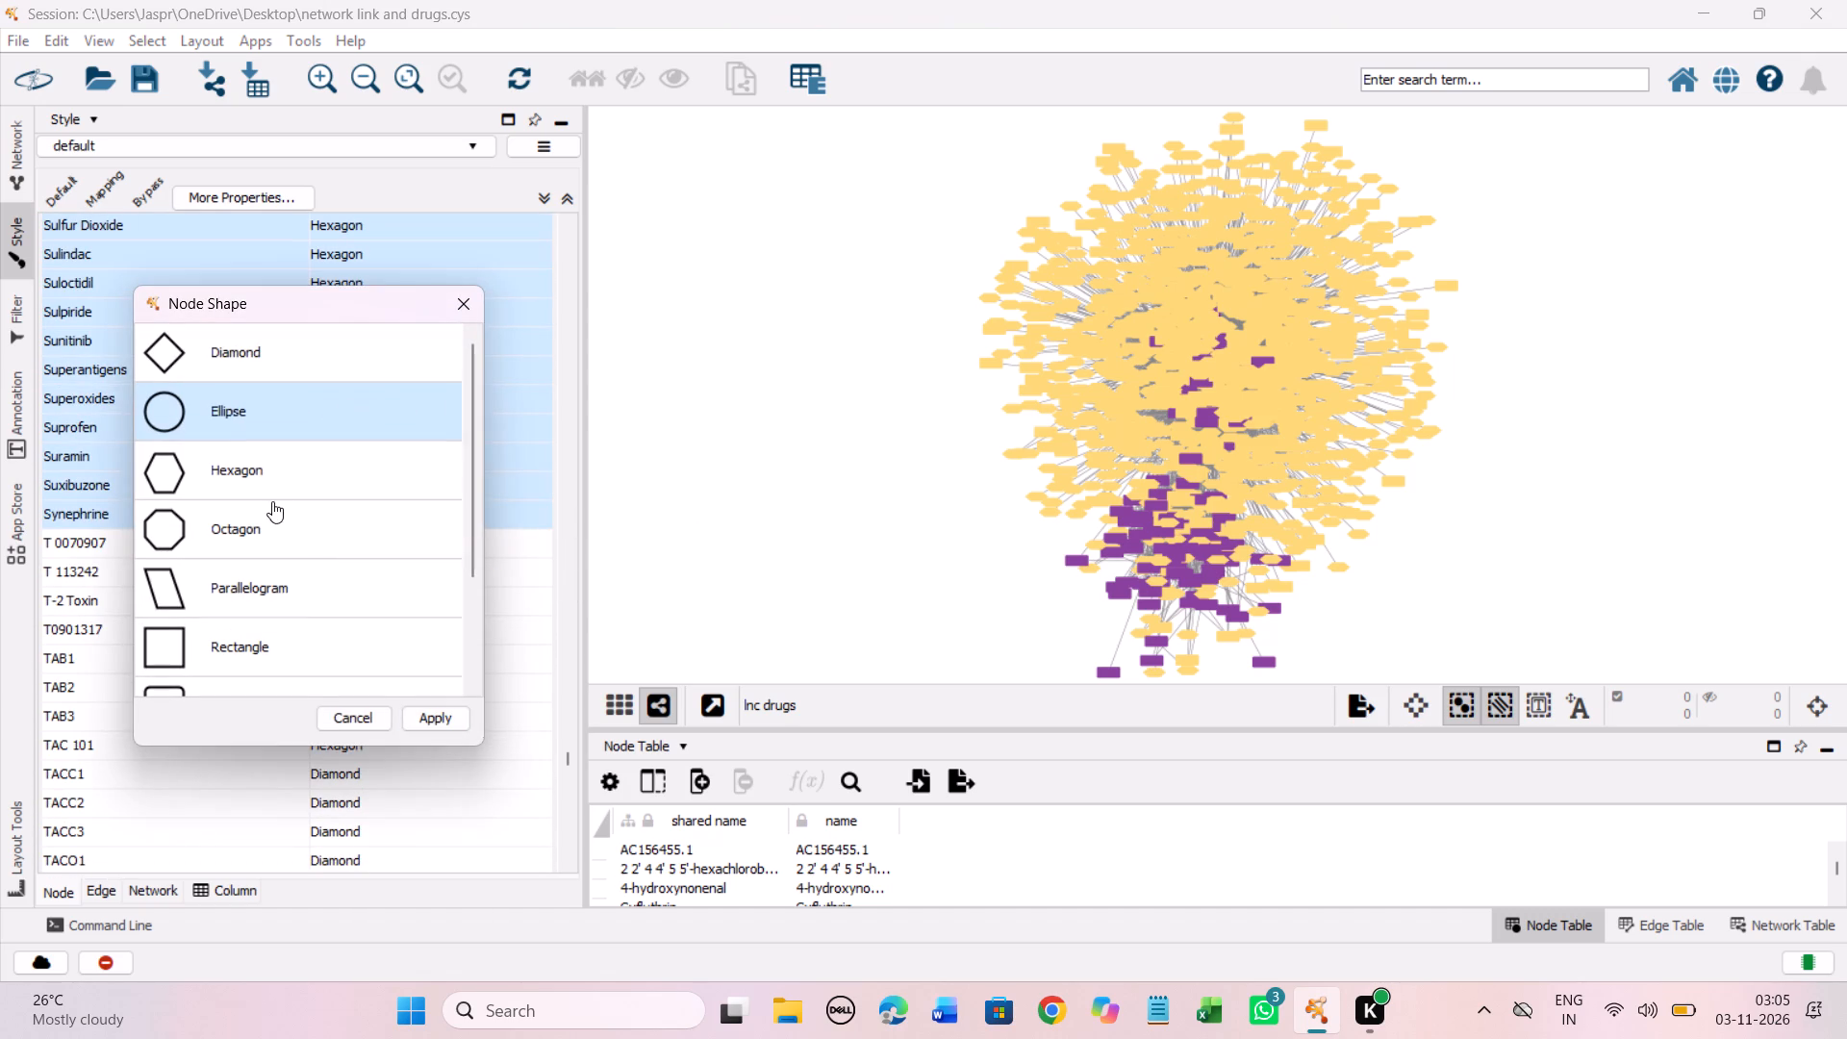
{"action": "left_click", "coordinate": [266, 464]}
{"action": "left_click", "coordinate": [447, 720]}
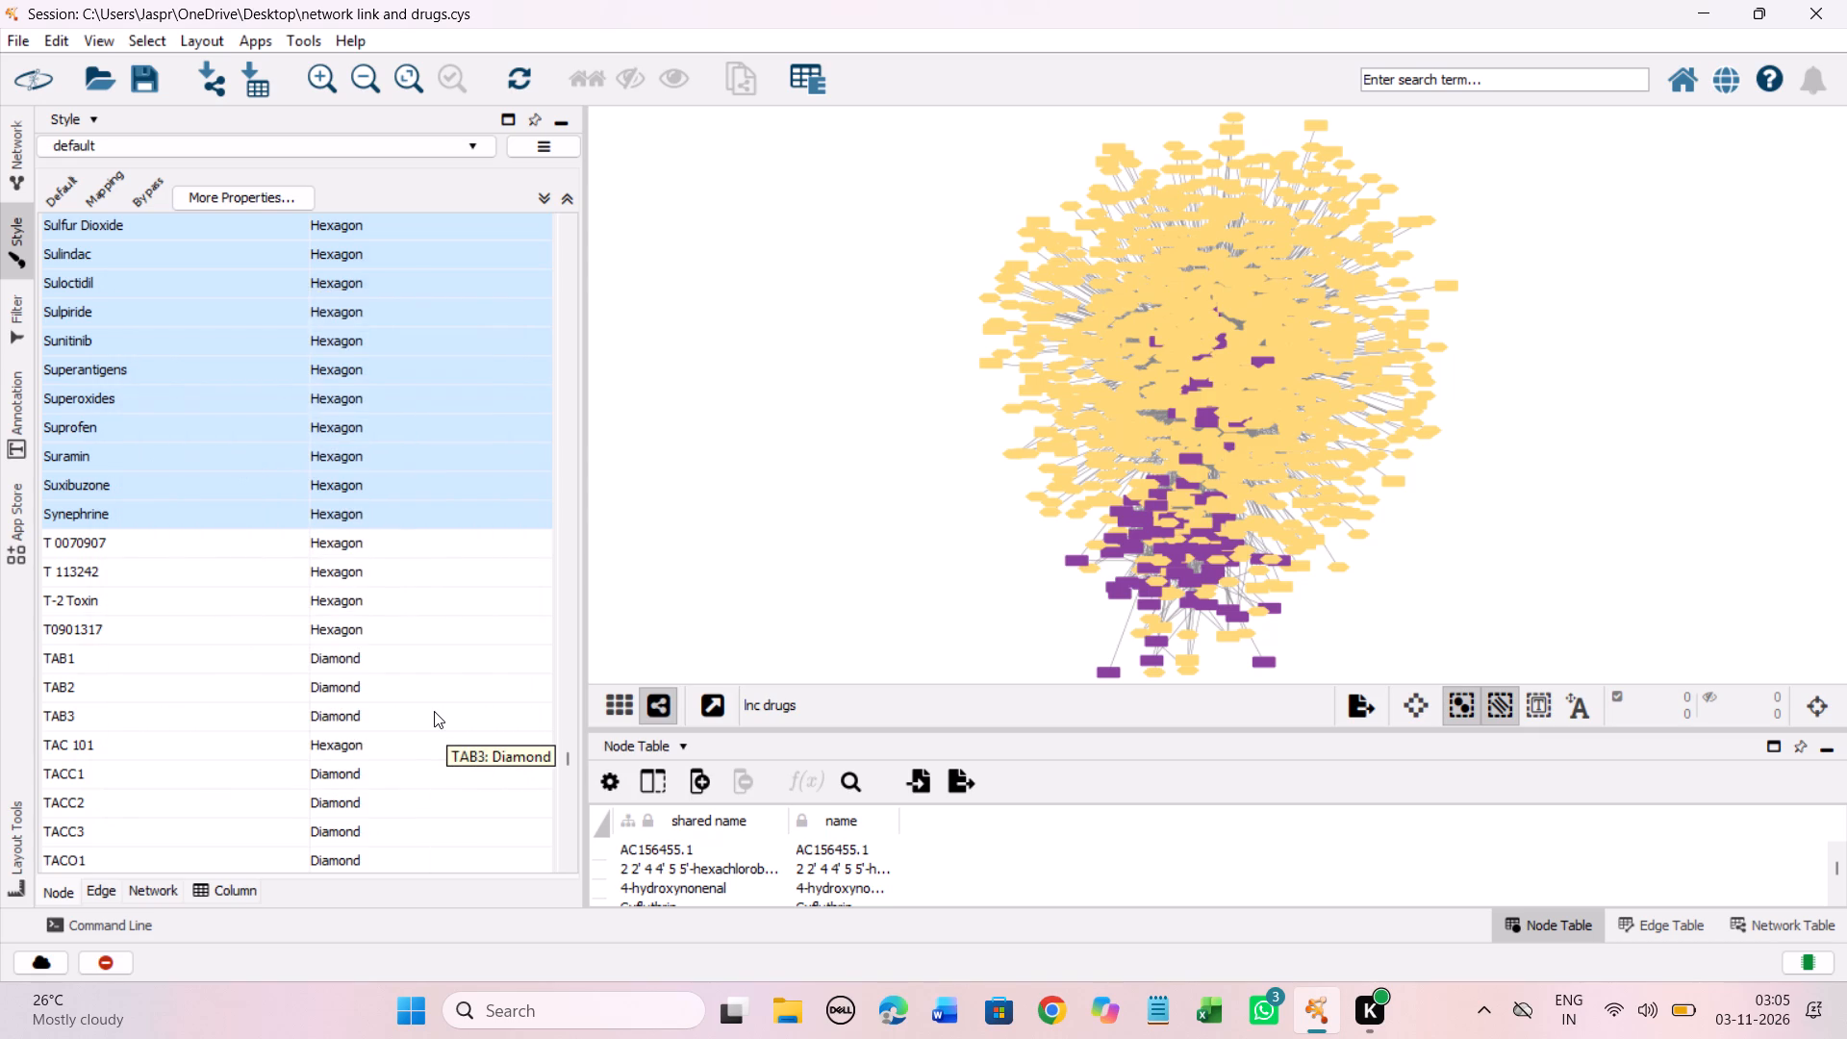
Review the node shape mapping entries after Synephrine, through the TBC1D, TMEM, TNFRSF and TUBB genes to the Ta- drug names, for any that lack a shape.
{"action": "scroll", "coordinate": [434, 711], "scroll_direction": "down", "scroll_amount": 5}
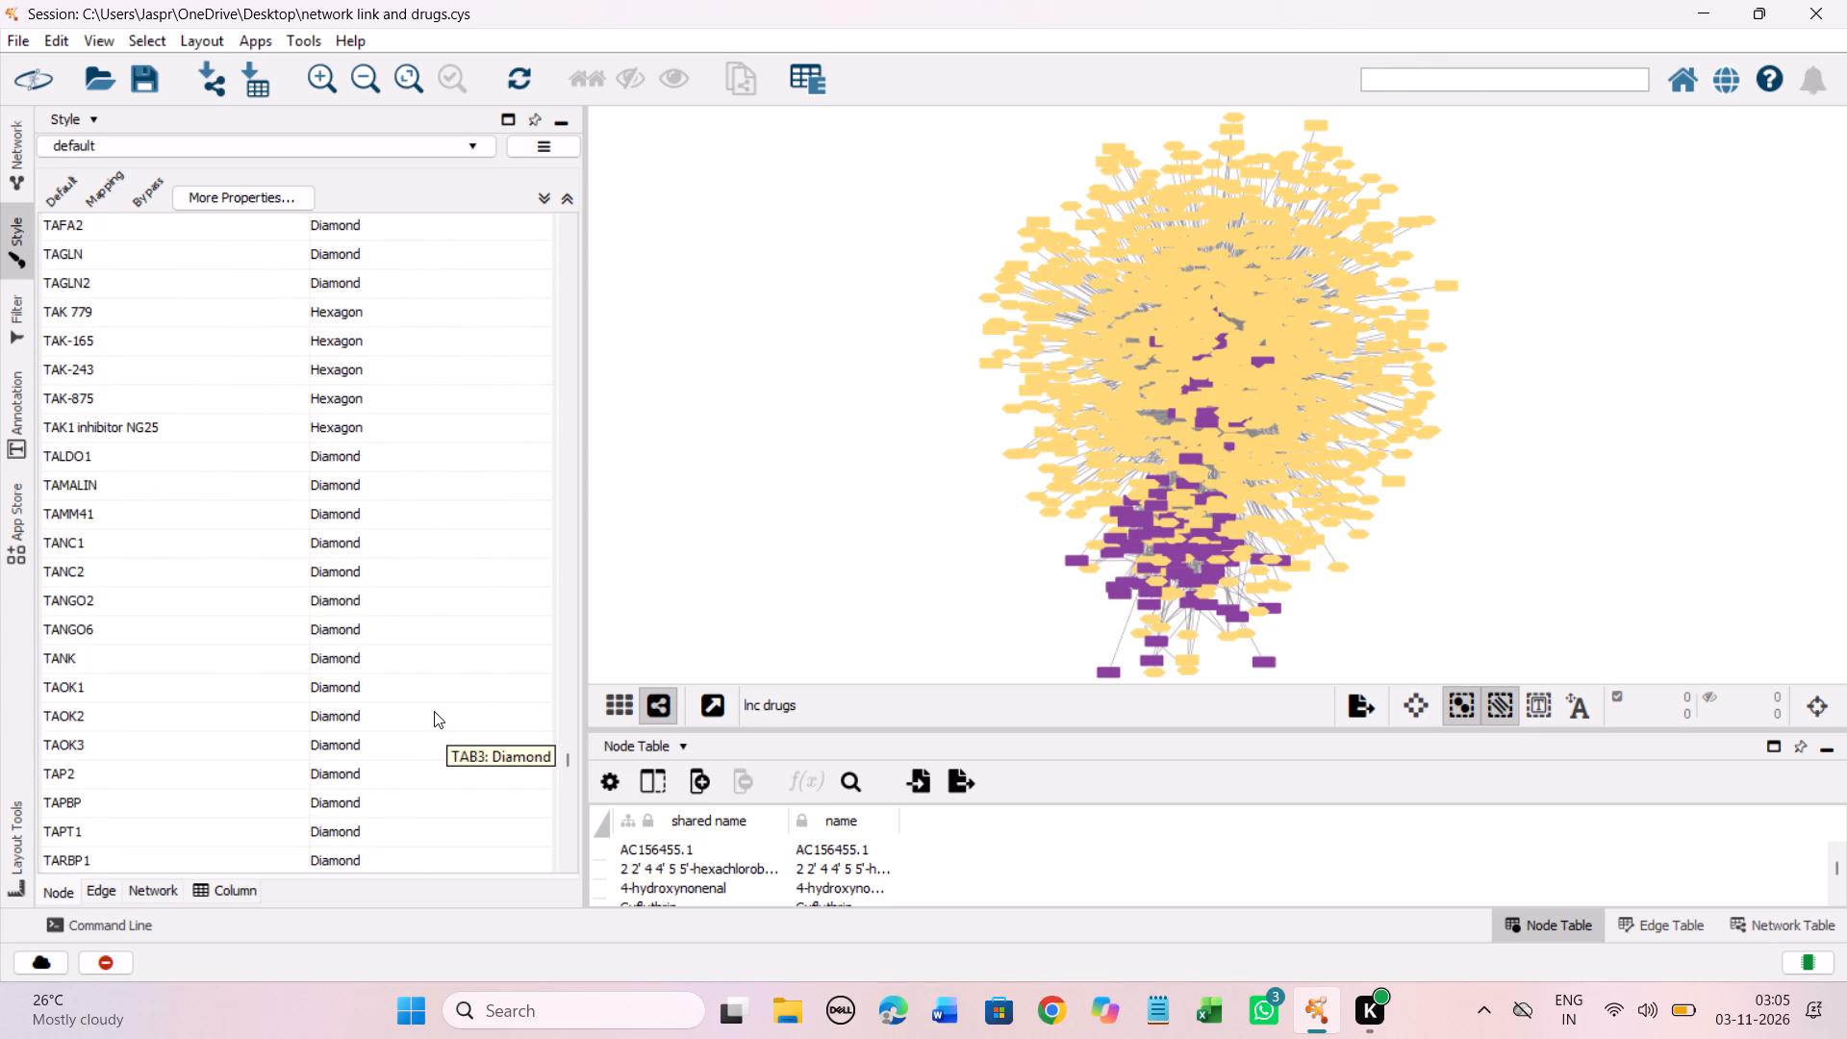
{"action": "scroll", "coordinate": [434, 711], "scroll_direction": "down", "scroll_amount": 3}
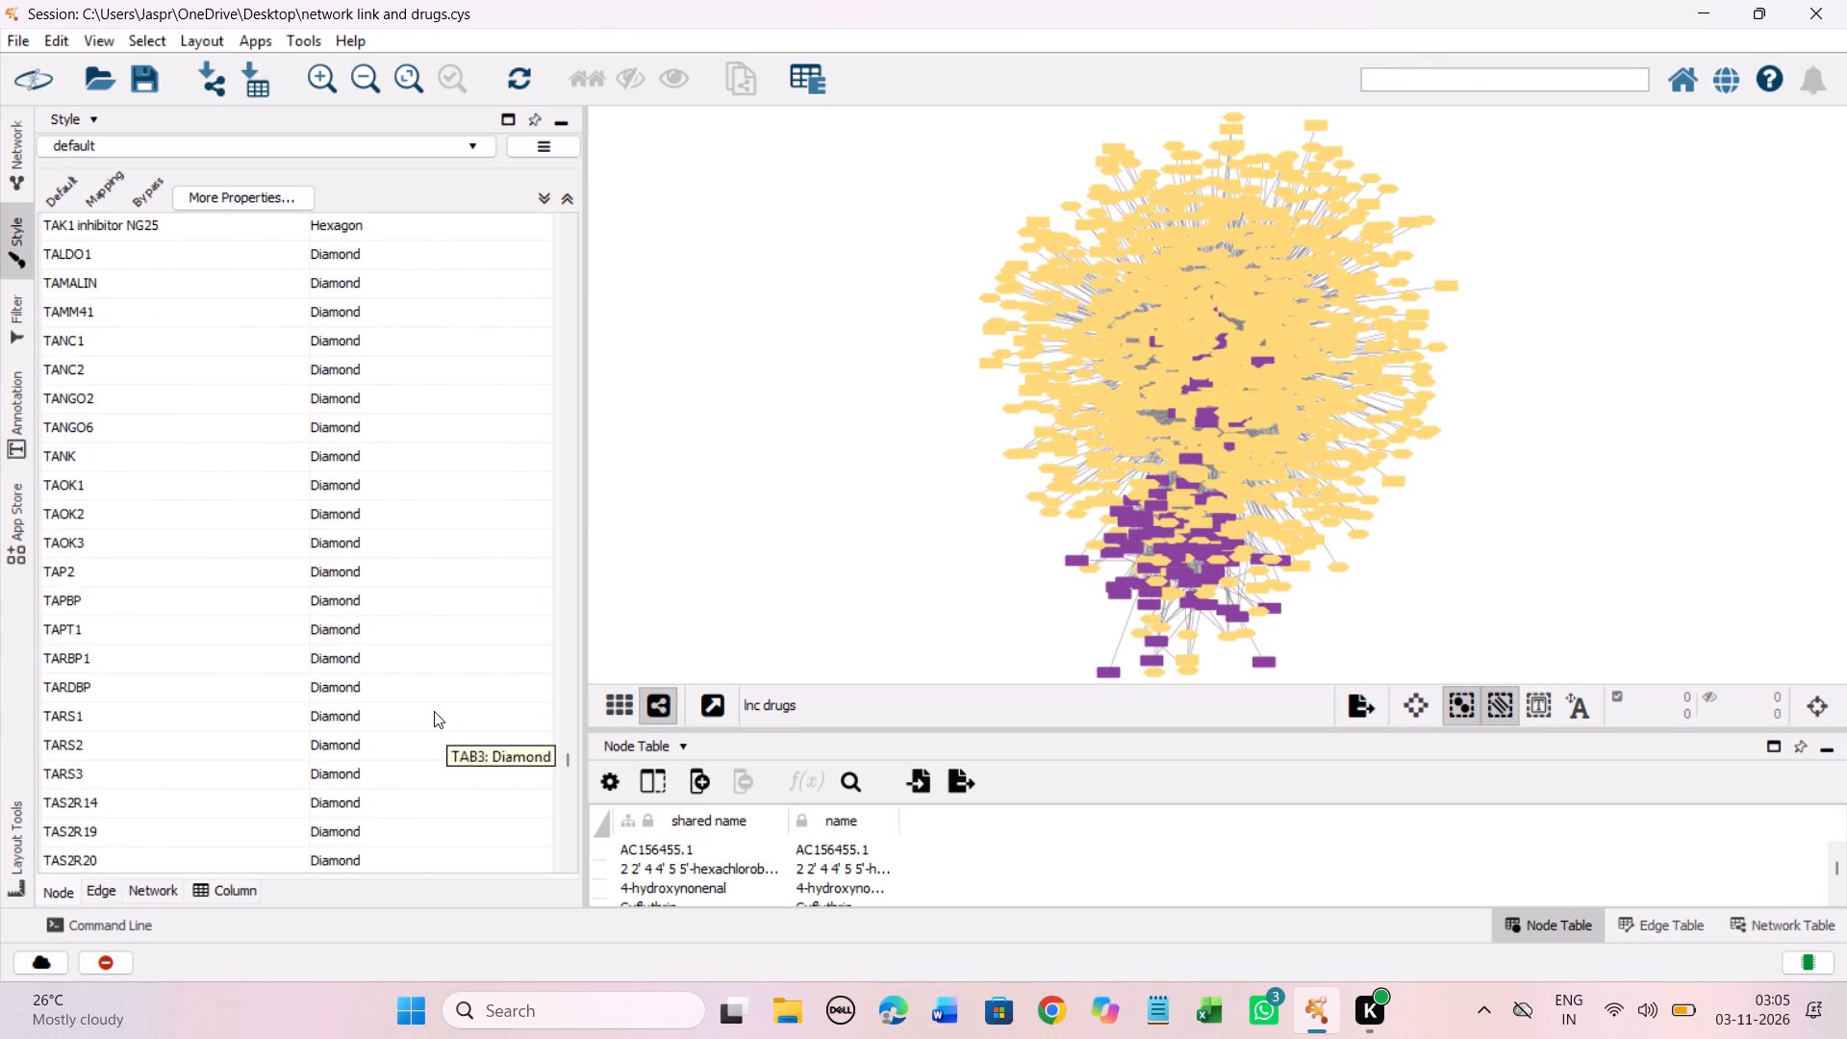
{"action": "scroll", "coordinate": [434, 711], "scroll_direction": "down", "scroll_amount": 4}
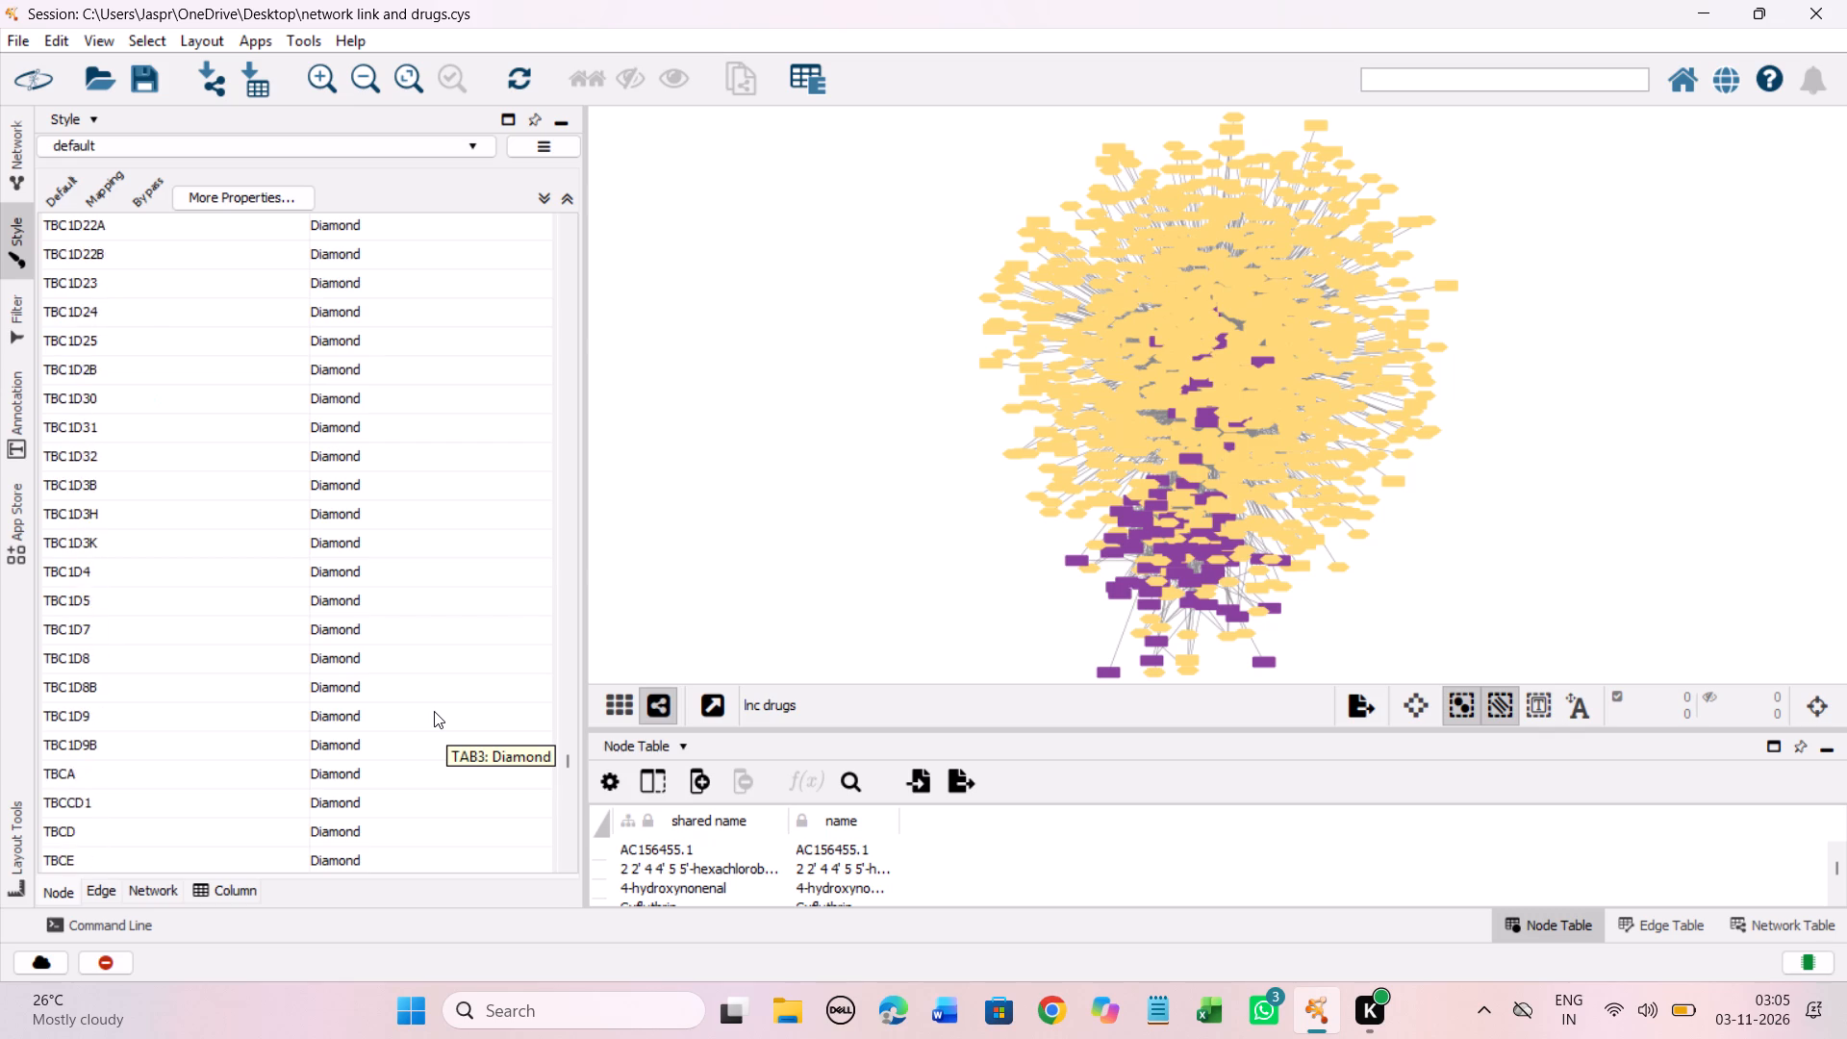
{"action": "scroll", "coordinate": [434, 711], "scroll_direction": "down", "scroll_amount": 3}
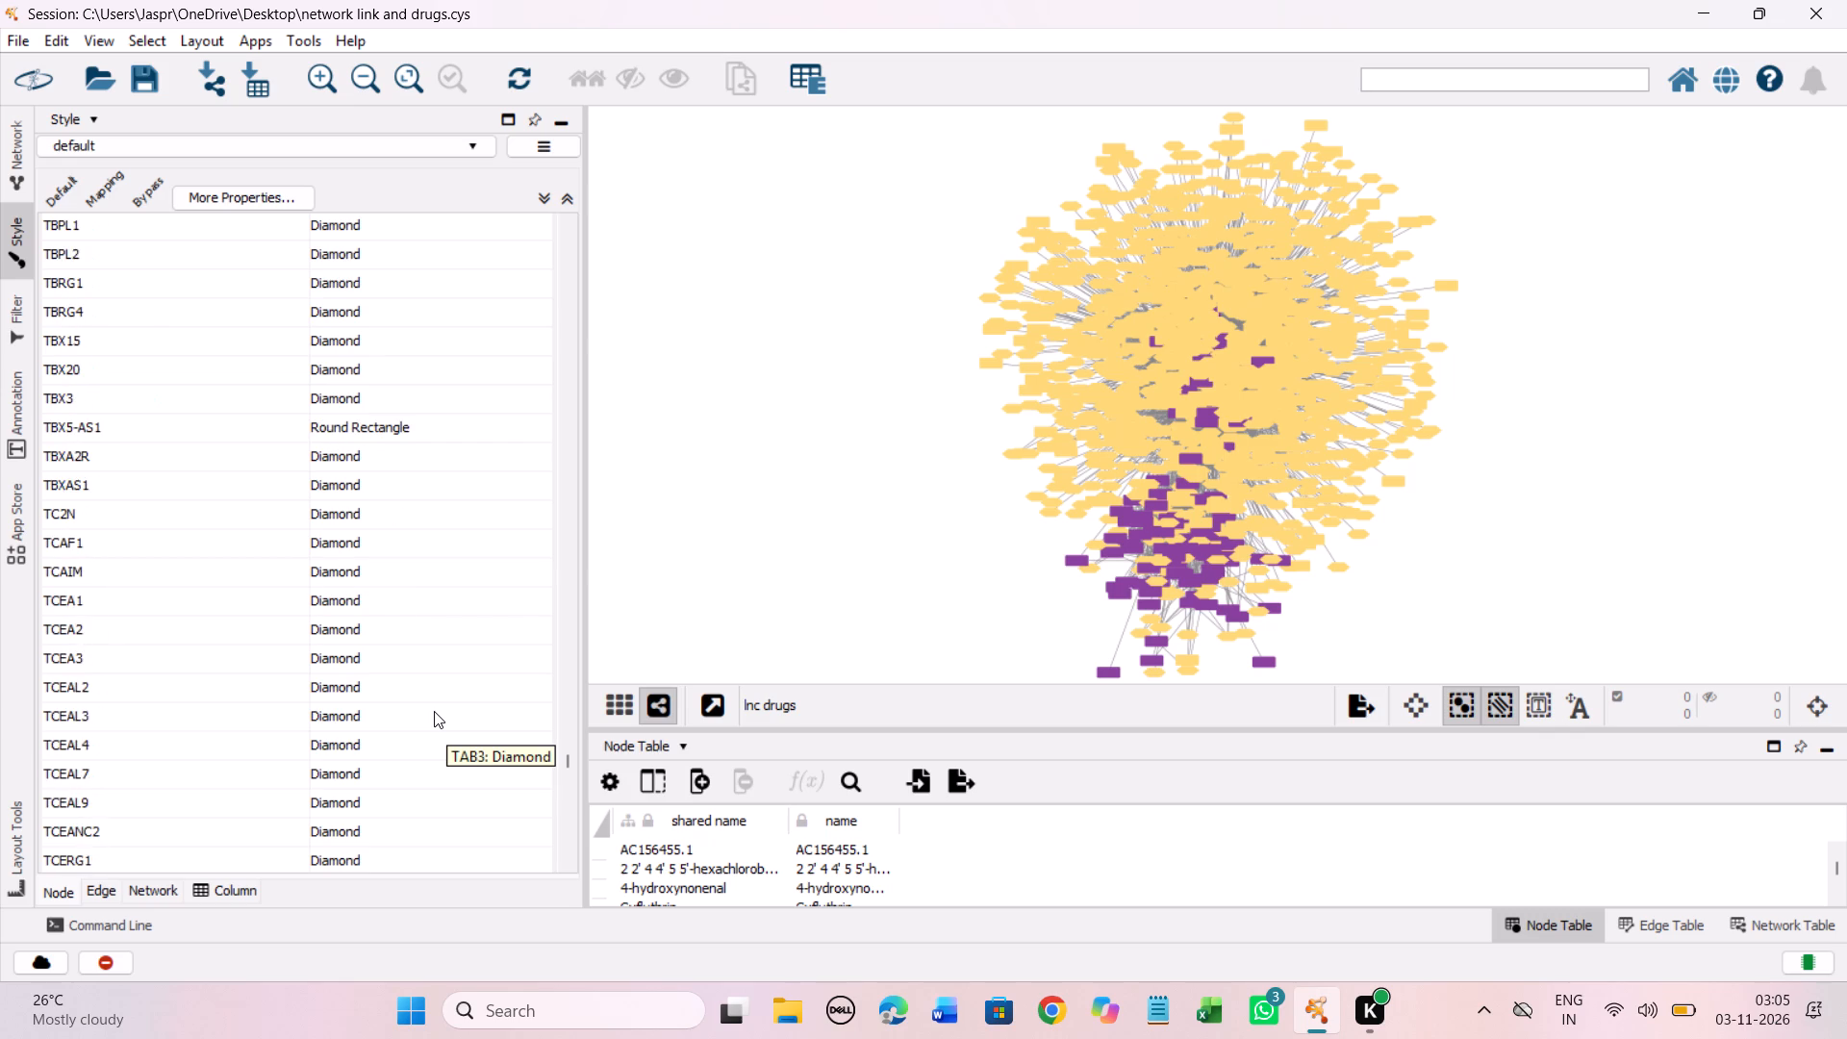
{"action": "scroll", "coordinate": [434, 711], "scroll_direction": "down", "scroll_amount": 4}
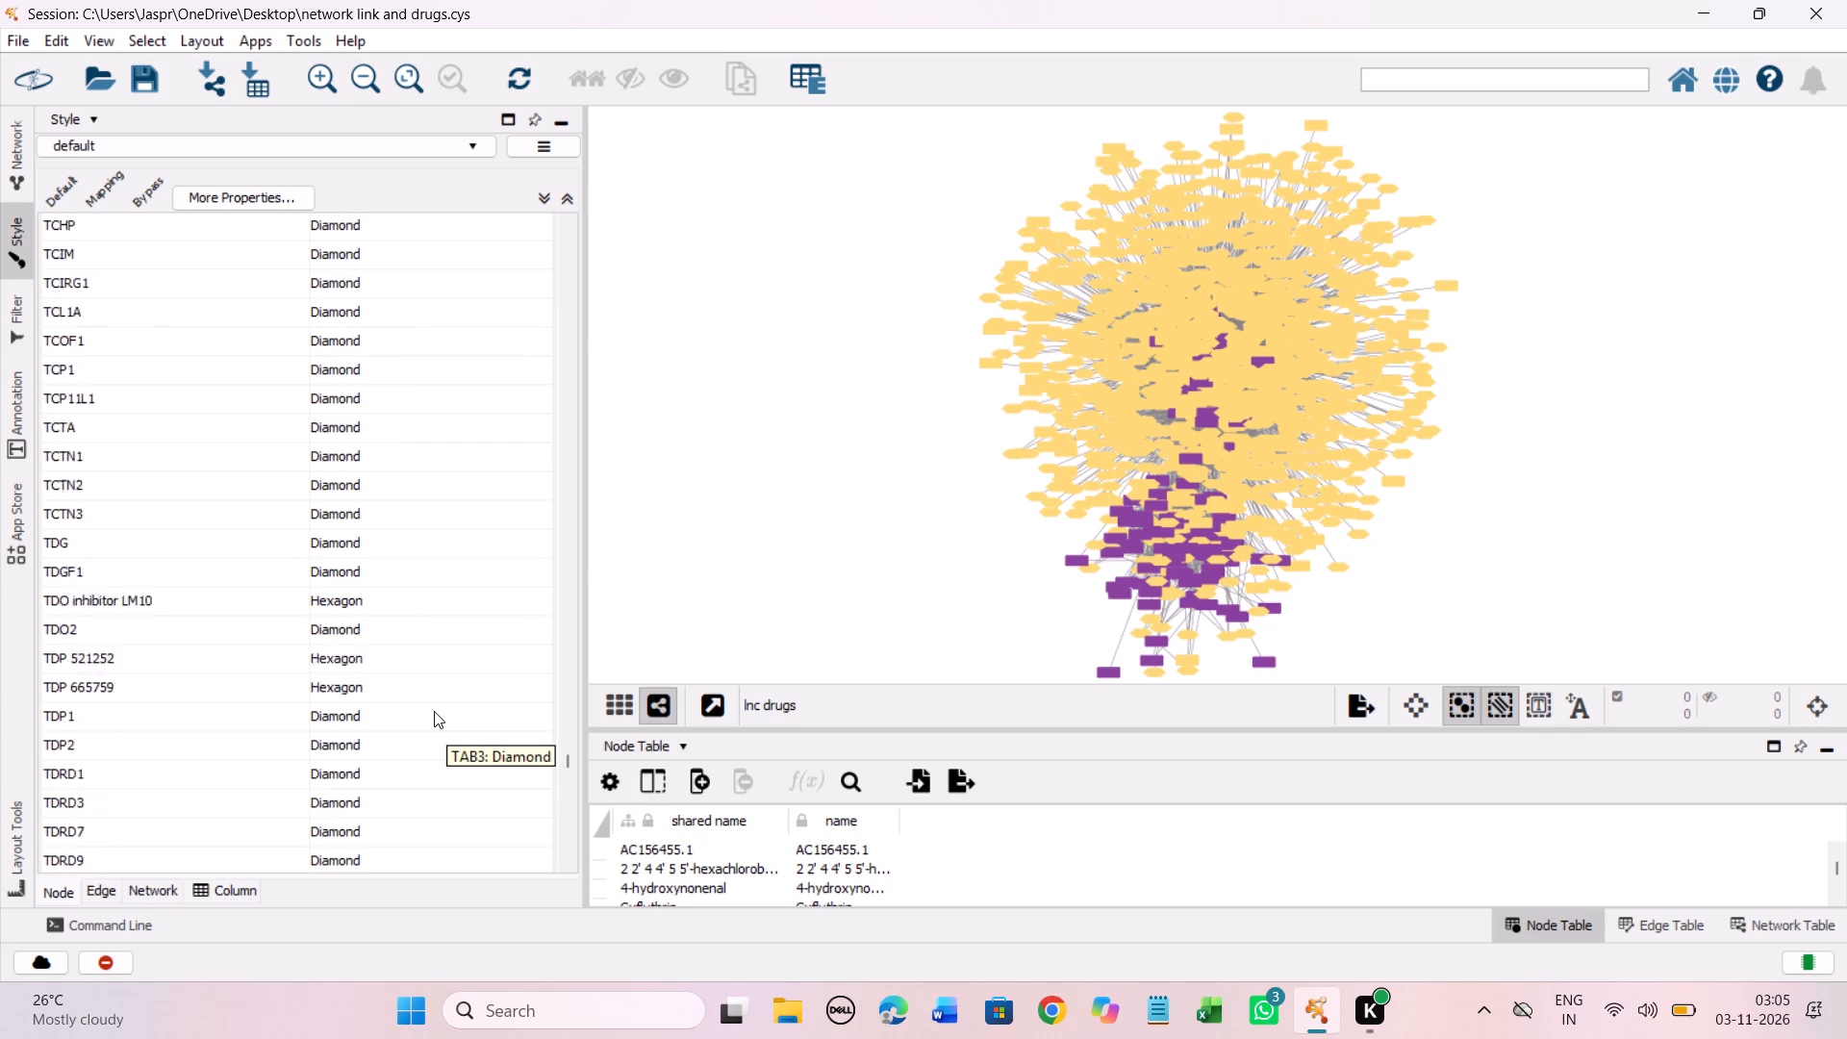
{"action": "scroll", "coordinate": [434, 711], "scroll_direction": "down", "scroll_amount": 3}
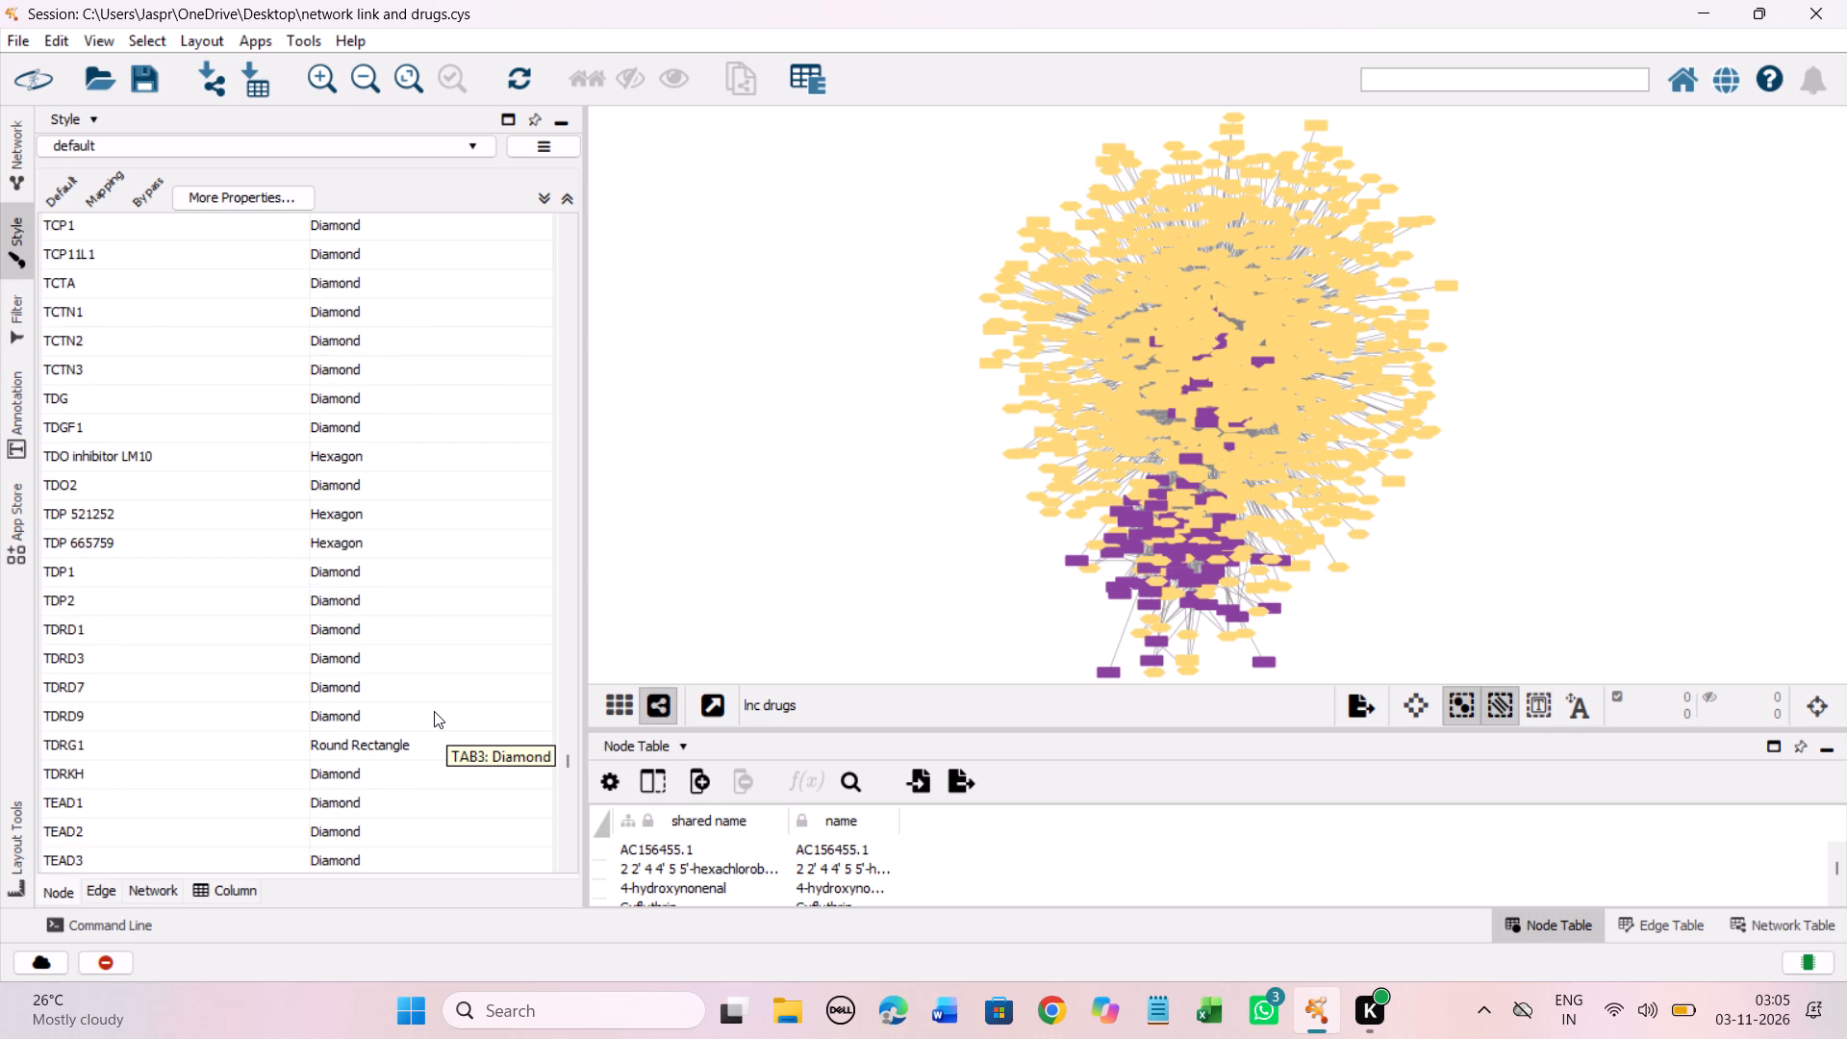
{"action": "scroll", "coordinate": [434, 711], "scroll_direction": "down", "scroll_amount": 4}
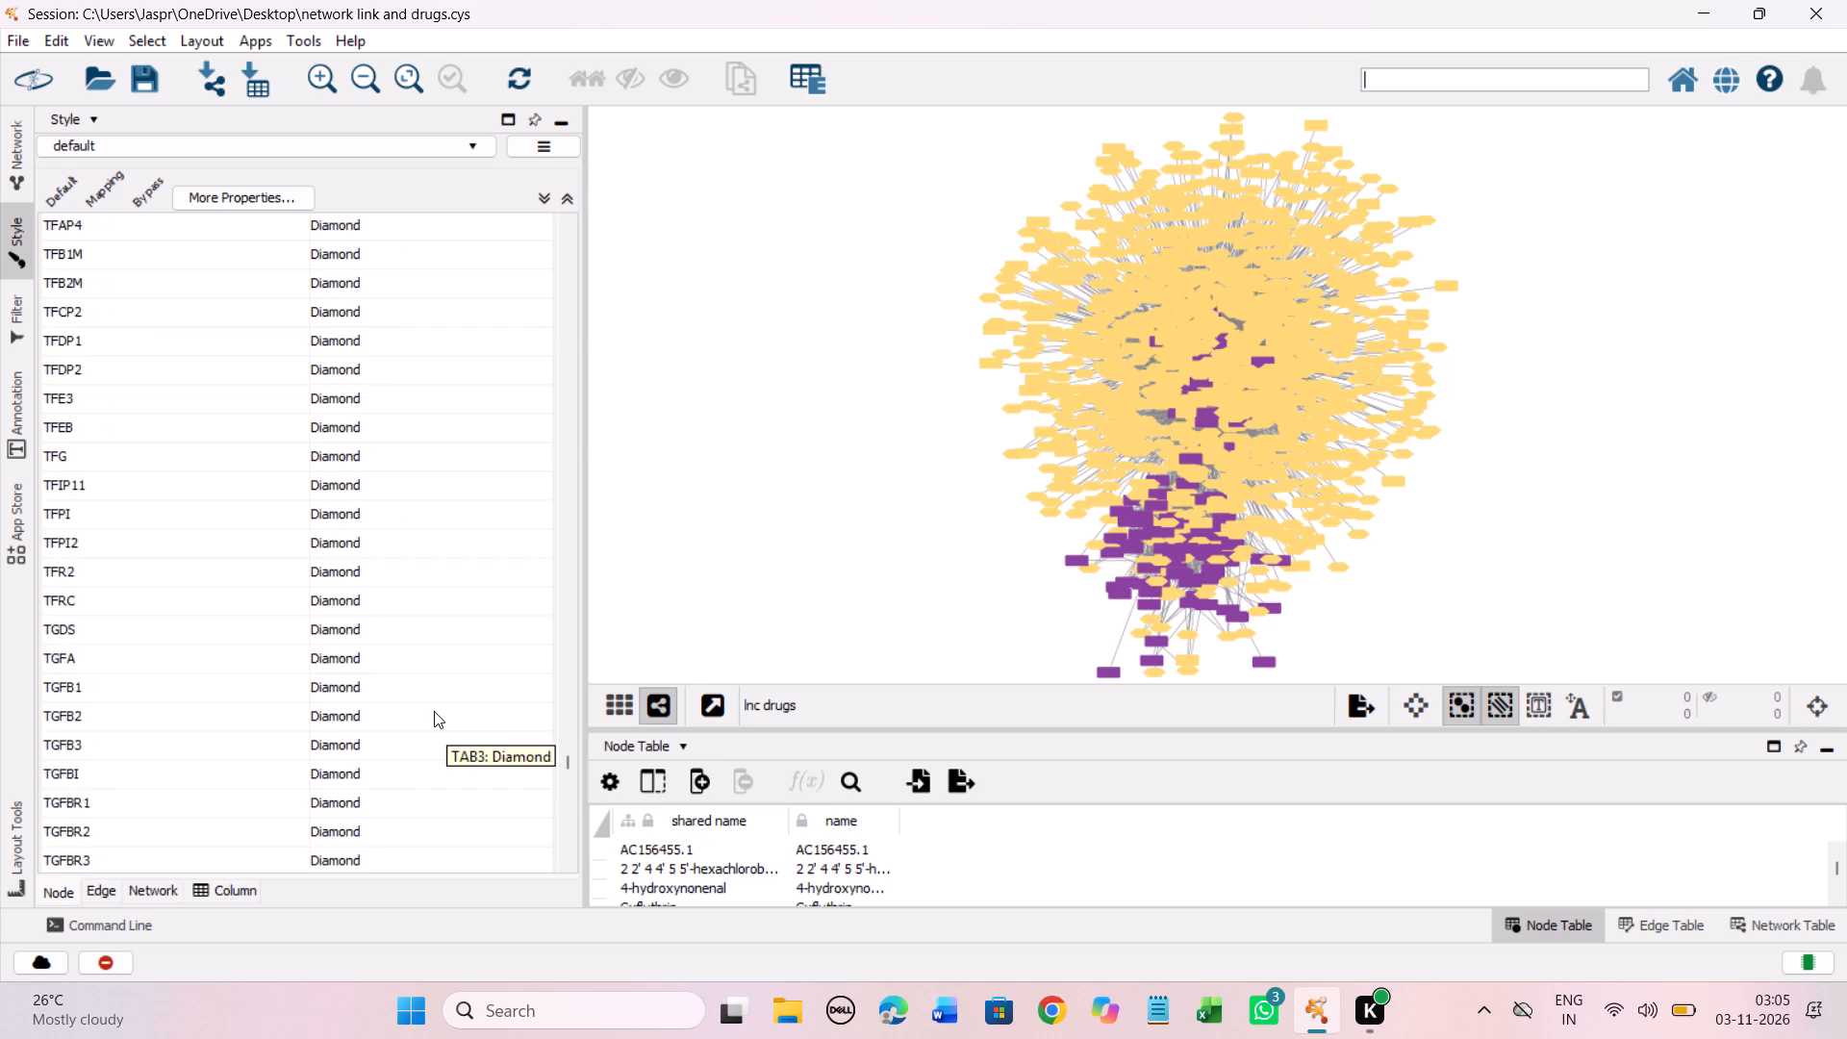
{"action": "scroll", "coordinate": [434, 711], "scroll_direction": "down", "scroll_amount": 4}
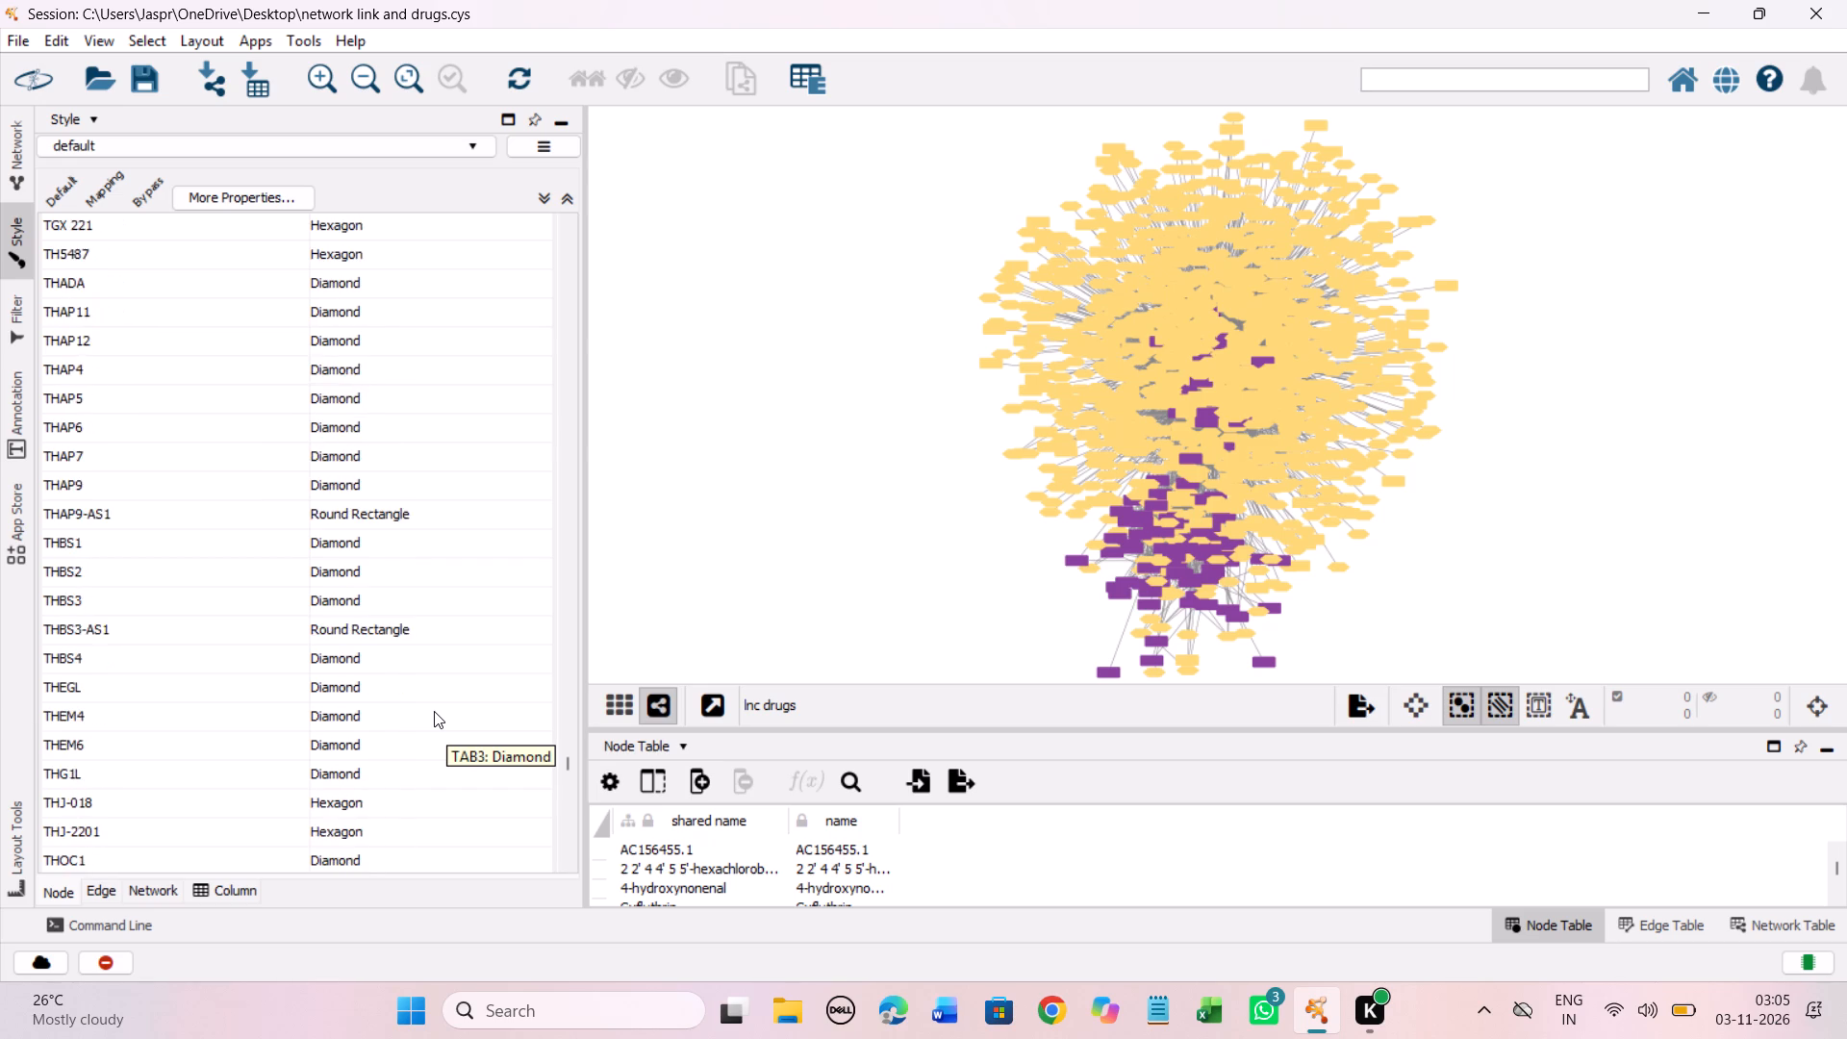
{"action": "scroll", "coordinate": [434, 711], "scroll_direction": "down", "scroll_amount": 4}
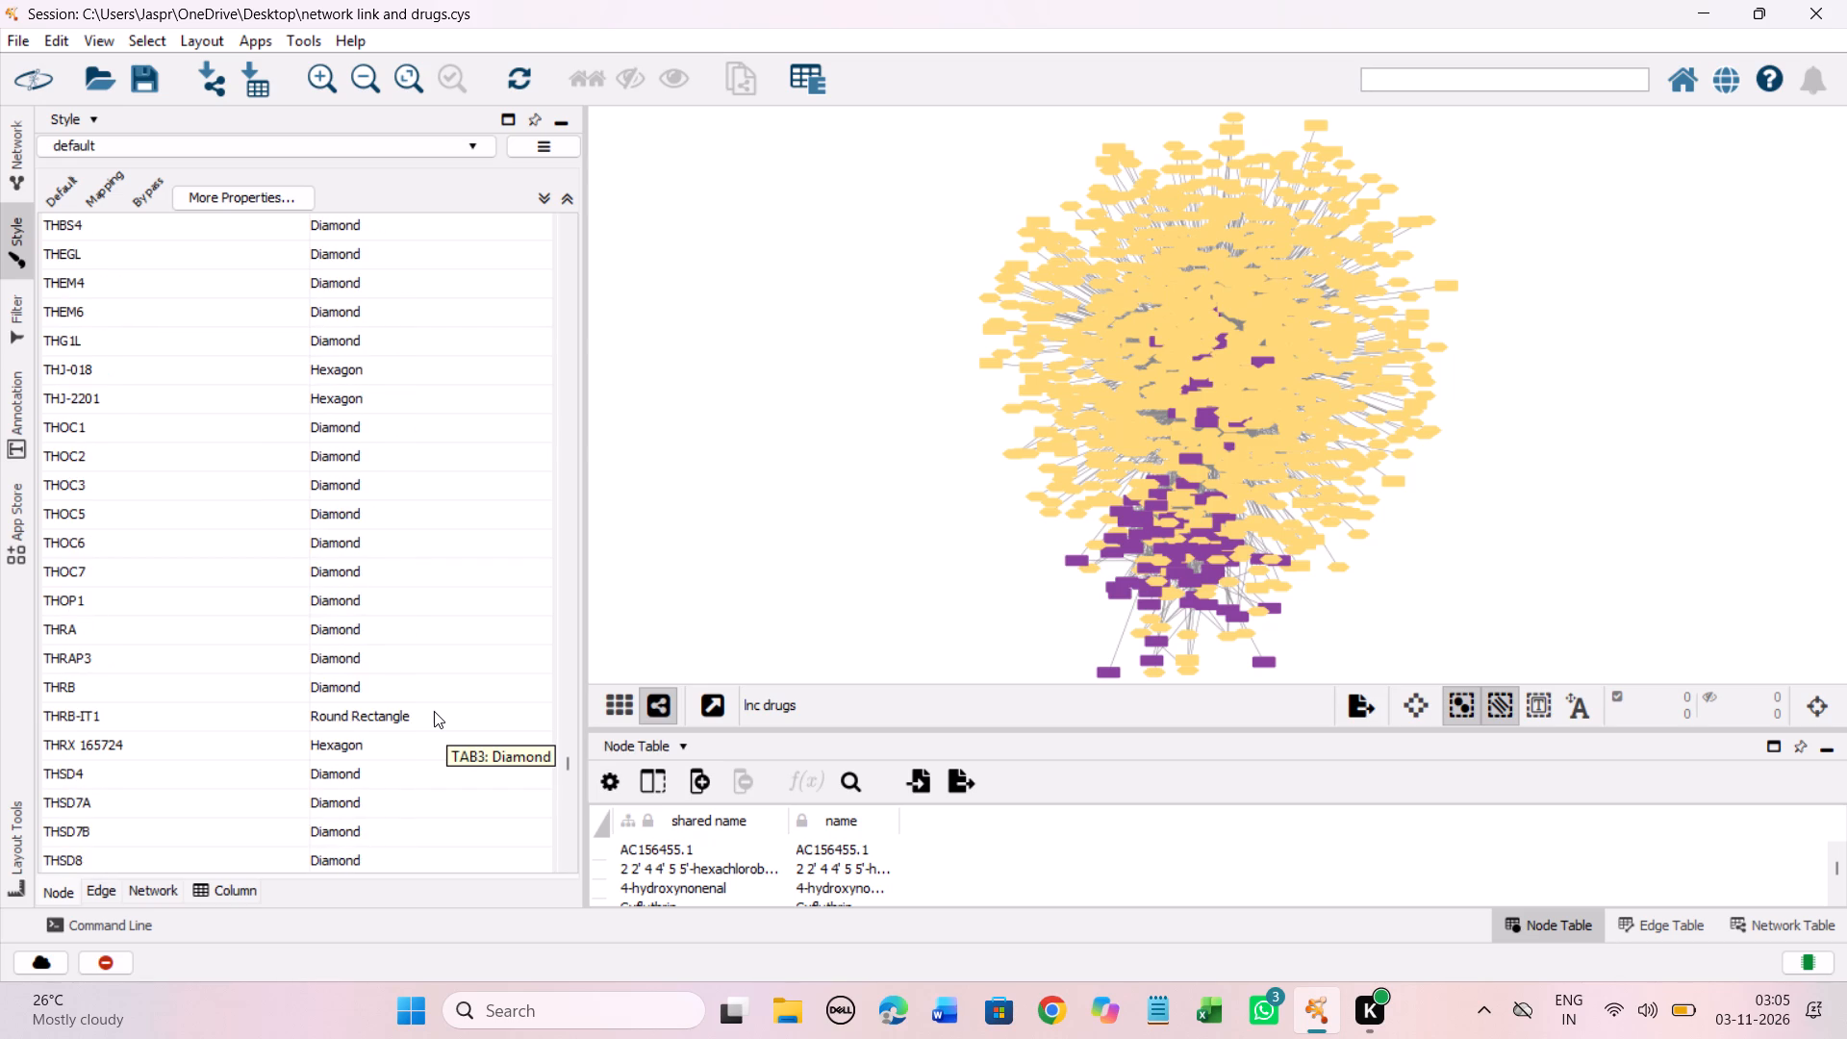
{"action": "scroll", "coordinate": [434, 711], "scroll_direction": "down", "scroll_amount": 4}
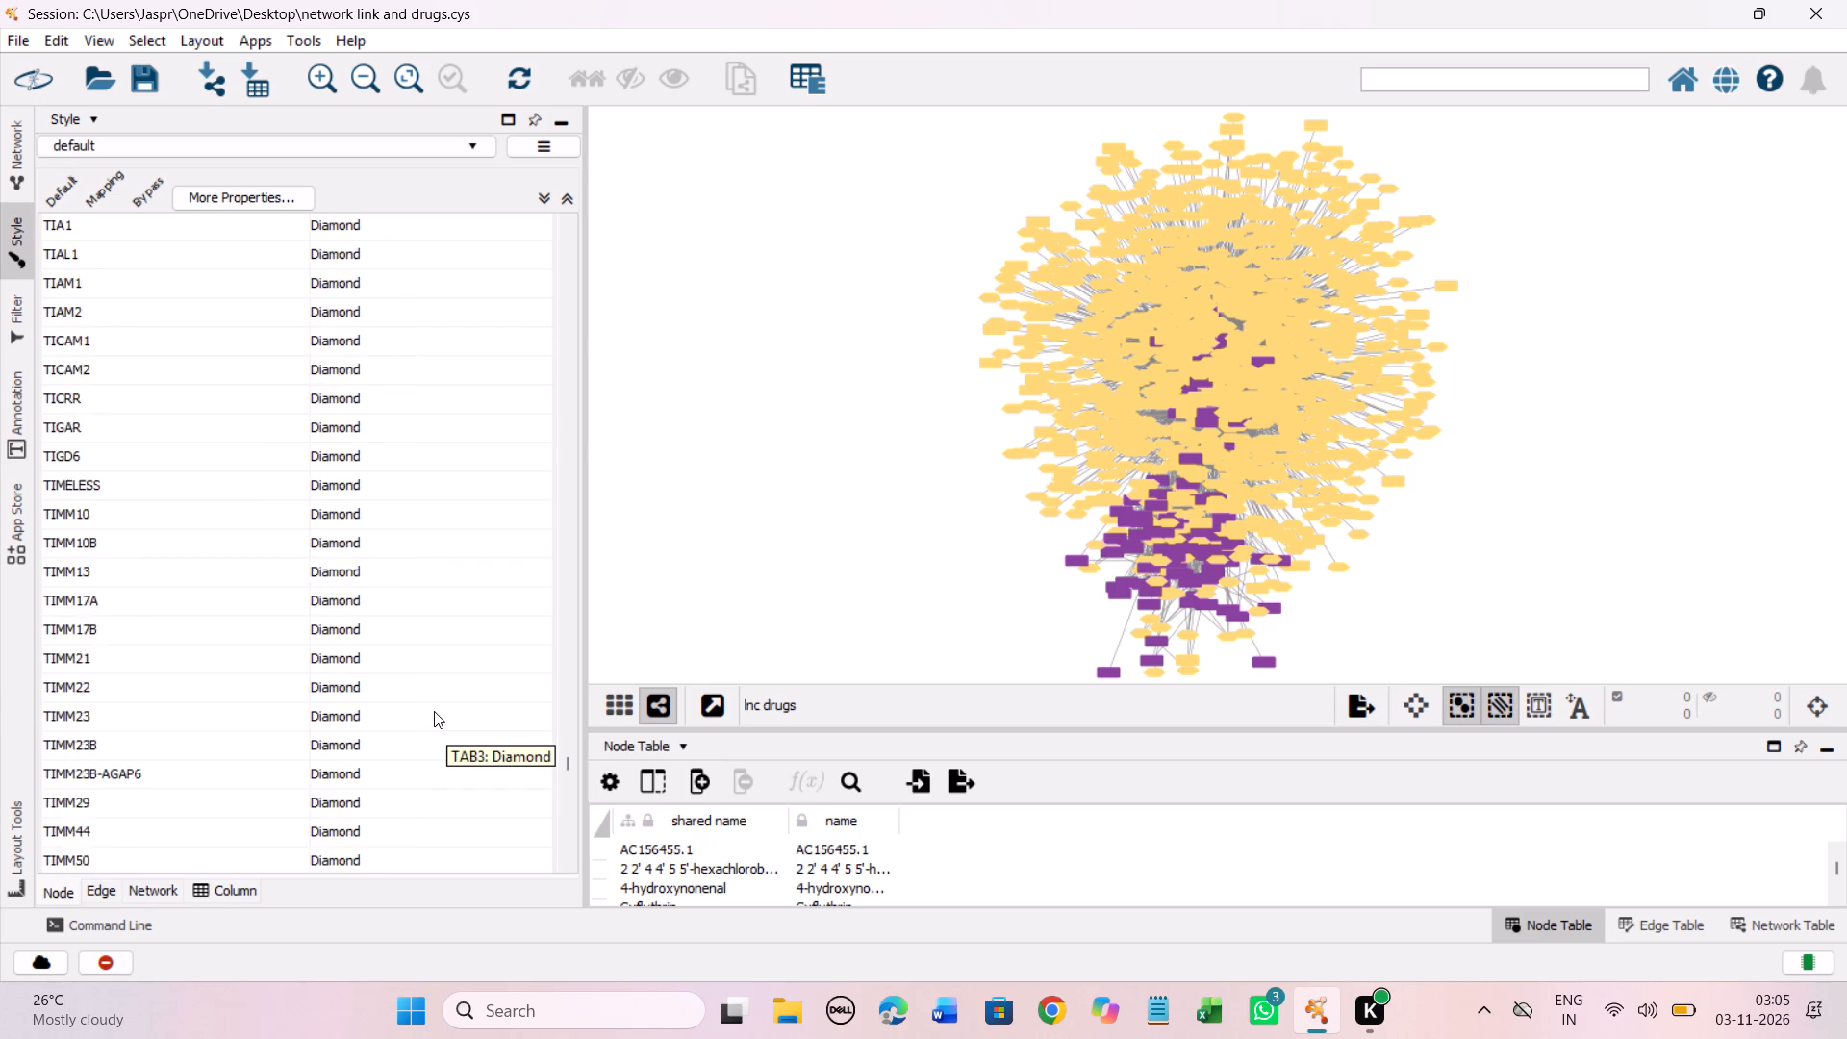
{"action": "scroll", "coordinate": [434, 711], "scroll_direction": "down", "scroll_amount": 4}
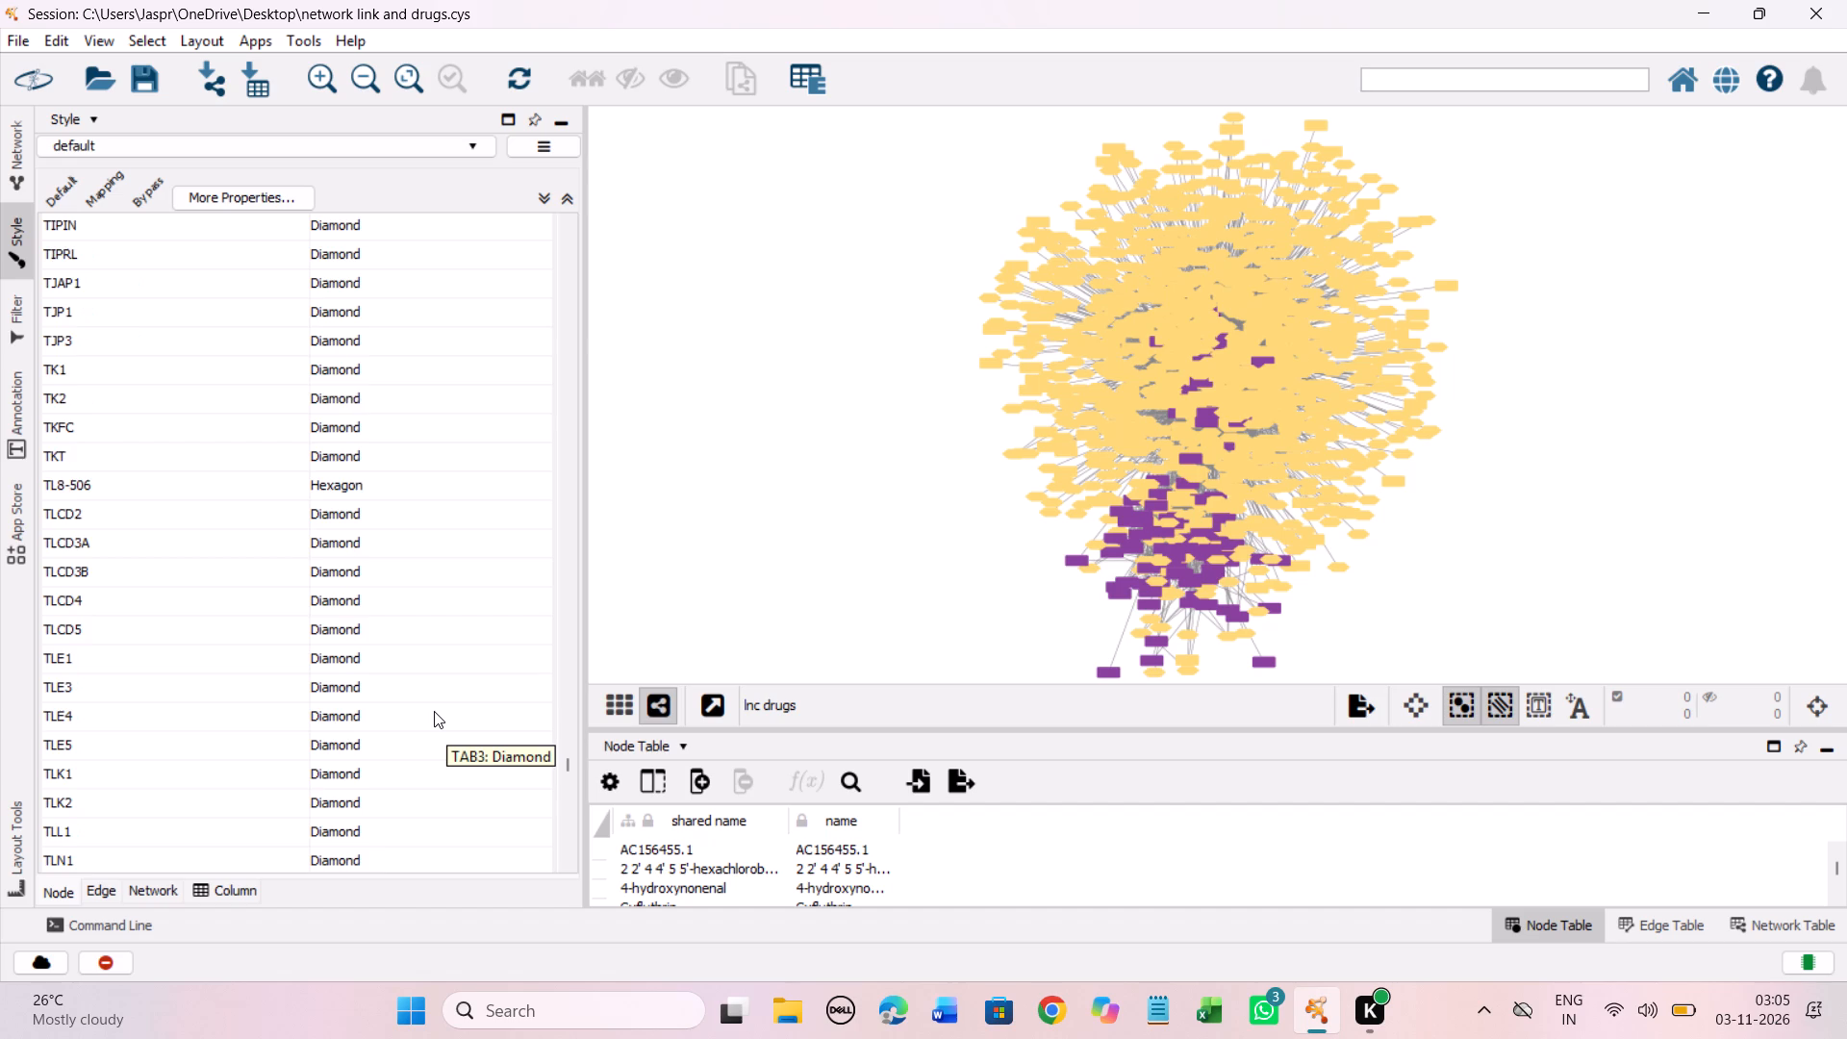
{"action": "scroll", "coordinate": [434, 711], "scroll_direction": "down", "scroll_amount": 4}
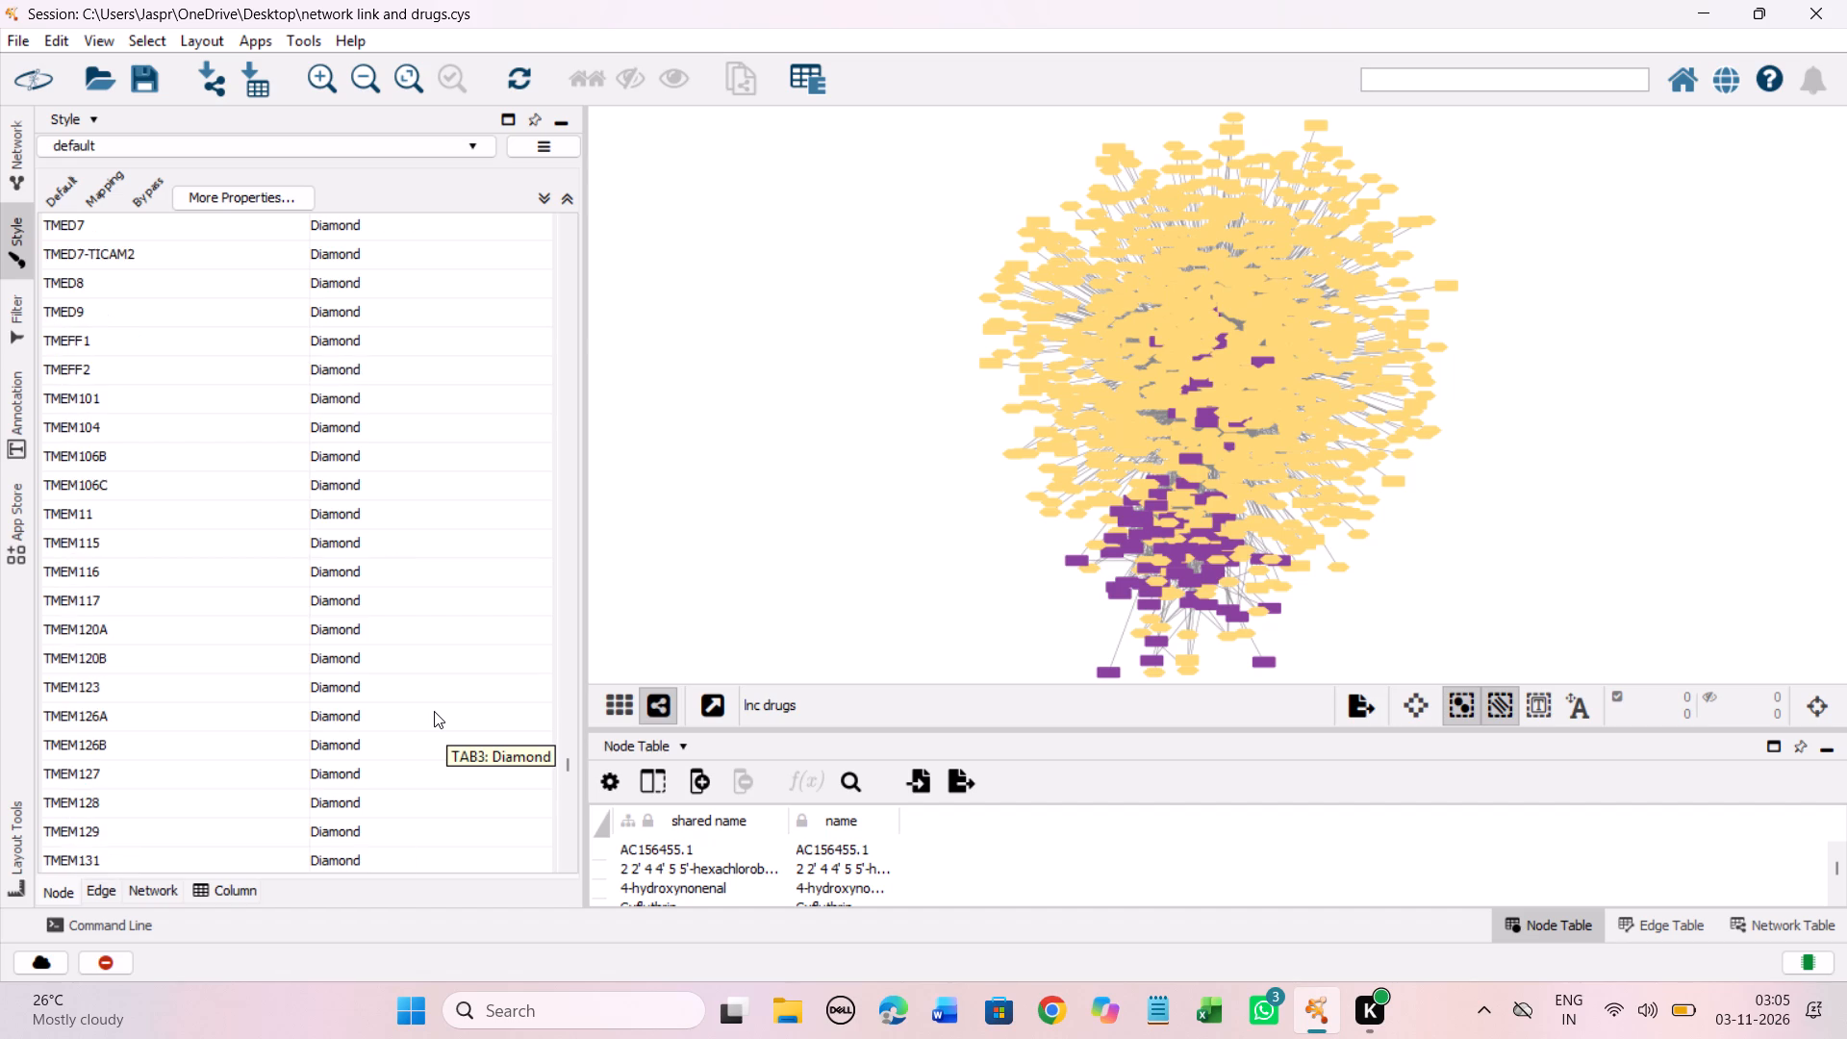
{"action": "scroll", "coordinate": [434, 711], "scroll_direction": "down", "scroll_amount": 3}
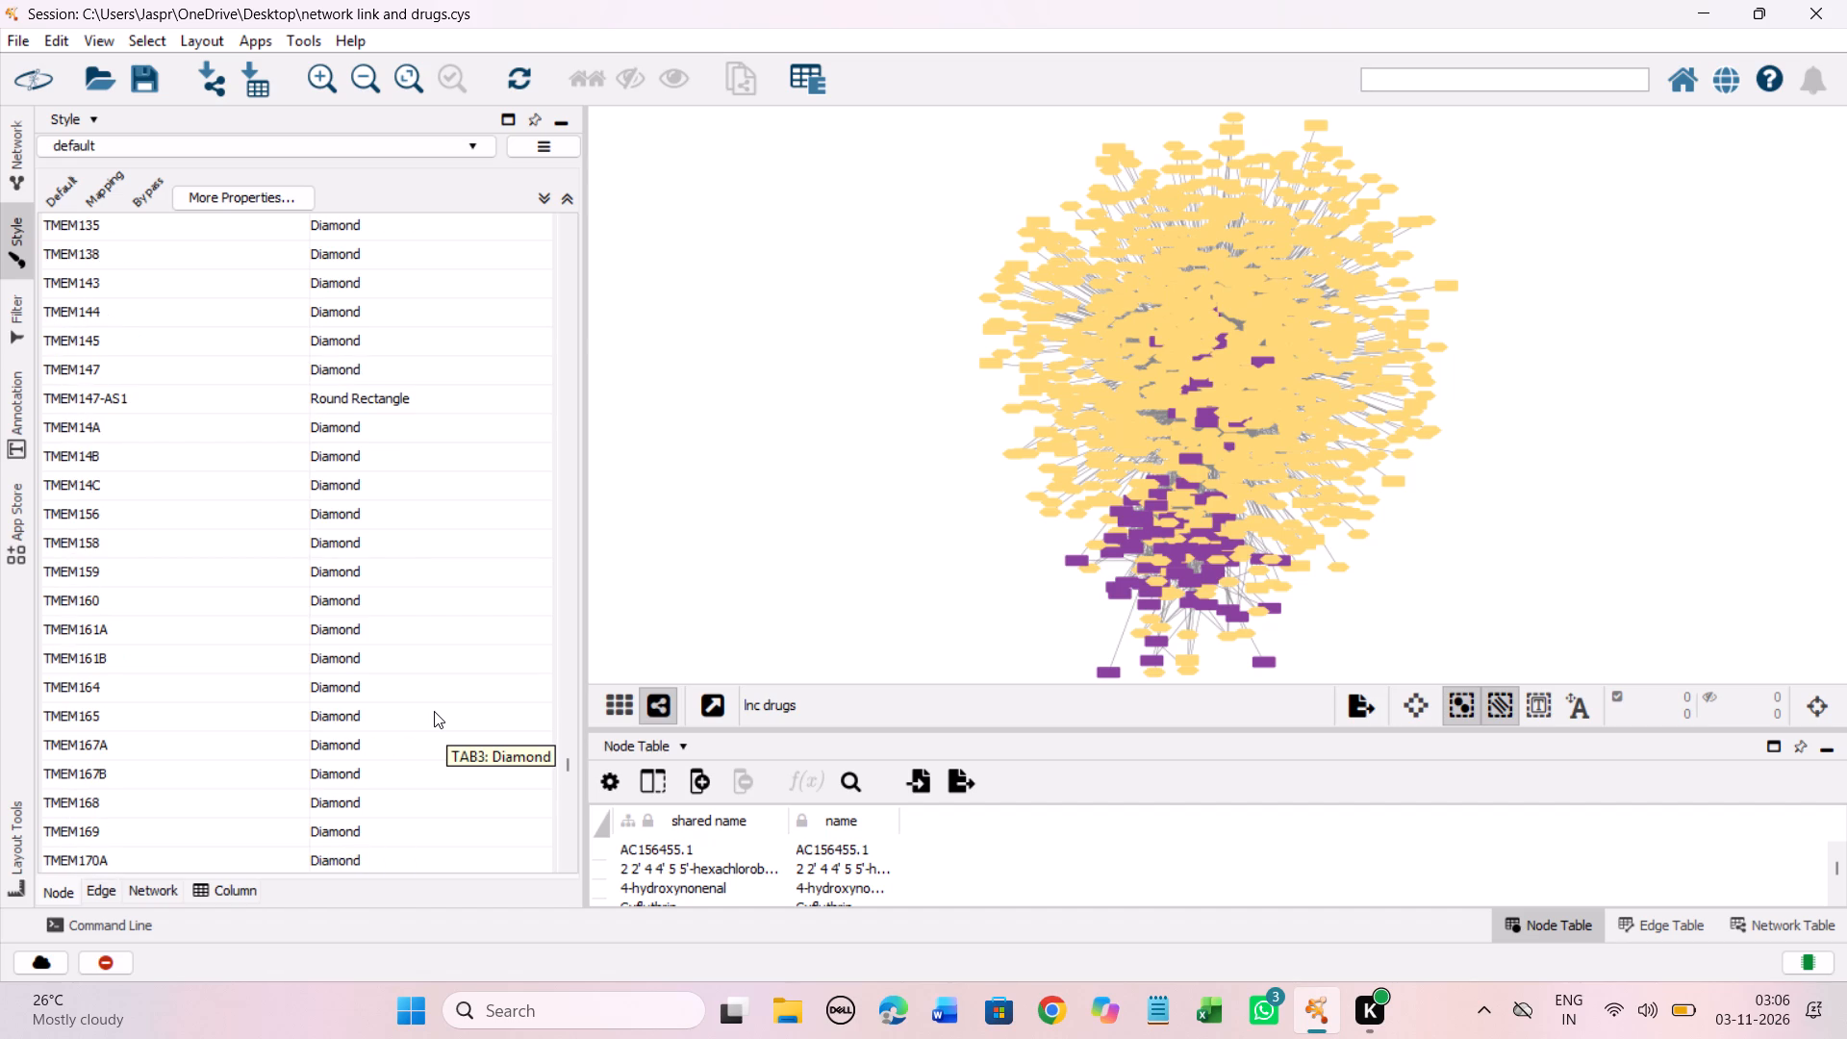
{"action": "scroll", "coordinate": [434, 711], "scroll_direction": "down", "scroll_amount": 6}
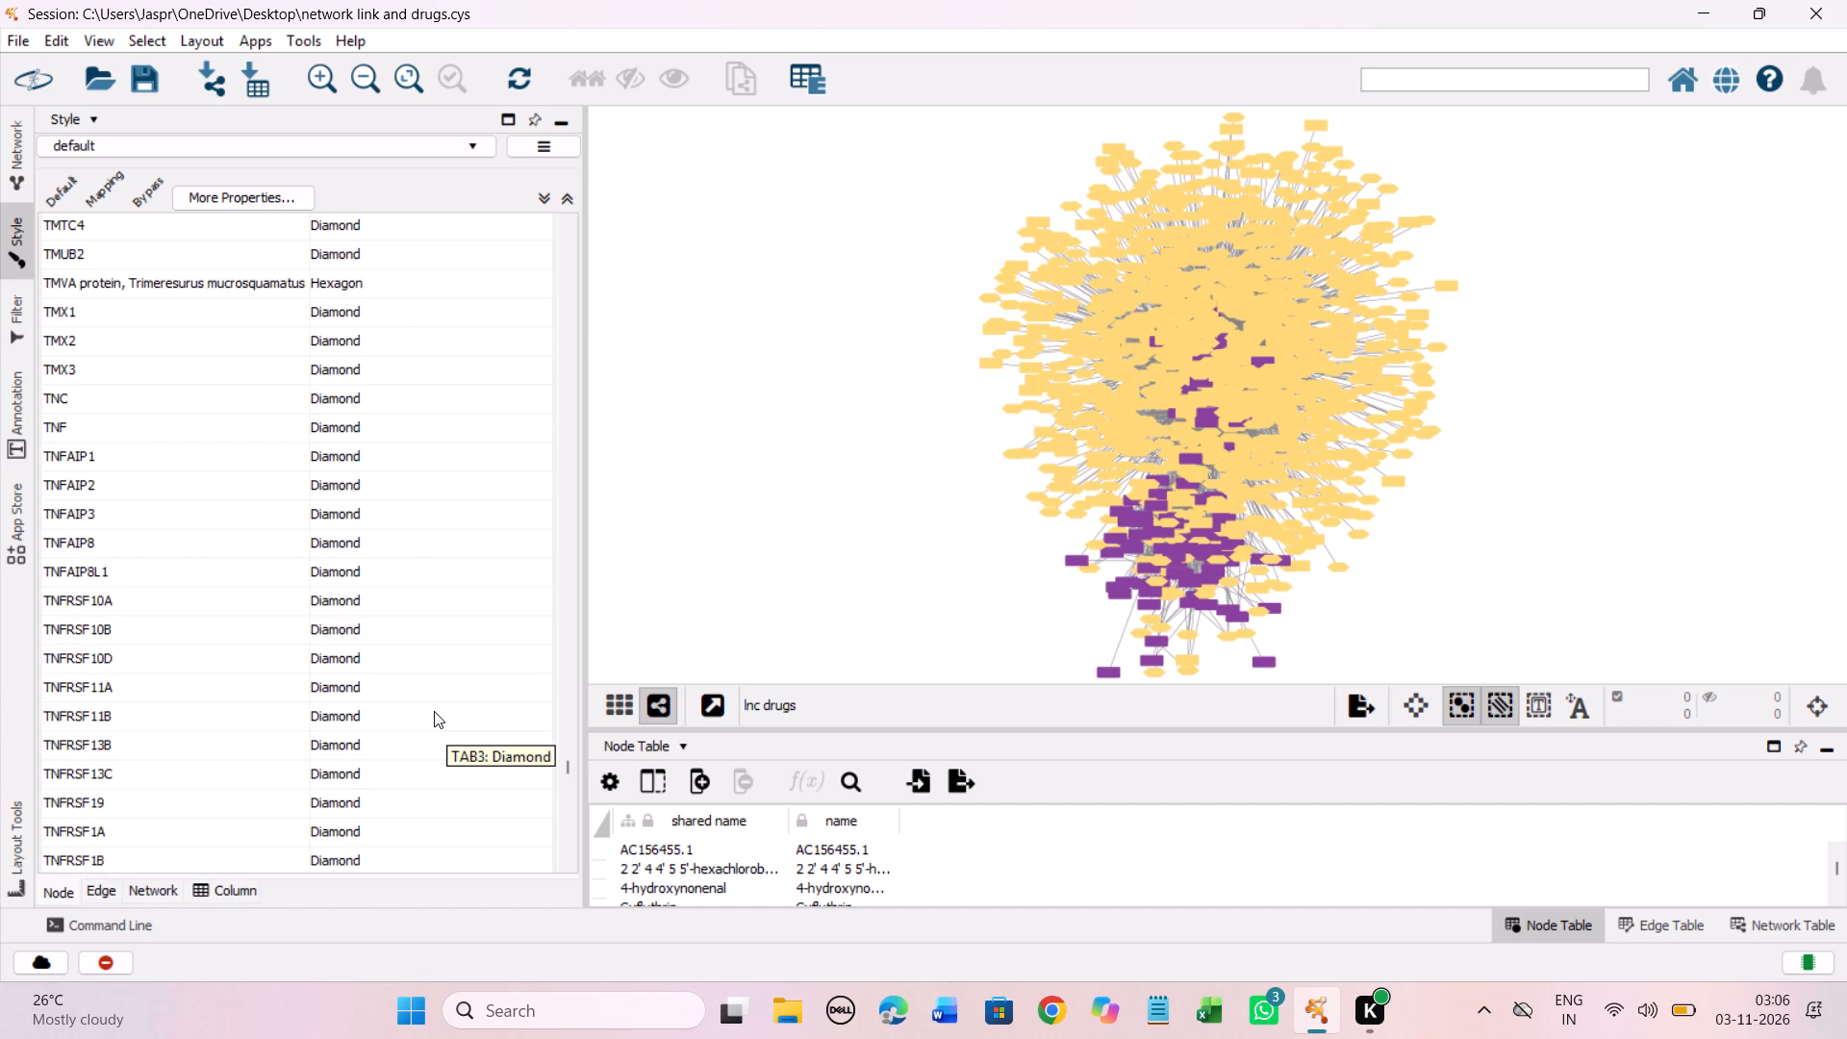
{"action": "scroll", "coordinate": [434, 711], "scroll_direction": "down", "scroll_amount": 4}
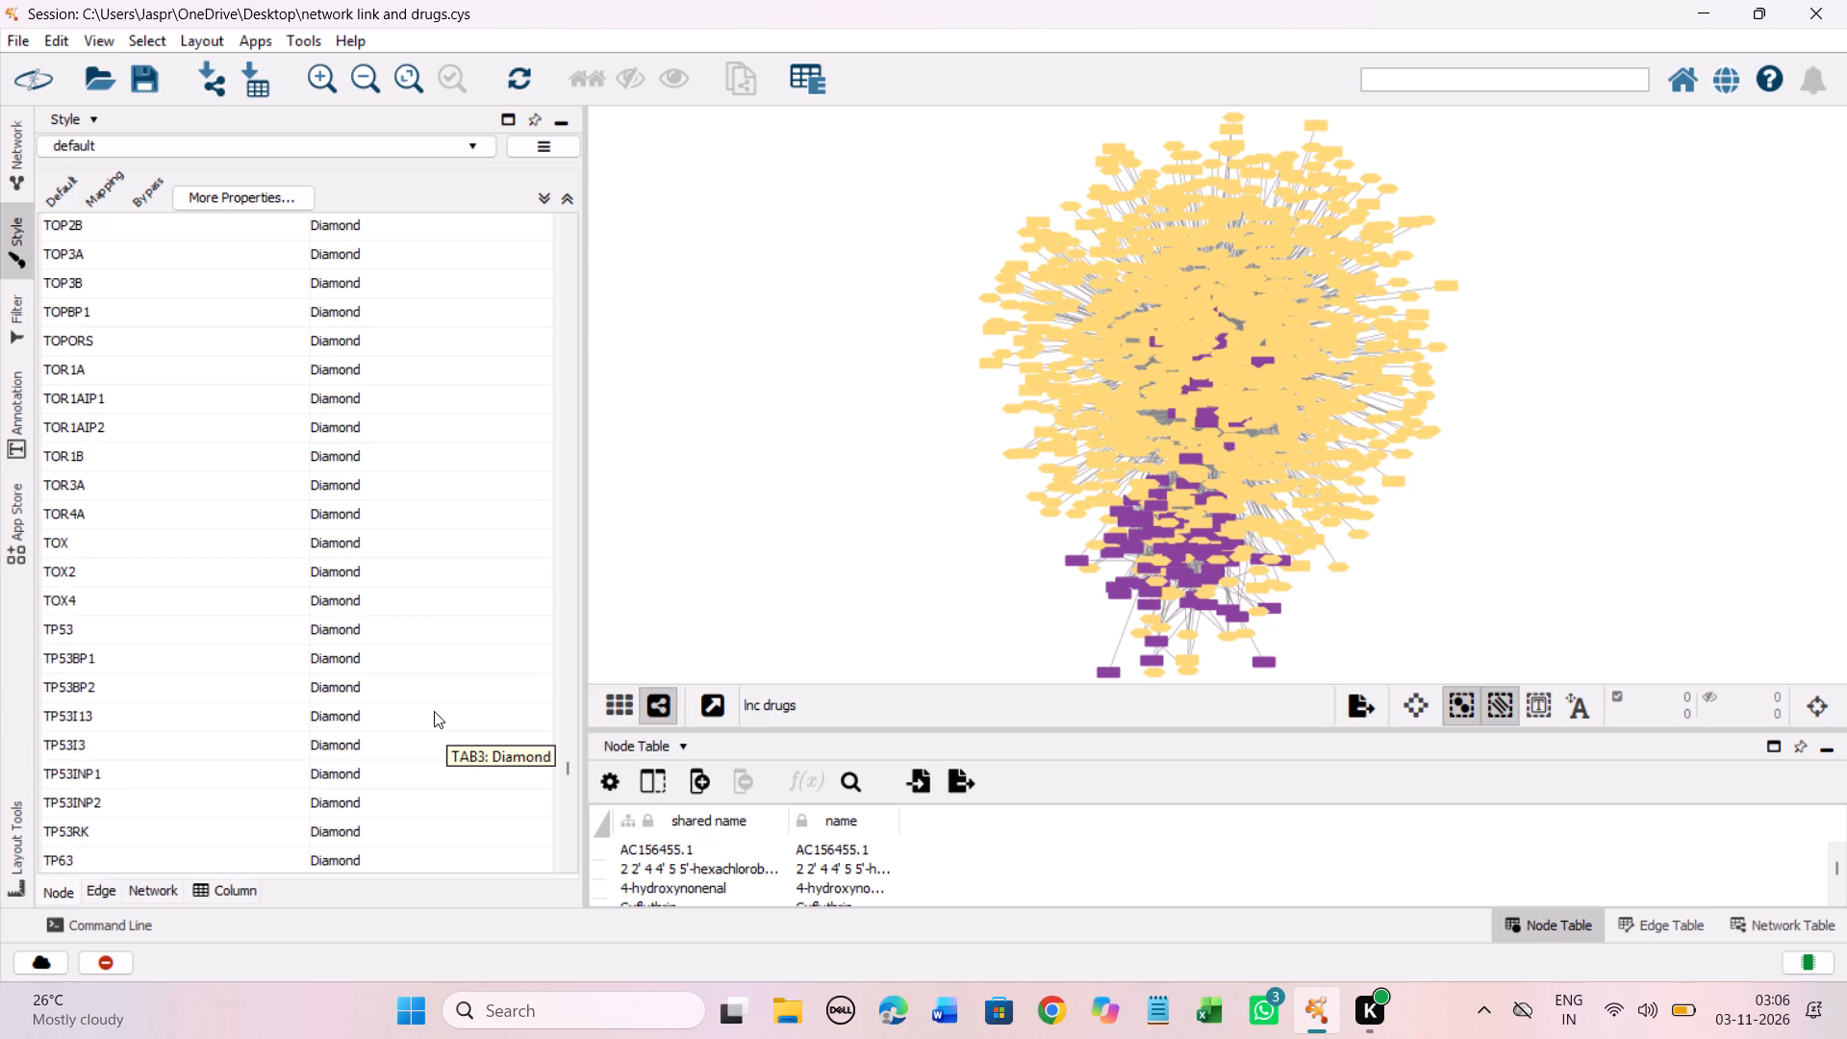
{"action": "scroll", "coordinate": [434, 711], "scroll_direction": "down", "scroll_amount": 4}
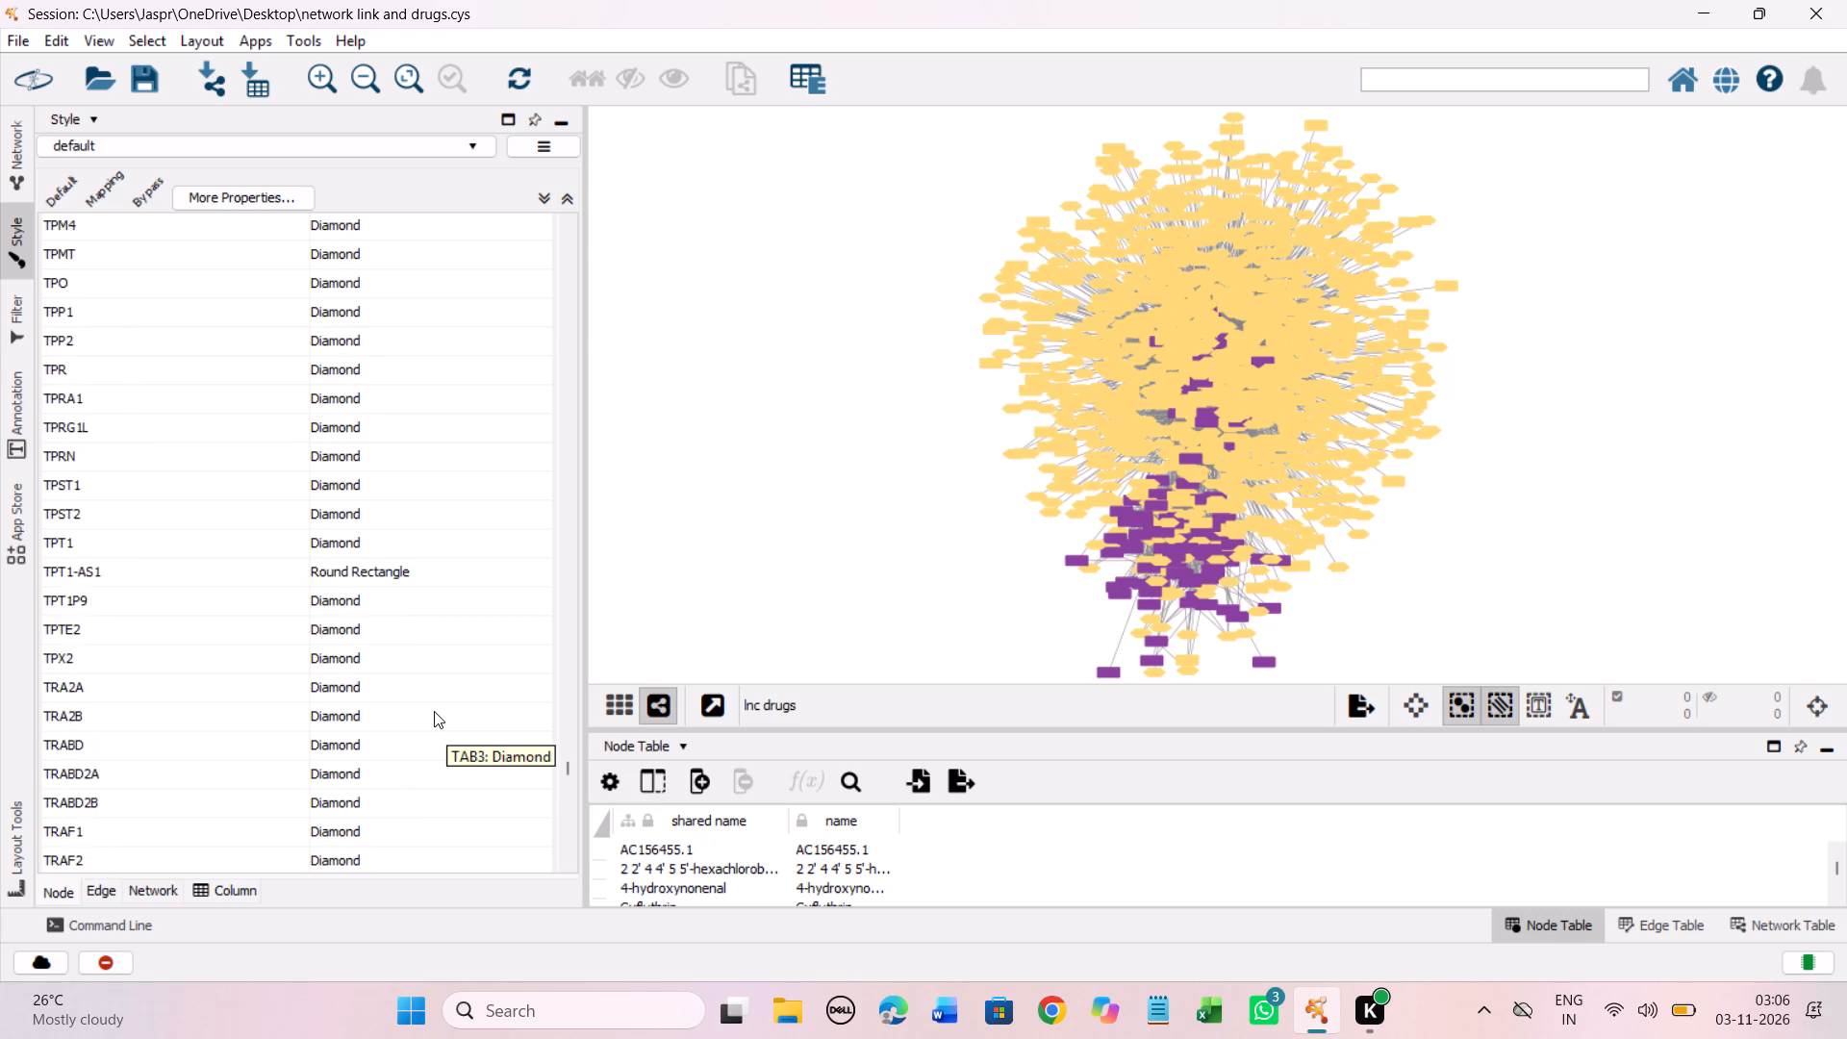
{"action": "scroll", "coordinate": [434, 711], "scroll_direction": "down", "scroll_amount": 4}
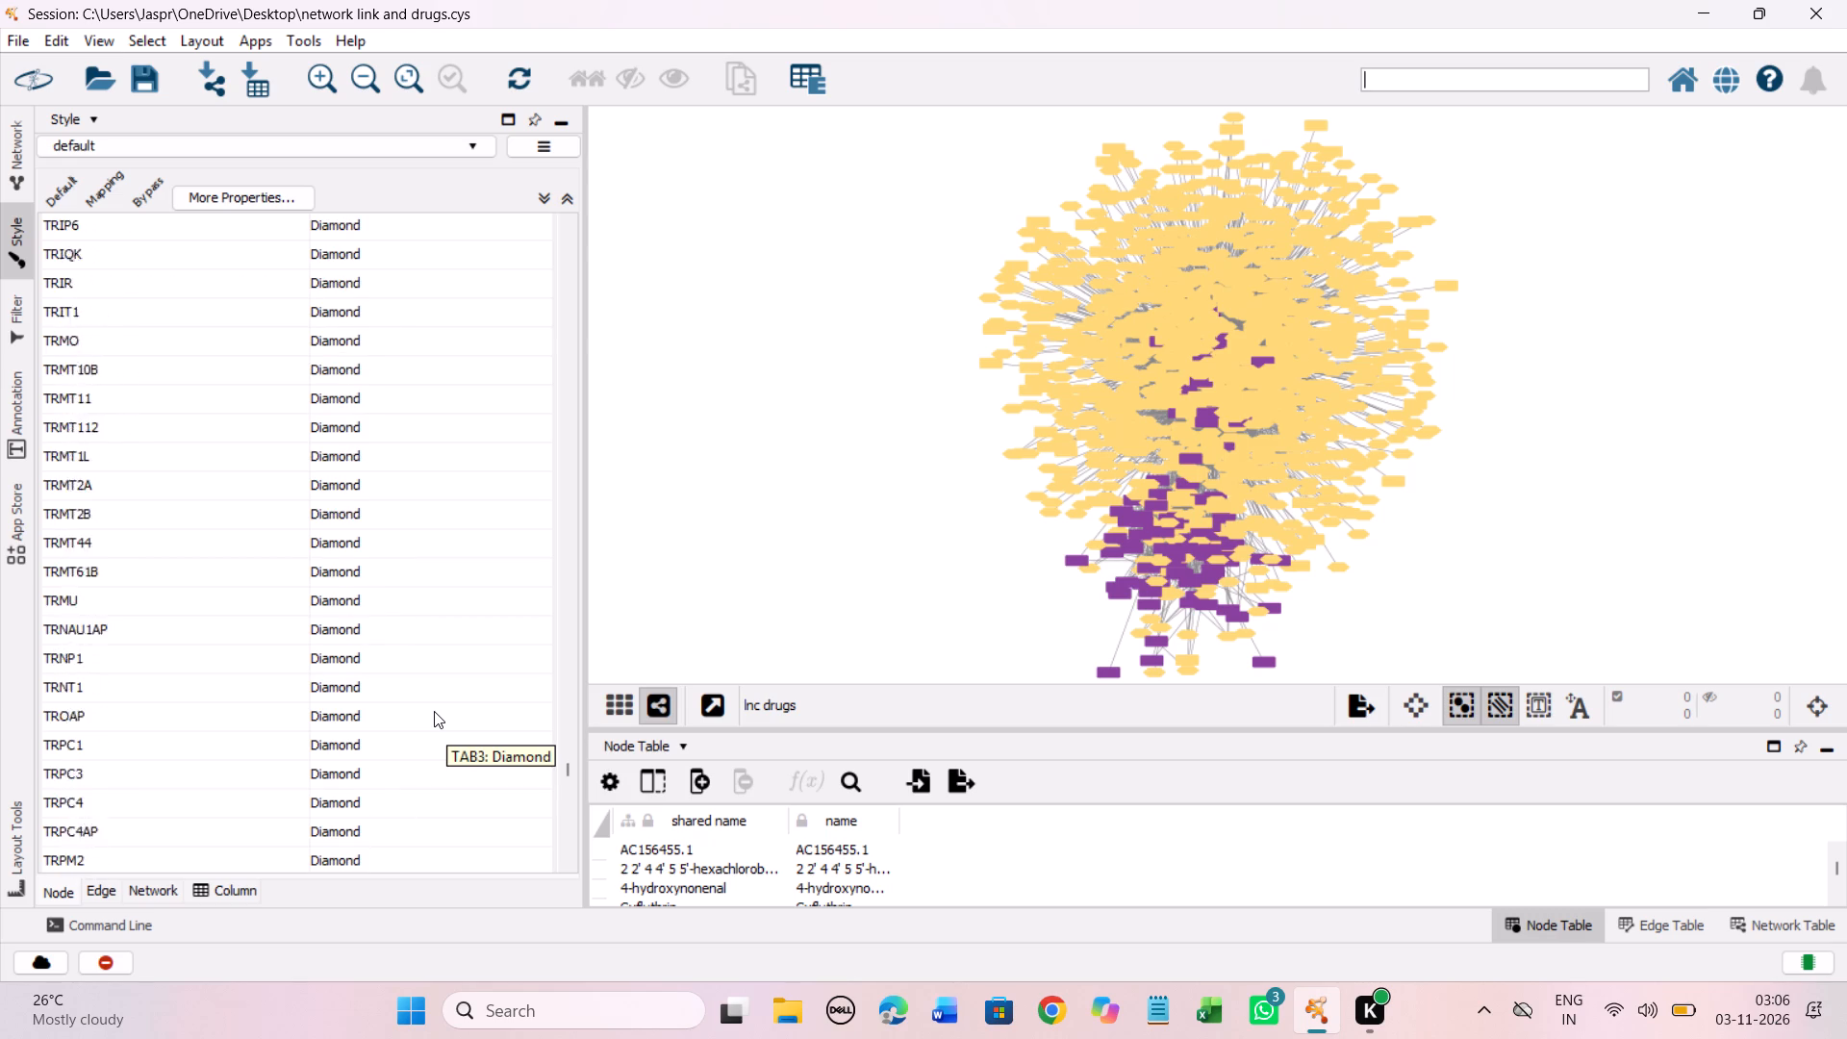
{"action": "scroll", "coordinate": [434, 711], "scroll_direction": "down", "scroll_amount": 2}
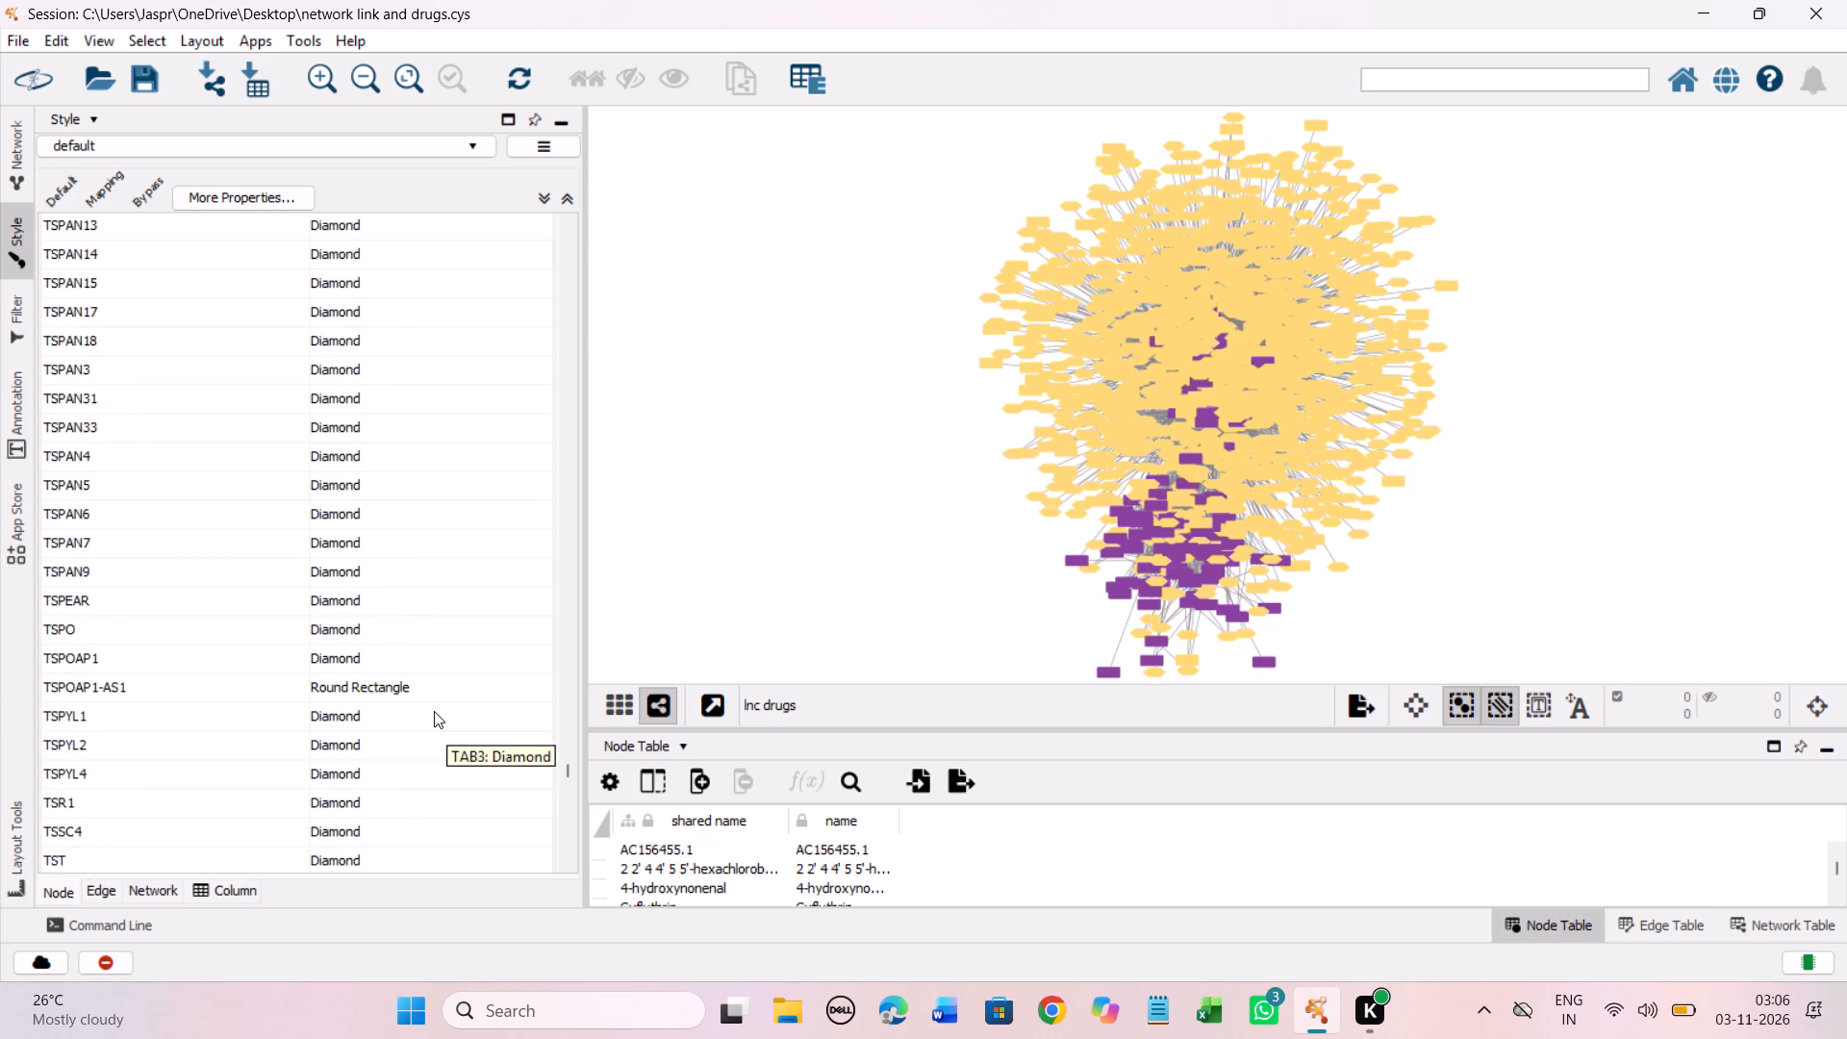
{"action": "scroll", "coordinate": [434, 711], "scroll_direction": "down", "scroll_amount": 4}
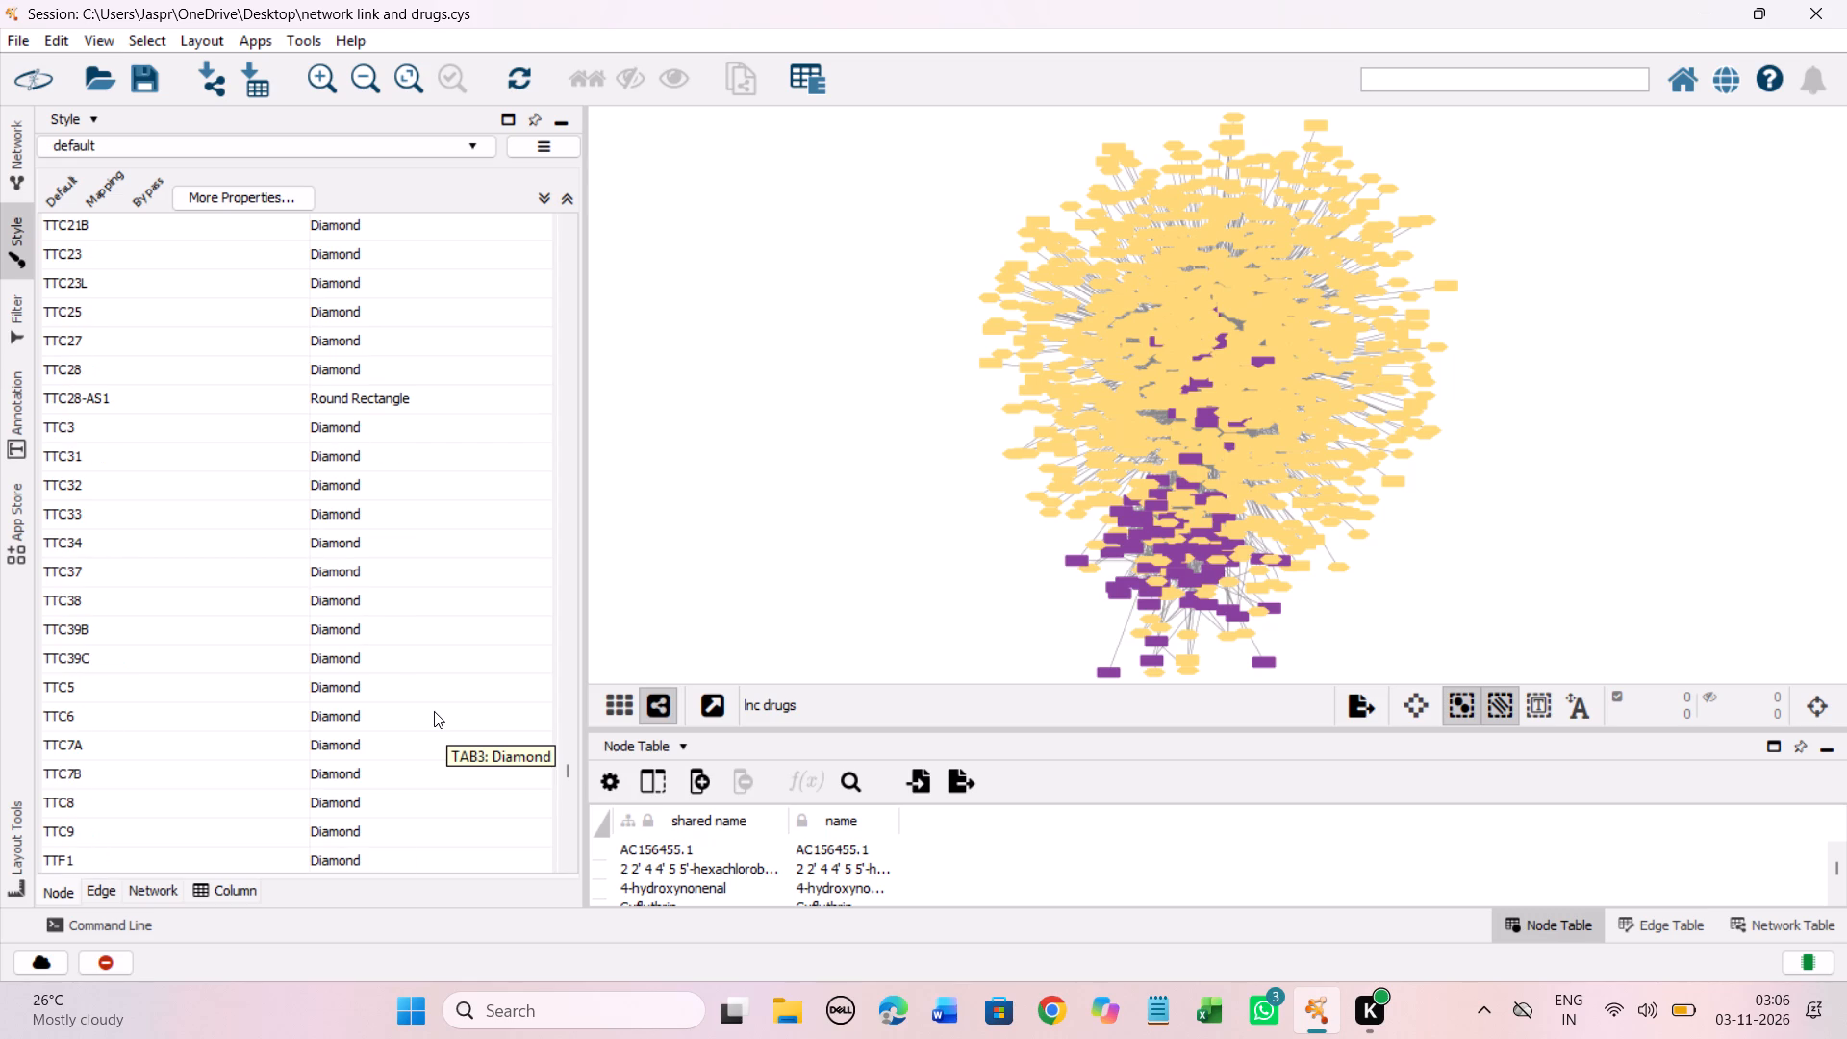
{"action": "scroll", "coordinate": [434, 711], "scroll_direction": "down", "scroll_amount": 4}
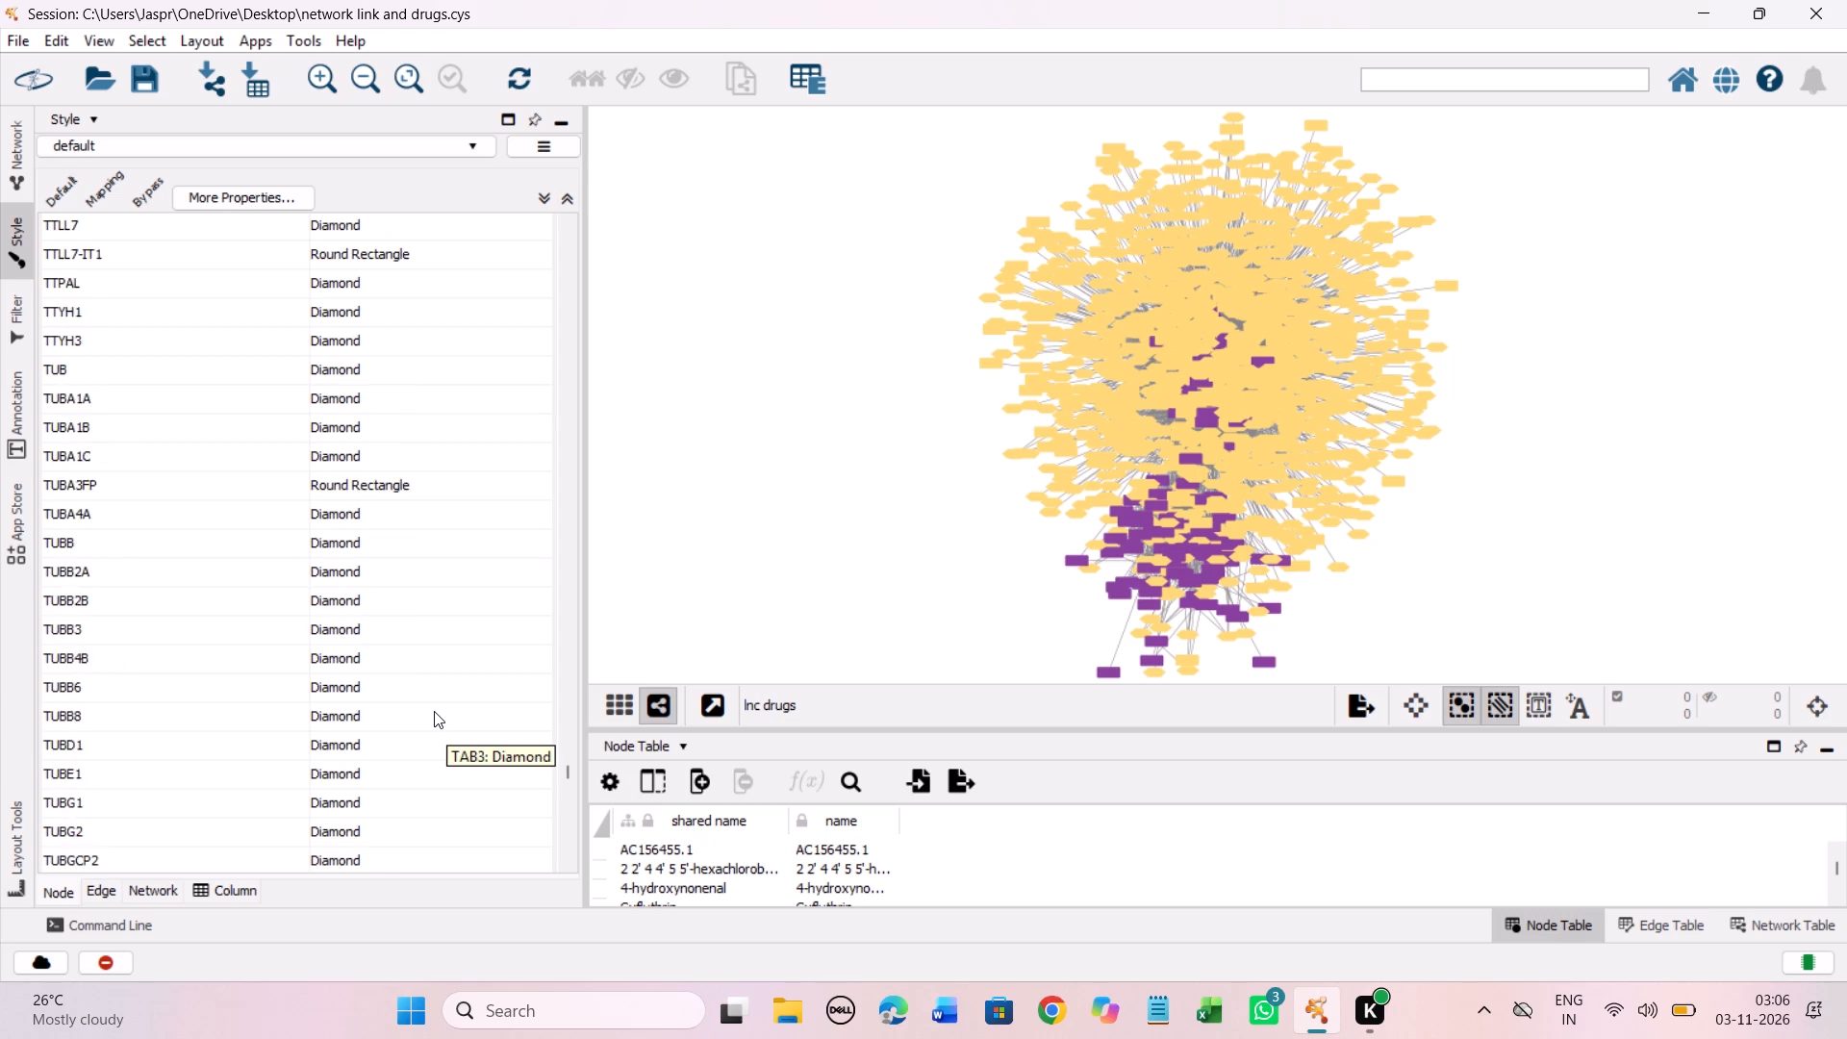
{"action": "scroll", "coordinate": [434, 711], "scroll_direction": "down", "scroll_amount": 3}
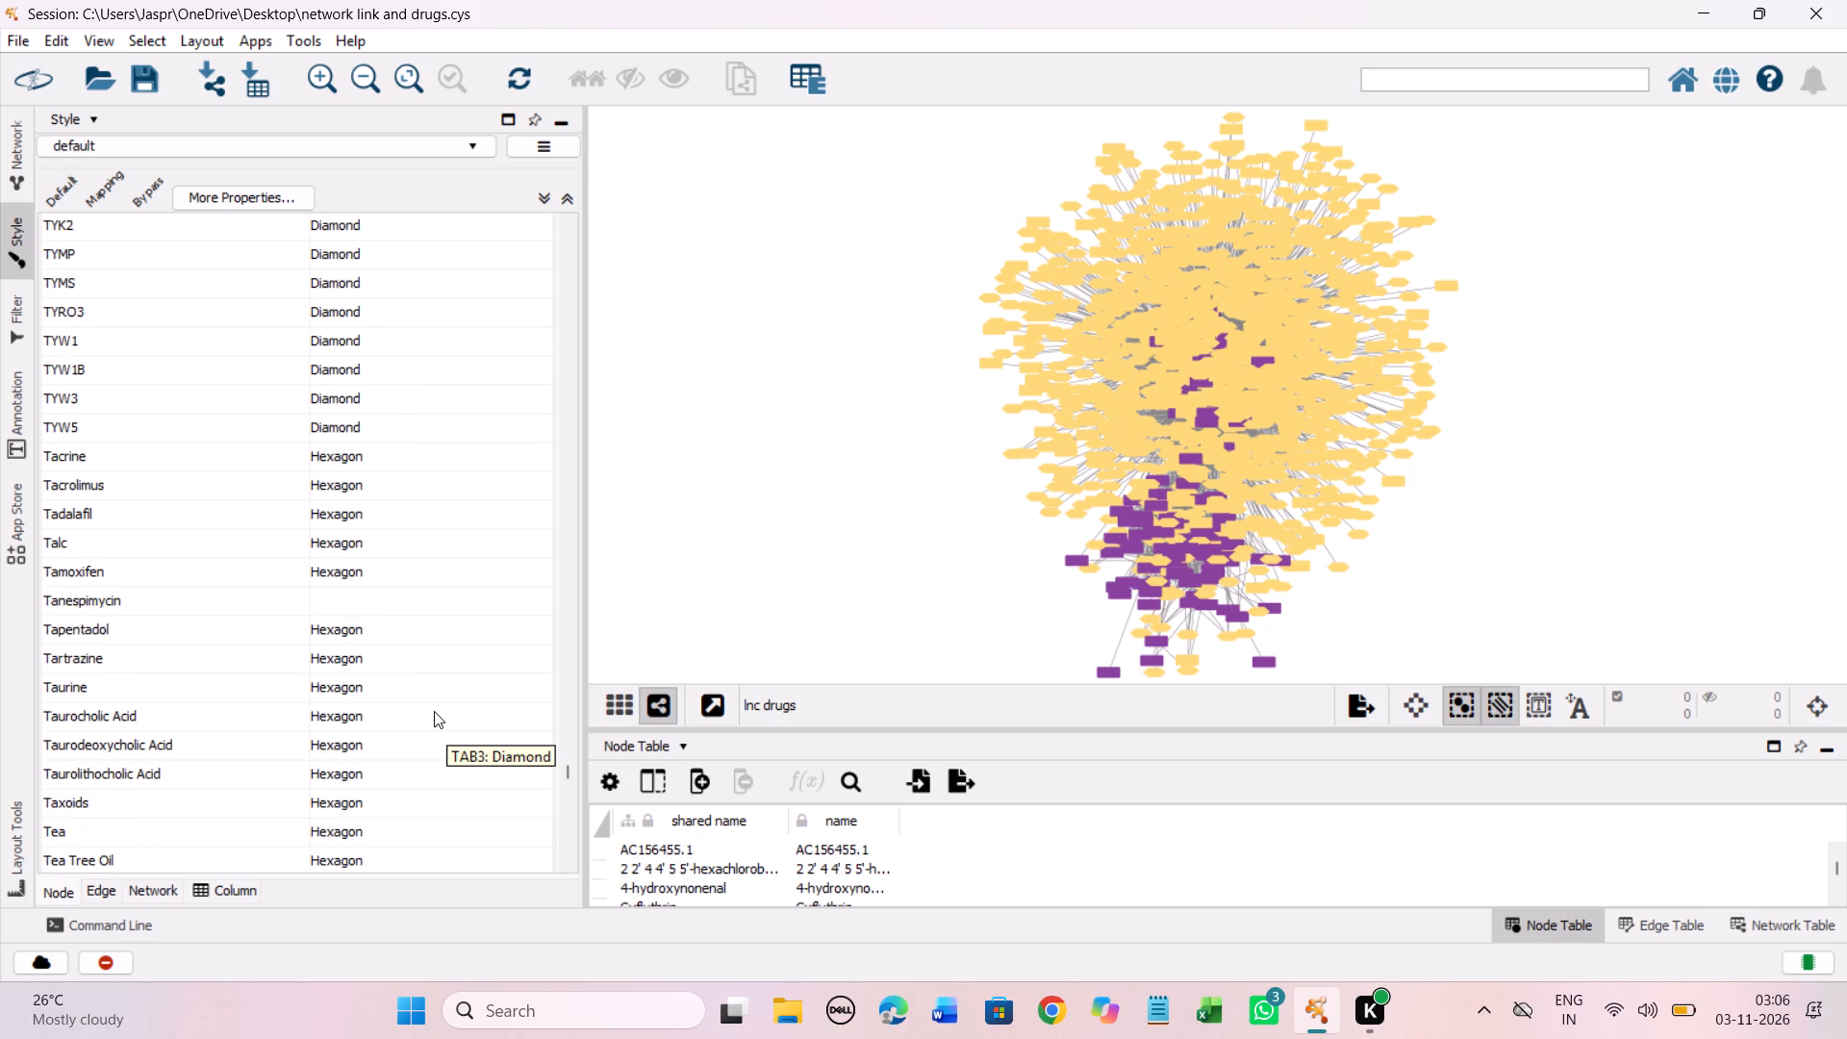
Select the mapping entries from Tamoxifen to U 69593, including Tanespimycin, Tenoxicam and Tyloxapol, and set their node shape to Hexagon.
{"action": "left_click", "coordinate": [339, 565]}
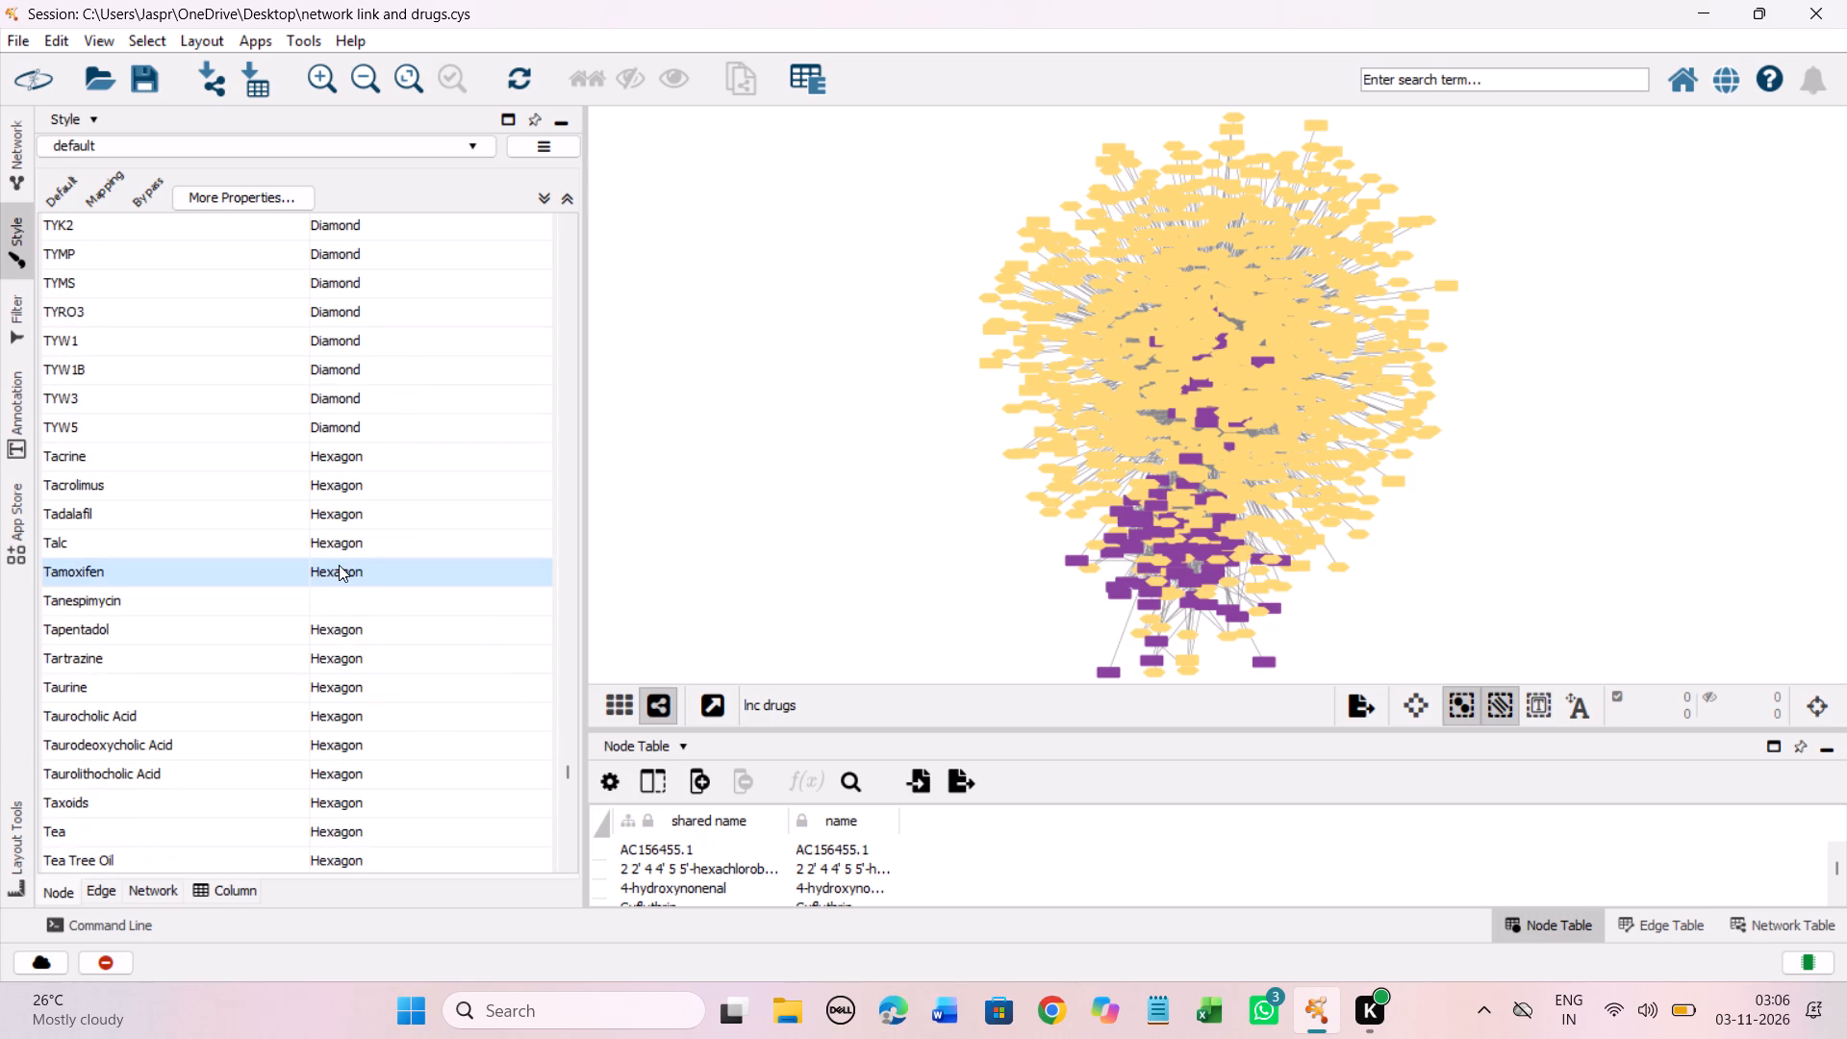
{"action": "scroll", "coordinate": [339, 565], "scroll_direction": "down", "scroll_amount": 2}
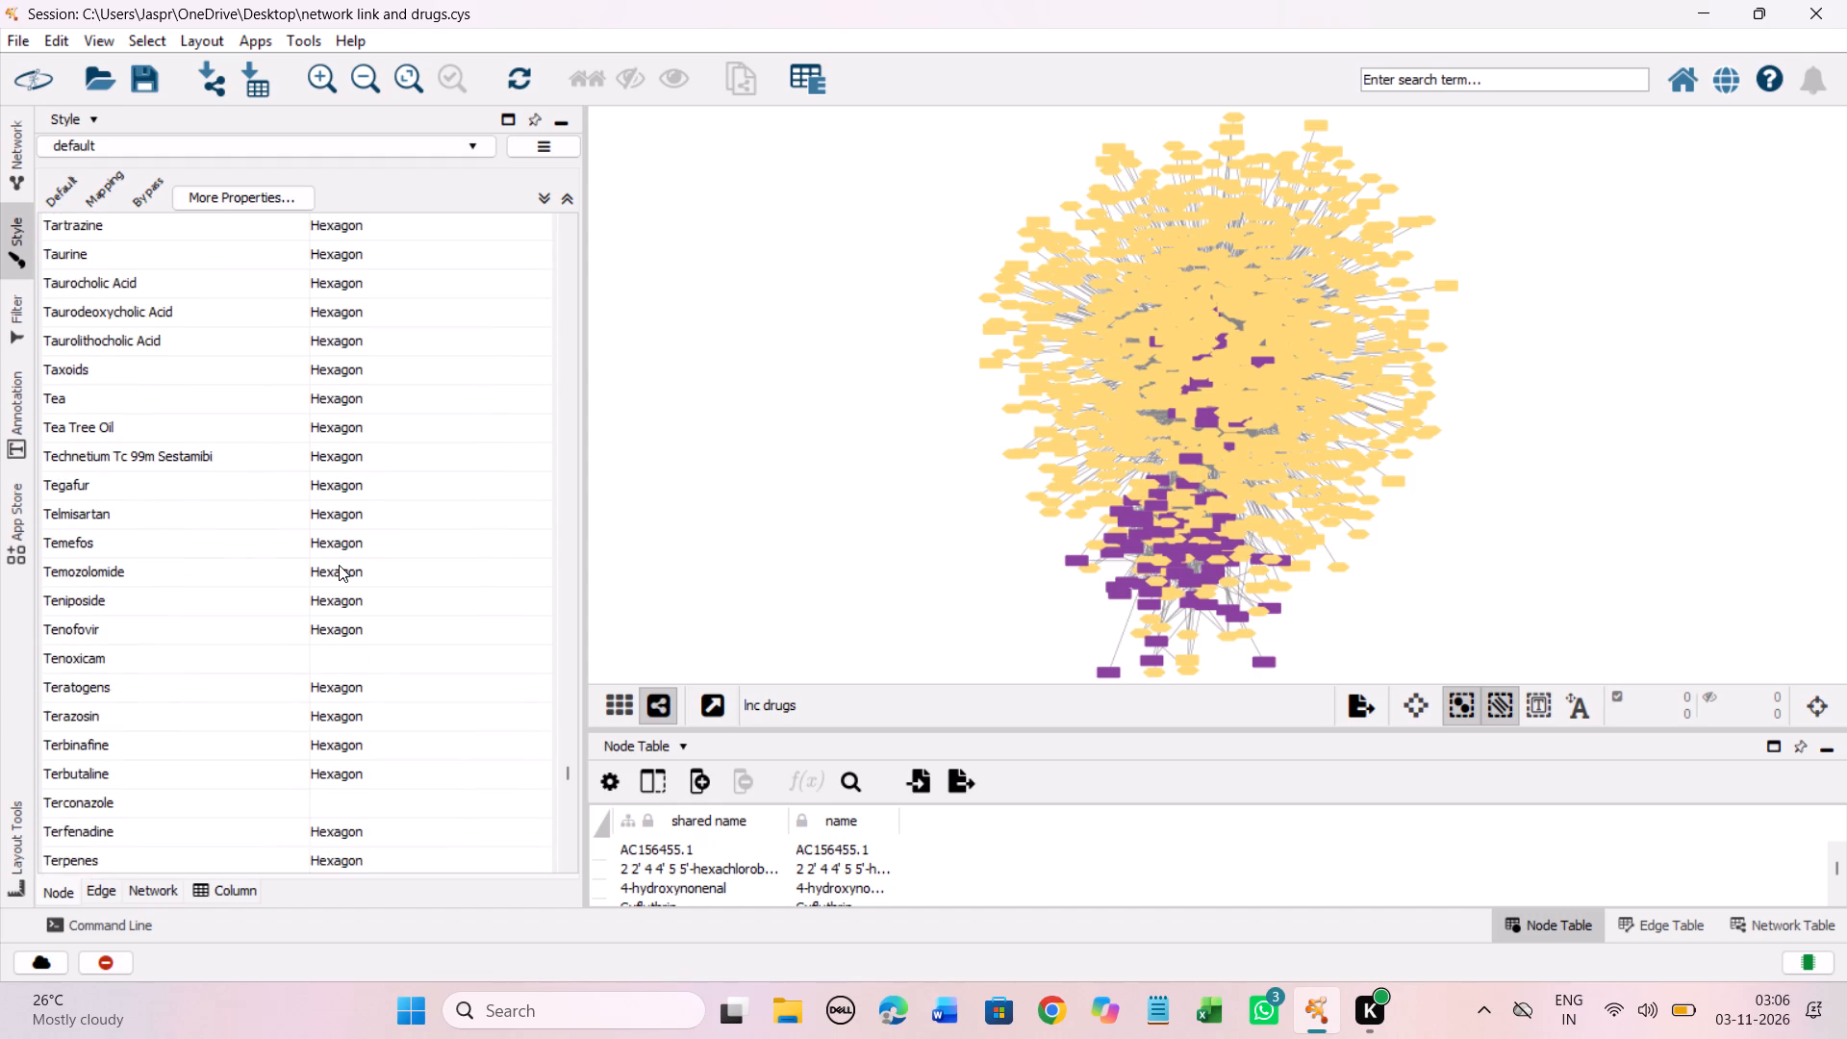
{"action": "scroll", "coordinate": [339, 565], "scroll_direction": "down", "scroll_amount": 4}
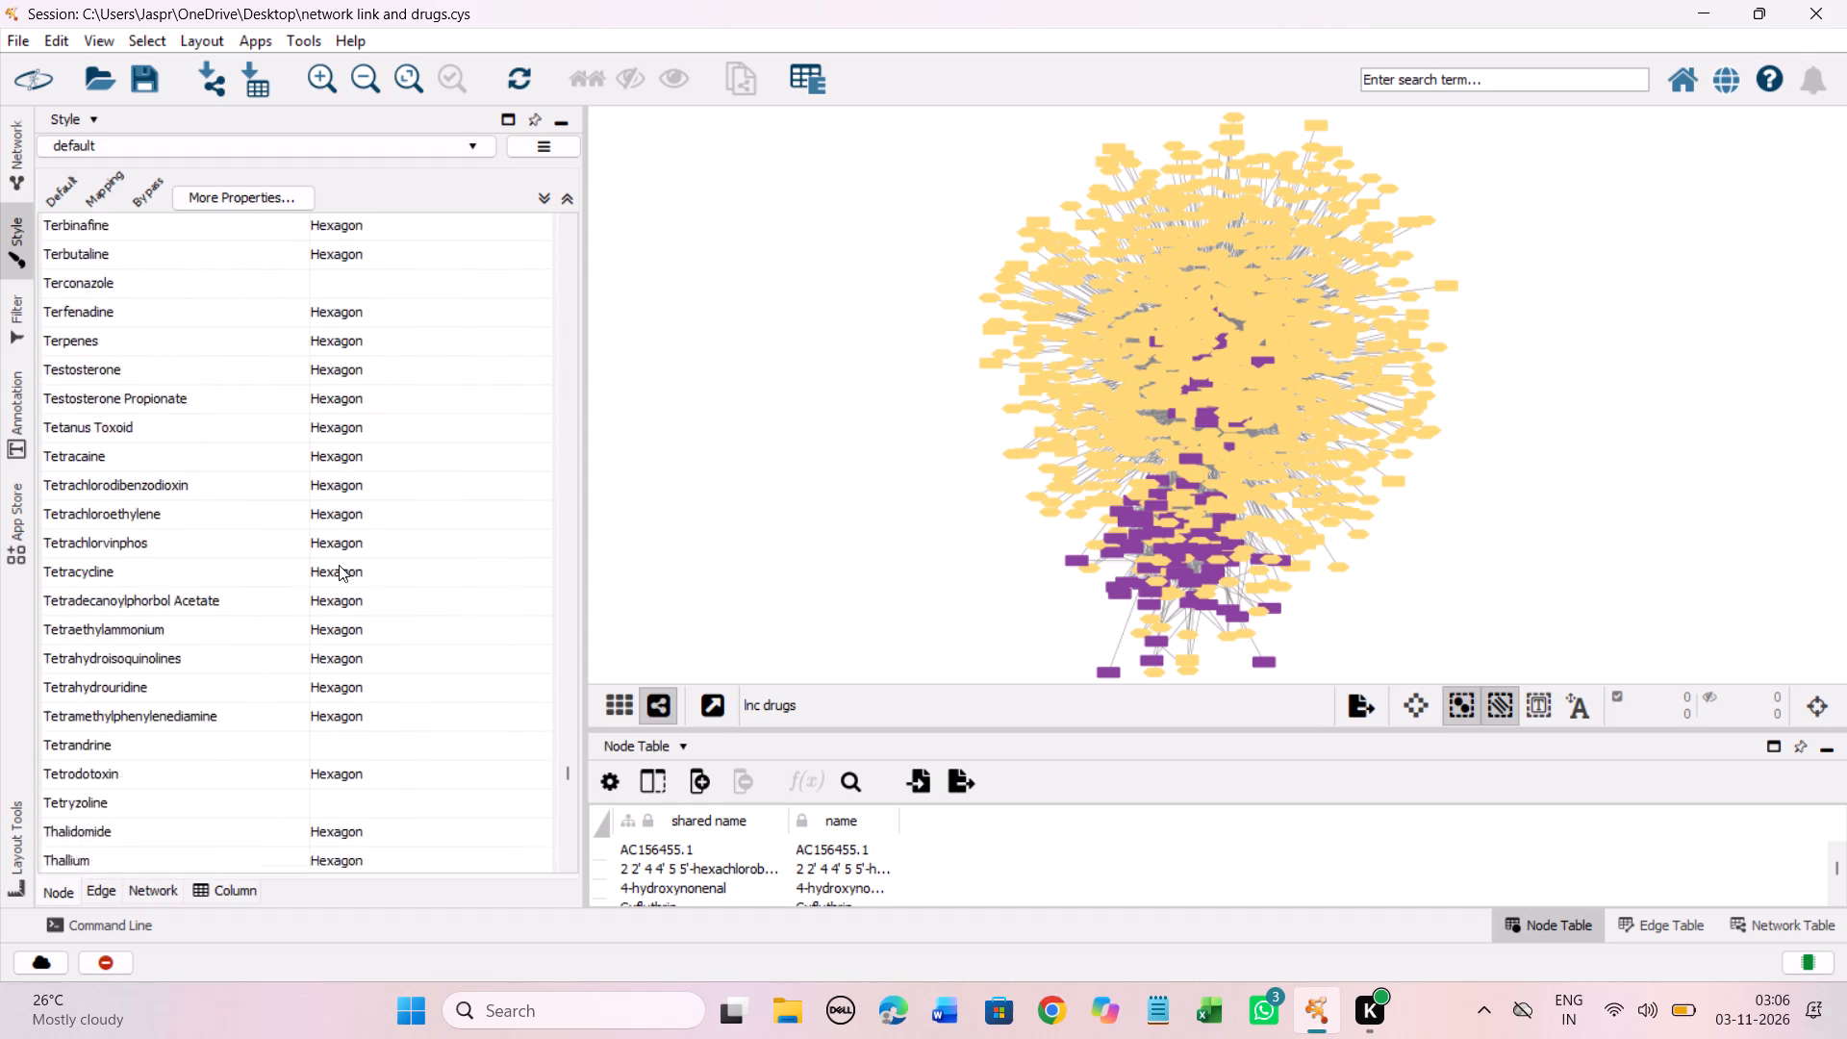
{"action": "scroll", "coordinate": [339, 565], "scroll_direction": "down", "scroll_amount": 1}
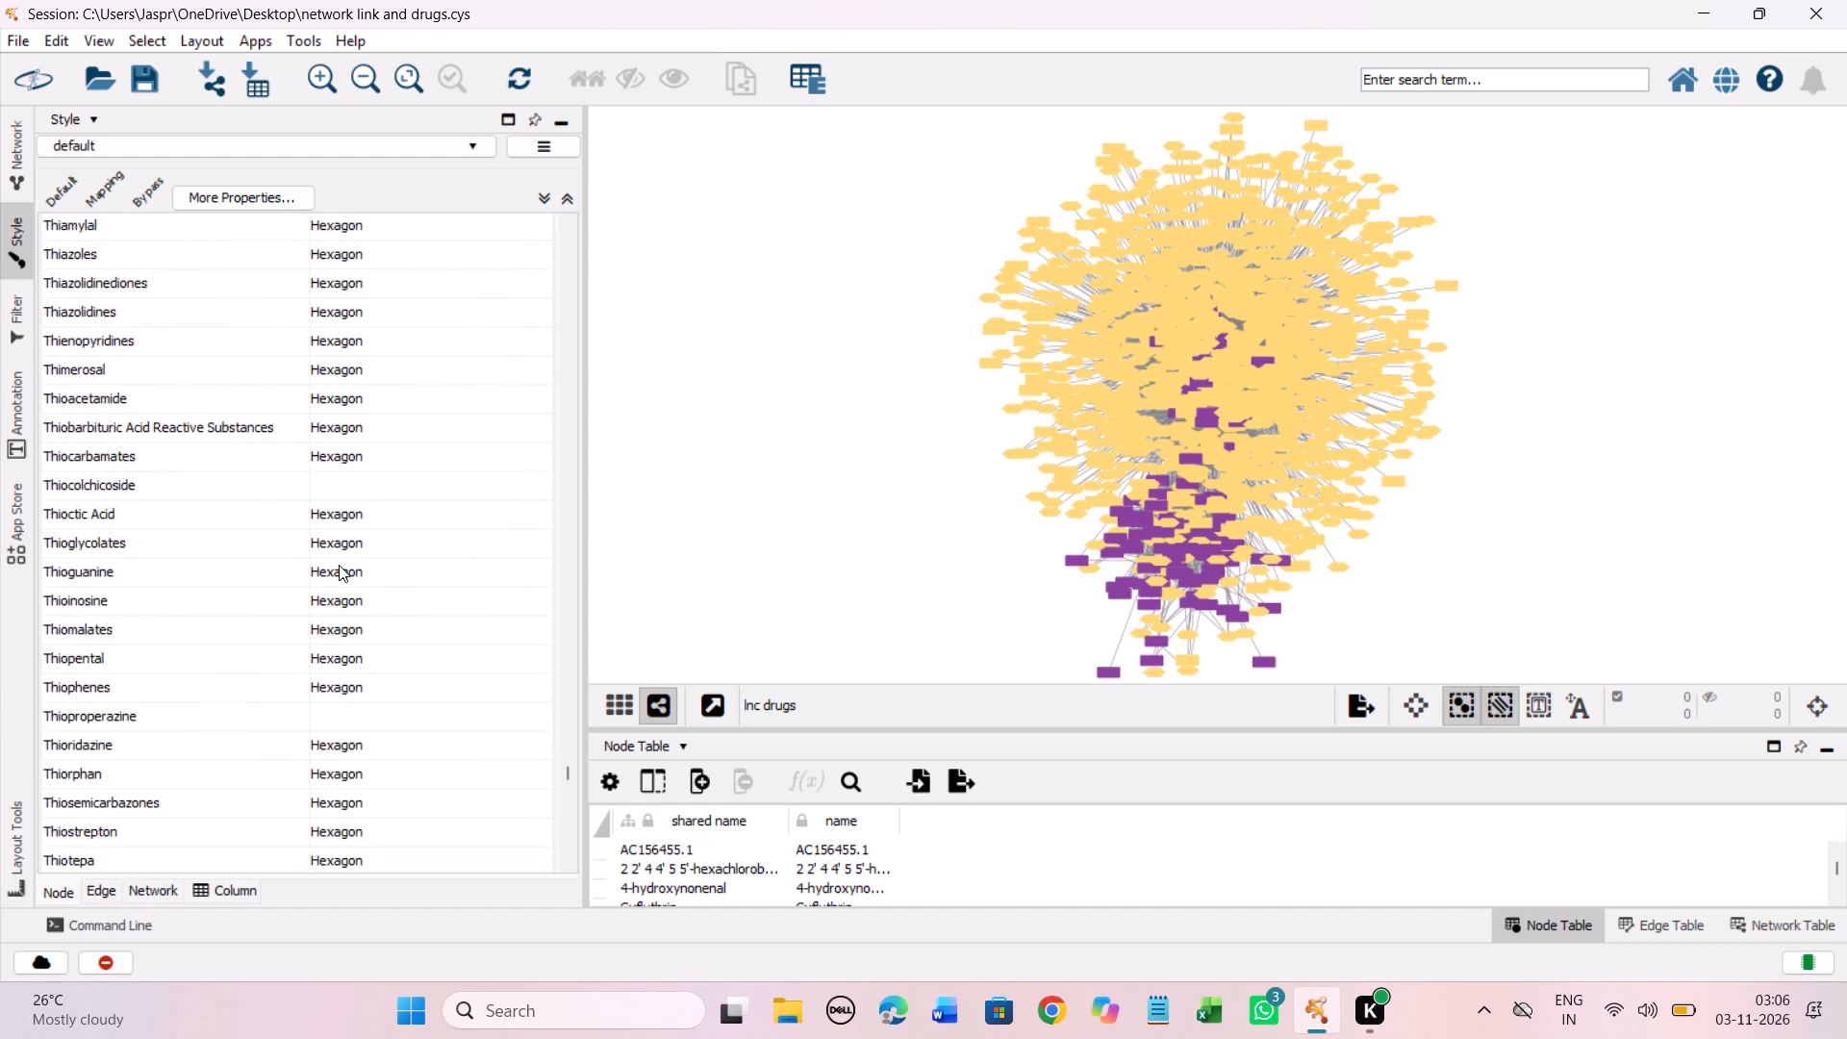
{"action": "scroll", "coordinate": [339, 565], "scroll_direction": "down", "scroll_amount": 4}
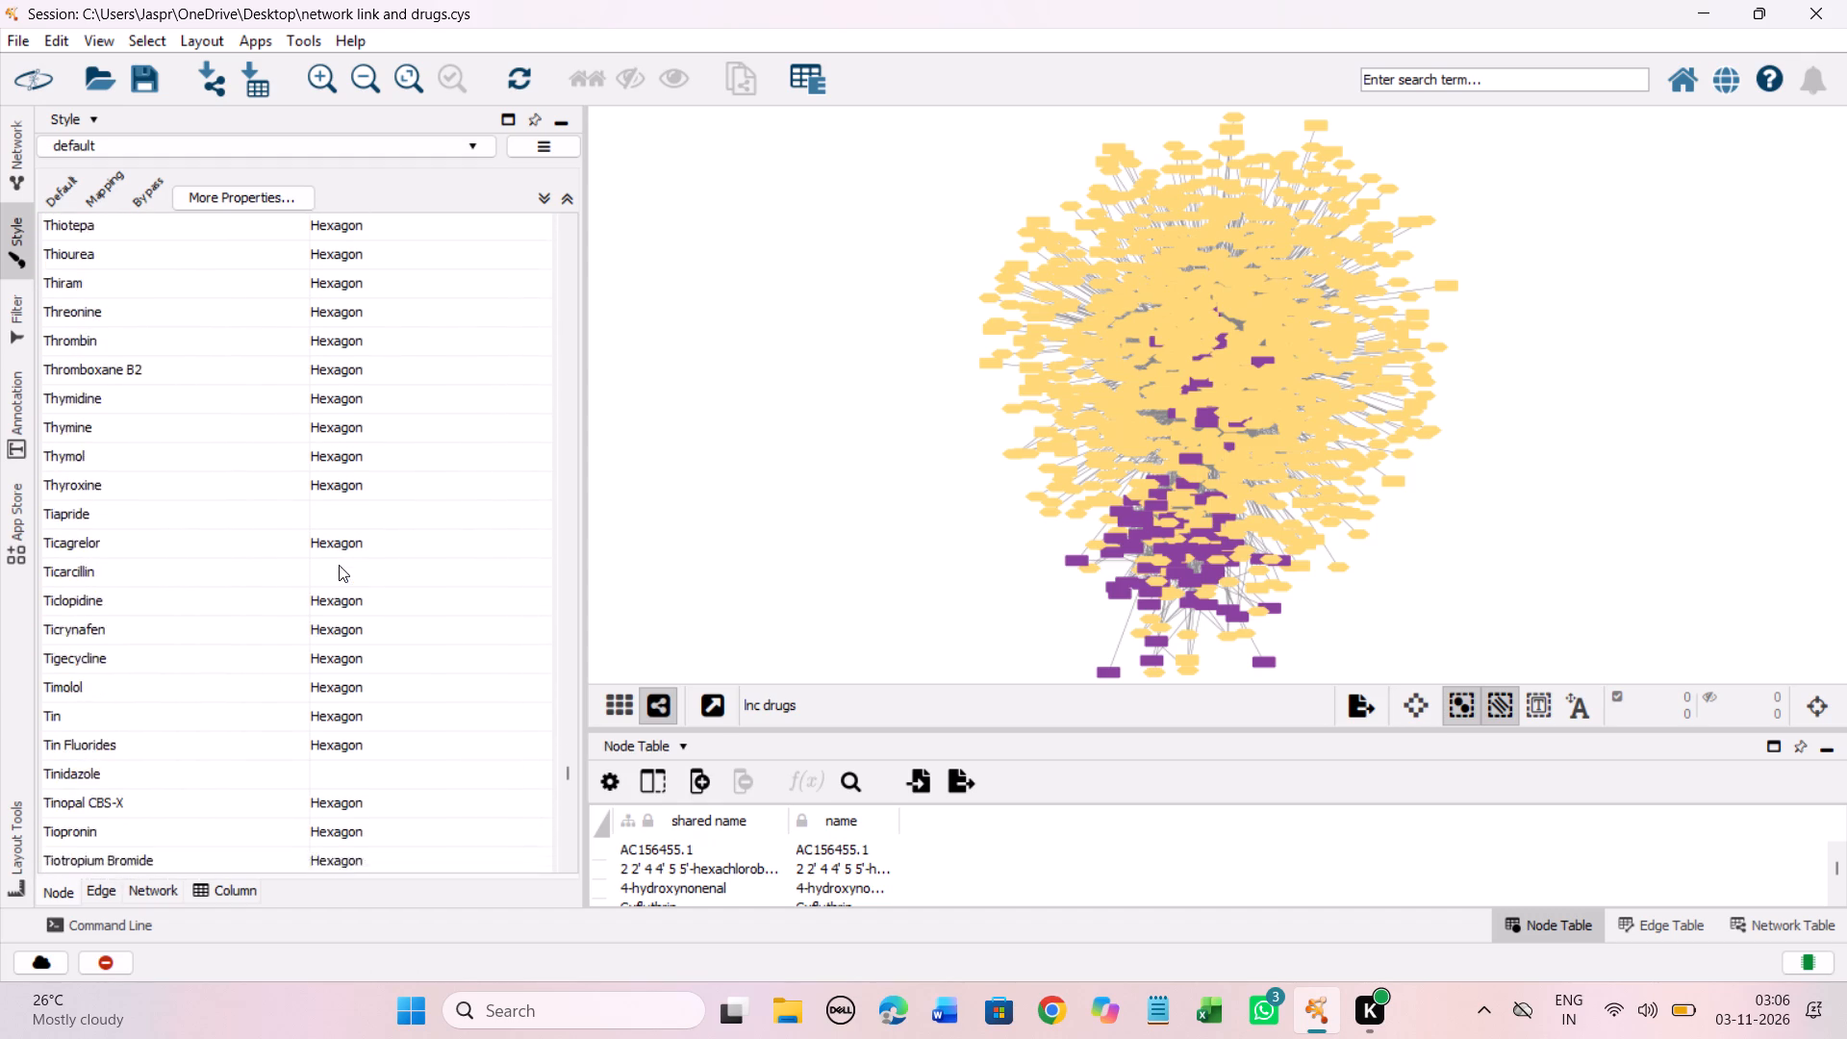
{"action": "scroll", "coordinate": [339, 565], "scroll_direction": "down", "scroll_amount": 6}
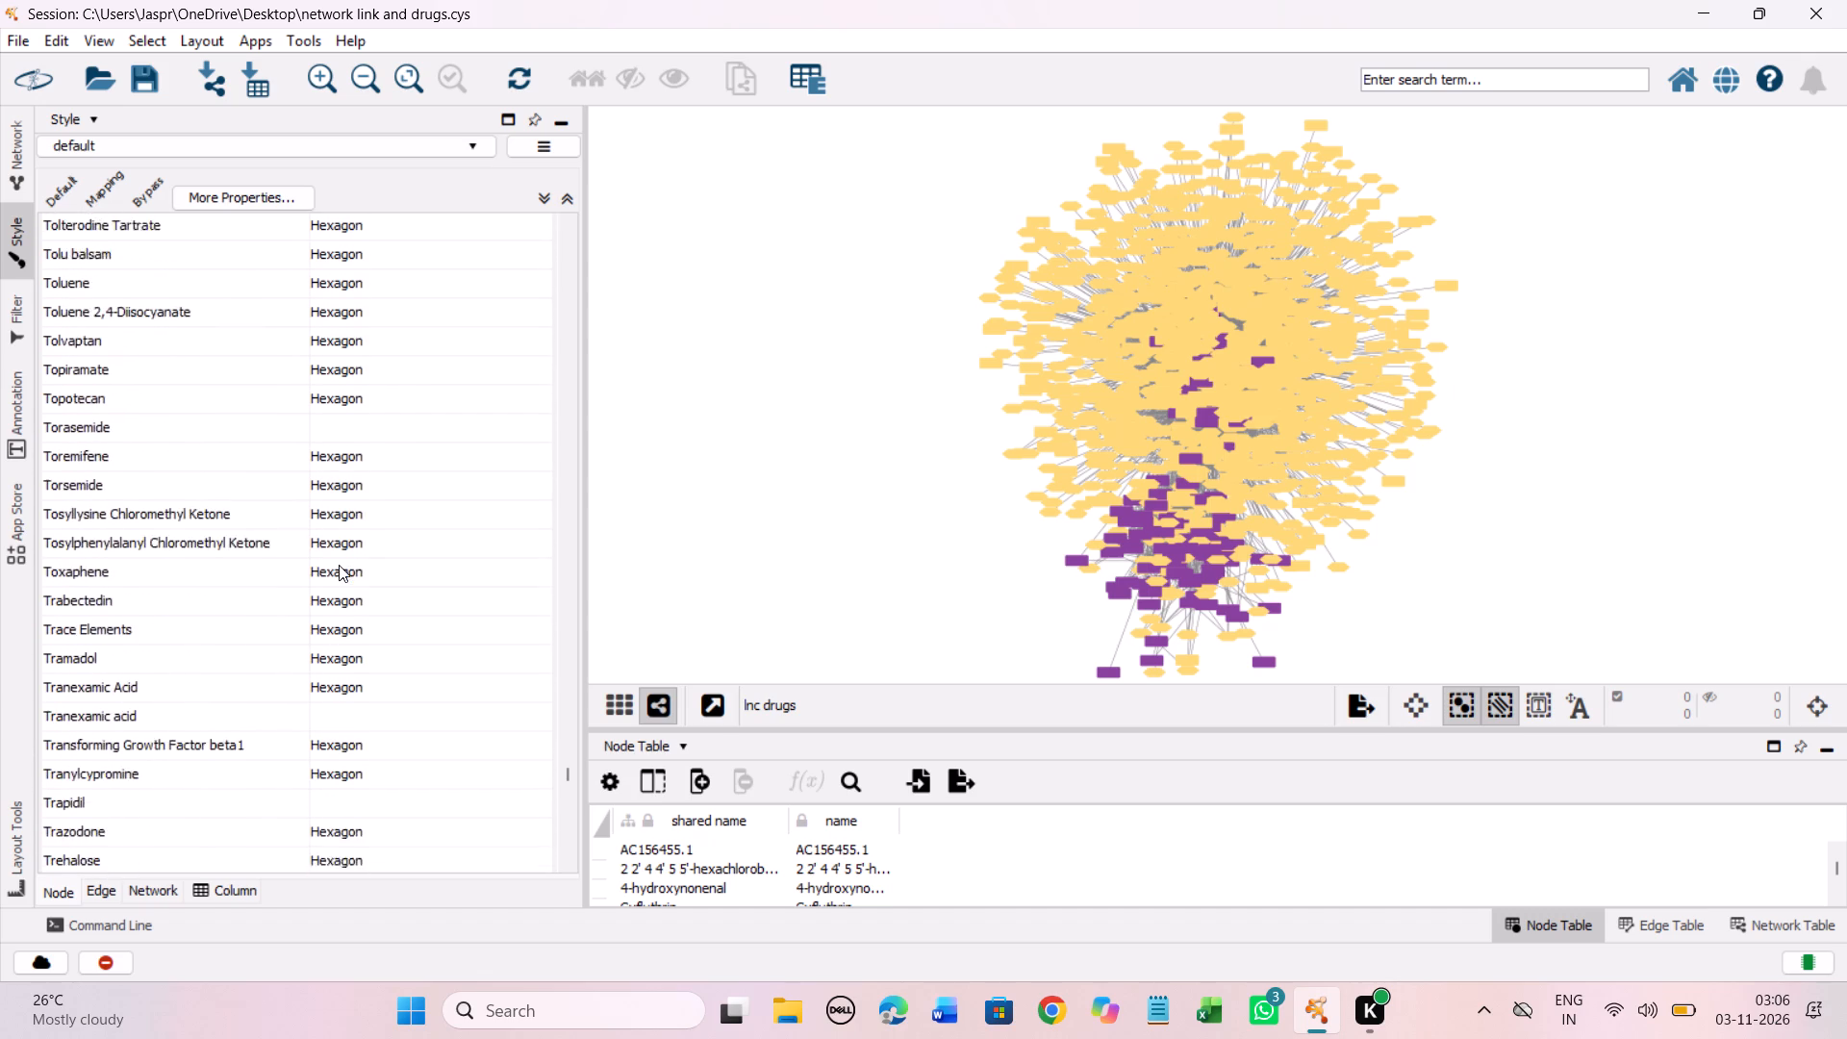
{"action": "scroll", "coordinate": [339, 565], "scroll_direction": "down", "scroll_amount": 13}
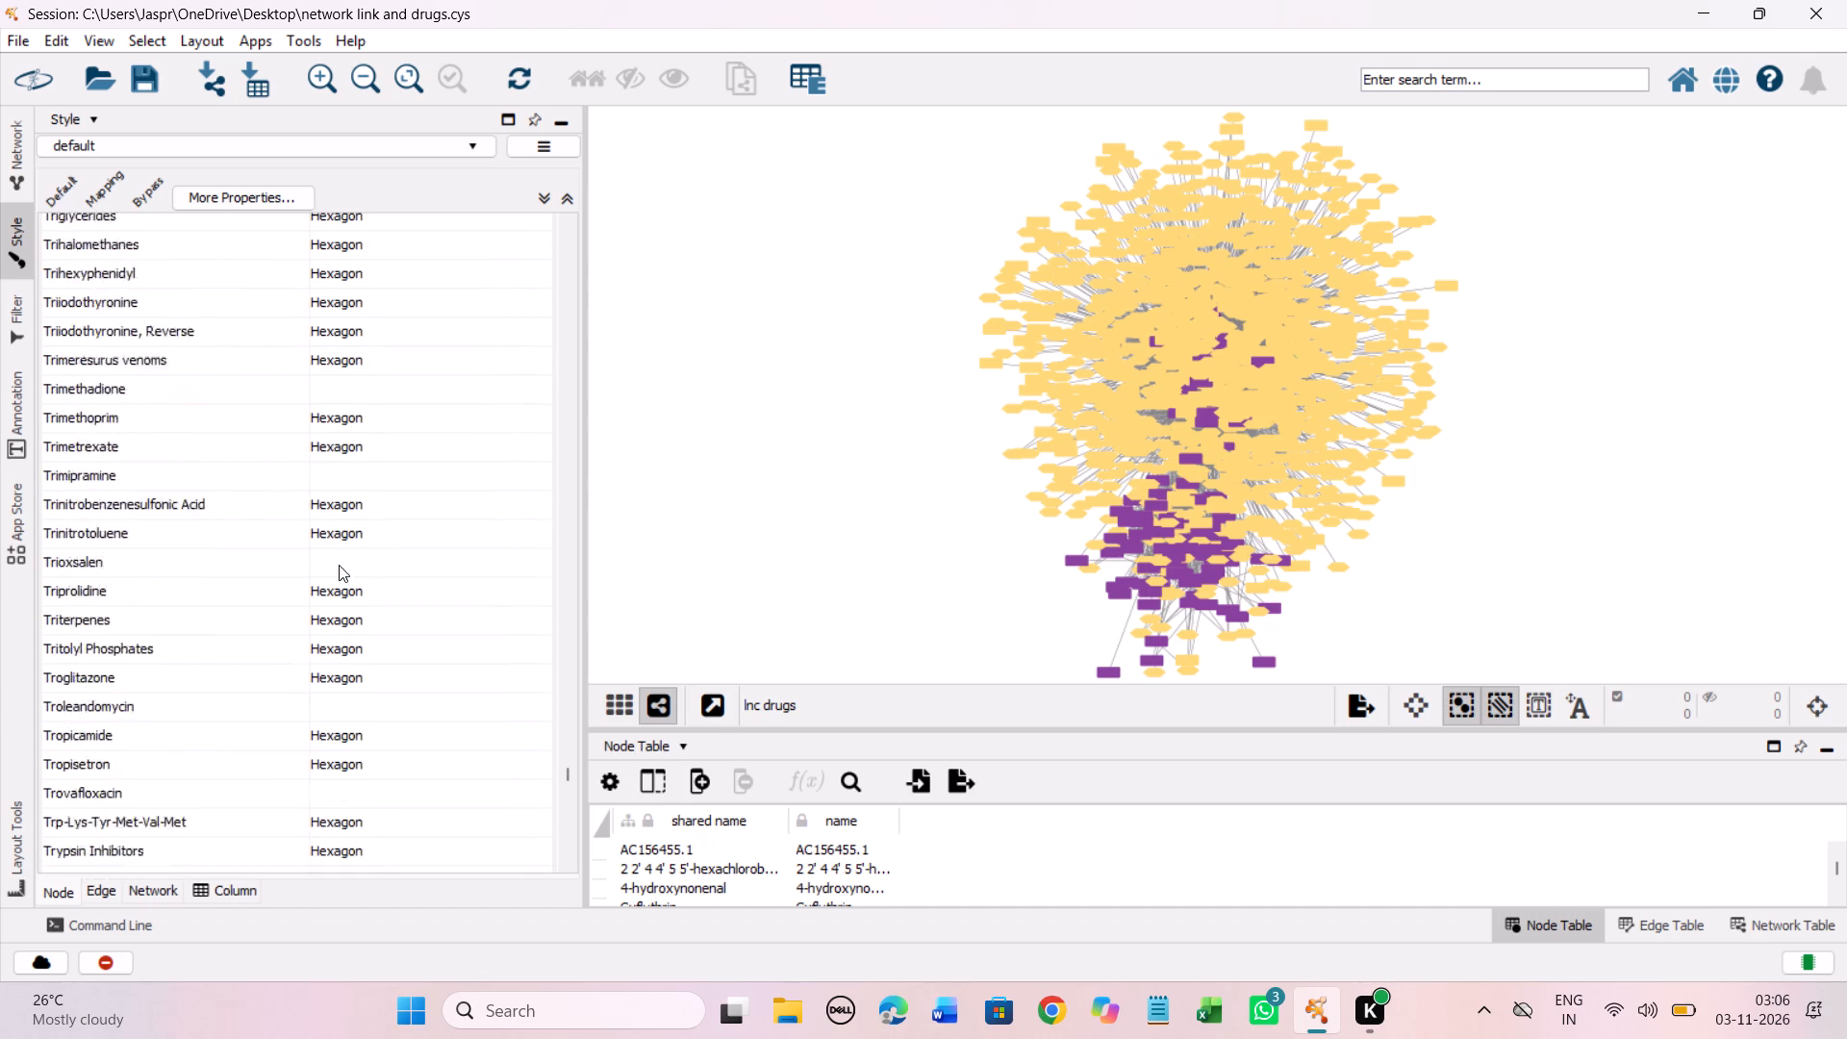
{"action": "scroll", "coordinate": [342, 454], "scroll_direction": "down", "scroll_amount": 3}
{"action": "scroll", "coordinate": [342, 454], "scroll_direction": "up", "scroll_amount": 2}
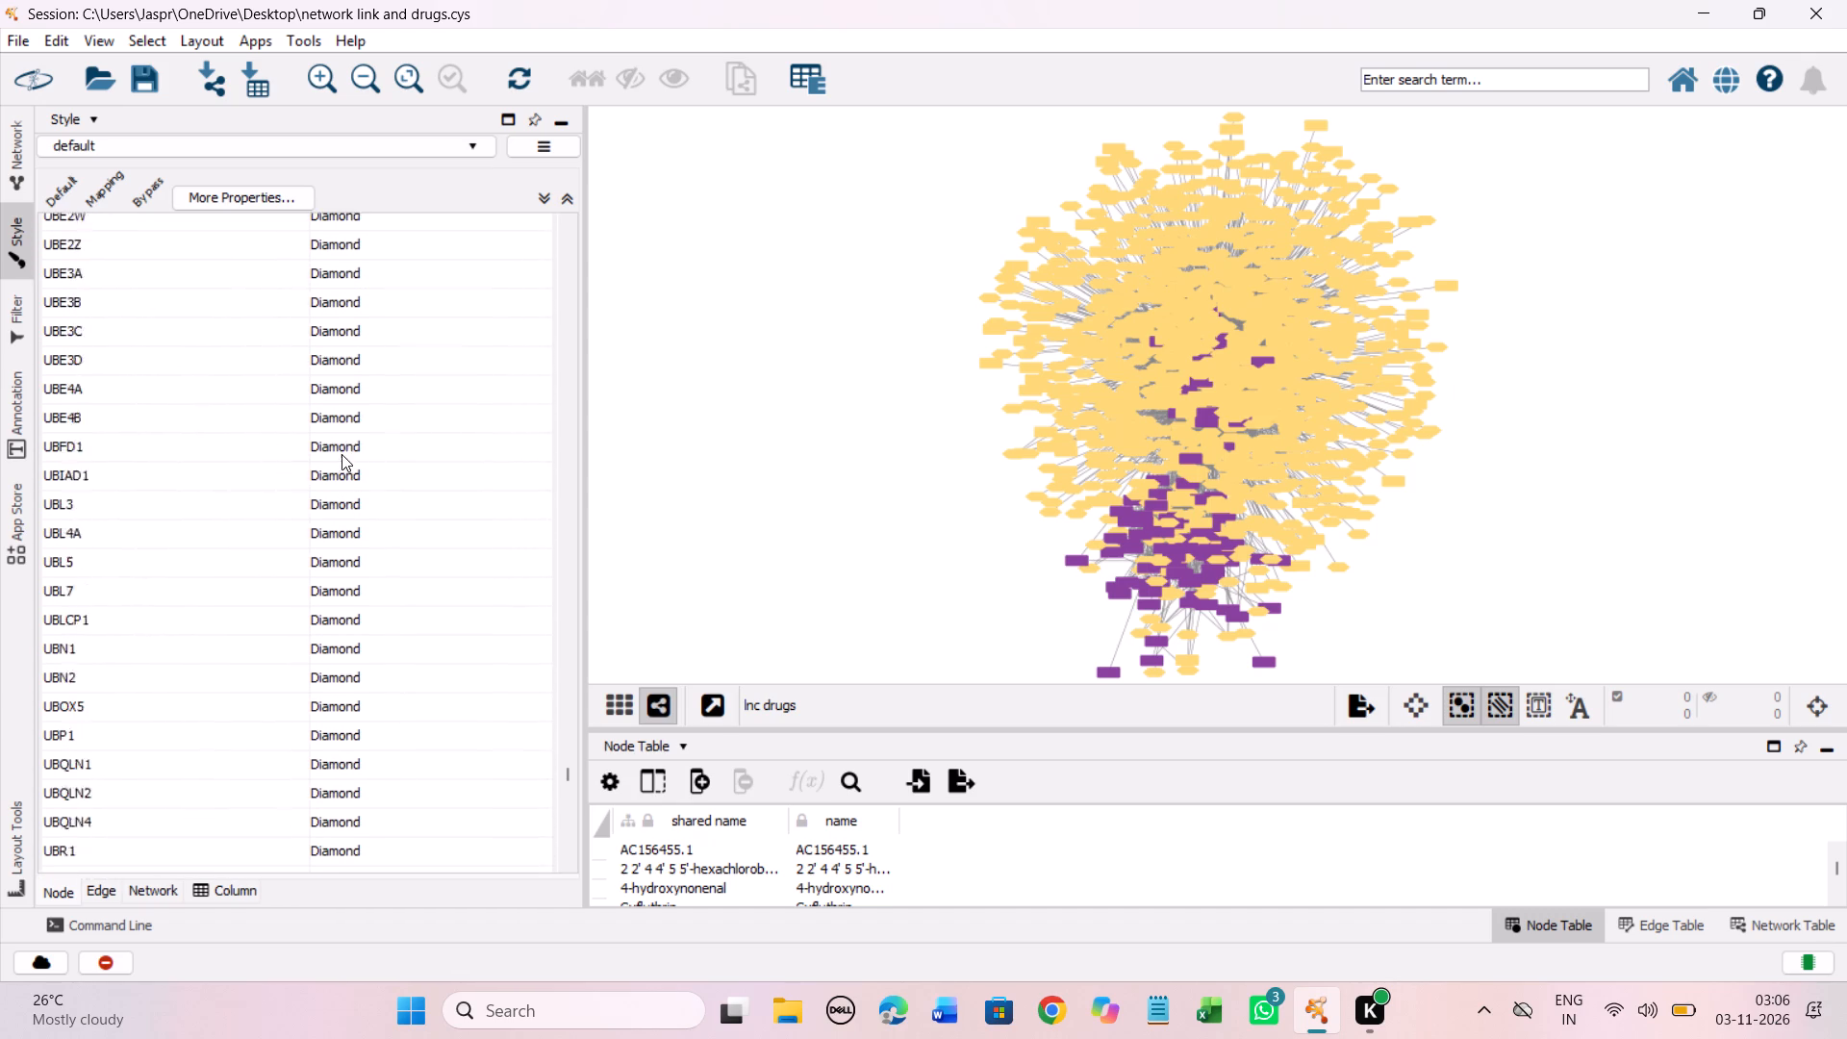
{"action": "scroll", "coordinate": [342, 454], "scroll_direction": "up", "scroll_amount": 1}
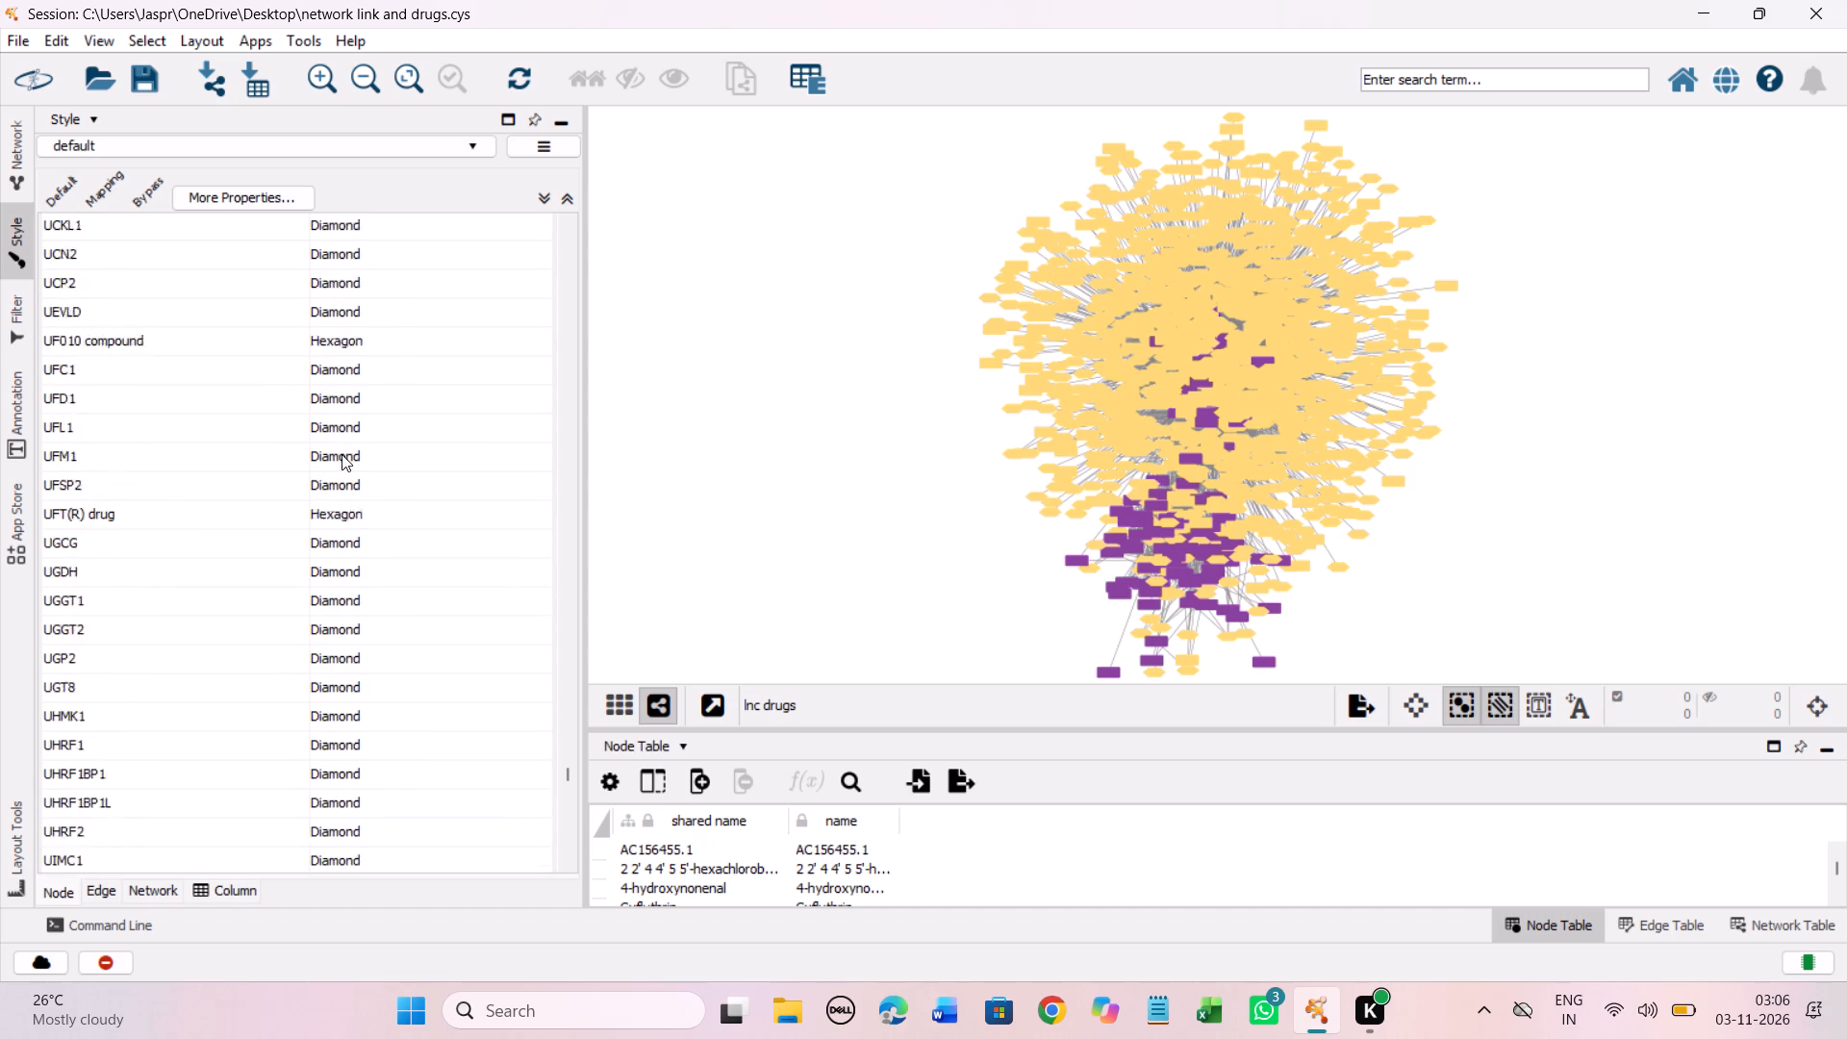
{"action": "scroll", "coordinate": [448, 416], "scroll_direction": "up", "scroll_amount": 3}
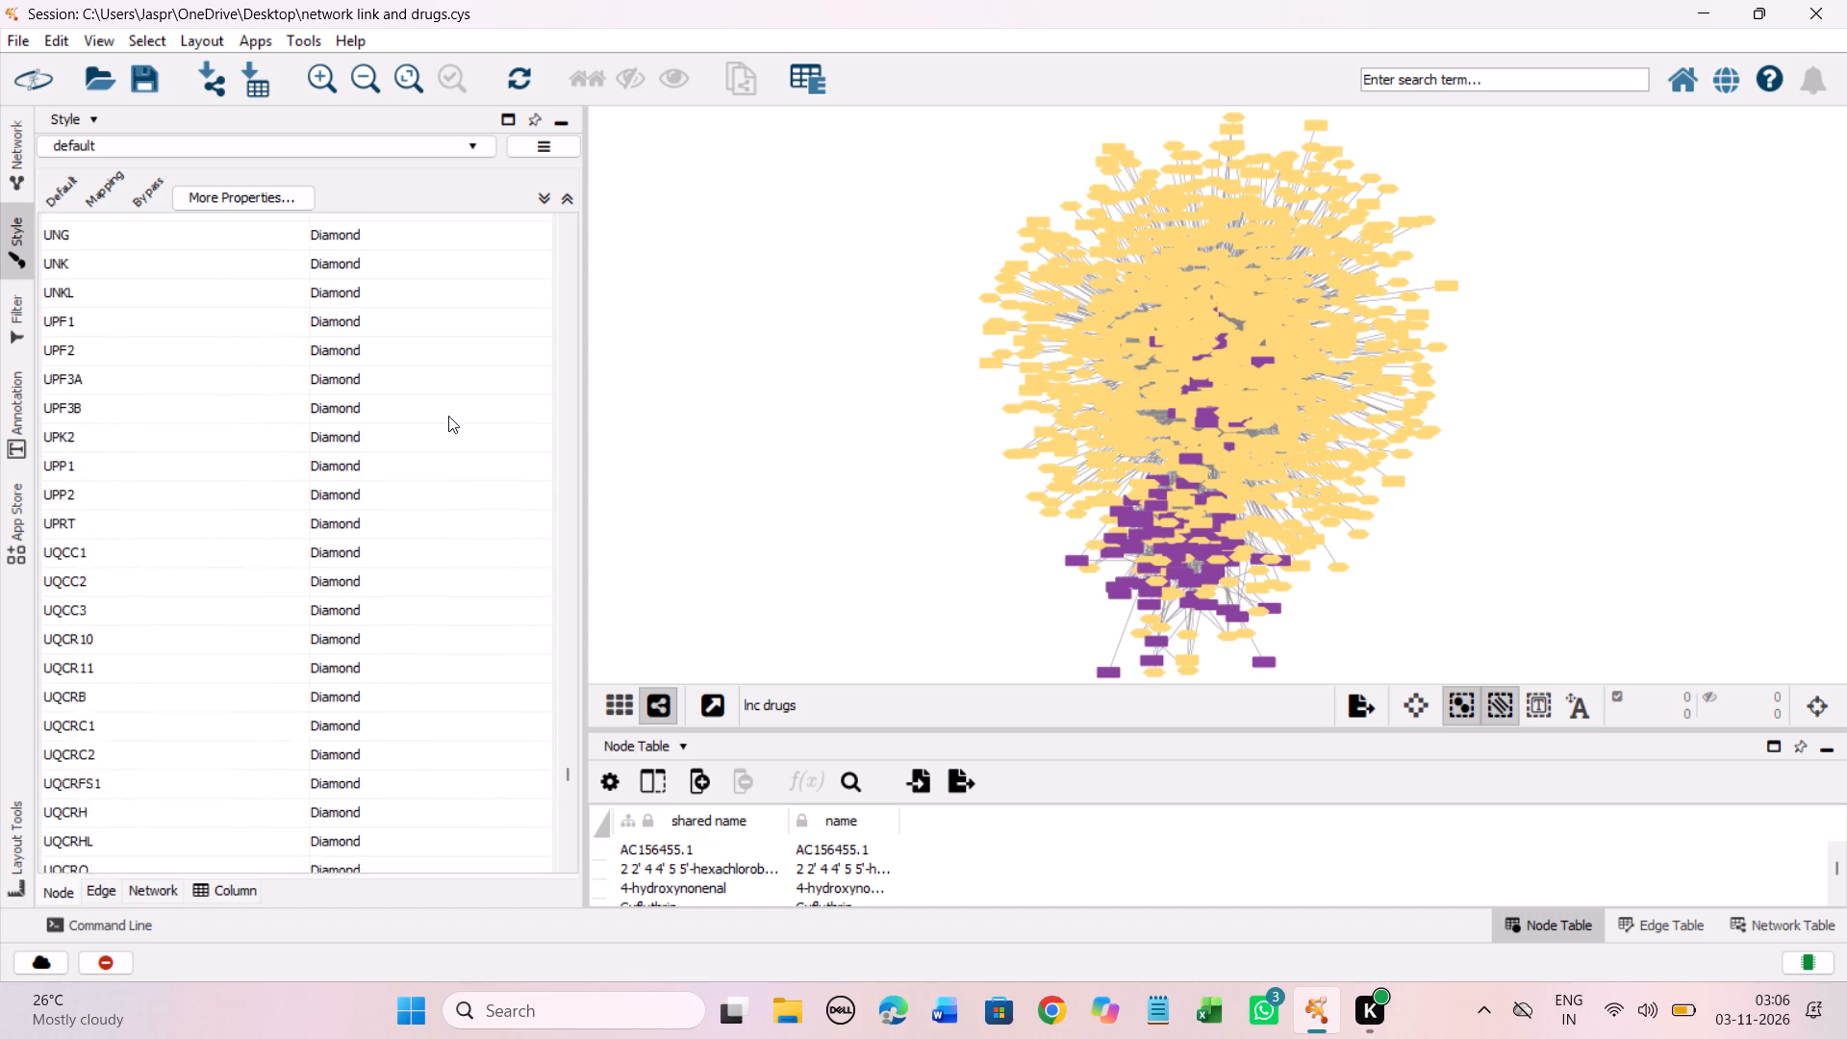
{"action": "scroll", "coordinate": [448, 416], "scroll_direction": "up", "scroll_amount": 5}
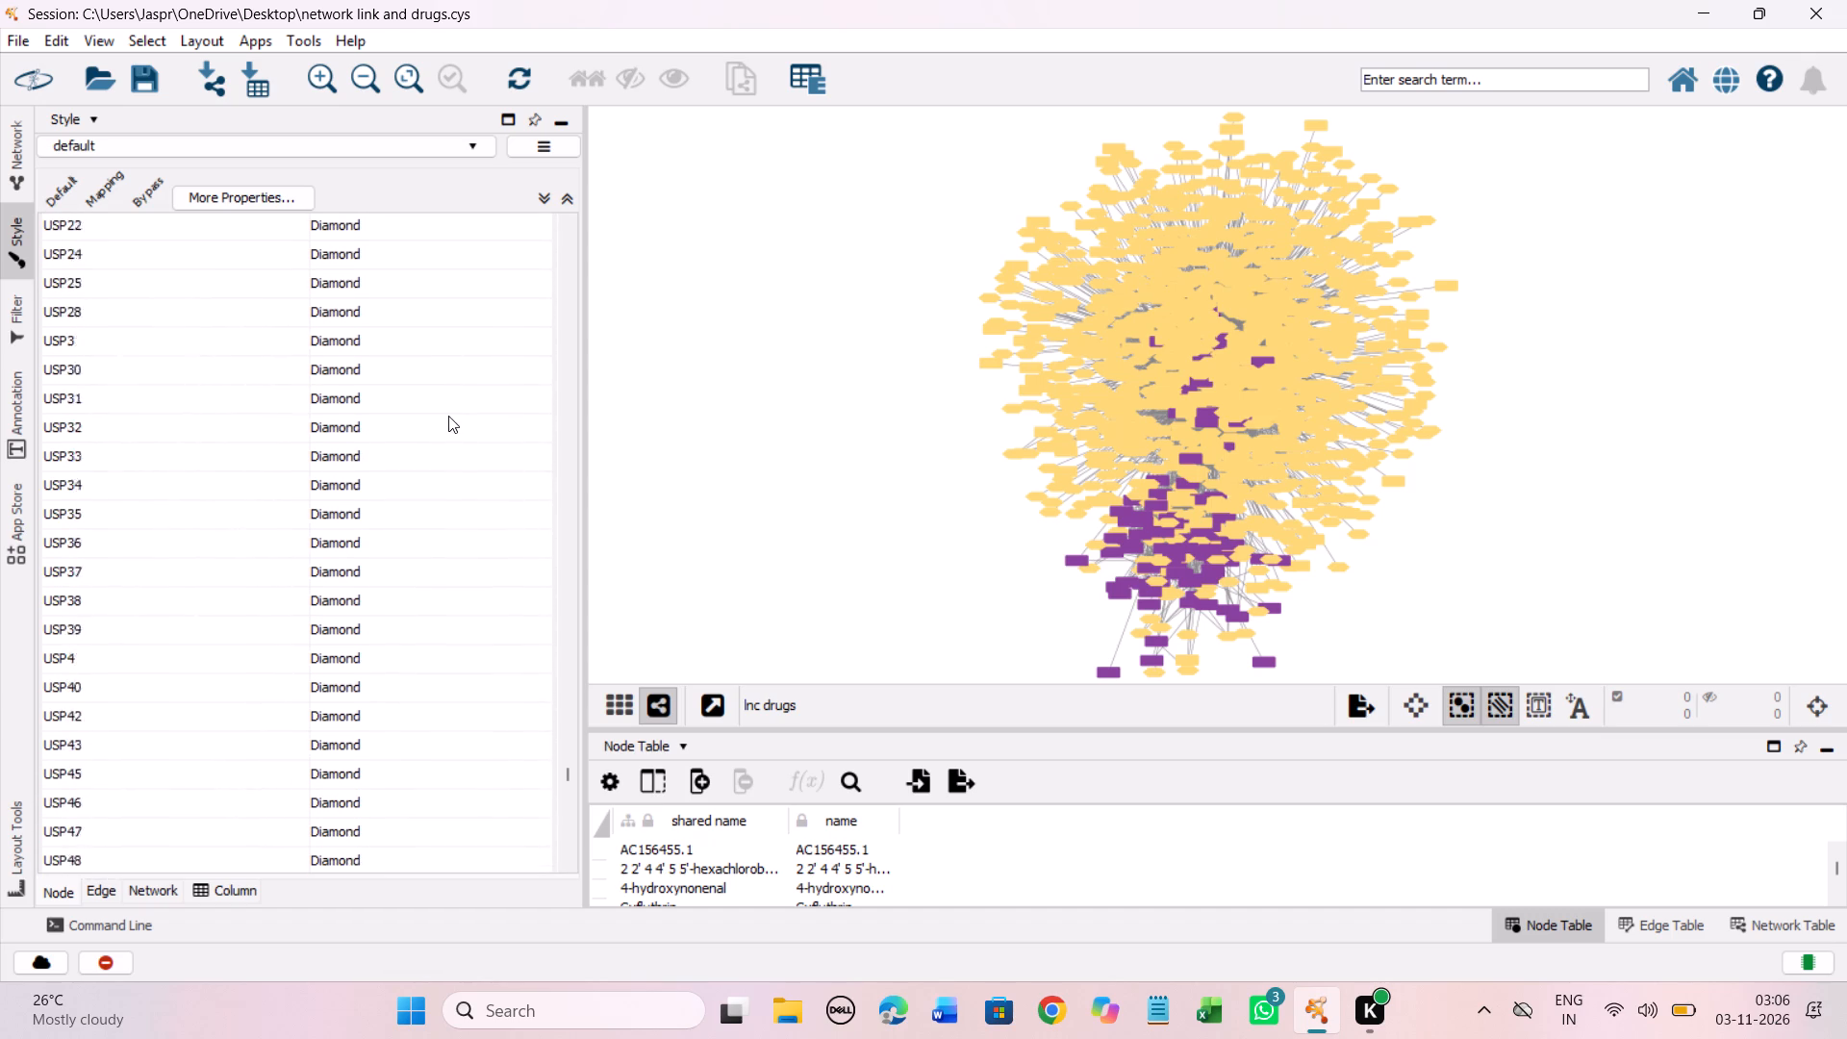
{"action": "scroll", "coordinate": [448, 416], "scroll_direction": "up", "scroll_amount": 1}
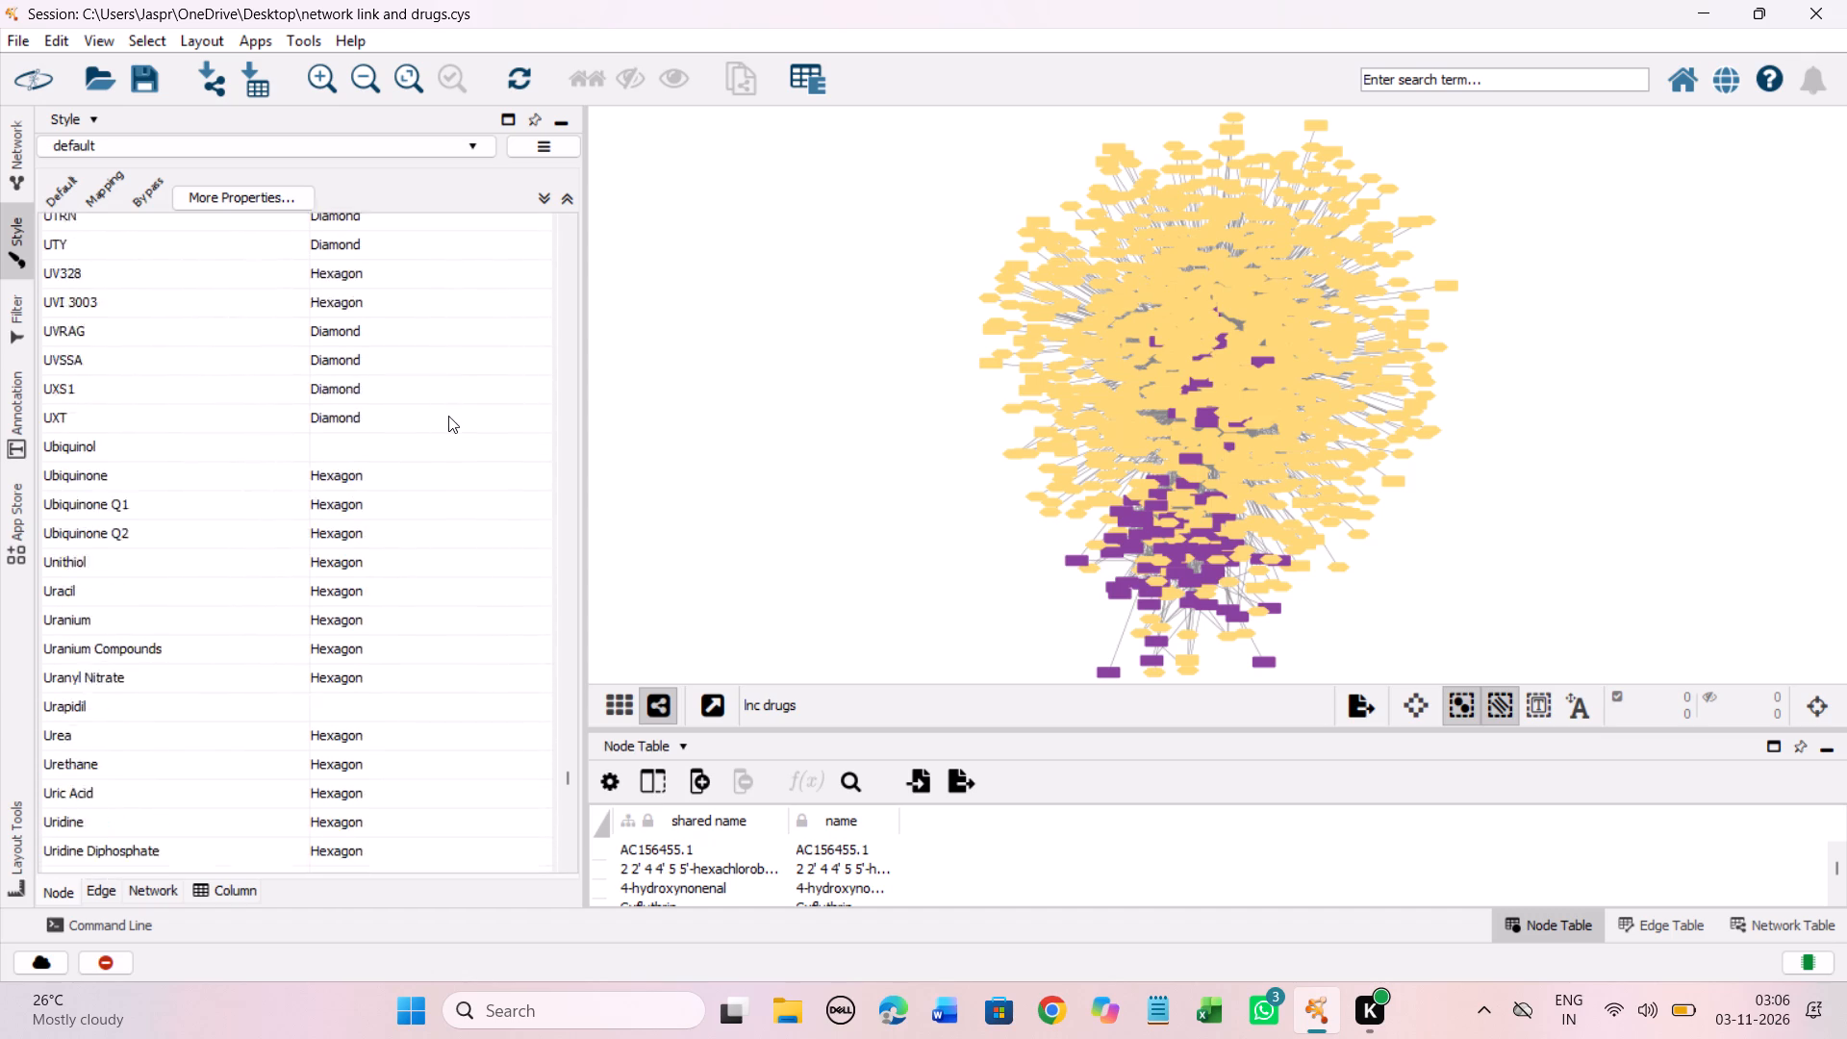
{"action": "scroll", "coordinate": [448, 416], "scroll_direction": "up", "scroll_amount": 4}
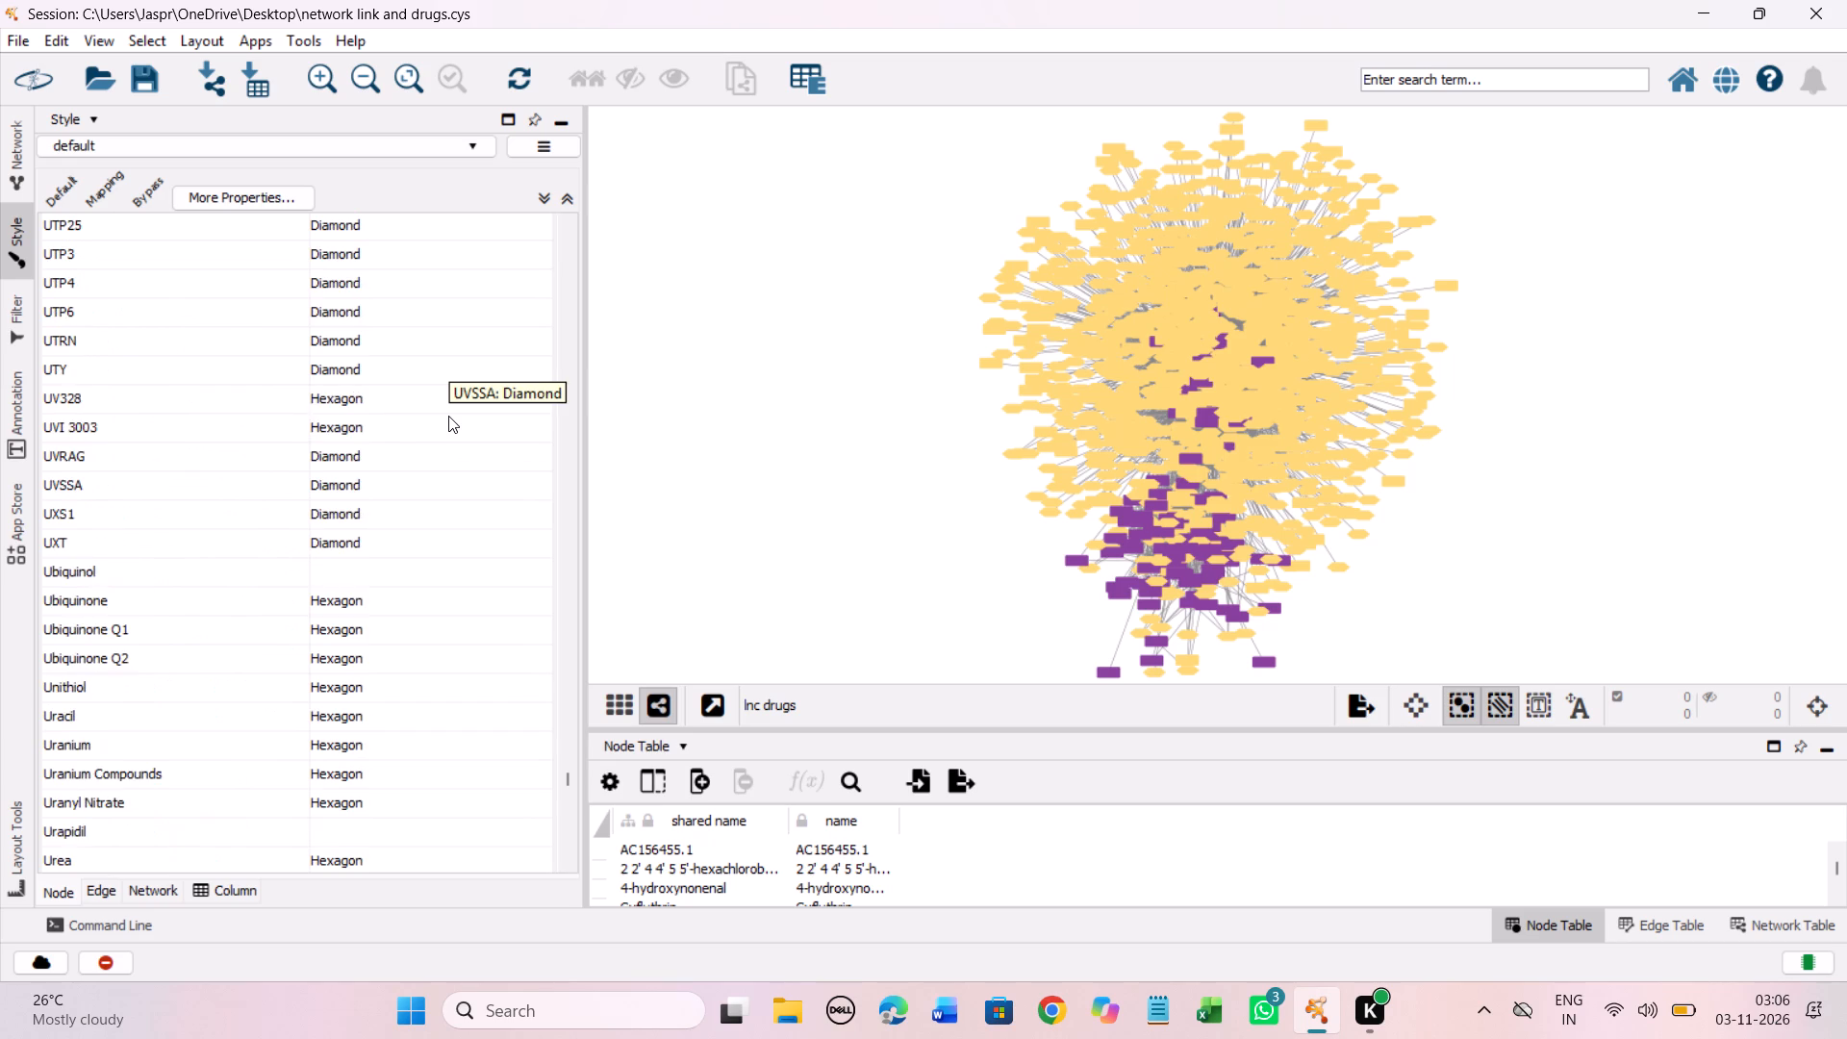
{"action": "scroll", "coordinate": [448, 416], "scroll_direction": "up", "scroll_amount": 3}
{"action": "scroll", "coordinate": [448, 416], "scroll_direction": "up", "scroll_amount": 20}
{"action": "scroll", "coordinate": [448, 416], "scroll_direction": "up", "scroll_amount": 3}
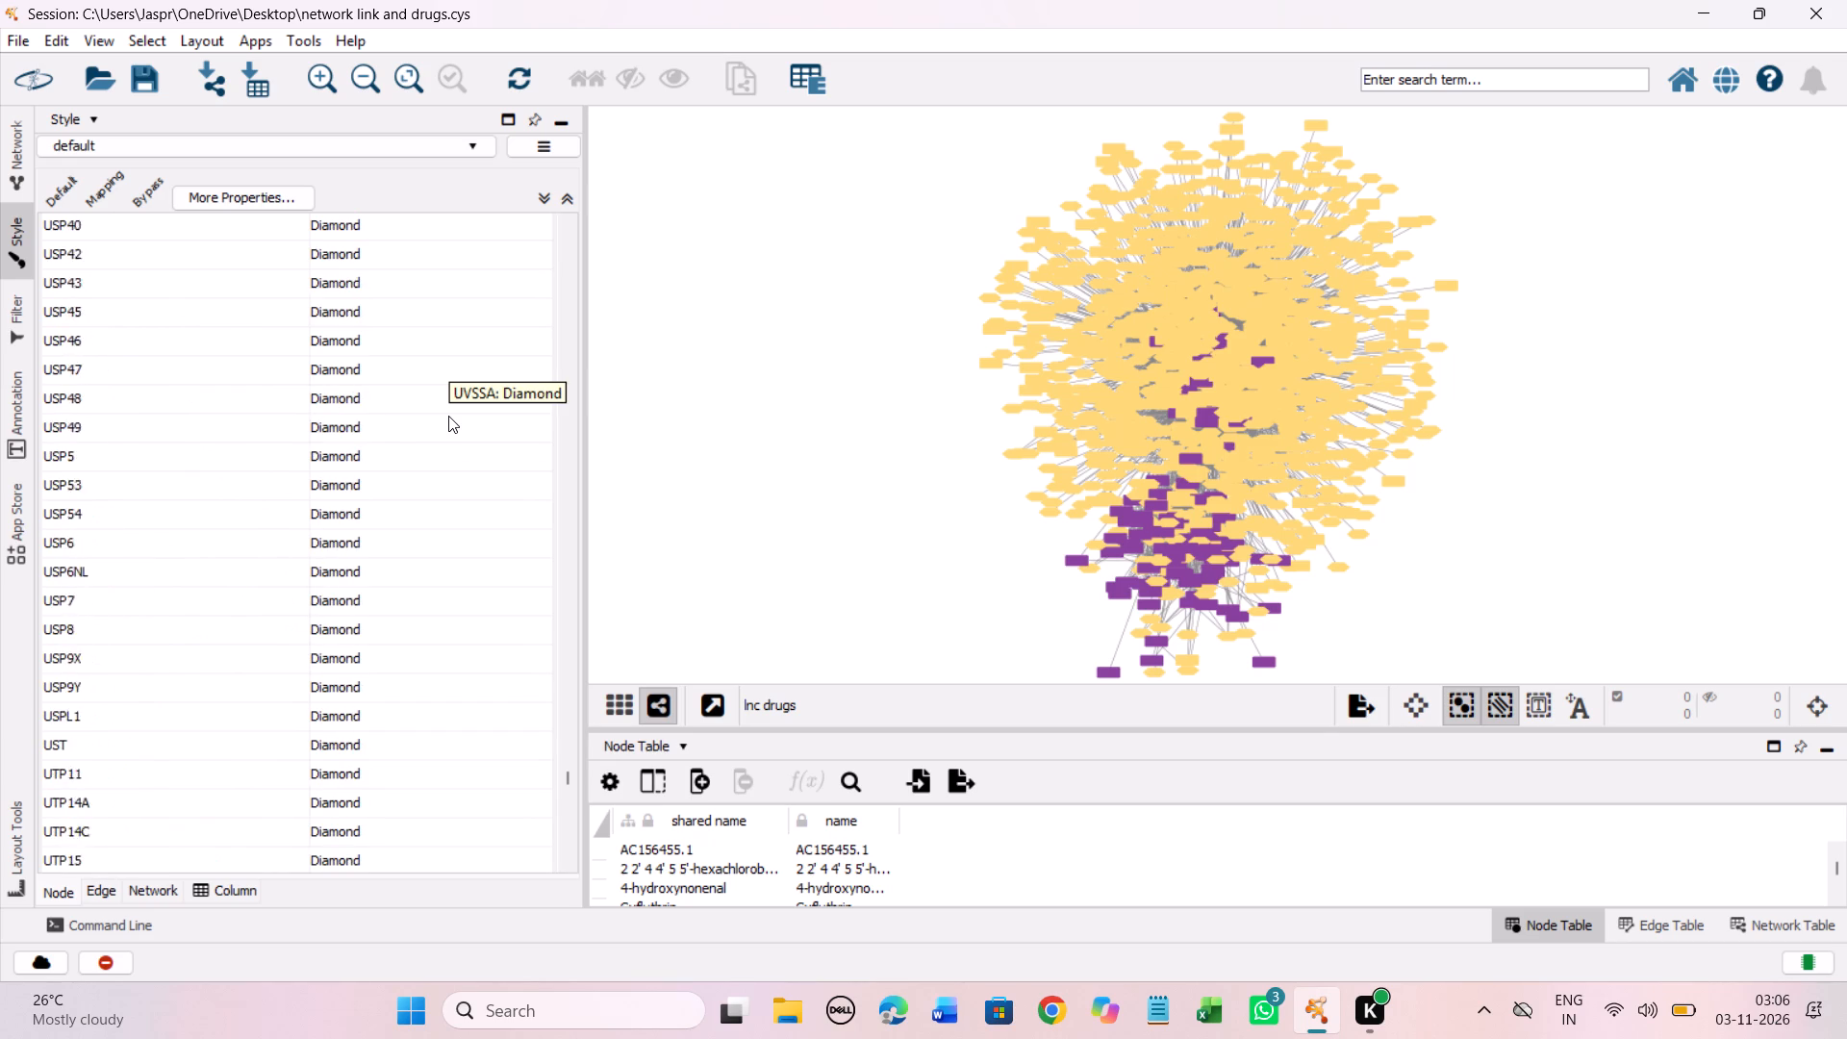
{"action": "scroll", "coordinate": [448, 416], "scroll_direction": "up", "scroll_amount": 20}
{"action": "scroll", "coordinate": [448, 416], "scroll_direction": "up", "scroll_amount": 16}
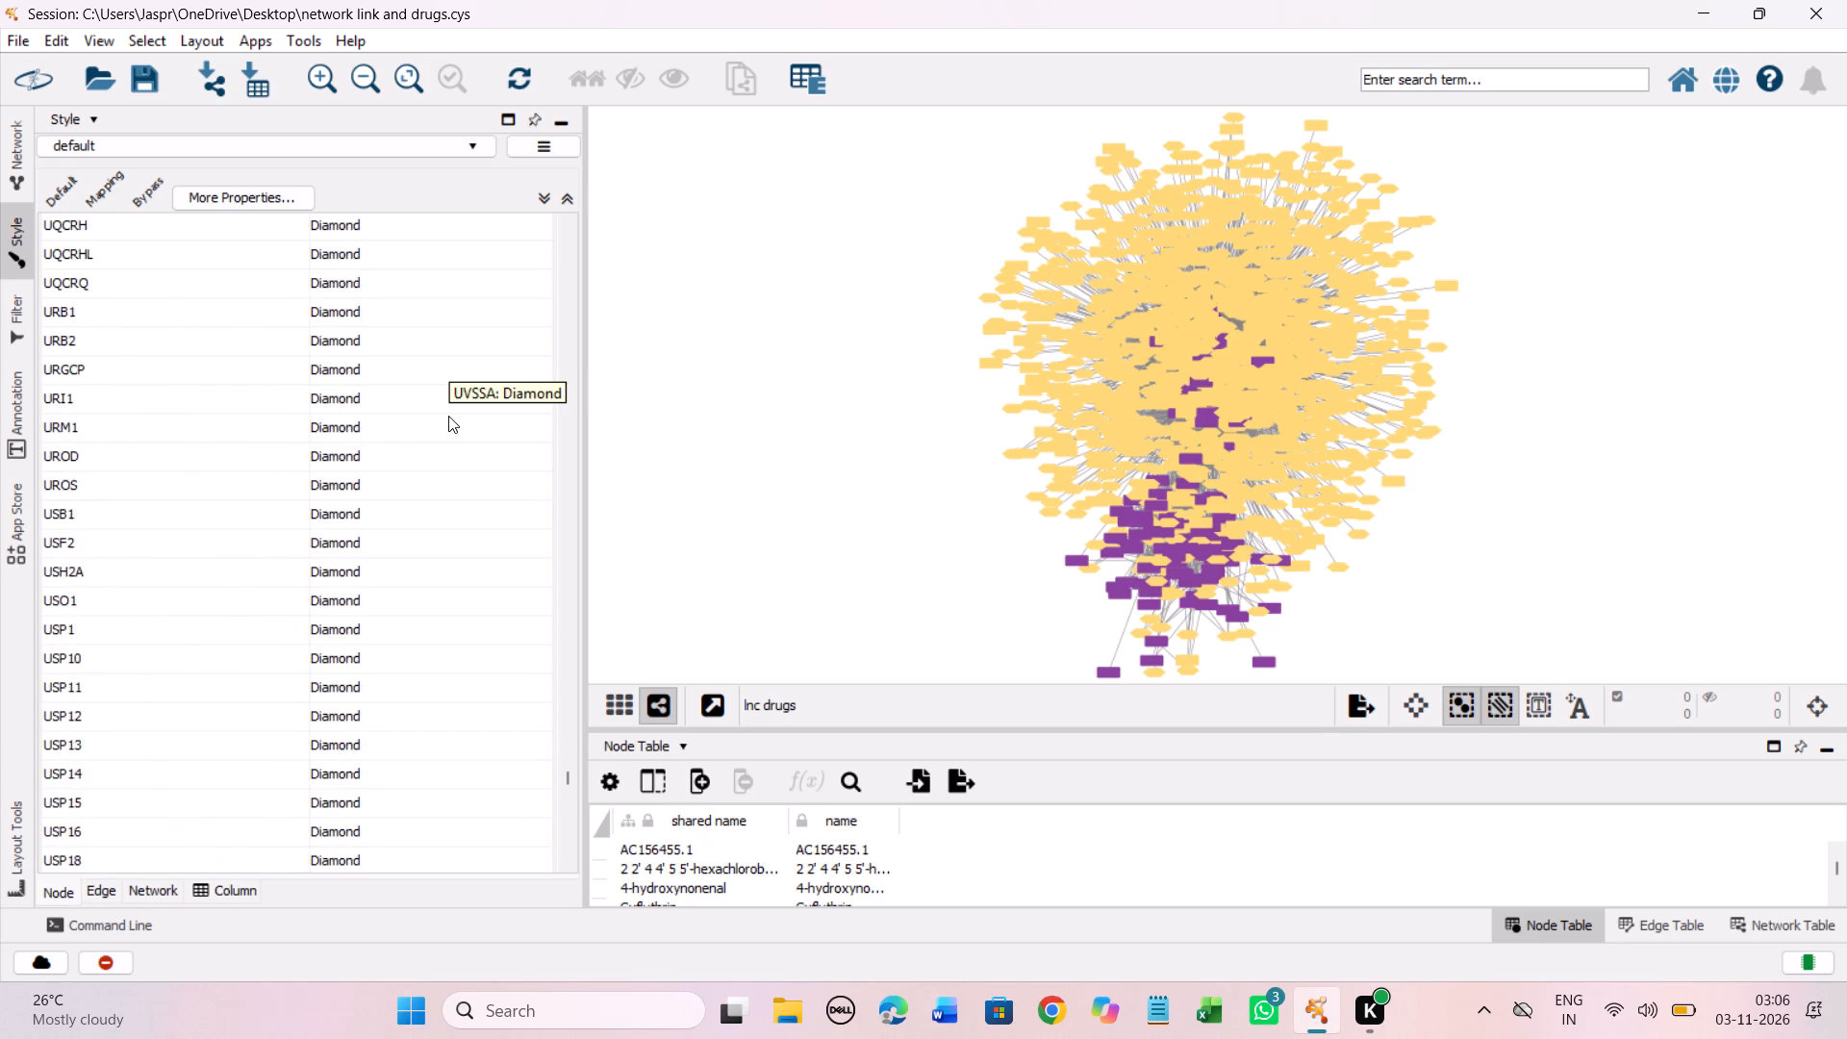
{"action": "scroll", "coordinate": [448, 416], "scroll_direction": "up", "scroll_amount": 20}
{"action": "scroll", "coordinate": [448, 416], "scroll_direction": "up", "scroll_amount": 16}
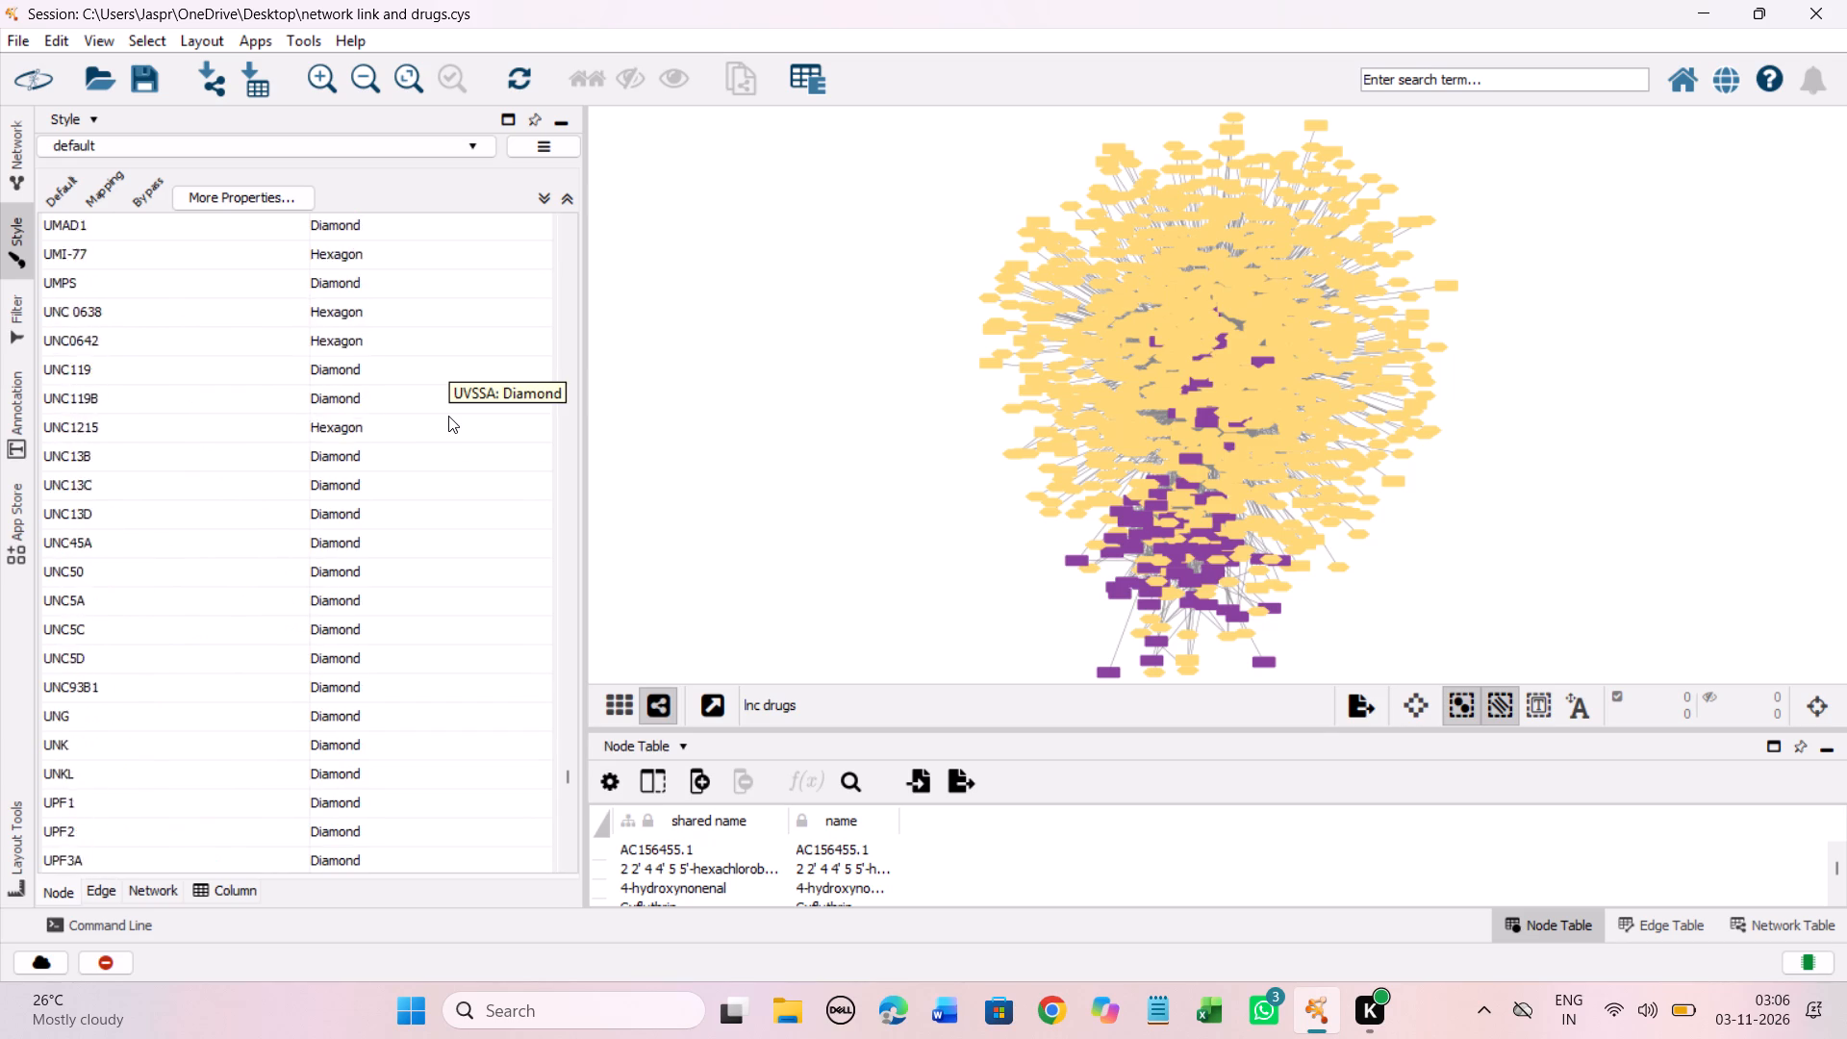
{"action": "scroll", "coordinate": [448, 416], "scroll_direction": "up", "scroll_amount": 20}
{"action": "scroll", "coordinate": [448, 416], "scroll_direction": "up", "scroll_amount": 16}
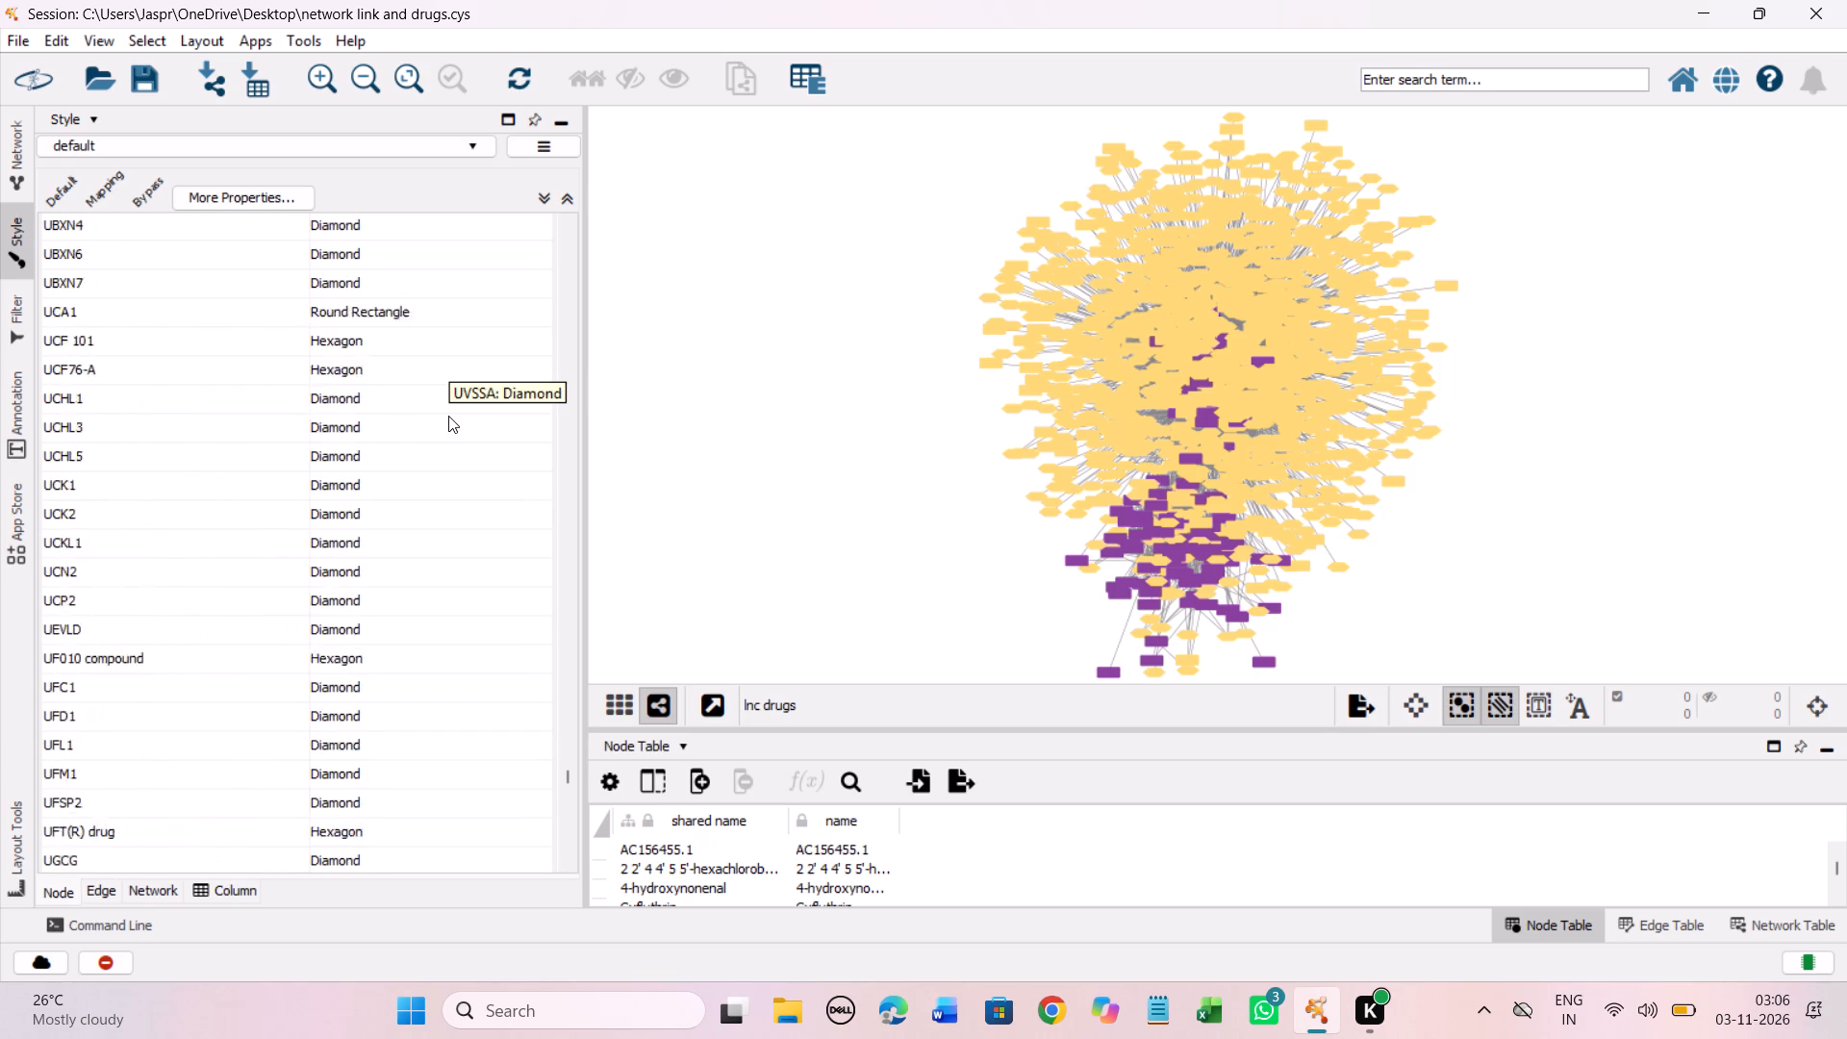
{"action": "scroll", "coordinate": [448, 416], "scroll_direction": "up", "scroll_amount": 20}
{"action": "scroll", "coordinate": [448, 416], "scroll_direction": "up", "scroll_amount": 16}
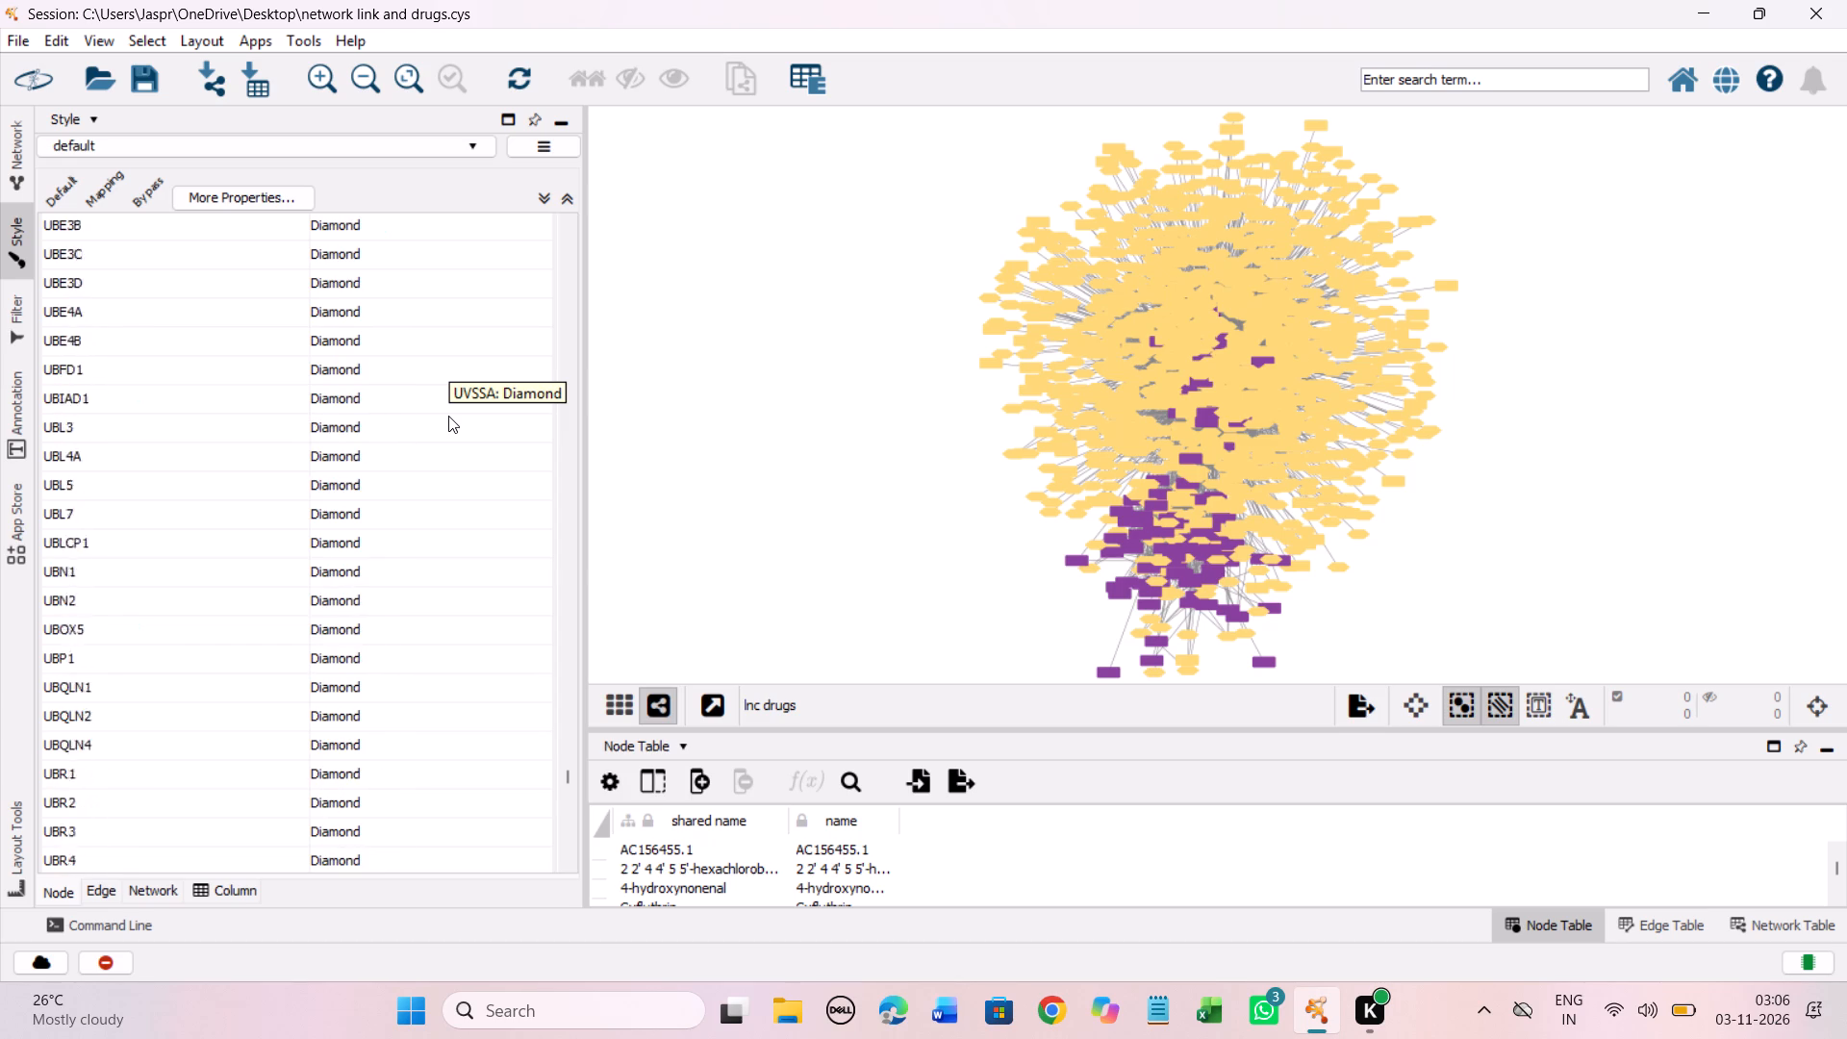
{"action": "scroll", "coordinate": [448, 416], "scroll_direction": "up", "scroll_amount": 20}
{"action": "scroll", "coordinate": [448, 416], "scroll_direction": "up", "scroll_amount": 16}
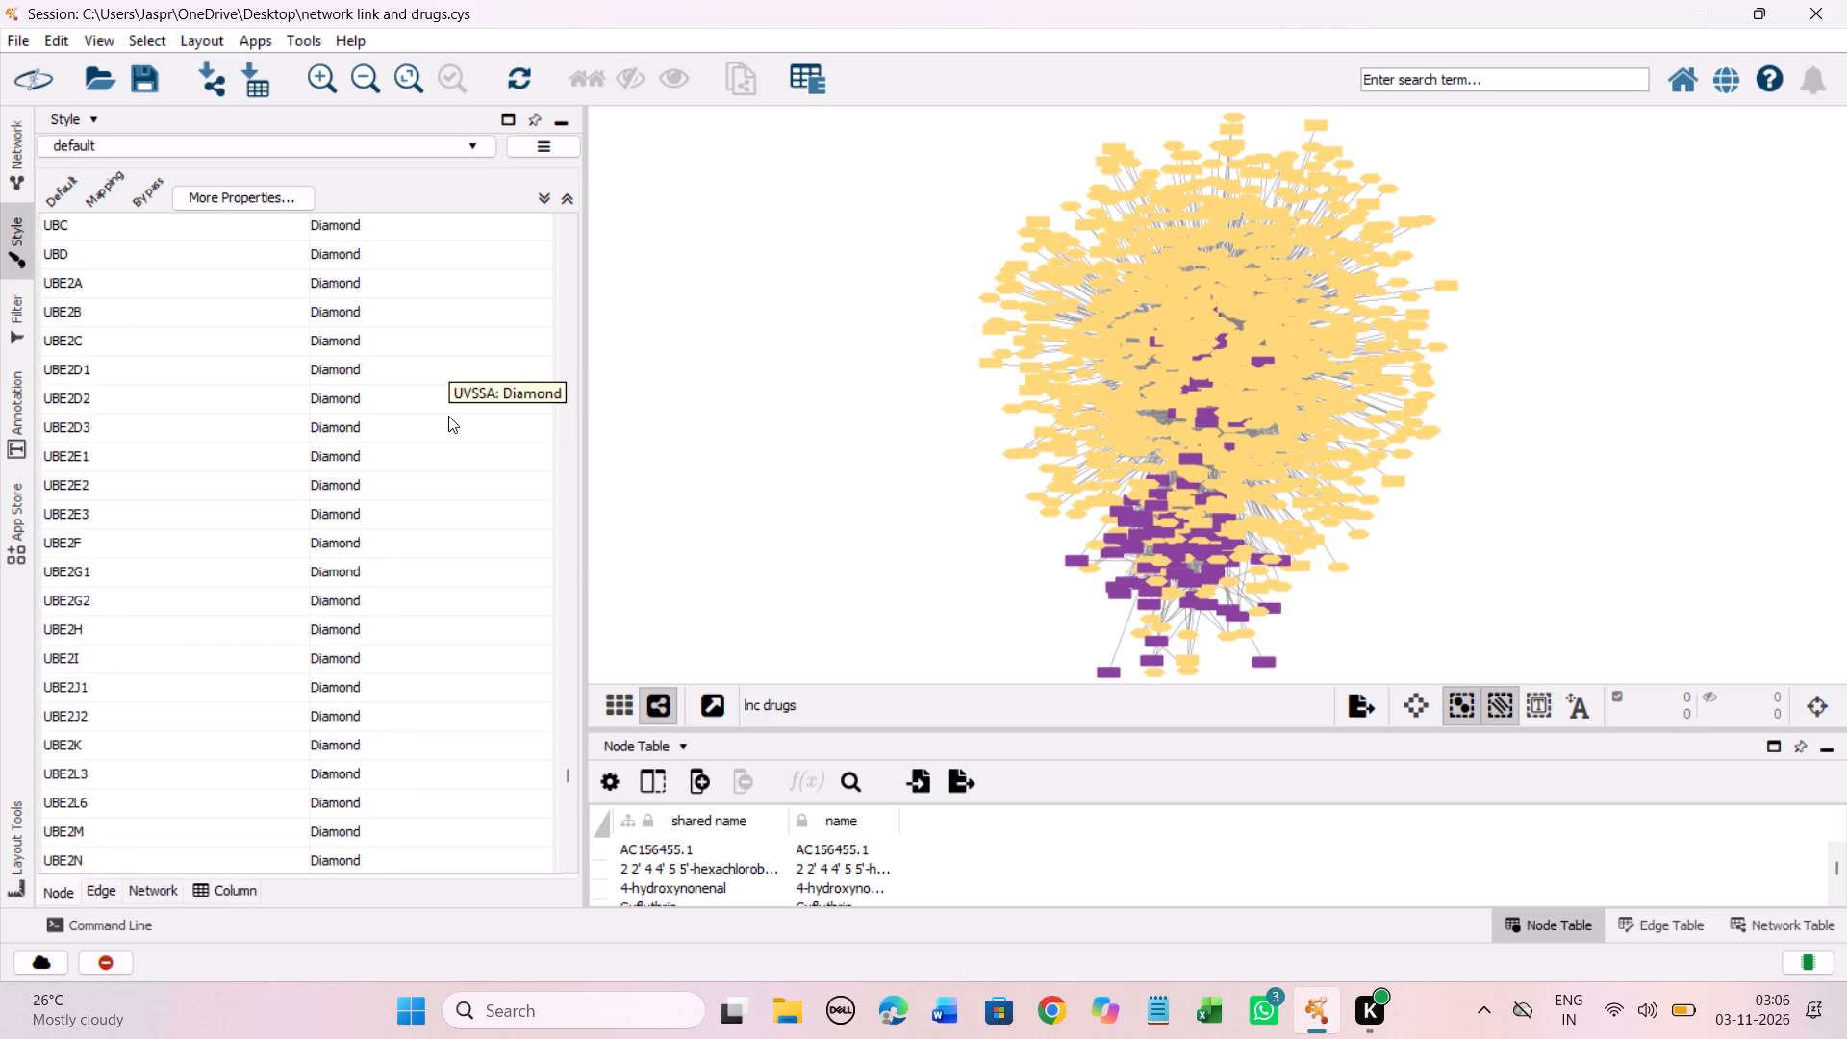
{"action": "scroll", "coordinate": [448, 416], "scroll_direction": "up", "scroll_amount": 20}
{"action": "scroll", "coordinate": [448, 416], "scroll_direction": "up", "scroll_amount": 9}
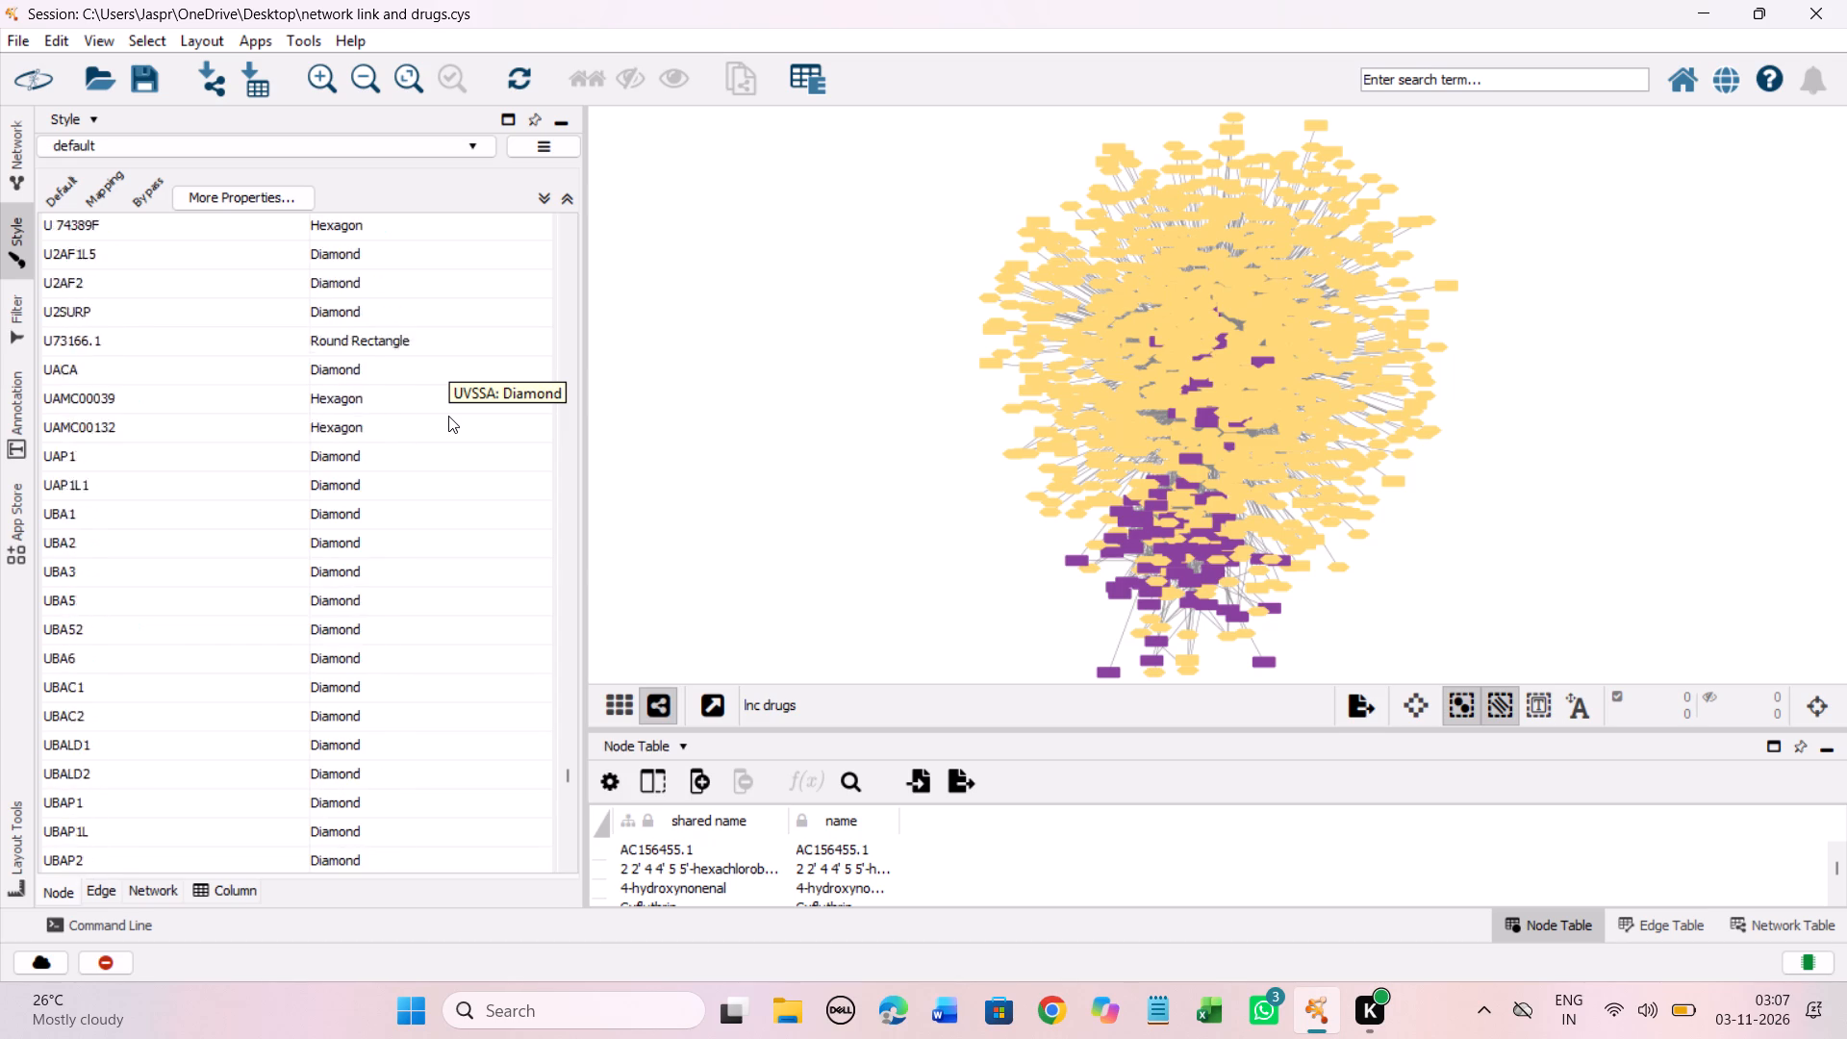
{"action": "scroll", "coordinate": [448, 416], "scroll_direction": "up", "scroll_amount": 20}
{"action": "scroll", "coordinate": [448, 416], "scroll_direction": "up", "scroll_amount": 16}
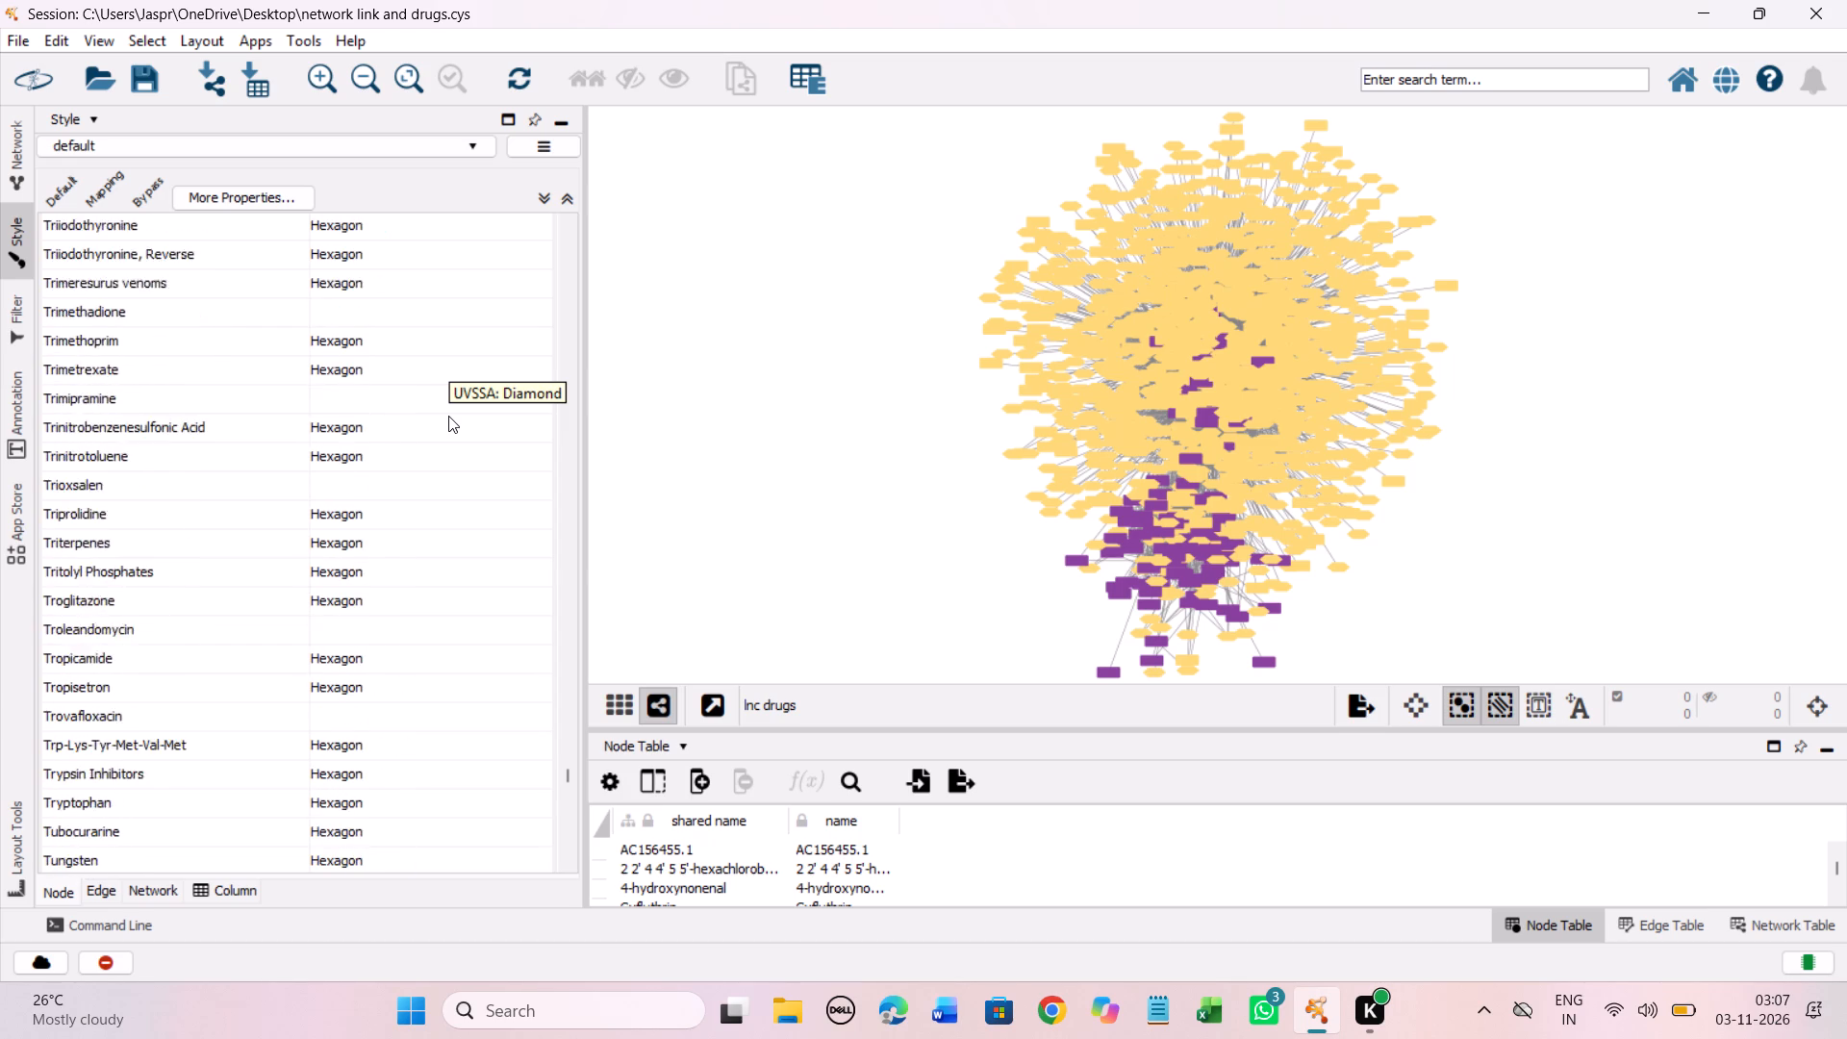
{"action": "scroll", "coordinate": [448, 416], "scroll_direction": "up", "scroll_amount": 20}
{"action": "scroll", "coordinate": [448, 416], "scroll_direction": "up", "scroll_amount": 16}
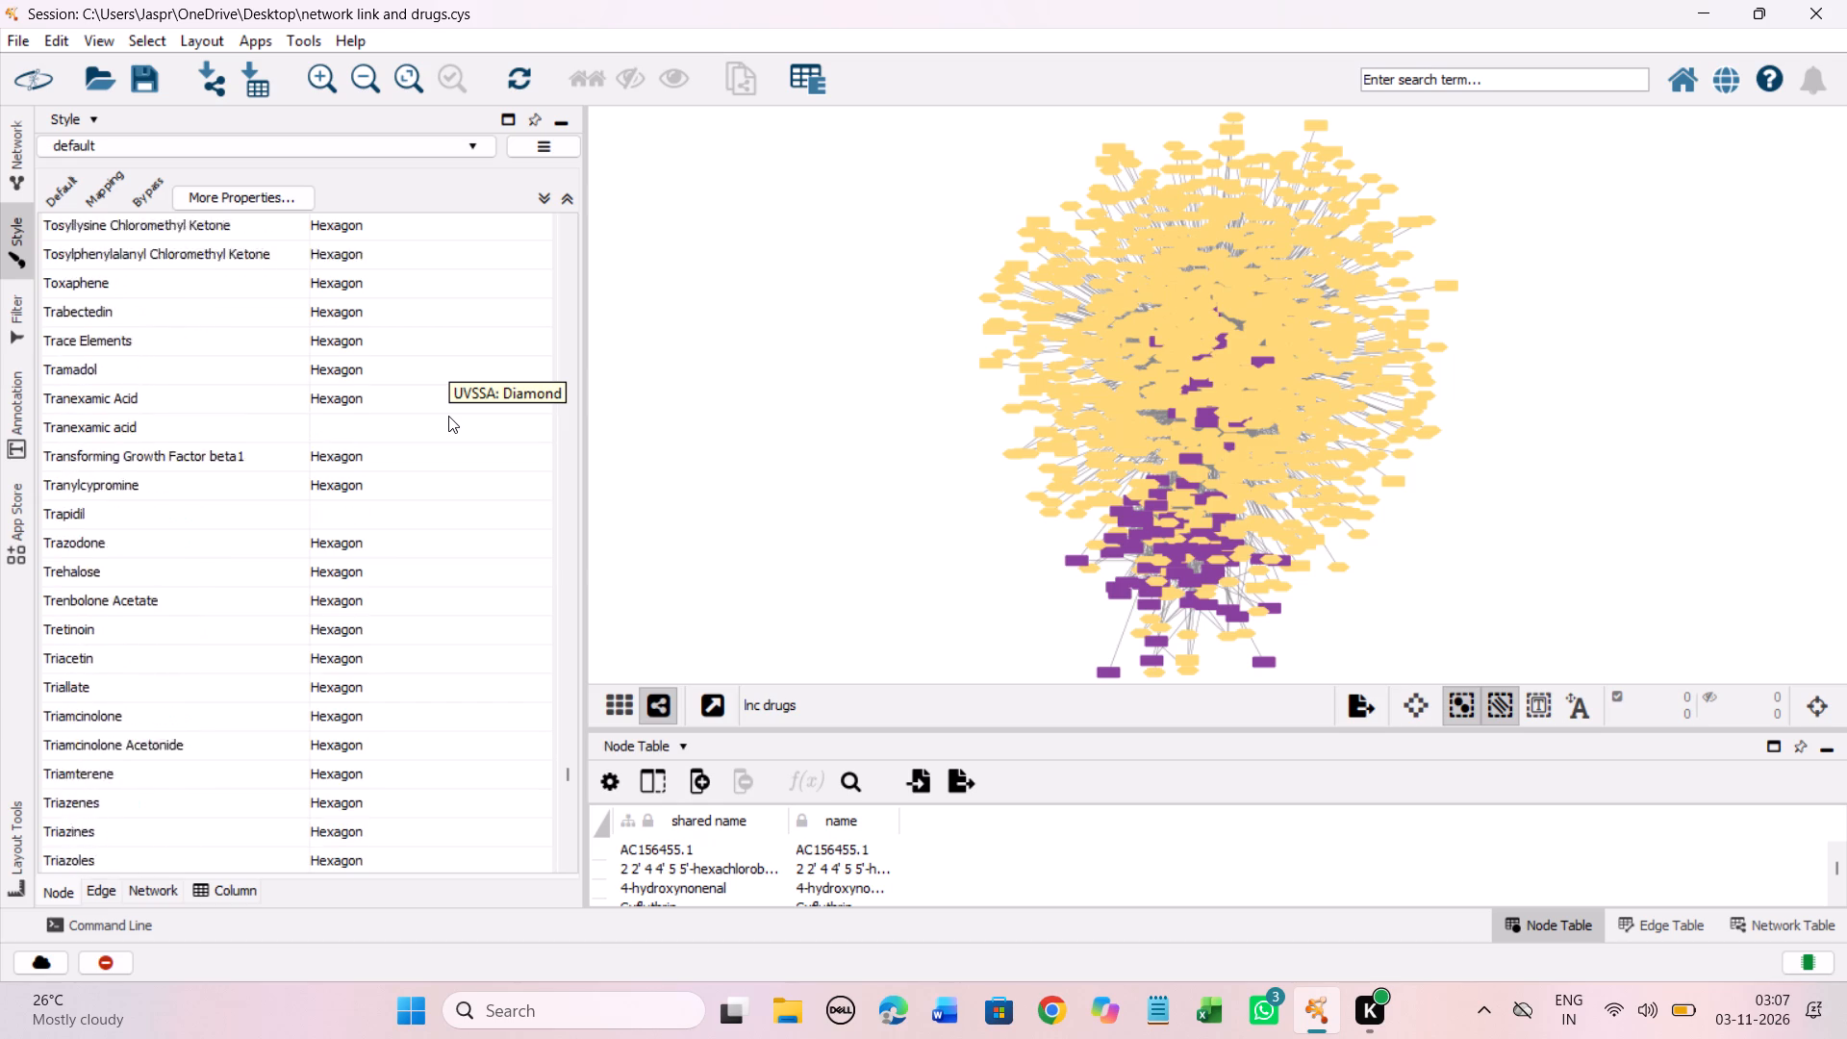
{"action": "scroll", "coordinate": [448, 416], "scroll_direction": "up", "scroll_amount": 20}
{"action": "scroll", "coordinate": [448, 416], "scroll_direction": "up", "scroll_amount": 16}
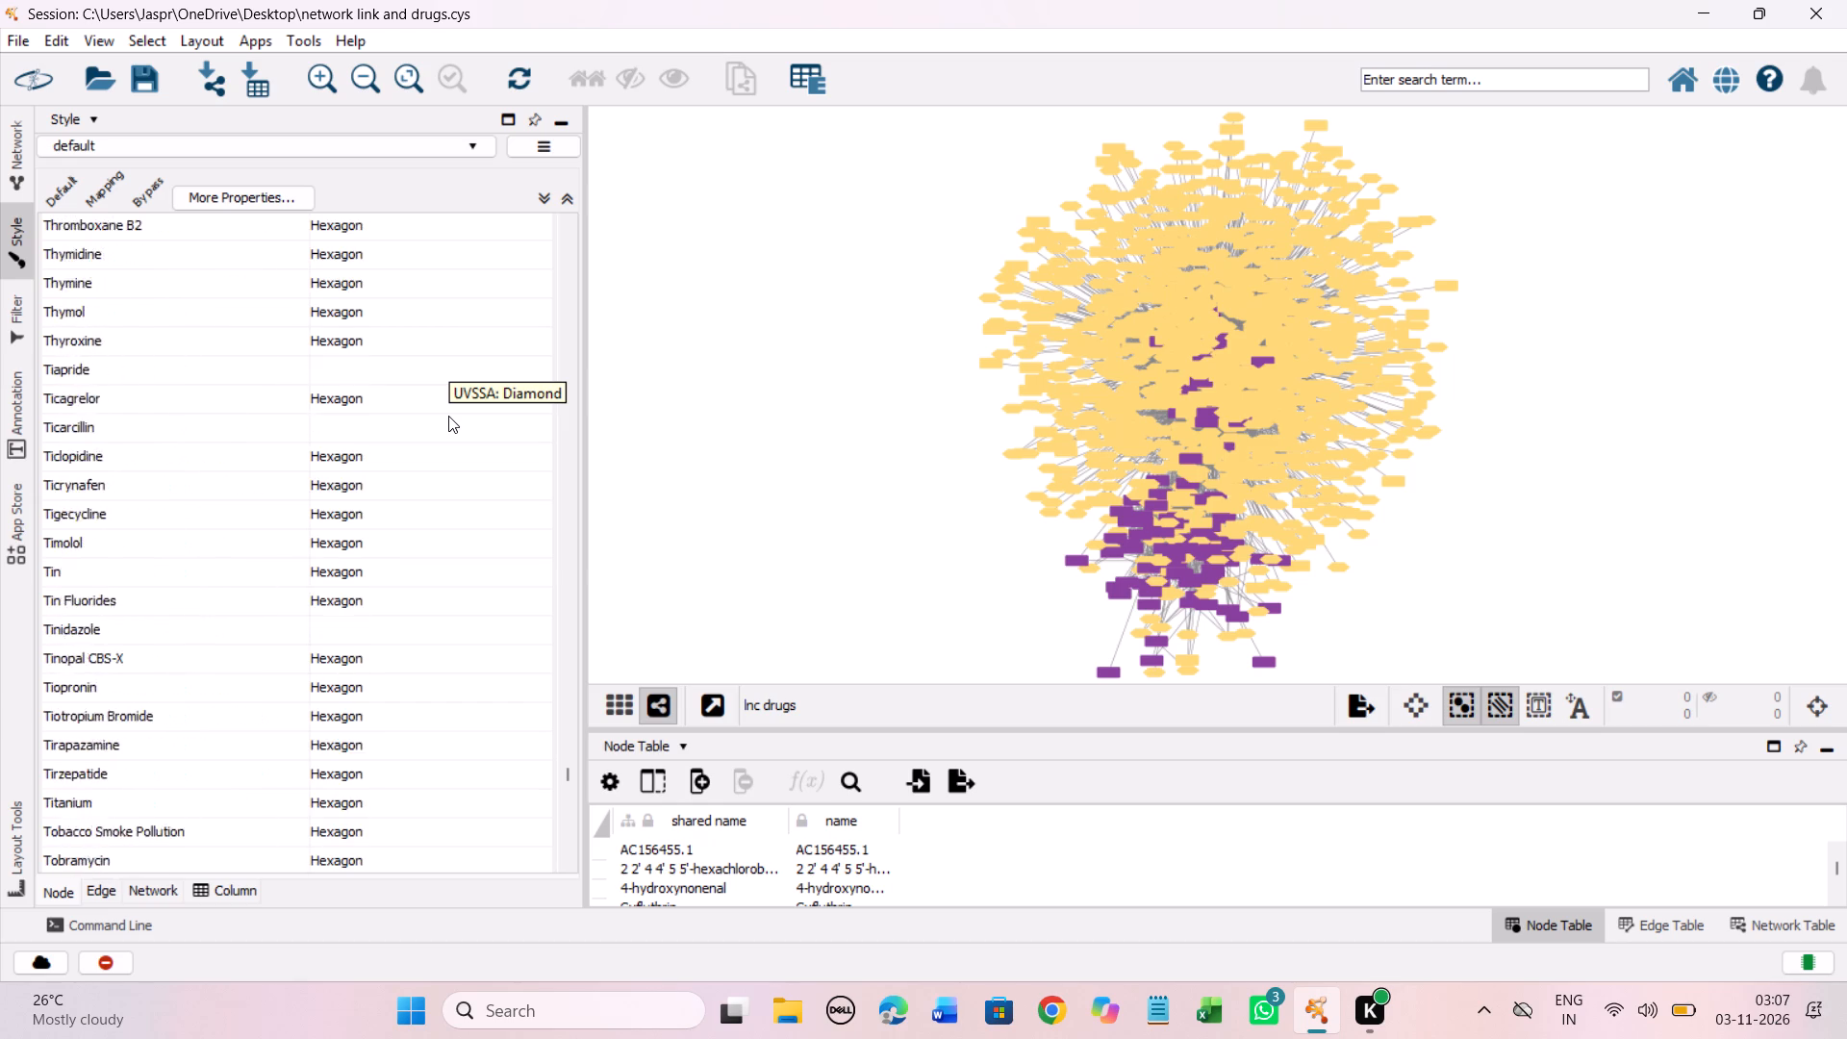
{"action": "scroll", "coordinate": [448, 416], "scroll_direction": "up", "scroll_amount": 20}
{"action": "scroll", "coordinate": [448, 416], "scroll_direction": "up", "scroll_amount": 16}
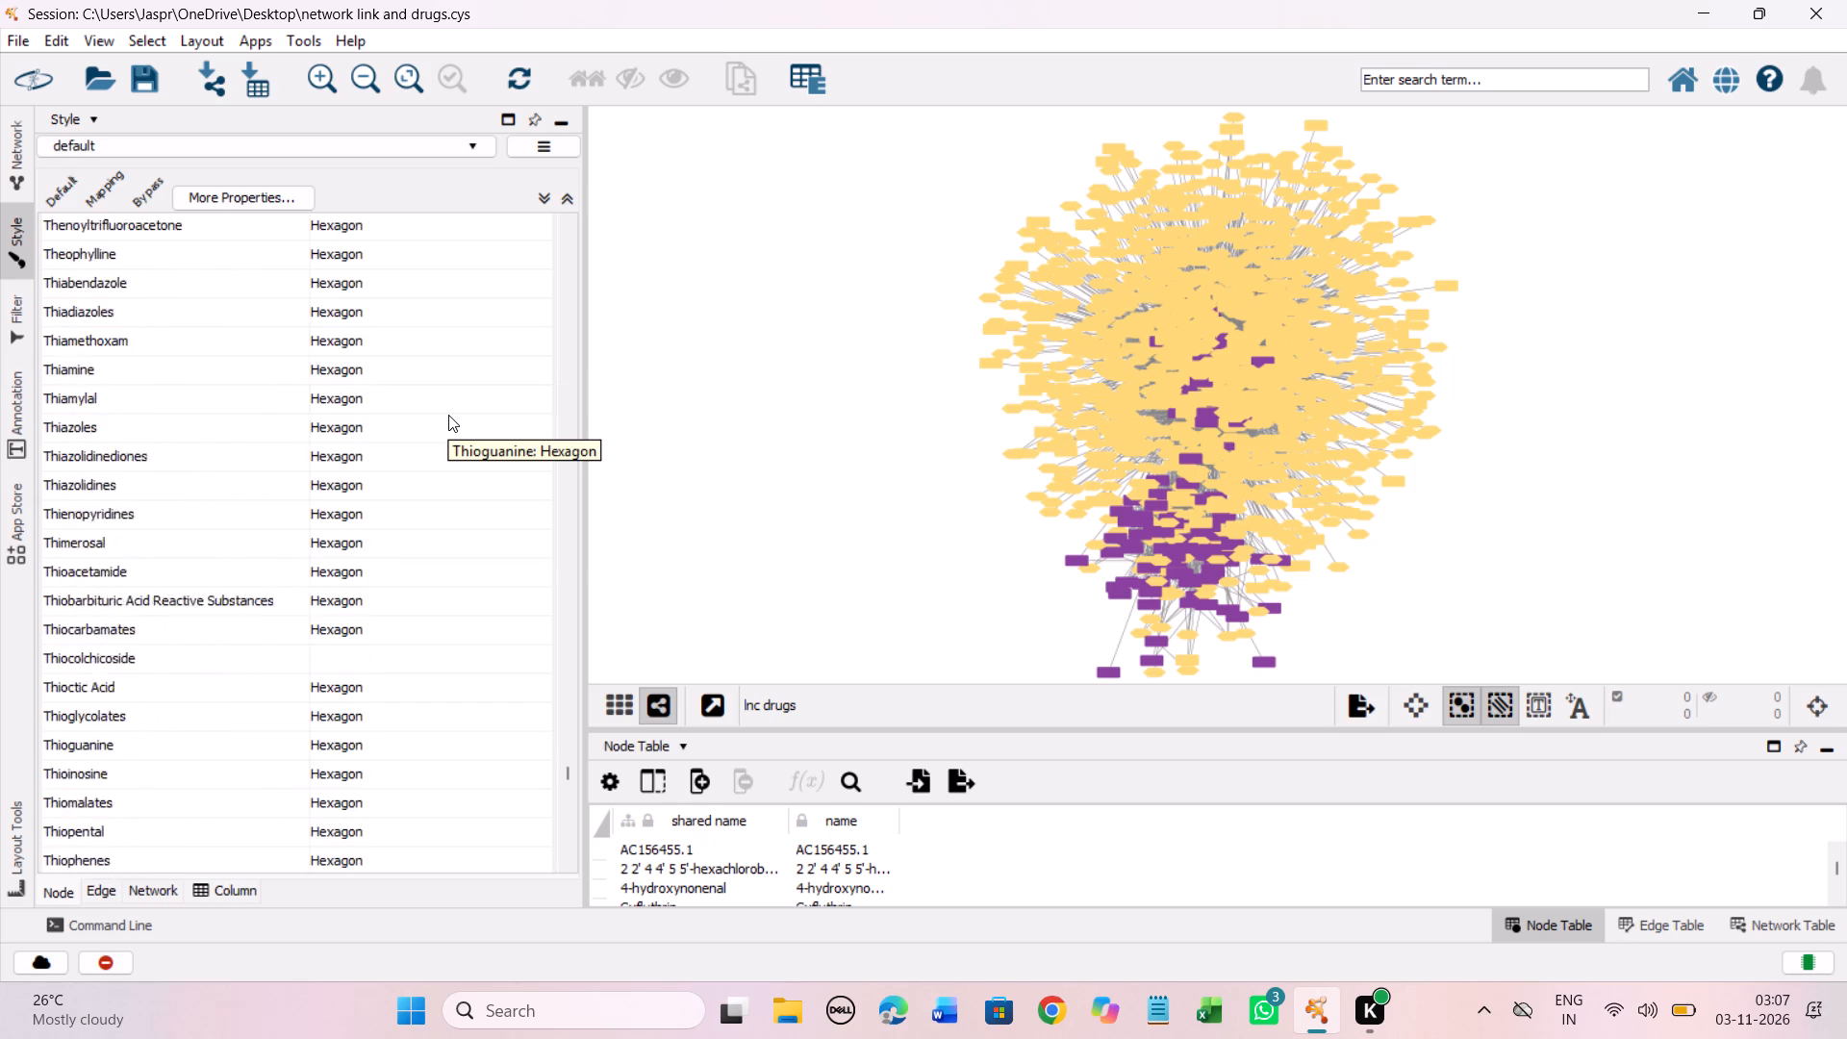
{"action": "scroll", "coordinate": [448, 415], "scroll_direction": "up", "scroll_amount": 20}
{"action": "scroll", "coordinate": [448, 415], "scroll_direction": "up", "scroll_amount": 16}
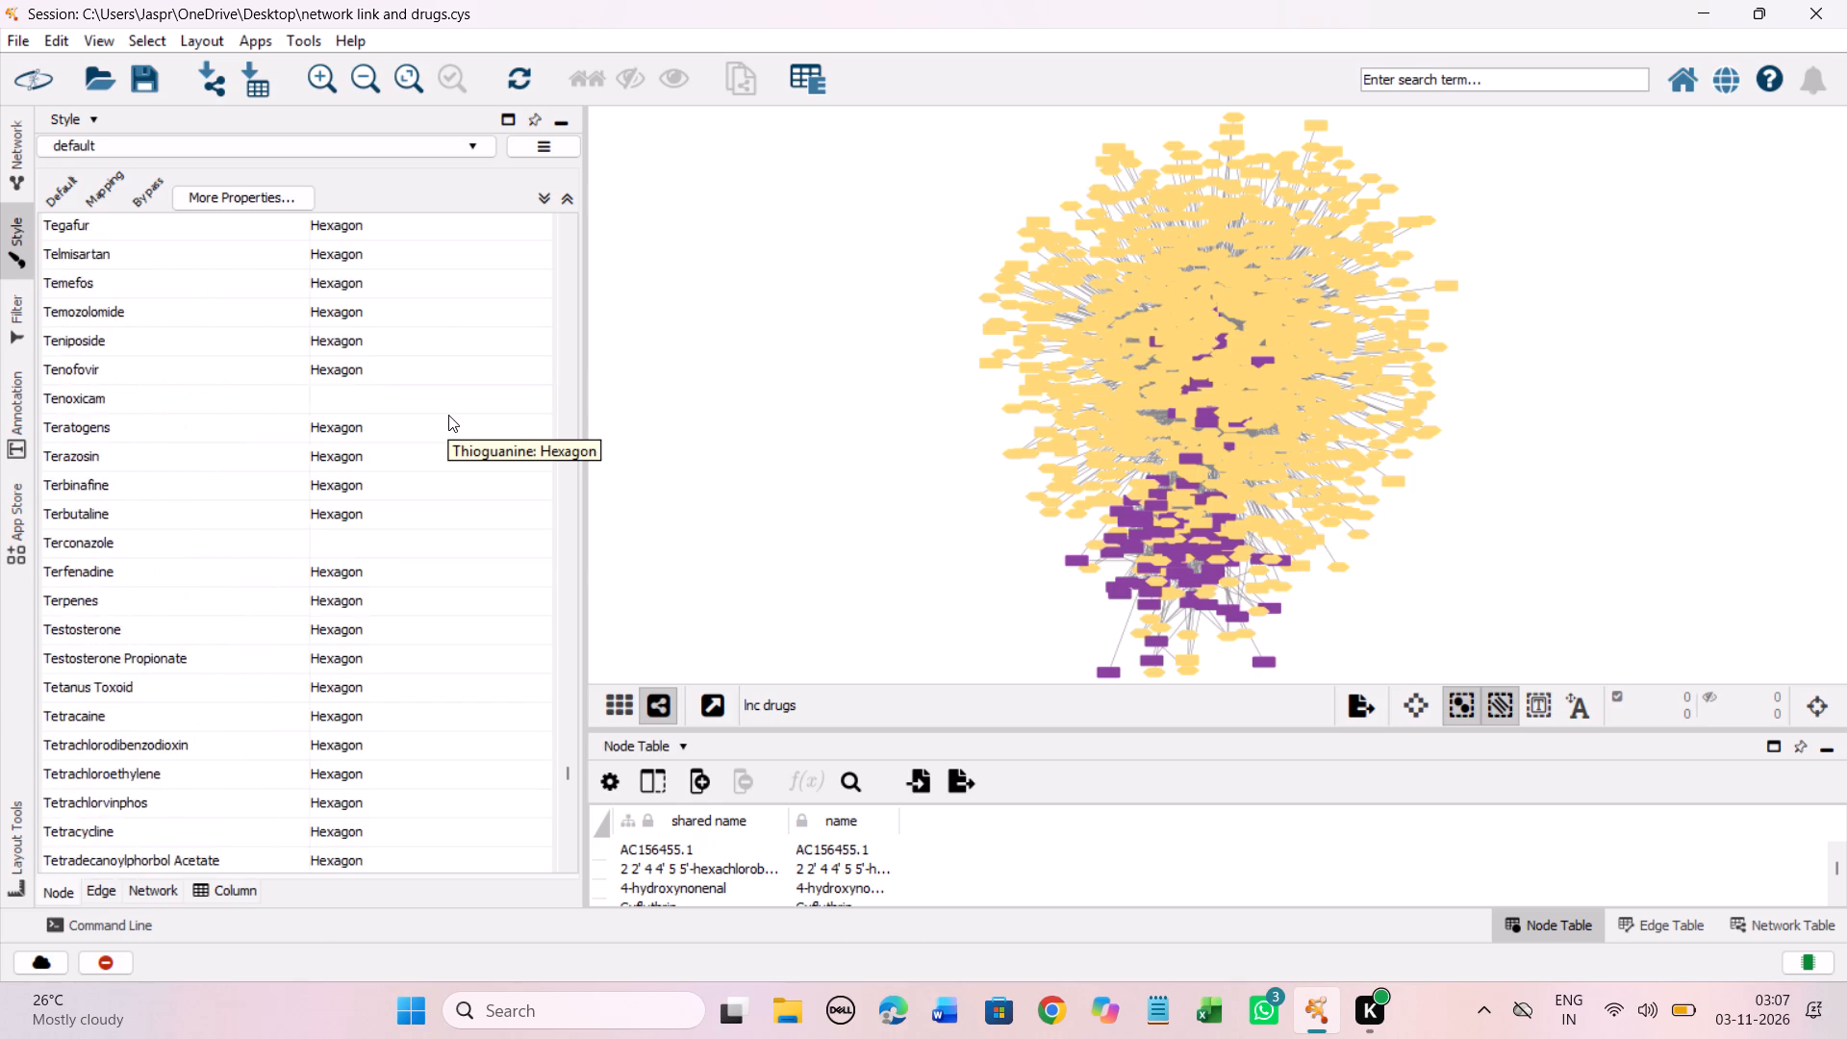
{"action": "scroll", "coordinate": [448, 415], "scroll_direction": "up", "scroll_amount": 20}
{"action": "scroll", "coordinate": [448, 415], "scroll_direction": "down", "scroll_amount": 7}
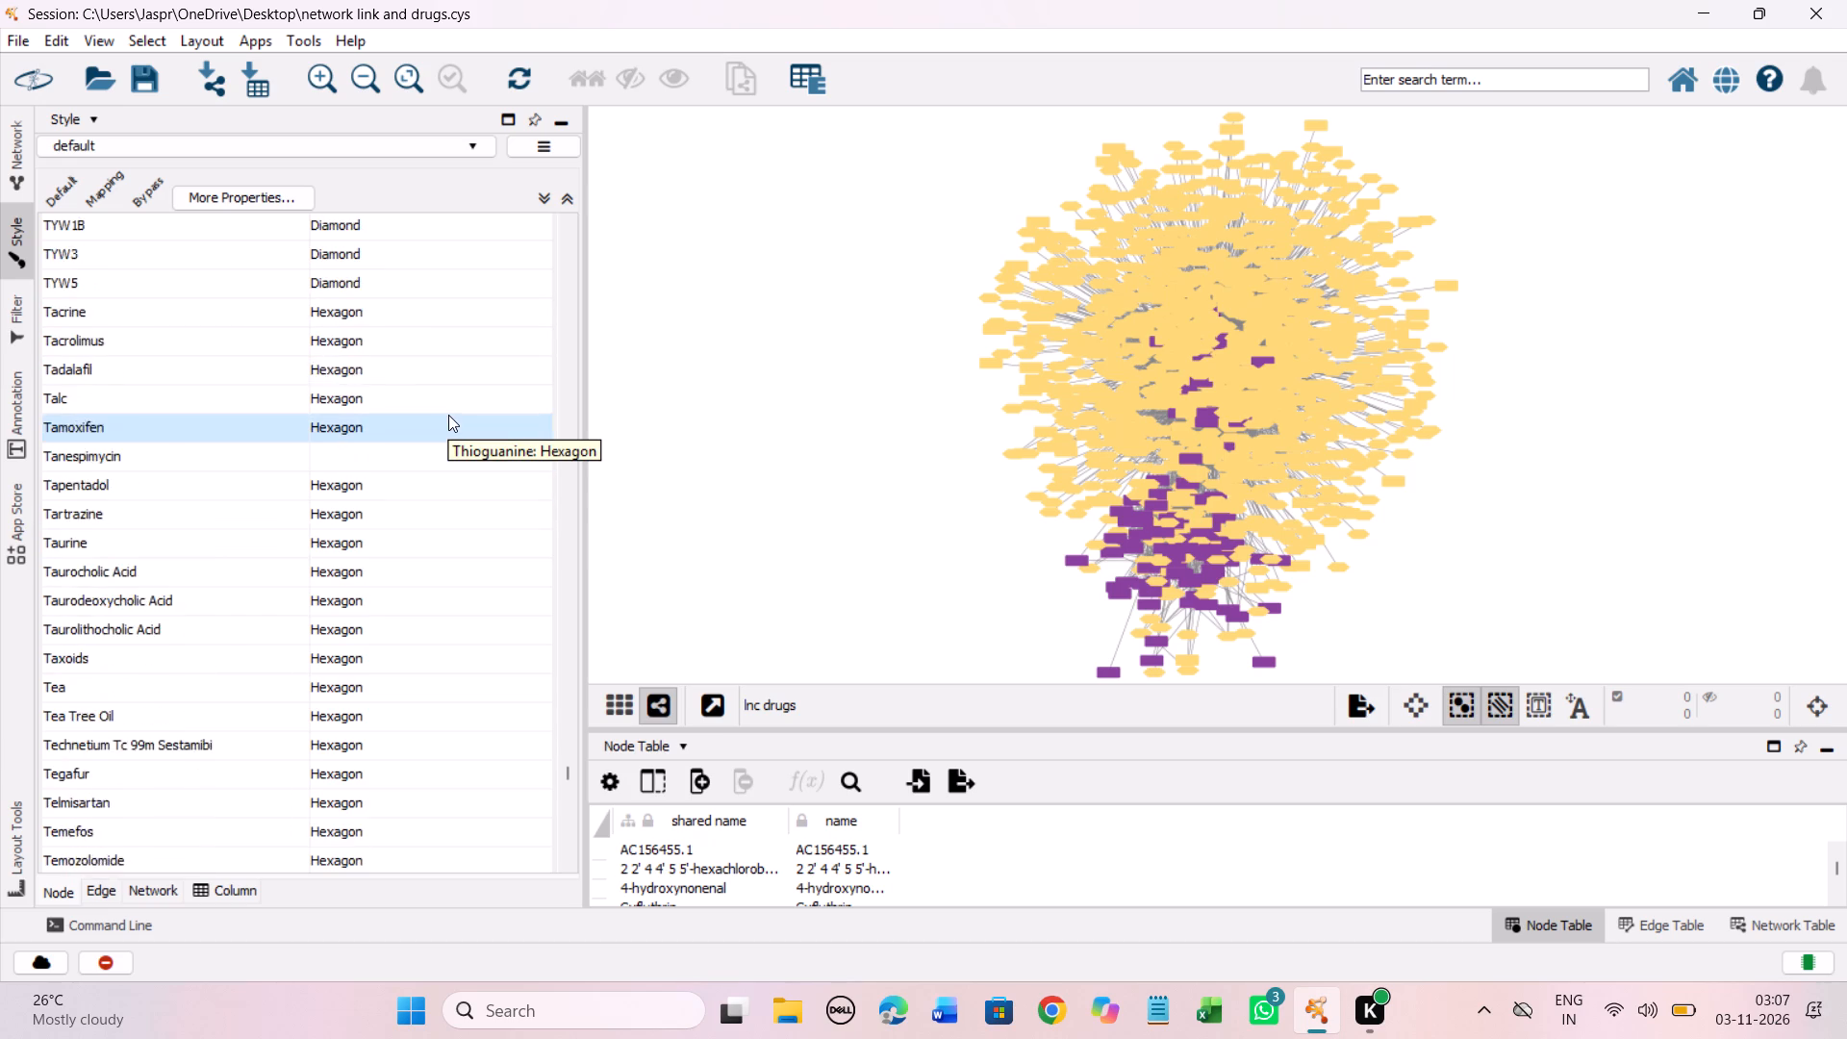
{"action": "scroll", "coordinate": [448, 415], "scroll_direction": "down", "scroll_amount": 20}
{"action": "scroll", "coordinate": [448, 415], "scroll_direction": "down", "scroll_amount": 20}
{"action": "scroll", "coordinate": [448, 415], "scroll_direction": "down", "scroll_amount": 8}
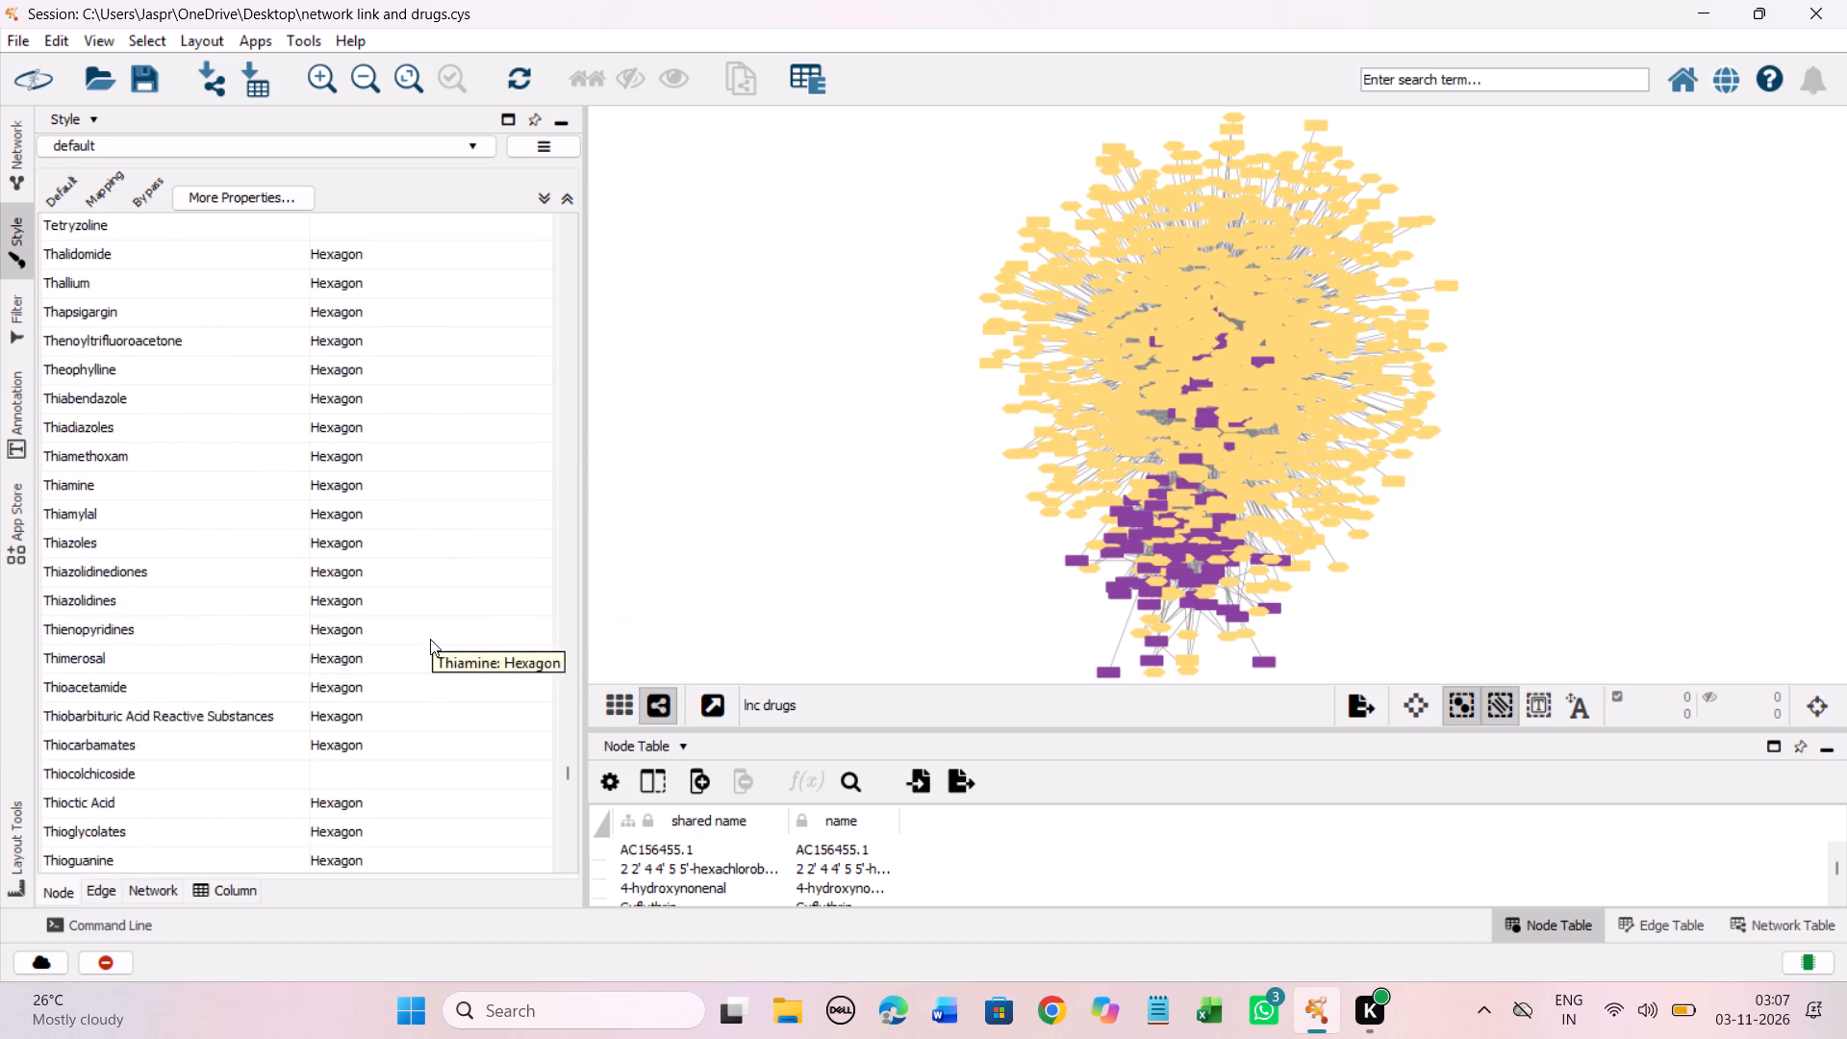
{"action": "scroll", "coordinate": [430, 639], "scroll_direction": "down", "scroll_amount": 20}
{"action": "scroll", "coordinate": [430, 639], "scroll_direction": "down", "scroll_amount": 20}
{"action": "scroll", "coordinate": [430, 639], "scroll_direction": "down", "scroll_amount": 7}
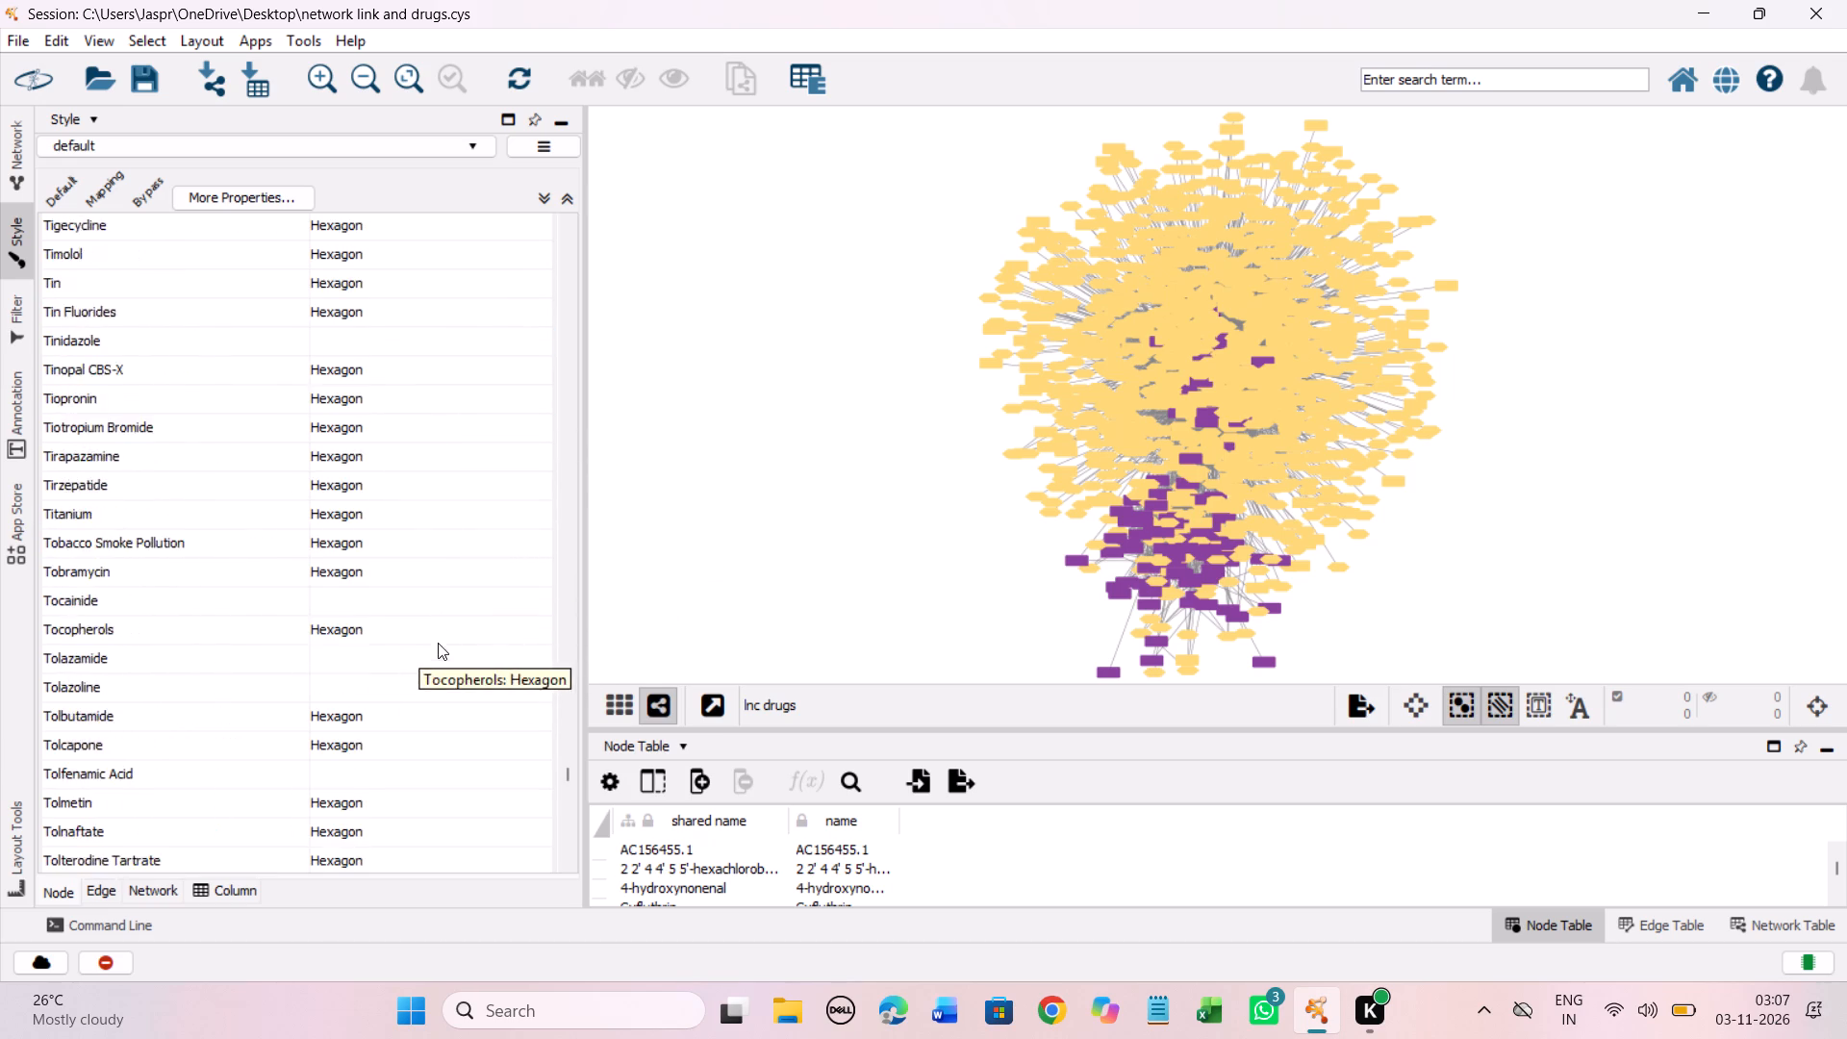
{"action": "scroll", "coordinate": [438, 643], "scroll_direction": "down", "scroll_amount": 20}
{"action": "scroll", "coordinate": [438, 643], "scroll_direction": "down", "scroll_amount": 20}
{"action": "scroll", "coordinate": [438, 643], "scroll_direction": "down", "scroll_amount": 7}
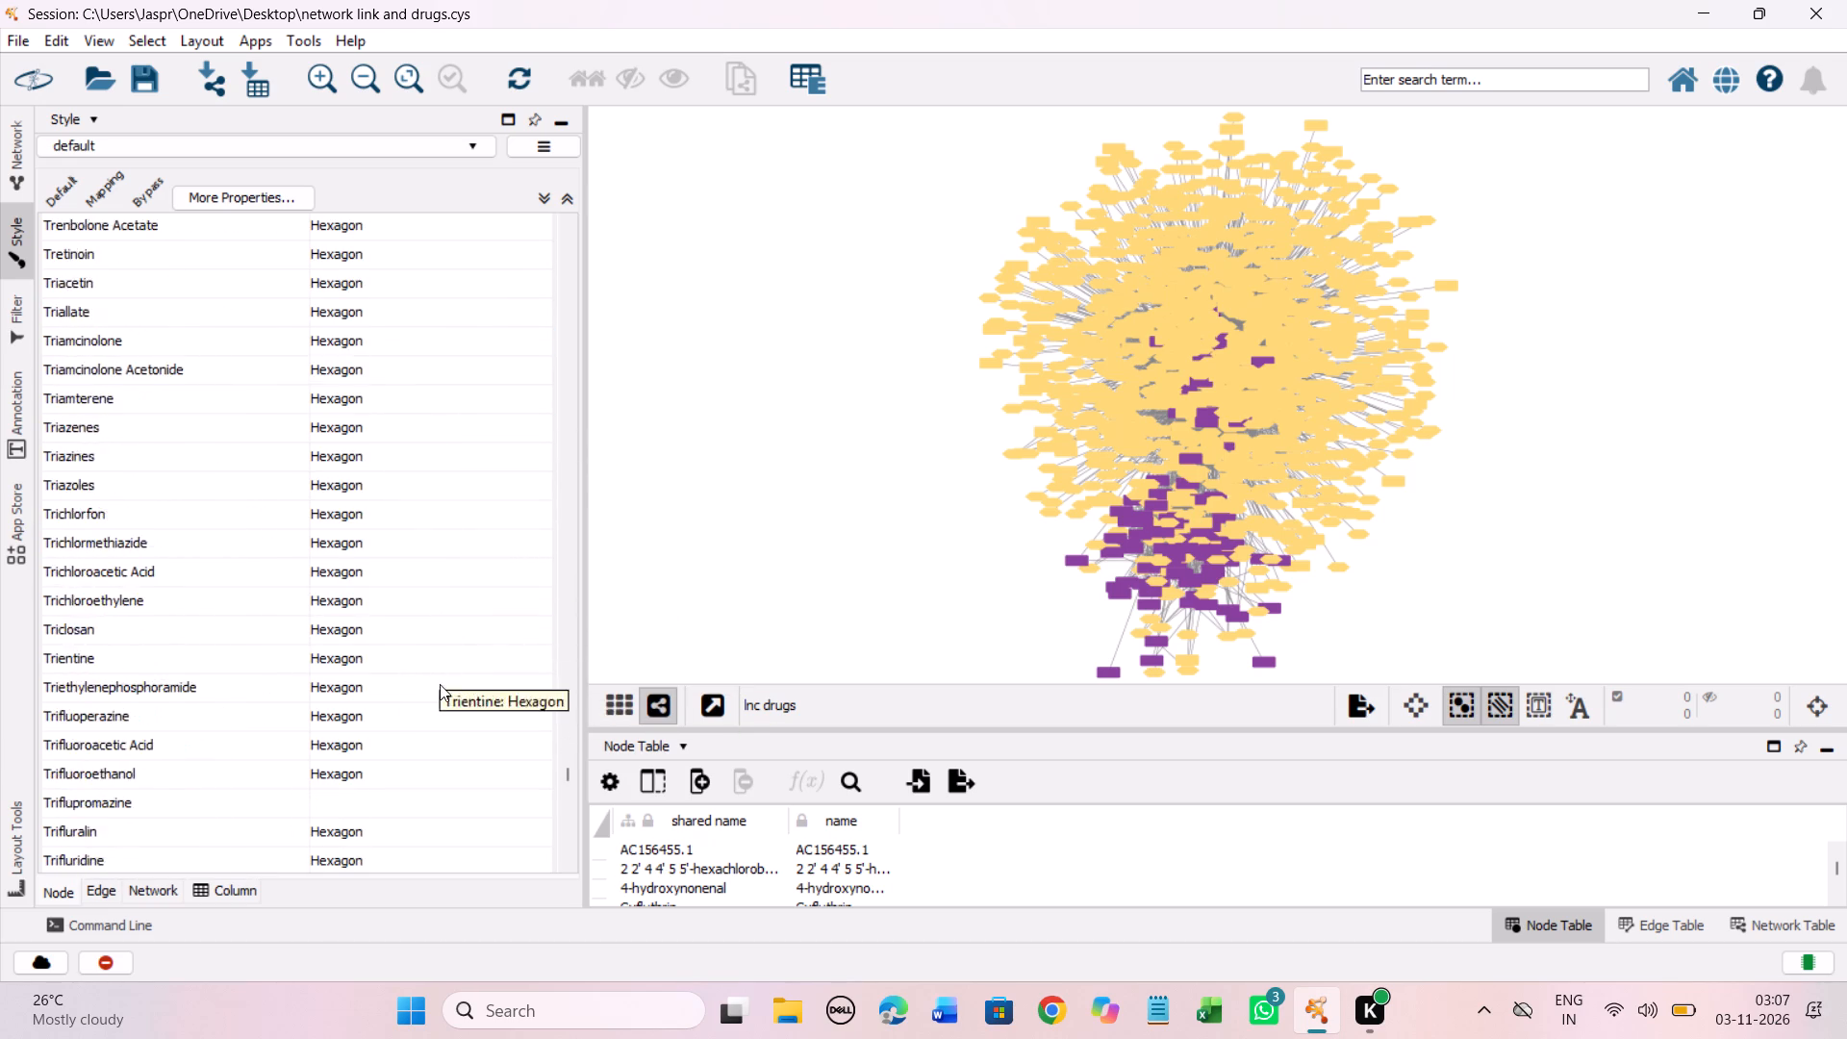
{"action": "scroll", "coordinate": [440, 684], "scroll_direction": "down", "scroll_amount": 20}
{"action": "scroll", "coordinate": [440, 684], "scroll_direction": "down", "scroll_amount": 20}
{"action": "scroll", "coordinate": [440, 684], "scroll_direction": "down", "scroll_amount": 7}
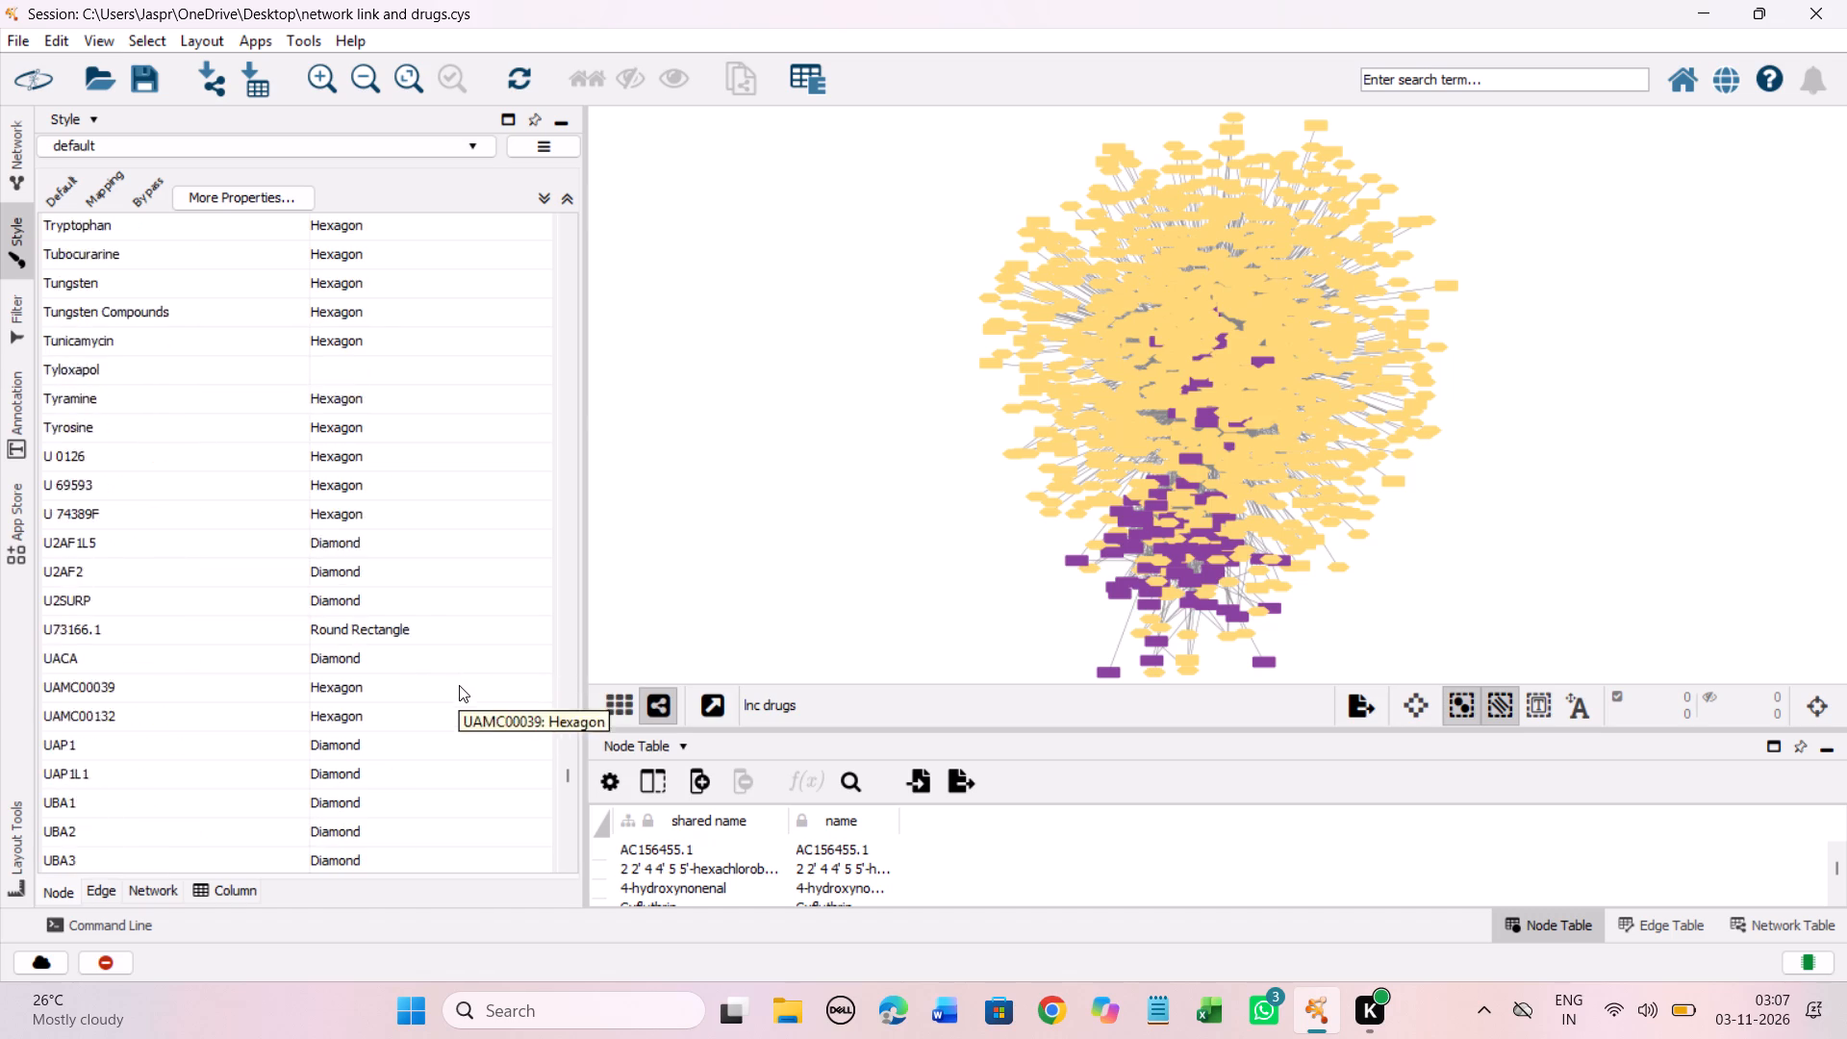
{"action": "scroll", "coordinate": [459, 680], "scroll_direction": "up", "scroll_amount": 10}
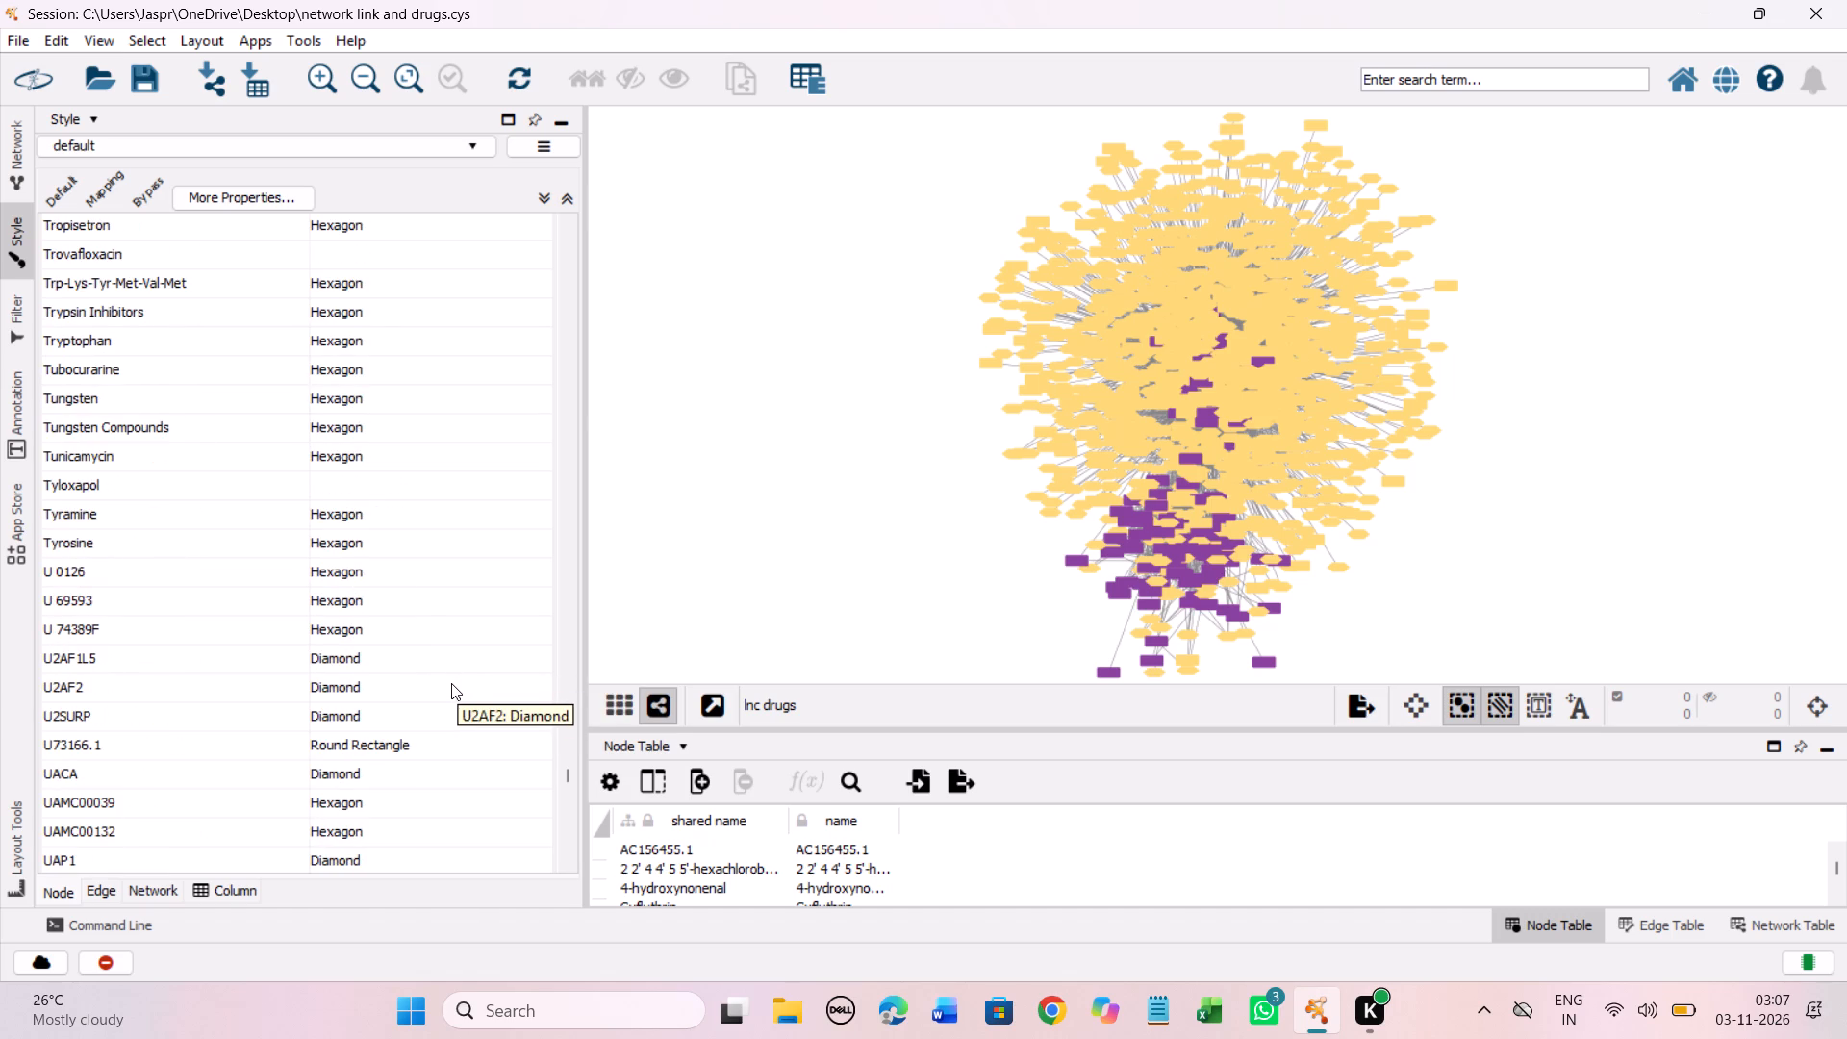
{"action": "left_click", "coordinate": [349, 601], "text": "shift"}
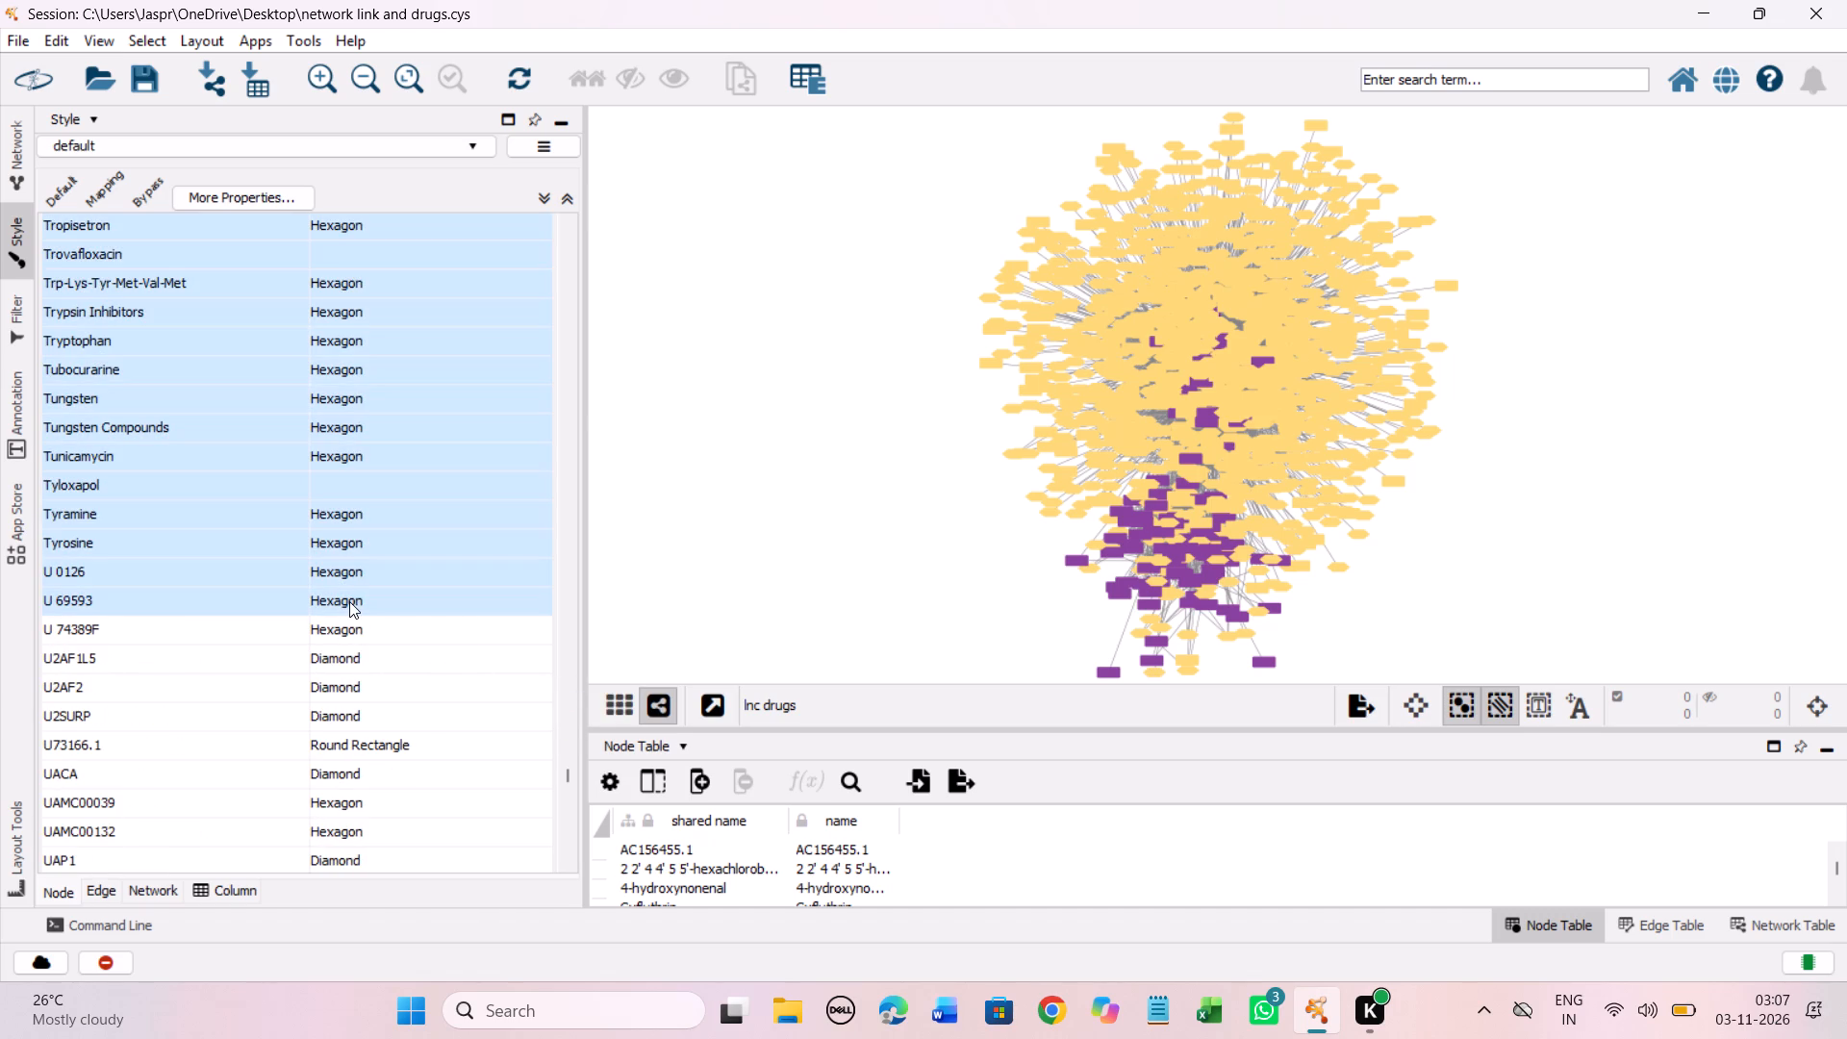
{"action": "right_click", "coordinate": [349, 601]}
{"action": "left_click", "coordinate": [704, 618]}
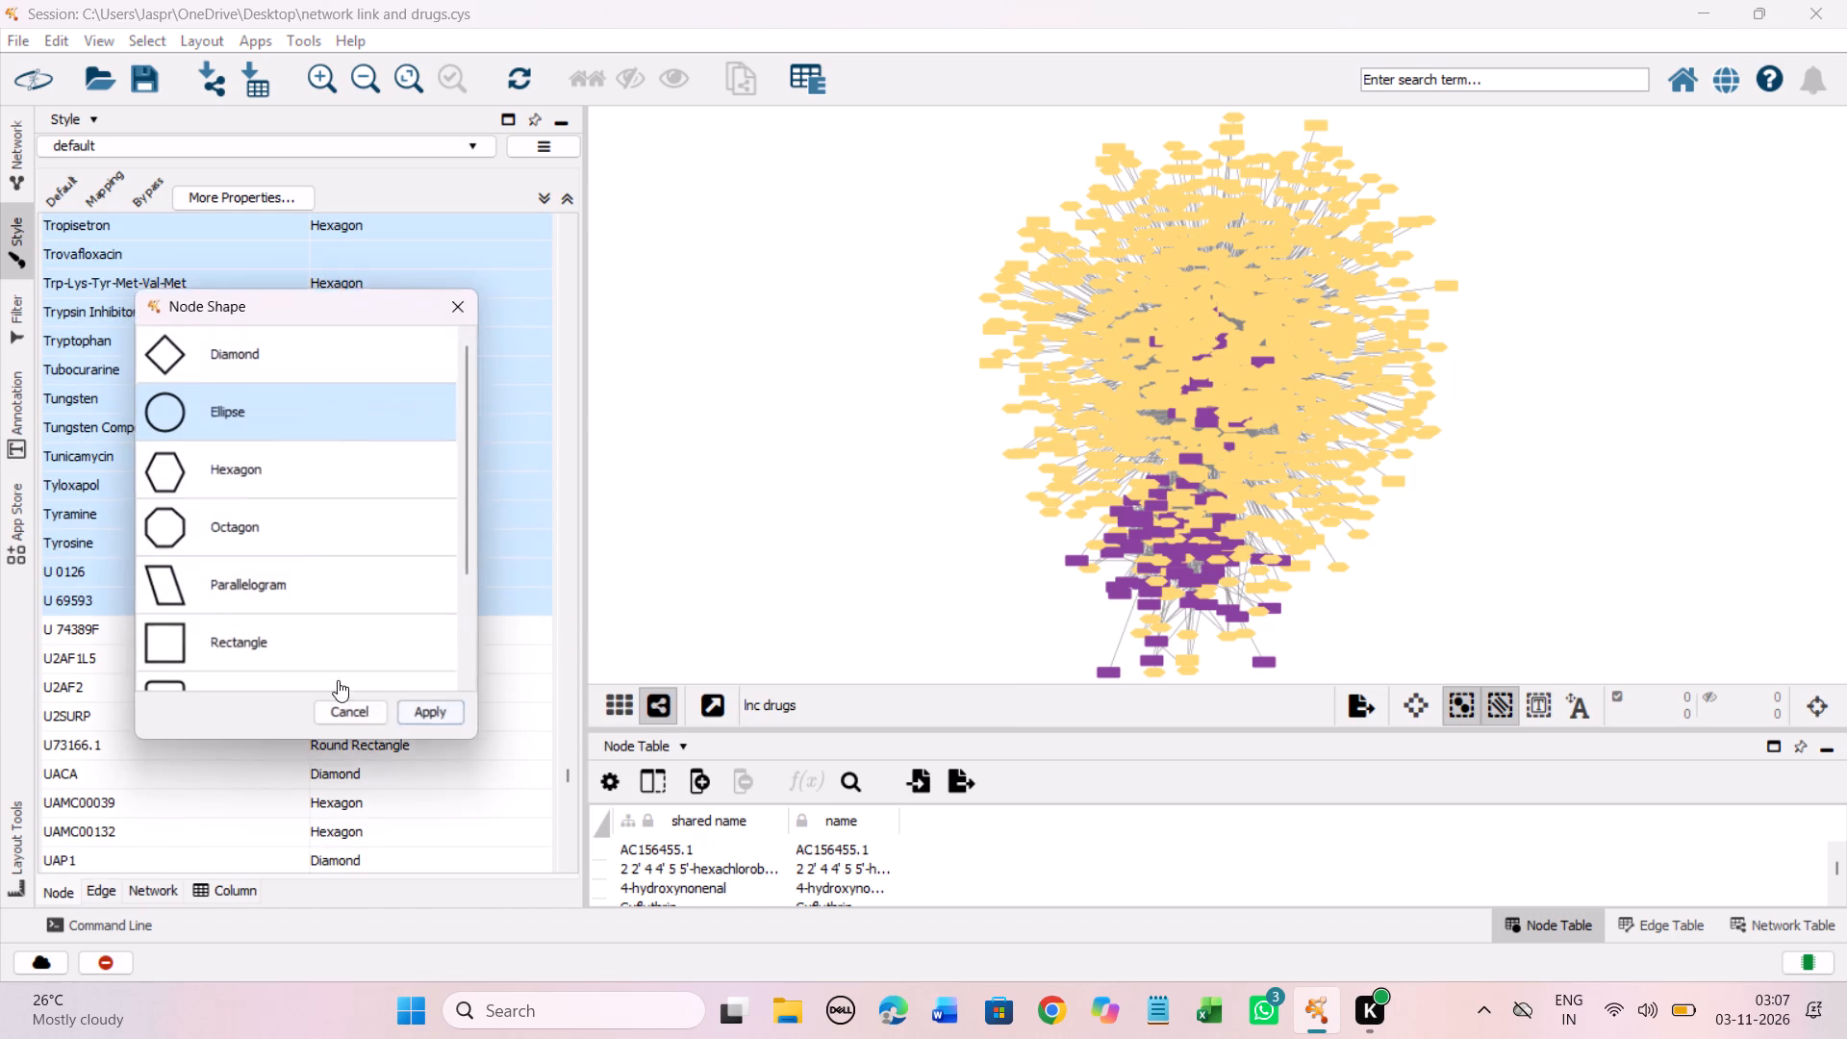
{"action": "left_click", "coordinate": [298, 464]}
{"action": "left_click", "coordinate": [425, 720]}
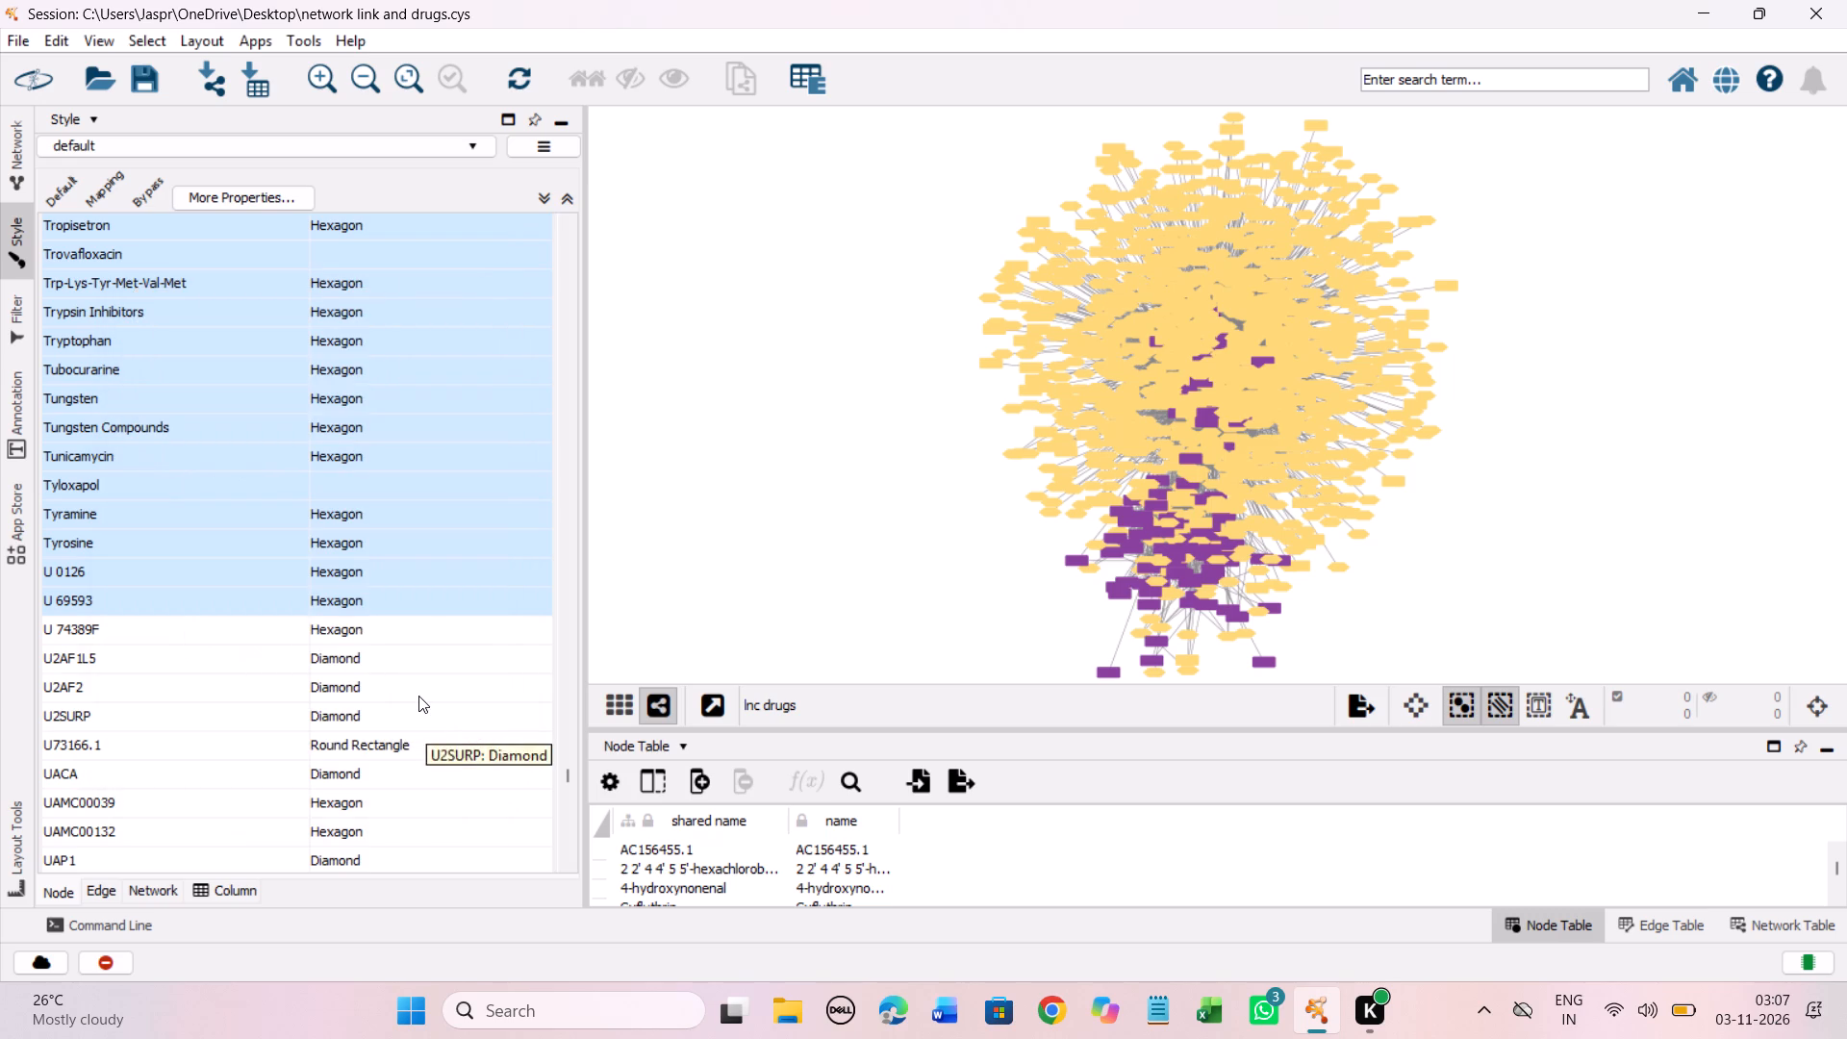
Review the node shape mapping entries after U 69593, through the UBE2, UNC, USP and UTP genes to the Ub- compound names, for any that lack a shape.
{"action": "scroll", "coordinate": [418, 696], "scroll_direction": "down", "scroll_amount": 20}
{"action": "scroll", "coordinate": [418, 696], "scroll_direction": "down", "scroll_amount": 13}
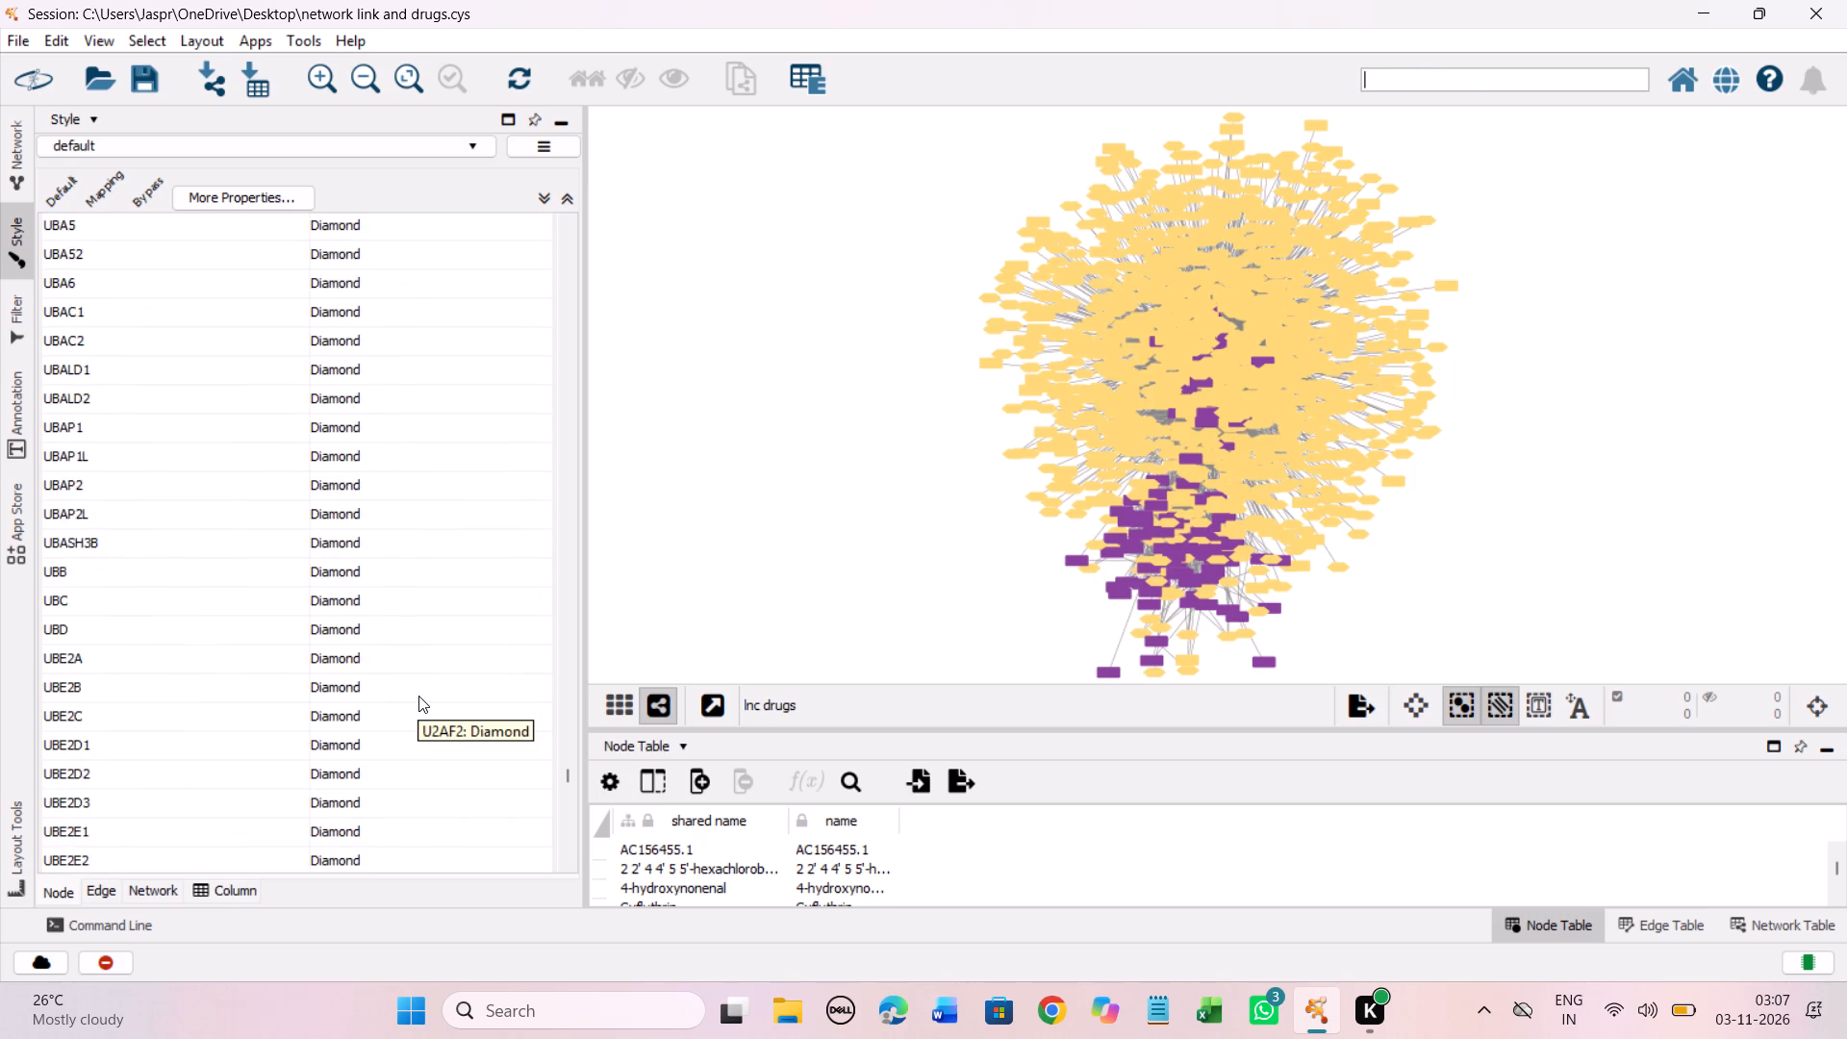
{"action": "scroll", "coordinate": [418, 696], "scroll_direction": "down", "scroll_amount": 20}
{"action": "scroll", "coordinate": [418, 696], "scroll_direction": "down", "scroll_amount": 20}
{"action": "scroll", "coordinate": [418, 696], "scroll_direction": "down", "scroll_amount": 3}
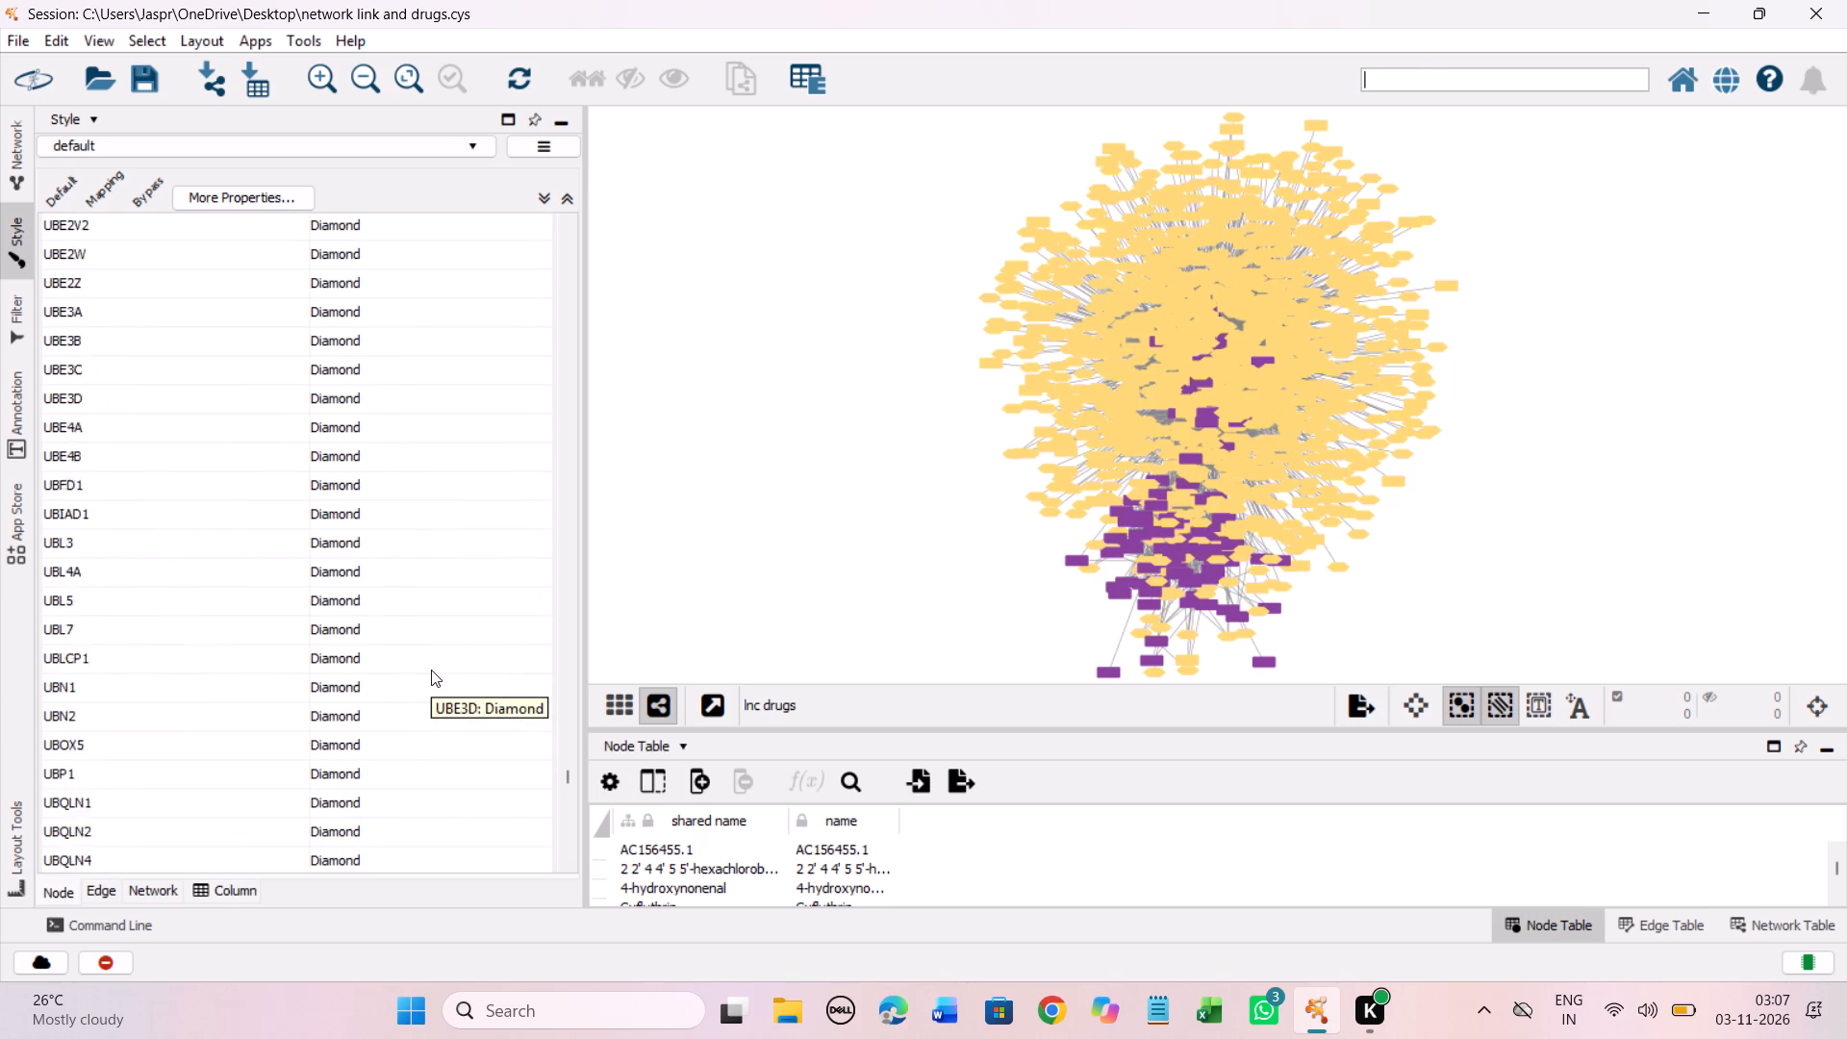
{"action": "scroll", "coordinate": [431, 670], "scroll_direction": "down", "scroll_amount": 20}
{"action": "scroll", "coordinate": [431, 670], "scroll_direction": "down", "scroll_amount": 20}
{"action": "scroll", "coordinate": [431, 670], "scroll_direction": "down", "scroll_amount": 3}
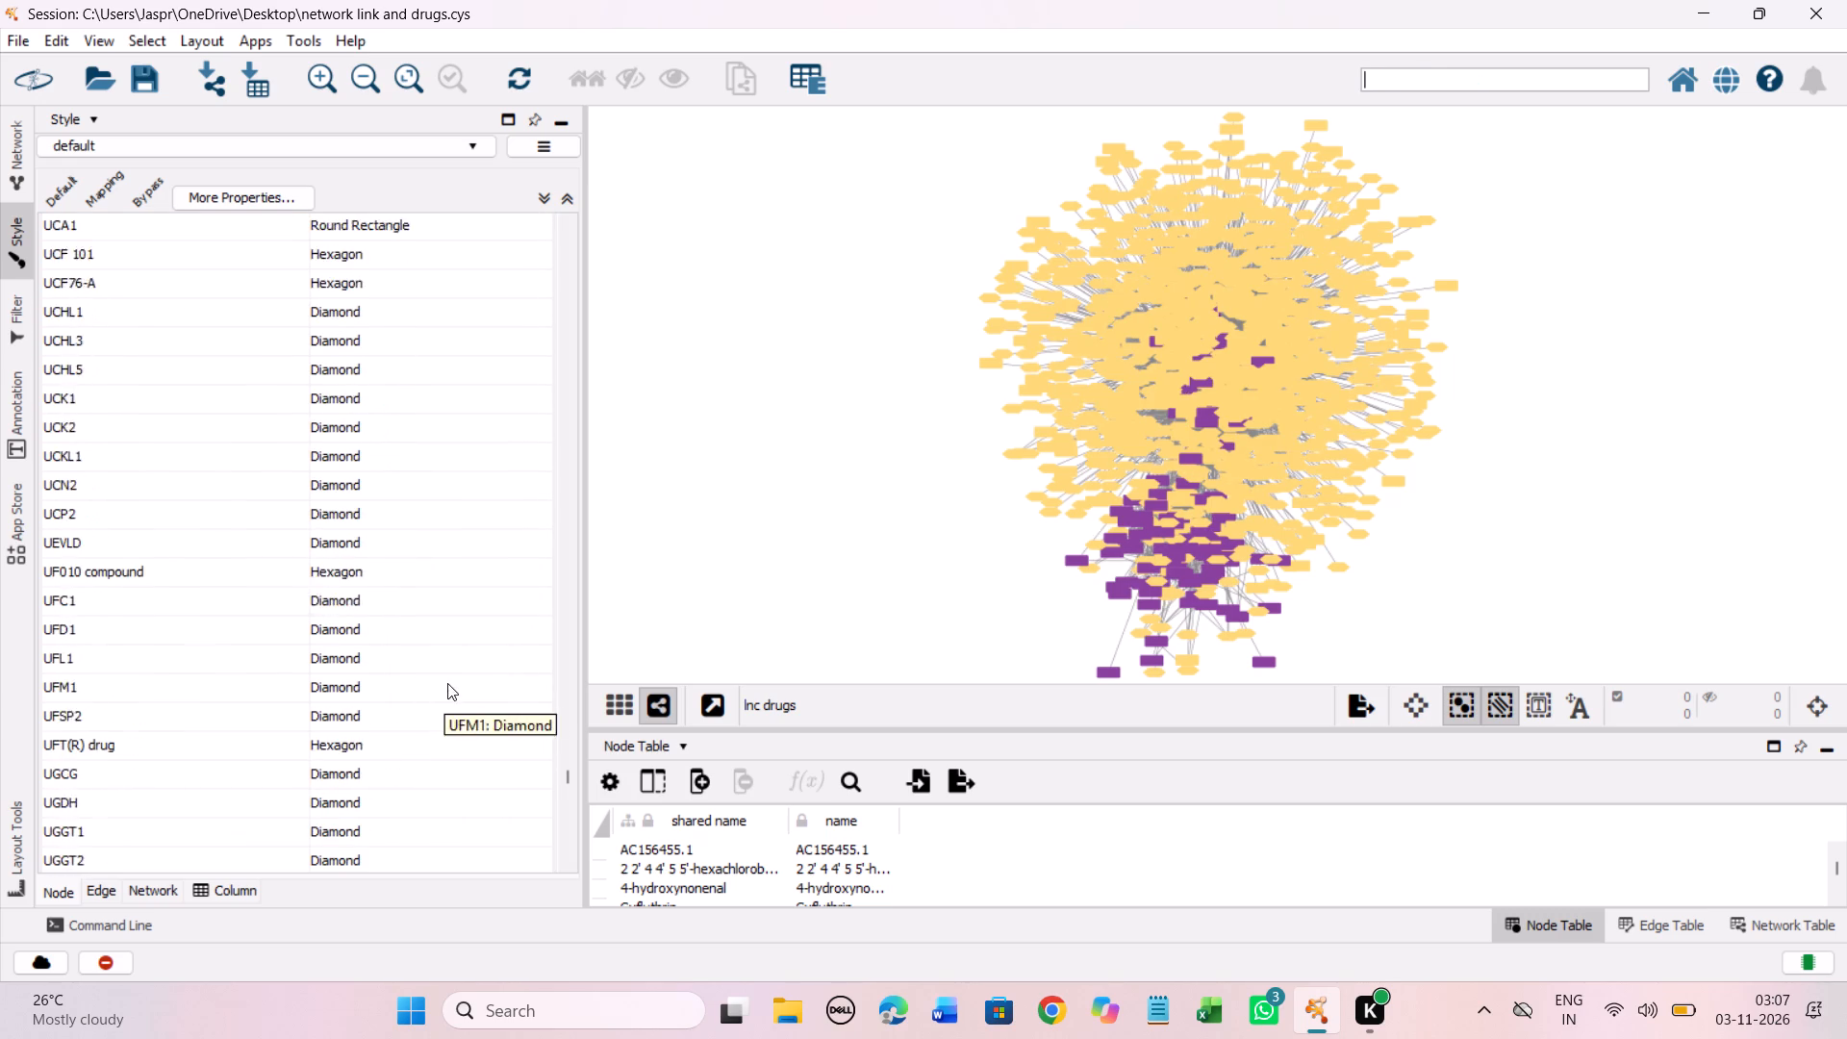
{"action": "scroll", "coordinate": [447, 683], "scroll_direction": "down", "scroll_amount": 20}
{"action": "scroll", "coordinate": [447, 683], "scroll_direction": "down", "scroll_amount": 20}
{"action": "scroll", "coordinate": [447, 683], "scroll_direction": "down", "scroll_amount": 3}
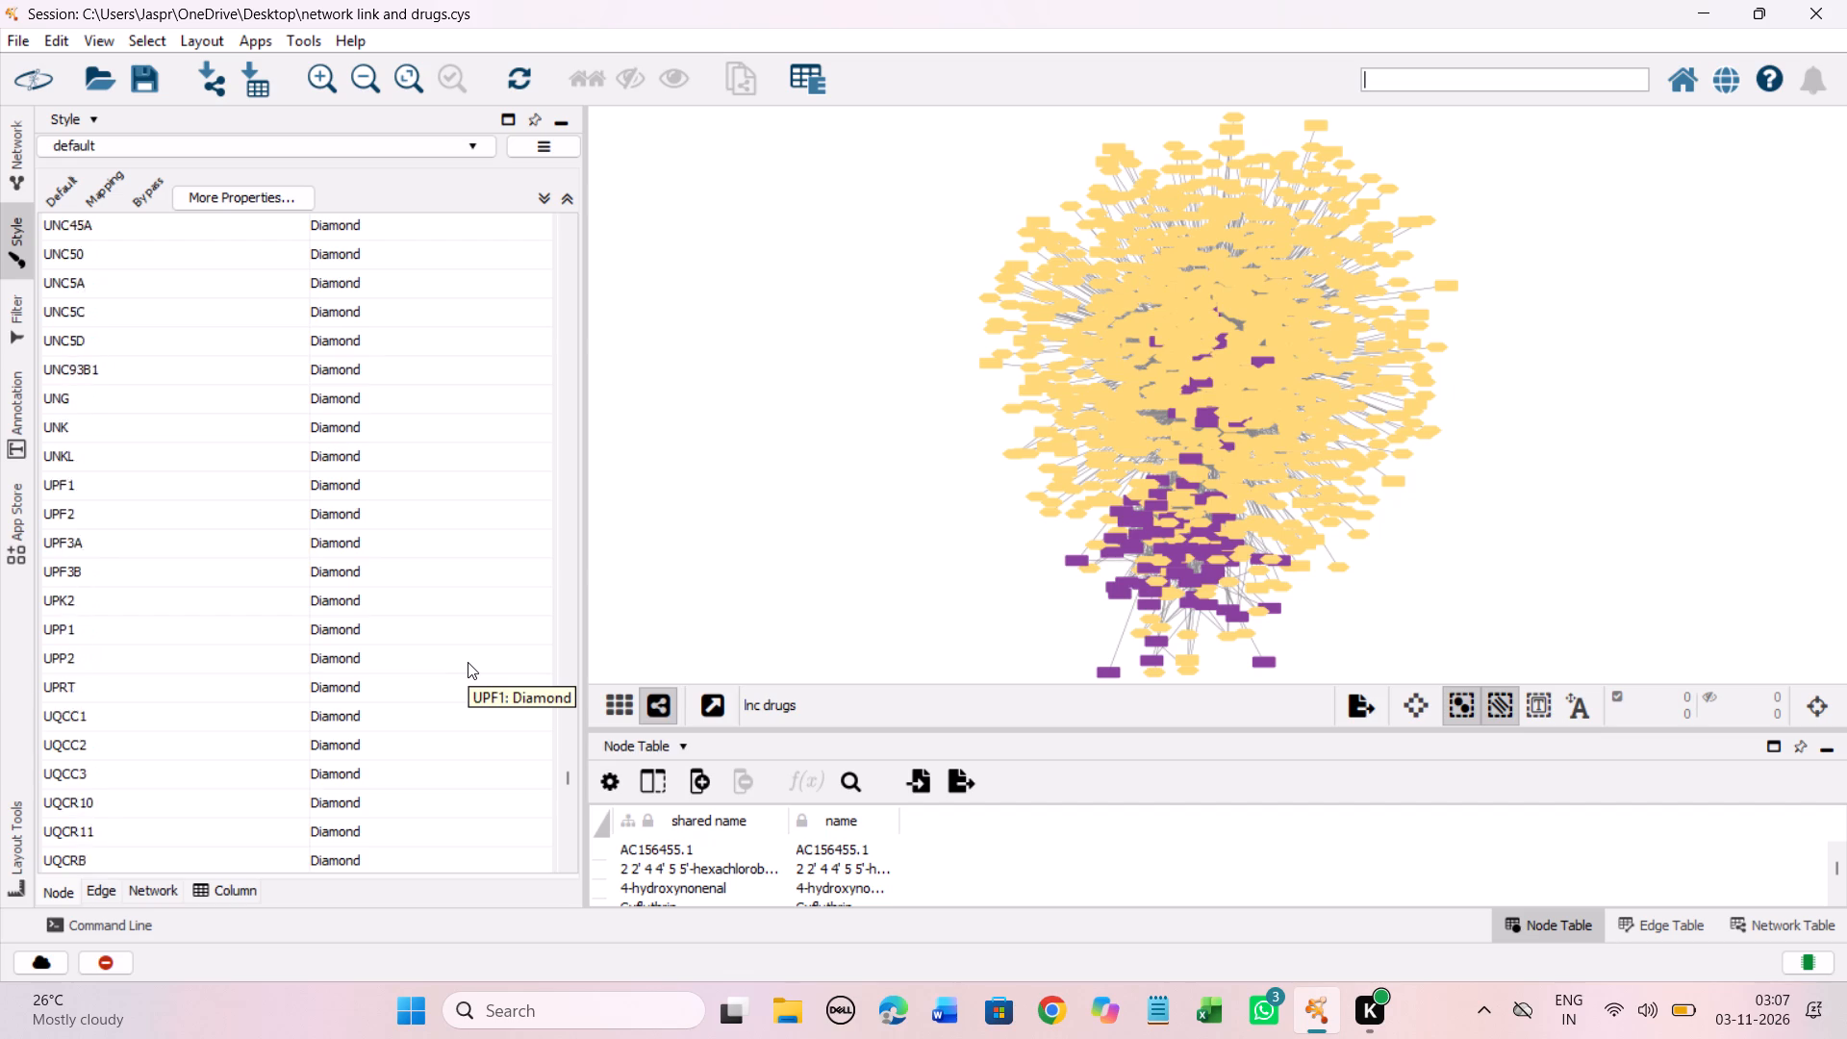
{"action": "scroll", "coordinate": [468, 662], "scroll_direction": "down", "scroll_amount": 20}
{"action": "scroll", "coordinate": [468, 662], "scroll_direction": "down", "scroll_amount": 20}
{"action": "scroll", "coordinate": [468, 662], "scroll_direction": "down", "scroll_amount": 2}
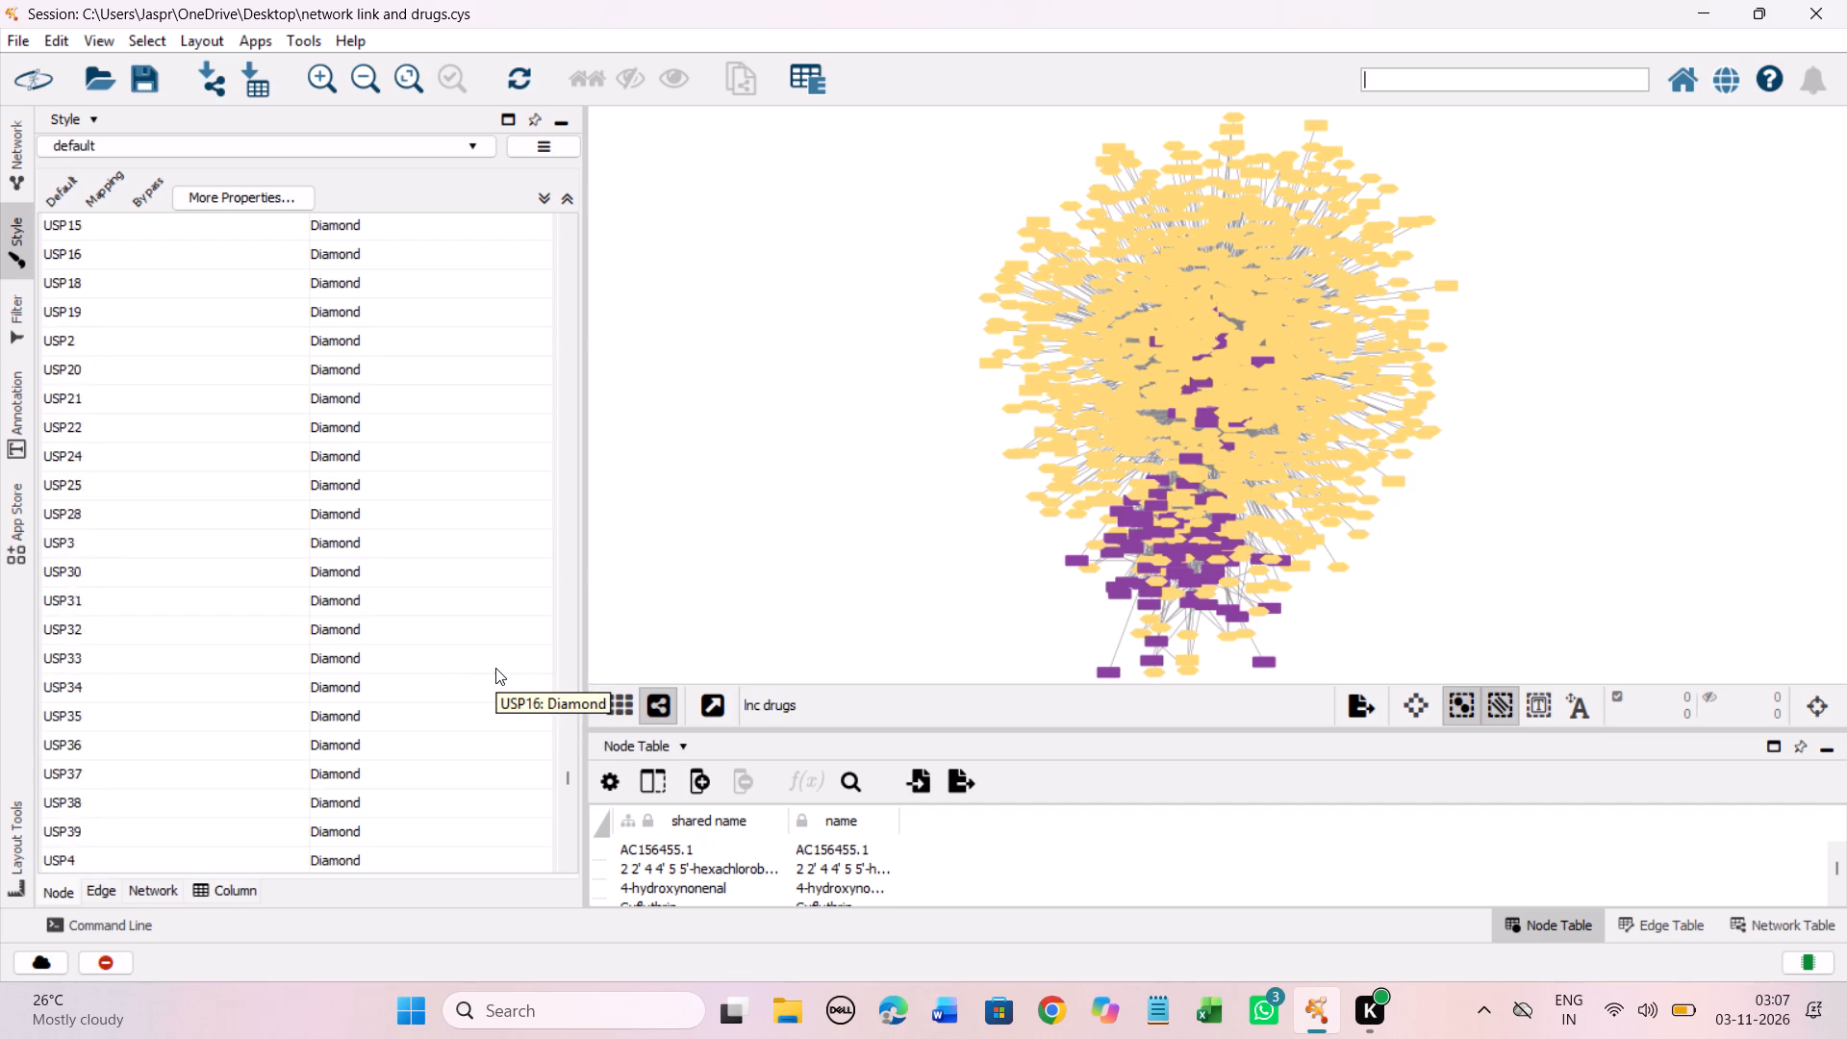
{"action": "scroll", "coordinate": [495, 668], "scroll_direction": "down", "scroll_amount": 20}
{"action": "scroll", "coordinate": [495, 668], "scroll_direction": "down", "scroll_amount": 17}
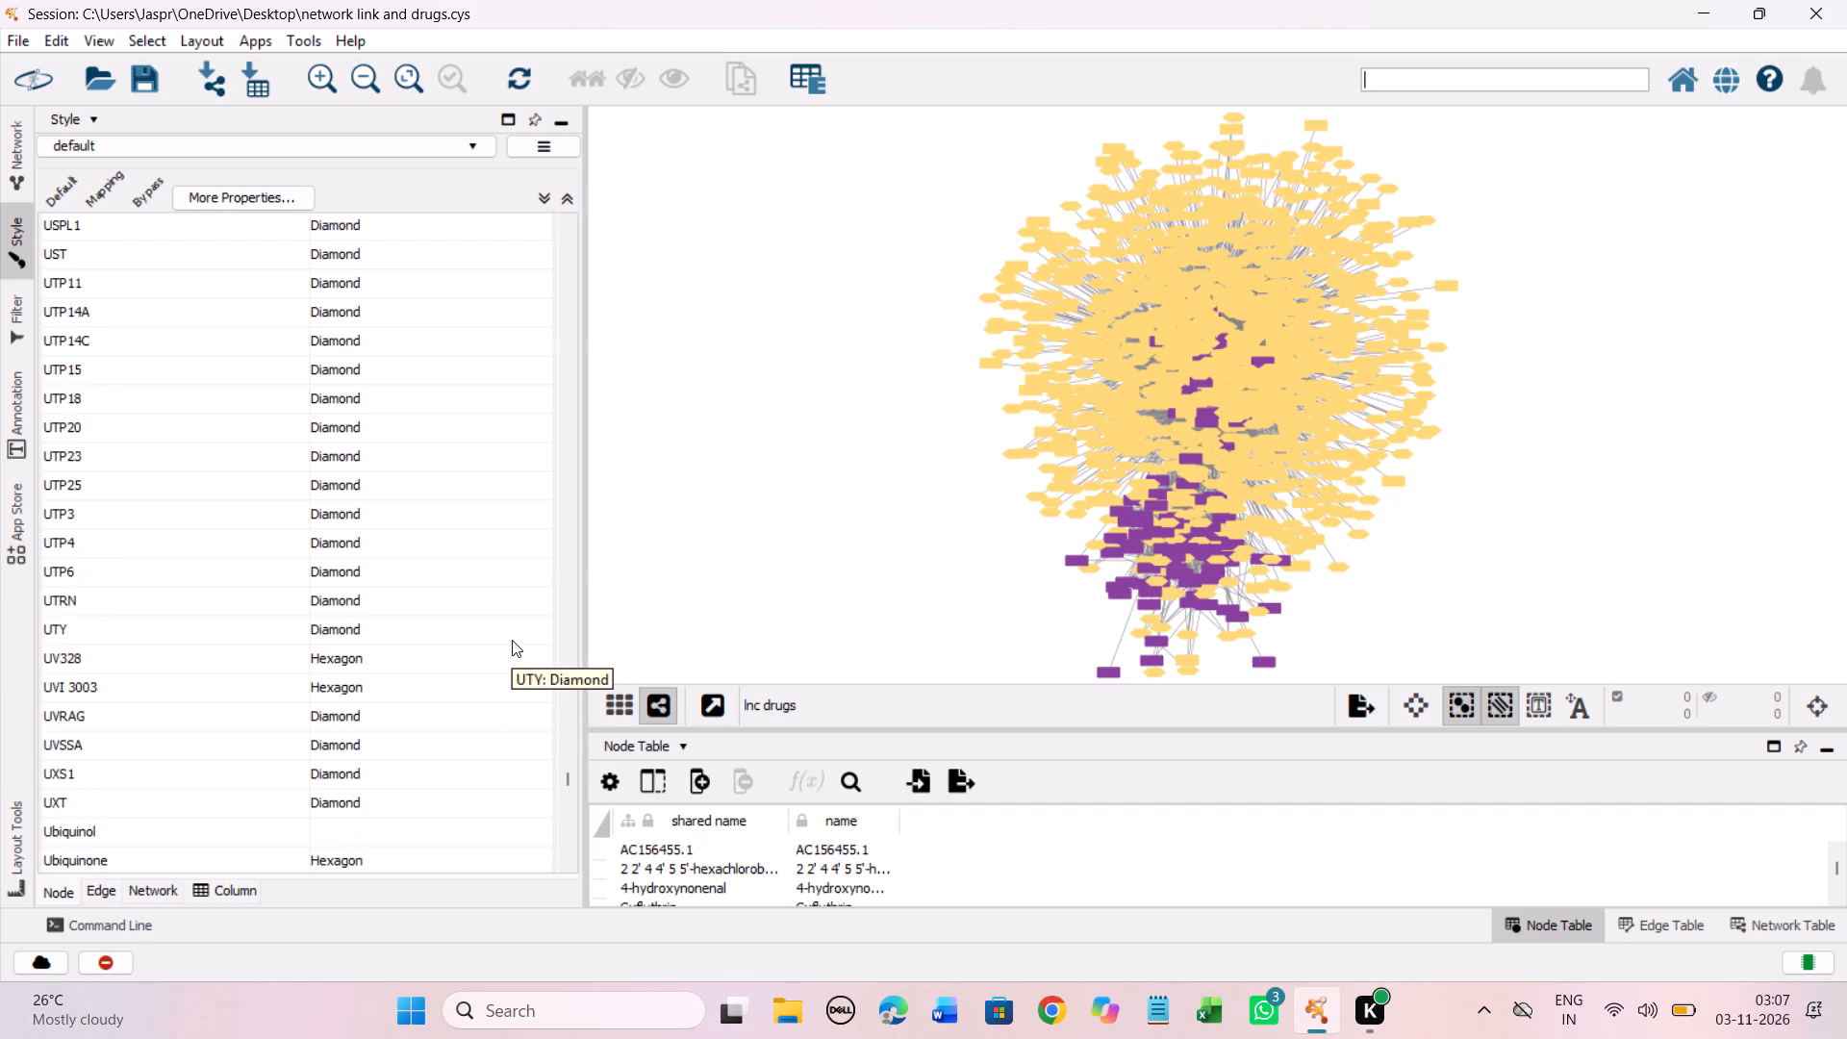
{"action": "scroll", "coordinate": [512, 640], "scroll_direction": "down", "scroll_amount": 8}
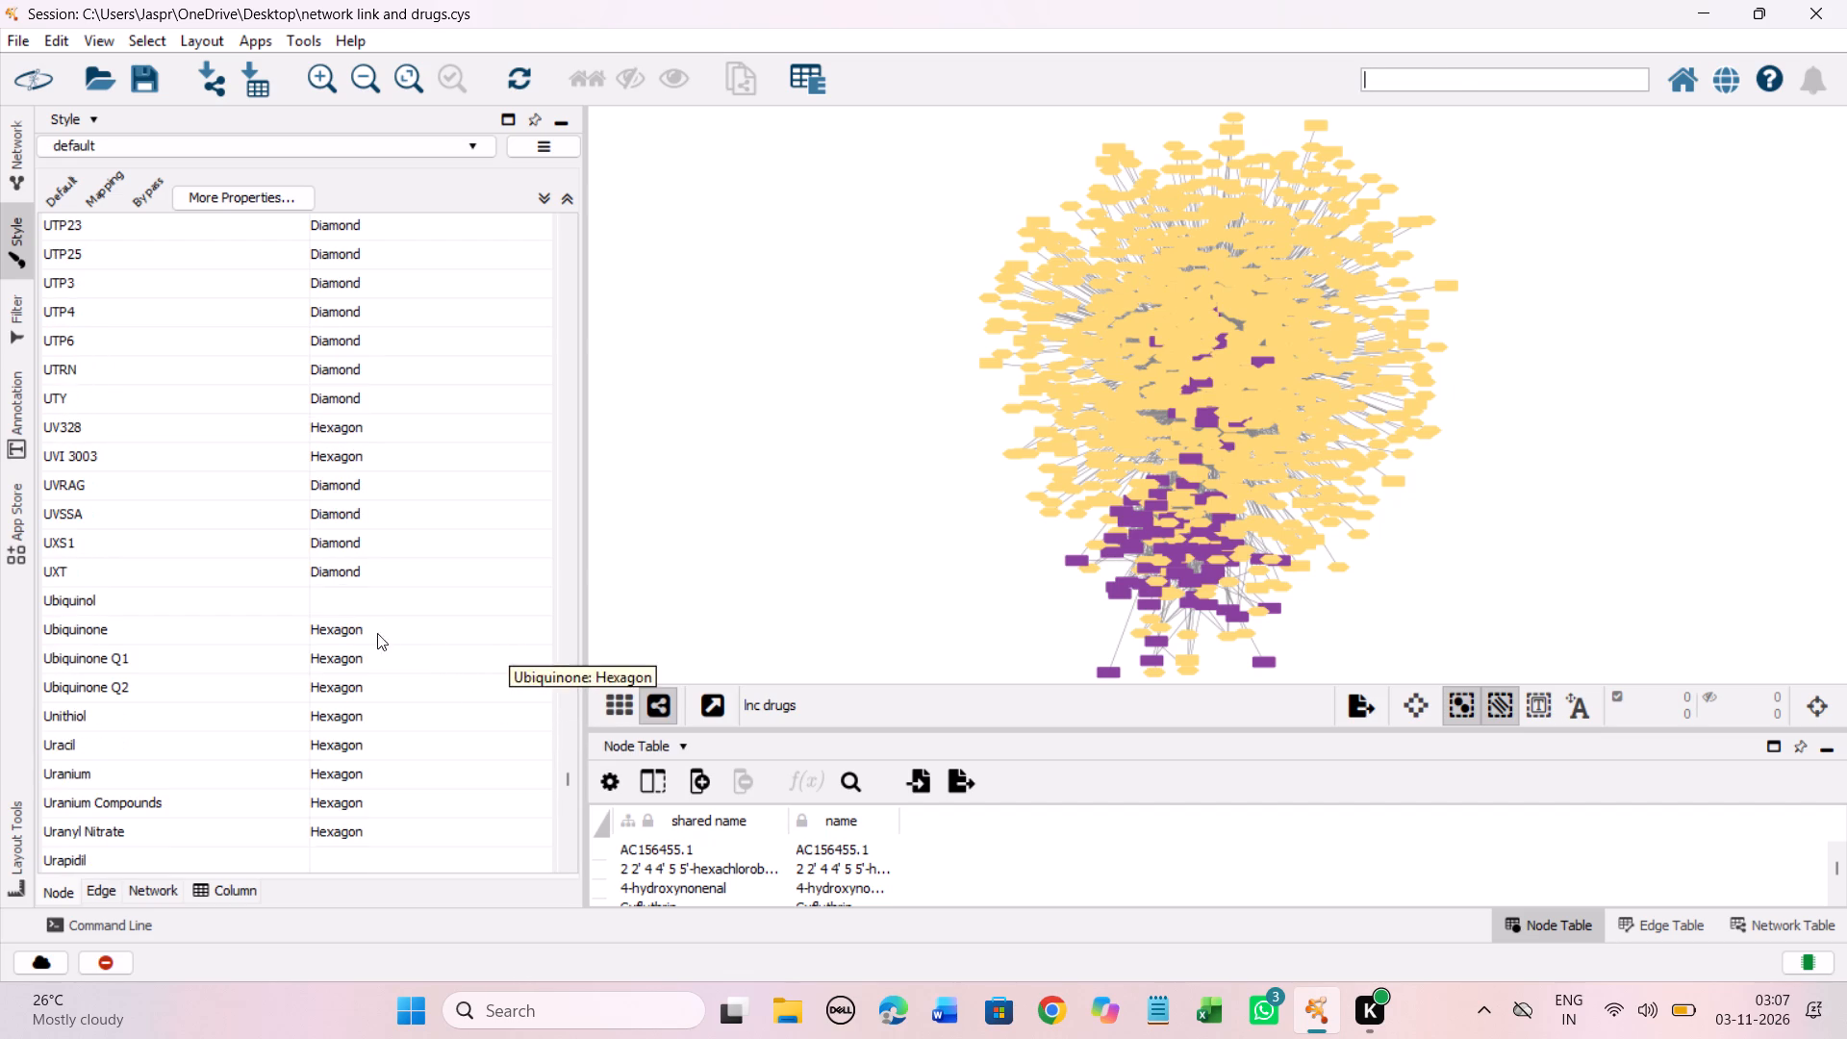
Select the mapping entries from Ubiquinol to Uridine, including Urapidil, and set their node shape to Hexagon.
{"action": "left_click", "coordinate": [347, 596]}
{"action": "scroll", "coordinate": [499, 619], "scroll_direction": "down", "scroll_amount": 11}
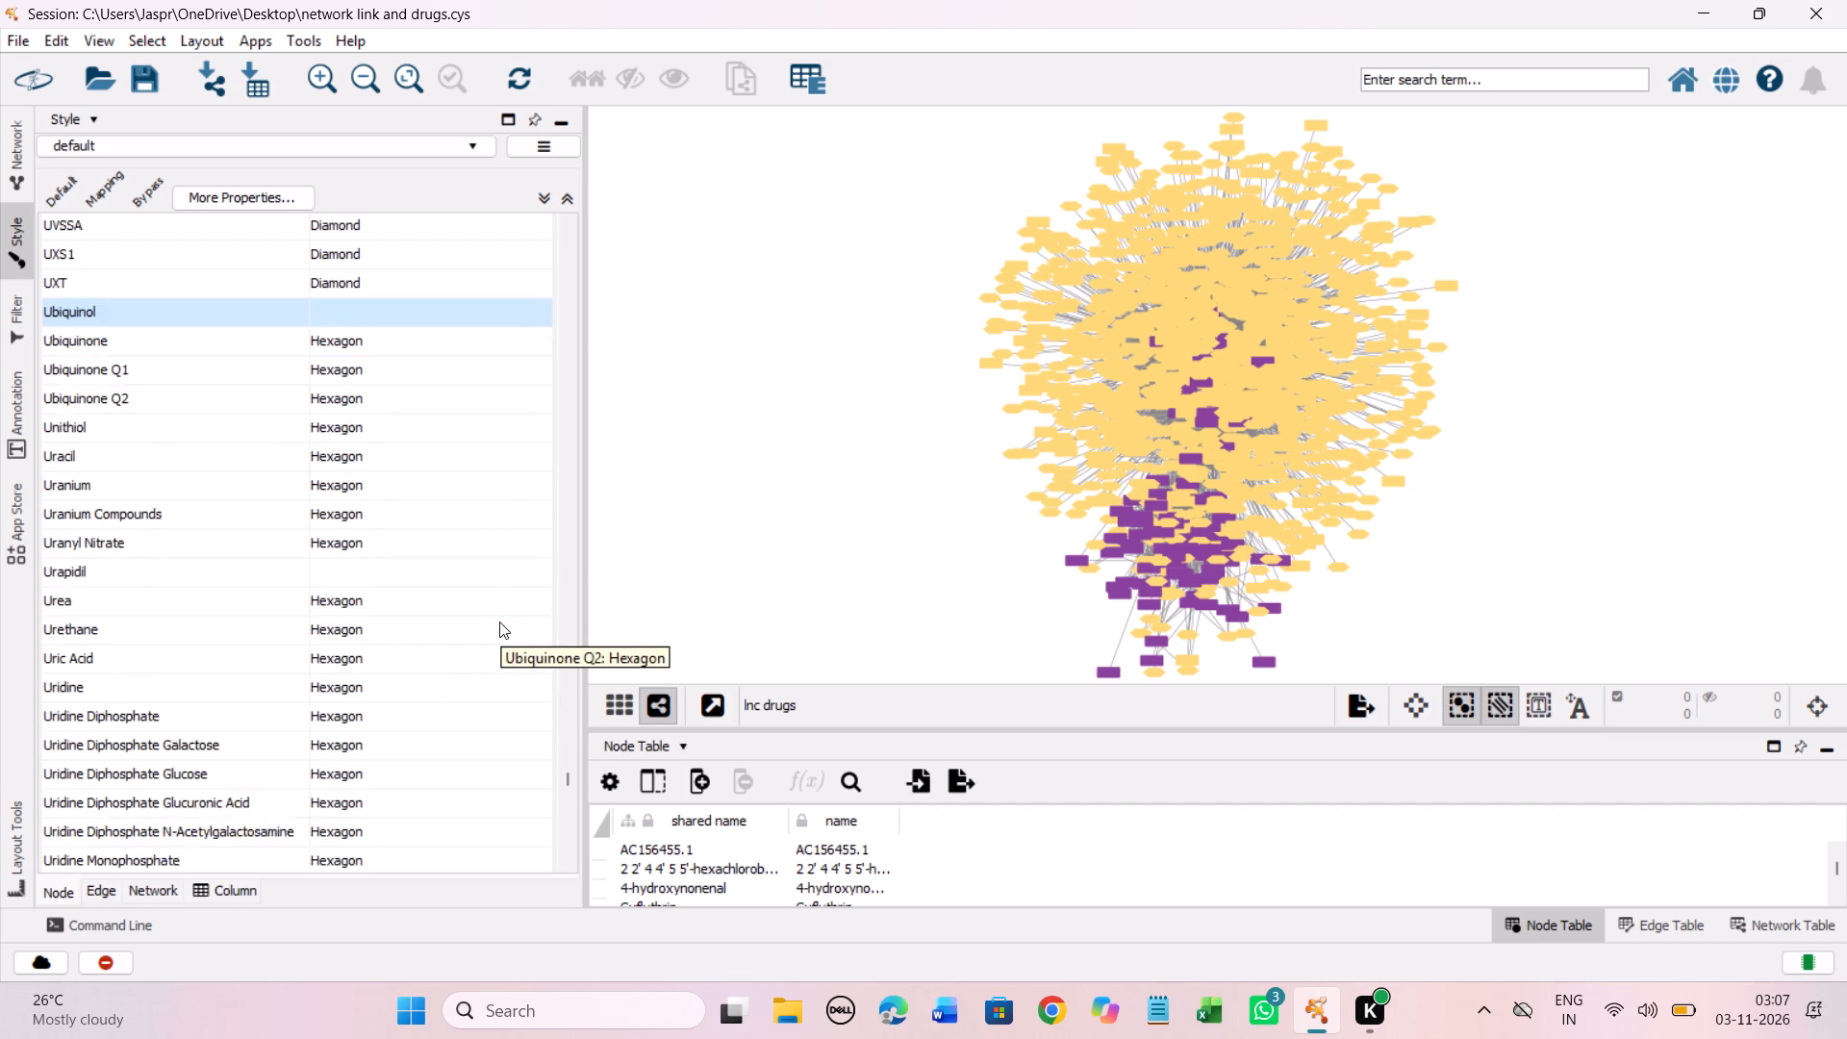
{"action": "scroll", "coordinate": [499, 621], "scroll_direction": "down", "scroll_amount": 2}
{"action": "scroll", "coordinate": [499, 621], "scroll_direction": "up", "scroll_amount": 5}
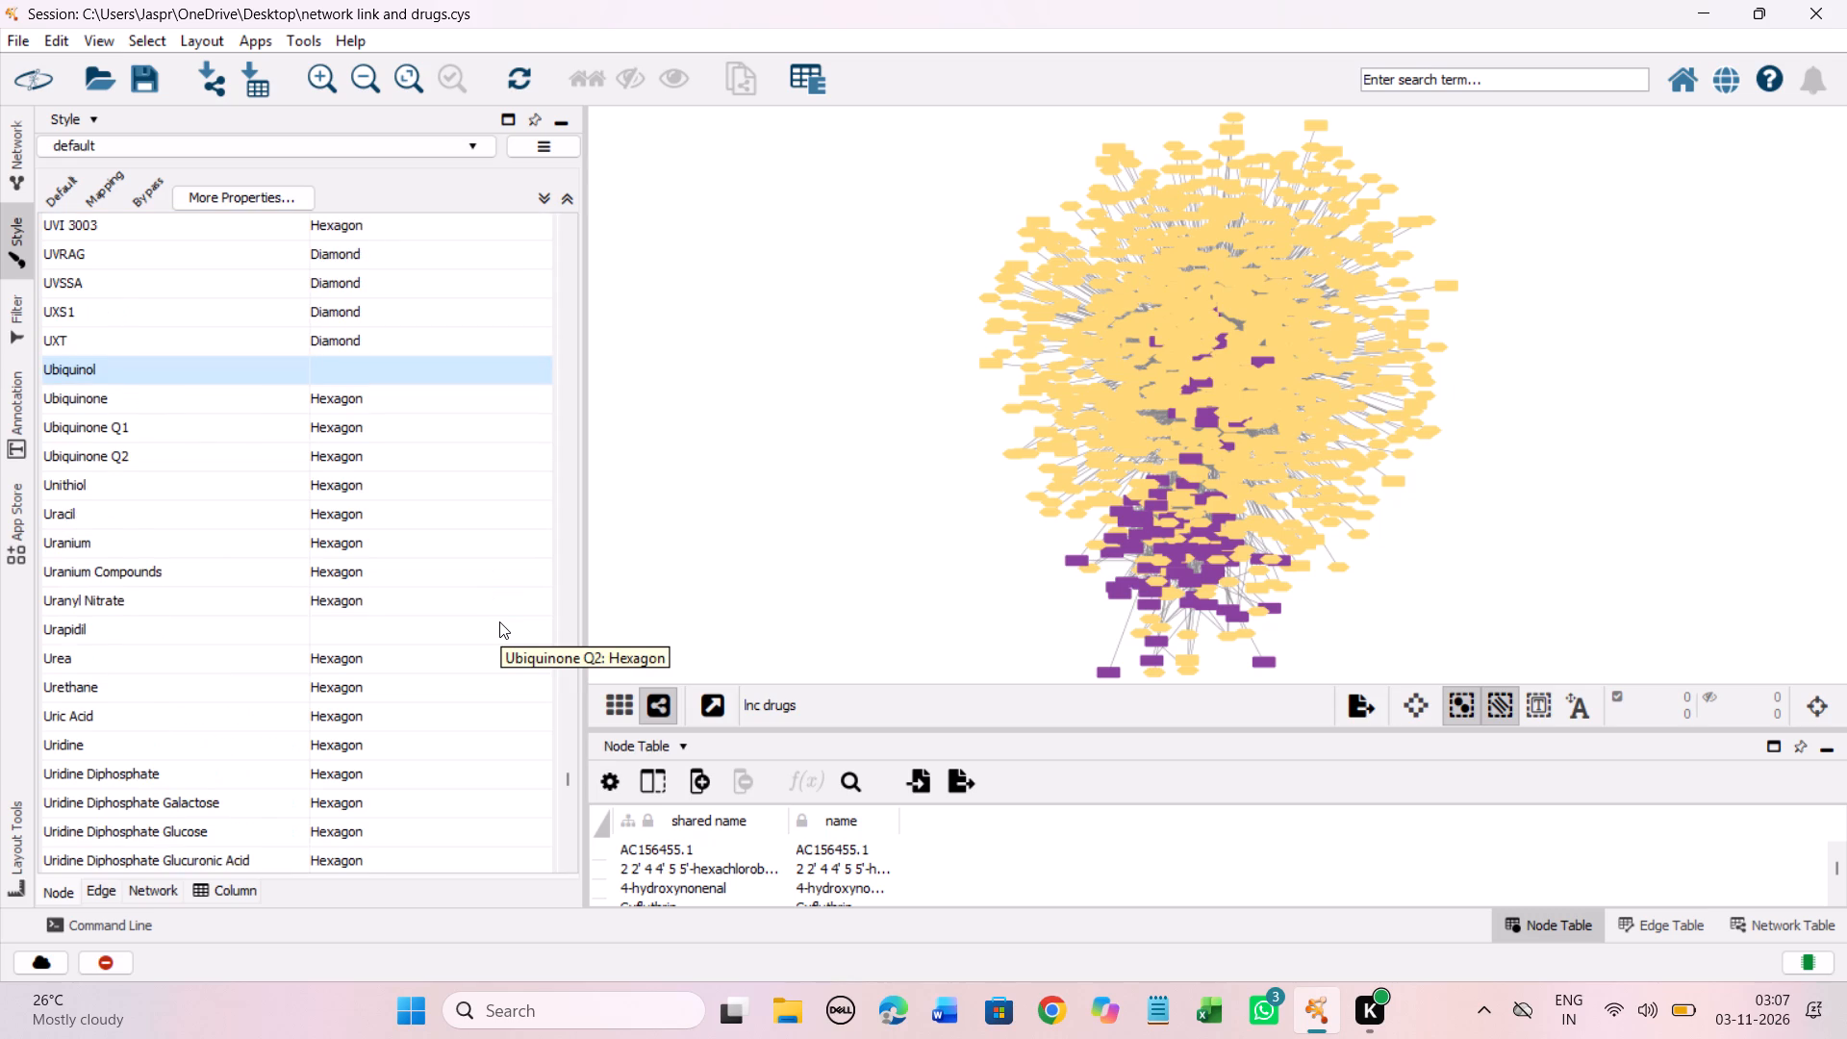
{"action": "scroll", "coordinate": [499, 621], "scroll_direction": "down", "scroll_amount": 20}
{"action": "scroll", "coordinate": [499, 621], "scroll_direction": "down", "scroll_amount": 4}
{"action": "scroll", "coordinate": [499, 621], "scroll_direction": "up", "scroll_amount": 8}
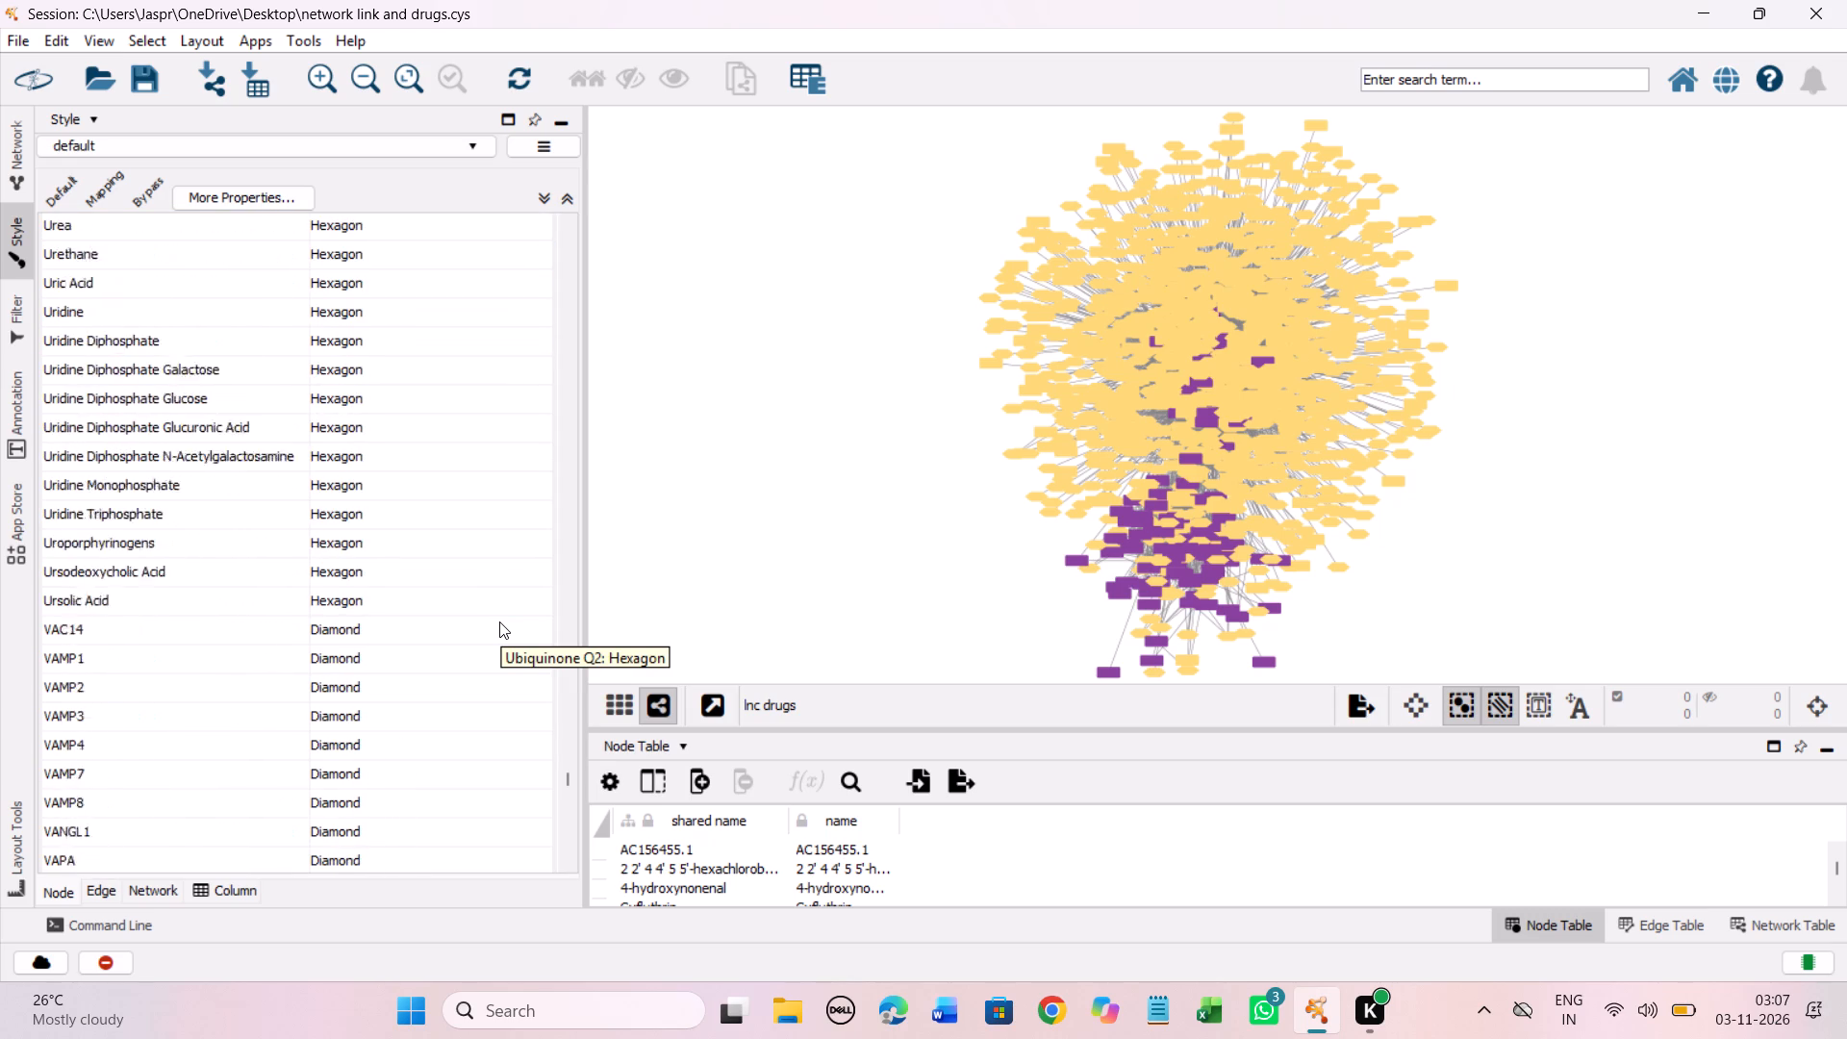
{"action": "scroll", "coordinate": [499, 621], "scroll_direction": "up", "scroll_amount": 14}
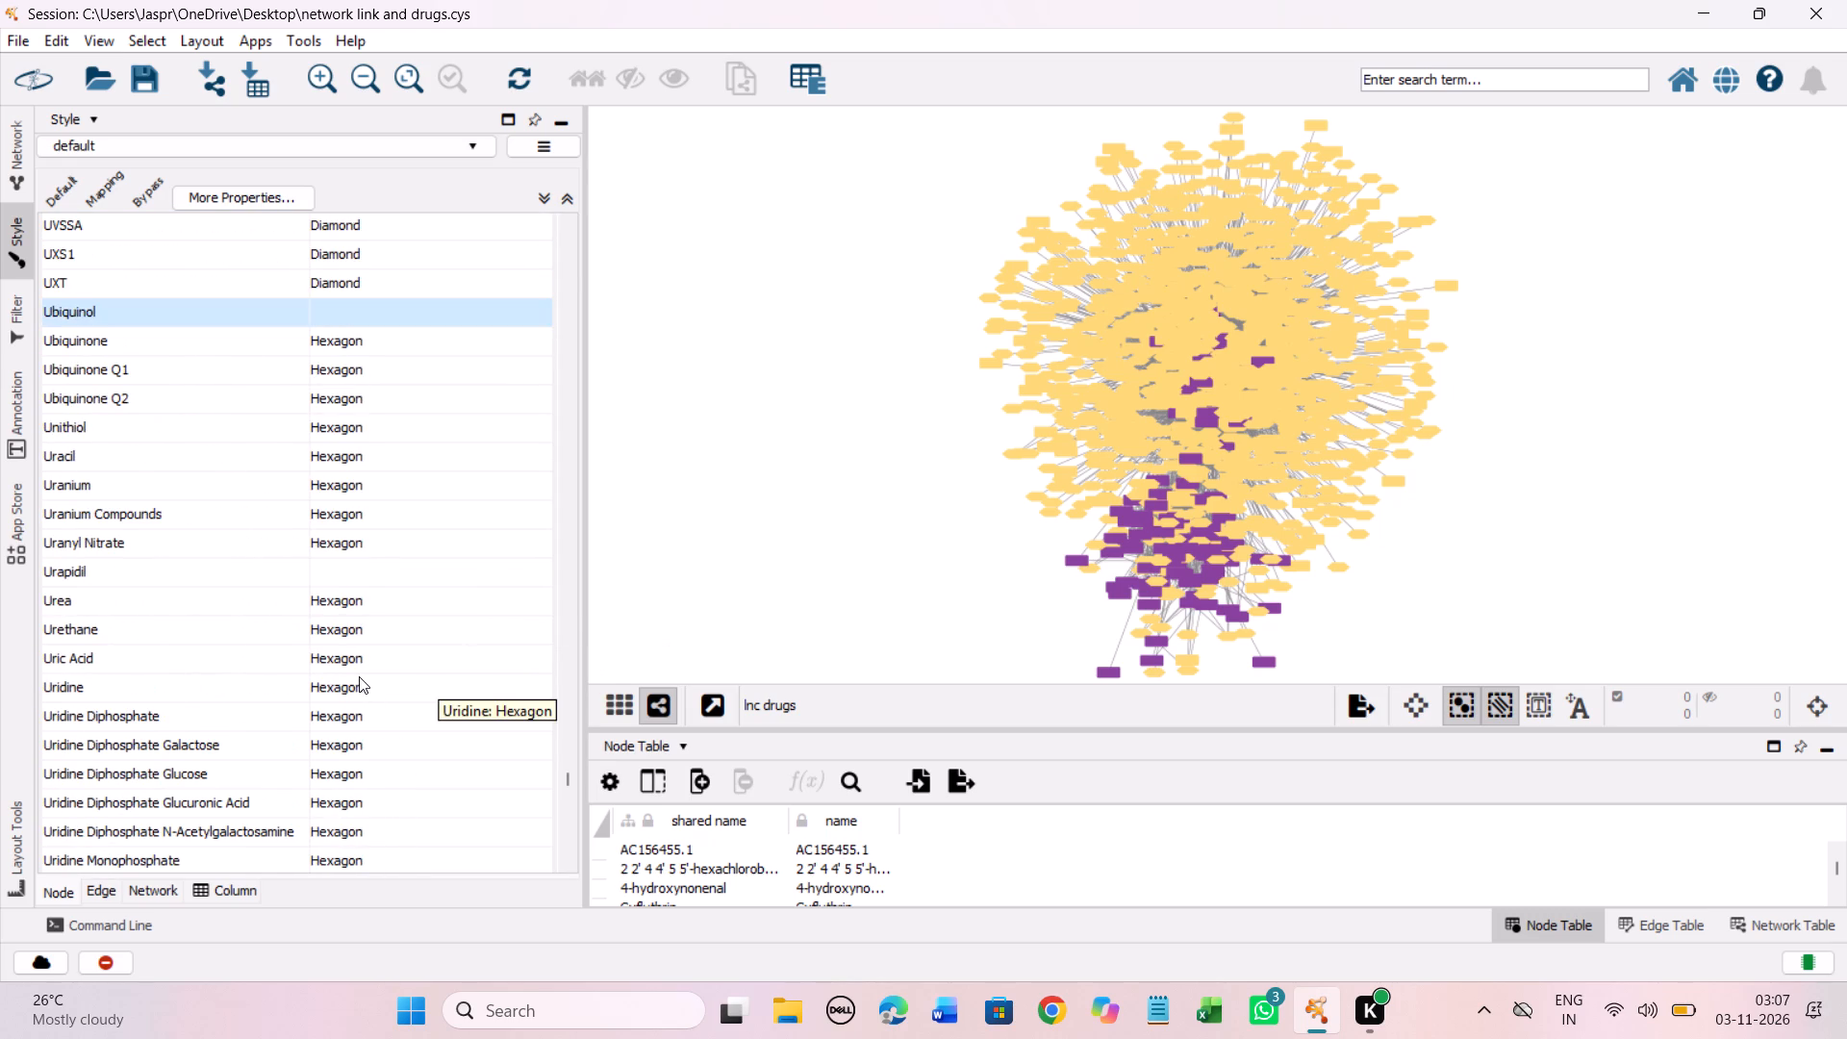
{"action": "left_click", "coordinate": [342, 693], "text": "shift"}
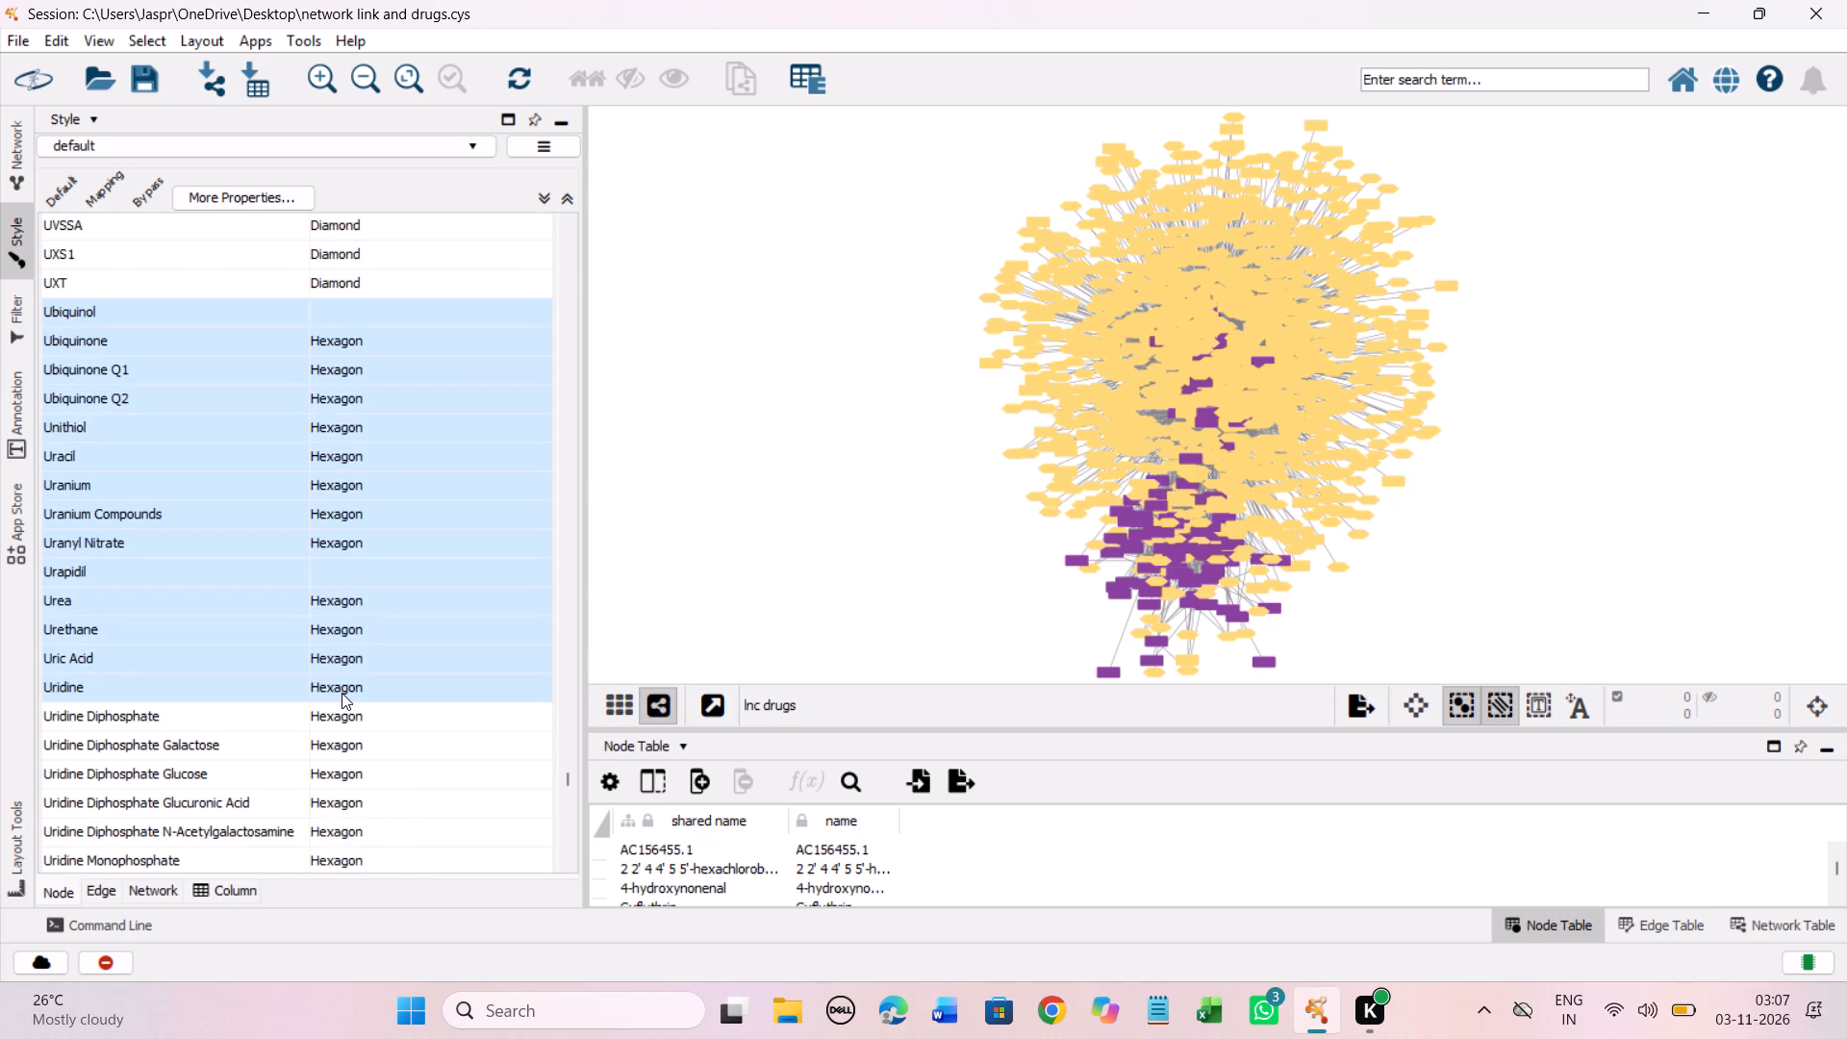
{"action": "right_click", "coordinate": [342, 693]}
{"action": "left_click", "coordinate": [676, 703]}
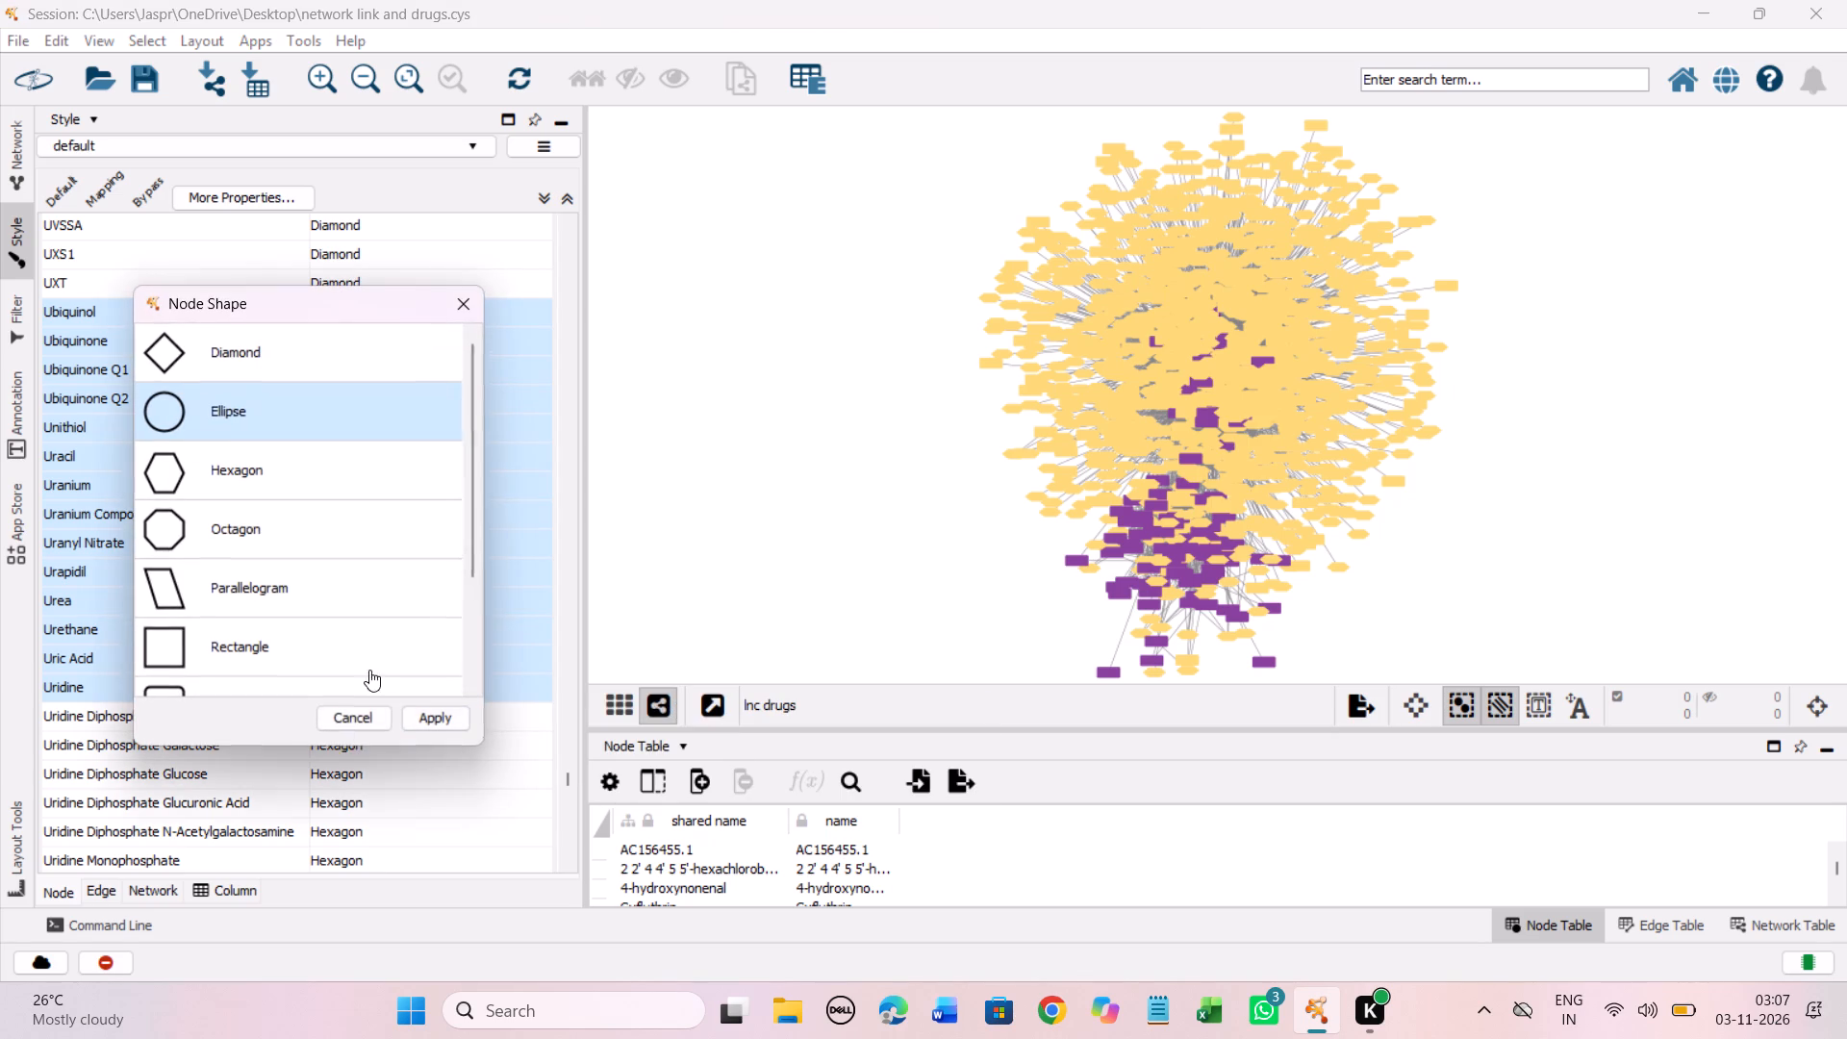
{"action": "left_click", "coordinate": [286, 467]}
{"action": "left_click", "coordinate": [438, 714]}
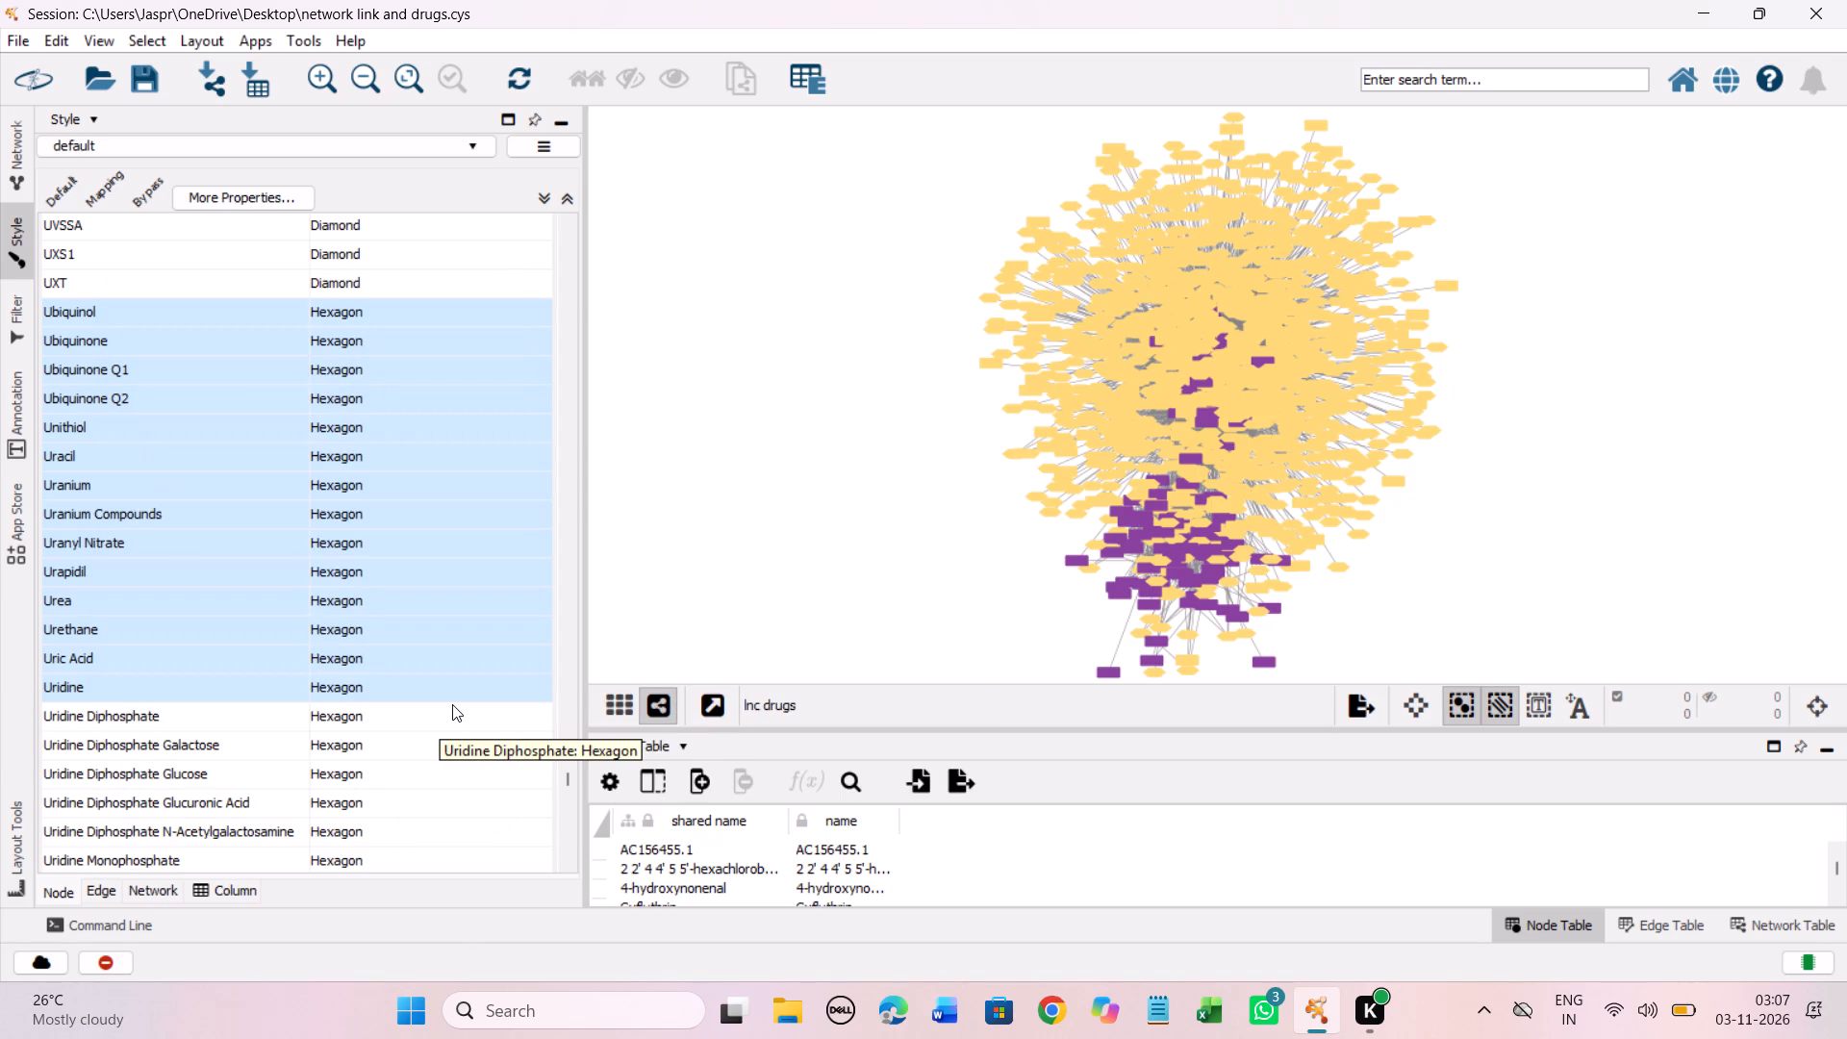
Select the mapping entries from Valacyclovir to W-13 and set the node shape of W-13 to Hexagon.
{"action": "scroll", "coordinate": [452, 704], "scroll_direction": "down", "scroll_amount": 20}
{"action": "scroll", "coordinate": [452, 704], "scroll_direction": "down", "scroll_amount": 5}
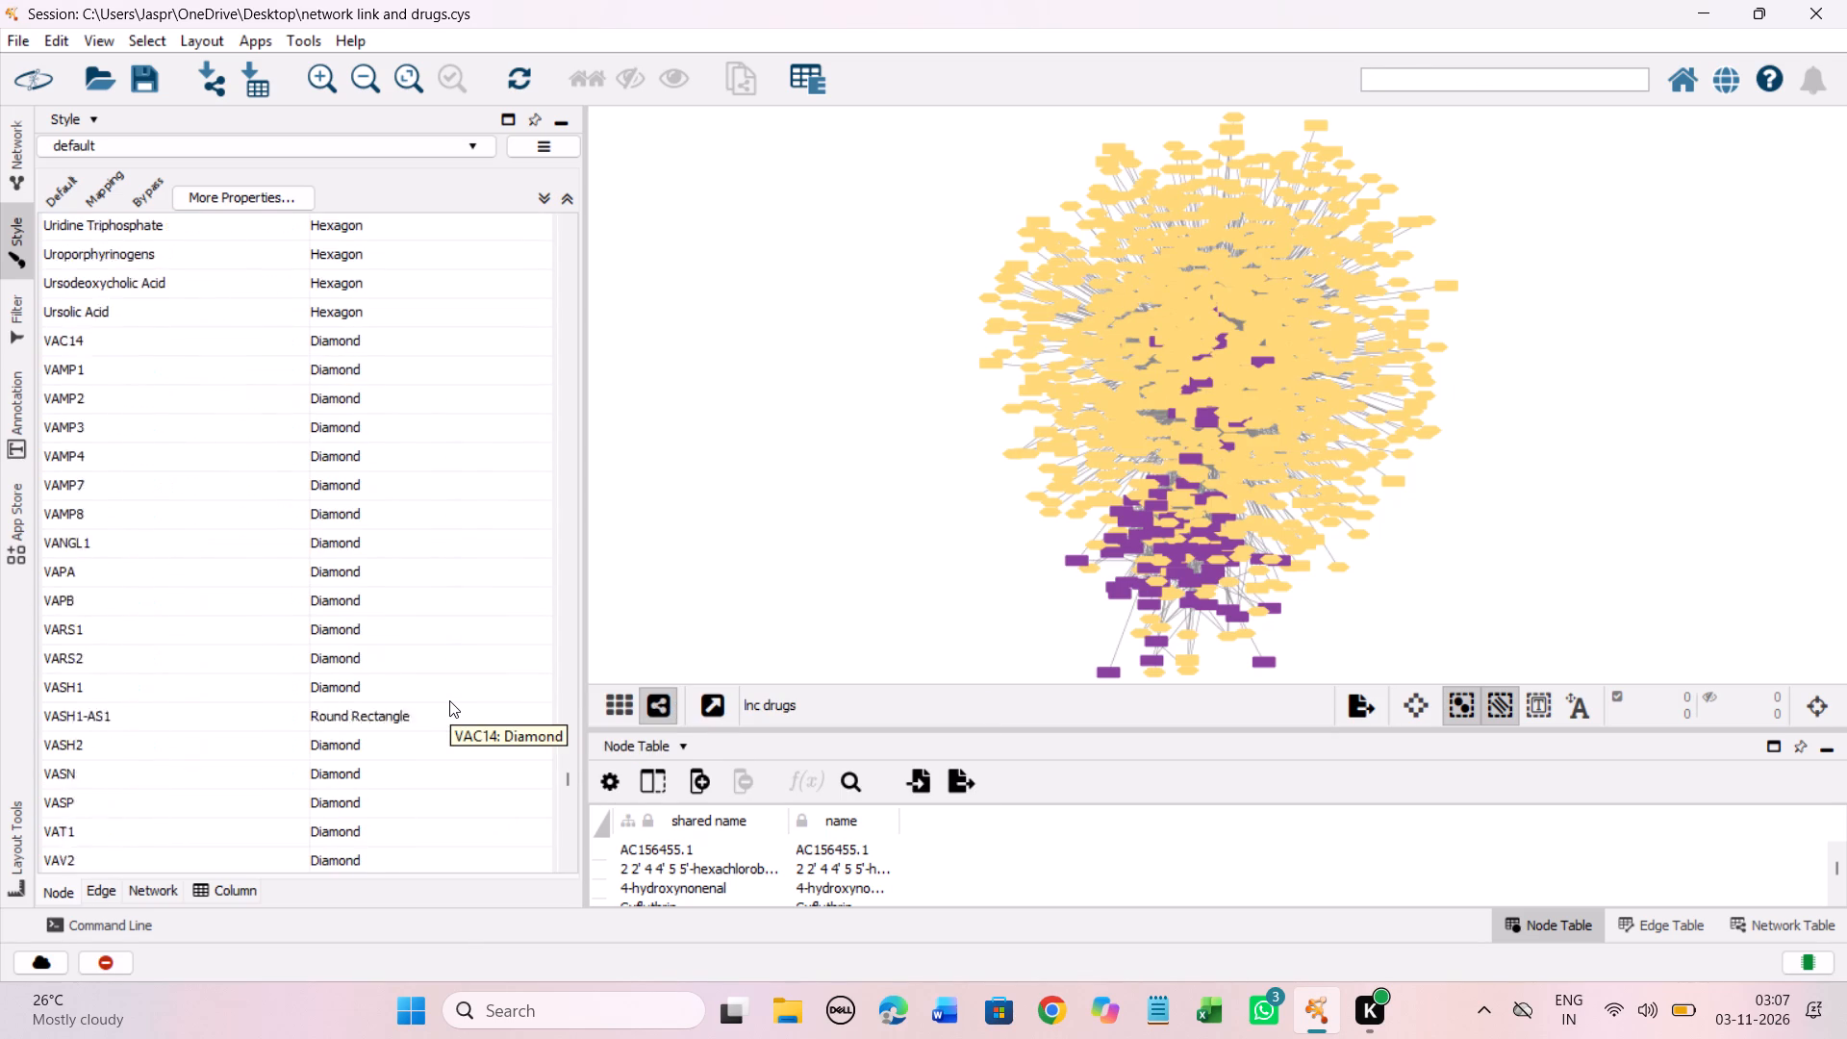
{"action": "scroll", "coordinate": [449, 700], "scroll_direction": "down", "scroll_amount": 20}
{"action": "scroll", "coordinate": [449, 700], "scroll_direction": "down", "scroll_amount": 15}
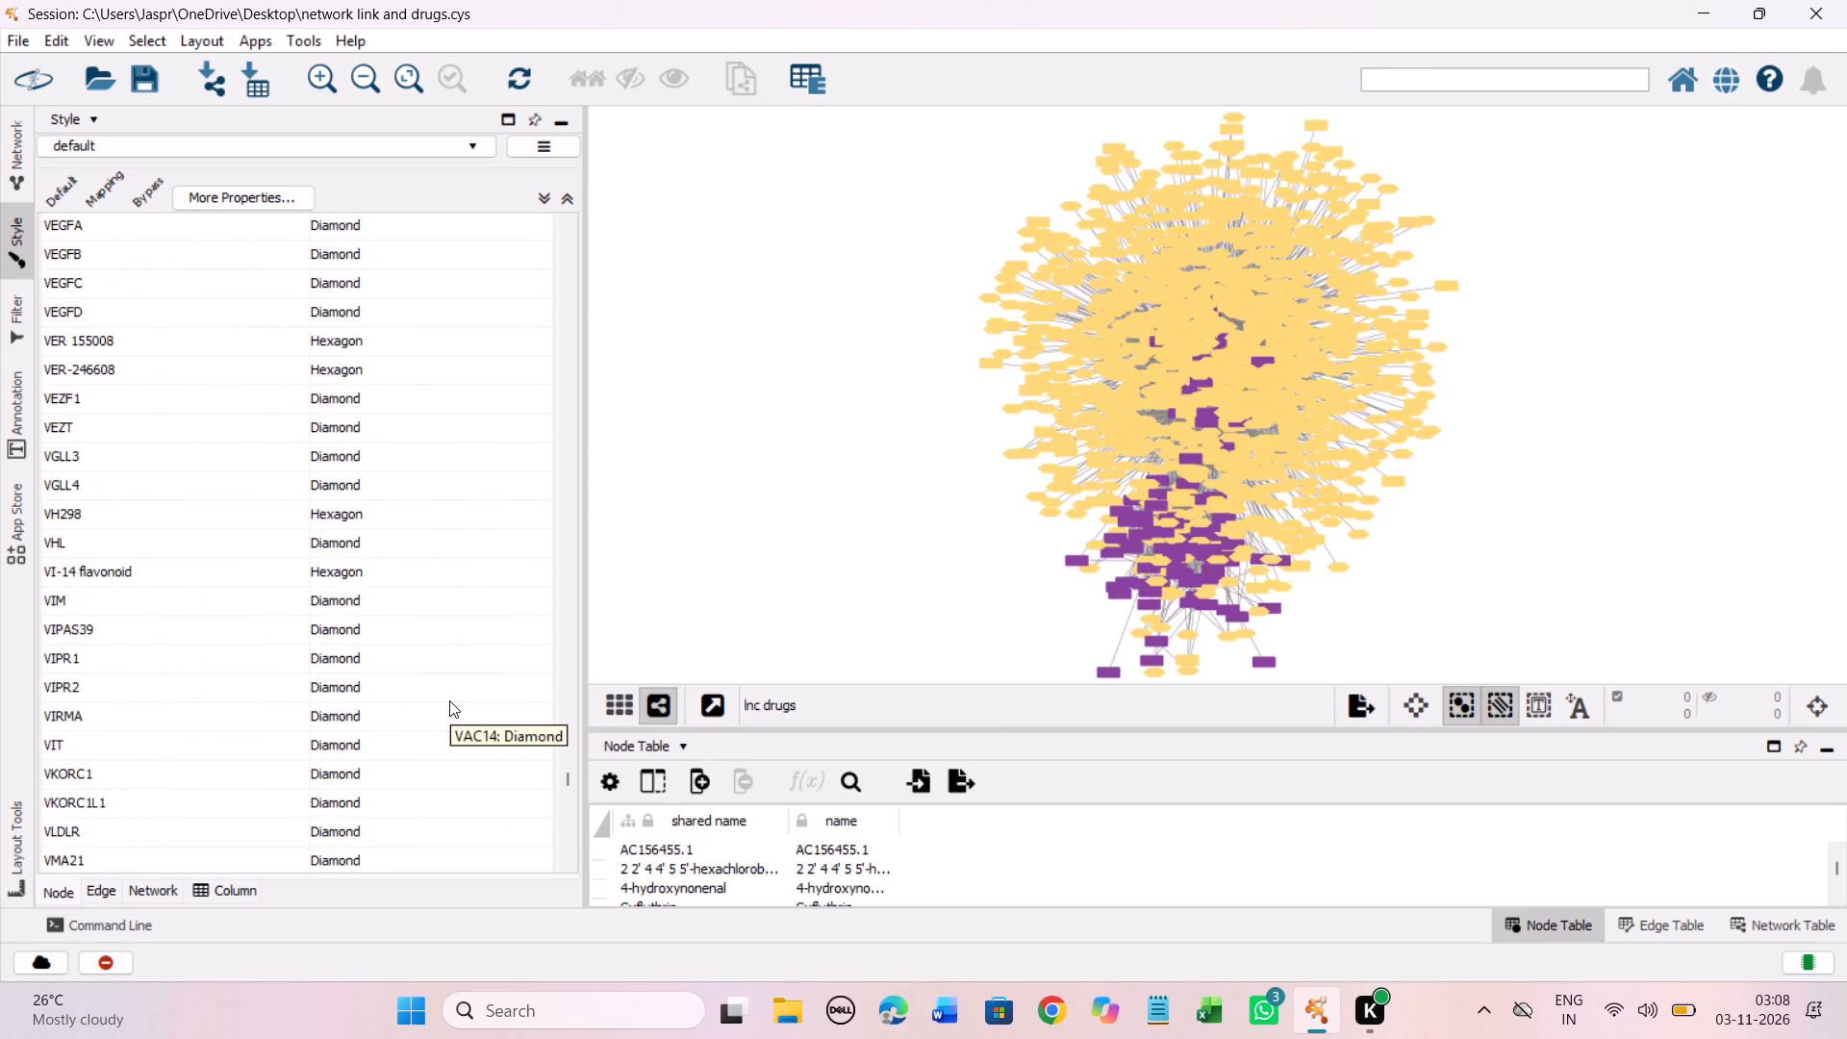
{"action": "scroll", "coordinate": [449, 700], "scroll_direction": "down", "scroll_amount": 20}
{"action": "scroll", "coordinate": [449, 700], "scroll_direction": "down", "scroll_amount": 14}
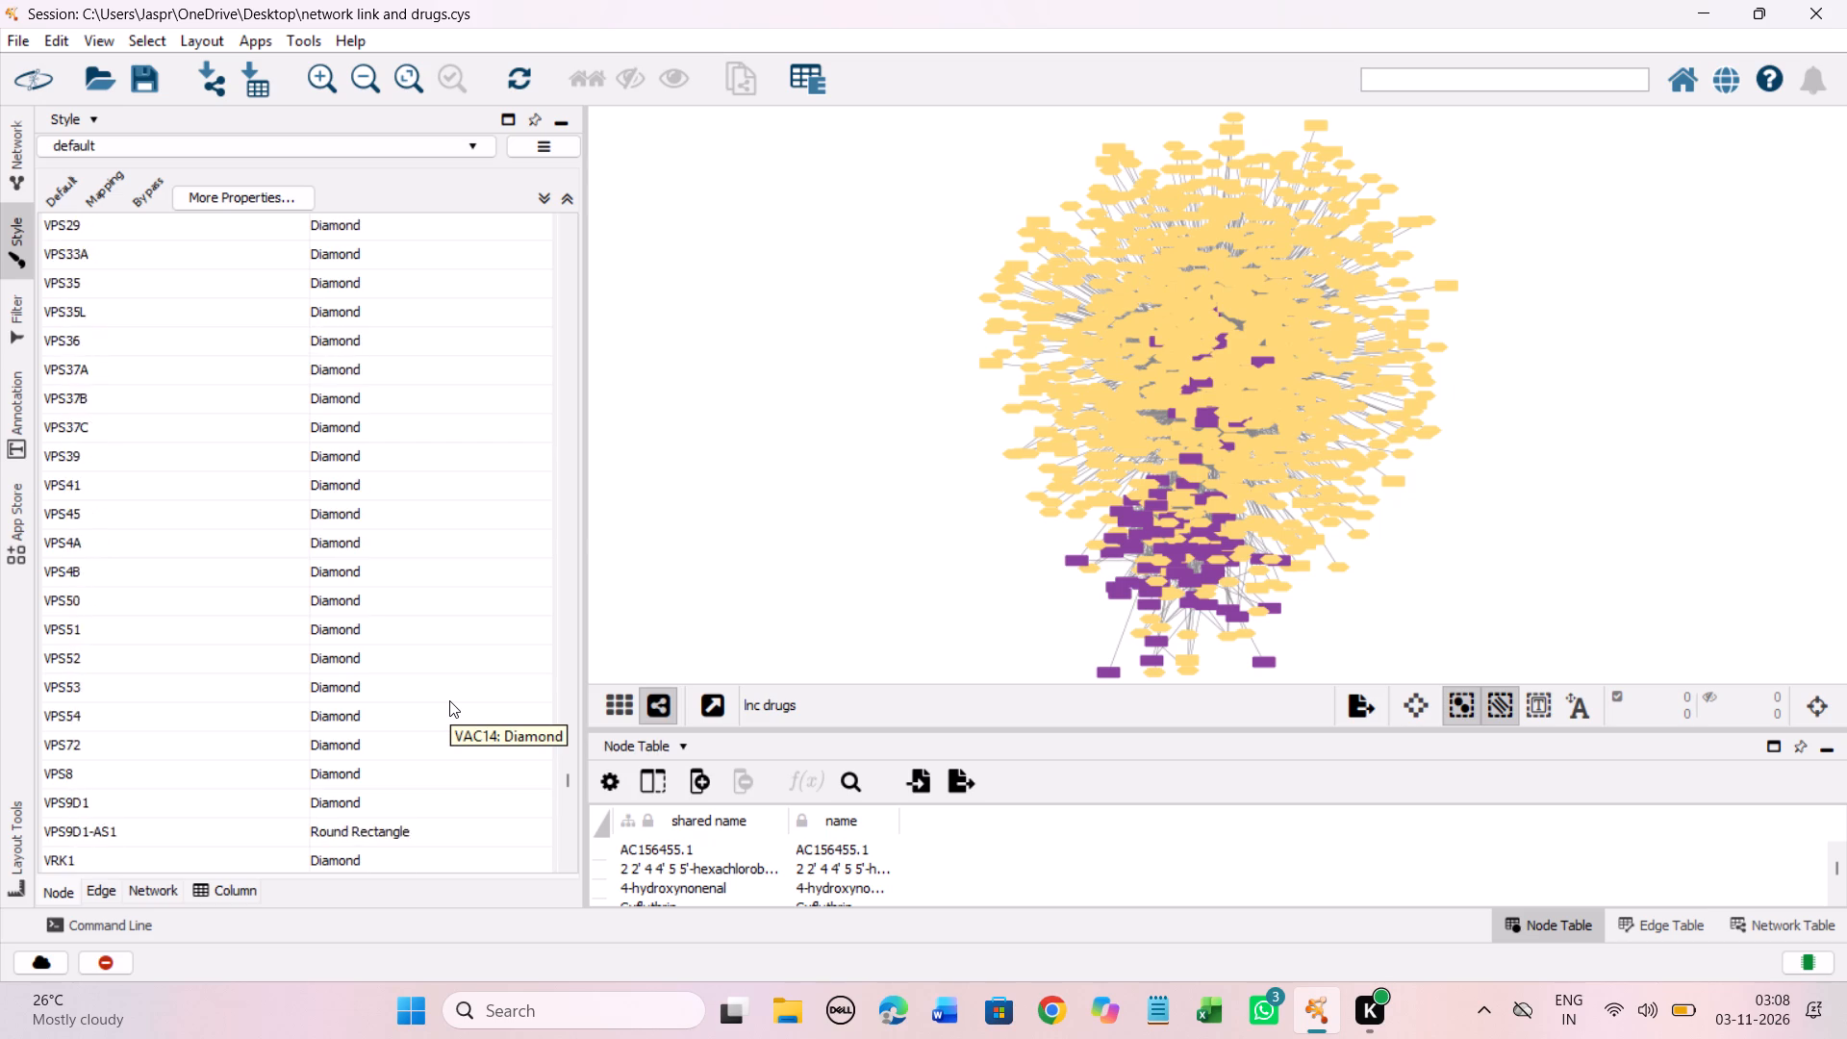
{"action": "scroll", "coordinate": [449, 700], "scroll_direction": "up", "scroll_amount": 1}
{"action": "scroll", "coordinate": [449, 700], "scroll_direction": "down", "scroll_amount": 20}
{"action": "scroll", "coordinate": [449, 700], "scroll_direction": "down", "scroll_amount": 5}
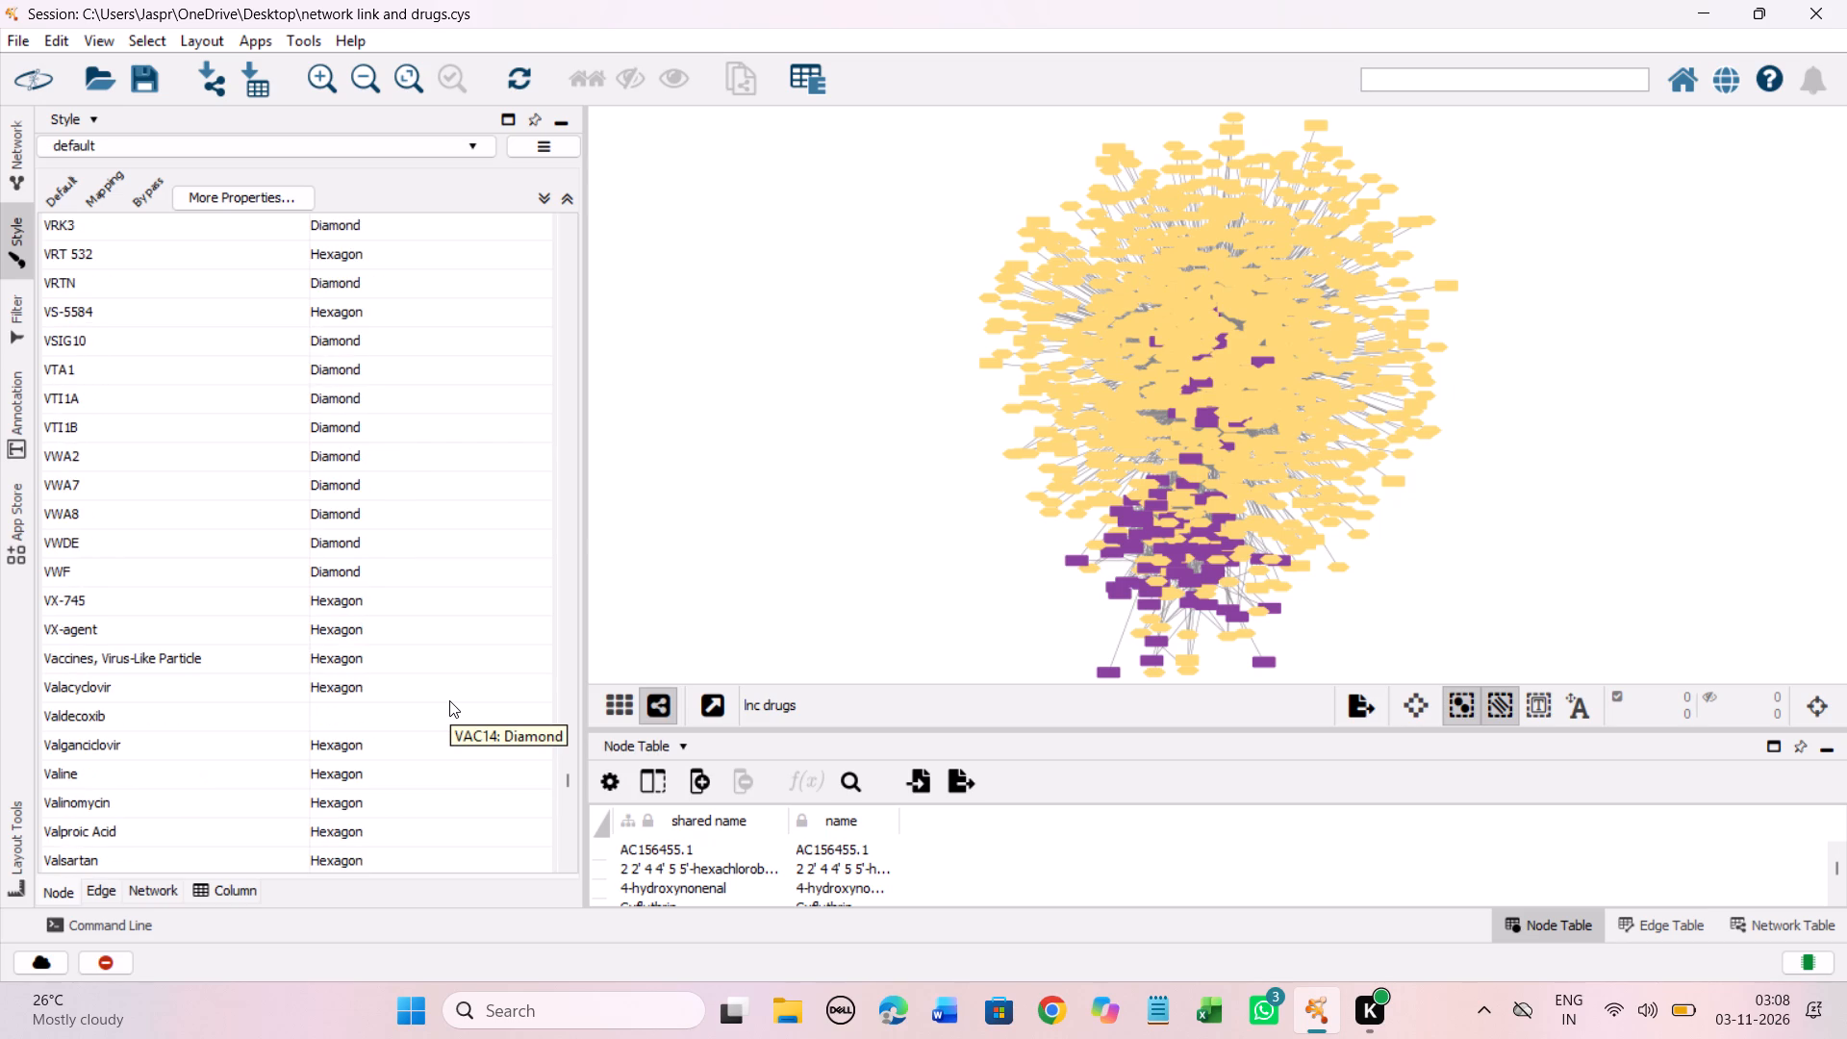
{"action": "scroll", "coordinate": [449, 700], "scroll_direction": "down", "scroll_amount": 3}
{"action": "left_click", "coordinate": [336, 587]}
{"action": "scroll", "coordinate": [403, 623], "scroll_direction": "down", "scroll_amount": 7}
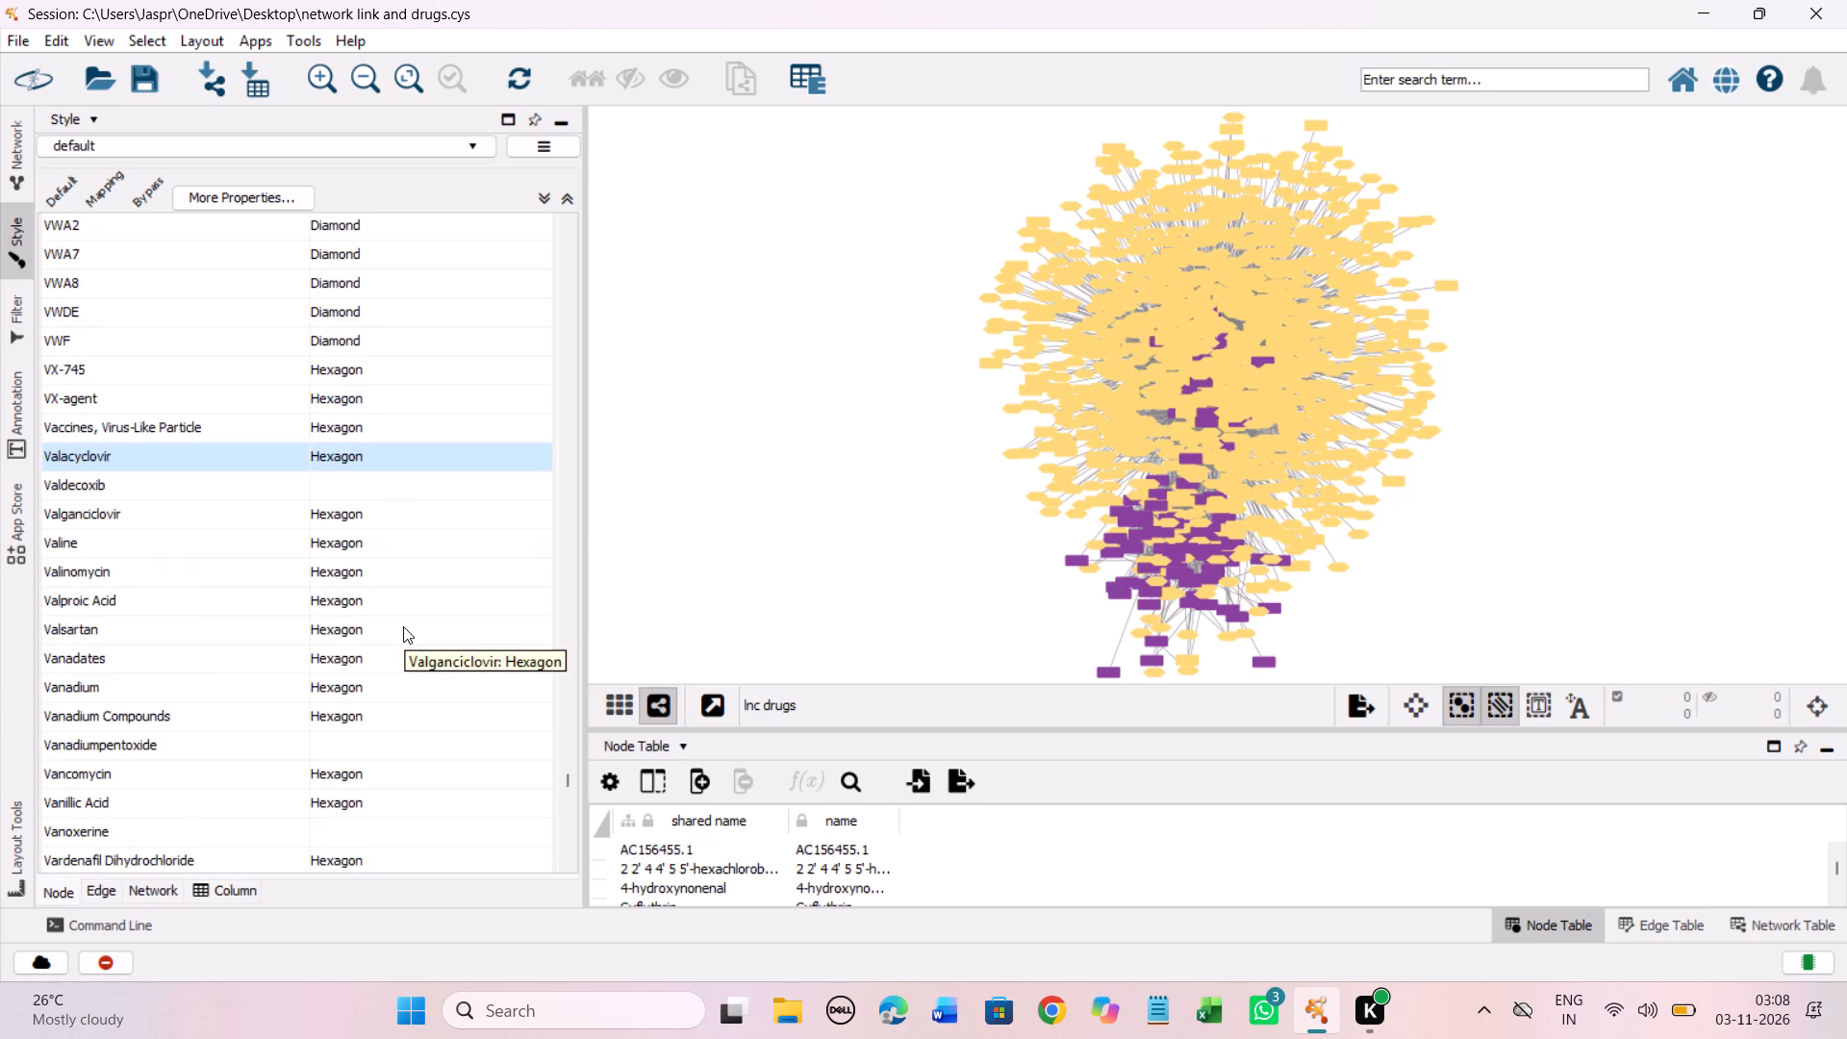
{"action": "scroll", "coordinate": [403, 626], "scroll_direction": "down", "scroll_amount": 4}
{"action": "scroll", "coordinate": [402, 669], "scroll_direction": "down", "scroll_amount": 20}
{"action": "scroll", "coordinate": [402, 669], "scroll_direction": "down", "scroll_amount": 8}
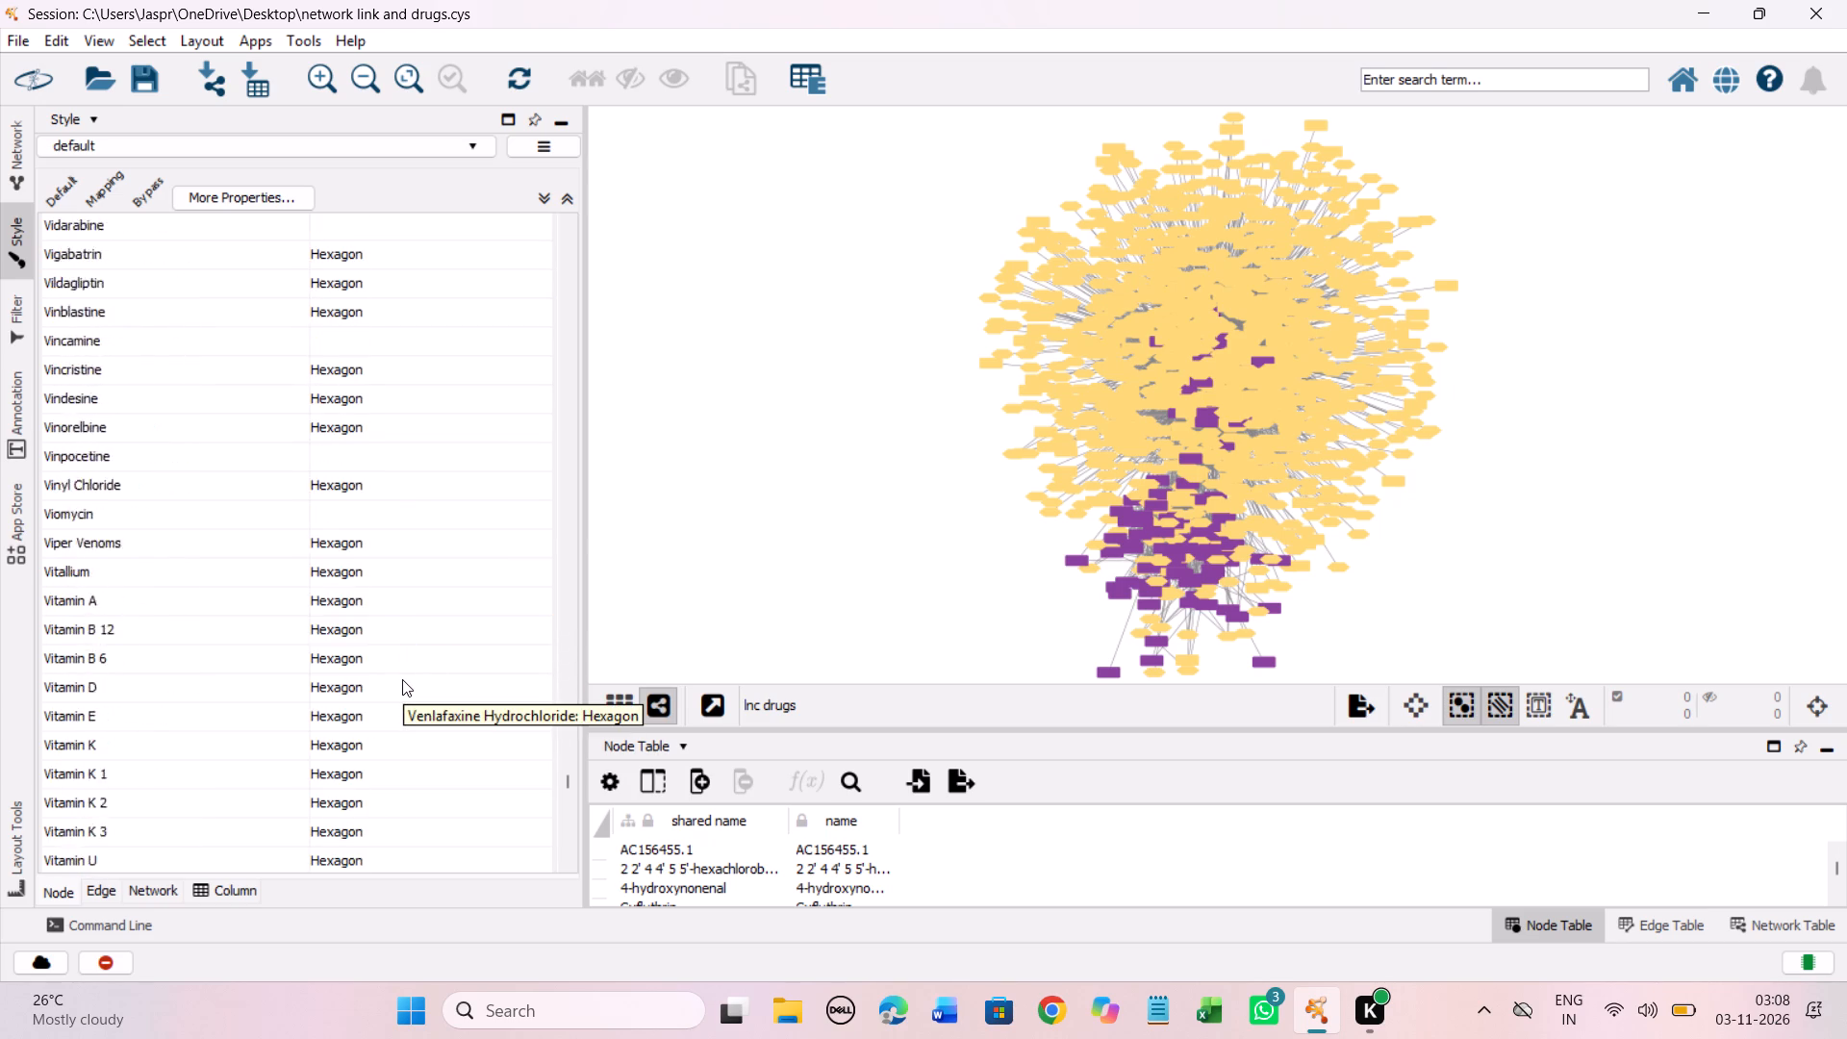
{"action": "scroll", "coordinate": [402, 679], "scroll_direction": "down", "scroll_amount": 20}
{"action": "scroll", "coordinate": [402, 679], "scroll_direction": "down", "scroll_amount": 1}
{"action": "scroll", "coordinate": [478, 675], "scroll_direction": "up", "scroll_amount": 6}
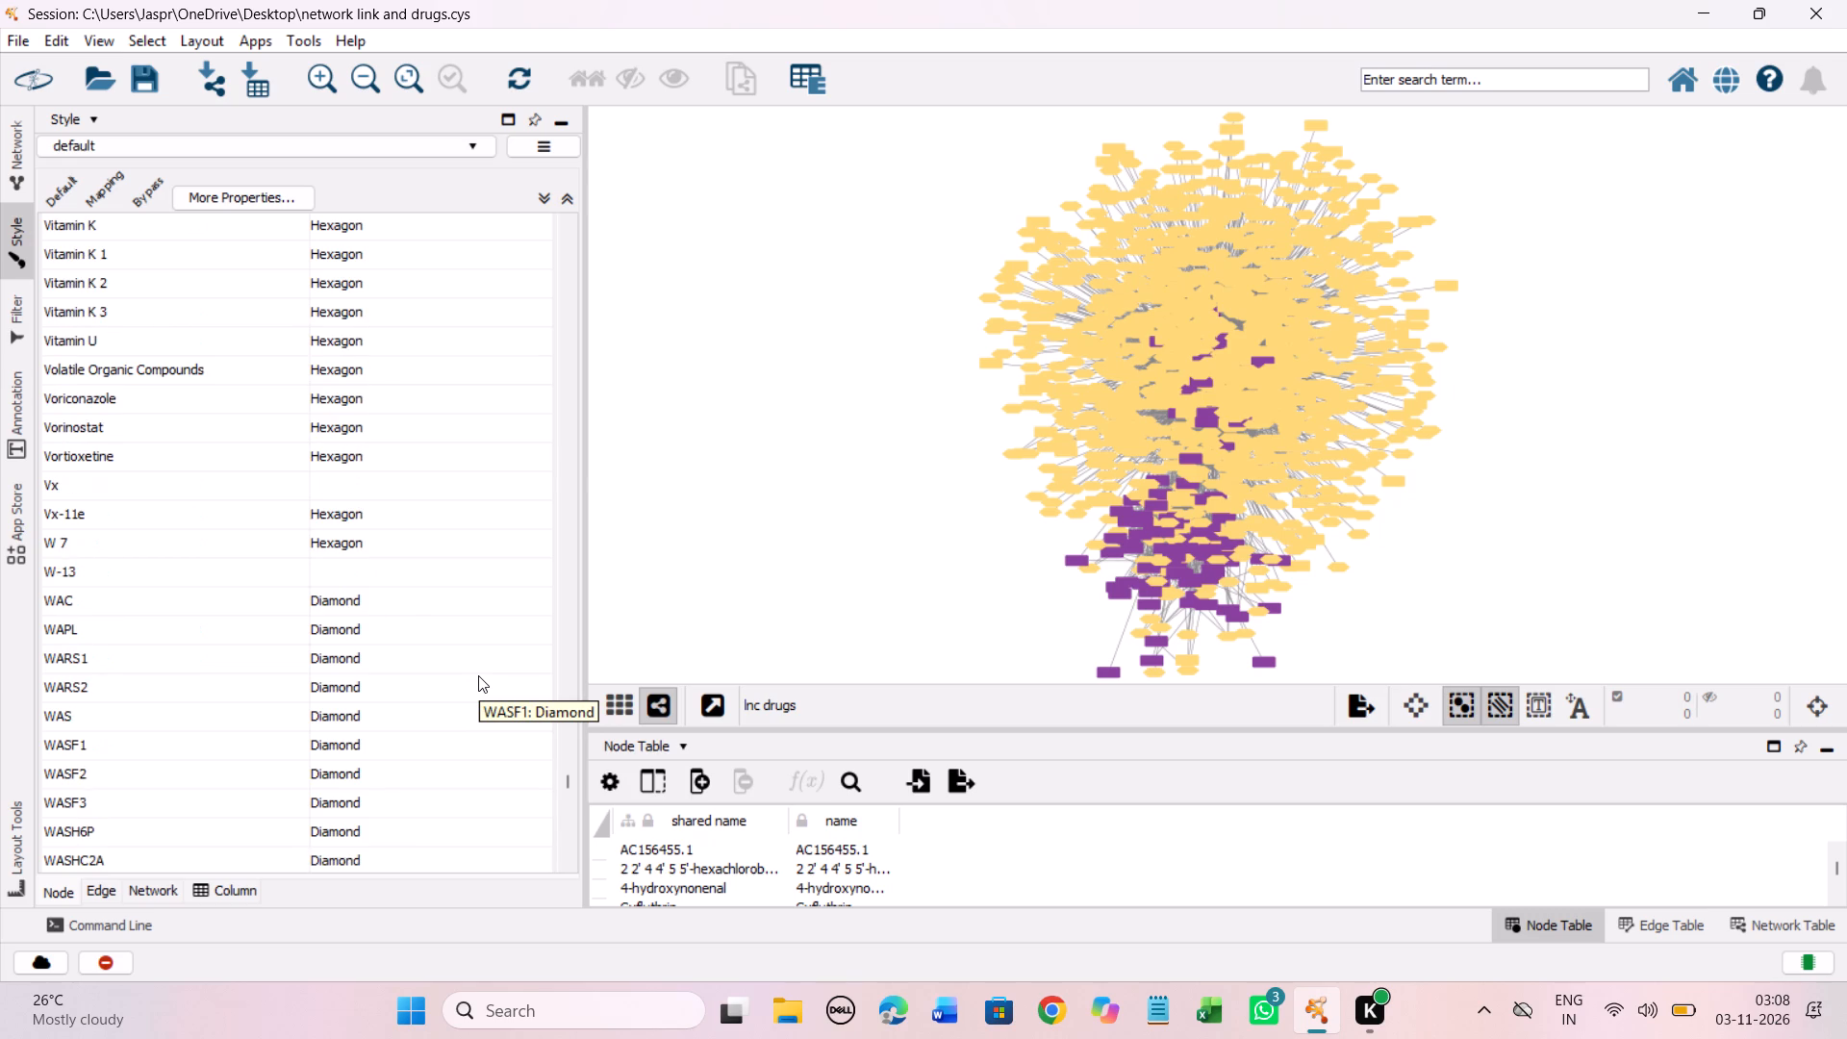
{"action": "left_click", "coordinate": [342, 587], "text": "shift"}
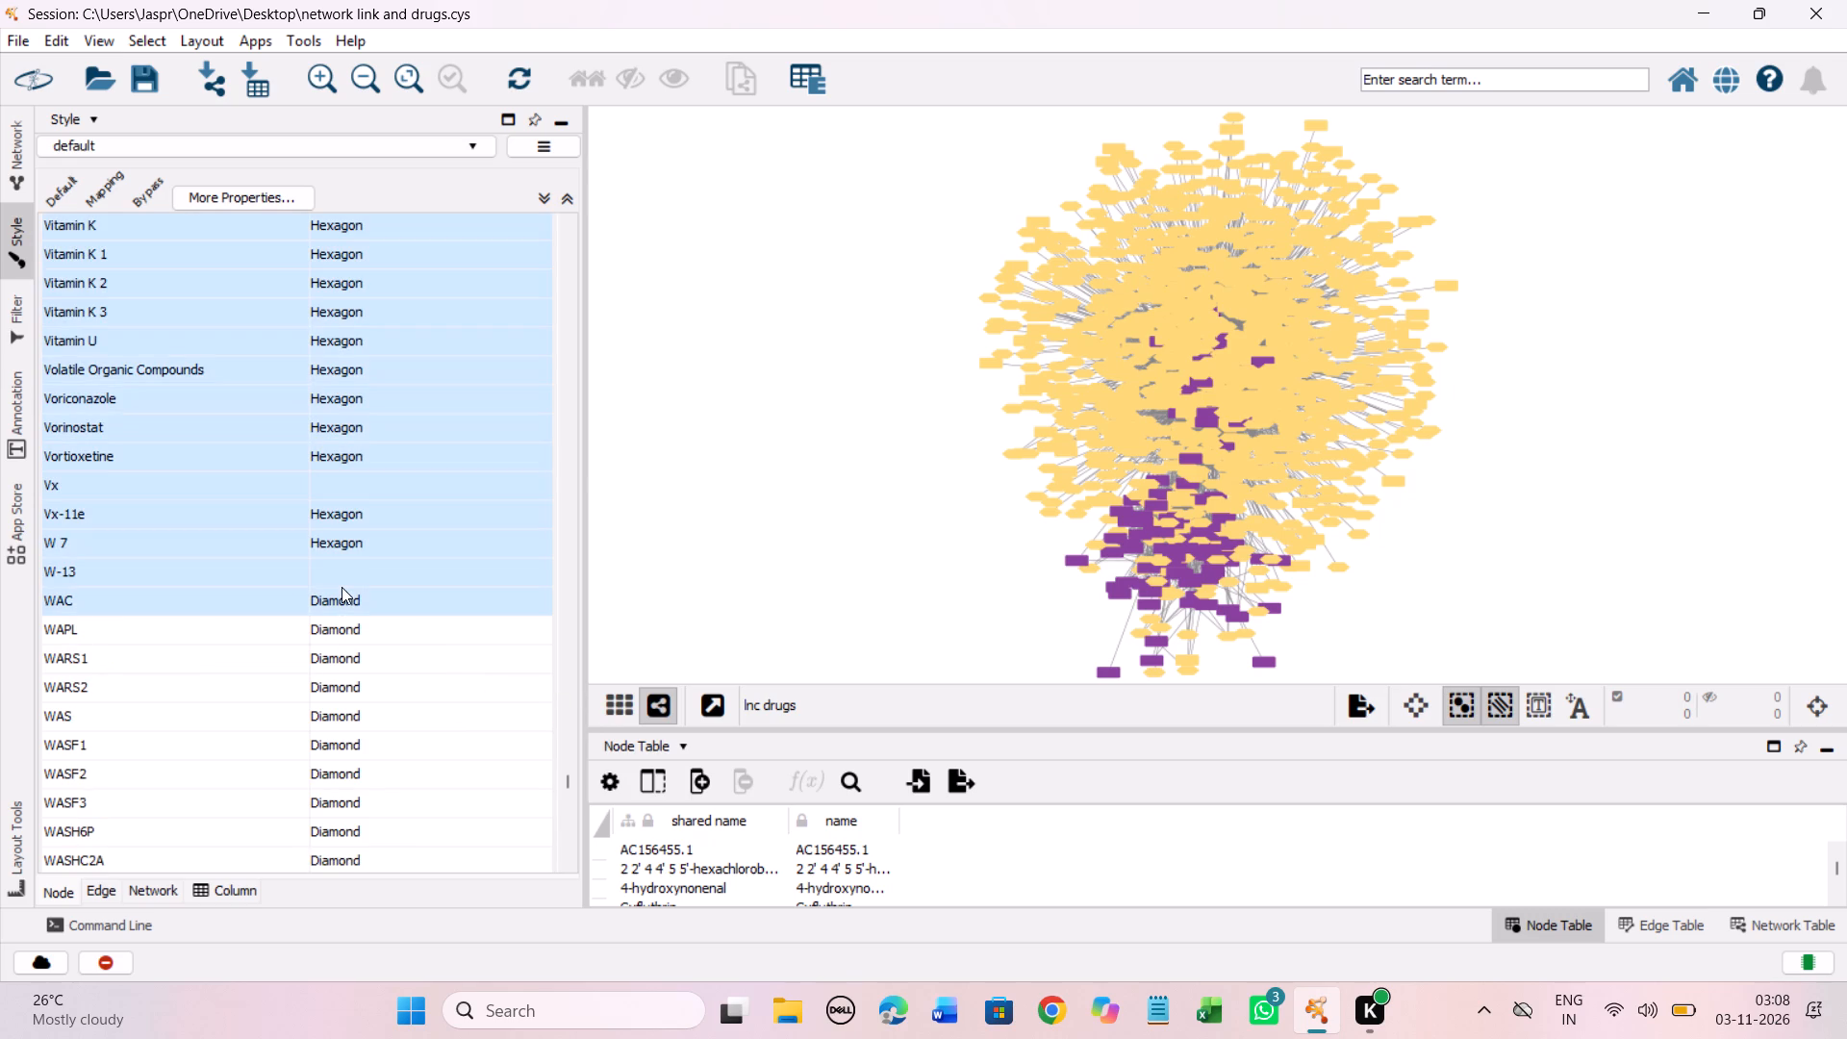
{"action": "left_click", "coordinate": [344, 580], "text": "shift"}
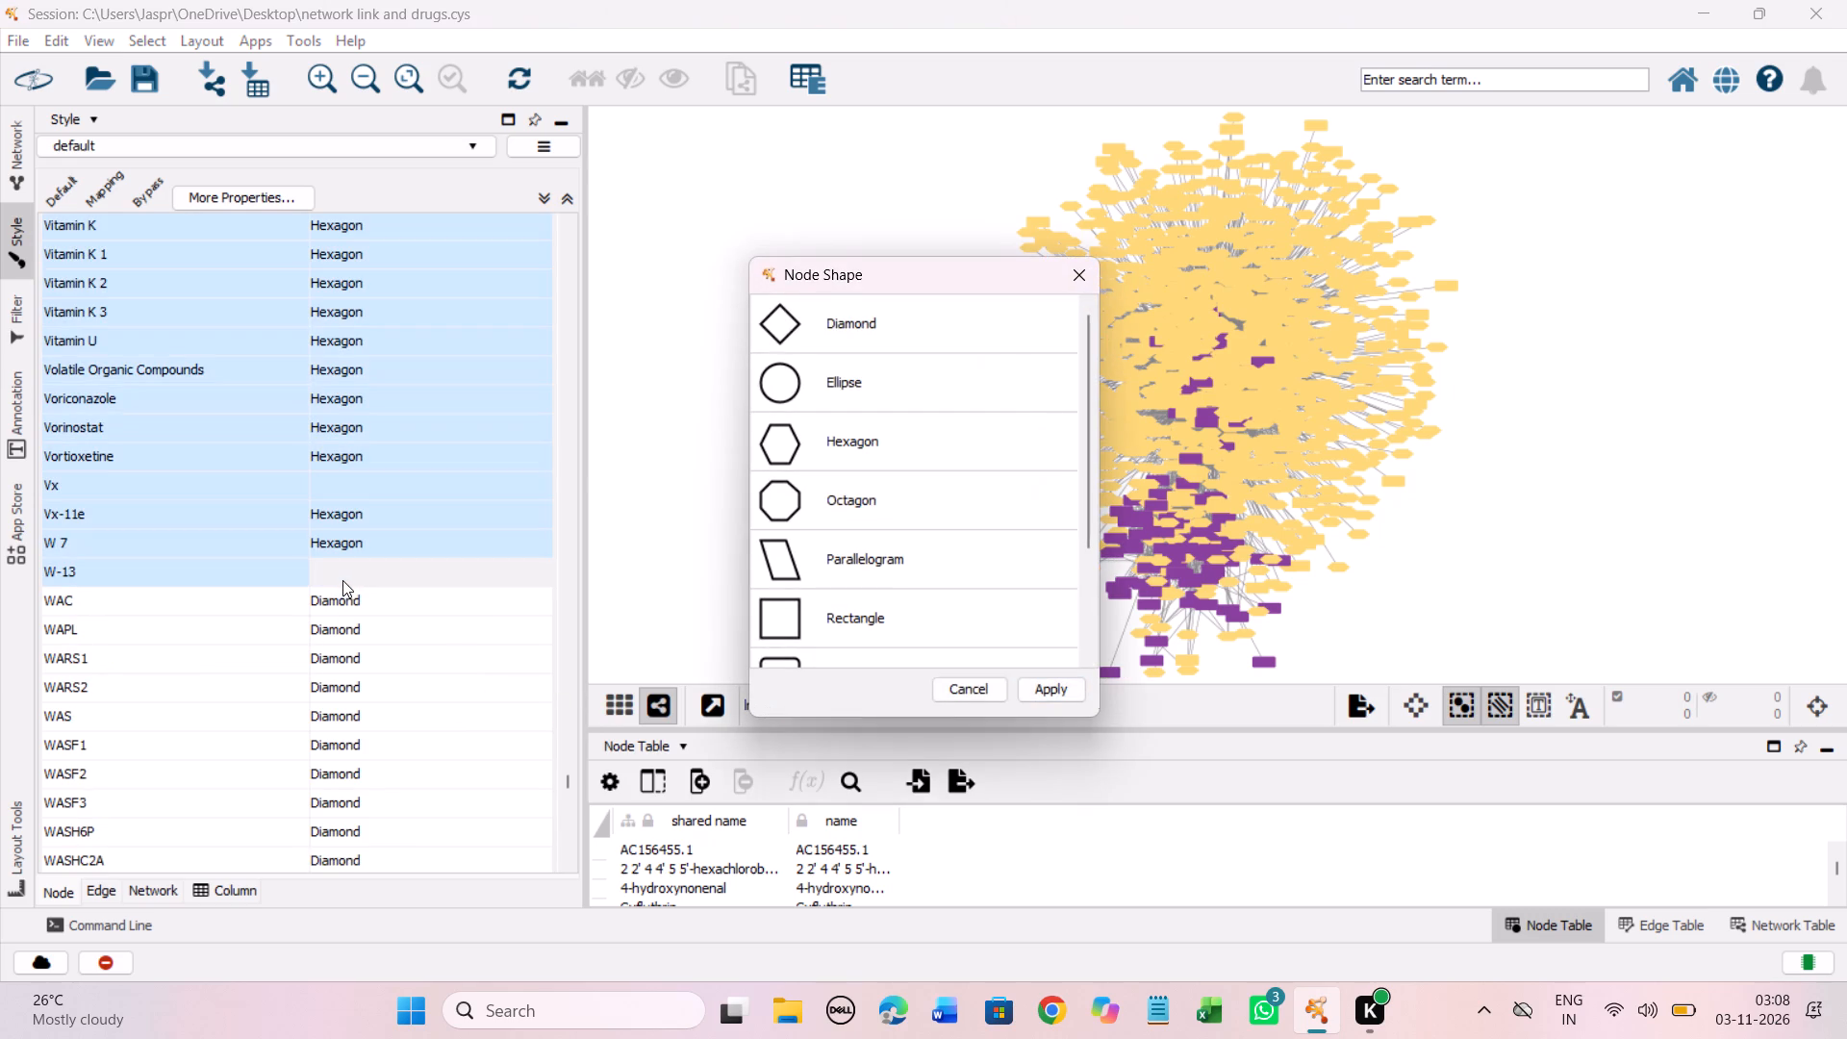
{"action": "left_click", "coordinate": [280, 572], "text": "shift"}
{"action": "left_click", "coordinate": [880, 443]}
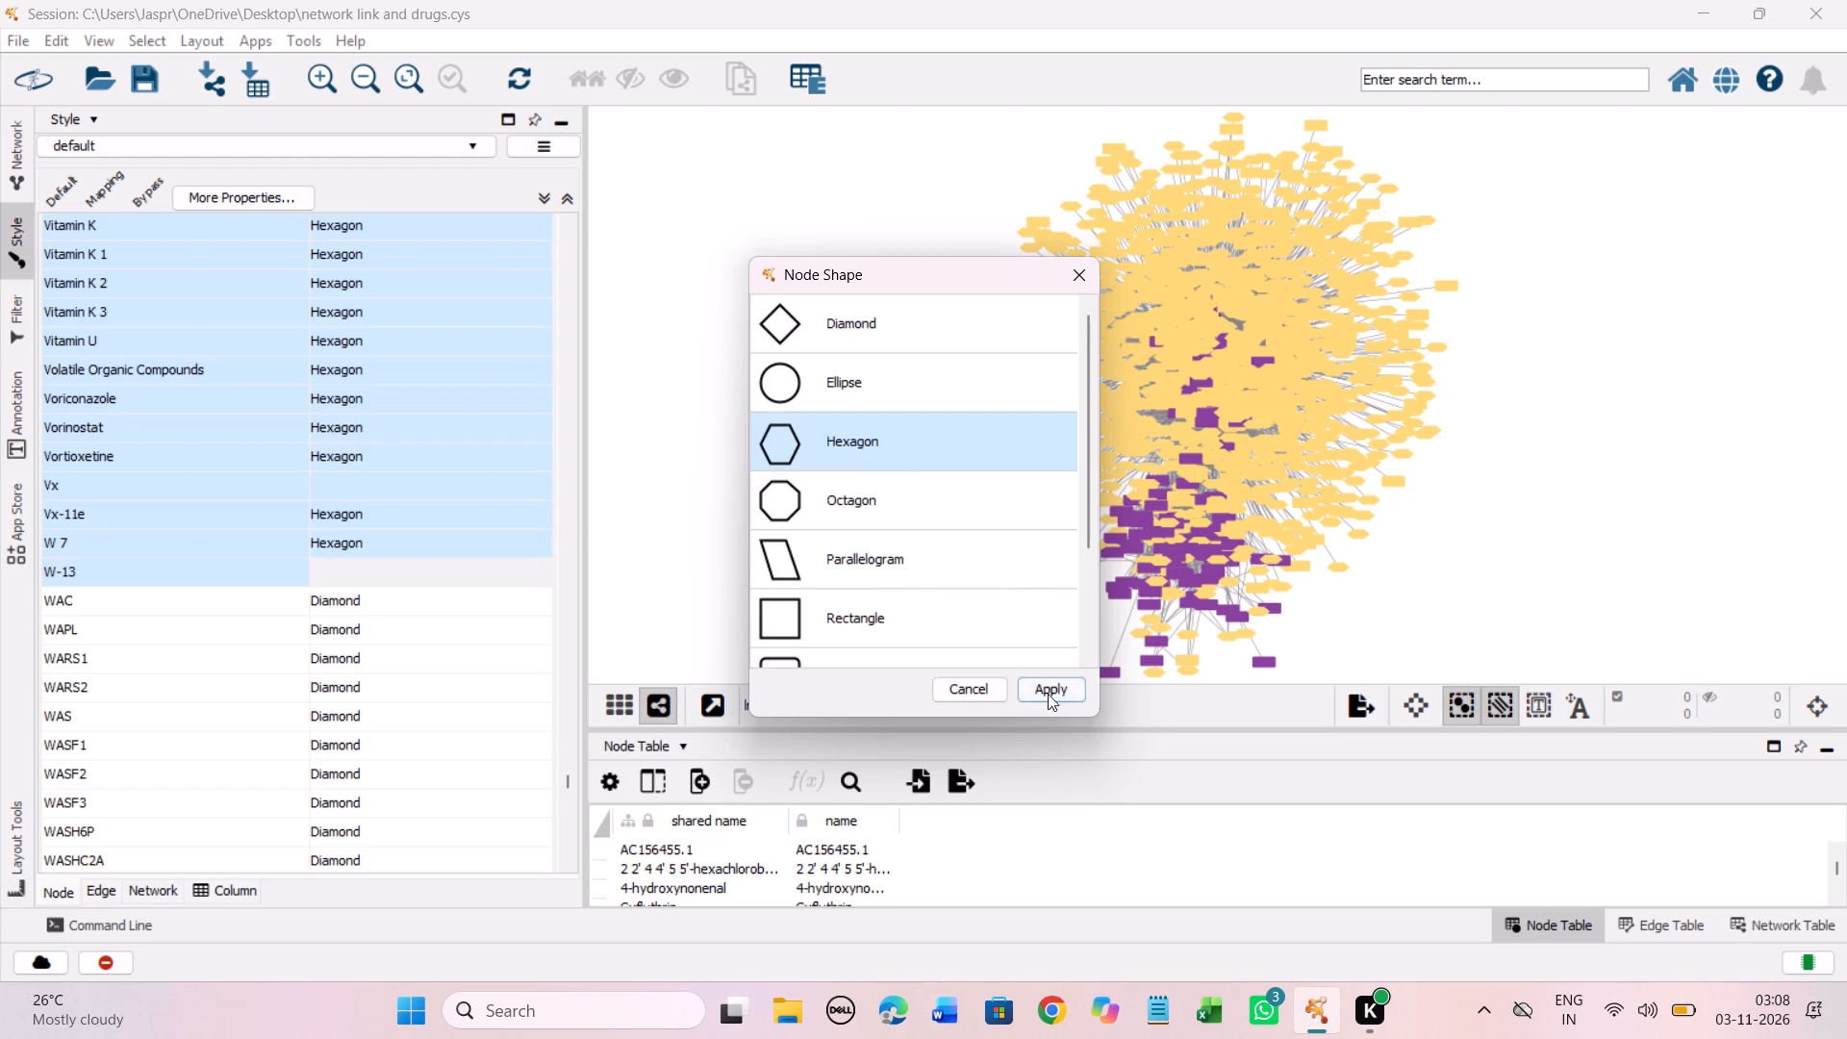
{"action": "left_click", "coordinate": [1049, 697]}
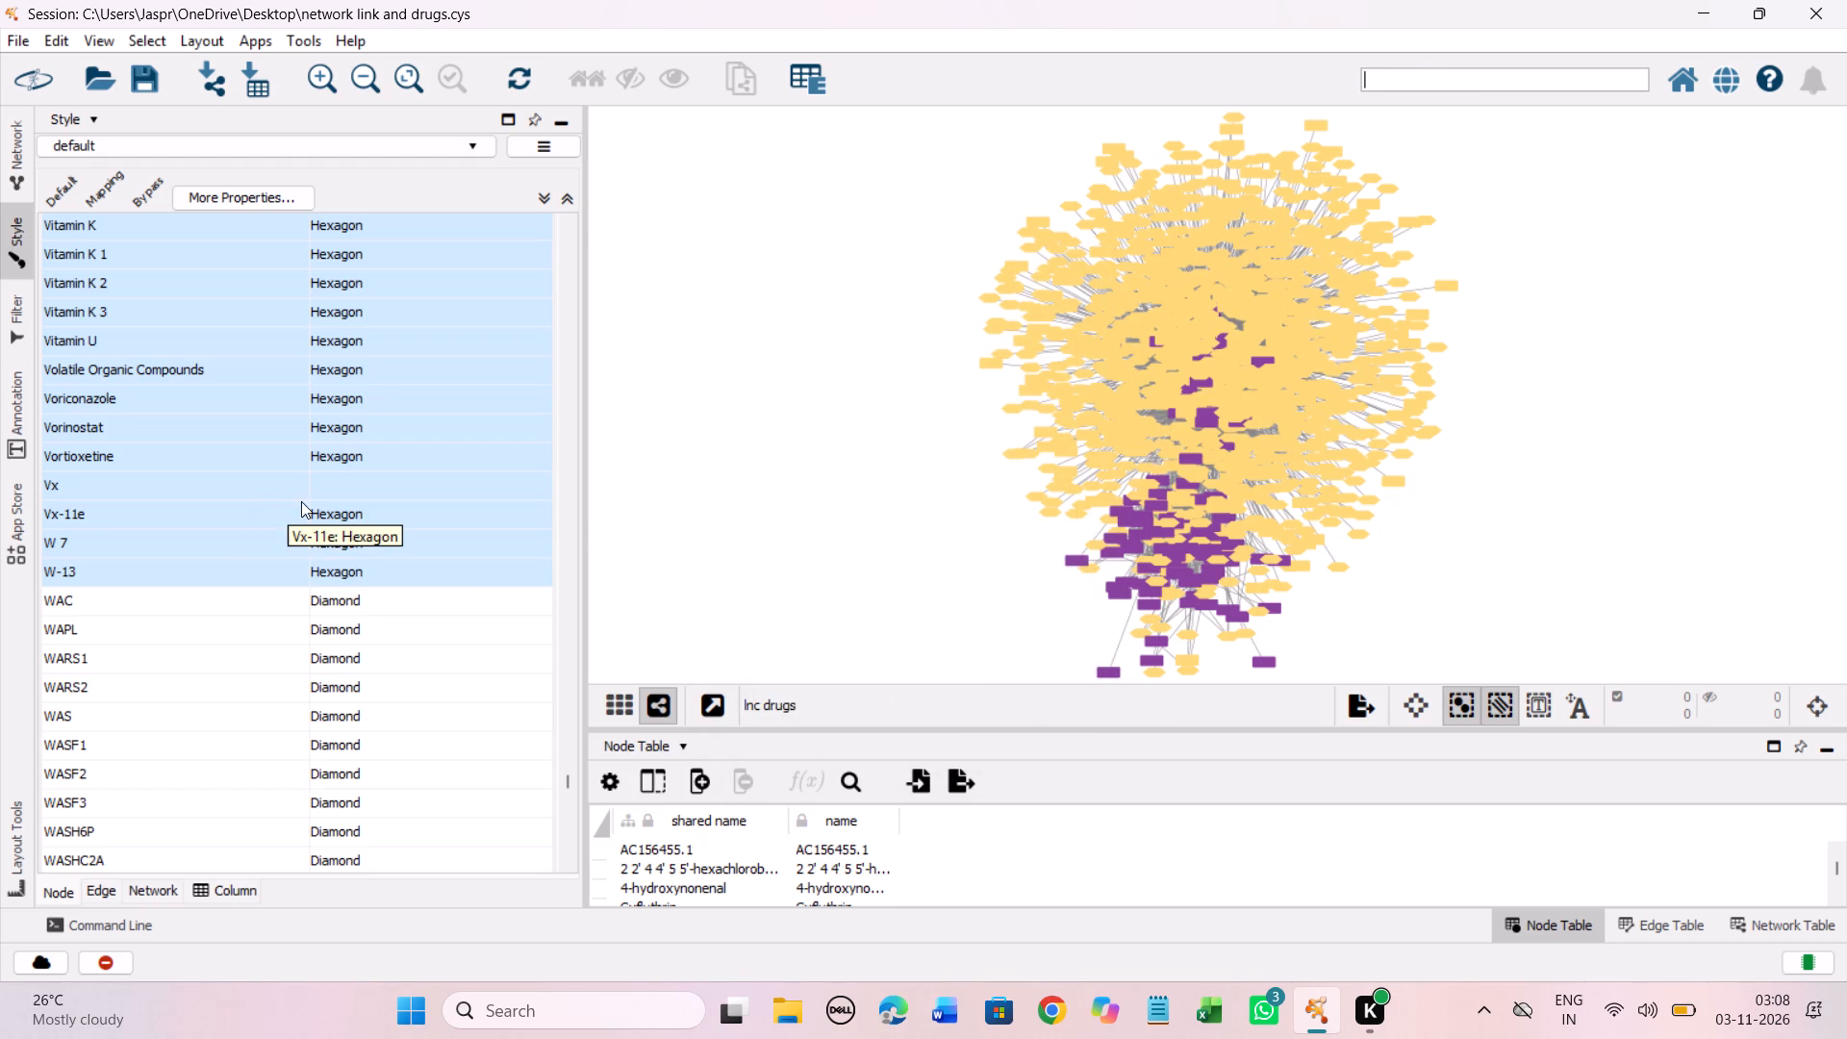
Set the node shape of the Vx mapping entry to Hexagon.
{"action": "left_click", "coordinate": [356, 482]}
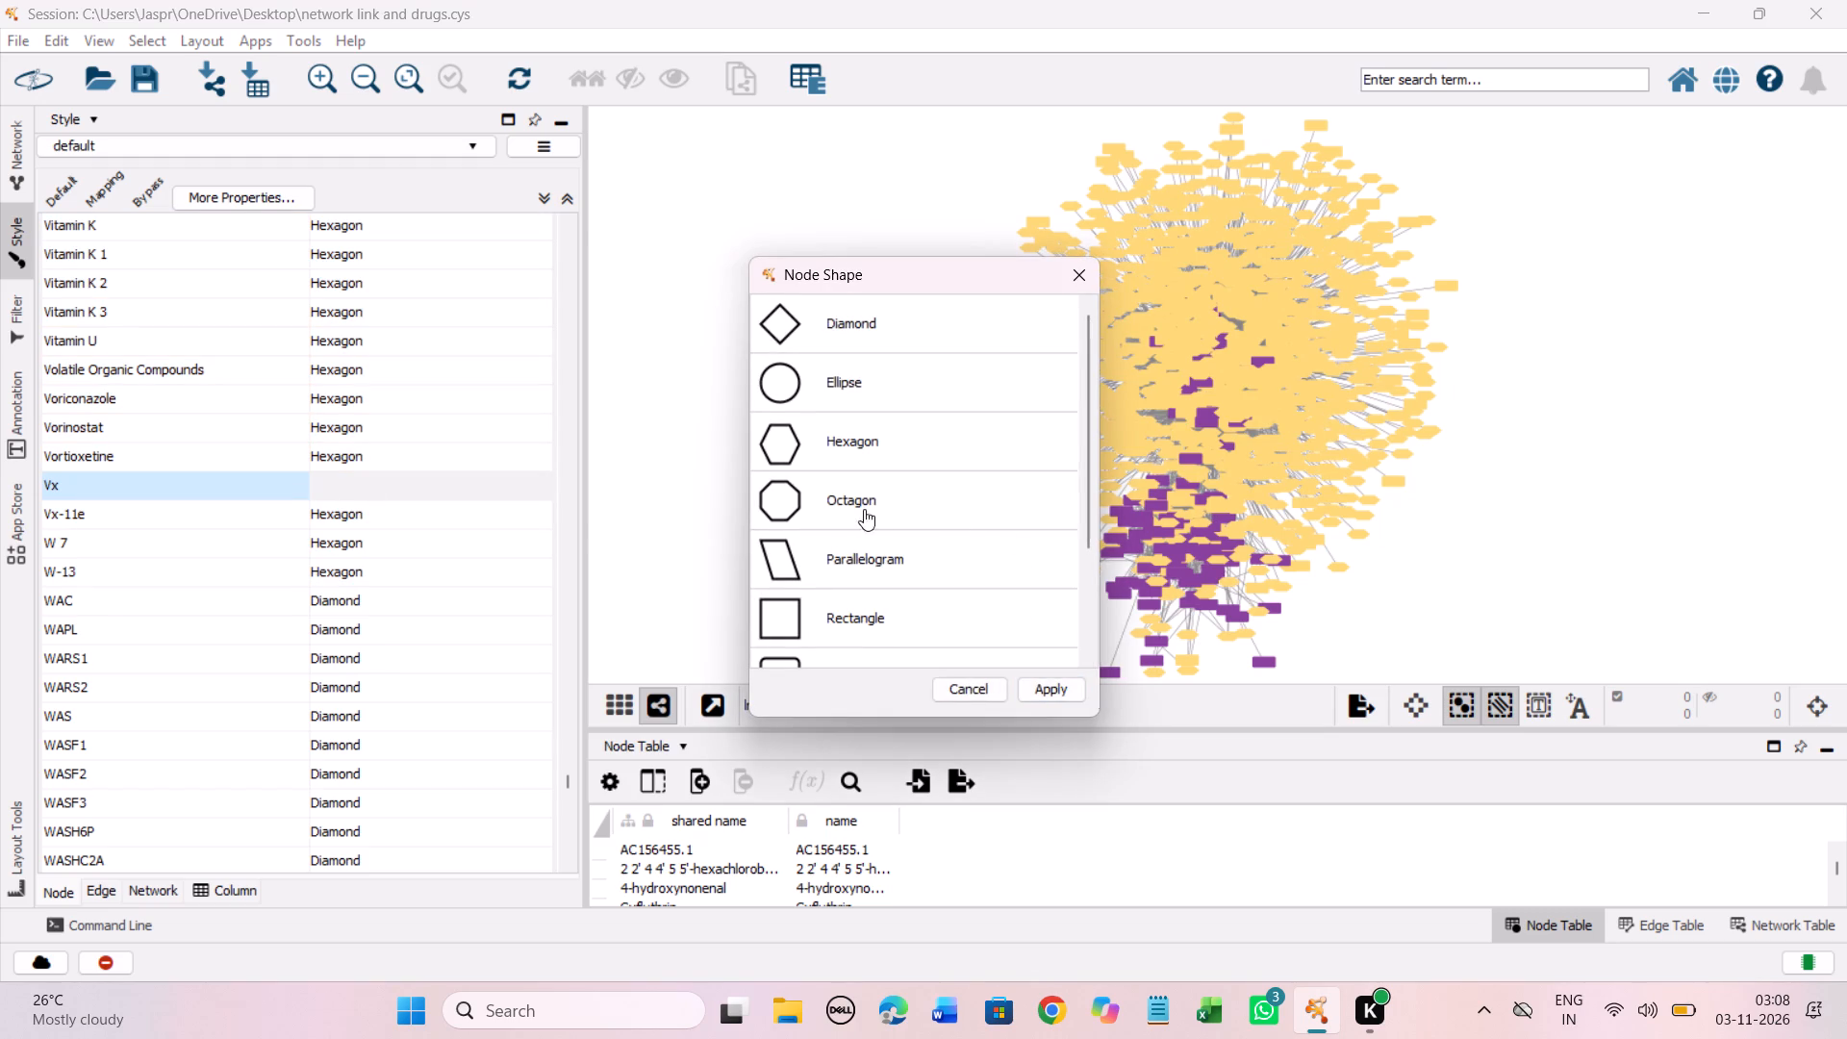
{"action": "left_click", "coordinate": [922, 434]}
{"action": "left_click", "coordinate": [1076, 692]}
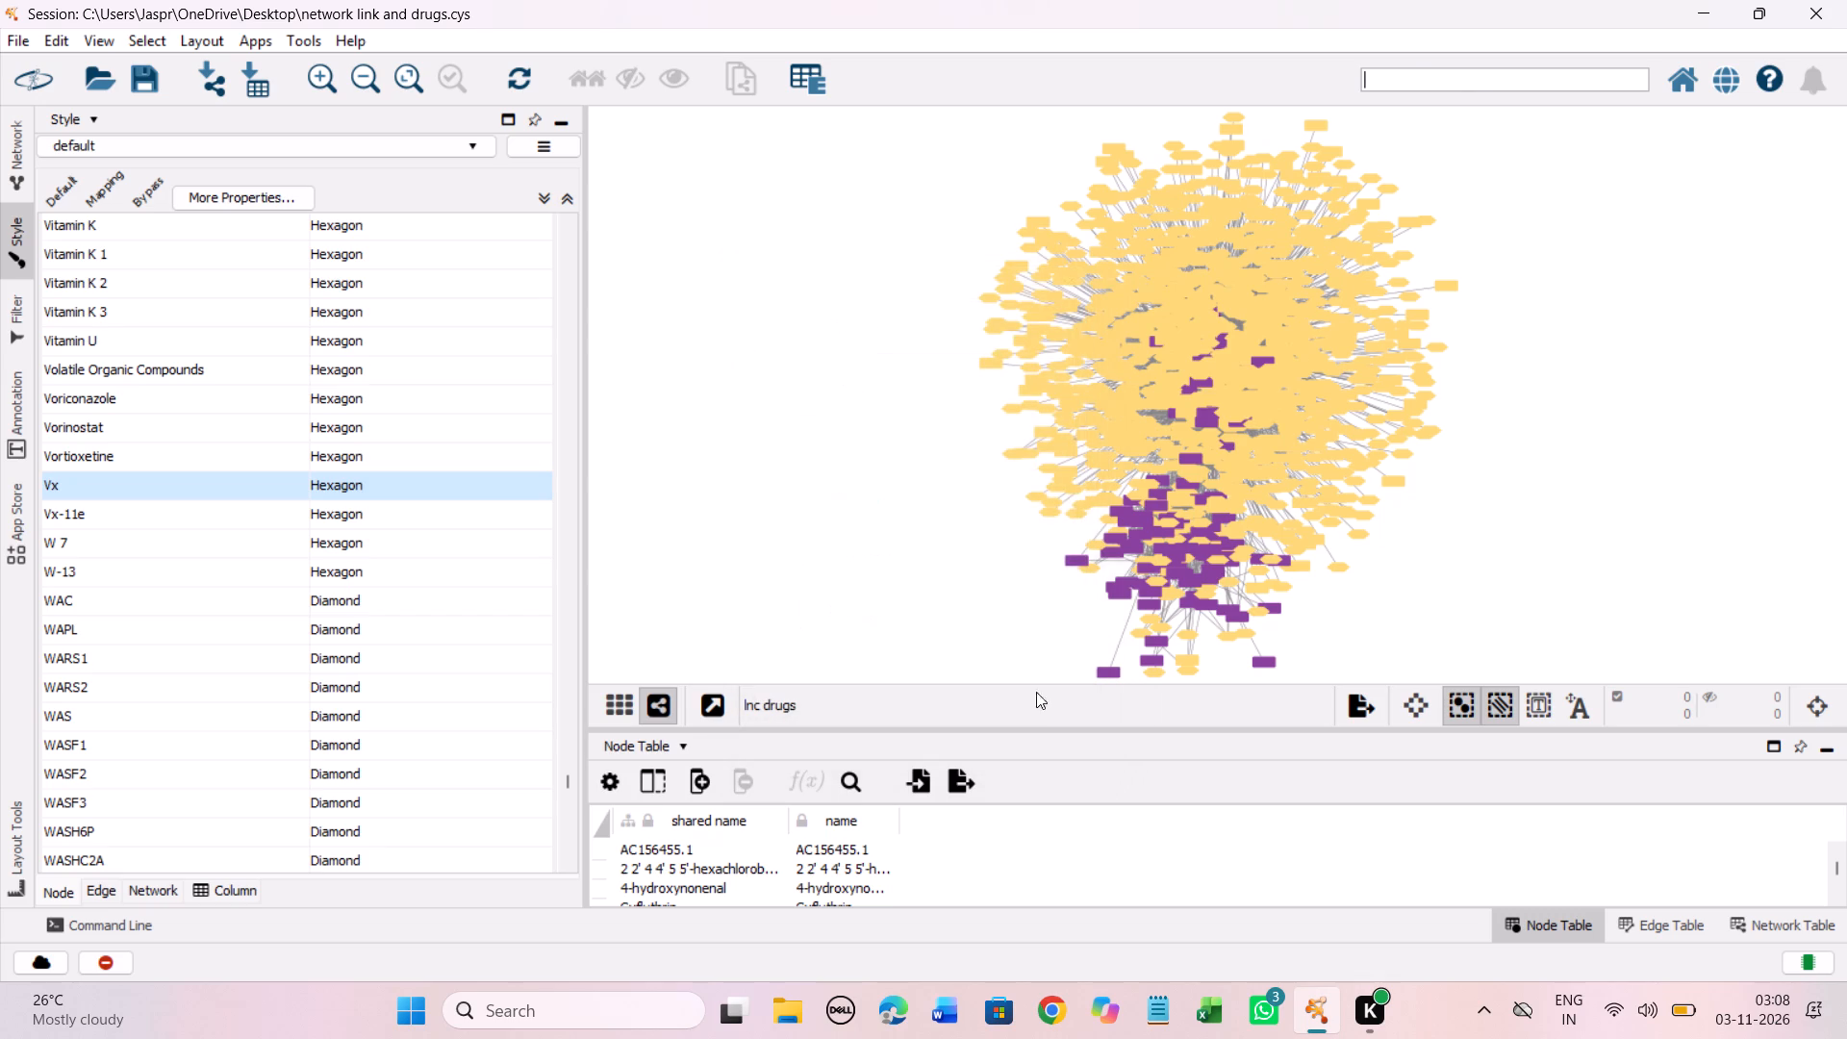
{"action": "left_click", "coordinate": [479, 604]}
Select the mapping entries from Verapamil to Vitallium, including Vidarabine, Vincamine, Vinpocetine and Viomycin, and set their node shape to Hexagon.
{"action": "scroll", "coordinate": [479, 605], "scroll_direction": "up", "scroll_amount": 6}
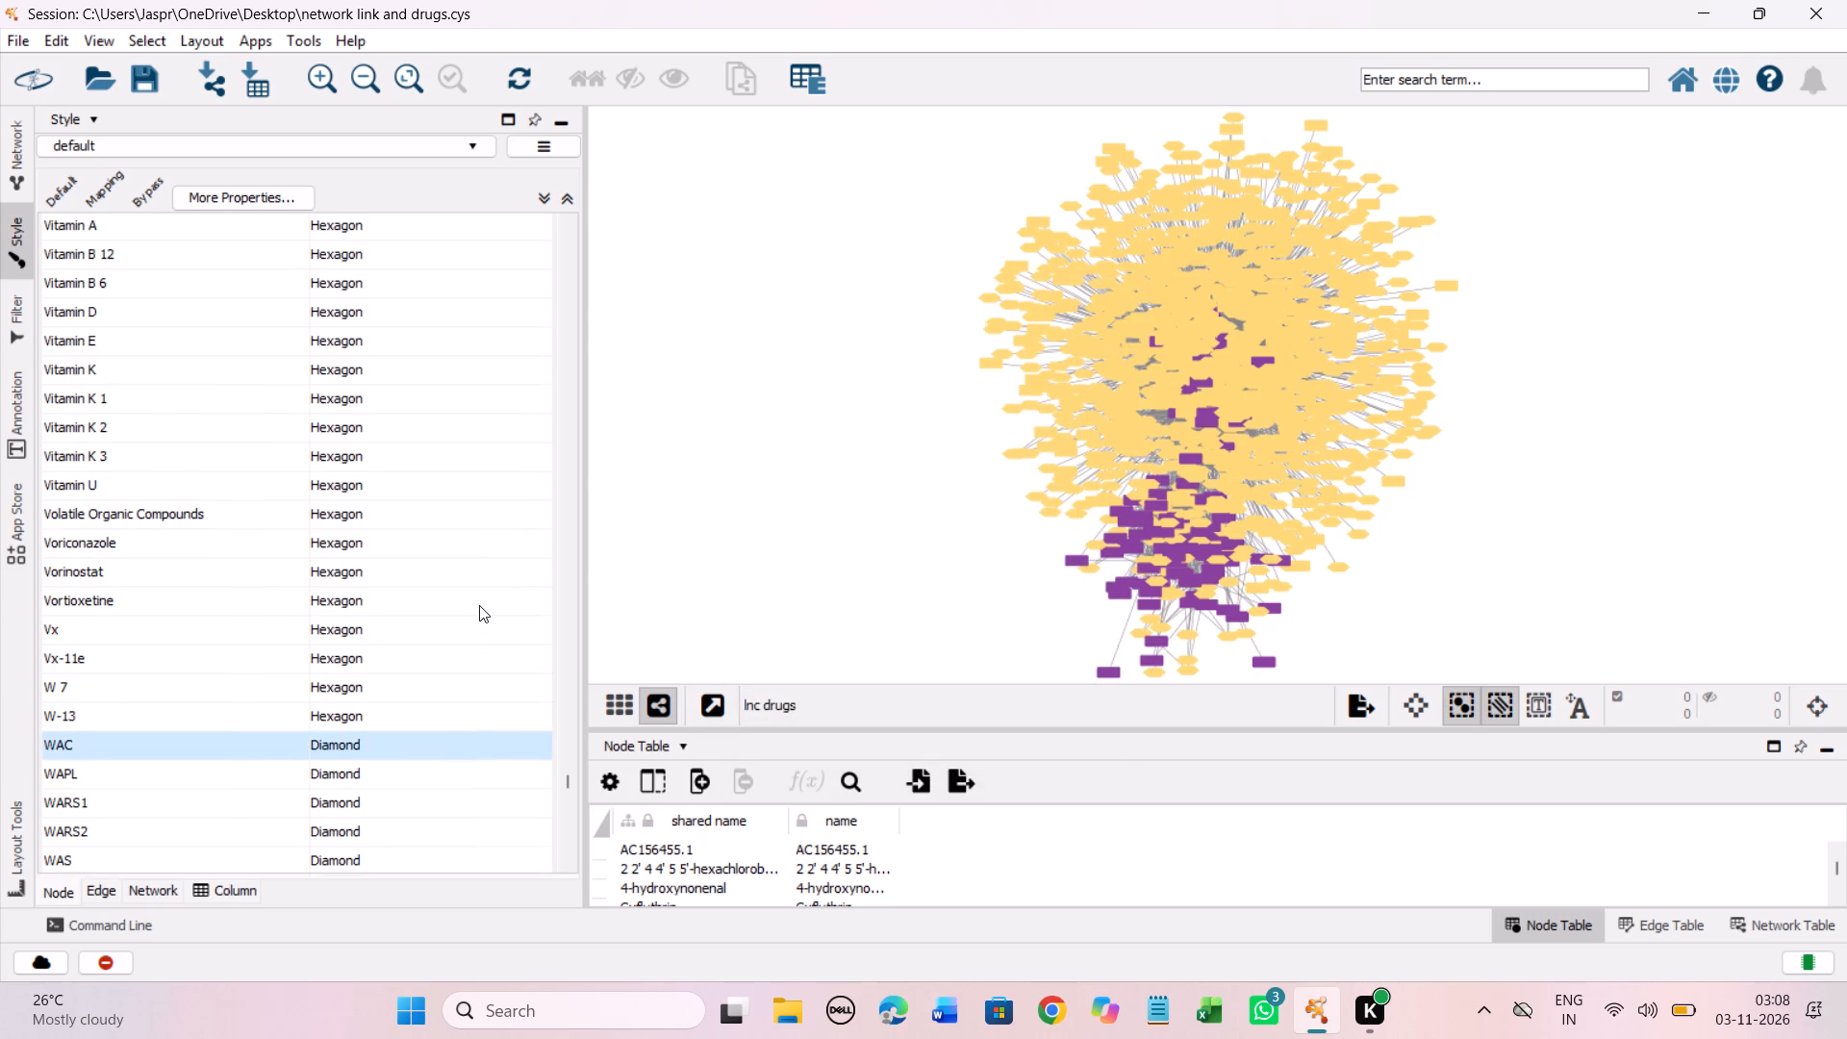
{"action": "scroll", "coordinate": [479, 605], "scroll_direction": "up", "scroll_amount": 11}
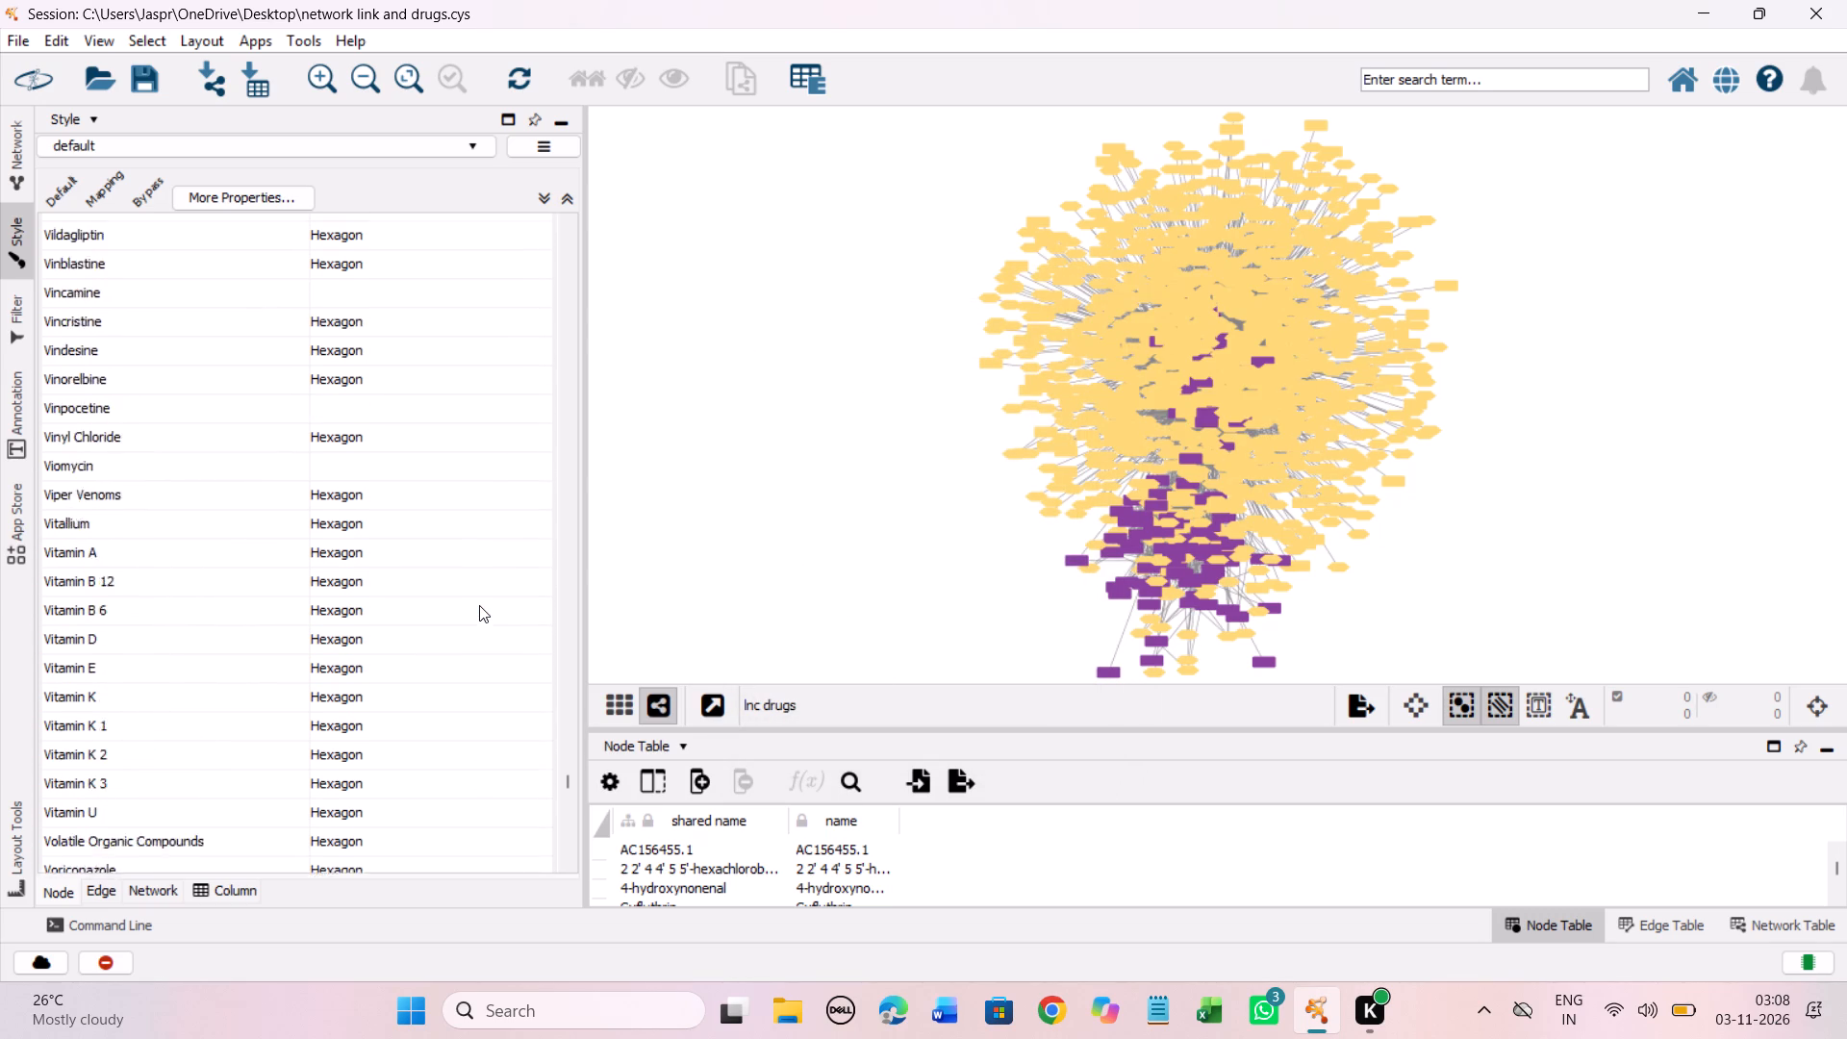
{"action": "scroll", "coordinate": [479, 605], "scroll_direction": "up", "scroll_amount": 5}
{"action": "left_click_drag", "start_coordinate": [347, 294], "coordinate": [346, 381]}
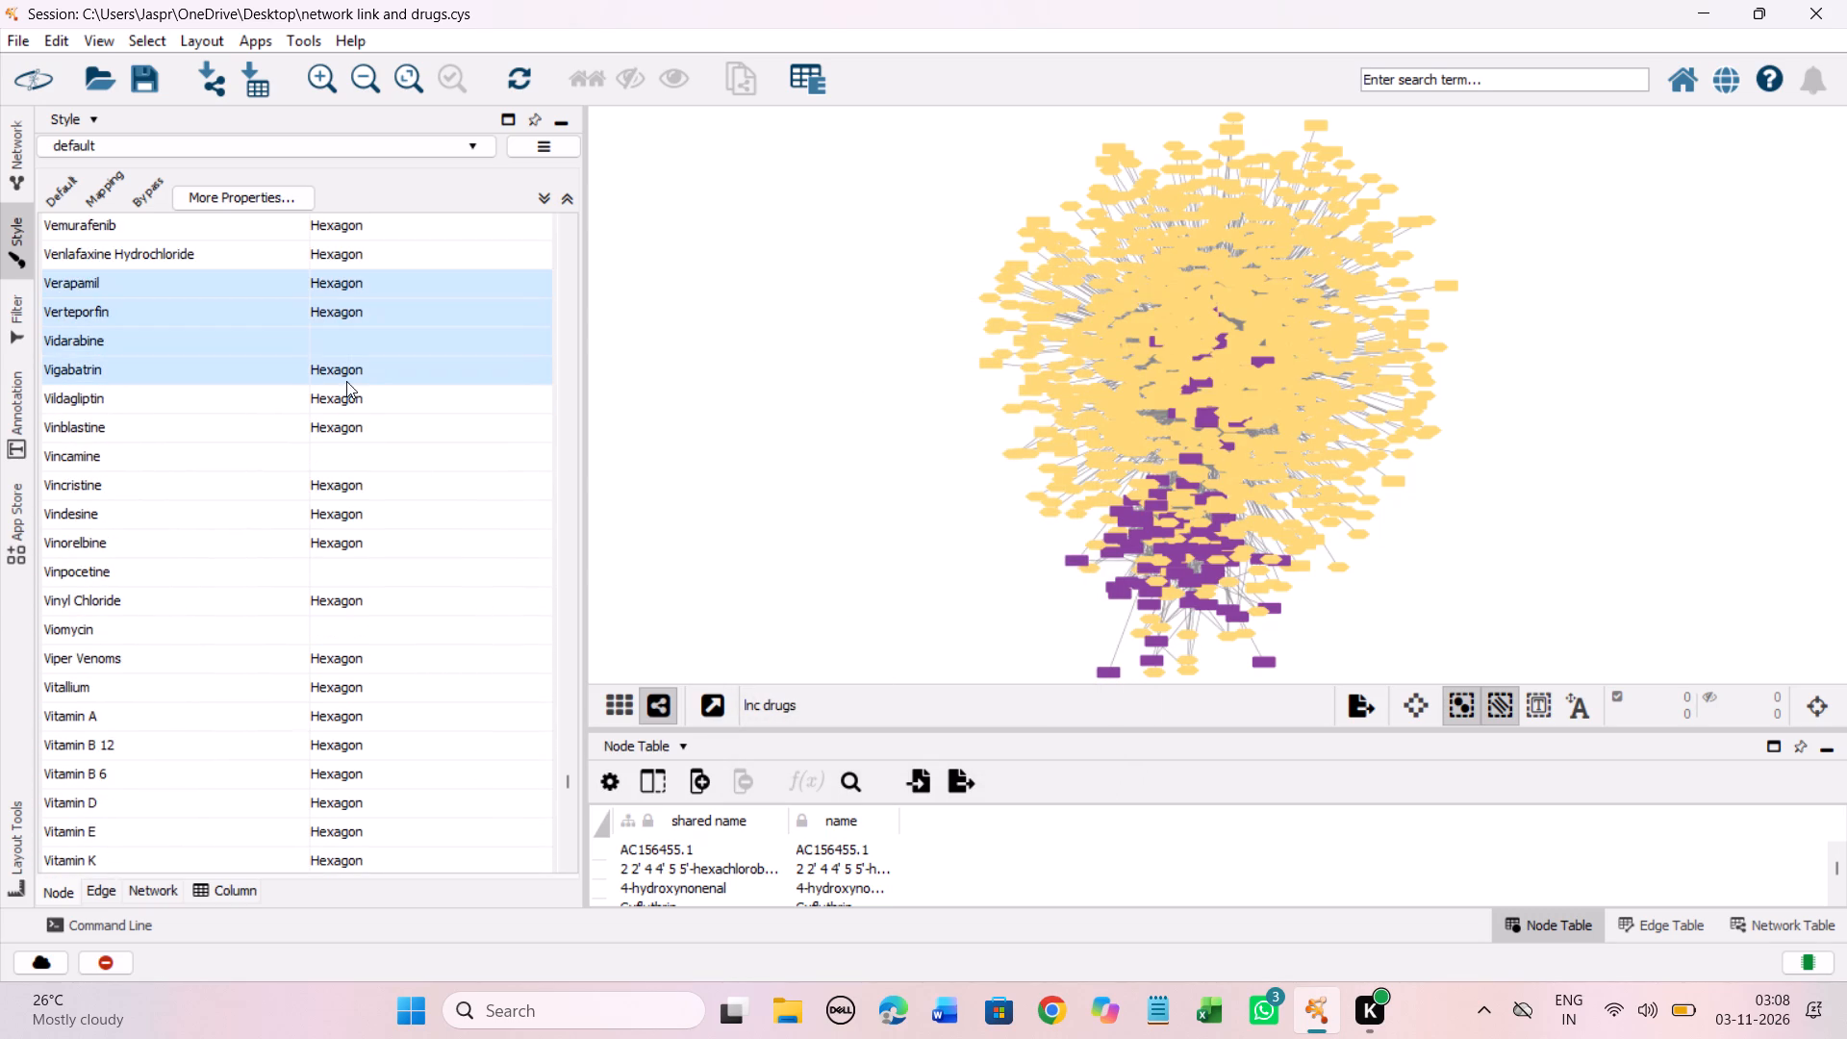
{"action": "left_click_drag", "start_coordinate": [346, 381], "coordinate": [368, 676]}
{"action": "scroll", "coordinate": [440, 667], "scroll_direction": "up", "scroll_amount": 5}
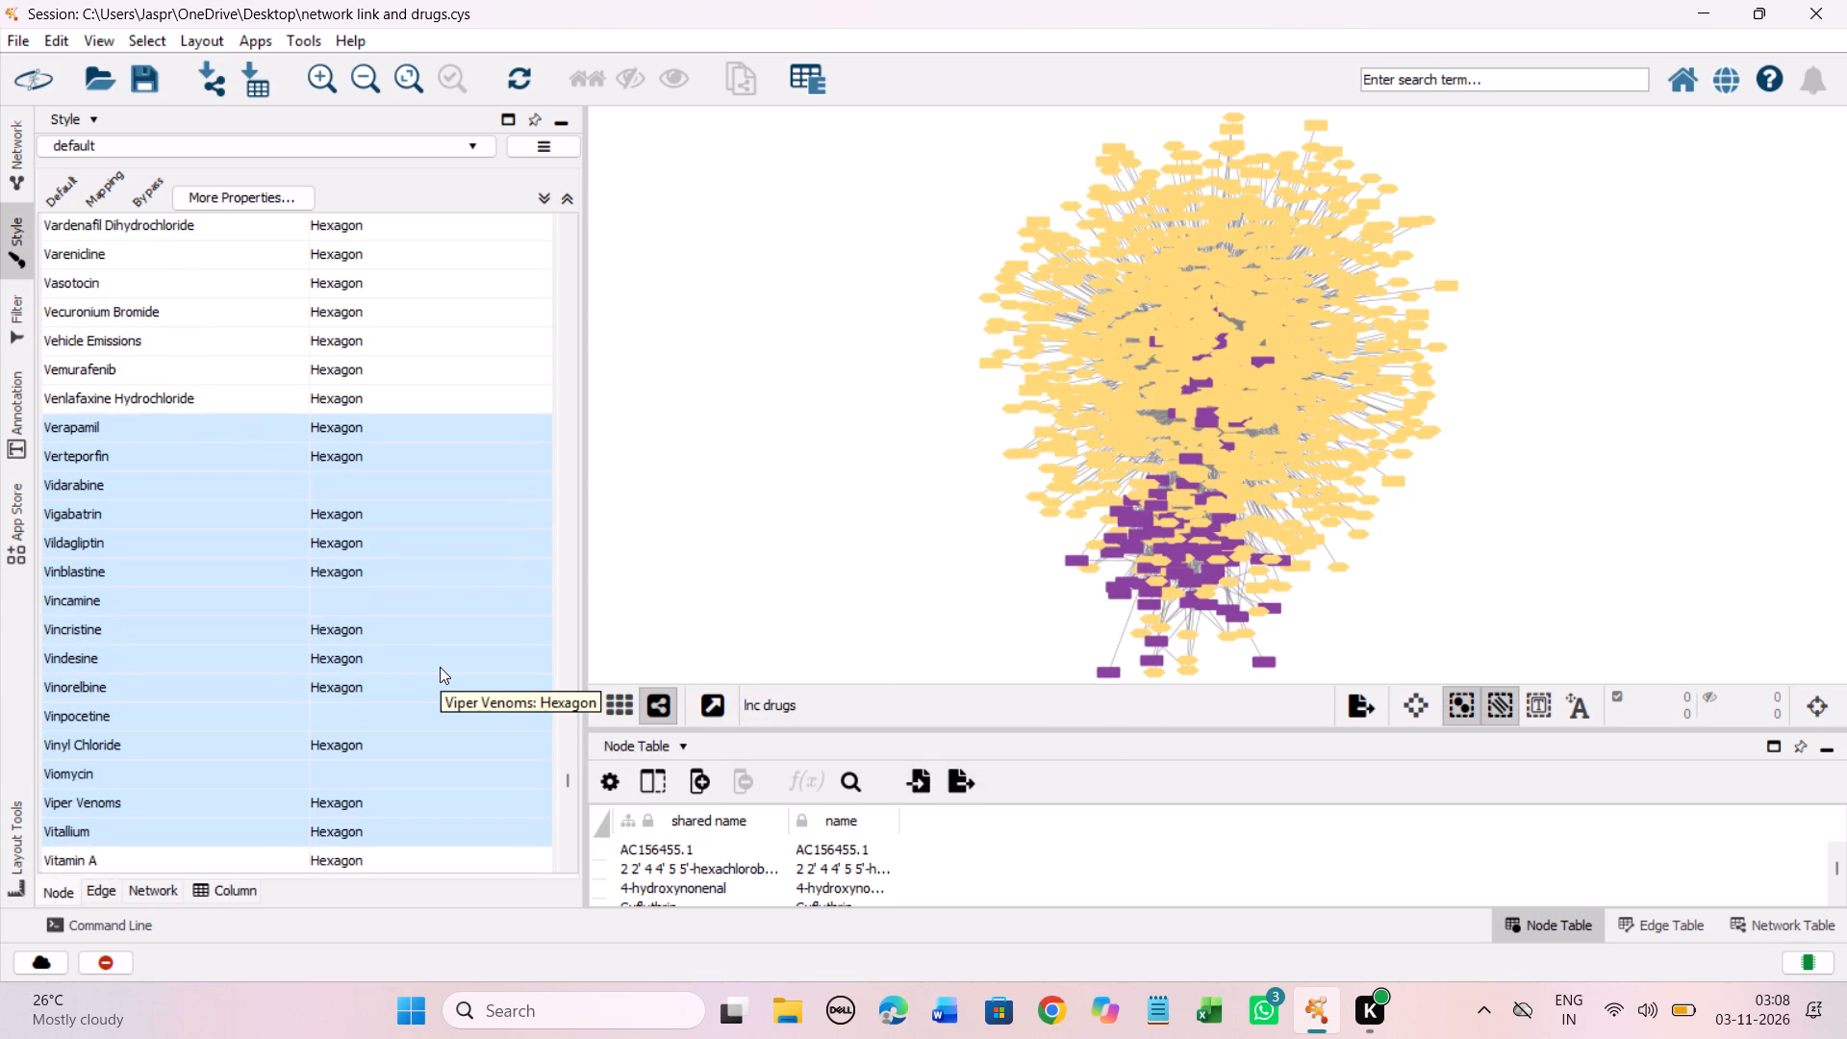
{"action": "right_click", "coordinate": [437, 698]}
{"action": "left_click", "coordinate": [788, 724]}
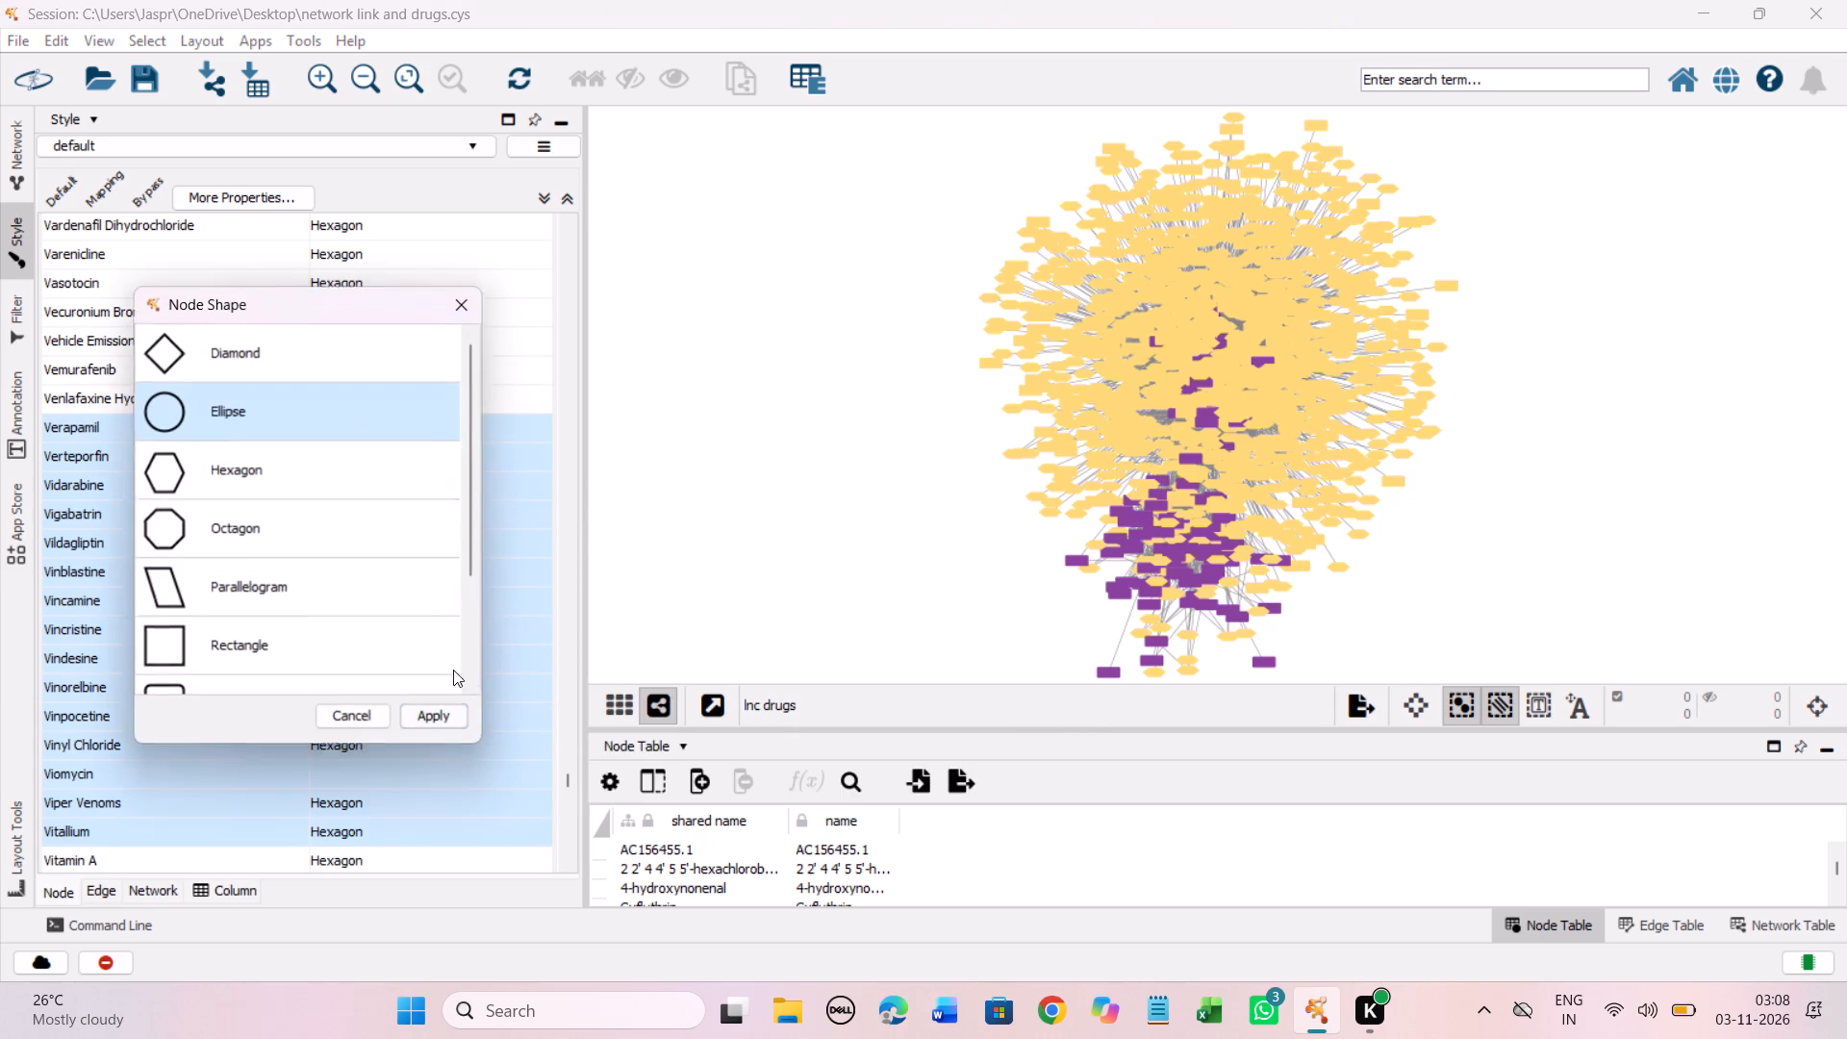
{"action": "left_click", "coordinate": [227, 475]}
{"action": "left_click", "coordinate": [461, 721]}
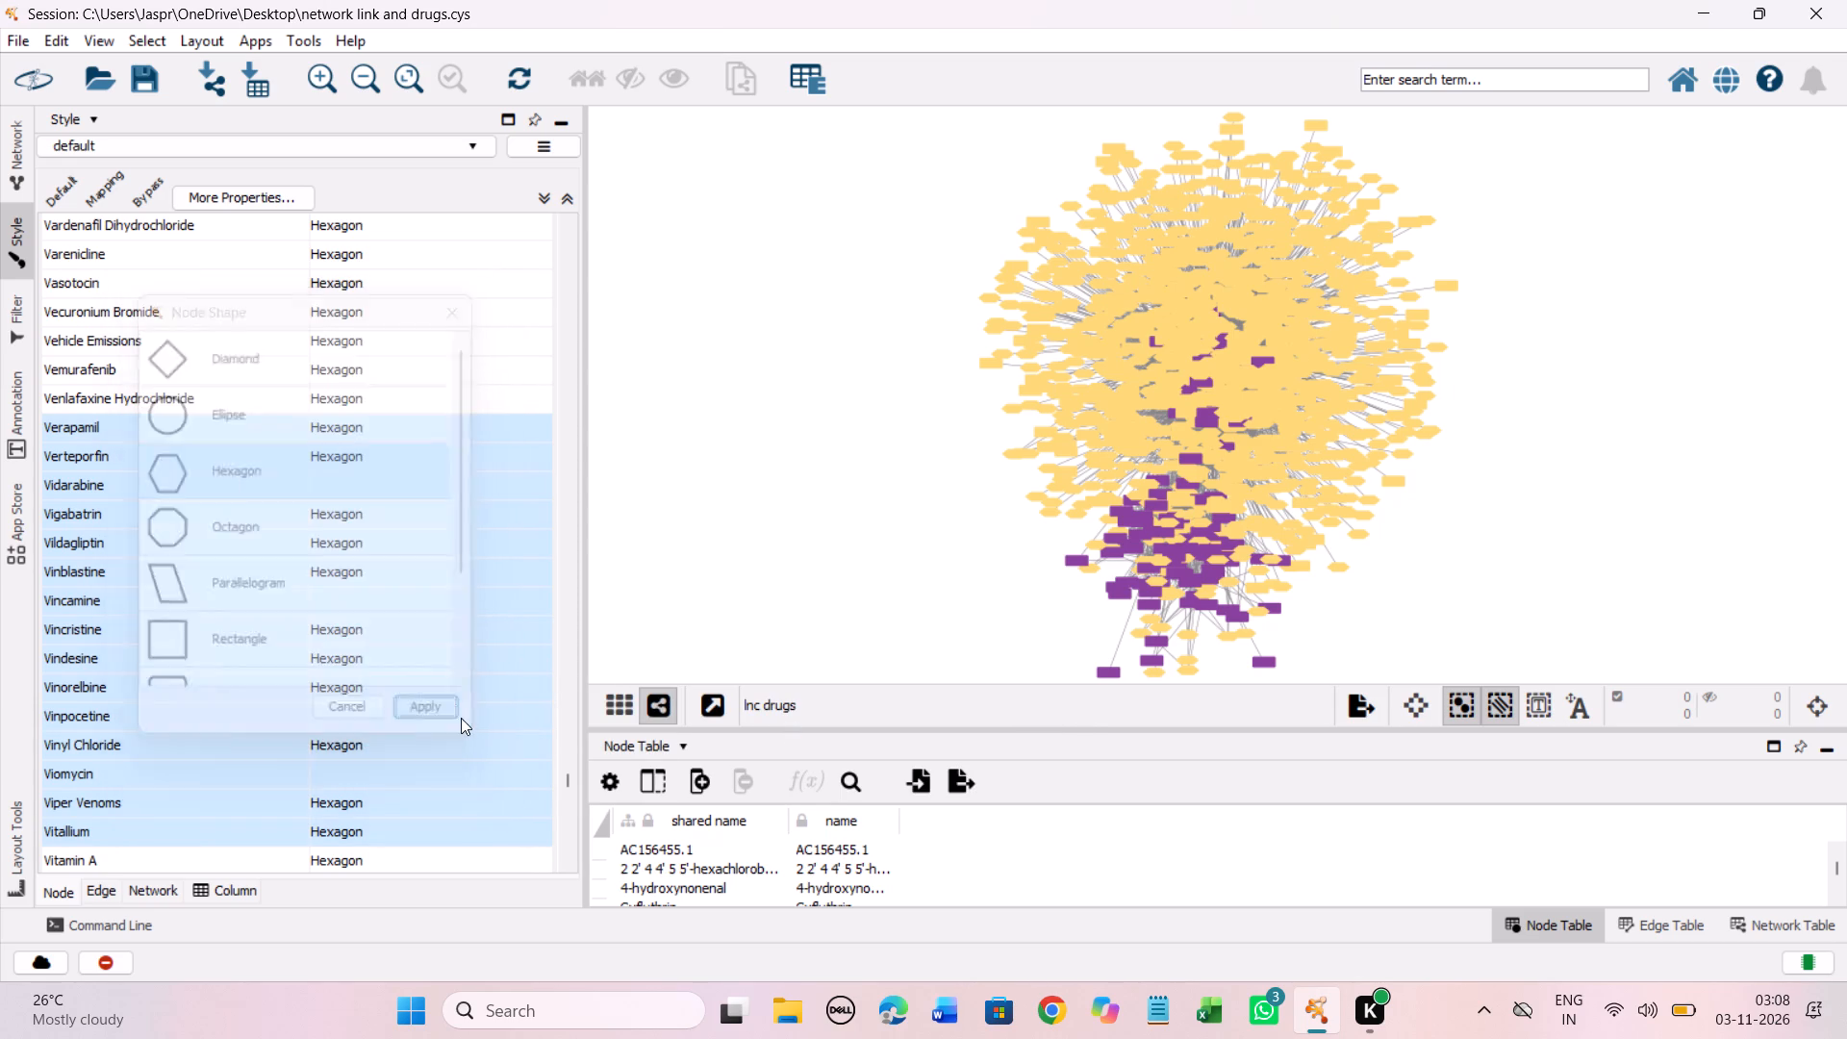
Select the mapping entries from Vaccines, Virus-Like Particle to Varenicline, including Valdecoxib, Vanadiumpentoxide and Vanoxerine, and set their node shape to Hexagon.
{"action": "scroll", "coordinate": [461, 718], "scroll_direction": "up", "scroll_amount": 13}
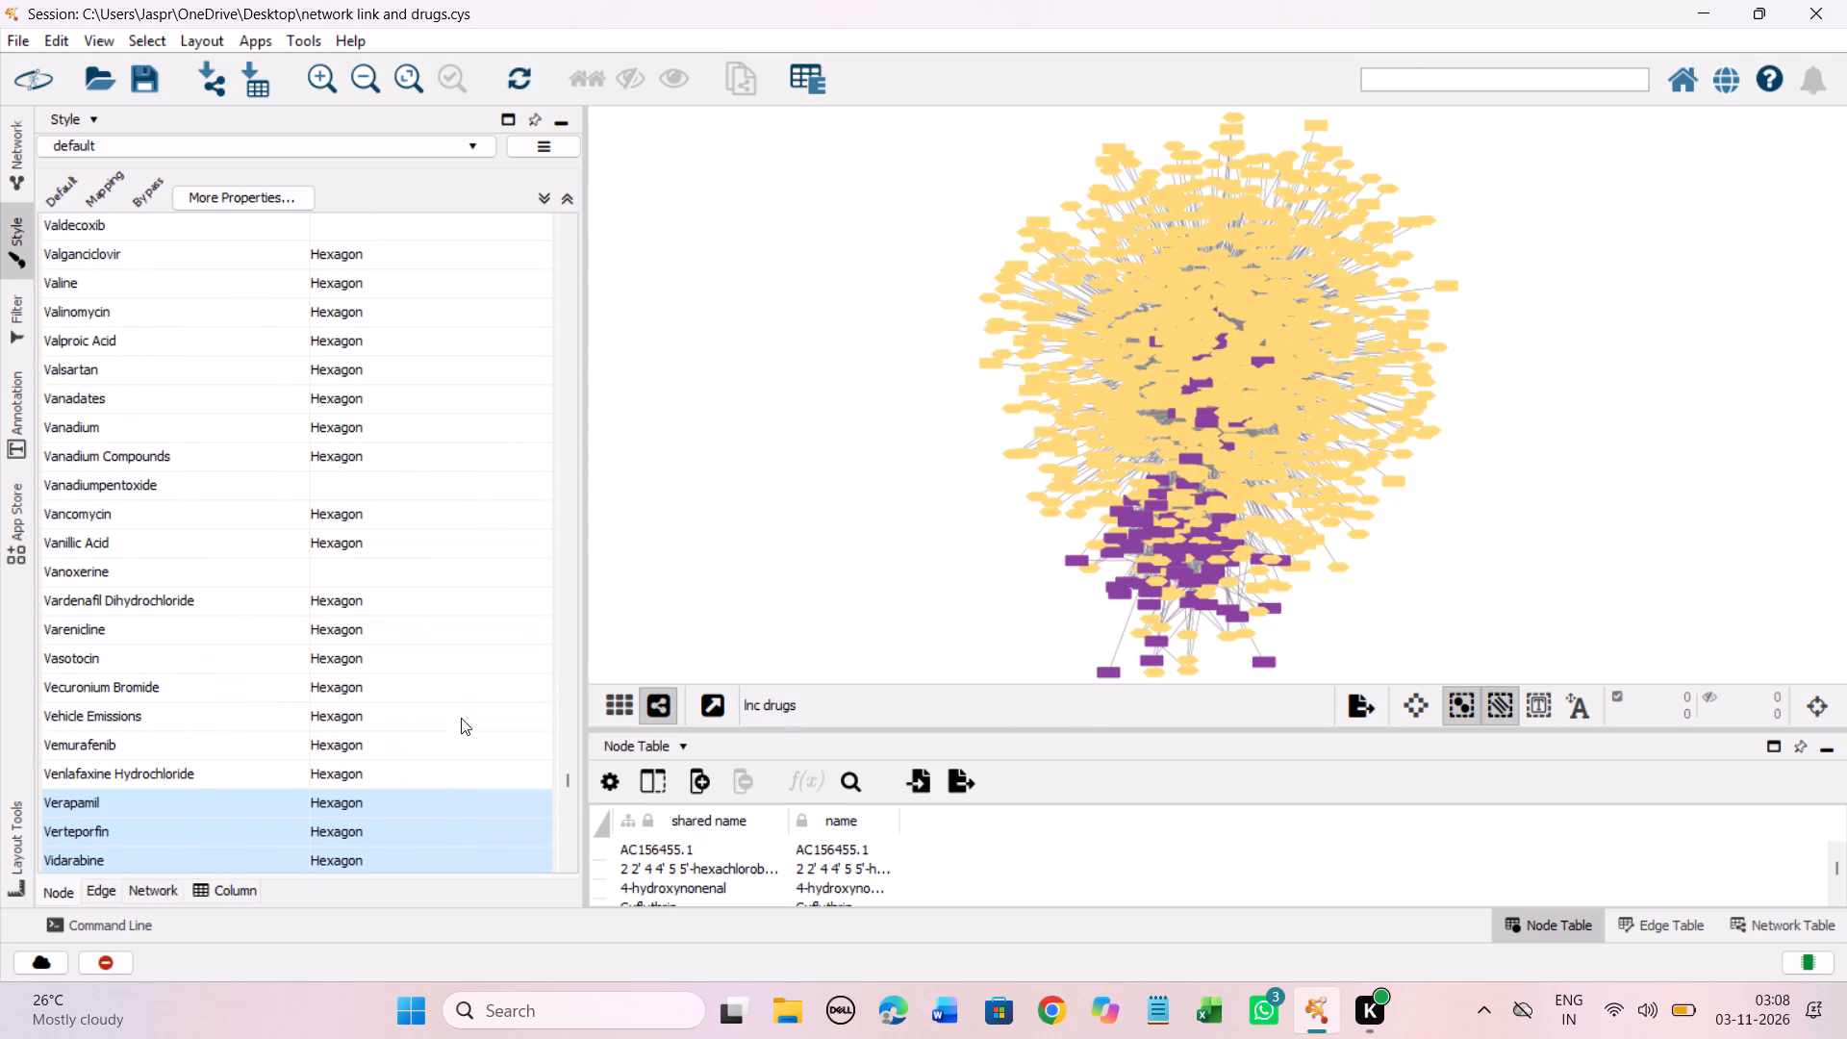
{"action": "scroll", "coordinate": [450, 676], "scroll_direction": "up", "scroll_amount": 1}
{"action": "scroll", "coordinate": [407, 474], "scroll_direction": "up", "scroll_amount": 1}
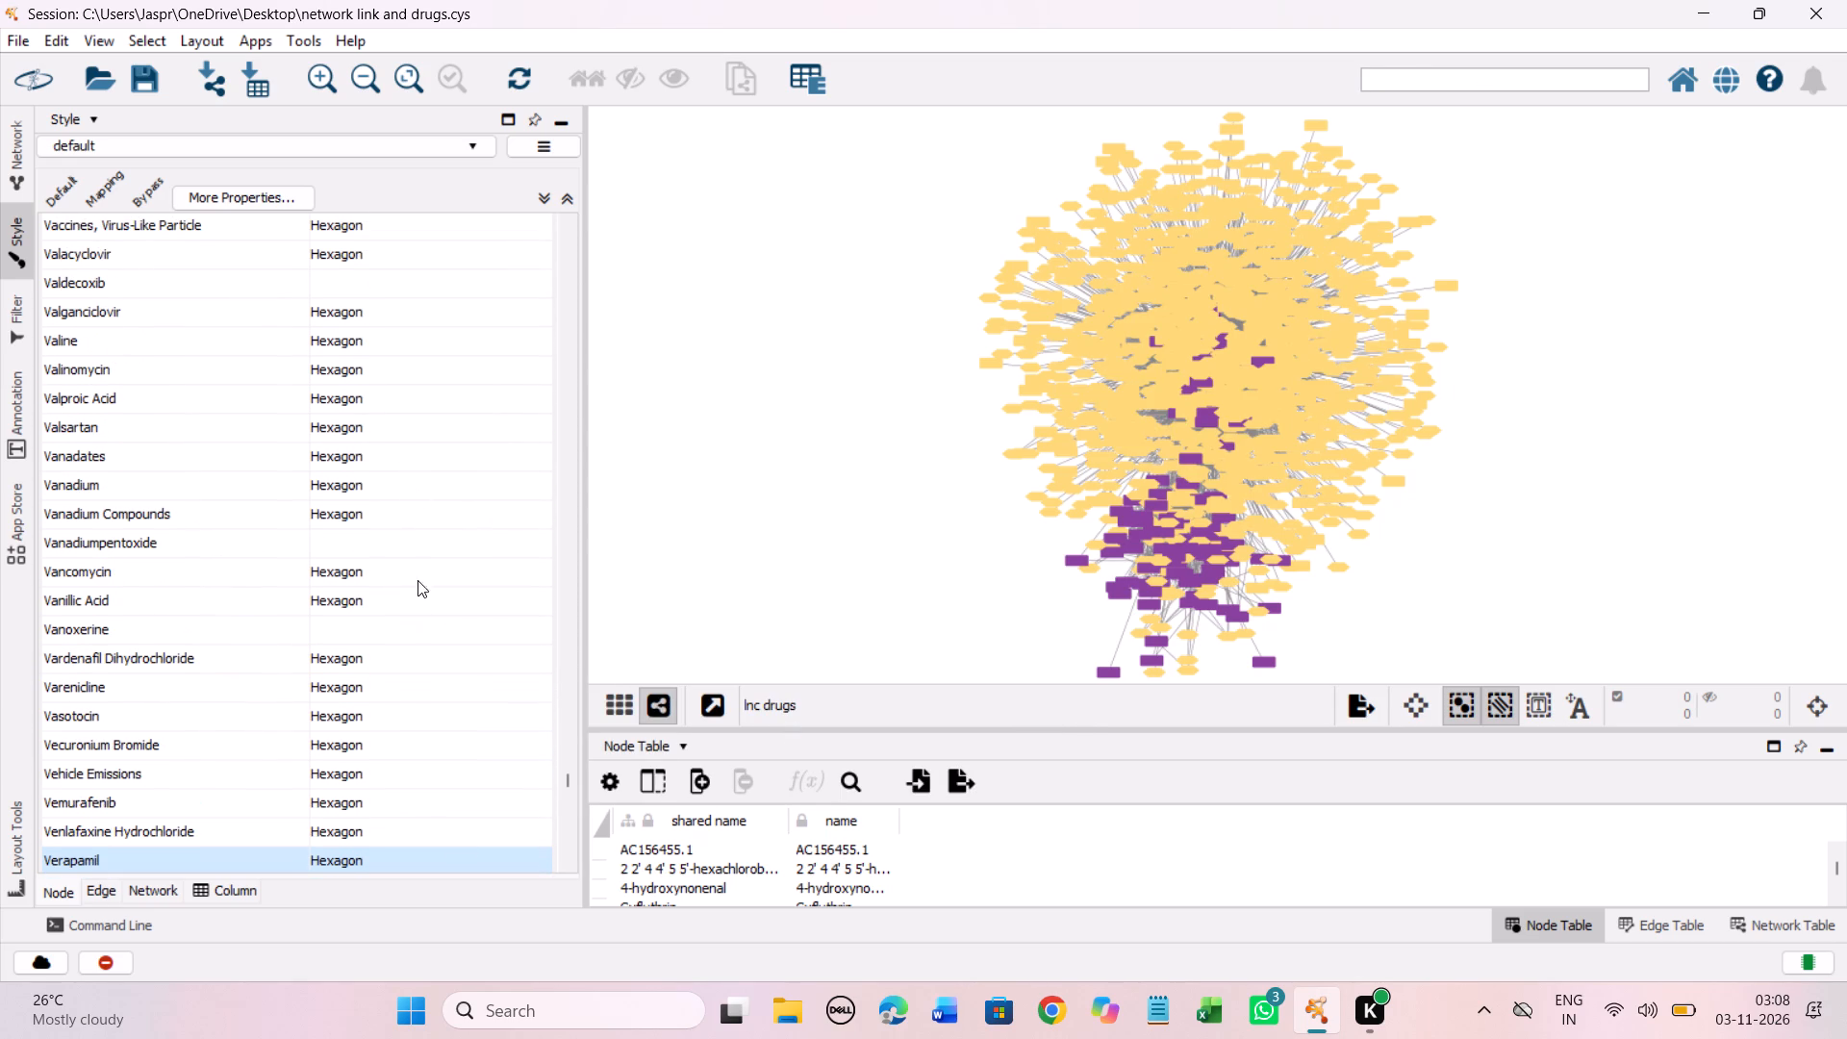
{"action": "left_click", "coordinate": [342, 693]}
{"action": "scroll", "coordinate": [410, 628], "scroll_direction": "up", "scroll_amount": 9}
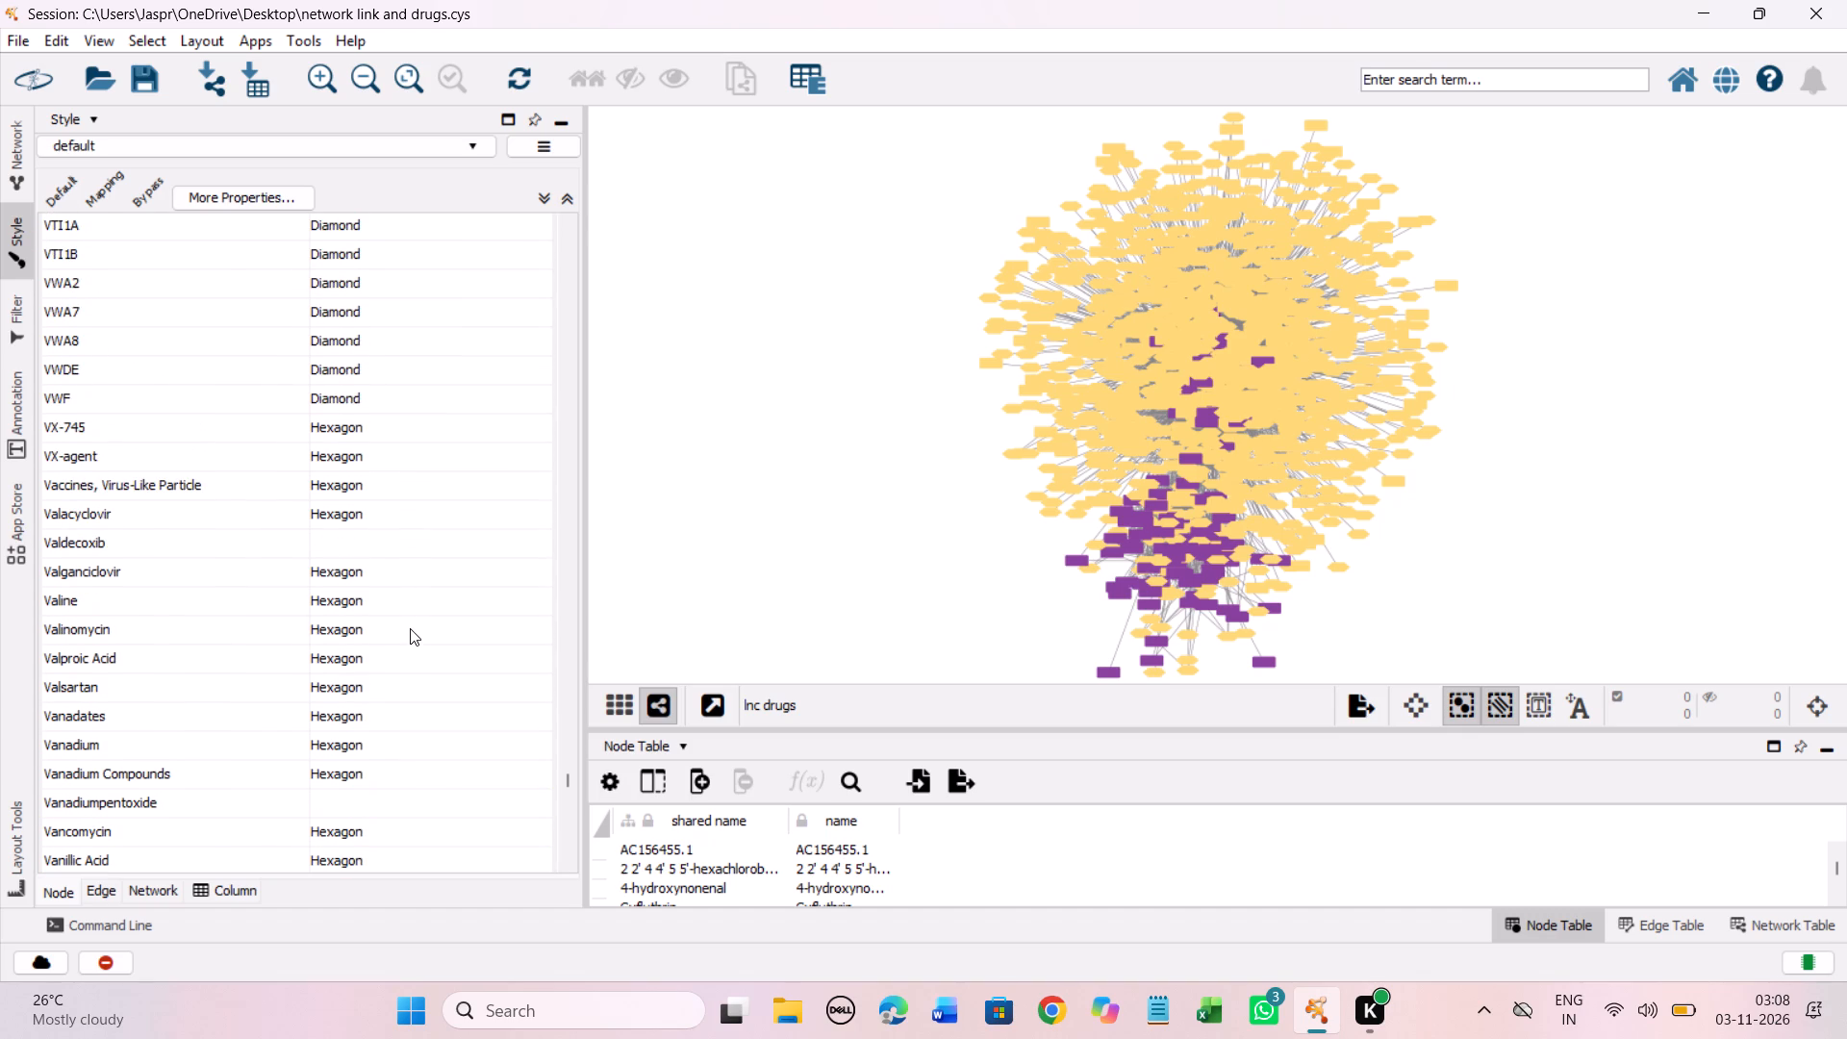
{"action": "left_click", "coordinate": [331, 482], "text": "shift"}
{"action": "right_click", "coordinate": [331, 482]}
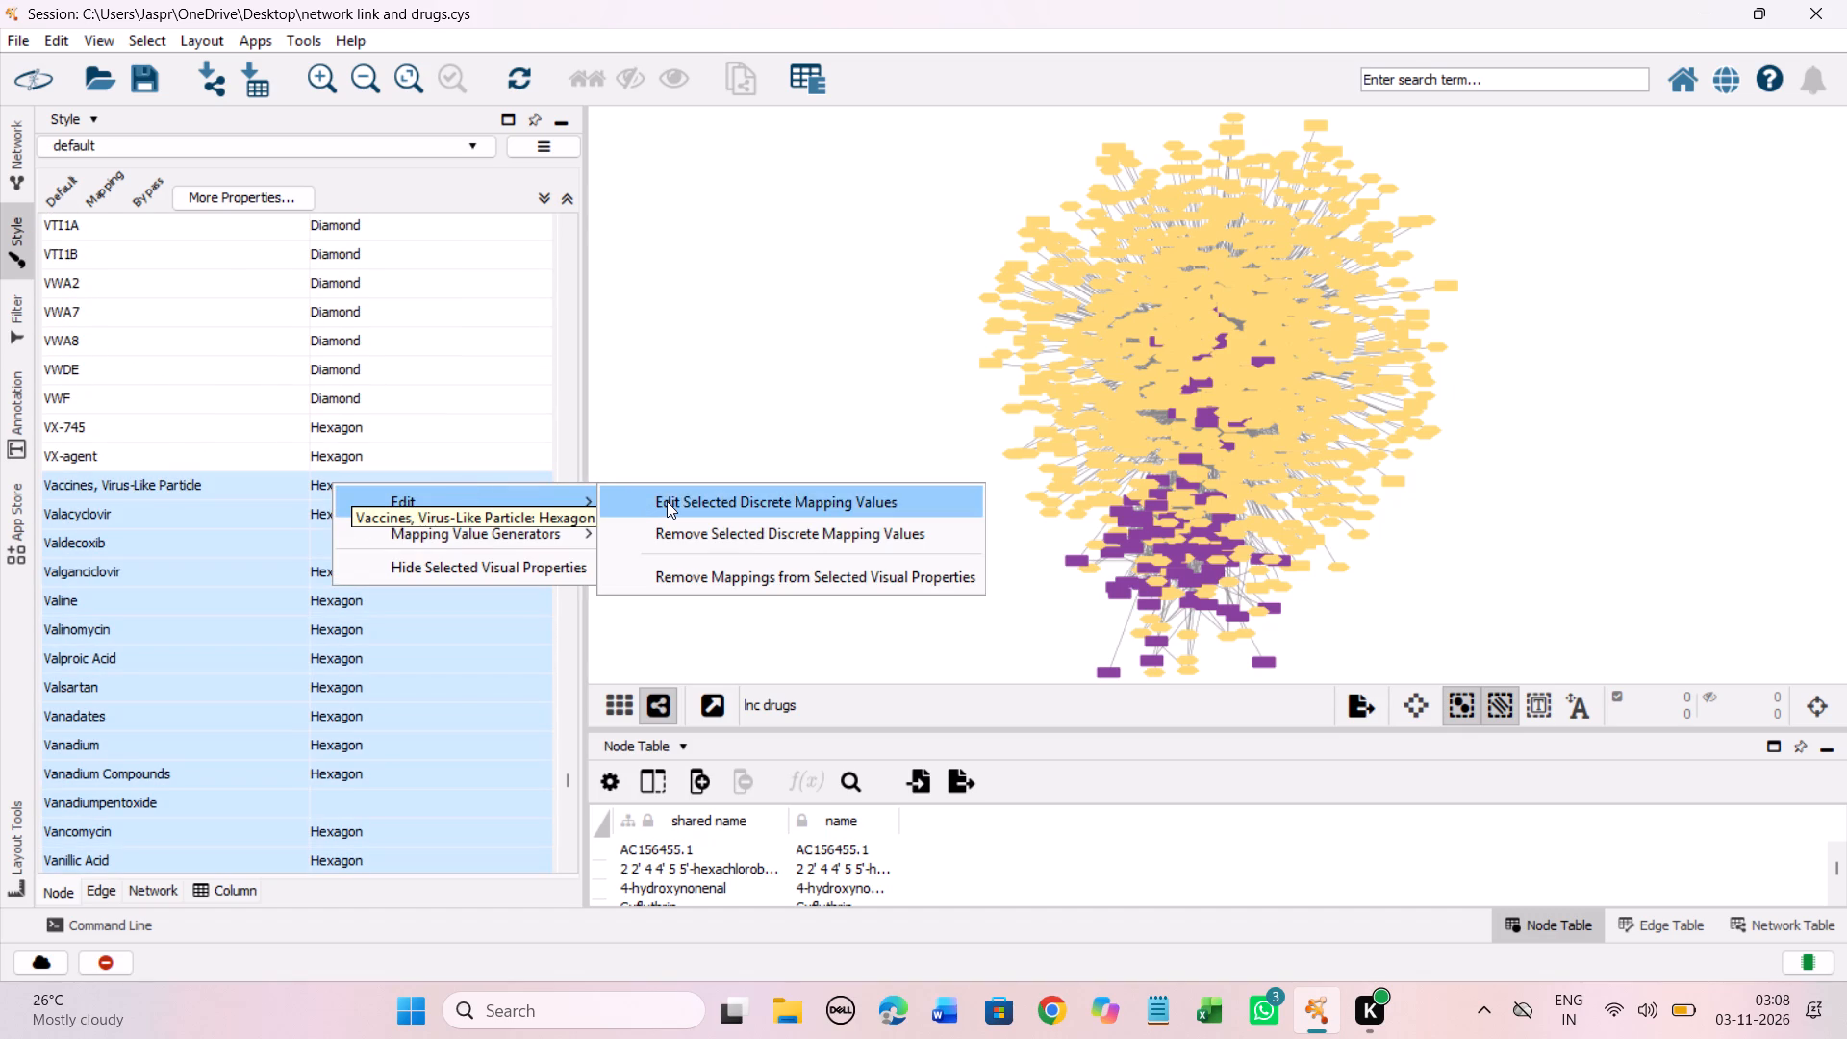
{"action": "left_click", "coordinate": [667, 501]}
{"action": "left_click", "coordinate": [270, 468]}
{"action": "left_click", "coordinate": [436, 720]}
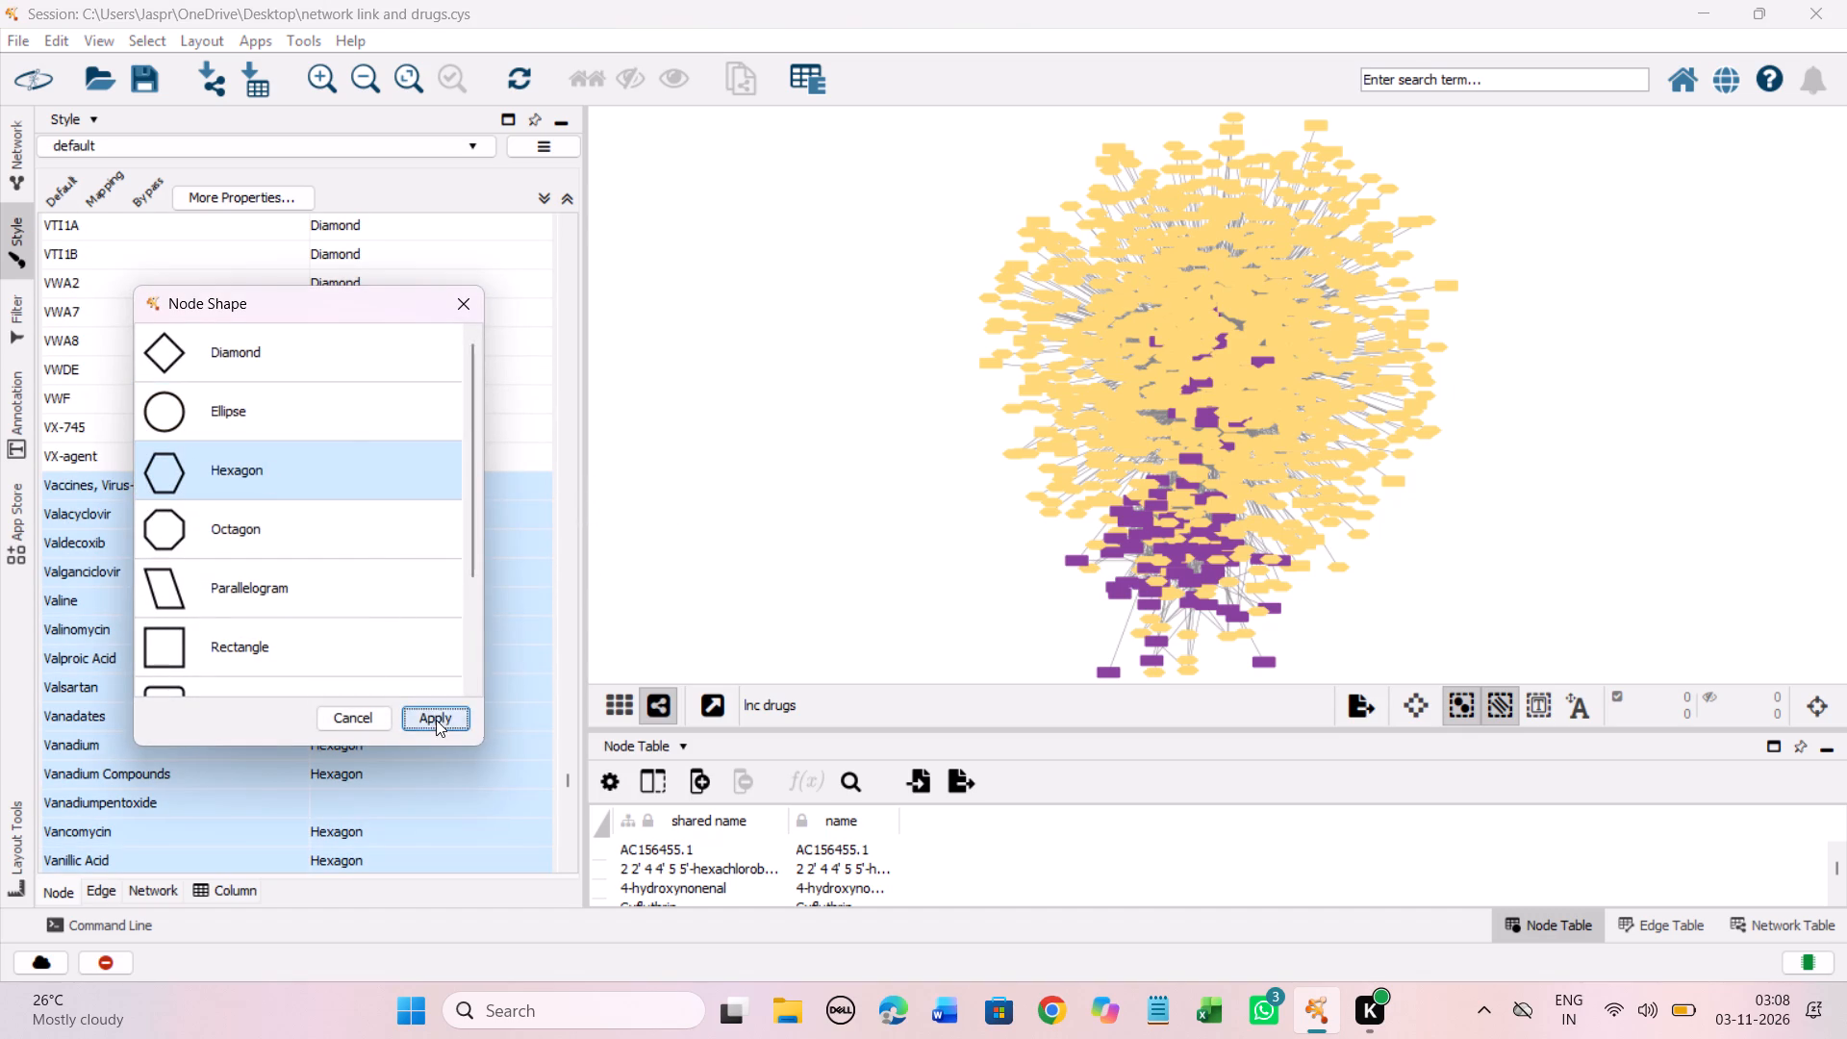
Select the mapping entries from Xamoterol to Xylitol, including Xylazine, and set their node shape to Hexagon.
{"action": "scroll", "coordinate": [429, 701], "scroll_direction": "down", "scroll_amount": 20}
{"action": "scroll", "coordinate": [429, 701], "scroll_direction": "down", "scroll_amount": 5}
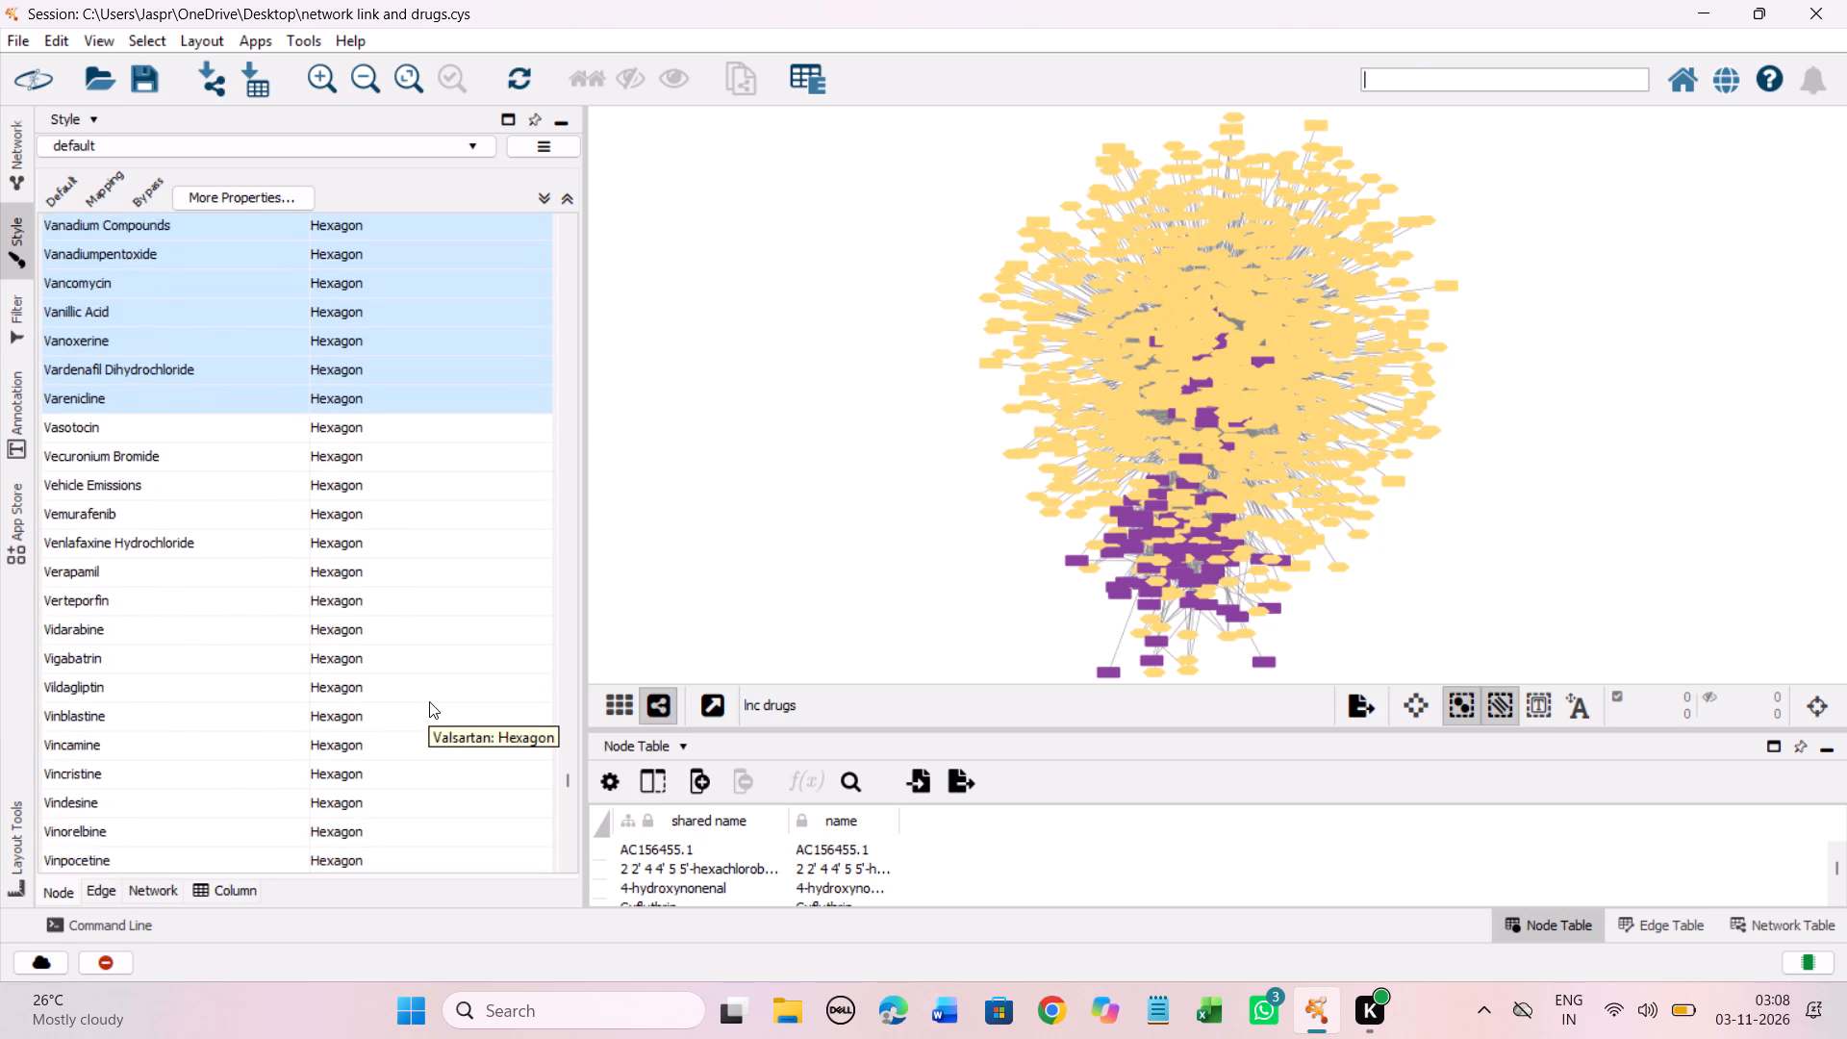
{"action": "scroll", "coordinate": [429, 701], "scroll_direction": "down", "scroll_amount": 20}
{"action": "scroll", "coordinate": [429, 701], "scroll_direction": "down", "scroll_amount": 20}
{"action": "scroll", "coordinate": [429, 701], "scroll_direction": "down", "scroll_amount": 7}
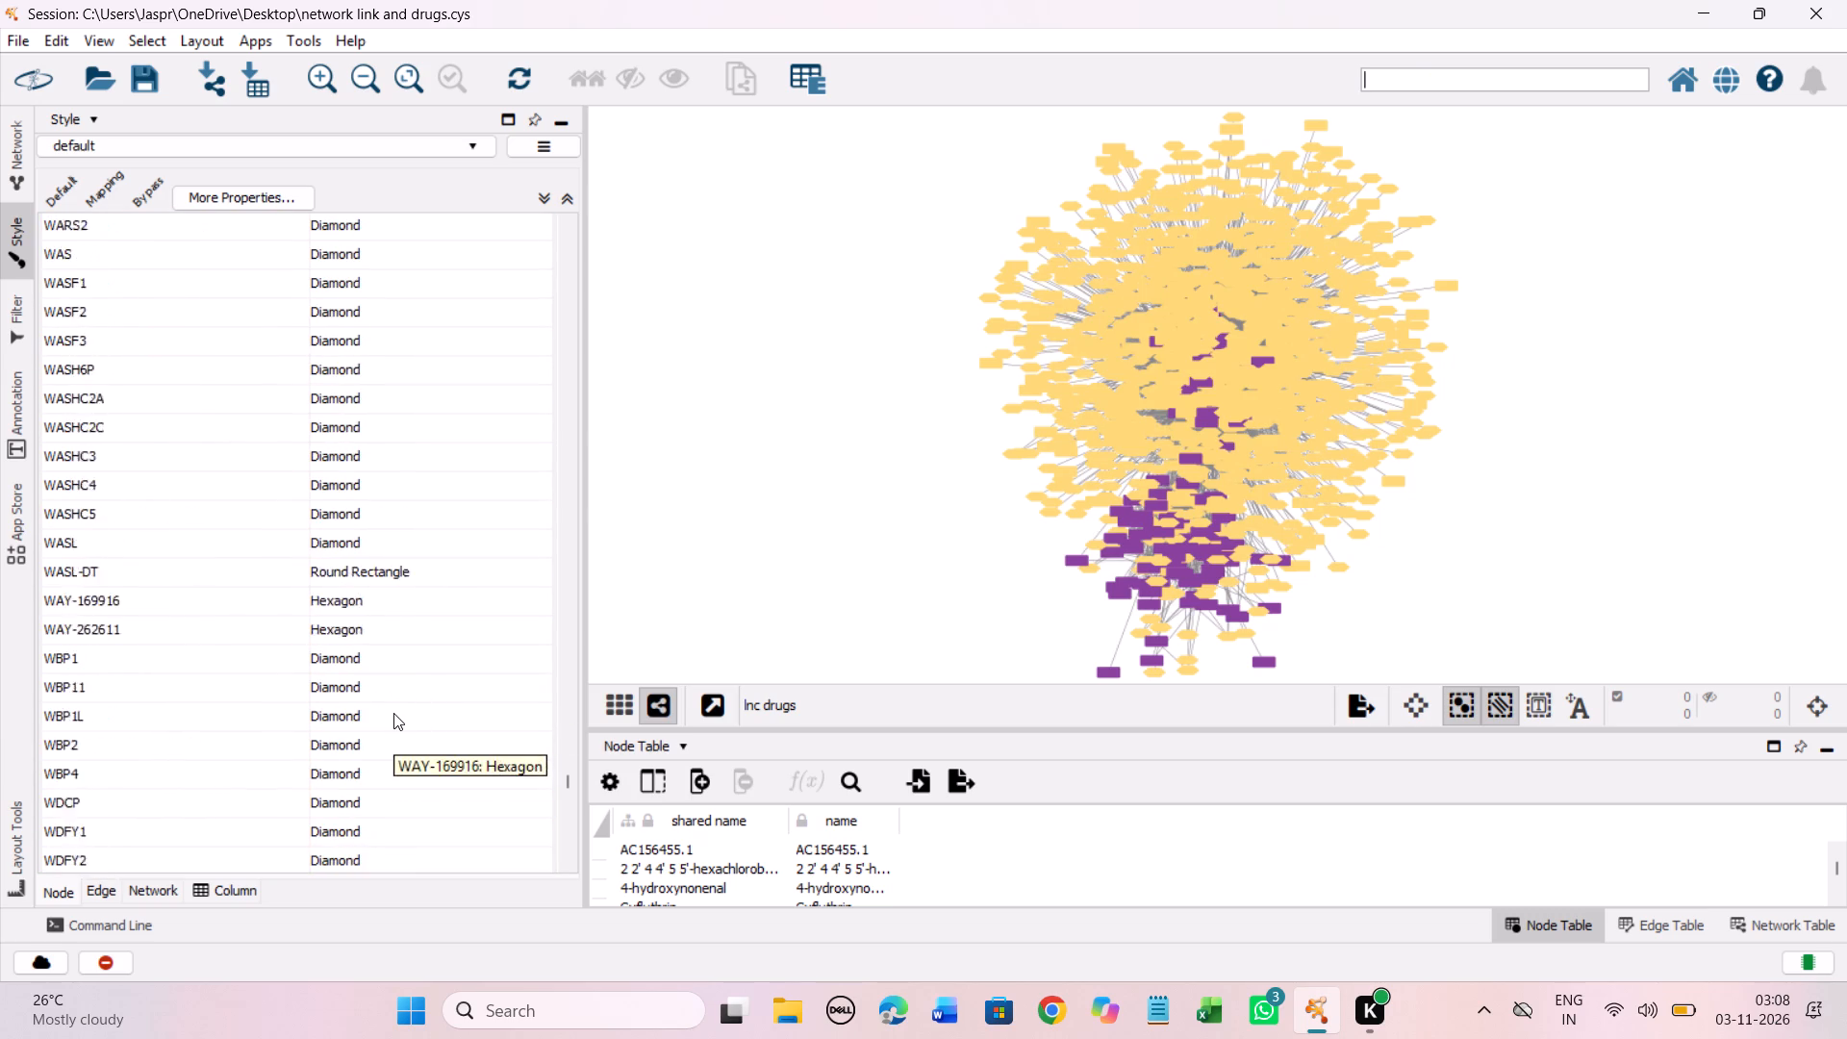
{"action": "scroll", "coordinate": [393, 713], "scroll_direction": "down", "scroll_amount": 20}
{"action": "scroll", "coordinate": [393, 713], "scroll_direction": "down", "scroll_amount": 20}
{"action": "scroll", "coordinate": [393, 713], "scroll_direction": "down", "scroll_amount": 7}
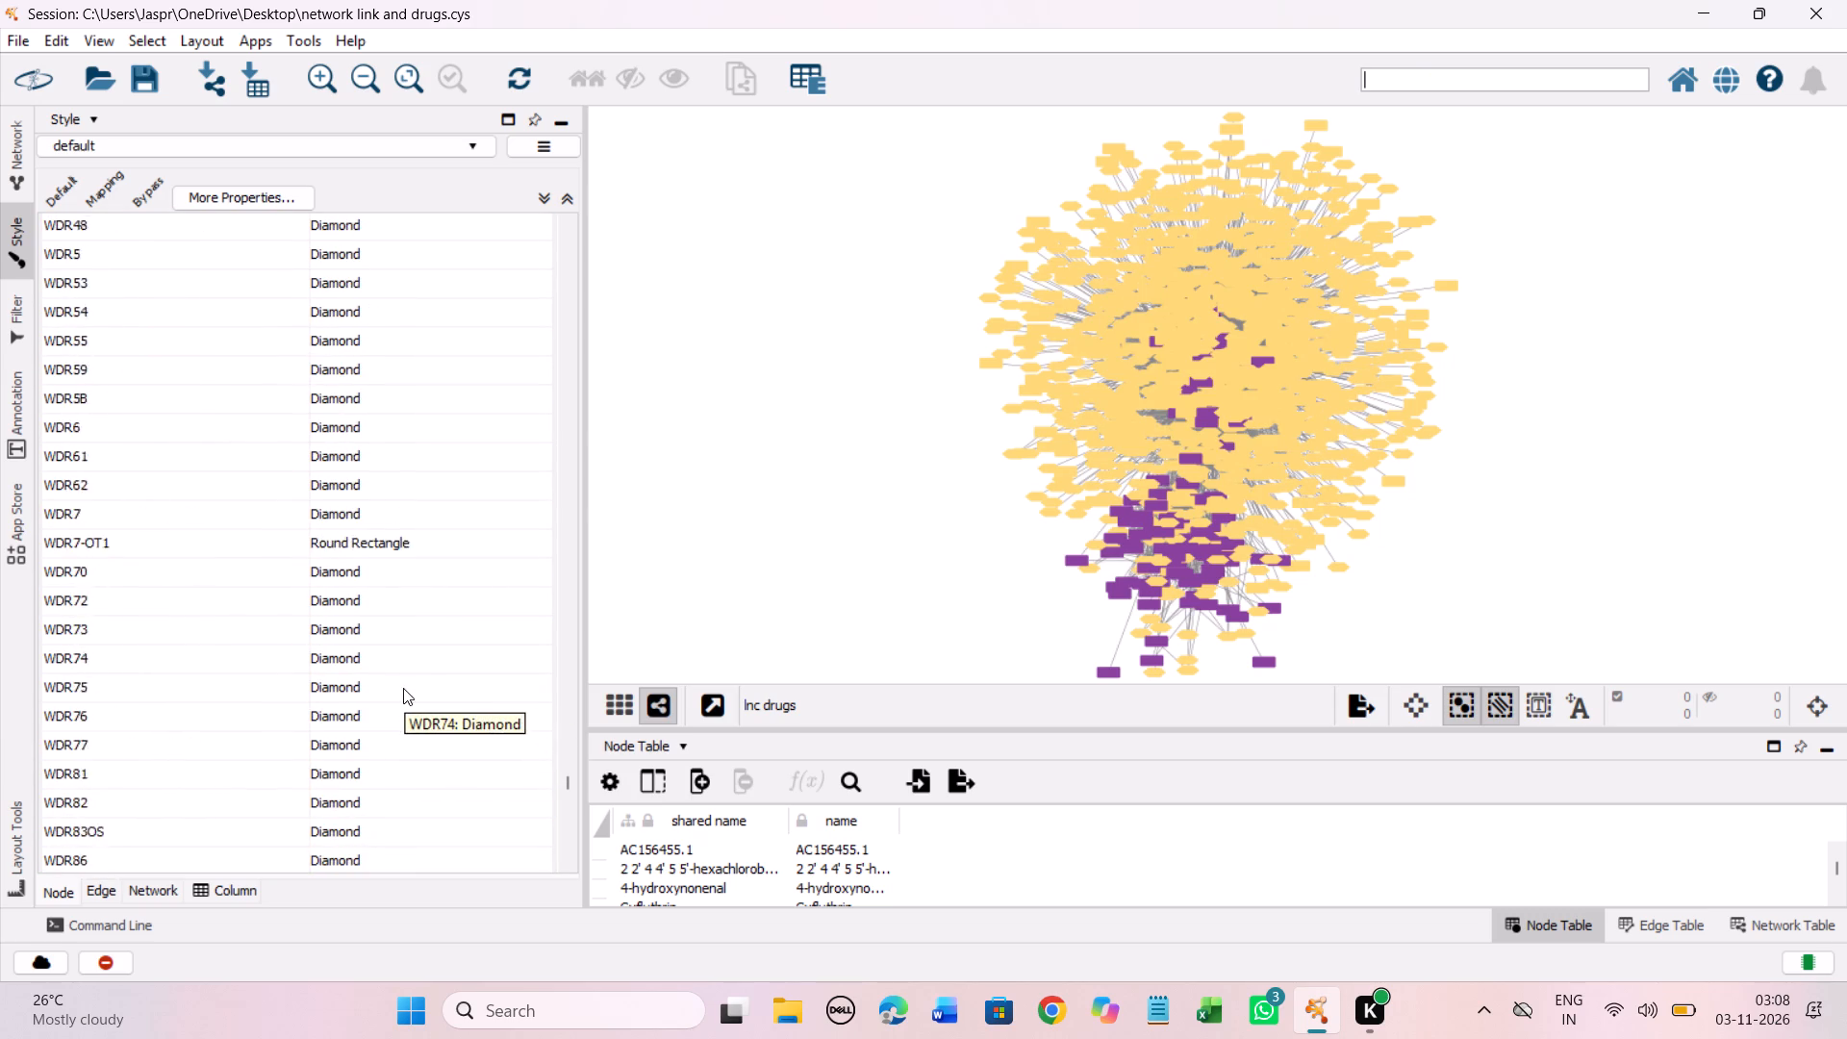
{"action": "scroll", "coordinate": [403, 688], "scroll_direction": "down", "scroll_amount": 20}
{"action": "scroll", "coordinate": [403, 688], "scroll_direction": "down", "scroll_amount": 19}
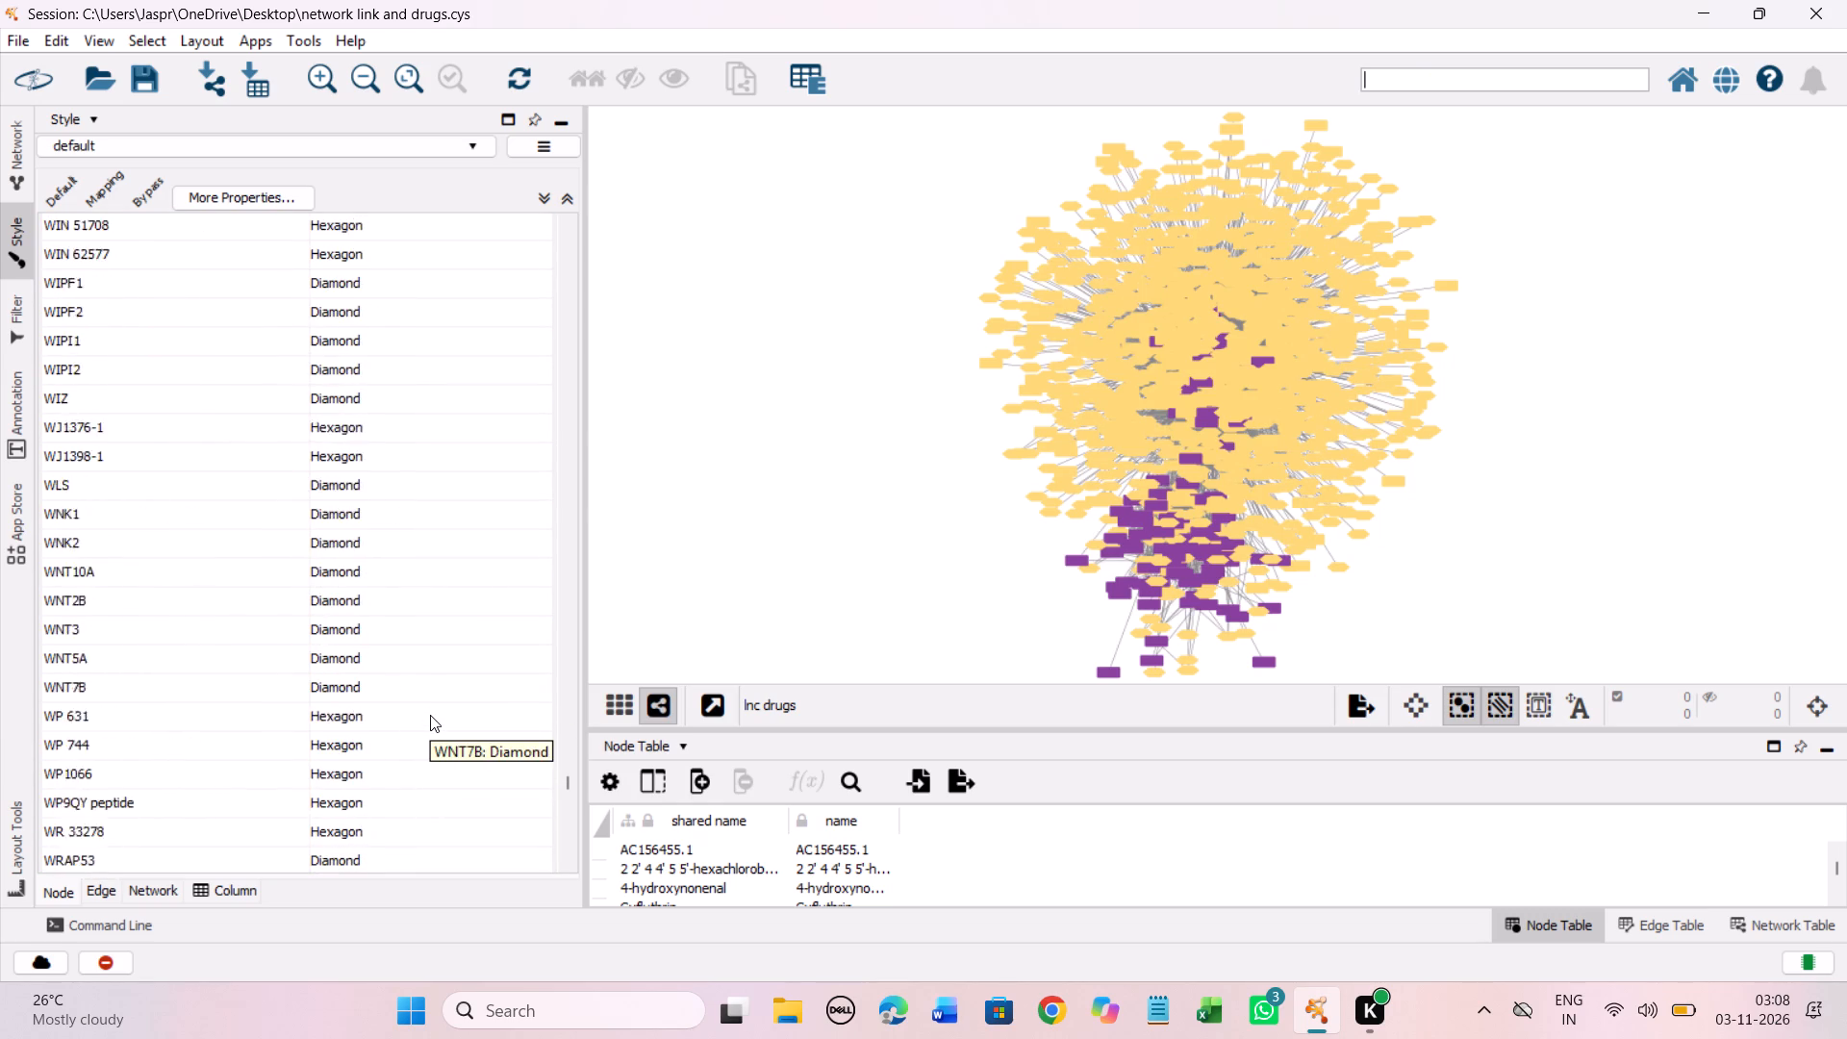
{"action": "scroll", "coordinate": [430, 715], "scroll_direction": "down", "scroll_amount": 20}
{"action": "scroll", "coordinate": [430, 715], "scroll_direction": "down", "scroll_amount": 20}
{"action": "scroll", "coordinate": [430, 715], "scroll_direction": "down", "scroll_amount": 2}
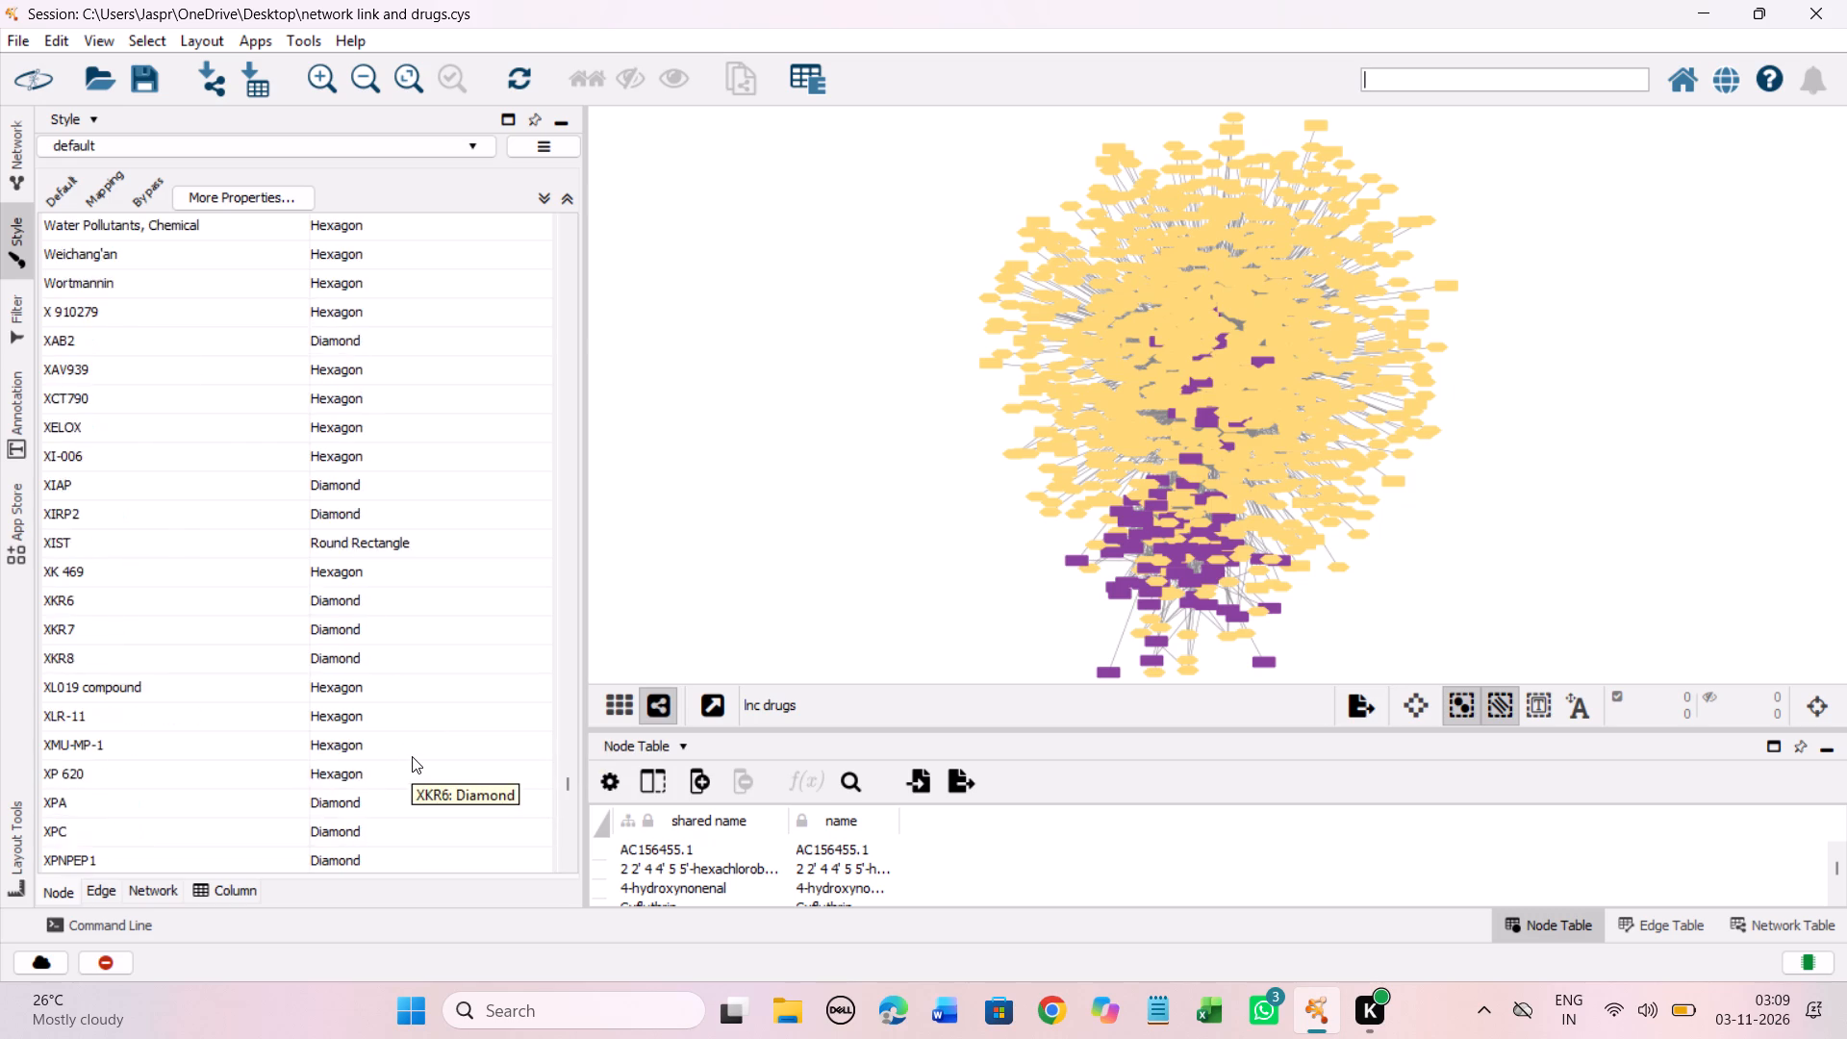
{"action": "scroll", "coordinate": [412, 756], "scroll_direction": "down", "scroll_amount": 20}
{"action": "scroll", "coordinate": [412, 756], "scroll_direction": "down", "scroll_amount": 14}
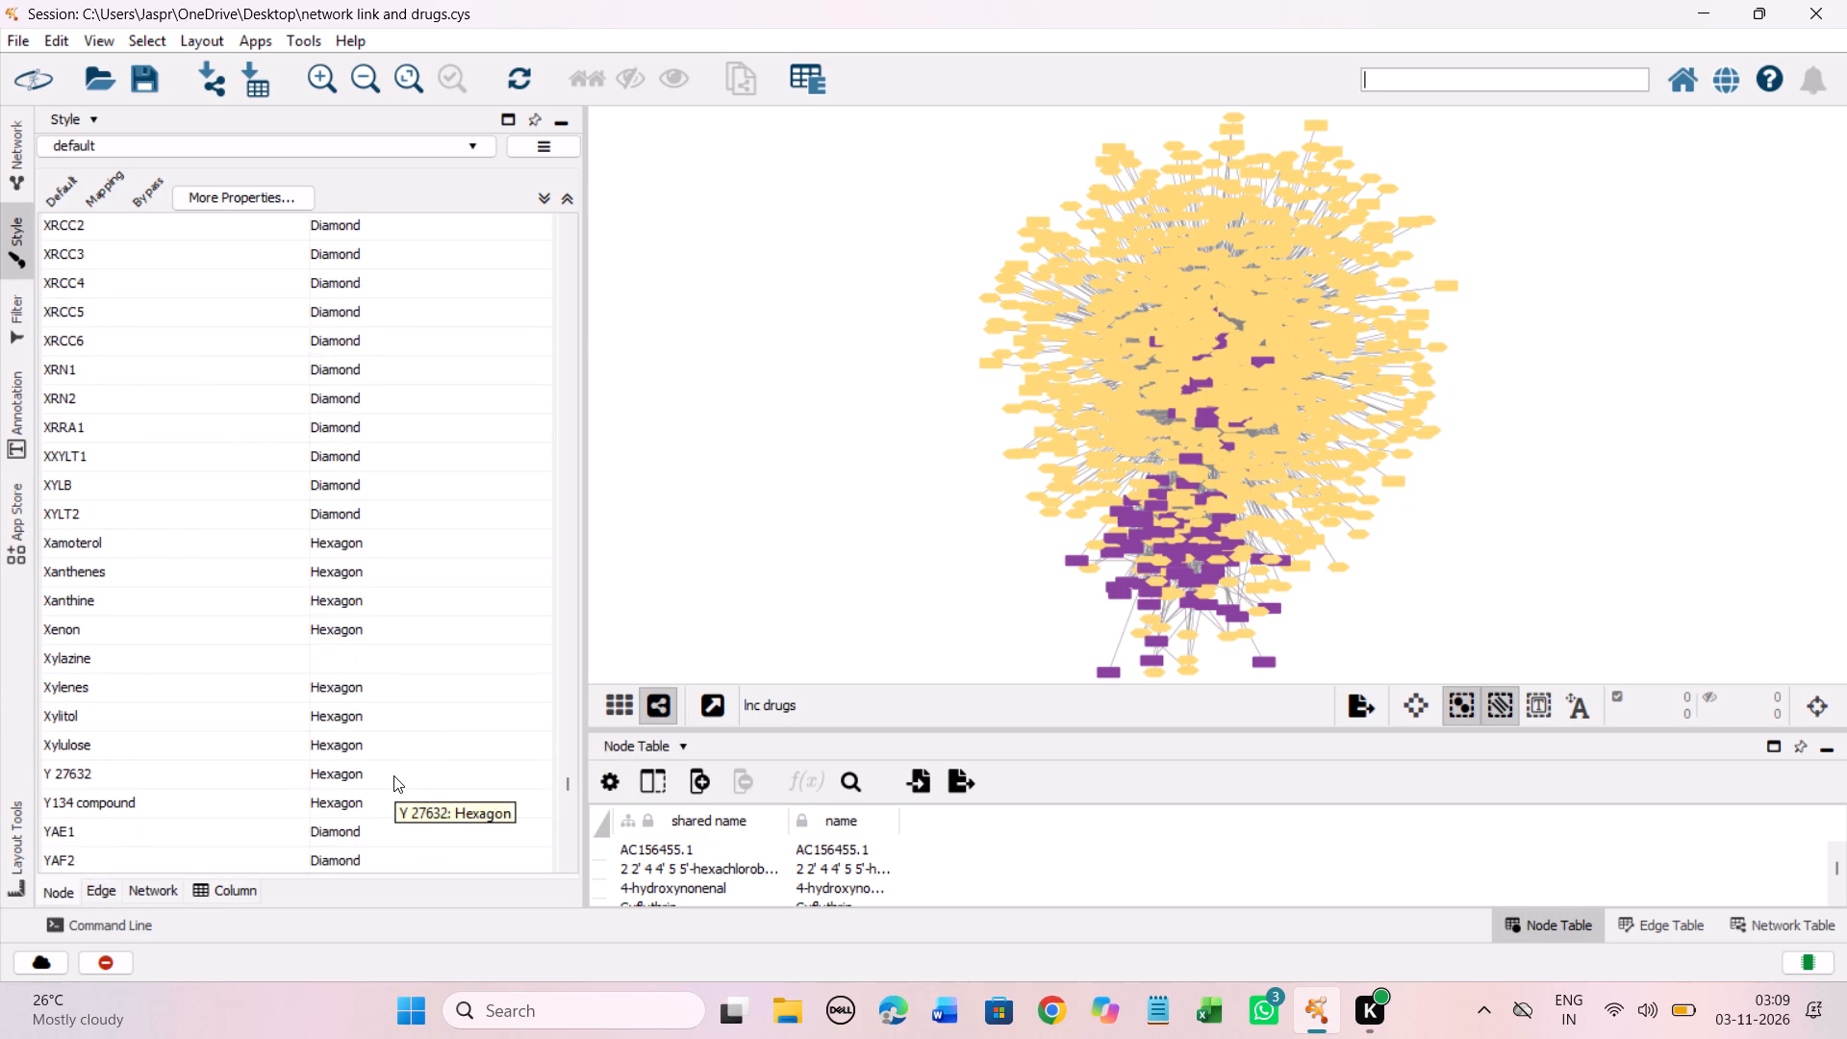
{"action": "left_click", "coordinate": [333, 543]}
{"action": "scroll", "coordinate": [388, 605], "scroll_direction": "down", "scroll_amount": 5}
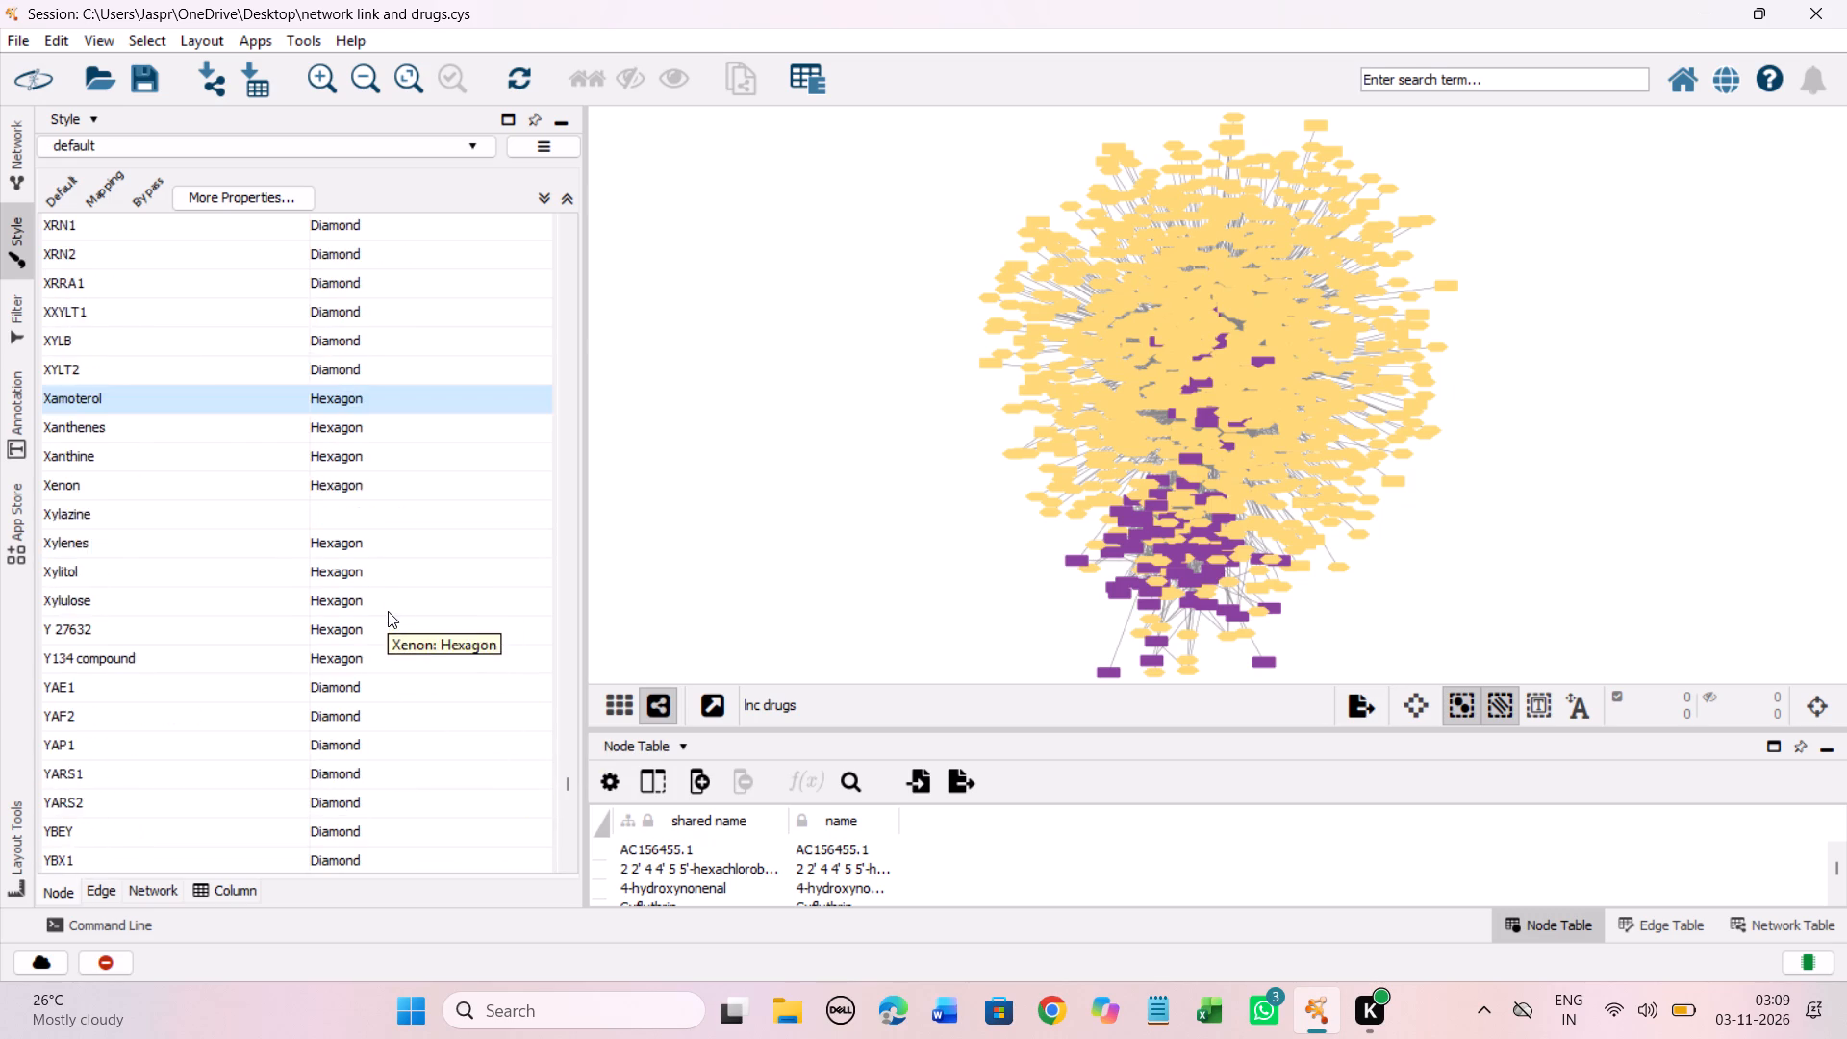
{"action": "scroll", "coordinate": [388, 611], "scroll_direction": "down", "scroll_amount": 6}
{"action": "scroll", "coordinate": [388, 617], "scroll_direction": "up", "scroll_amount": 4}
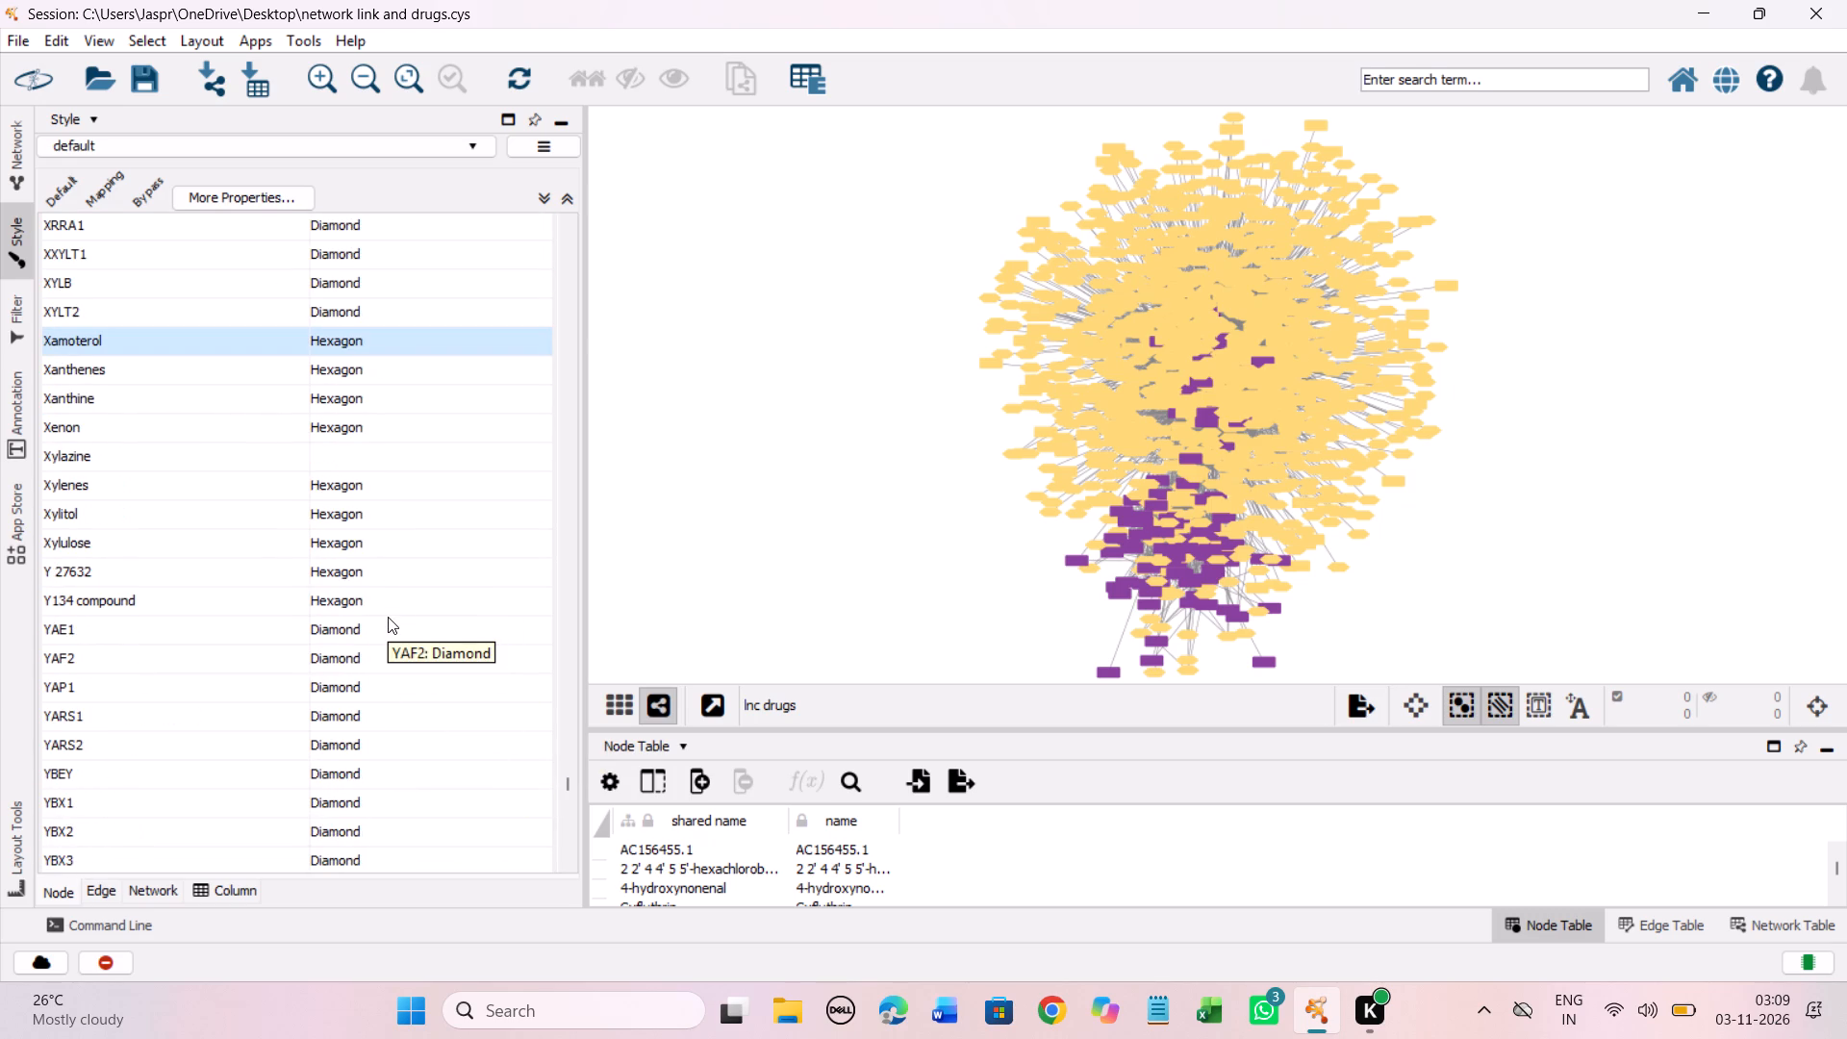
{"action": "left_click", "coordinate": [337, 514], "text": "shift"}
{"action": "right_click", "coordinate": [337, 514]}
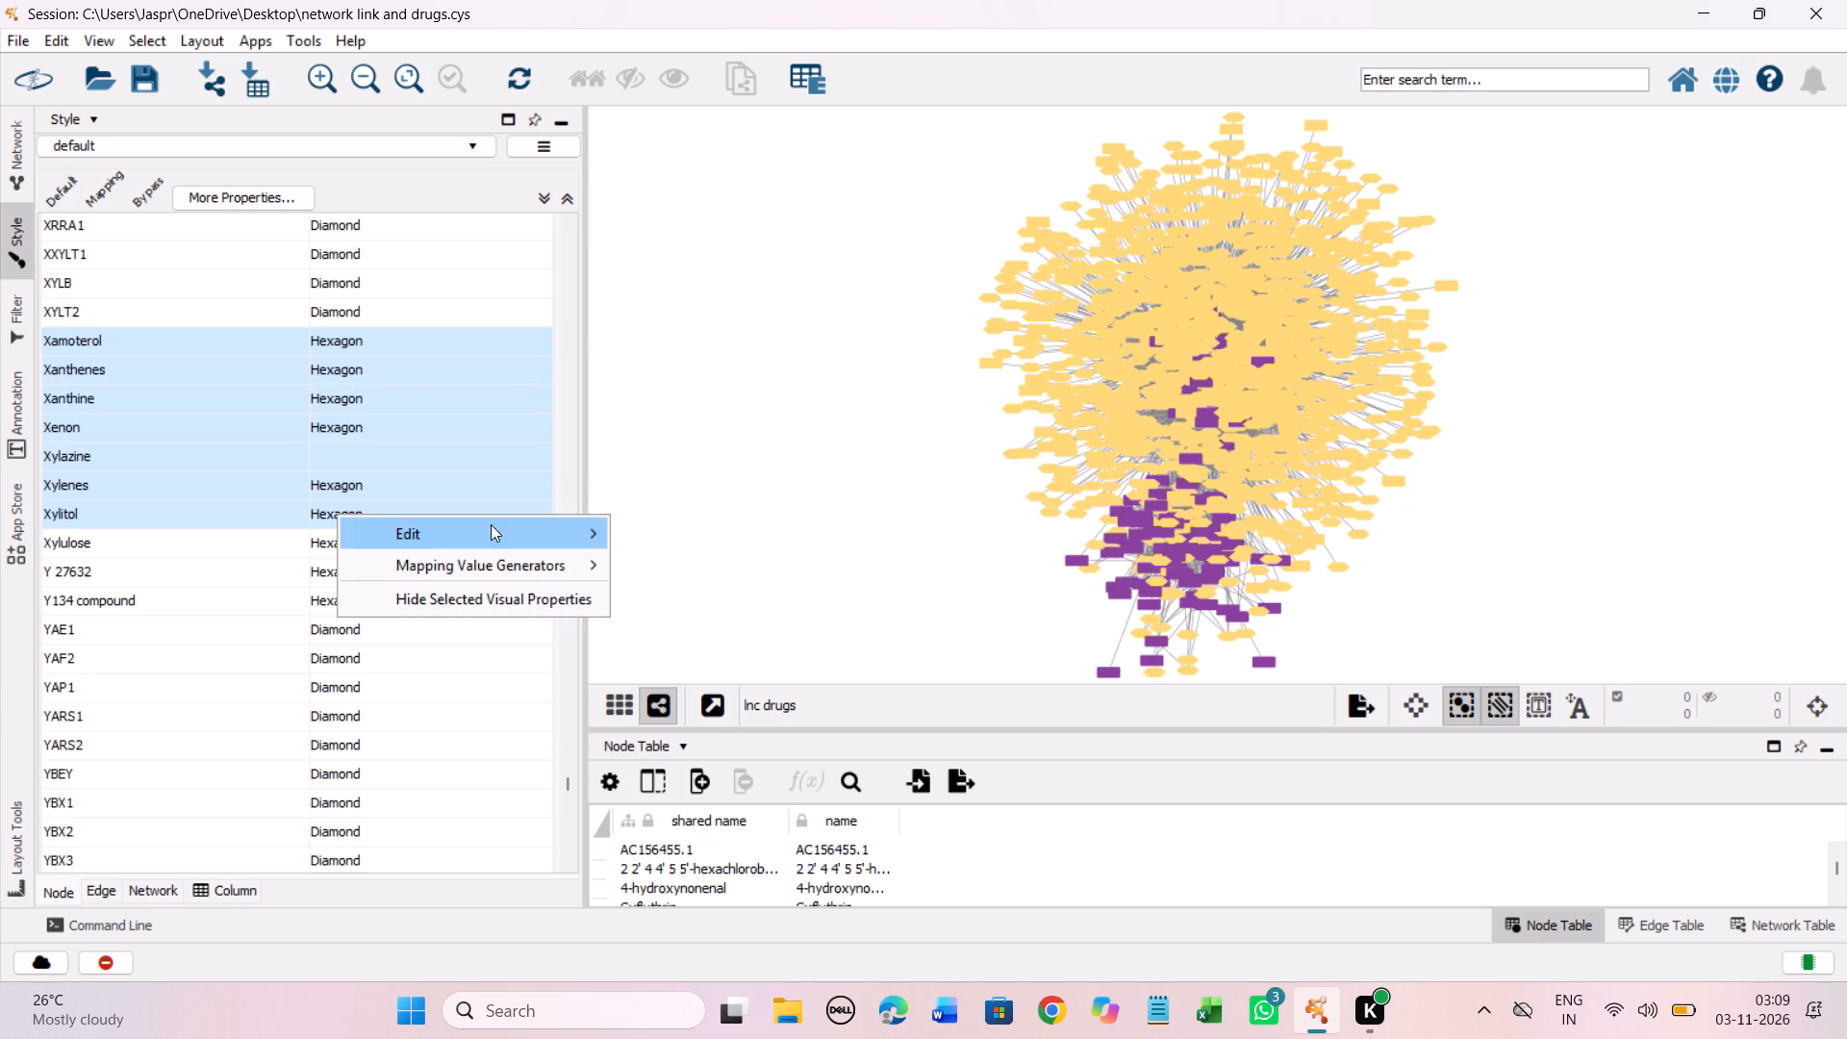
{"action": "left_click", "coordinate": [658, 524]}
{"action": "left_click", "coordinate": [309, 462]}
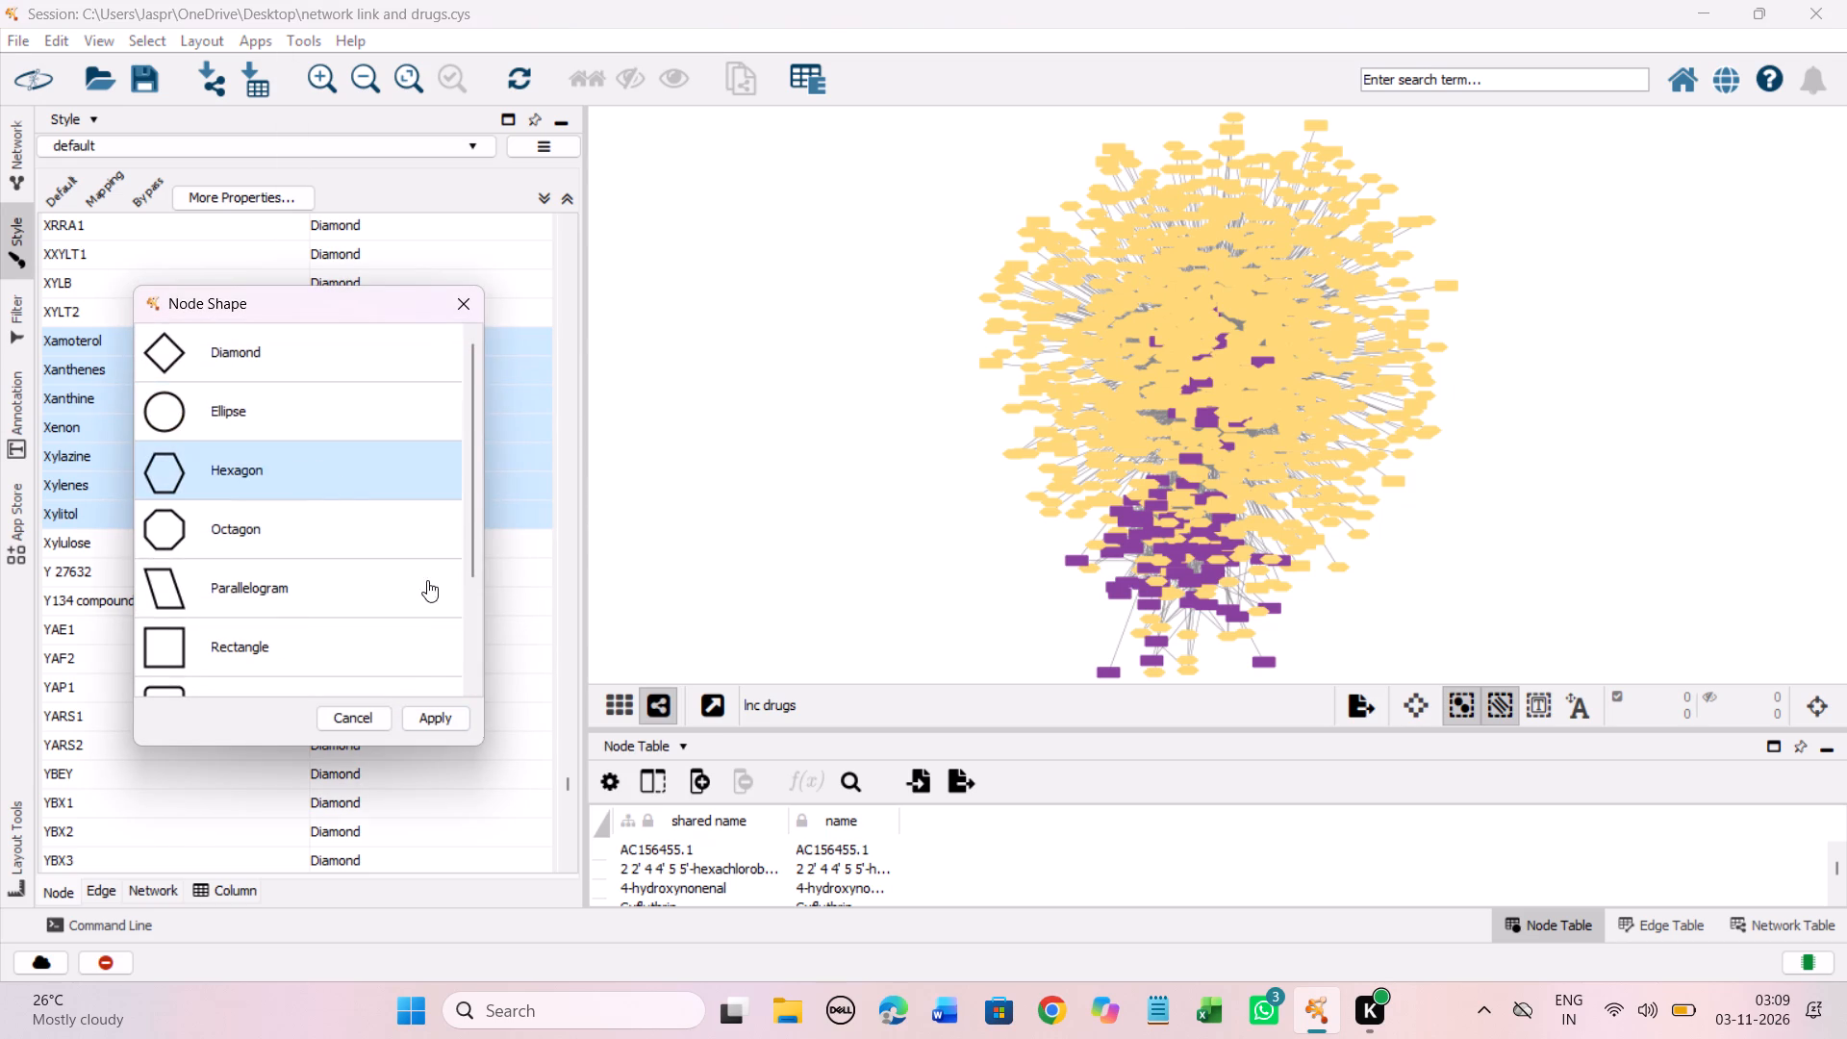
{"action": "left_click", "coordinate": [437, 704]}
Examine the node shape mapping entries from Xylulose through the ZNF genes up to ZNF74 for any without an assigned shape.
{"action": "scroll", "coordinate": [415, 665], "scroll_direction": "down", "scroll_amount": 10}
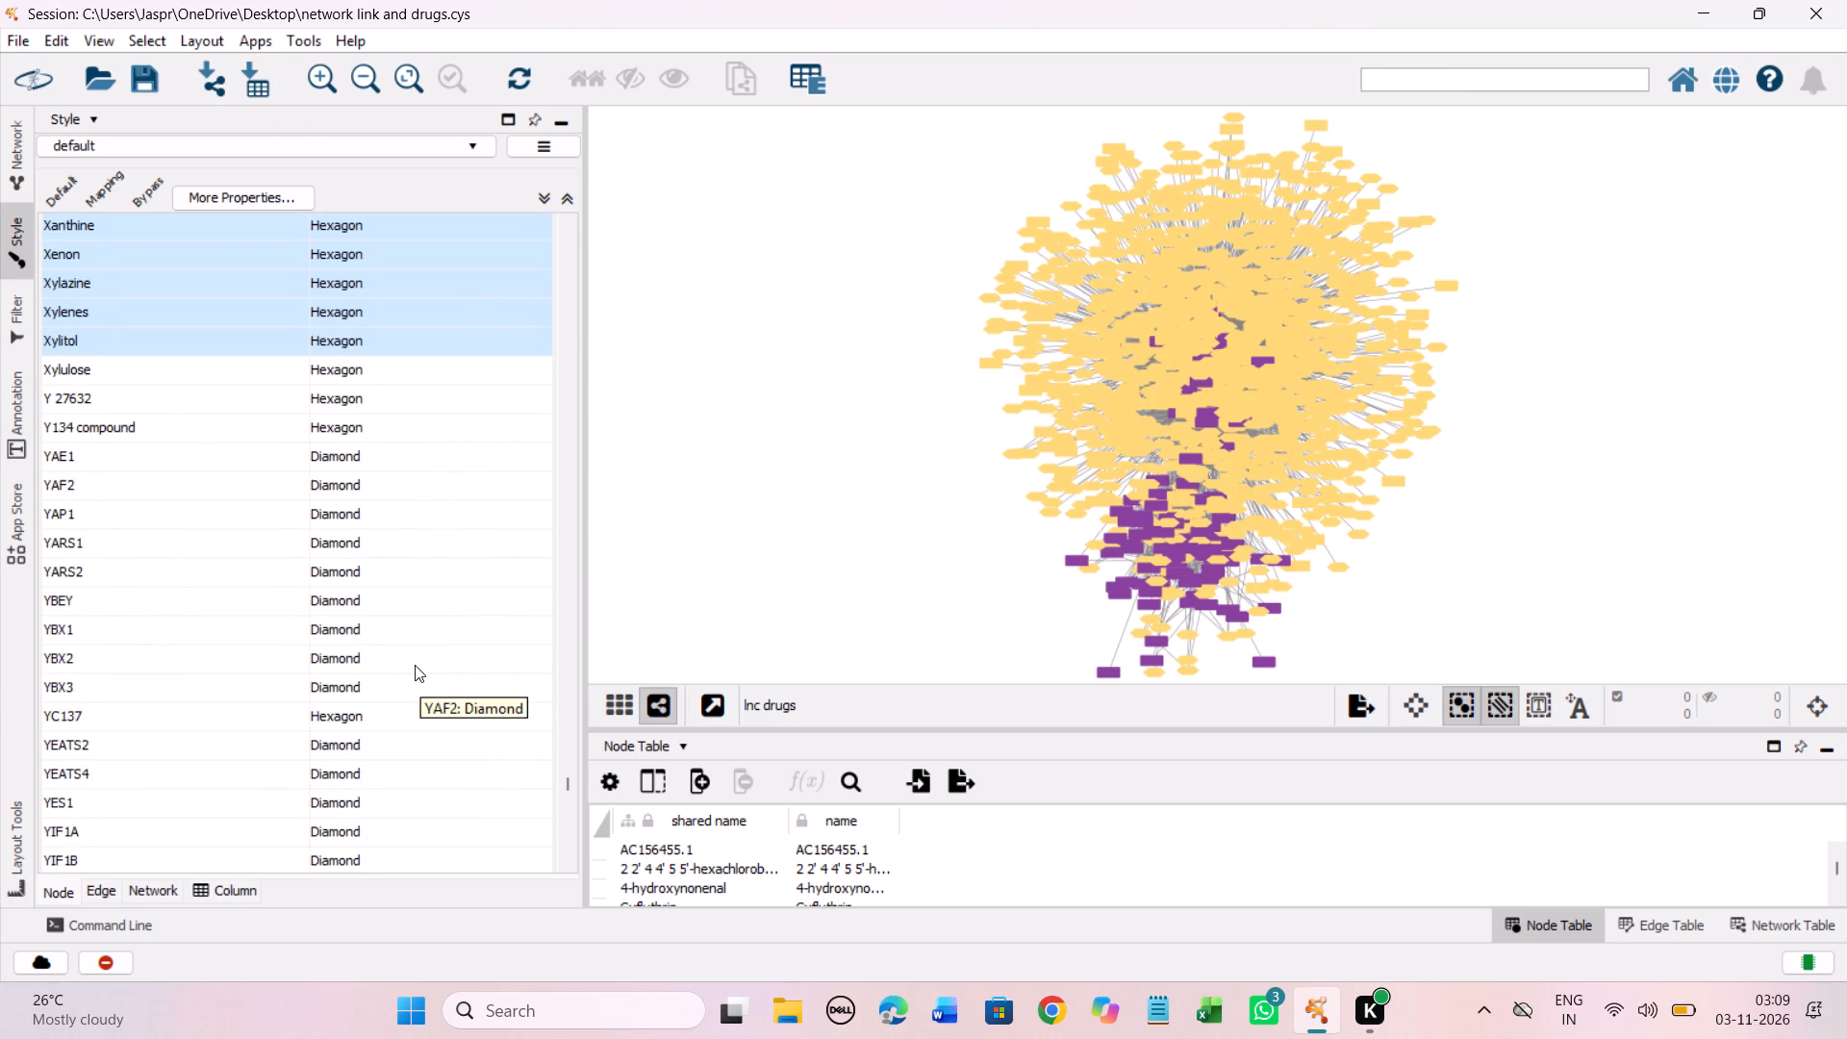
{"action": "scroll", "coordinate": [415, 665], "scroll_direction": "down", "scroll_amount": 20}
{"action": "scroll", "coordinate": [415, 665], "scroll_direction": "down", "scroll_amount": 16}
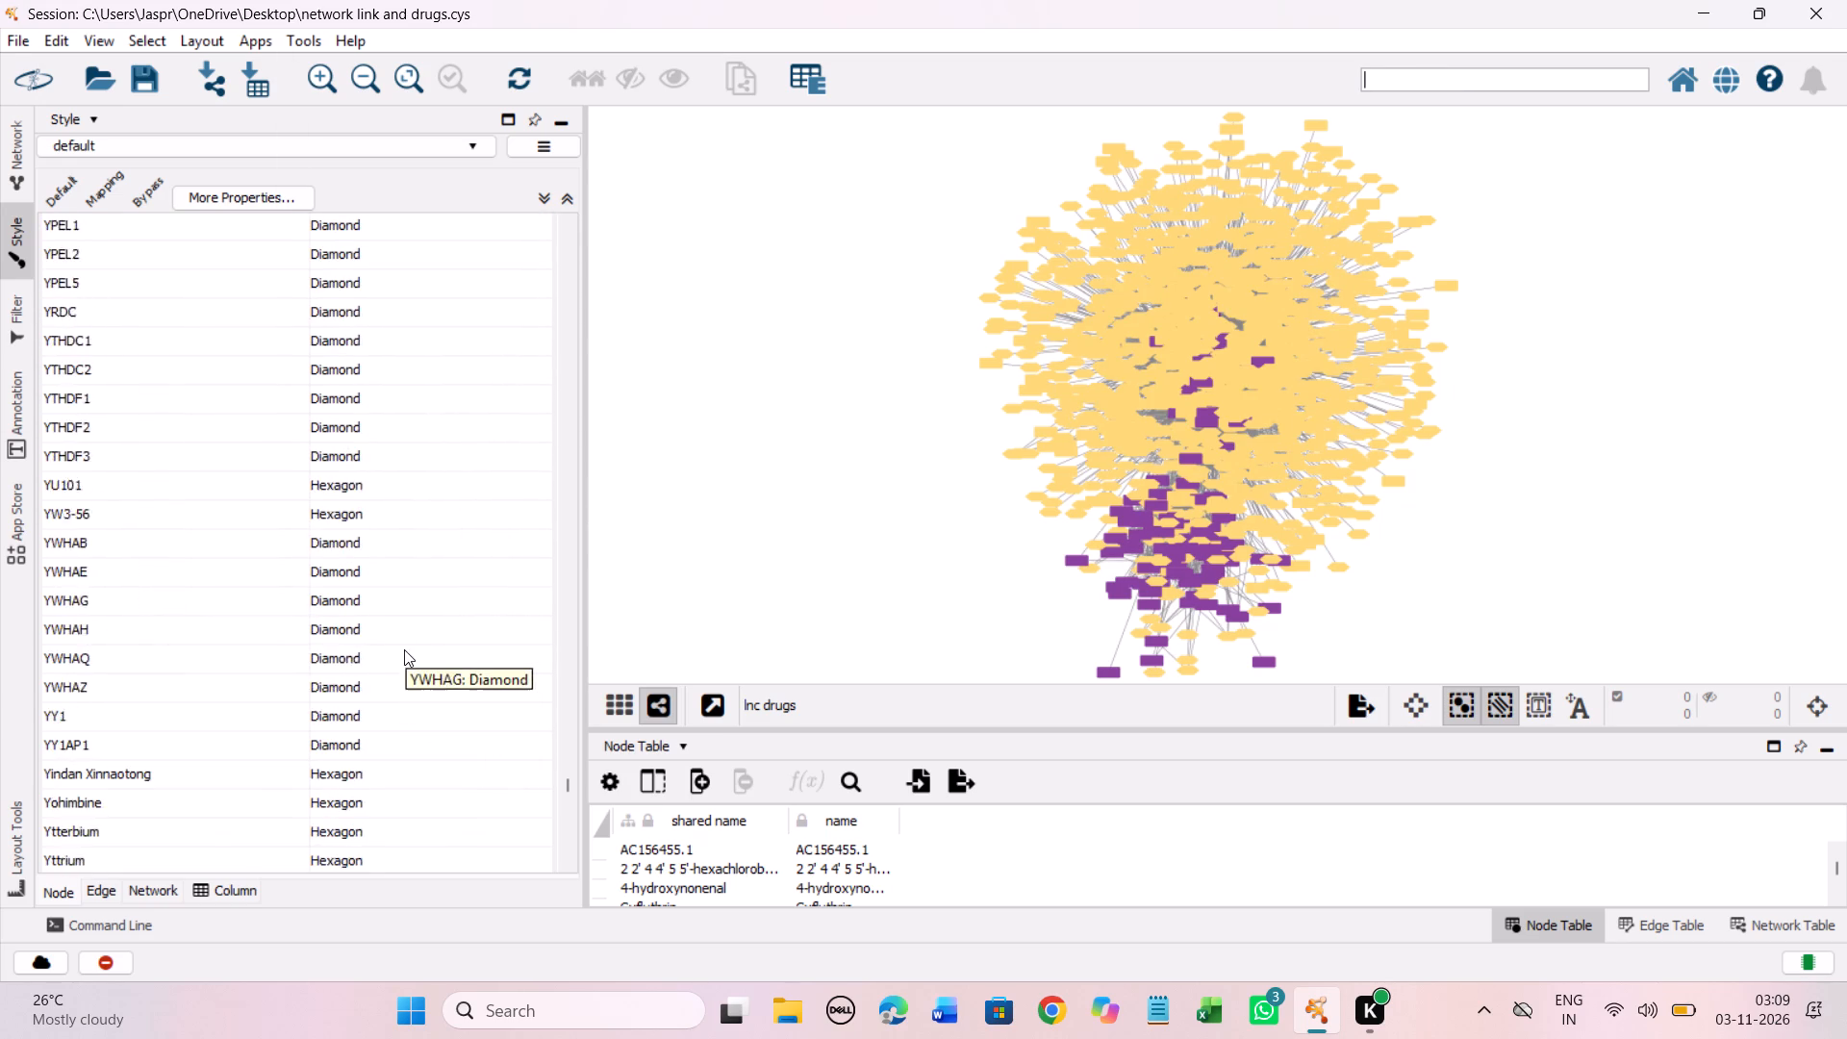
{"action": "scroll", "coordinate": [404, 649], "scroll_direction": "down", "scroll_amount": 12}
{"action": "scroll", "coordinate": [404, 649], "scroll_direction": "down", "scroll_amount": 20}
{"action": "scroll", "coordinate": [404, 649], "scroll_direction": "down", "scroll_amount": 4}
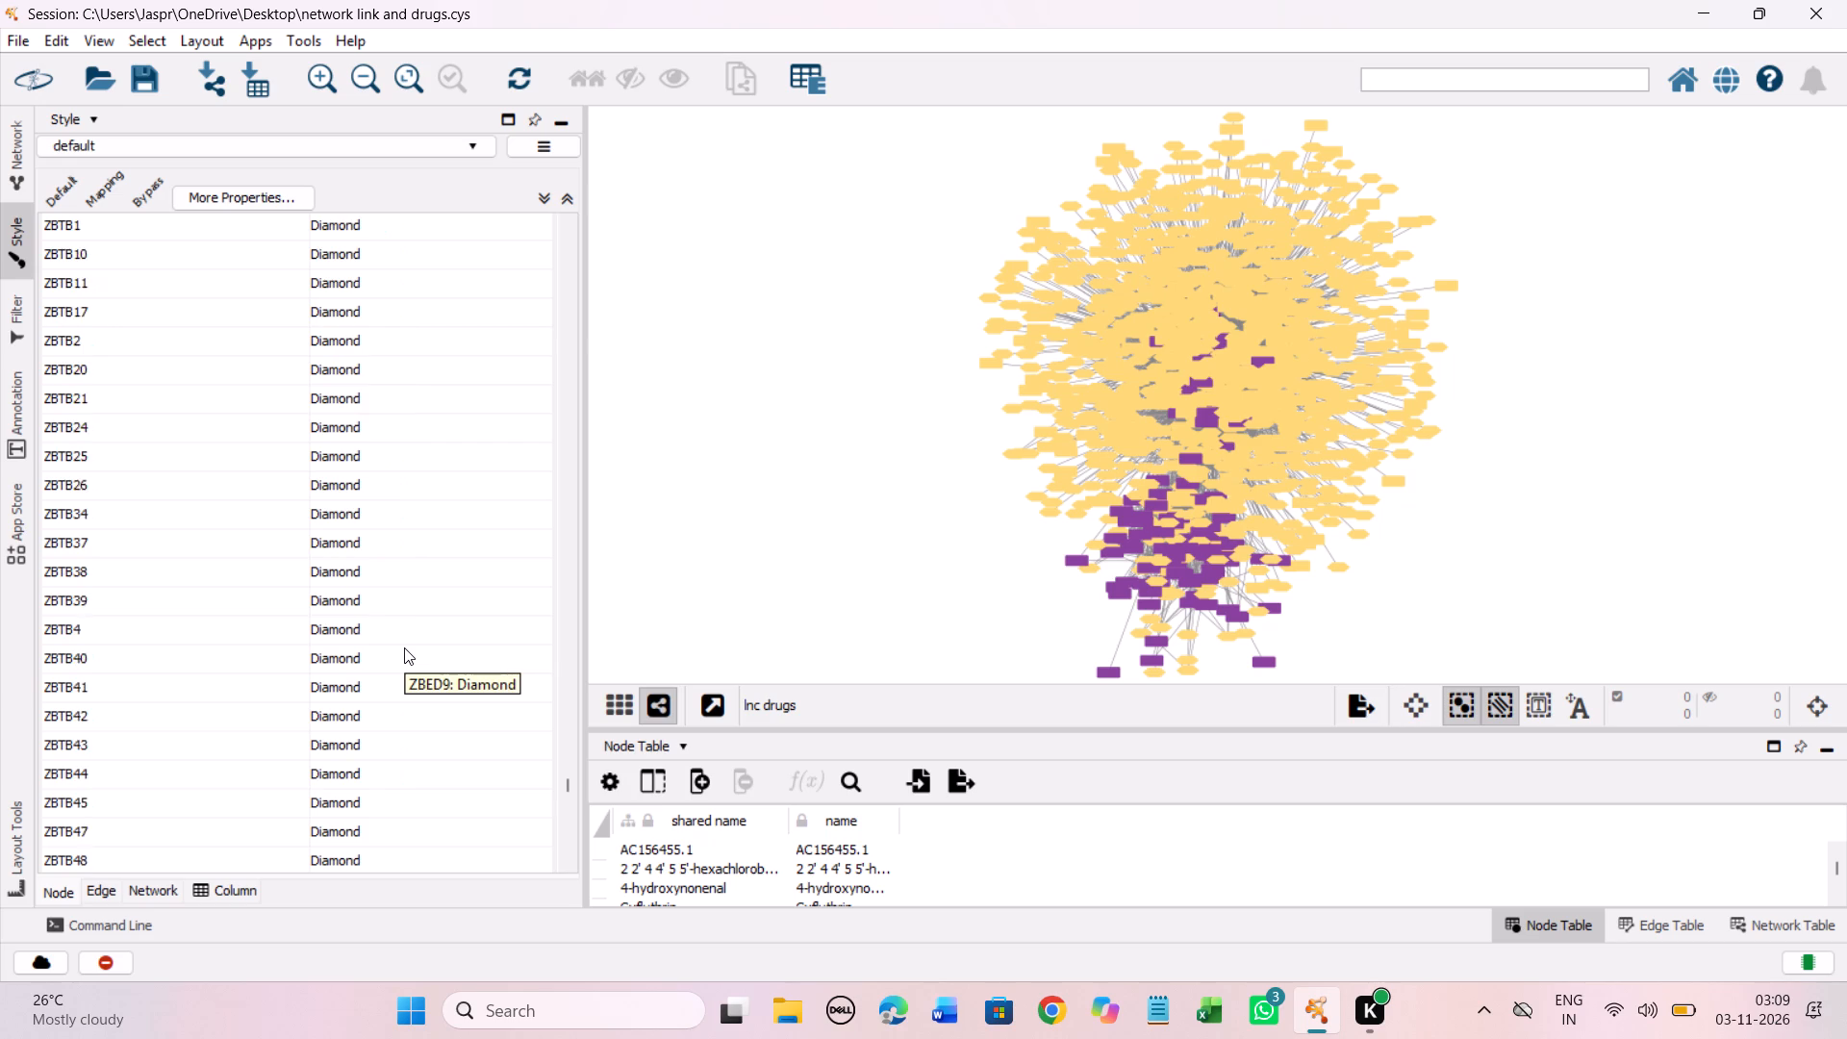
{"action": "scroll", "coordinate": [404, 647], "scroll_direction": "down", "scroll_amount": 20}
{"action": "scroll", "coordinate": [404, 647], "scroll_direction": "down", "scroll_amount": 20}
{"action": "scroll", "coordinate": [404, 647], "scroll_direction": "down", "scroll_amount": 3}
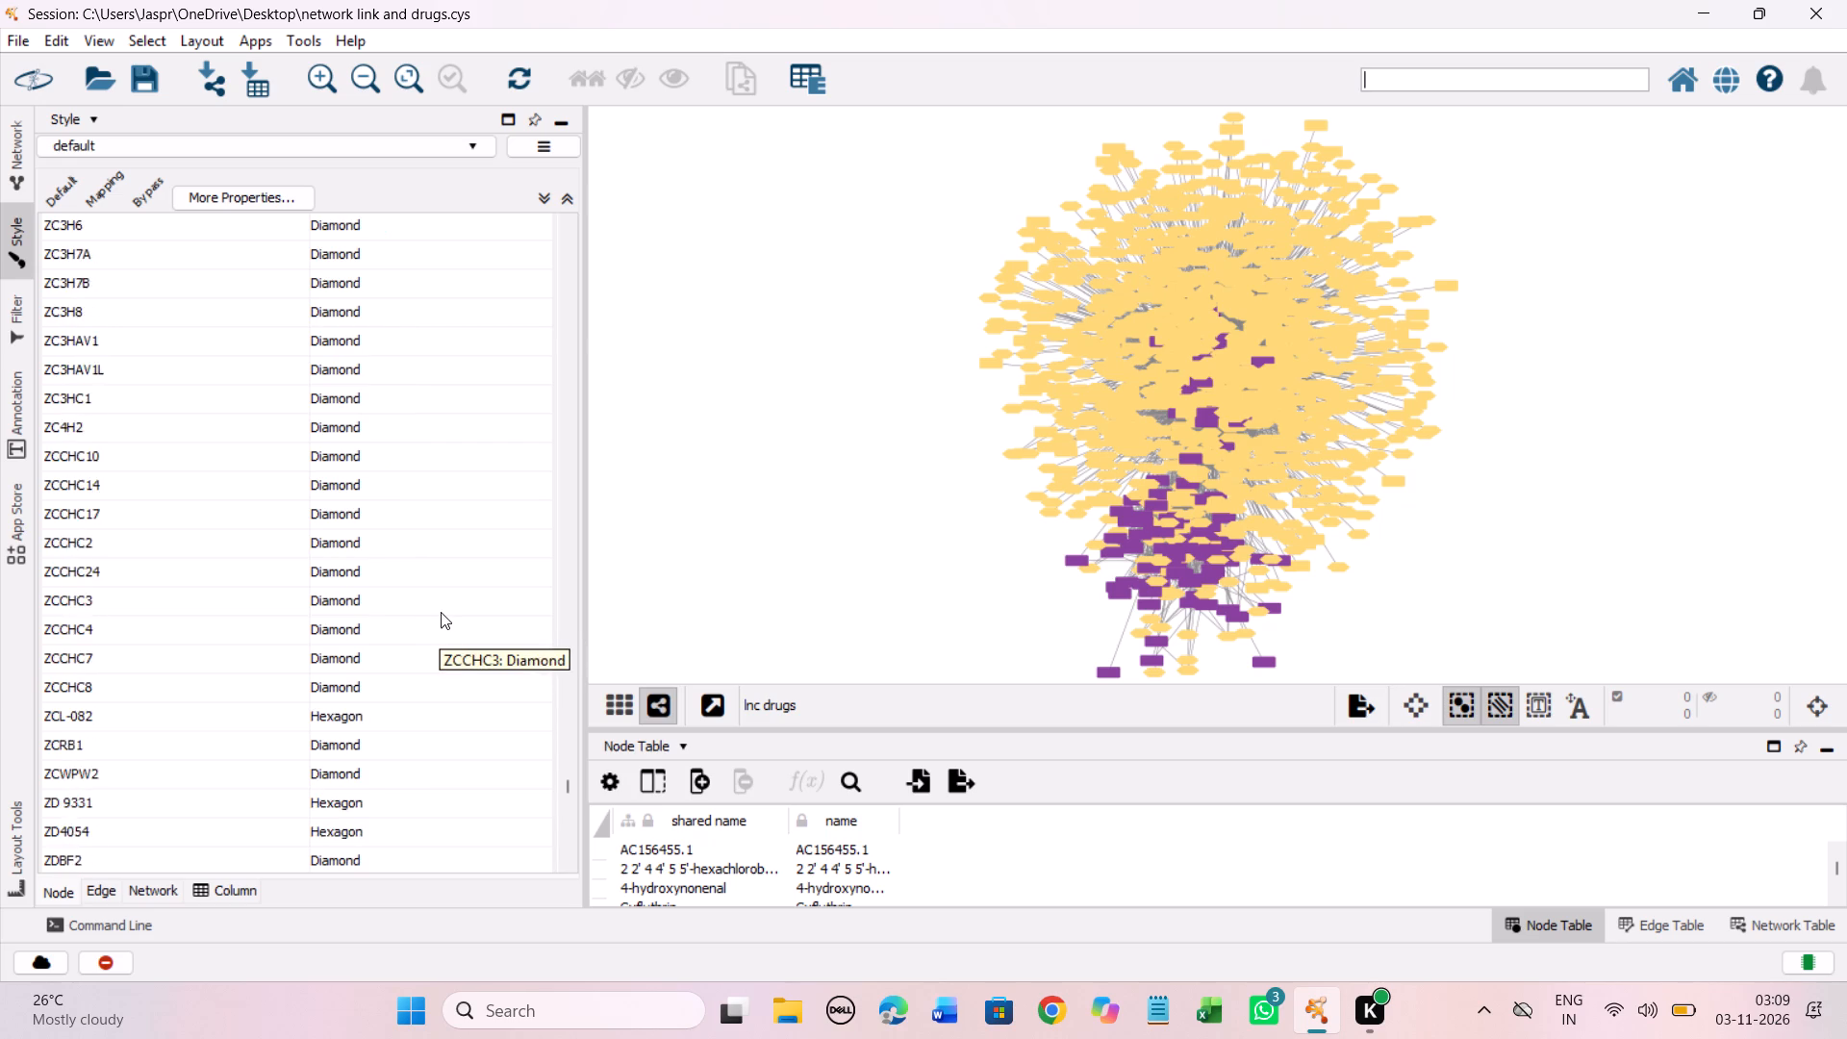
{"action": "scroll", "coordinate": [441, 612], "scroll_direction": "down", "scroll_amount": 9}
{"action": "scroll", "coordinate": [441, 612], "scroll_direction": "down", "scroll_amount": 13}
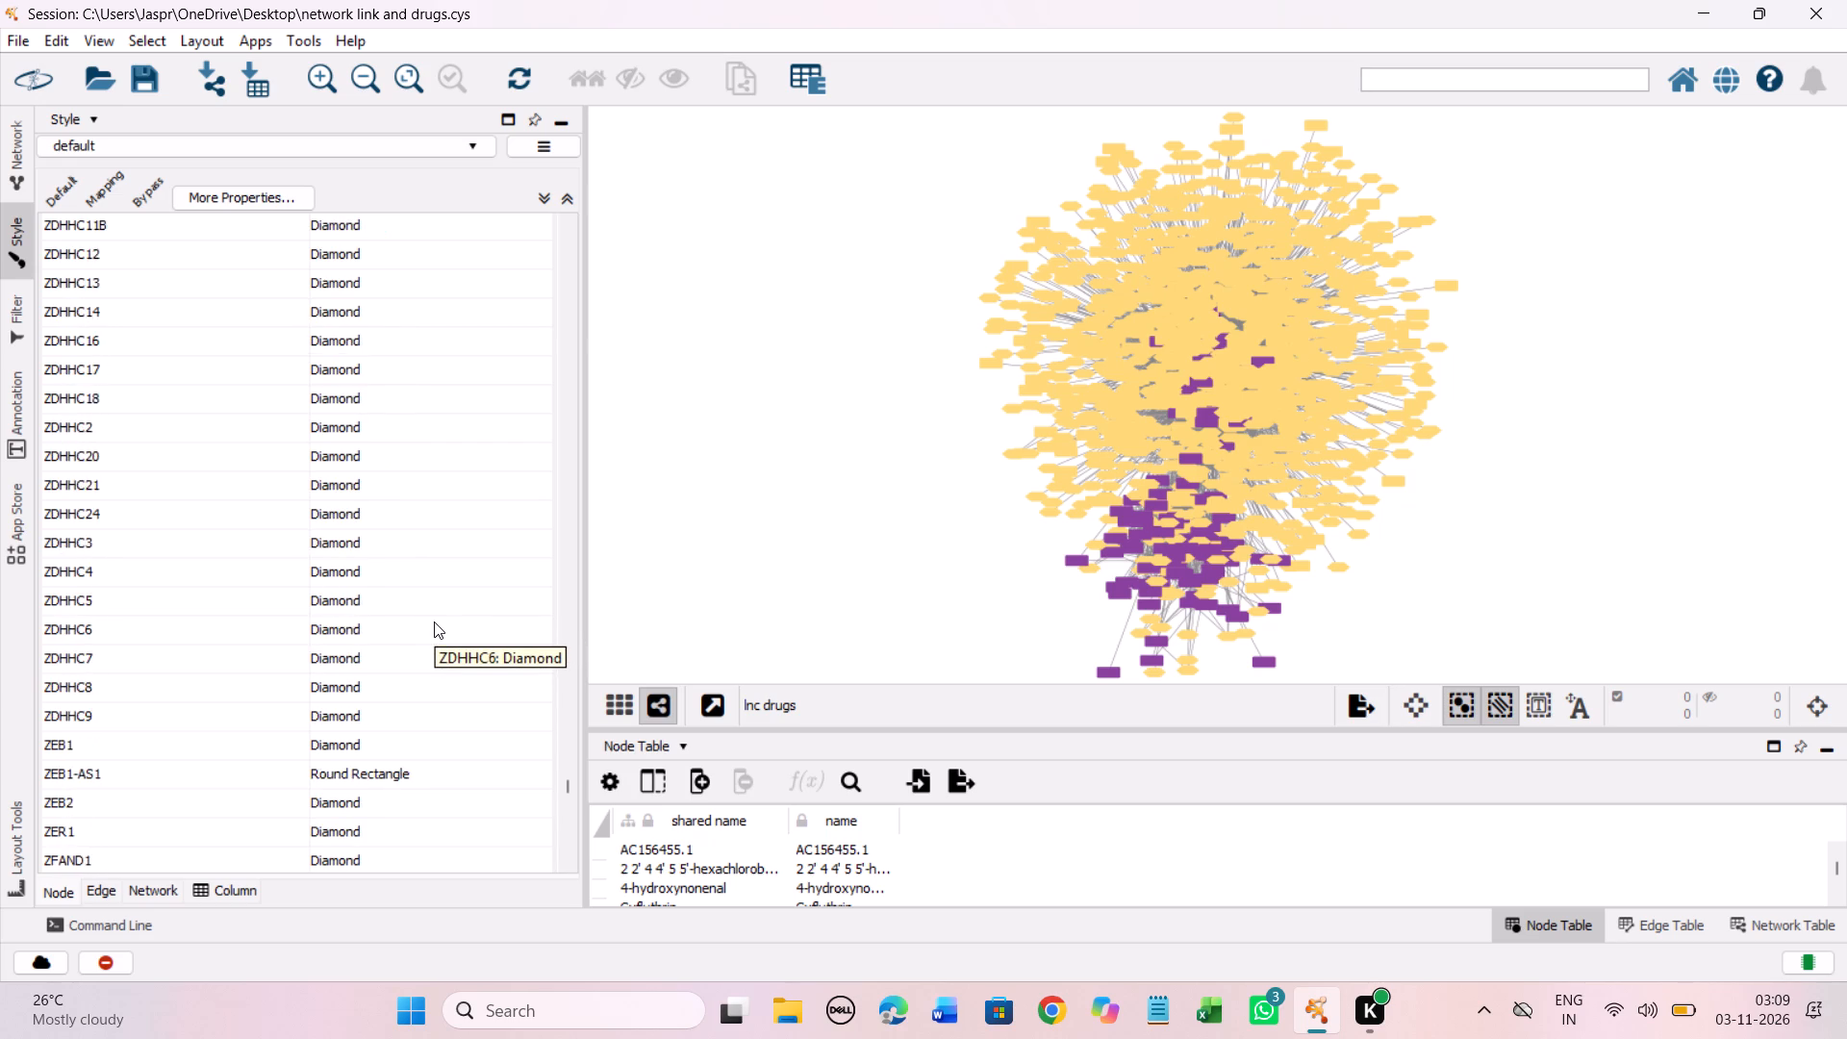
{"action": "scroll", "coordinate": [434, 621], "scroll_direction": "down", "scroll_amount": 20}
{"action": "scroll", "coordinate": [434, 621], "scroll_direction": "down", "scroll_amount": 17}
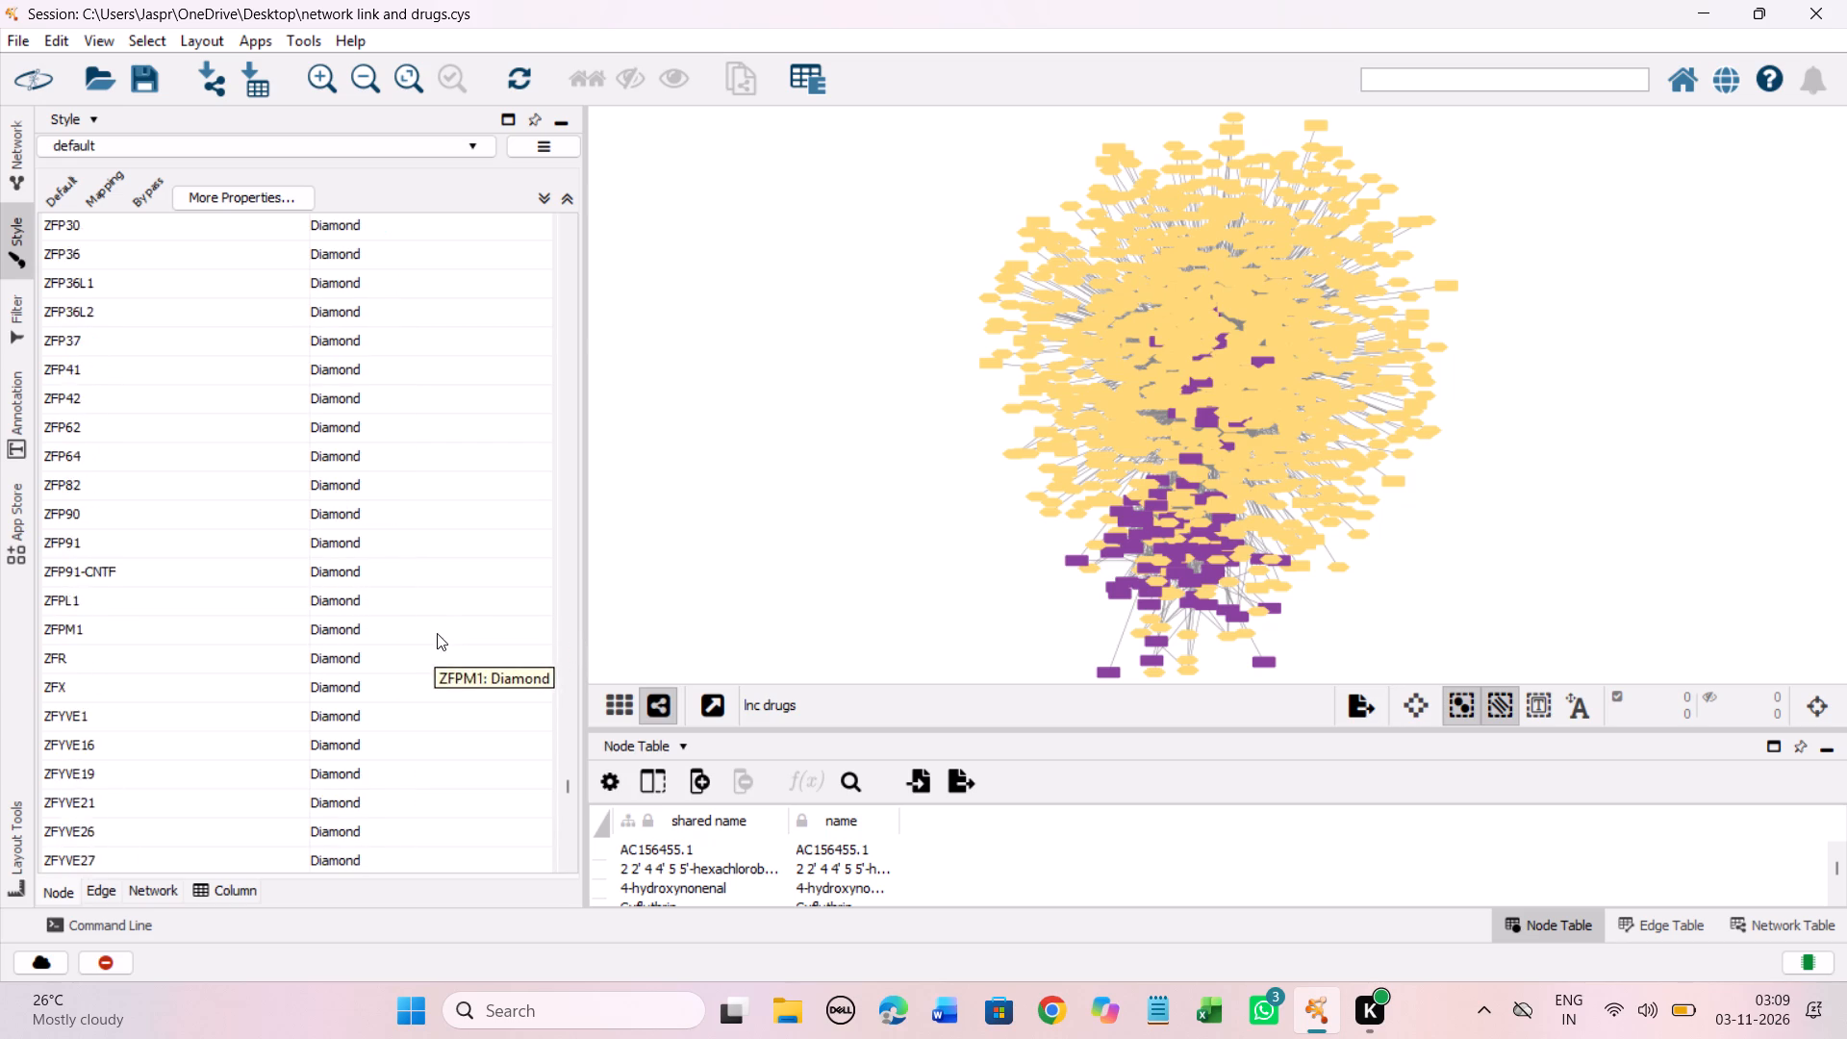
{"action": "scroll", "coordinate": [437, 633], "scroll_direction": "down", "scroll_amount": 20}
{"action": "scroll", "coordinate": [437, 633], "scroll_direction": "down", "scroll_amount": 17}
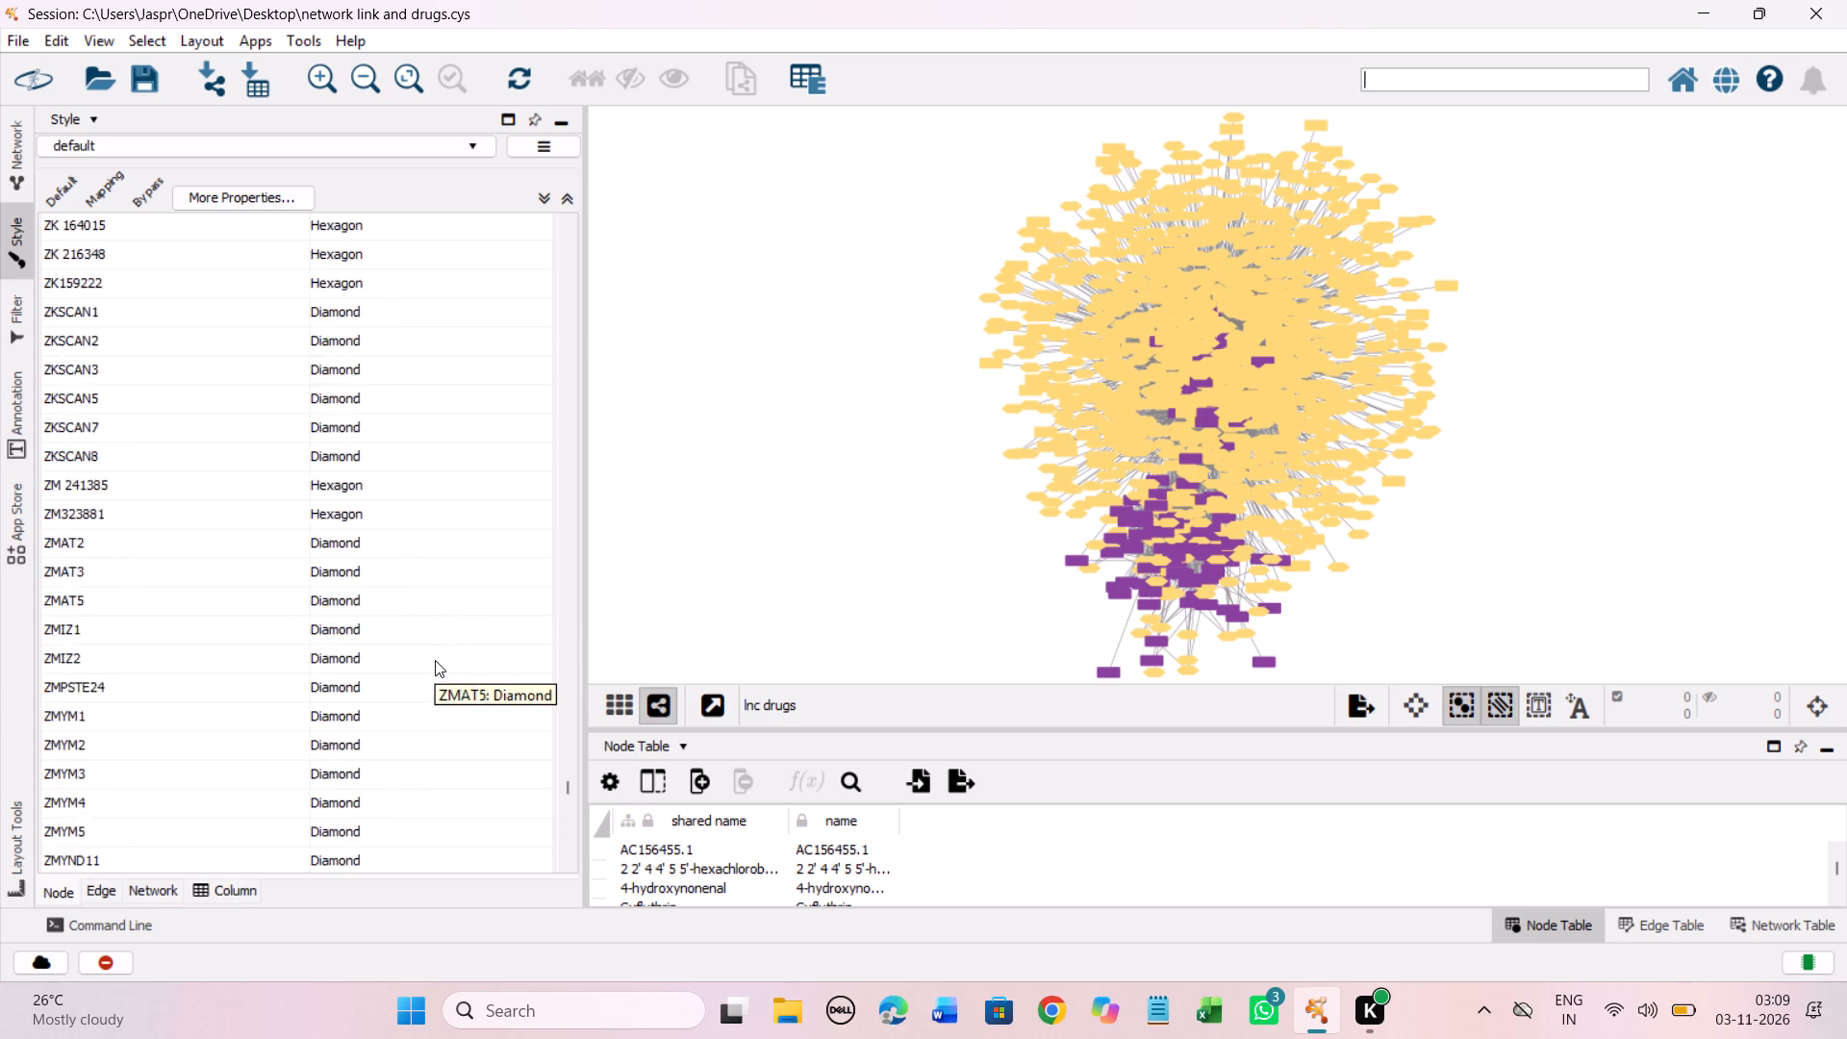
{"action": "scroll", "coordinate": [435, 660], "scroll_direction": "down", "scroll_amount": 20}
{"action": "scroll", "coordinate": [435, 660], "scroll_direction": "down", "scroll_amount": 17}
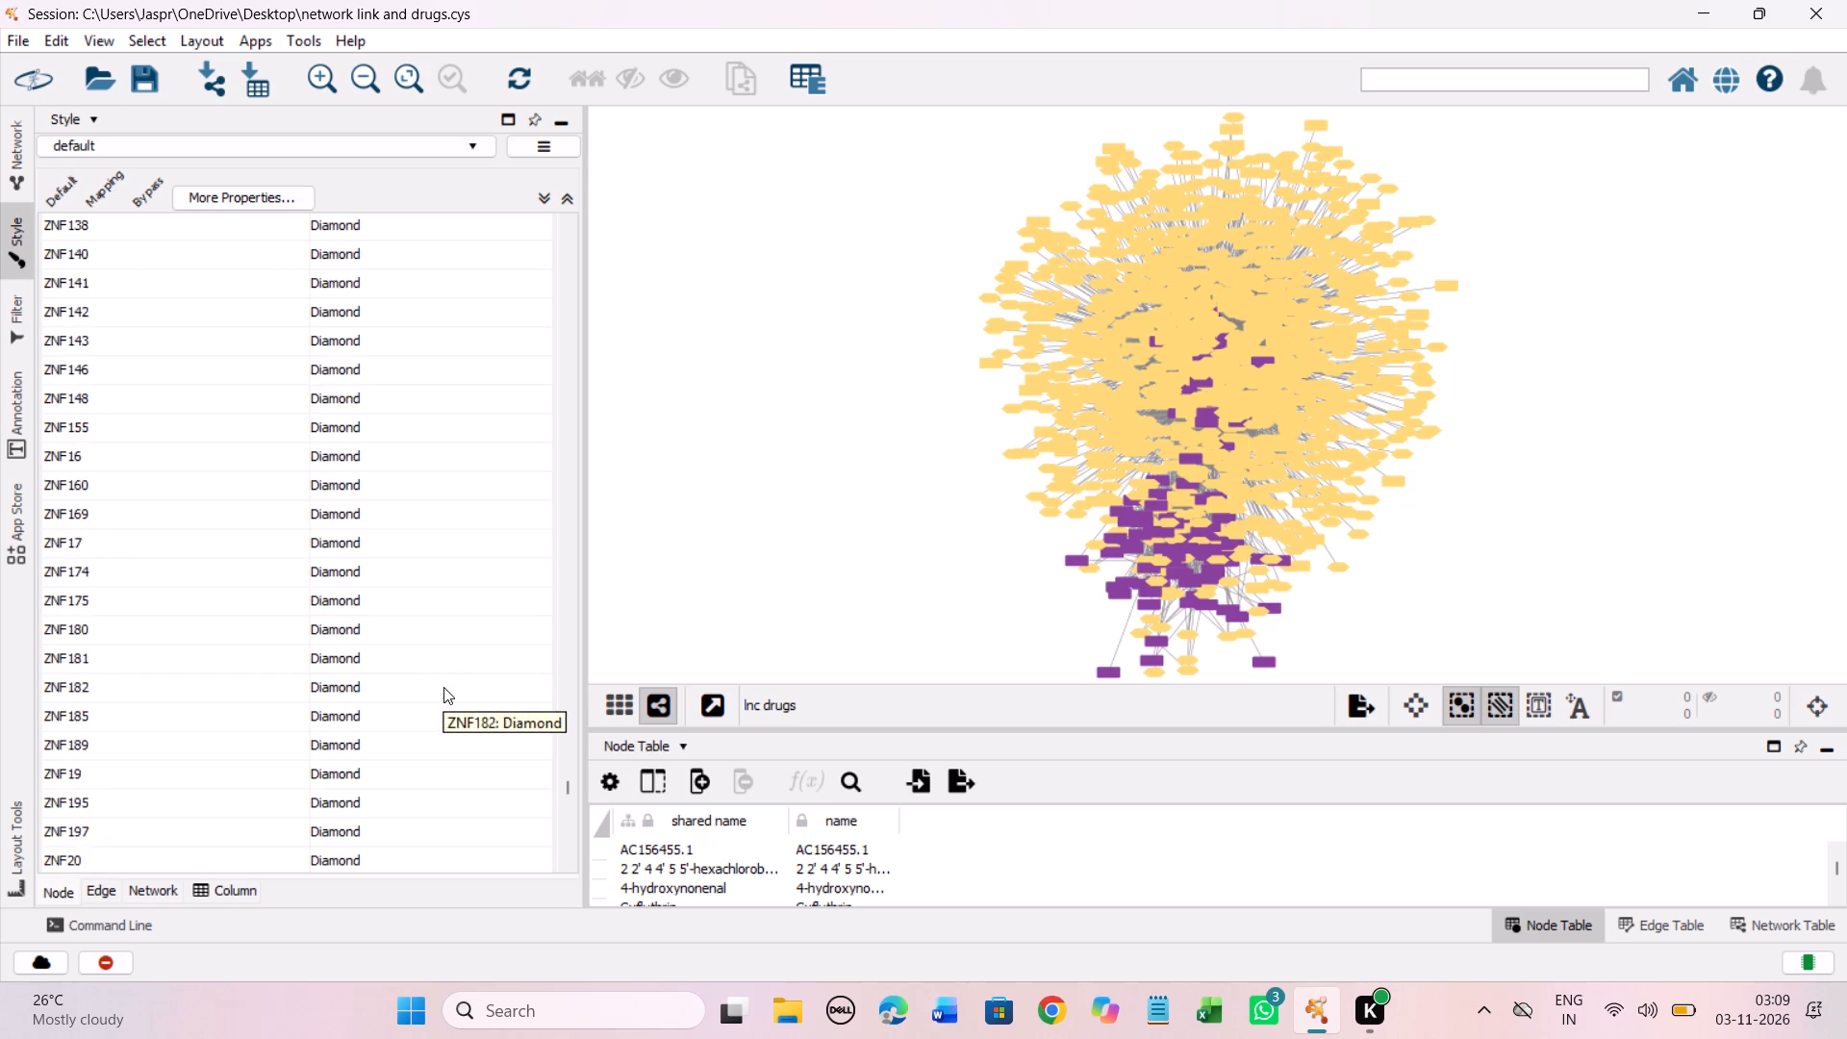
{"action": "scroll", "coordinate": [443, 687], "scroll_direction": "down", "scroll_amount": 20}
{"action": "scroll", "coordinate": [443, 687], "scroll_direction": "down", "scroll_amount": 17}
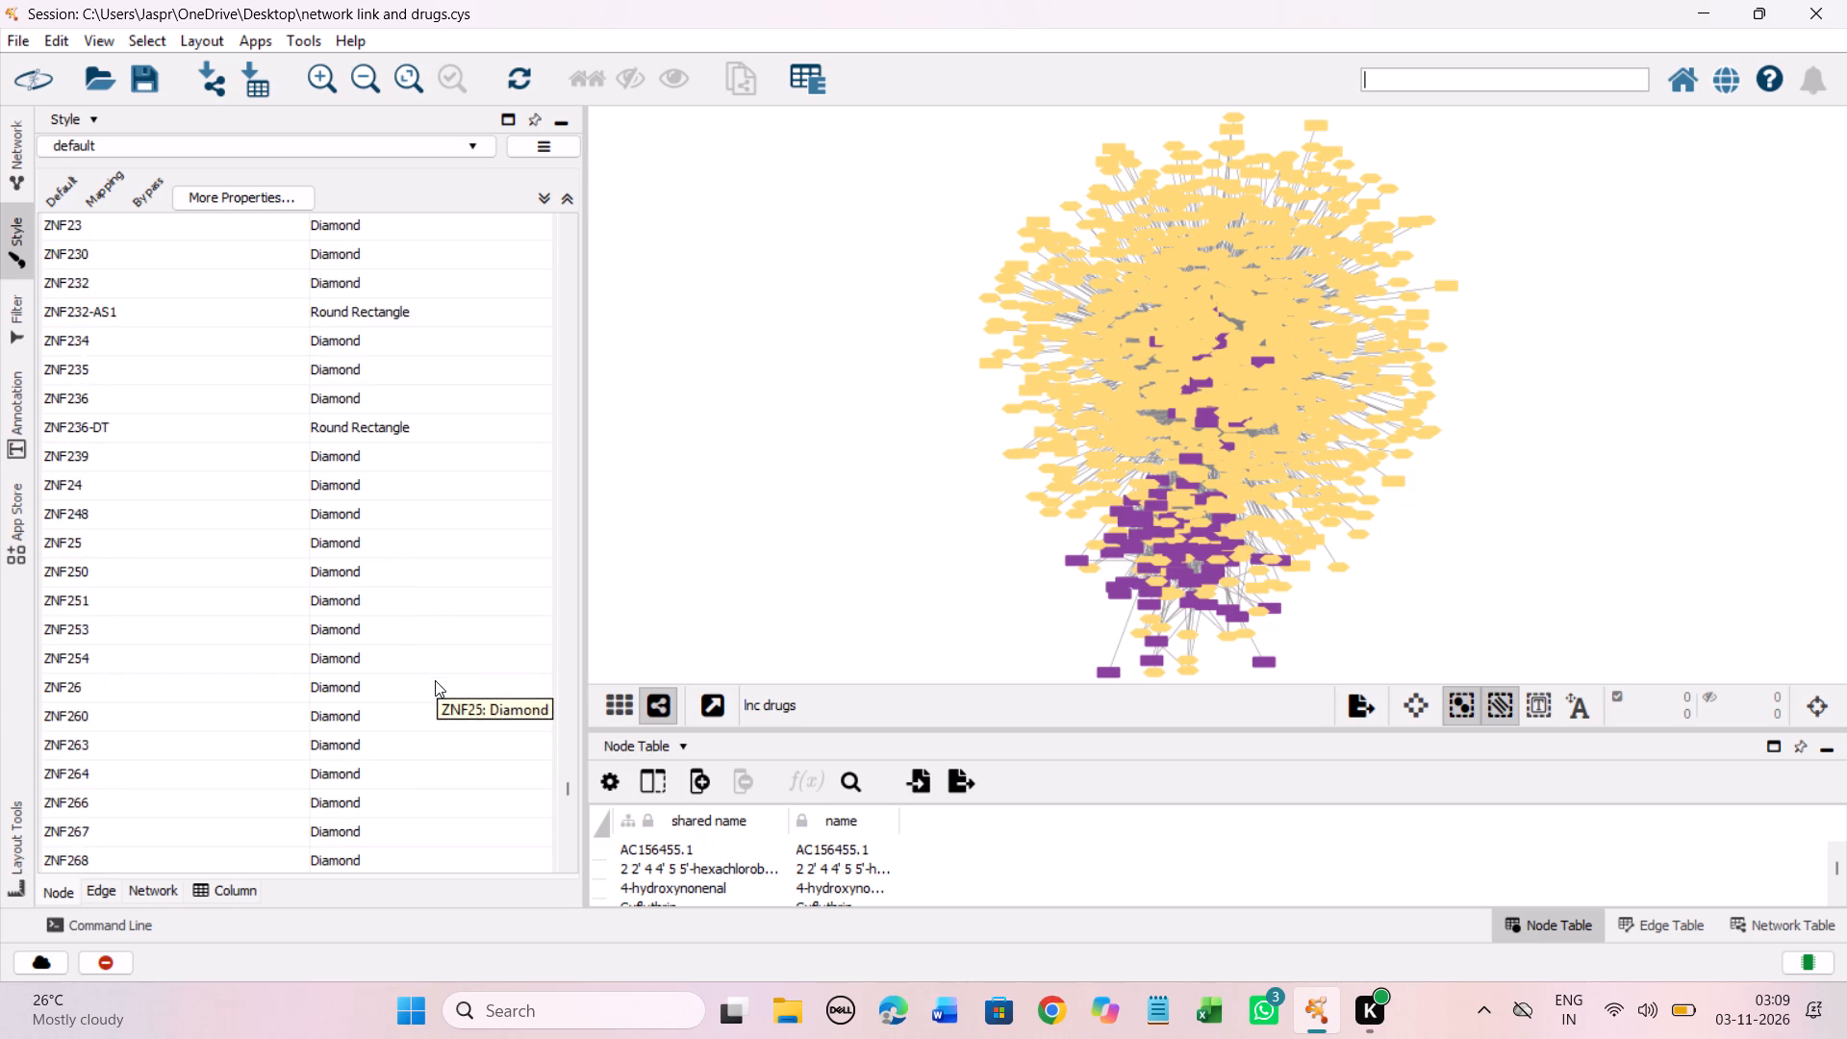
{"action": "scroll", "coordinate": [435, 680], "scroll_direction": "down", "scroll_amount": 3}
{"action": "left_click_drag", "start_coordinate": [429, 683], "coordinate": [451, 612]}
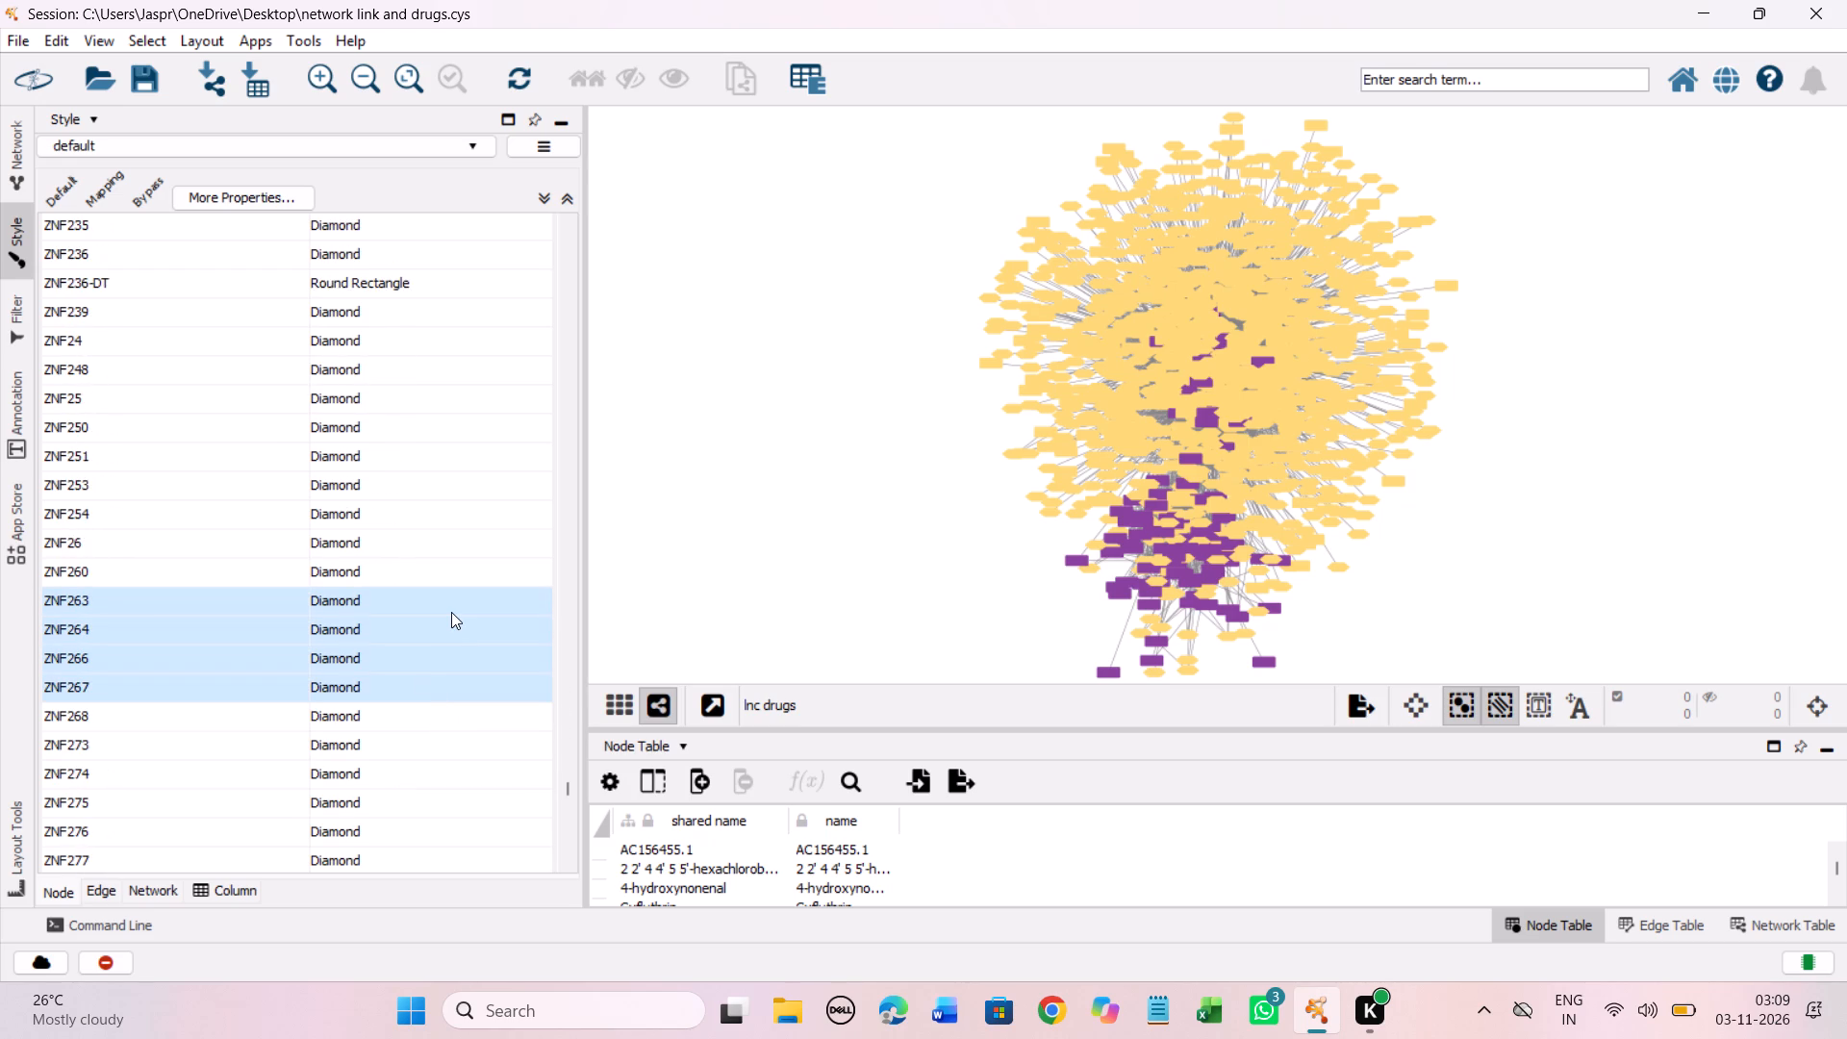
{"action": "left_click", "coordinate": [402, 735]}
{"action": "scroll", "coordinate": [402, 735], "scroll_direction": "down", "scroll_amount": 2}
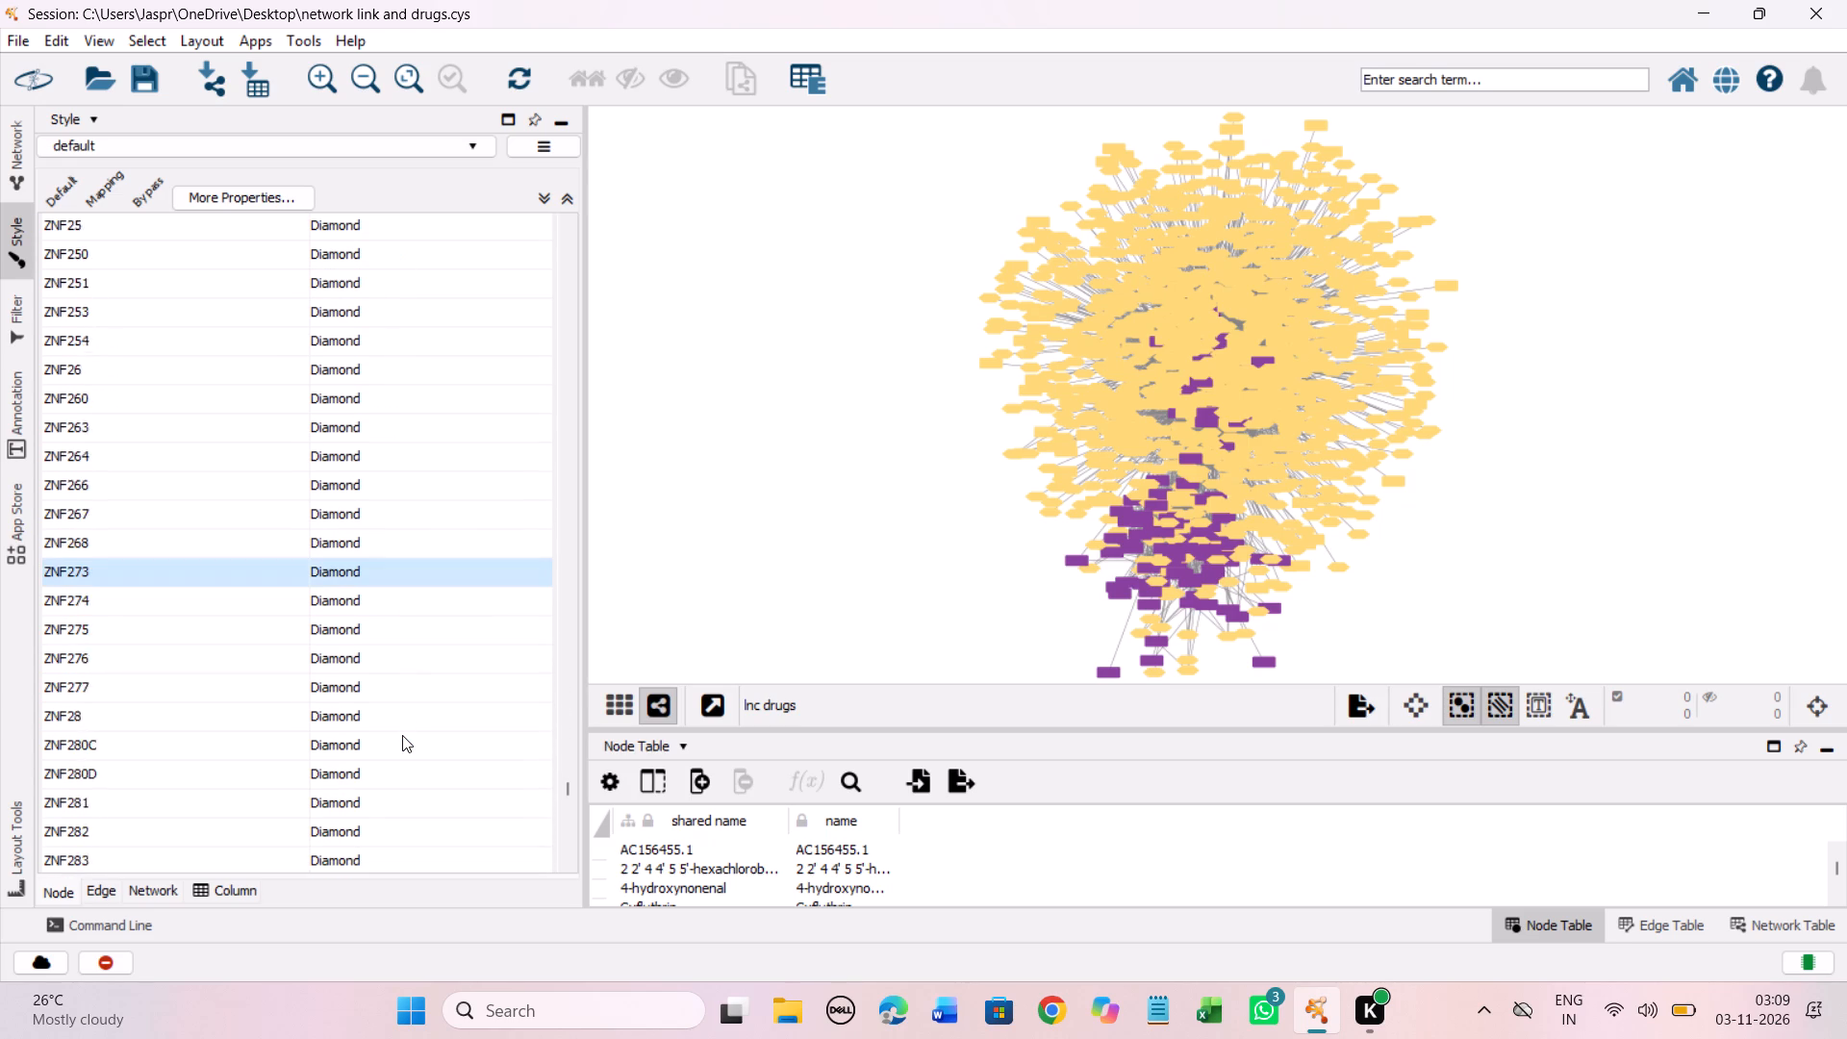
{"action": "scroll", "coordinate": [402, 735], "scroll_direction": "down", "scroll_amount": 3}
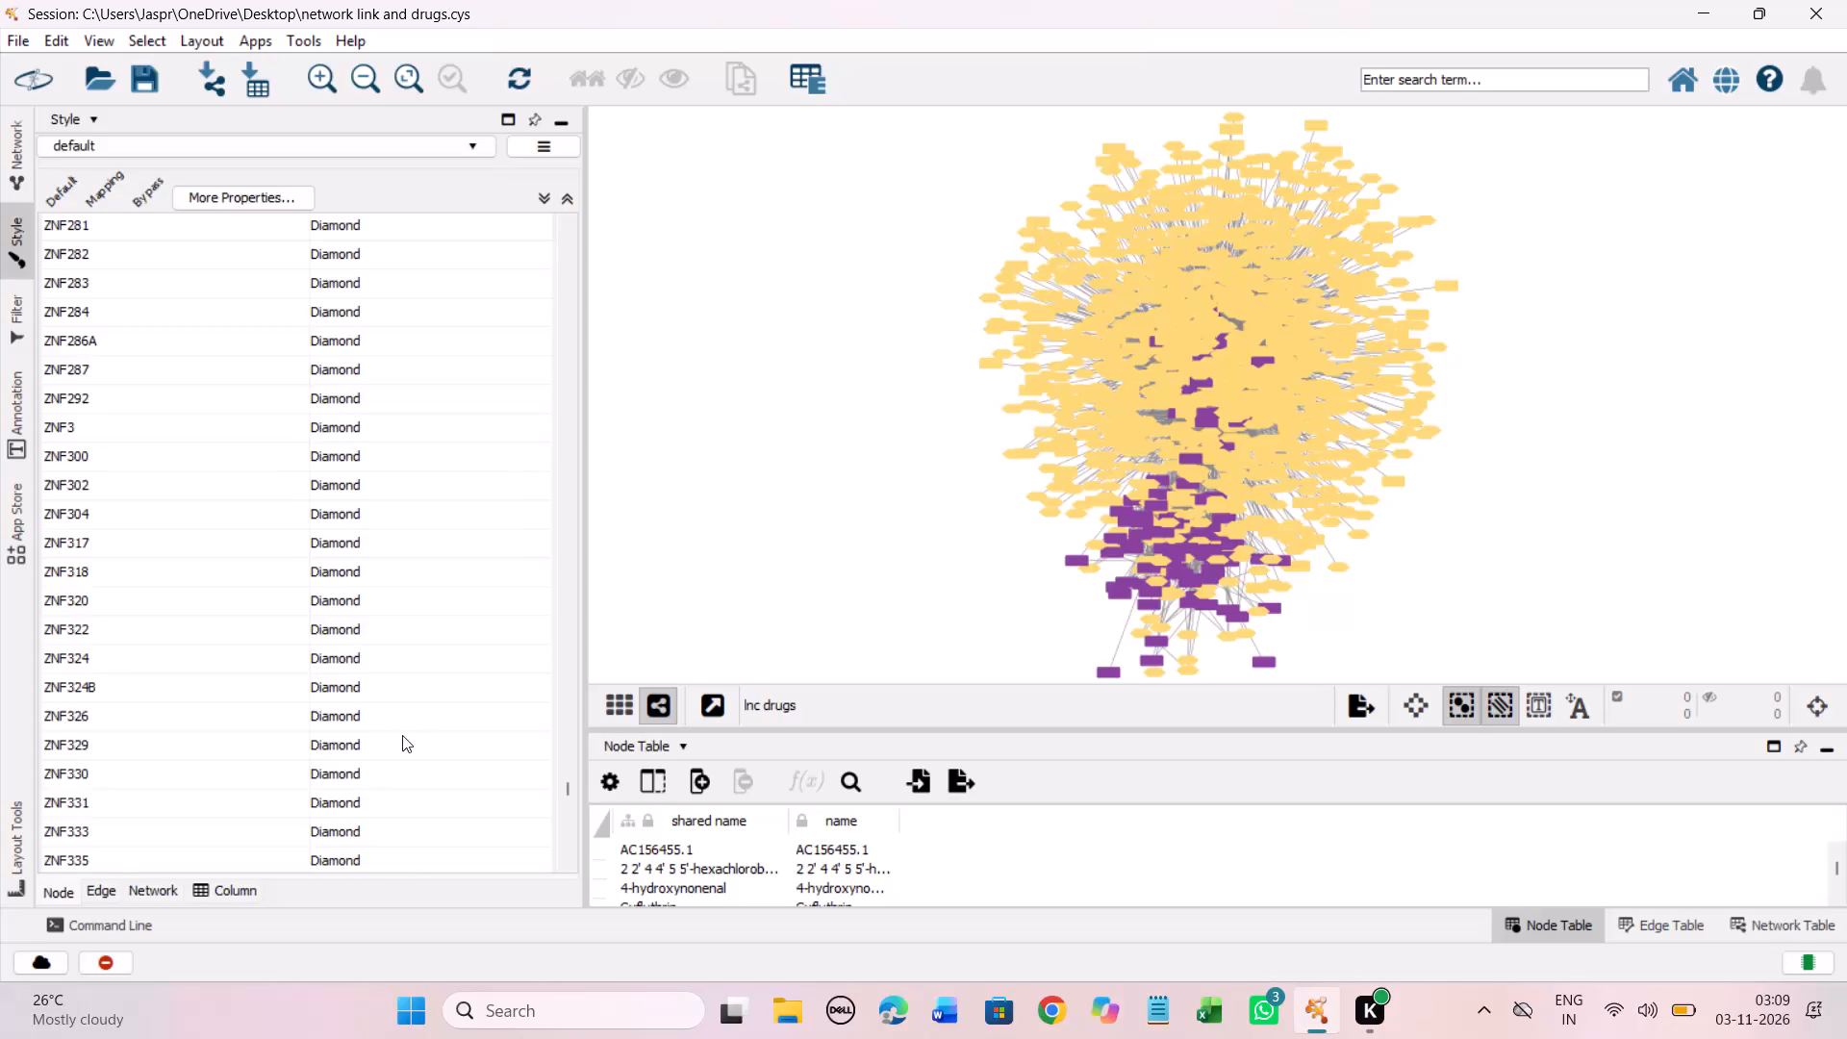
{"action": "scroll", "coordinate": [402, 735], "scroll_direction": "down", "scroll_amount": 4}
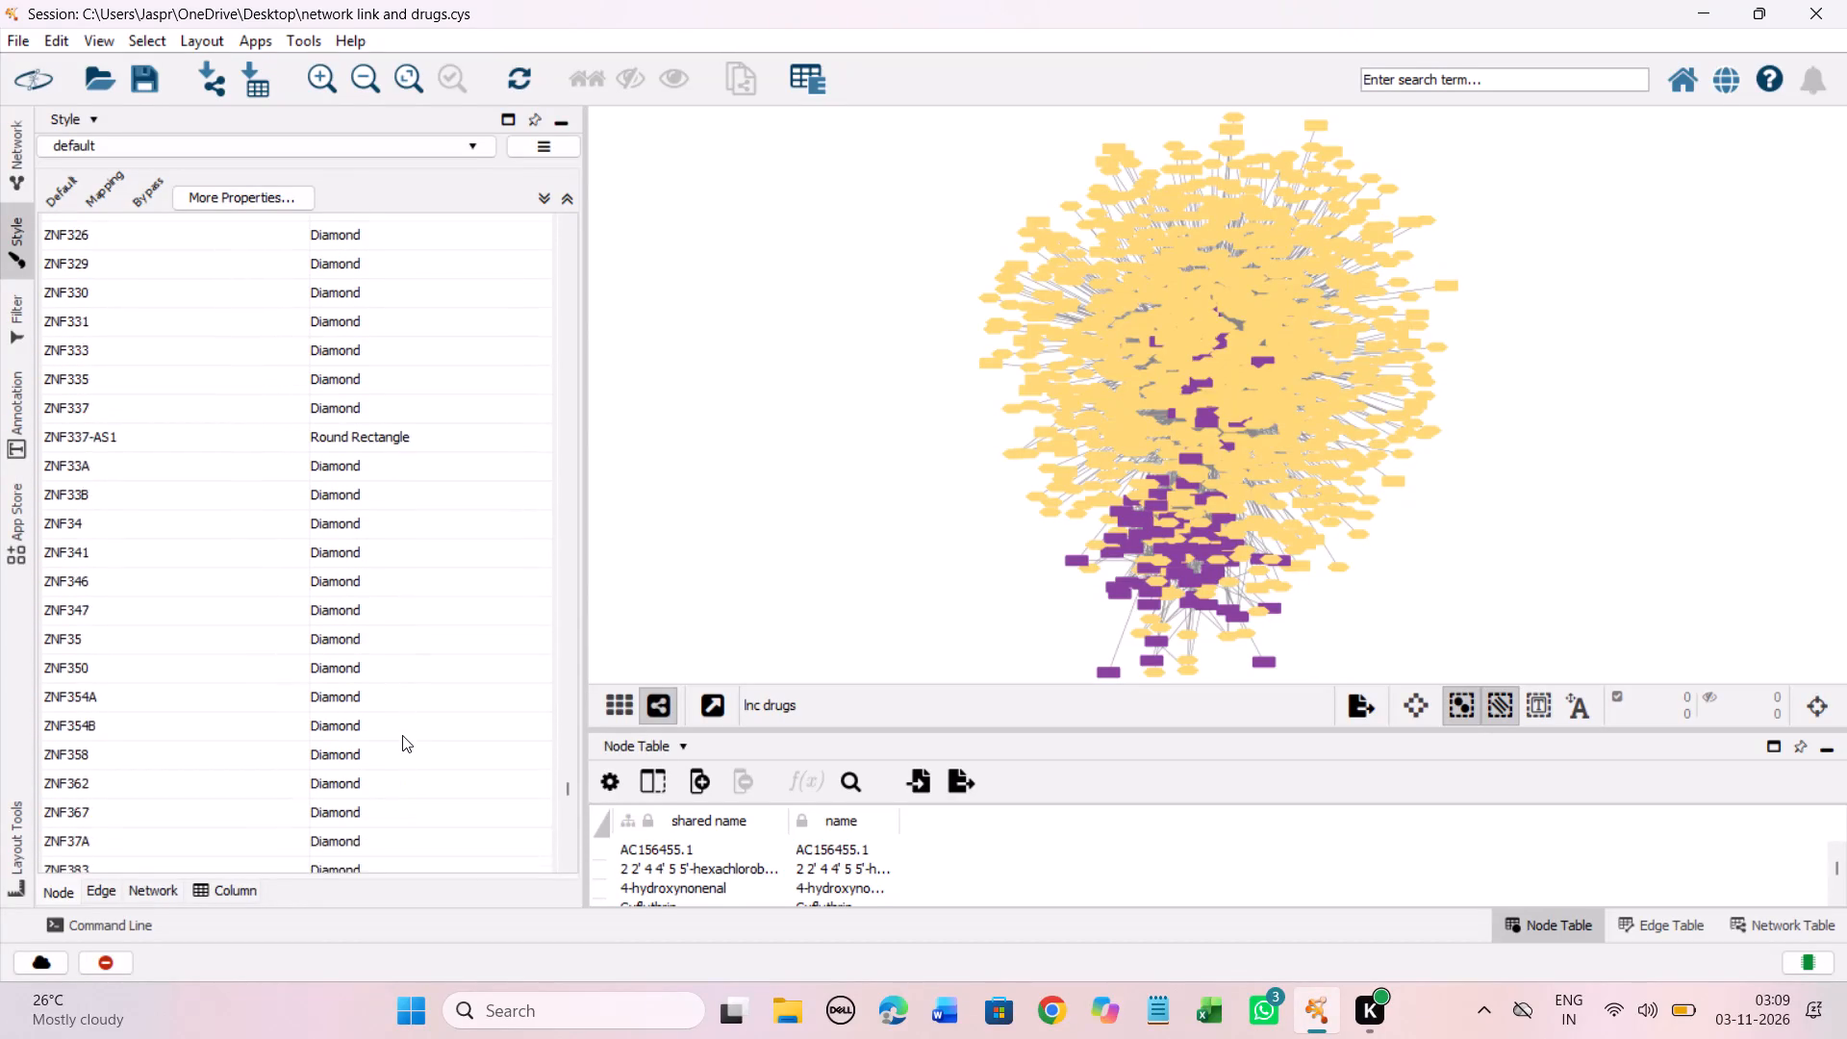
{"action": "scroll", "coordinate": [402, 735], "scroll_direction": "down", "scroll_amount": 3}
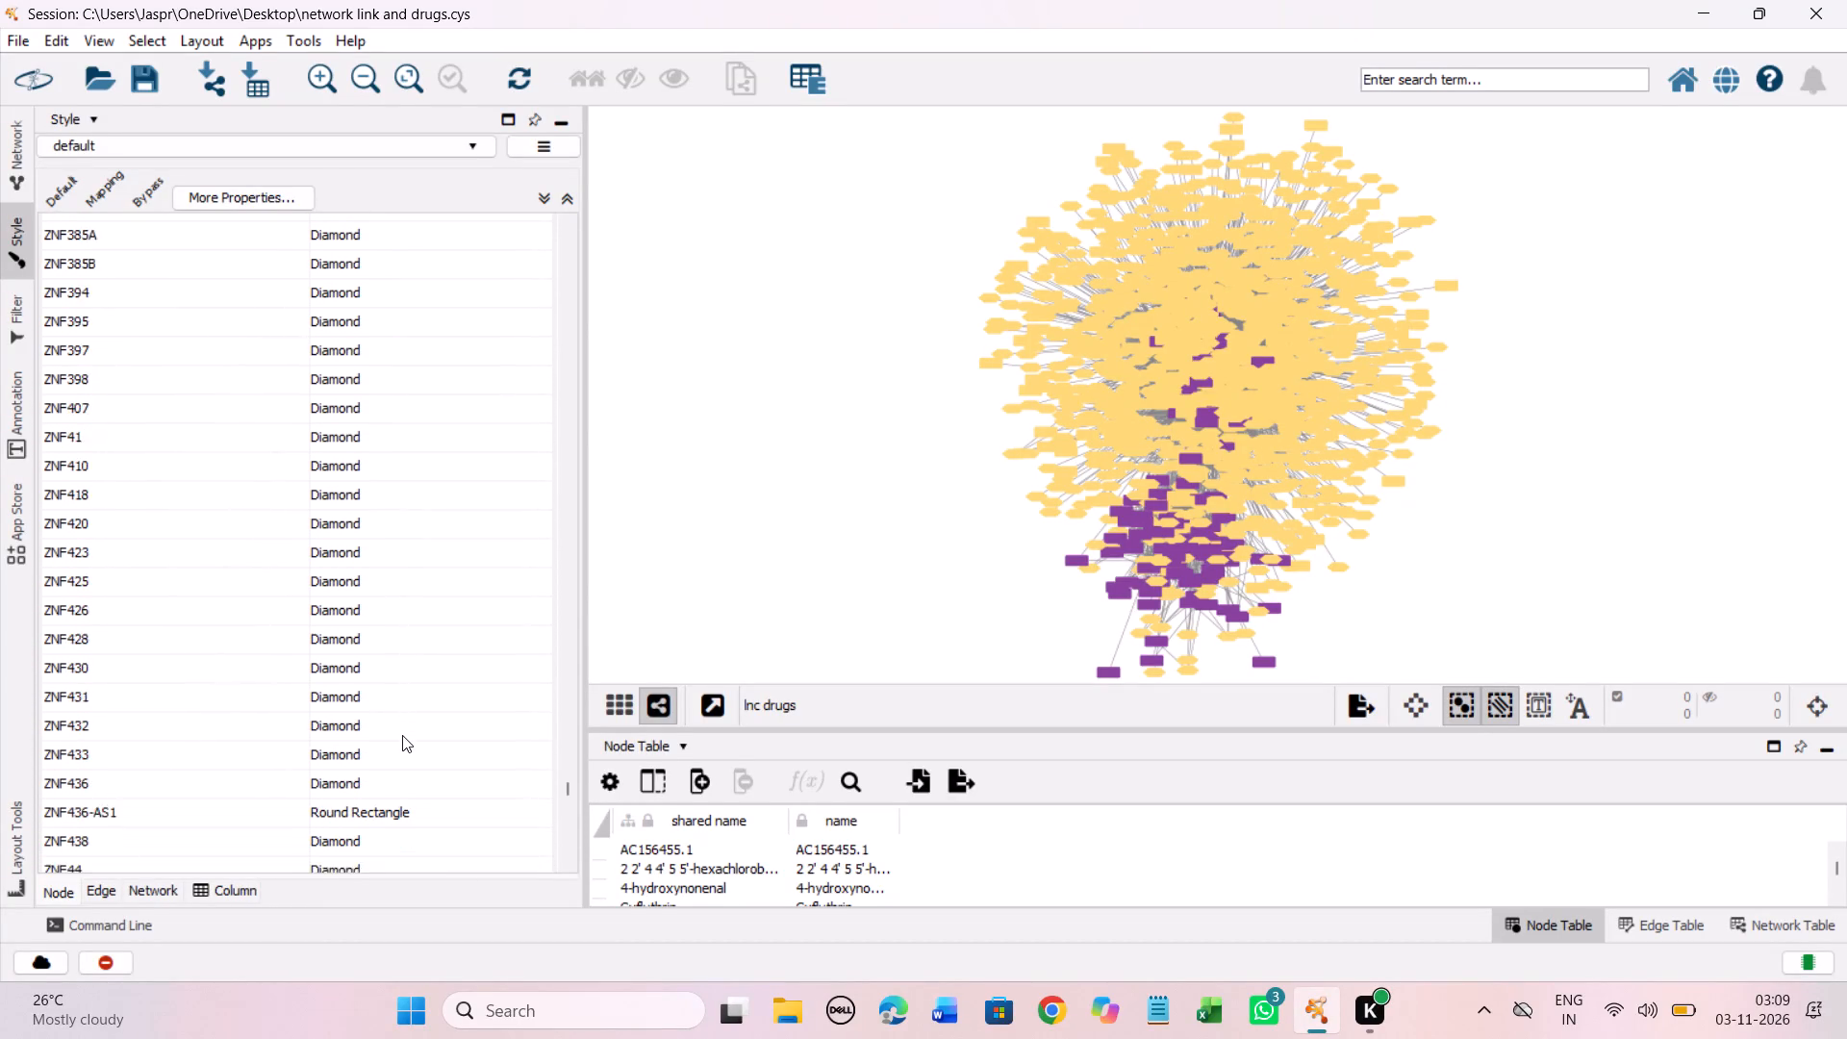
{"action": "scroll", "coordinate": [402, 735], "scroll_direction": "down", "scroll_amount": 4}
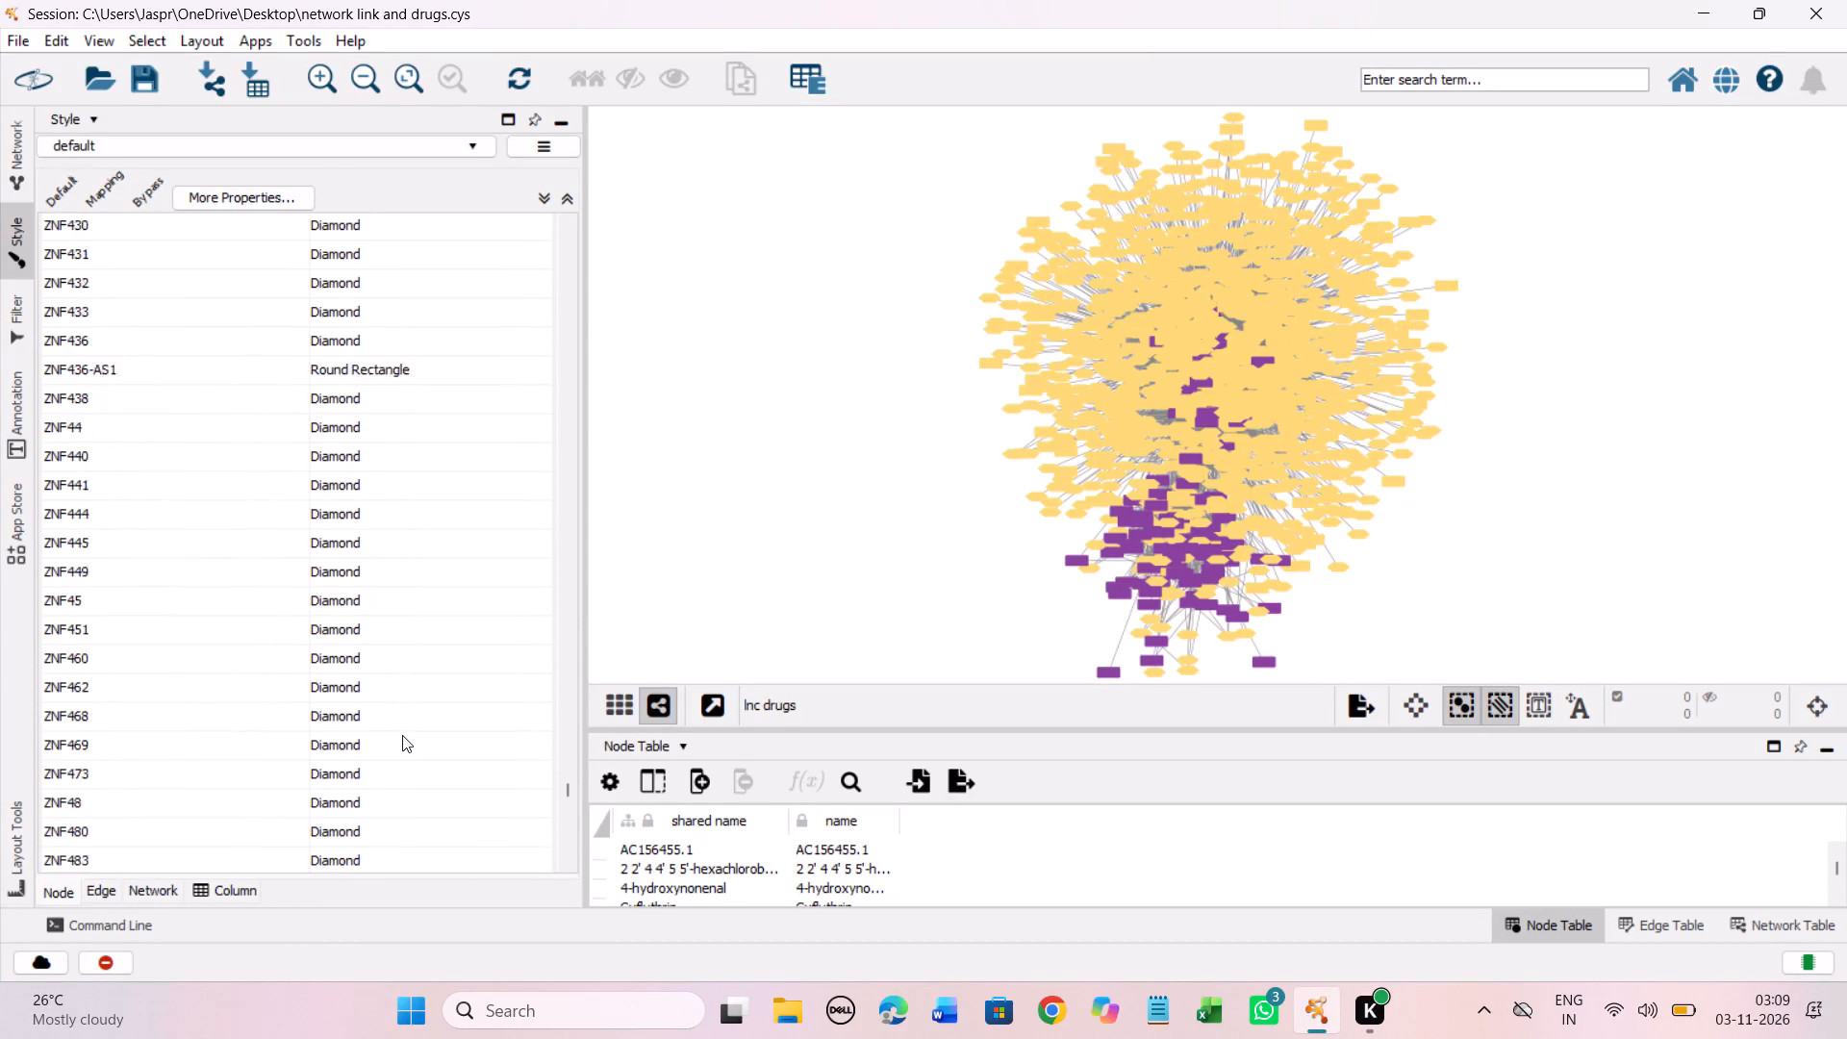
{"action": "scroll", "coordinate": [402, 735], "scroll_direction": "down", "scroll_amount": 7}
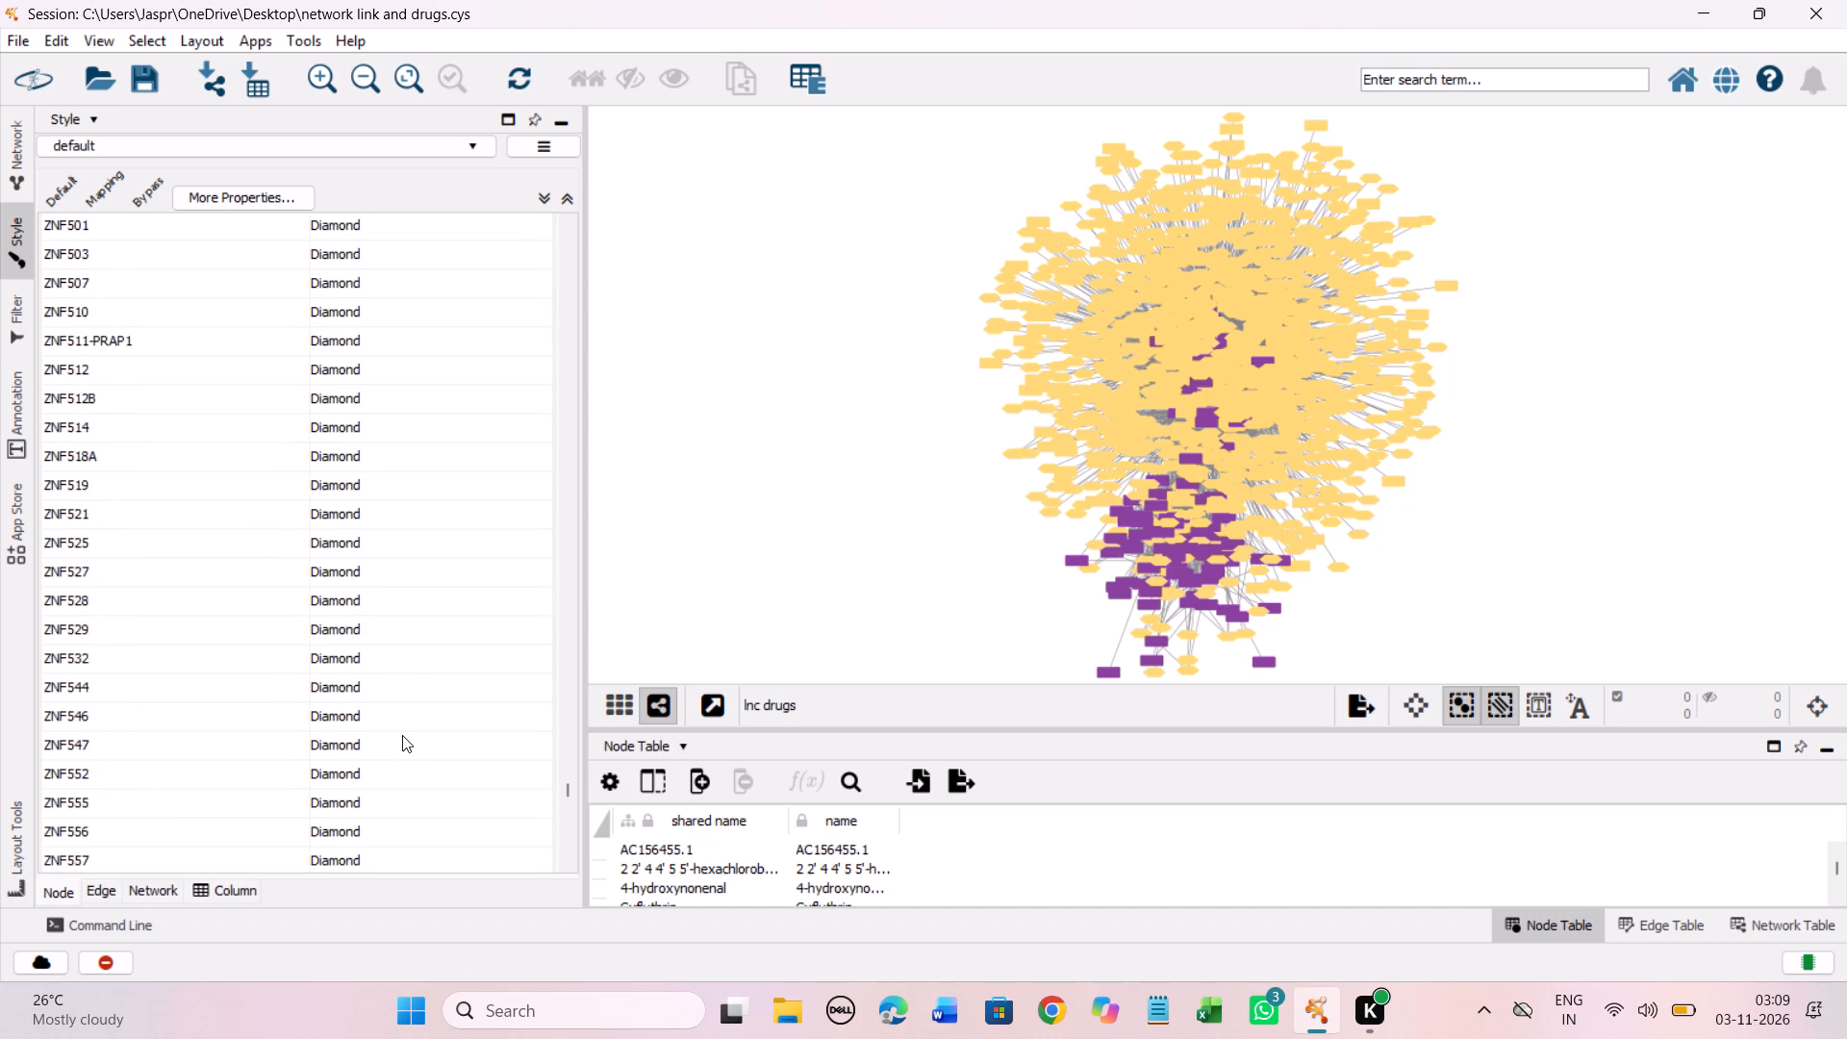
{"action": "scroll", "coordinate": [402, 735], "scroll_direction": "down", "scroll_amount": 3}
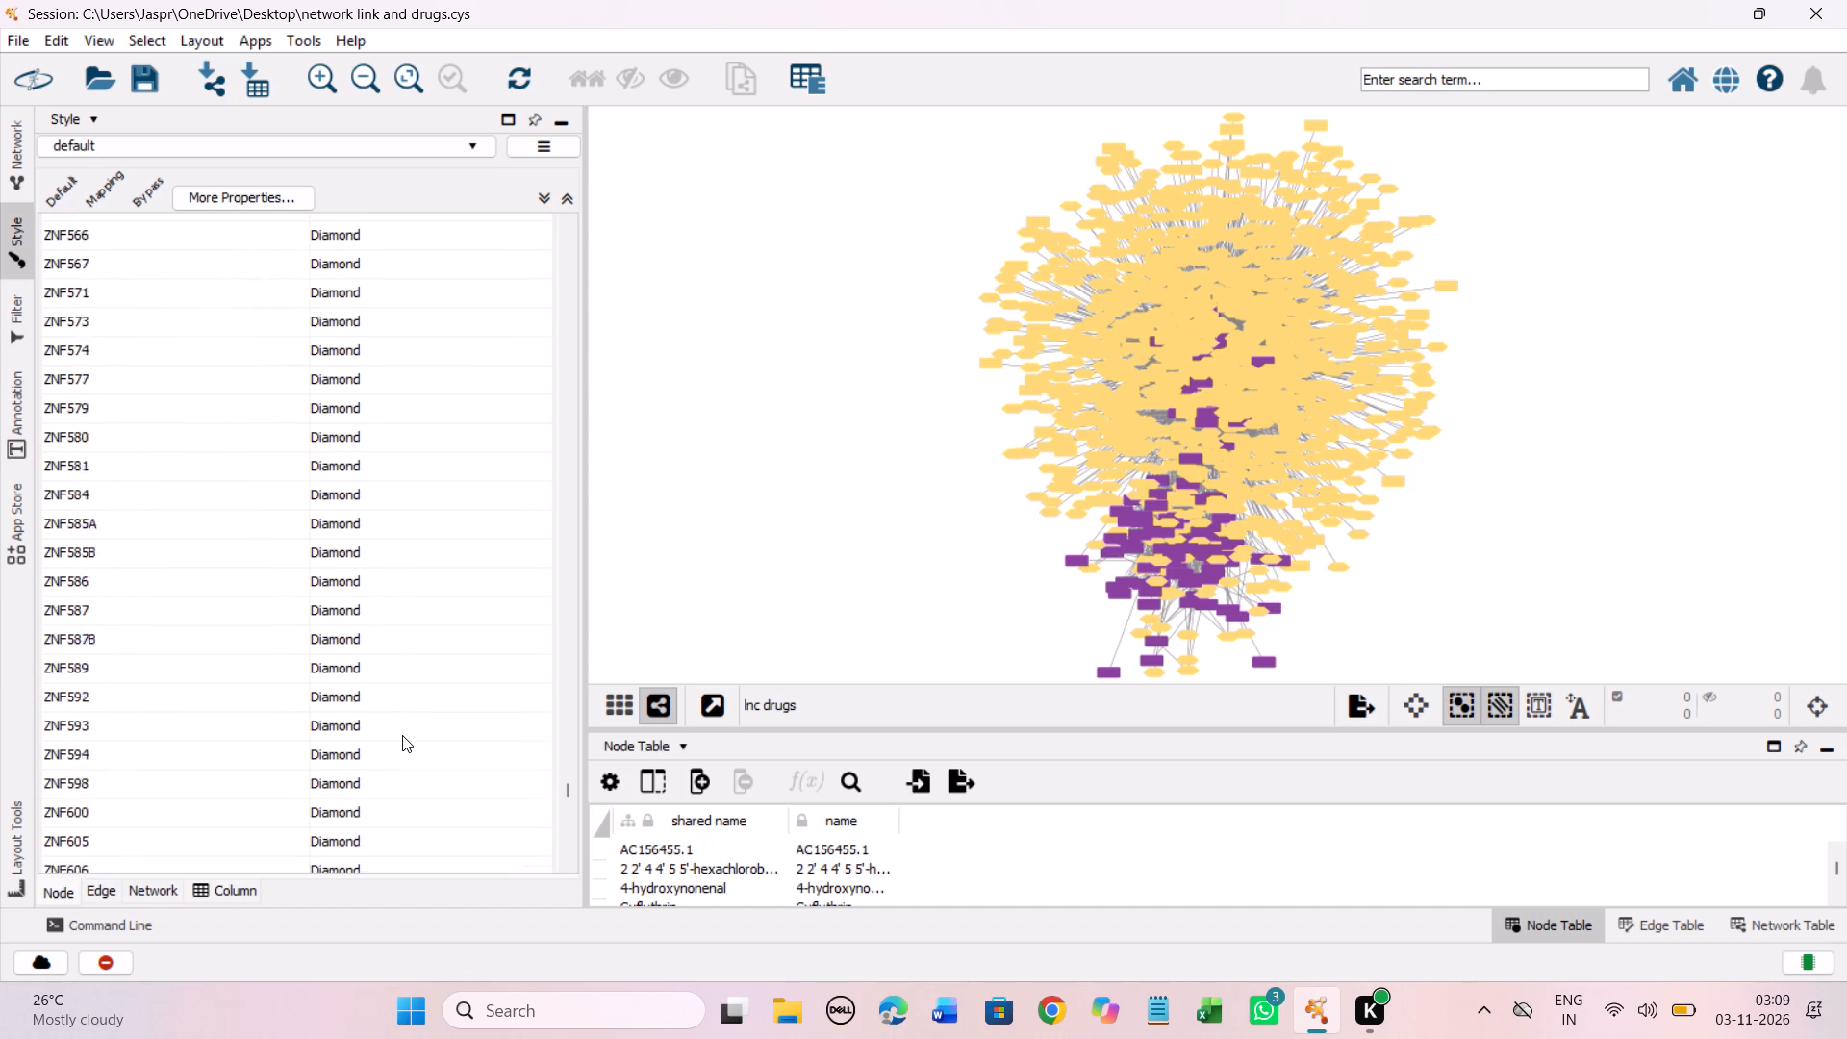
{"action": "scroll", "coordinate": [402, 735], "scroll_direction": "down", "scroll_amount": 2}
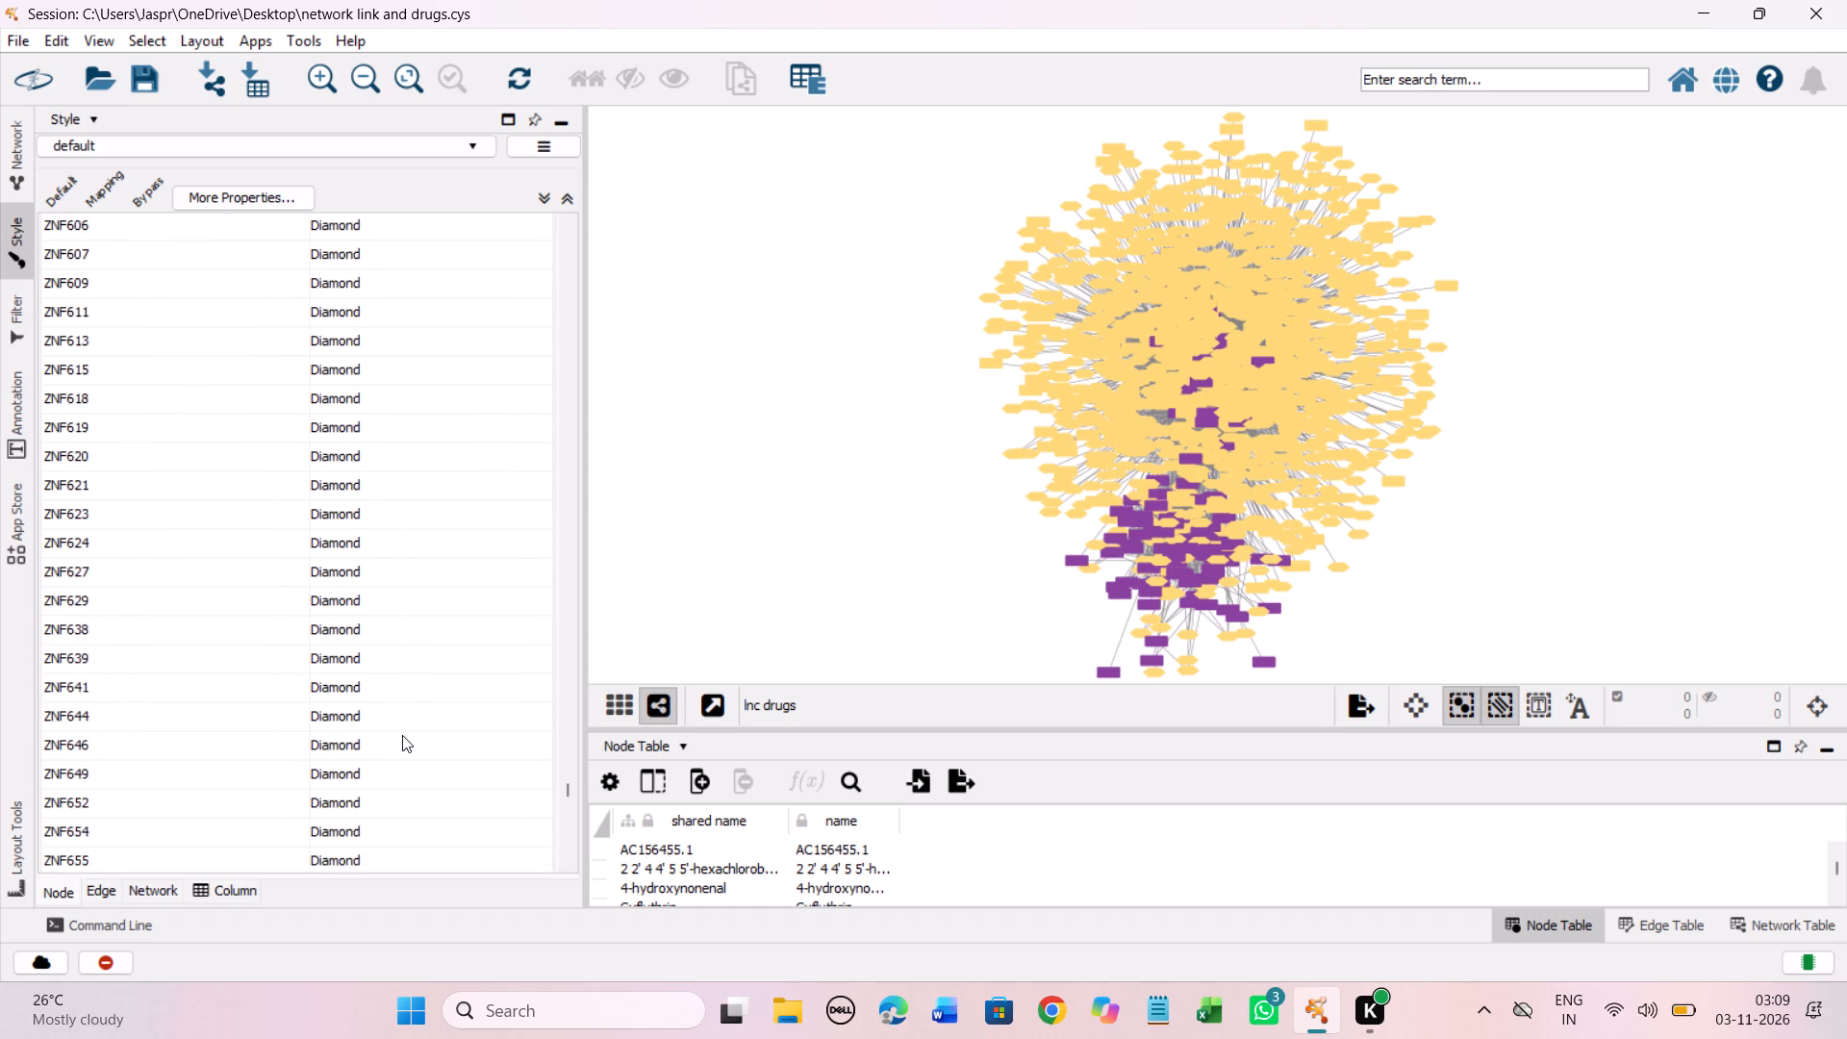
{"action": "scroll", "coordinate": [402, 735], "scroll_direction": "down", "scroll_amount": 3}
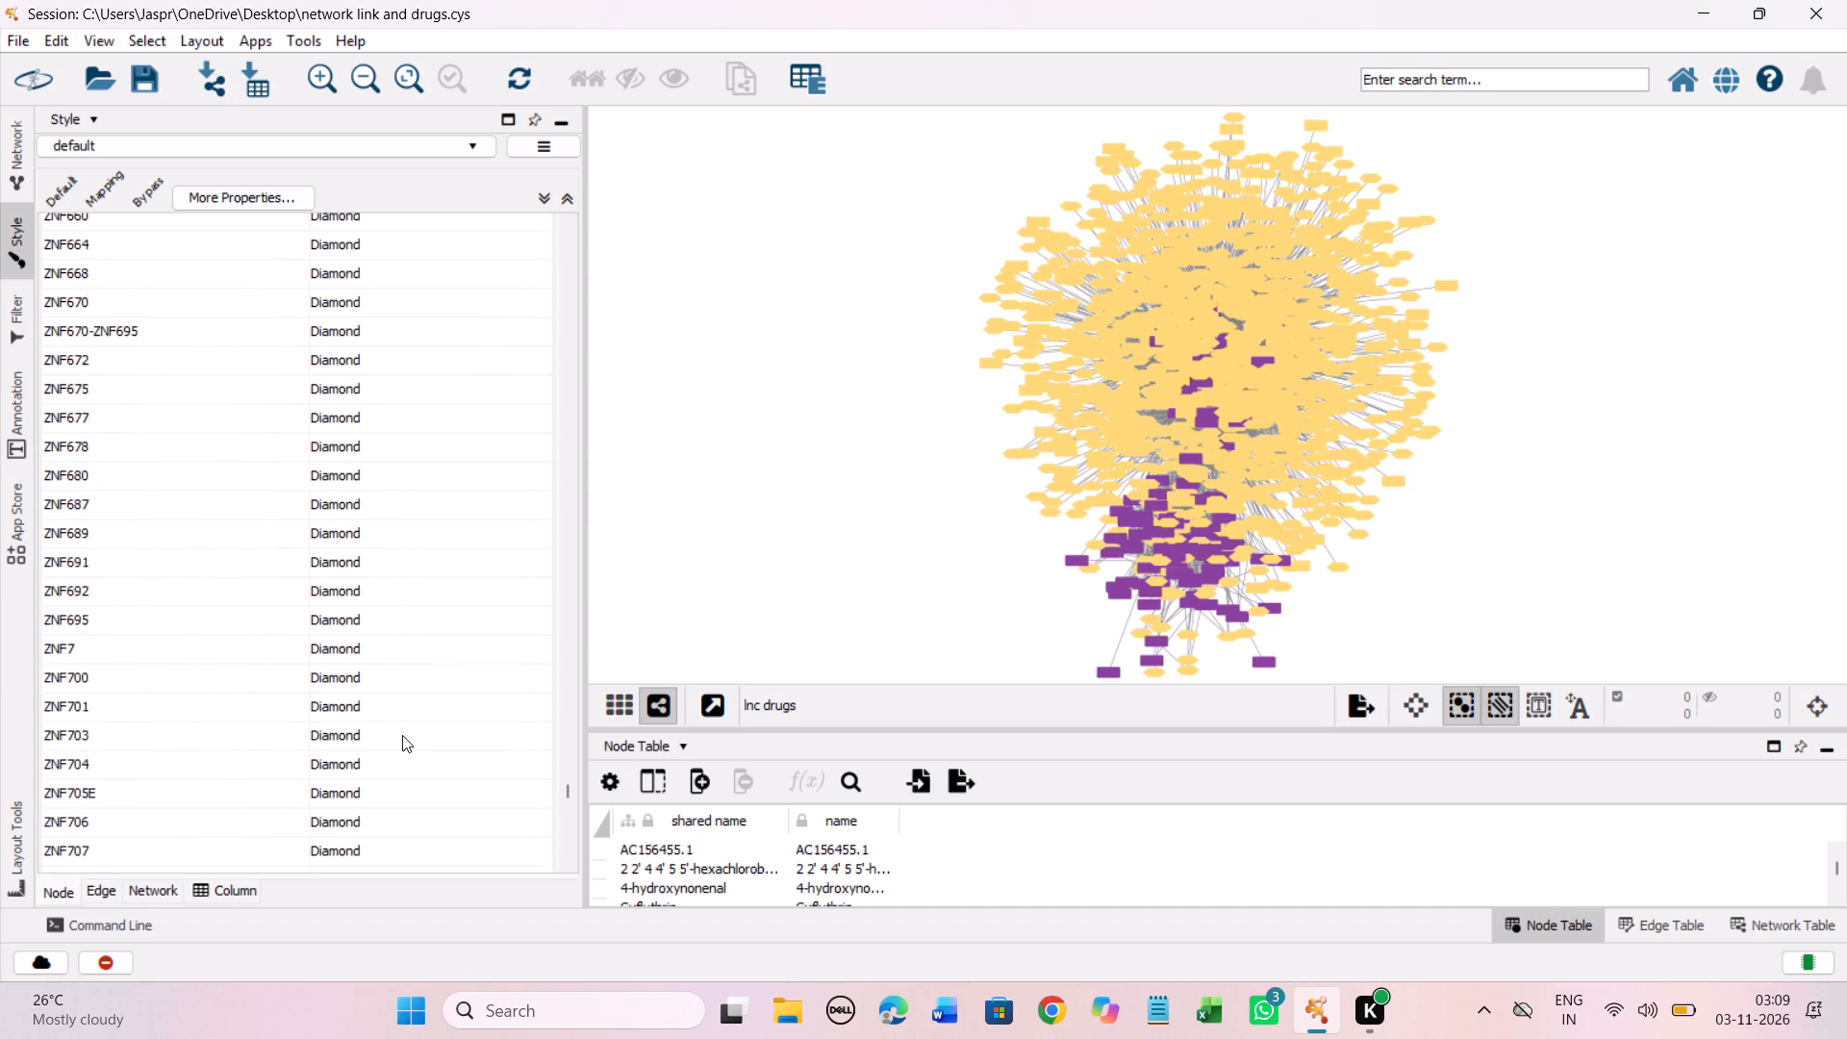
{"action": "scroll", "coordinate": [402, 735], "scroll_direction": "down", "scroll_amount": 2}
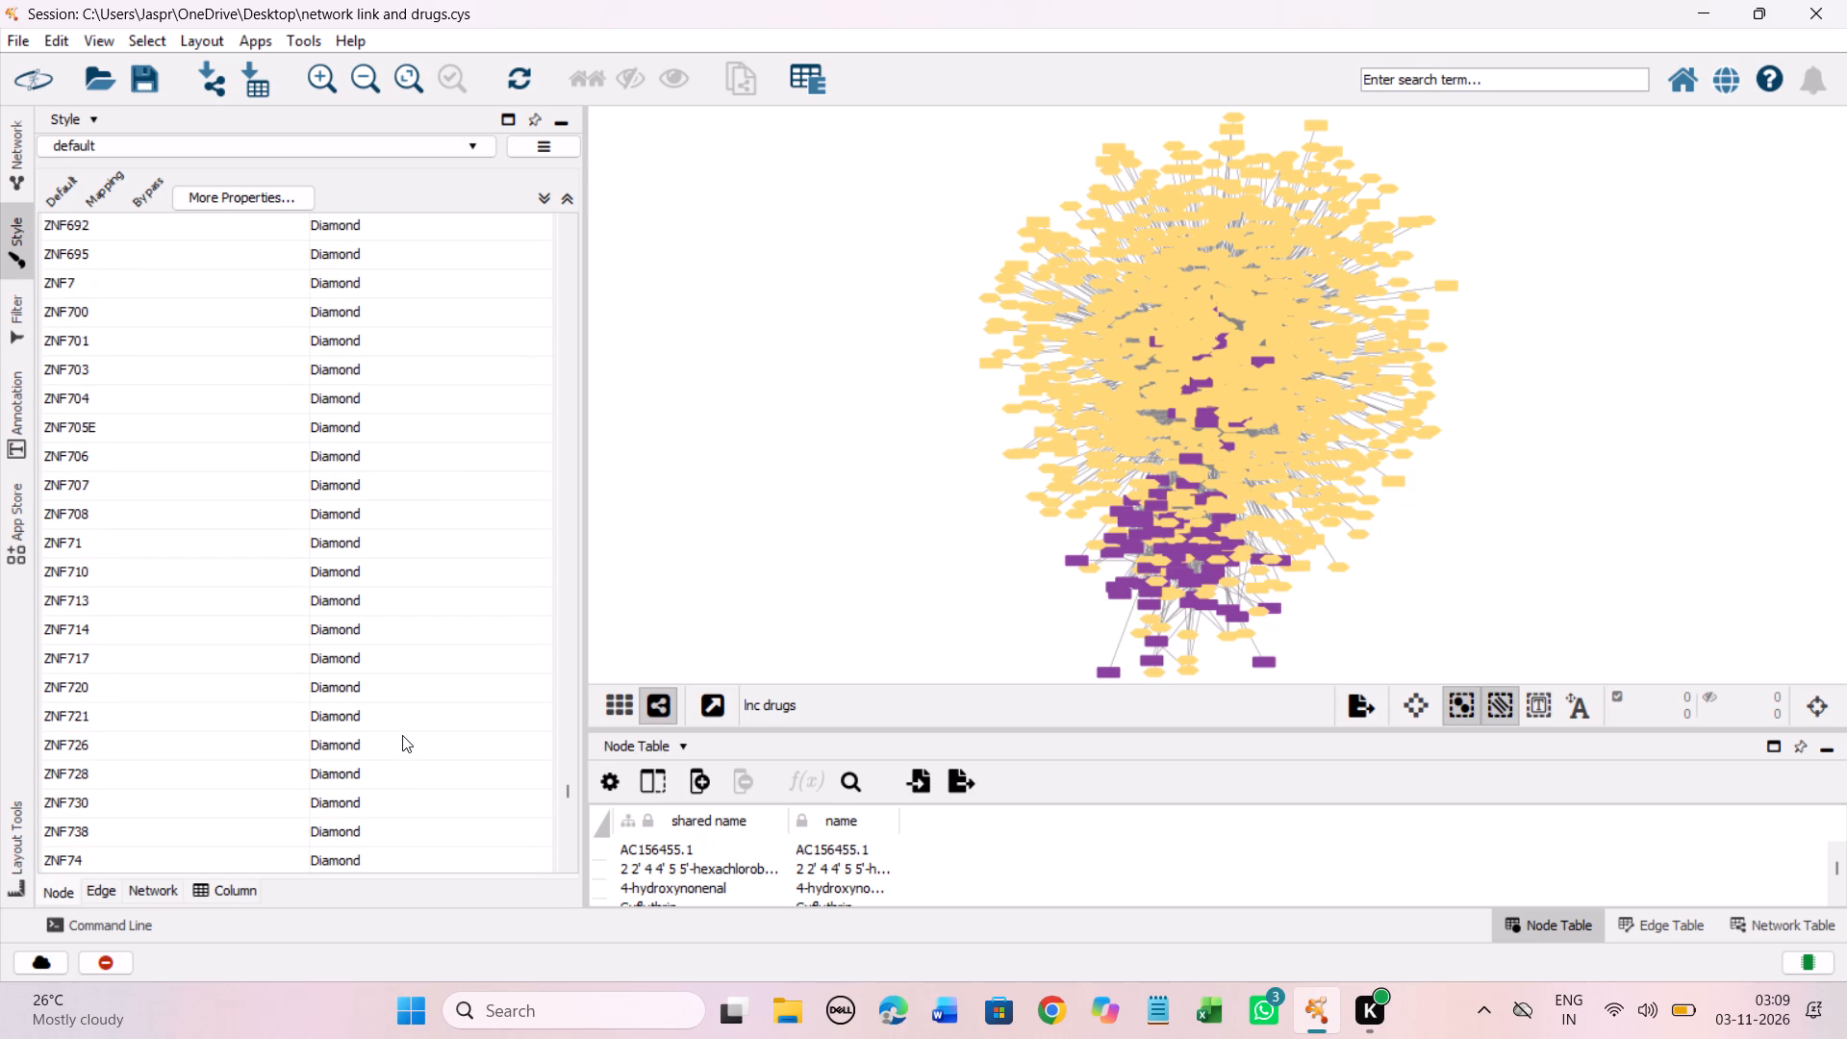
Examine the node shape mapping entries from ZNF740 through the ZSCAN genes to the Z-named drugs for any without an assigned shape.
{"action": "scroll", "coordinate": [402, 735], "scroll_direction": "down", "scroll_amount": 3}
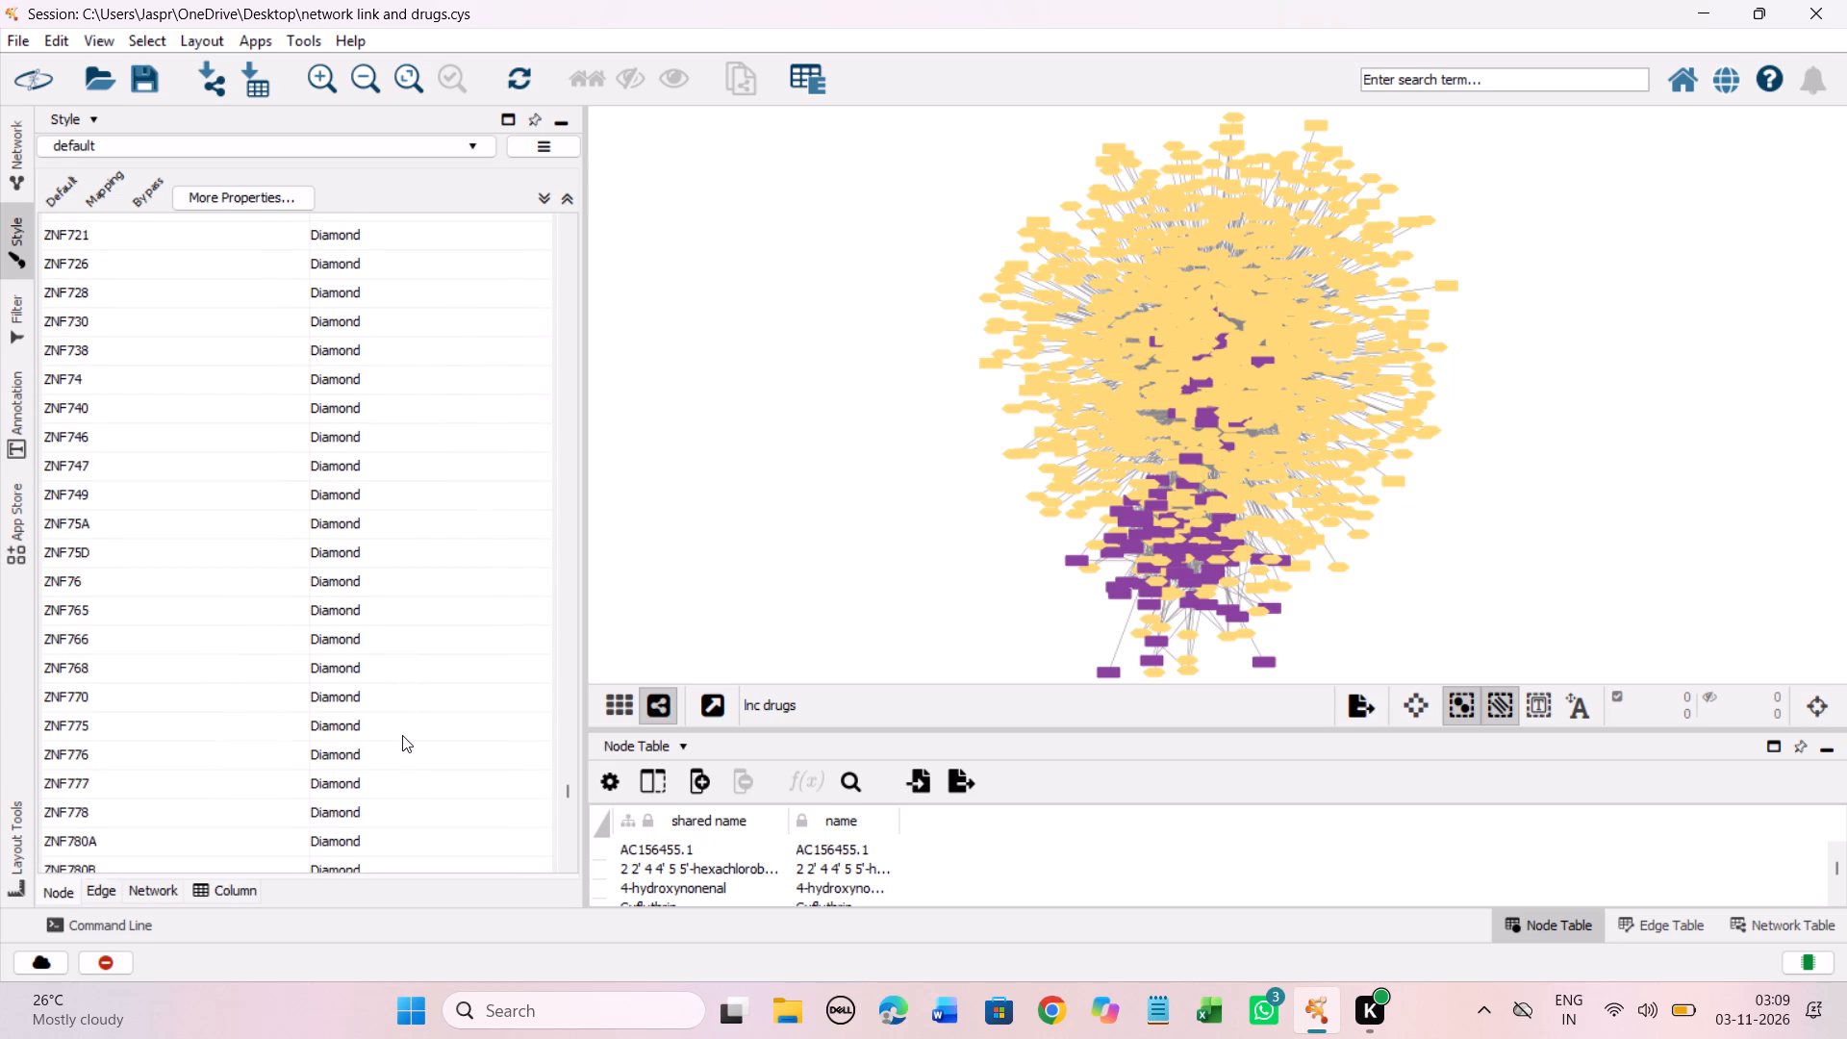
{"action": "scroll", "coordinate": [402, 735], "scroll_direction": "down", "scroll_amount": 3}
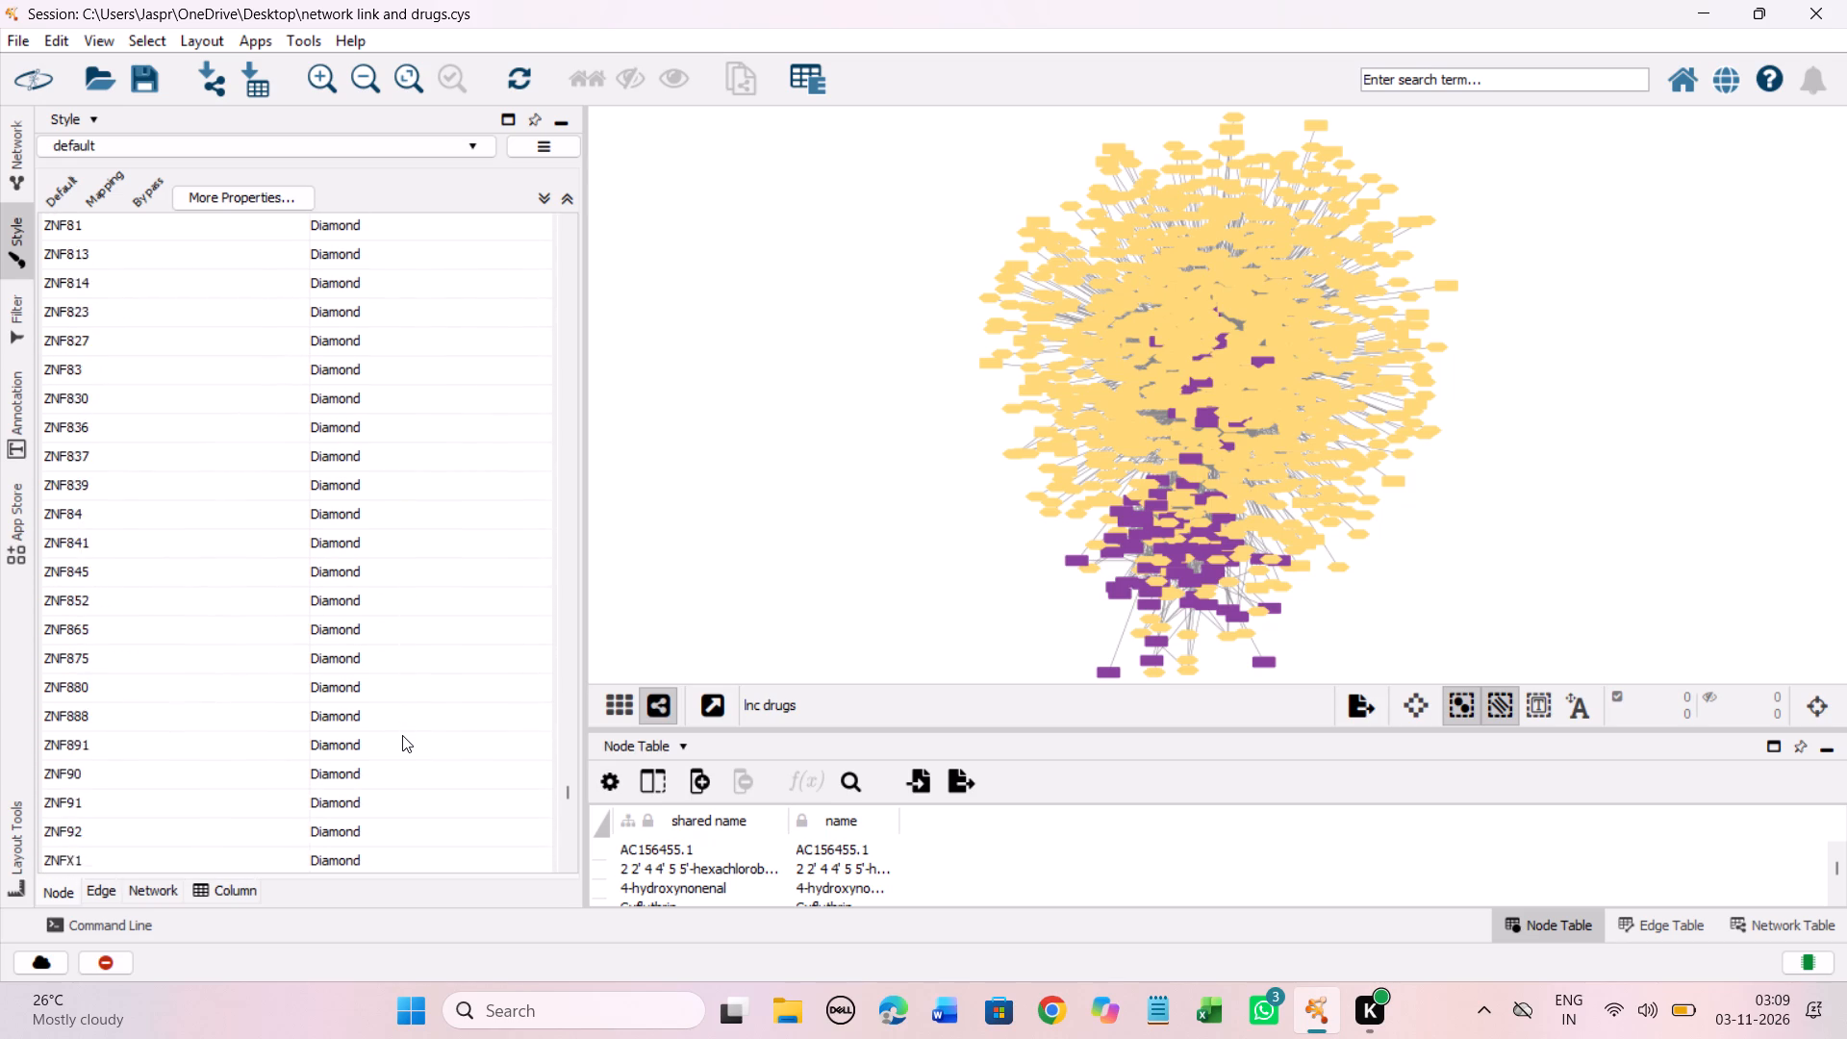
{"action": "scroll", "coordinate": [402, 735], "scroll_direction": "down", "scroll_amount": 4}
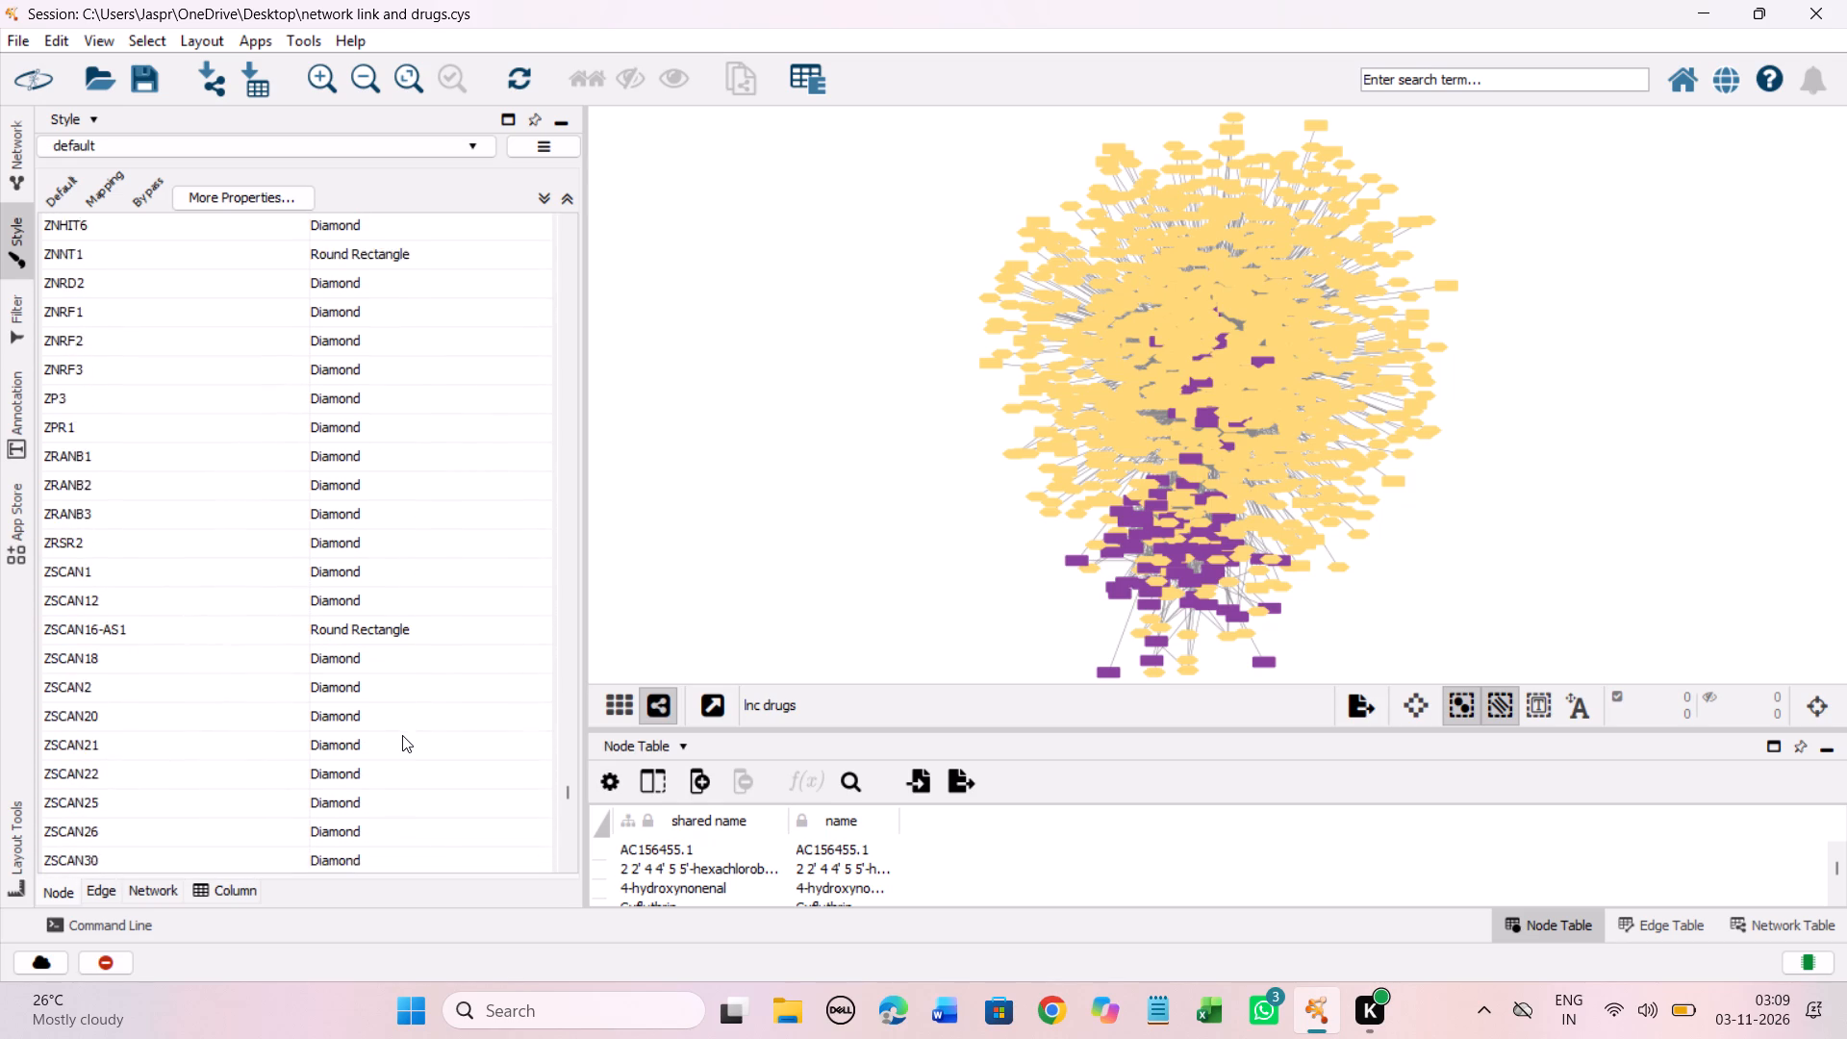
{"action": "scroll", "coordinate": [402, 735], "scroll_direction": "down", "scroll_amount": 2}
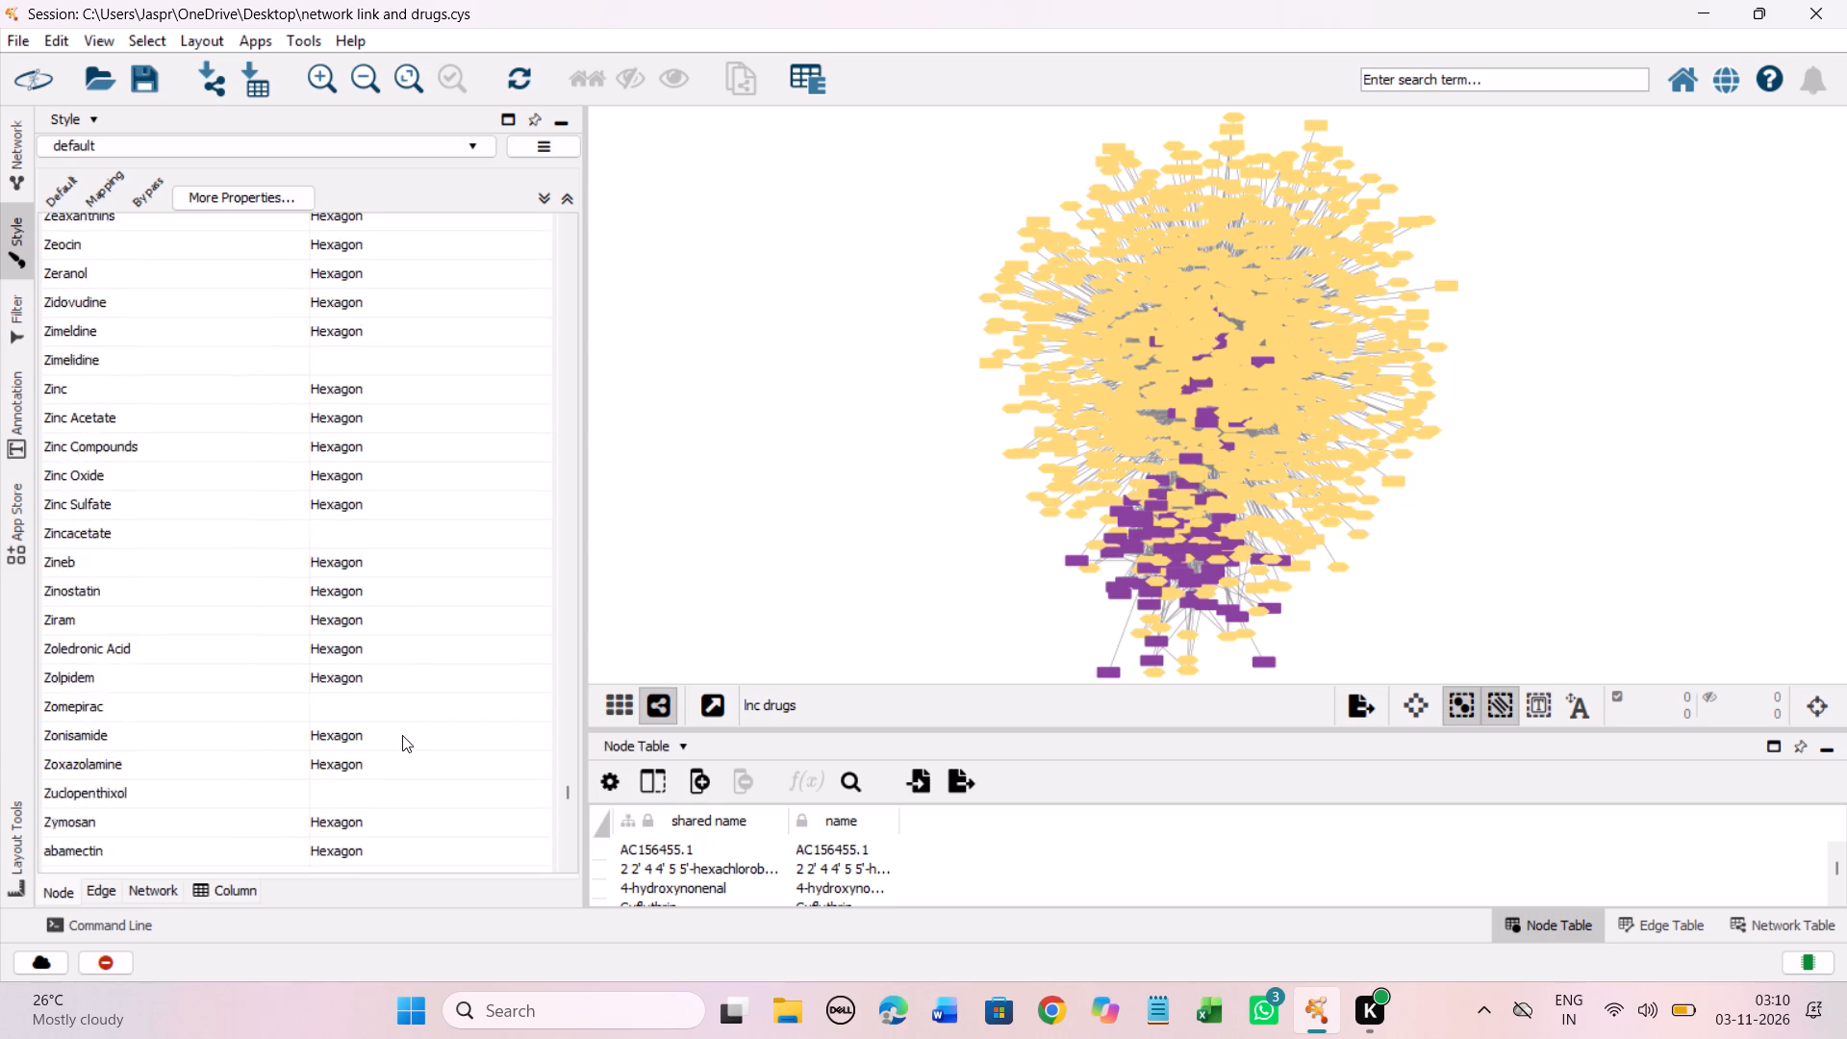
Select the mapping entries from Zalcitabine through honokiol, just before the hsa-let-7 entries, and set their node shape to Hexagon.
{"action": "scroll", "coordinate": [402, 735], "scroll_direction": "up", "scroll_amount": 10}
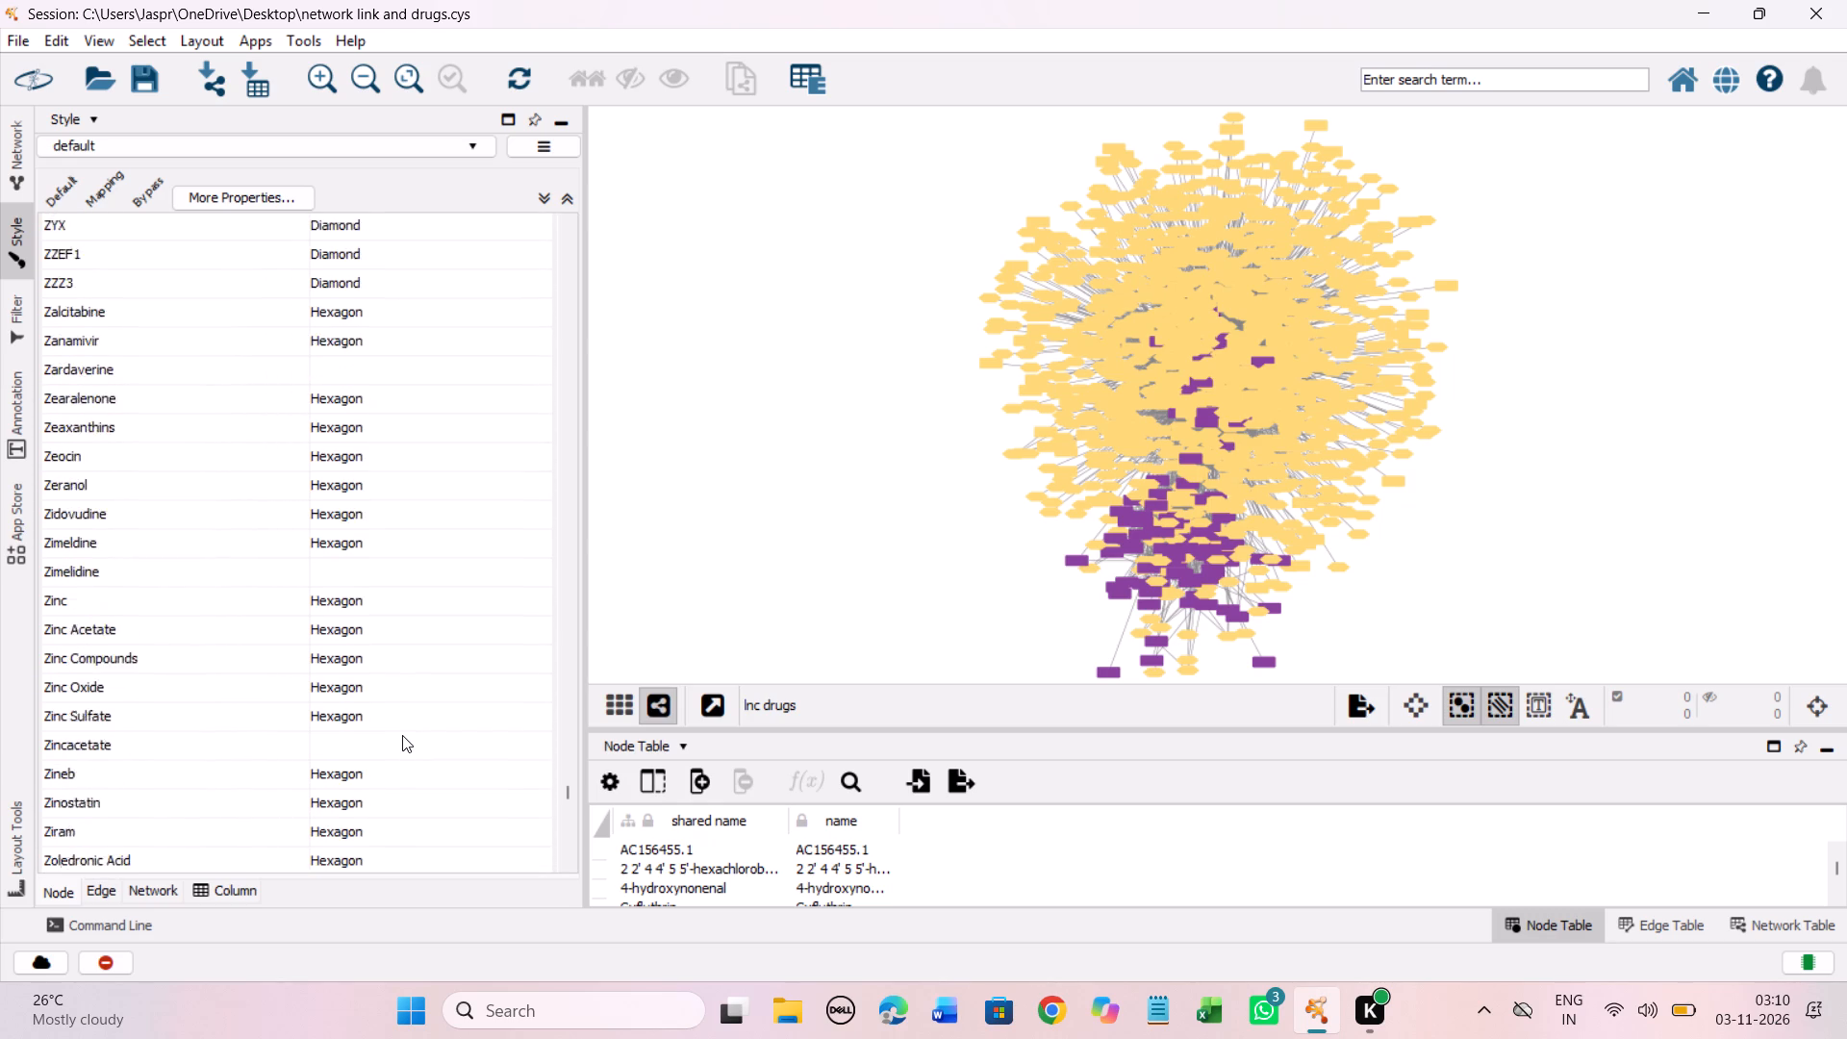
{"action": "scroll", "coordinate": [402, 735], "scroll_direction": "up", "scroll_amount": 6}
{"action": "left_click", "coordinate": [345, 516]}
{"action": "scroll", "coordinate": [417, 597], "scroll_direction": "down", "scroll_amount": 20}
{"action": "scroll", "coordinate": [417, 597], "scroll_direction": "down", "scroll_amount": 20}
{"action": "scroll", "coordinate": [417, 597], "scroll_direction": "down", "scroll_amount": 8}
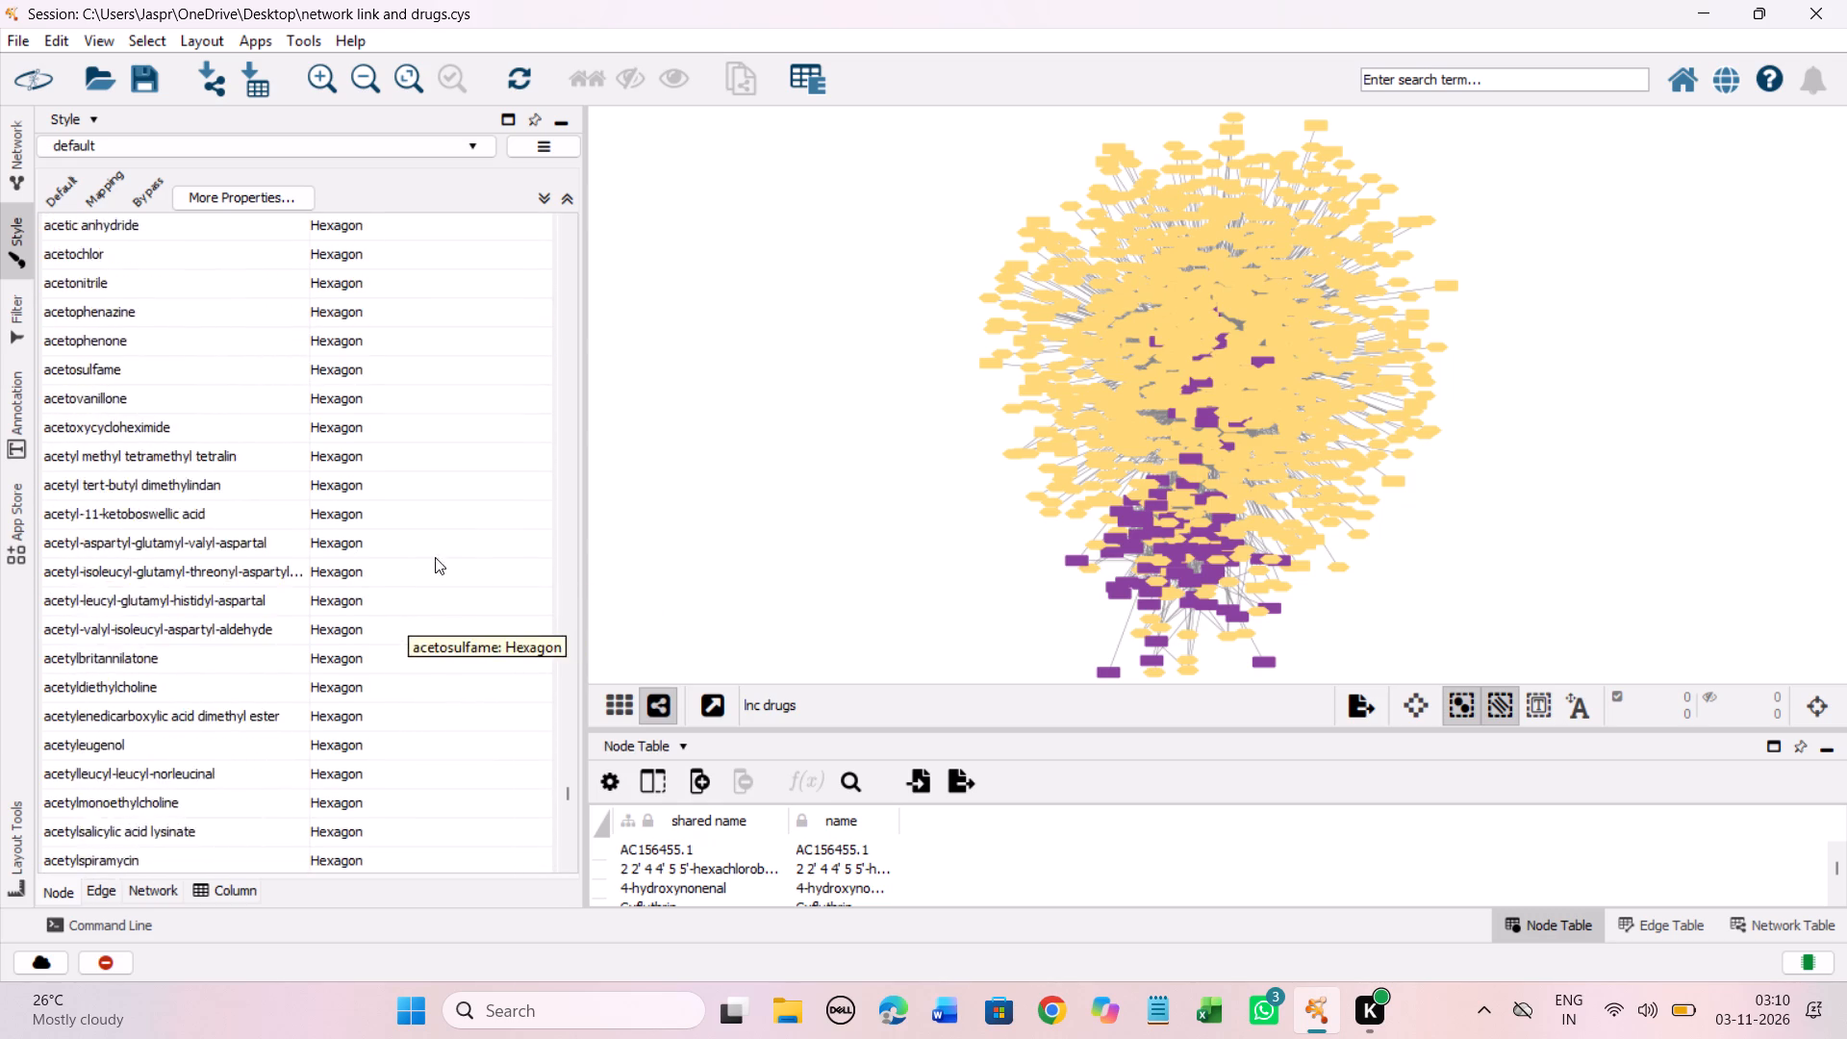
{"action": "scroll", "coordinate": [435, 557], "scroll_direction": "down", "scroll_amount": 20}
{"action": "scroll", "coordinate": [435, 557], "scroll_direction": "down", "scroll_amount": 20}
{"action": "scroll", "coordinate": [435, 557], "scroll_direction": "down", "scroll_amount": 8}
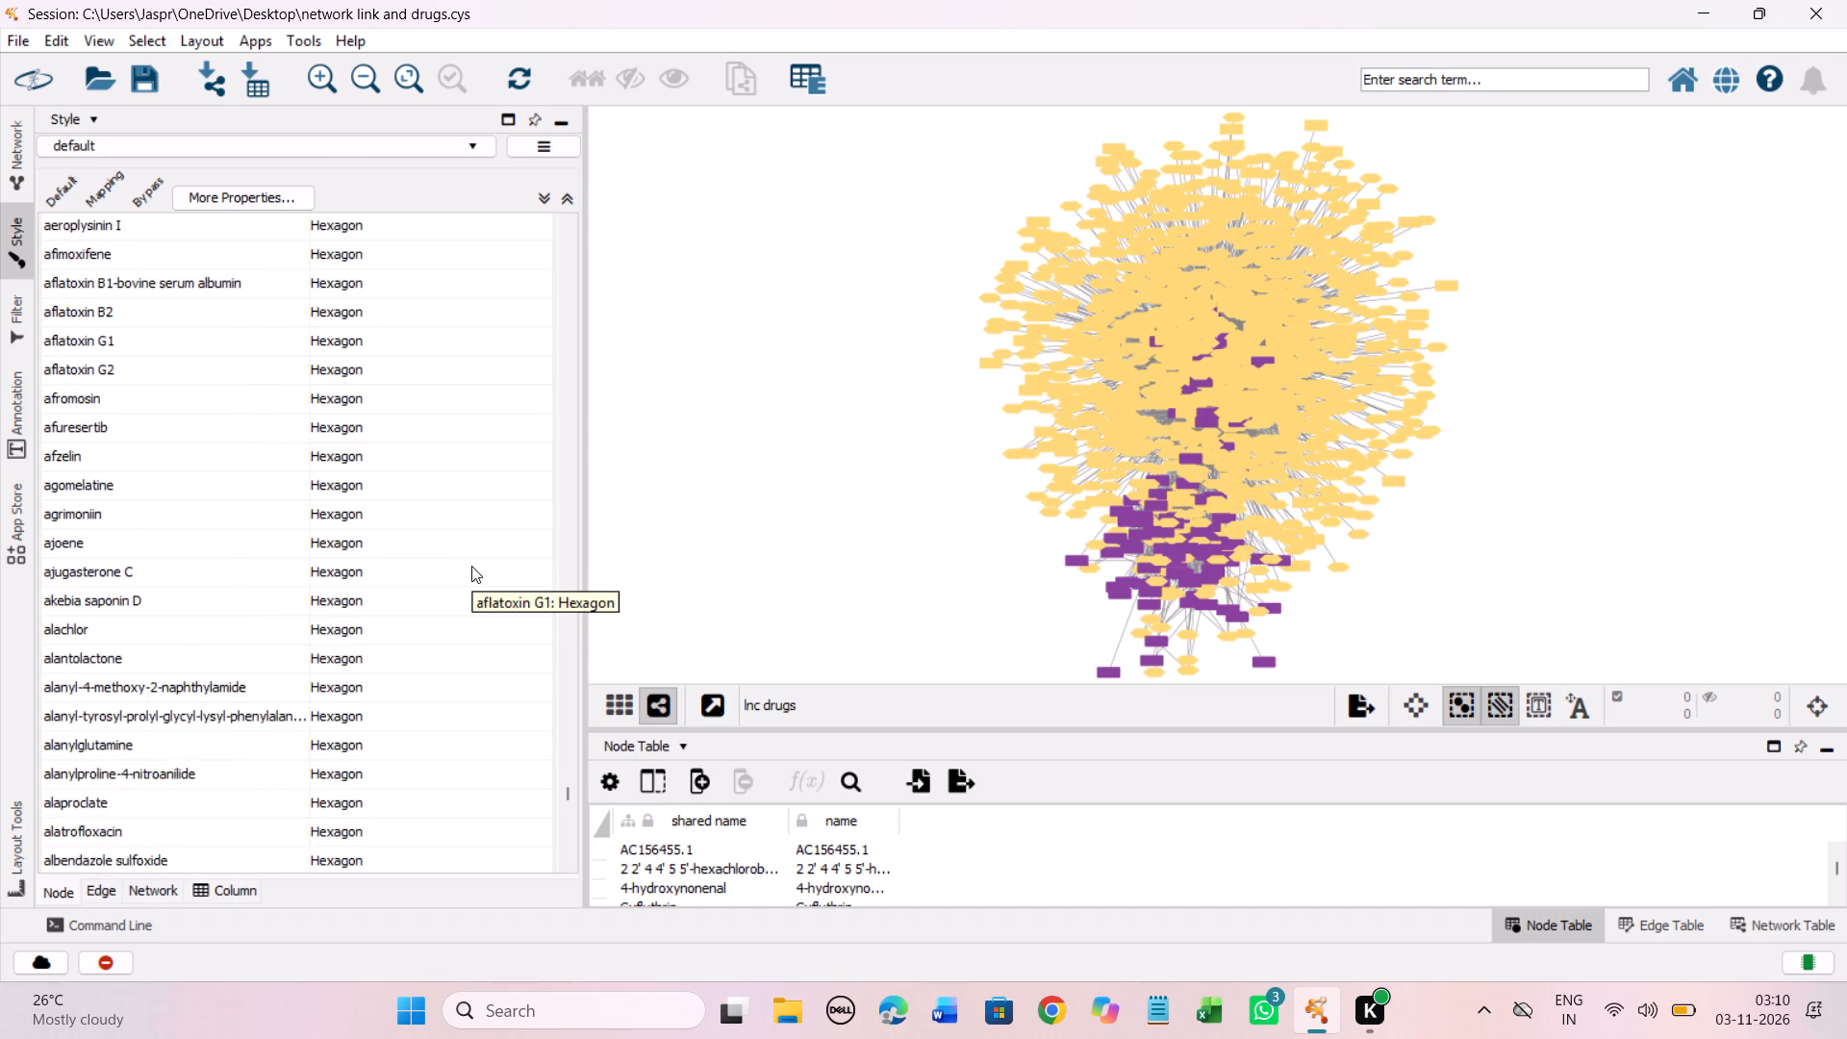
{"action": "scroll", "coordinate": [471, 566], "scroll_direction": "down", "scroll_amount": 20}
{"action": "scroll", "coordinate": [471, 566], "scroll_direction": "down", "scroll_amount": 20}
{"action": "scroll", "coordinate": [471, 566], "scroll_direction": "down", "scroll_amount": 8}
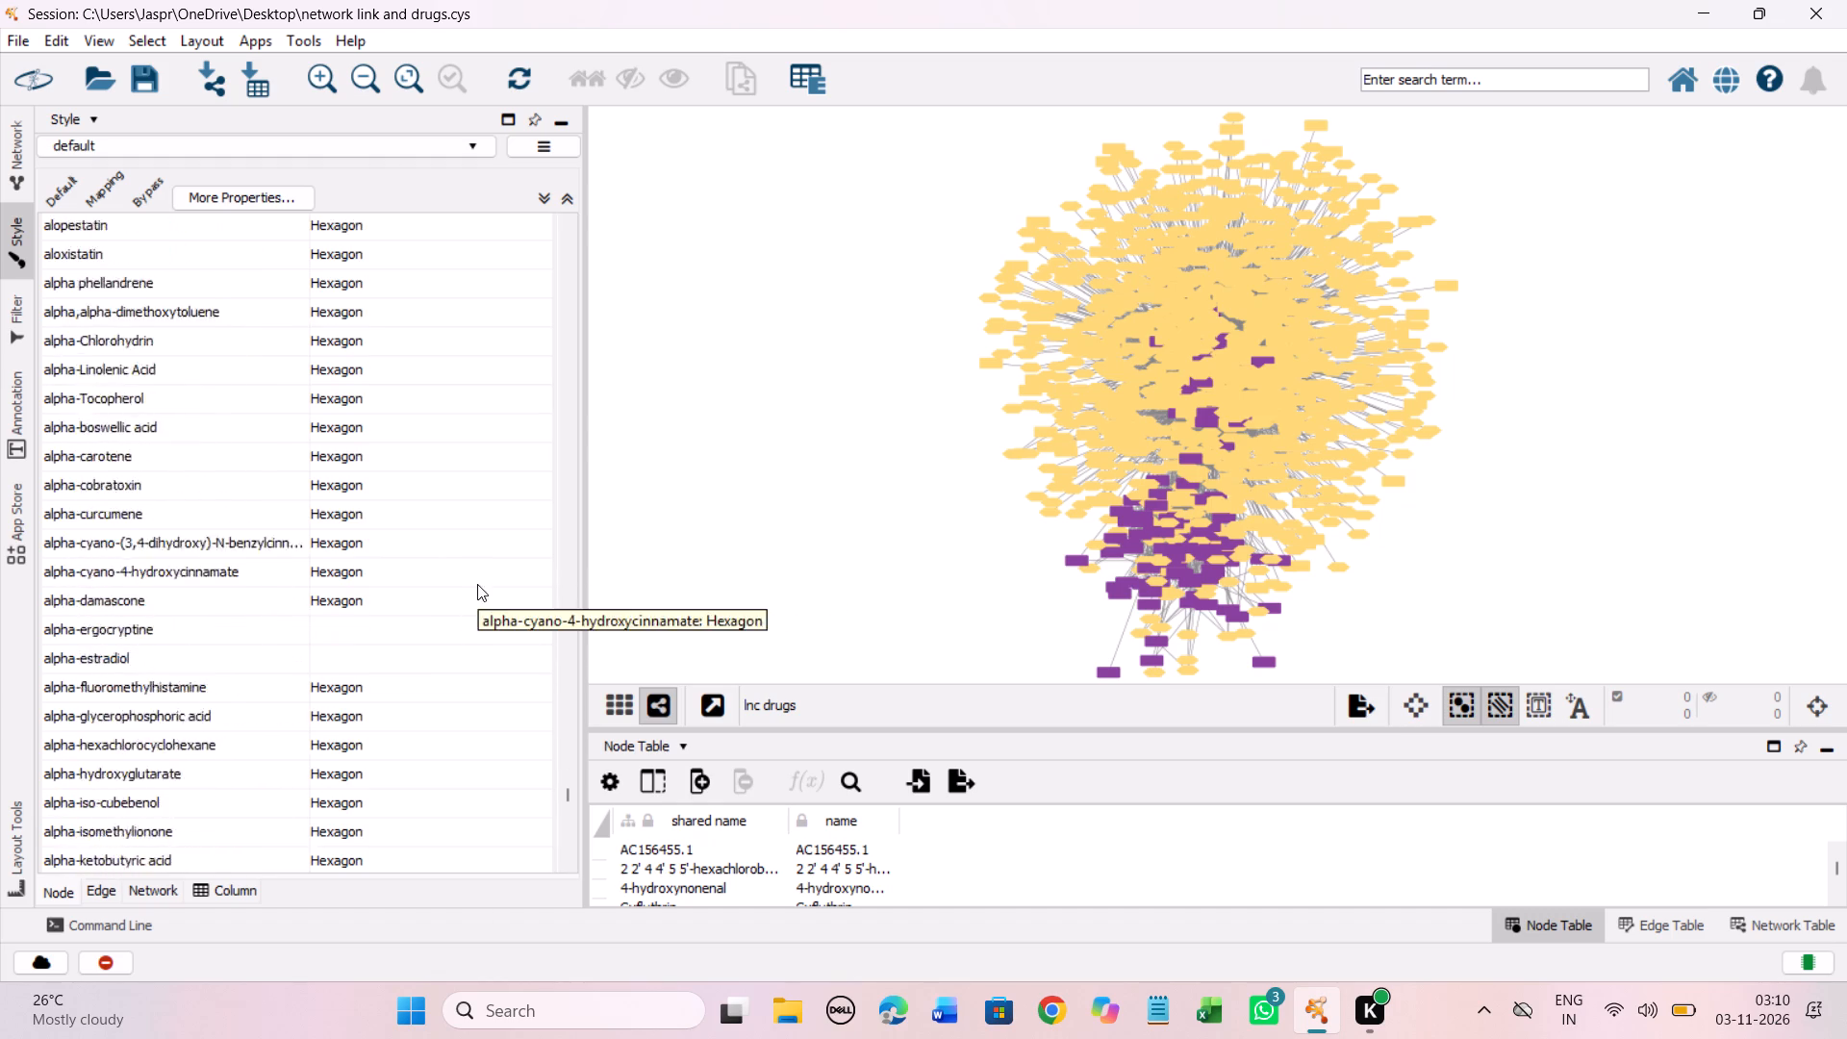
{"action": "scroll", "coordinate": [477, 584], "scroll_direction": "down", "scroll_amount": 20}
{"action": "scroll", "coordinate": [477, 584], "scroll_direction": "down", "scroll_amount": 20}
{"action": "scroll", "coordinate": [477, 584], "scroll_direction": "down", "scroll_amount": 8}
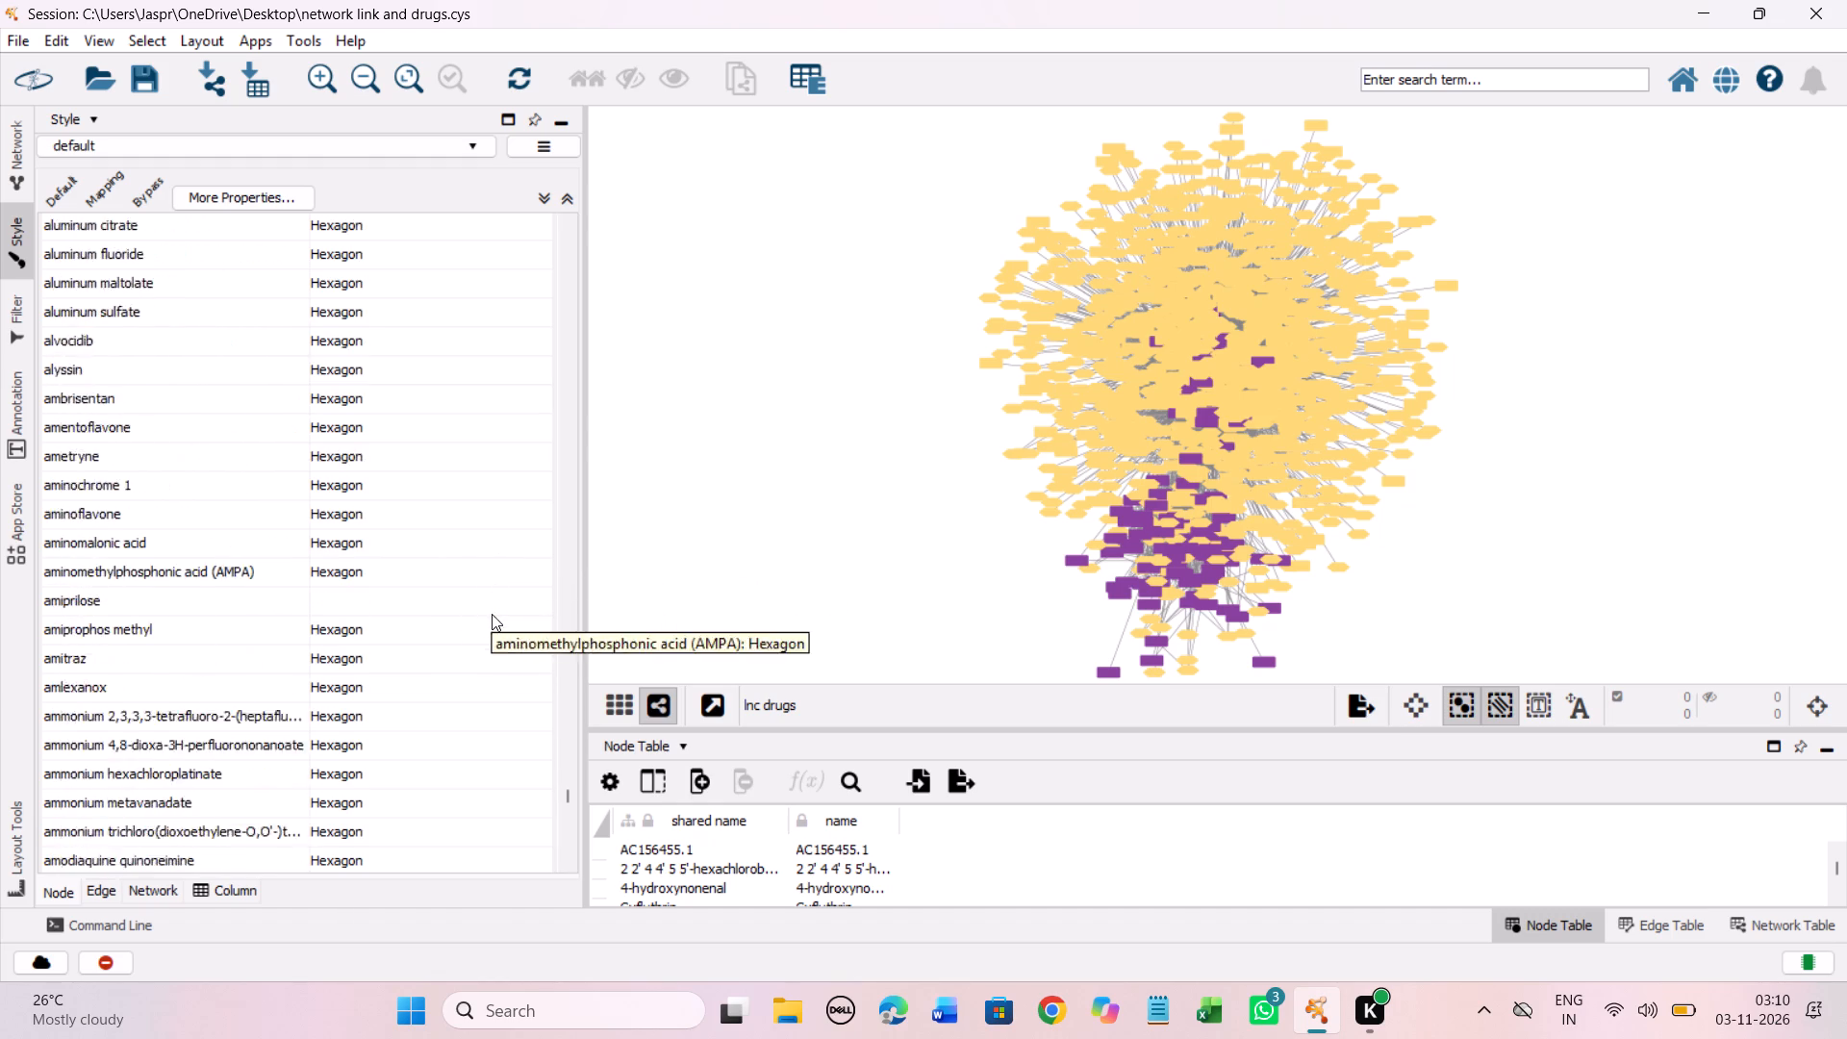
{"action": "scroll", "coordinate": [492, 614], "scroll_direction": "down", "scroll_amount": 20}
{"action": "scroll", "coordinate": [492, 614], "scroll_direction": "down", "scroll_amount": 20}
{"action": "scroll", "coordinate": [492, 614], "scroll_direction": "down", "scroll_amount": 8}
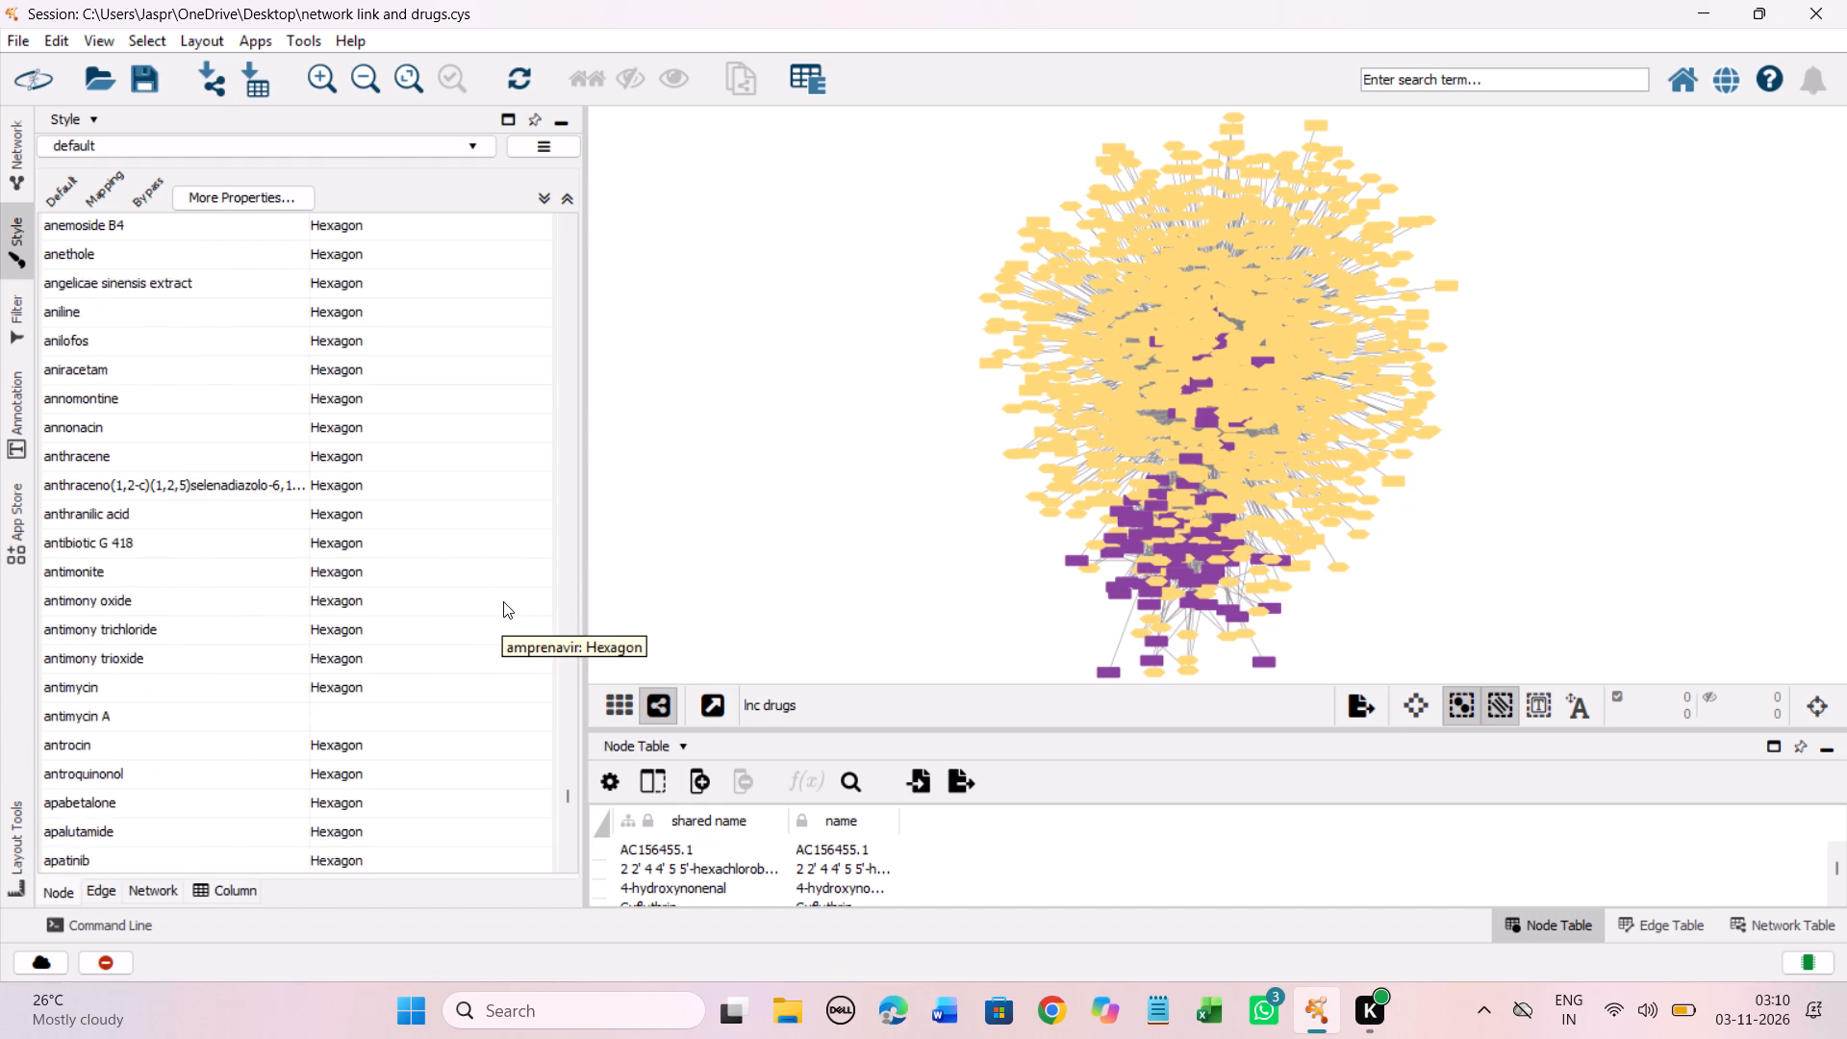
{"action": "scroll", "coordinate": [503, 601], "scroll_direction": "down", "scroll_amount": 20}
{"action": "scroll", "coordinate": [503, 601], "scroll_direction": "down", "scroll_amount": 20}
{"action": "scroll", "coordinate": [503, 601], "scroll_direction": "down", "scroll_amount": 8}
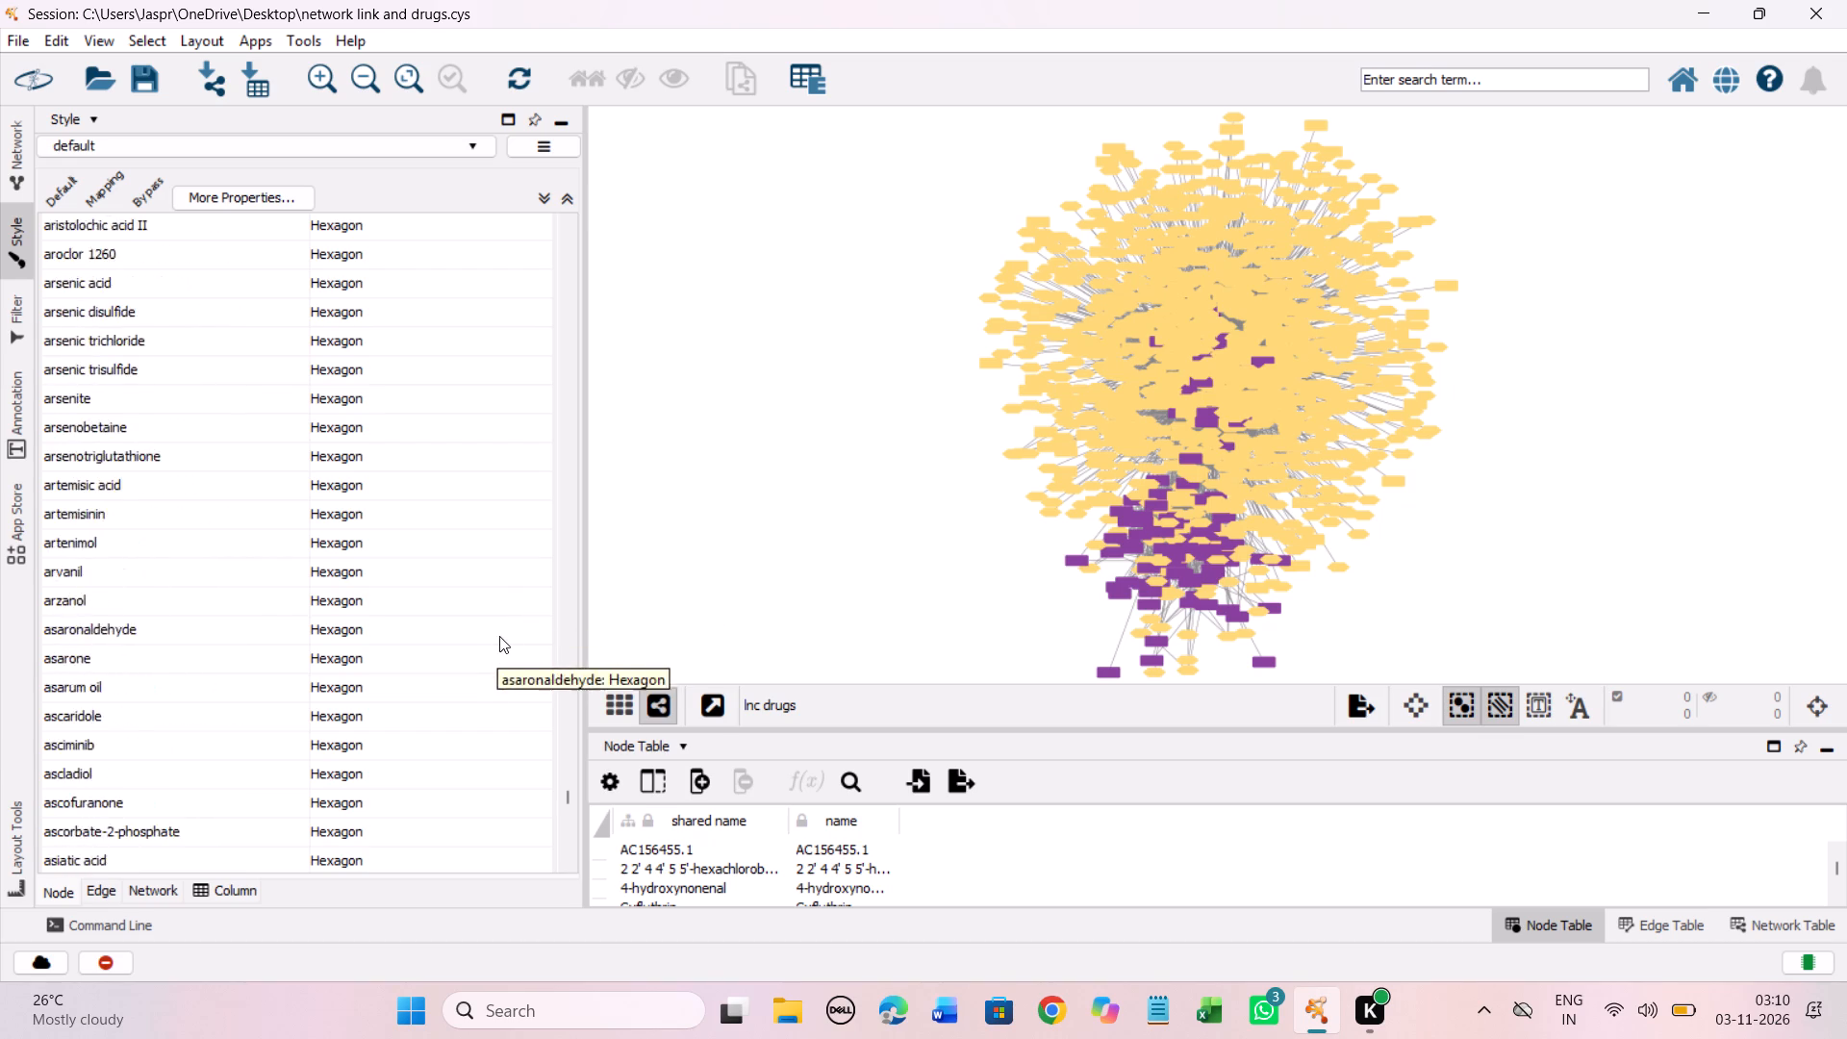
{"action": "scroll", "coordinate": [499, 636], "scroll_direction": "down", "scroll_amount": 20}
{"action": "scroll", "coordinate": [499, 636], "scroll_direction": "down", "scroll_amount": 20}
{"action": "scroll", "coordinate": [499, 636], "scroll_direction": "down", "scroll_amount": 8}
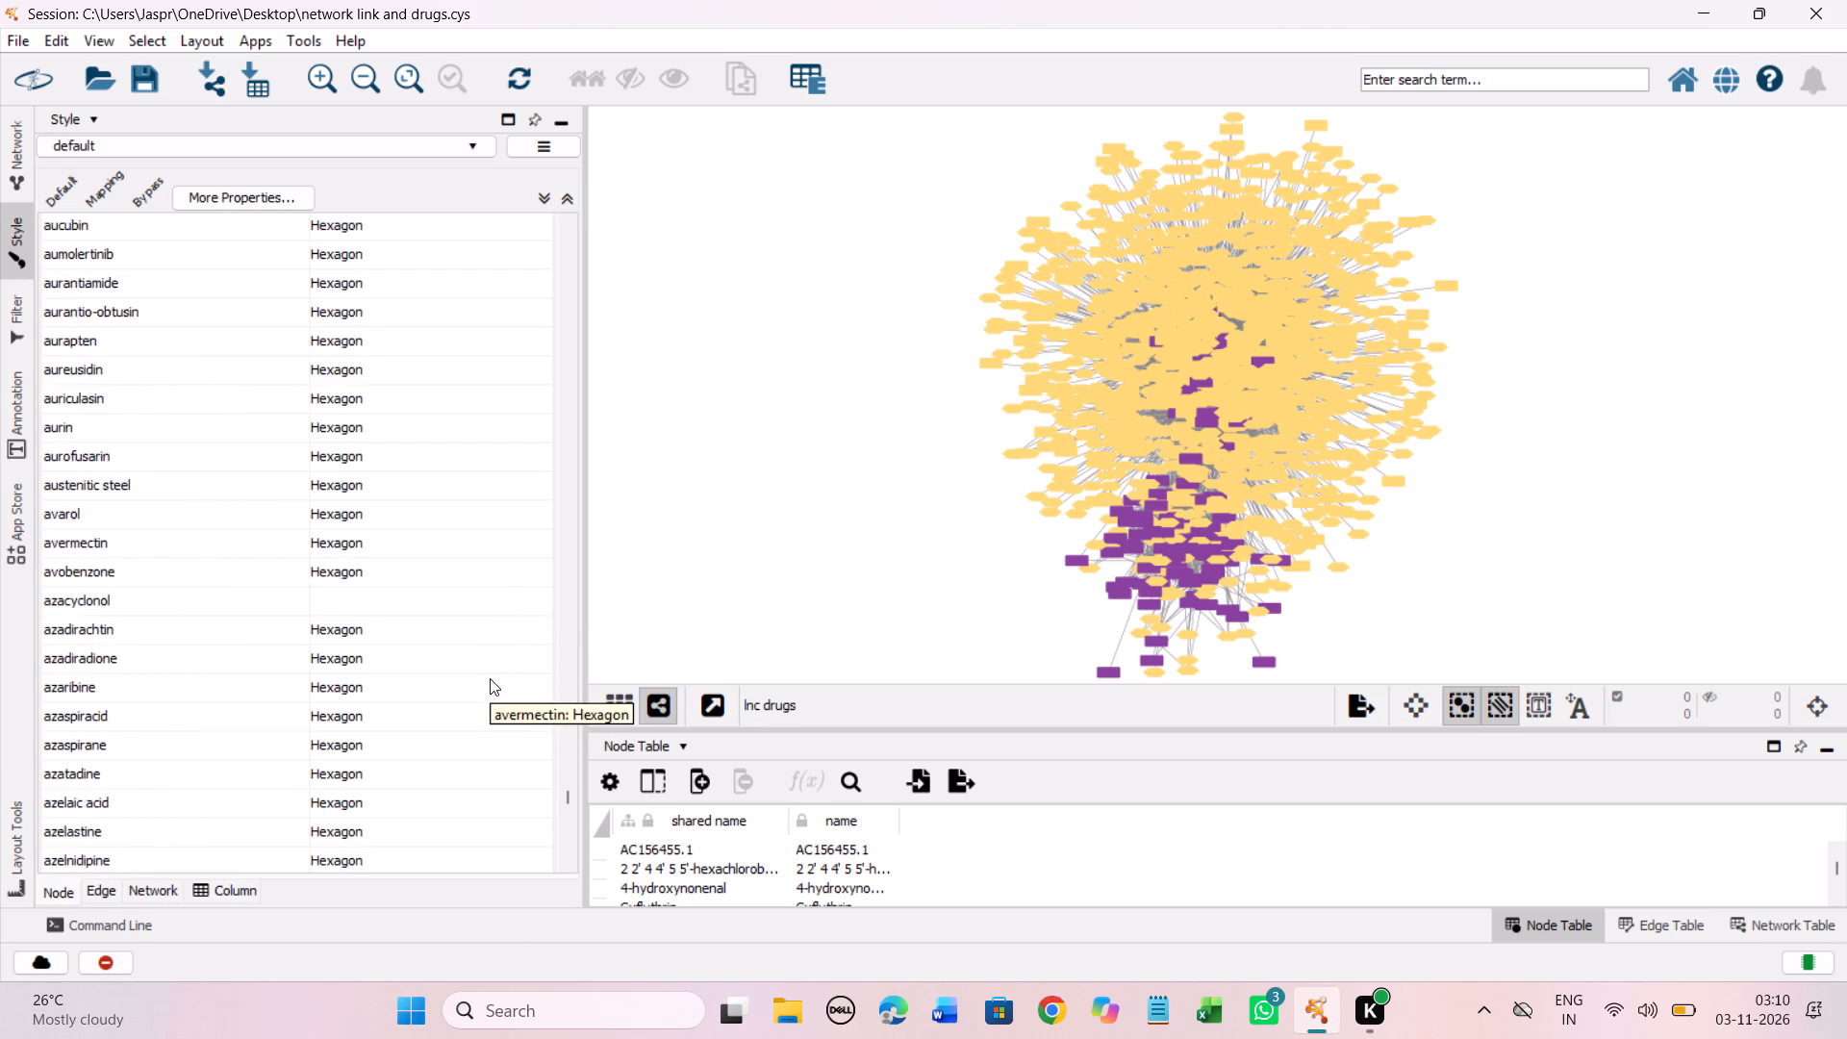
{"action": "scroll", "coordinate": [490, 678], "scroll_direction": "down", "scroll_amount": 20}
{"action": "scroll", "coordinate": [490, 678], "scroll_direction": "down", "scroll_amount": 20}
{"action": "scroll", "coordinate": [490, 678], "scroll_direction": "down", "scroll_amount": 8}
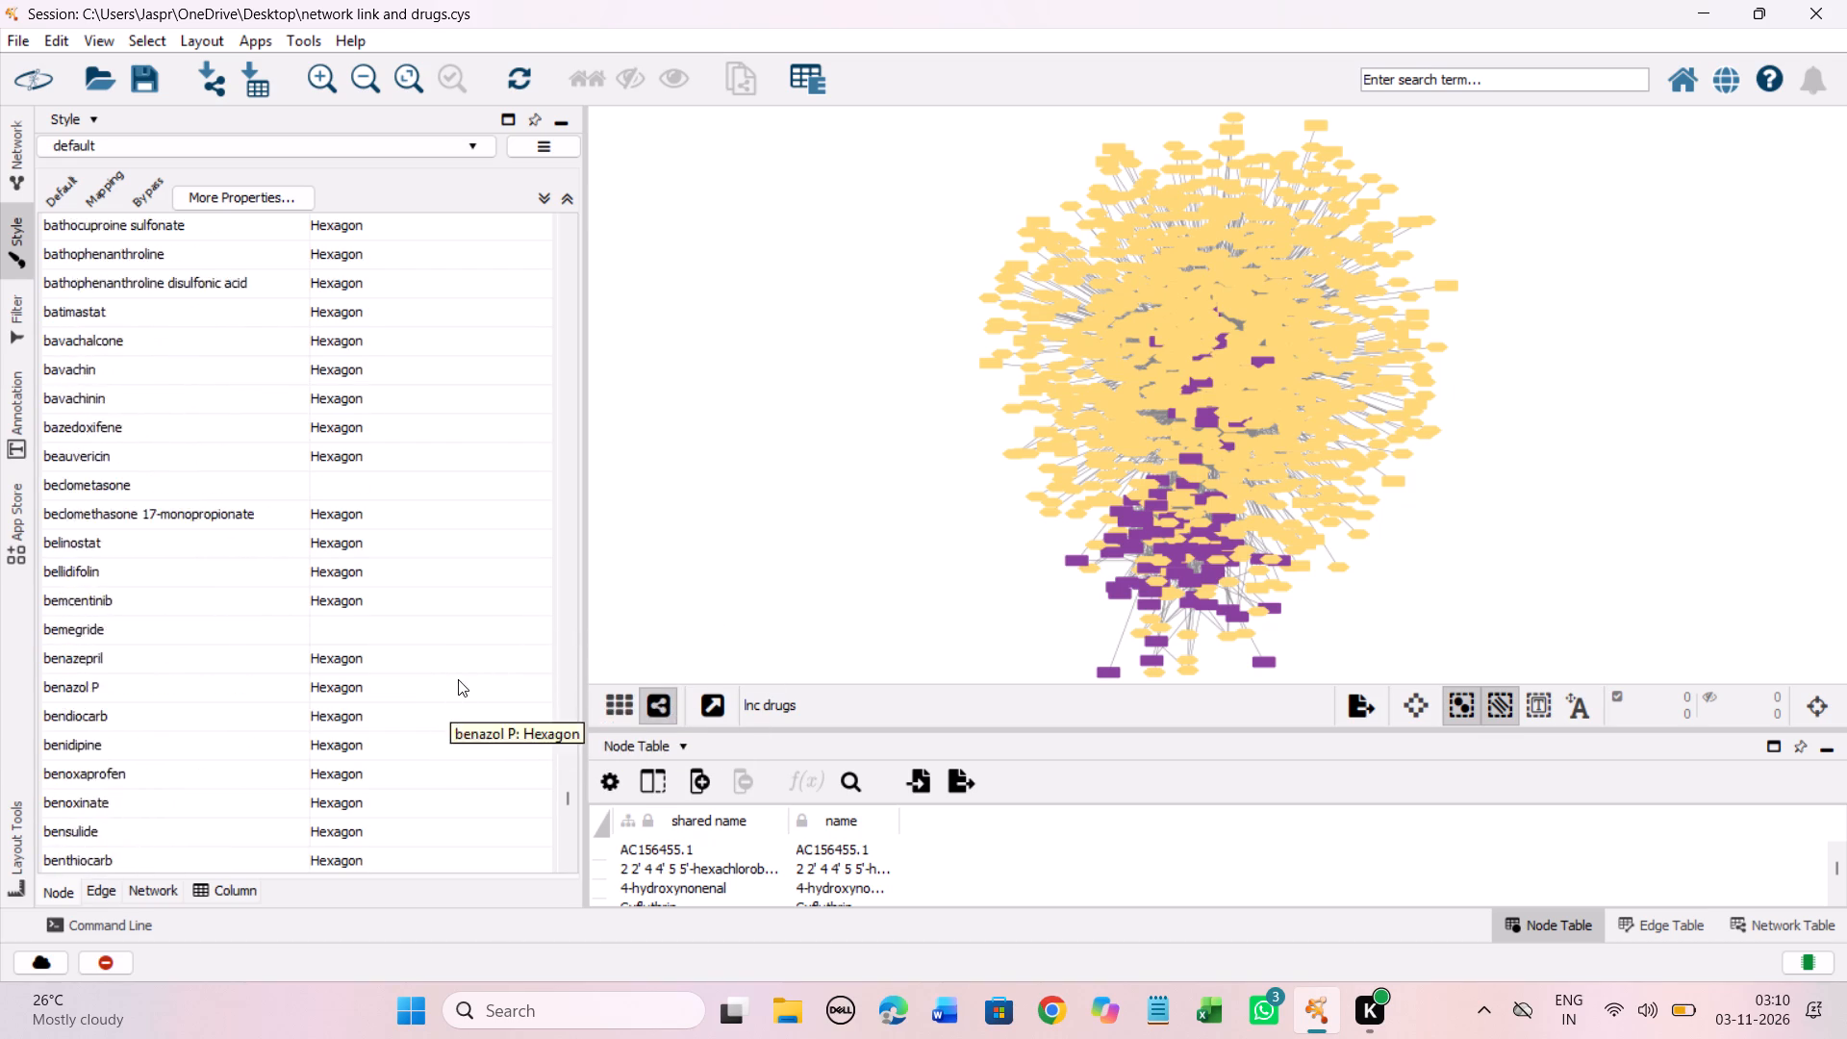
{"action": "scroll", "coordinate": [458, 679], "scroll_direction": "down", "scroll_amount": 20}
{"action": "scroll", "coordinate": [458, 679], "scroll_direction": "down", "scroll_amount": 20}
{"action": "scroll", "coordinate": [458, 679], "scroll_direction": "down", "scroll_amount": 7}
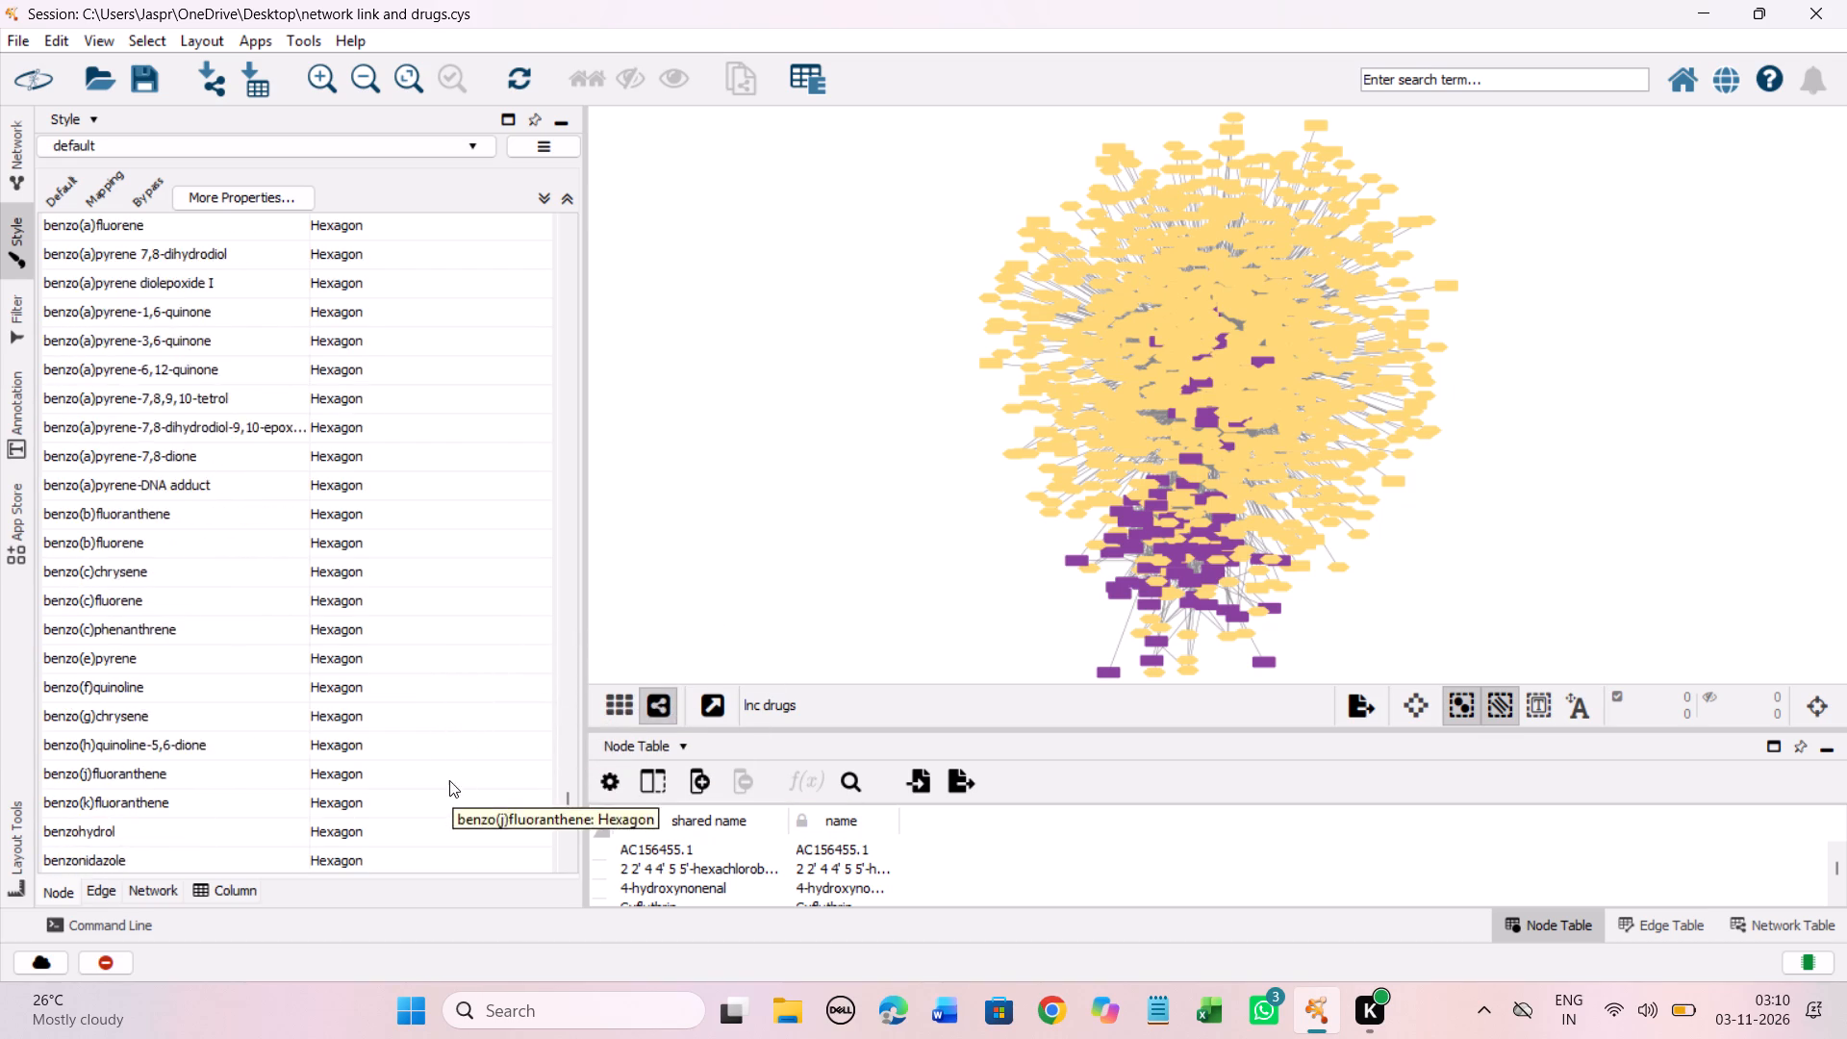
{"action": "scroll", "coordinate": [449, 780], "scroll_direction": "down", "scroll_amount": 20}
{"action": "scroll", "coordinate": [449, 780], "scroll_direction": "down", "scroll_amount": 20}
{"action": "scroll", "coordinate": [449, 780], "scroll_direction": "down", "scroll_amount": 7}
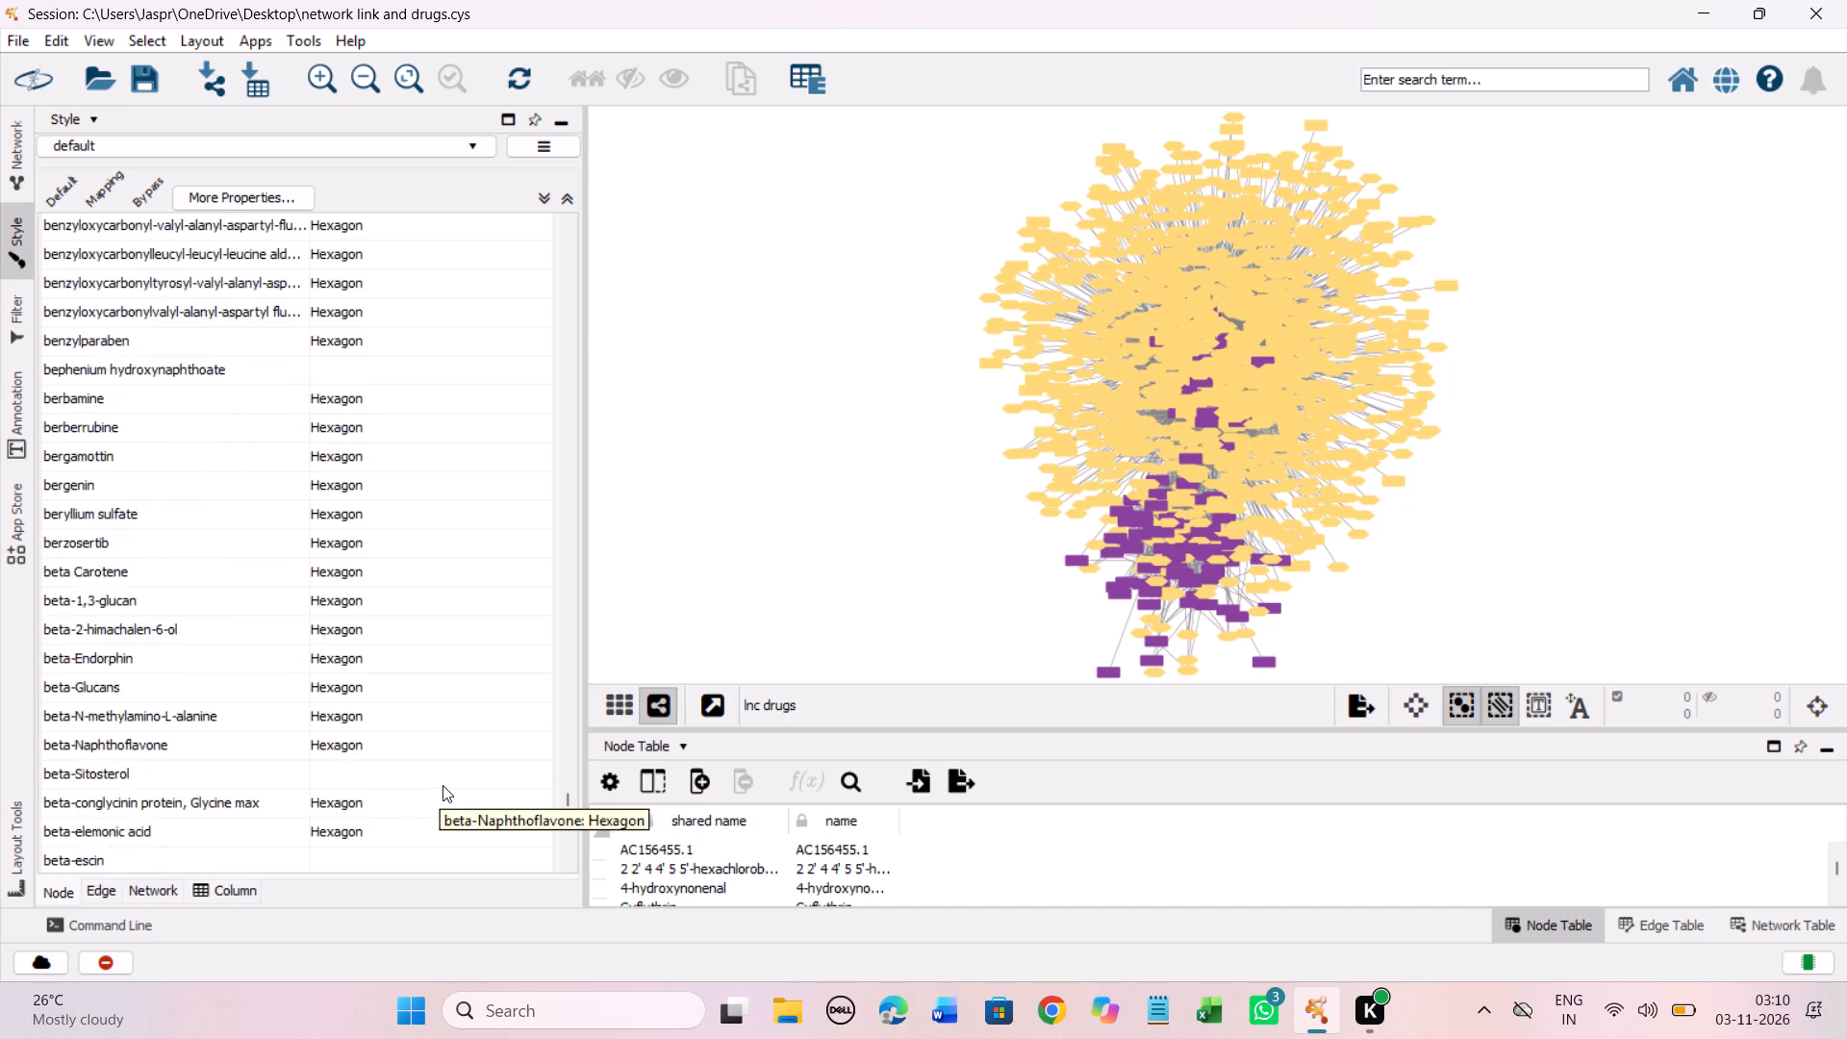
{"action": "scroll", "coordinate": [443, 785], "scroll_direction": "down", "scroll_amount": 9}
{"action": "scroll", "coordinate": [444, 771], "scroll_direction": "down", "scroll_amount": 20}
{"action": "scroll", "coordinate": [444, 771], "scroll_direction": "down", "scroll_amount": 6}
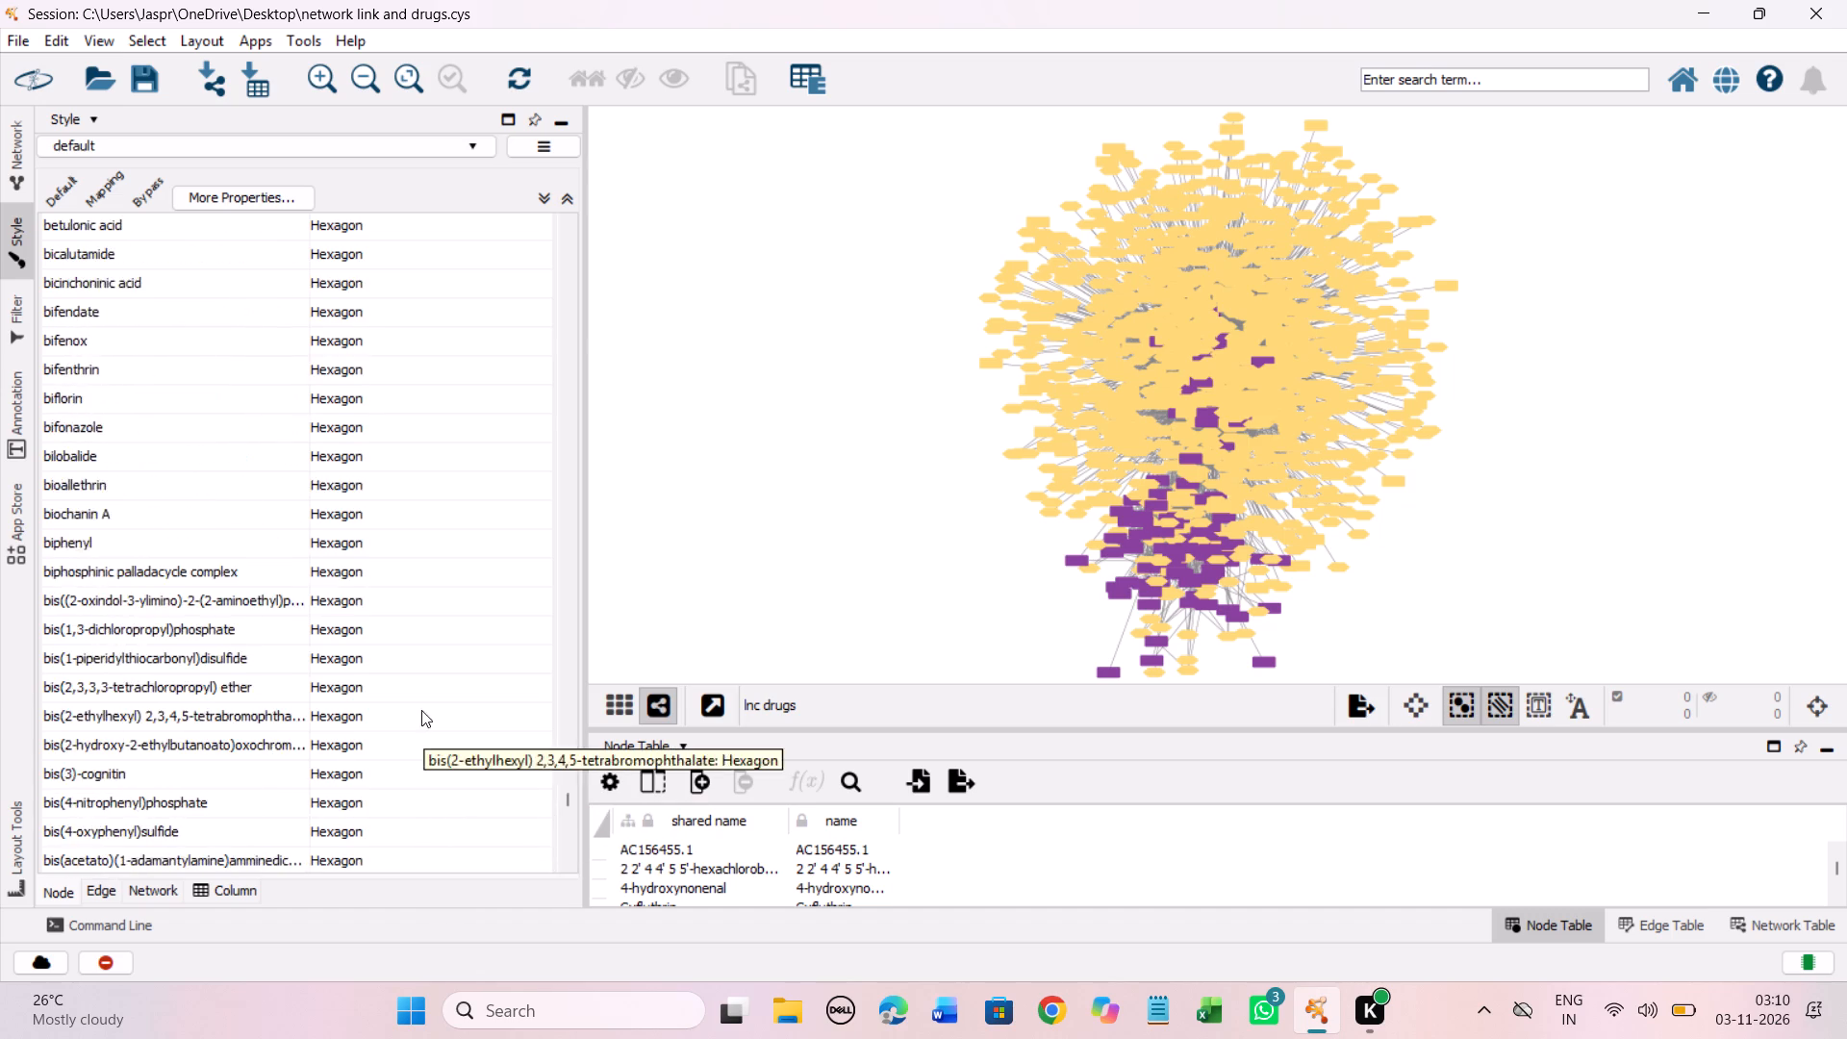
{"action": "scroll", "coordinate": [421, 710], "scroll_direction": "down", "scroll_amount": 4}
{"action": "scroll", "coordinate": [399, 754], "scroll_direction": "down", "scroll_amount": 20}
{"action": "scroll", "coordinate": [399, 754], "scroll_direction": "down", "scroll_amount": 11}
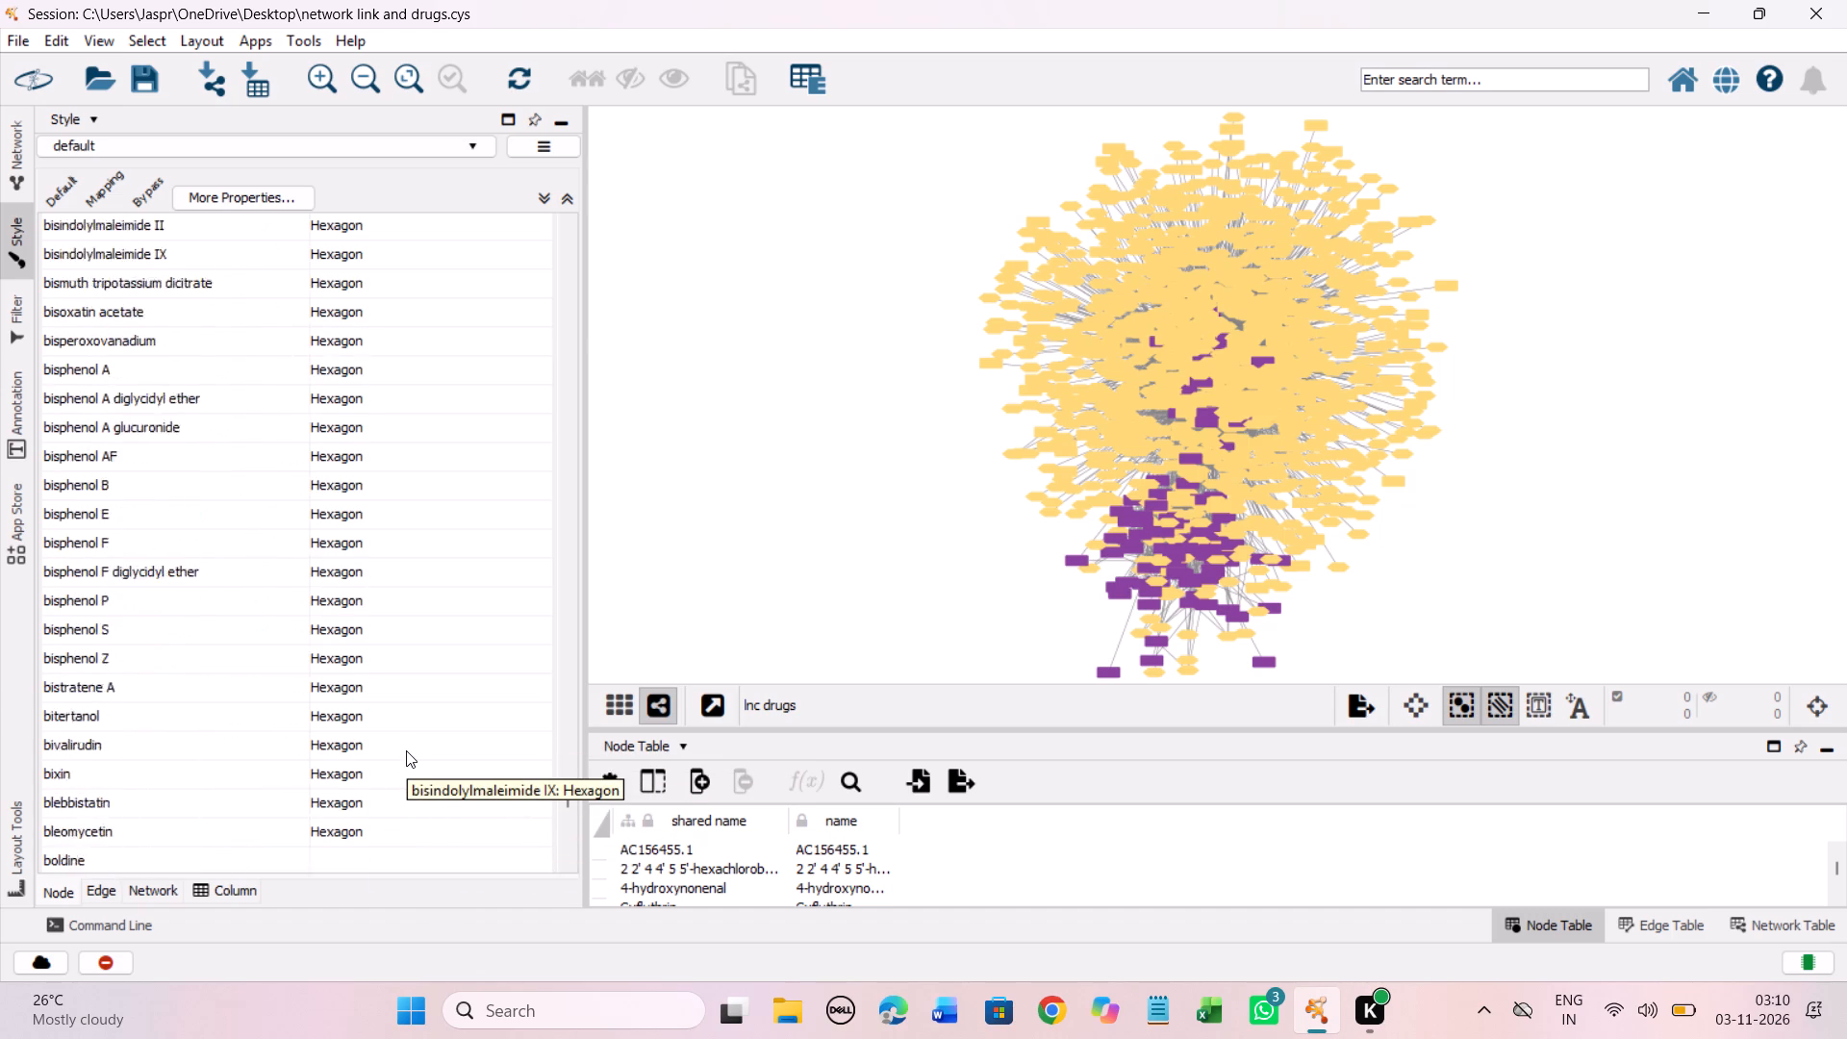
{"action": "scroll", "coordinate": [406, 750], "scroll_direction": "down", "scroll_amount": 20}
{"action": "scroll", "coordinate": [406, 750], "scroll_direction": "down", "scroll_amount": 20}
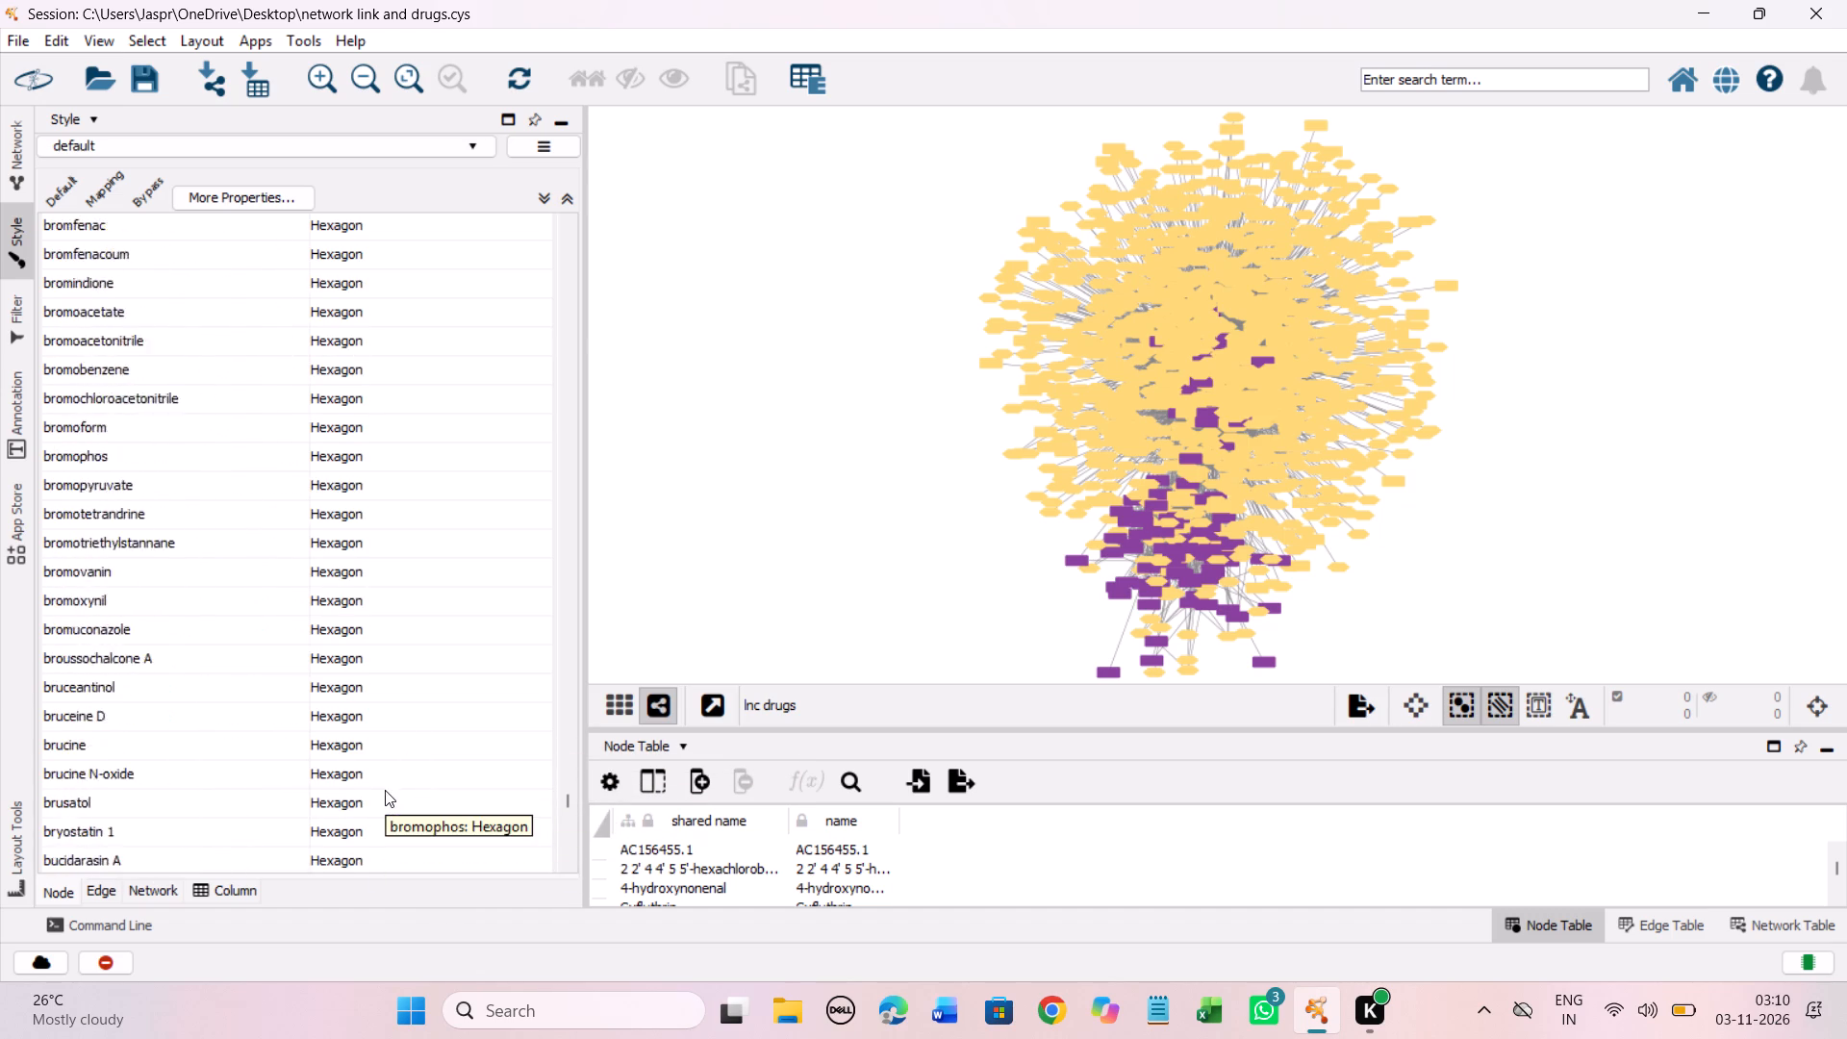
{"action": "scroll", "coordinate": [385, 790], "scroll_direction": "down", "scroll_amount": 20}
{"action": "scroll", "coordinate": [385, 790], "scroll_direction": "down", "scroll_amount": 20}
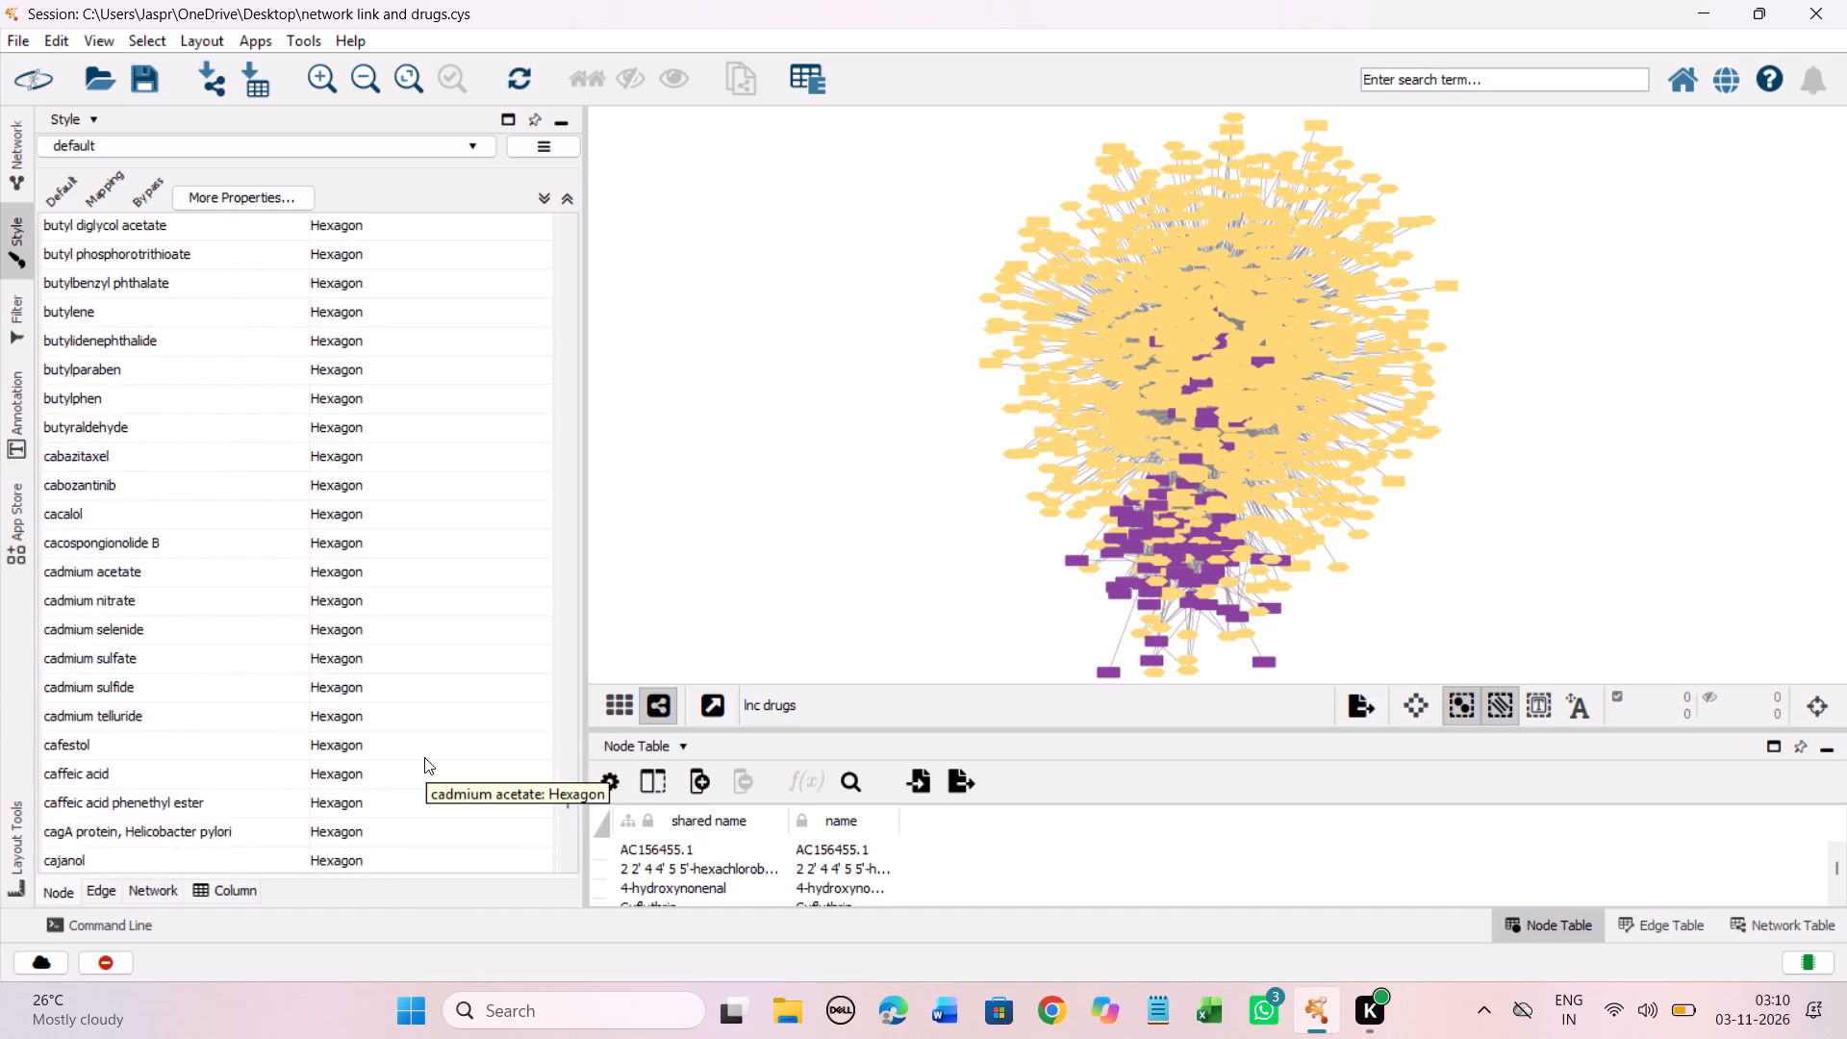
{"action": "scroll", "coordinate": [424, 757], "scroll_direction": "down", "scroll_amount": 20}
{"action": "scroll", "coordinate": [424, 757], "scroll_direction": "down", "scroll_amount": 20}
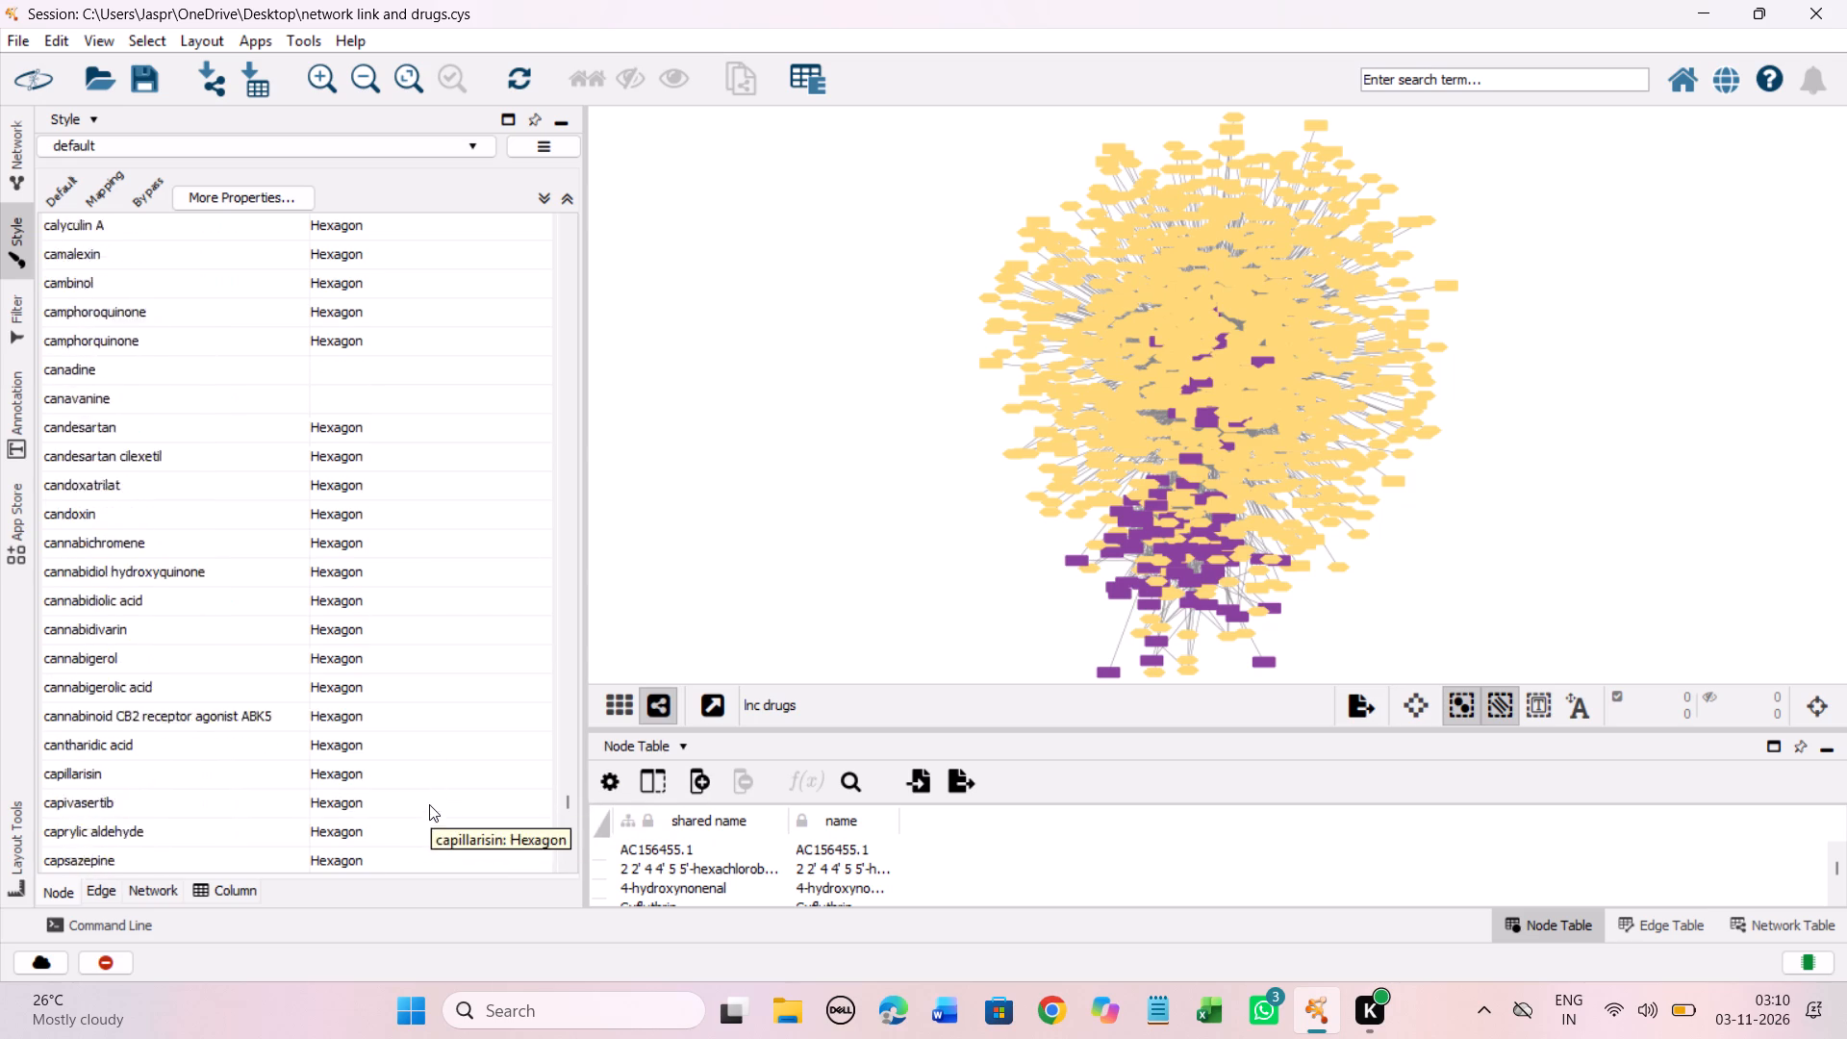
{"action": "scroll", "coordinate": [429, 804], "scroll_direction": "down", "scroll_amount": 20}
{"action": "scroll", "coordinate": [429, 804], "scroll_direction": "down", "scroll_amount": 20}
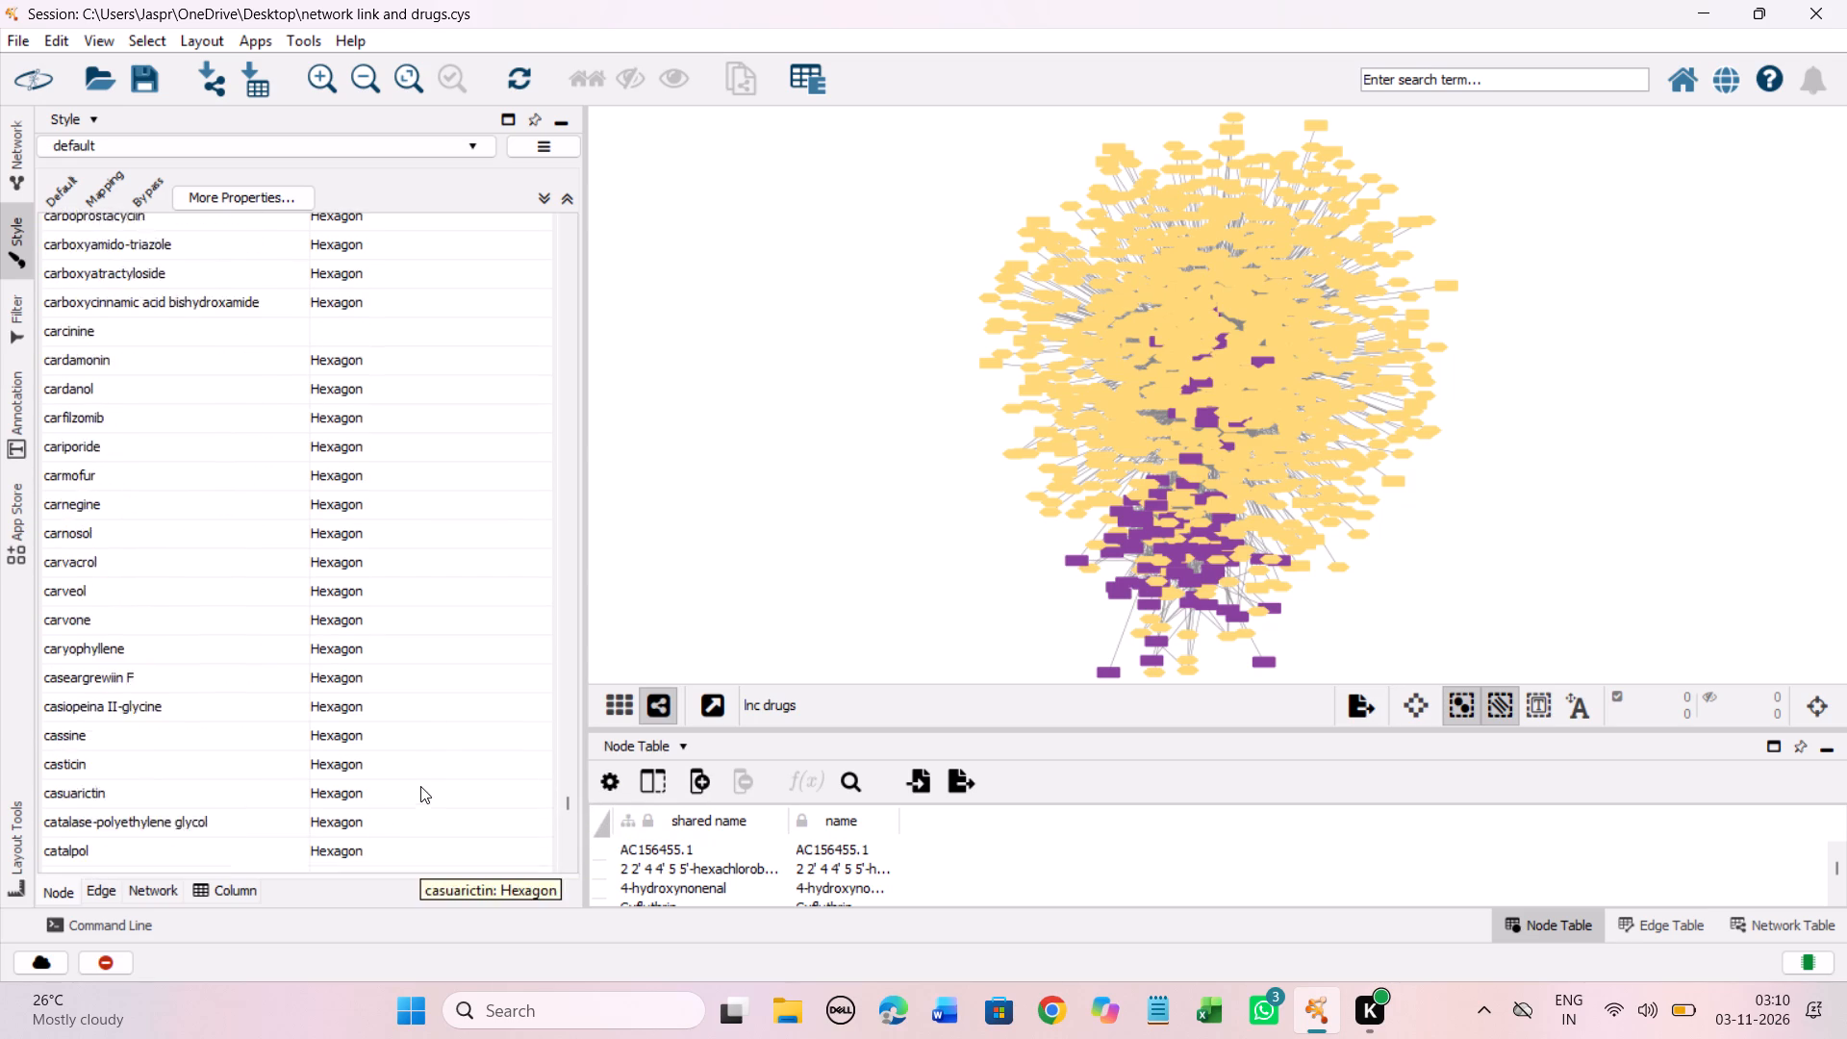
{"action": "scroll", "coordinate": [420, 786], "scroll_direction": "down", "scroll_amount": 20}
{"action": "scroll", "coordinate": [420, 786], "scroll_direction": "down", "scroll_amount": 20}
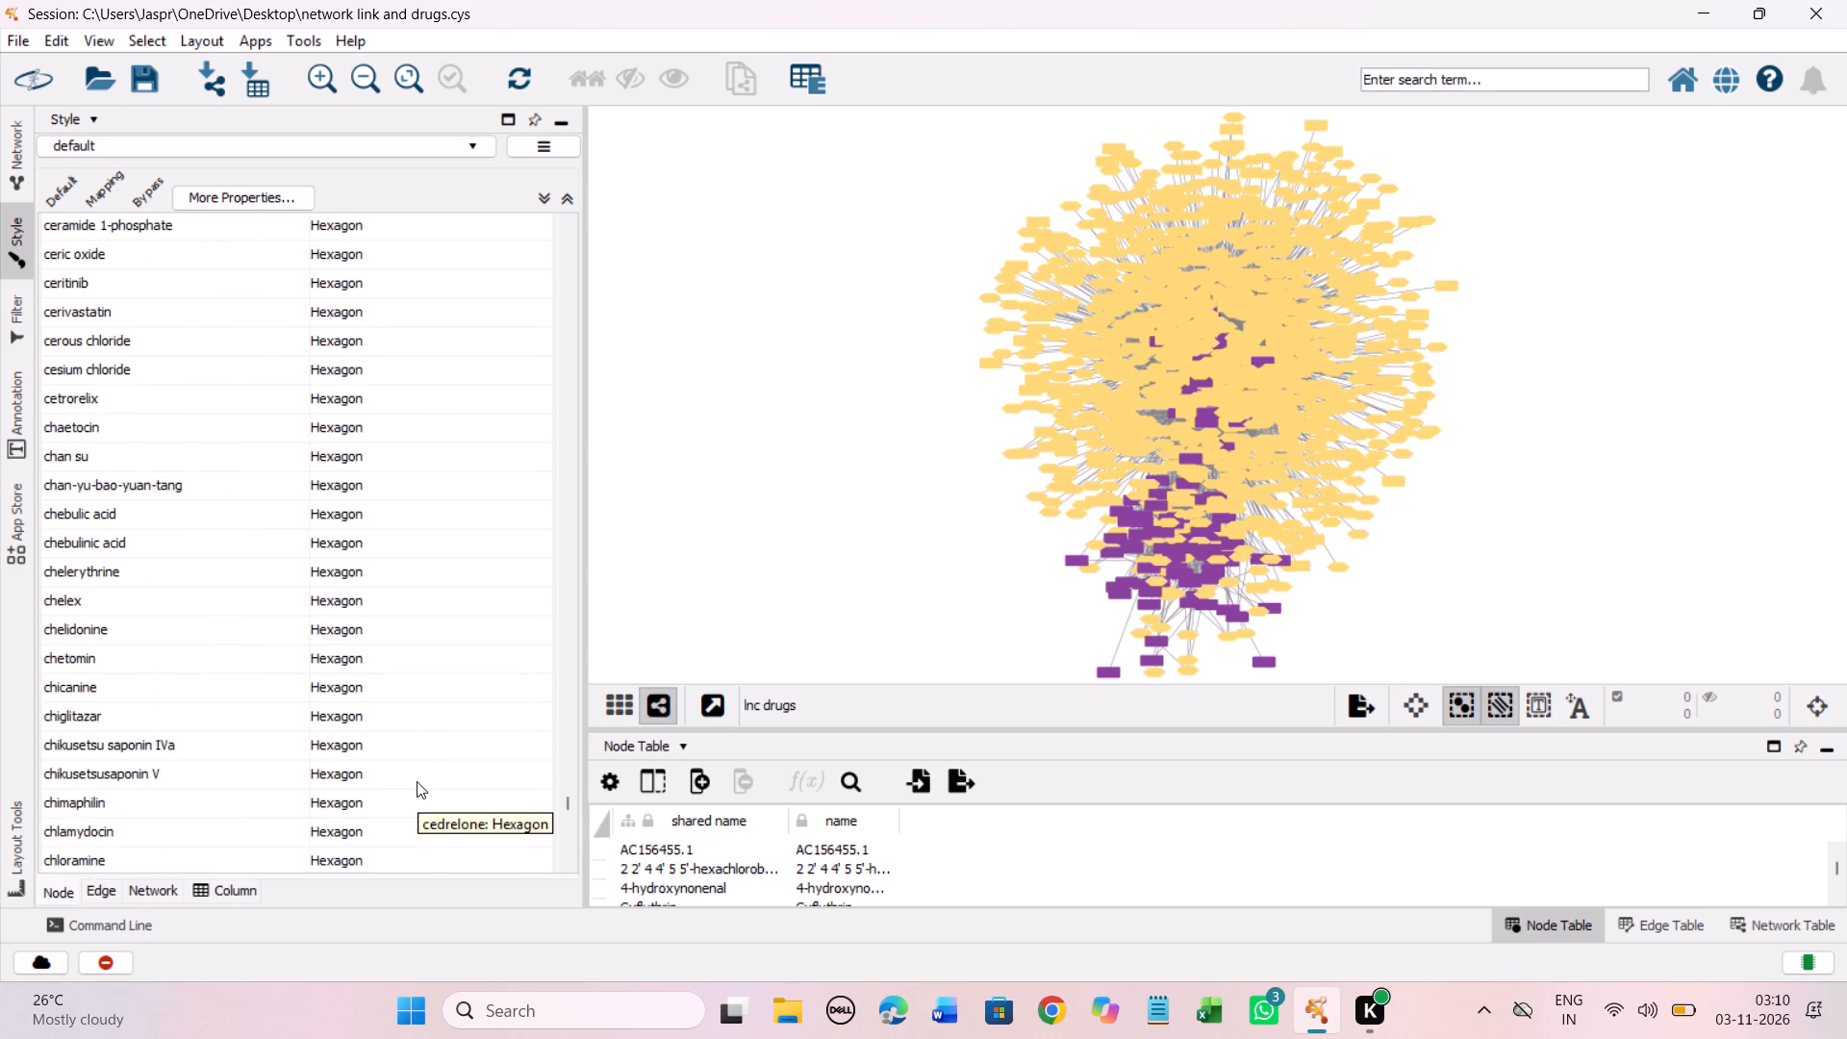
{"action": "scroll", "coordinate": [417, 781], "scroll_direction": "down", "scroll_amount": 13}
{"action": "scroll", "coordinate": [427, 769], "scroll_direction": "down", "scroll_amount": 20}
{"action": "scroll", "coordinate": [427, 769], "scroll_direction": "down", "scroll_amount": 6}
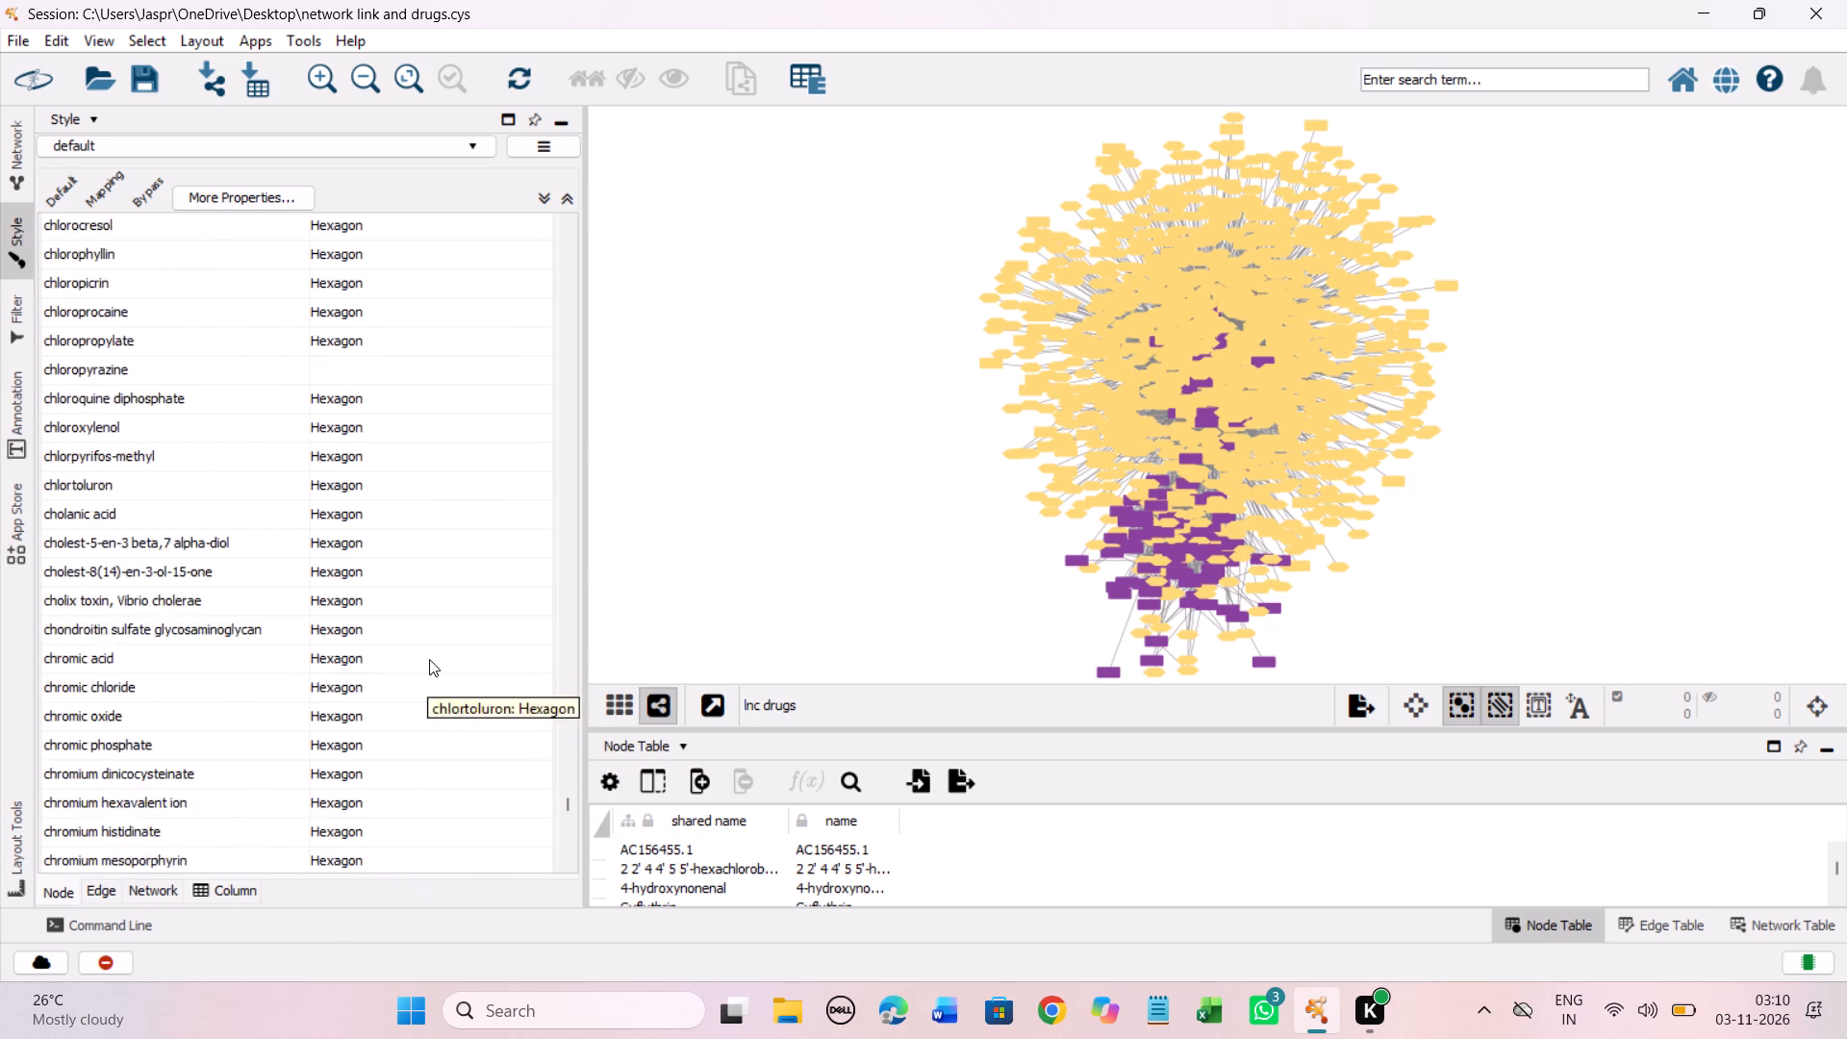
{"action": "scroll", "coordinate": [429, 659], "scroll_direction": "down", "scroll_amount": 15}
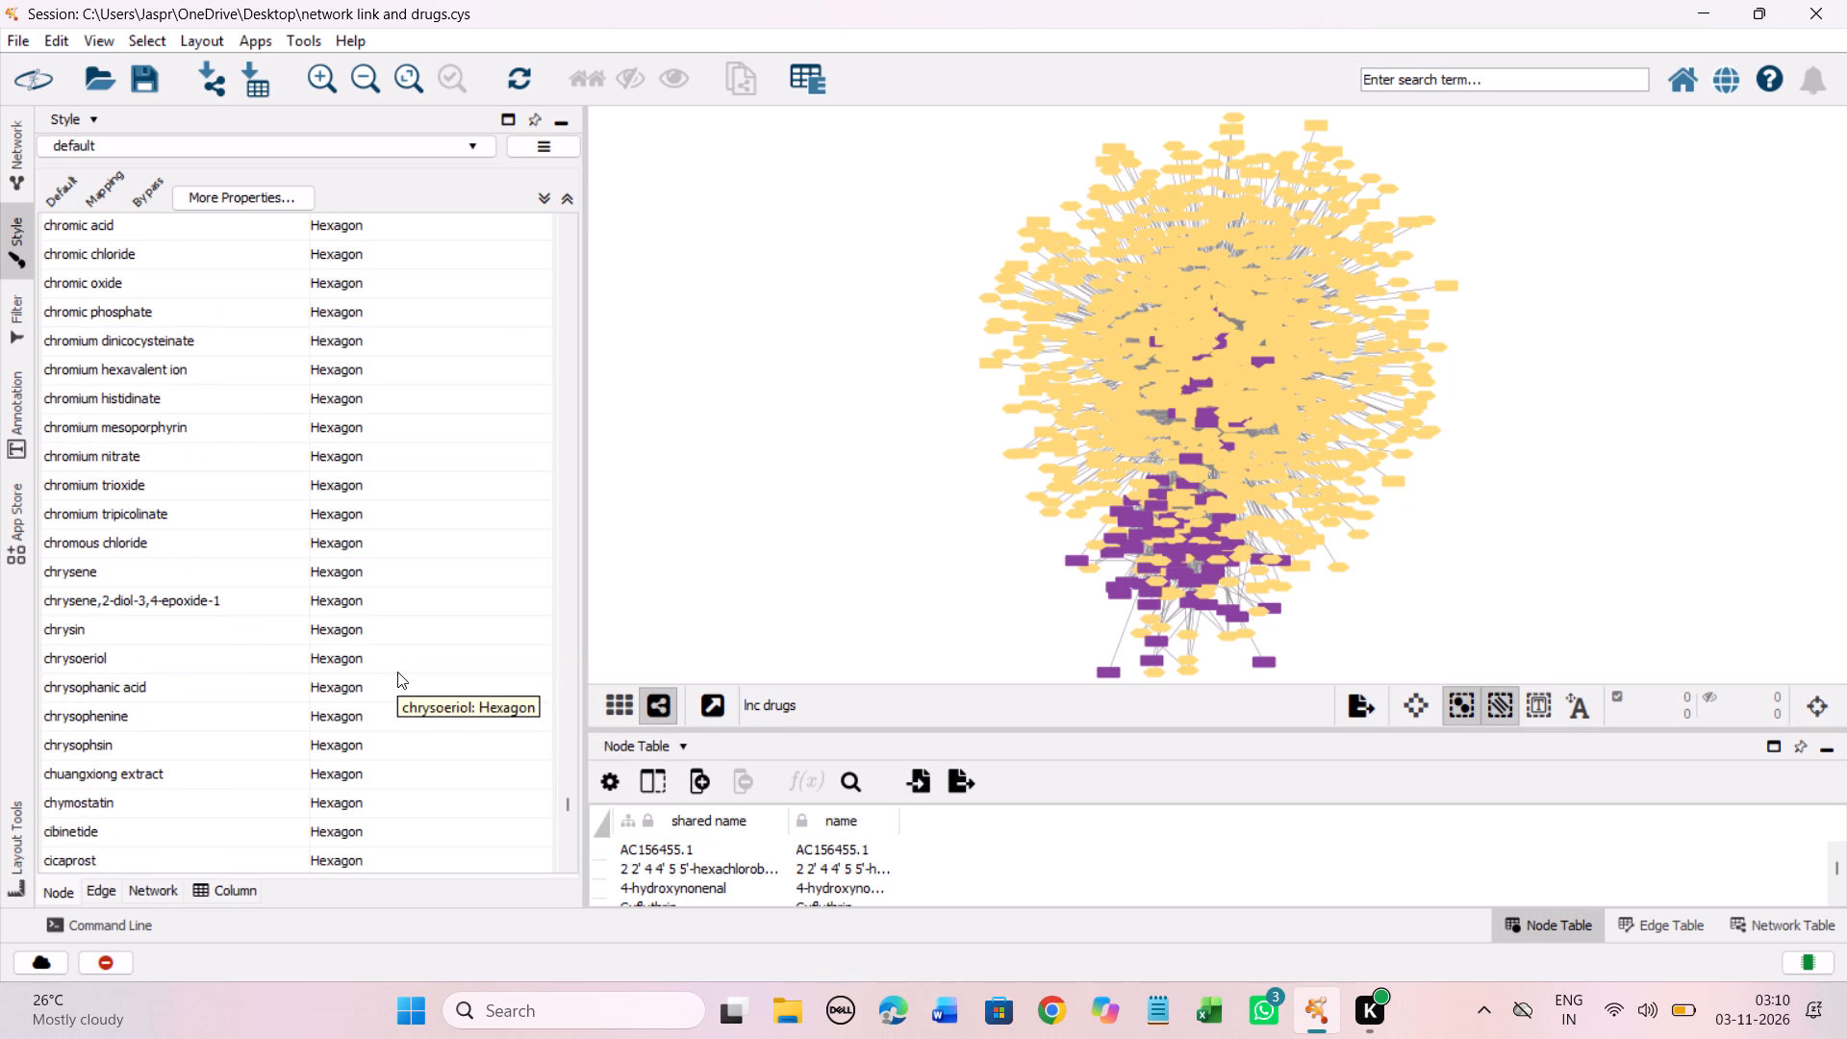
{"action": "scroll", "coordinate": [397, 672], "scroll_direction": "down", "scroll_amount": 4}
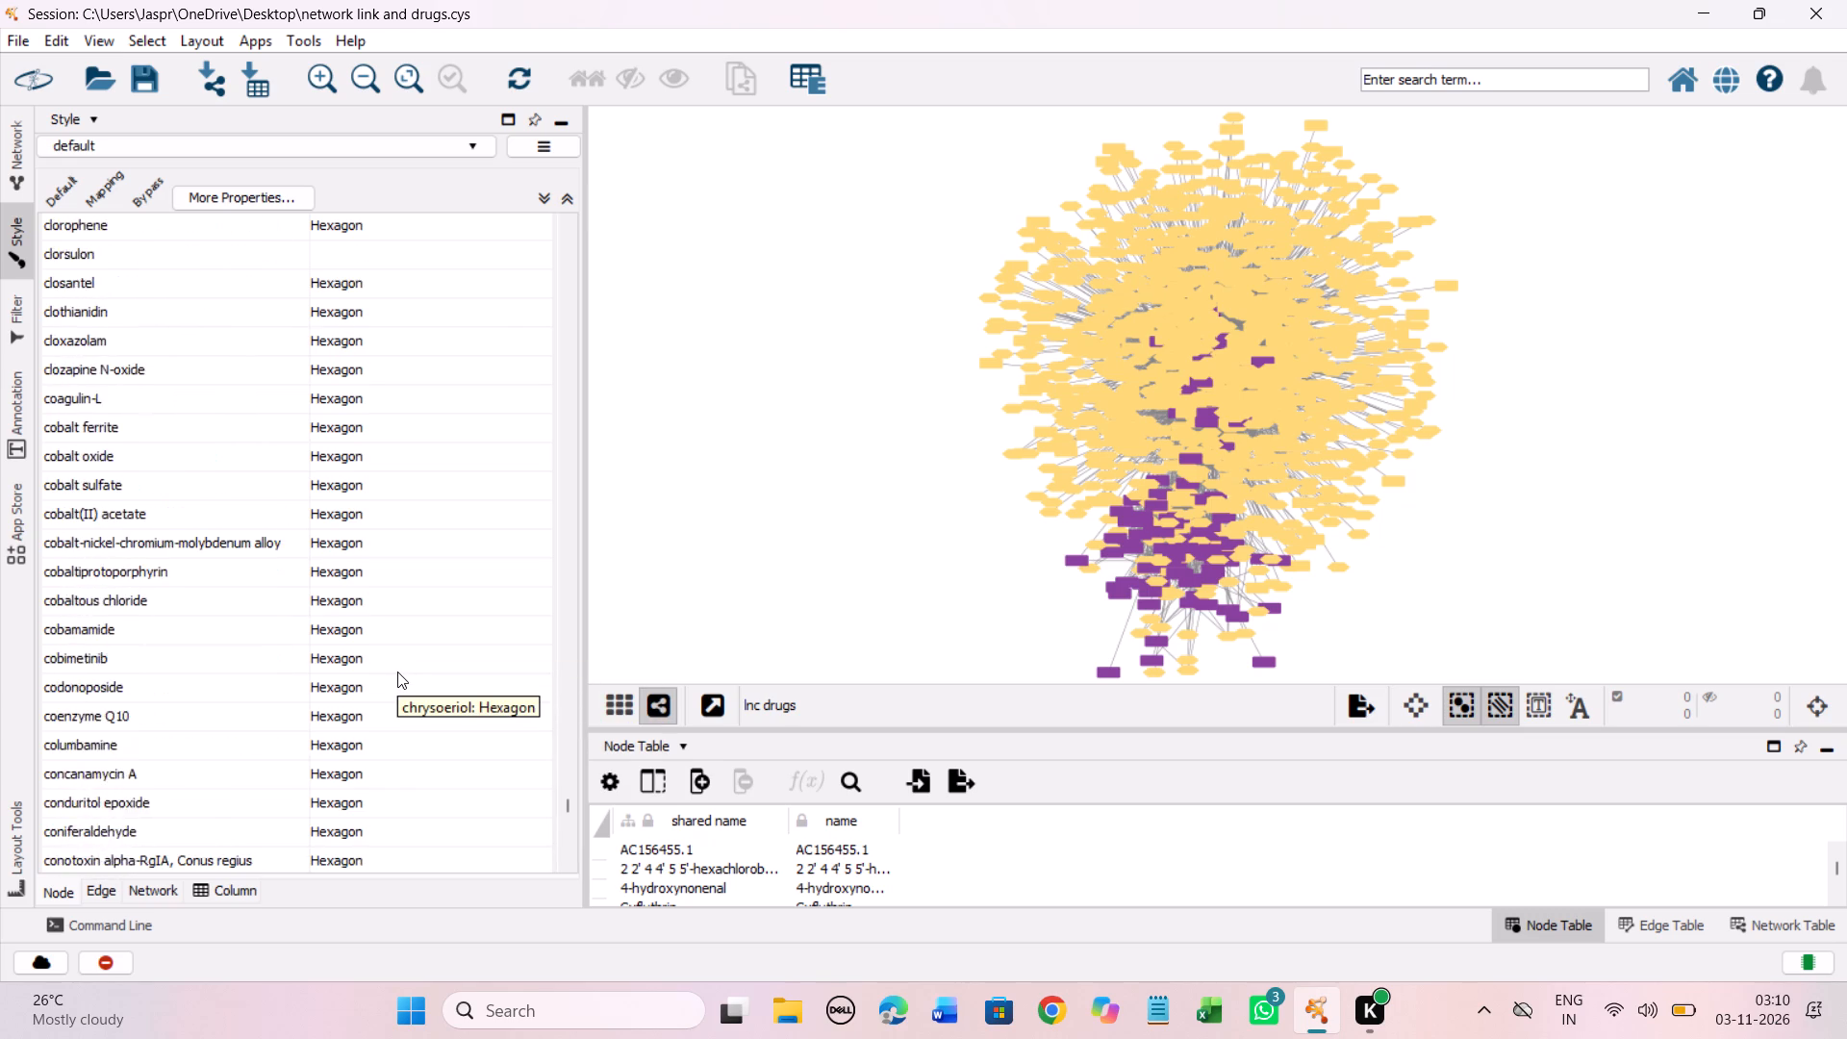
{"action": "scroll", "coordinate": [397, 672], "scroll_direction": "down", "scroll_amount": 4}
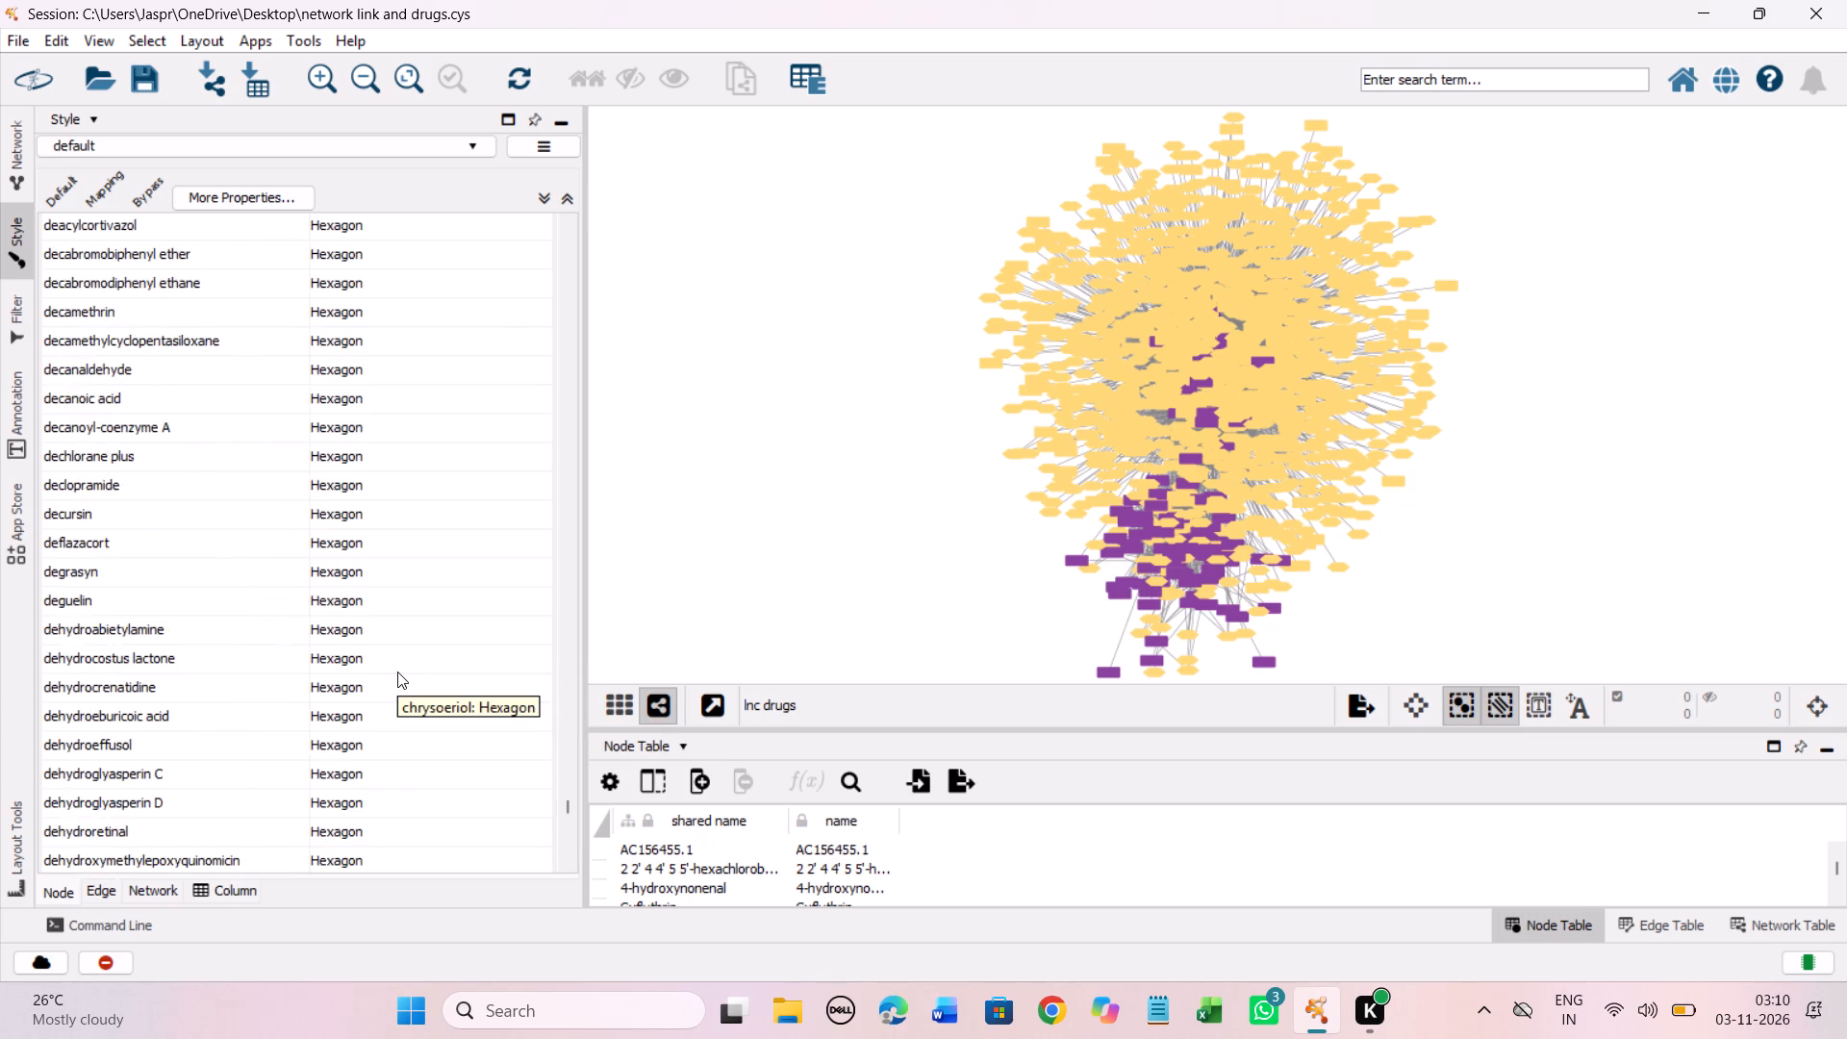
{"action": "scroll", "coordinate": [397, 672], "scroll_direction": "down", "scroll_amount": 7}
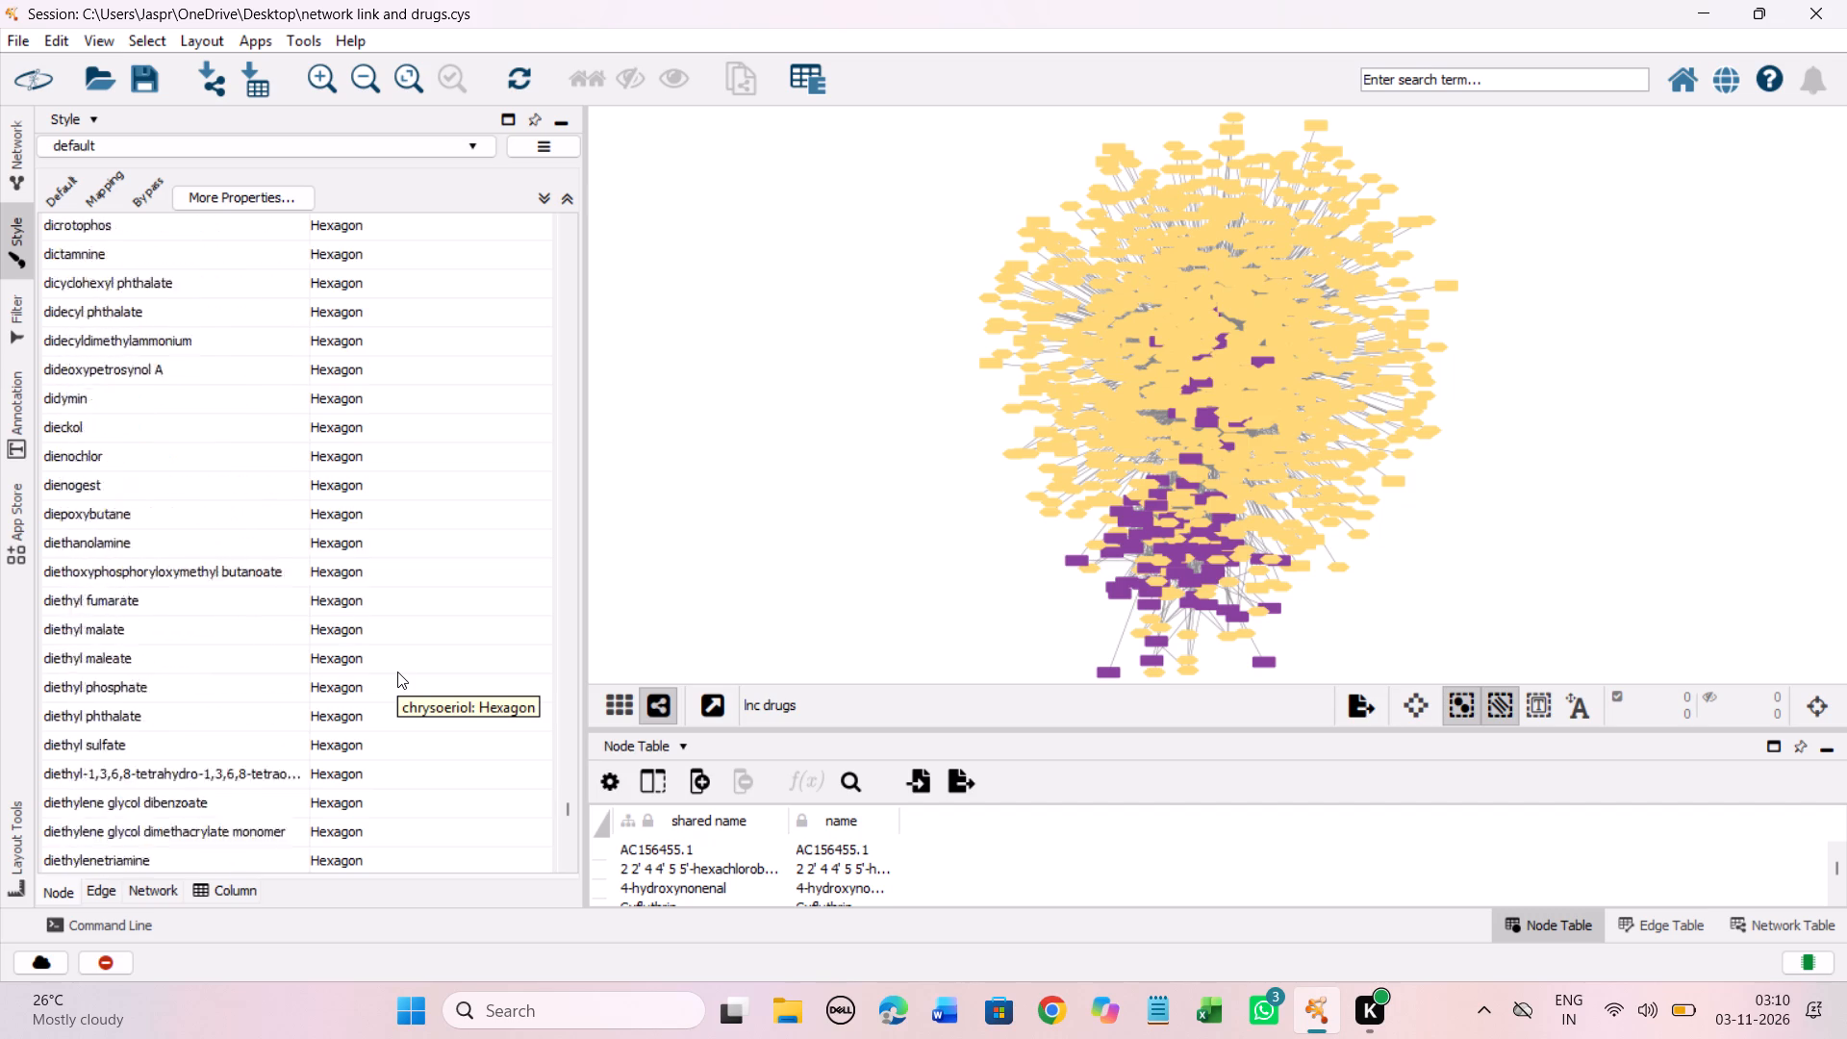
{"action": "scroll", "coordinate": [397, 672], "scroll_direction": "down", "scroll_amount": 5}
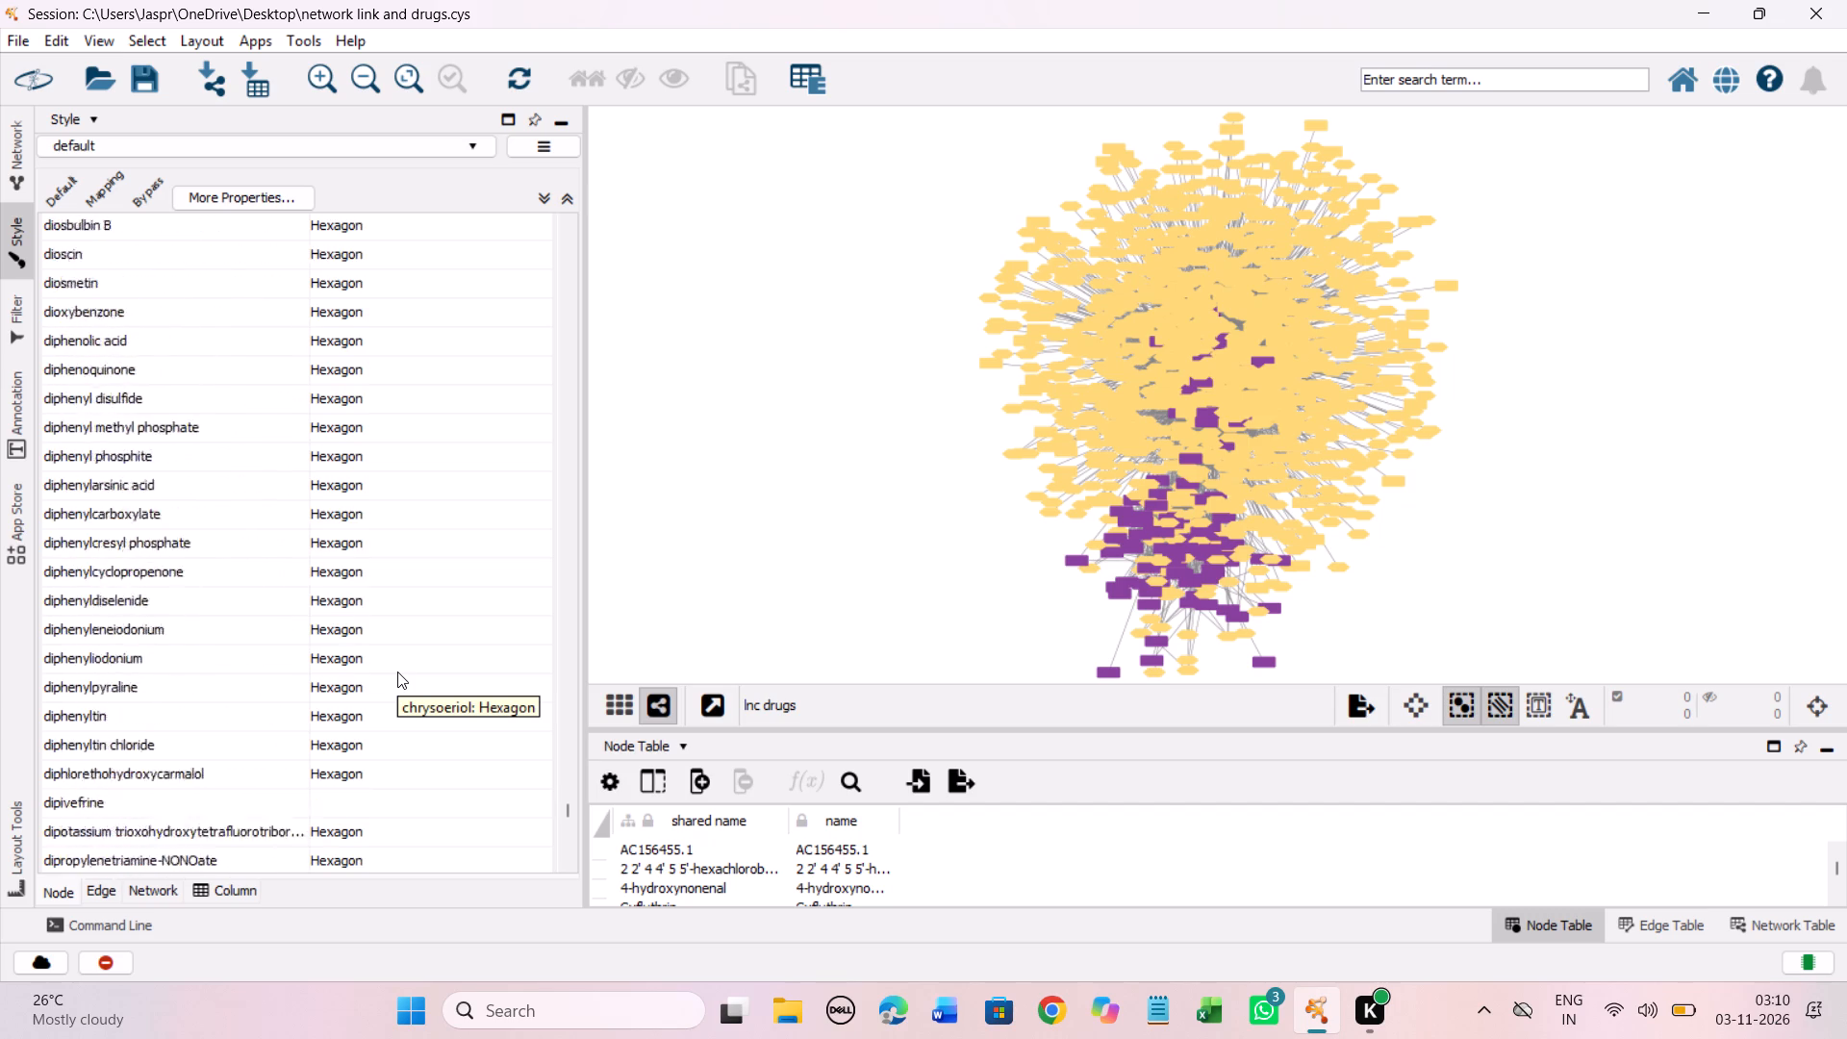
{"action": "scroll", "coordinate": [397, 672], "scroll_direction": "down", "scroll_amount": 3}
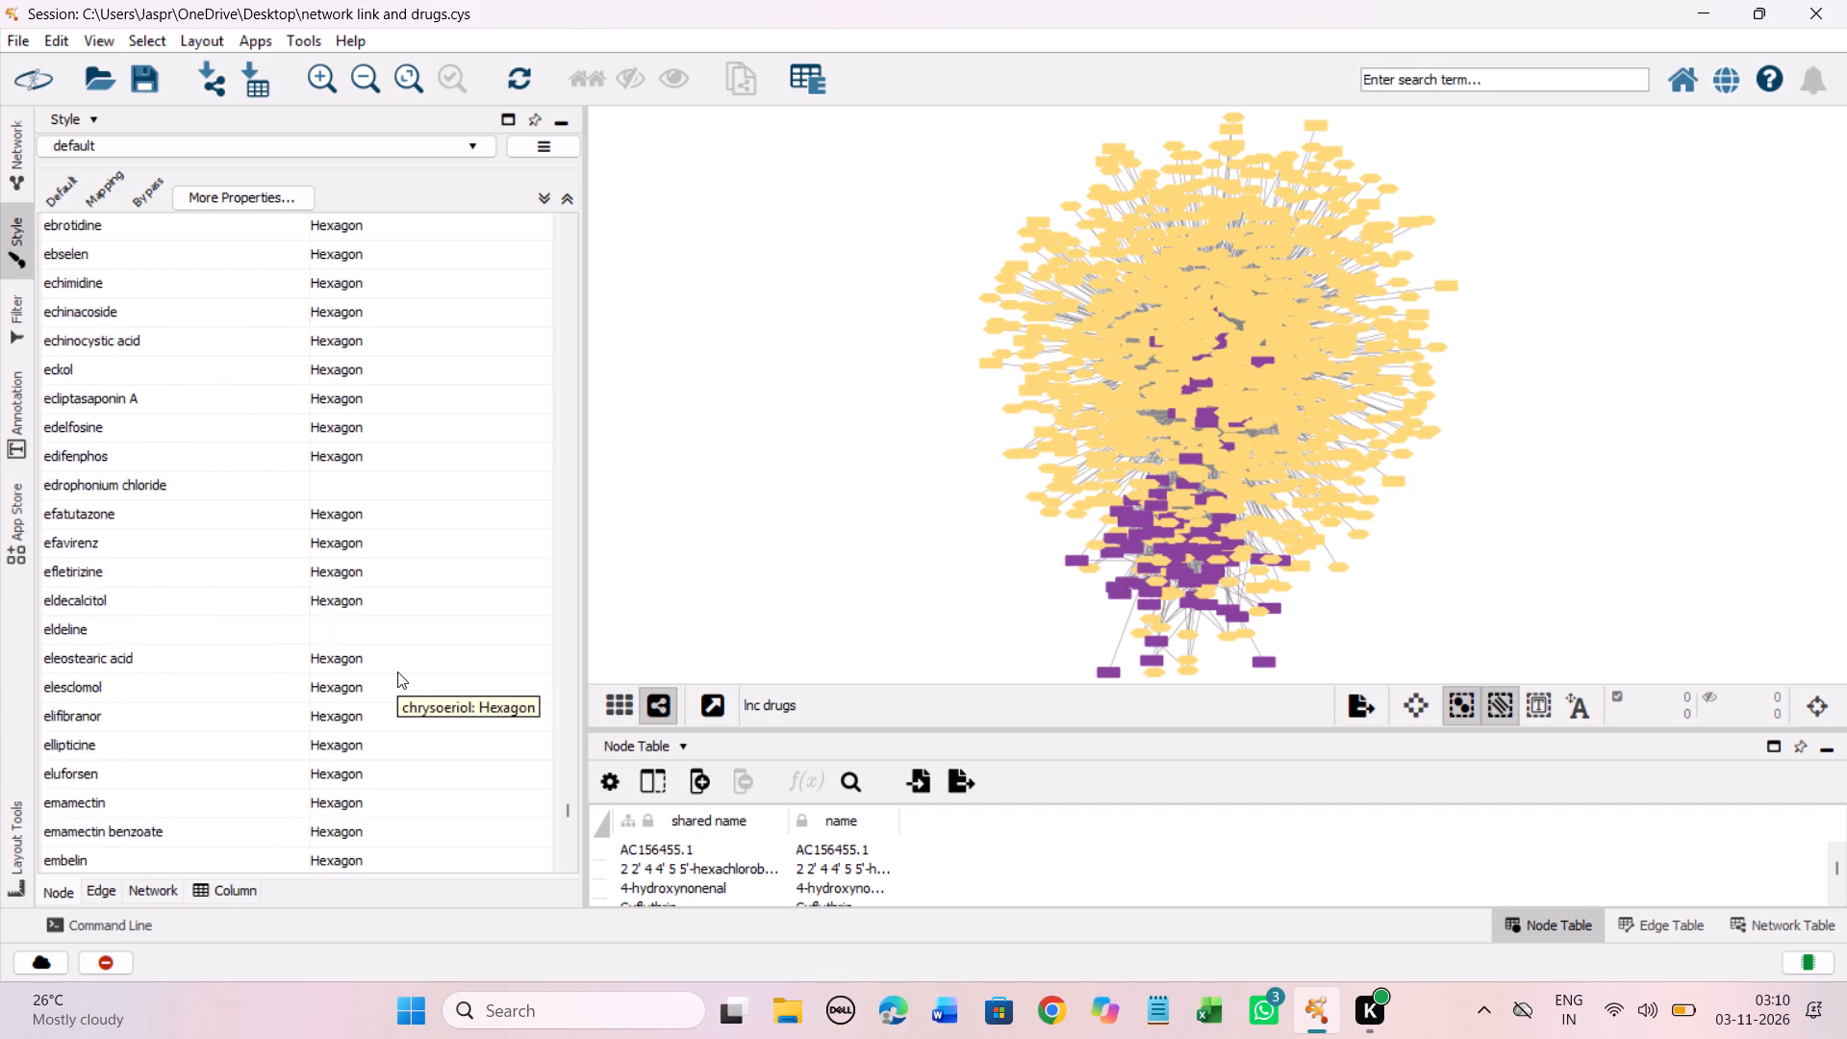
{"action": "scroll", "coordinate": [397, 672], "scroll_direction": "down", "scroll_amount": 5}
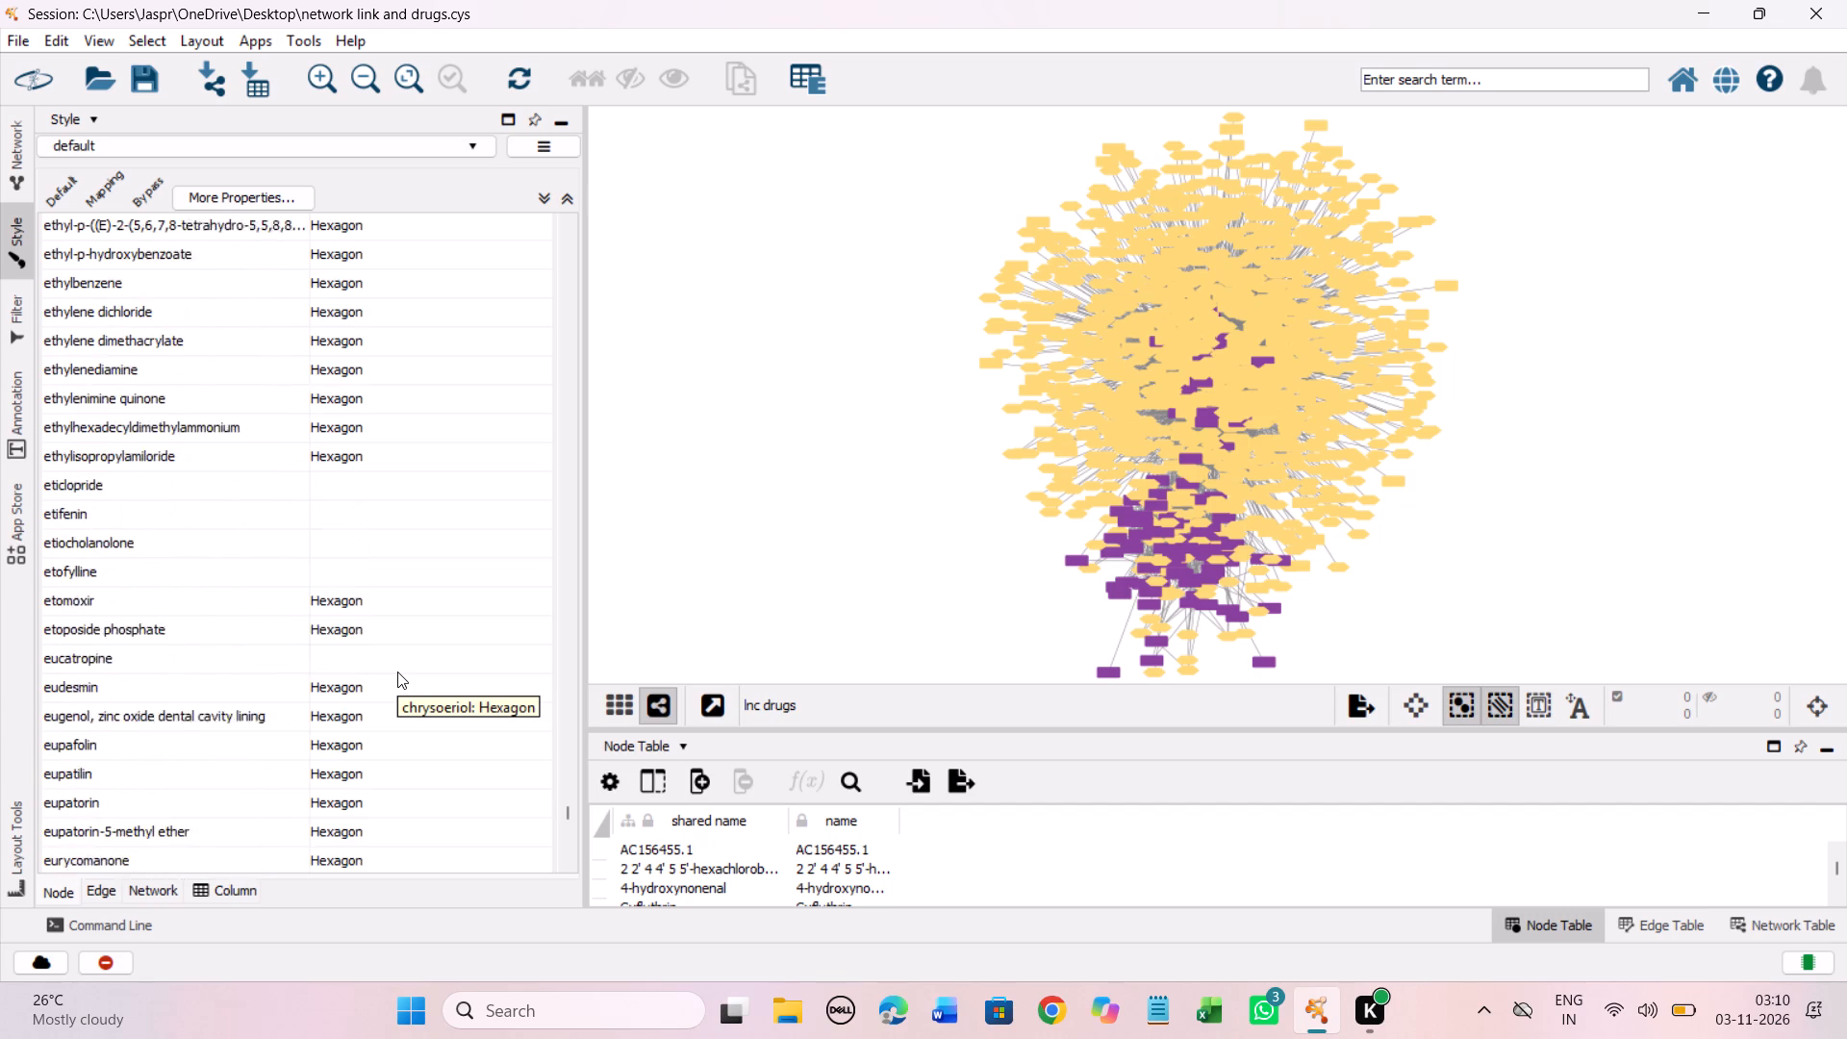
{"action": "scroll", "coordinate": [397, 672], "scroll_direction": "down", "scroll_amount": 20}
{"action": "scroll", "coordinate": [397, 672], "scroll_direction": "down", "scroll_amount": 2}
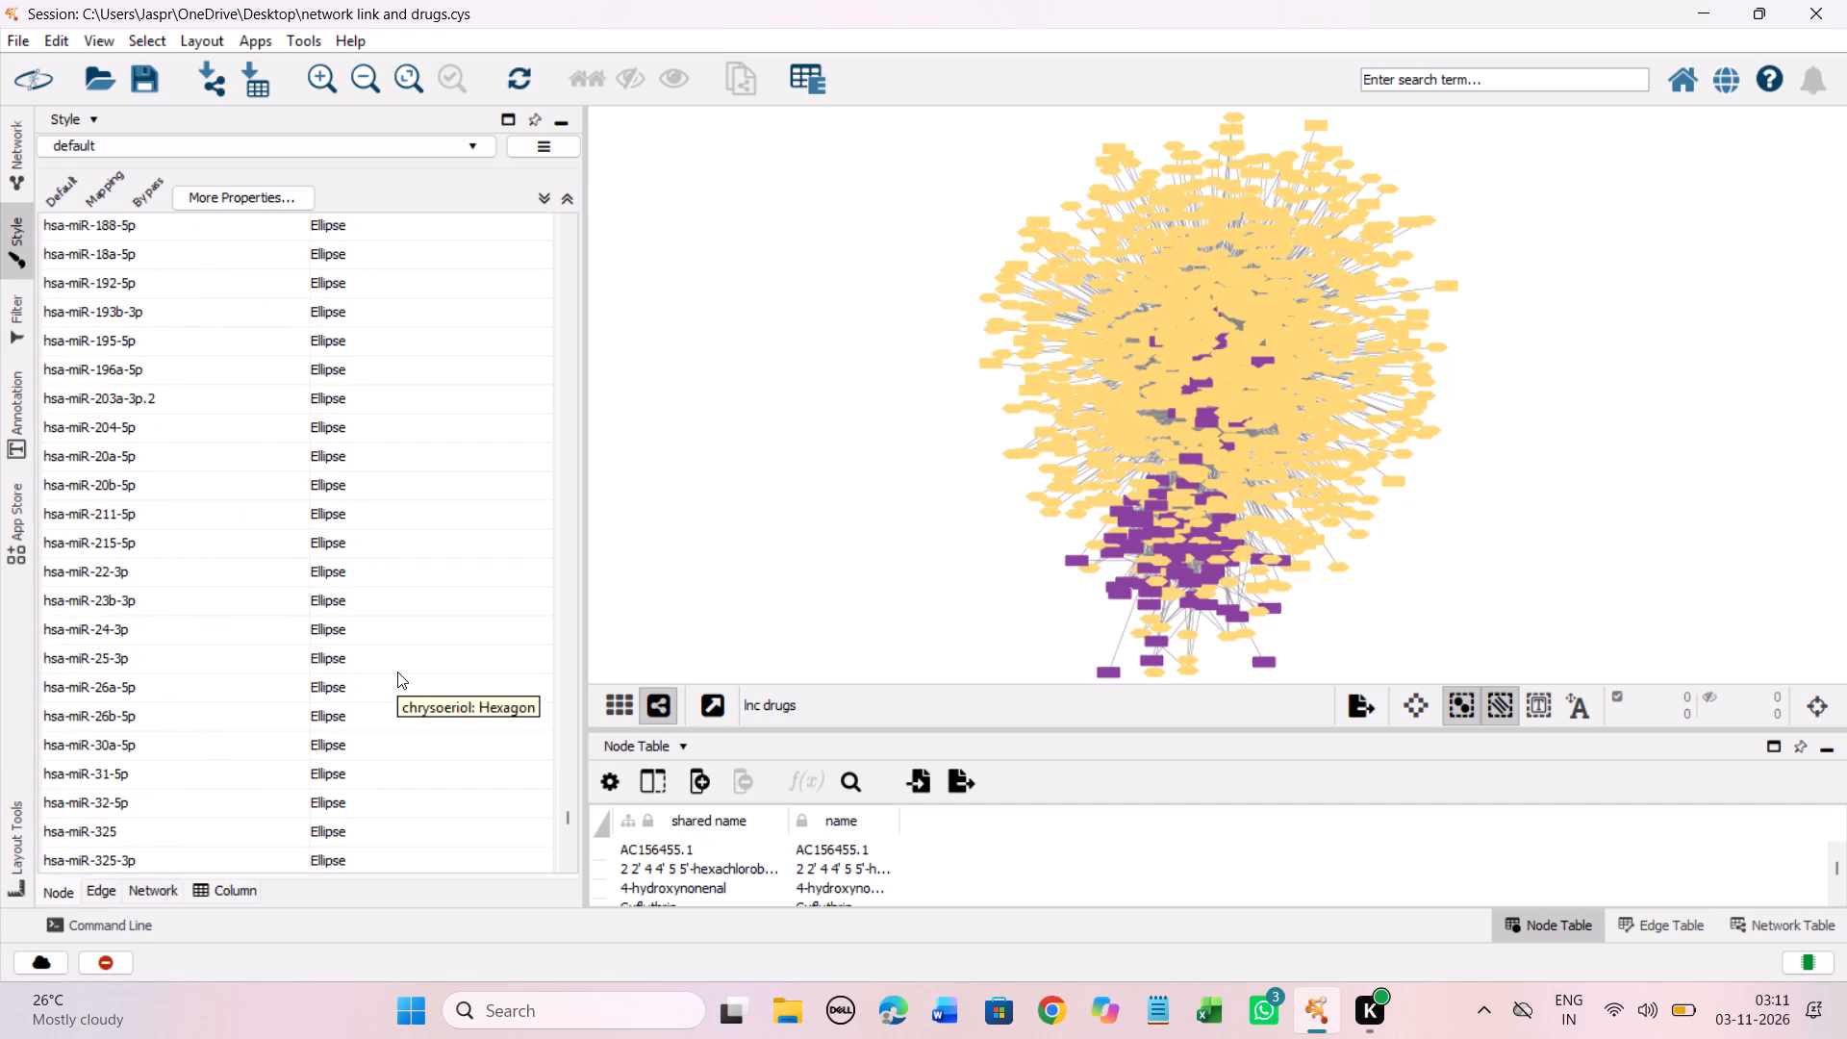
{"action": "scroll", "coordinate": [397, 672], "scroll_direction": "up", "scroll_amount": 11}
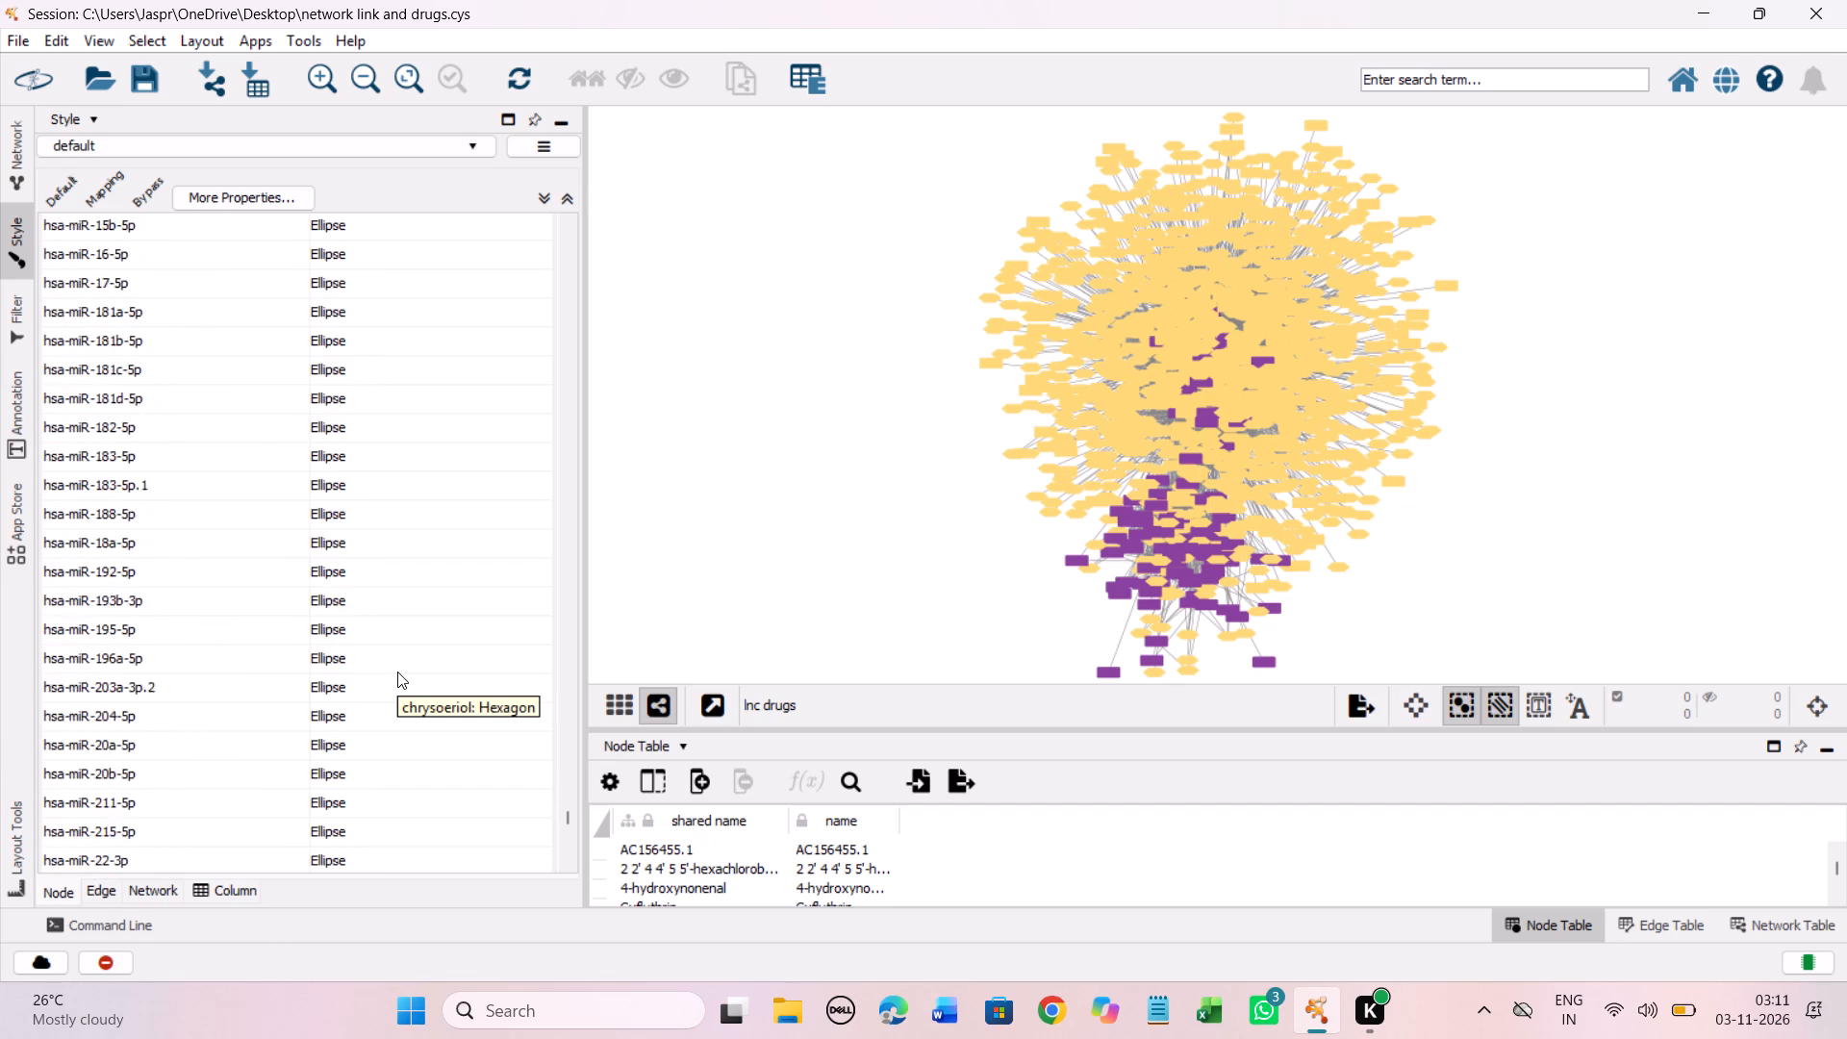
{"action": "scroll", "coordinate": [397, 672], "scroll_direction": "up", "scroll_amount": 20}
{"action": "scroll", "coordinate": [397, 672], "scroll_direction": "up", "scroll_amount": 10}
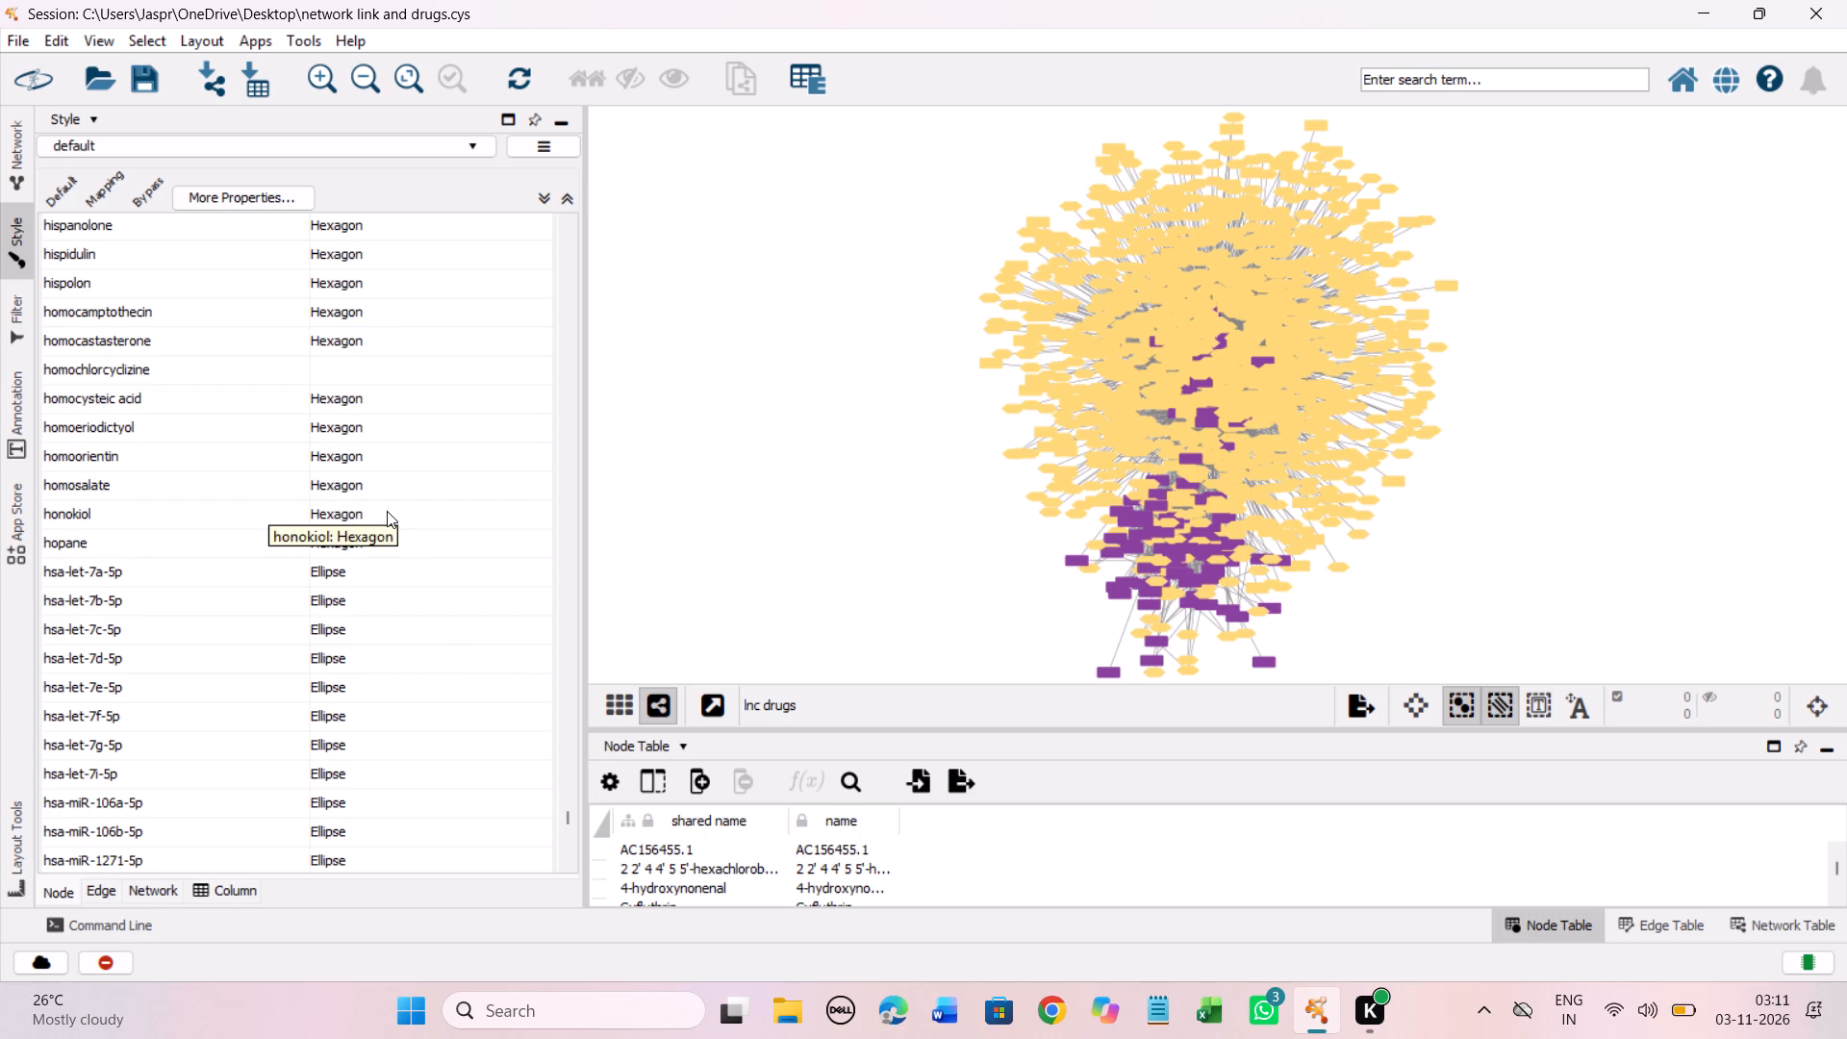
{"action": "left_click", "coordinate": [347, 506], "text": "shift"}
{"action": "right_click", "coordinate": [347, 506]}
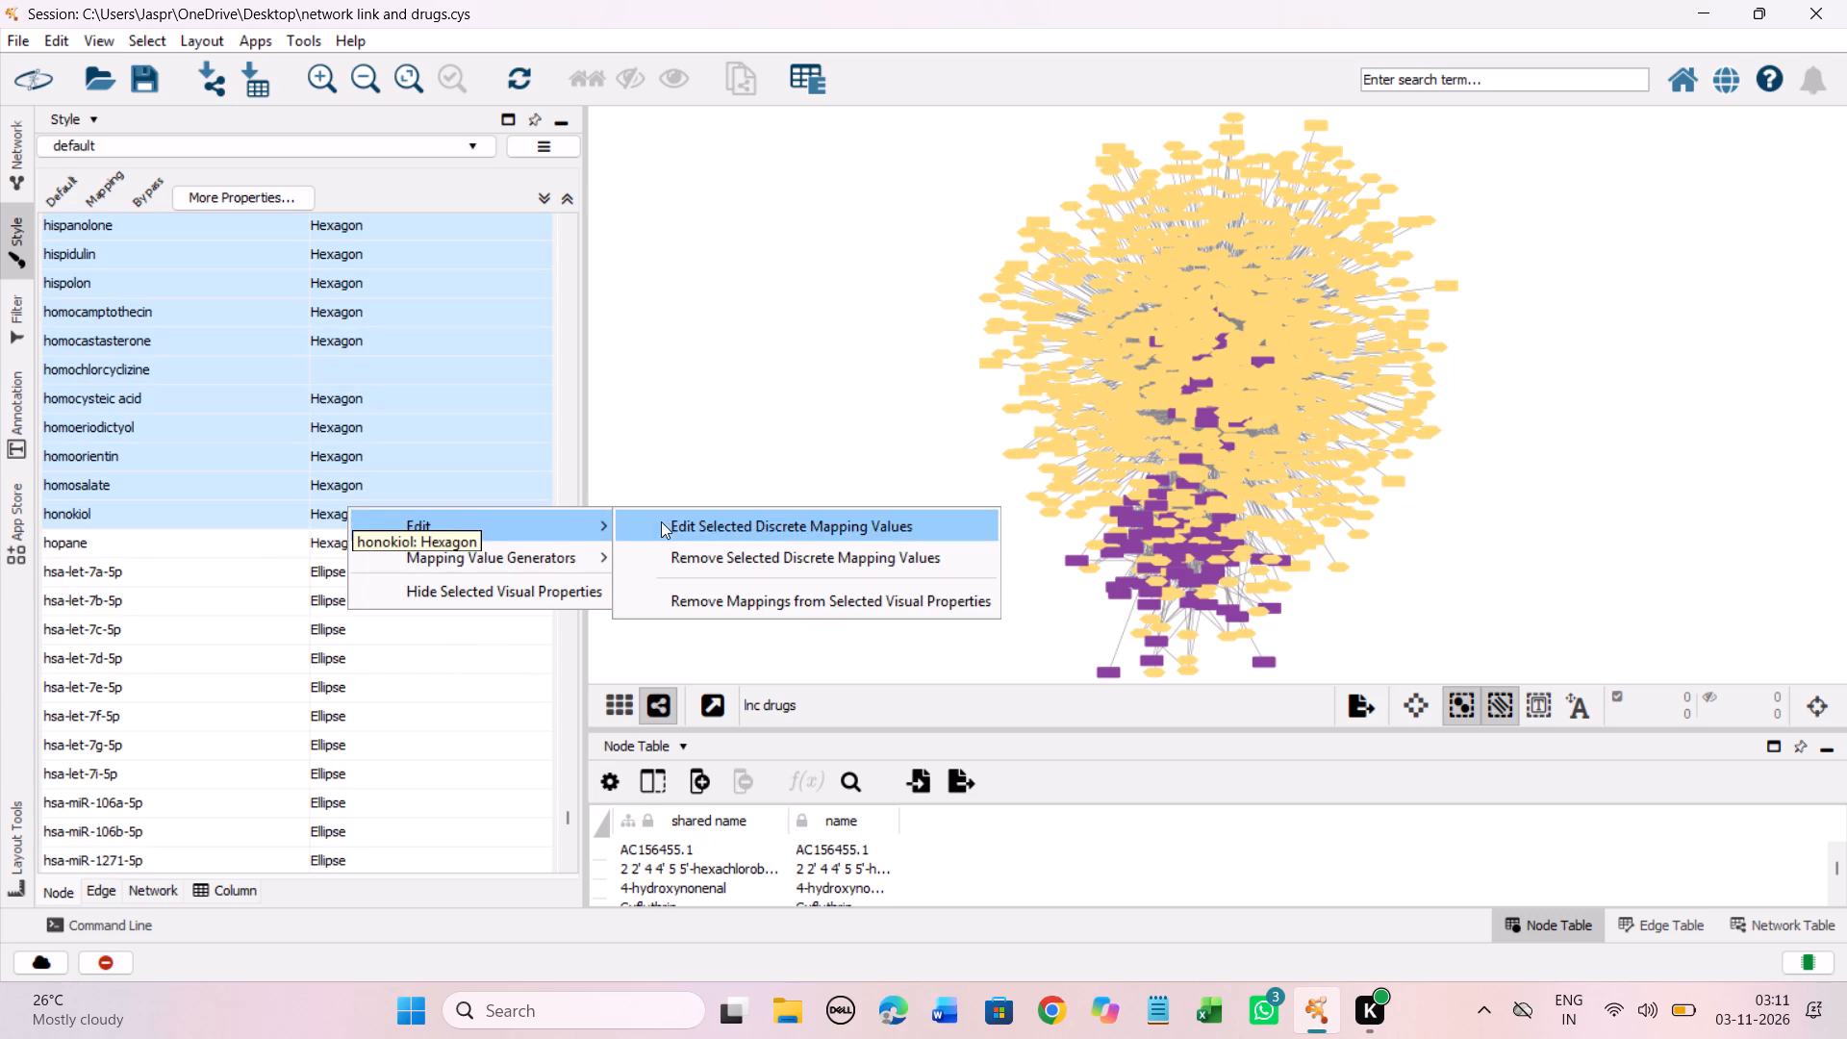
{"action": "left_click", "coordinate": [694, 516]}
{"action": "left_click", "coordinate": [265, 469]}
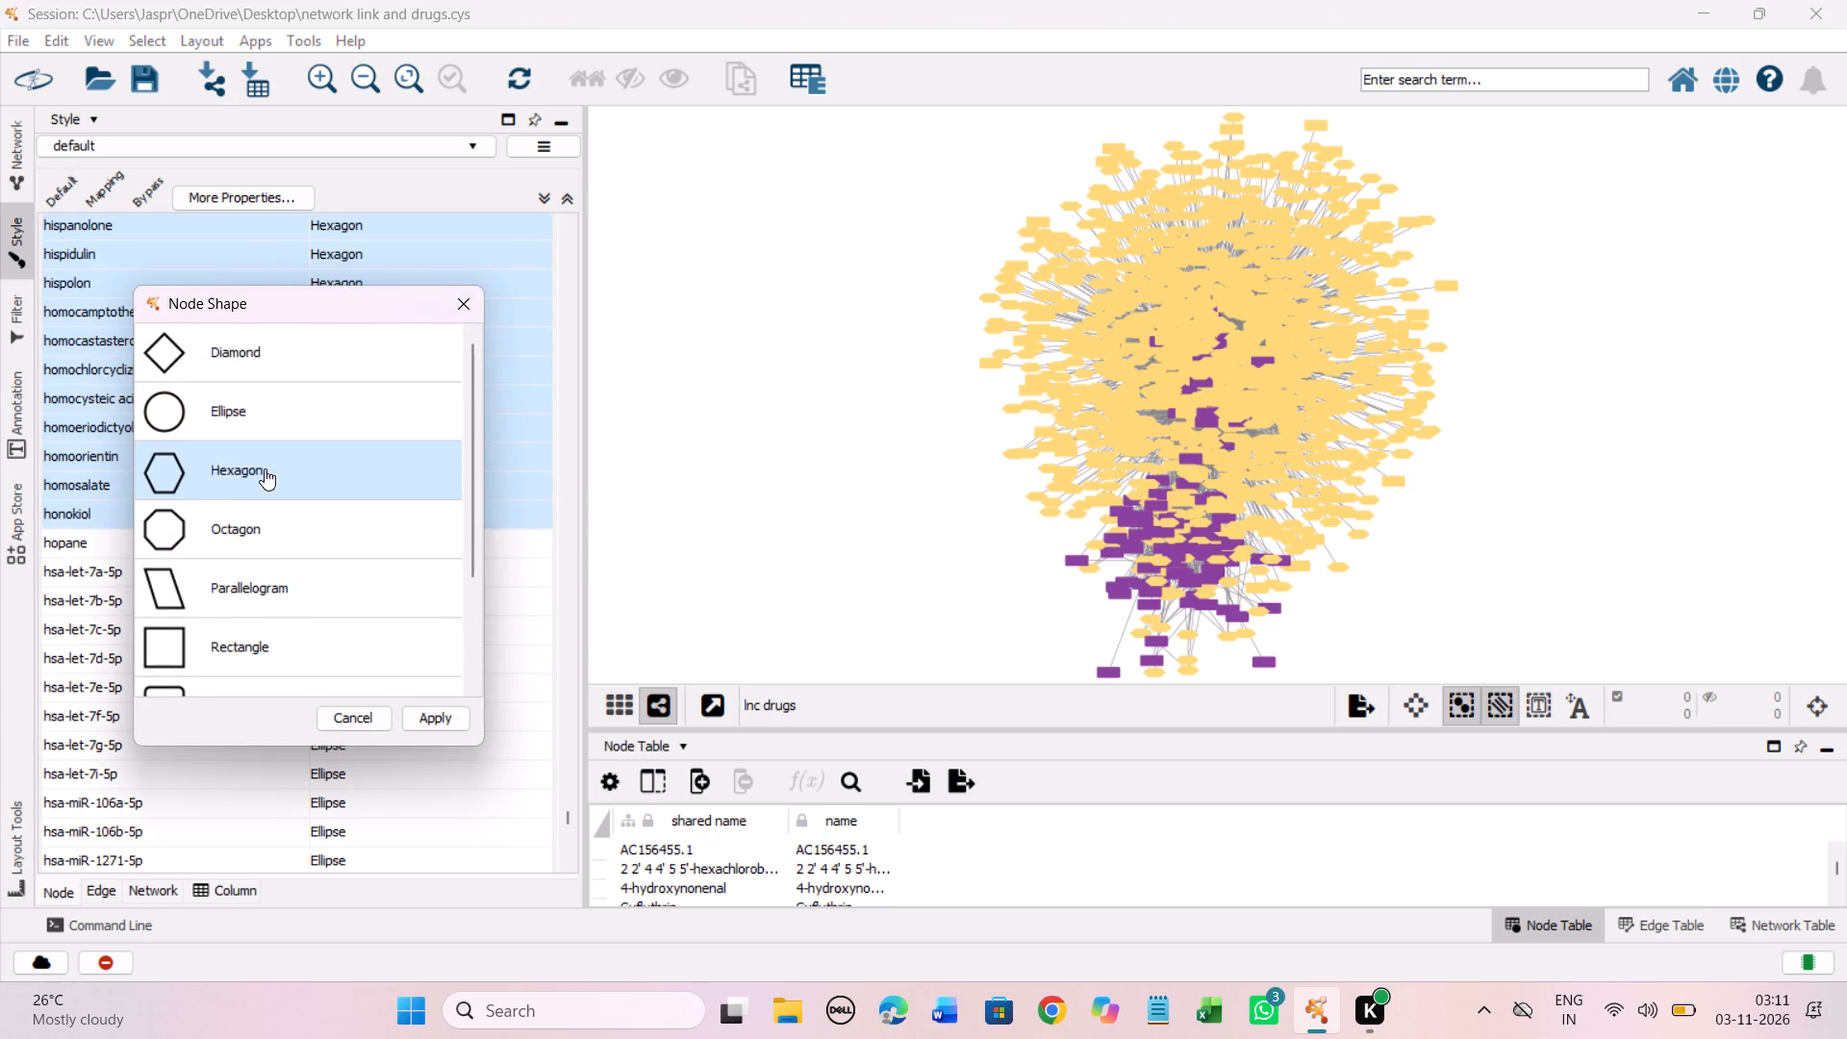
Apply the Hexagon node shape to the selected mapping entries ending at honokiol.
{"action": "left_click", "coordinate": [433, 707]}
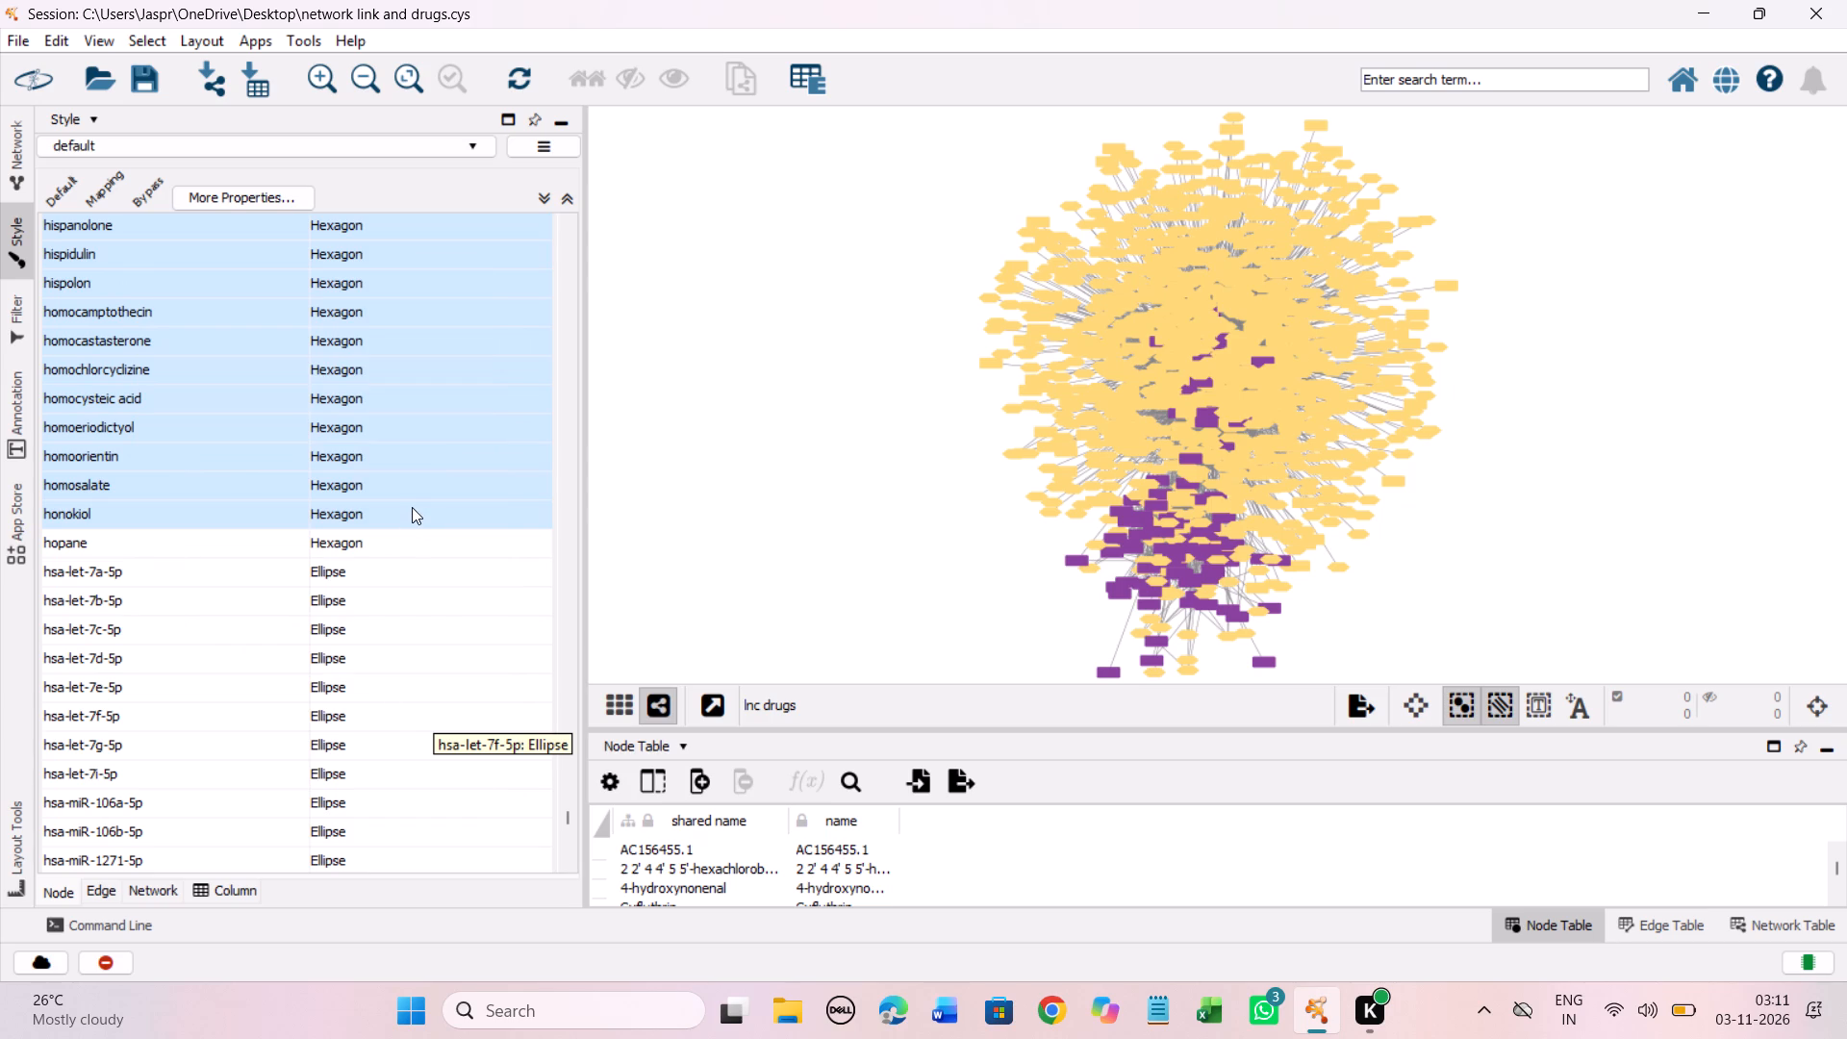
Examine the node shape mapping entries from hopane through the hsa-let-7 and hsa-miR entries to huachansu.
{"action": "scroll", "coordinate": [435, 583], "scroll_direction": "up", "scroll_amount": 2}
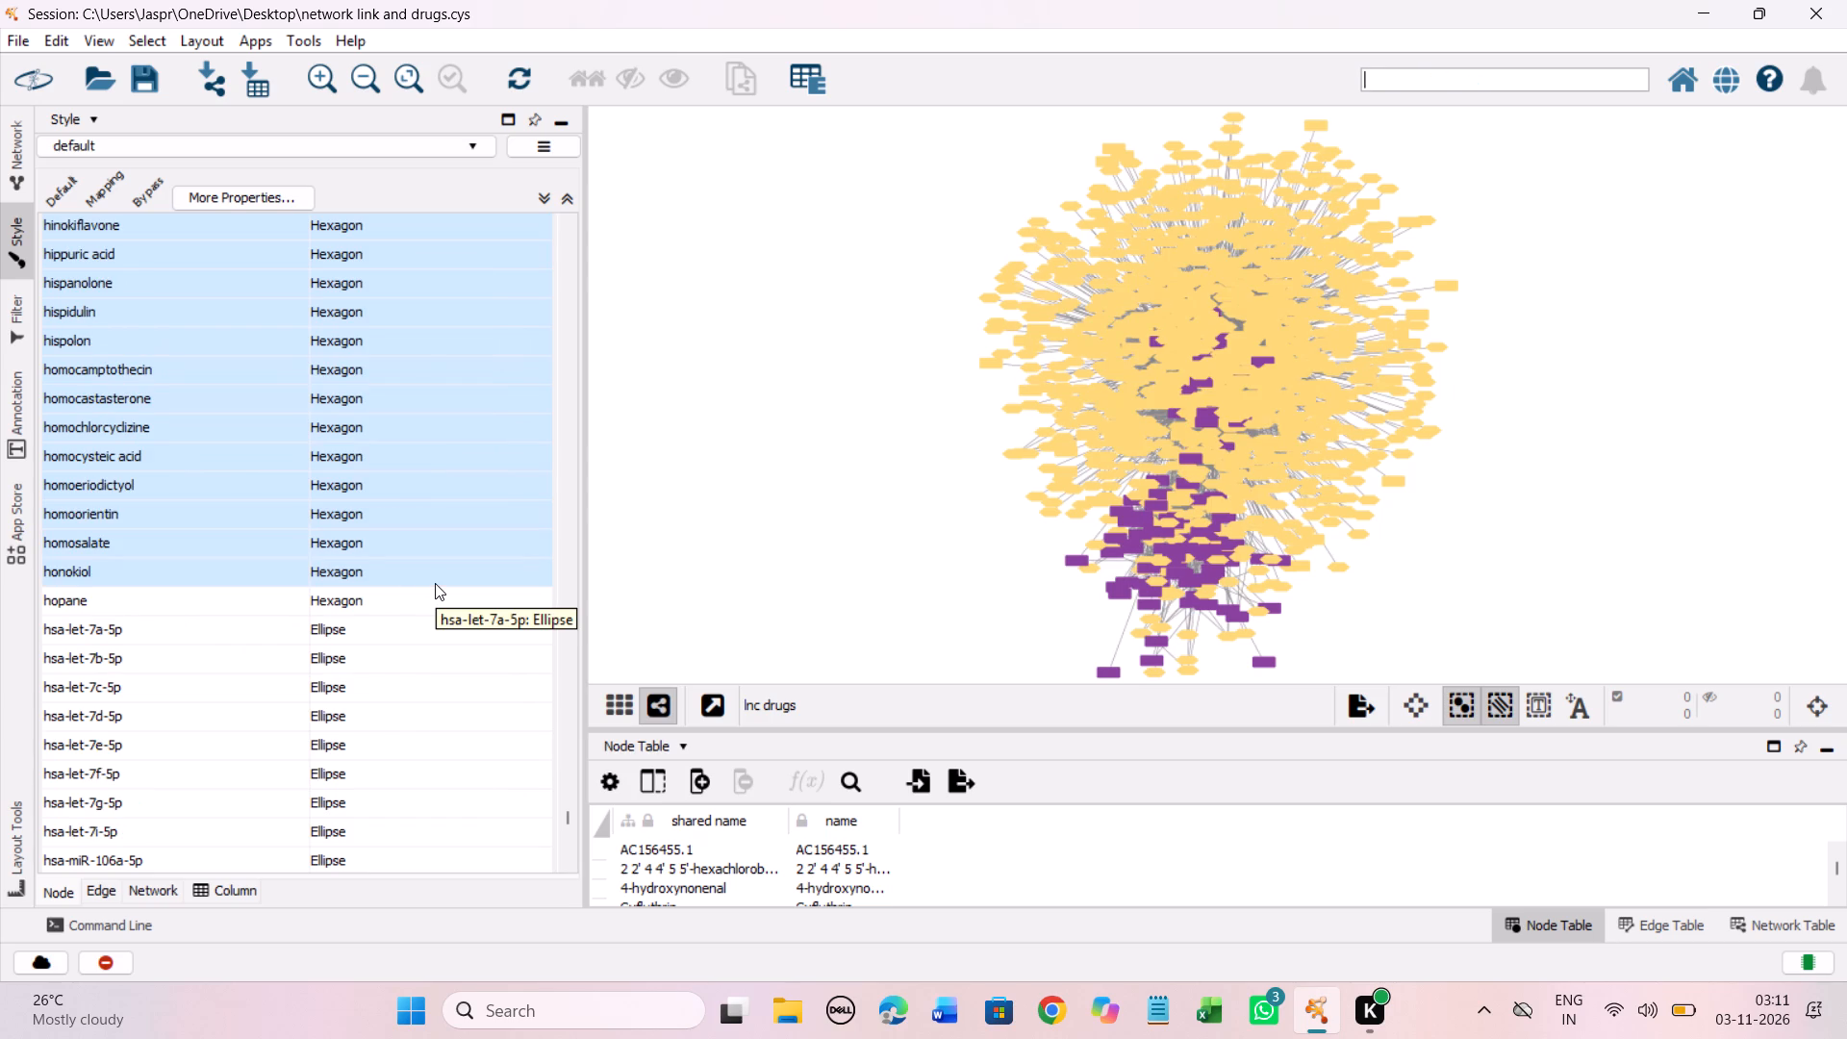
{"action": "scroll", "coordinate": [435, 583], "scroll_direction": "down", "scroll_amount": 20}
{"action": "scroll", "coordinate": [435, 583], "scroll_direction": "down", "scroll_amount": 2}
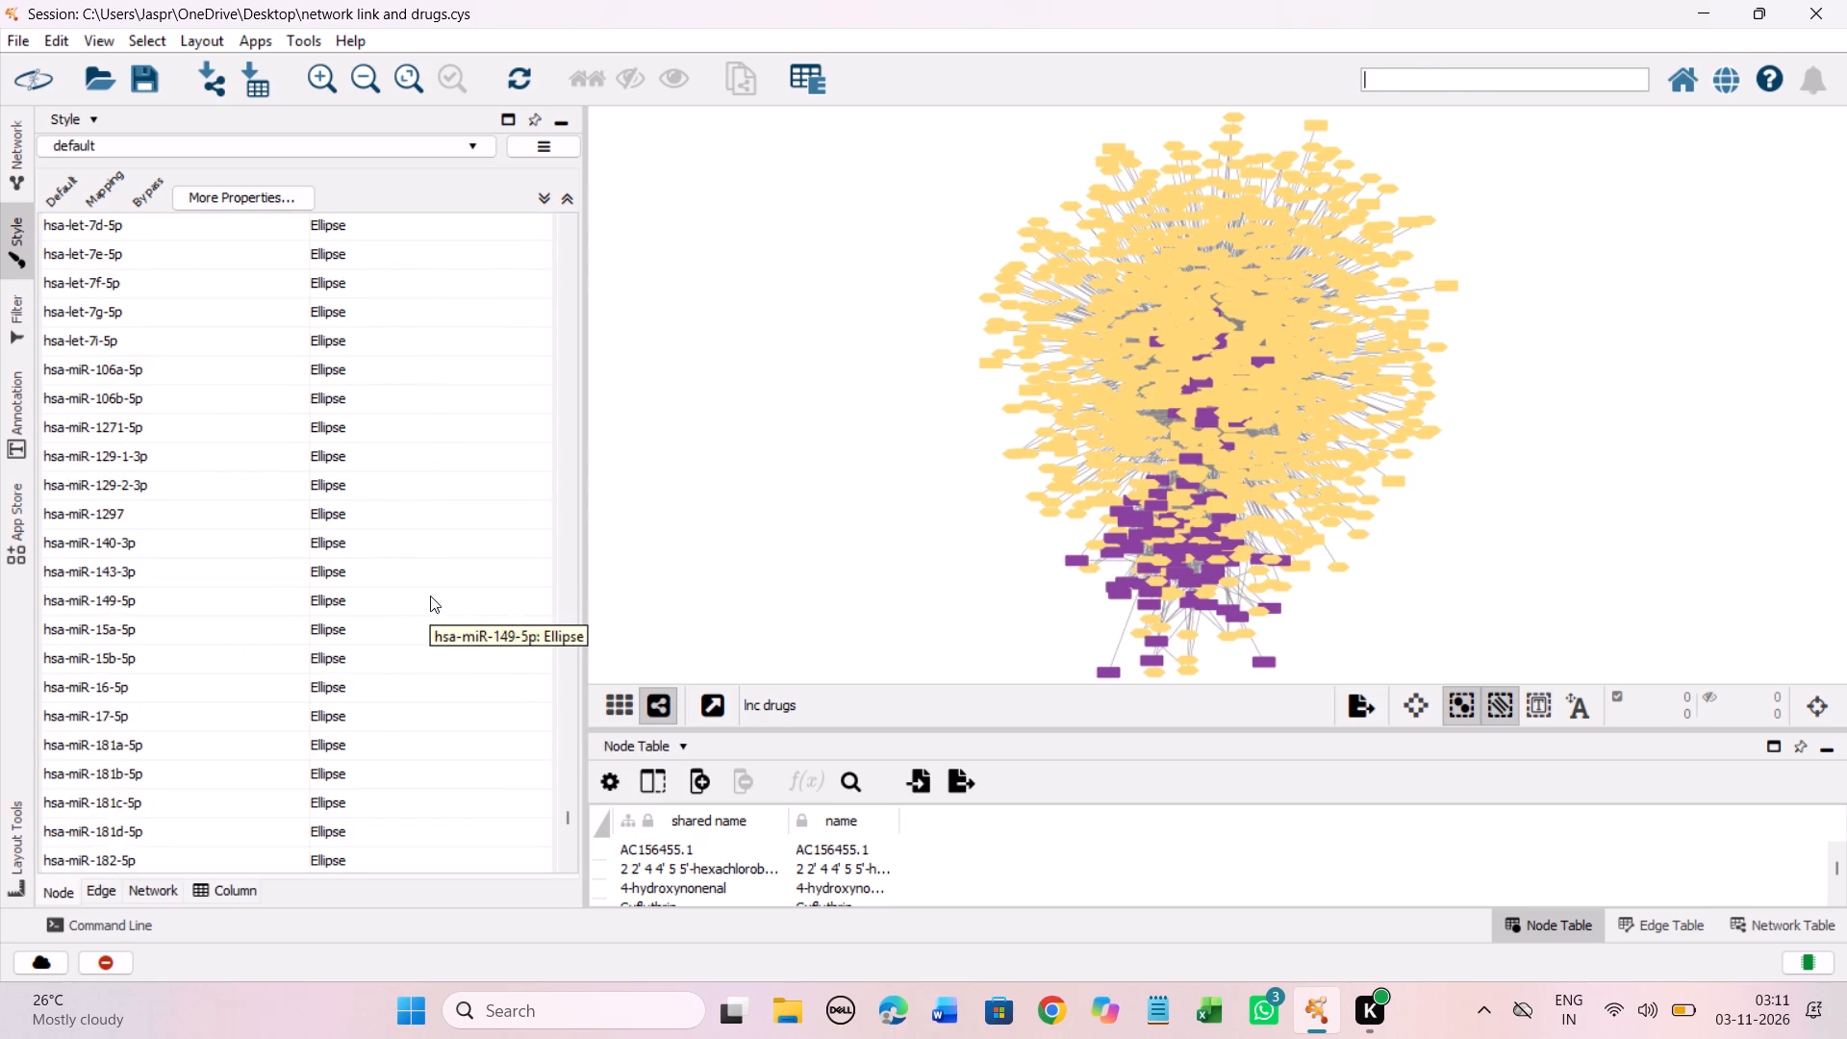
{"action": "scroll", "coordinate": [430, 596], "scroll_direction": "down", "scroll_amount": 20}
{"action": "scroll", "coordinate": [430, 596], "scroll_direction": "down", "scroll_amount": 20}
{"action": "scroll", "coordinate": [430, 596], "scroll_direction": "down", "scroll_amount": 5}
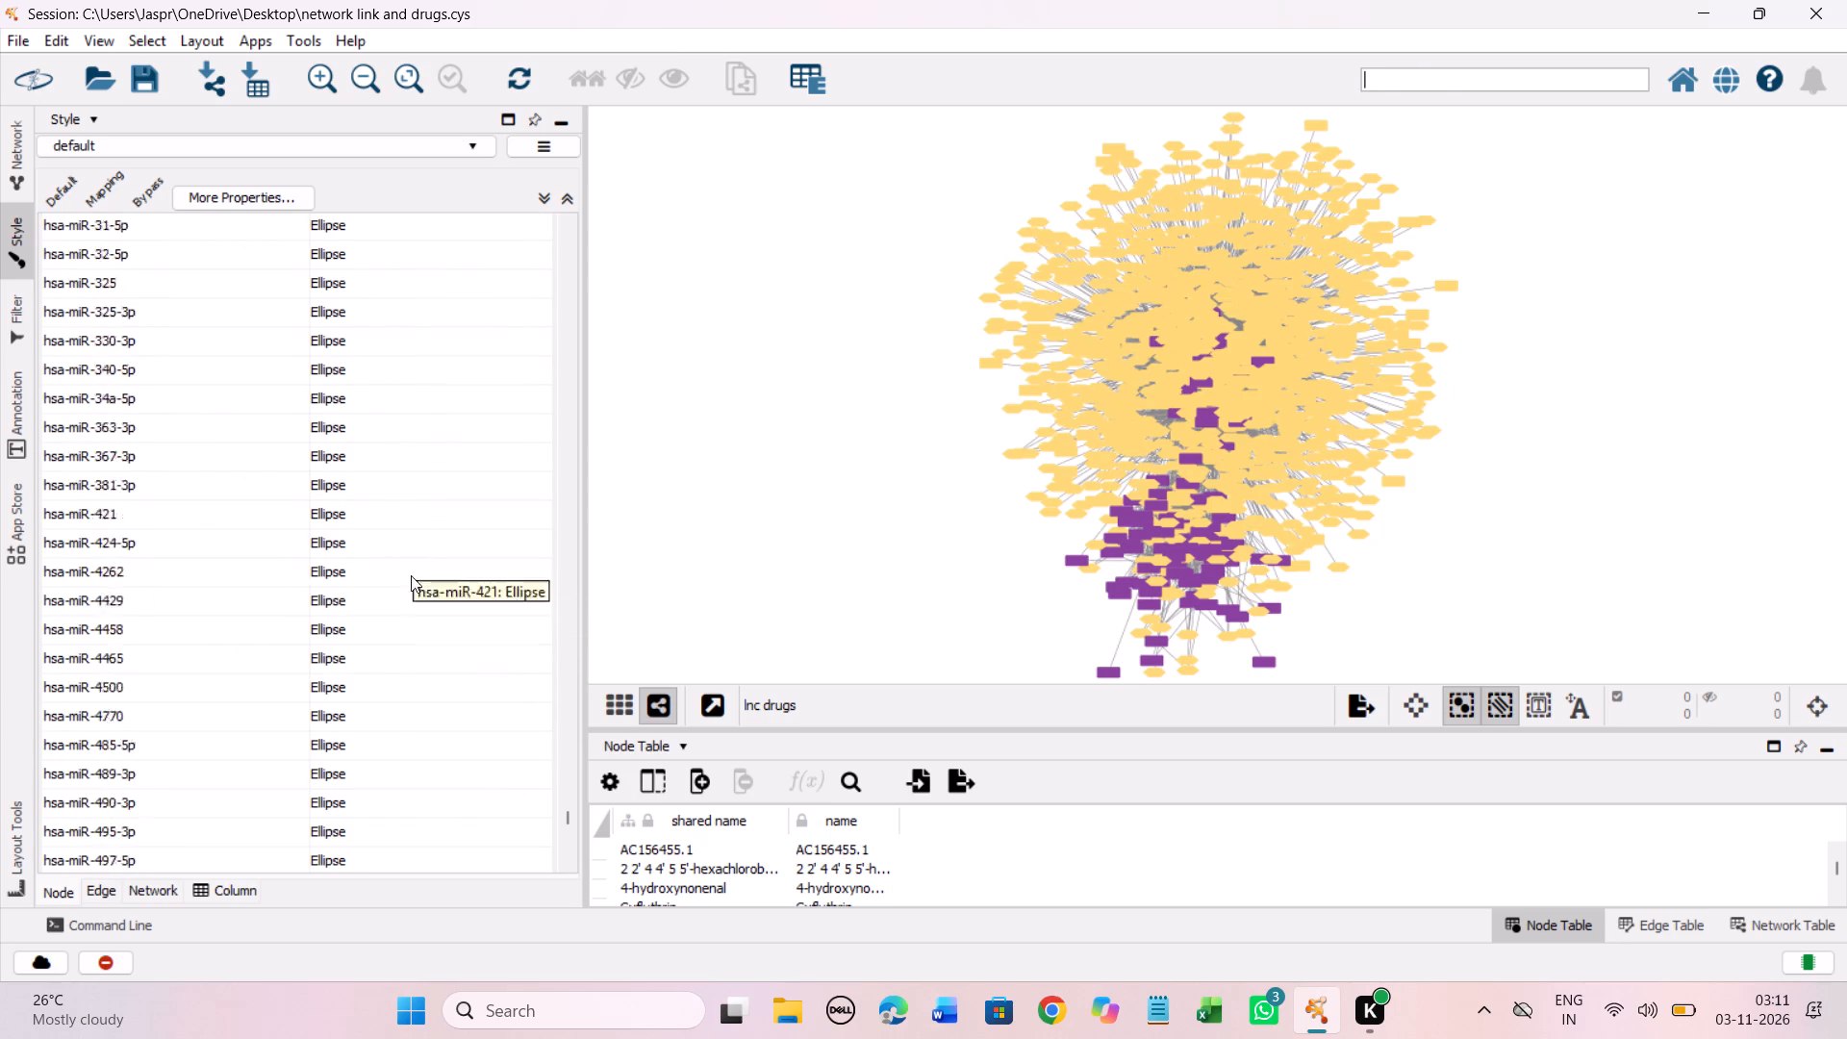
{"action": "scroll", "coordinate": [411, 575], "scroll_direction": "down", "scroll_amount": 13}
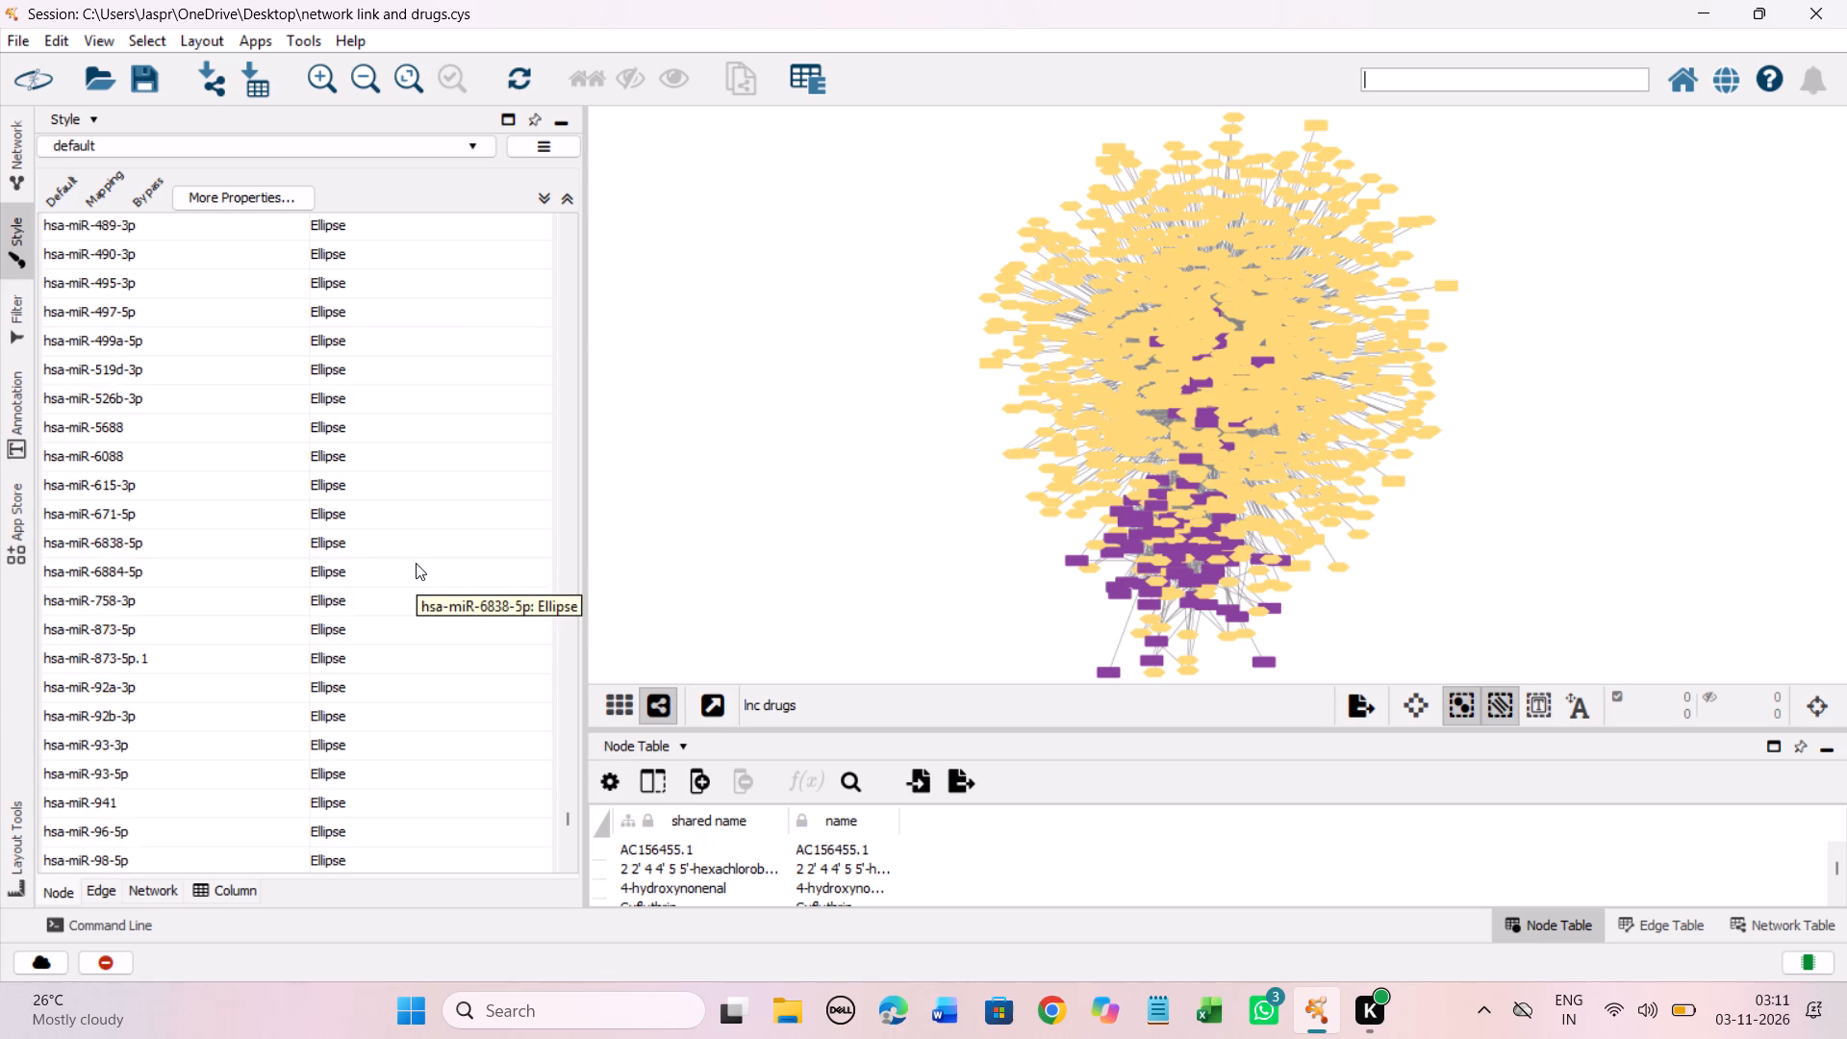
{"action": "scroll", "coordinate": [416, 563], "scroll_direction": "down", "scroll_amount": 1}
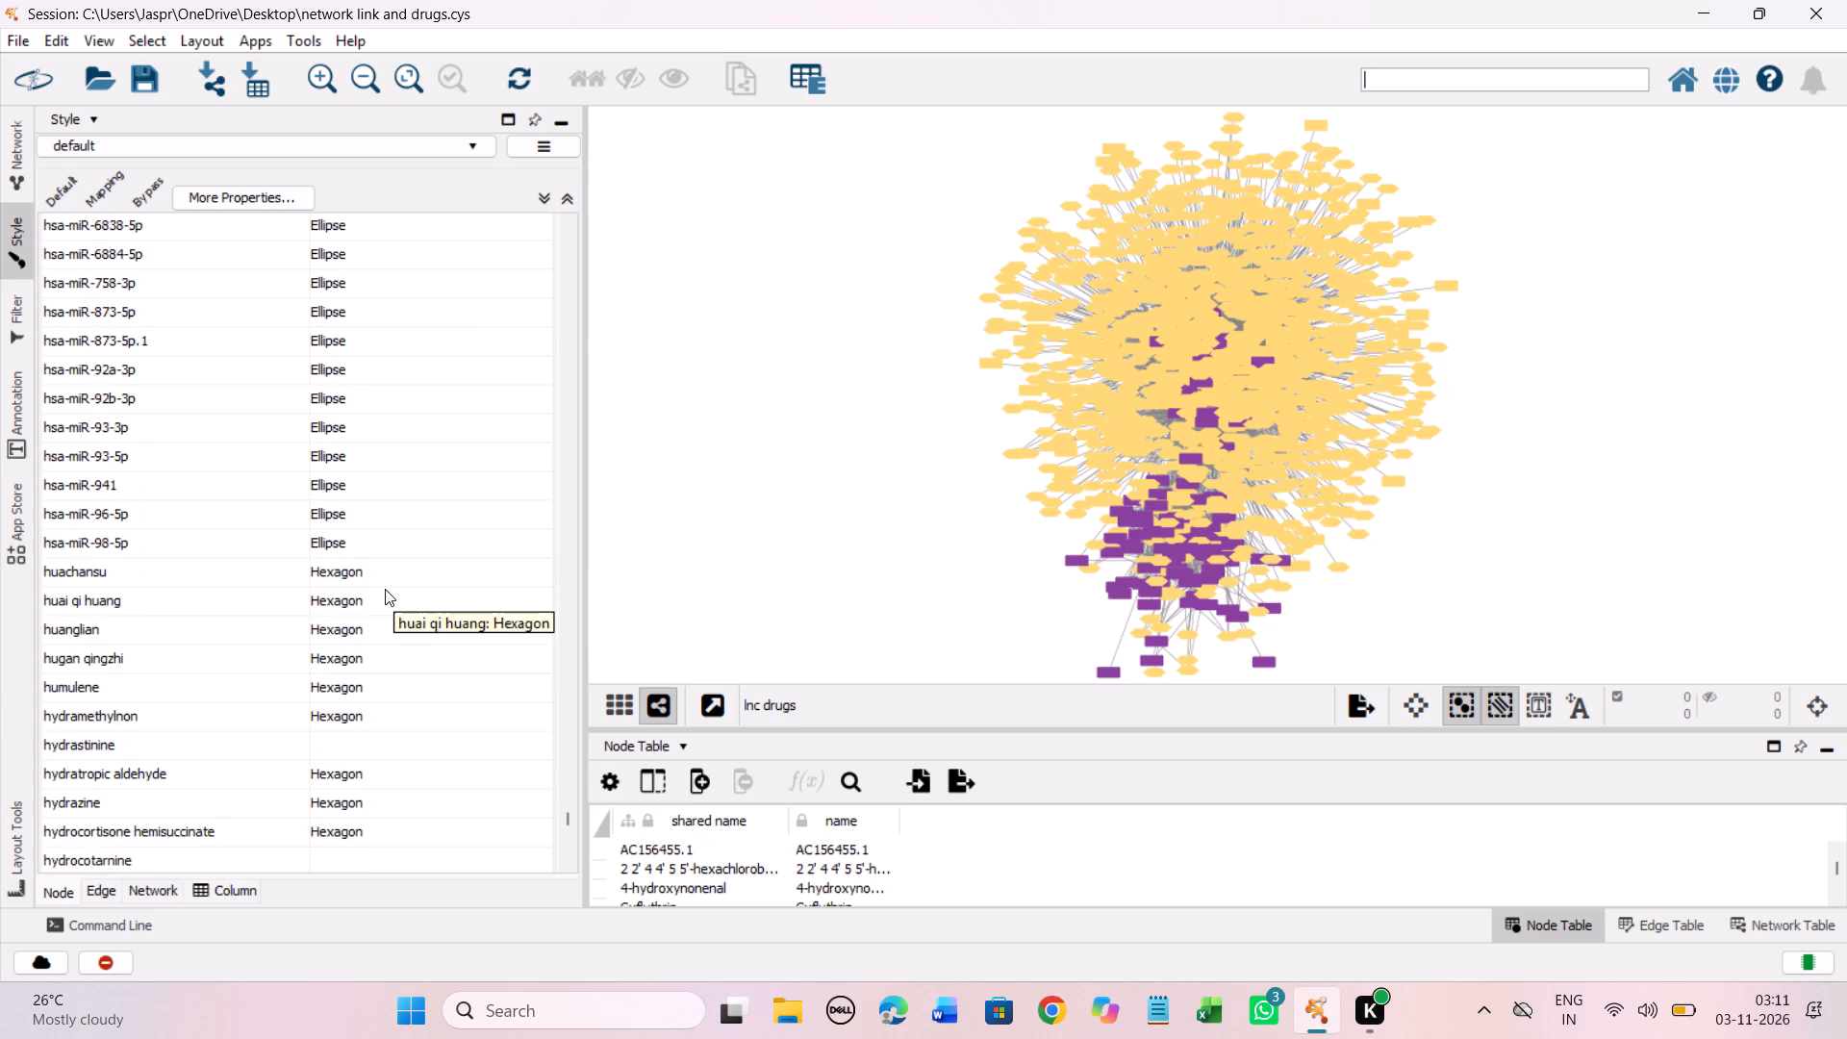
Examine the node shape mapping entries from huachansu through kang-lai-te for any without an assigned shape.
{"action": "left_click", "coordinate": [379, 570]}
{"action": "scroll", "coordinate": [379, 570], "scroll_direction": "down", "scroll_amount": 1}
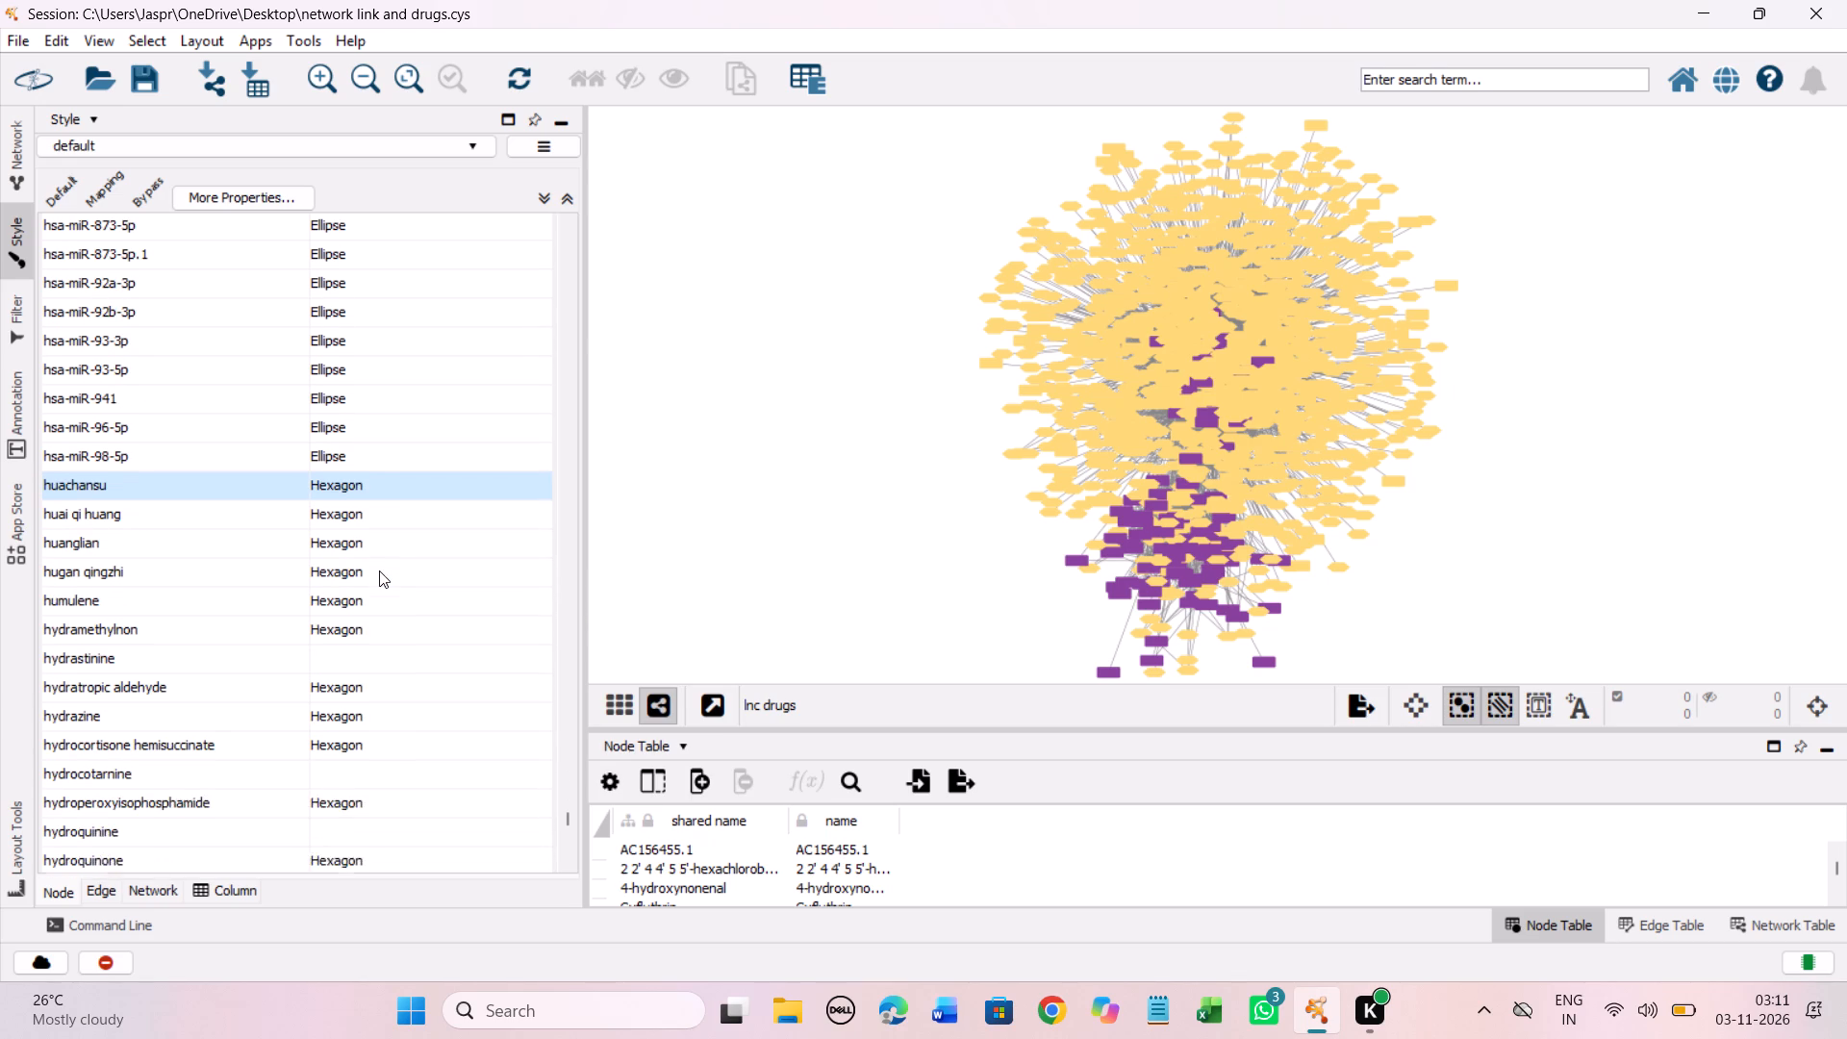
{"action": "scroll", "coordinate": [379, 570], "scroll_direction": "down", "scroll_amount": 4}
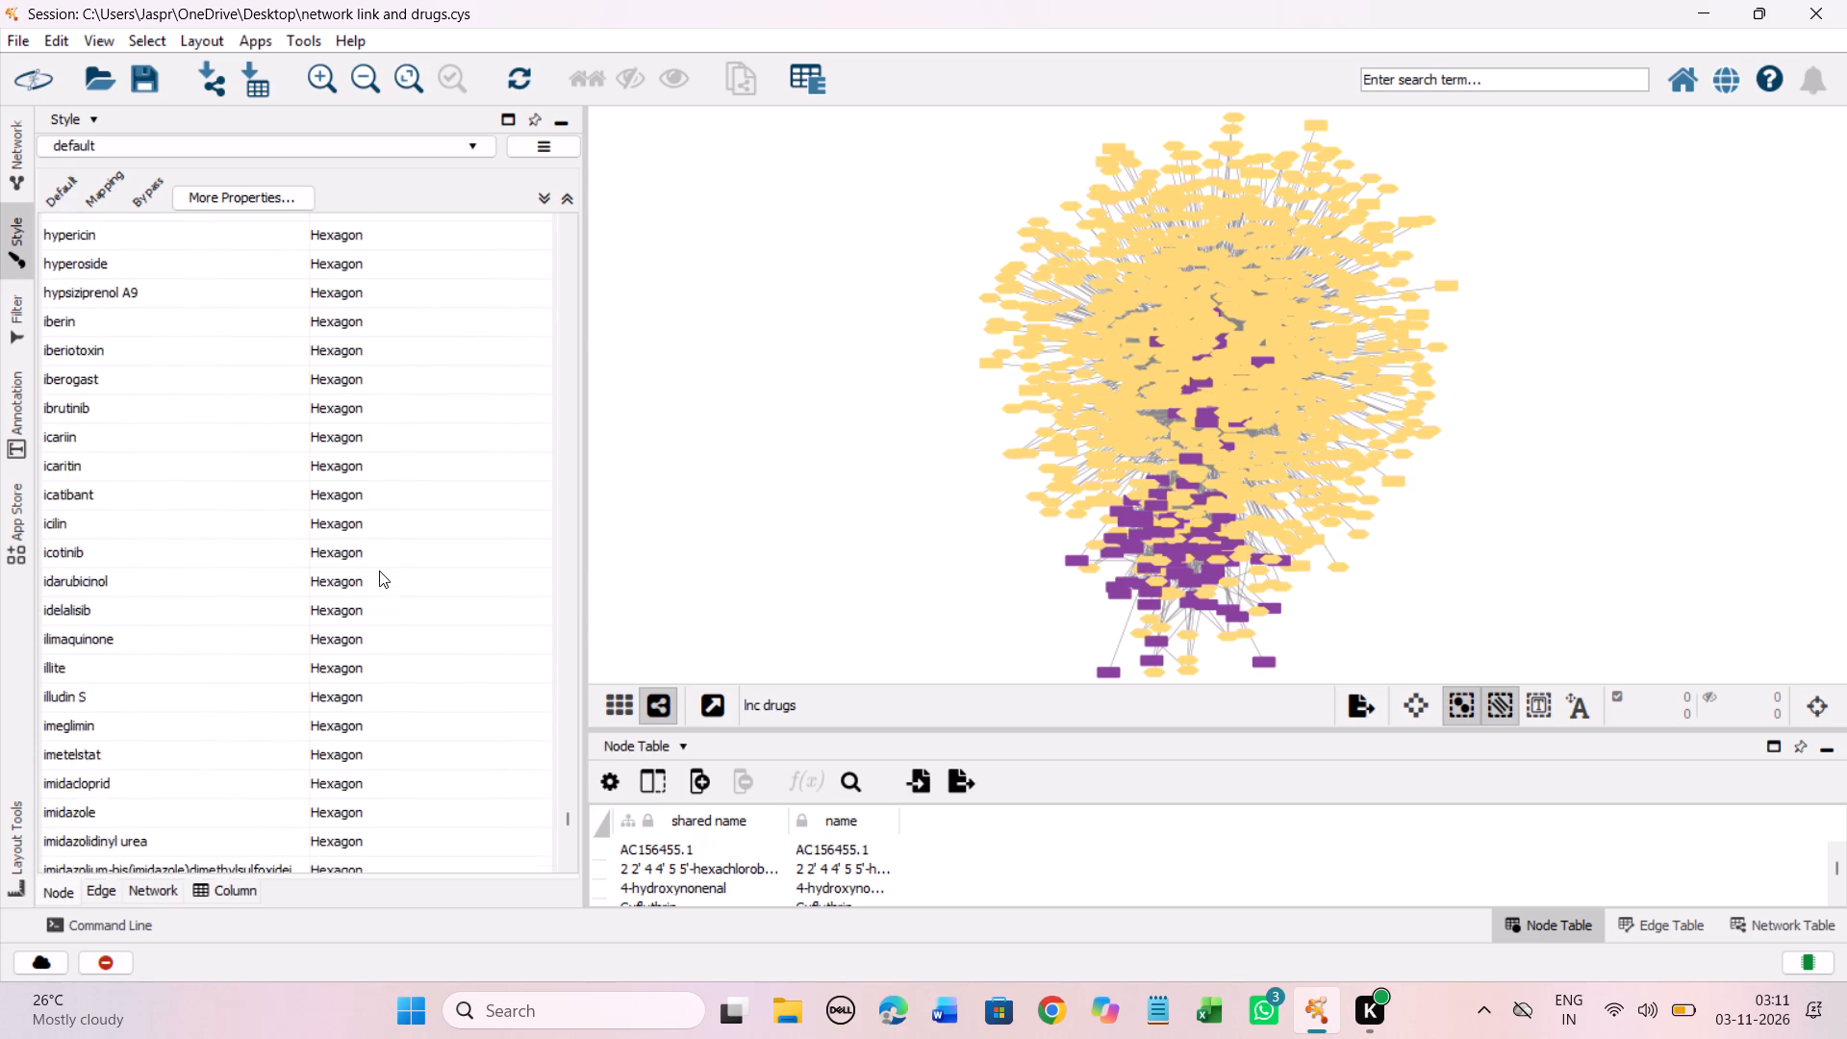
{"action": "scroll", "coordinate": [379, 570], "scroll_direction": "down", "scroll_amount": 2}
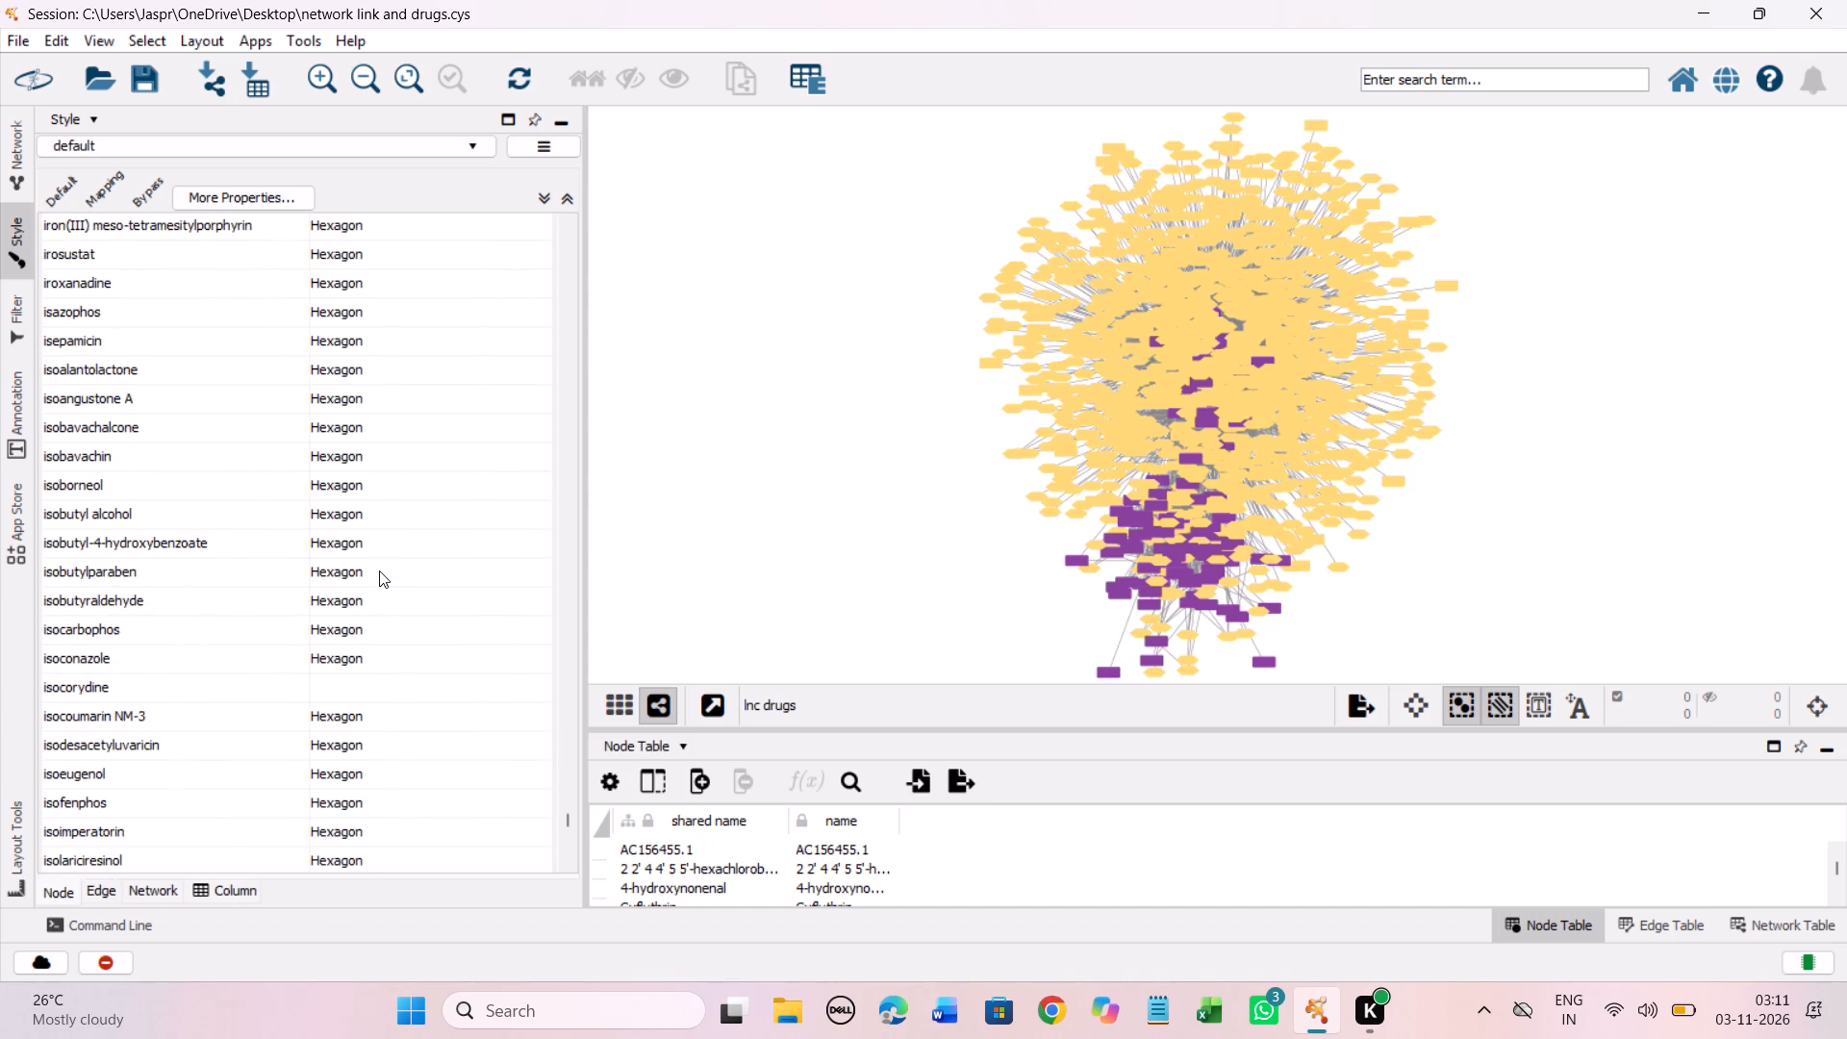
{"action": "scroll", "coordinate": [379, 570], "scroll_direction": "down", "scroll_amount": 3}
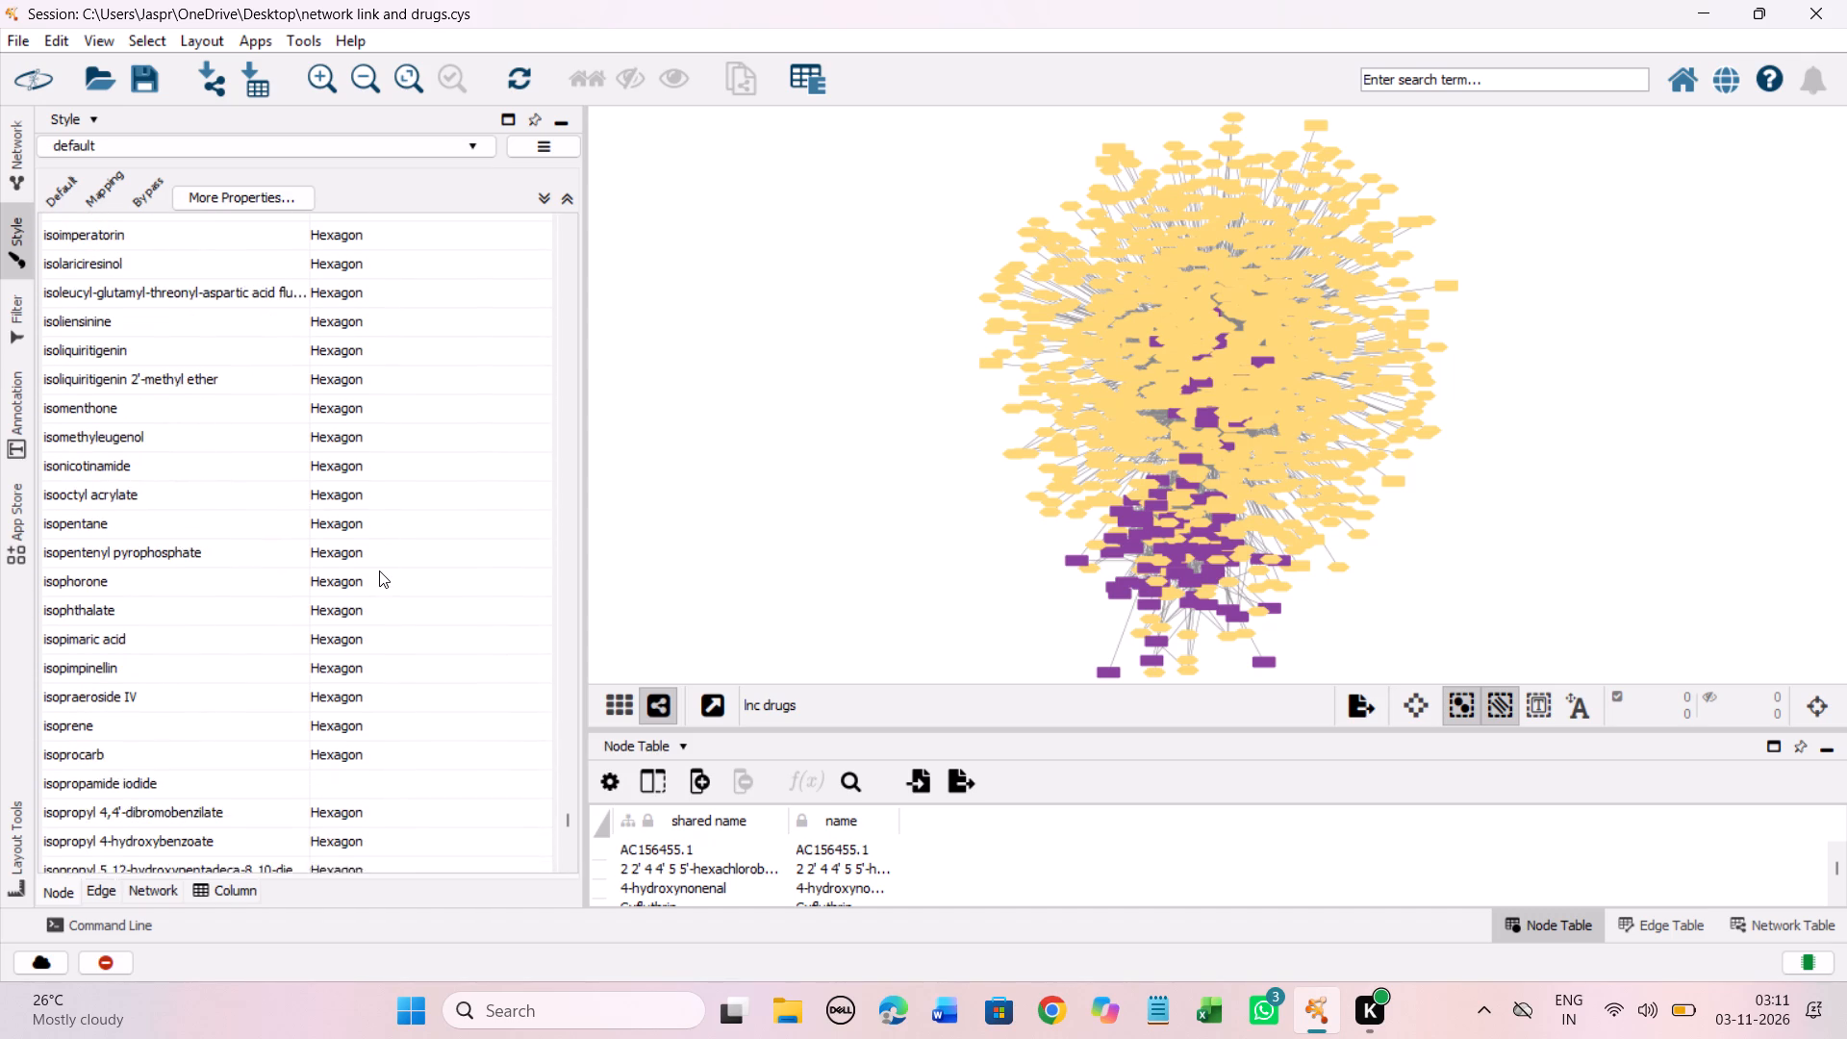
{"action": "scroll", "coordinate": [379, 570], "scroll_direction": "down", "scroll_amount": 4}
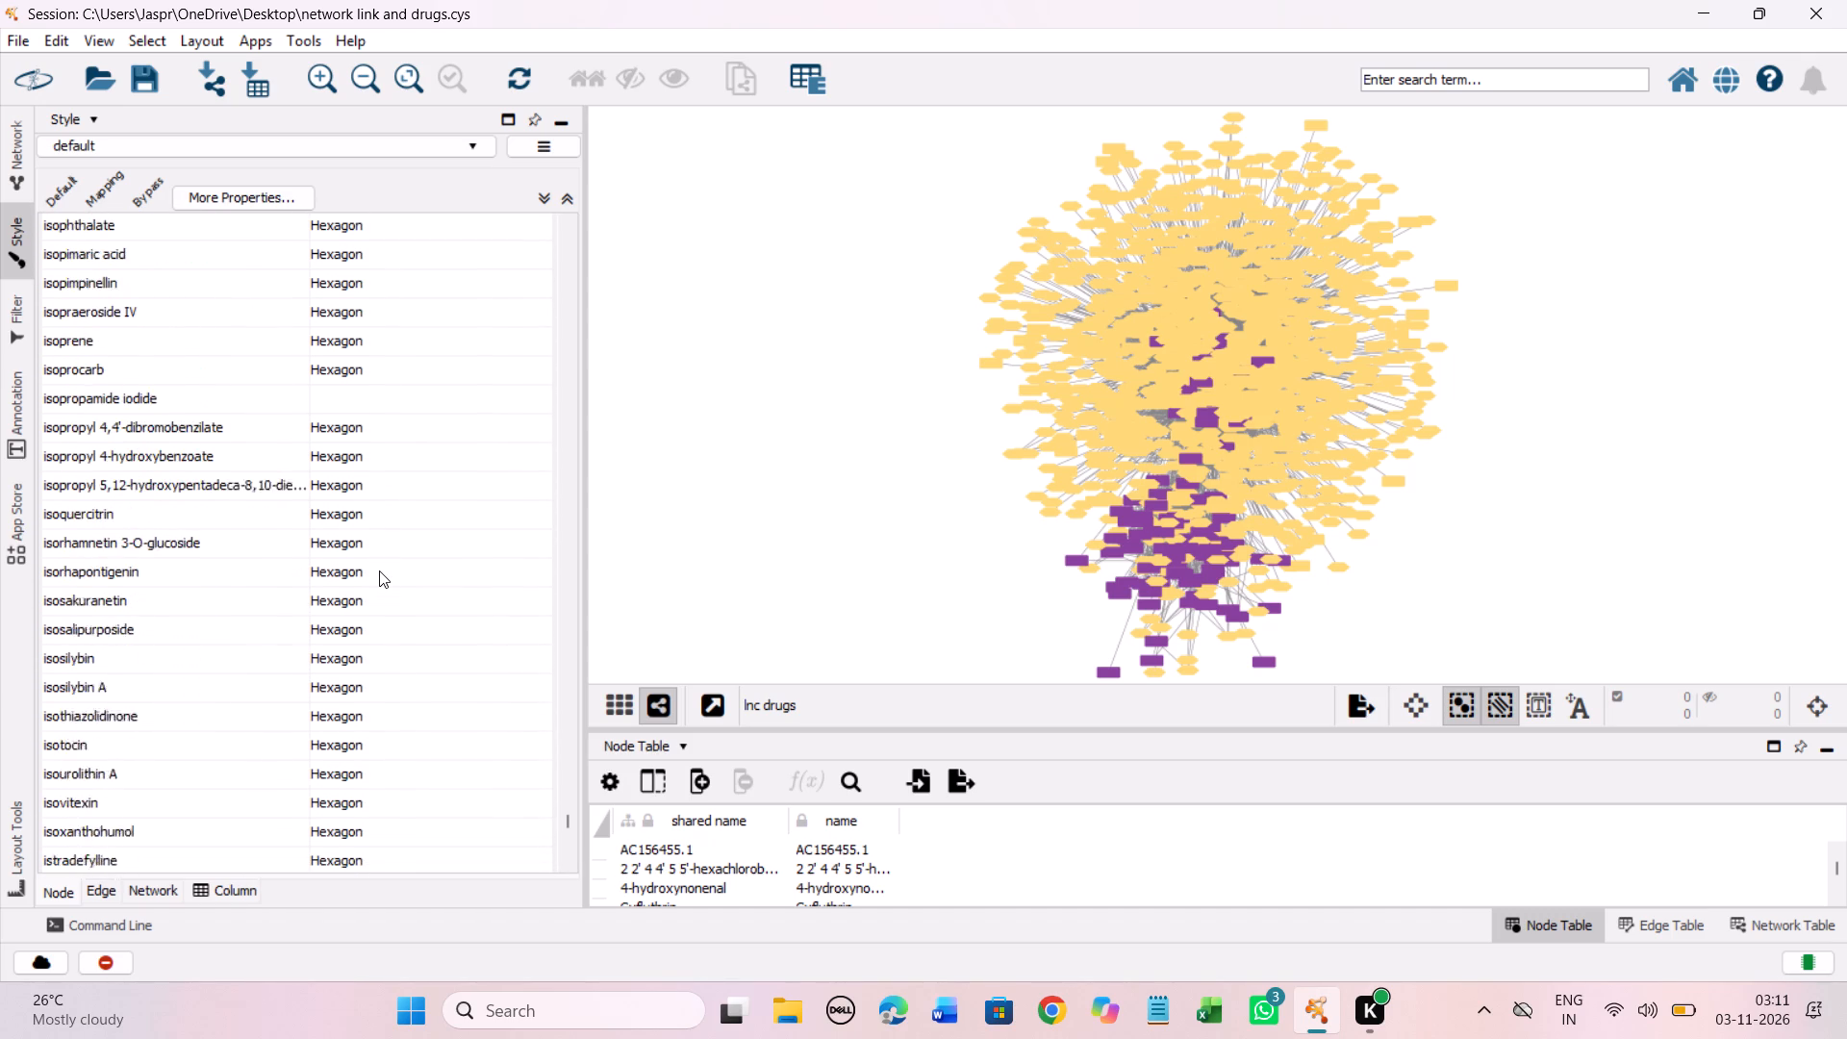
{"action": "scroll", "coordinate": [379, 570], "scroll_direction": "down", "scroll_amount": 3}
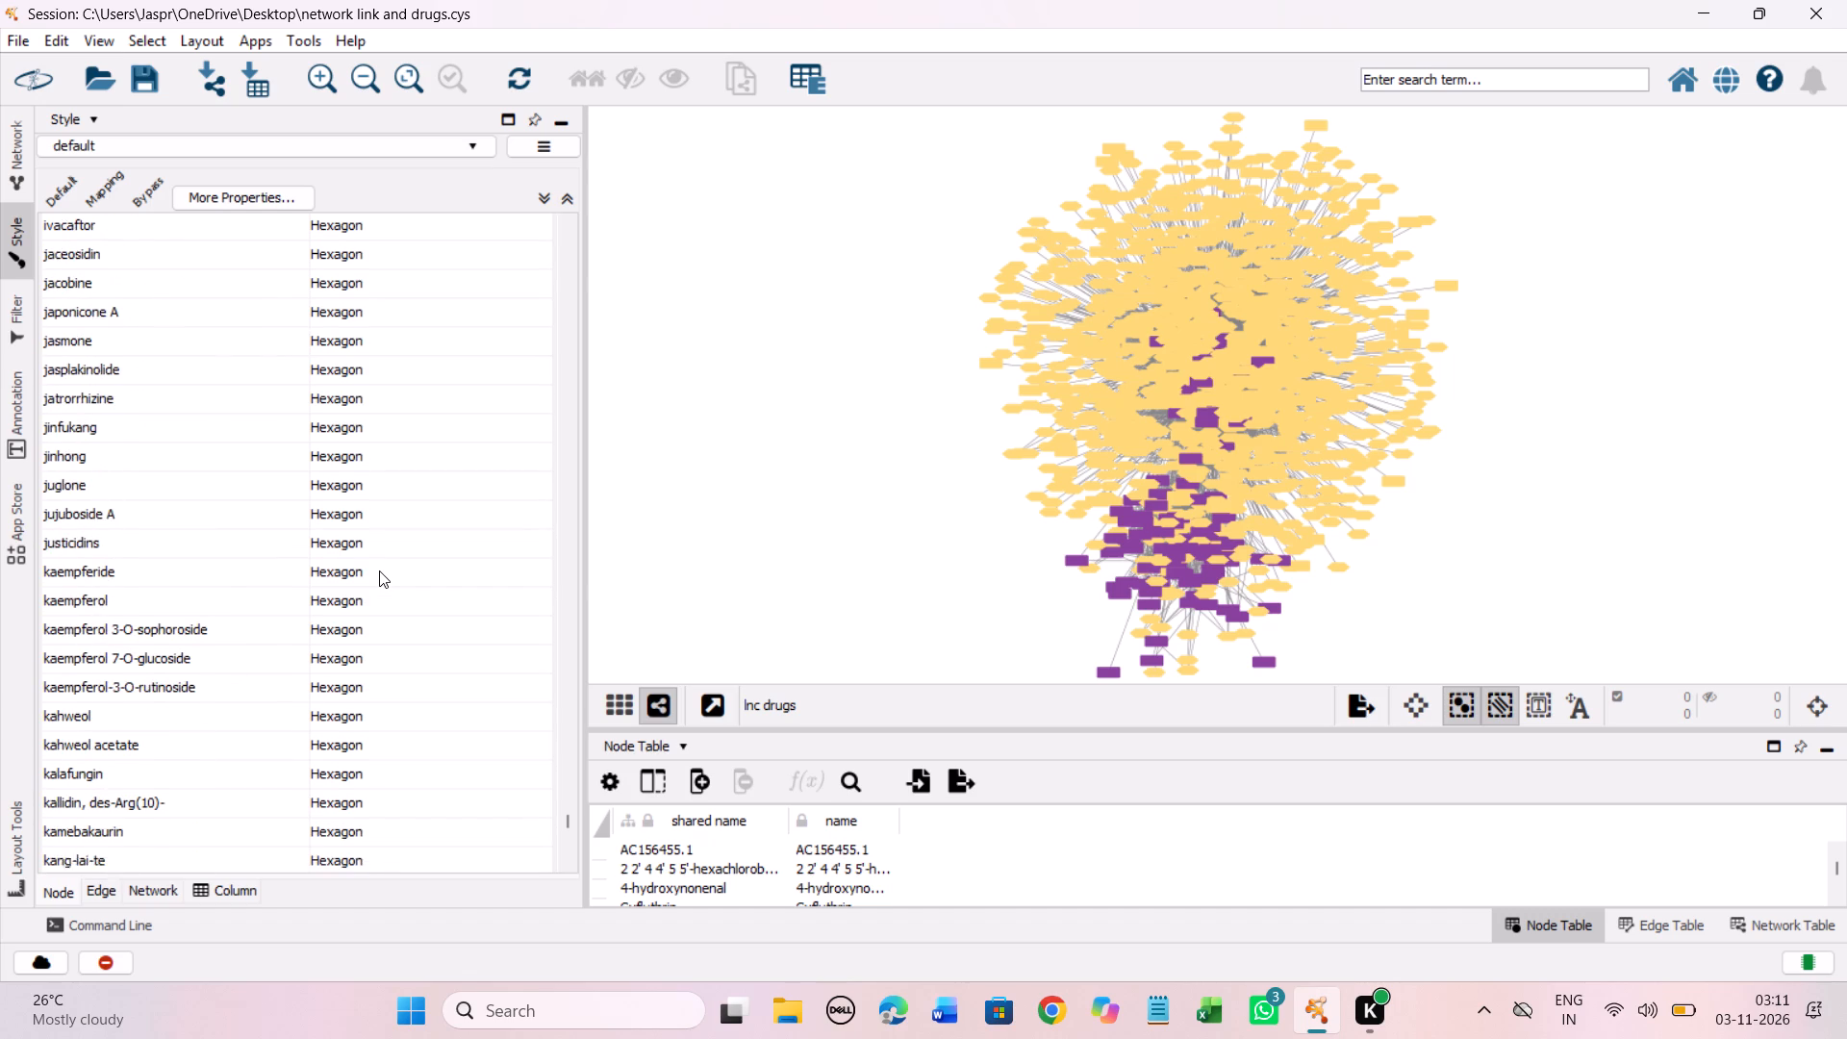
Examine the node shape mapping entries from karakoline through merbarone for any without an assigned shape.
{"action": "scroll", "coordinate": [379, 570], "scroll_direction": "down", "scroll_amount": 3}
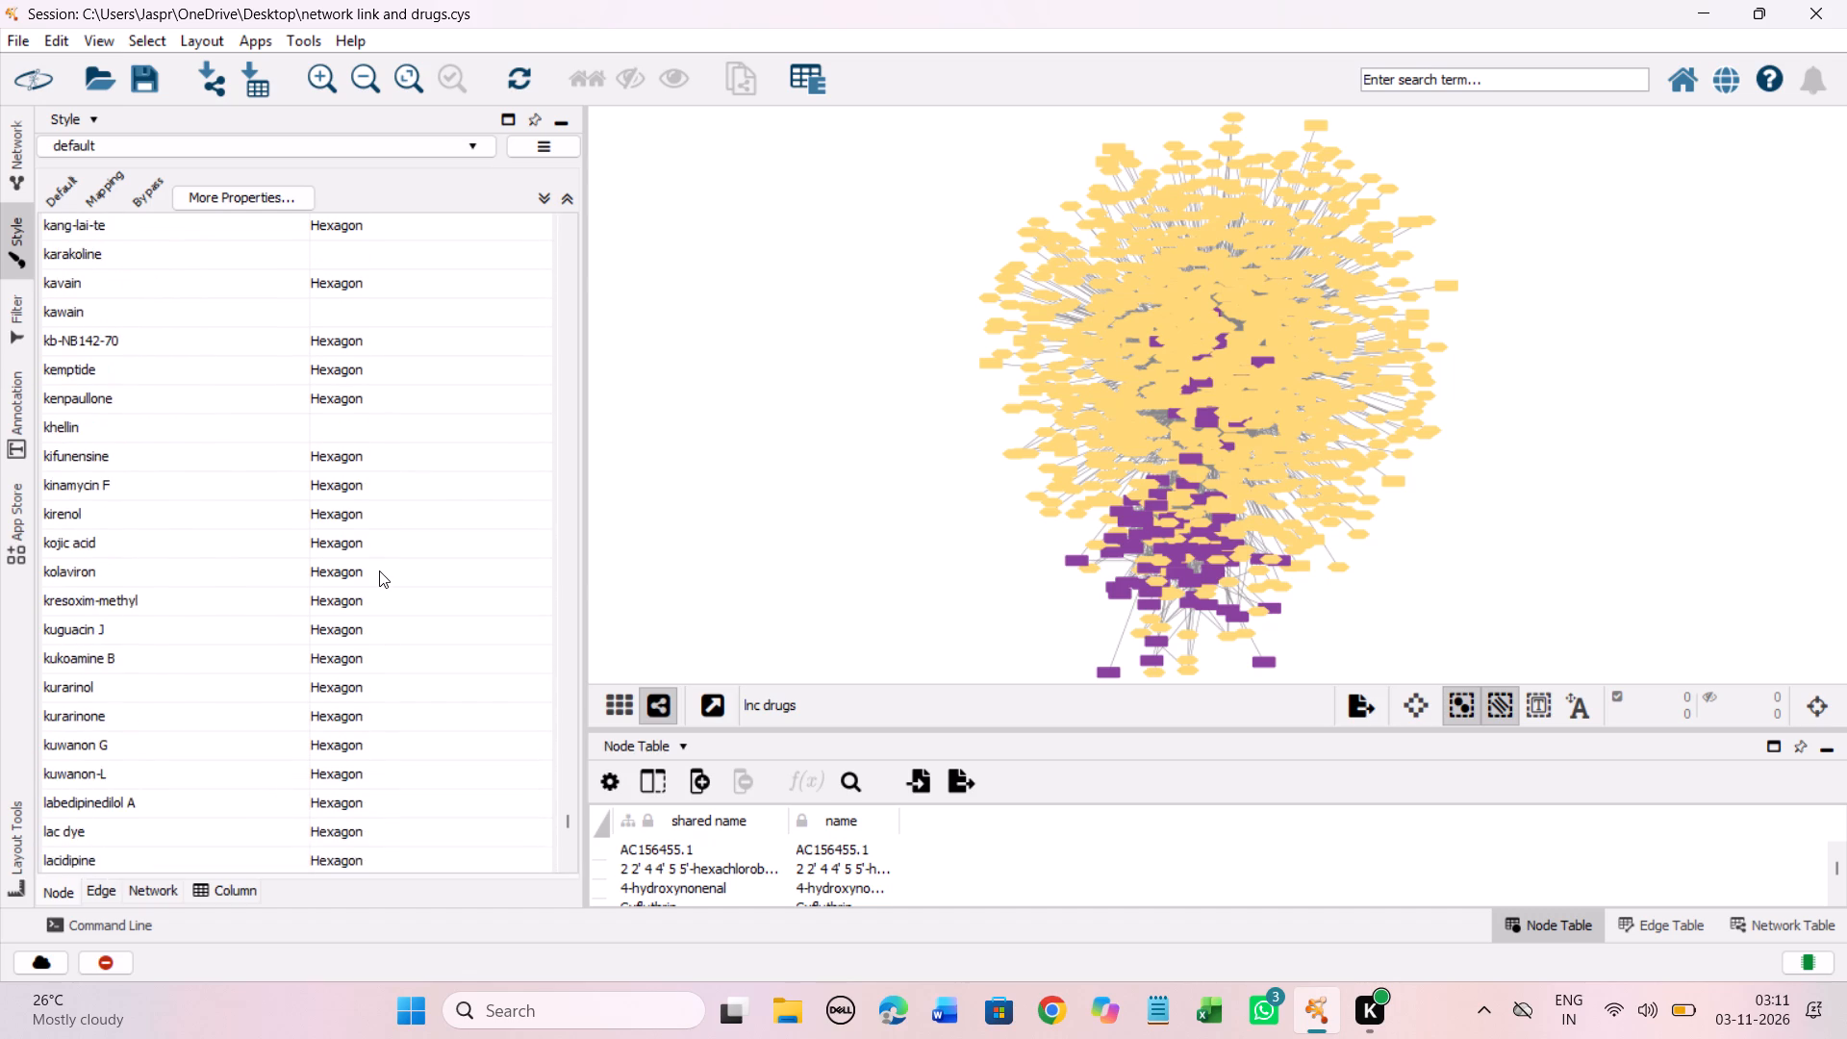
{"action": "scroll", "coordinate": [379, 570], "scroll_direction": "down", "scroll_amount": 5}
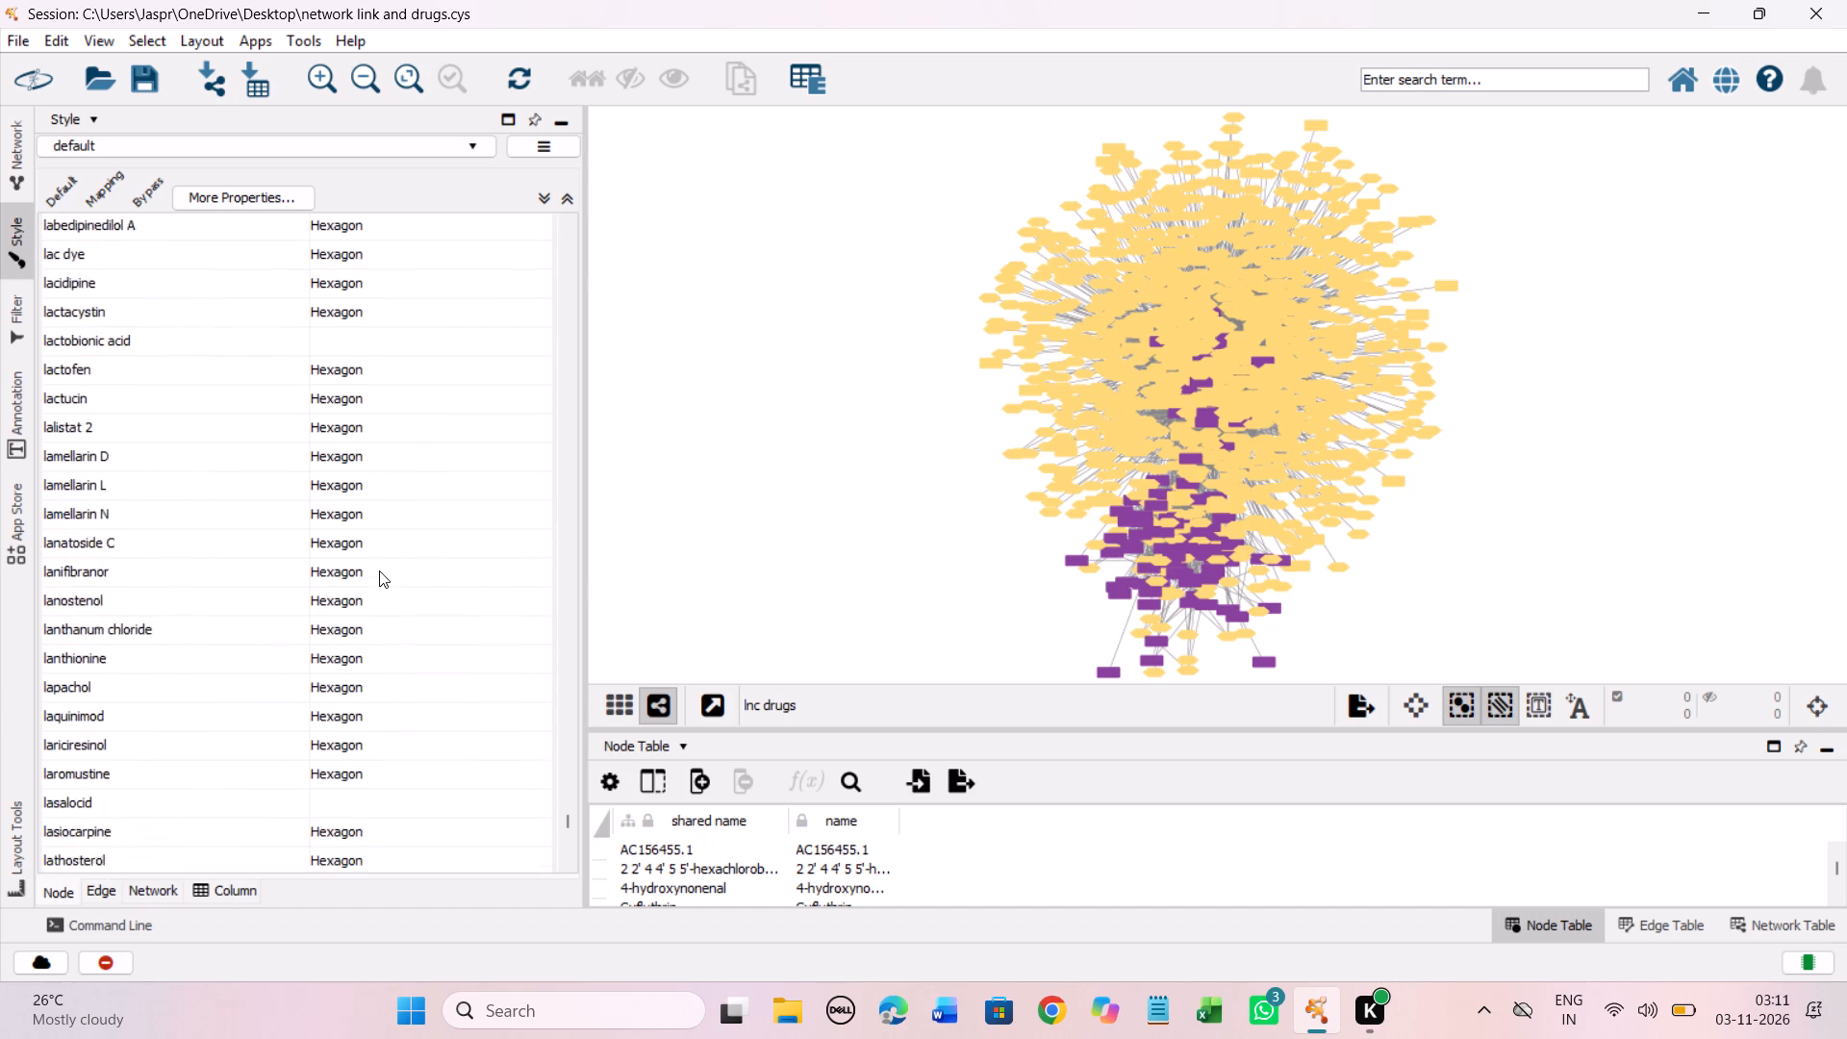
{"action": "scroll", "coordinate": [379, 570], "scroll_direction": "down", "scroll_amount": 3}
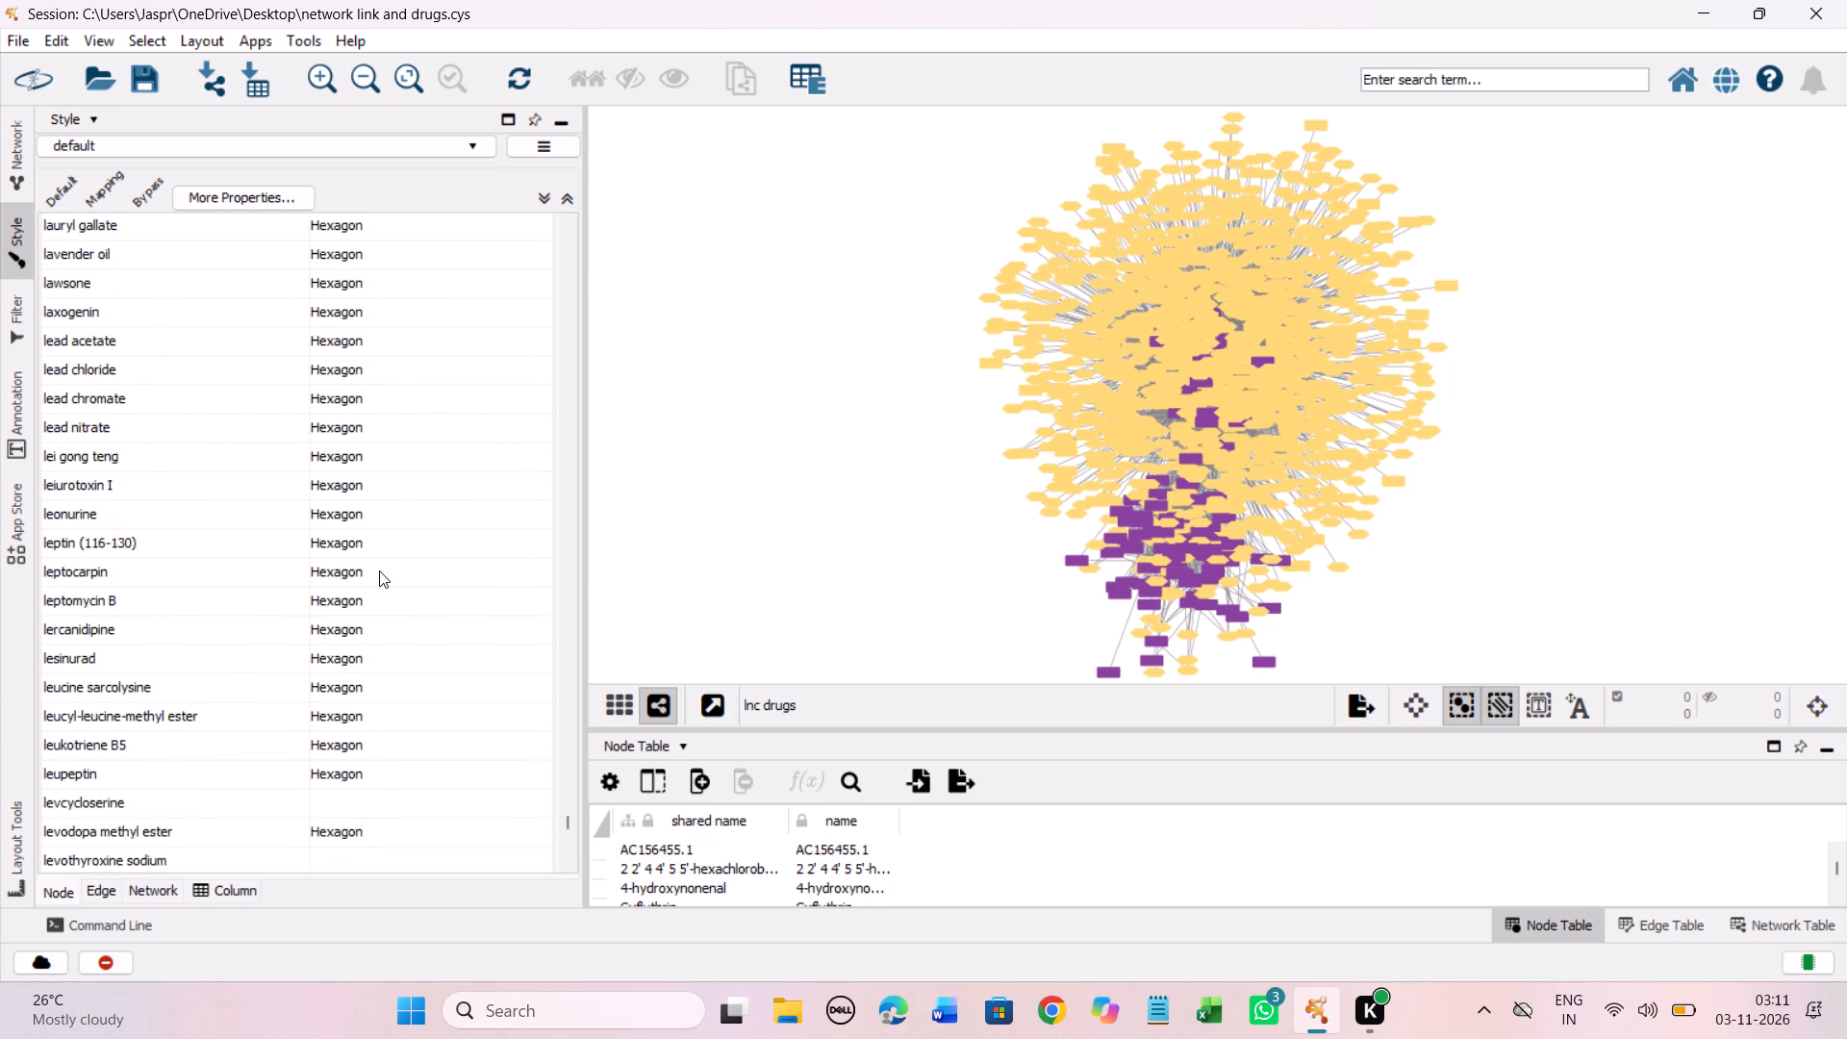
{"action": "scroll", "coordinate": [379, 570], "scroll_direction": "down", "scroll_amount": 2}
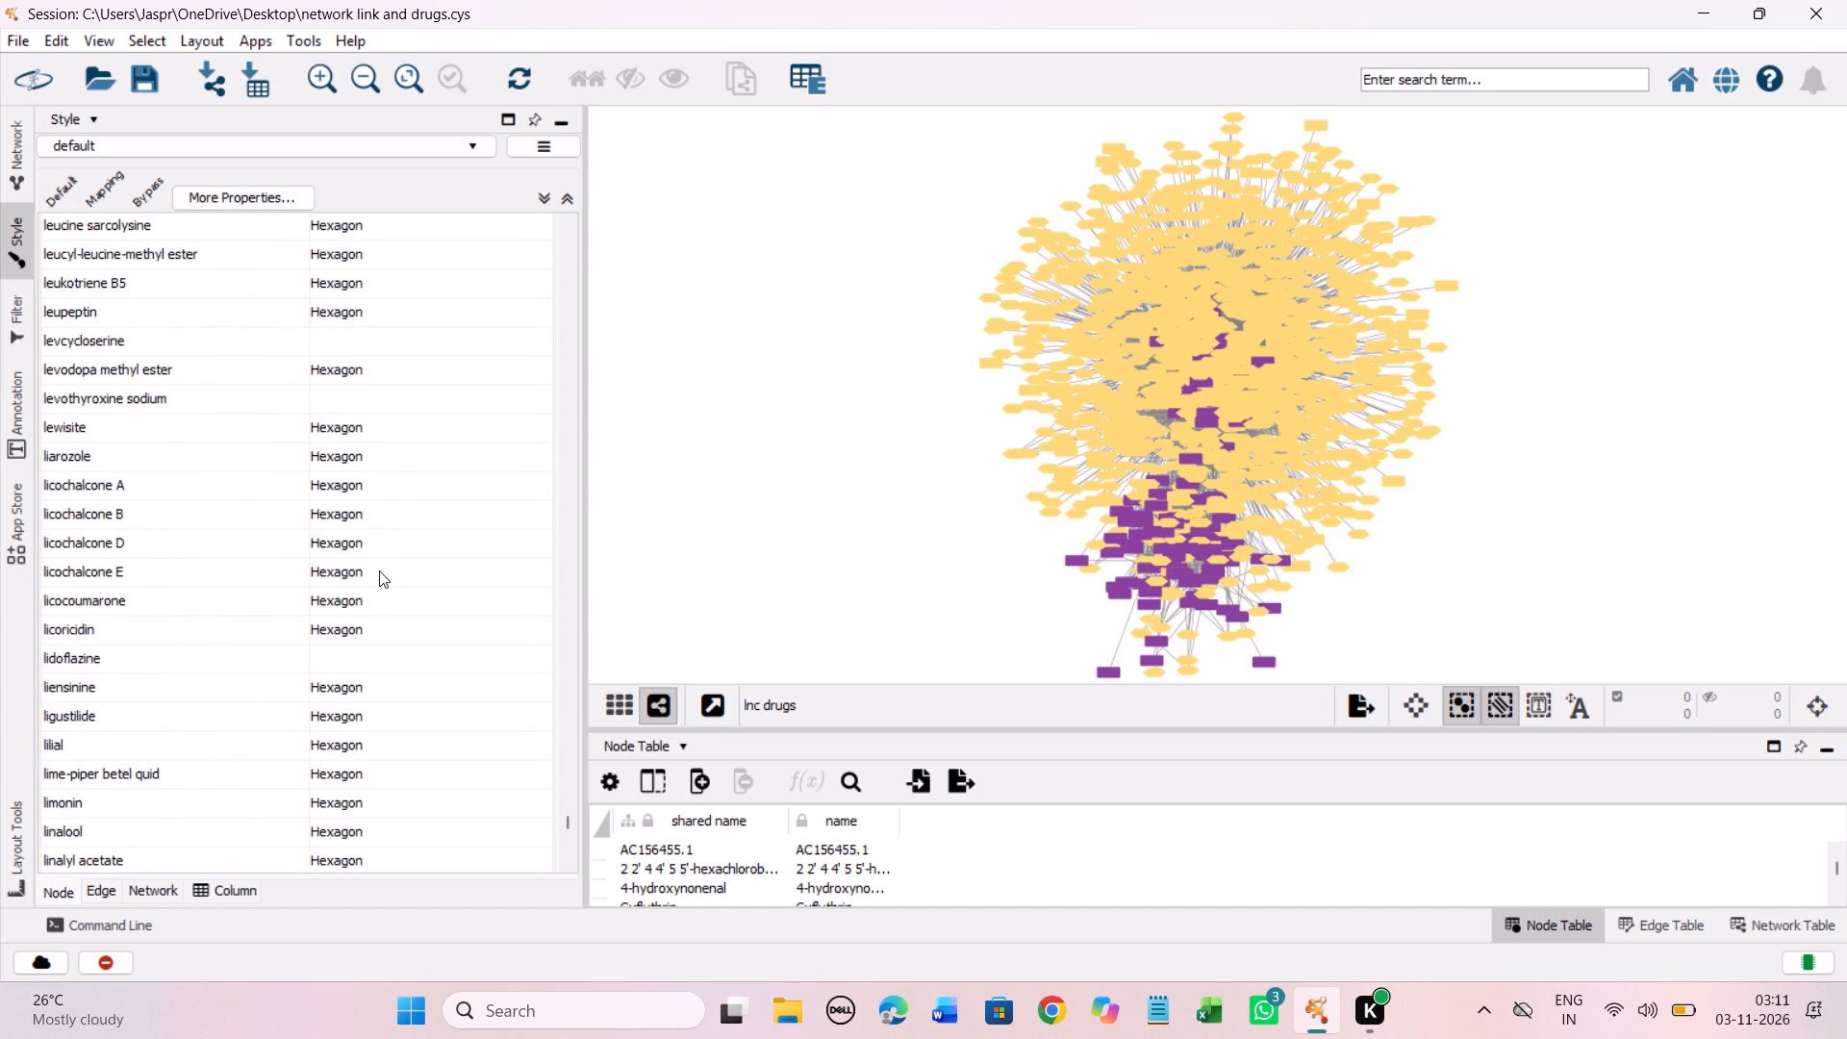
{"action": "scroll", "coordinate": [379, 570], "scroll_direction": "down", "scroll_amount": 6}
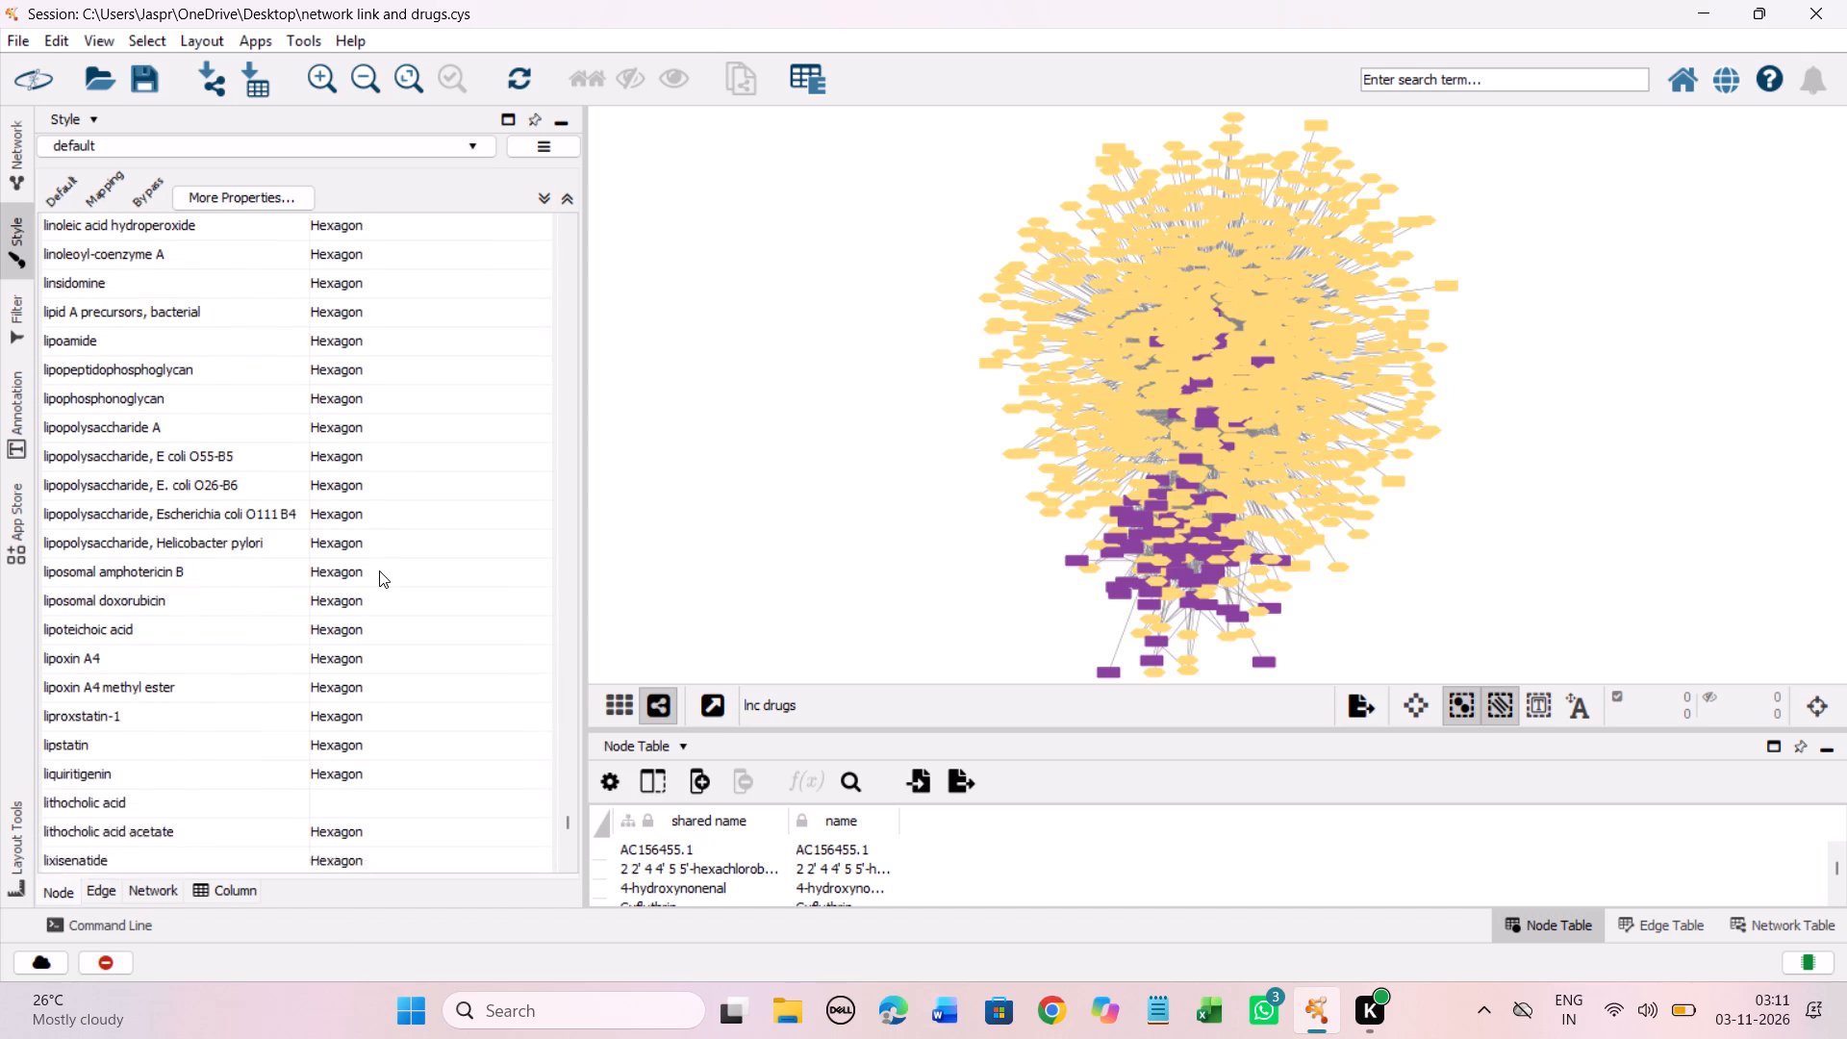
{"action": "scroll", "coordinate": [379, 570], "scroll_direction": "down", "scroll_amount": 5}
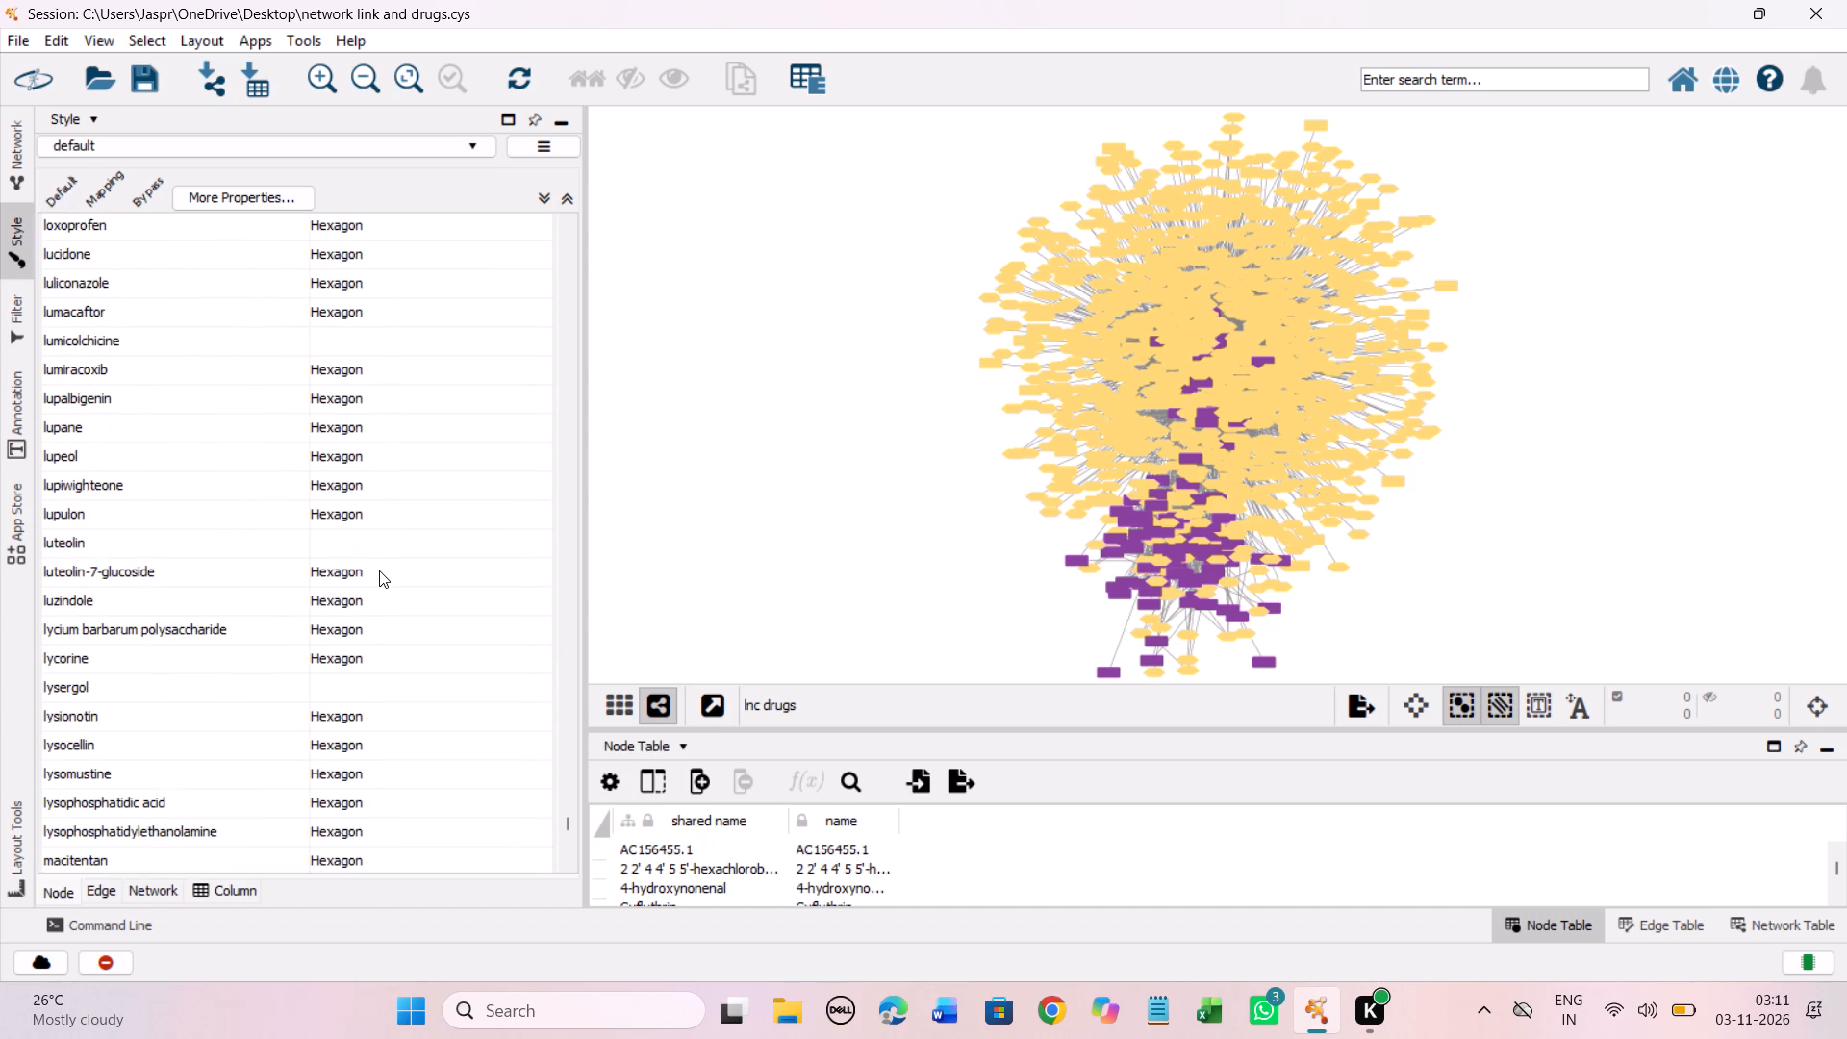
{"action": "scroll", "coordinate": [379, 570], "scroll_direction": "down", "scroll_amount": 4}
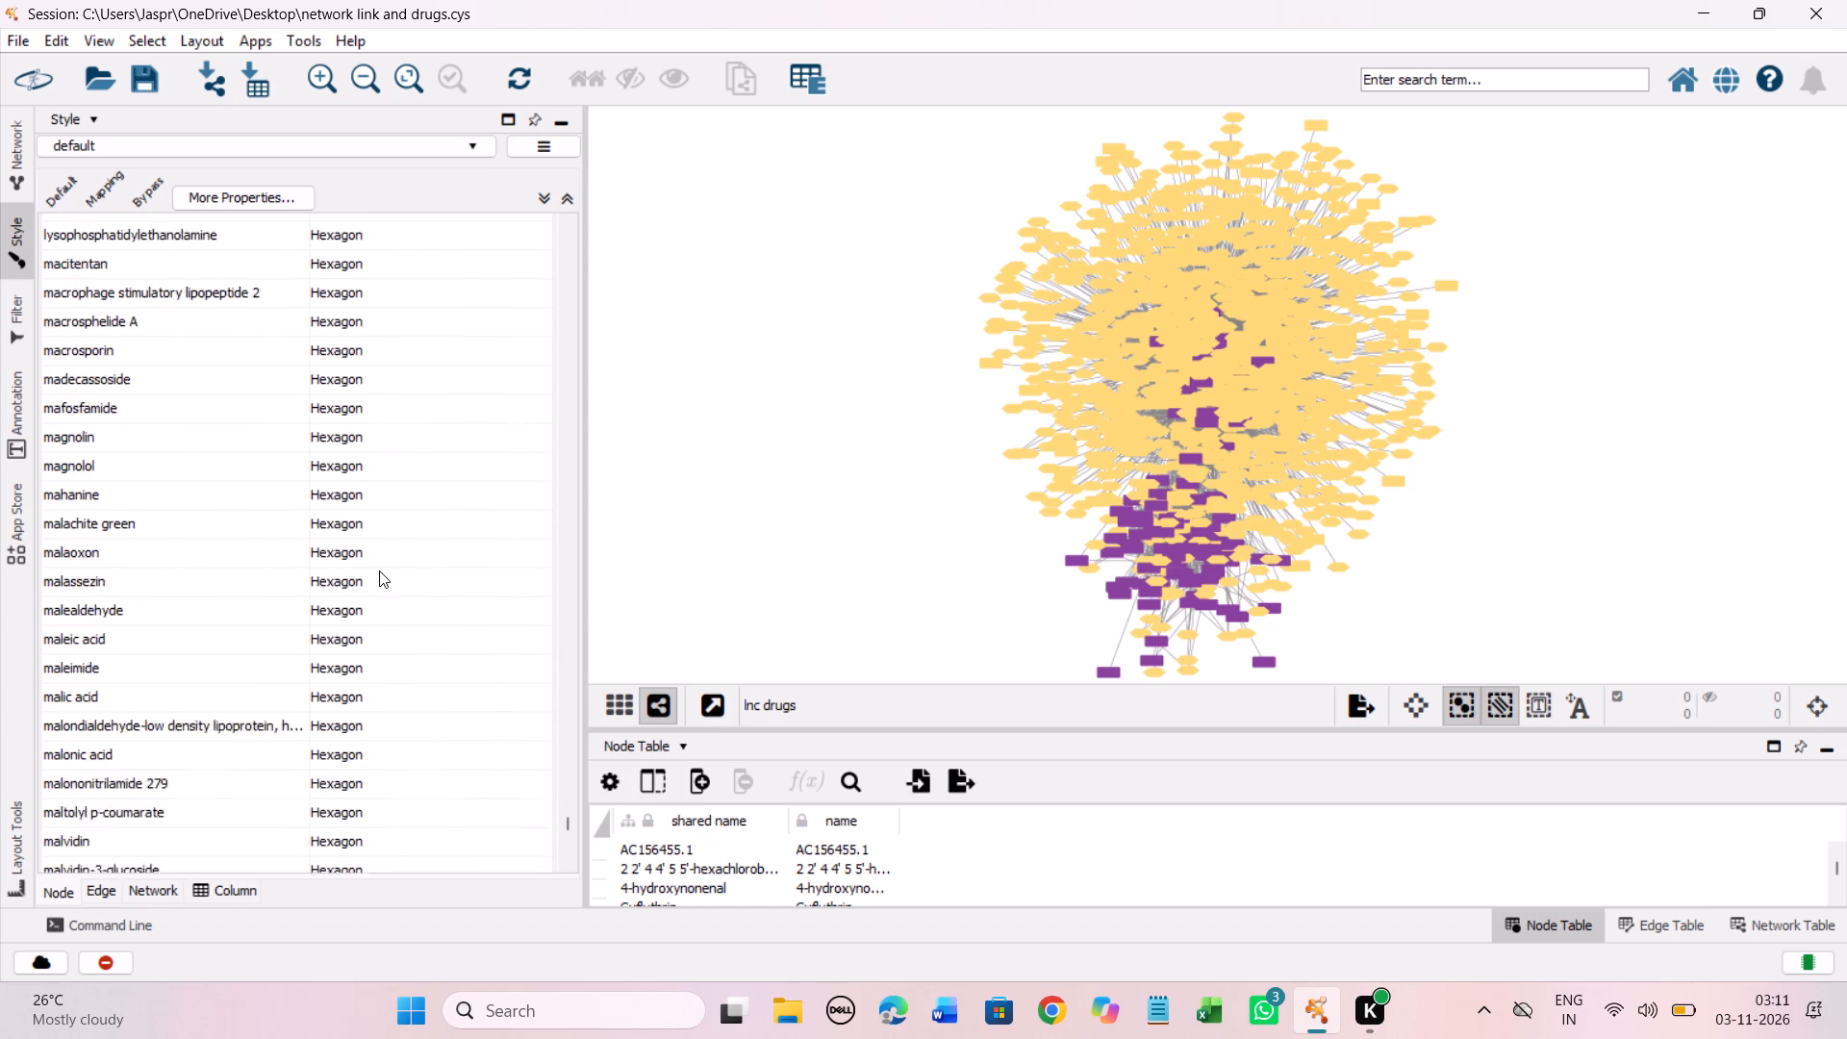
{"action": "scroll", "coordinate": [379, 570], "scroll_direction": "down", "scroll_amount": 3}
{"action": "left_click", "coordinate": [379, 570]}
{"action": "scroll", "coordinate": [379, 570], "scroll_direction": "down", "scroll_amount": 2}
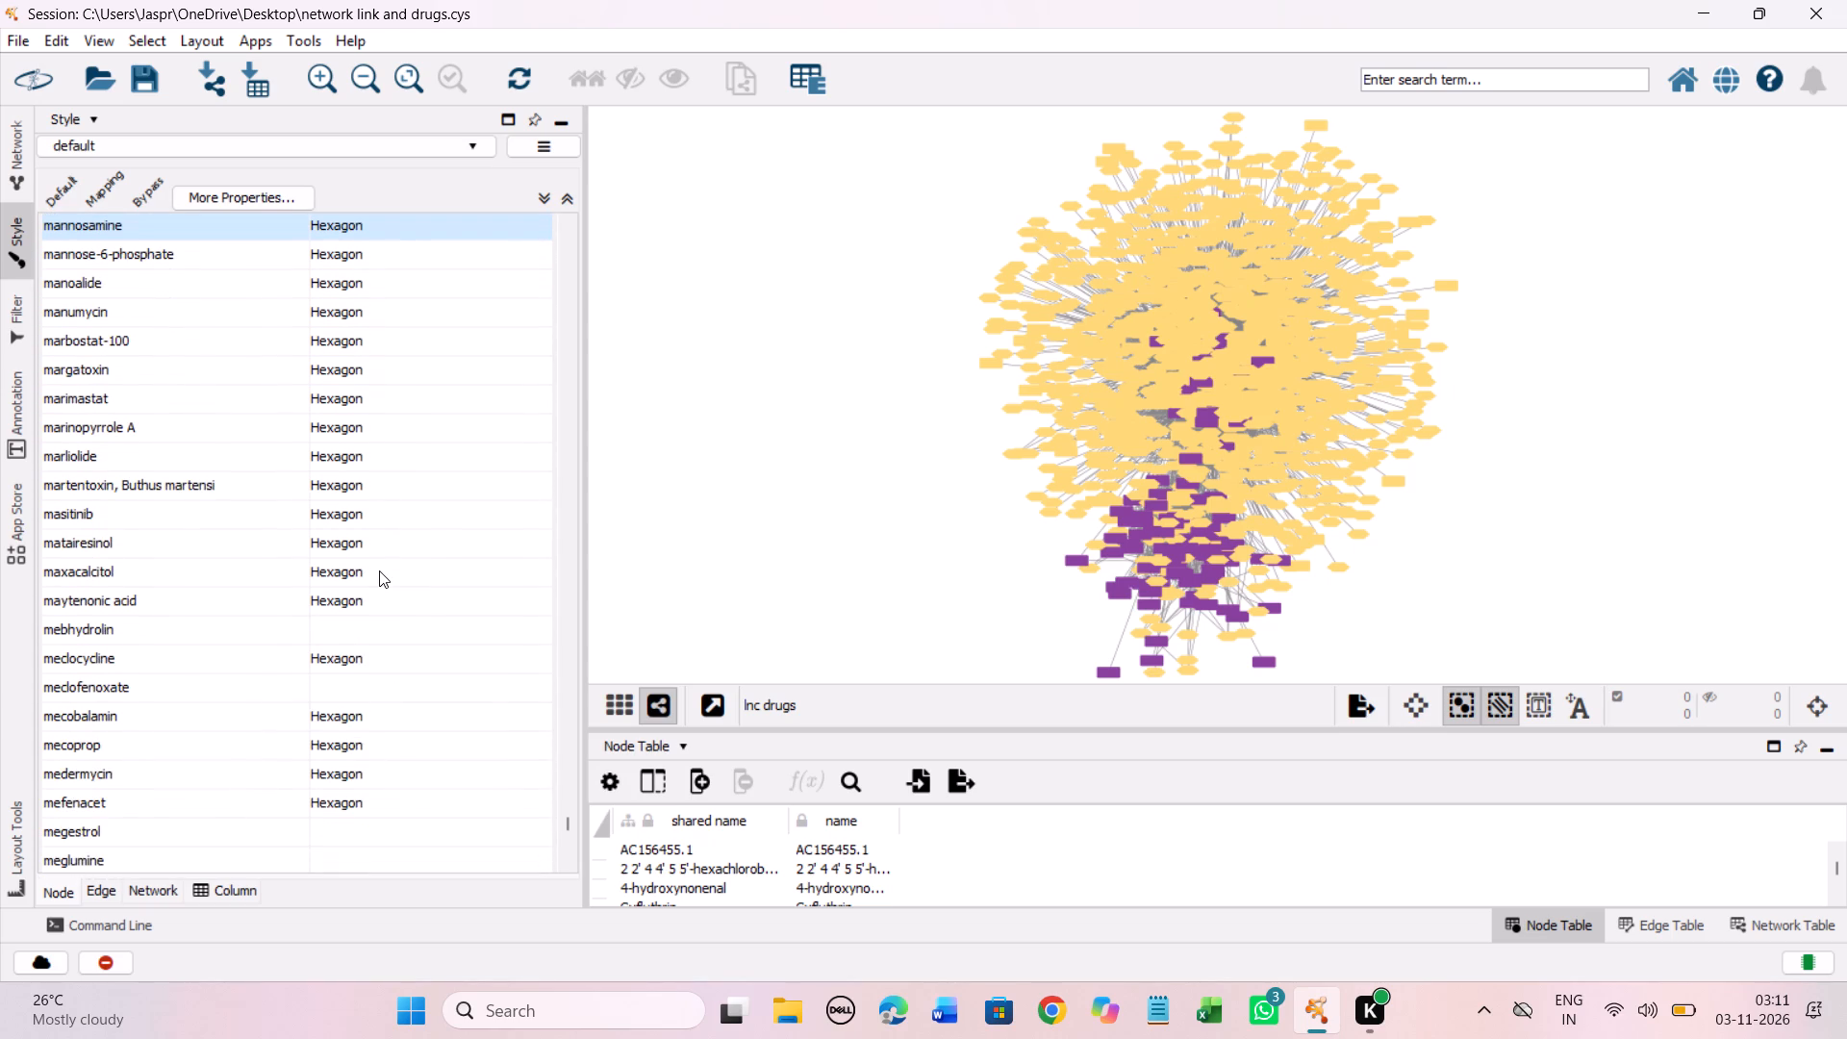
{"action": "scroll", "coordinate": [379, 570], "scroll_direction": "down", "scroll_amount": 2}
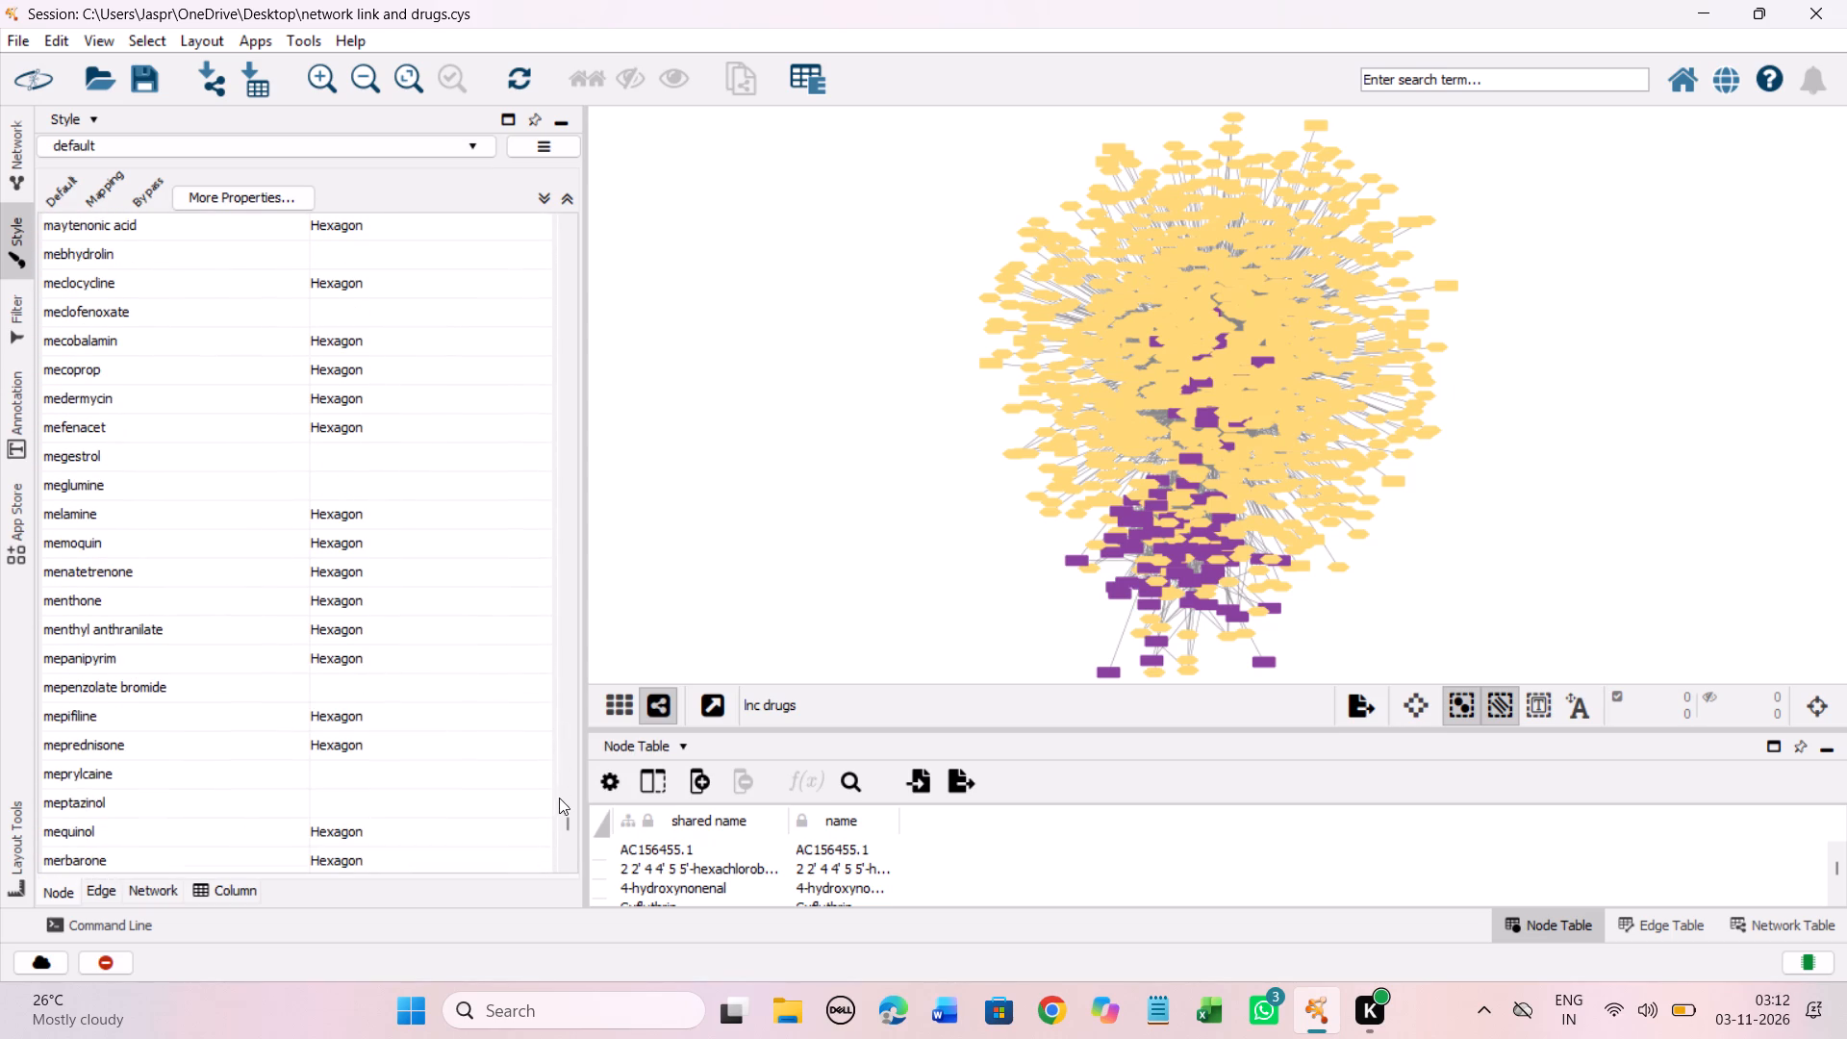
Select zymosterol, the last entry in the node shape mapping.
{"action": "left_click_drag", "start_coordinate": [569, 816], "coordinate": [569, 820]}
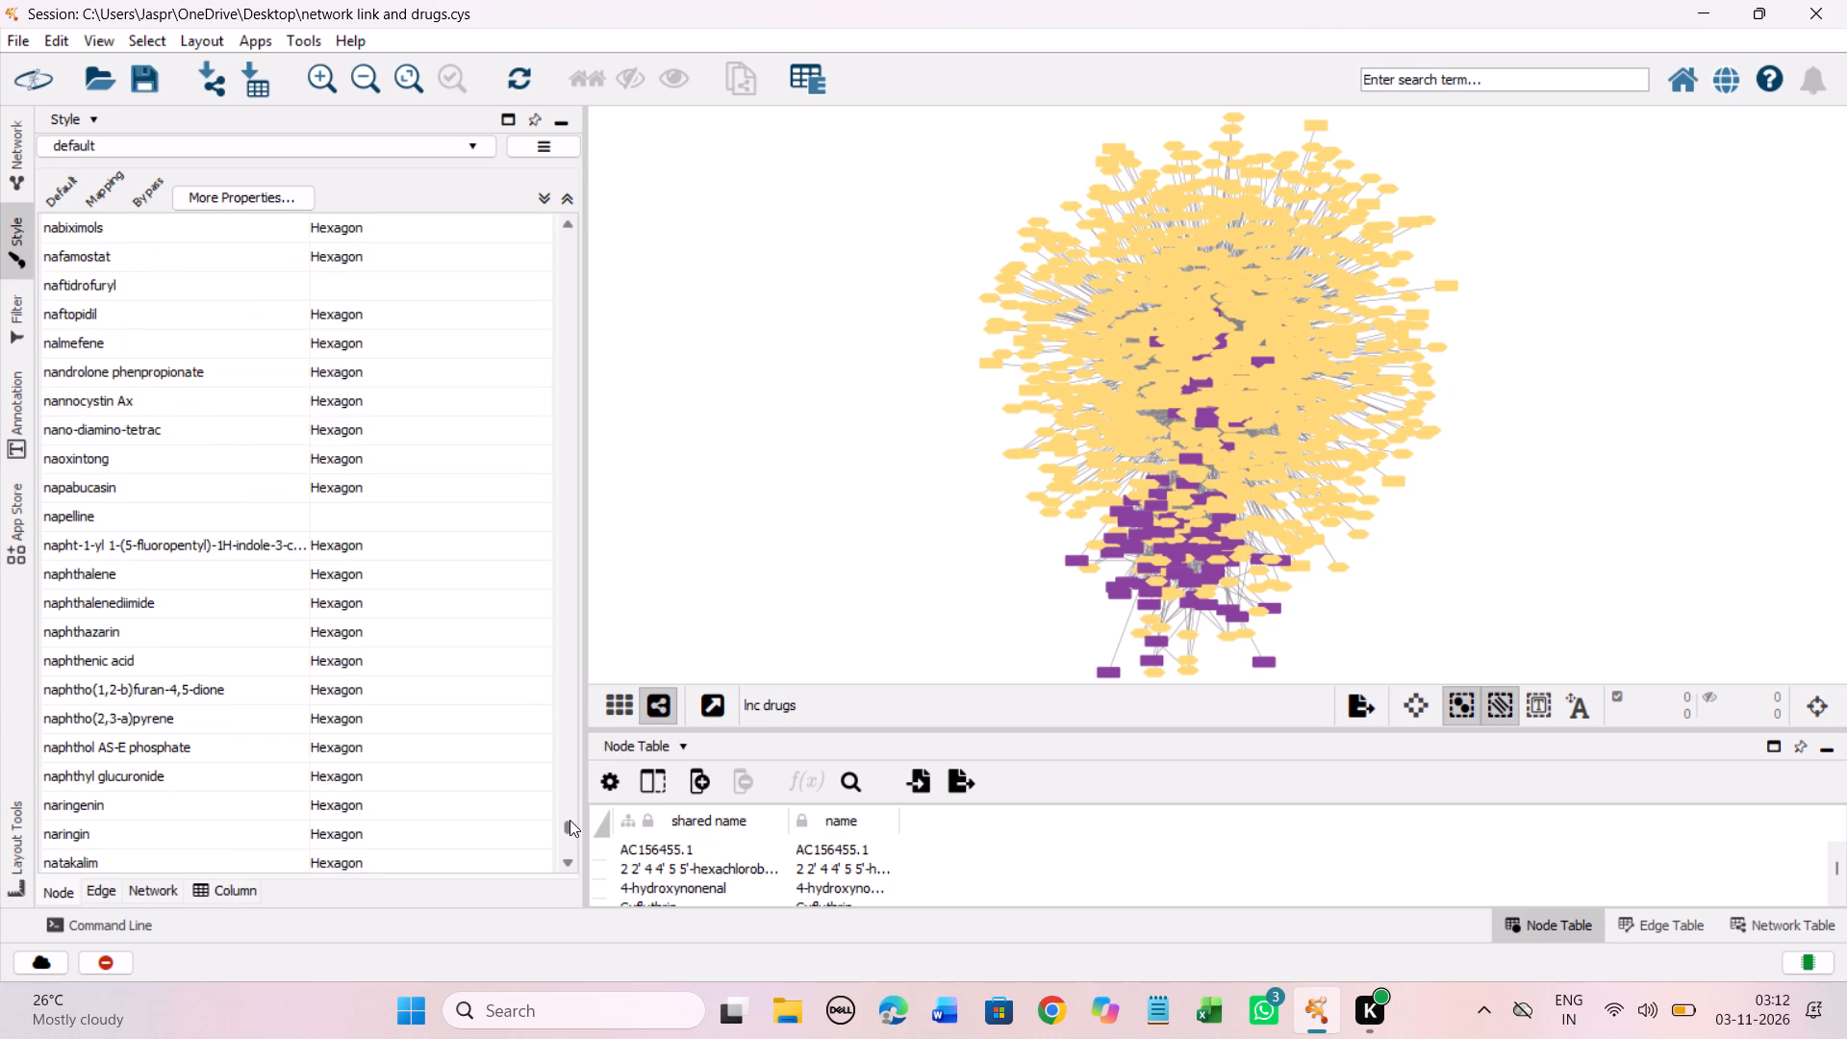
{"action": "left_click_drag", "start_coordinate": [569, 820], "coordinate": [571, 844]}
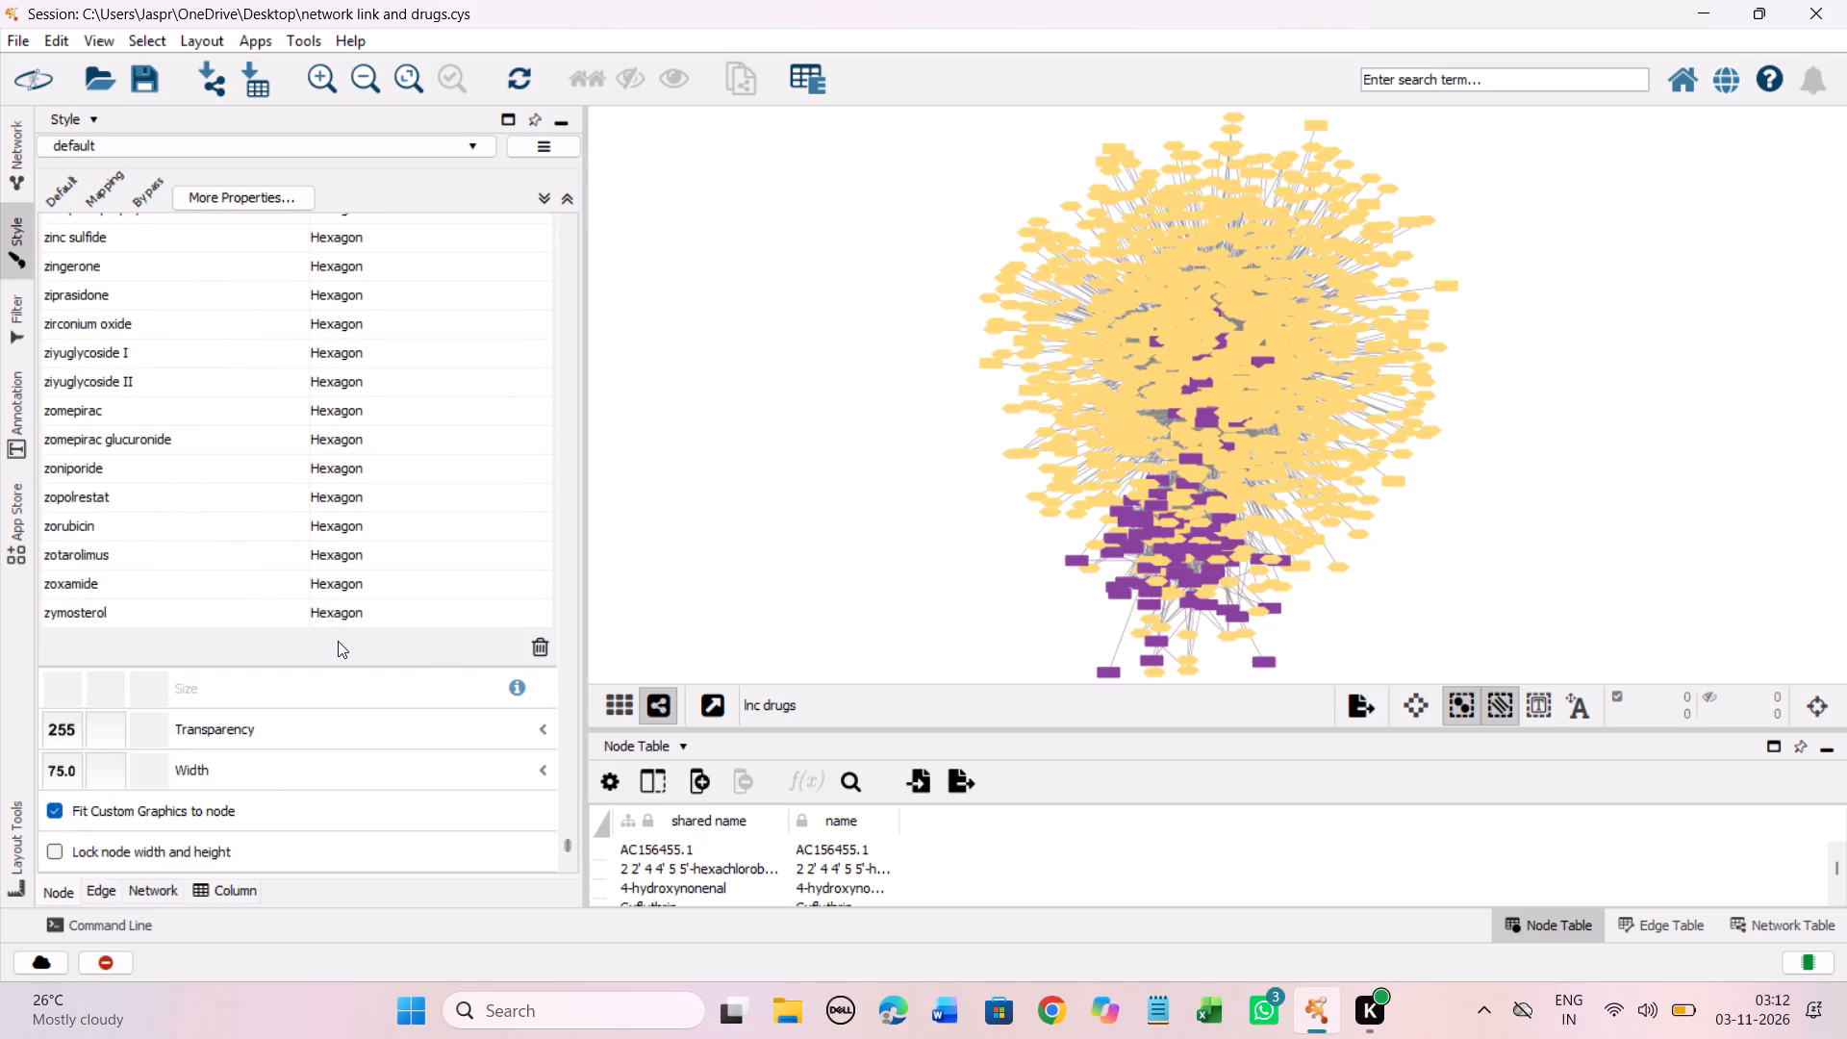
{"action": "left_click", "coordinate": [359, 607]}
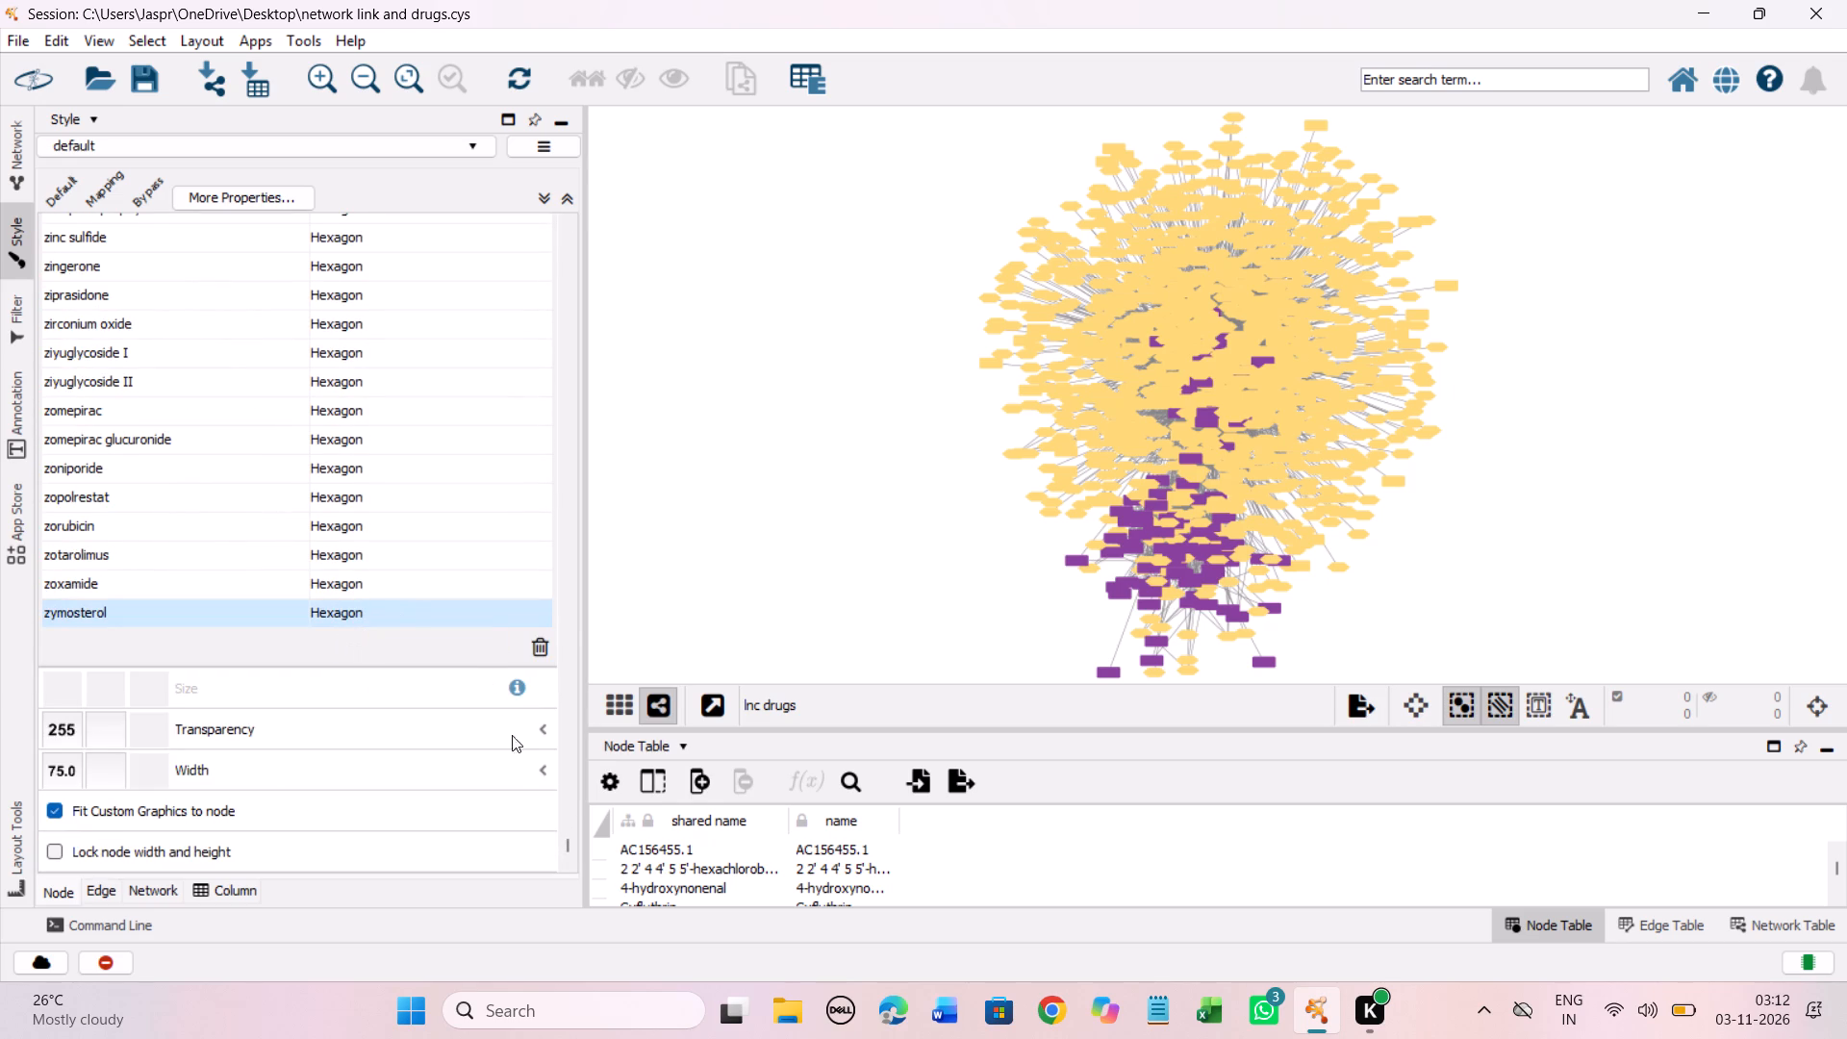
Examine the node shape mapping entries from zymosterol back to tizoxanide for any without an assigned shape.
{"action": "scroll", "coordinate": [567, 839], "scroll_direction": "up", "scroll_amount": 5}
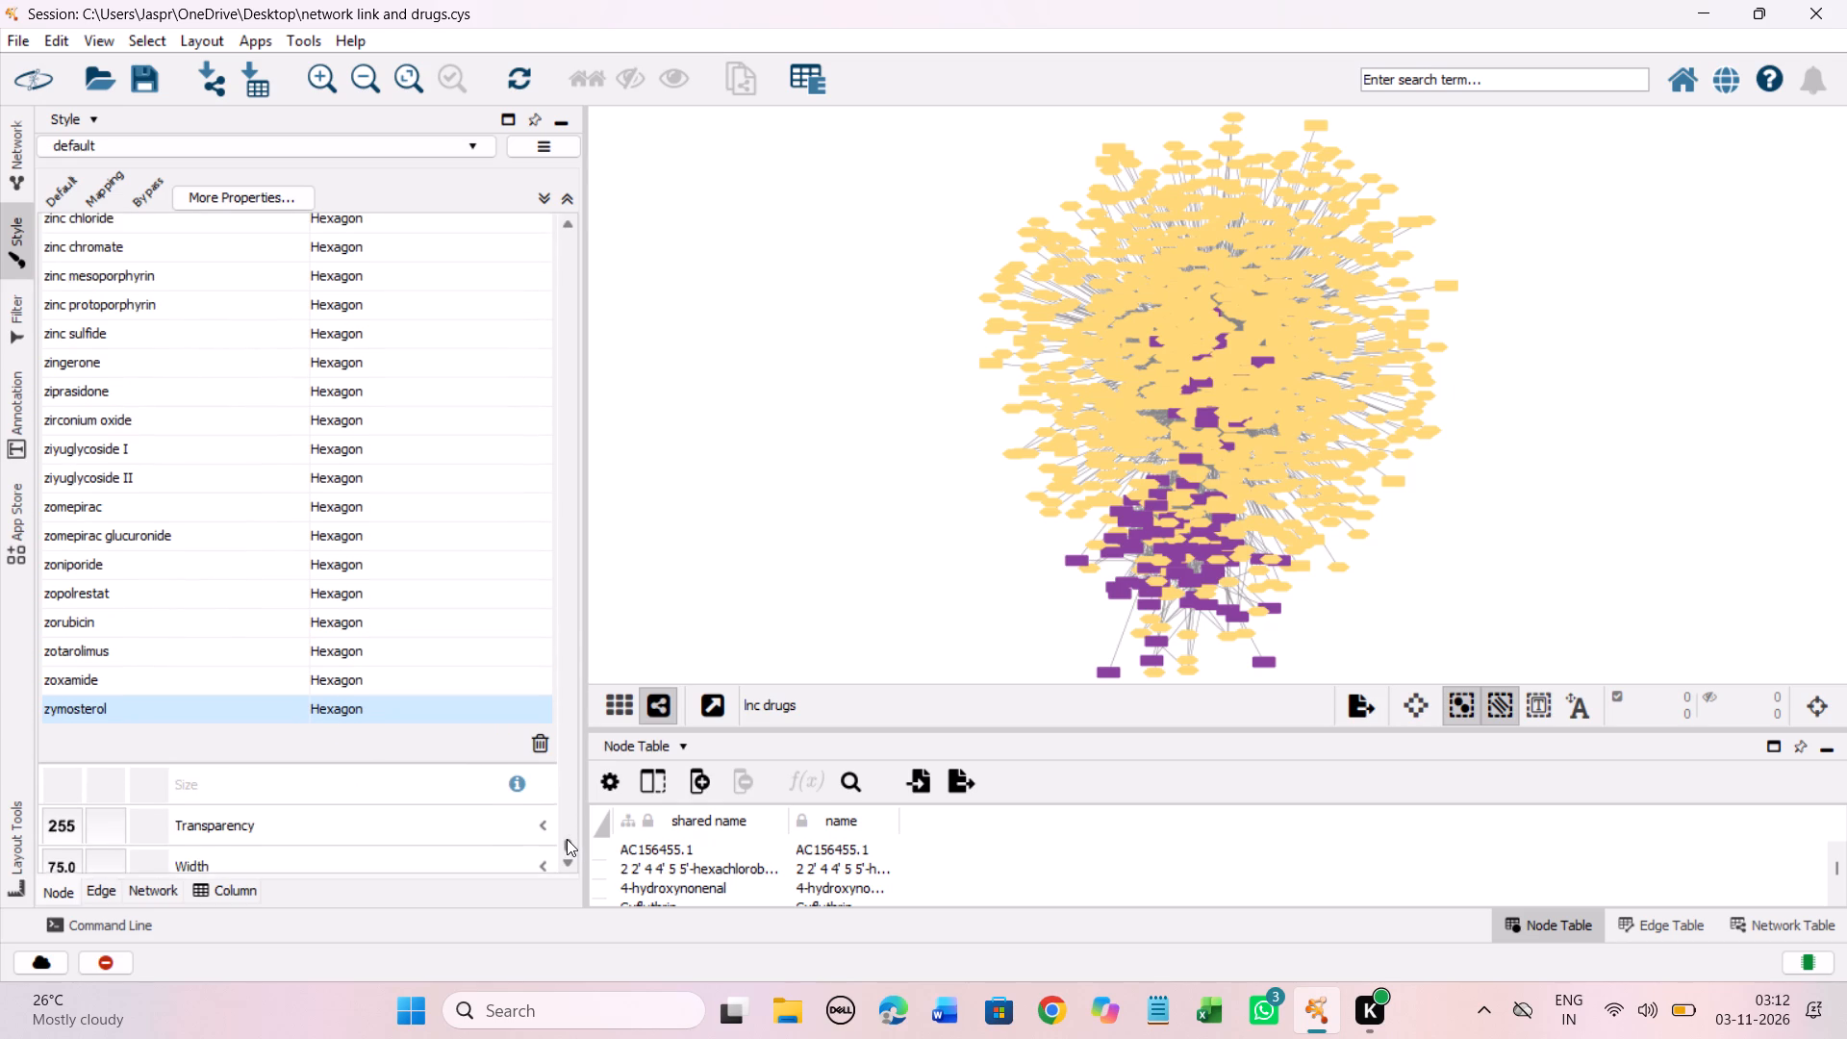
{"action": "scroll", "coordinate": [567, 839], "scroll_direction": "up", "scroll_amount": 11}
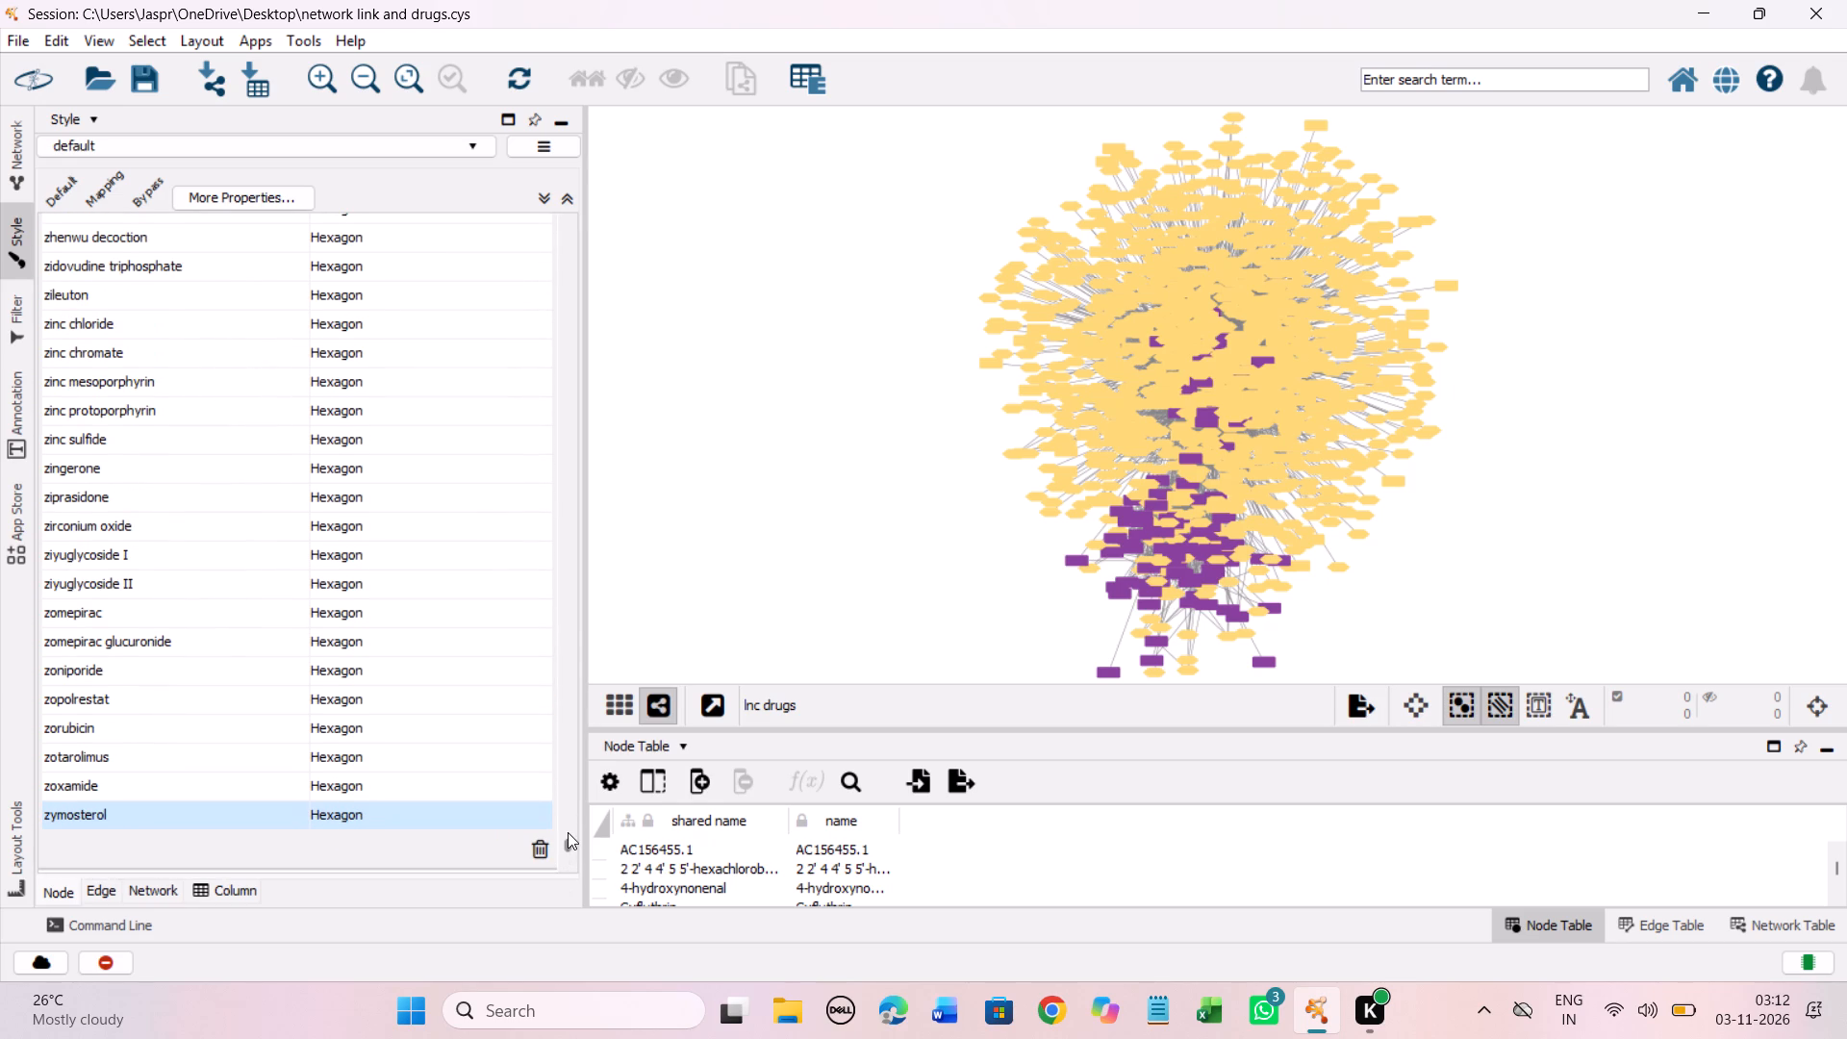
{"action": "scroll", "coordinate": [566, 833], "scroll_direction": "up", "scroll_amount": 20}
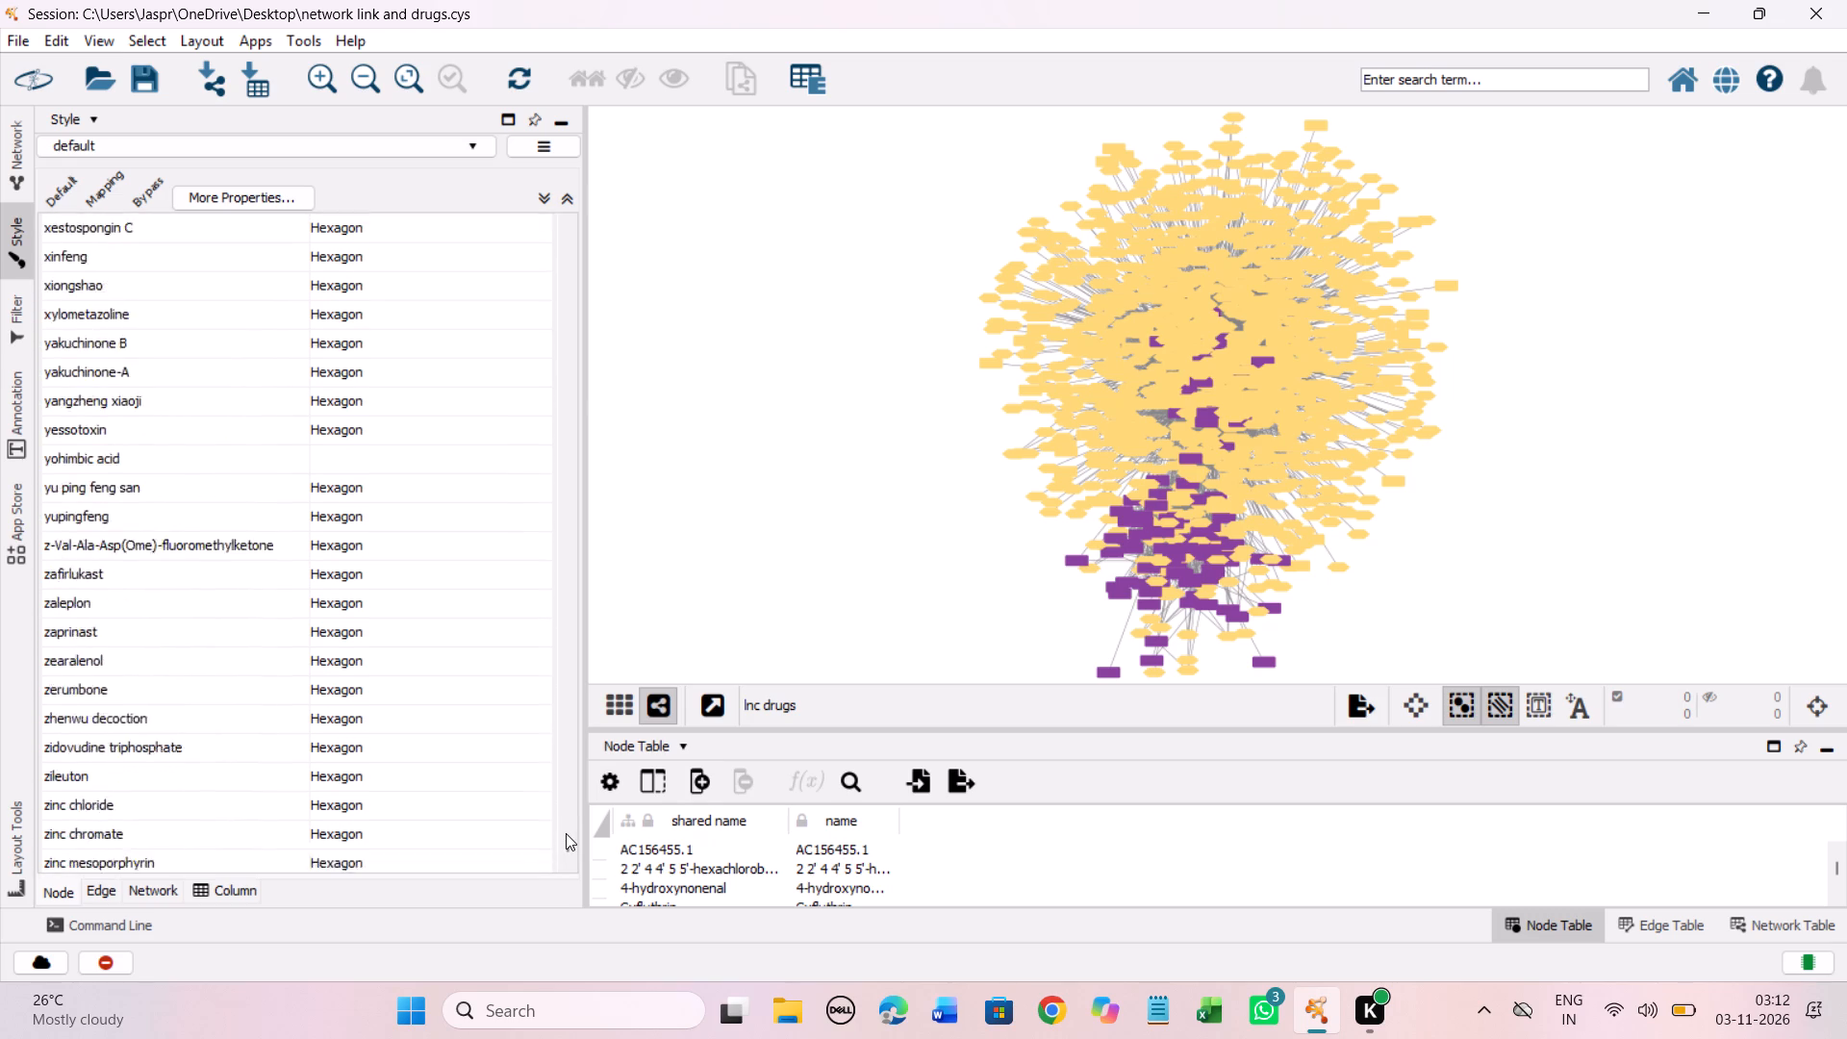
{"action": "scroll", "coordinate": [566, 833], "scroll_direction": "up", "scroll_amount": 20}
{"action": "scroll", "coordinate": [566, 833], "scroll_direction": "up", "scroll_amount": 18}
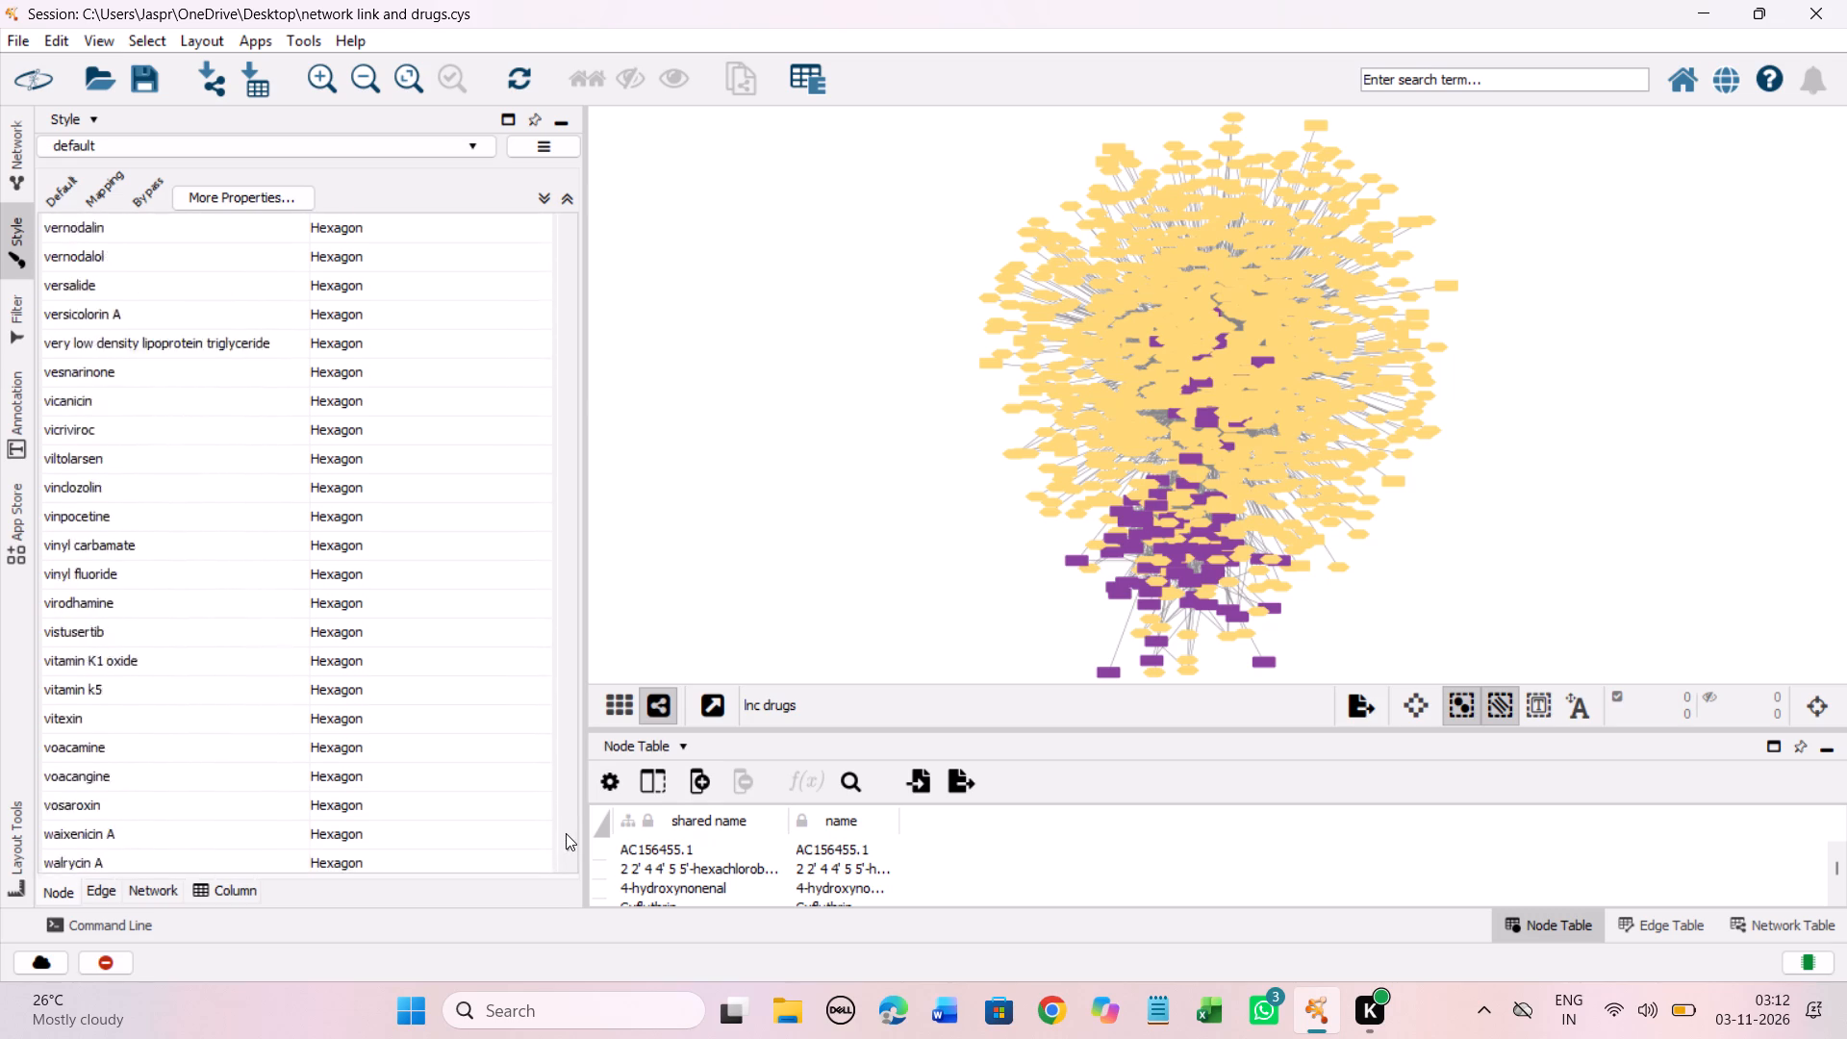
{"action": "scroll", "coordinate": [566, 833], "scroll_direction": "up", "scroll_amount": 20}
{"action": "scroll", "coordinate": [566, 833], "scroll_direction": "up", "scroll_amount": 18}
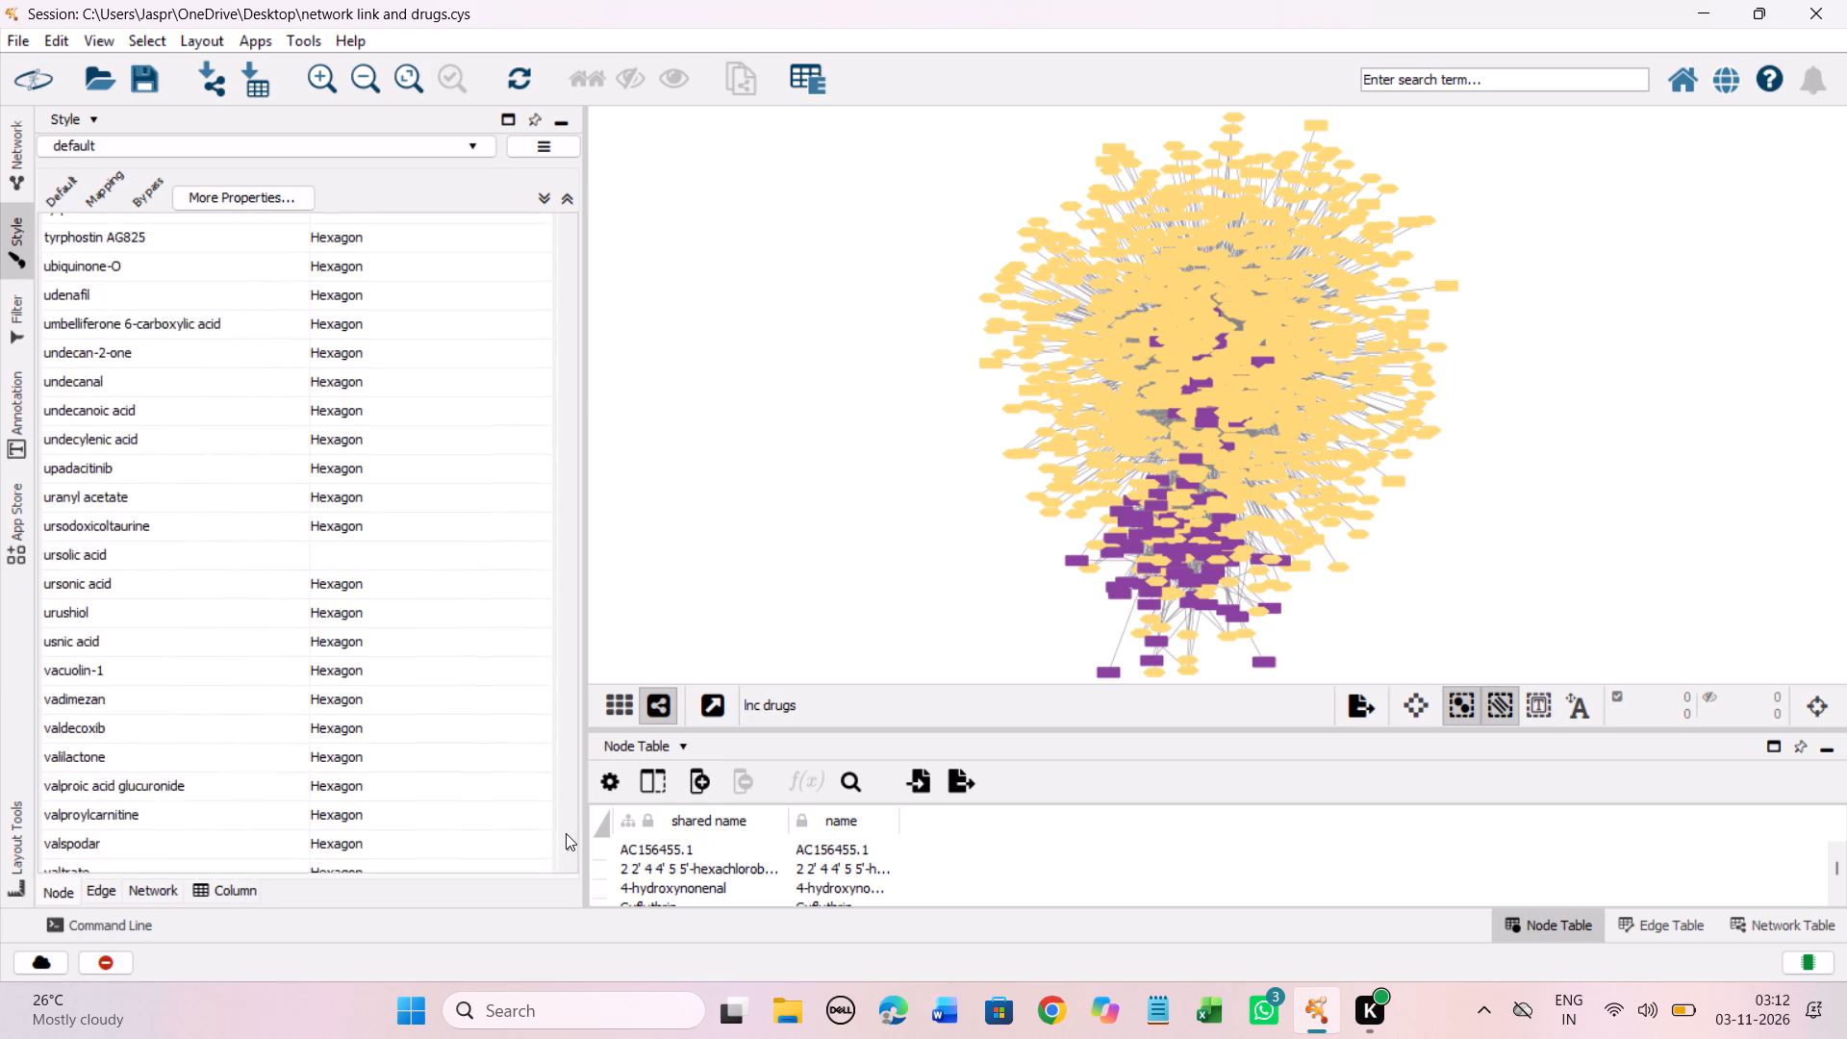
{"action": "scroll", "coordinate": [566, 833], "scroll_direction": "up", "scroll_amount": 20}
{"action": "scroll", "coordinate": [566, 833], "scroll_direction": "up", "scroll_amount": 18}
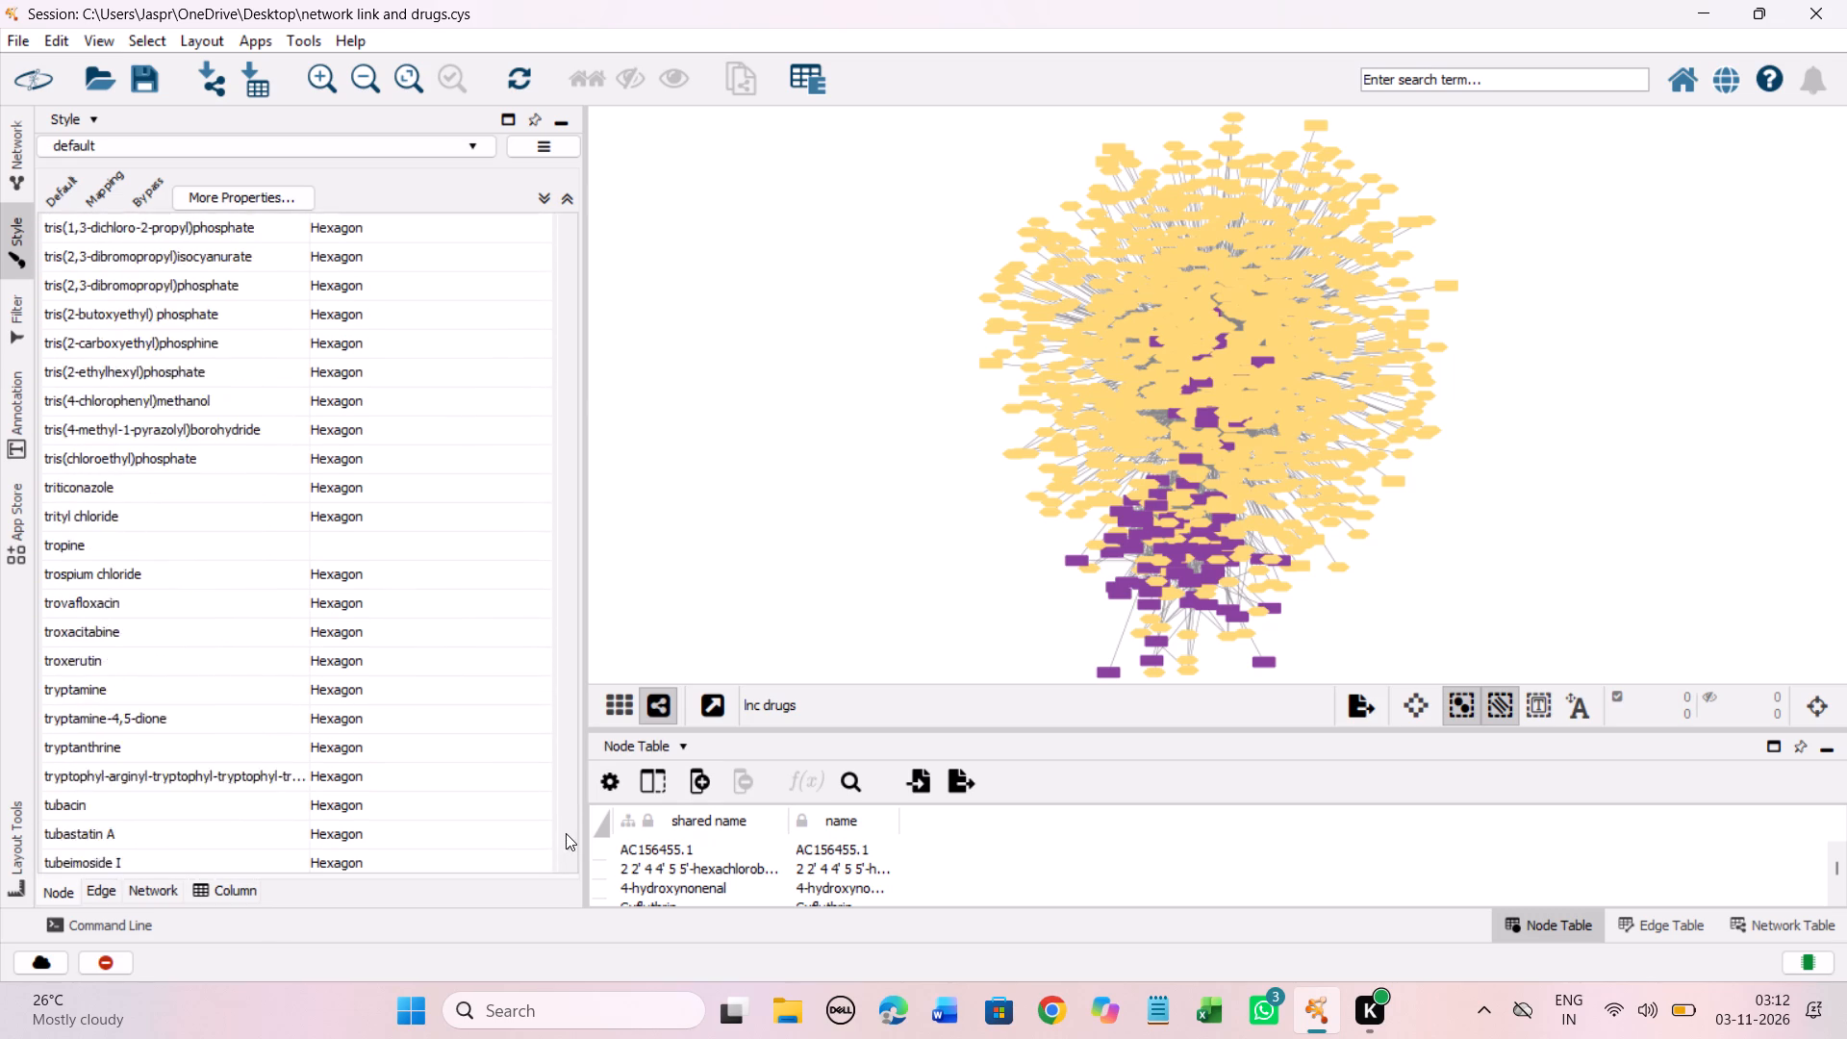
{"action": "scroll", "coordinate": [566, 833], "scroll_direction": "up", "scroll_amount": 20}
{"action": "scroll", "coordinate": [566, 833], "scroll_direction": "up", "scroll_amount": 17}
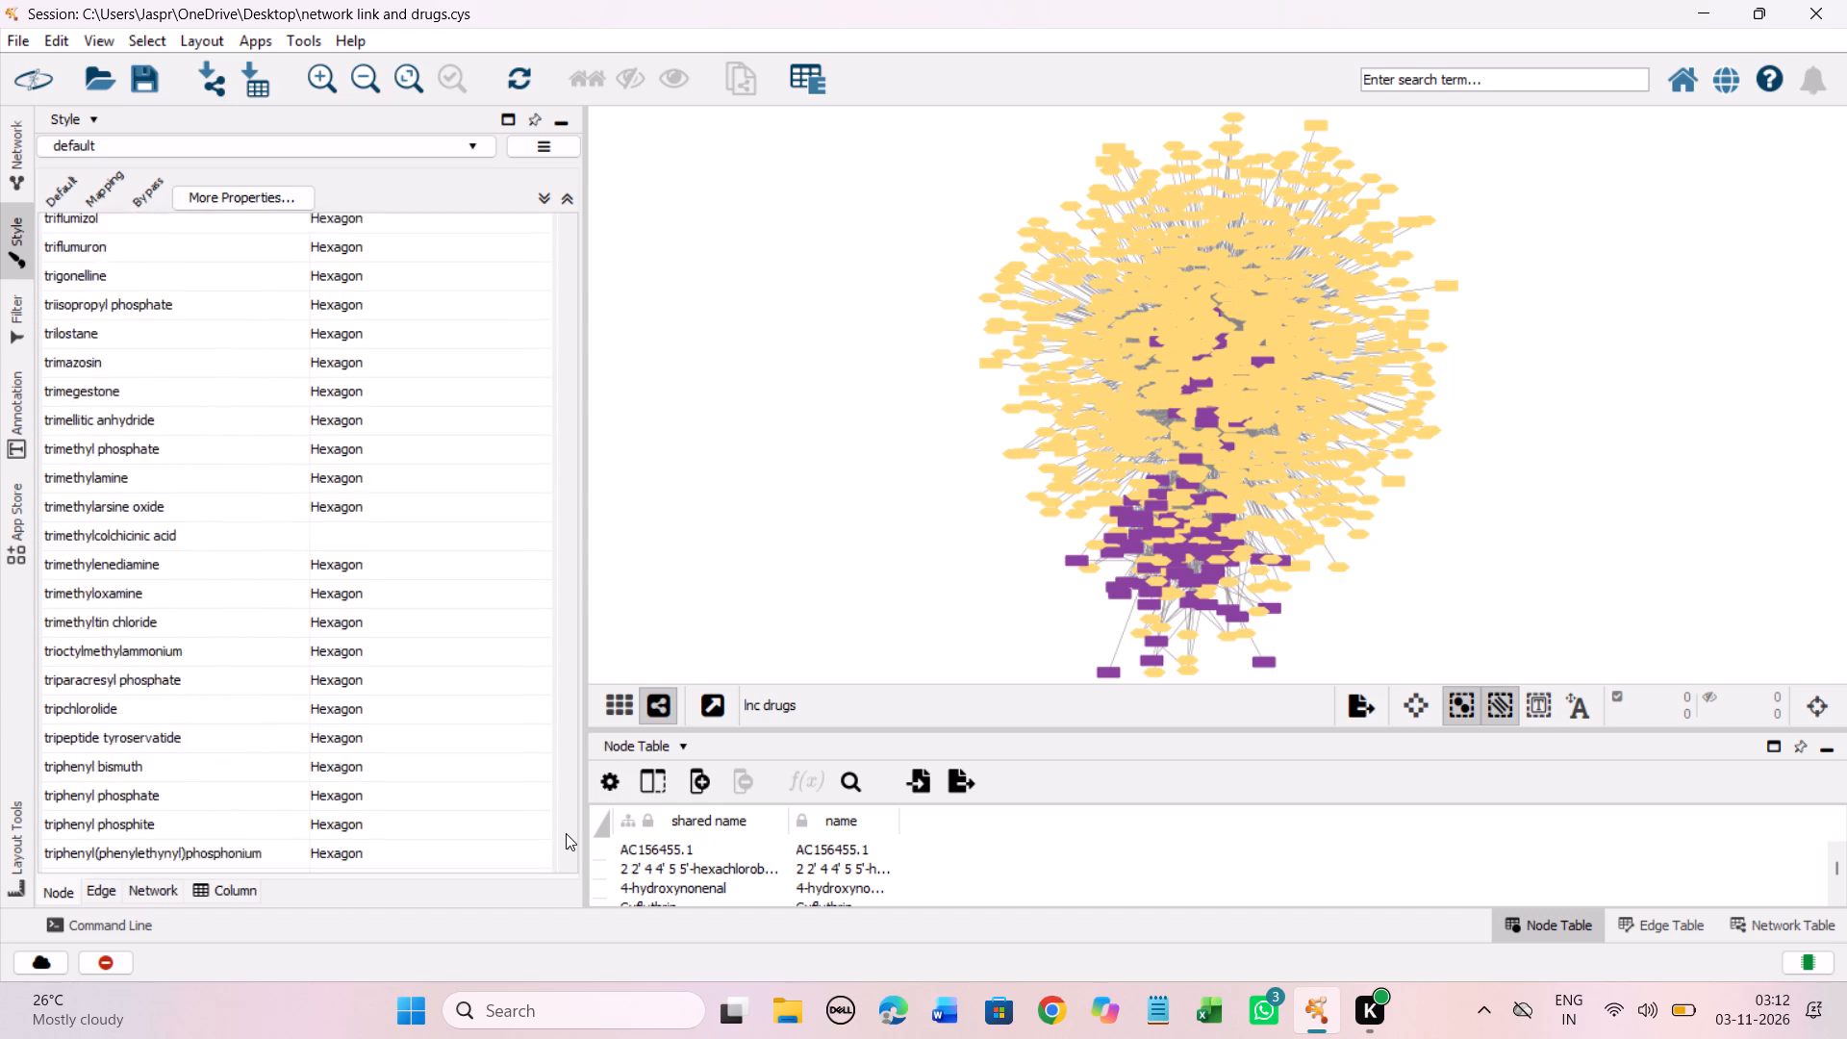
{"action": "scroll", "coordinate": [566, 833], "scroll_direction": "up", "scroll_amount": 20}
{"action": "scroll", "coordinate": [566, 833], "scroll_direction": "up", "scroll_amount": 17}
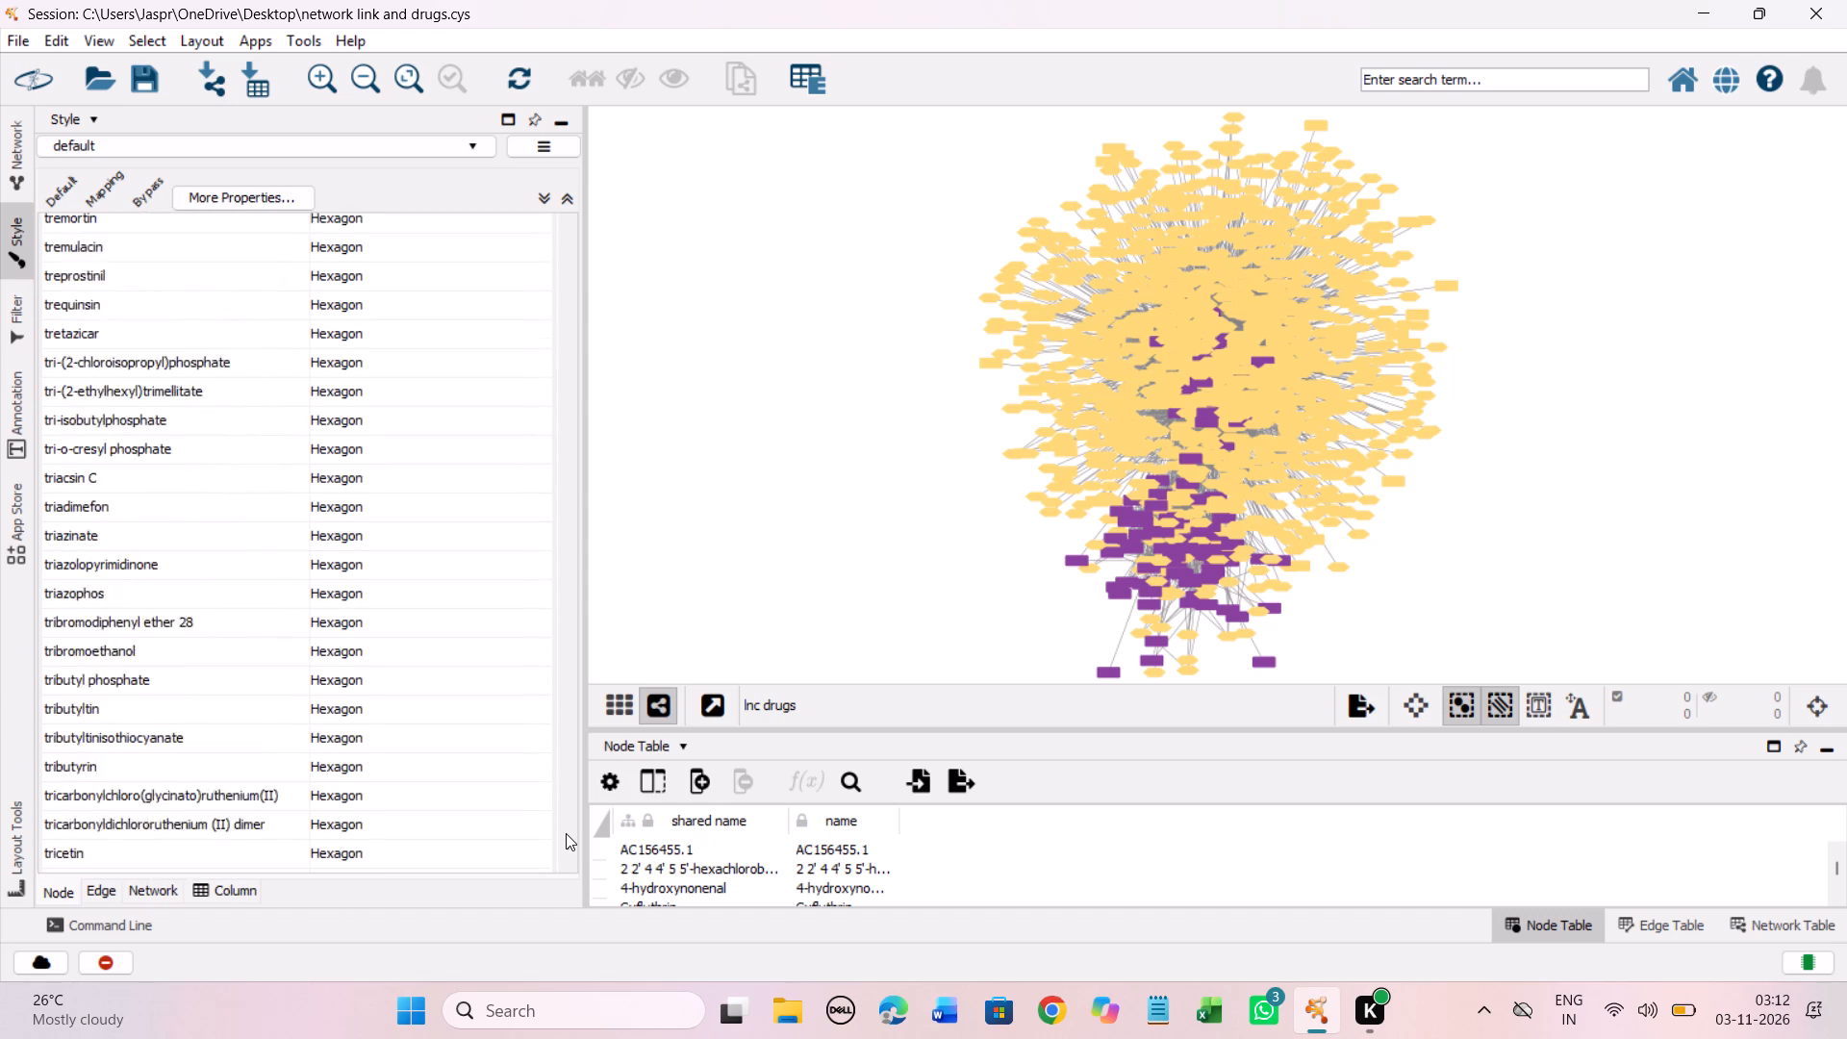
{"action": "scroll", "coordinate": [566, 833], "scroll_direction": "up", "scroll_amount": 20}
{"action": "scroll", "coordinate": [566, 833], "scroll_direction": "up", "scroll_amount": 17}
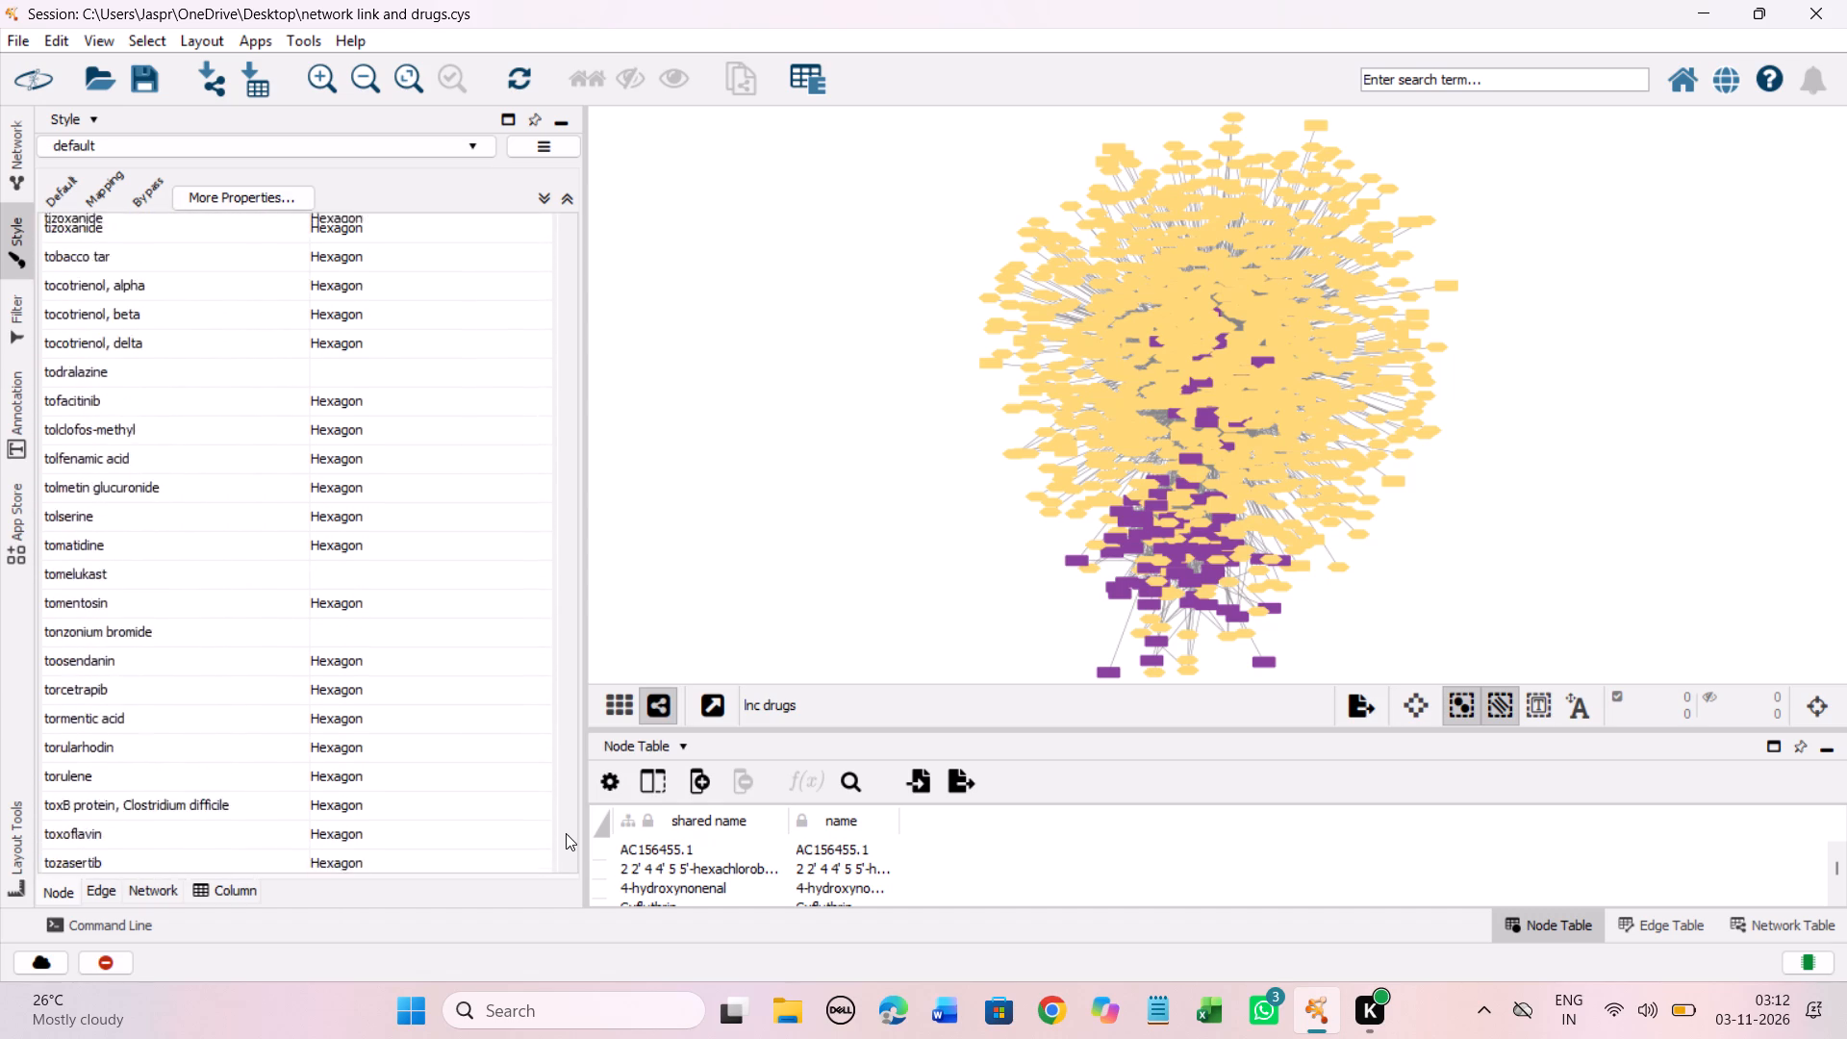
Examine the node shape mapping entries from tiazofurin back to remdesivir for any without an assigned shape.
{"action": "scroll", "coordinate": [566, 833], "scroll_direction": "up", "scroll_amount": 20}
{"action": "scroll", "coordinate": [566, 833], "scroll_direction": "up", "scroll_amount": 17}
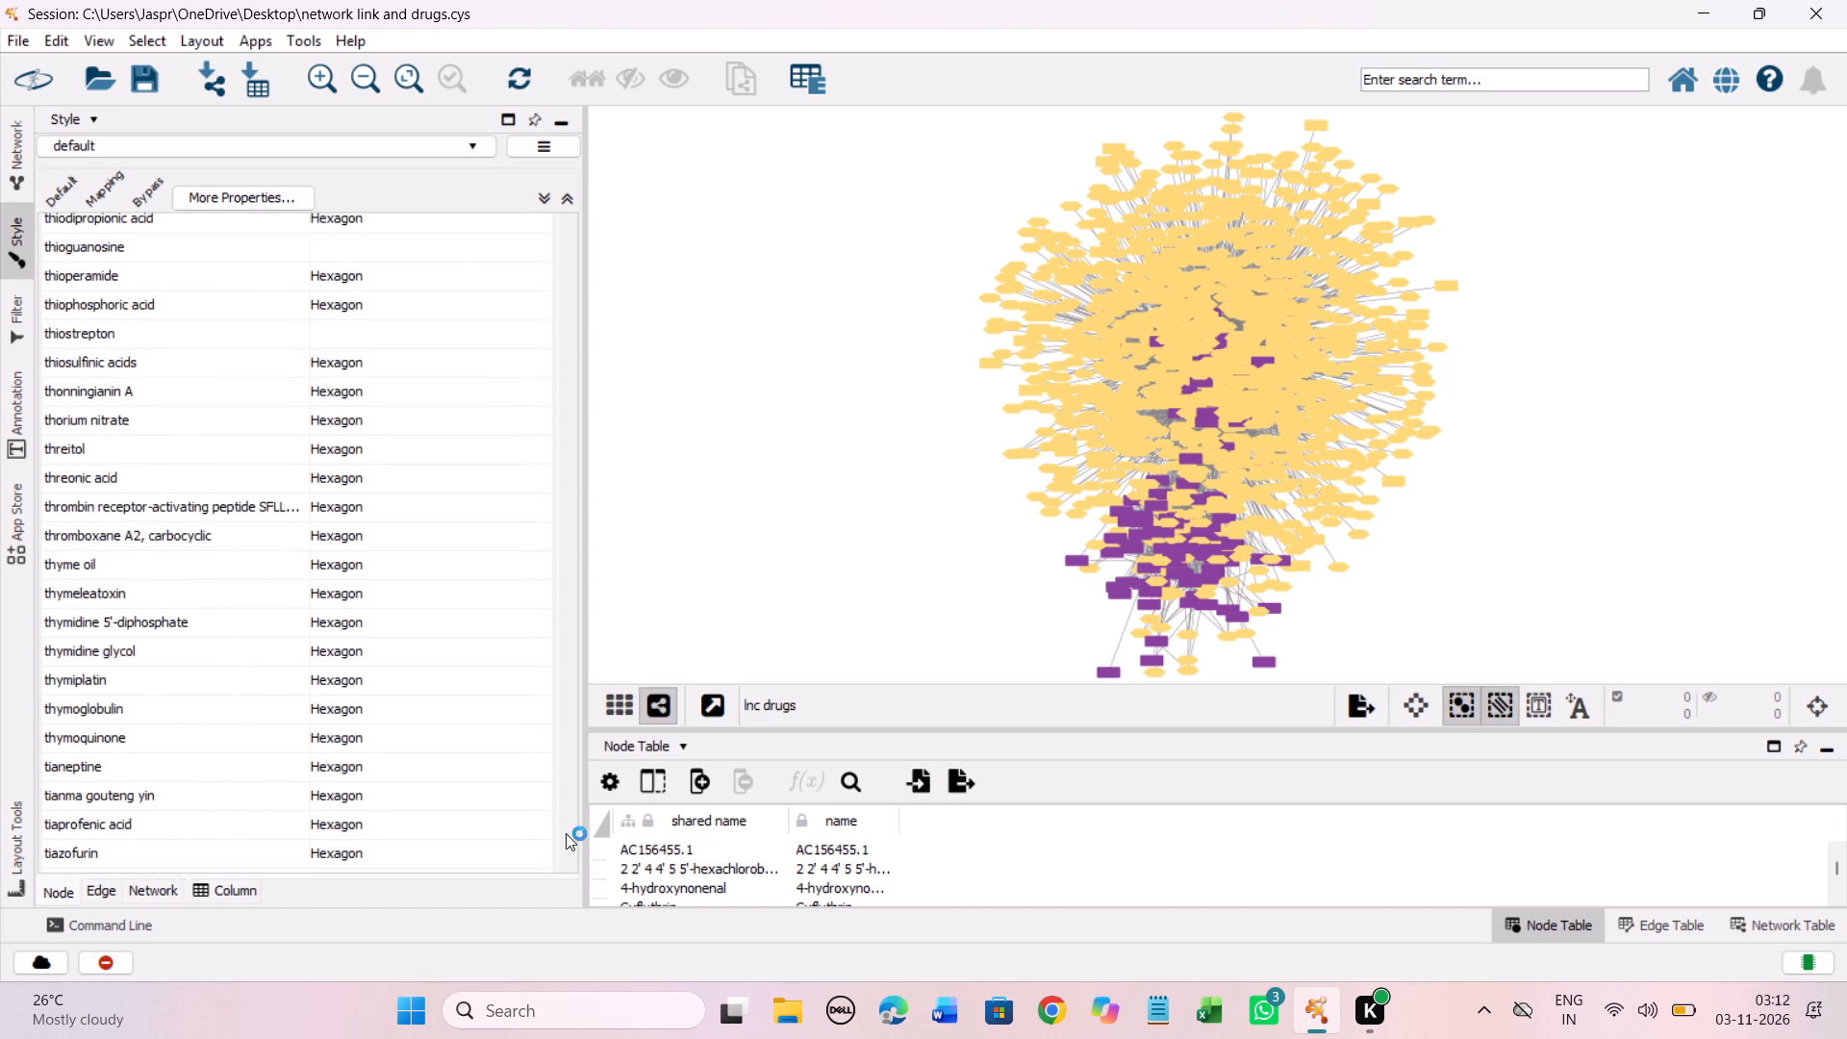
{"action": "scroll", "coordinate": [566, 833], "scroll_direction": "up", "scroll_amount": 18}
{"action": "scroll", "coordinate": [566, 833], "scroll_direction": "up", "scroll_amount": 15}
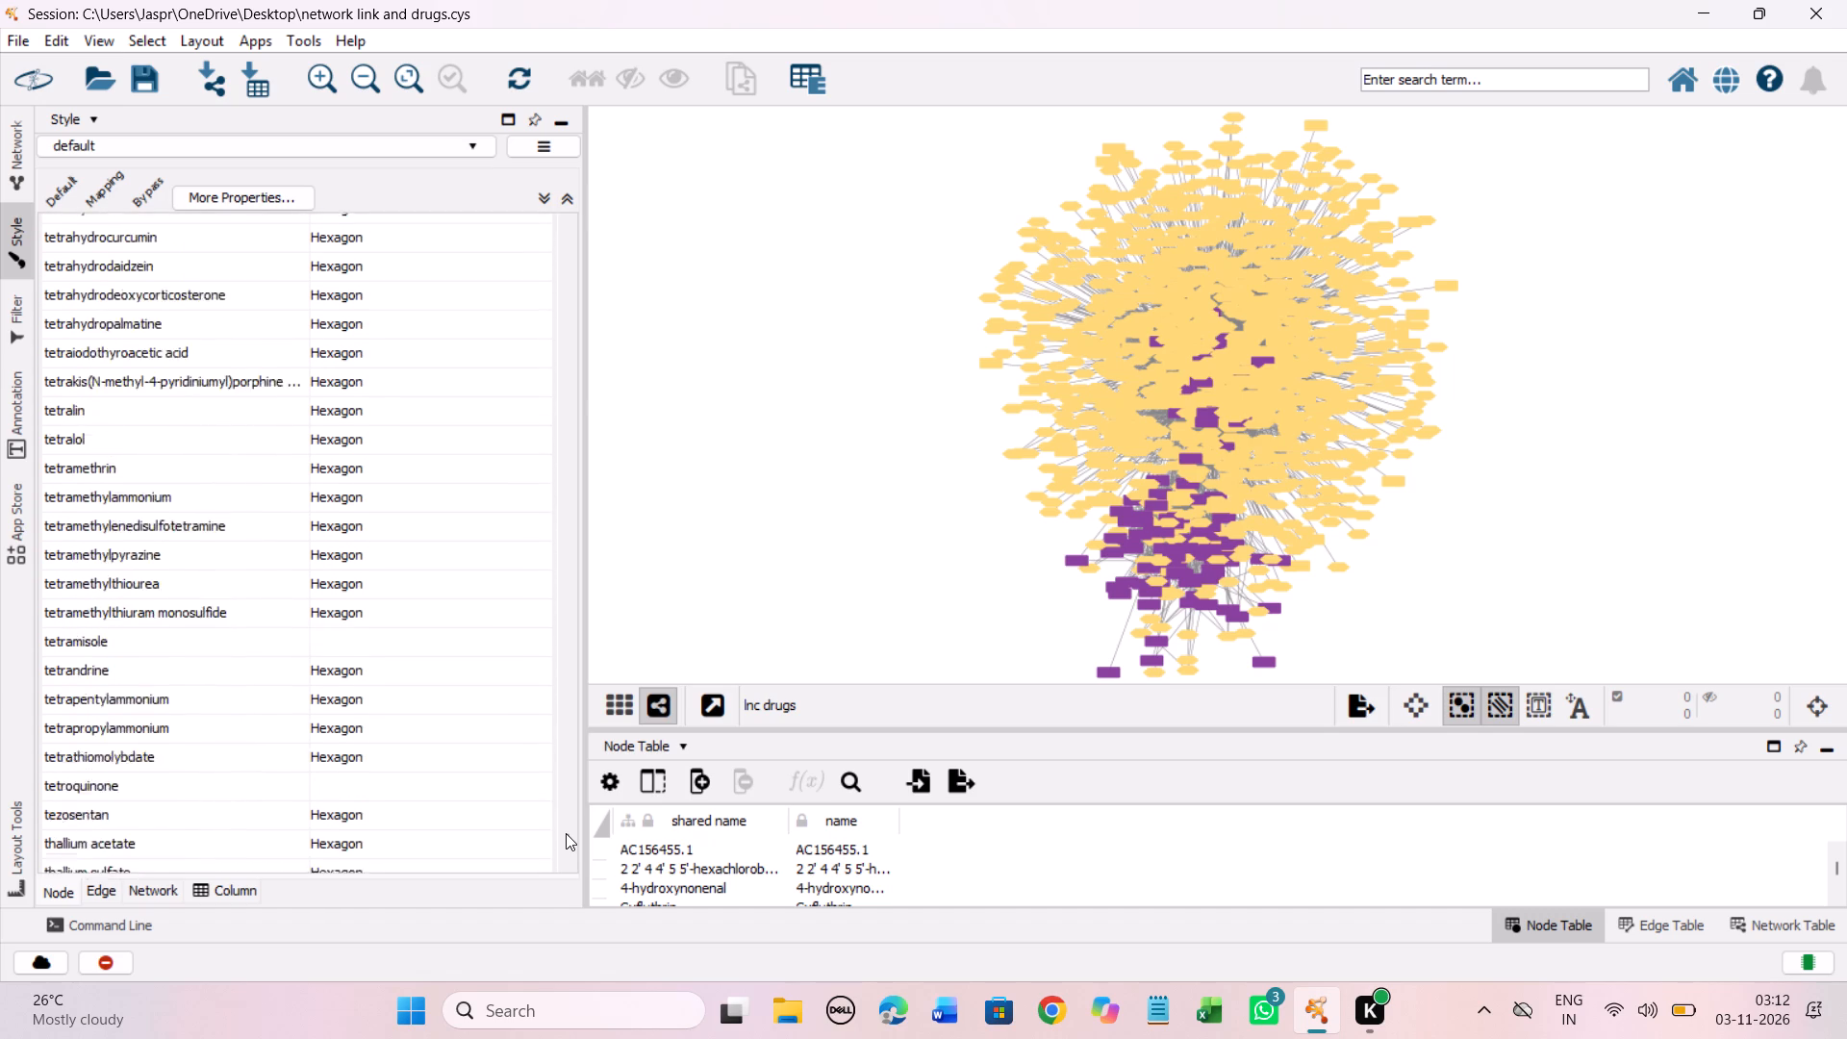
{"action": "scroll", "coordinate": [566, 833], "scroll_direction": "up", "scroll_amount": 20}
{"action": "scroll", "coordinate": [566, 833], "scroll_direction": "up", "scroll_amount": 13}
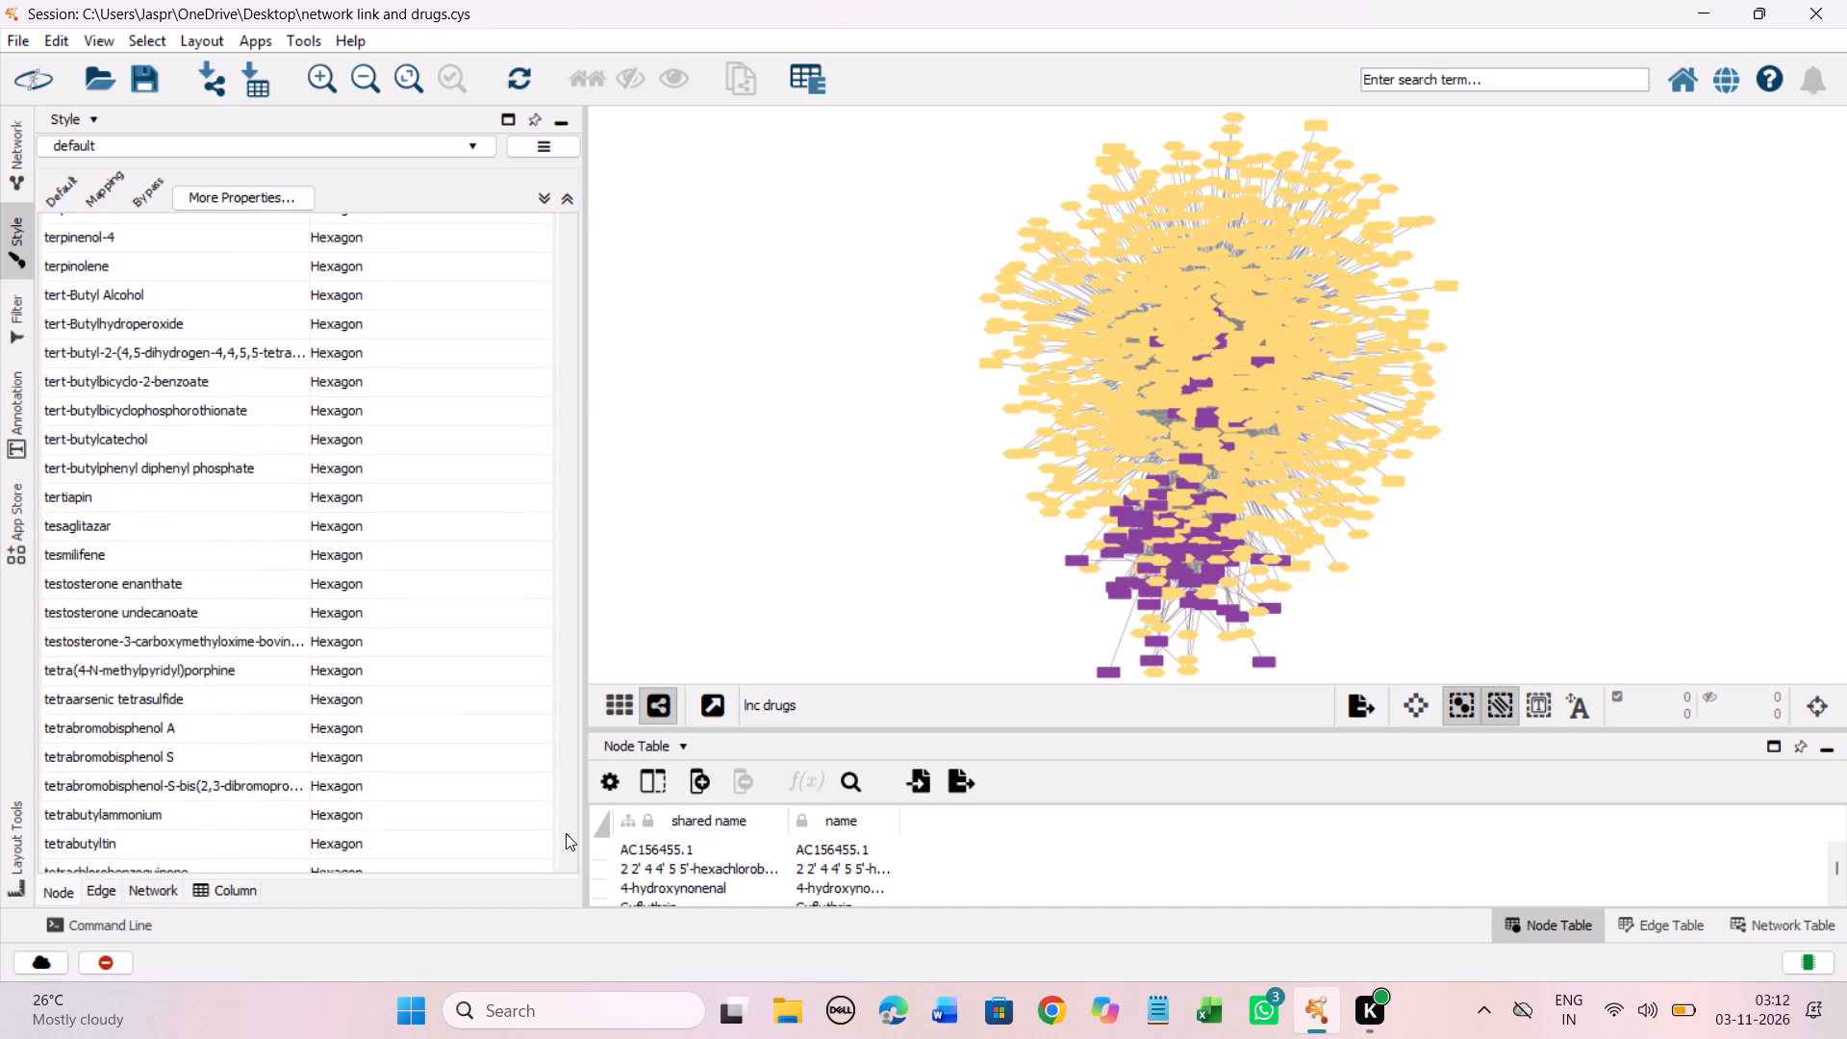
{"action": "scroll", "coordinate": [566, 833], "scroll_direction": "up", "scroll_amount": 20}
{"action": "scroll", "coordinate": [566, 833], "scroll_direction": "up", "scroll_amount": 4}
{"action": "scroll", "coordinate": [566, 833], "scroll_direction": "up", "scroll_amount": 20}
{"action": "scroll", "coordinate": [566, 833], "scroll_direction": "up", "scroll_amount": 17}
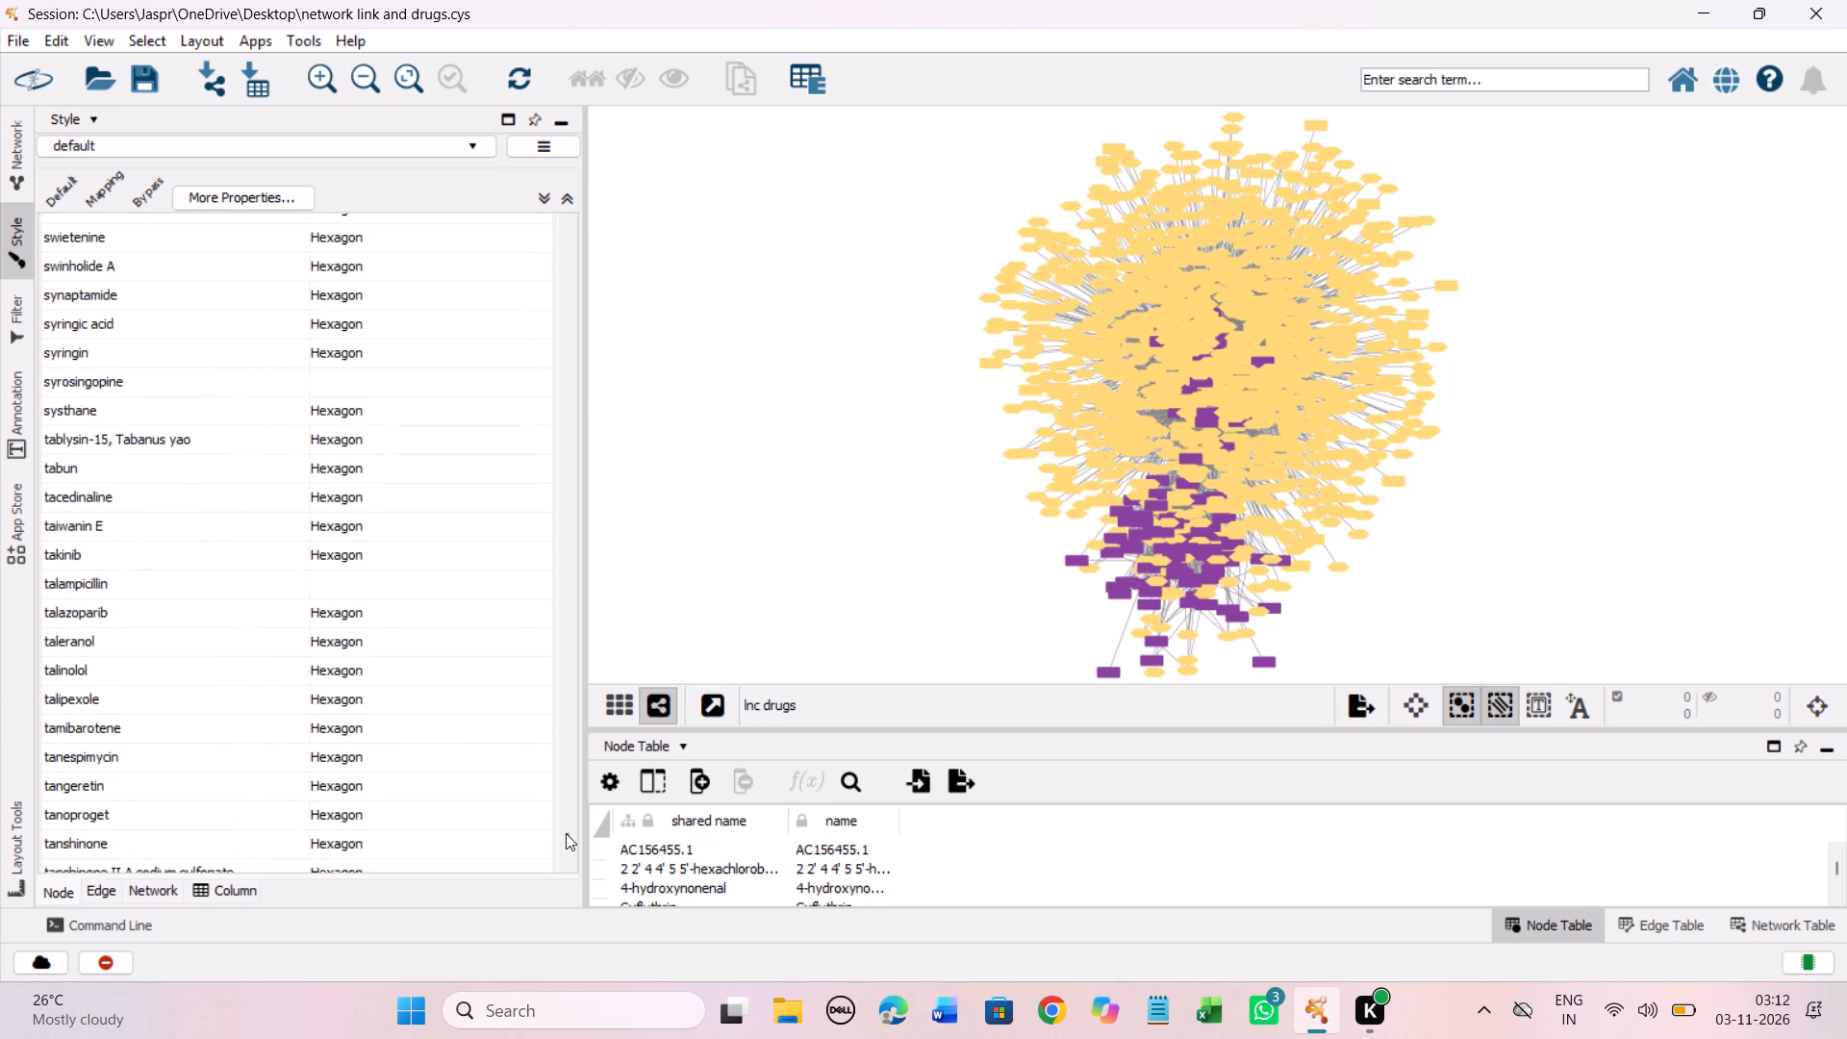
{"action": "scroll", "coordinate": [566, 833], "scroll_direction": "up", "scroll_amount": 20}
{"action": "scroll", "coordinate": [566, 833], "scroll_direction": "up", "scroll_amount": 17}
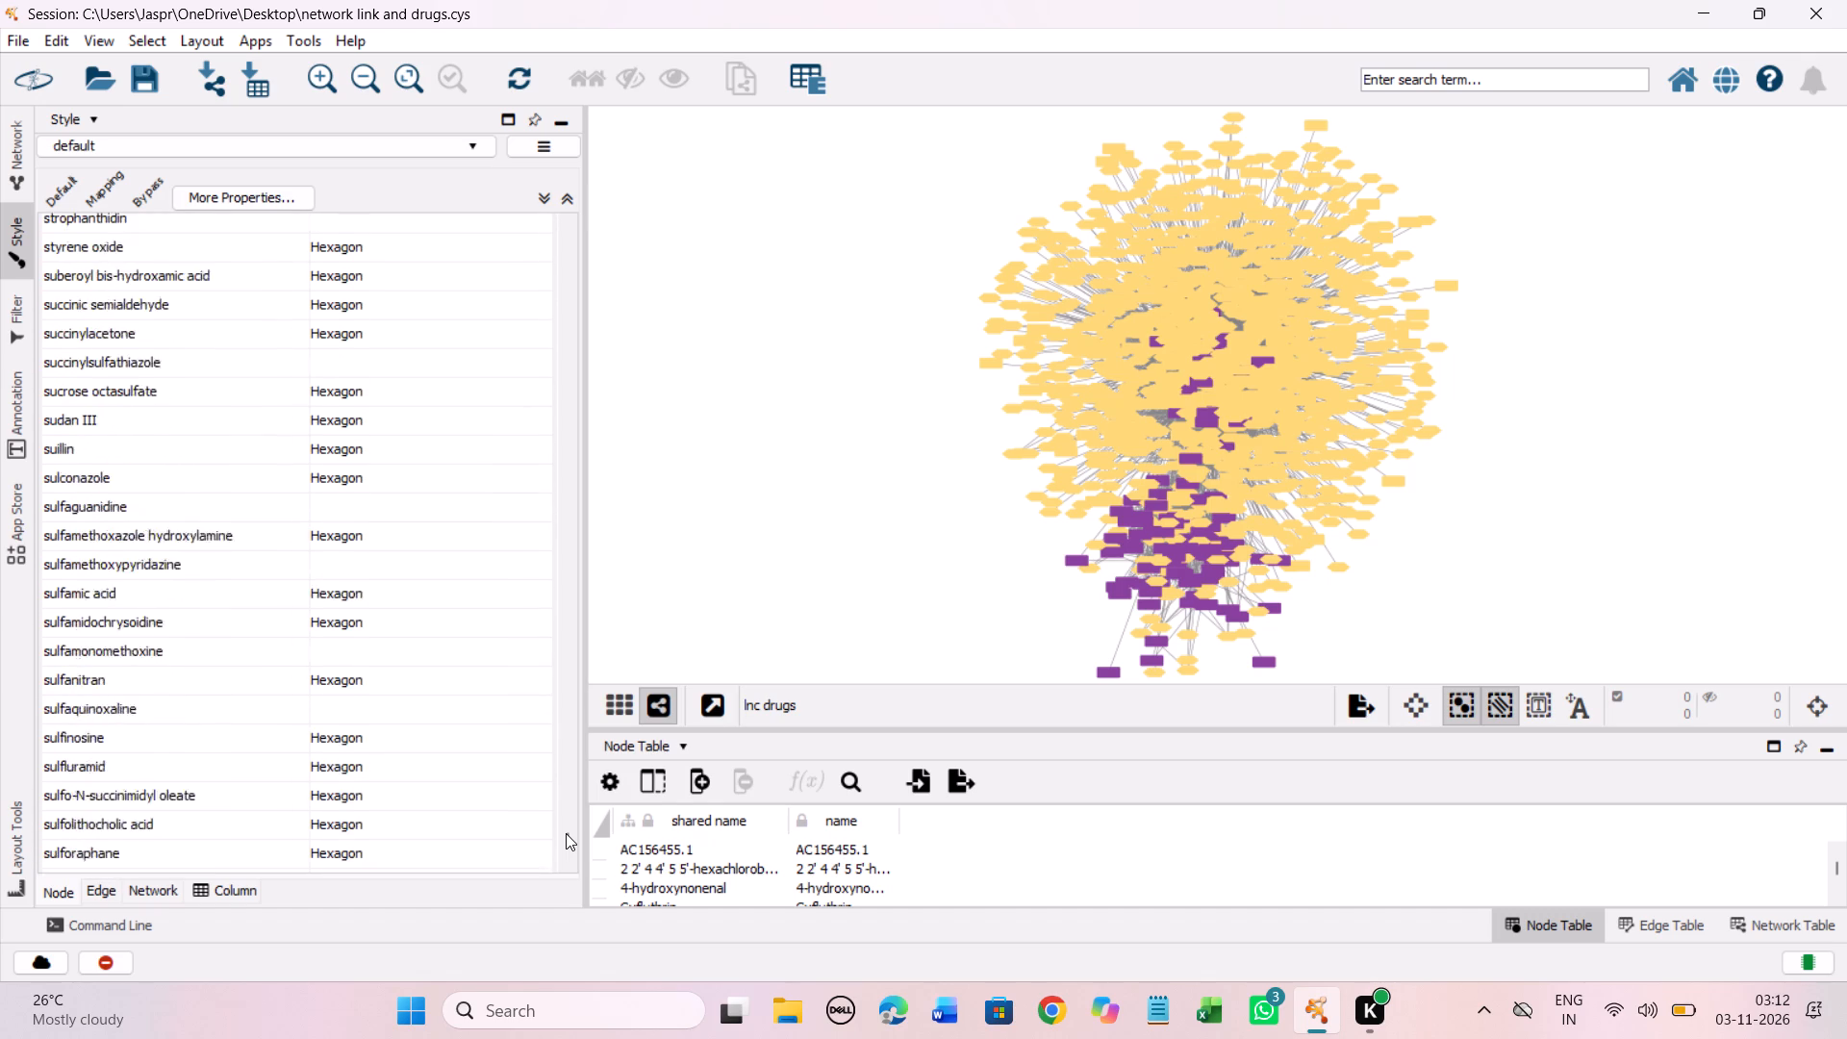
{"action": "scroll", "coordinate": [566, 833], "scroll_direction": "up", "scroll_amount": 20}
{"action": "scroll", "coordinate": [566, 833], "scroll_direction": "up", "scroll_amount": 17}
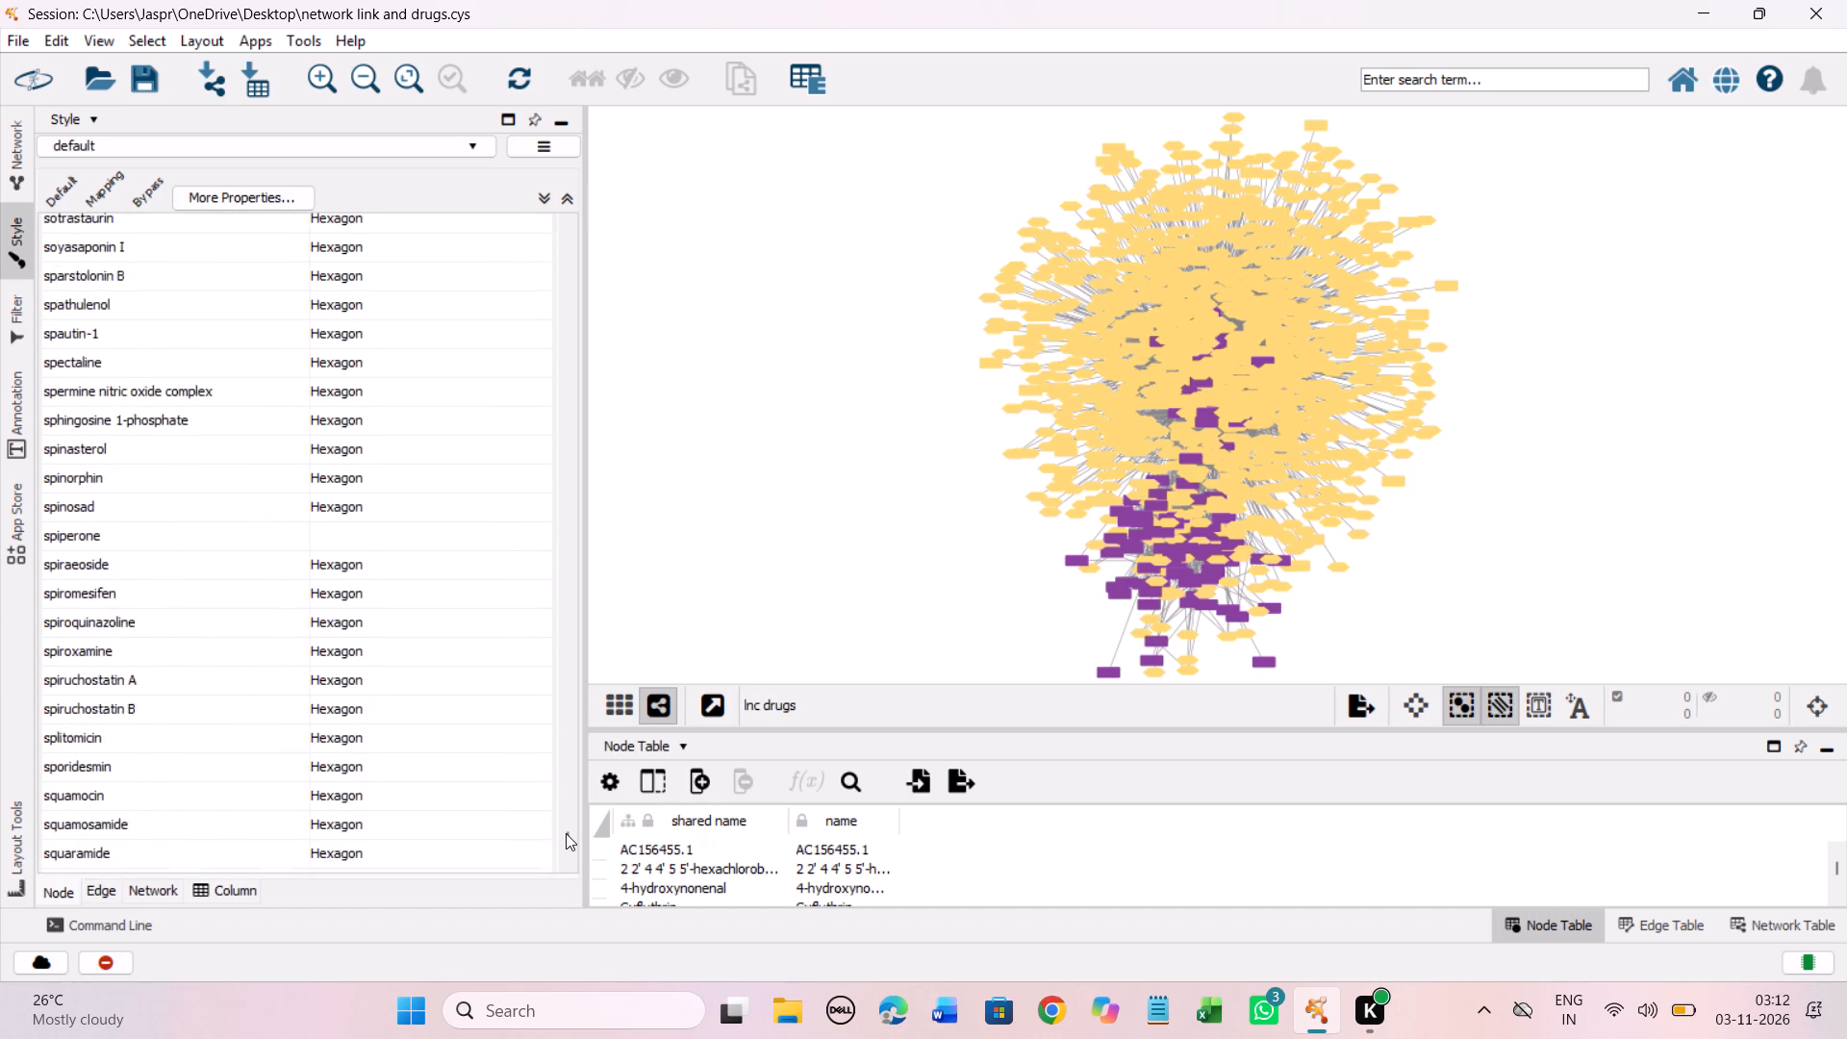
{"action": "scroll", "coordinate": [566, 833], "scroll_direction": "up", "scroll_amount": 20}
{"action": "scroll", "coordinate": [566, 833], "scroll_direction": "up", "scroll_amount": 17}
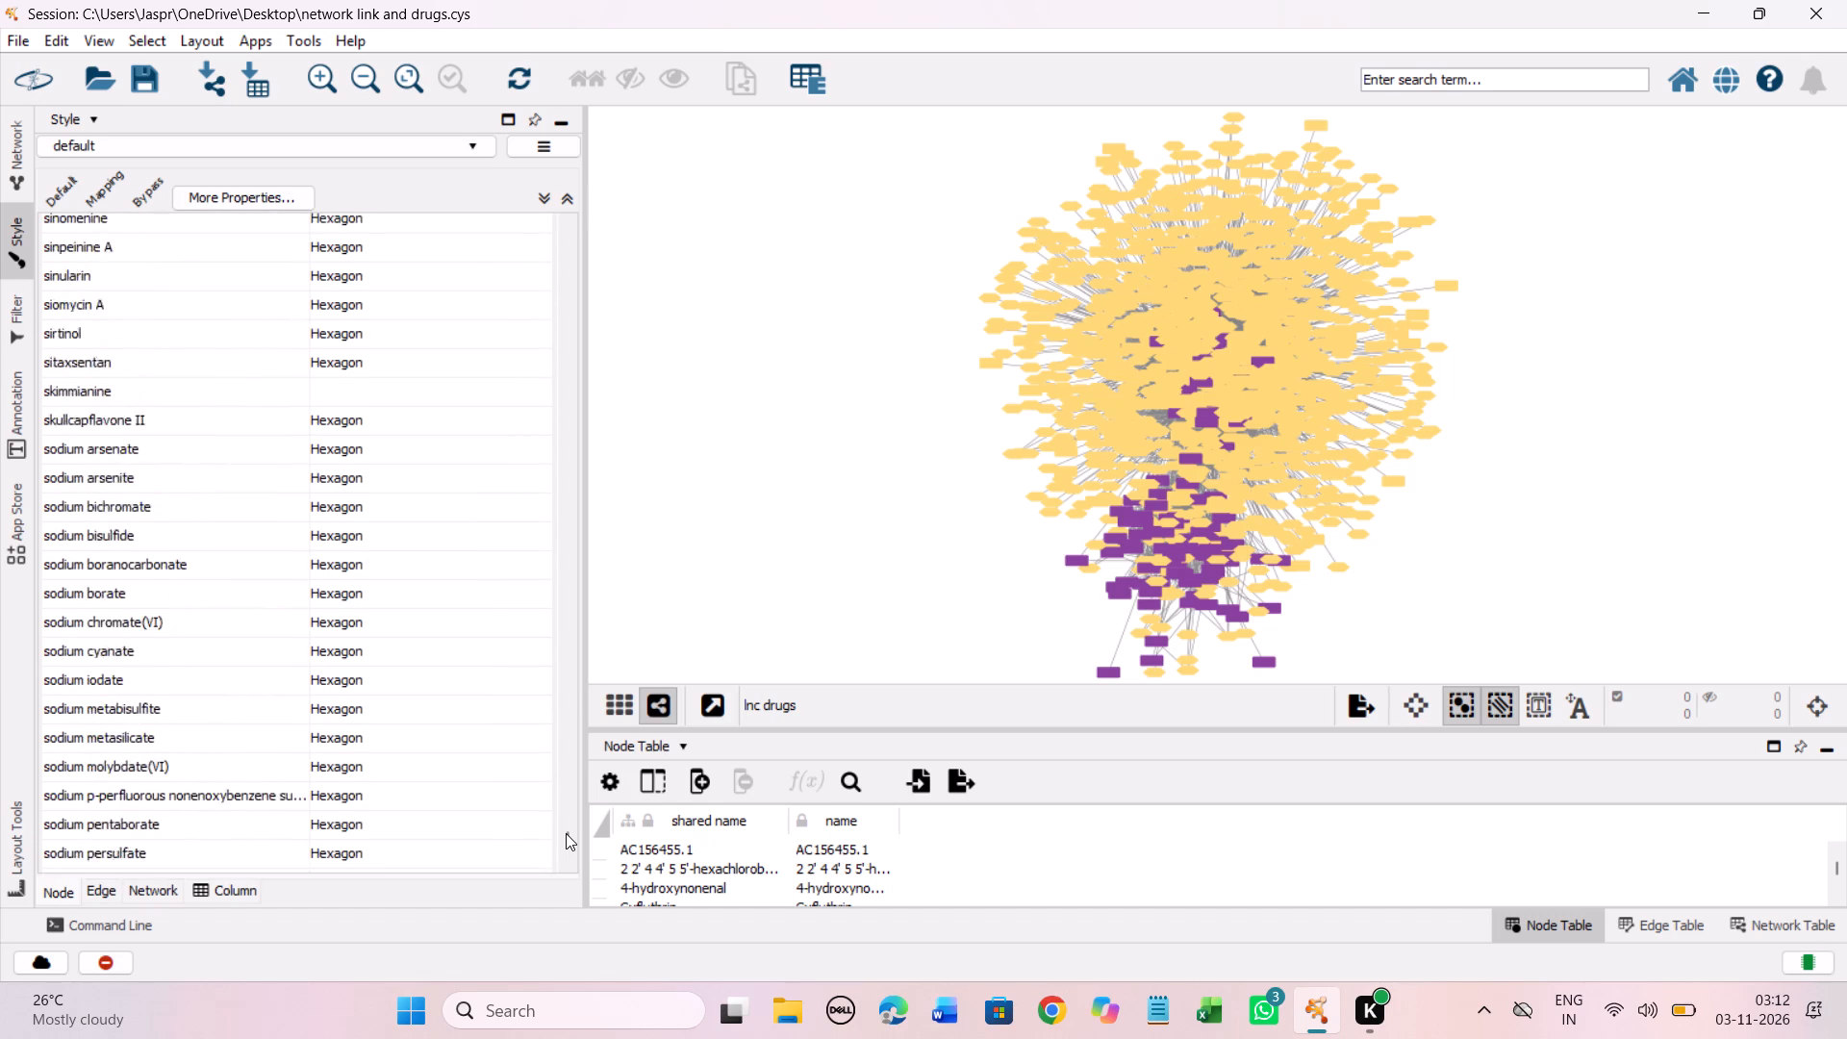
{"action": "scroll", "coordinate": [566, 833], "scroll_direction": "up", "scroll_amount": 20}
{"action": "scroll", "coordinate": [566, 833], "scroll_direction": "up", "scroll_amount": 17}
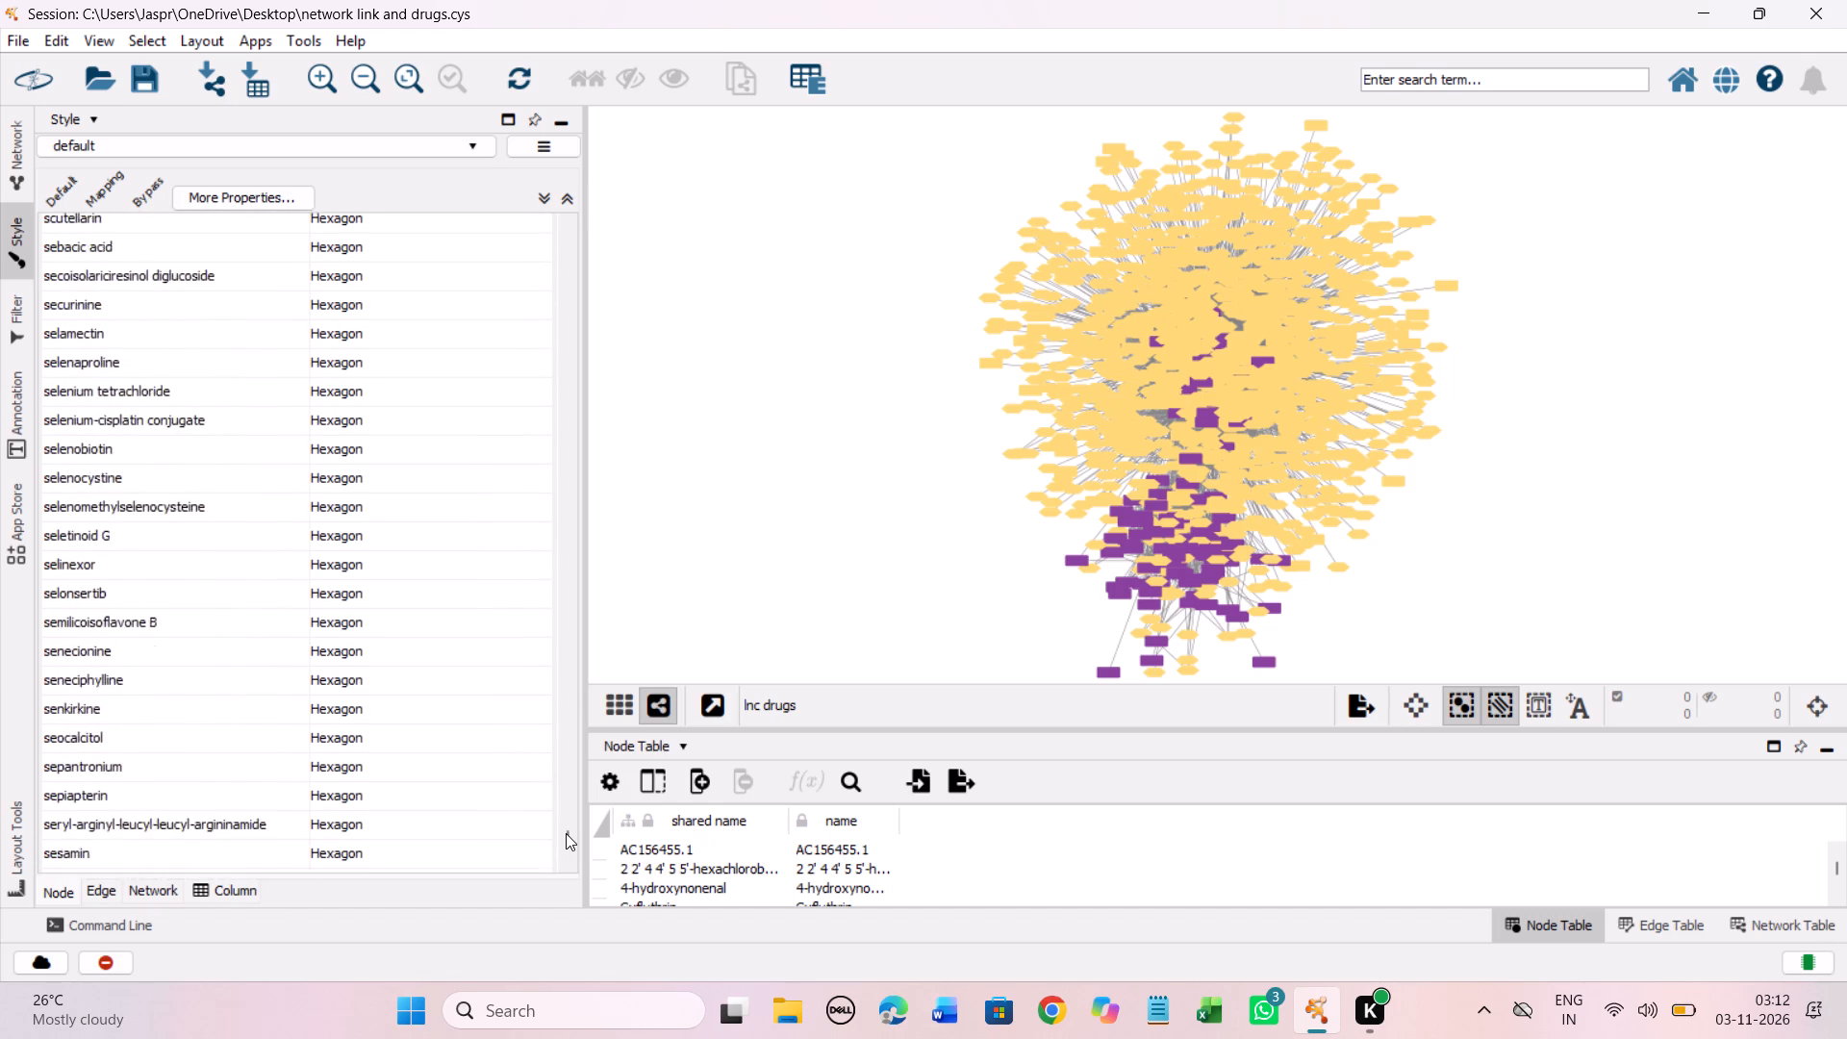
{"action": "scroll", "coordinate": [566, 833], "scroll_direction": "up", "scroll_amount": 20}
{"action": "scroll", "coordinate": [566, 833], "scroll_direction": "up", "scroll_amount": 17}
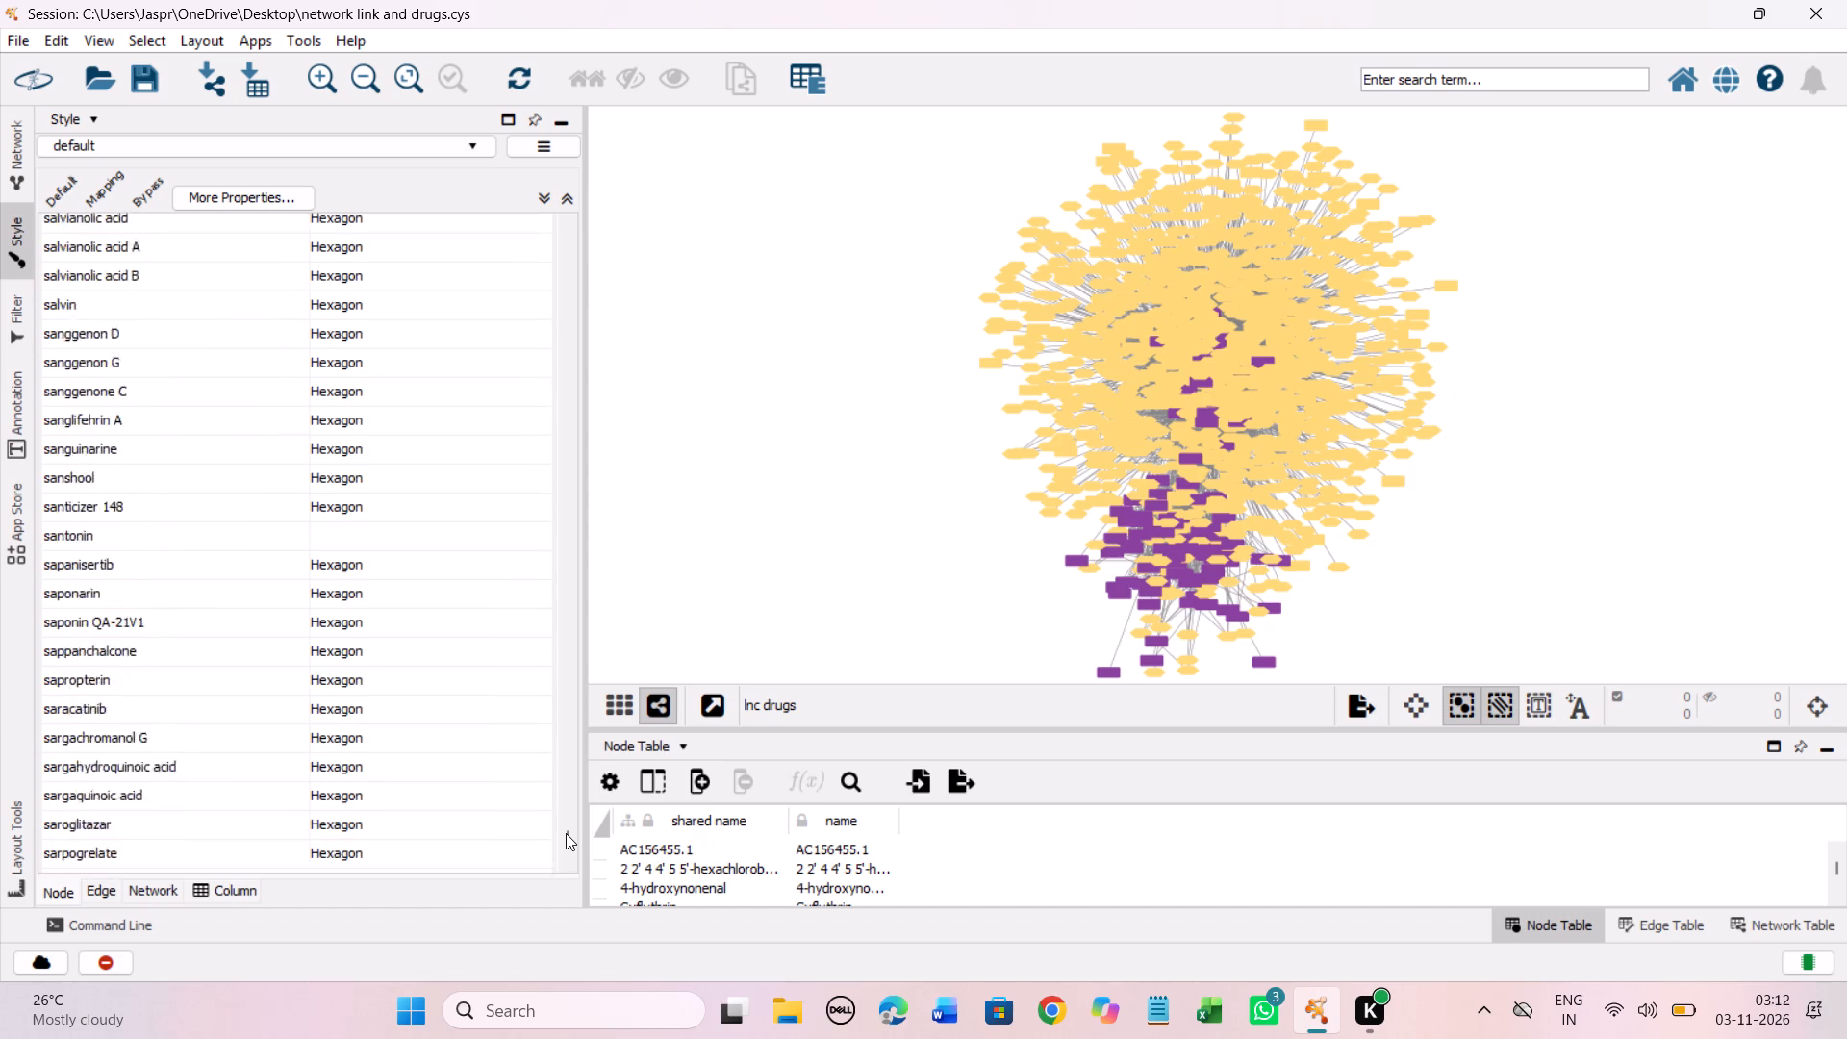
{"action": "scroll", "coordinate": [566, 833], "scroll_direction": "up", "scroll_amount": 20}
{"action": "scroll", "coordinate": [566, 833], "scroll_direction": "up", "scroll_amount": 17}
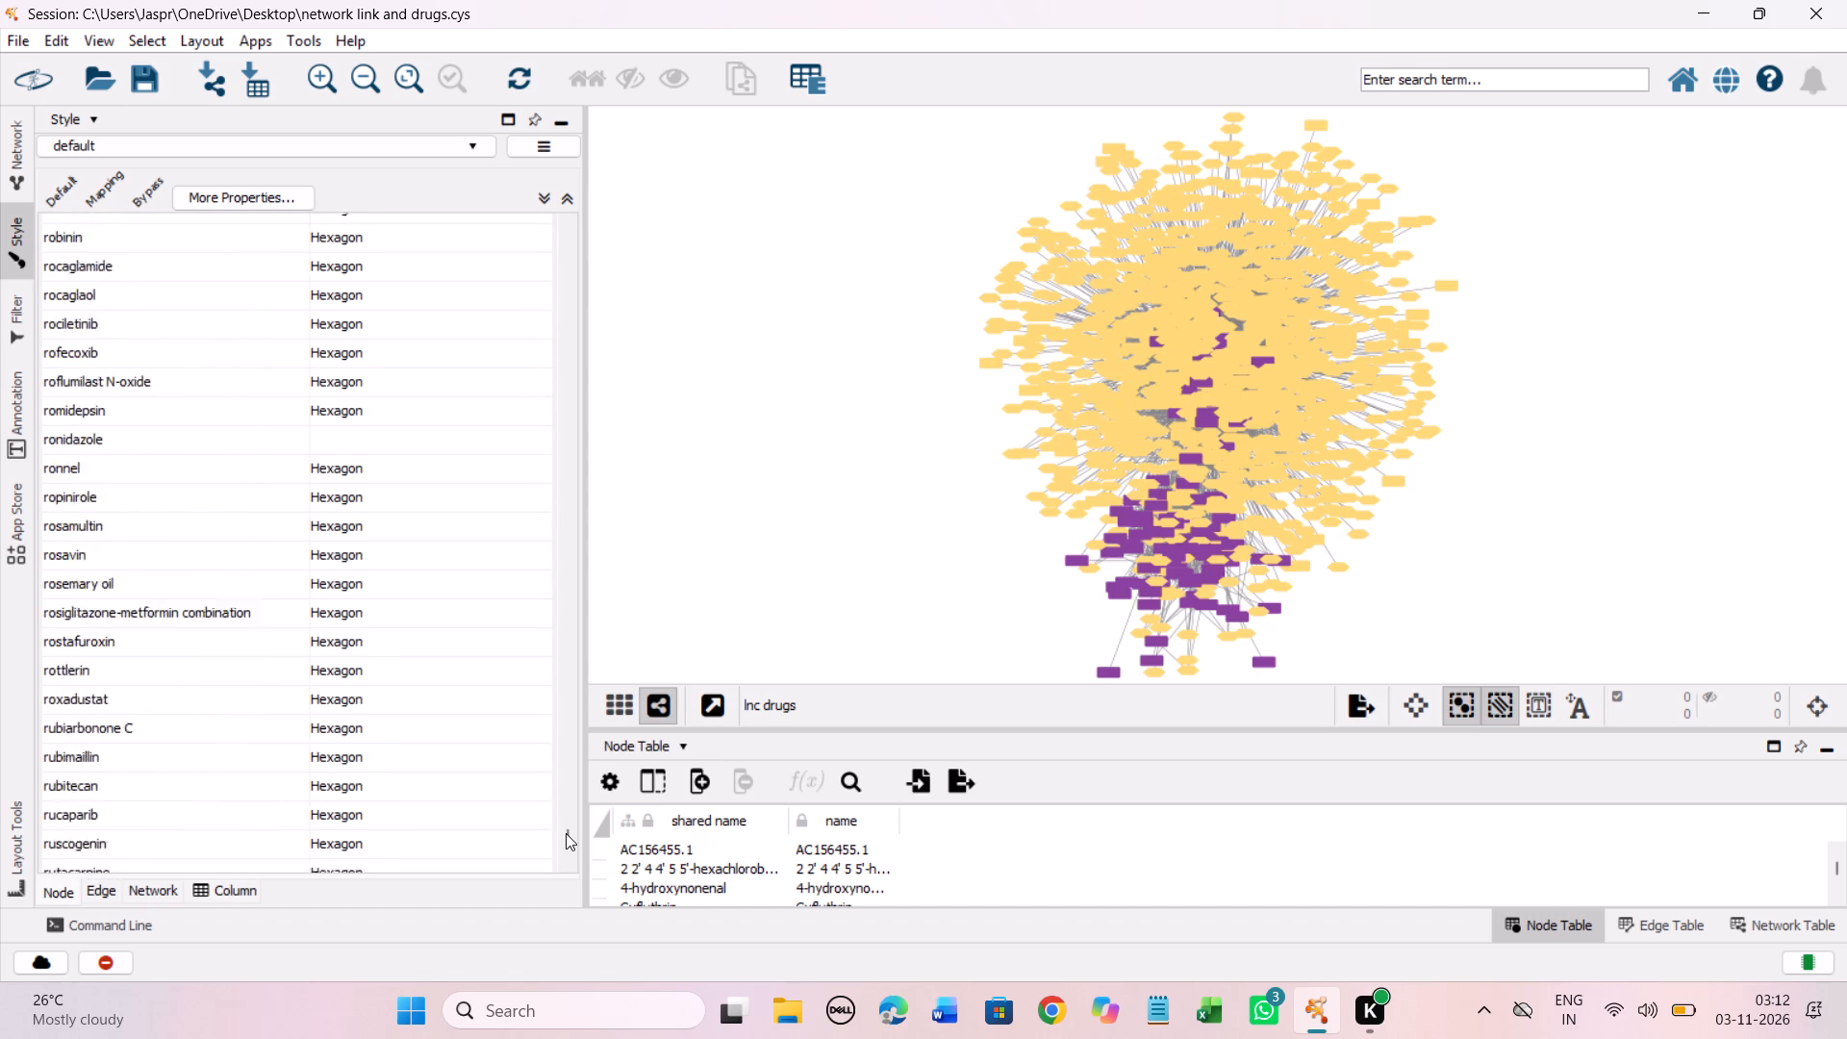
{"action": "scroll", "coordinate": [566, 833], "scroll_direction": "up", "scroll_amount": 20}
{"action": "scroll", "coordinate": [566, 833], "scroll_direction": "up", "scroll_amount": 17}
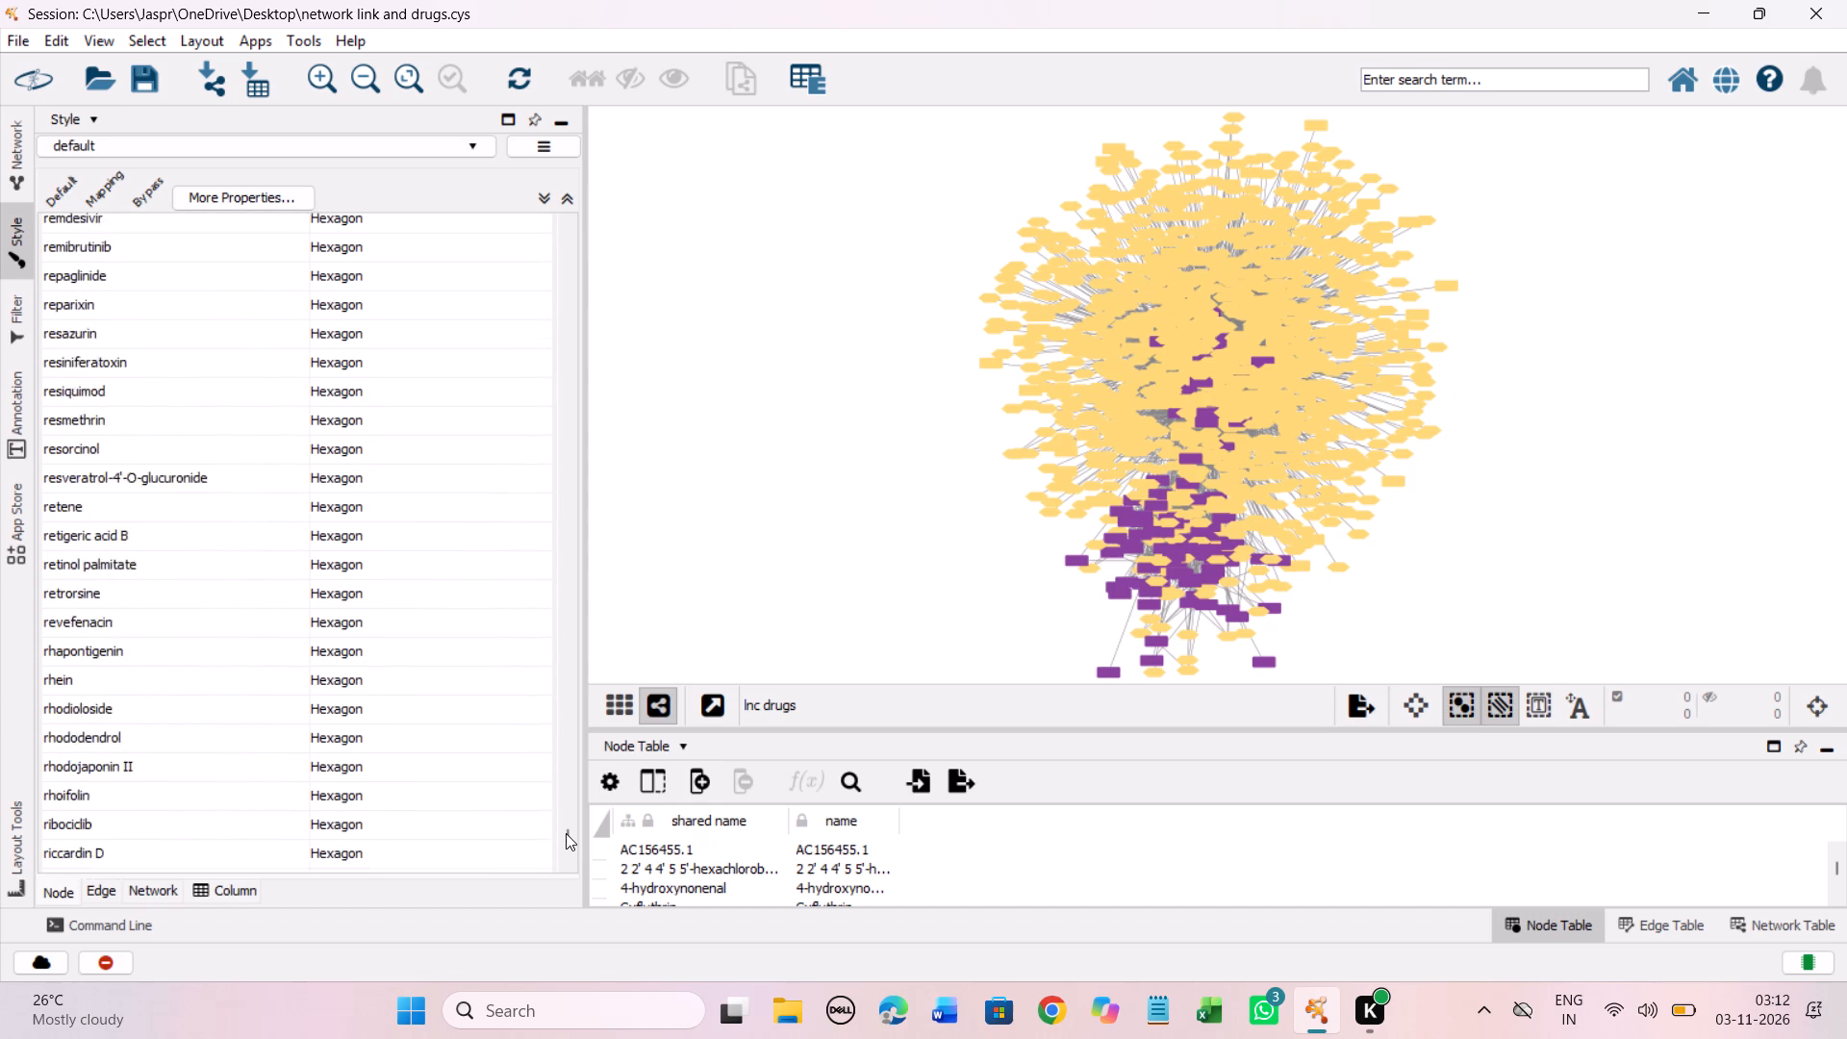
Examine the node shape mapping entries from ranitidine bismuth citrate back to pitavastatin for any without an assigned shape.
{"action": "scroll", "coordinate": [566, 833], "scroll_direction": "up", "scroll_amount": 20}
{"action": "scroll", "coordinate": [566, 833], "scroll_direction": "up", "scroll_amount": 14}
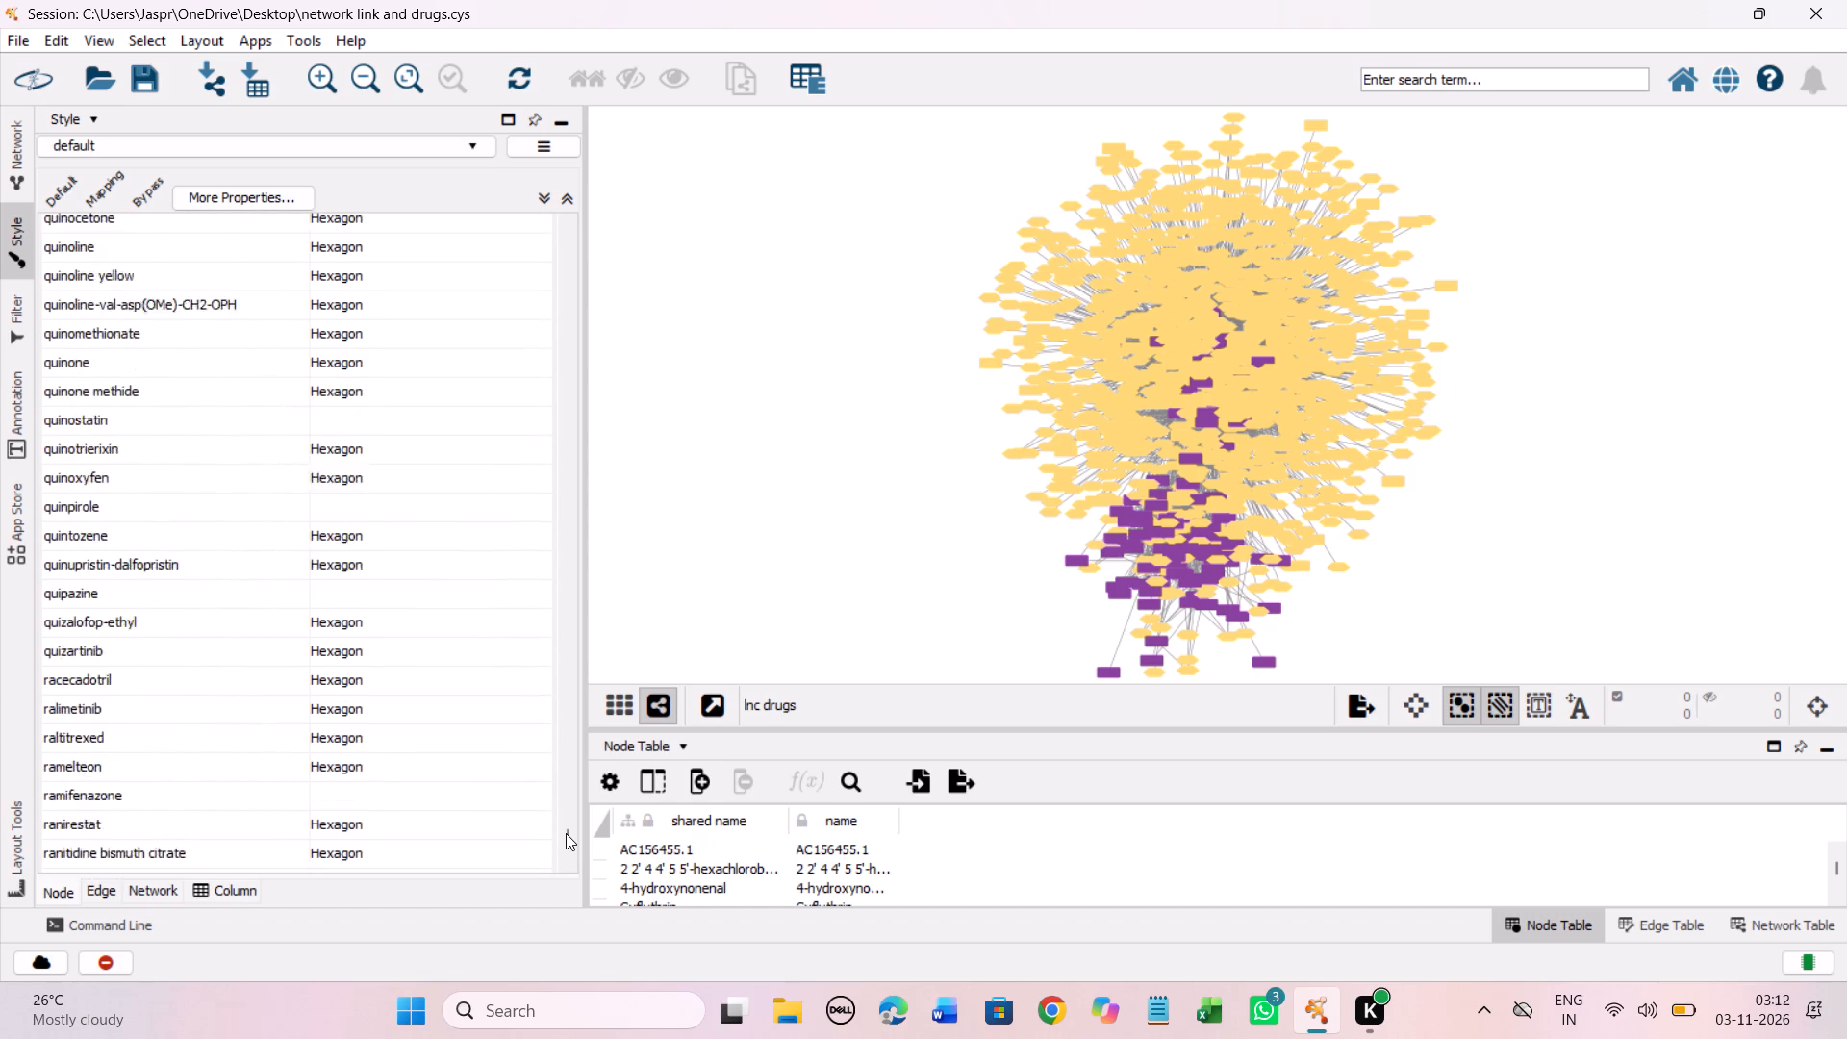
{"action": "scroll", "coordinate": [566, 833], "scroll_direction": "up", "scroll_amount": 9}
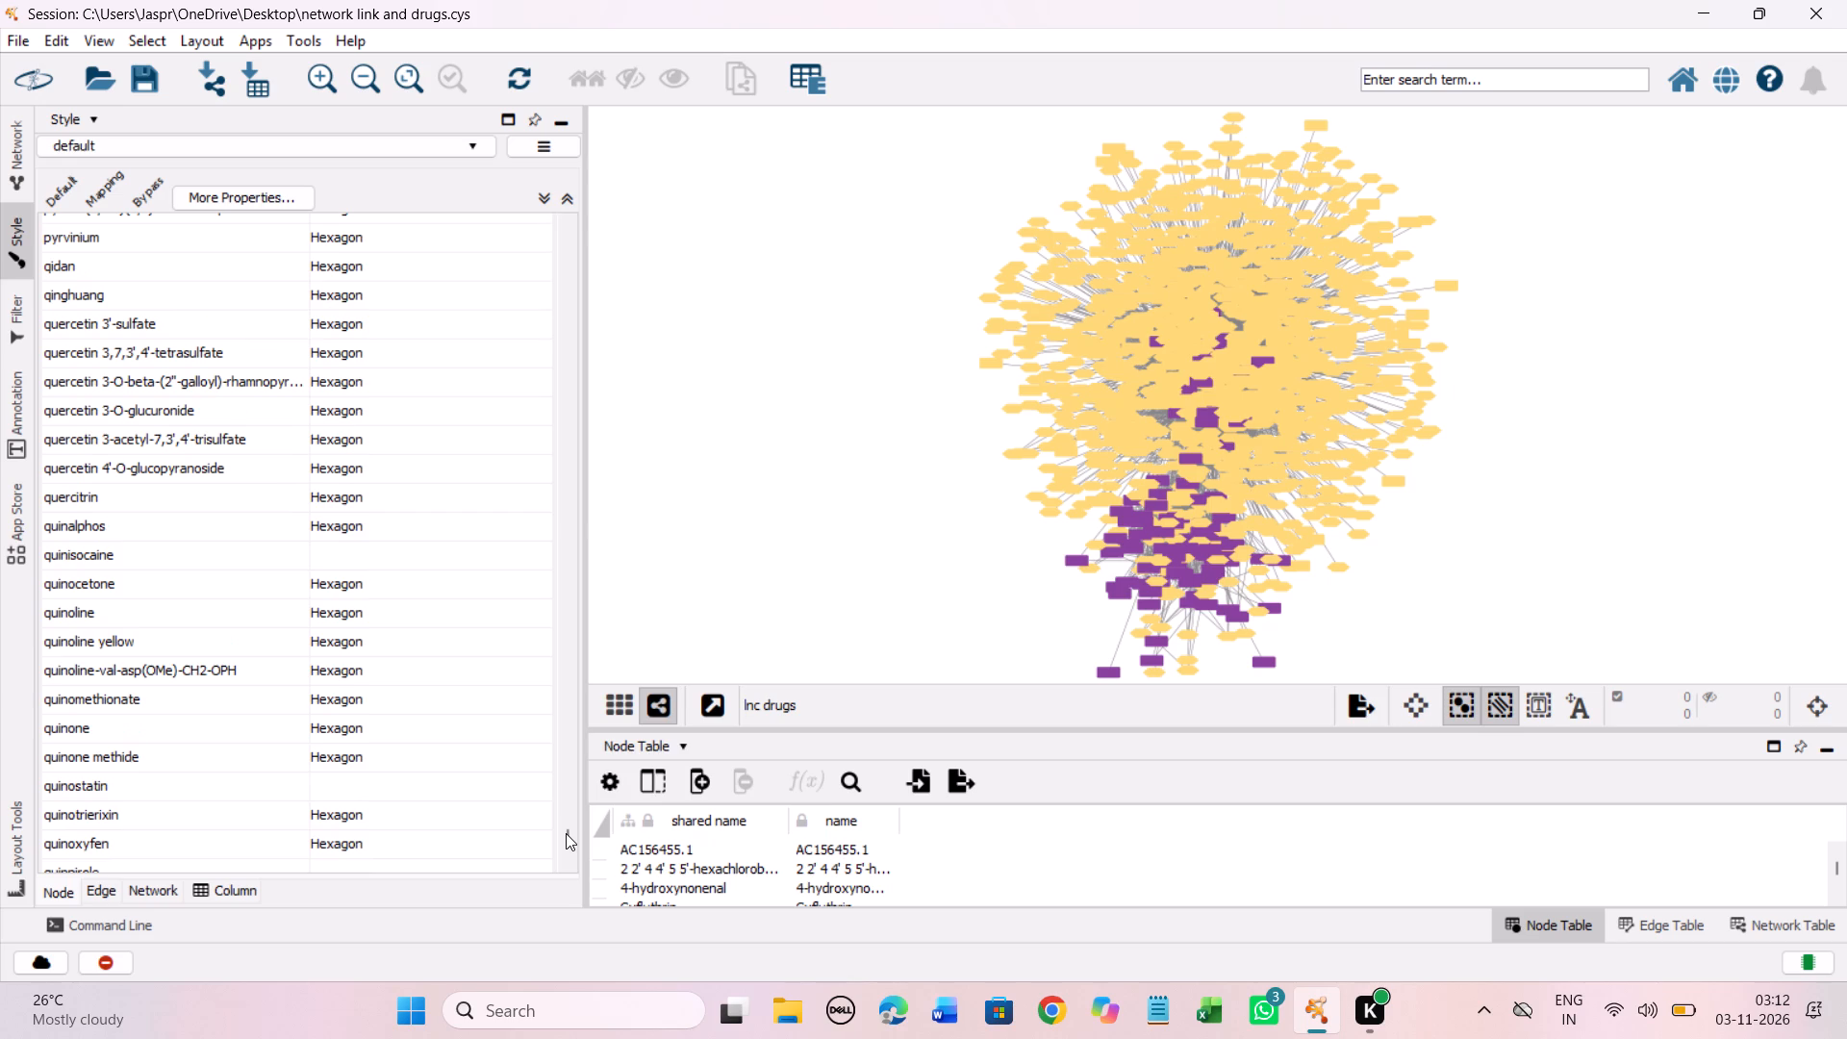
{"action": "scroll", "coordinate": [566, 833], "scroll_direction": "up", "scroll_amount": 15}
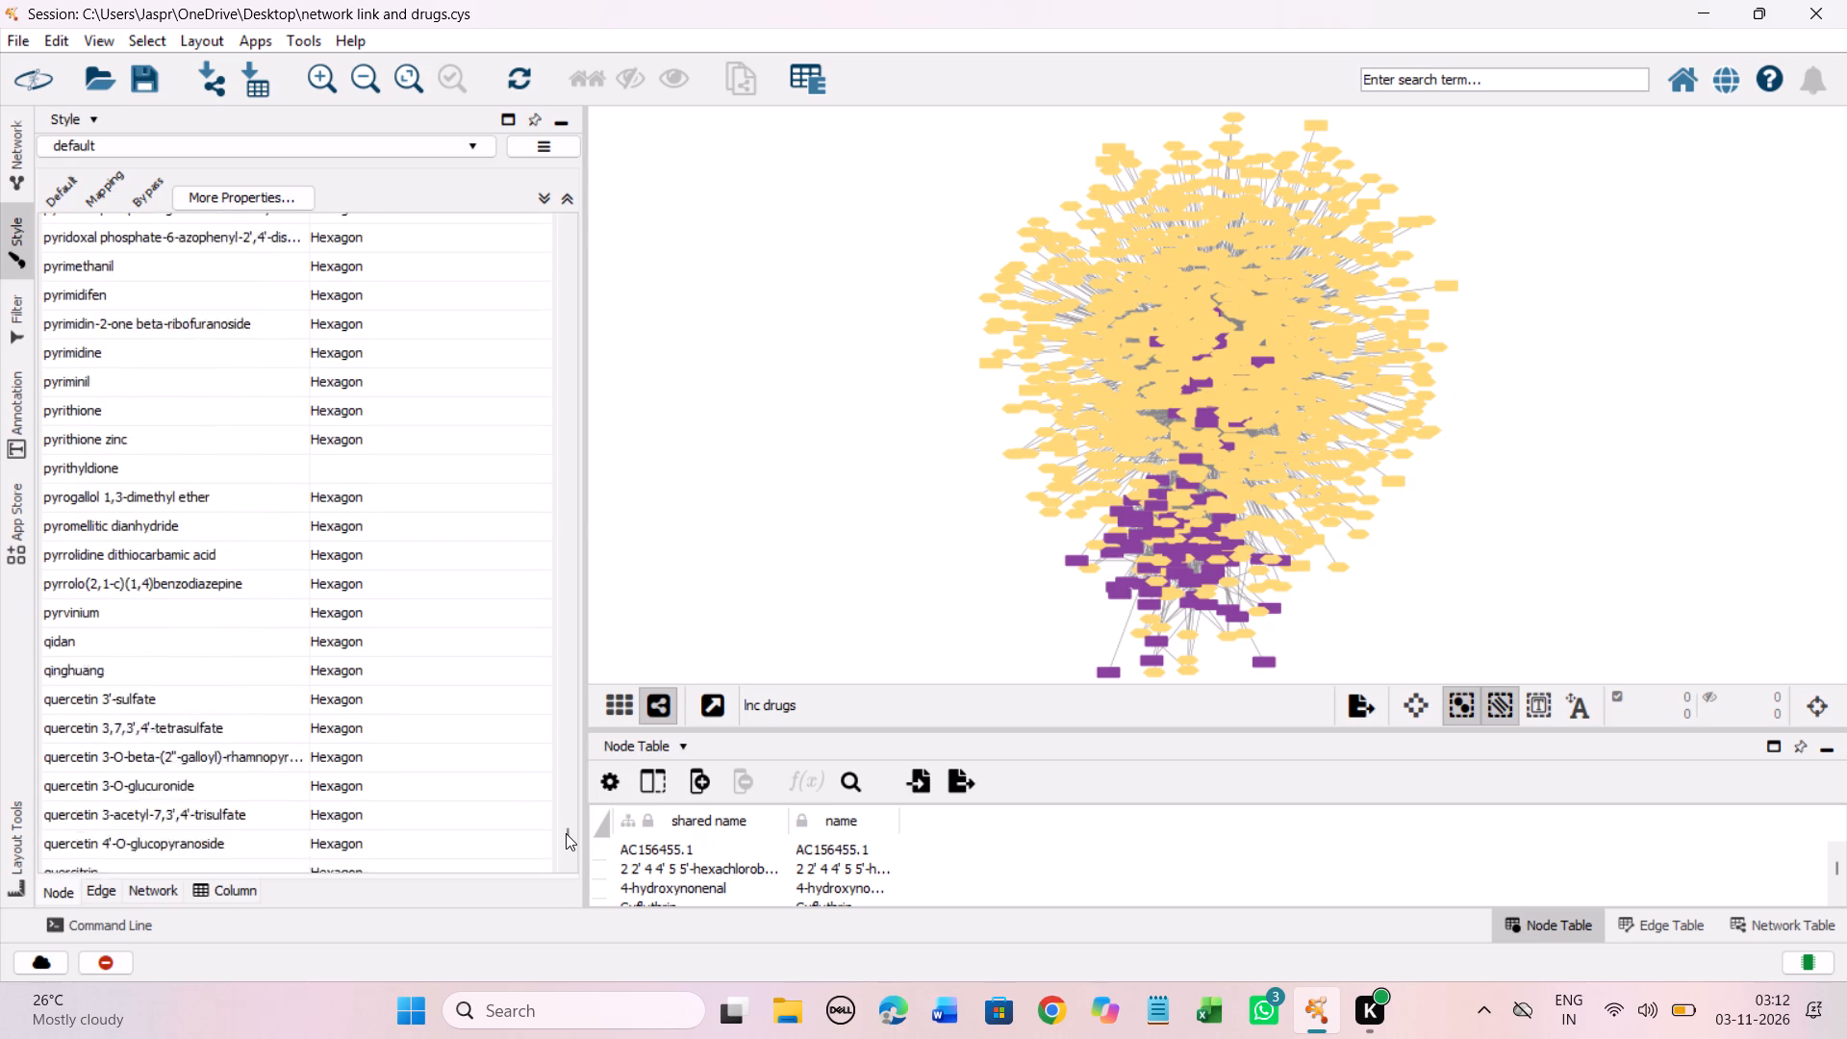
{"action": "scroll", "coordinate": [566, 833], "scroll_direction": "up", "scroll_amount": 16}
{"action": "scroll", "coordinate": [566, 833], "scroll_direction": "up", "scroll_amount": 12}
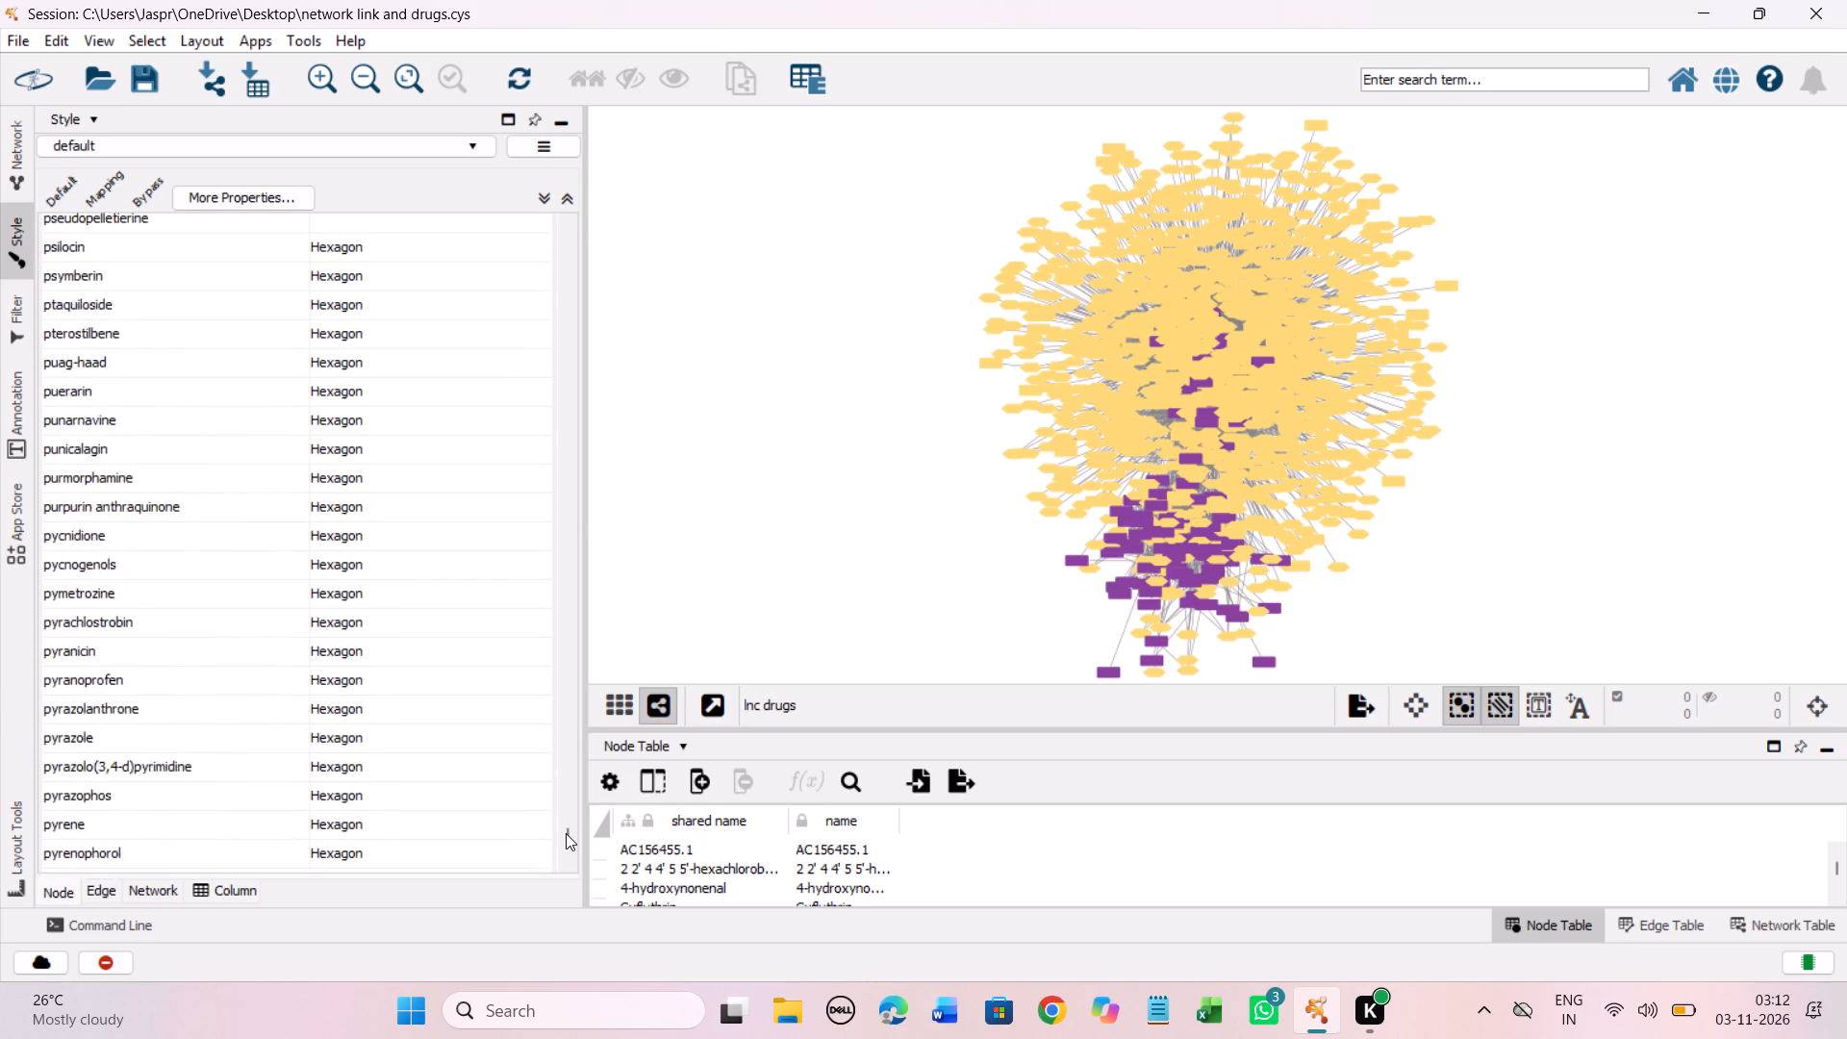
{"action": "scroll", "coordinate": [566, 833], "scroll_direction": "up", "scroll_amount": 15}
{"action": "scroll", "coordinate": [566, 833], "scroll_direction": "up", "scroll_amount": 10}
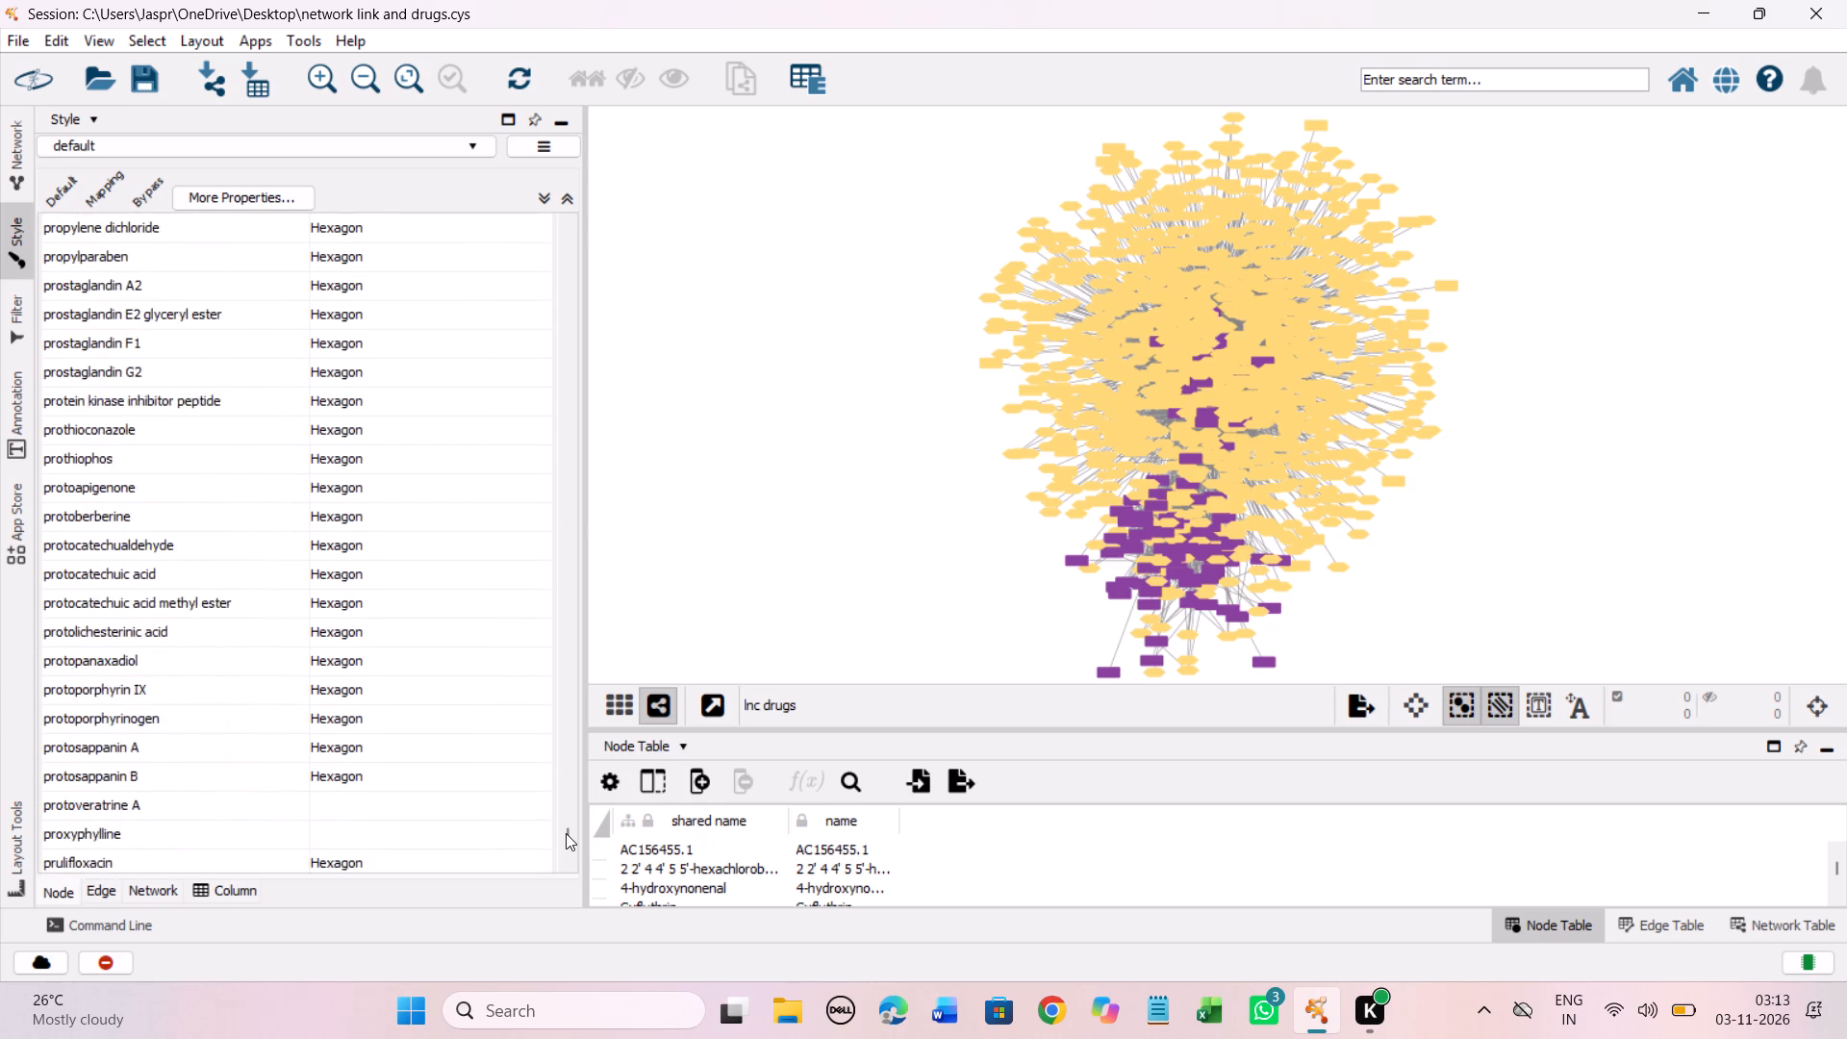
{"action": "scroll", "coordinate": [566, 833], "scroll_direction": "up", "scroll_amount": 20}
{"action": "scroll", "coordinate": [566, 833], "scroll_direction": "up", "scroll_amount": 12}
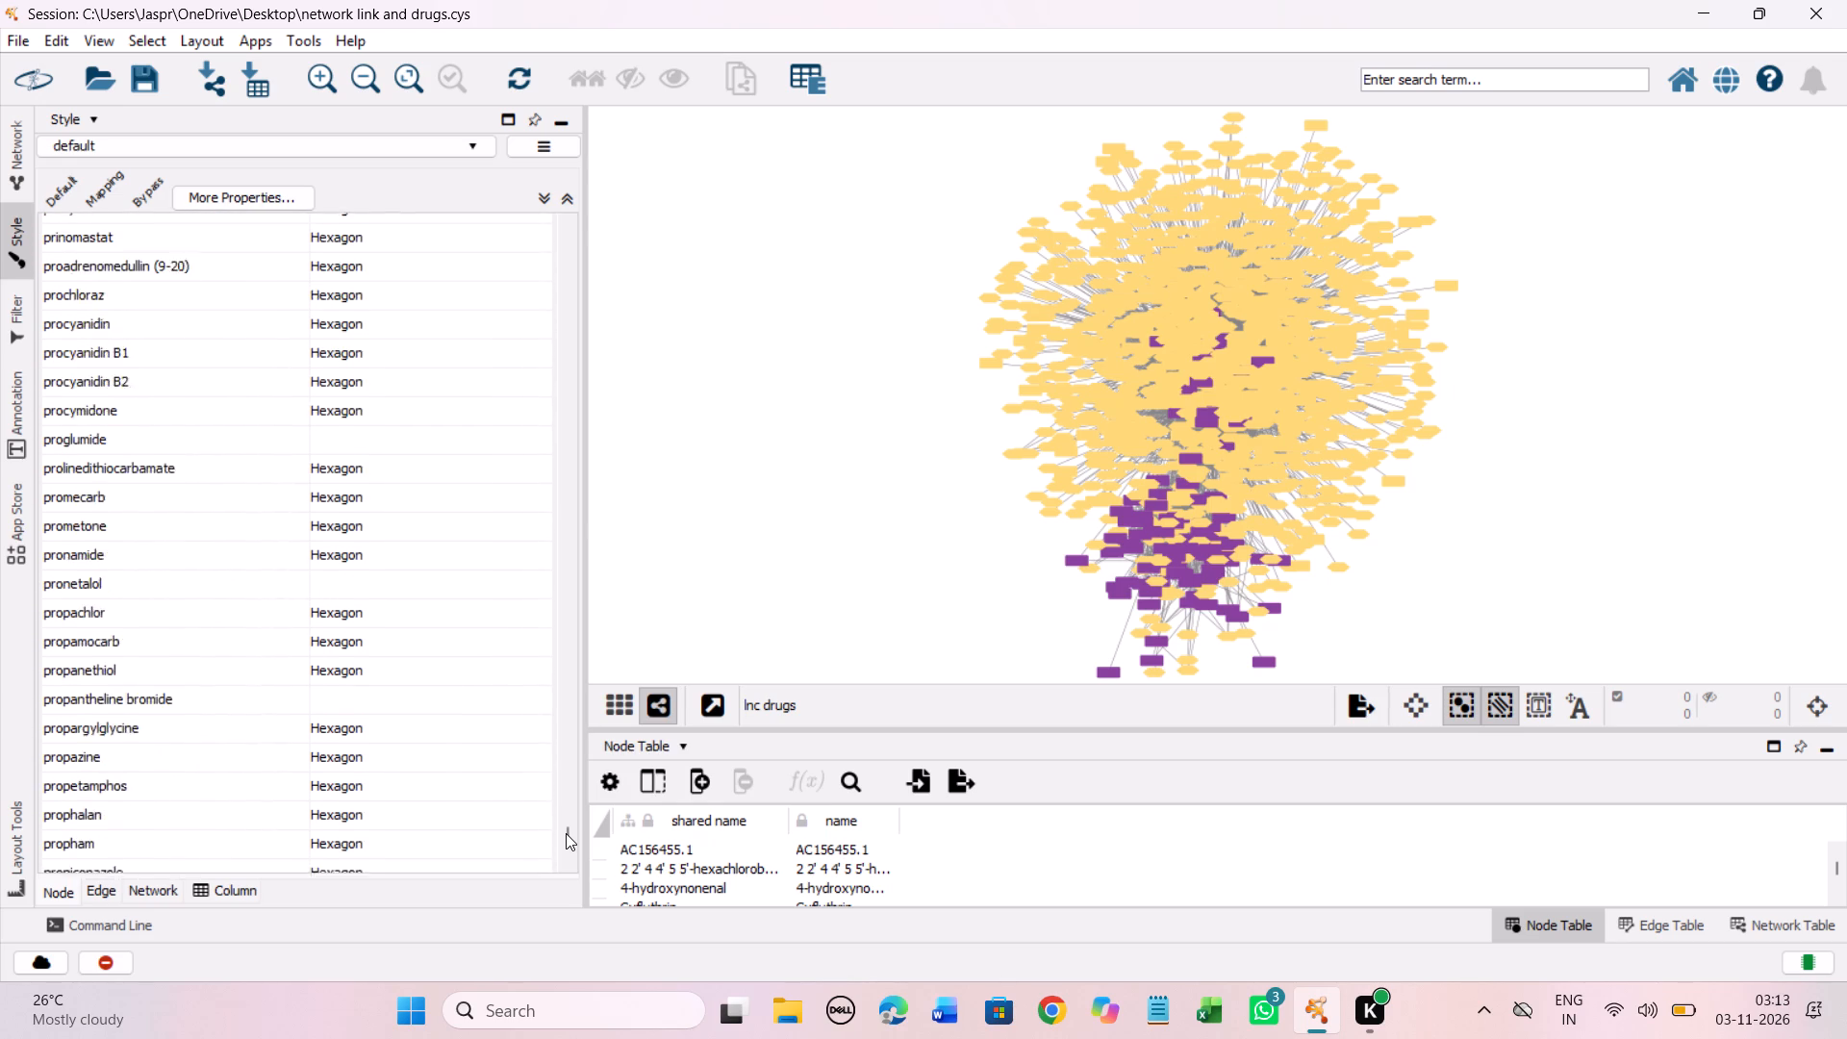
{"action": "scroll", "coordinate": [566, 833], "scroll_direction": "up", "scroll_amount": 20}
{"action": "scroll", "coordinate": [566, 833], "scroll_direction": "up", "scroll_amount": 16}
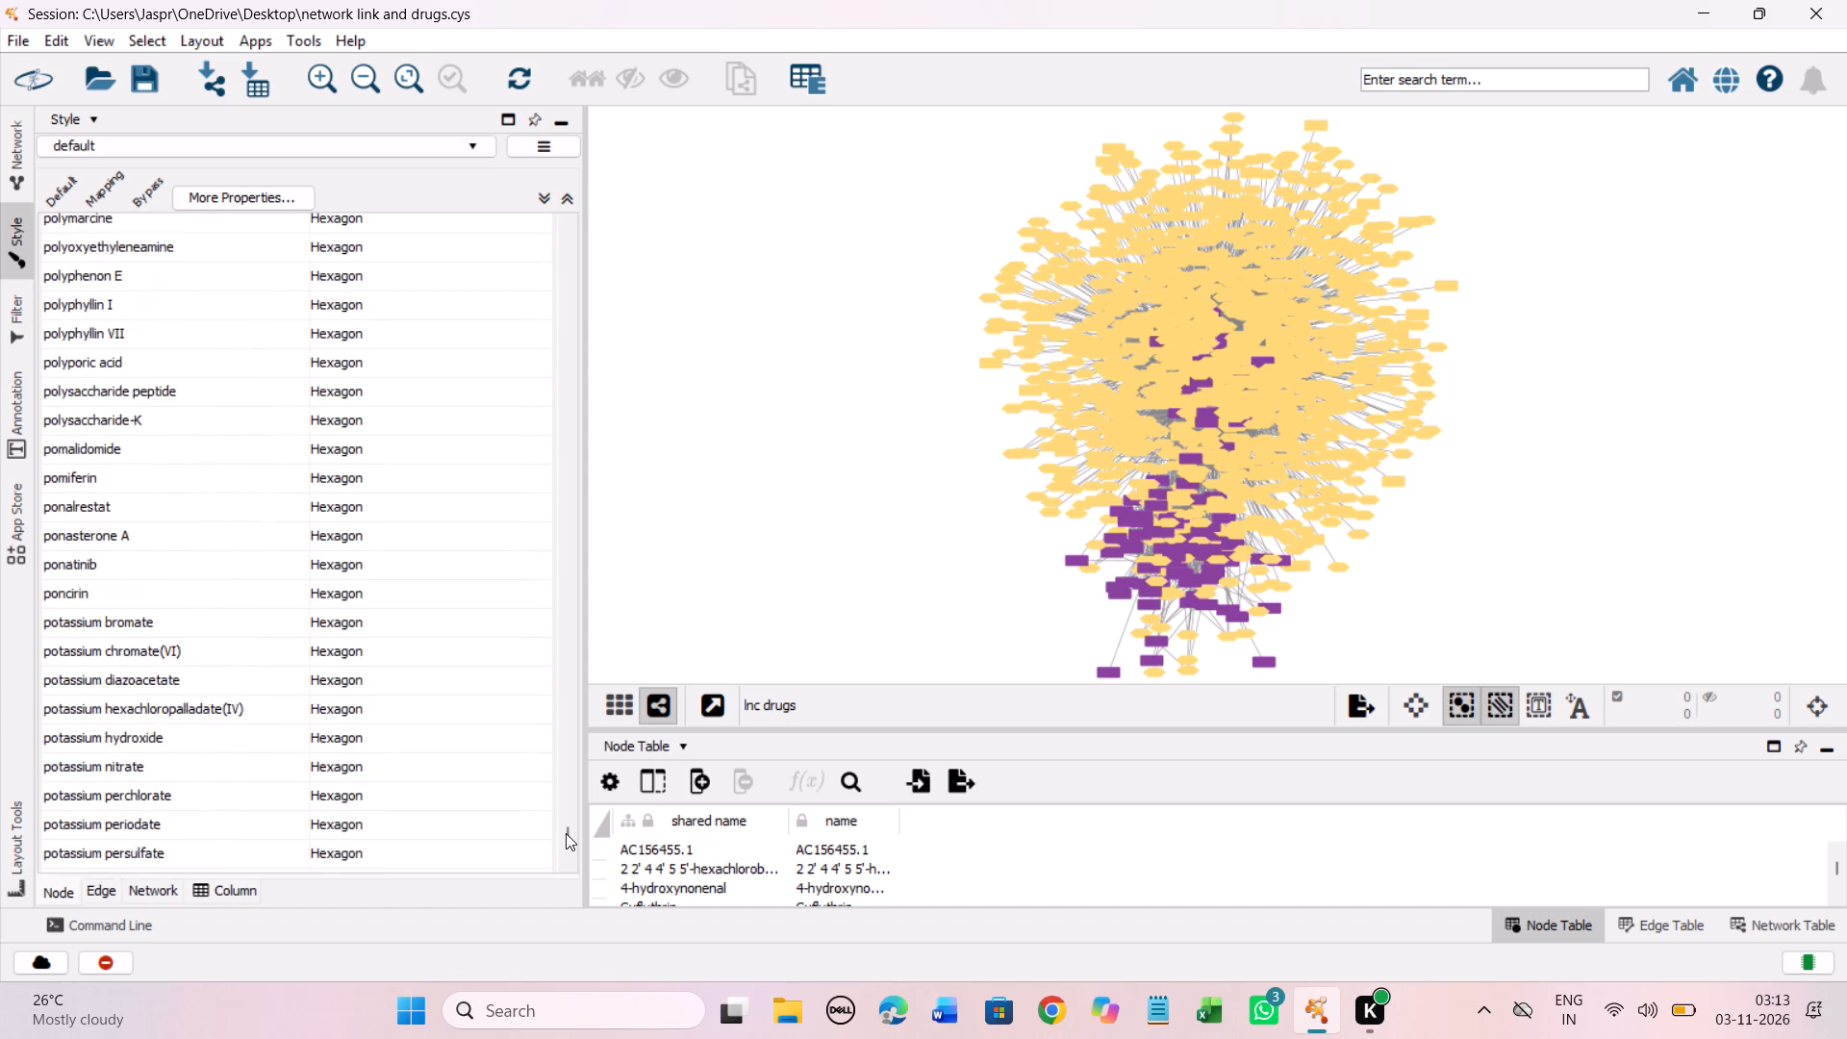
{"action": "scroll", "coordinate": [566, 833], "scroll_direction": "up", "scroll_amount": 8}
{"action": "scroll", "coordinate": [566, 833], "scroll_direction": "up", "scroll_amount": 15}
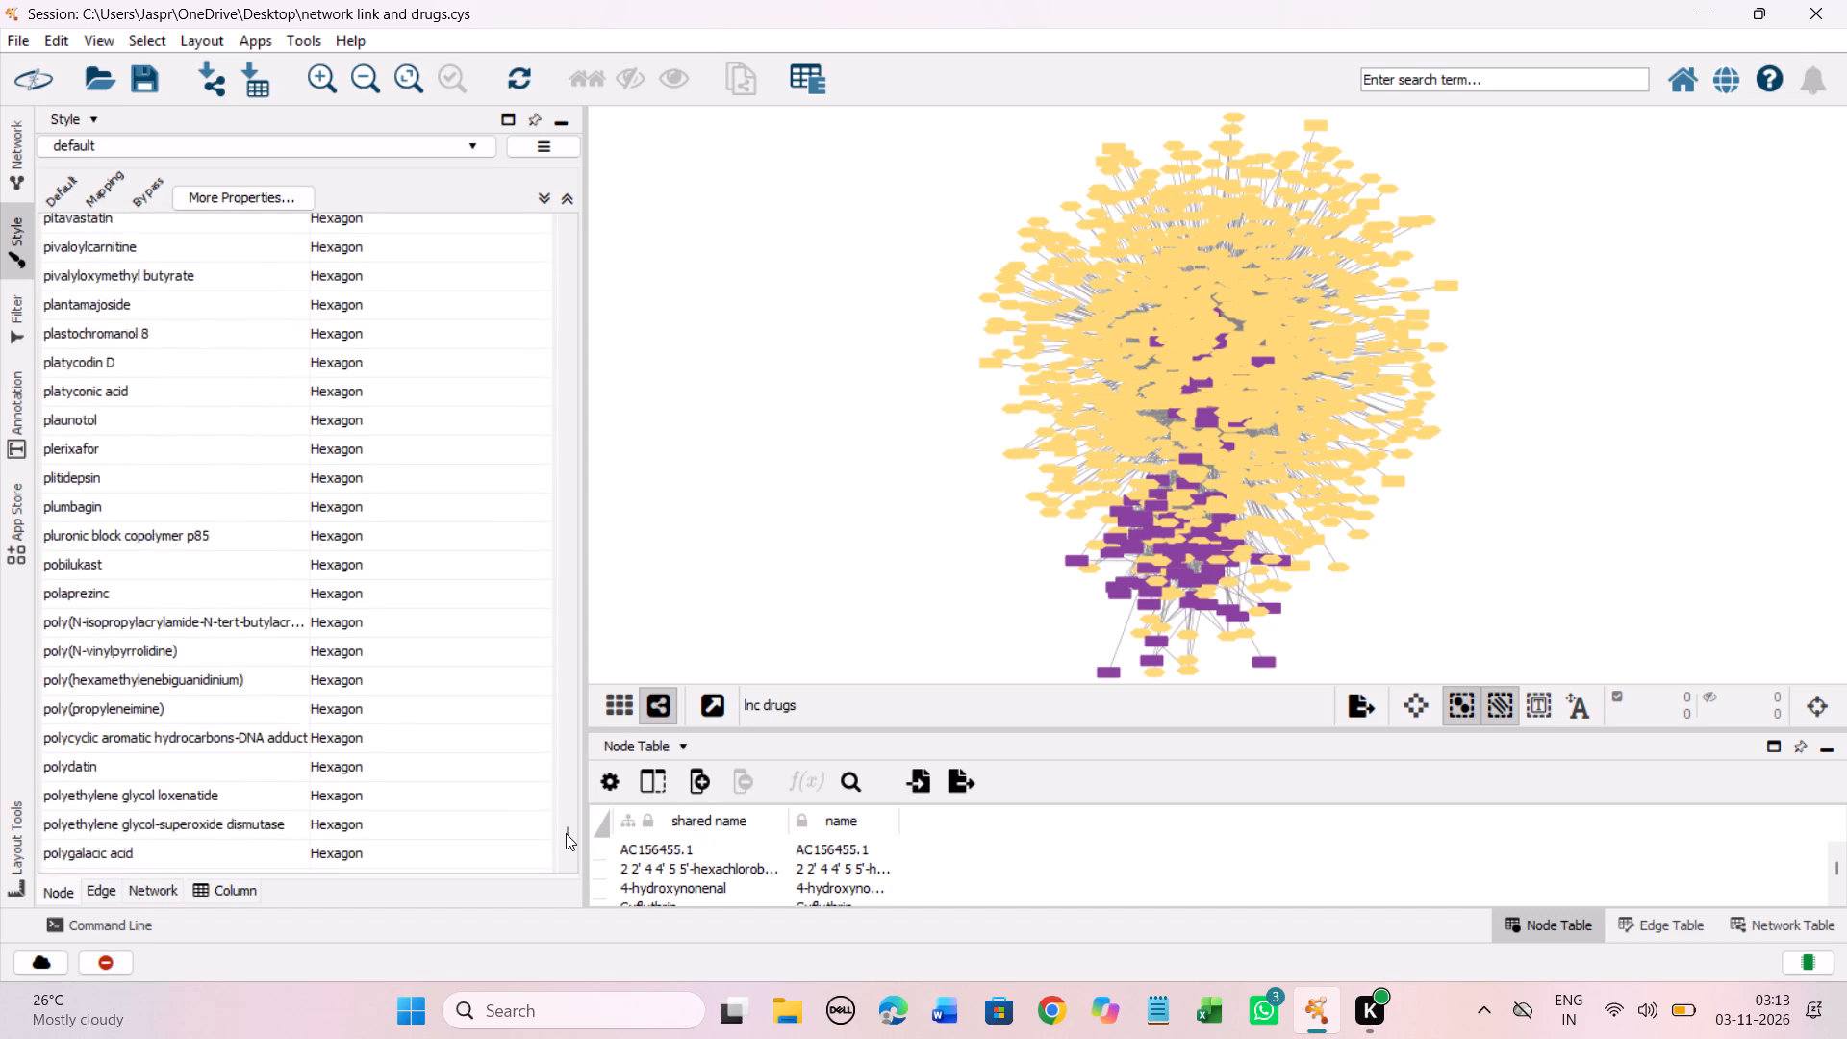
Examine the node shape mapping entries from pitavastatin back to norbinaltorphine for any without an assigned shape.
{"action": "scroll", "coordinate": [566, 833], "scroll_direction": "up", "scroll_amount": 18}
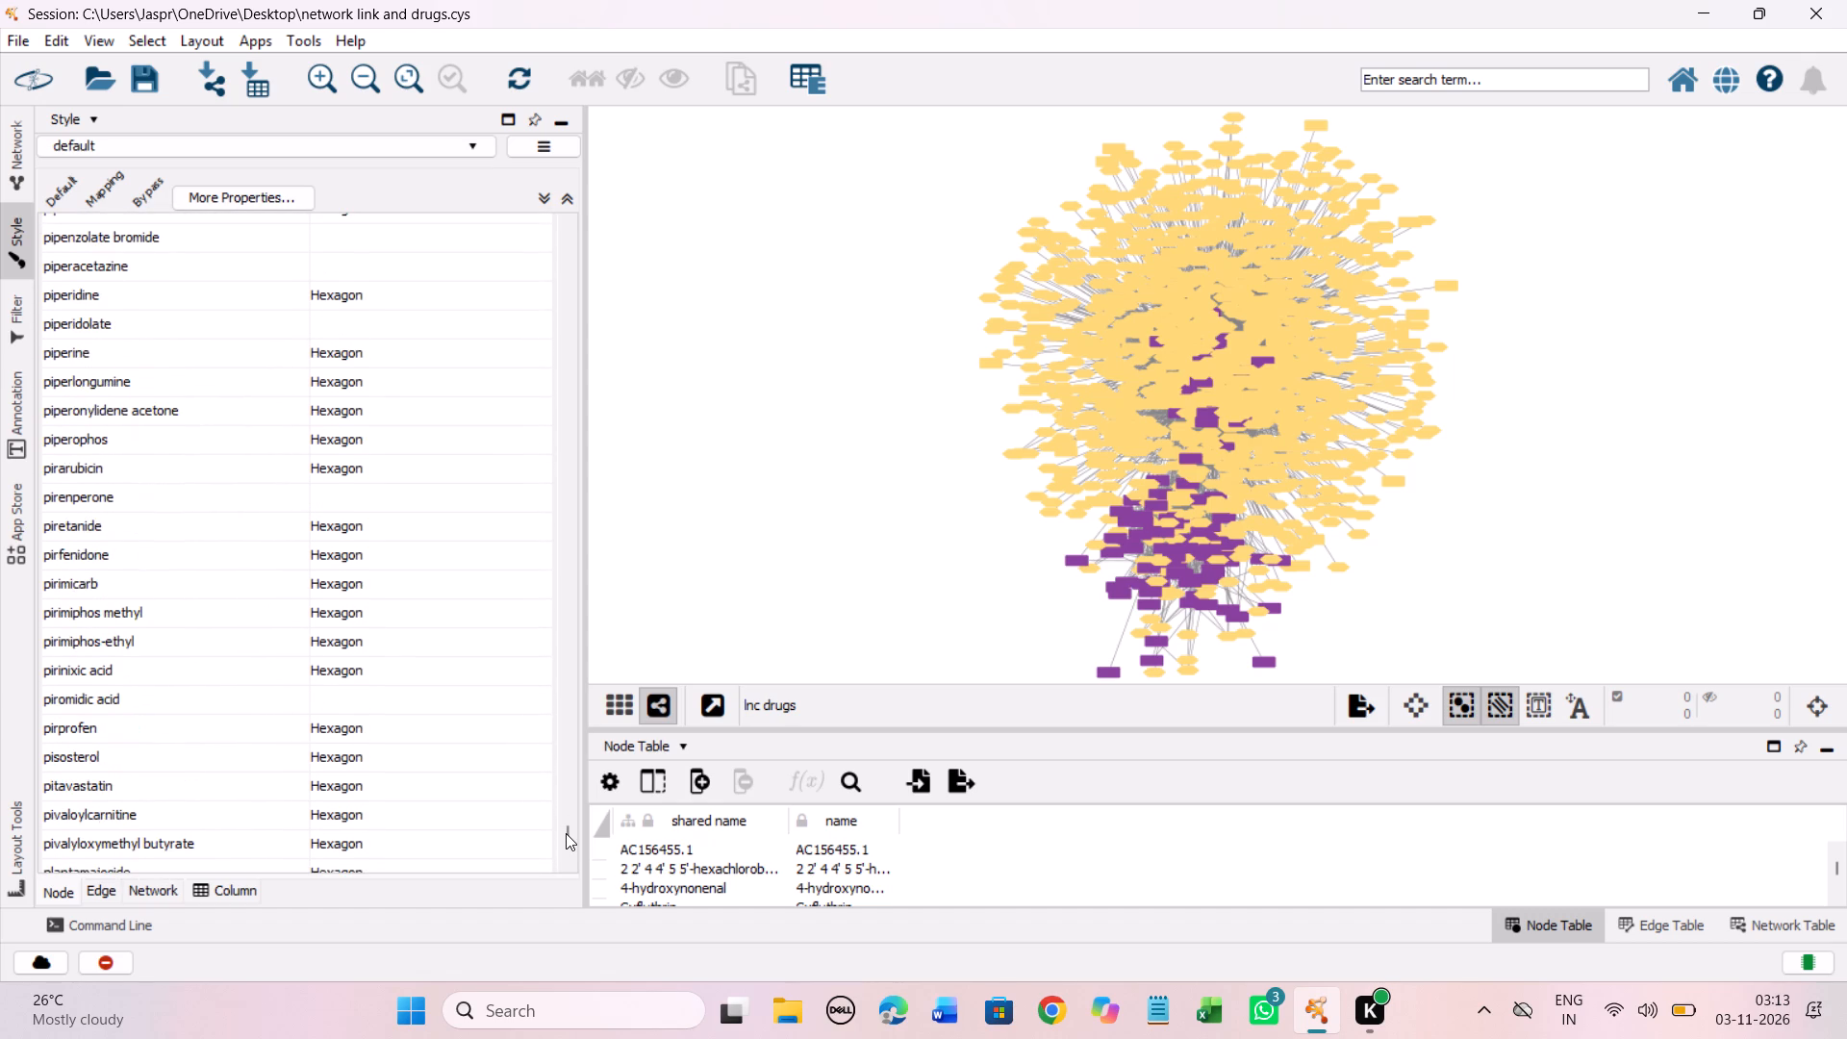
{"action": "scroll", "coordinate": [566, 833], "scroll_direction": "up", "scroll_amount": 13}
{"action": "scroll", "coordinate": [566, 833], "scroll_direction": "up", "scroll_amount": 11}
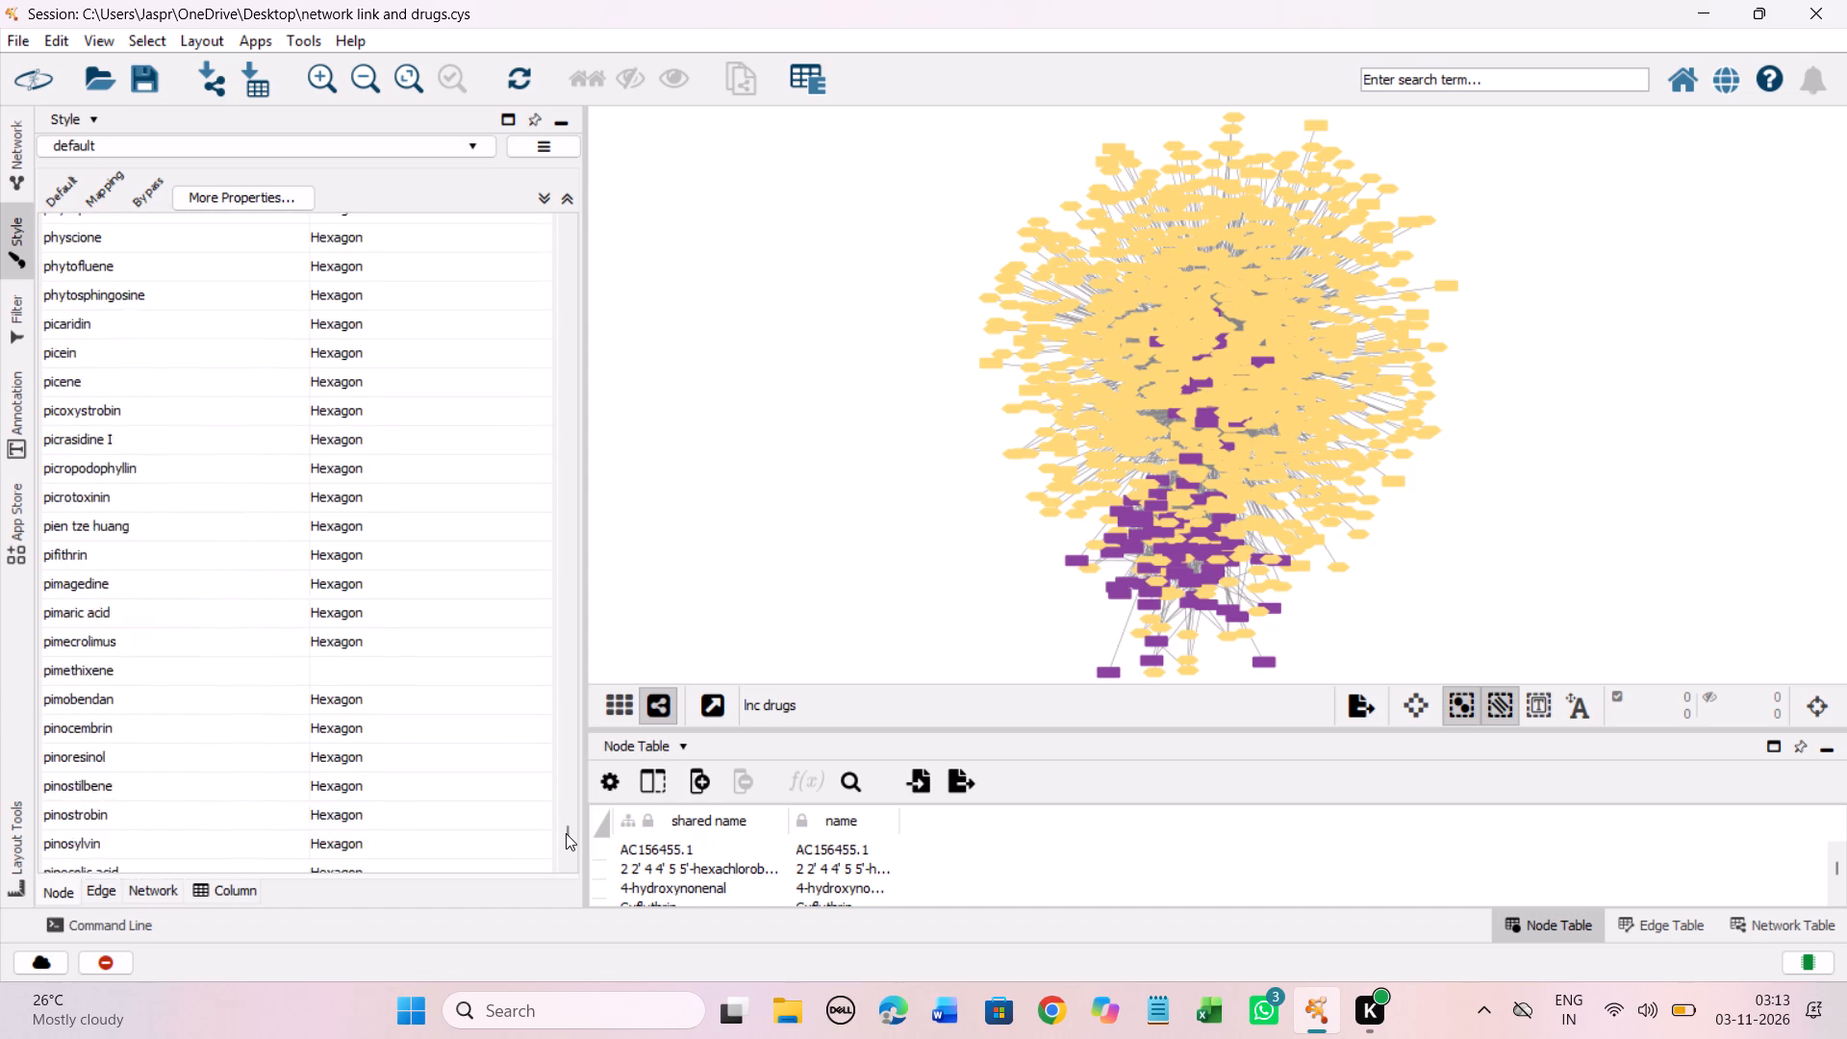
{"action": "scroll", "coordinate": [566, 833], "scroll_direction": "up", "scroll_amount": 9}
{"action": "scroll", "coordinate": [566, 833], "scroll_direction": "up", "scroll_amount": 13}
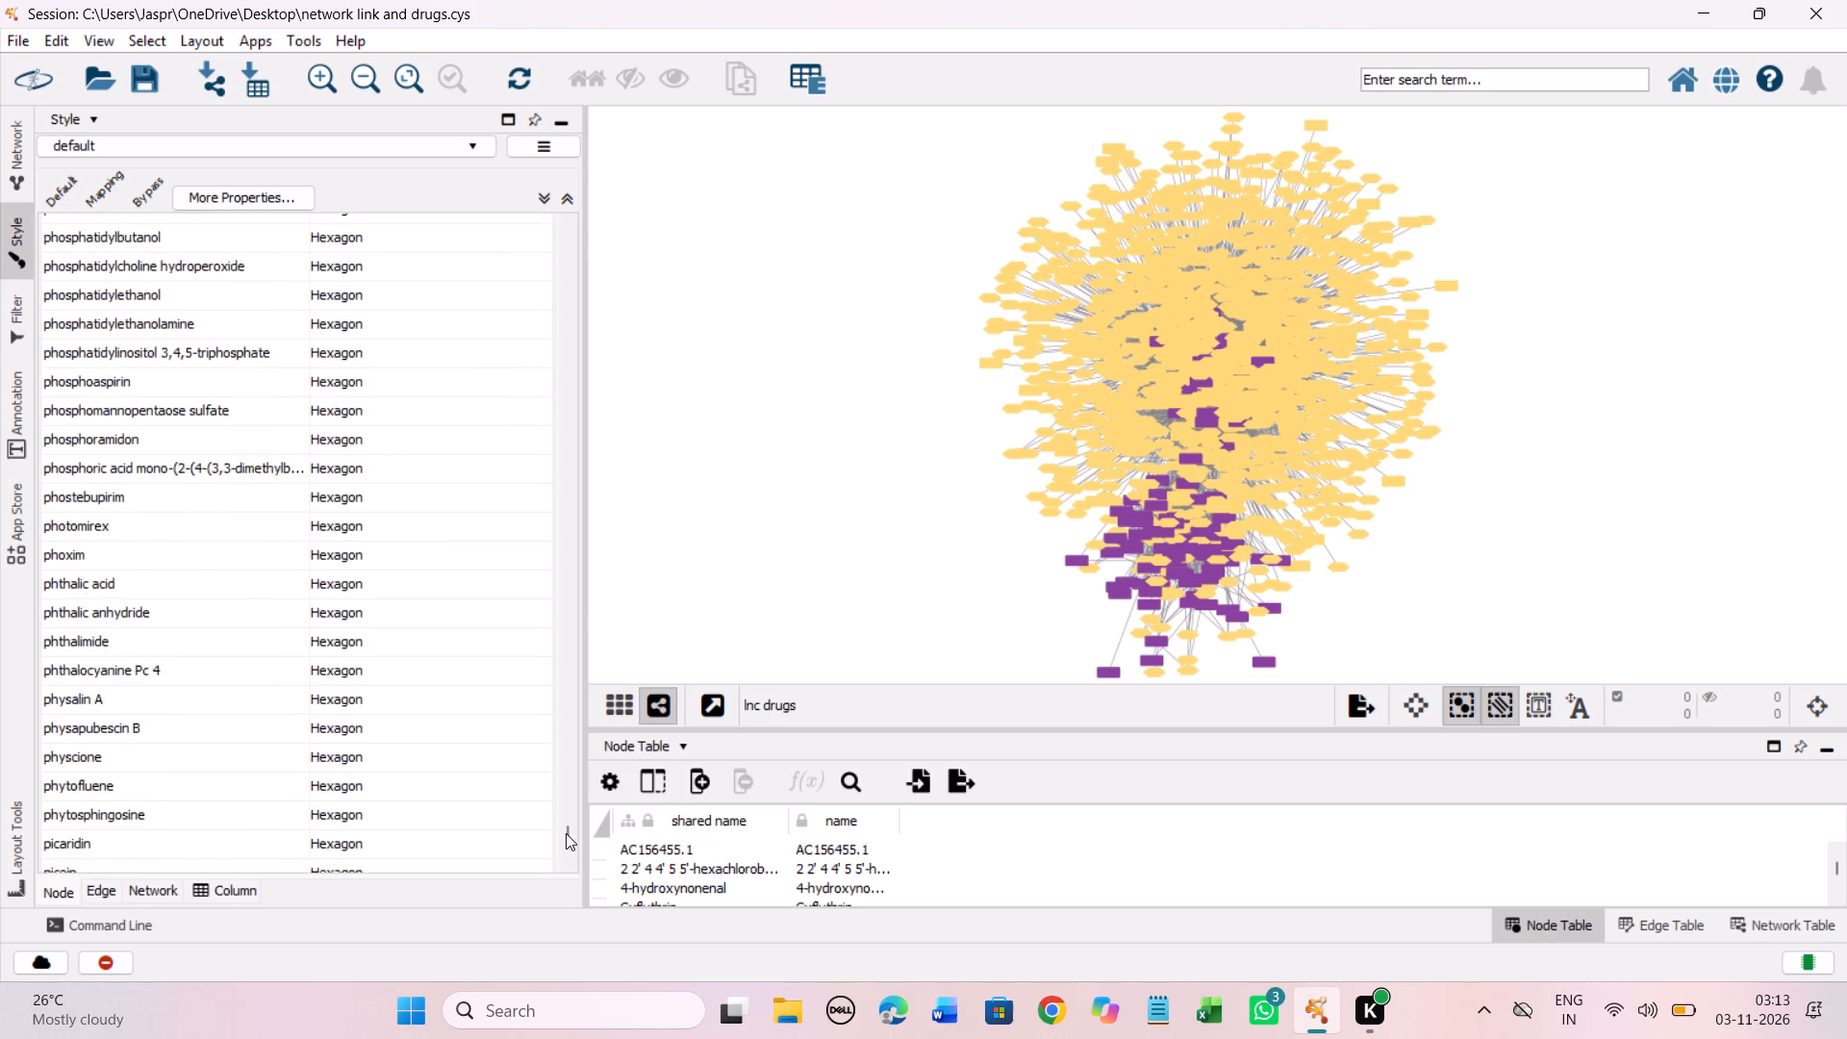
{"action": "scroll", "coordinate": [566, 833], "scroll_direction": "up", "scroll_amount": 10}
{"action": "scroll", "coordinate": [566, 833], "scroll_direction": "up", "scroll_amount": 17}
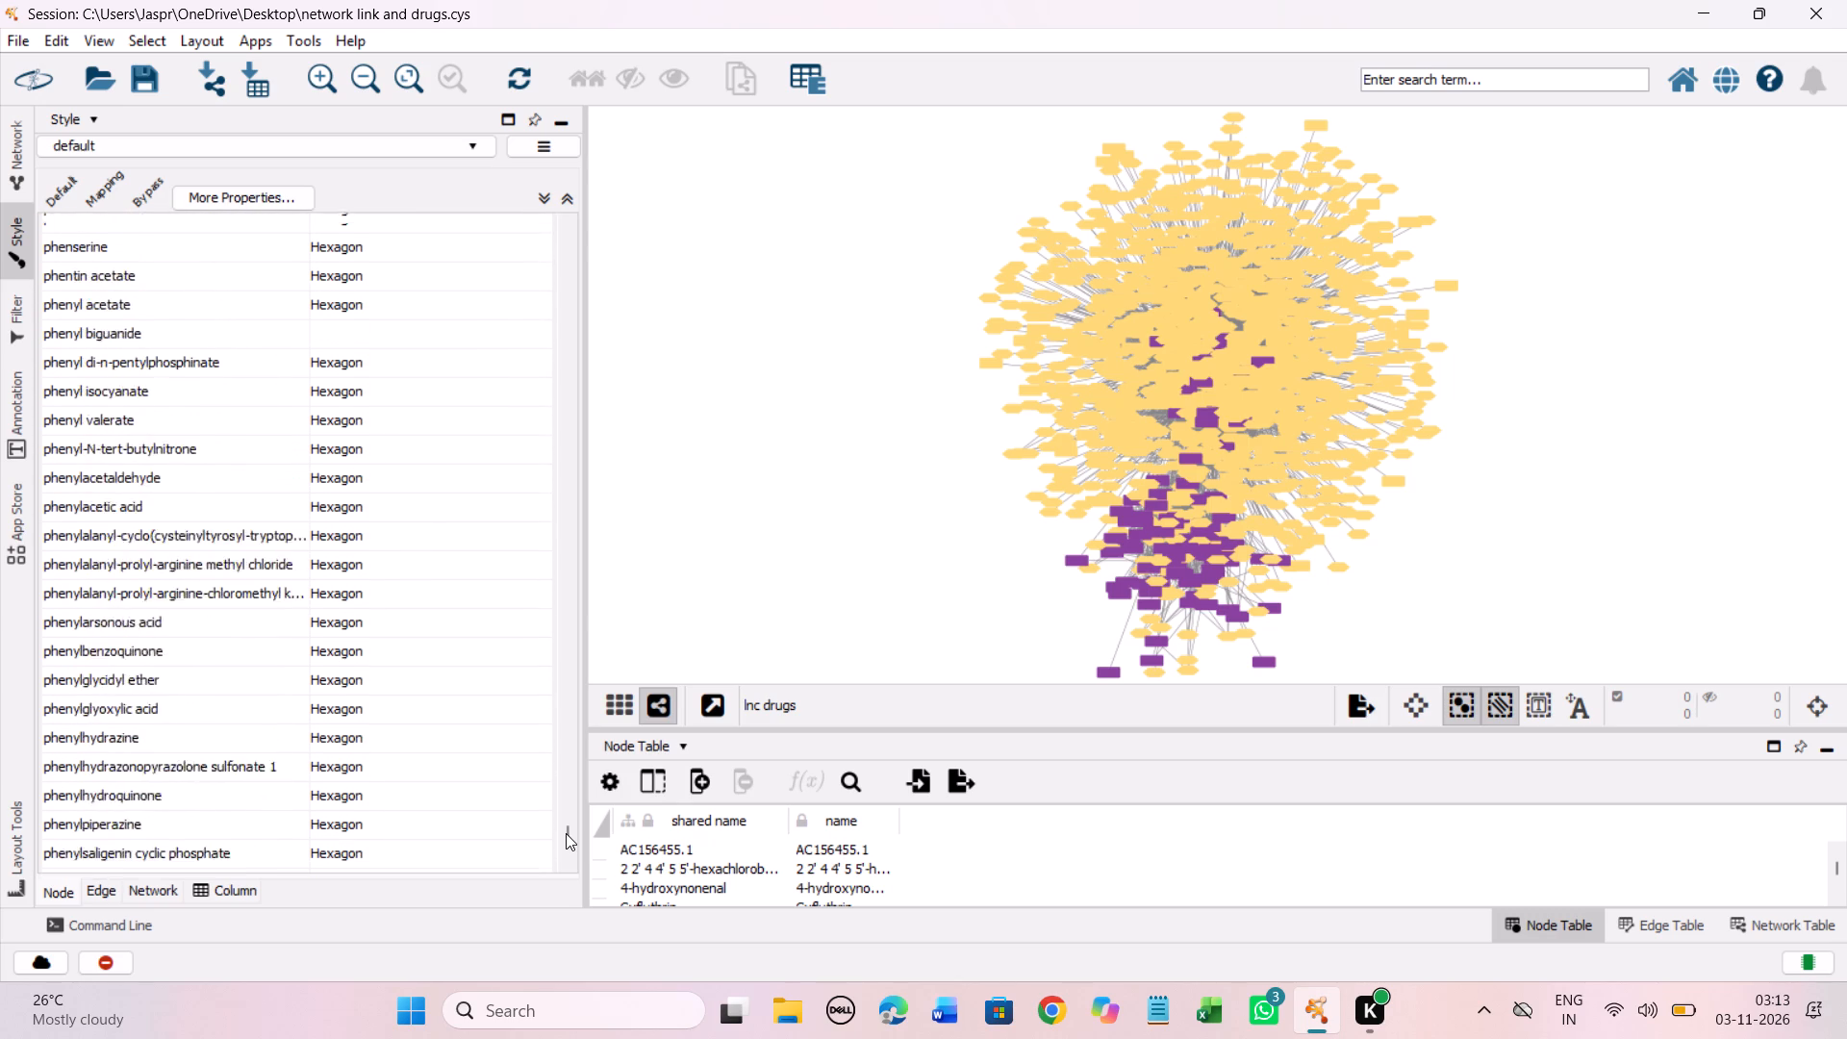
{"action": "scroll", "coordinate": [566, 833], "scroll_direction": "up", "scroll_amount": 20}
{"action": "scroll", "coordinate": [566, 833], "scroll_direction": "up", "scroll_amount": 11}
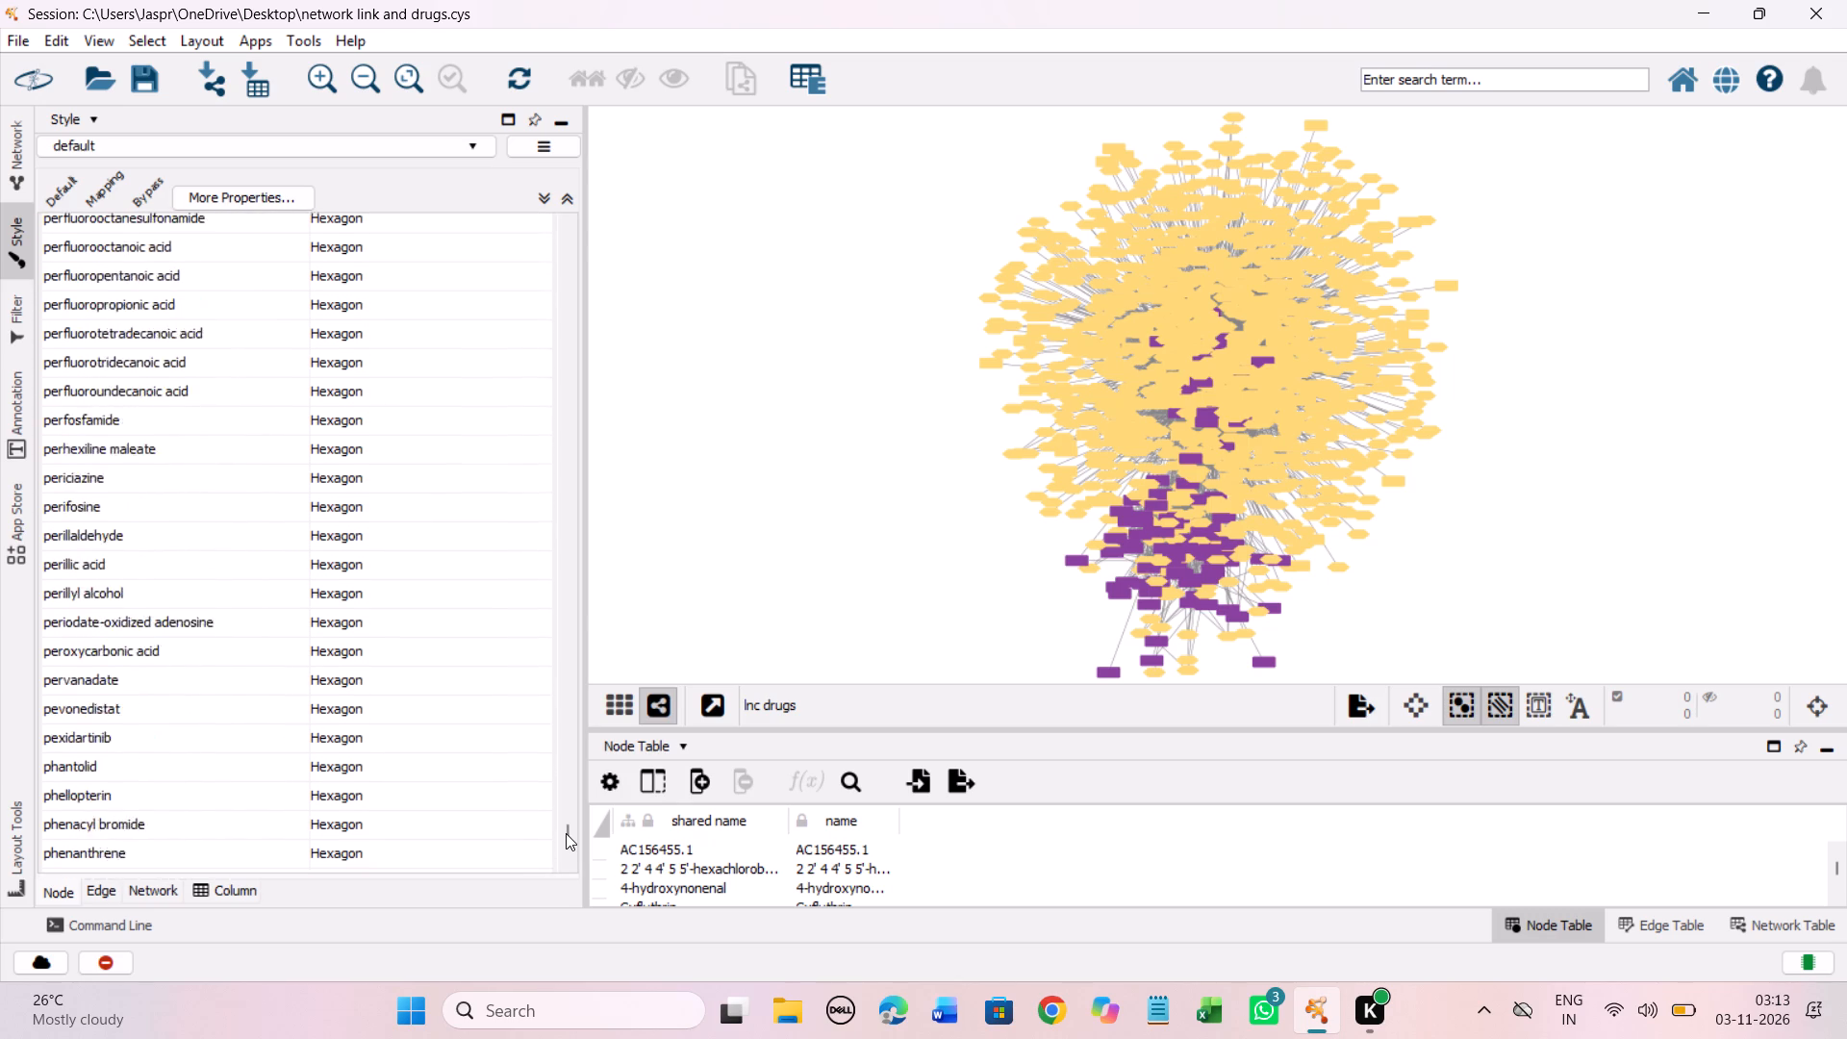
{"action": "scroll", "coordinate": [566, 833], "scroll_direction": "up", "scroll_amount": 20}
{"action": "scroll", "coordinate": [566, 833], "scroll_direction": "up", "scroll_amount": 11}
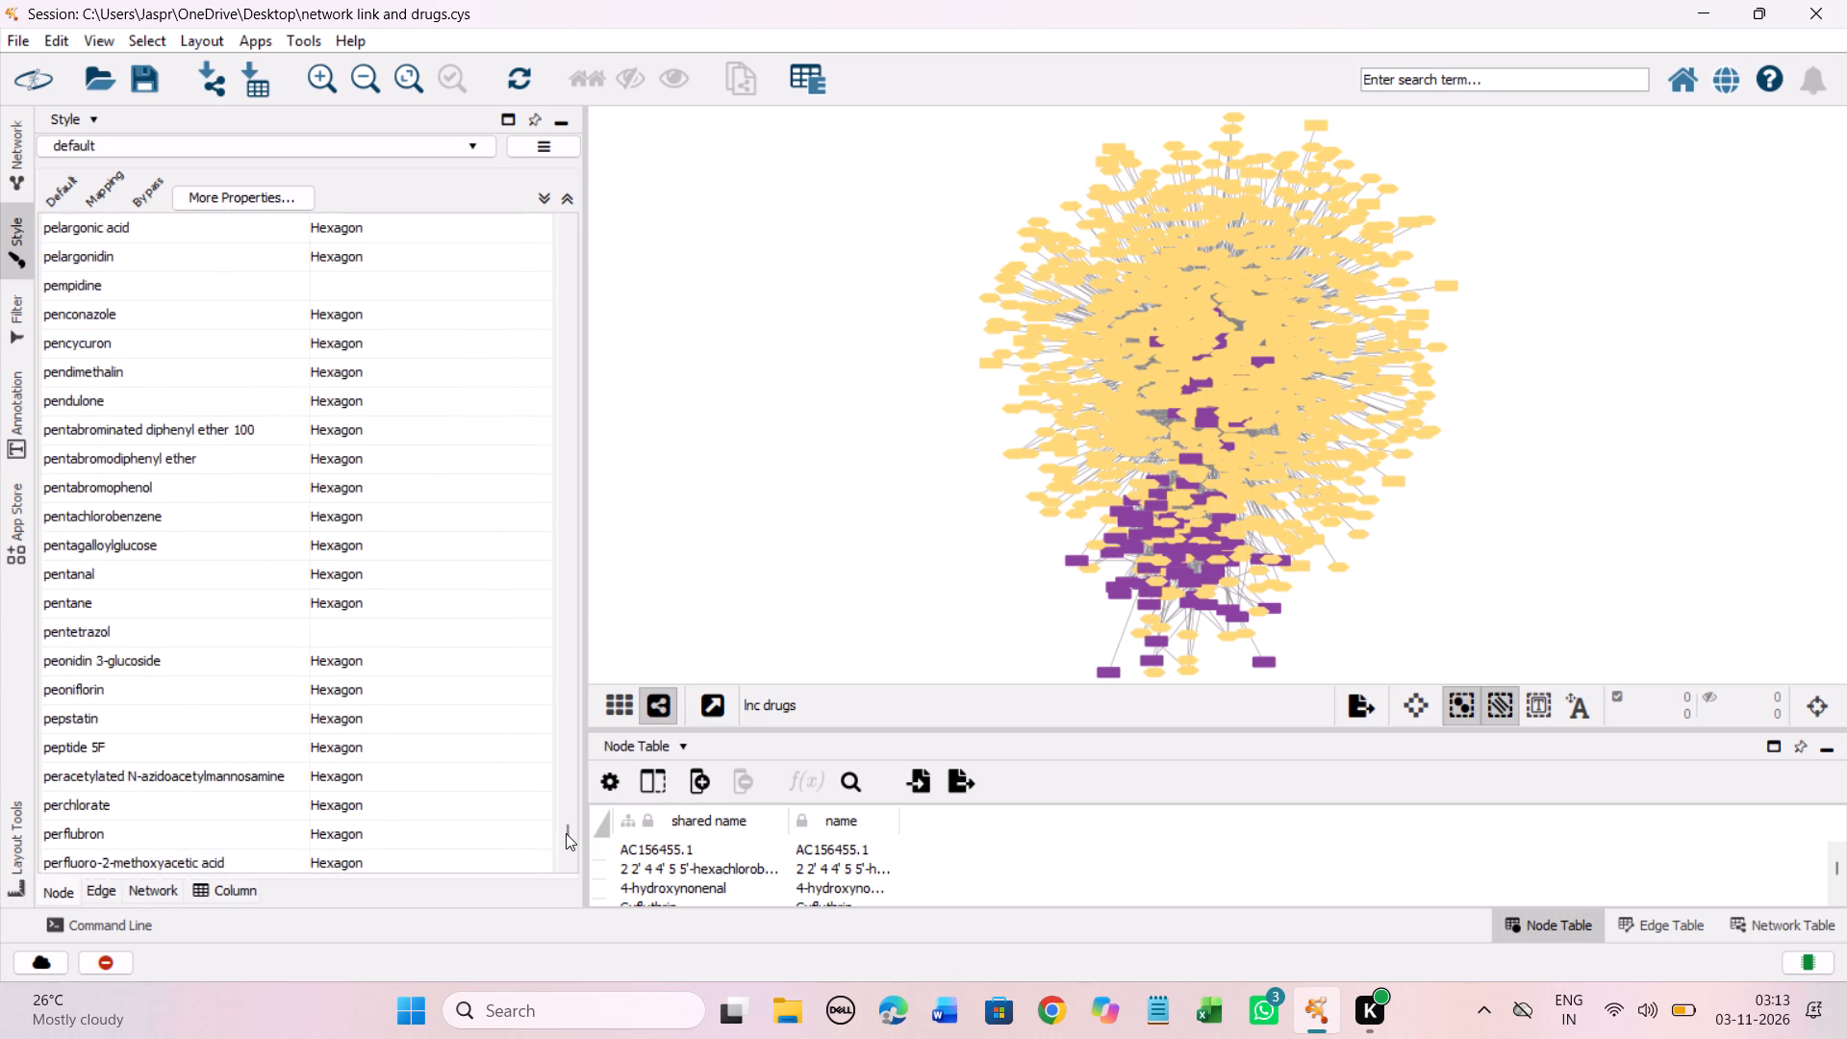
{"action": "scroll", "coordinate": [566, 833], "scroll_direction": "up", "scroll_amount": 20}
{"action": "scroll", "coordinate": [566, 833], "scroll_direction": "up", "scroll_amount": 11}
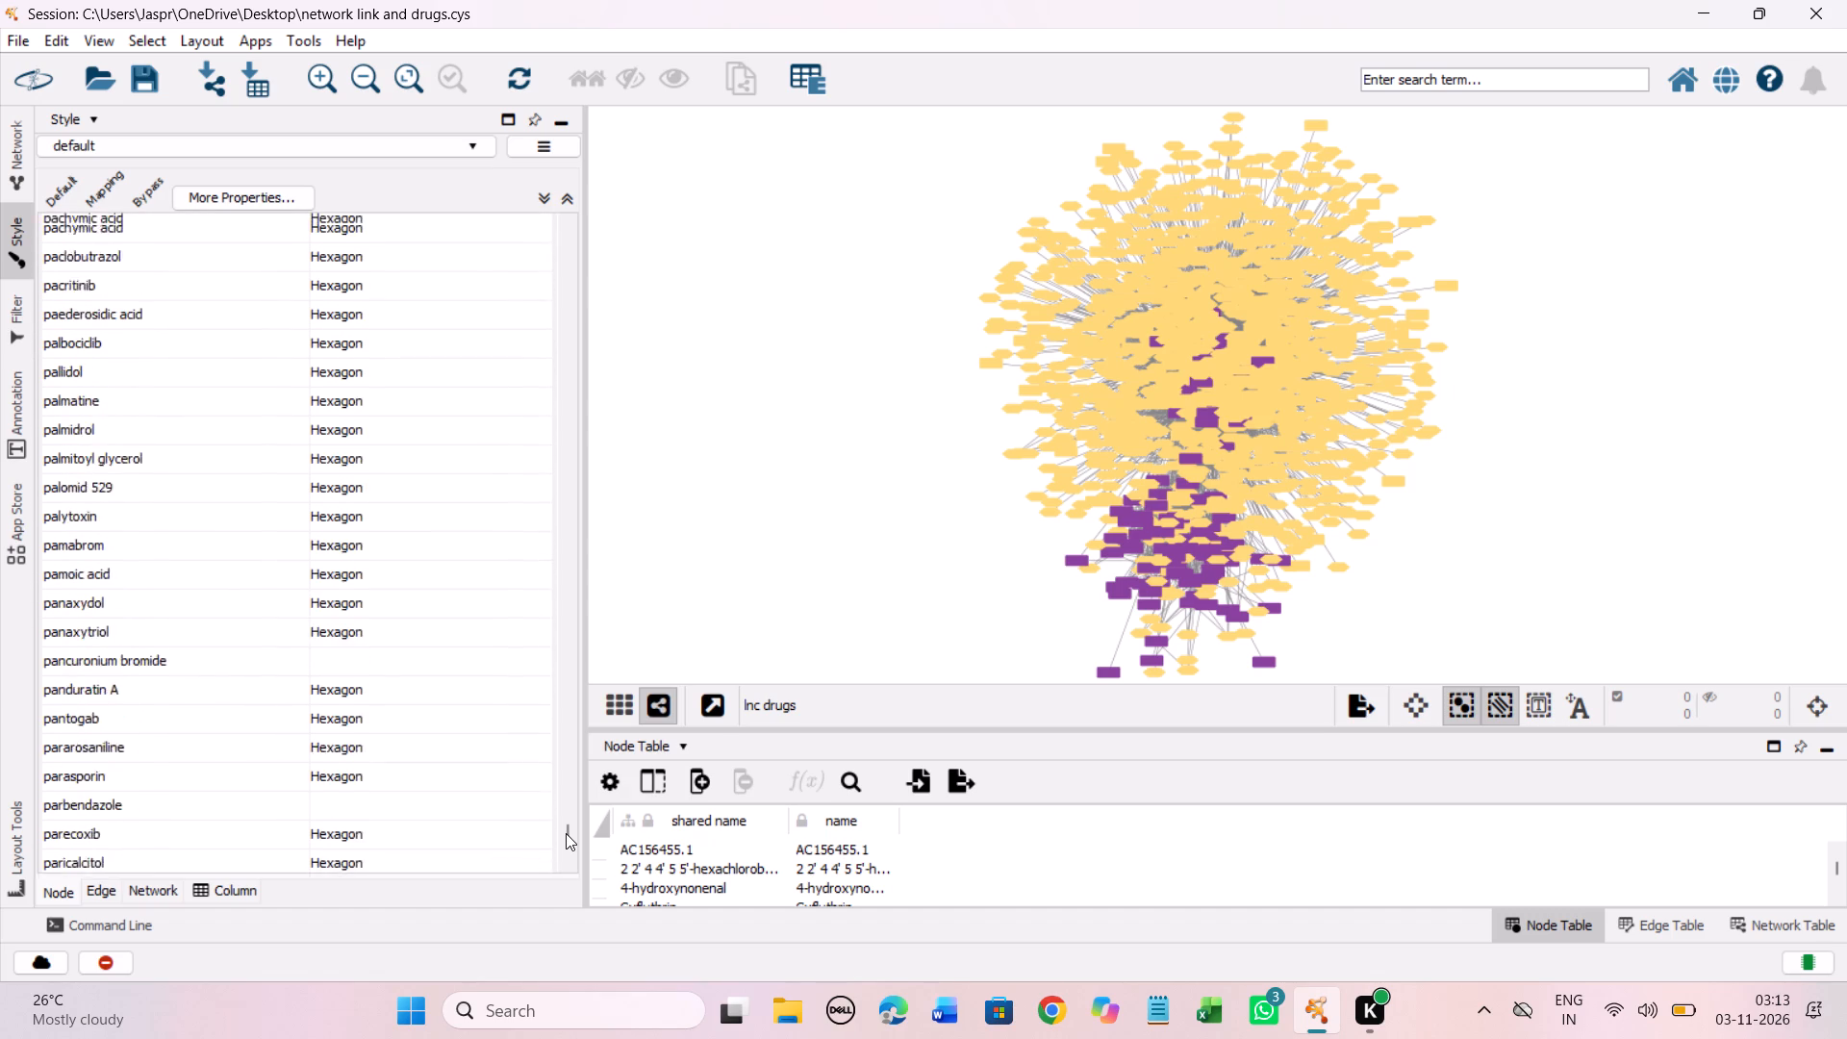
{"action": "scroll", "coordinate": [566, 833], "scroll_direction": "up", "scroll_amount": 5}
{"action": "scroll", "coordinate": [427, 495], "scroll_direction": "up", "scroll_amount": 12}
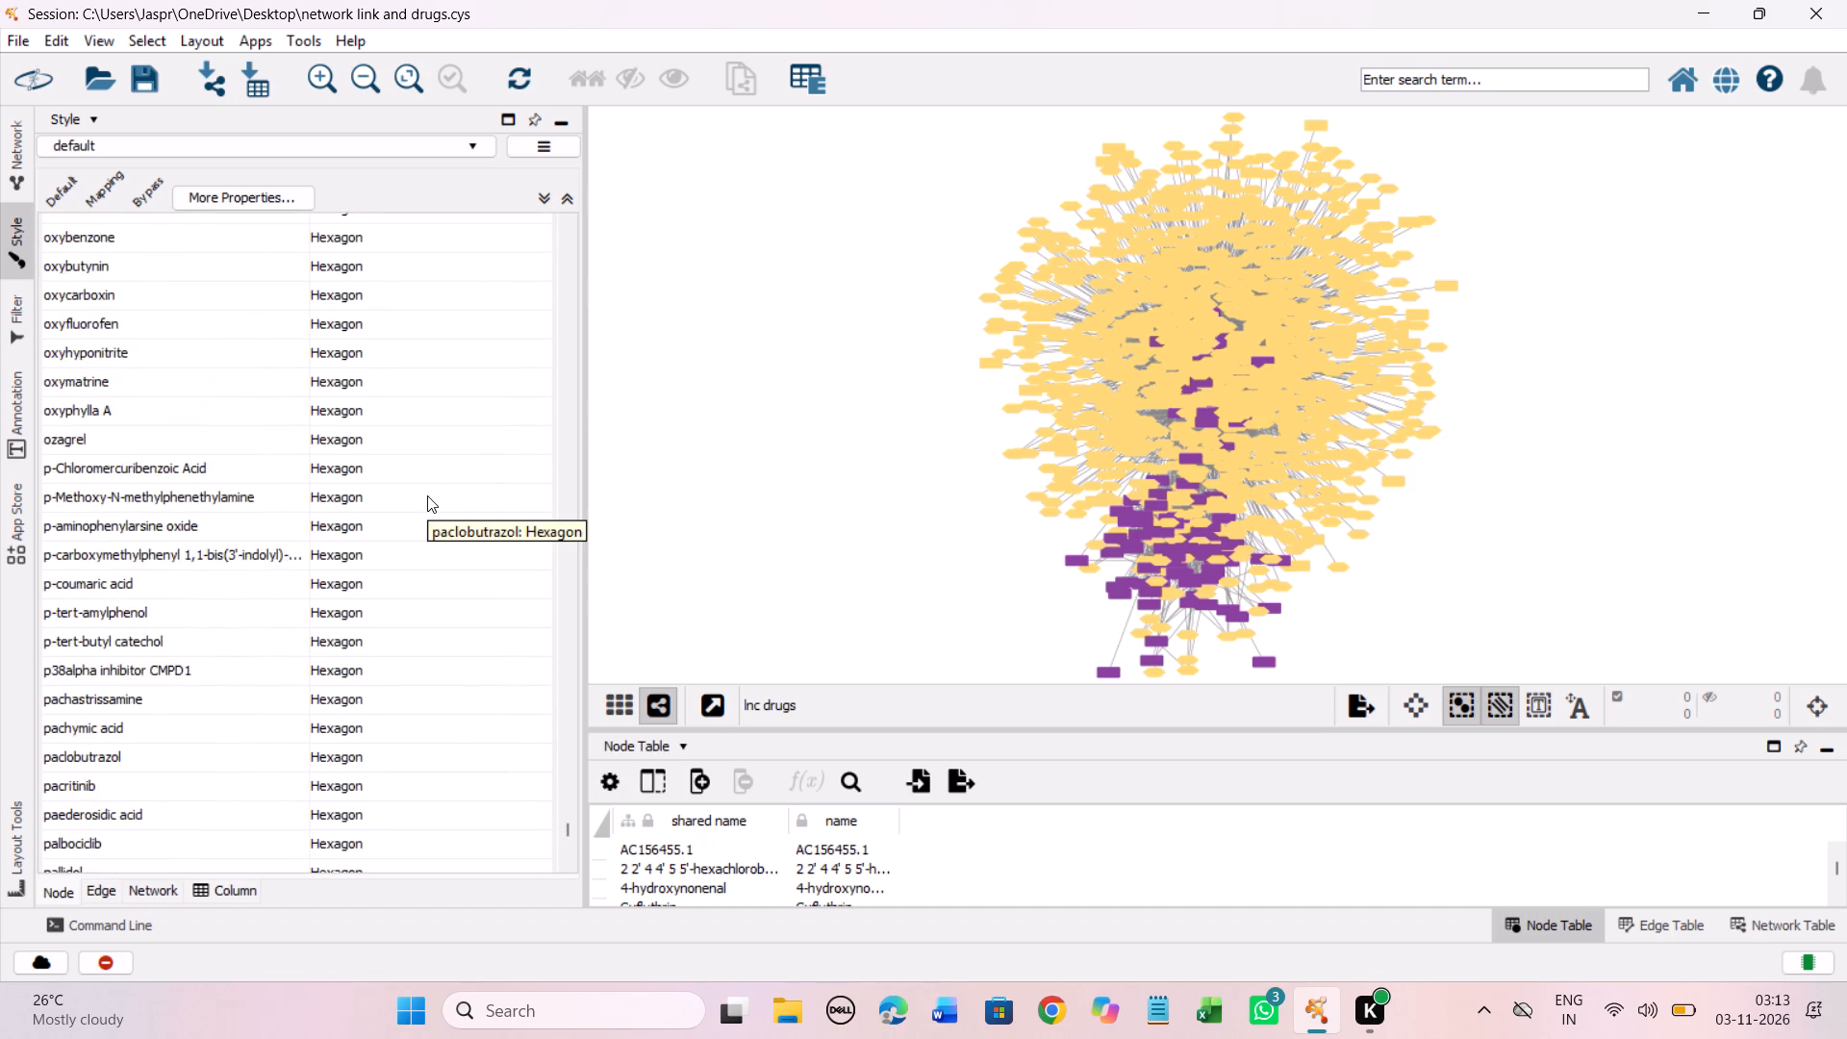
{"action": "scroll", "coordinate": [427, 495], "scroll_direction": "up", "scroll_amount": 20}
{"action": "scroll", "coordinate": [427, 495], "scroll_direction": "up", "scroll_amount": 18}
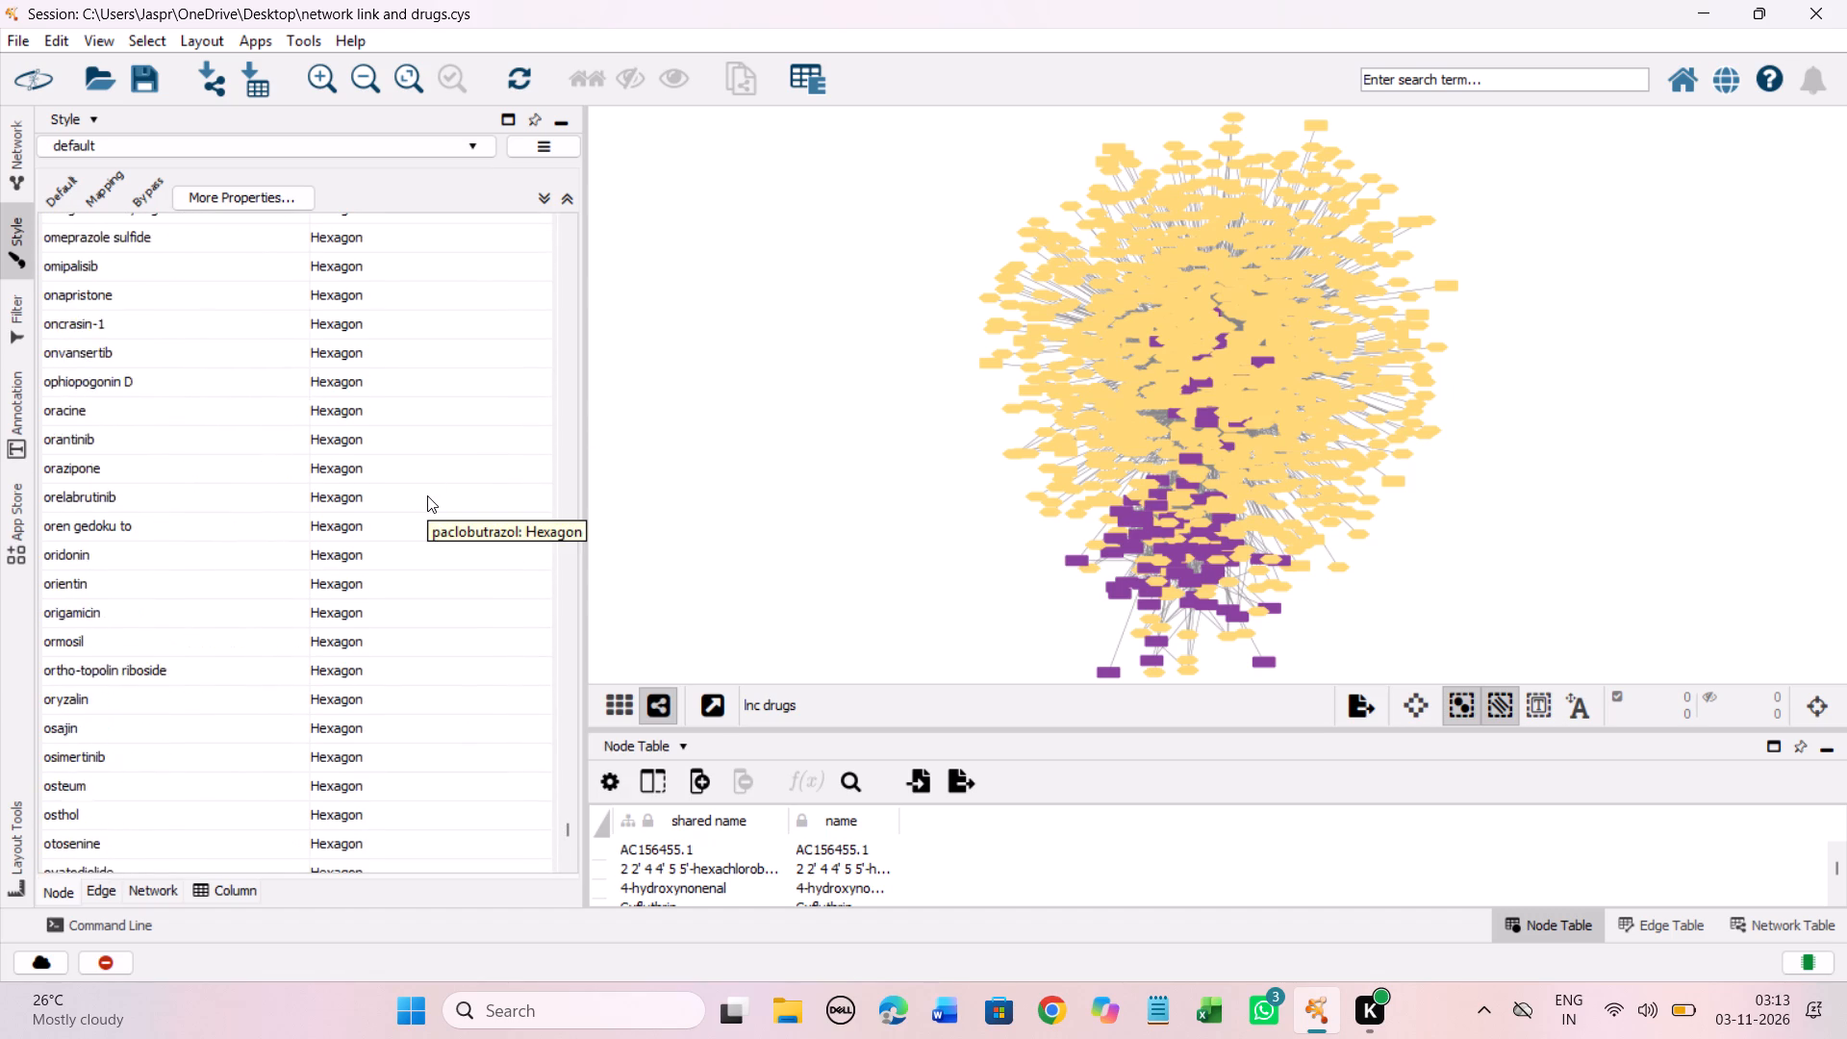
{"action": "scroll", "coordinate": [427, 495], "scroll_direction": "up", "scroll_amount": 20}
{"action": "scroll", "coordinate": [427, 495], "scroll_direction": "up", "scroll_amount": 18}
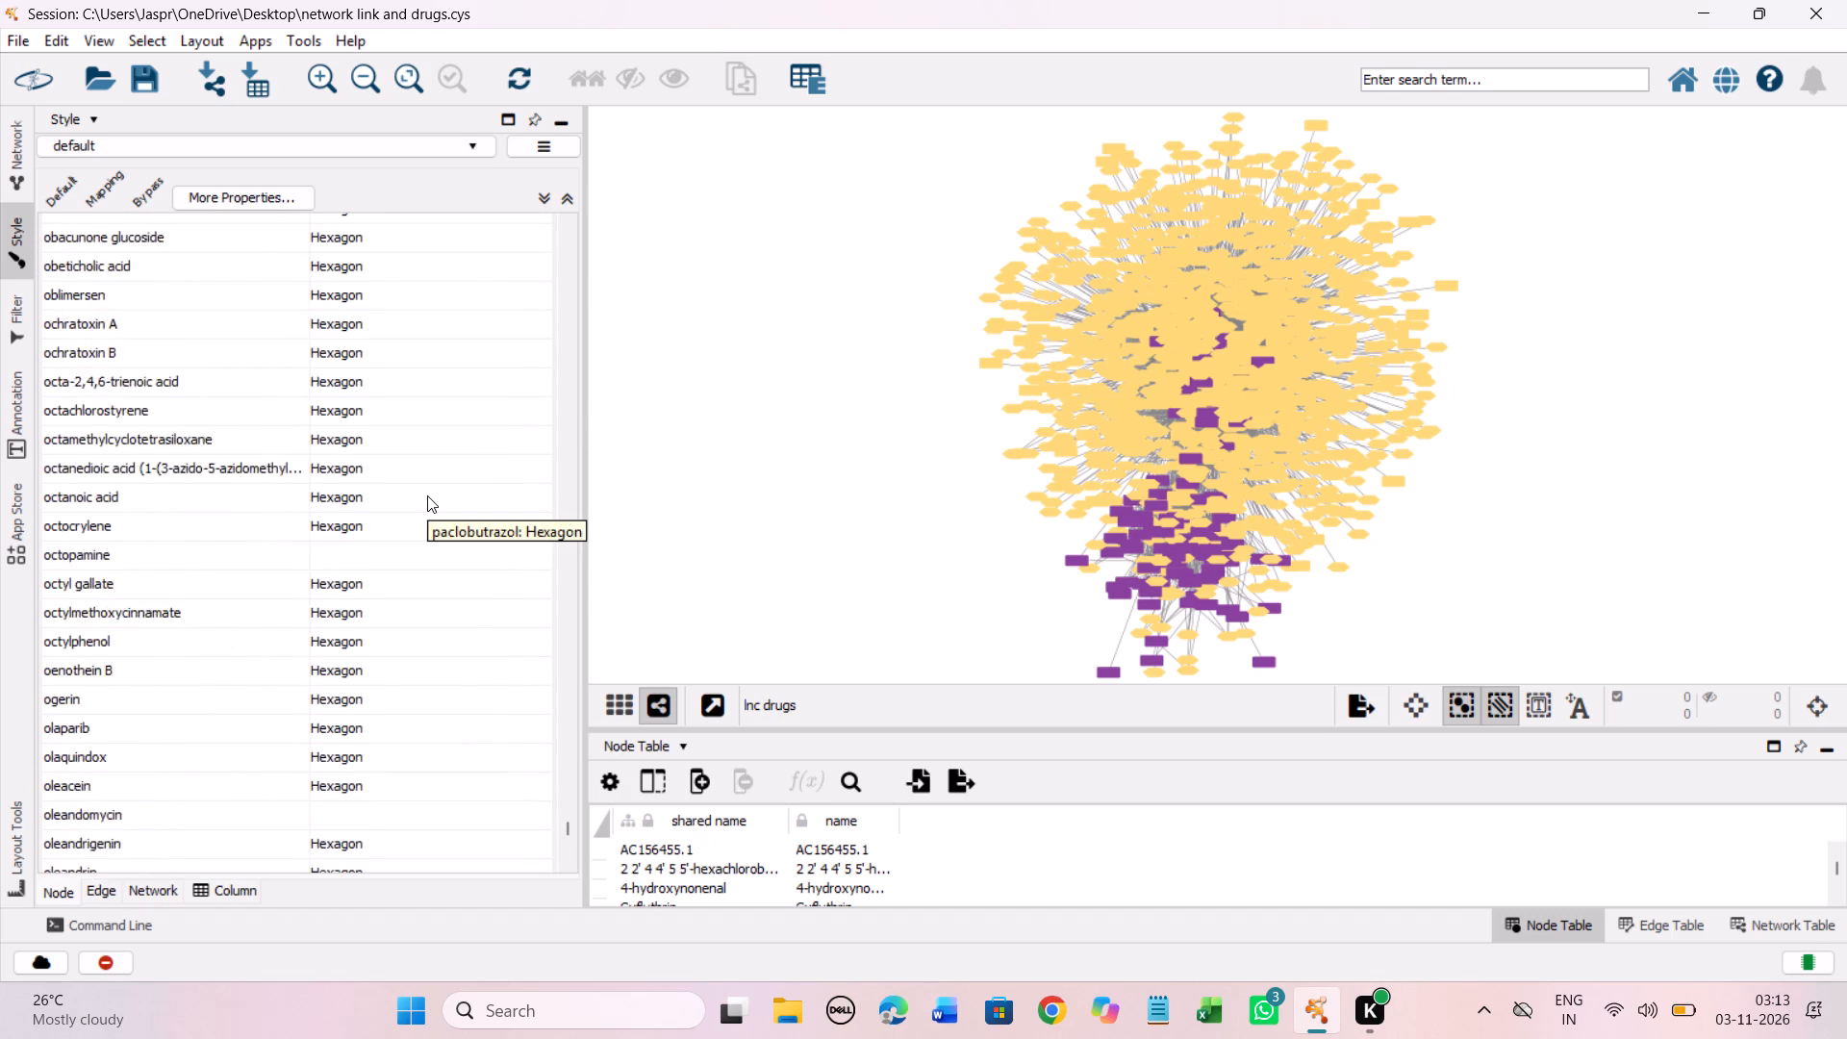
{"action": "scroll", "coordinate": [427, 495], "scroll_direction": "up", "scroll_amount": 20}
{"action": "scroll", "coordinate": [427, 495], "scroll_direction": "up", "scroll_amount": 8}
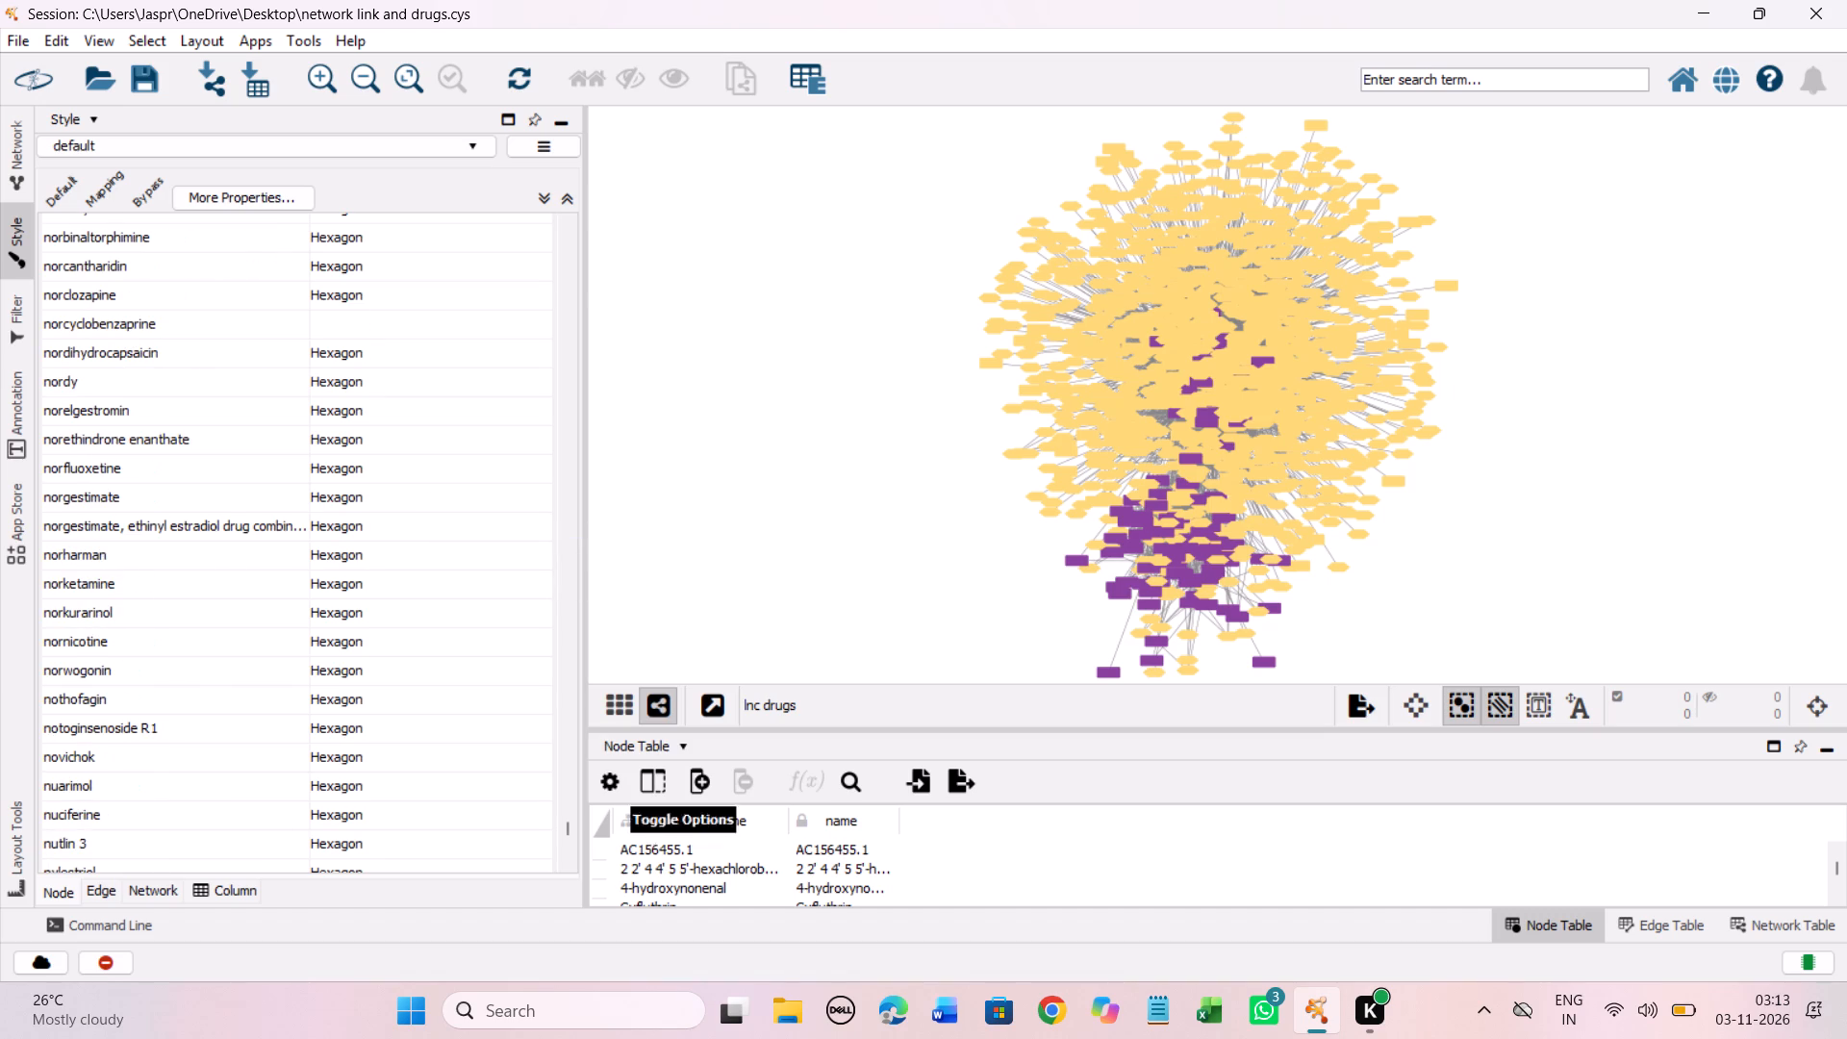
Set the discrete node shape mapping to Hexagon for all entries from huanglian, just after the hsa-miR entries, through zymosterol.
{"action": "left_click_drag", "start_coordinate": [567, 826], "coordinate": [567, 823]}
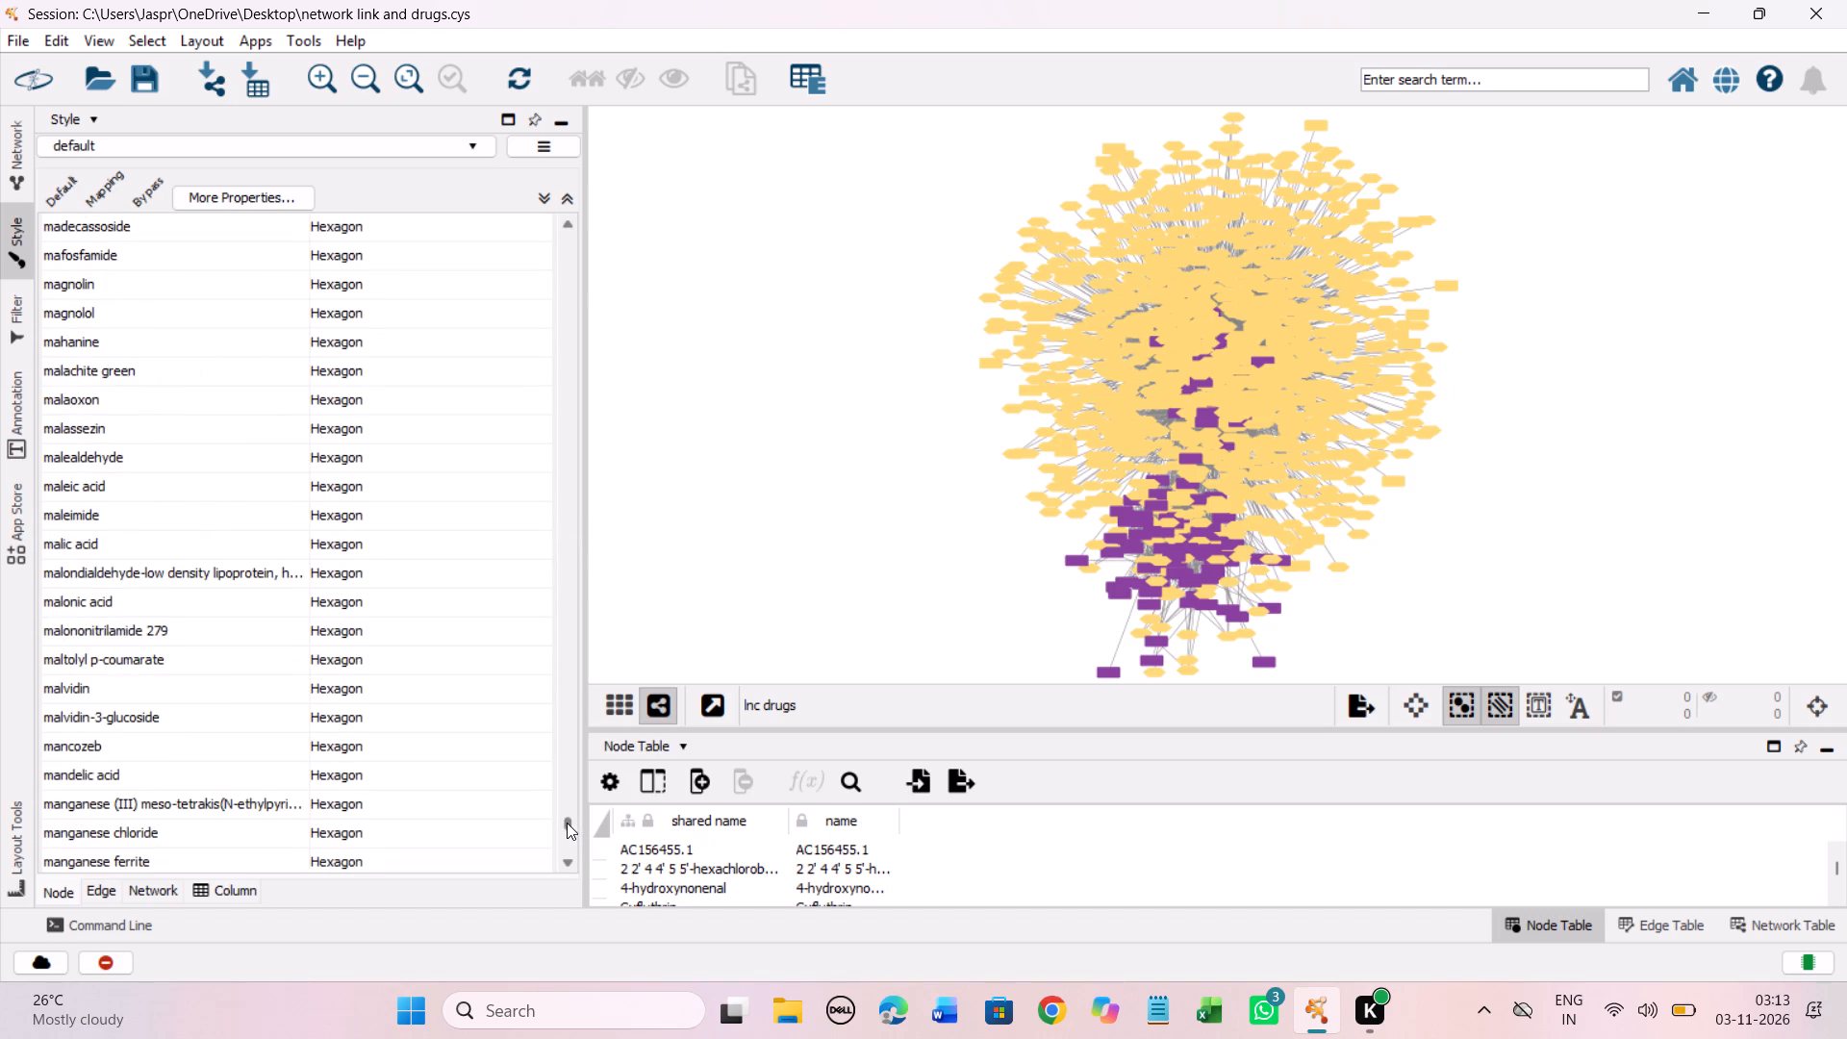
{"action": "left_click_drag", "start_coordinate": [567, 823], "coordinate": [568, 815]}
{"action": "scroll", "coordinate": [440, 736], "scroll_direction": "down", "scroll_amount": 3}
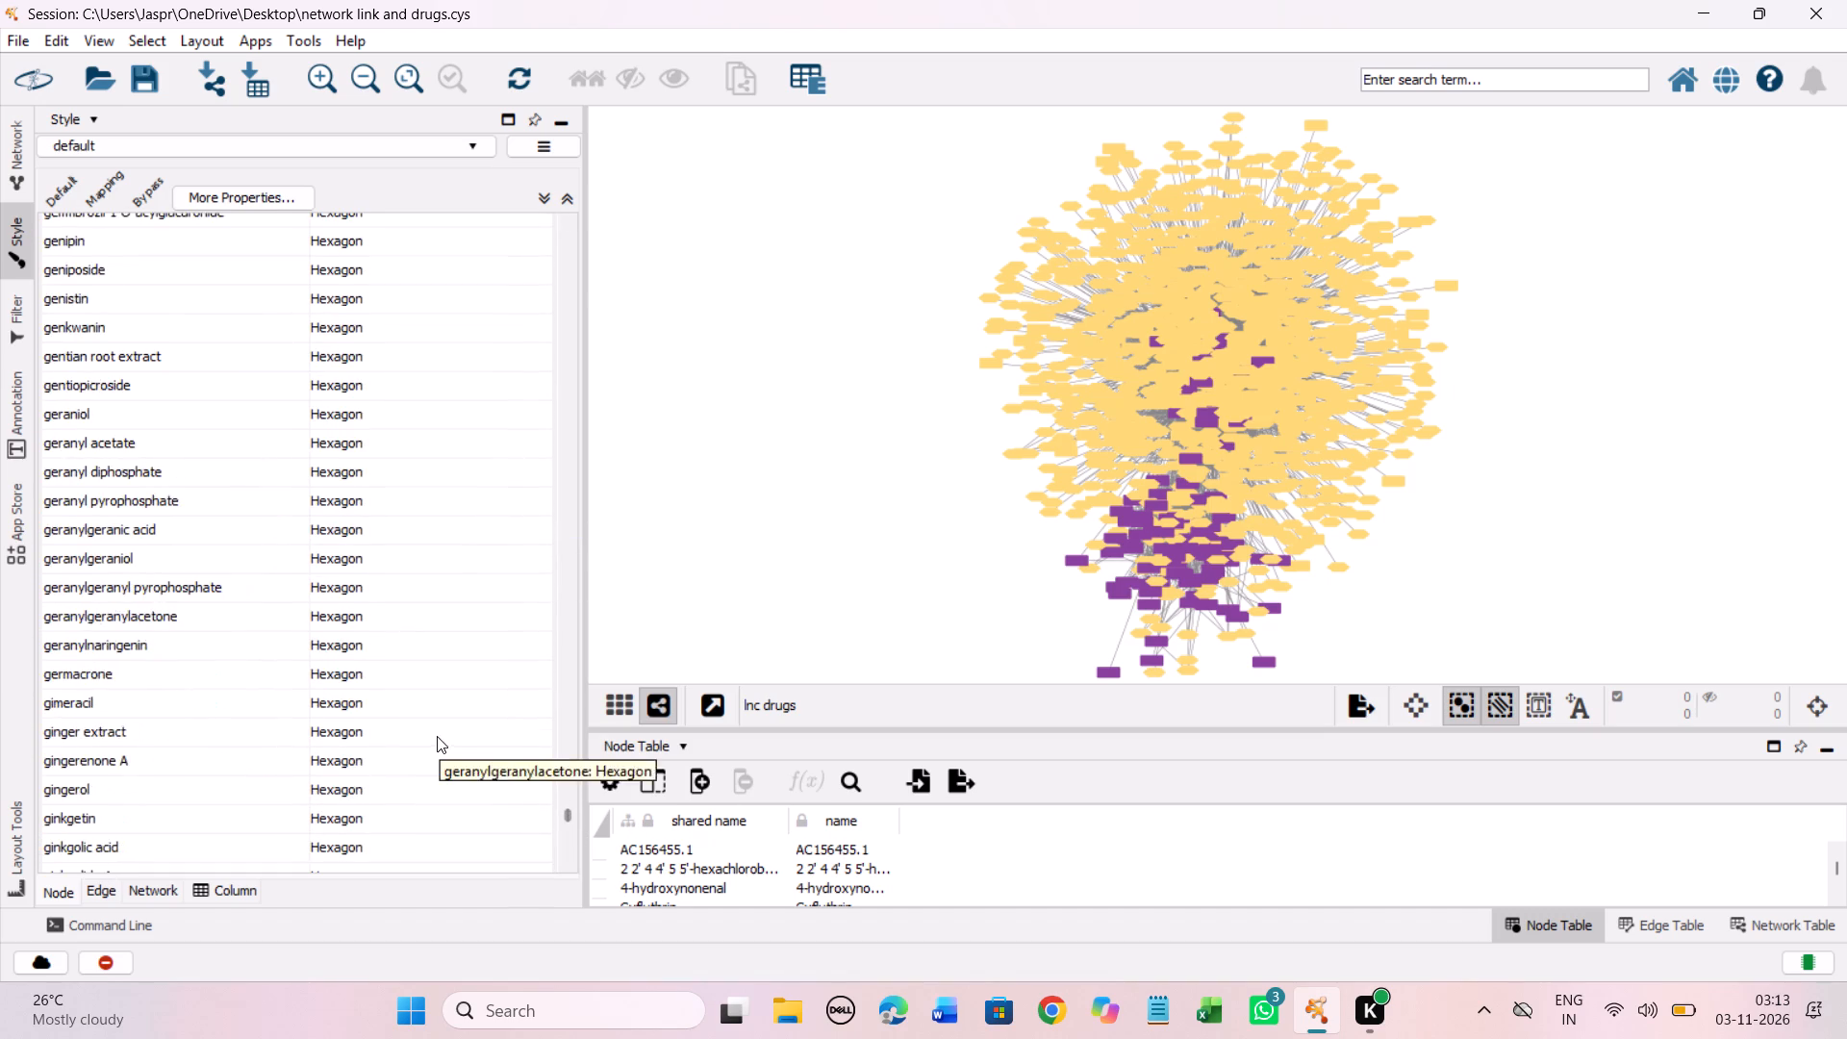
{"action": "scroll", "coordinate": [437, 736], "scroll_direction": "down", "scroll_amount": 20}
{"action": "scroll", "coordinate": [437, 736], "scroll_direction": "down", "scroll_amount": 20}
{"action": "scroll", "coordinate": [437, 736], "scroll_direction": "down", "scroll_amount": 4}
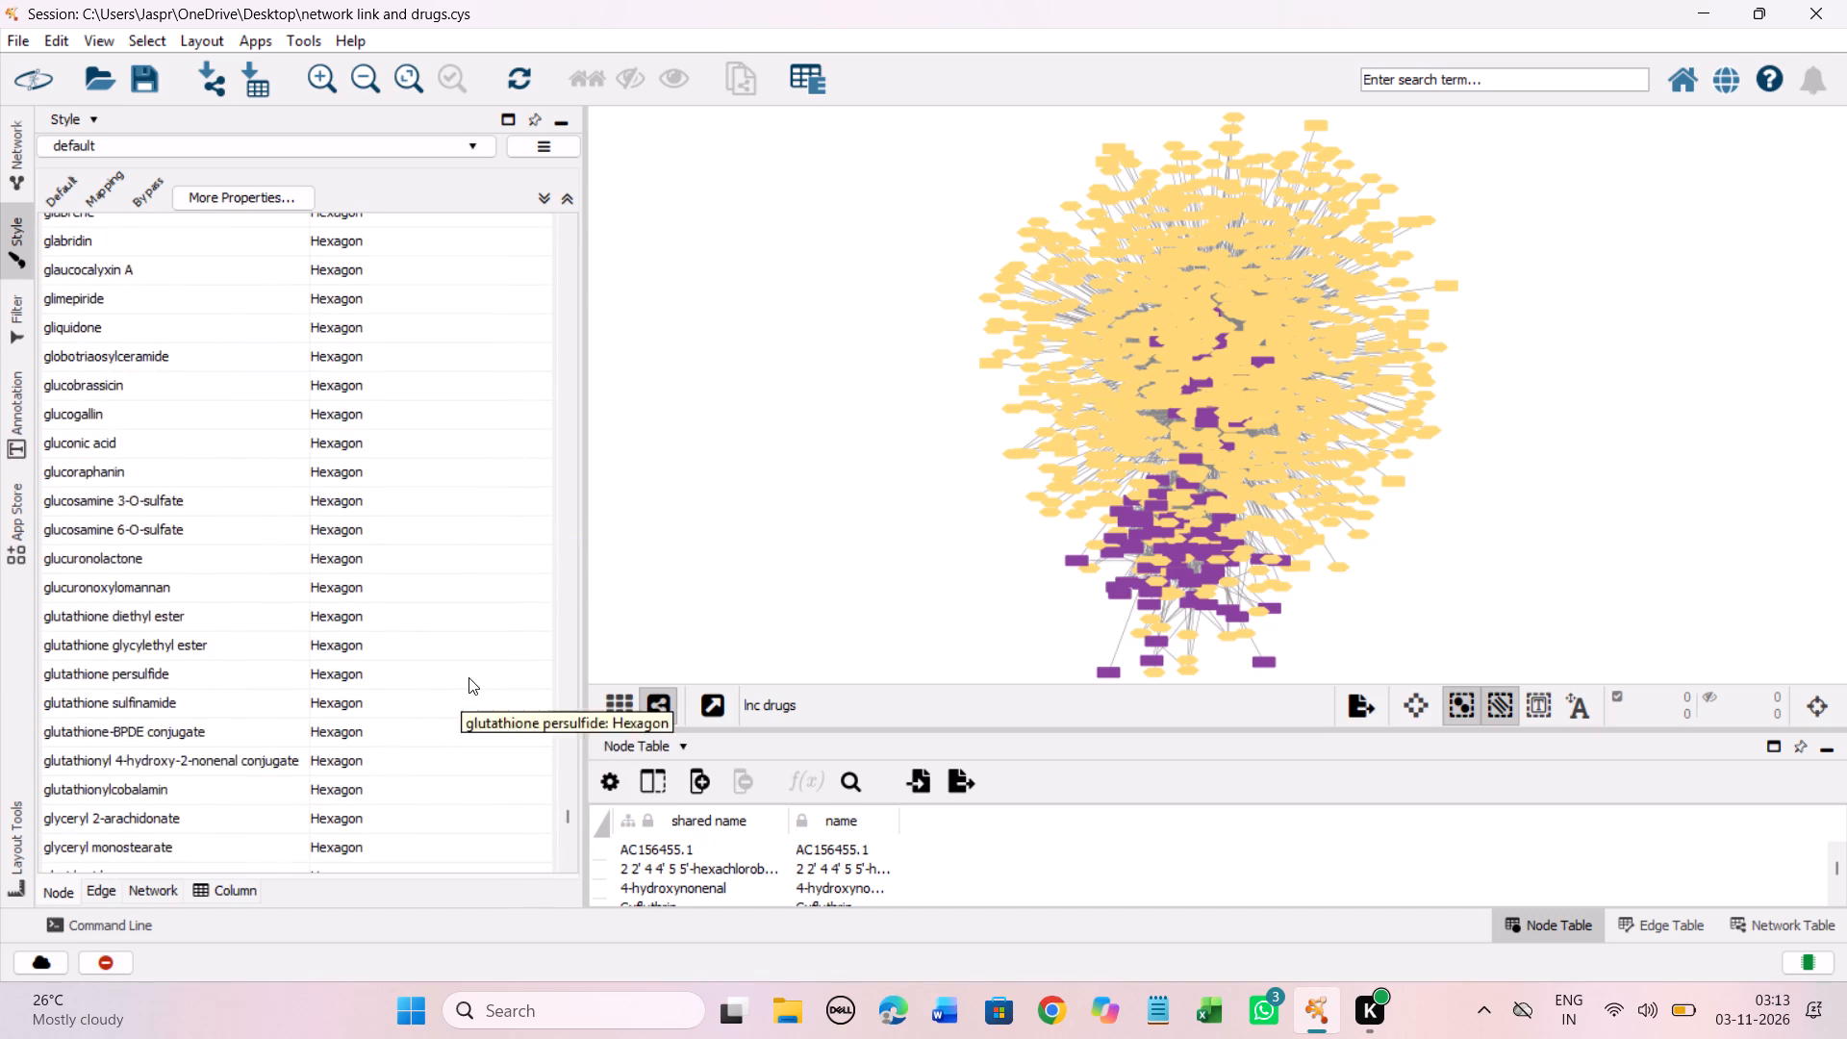
{"action": "scroll", "coordinate": [468, 677], "scroll_direction": "down", "scroll_amount": 20}
{"action": "scroll", "coordinate": [468, 677], "scroll_direction": "down", "scroll_amount": 20}
{"action": "scroll", "coordinate": [468, 677], "scroll_direction": "down", "scroll_amount": 3}
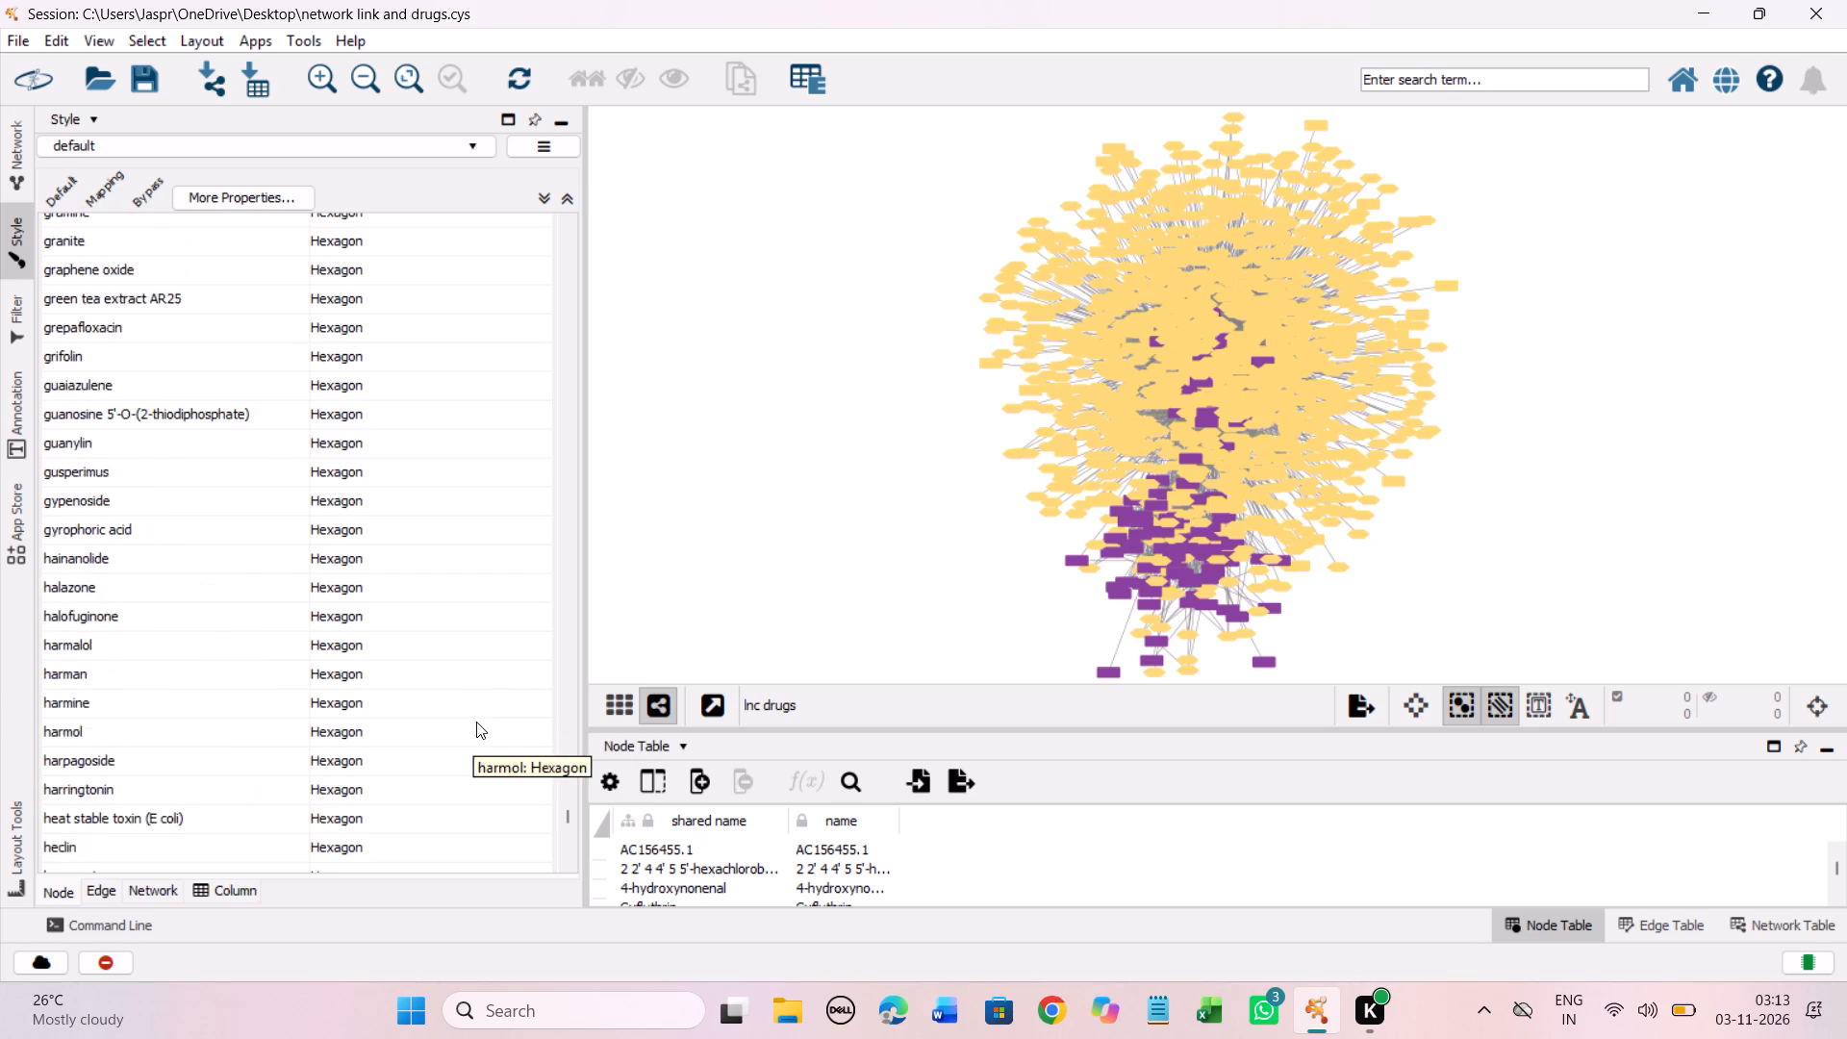
{"action": "scroll", "coordinate": [476, 722], "scroll_direction": "down", "scroll_amount": 20}
{"action": "scroll", "coordinate": [476, 722], "scroll_direction": "down", "scroll_amount": 20}
{"action": "scroll", "coordinate": [476, 722], "scroll_direction": "down", "scroll_amount": 3}
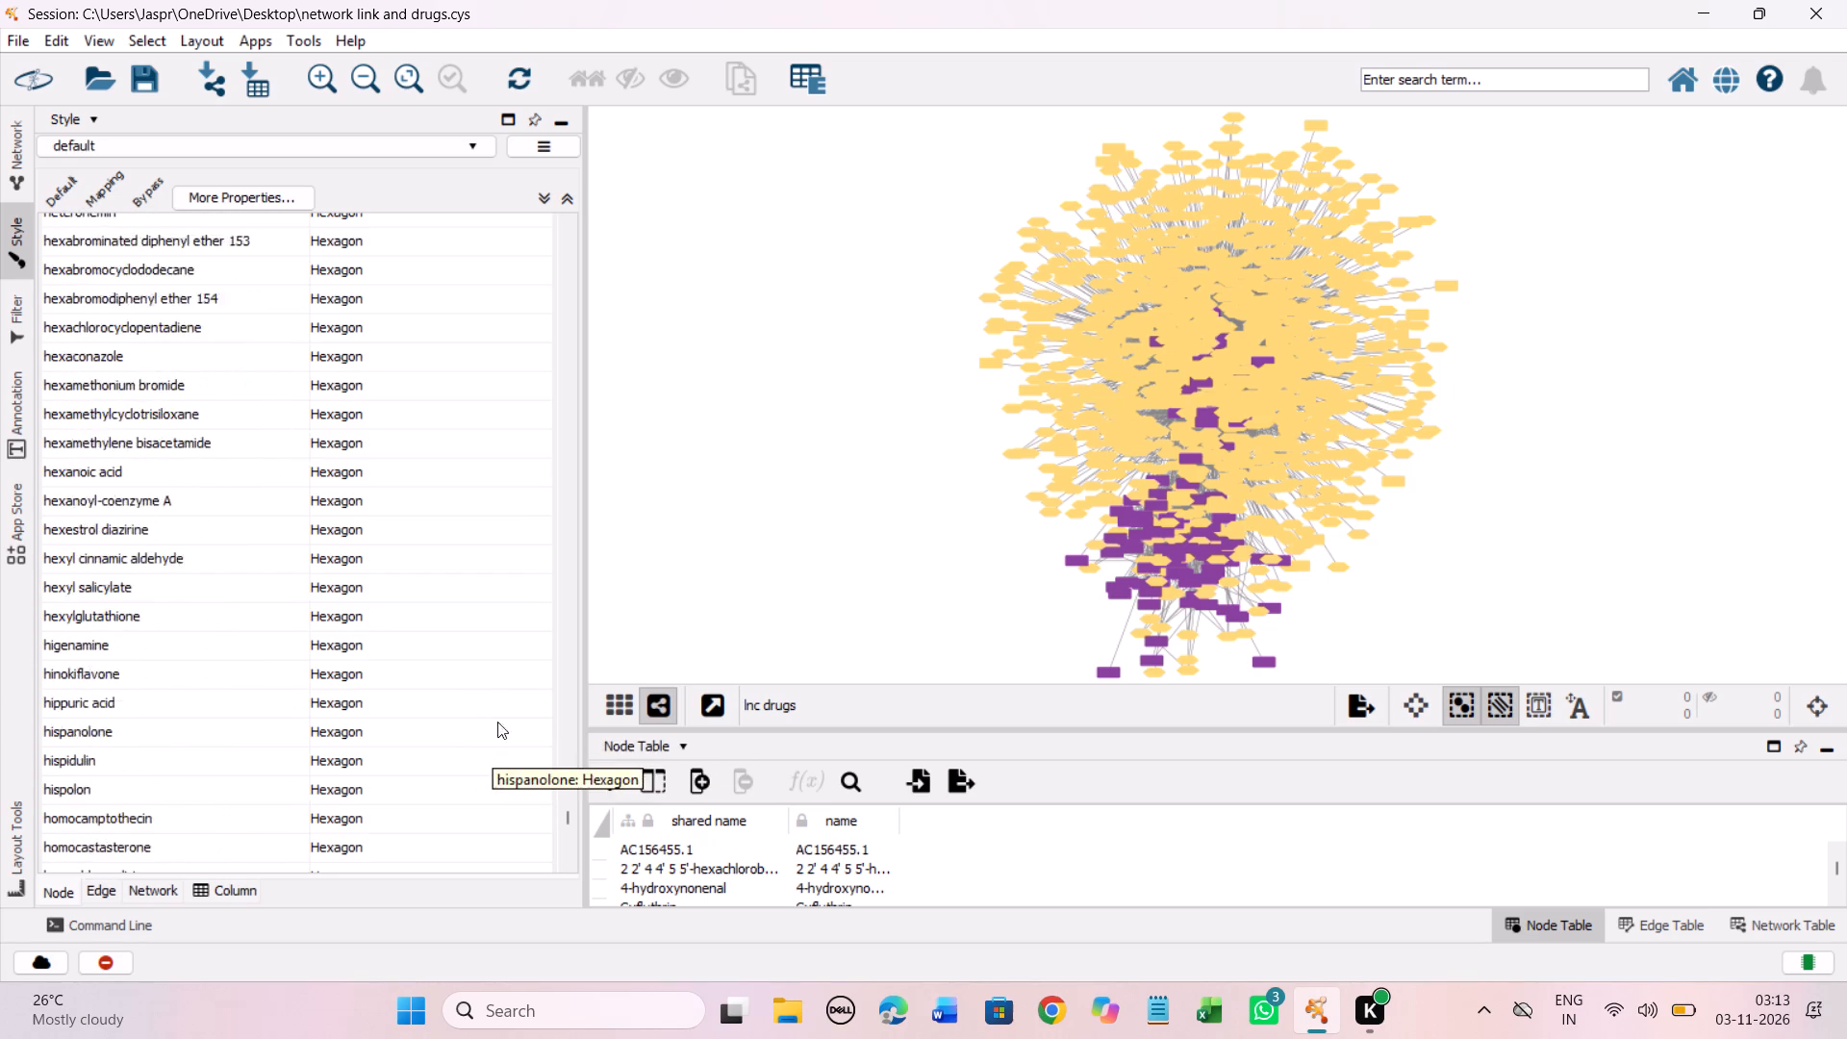
{"action": "scroll", "coordinate": [497, 722], "scroll_direction": "down", "scroll_amount": 20}
{"action": "scroll", "coordinate": [497, 722], "scroll_direction": "down", "scroll_amount": 20}
{"action": "scroll", "coordinate": [497, 722], "scroll_direction": "down", "scroll_amount": 3}
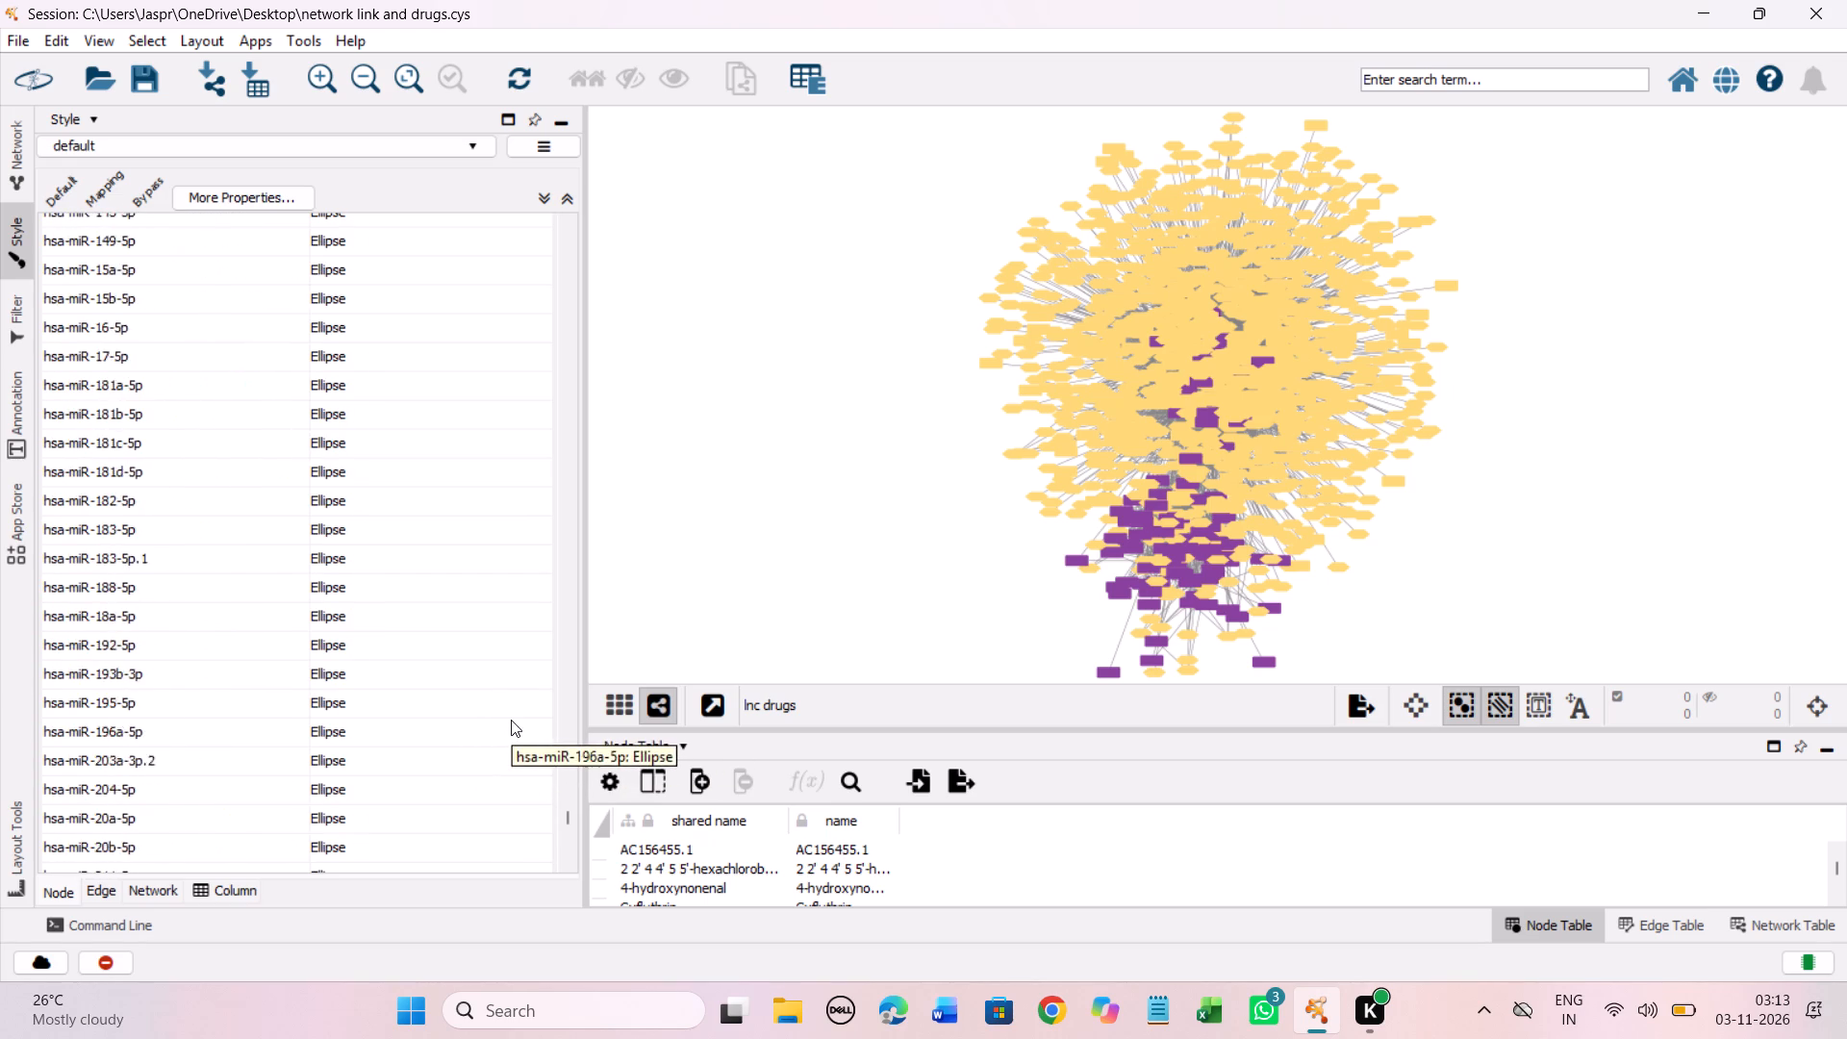
{"action": "scroll", "coordinate": [511, 720], "scroll_direction": "down", "scroll_amount": 20}
{"action": "scroll", "coordinate": [511, 720], "scroll_direction": "down", "scroll_amount": 20}
{"action": "scroll", "coordinate": [511, 720], "scroll_direction": "down", "scroll_amount": 3}
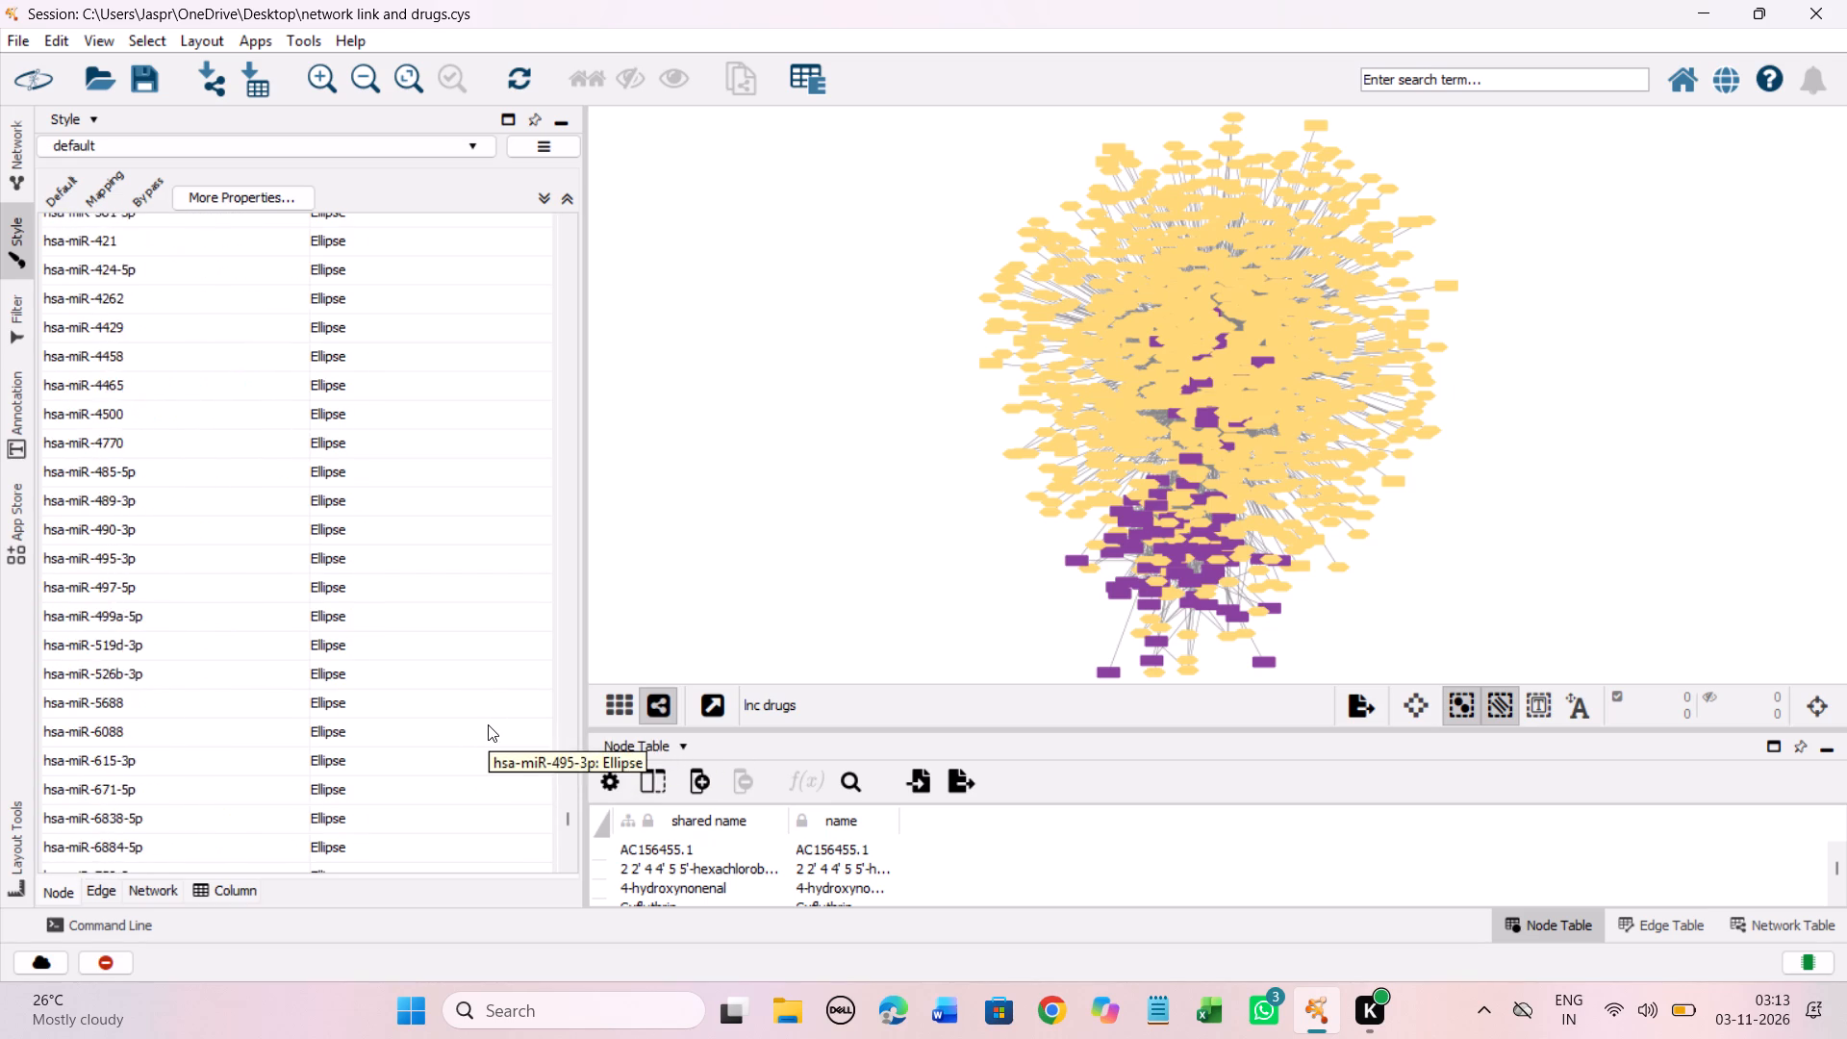
{"action": "scroll", "coordinate": [488, 724], "scroll_direction": "down", "scroll_amount": 17}
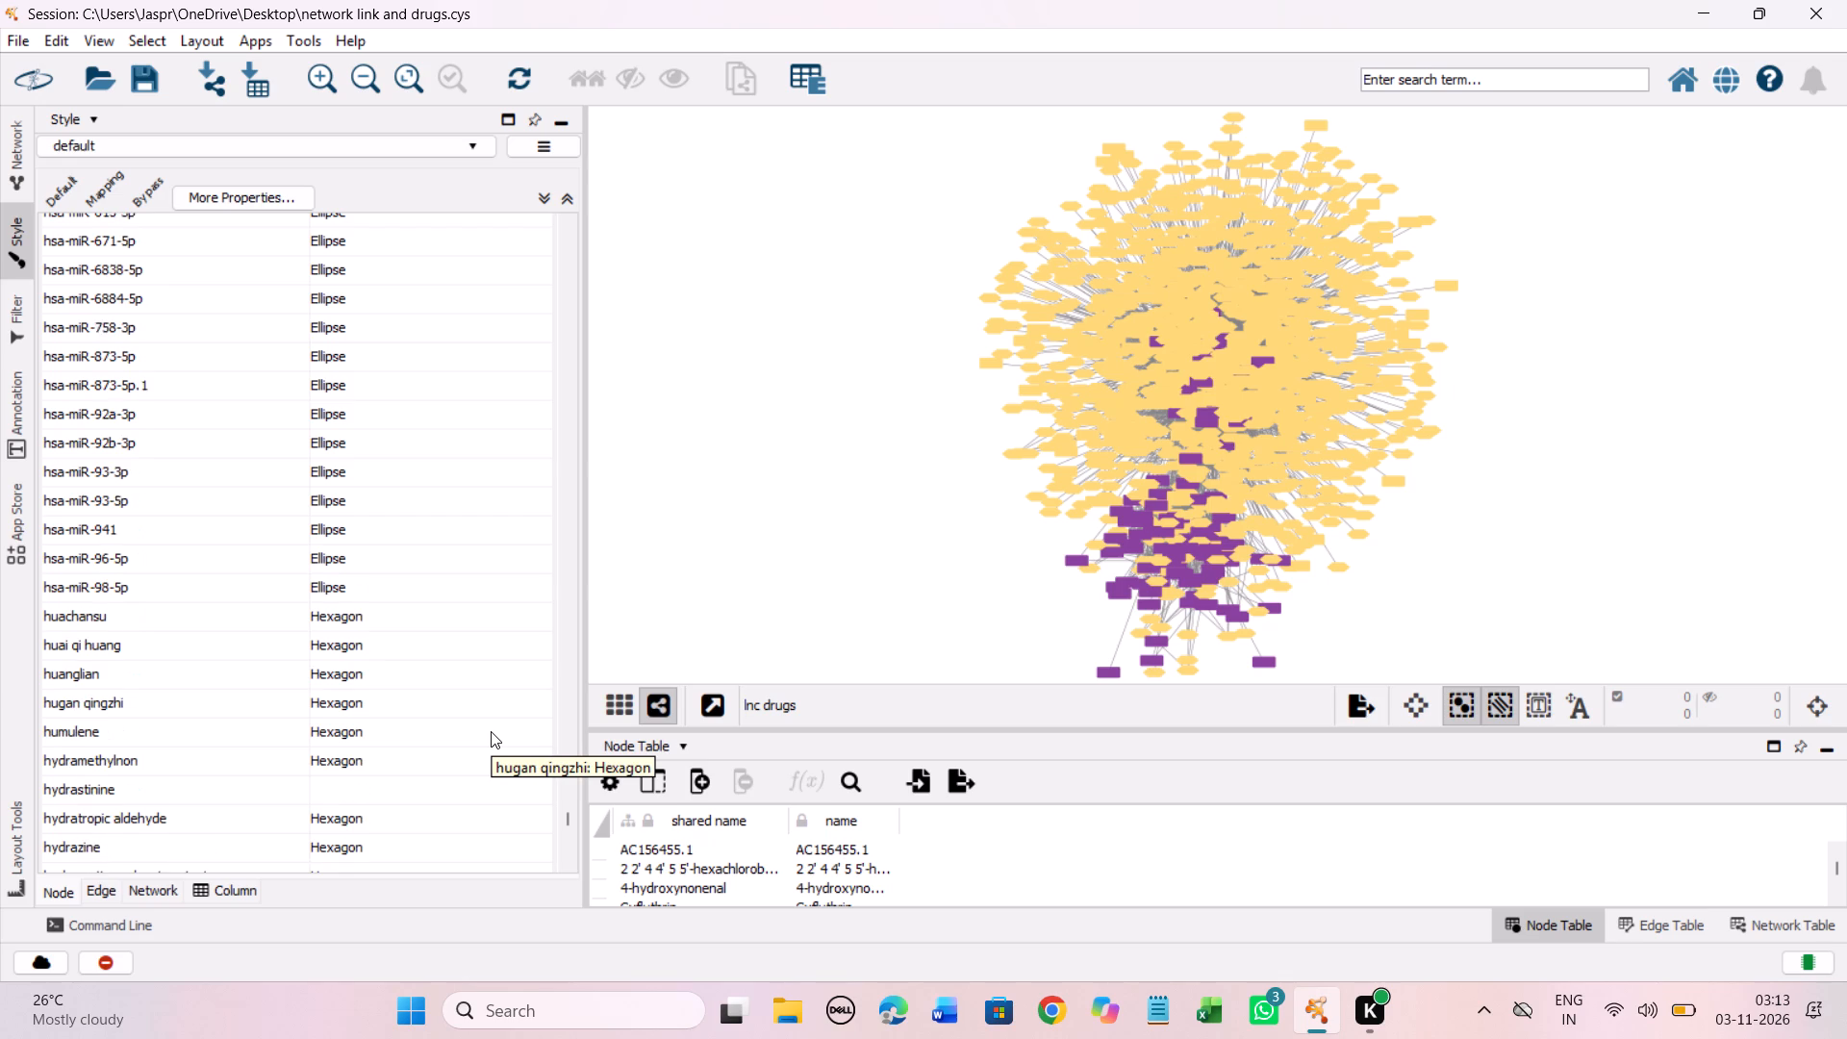
{"action": "left_click", "coordinate": [340, 645], "text": "shift"}
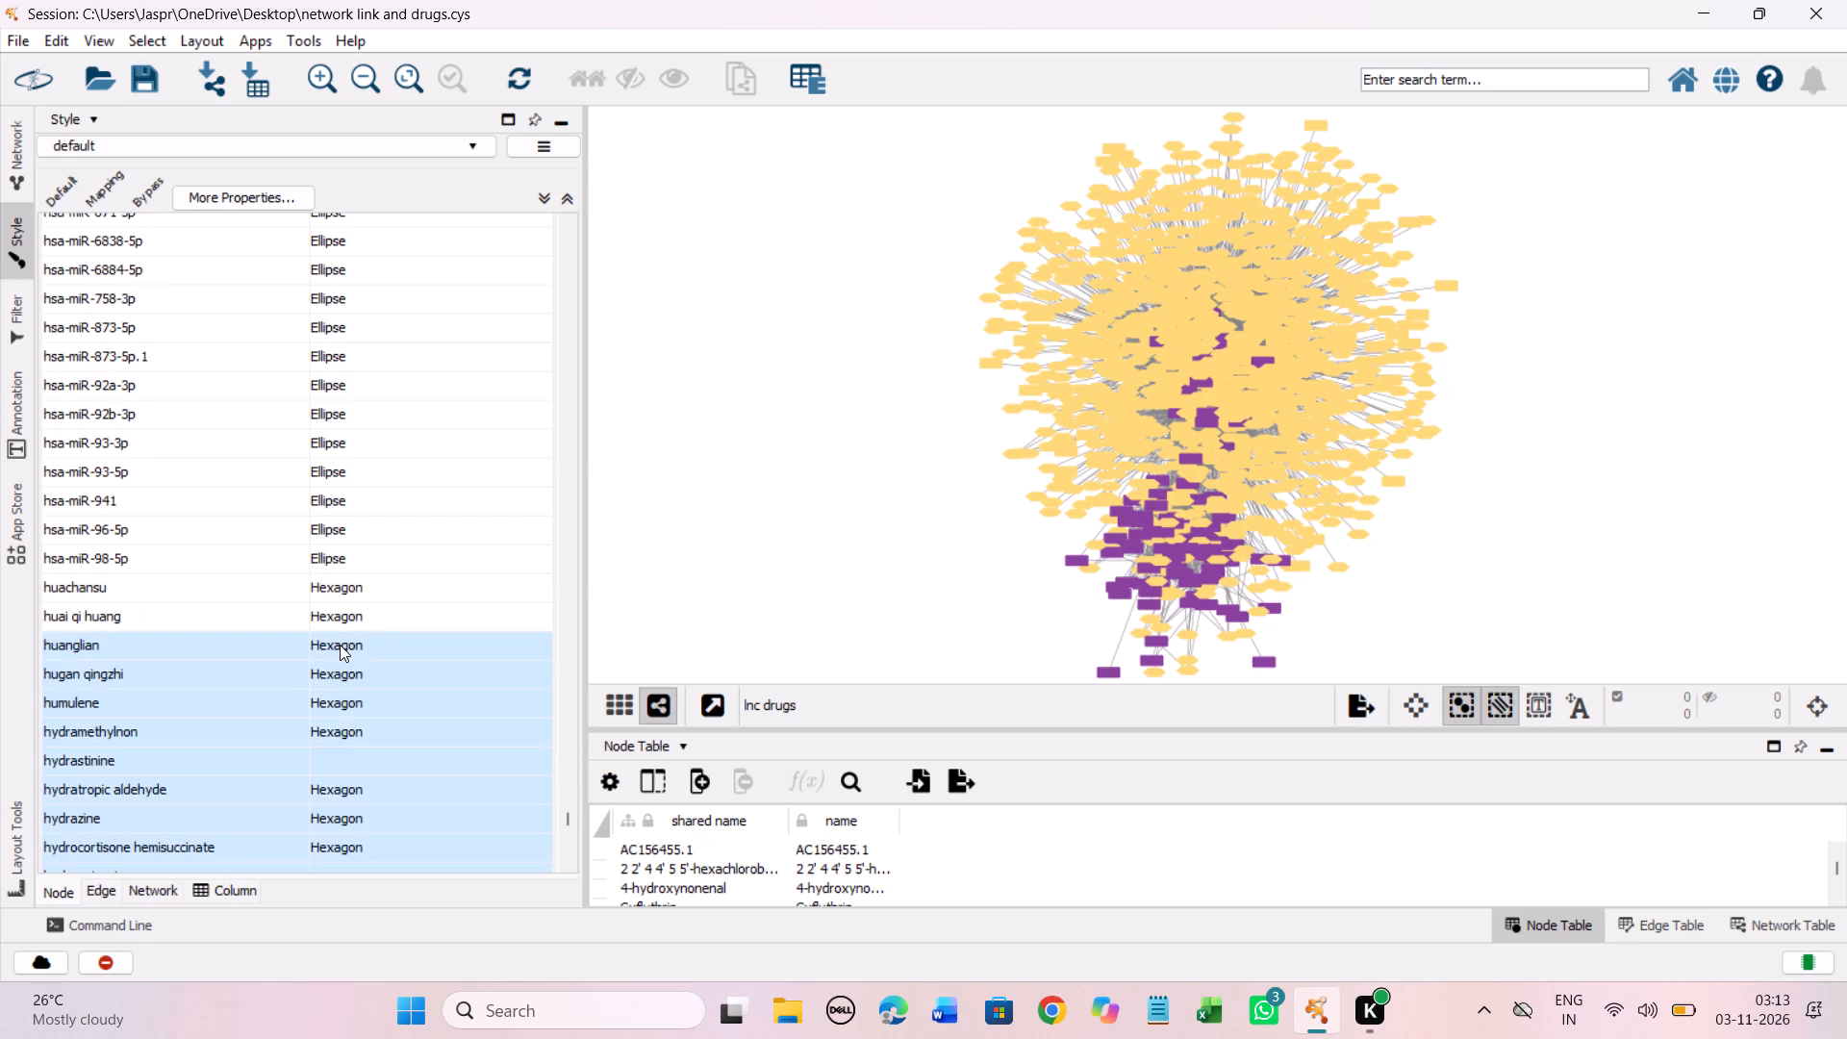
{"action": "right_click", "coordinate": [340, 645]}
{"action": "left_click", "coordinate": [472, 666]}
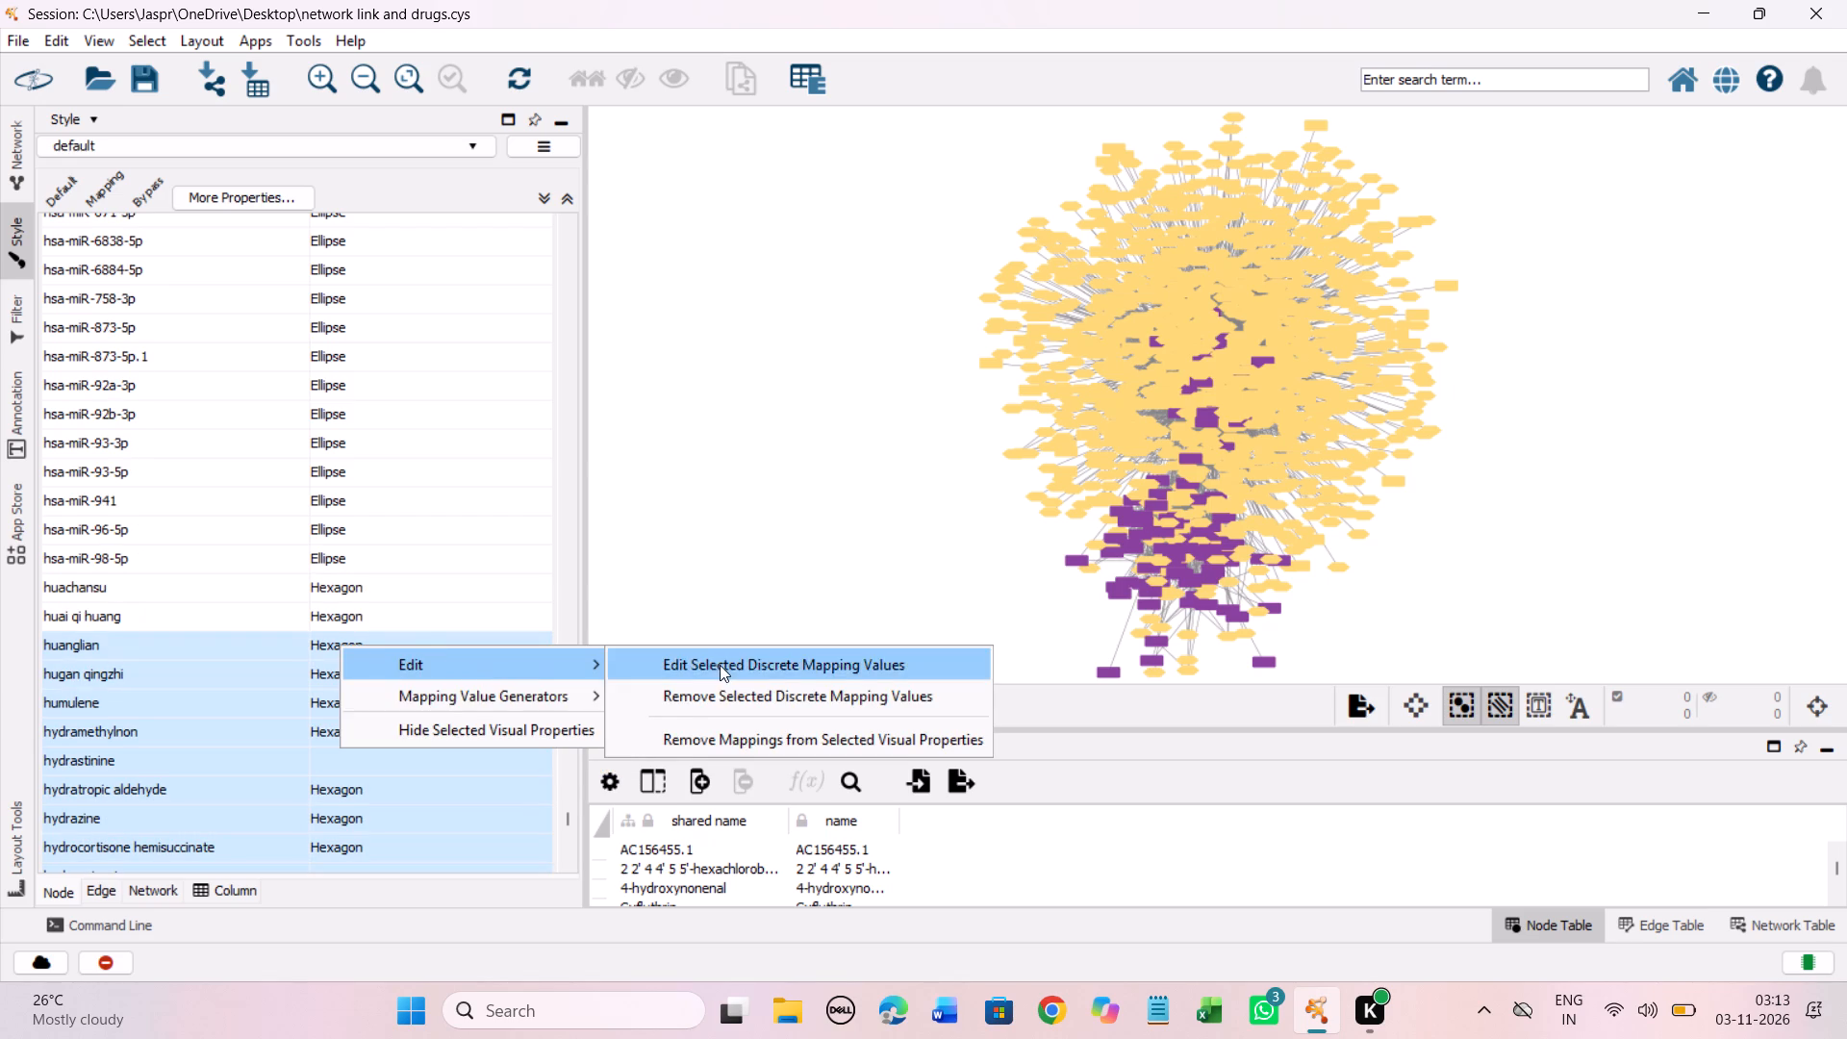
{"action": "left_click", "coordinate": [720, 665]}
{"action": "left_click", "coordinate": [274, 474]}
{"action": "left_click", "coordinate": [420, 723]}
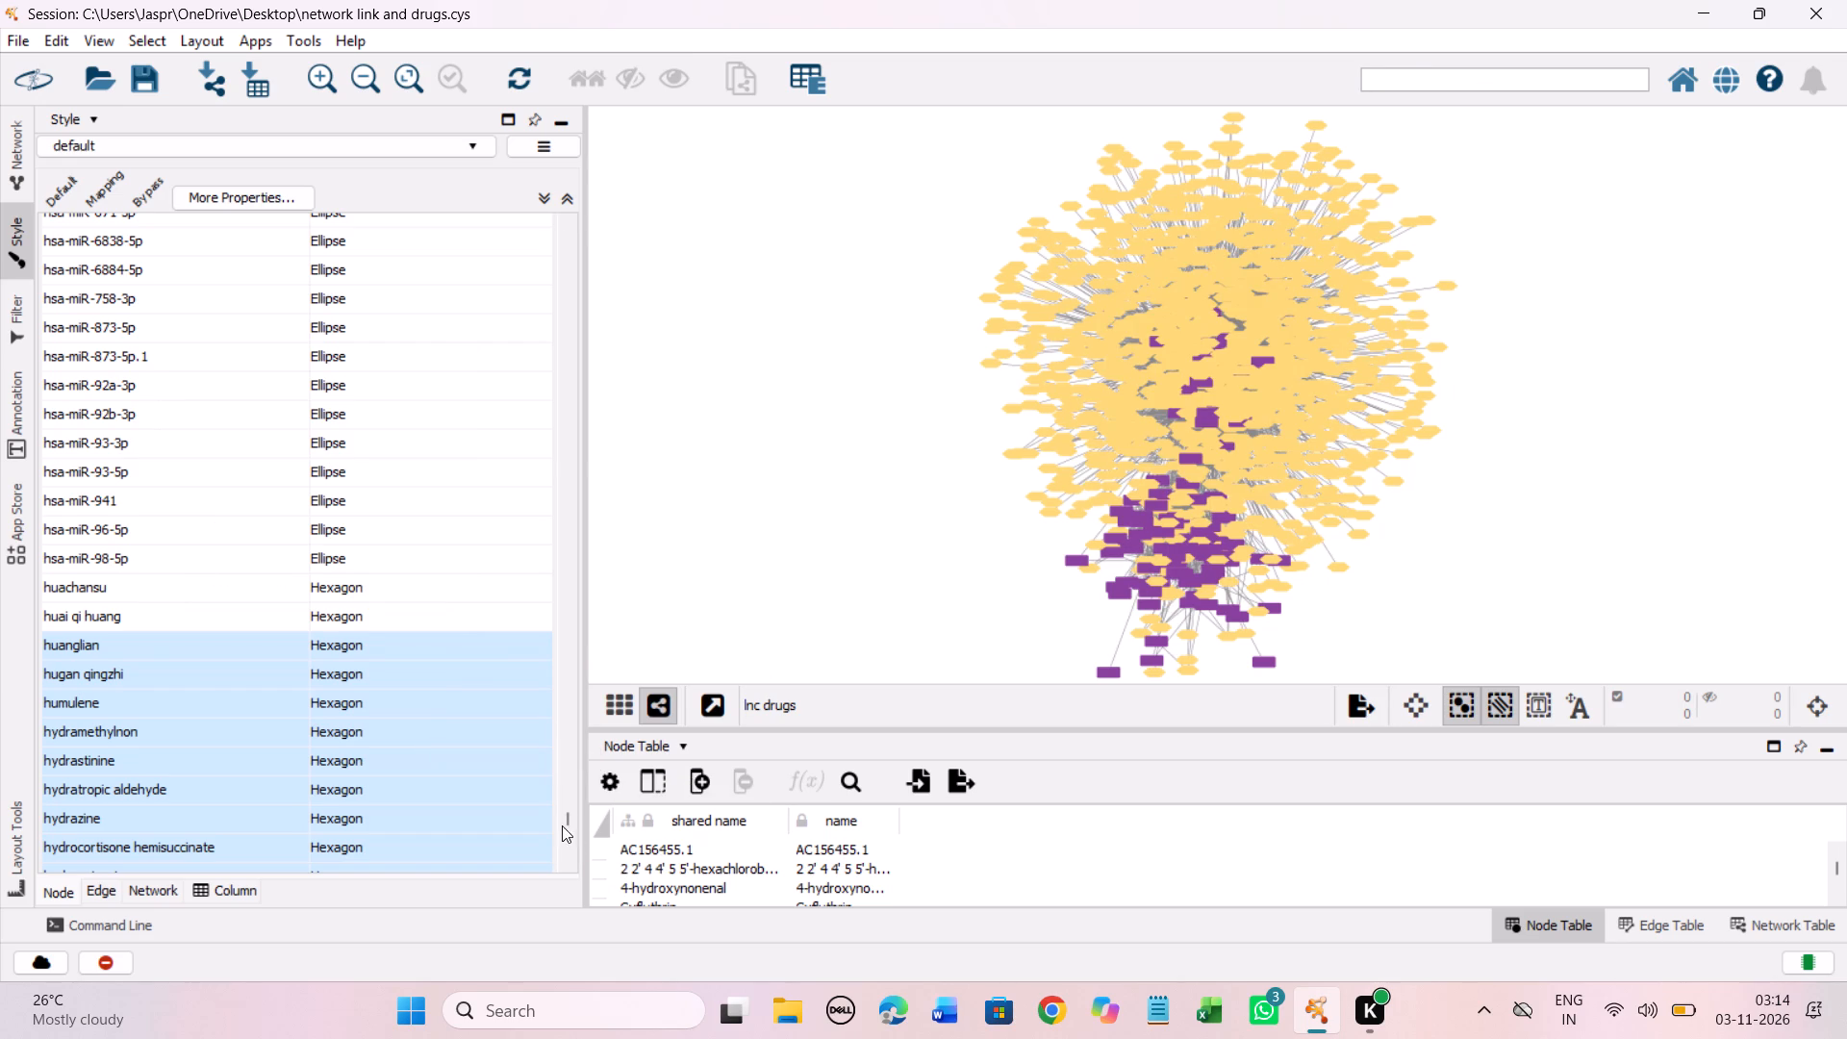
Review the node shape and fill color mappings from zymosterol back to the first Fill Color entries.
{"action": "left_click_drag", "start_coordinate": [561, 818], "coordinate": [564, 861]}
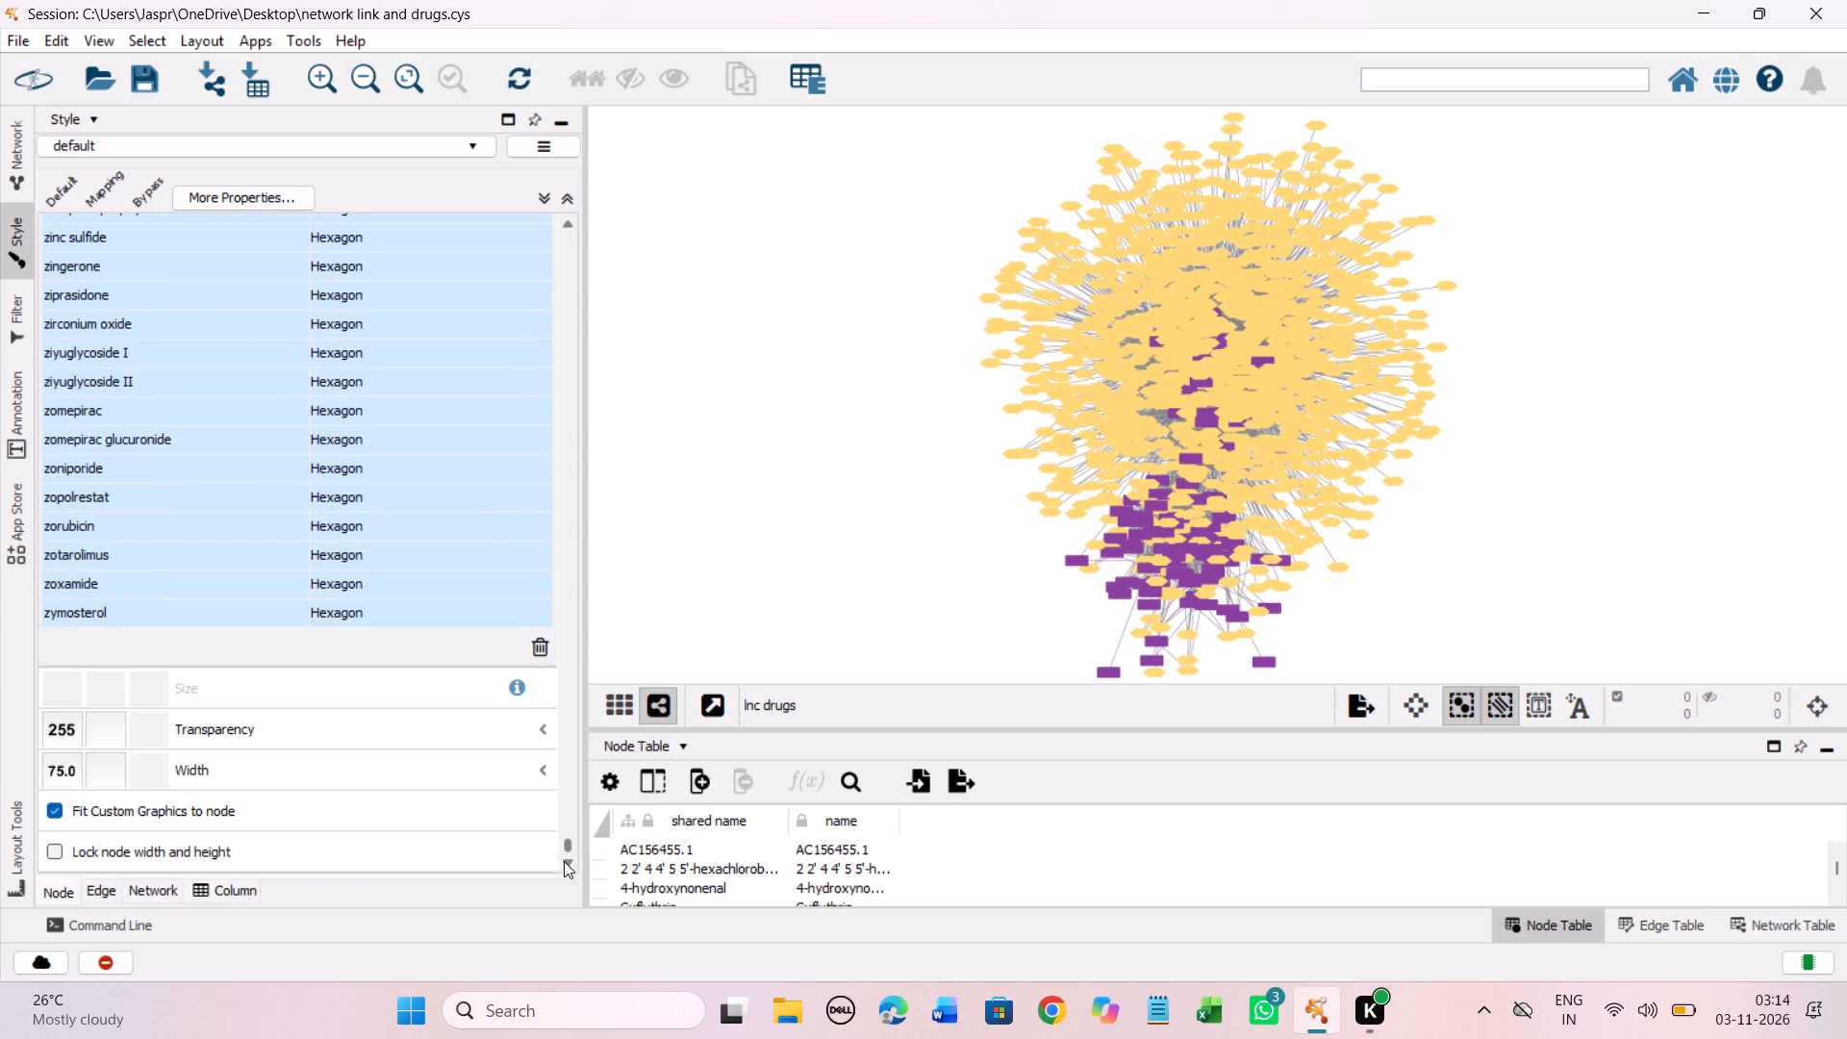
{"action": "left_click_drag", "start_coordinate": [564, 861], "coordinate": [569, 779]}
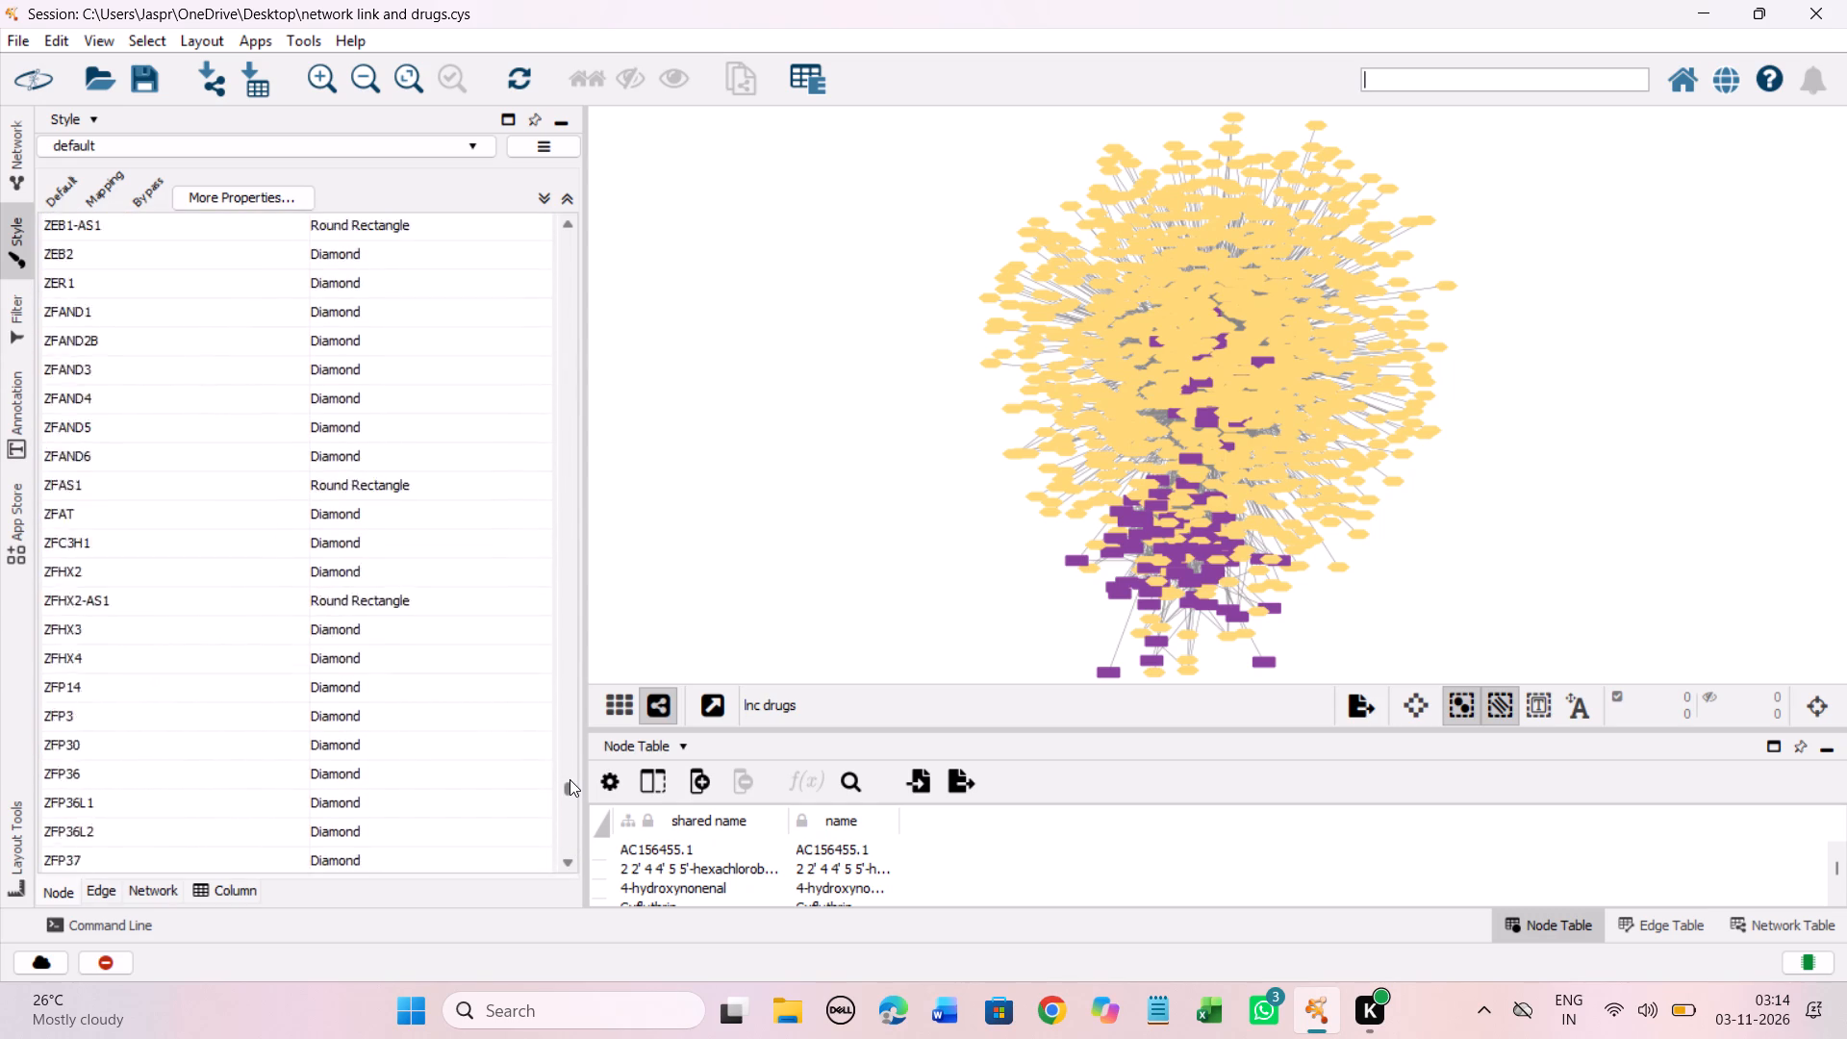
{"action": "left_click_drag", "start_coordinate": [569, 779], "coordinate": [583, 725]}
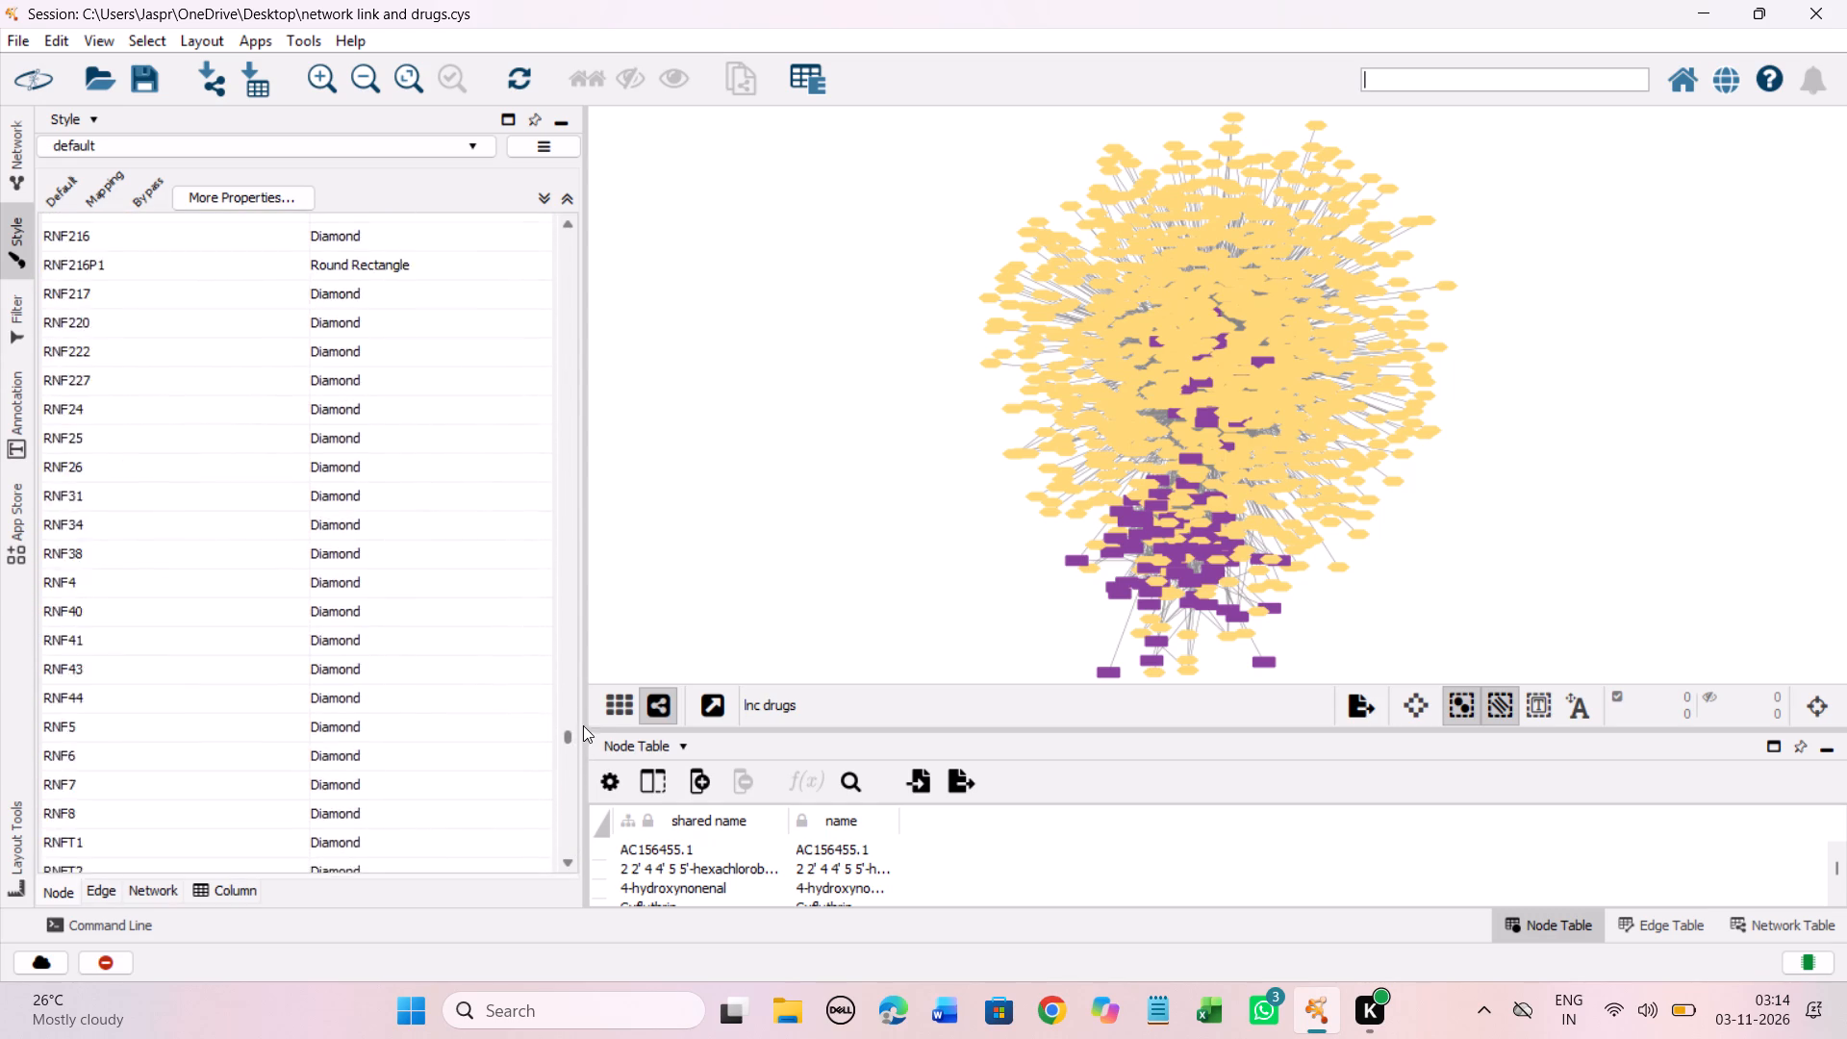
{"action": "left_click_drag", "start_coordinate": [583, 725], "coordinate": [596, 677]}
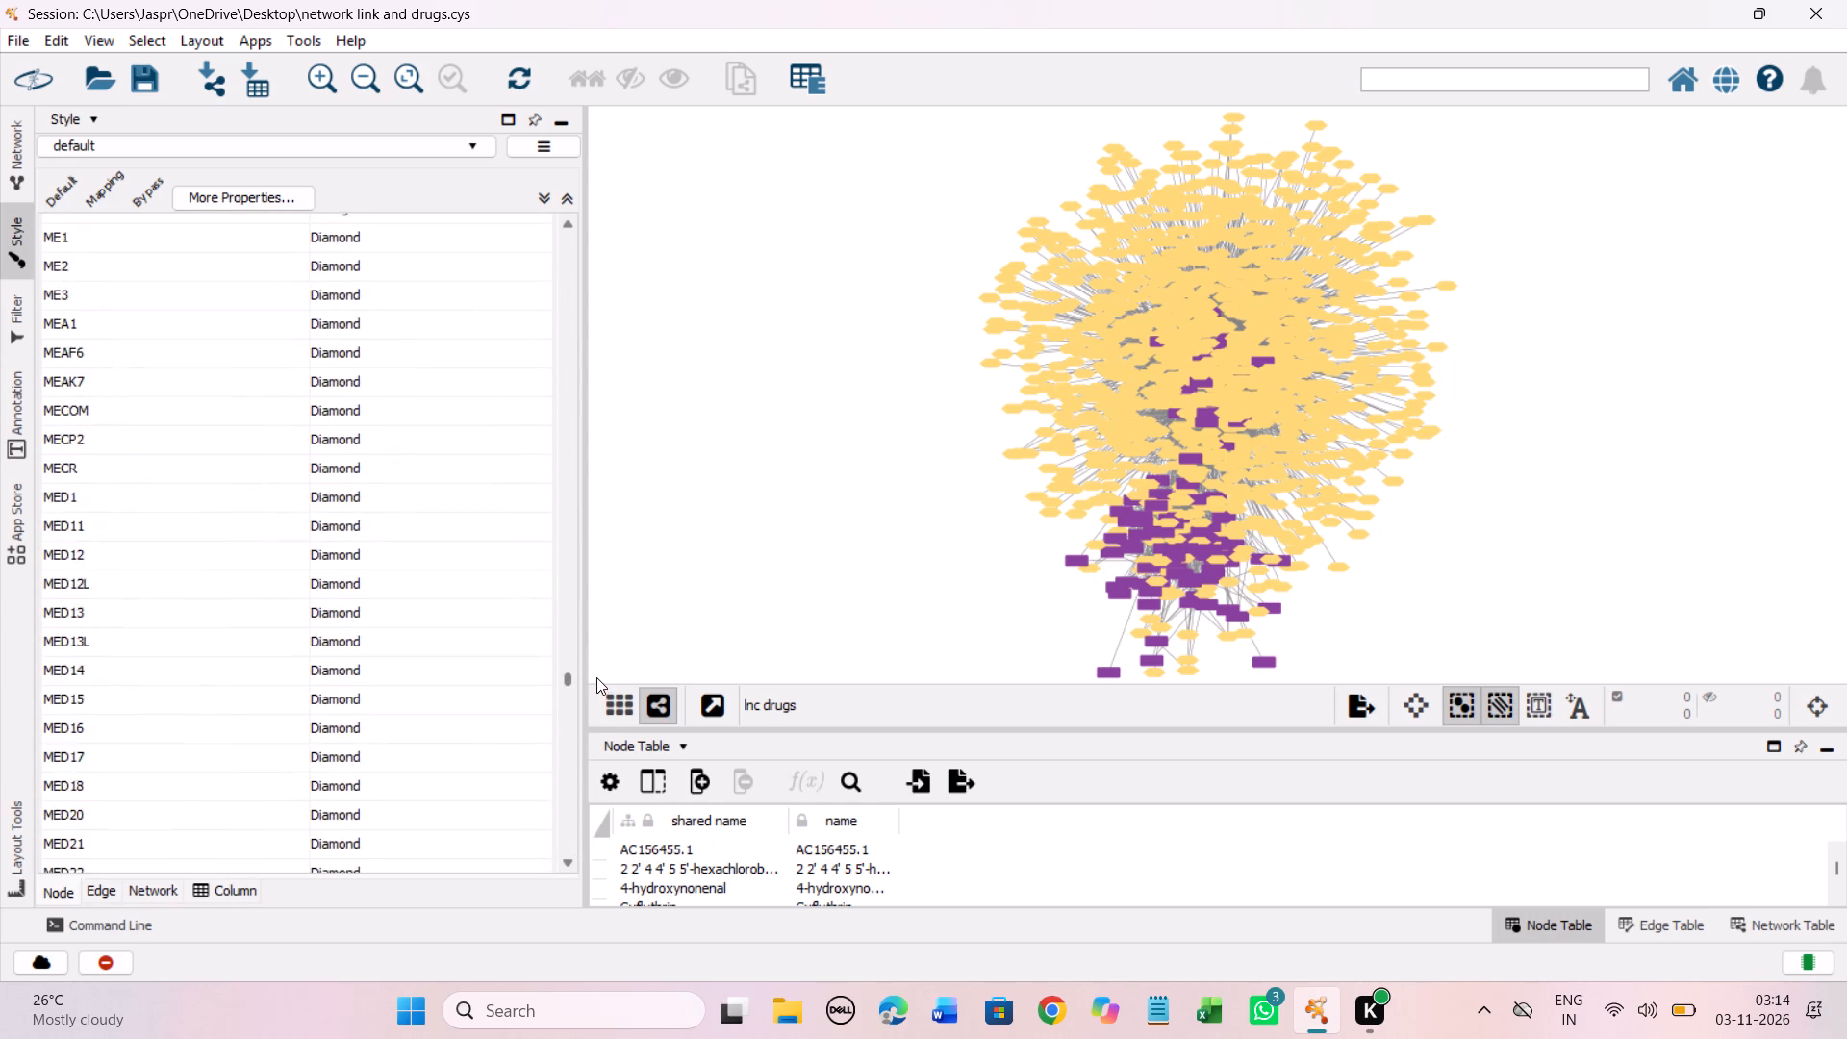
{"action": "left_click_drag", "start_coordinate": [596, 677], "coordinate": [582, 607]}
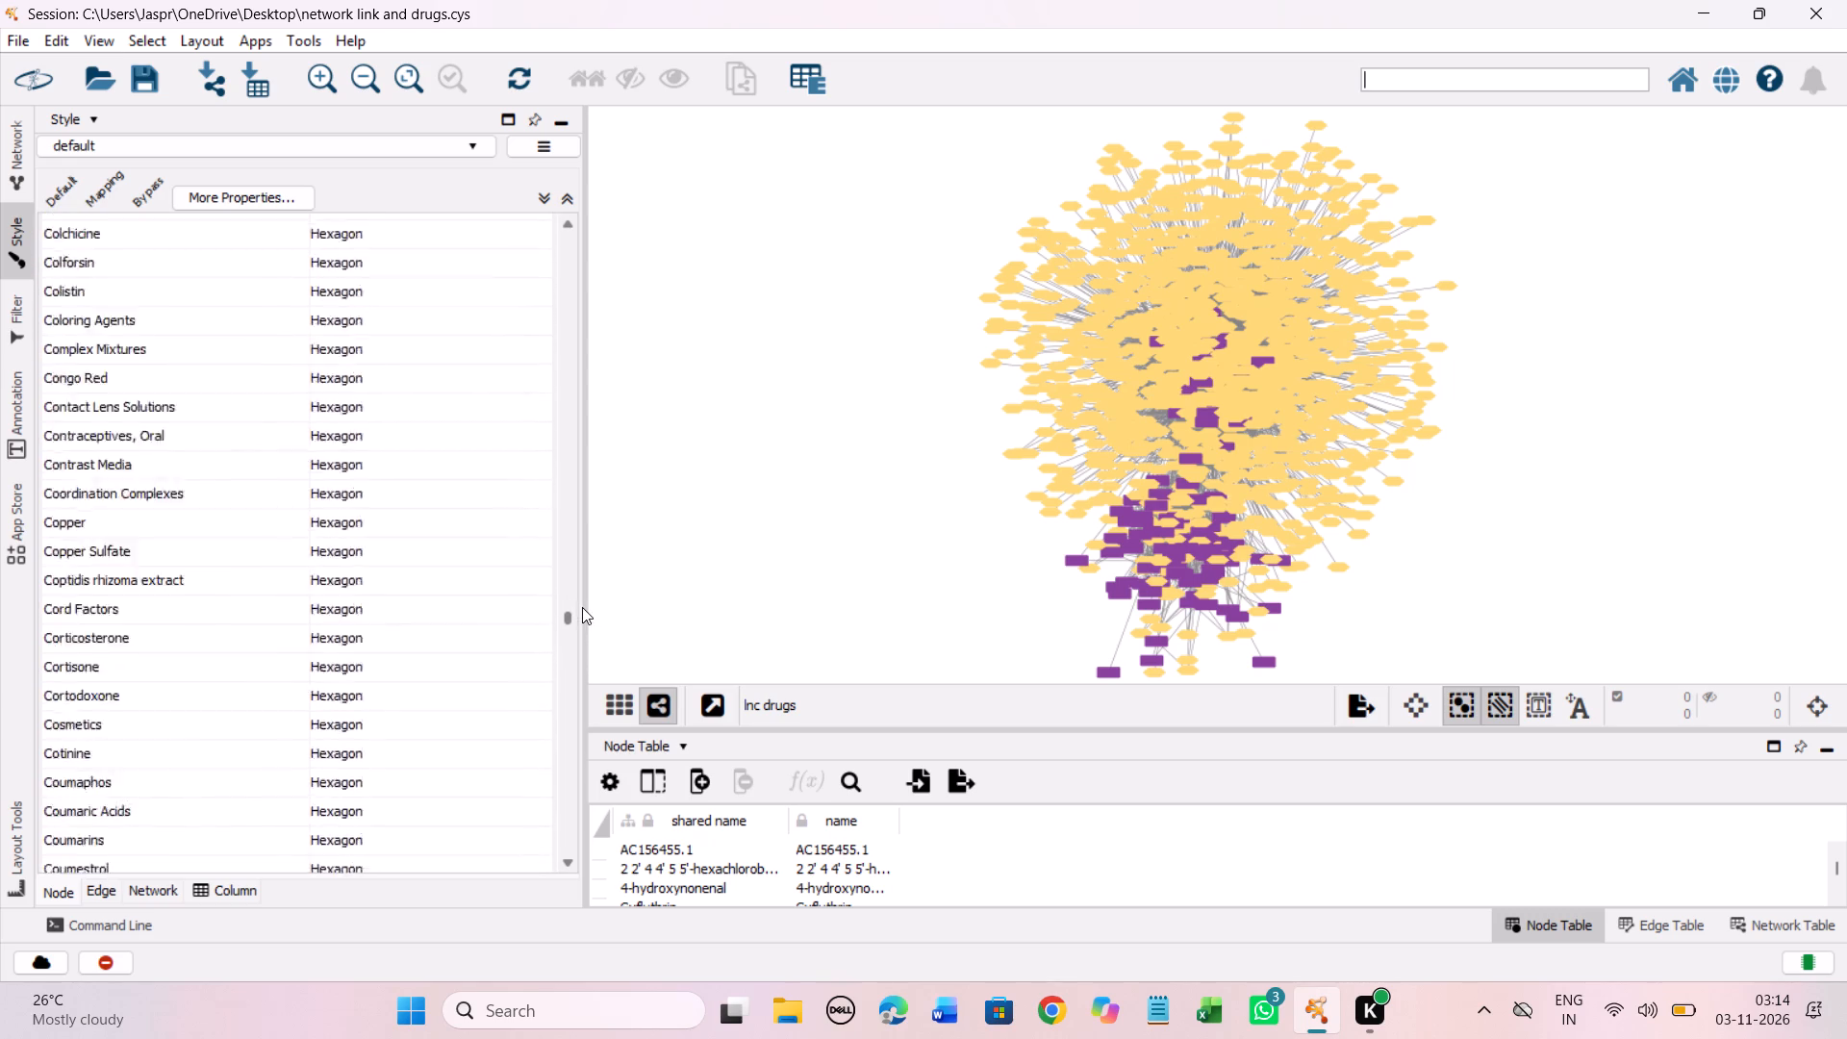
{"action": "left_click_drag", "start_coordinate": [582, 607], "coordinate": [594, 552]}
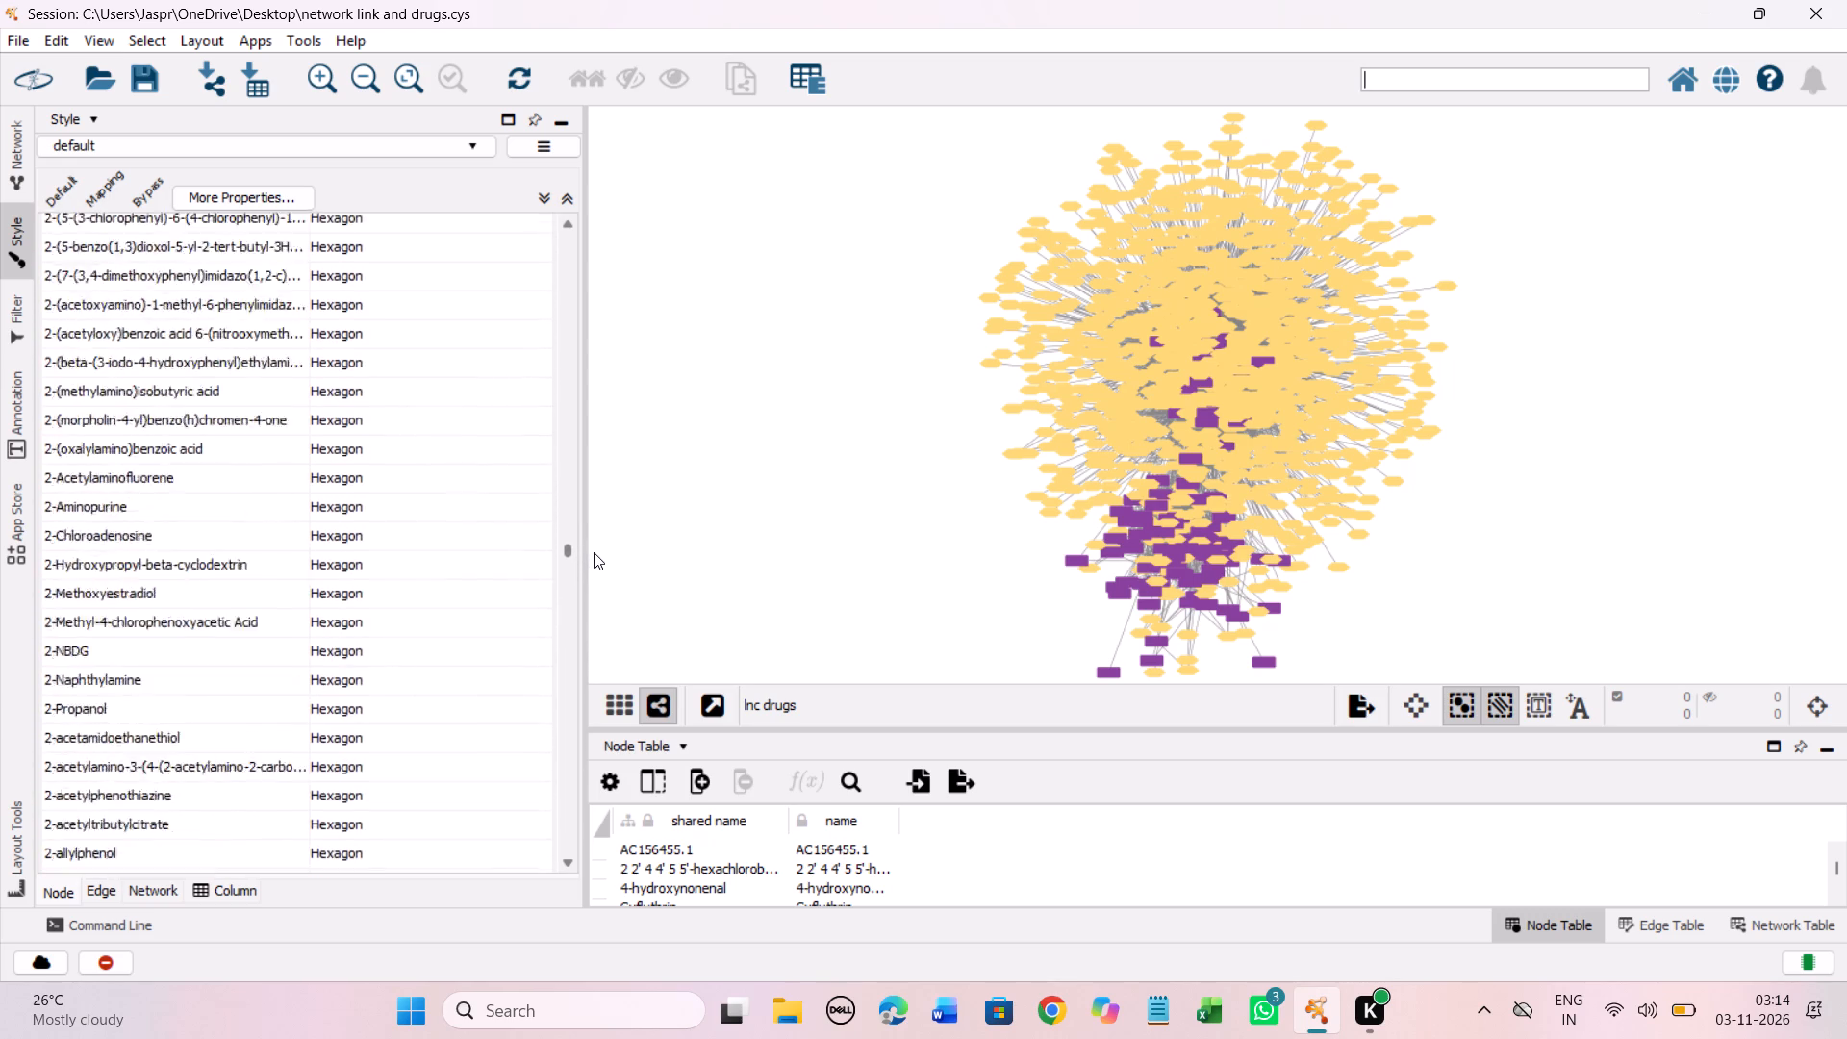
{"action": "left_click_drag", "start_coordinate": [594, 552], "coordinate": [603, 556]}
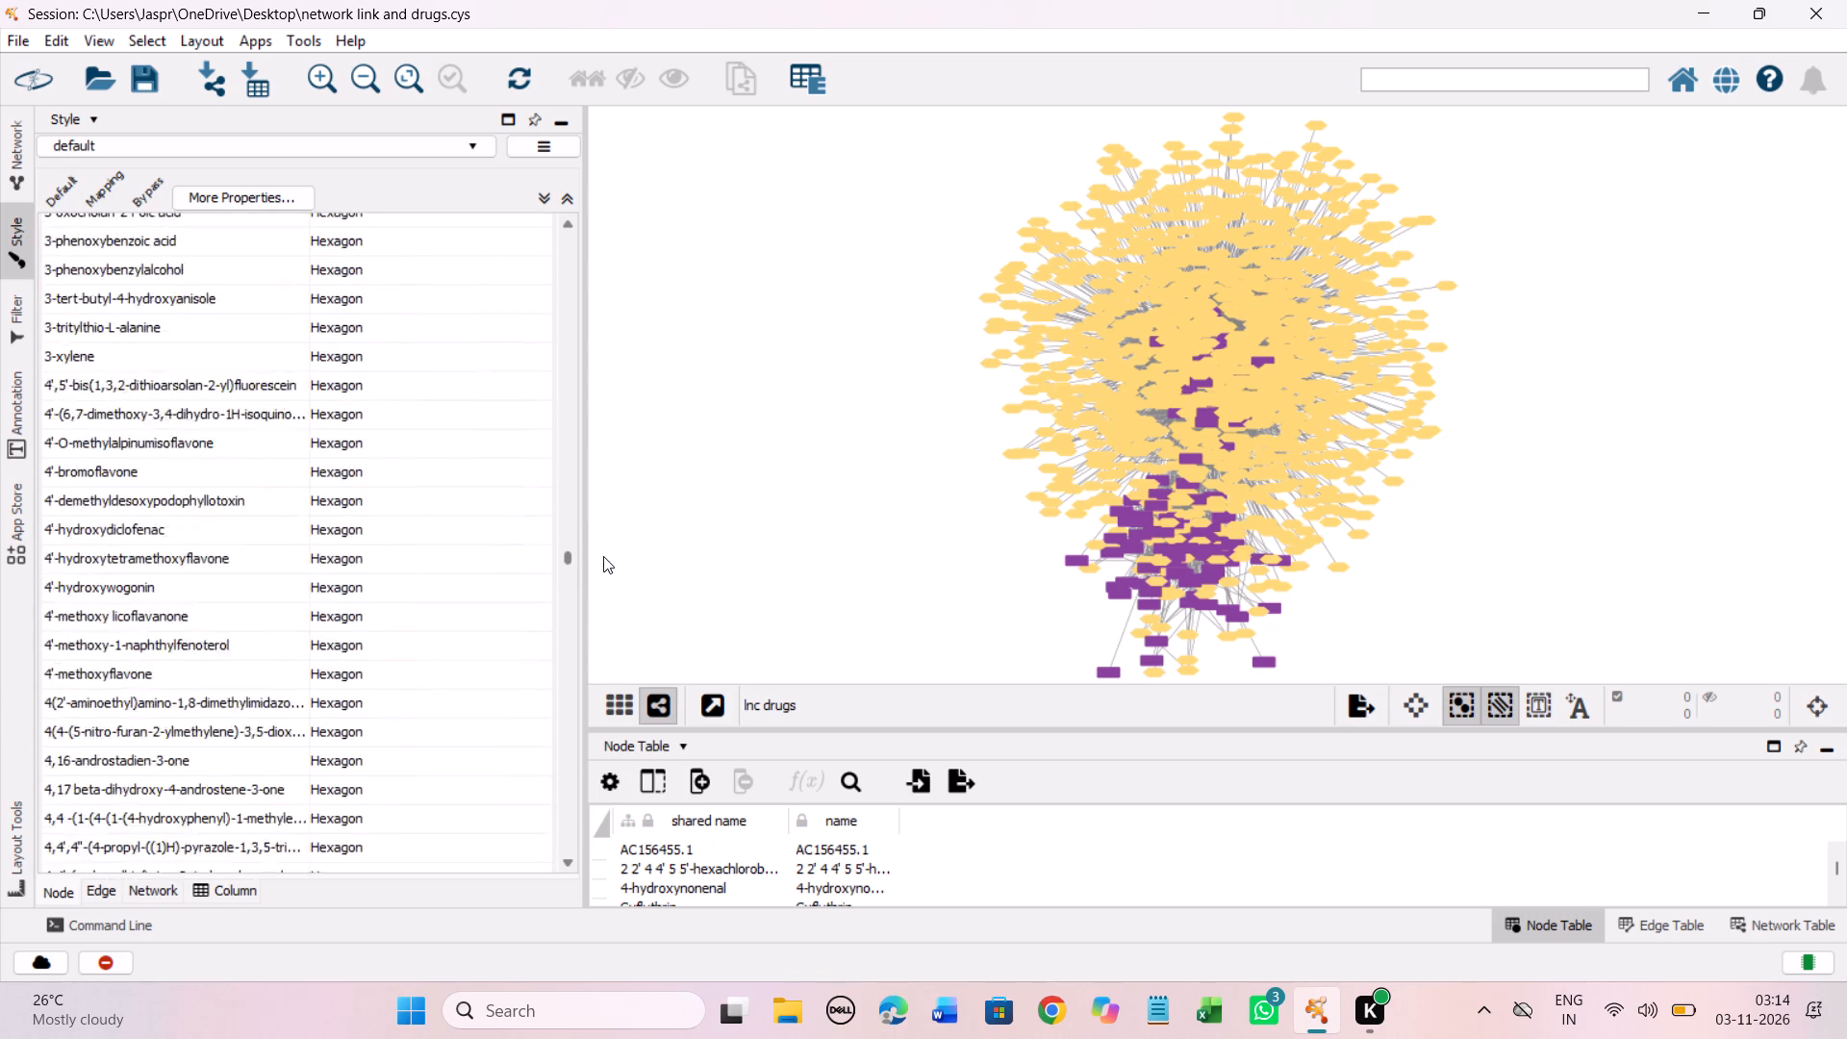
{"action": "left_click_drag", "start_coordinate": [603, 556], "coordinate": [610, 581]}
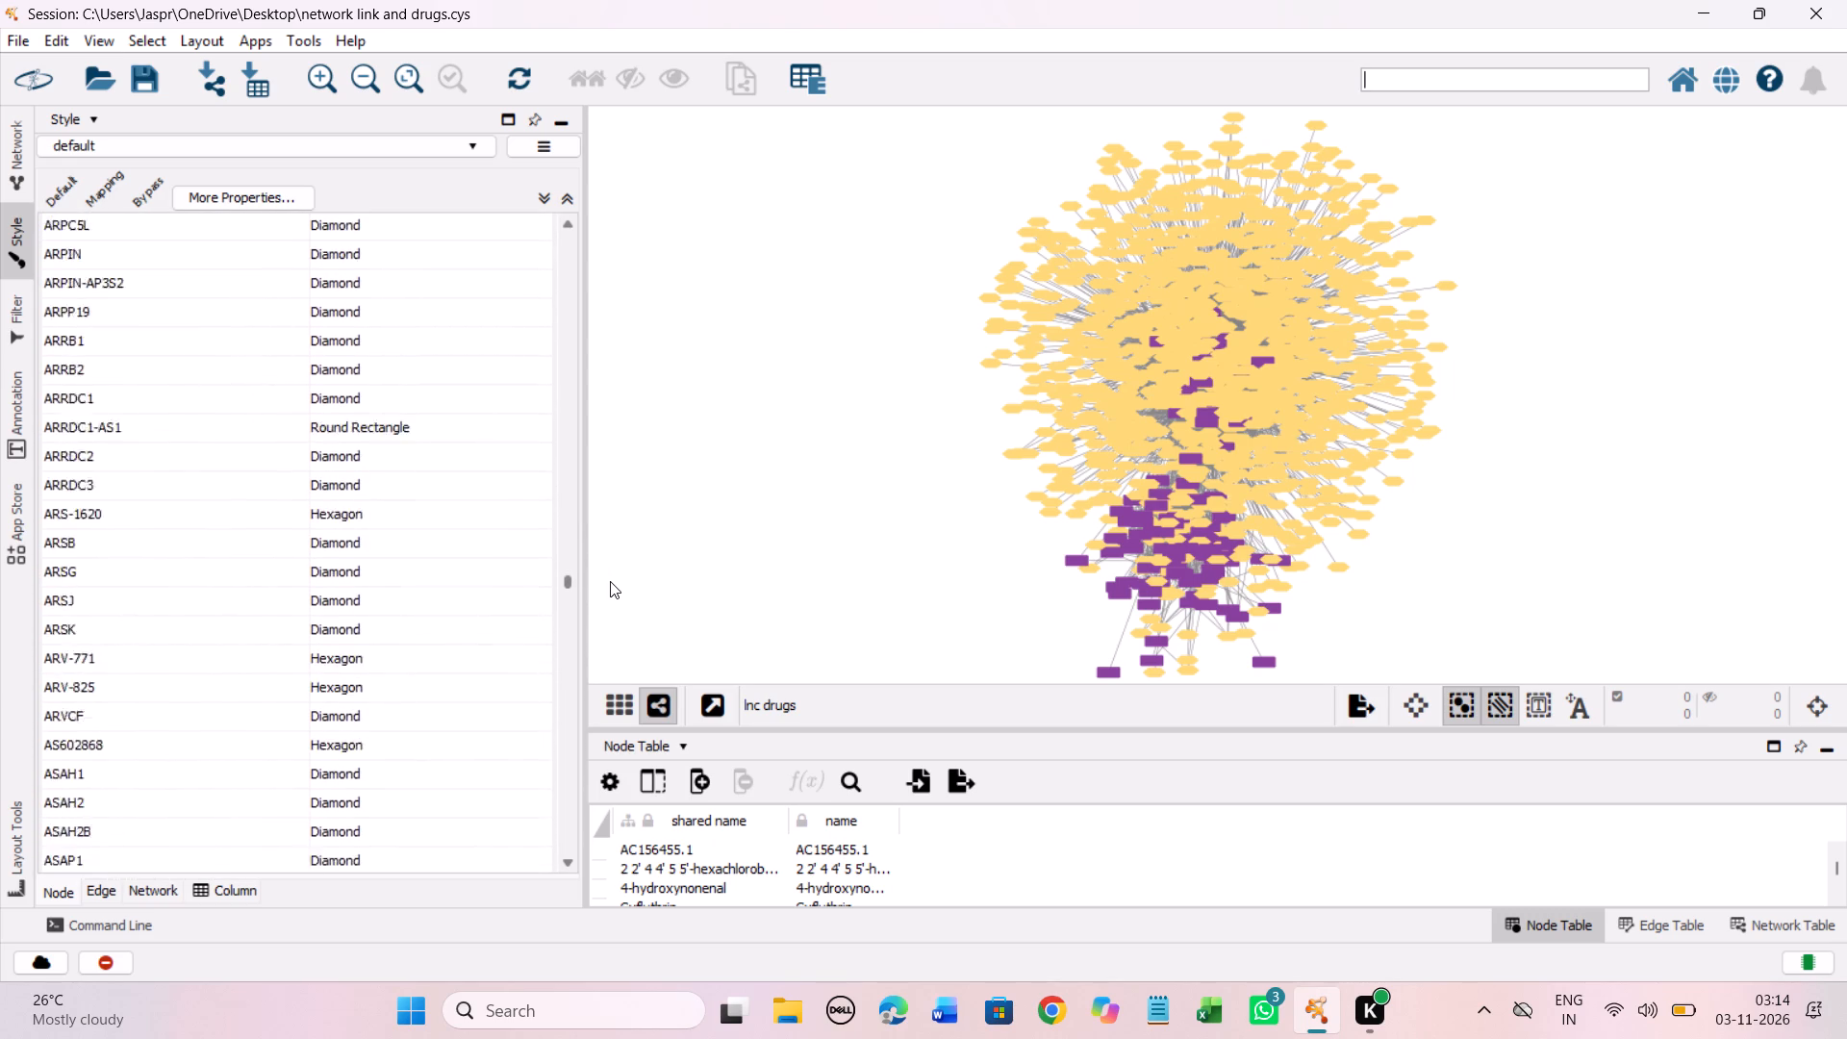
{"action": "left_click_drag", "start_coordinate": [610, 581], "coordinate": [588, 494]}
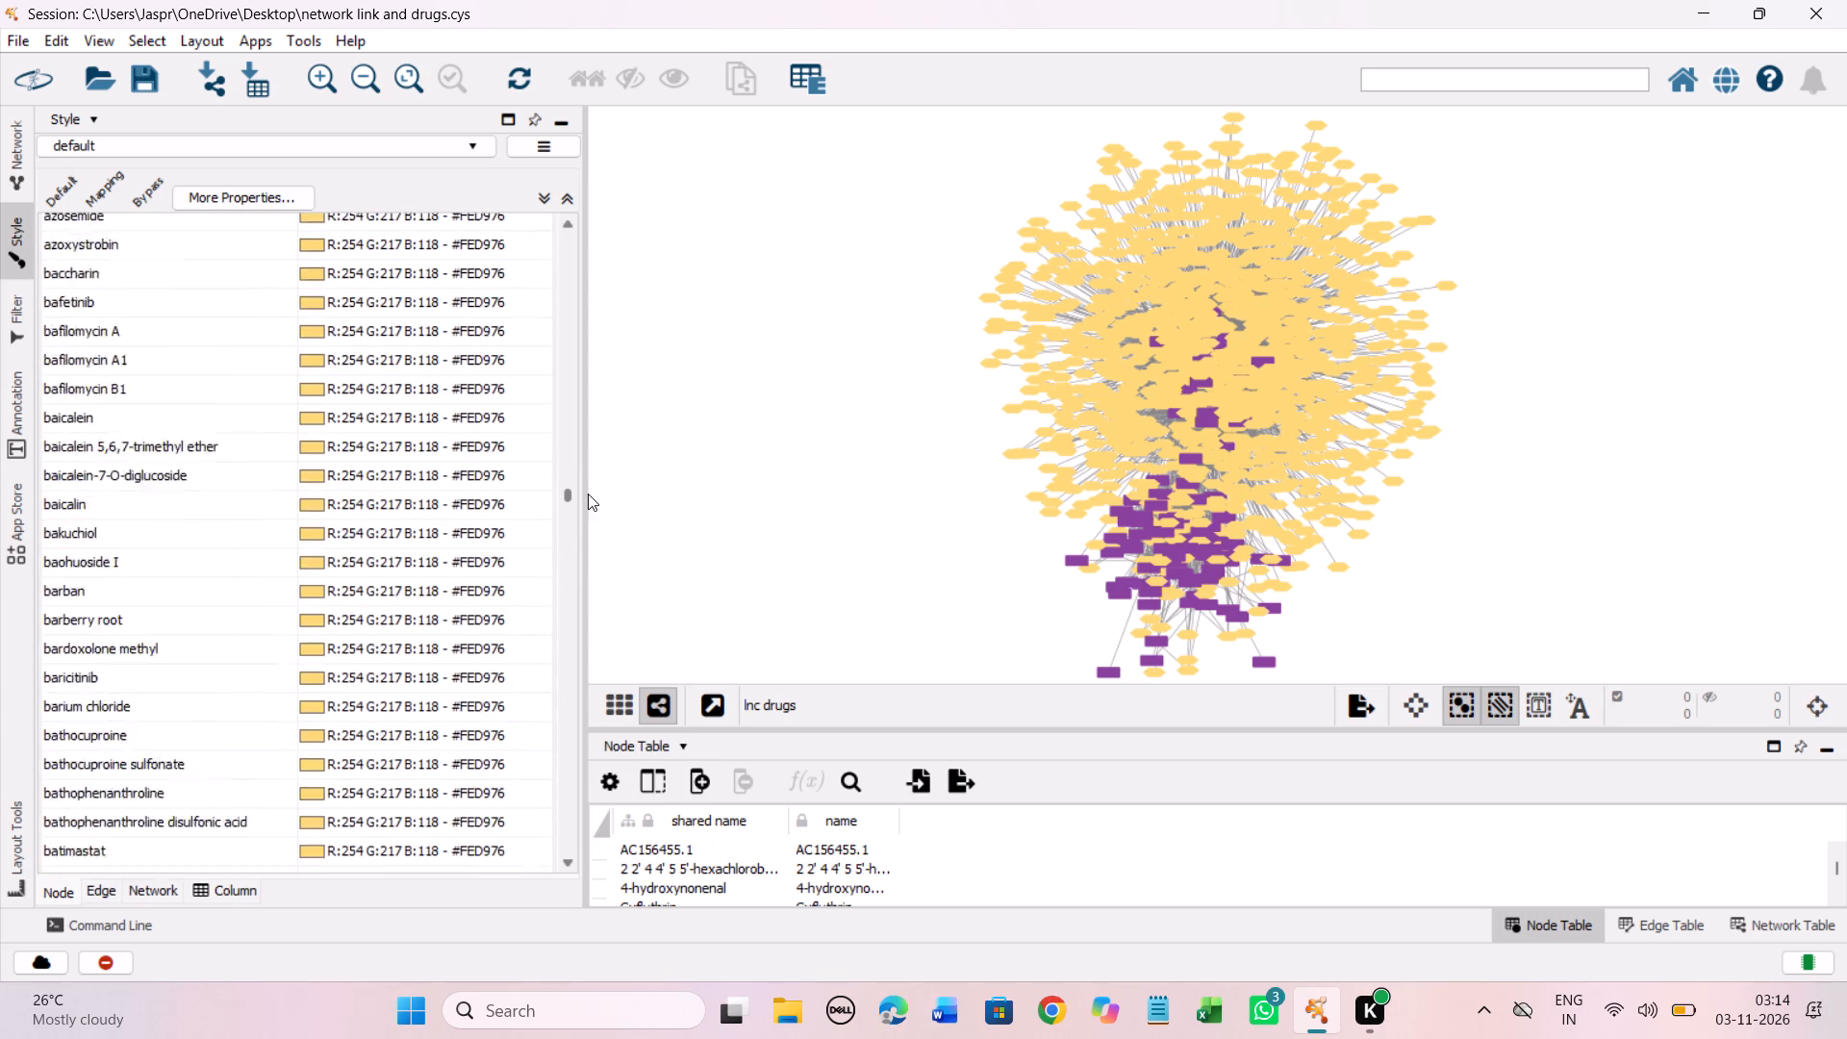
{"action": "left_click_drag", "start_coordinate": [588, 494], "coordinate": [591, 403]}
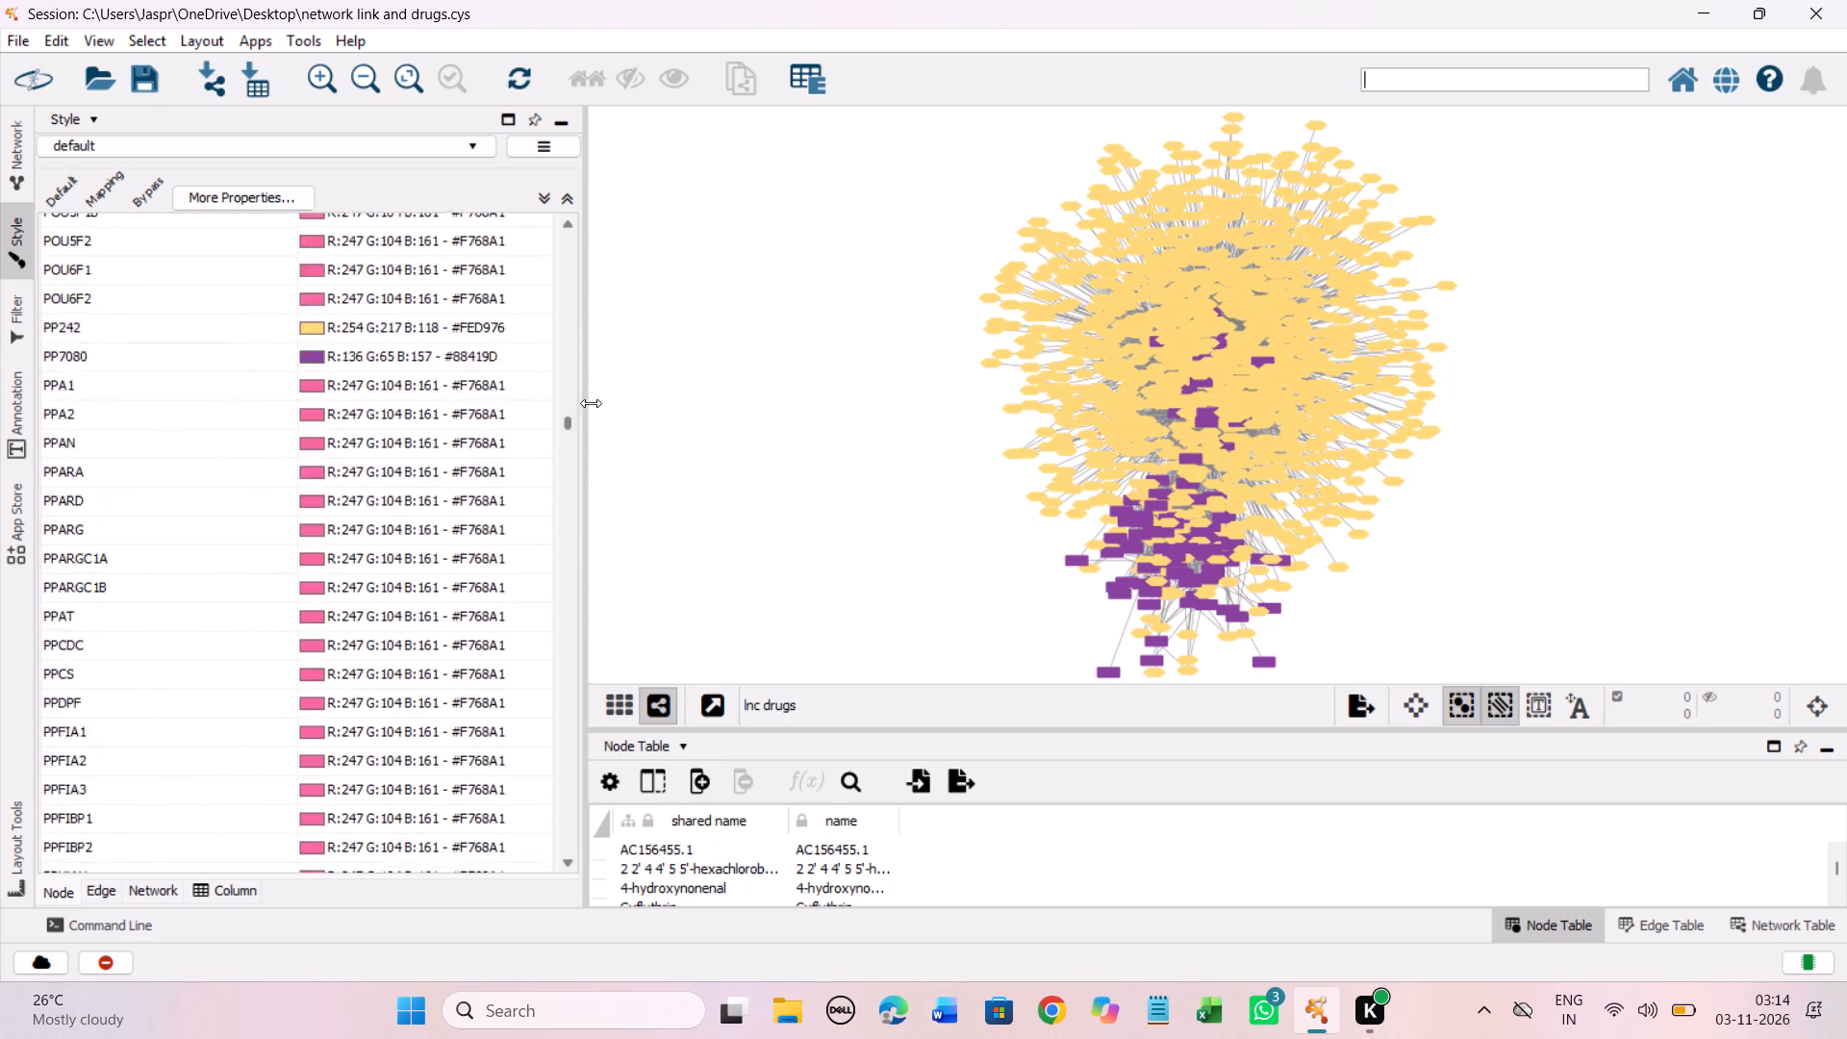
{"action": "left_click_drag", "start_coordinate": [591, 403], "coordinate": [606, 350]}
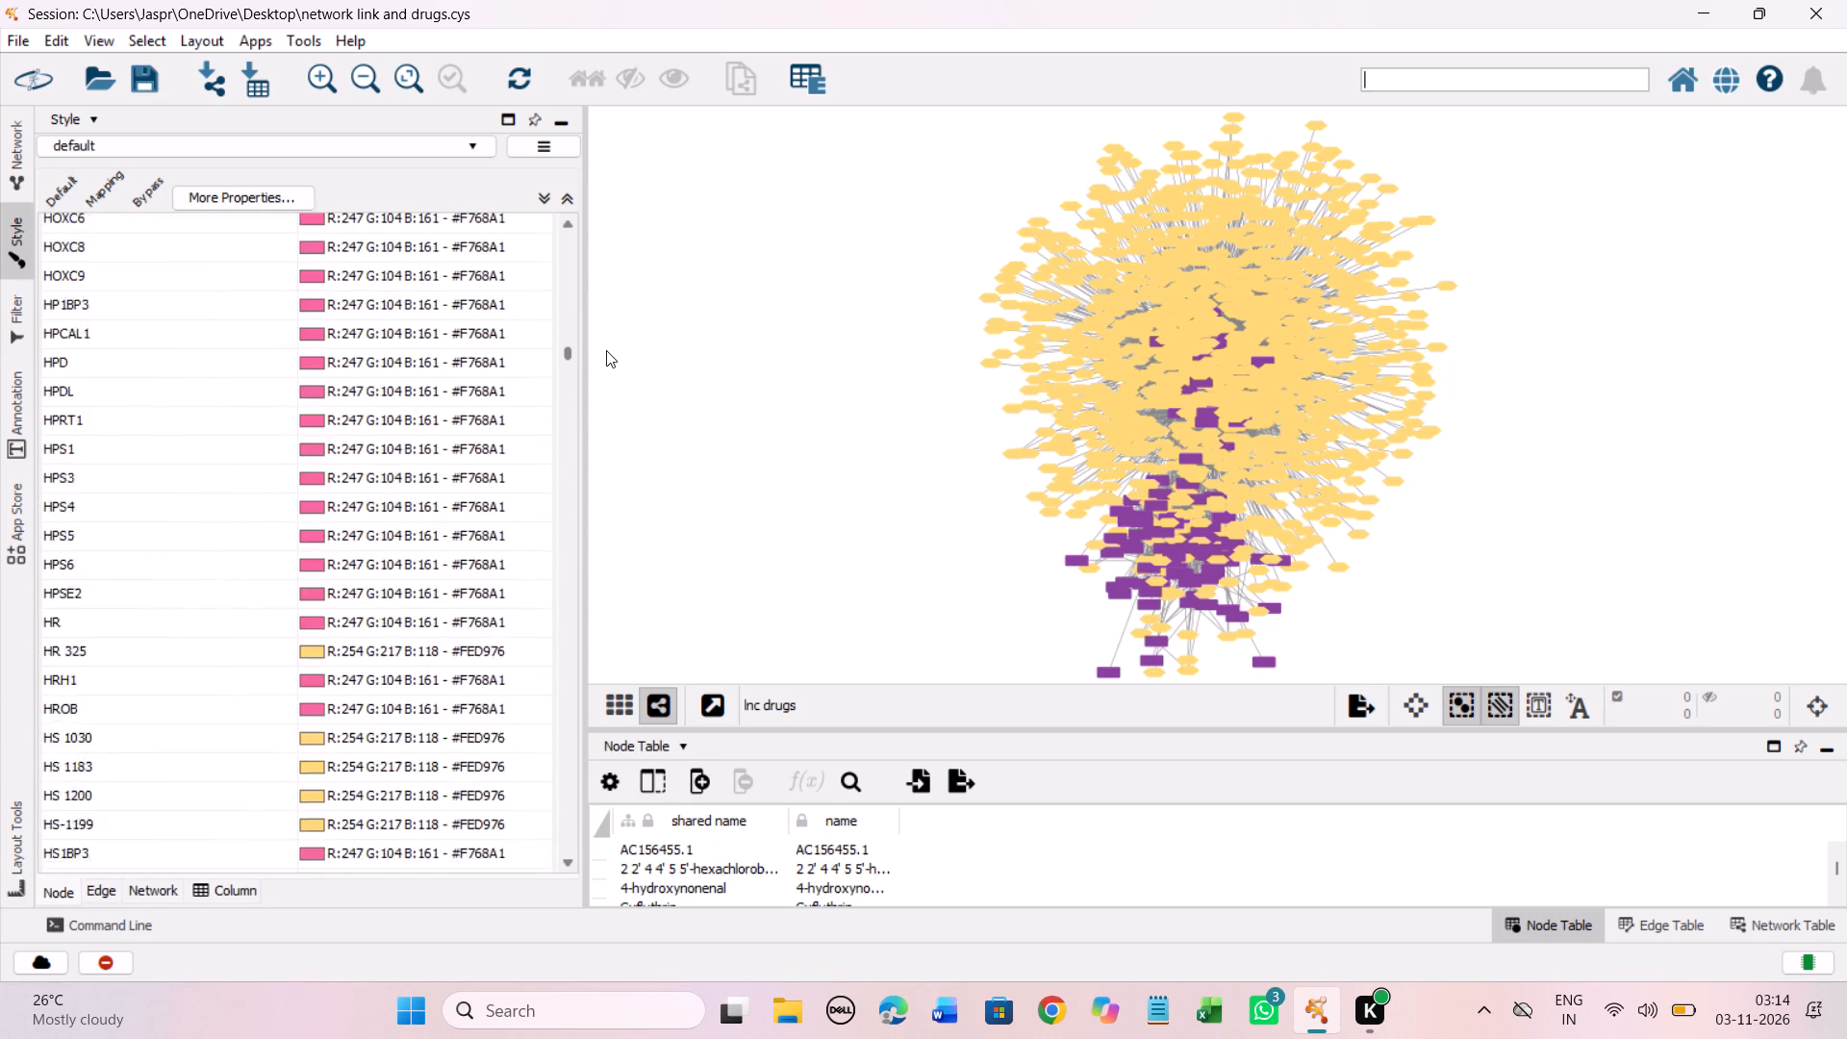
{"action": "left_click_drag", "start_coordinate": [606, 350], "coordinate": [592, 247]}
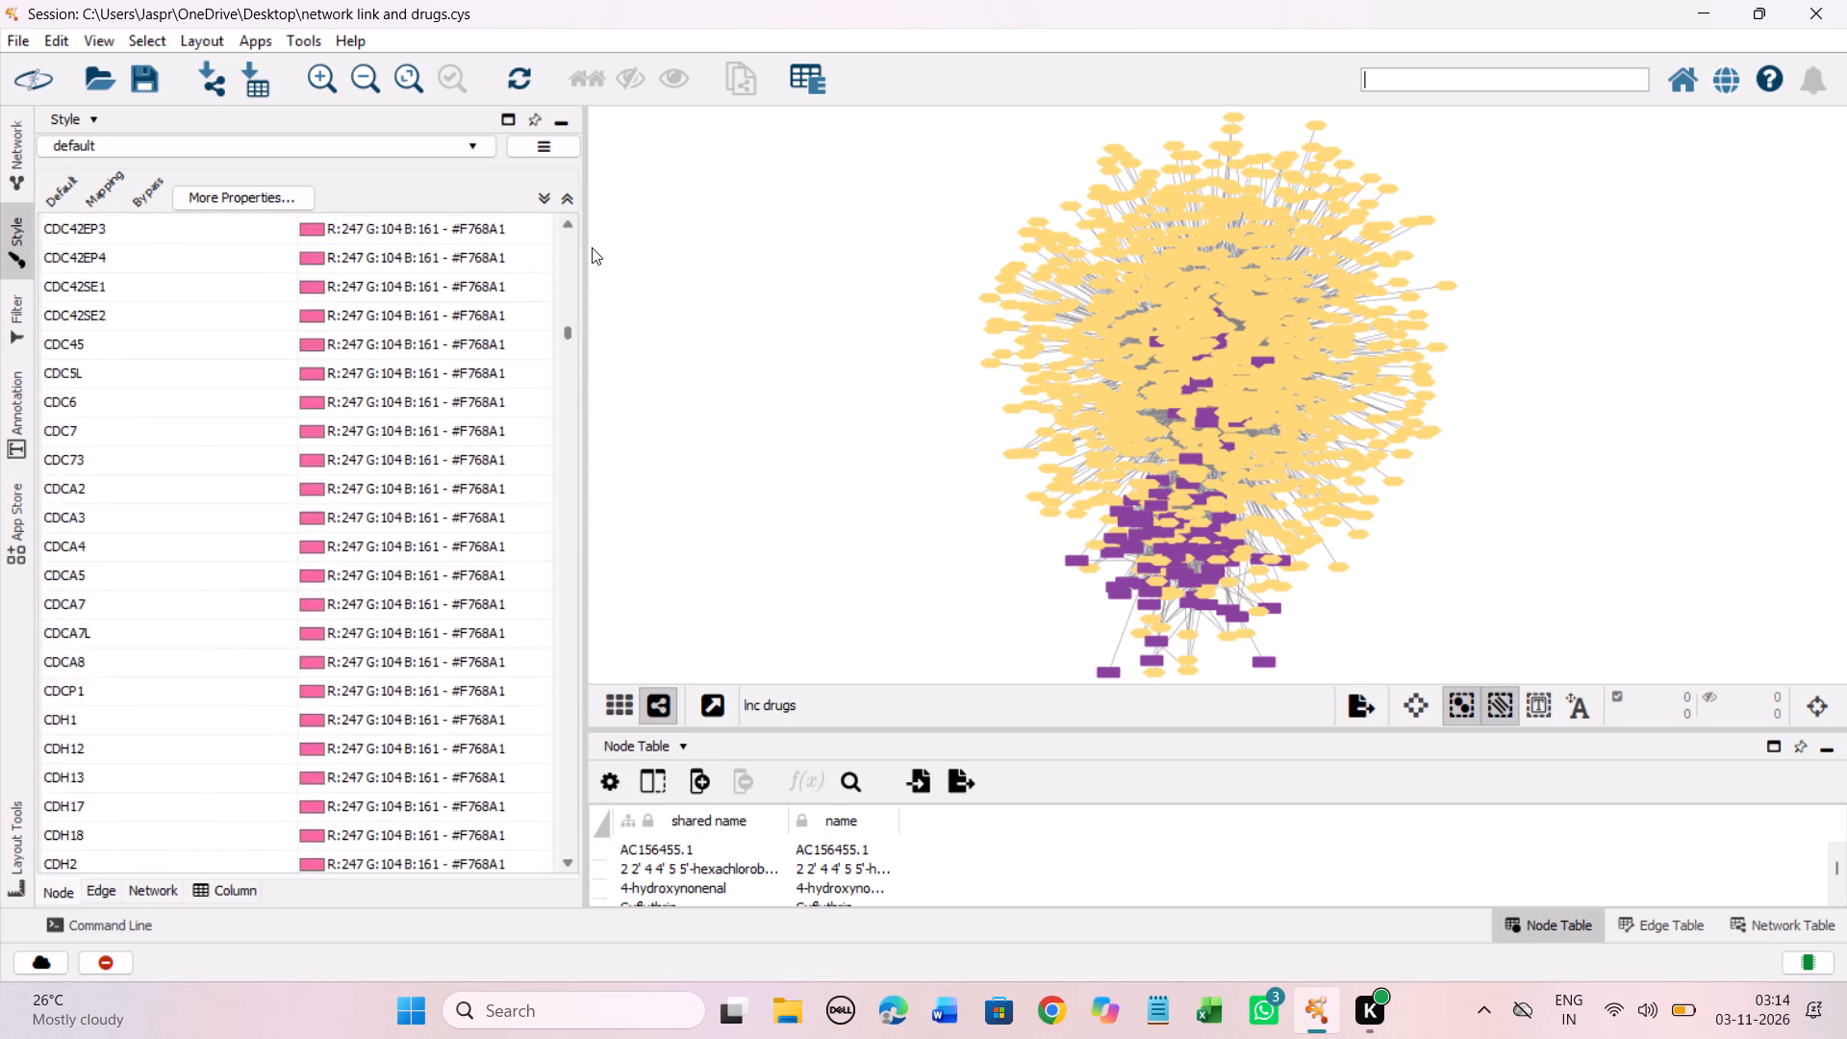
{"action": "left_click_drag", "start_coordinate": [592, 247], "coordinate": [577, 237]}
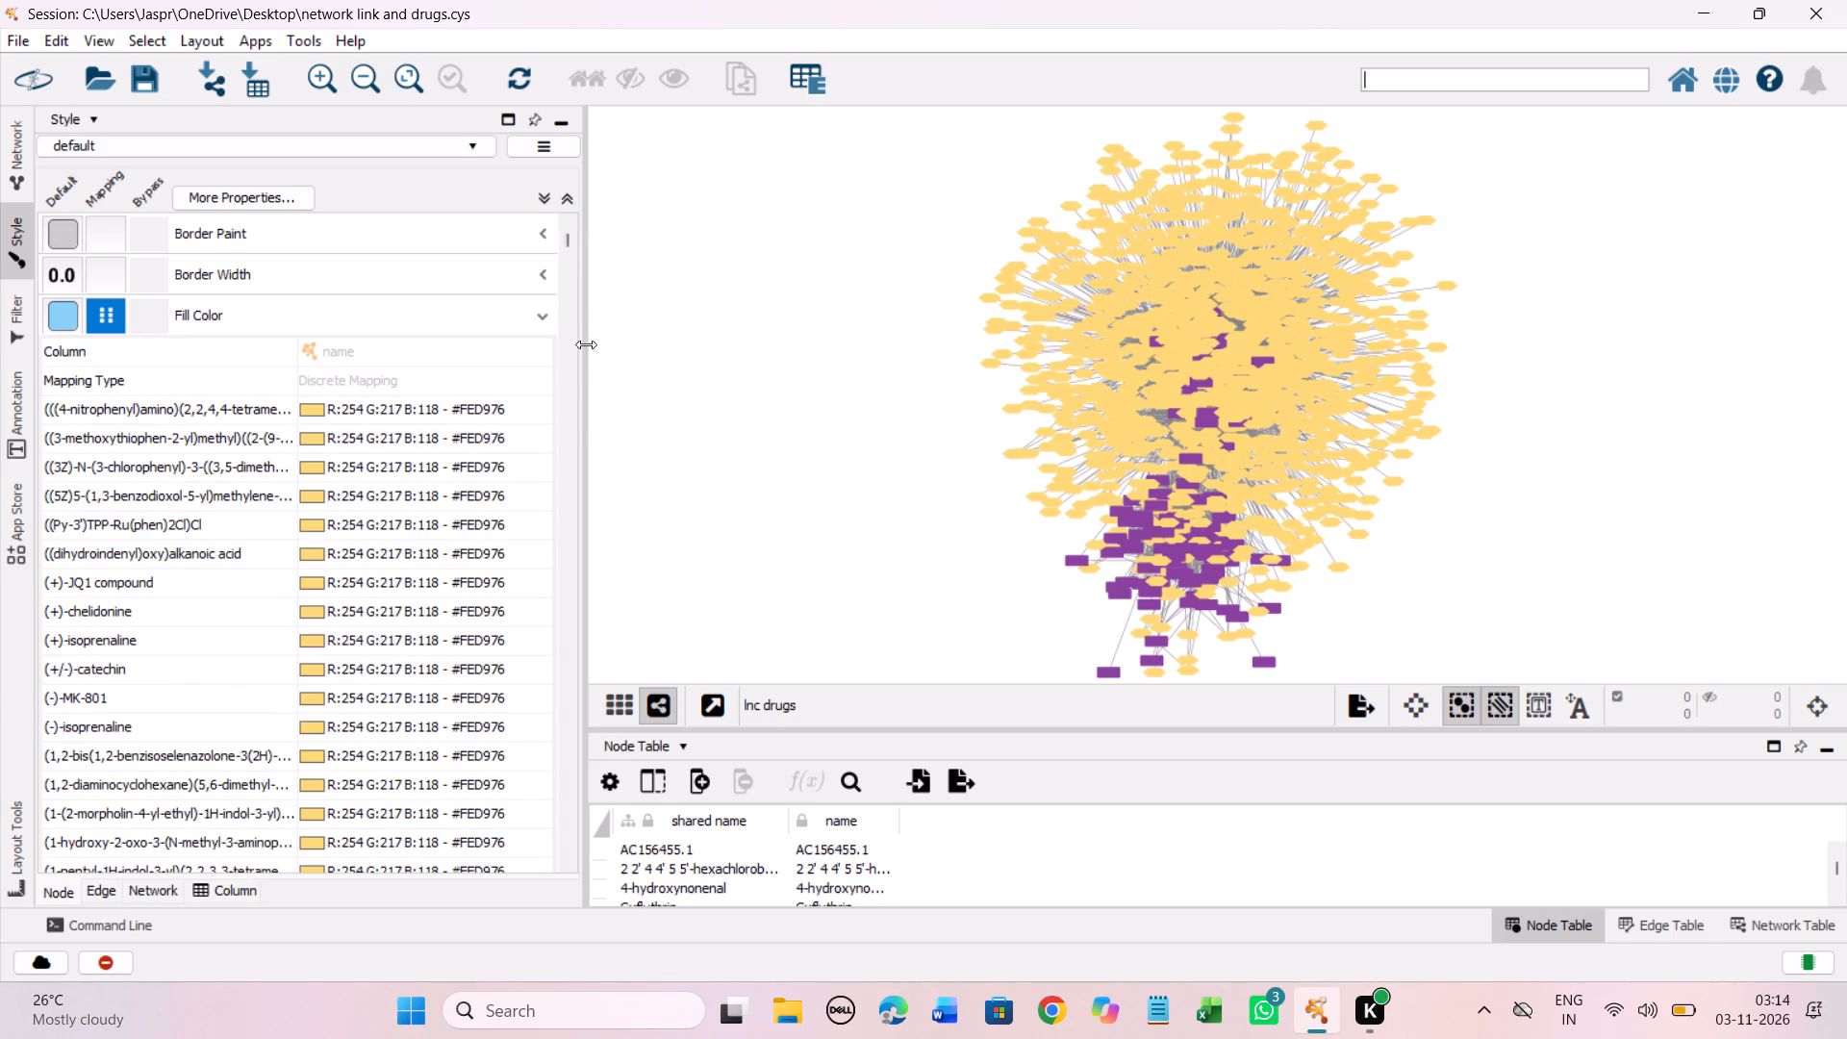
Collapse the expanded Fill Color and Shape mapping entries in the node style properties.
{"action": "left_click", "coordinate": [548, 317]}
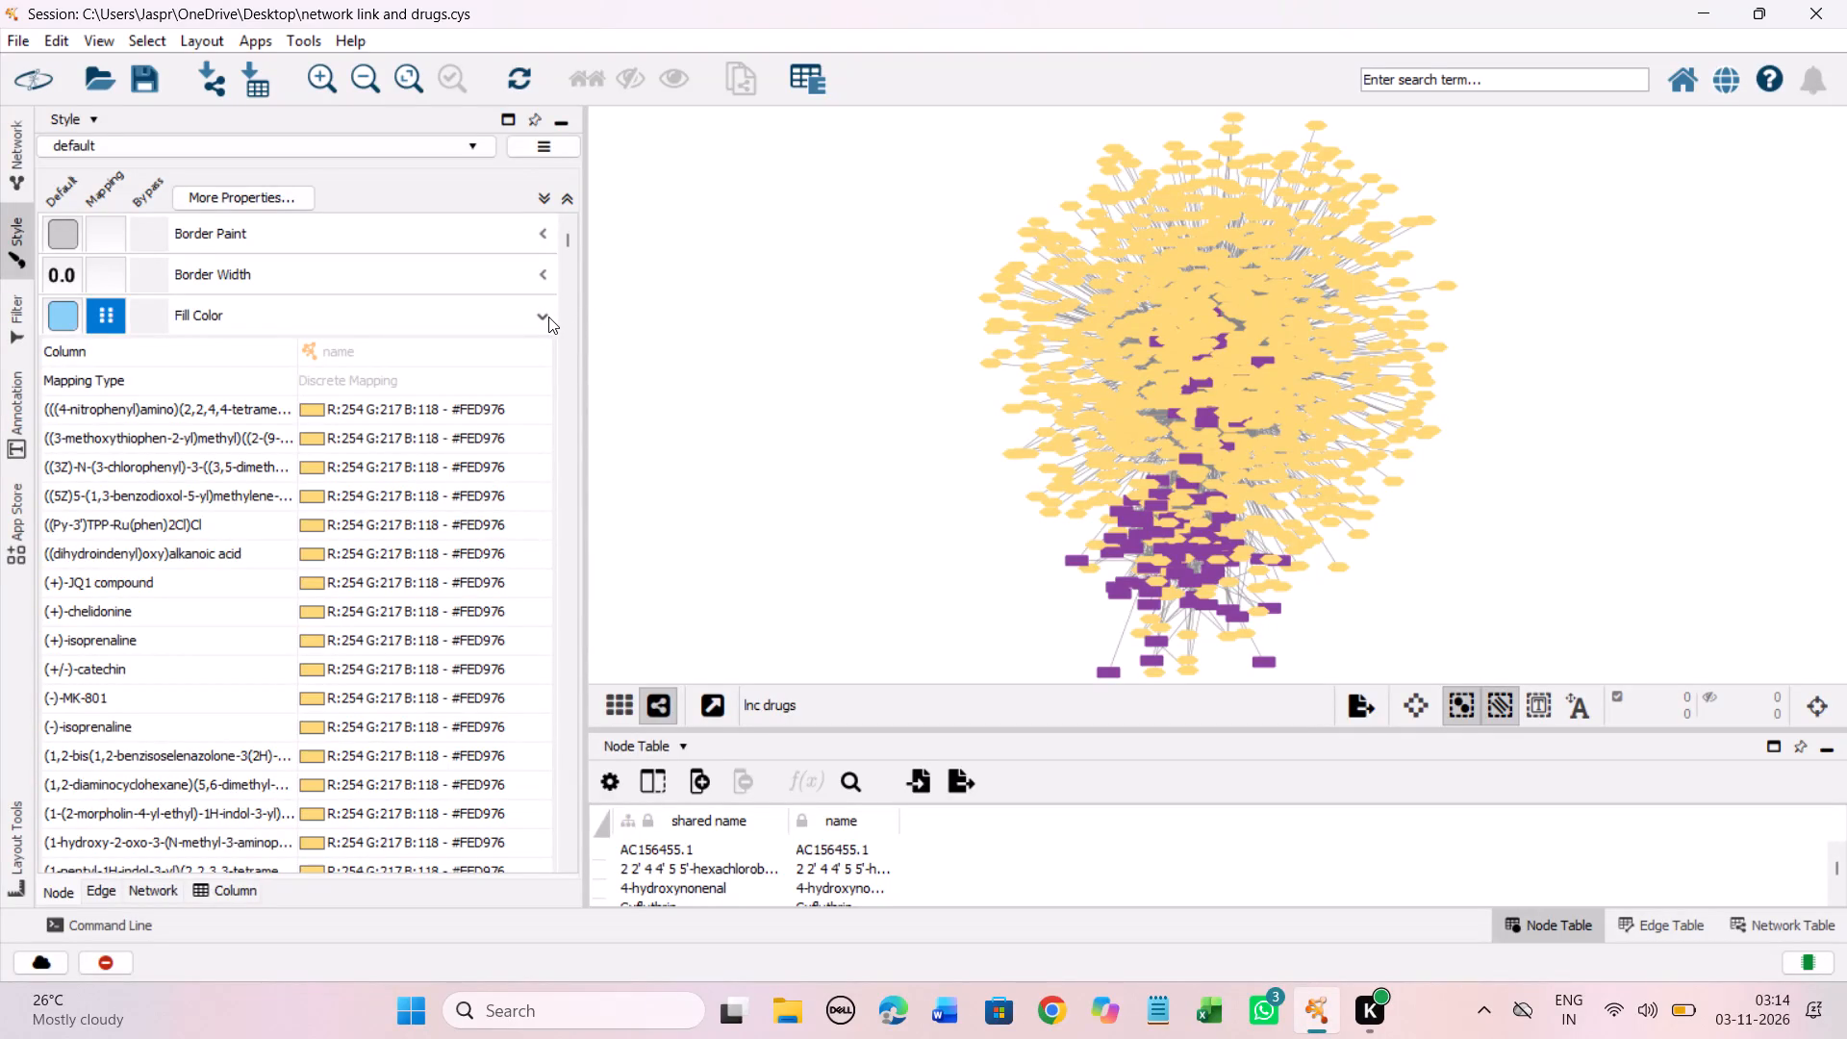
{"action": "left_click", "coordinate": [543, 596]}
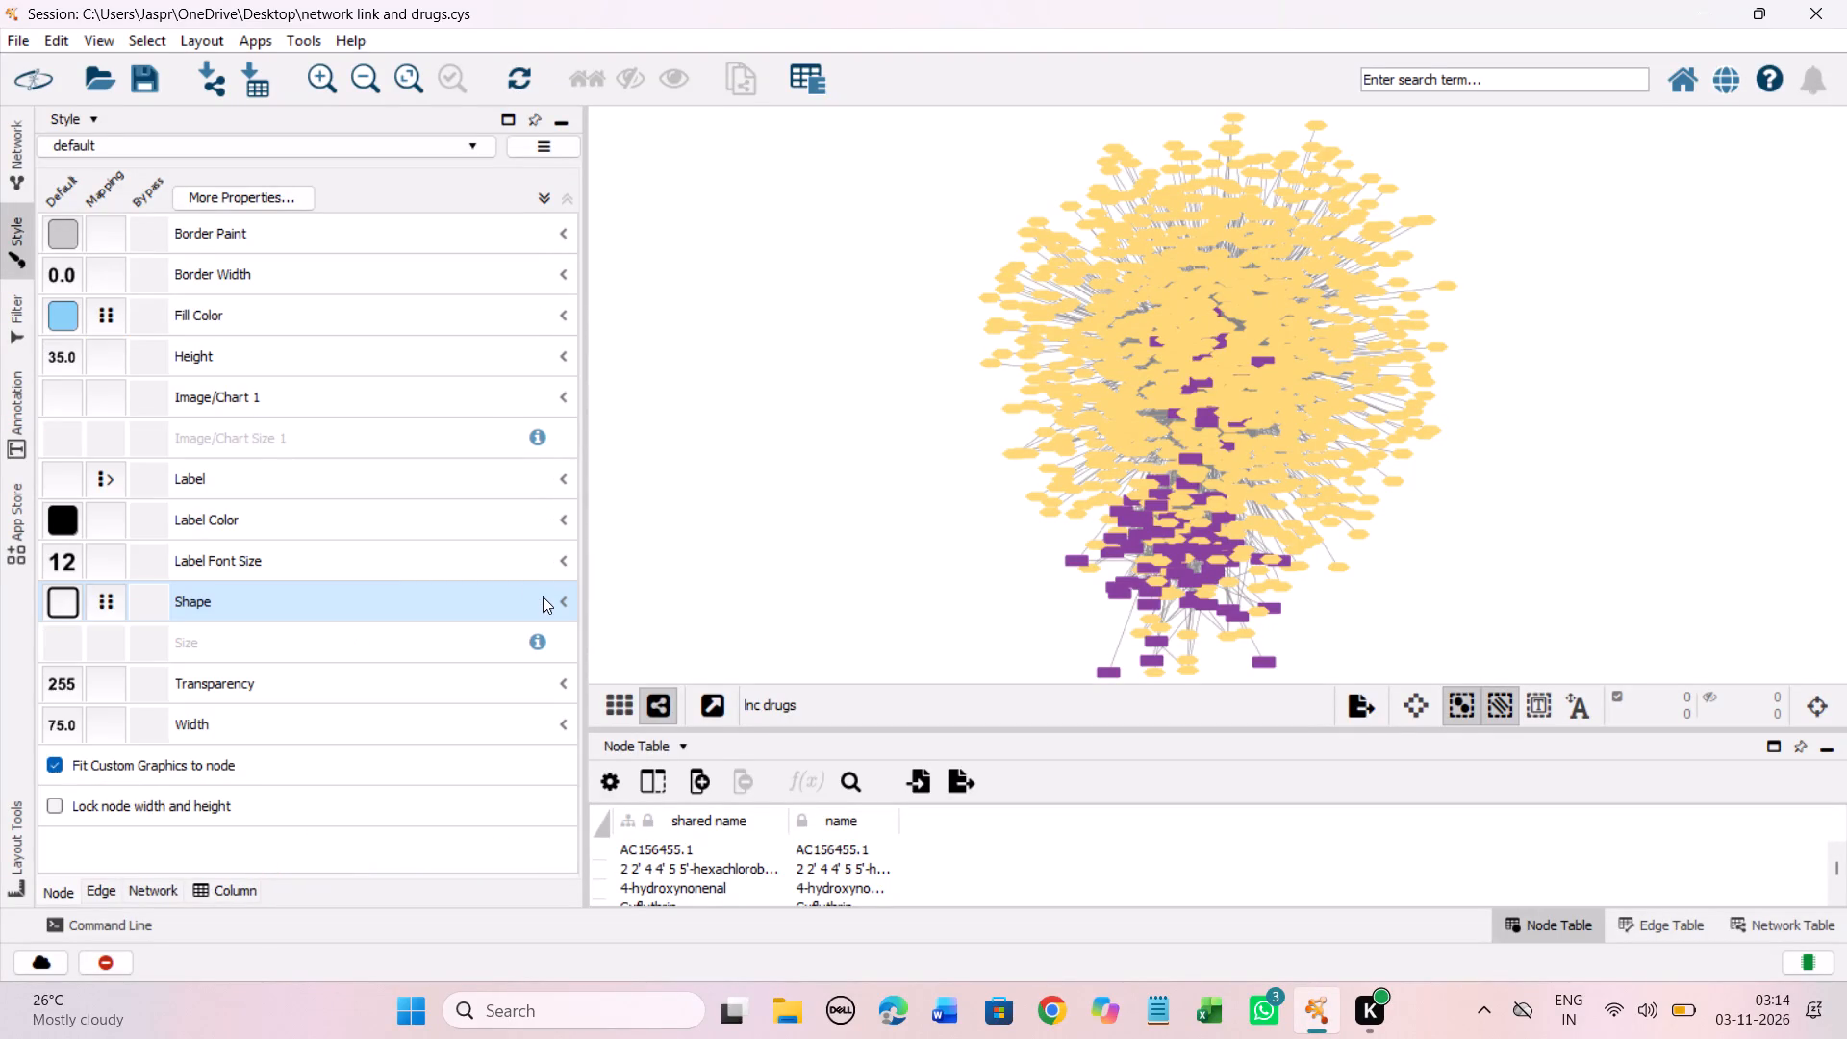
Examine the node shapes and colors of the lnc drugs network up close and as a whole.
{"action": "scroll", "coordinate": [1190, 495], "scroll_direction": "up", "scroll_amount": 3}
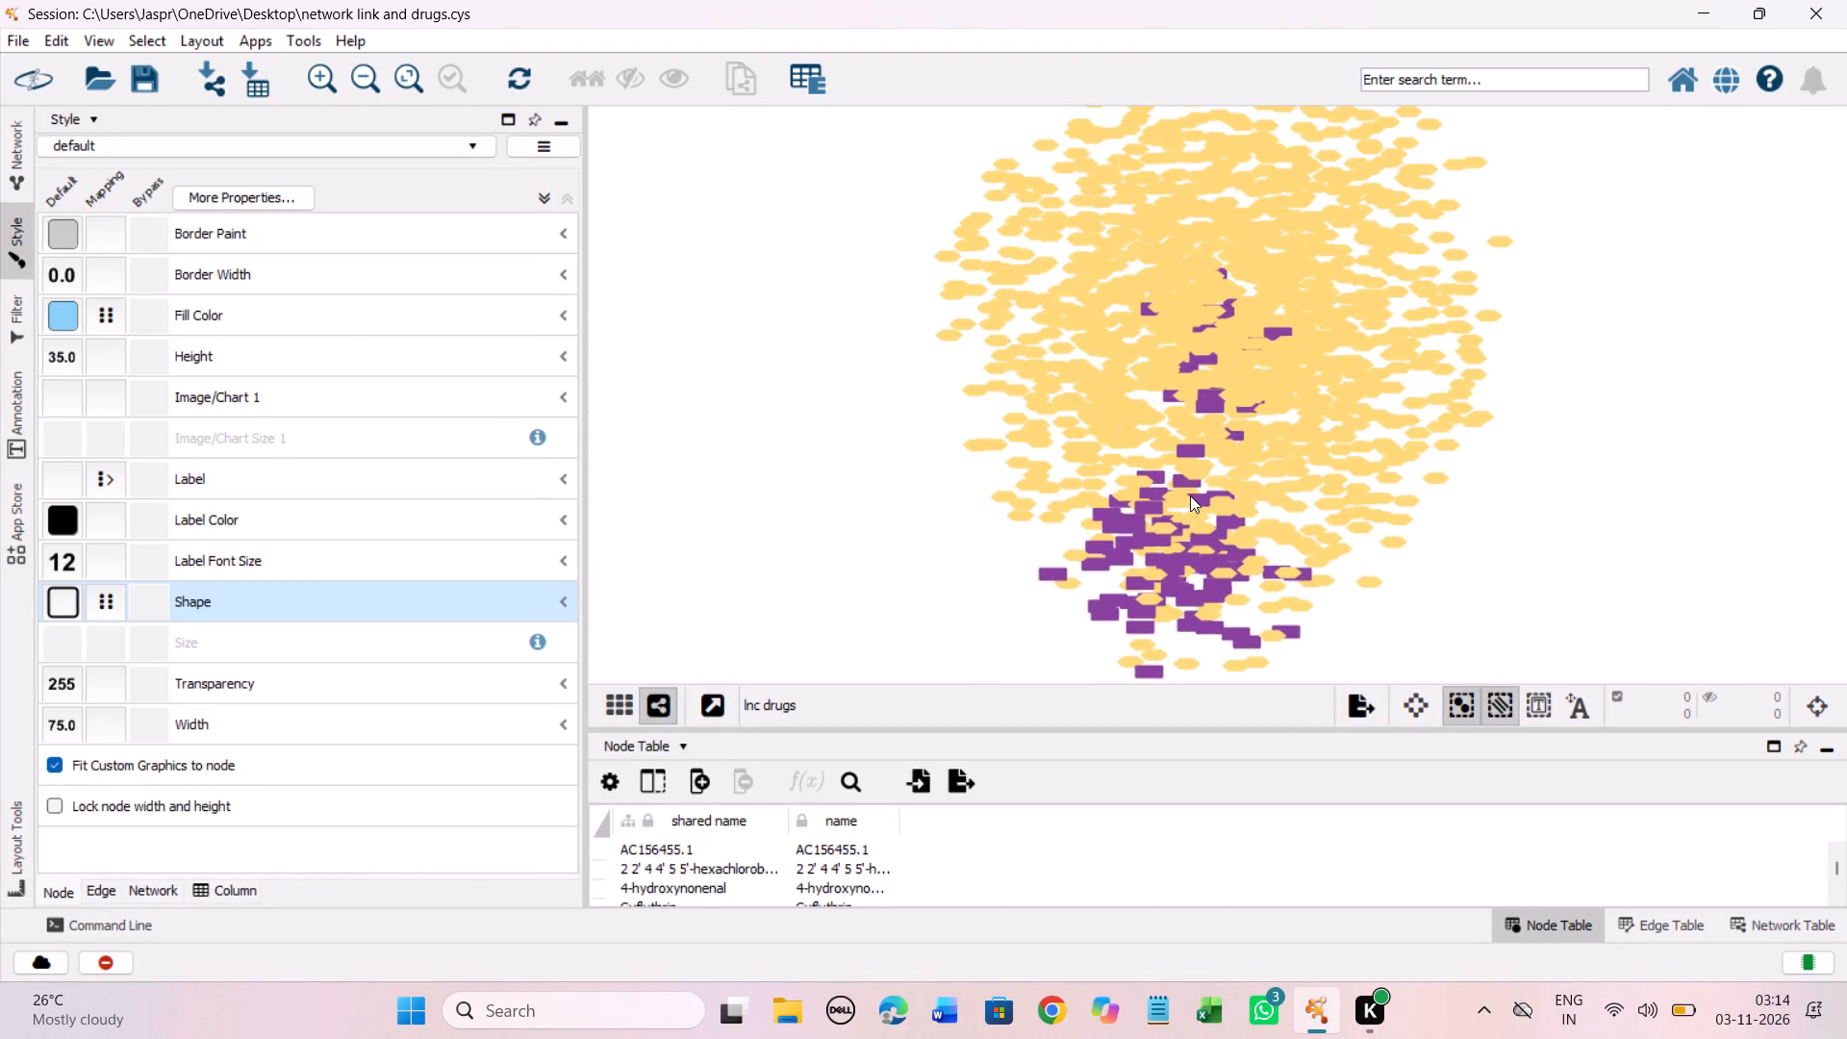
{"action": "scroll", "coordinate": [1190, 495], "scroll_direction": "up", "scroll_amount": 10}
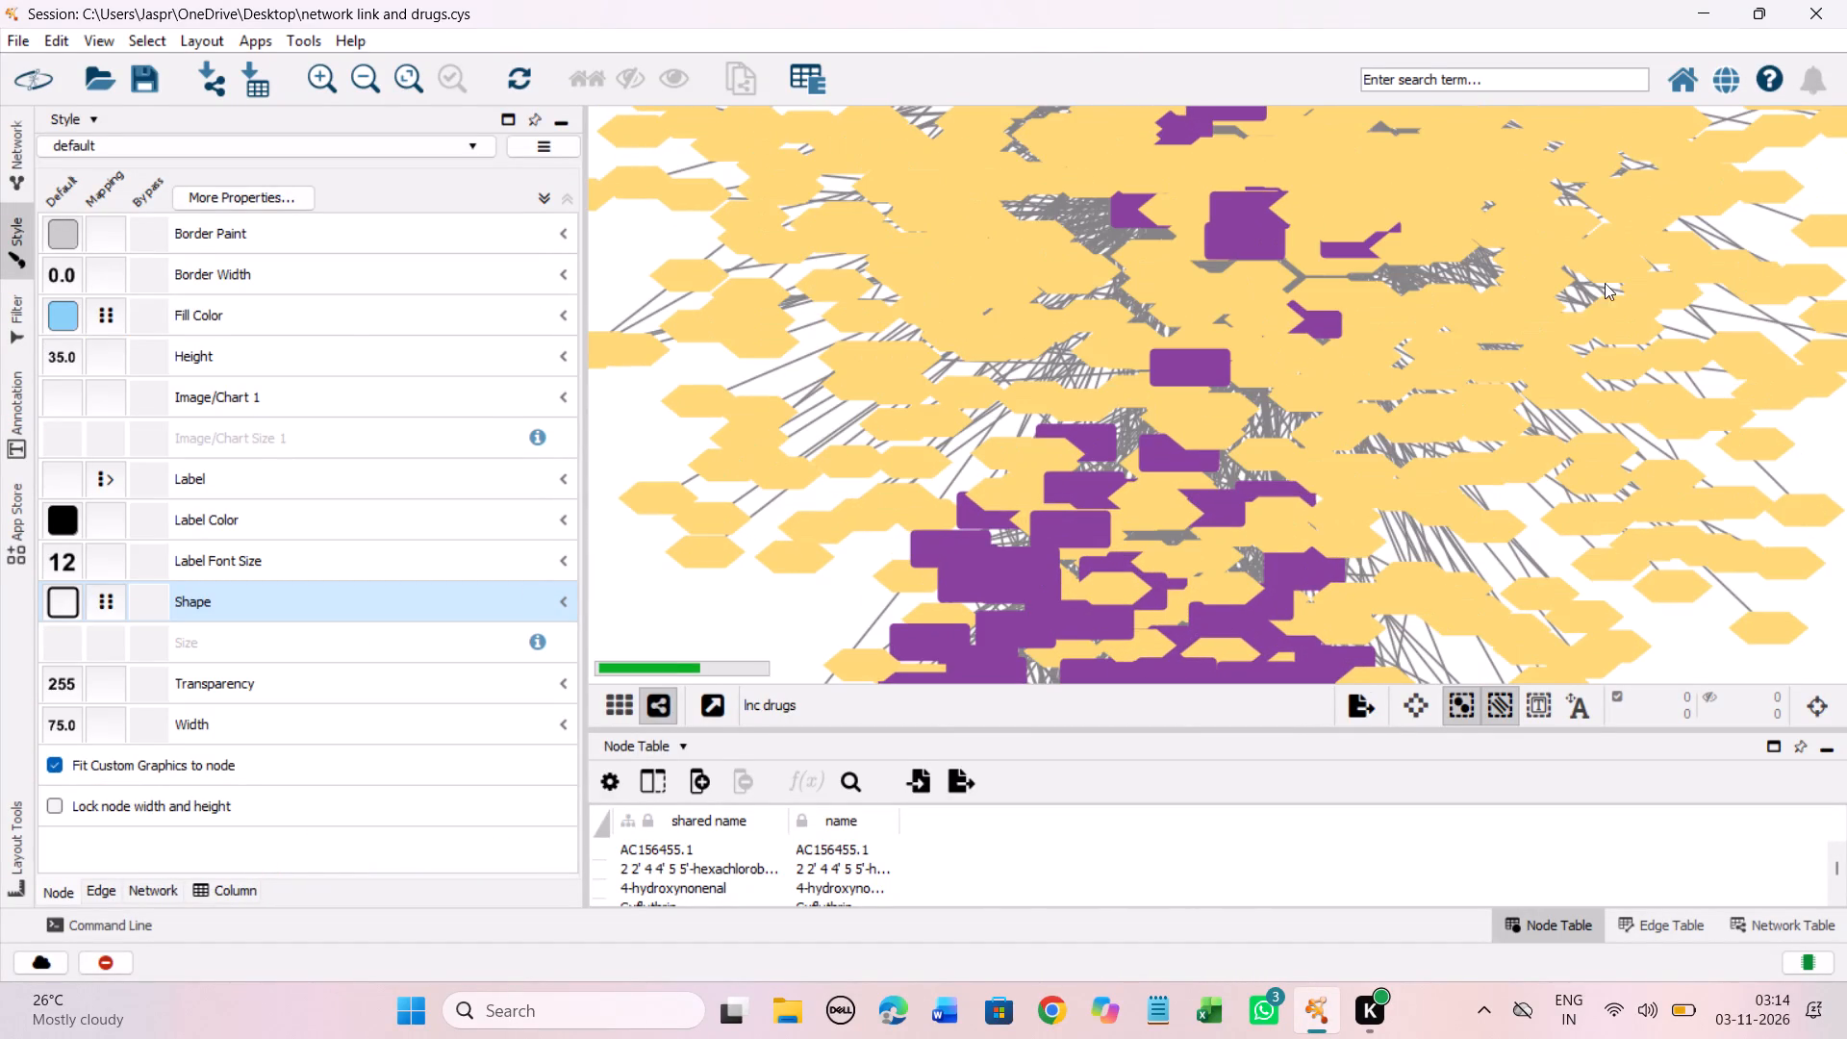
{"action": "scroll", "coordinate": [765, 497], "scroll_direction": "down", "scroll_amount": 5}
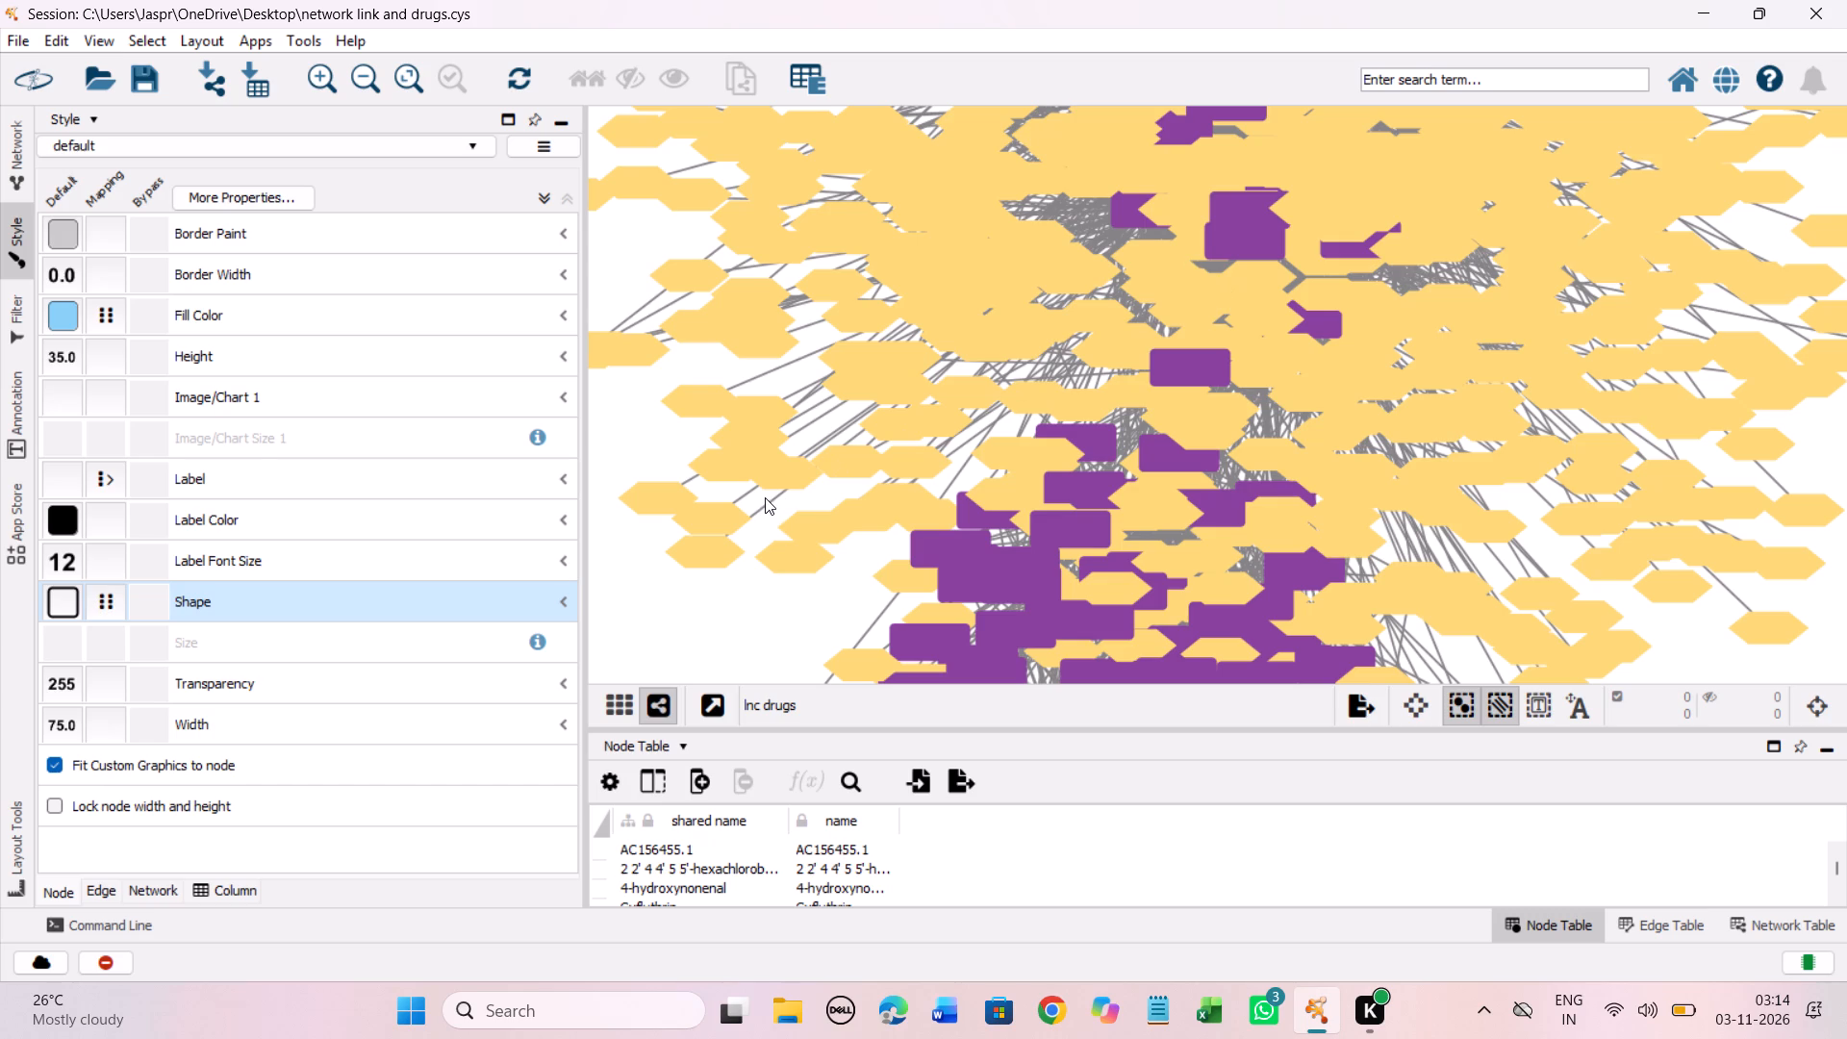
{"action": "scroll", "coordinate": [765, 497], "scroll_direction": "down", "scroll_amount": 10}
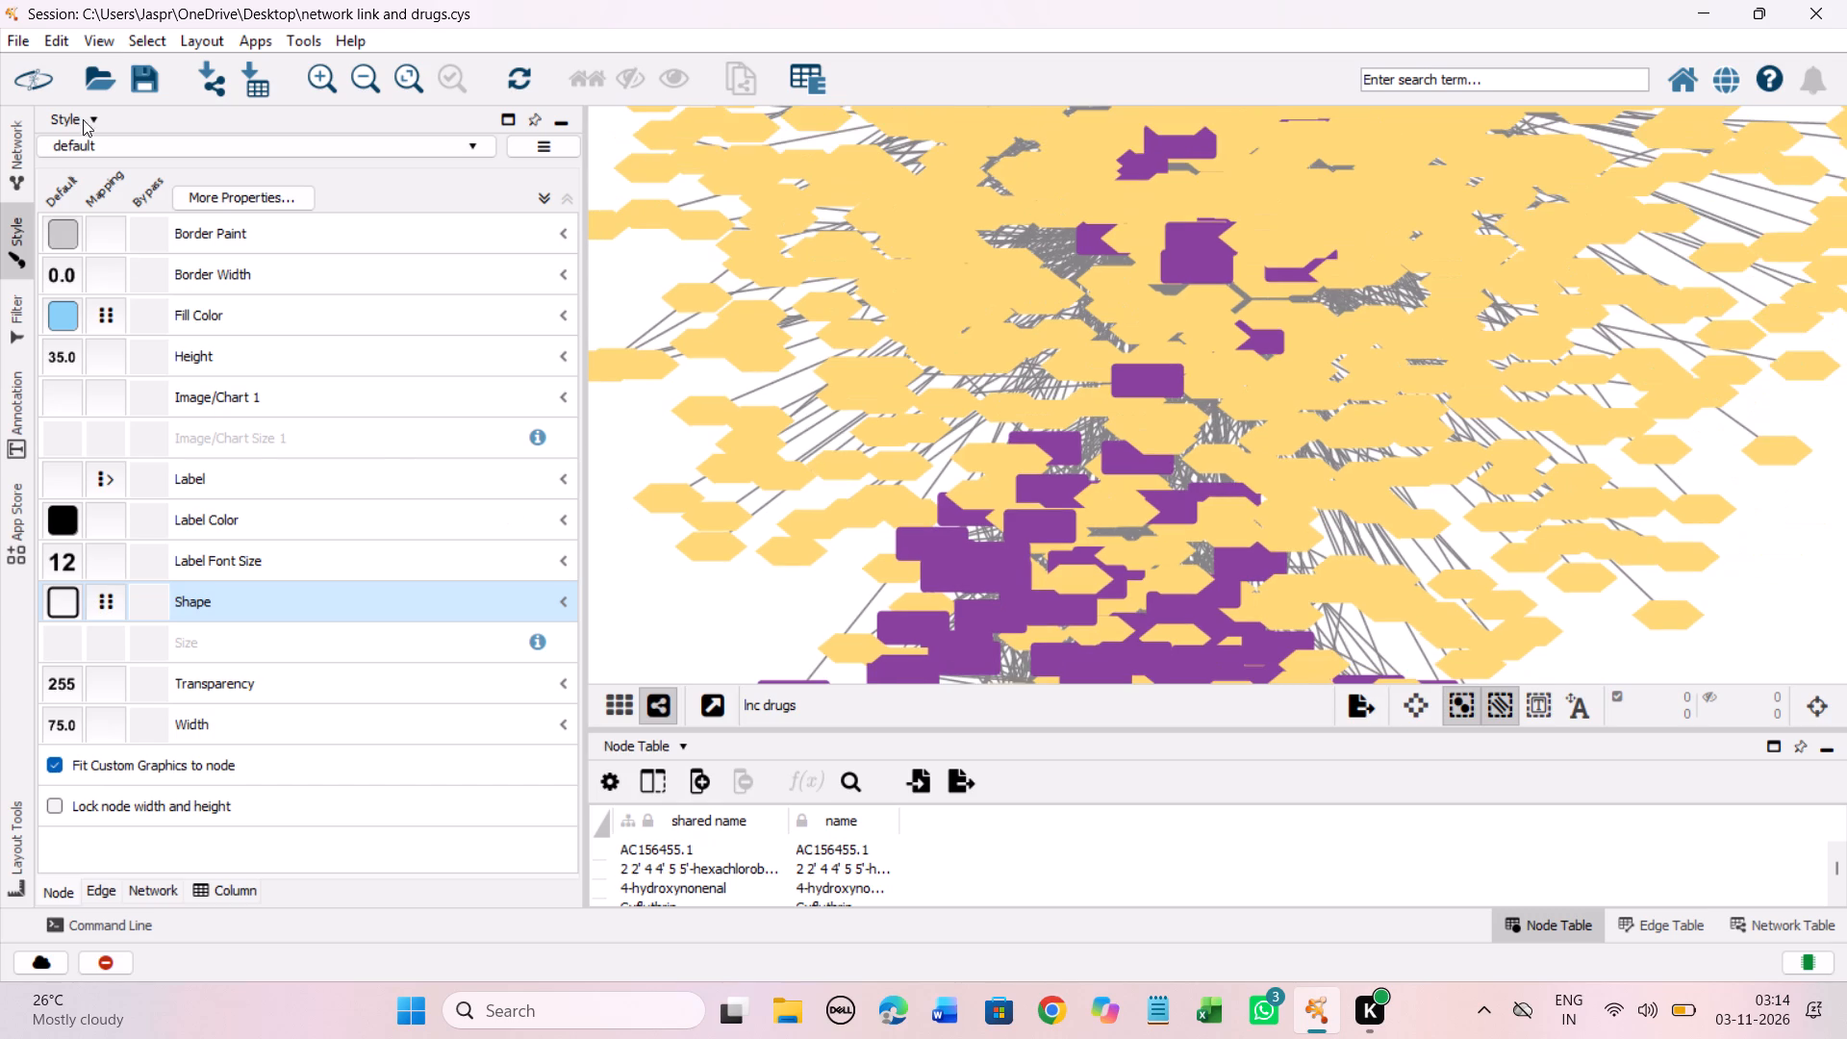
Save the current session under its existing name, network link and drugs.
{"action": "left_click", "coordinate": [18, 40]}
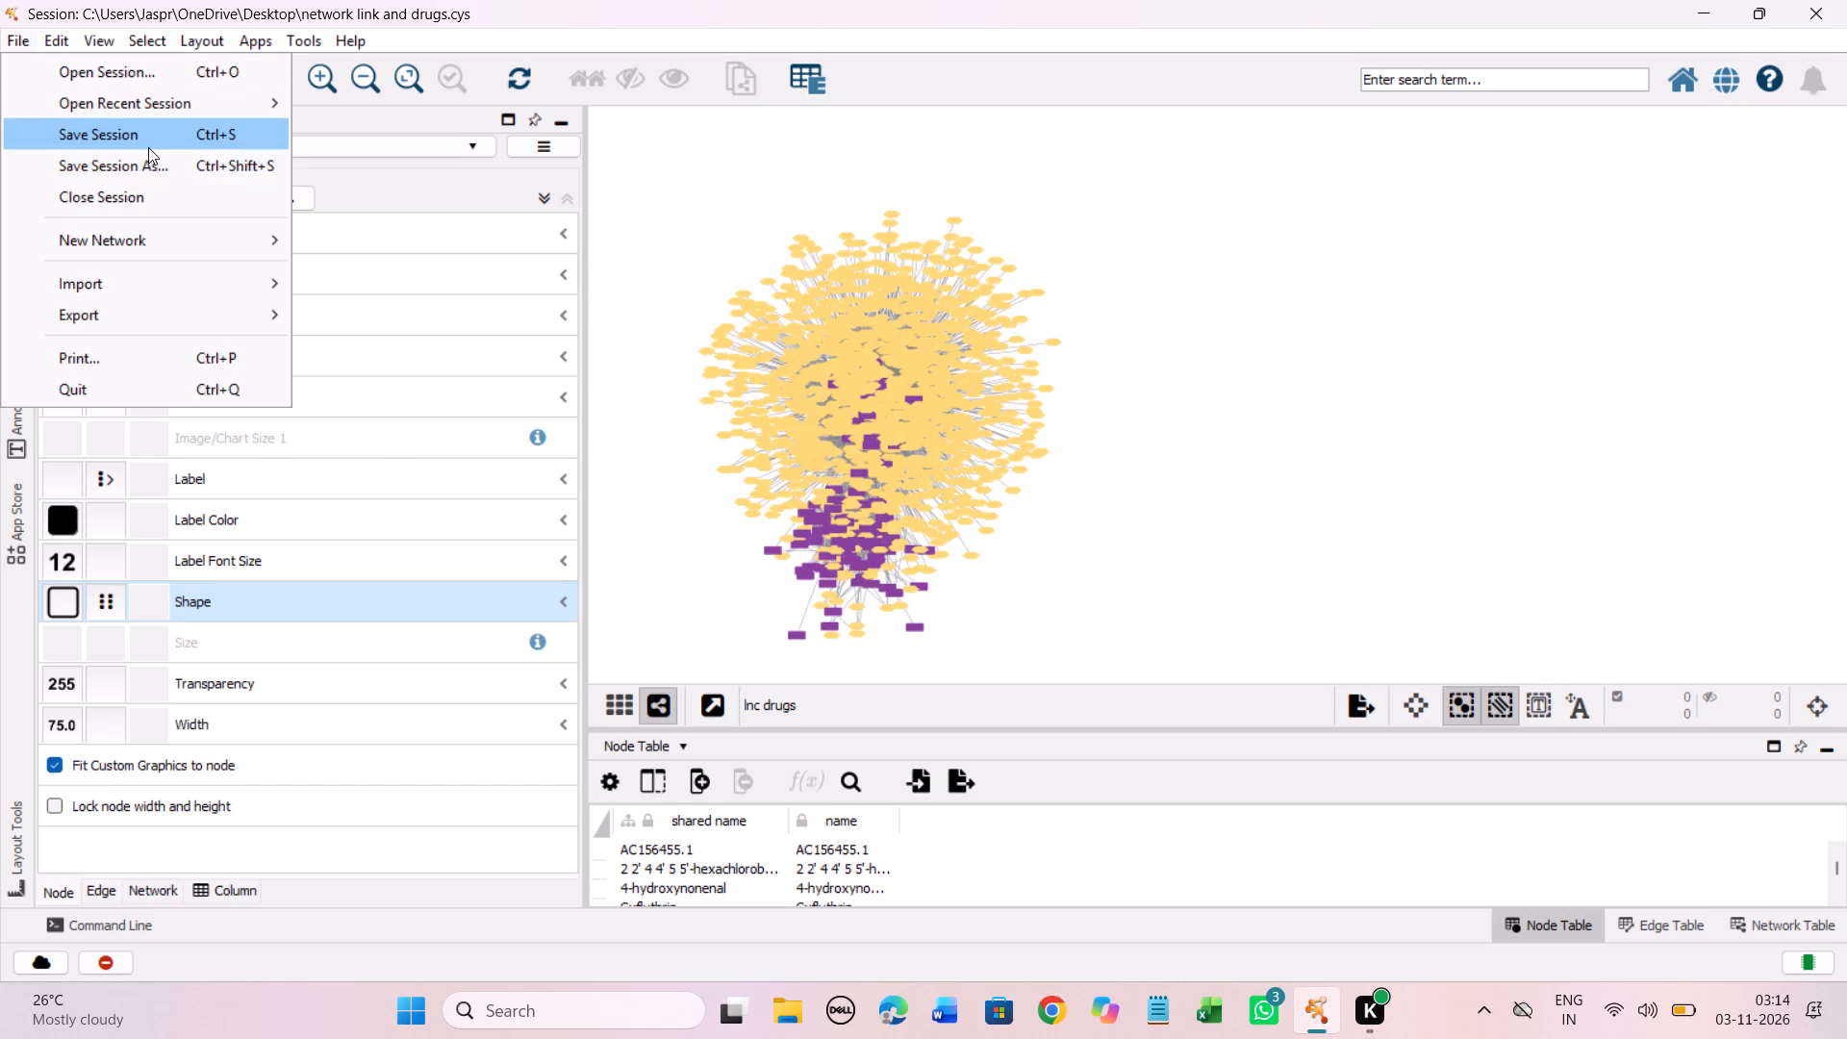
{"action": "left_click", "coordinate": [148, 146]}
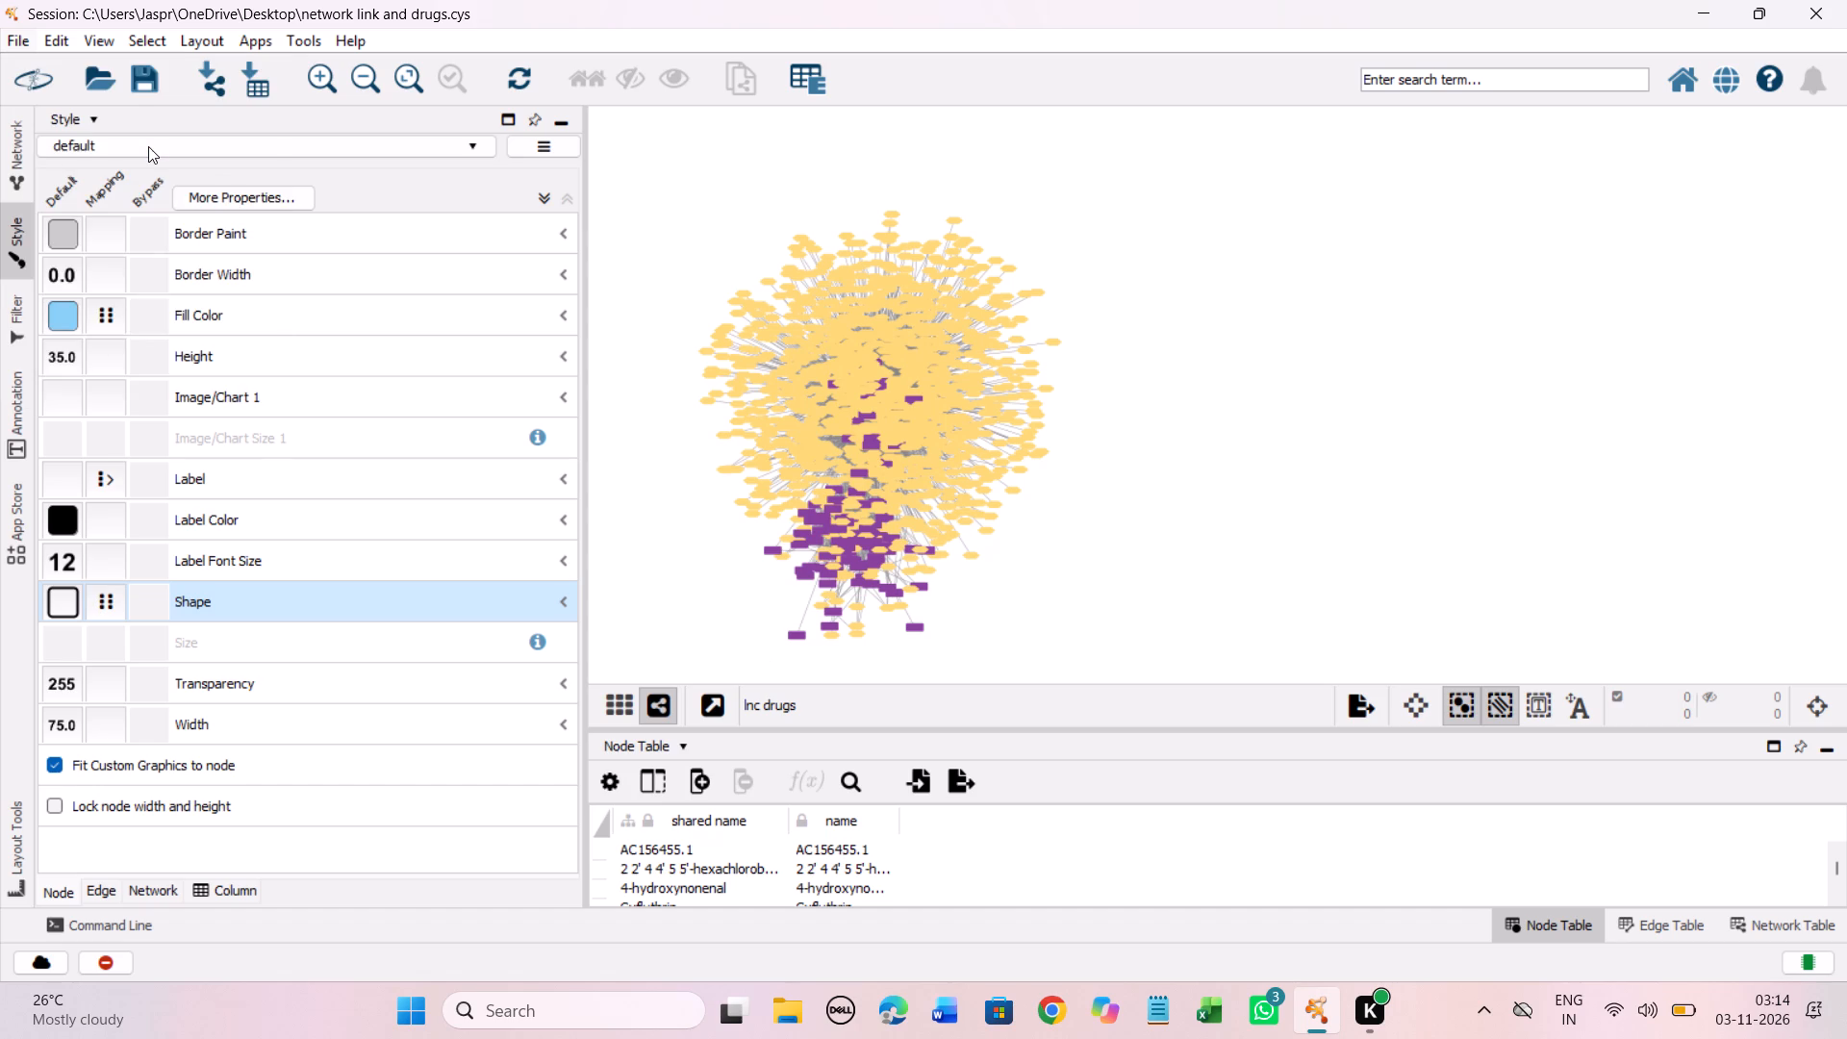
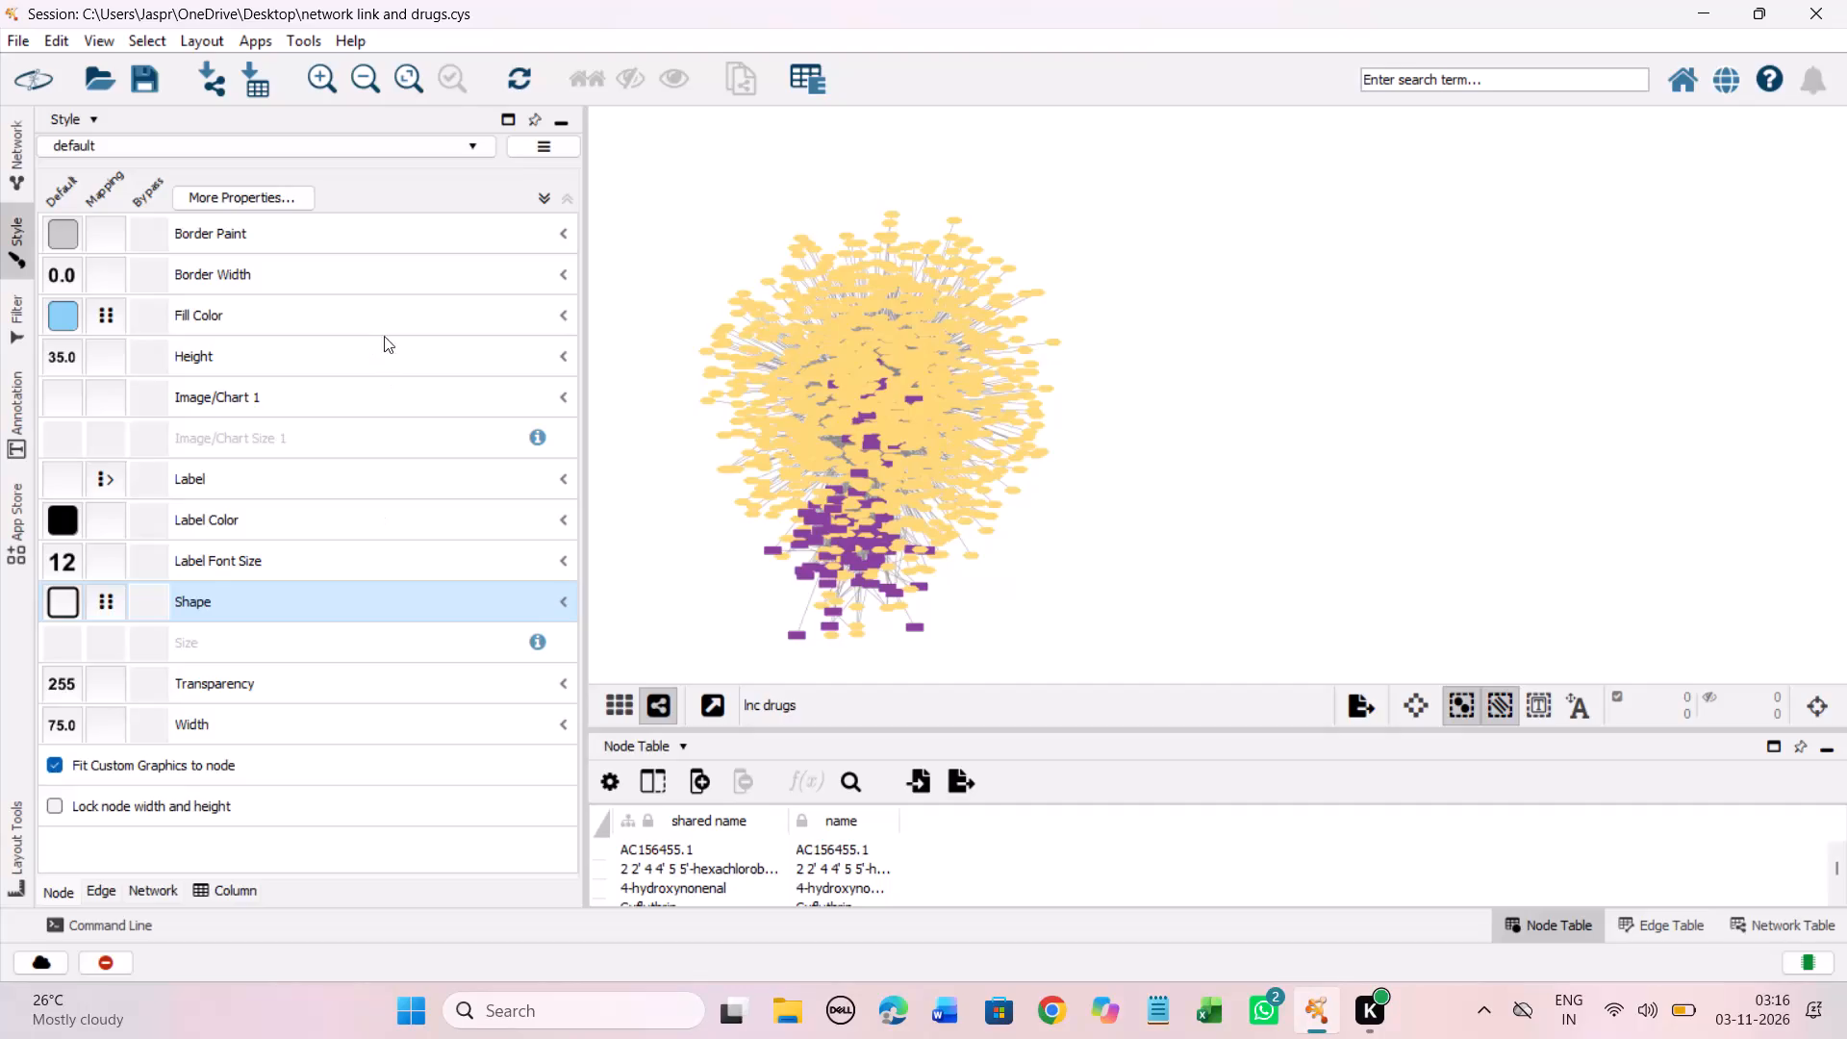
Expand the Fill Color mapping entries in the node style properties.
{"action": "left_click", "coordinate": [566, 317]}
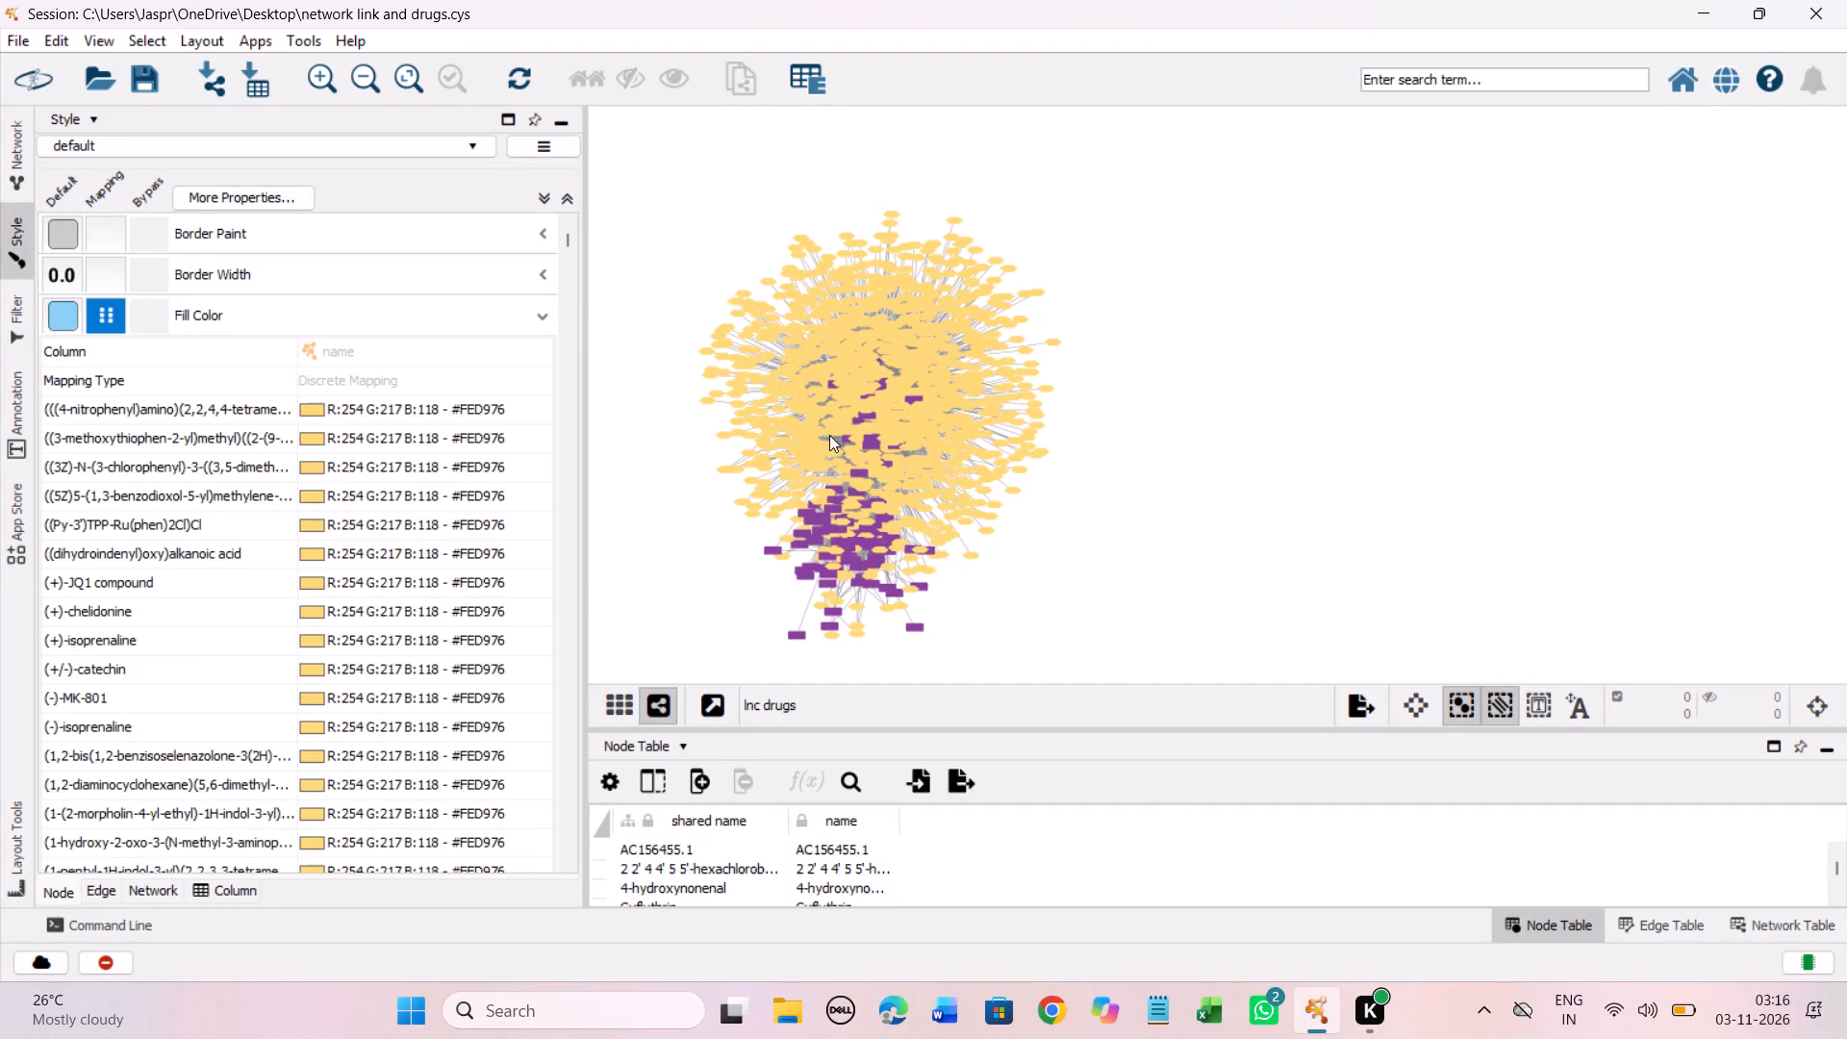
Move the Arc(nsc188491) drug node out of the purple cluster to its edge, among the surrounding yellow nodes.
{"action": "scroll", "coordinate": [829, 435], "scroll_direction": "up", "scroll_amount": 3}
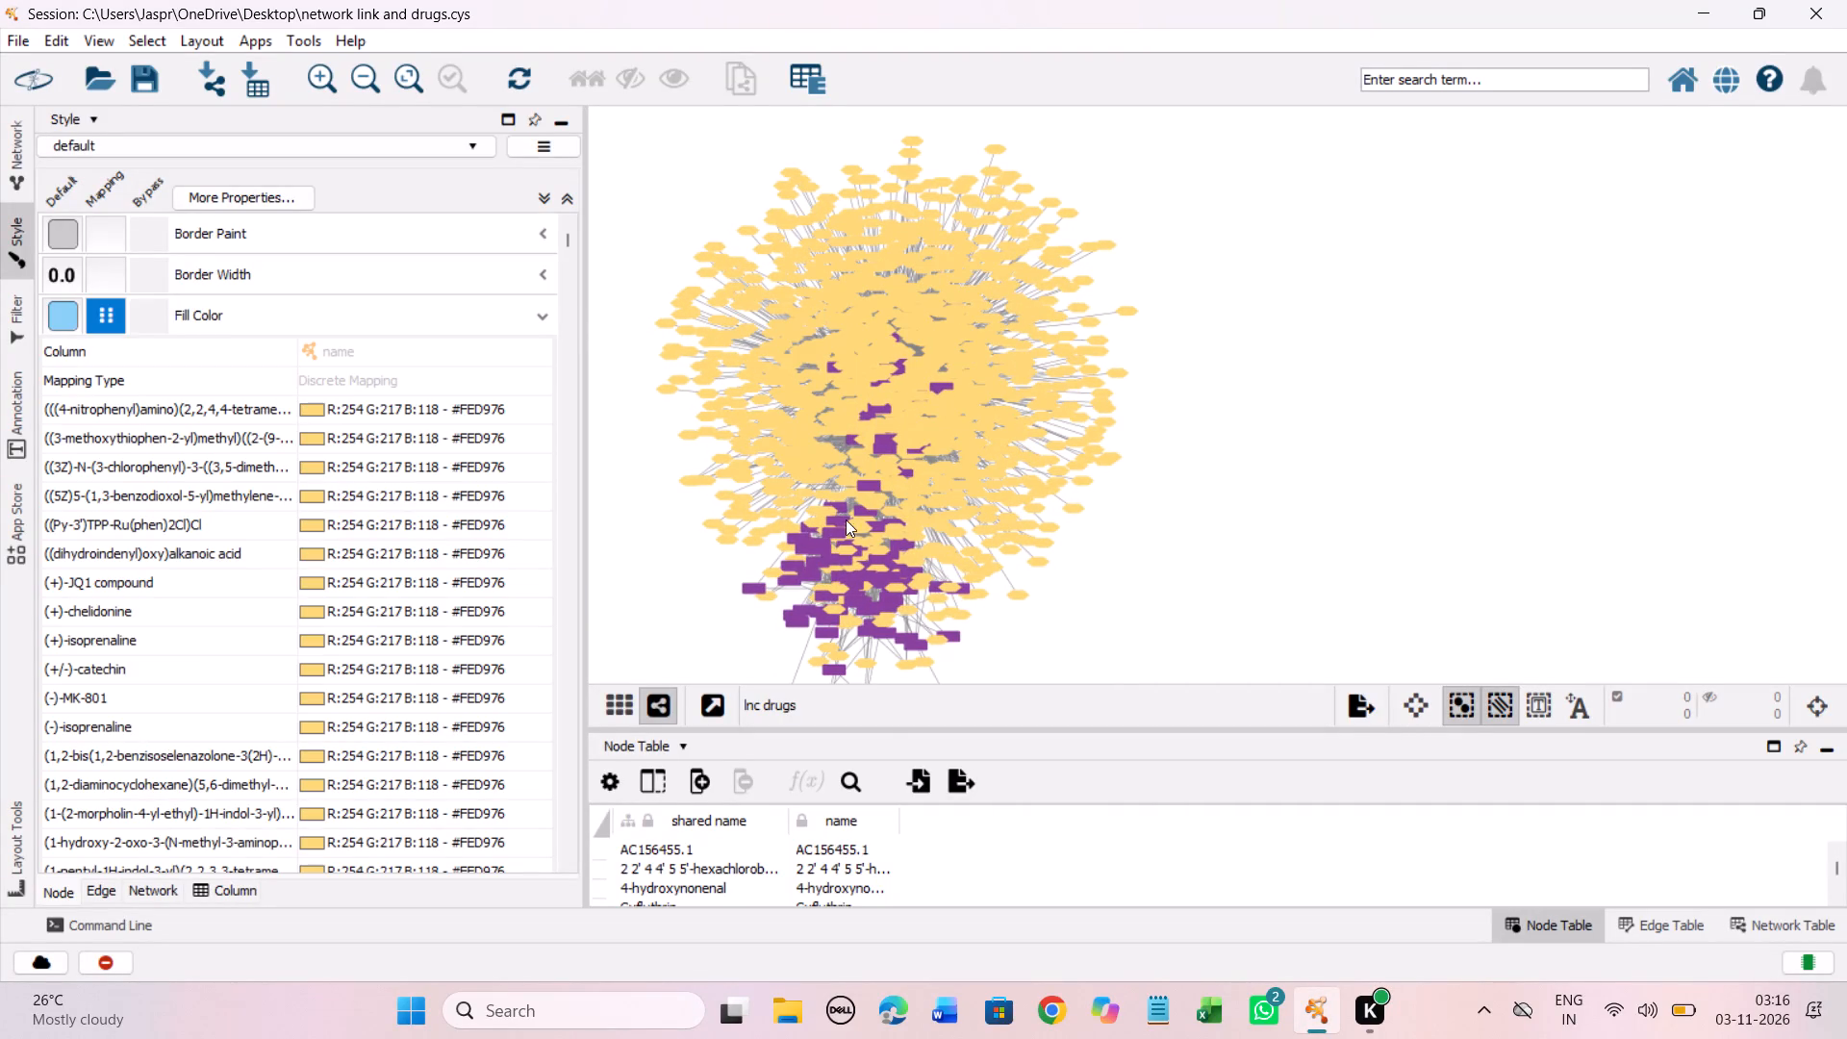
{"action": "left_click_drag", "start_coordinate": [854, 519], "coordinate": [920, 530]}
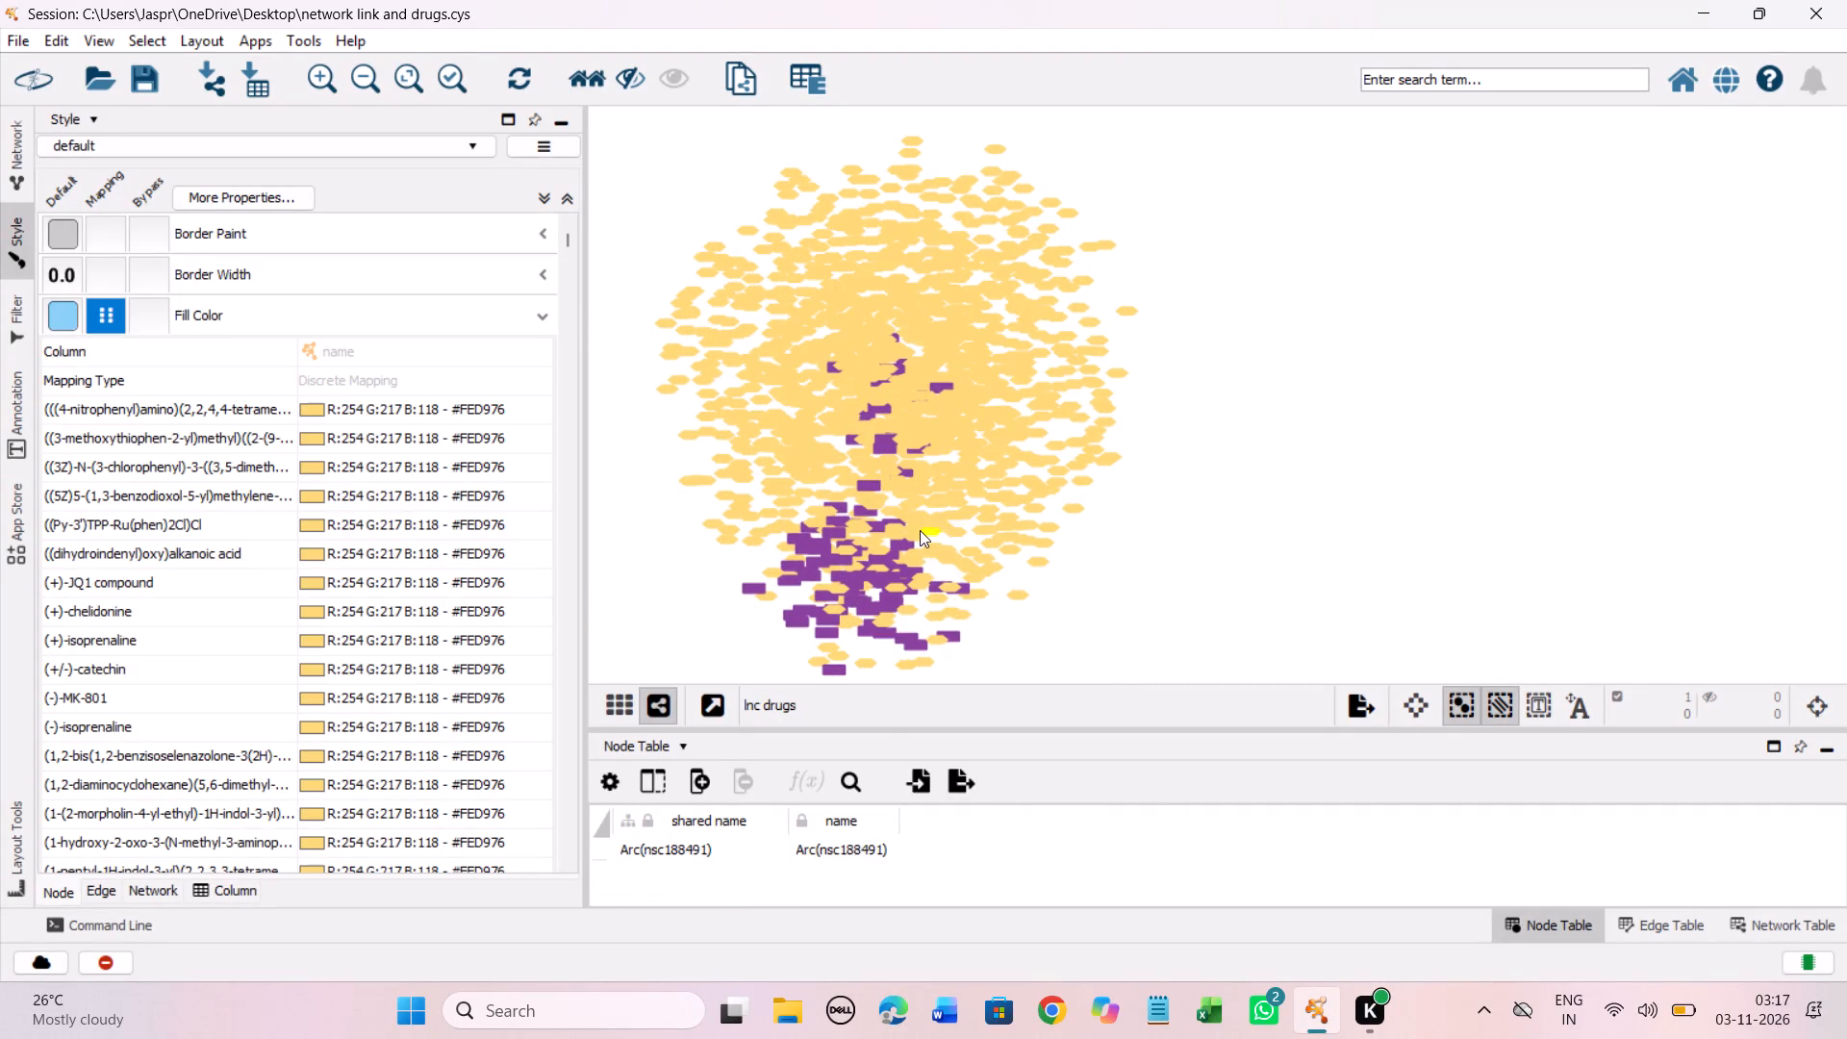
{"action": "left_click_drag", "start_coordinate": [920, 530], "coordinate": [927, 536]}
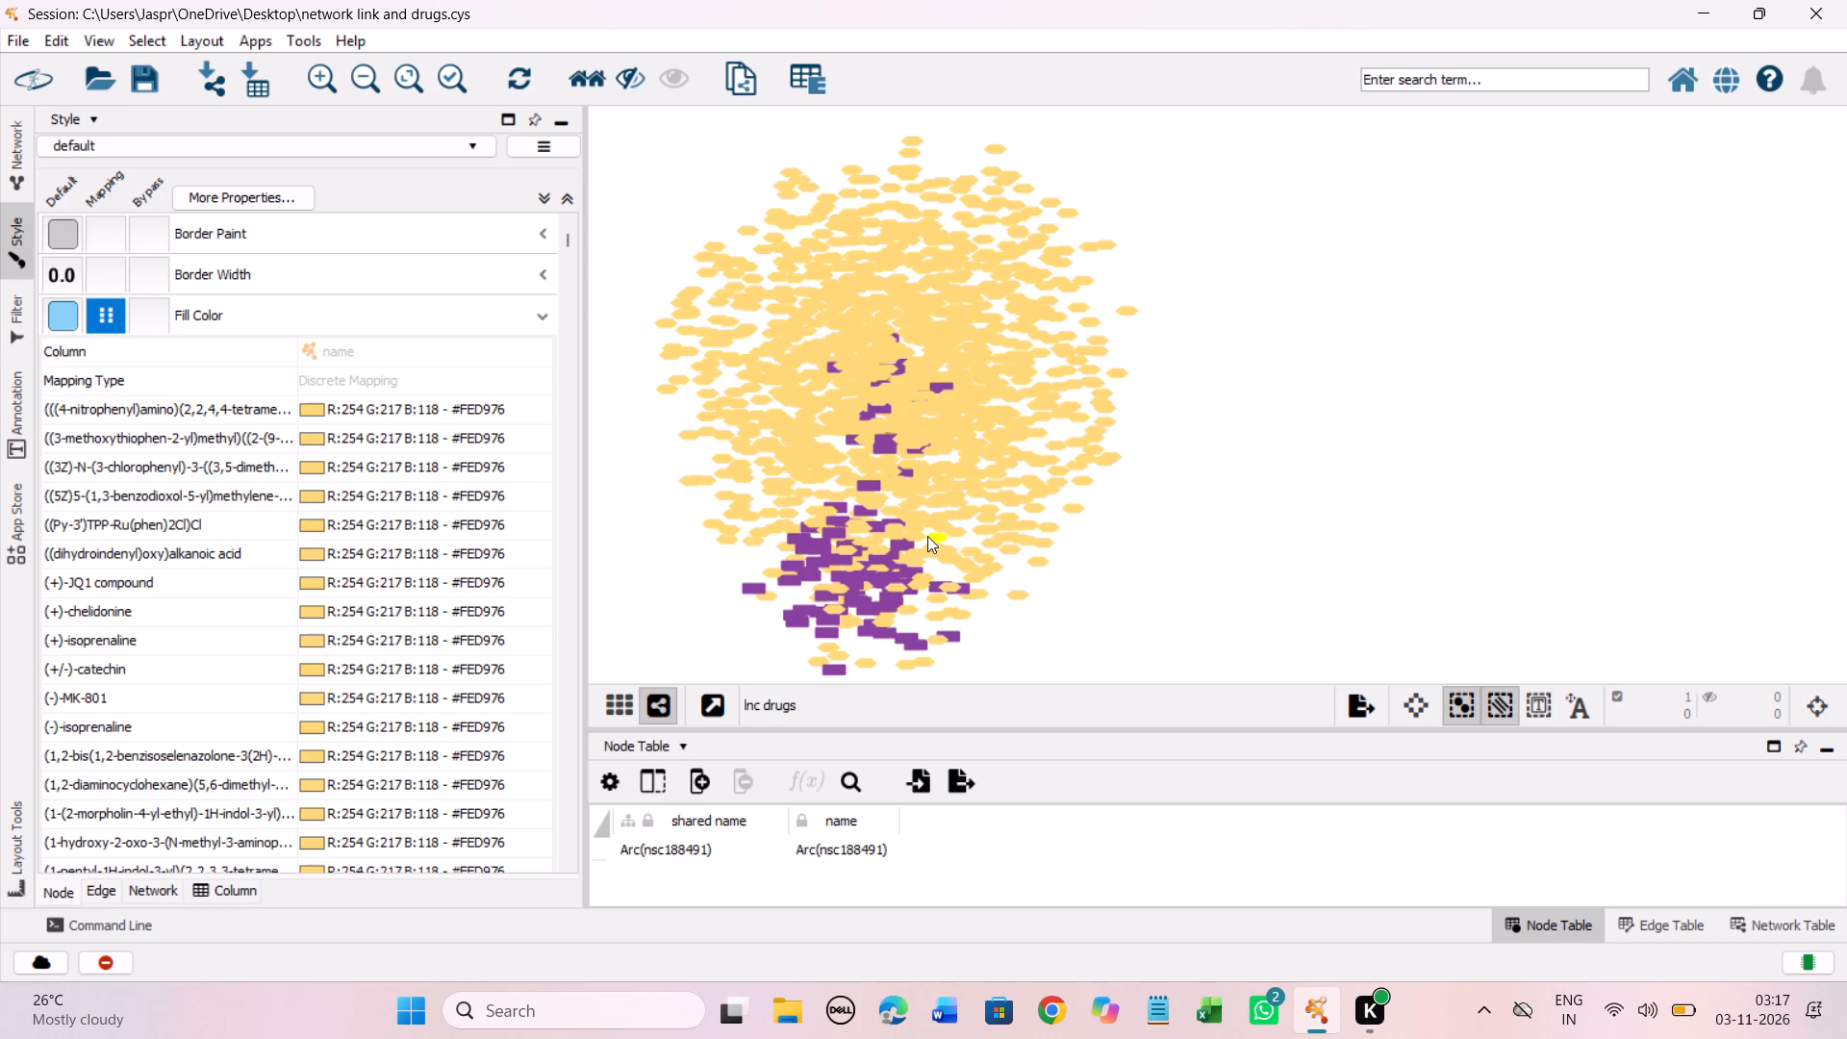
{"action": "left_click_drag", "start_coordinate": [927, 536], "coordinate": [930, 532]}
Clear the node selection and examine the purple cluster and surrounding yellow hexagon nodes of the lnc drugs network at different magnifications.
{"action": "left_click_drag", "start_coordinate": [1143, 549], "coordinate": [1277, 482]}
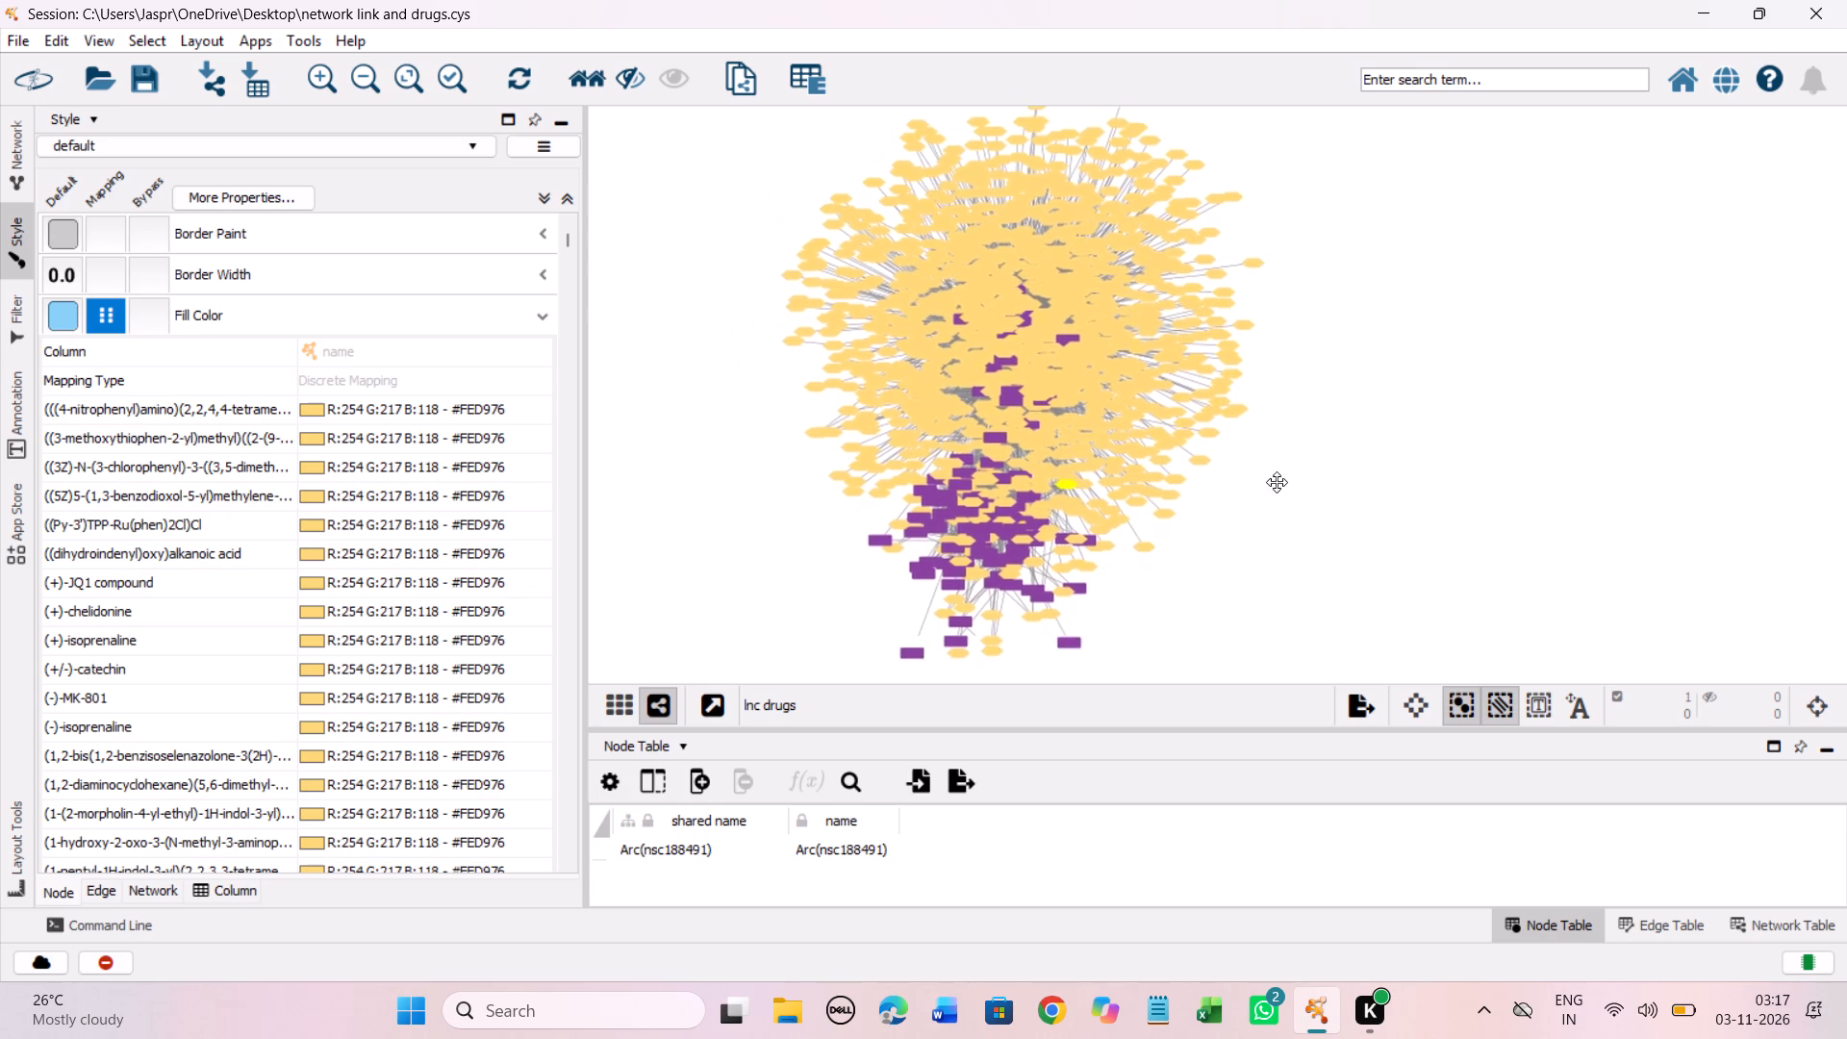
{"action": "left_click_drag", "start_coordinate": [1277, 482], "coordinate": [1298, 482]}
{"action": "scroll", "coordinate": [1067, 491], "scroll_direction": "up", "scroll_amount": 6}
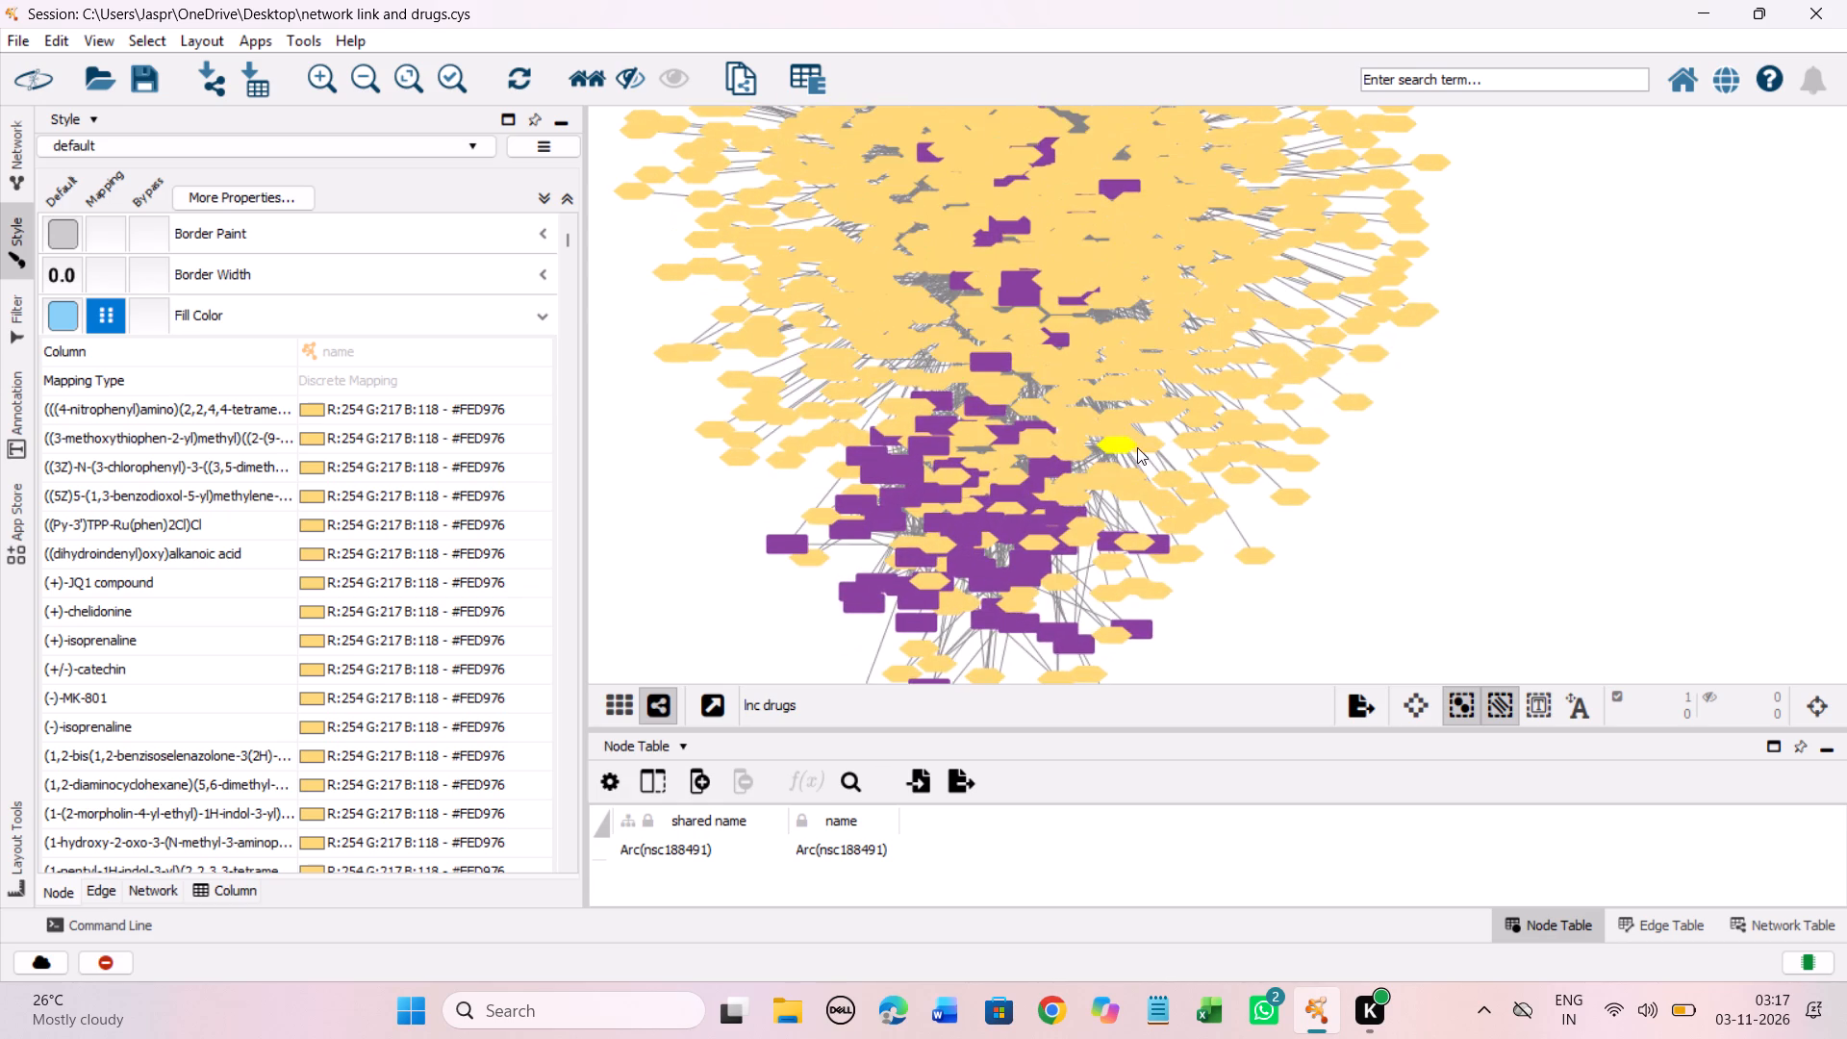
{"action": "scroll", "coordinate": [1137, 447], "scroll_direction": "up", "scroll_amount": 1}
{"action": "left_click", "coordinate": [1479, 470]}
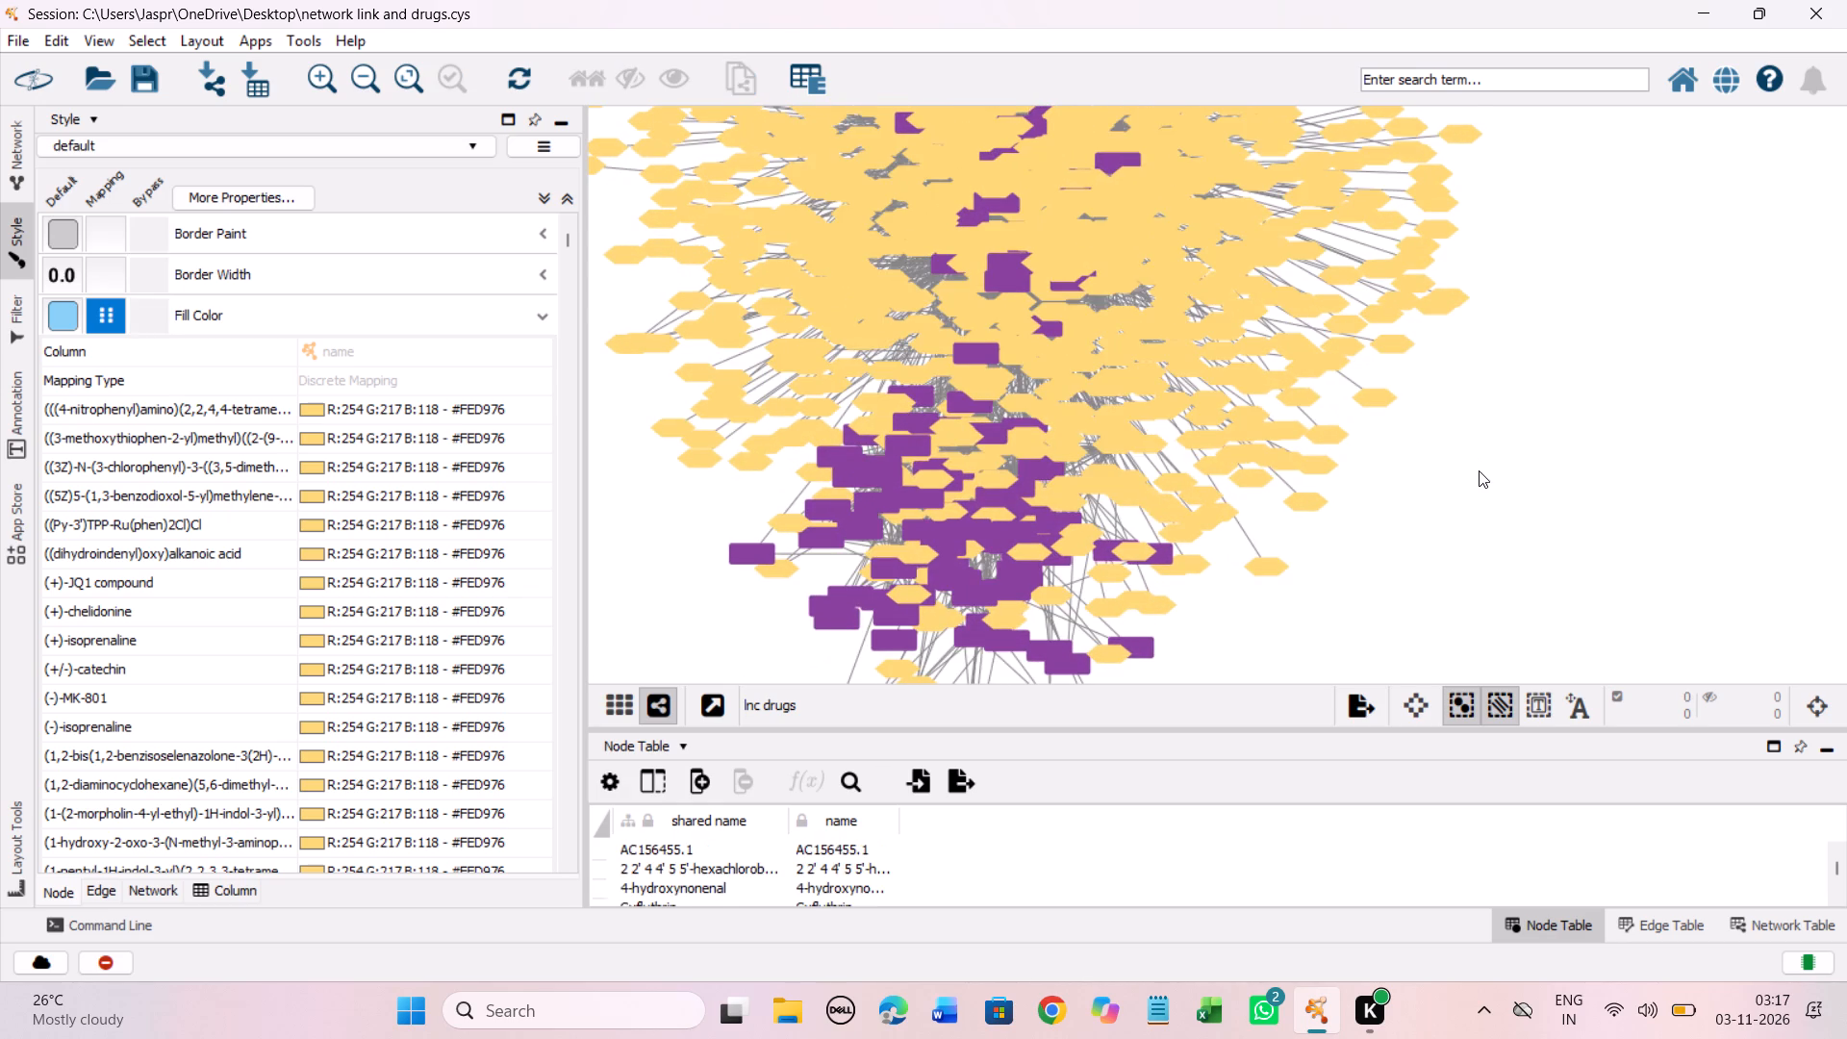
{"action": "scroll", "coordinate": [1479, 470], "scroll_direction": "up", "scroll_amount": 3}
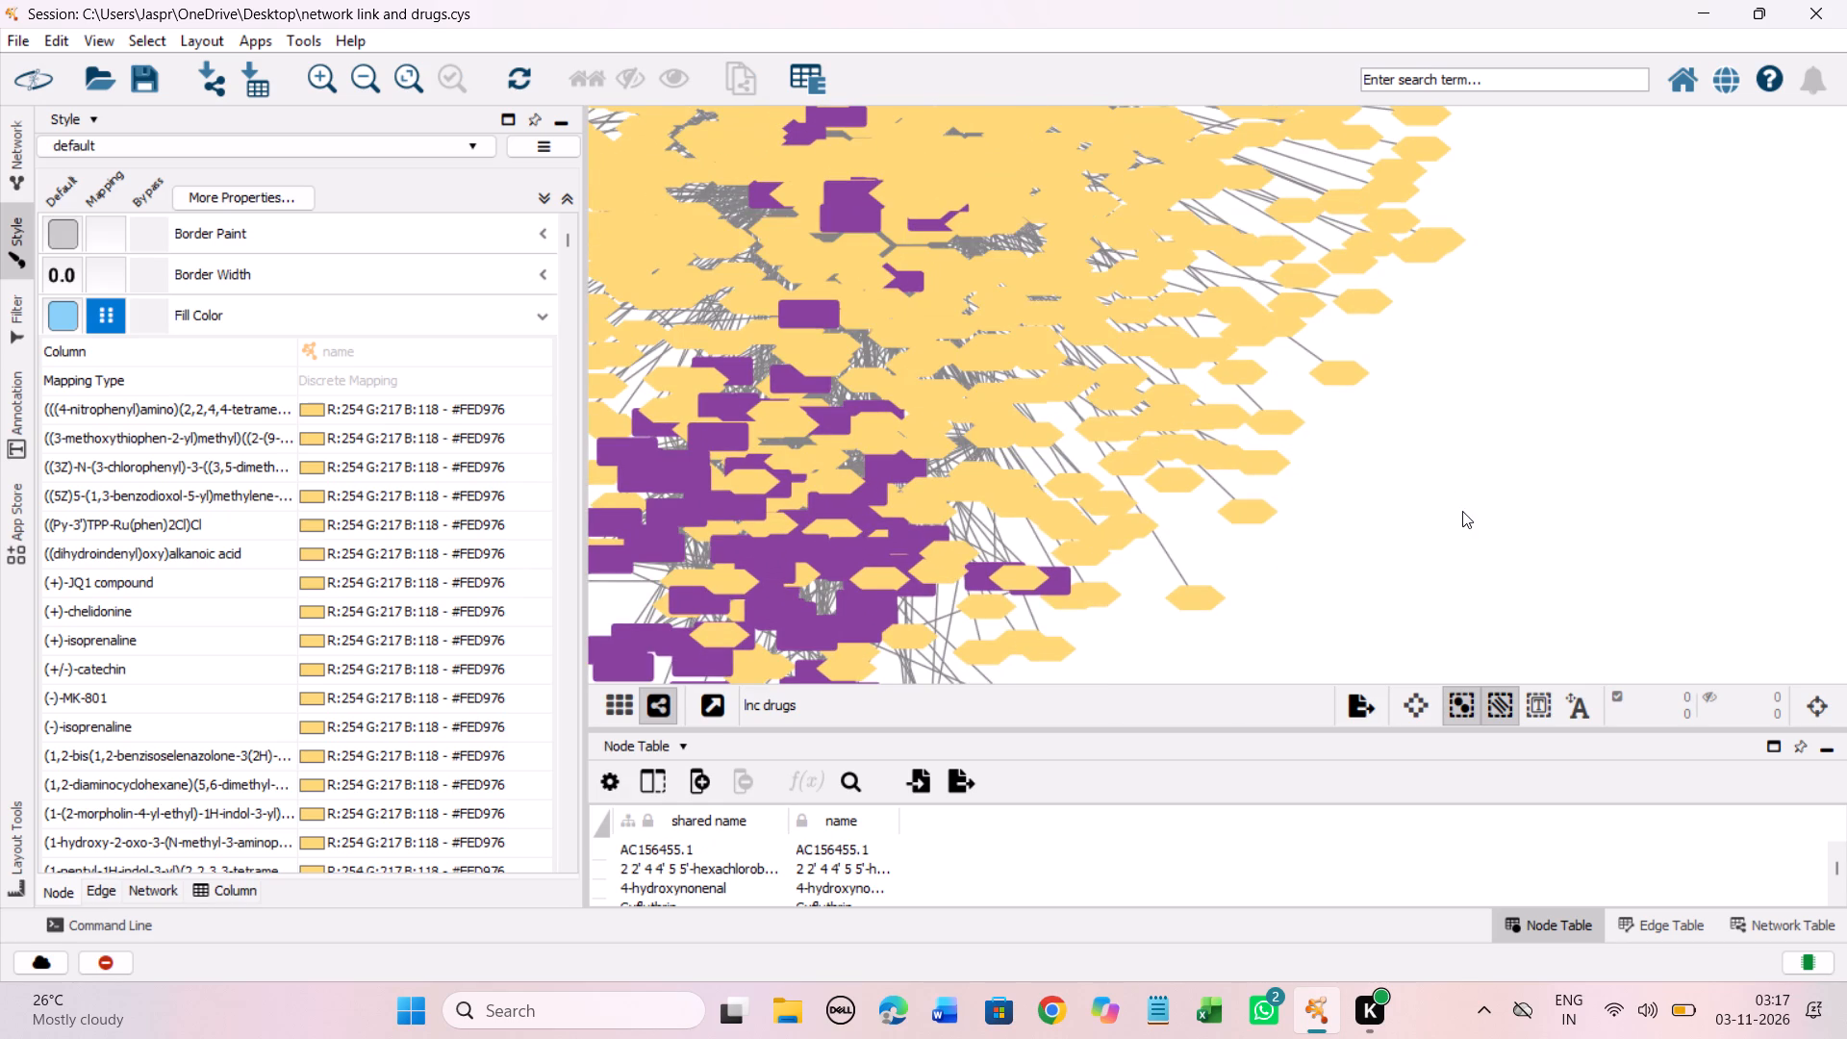
{"action": "left_click_drag", "start_coordinate": [1475, 465], "coordinate": [1556, 499]}
{"action": "scroll", "coordinate": [1431, 464], "scroll_direction": "down", "scroll_amount": 3}
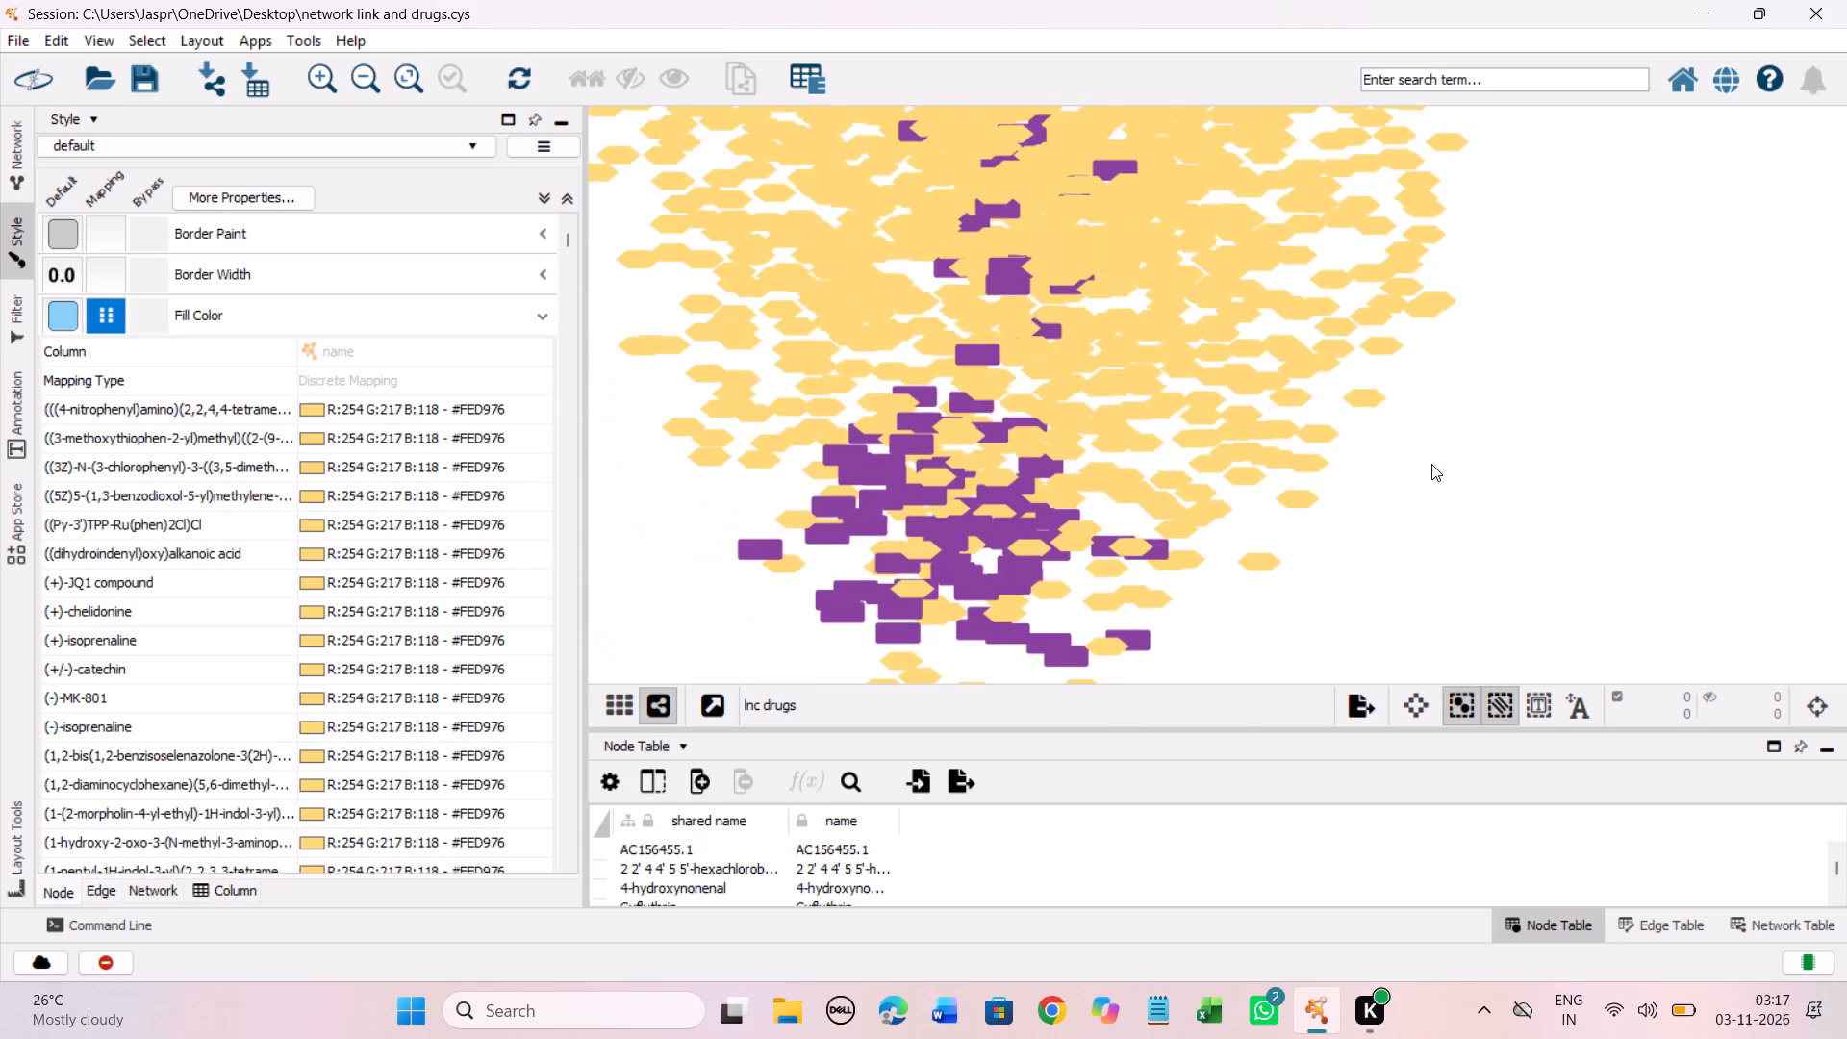
{"action": "scroll", "coordinate": [1431, 464], "scroll_direction": "down", "scroll_amount": 1}
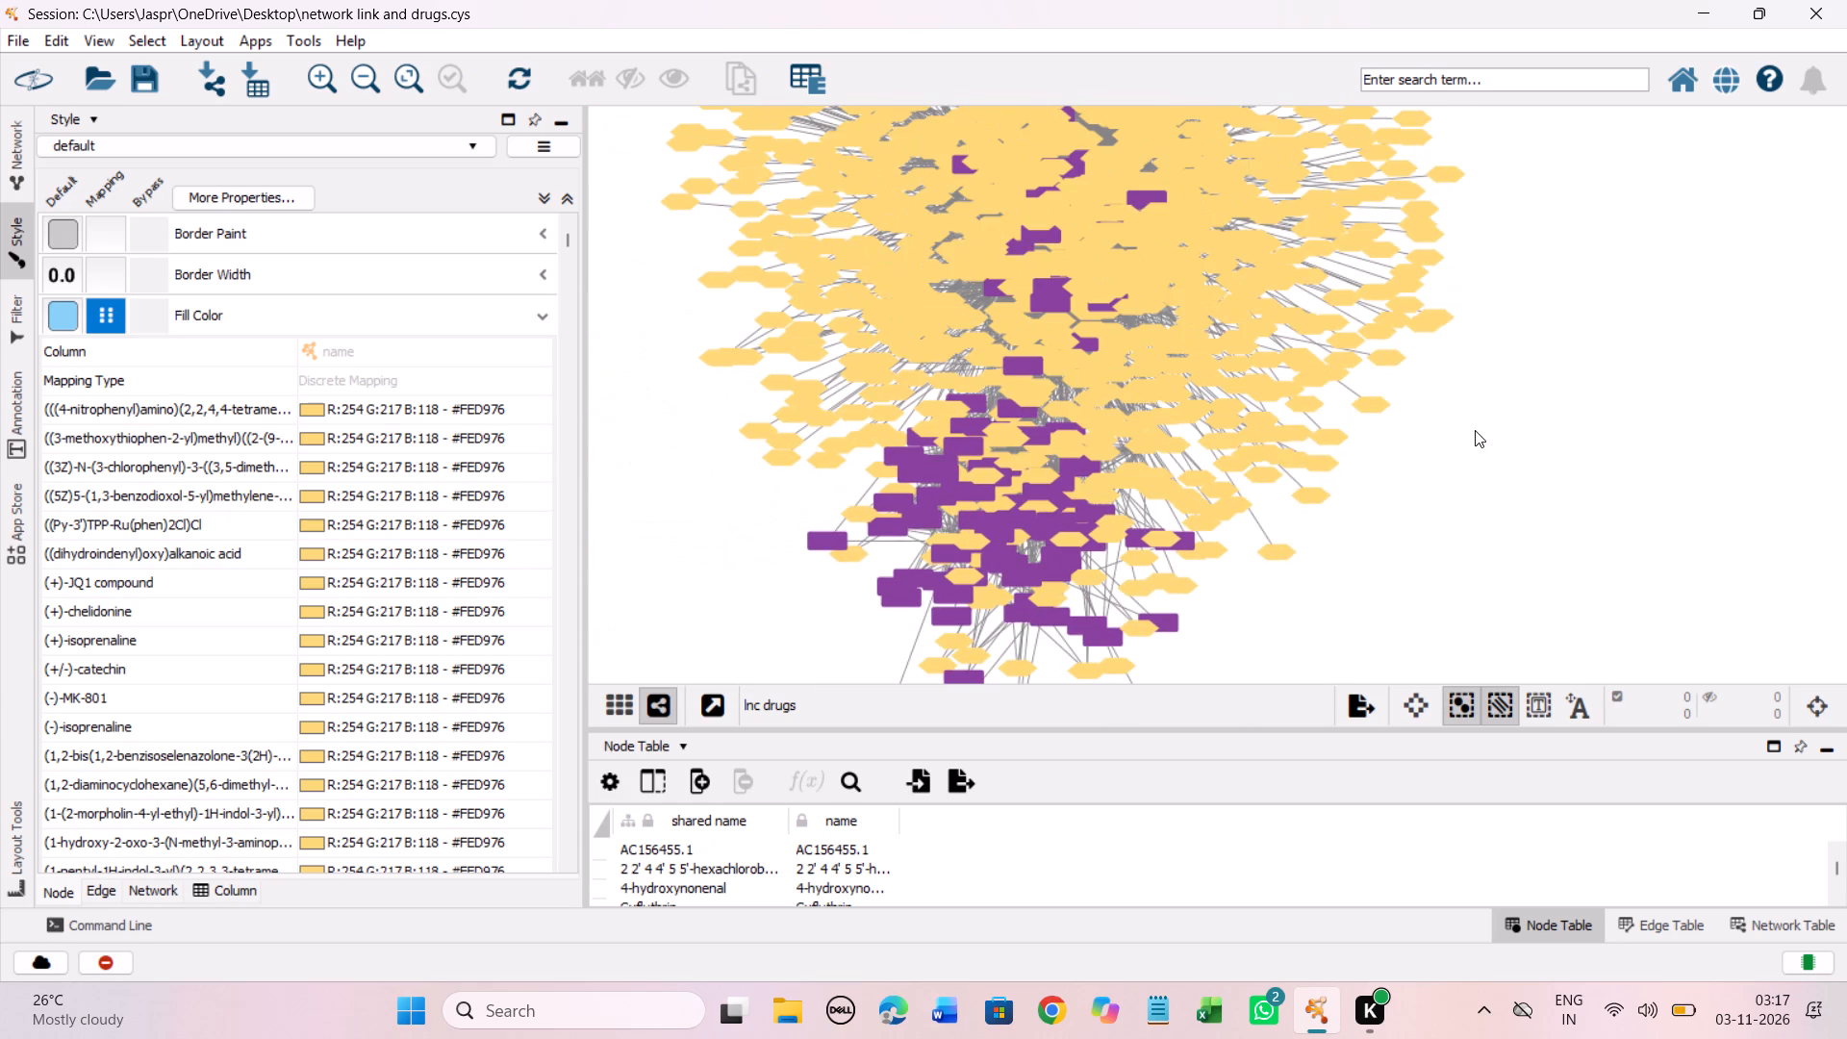